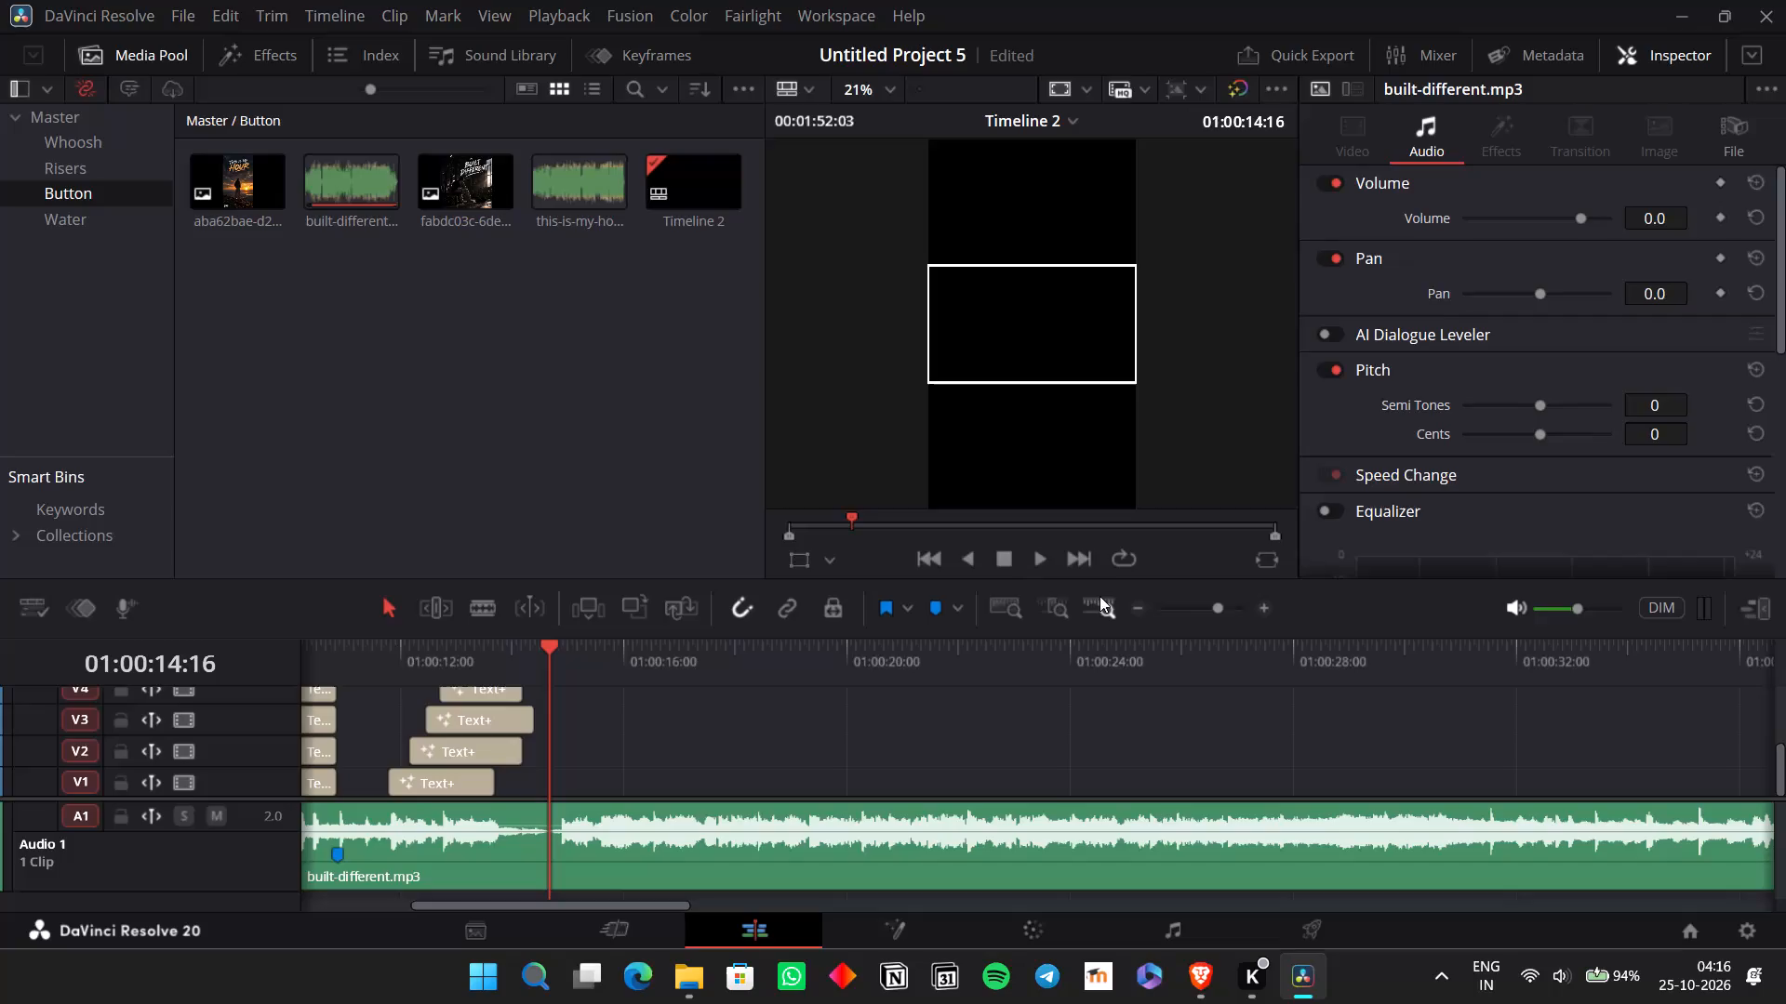
Find the next vocal entry after the last lyric and paste a copy of the "Every" title on V1 at 01:00:14:21.
{"action": "left_click", "coordinate": [1267, 611]}
{"action": "scroll", "coordinate": [1137, 735], "scroll_direction": "right", "scroll_amount": 1}
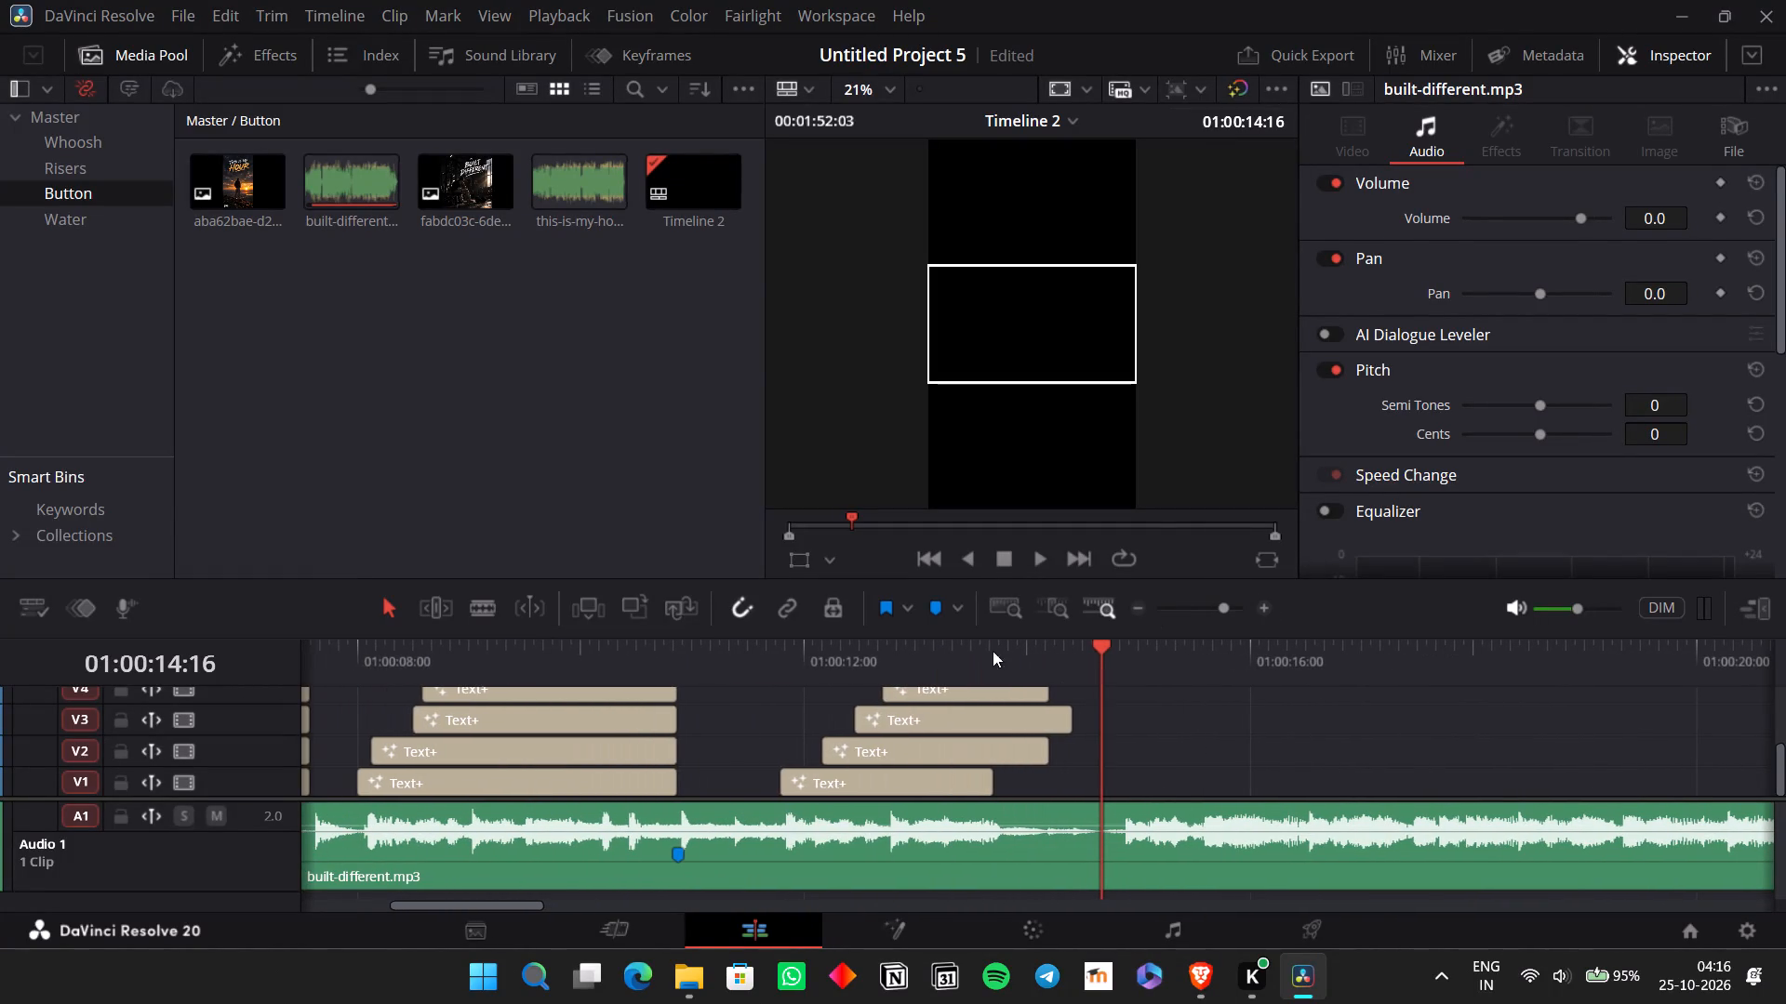
{"action": "left_click", "coordinate": [770, 641]}
{"action": "key", "text": "space"}
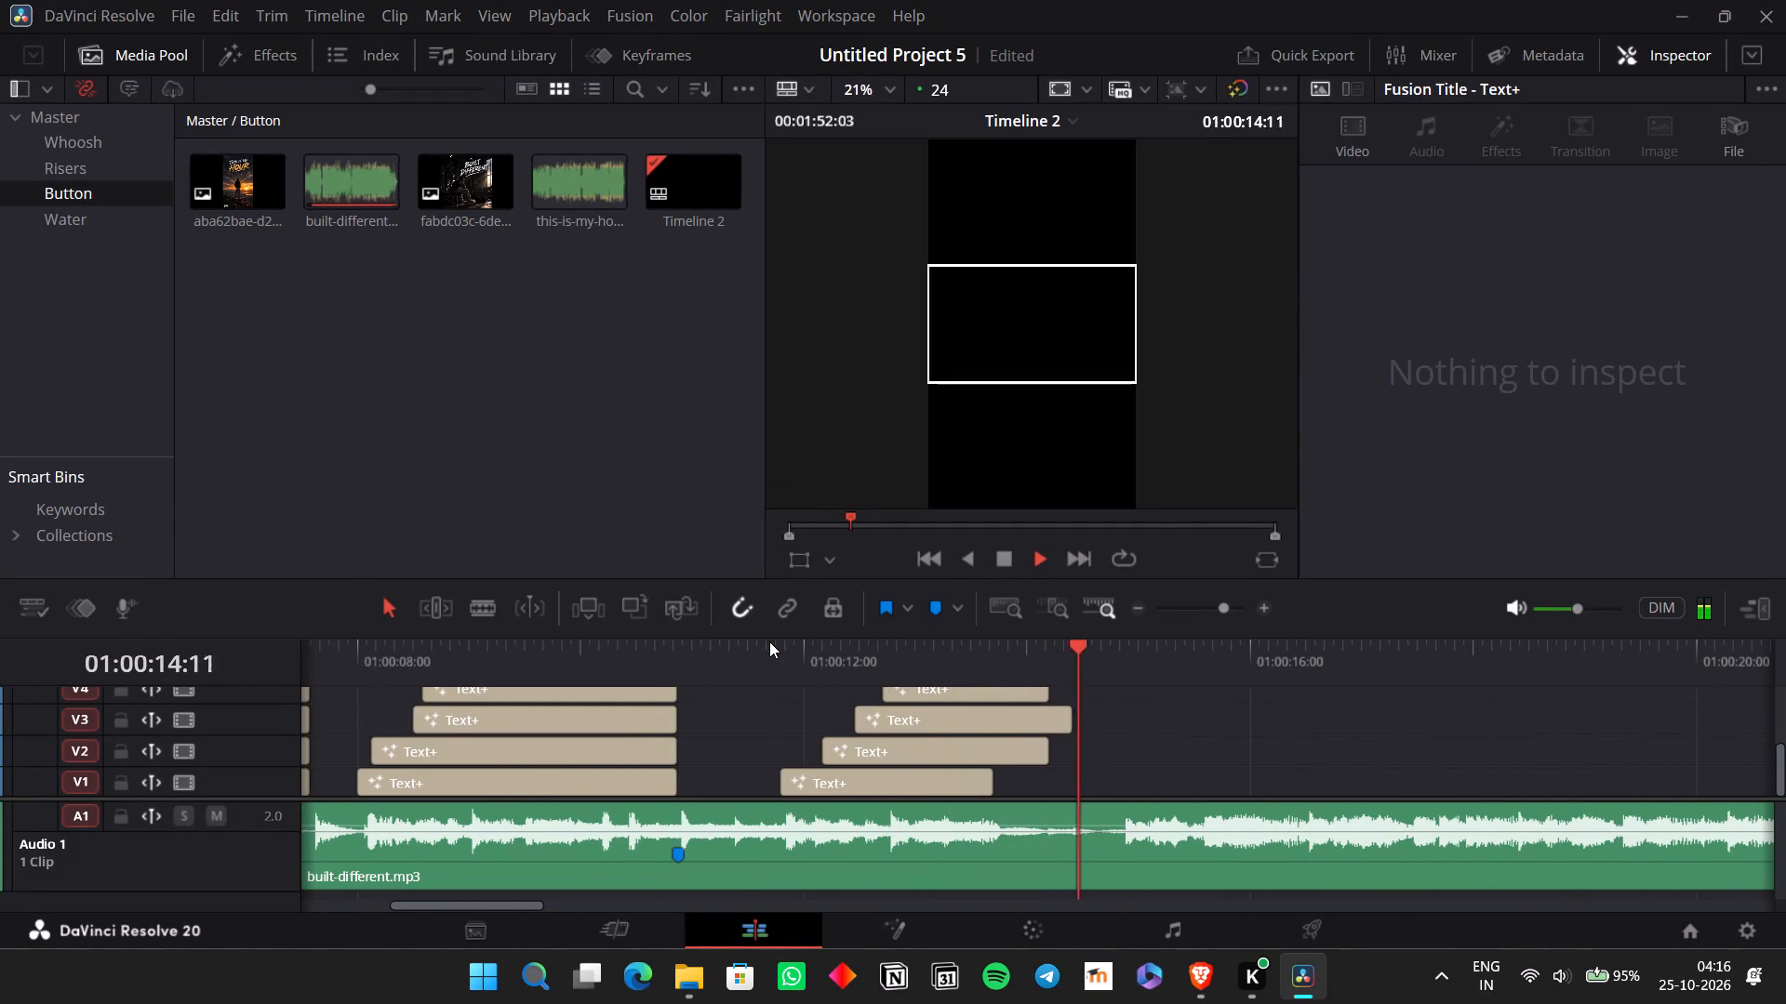
{"action": "key", "text": "space"}
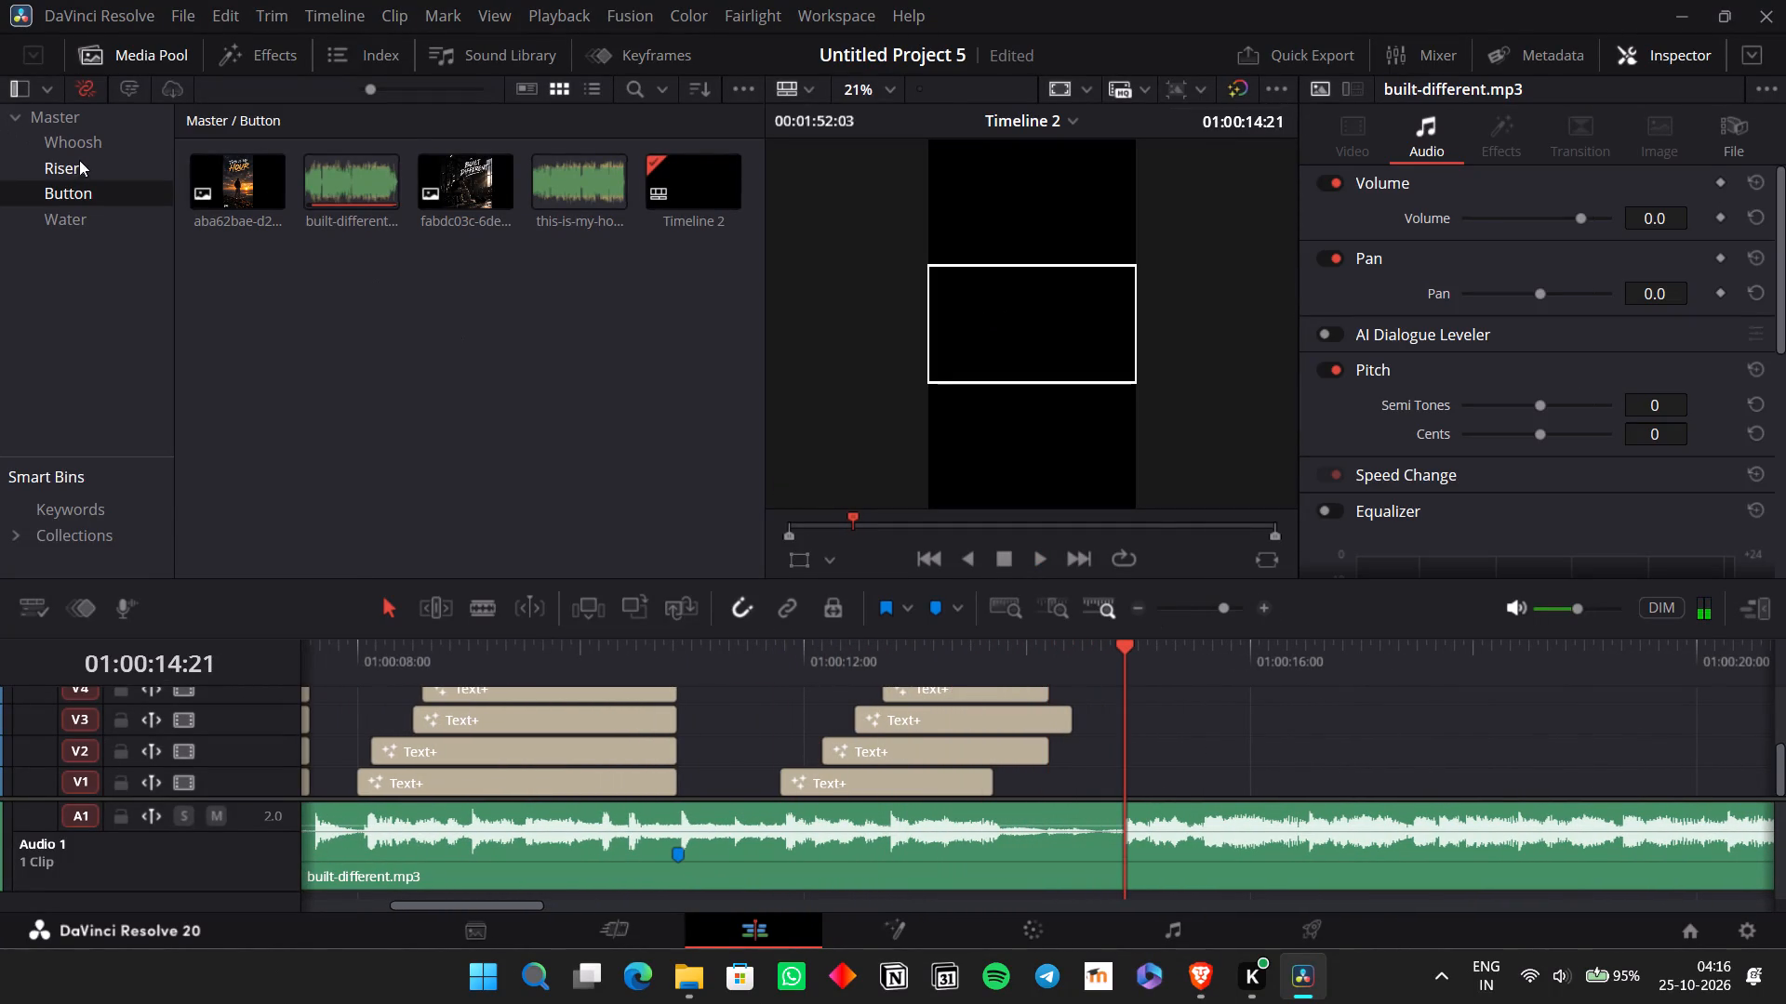
{"action": "left_click", "coordinate": [79, 157]}
{"action": "left_click", "coordinate": [79, 148]}
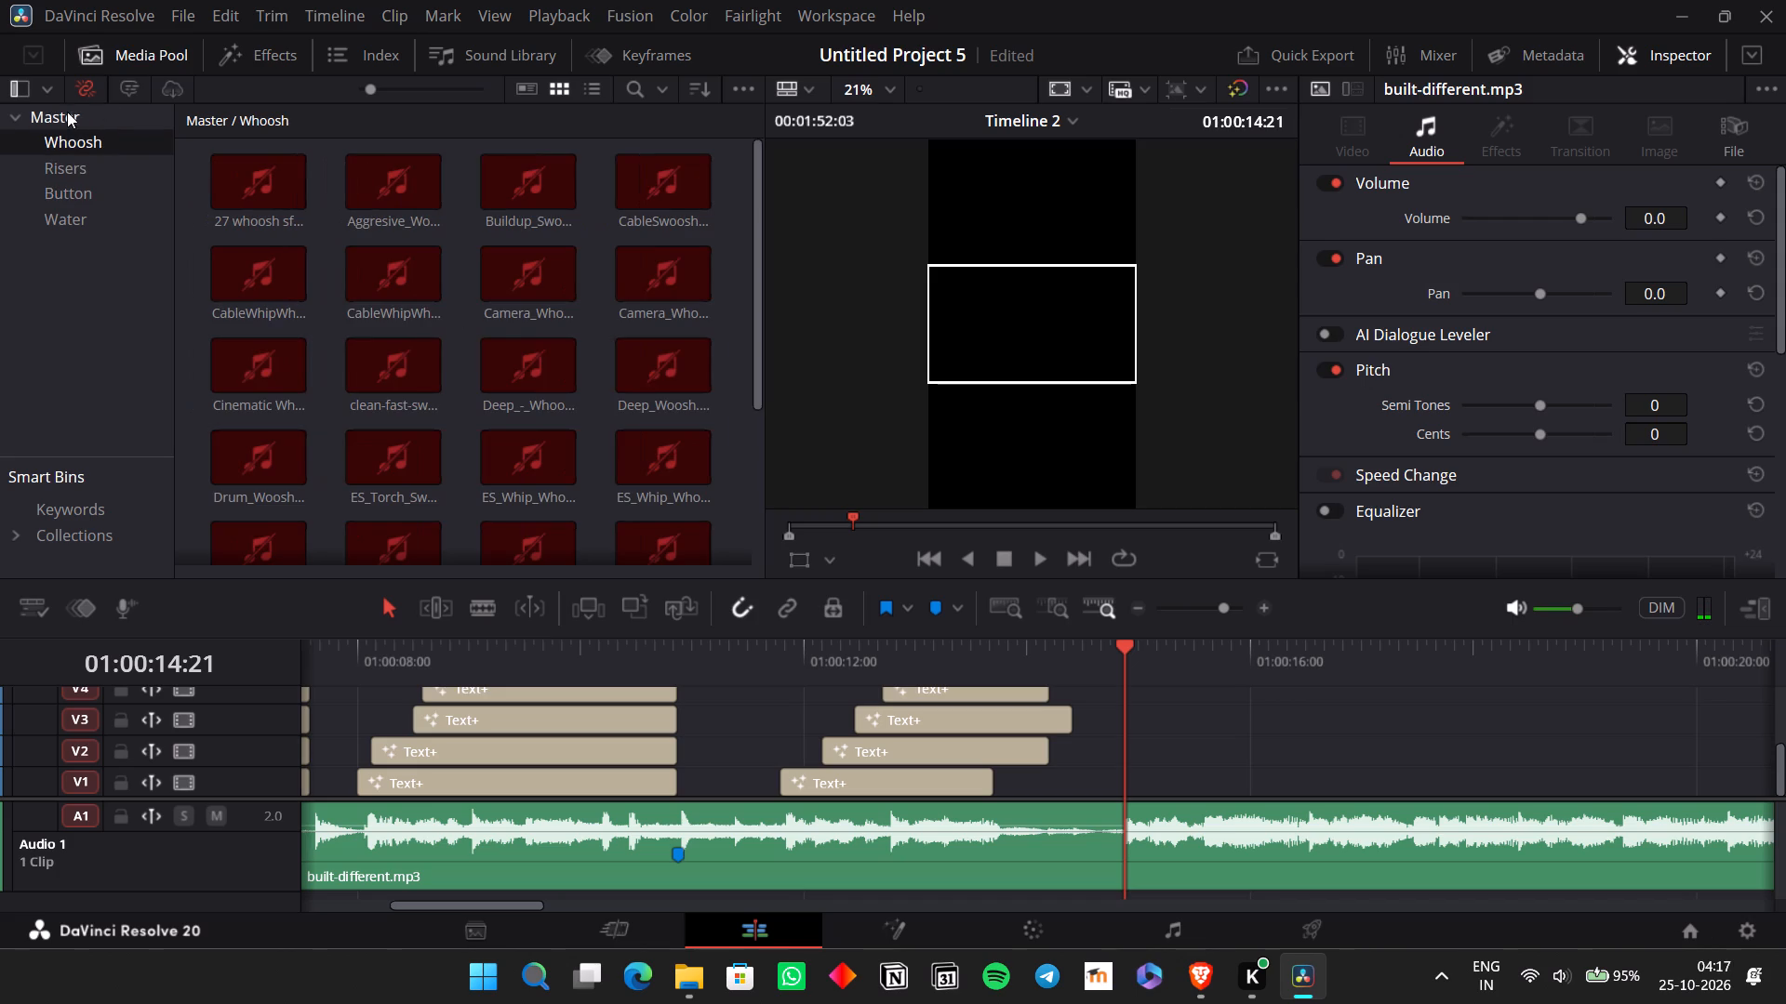
{"action": "left_click", "coordinate": [62, 112]}
{"action": "left_click", "coordinate": [271, 40]}
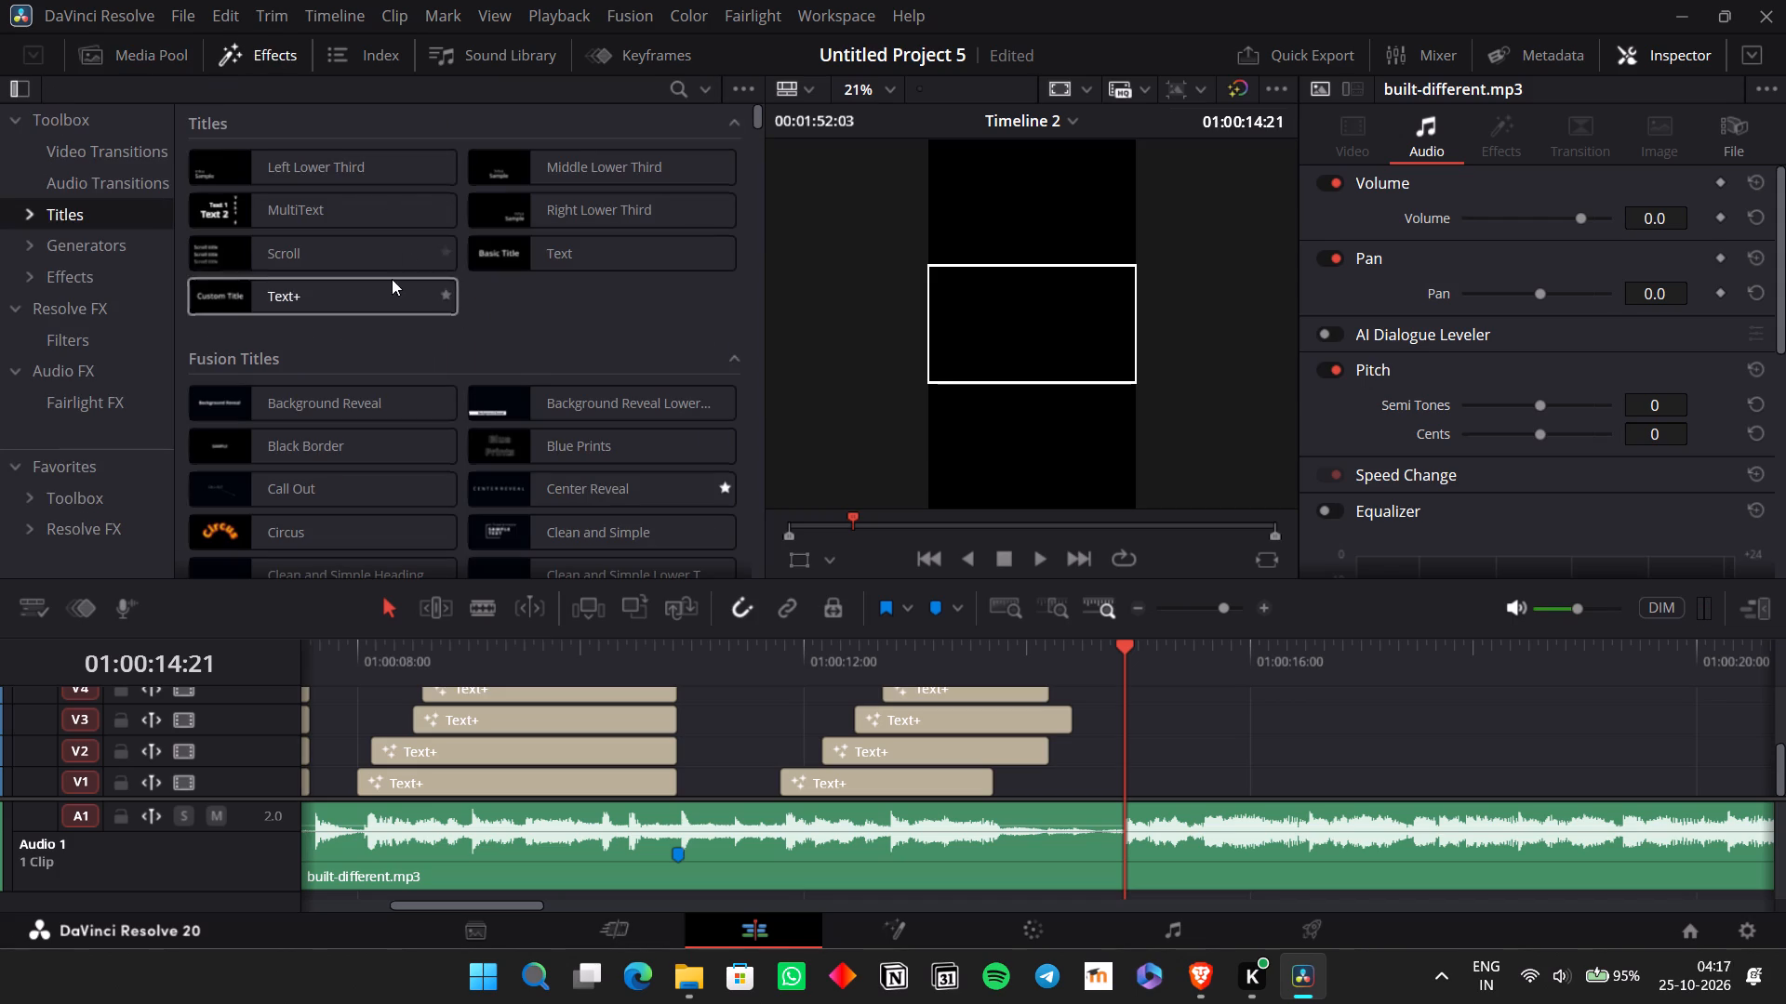
{"action": "left_click_drag", "start_coordinate": [1060, 783], "coordinate": [966, 779]}
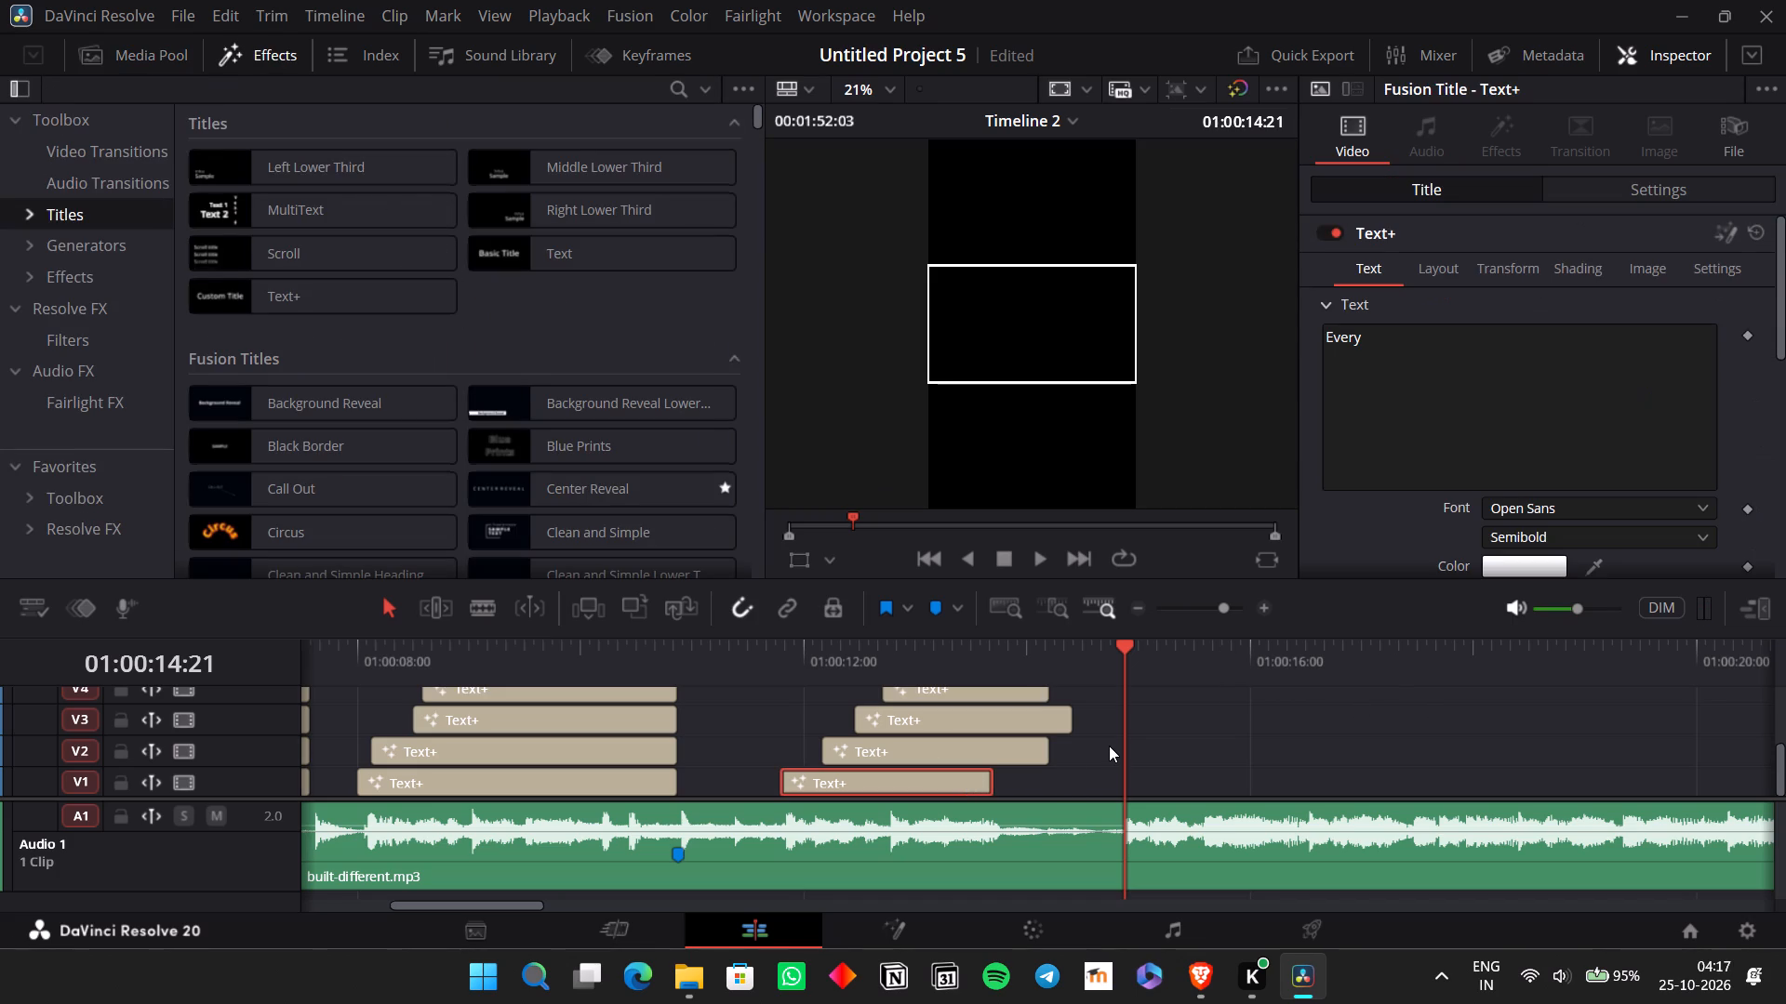
{"action": "scroll", "coordinate": [1109, 746], "scroll_direction": "down", "scroll_amount": 3}
{"action": "key", "text": "ctrl+v"}
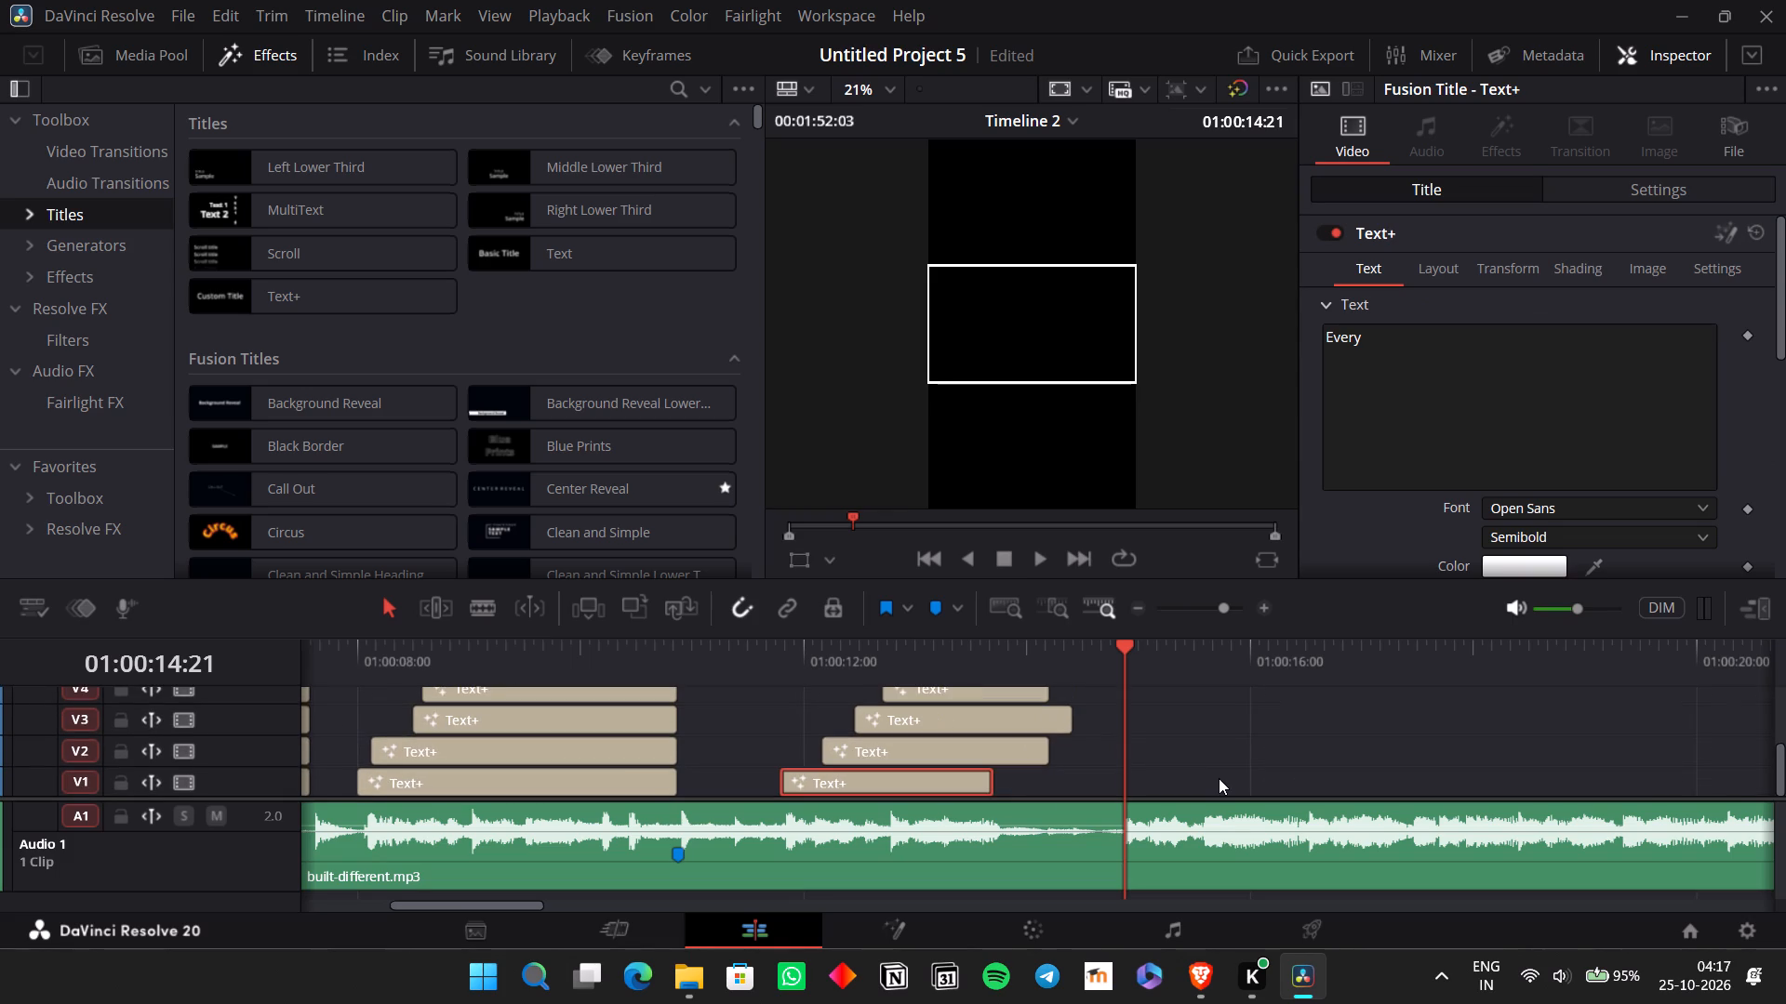
{"action": "key", "text": "ctrl+c"}
{"action": "left_click", "coordinate": [1219, 778]}
{"action": "key", "text": "ctrl+v"}
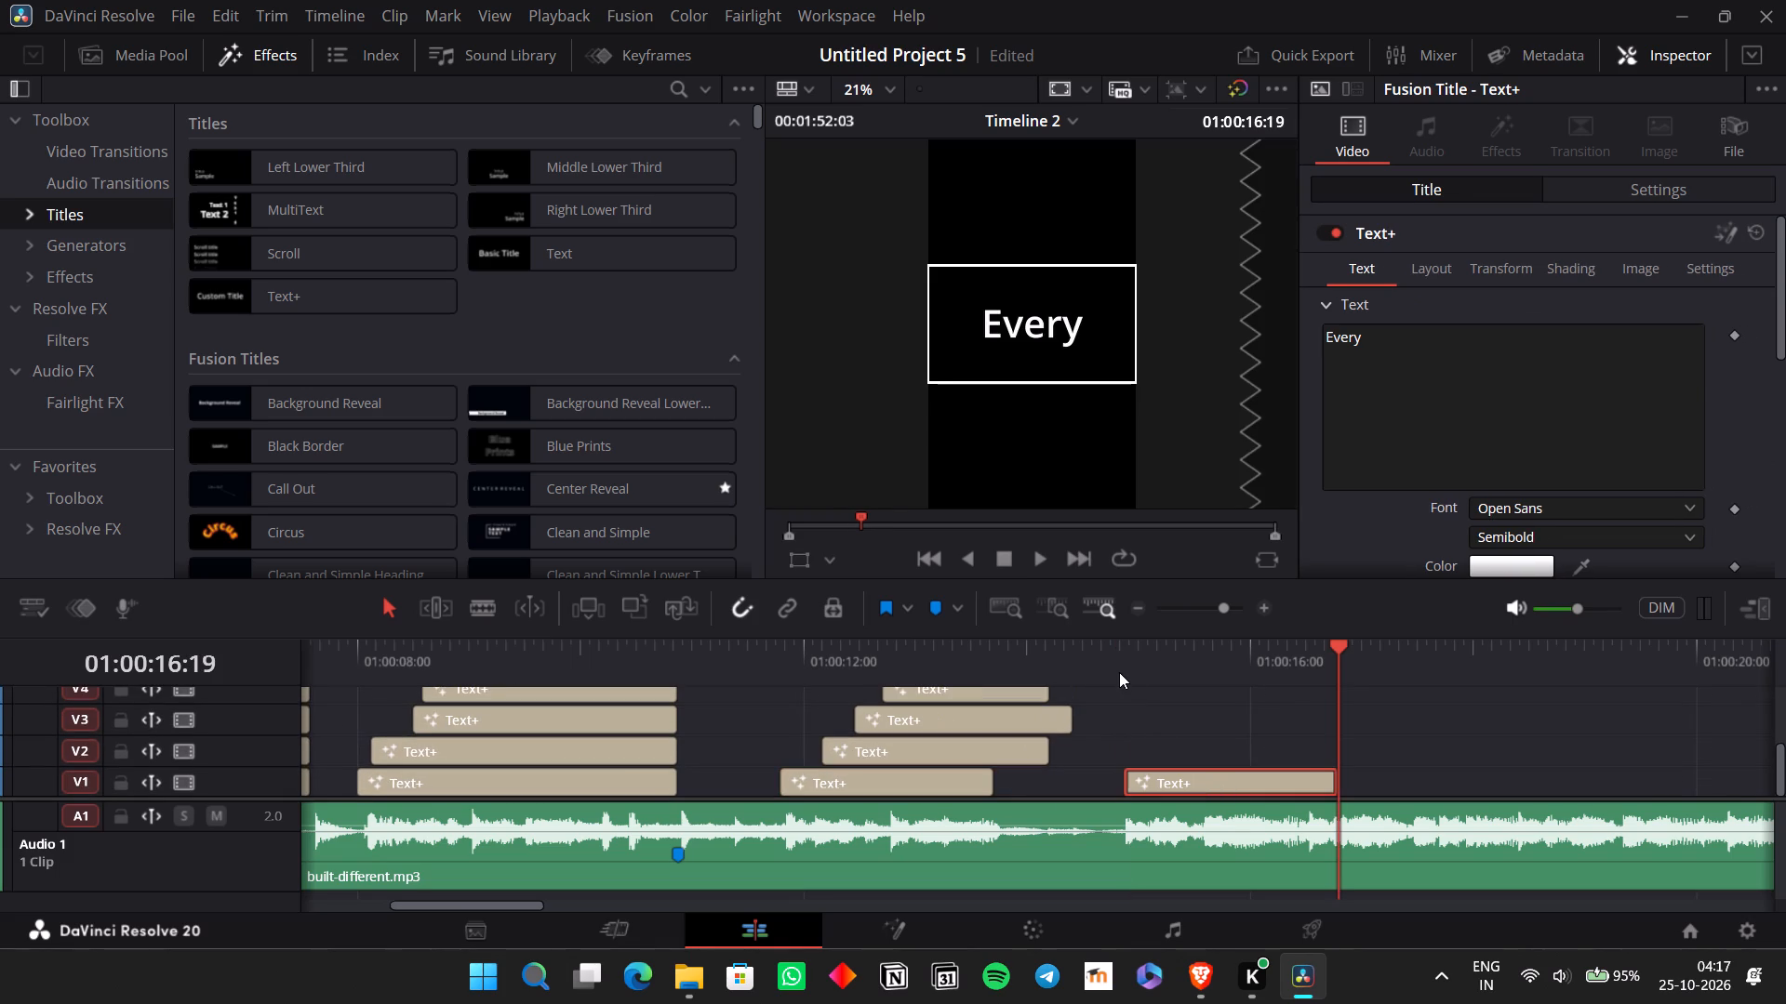
Listen to the lyric under the pasted V1 title and change its text to "Different".
{"action": "left_click", "coordinate": [1119, 668]}
{"action": "key", "text": "space"}
{"action": "key", "text": "space"}
{"action": "left_click_drag", "start_coordinate": [1364, 337], "coordinate": [1249, 324]}
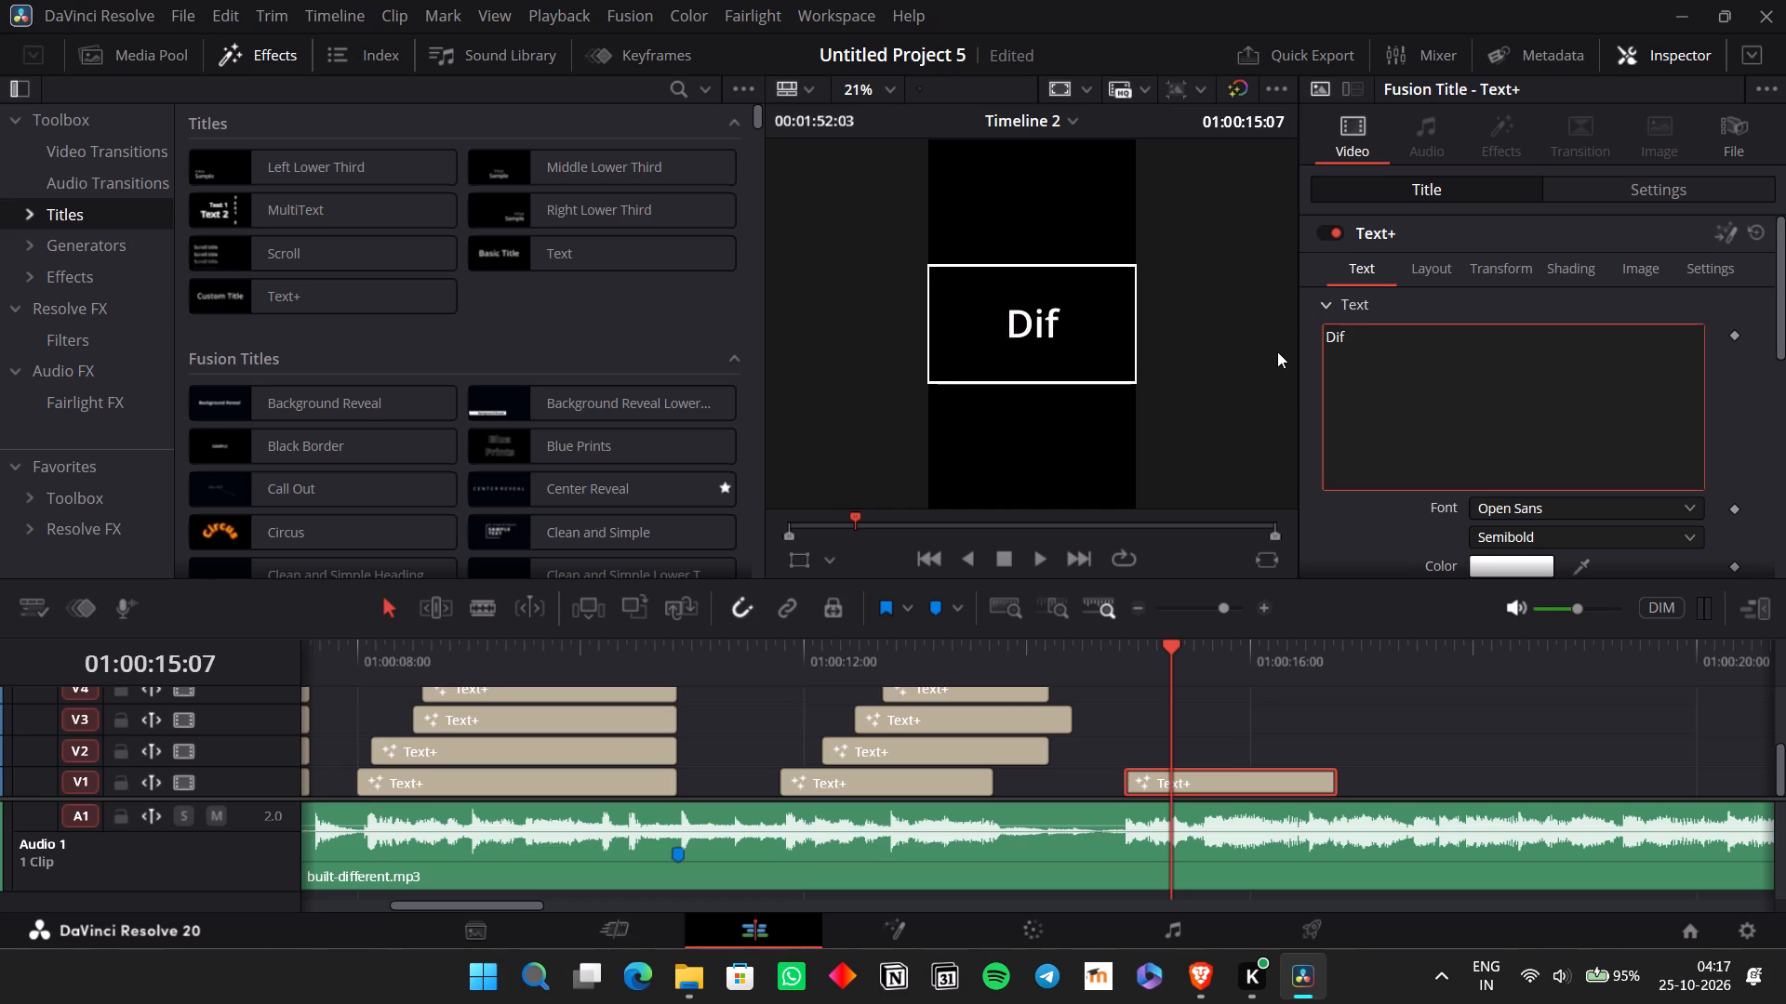
{"action": "type", "text": "re"}
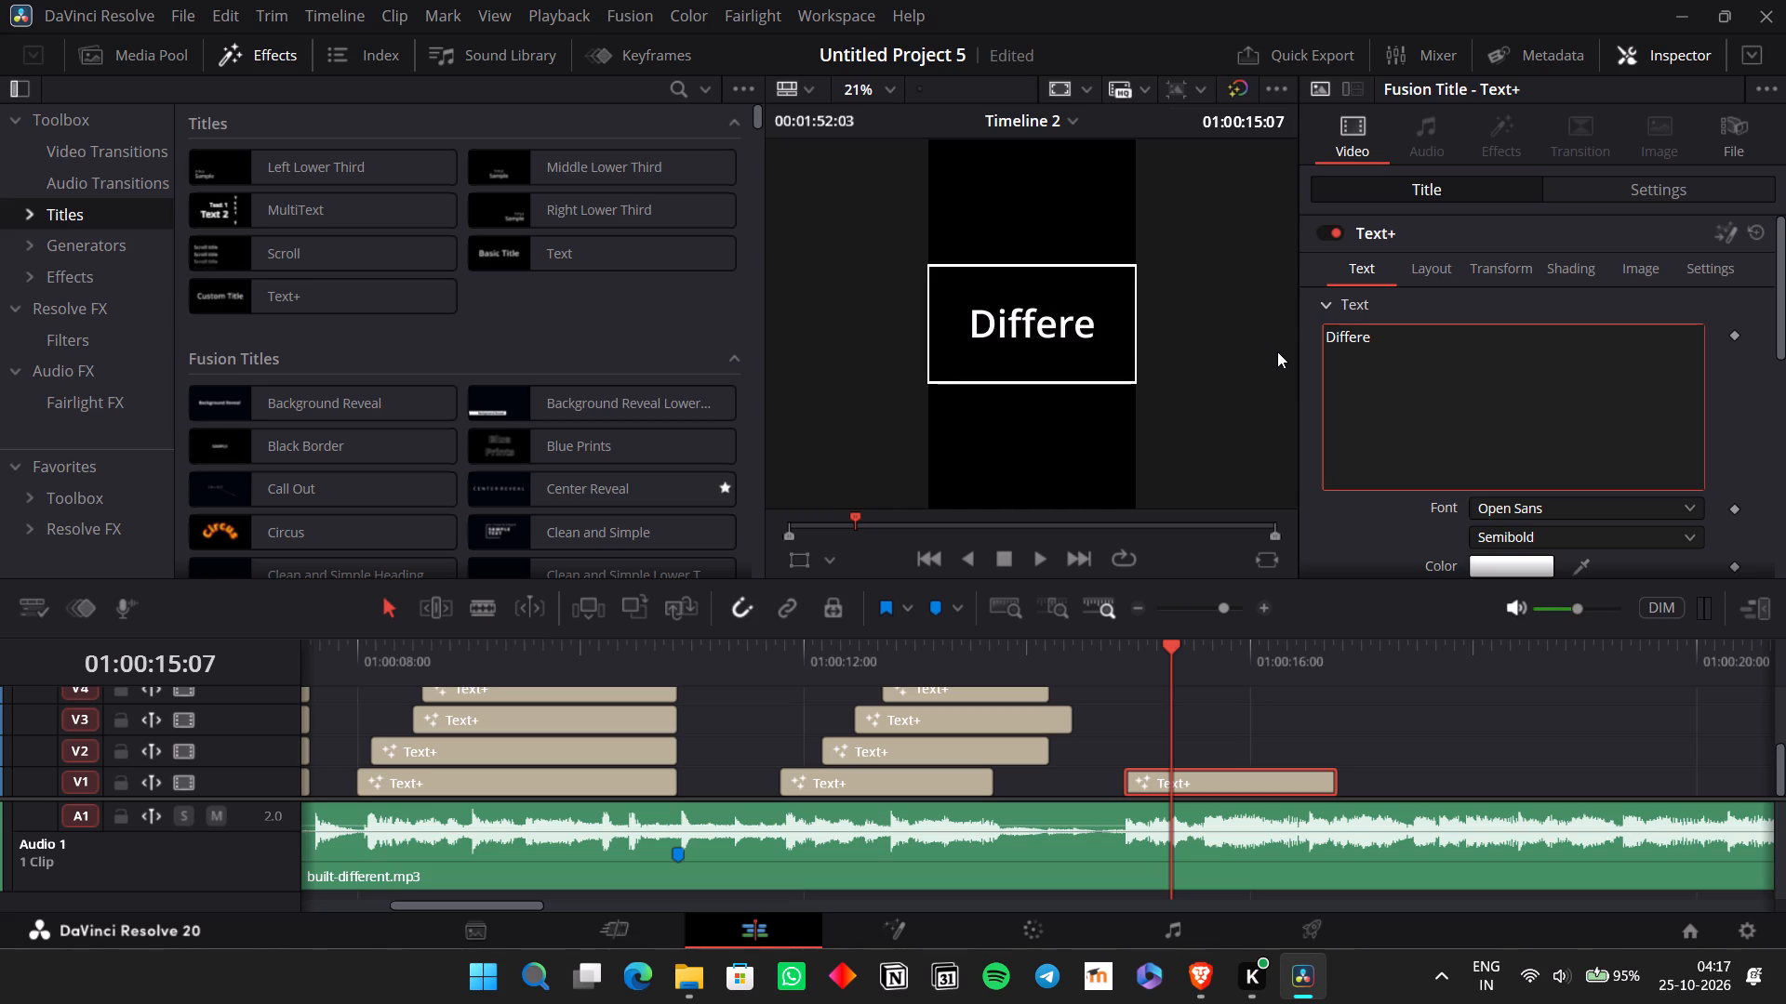
{"action": "type", "text": "nt"}
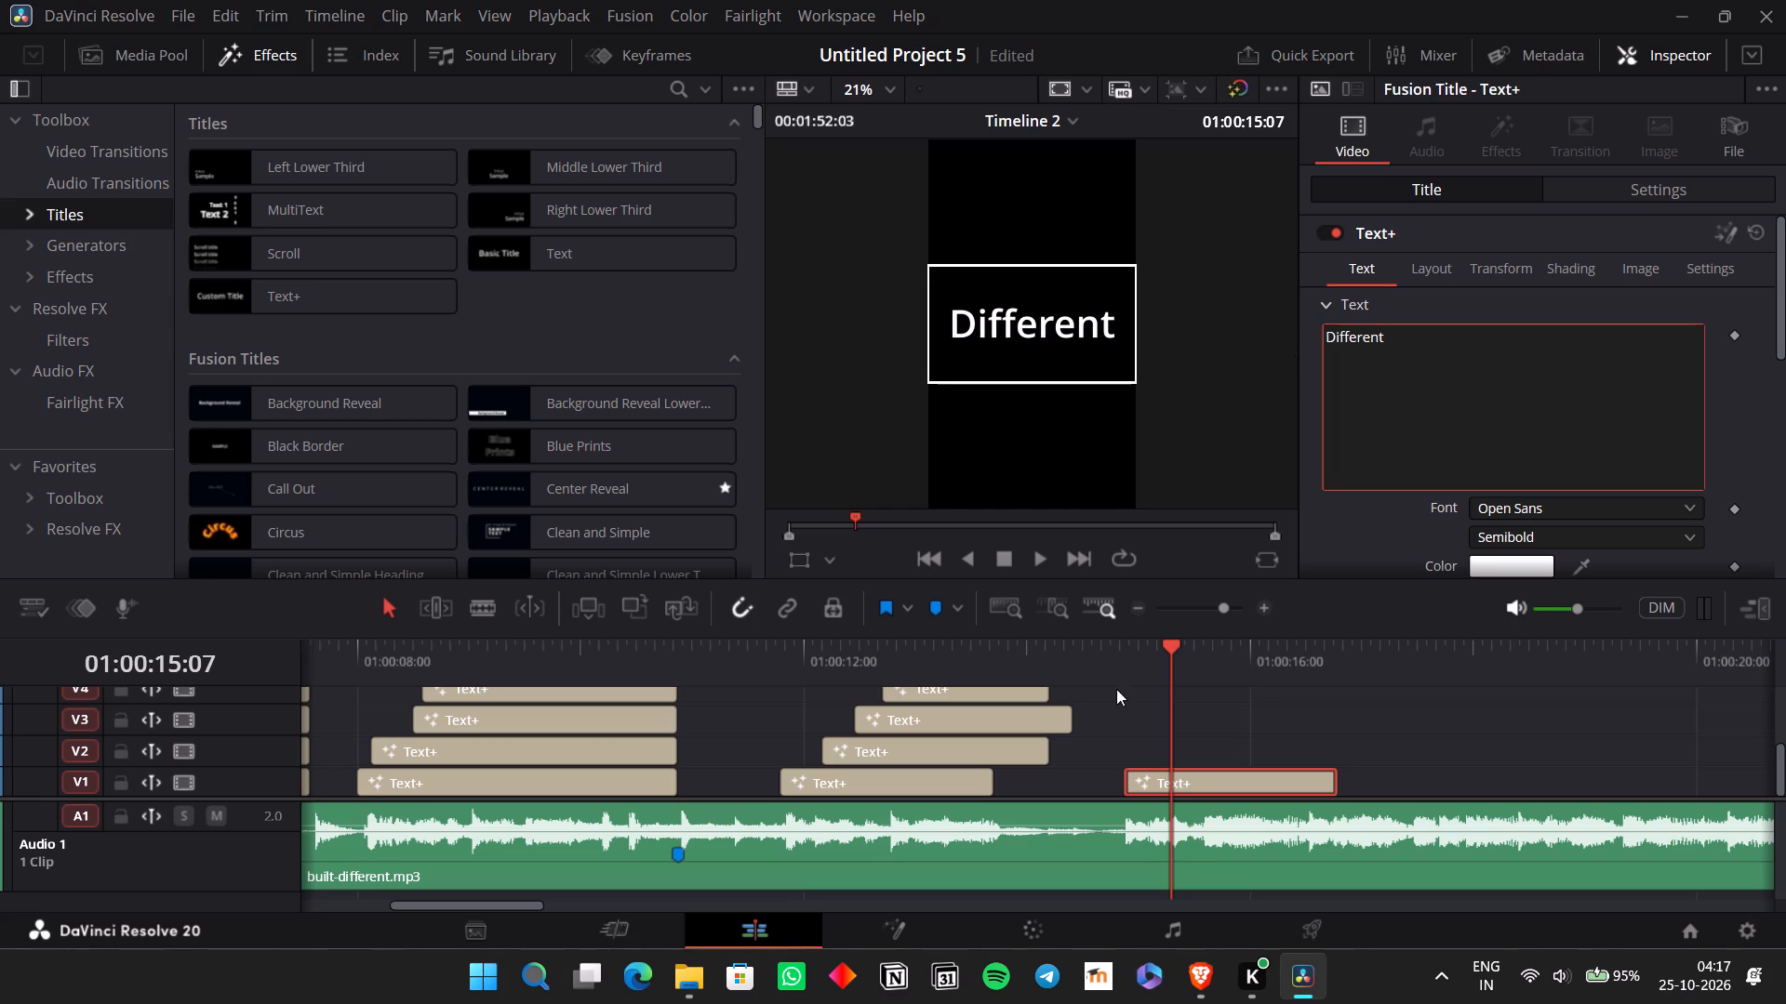
Play back the earlier lyric title groups from 01:00:08:00 back to the song's opening to review their layout and timing.
{"action": "left_click", "coordinate": [1123, 636]}
{"action": "left_click", "coordinate": [1113, 644]}
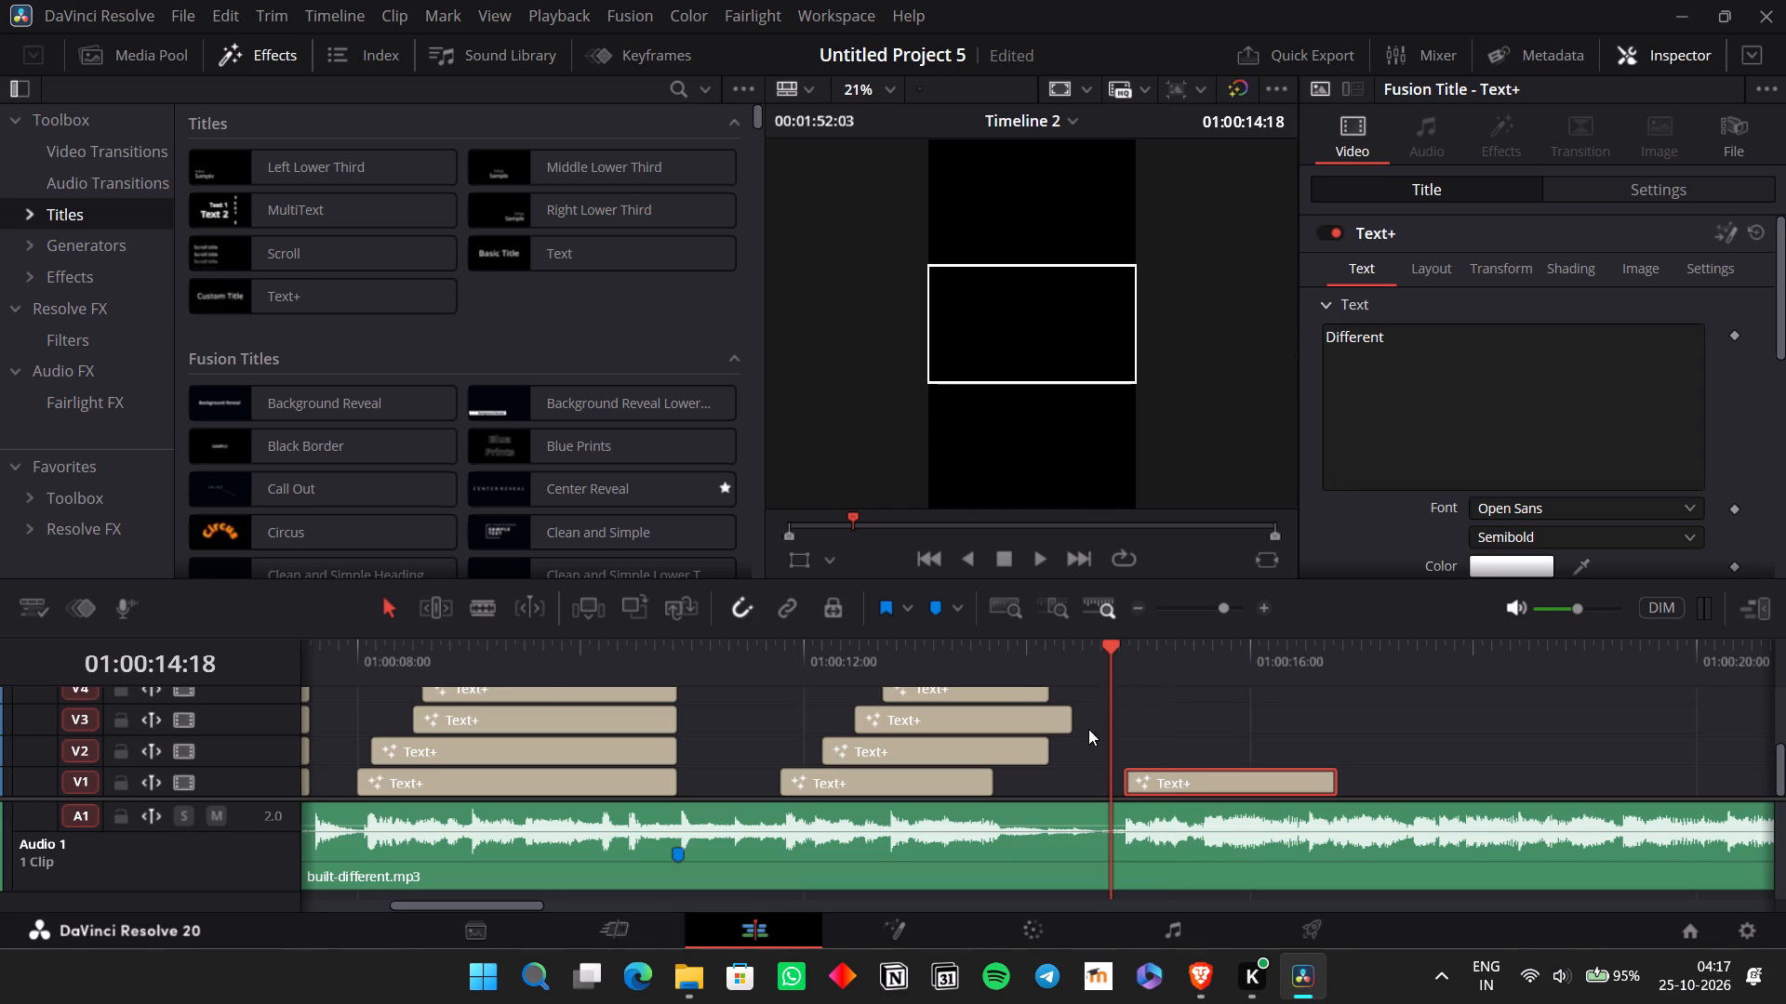
{"action": "scroll", "coordinate": [1080, 735], "scroll_direction": "right", "scroll_amount": 1}
{"action": "left_click", "coordinate": [1181, 651]}
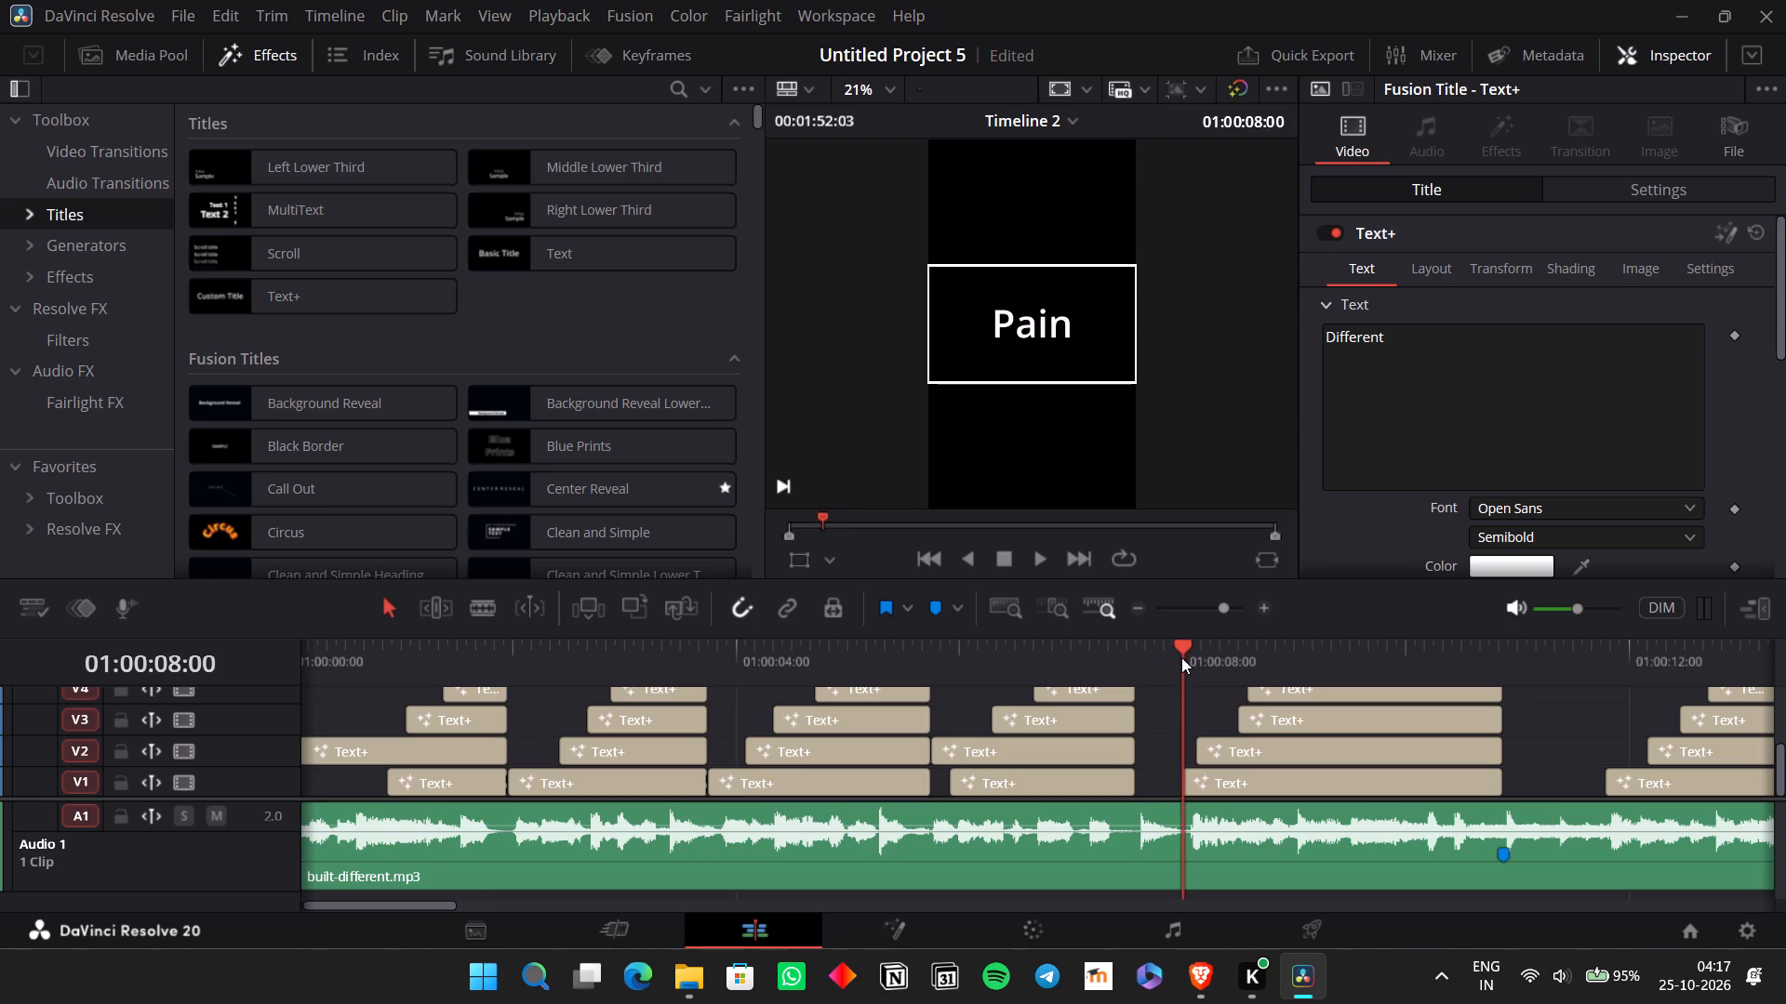
{"action": "key", "text": "space"}
{"action": "key", "text": "space"}
{"action": "left_click", "coordinate": [927, 640]}
{"action": "key", "text": "space"}
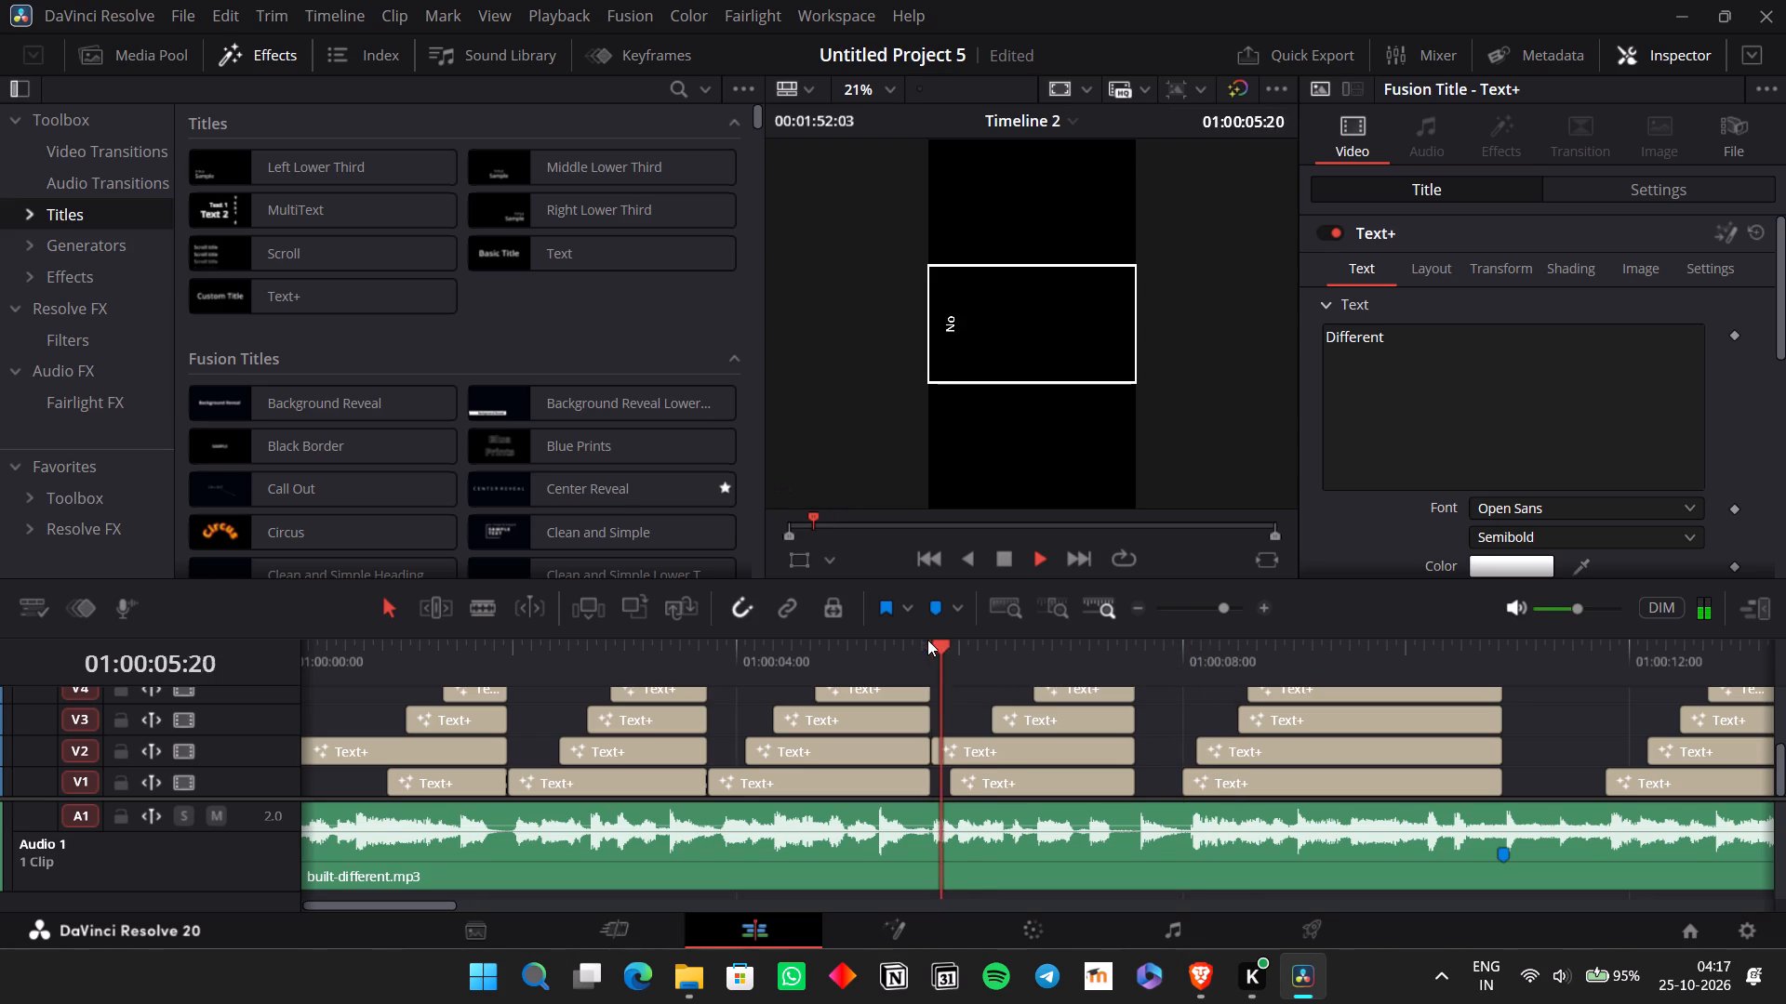
{"action": "key", "text": "space"}
{"action": "left_click", "coordinate": [713, 646]}
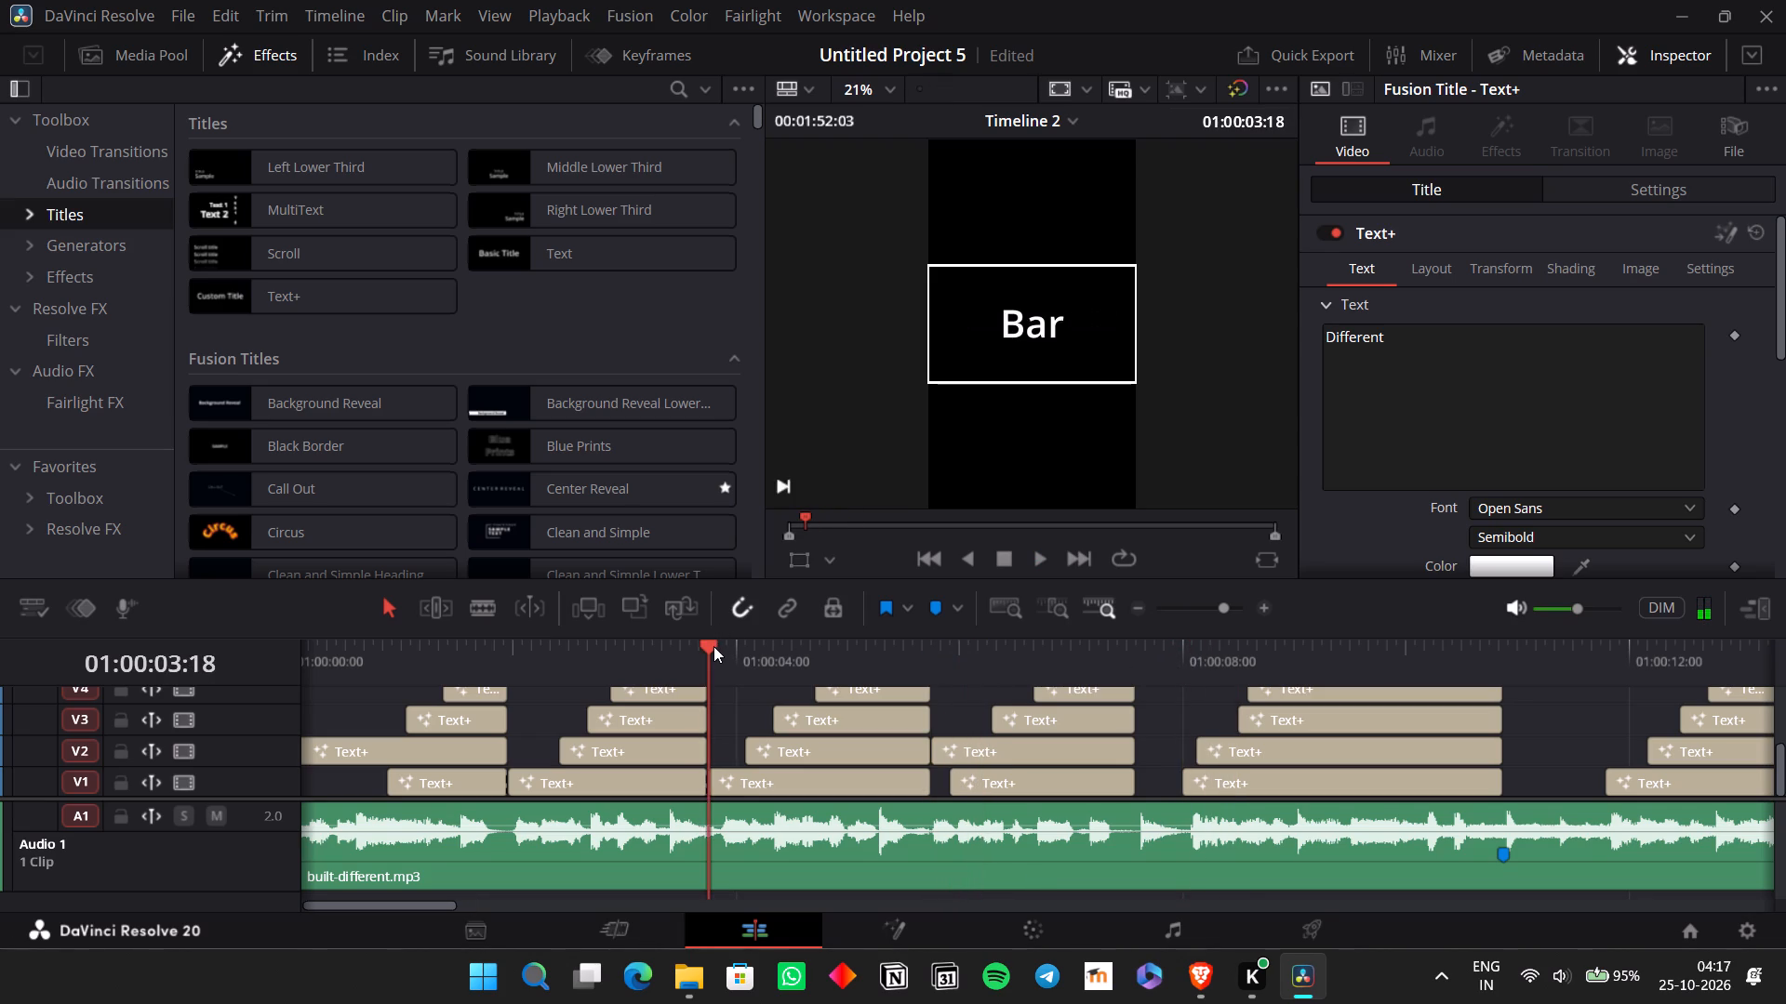
{"action": "key", "text": "space"}
{"action": "key", "text": "space"}
{"action": "left_click", "coordinate": [506, 646]}
{"action": "key", "text": "space"}
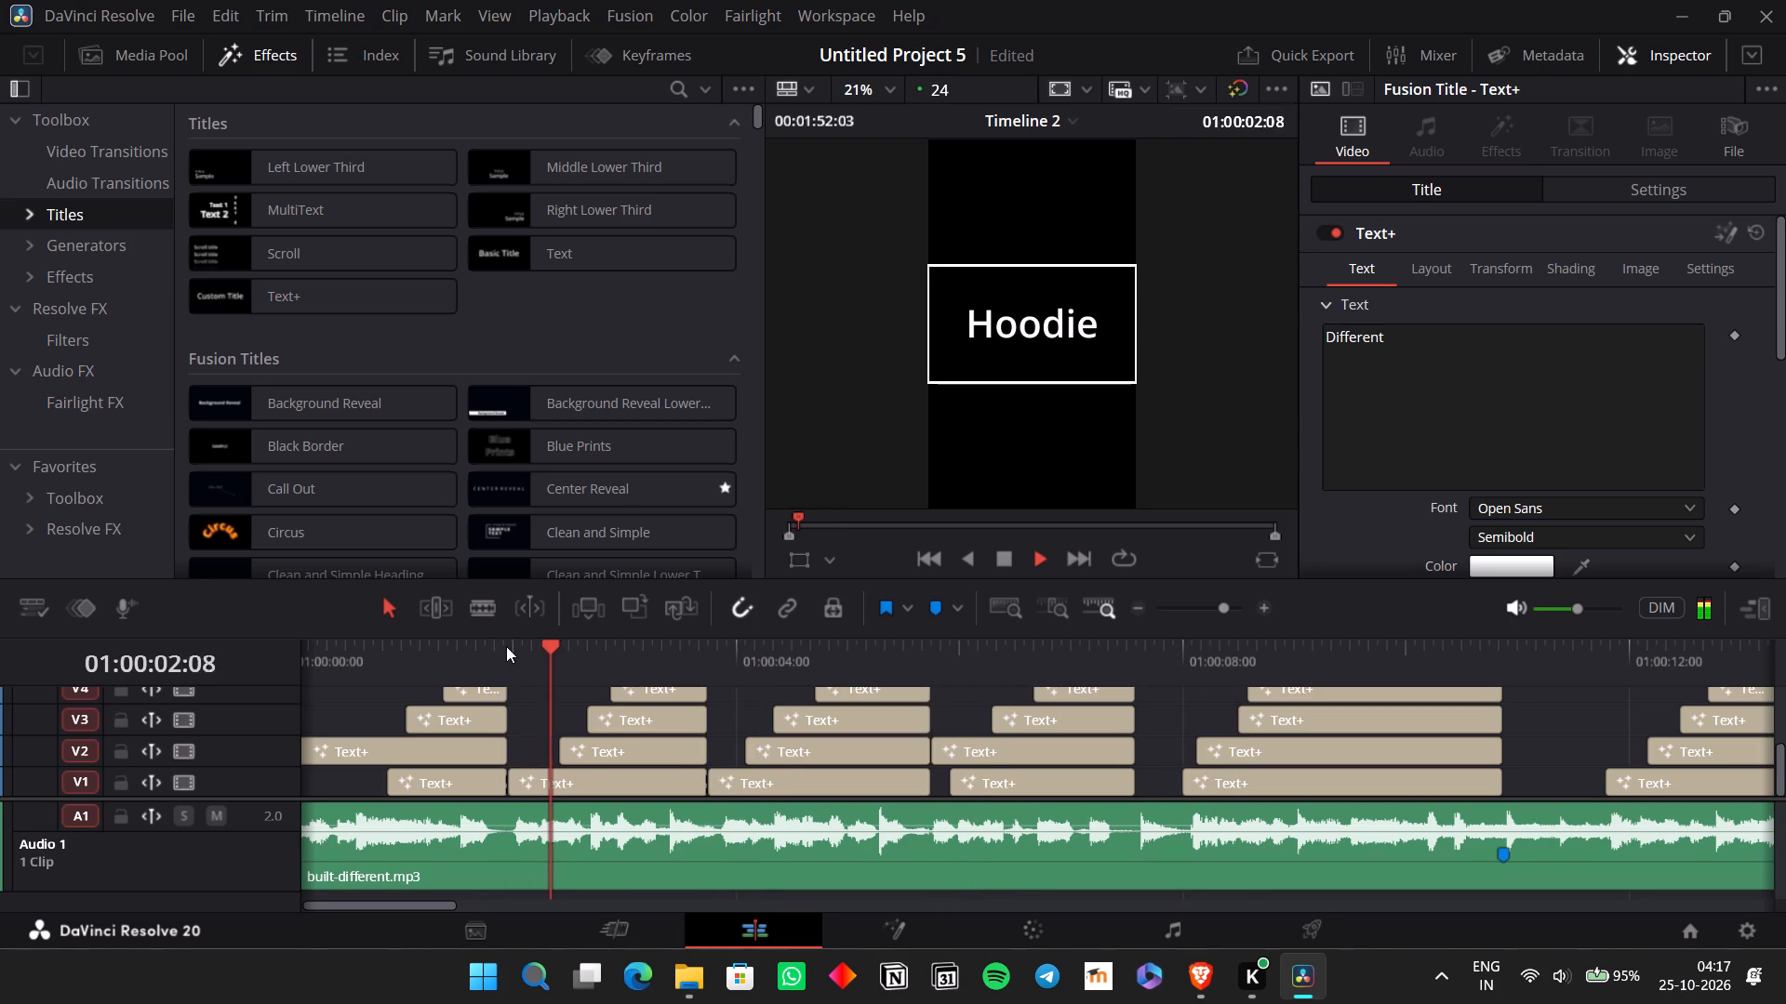
{"action": "key", "text": "space"}
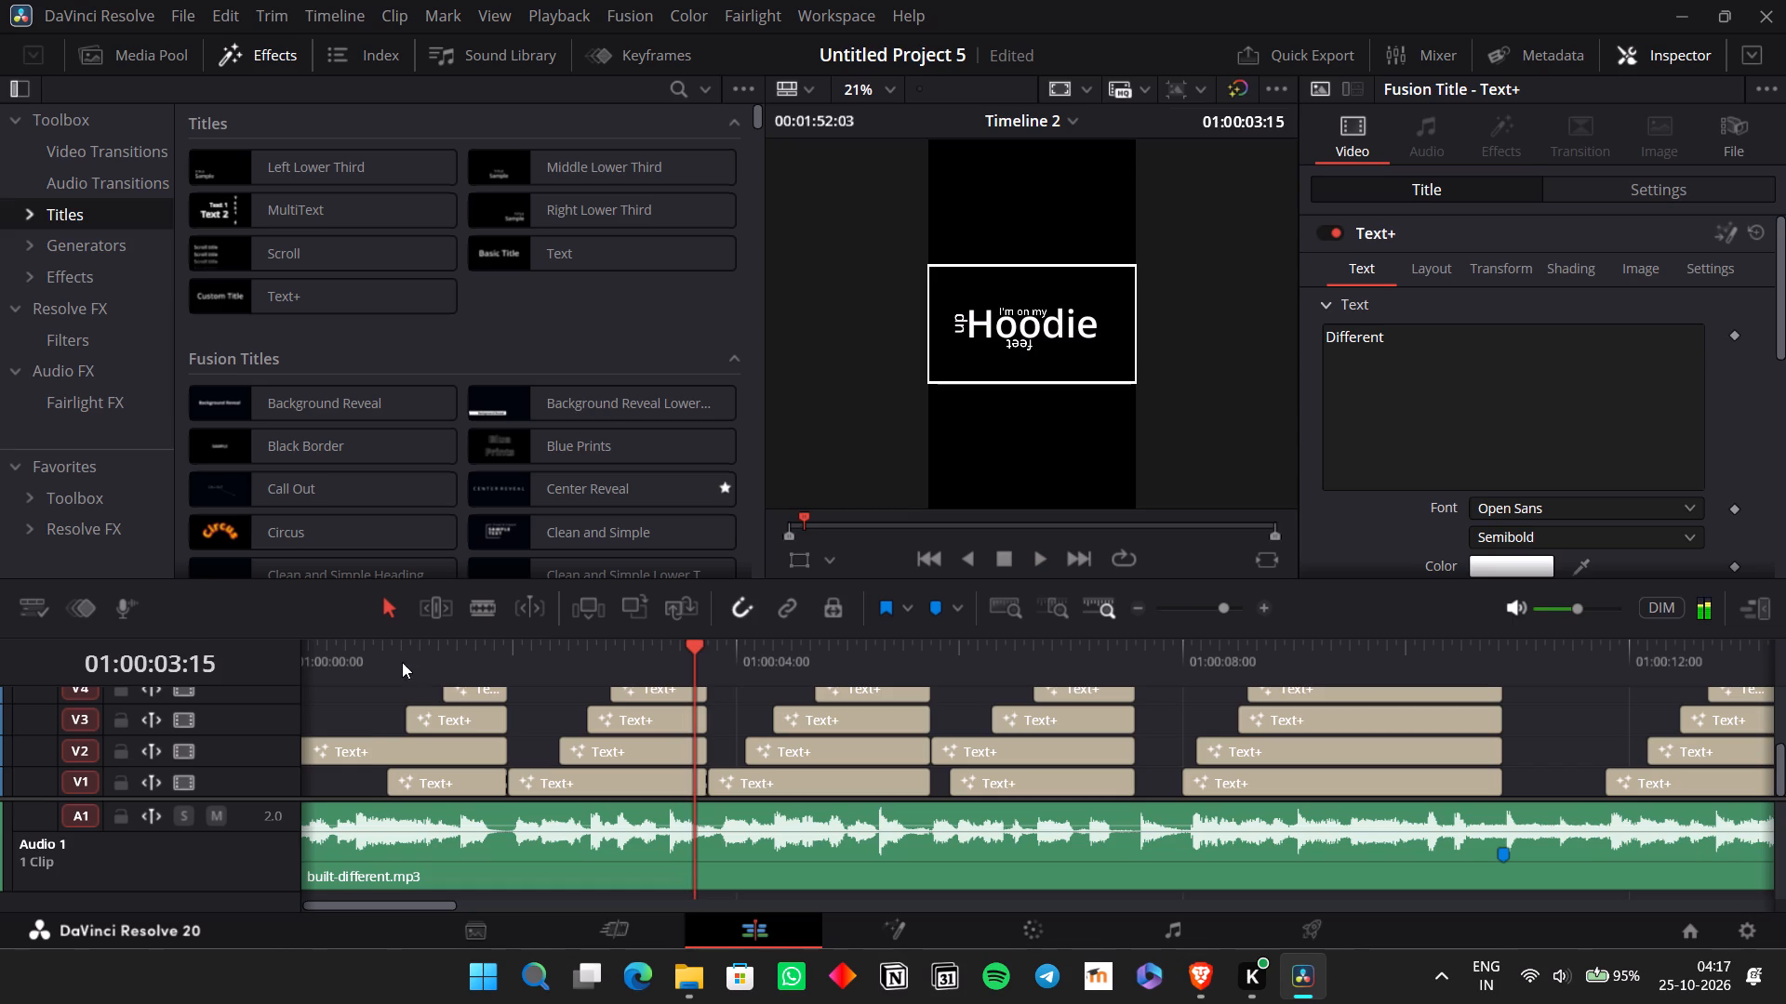
{"action": "left_click", "coordinate": [371, 657]}
{"action": "key", "text": "space"}
{"action": "scroll", "coordinate": [596, 709], "scroll_direction": "left", "scroll_amount": 1}
{"action": "key", "text": "space"}
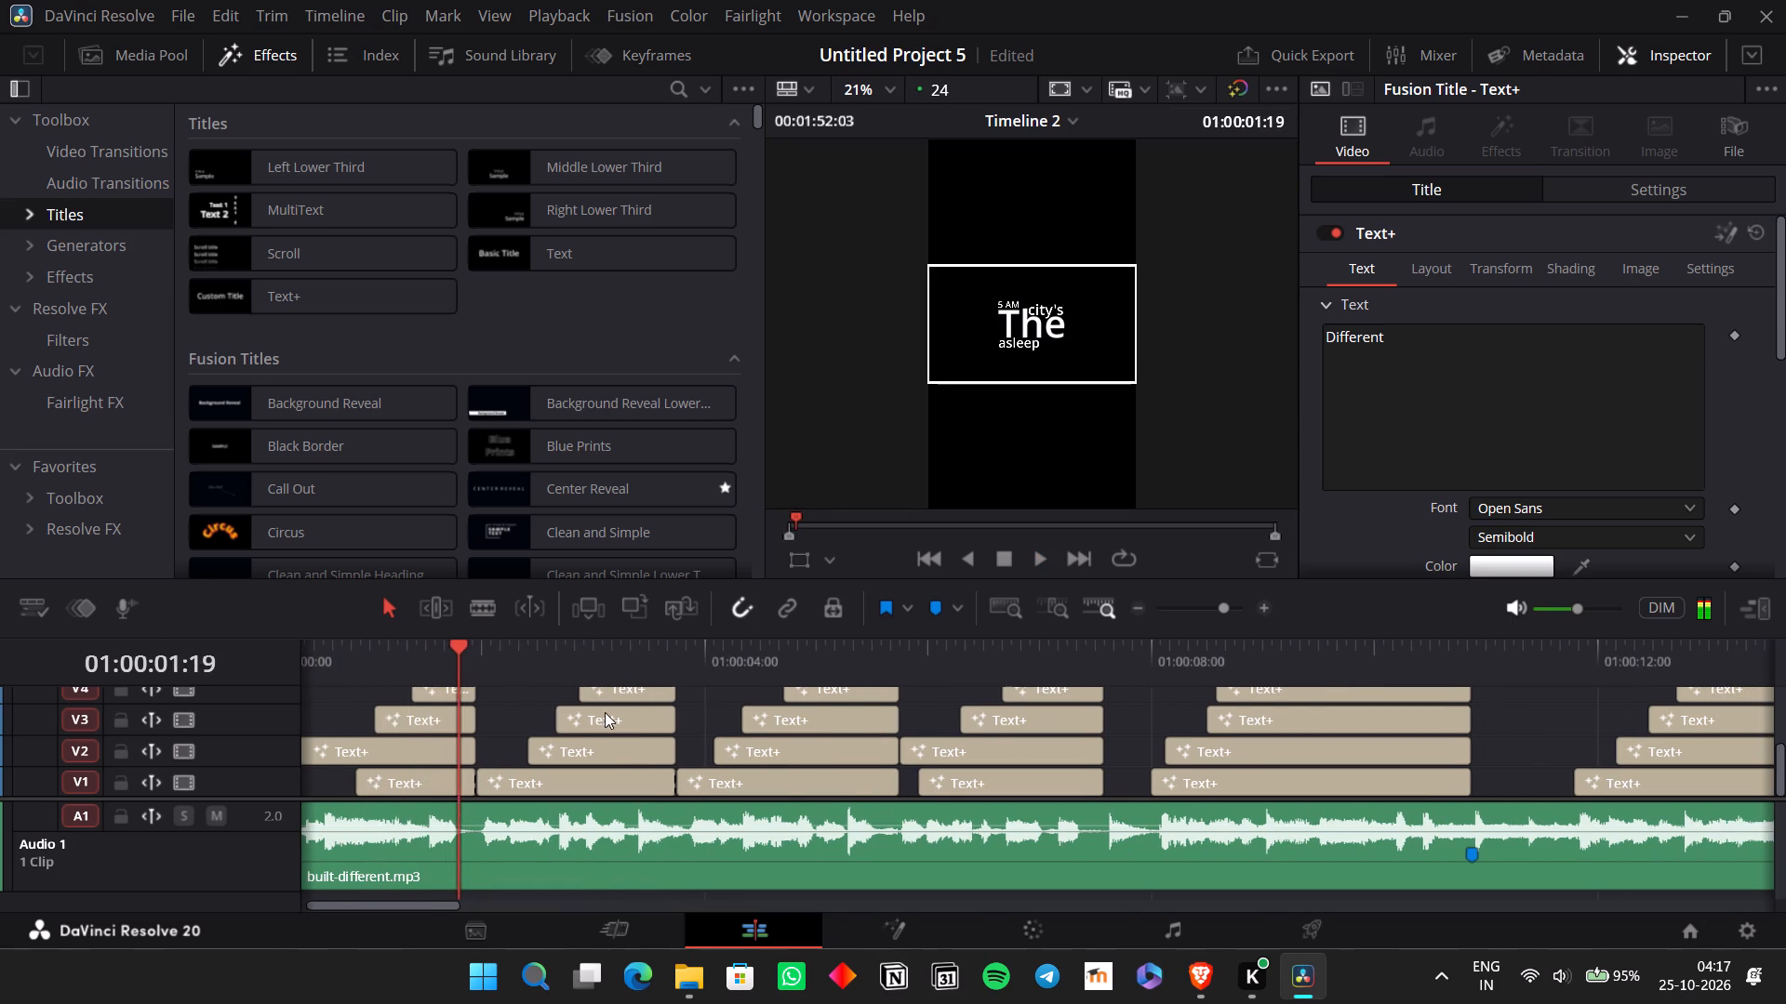
Paste a copy of the "rep" title on V2 above the "Different" title, starting at 01:00:14:21.
{"action": "scroll", "coordinate": [613, 717], "scroll_direction": "left", "scroll_amount": 2}
{"action": "left_click", "coordinate": [1012, 636]}
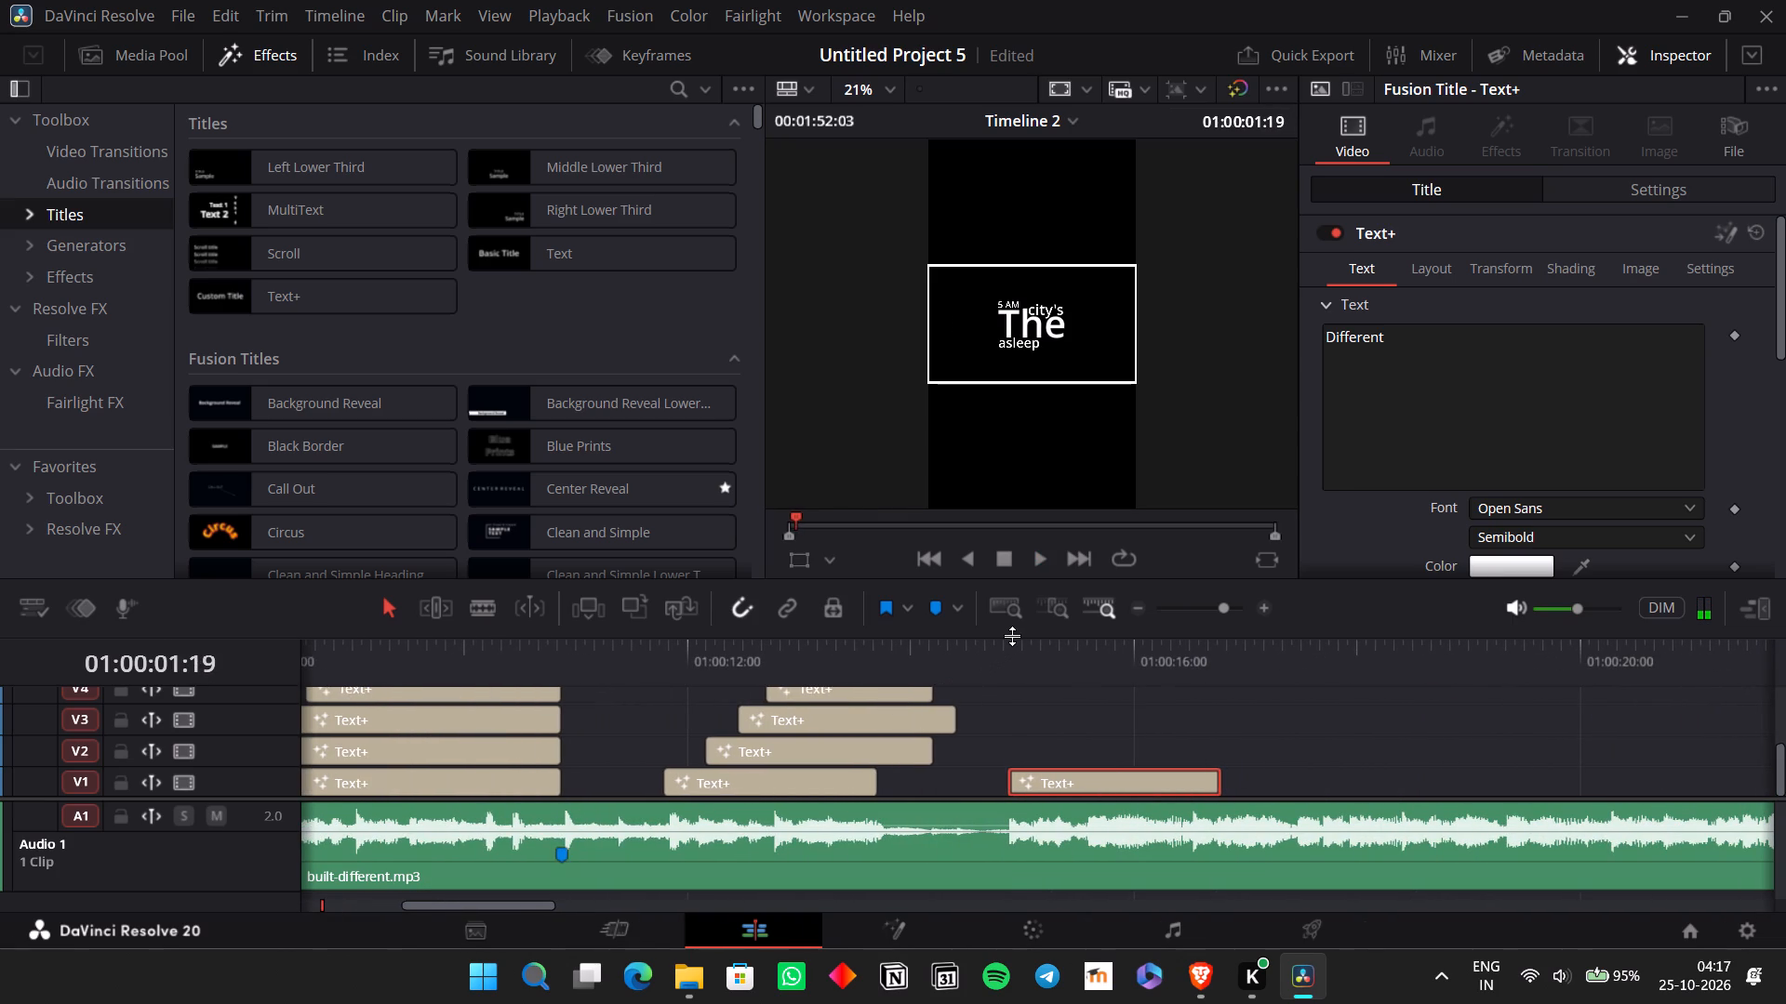
{"action": "left_click", "coordinate": [1009, 642]}
{"action": "key", "text": "space"}
{"action": "key", "text": "space"}
{"action": "left_click", "coordinate": [1001, 662]}
{"action": "left_click", "coordinate": [903, 746]}
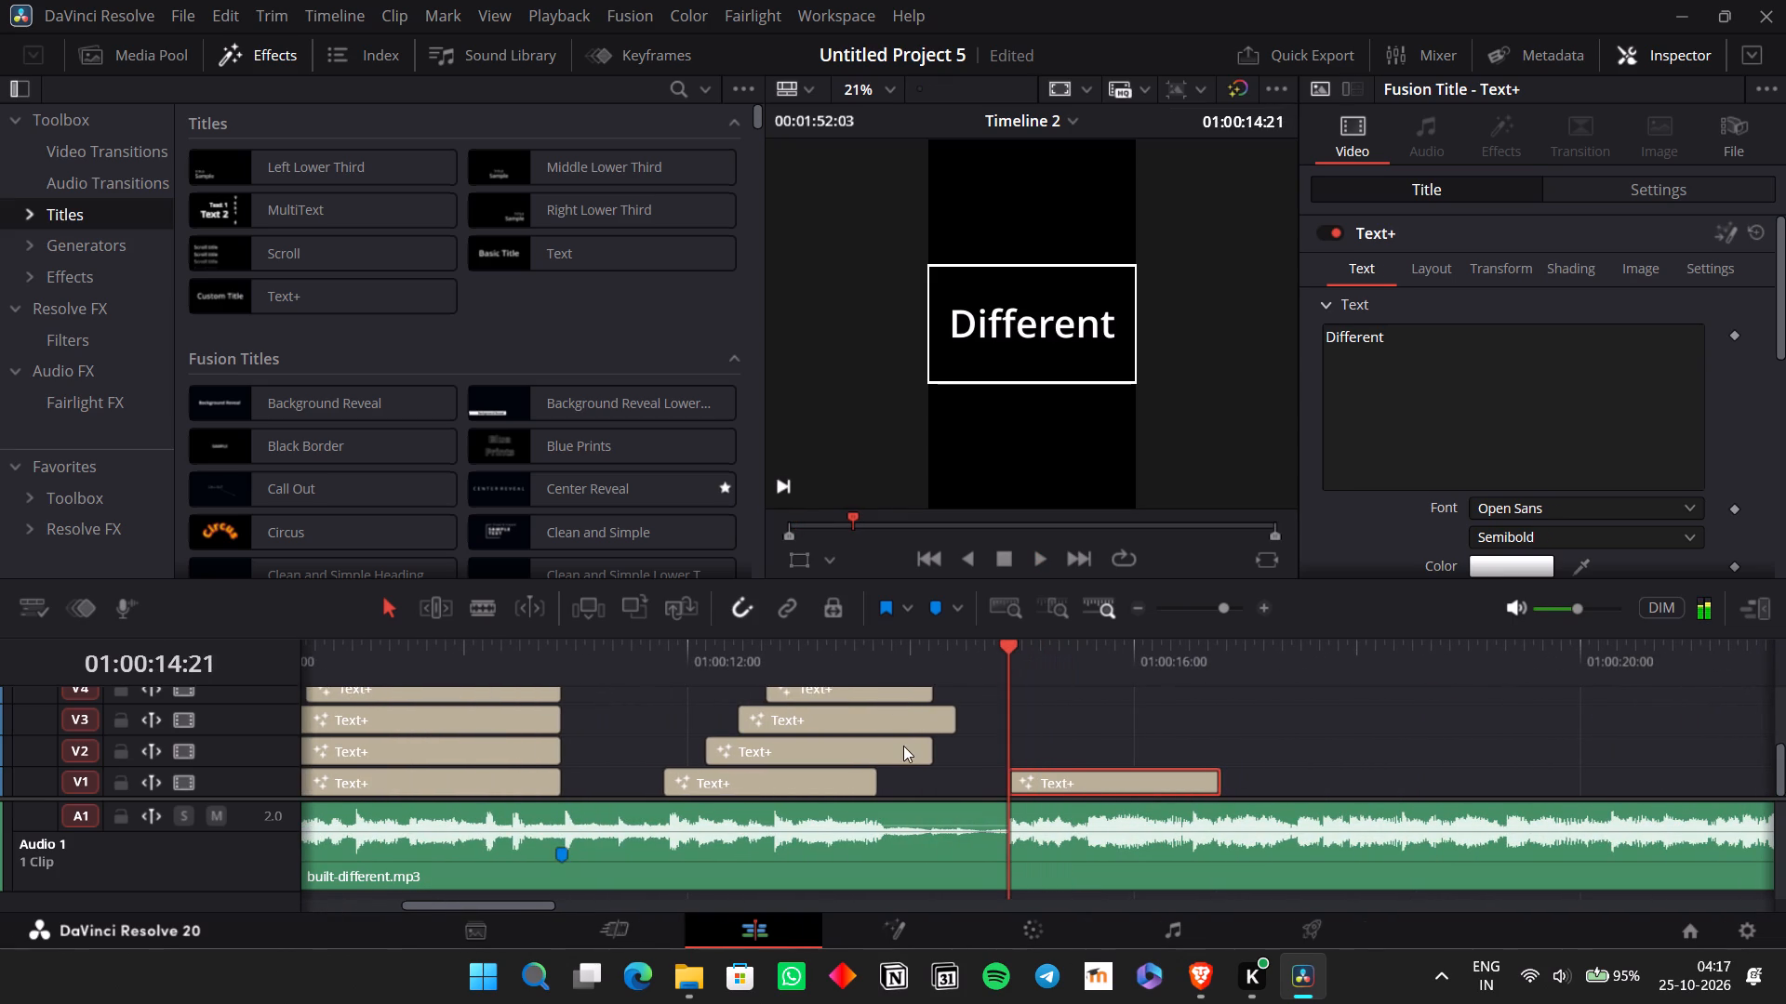
{"action": "key", "text": "ctrl+c"}
{"action": "left_click", "coordinate": [1060, 744]}
{"action": "key", "text": "ctrl+v"}
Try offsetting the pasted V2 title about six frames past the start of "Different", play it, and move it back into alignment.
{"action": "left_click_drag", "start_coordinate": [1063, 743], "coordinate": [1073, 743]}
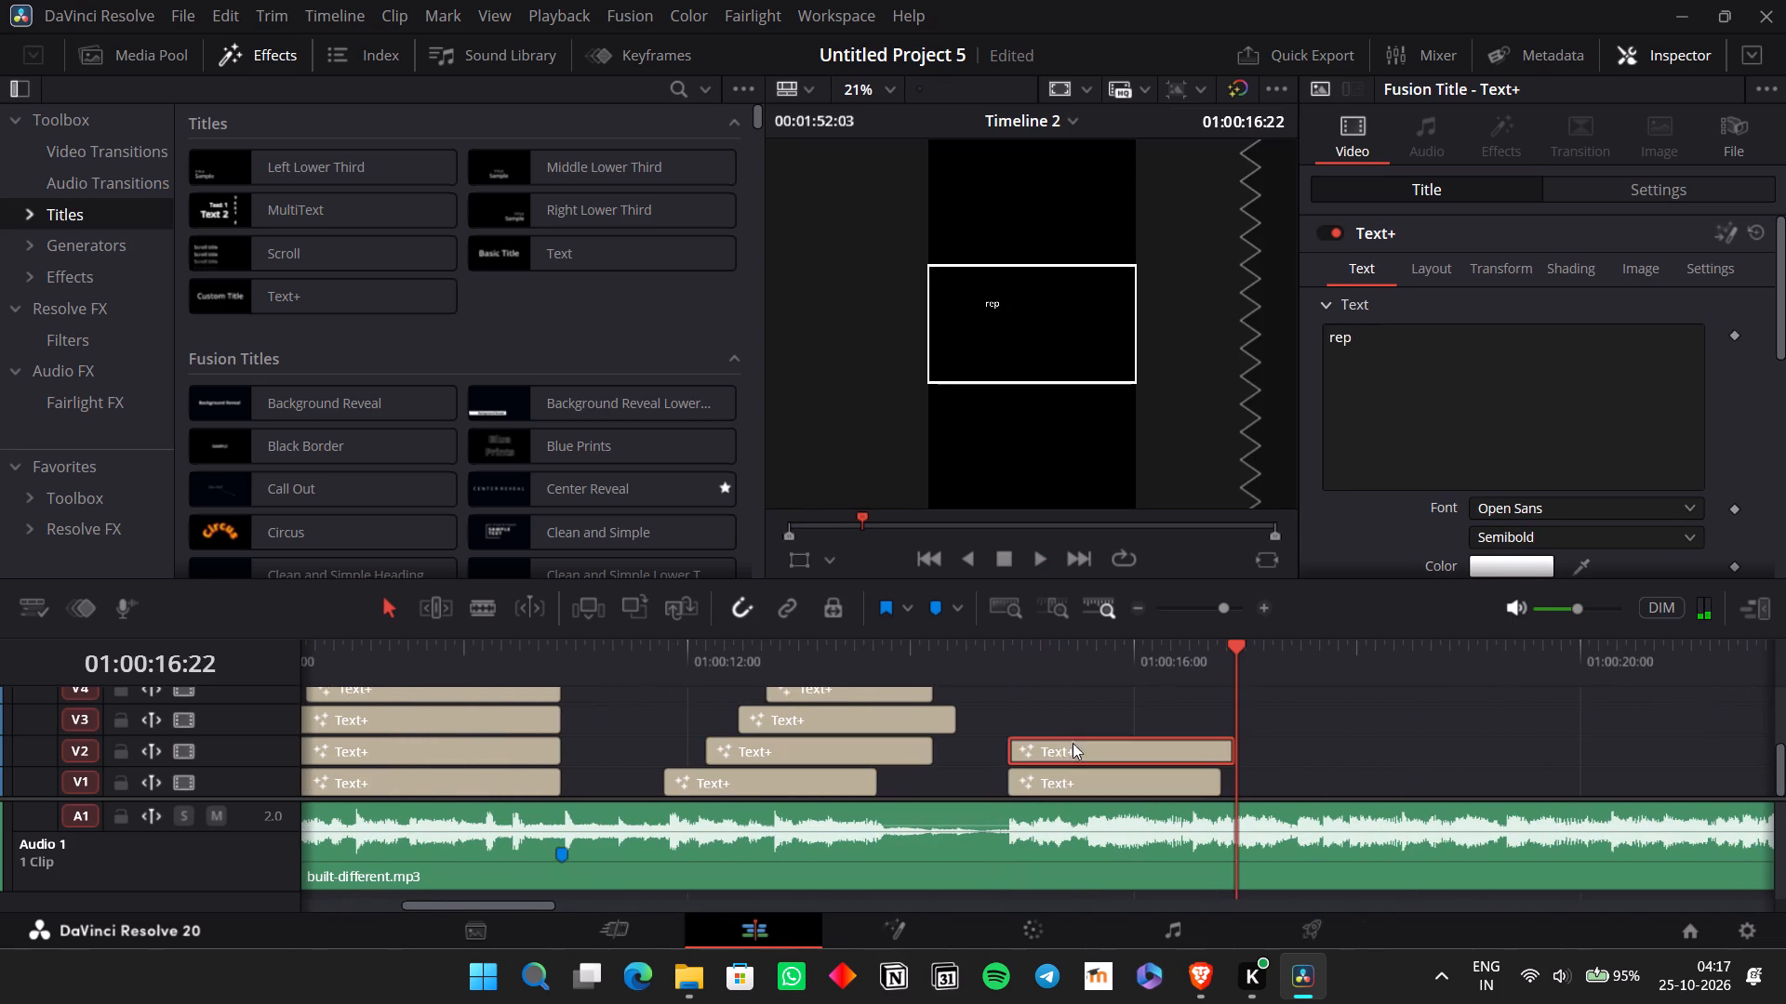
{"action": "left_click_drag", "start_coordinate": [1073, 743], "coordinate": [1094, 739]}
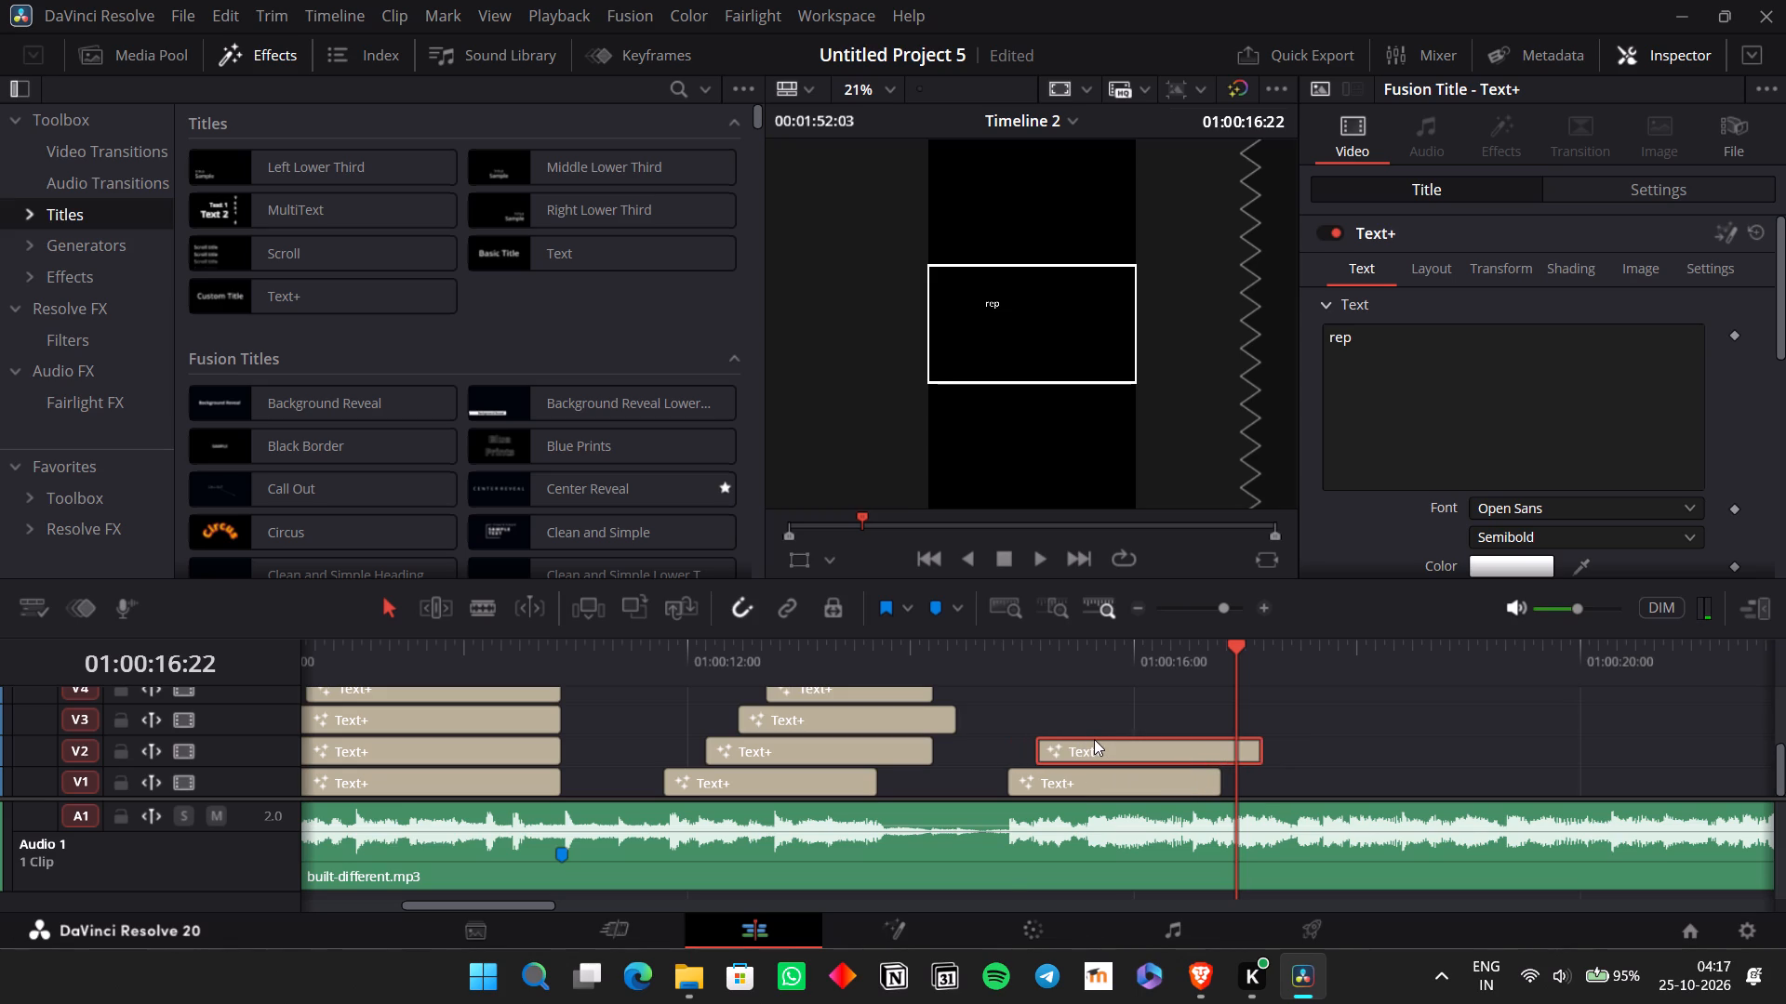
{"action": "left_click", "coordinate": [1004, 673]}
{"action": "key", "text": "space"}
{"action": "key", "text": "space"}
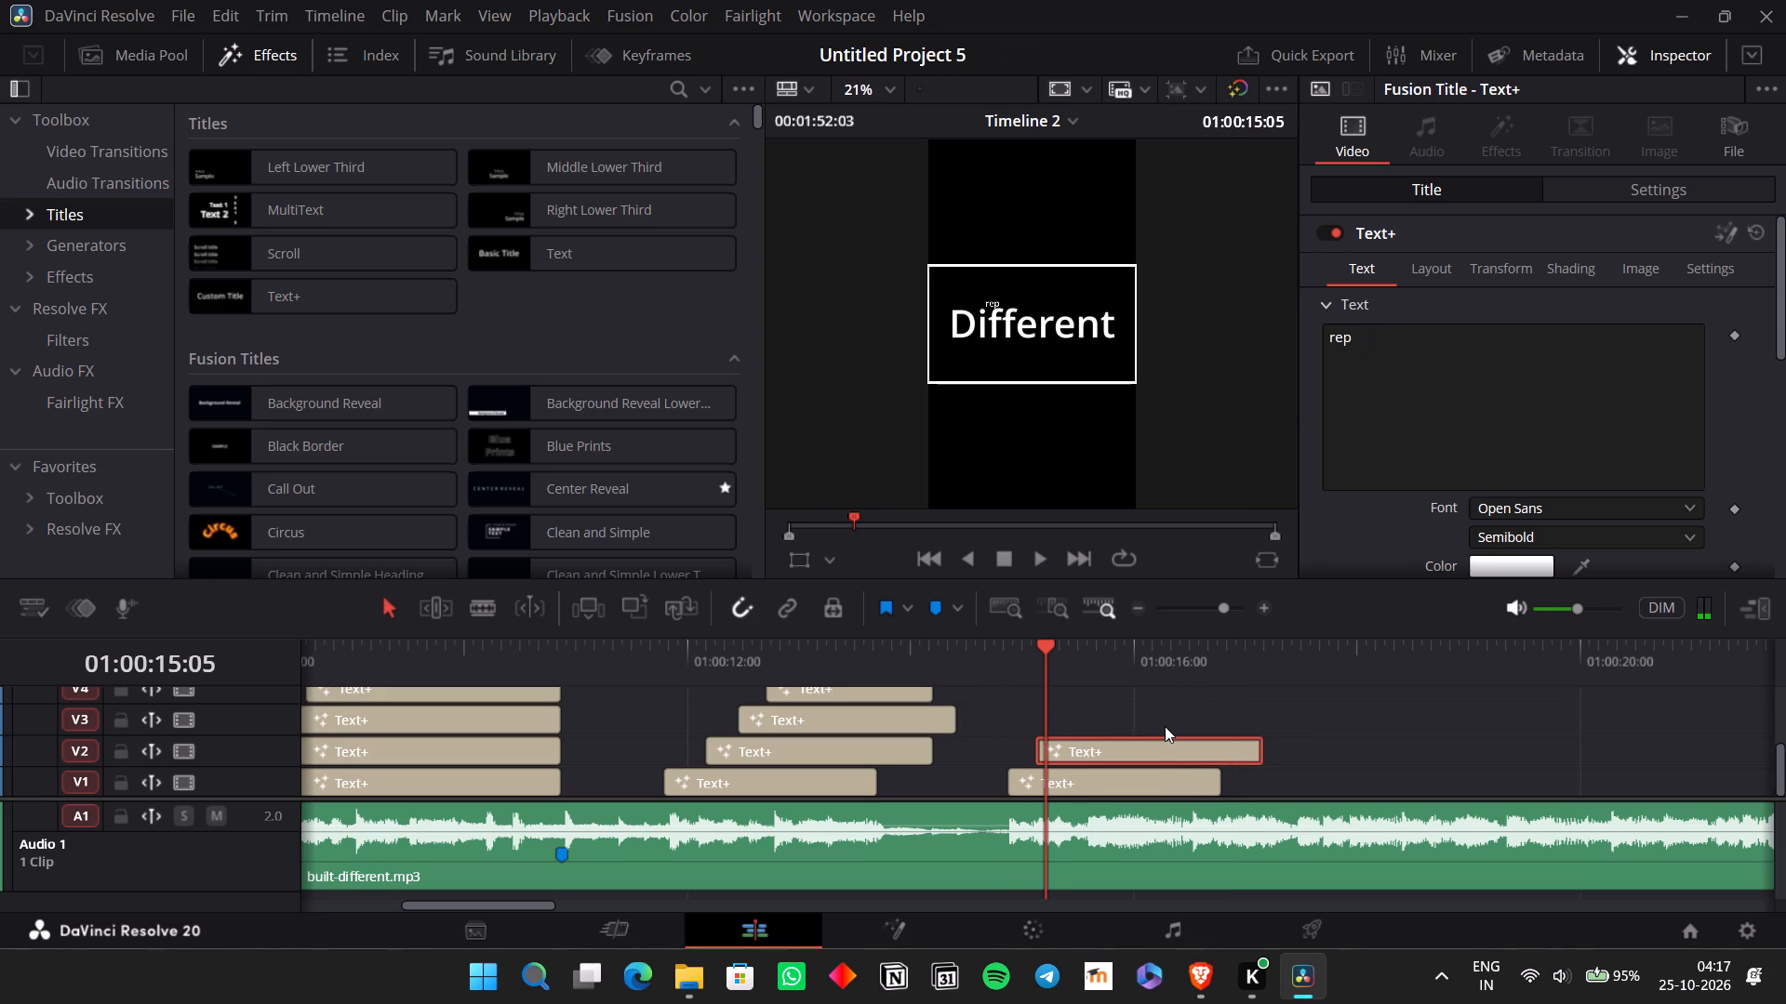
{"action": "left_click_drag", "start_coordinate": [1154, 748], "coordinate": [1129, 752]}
Change the pasted V2 title's text to "I'm".
{"action": "left_click_drag", "start_coordinate": [1392, 343], "coordinate": [1276, 342]}
{"action": "type", "text": "',m"}
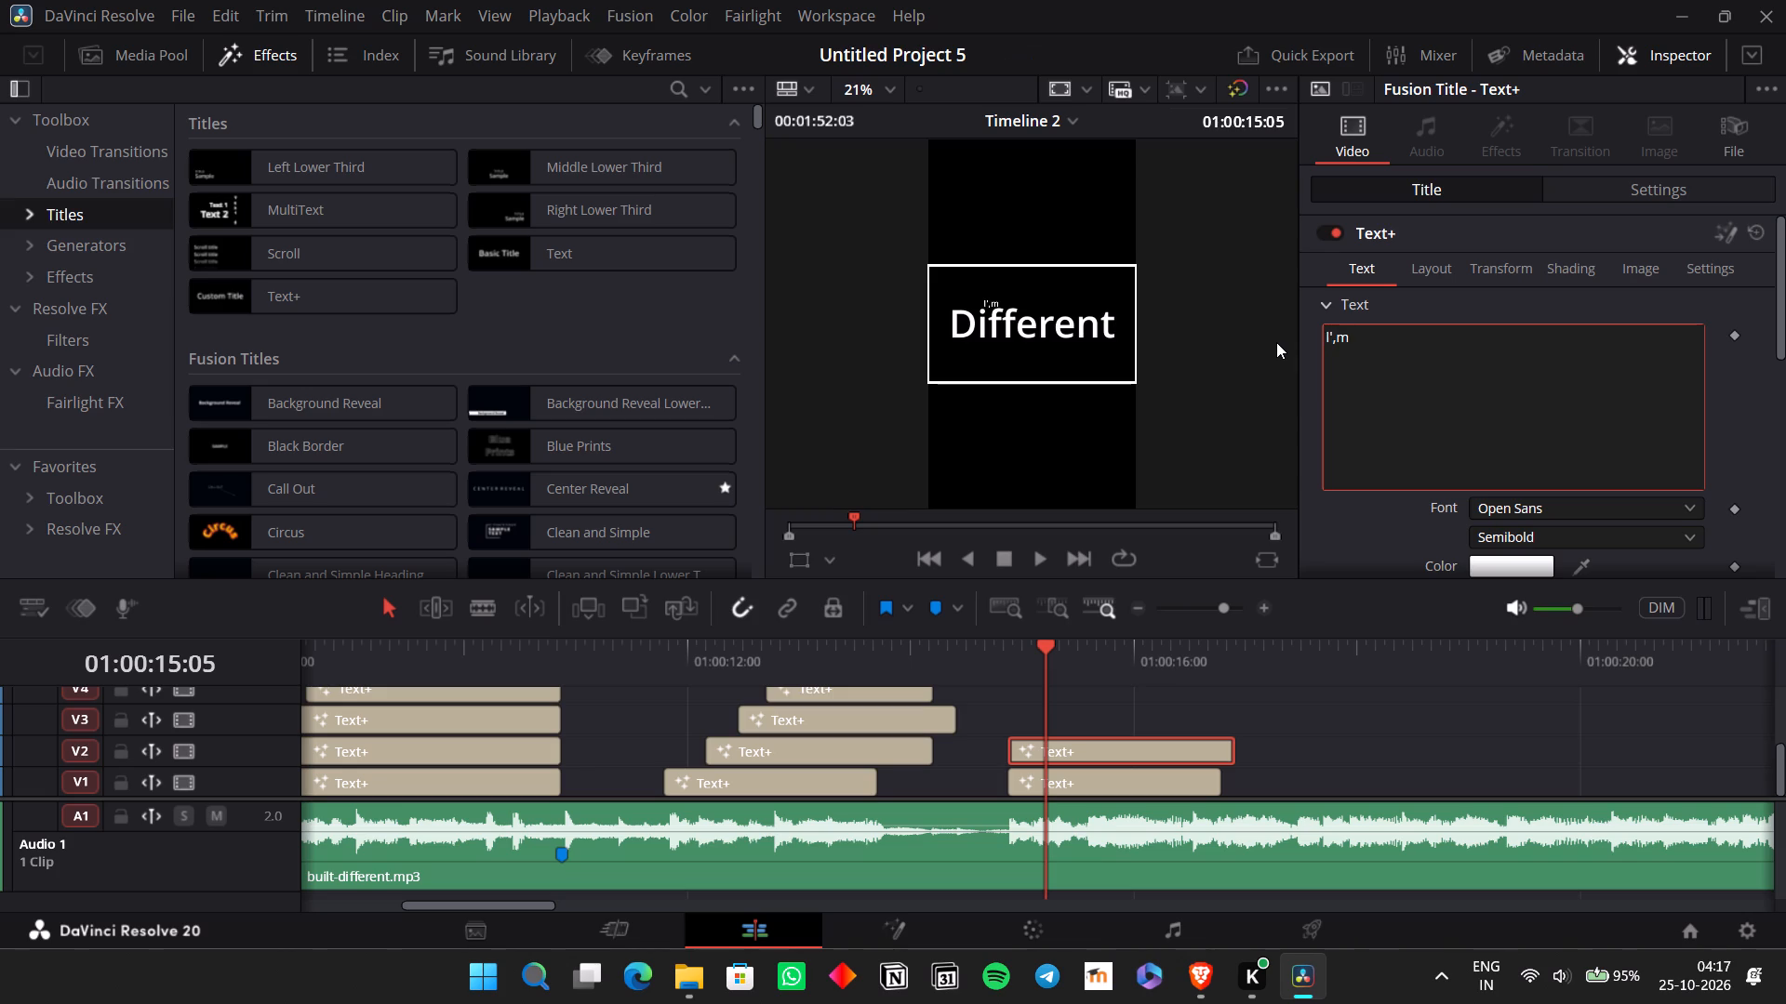
{"action": "key", "text": "Left"}
{"action": "key", "text": "BackSpace"}
Play the new lyric and paste a copy of the "to" title on V3 at 01:00:15:07.
{"action": "left_click", "coordinate": [997, 659]}
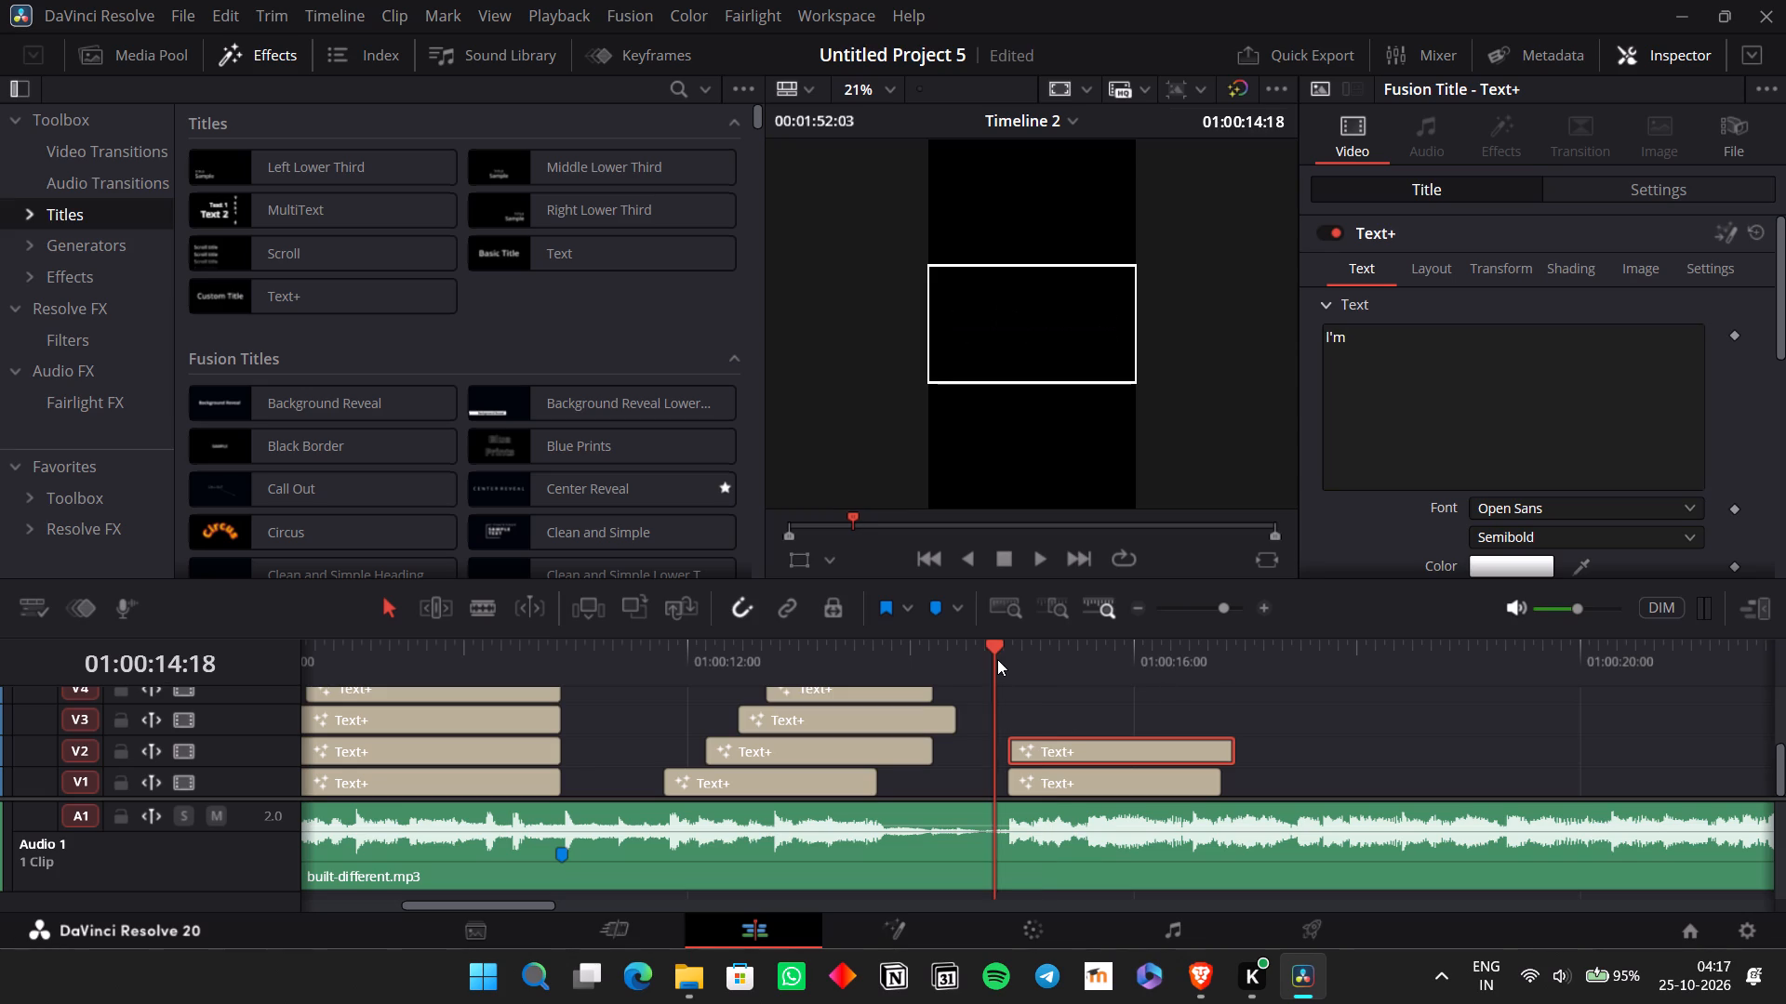
{"action": "key", "text": "space"}
{"action": "key", "text": "space"}
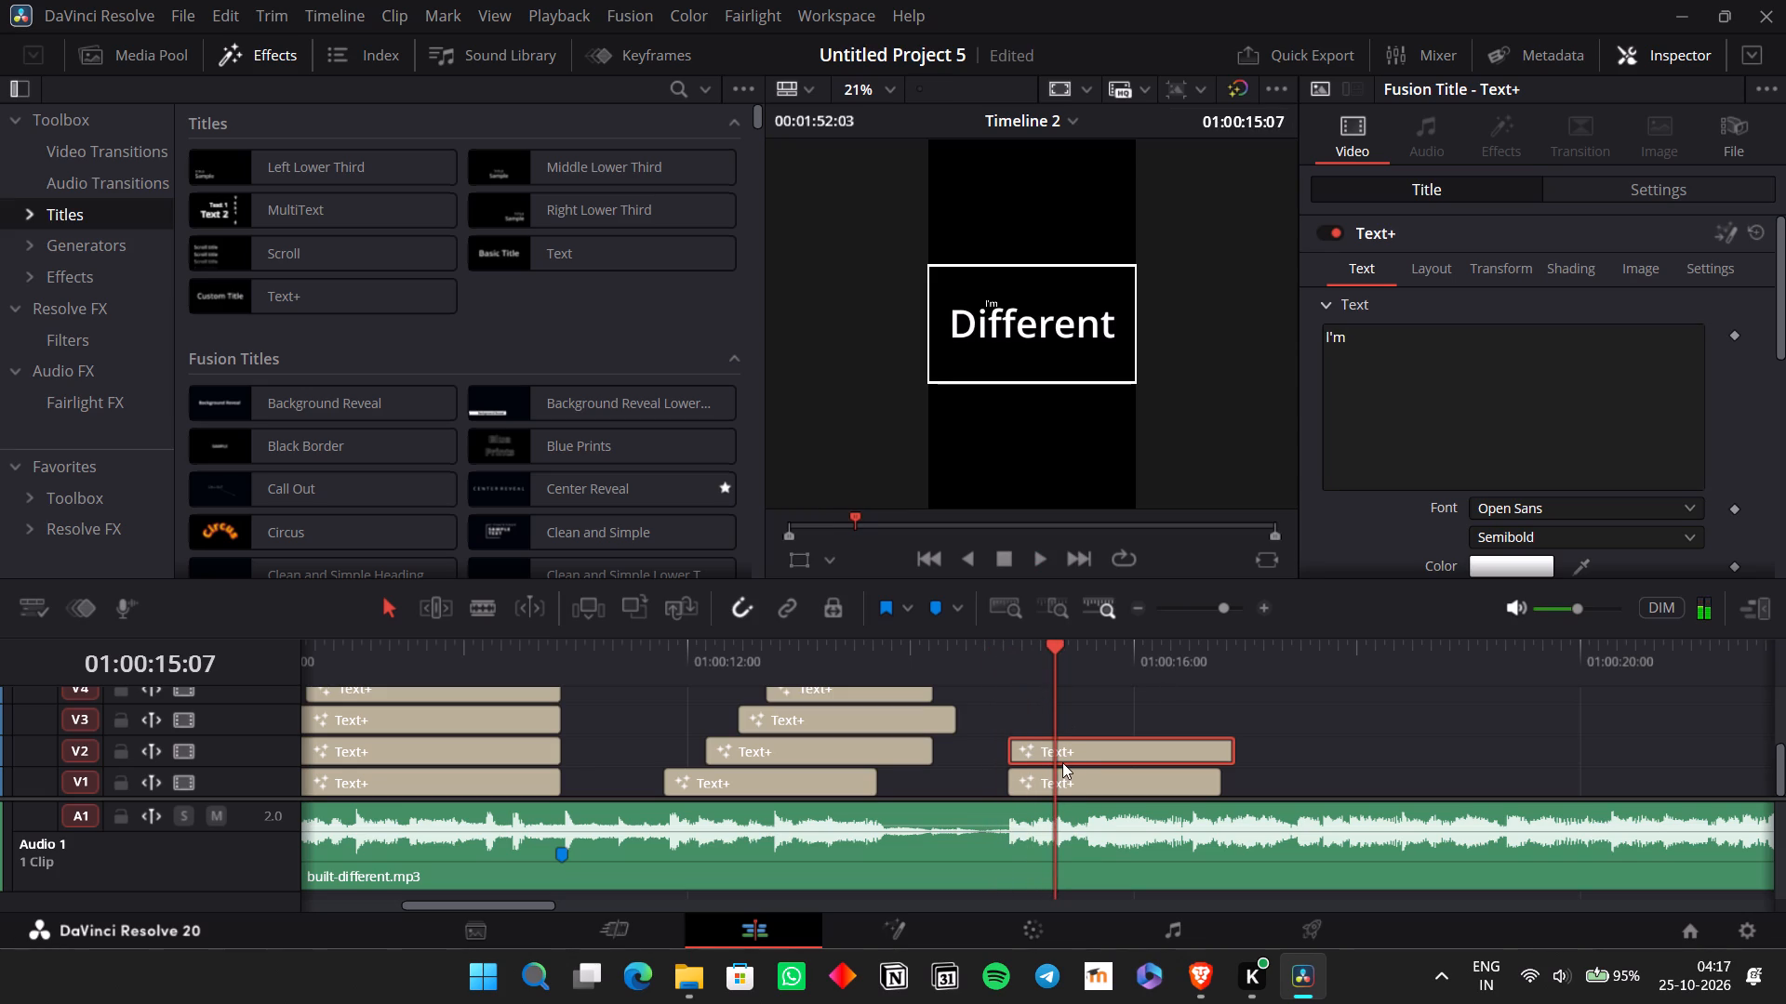
{"action": "left_click", "coordinate": [908, 720]}
{"action": "key", "text": "ctrl+c"}
{"action": "left_click", "coordinate": [1193, 721], "text": "ctrl"}
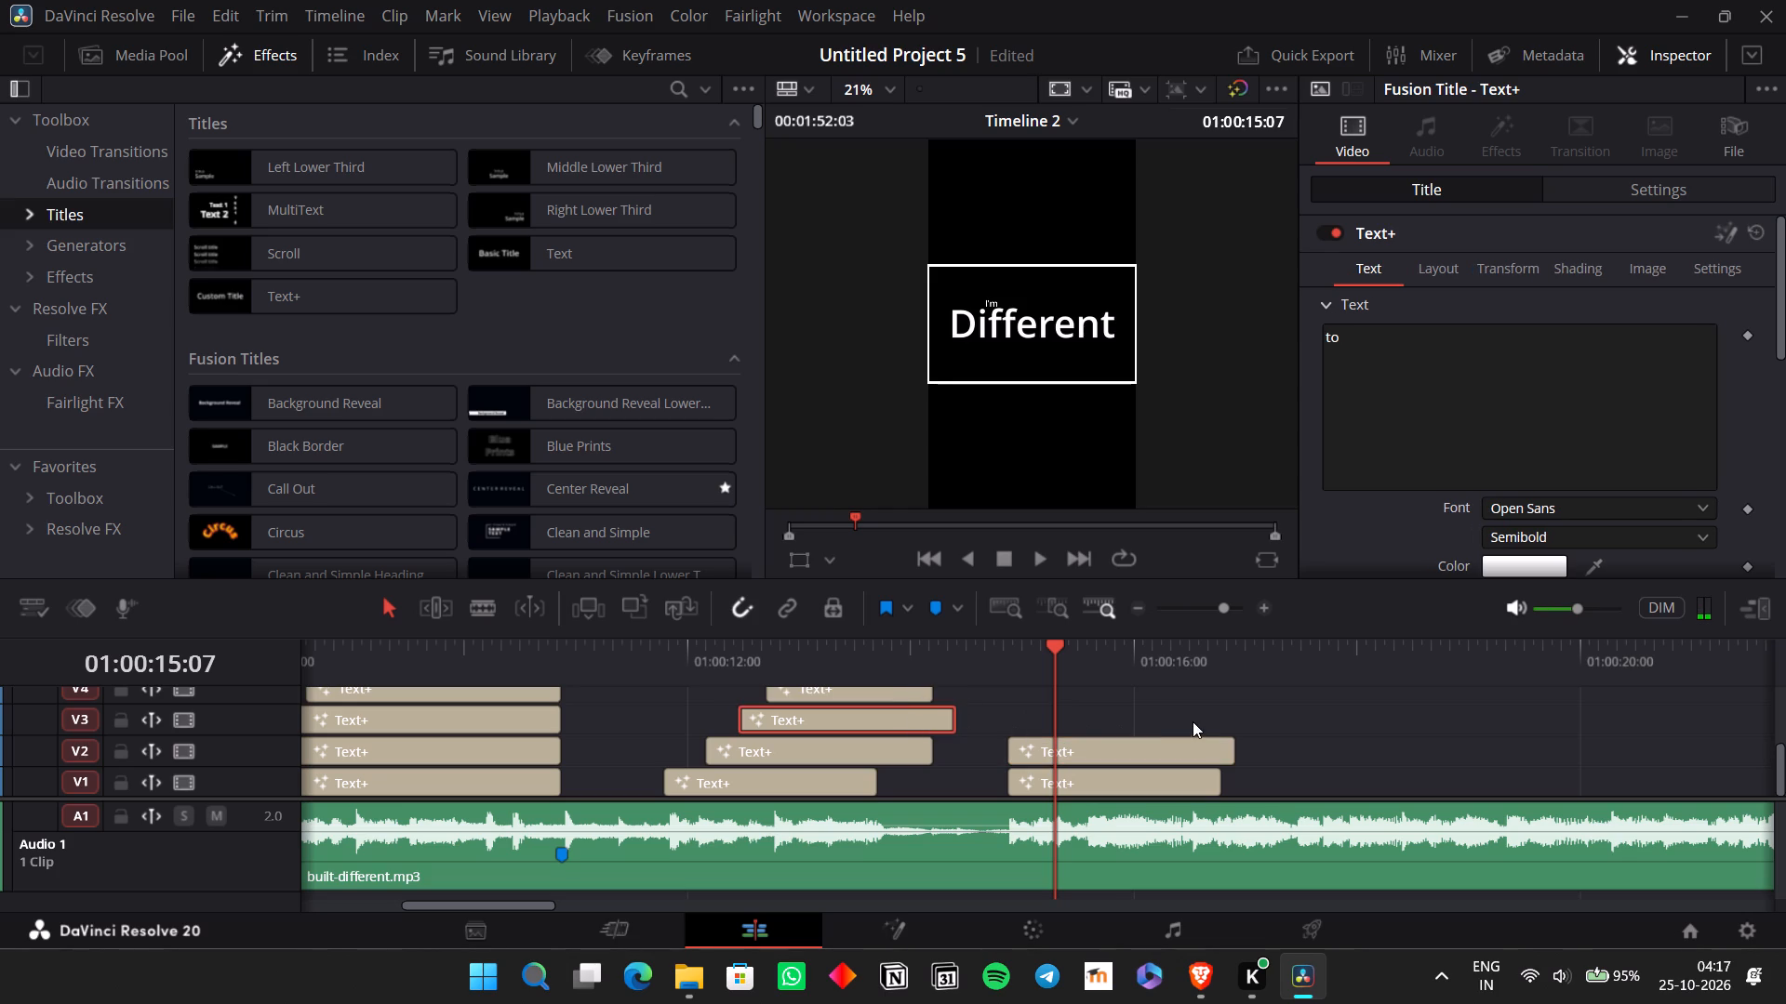
{"action": "key", "text": "ctrl+v"}
Move the "Different" title on V1 six frames forward and play the passage to check its timing against the vocals.
{"action": "left_click_drag", "start_coordinate": [1130, 720], "coordinate": [1119, 718]}
{"action": "left_click_drag", "start_coordinate": [1085, 782], "coordinate": [1113, 779]}
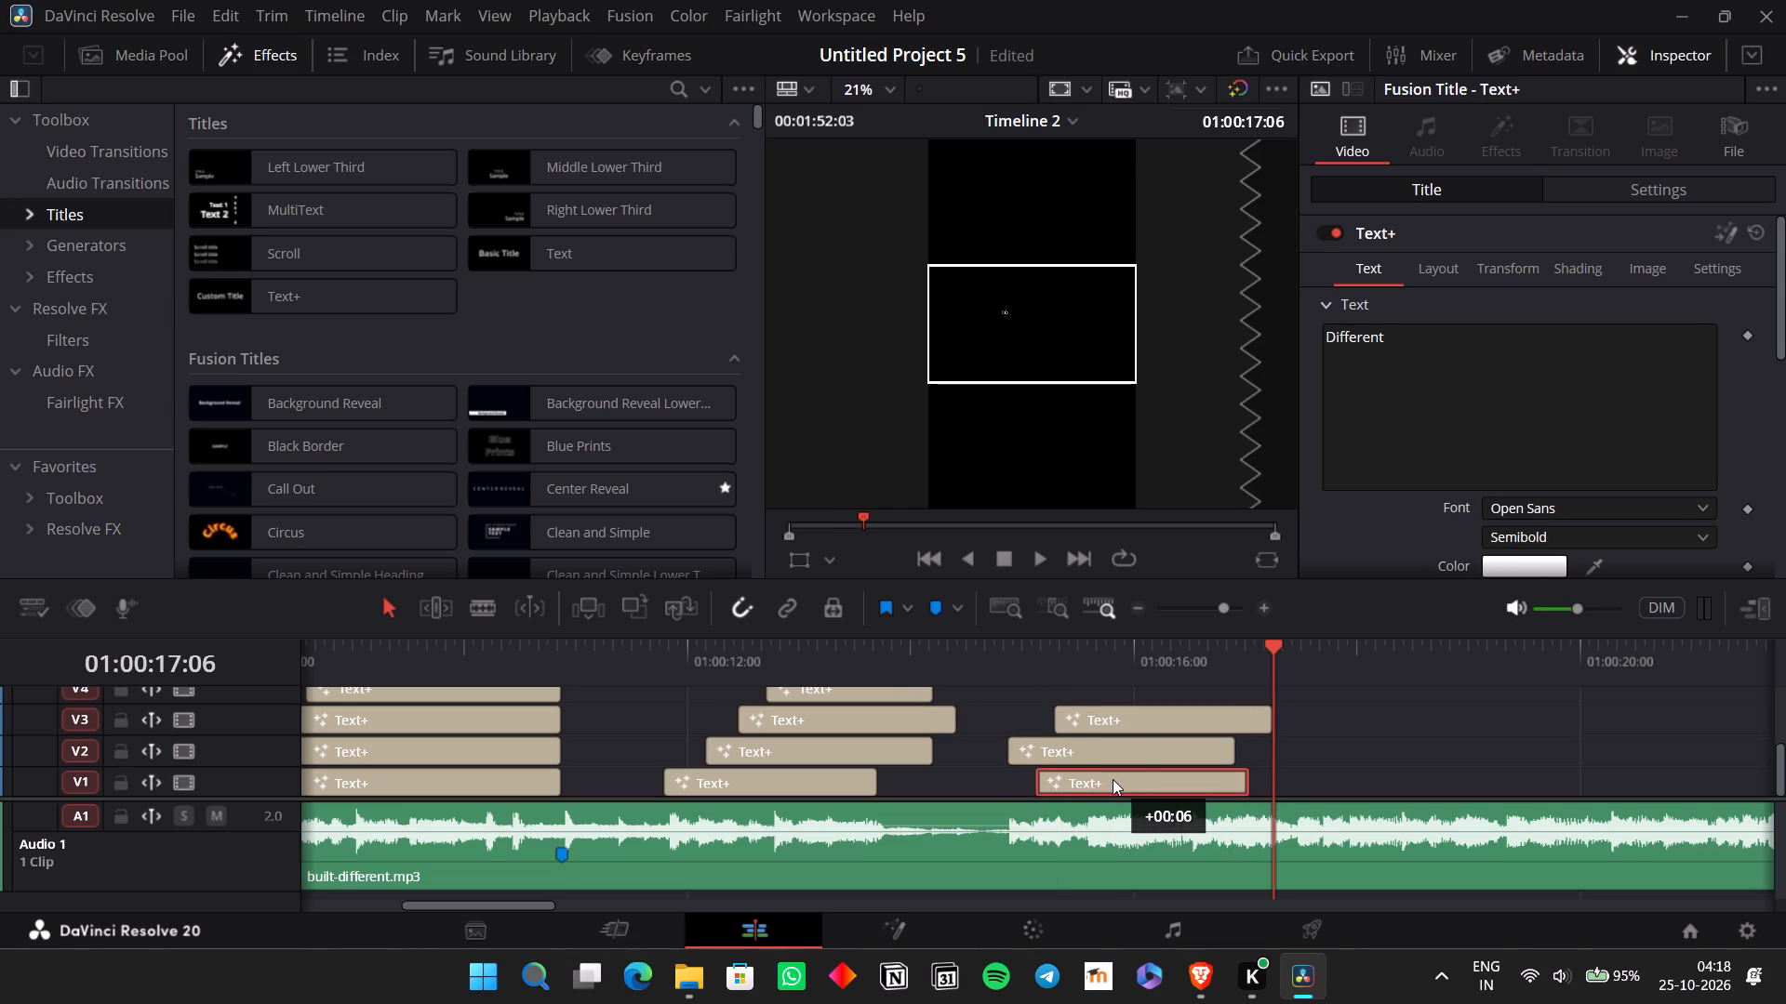
{"action": "left_click_drag", "start_coordinate": [1113, 779], "coordinate": [1116, 784]}
{"action": "left_click", "coordinate": [996, 658]}
{"action": "key", "text": "space"}
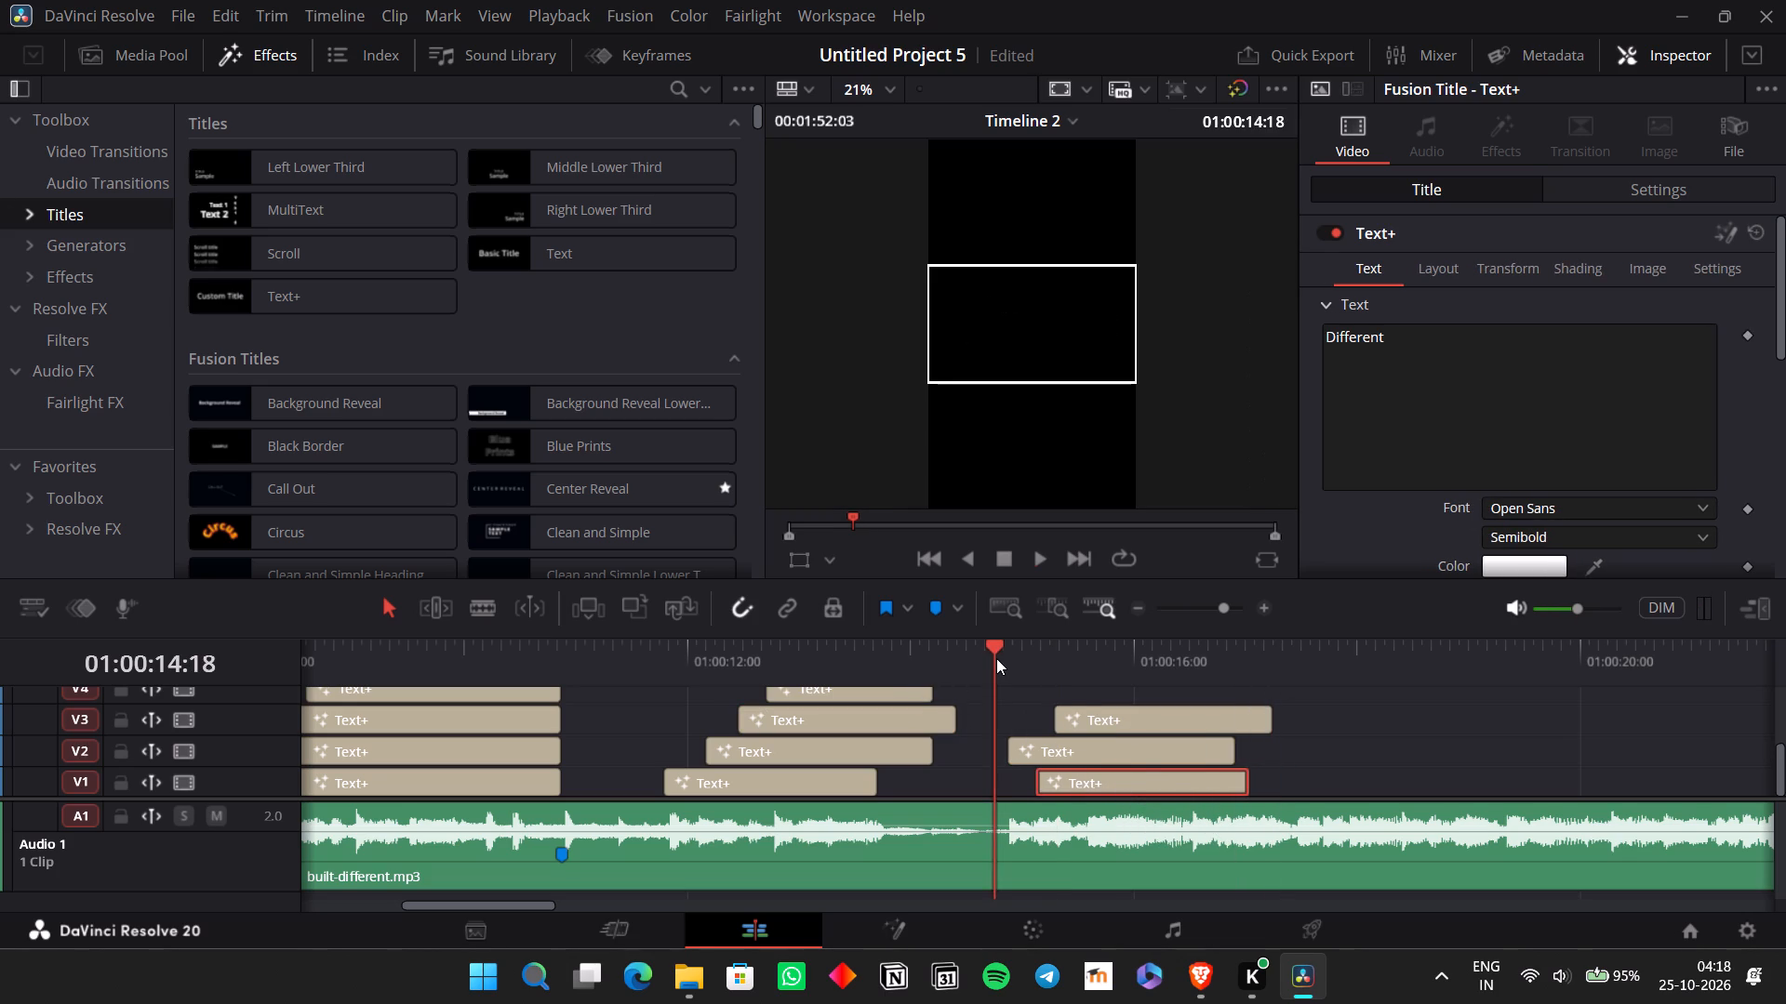
{"action": "key", "text": "space"}
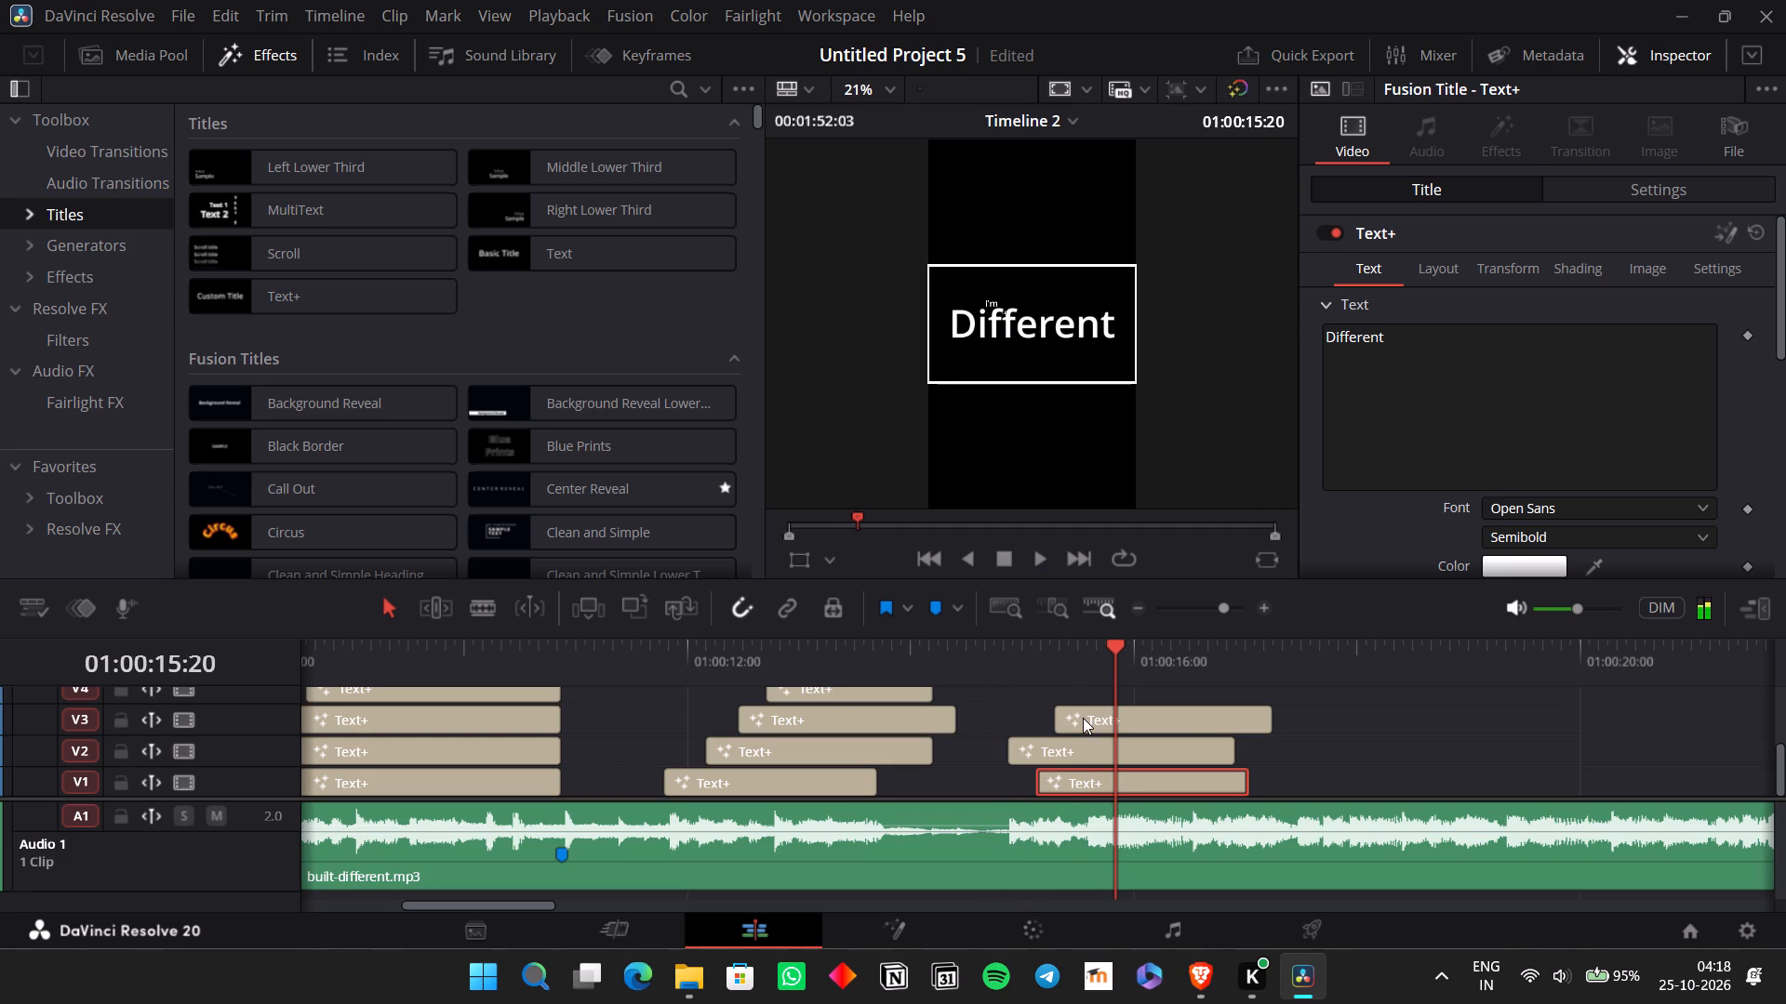
Move the V3 "to" title about four frames back and the V1 "Different" title about six frames forward, and replay the passage.
{"action": "left_click_drag", "start_coordinate": [1083, 718], "coordinate": [1065, 709]}
{"action": "left_click_drag", "start_coordinate": [1097, 788], "coordinate": [1123, 785]}
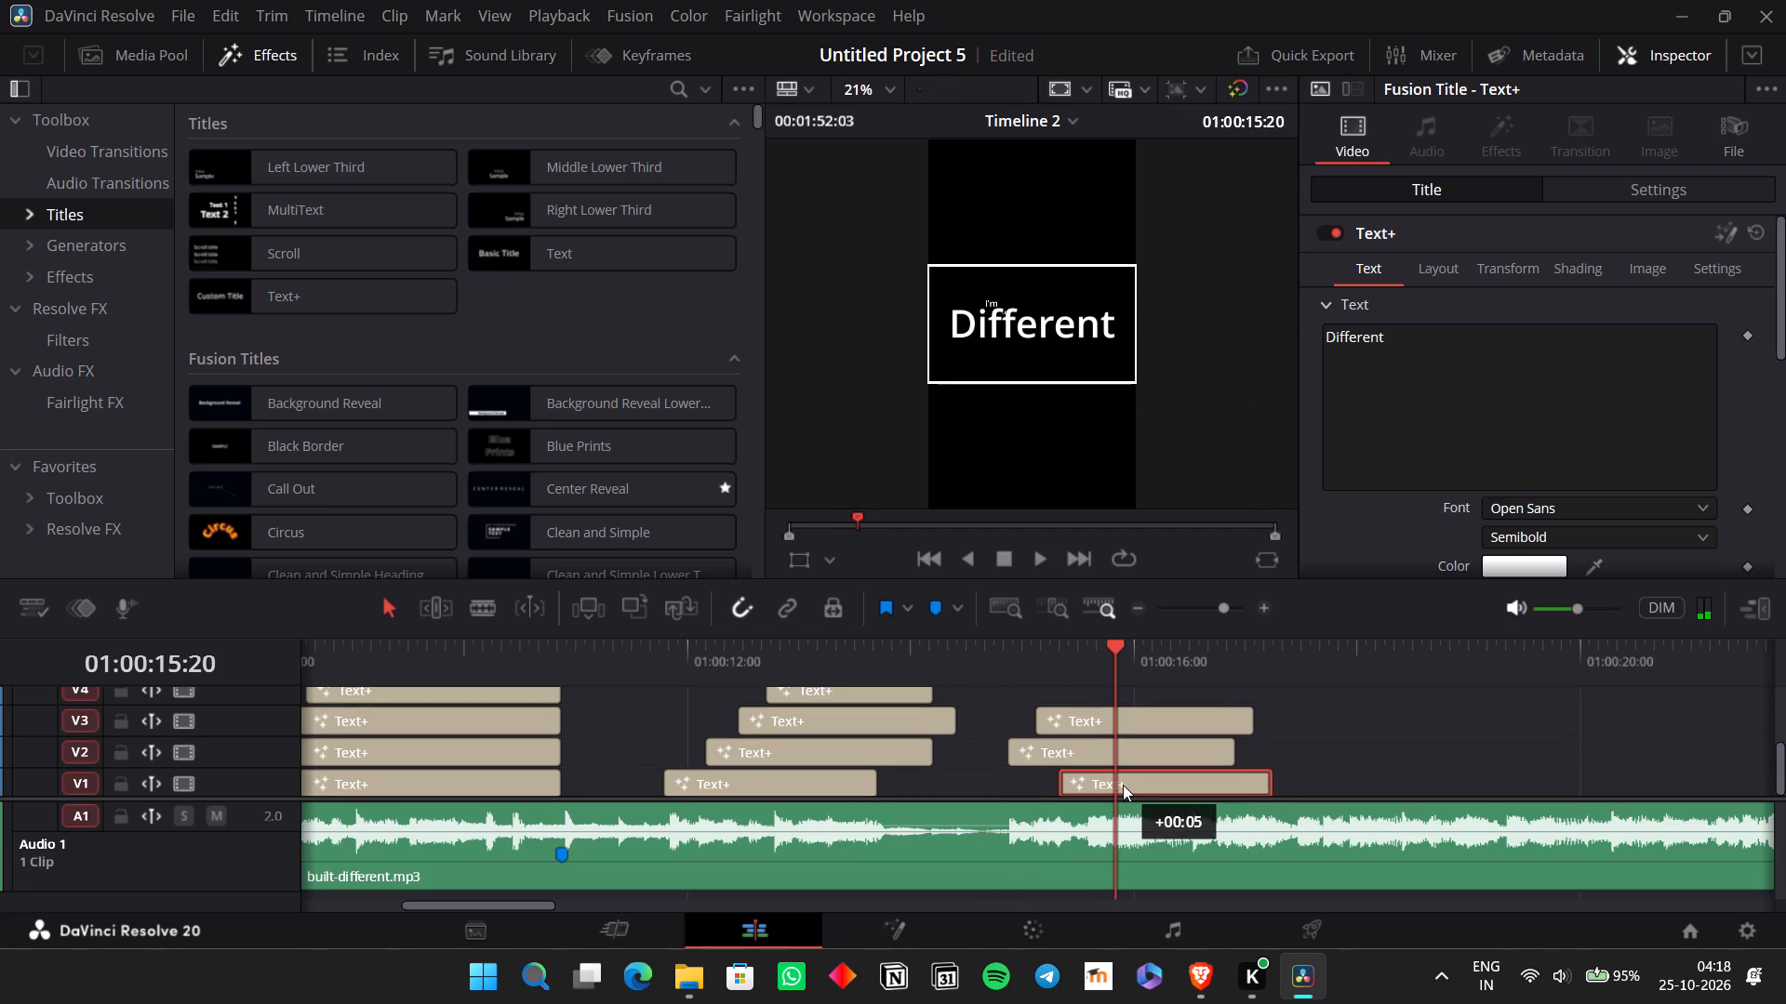
{"action": "left_click_drag", "start_coordinate": [1123, 785], "coordinate": [1126, 783]}
{"action": "left_click", "coordinate": [995, 664]}
{"action": "key", "text": "space"}
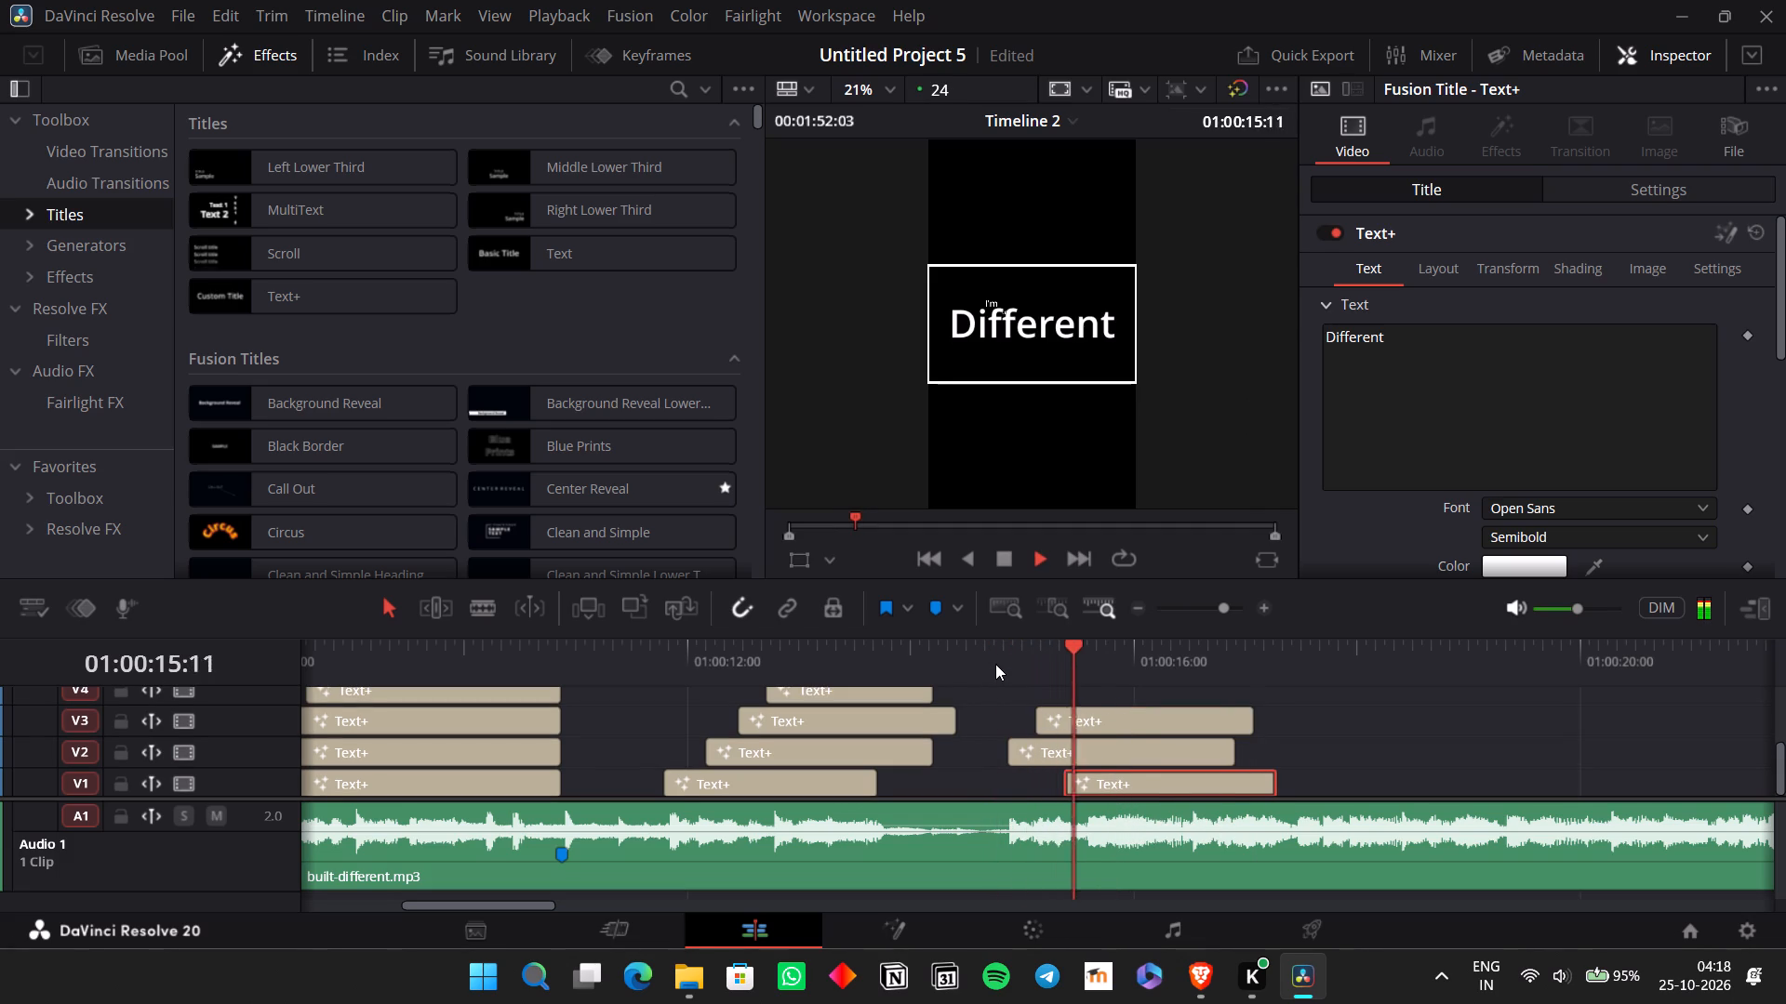
{"action": "key", "text": "space"}
Move the V2 "I'm" title to Position X -363.913, above the start of "Different".
{"action": "left_click", "coordinate": [1007, 666]}
{"action": "left_click", "coordinate": [1055, 772]}
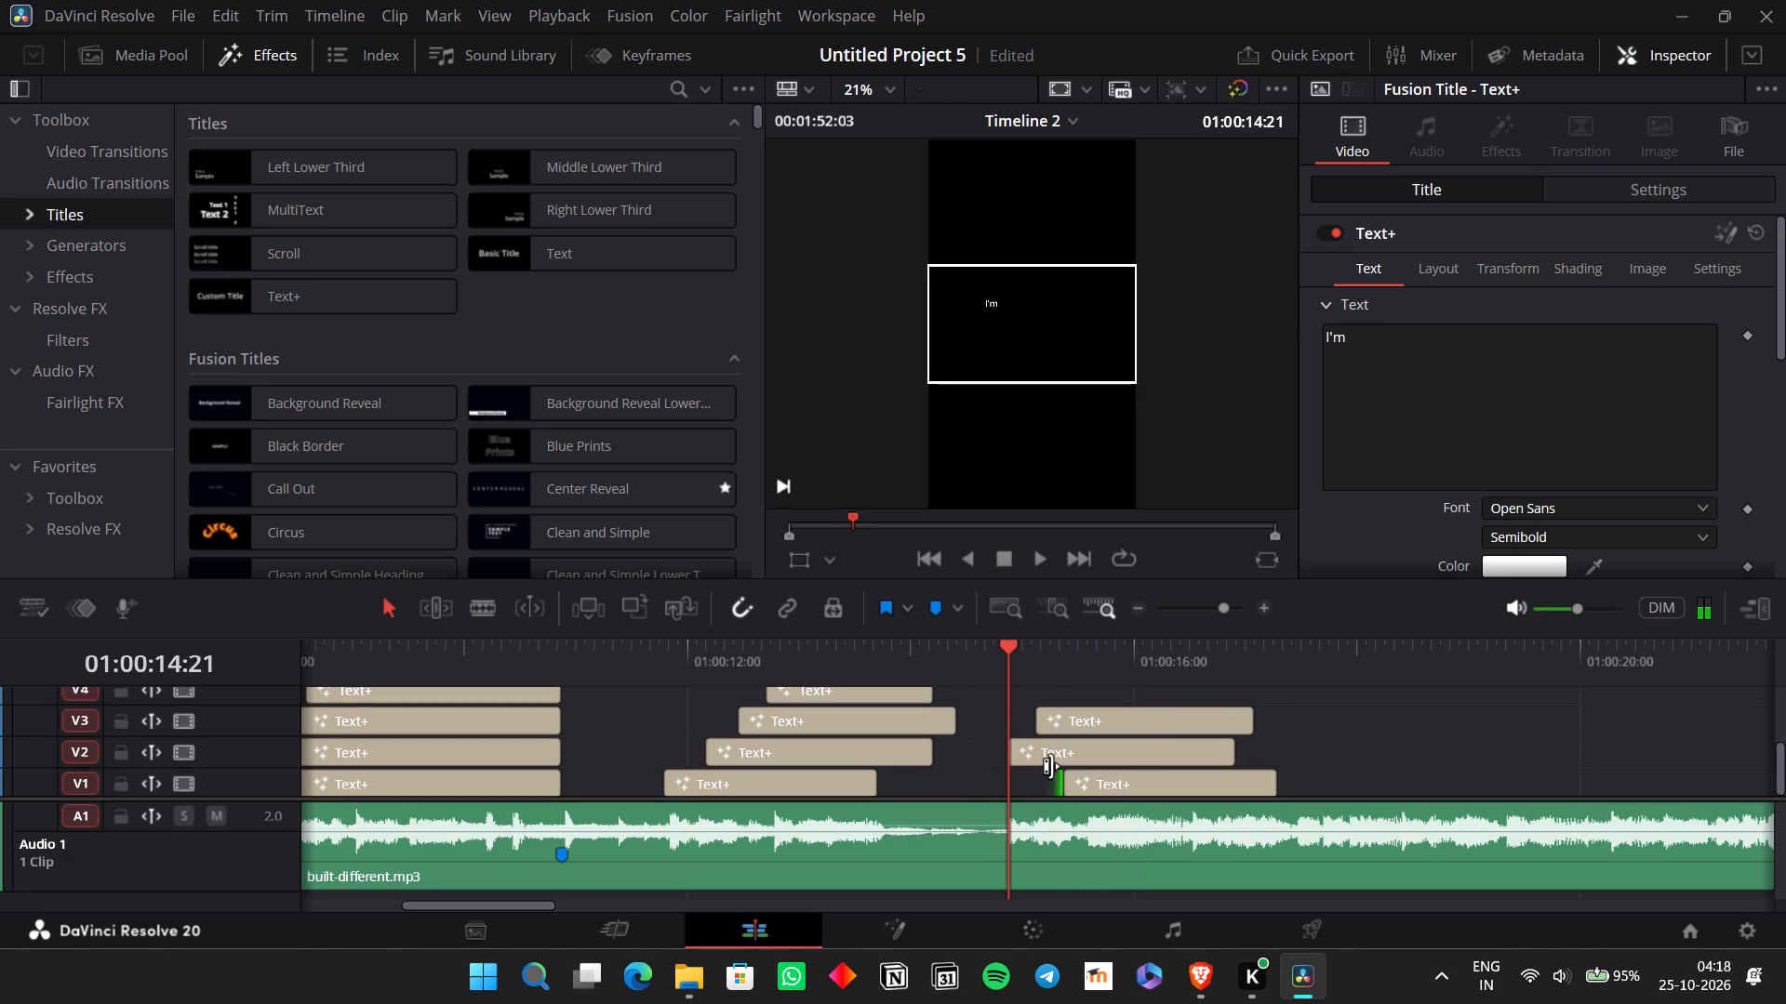
{"action": "left_click", "coordinate": [1051, 764]}
{"action": "left_click", "coordinate": [1105, 661]}
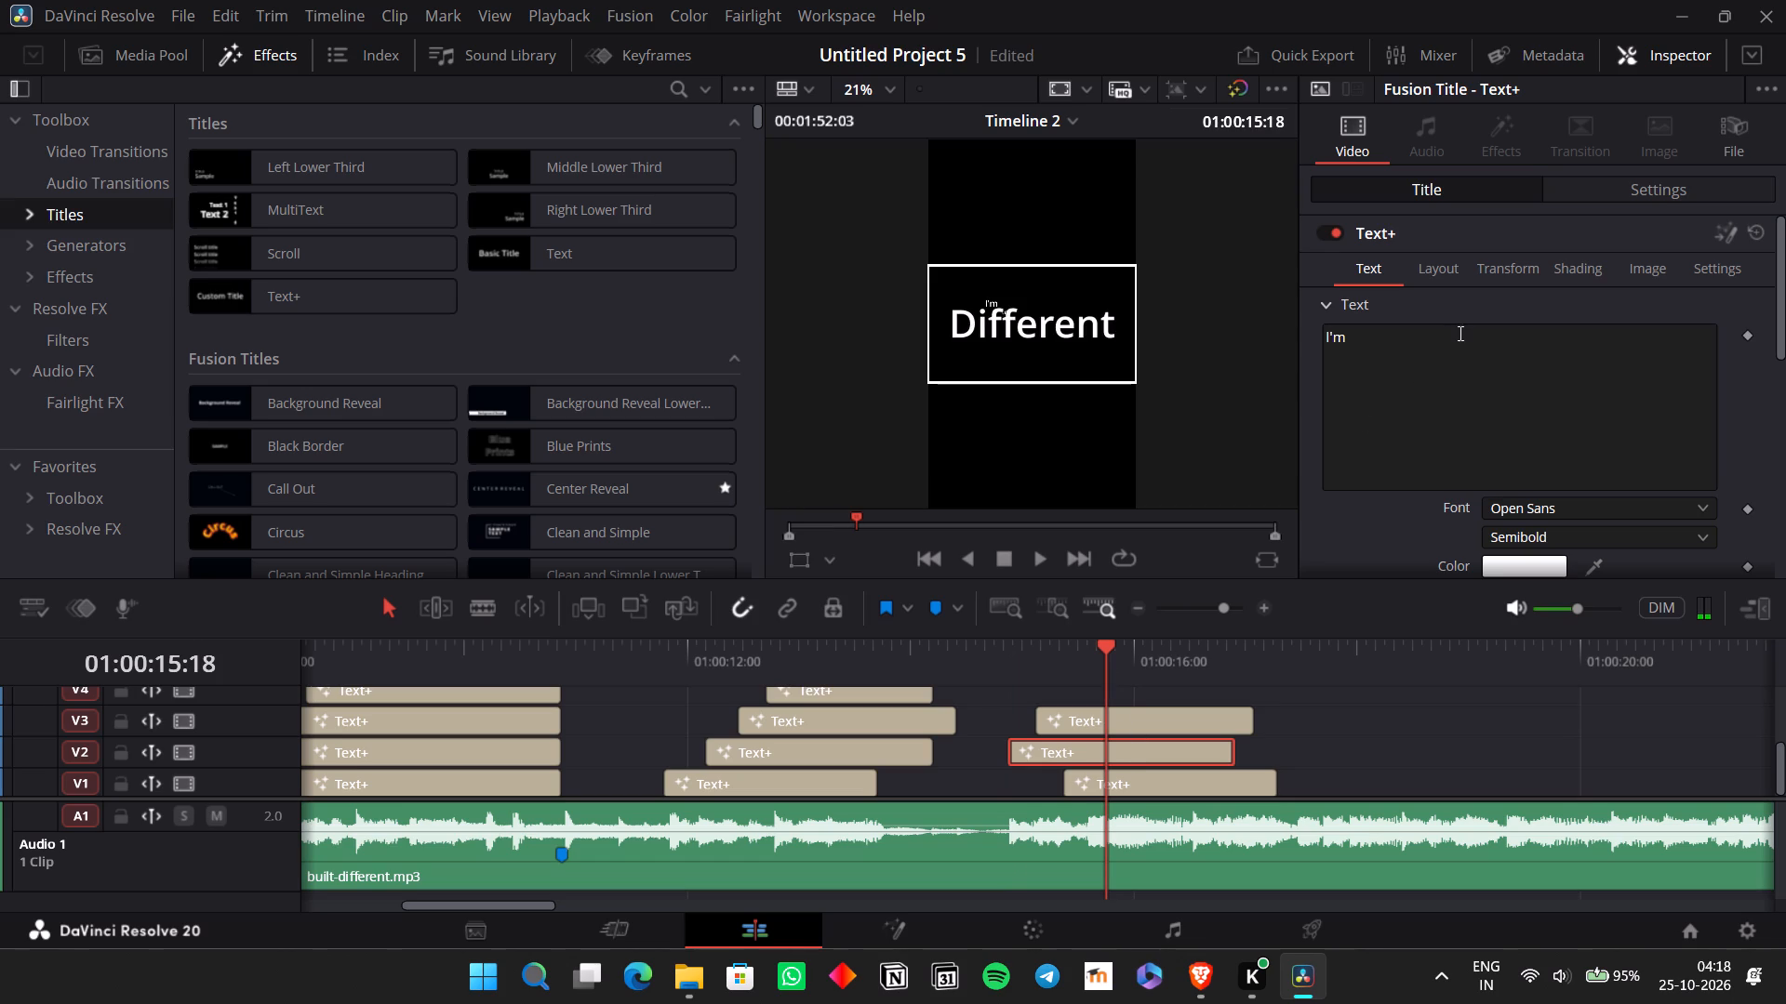
{"action": "double_click", "coordinate": [1574, 205]}
{"action": "left_click", "coordinate": [1581, 196]}
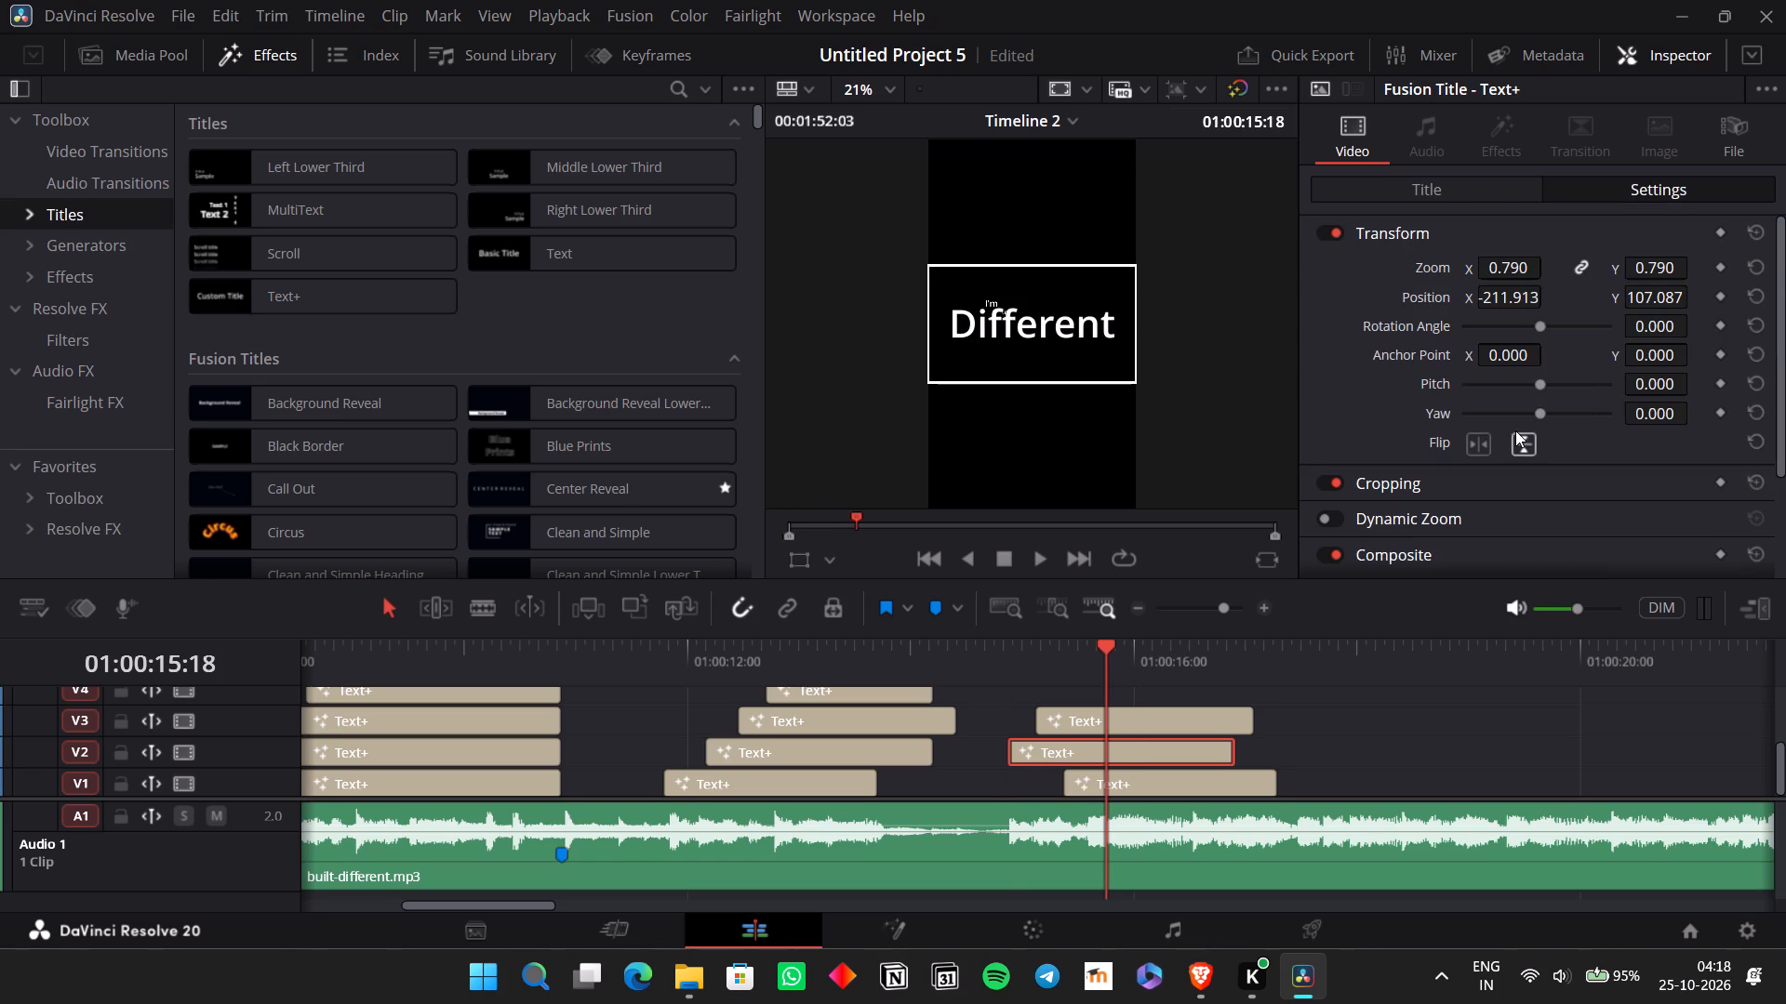
{"action": "left_click_drag", "start_coordinate": [1505, 291], "coordinate": [1411, 291]}
{"action": "left_click_drag", "start_coordinate": [1411, 291], "coordinate": [1333, 269]}
{"action": "left_click_drag", "start_coordinate": [1333, 269], "coordinate": [1327, 266]}
Change the text of the V3 "to" title to "built".
{"action": "left_click", "coordinate": [1108, 735]}
{"action": "left_click", "coordinate": [1128, 729]}
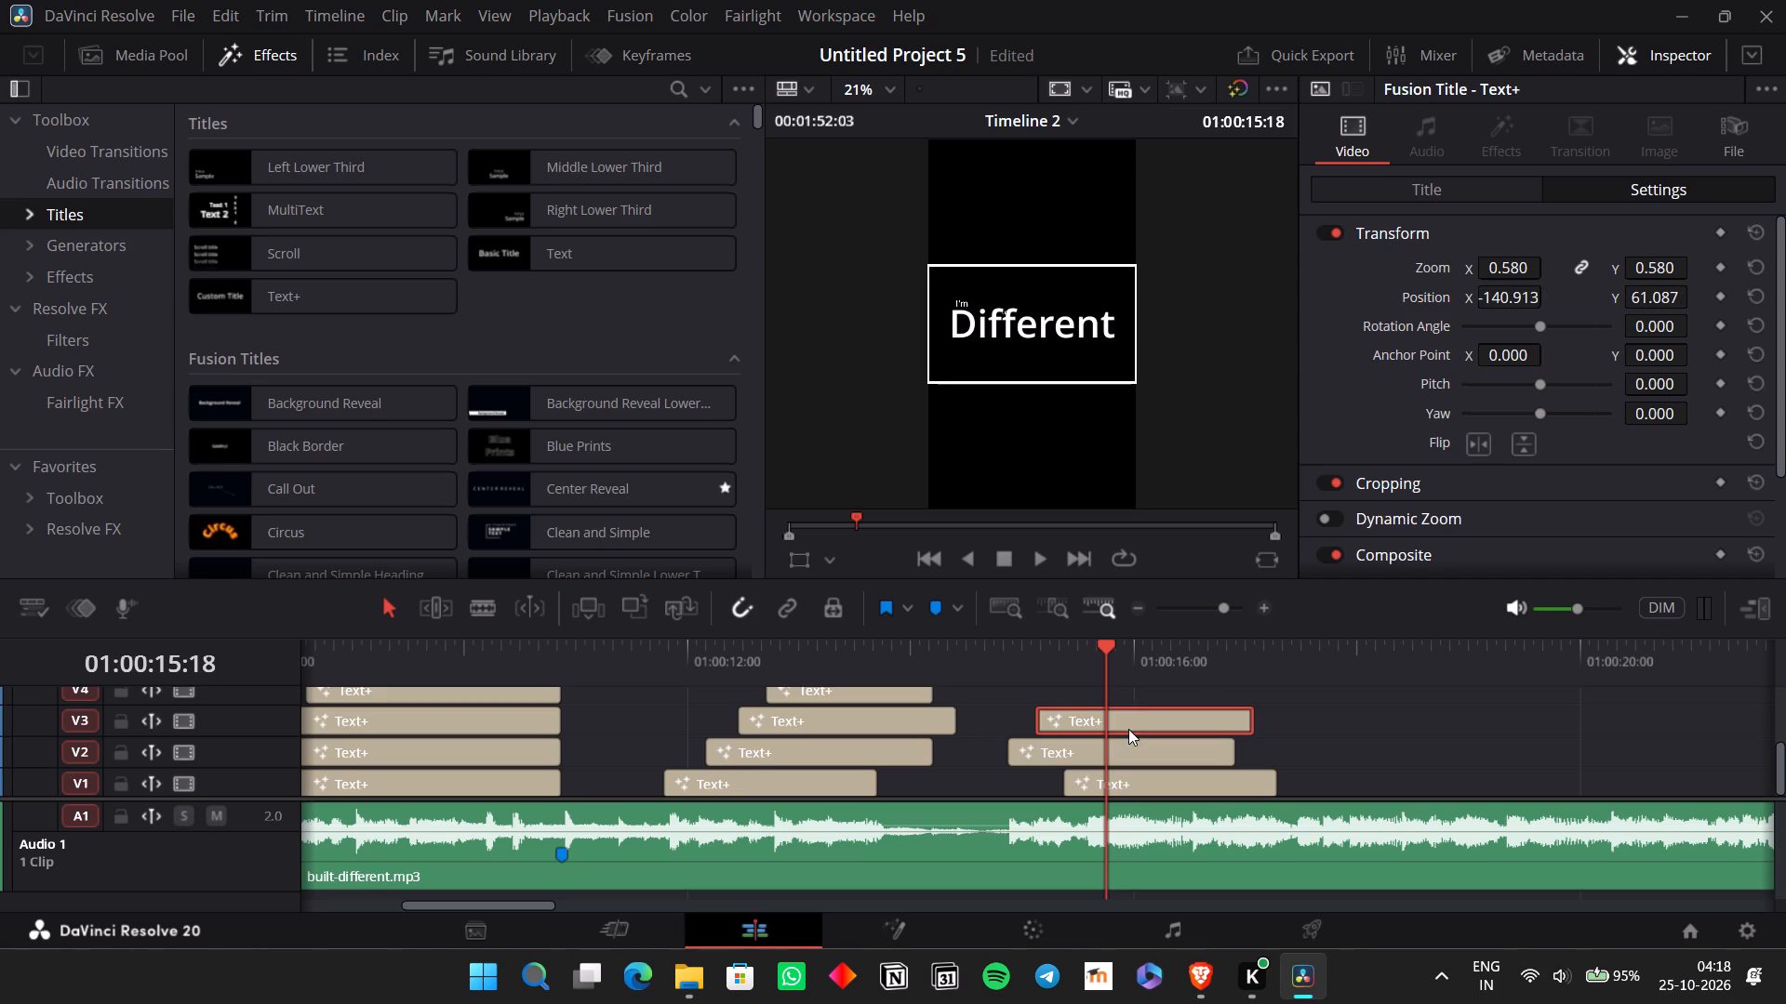
{"action": "left_click", "coordinate": [1520, 186]}
{"action": "left_click_drag", "start_coordinate": [1372, 340], "coordinate": [1298, 317]}
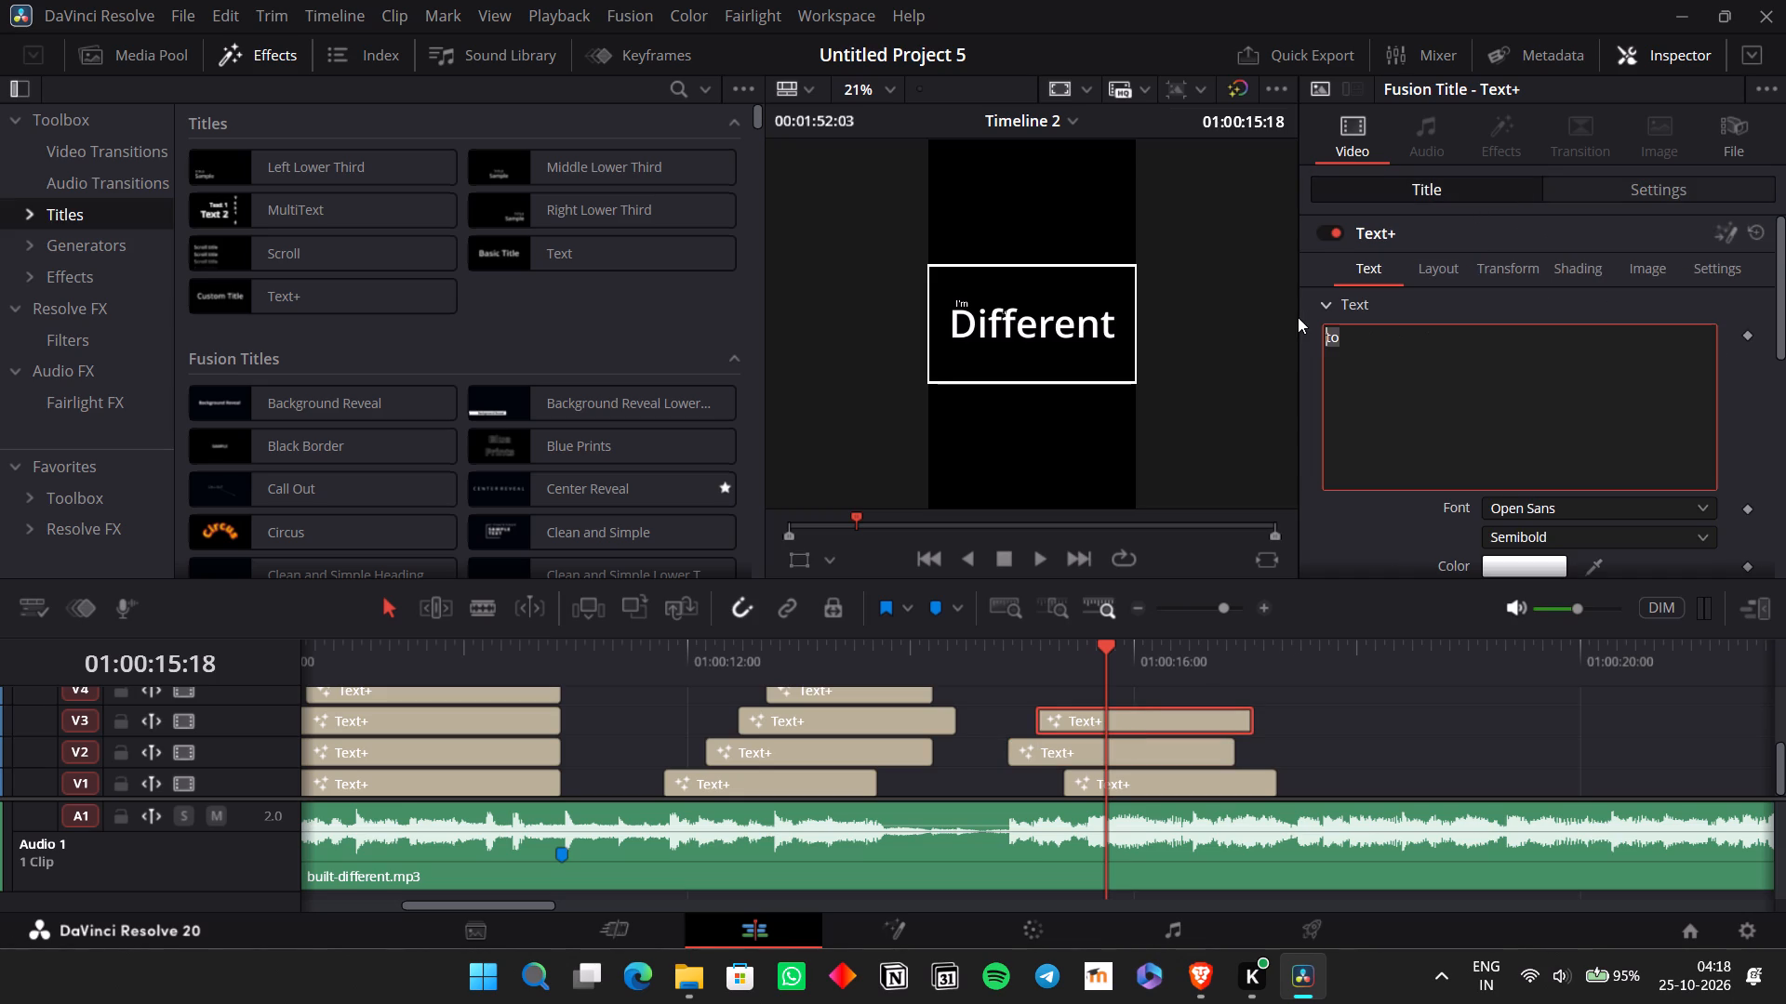
{"action": "key", "text": "u"}
{"action": "key", "text": "BackSpace"}
{"action": "key", "text": "BackSpace"}
{"action": "type", "text": "built"}
Scale the "built" title to zoom 0.750 and place it beside "I'm" at Position X -275.913, Y 107.087.
{"action": "left_click", "coordinate": [1570, 187]}
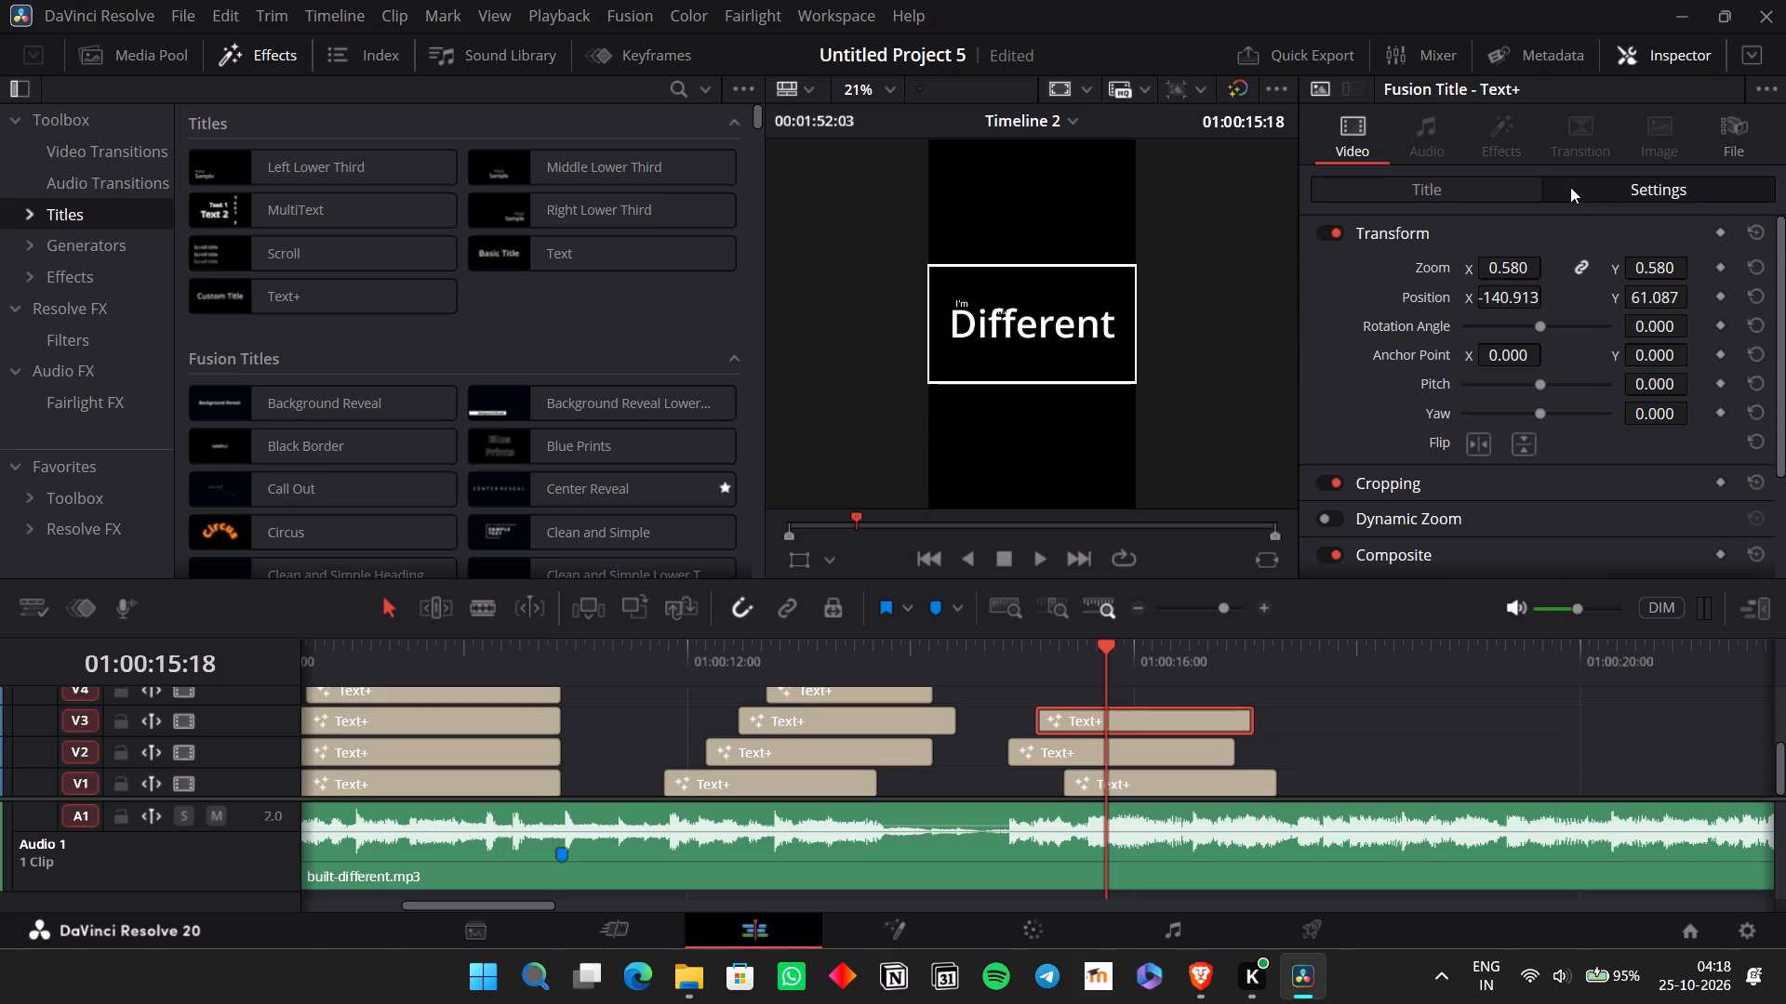
{"action": "left_click_drag", "start_coordinate": [1520, 296], "coordinate": [1490, 309]}
{"action": "left_click_drag", "start_coordinate": [1490, 309], "coordinate": [1349, 347]}
{"action": "left_click_drag", "start_coordinate": [1665, 292], "coordinate": [1713, 312]}
{"action": "scroll", "coordinate": [986, 313], "scroll_direction": "up", "scroll_amount": 10}
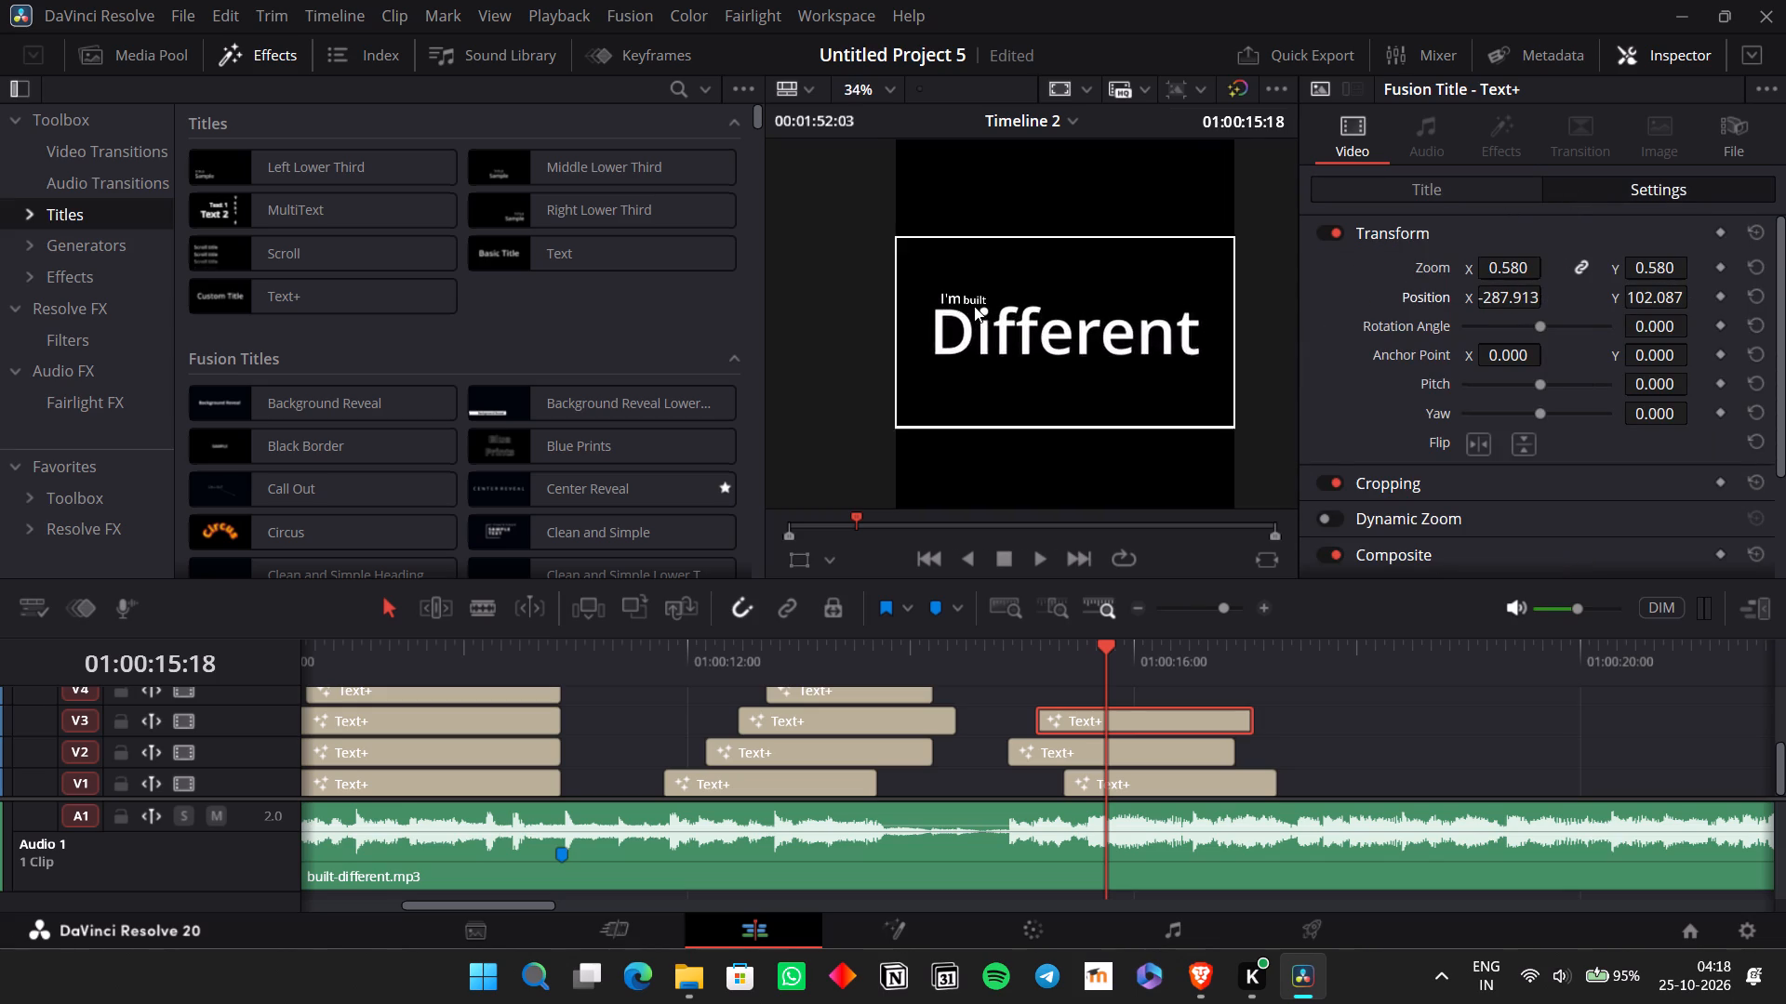
{"action": "scroll", "coordinate": [974, 306], "scroll_direction": "up", "scroll_amount": 20}
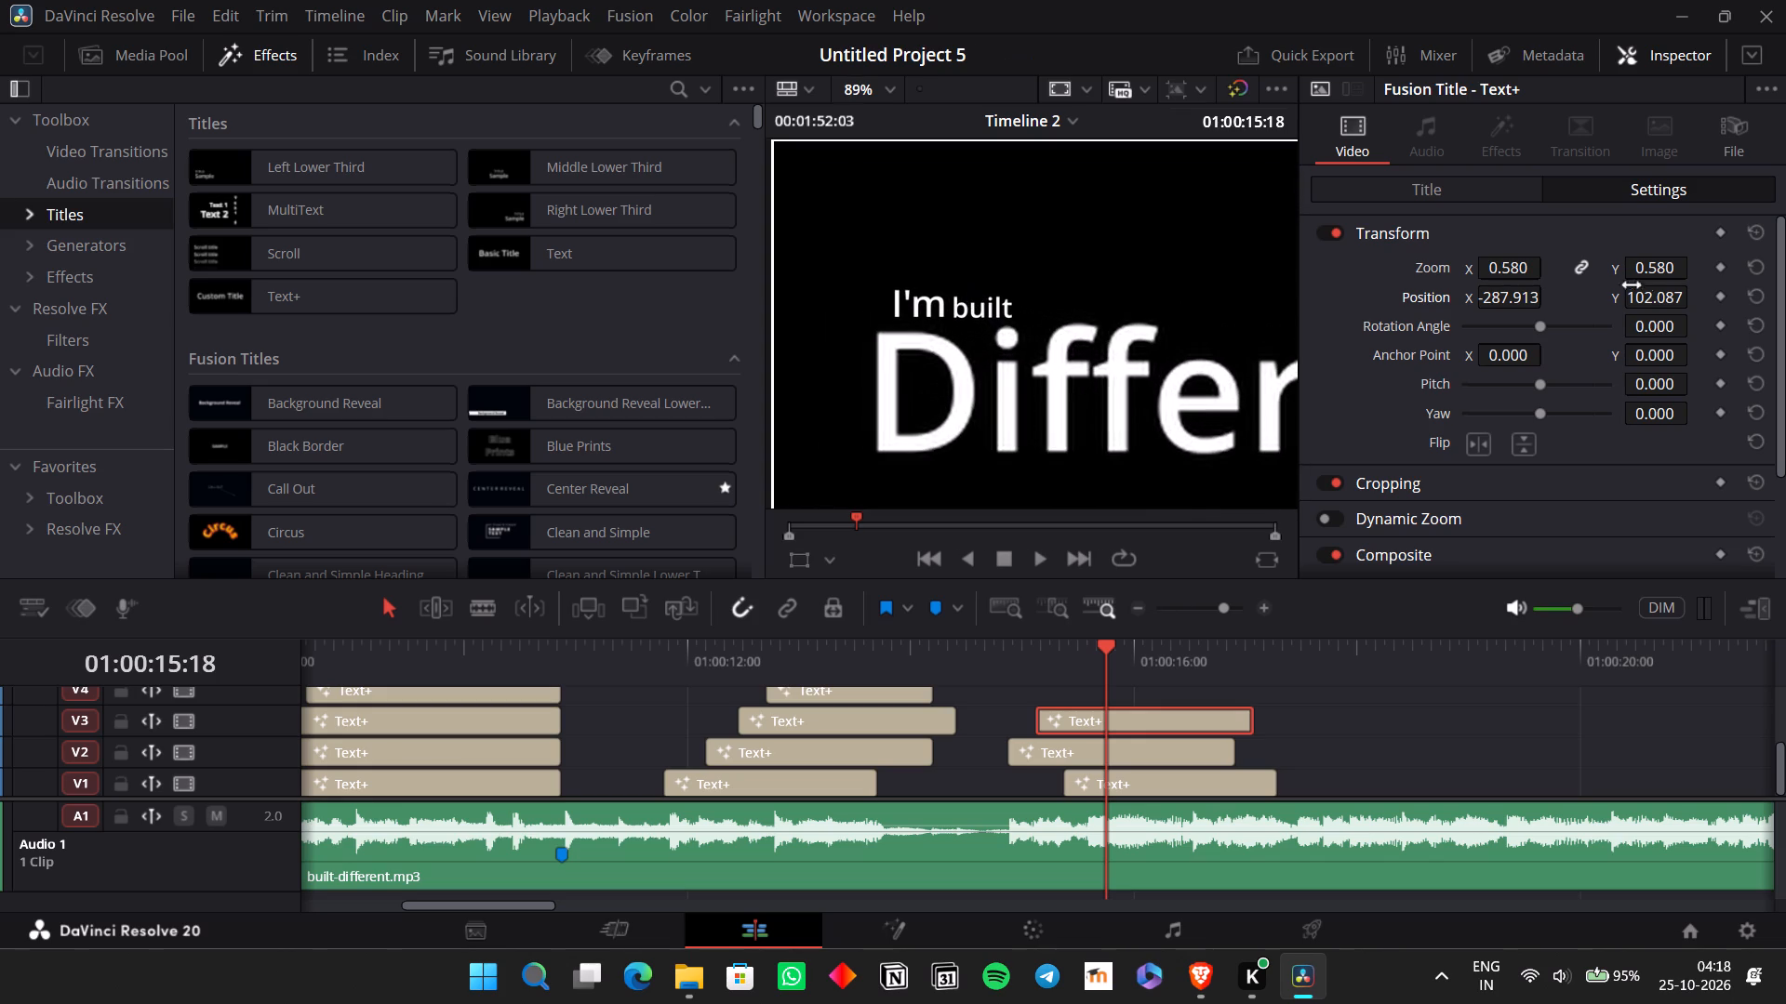
{"action": "left_click_drag", "start_coordinate": [1521, 268], "coordinate": [1537, 281]}
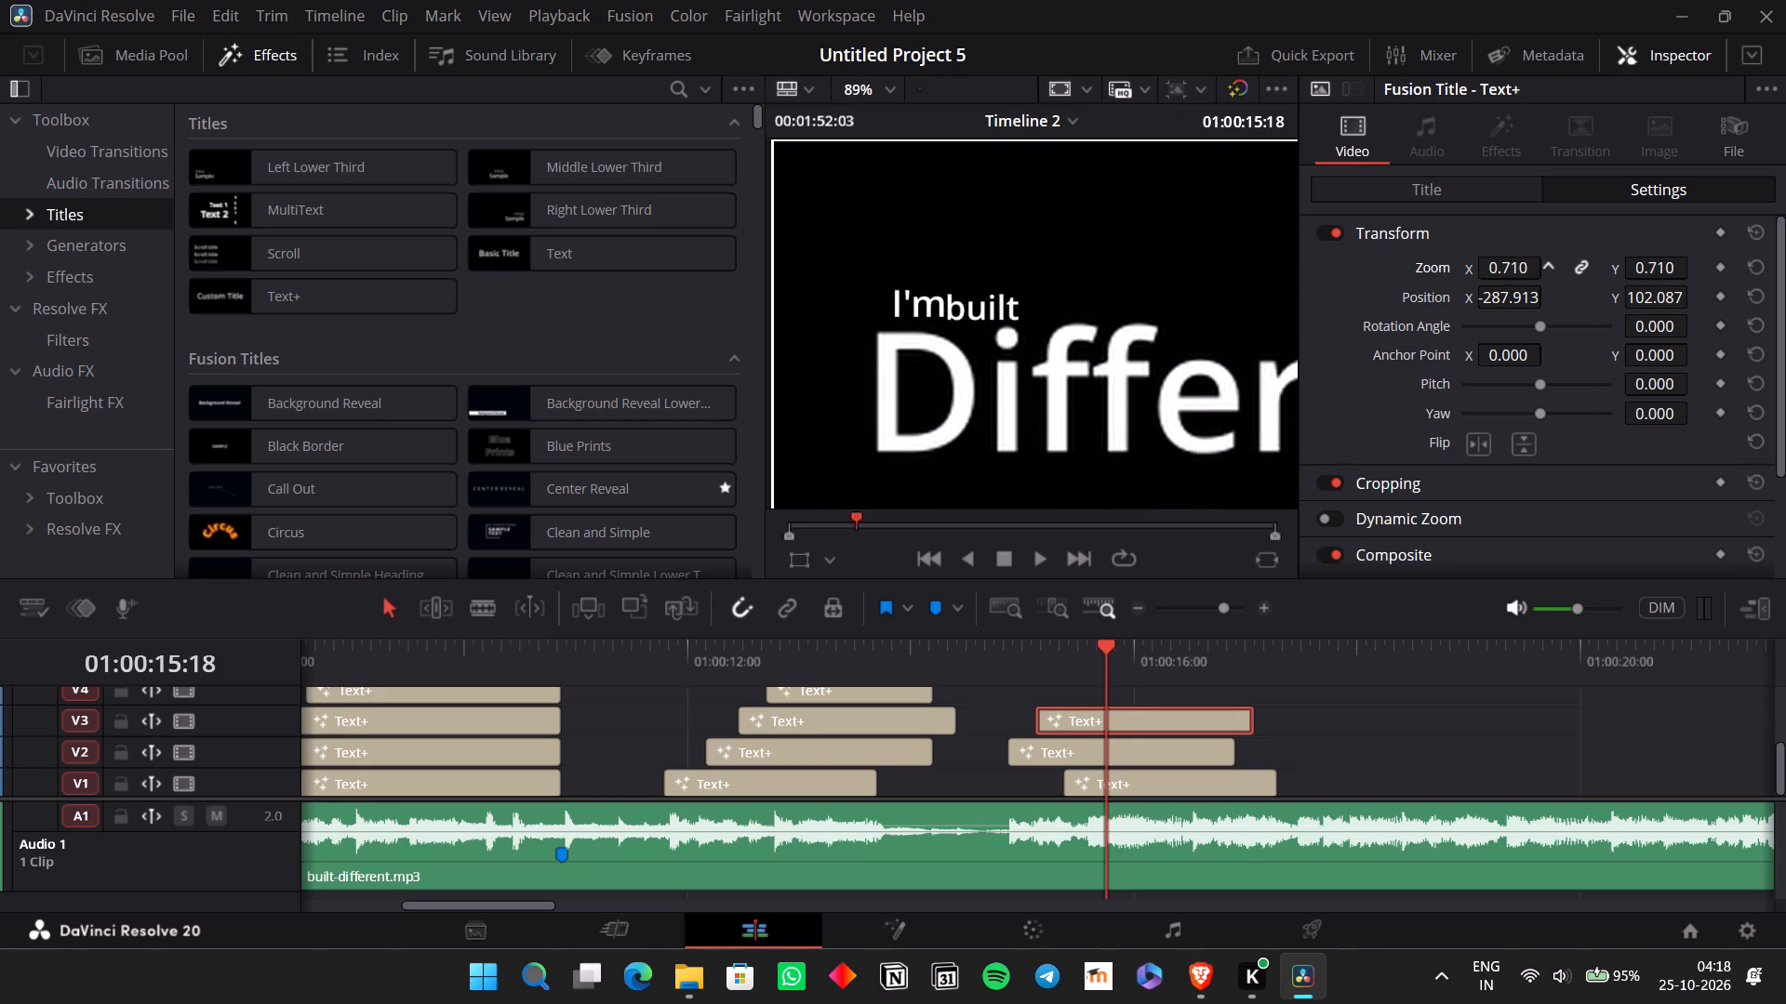
{"action": "left_click_drag", "start_coordinate": [1537, 281], "coordinate": [1540, 283]}
{"action": "left_click_drag", "start_coordinate": [1511, 298], "coordinate": [1513, 298]}
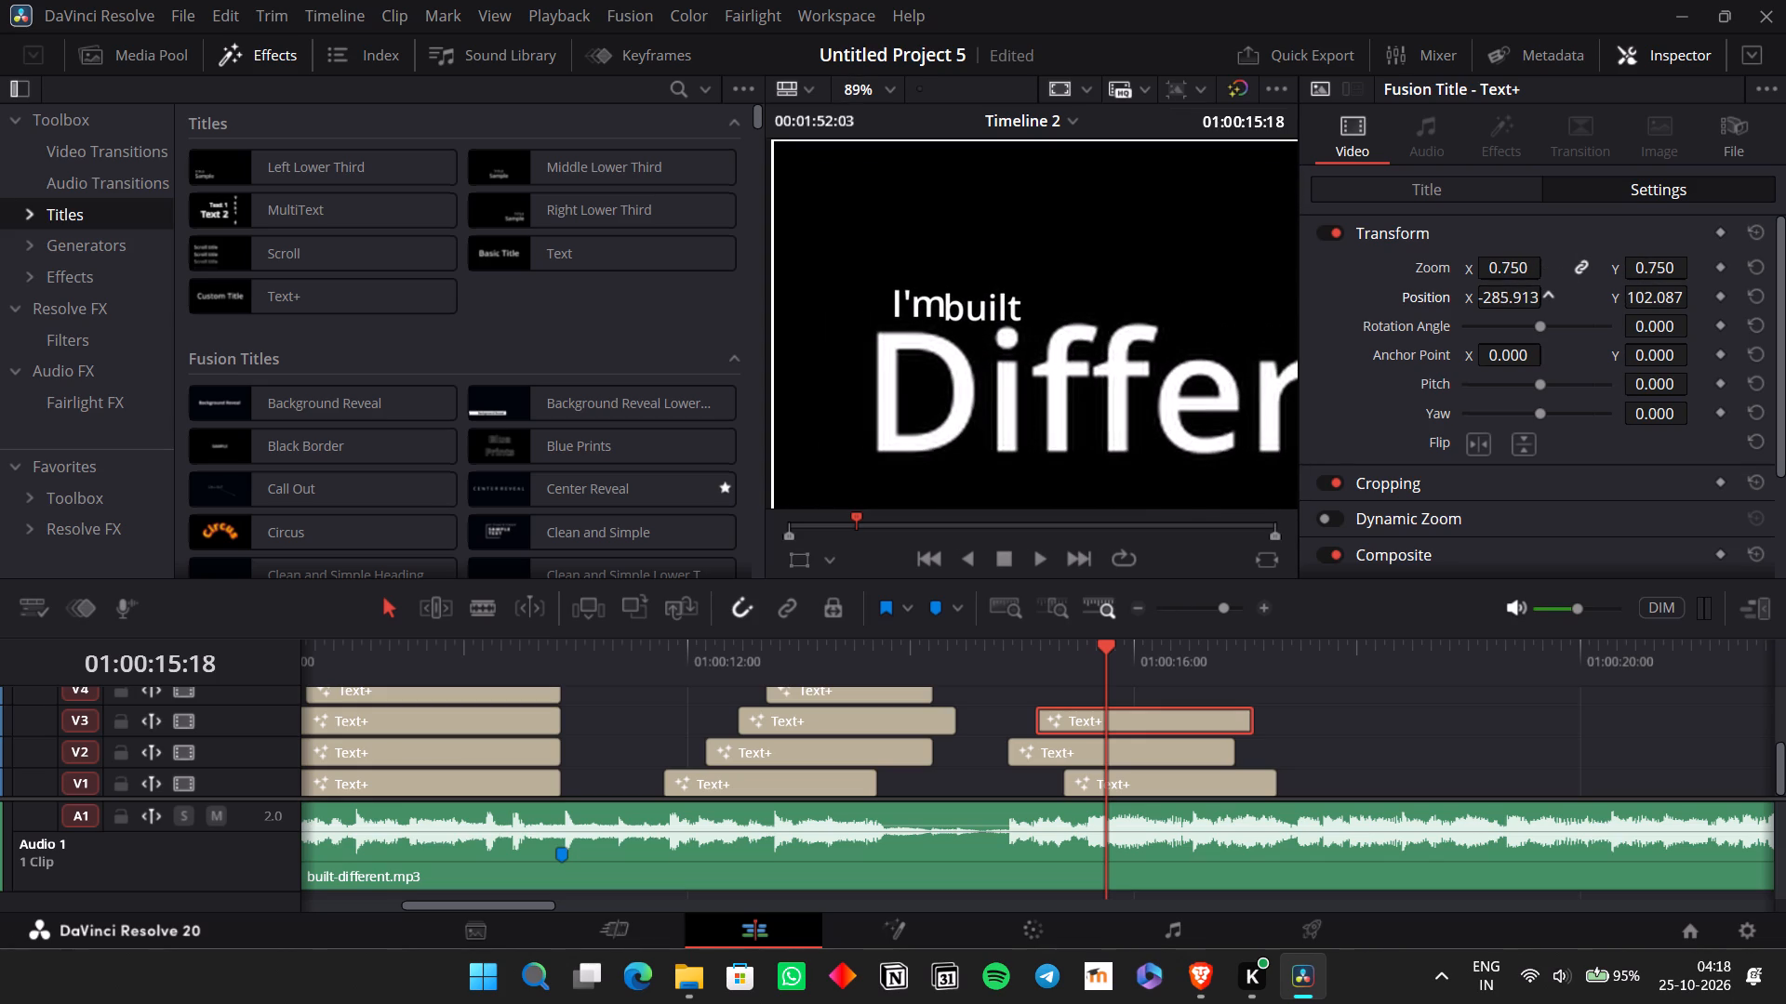
{"action": "left_click_drag", "start_coordinate": [1513, 298], "coordinate": [1525, 298]}
{"action": "left_click", "coordinate": [1639, 297]}
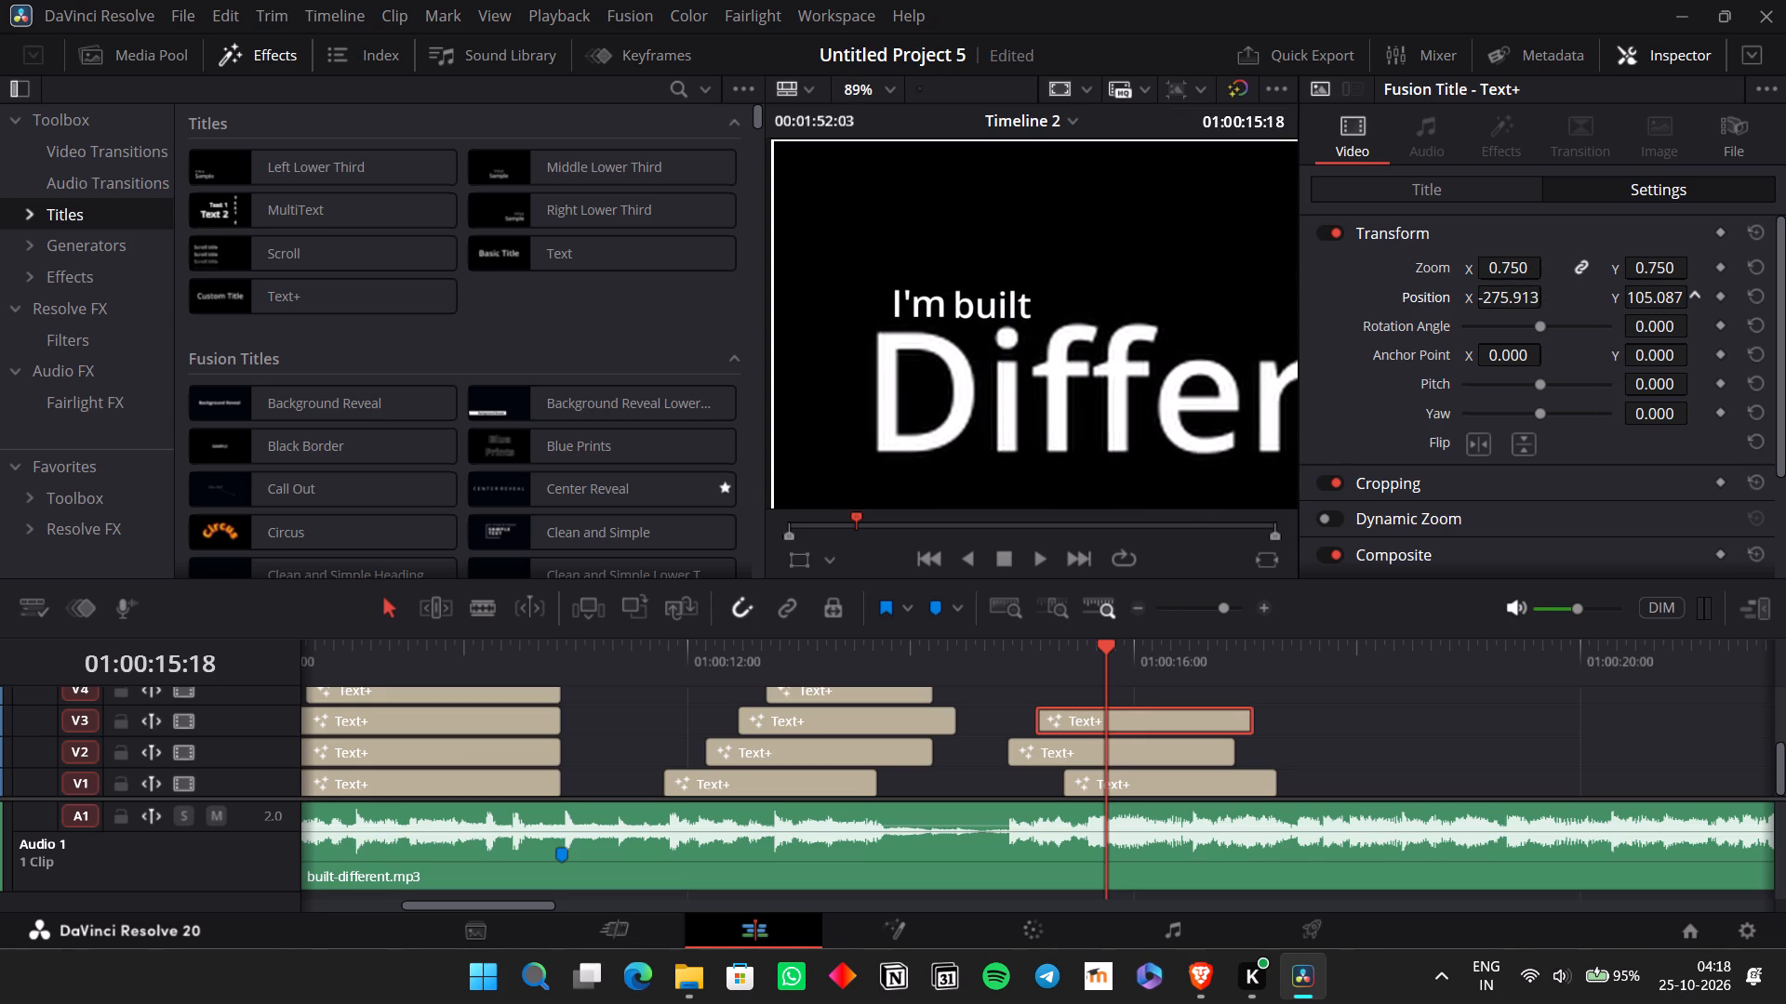
{"action": "scroll", "coordinate": [1141, 327], "scroll_direction": "down", "scroll_amount": 8}
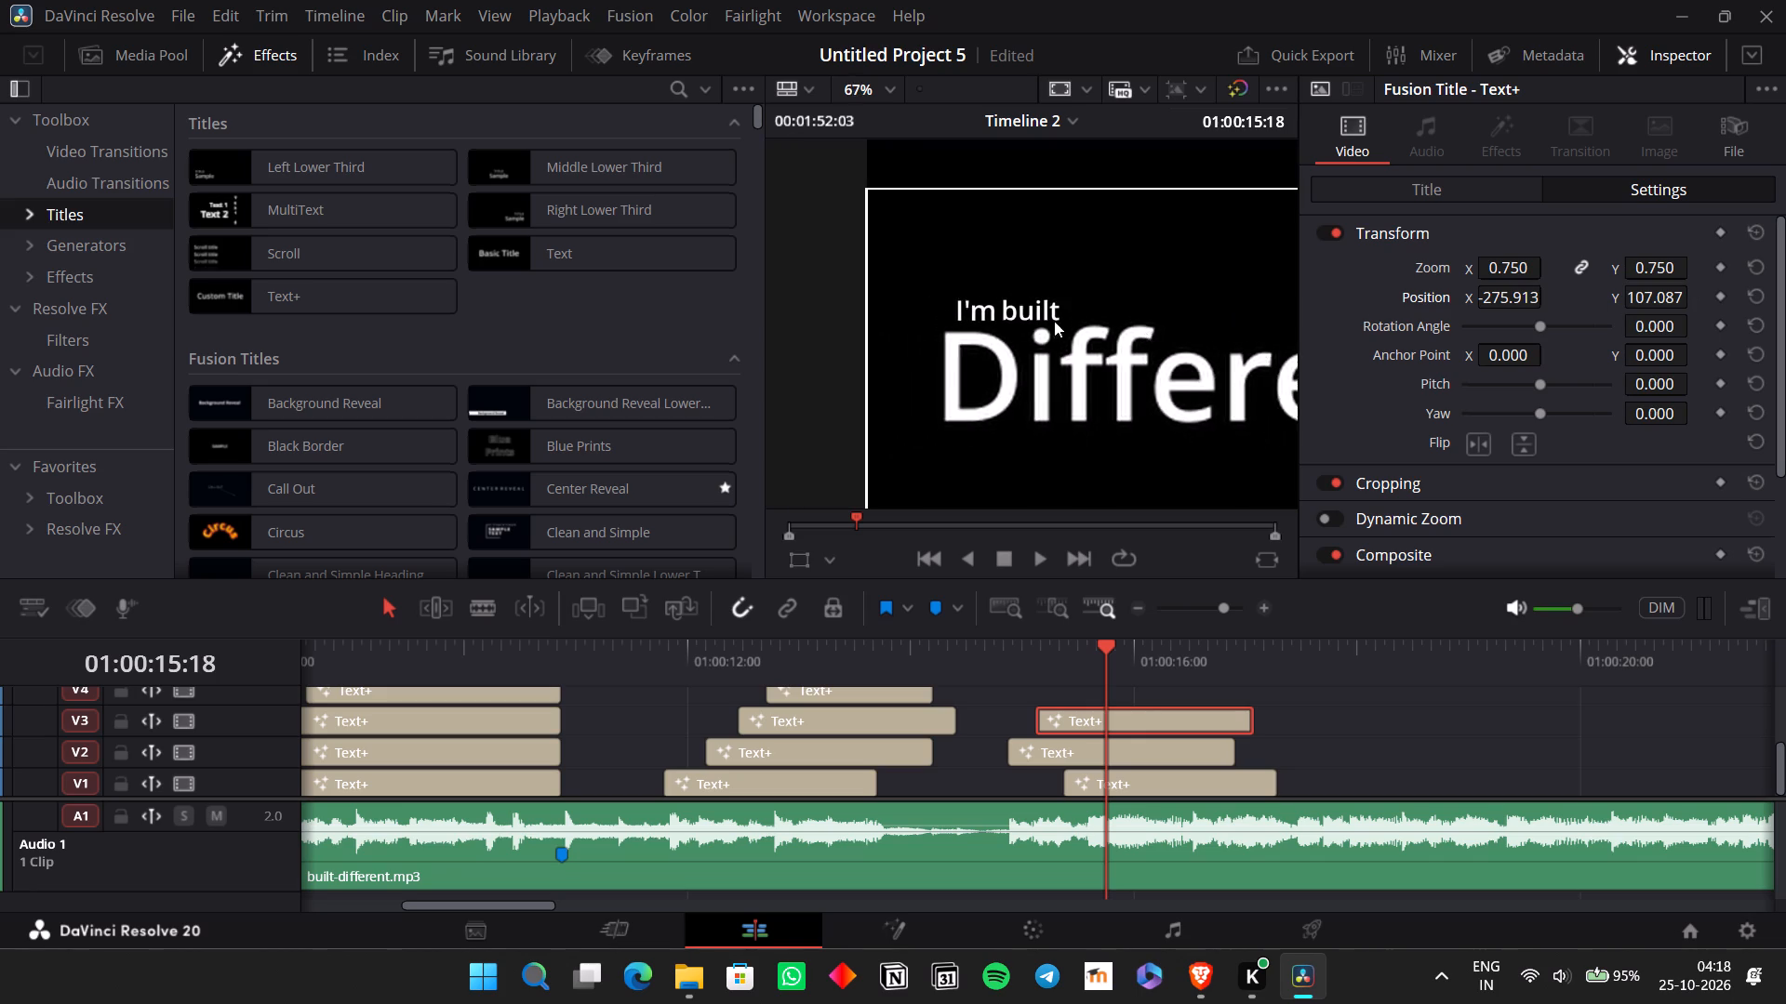
{"action": "scroll", "coordinate": [1054, 321], "scroll_direction": "down", "scroll_amount": 17}
{"action": "left_click", "coordinate": [886, 353]}
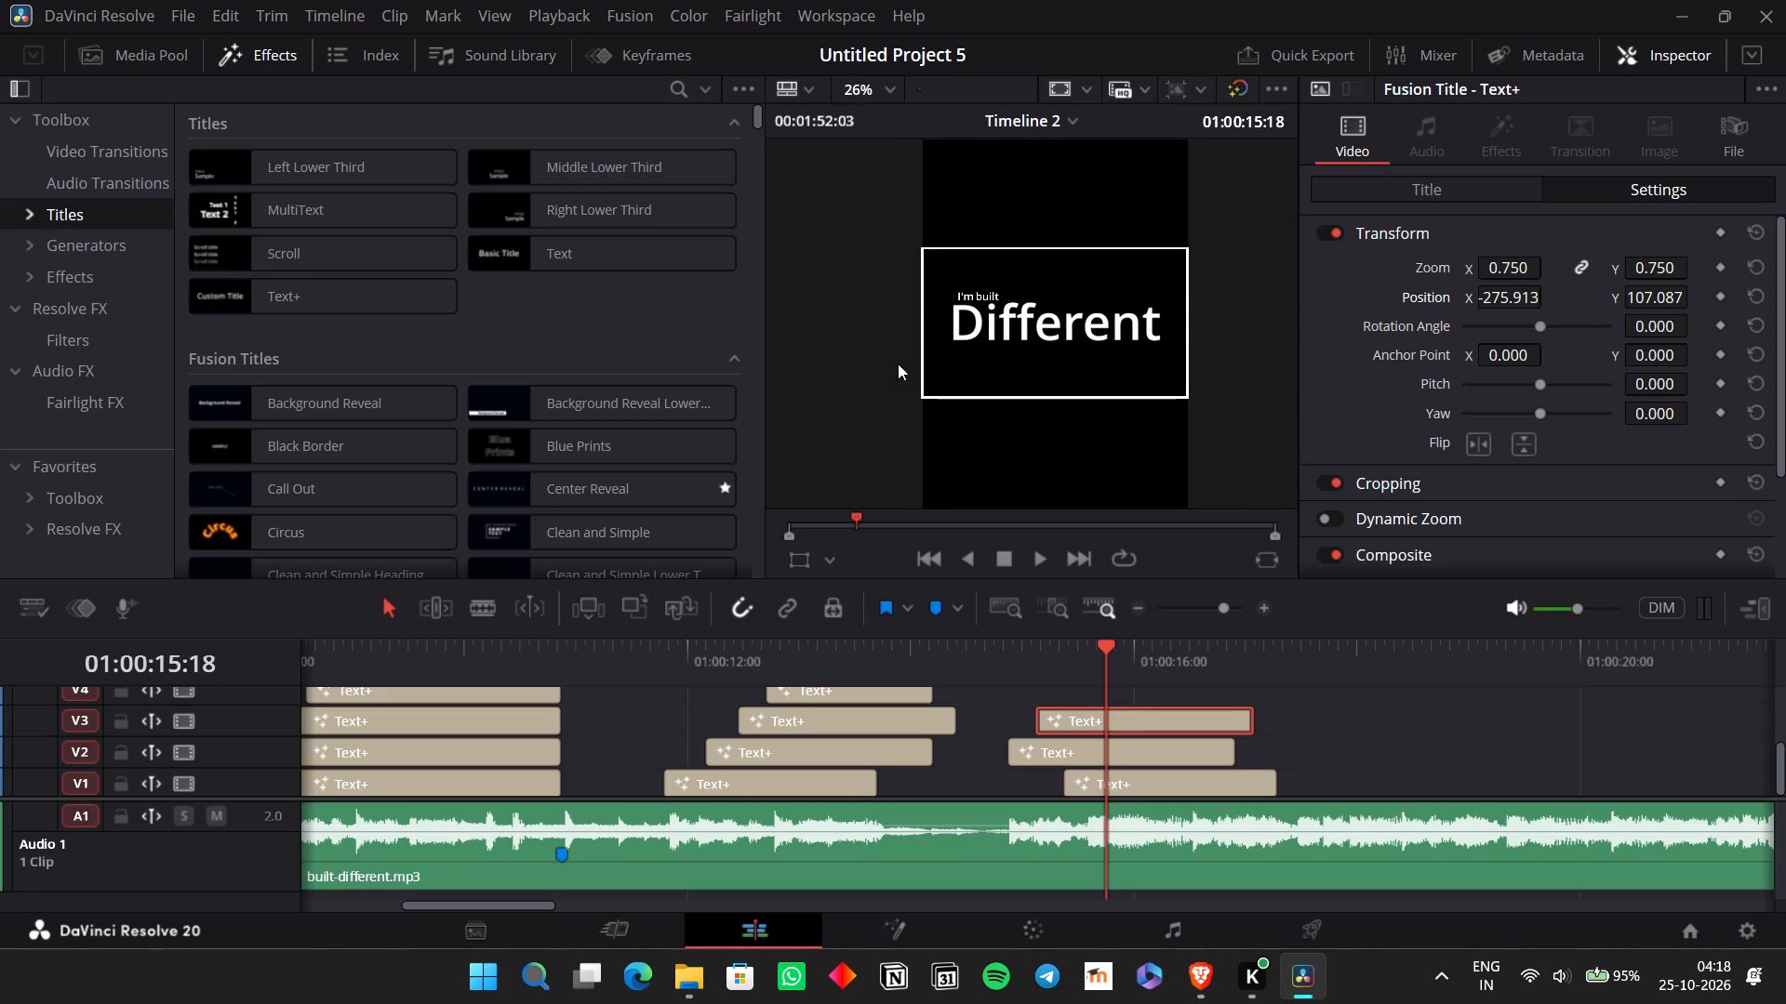
Play the "I'm built Different" passage and the section after it to check the title timing and hear the following vocals.
{"action": "left_click", "coordinate": [996, 649]}
{"action": "left_click", "coordinate": [1036, 563]}
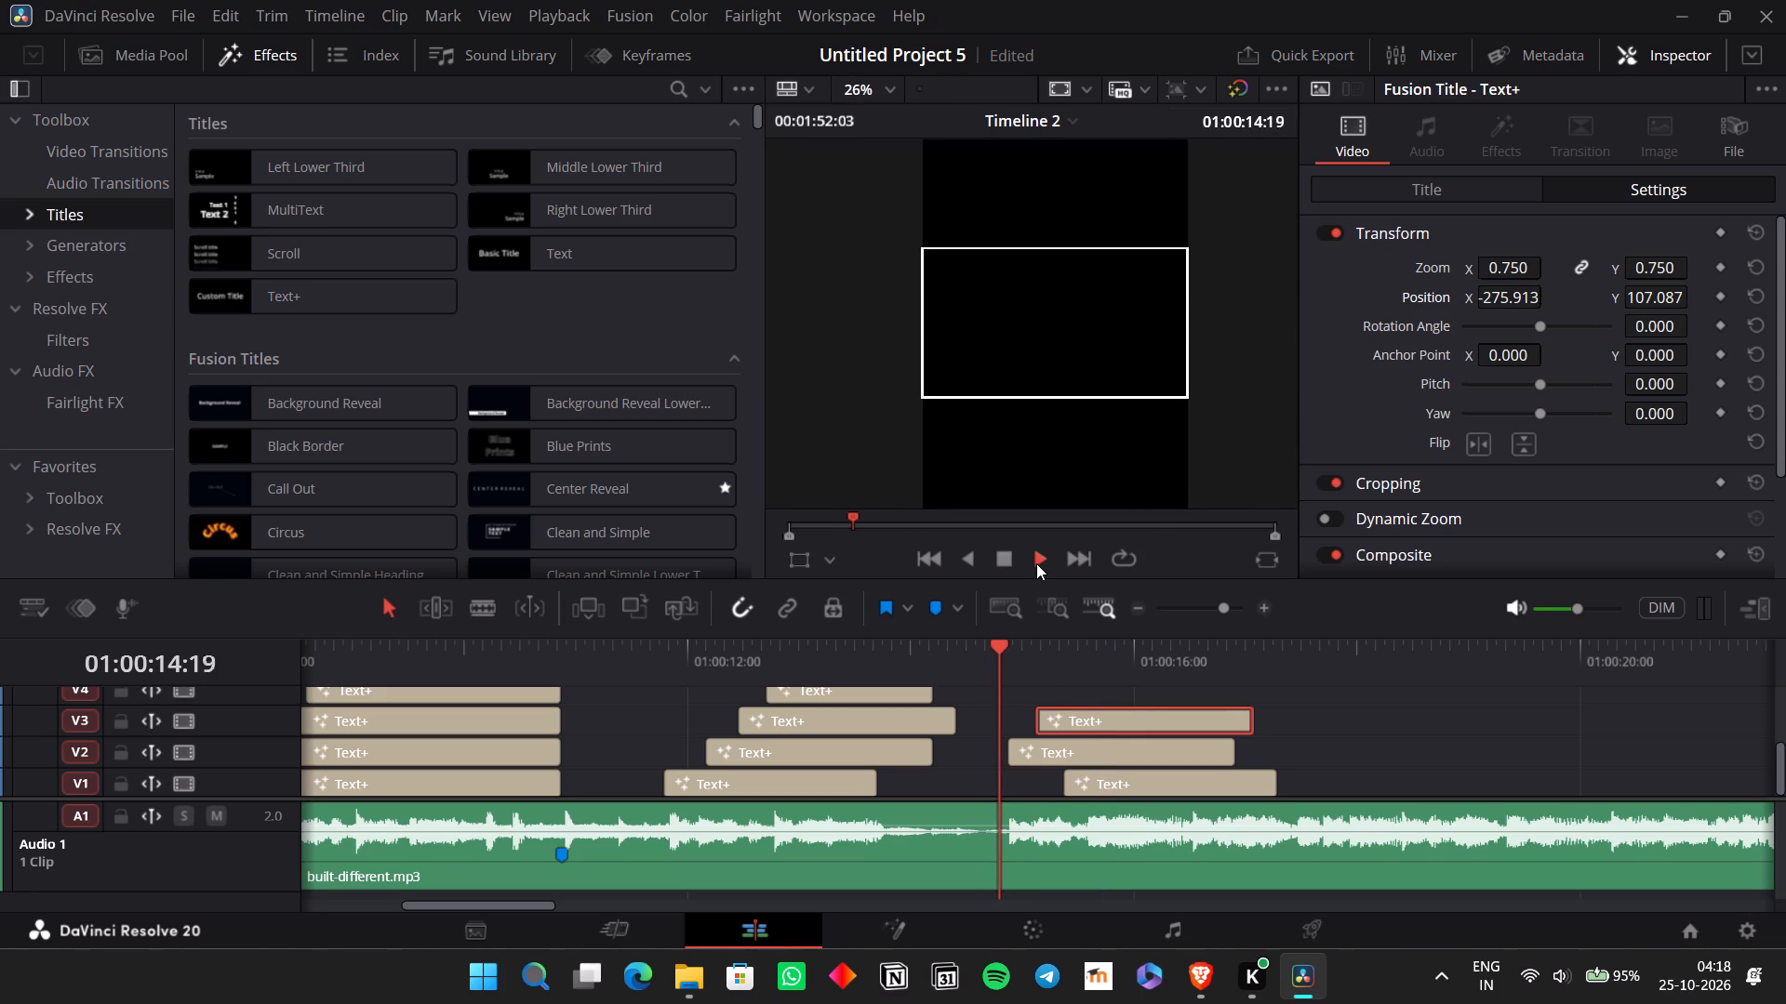
{"action": "left_click", "coordinate": [1013, 558]}
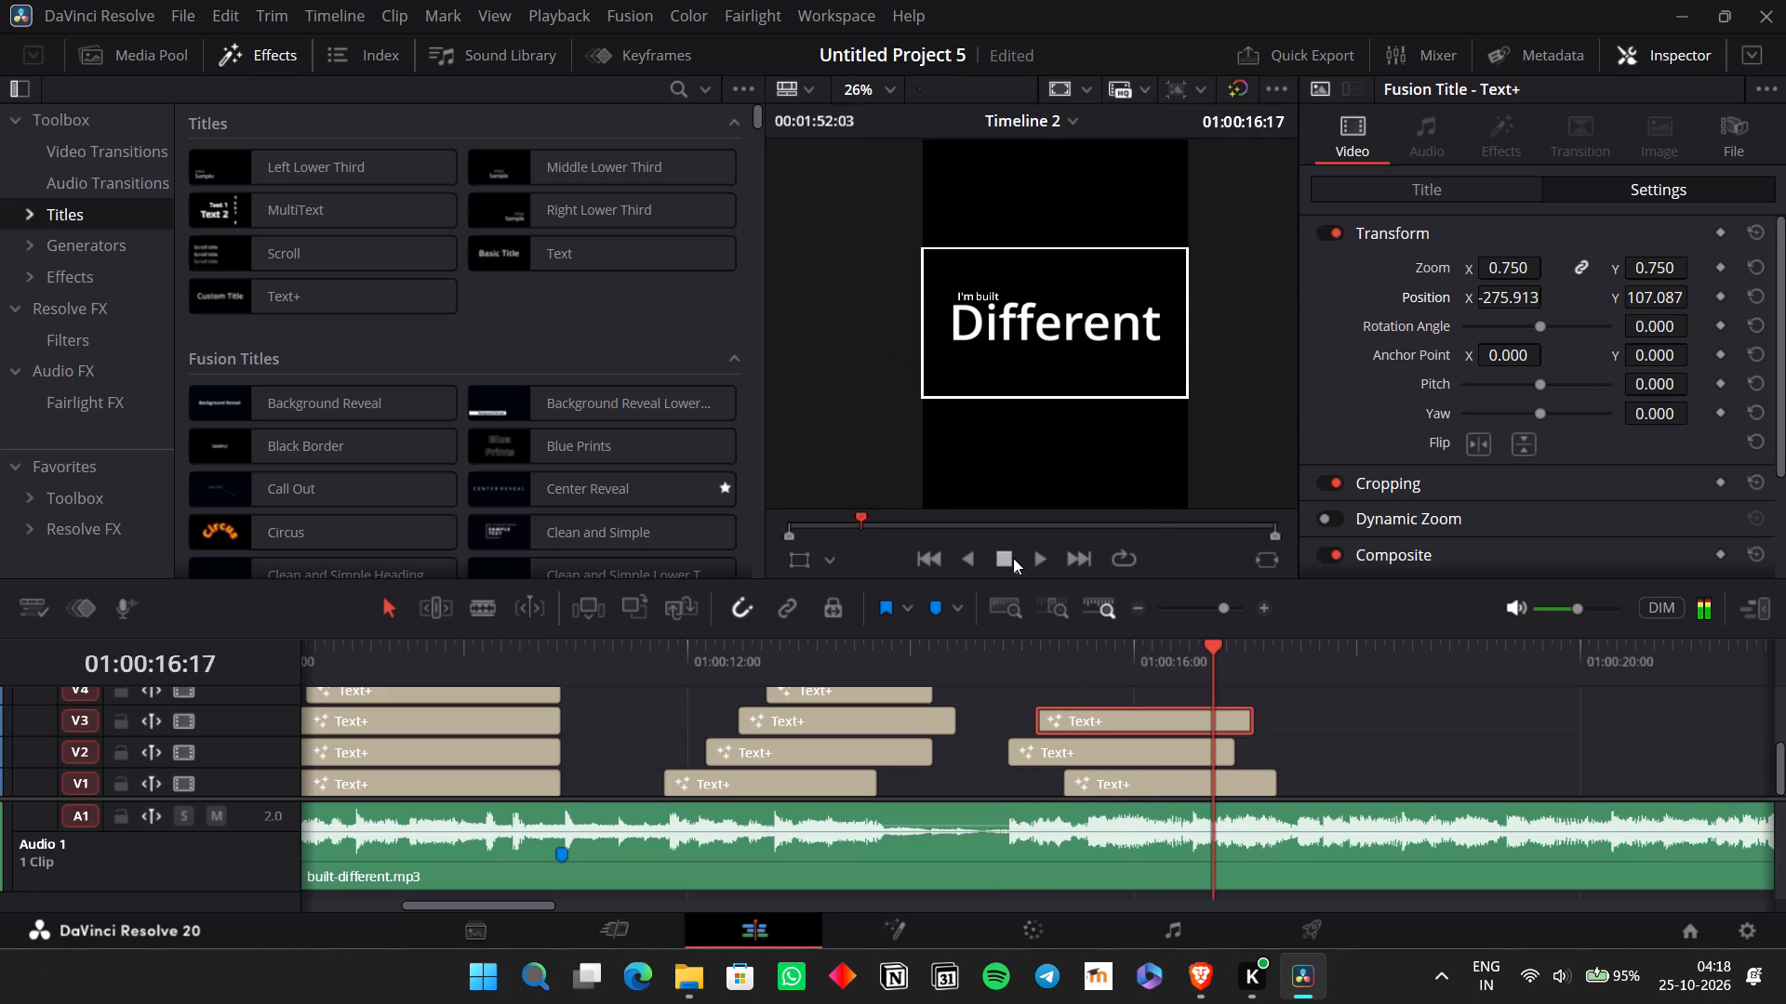
{"action": "left_click", "coordinate": [1094, 679]}
{"action": "key", "text": "space"}
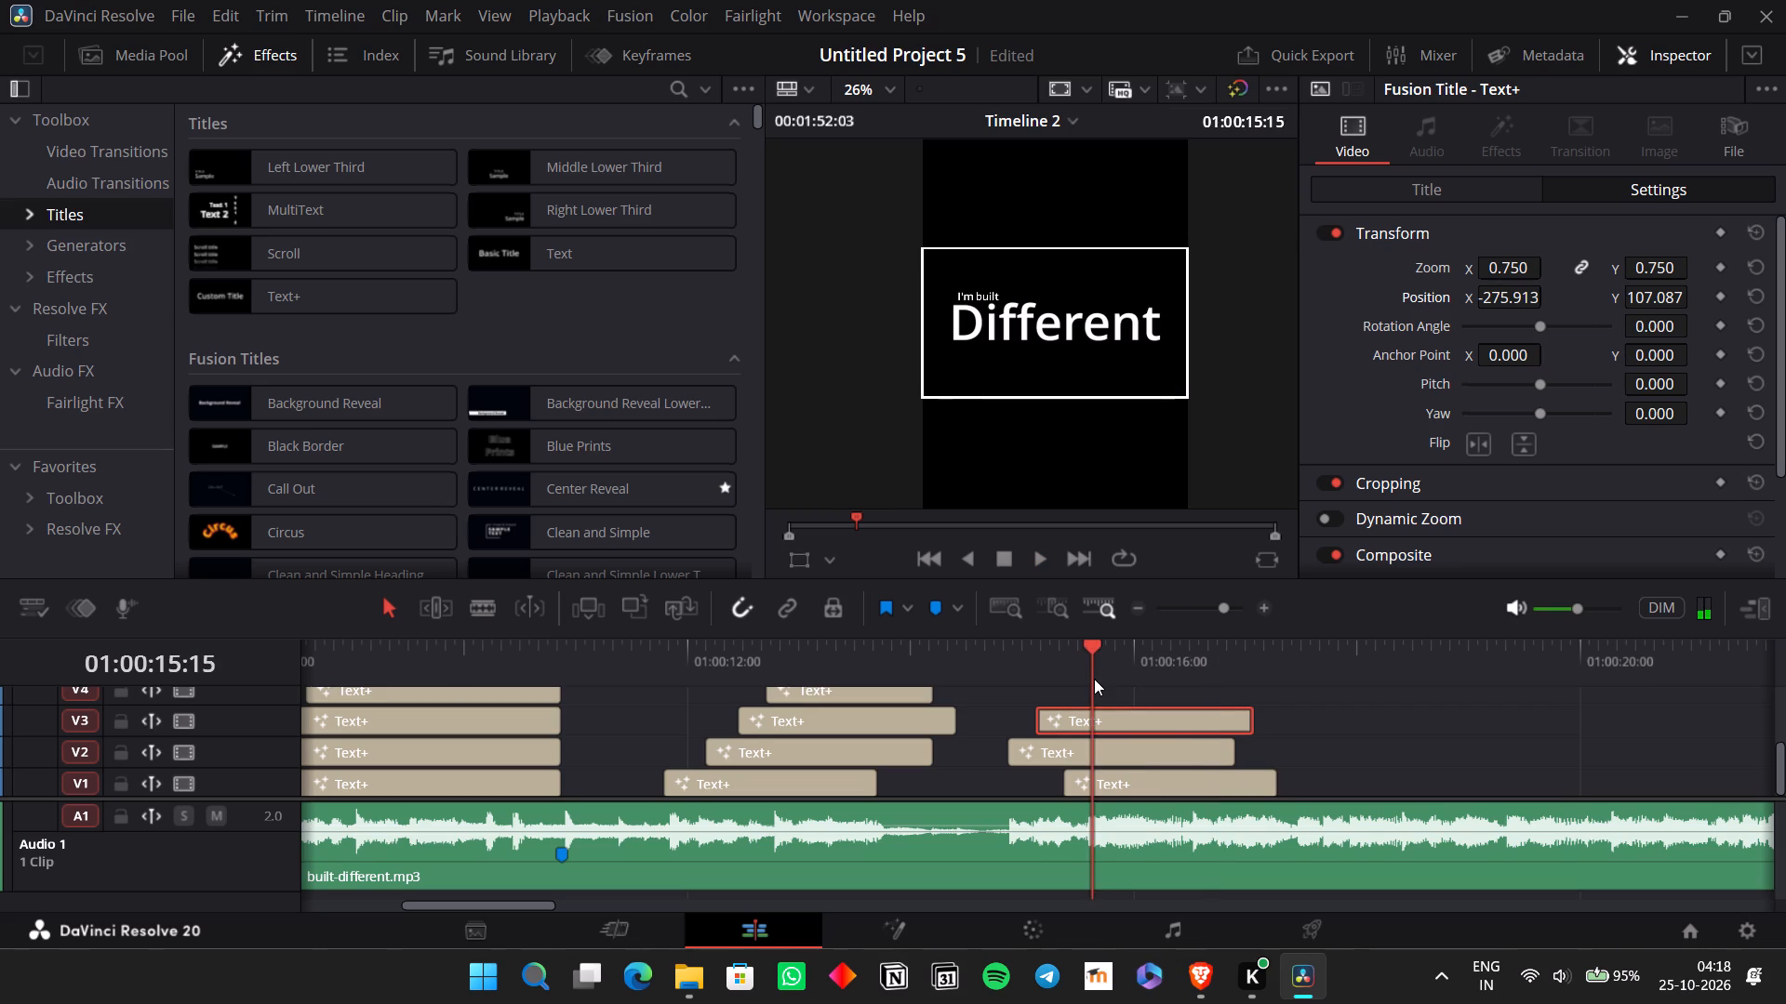
{"action": "key", "text": "space"}
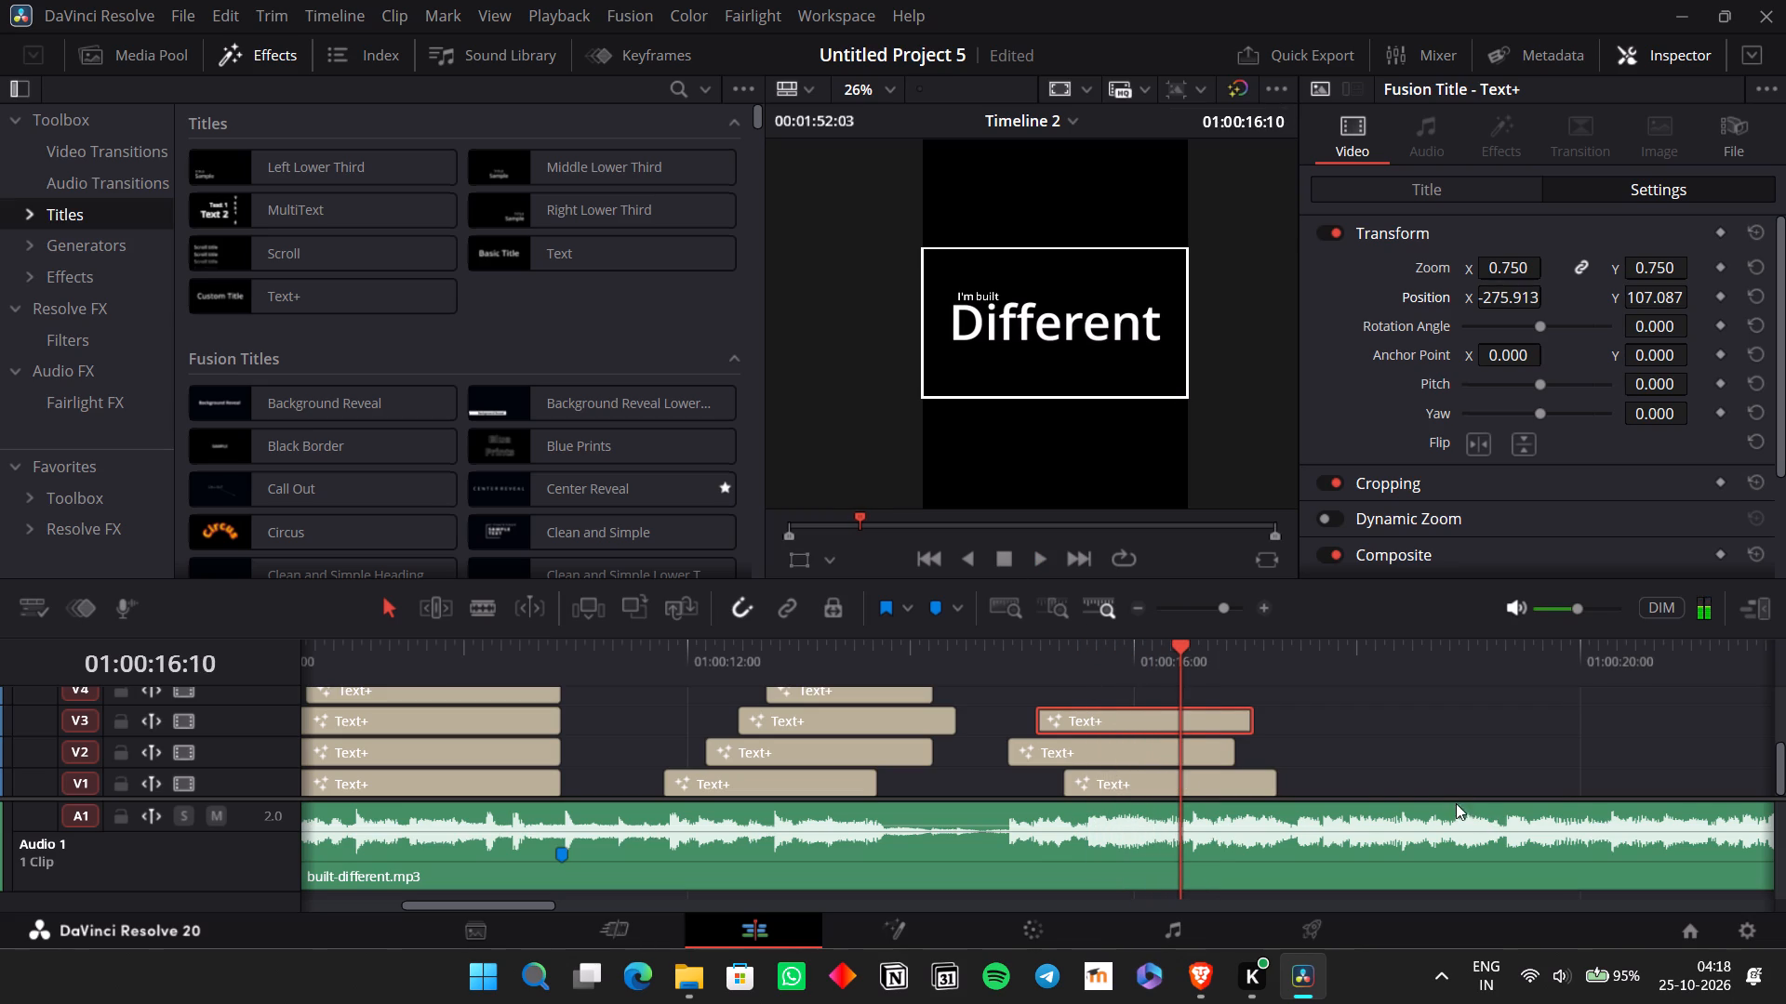
{"action": "left_click", "coordinate": [1351, 779]}
{"action": "key", "text": "space"}
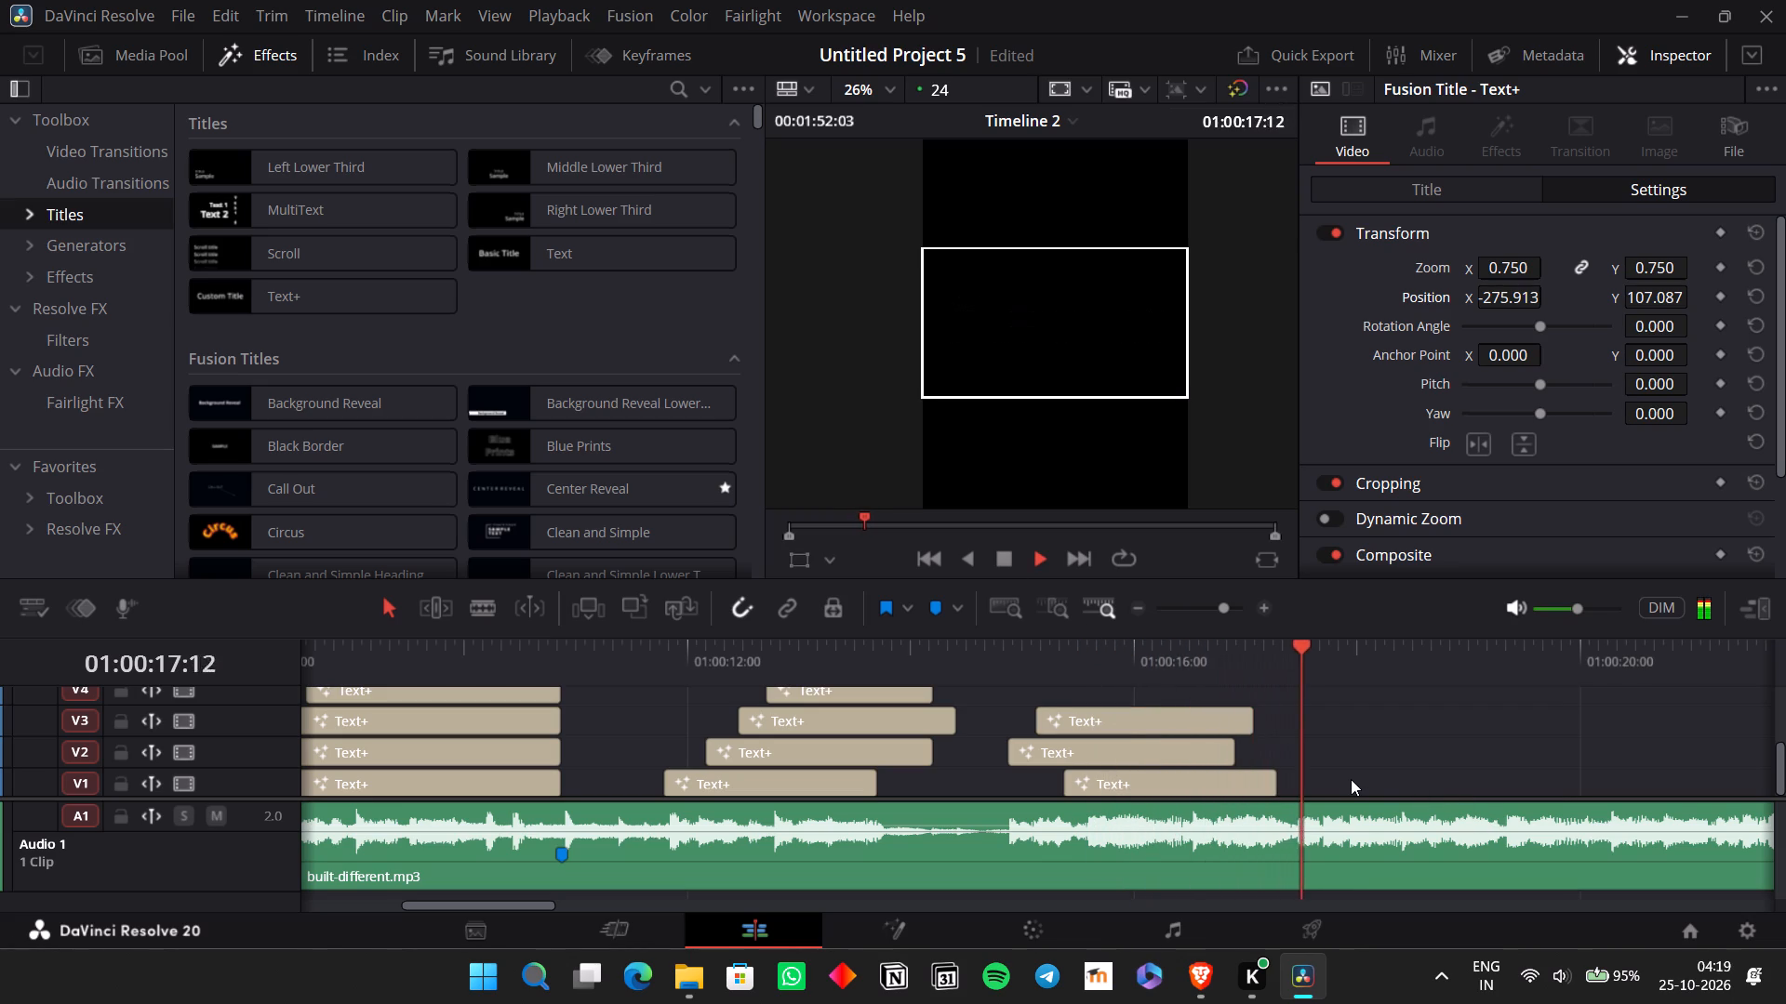
{"action": "key", "text": "space"}
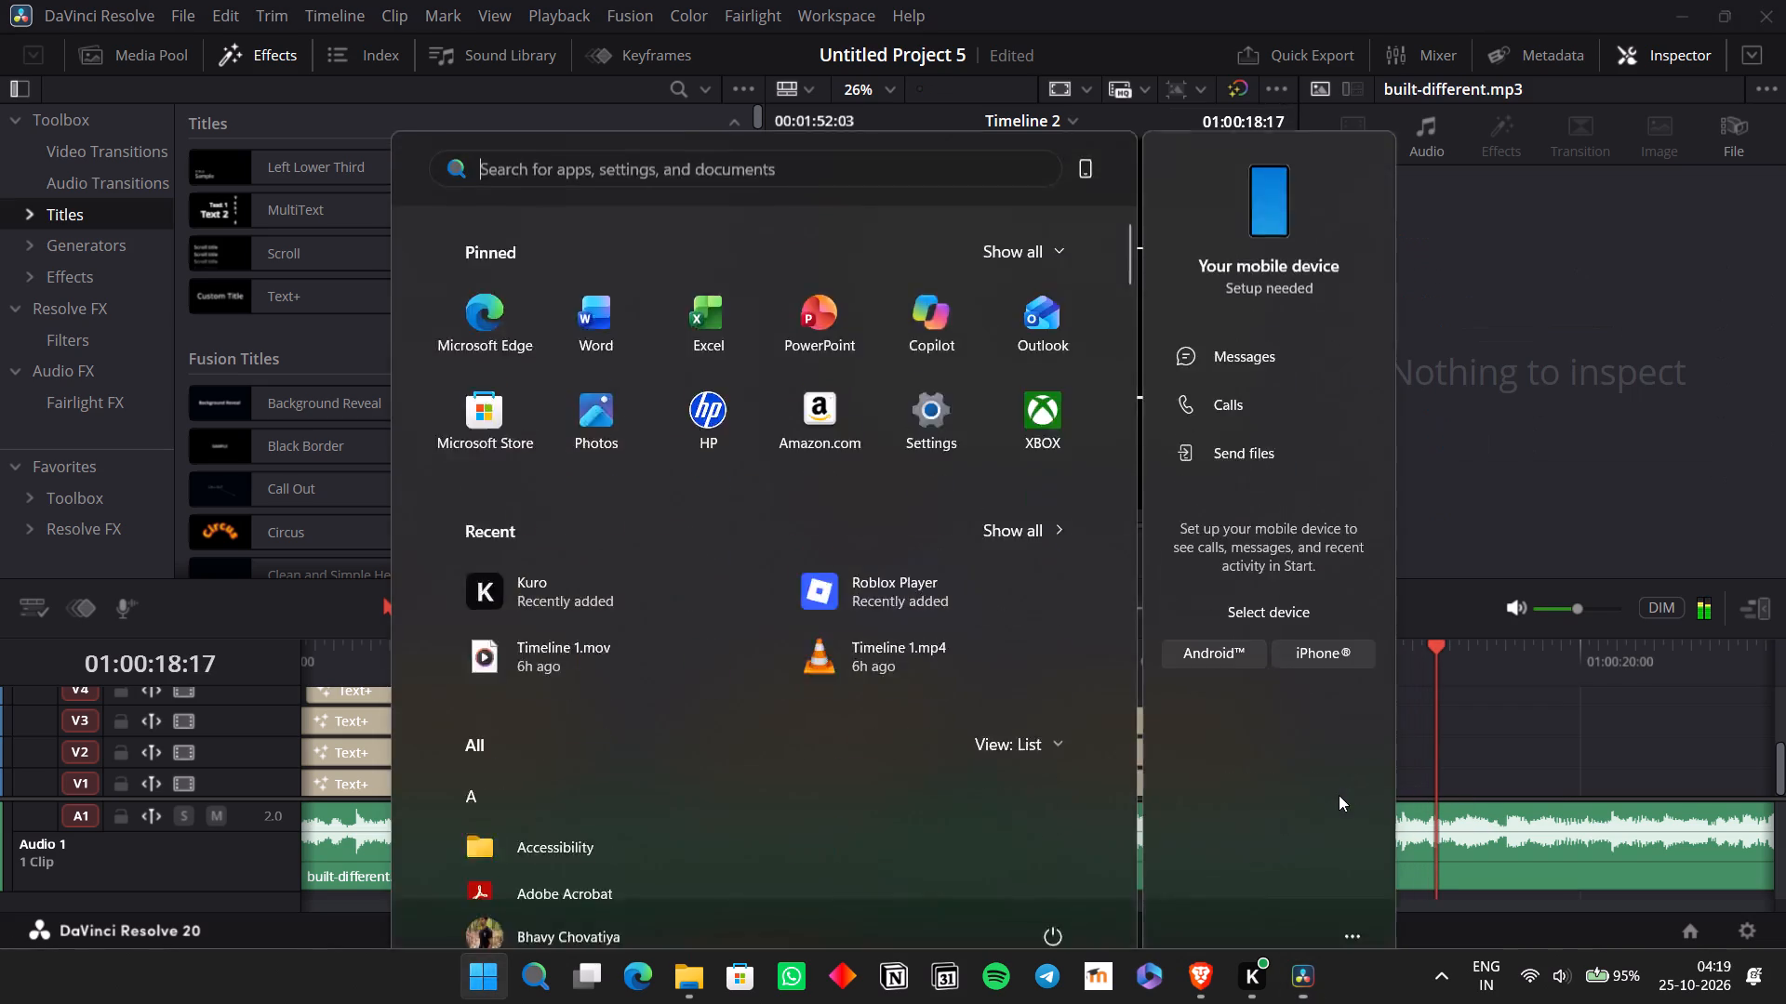
Open Notepad and check the chorus line "I'm built different, built to last" in the song lyrics.
{"action": "type", "text": "not"}
{"action": "key", "text": "Return"}
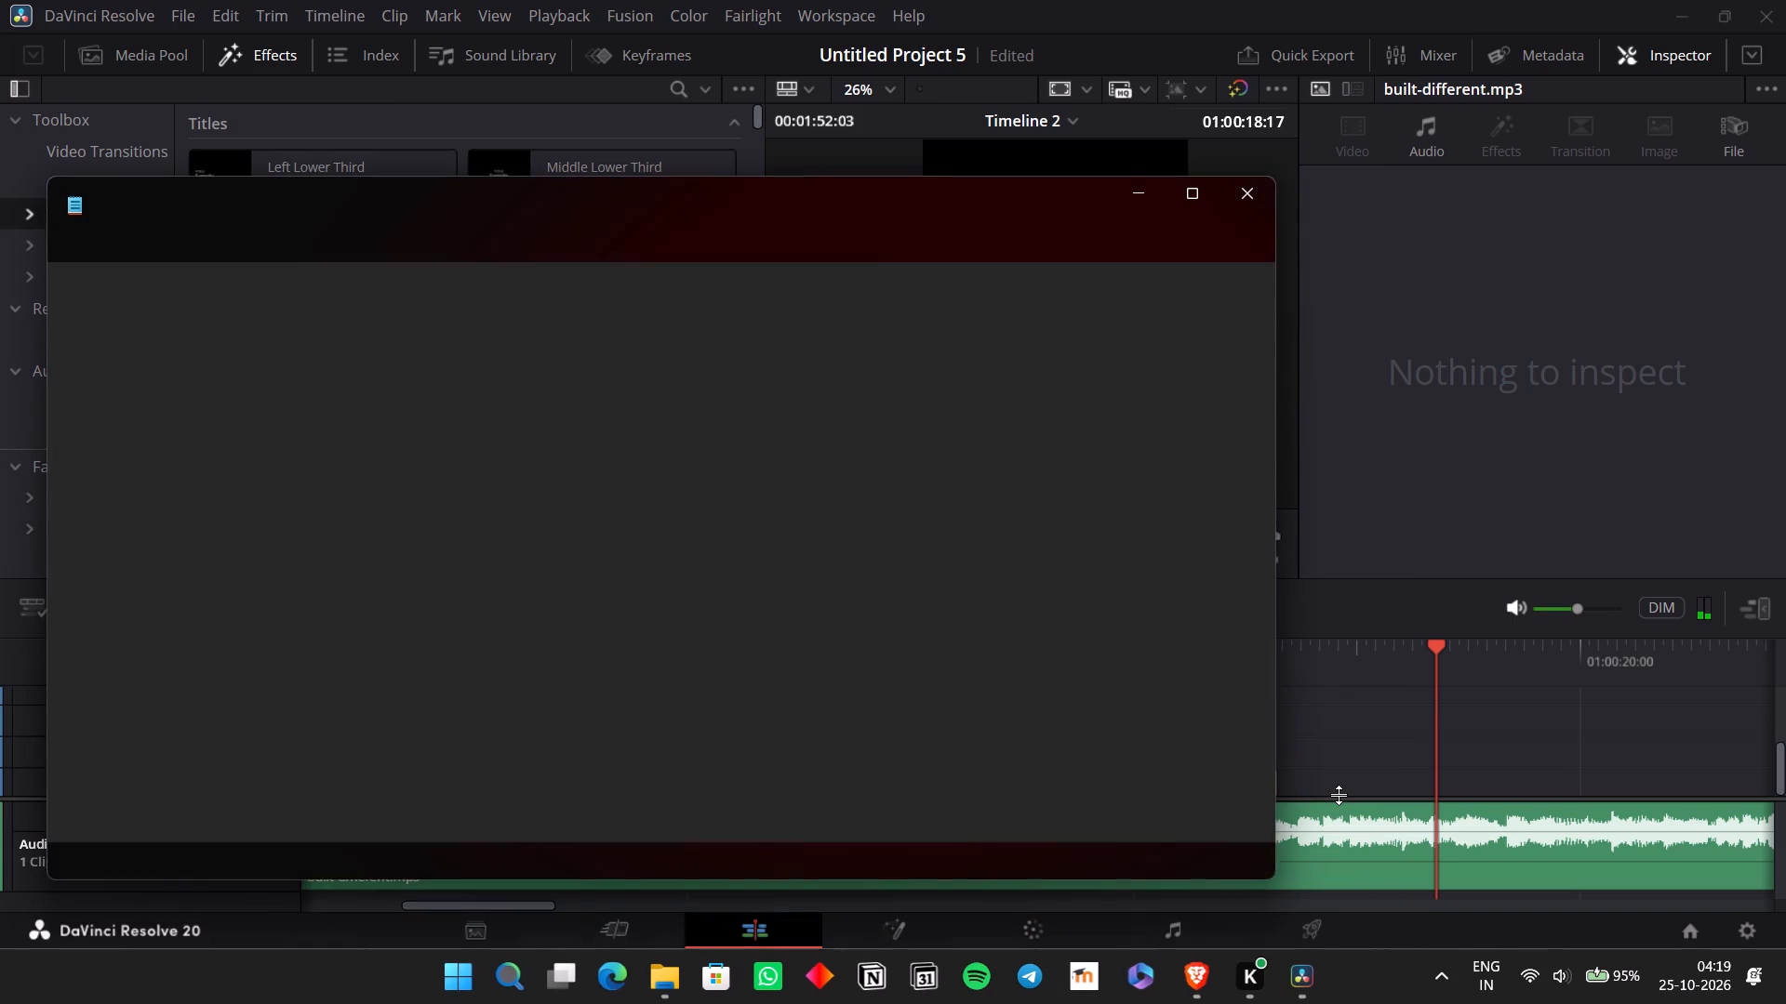
{"action": "left_click", "coordinate": [183, 536]}
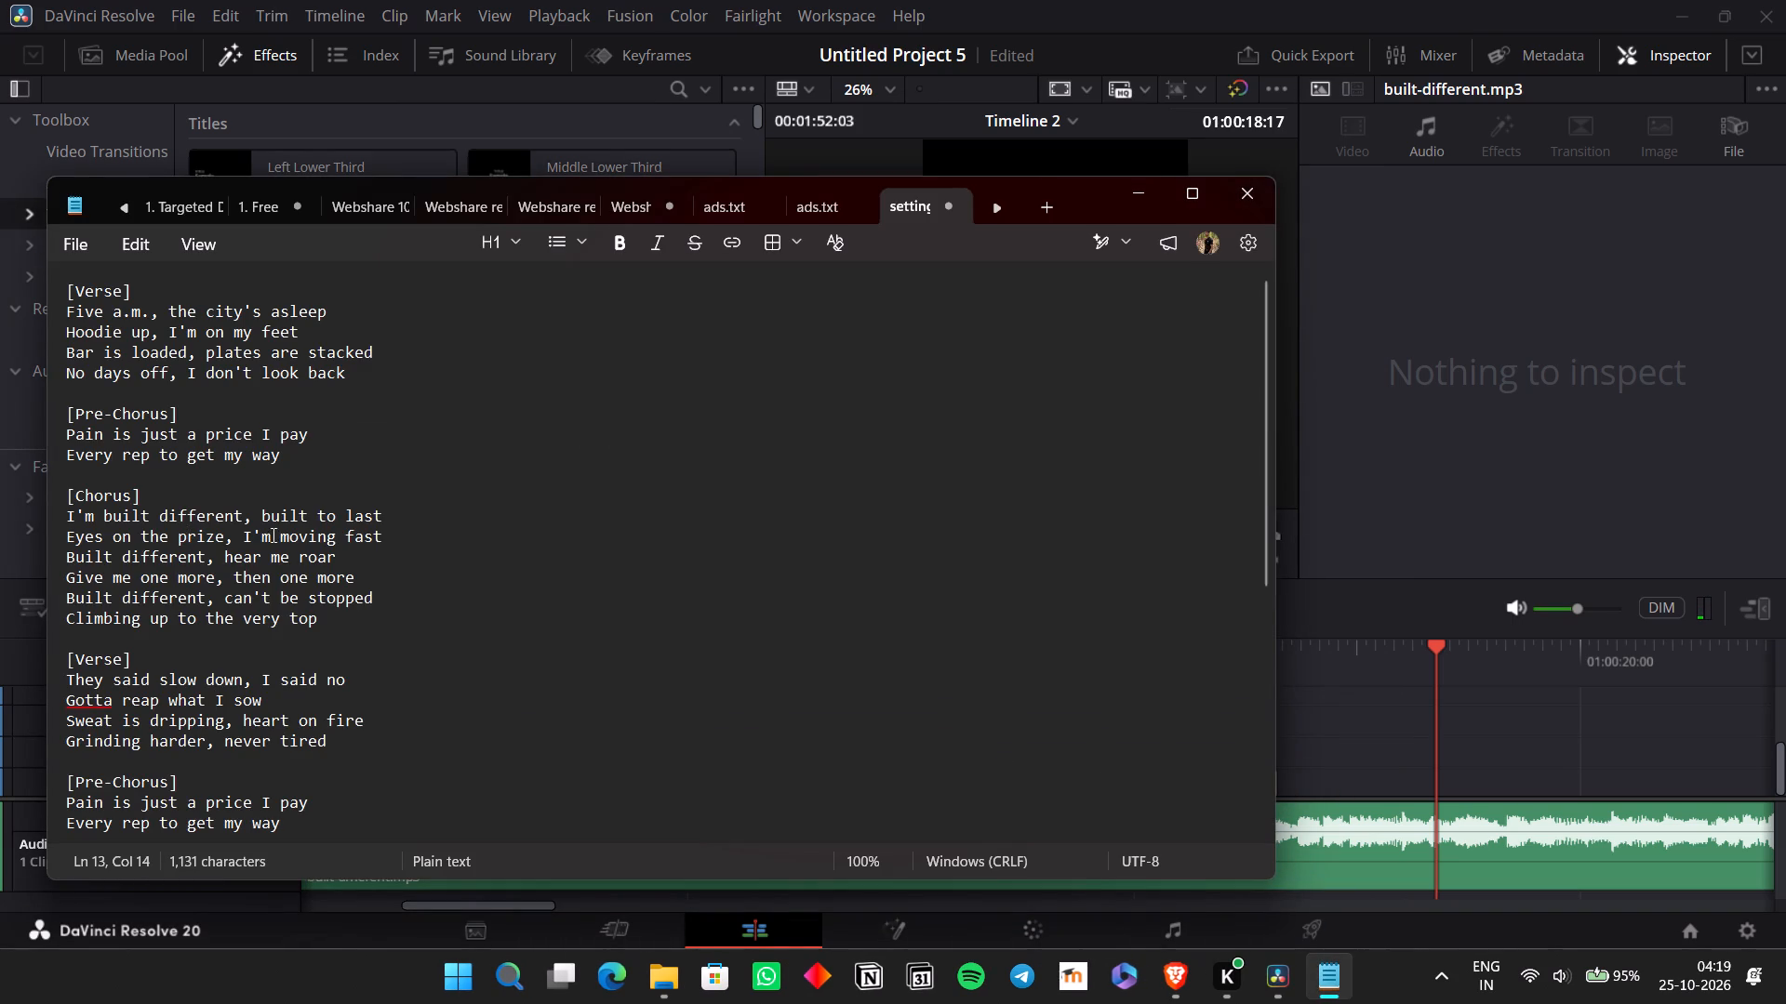
{"action": "left_click", "coordinate": [384, 517]}
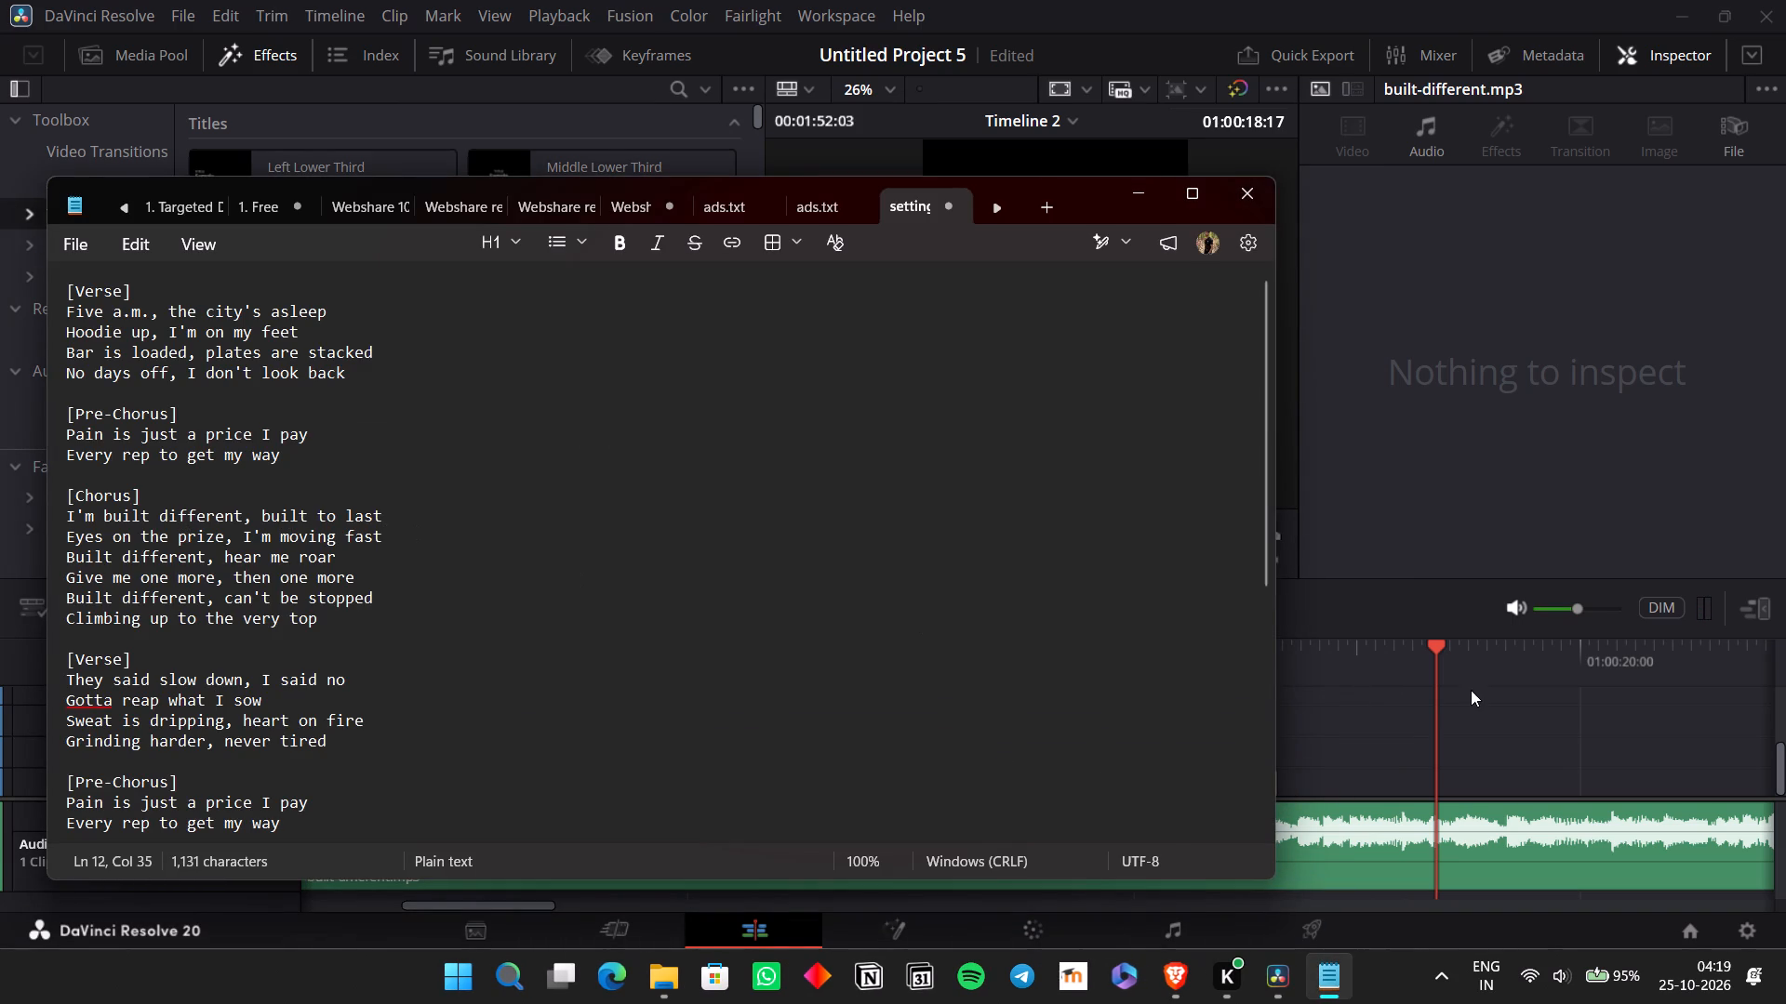
Return to DaVinci Resolve and replay the passage in short bursts to find where the "I'm built Different" titles should end.
{"action": "left_click", "coordinate": [1475, 726]}
{"action": "left_click", "coordinate": [1072, 651]}
{"action": "key", "text": "space"}
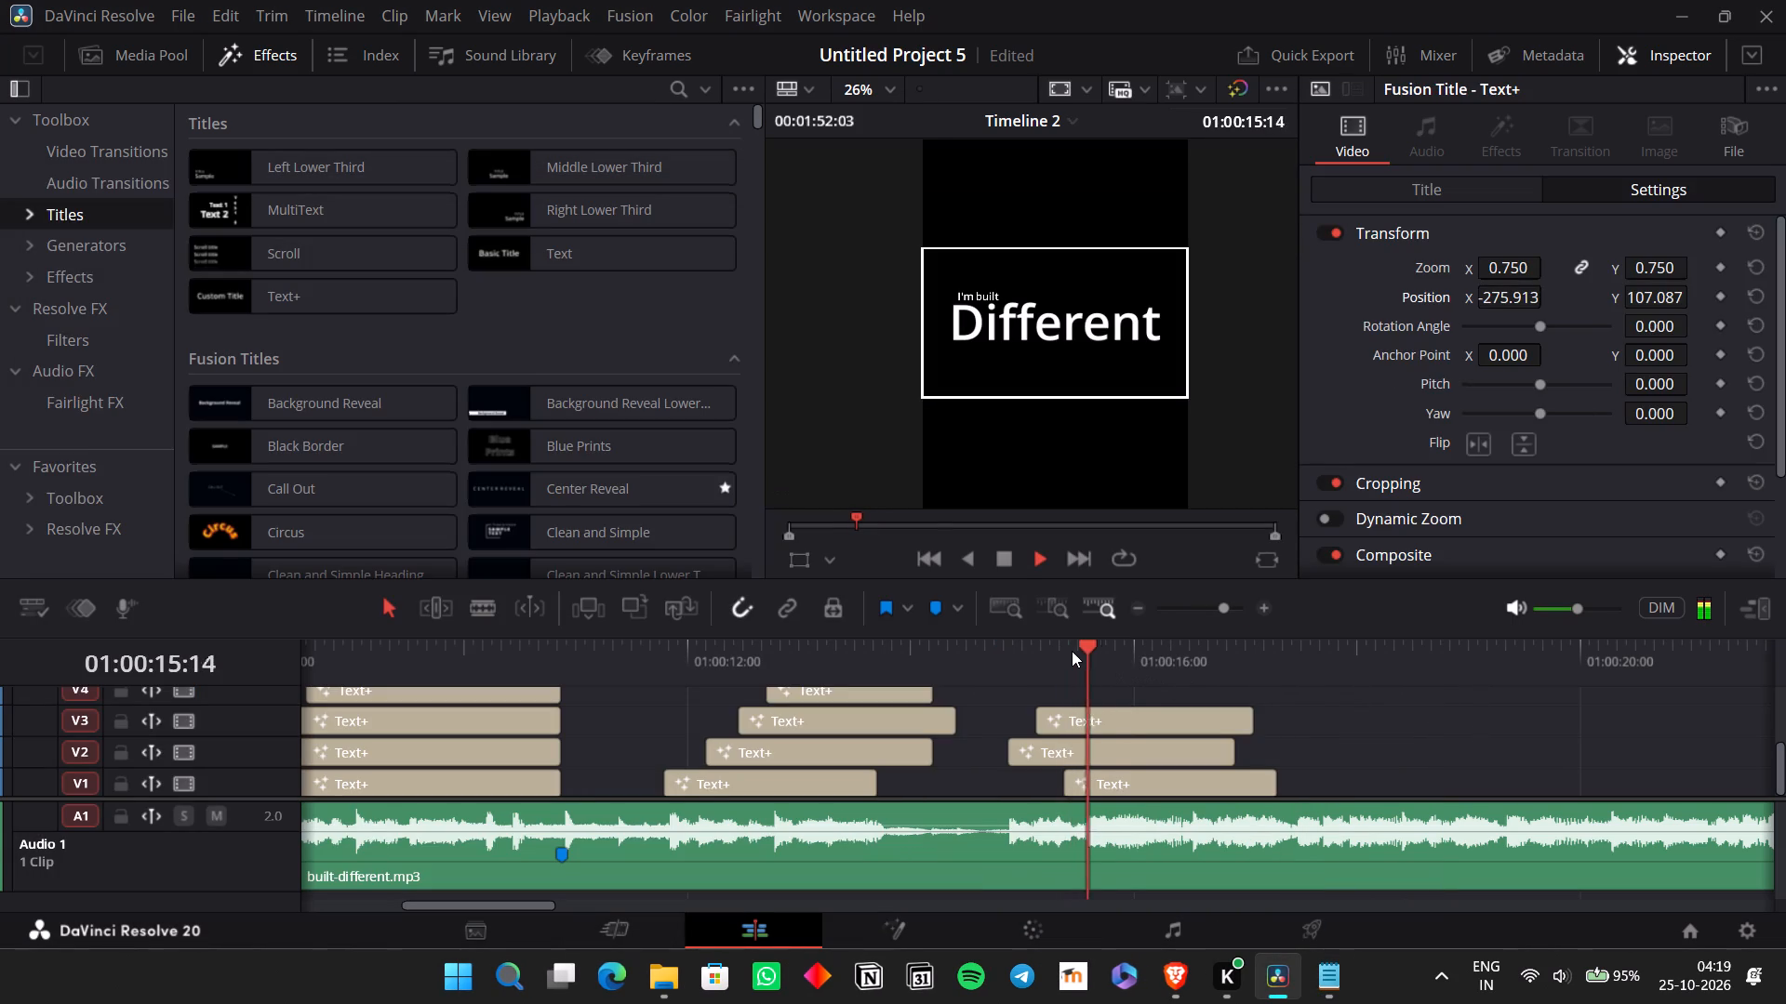
{"action": "key", "text": "space"}
{"action": "key", "text": "space"}
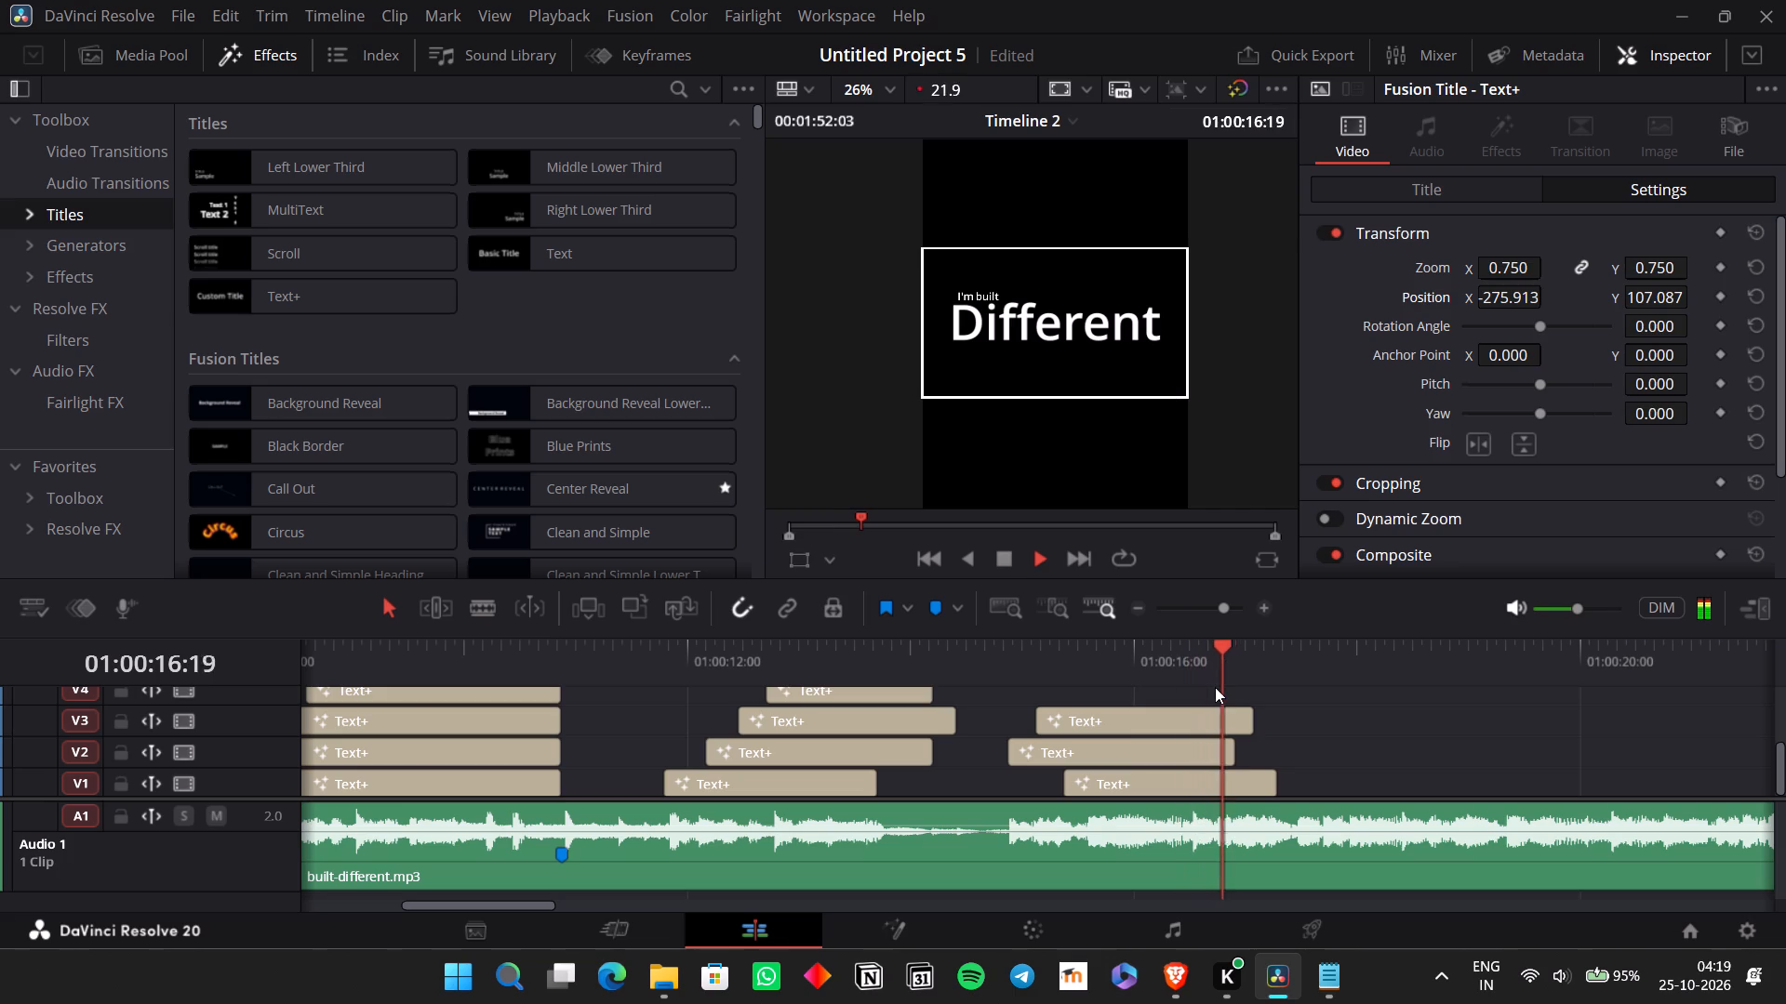
{"action": "key", "text": "space"}
{"action": "key", "text": "space"}
{"action": "key", "text": "space"}
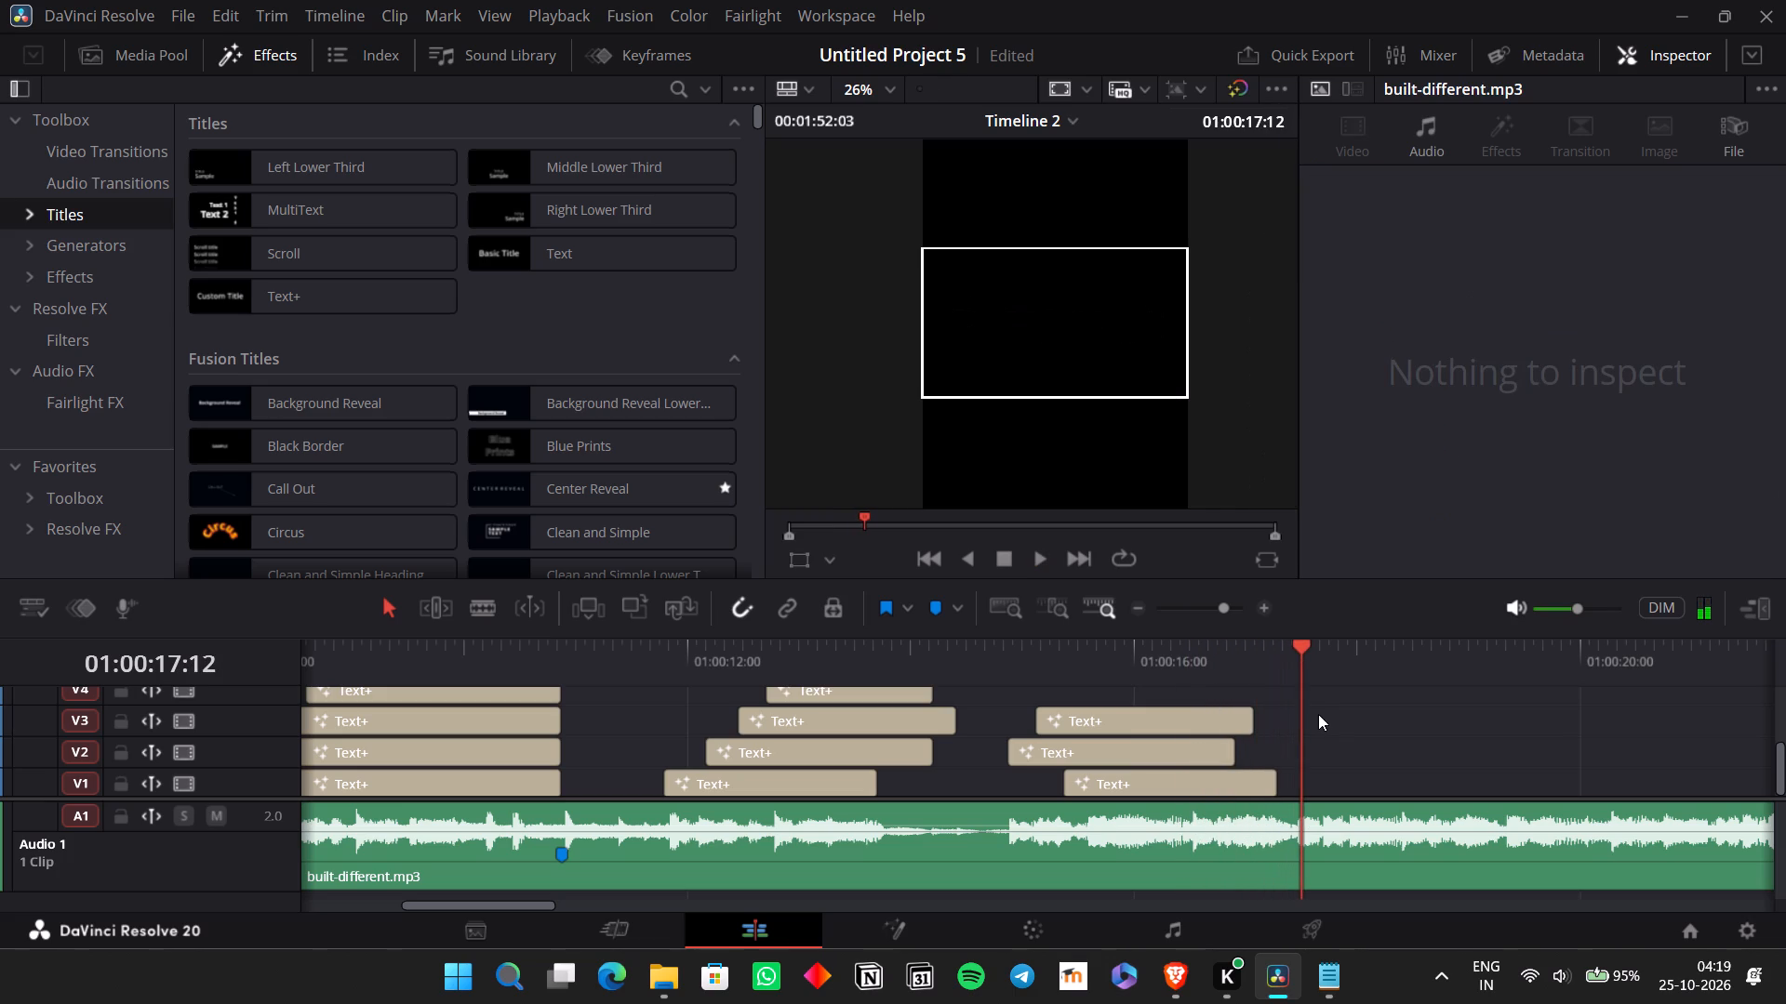
{"action": "left_click", "coordinate": [1273, 651]}
{"action": "key", "text": "space"}
{"action": "key", "text": "space"}
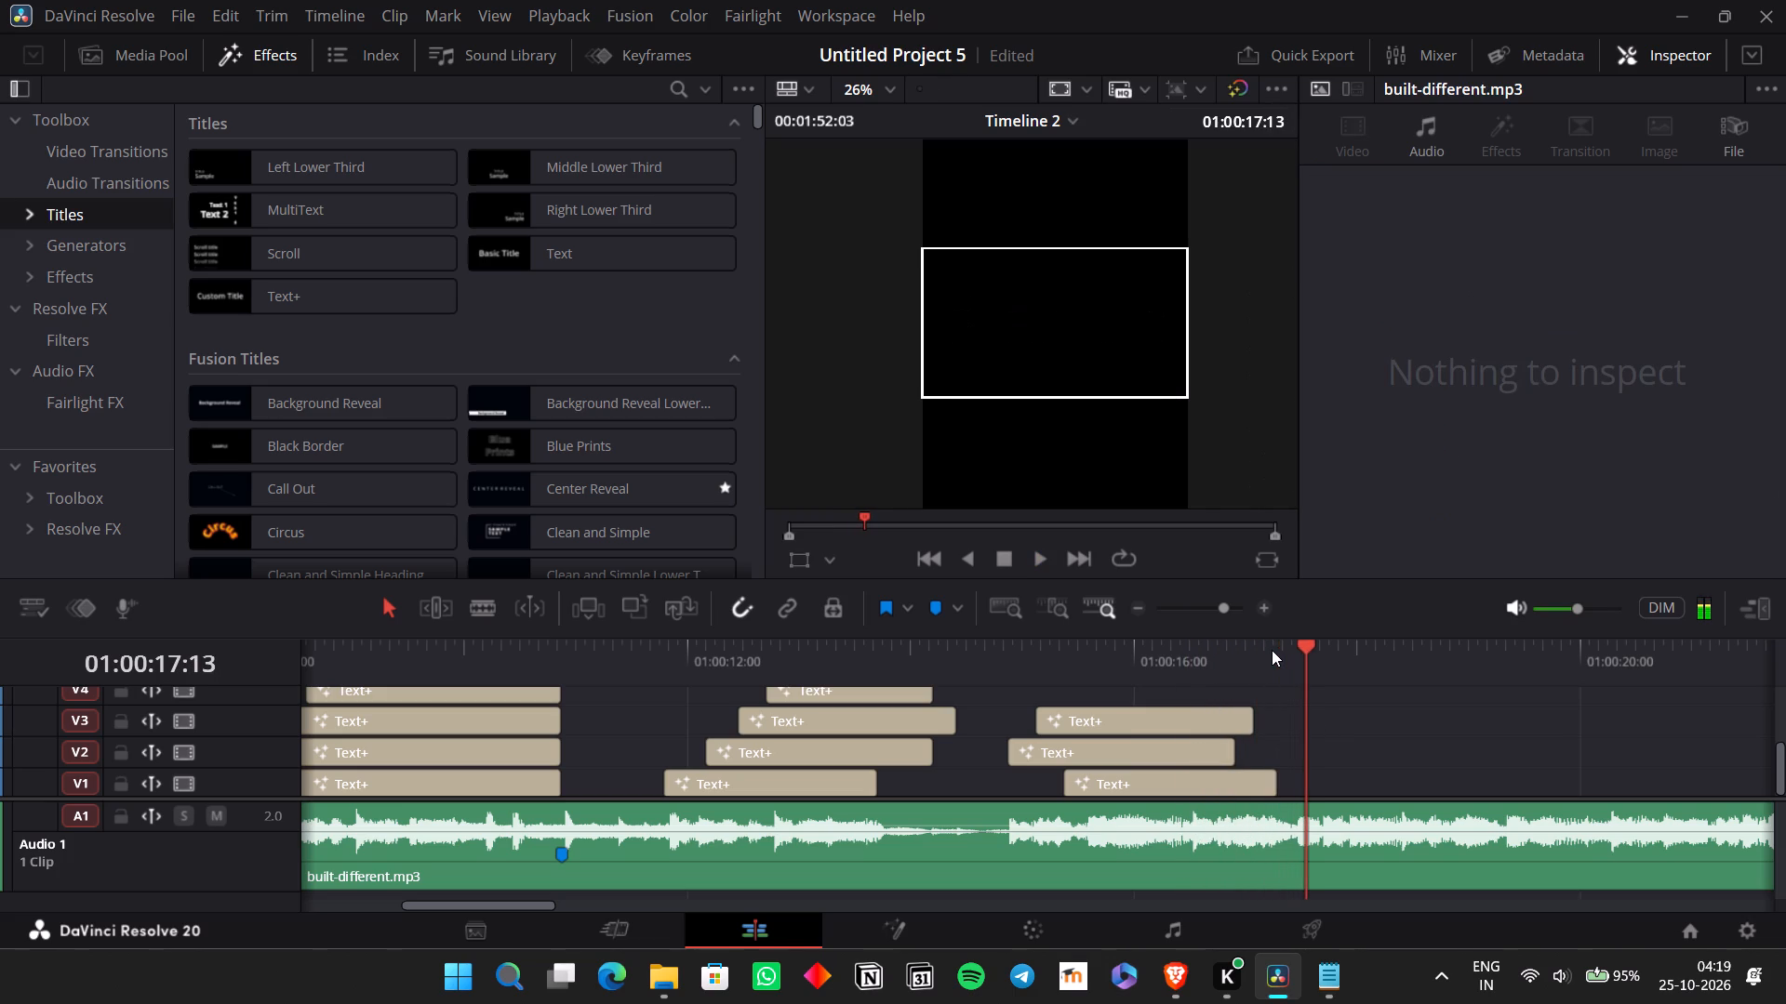
Extend the ends of the V1, V2 and V3 titles to 01:00:17:10 and return the playhead to 01:00:15:03.
{"action": "key", "text": "Left"}
{"action": "key", "text": "Left"}
{"action": "key", "text": "Left"}
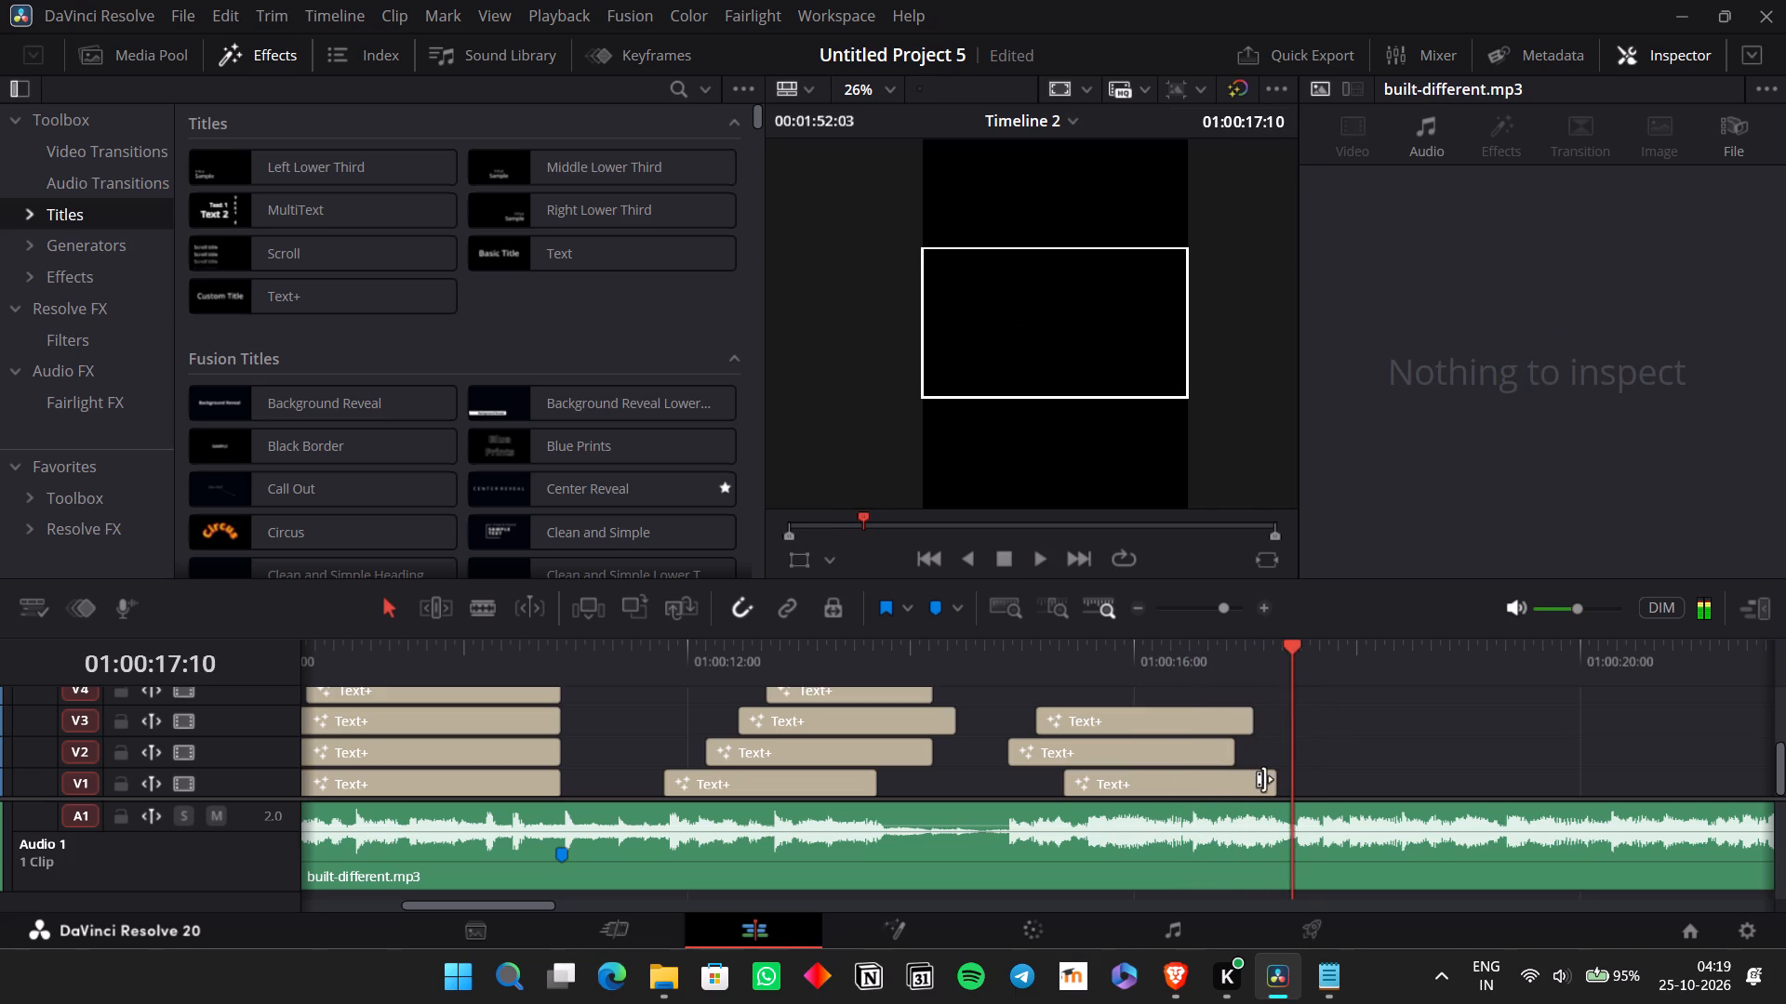
{"action": "left_click_drag", "start_coordinate": [1264, 779], "coordinate": [1280, 788]}
{"action": "left_click_drag", "start_coordinate": [1224, 743], "coordinate": [1272, 752]}
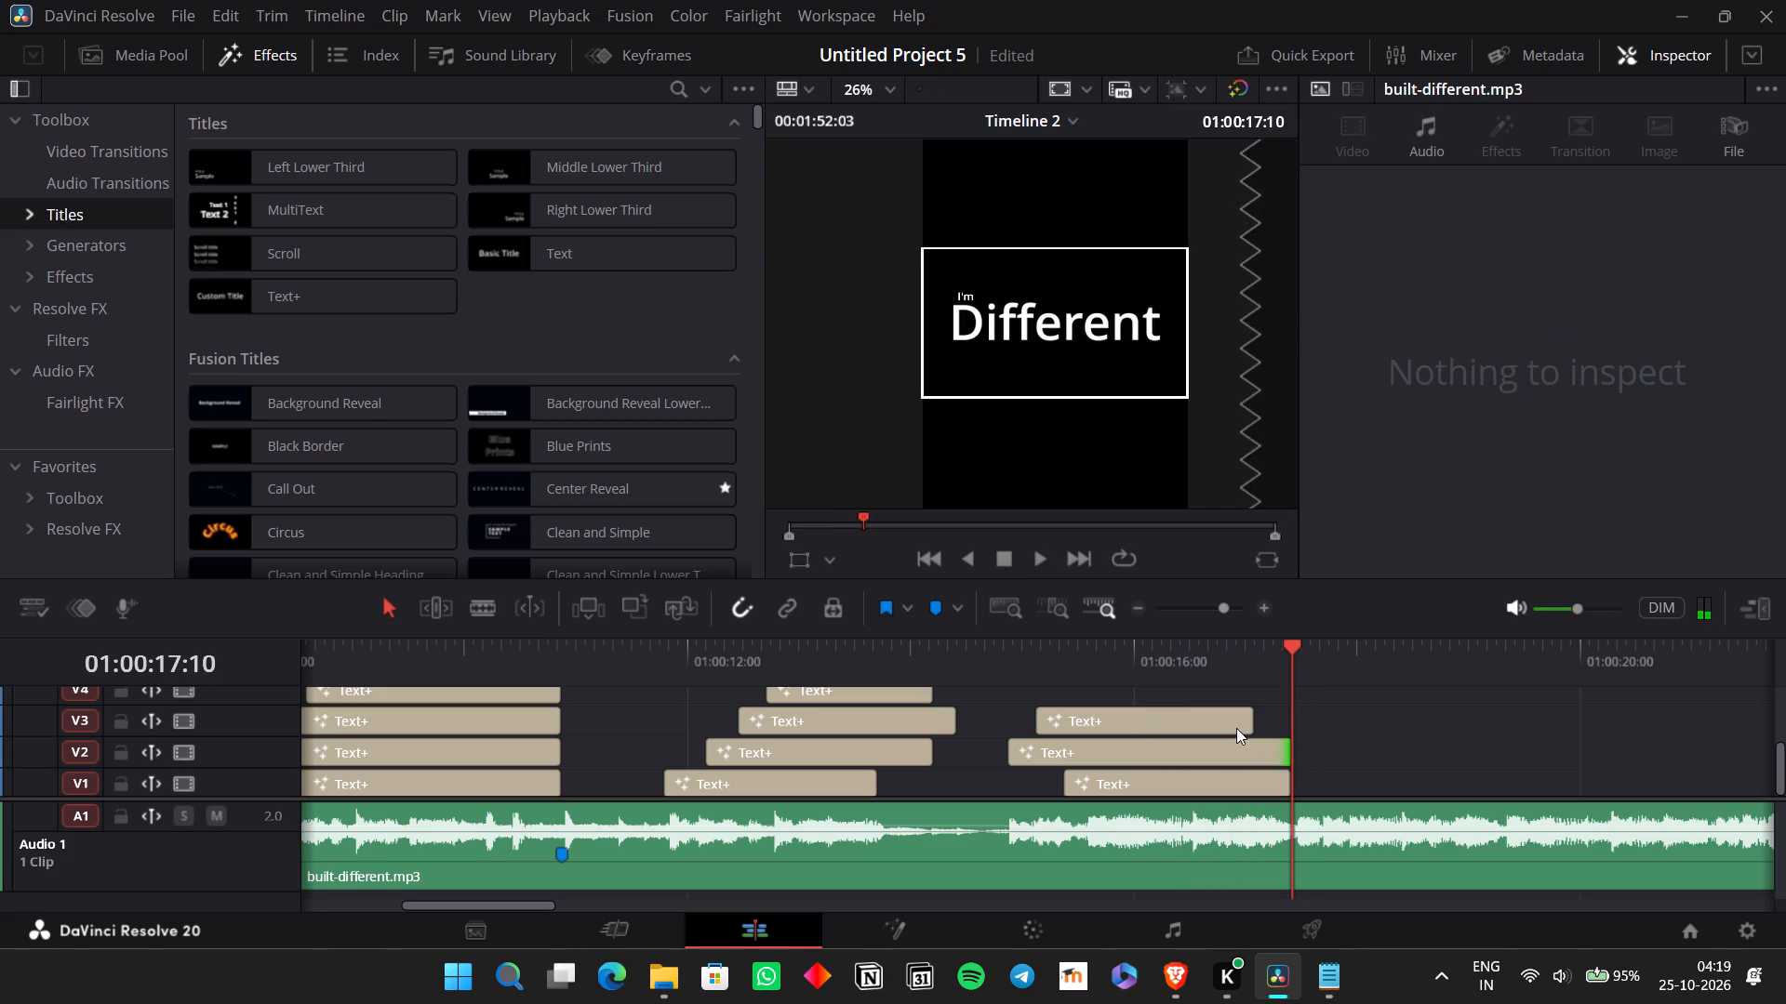
{"action": "left_click_drag", "start_coordinate": [1245, 720], "coordinate": [1279, 731]}
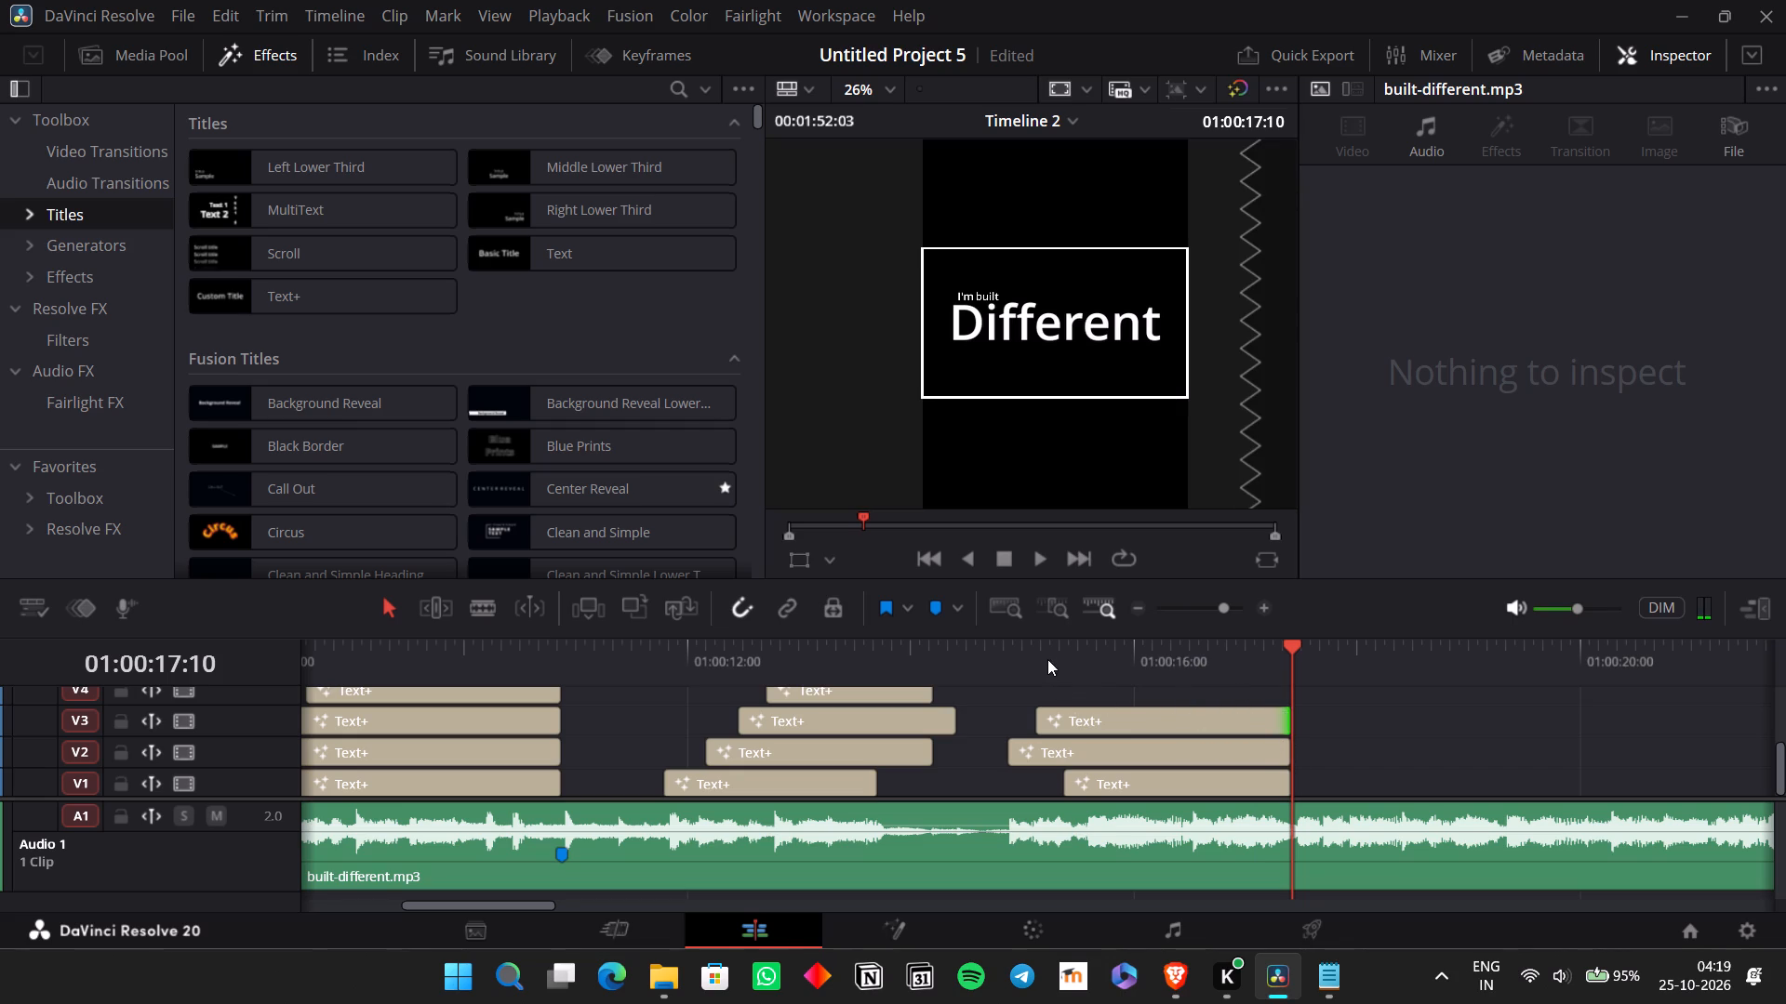
{"action": "left_click", "coordinate": [1033, 648]}
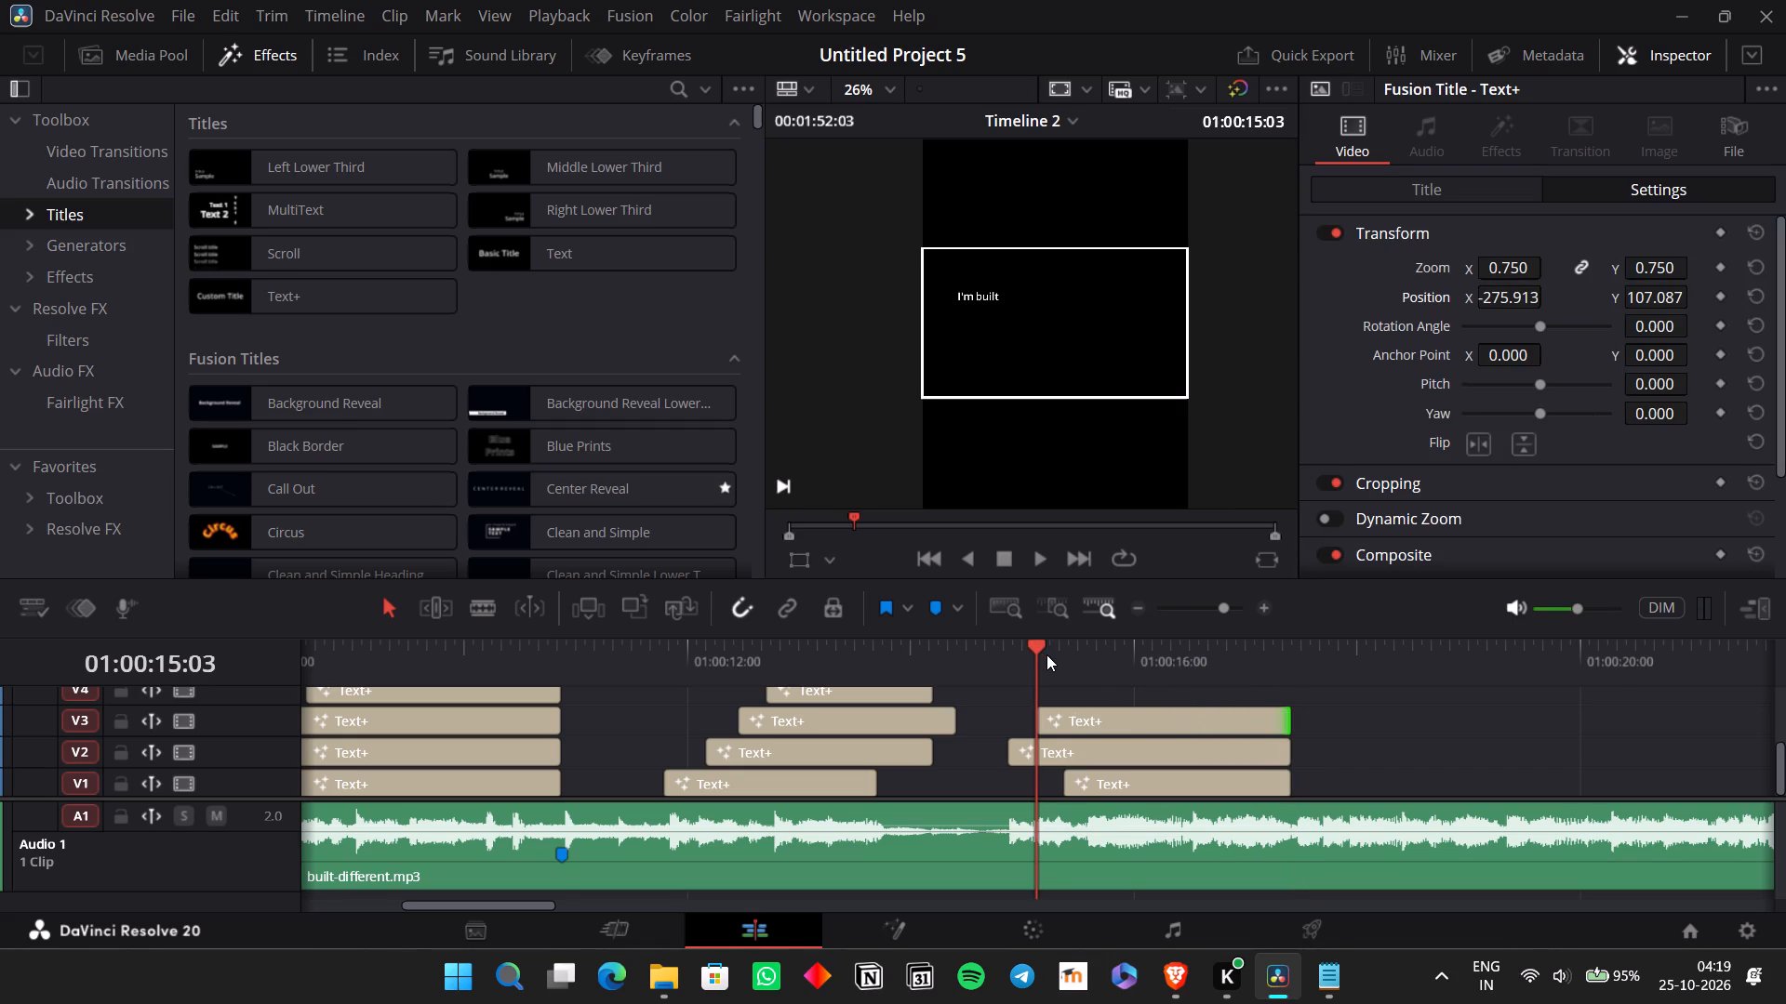
Copy the V3 "built" title, restore the original's end to 01:00:17:10, and place the shortened copy on V4 starting at about 01:00:16:00.
{"action": "key", "text": "space"}
{"action": "key", "text": "space"}
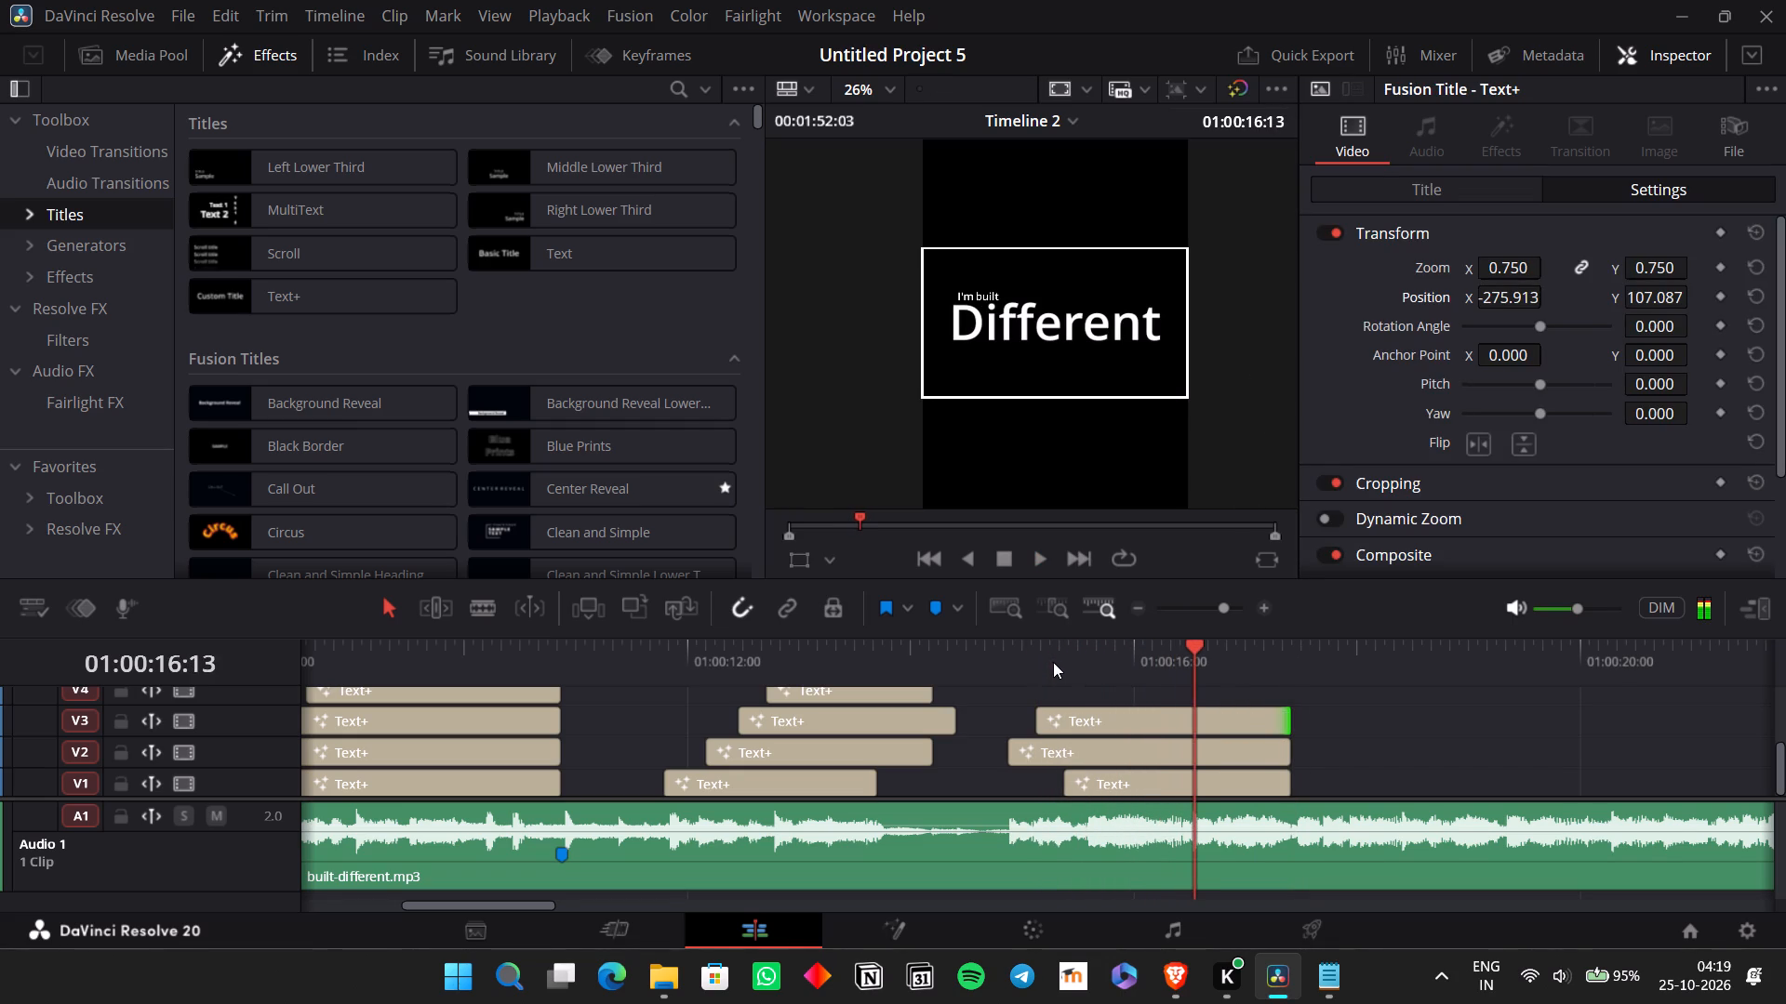
{"action": "left_click", "coordinate": [1100, 719]}
{"action": "key", "text": "ctrl+c"}
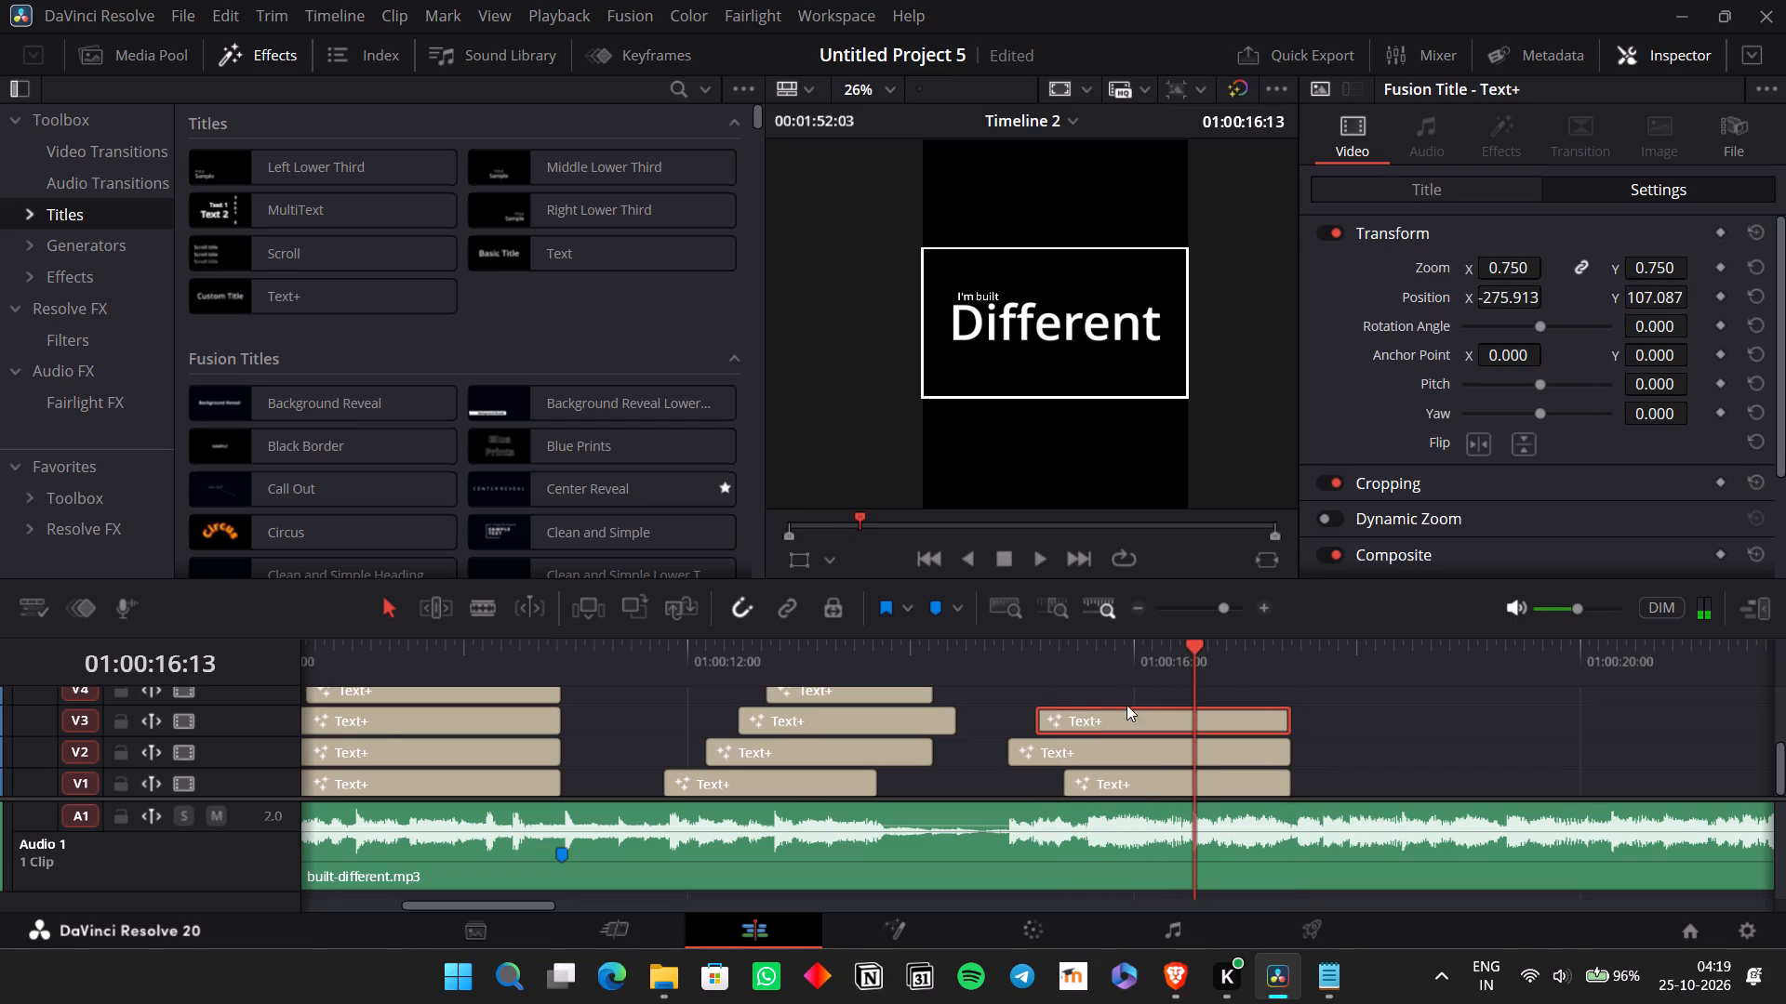
{"action": "scroll", "coordinate": [1148, 705], "scroll_direction": "up", "scroll_amount": 1}
{"action": "left_click", "coordinate": [1230, 751]}
{"action": "key", "text": "ctrl+v"}
{"action": "scroll", "coordinate": [1230, 751], "scroll_direction": "down", "scroll_amount": 1}
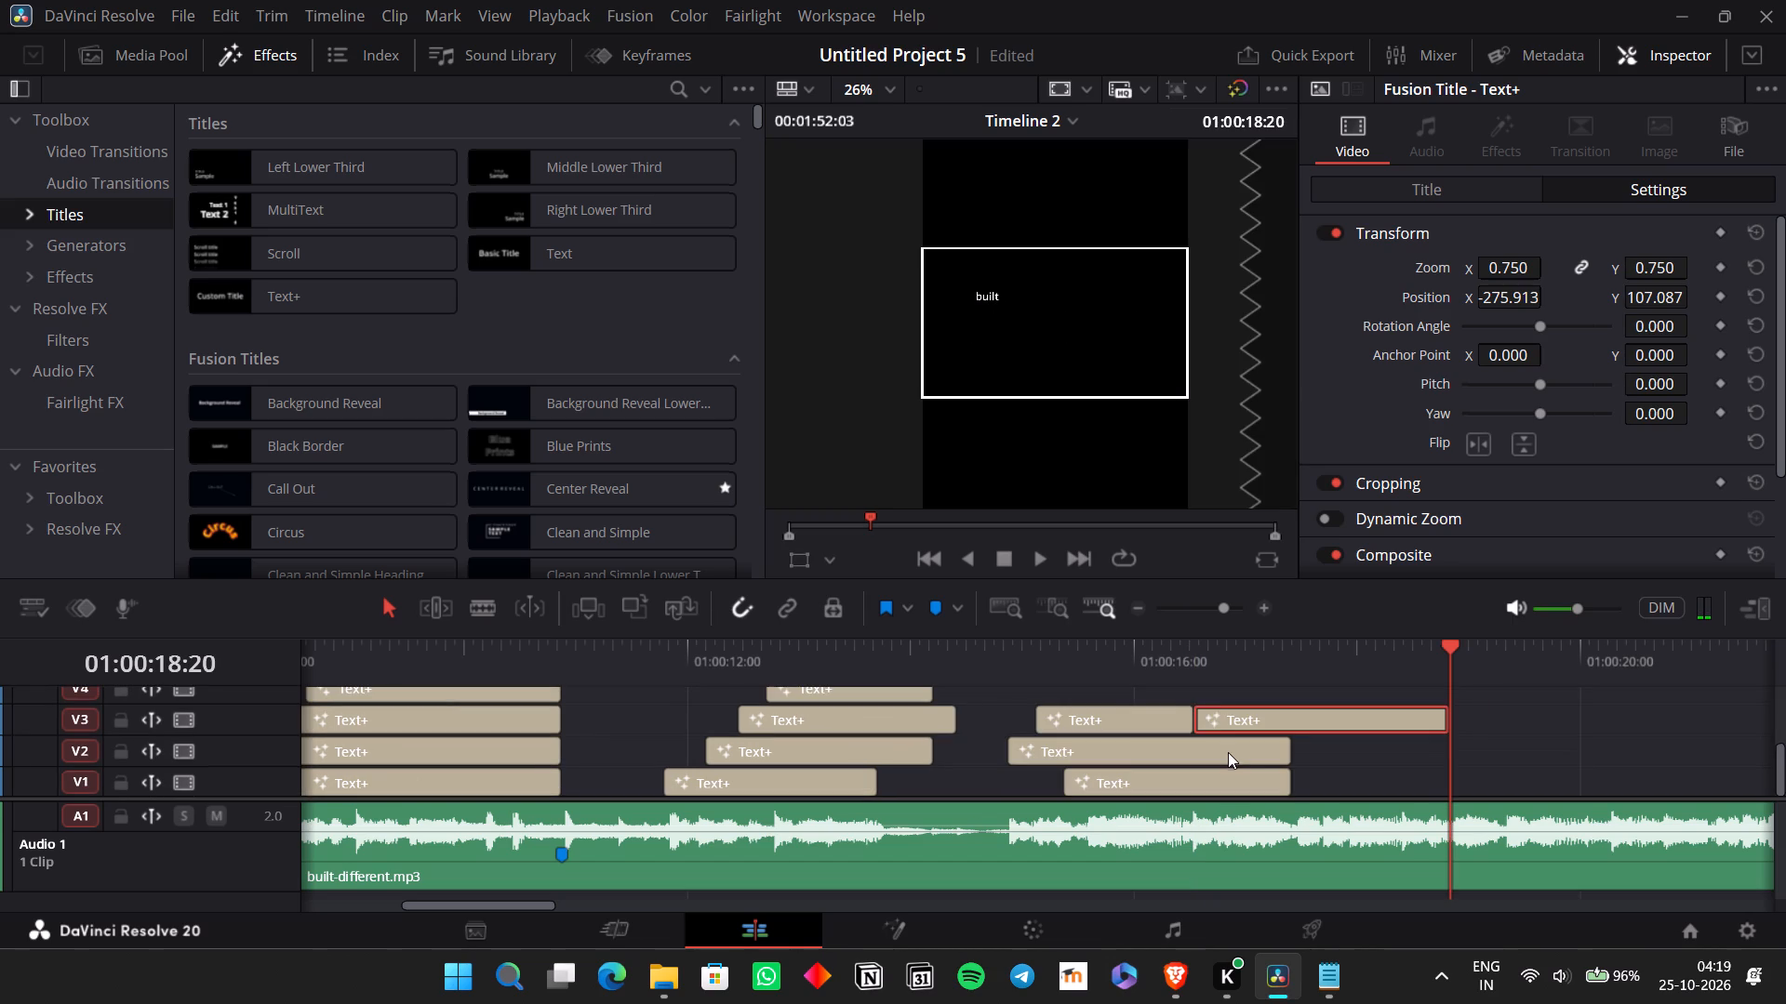
{"action": "left_click_drag", "start_coordinate": [1196, 717], "coordinate": [1303, 729]}
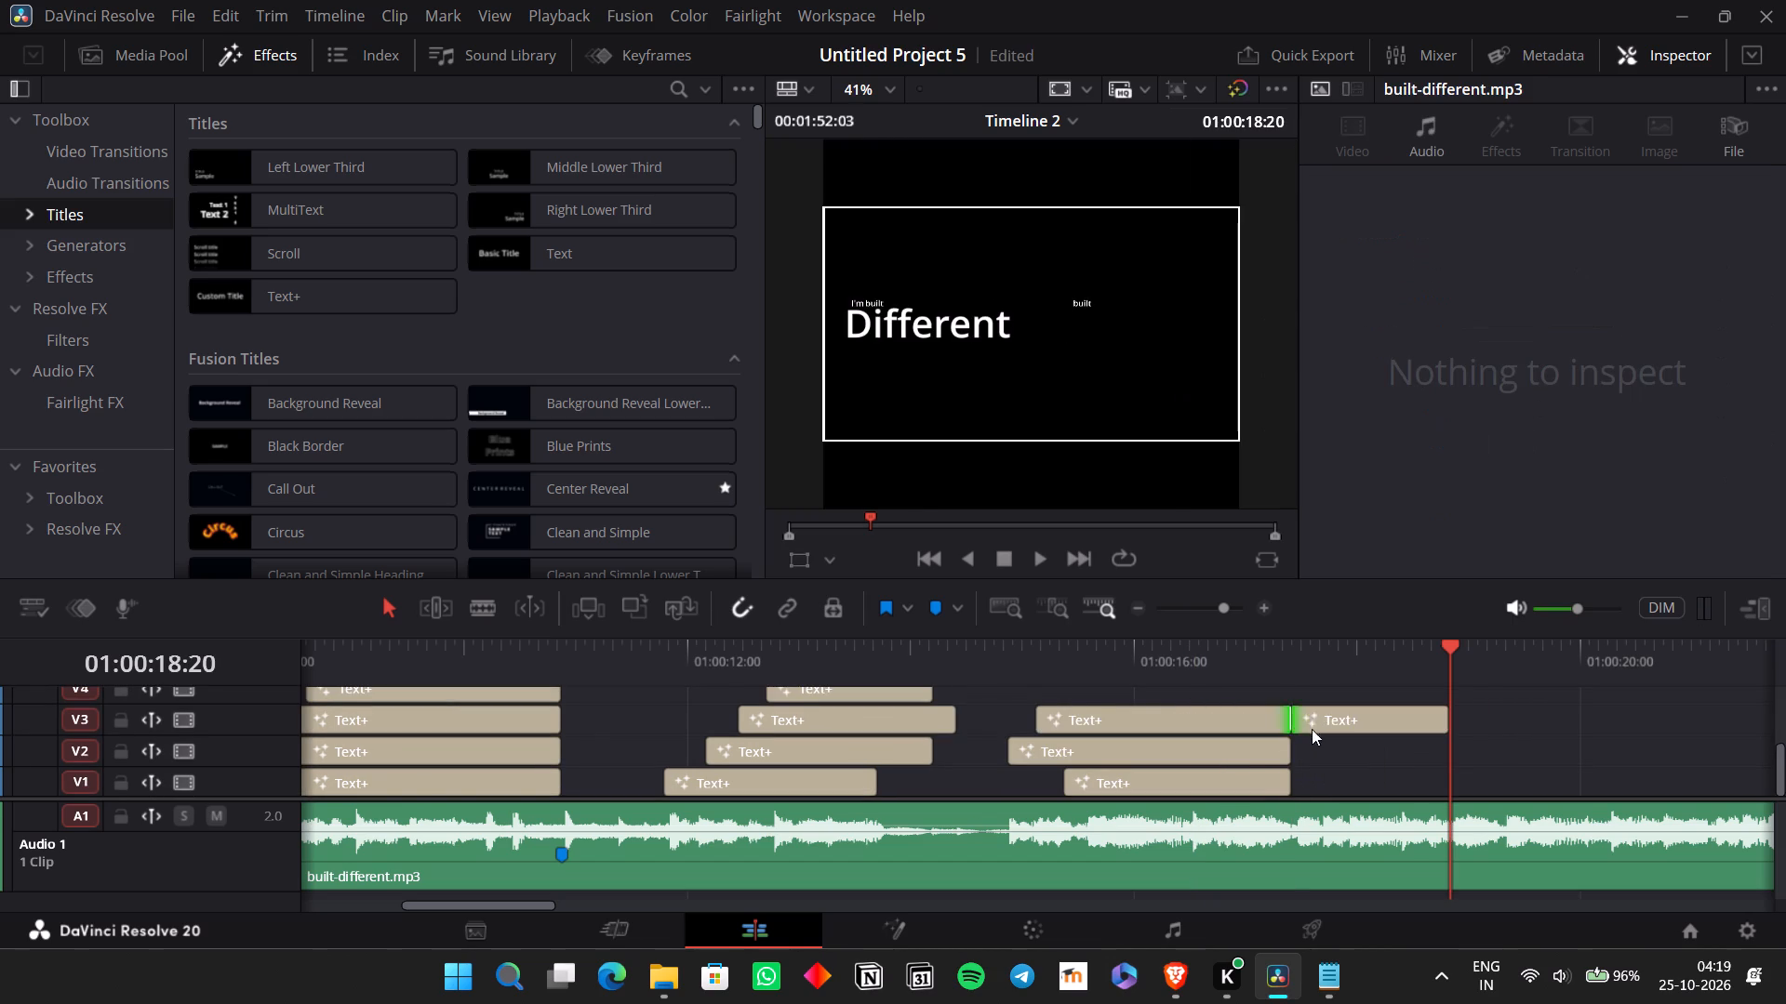
{"action": "left_click_drag", "start_coordinate": [1316, 727], "coordinate": [1184, 764]}
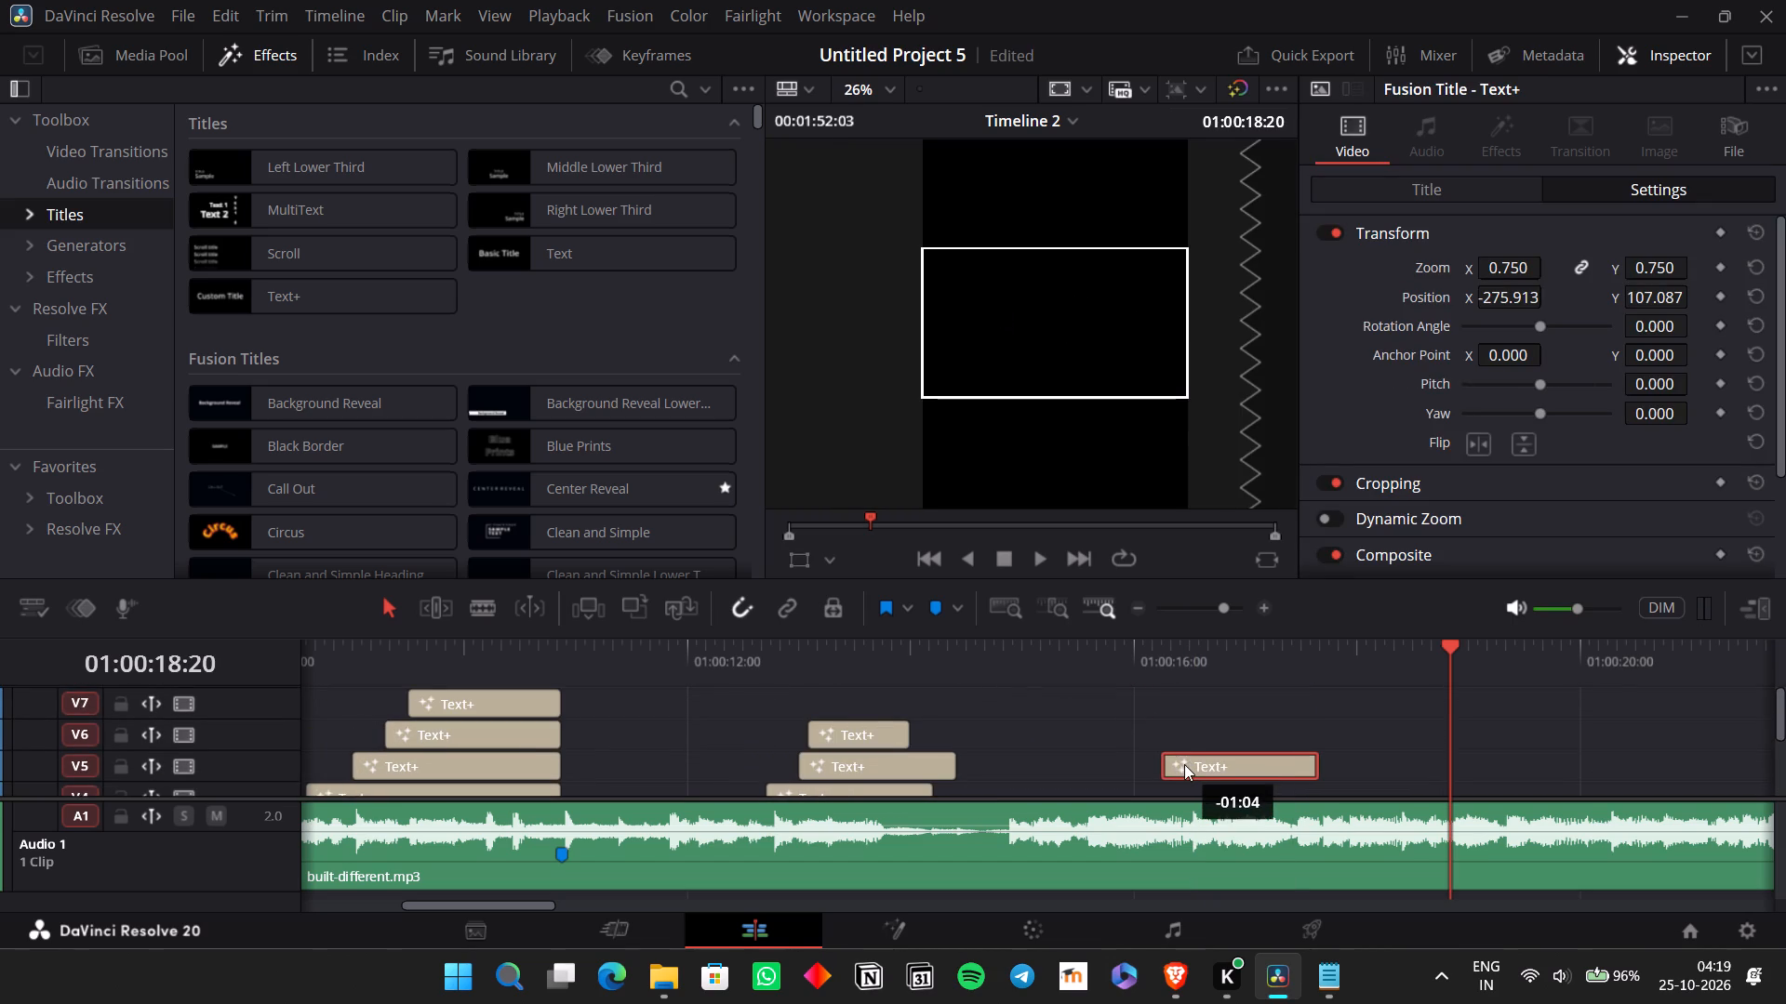
{"action": "left_click_drag", "start_coordinate": [1184, 764], "coordinate": [1183, 783]}
{"action": "scroll", "coordinate": [1184, 778], "scroll_direction": "down", "scroll_amount": 1}
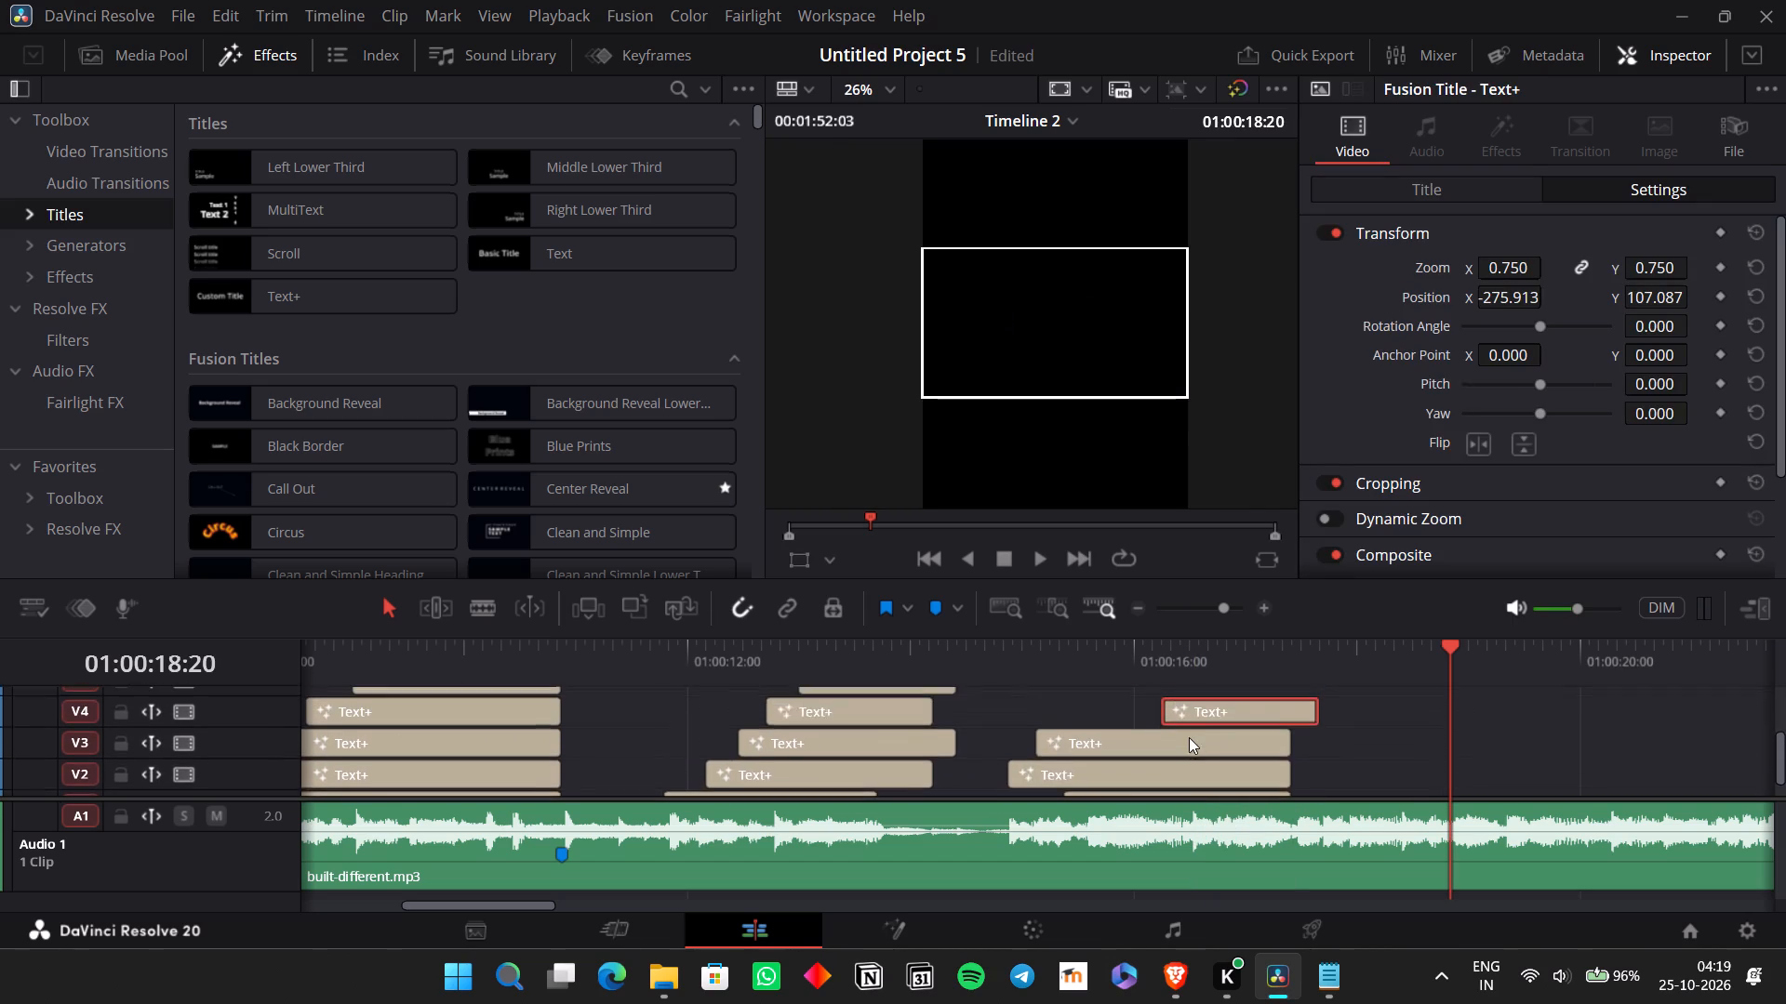
{"action": "scroll", "coordinate": [1189, 737], "scroll_direction": "down", "scroll_amount": 1}
{"action": "left_click_drag", "start_coordinate": [1191, 717], "coordinate": [1170, 728]}
Replay the passage from 01:00:15:03 and shift the V4 "built" title to start at 01:00:16:12, where the word is sung.
{"action": "left_click", "coordinate": [1040, 657]}
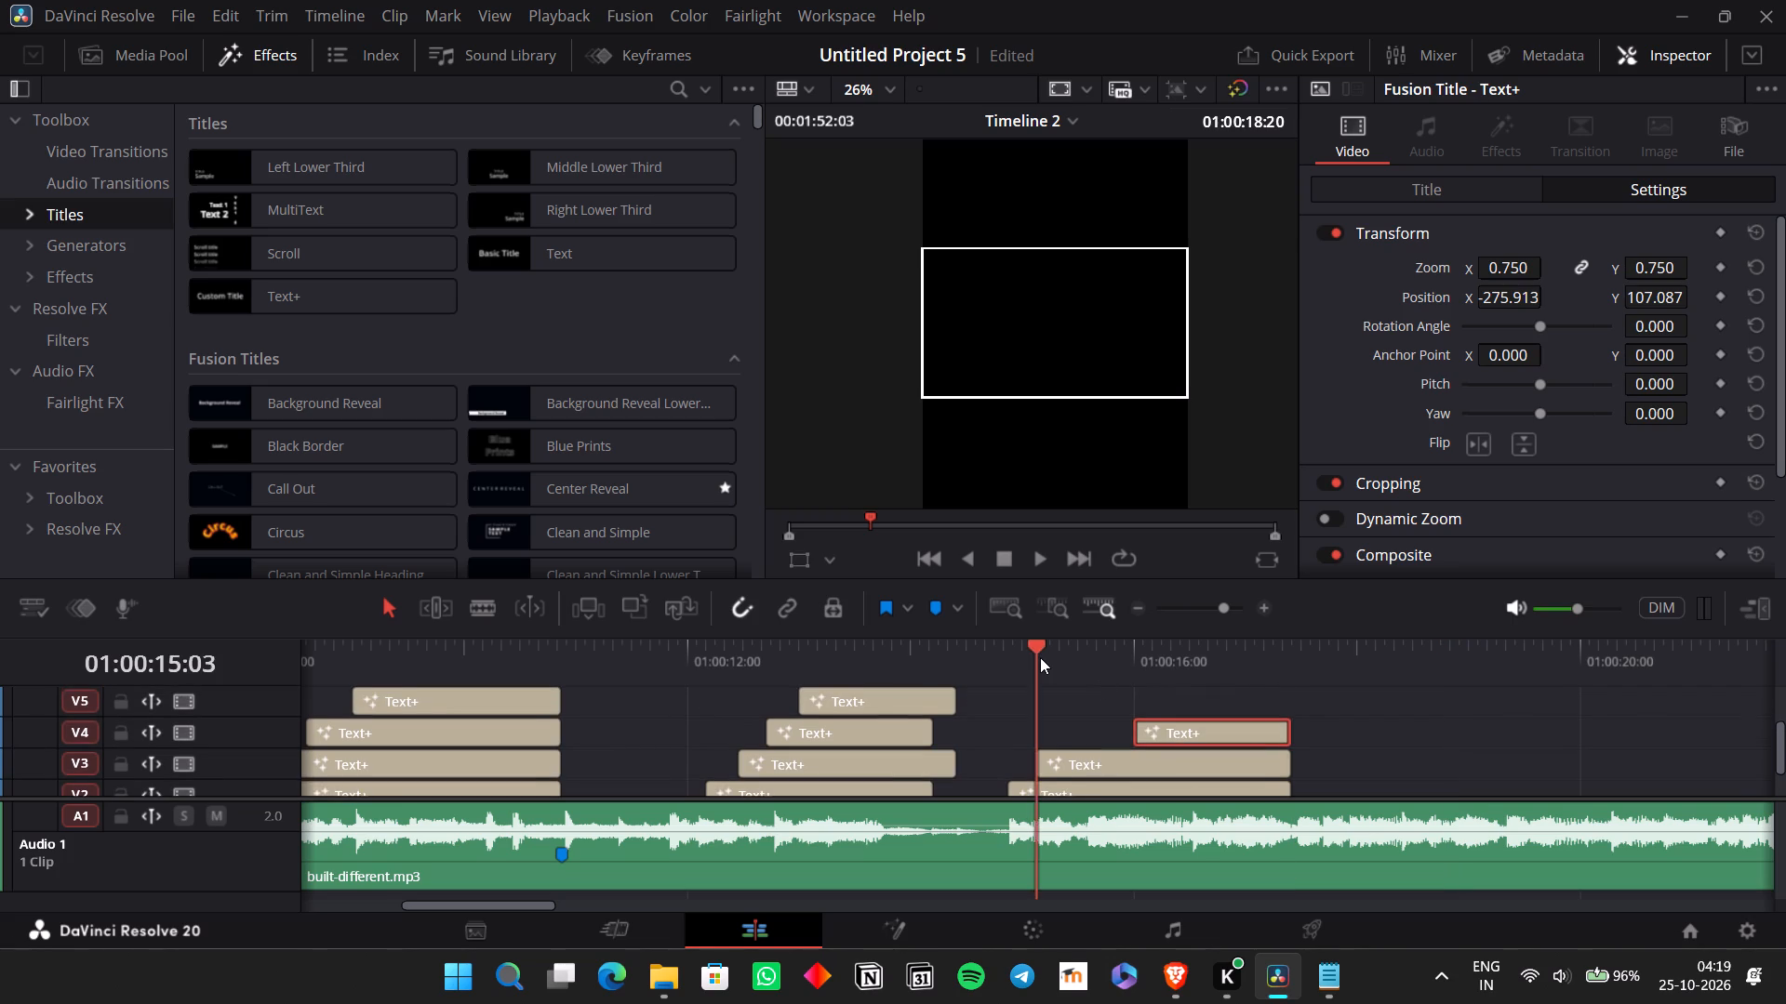
{"action": "key", "text": "space"}
{"action": "key", "text": "space"}
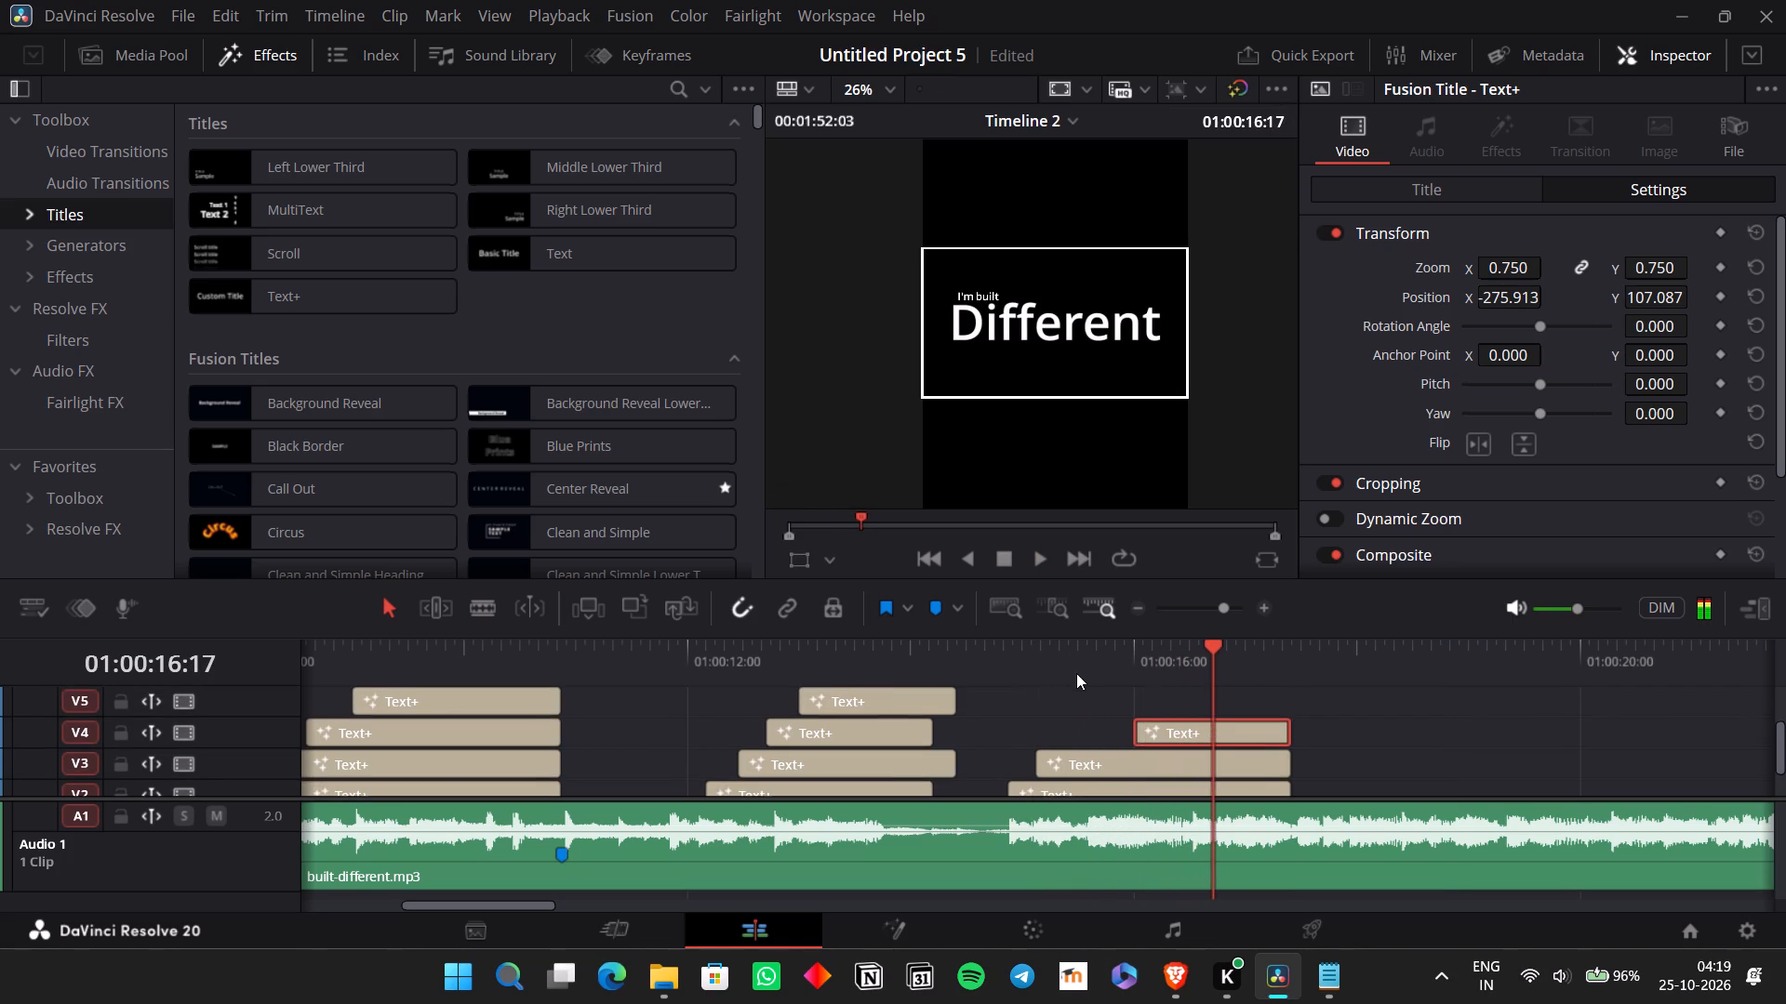
{"action": "left_click", "coordinate": [1175, 650]}
{"action": "key", "text": "space"}
{"action": "key", "text": "space"}
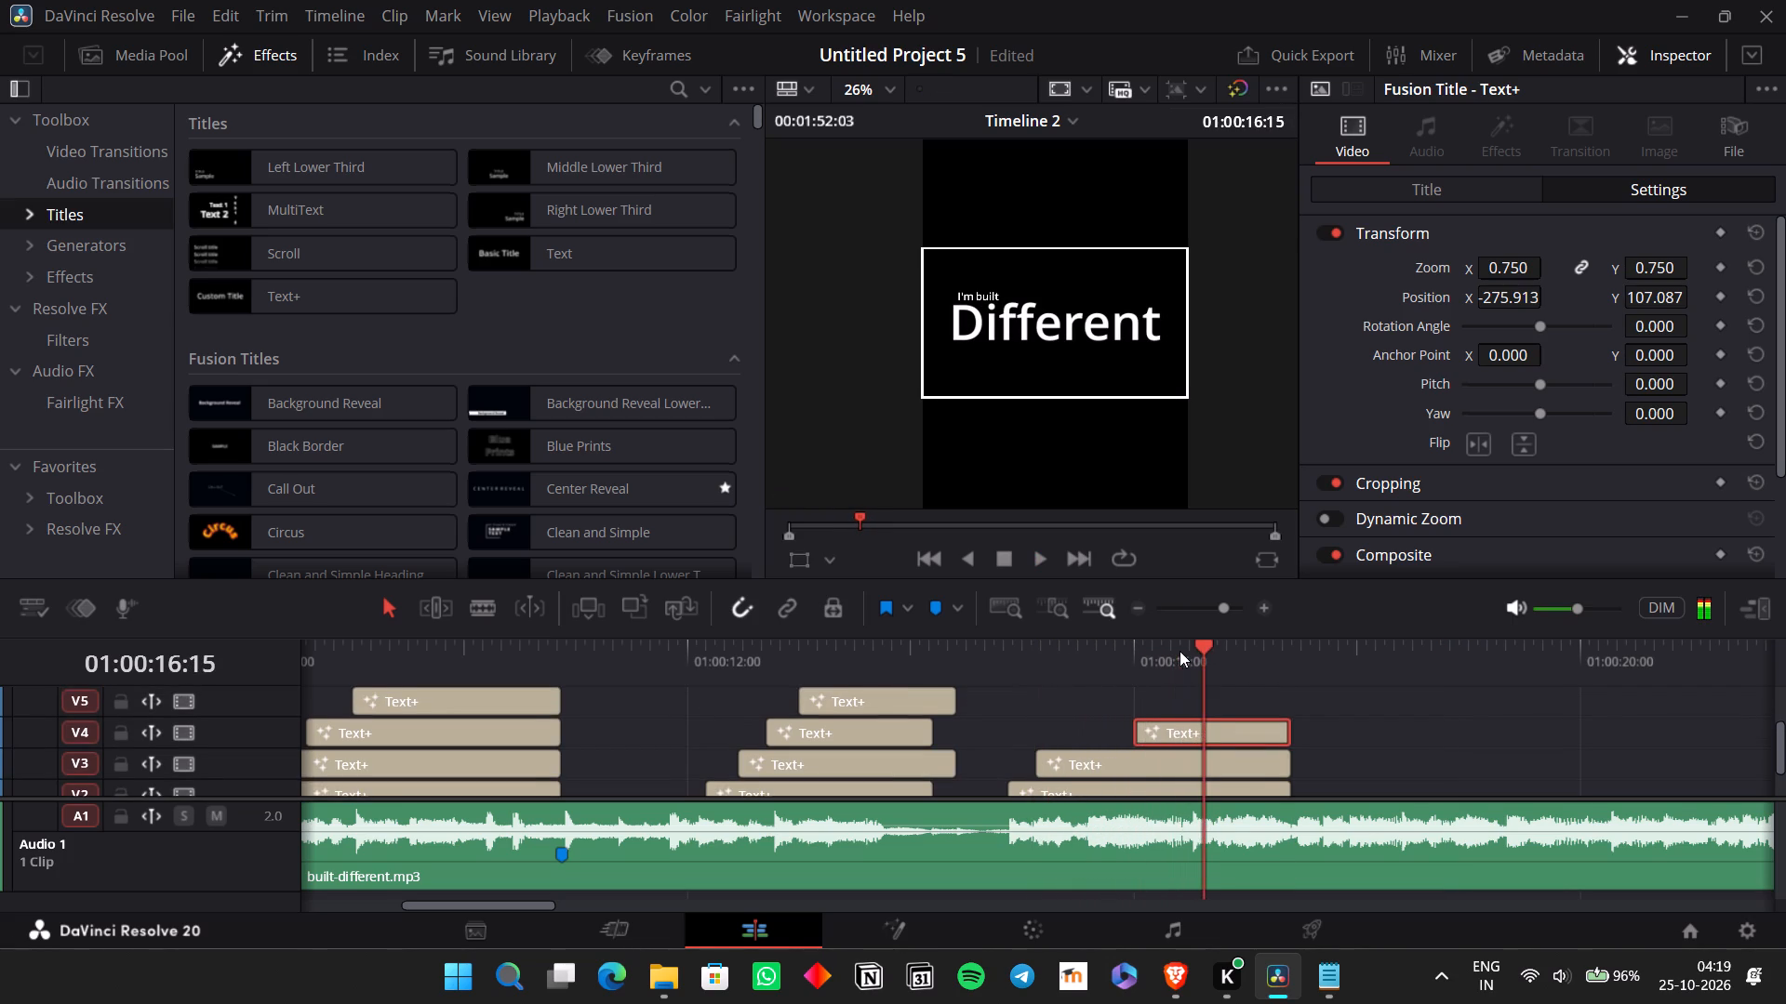
{"action": "left_click", "coordinate": [1182, 654]}
{"action": "left_click_drag", "start_coordinate": [1191, 733], "coordinate": [1226, 734]}
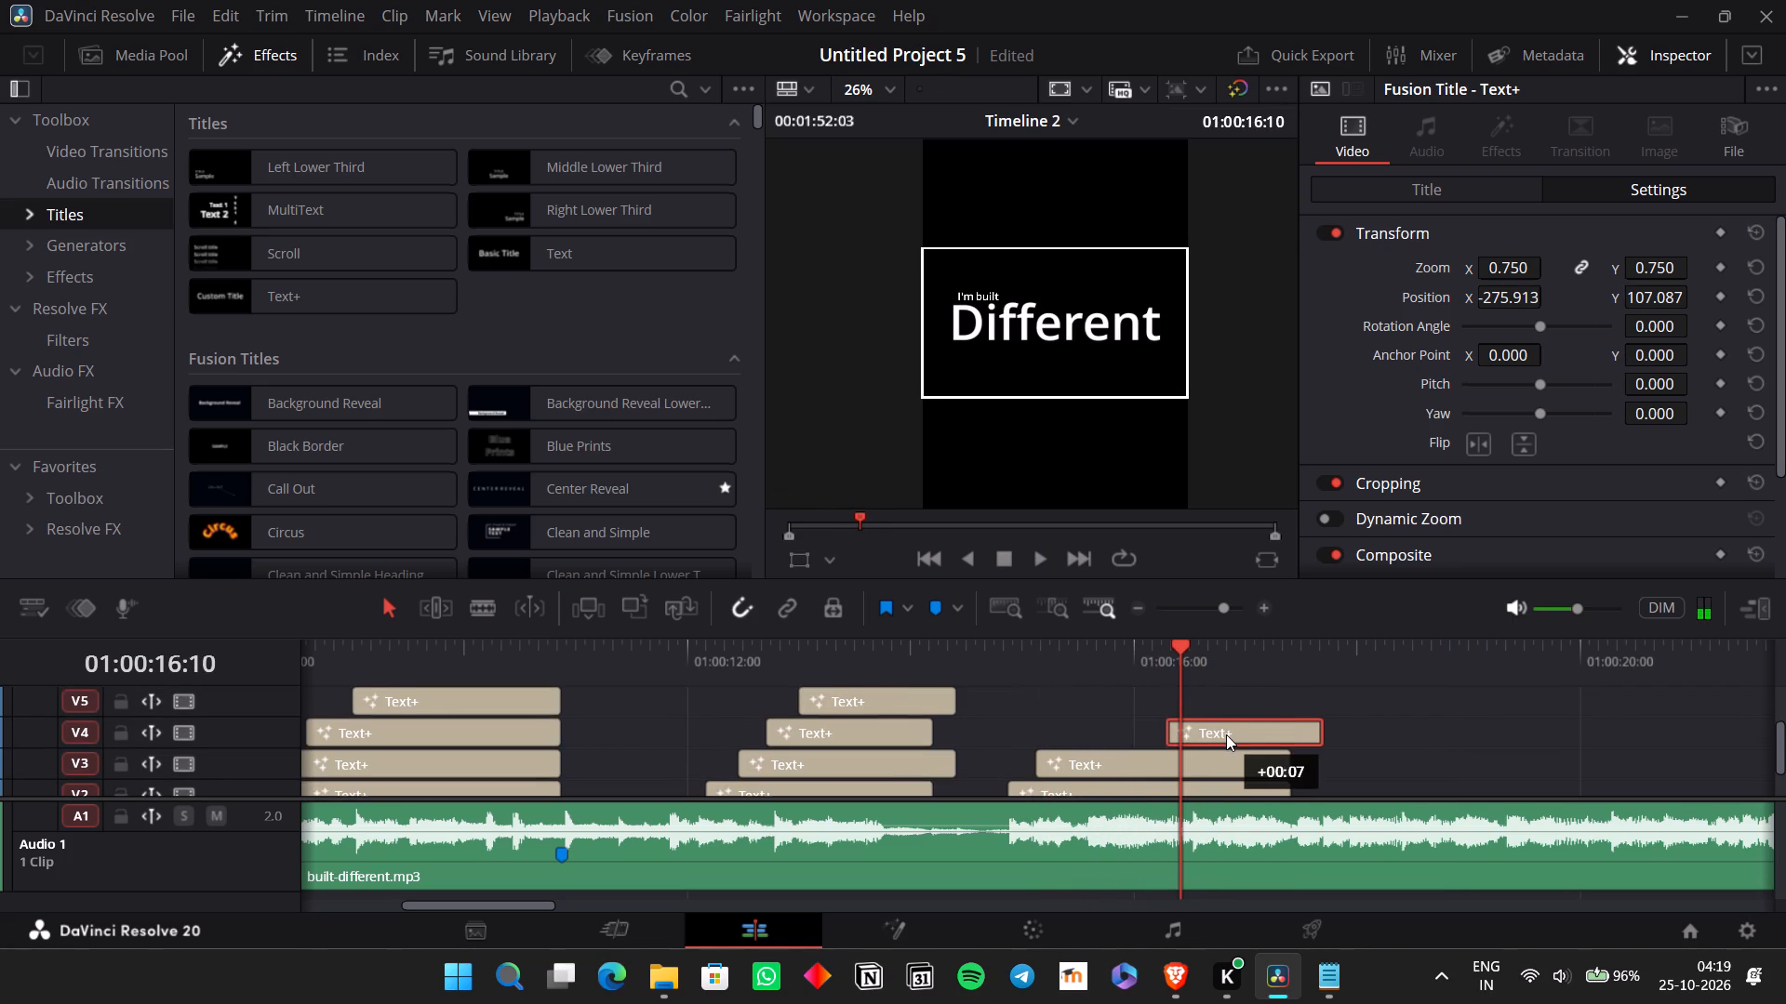
{"action": "left_click_drag", "start_coordinate": [1226, 734], "coordinate": [1242, 739]}
{"action": "key", "text": "Right"}
{"action": "key", "text": "Right"}
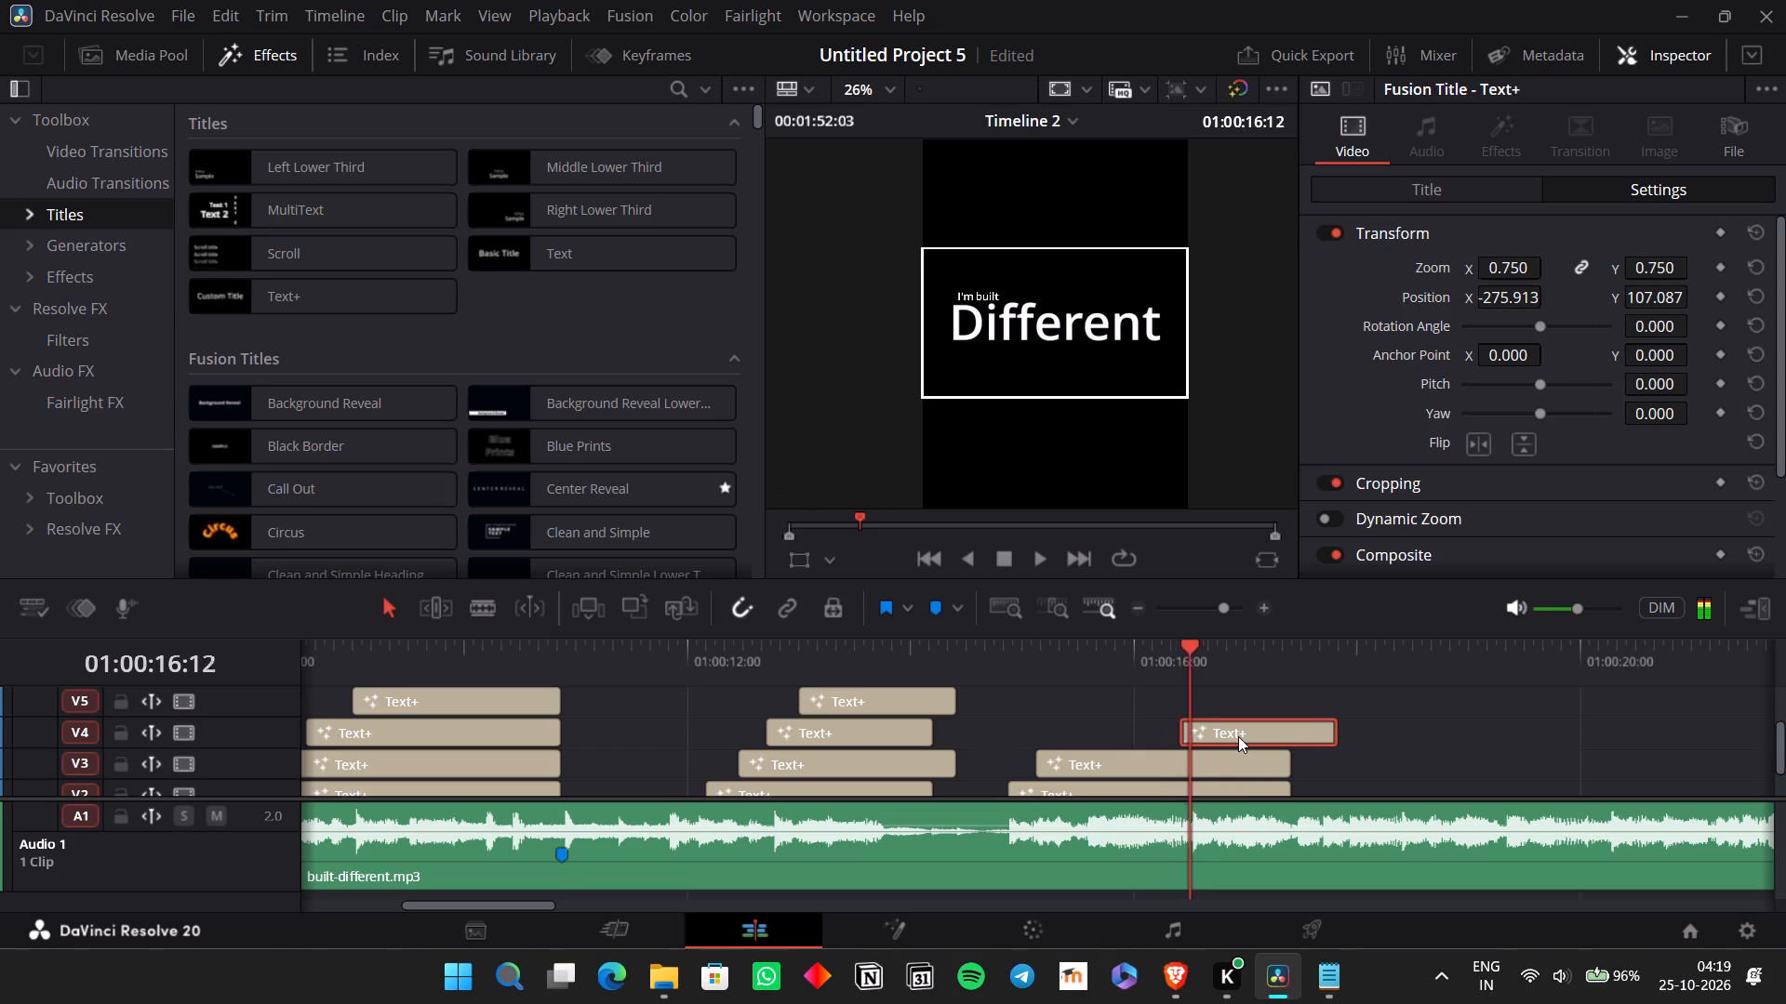
{"action": "key", "text": "Right"}
{"action": "key", "text": "Left"}
{"action": "left_click_drag", "start_coordinate": [1232, 731], "coordinate": [1241, 734]}
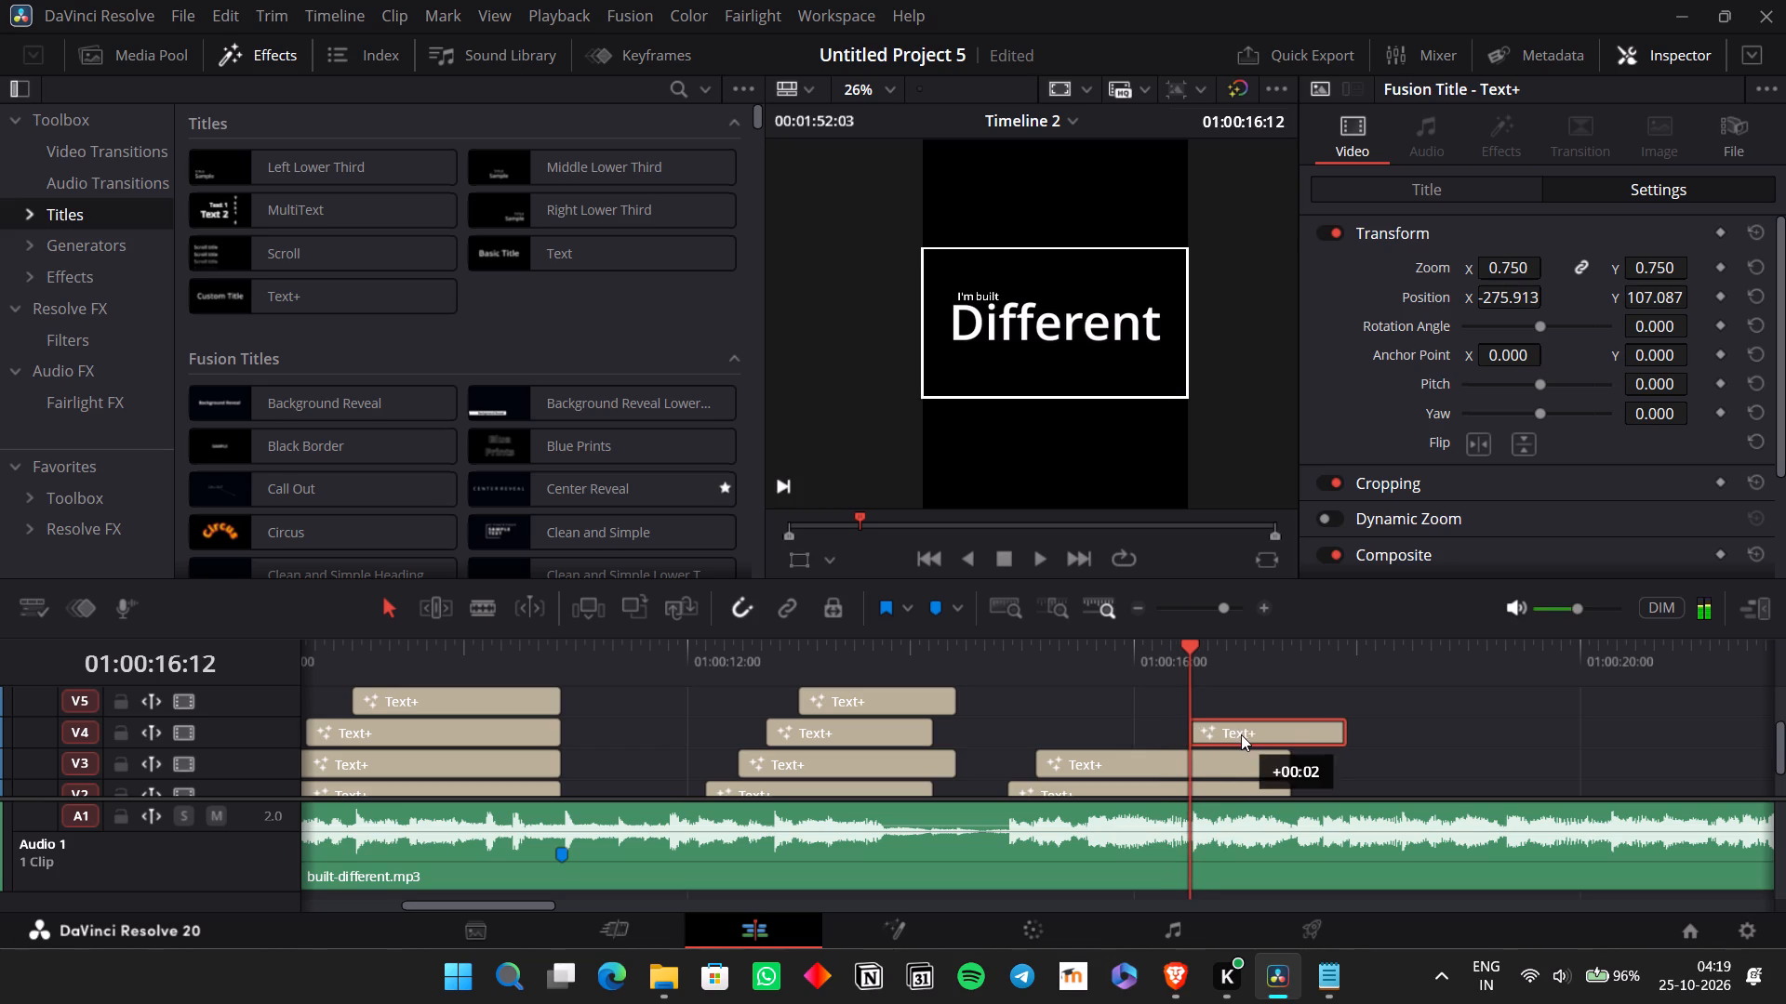
{"action": "left_click_drag", "start_coordinate": [1241, 734], "coordinate": [1244, 735]}
Position the V4 "built" title below the start of "Different", at X -366.913 and Y -100.913.
{"action": "left_click", "coordinate": [1420, 172]}
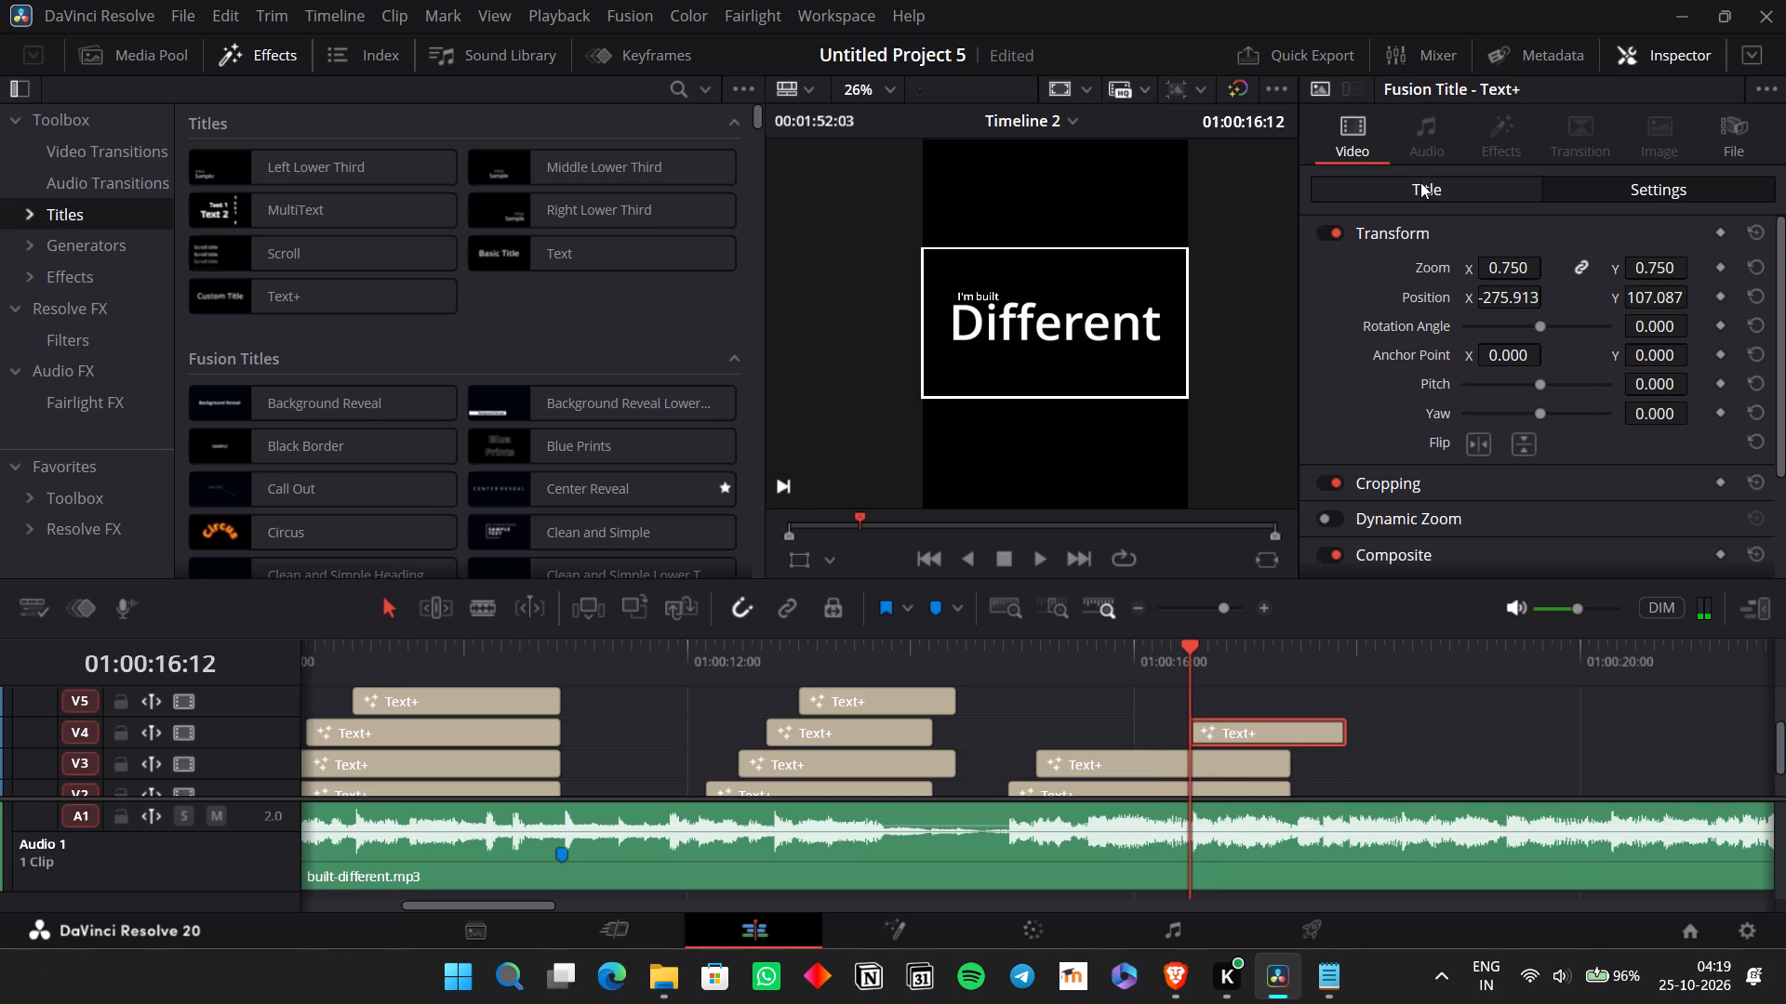
{"action": "left_click", "coordinate": [1420, 182]}
{"action": "left_click_drag", "start_coordinate": [1422, 338], "coordinate": [1333, 316]}
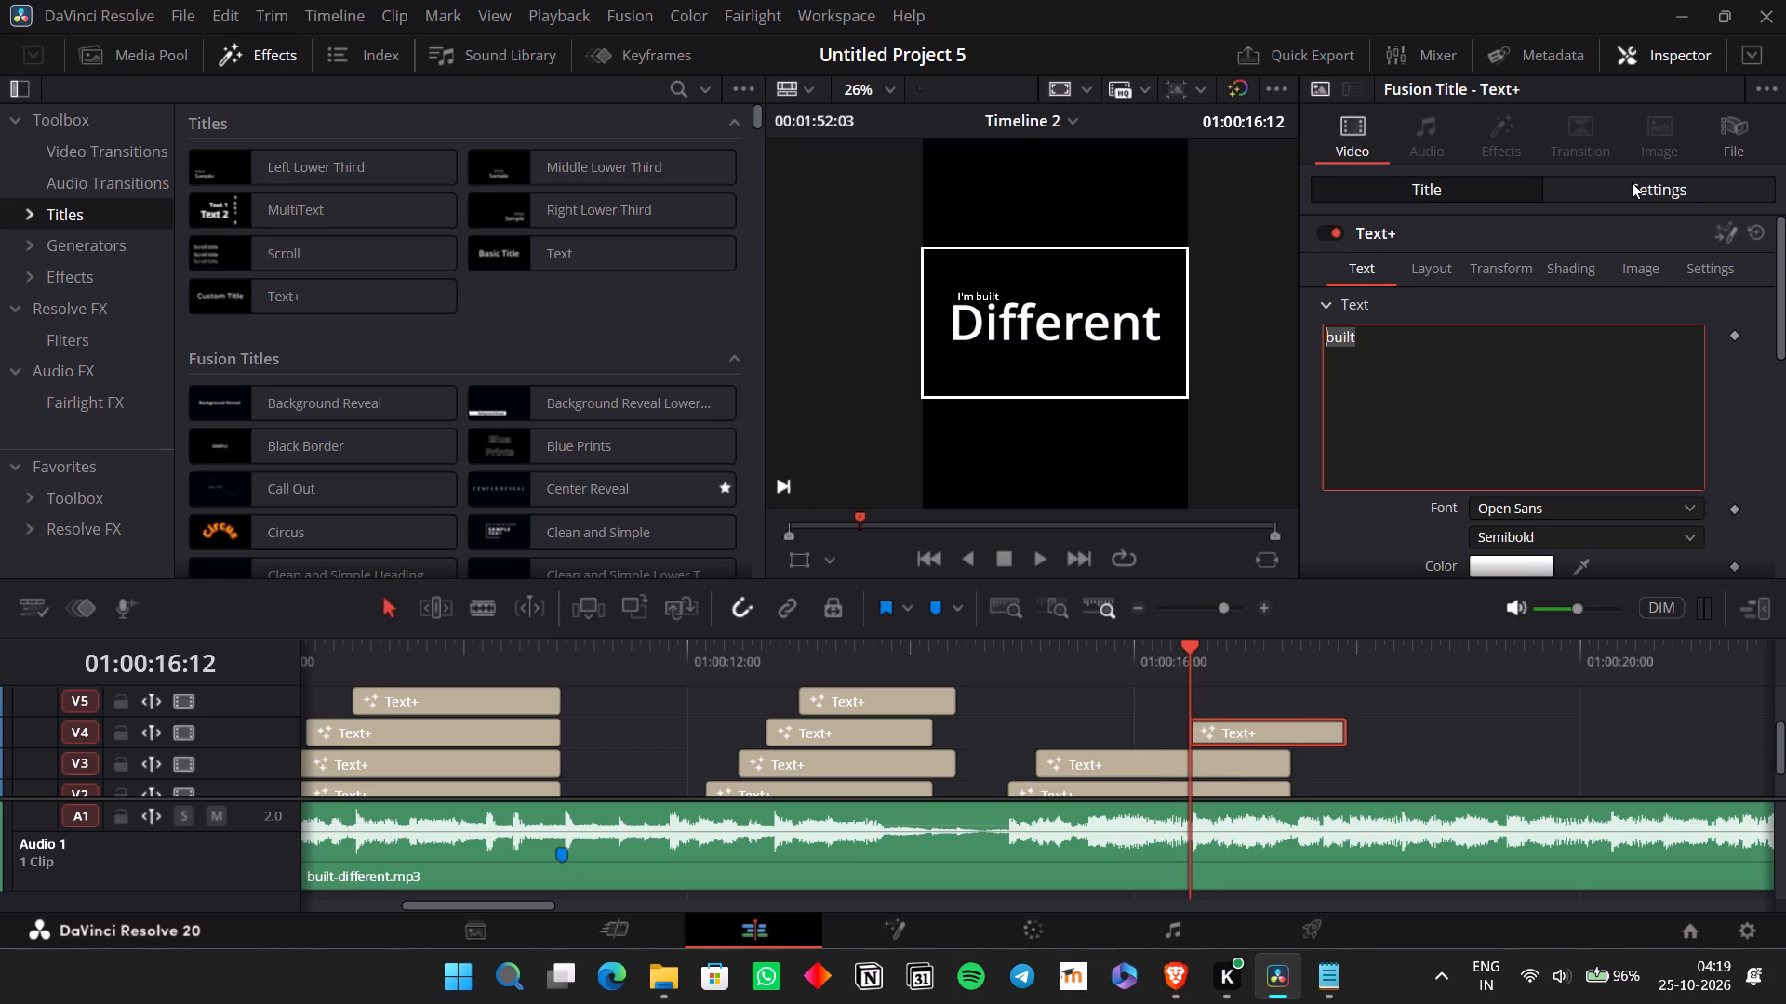
{"action": "left_click", "coordinate": [1632, 182]}
{"action": "left_click_drag", "start_coordinate": [1508, 297], "coordinate": [1541, 313]}
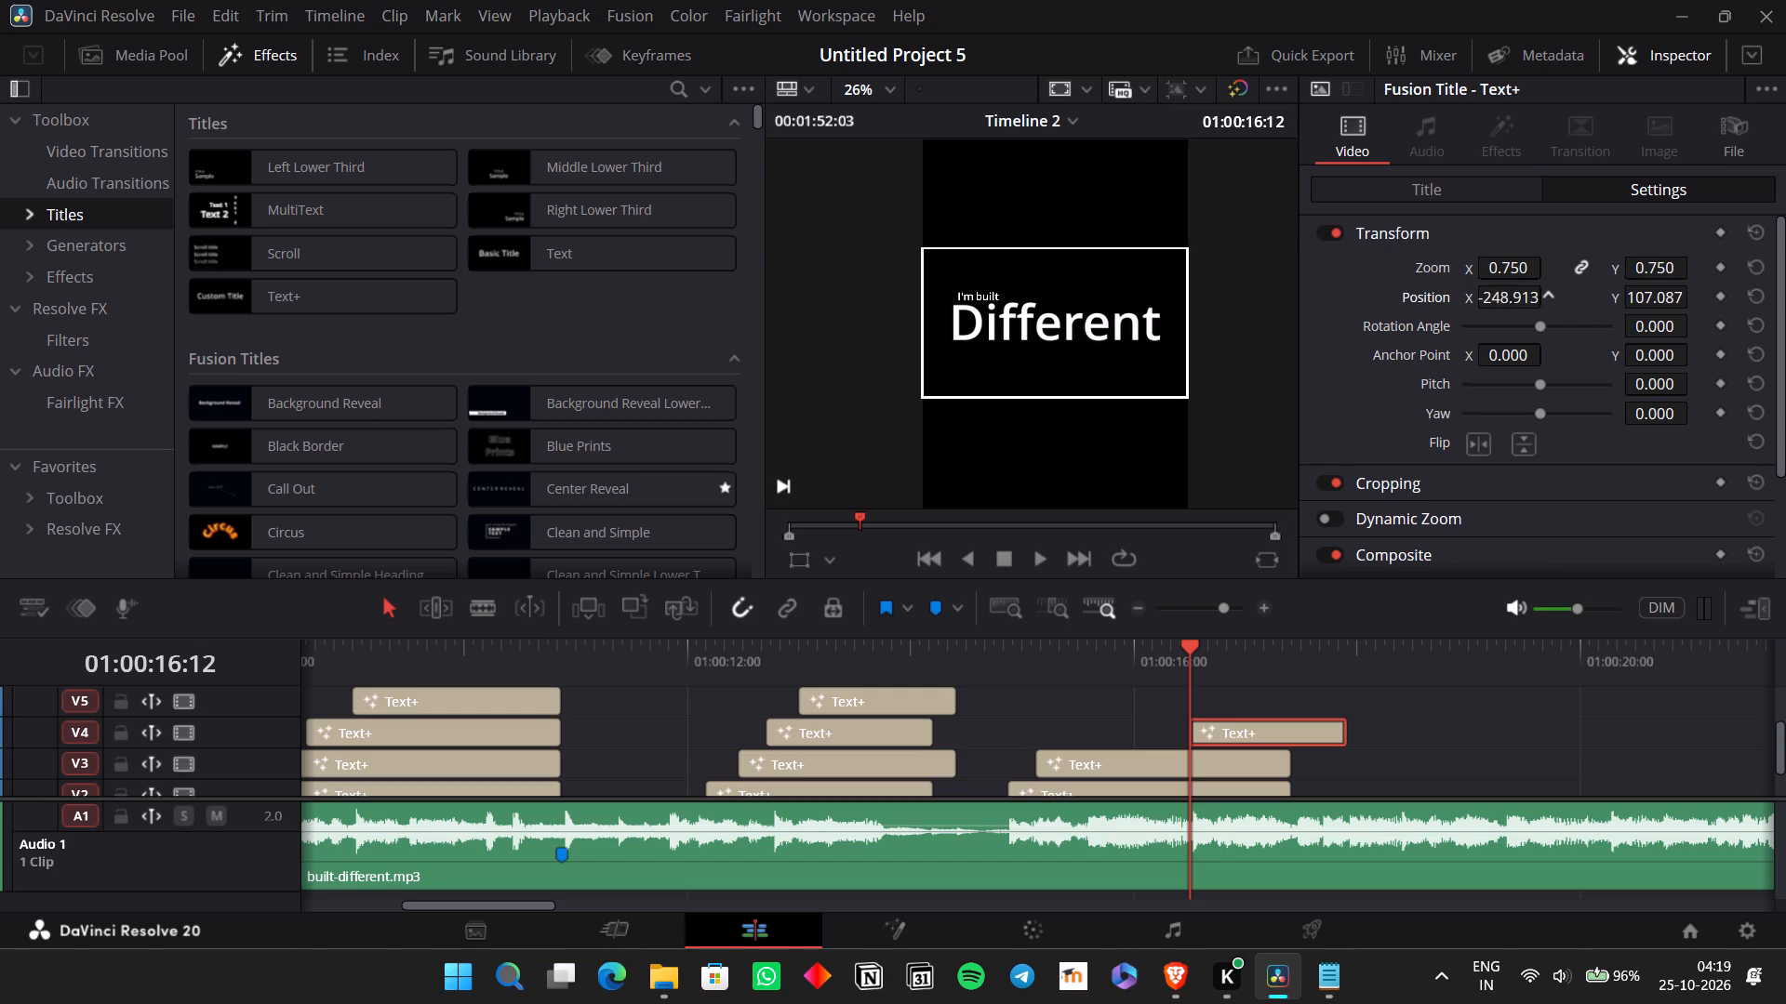
{"action": "left_click_drag", "start_coordinate": [1541, 313], "coordinate": [1403, 370]}
{"action": "left_click_drag", "start_coordinate": [1646, 295], "coordinate": [1405, 461]}
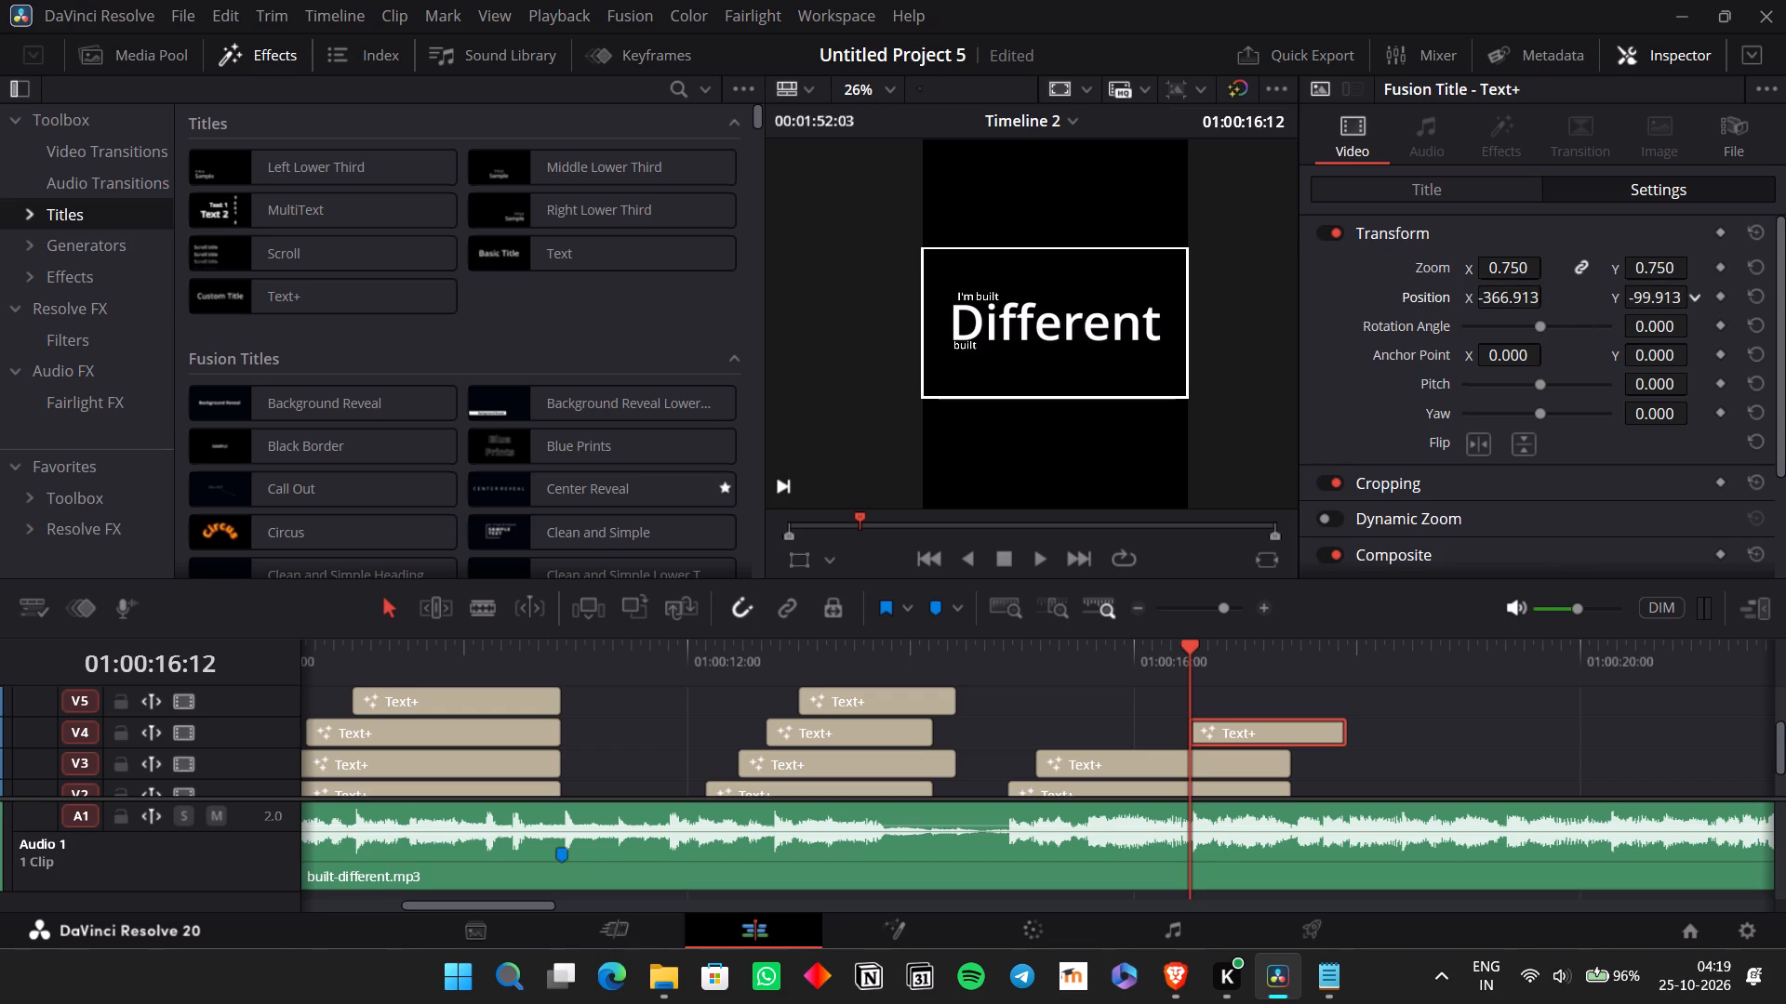
{"action": "left_click_drag", "start_coordinate": [1405, 461], "coordinate": [1404, 462]}
Align the upper line with the edge of "Different", setting position X to -383.913 for "I'm" and -292.913 for the V3 "built".
{"action": "scroll", "coordinate": [1031, 350], "scroll_direction": "up", "scroll_amount": 4}
{"action": "scroll", "coordinate": [1011, 266], "scroll_direction": "up", "scroll_amount": 4}
{"action": "scroll", "coordinate": [923, 364], "scroll_direction": "up", "scroll_amount": 2}
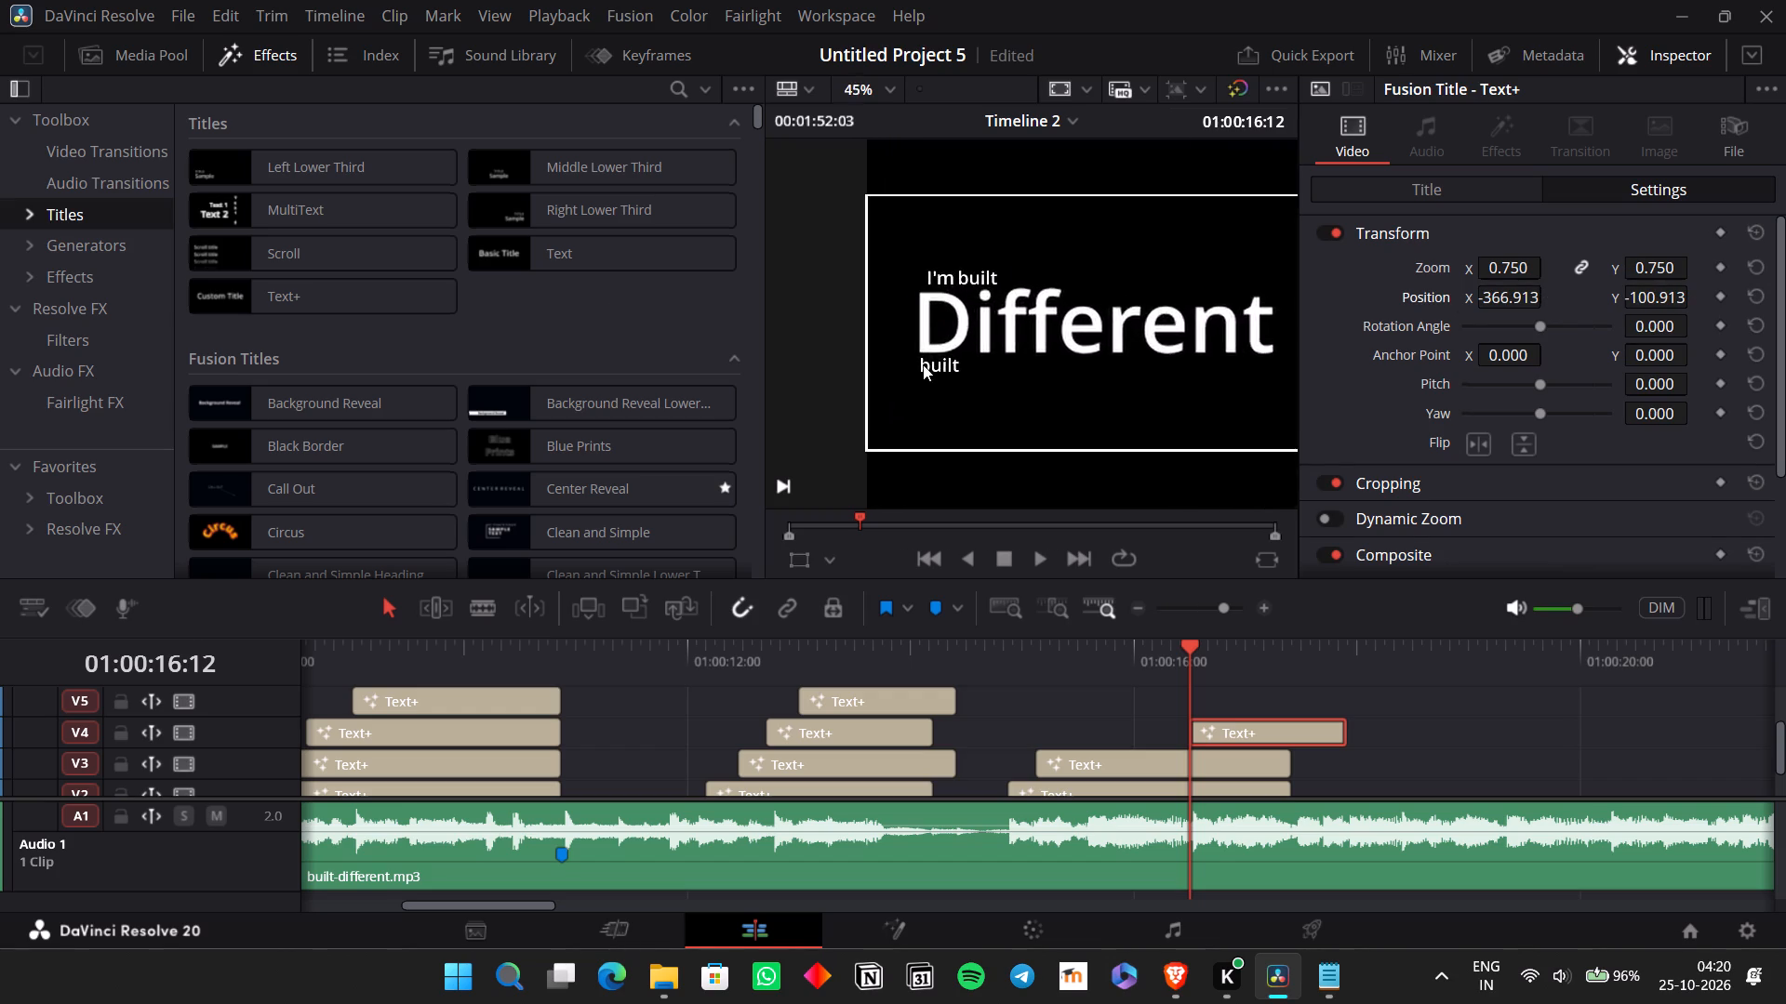
{"action": "scroll", "coordinate": [923, 364], "scroll_direction": "up", "scroll_amount": 11}
{"action": "left_click", "coordinate": [1095, 762]}
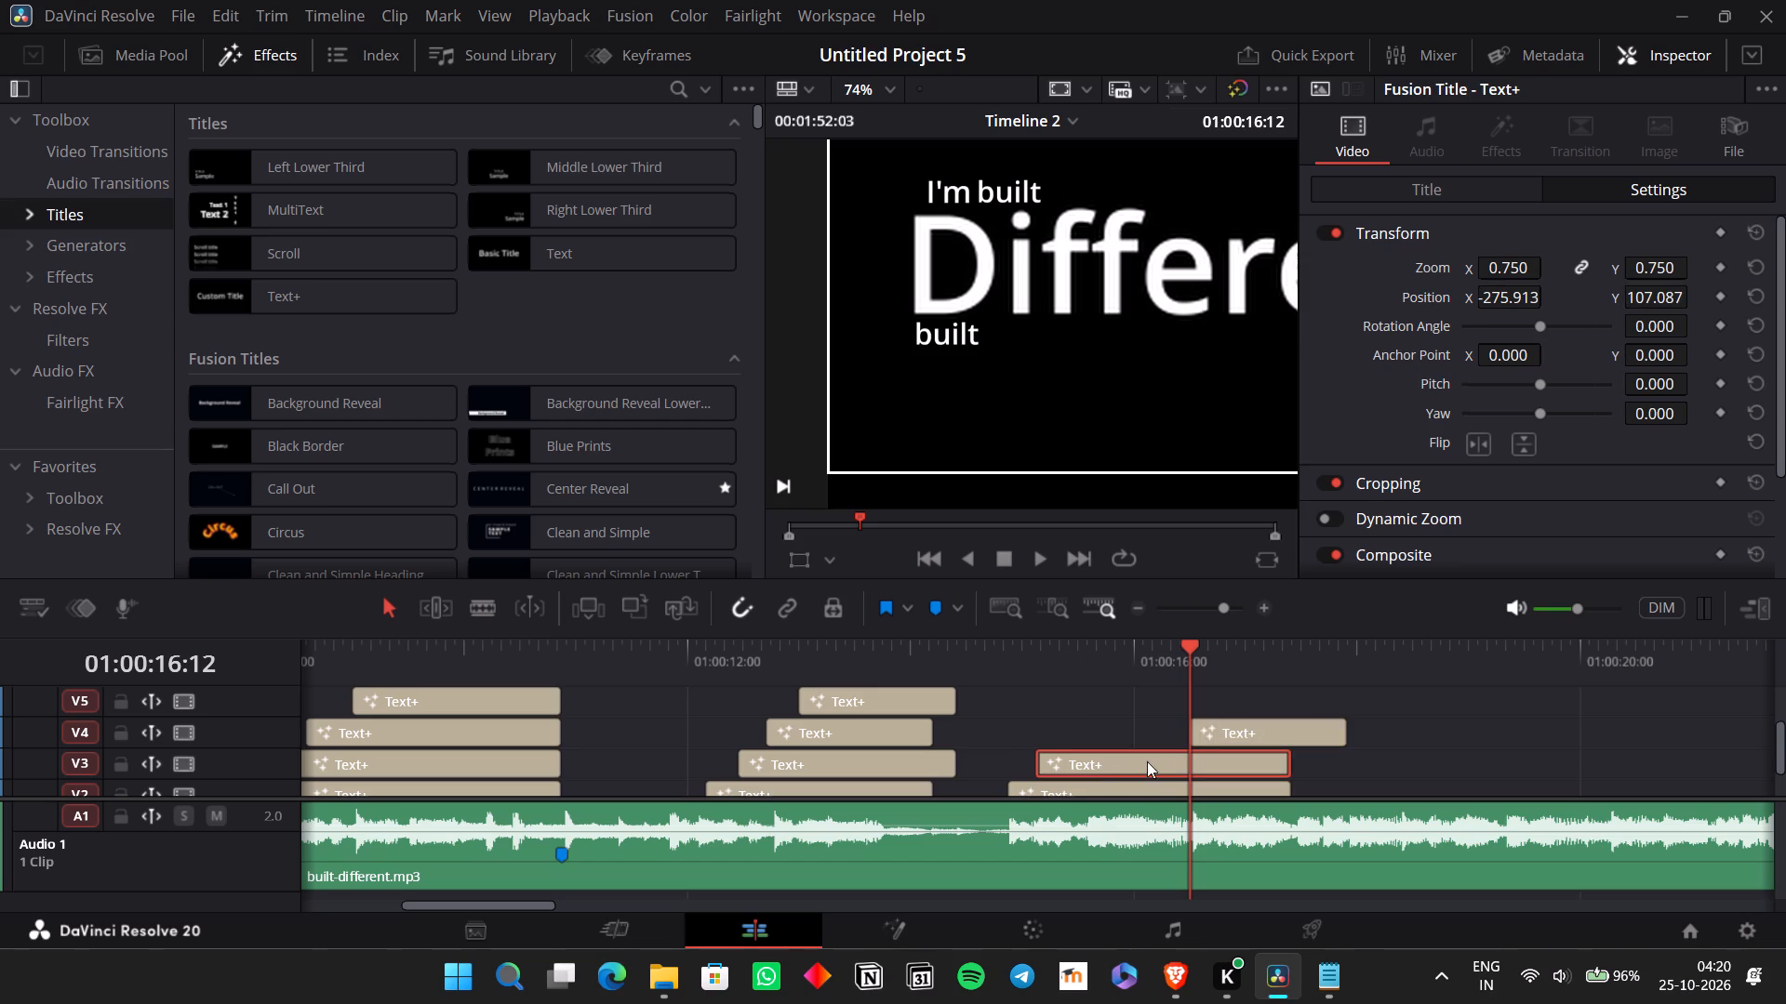
{"action": "left_click", "coordinate": [1139, 791]}
{"action": "left_click_drag", "start_coordinate": [1495, 304], "coordinate": [1479, 302]}
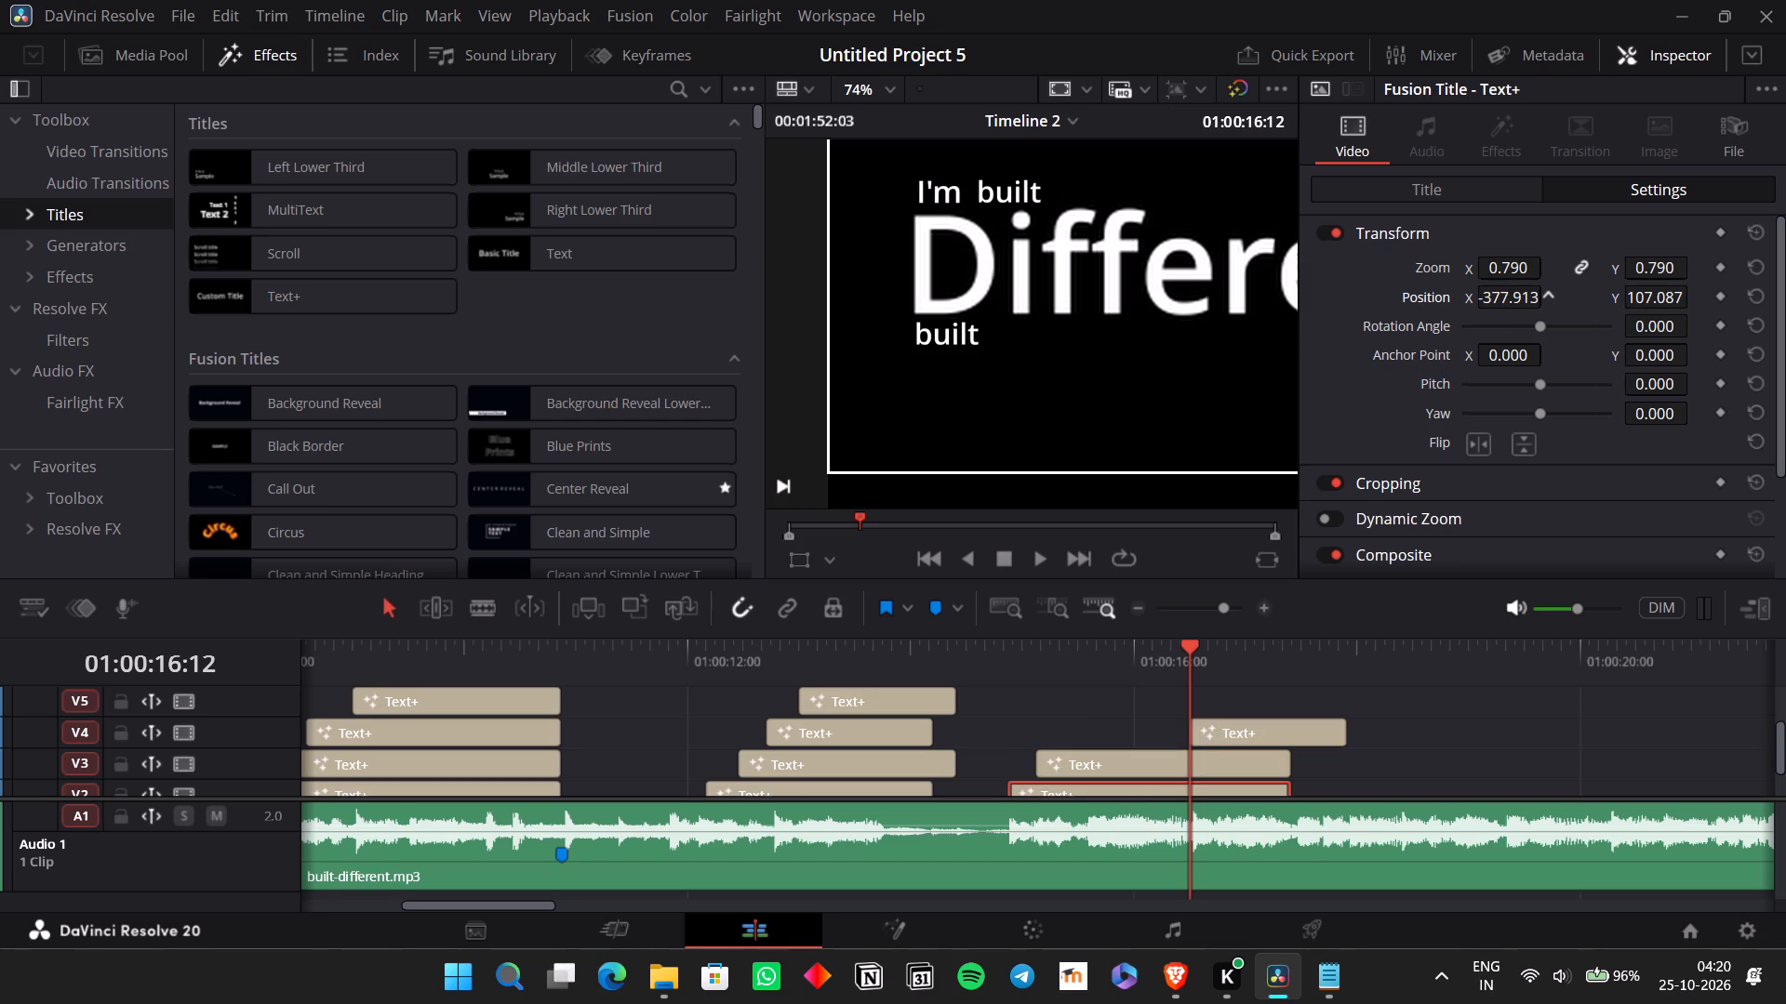
{"action": "left_click_drag", "start_coordinate": [1479, 302], "coordinate": [1473, 308]}
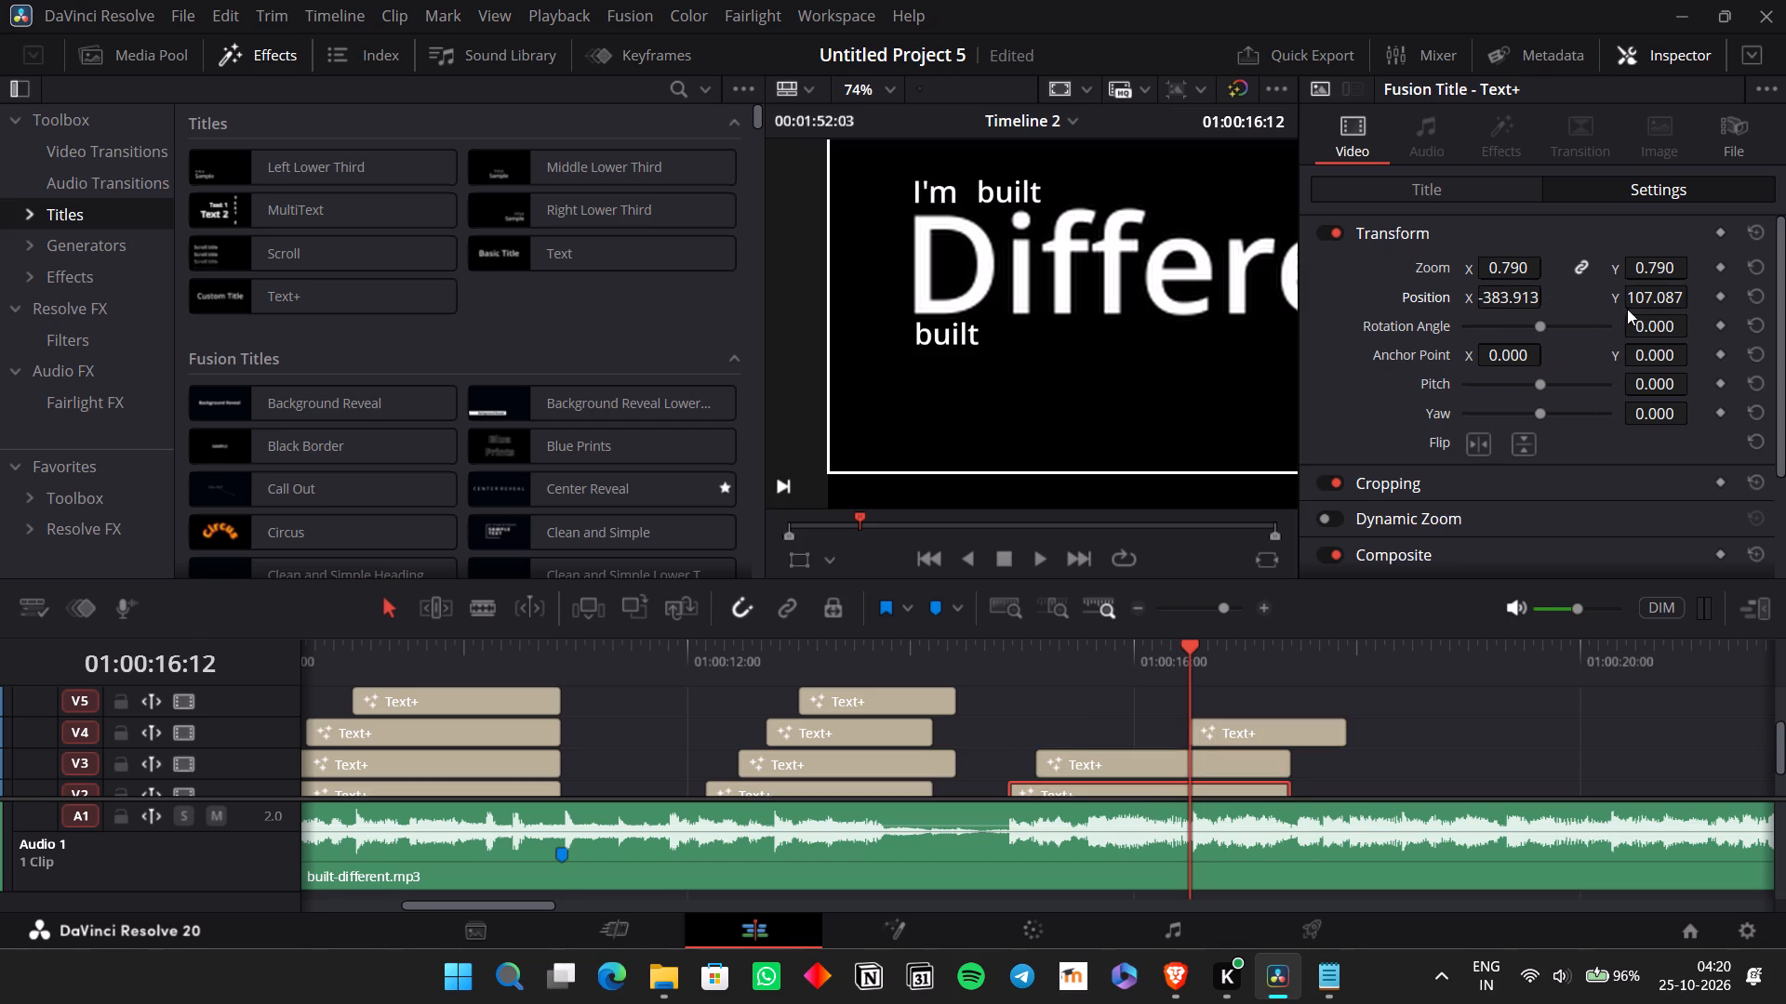
{"action": "left_click", "coordinate": [1069, 756]}
{"action": "left_click_drag", "start_coordinate": [1504, 288], "coordinate": [1485, 324]}
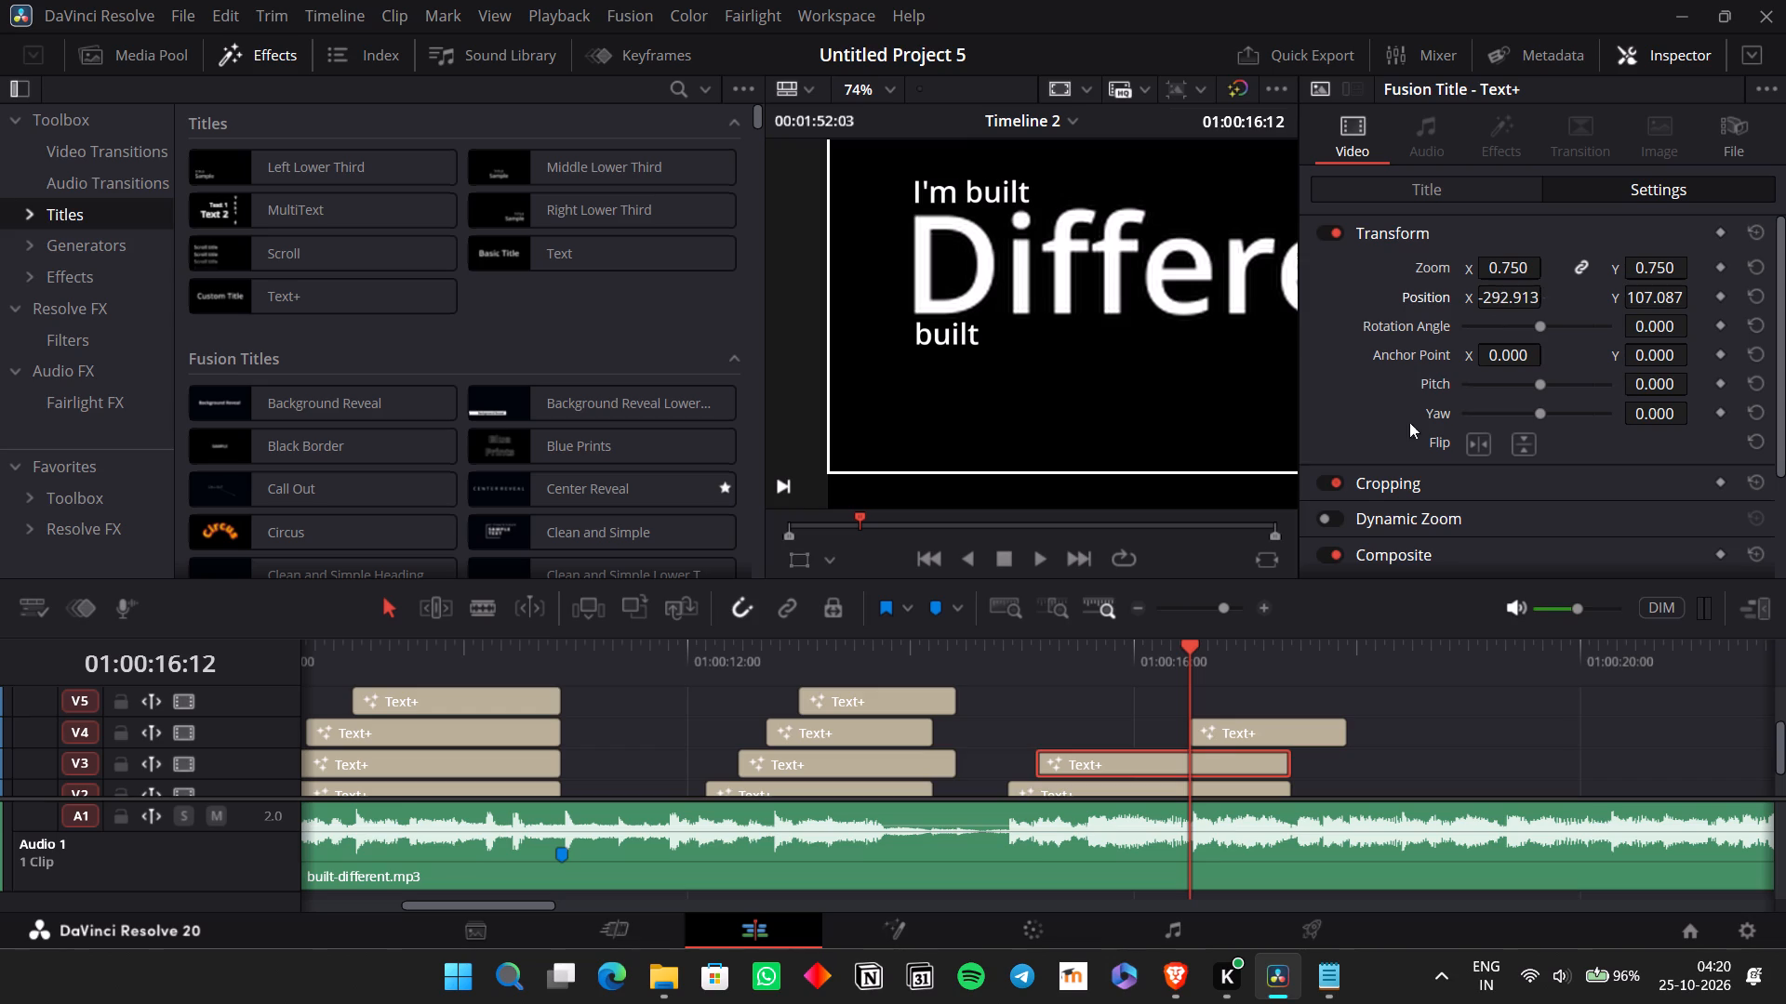
Play short bursts from about 01:00:16:12 to find where the word after the second "built" begins.
{"action": "left_click", "coordinate": [1213, 734]}
{"action": "key", "text": "space"}
{"action": "key", "text": "space"}
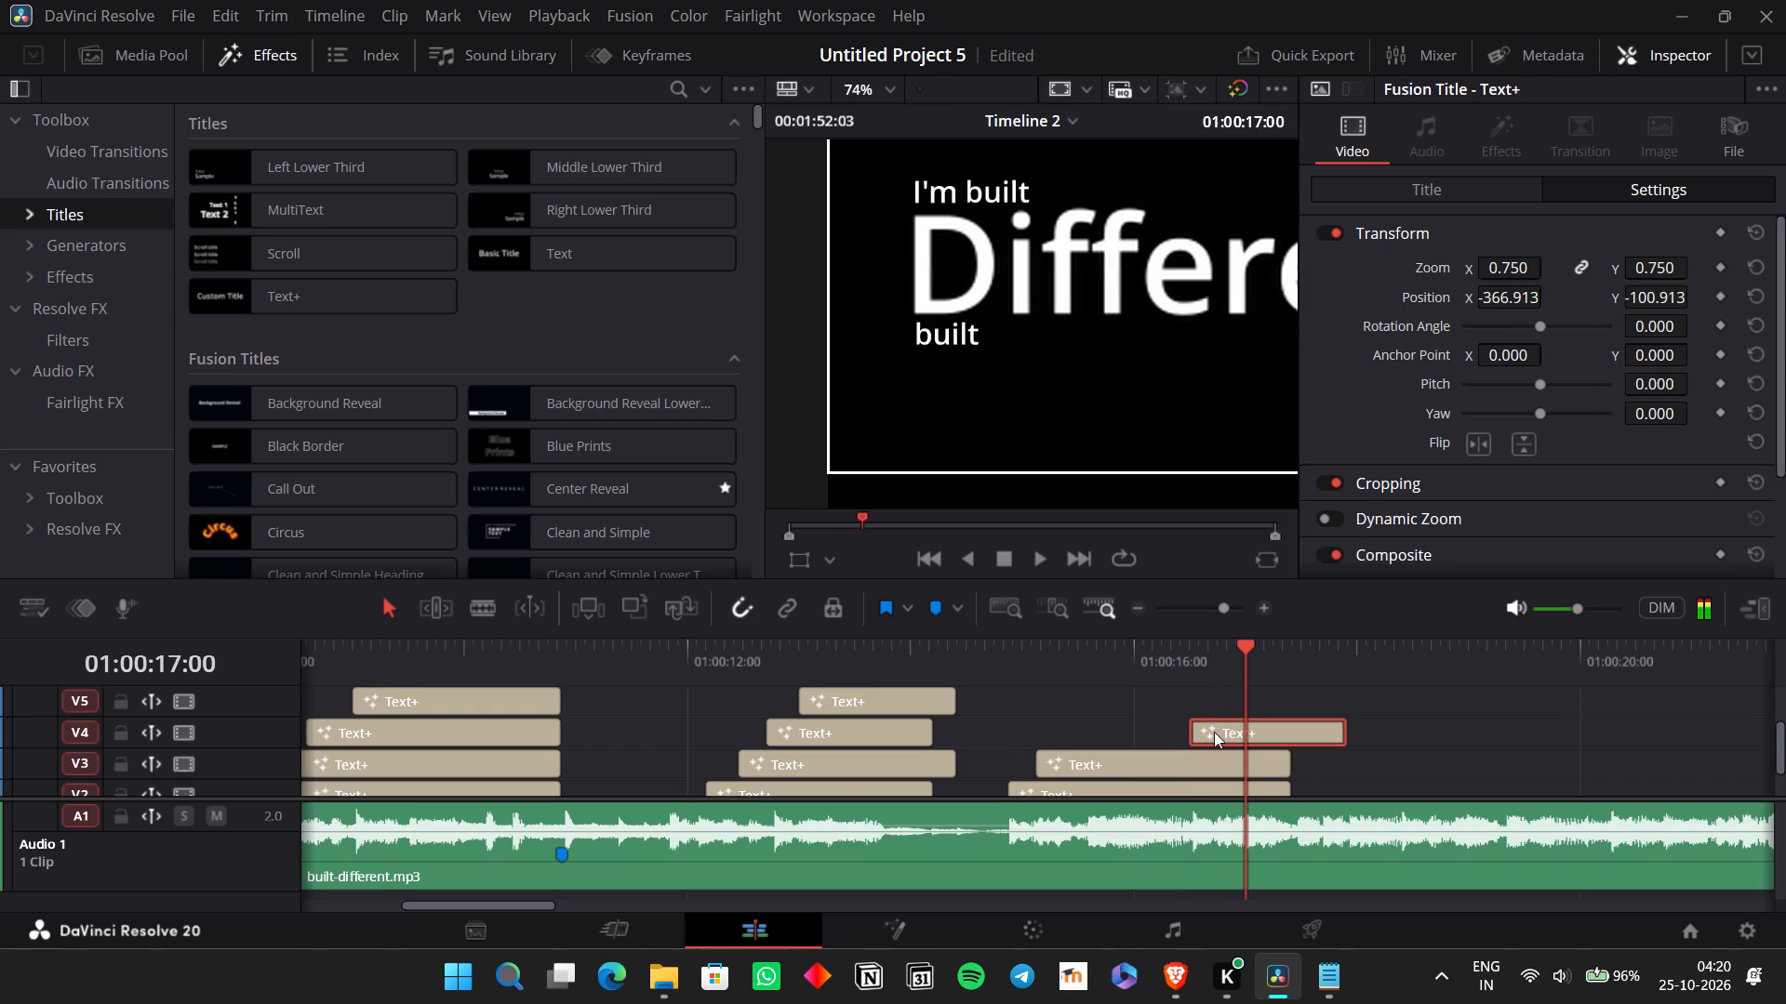
{"action": "left_click", "coordinate": [1429, 192]}
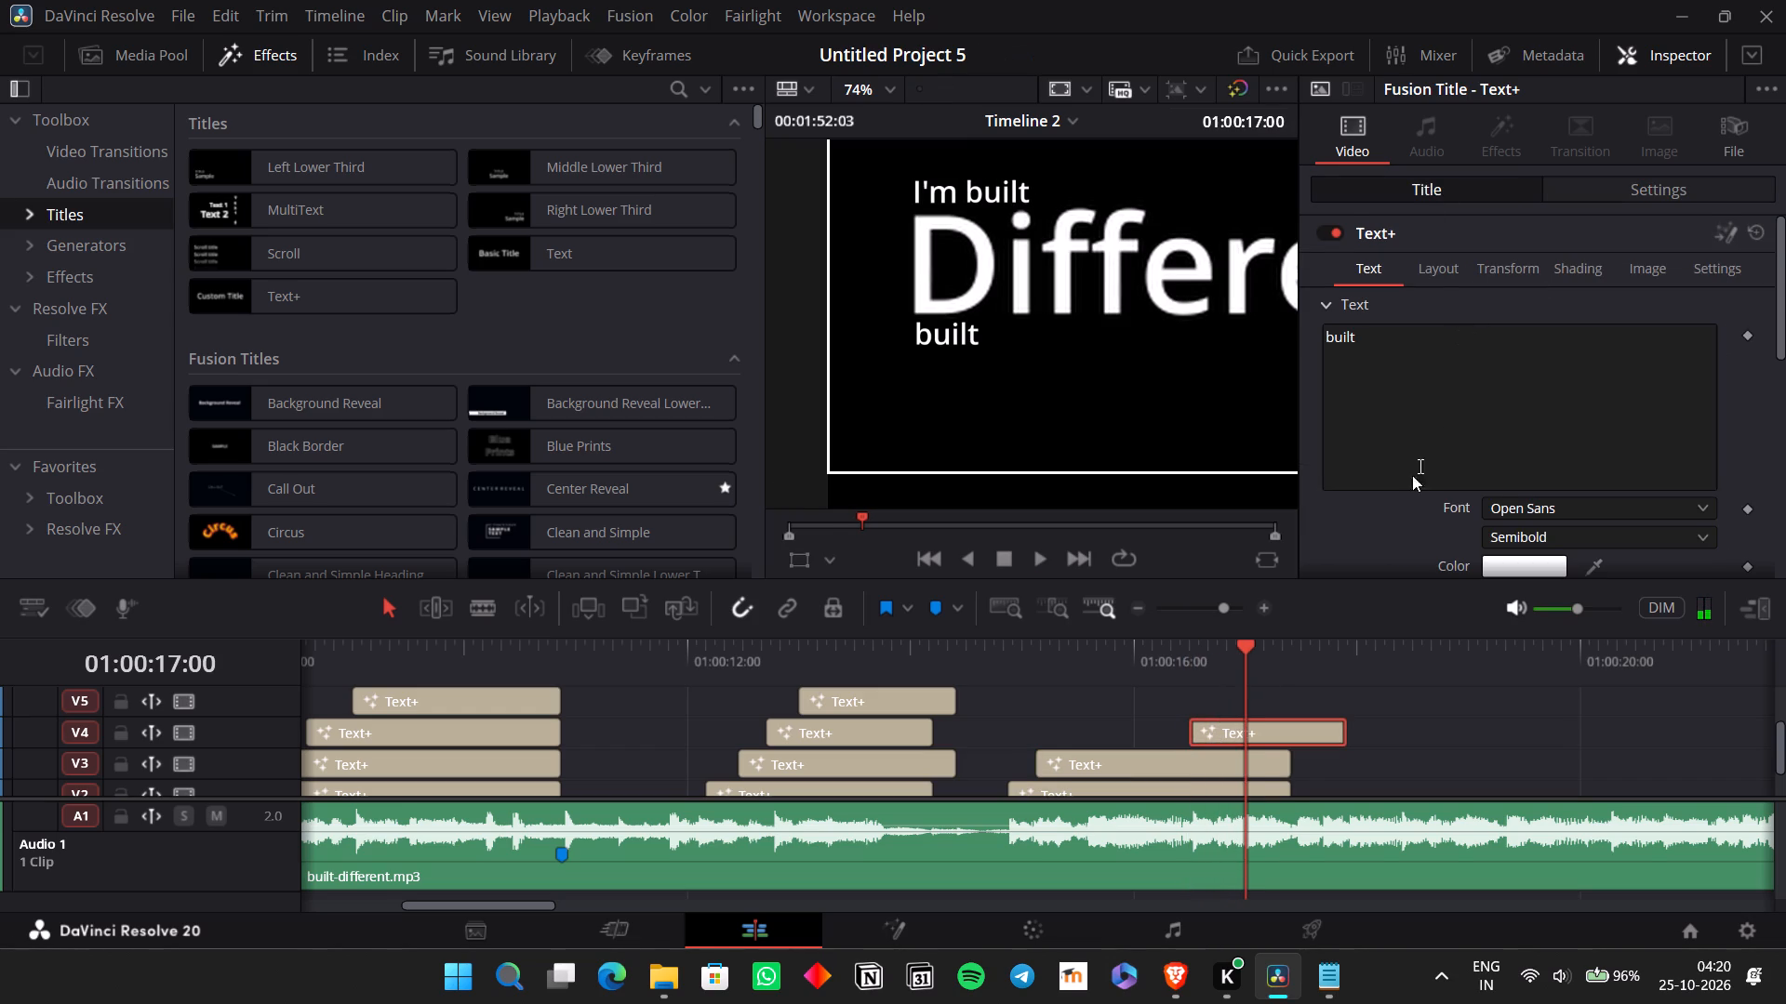
{"action": "left_click", "coordinate": [1182, 650]}
{"action": "key", "text": "space"}
{"action": "key", "text": "space"}
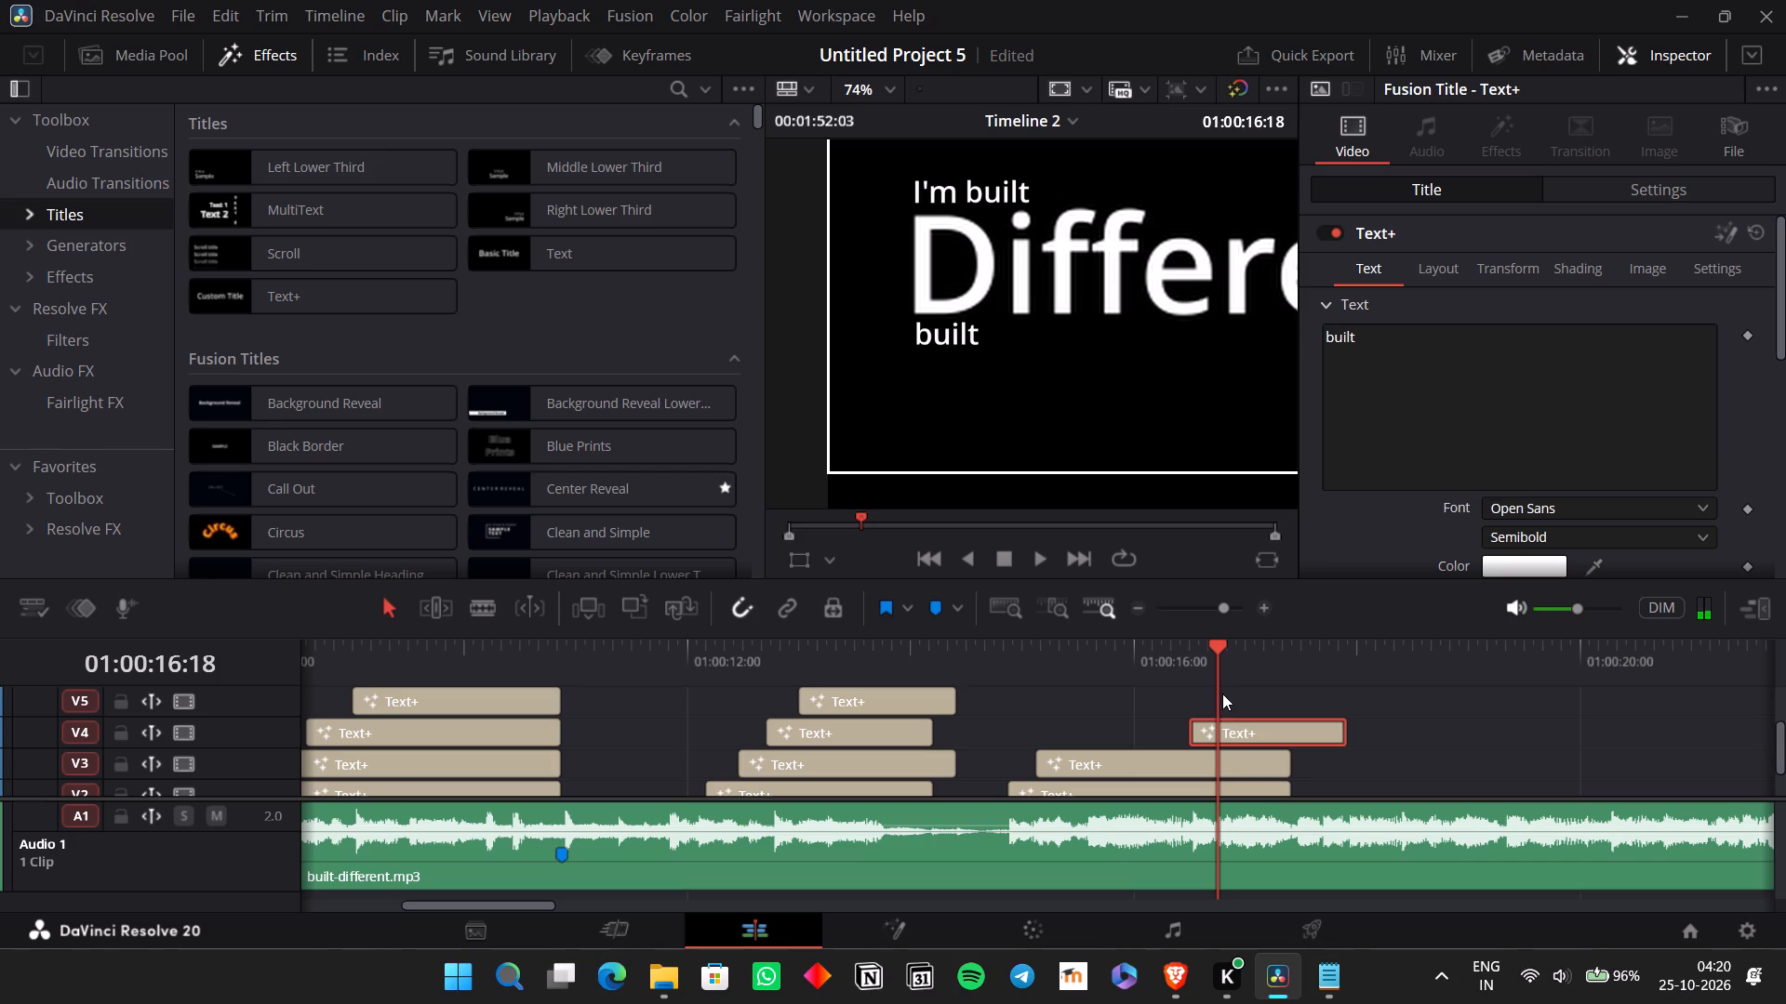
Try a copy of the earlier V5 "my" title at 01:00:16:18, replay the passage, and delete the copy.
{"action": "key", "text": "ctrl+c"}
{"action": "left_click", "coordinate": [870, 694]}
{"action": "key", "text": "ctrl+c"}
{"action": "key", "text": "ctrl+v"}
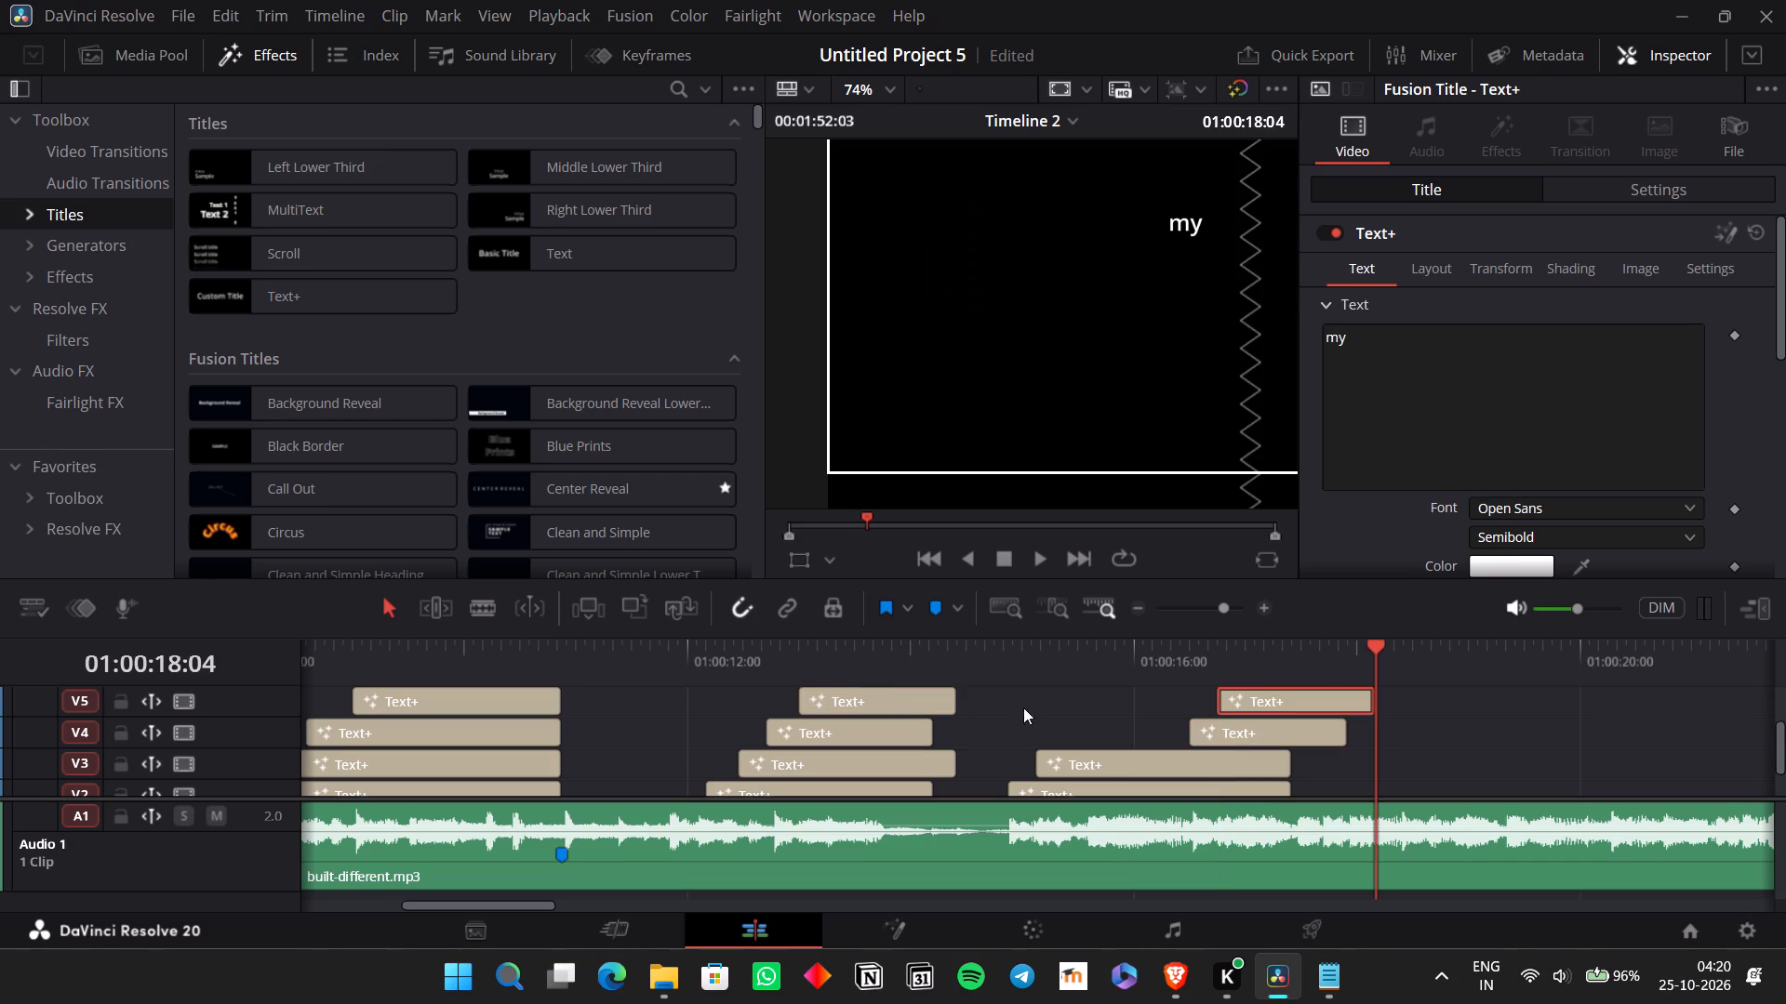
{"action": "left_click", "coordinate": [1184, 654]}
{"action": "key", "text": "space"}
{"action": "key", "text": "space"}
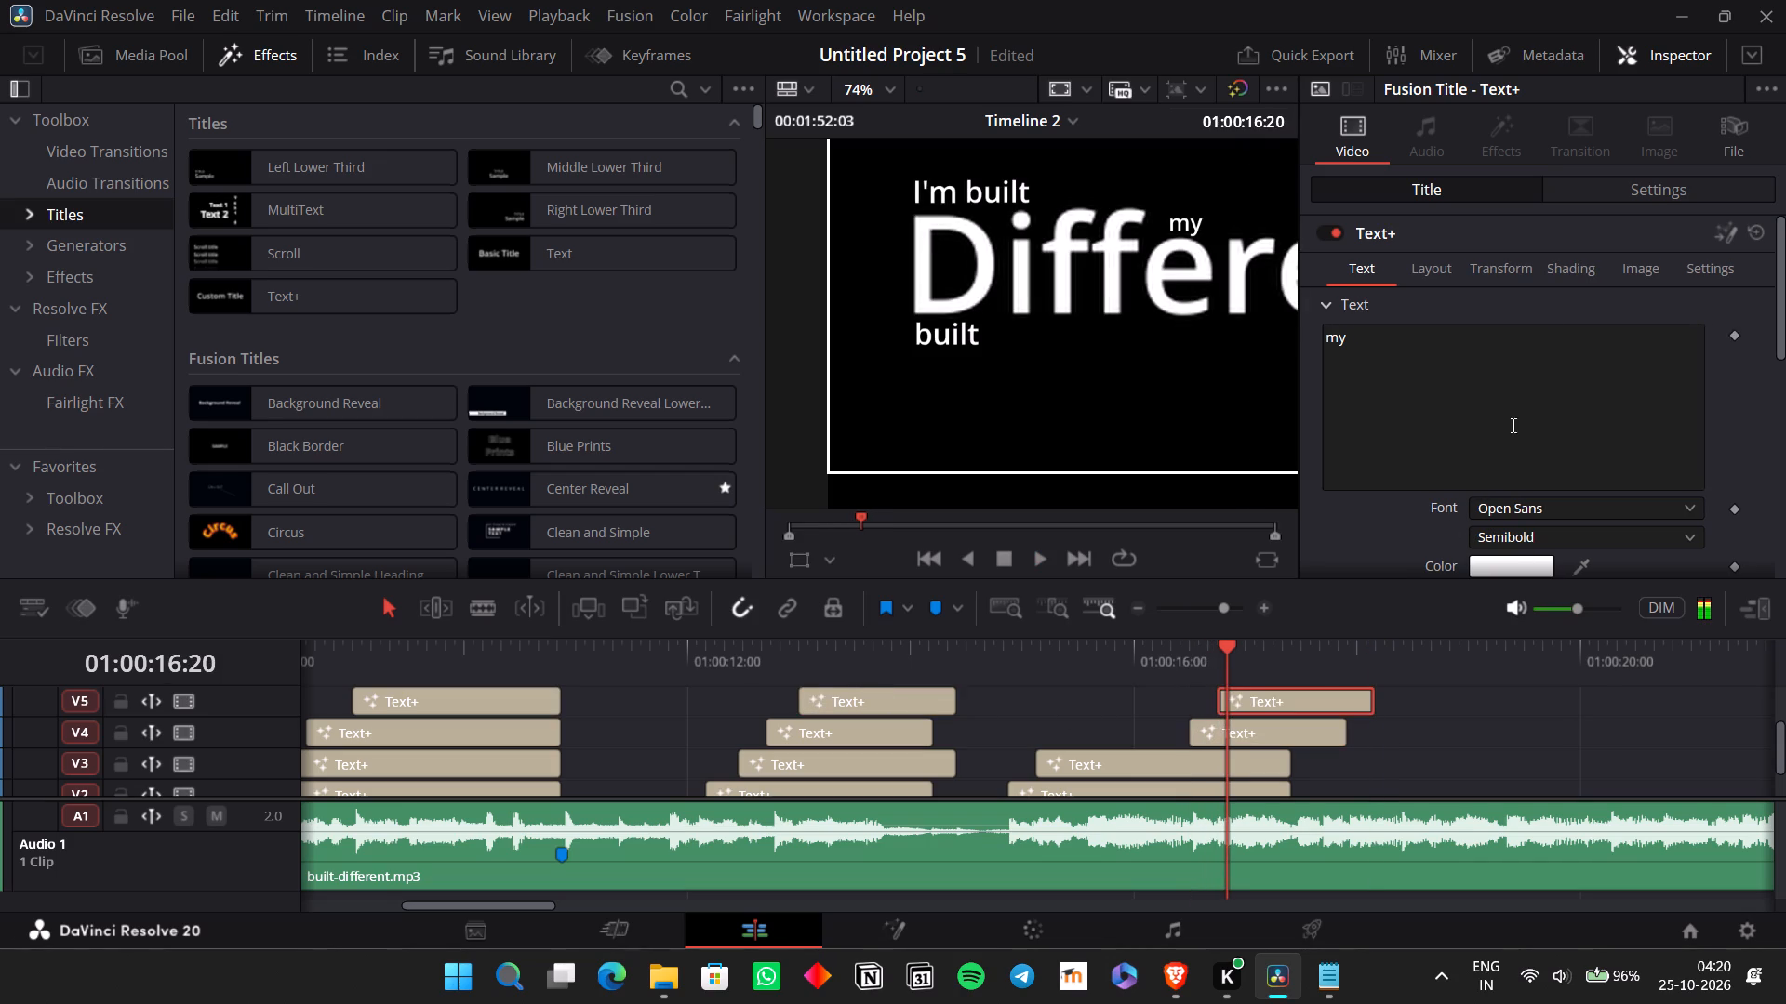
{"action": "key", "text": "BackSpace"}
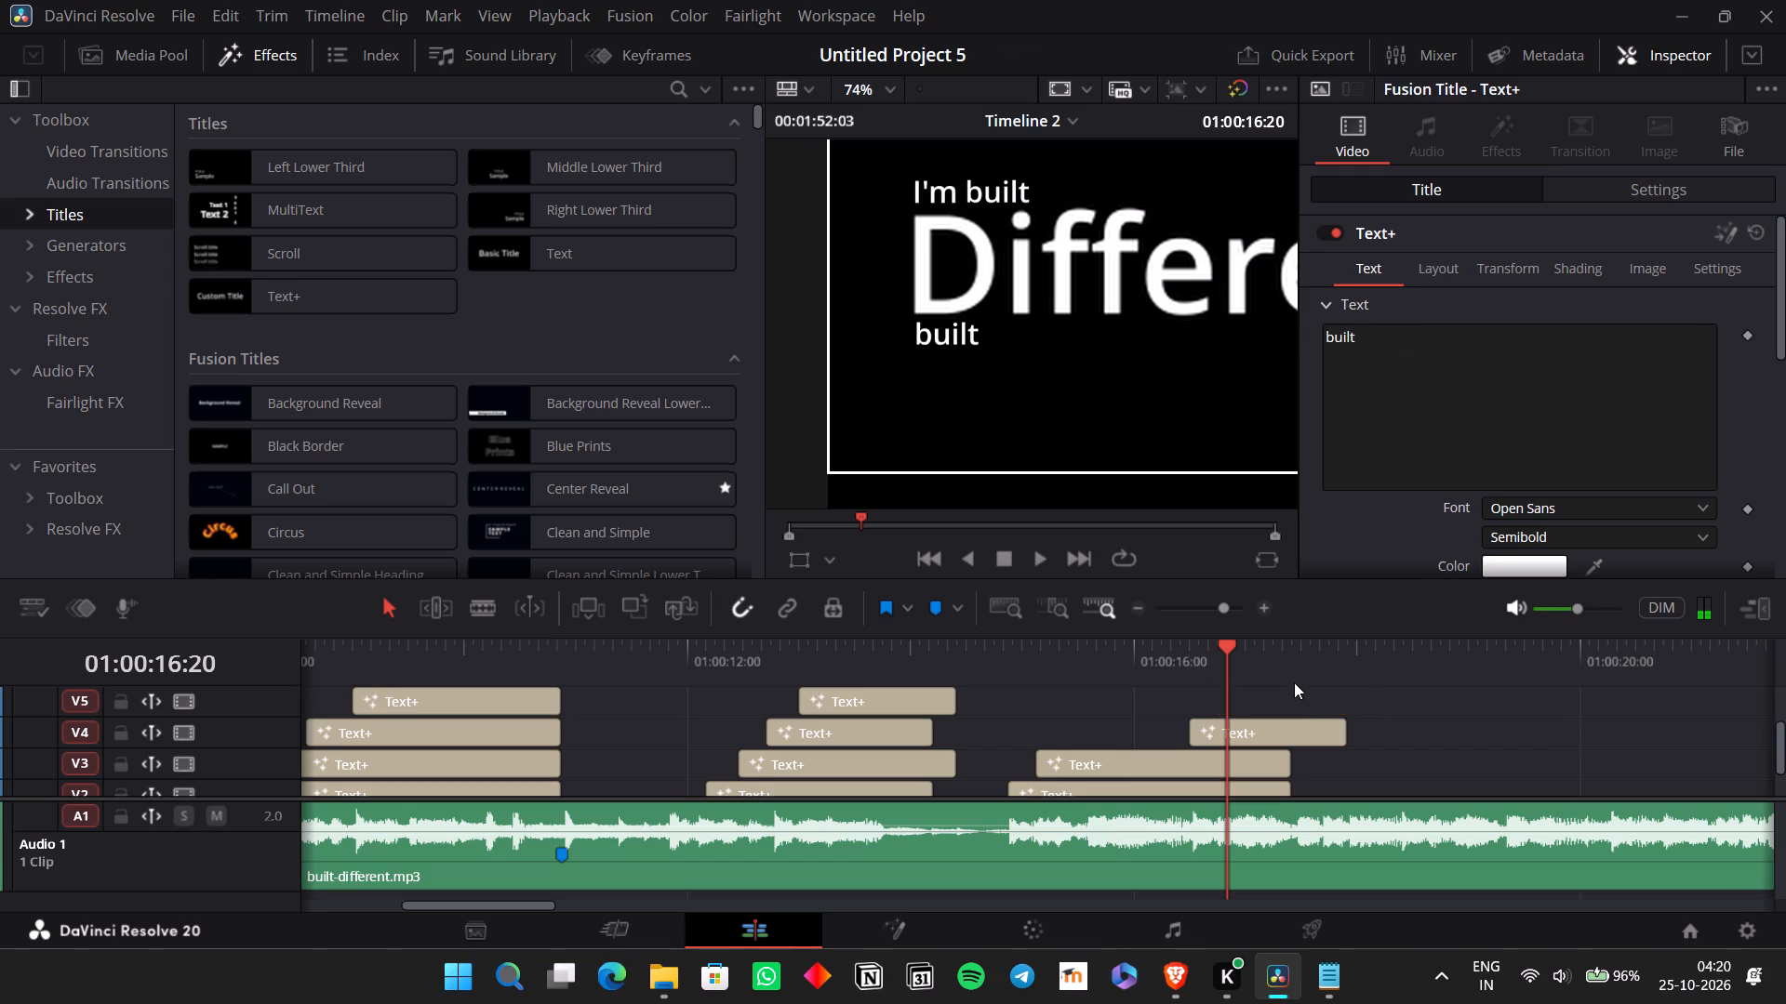
Duplicate the V4 "built" title onto V5 above it, starting at about 01:00:16:15.
{"action": "left_click", "coordinate": [1309, 721]}
{"action": "key", "text": "ctrl+c"}
{"action": "left_click", "coordinate": [1380, 653]}
{"action": "key", "text": "ctrl+v"}
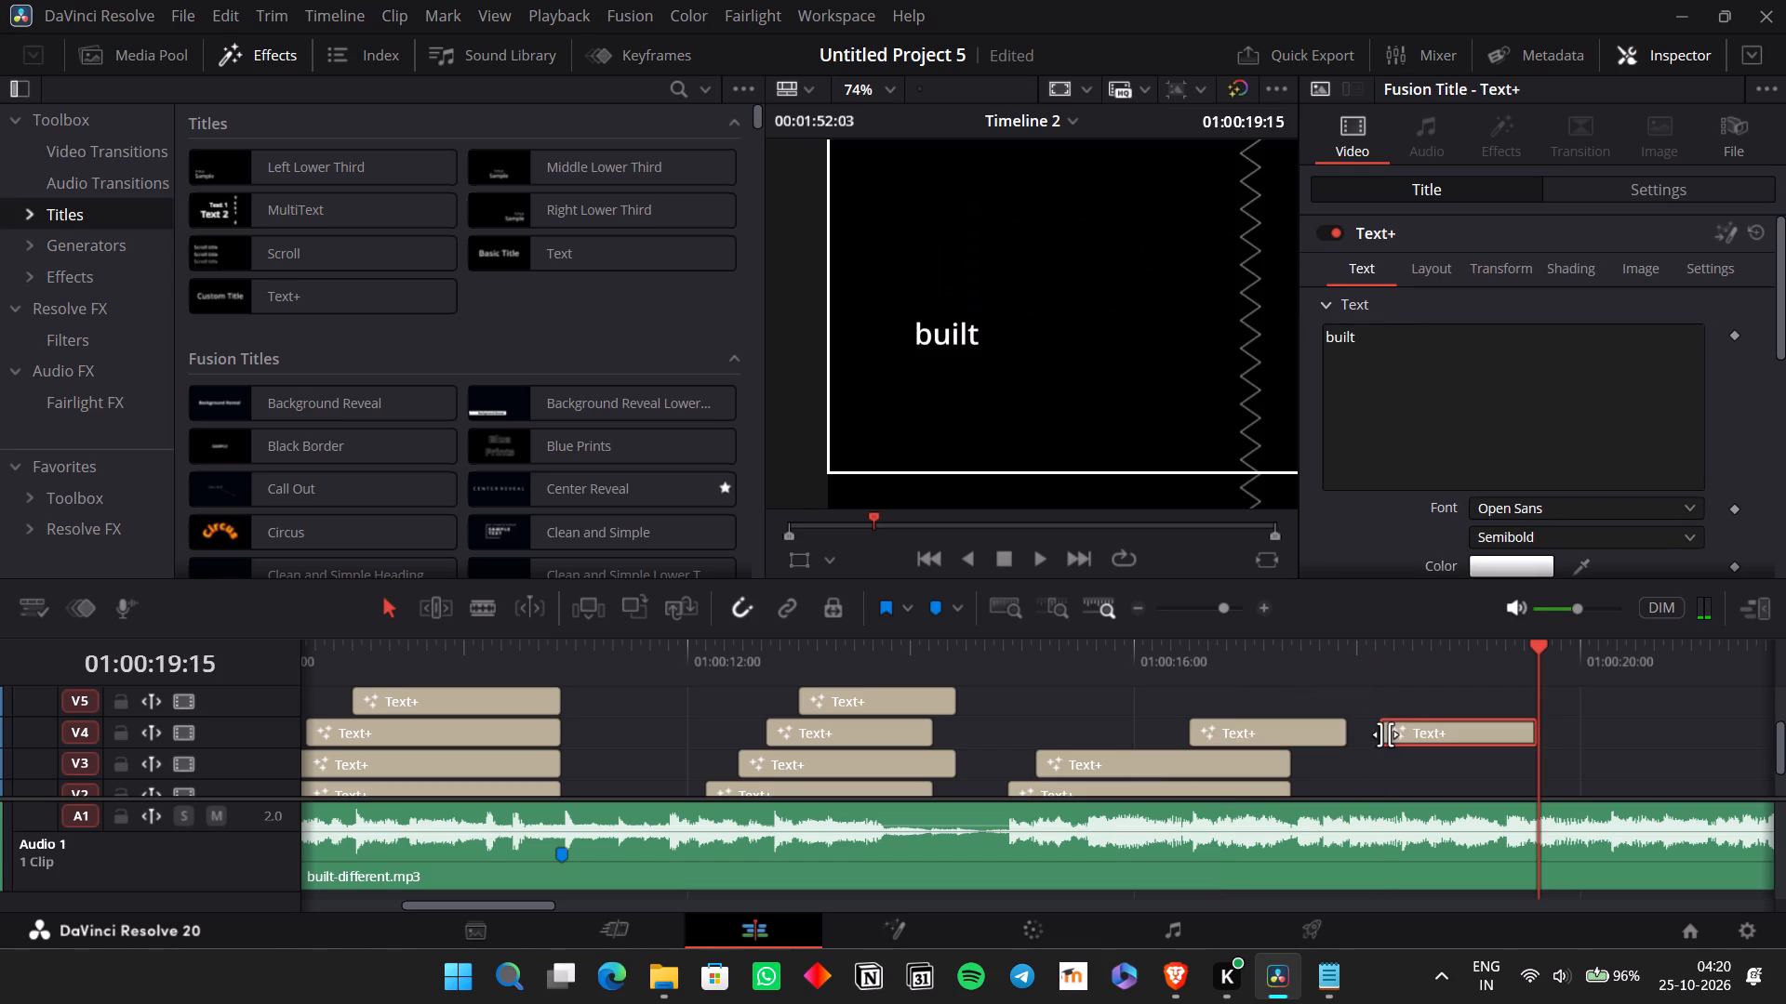
{"action": "left_click_drag", "start_coordinate": [1406, 739], "coordinate": [1228, 750]}
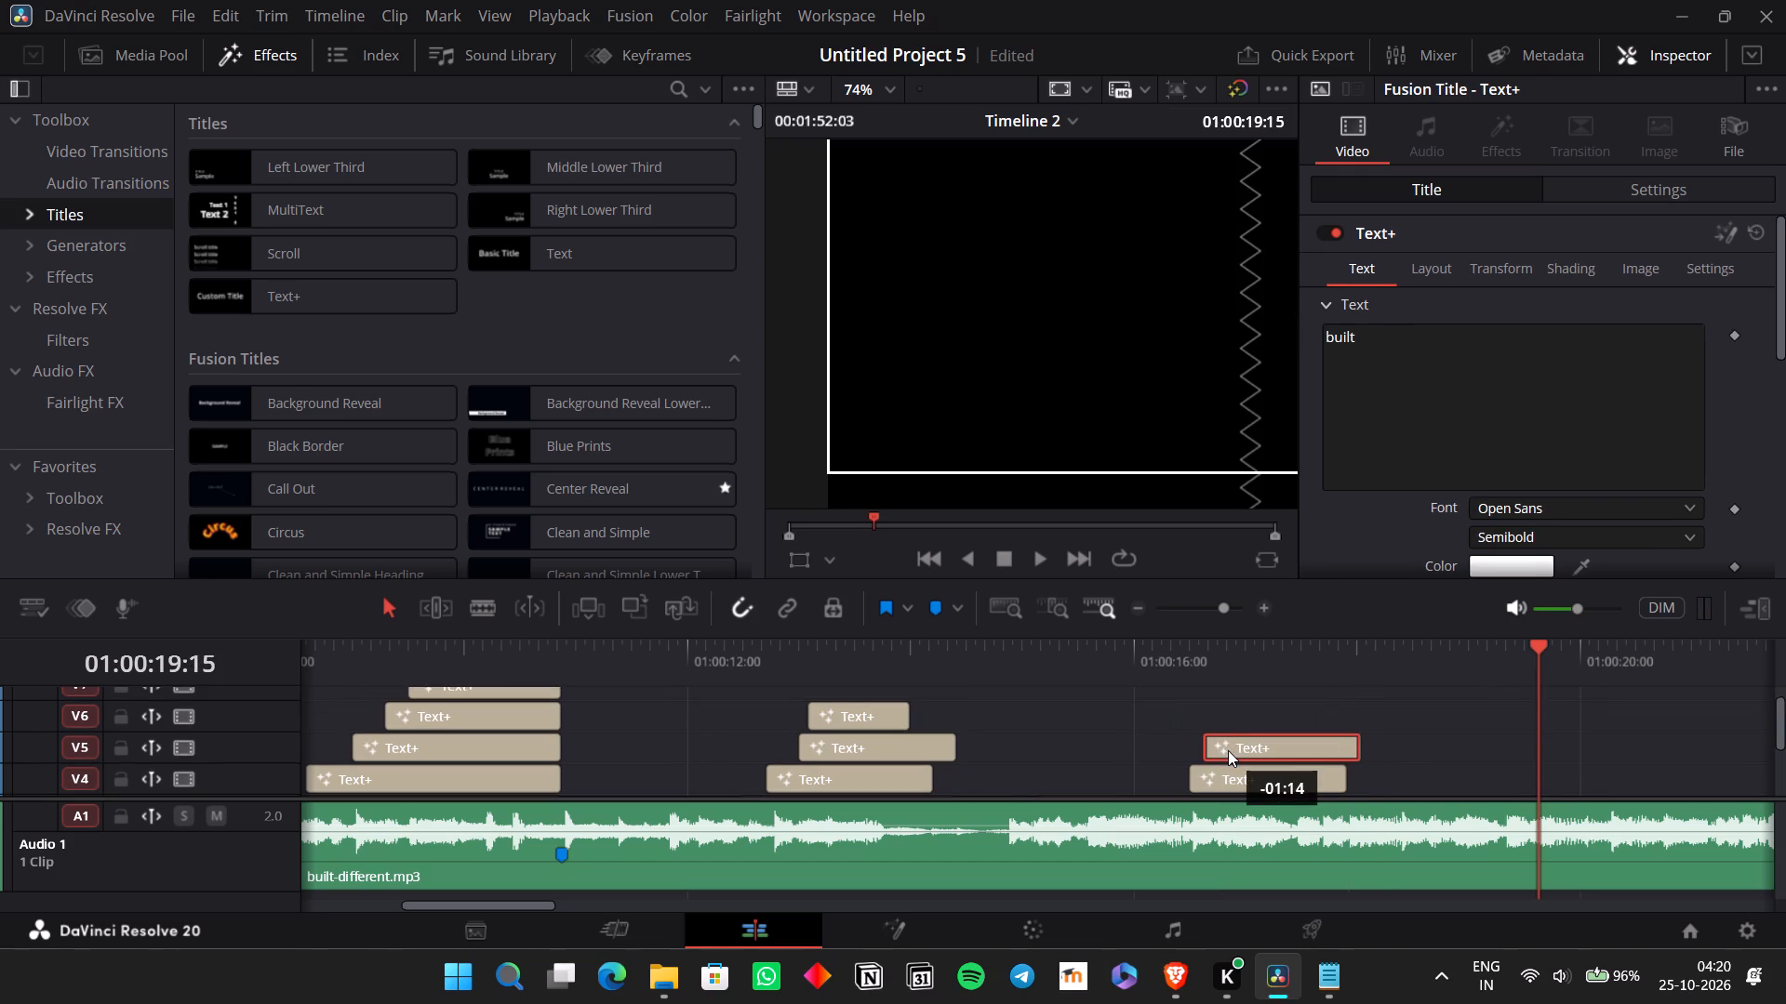
{"action": "left_click_drag", "start_coordinate": [1228, 750], "coordinate": [1225, 751]}
{"action": "left_click", "coordinate": [1182, 668]}
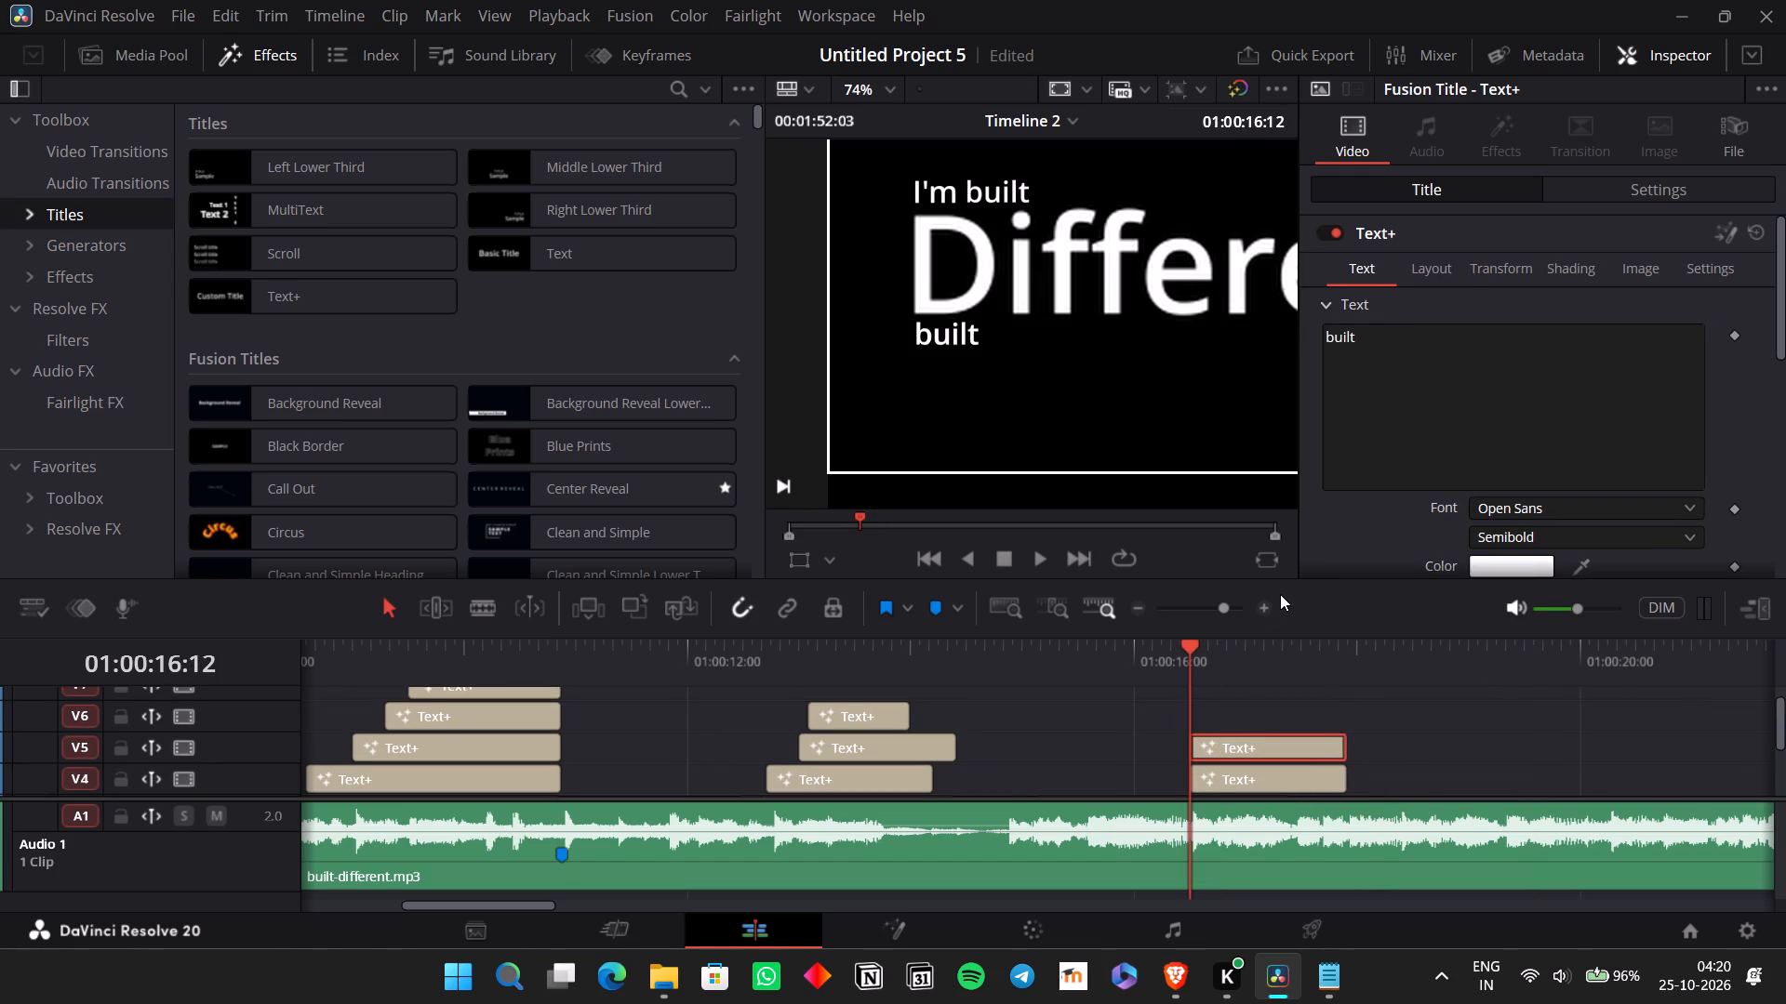
{"action": "left_click", "coordinate": [1268, 600]}
{"action": "left_click_drag", "start_coordinate": [1230, 719], "coordinate": [1252, 727]}
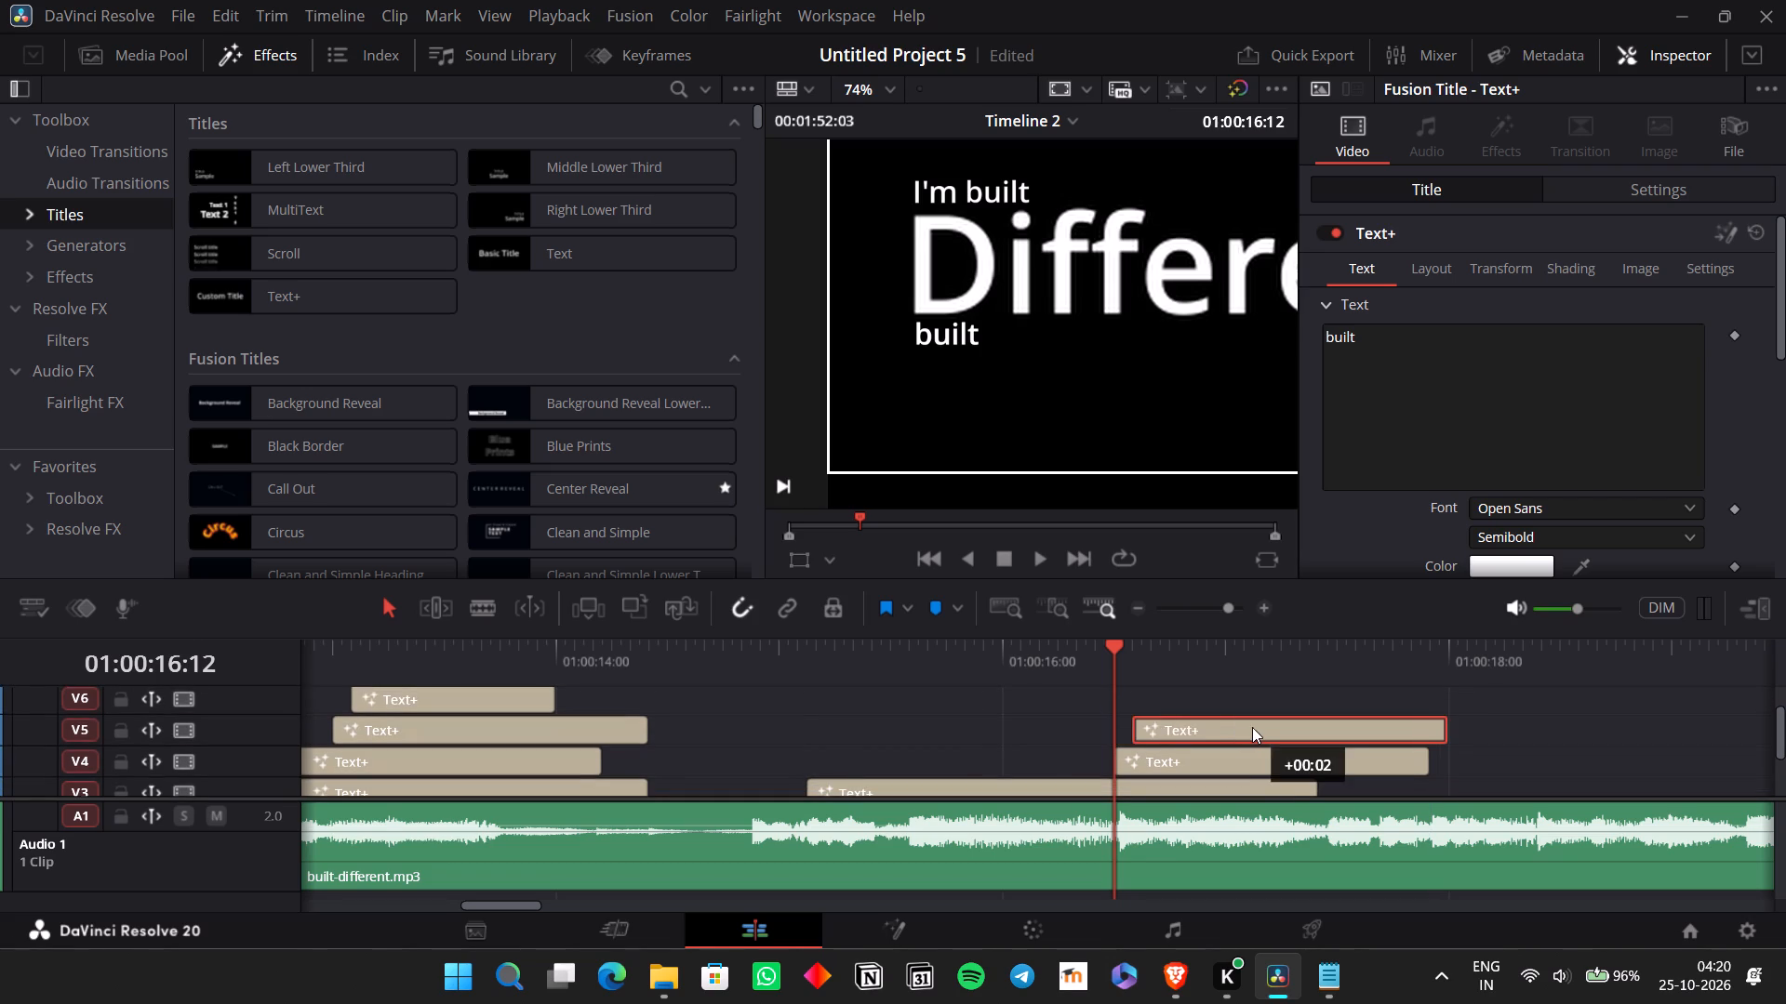
{"action": "left_click_drag", "start_coordinate": [1252, 727], "coordinate": [1260, 728]}
Change the new V5 title's text to "to" and place it just after the lower "built" at X -285.913, Y -97.913.
{"action": "left_click_drag", "start_coordinate": [1381, 332], "coordinate": [1279, 325]}
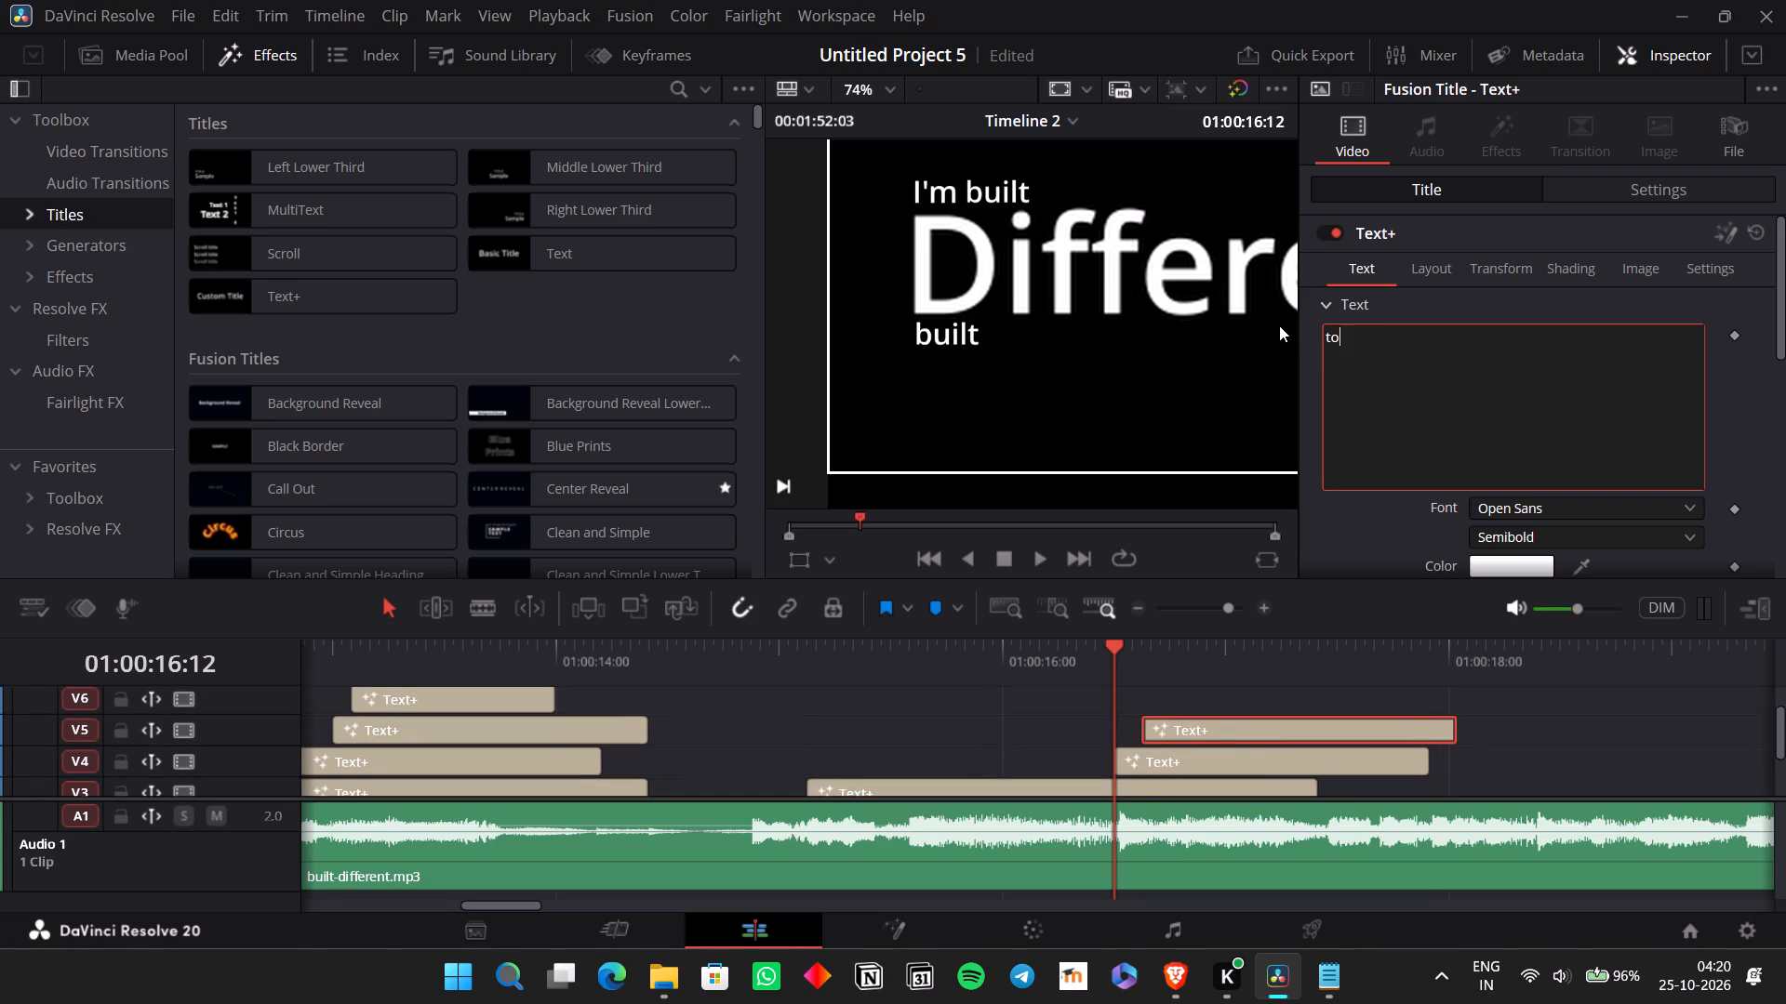
{"action": "left_click", "coordinate": [1653, 186]}
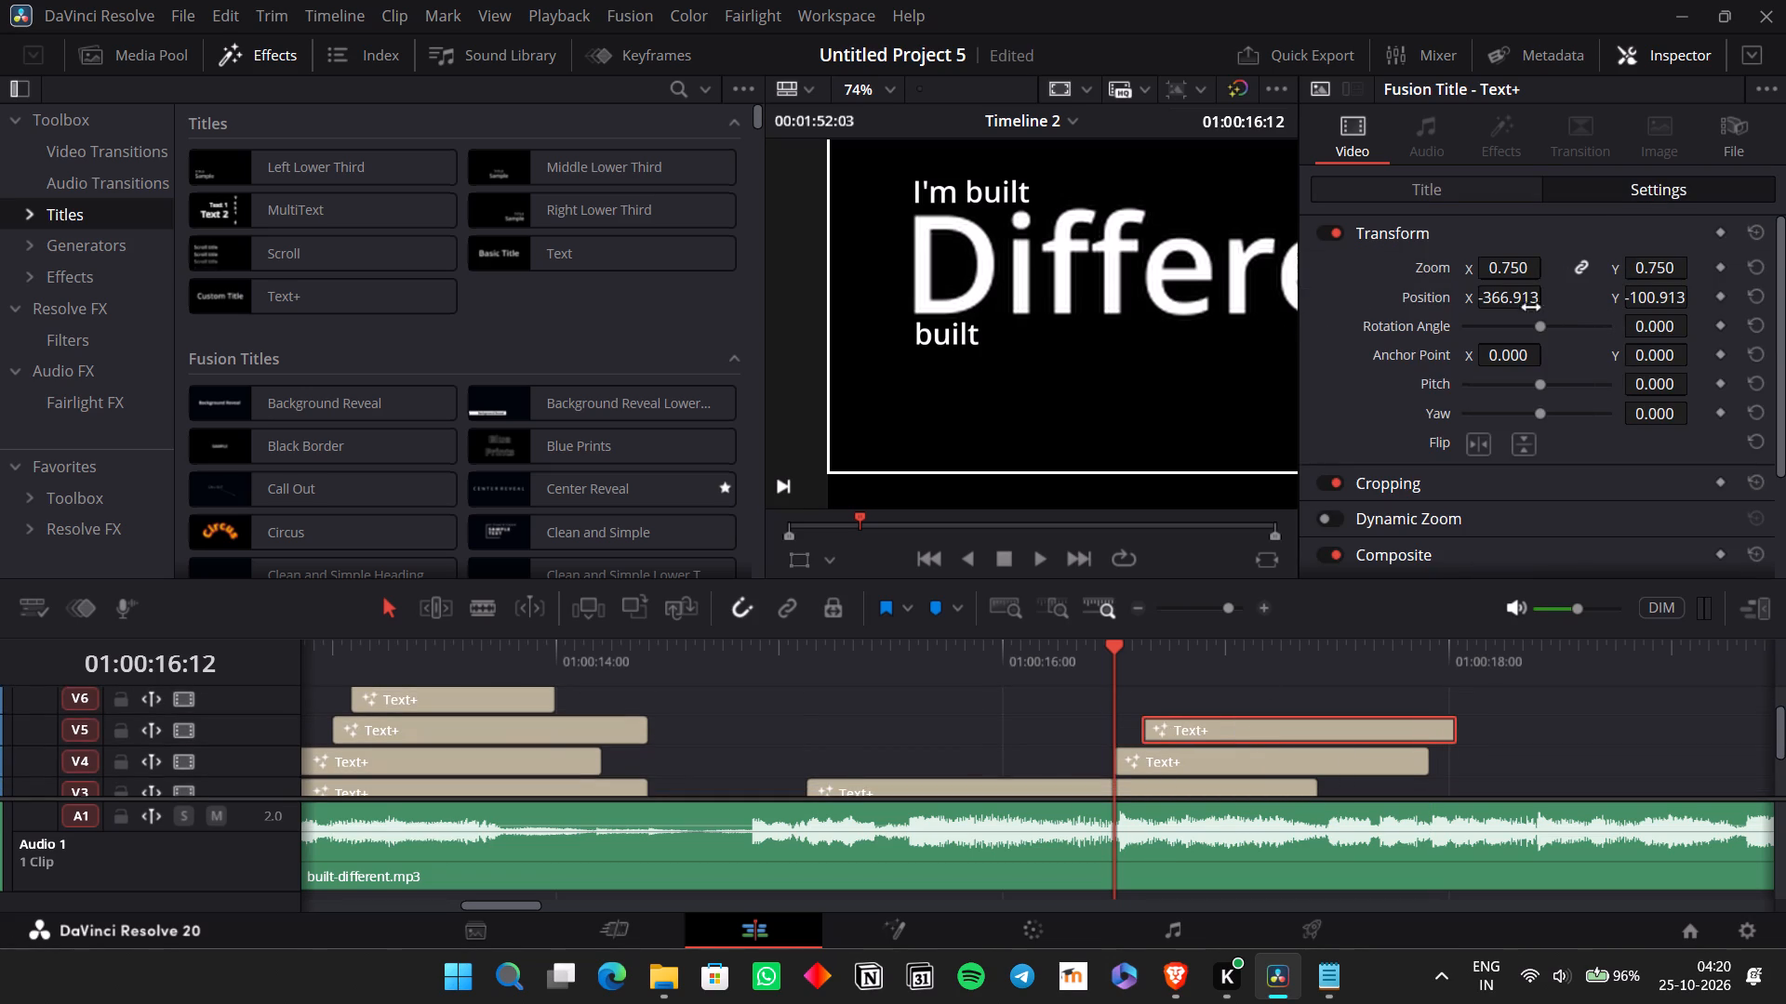
{"action": "left_click_drag", "start_coordinate": [1521, 300], "coordinate": [1583, 319]}
{"action": "left_click", "coordinate": [1173, 671]}
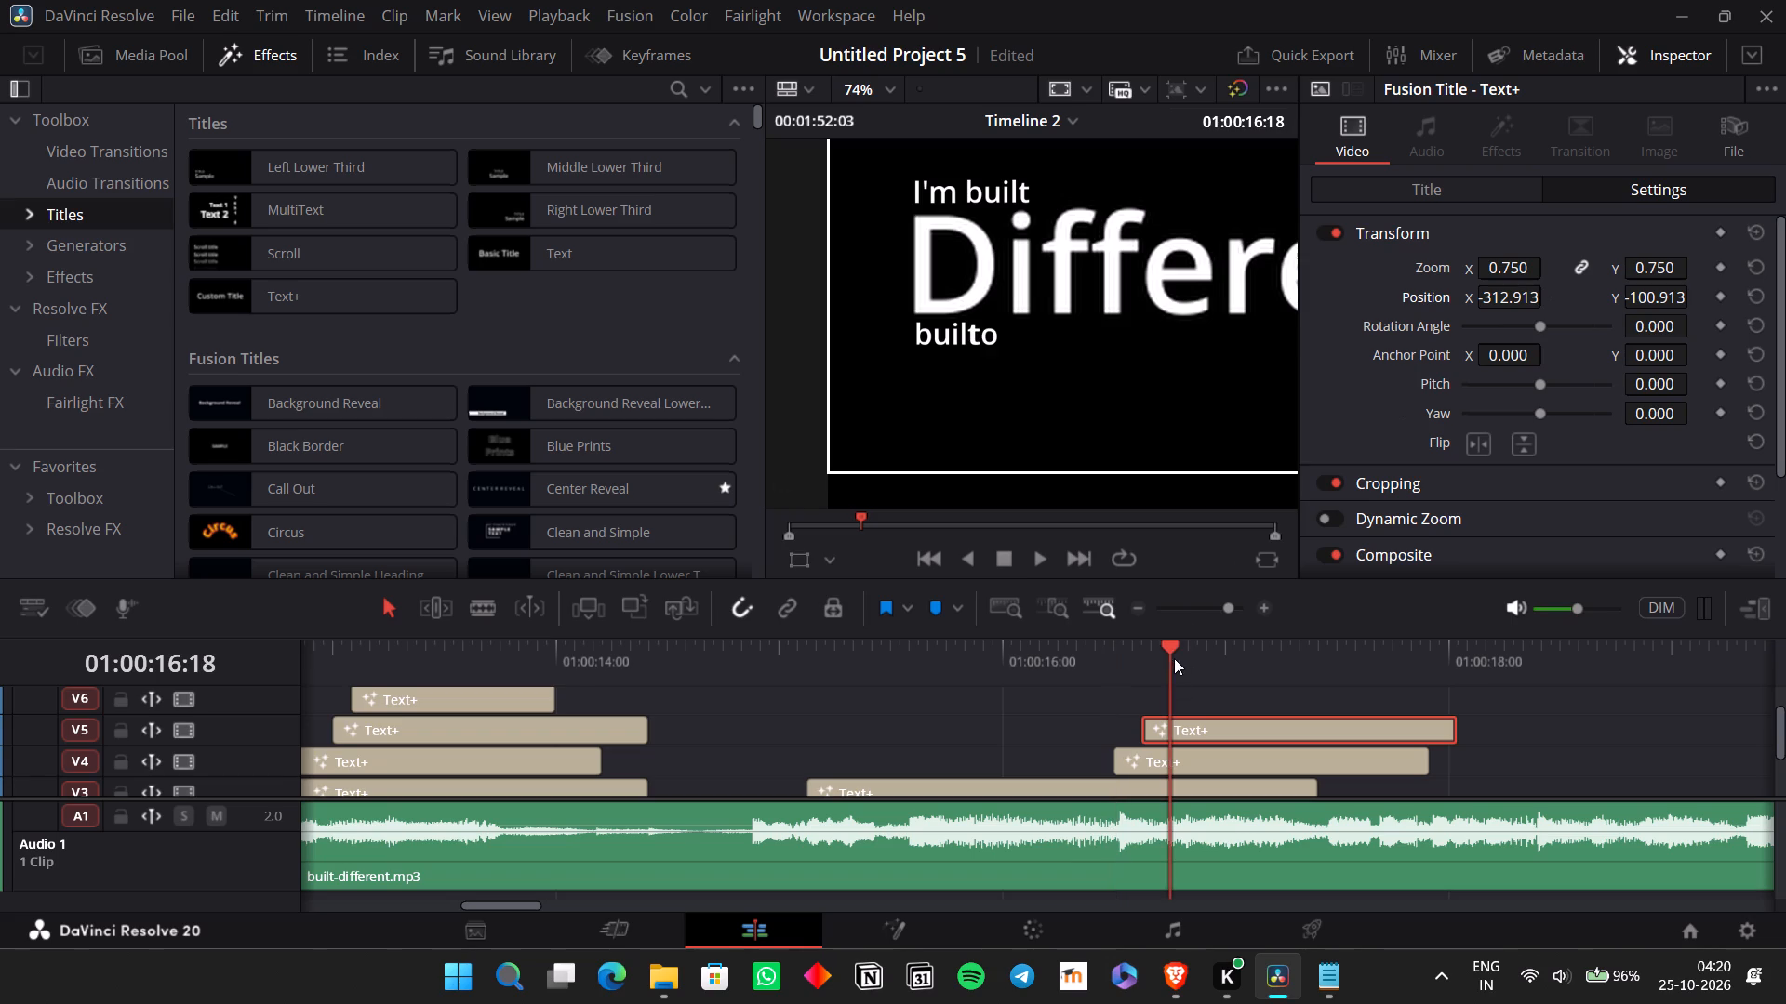
{"action": "left_click_drag", "start_coordinate": [1502, 298], "coordinate": [1530, 310]}
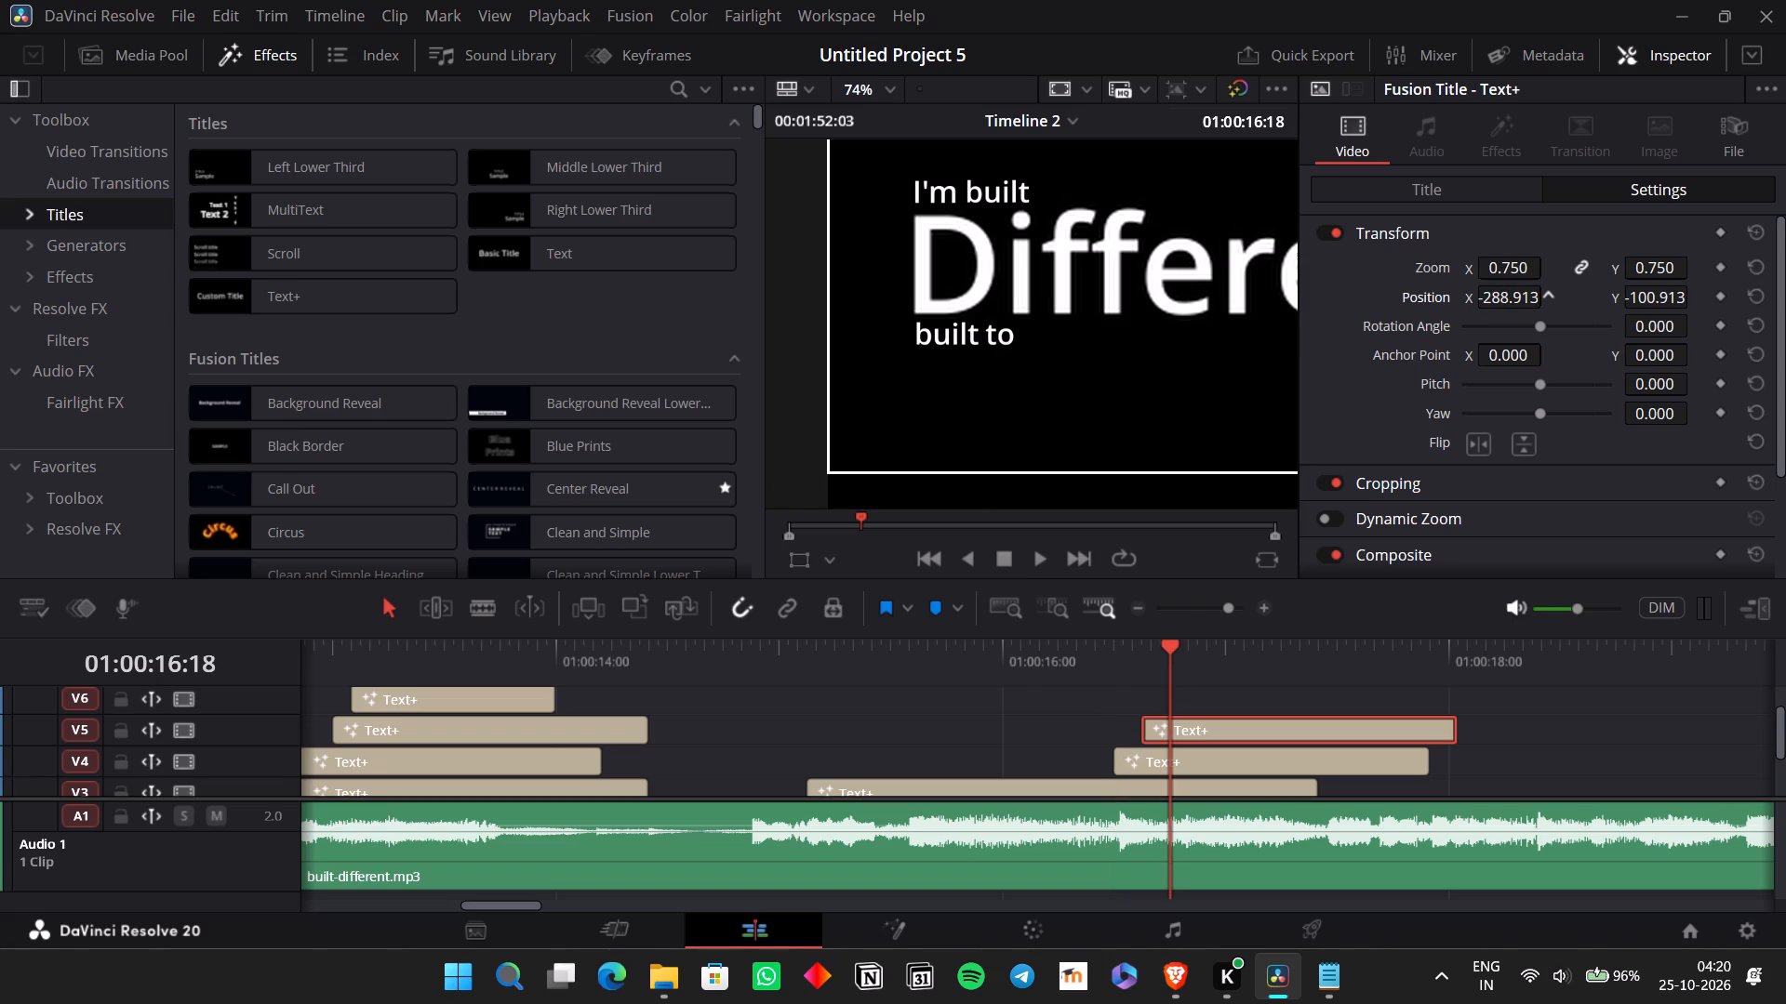
{"action": "left_click_drag", "start_coordinate": [1530, 310], "coordinate": [1534, 312]}
{"action": "left_click_drag", "start_coordinate": [1633, 297], "coordinate": [1638, 301]}
{"action": "left_click_drag", "start_coordinate": [1638, 301], "coordinate": [1637, 309]}
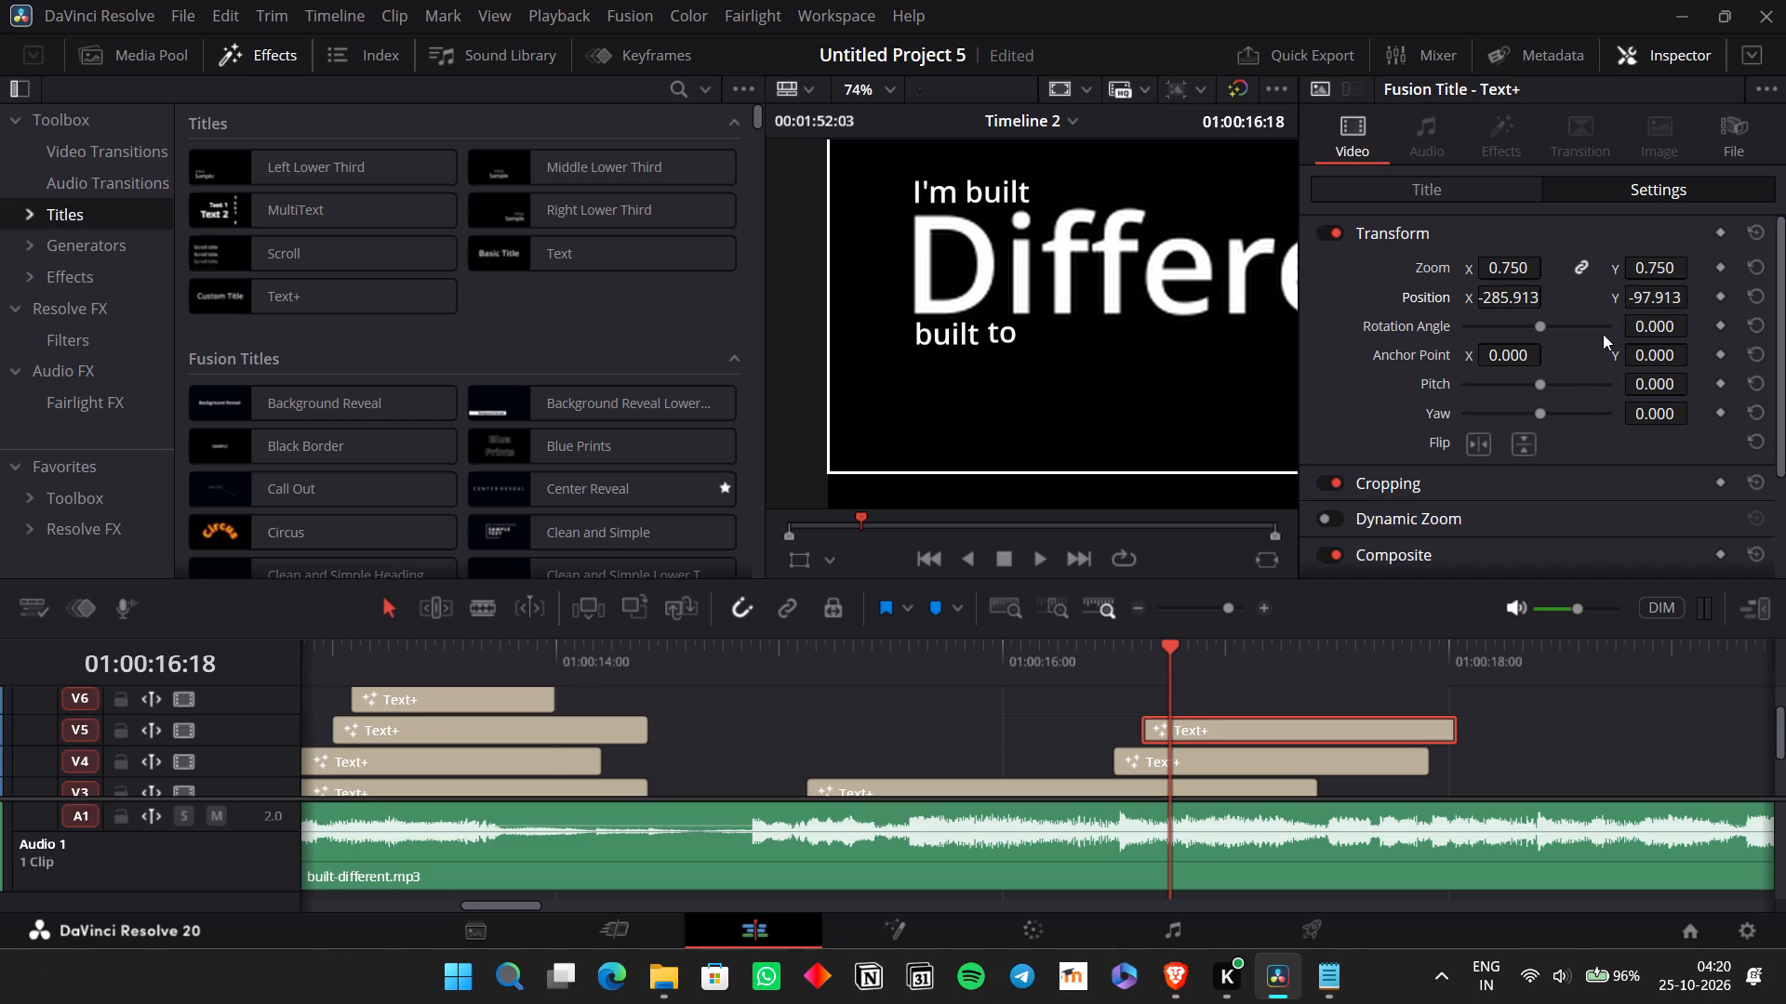
Replay the passage from just before 01:00:16:00 to check the timing and placement of "to" in the whole frame.
{"action": "left_click", "coordinate": [985, 651]}
{"action": "key", "text": "space"}
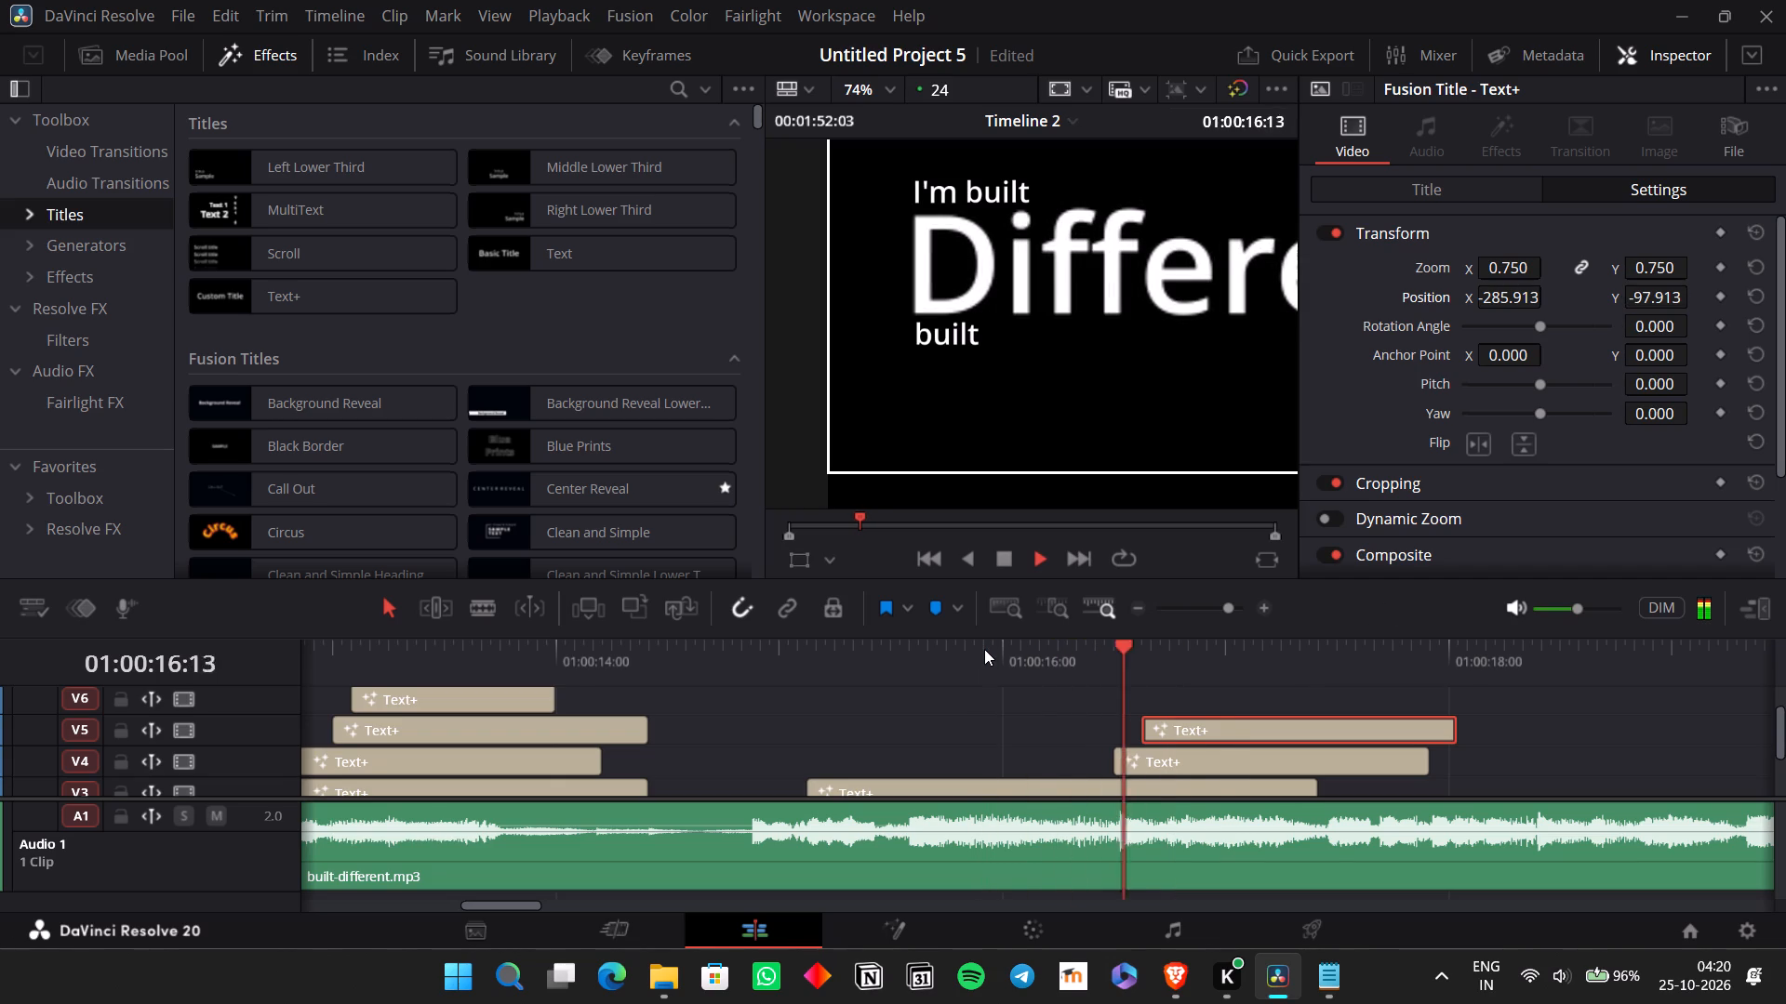
{"action": "key", "text": "space"}
{"action": "scroll", "coordinate": [1163, 443], "scroll_direction": "left", "scroll_amount": 1}
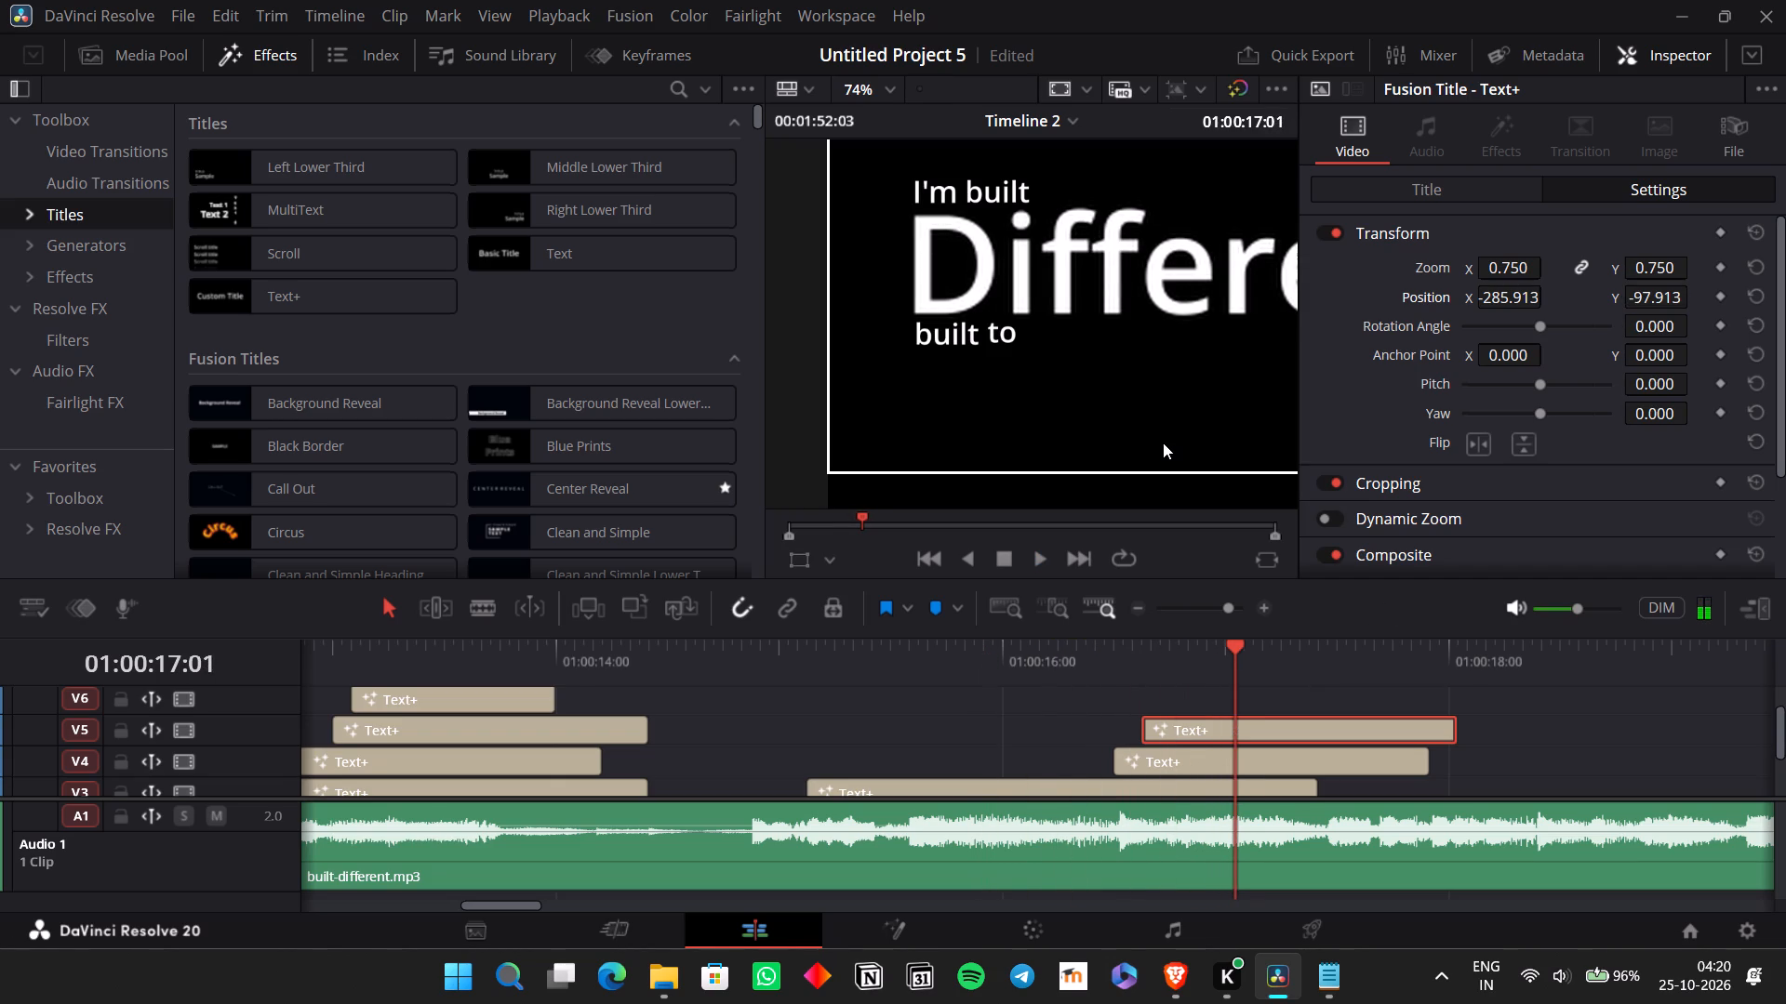
{"action": "scroll", "coordinate": [1163, 443], "scroll_direction": "left", "scroll_amount": 1}
{"action": "scroll", "coordinate": [1165, 443], "scroll_direction": "down", "scroll_amount": 1, "text": "ctrl"}
{"action": "scroll", "coordinate": [1007, 357], "scroll_direction": "down", "scroll_amount": 15}
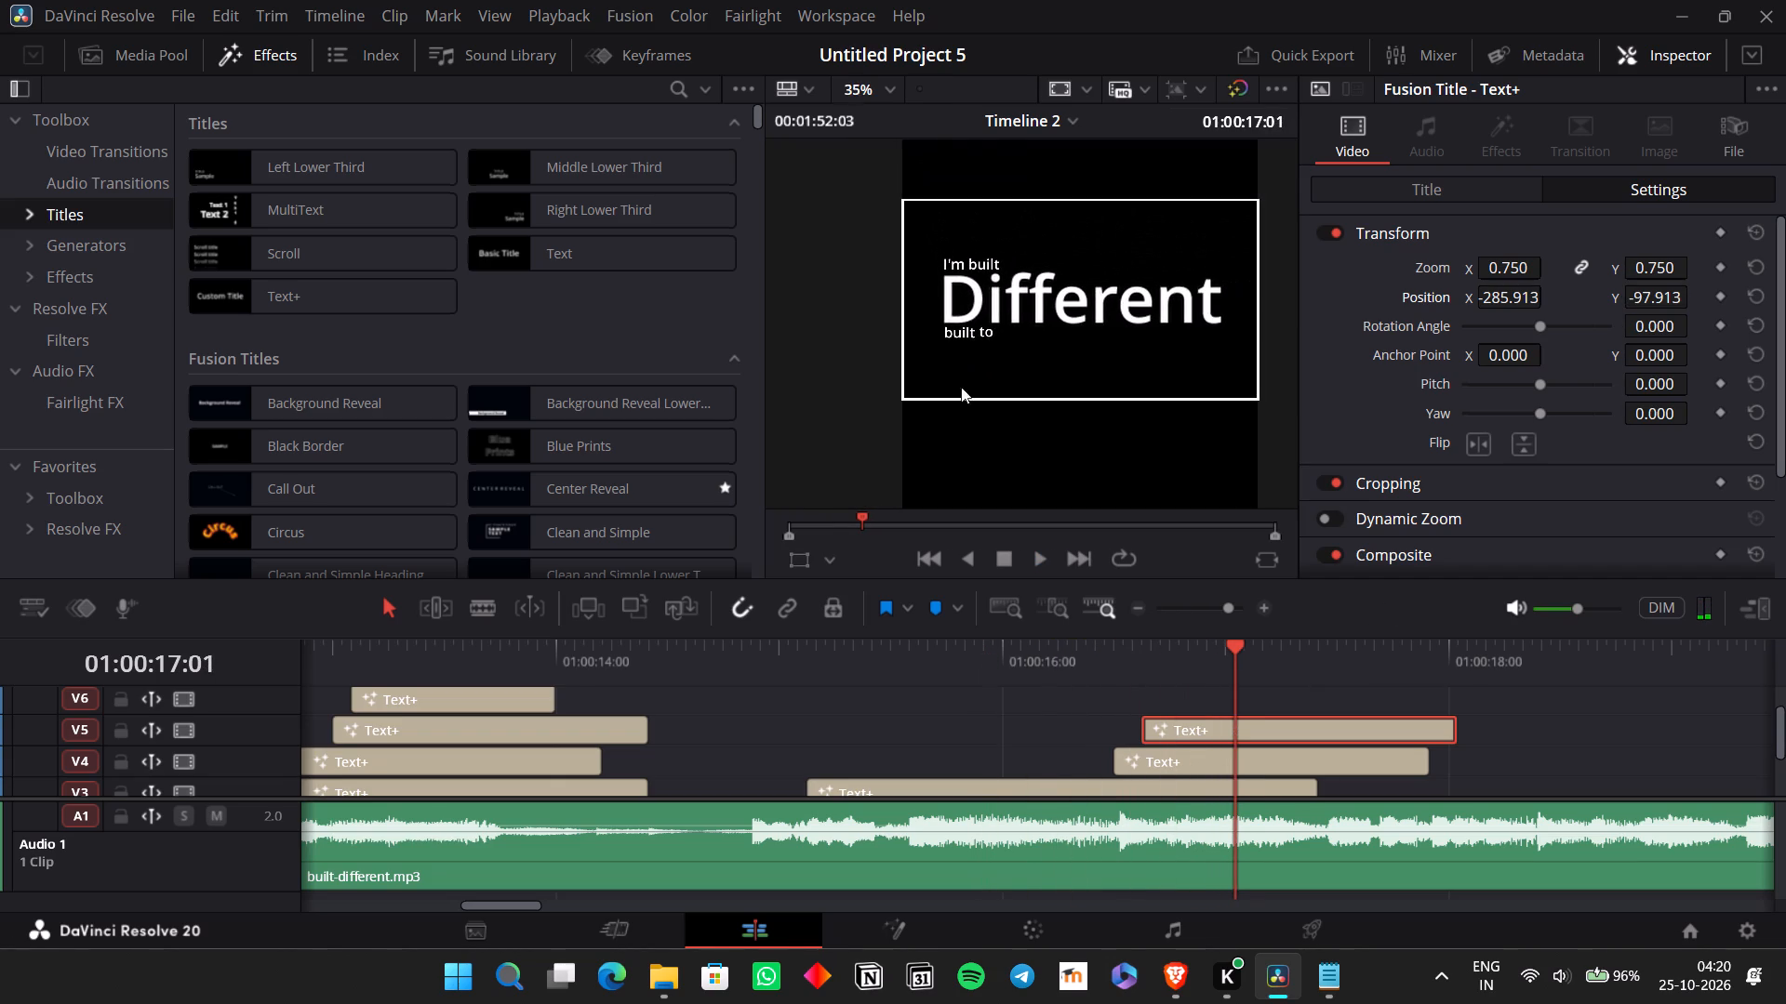
{"action": "scroll", "coordinate": [1155, 254], "scroll_direction": "up", "scroll_amount": 6}
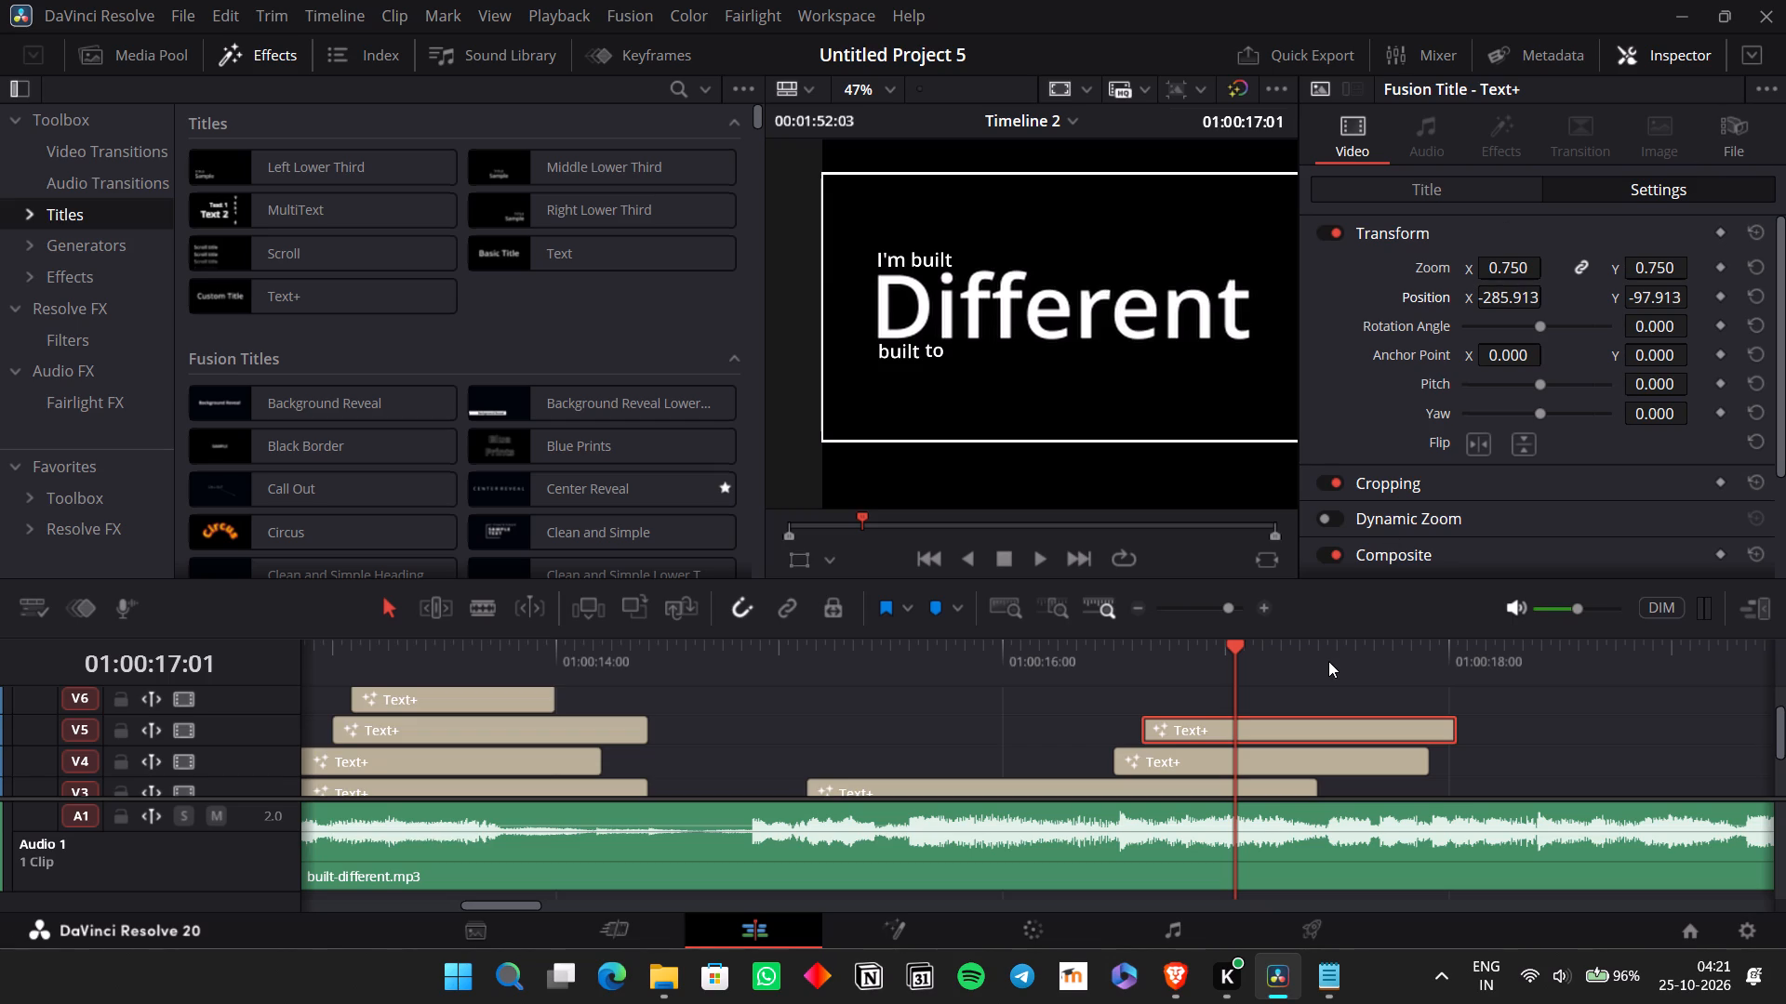
Duplicate the V5 "to" title onto V6 starting at about 01:00:16:17, and replay the passage to check its start.
{"action": "key", "text": "ctrl+c"}
{"action": "left_click", "coordinate": [1473, 647]}
{"action": "key", "text": "ctrl+v"}
{"action": "left_click_drag", "start_coordinate": [1513, 727], "coordinate": [1211, 740]}
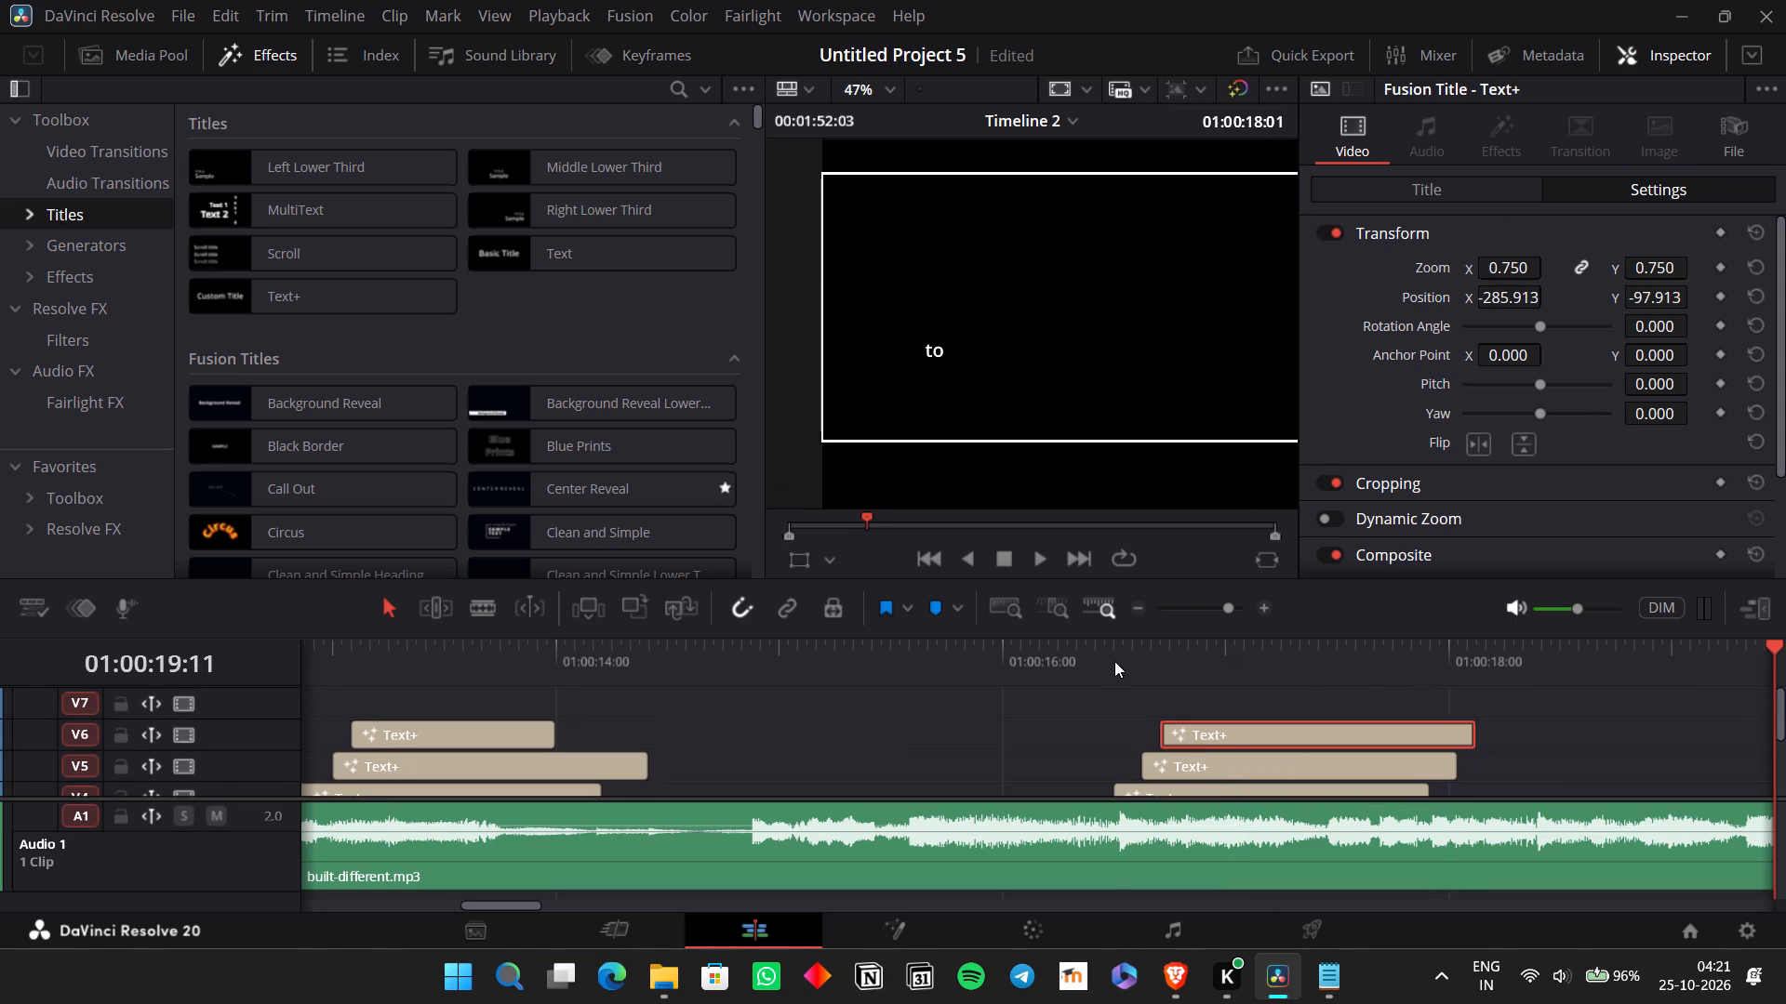
{"action": "left_click", "coordinate": [1111, 654]}
{"action": "key", "text": "space"}
{"action": "key", "text": "space"}
{"action": "left_click", "coordinate": [1158, 650]}
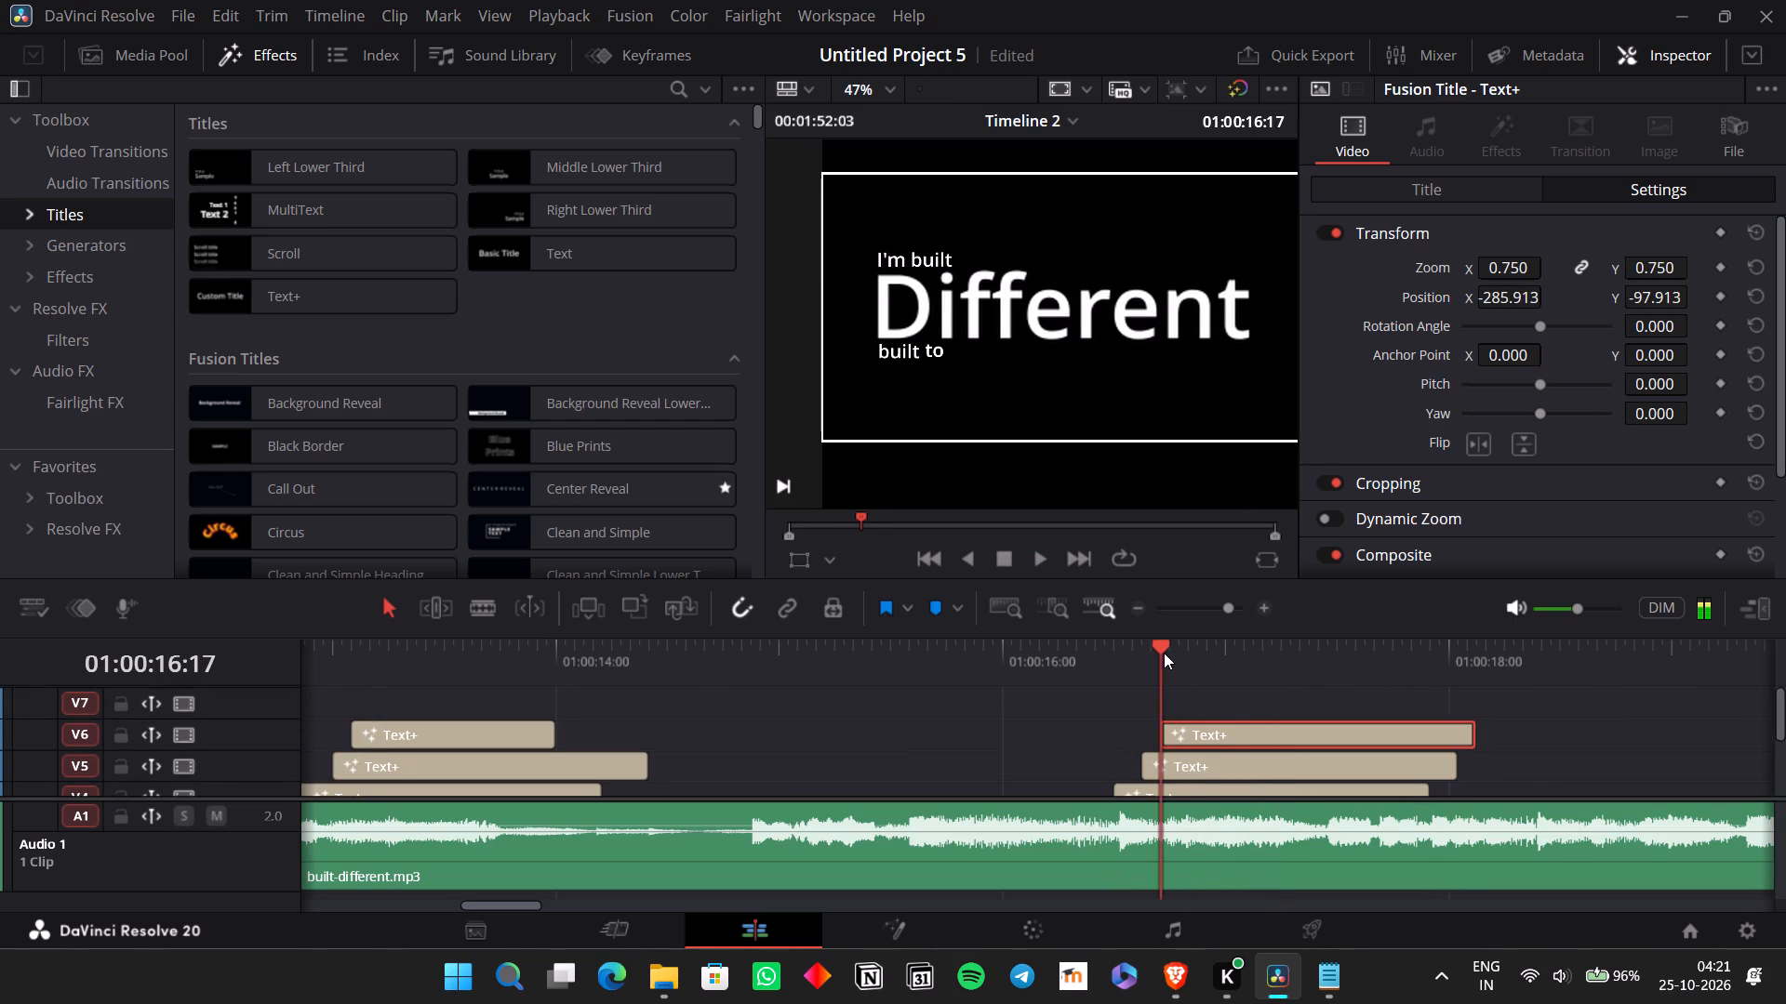
Change the V6 copy's text to "last" and place it after "to" with position X at -217.913.
{"action": "left_click", "coordinate": [1394, 178]}
{"action": "left_click_drag", "start_coordinate": [1394, 350], "coordinate": [1283, 342]}
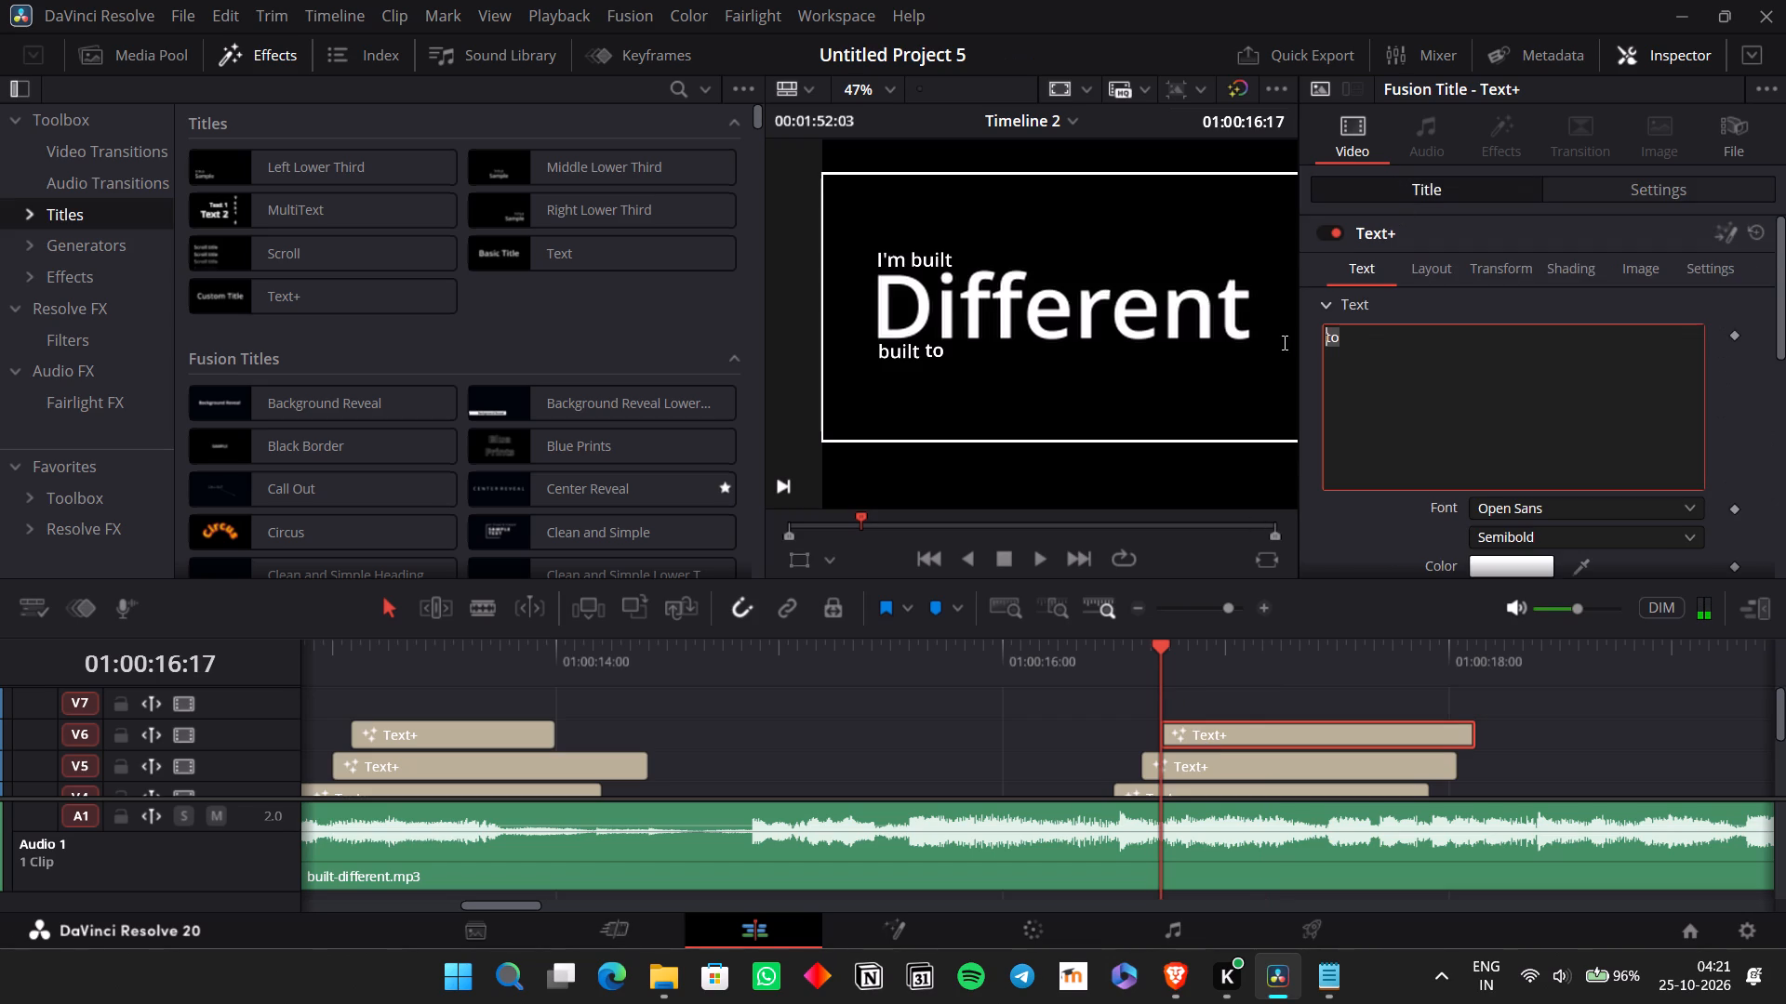
{"action": "left_click_drag", "start_coordinate": [1283, 342], "coordinate": [1282, 341]}
{"action": "type", "text": "last"}
{"action": "left_click", "coordinate": [1602, 184]}
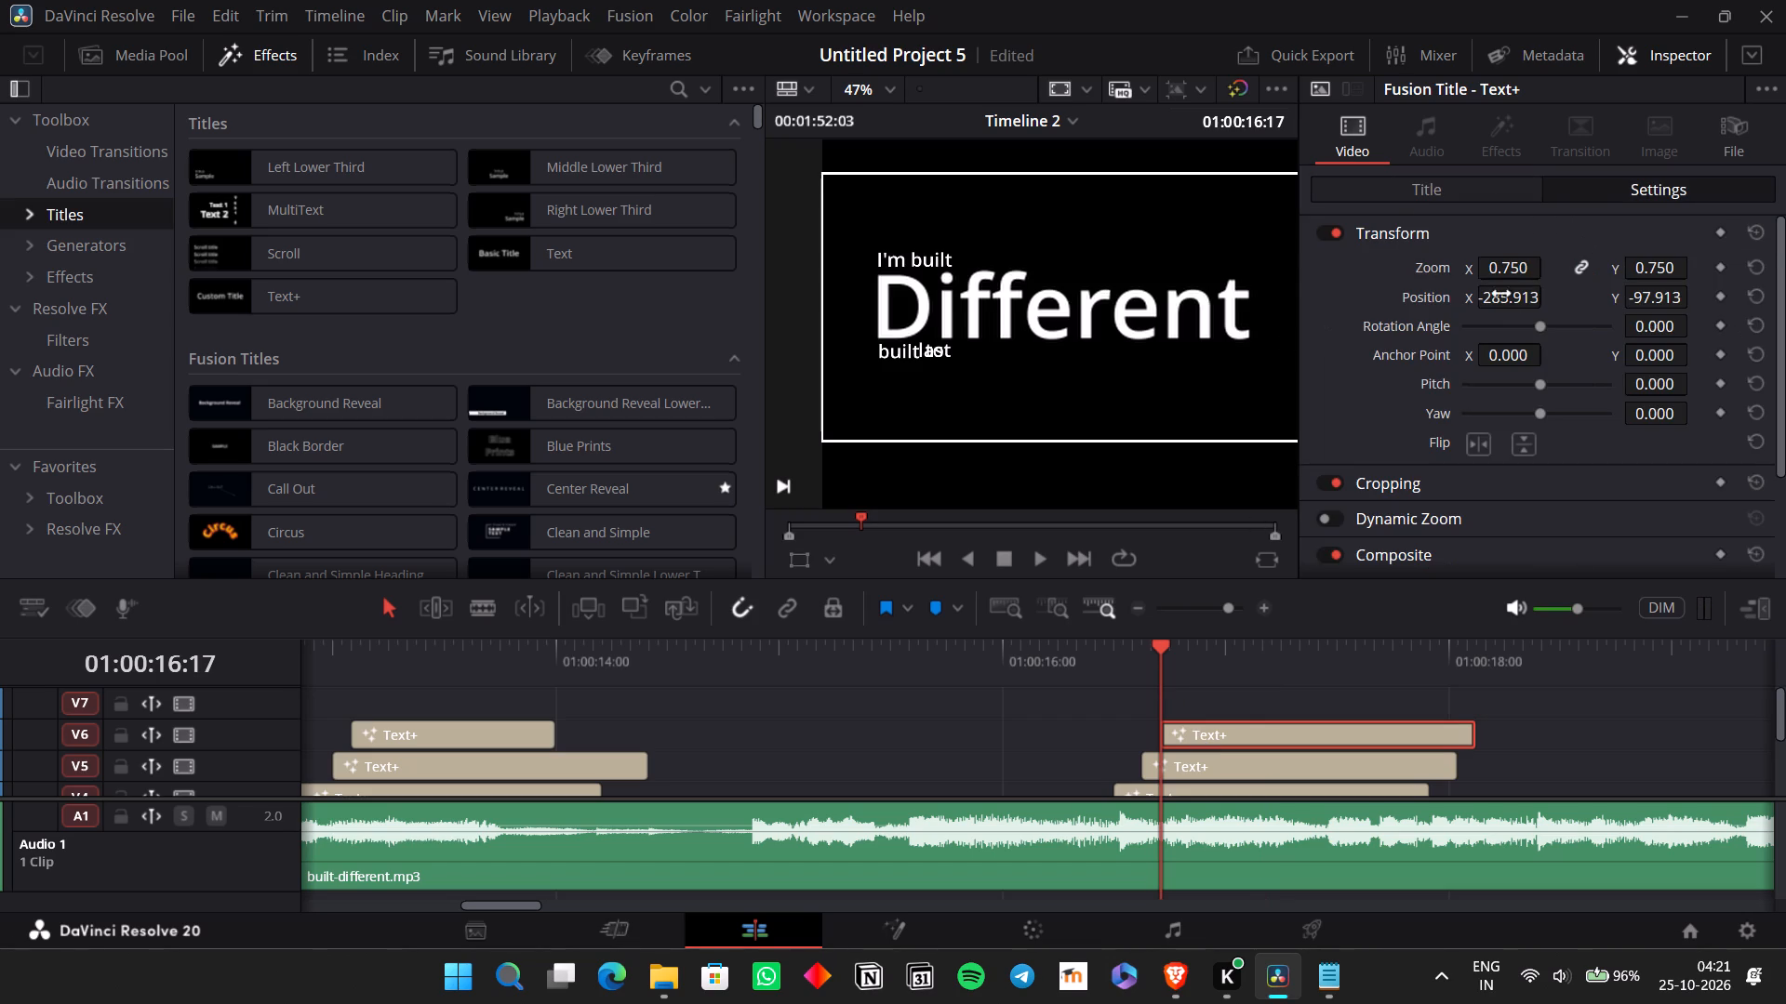
{"action": "left_click_drag", "start_coordinate": [1501, 294], "coordinate": [1580, 299]}
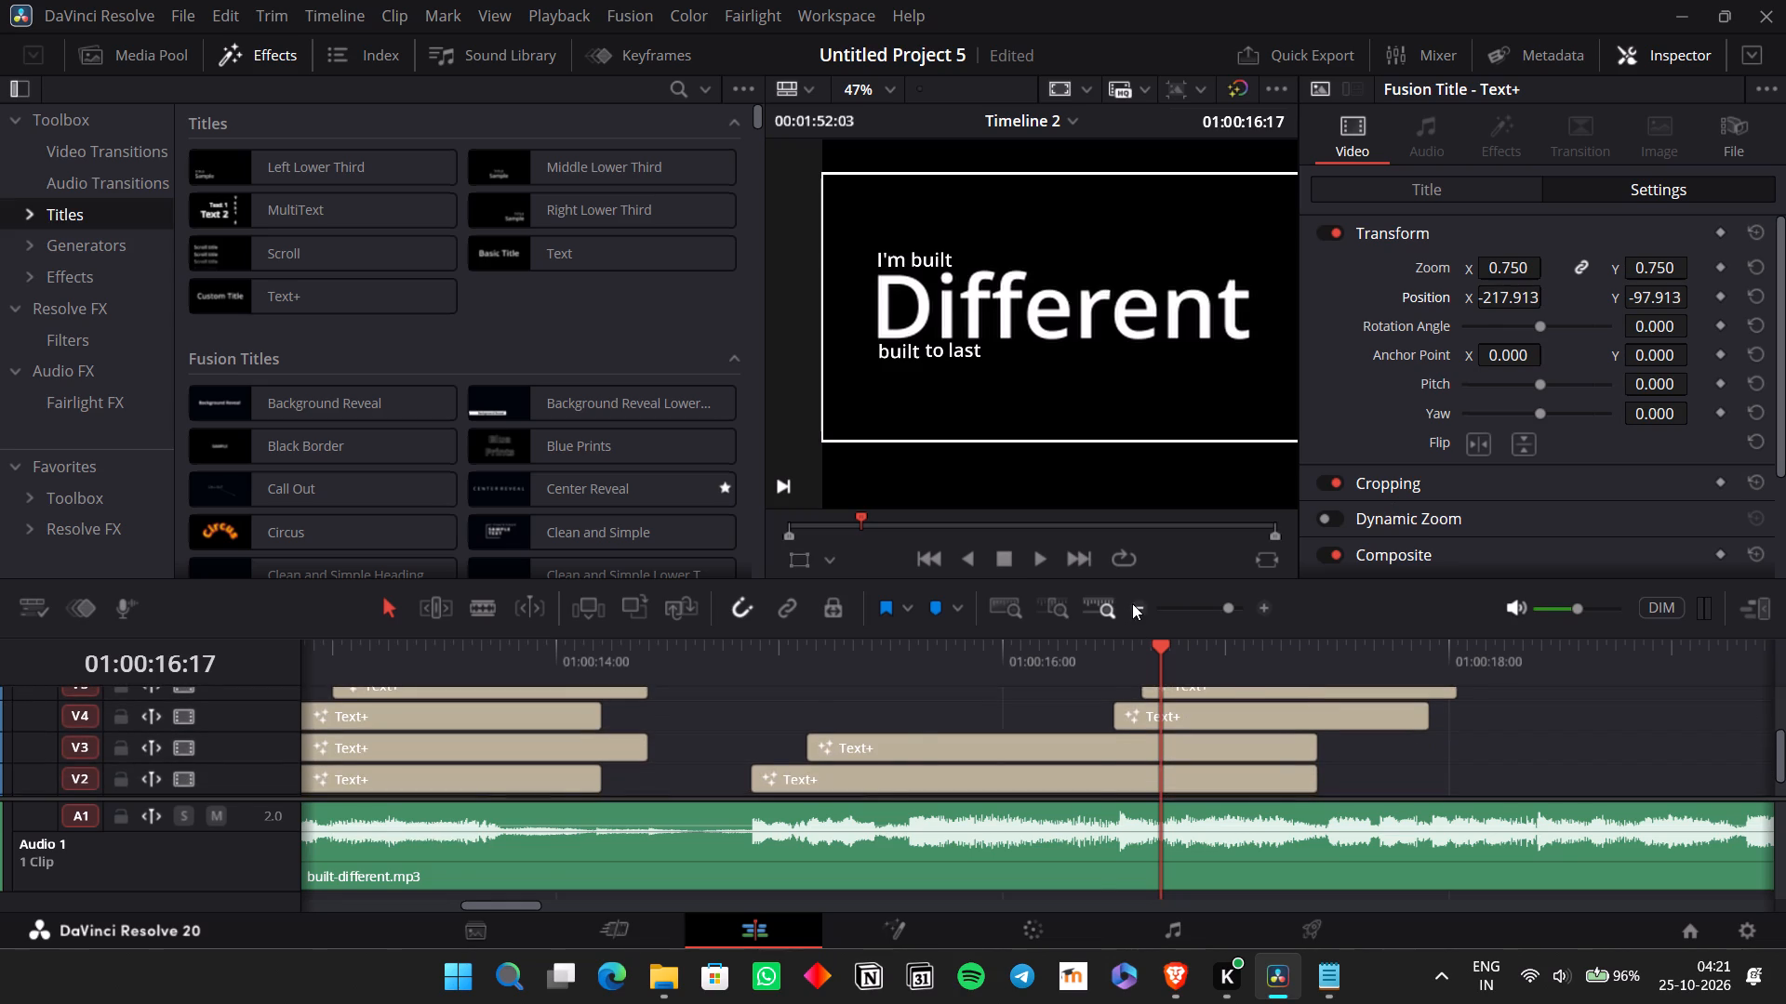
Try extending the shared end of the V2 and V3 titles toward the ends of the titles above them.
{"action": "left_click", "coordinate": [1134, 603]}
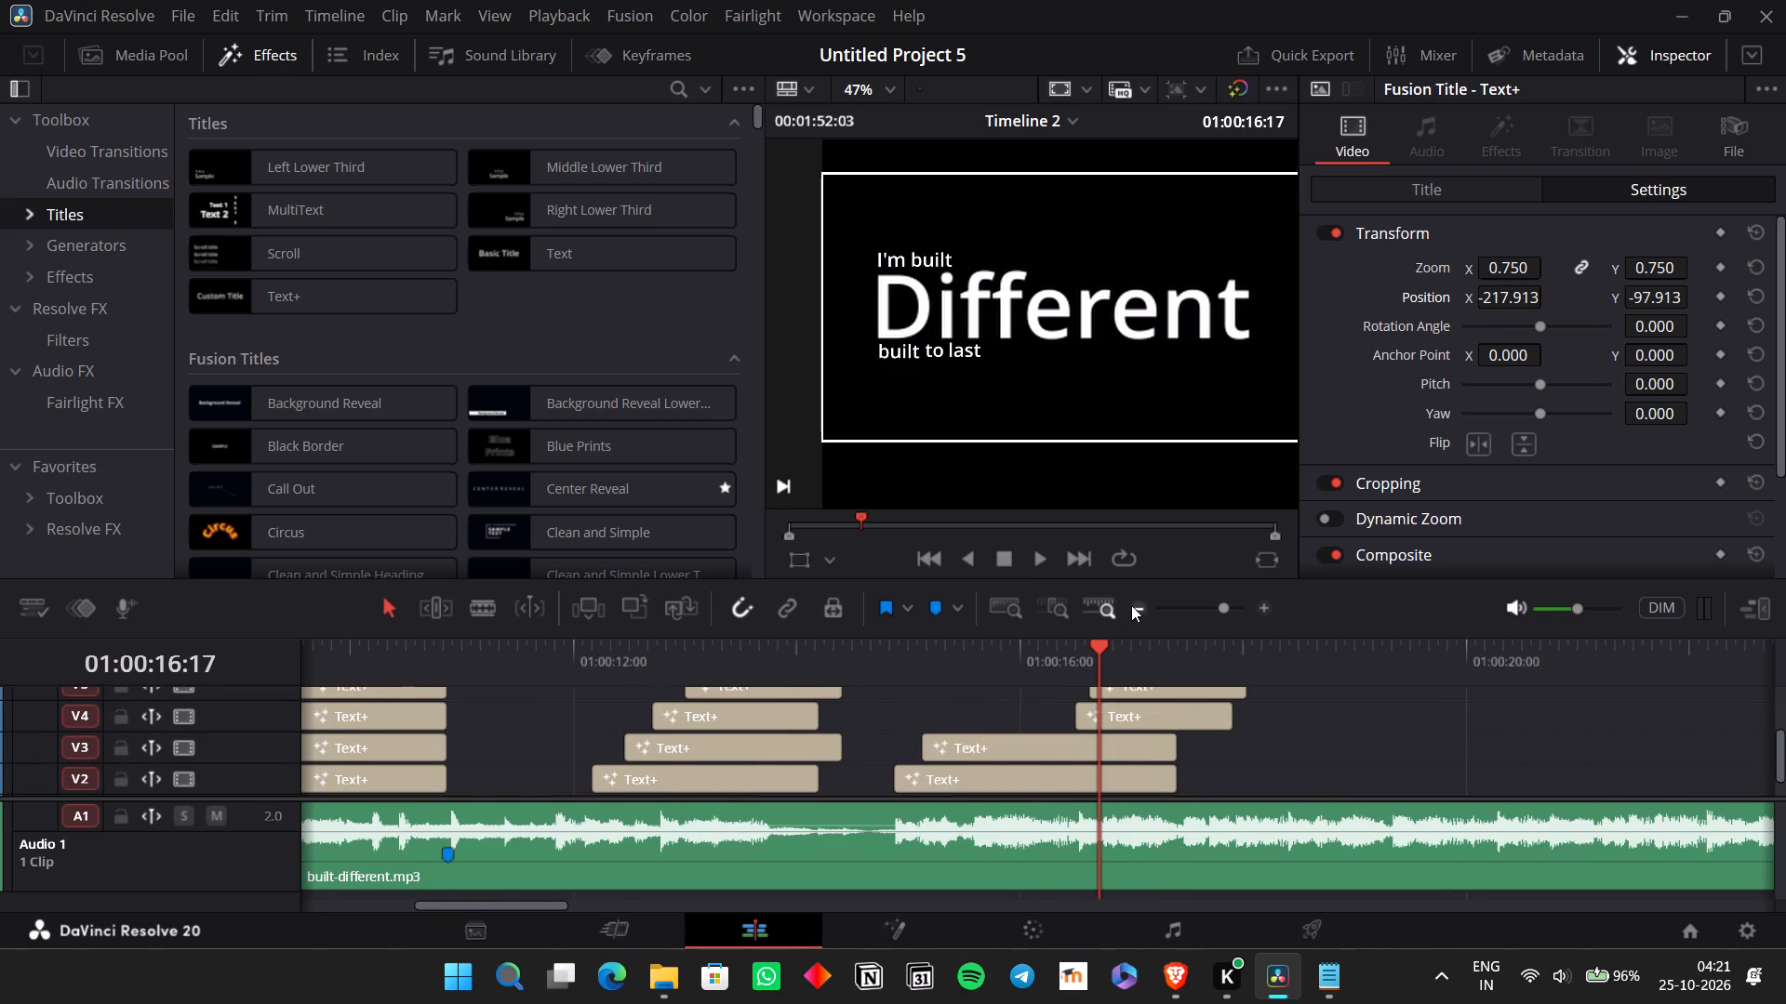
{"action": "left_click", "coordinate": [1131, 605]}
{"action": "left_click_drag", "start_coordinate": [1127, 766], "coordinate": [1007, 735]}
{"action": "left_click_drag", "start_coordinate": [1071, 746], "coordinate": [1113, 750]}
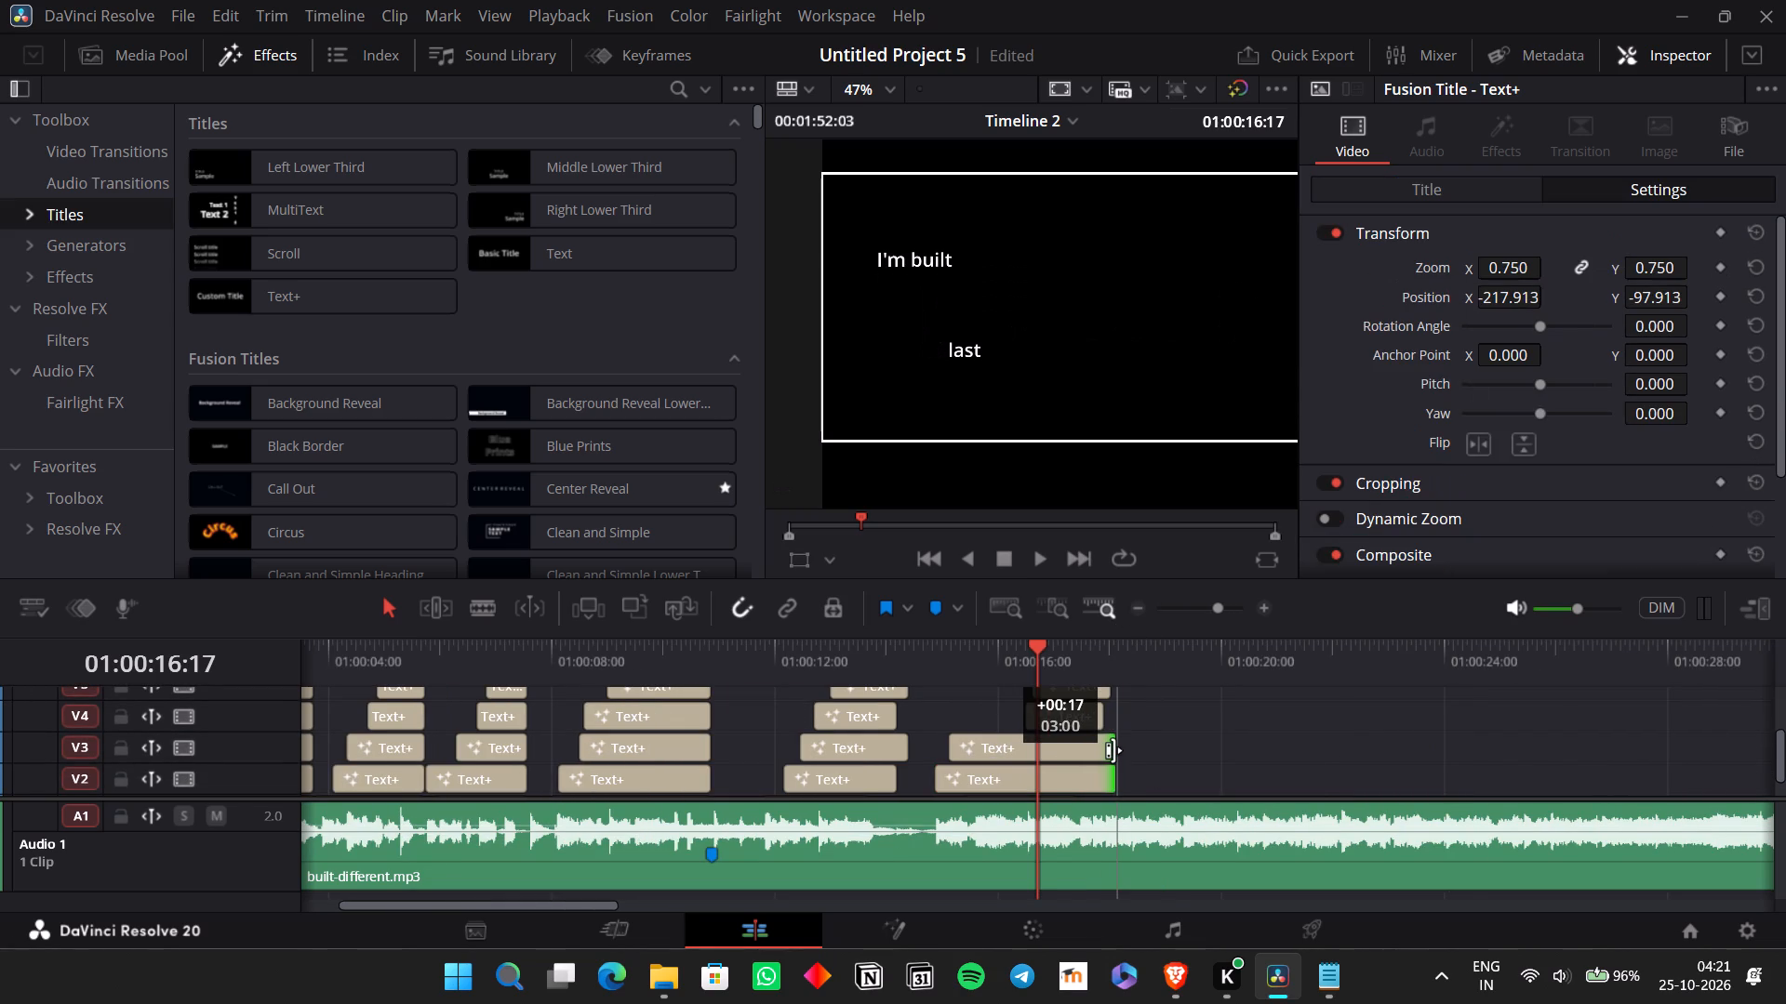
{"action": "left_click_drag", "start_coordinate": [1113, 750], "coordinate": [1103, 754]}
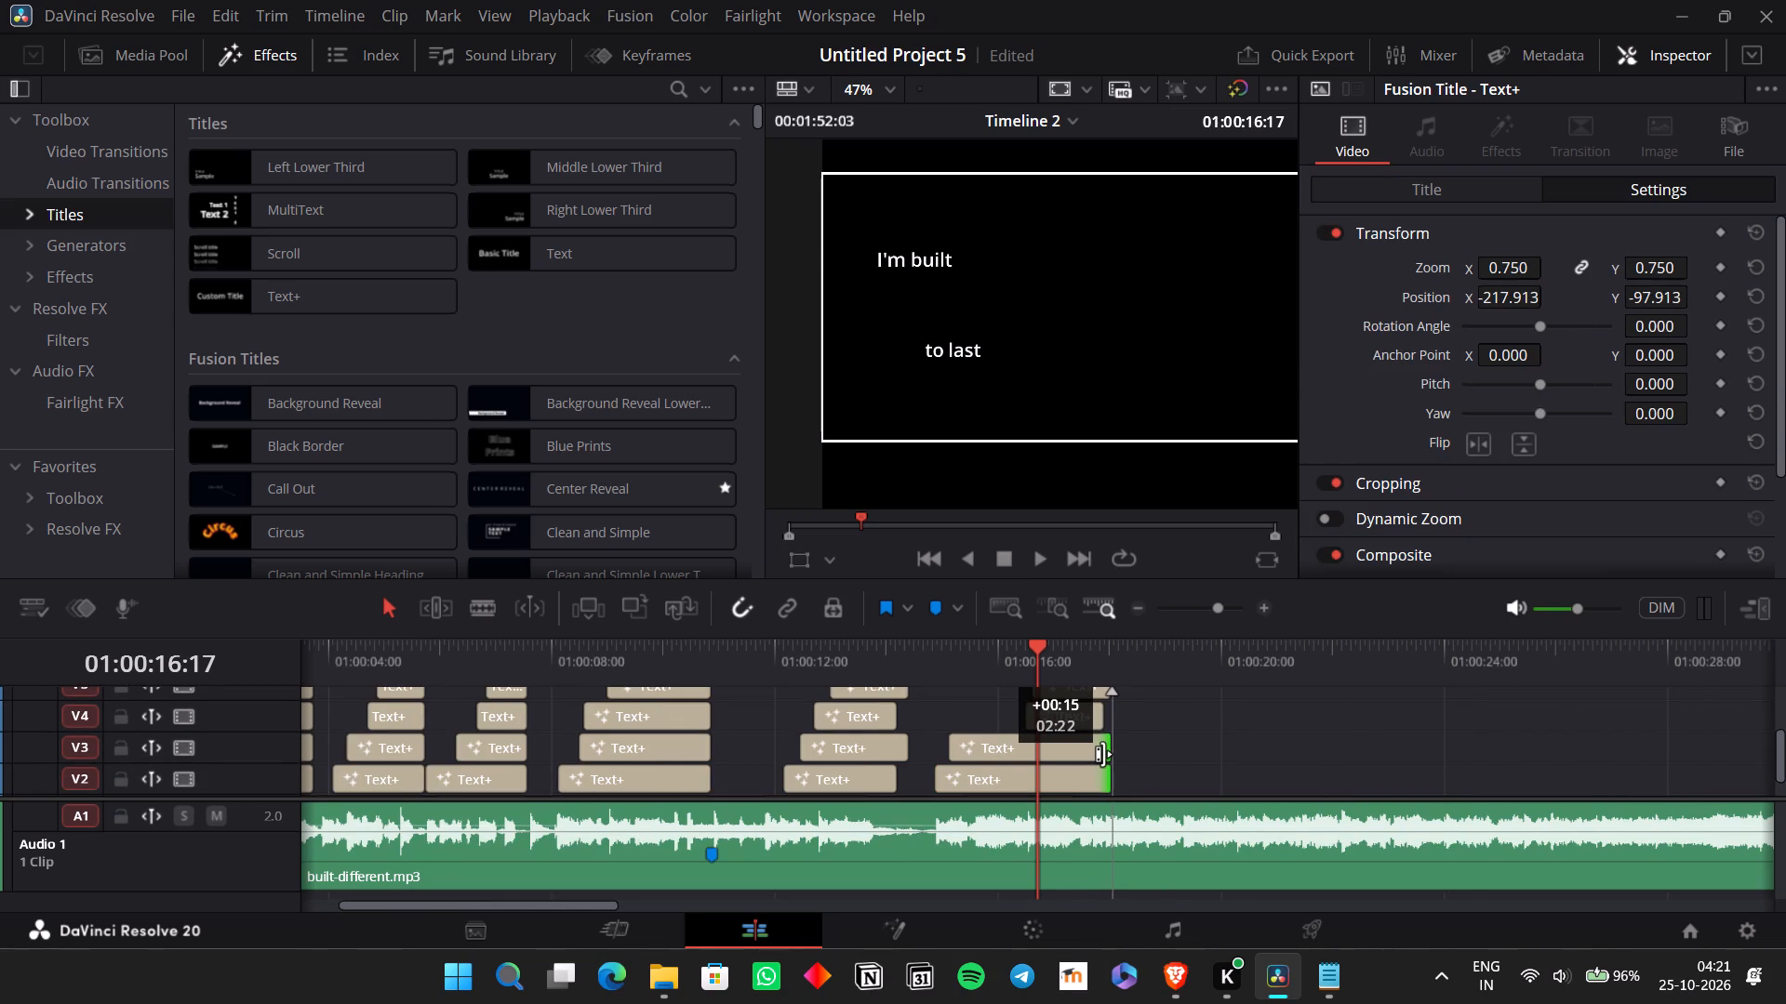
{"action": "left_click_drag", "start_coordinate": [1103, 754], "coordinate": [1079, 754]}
Trim the ends of the V4, V5 and V6 "built to last" titles to match the V2 and V3 titles' end, checking by playback.
{"action": "key", "text": "space"}
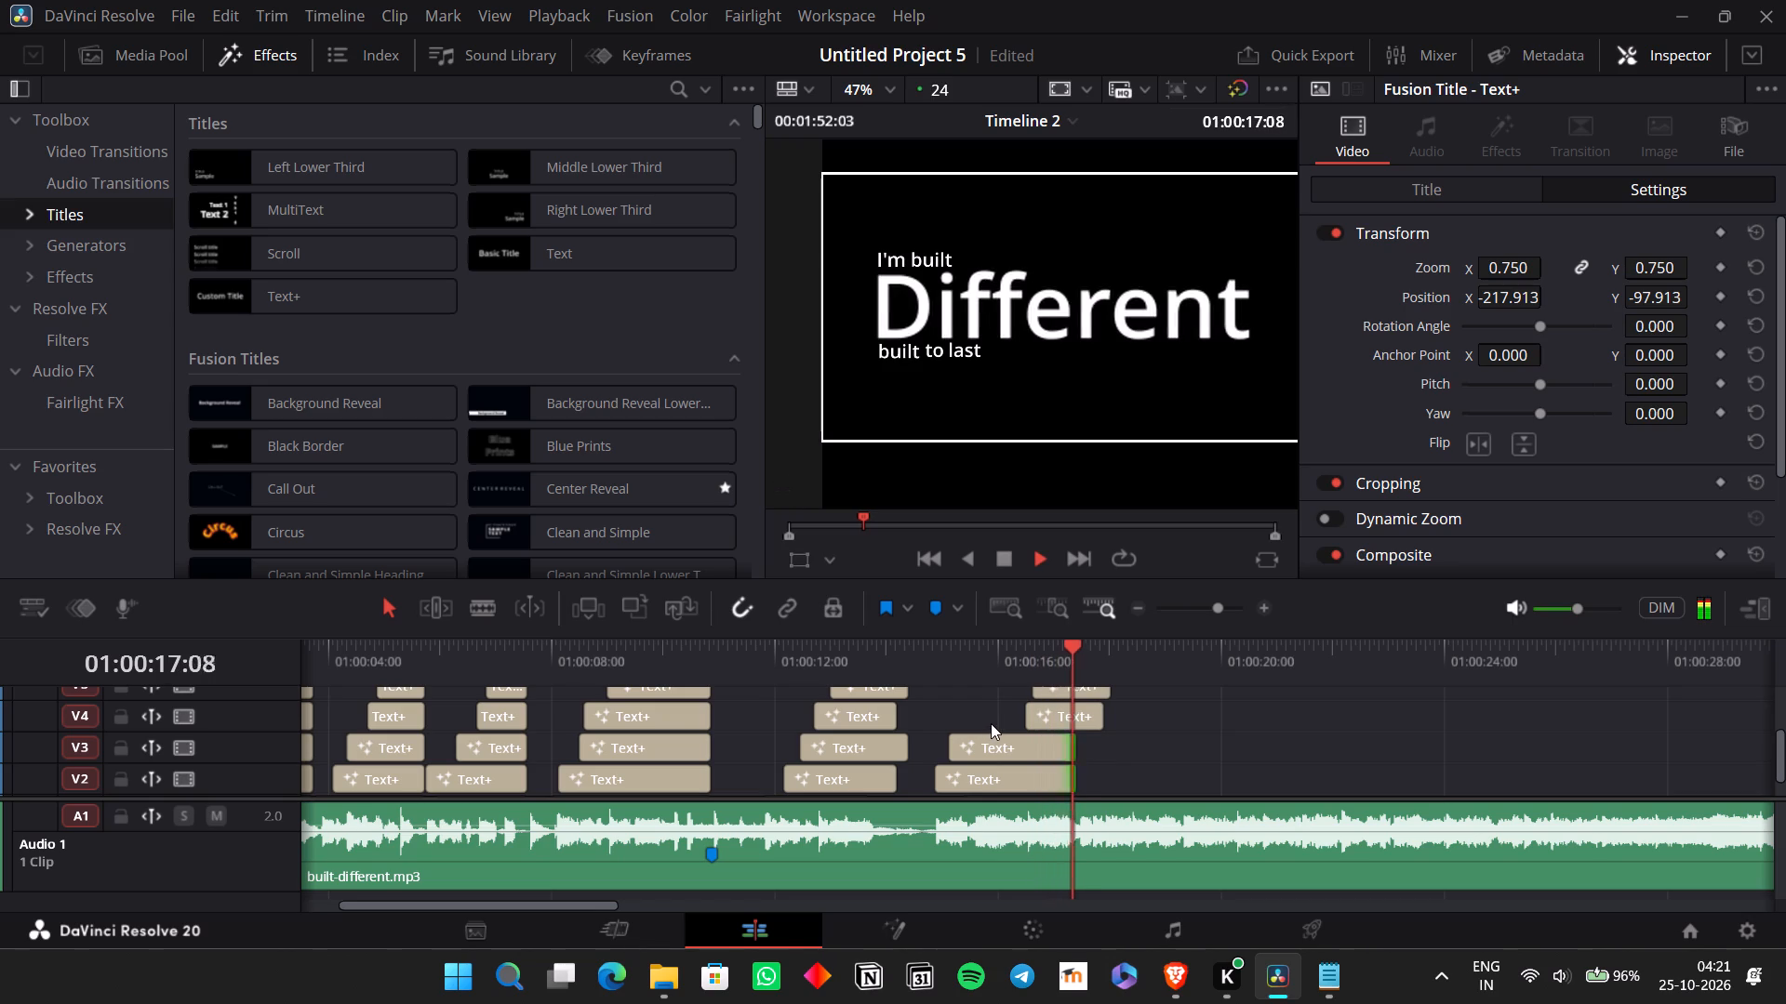
{"action": "key", "text": "space"}
{"action": "left_click_drag", "start_coordinate": [1113, 718], "coordinate": [1105, 722]}
{"action": "left_click_drag", "start_coordinate": [1100, 722], "coordinate": [1085, 718]}
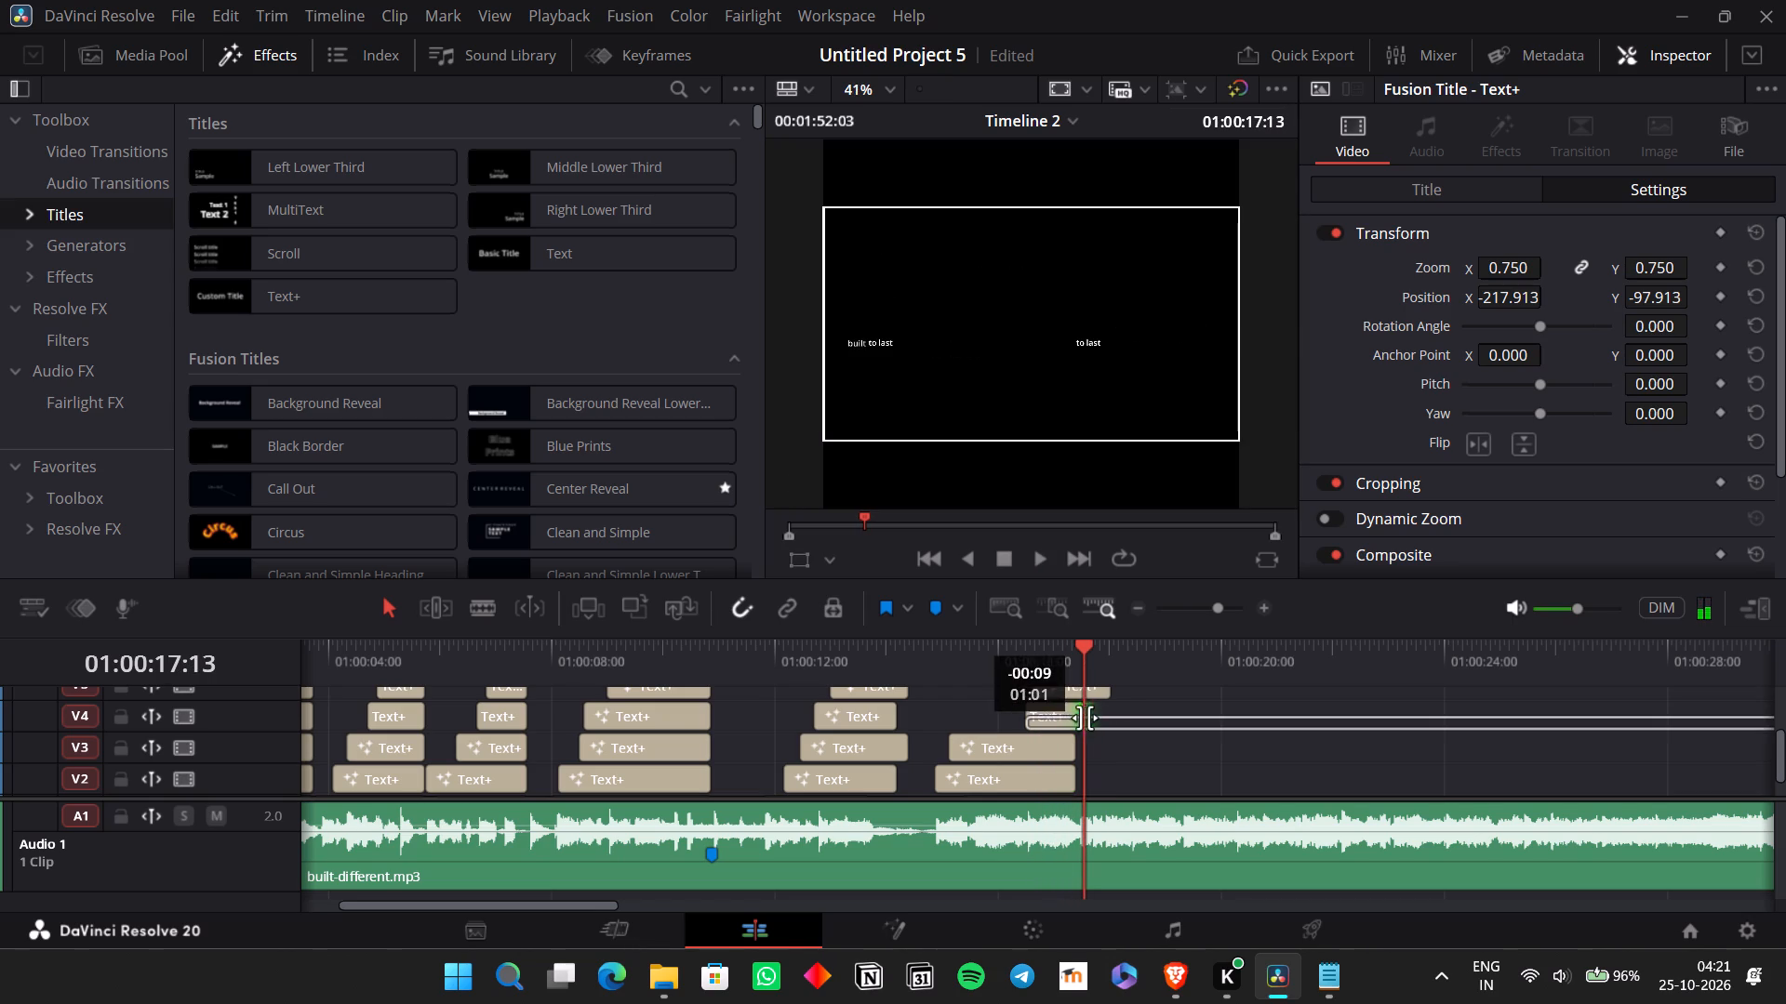
{"action": "left_click_drag", "start_coordinate": [1085, 718], "coordinate": [1076, 718]}
{"action": "left_click_drag", "start_coordinate": [1103, 692], "coordinate": [1069, 694]}
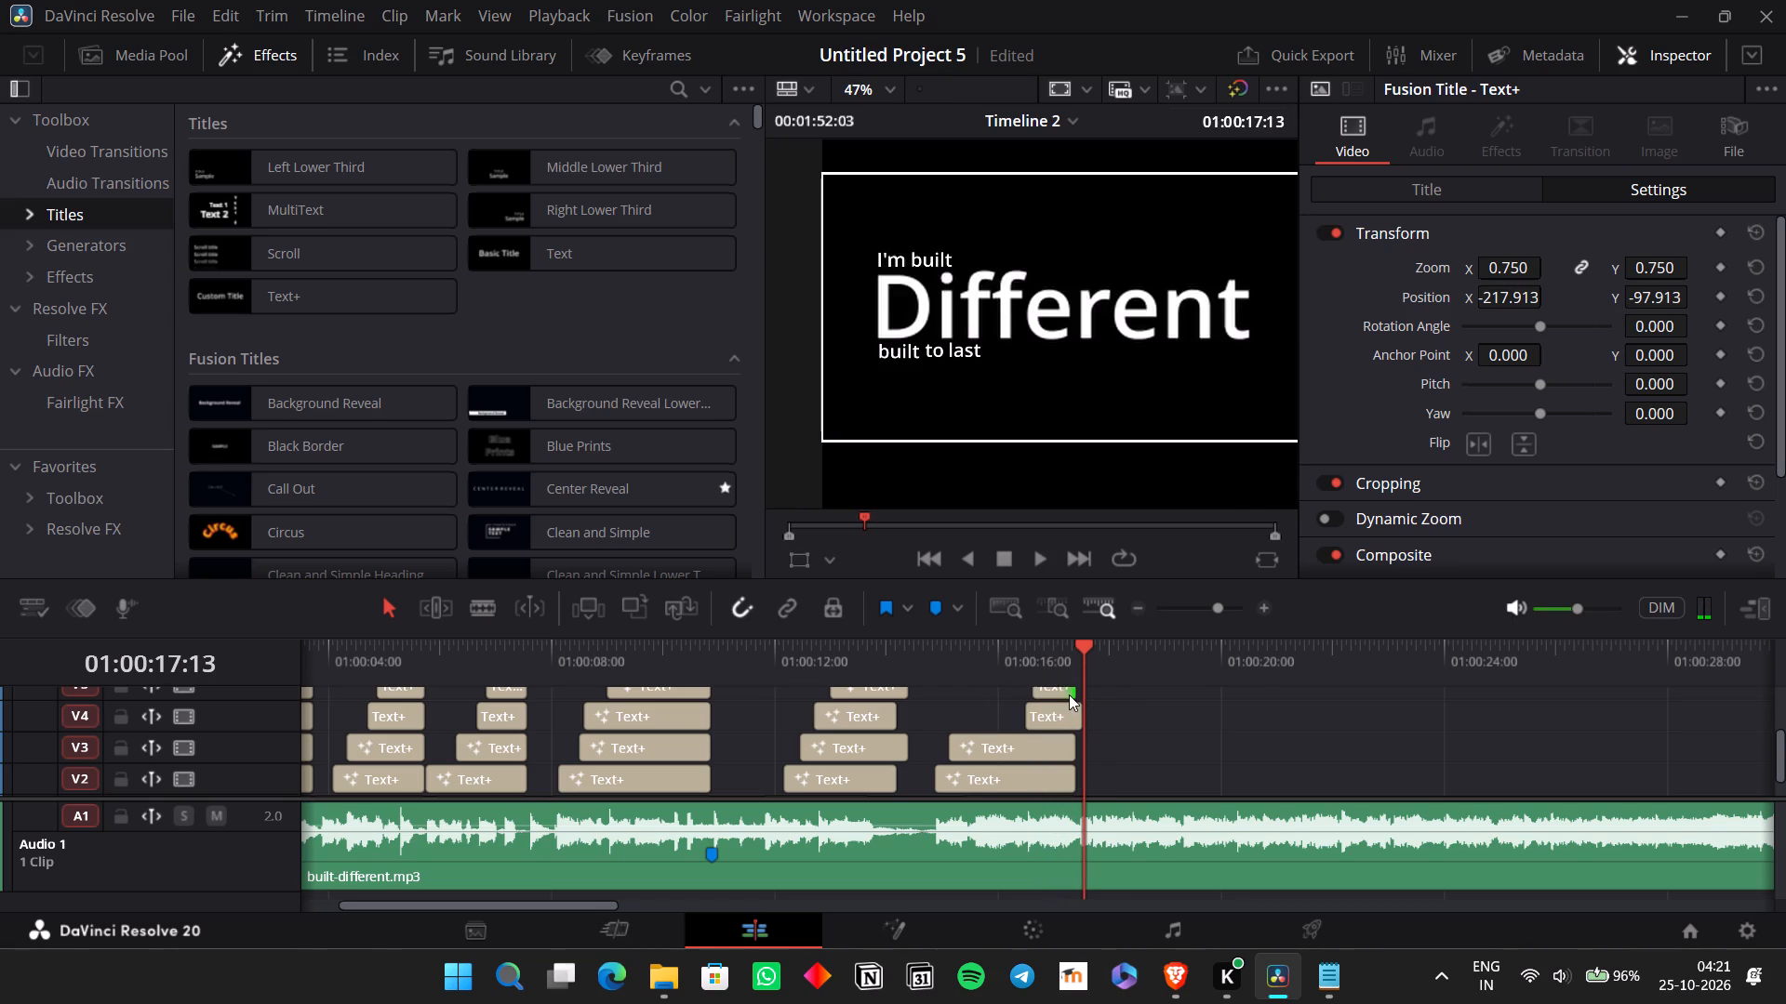
{"action": "left_click_drag", "start_coordinate": [1073, 705], "coordinate": [1069, 718]}
{"action": "left_click_drag", "start_coordinate": [1015, 648], "coordinate": [923, 669]}
{"action": "key", "text": "space"}
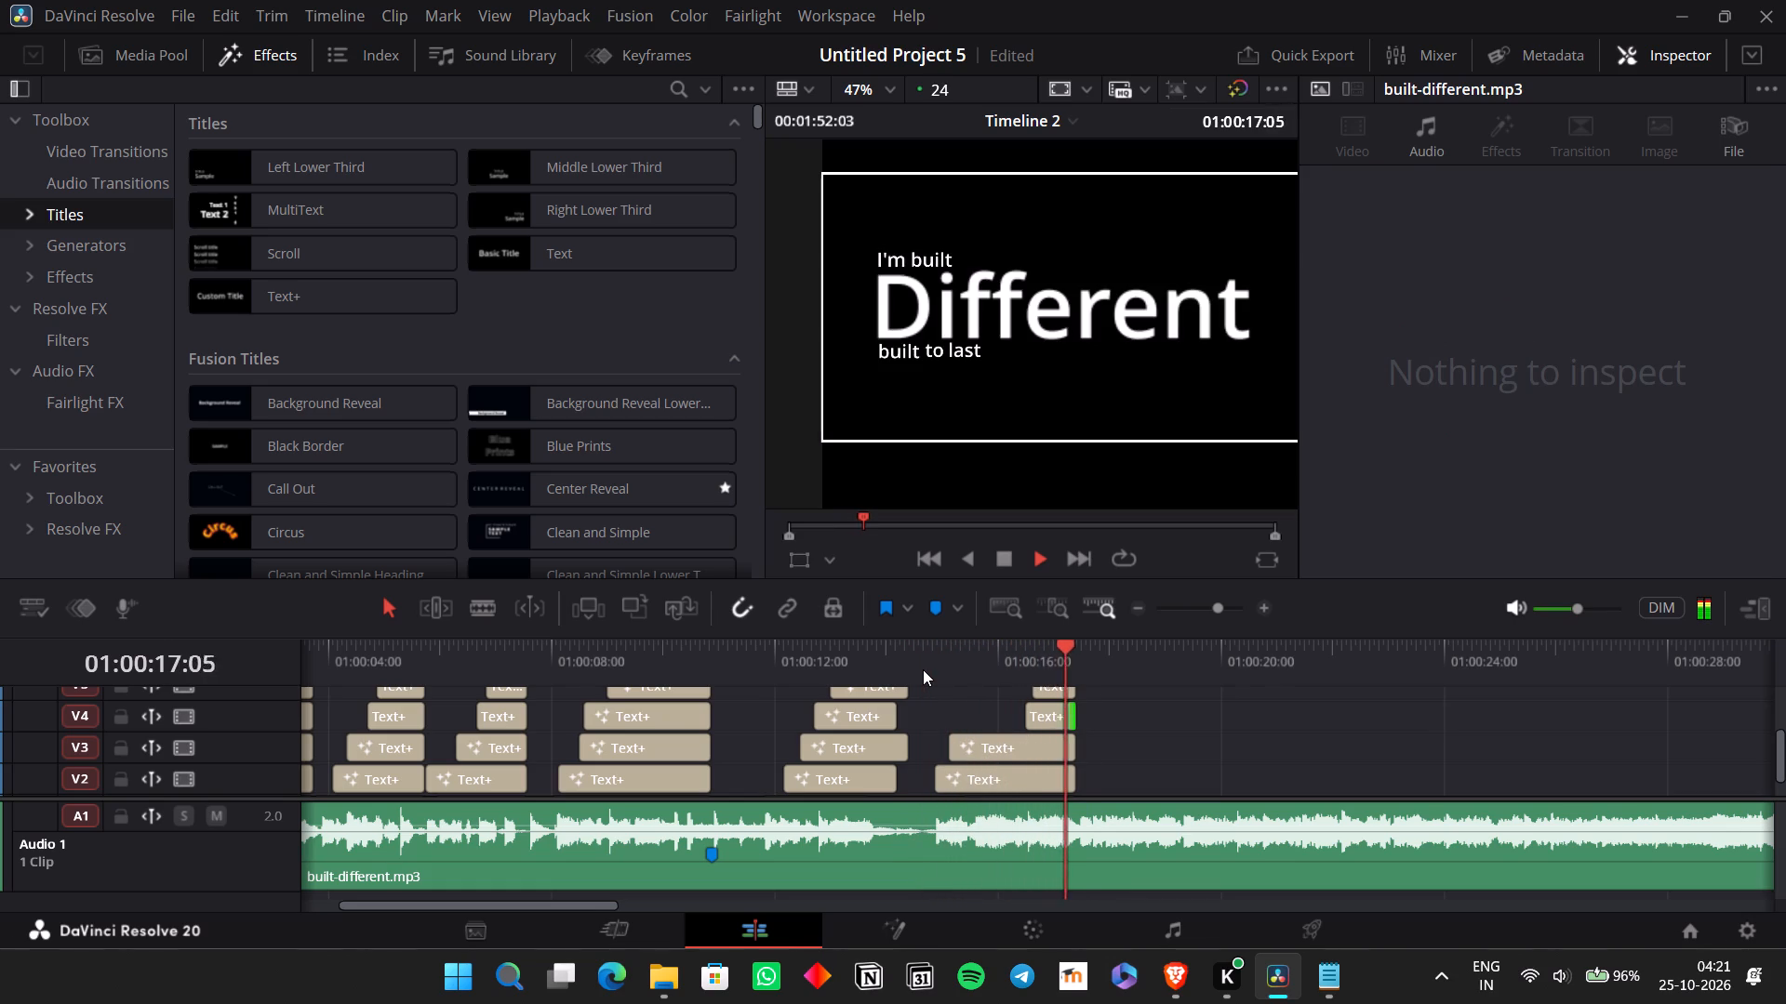
{"action": "key", "text": "space"}
{"action": "scroll", "coordinate": [1189, 684], "scroll_direction": "up", "scroll_amount": 1}
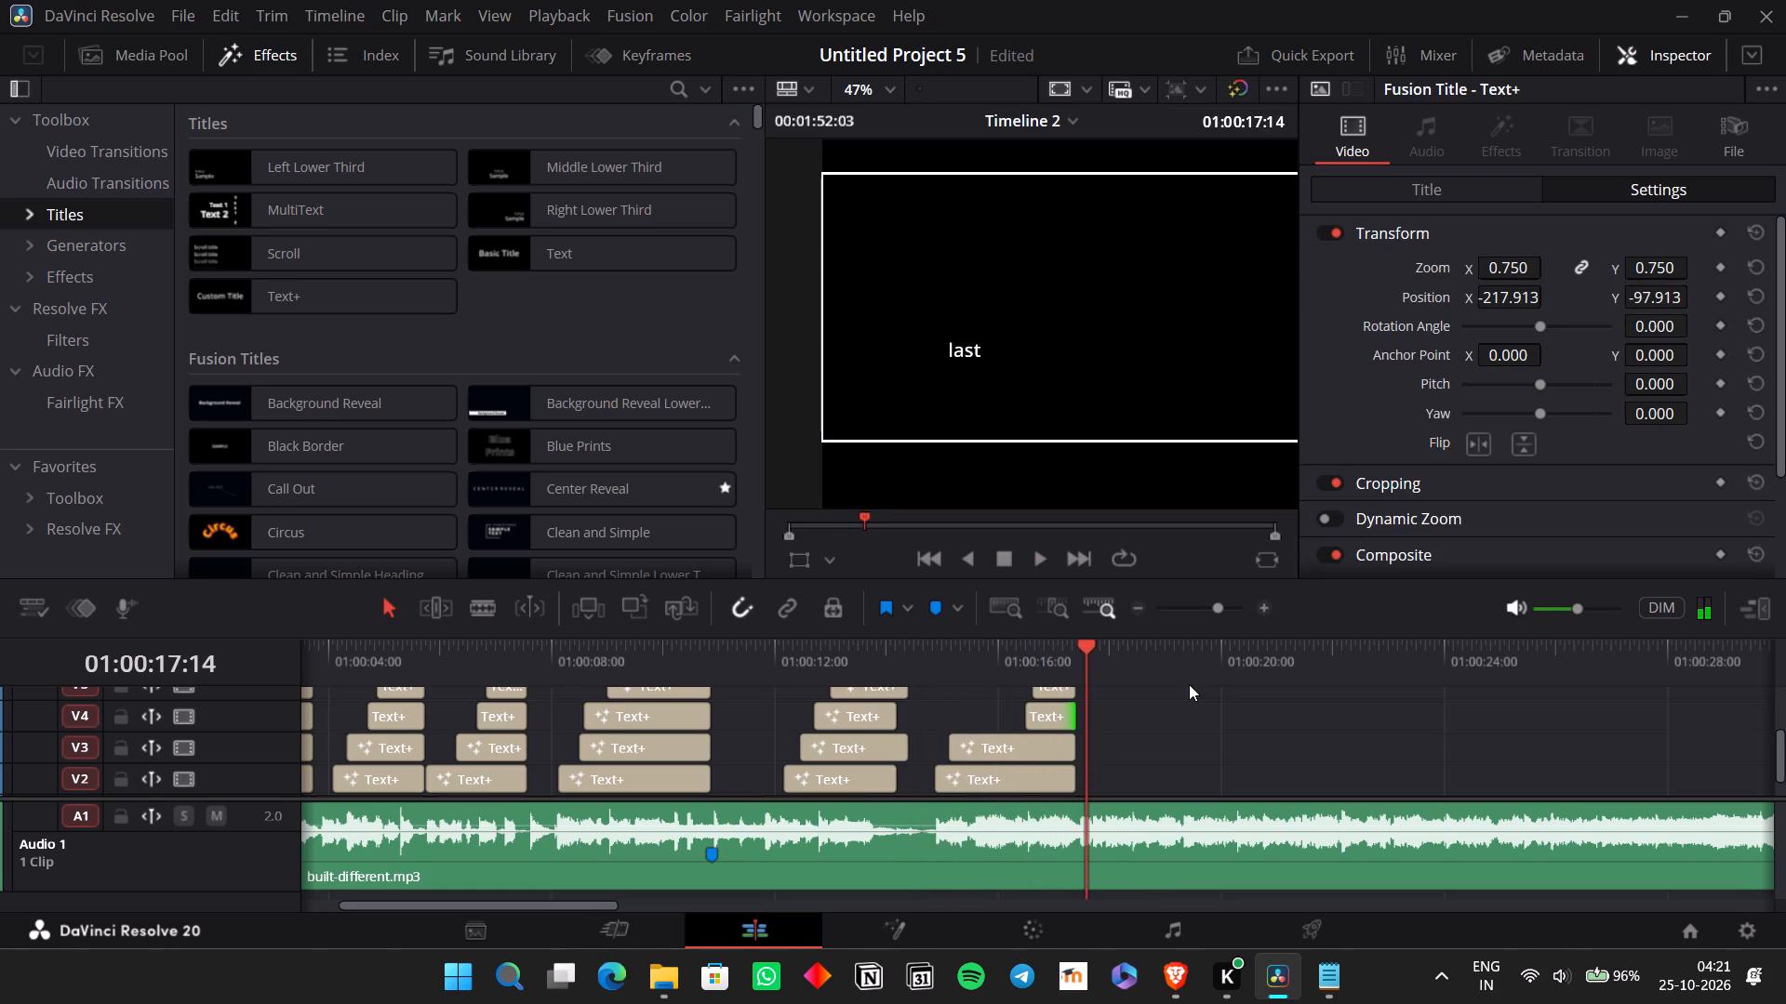
{"action": "scroll", "coordinate": [1189, 684], "scroll_direction": "up", "scroll_amount": 1}
{"action": "left_click_drag", "start_coordinate": [1103, 734], "coordinate": [1064, 723]}
Play the song past the finished line, and return the playhead to the titles' end at 01:00:17:10.
{"action": "key", "text": "space"}
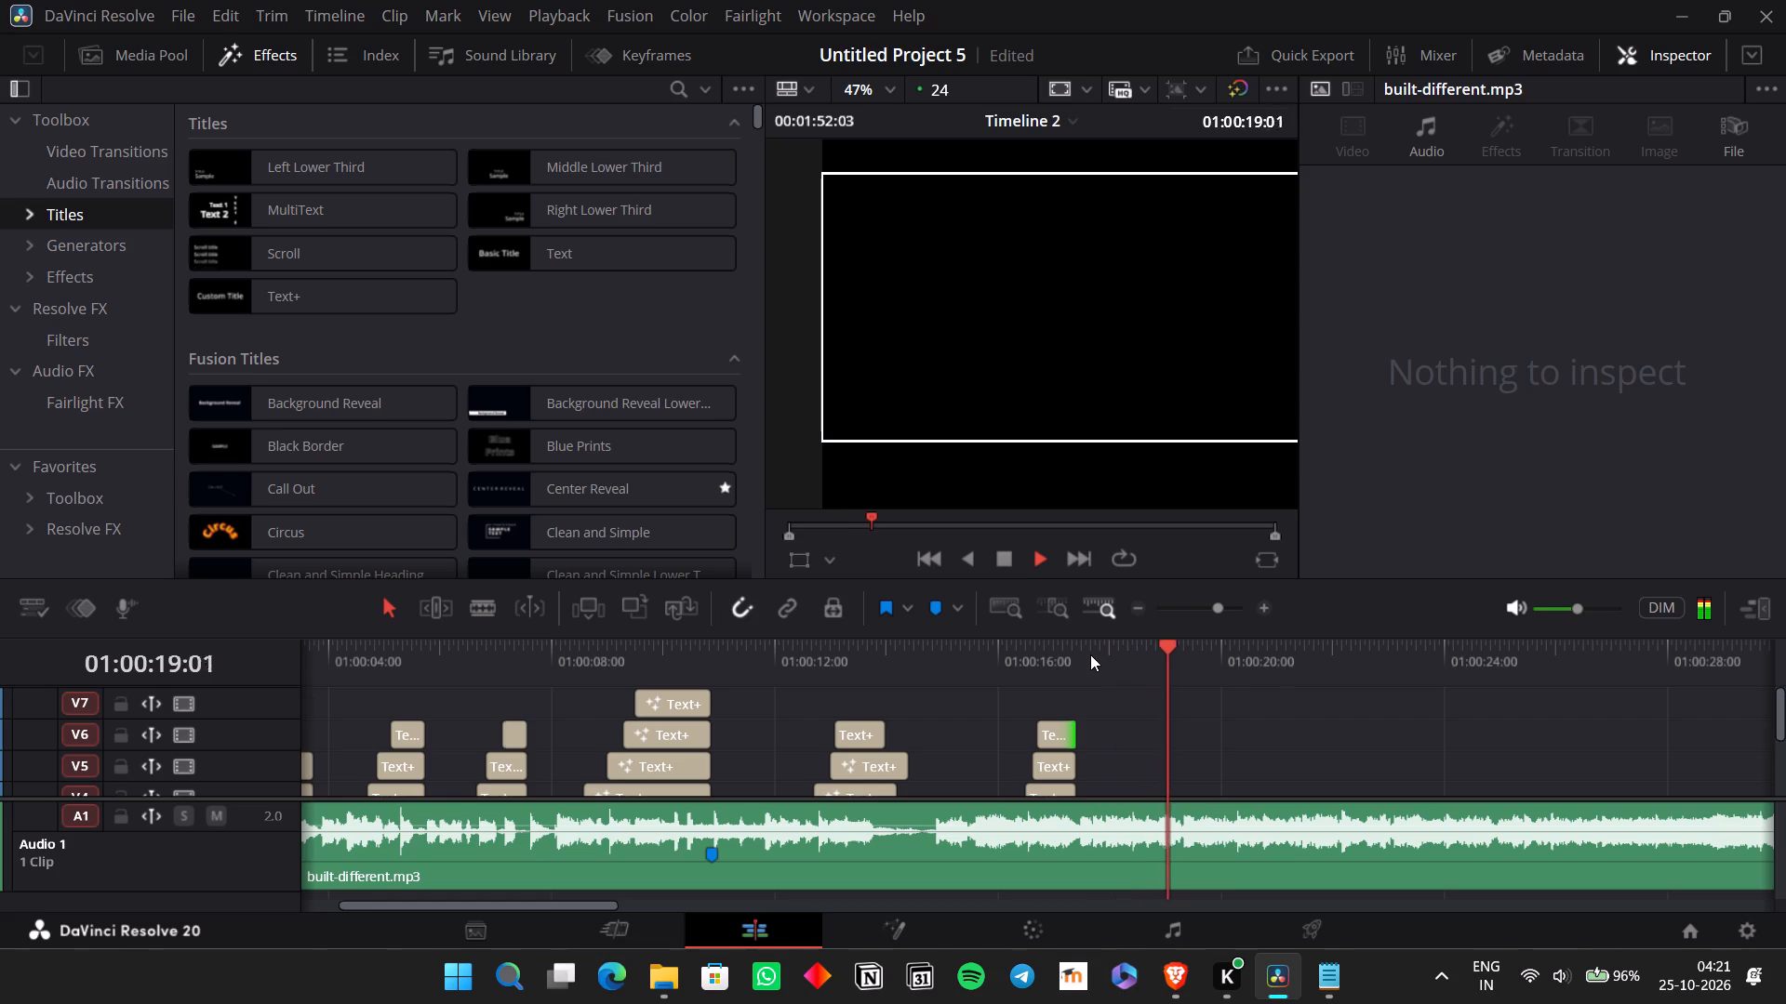
{"action": "key", "text": "space"}
{"action": "left_click", "coordinate": [1077, 647]}
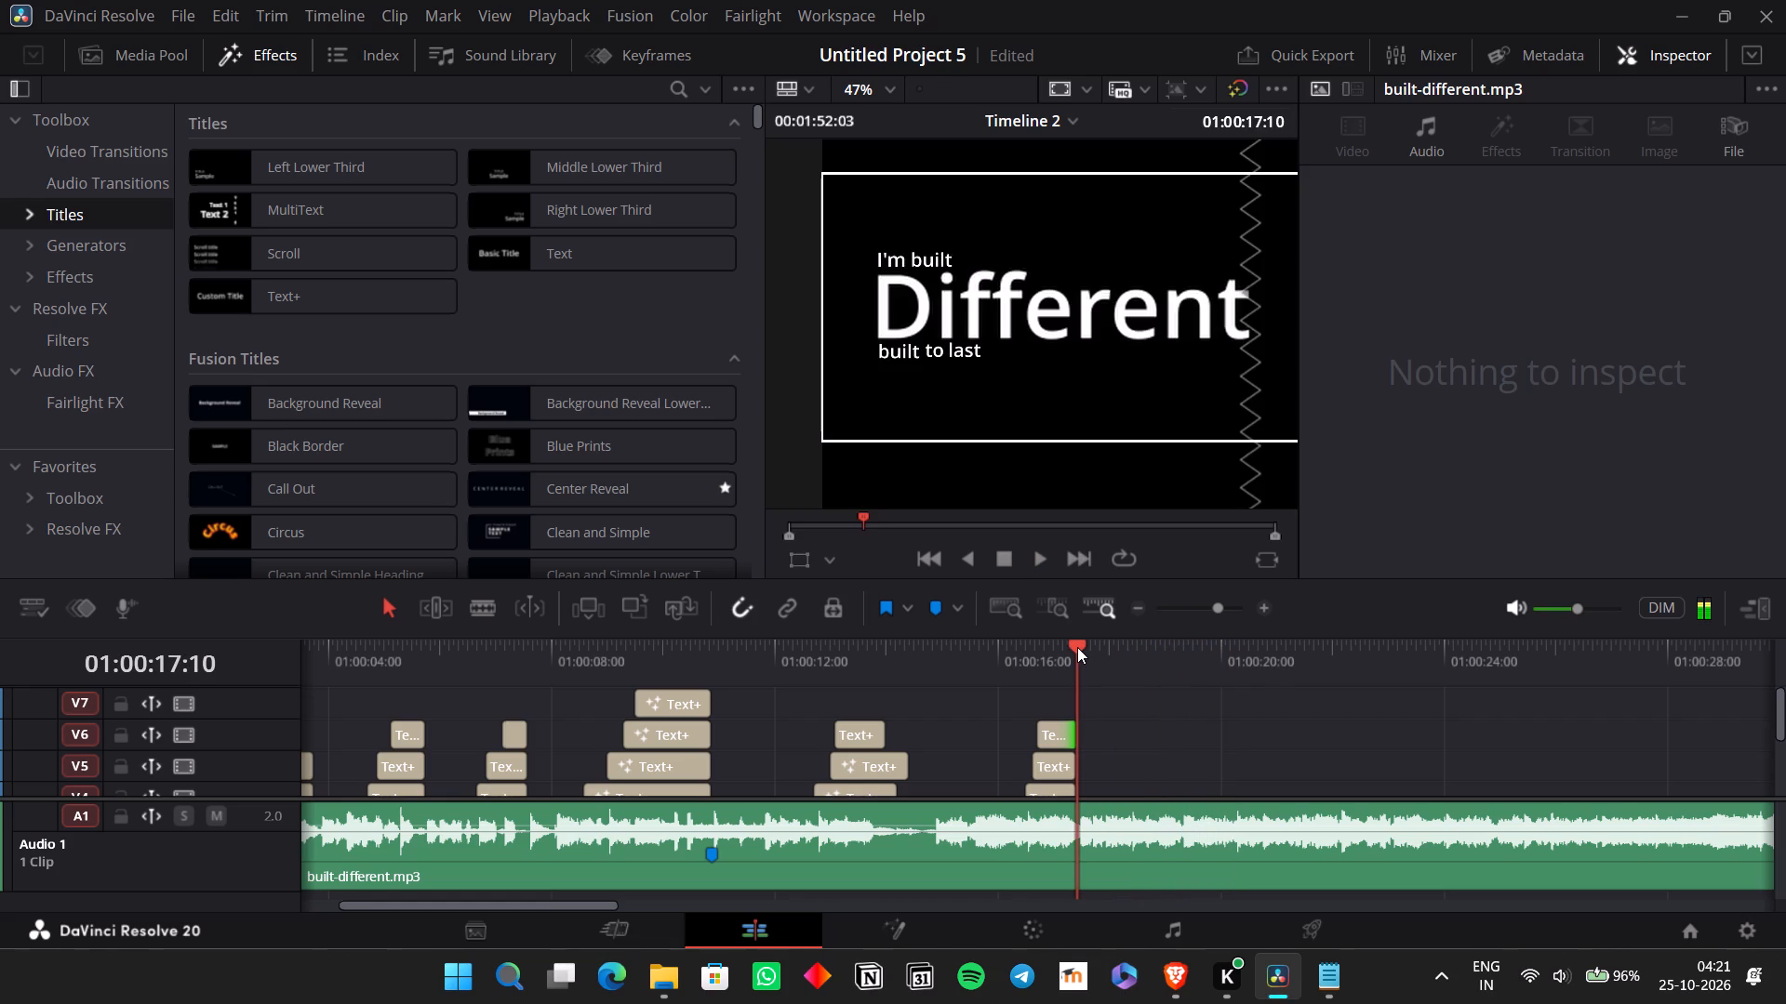
Copy the lyric line "Eyes on the prize, I'm moving fast" from the Notepad lyrics and return to DaVinci Resolve.
{"action": "key", "text": "alt+Tab"}
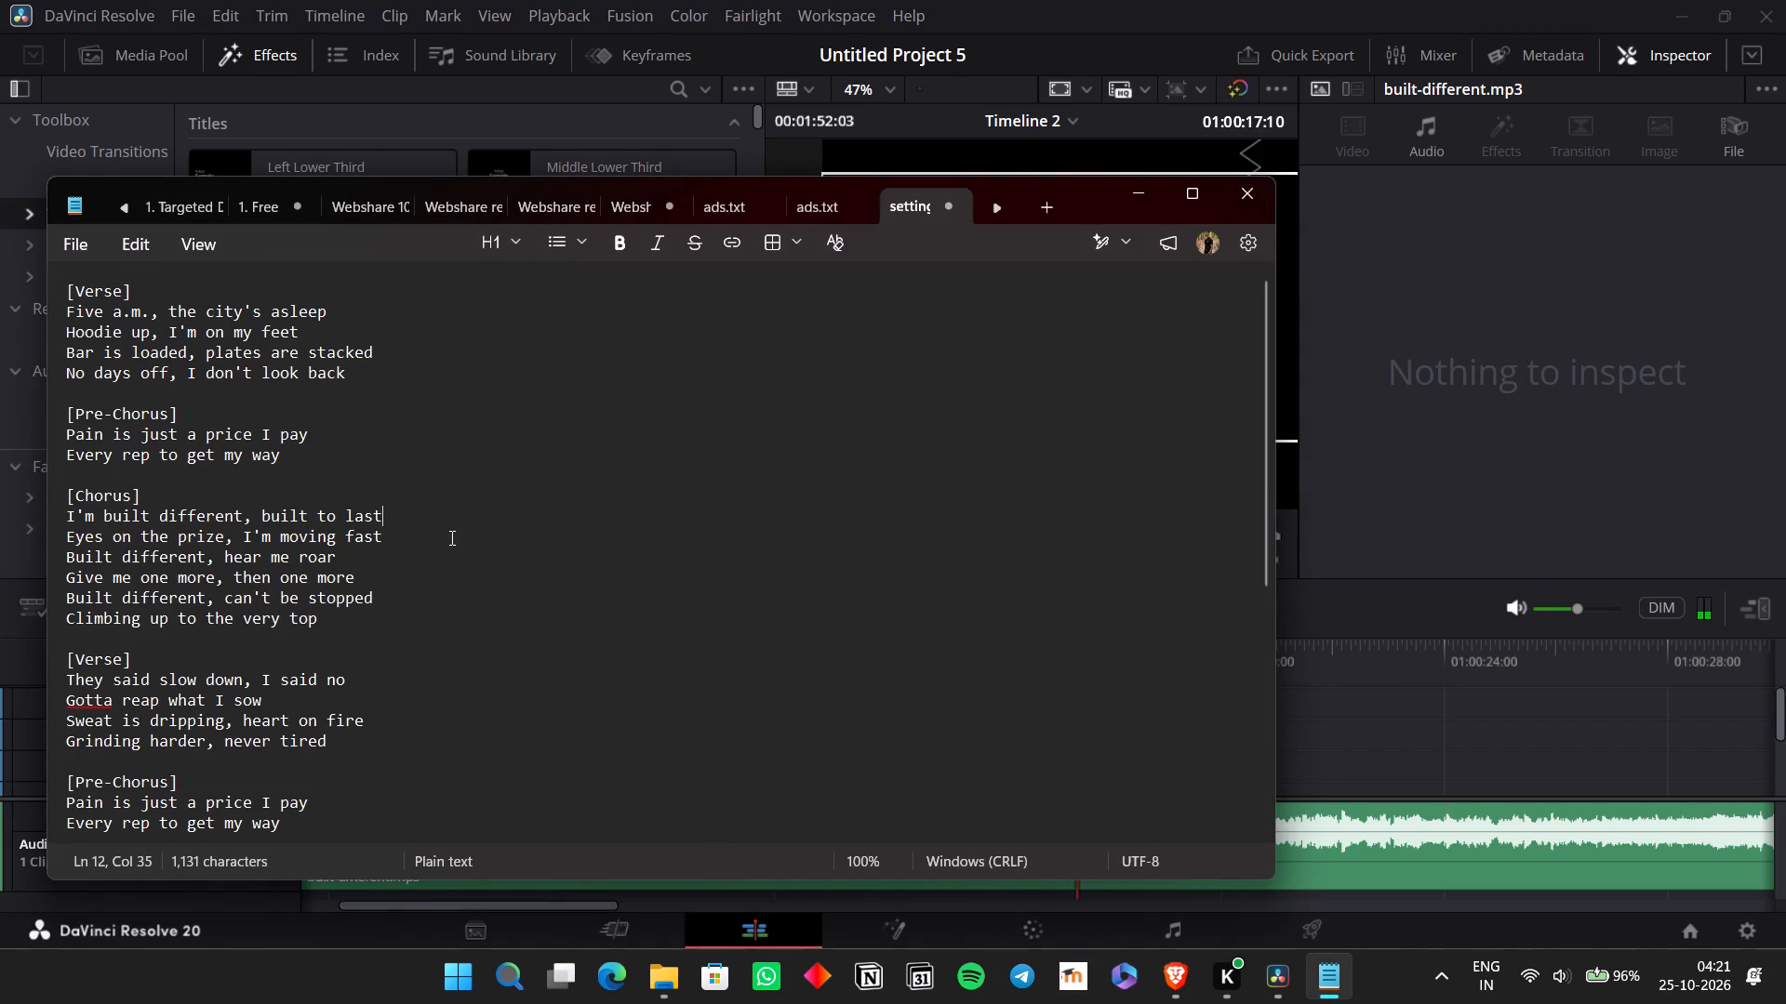
{"action": "left_click_drag", "start_coordinate": [417, 536], "coordinate": [47, 537]}
{"action": "key", "text": "ctrl+c"}
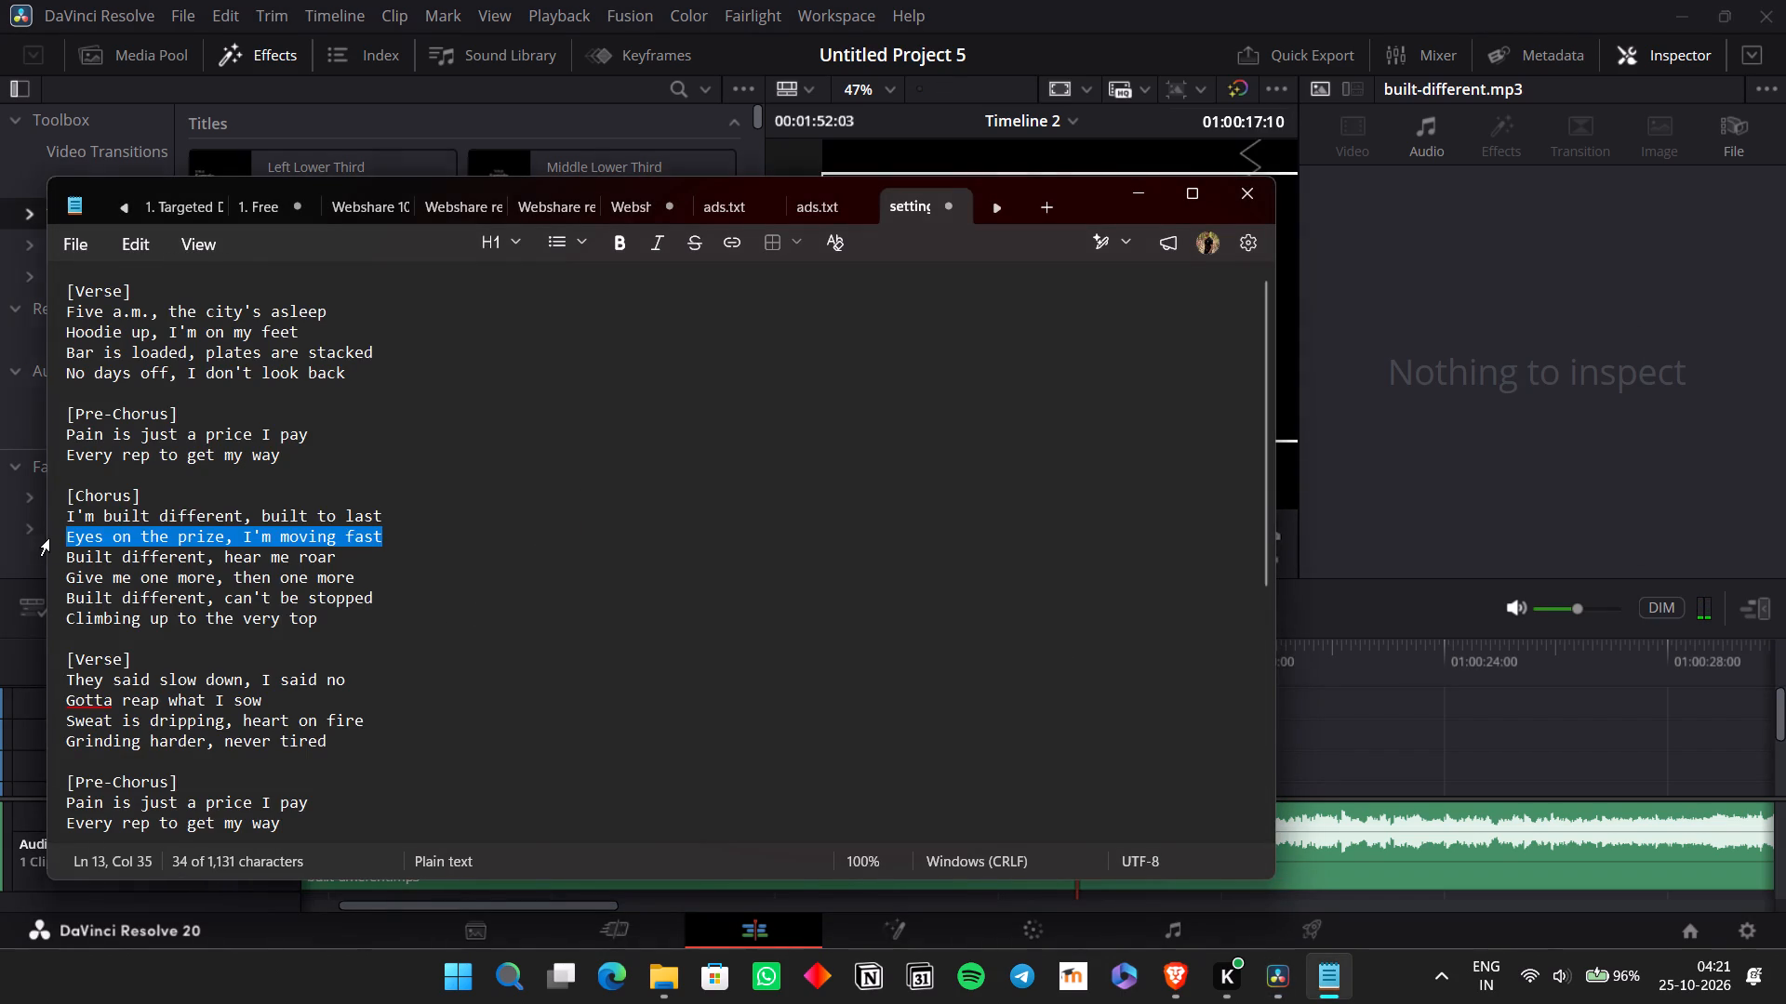
{"action": "key", "text": "alt+Tab"}
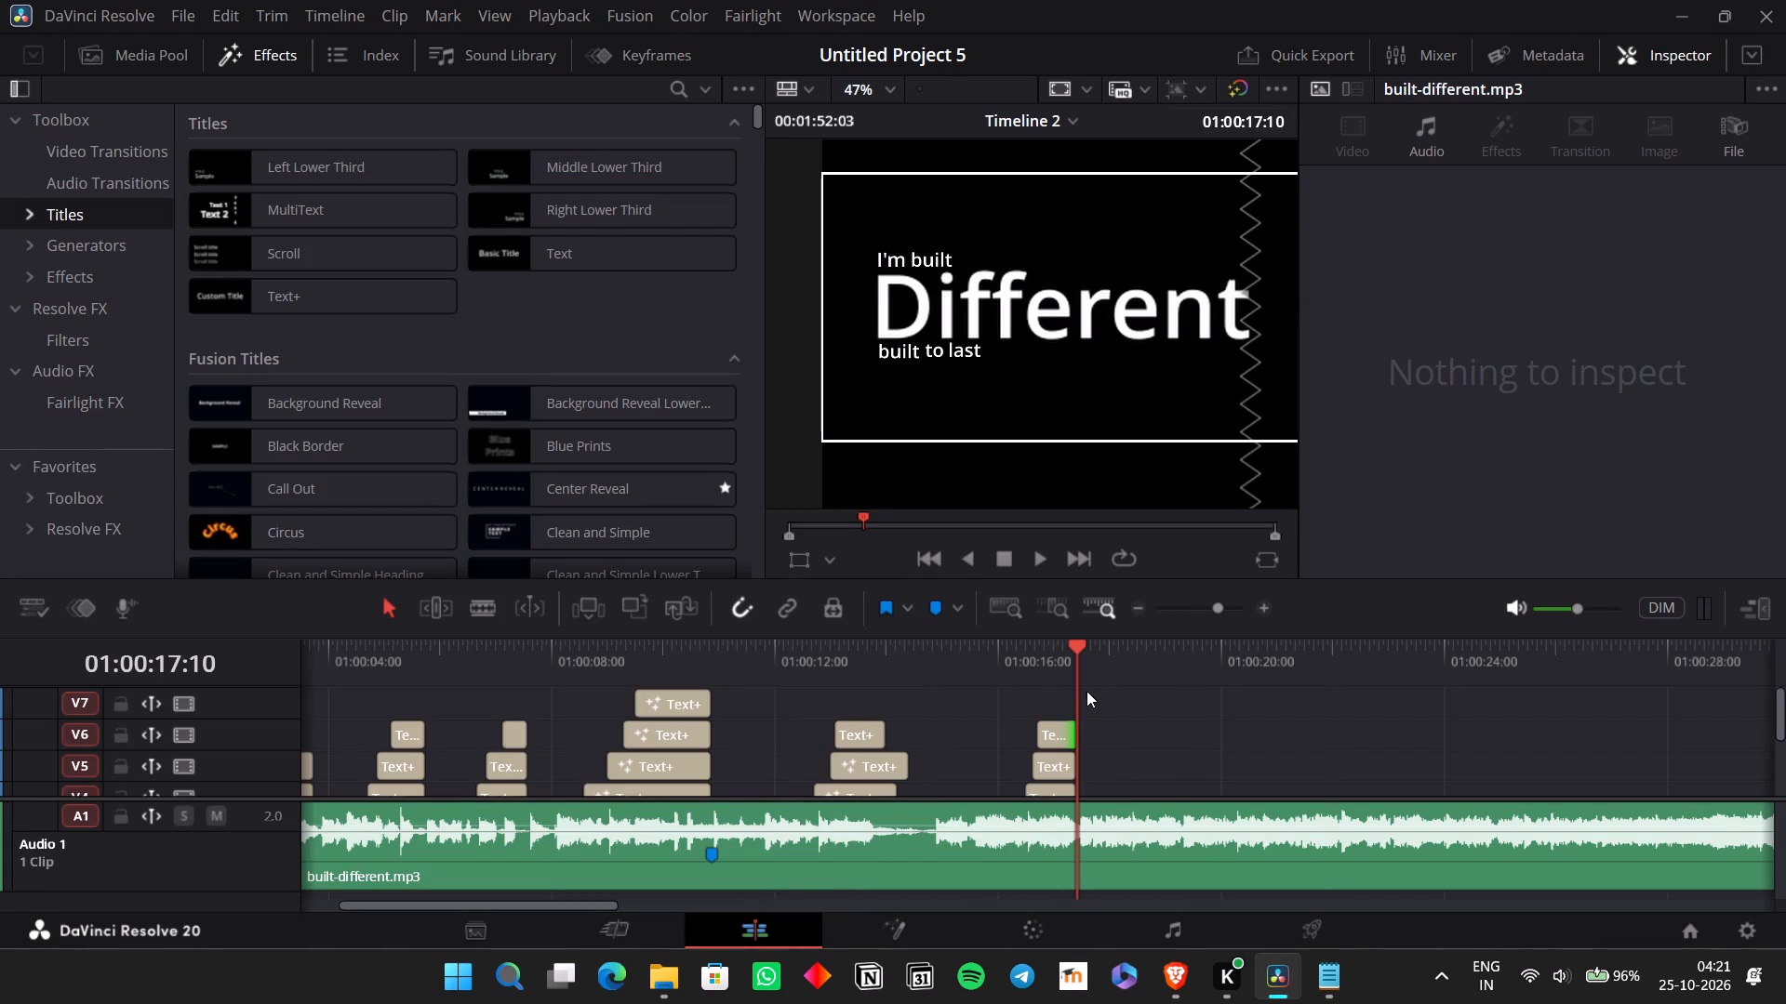
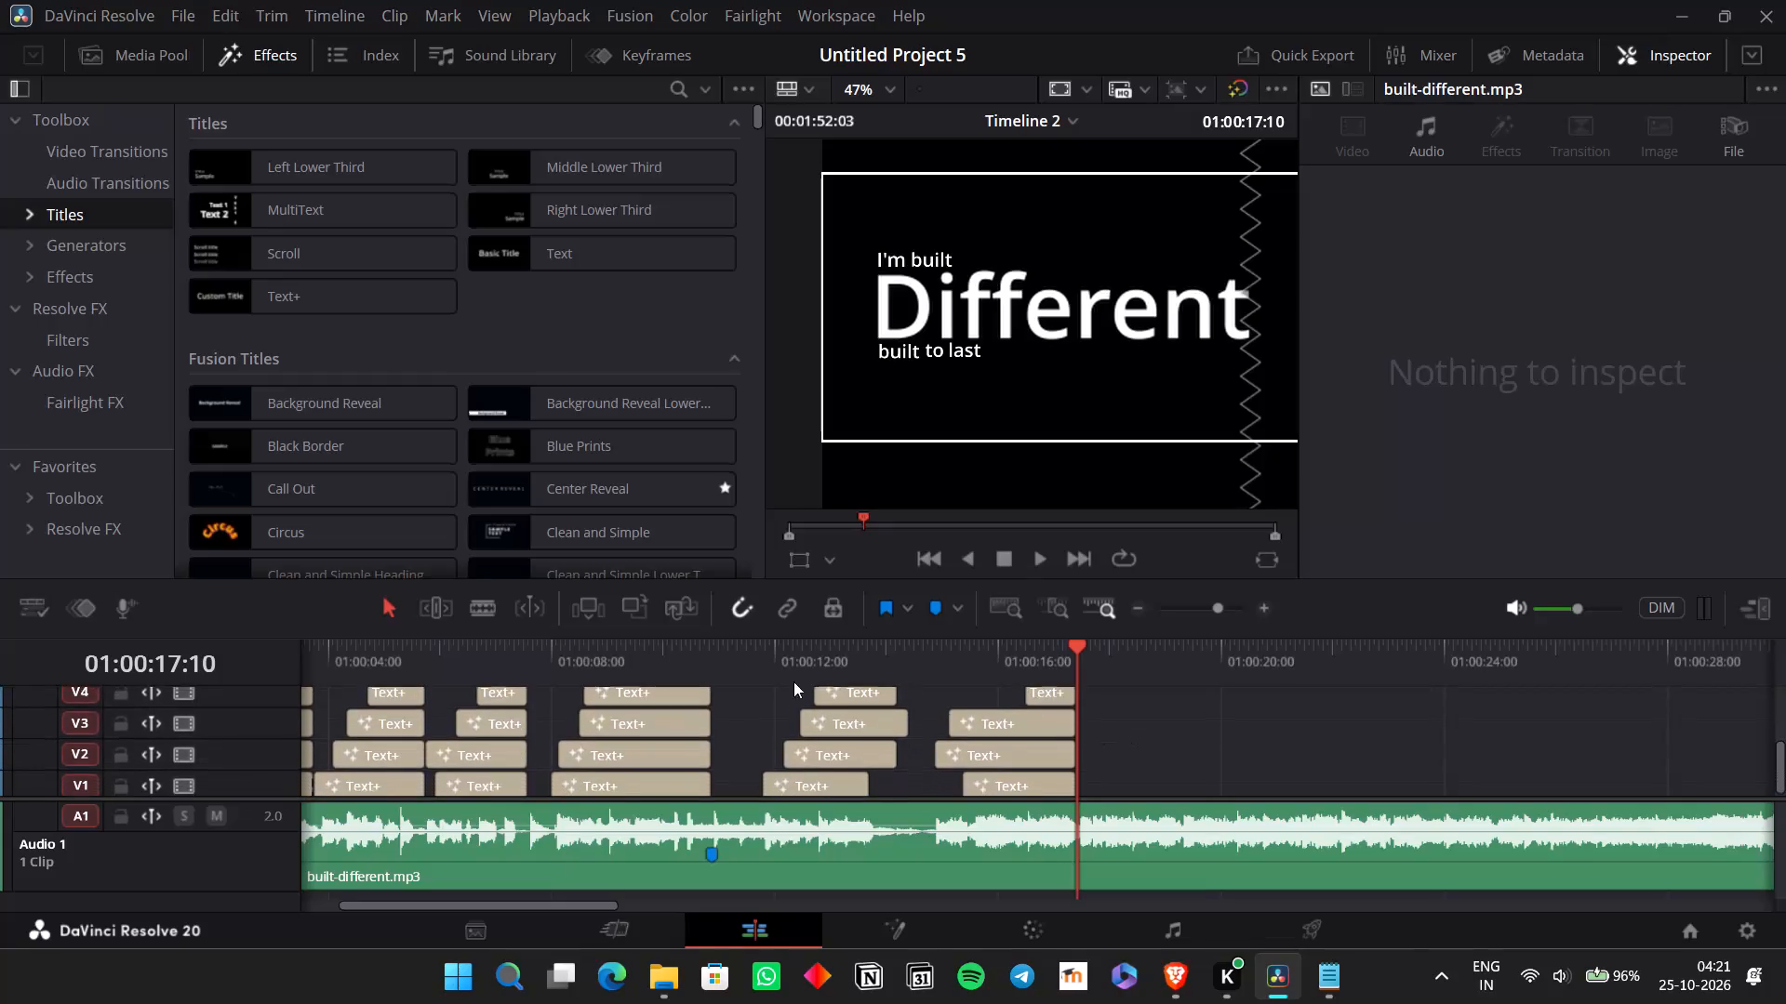
Replay the "I'm built Different" section several times to check when each title appears against the vocals.
{"action": "left_click", "coordinate": [744, 652]}
{"action": "key", "text": "space"}
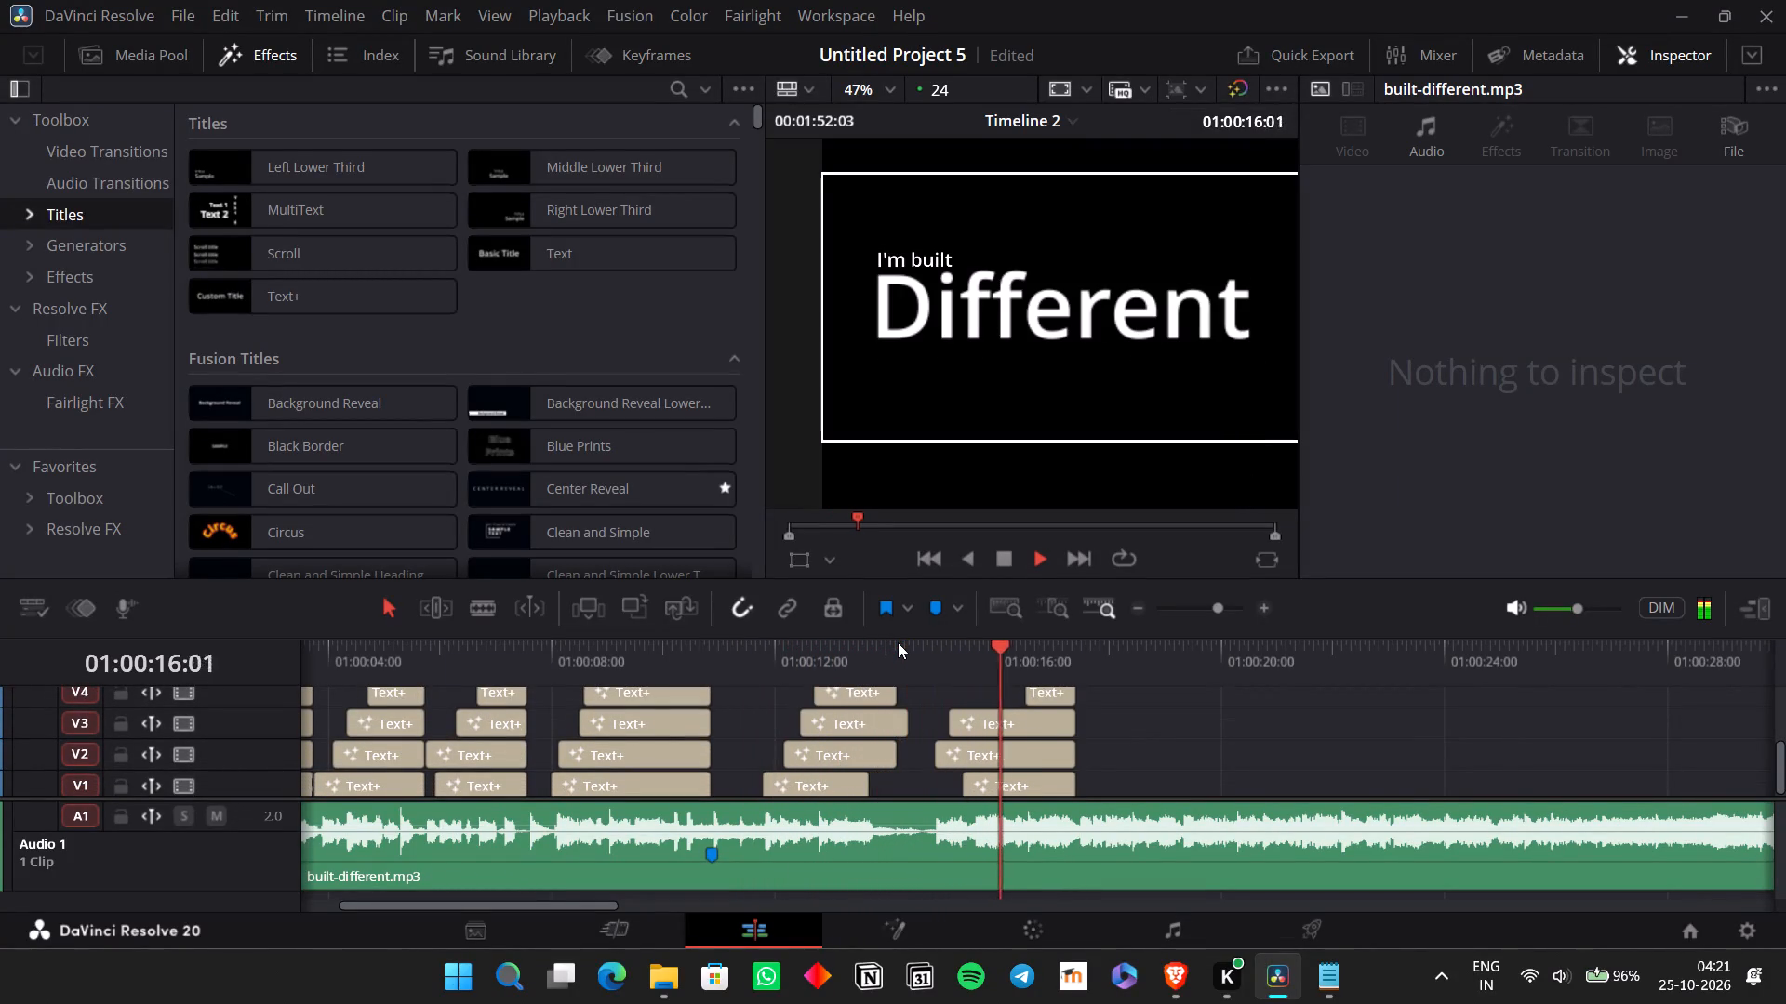
{"action": "key", "text": "space"}
{"action": "left_click", "coordinate": [927, 659]}
{"action": "key", "text": "space"}
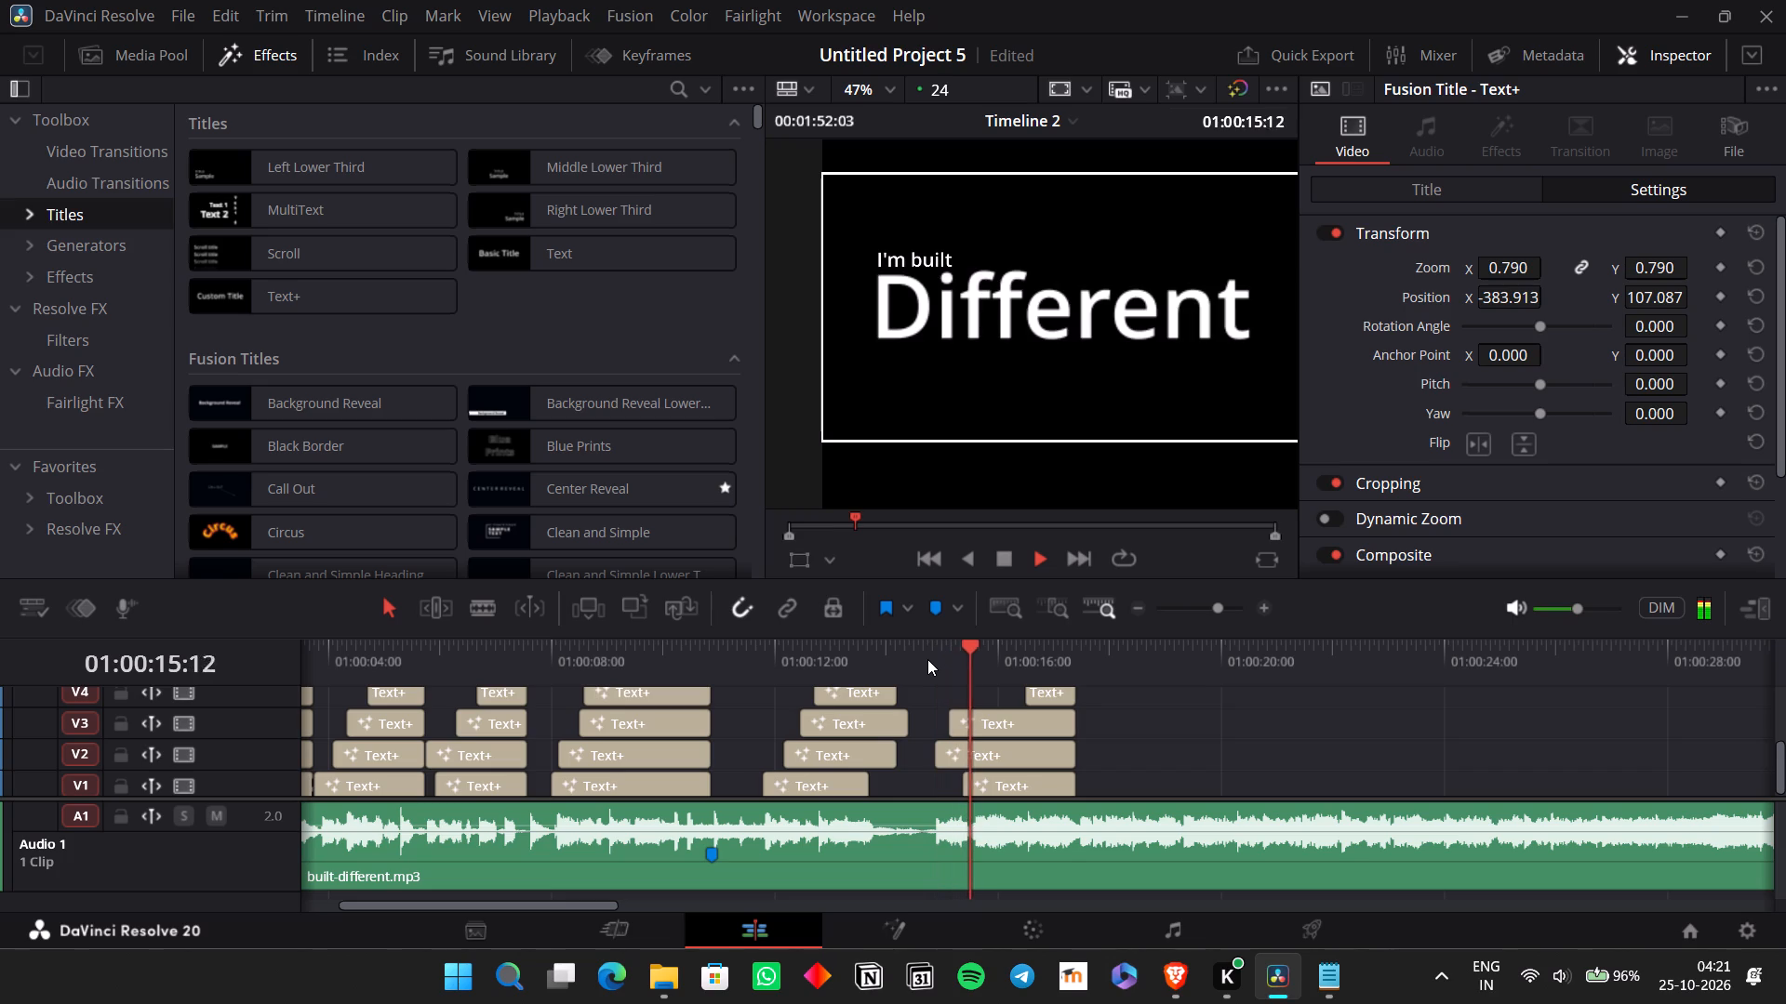
{"action": "key", "text": "space"}
{"action": "left_click", "coordinate": [959, 663]}
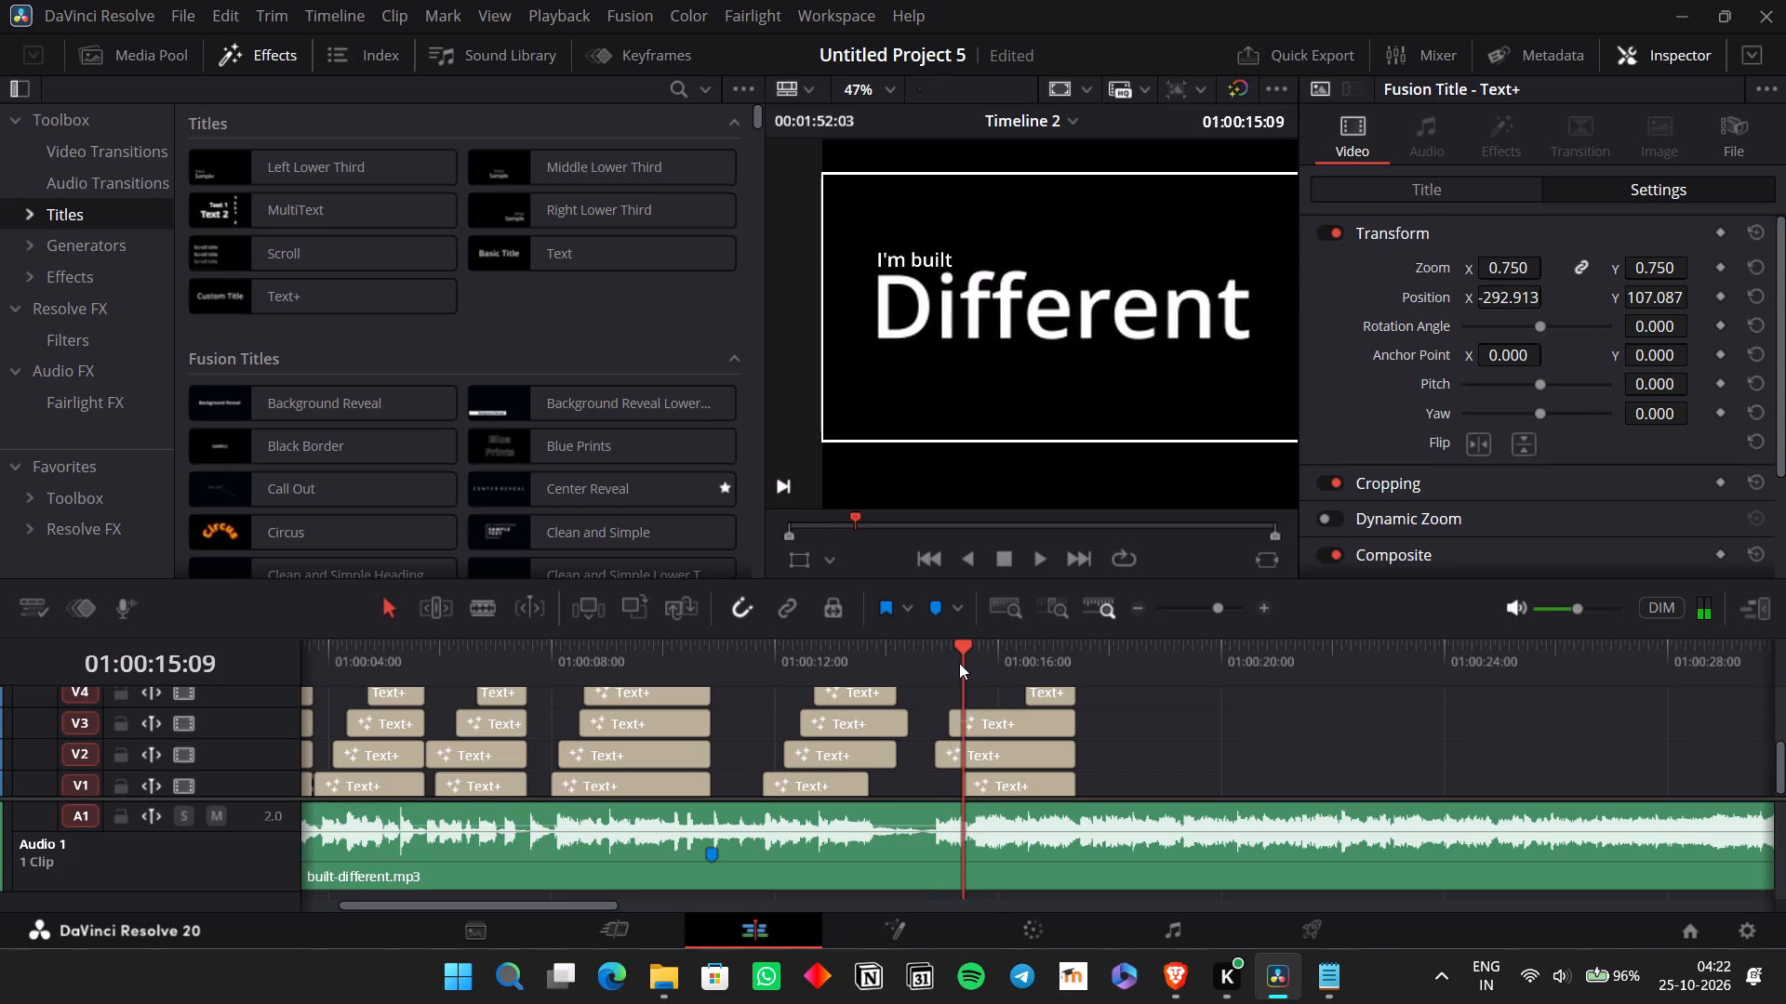
{"action": "key", "text": "space"}
{"action": "key", "text": "space"}
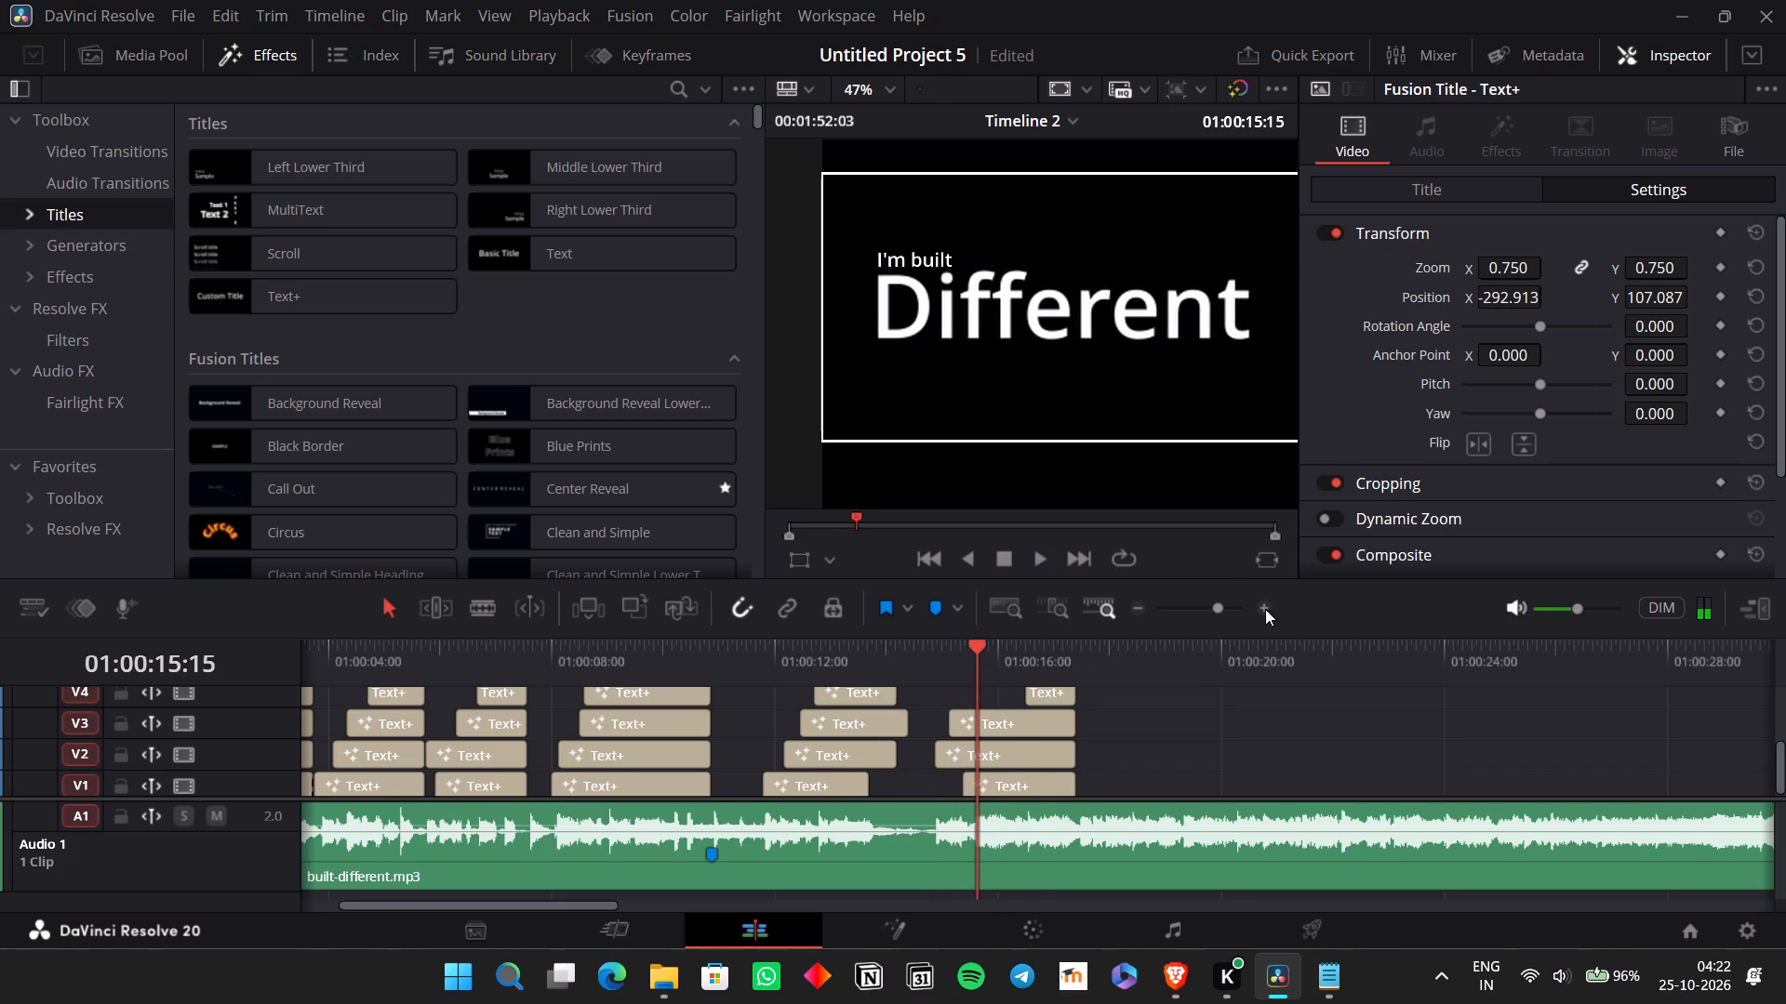
Move the V1 "Different" title about 5 frames later, aligning its start with the vocal, and check by playback.
{"action": "triple_click", "coordinate": [1265, 609]}
{"action": "scroll", "coordinate": [1140, 737], "scroll_direction": "down", "scroll_amount": 1}
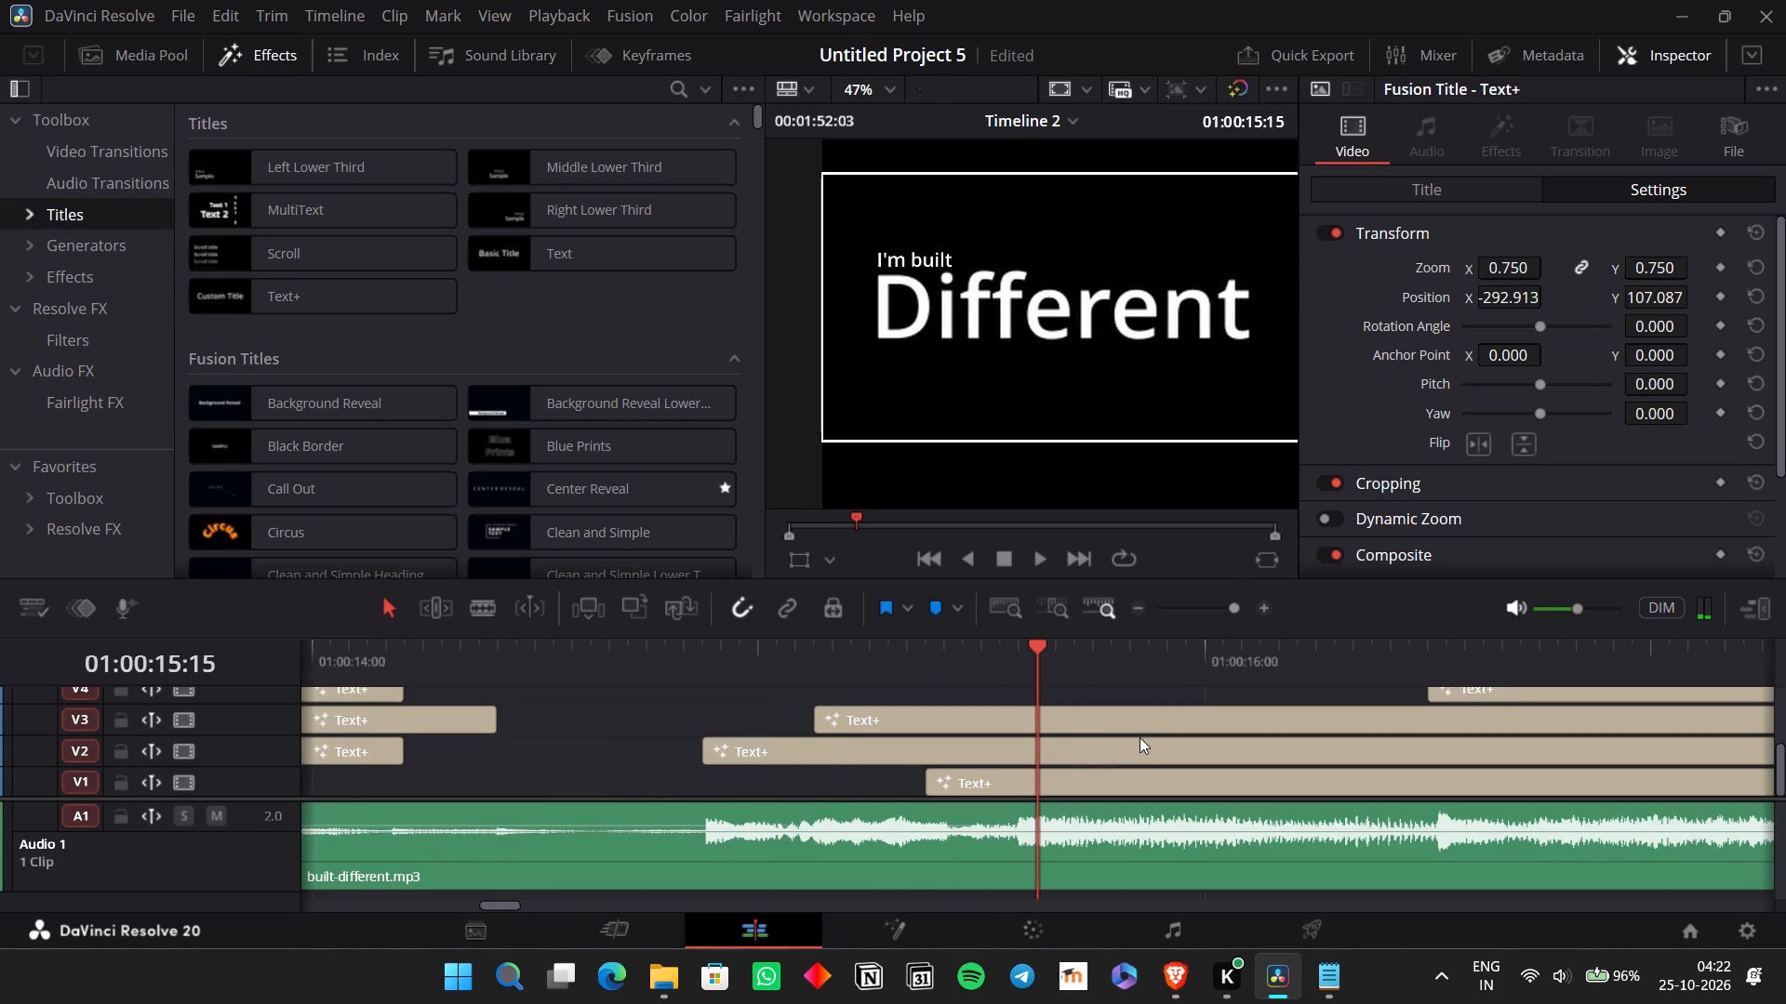
{"action": "scroll", "coordinate": [1140, 737], "scroll_direction": "down", "scroll_amount": 1}
{"action": "left_click", "coordinate": [1137, 745]}
{"action": "left_click_drag", "start_coordinate": [1411, 179], "coordinate": [1411, 188]}
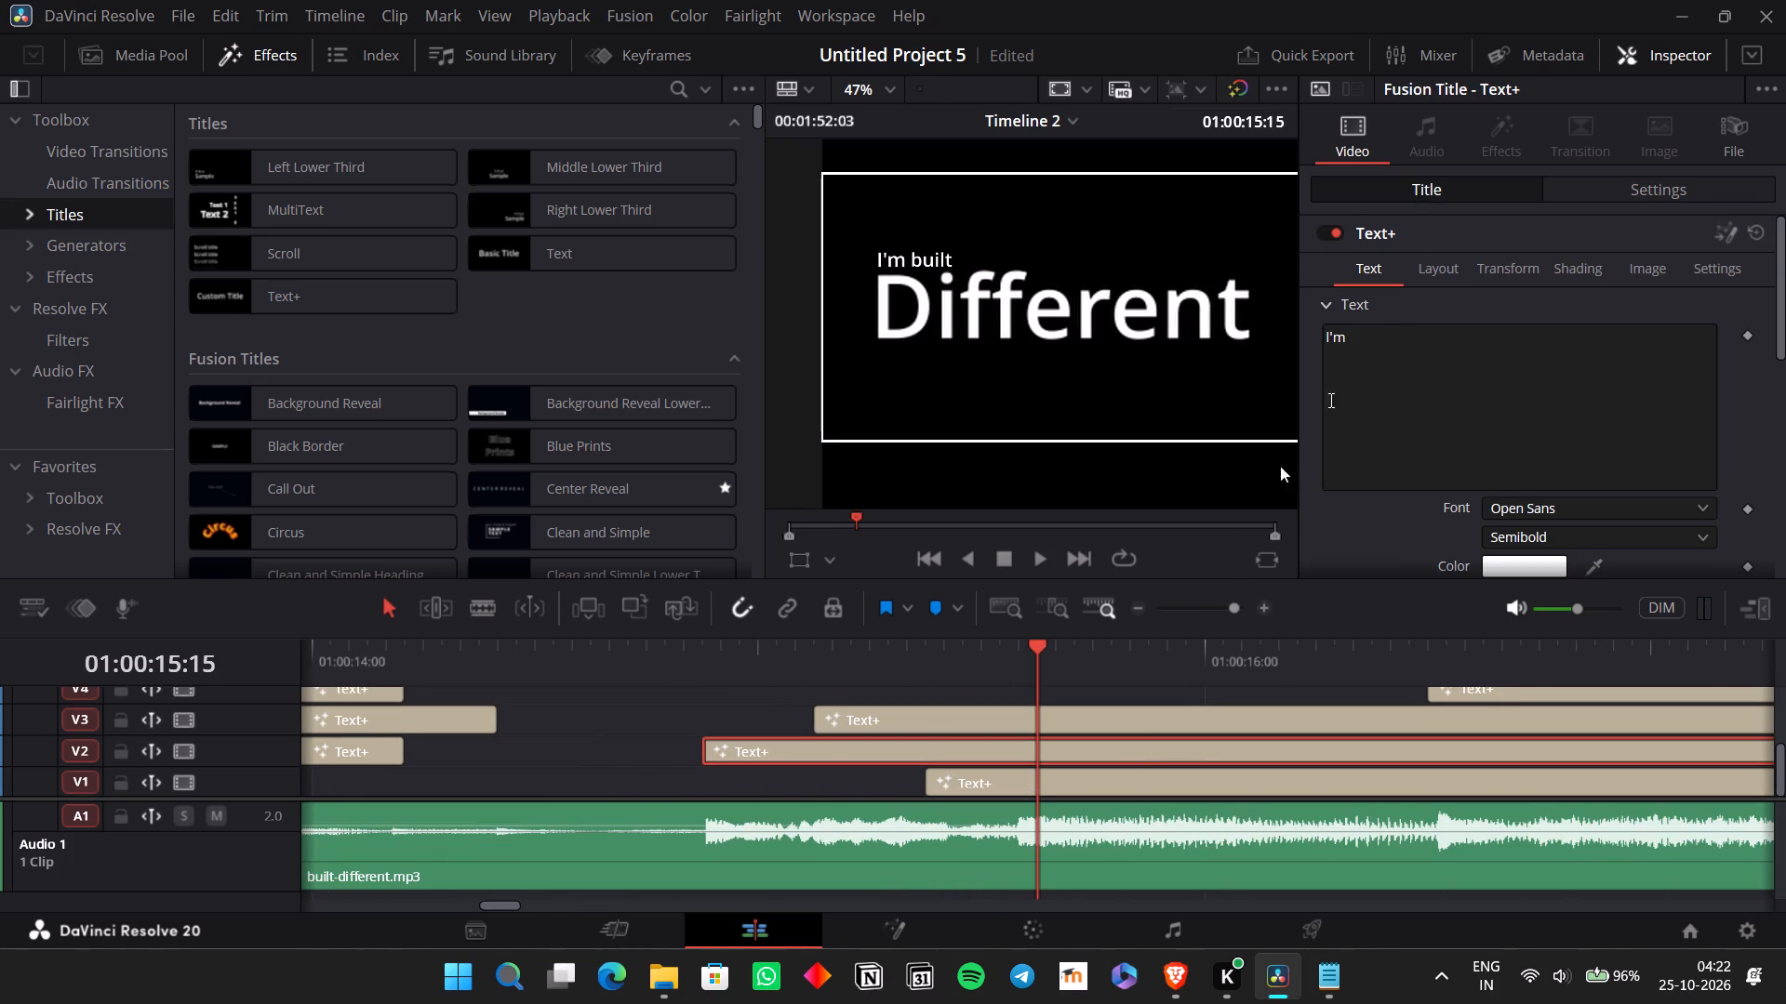
{"action": "left_click", "coordinate": [1113, 707]}
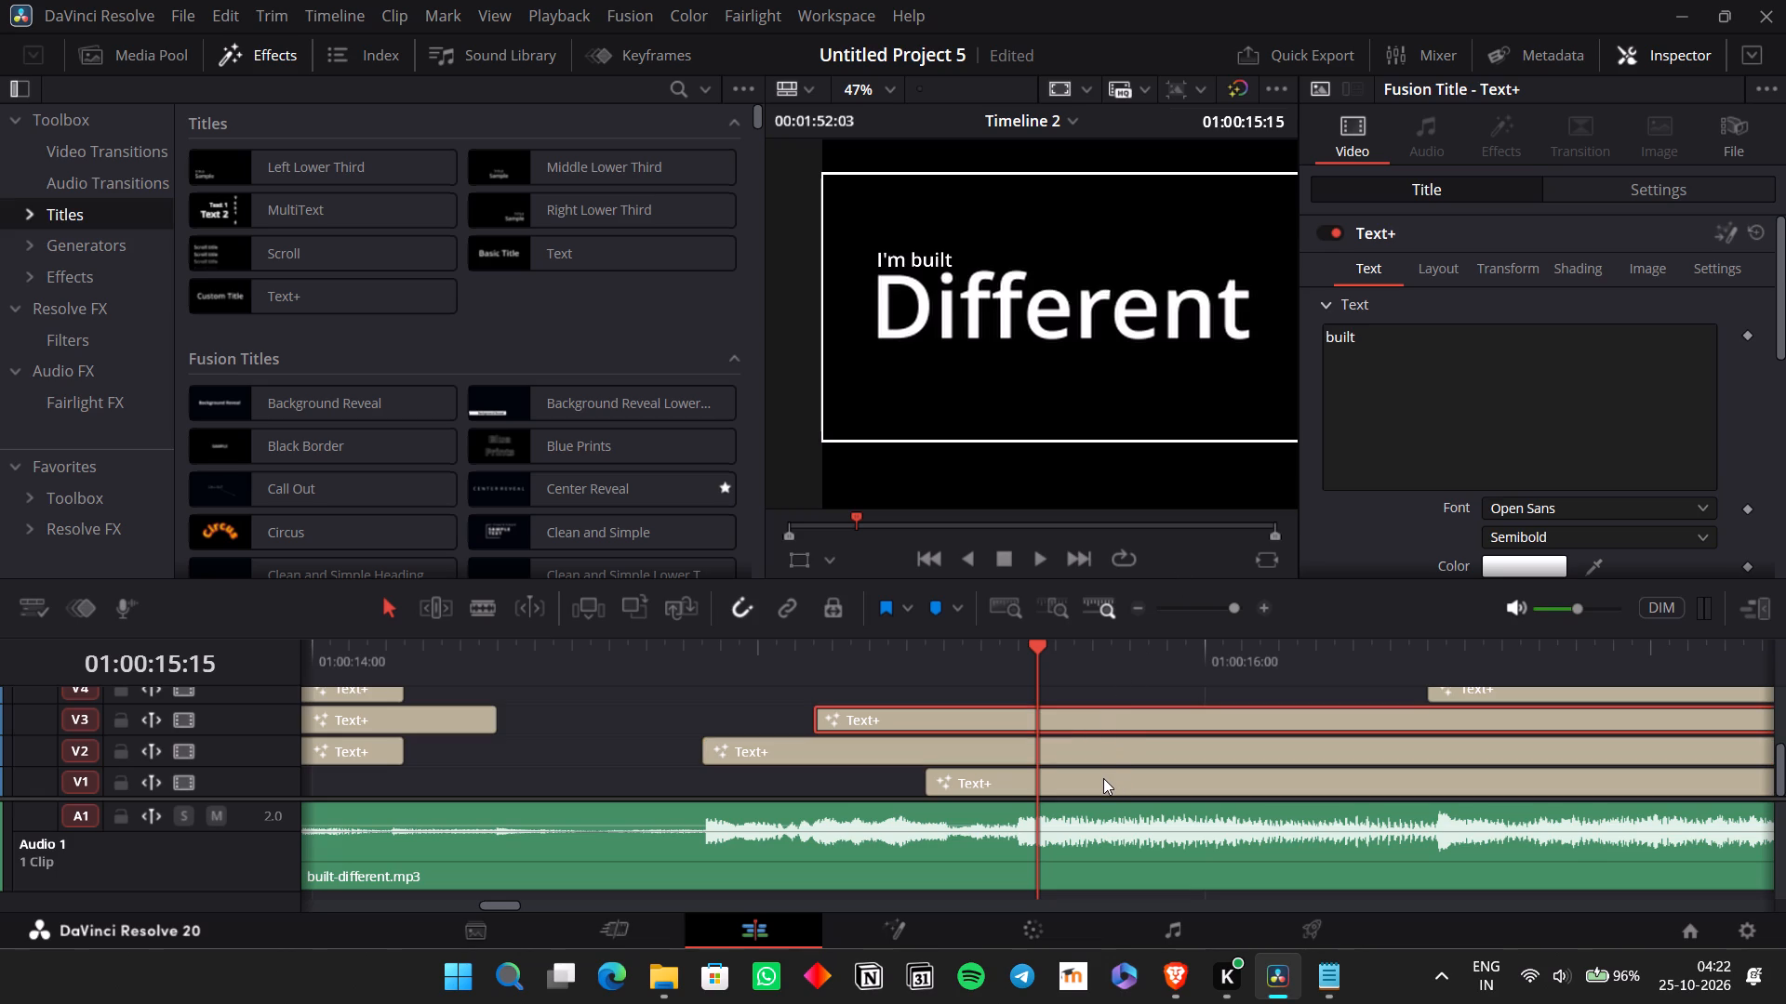
{"action": "left_click", "coordinate": [1103, 778]}
{"action": "left_click_drag", "start_coordinate": [1103, 778], "coordinate": [1189, 779]}
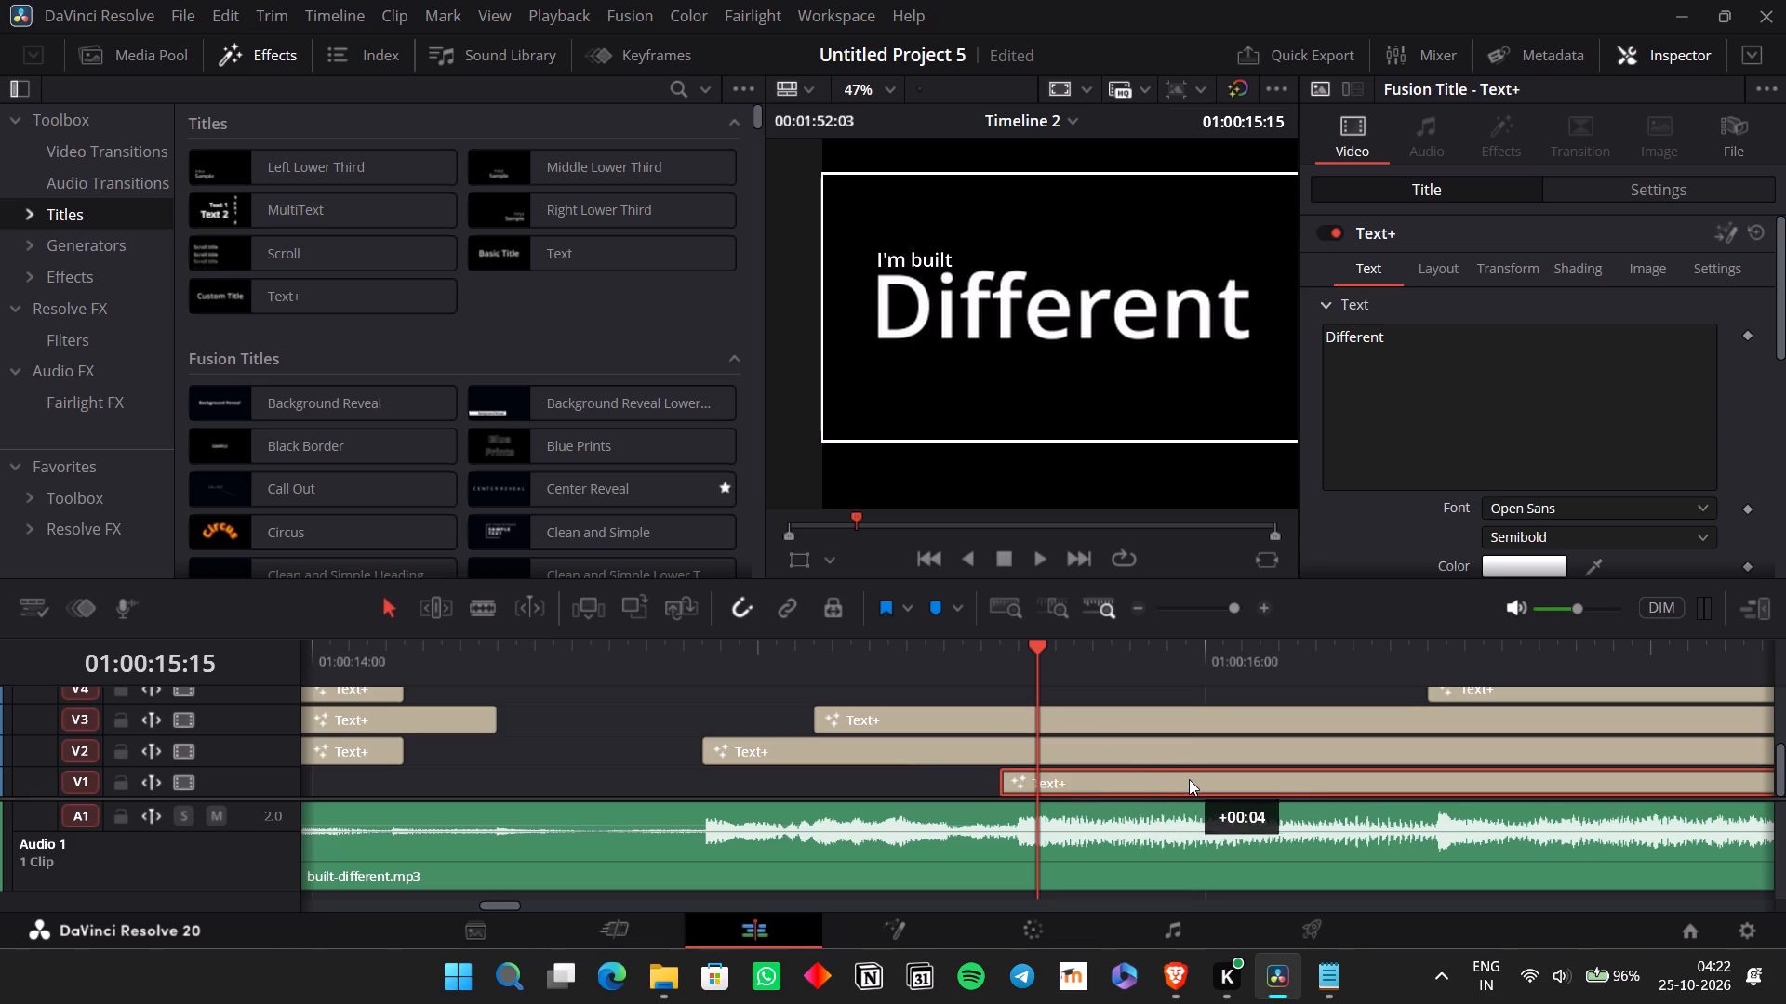
{"action": "left_click_drag", "start_coordinate": [1189, 779], "coordinate": [1206, 779]}
{"action": "left_click", "coordinate": [919, 637]}
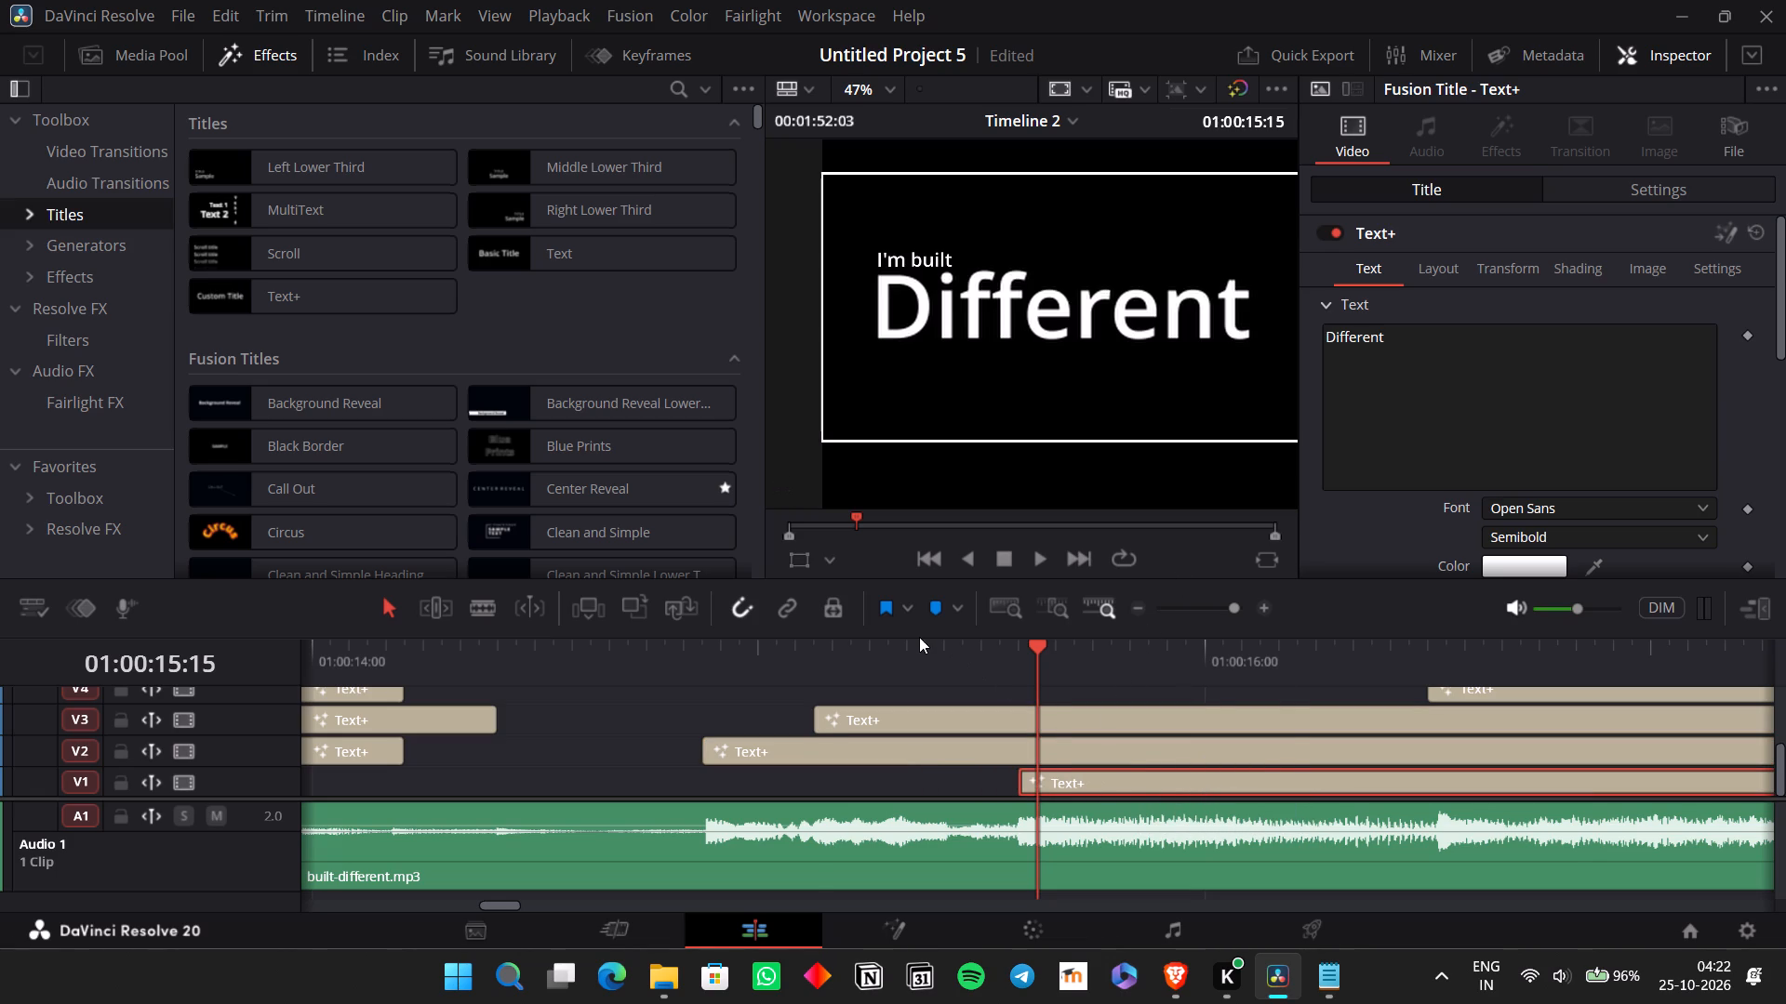
{"action": "left_click", "coordinate": [809, 647]}
{"action": "key", "text": "space"}
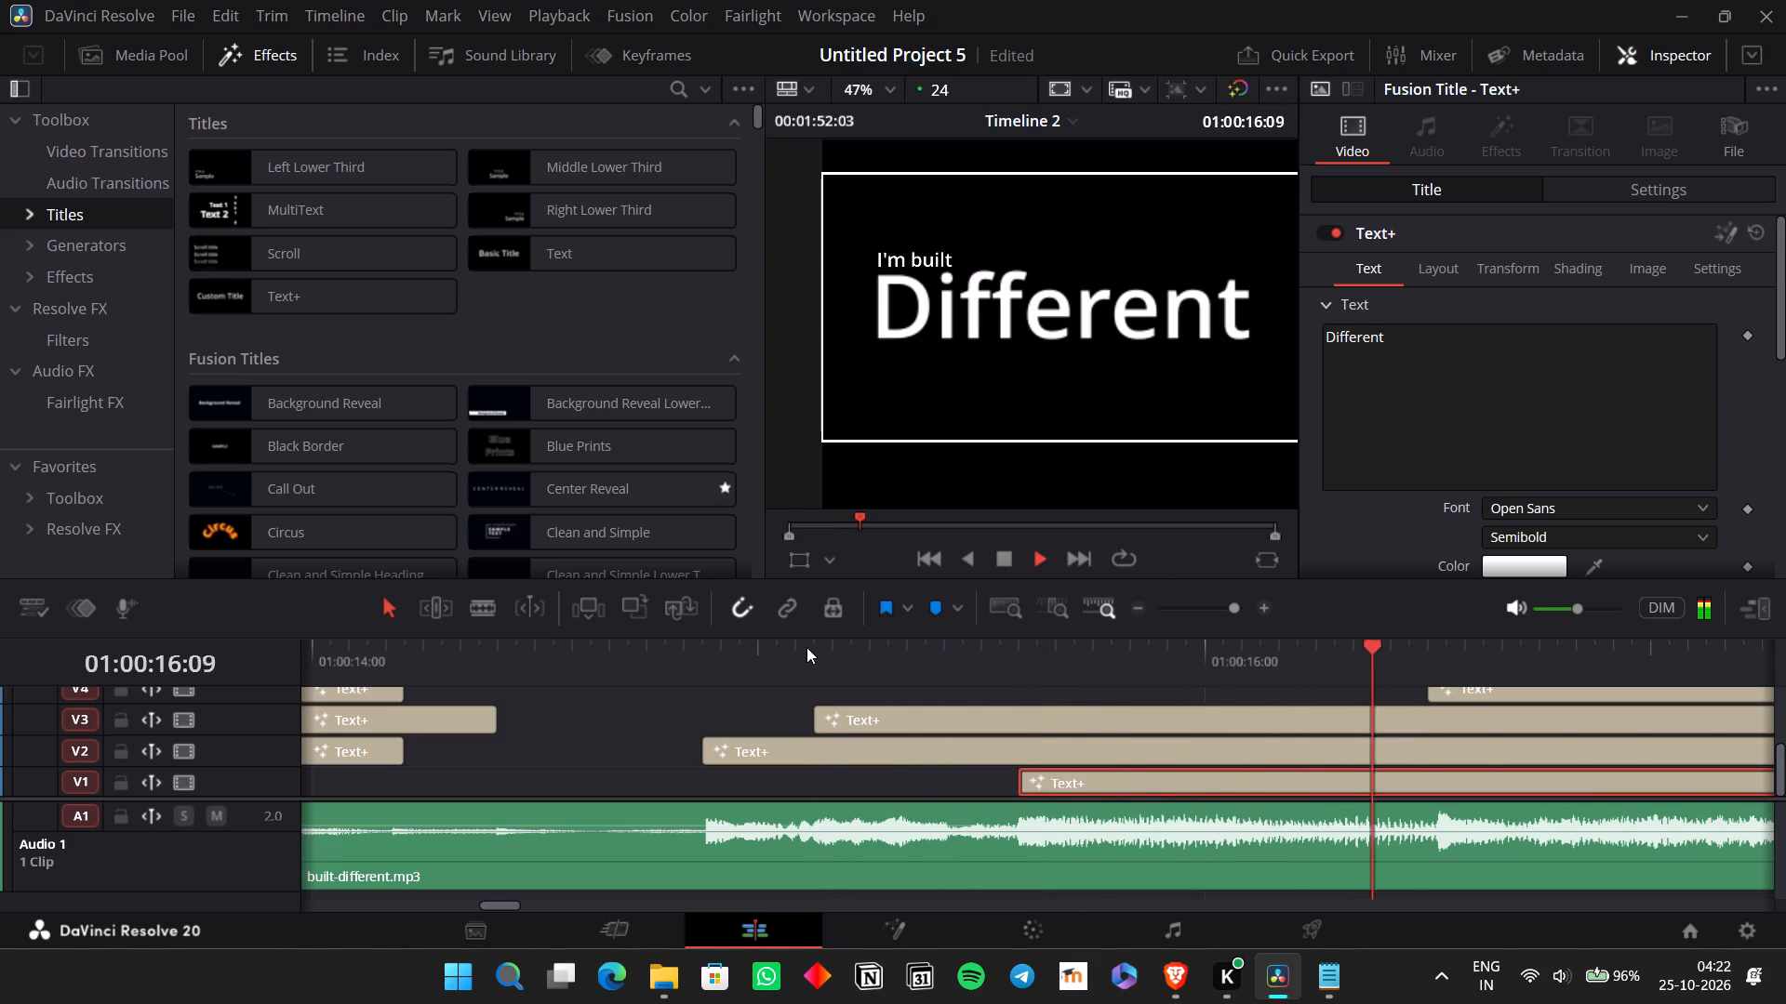
{"action": "key", "text": "space"}
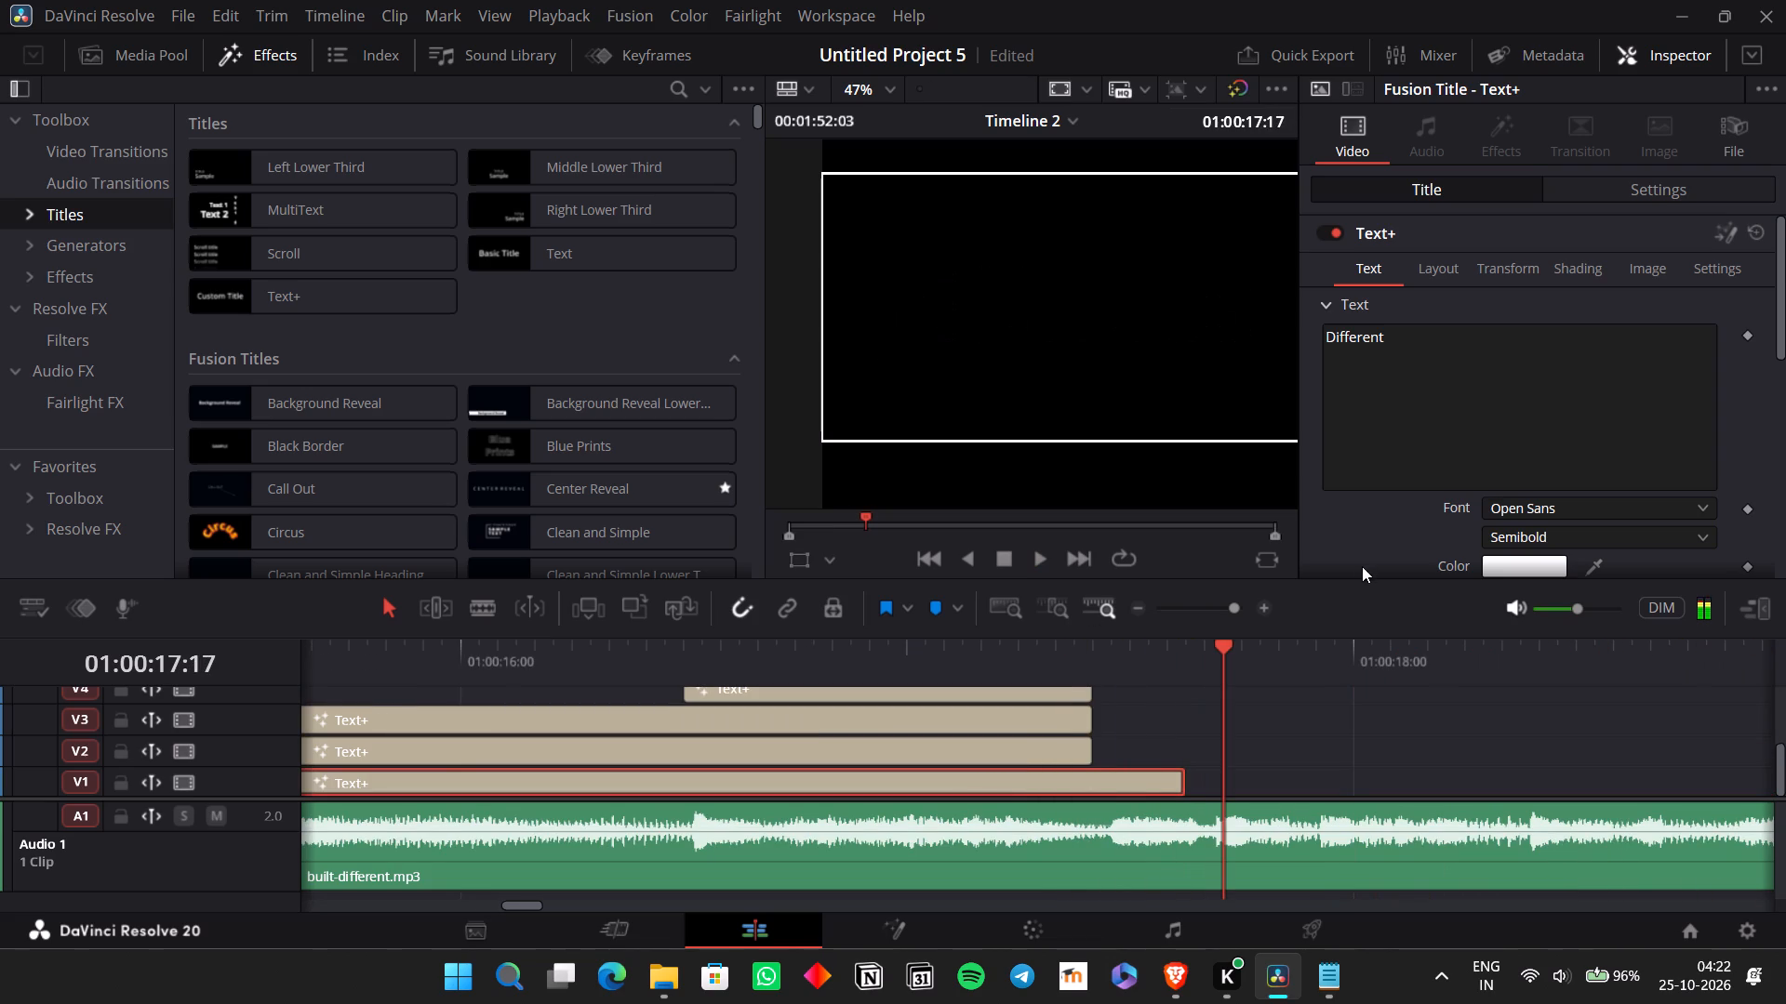
Trim the end of the V1 "Different" title to match the V2 and V3 titles' end, and play past it.
{"action": "left_click", "coordinate": [1142, 605]}
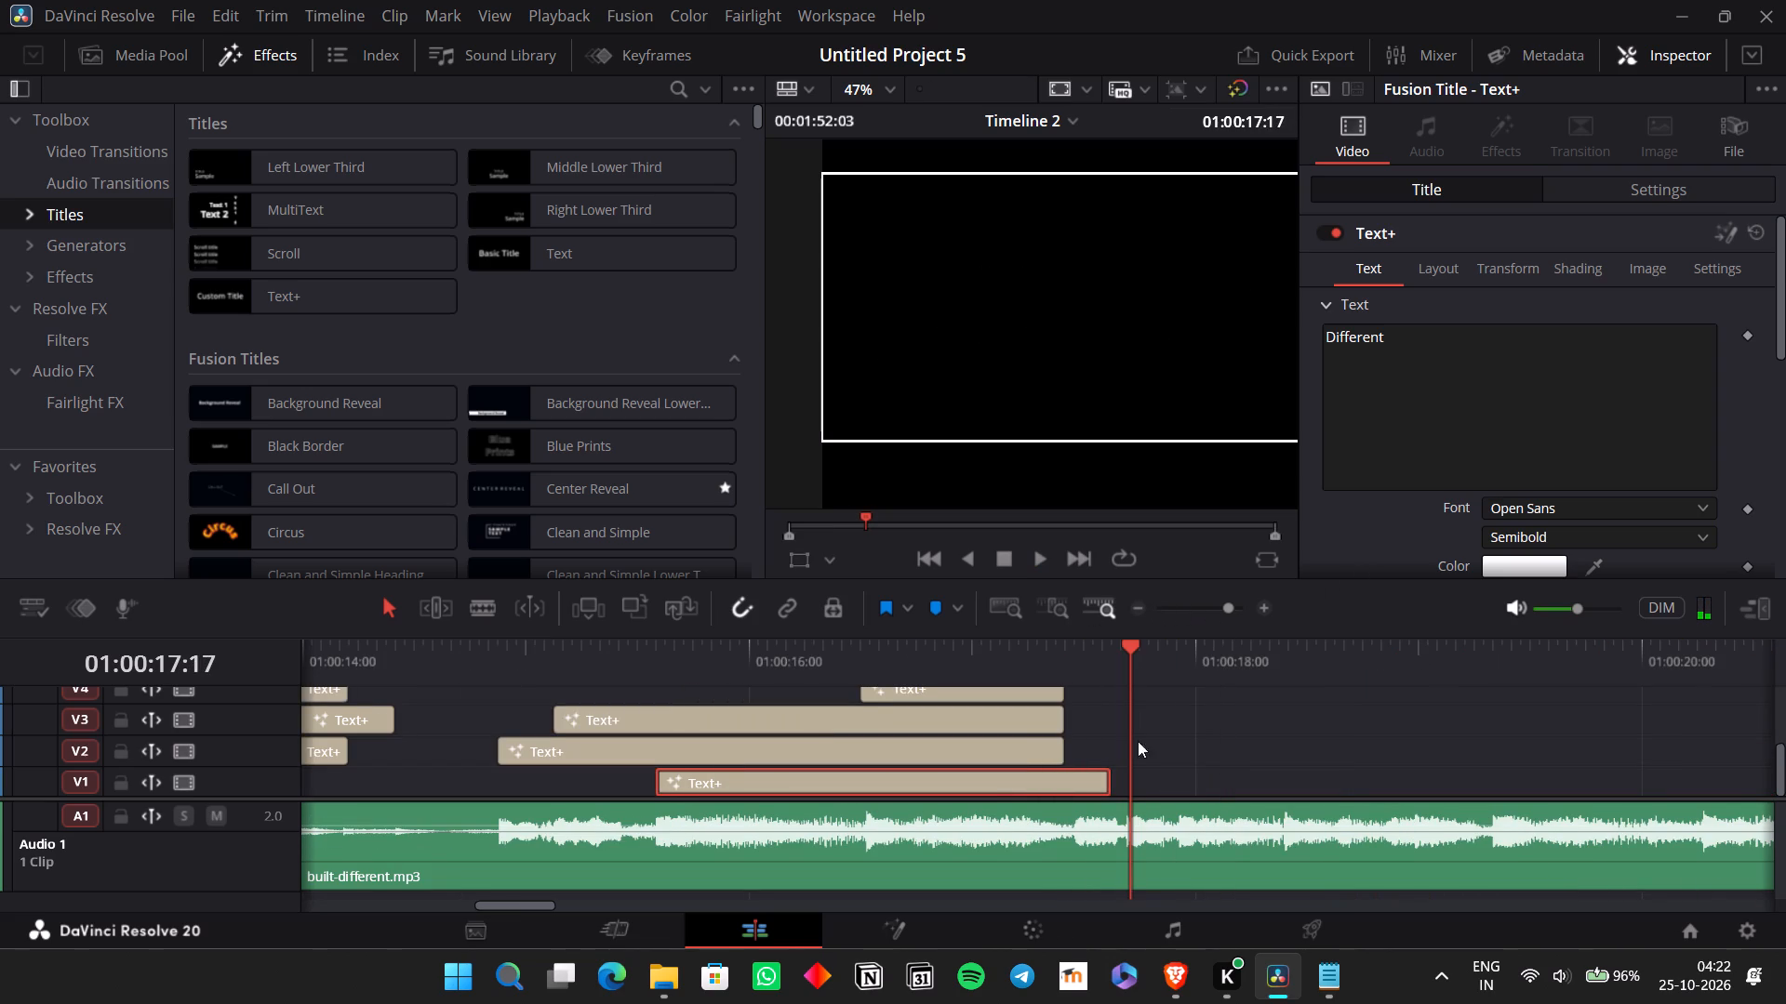
{"action": "left_click_drag", "start_coordinate": [1107, 778], "coordinate": [1060, 776]}
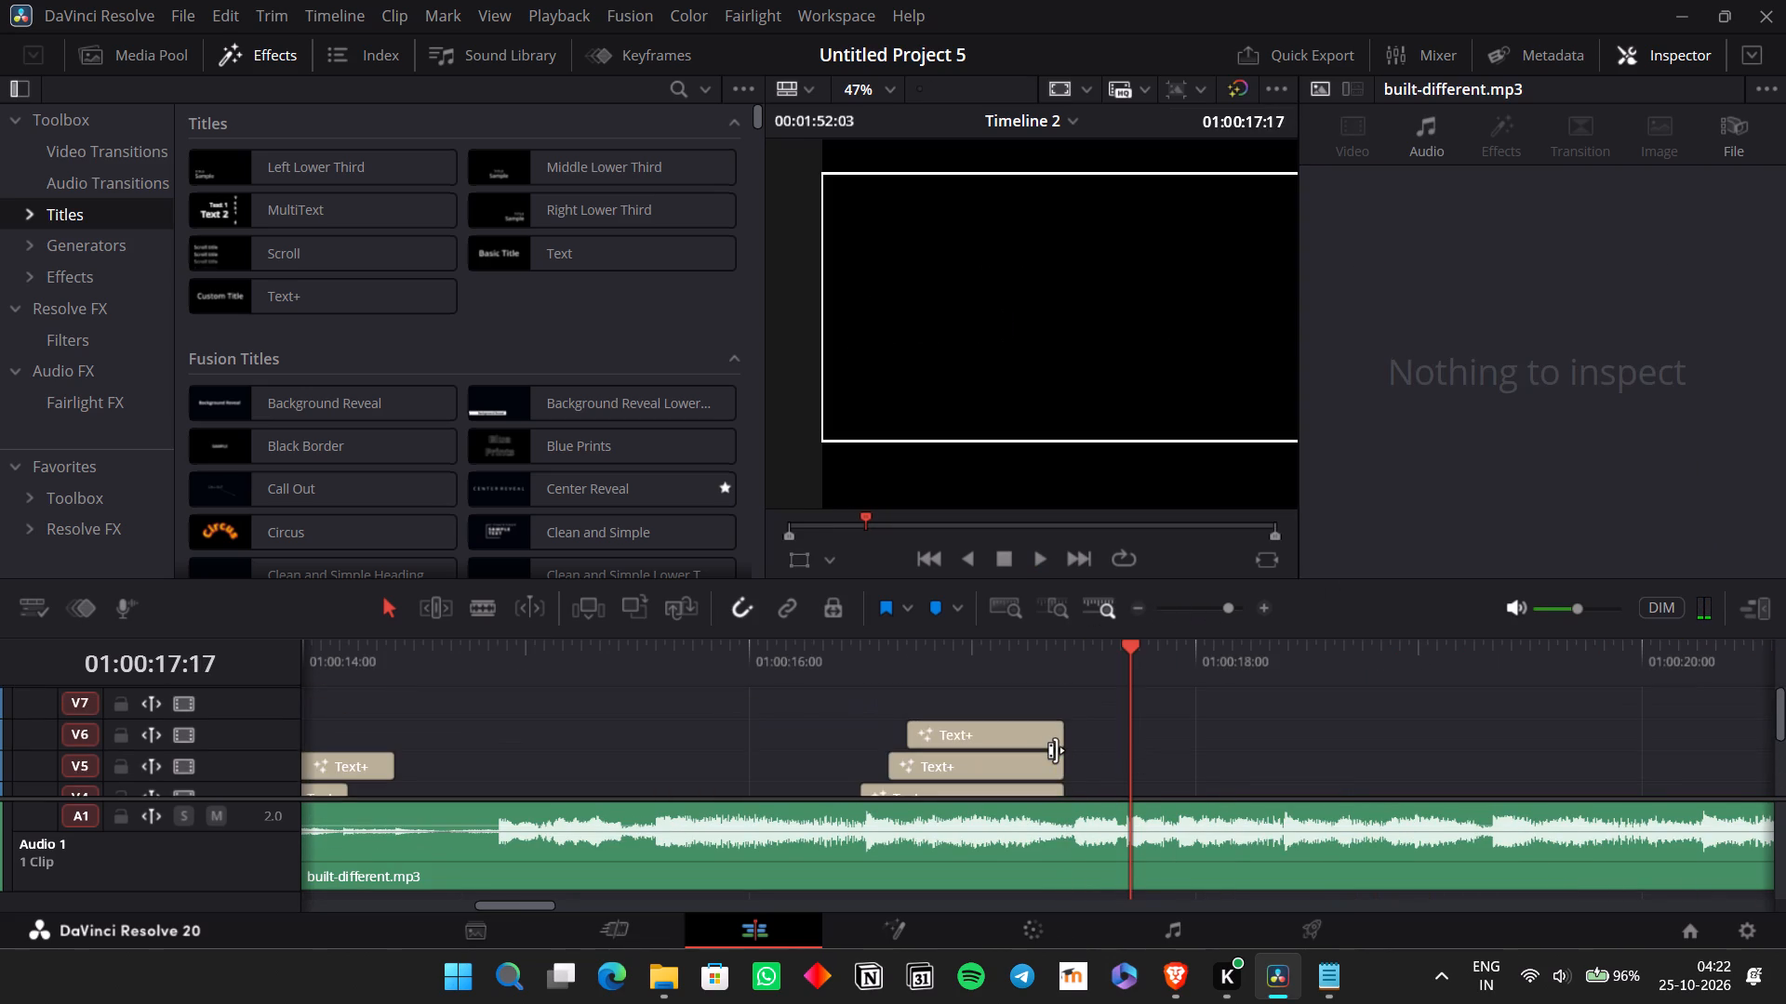
{"action": "left_click", "coordinate": [1032, 656]}
{"action": "key", "text": "space"}
{"action": "key", "text": "space"}
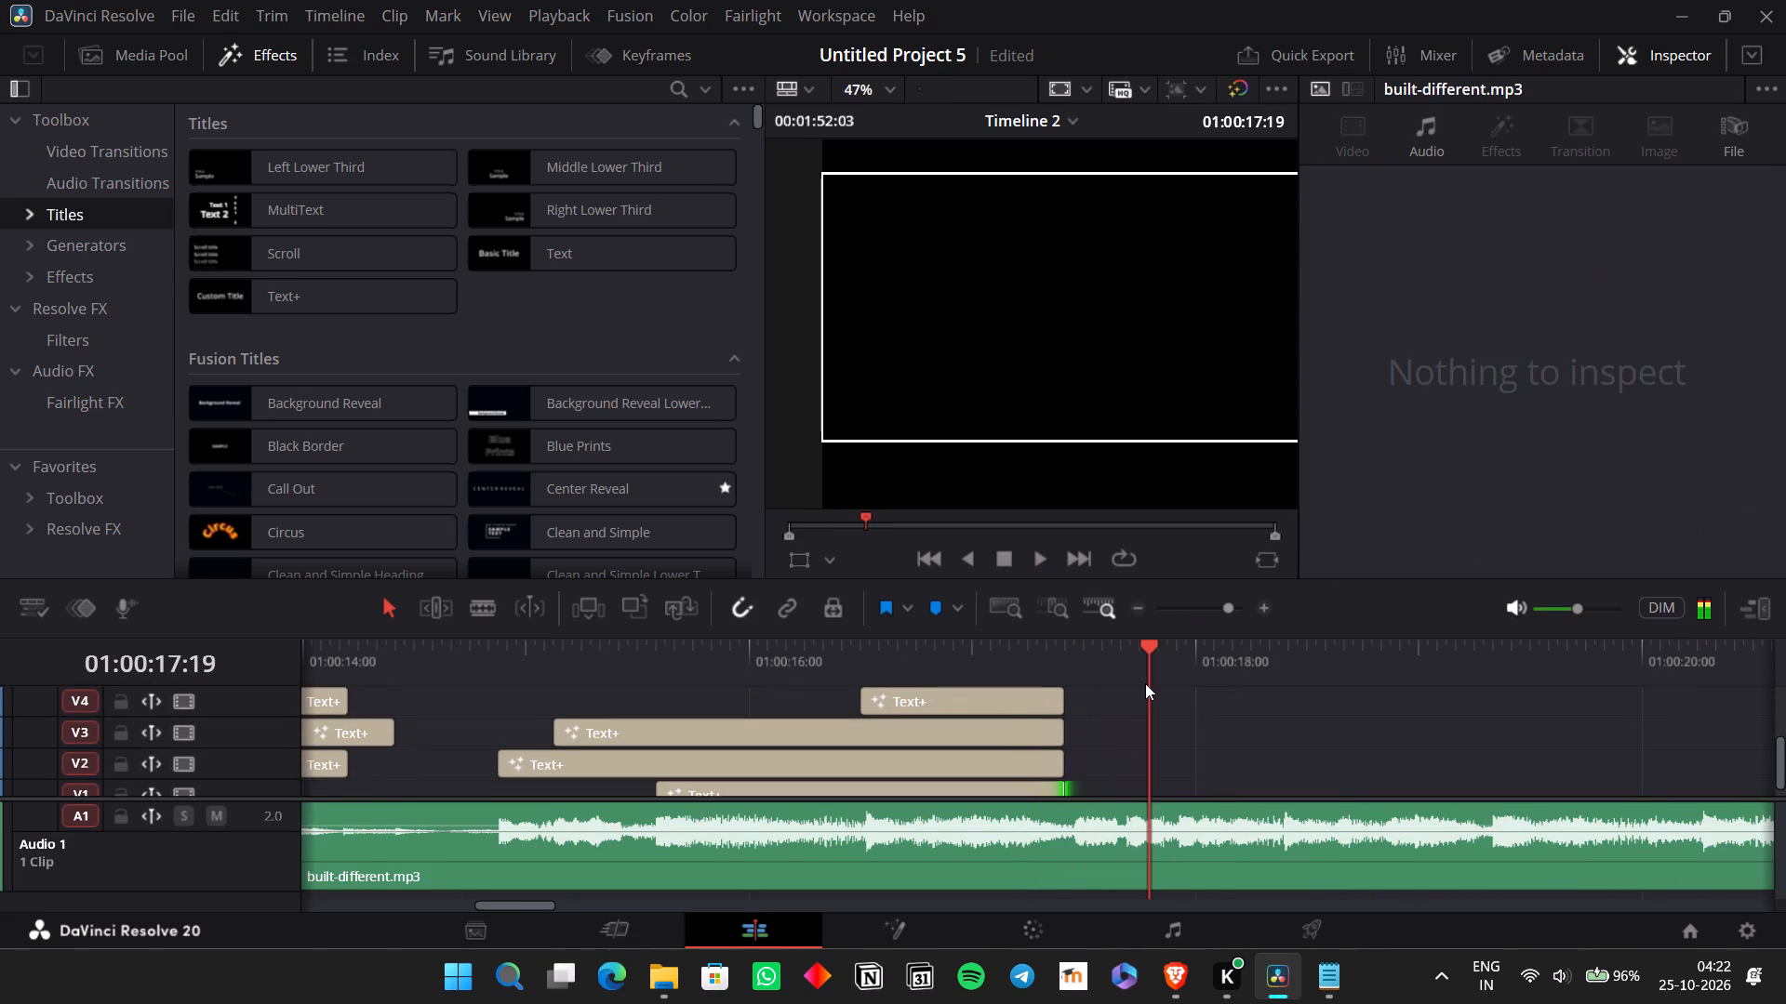
Paste a copy of the V1 "Different" title at 01:00:17:10, directly after the original, and play the section.
{"action": "left_click", "coordinate": [1074, 647]}
{"action": "scroll", "coordinate": [1096, 714], "scroll_direction": "down", "scroll_amount": 1}
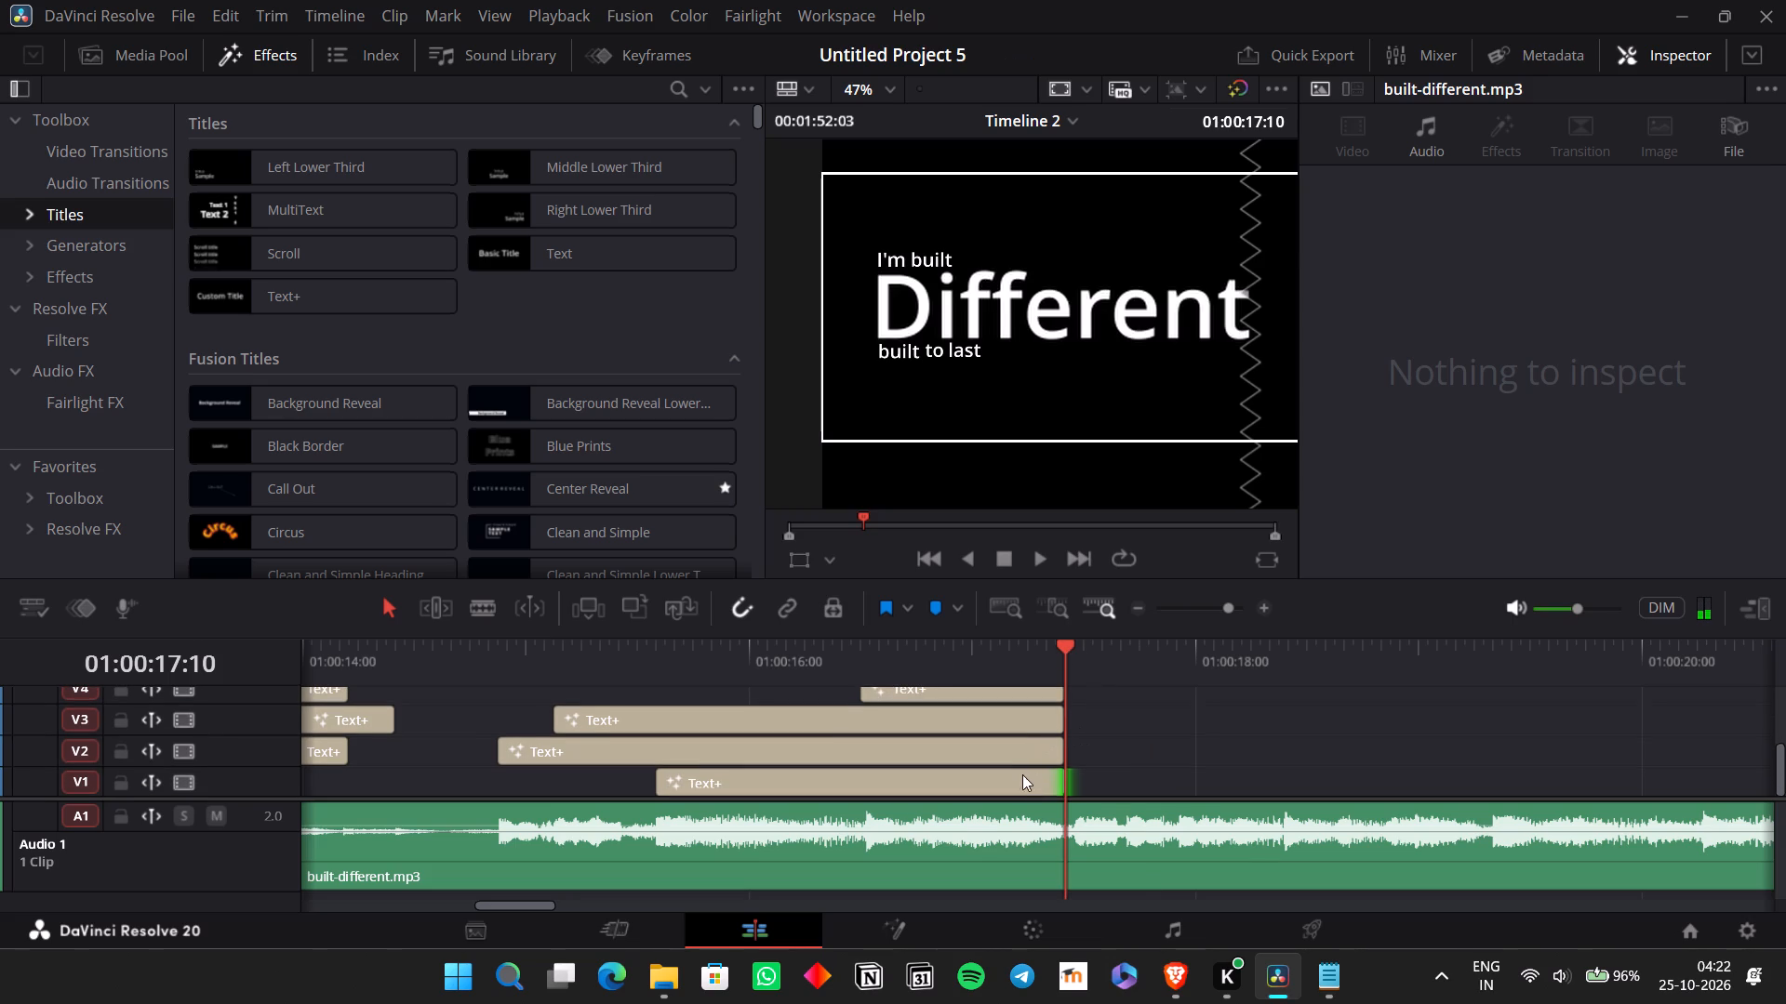
{"action": "left_click", "coordinate": [1022, 781]}
{"action": "key", "text": "ctrl+c"}
{"action": "left_click", "coordinate": [1123, 784]}
{"action": "key", "text": "ctrl+v"}
{"action": "left_click", "coordinate": [1009, 640]}
{"action": "key", "text": "space"}
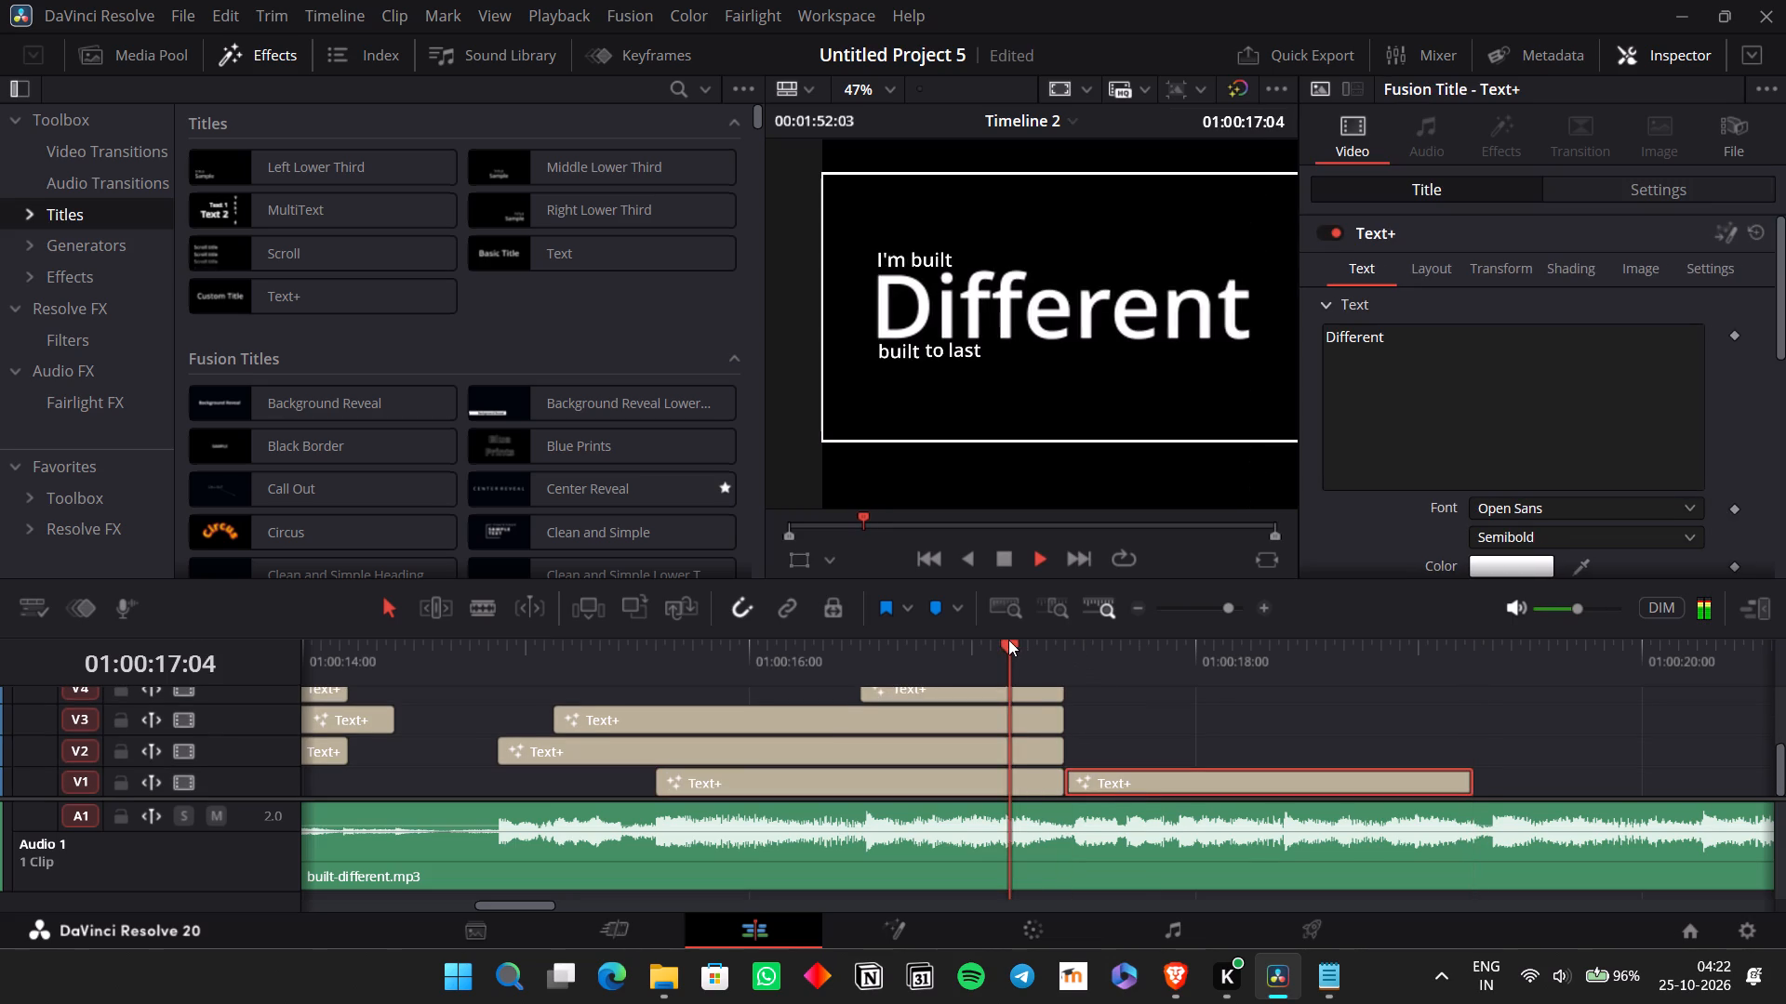
{"action": "key", "text": "space"}
Replace the copied V1 title's text with the copied lyric line, cut everything after "Eyes", and check by playback.
{"action": "left_click", "coordinate": [1399, 340]}
{"action": "key", "text": "ctrl+a"}
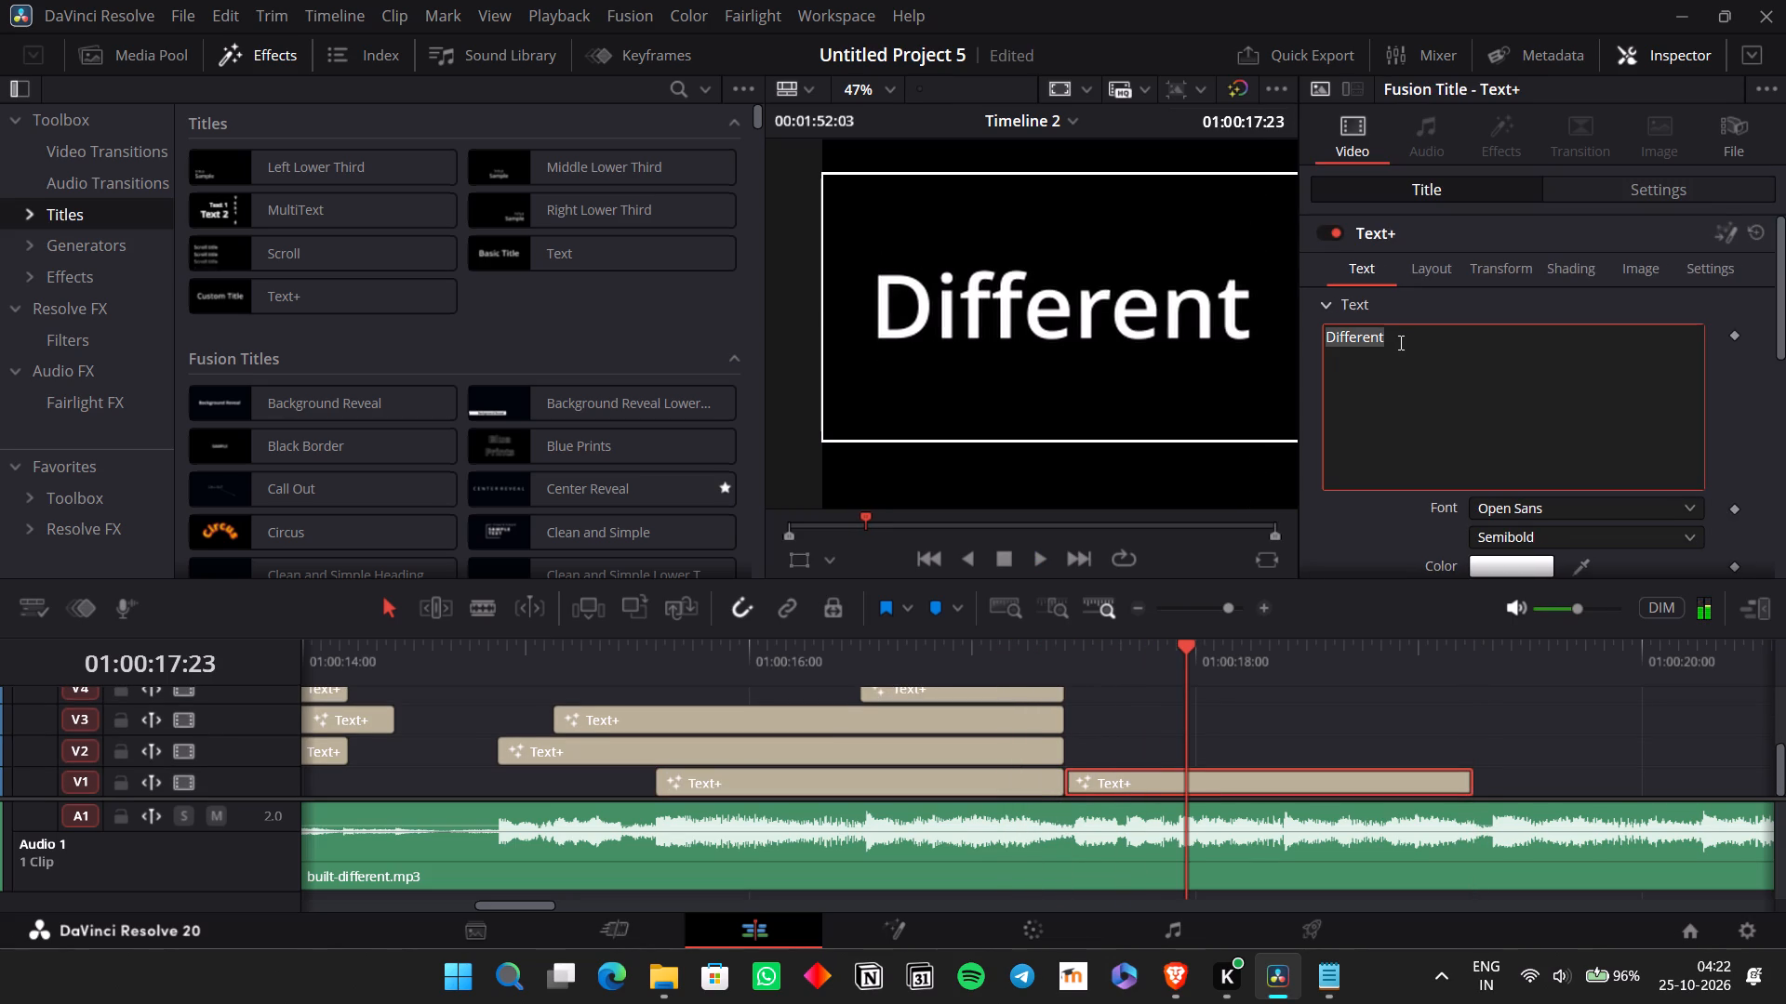
{"action": "key", "text": "ctrl+v"}
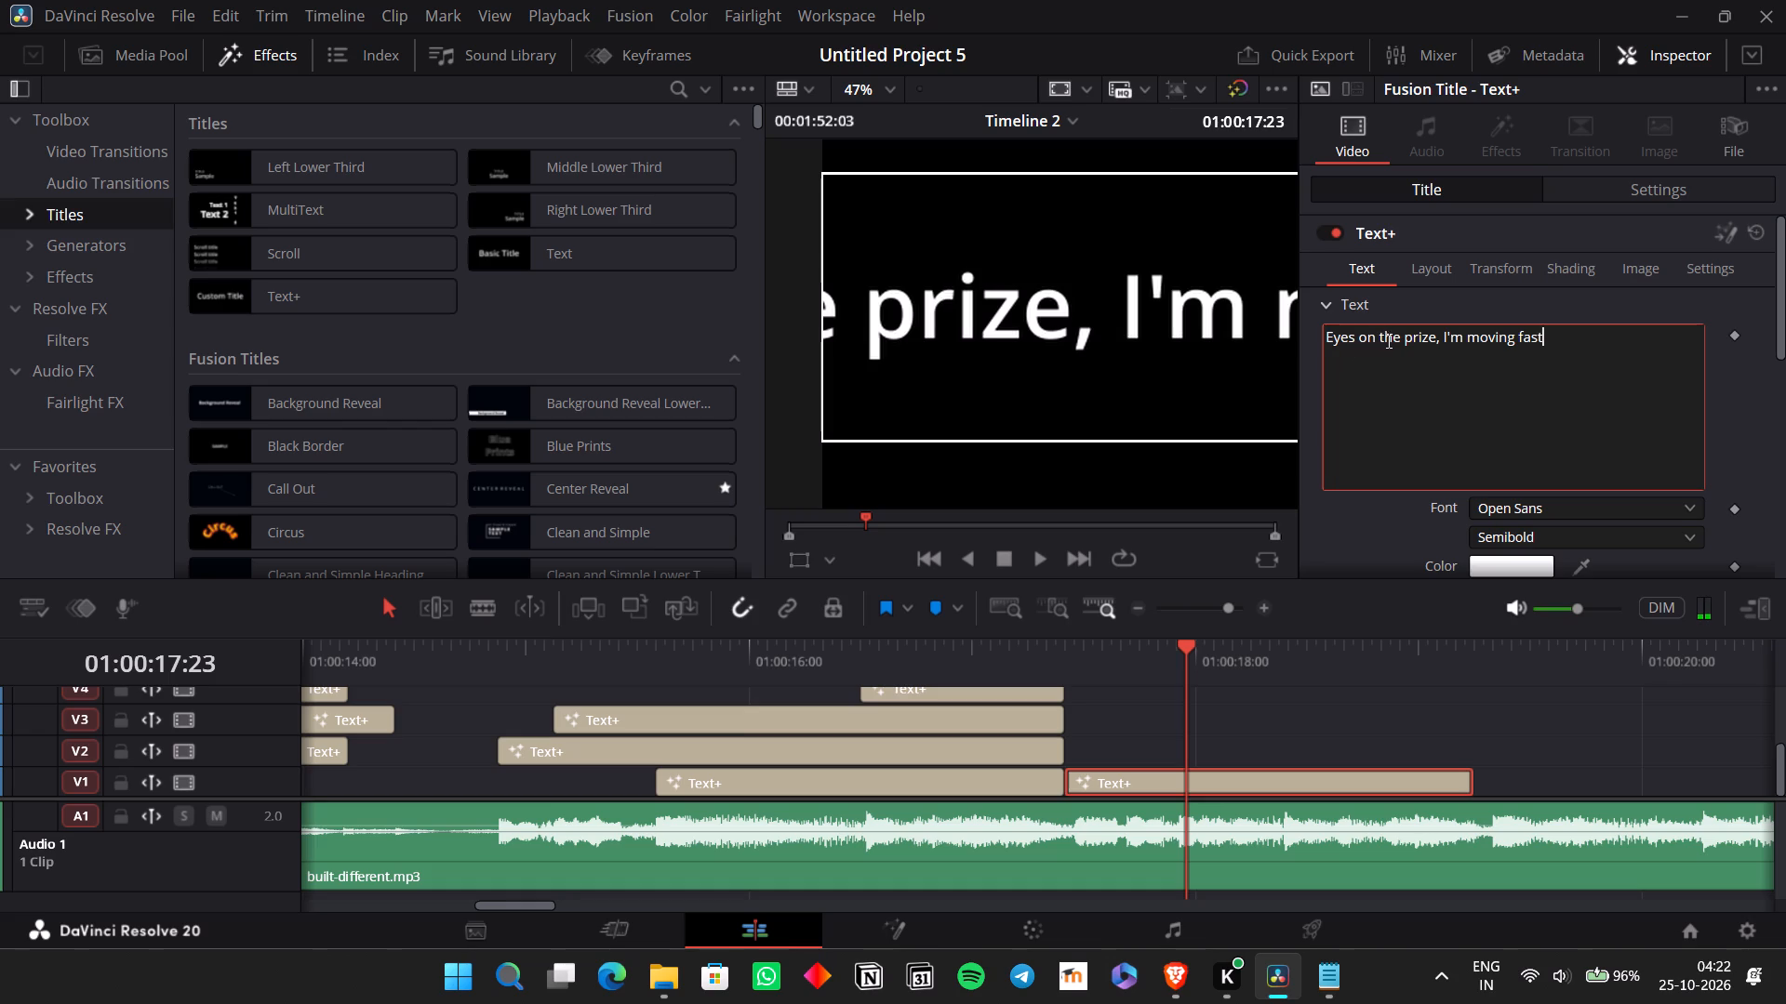
{"action": "left_click_drag", "start_coordinate": [1360, 339], "coordinate": [1623, 329]}
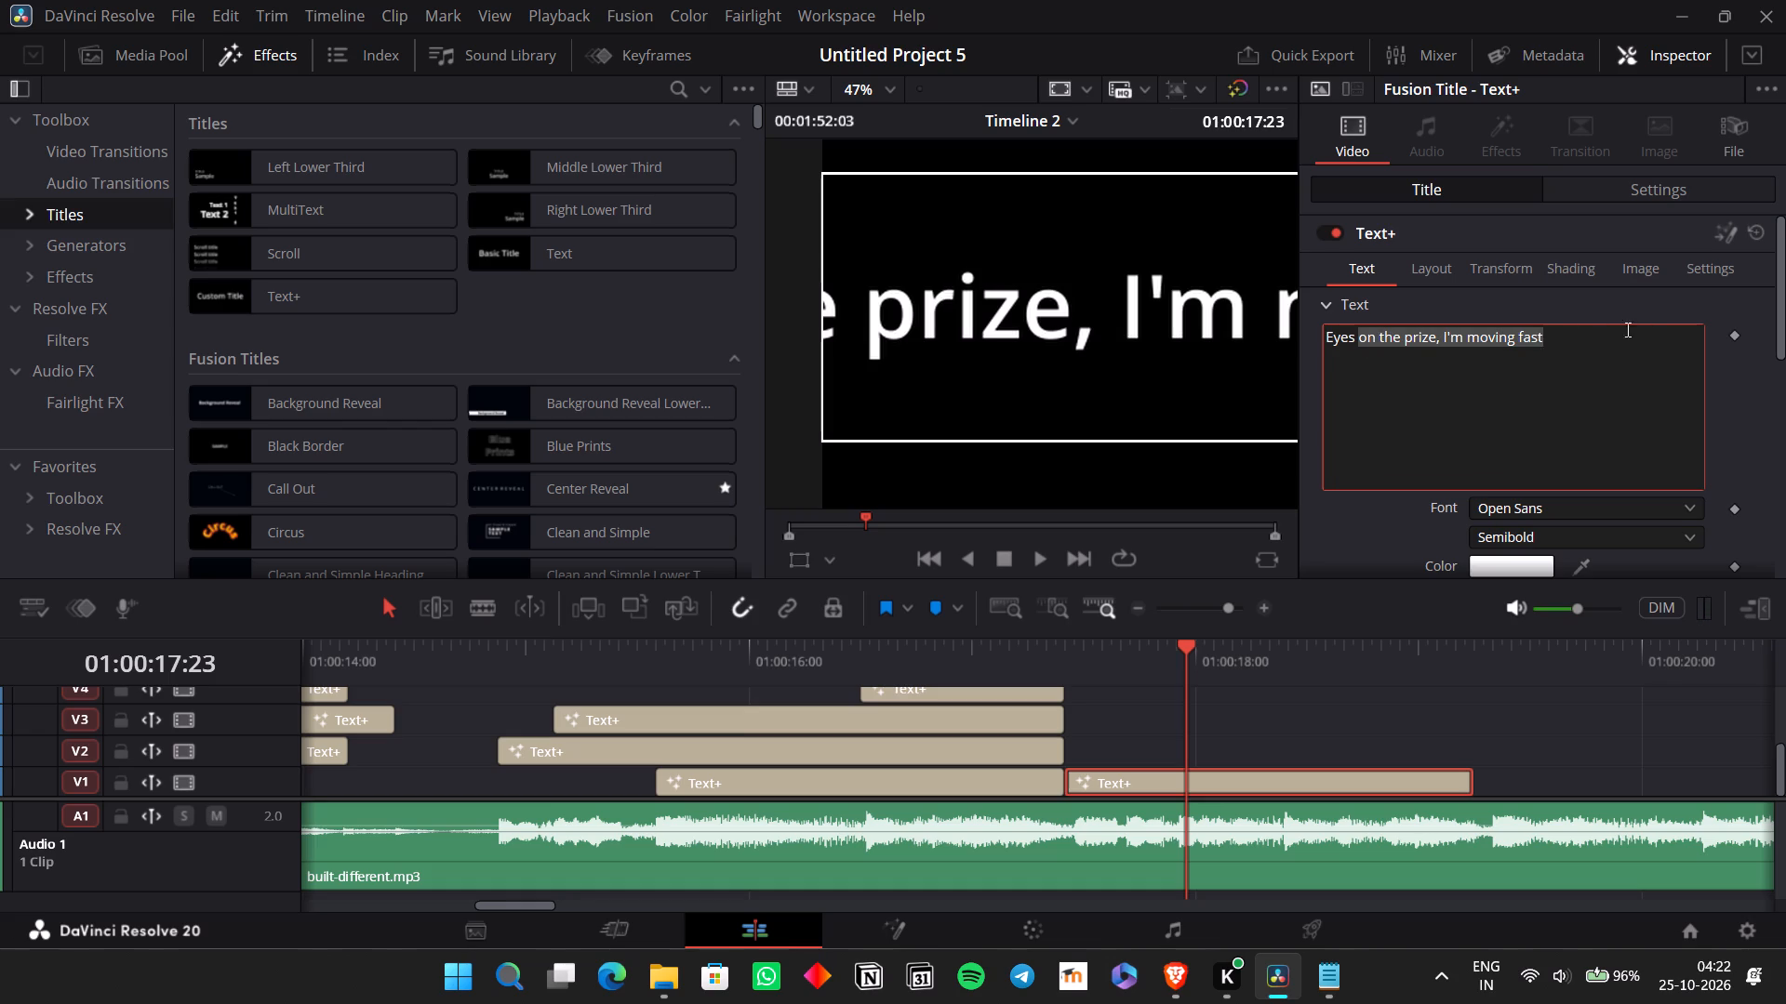
{"action": "left_click_drag", "start_coordinate": [1623, 329], "coordinate": [1591, 335]}
{"action": "key", "text": "ctrl+x"}
{"action": "key", "text": "BackSpace"}
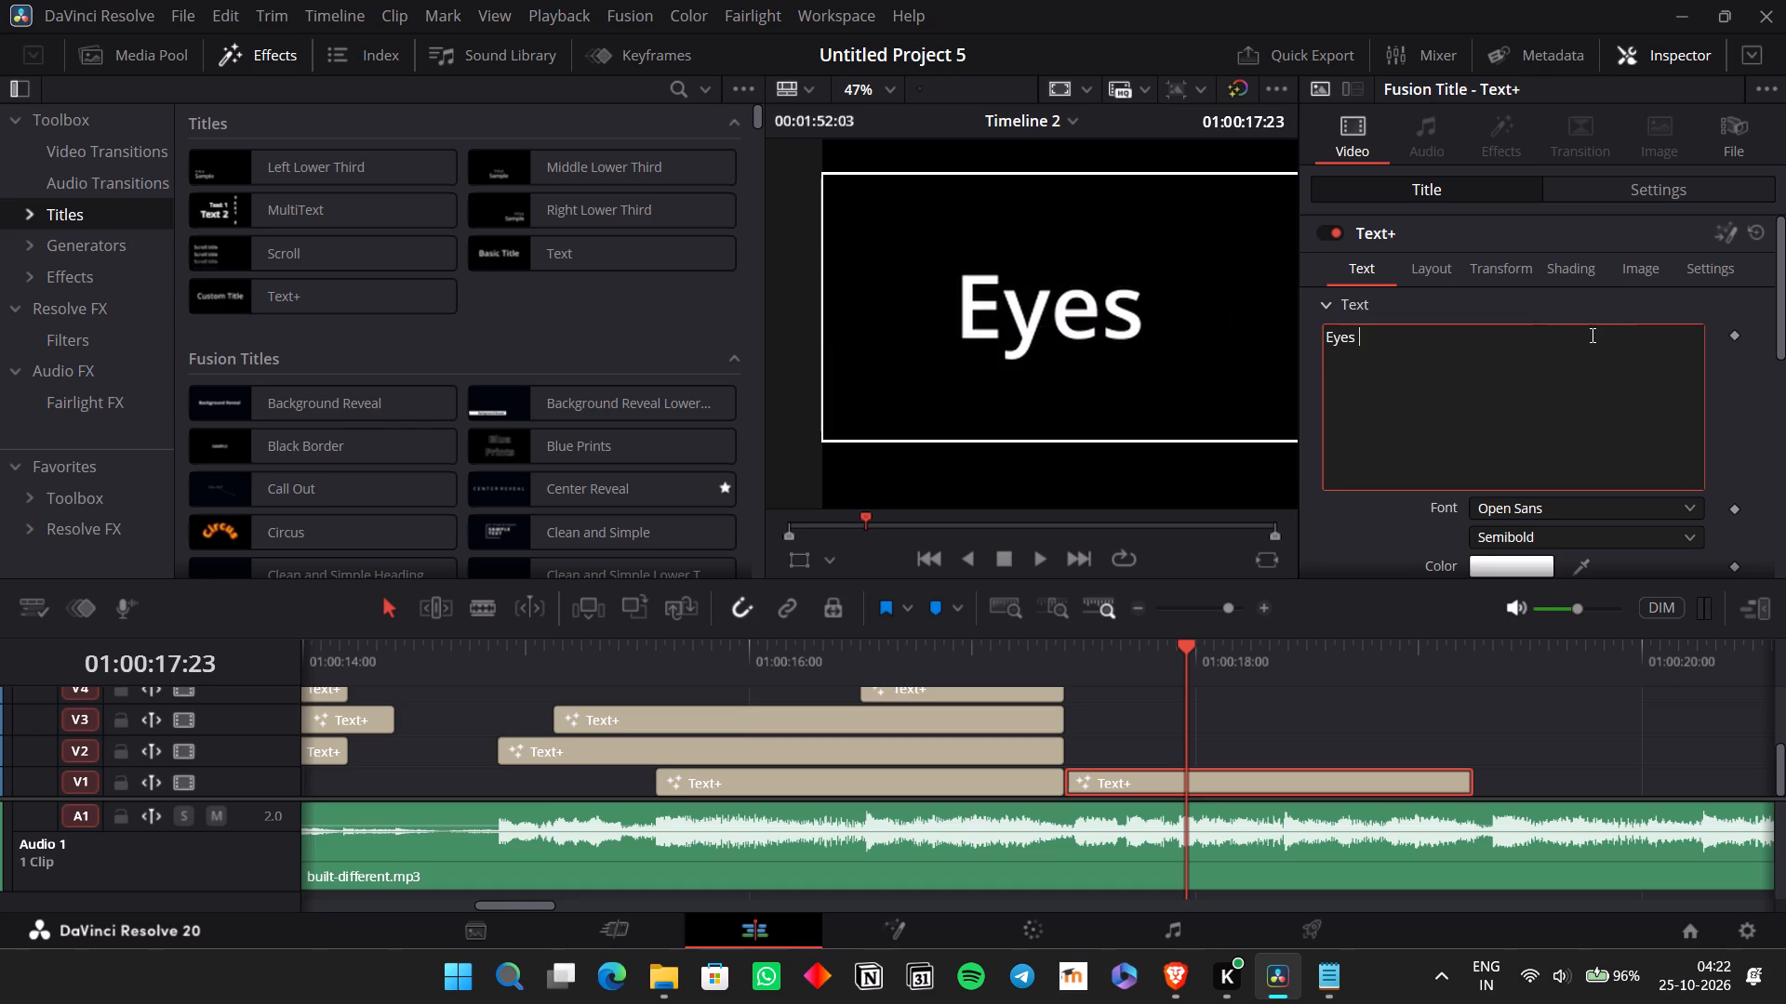
{"action": "left_click", "coordinate": [1044, 660]}
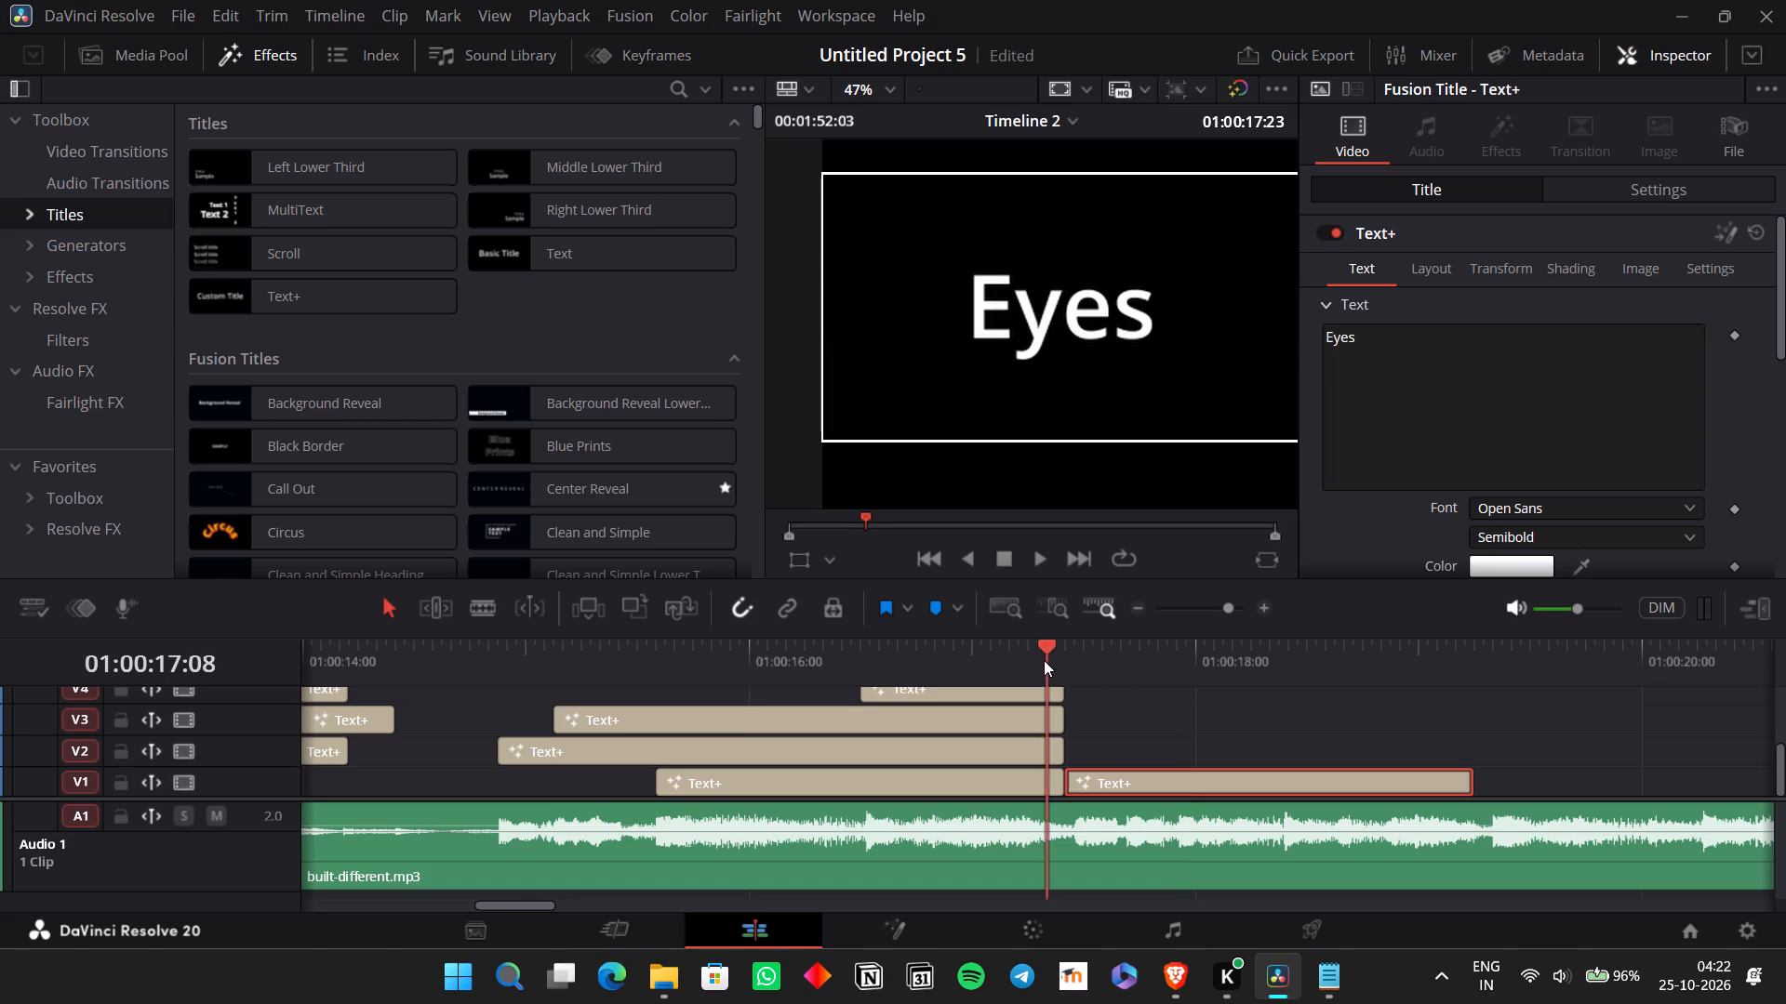
{"action": "key", "text": "space"}
{"action": "key", "text": "space"}
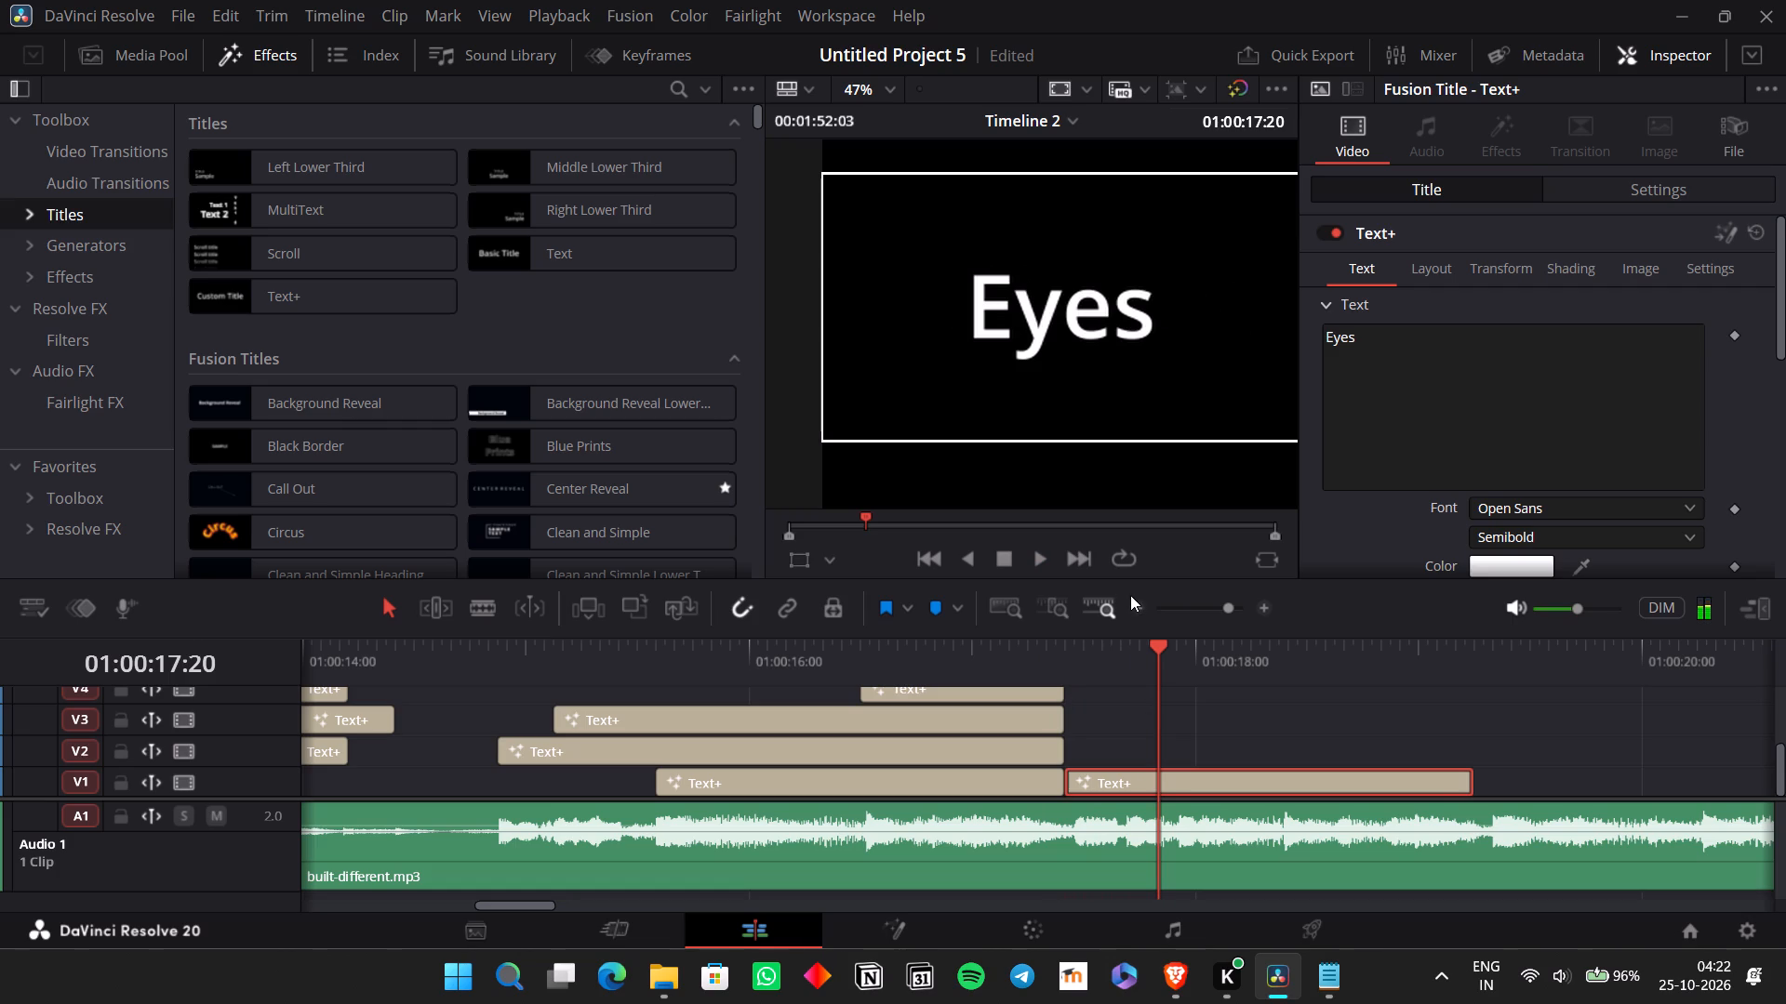
Copy the V2 "I'm" title and paste it on V2 at 01:00:17:10, above the "Eyes" title.
{"action": "double_click", "coordinate": [1131, 597]}
{"action": "left_click", "coordinate": [1136, 601]}
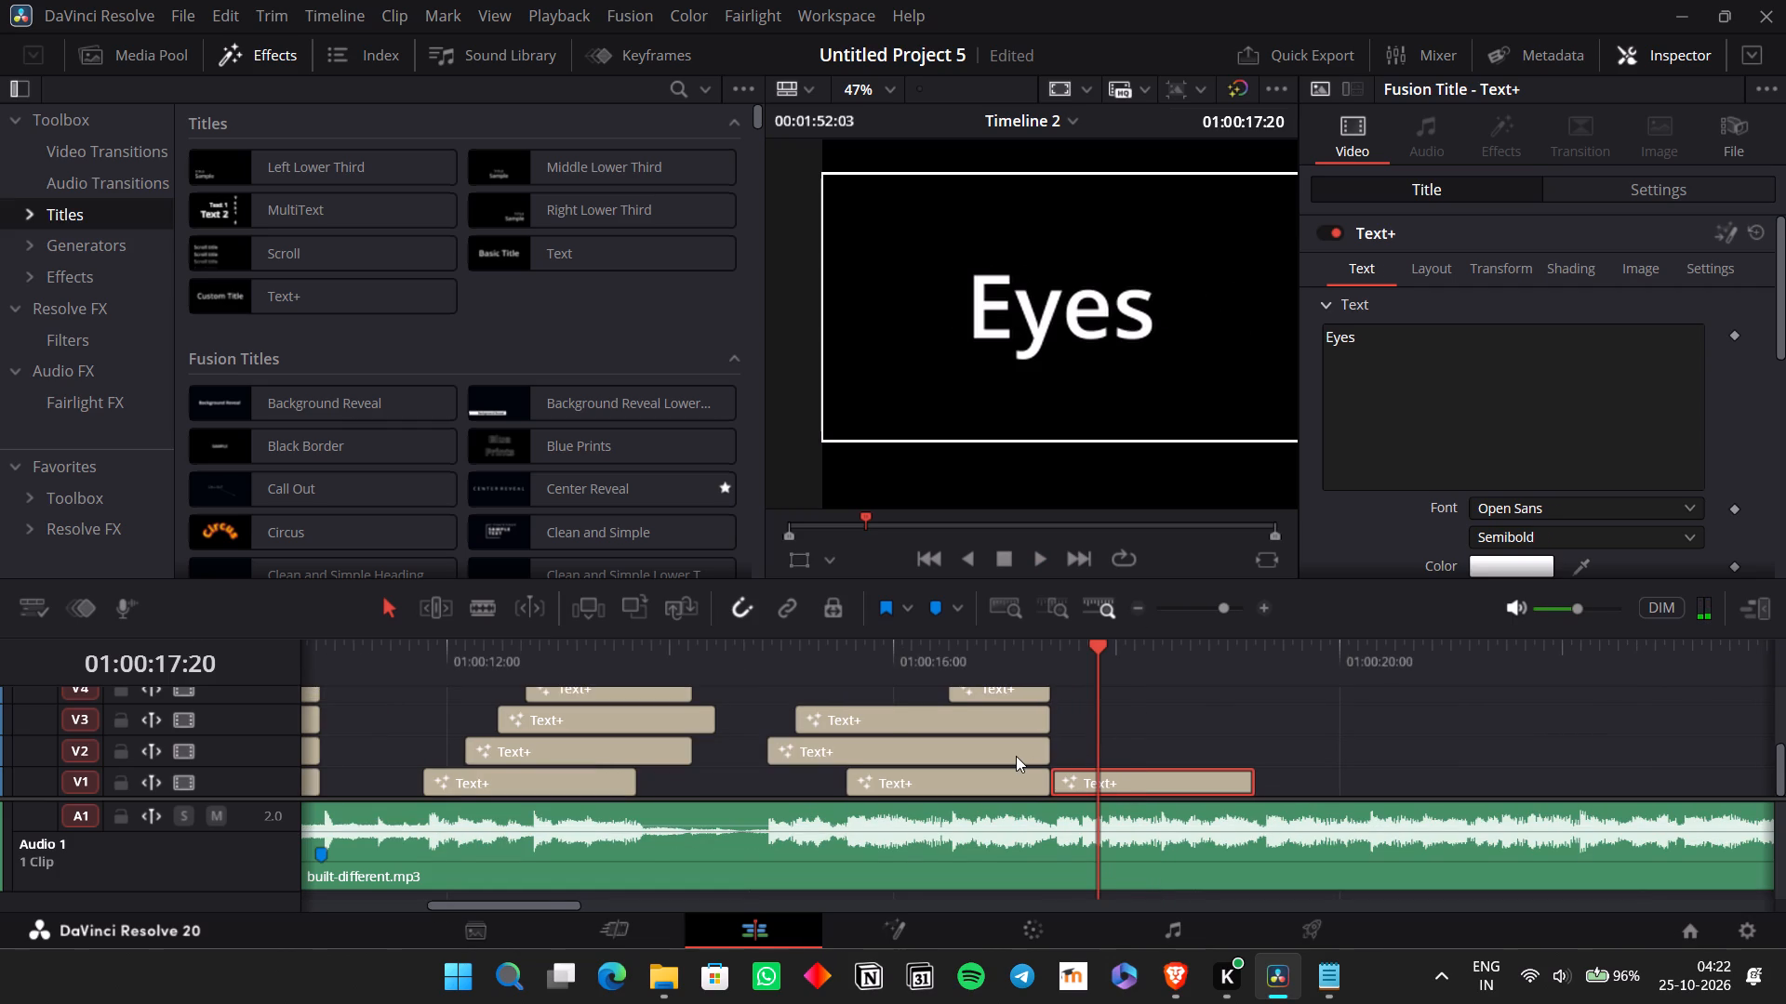
{"action": "left_click", "coordinate": [1016, 756]}
{"action": "key", "text": "ctrl+c"}
{"action": "left_click", "coordinate": [1062, 660]}
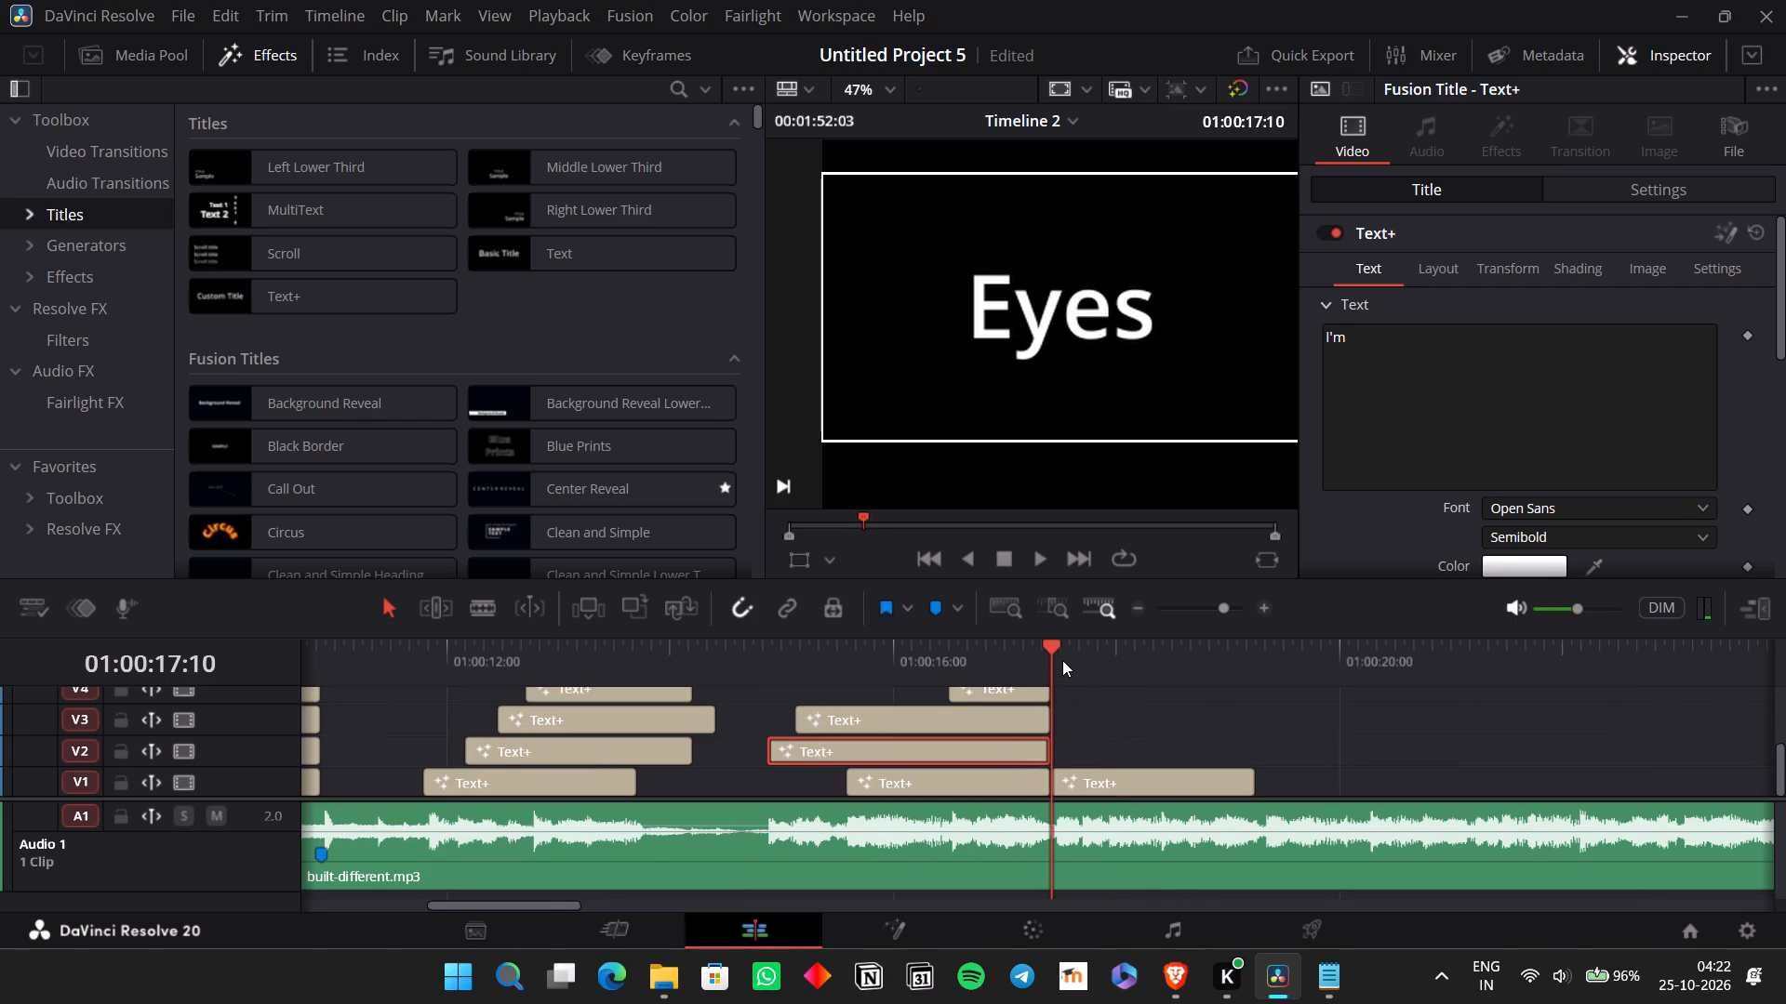
{"action": "key", "text": "ctrl+v"}
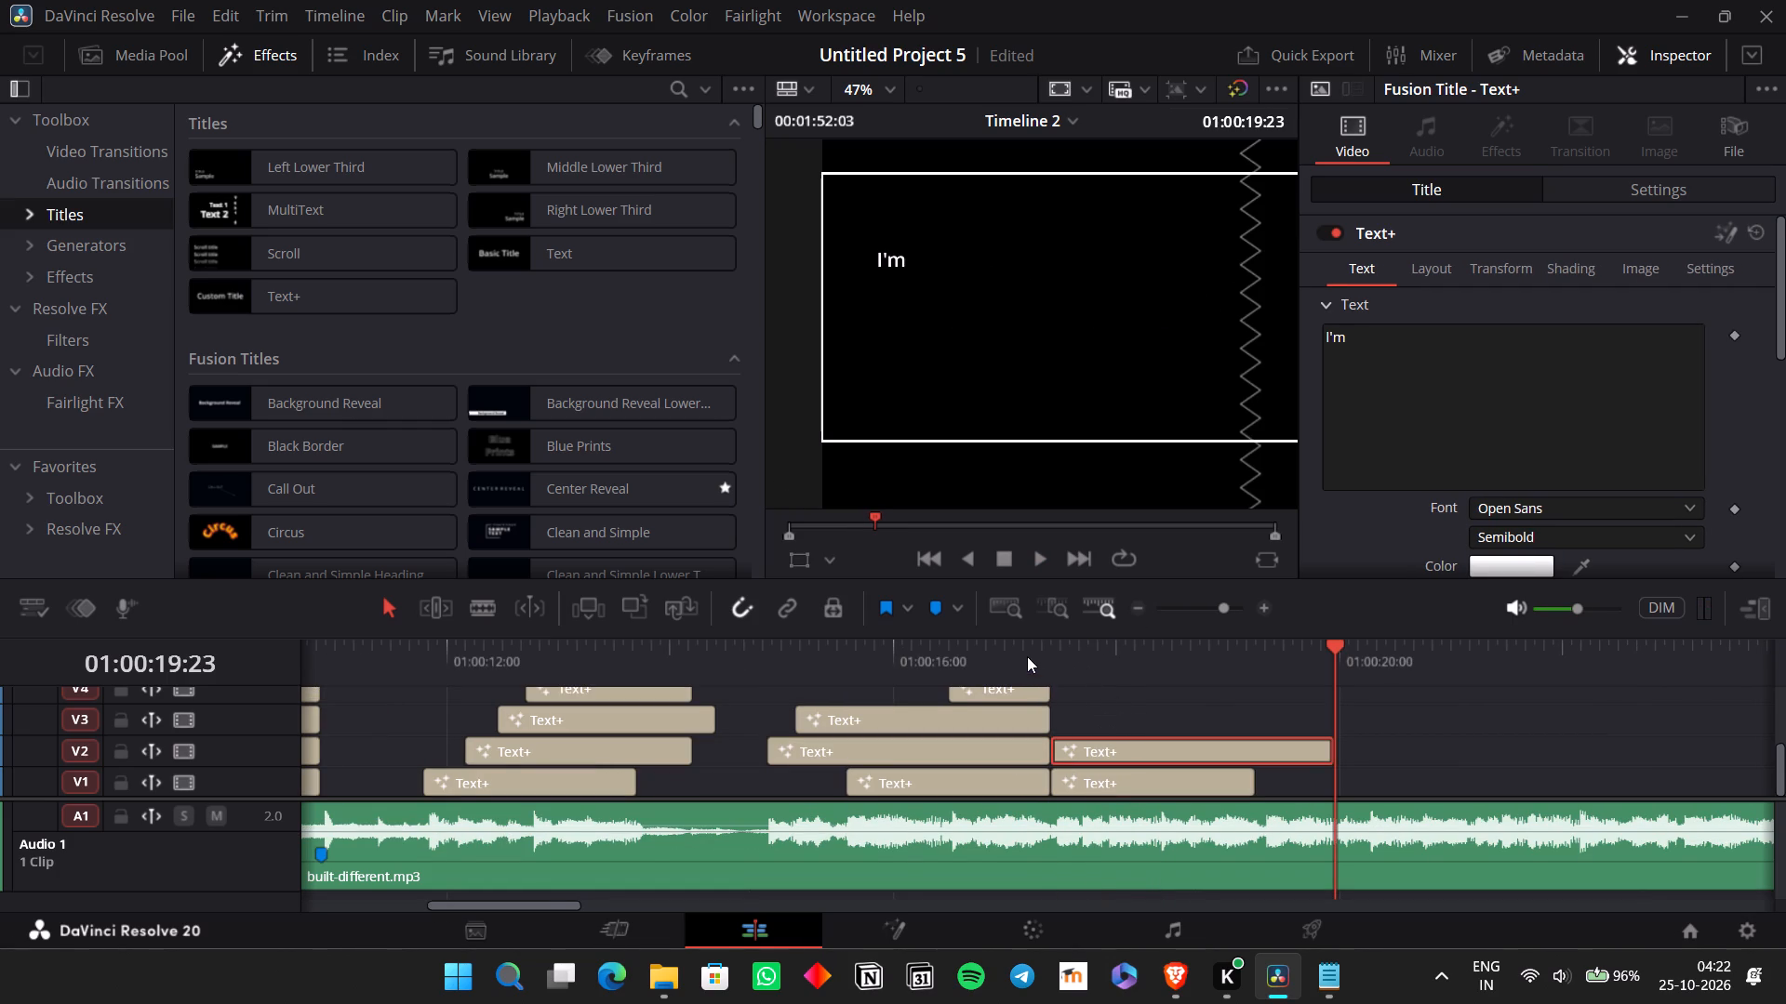
Move the pasted V2 title about 6 frames later to start at 01:00:17:16, checking the vocal timing by playback.
{"action": "left_click", "coordinate": [1057, 654]}
{"action": "key", "text": "space"}
{"action": "key", "text": "space"}
{"action": "left_click_drag", "start_coordinate": [1112, 737], "coordinate": [1130, 746]}
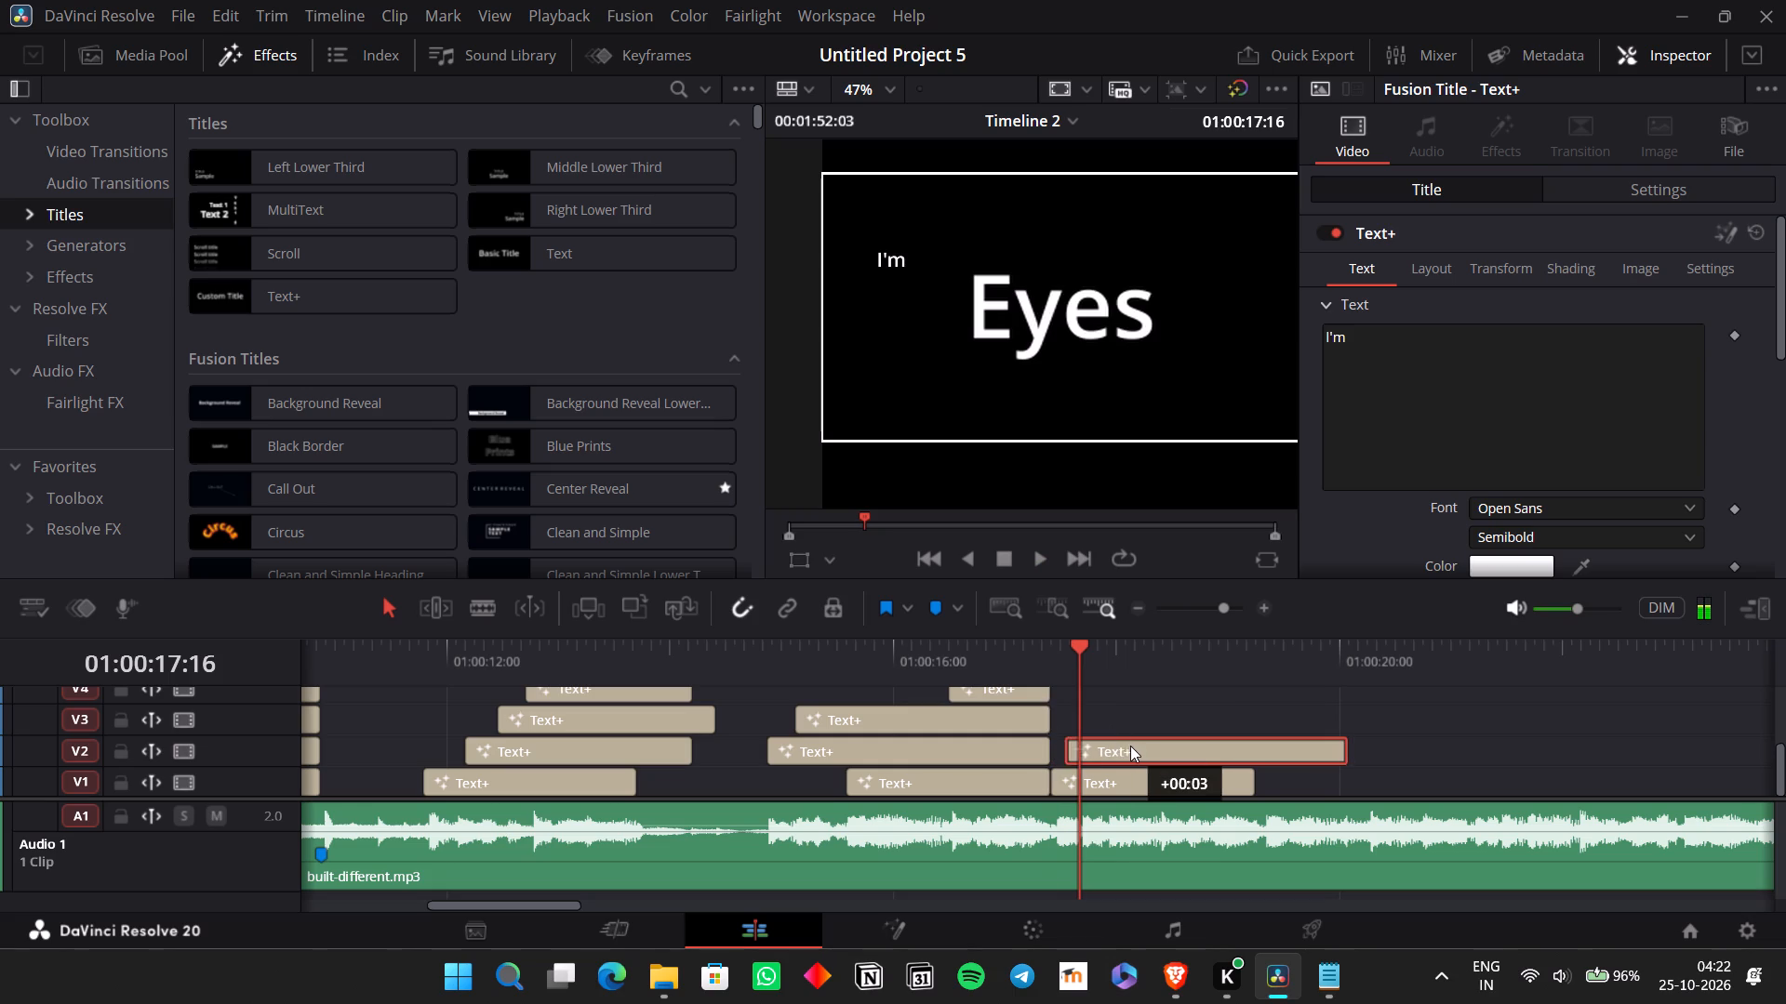
{"action": "left_click_drag", "start_coordinate": [1130, 746], "coordinate": [1133, 747]}
{"action": "key", "text": "space"}
{"action": "key", "text": "space"}
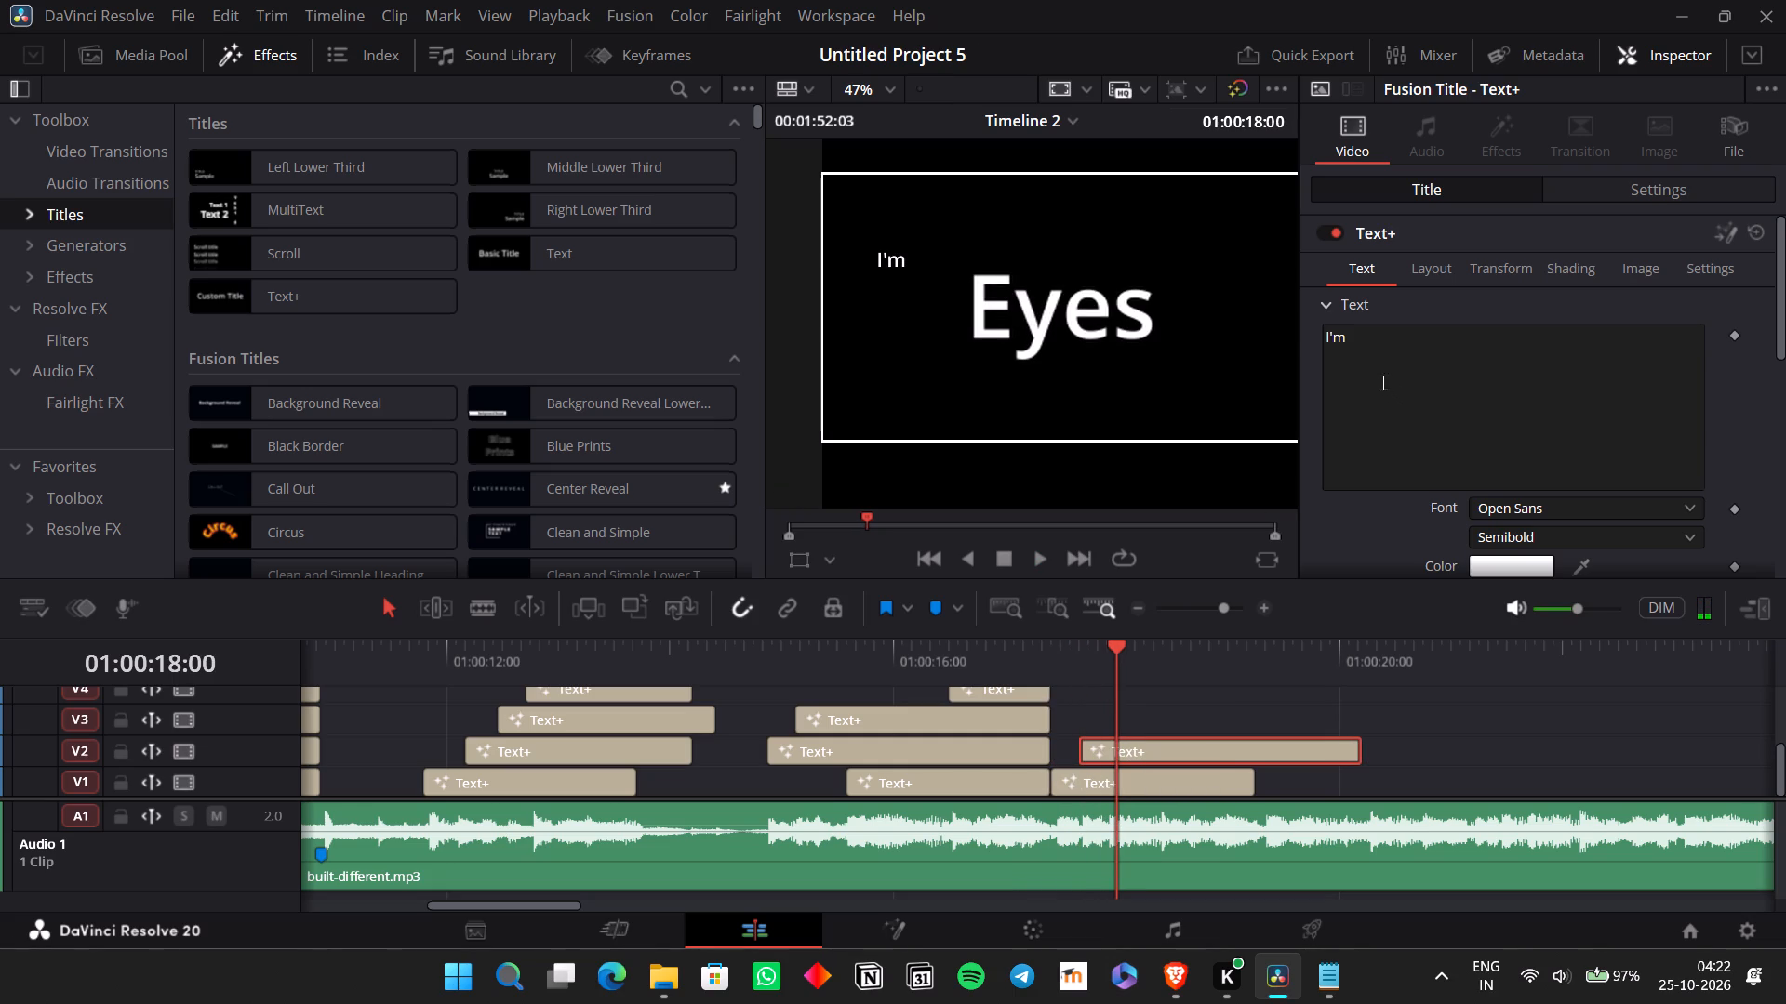
Change the text of the new V2 title to "on".
{"action": "left_click_drag", "start_coordinate": [1348, 341], "coordinate": [1300, 327]}
{"action": "type", "text": "on"}
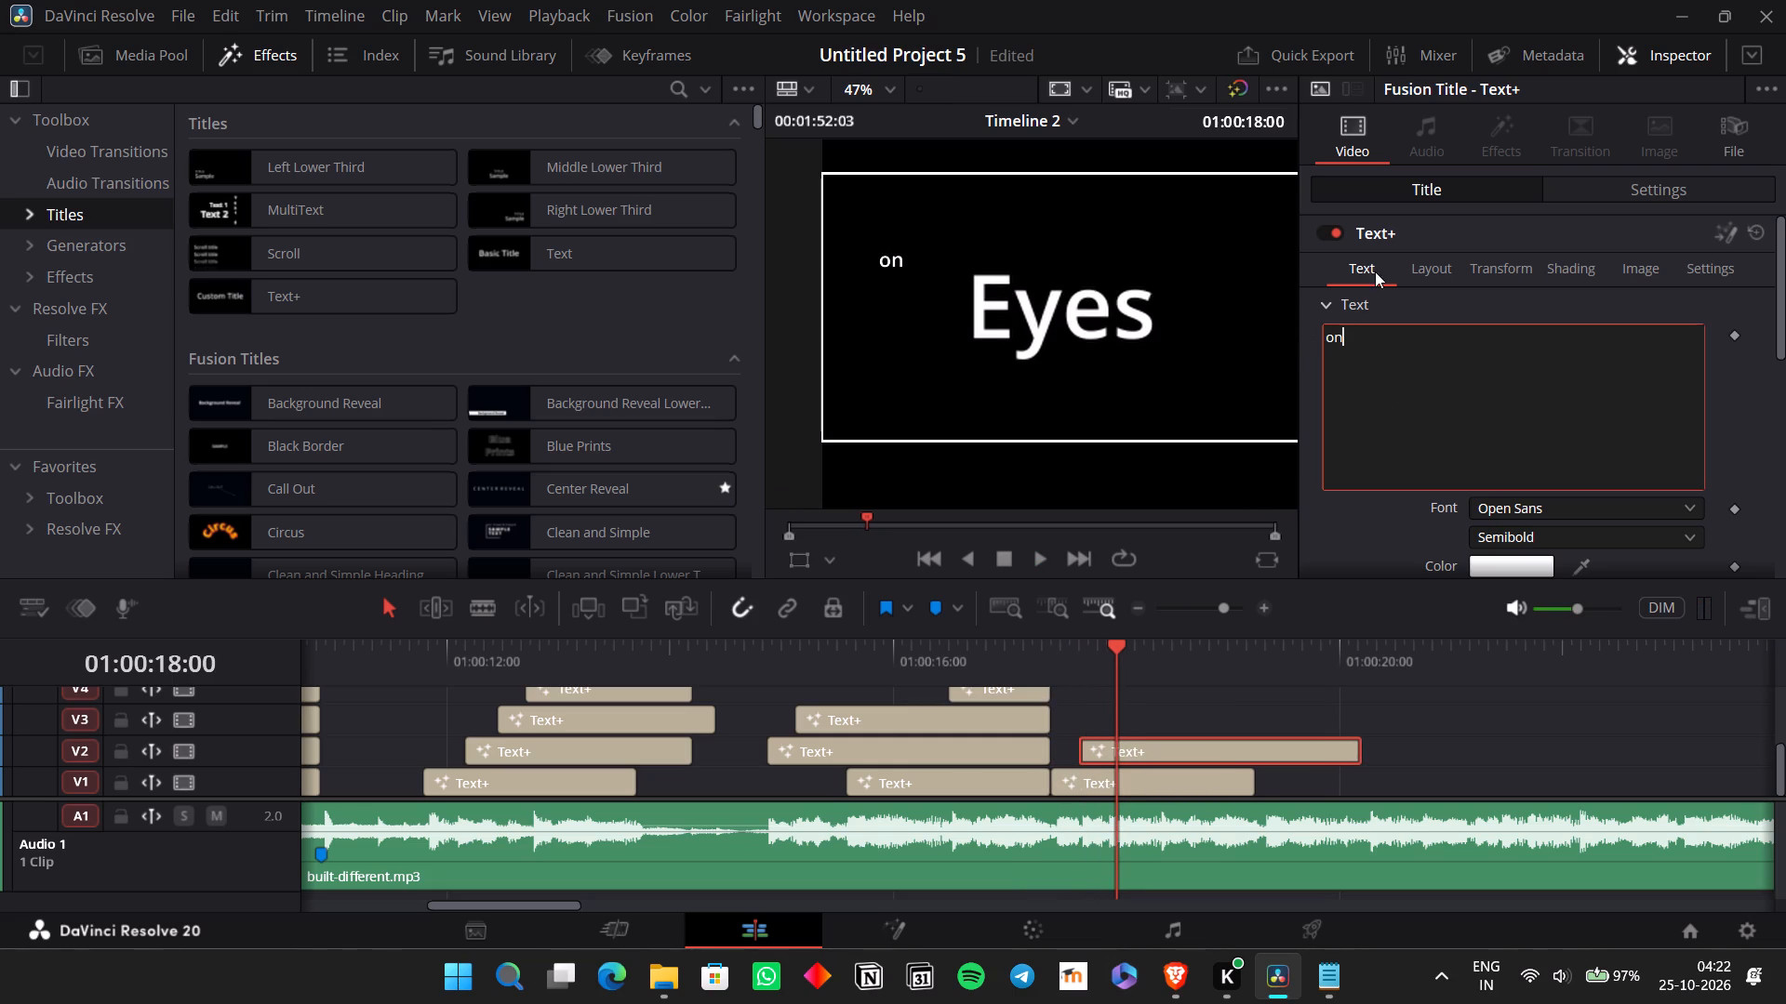
Set the "on" title's zoom to 1.020 and position X to -159.913, and return the playhead to 01:00:17:10.
{"action": "left_click", "coordinate": [1591, 188]}
{"action": "left_click_drag", "start_coordinate": [1506, 296], "coordinate": [1511, 300]}
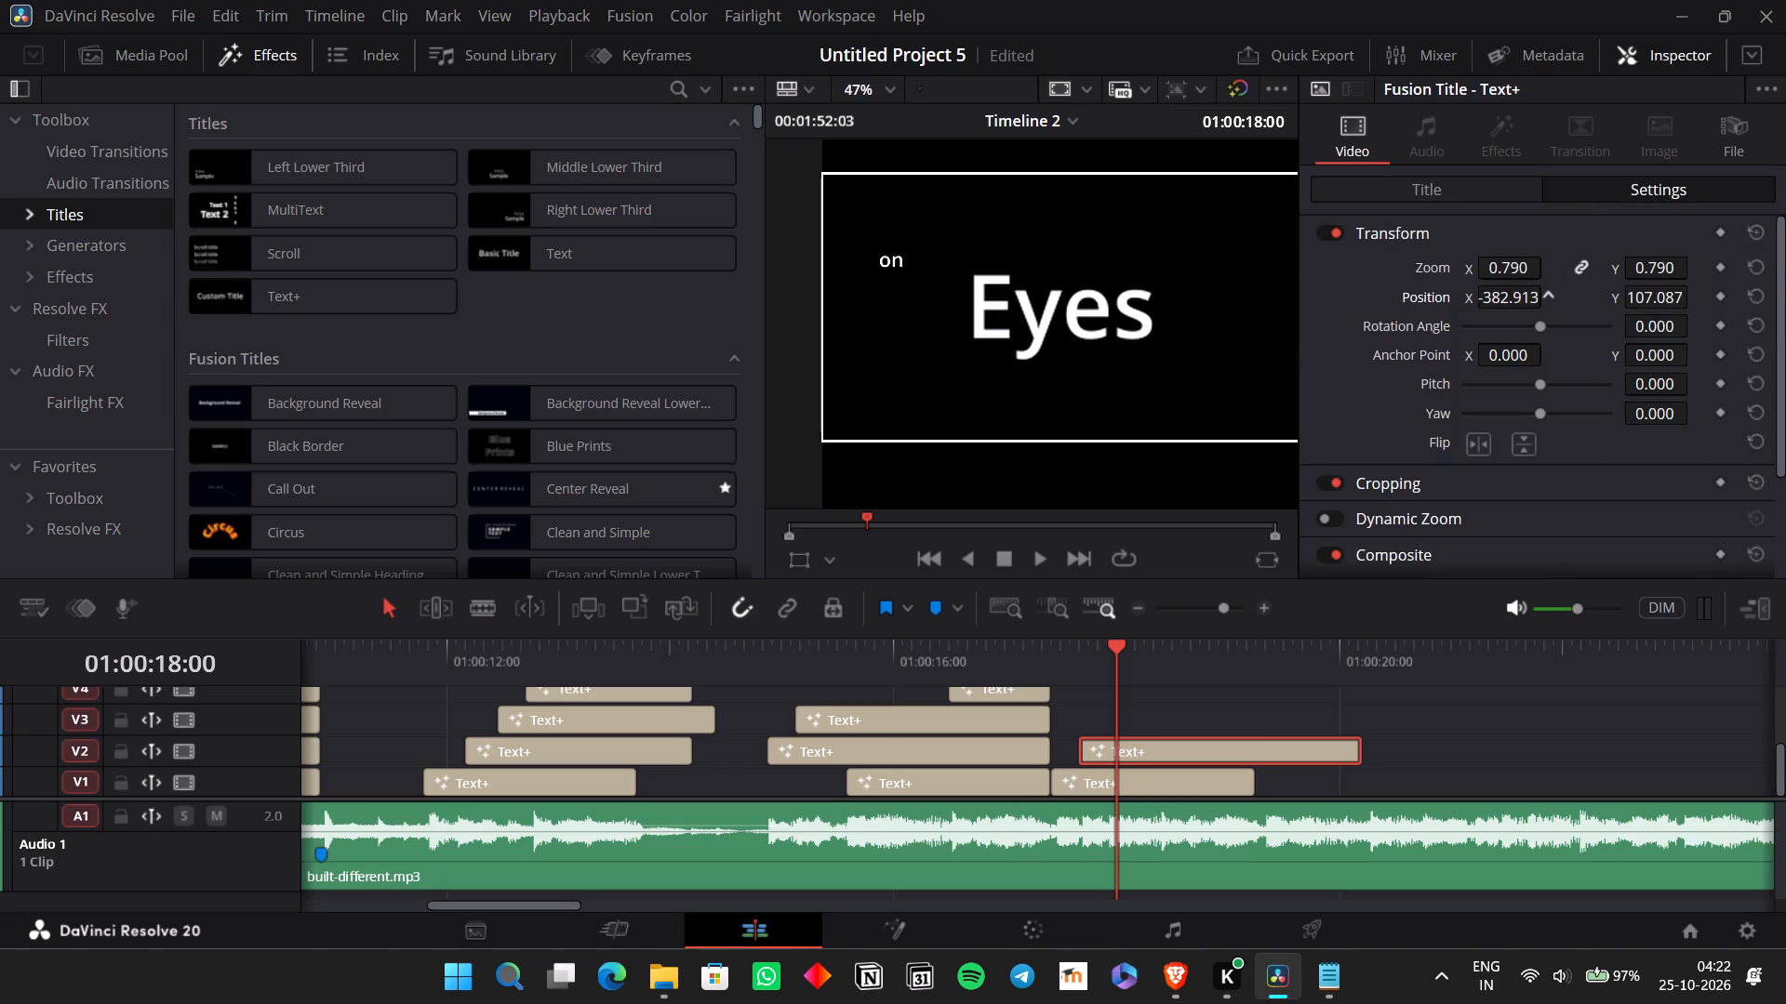
{"action": "left_click_drag", "start_coordinate": [1511, 300], "coordinate": [1757, 327]}
{"action": "left_click_drag", "start_coordinate": [1488, 265], "coordinate": [1519, 265]}
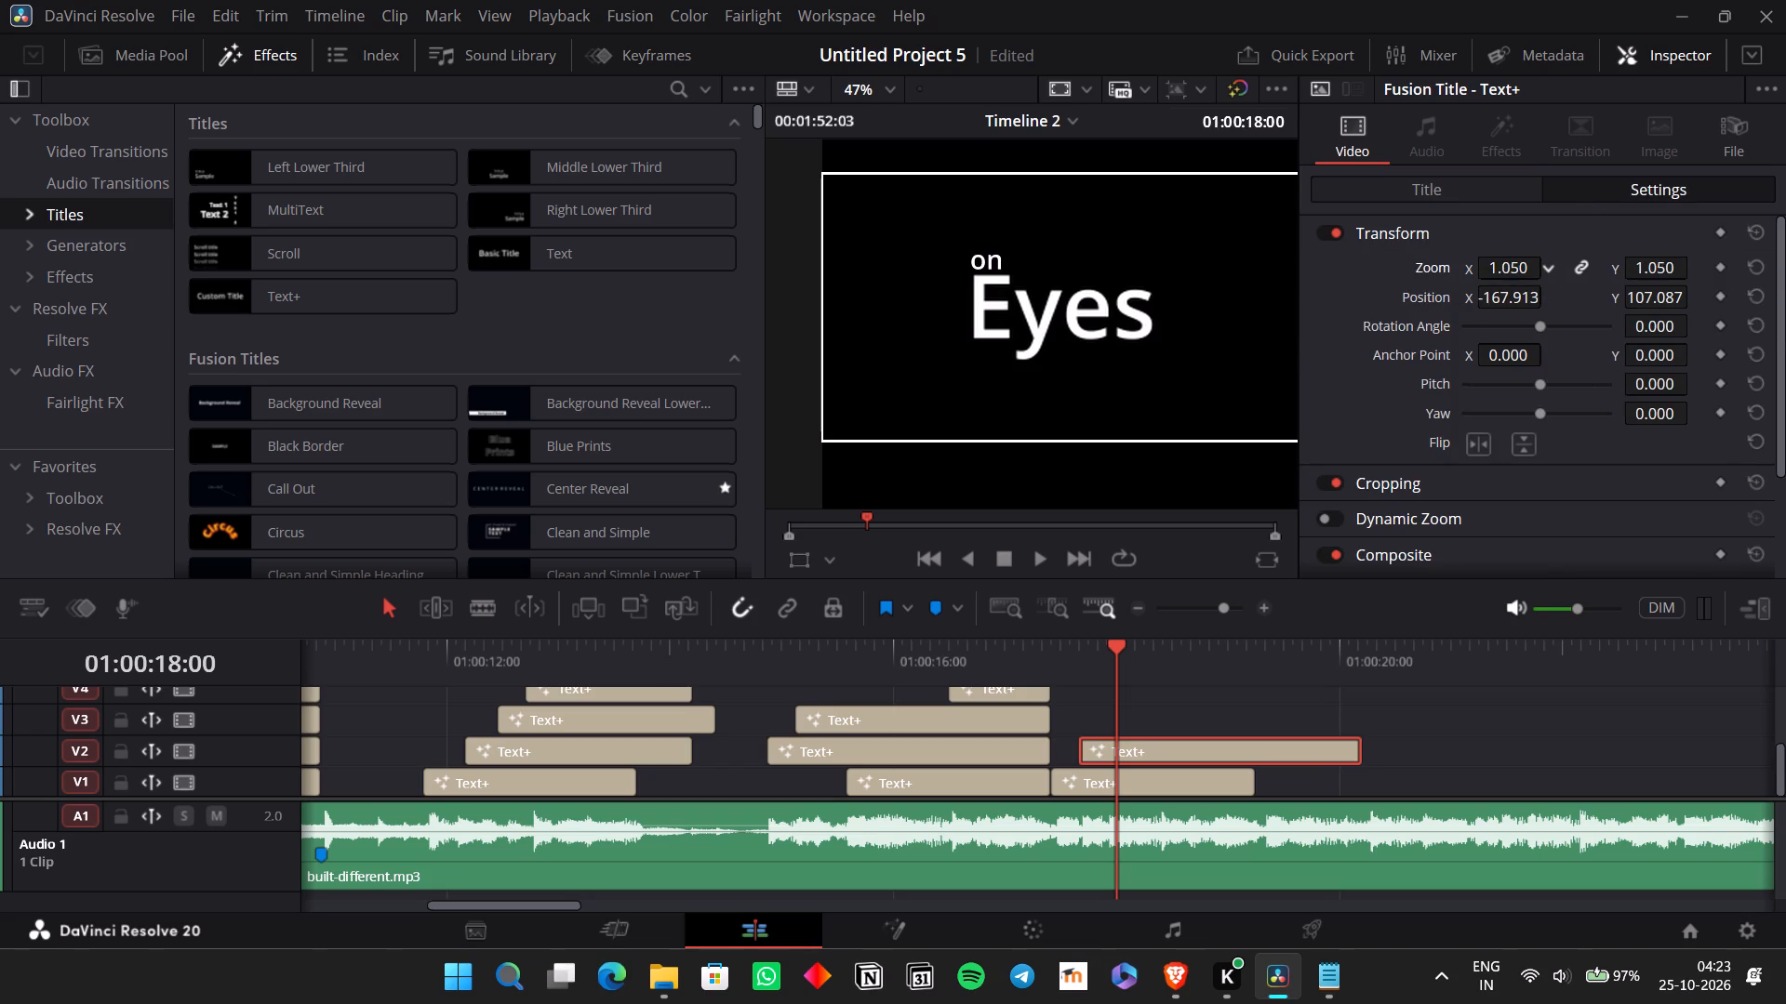
{"action": "left_click_drag", "start_coordinate": [1519, 265], "coordinate": [1515, 265]}
{"action": "left_click_drag", "start_coordinate": [1495, 291], "coordinate": [1507, 301]}
{"action": "left_click_drag", "start_coordinate": [1507, 301], "coordinate": [1504, 304]}
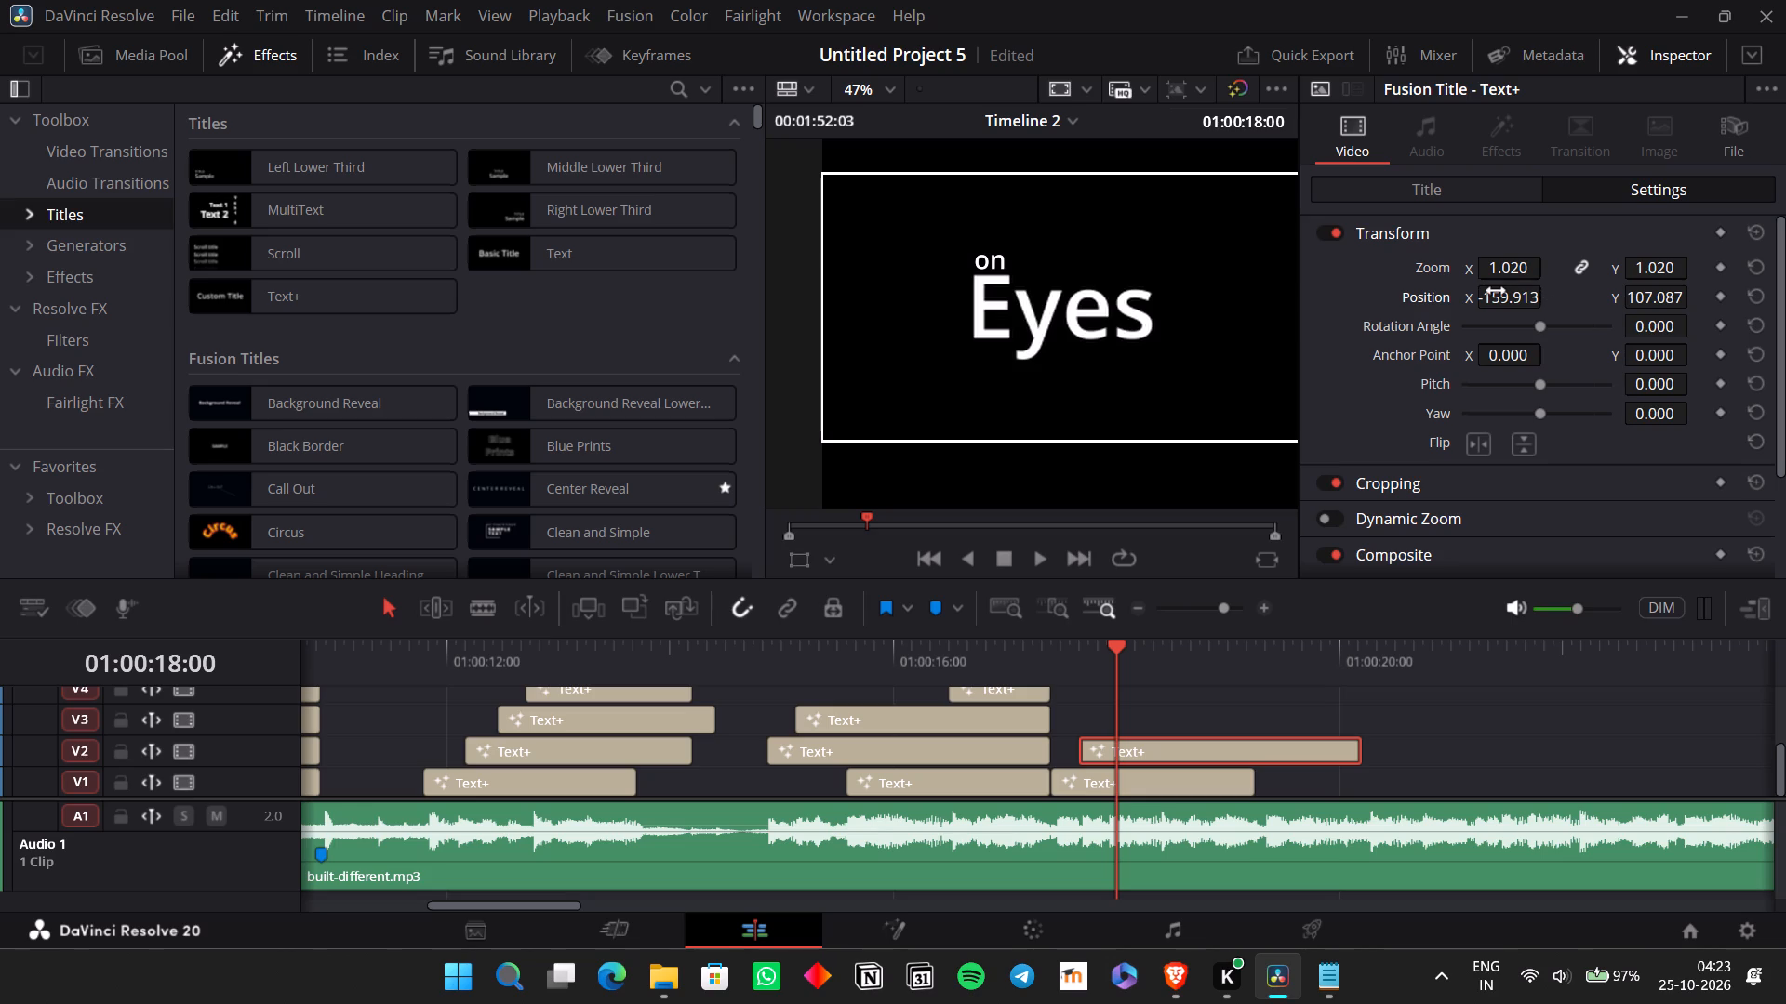
{"action": "left_click", "coordinate": [1046, 674]}
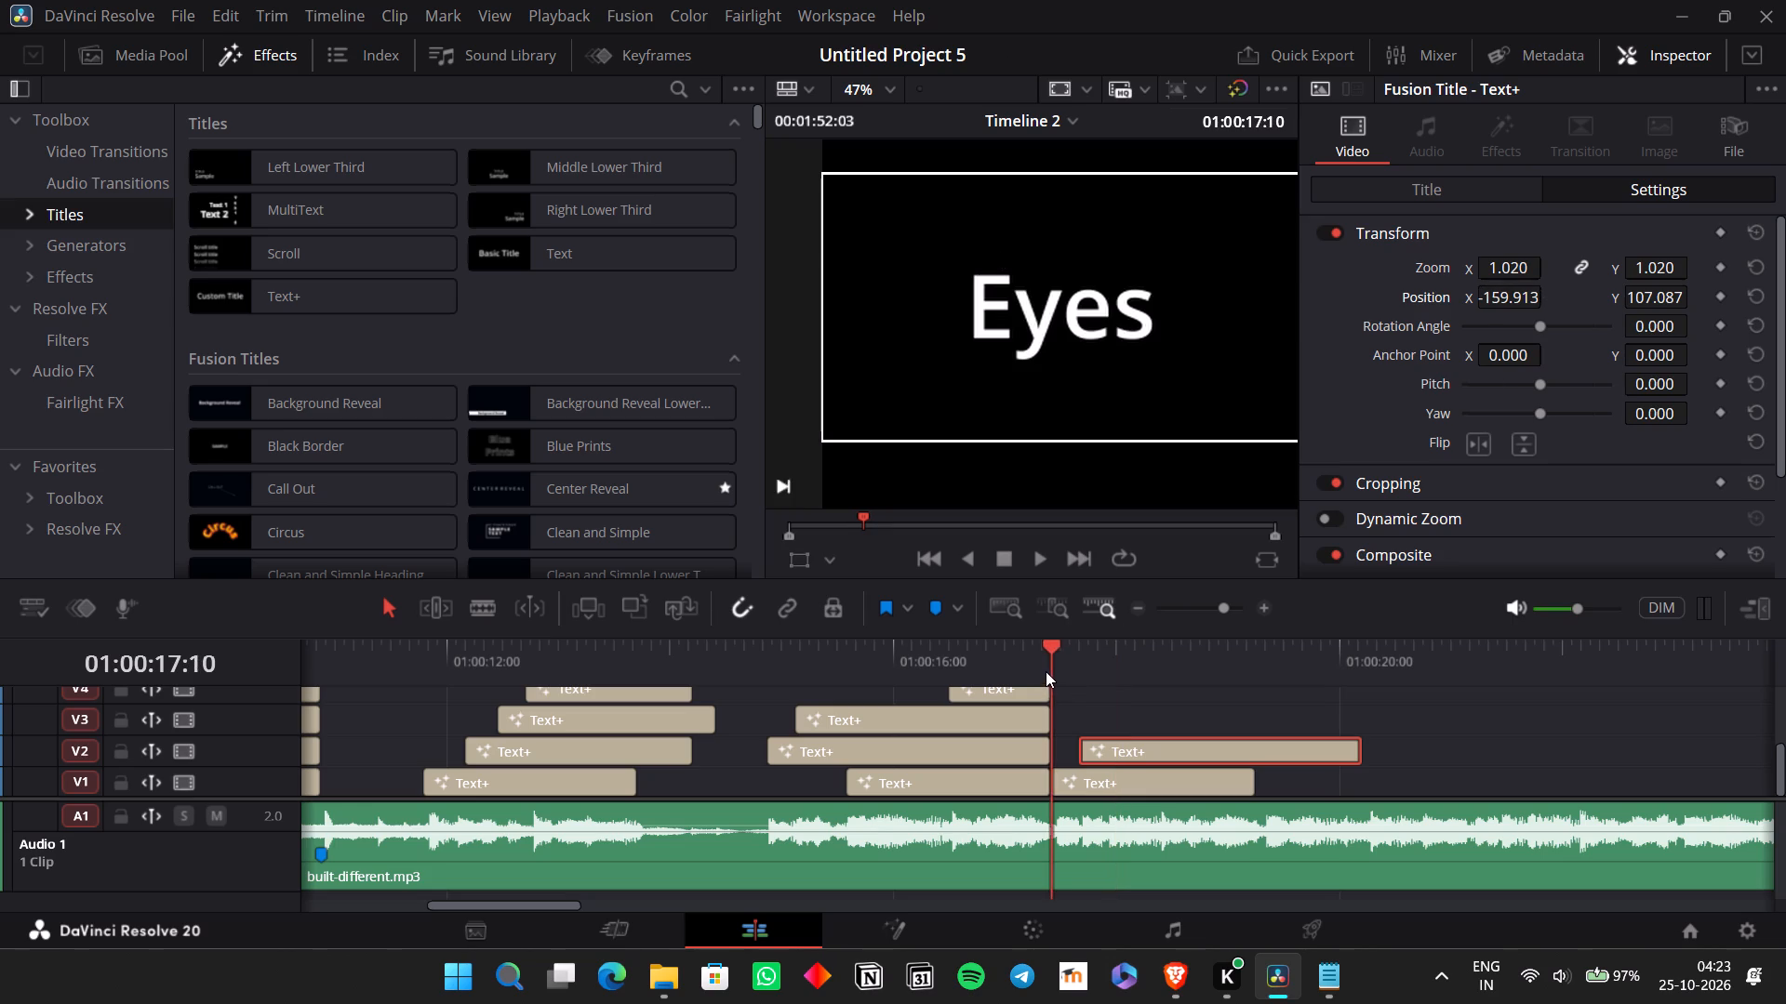
Copy the V2 "on" title and place the copy on V3, starting at about 01:00:17:20.
{"action": "key", "text": "space"}
{"action": "key", "text": "space"}
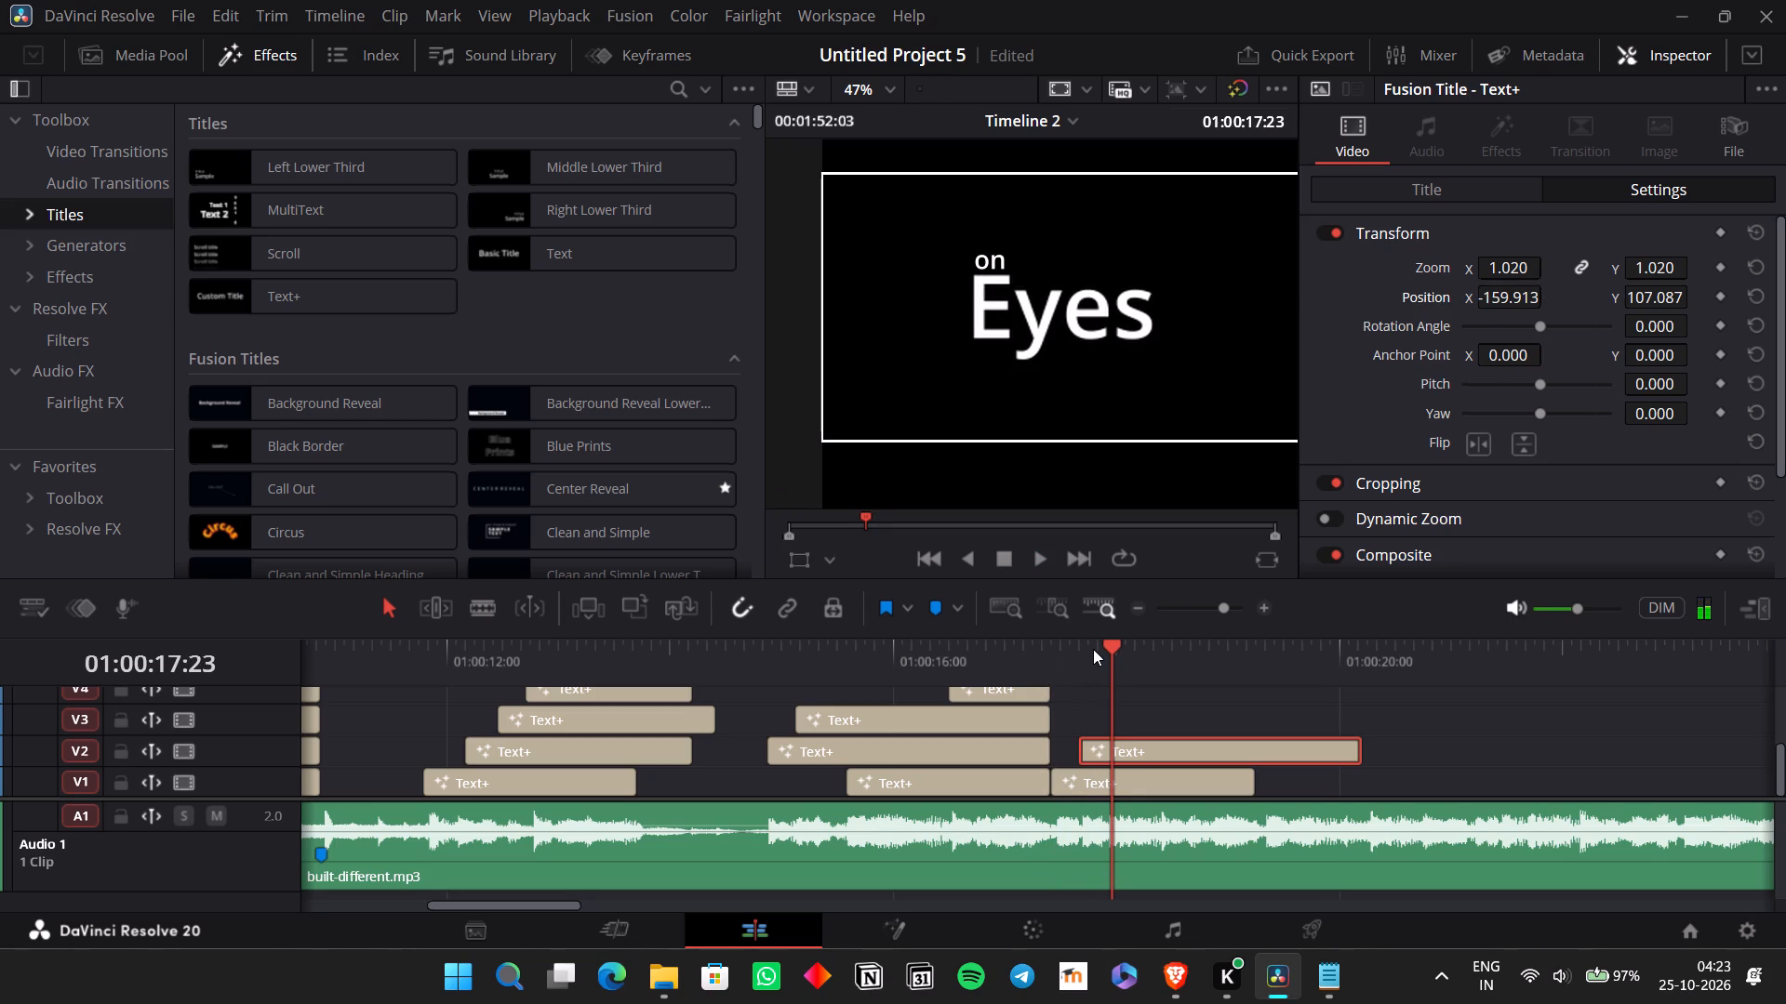
{"action": "key", "text": "ctrl+c"}
{"action": "left_click", "coordinate": [1402, 654]}
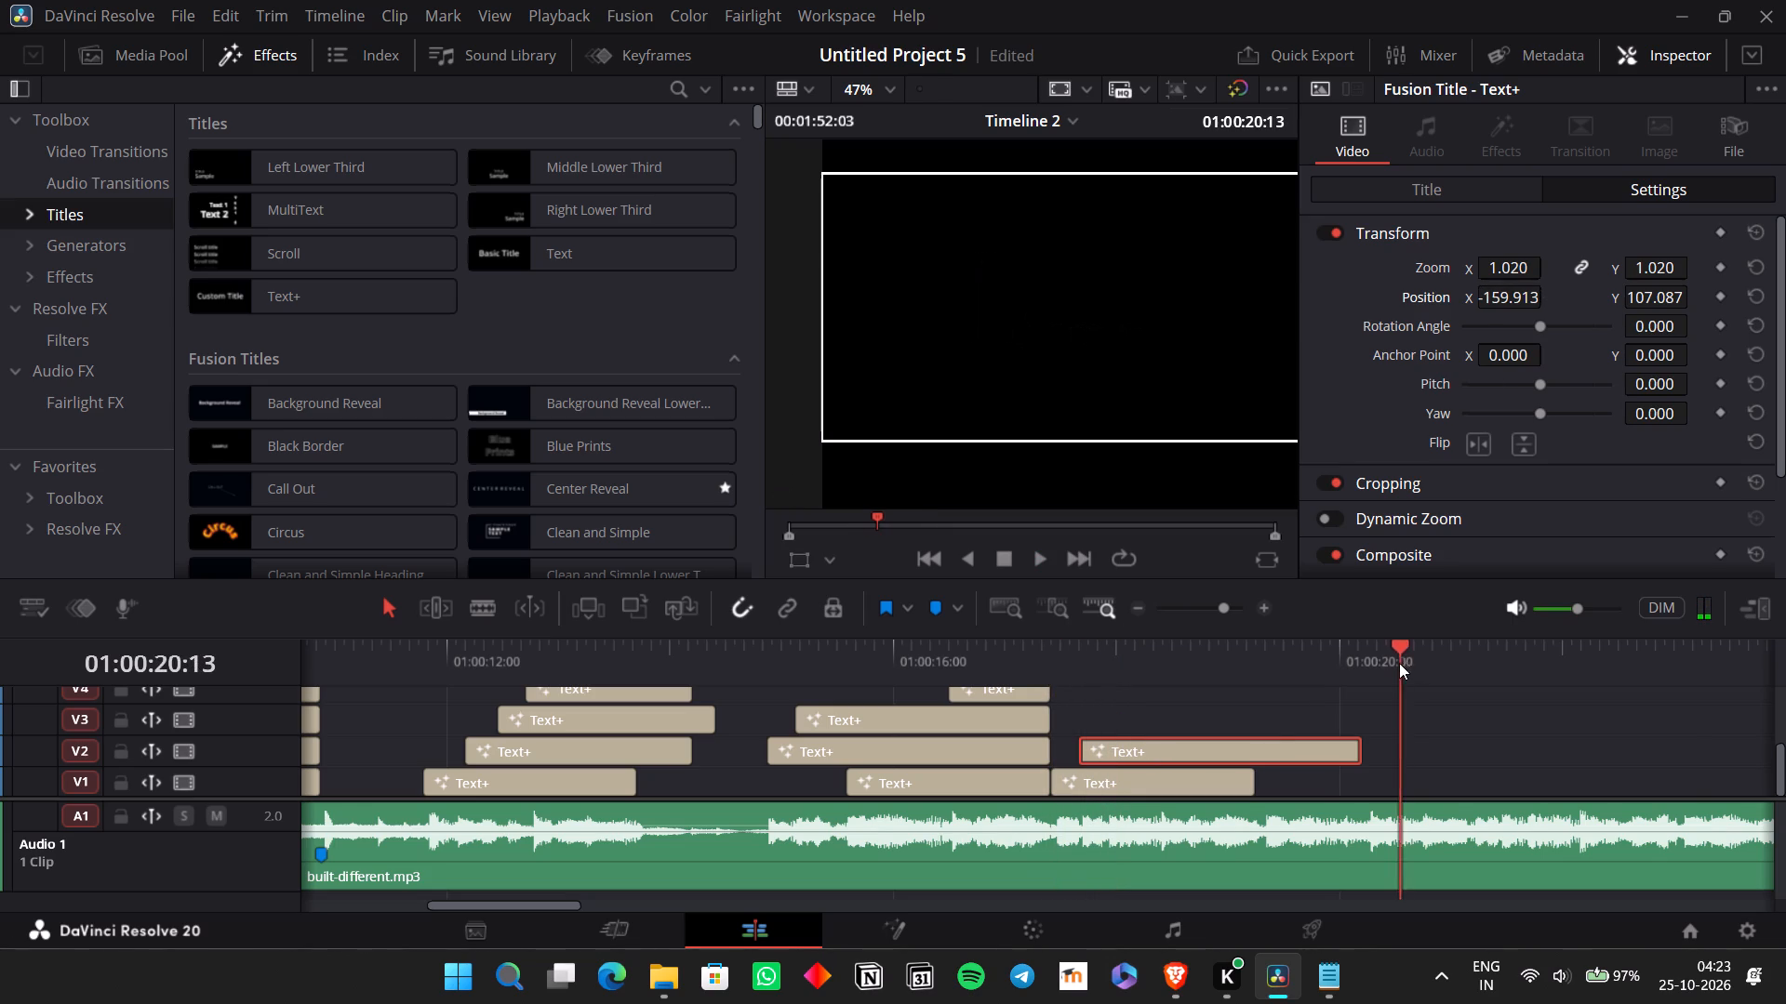
{"action": "key", "text": "ctrl+v"}
{"action": "left_click_drag", "start_coordinate": [1450, 750], "coordinate": [1153, 742]}
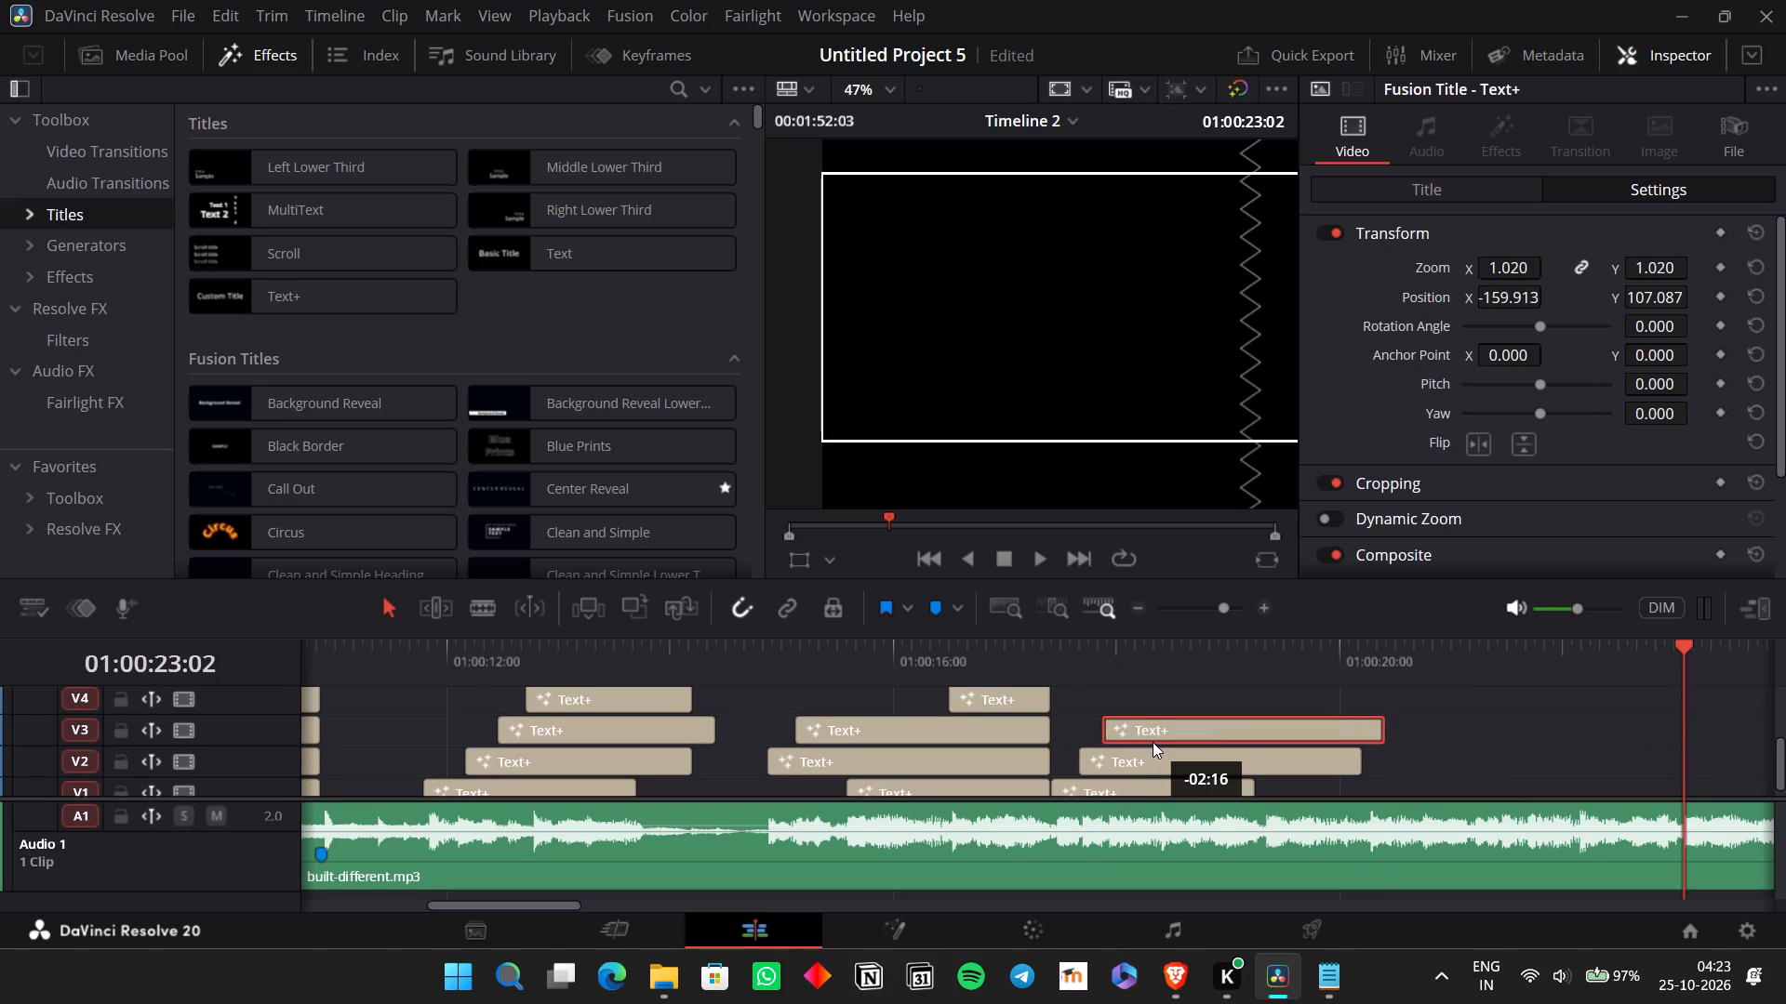
{"action": "left_click_drag", "start_coordinate": [1153, 742], "coordinate": [1147, 738]}
Trim the ends of the V2 and V3 titles to match the end of the V1 "Eyes" title, checking the timing by playback.
{"action": "left_click_drag", "start_coordinate": [1363, 753], "coordinate": [1321, 754]}
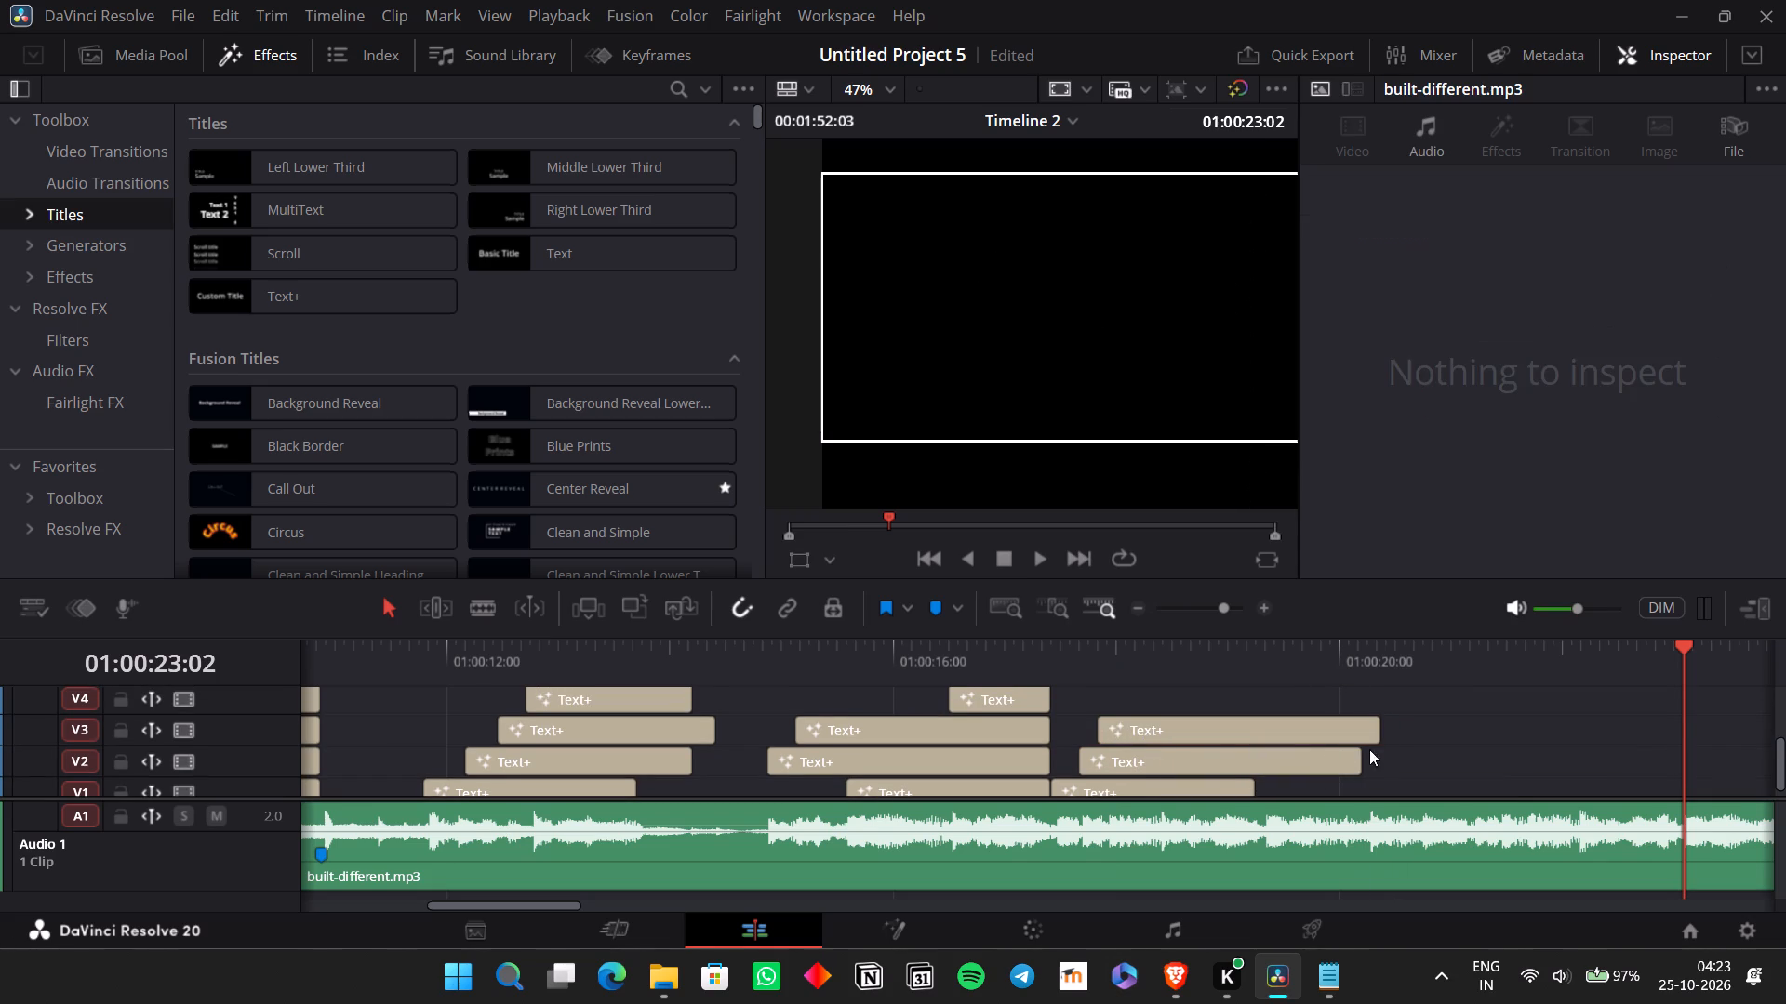
{"action": "left_click_drag", "start_coordinate": [1353, 750], "coordinate": [1239, 751]}
{"action": "left_click_drag", "start_coordinate": [1371, 719], "coordinate": [1195, 726]}
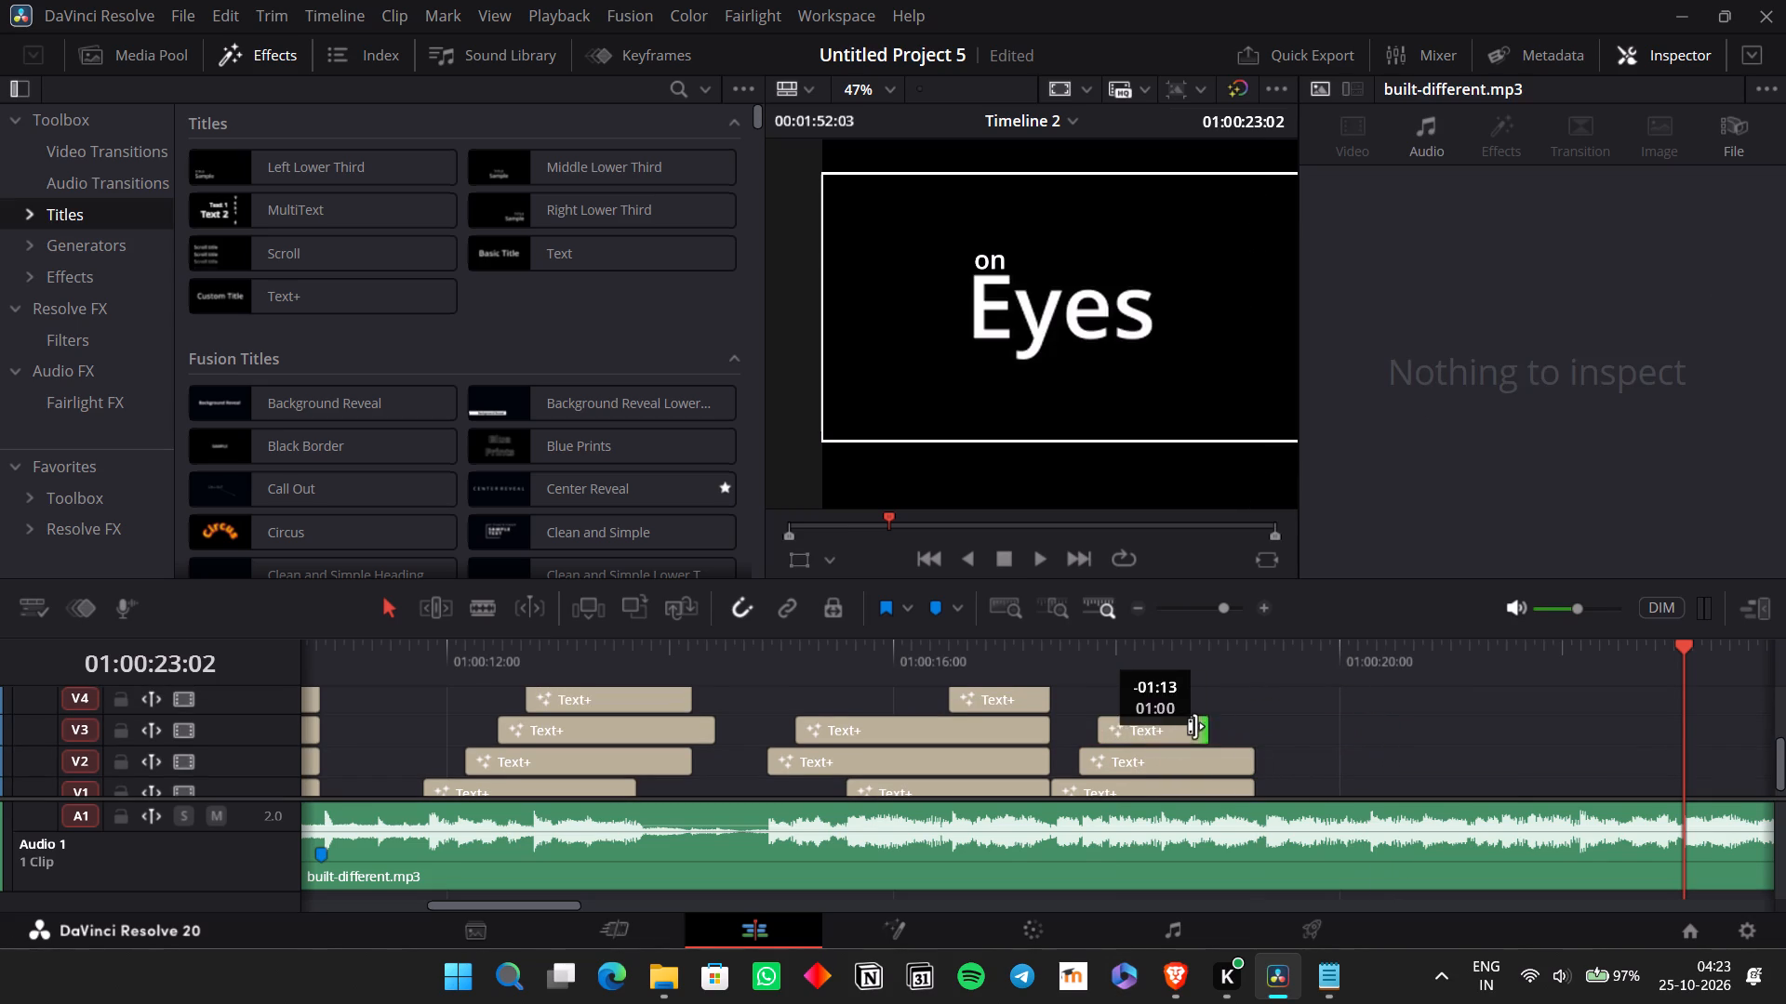
{"action": "left_click_drag", "start_coordinate": [1195, 726], "coordinate": [1240, 732]}
{"action": "left_click", "coordinate": [1060, 666]}
{"action": "key", "text": "space"}
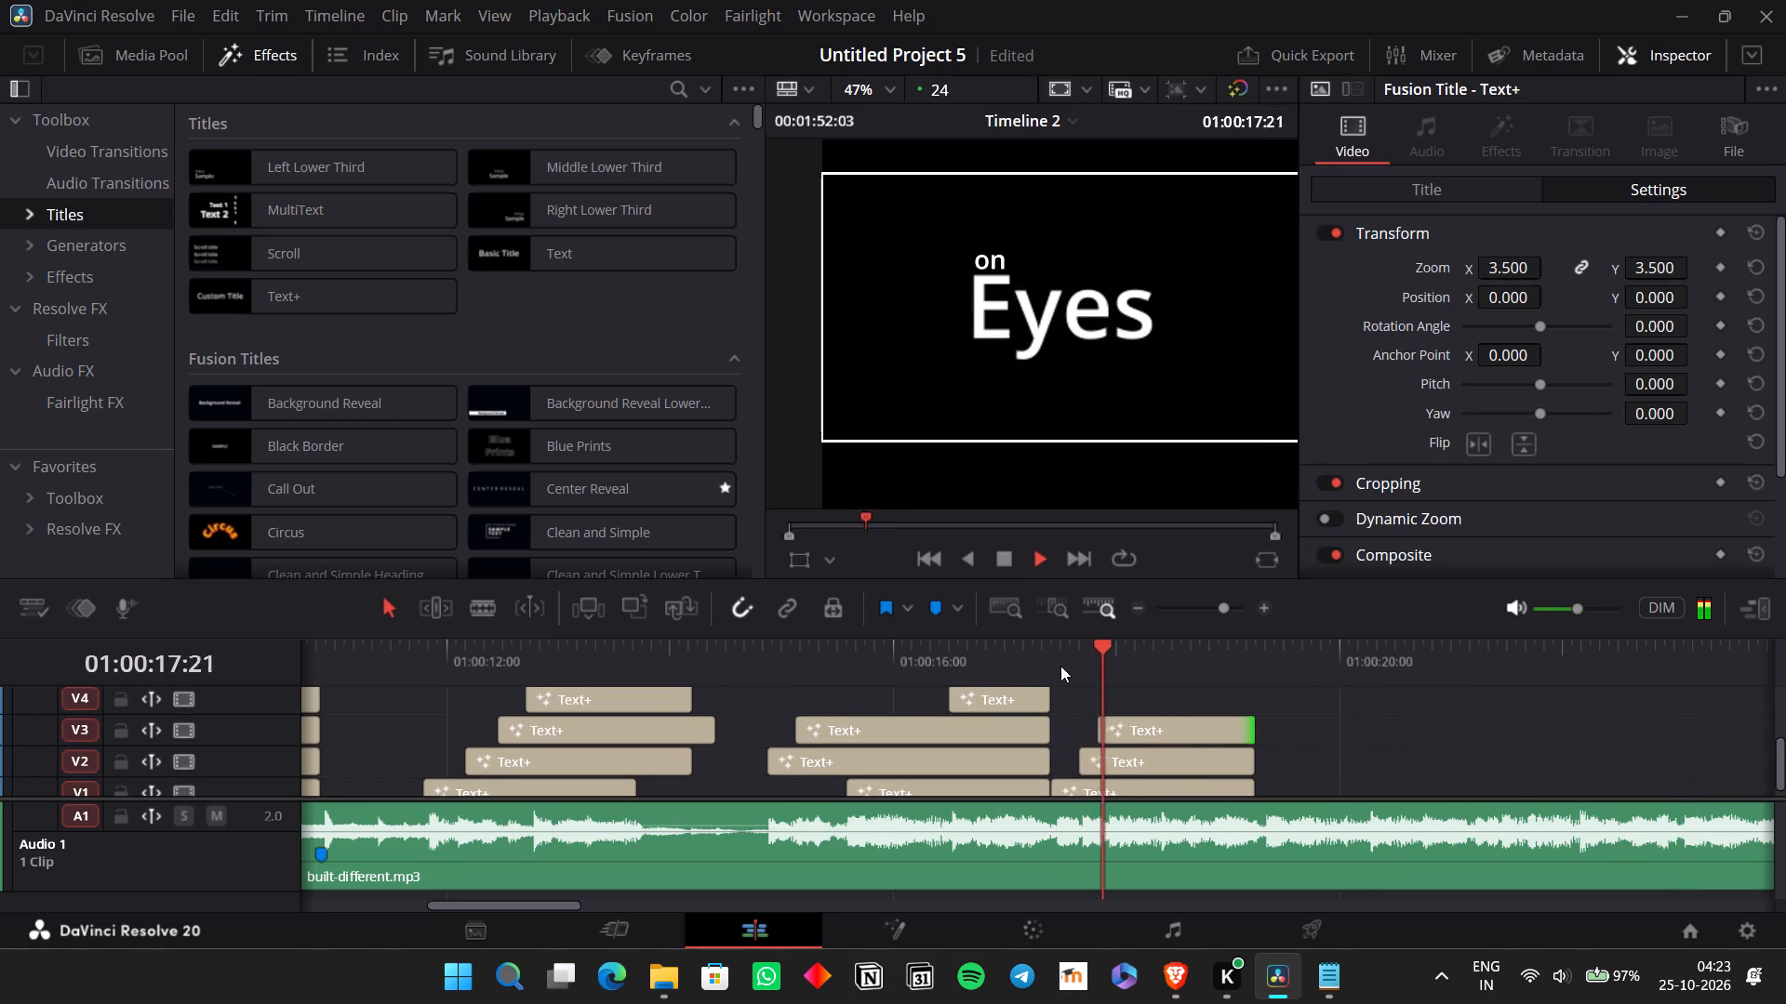
{"action": "key", "text": "space"}
Change the text of the new V3 title to "the".
{"action": "left_click", "coordinate": [1148, 736]}
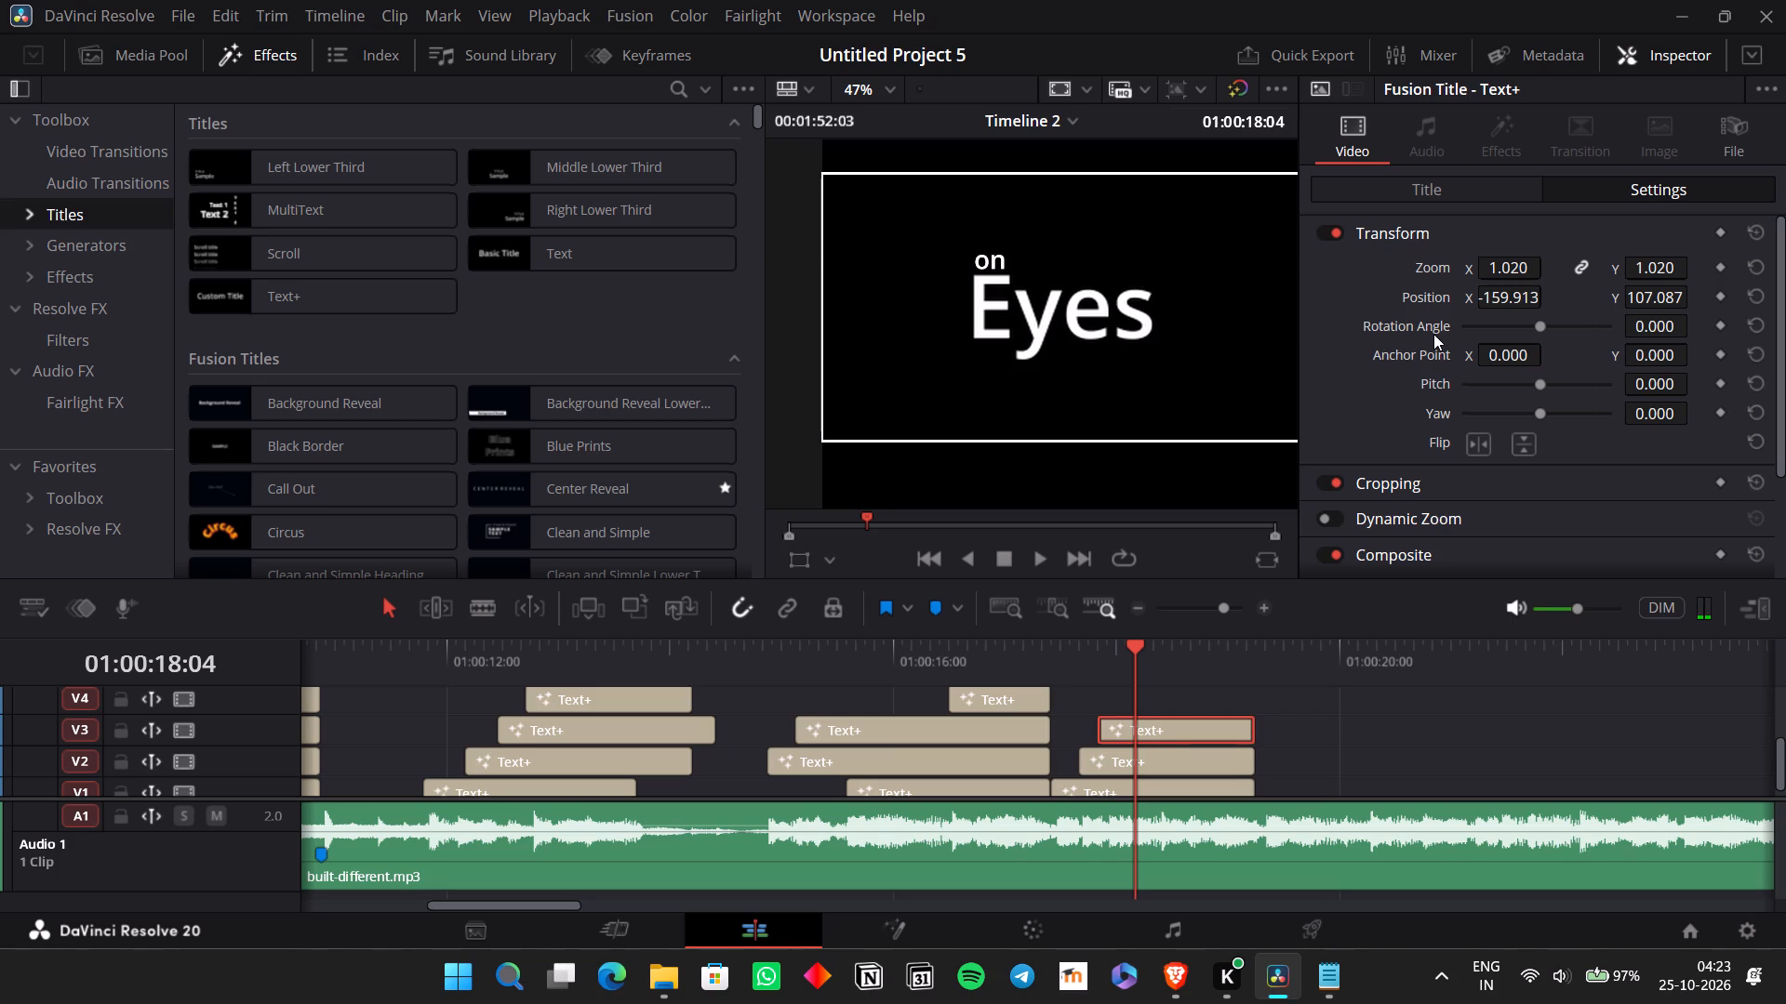
{"action": "left_click", "coordinate": [1455, 189]}
{"action": "left_click_drag", "start_coordinate": [1393, 337], "coordinate": [1260, 356]}
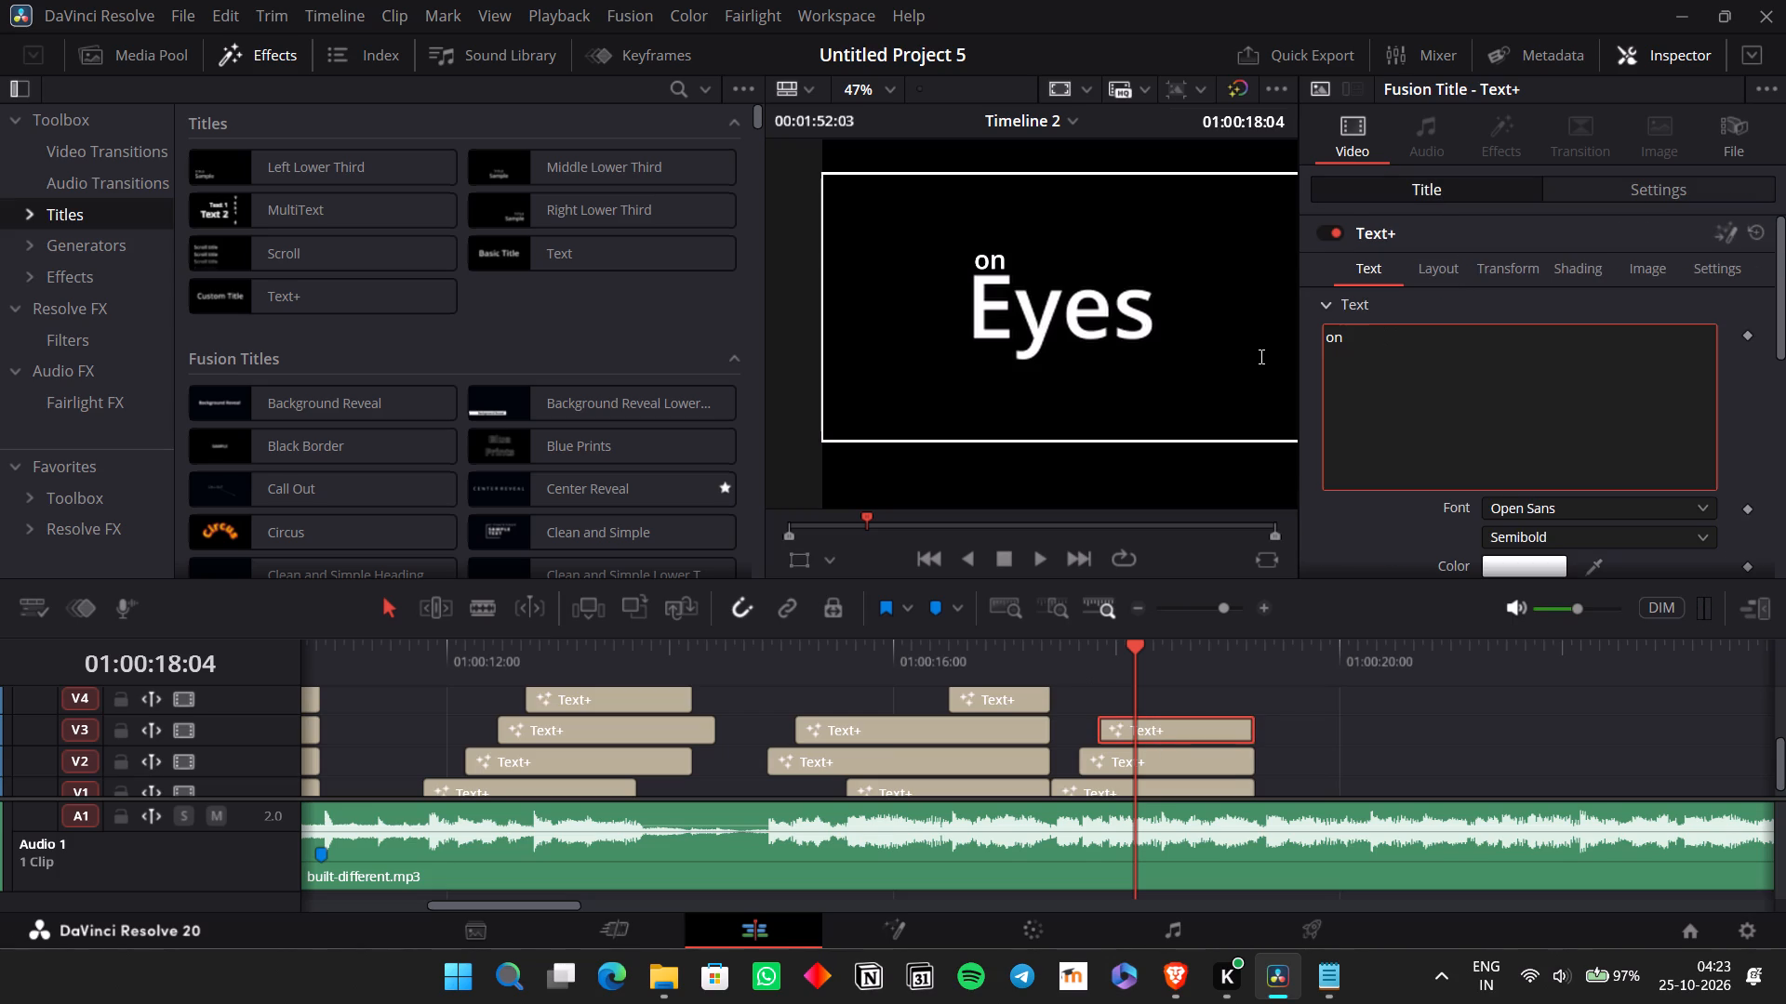
{"action": "left_click_drag", "start_coordinate": [1260, 356], "coordinate": [1321, 337]}
{"action": "key", "text": "Tab"}
{"action": "type", "text": "the"}
{"action": "key", "text": "Left"}
{"action": "key", "text": "Left"}
{"action": "key", "text": "Left"}
{"action": "key", "text": "BackSpace"}
{"action": "key", "text": "BackSpace"}
Set the "the" title's position to X -53.913 and Y 69.087, keeping its zoom at 1.020.
{"action": "left_click", "coordinate": [1642, 205]}
{"action": "left_click", "coordinate": [1643, 193]}
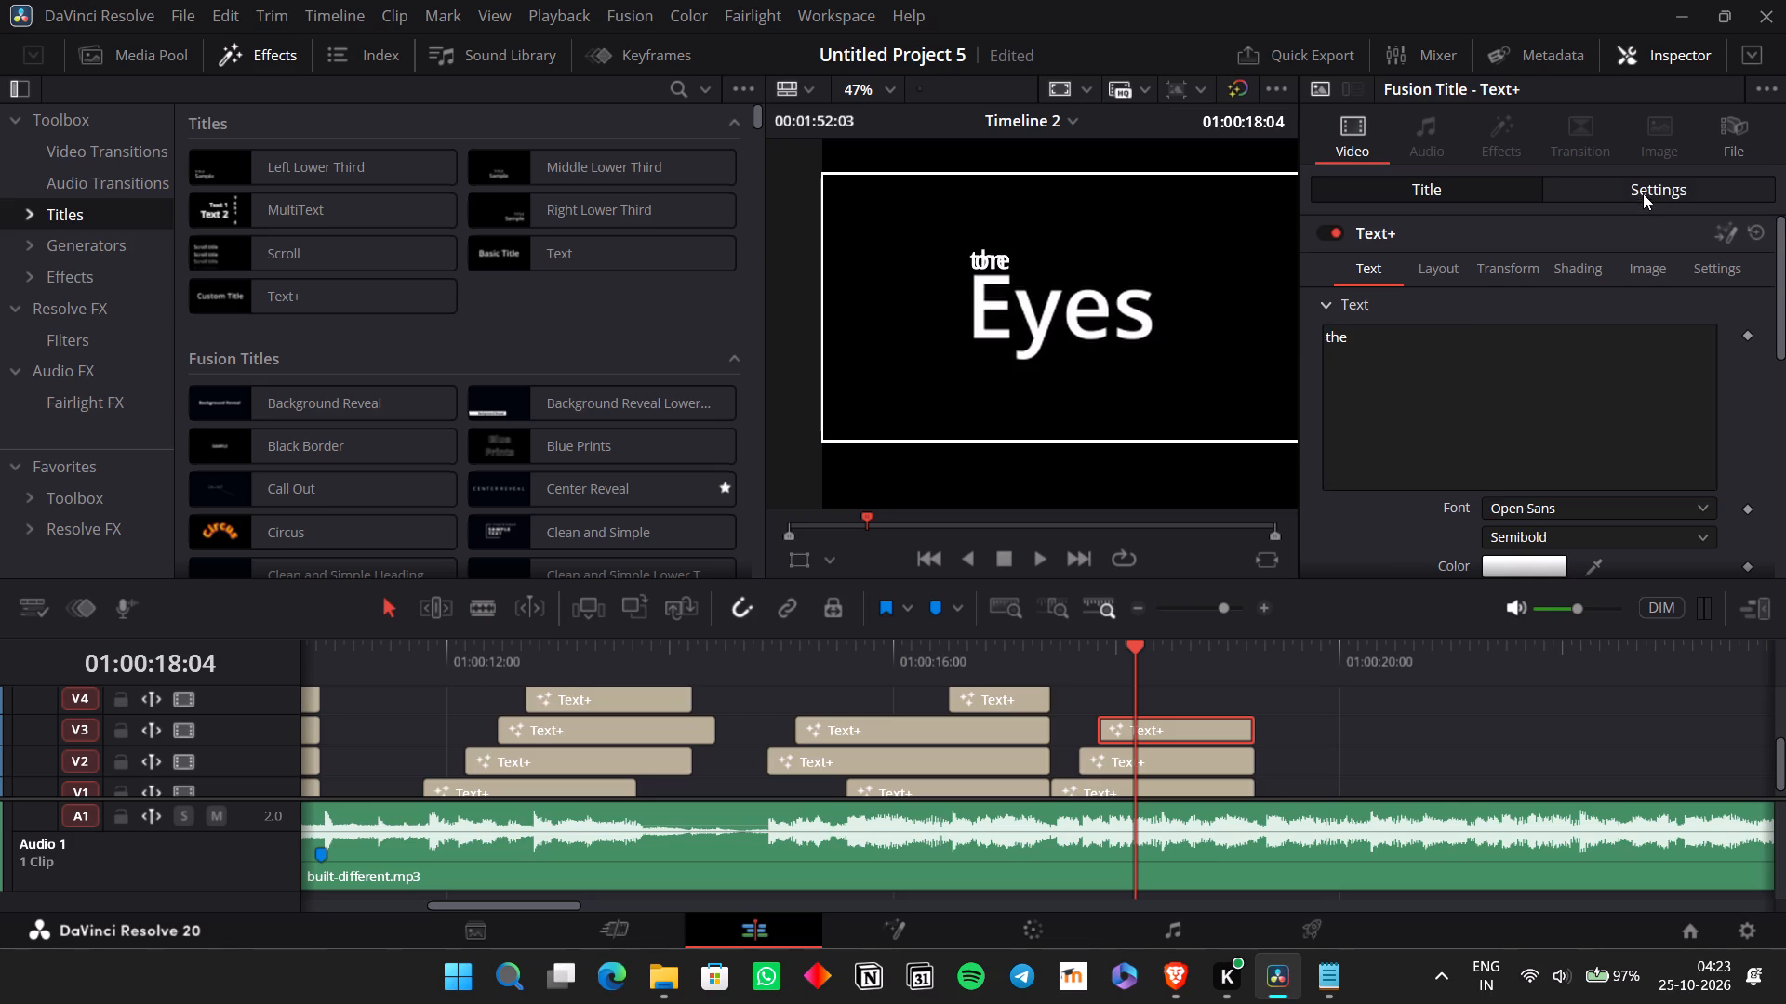
{"action": "left_click_drag", "start_coordinate": [1512, 266], "coordinate": [1681, 281]}
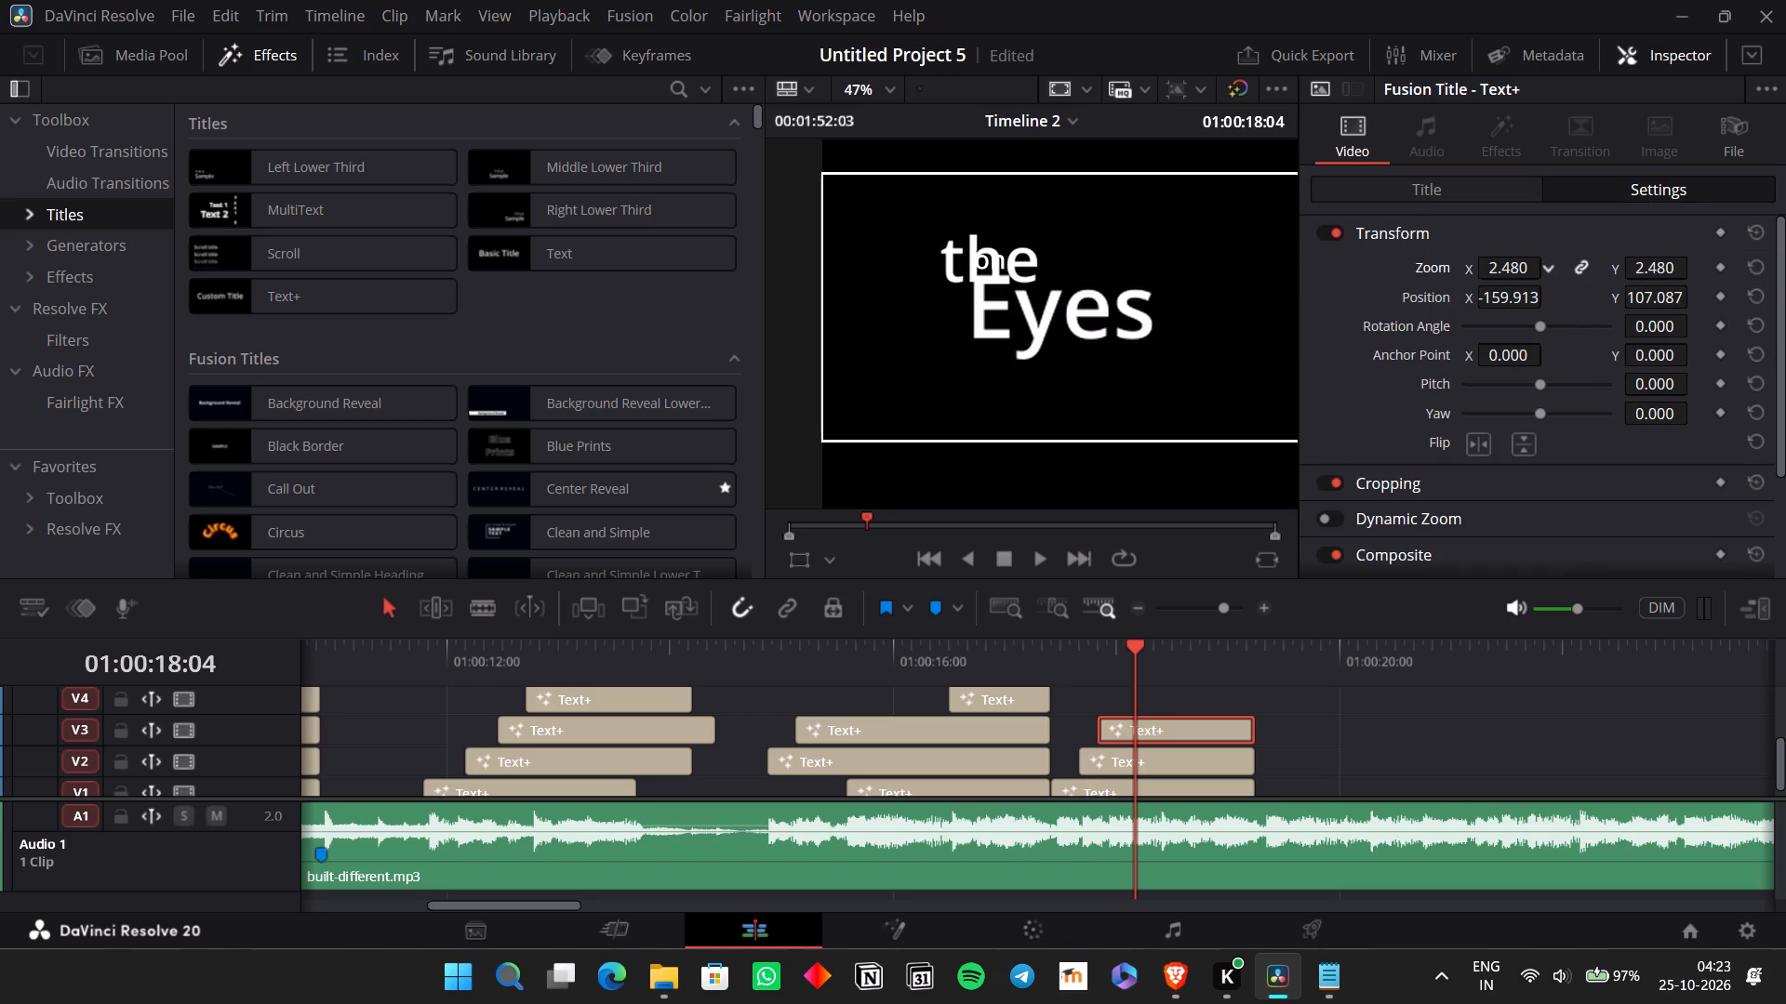
{"action": "left_click_drag", "start_coordinate": [1681, 281], "coordinate": [1680, 282]}
{"action": "key", "text": "ctrl+z"}
{"action": "left_click_drag", "start_coordinate": [1492, 296], "coordinate": [1555, 299]}
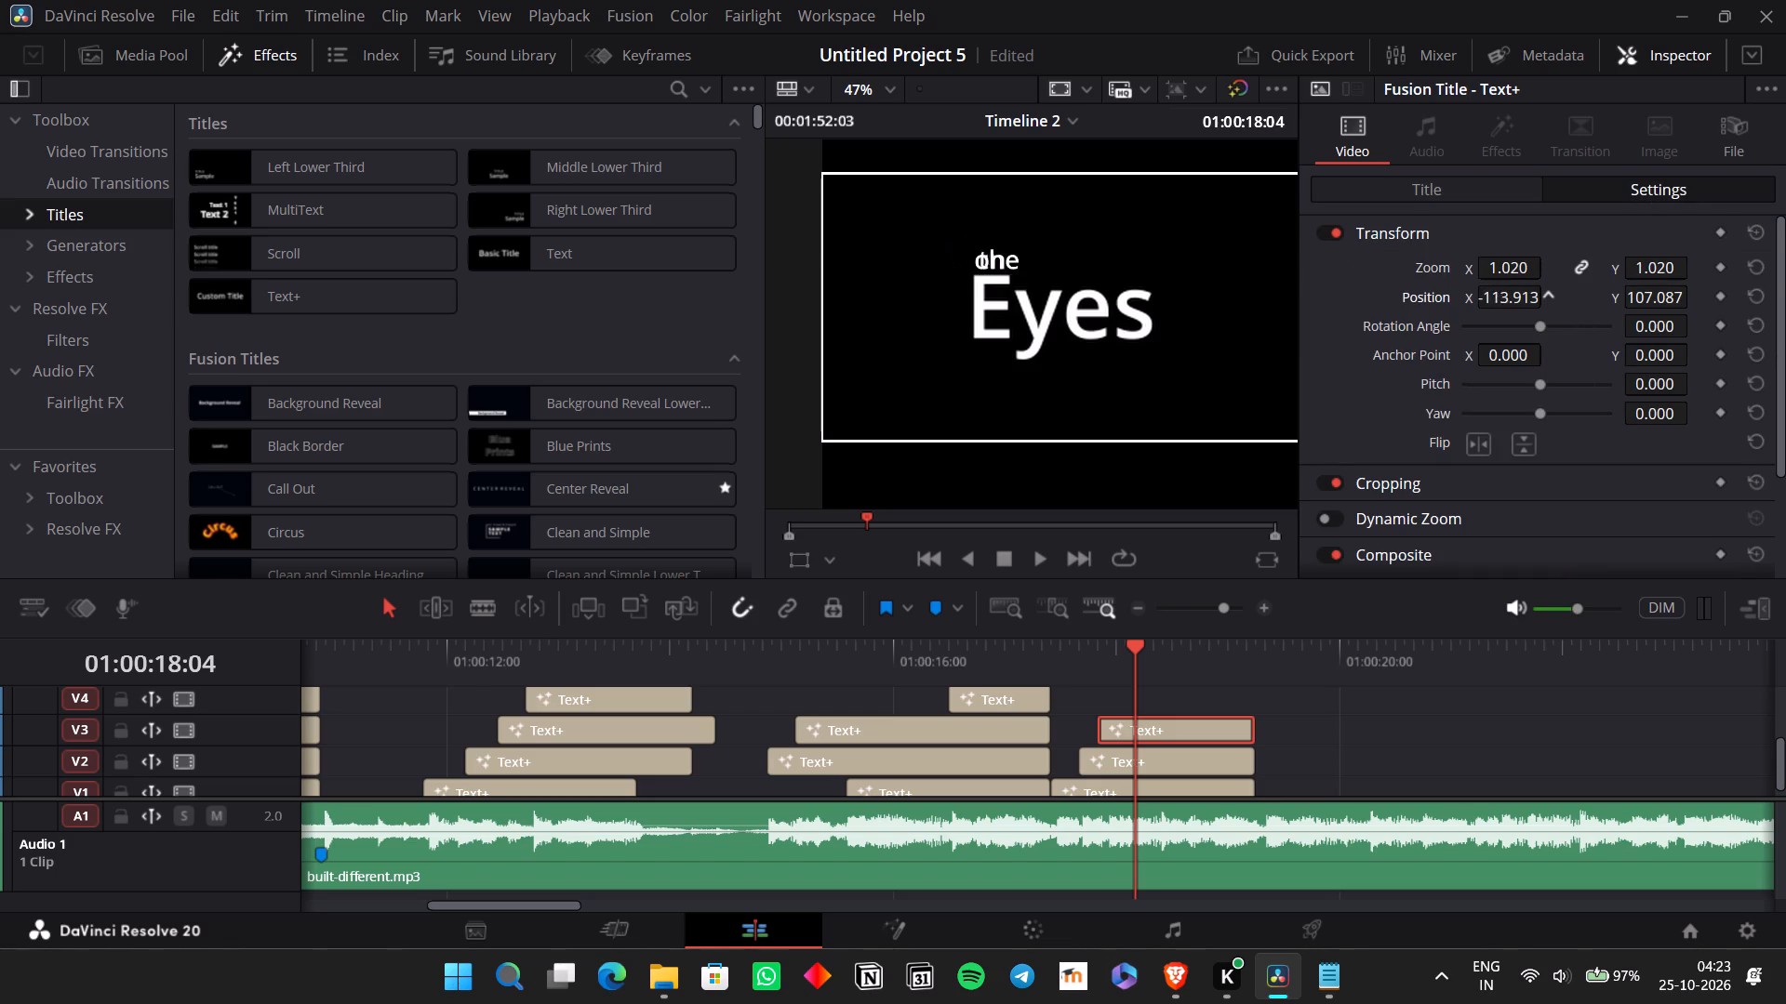
{"action": "left_click_drag", "start_coordinate": [1555, 299], "coordinate": [1597, 321]}
{"action": "left_click_drag", "start_coordinate": [1648, 295], "coordinate": [1654, 295]}
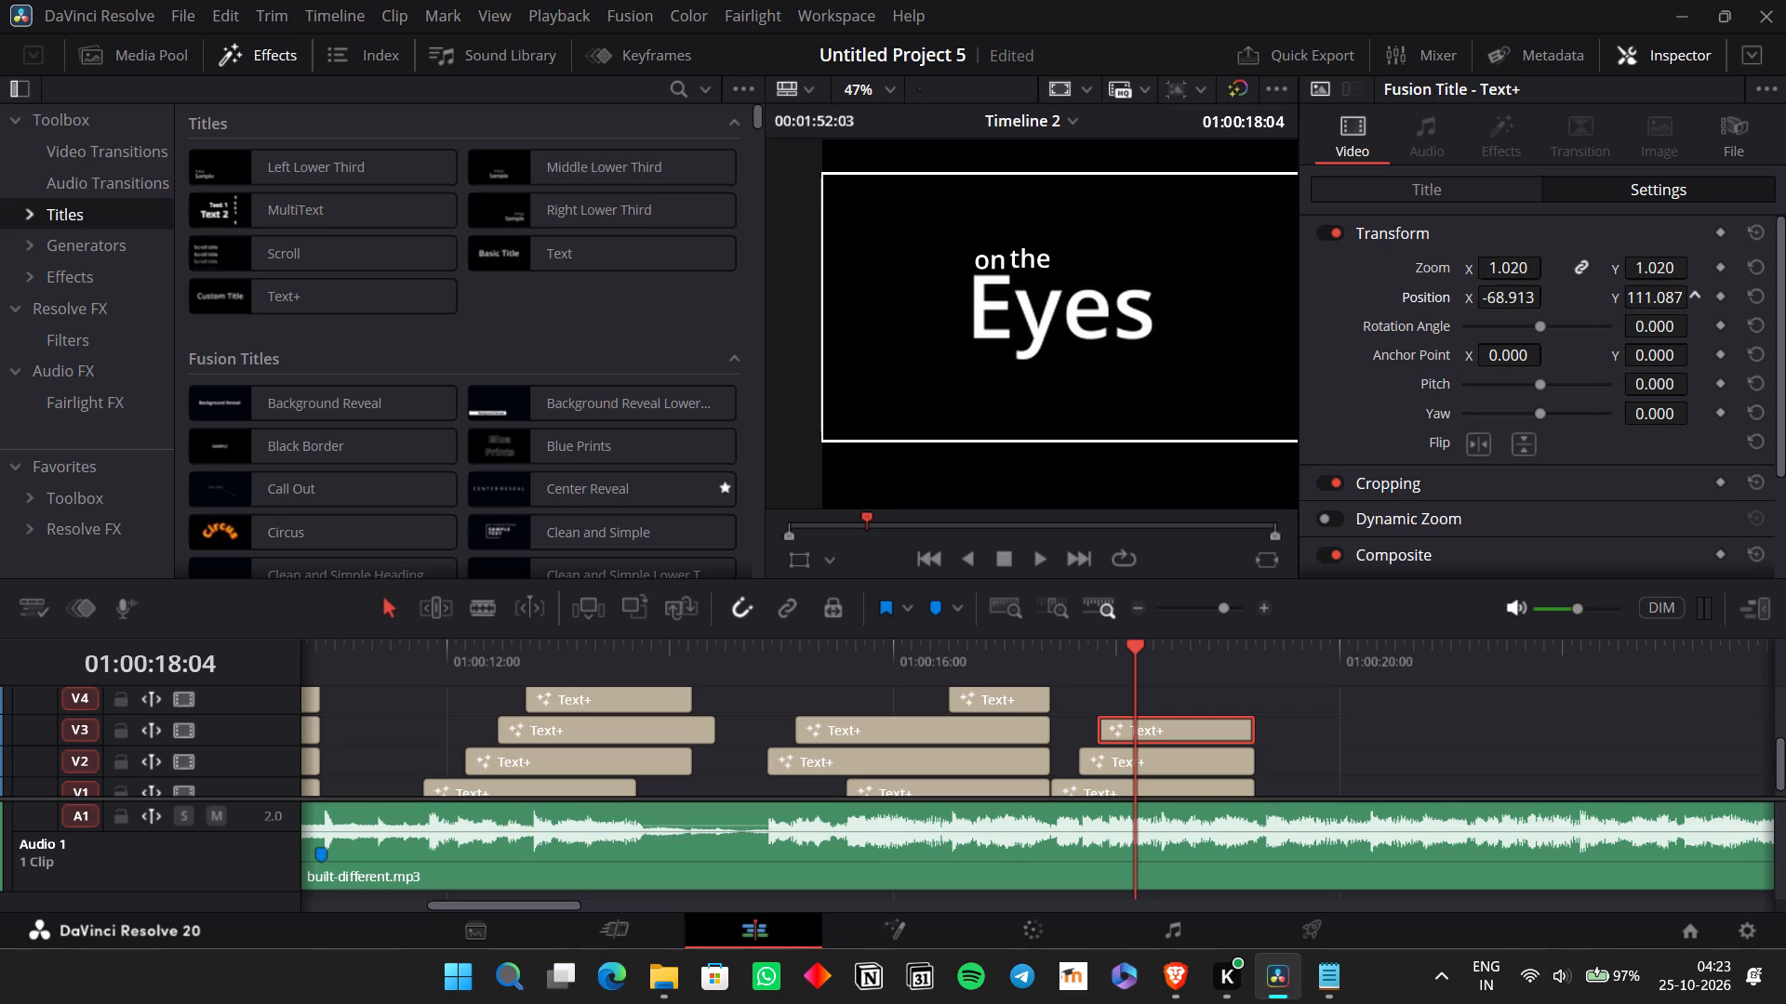
{"action": "left_click_drag", "start_coordinate": [1654, 295], "coordinate": [1605, 331]}
{"action": "left_click_drag", "start_coordinate": [1516, 298], "coordinate": [1539, 305]}
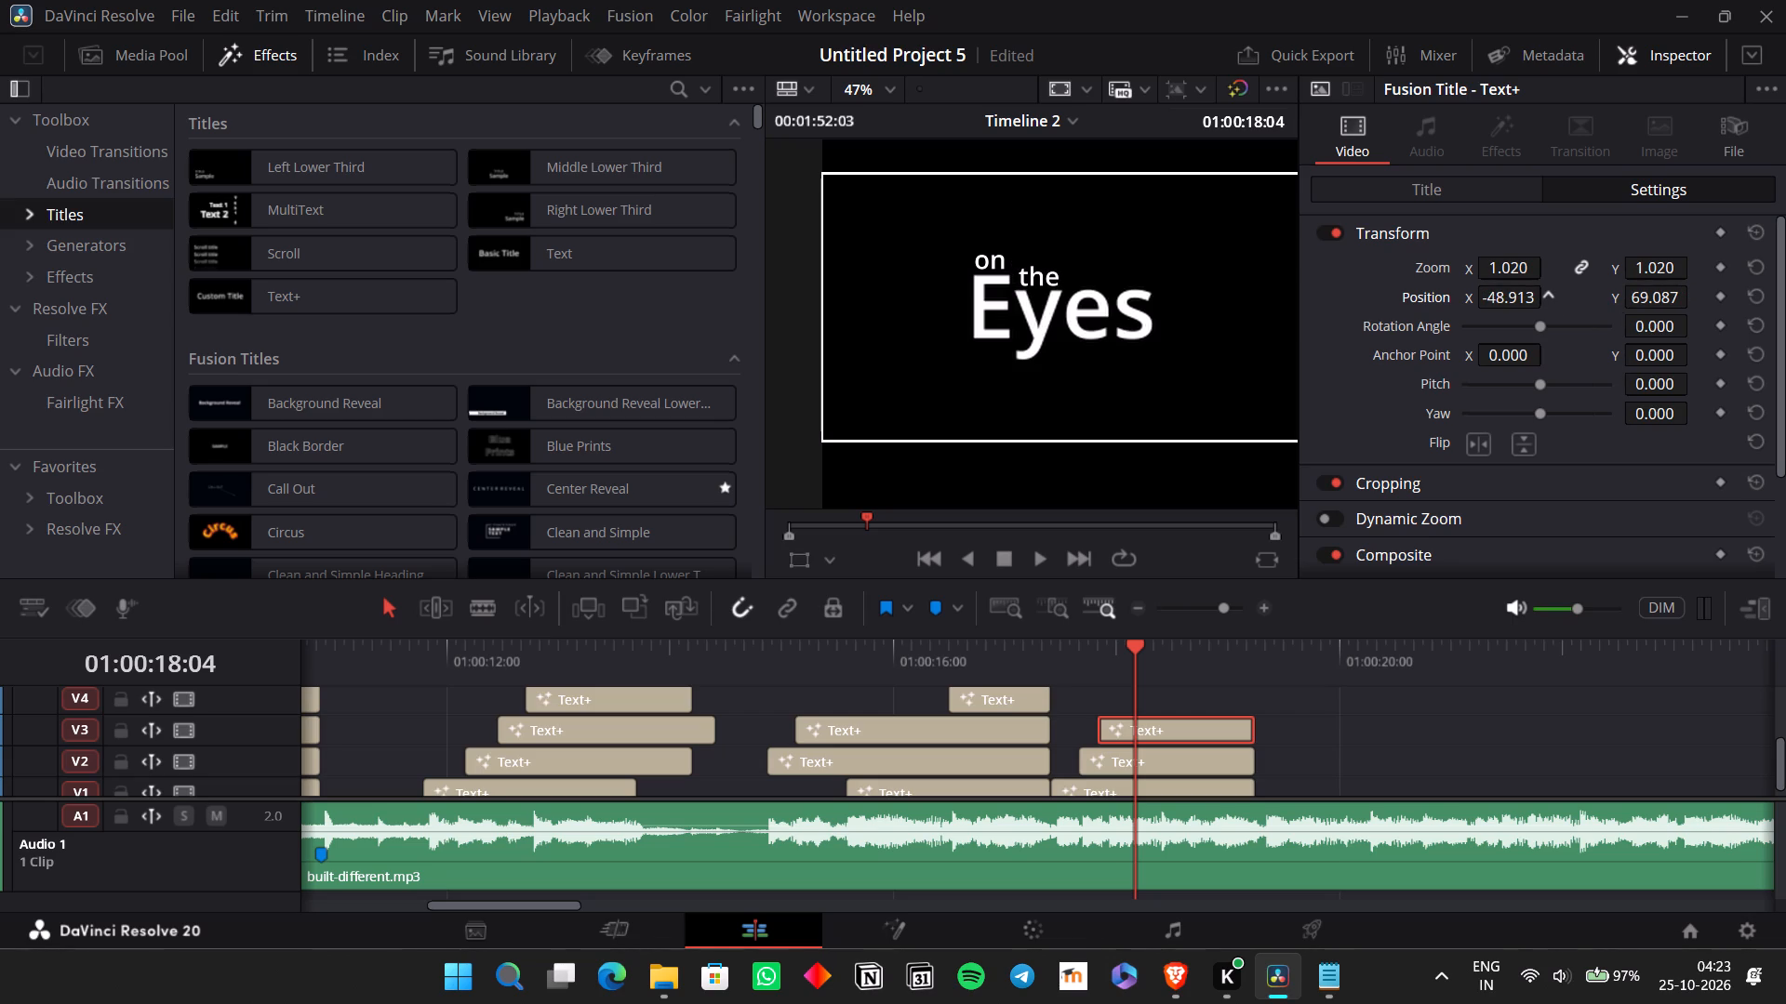
{"action": "left_click_drag", "start_coordinate": [1539, 305], "coordinate": [1534, 309]}
Copy the V3 "the" title, place the copy on V4 starting at about 01:00:17:23, and move the playhead there.
{"action": "left_click", "coordinate": [1153, 719]}
{"action": "key", "text": "ctrl+c"}
{"action": "left_click", "coordinate": [1276, 659]}
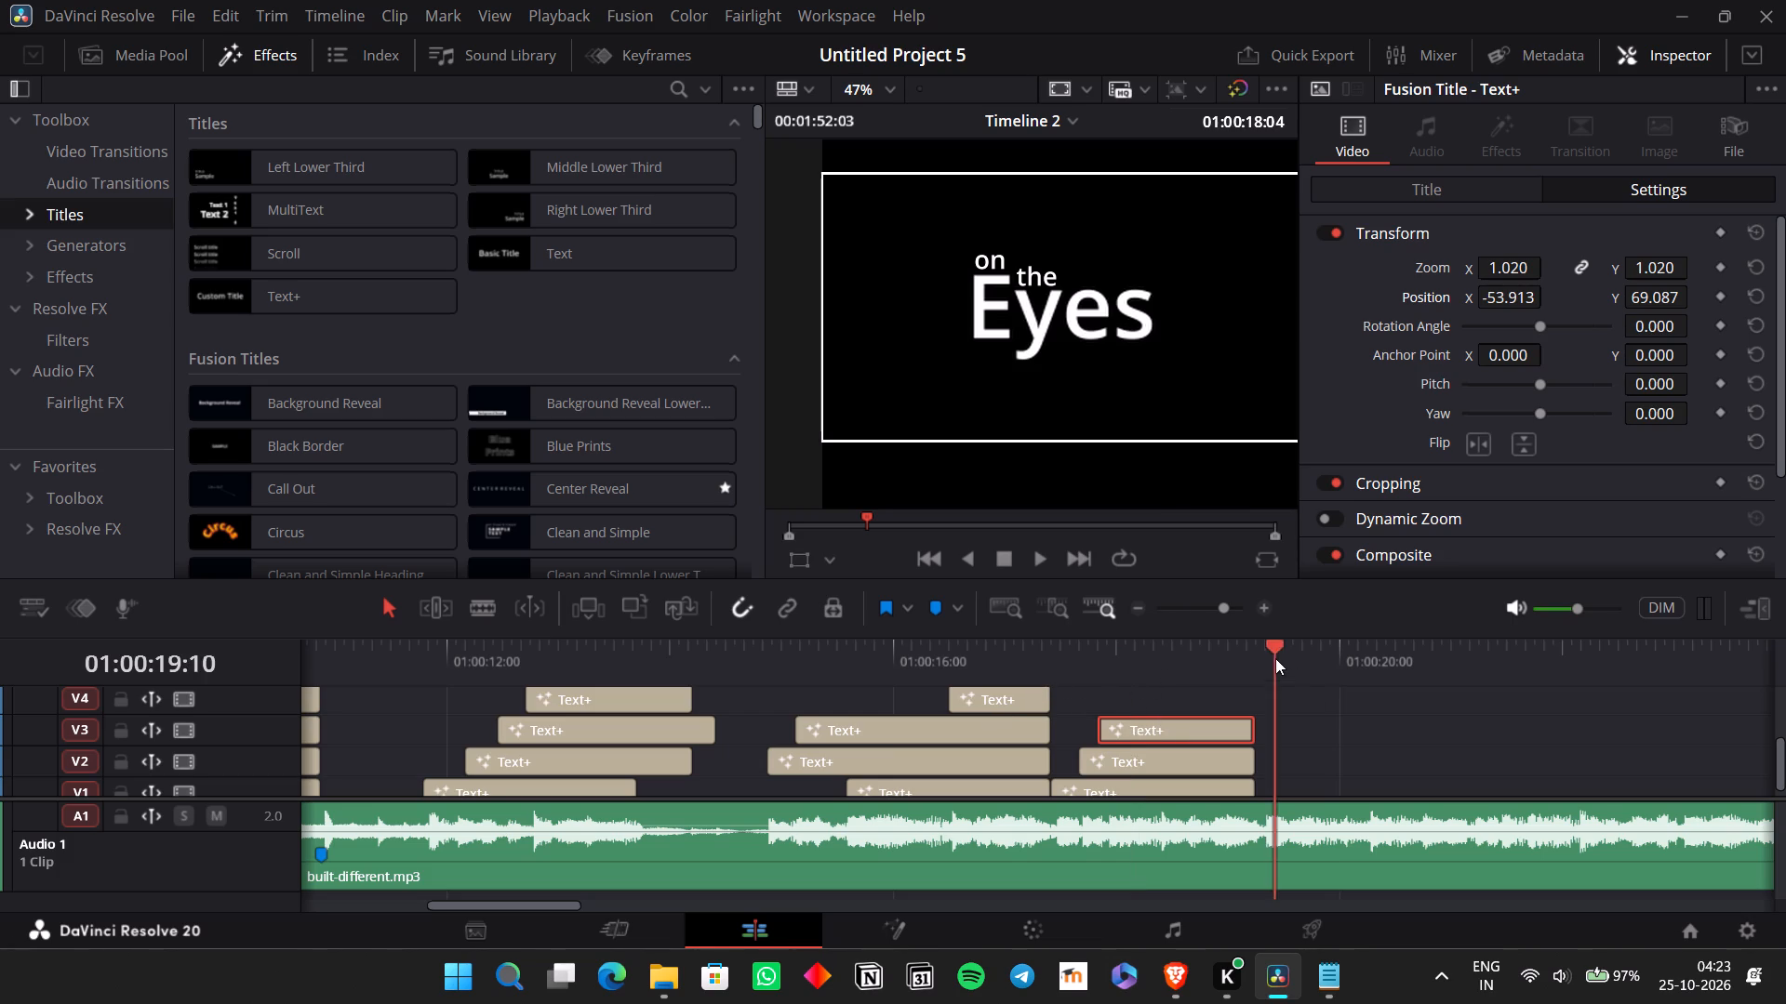
{"action": "key", "text": "ctrl+v"}
{"action": "left_click_drag", "start_coordinate": [1316, 720], "coordinate": [1154, 726]}
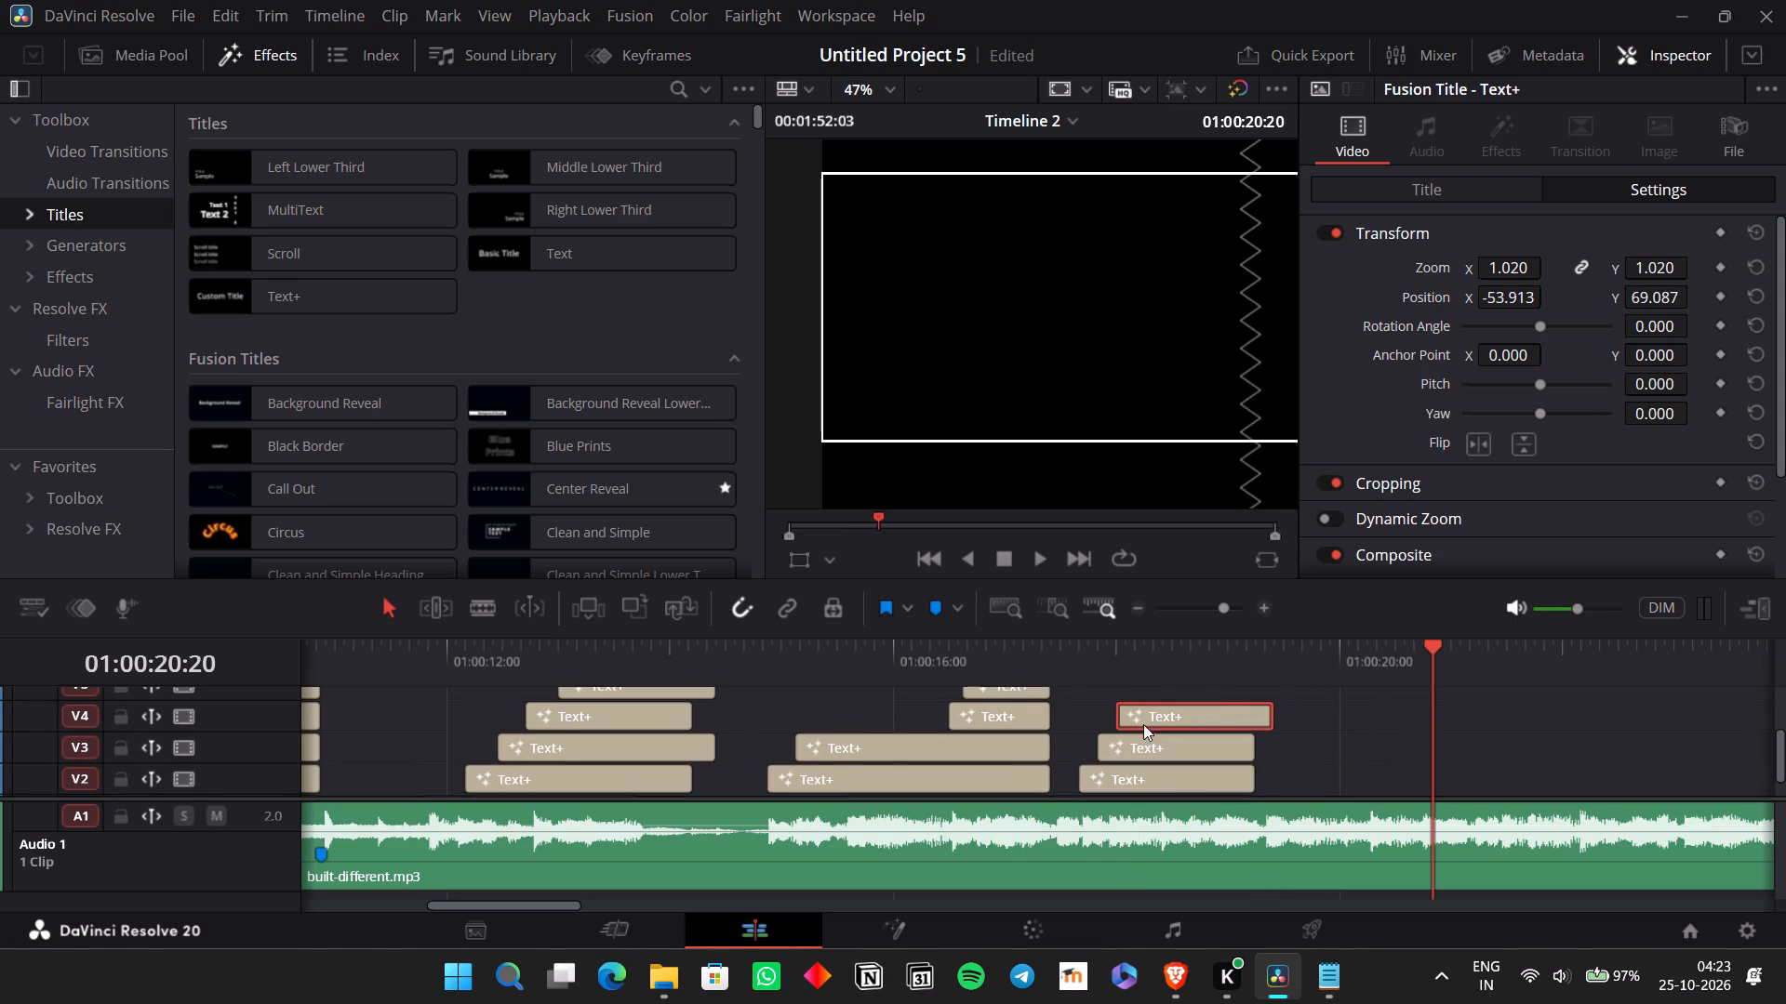
{"action": "left_click", "coordinate": [1163, 711]}
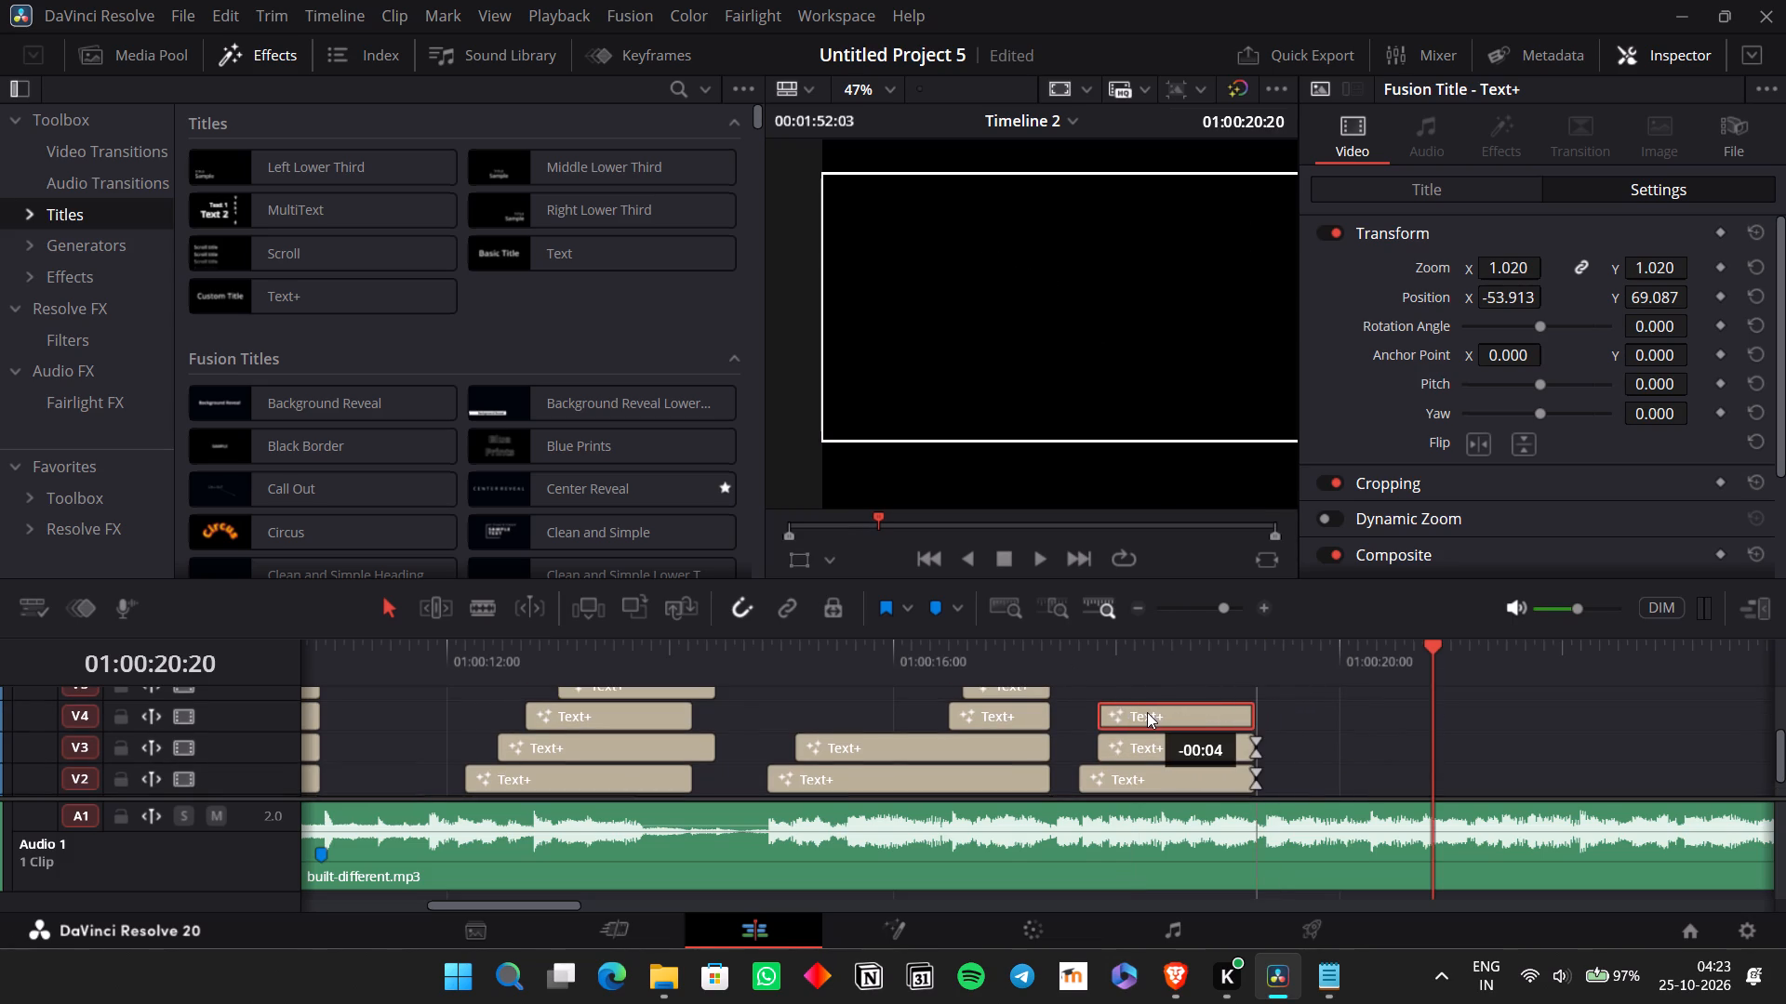
{"action": "left_click", "coordinate": [1115, 650]}
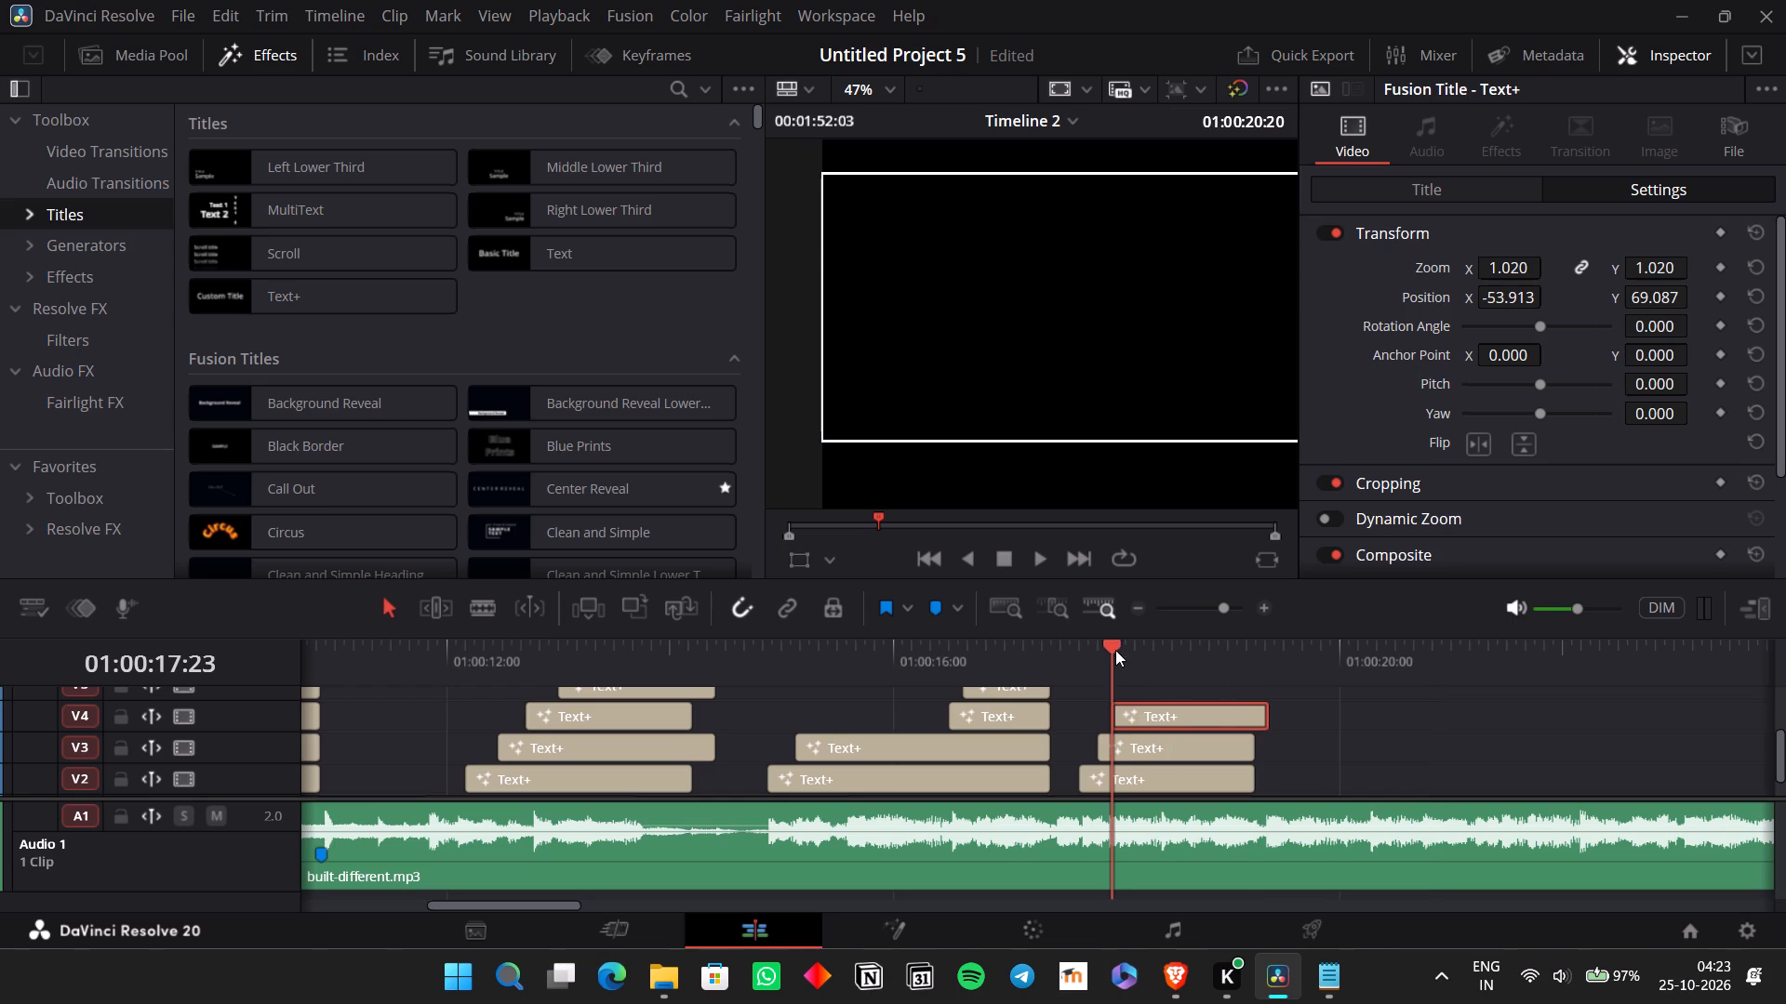
Change the text of the new V4 title to "Price" and check its timing against the vocals by playback.
{"action": "left_click", "coordinate": [1142, 710]}
{"action": "left_click", "coordinate": [1441, 185]}
{"action": "left_click_drag", "start_coordinate": [1372, 376], "coordinate": [1247, 345]}
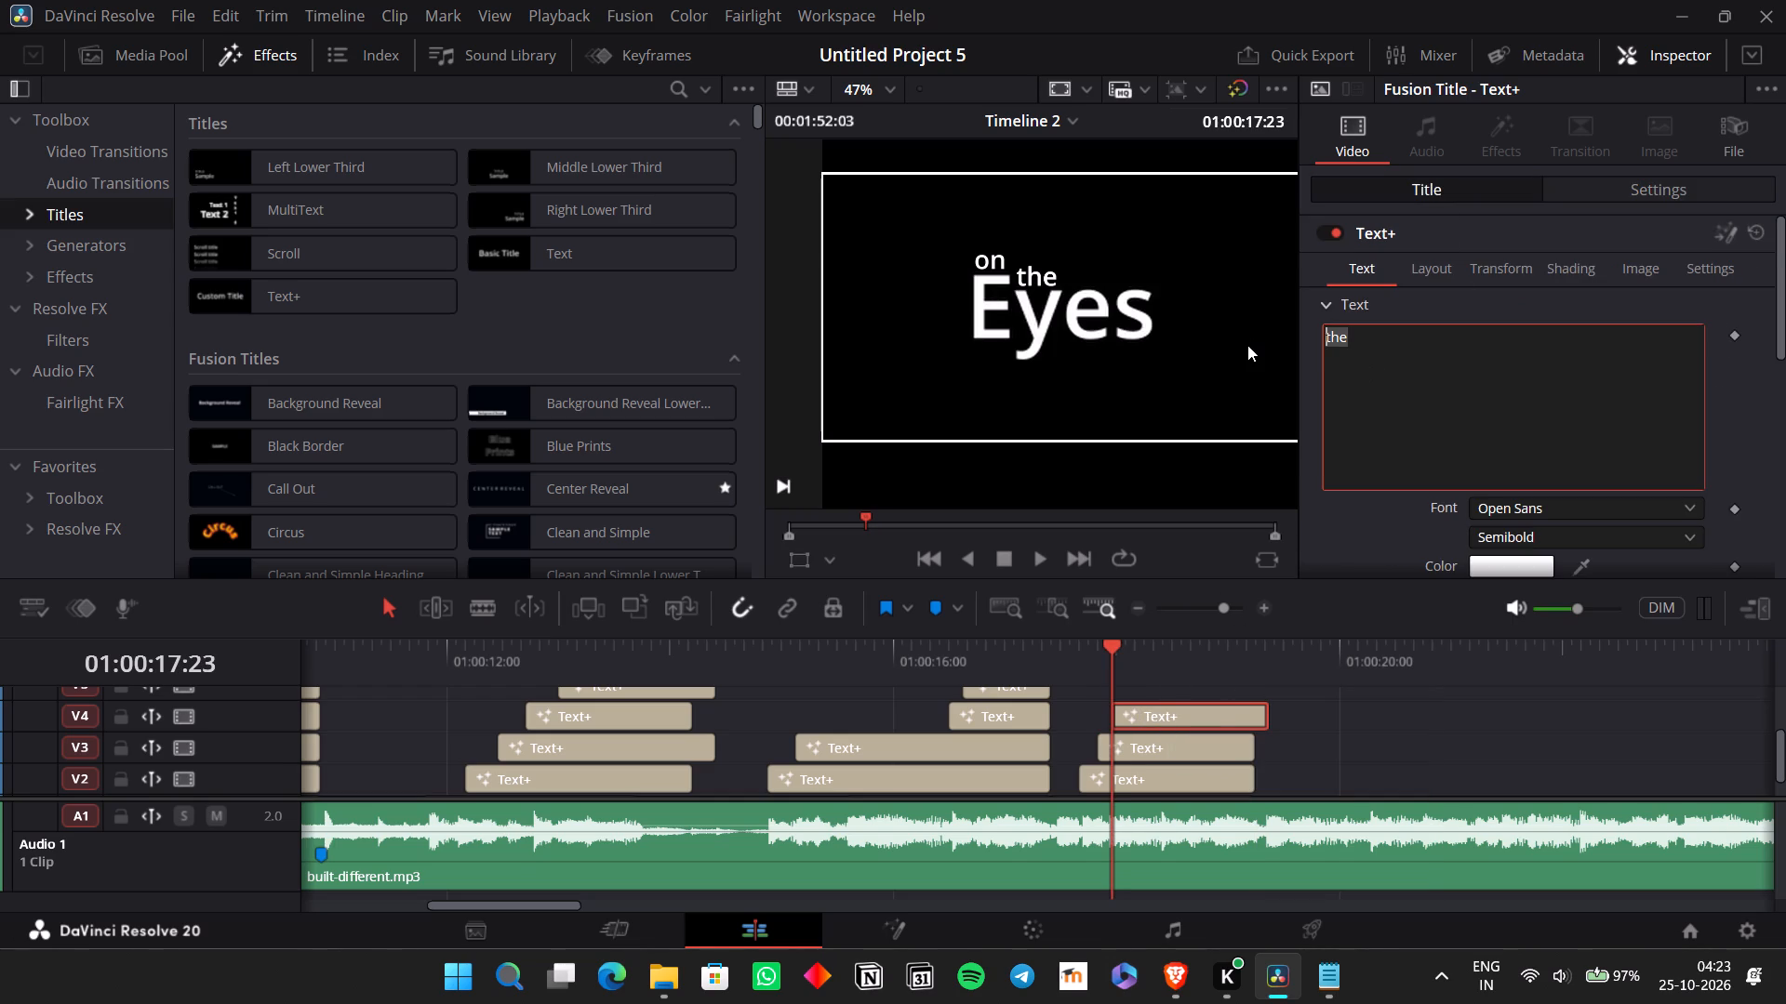
{"action": "key", "text": "i"}
{"action": "key", "text": "BackSpace"}
{"action": "type", "text": "rice"}
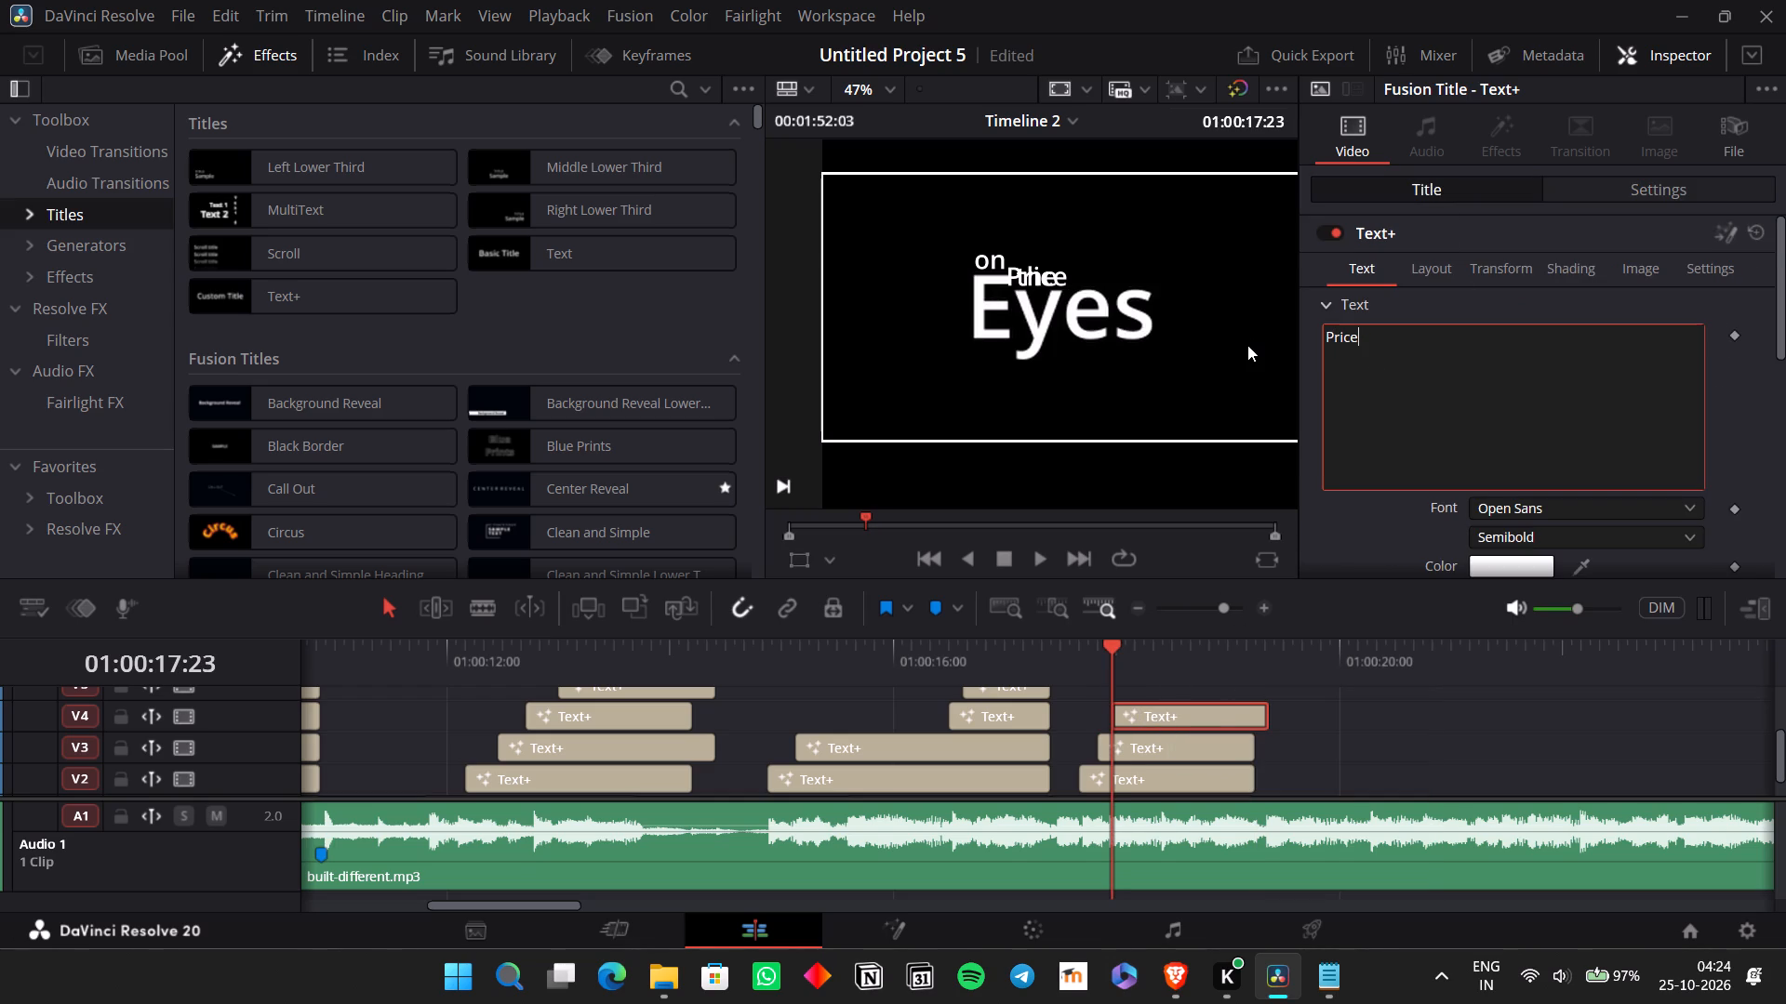
{"action": "left_click", "coordinate": [1046, 668]}
{"action": "key", "text": "space"}
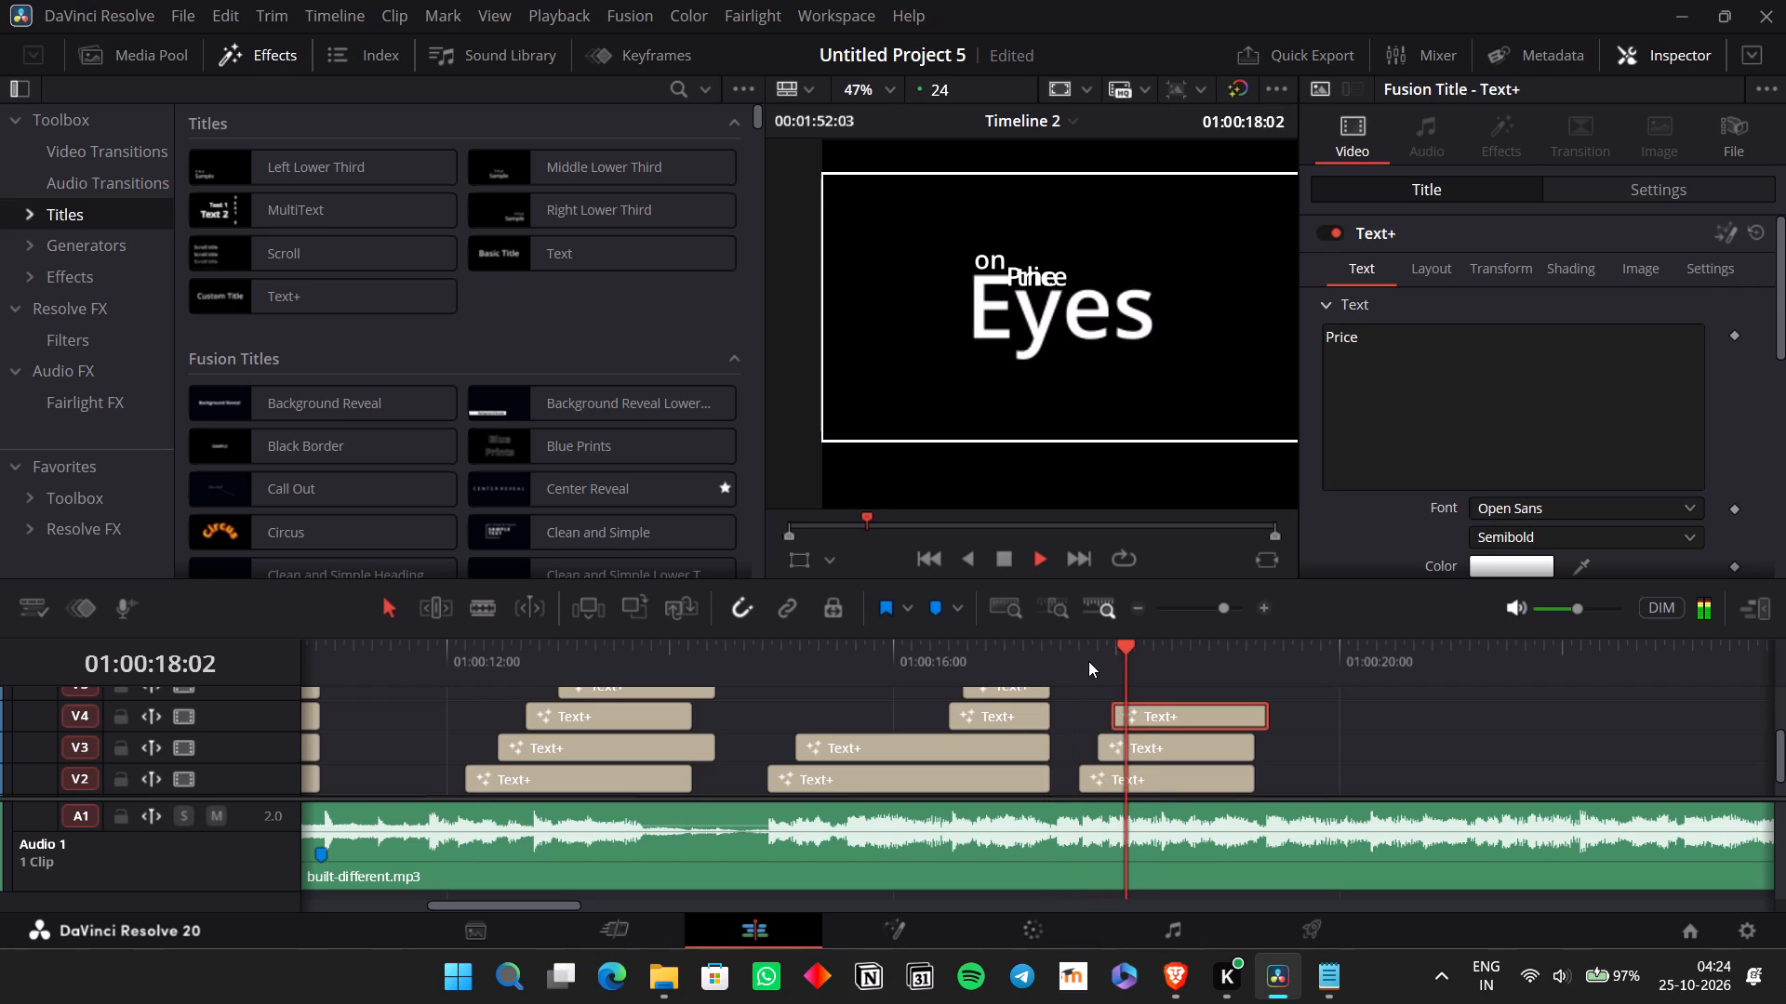
{"action": "key", "text": "space"}
{"action": "left_click", "coordinate": [1108, 665]}
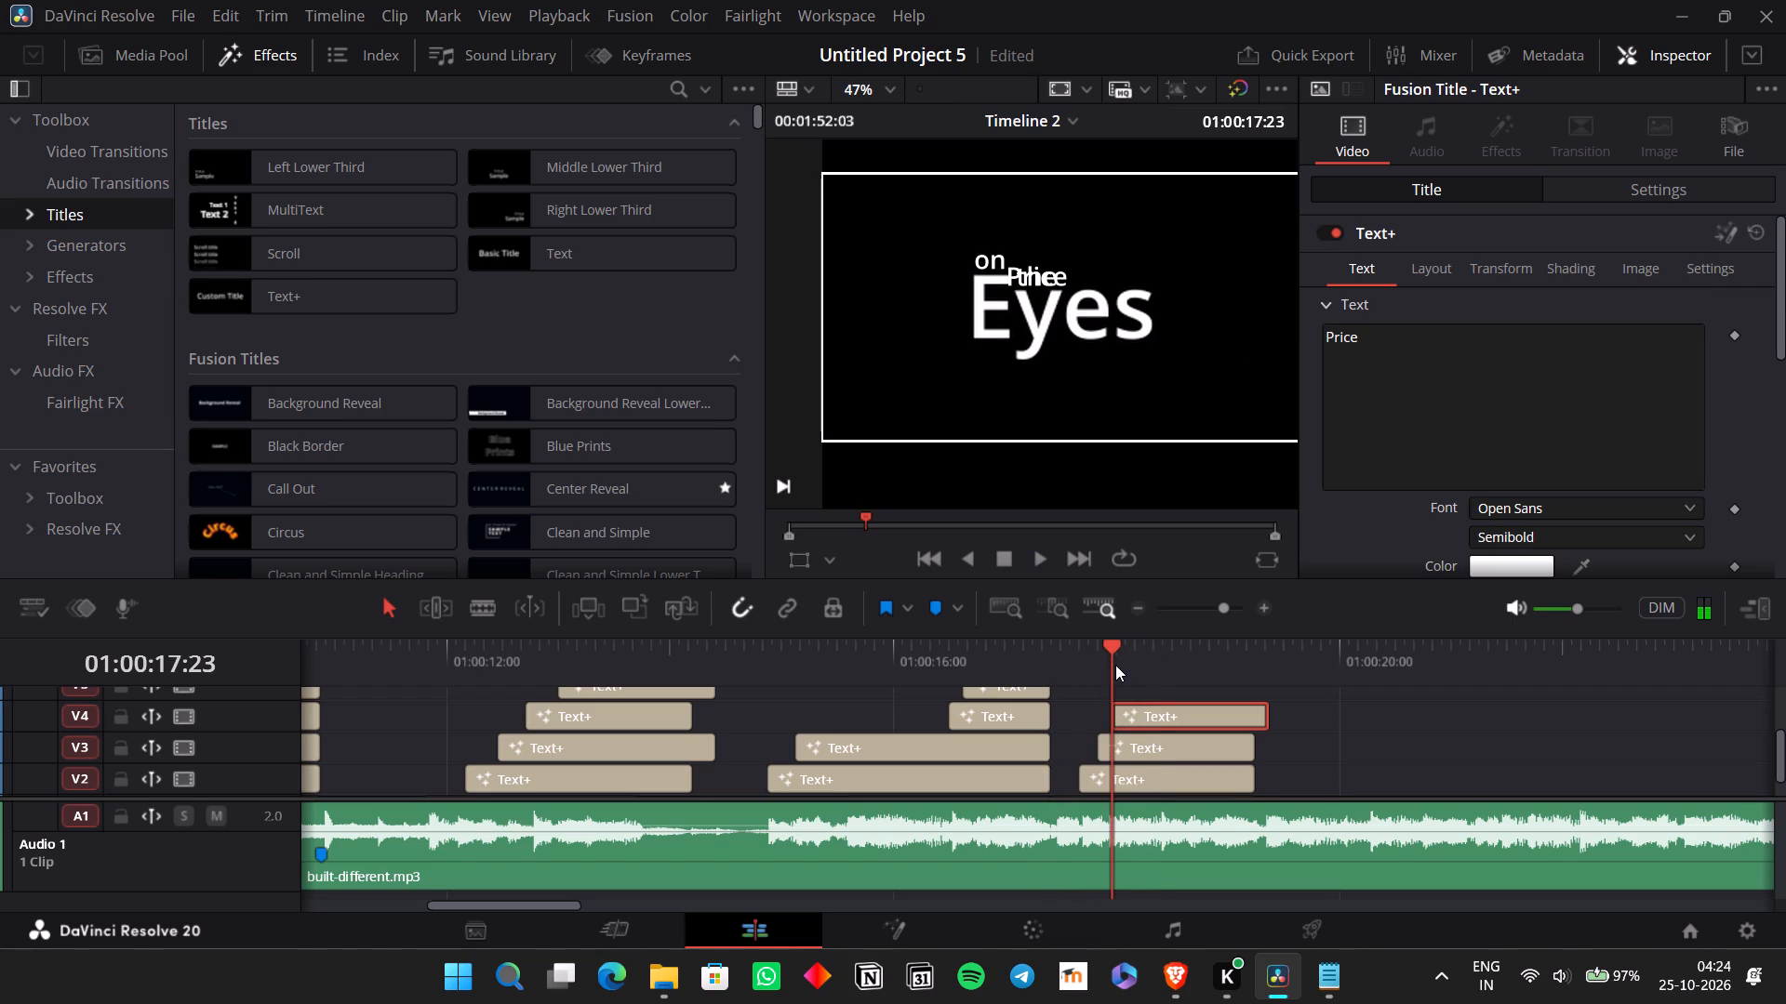
Set the "Price" title's rotation angle to 90.
{"action": "left_click", "coordinate": [1600, 177]}
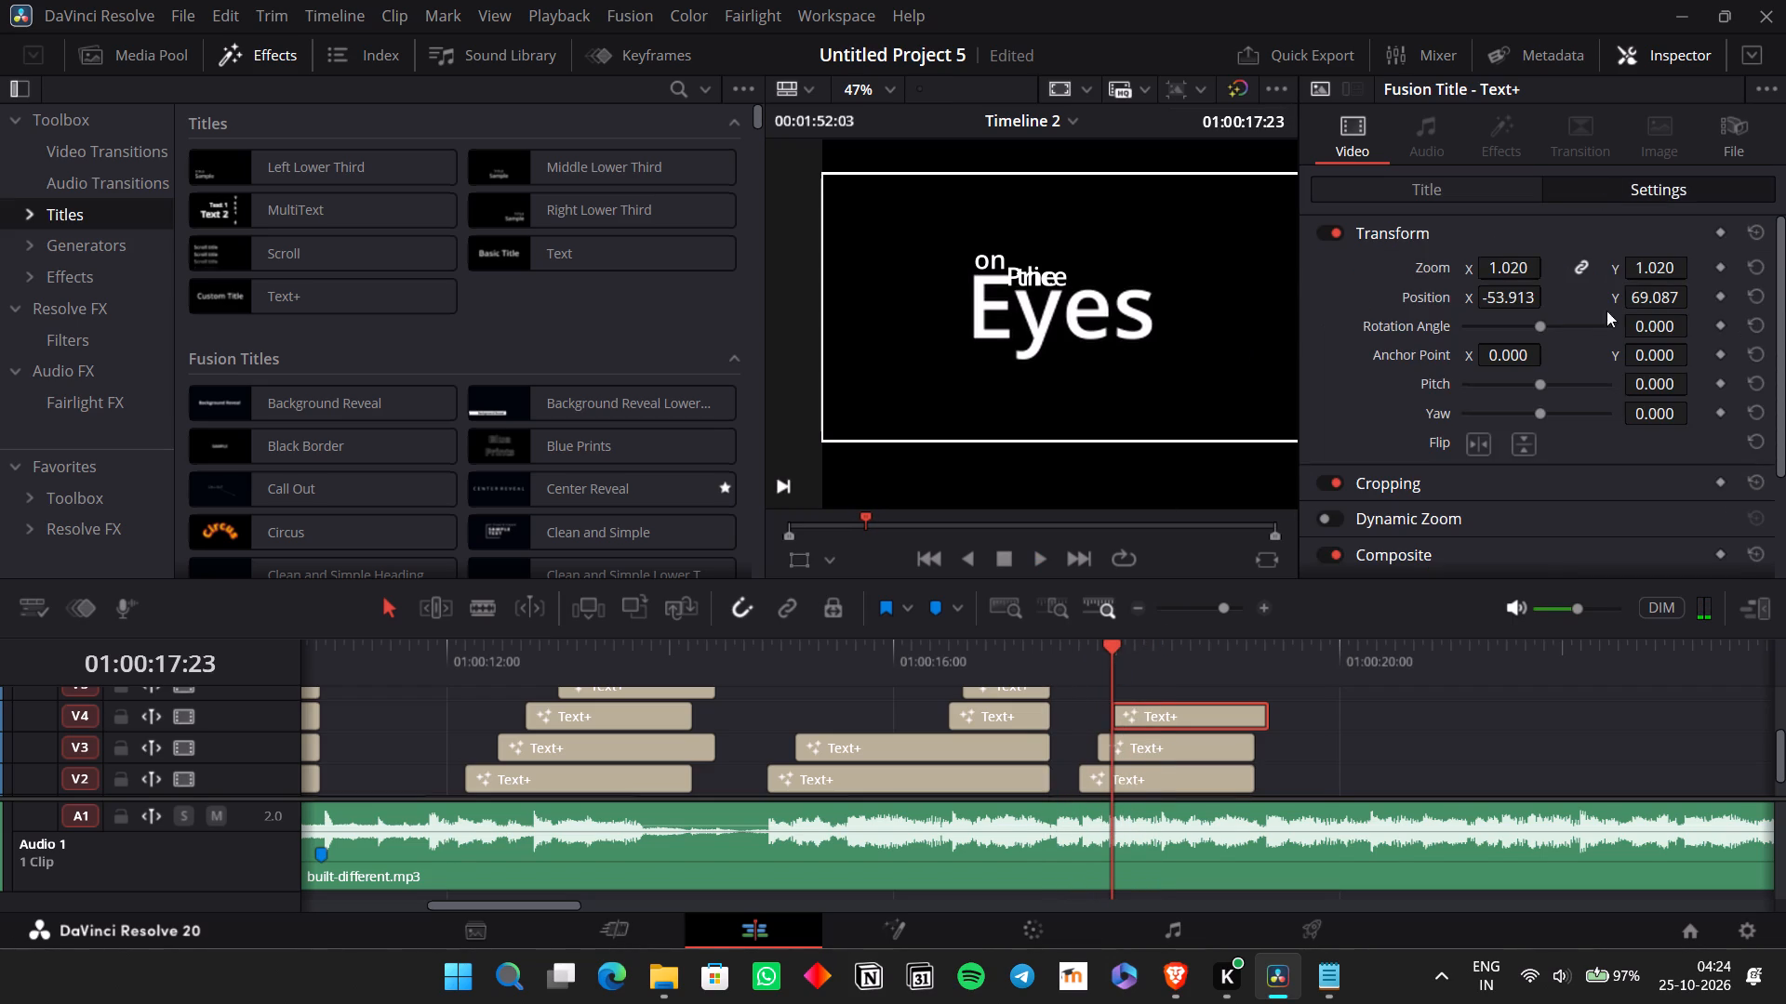
{"action": "left_click", "coordinate": [1682, 325]}
{"action": "left_click", "coordinate": [1682, 325]}
{"action": "type", "text": "90"}
{"action": "key", "text": "Return"}
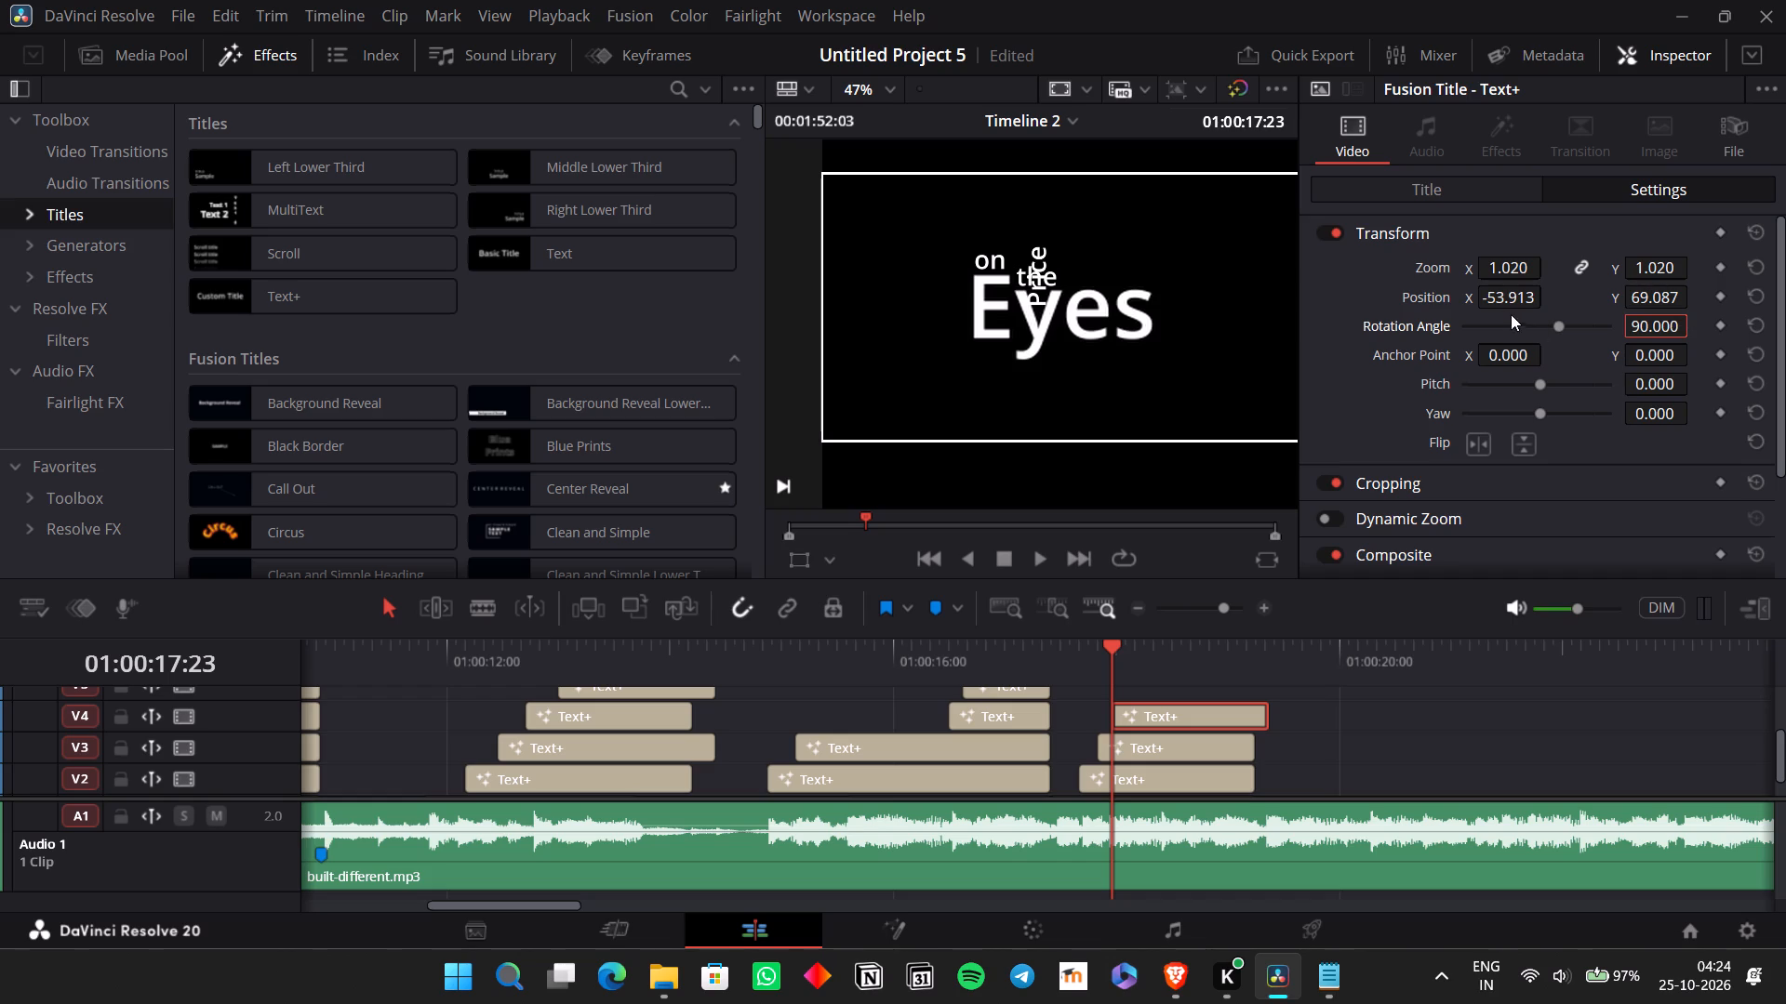
Set the "Price" title's position to X -228.913 and Y 5.087, placing it vertically beside "Eyes".
{"action": "left_click_drag", "start_coordinate": [1486, 286], "coordinate": [1265, 342]}
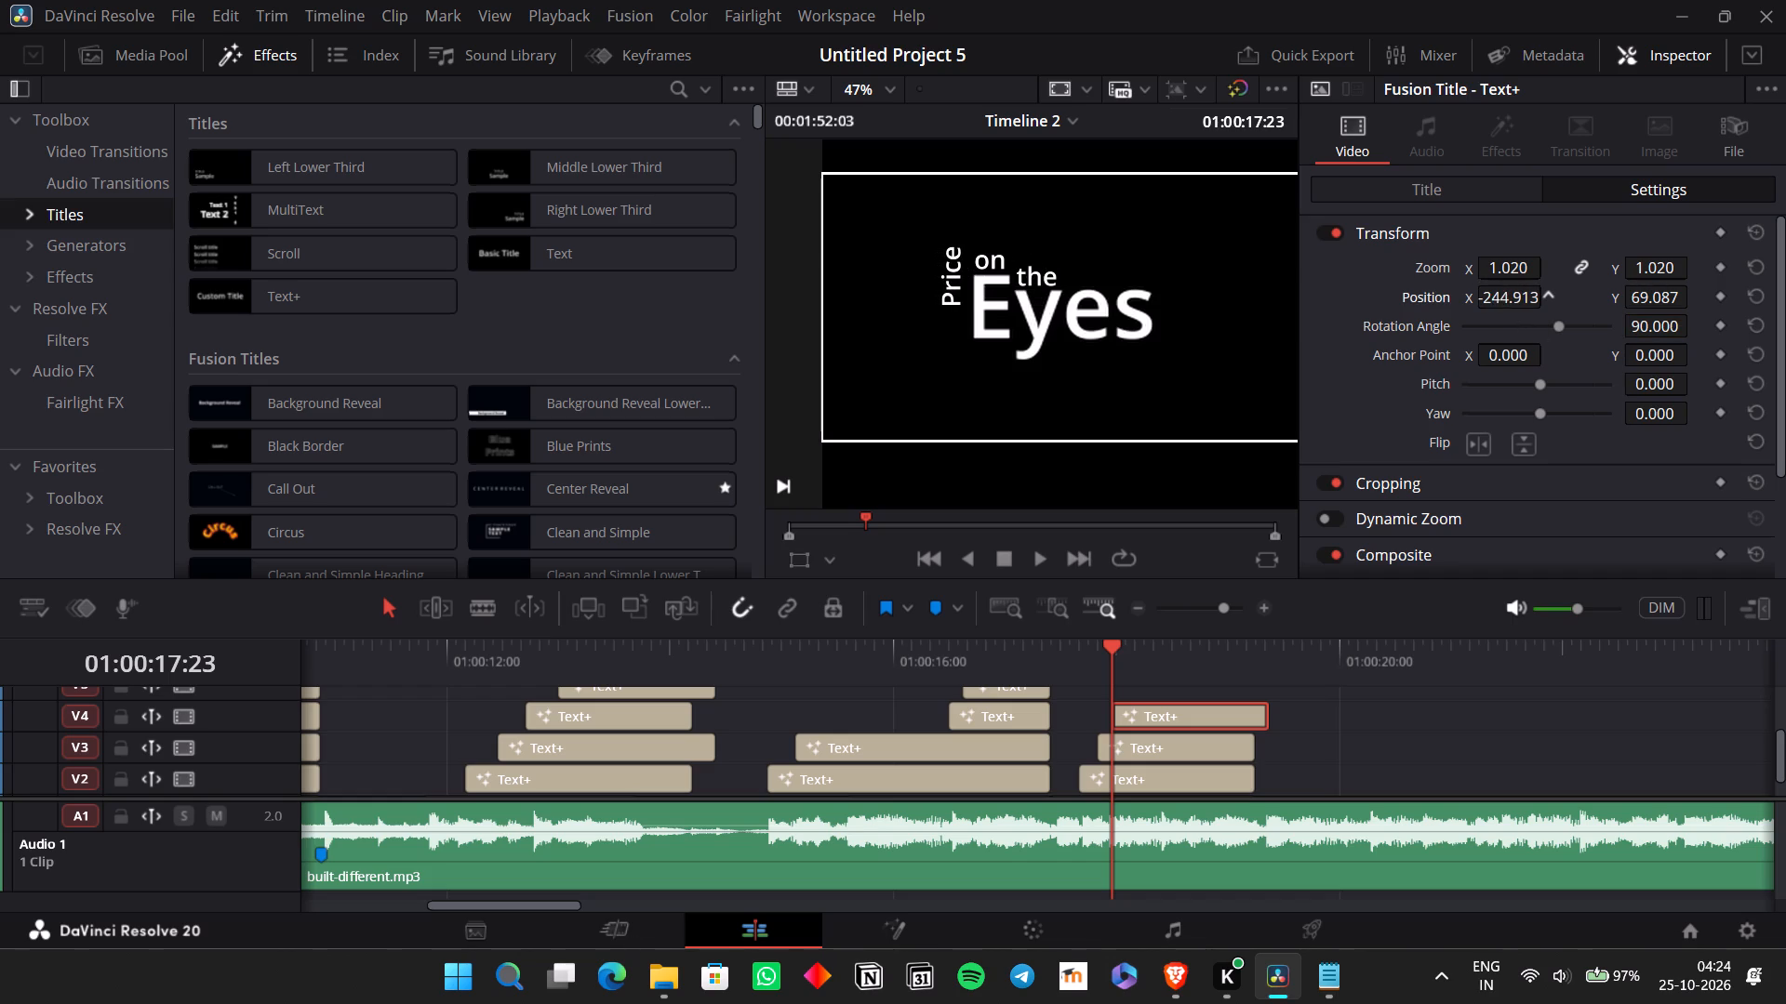
{"action": "left_click_drag", "start_coordinate": [1265, 342], "coordinate": [1283, 349]}
{"action": "left_click_drag", "start_coordinate": [1646, 283], "coordinate": [1687, 290]}
{"action": "left_click_drag", "start_coordinate": [1664, 296], "coordinate": [1644, 320]}
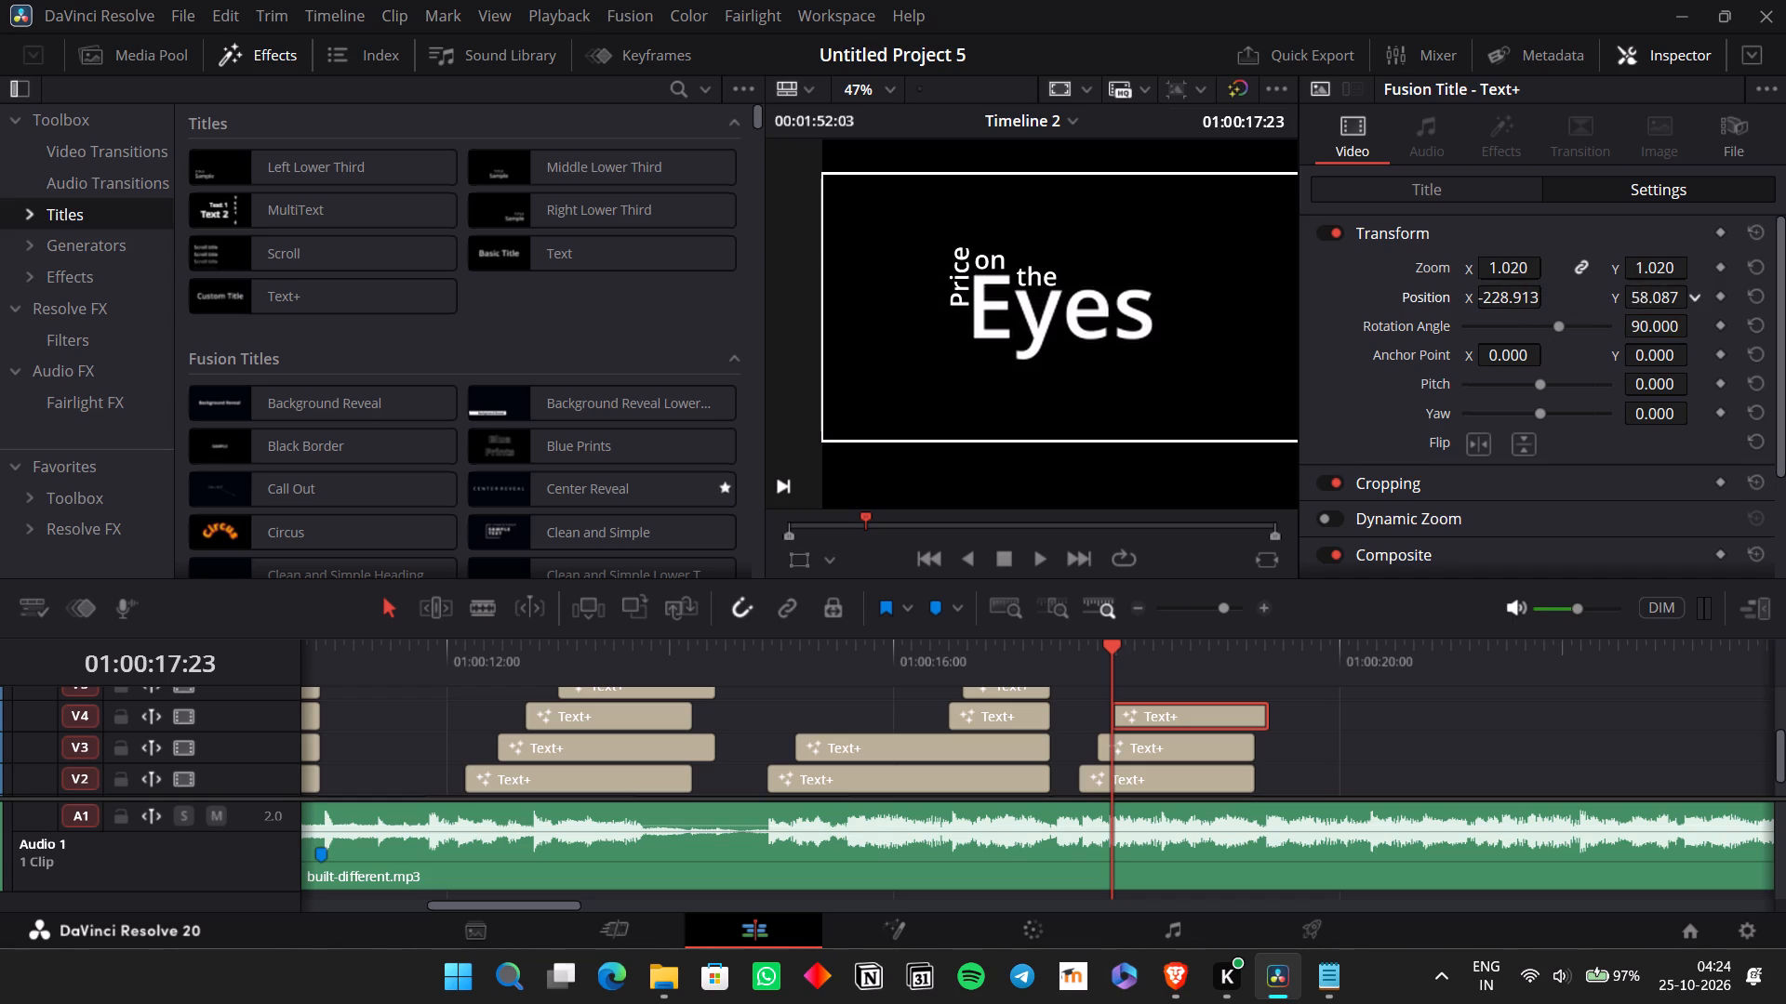
{"action": "left_click_drag", "start_coordinate": [1644, 320], "coordinate": [1592, 348]}
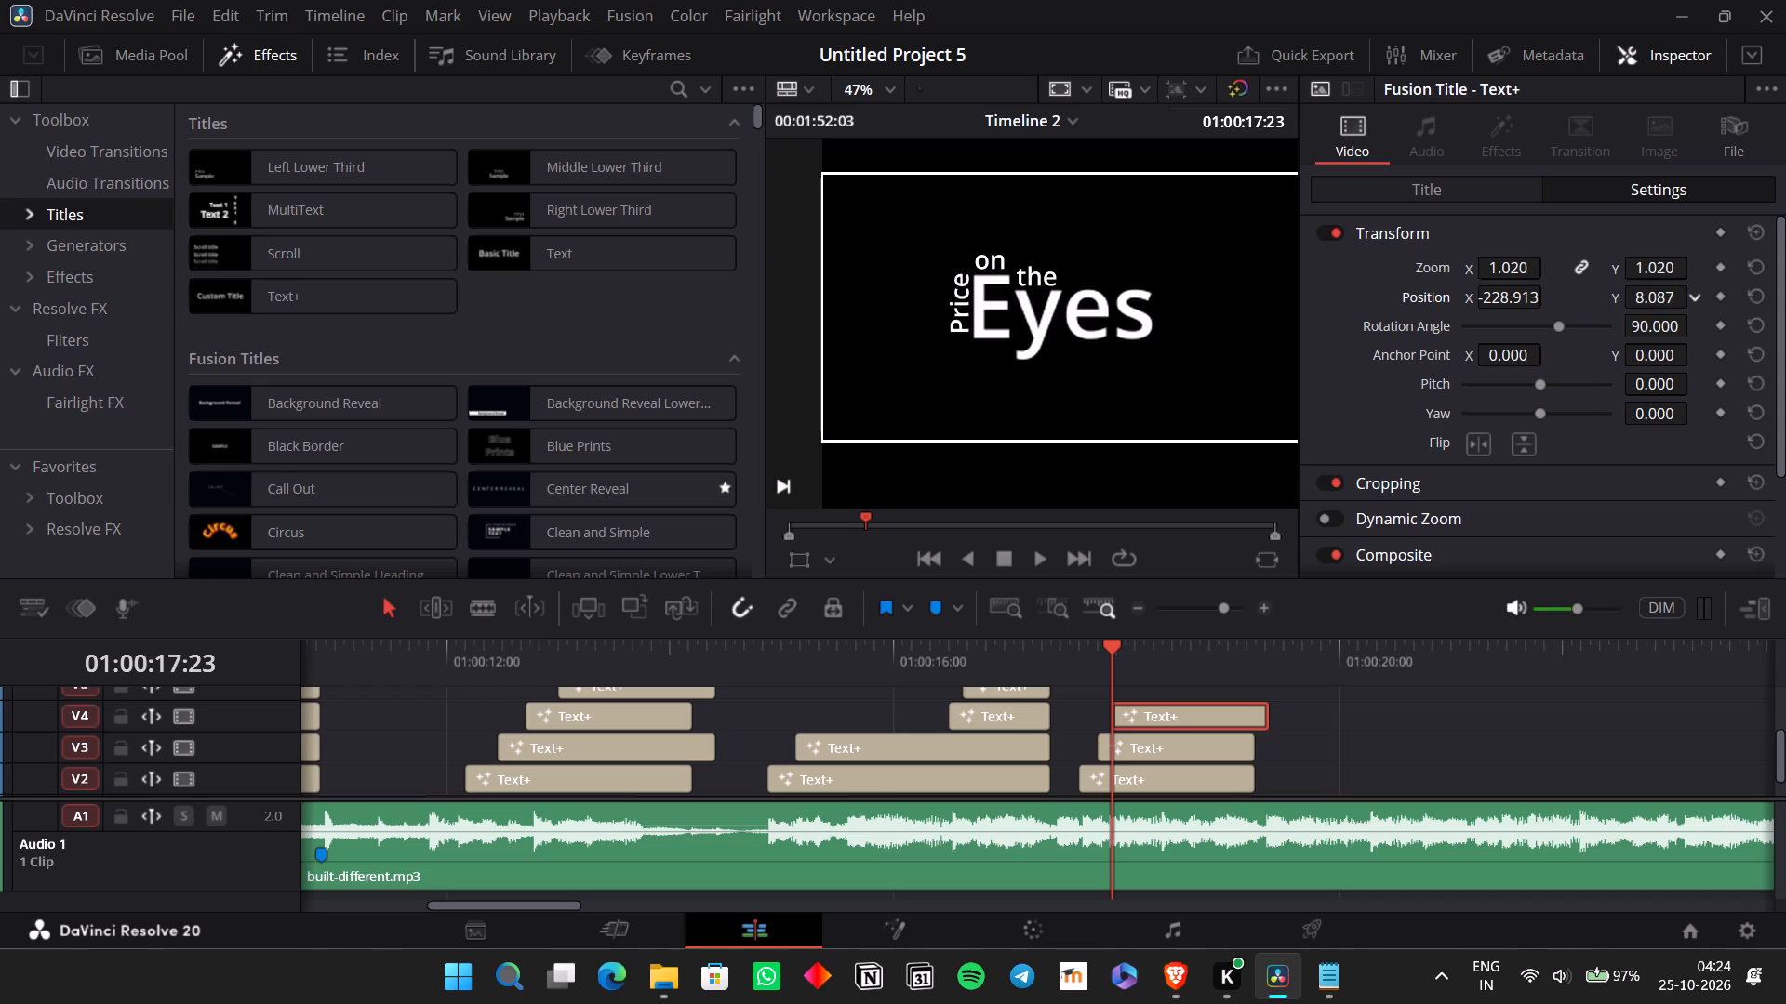
{"action": "left_click_drag", "start_coordinate": [1592, 348], "coordinate": [1586, 350]}
{"action": "left_click", "coordinate": [1664, 296]}
Play the timeline from 01:00:14:18 through the "Eyes on the Price" titles to check their timing and layout.
{"action": "left_click", "coordinate": [755, 641]}
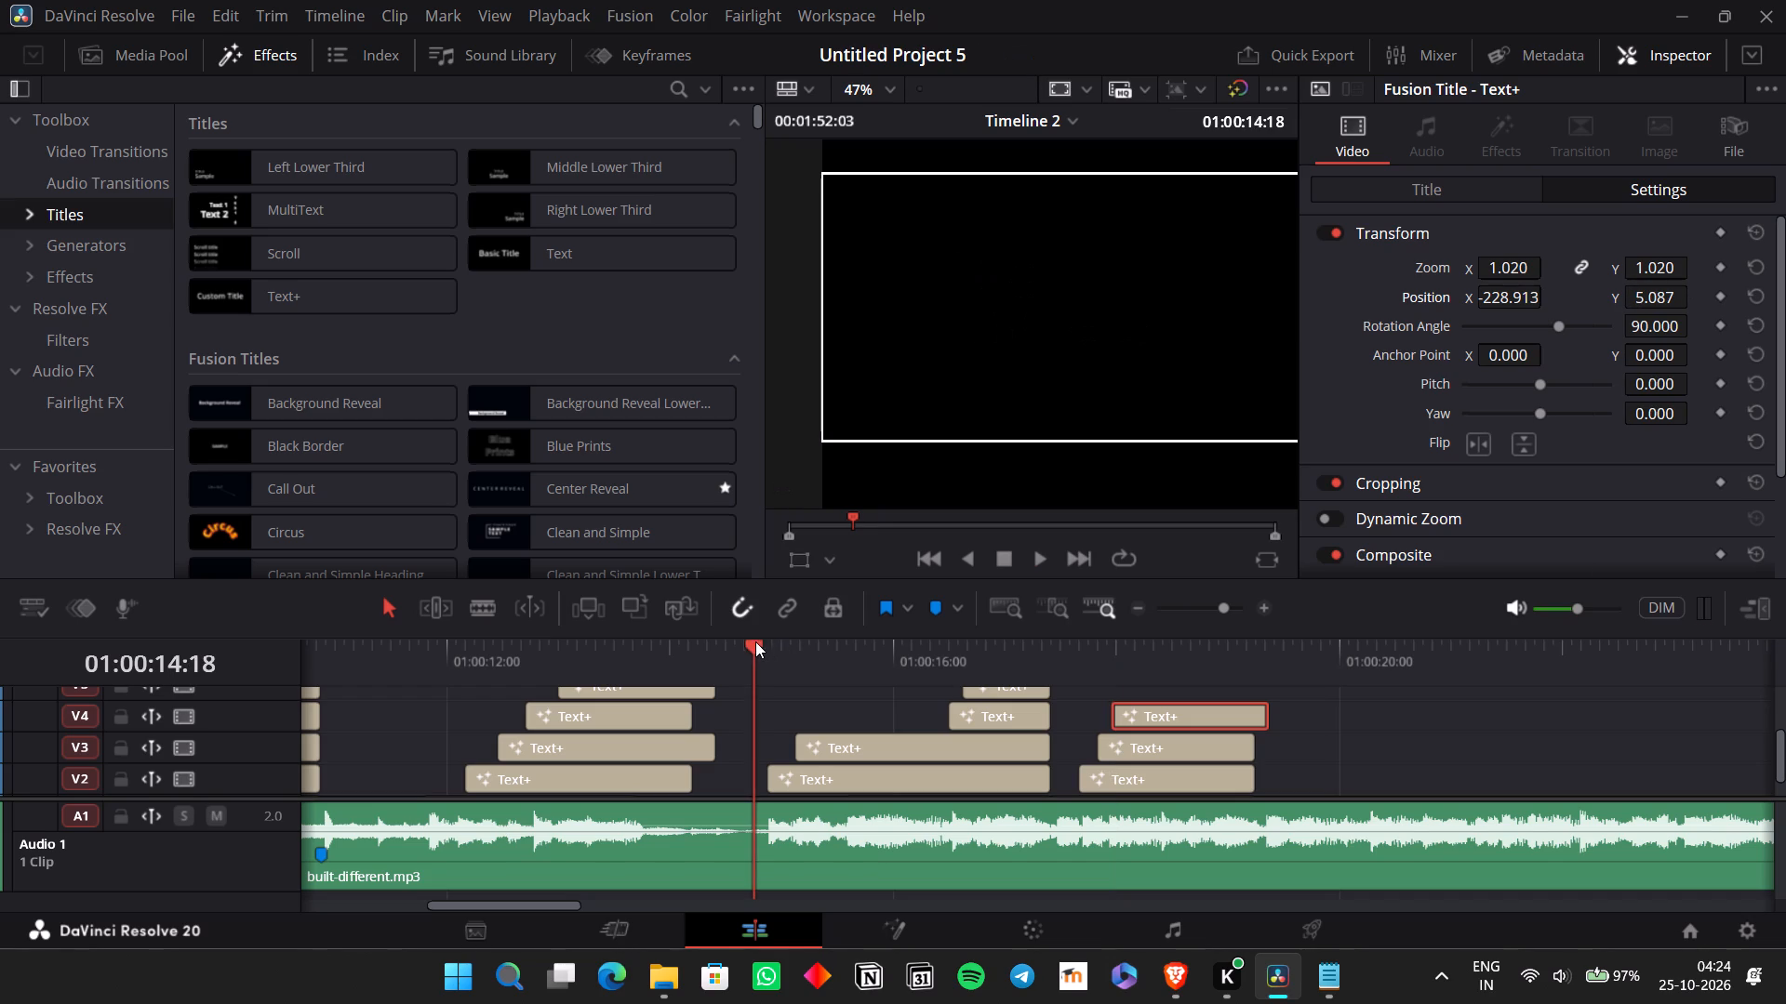
{"action": "key", "text": "space"}
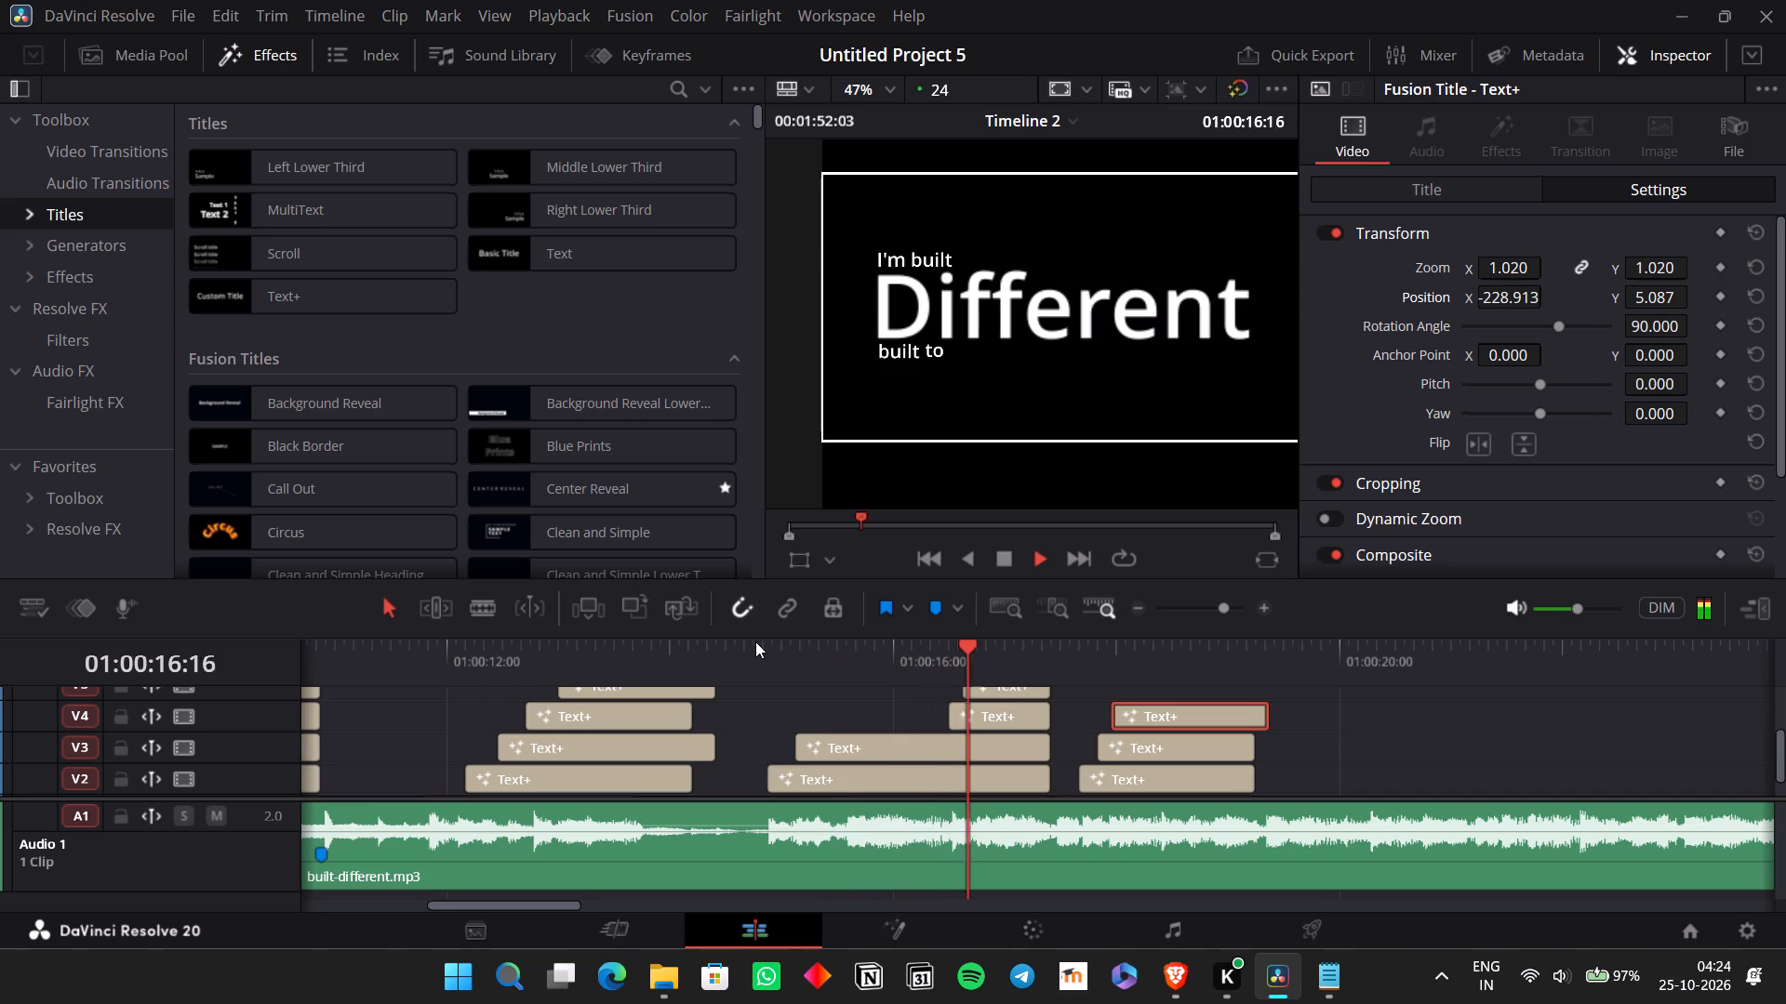
{"action": "key", "text": "space"}
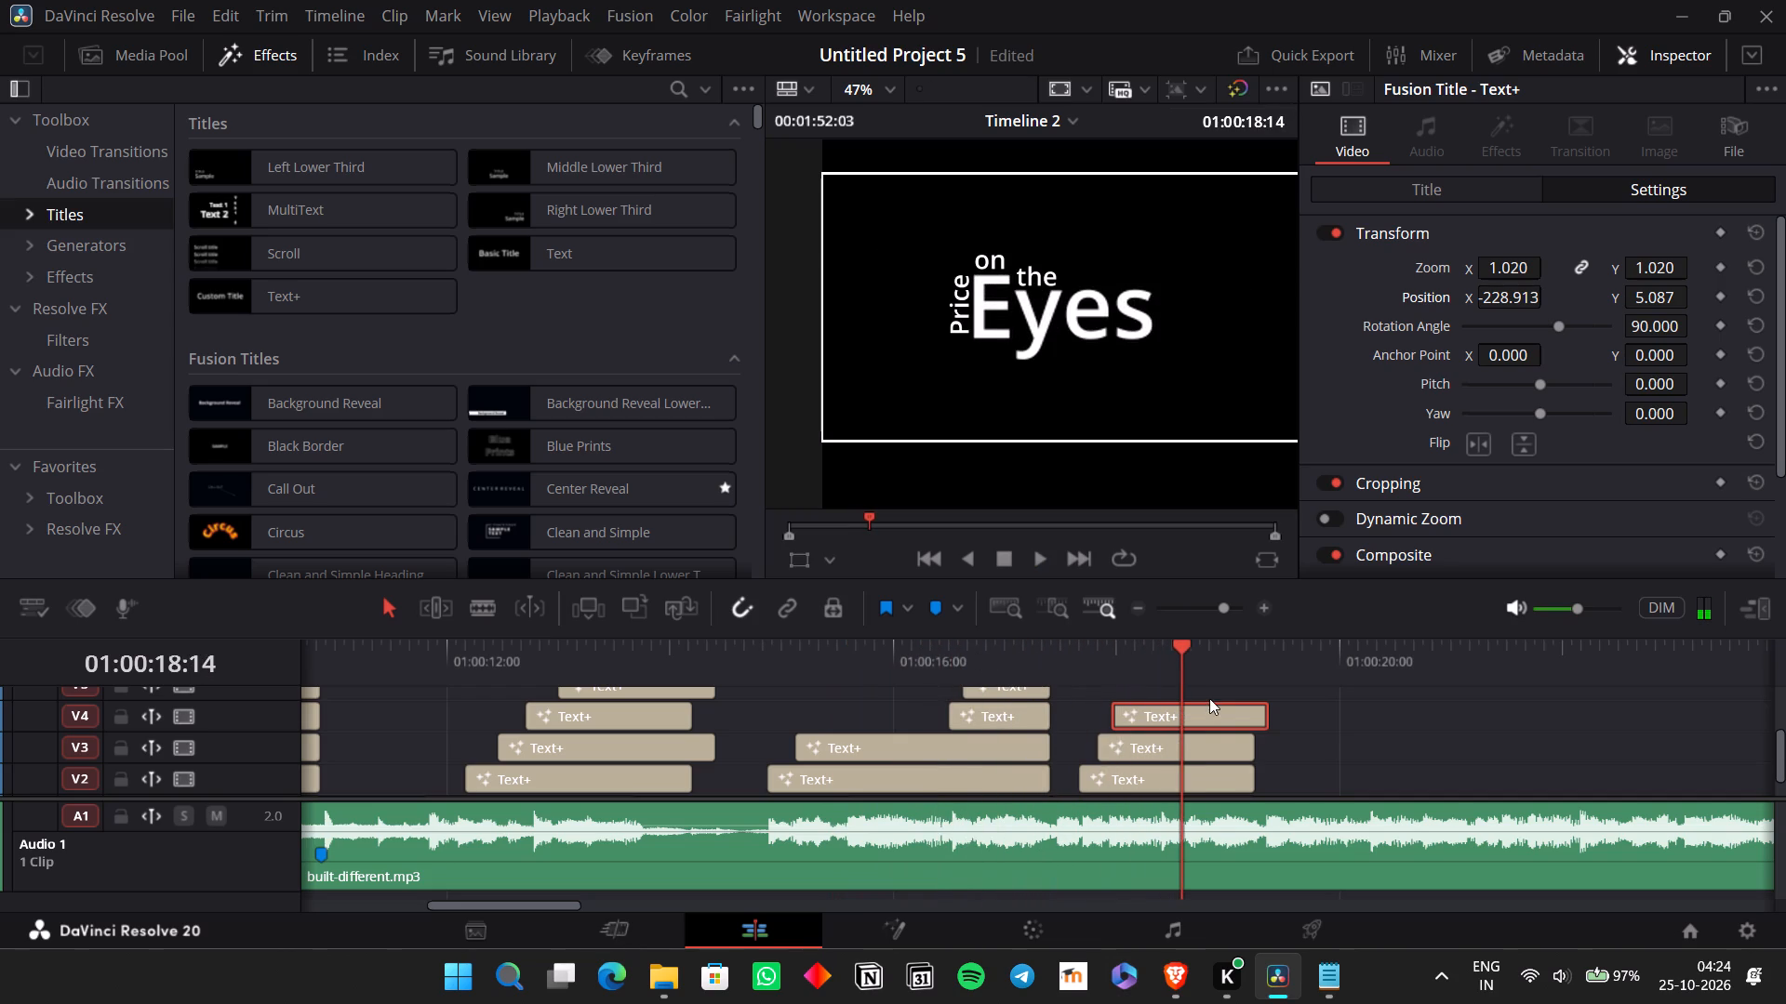
Play the audio around the "Price" title repeatedly to find the next word's cue, parking the playhead at 01:00:18:09.
{"action": "key", "text": "space"}
{"action": "key", "text": "space"}
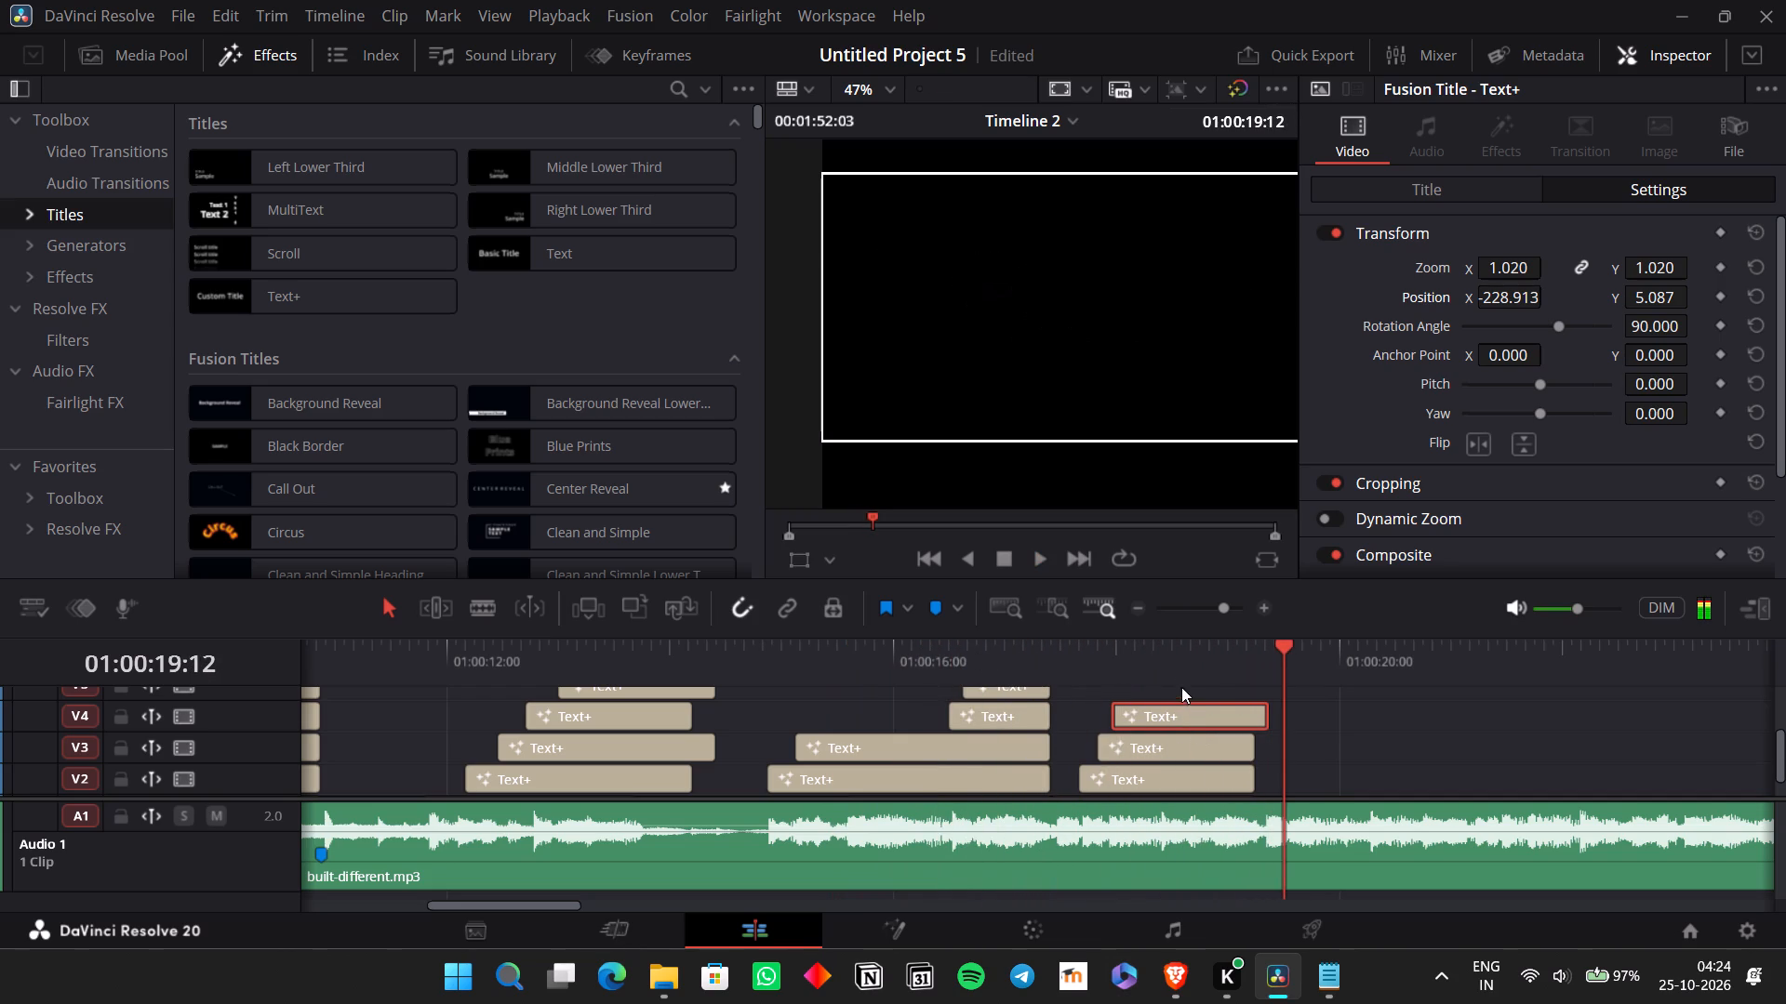
{"action": "left_click", "coordinate": [1142, 642]}
{"action": "key", "text": "space"}
{"action": "key", "text": "space"}
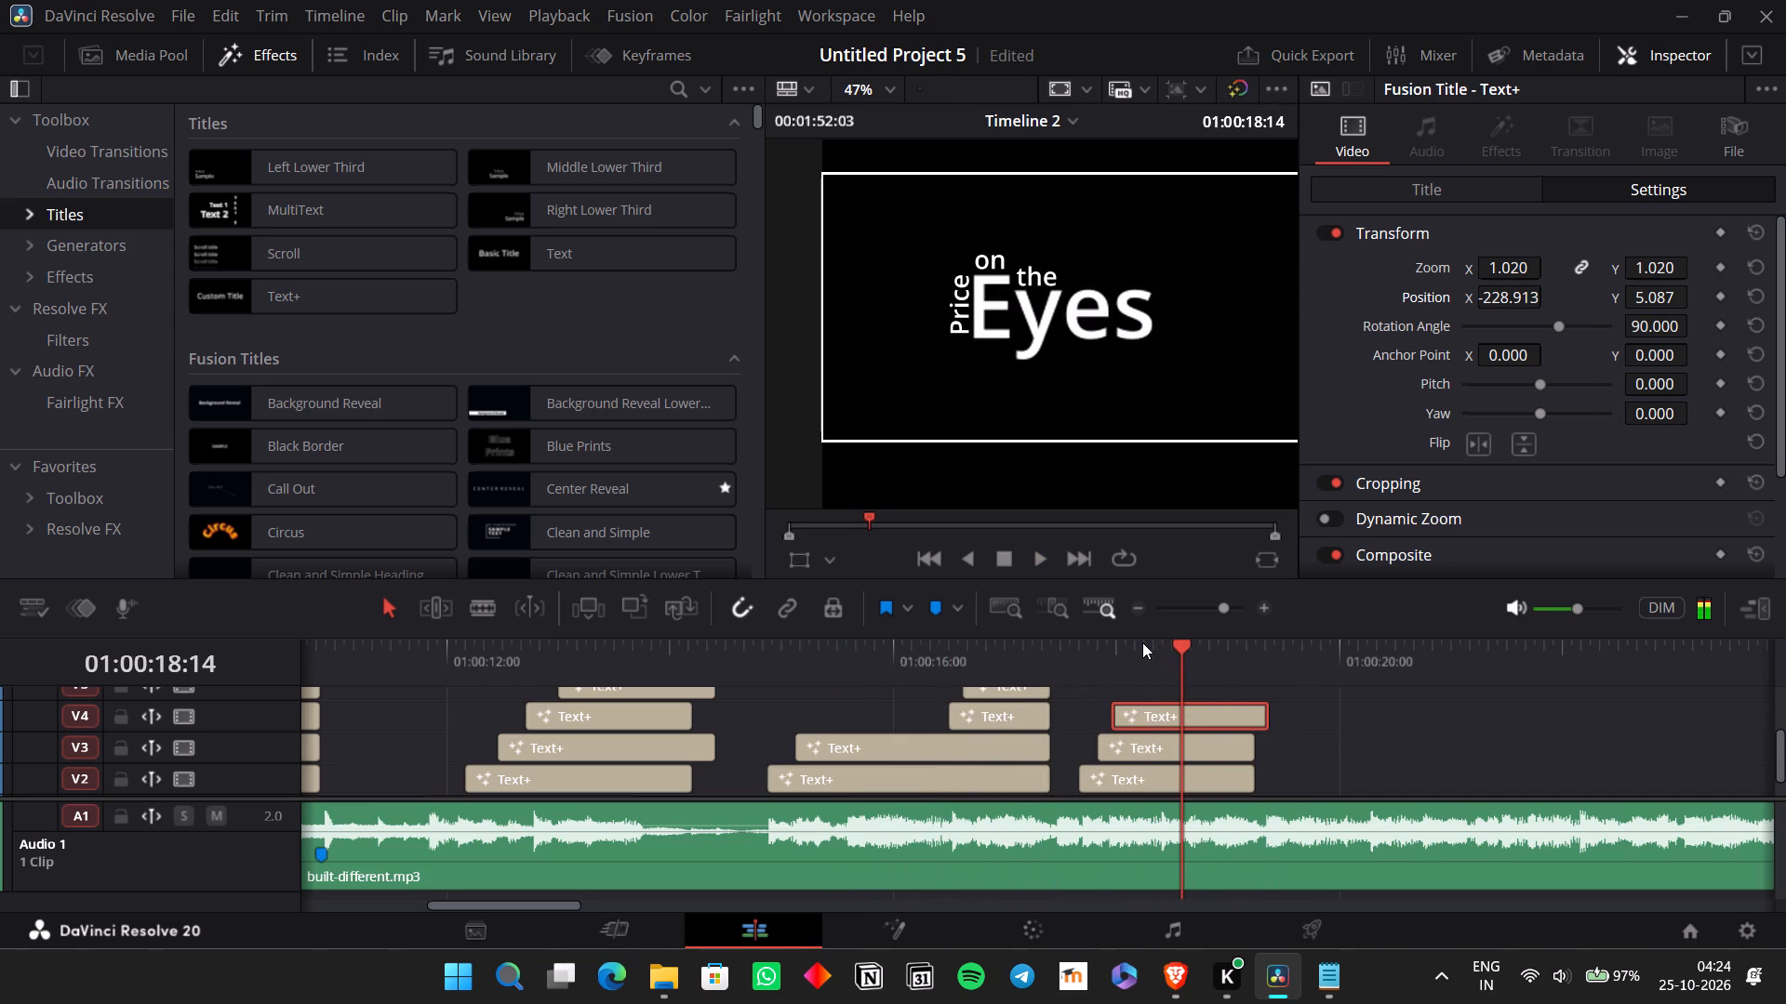
{"action": "left_click", "coordinate": [1159, 655]}
{"action": "key", "text": "space"}
{"action": "key", "text": "space"}
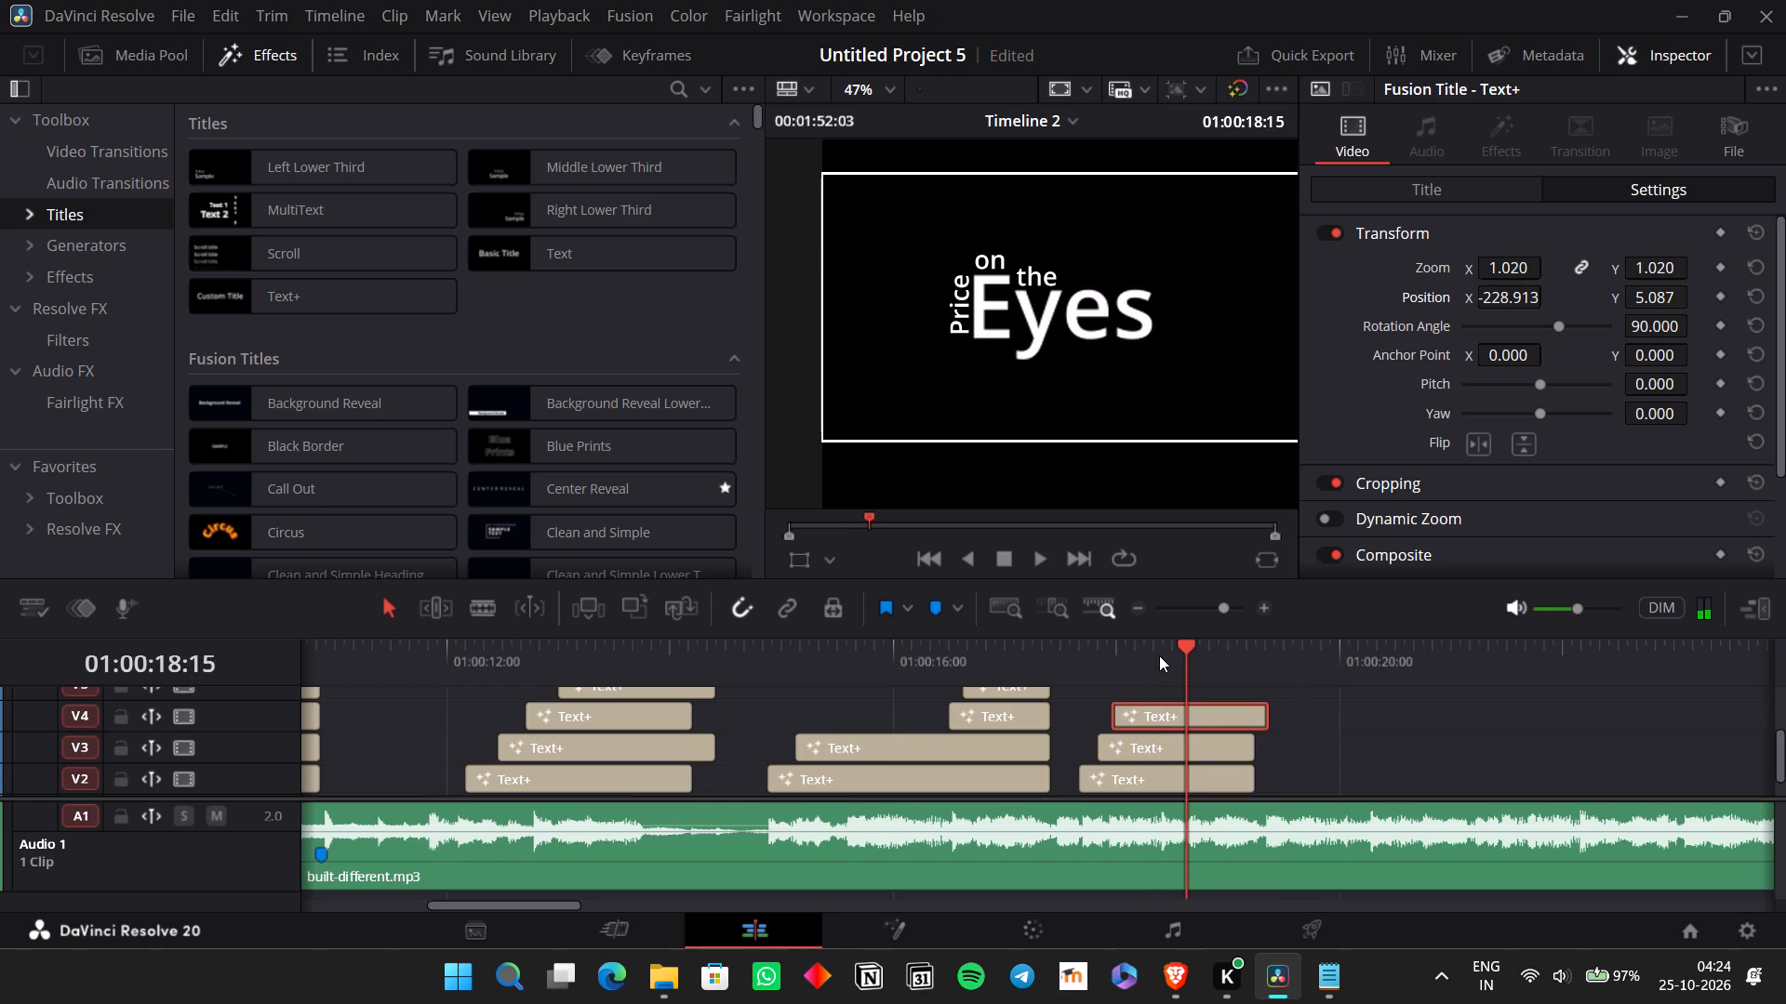
{"action": "left_click", "coordinate": [1159, 655]}
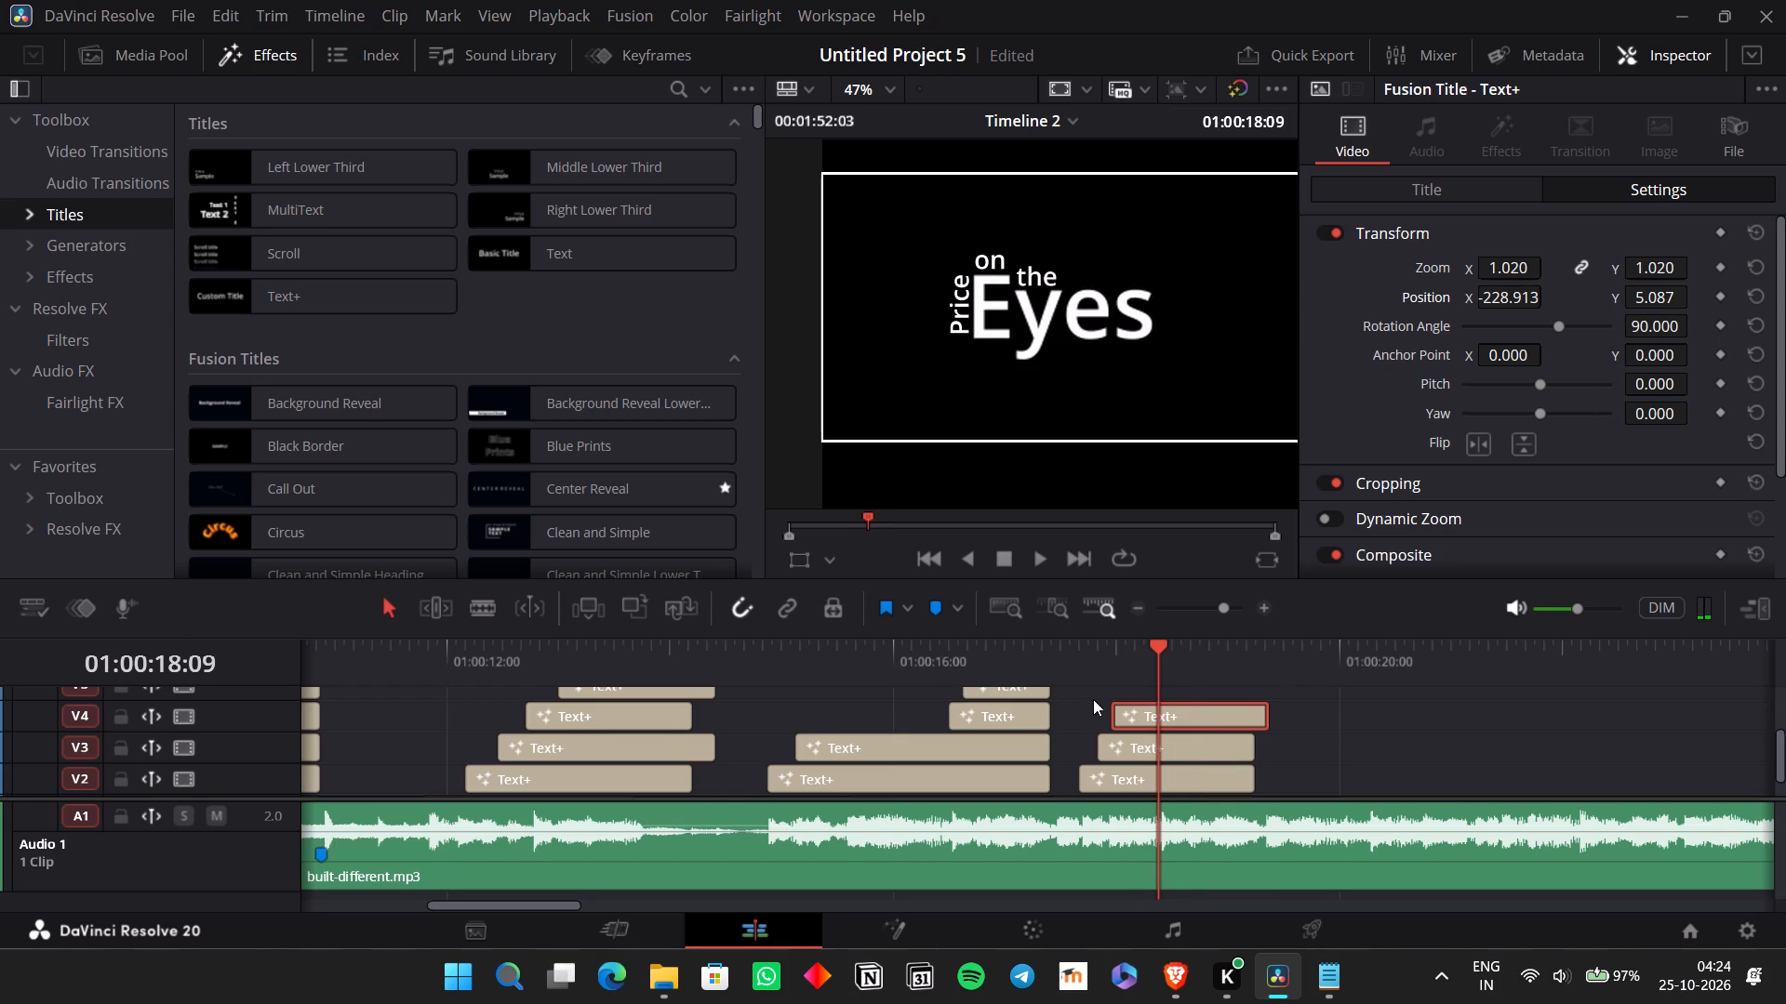
Copy the earlier "to" title on V5 and paste it on the same track at 01:00:18:09.
{"action": "scroll", "coordinate": [1126, 717], "scroll_direction": "up", "scroll_amount": 1}
{"action": "left_click", "coordinate": [1028, 765]}
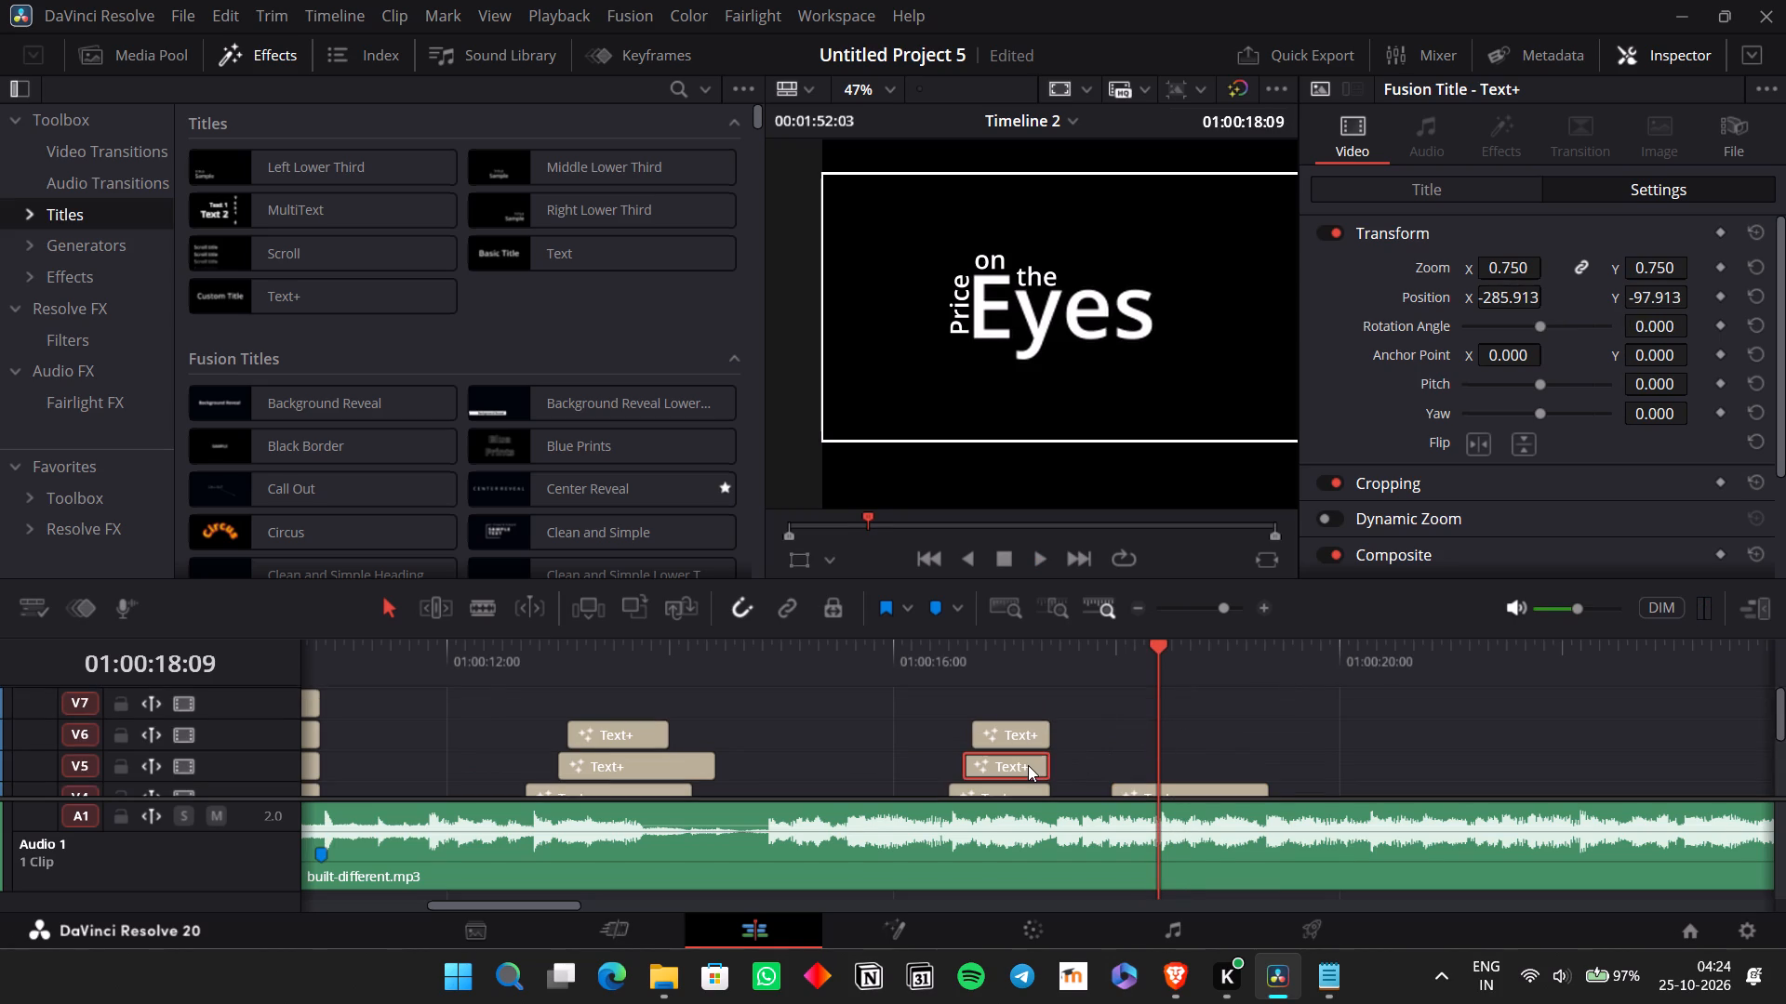
{"action": "key", "text": "ctrl+c"}
{"action": "key", "text": "ctrl+v"}
{"action": "left_click", "coordinate": [1153, 646]}
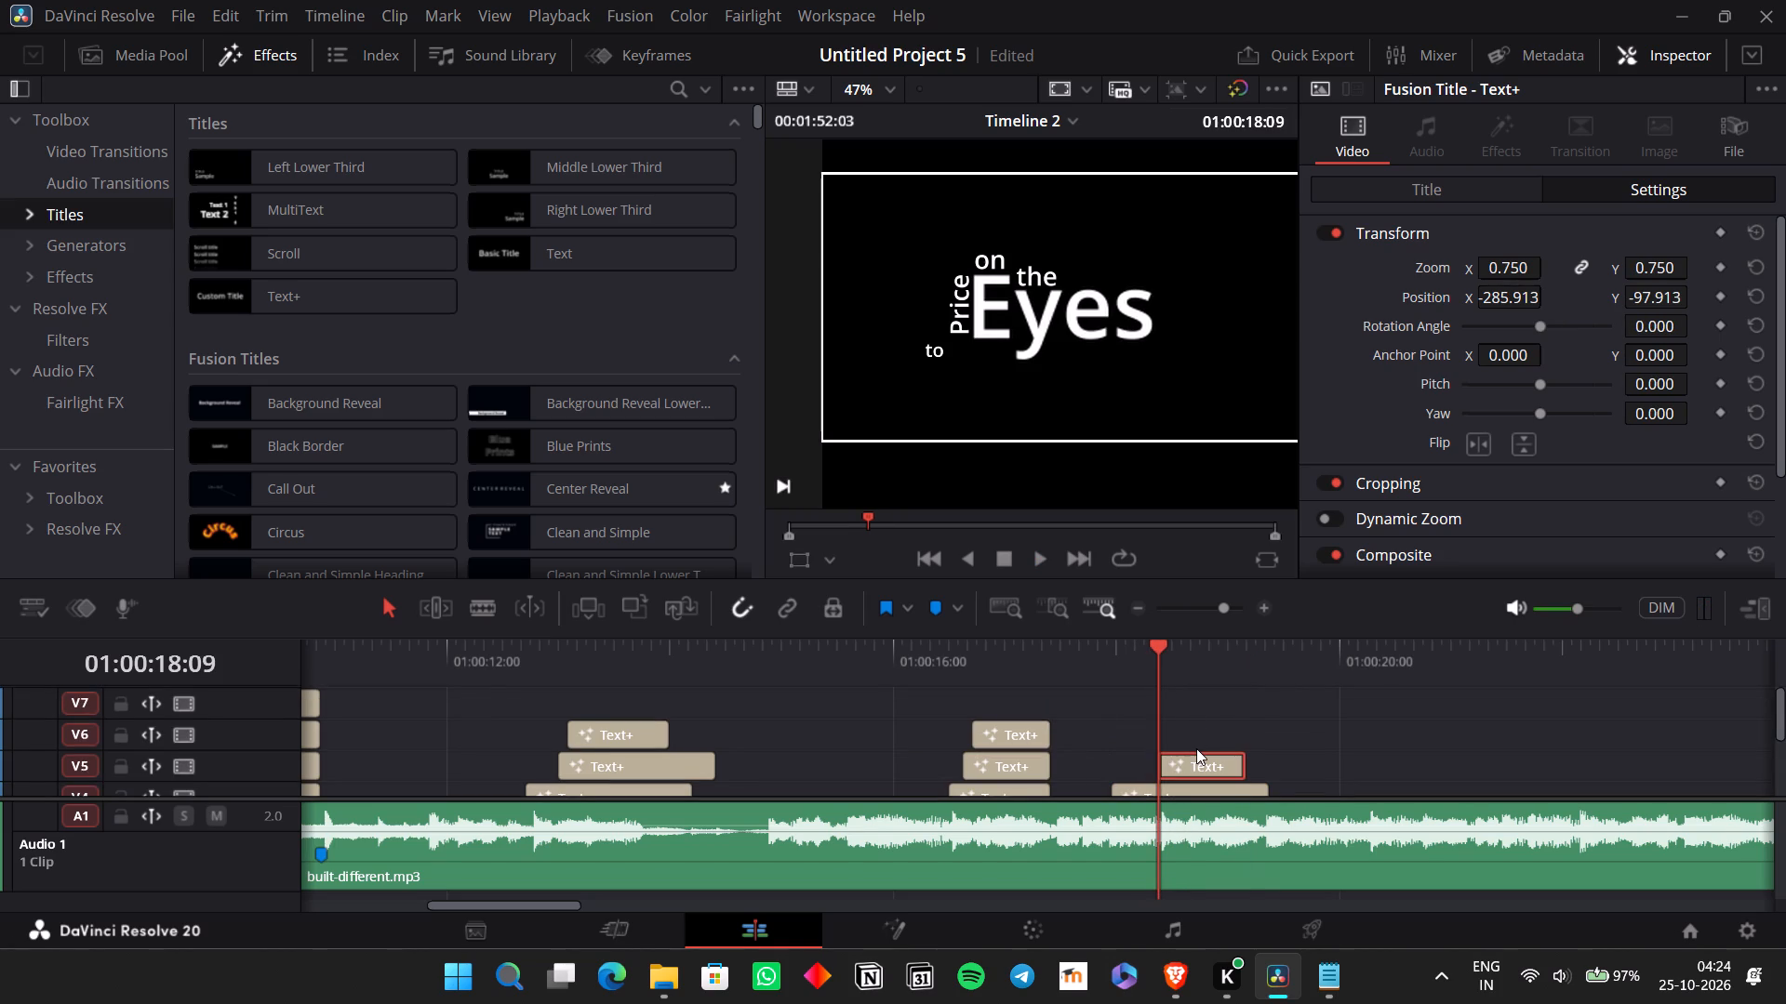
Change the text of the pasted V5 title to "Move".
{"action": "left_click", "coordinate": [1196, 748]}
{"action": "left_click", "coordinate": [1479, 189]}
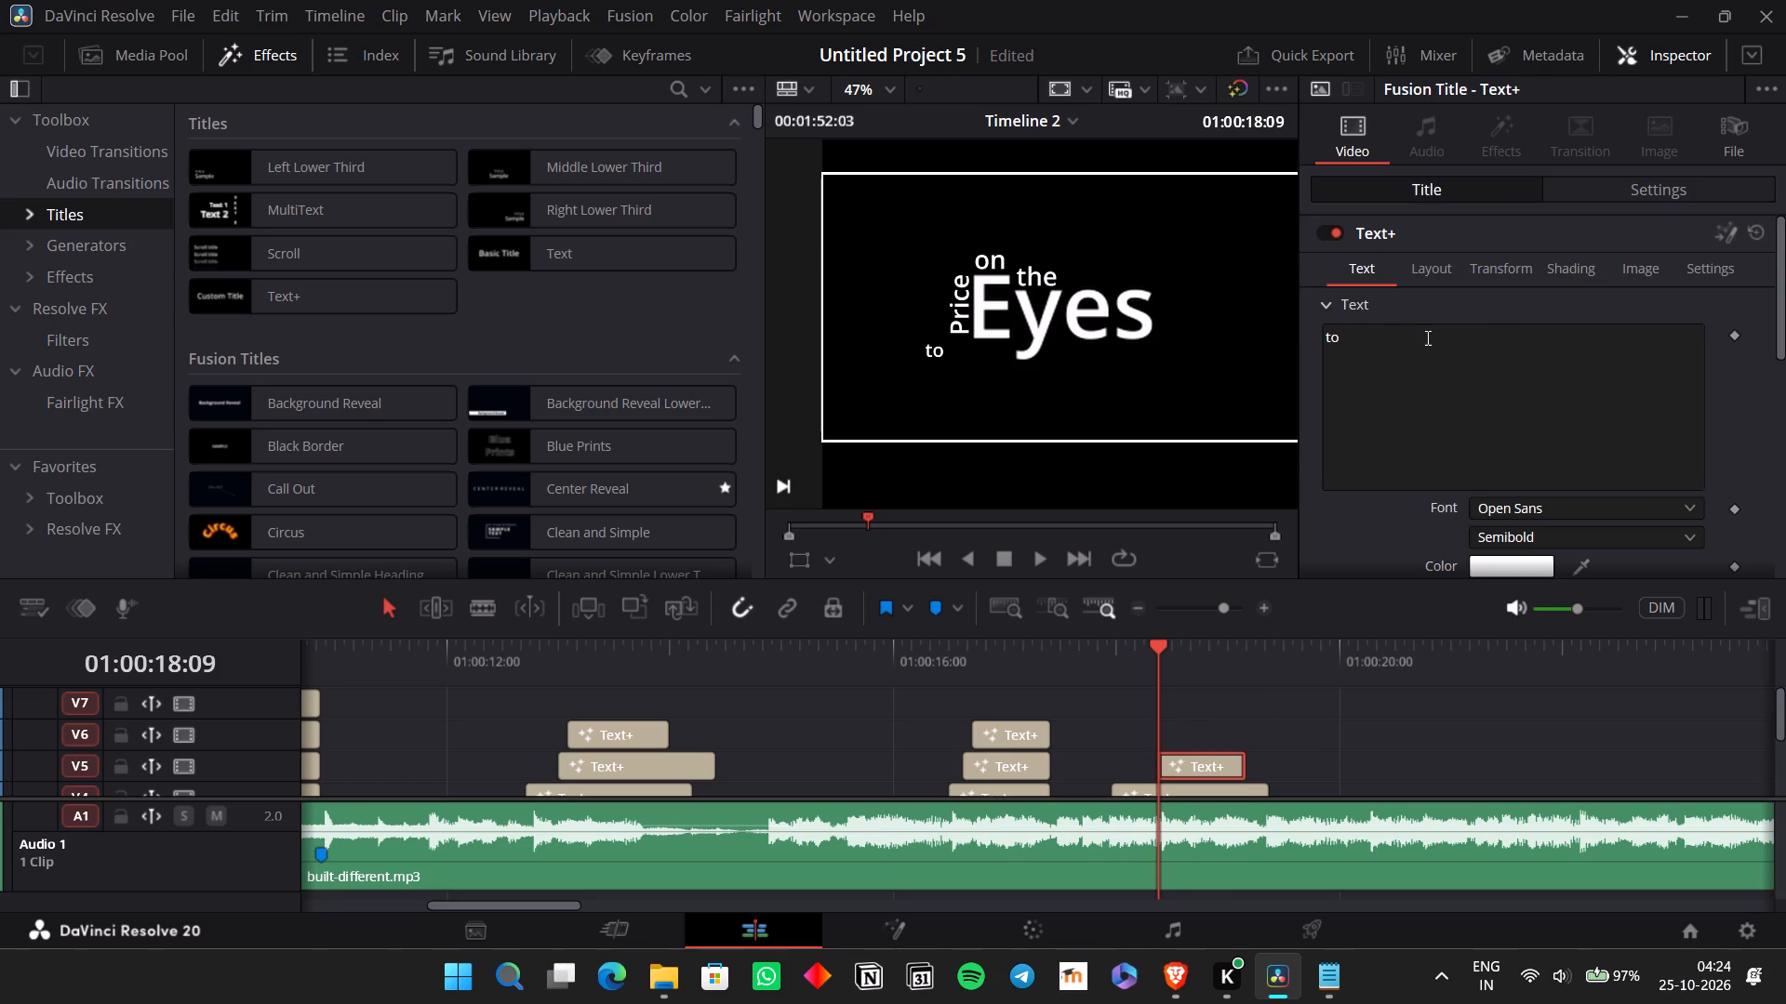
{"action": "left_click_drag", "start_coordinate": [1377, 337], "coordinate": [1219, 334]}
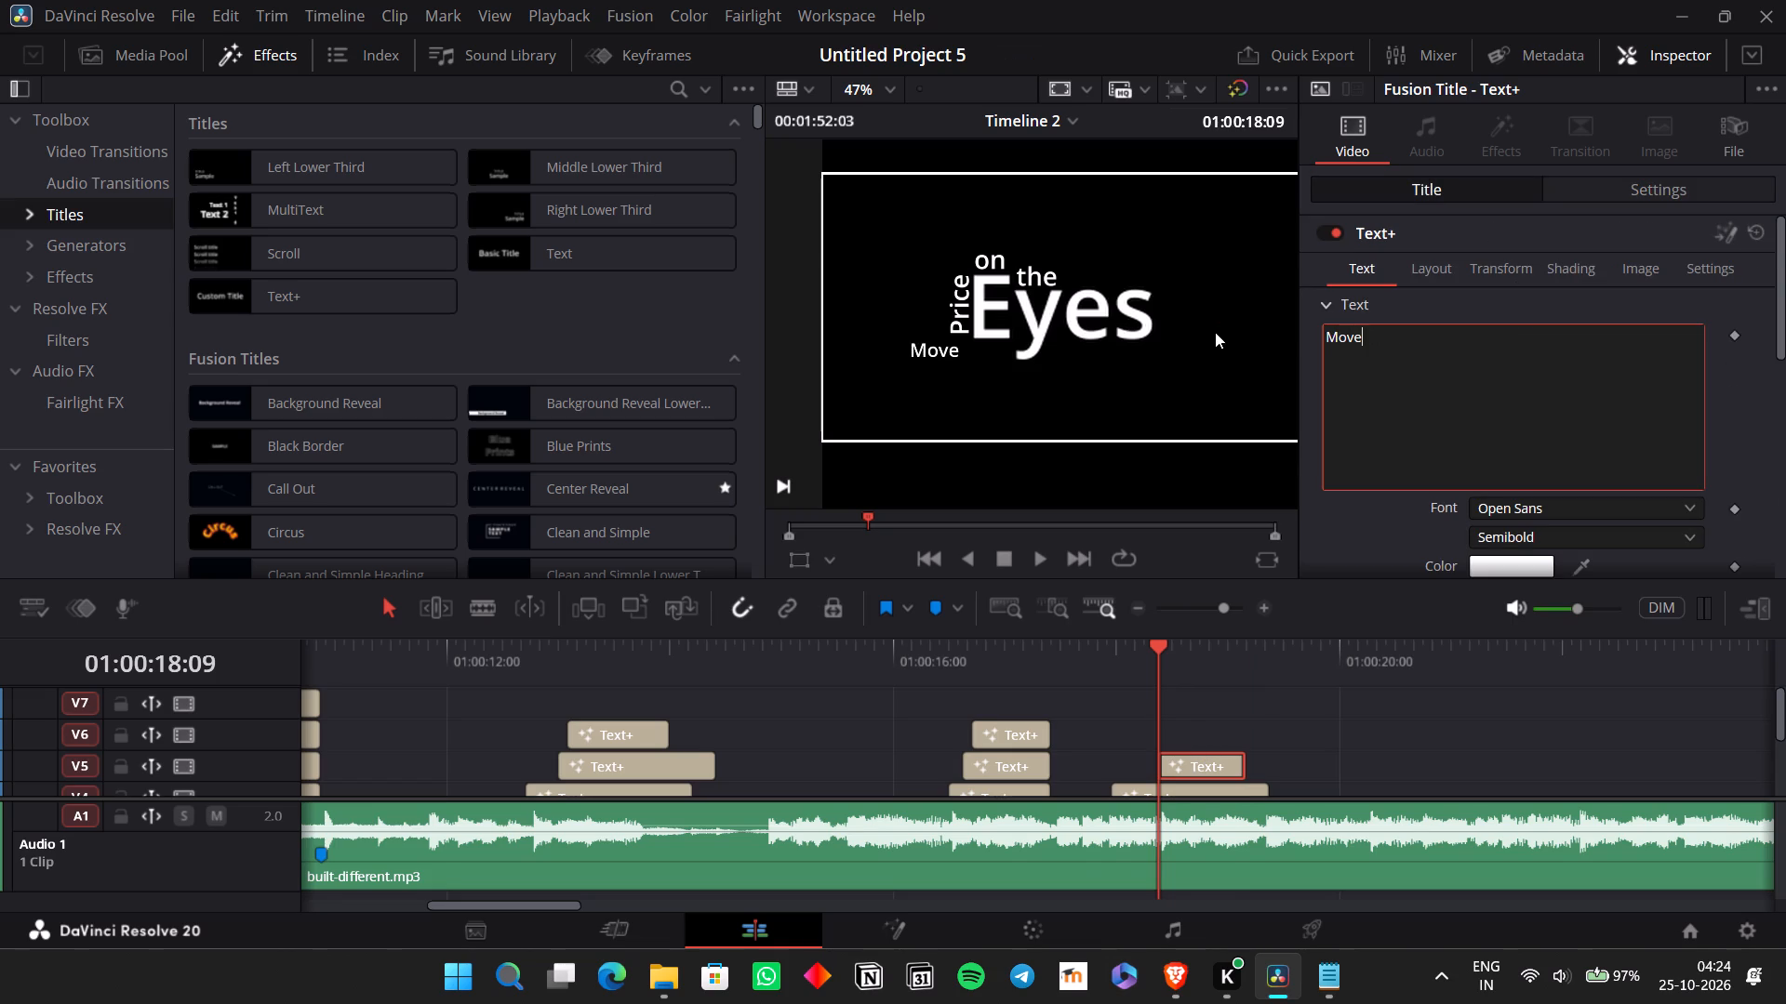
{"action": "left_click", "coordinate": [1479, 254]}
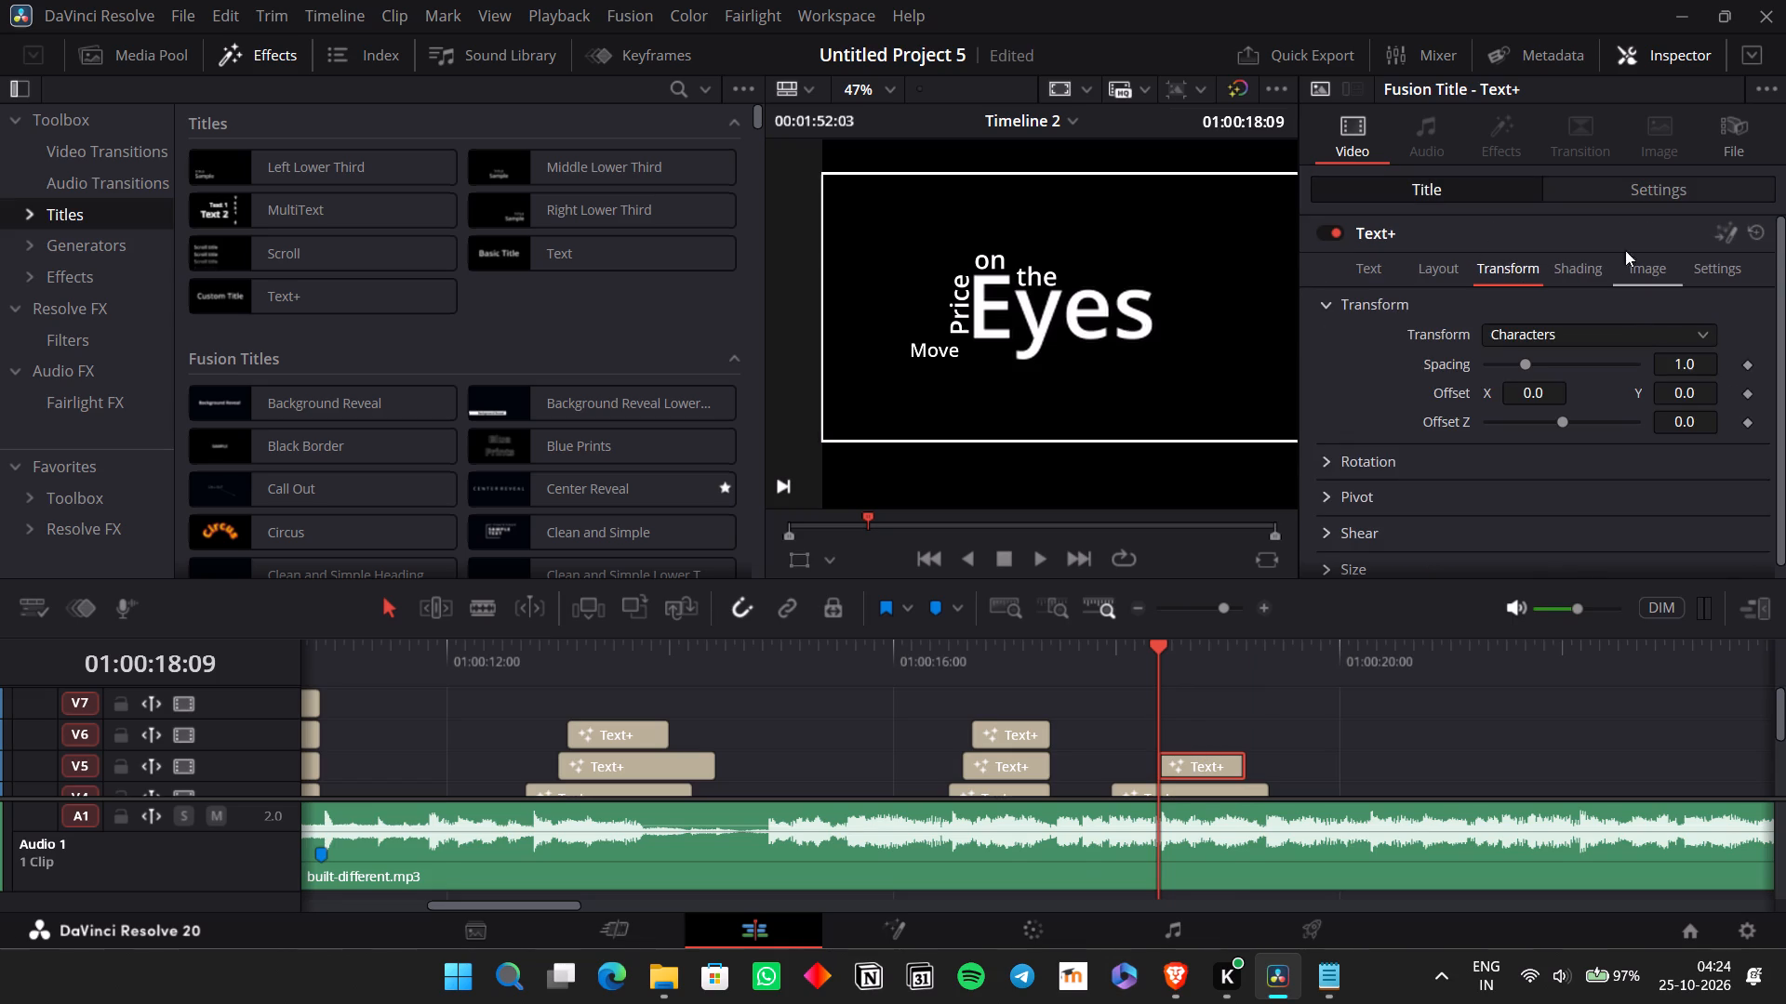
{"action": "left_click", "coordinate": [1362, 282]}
Set the pasted V5 title's position to X 150.087 and Y 65.087, above the end of "Eyes".
{"action": "left_click", "coordinate": [1631, 182]}
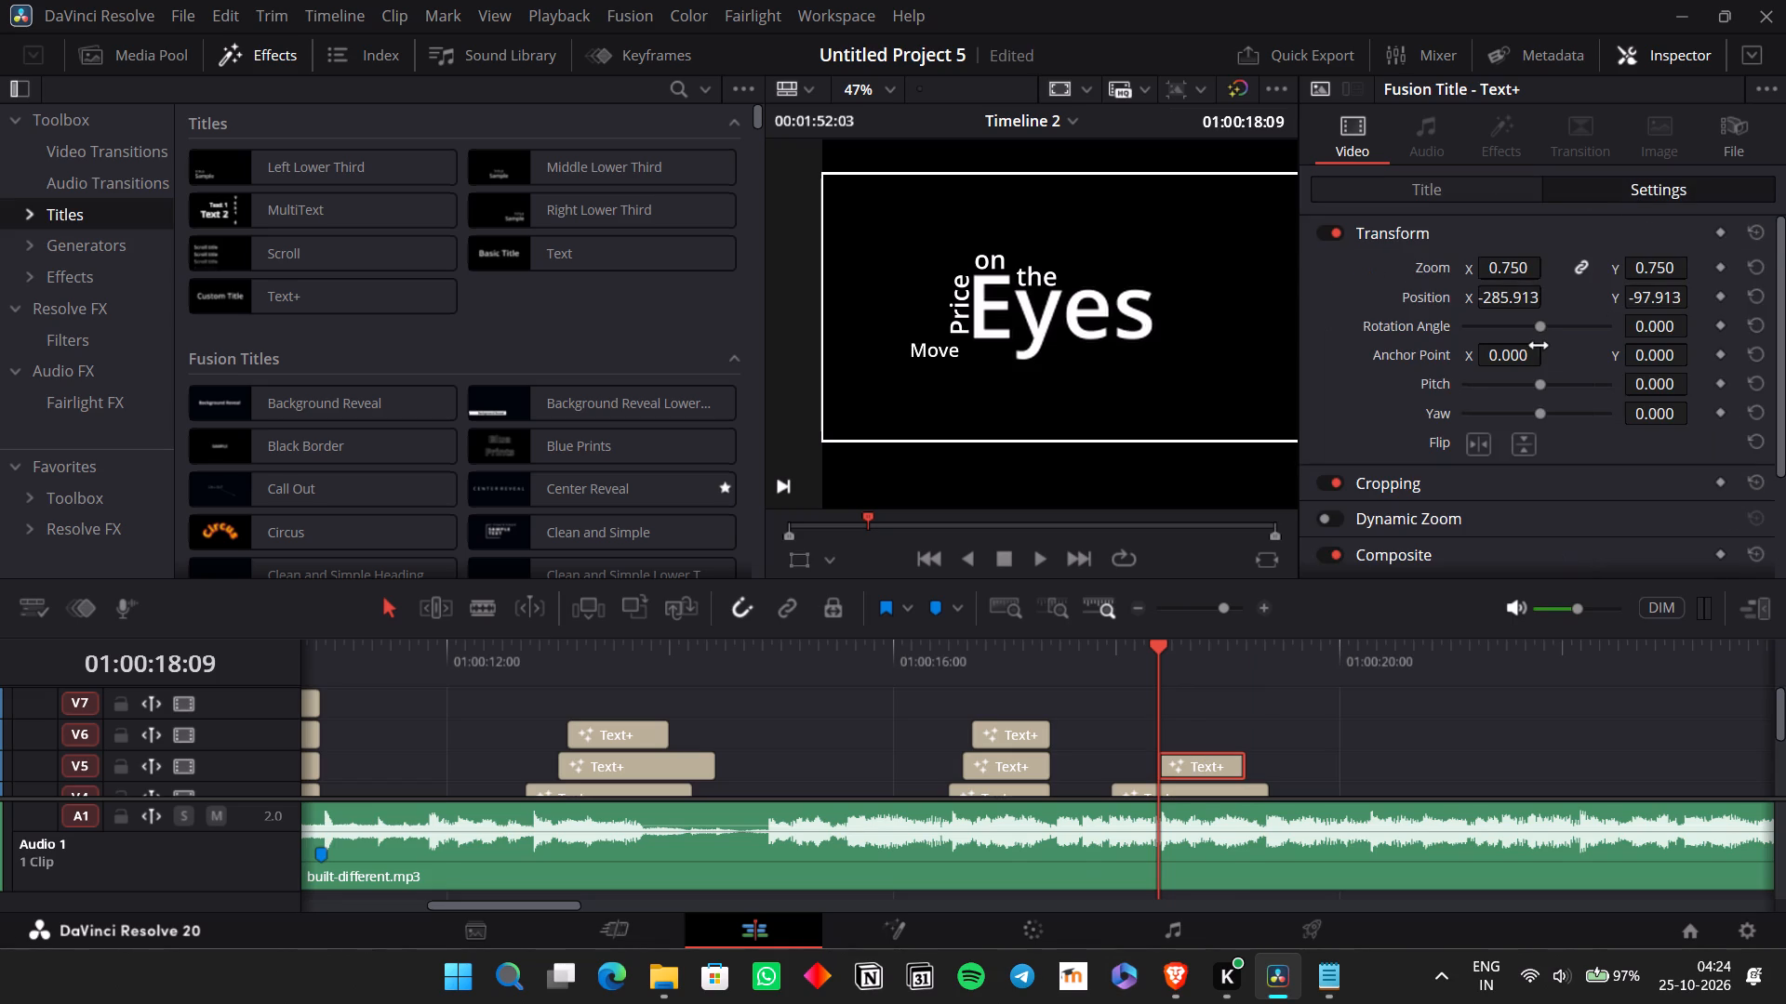
{"action": "left_click_drag", "start_coordinate": [1513, 298], "coordinate": [1555, 292]}
{"action": "left_click_drag", "start_coordinate": [1555, 292], "coordinate": [1090, 492]}
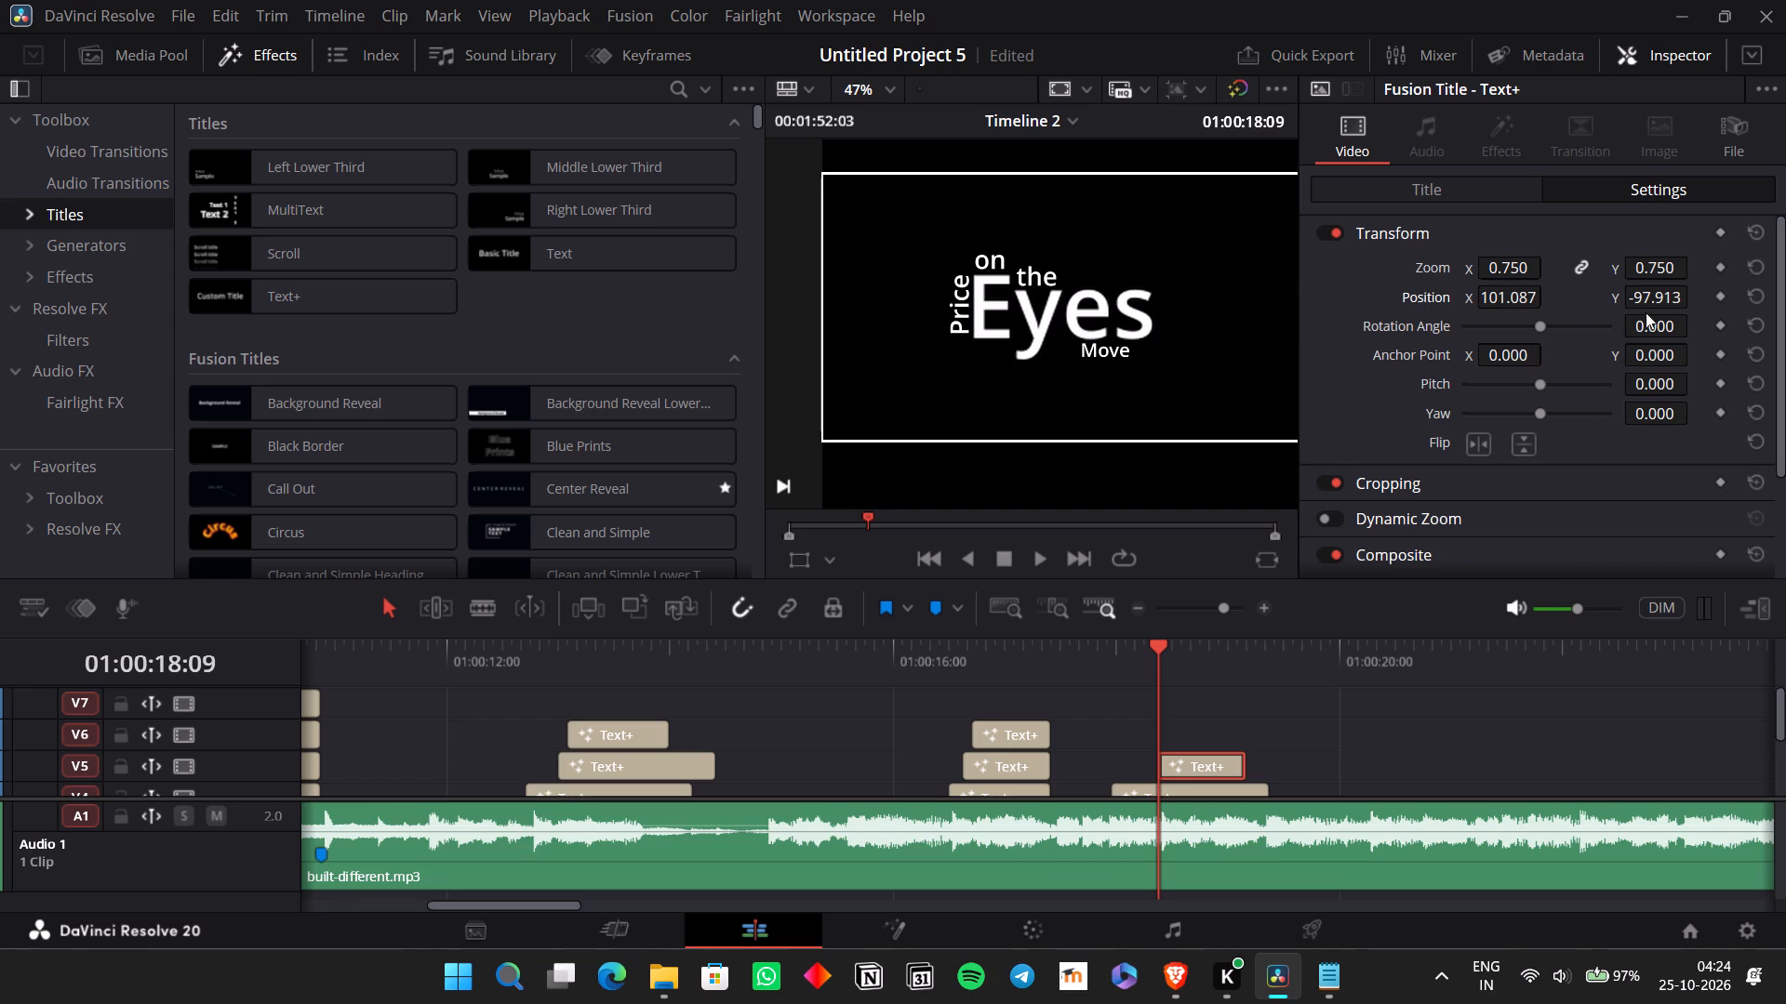
{"action": "left_click_drag", "start_coordinate": [1661, 305], "coordinate": [981, 485]}
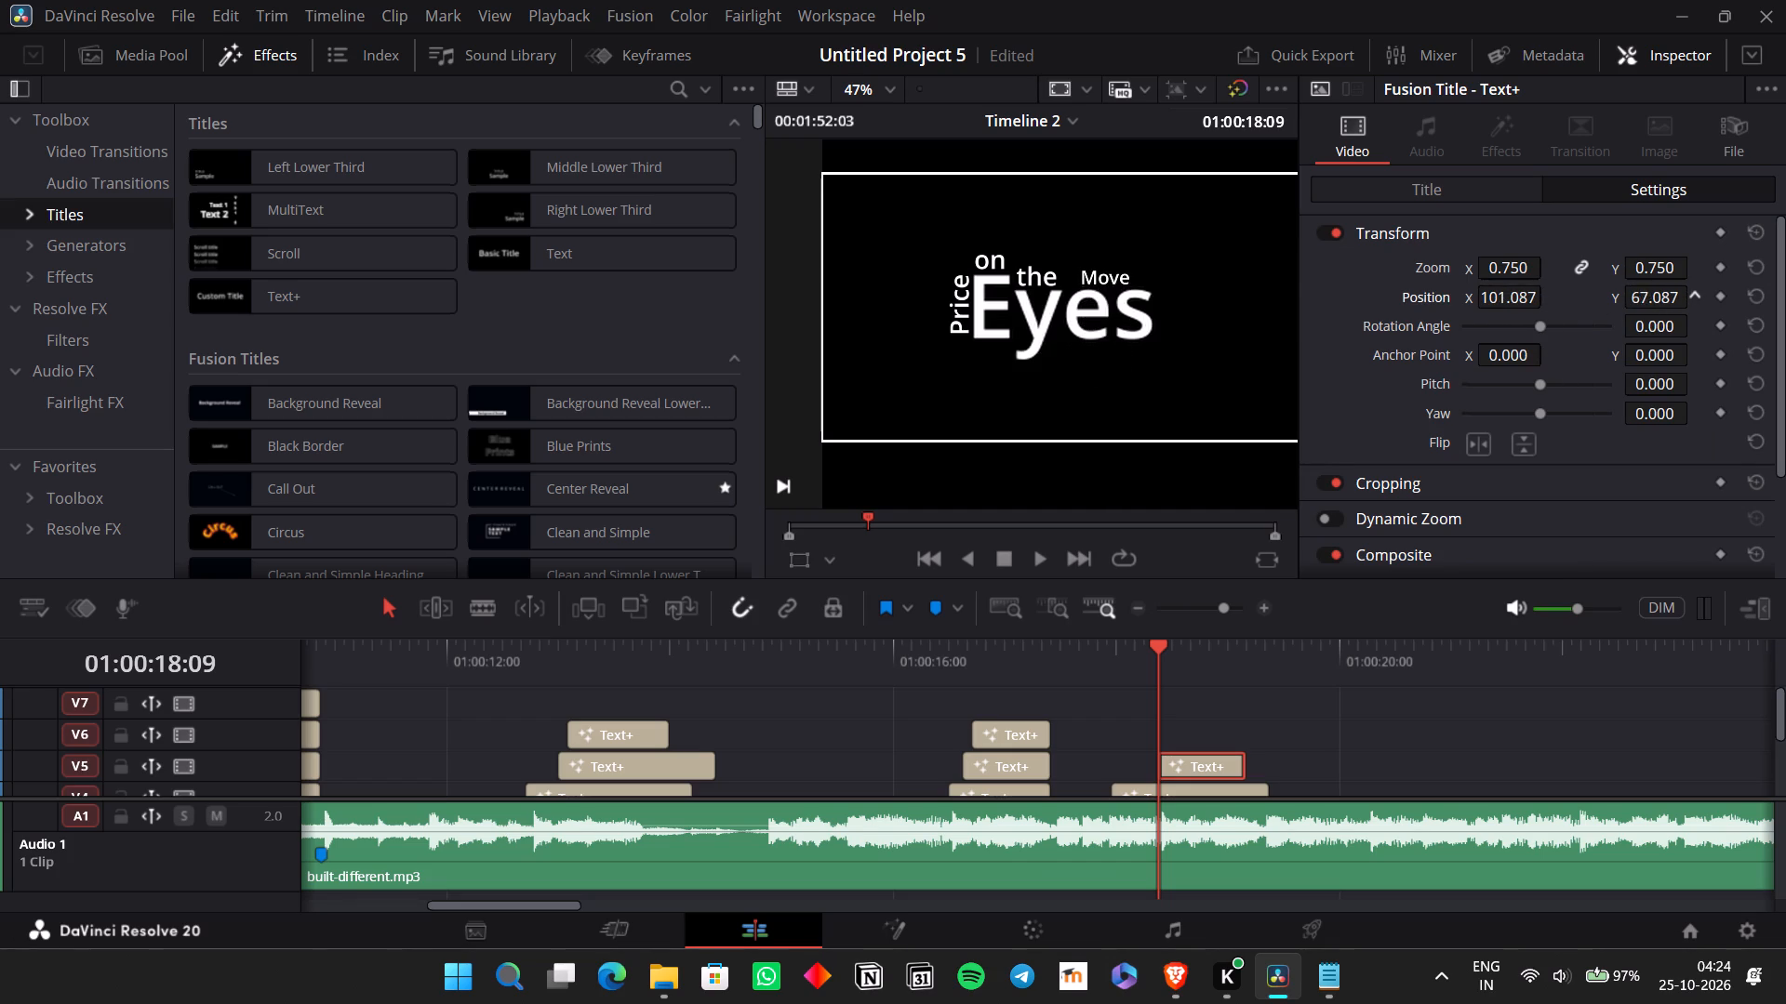
{"action": "left_click_drag", "start_coordinate": [981, 485], "coordinate": [980, 506]}
{"action": "left_click_drag", "start_coordinate": [980, 506], "coordinate": [980, 507]}
{"action": "left_click_drag", "start_coordinate": [1508, 304], "coordinate": [1571, 306]}
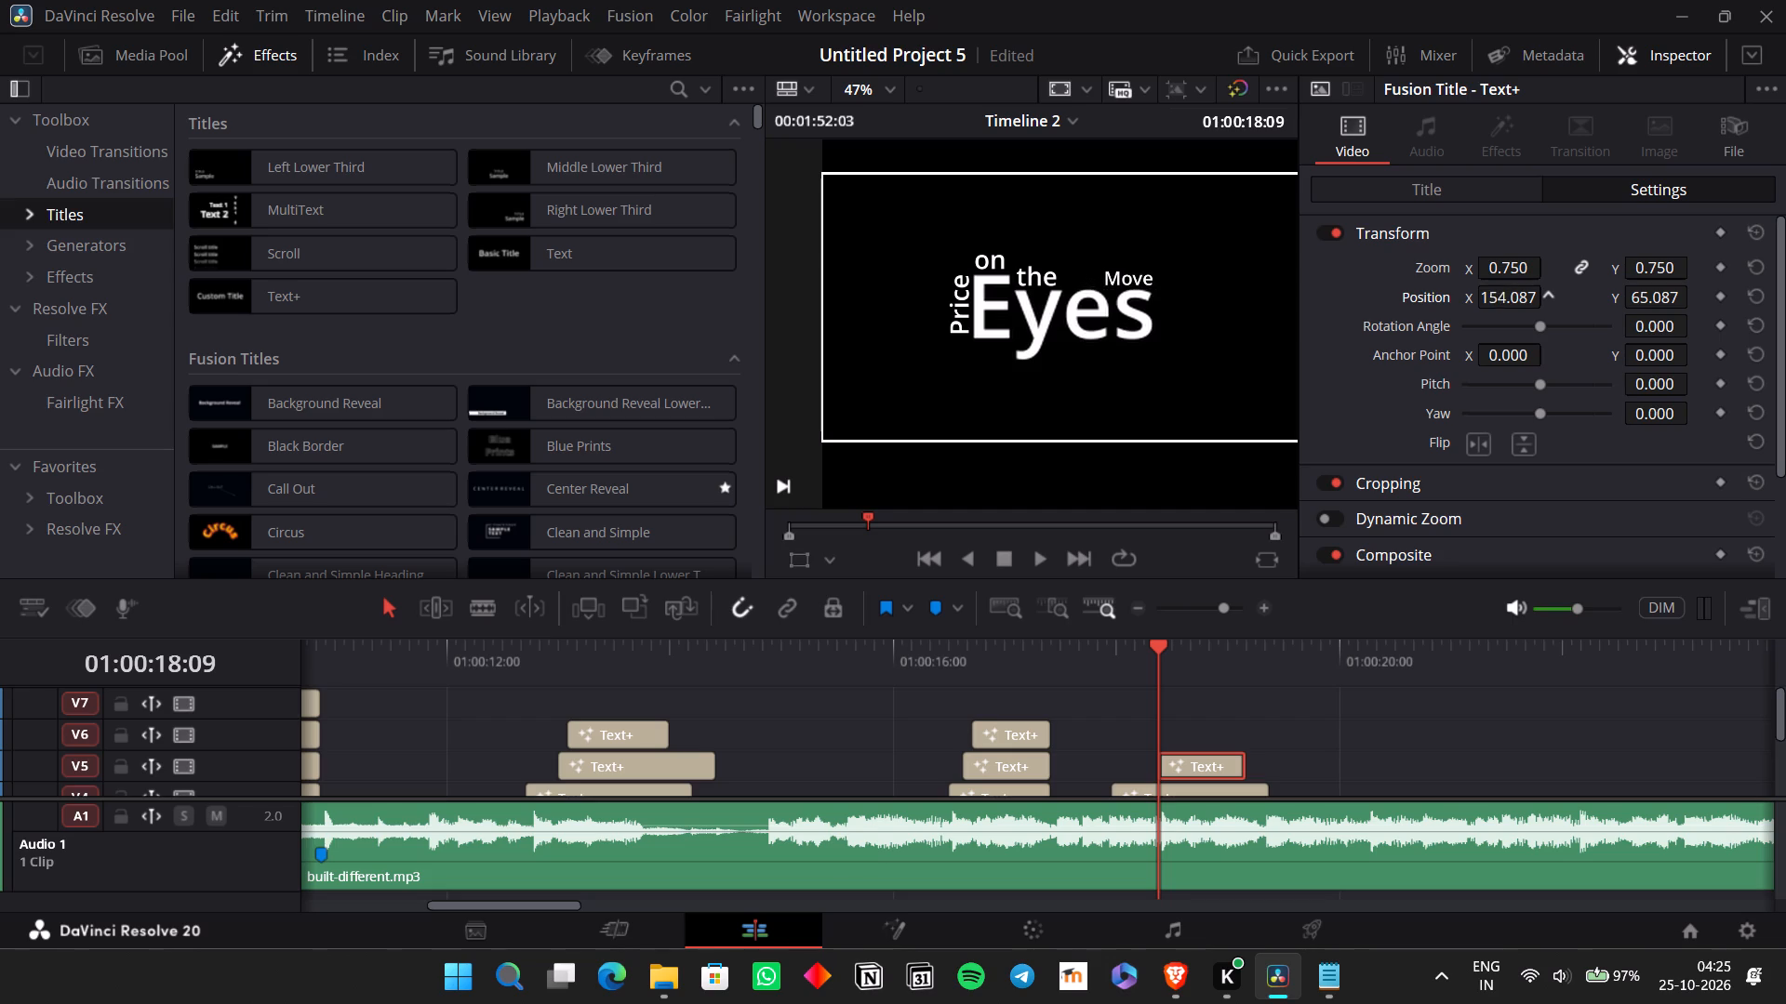
{"action": "left_click_drag", "start_coordinate": [1571, 306], "coordinate": [1565, 310]}
Play the new V5 title with the vocals and check its wording against the highlighted chorus line in Notepad.
{"action": "left_click", "coordinate": [1083, 665]}
{"action": "key", "text": "space"}
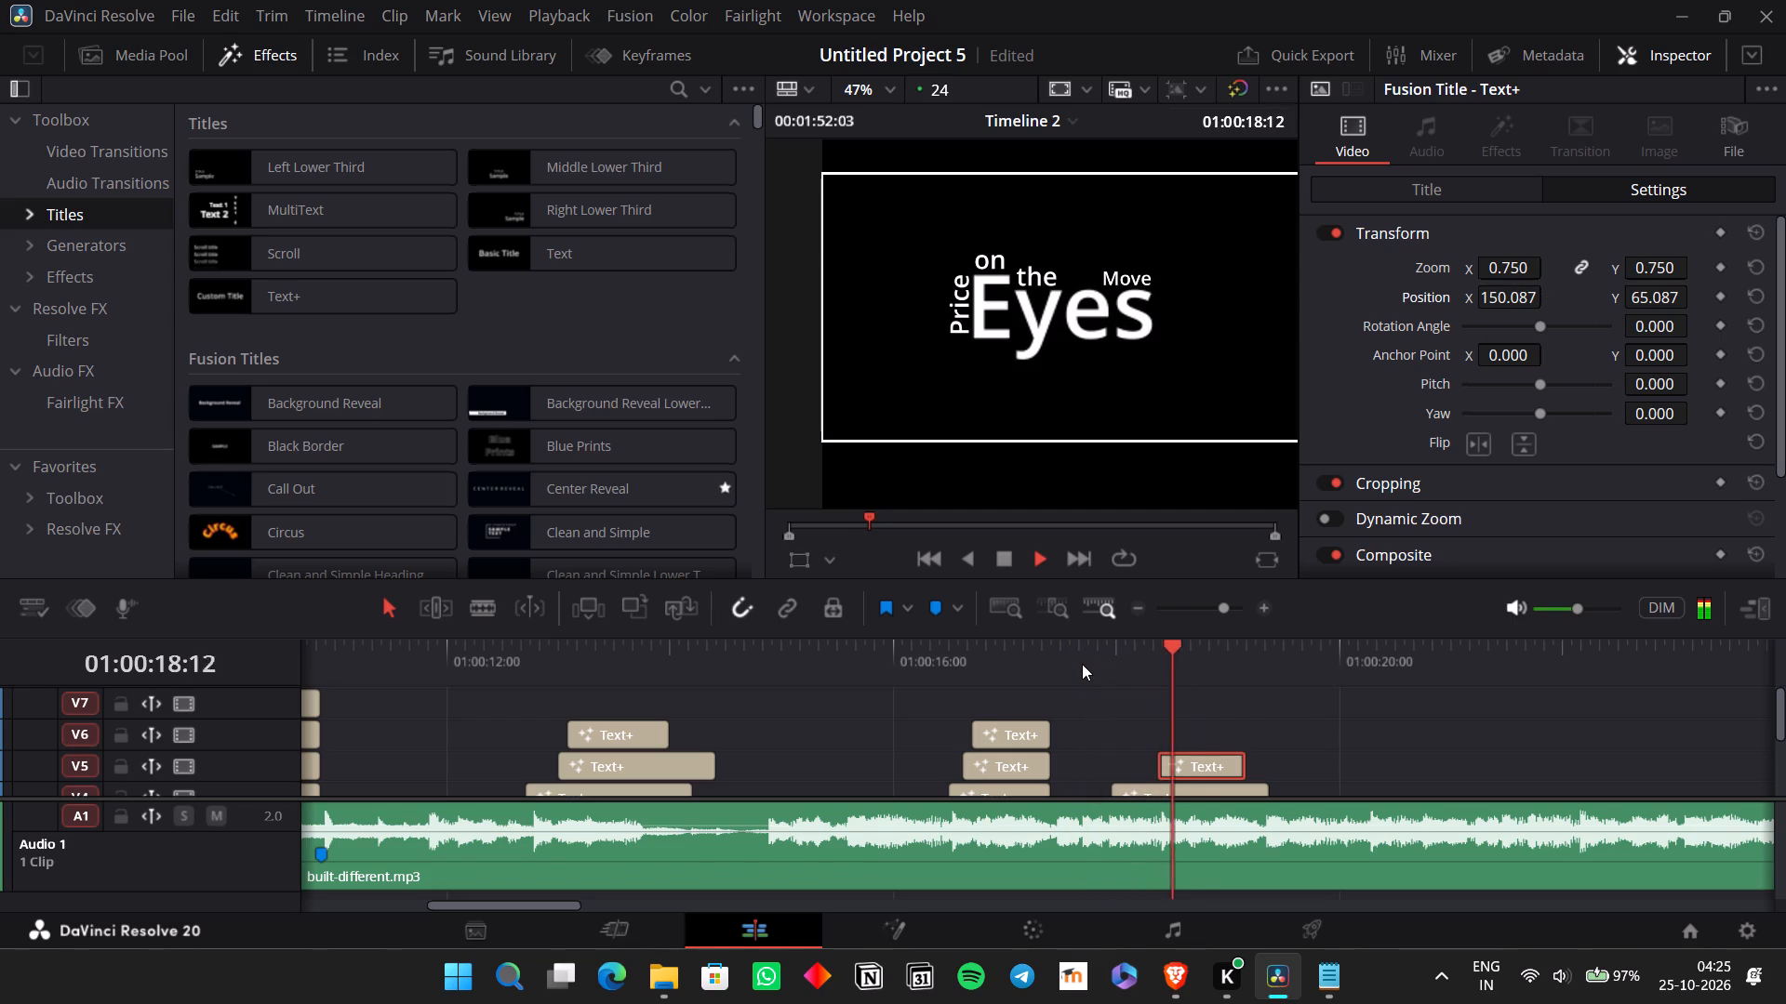
{"action": "key", "text": "space"}
{"action": "key", "text": "alt+Tab"}
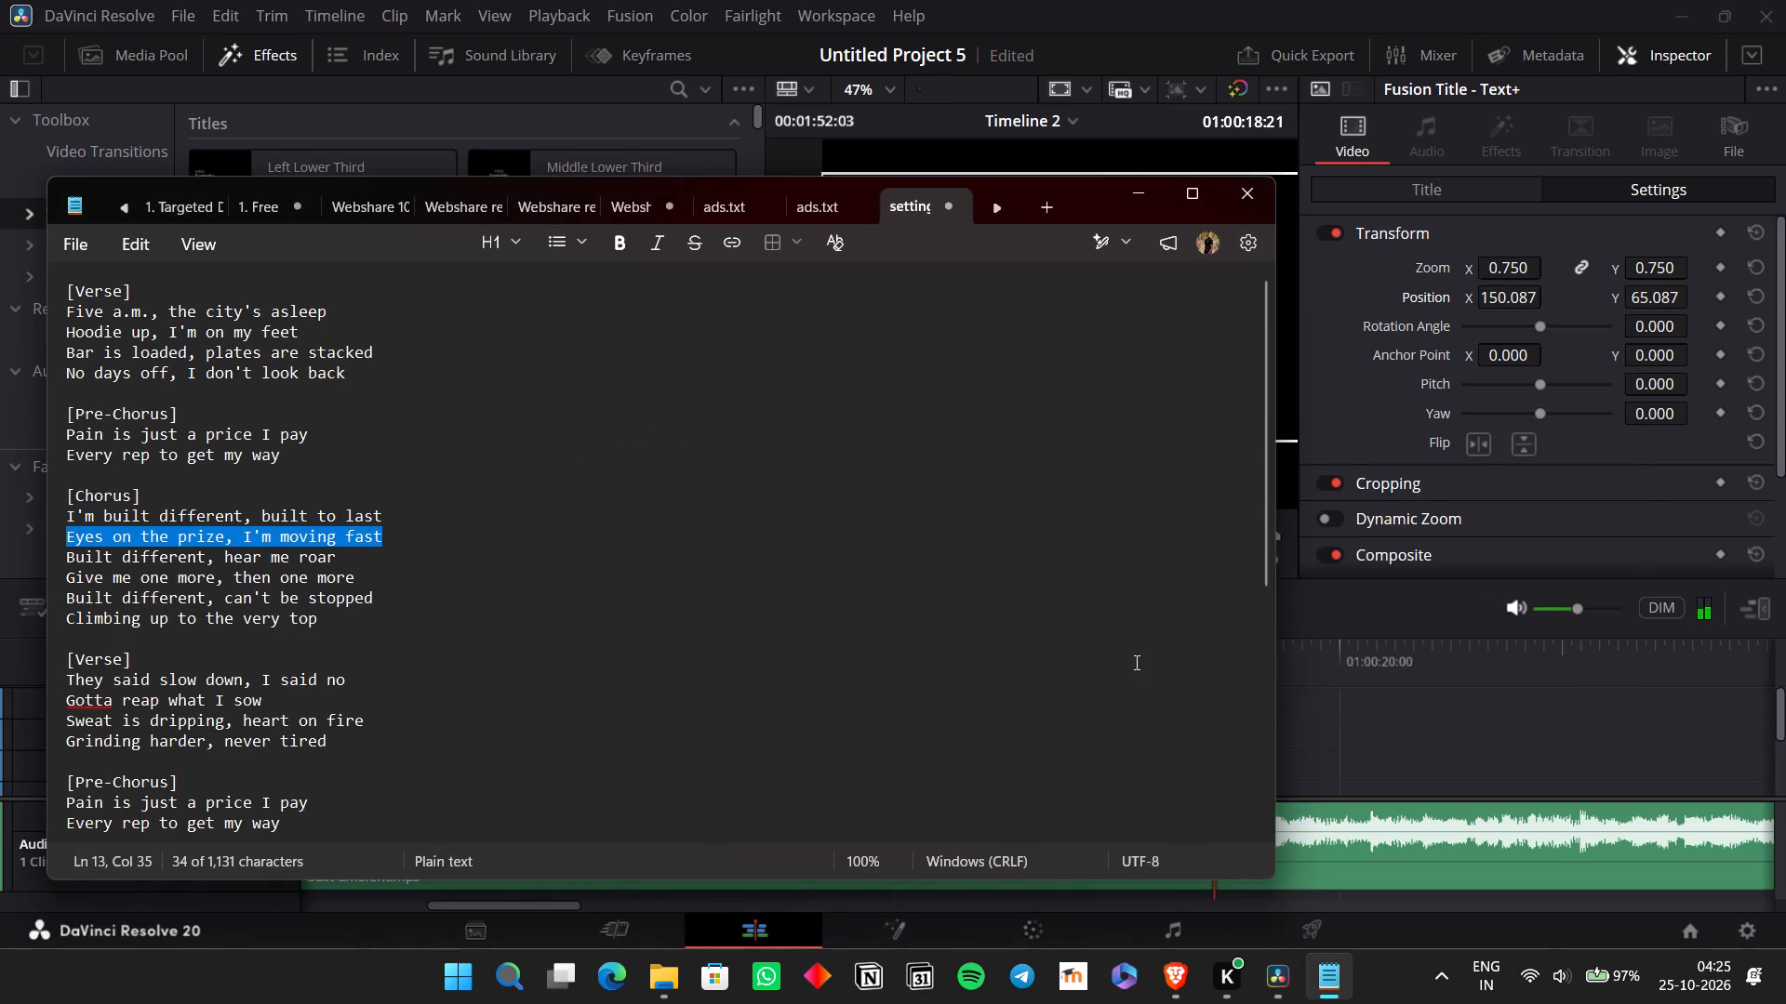
{"action": "key", "text": "alt+Tab"}
{"action": "key", "text": "alt+Tab"}
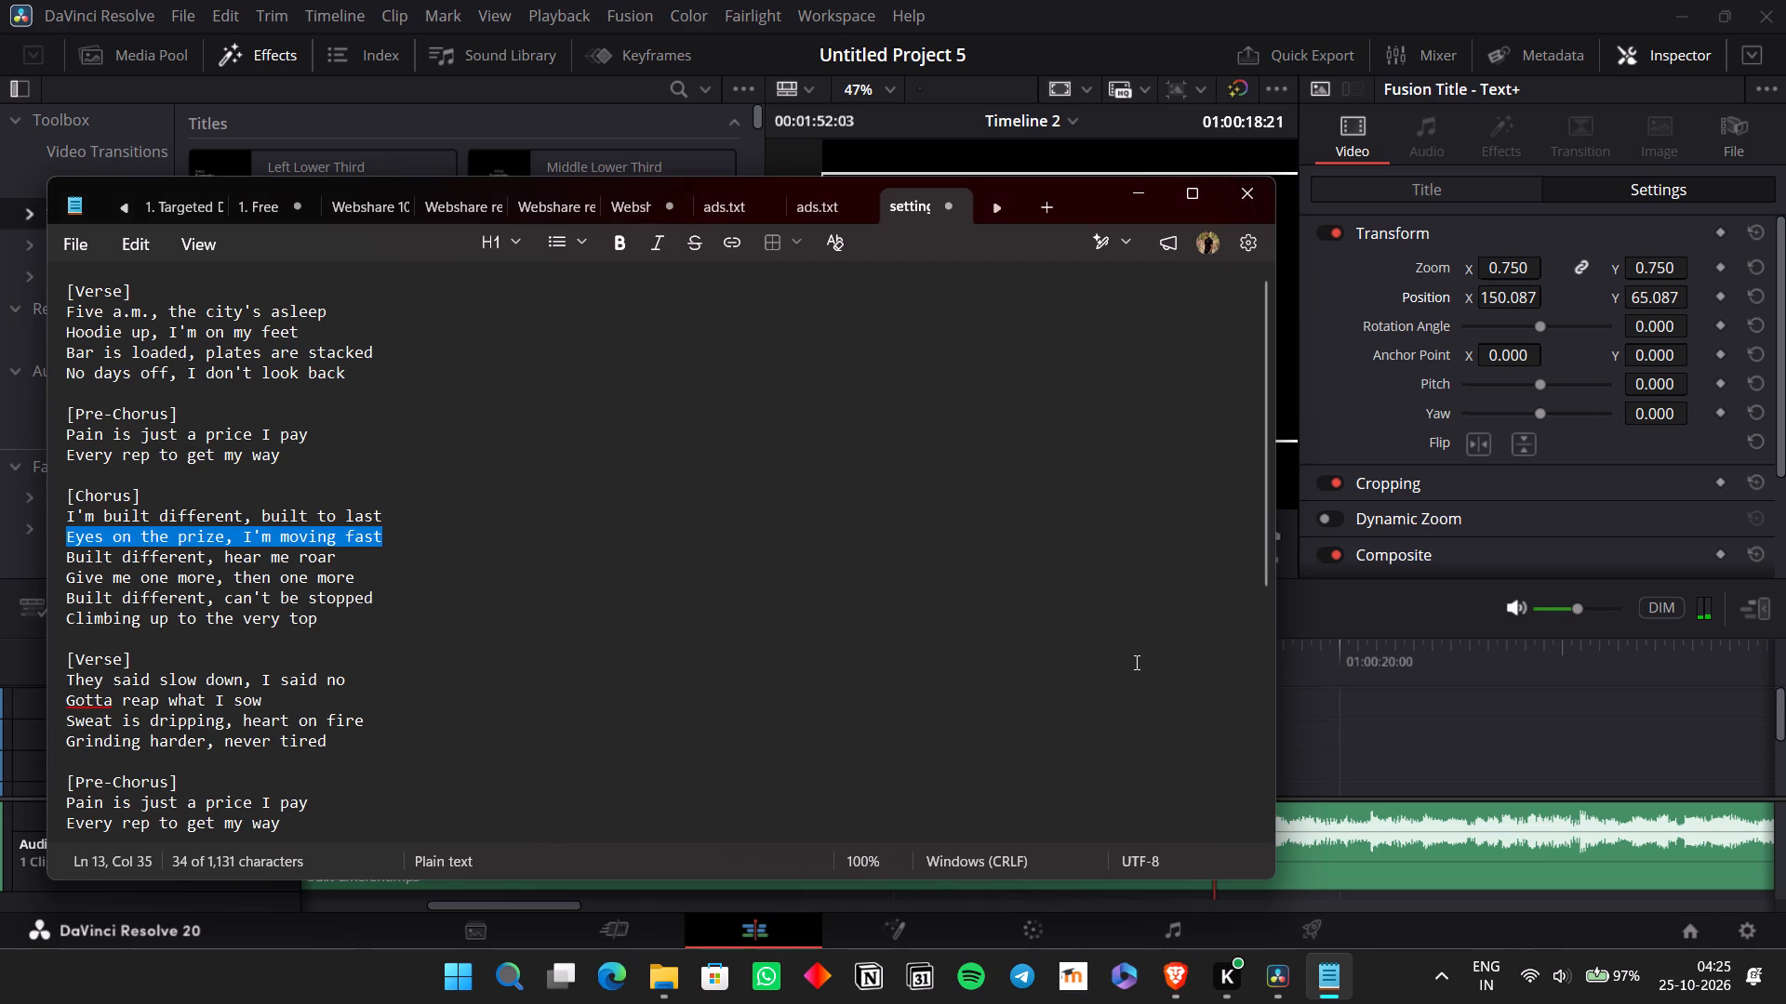
{"action": "key", "text": "alt+Tab"}
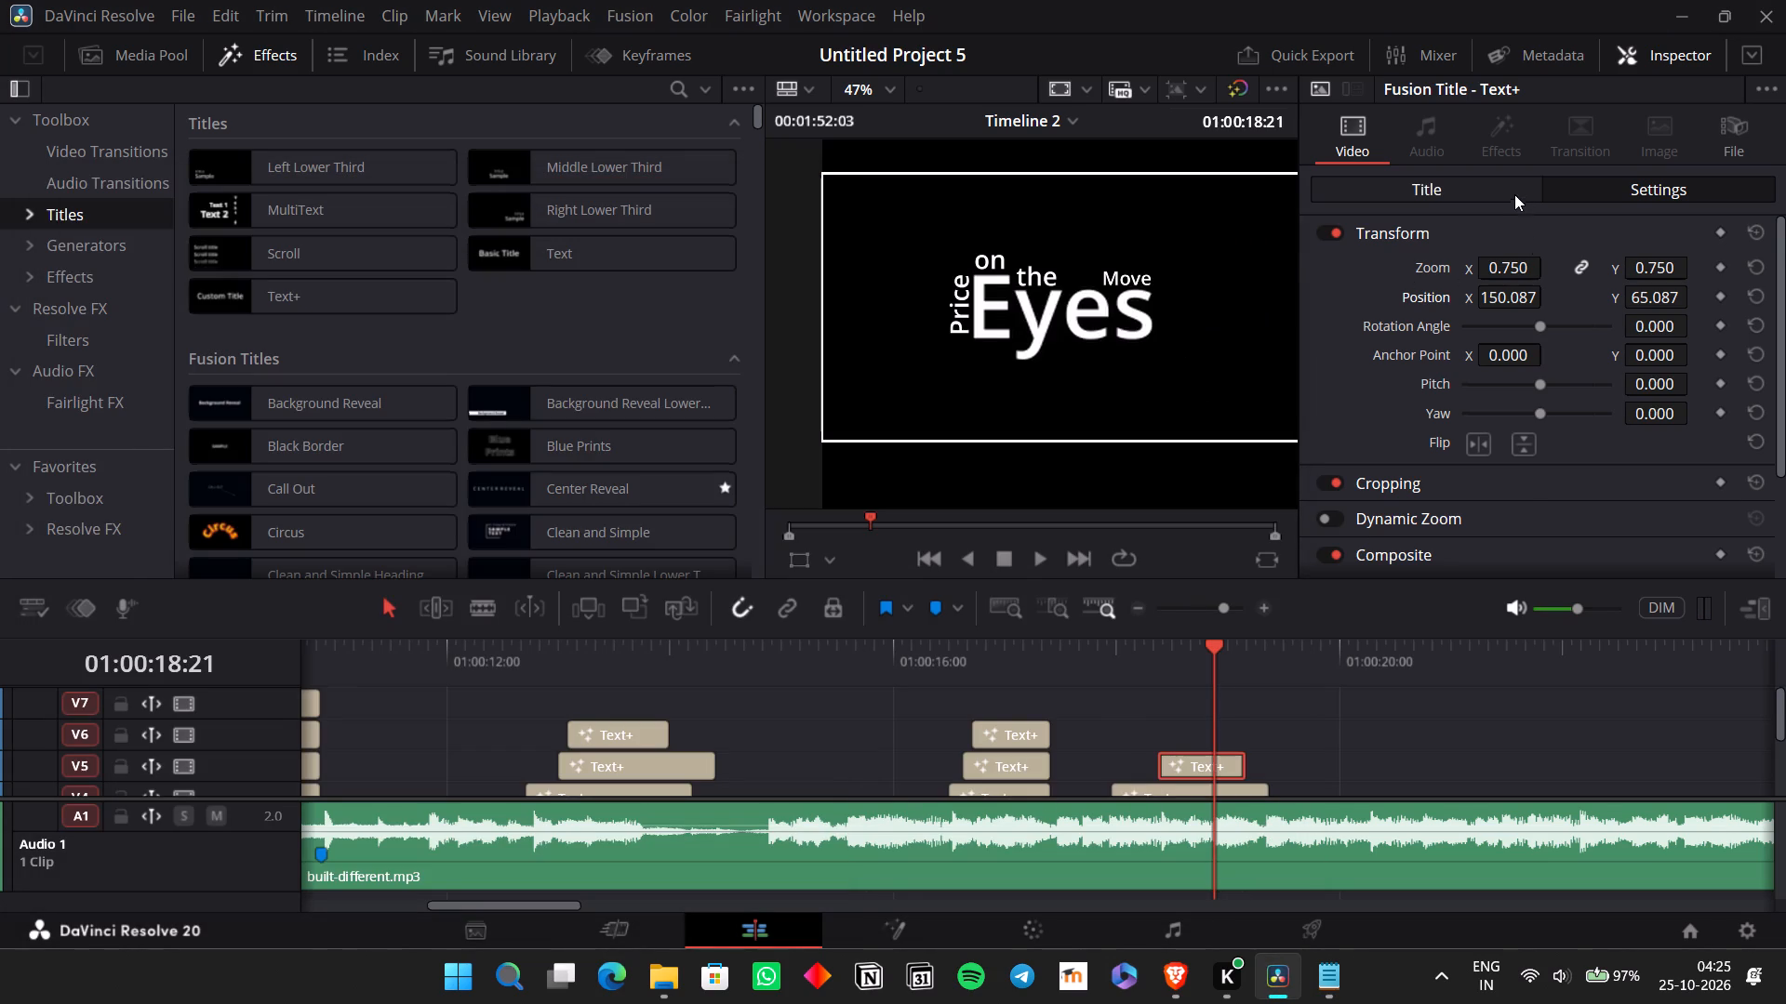
Replace the V5 title's text with "I'm".
{"action": "left_click", "coordinate": [1506, 190]}
{"action": "left_click_drag", "start_coordinate": [1406, 334], "coordinate": [1273, 334]}
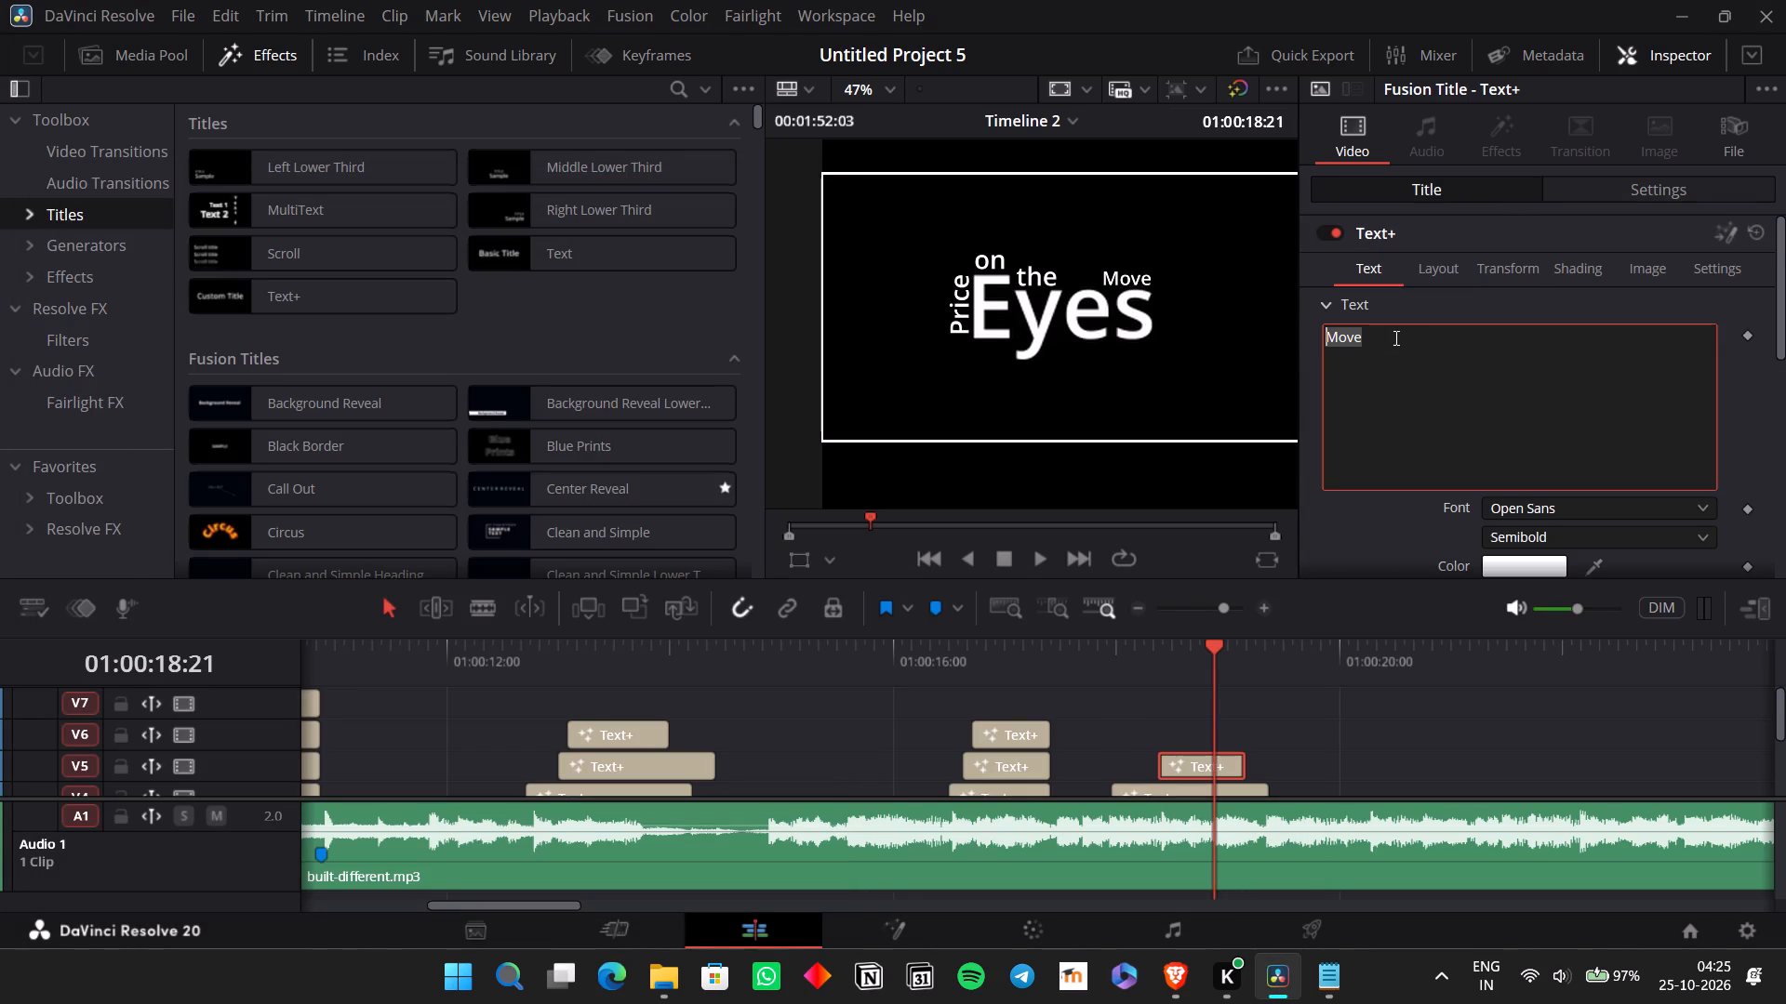
{"action": "left_click", "coordinate": [1394, 337]}
{"action": "key", "text": "ctrl+a"}
{"action": "key", "text": "semicolon"}
{"action": "key", "text": "BackSpace"}
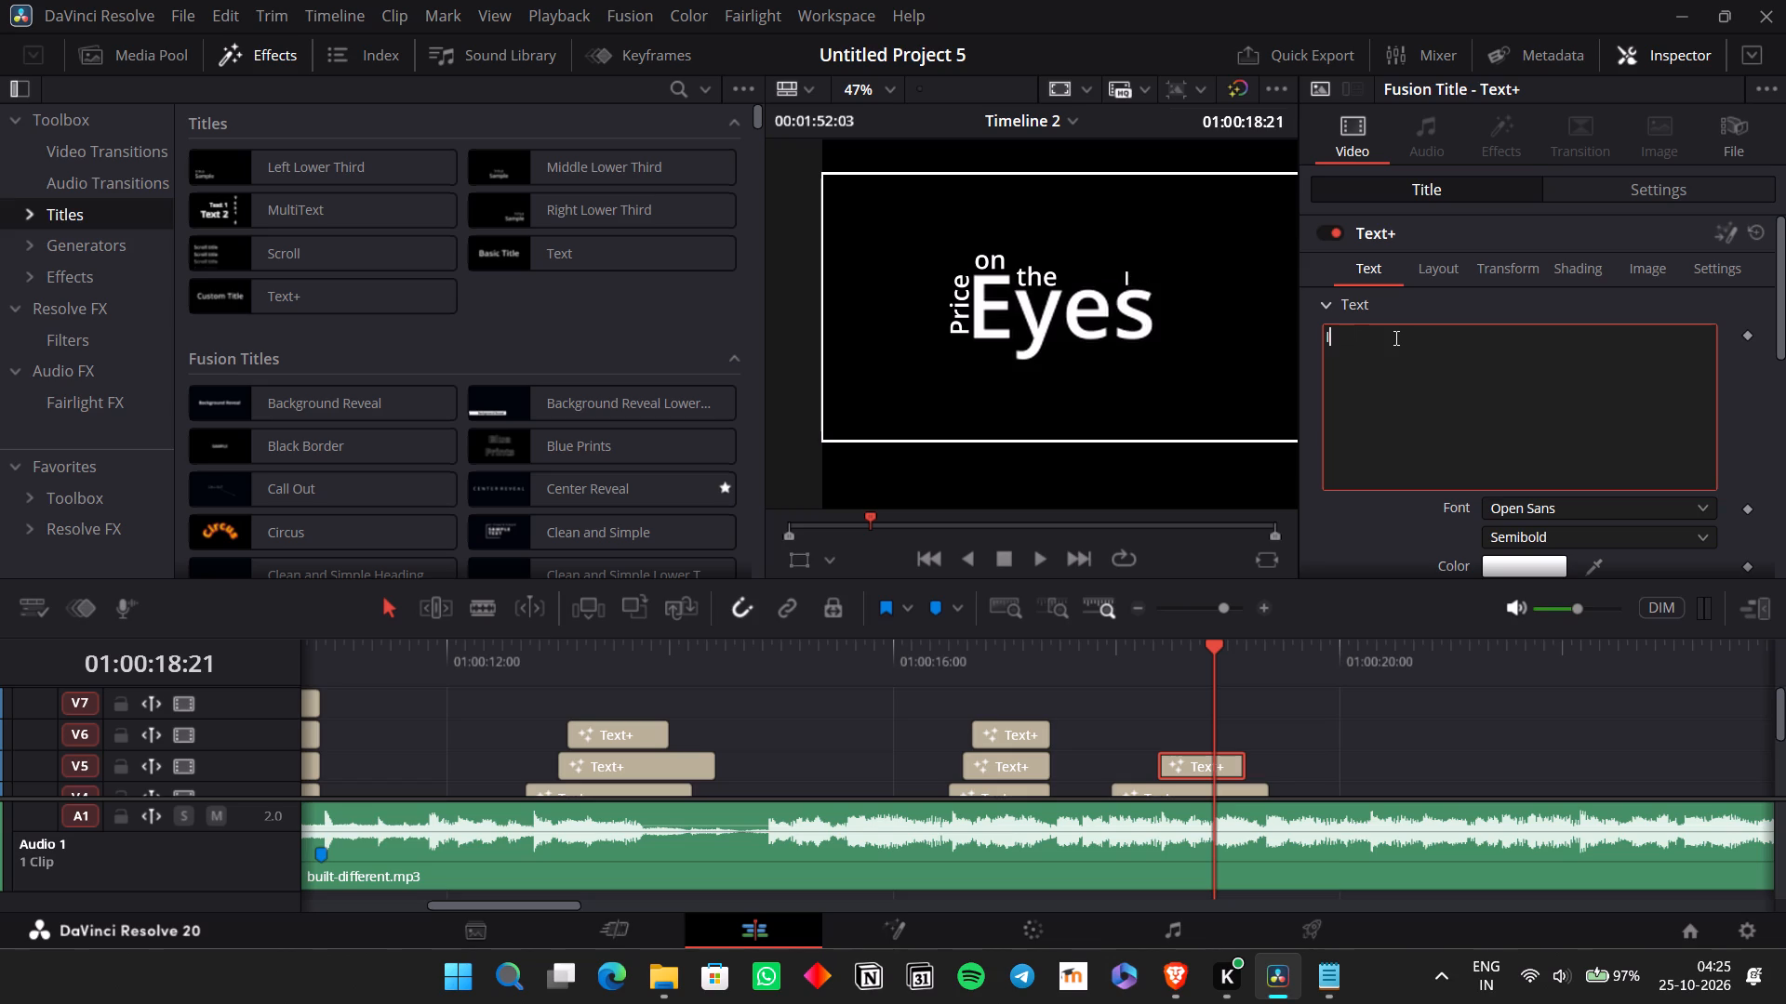
{"action": "type", "text": "'m"}
Set the "I'm" title's X position to 177.087, aligning it over the end of "Eyes".
{"action": "left_click", "coordinate": [1624, 181]}
{"action": "left_click_drag", "start_coordinate": [1525, 302], "coordinate": [1546, 305]}
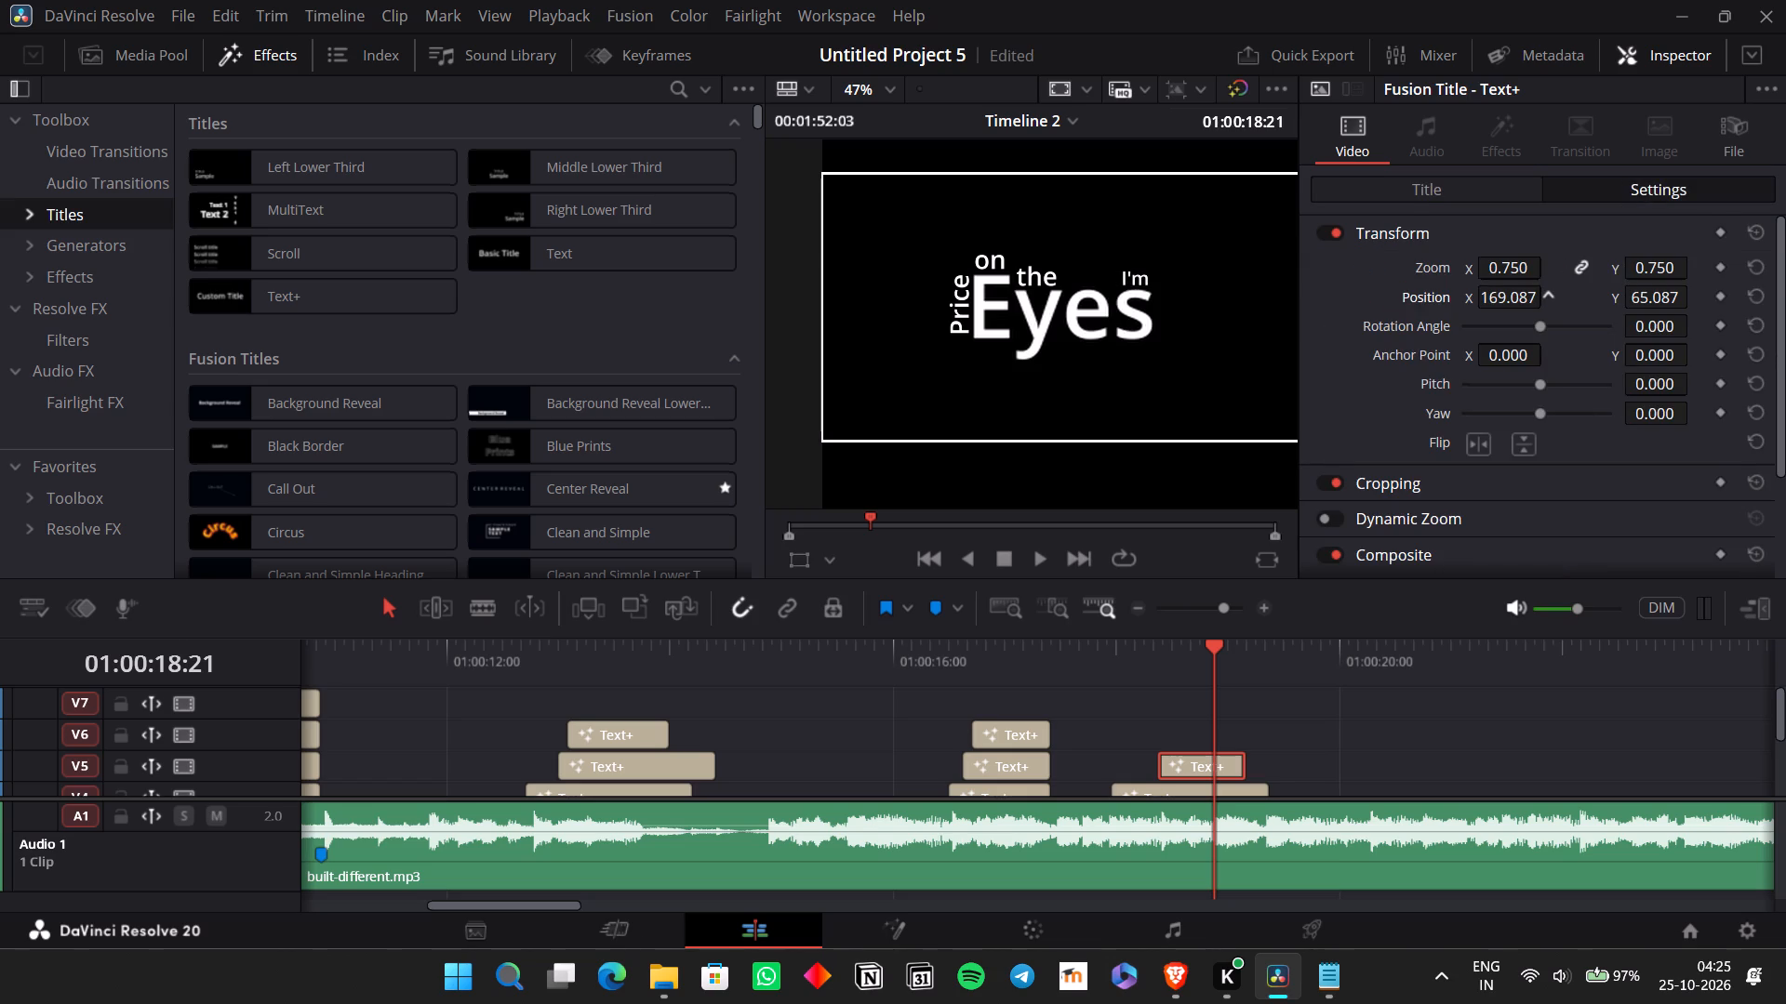
{"action": "left_click_drag", "start_coordinate": [1546, 305], "coordinate": [1556, 307]}
Copy the earlier "last" title on V6, paste it at 01:00:18:15 and check its timing against the vocals by playback.
{"action": "key", "text": "space"}
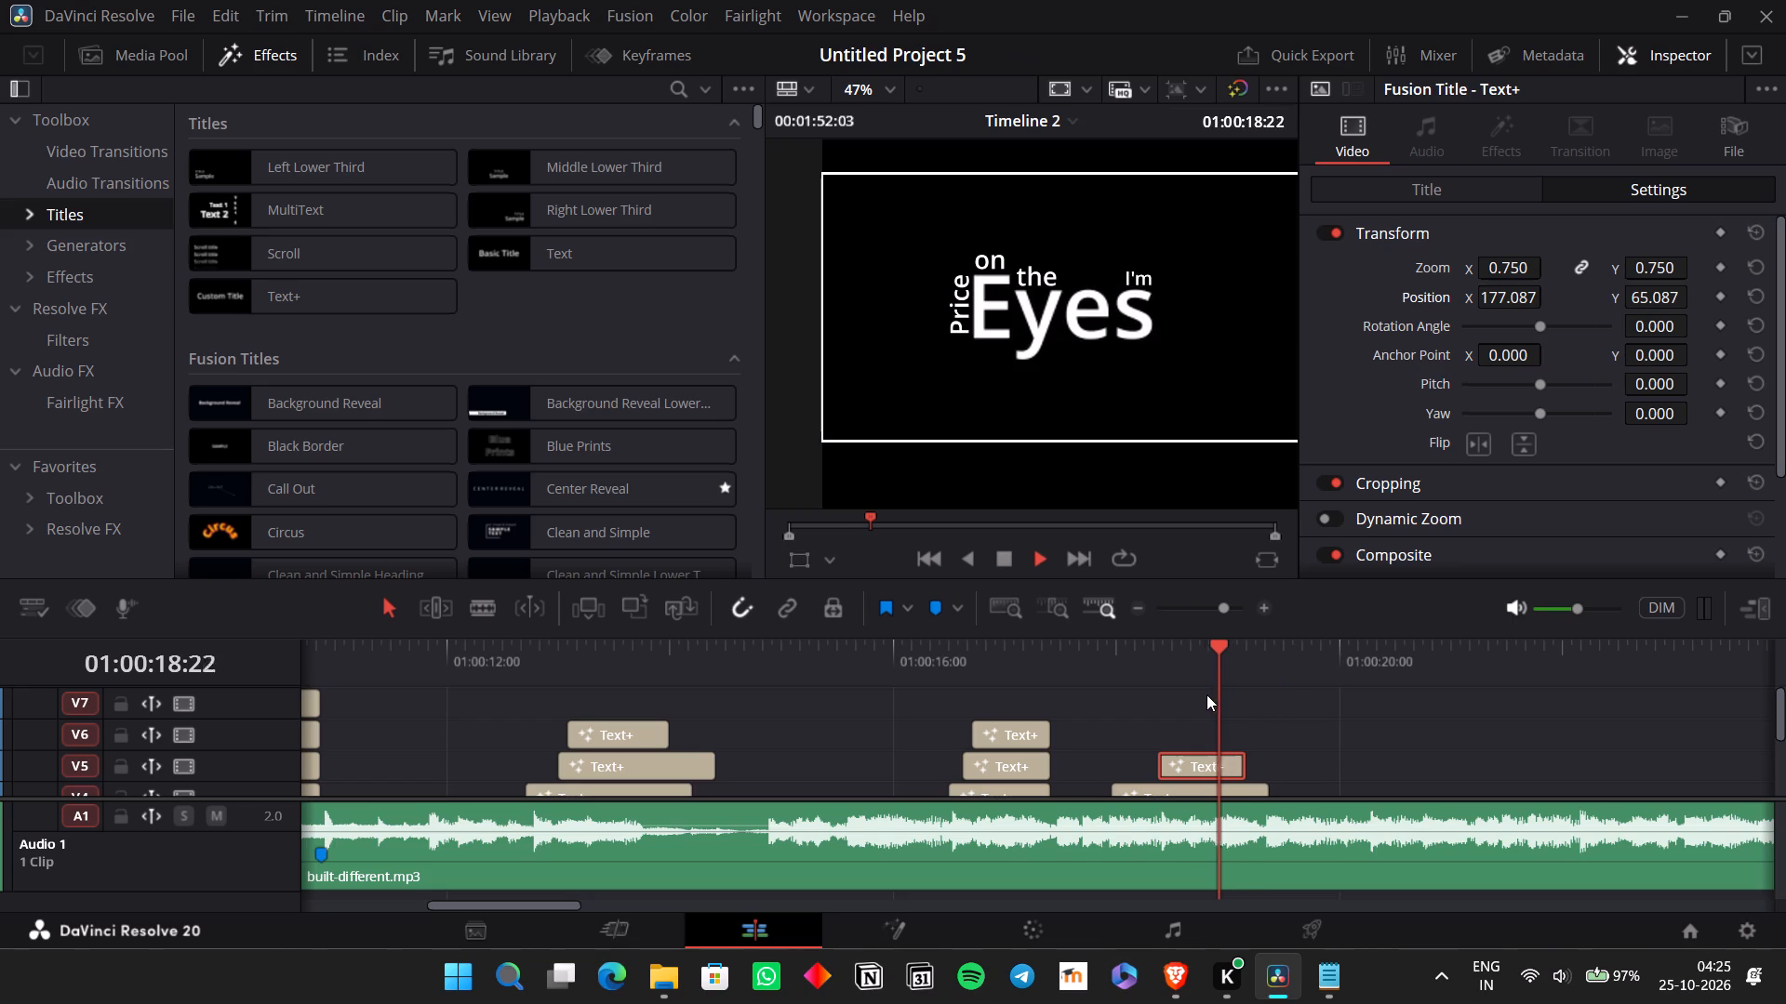
{"action": "key", "text": "space"}
{"action": "left_click", "coordinate": [1188, 647]}
{"action": "key", "text": "space"}
{"action": "key", "text": "space"}
{"action": "left_click", "coordinate": [1188, 647]}
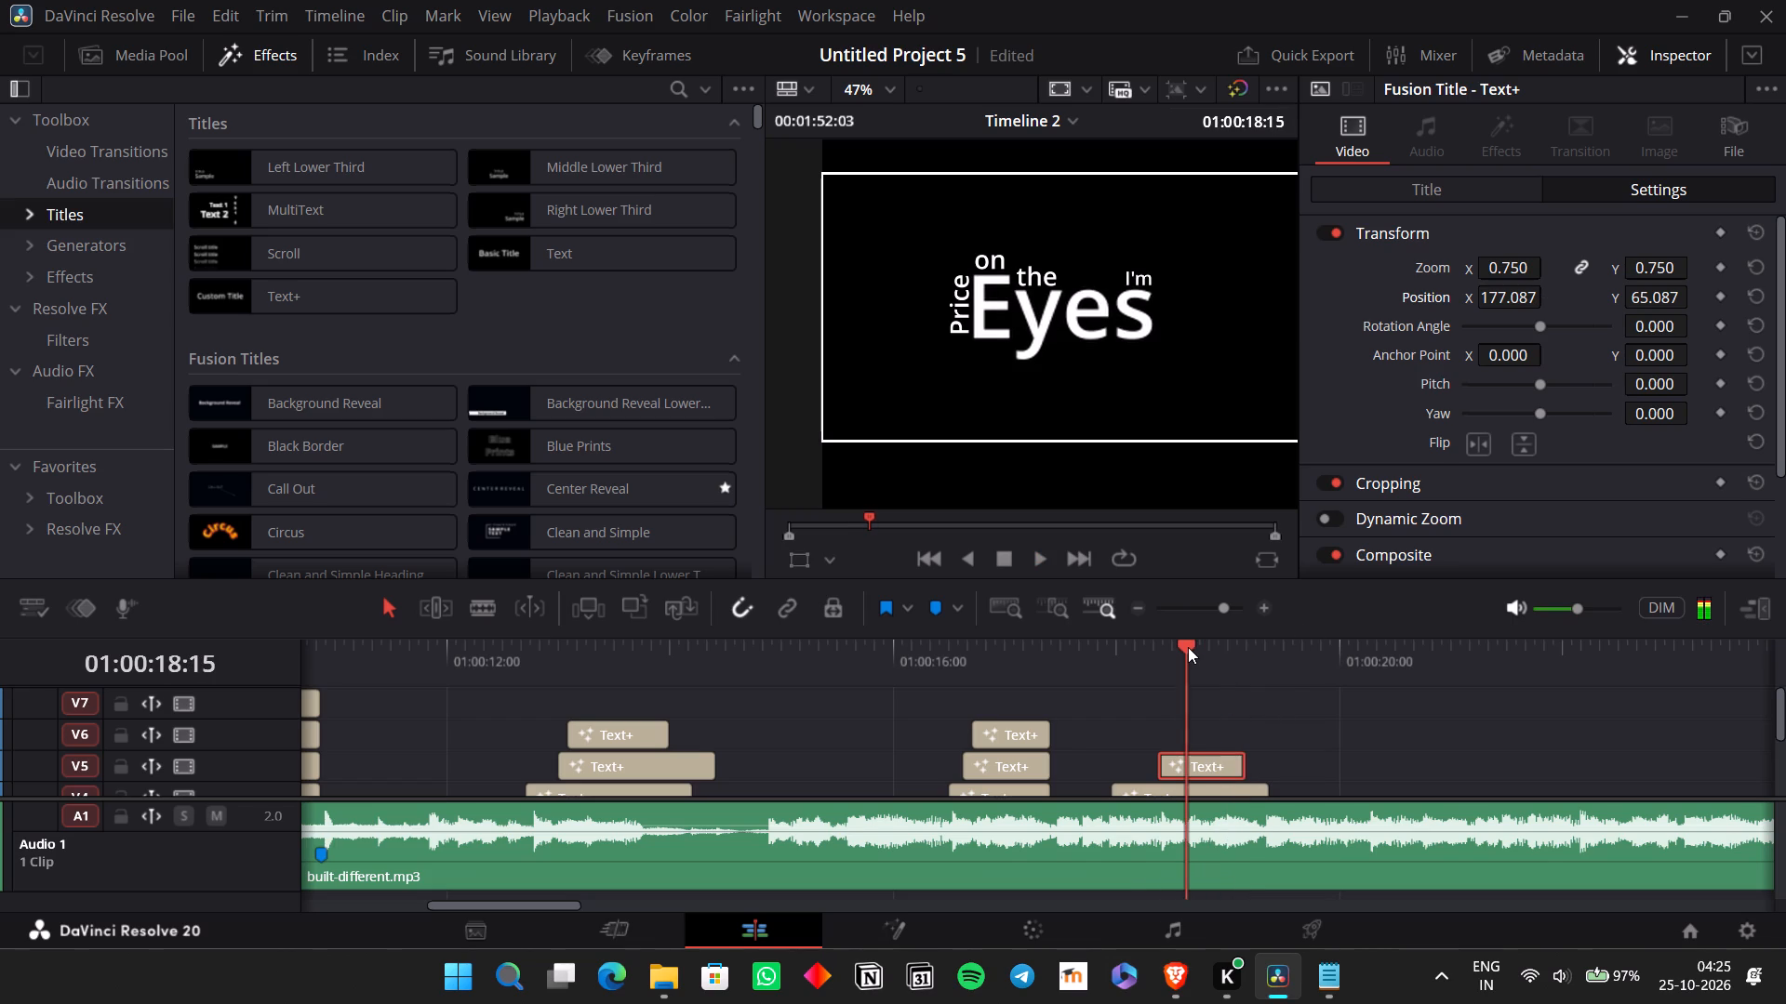
{"action": "left_click", "coordinate": [1031, 740]}
{"action": "key", "text": "ctrl+c"}
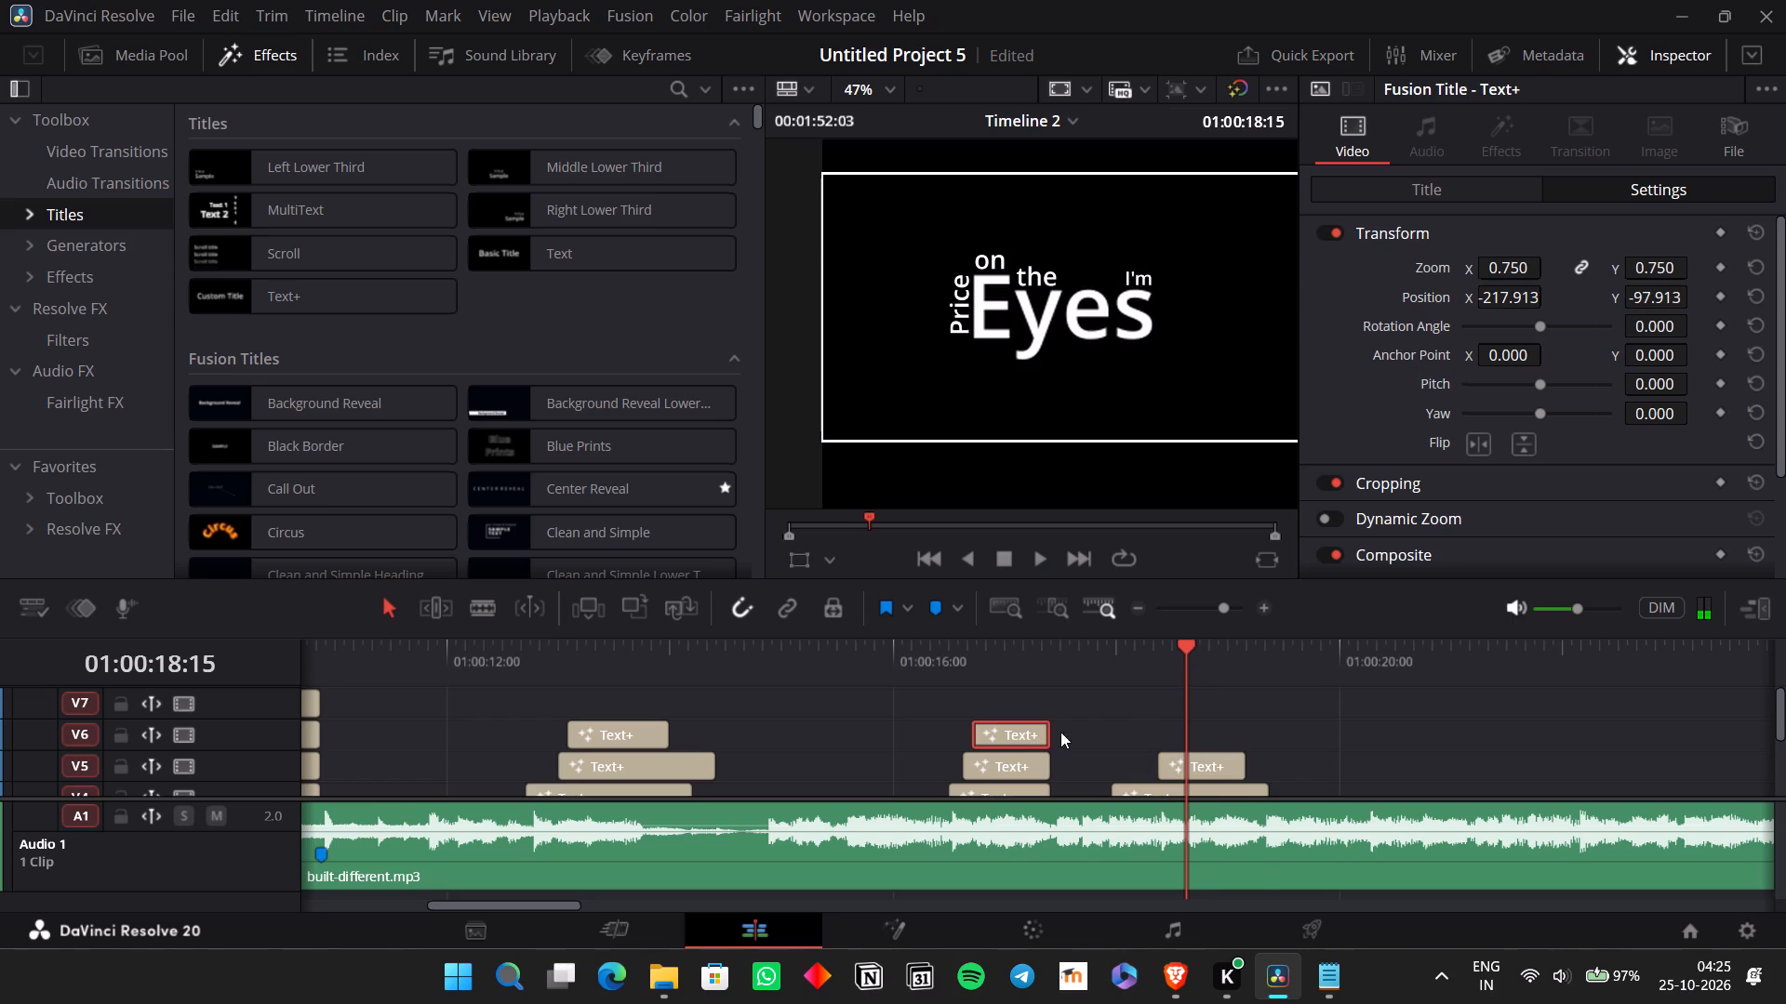
{"action": "key", "text": "ctrl+v"}
{"action": "left_click", "coordinate": [1179, 655]}
{"action": "key", "text": "space"}
{"action": "key", "text": "space"}
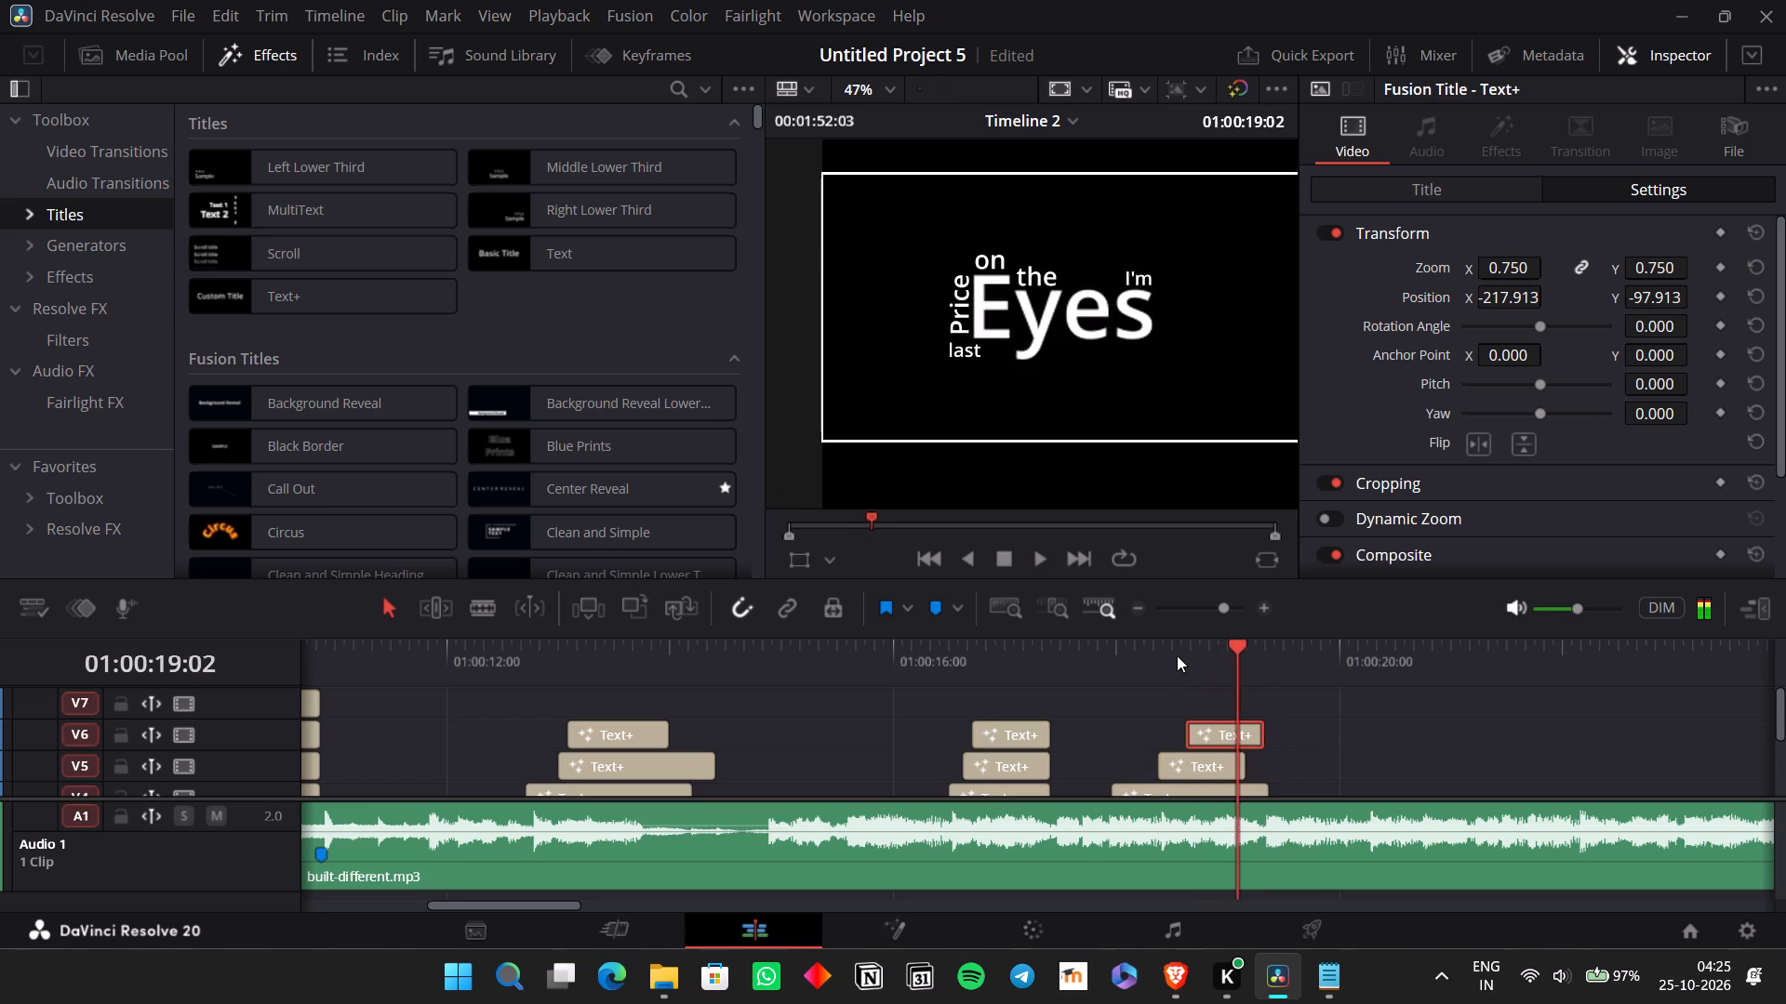
{"action": "left_click", "coordinate": [1177, 655]}
Change the text of the pasted V6 title to "Moving".
{"action": "left_click", "coordinate": [1232, 739]}
{"action": "left_click", "coordinate": [1487, 192]}
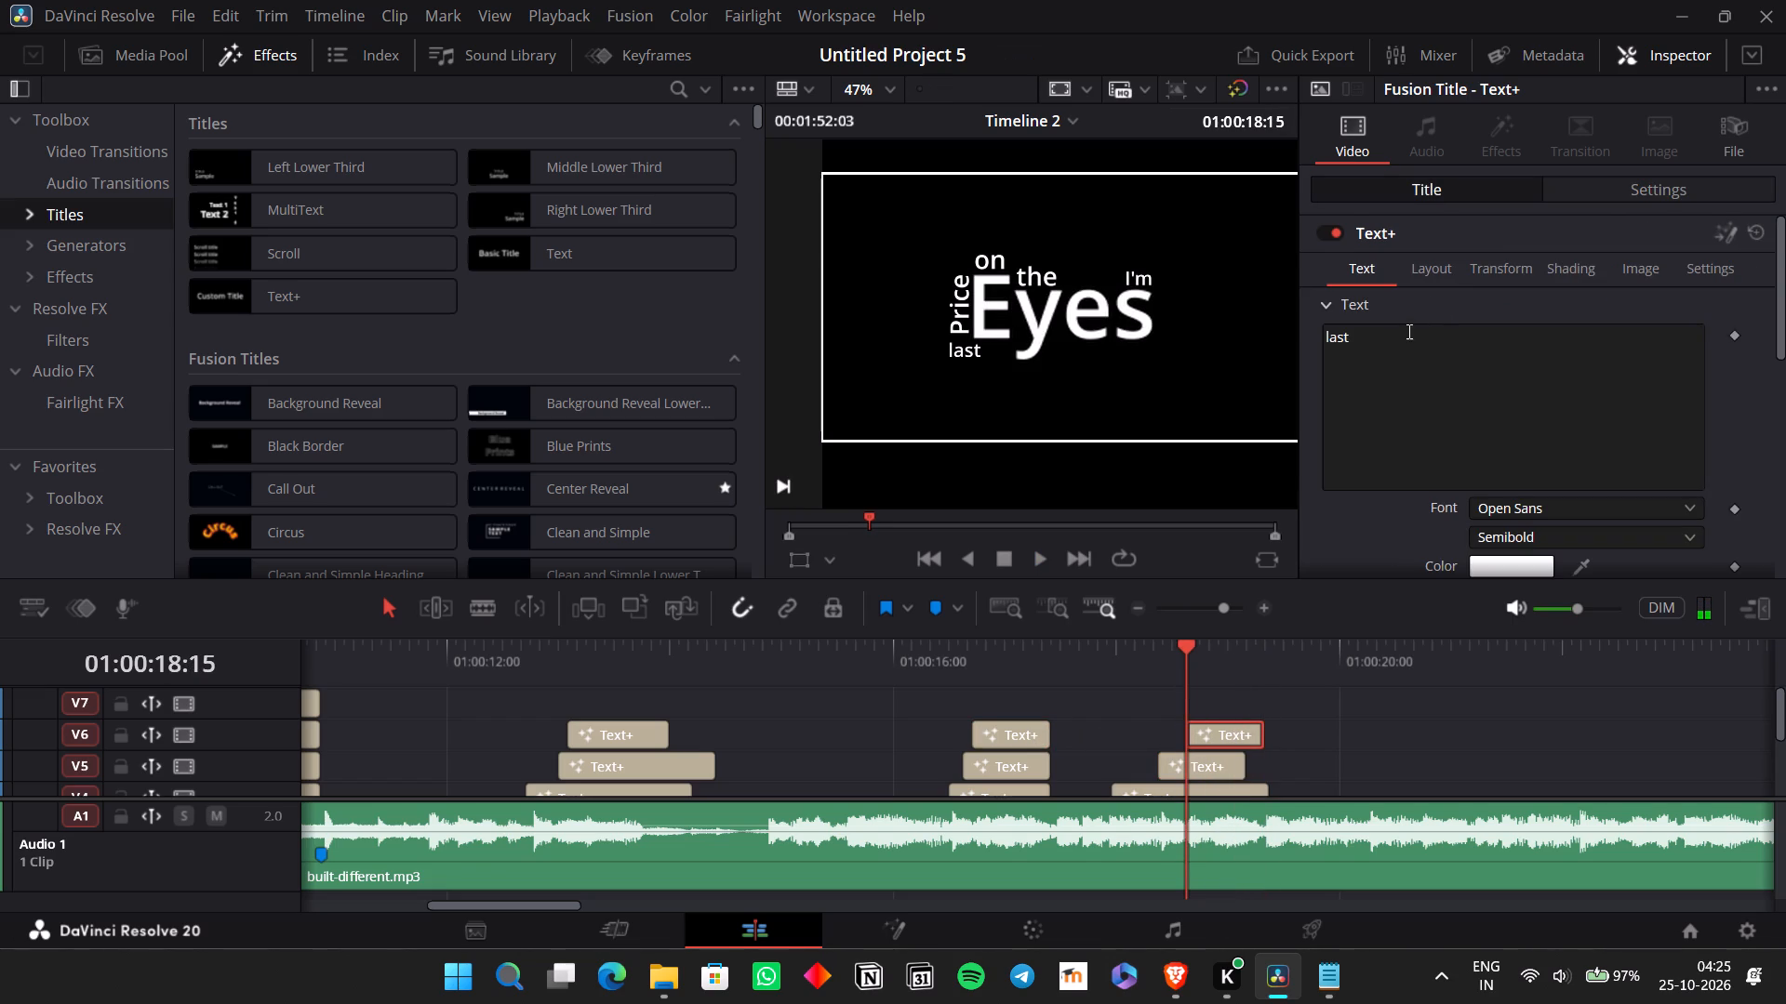
{"action": "left_click_drag", "start_coordinate": [1391, 339], "coordinate": [1301, 336]}
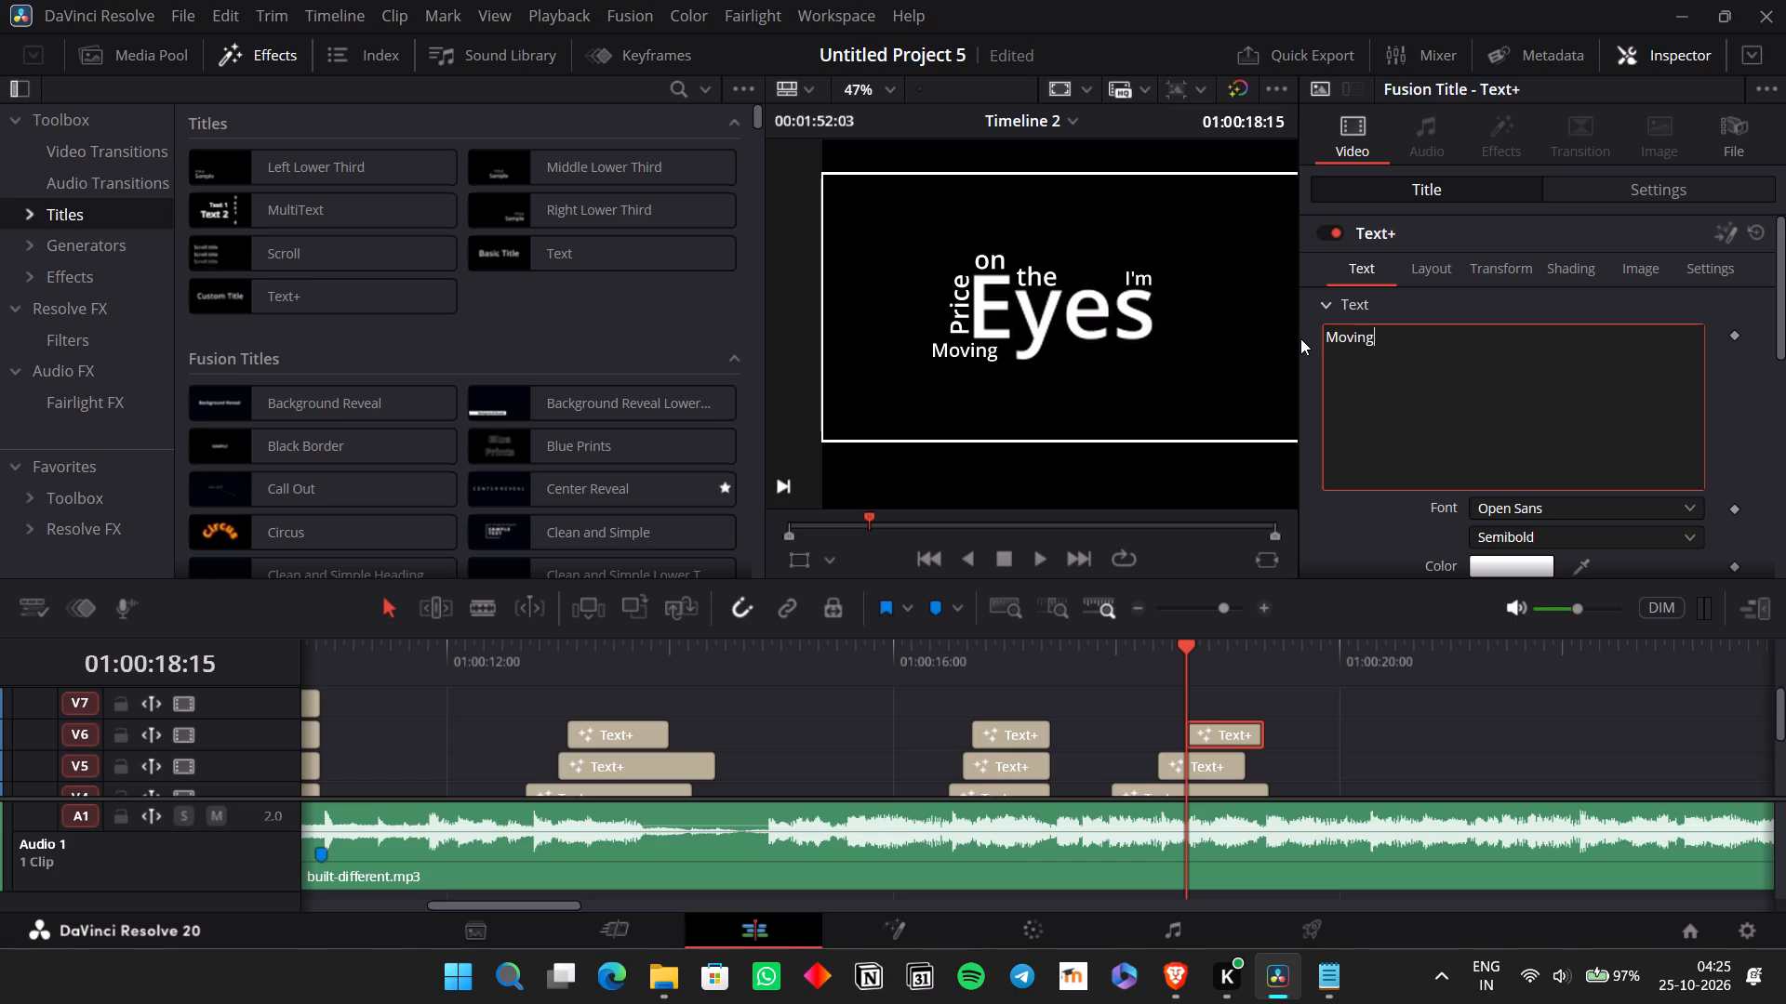
{"action": "left_click", "coordinate": [1385, 354]}
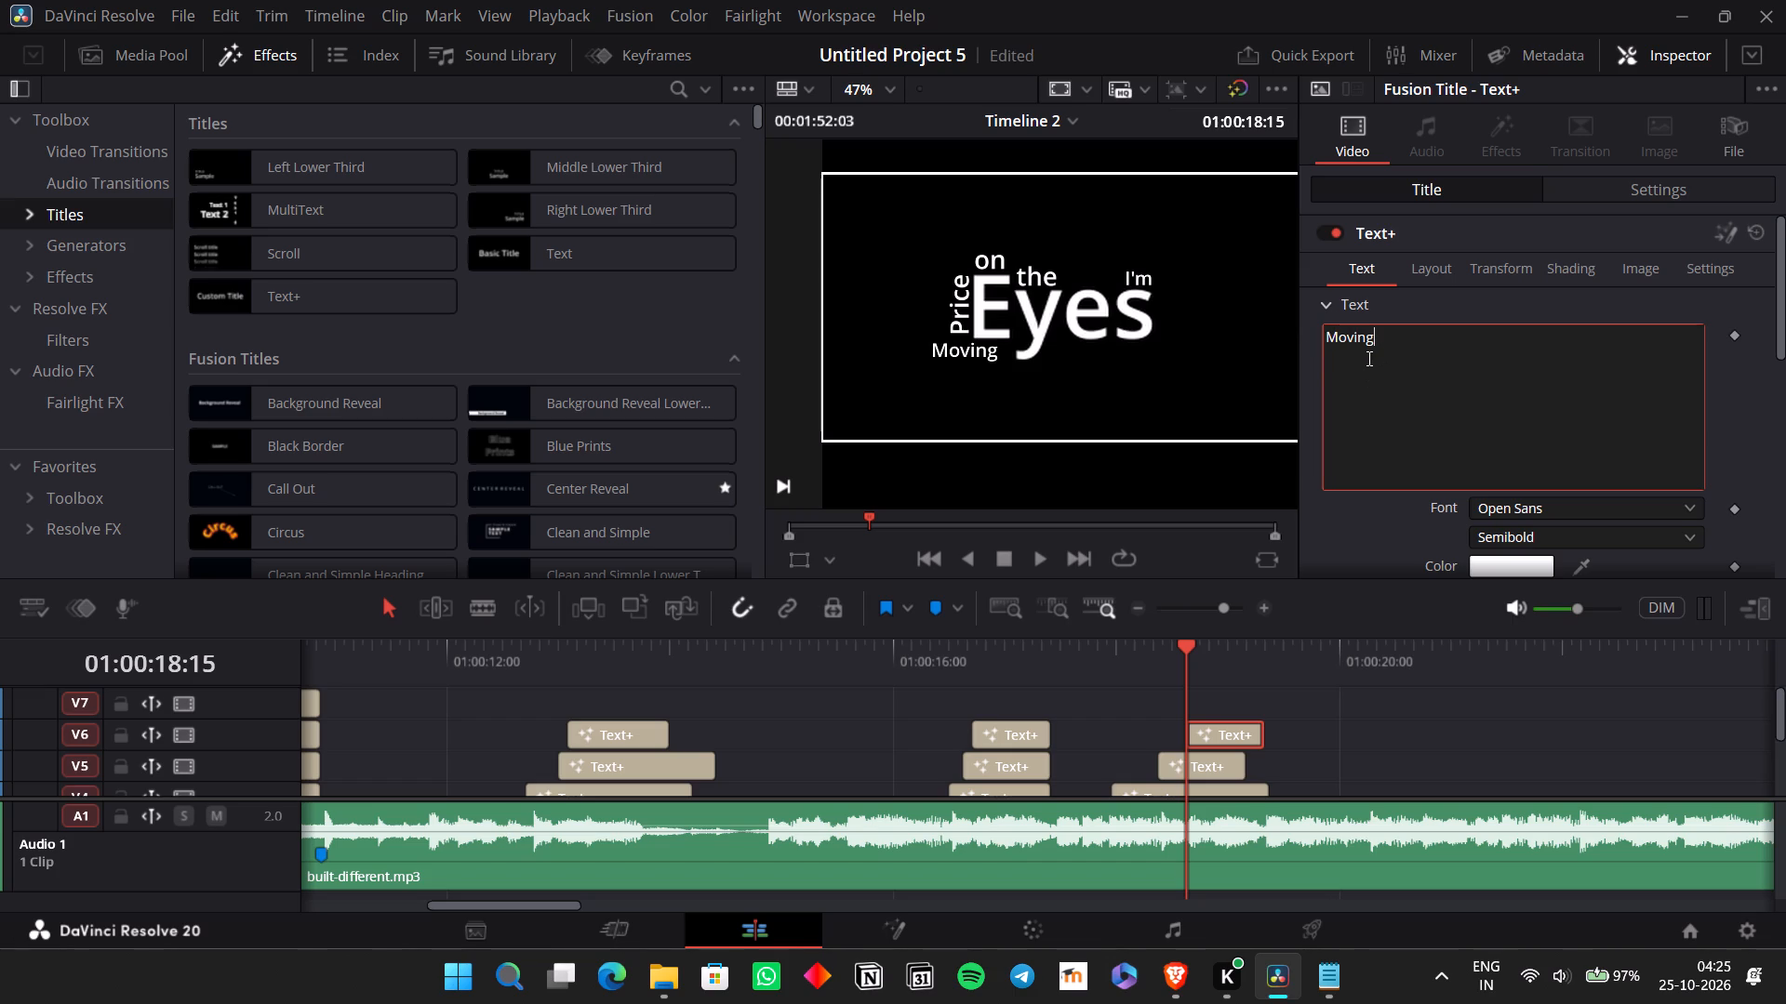
{"action": "left_click", "coordinate": [1367, 358]}
{"action": "left_click", "coordinate": [1341, 345]}
{"action": "left_click", "coordinate": [1337, 343]}
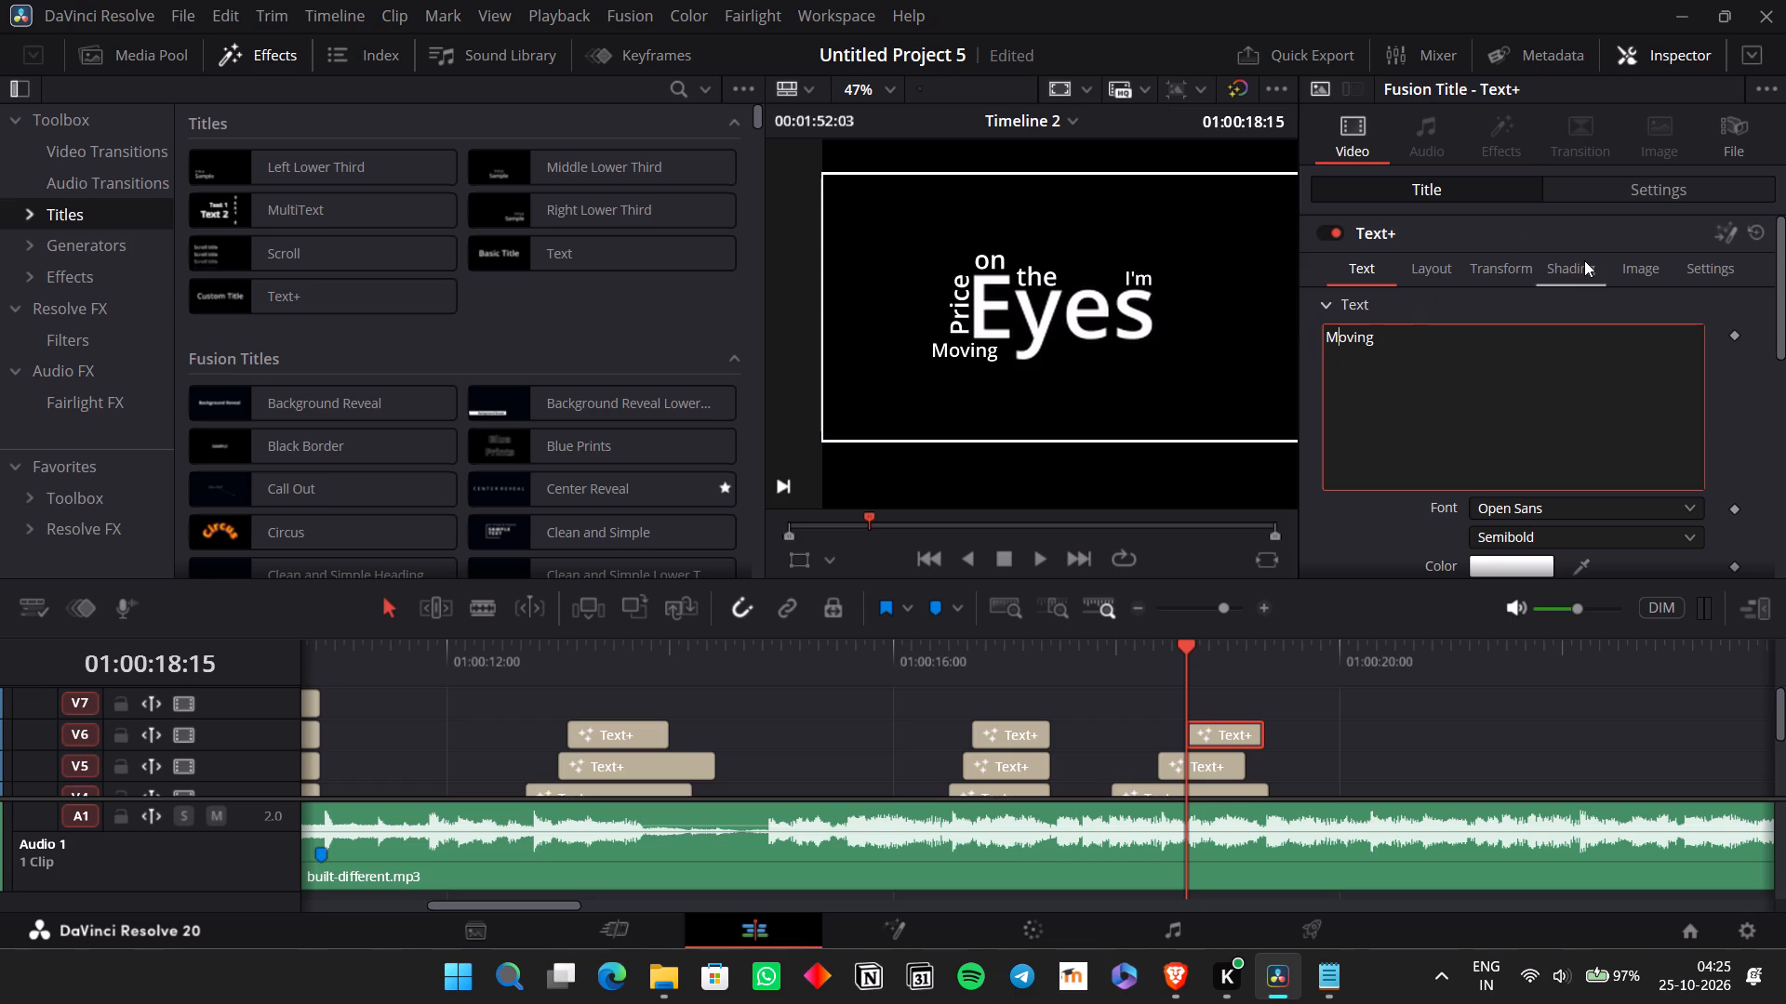
{"action": "left_click", "coordinate": [1584, 261]}
{"action": "left_click", "coordinate": [1509, 271]}
{"action": "left_click", "coordinate": [1361, 273]}
Scale the "Moving" title to 0.690 zoom and set its X position to 33.087, beneath "Eyes".
{"action": "left_click", "coordinate": [1635, 190]}
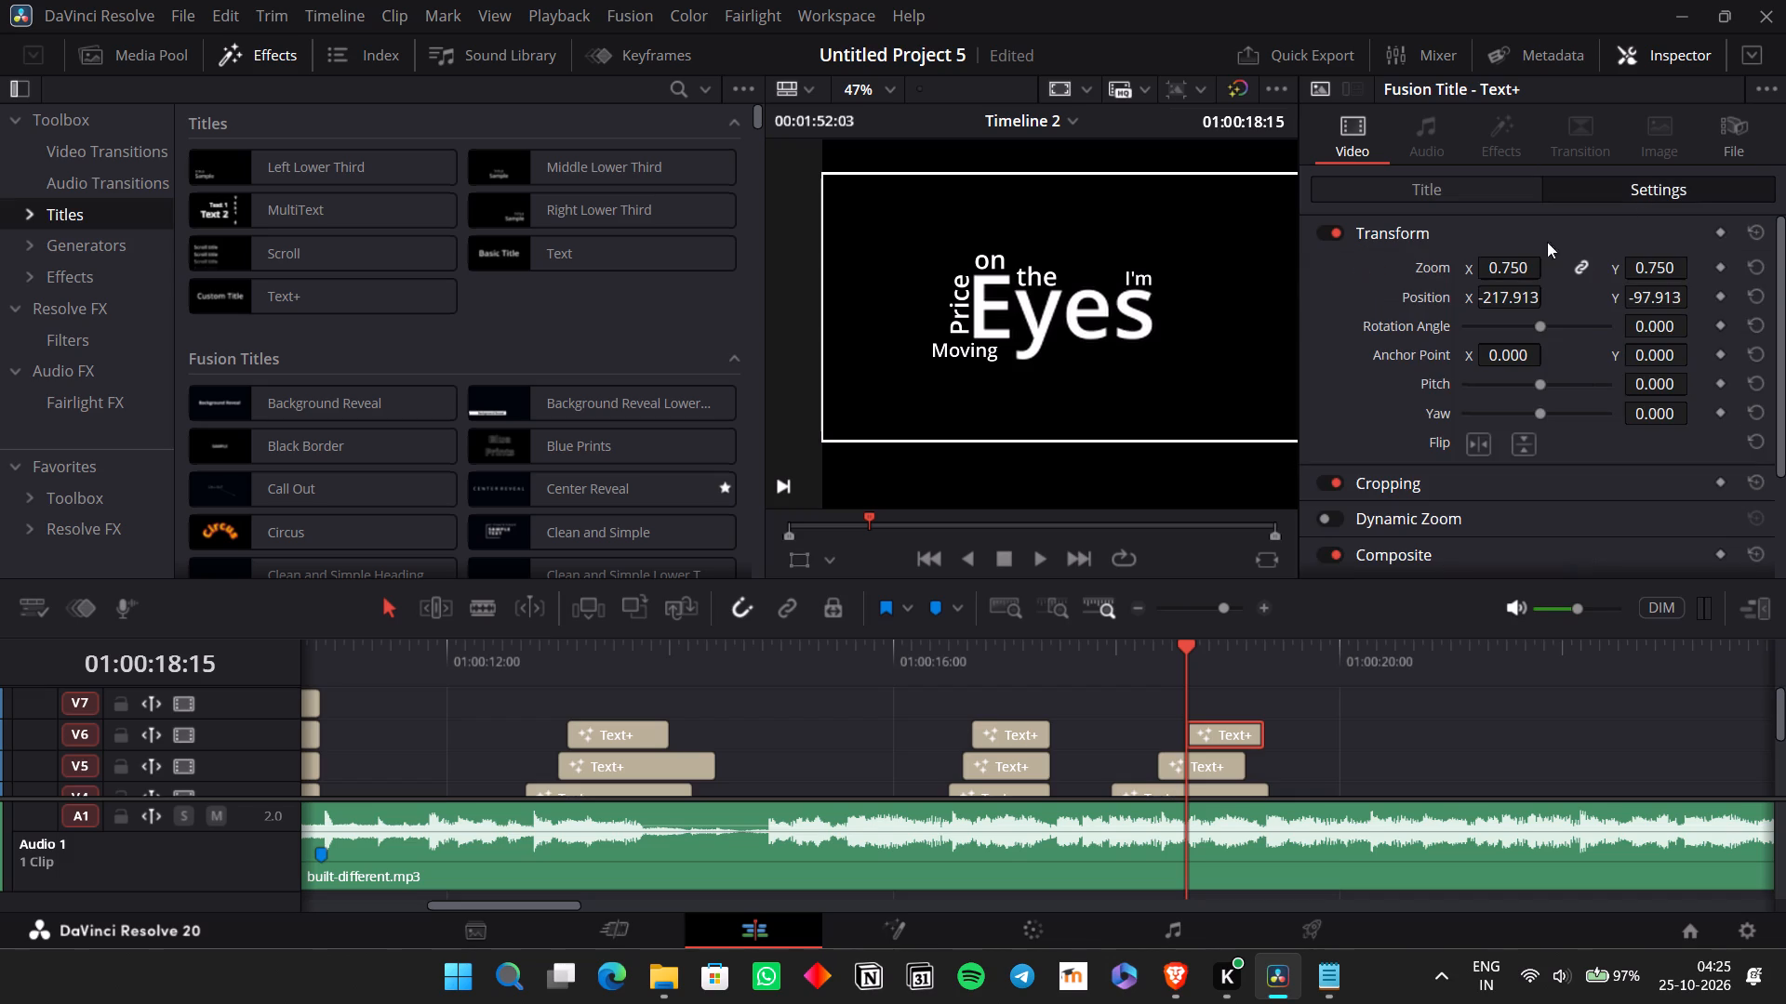
{"action": "left_click_drag", "start_coordinate": [1508, 297], "coordinate": [1038, 501]}
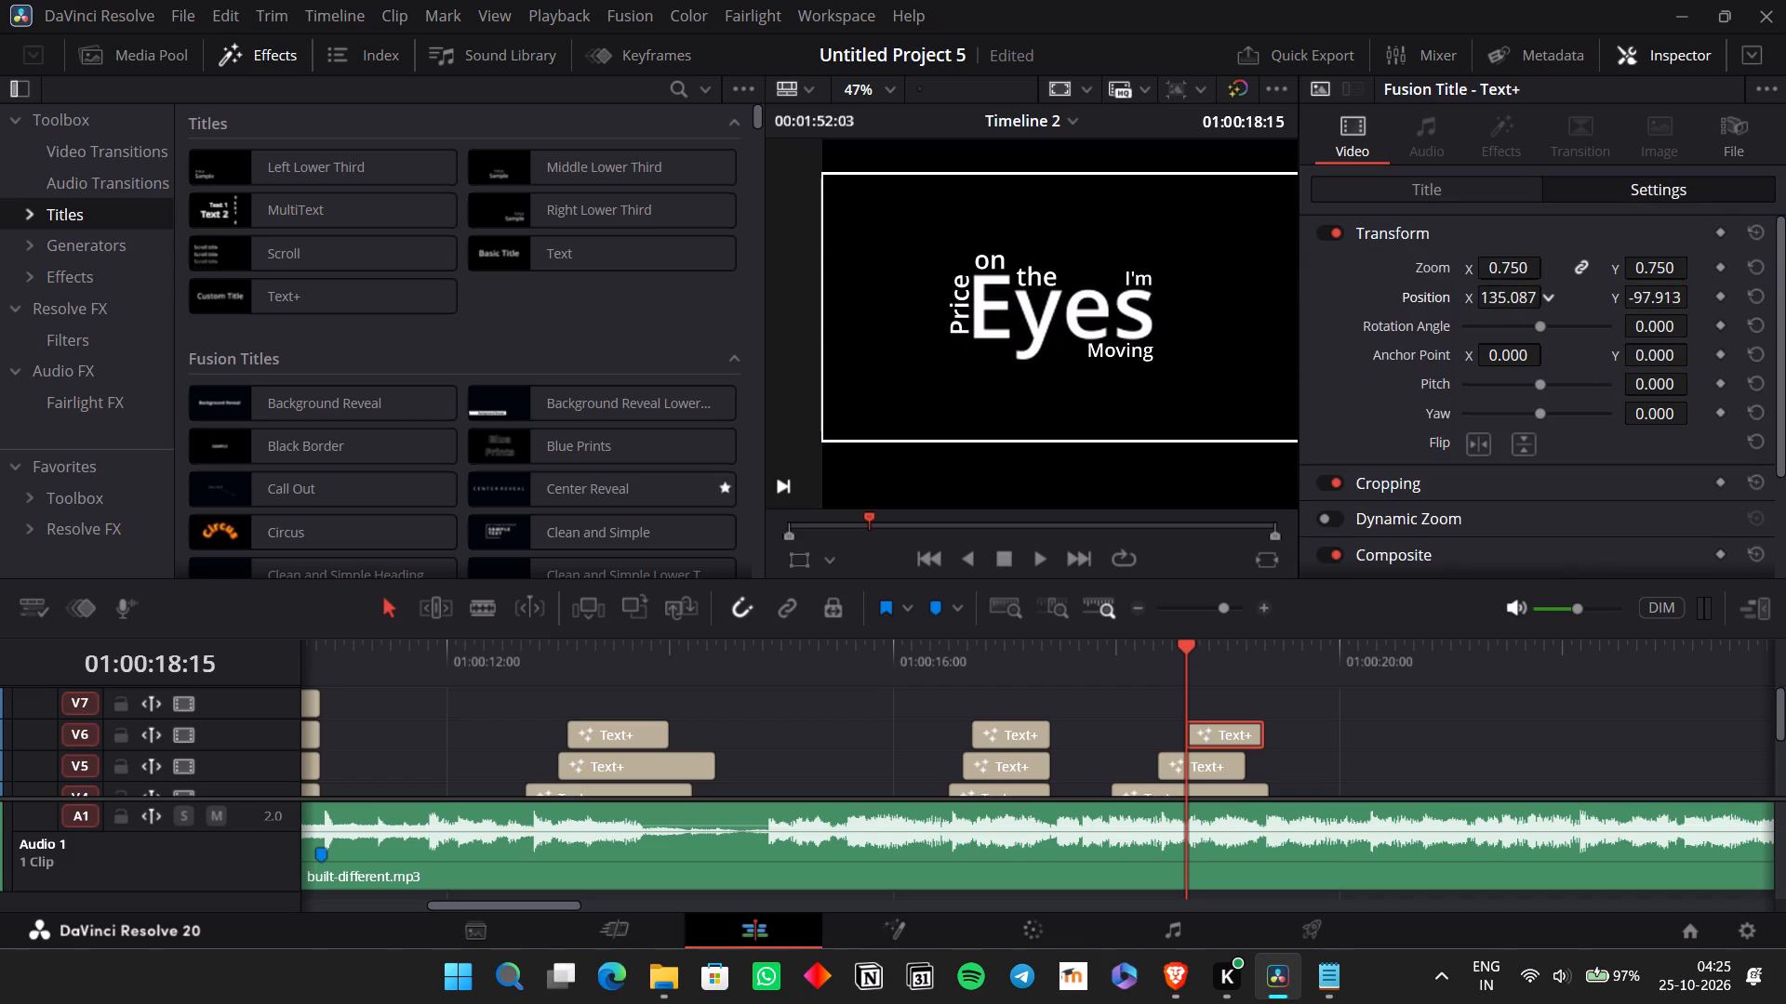
{"action": "left_click_drag", "start_coordinate": [1038, 501], "coordinate": [923, 510]}
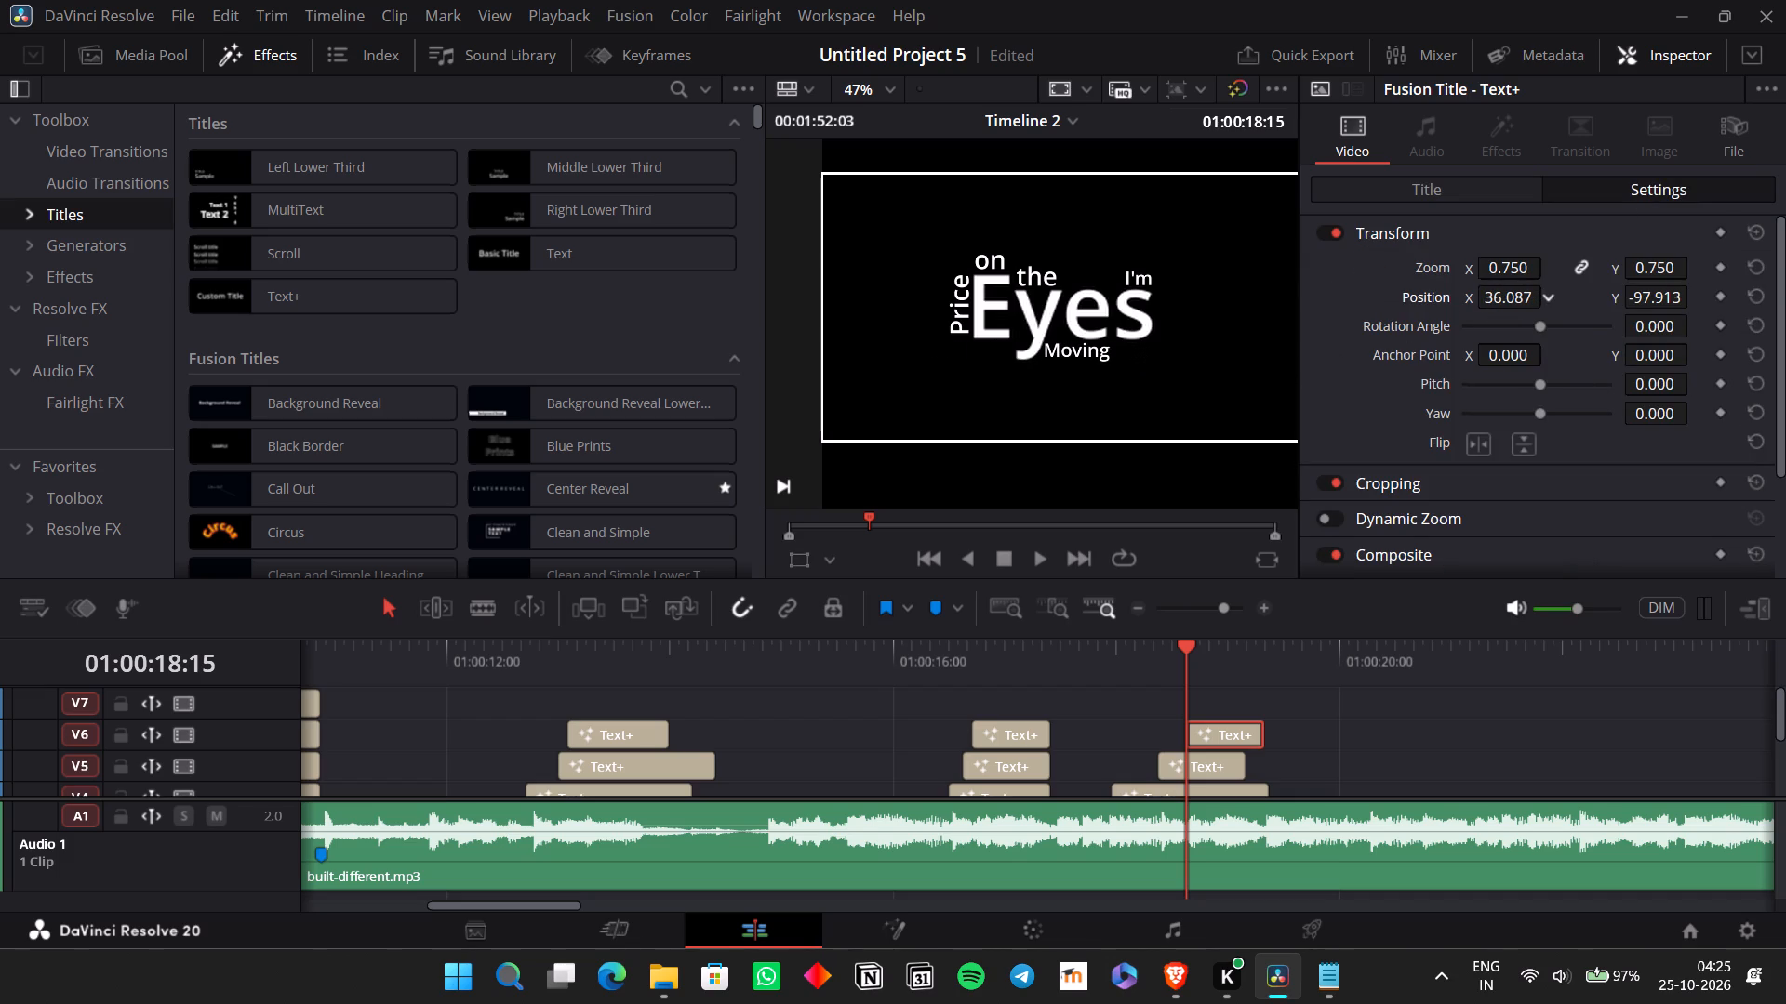
{"action": "left_click_drag", "start_coordinate": [923, 510], "coordinate": [925, 511]}
{"action": "left_click", "coordinate": [1512, 267]}
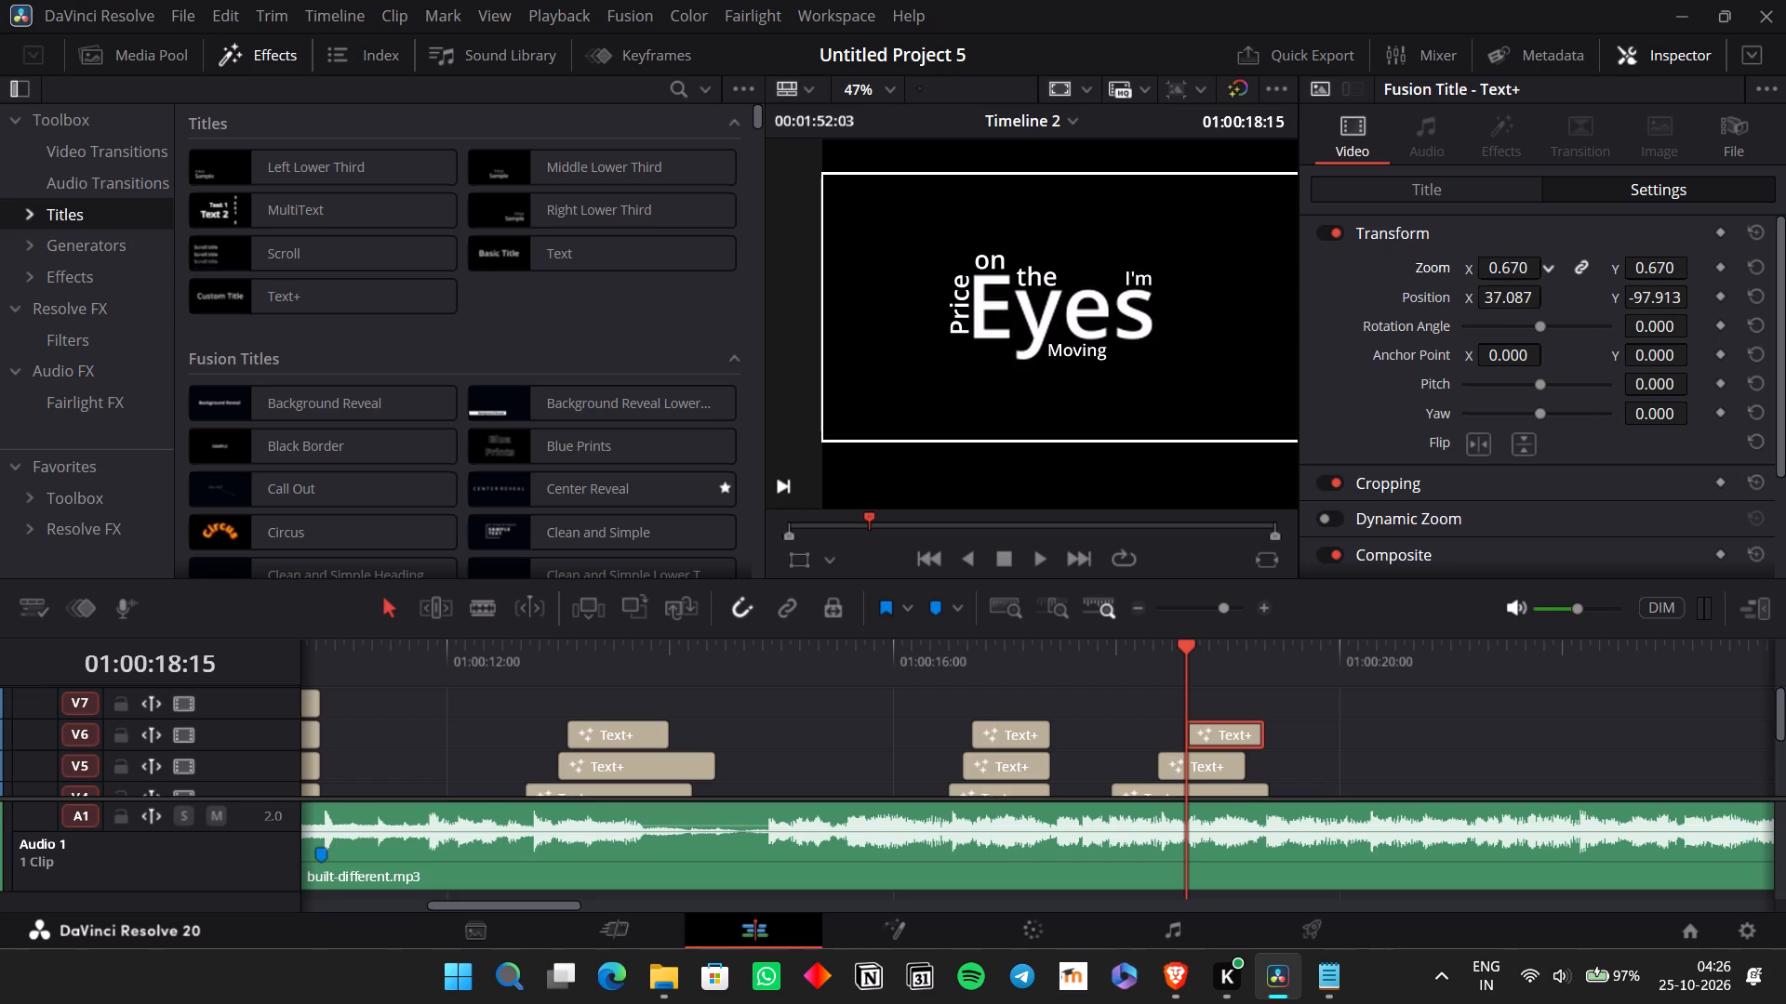
{"action": "left_click", "coordinate": [1526, 298]}
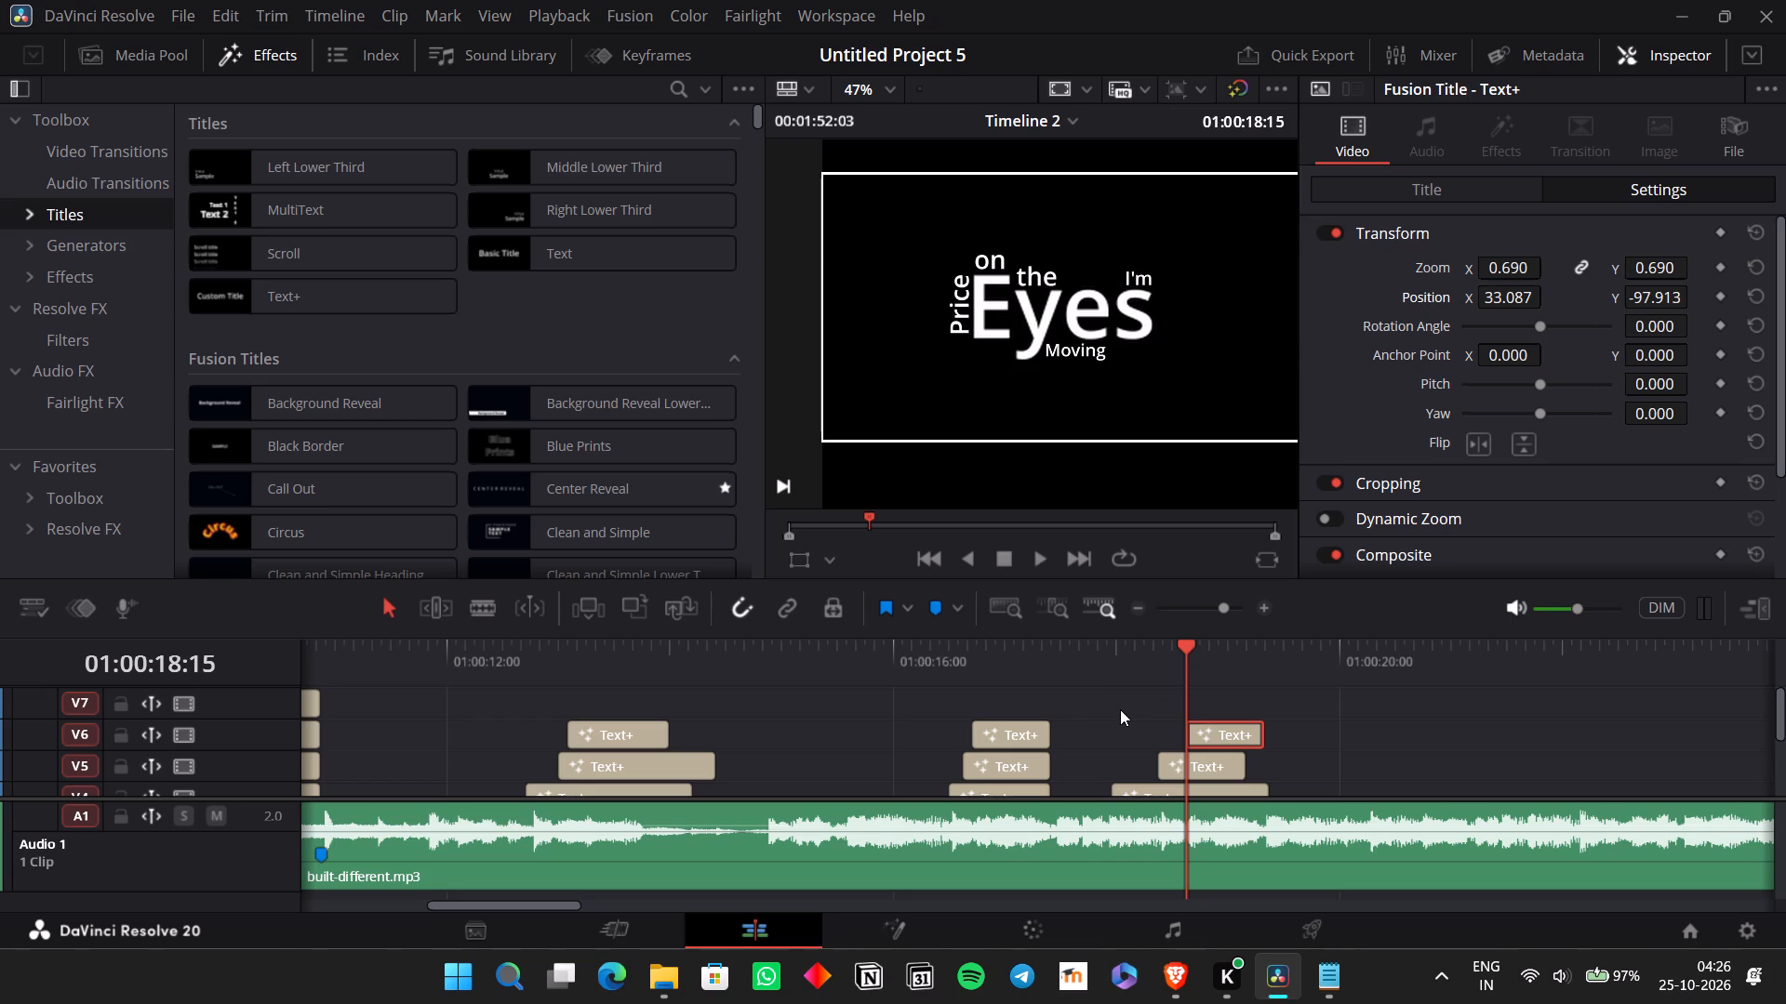
Paste another copy of the "last" title at 01:00:18:20 and place it on V7 above the "Moving" title.
{"action": "key", "text": "space"}
{"action": "key", "text": "space"}
{"action": "key", "text": "space"}
{"action": "key", "text": "space"}
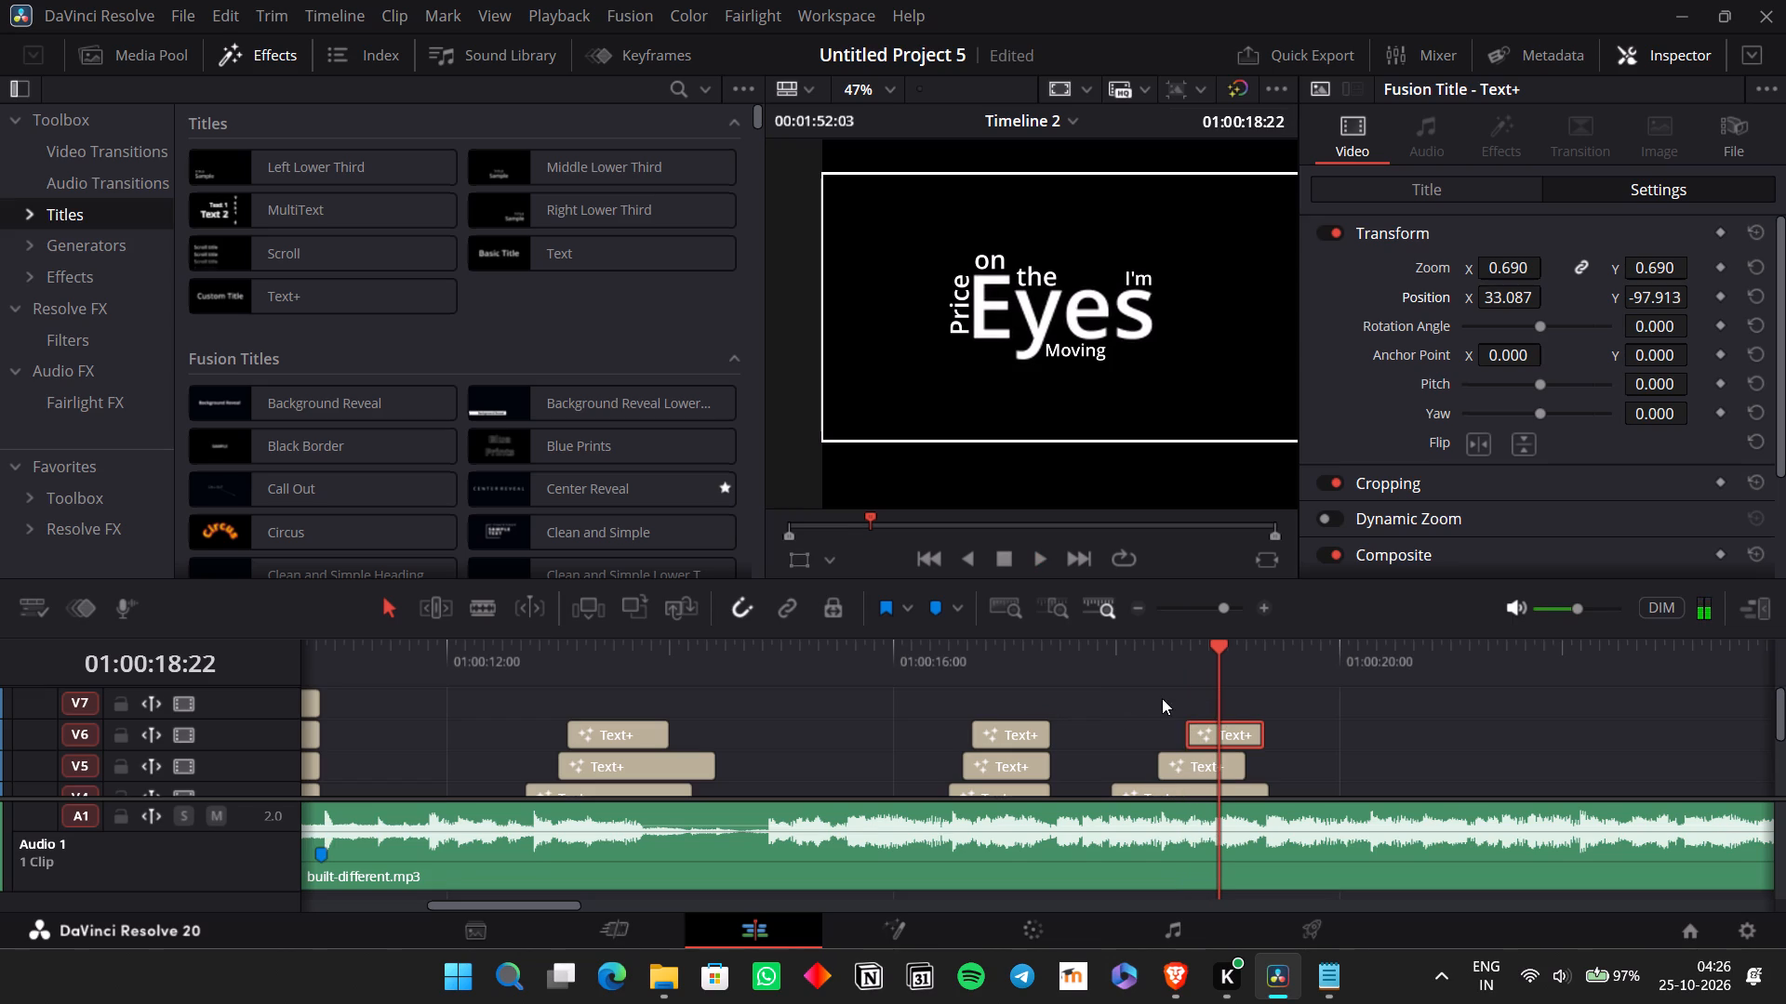
{"action": "key", "text": "Left"}
{"action": "key", "text": "Left"}
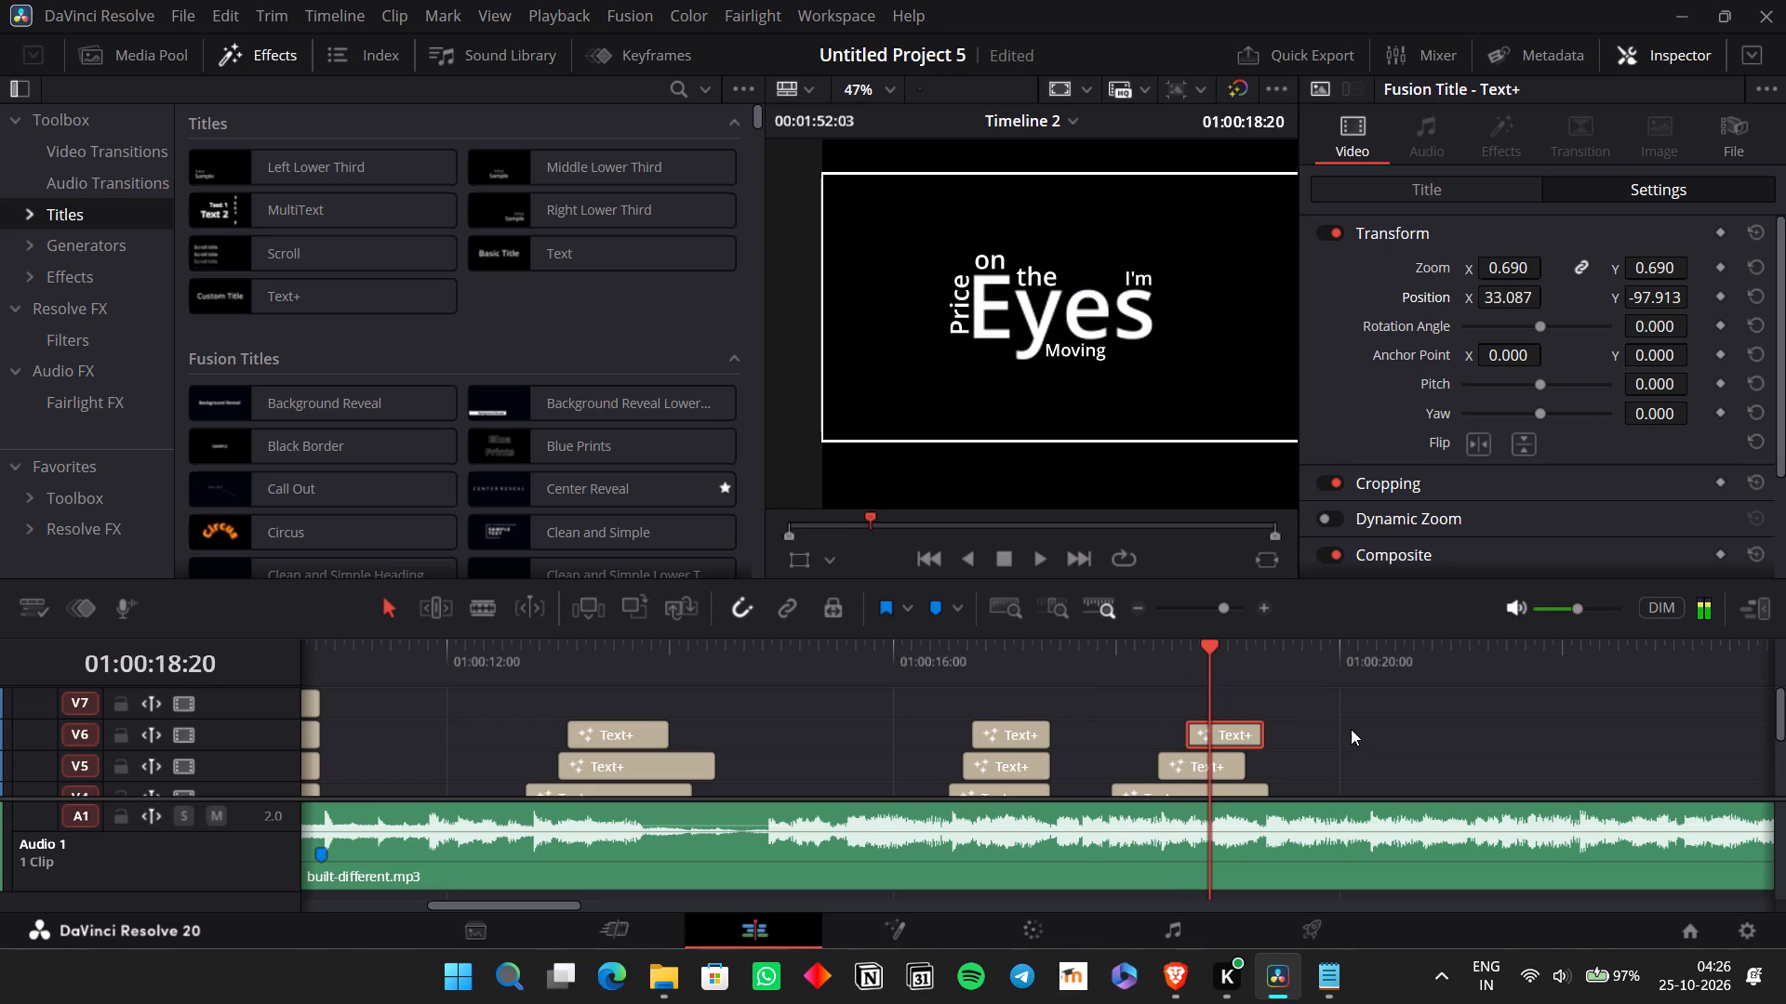
{"action": "left_click", "coordinate": [1341, 729]}
{"action": "key", "text": "ctrl+v"}
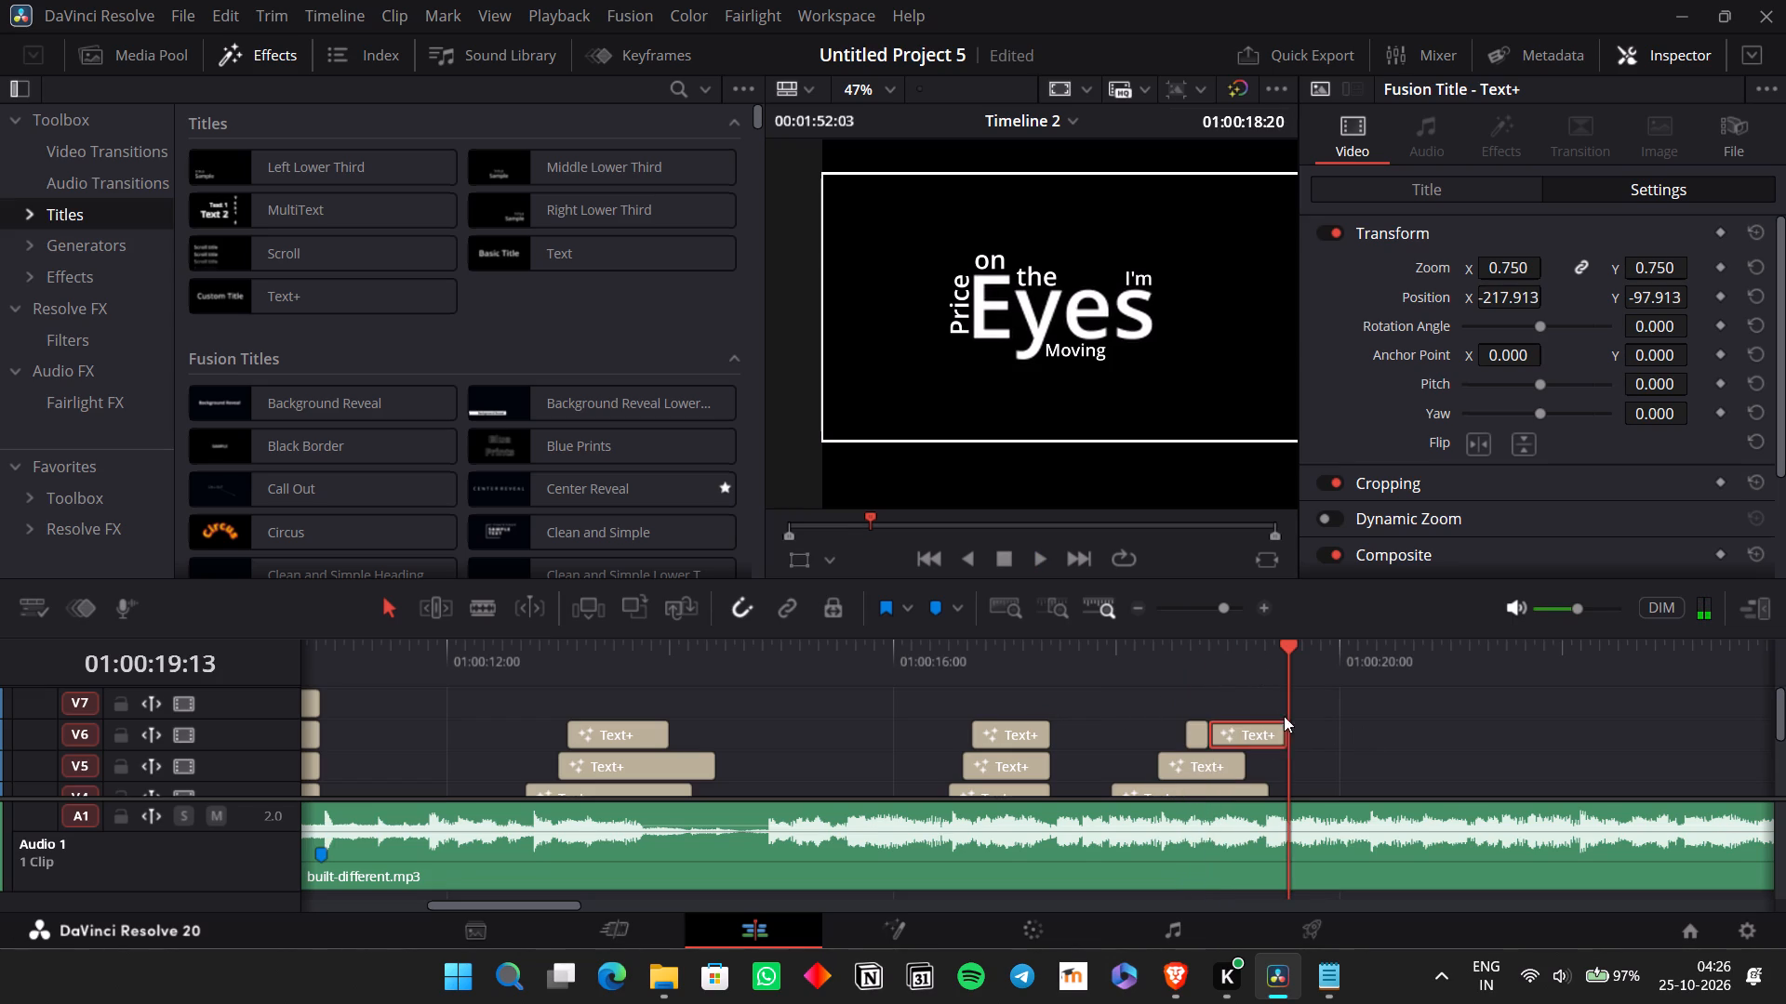
{"action": "left_click_drag", "start_coordinate": [1250, 732], "coordinate": [1249, 714]}
Extend the "Moving" title on V6 and shorten the new V7 title so both end with the "I'm" title on V5.
{"action": "left_click", "coordinate": [1208, 730]}
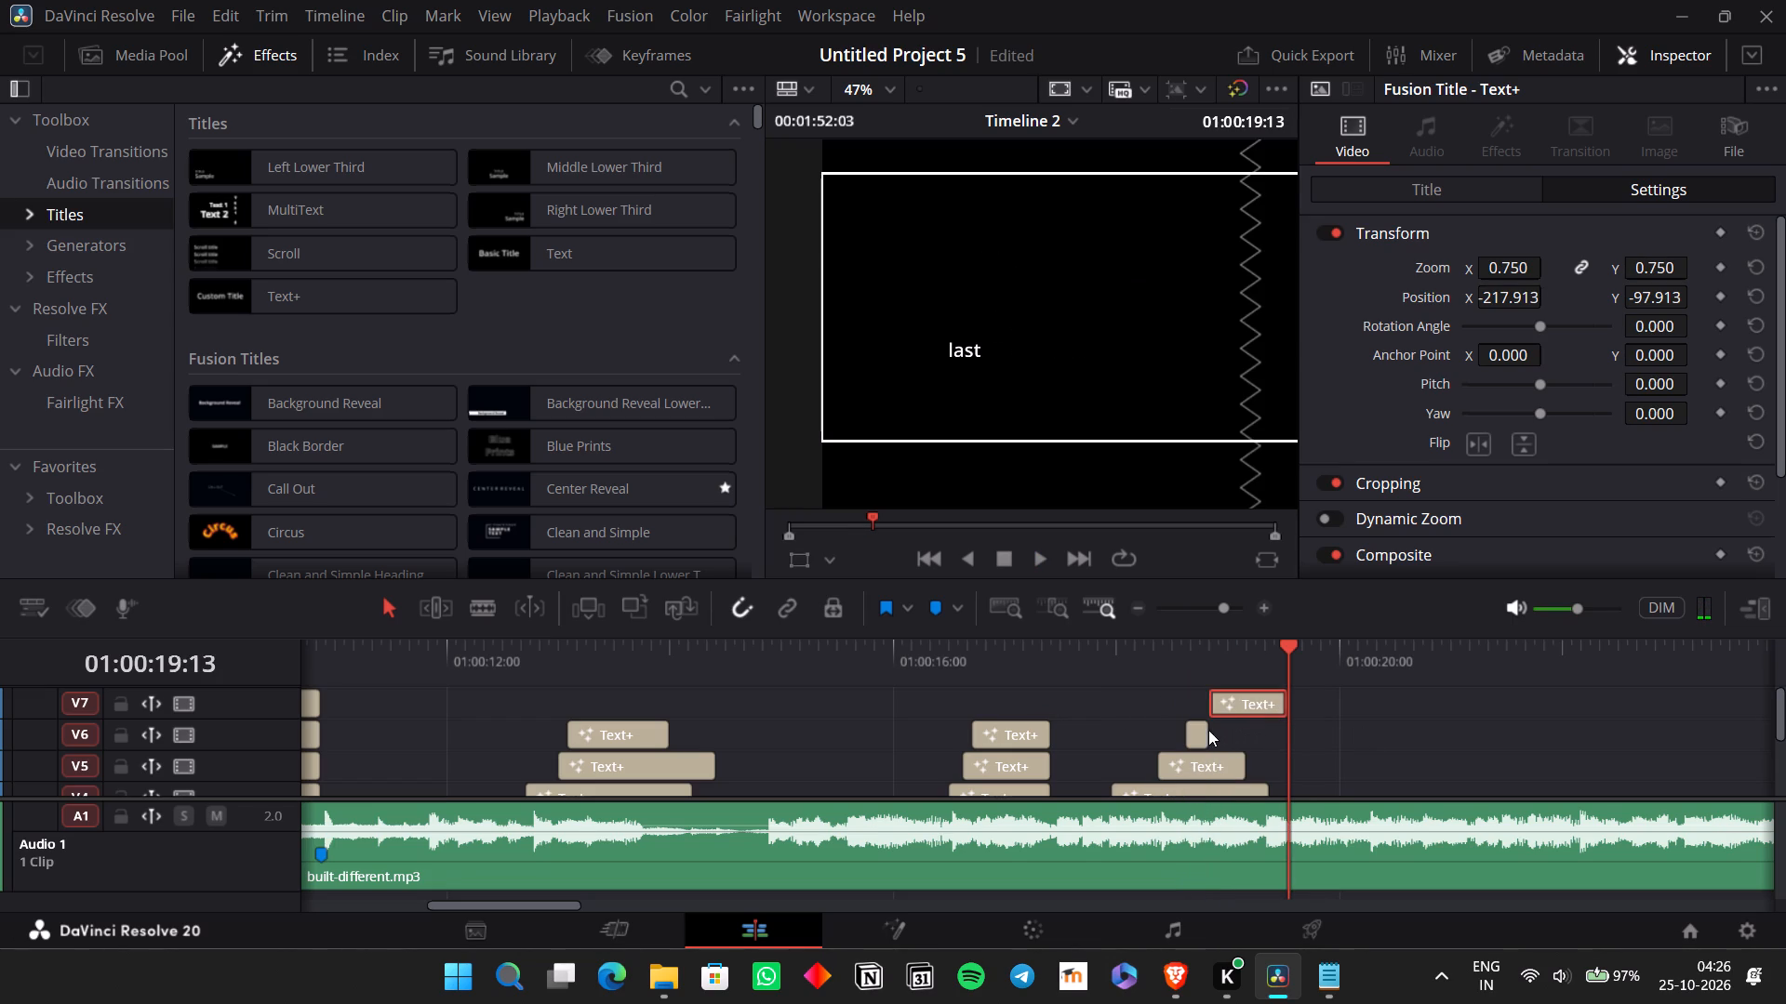
{"action": "left_click", "coordinate": [1261, 611]}
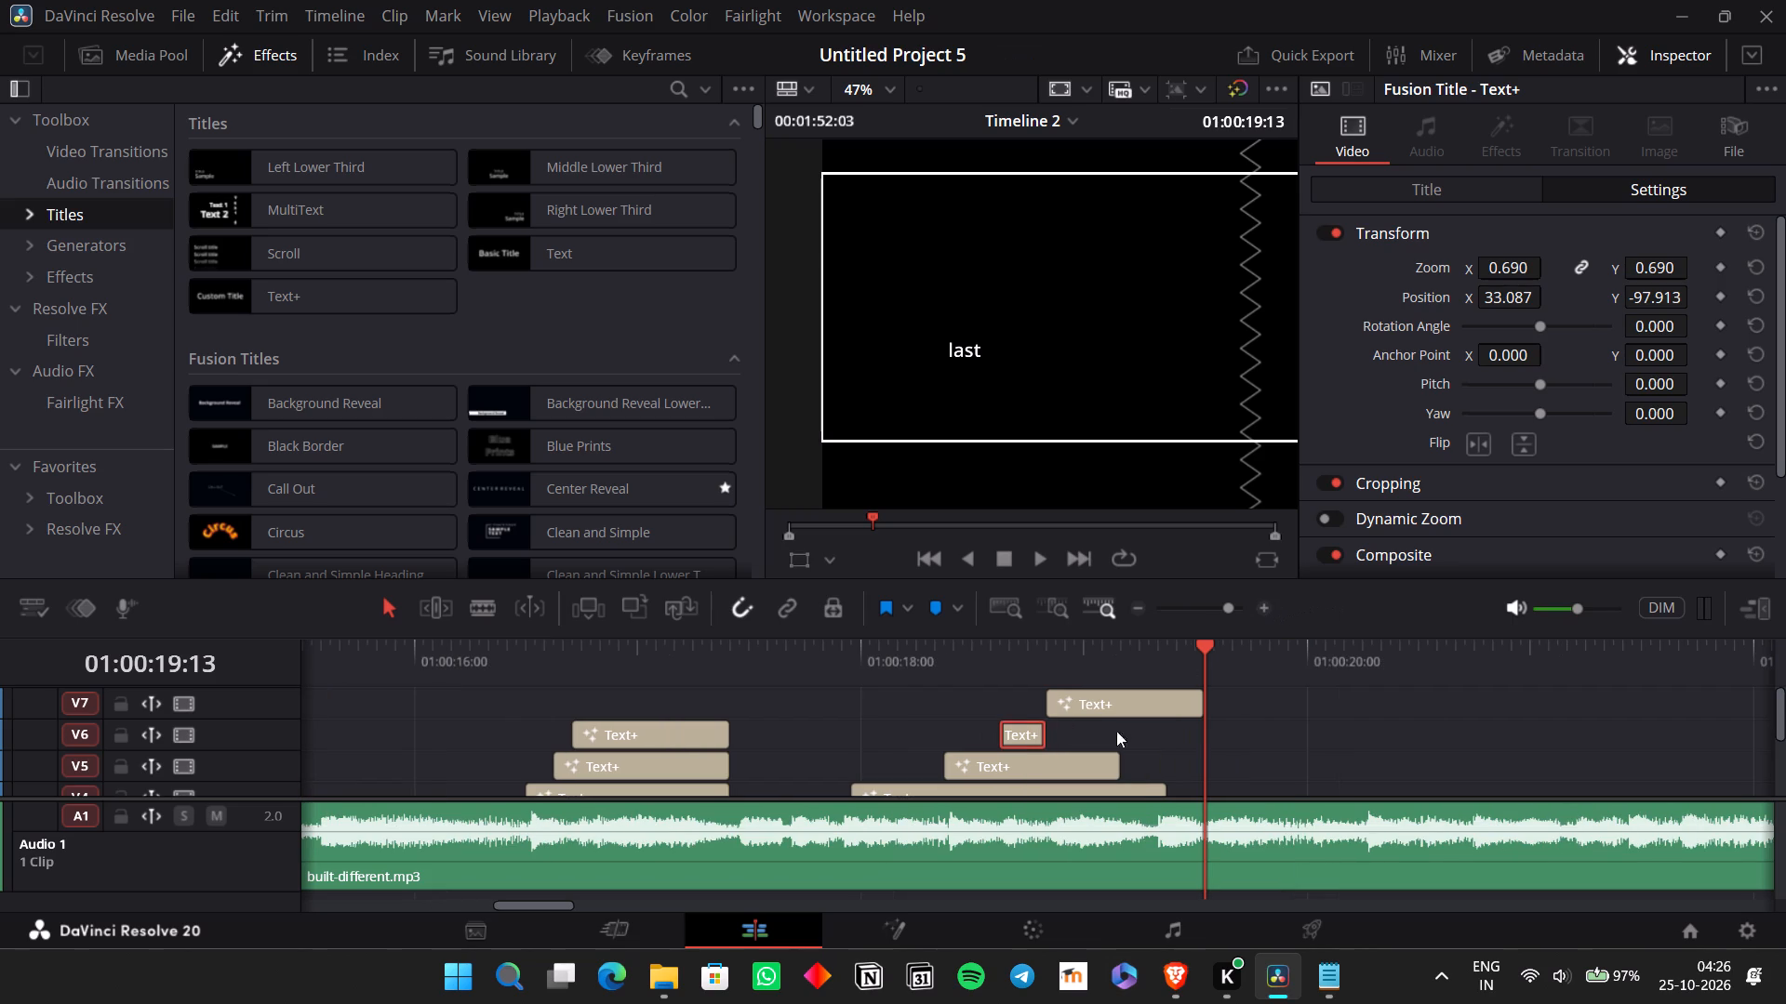
{"action": "left_click_drag", "start_coordinate": [1042, 730], "coordinate": [1117, 732]}
{"action": "left_click_drag", "start_coordinate": [1193, 700], "coordinate": [1109, 715]}
{"action": "left_click", "coordinate": [1063, 657]}
{"action": "key", "text": "space"}
{"action": "key", "text": "space"}
{"action": "left_click", "coordinate": [1043, 642]}
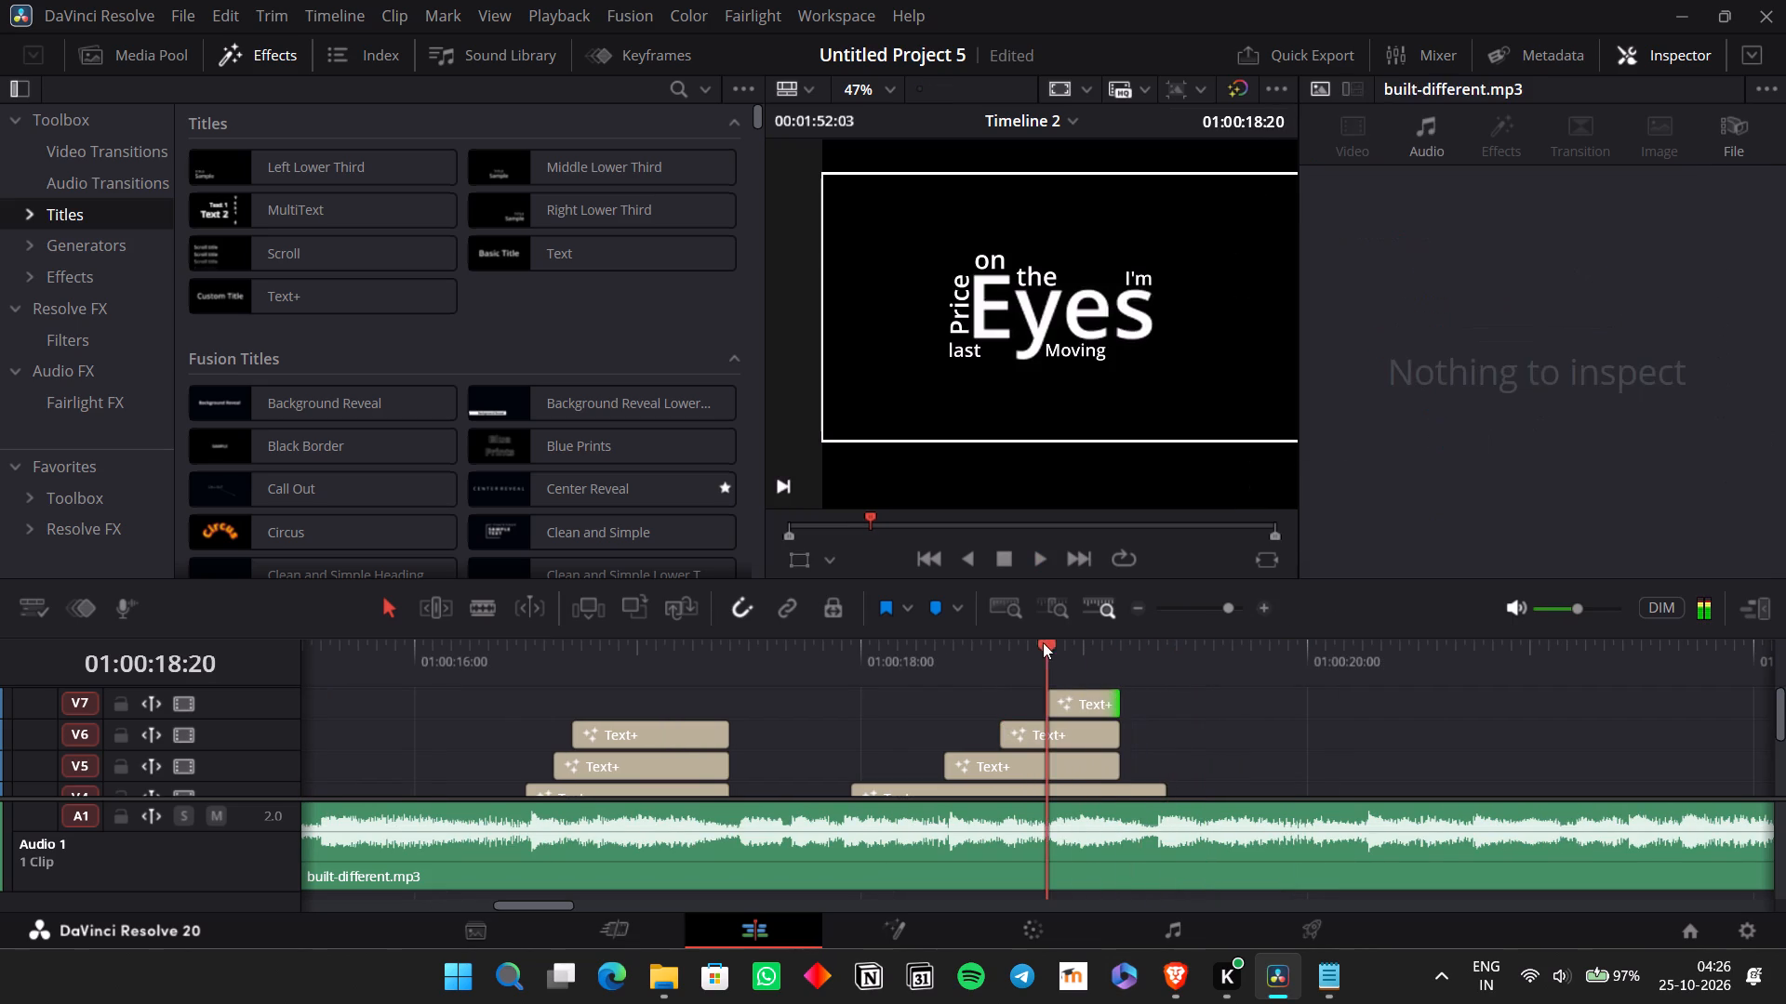
Check the lyrics in Notepad and replace the V7 title's text with "fast".
{"action": "key", "text": "alt+Tab"}
{"action": "key", "text": "alt+Tab"}
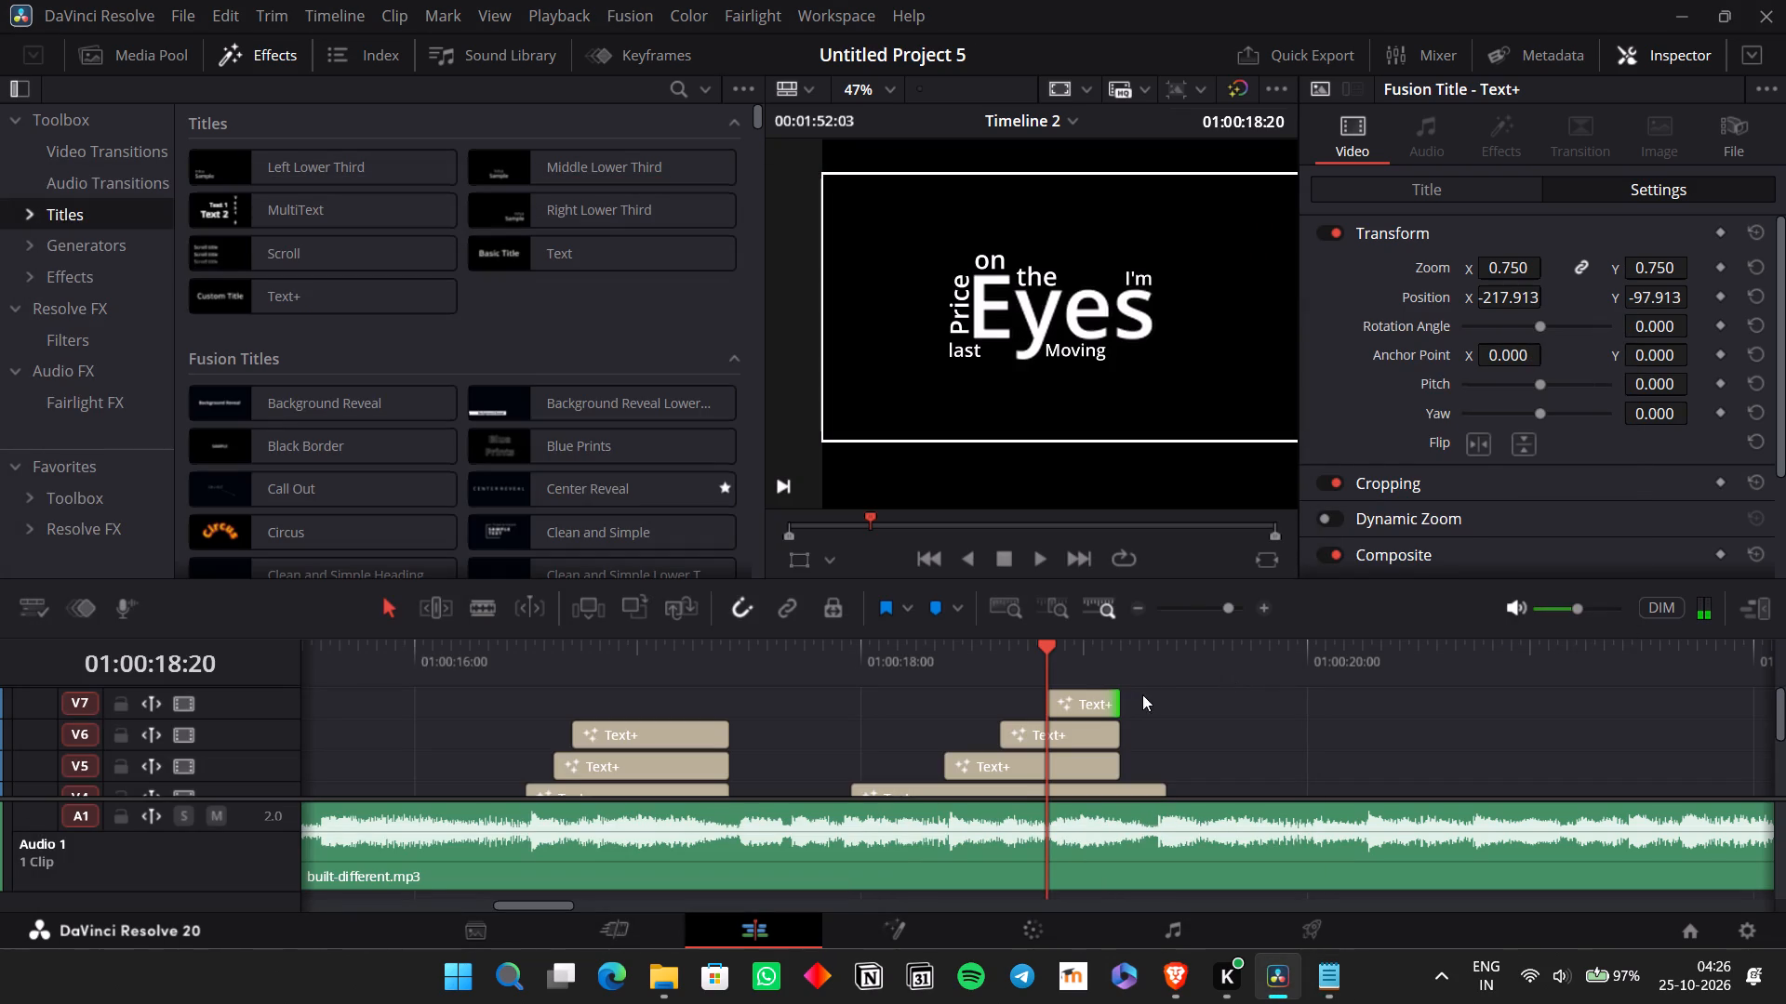
{"action": "left_click", "coordinate": [1100, 701]}
{"action": "left_click", "coordinate": [1475, 194]}
{"action": "left_click_drag", "start_coordinate": [1365, 341], "coordinate": [1240, 347]}
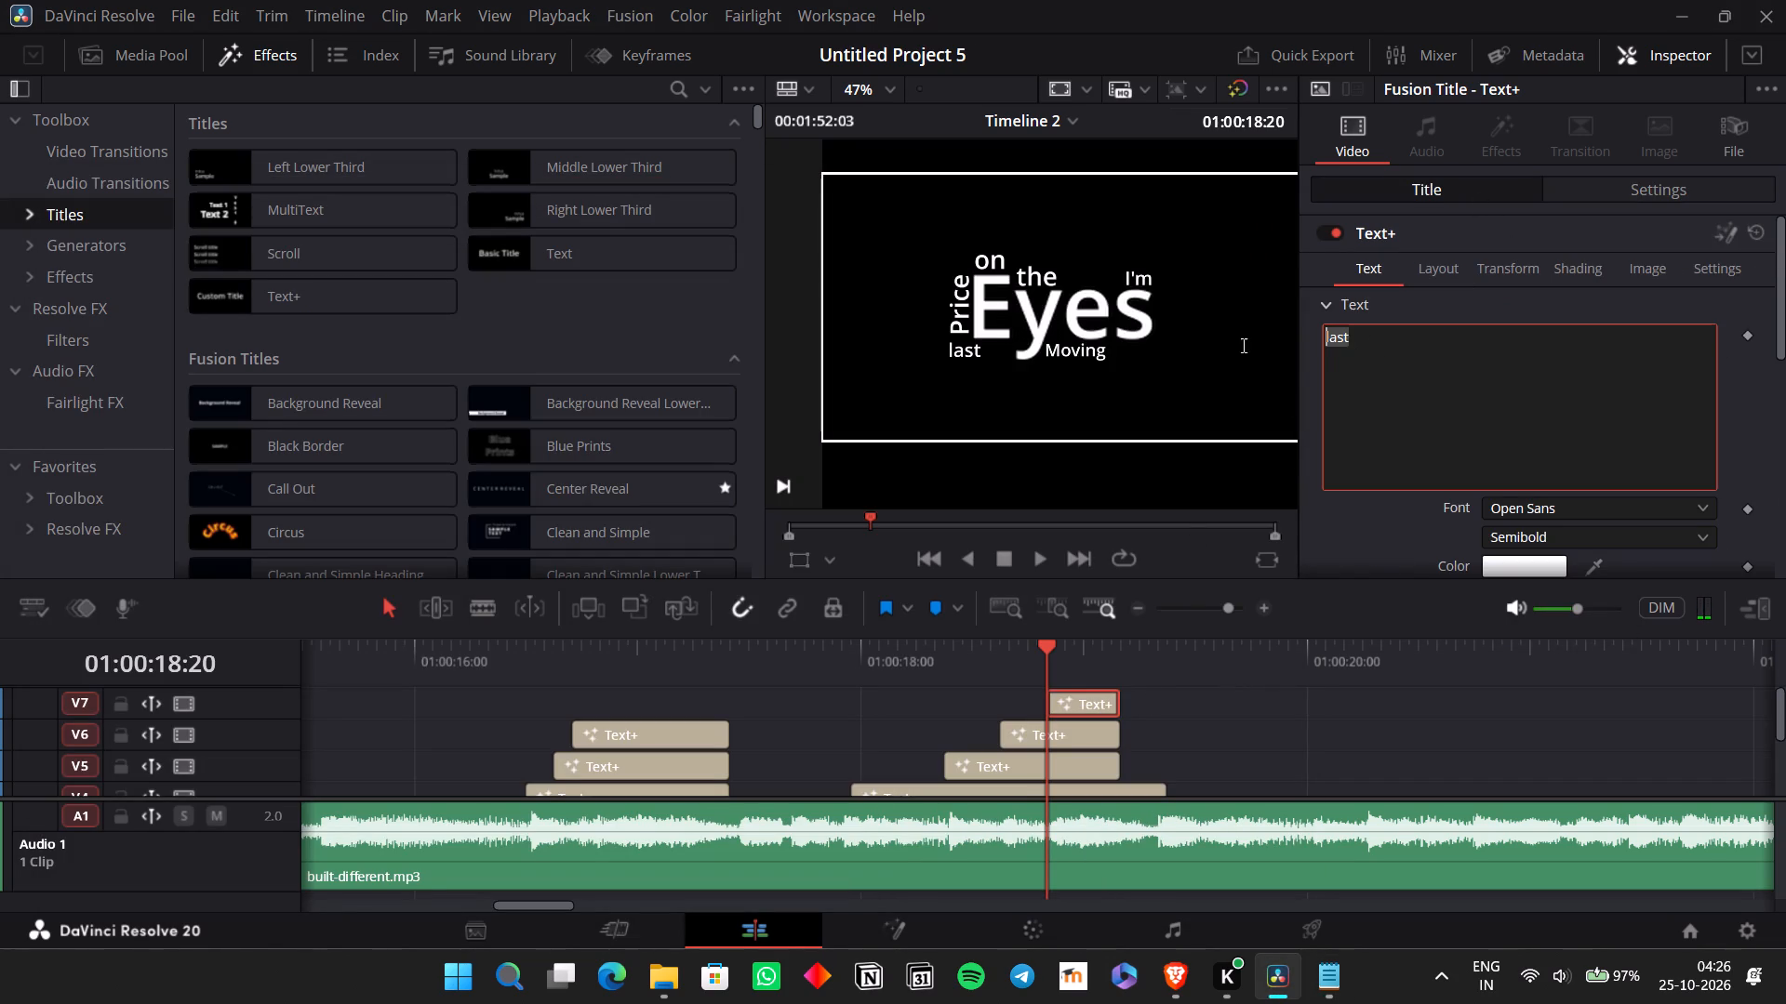
{"action": "left_click_drag", "start_coordinate": [1240, 347], "coordinate": [1237, 347]}
{"action": "left_click_drag", "start_coordinate": [1414, 339], "coordinate": [1302, 344]}
{"action": "key", "text": "f"}
{"action": "type", "text": "ast"}
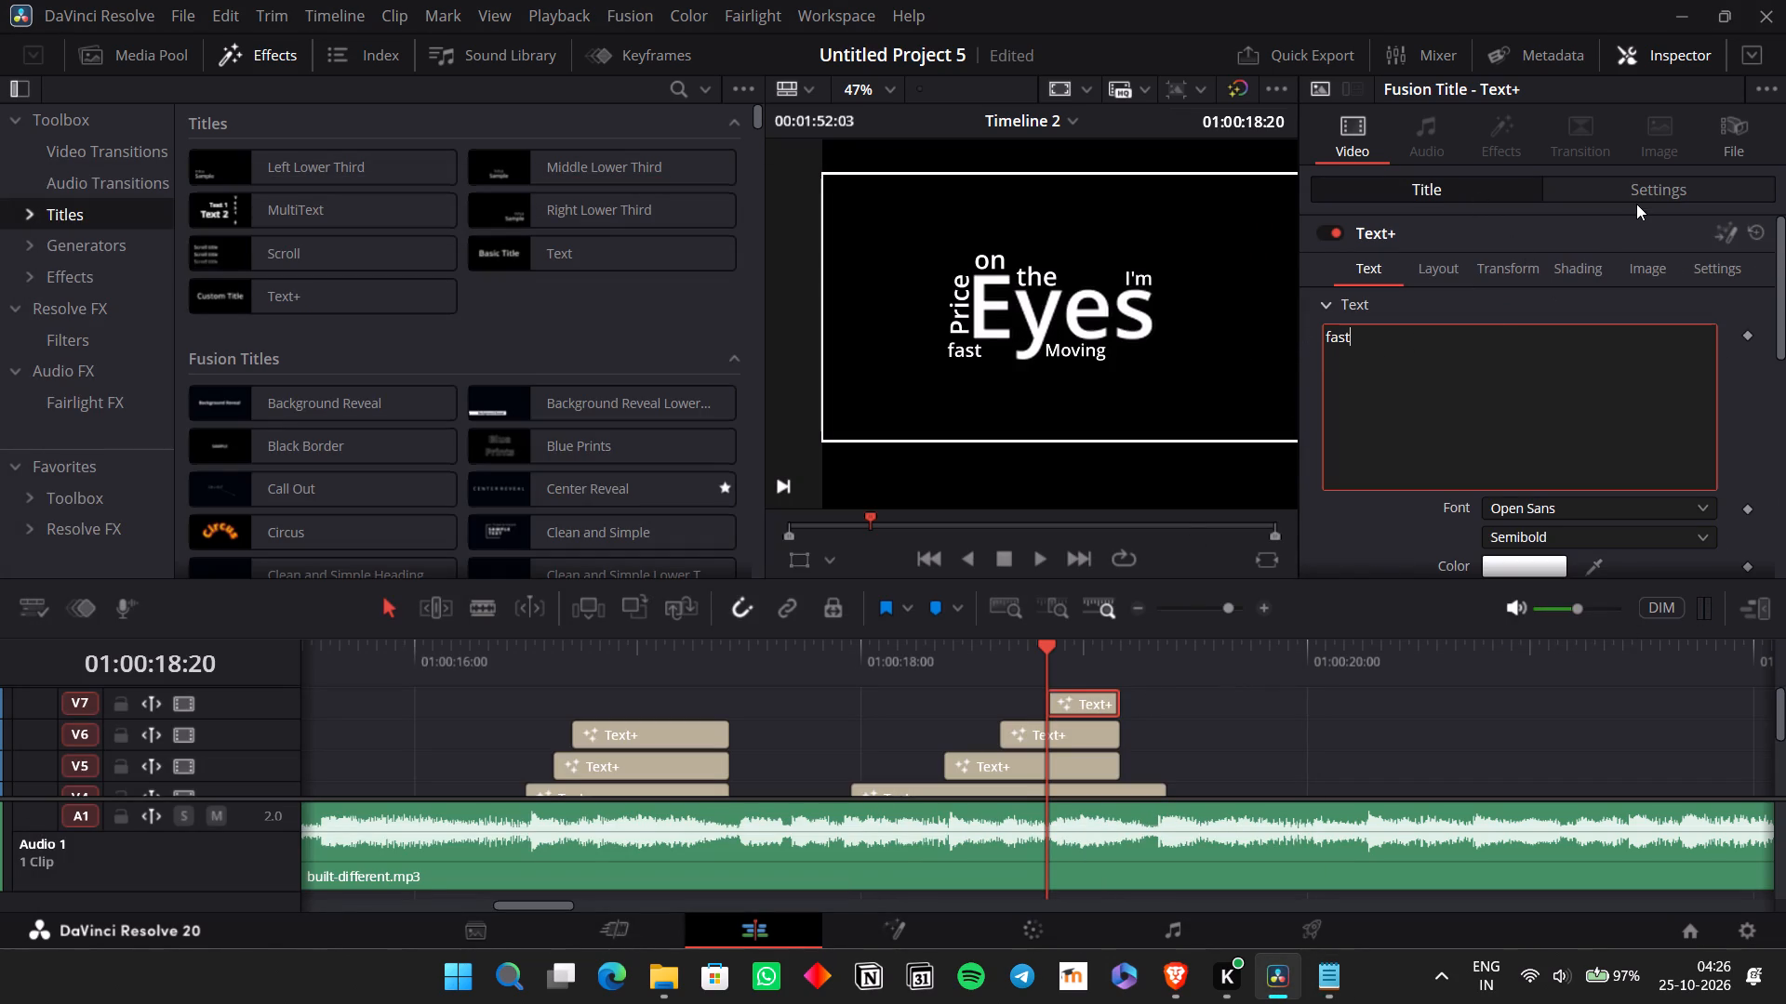
Set the "fast" title's X position to about 166, placing it after "Moving" beneath "Eyes".
{"action": "left_click", "coordinate": [1636, 204]}
{"action": "left_click", "coordinate": [1630, 148]}
{"action": "left_click", "coordinate": [1623, 187]}
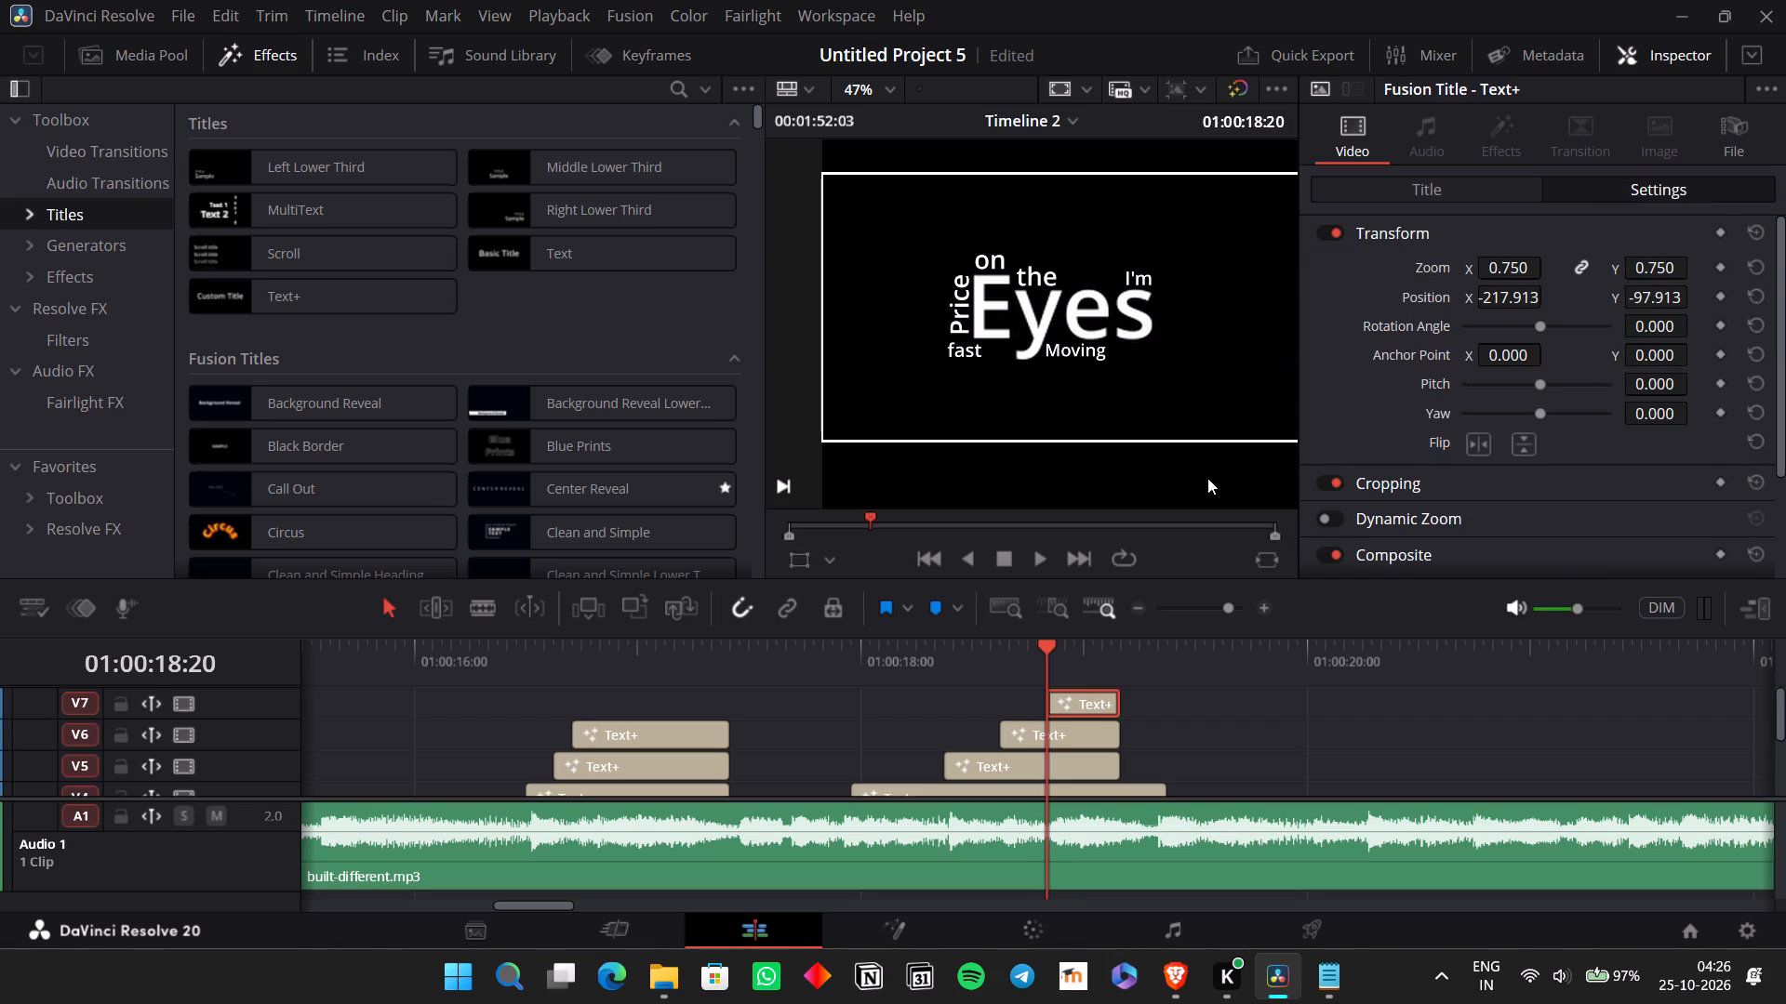
{"action": "left_click", "coordinate": [1072, 656]}
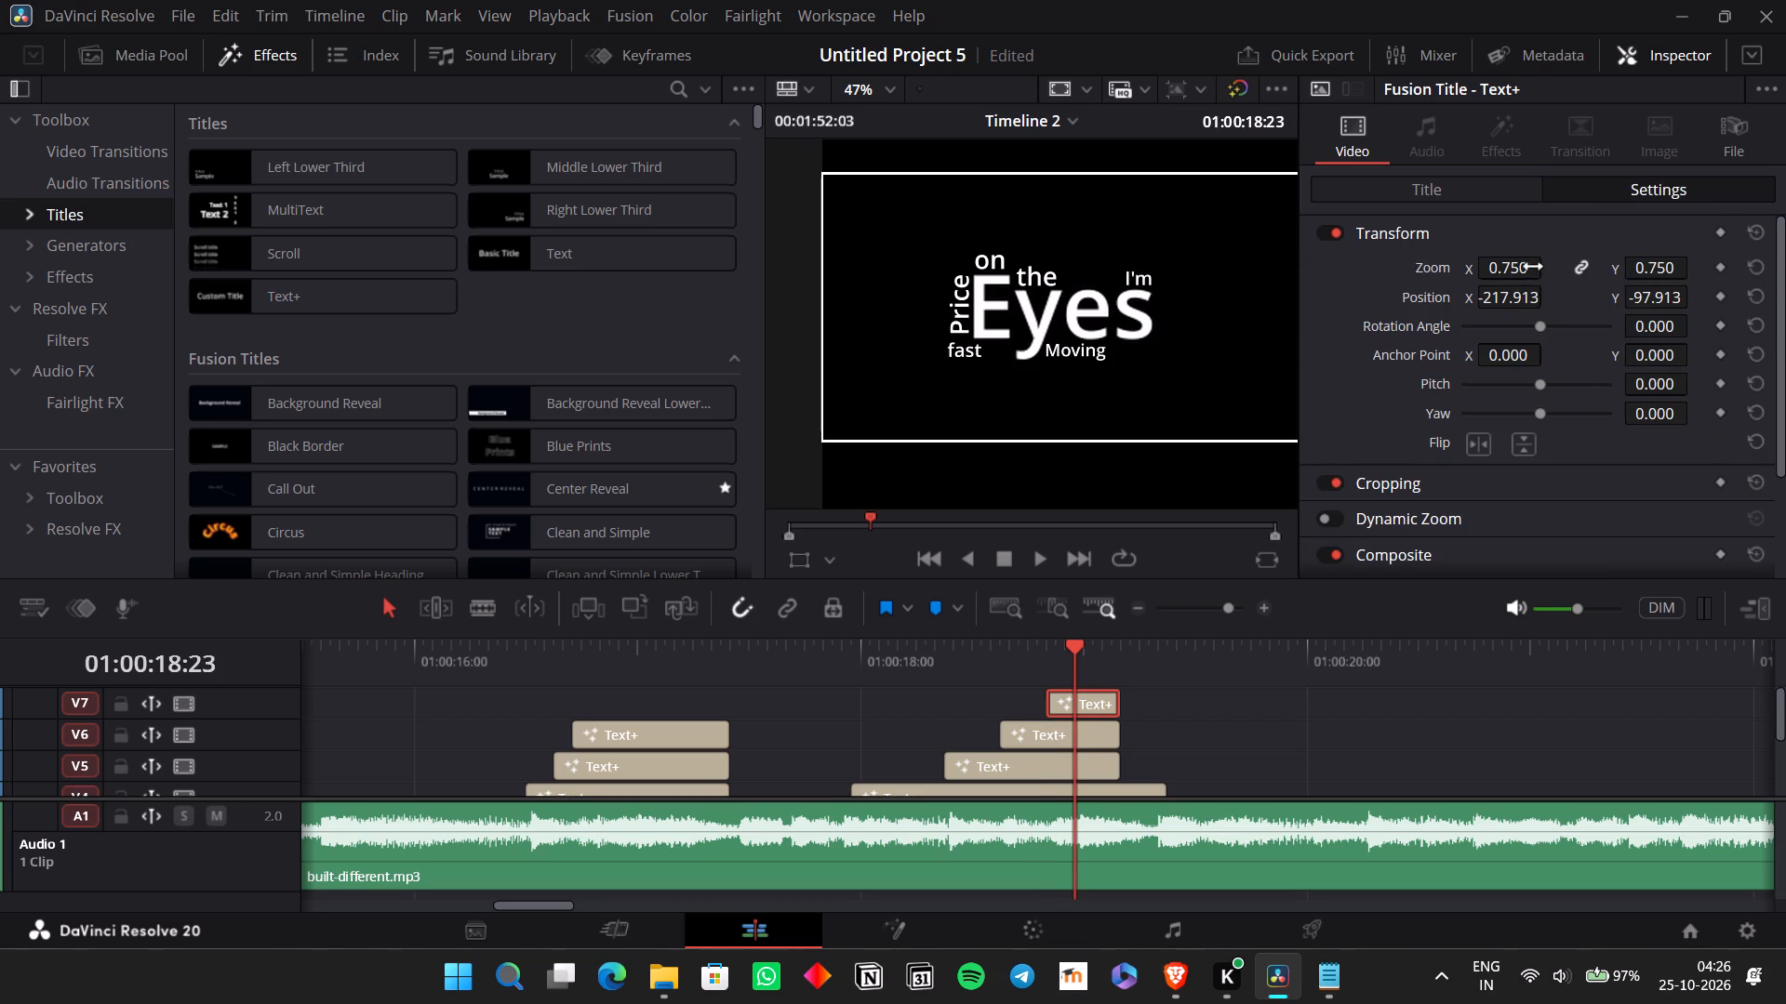
{"action": "left_click_drag", "start_coordinate": [1524, 295], "coordinate": [1738, 289]}
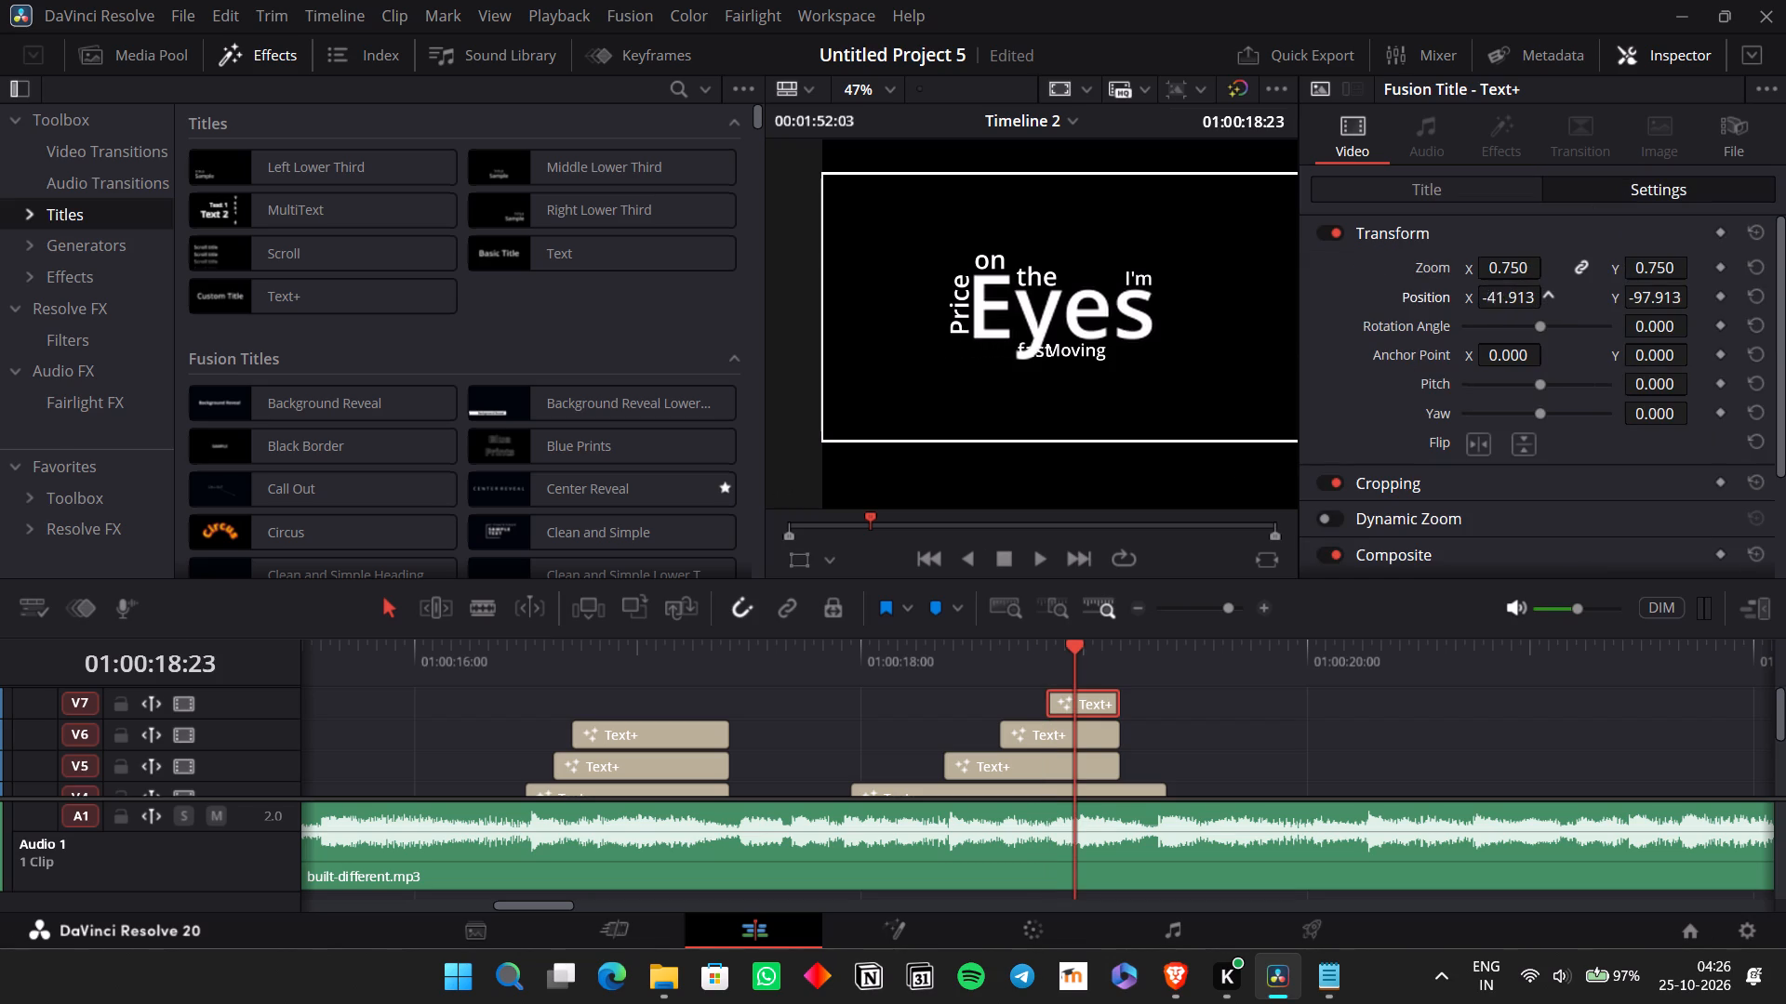
{"action": "left_click_drag", "start_coordinate": [1738, 289], "coordinate": [1073, 509]}
{"action": "left_click_drag", "start_coordinate": [1073, 509], "coordinate": [1096, 507]}
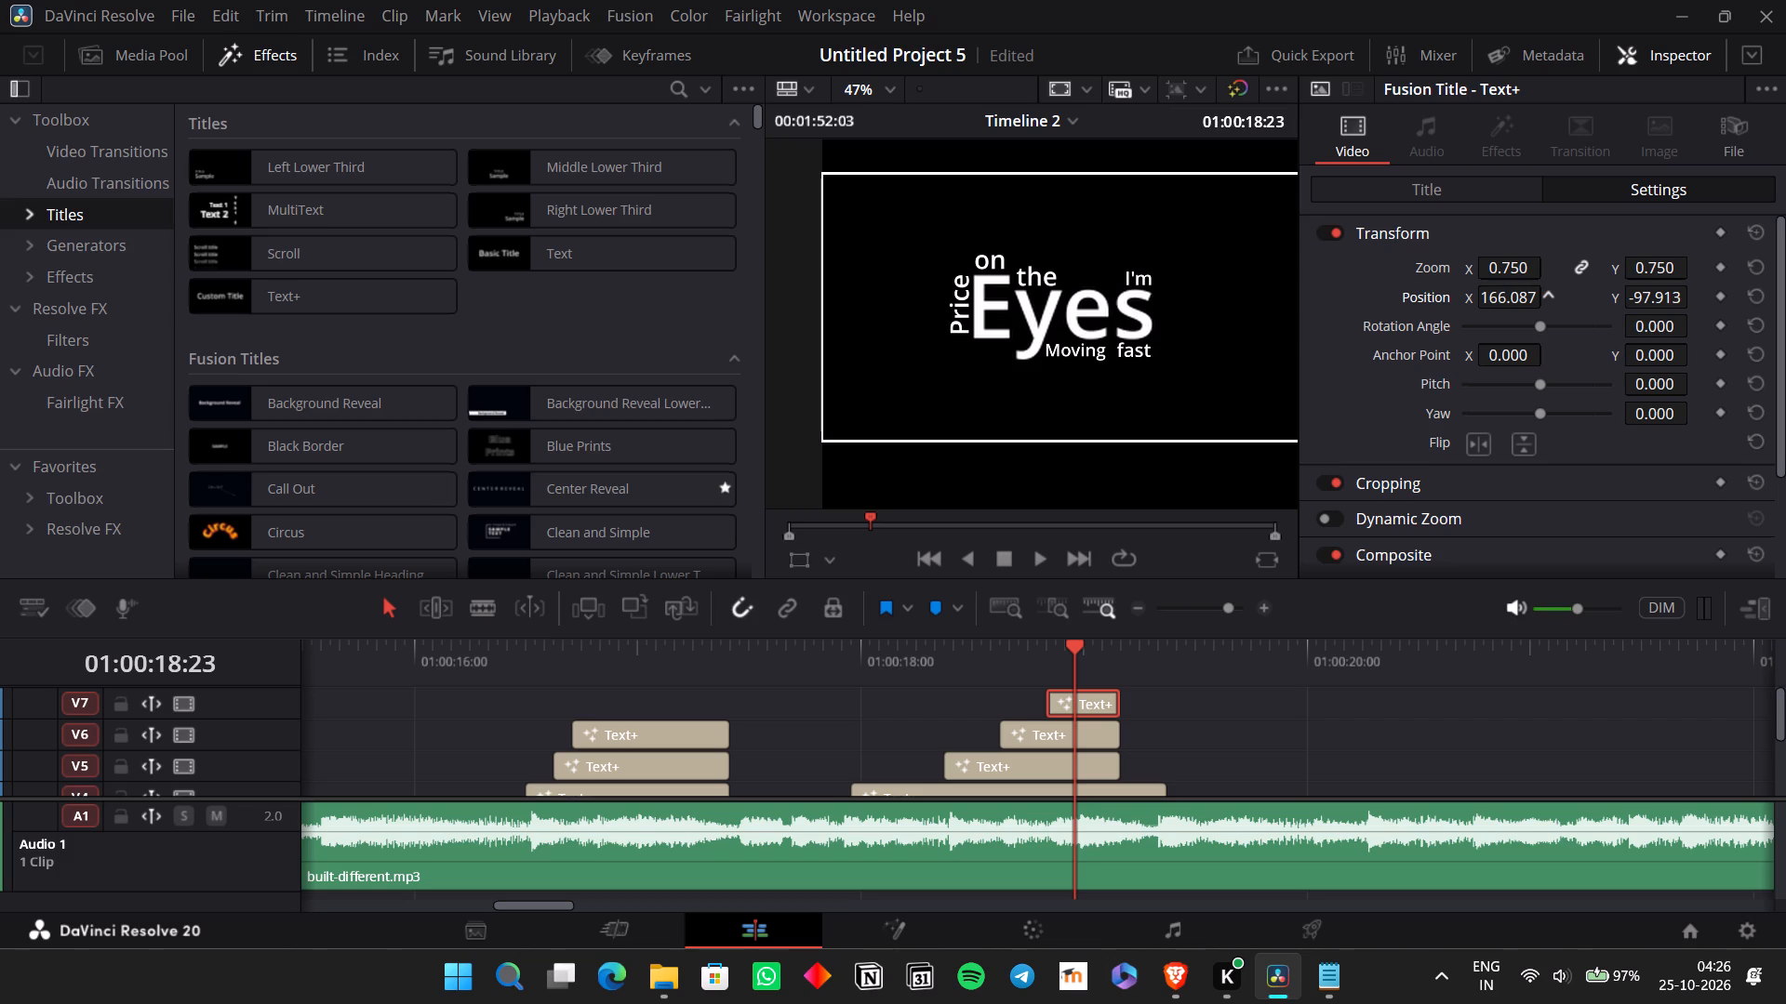
{"action": "left_click_drag", "start_coordinate": [1096, 507], "coordinate": [1098, 521]}
Set the "Moving" title's X position to 44.087, closing the gap to "fast".
{"action": "left_click", "coordinate": [1080, 724]}
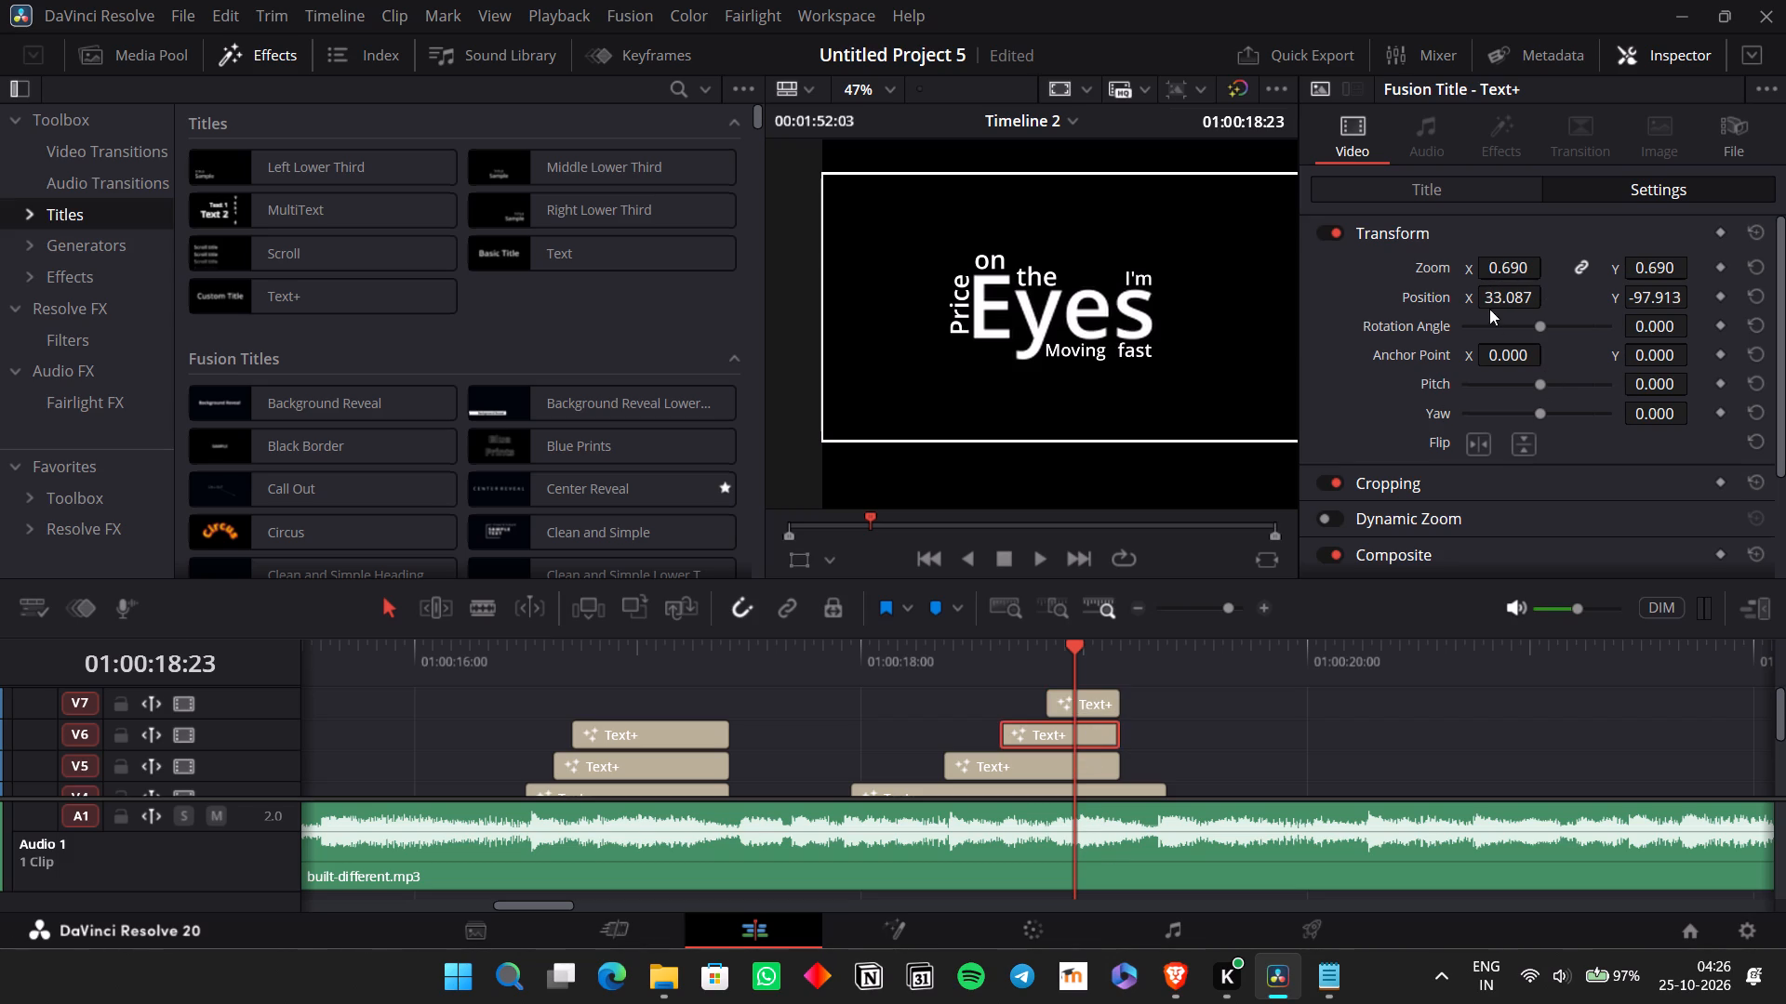
{"action": "left_click_drag", "start_coordinate": [1490, 304], "coordinate": [1503, 315]}
Play back the titles from about 01:00:14 through the "Eyes" group to check their timing against the vocals.
{"action": "double_click", "coordinate": [1135, 605]}
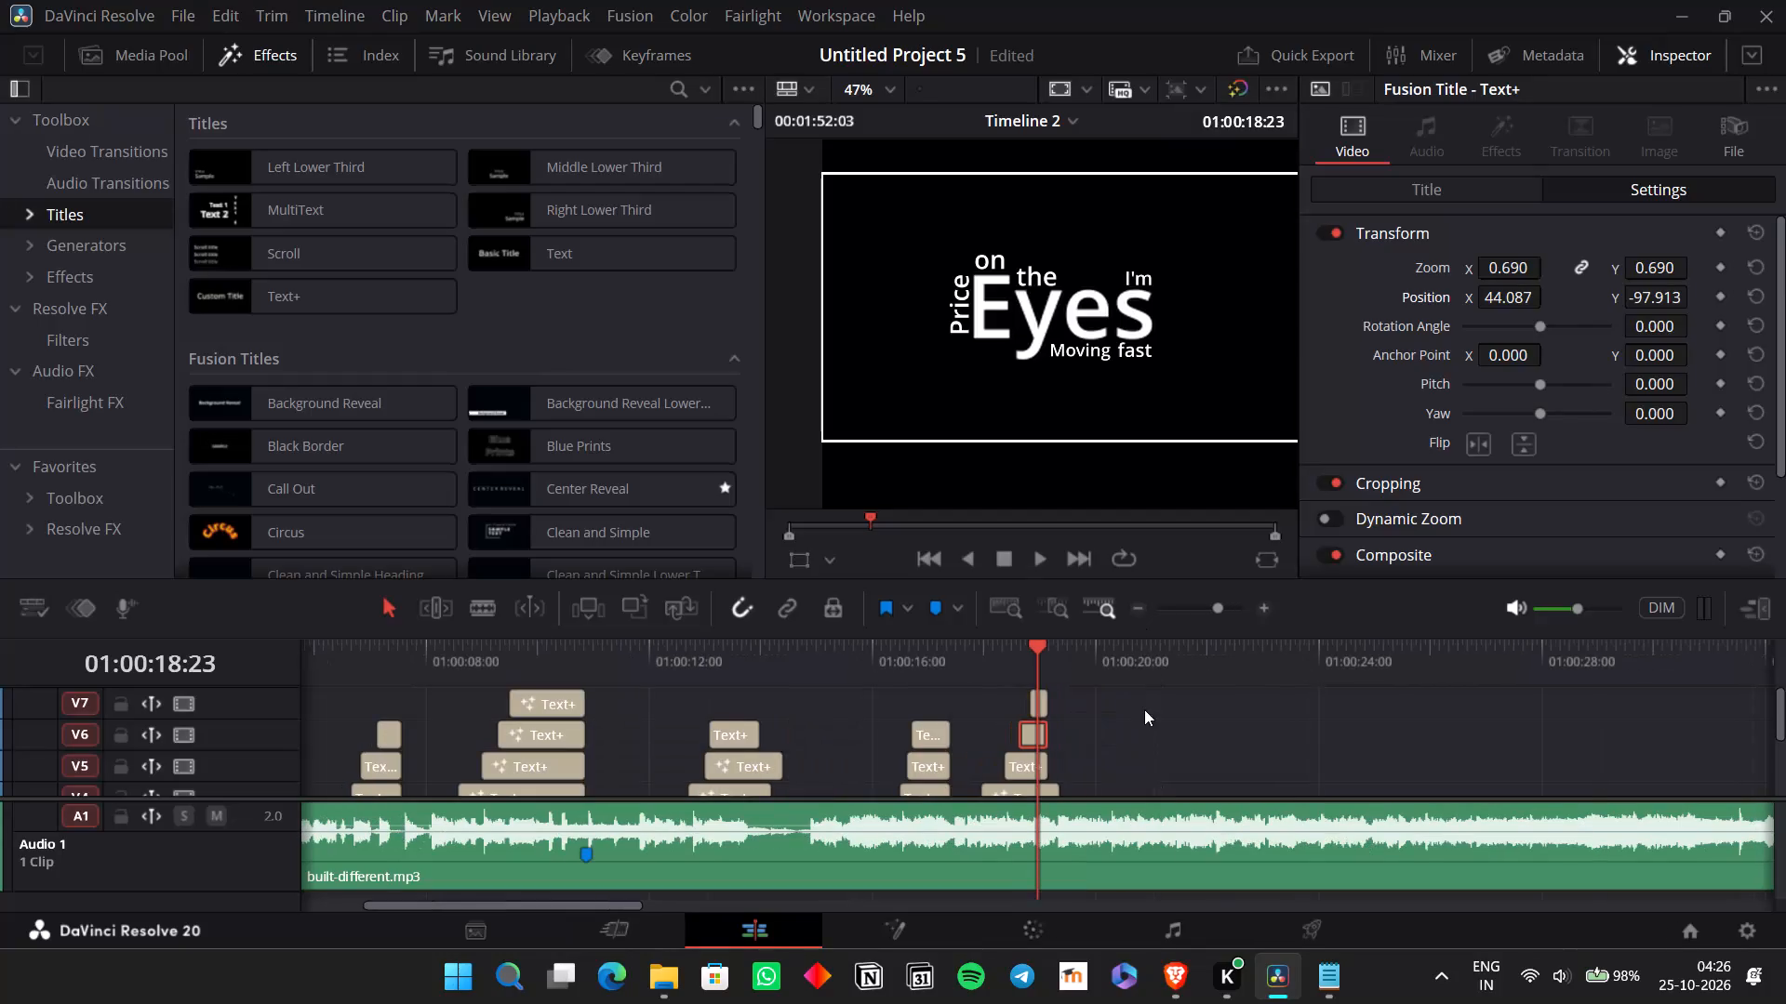
{"action": "scroll", "coordinate": [1139, 727], "scroll_direction": "down", "scroll_amount": 1}
{"action": "left_click", "coordinate": [793, 658]}
{"action": "key", "text": "space"}
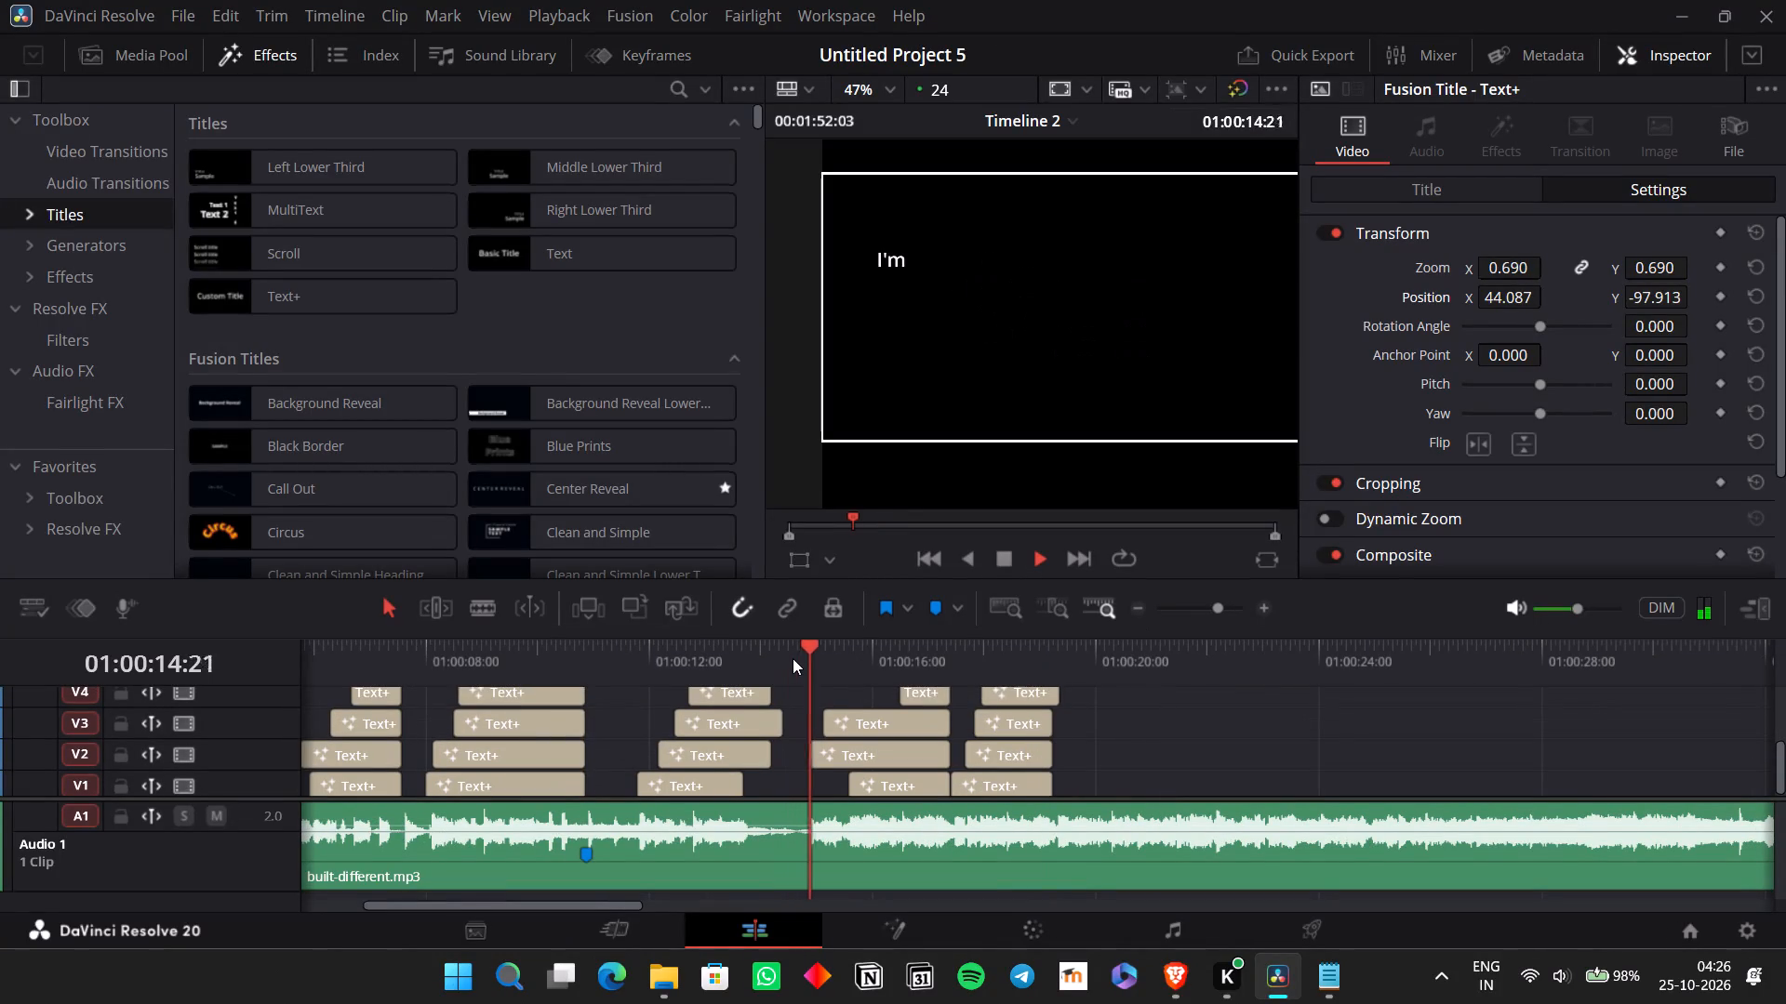
{"action": "scroll", "coordinate": [822, 380], "scroll_direction": "down", "scroll_amount": 4}
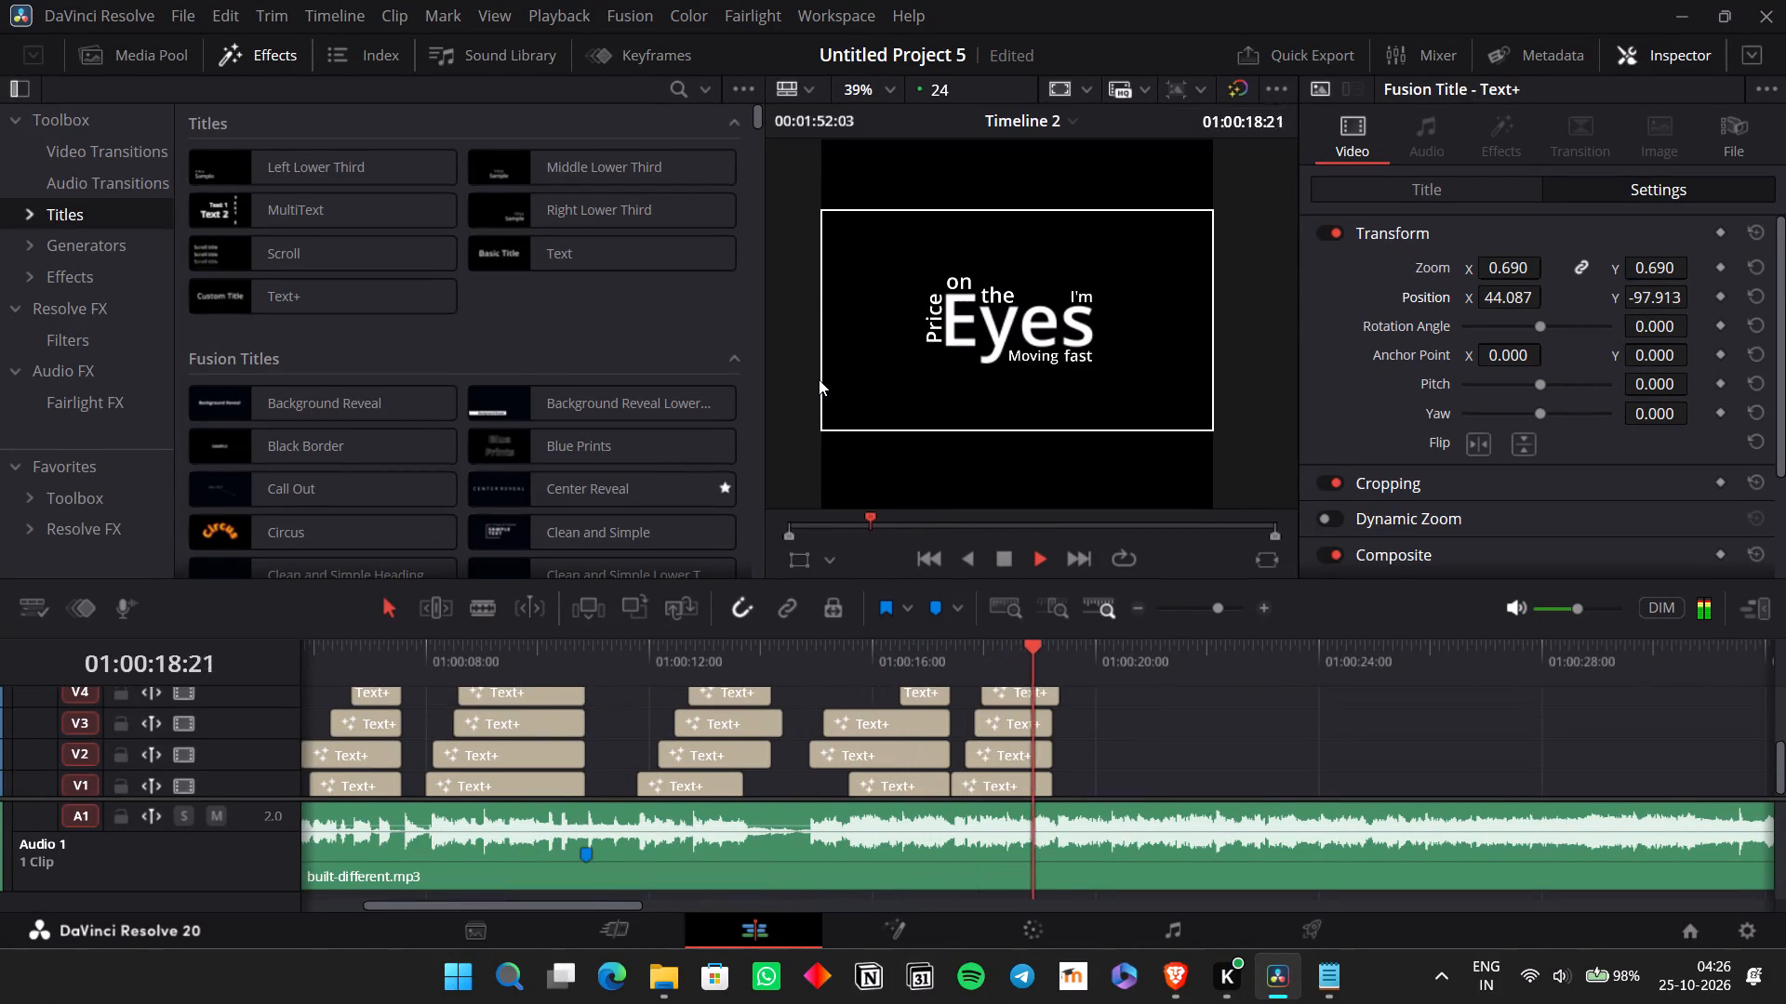
{"action": "key", "text": "space"}
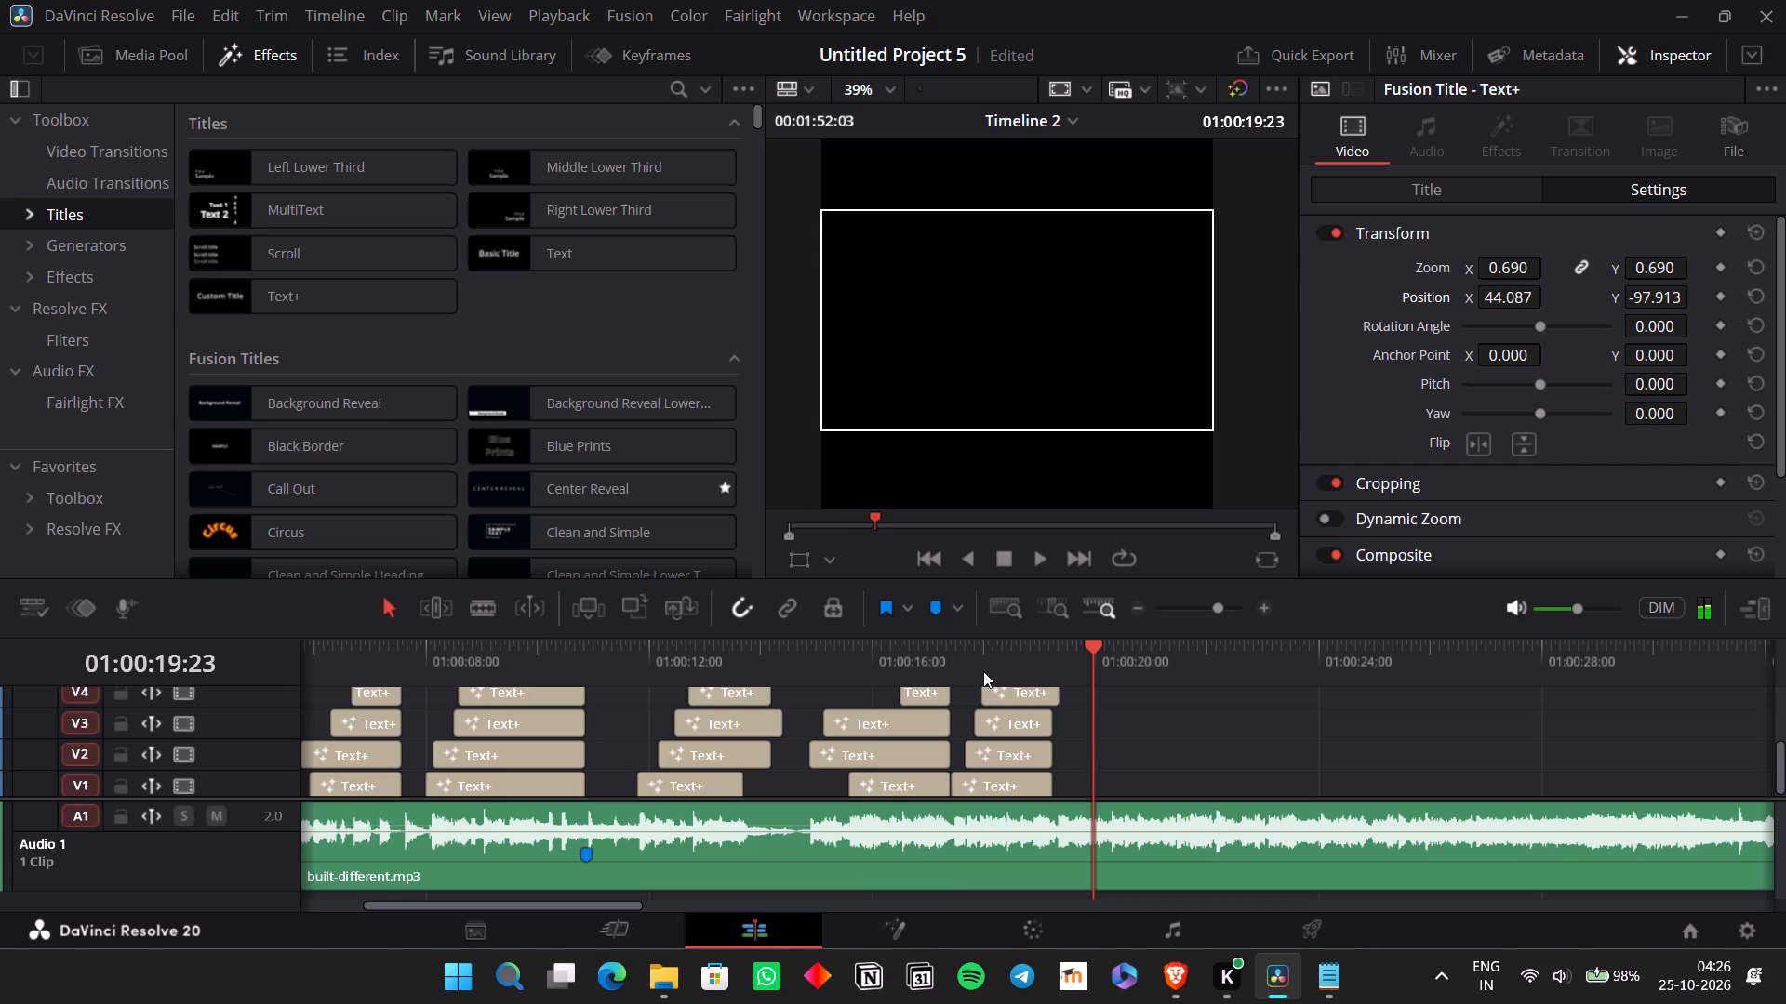
{"action": "left_click", "coordinate": [955, 655]}
{"action": "key", "text": "space"}
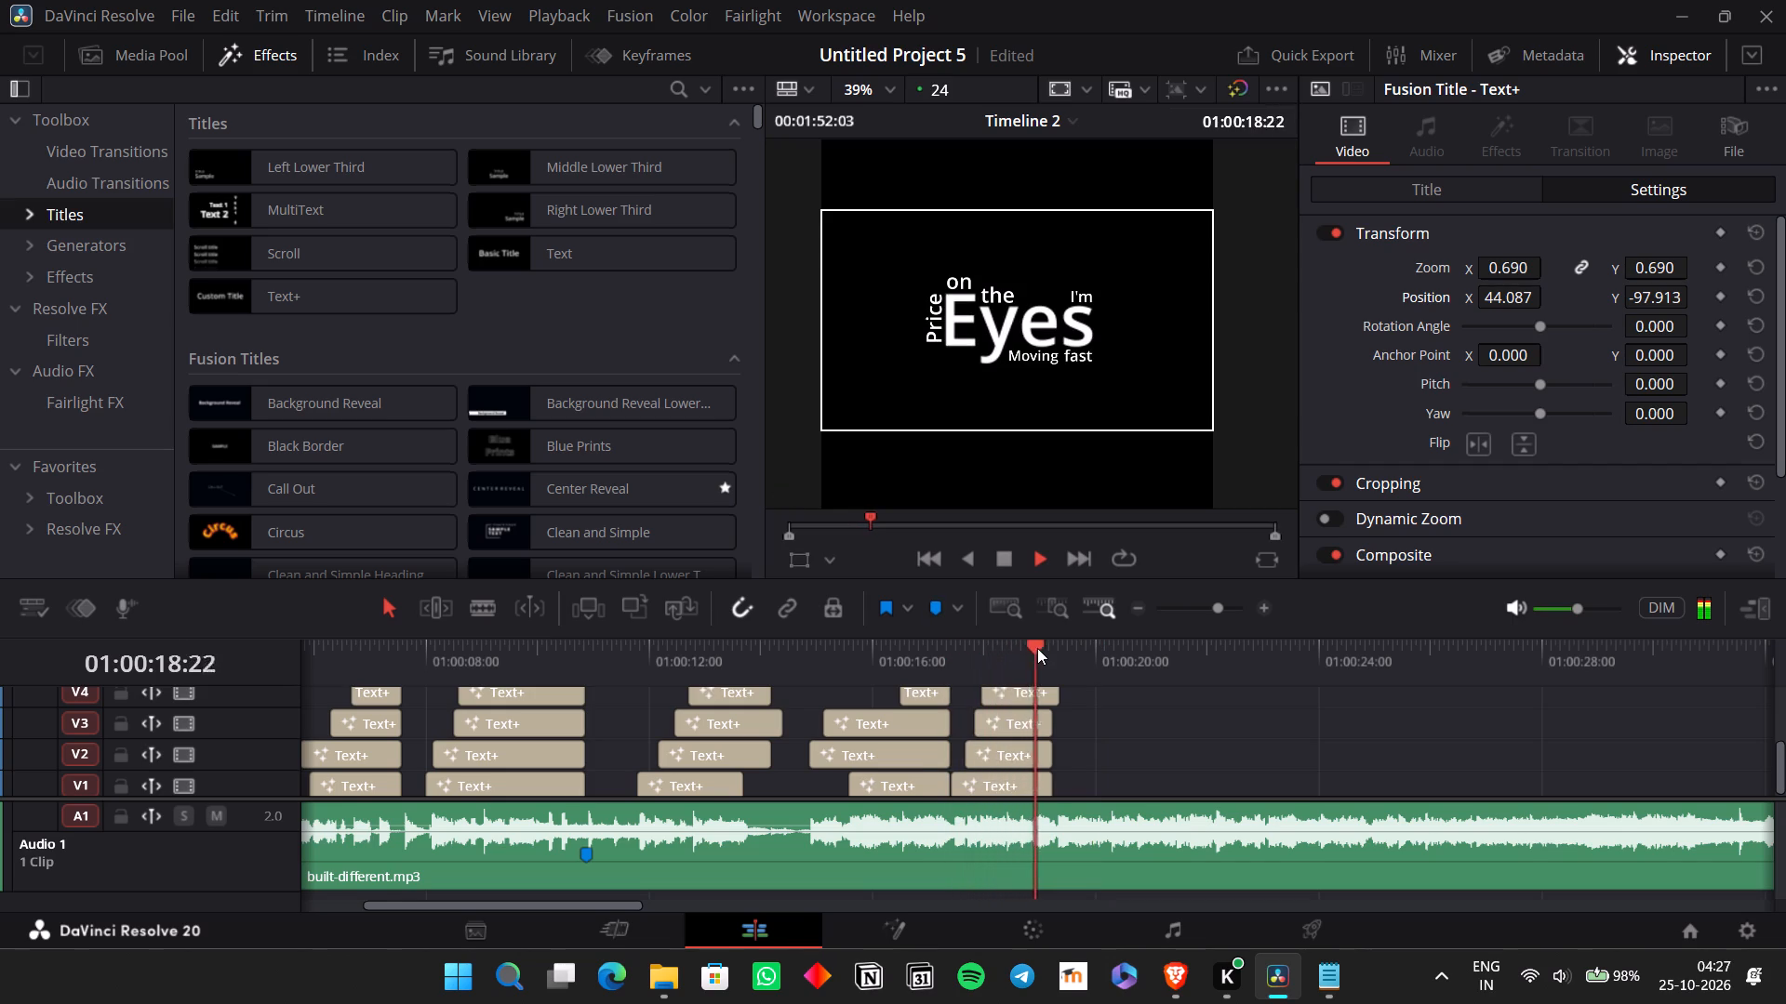
{"action": "key", "text": "space"}
Shorten the V4 title in the "Eyes" group so it ends with the V5 and V6 titles.
{"action": "left_click", "coordinate": [1263, 605]}
{"action": "left_click", "coordinate": [1263, 605]}
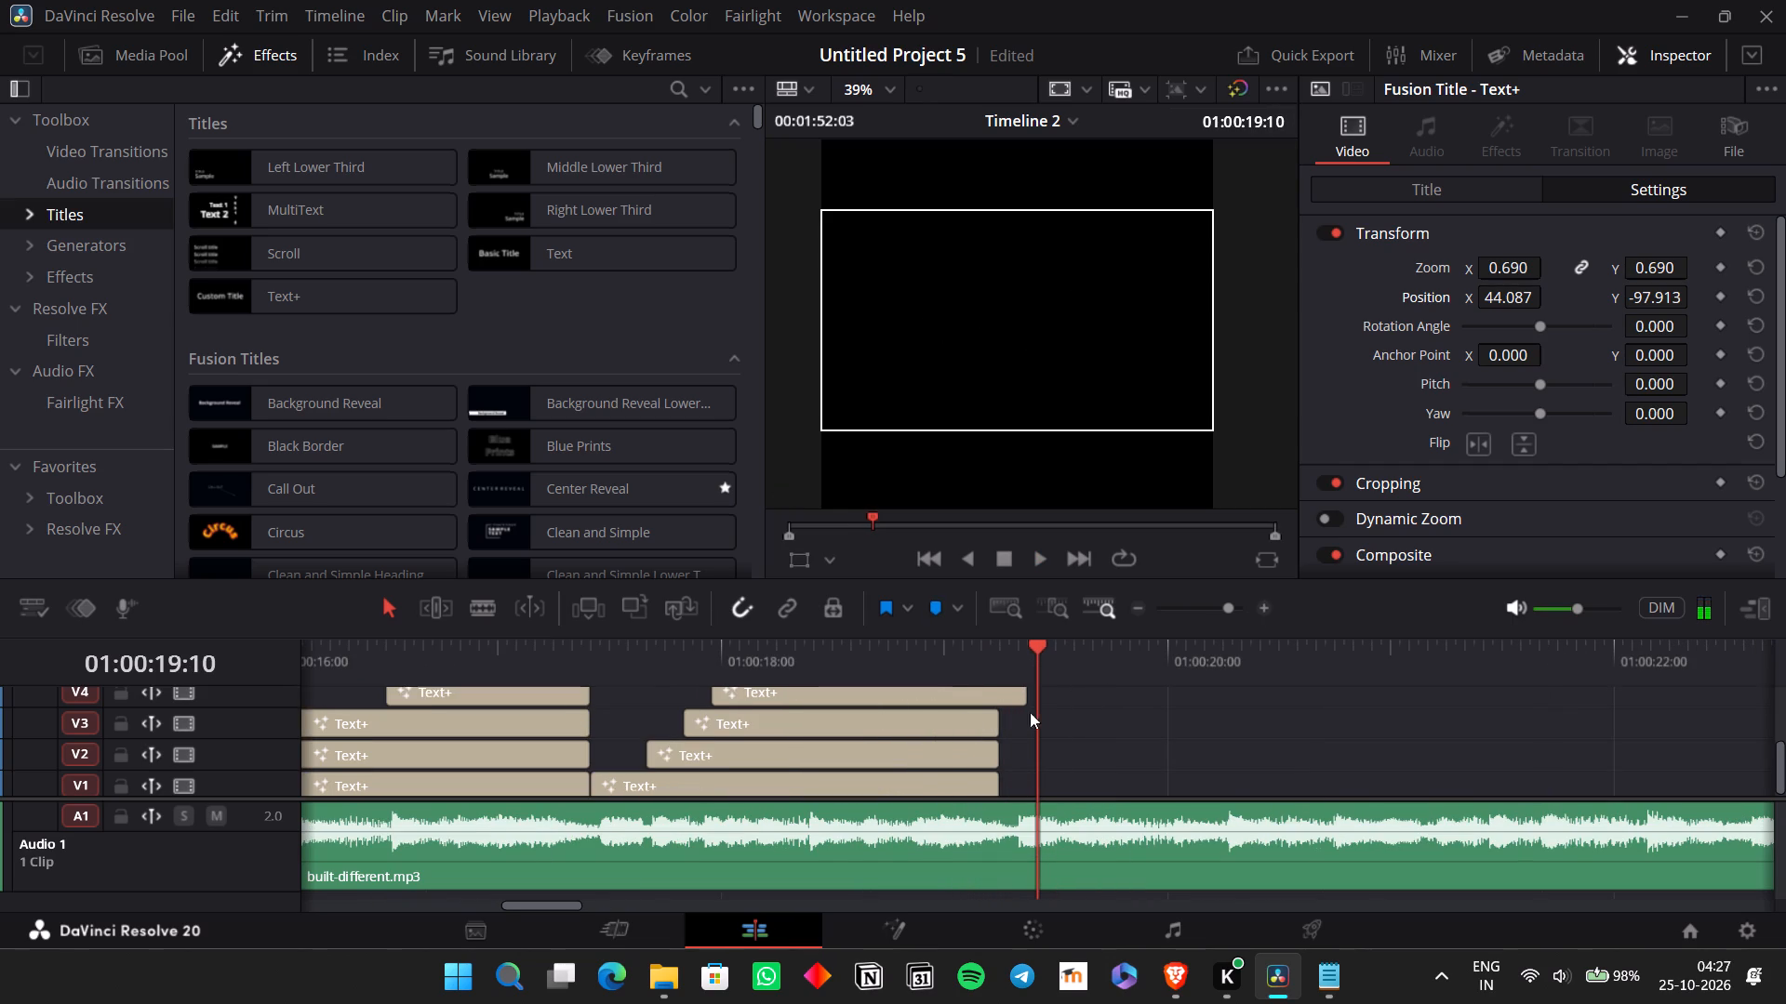
{"action": "scroll", "coordinate": [1003, 736], "scroll_direction": "up", "scroll_amount": 1}
{"action": "left_click_drag", "start_coordinate": [1027, 771], "coordinate": [993, 773]}
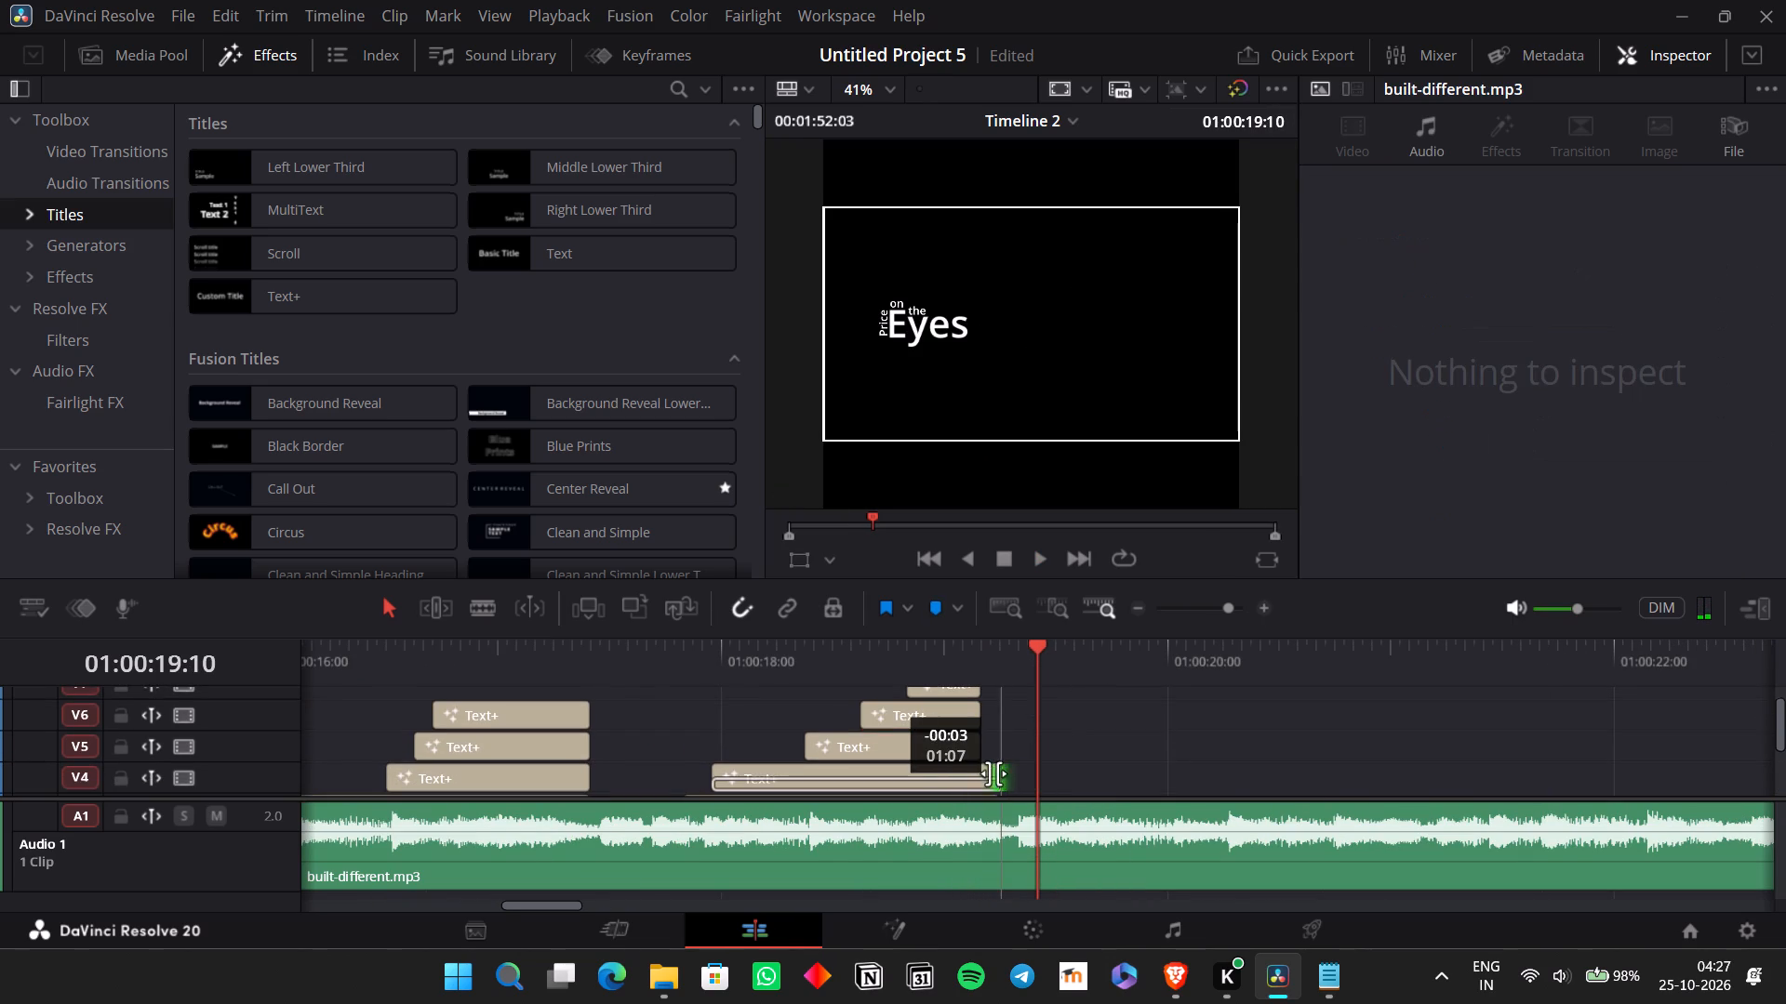
{"action": "left_click_drag", "start_coordinate": [993, 773], "coordinate": [977, 779]}
Play back the "Different" and "Eyes" title groups repeatedly to review word timing and how the "Eyes" group ends.
{"action": "left_click", "coordinate": [913, 632]}
{"action": "key", "text": "space"}
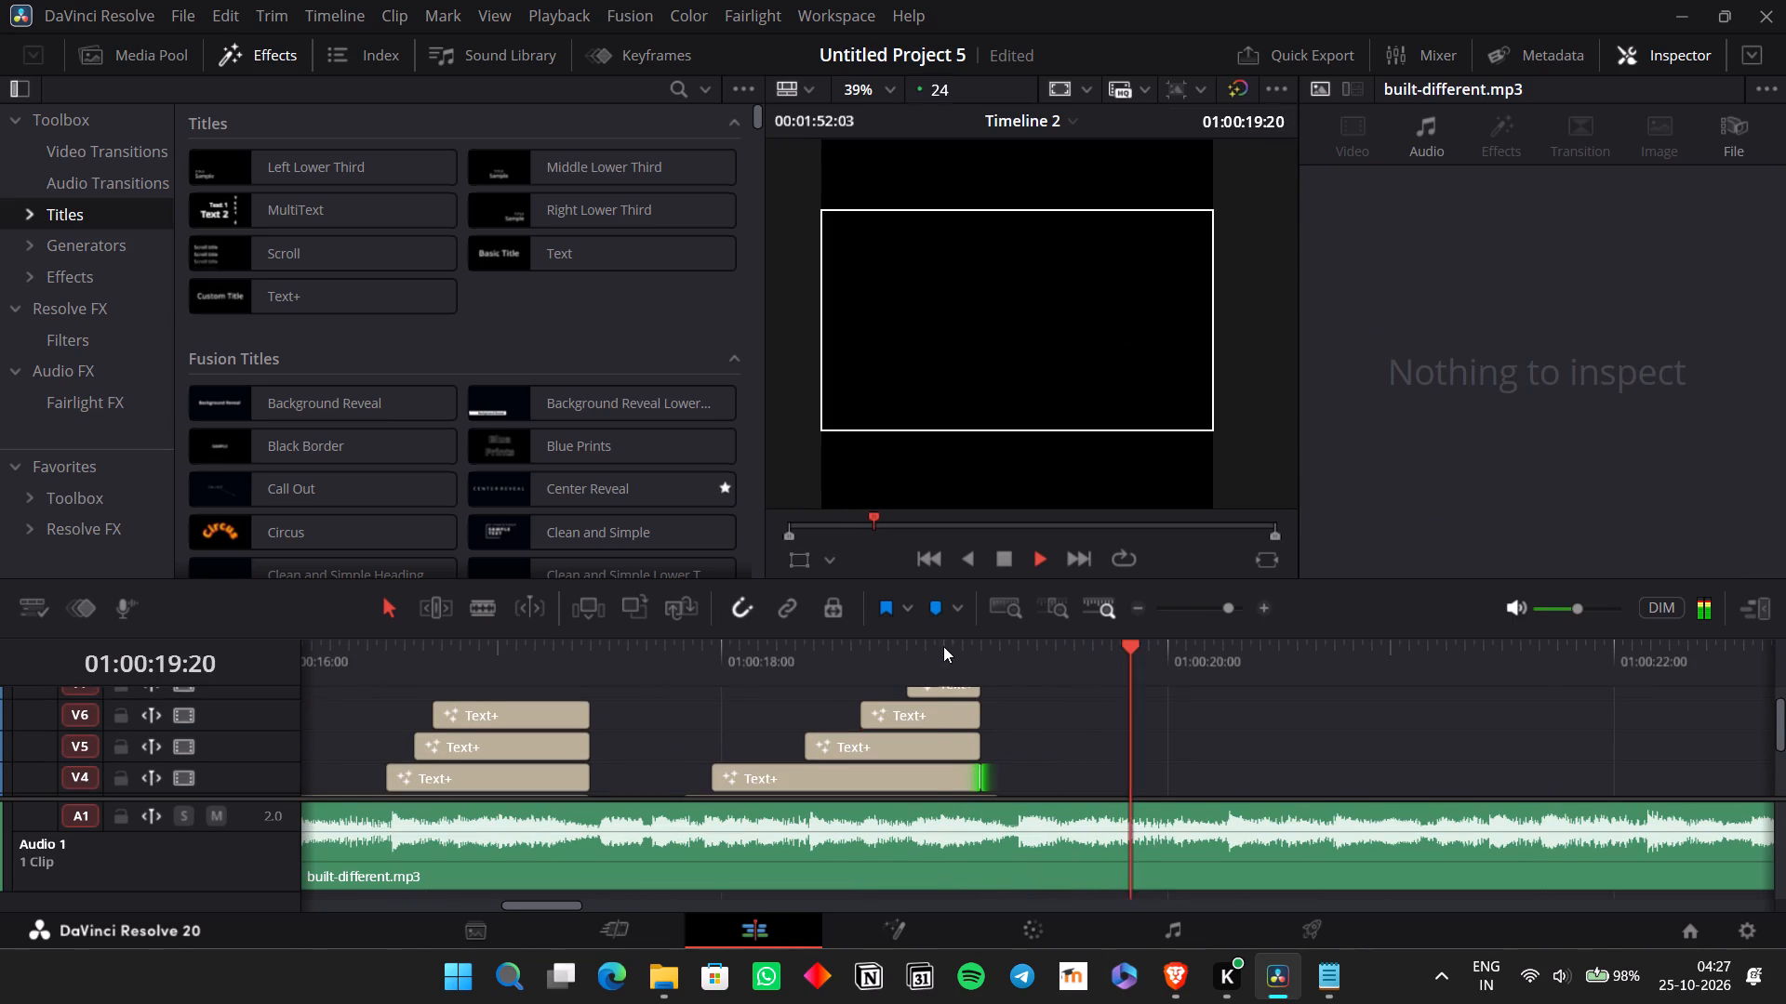
{"action": "key", "text": "space"}
{"action": "left_click", "coordinate": [938, 641]}
{"action": "key", "text": "space"}
{"action": "key", "text": "space"}
{"action": "key", "text": "space"}
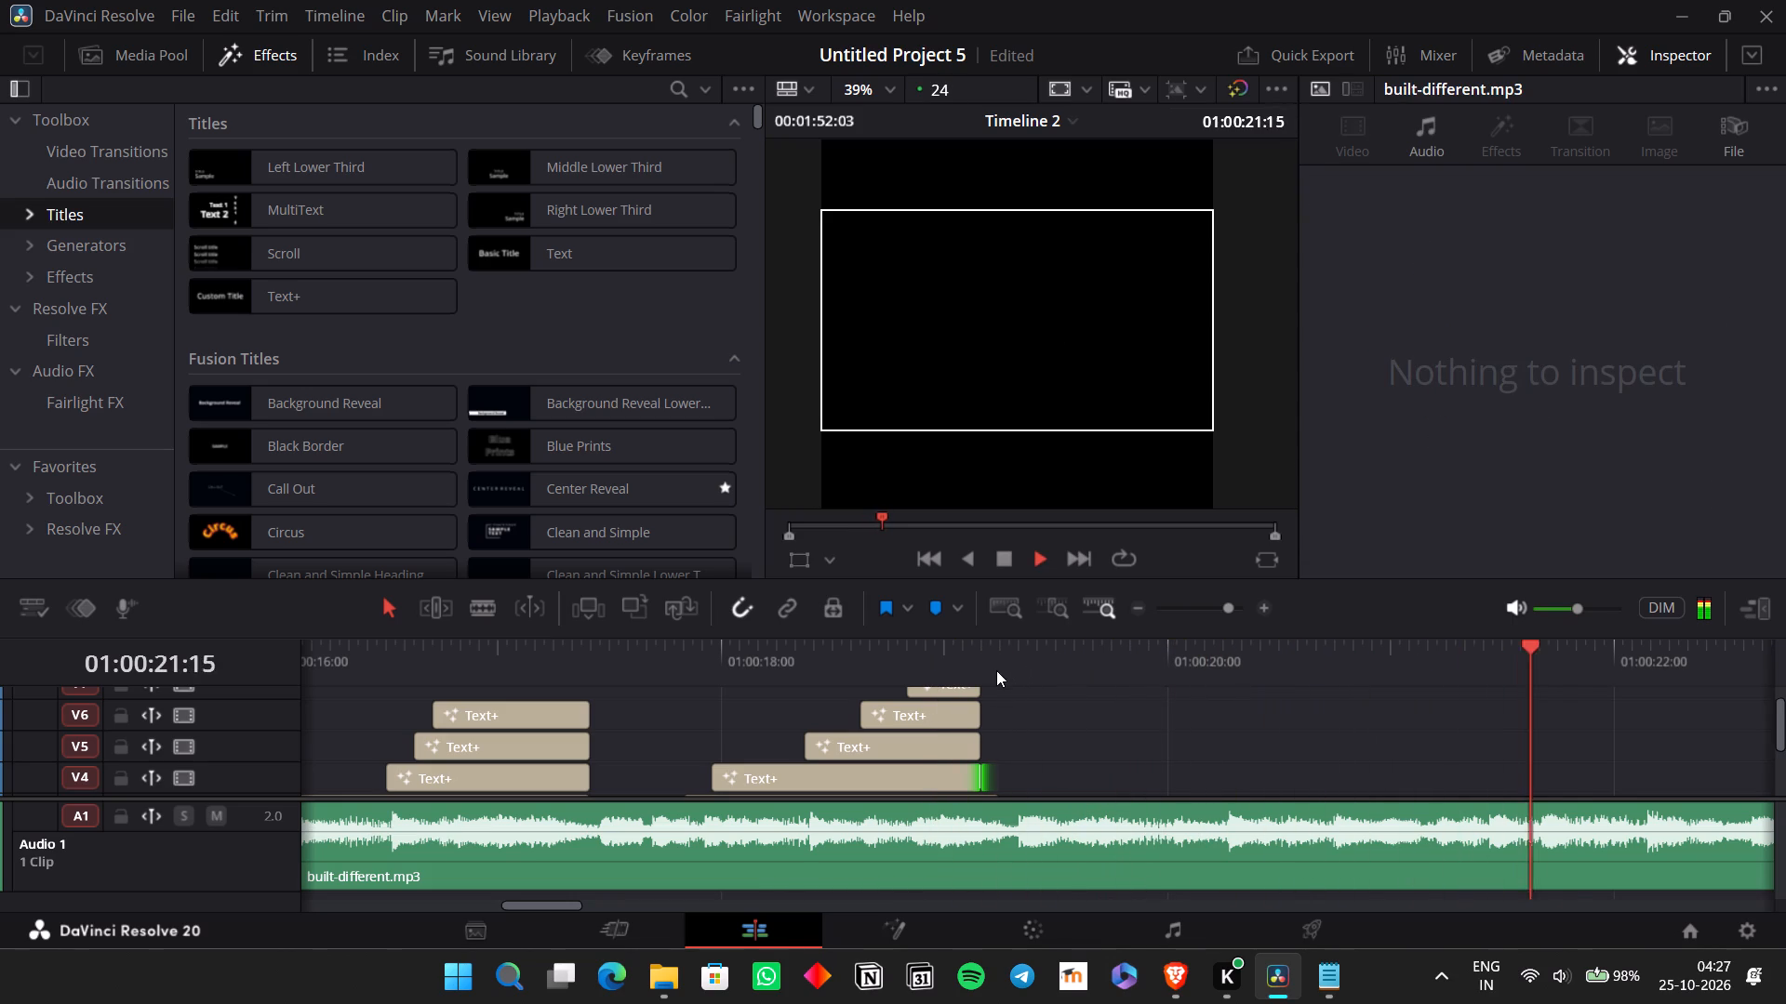
{"action": "key", "text": "space"}
{"action": "left_click", "coordinate": [350, 654]}
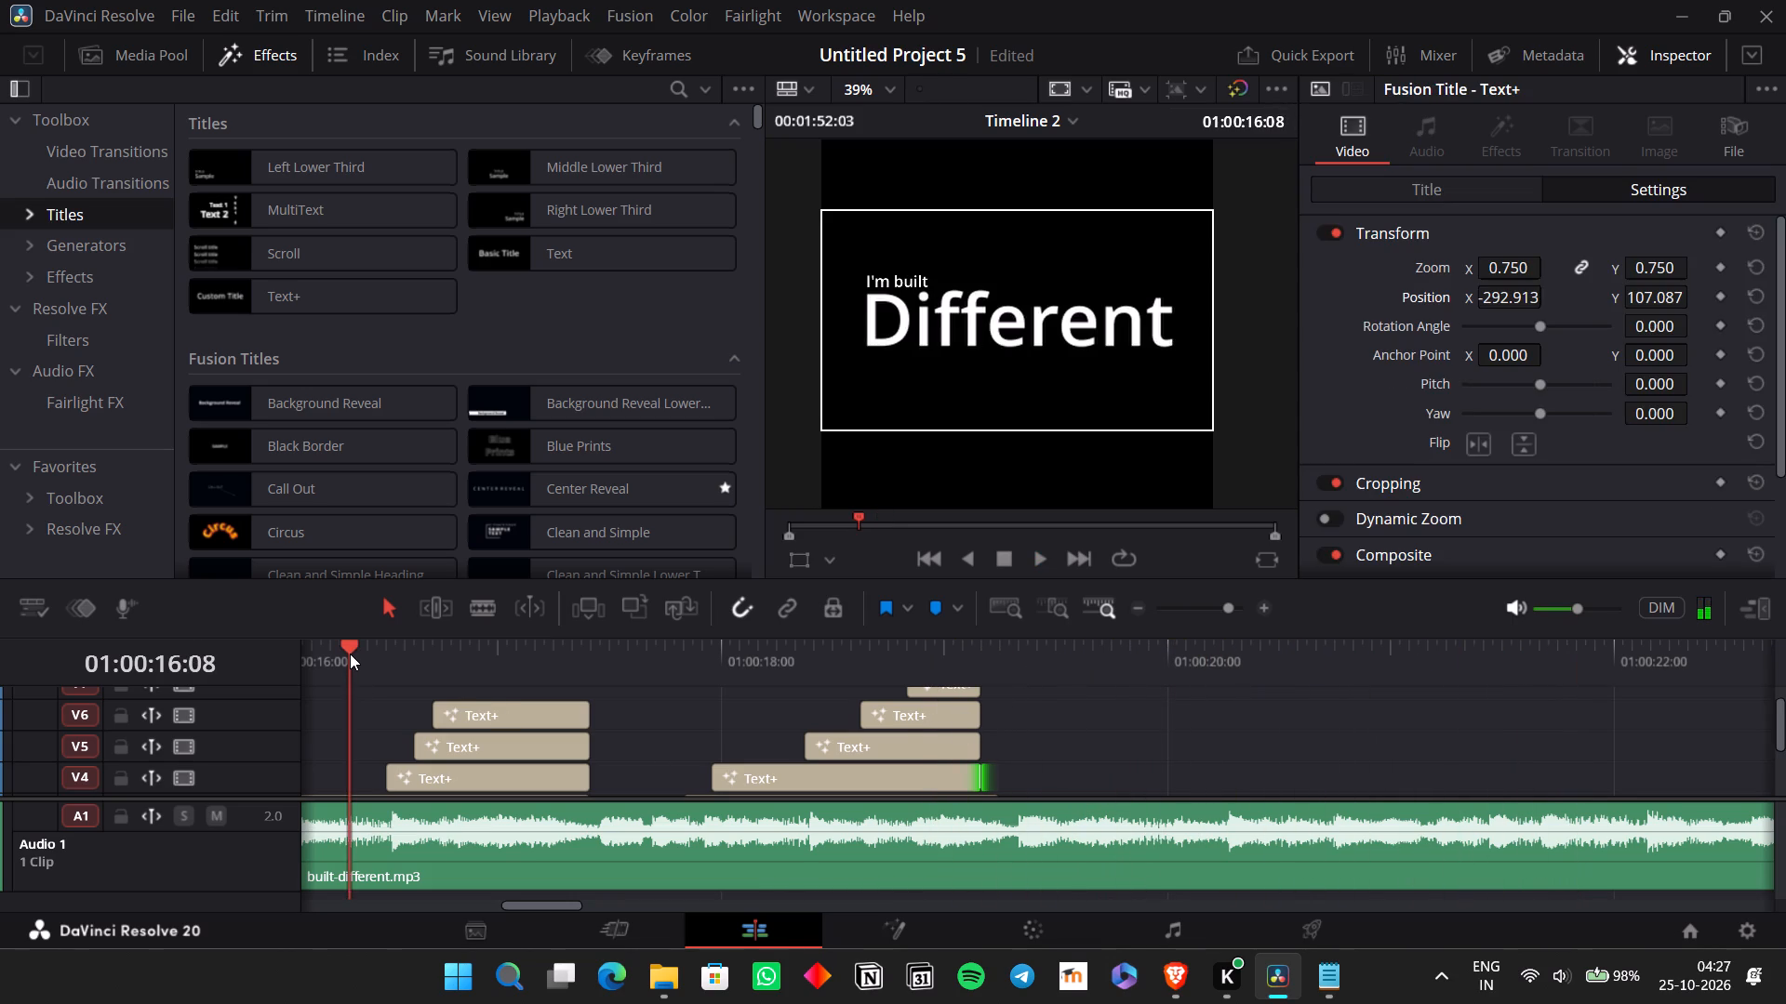
{"action": "key", "text": "space"}
{"action": "key", "text": "space"}
{"action": "key", "text": "space"}
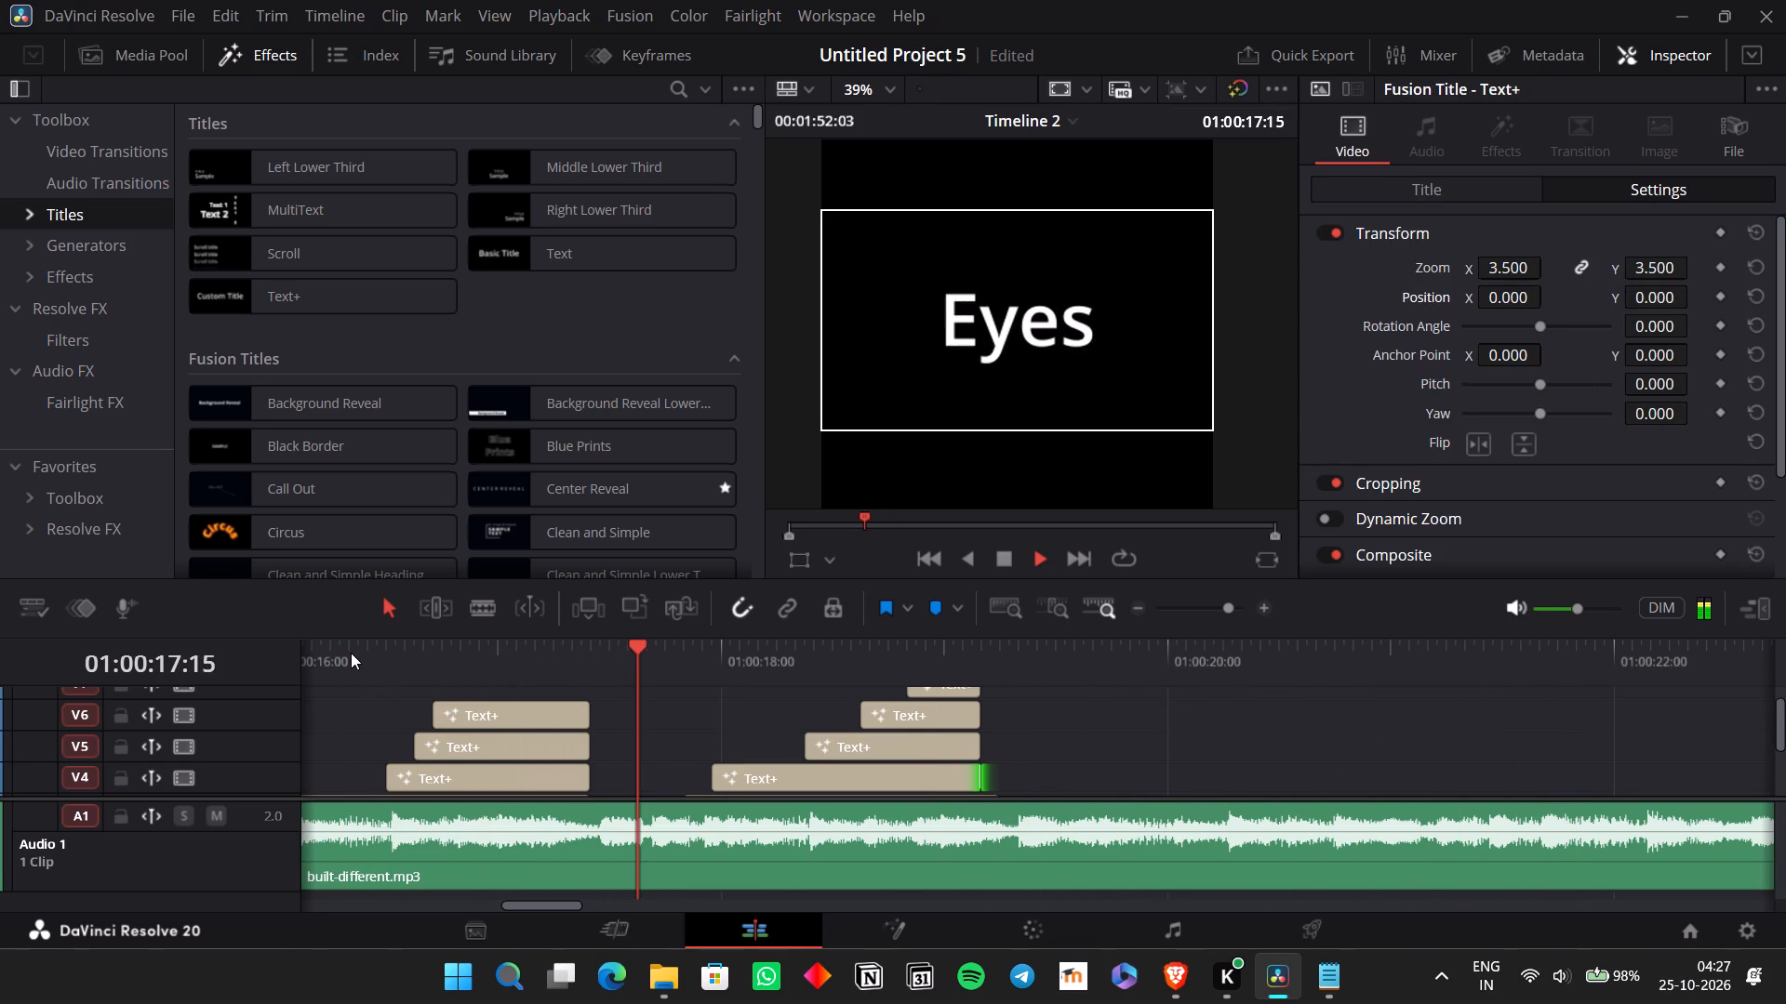
{"action": "key", "text": "space"}
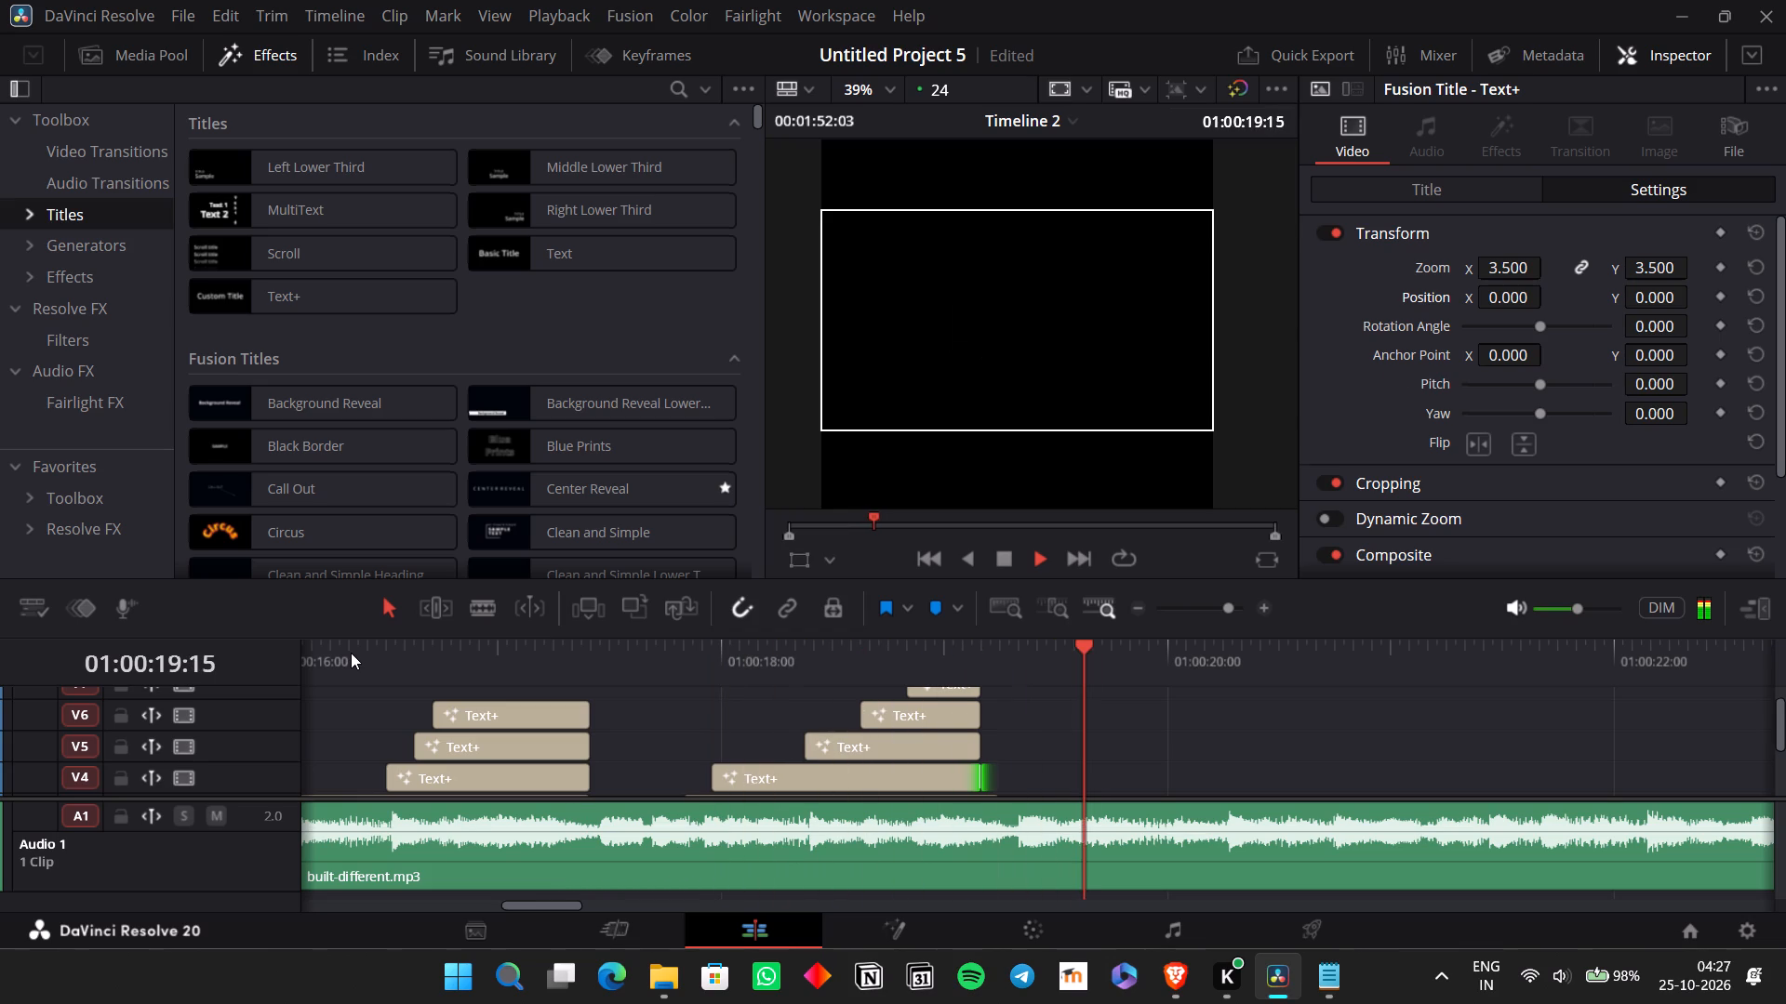
{"action": "left_click", "coordinate": [375, 668]}
{"action": "key", "text": "space"}
{"action": "key", "text": "space"}
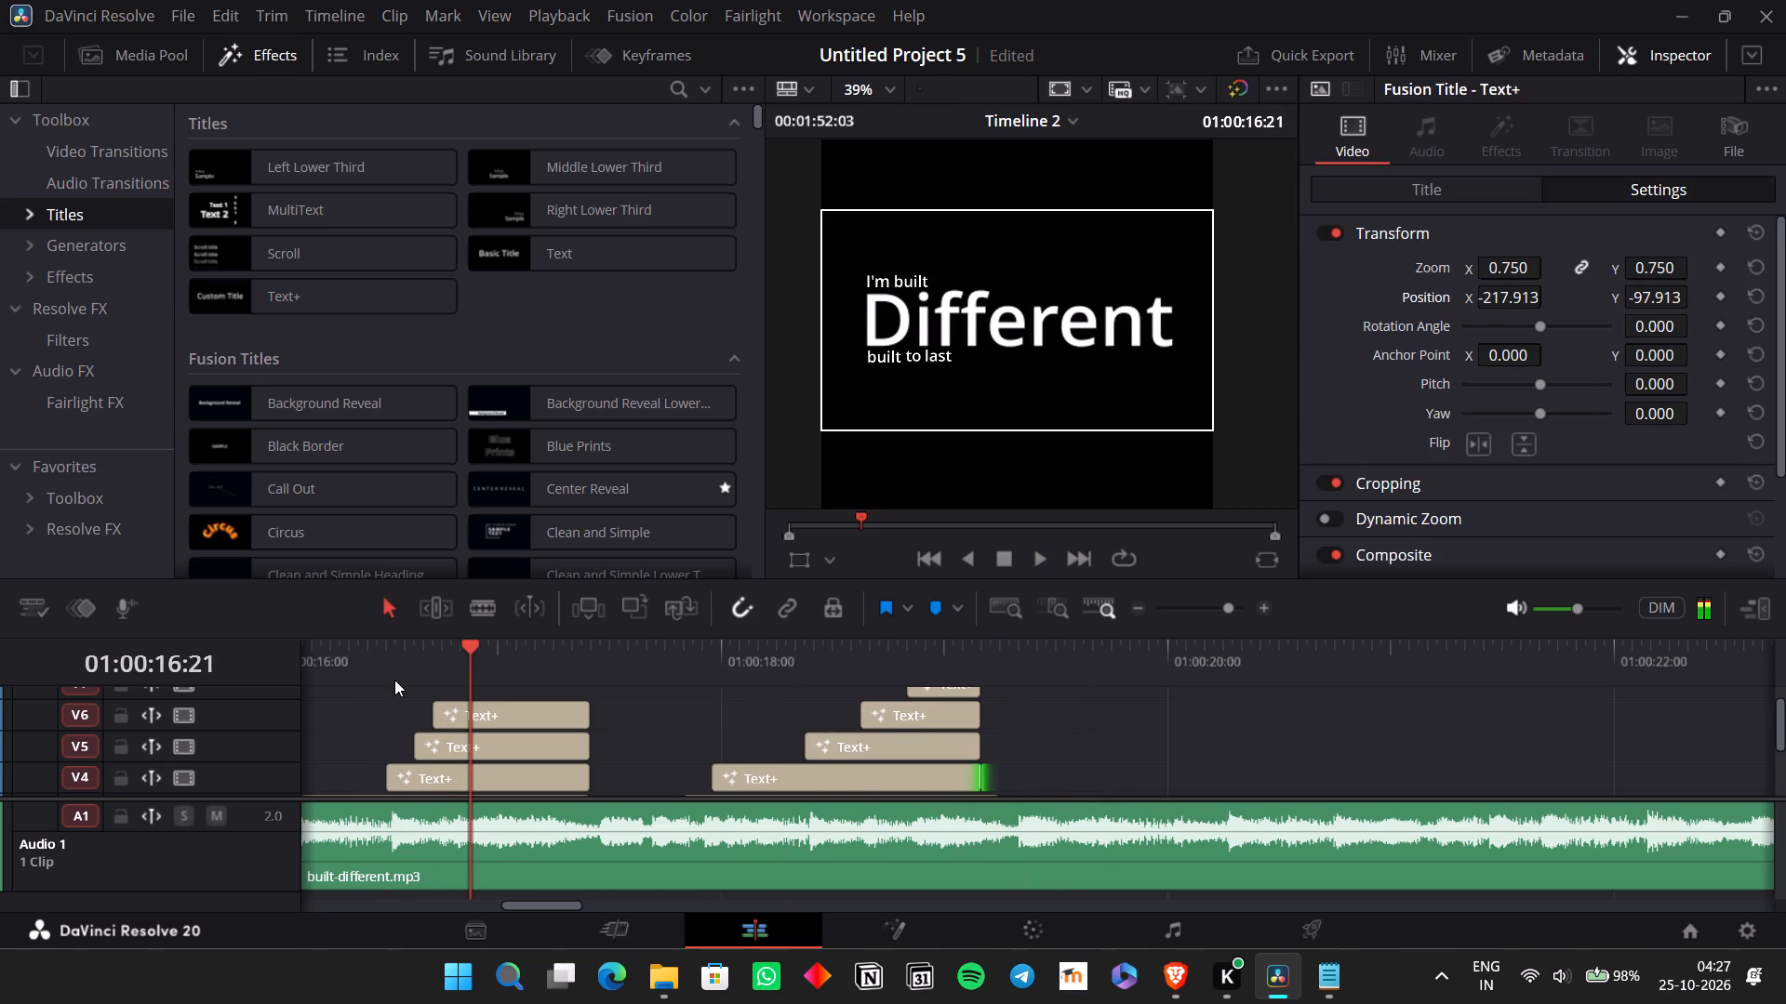
{"action": "scroll", "coordinate": [427, 730], "scroll_direction": "down", "scroll_amount": 1}
{"action": "scroll", "coordinate": [428, 733], "scroll_direction": "right", "scroll_amount": 1}
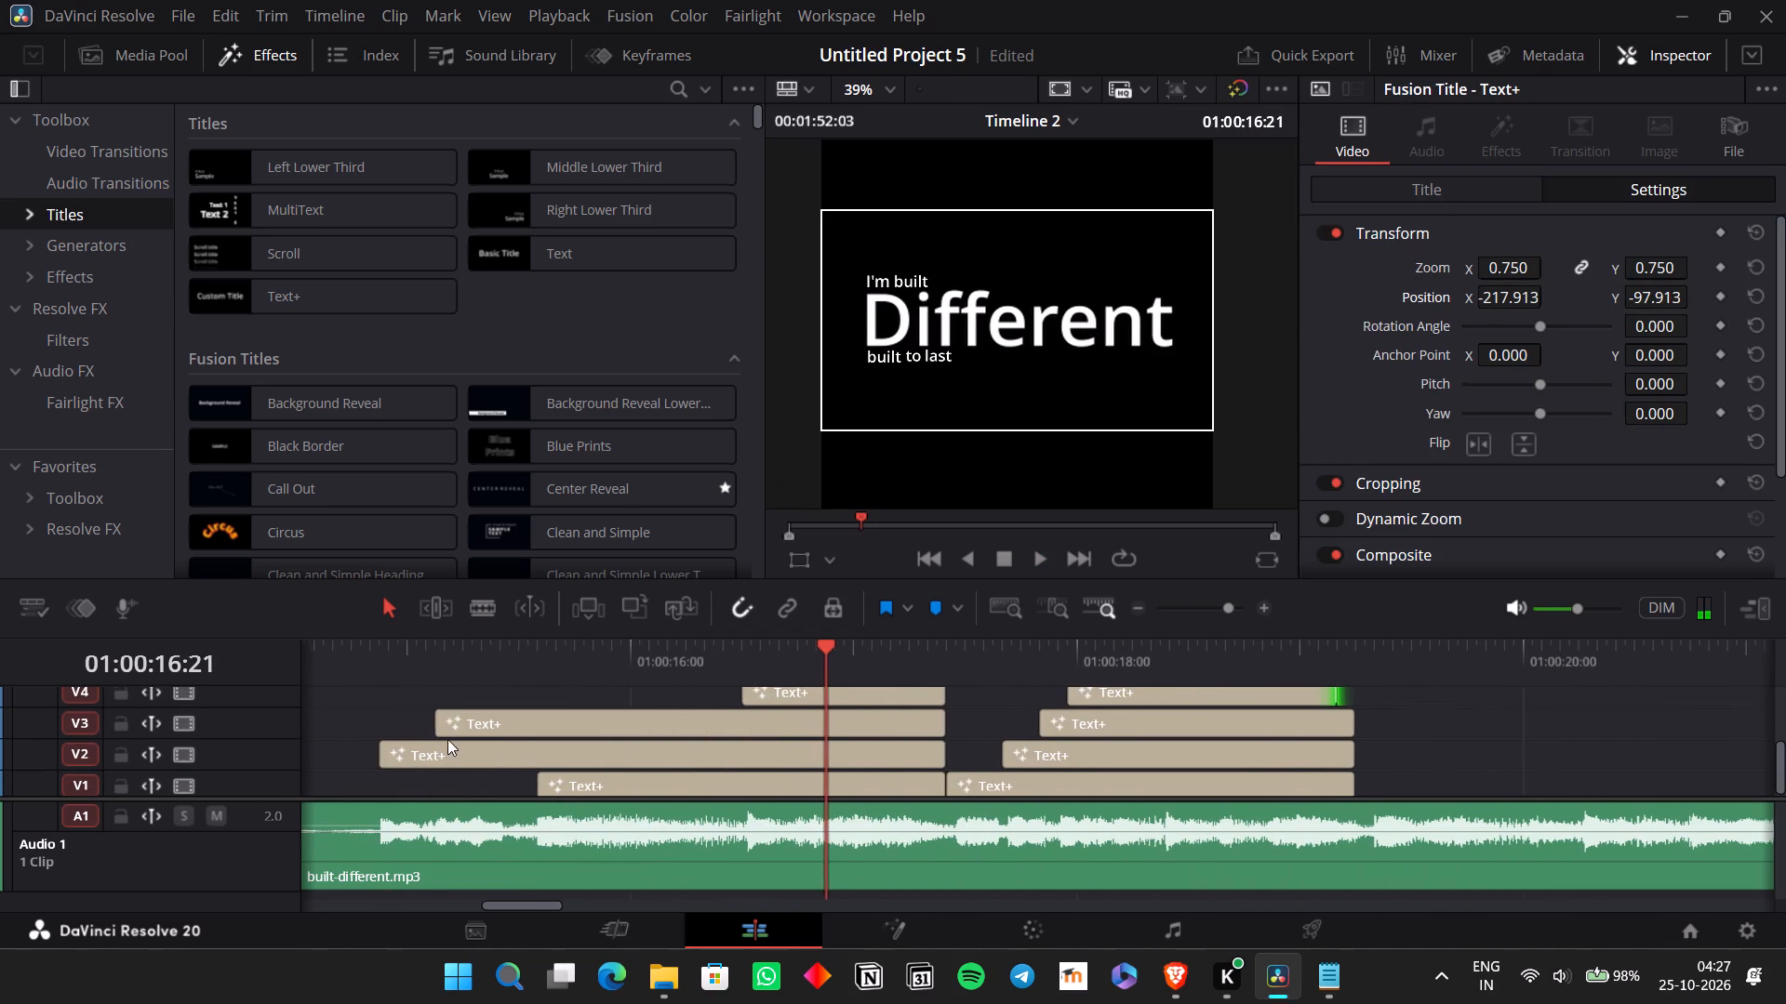
Copy the "I'm", "built" and "Different" titles from V1 to V3 and paste them at 01:00:19:06, after the "Eyes" group.
{"action": "scroll", "coordinate": [447, 739], "scroll_direction": "right", "scroll_amount": 1}
{"action": "left_click_drag", "start_coordinate": [422, 719], "coordinate": [604, 774]}
{"action": "left_click_drag", "start_coordinate": [379, 714], "coordinate": [592, 765]}
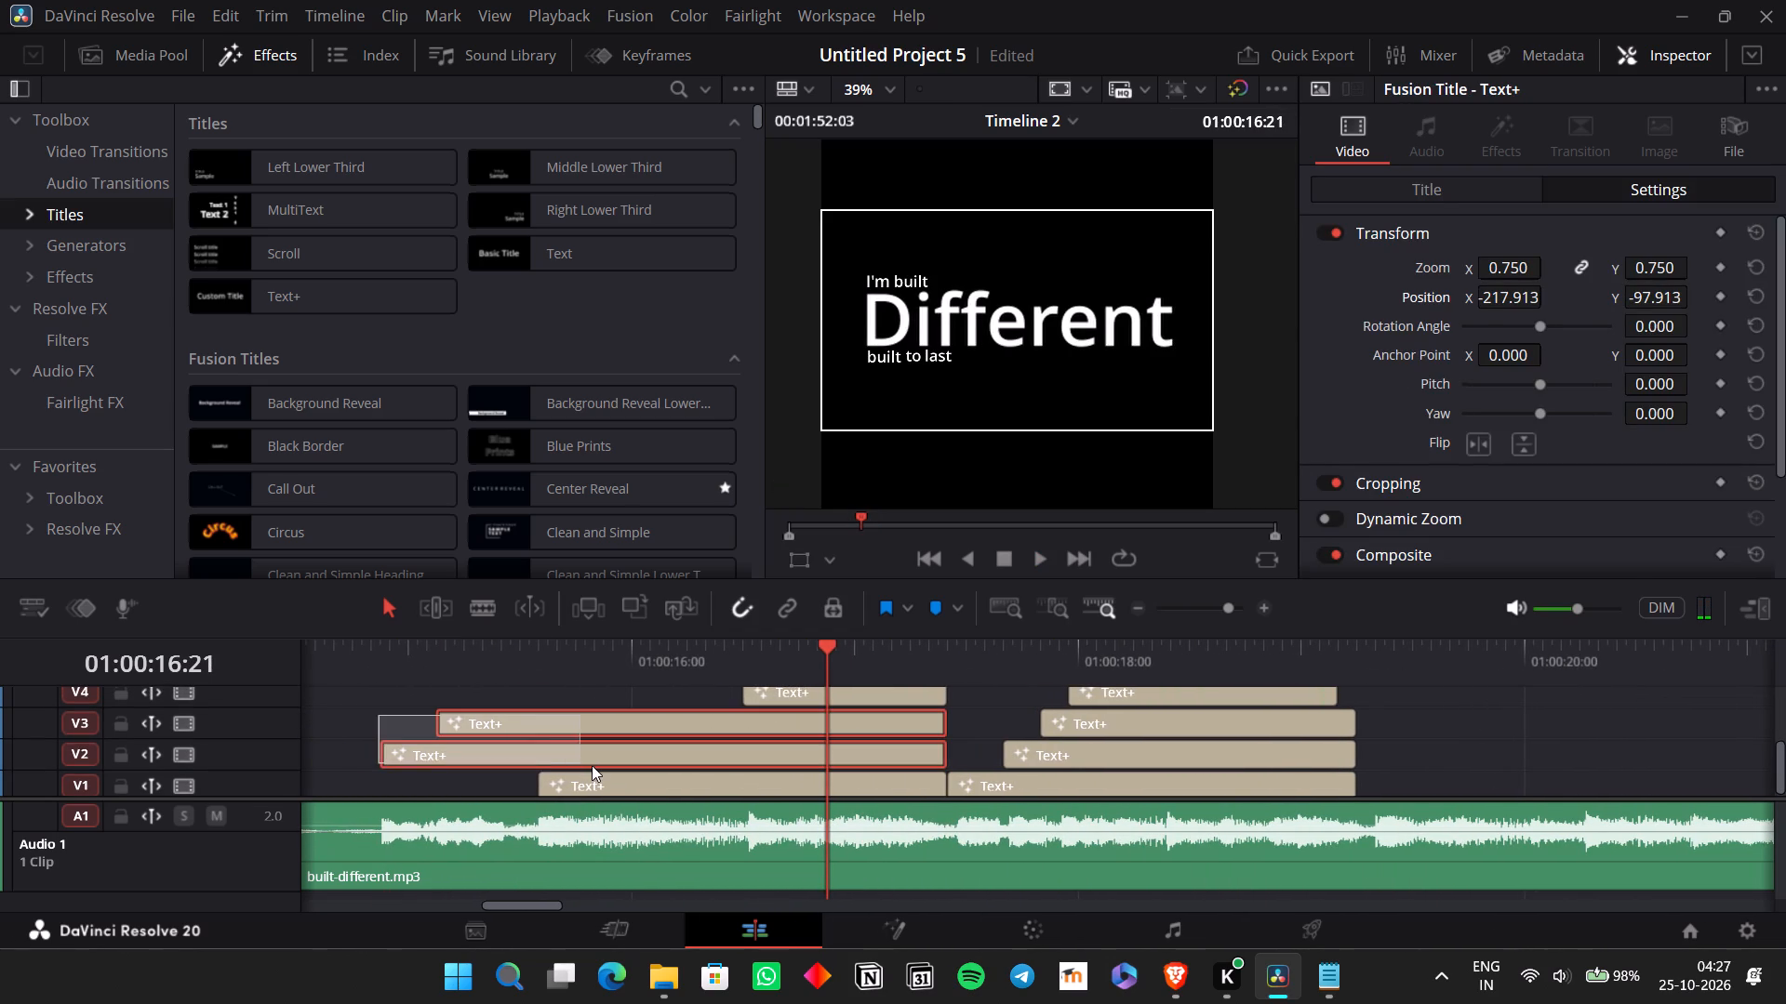
{"action": "left_click_drag", "start_coordinate": [592, 765], "coordinate": [604, 776]}
{"action": "key", "text": "ctrl+c"}
{"action": "scroll", "coordinate": [720, 767], "scroll_direction": "left", "scroll_amount": 1}
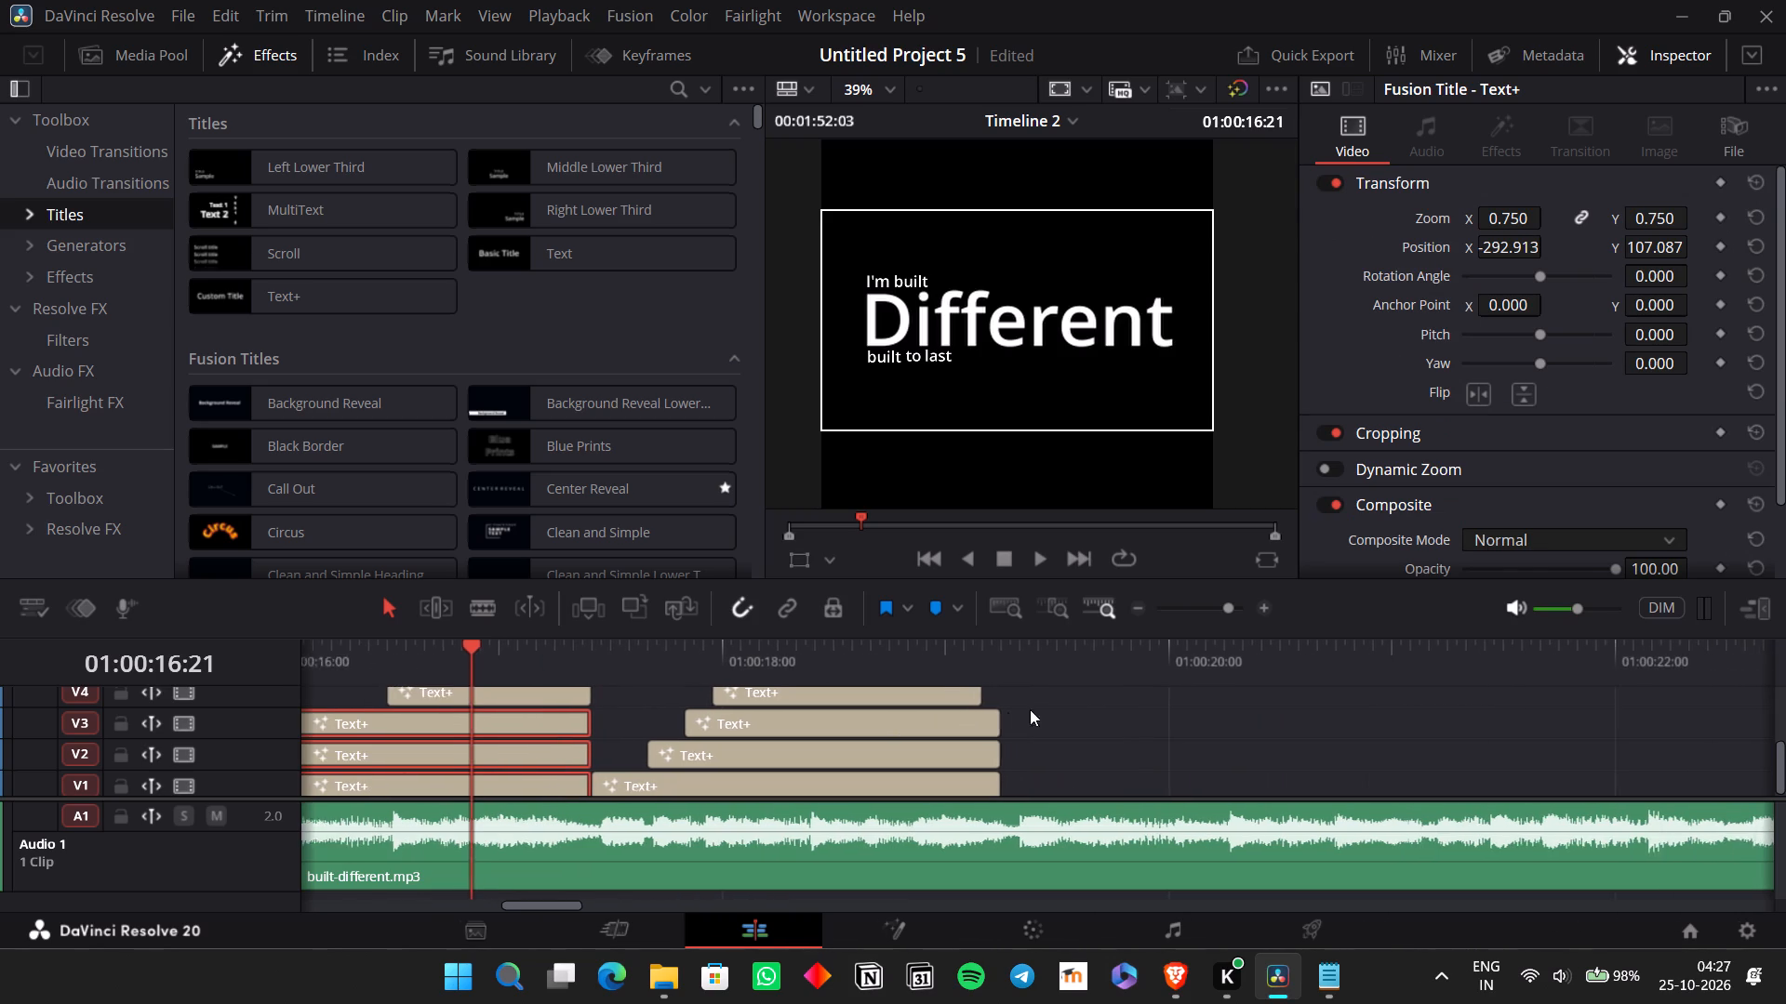
{"action": "scroll", "coordinate": [1030, 709], "scroll_direction": "left", "scroll_amount": 1}
{"action": "left_click", "coordinate": [973, 658]}
{"action": "key", "text": "space"}
{"action": "key", "text": "space"}
{"action": "left_click", "coordinate": [962, 650]}
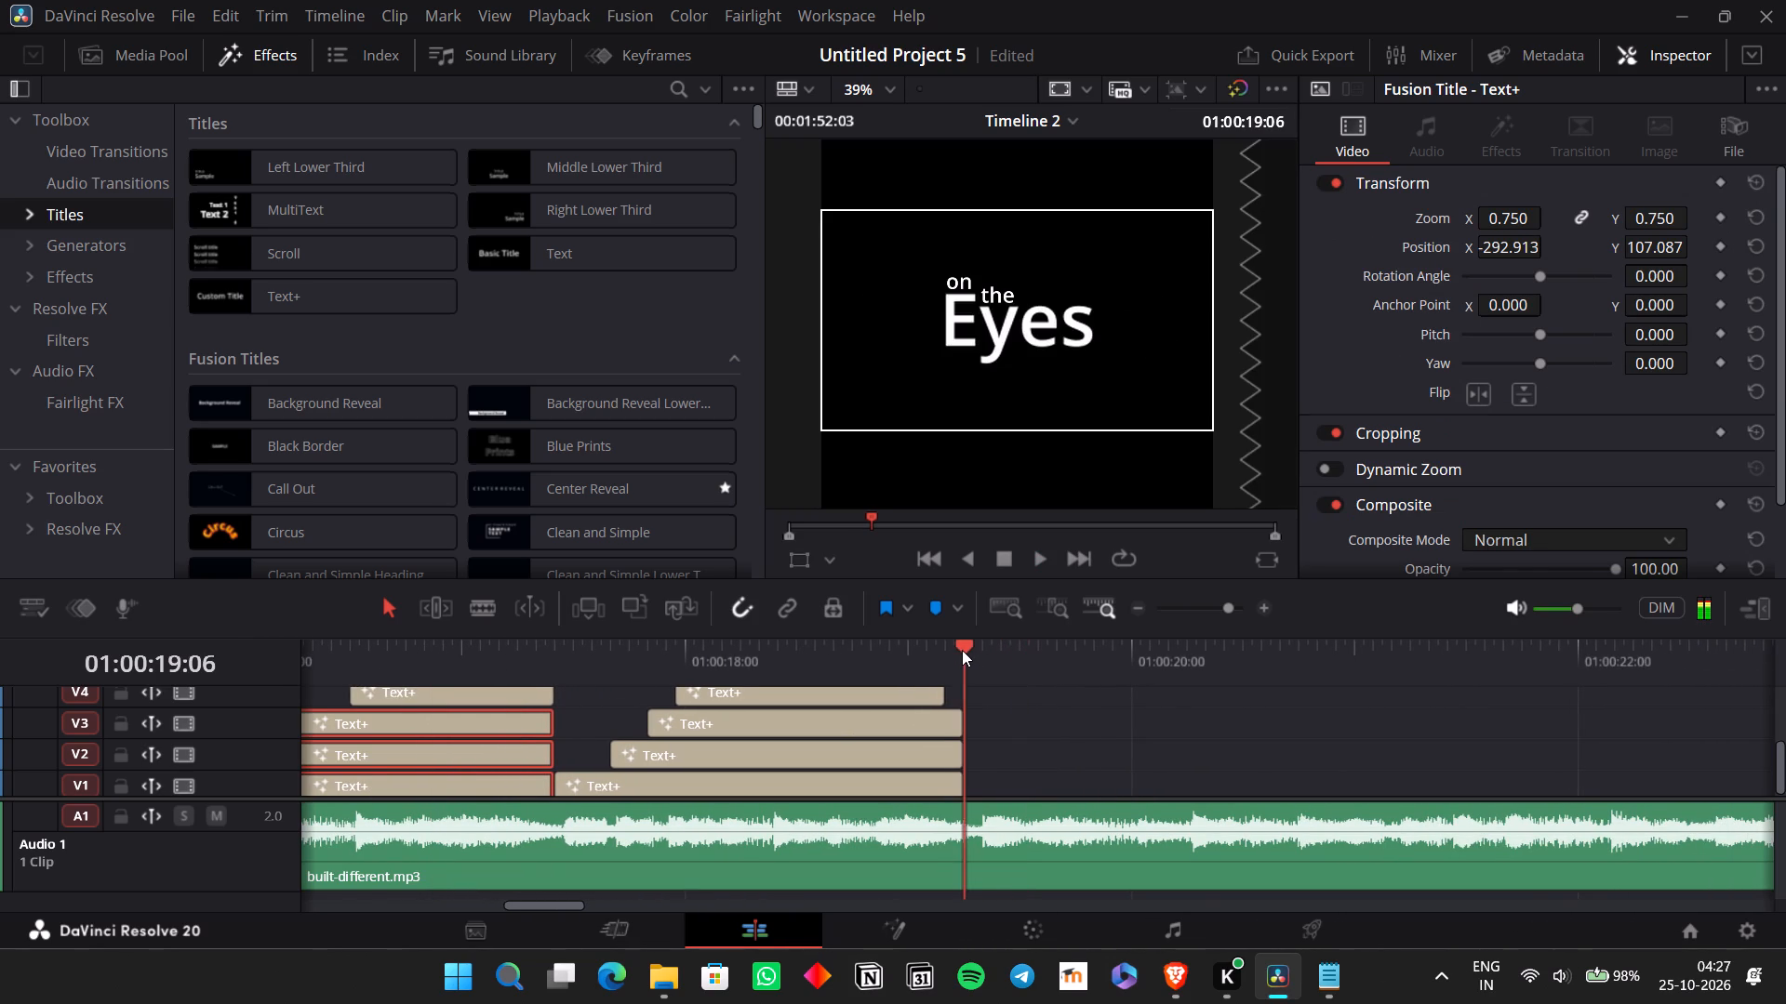
{"action": "key", "text": "ctrl+v"}
Play back the pasted titles from 01:00:19:06 and check the next chorus line in the Notepad lyrics.
{"action": "left_click", "coordinate": [960, 655]}
{"action": "key", "text": "space"}
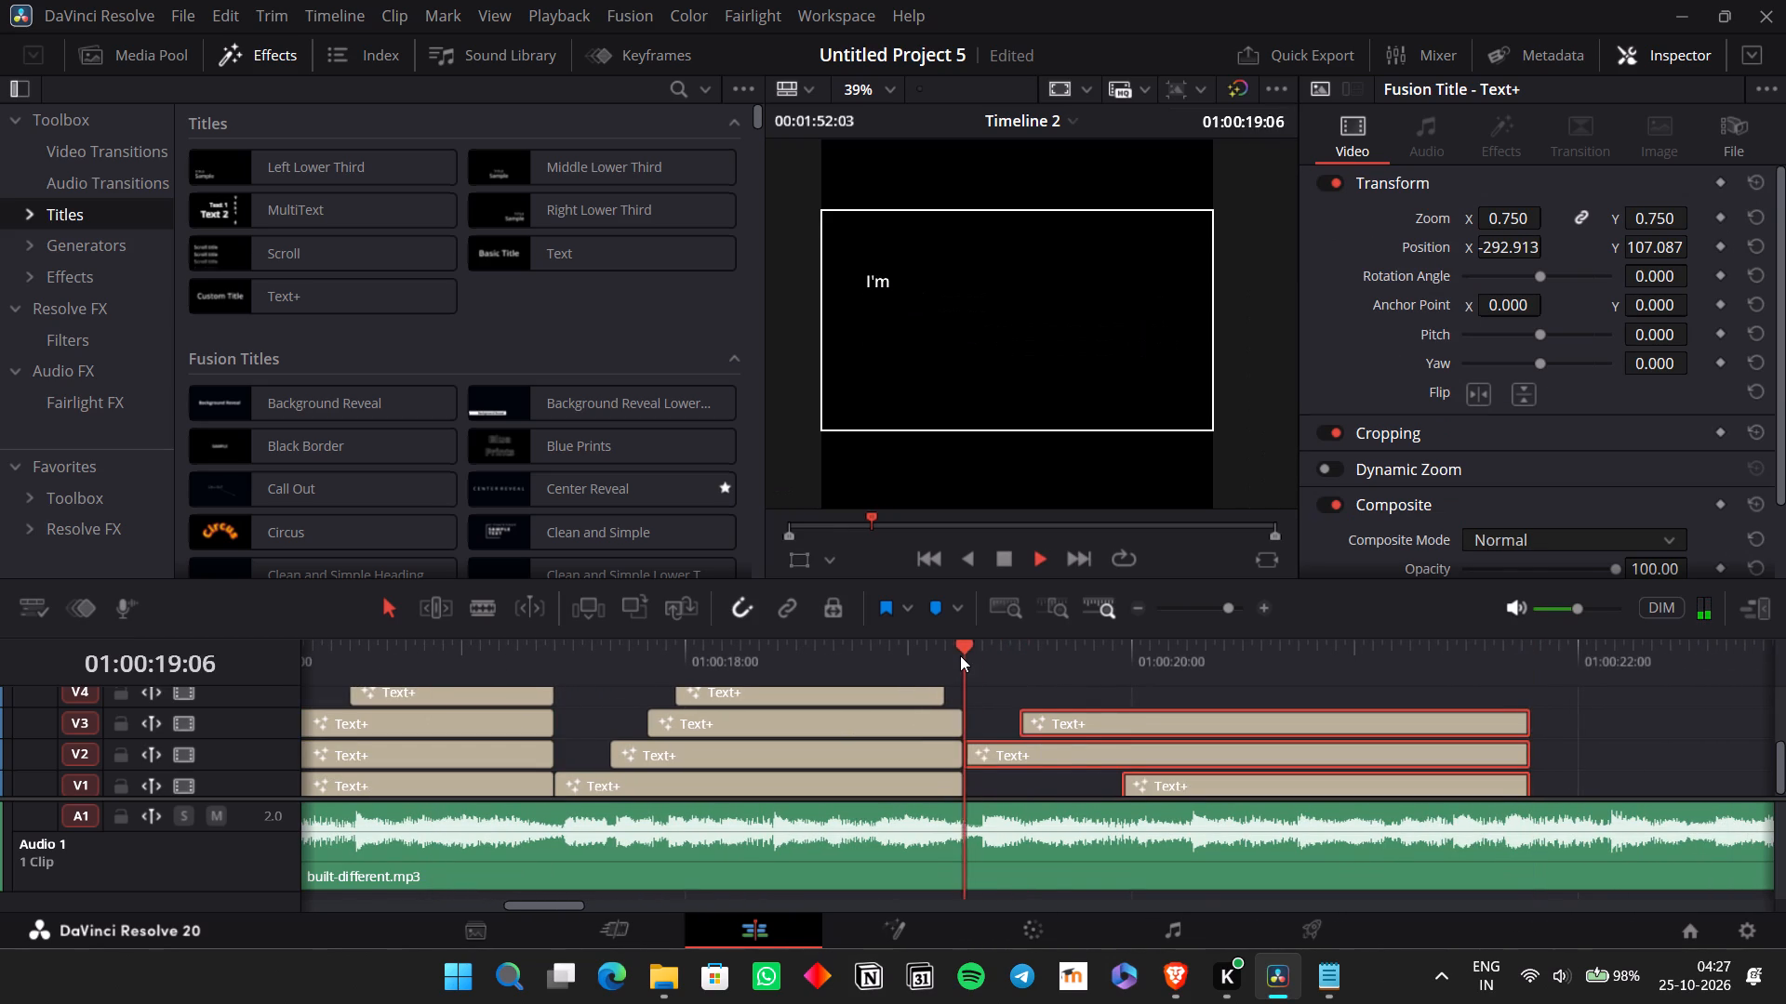
{"action": "key", "text": "space"}
{"action": "key", "text": "alt+Tab"}
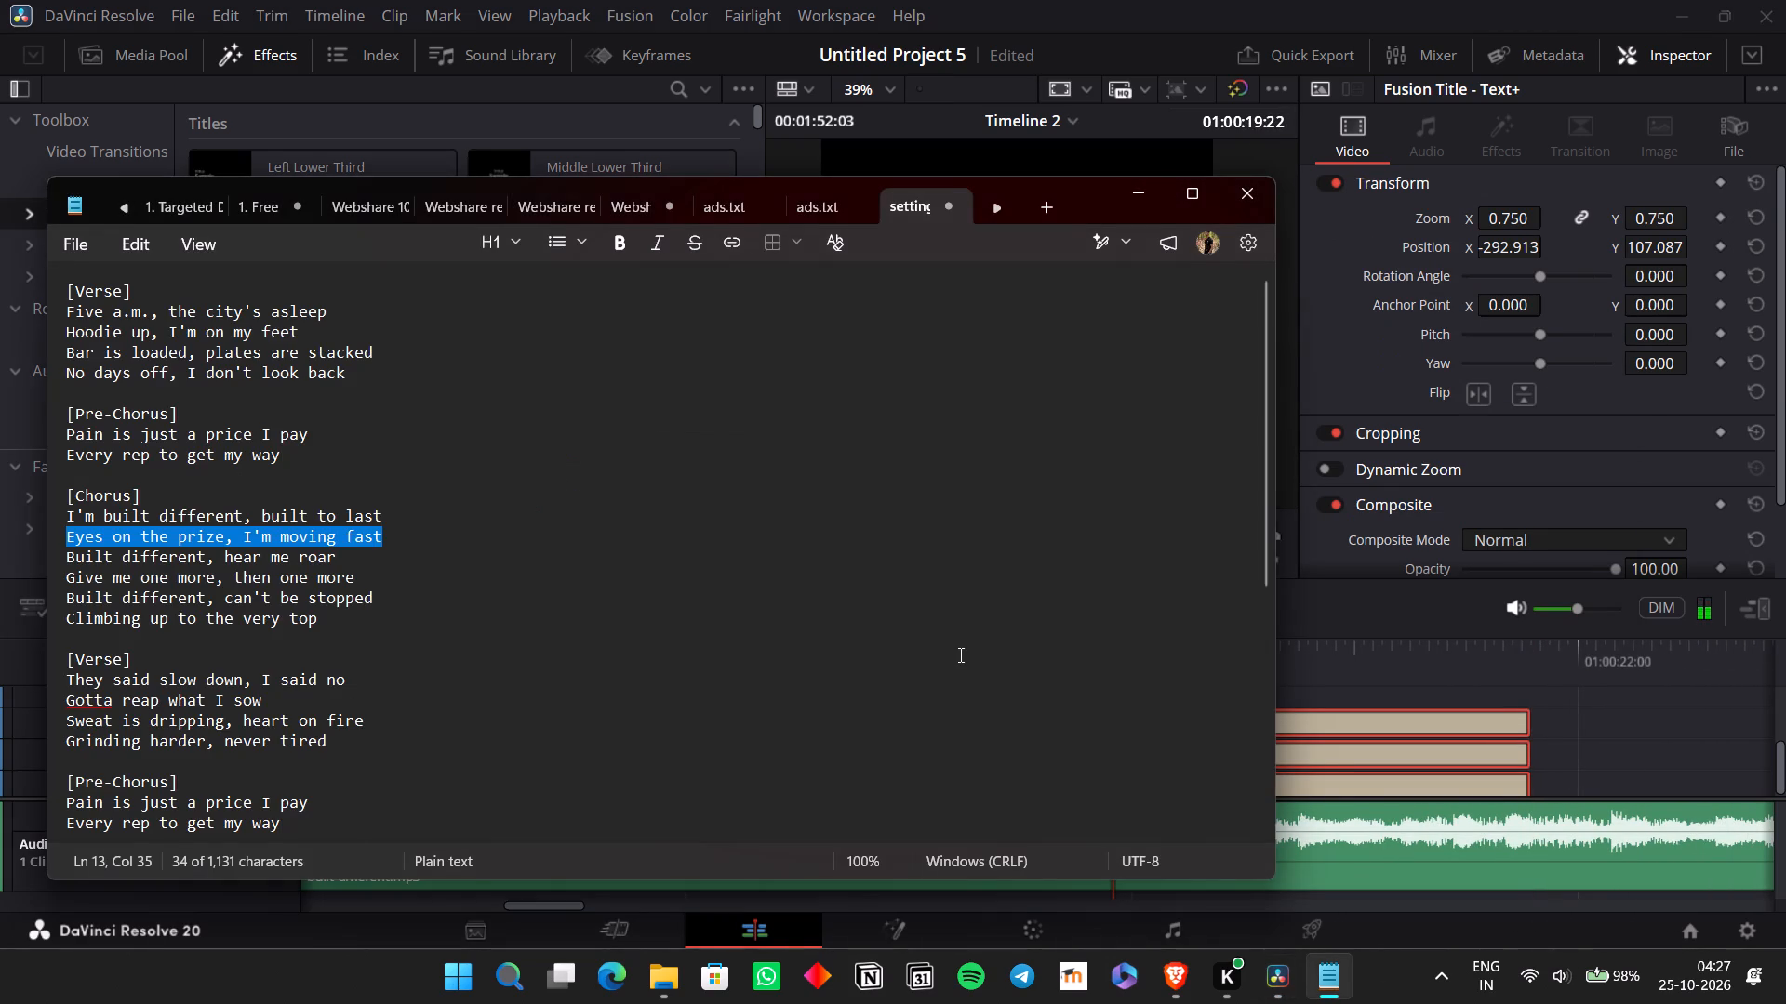
{"action": "key", "text": "alt+Tab"}
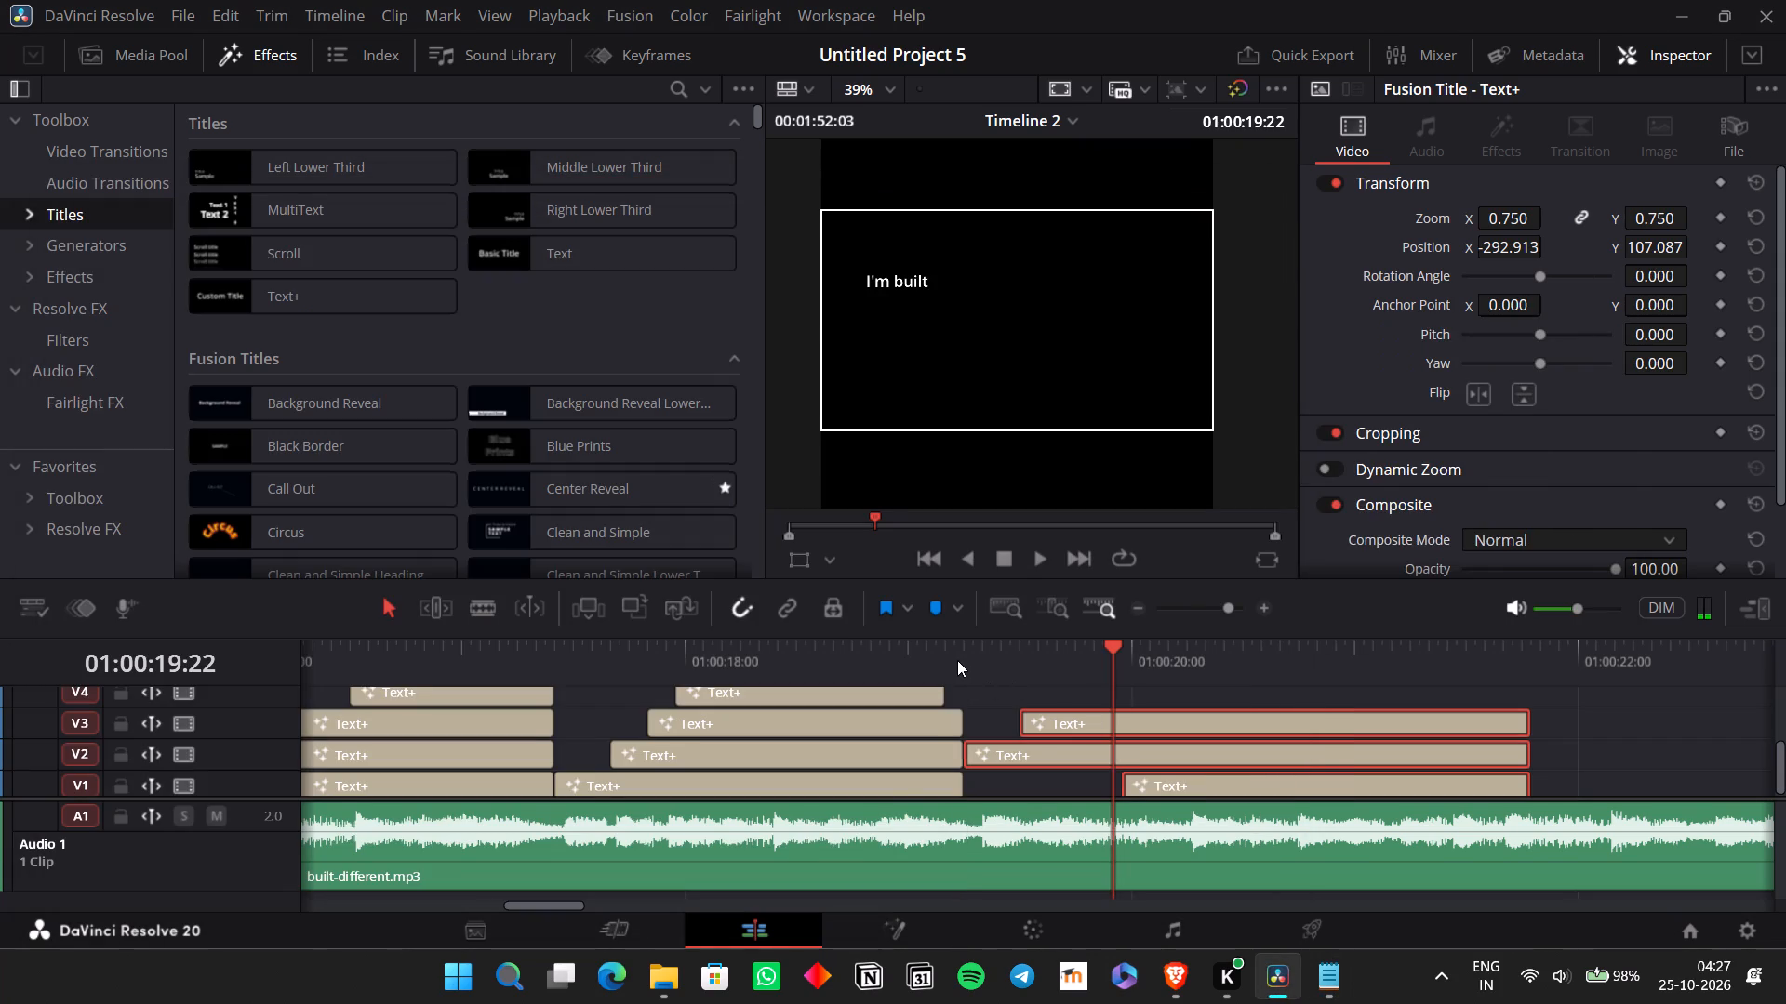
{"action": "left_click", "coordinate": [957, 660]}
{"action": "key", "text": "space"}
{"action": "key", "text": "space"}
Delete the pasted "I'm" title from V2 in the new group.
{"action": "left_click", "coordinate": [1027, 753]}
{"action": "left_click", "coordinate": [982, 721]}
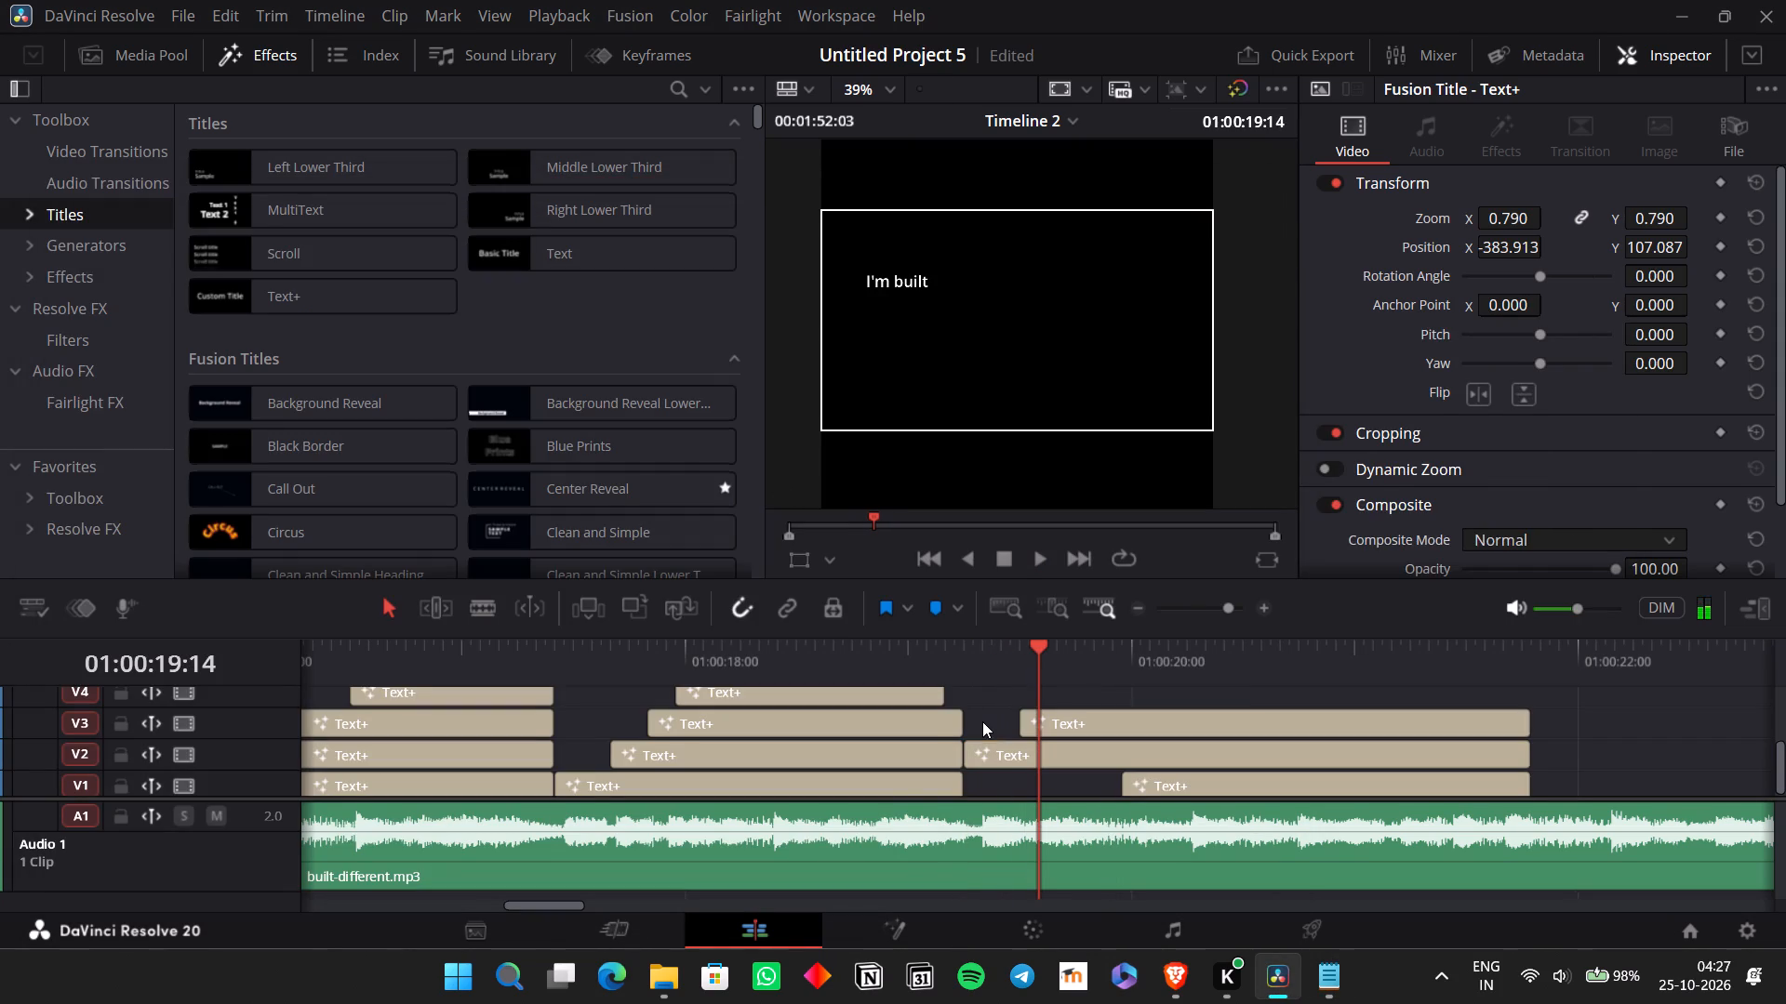
{"action": "left_click", "coordinate": [994, 772]}
{"action": "left_click", "coordinate": [991, 754]}
{"action": "key", "text": "BackSpace"}
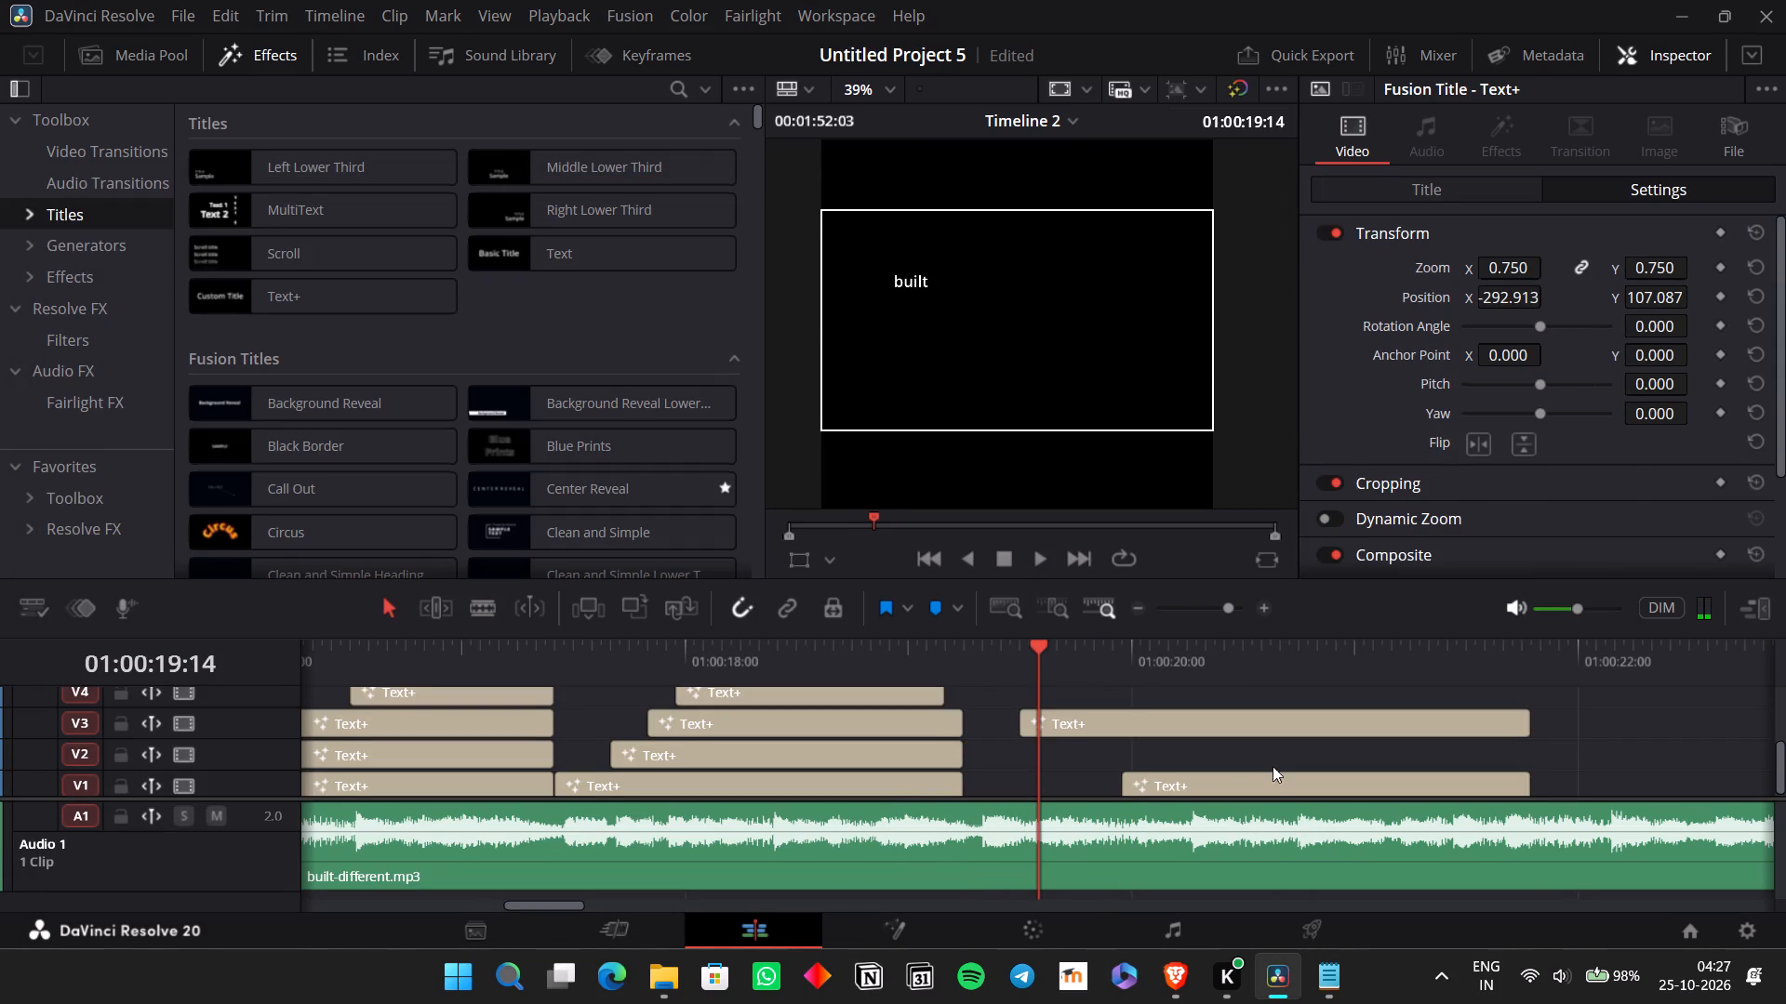
Move the pasted "Different" title 11 frames earlier and start the pasted "built" title directly after the "Eyes" group.
{"action": "left_click_drag", "start_coordinate": [1259, 786], "coordinate": [1140, 805]}
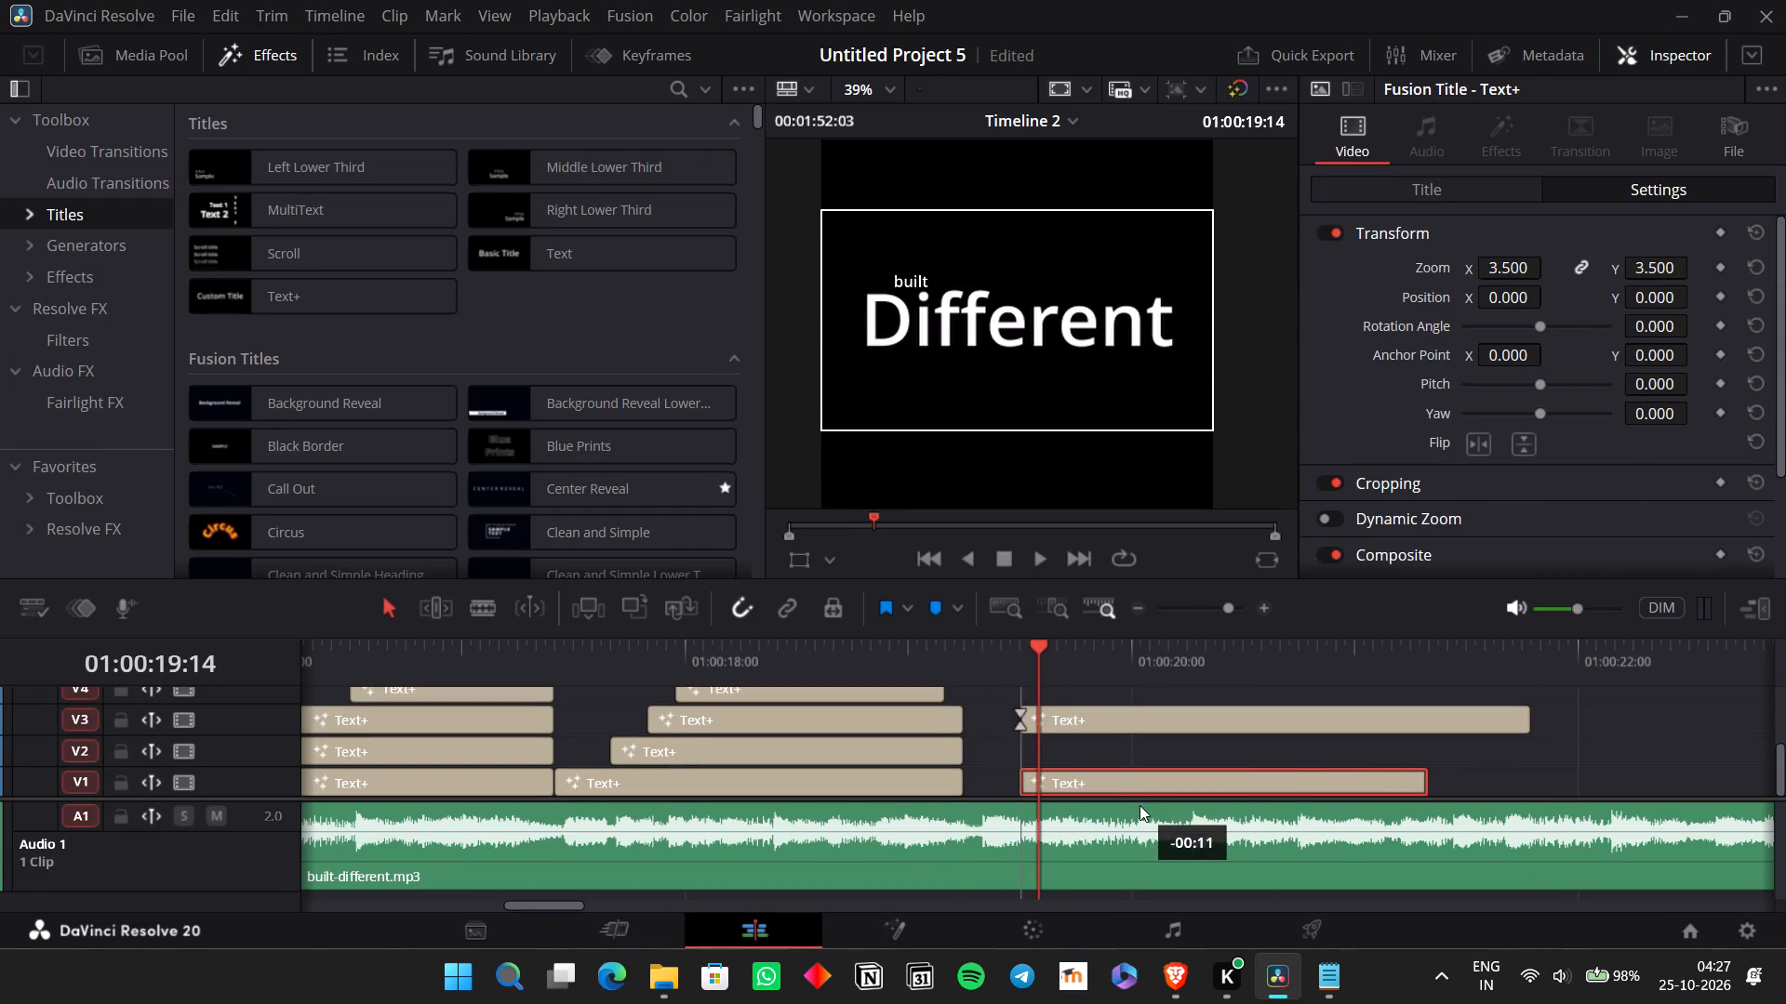
{"action": "left_click_drag", "start_coordinate": [1140, 805], "coordinate": [1144, 806]}
{"action": "left_click_drag", "start_coordinate": [1112, 720], "coordinate": [1055, 725]}
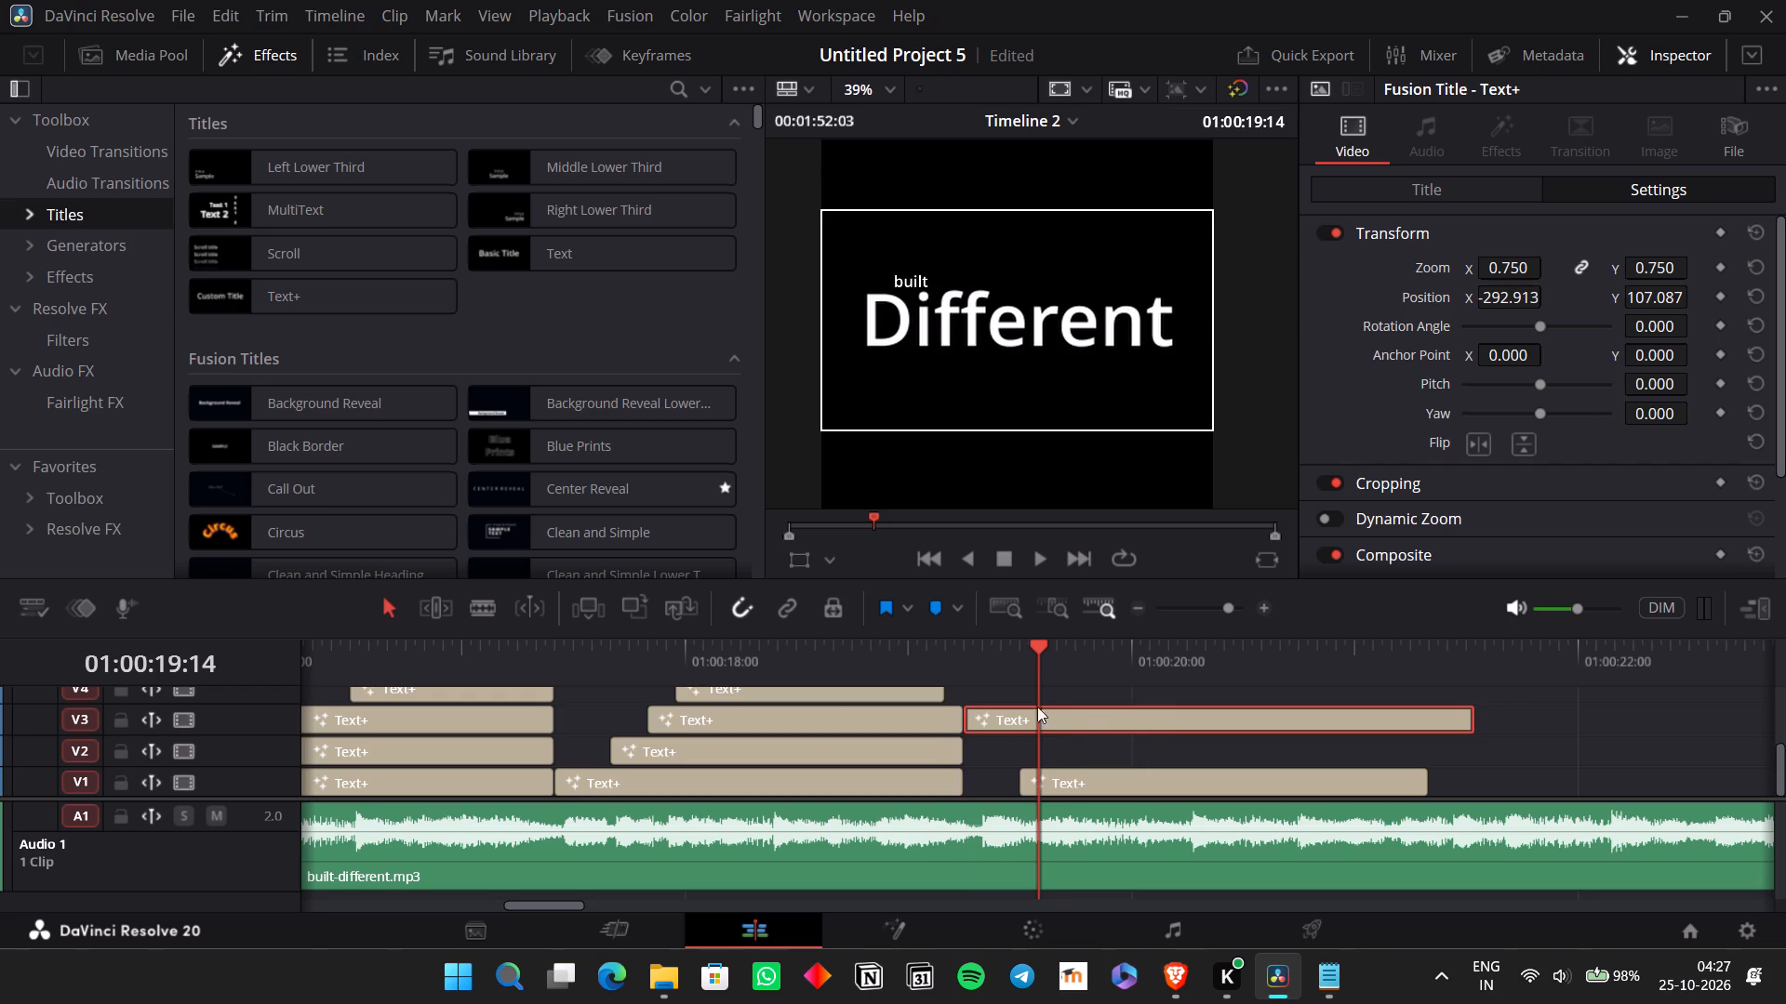
After checking the timing by ear, shift "built" slightly later, start "Different" just after it, and move "built" down to V2.
{"action": "left_click", "coordinate": [962, 654]}
{"action": "key", "text": "space"}
{"action": "key", "text": "space"}
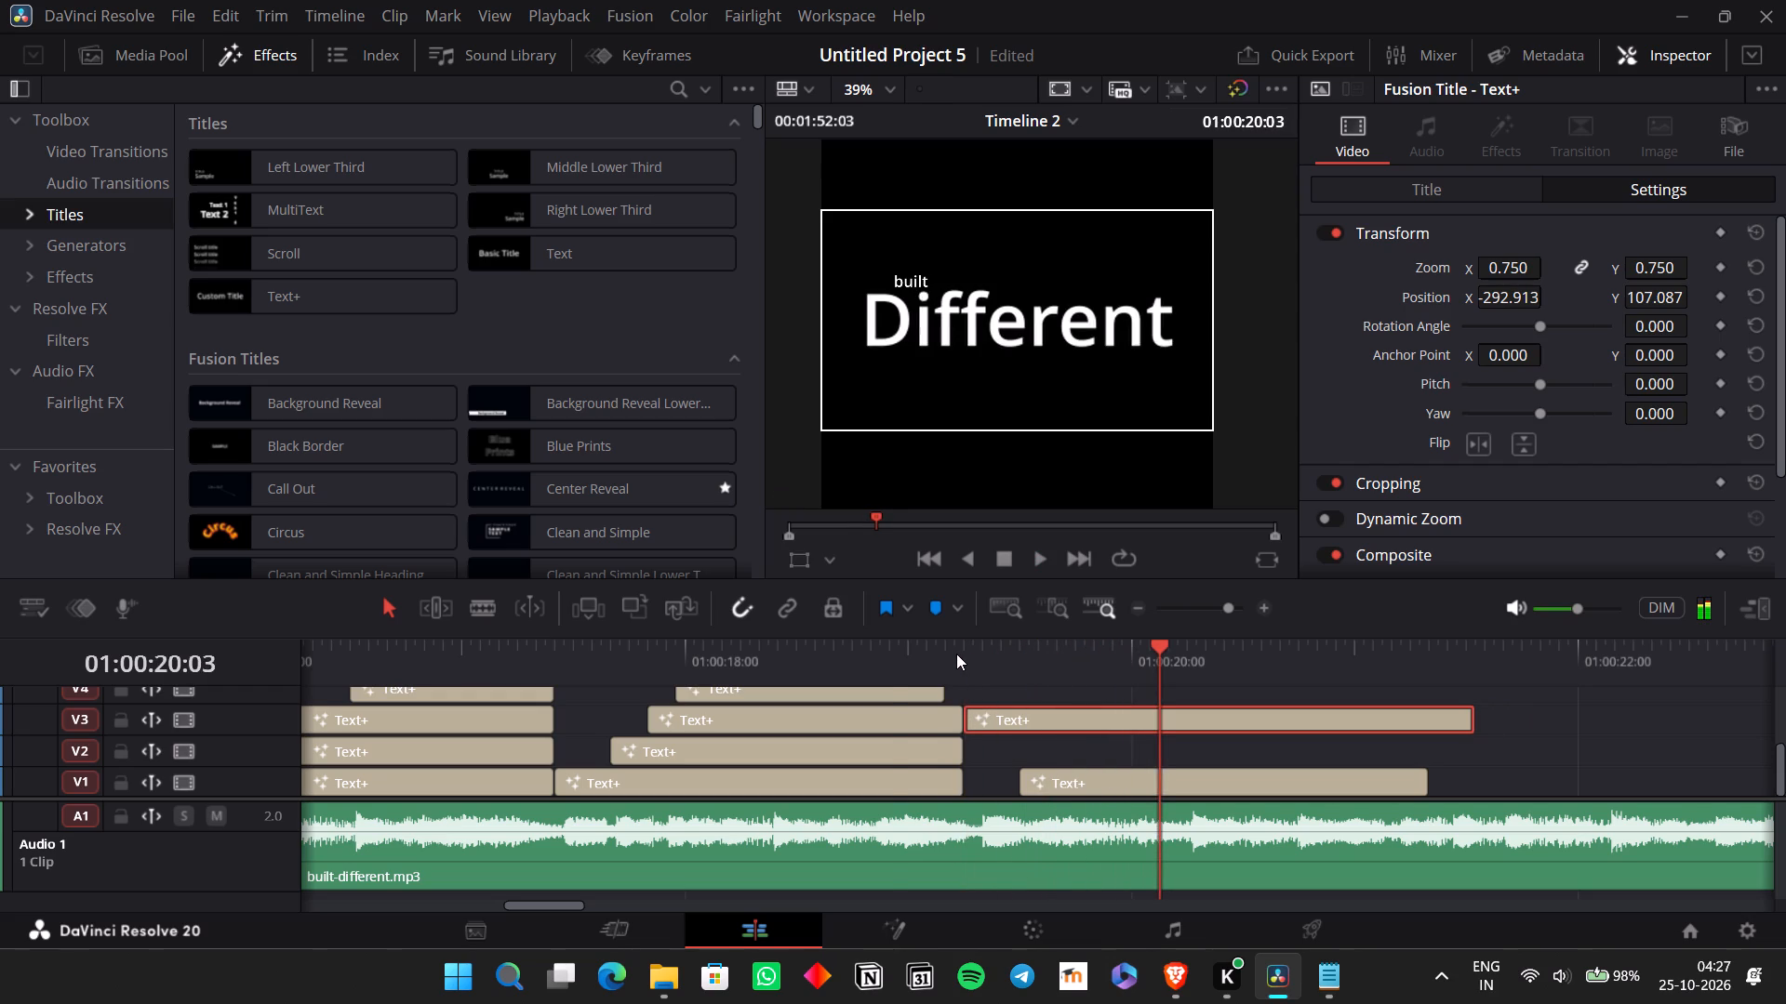
{"action": "left_click", "coordinate": [893, 655]}
{"action": "key", "text": "space"}
{"action": "key", "text": "space"}
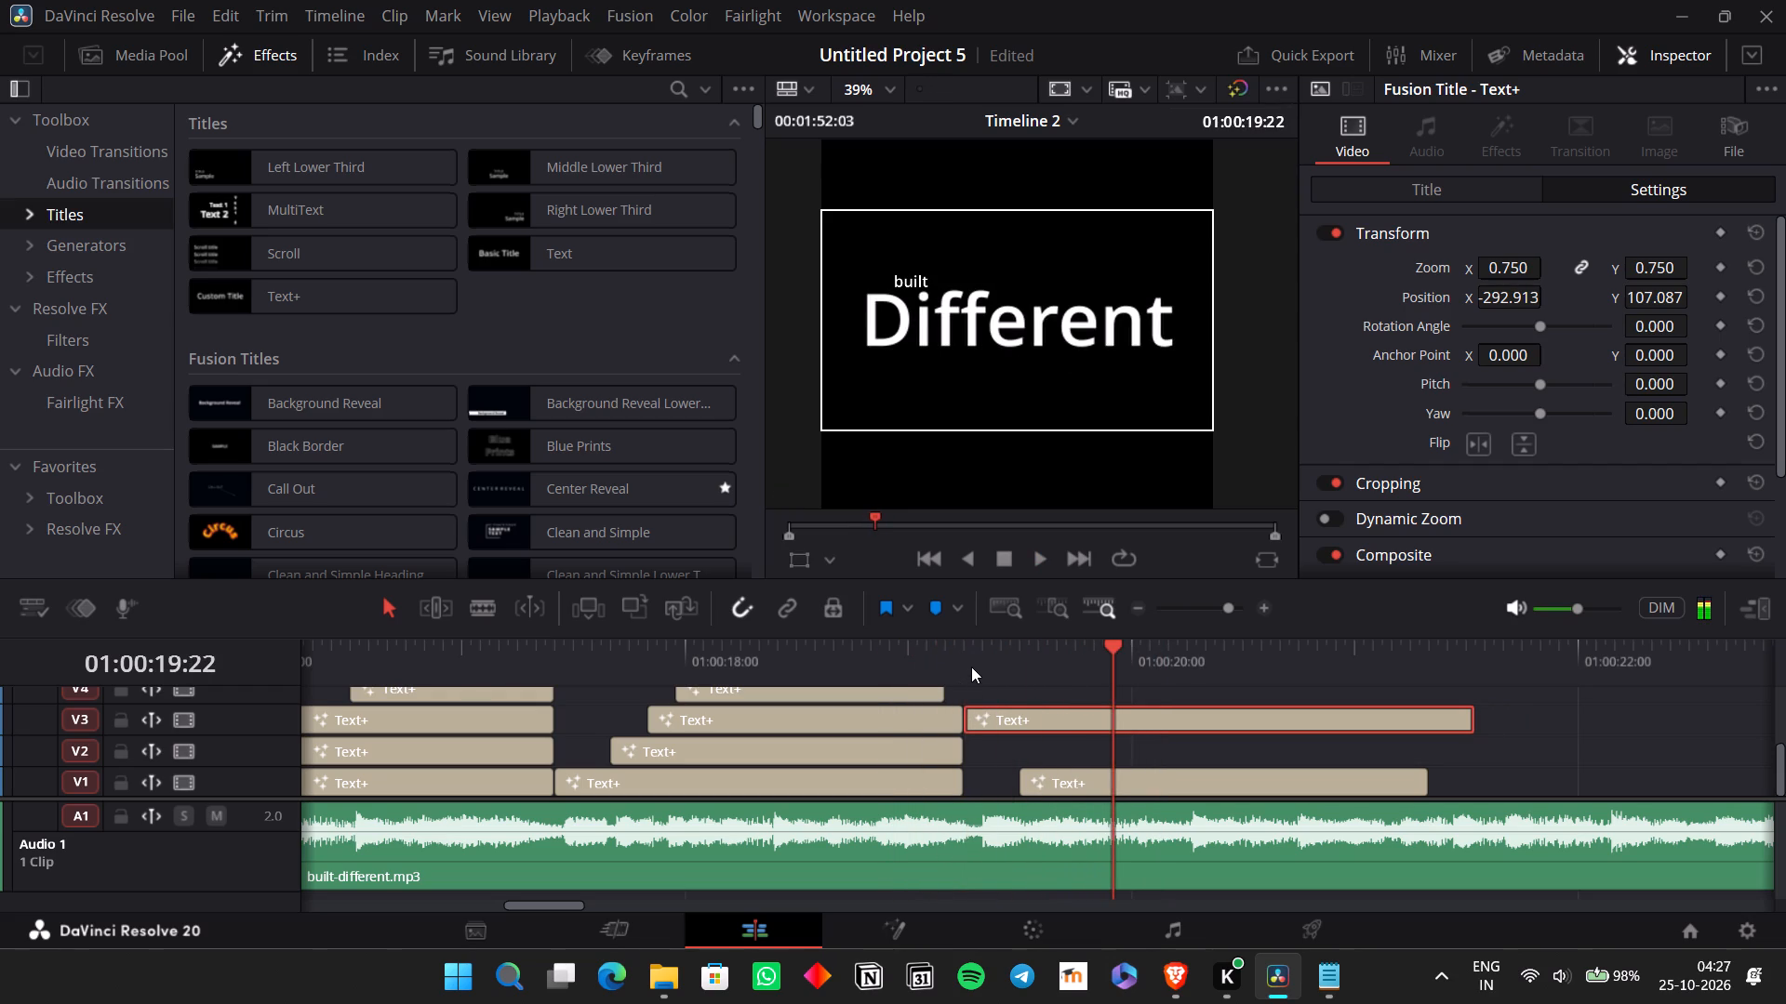
{"action": "left_click_drag", "start_coordinate": [997, 709], "coordinate": [1012, 709]}
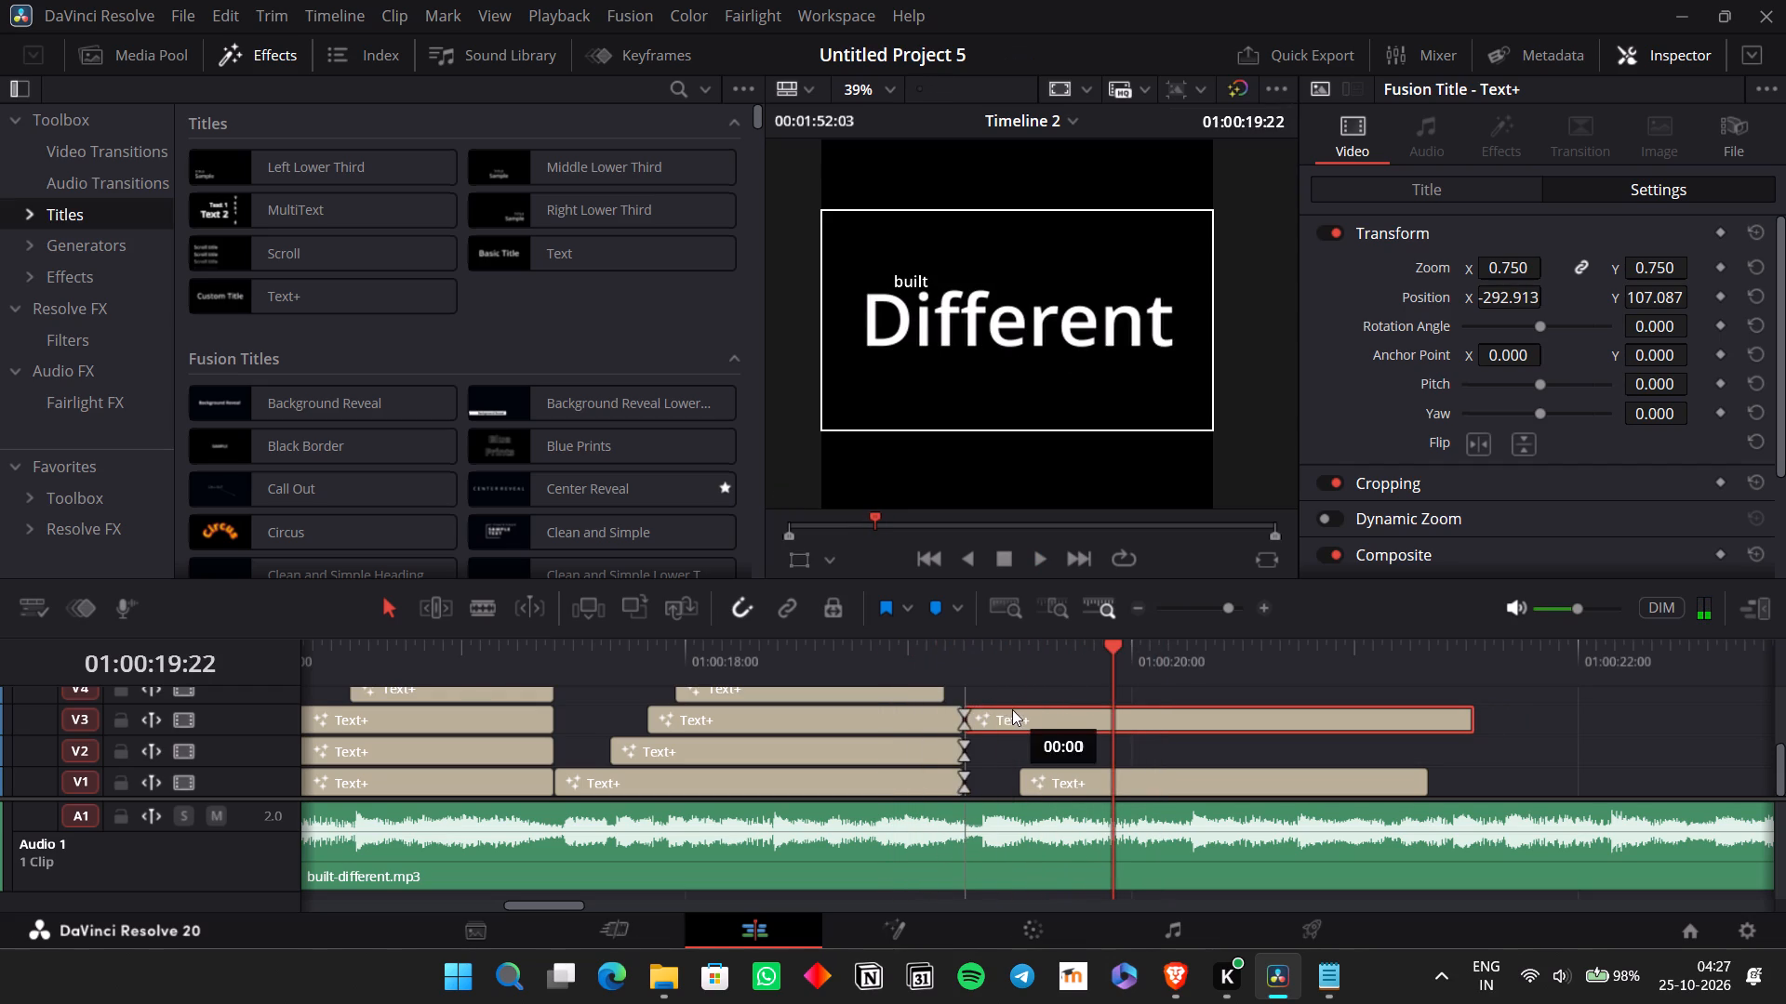
{"action": "left_click_drag", "start_coordinate": [1012, 709], "coordinate": [1021, 709]}
{"action": "left_click_drag", "start_coordinate": [1057, 775], "coordinate": [1038, 780]}
{"action": "left_click_drag", "start_coordinate": [1019, 724], "coordinate": [1021, 753]}
Check the timing against the vocals and move "built" on V2 back to start directly at the end of the "Eyes" group.
{"action": "left_click", "coordinate": [954, 649]}
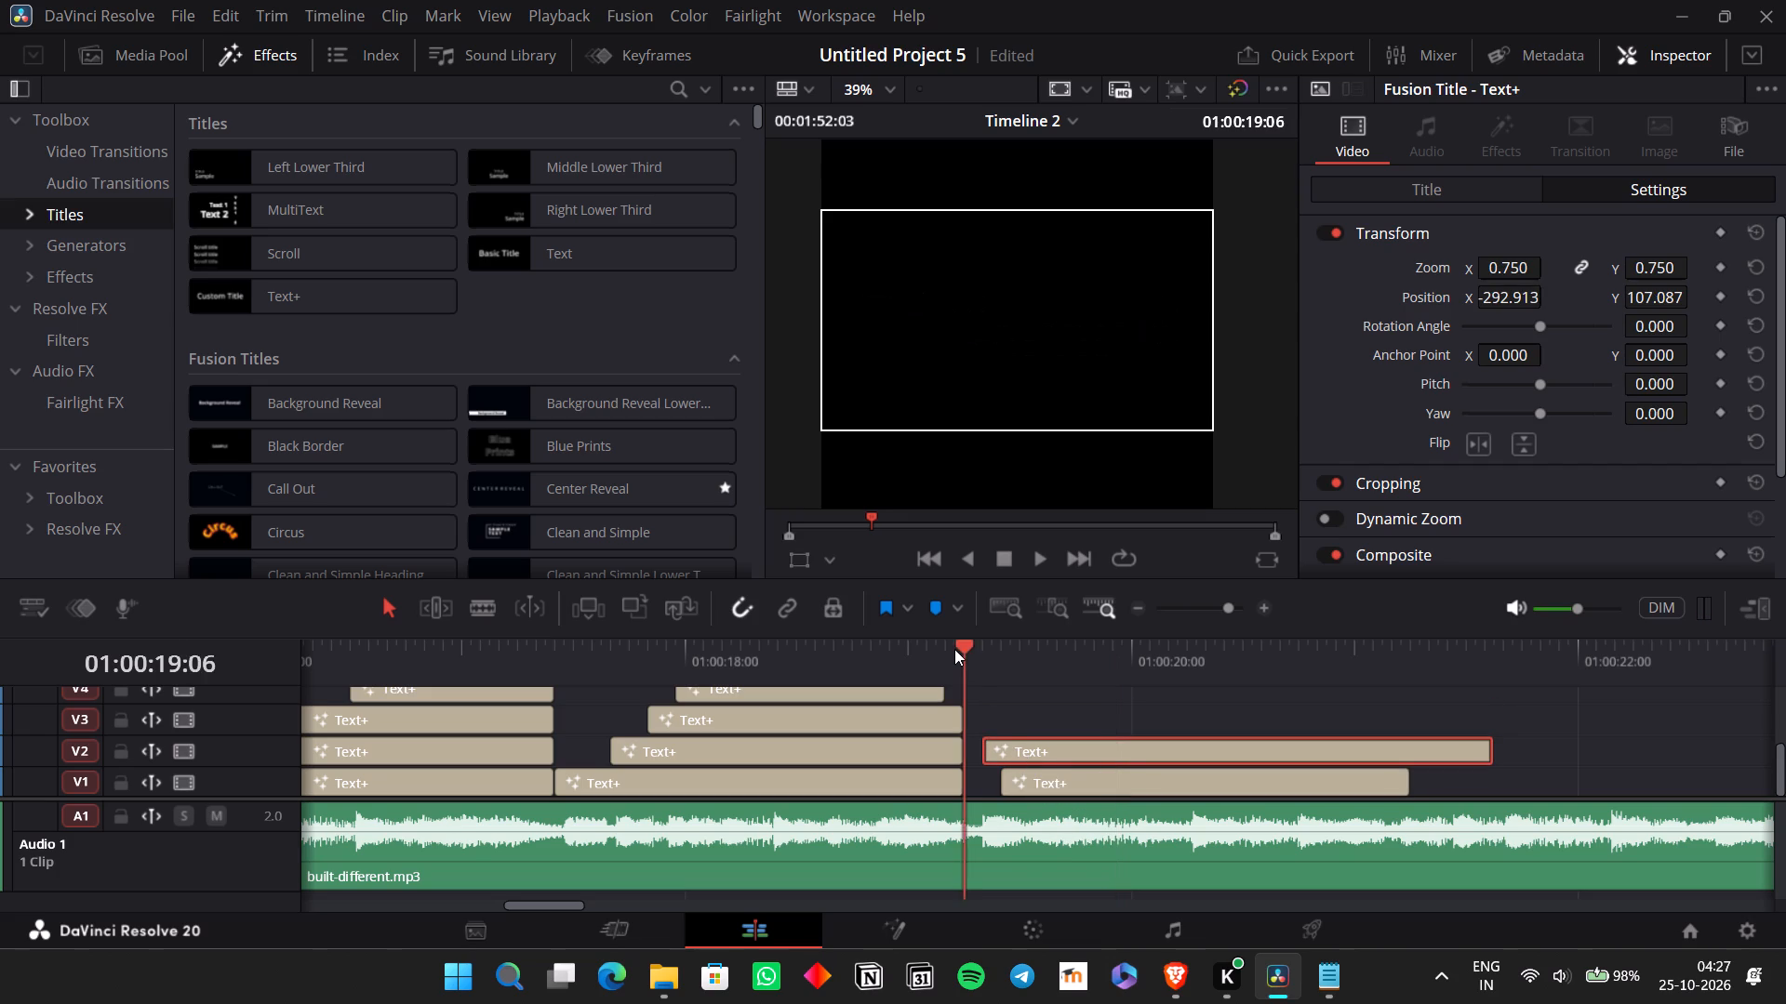
{"action": "key", "text": "space"}
{"action": "left_click", "coordinate": [954, 649]}
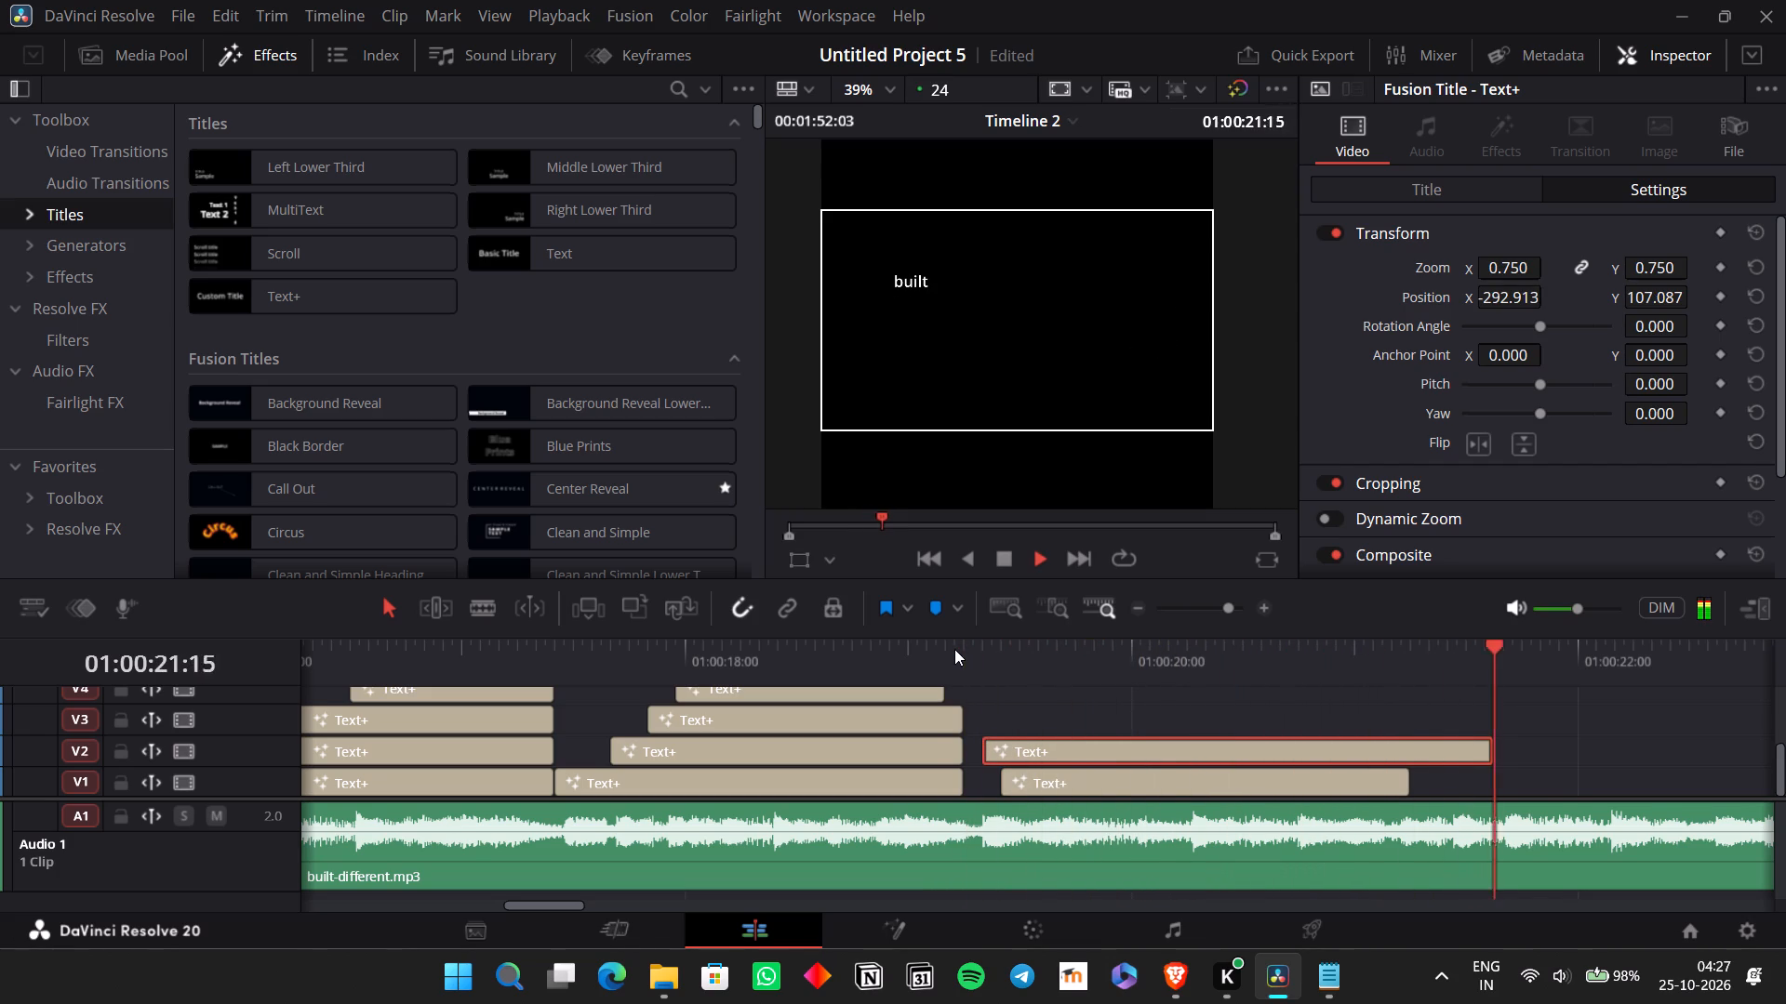
{"action": "key", "text": "space"}
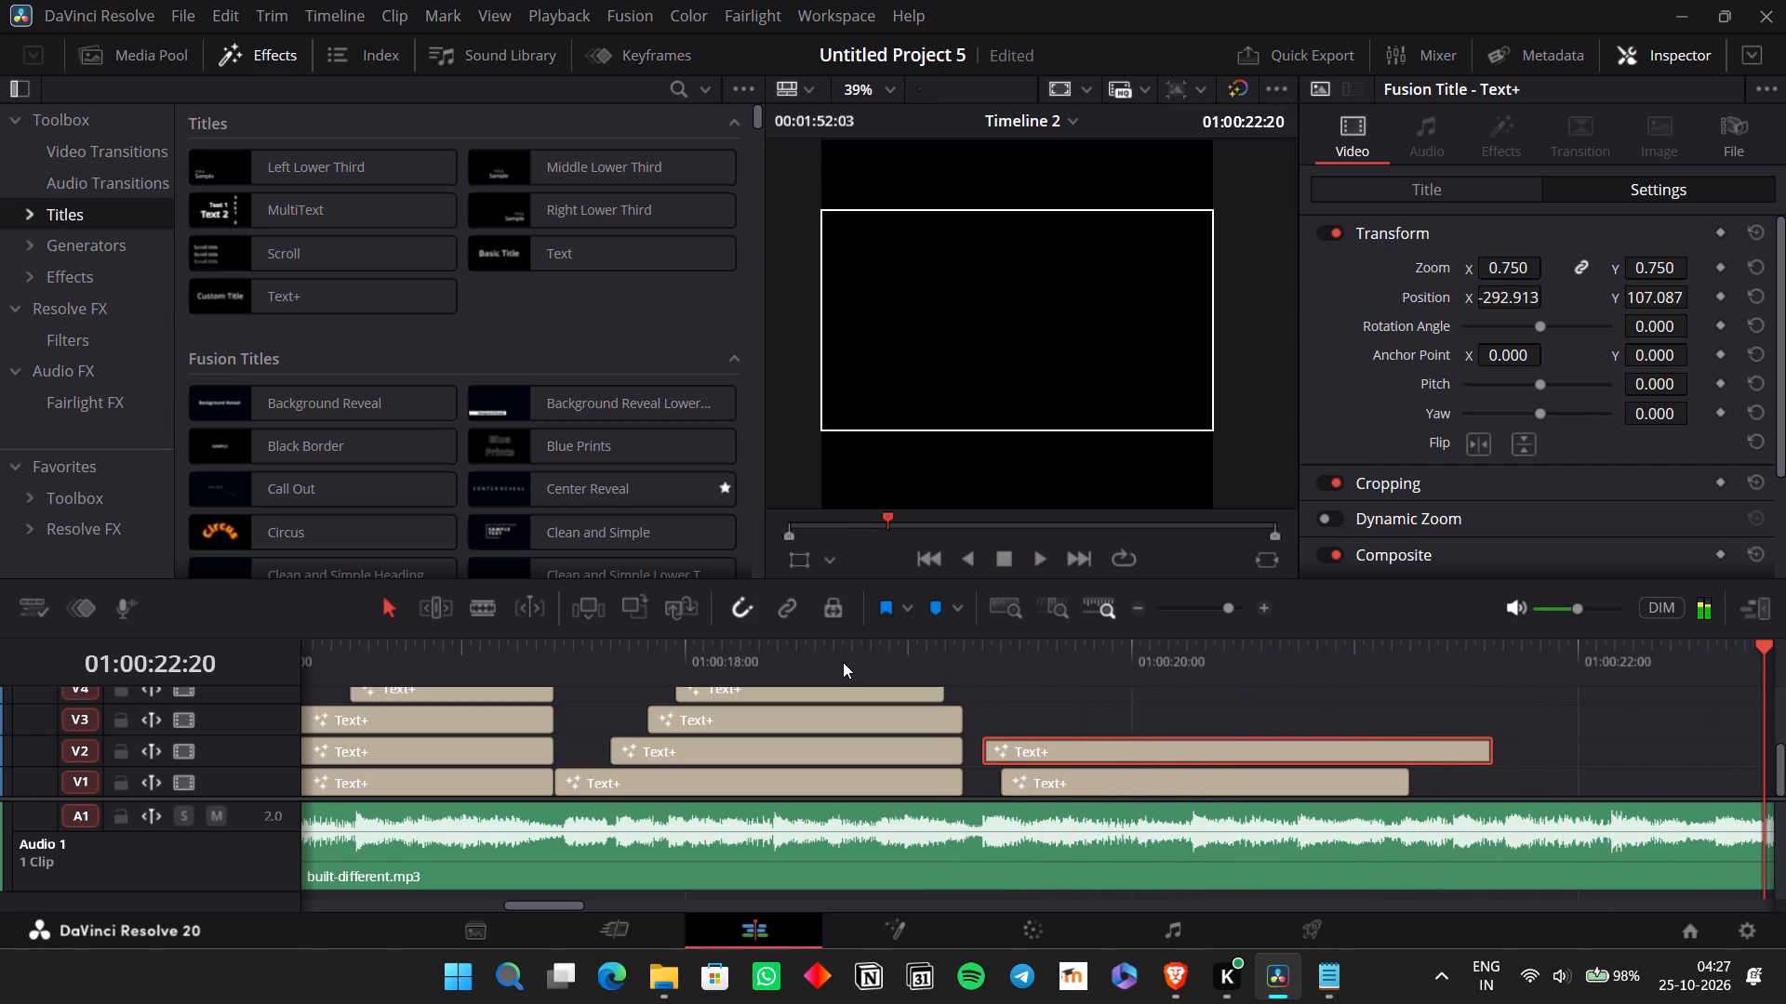
{"action": "left_click", "coordinate": [822, 648]}
{"action": "key", "text": "space"}
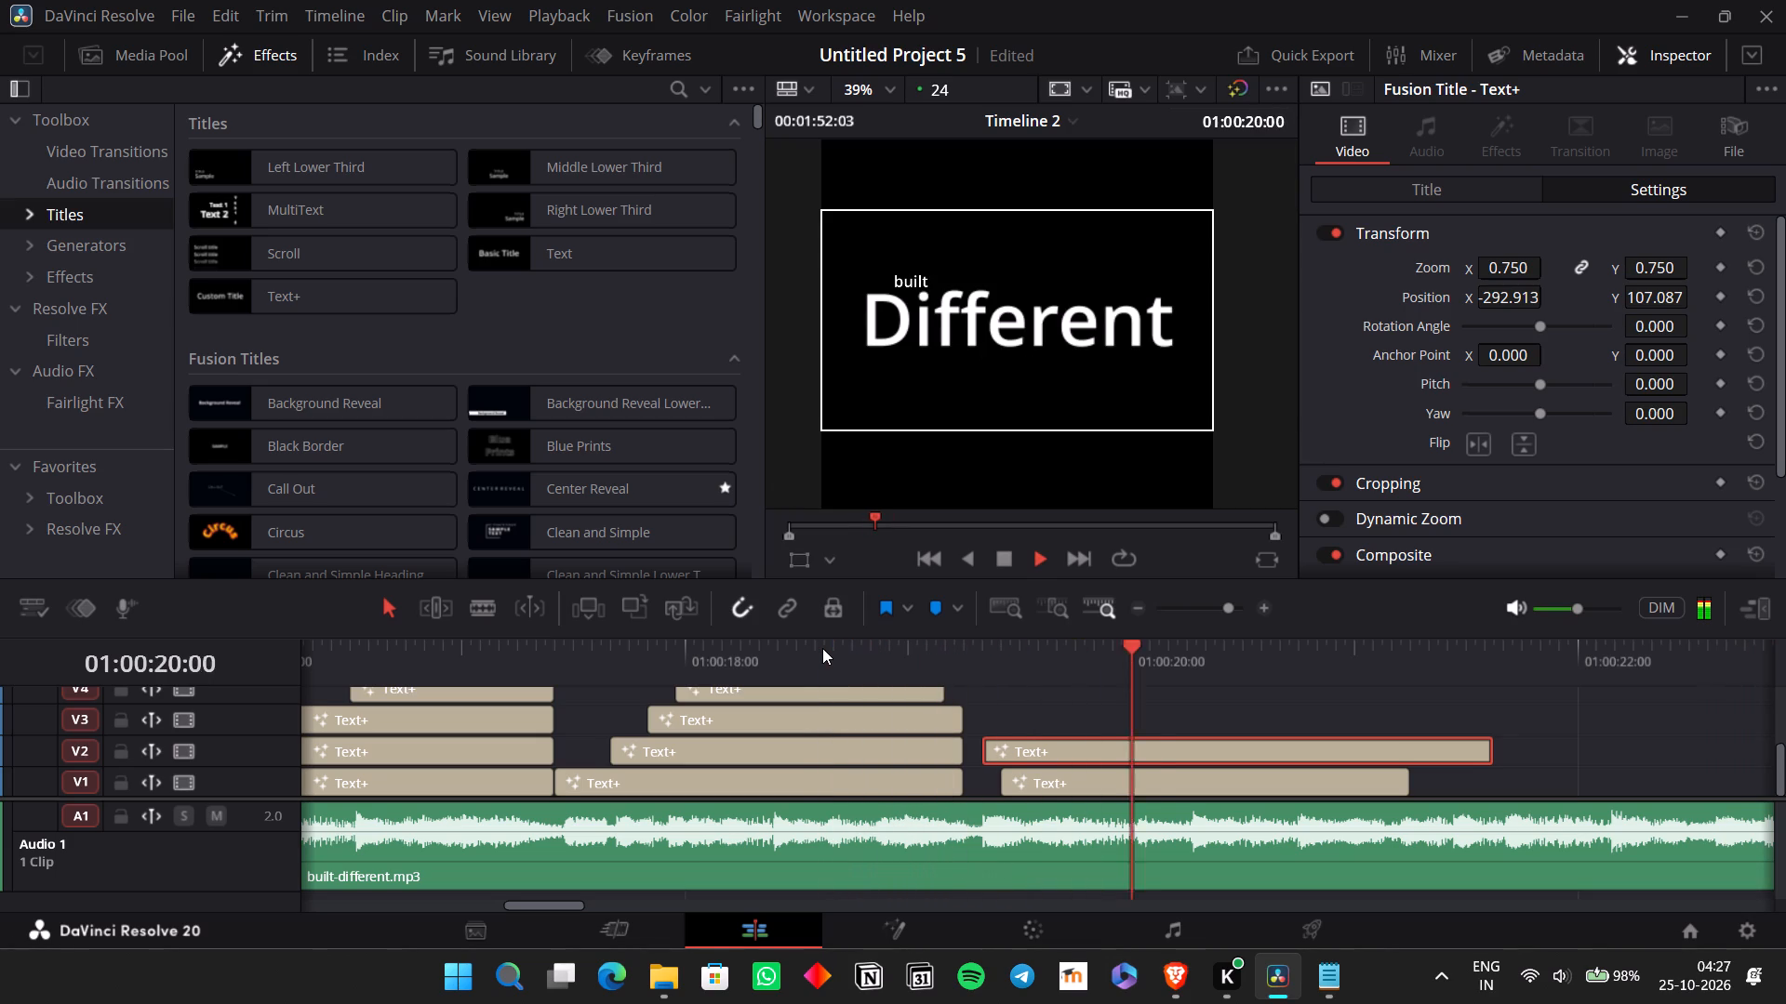
{"action": "key", "text": "space"}
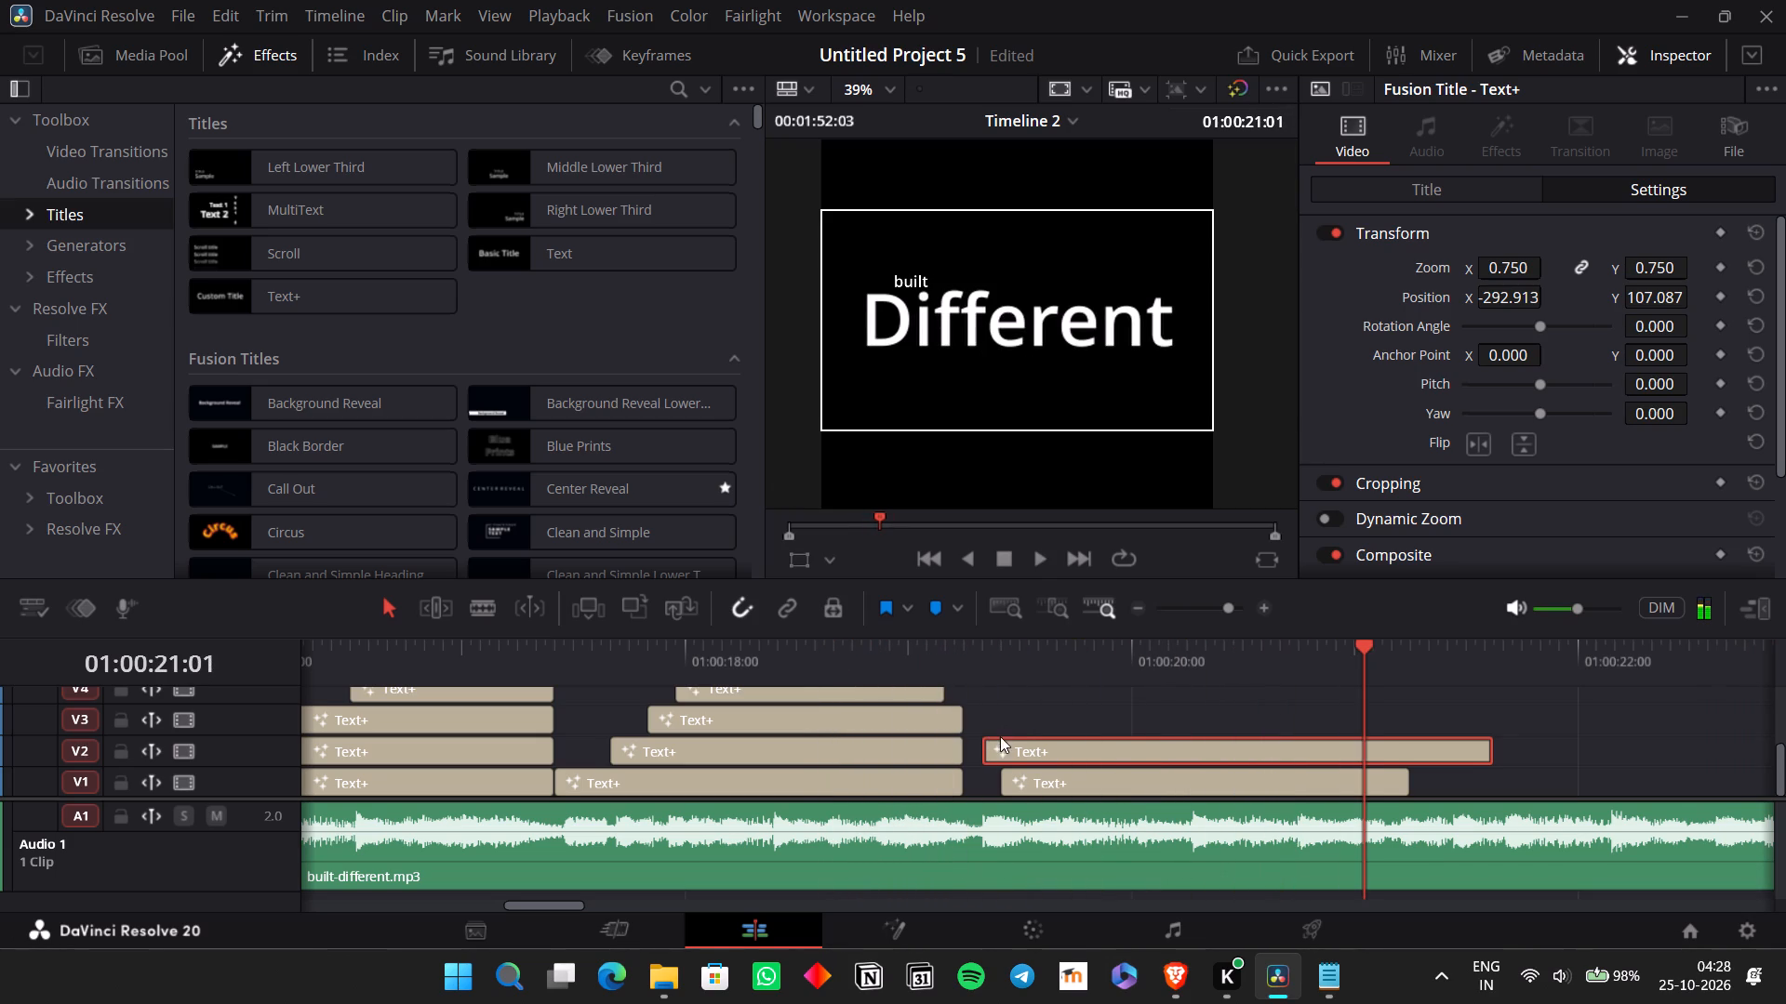
{"action": "left_click_drag", "start_coordinate": [1006, 744], "coordinate": [997, 748]}
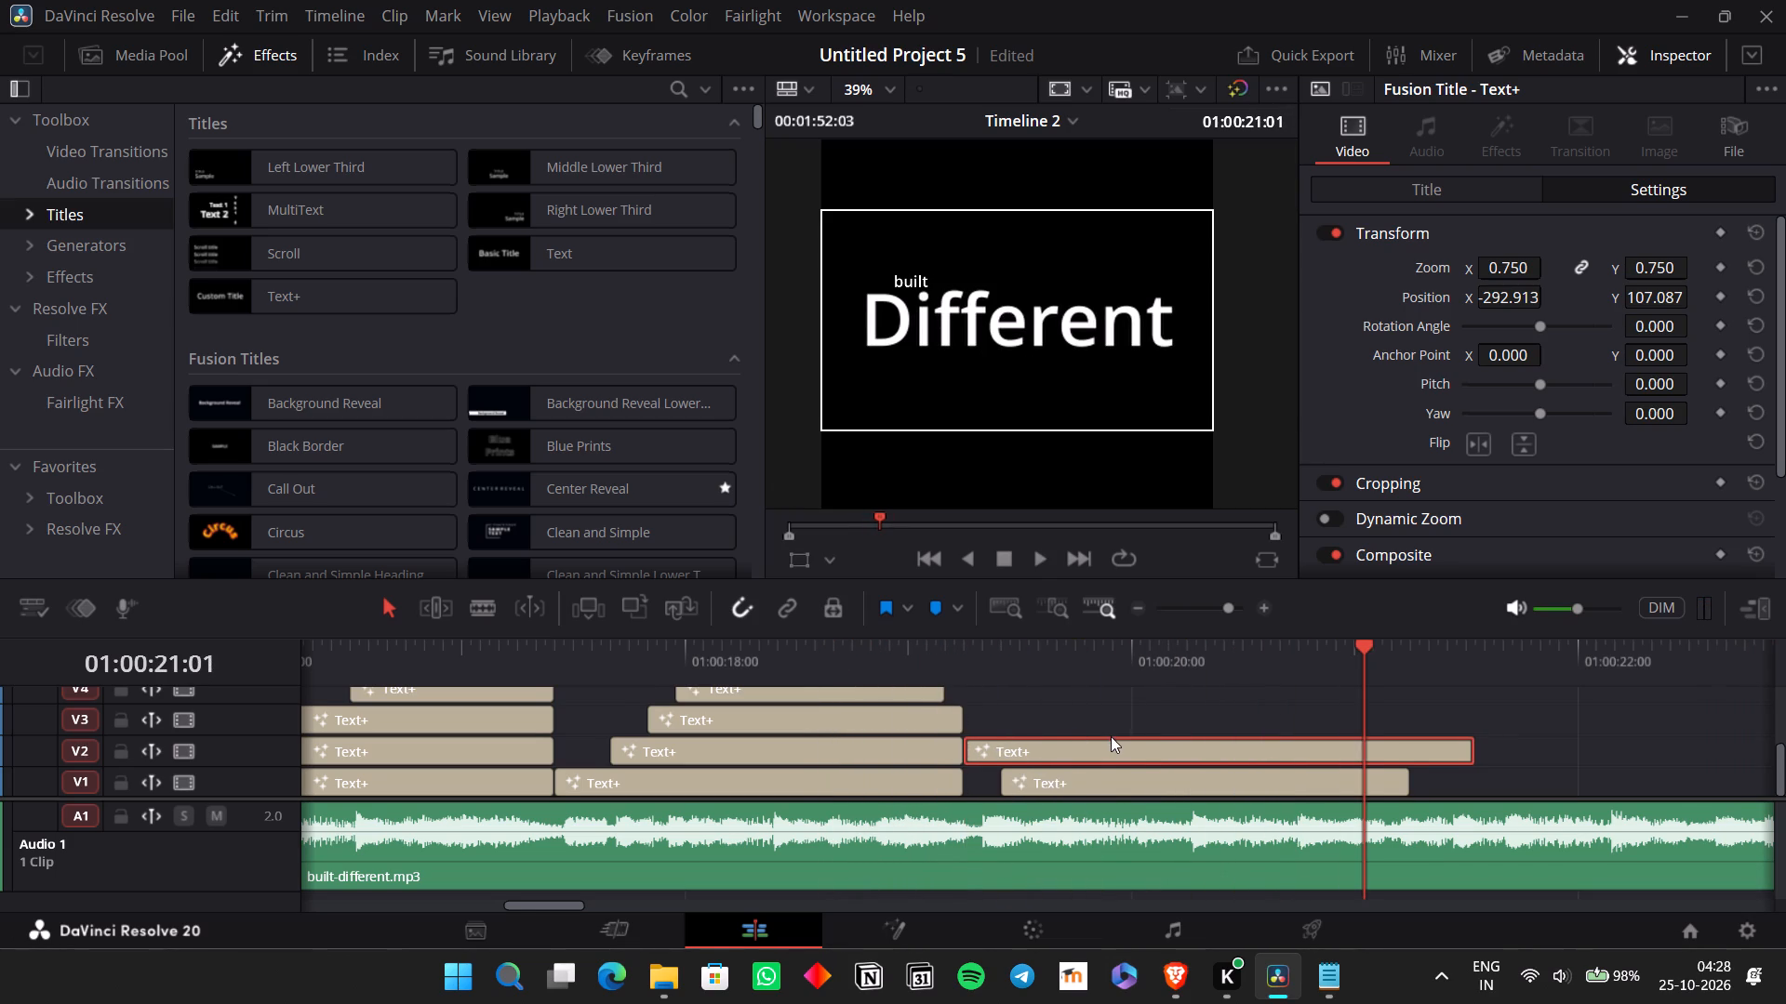
Recheck the new group's timing and set the "built" title's X position to -365.913, aligning it with the start of "Different".
{"action": "scroll", "coordinate": [1111, 736], "scroll_direction": "left", "scroll_amount": 1}
{"action": "left_click", "coordinate": [660, 663]}
{"action": "key", "text": "space"}
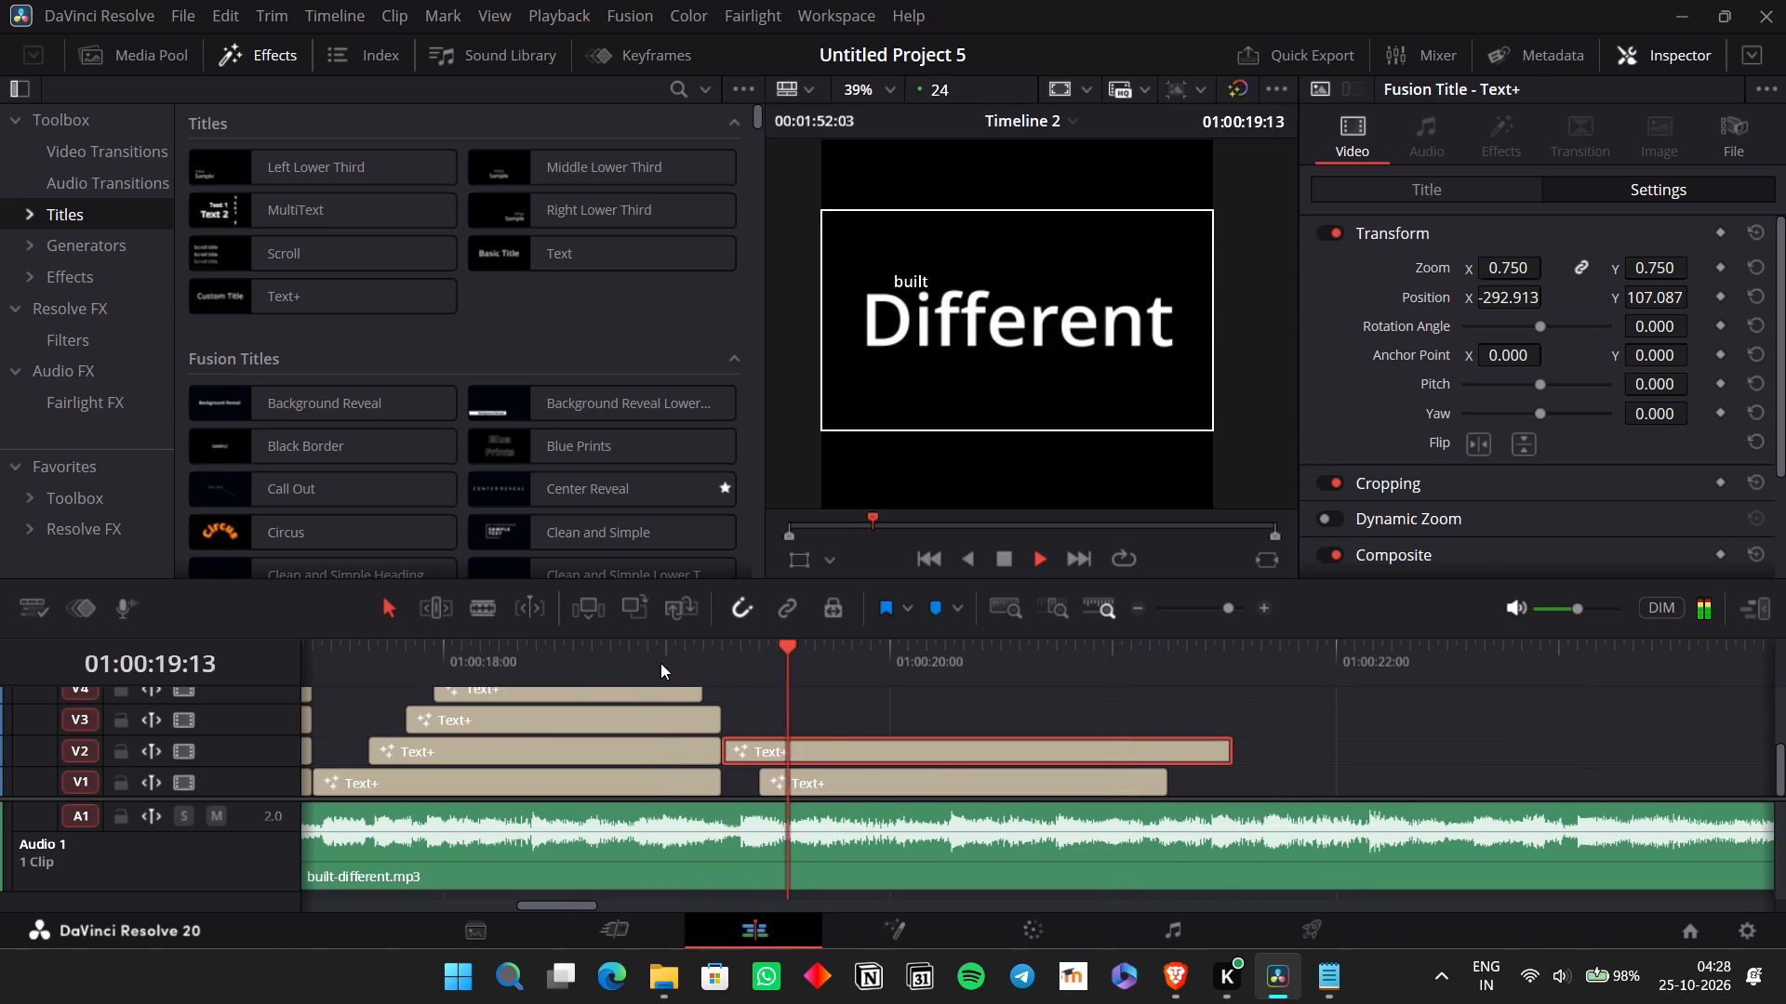
{"action": "key", "text": "space"}
{"action": "left_click", "coordinate": [763, 745]}
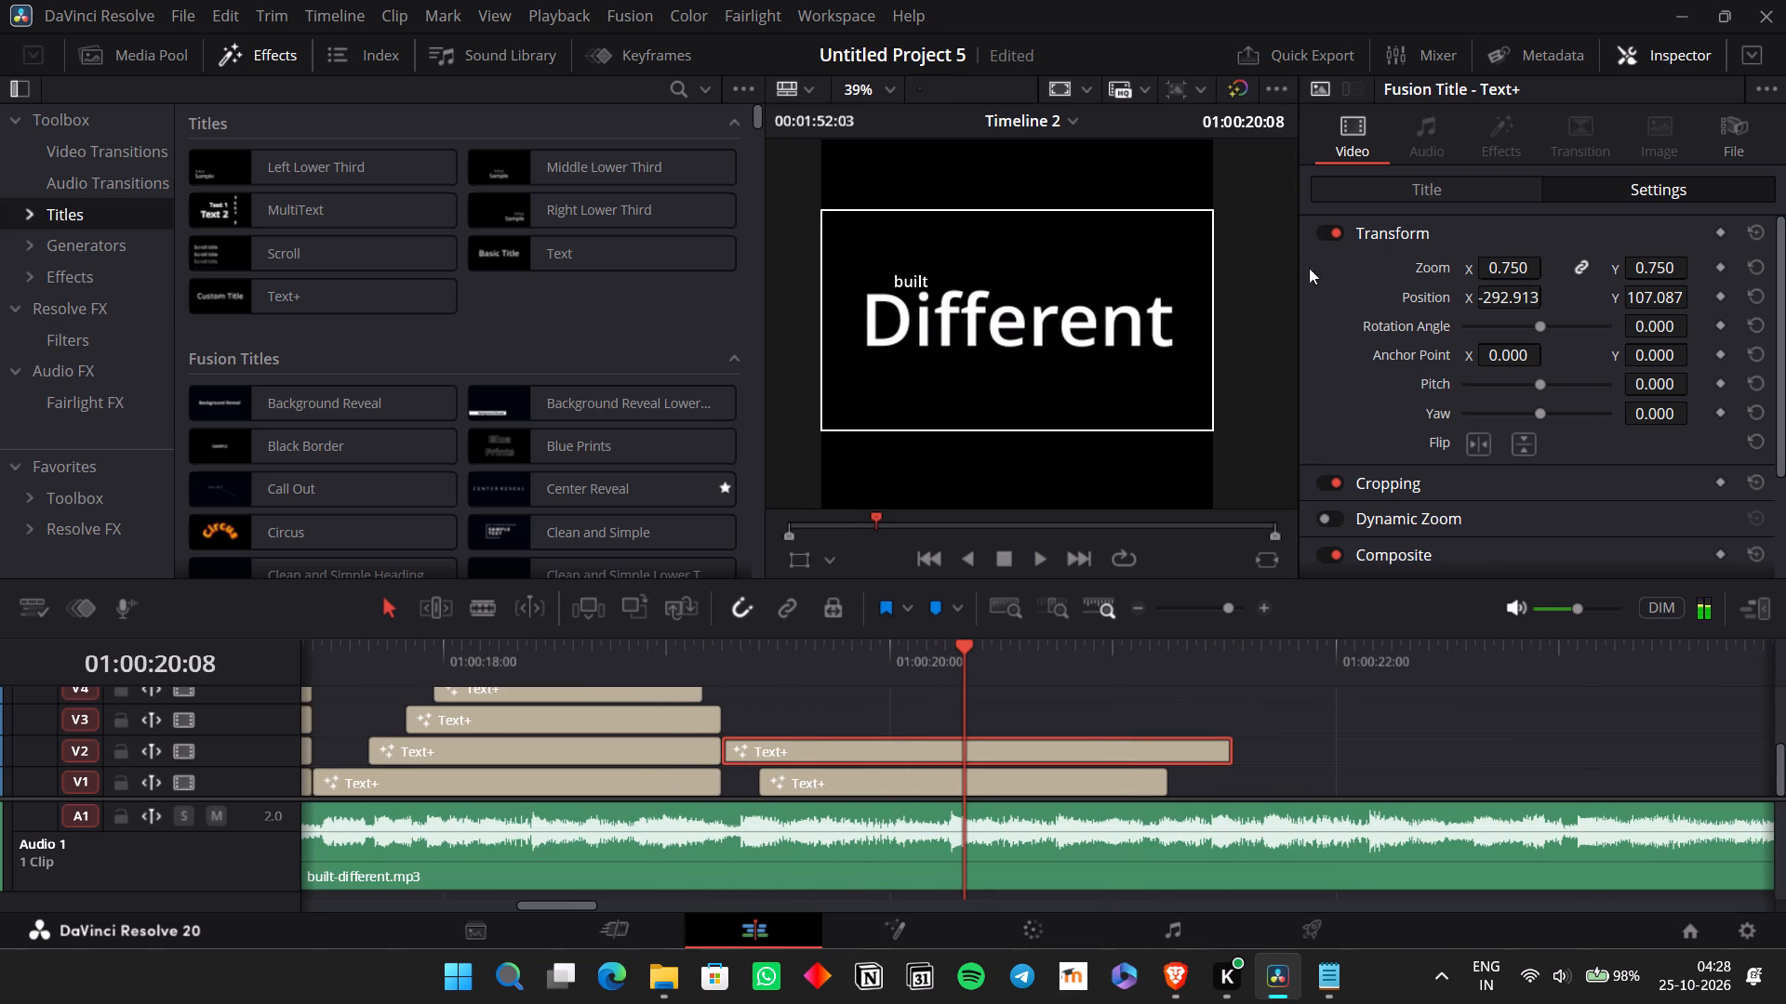
{"action": "left_click_drag", "start_coordinate": [1489, 294], "coordinate": [1401, 352]}
{"action": "left_click_drag", "start_coordinate": [1401, 352], "coordinate": [1405, 353]}
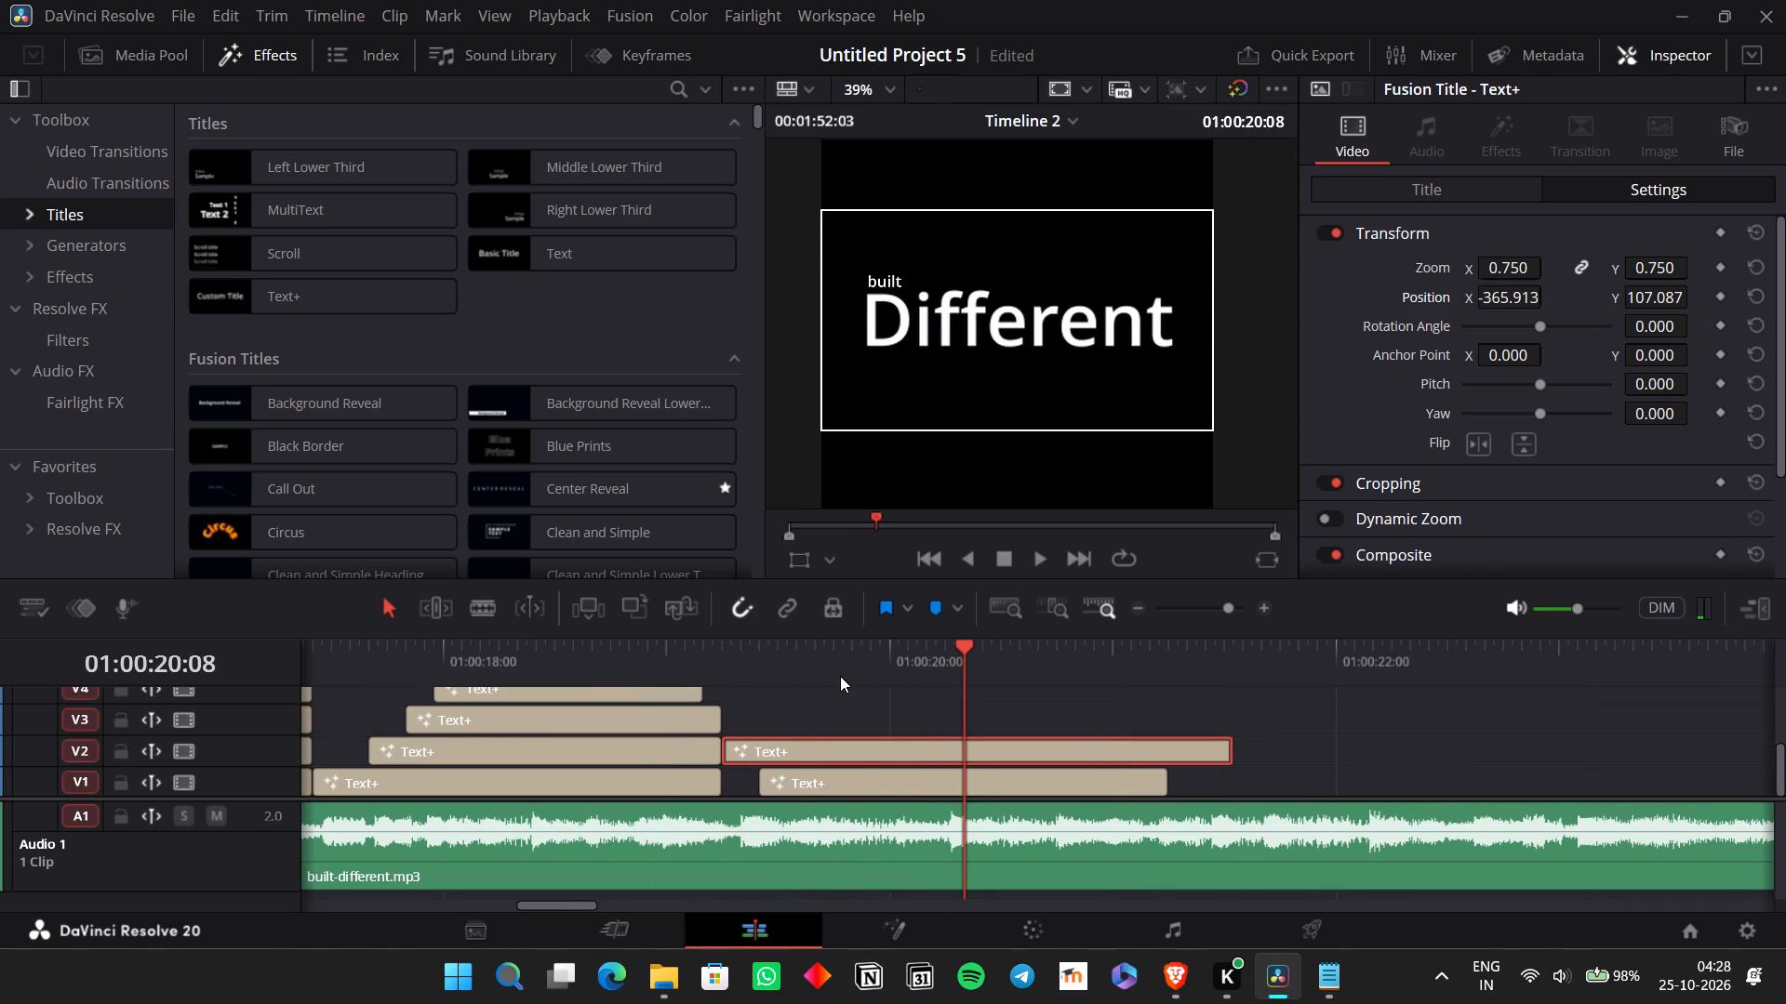
Copy the "Eyes" group's titles on V3 and the tracks above and paste them at 01:00:20:05 over the new group.
{"action": "left_click", "coordinate": [939, 657]}
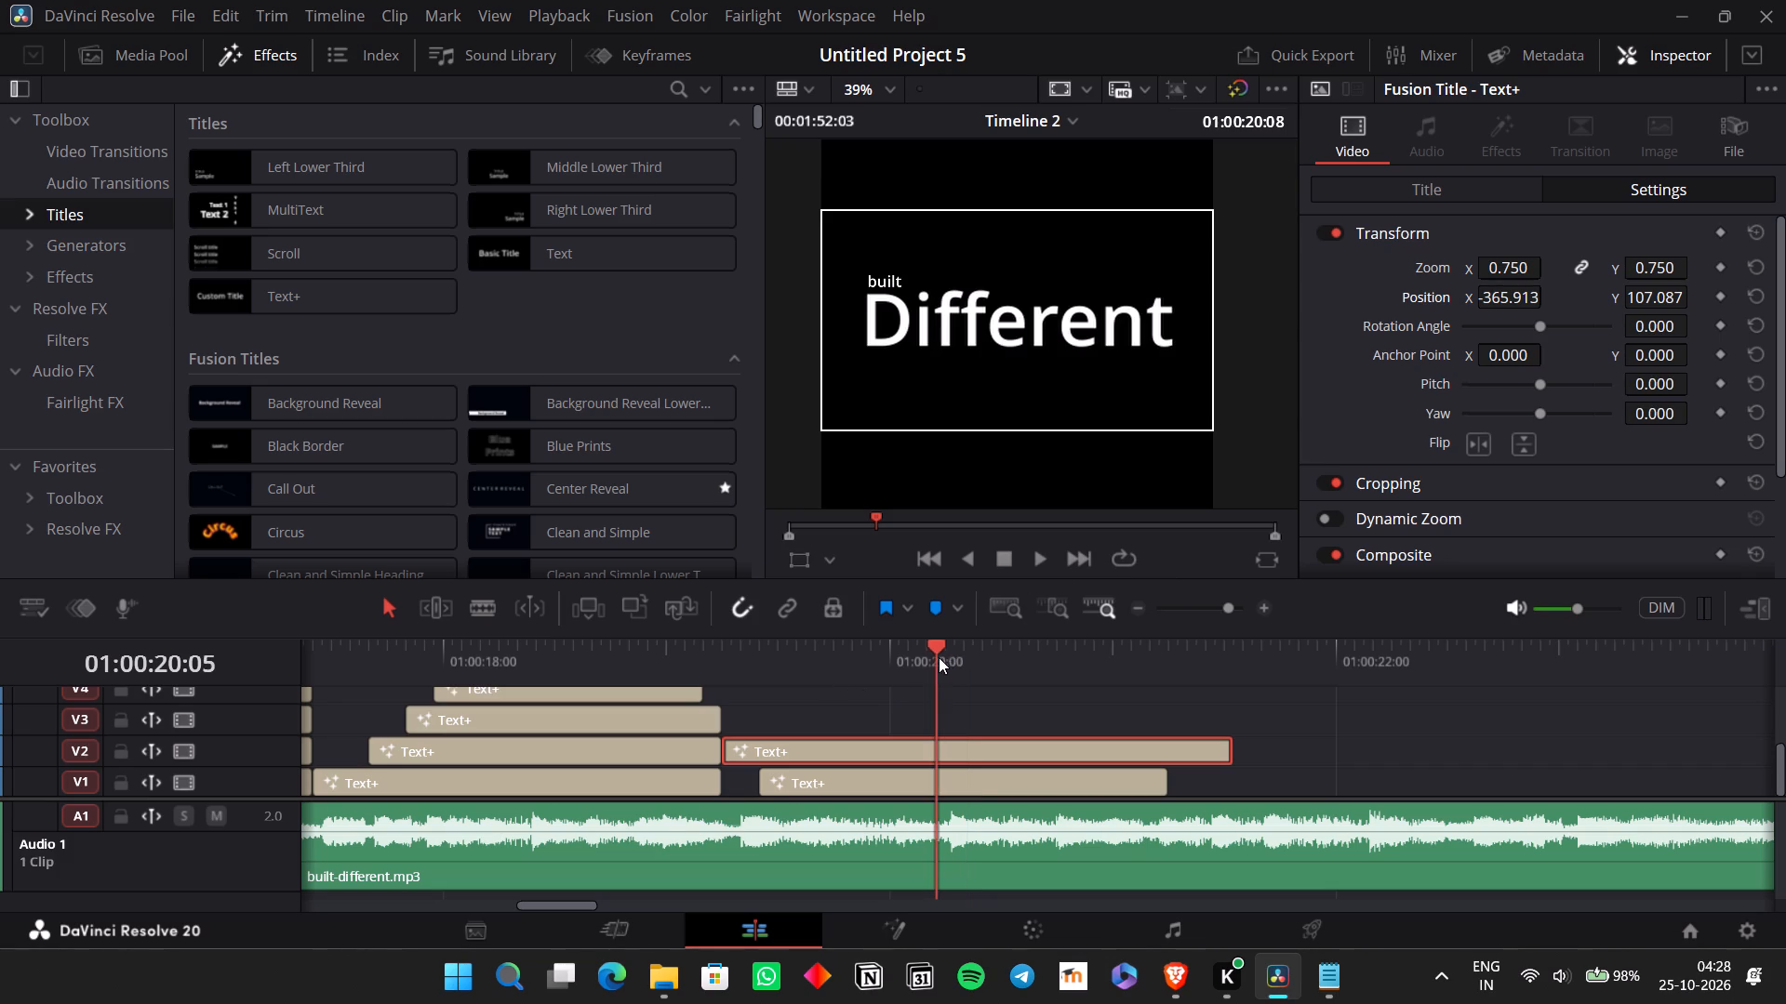
{"action": "left_click_drag", "start_coordinate": [741, 761], "coordinate": [660, 720]}
{"action": "scroll", "coordinate": [660, 720], "scroll_direction": "up", "scroll_amount": 1}
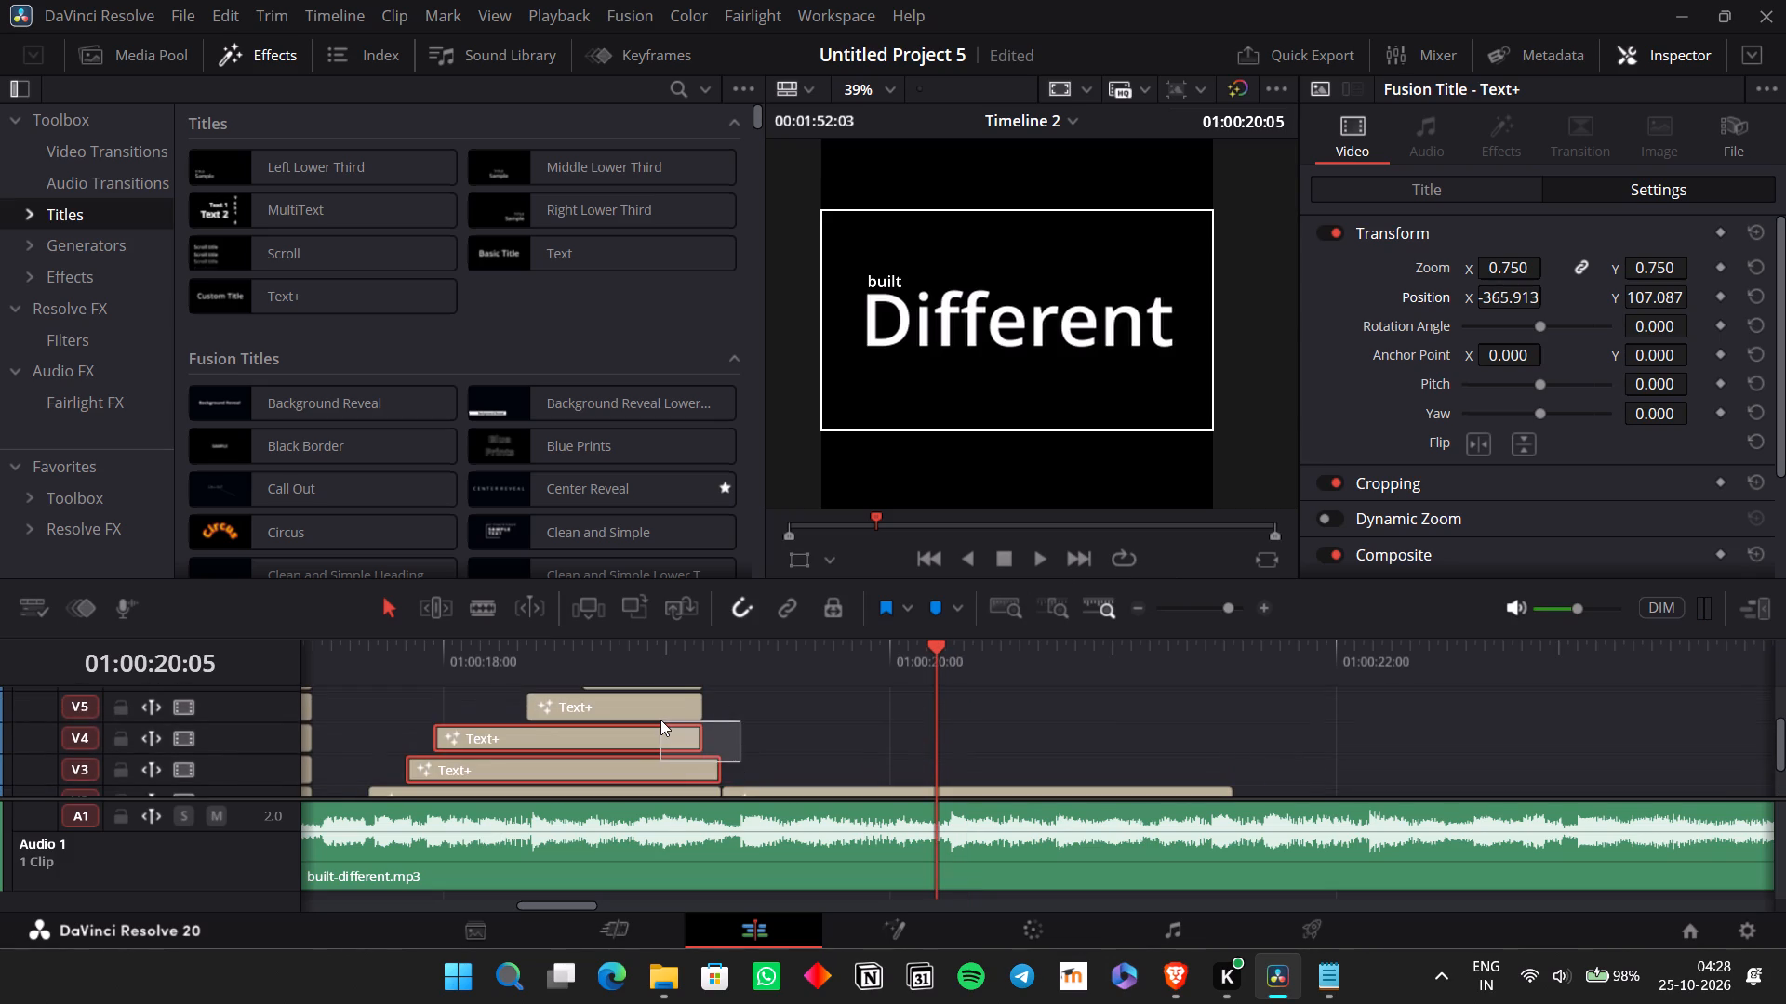
{"action": "scroll", "coordinate": [660, 720], "scroll_direction": "up", "scroll_amount": 1}
{"action": "left_click_drag", "start_coordinate": [660, 720], "coordinate": [660, 680]}
{"action": "scroll", "coordinate": [707, 714], "scroll_direction": "down", "scroll_amount": 1}
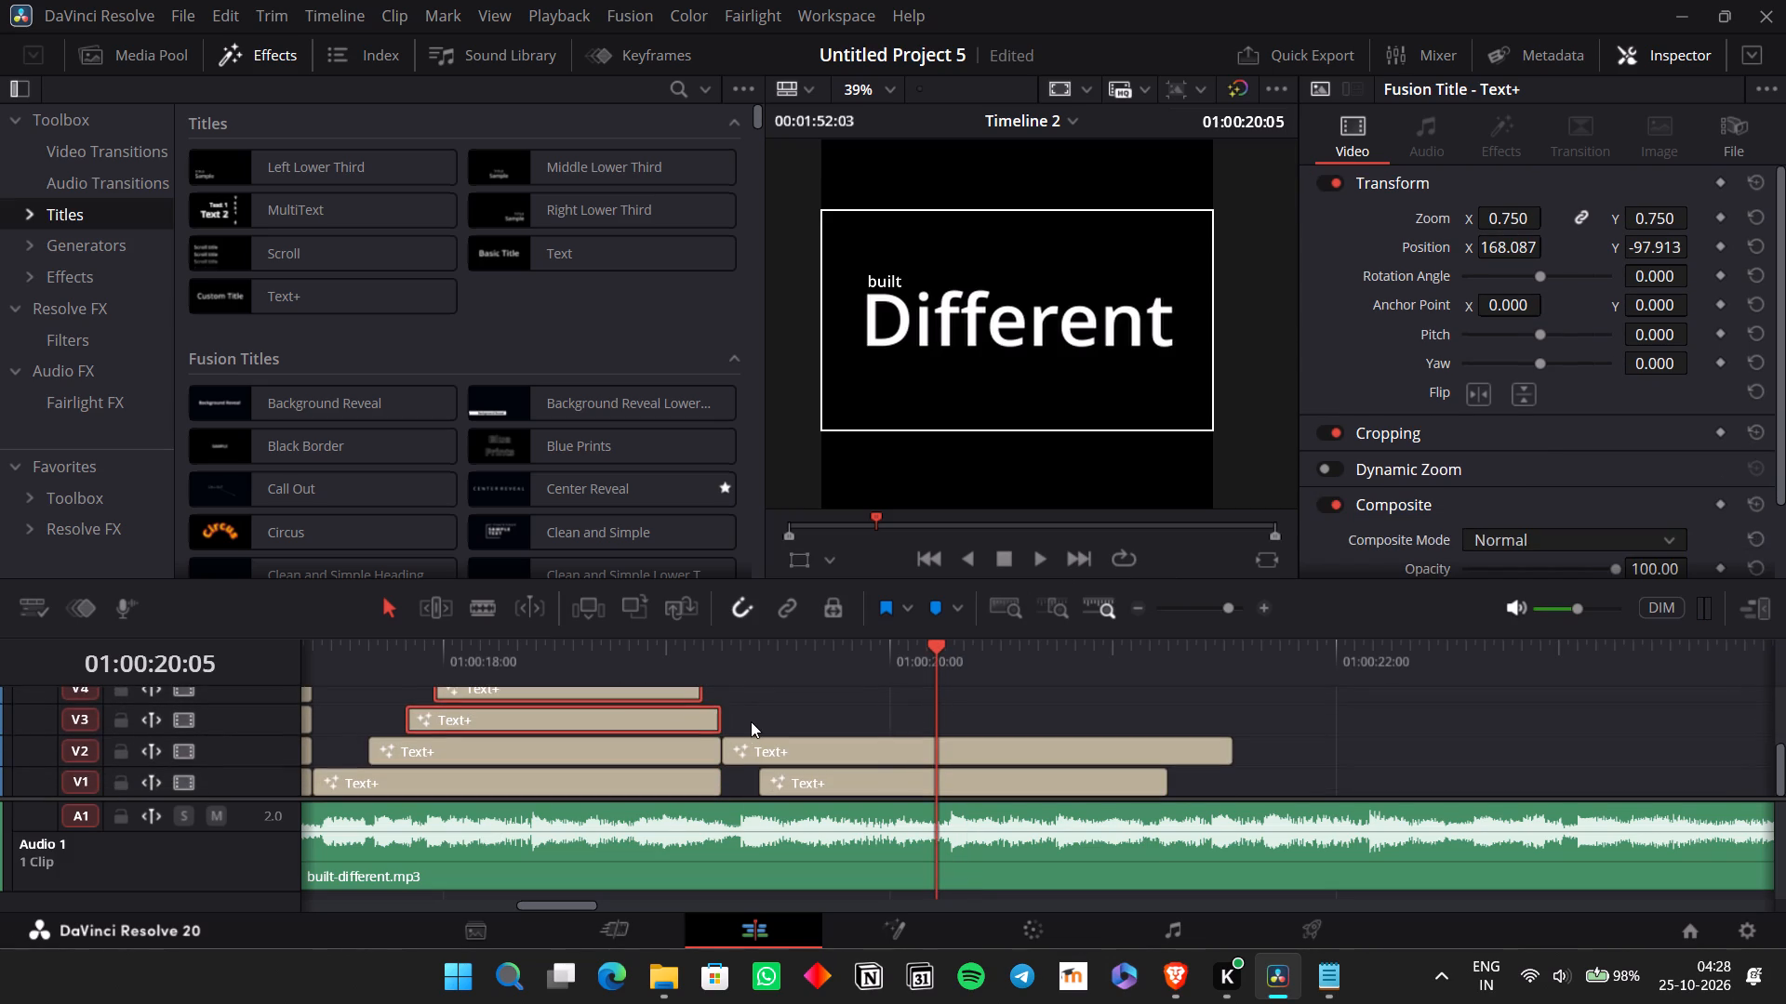
{"action": "key", "text": "ctrl+c"}
{"action": "left_click", "coordinate": [997, 707]}
{"action": "key", "text": "ctrl+v"}
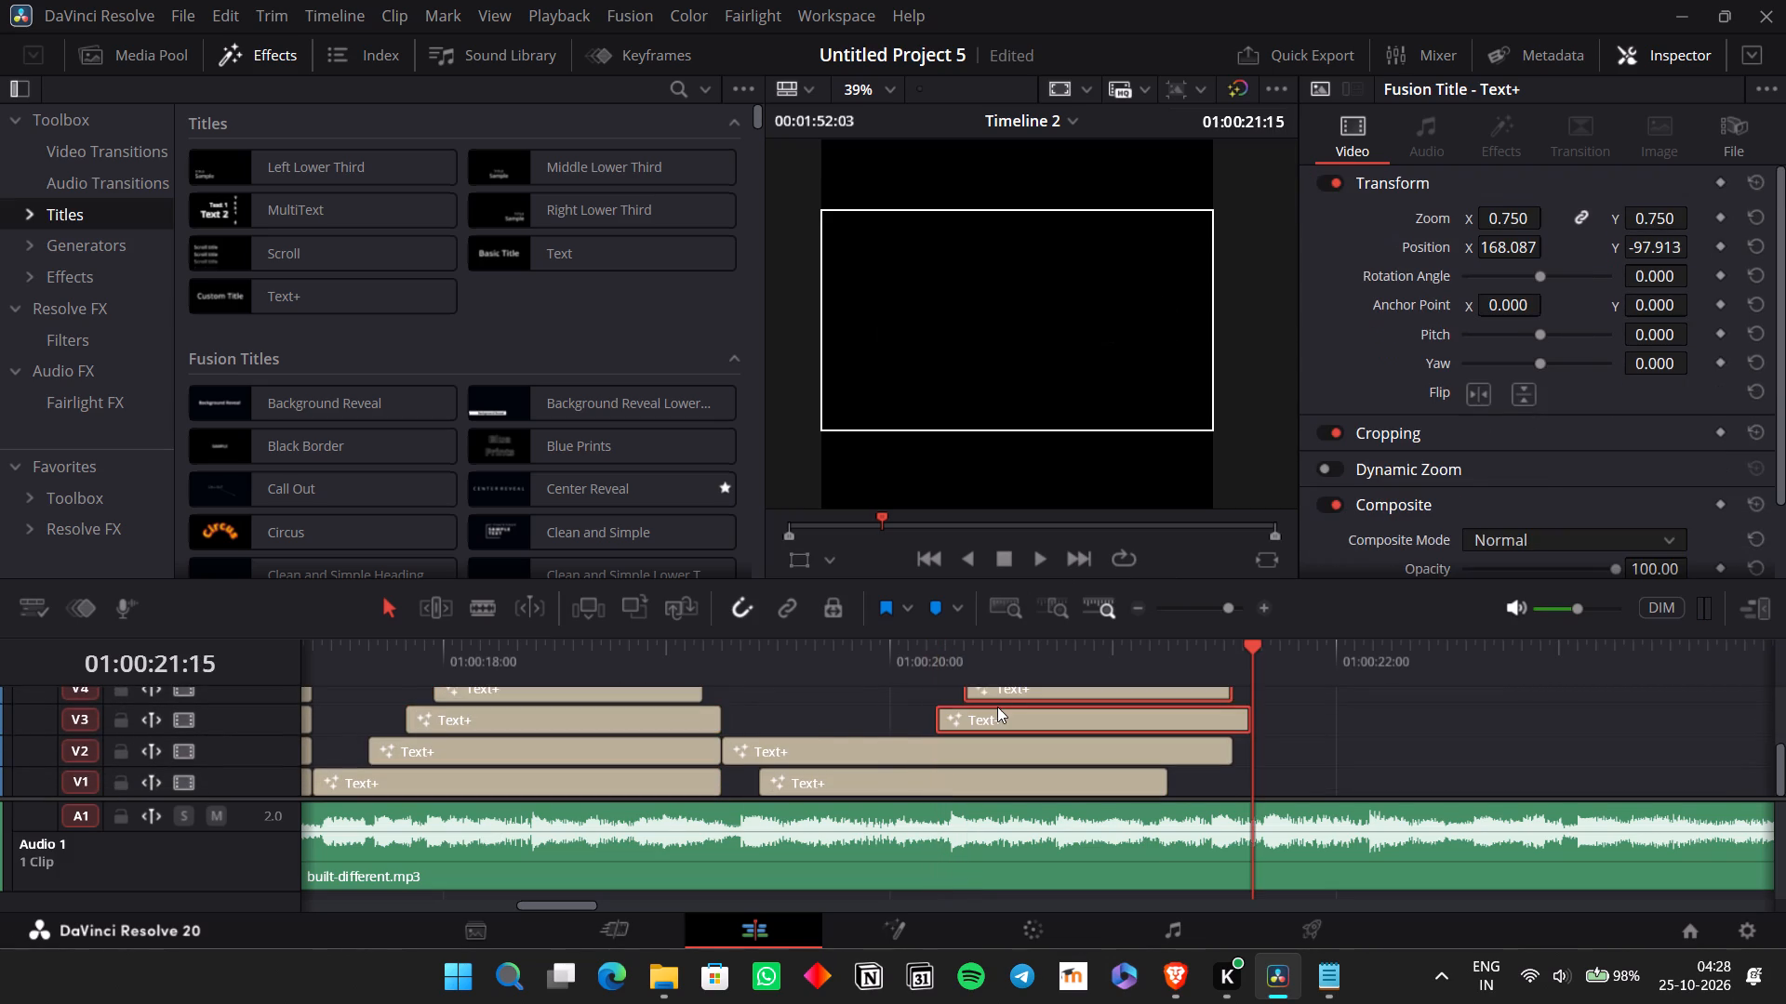
Extend the original "Eyes" group's V4, V5, V6 and V7 titles so they end together with its V3 title.
{"action": "left_click_drag", "start_coordinate": [699, 748], "coordinate": [716, 748]}
{"action": "left_click_drag", "start_coordinate": [695, 714], "coordinate": [708, 715]}
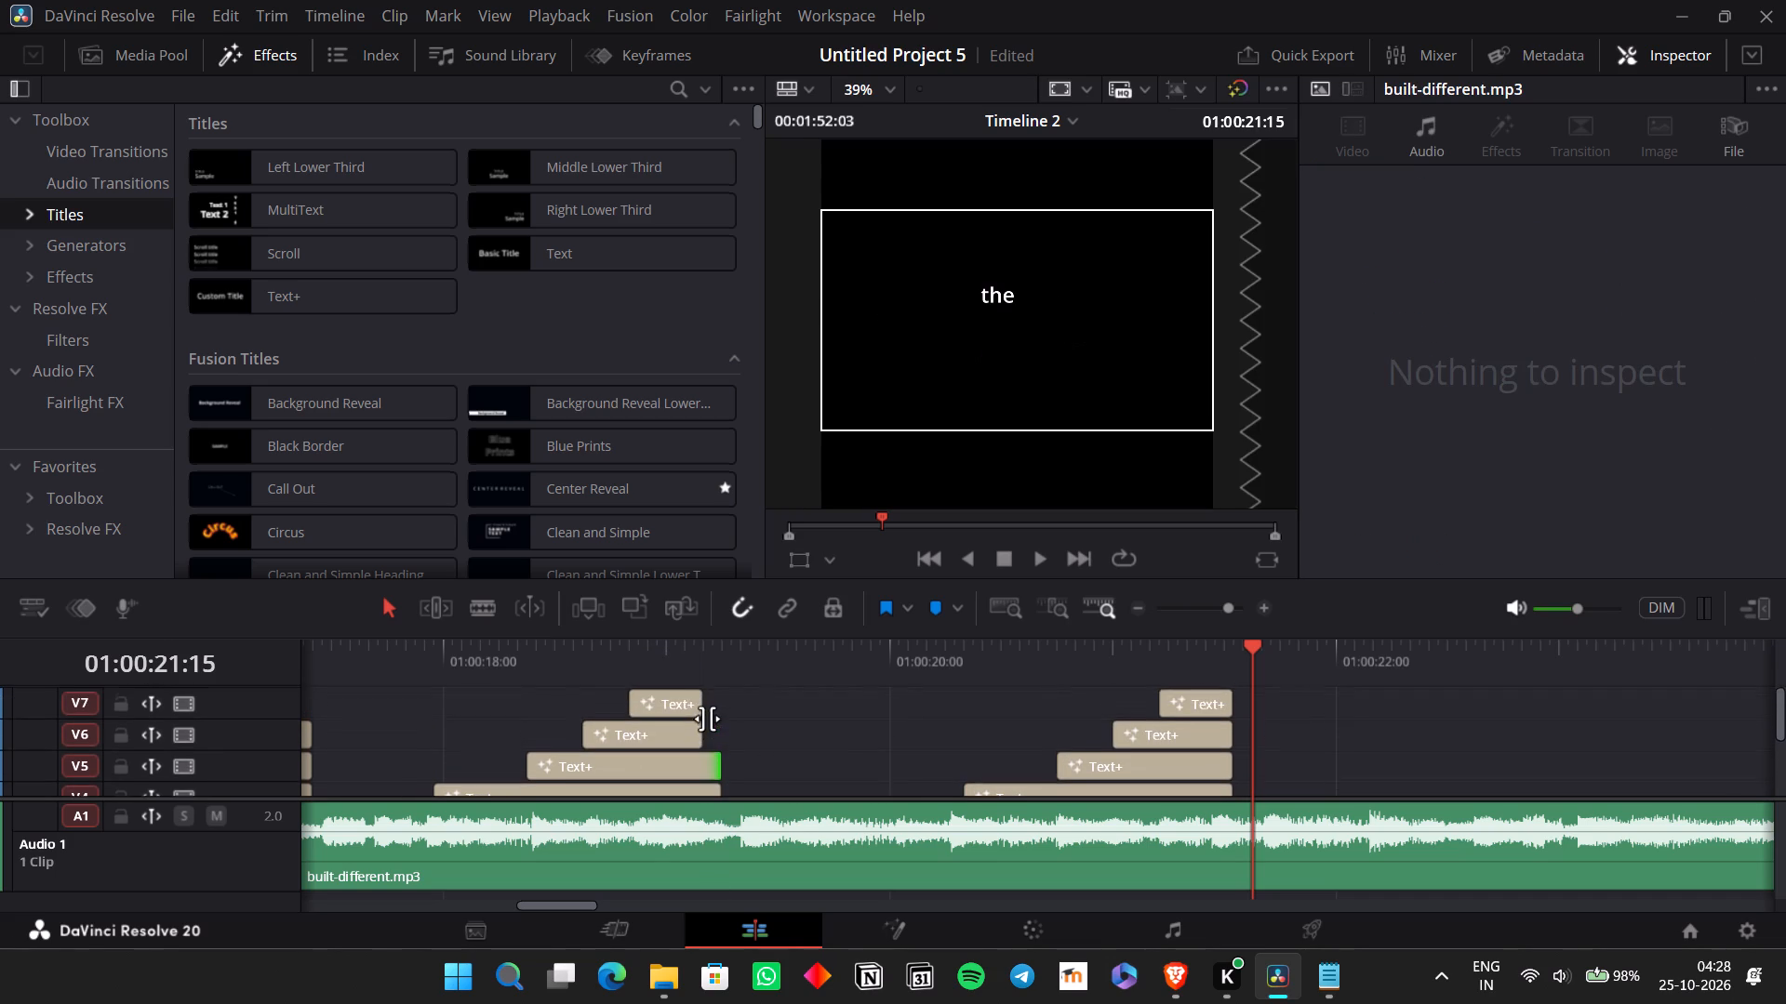
{"action": "left_click_drag", "start_coordinate": [701, 729], "coordinate": [714, 734]}
{"action": "left_click_drag", "start_coordinate": [694, 696], "coordinate": [706, 698]}
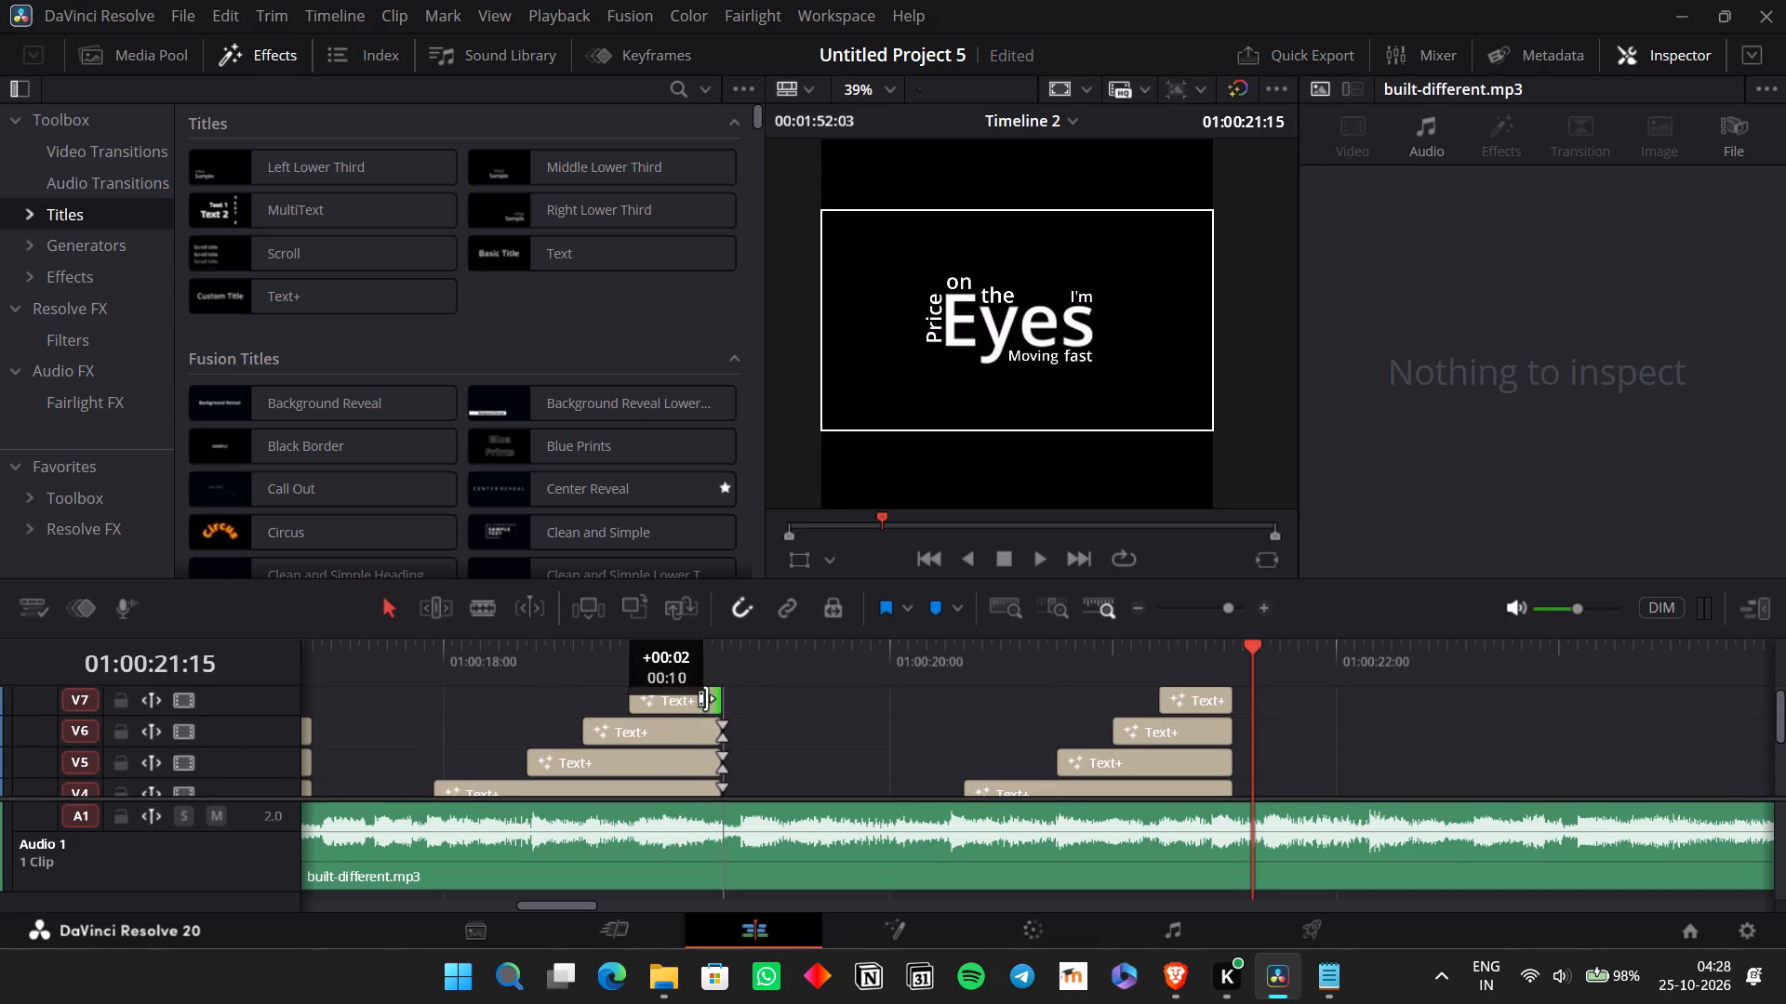
{"action": "left_click_drag", "start_coordinate": [706, 698], "coordinate": [708, 698]}
{"action": "scroll", "coordinate": [902, 675], "scroll_direction": "down", "scroll_amount": 2}
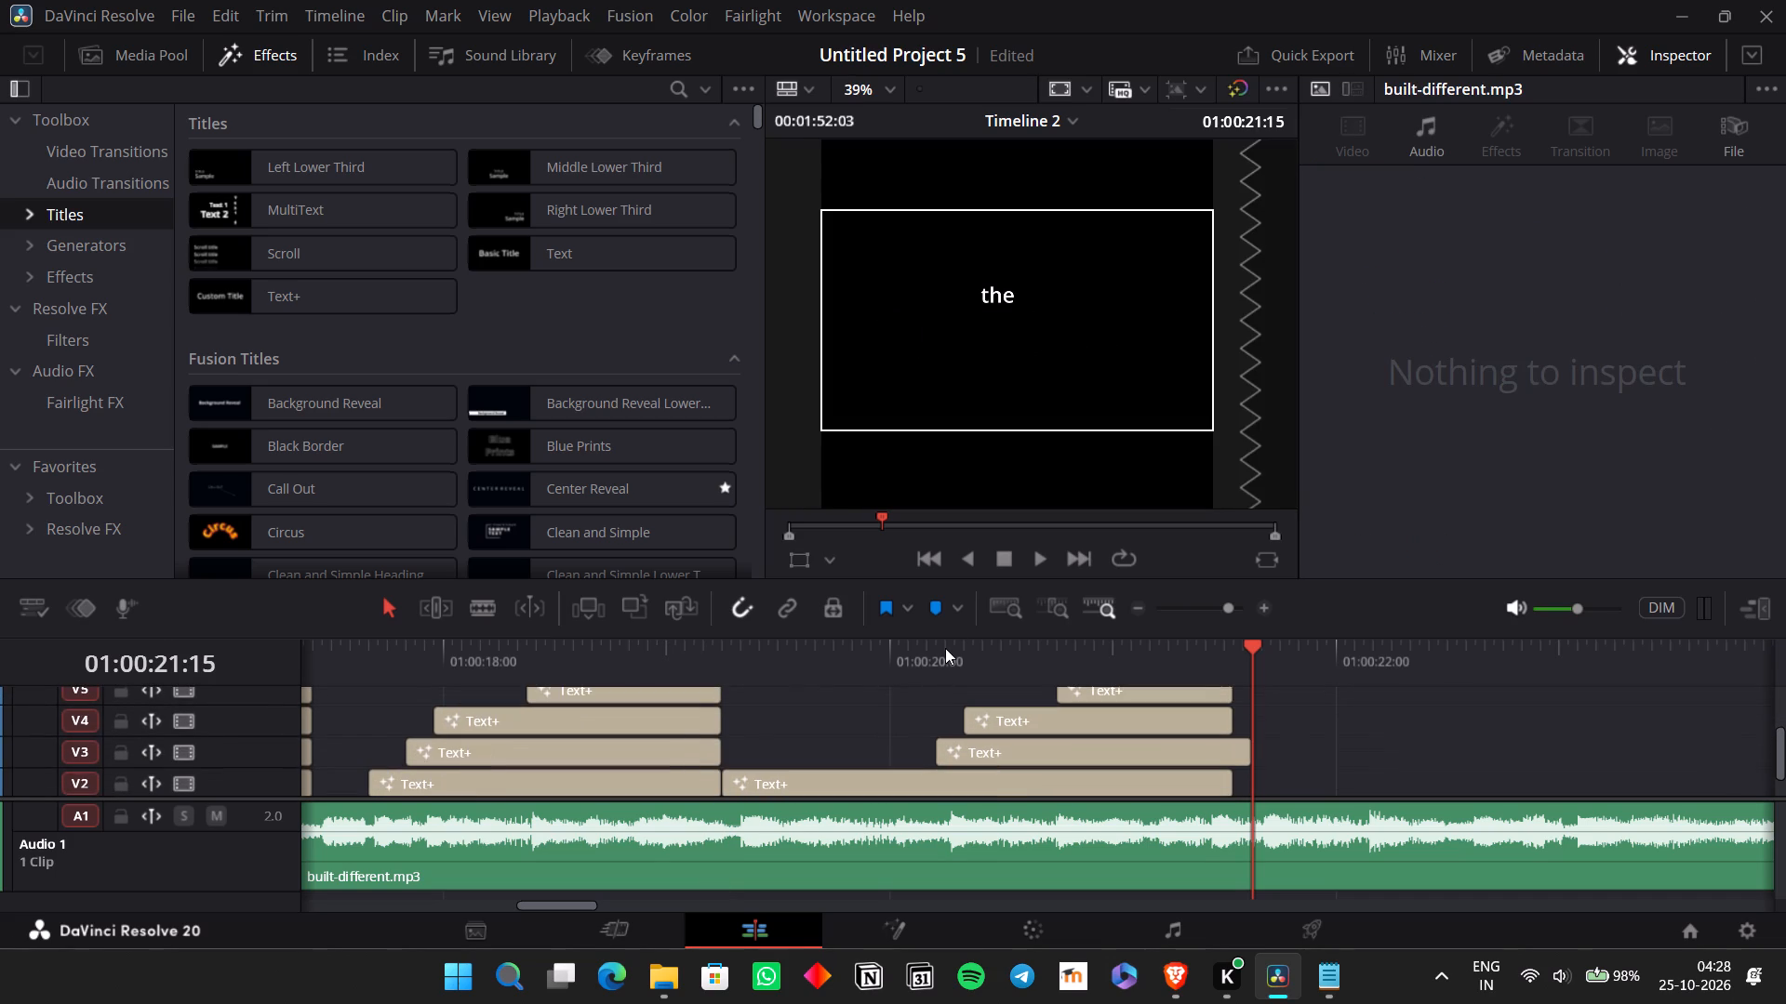
{"action": "scroll", "coordinate": [945, 648], "scroll_direction": "down", "scroll_amount": 1}
Play the new group against the vocals and replace the text of its V4 title with "hear".
{"action": "left_click", "coordinate": [893, 654]}
{"action": "key", "text": "space"}
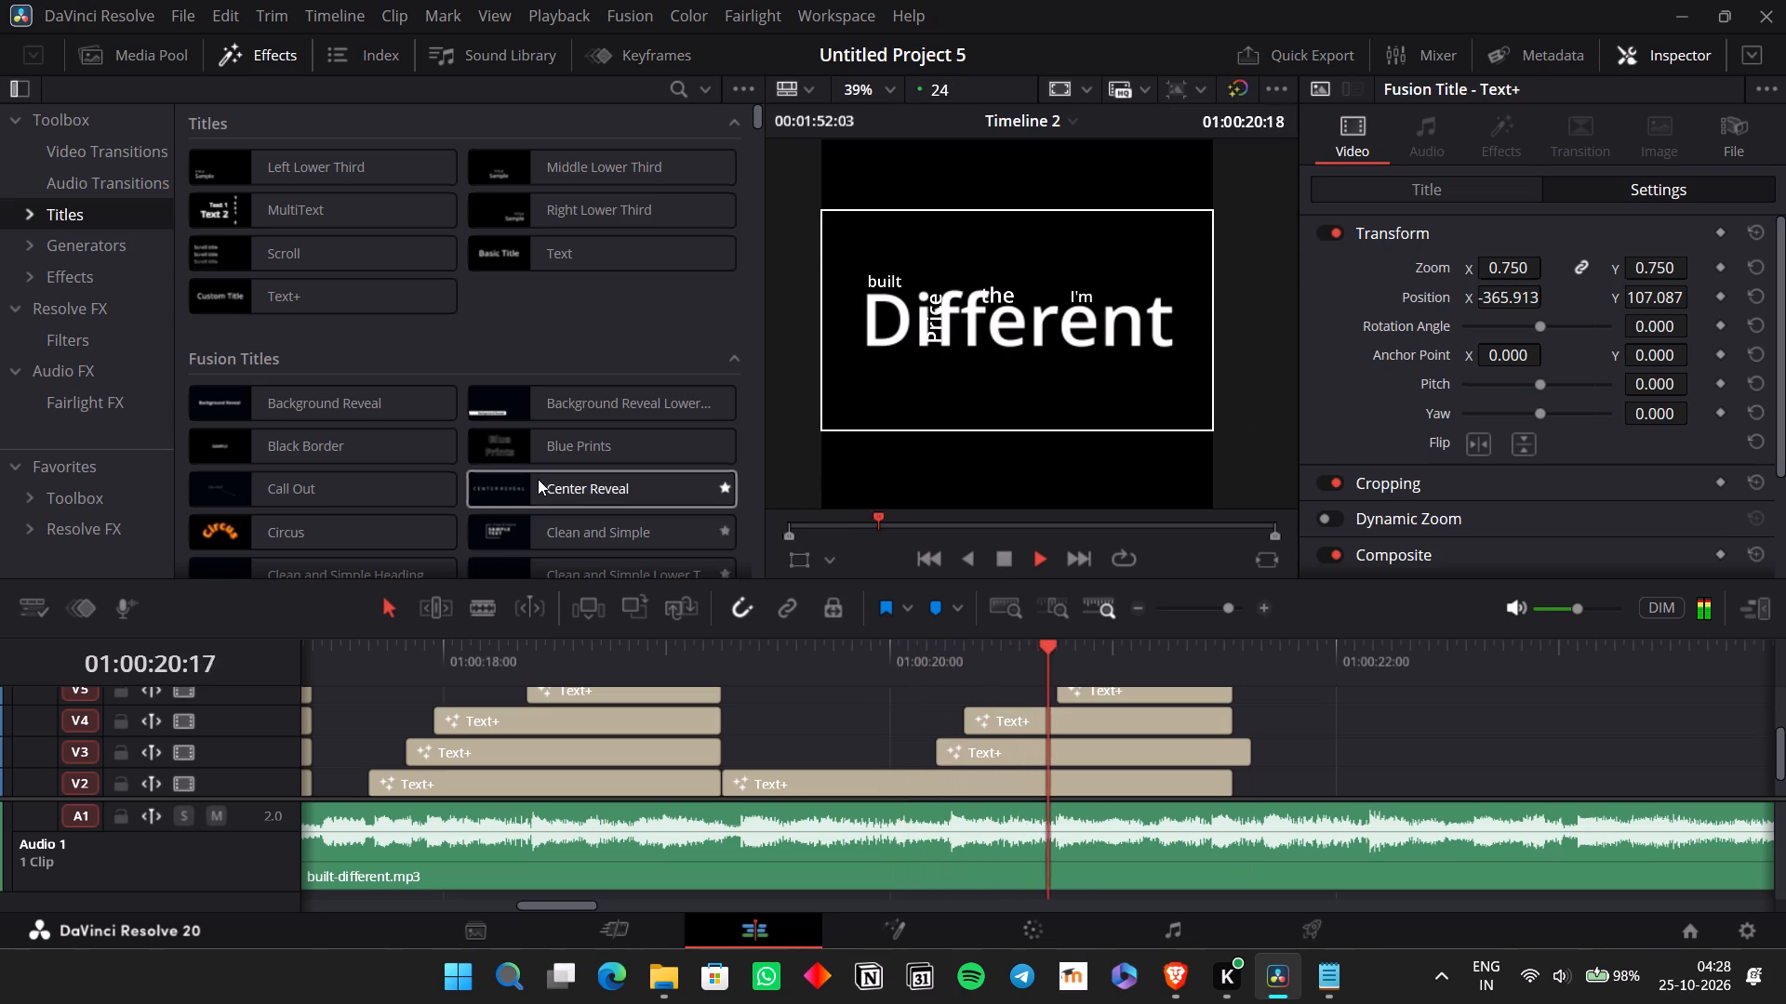
{"action": "key", "text": "space"}
{"action": "left_click", "coordinate": [945, 660]}
{"action": "key", "text": "space"}
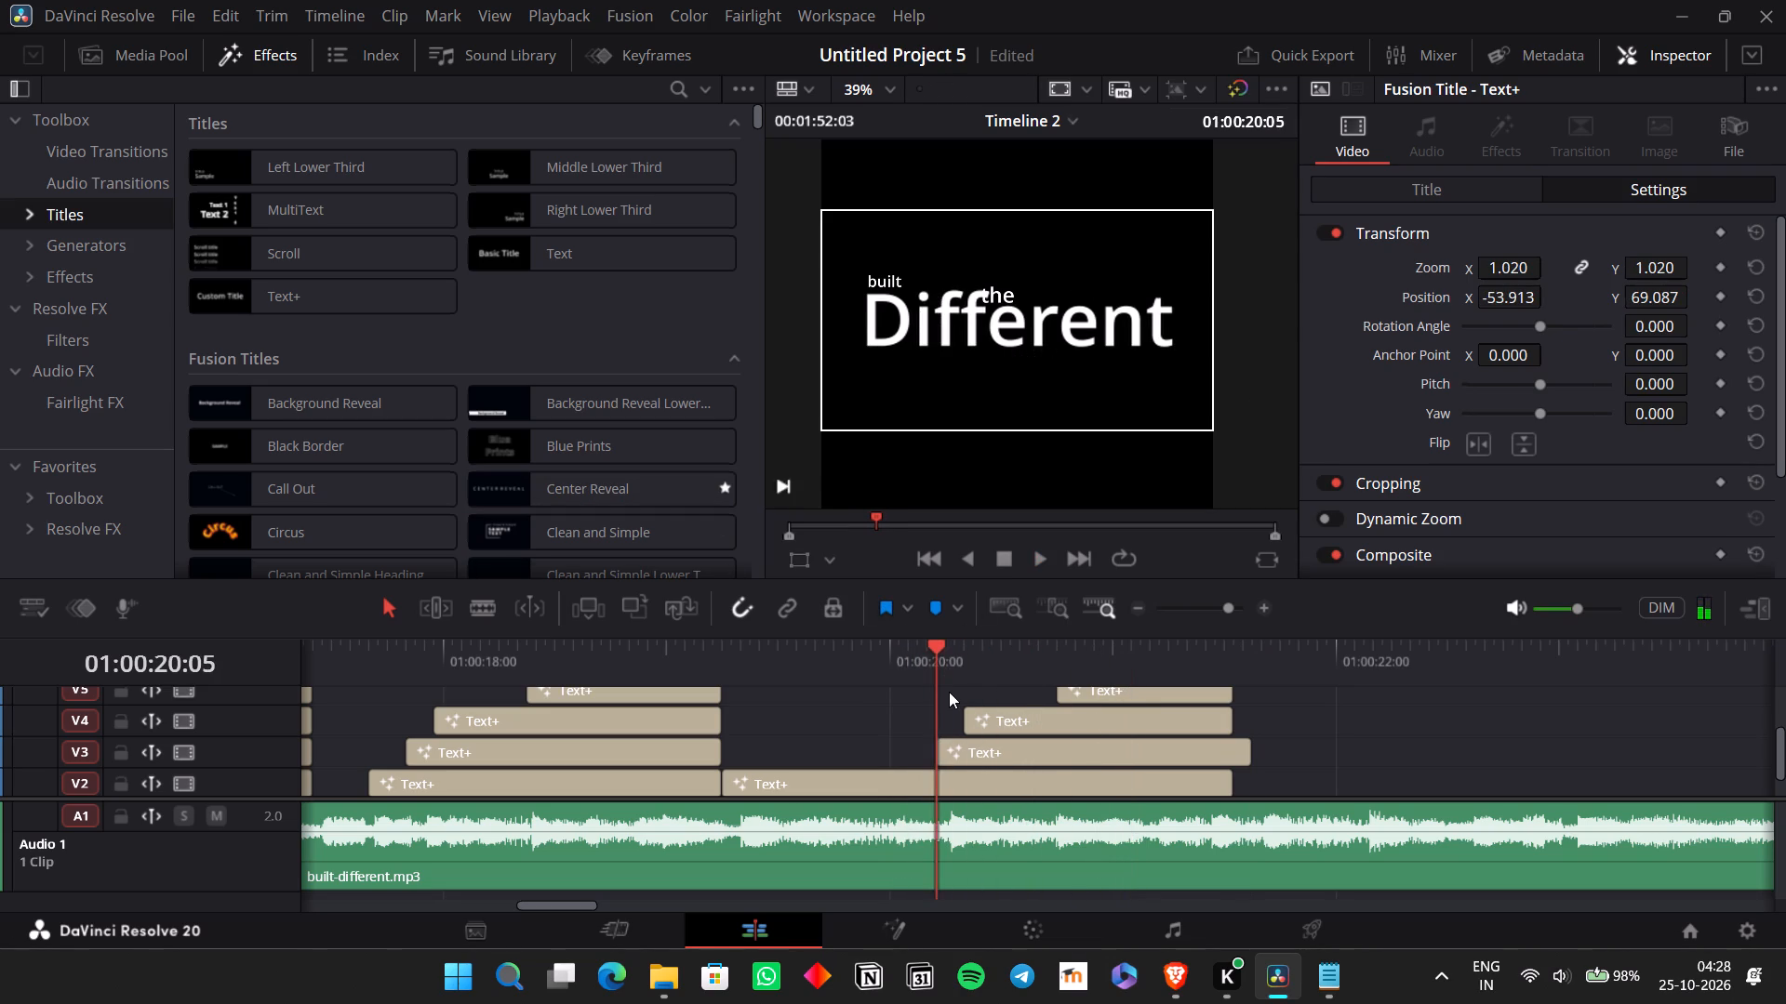
{"action": "key", "text": "space"}
{"action": "left_click", "coordinate": [1102, 723]}
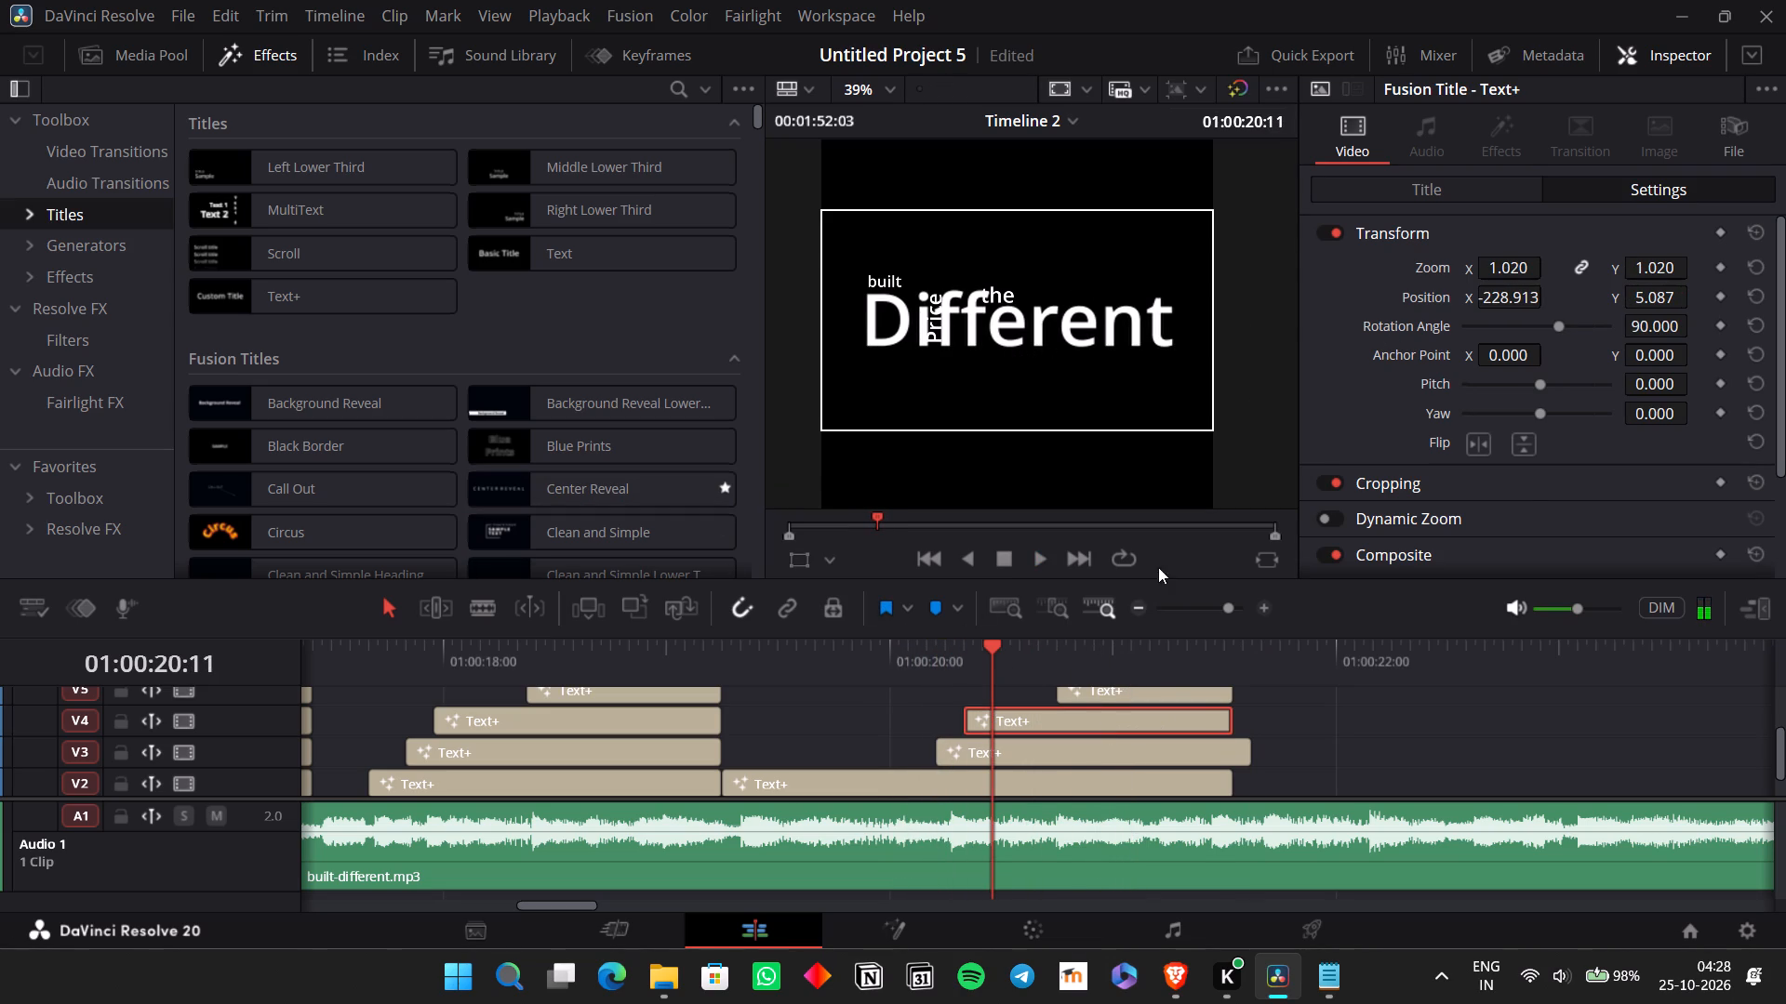
{"action": "left_click", "coordinate": [1353, 197]}
{"action": "left_click_drag", "start_coordinate": [1351, 343], "coordinate": [1282, 337]}
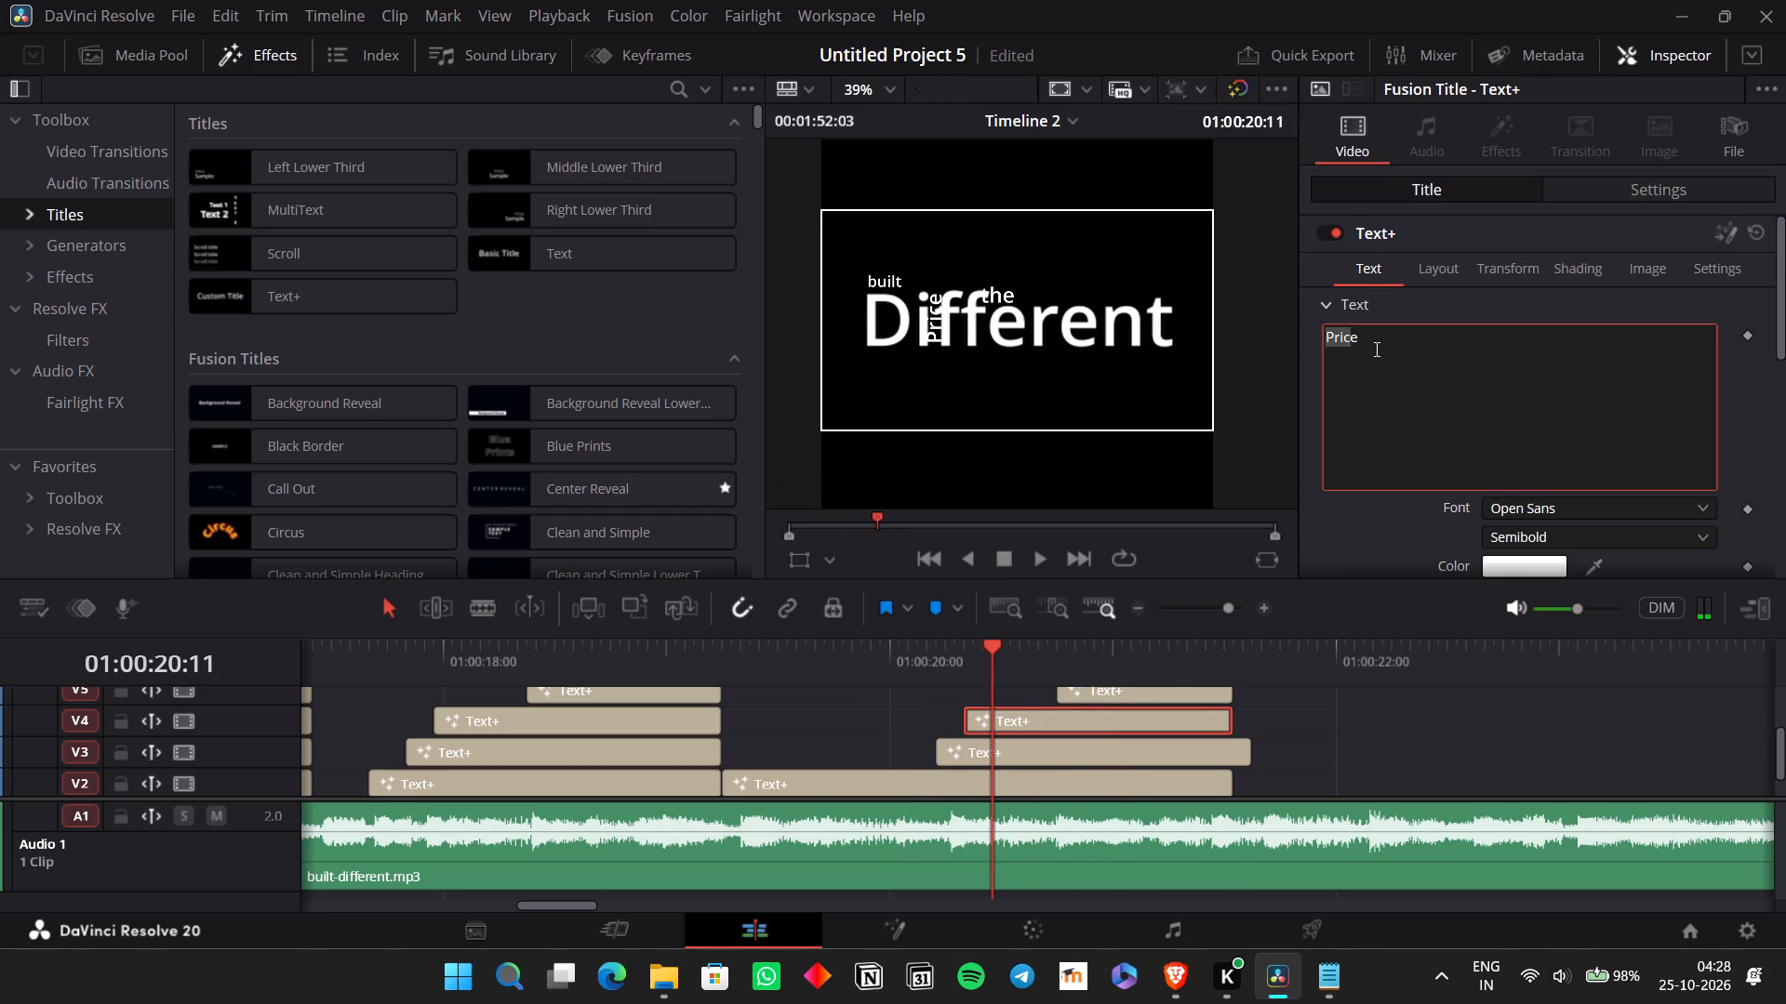
{"action": "left_click_drag", "start_coordinate": [1375, 346], "coordinate": [1273, 346]}
{"action": "key", "text": "BackSpace"}
{"action": "key", "text": "BackSpace"}
{"action": "key", "text": "BackSpace"}
{"action": "key", "text": "BackSpace"}
{"action": "key", "text": "BackSpace"}
{"action": "key", "text": "BackSpace"}
{"action": "key", "text": "BackSpace"}
{"action": "key", "text": "BackSpace"}
{"action": "key", "text": "BackSpace"}
{"action": "key", "text": "BackSpace"}
{"action": "key", "text": "BackSpace"}
{"action": "key", "text": "BackSpace"}
{"action": "key", "text": "BackSpace"}
{"action": "key", "text": "BackSpace"}
{"action": "key", "text": "BackSpace"}
{"action": "key", "text": "BackSpace"}
{"action": "key", "text": "BackSpace"}
{"action": "key", "text": "BackSpace"}
{"action": "key", "text": "BackSpace"}
{"action": "key", "text": "BackSpace"}
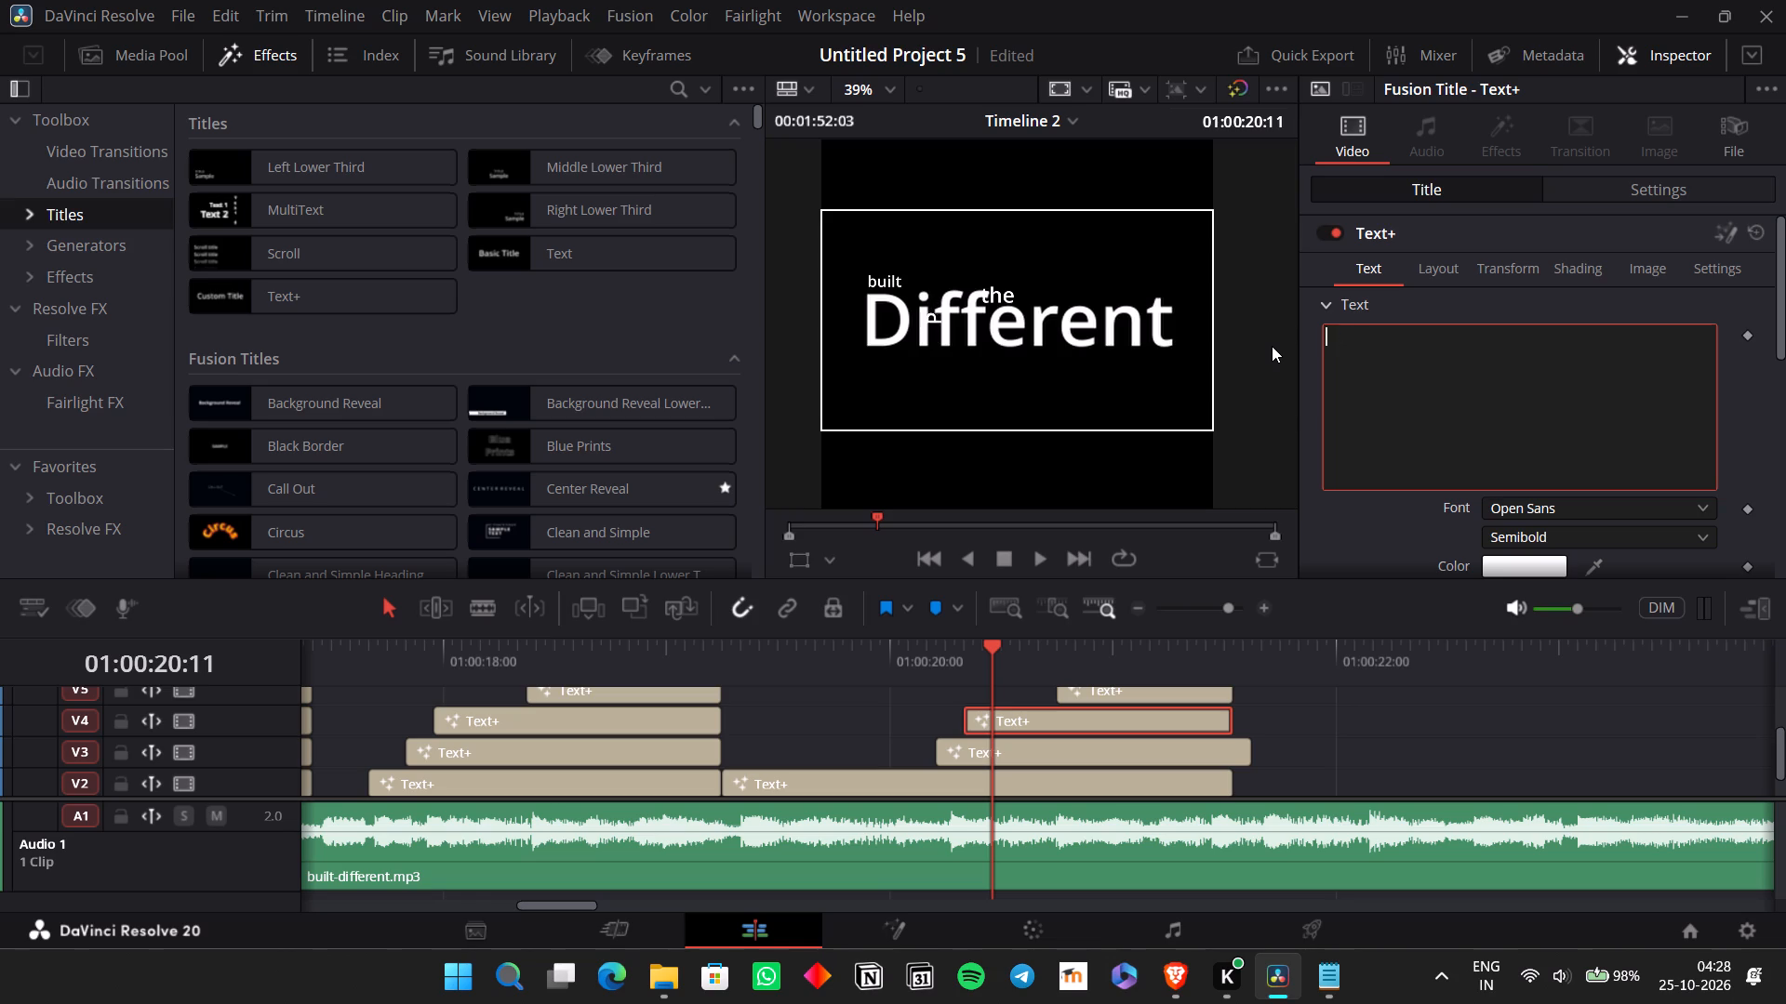
{"action": "type", "text": "hear"}
Set the "hear" title's X position to -445.913, placing it just before the "D" of "Different".
{"action": "left_click", "coordinate": [1619, 192]}
{"action": "left_click_drag", "start_coordinate": [1496, 304], "coordinate": [1332, 339]}
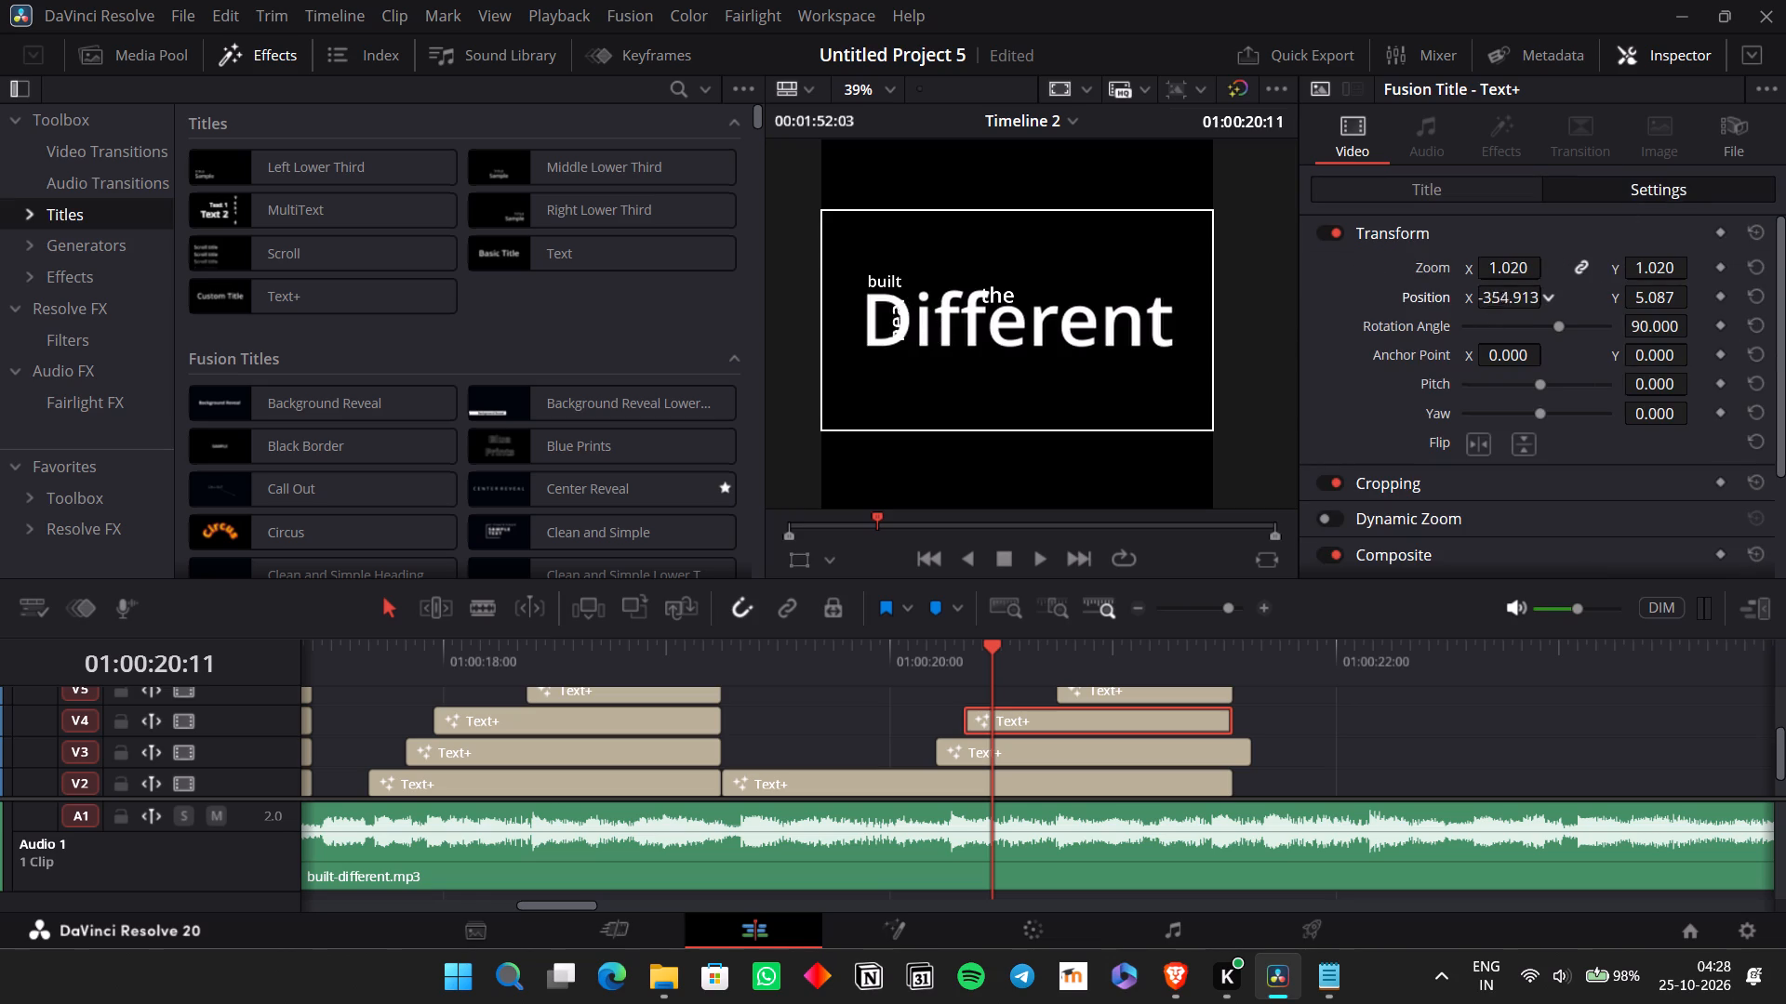
{"action": "left_click_drag", "start_coordinate": [1332, 339], "coordinate": [1242, 368]}
{"action": "left_click_drag", "start_coordinate": [1242, 368], "coordinate": [1243, 369]}
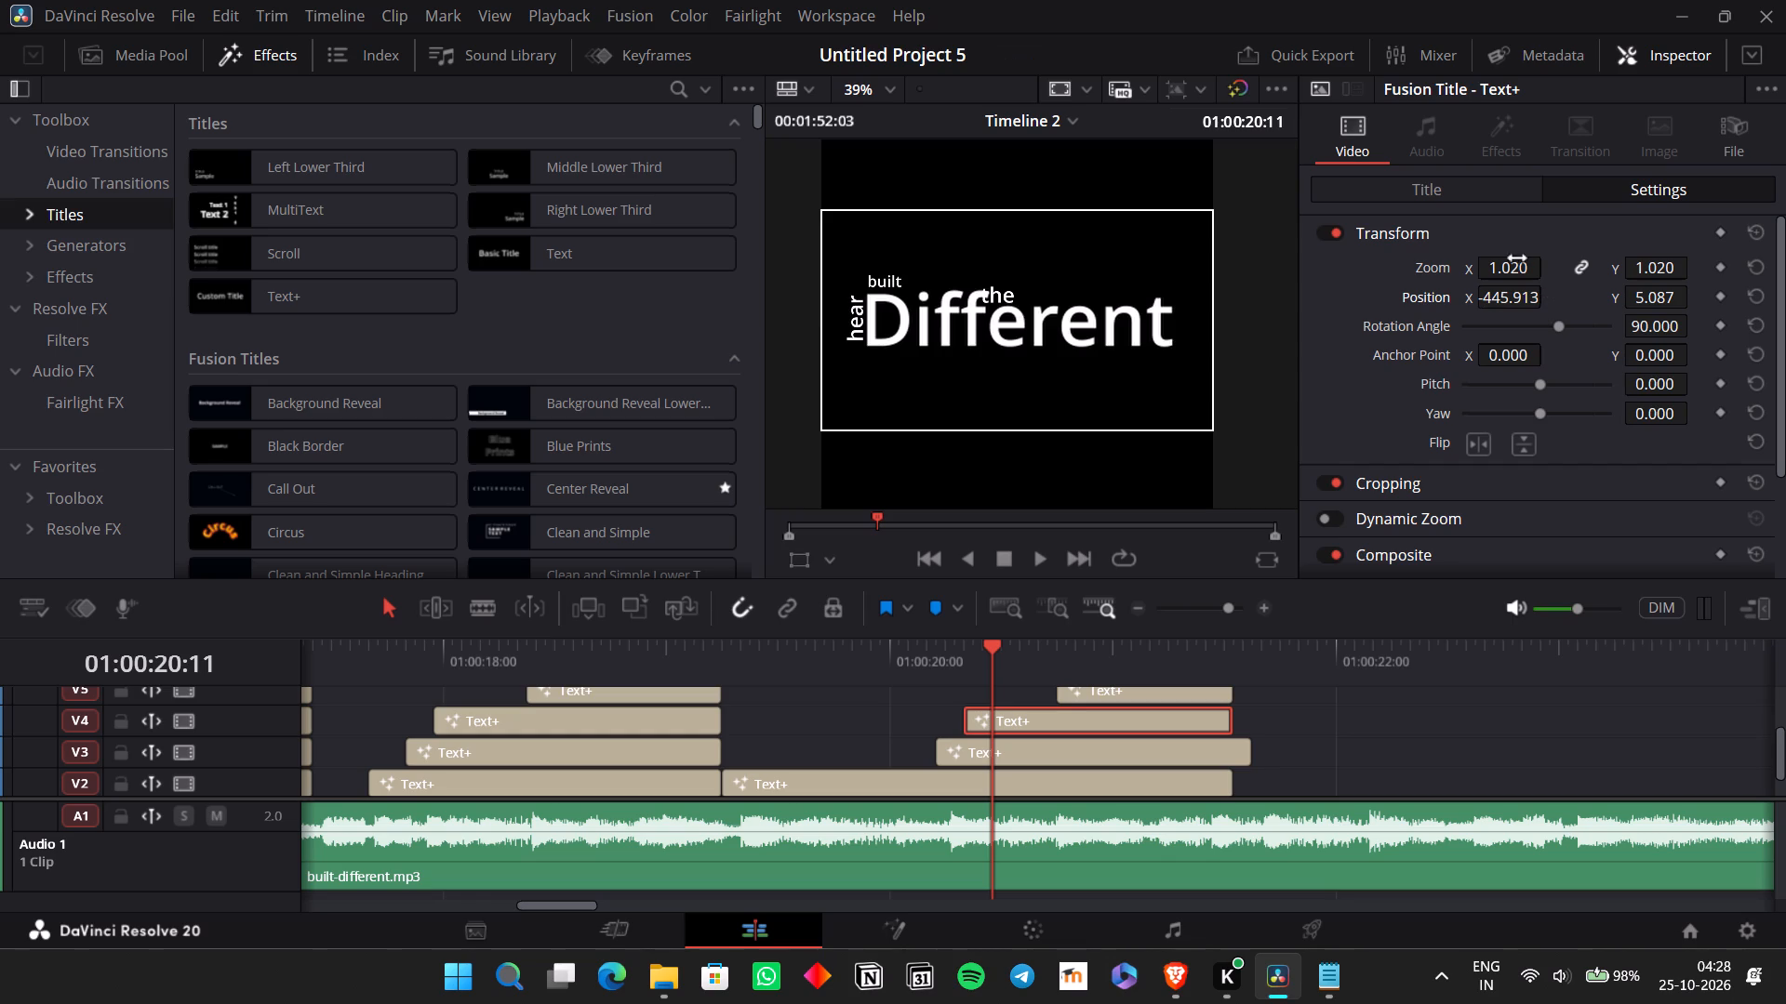
Replace the text of the new group's V5 title with "me".
{"action": "left_click", "coordinate": [1125, 693]}
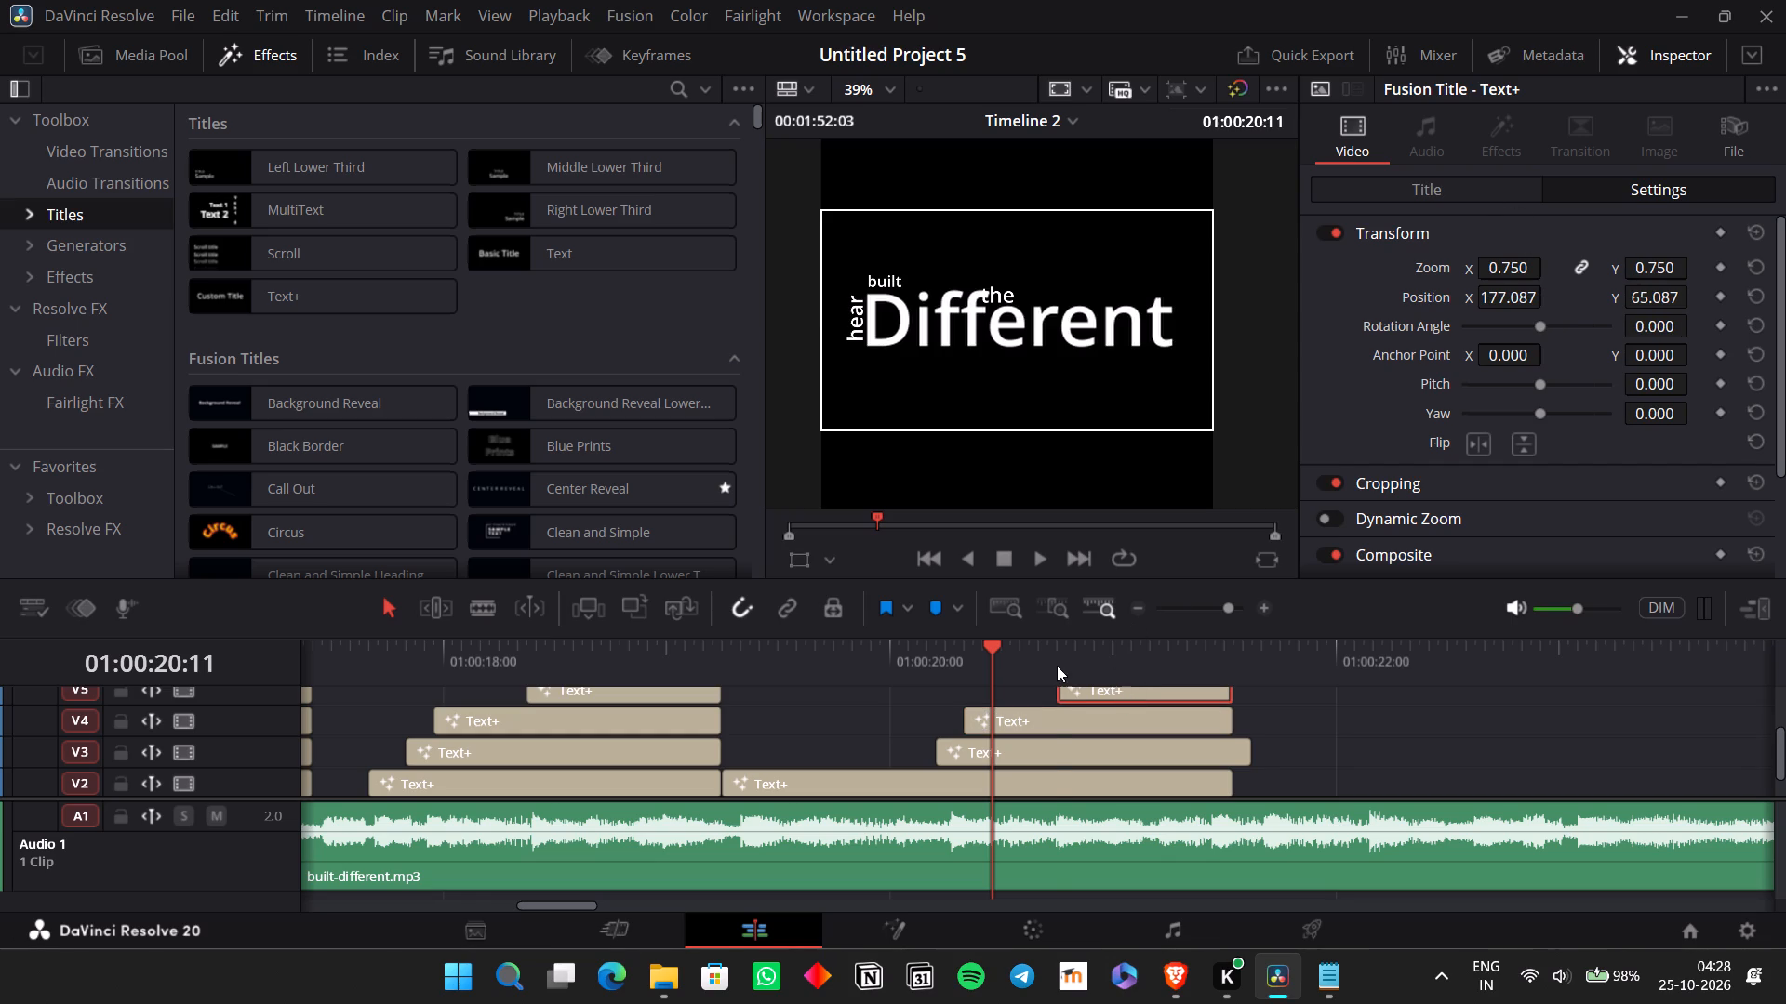
{"action": "left_click", "coordinate": [1063, 644]}
{"action": "key", "text": "Right"}
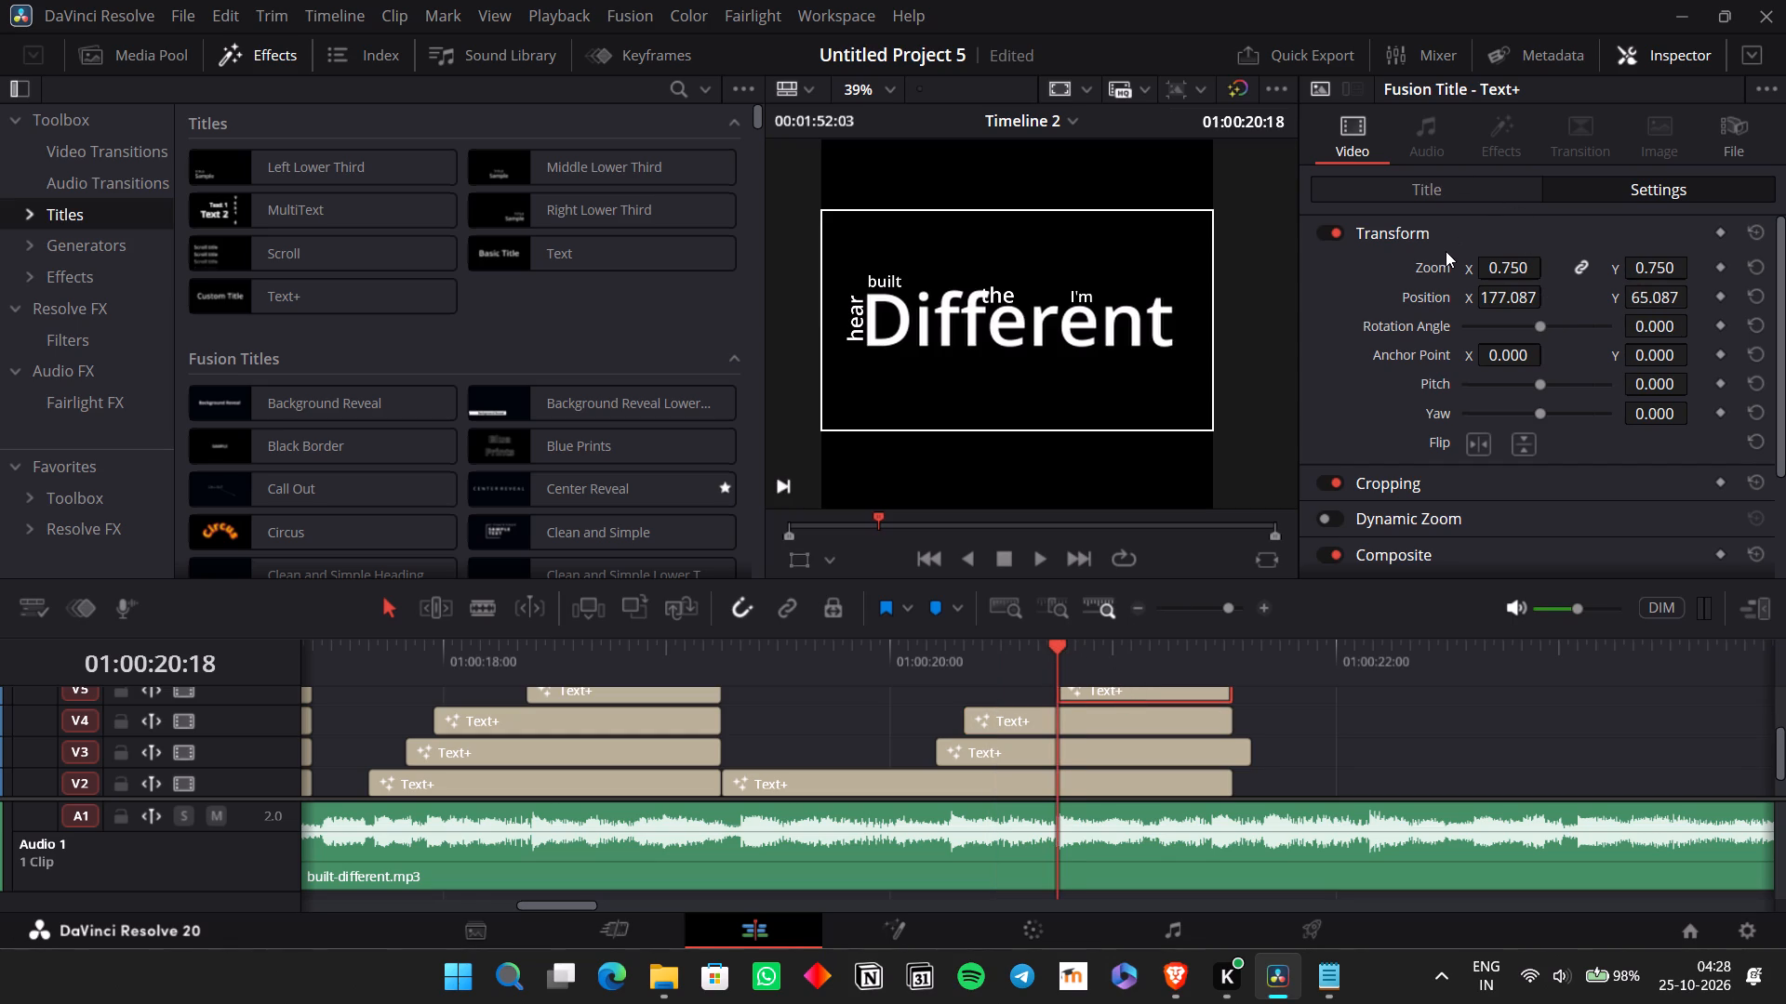
{"action": "left_click", "coordinate": [1465, 187]}
{"action": "left_click_drag", "start_coordinate": [1411, 354], "coordinate": [1219, 343]}
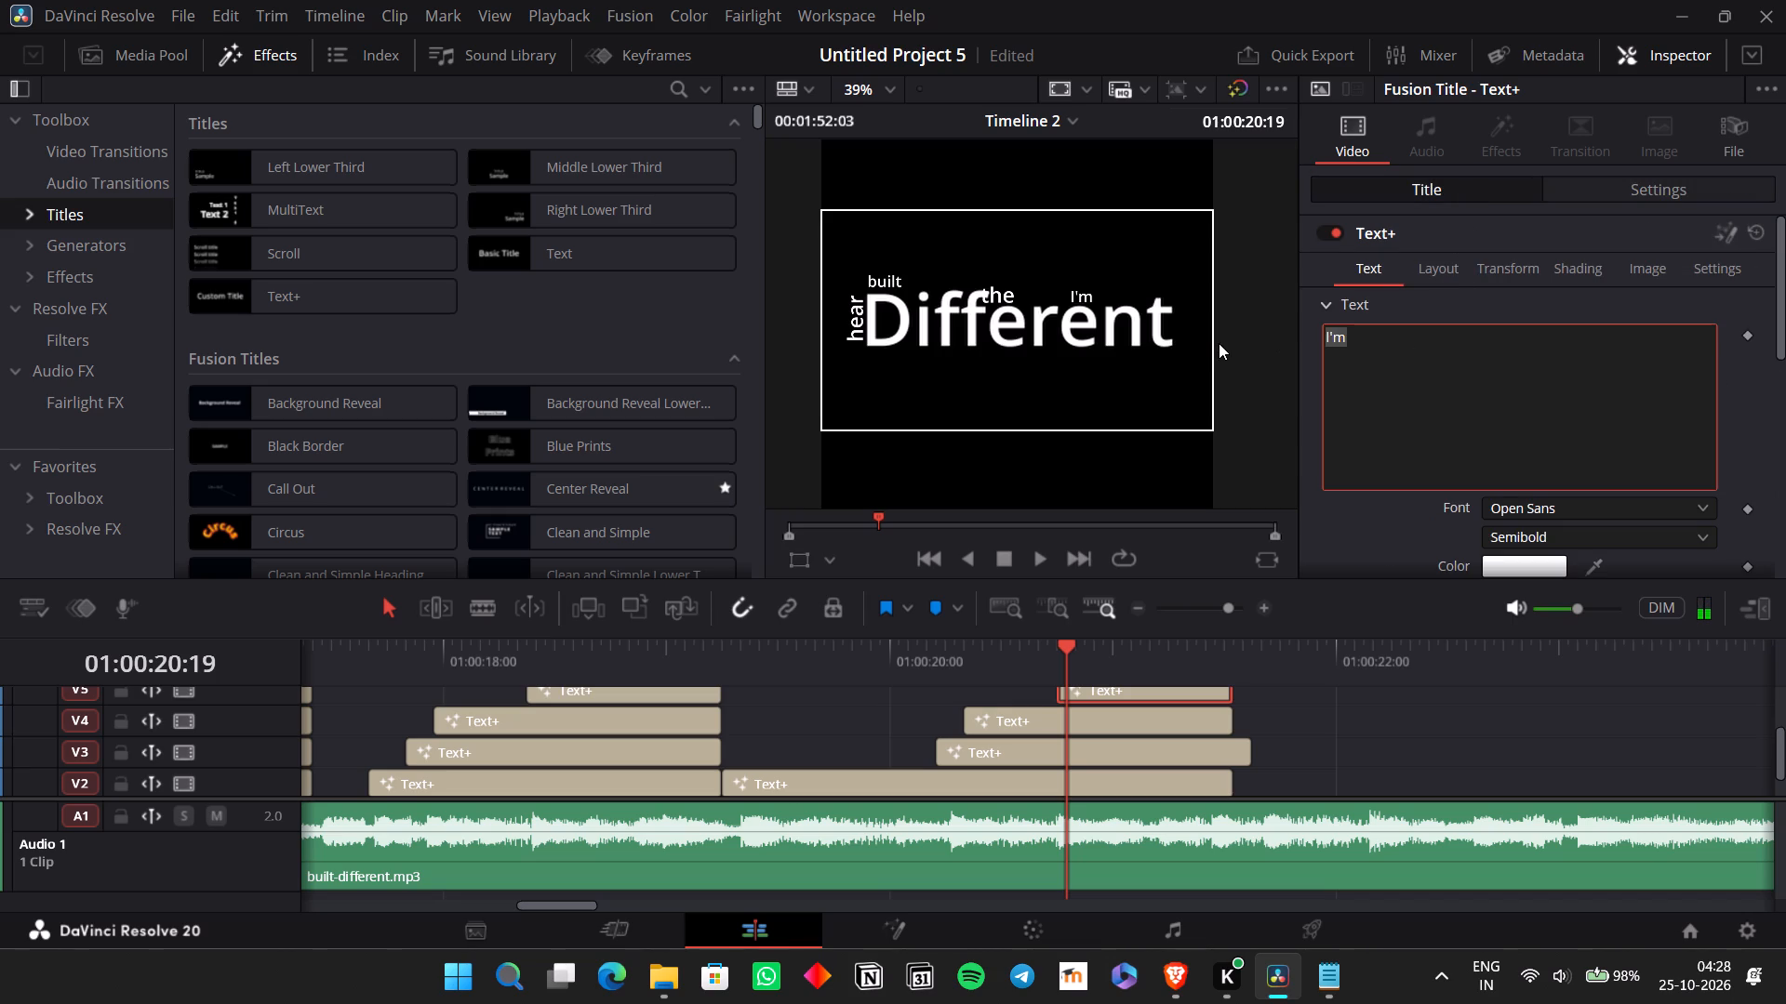
{"action": "type", "text": "me"}
Position the "me" title above the end of "Different" at X 297.087, Y 69.087.
{"action": "left_click", "coordinate": [1657, 191]}
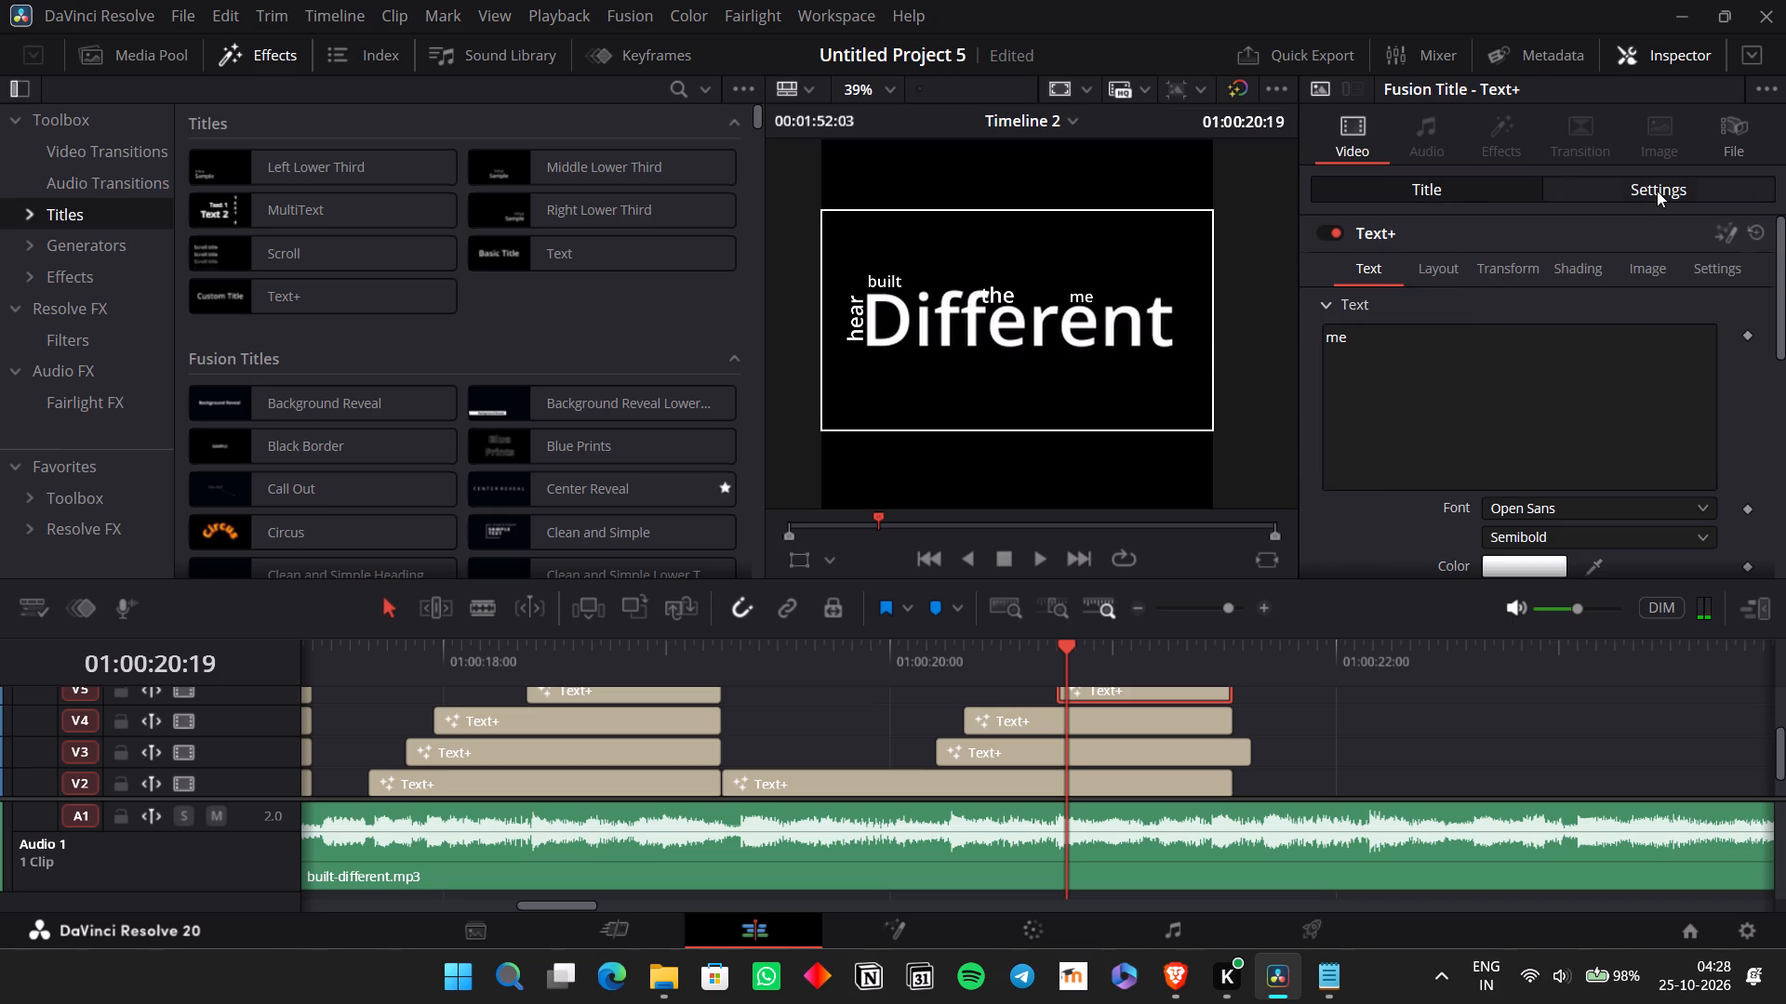
{"action": "left_click", "coordinate": [1482, 291]}
{"action": "left_click_drag", "start_coordinate": [1499, 298], "coordinate": [1625, 310]}
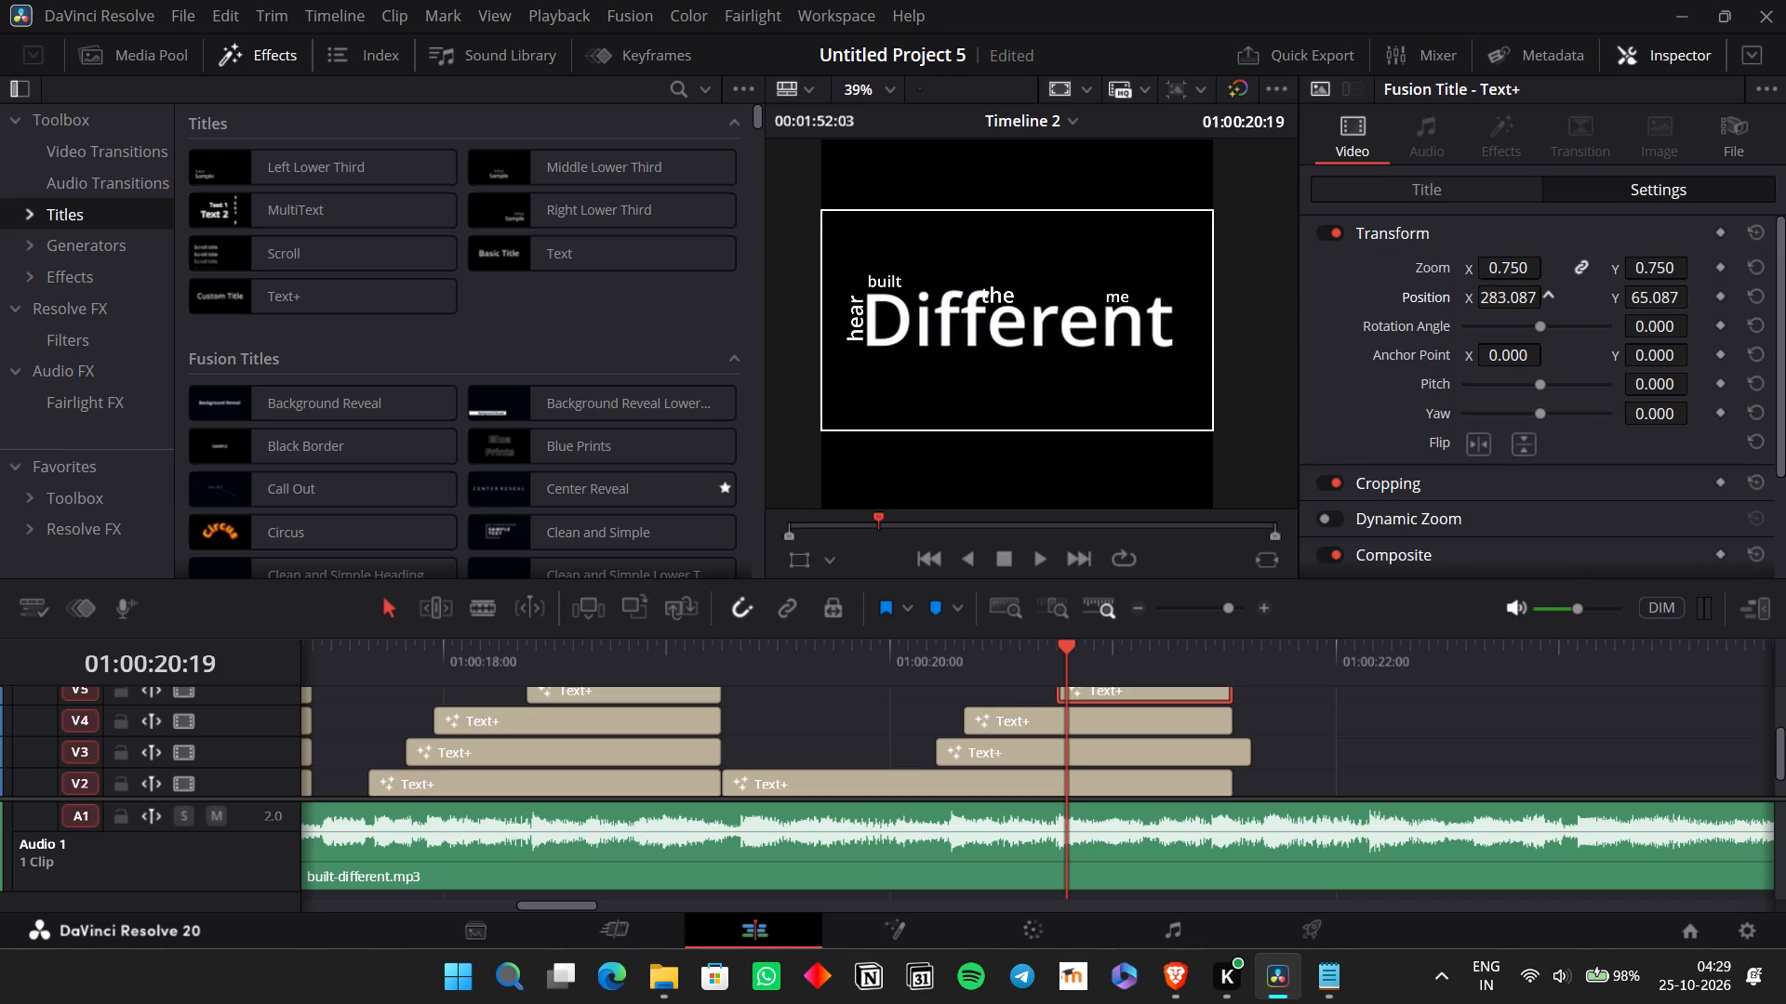
{"action": "left_click_drag", "start_coordinate": [1625, 310], "coordinate": [1718, 329]}
{"action": "left_click_drag", "start_coordinate": [1630, 300], "coordinate": [1645, 311]}
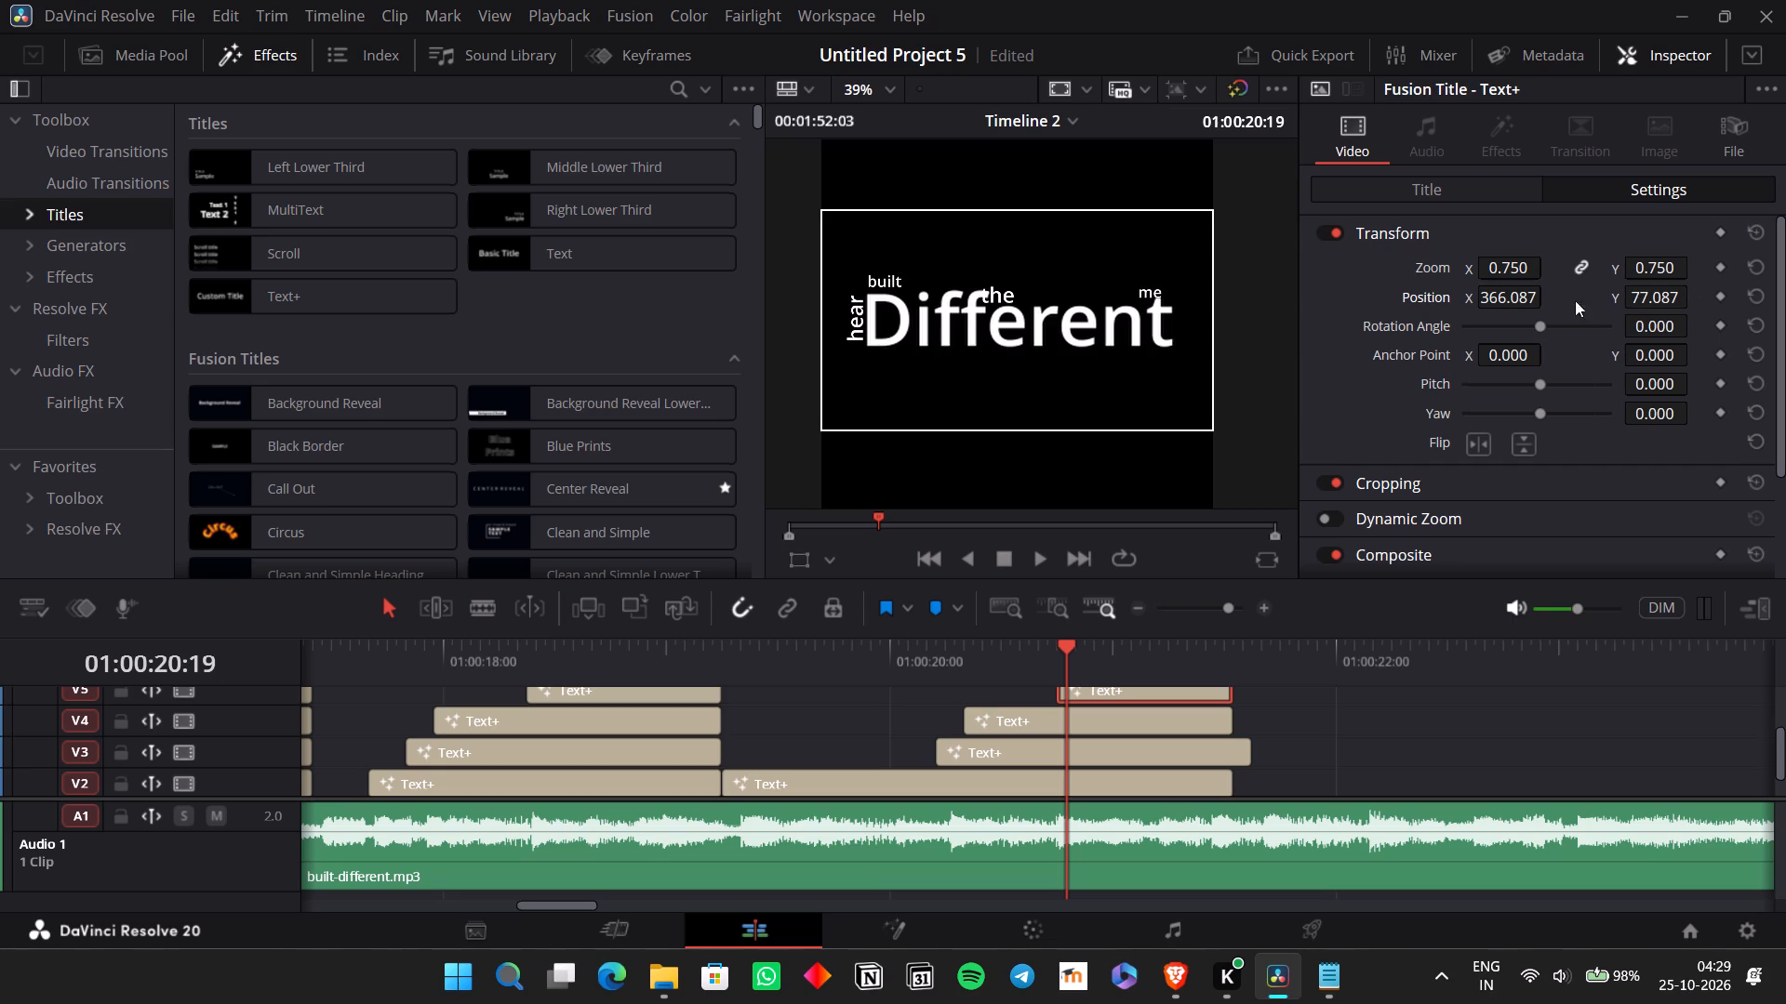
{"action": "left_click_drag", "start_coordinate": [1525, 288], "coordinate": [1427, 315]}
{"action": "left_click_drag", "start_coordinate": [1427, 315], "coordinate": [1445, 325]}
{"action": "left_click_drag", "start_coordinate": [1672, 289], "coordinate": [1677, 294]}
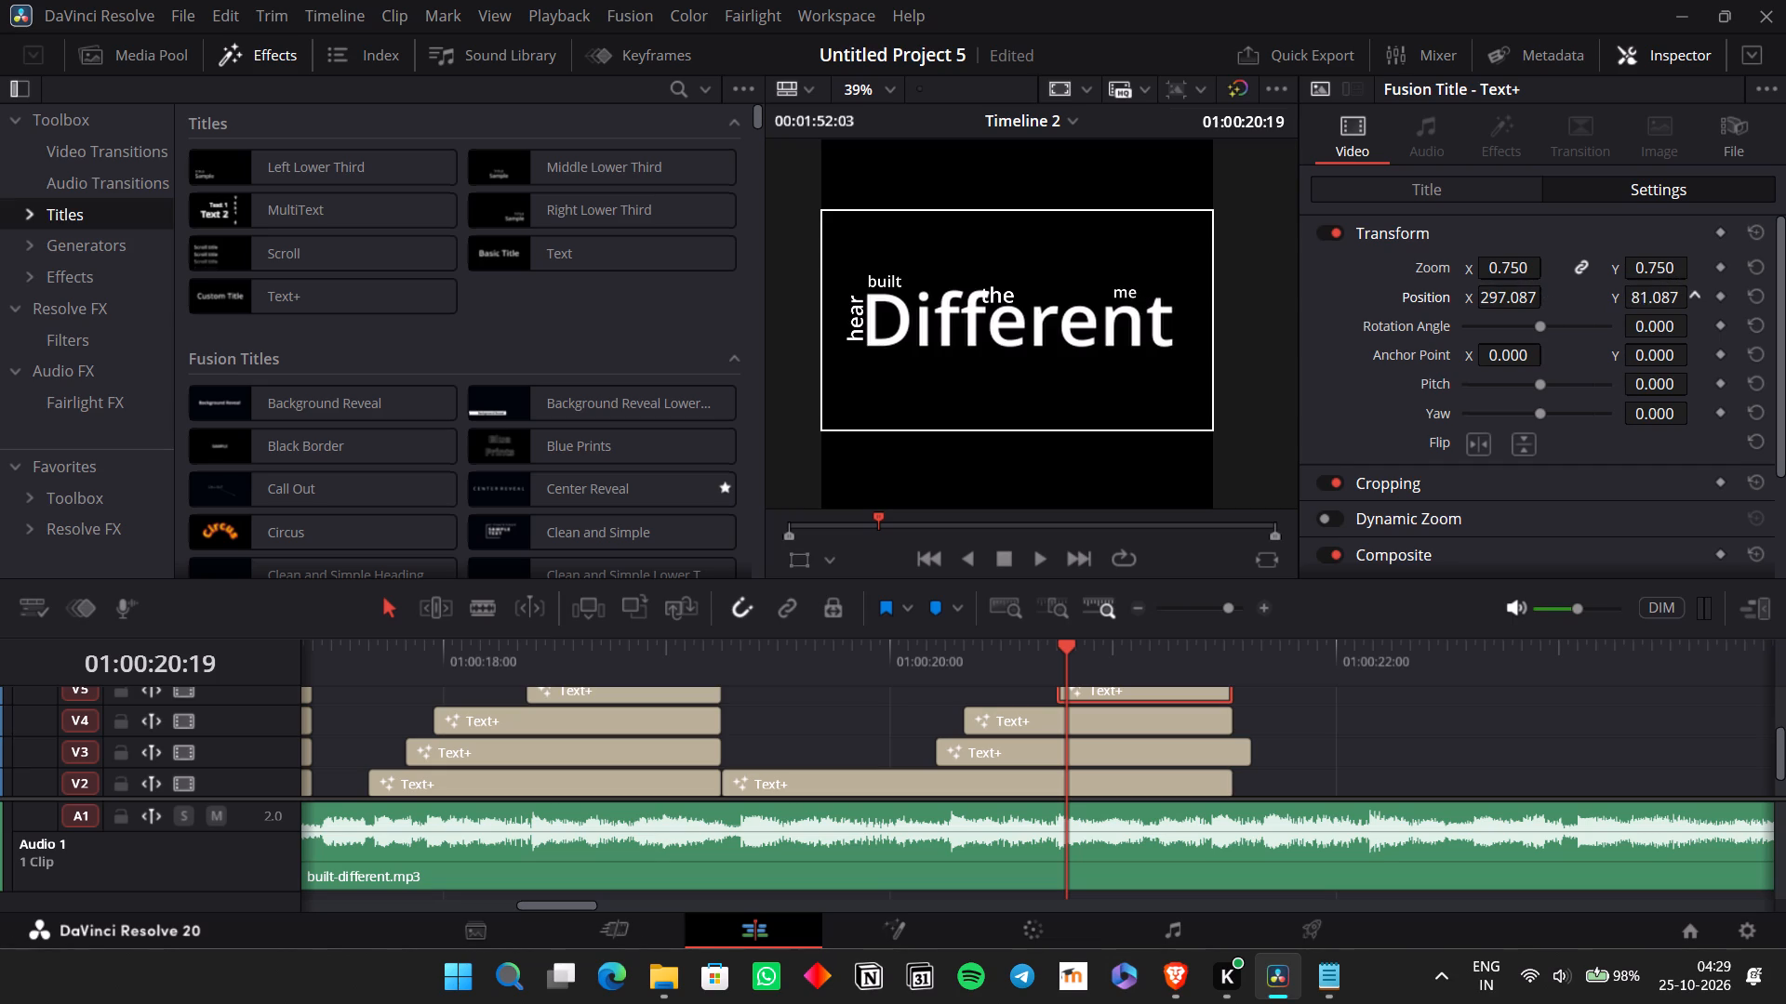
{"action": "left_click_drag", "start_coordinate": [1677, 294], "coordinate": [1663, 306]}
Check the vocal timing around the new group's V6 title and replace its text with "roar".
{"action": "scroll", "coordinate": [1182, 734], "scroll_direction": "up", "scroll_amount": 1}
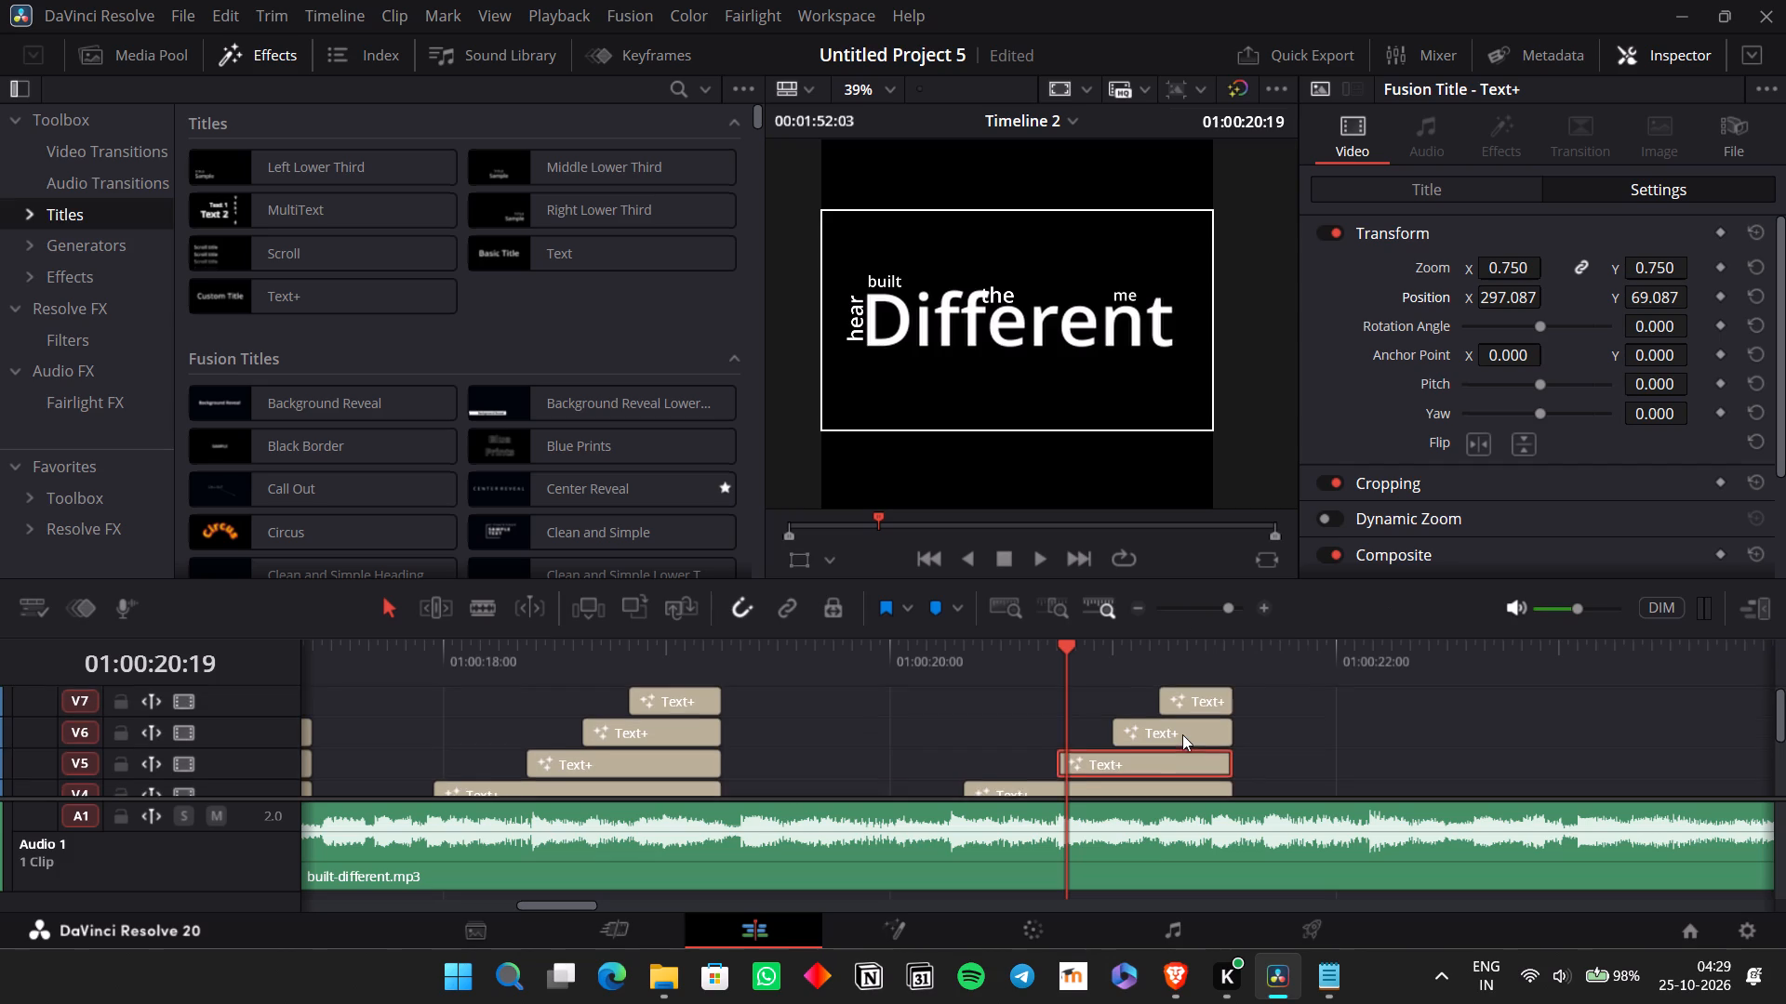
{"action": "scroll", "coordinate": [1182, 734], "scroll_direction": "up", "scroll_amount": 1}
{"action": "left_click", "coordinate": [1182, 734]}
{"action": "left_click", "coordinate": [1126, 662]}
{"action": "key", "text": "space"}
{"action": "key", "text": "space"}
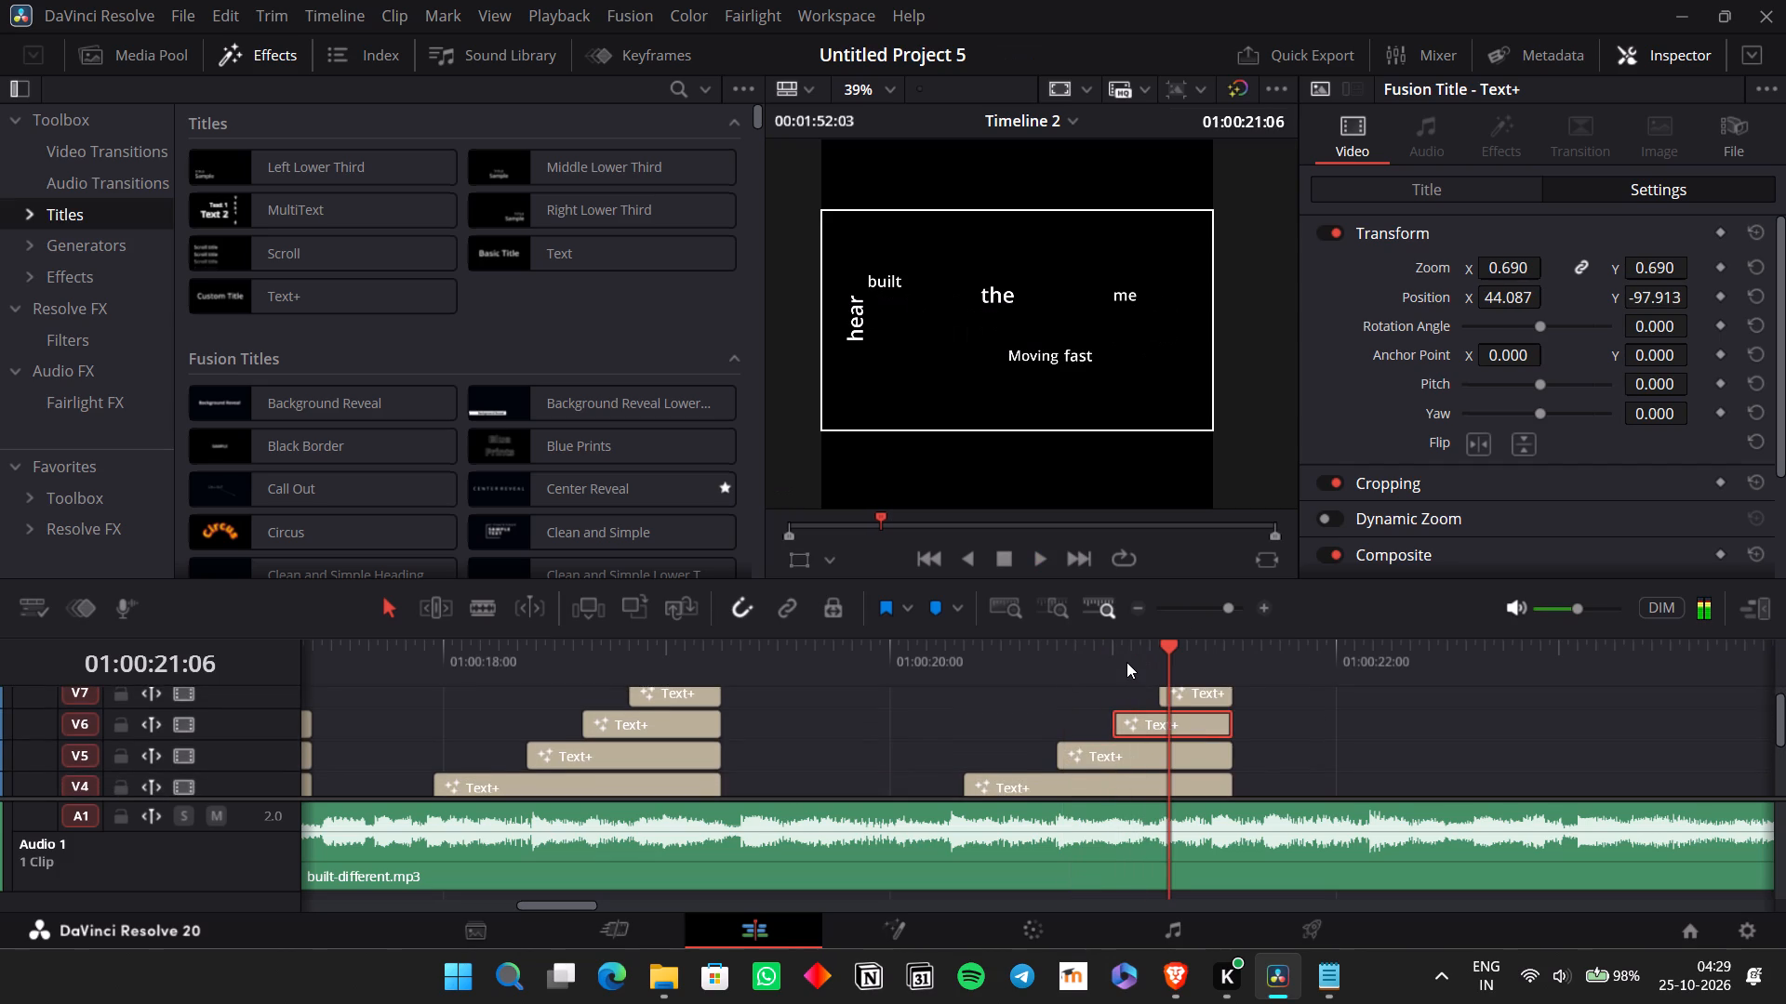
{"action": "left_click", "coordinate": [1121, 655]}
{"action": "key", "text": "space"}
{"action": "key", "text": "space"}
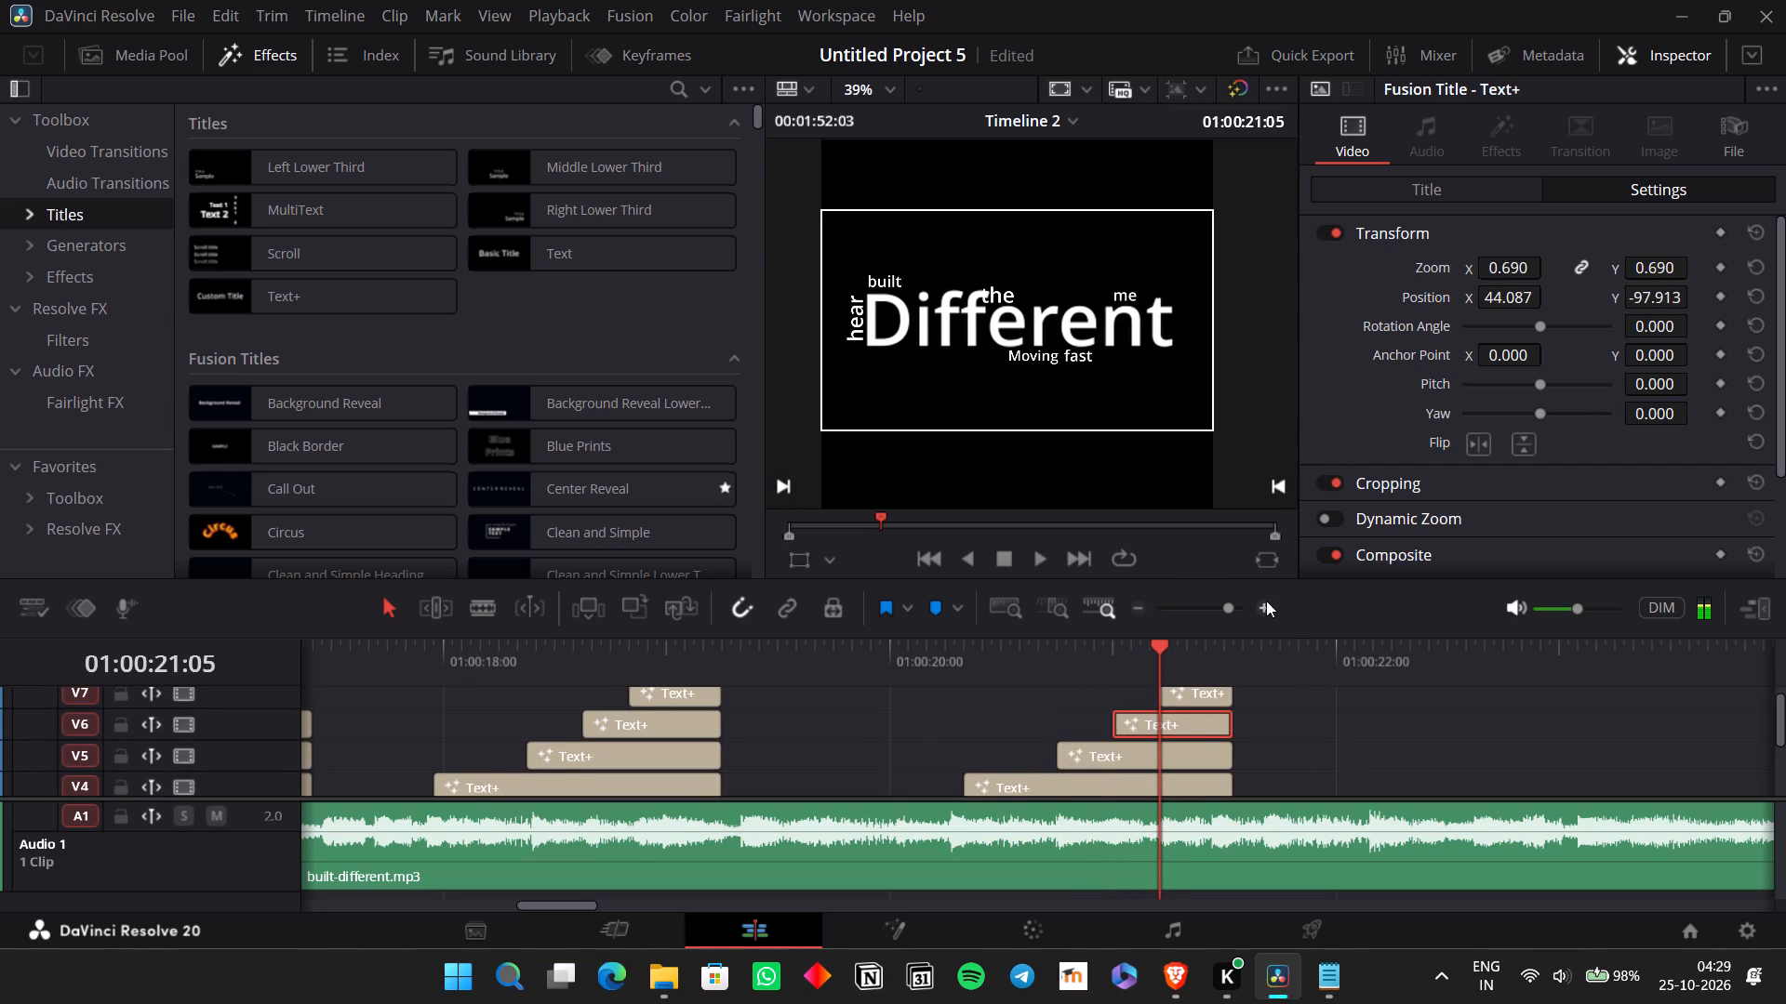
{"action": "key", "text": "Left"}
{"action": "left_click", "coordinate": [1509, 170]}
{"action": "left_click", "coordinate": [1486, 194]}
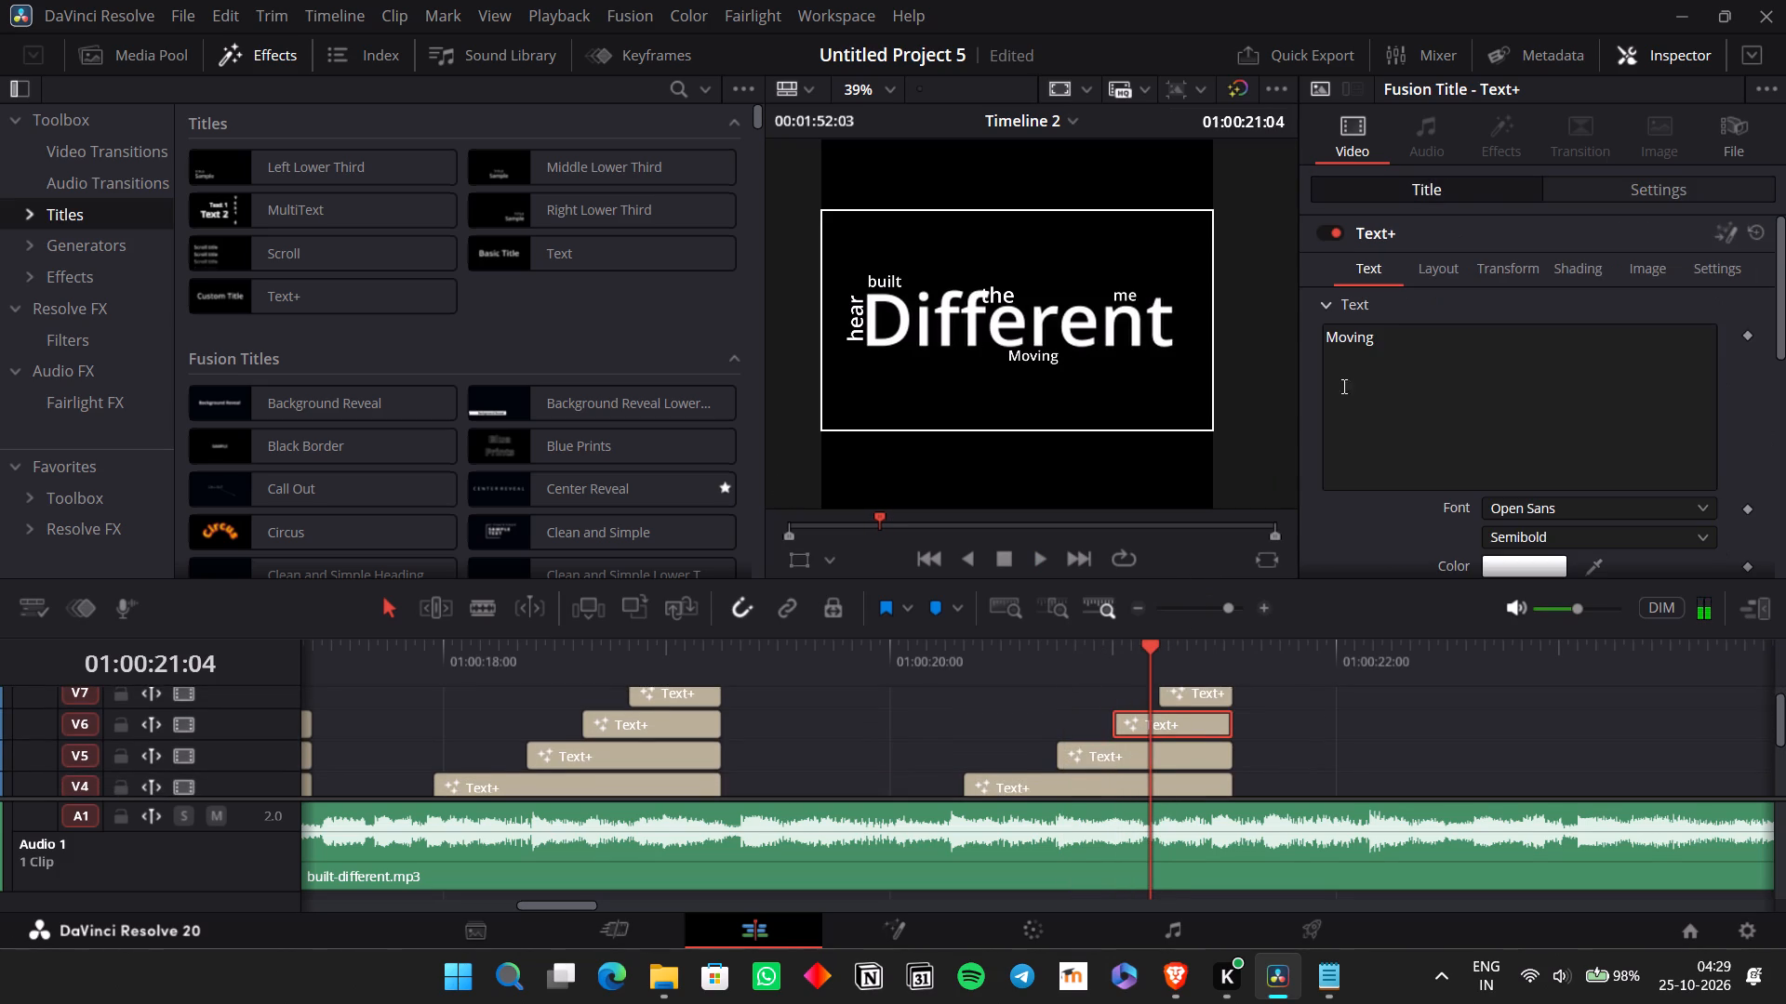
{"action": "left_click_drag", "start_coordinate": [1396, 360], "coordinate": [1196, 348]}
{"action": "left_click_drag", "start_coordinate": [1443, 332], "coordinate": [1275, 344]}
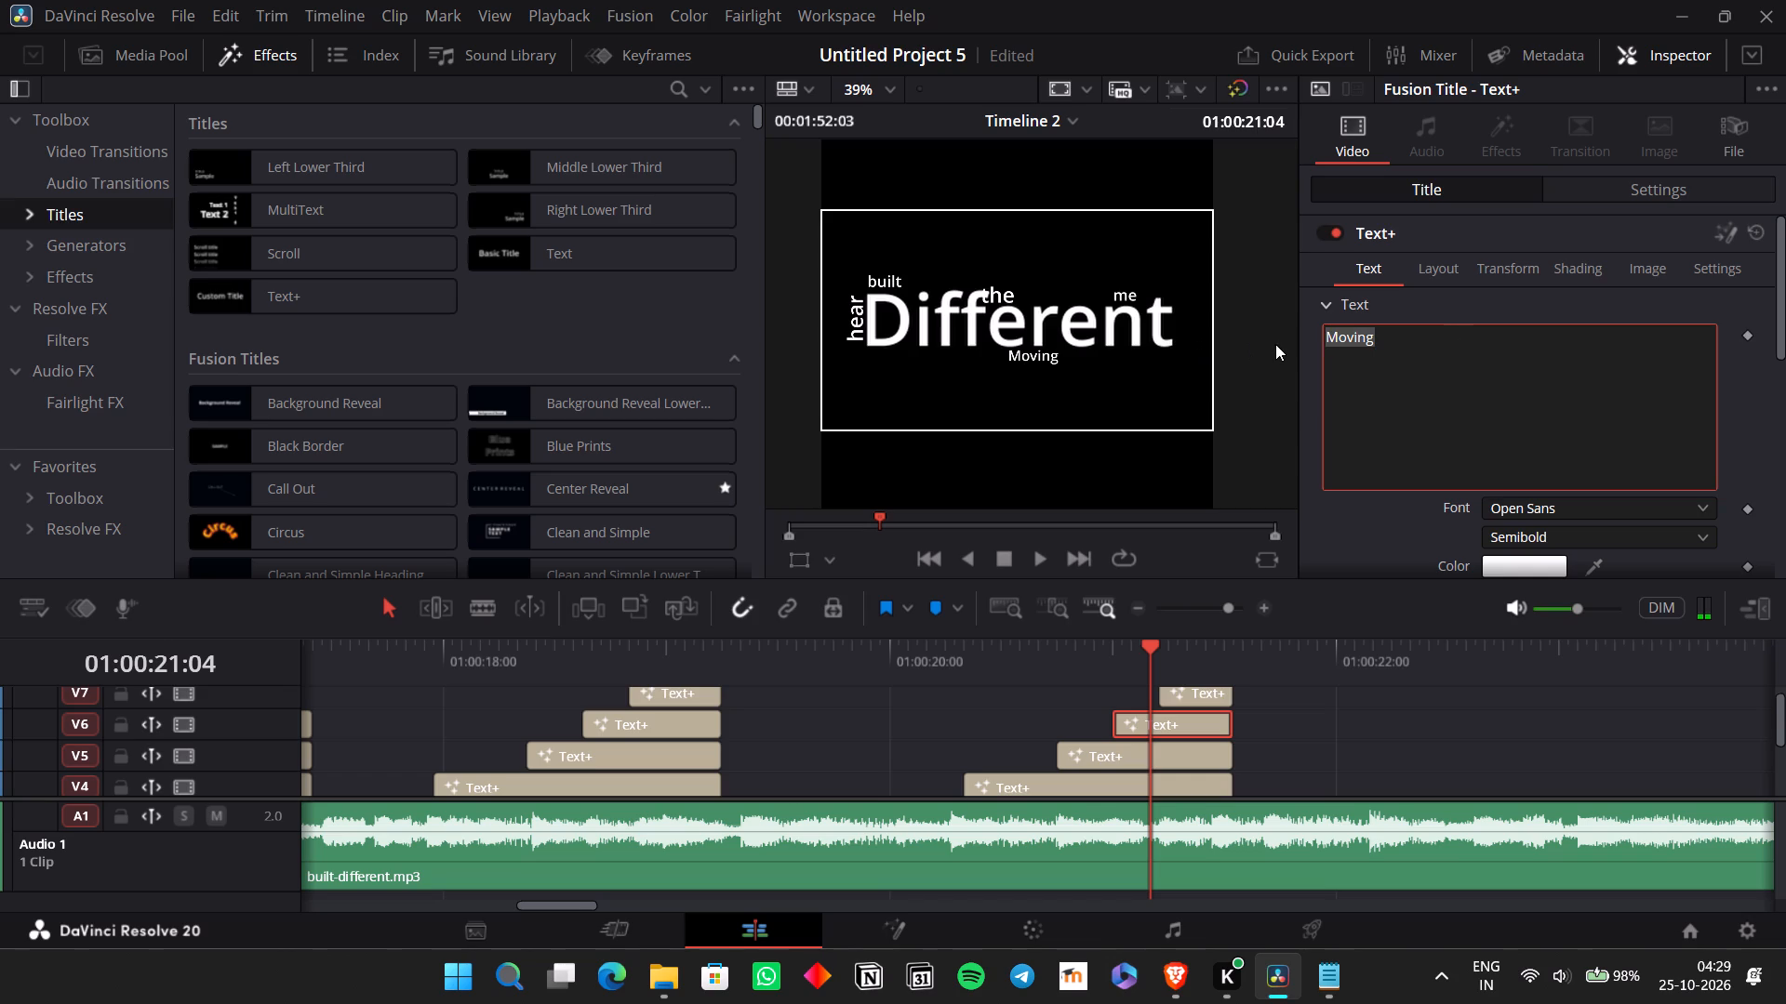
{"action": "type", "text": "roar"}
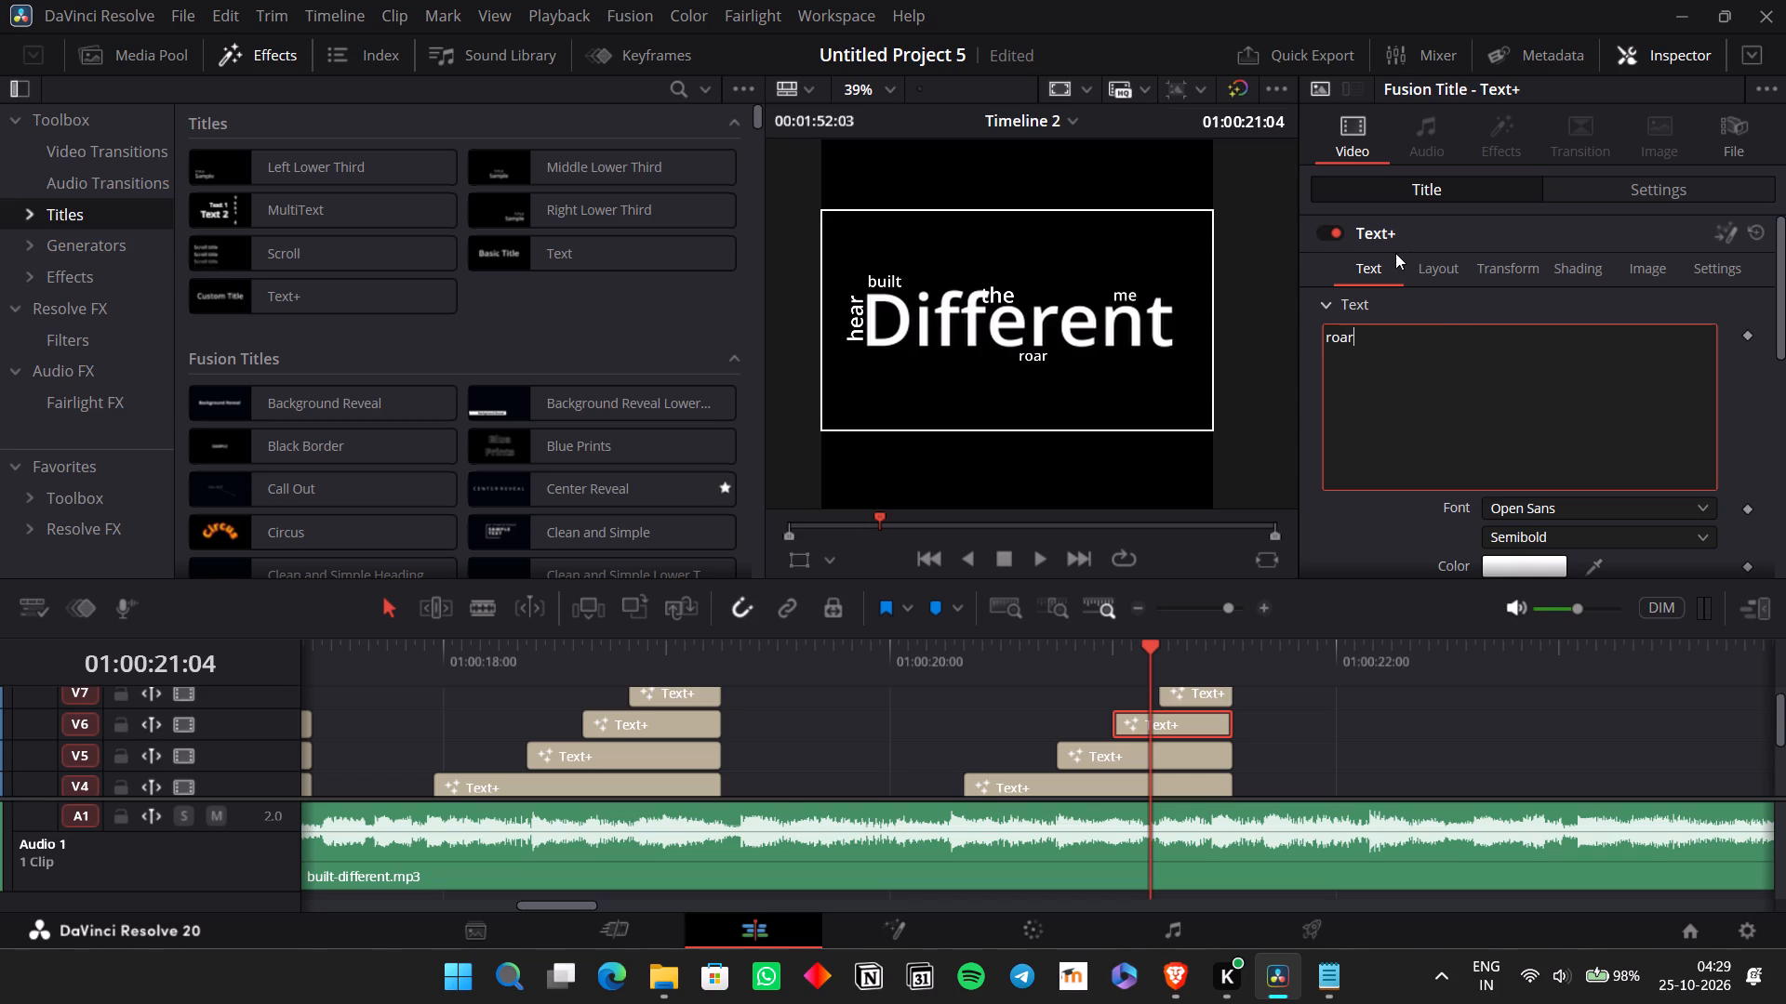
Set the "roar" title's X position to 378.087, placing it below the end of "Different".
{"action": "left_click", "coordinate": [1623, 181]}
{"action": "left_click_drag", "start_coordinate": [1516, 293], "coordinate": [1669, 297]}
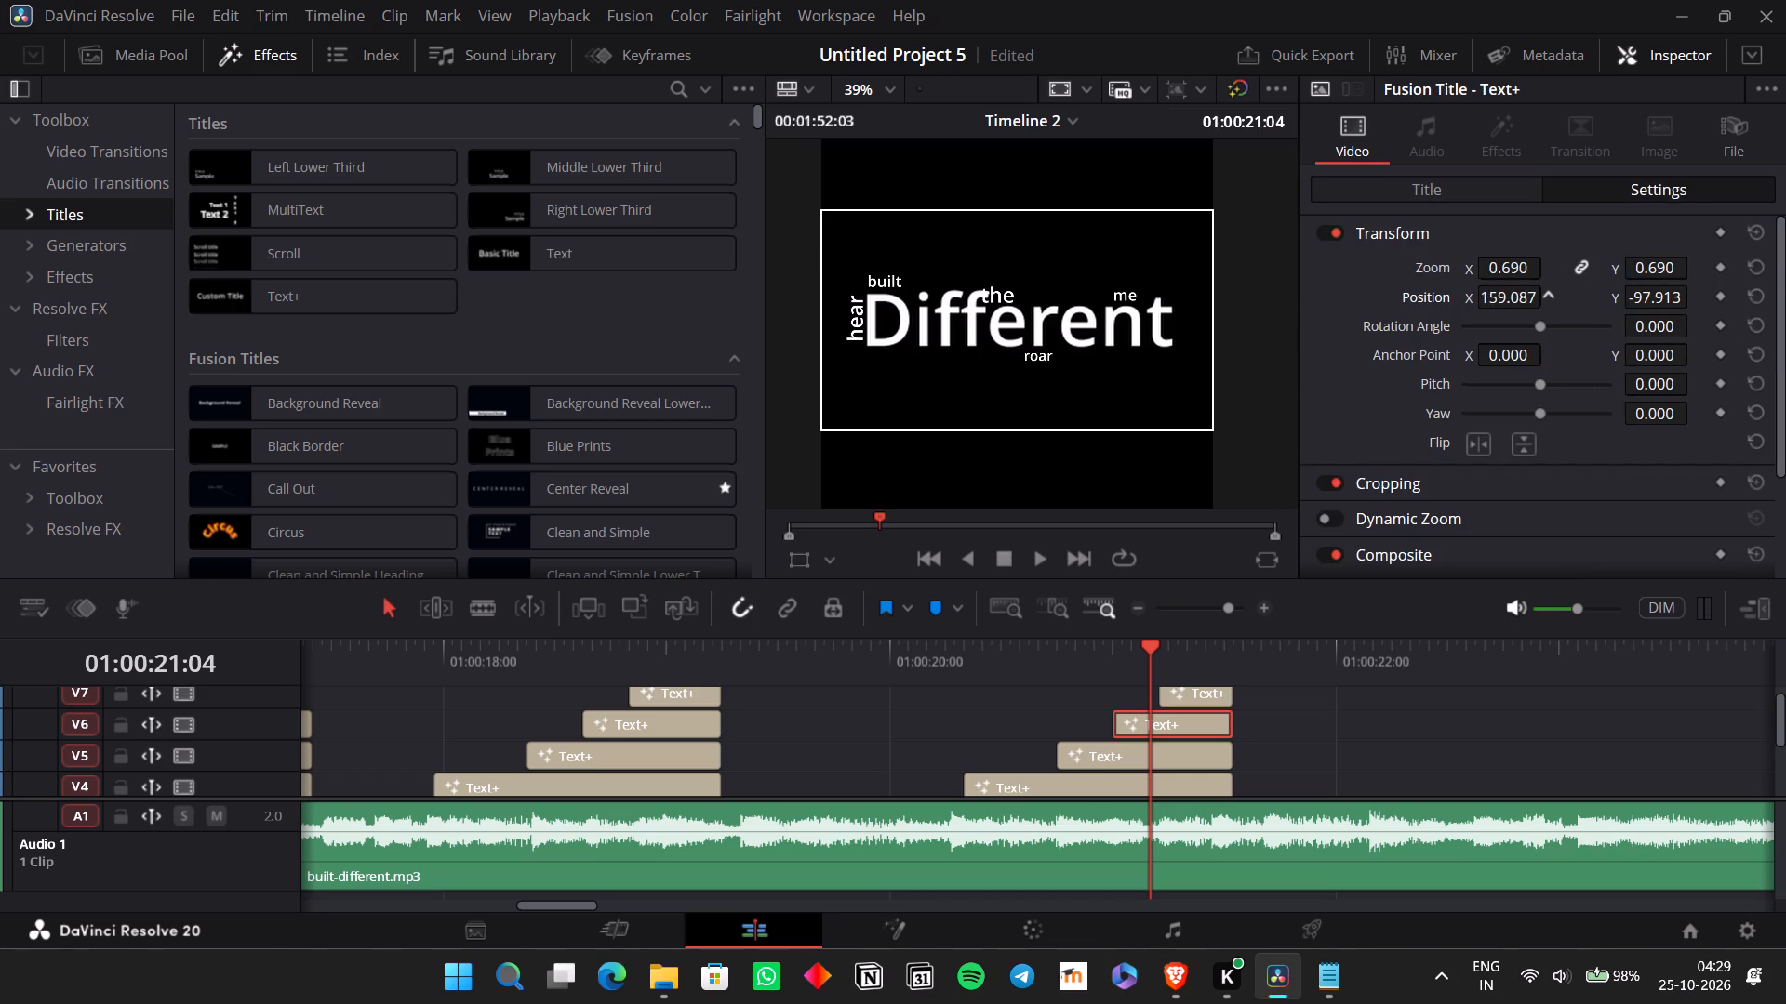
{"action": "left_click_drag", "start_coordinate": [1669, 297], "coordinate": [1033, 508]}
Delete the leftover V7 title from the new group.
{"action": "left_click", "coordinate": [1174, 694]}
{"action": "left_click", "coordinate": [1196, 700]}
{"action": "key", "text": "BackSpace"}
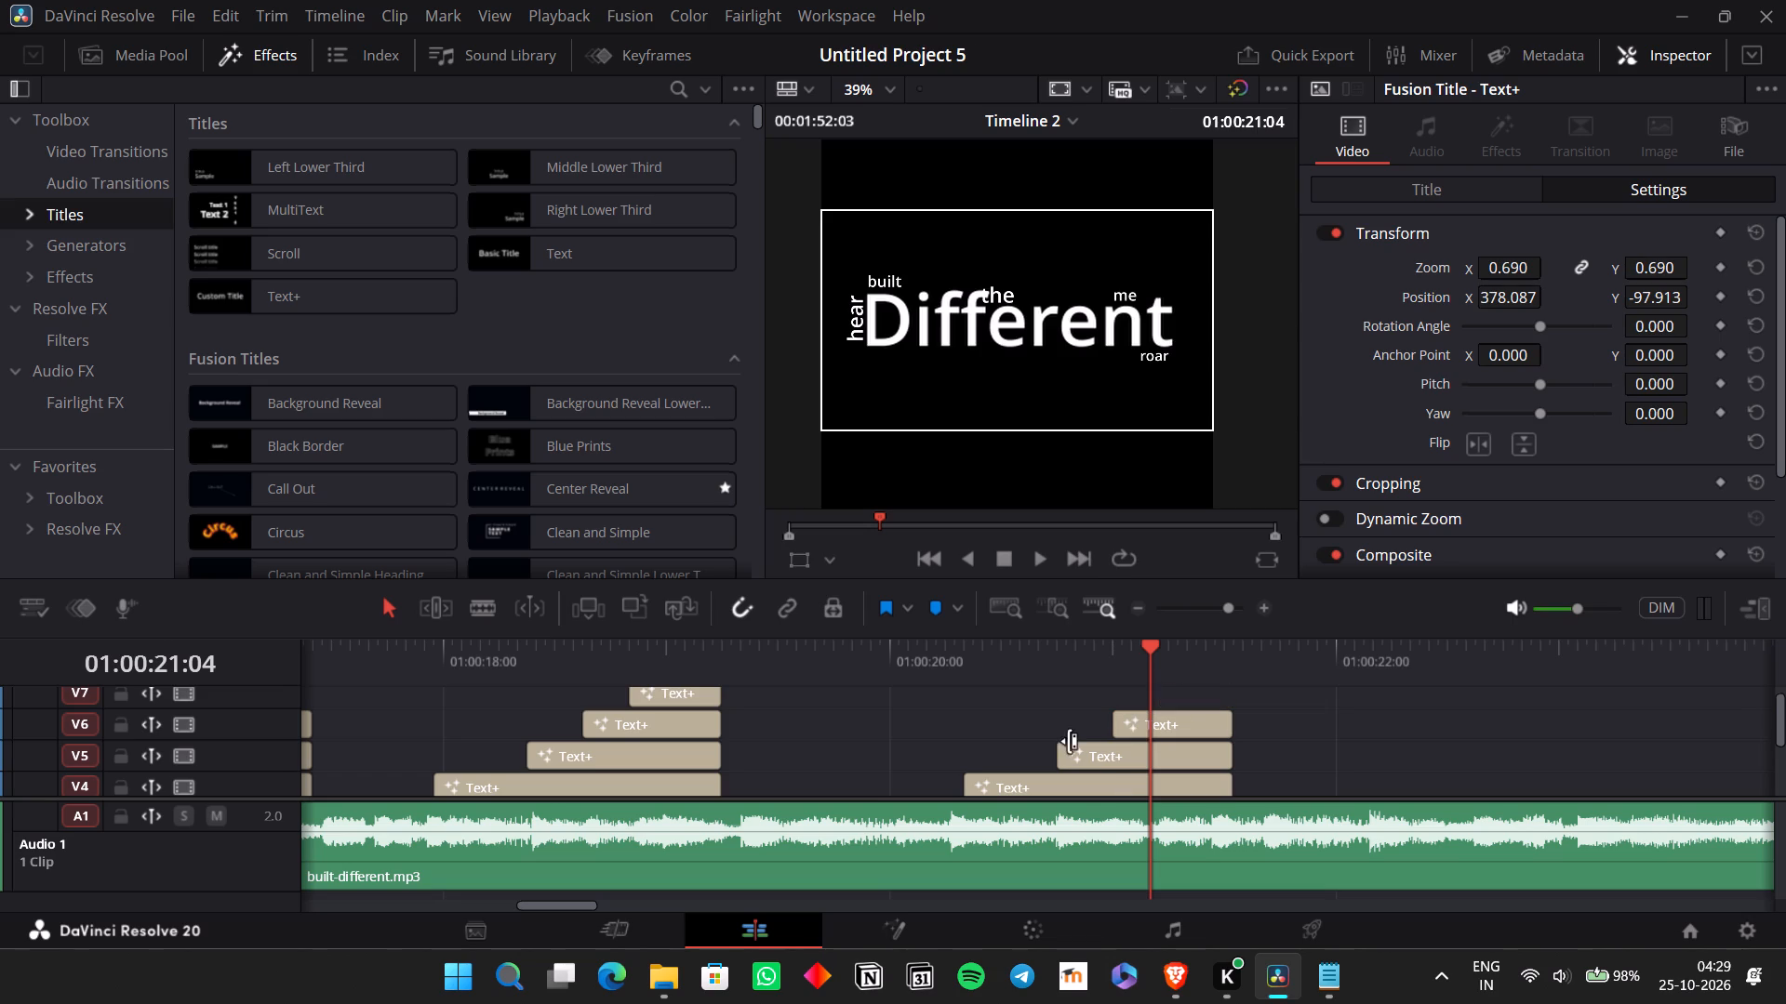
Play the new group against the vocals and delete its leftover "the" title on V3.
{"action": "left_click", "coordinate": [813, 663]}
{"action": "scroll", "coordinate": [871, 736], "scroll_direction": "down", "scroll_amount": 1}
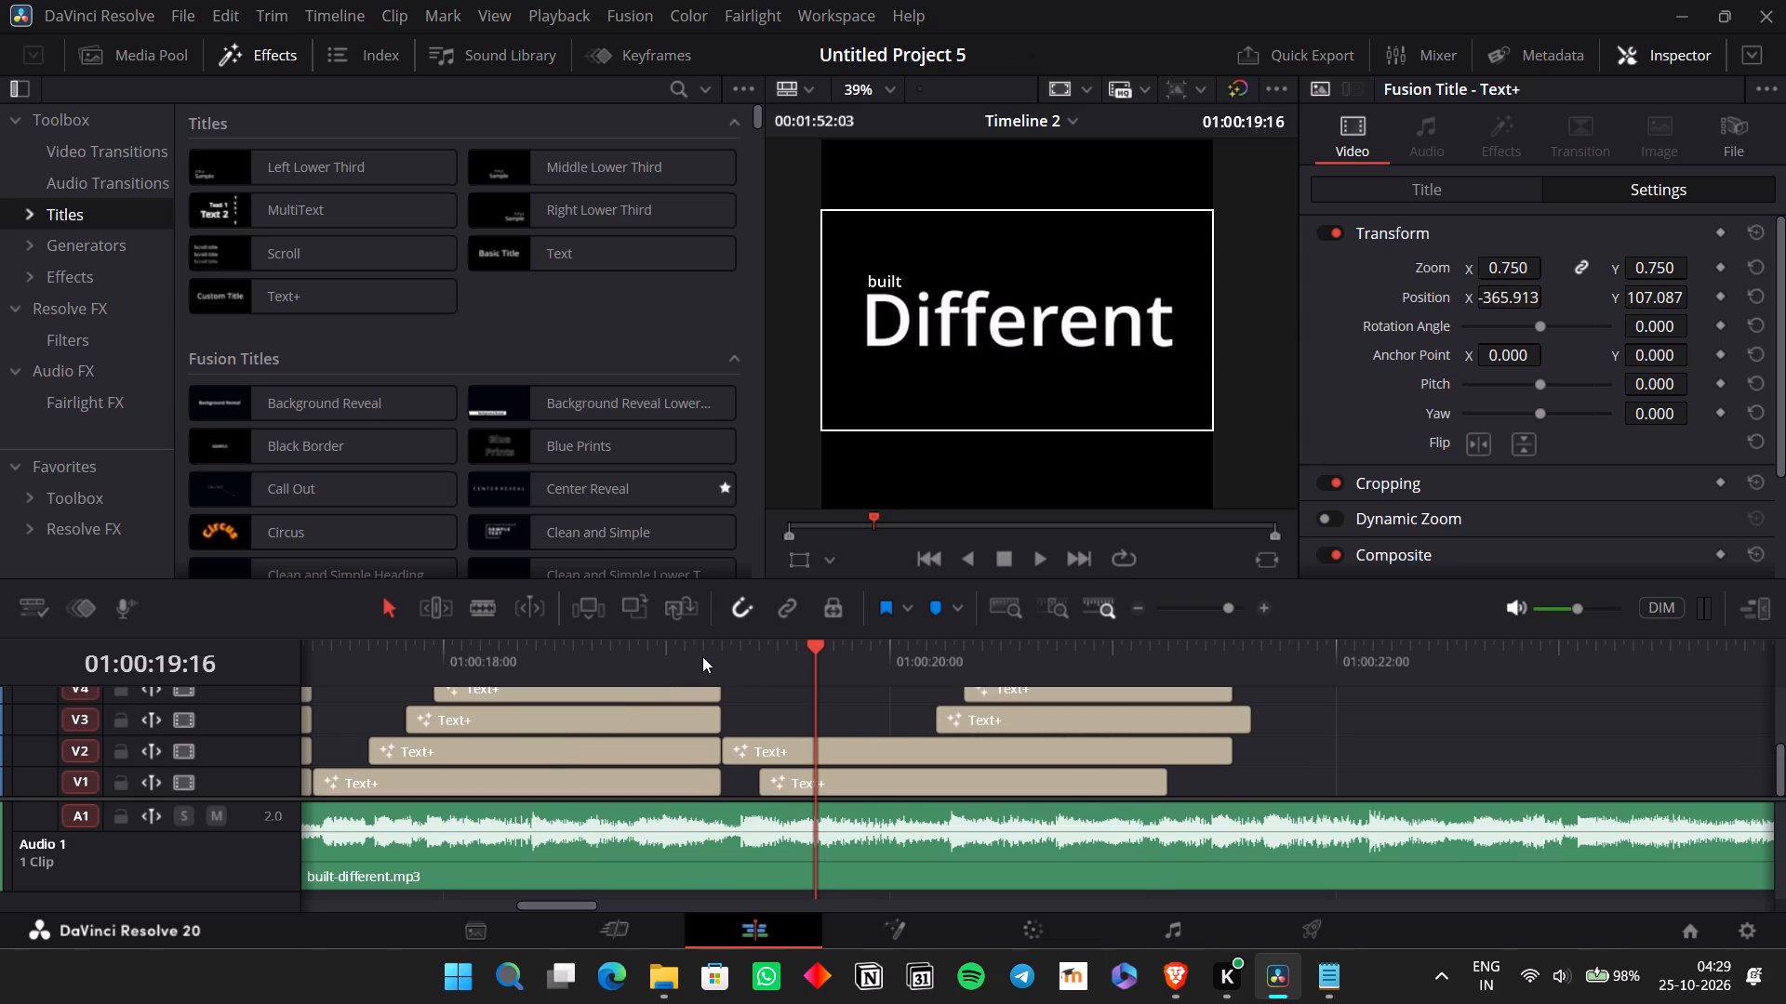
{"action": "left_click", "coordinate": [699, 655]}
{"action": "key", "text": "space"}
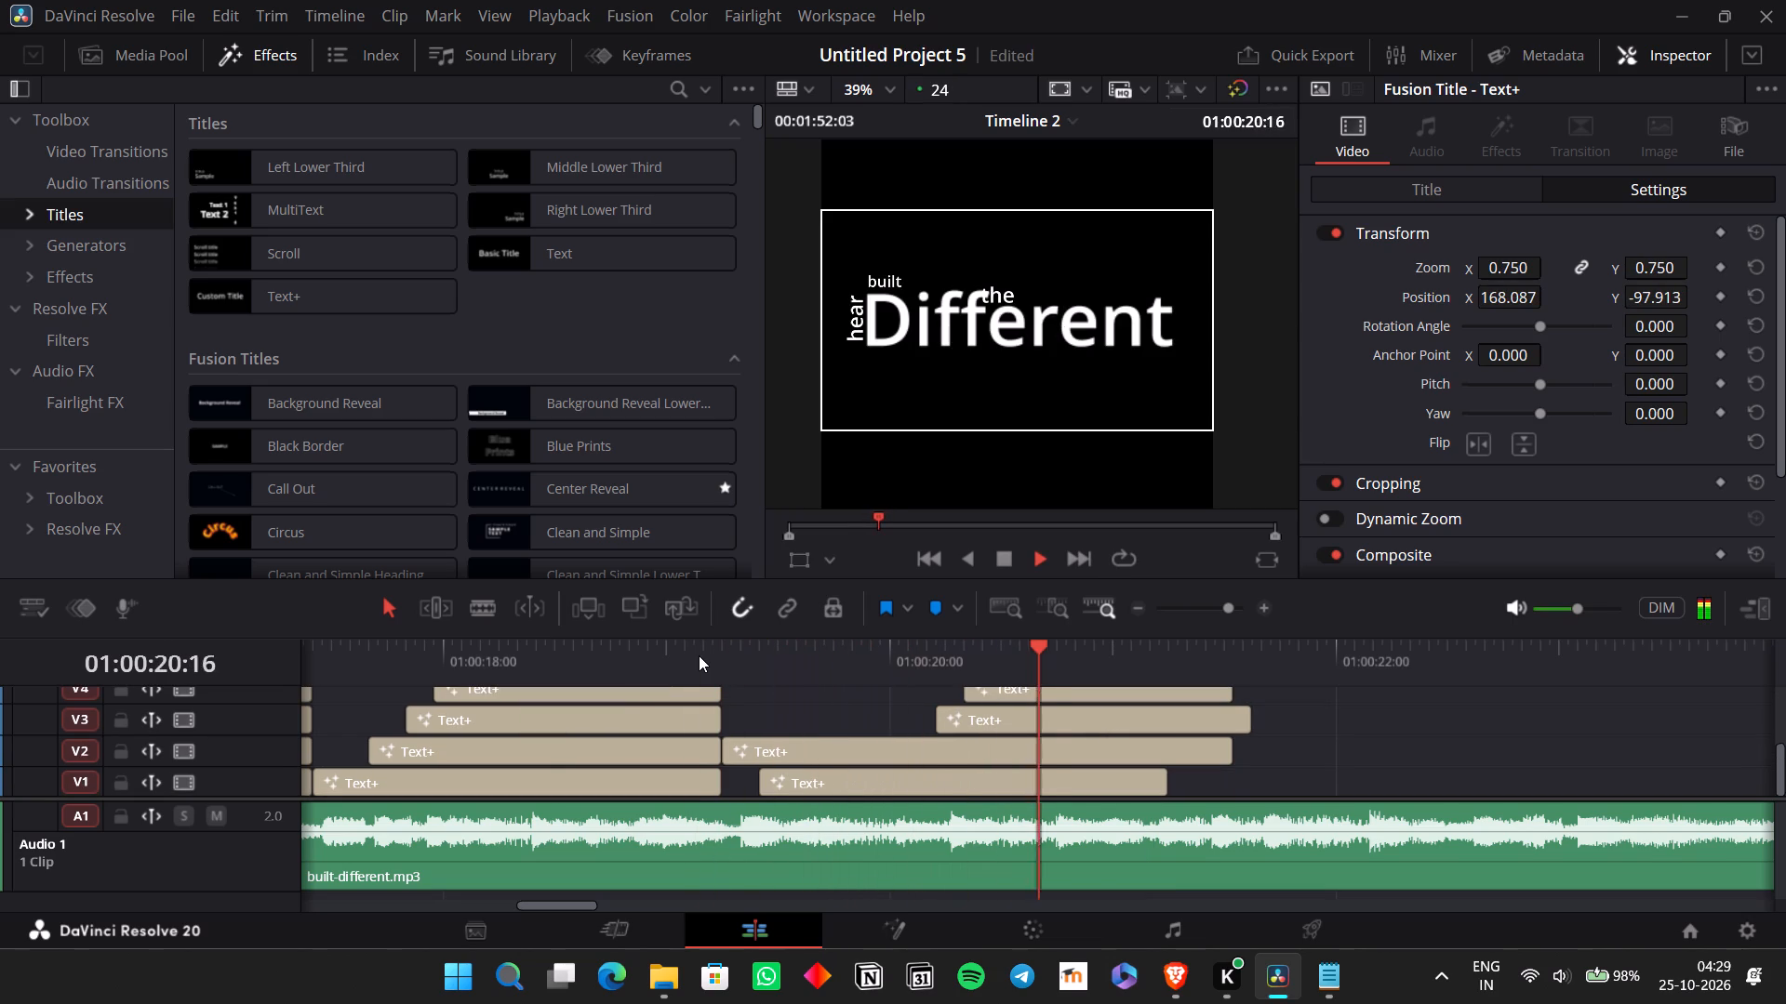
{"action": "key", "text": "space"}
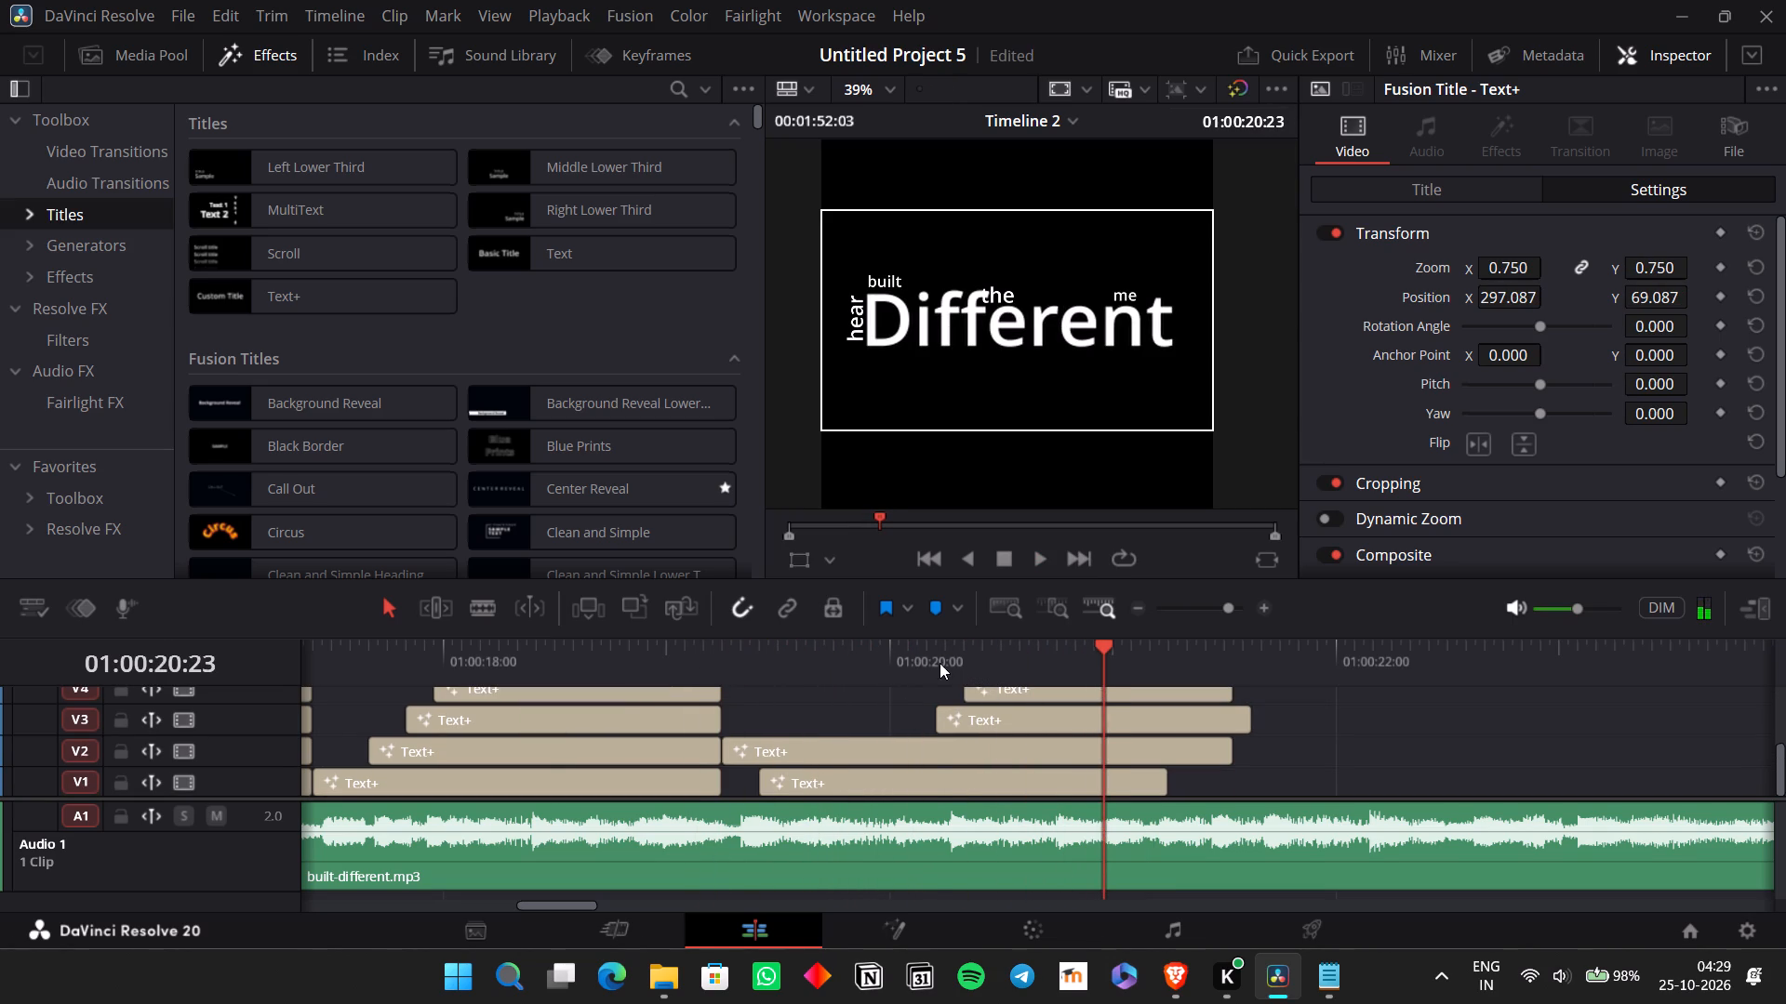
{"action": "left_click", "coordinate": [934, 651]}
{"action": "left_click", "coordinate": [965, 714]}
{"action": "left_click", "coordinate": [1389, 185]}
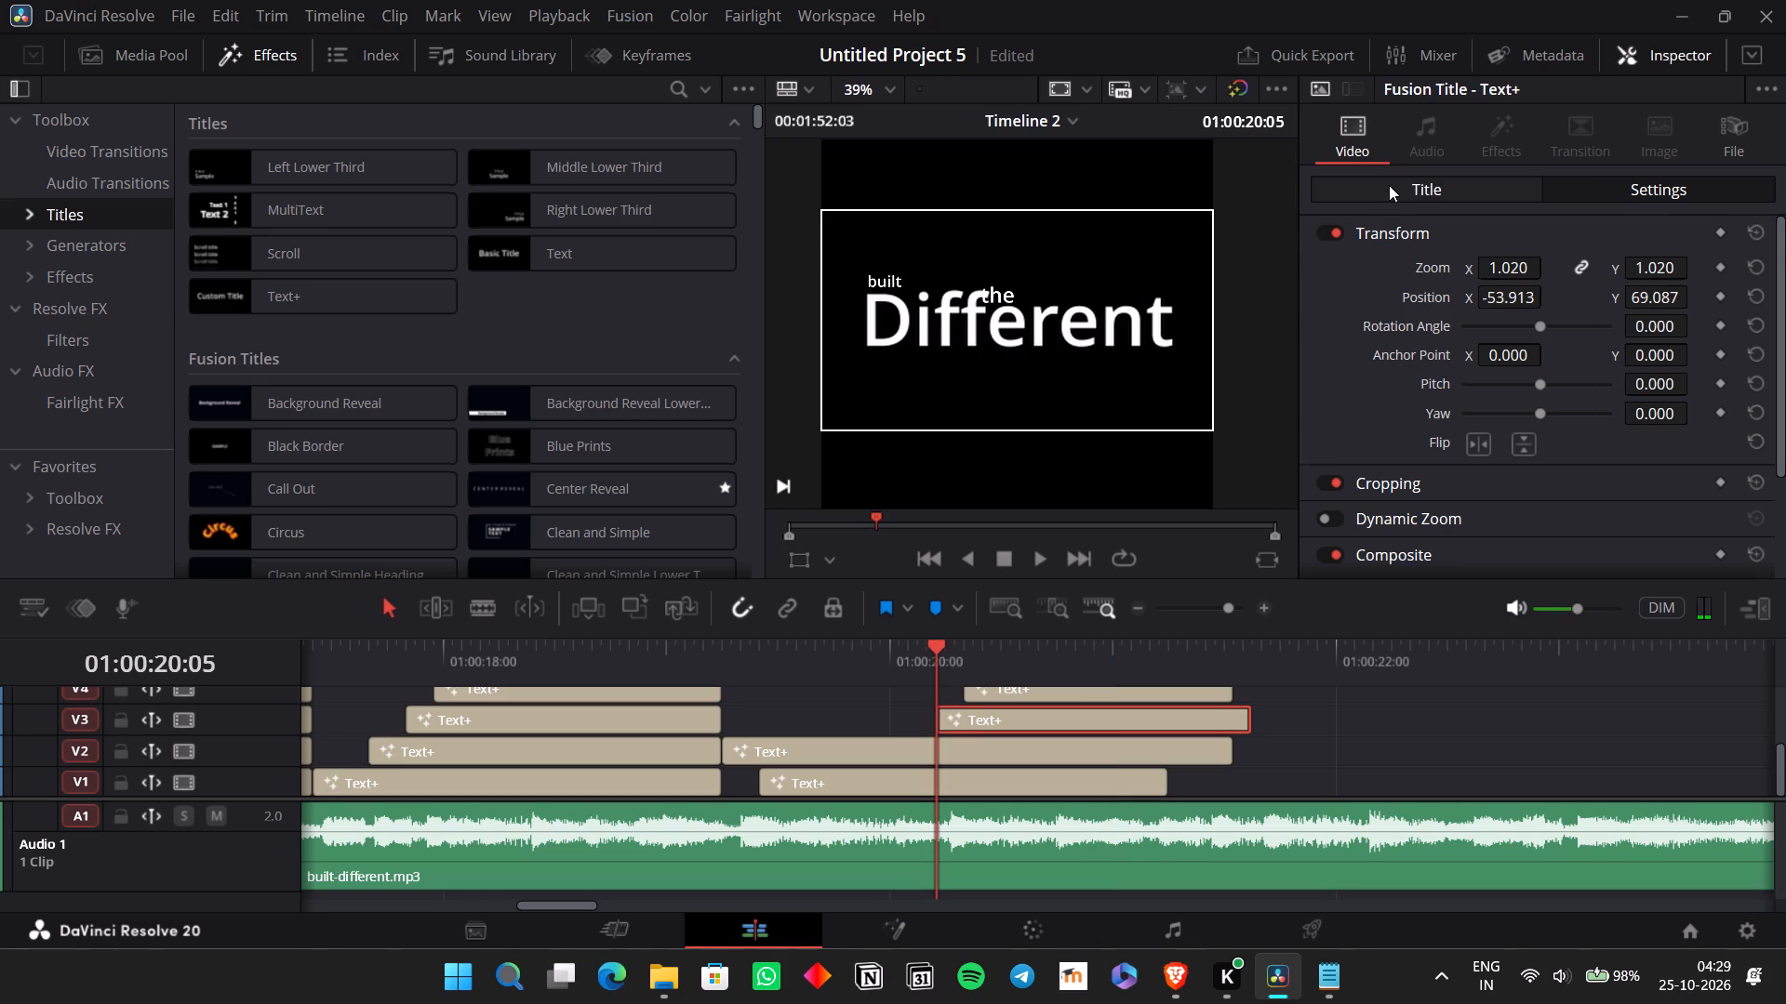
{"action": "key", "text": "BackSpace"}
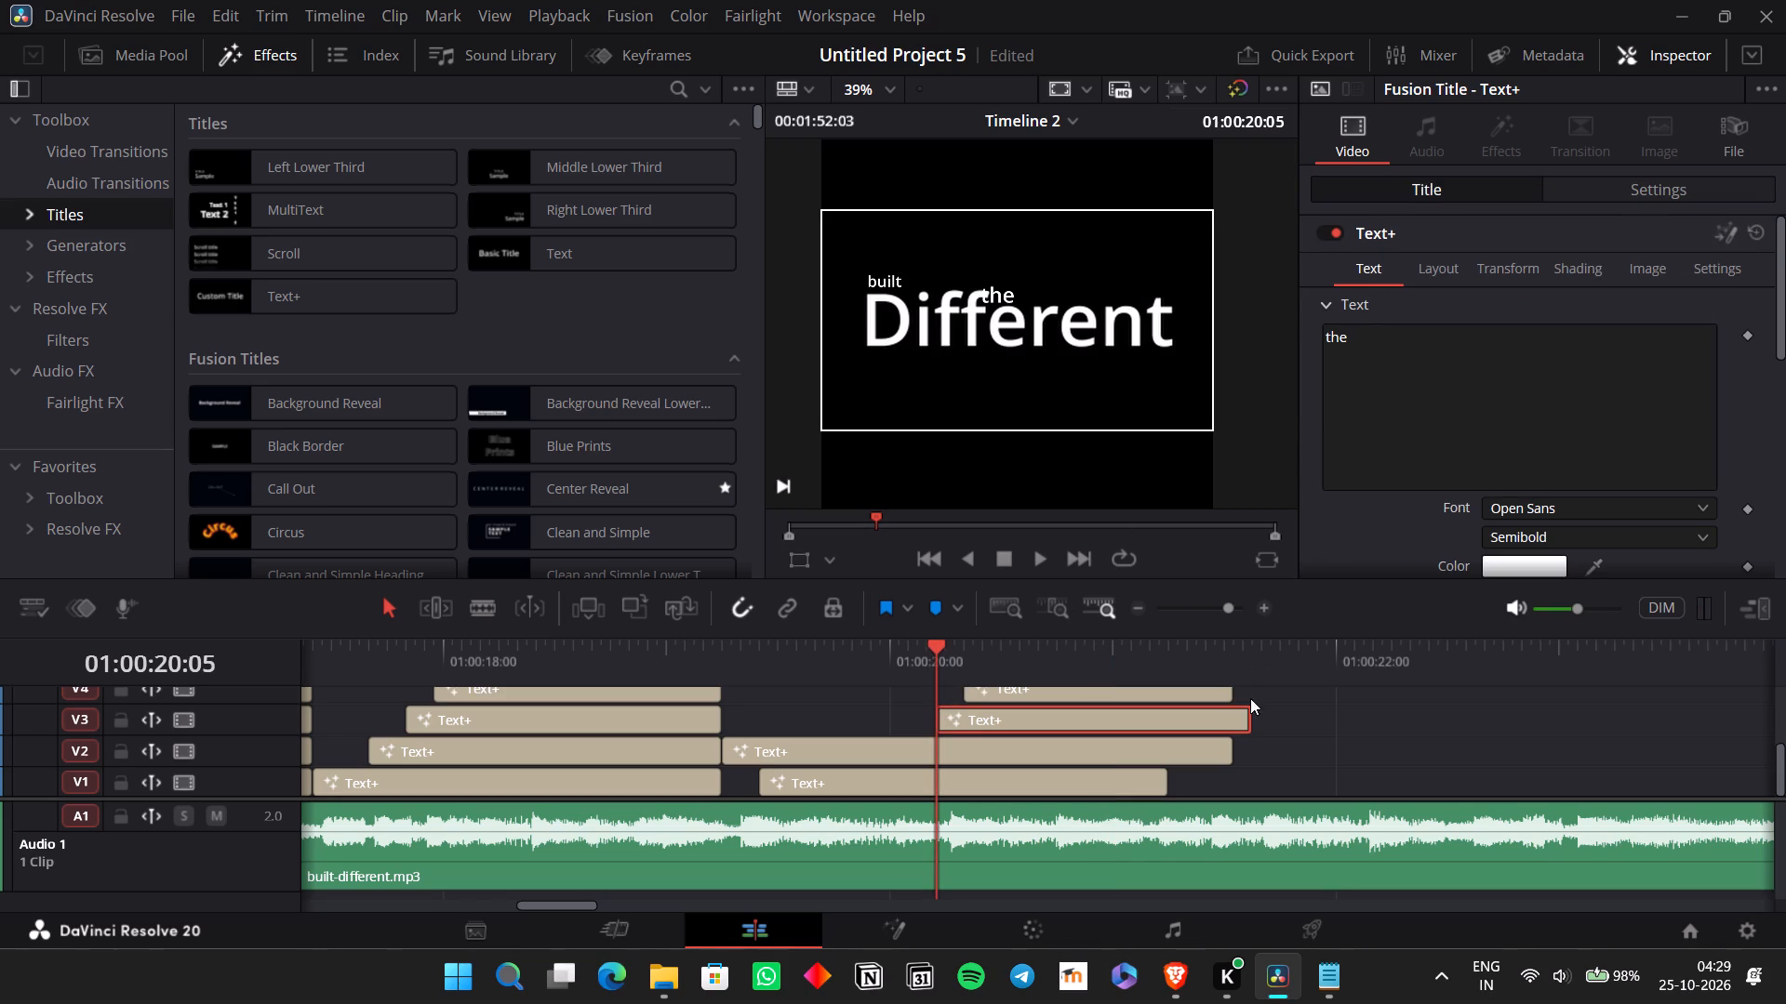
{"action": "left_click", "coordinate": [1237, 722]}
{"action": "key", "text": "BackSpace"}
{"action": "left_click", "coordinate": [1228, 707]}
{"action": "key", "text": "BackSpace"}
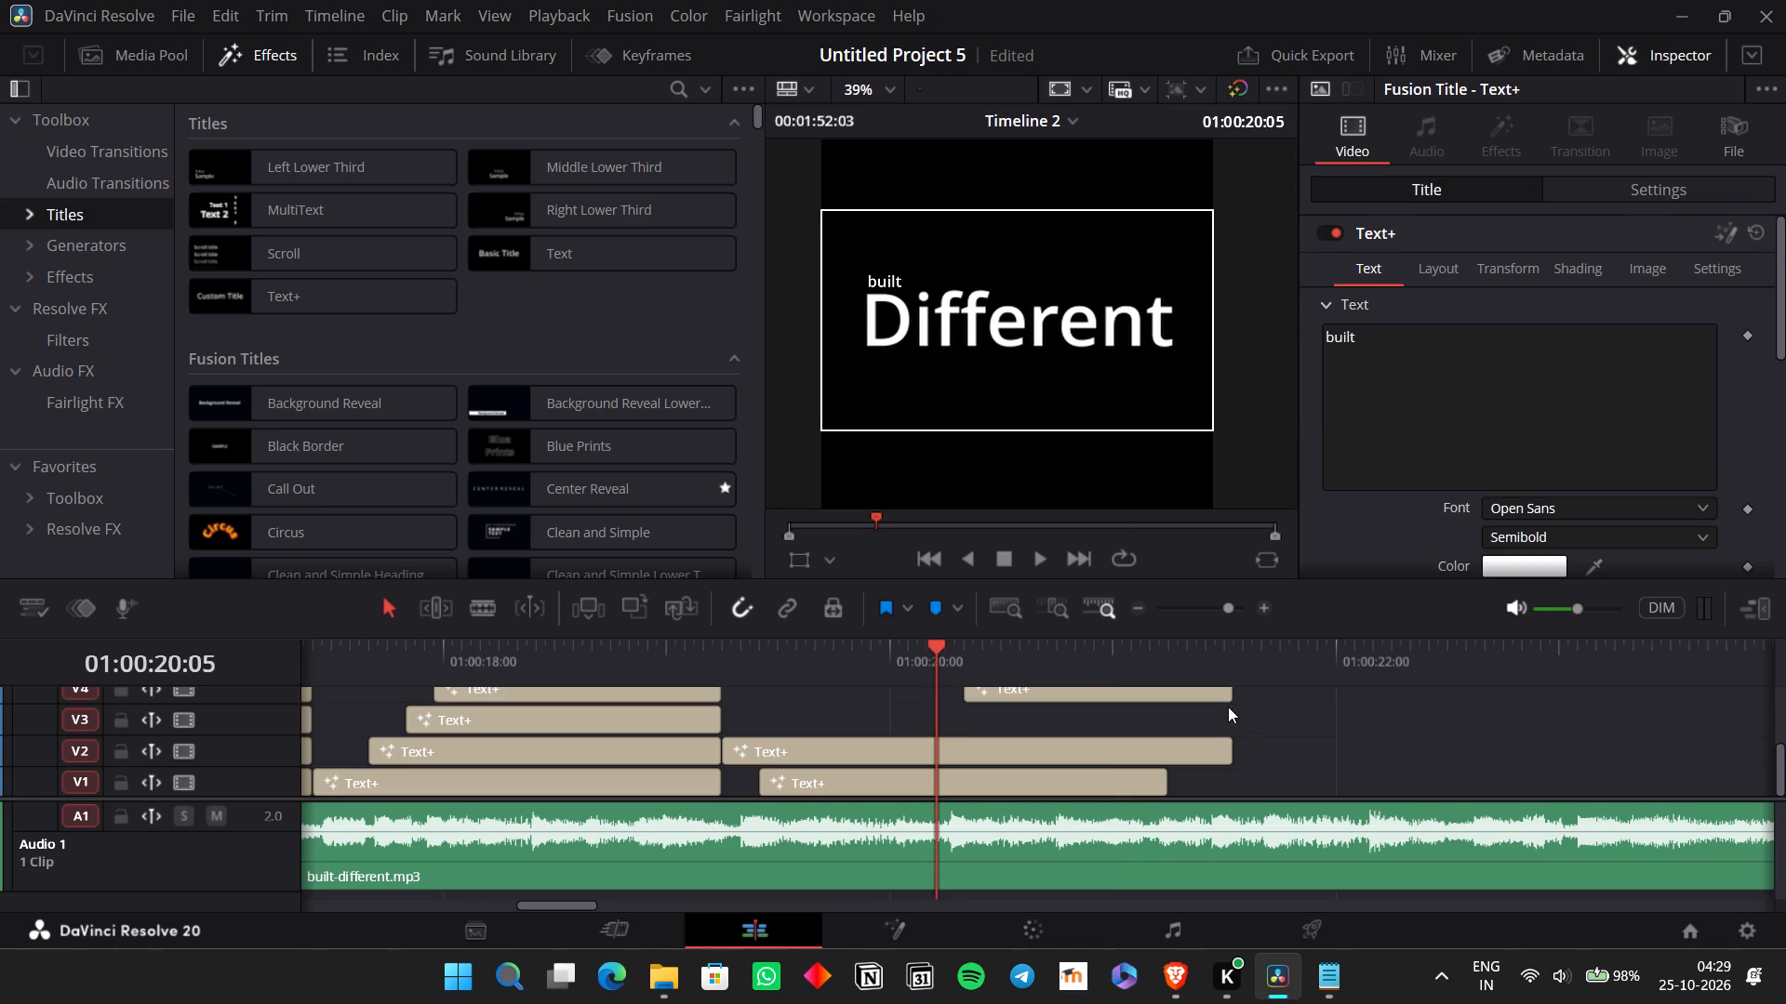
Move the "hear", "me" and "roar" titles down one track and three frames earlier, so "hear" starts at 01:00:20:05.
{"action": "left_click_drag", "start_coordinate": [1322, 705], "coordinate": [1198, 603]}
{"action": "scroll", "coordinate": [1194, 712], "scroll_direction": "up", "scroll_amount": 1}
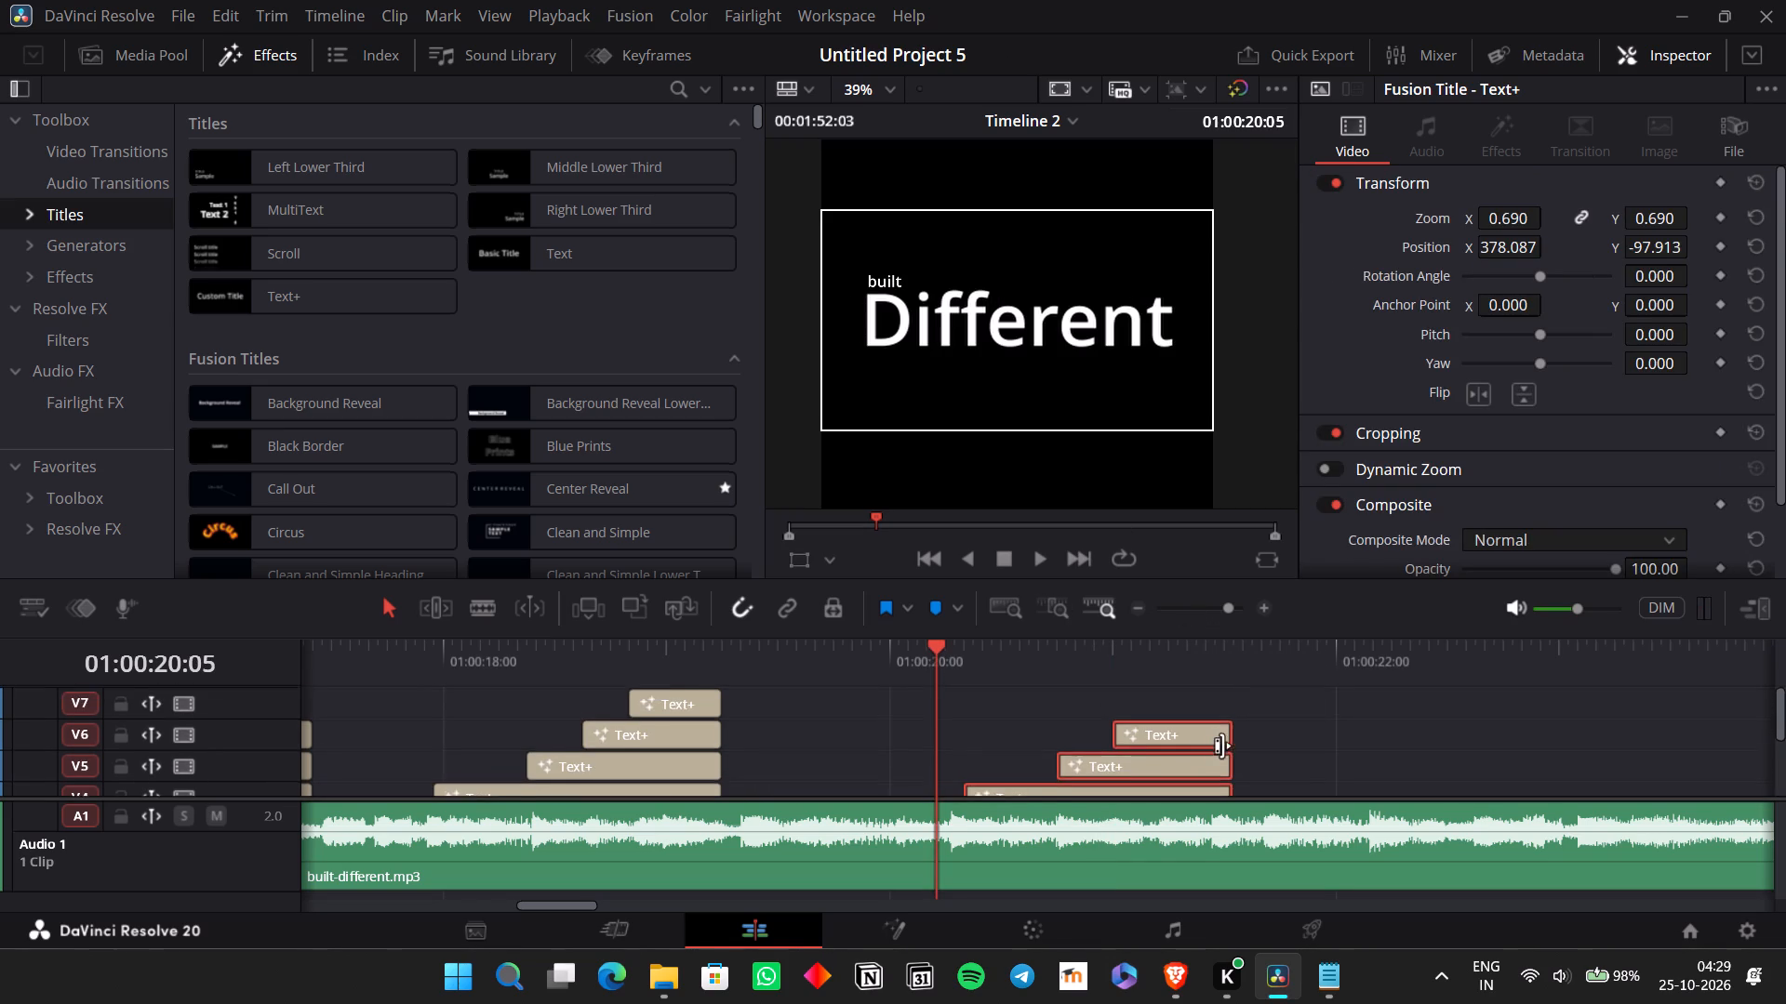
{"action": "scroll", "coordinate": [1222, 746], "scroll_direction": "up", "scroll_amount": 1}
{"action": "scroll", "coordinate": [1214, 746], "scroll_direction": "down", "scroll_amount": 1}
{"action": "left_click_drag", "start_coordinate": [1087, 690], "coordinate": [1034, 722]}
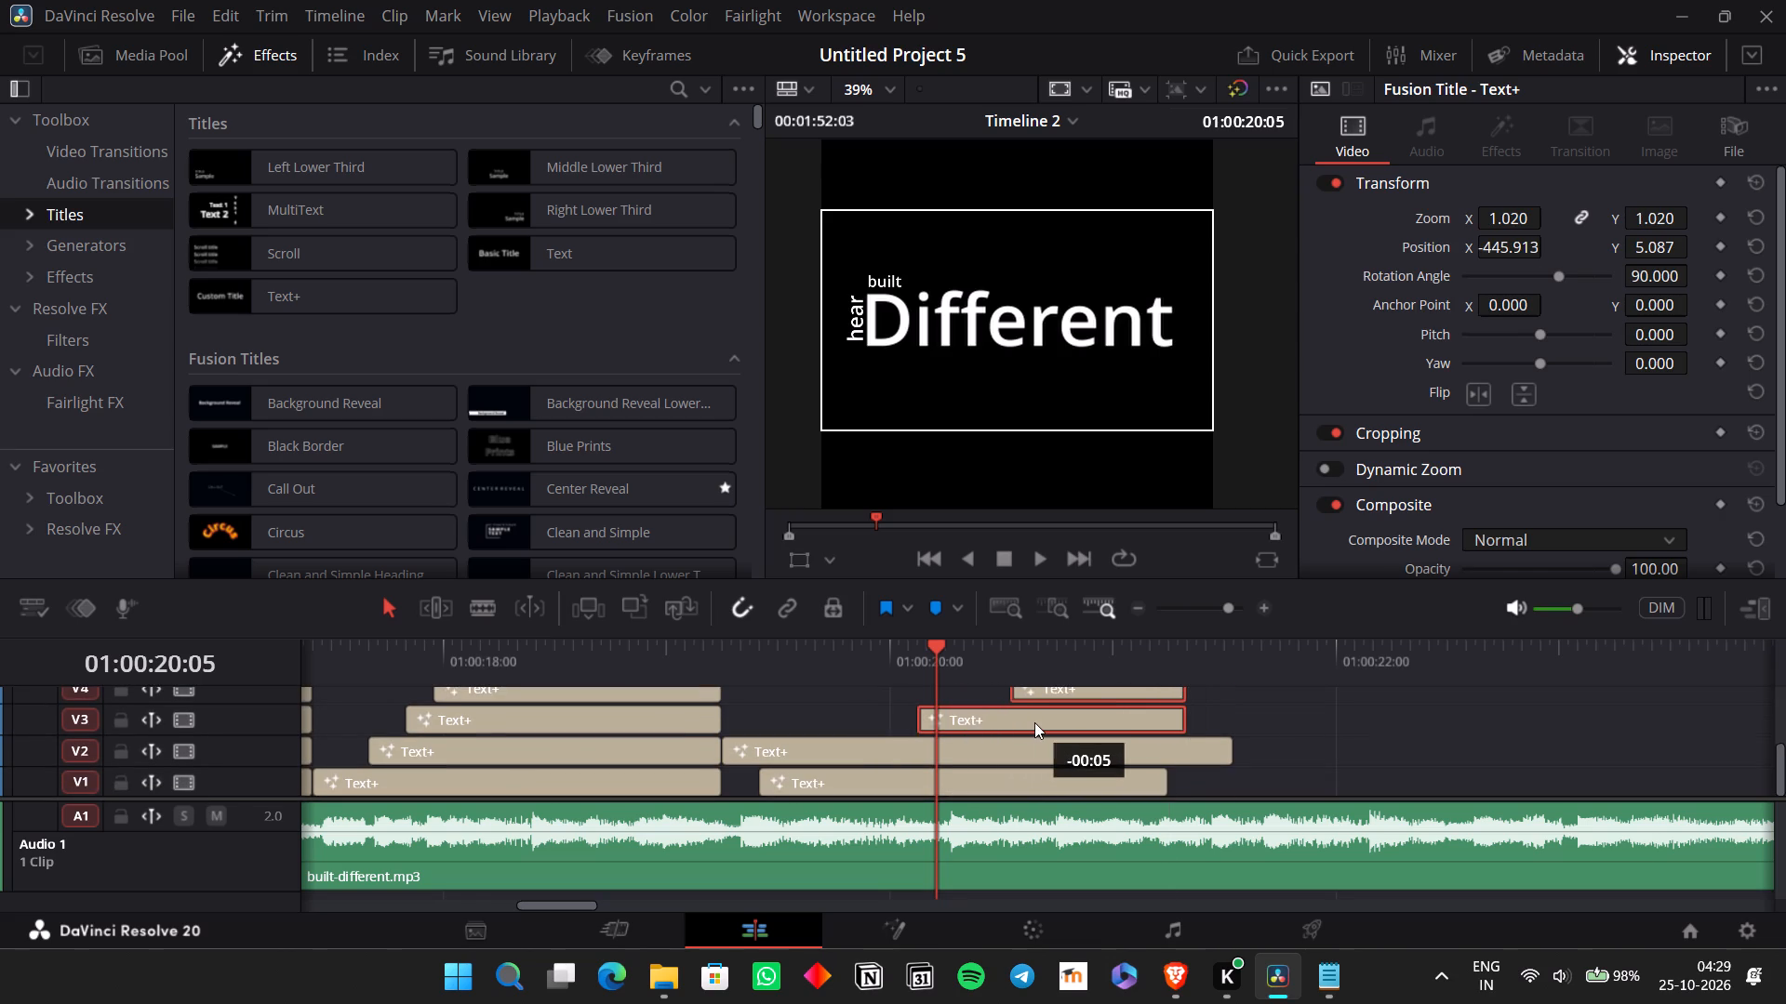
{"action": "left_click_drag", "start_coordinate": [1034, 722], "coordinate": [1045, 721]}
Check the word timing by ear and shift the "me" and "roar" titles four frames earlier, starting "roar" at 01:00:20:17.
{"action": "left_click", "coordinate": [787, 652]}
{"action": "key", "text": "space"}
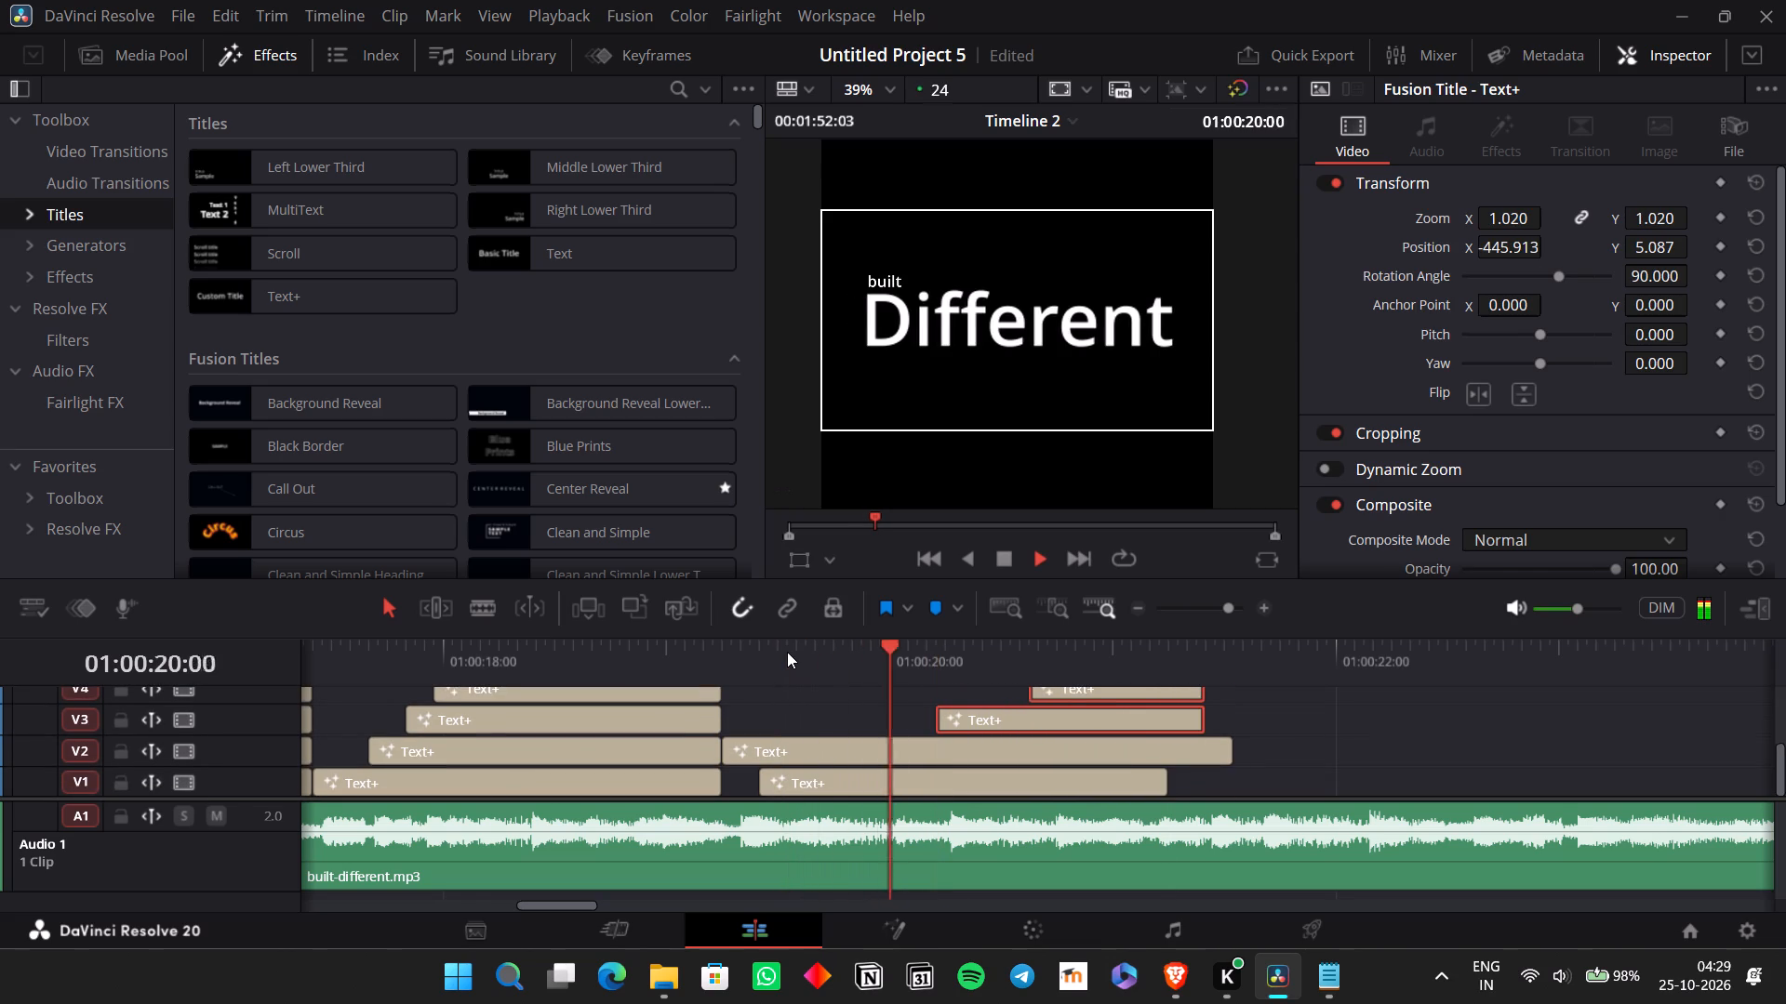
{"action": "key", "text": "space"}
{"action": "key", "text": "space"}
{"action": "key", "text": "space"}
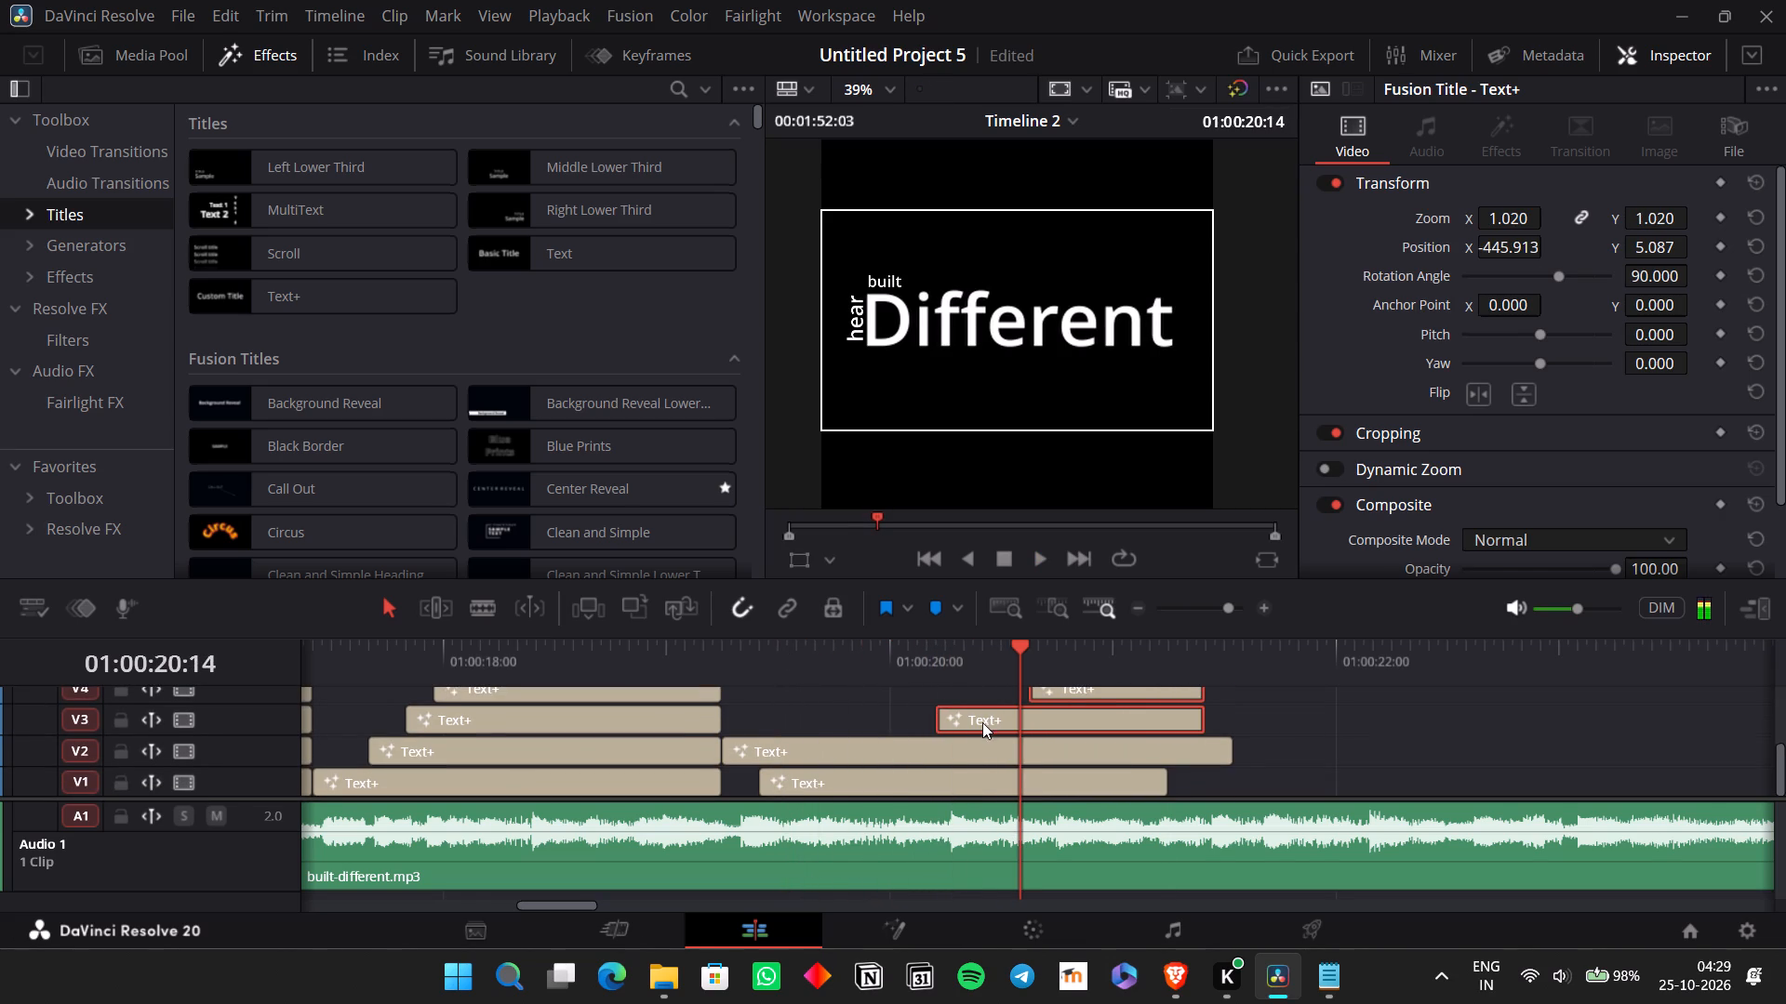
{"action": "left_click", "coordinate": [940, 639]}
{"action": "key", "text": "space"}
{"action": "key", "text": "space"}
{"action": "key", "text": "space"}
{"action": "key", "text": "space"}
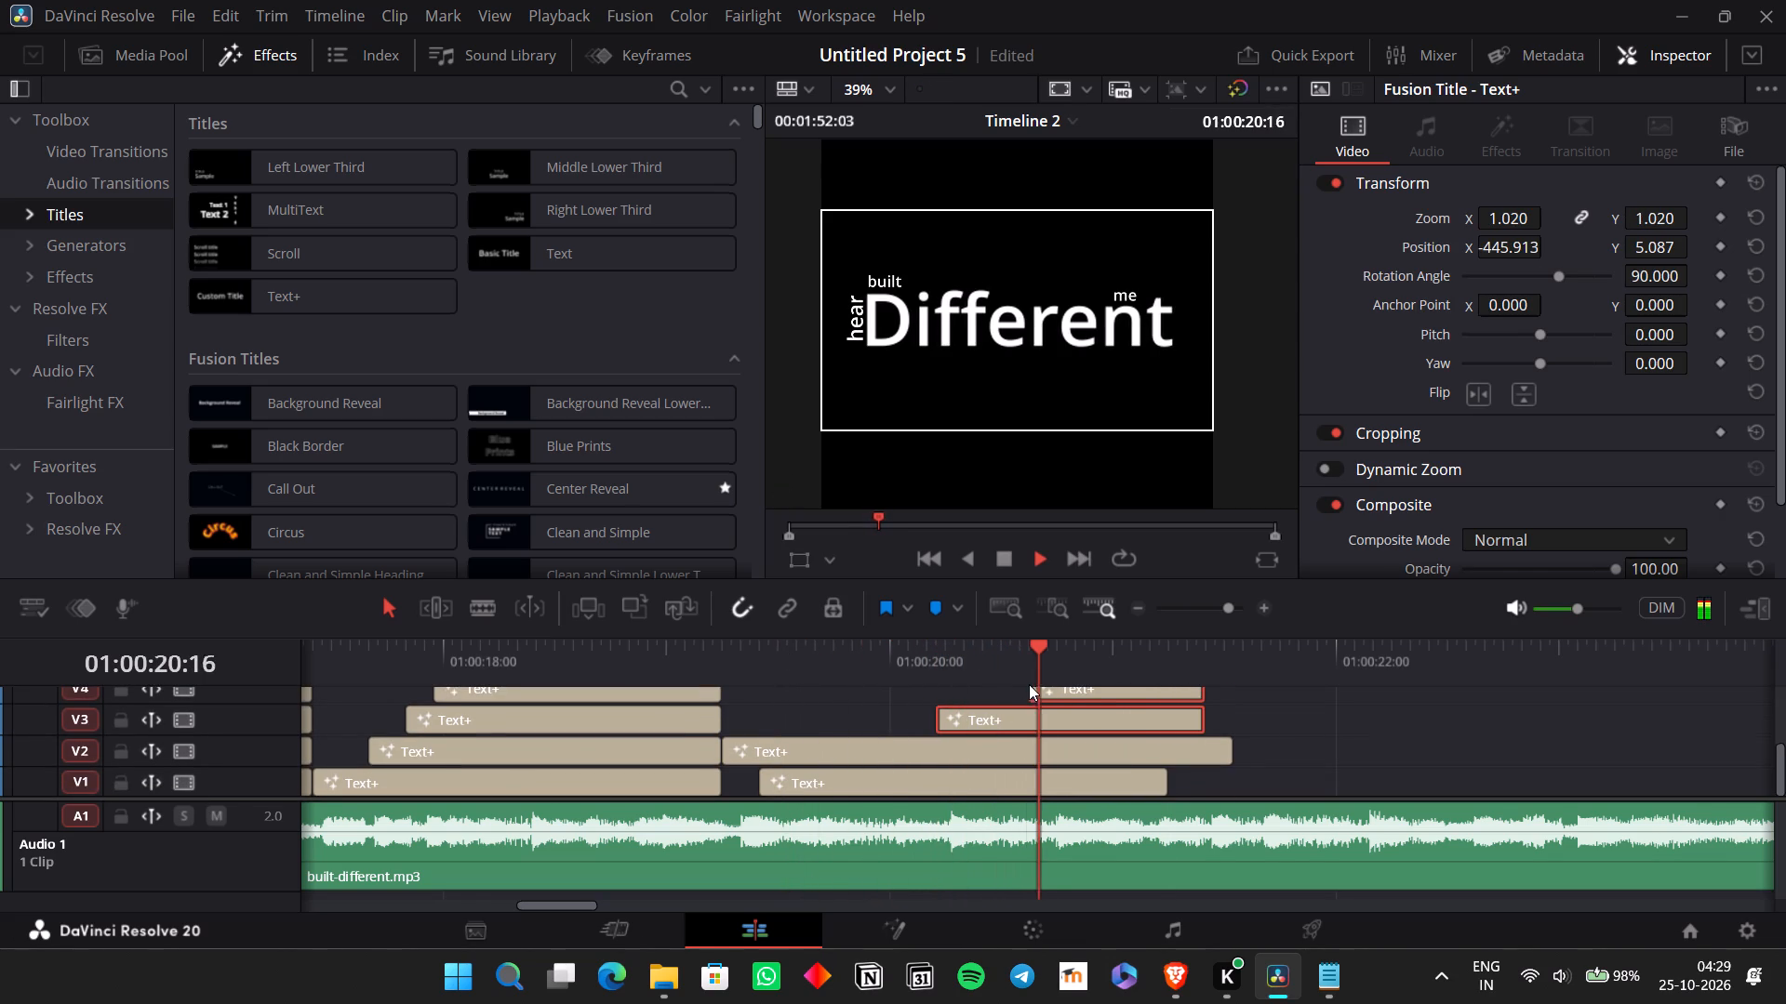
{"action": "scroll", "coordinate": [1135, 702], "scroll_direction": "up", "scroll_amount": 1}
{"action": "left_click", "coordinate": [1284, 744]}
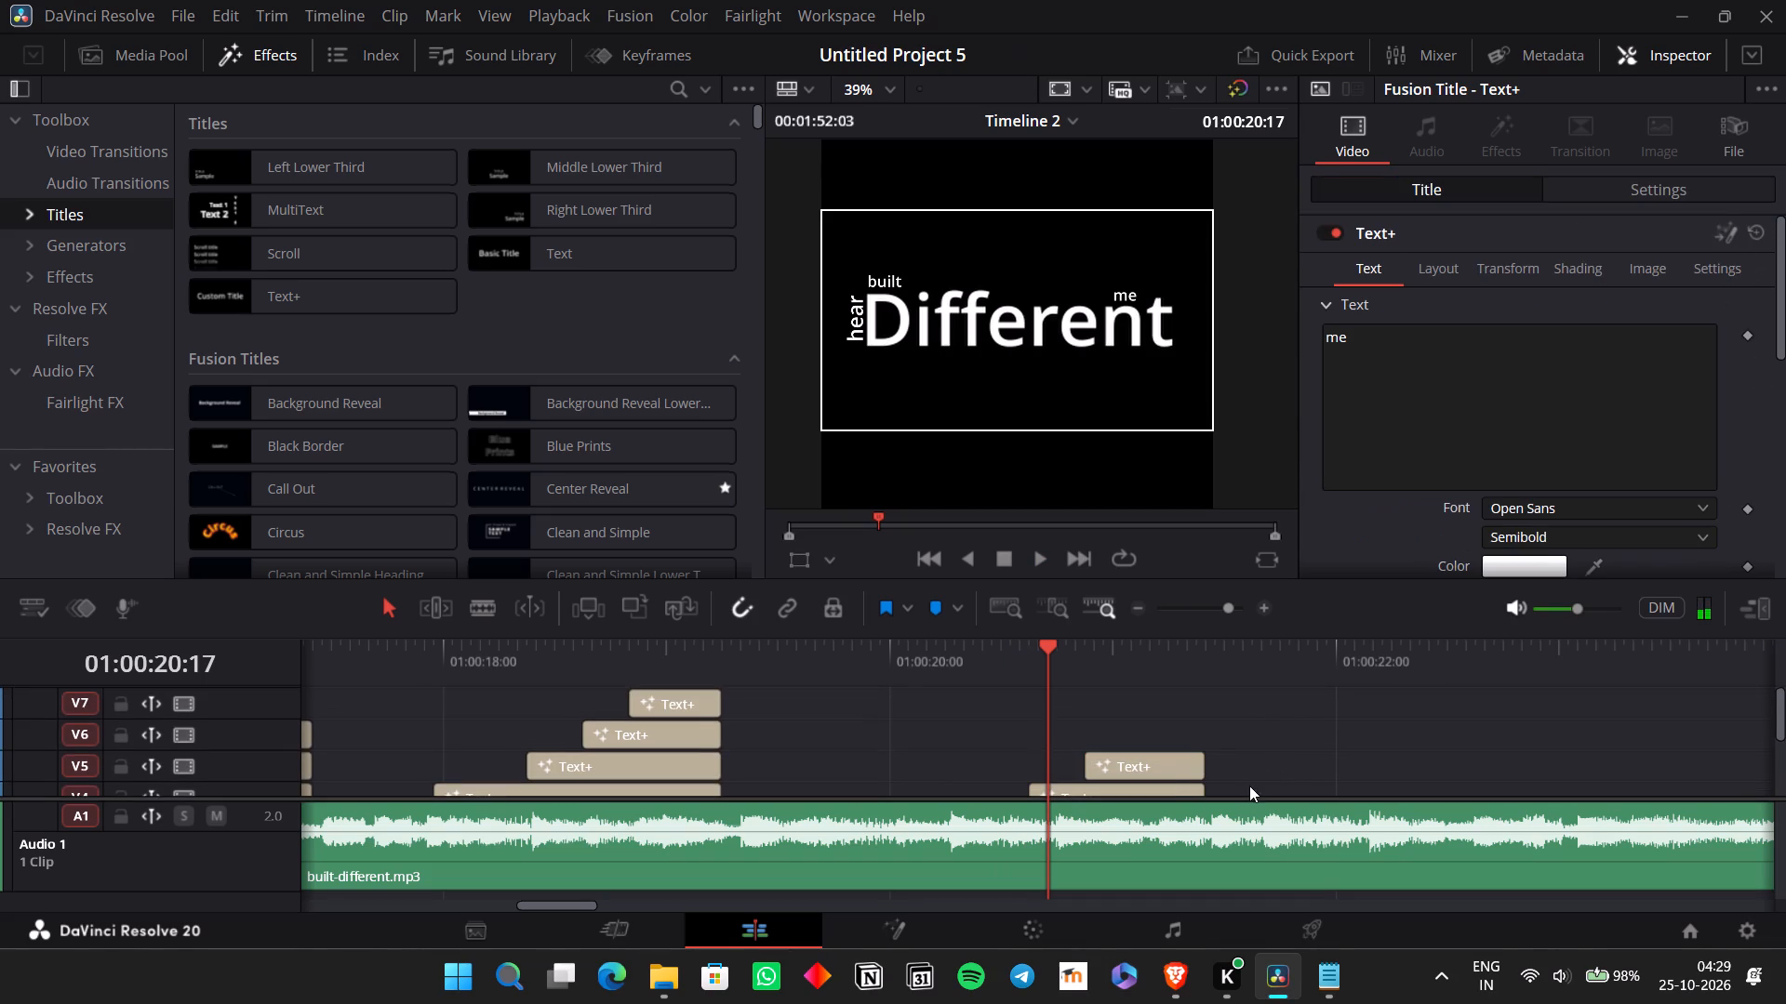
{"action": "left_click_drag", "start_coordinate": [1249, 786], "coordinate": [1152, 750]}
{"action": "left_click_drag", "start_coordinate": [1122, 733], "coordinate": [1108, 730]}
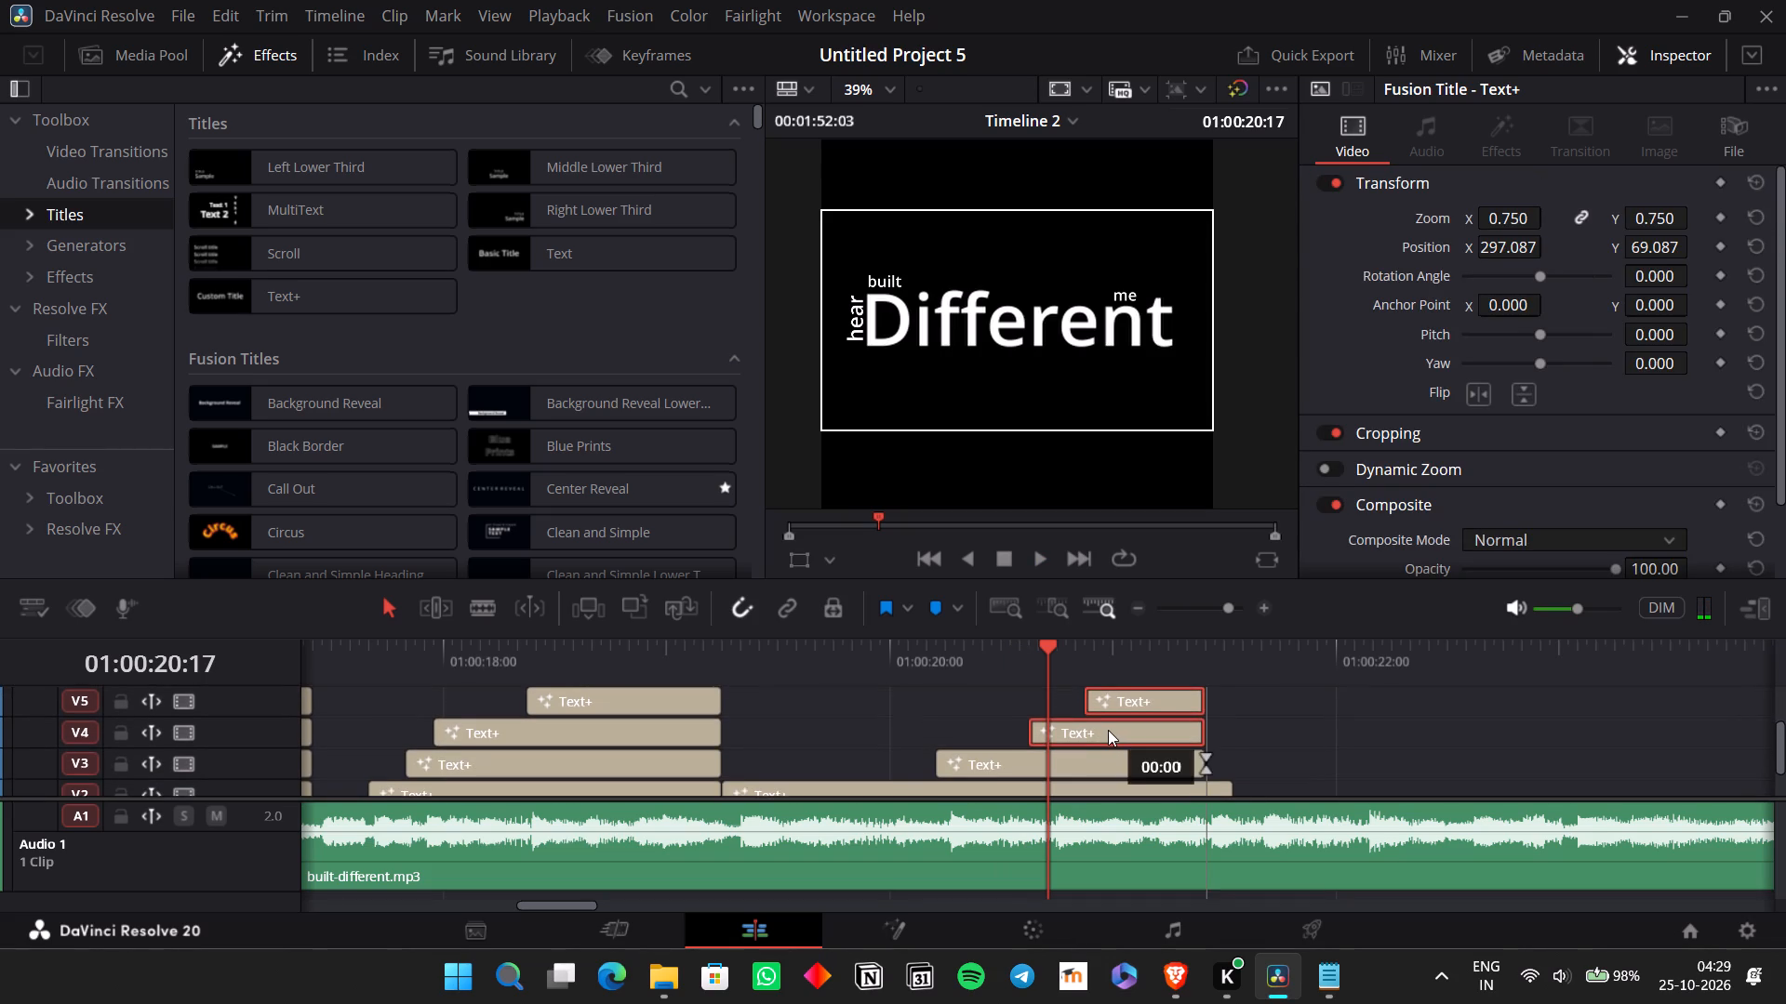
{"action": "left_click_drag", "start_coordinate": [1108, 730], "coordinate": [1093, 740]}
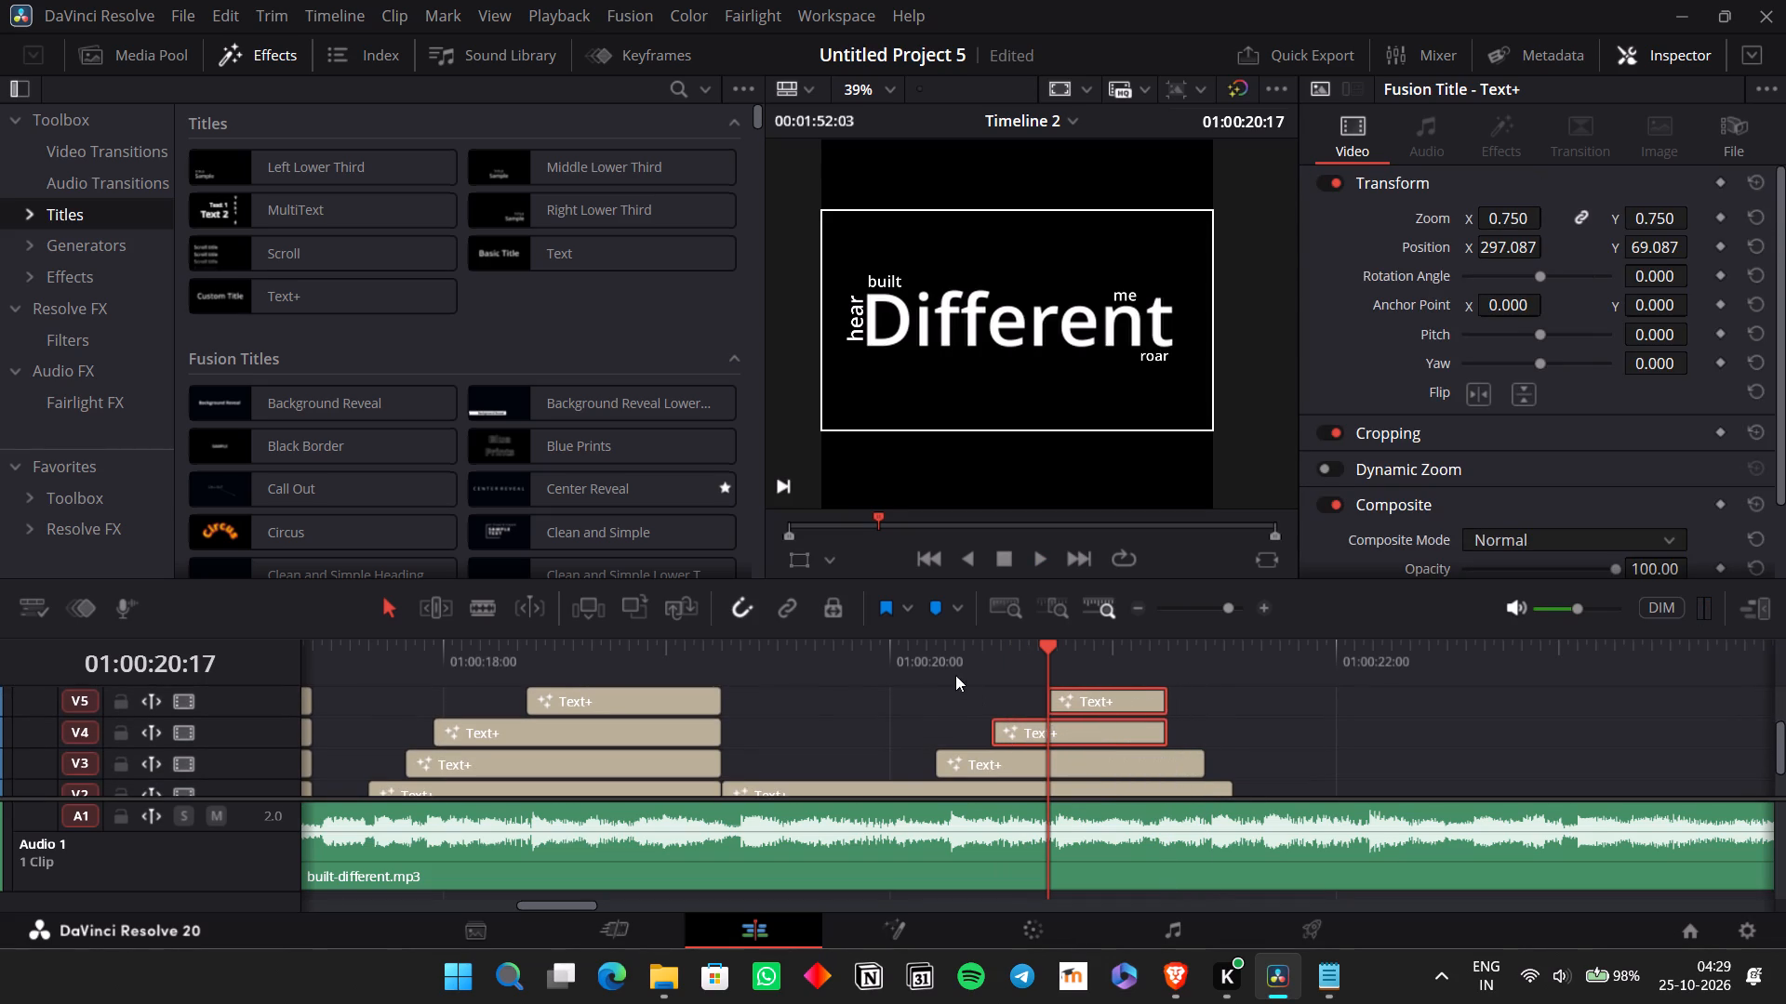
Play the group against the vocals and trim the end of the V2 "built" title to 01:00:21:06.
{"action": "left_click", "coordinate": [807, 667]}
{"action": "key", "text": "space"}
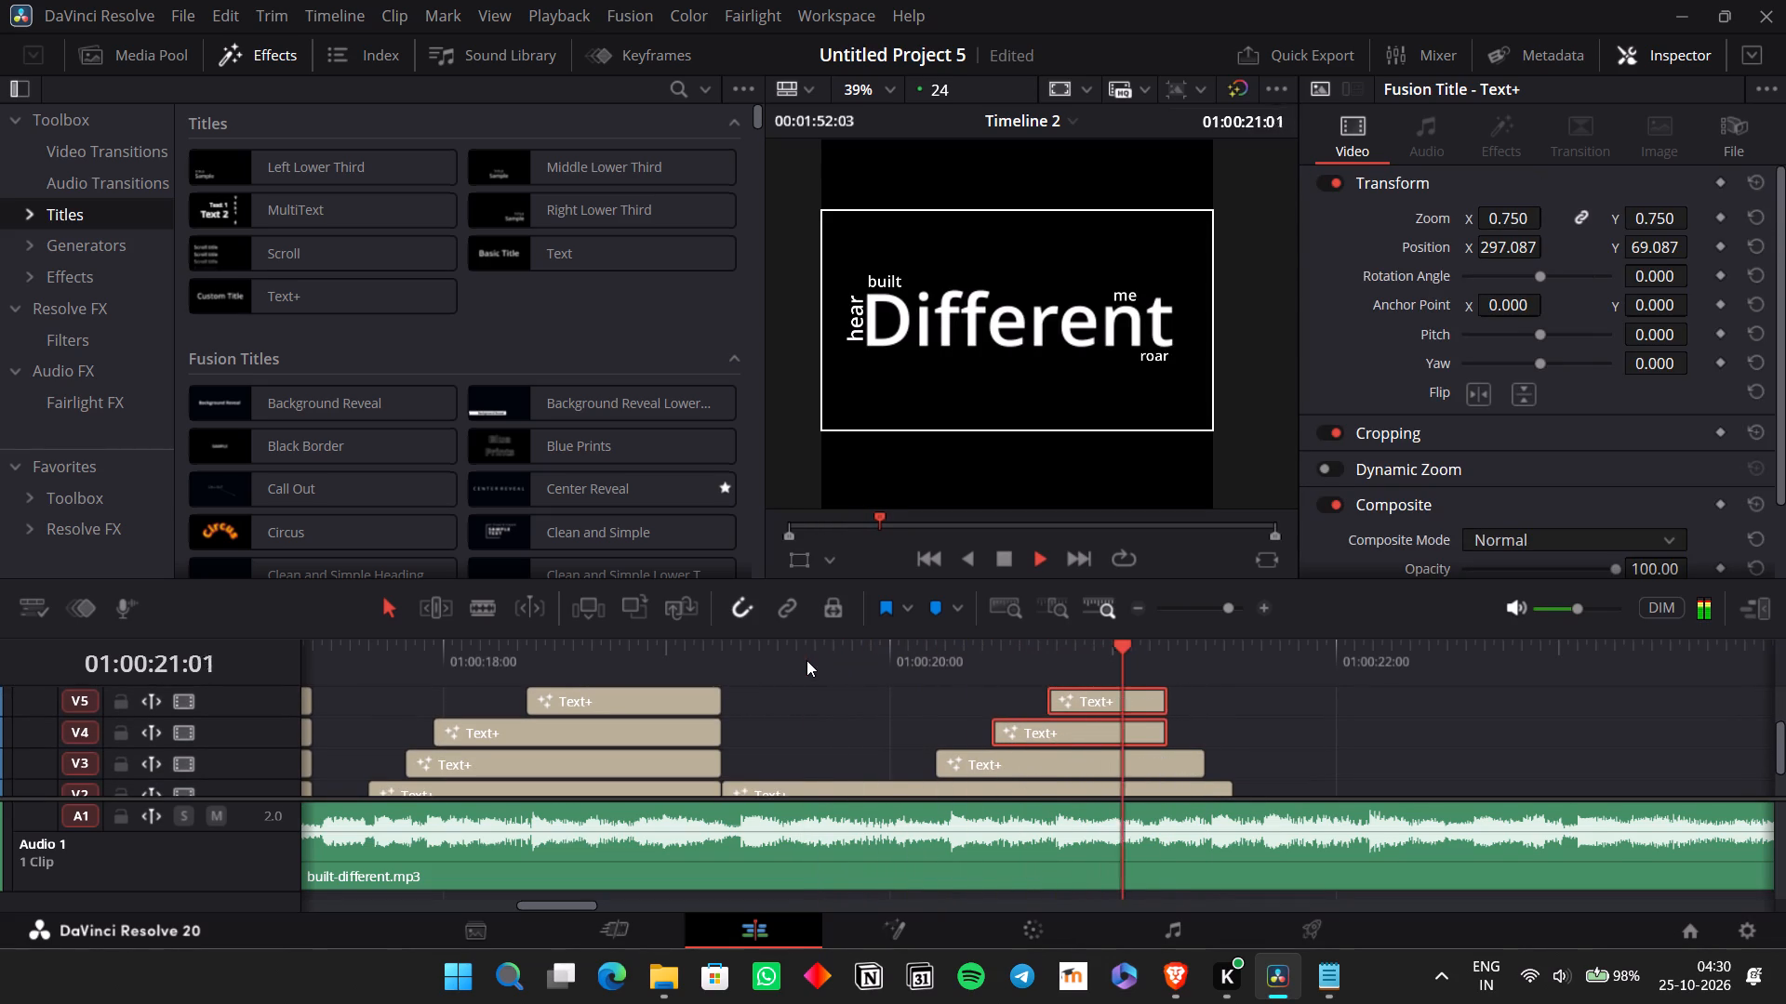
{"action": "key", "text": "space"}
{"action": "left_click", "coordinate": [1229, 725]}
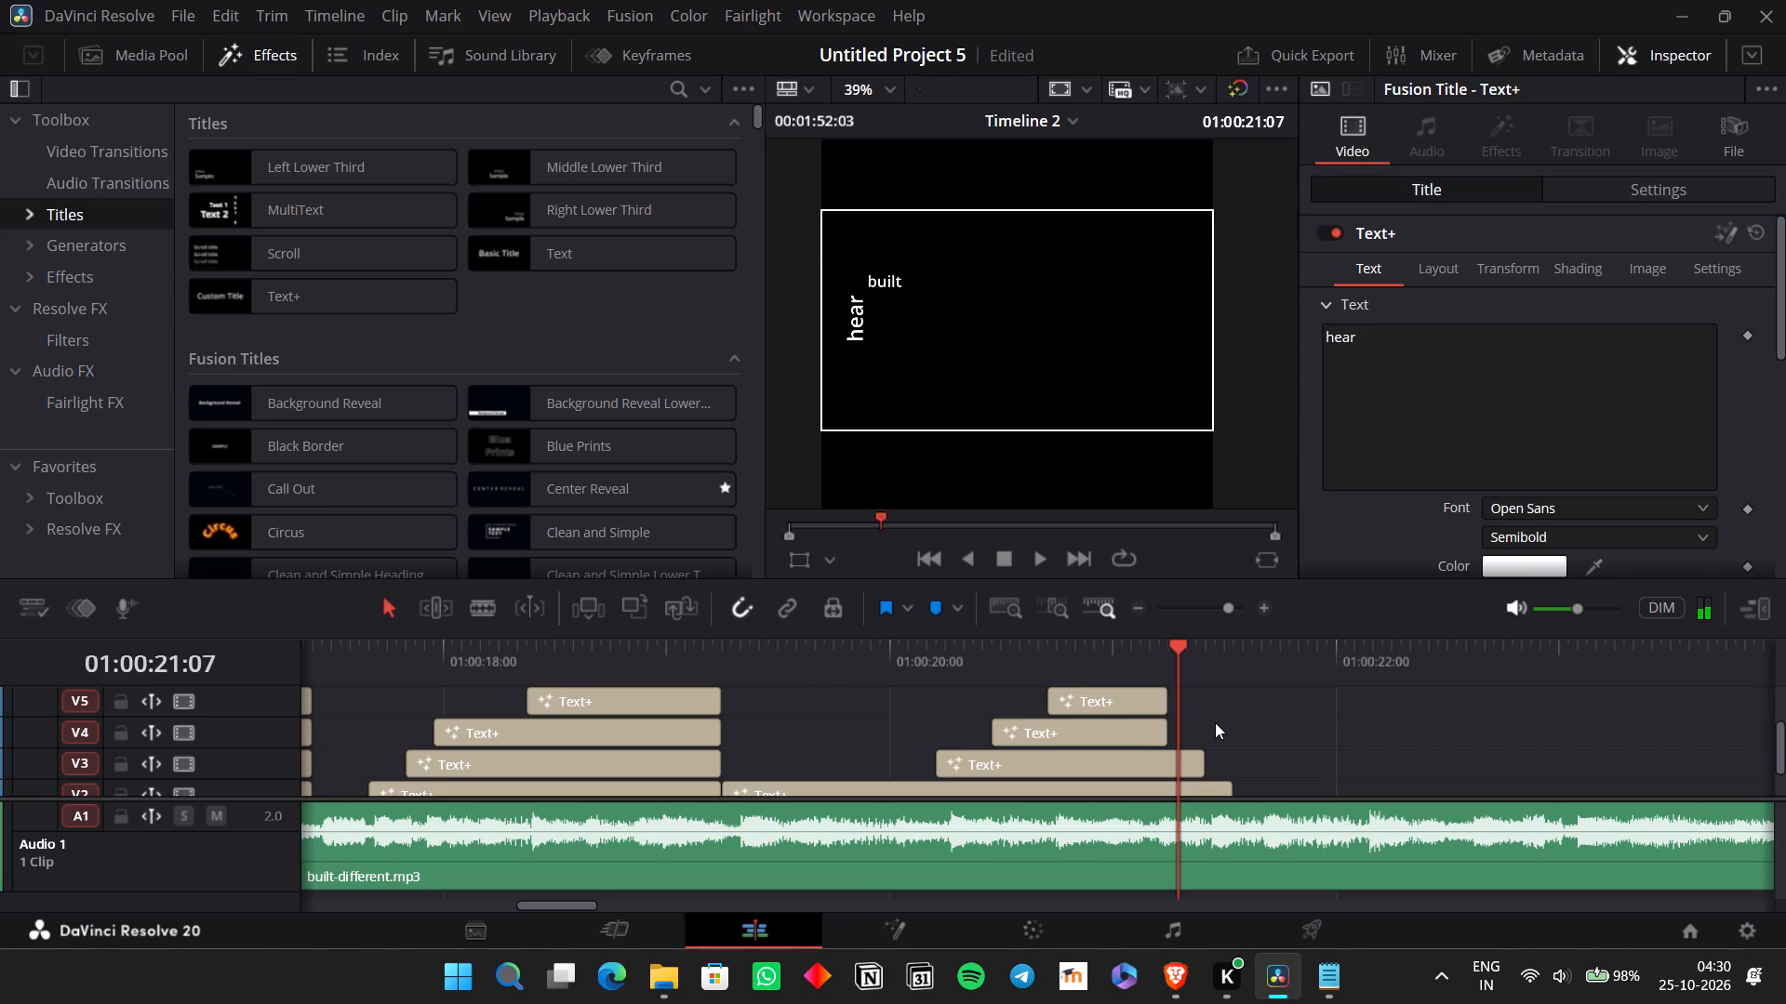
{"action": "left_click", "coordinate": [1157, 651]}
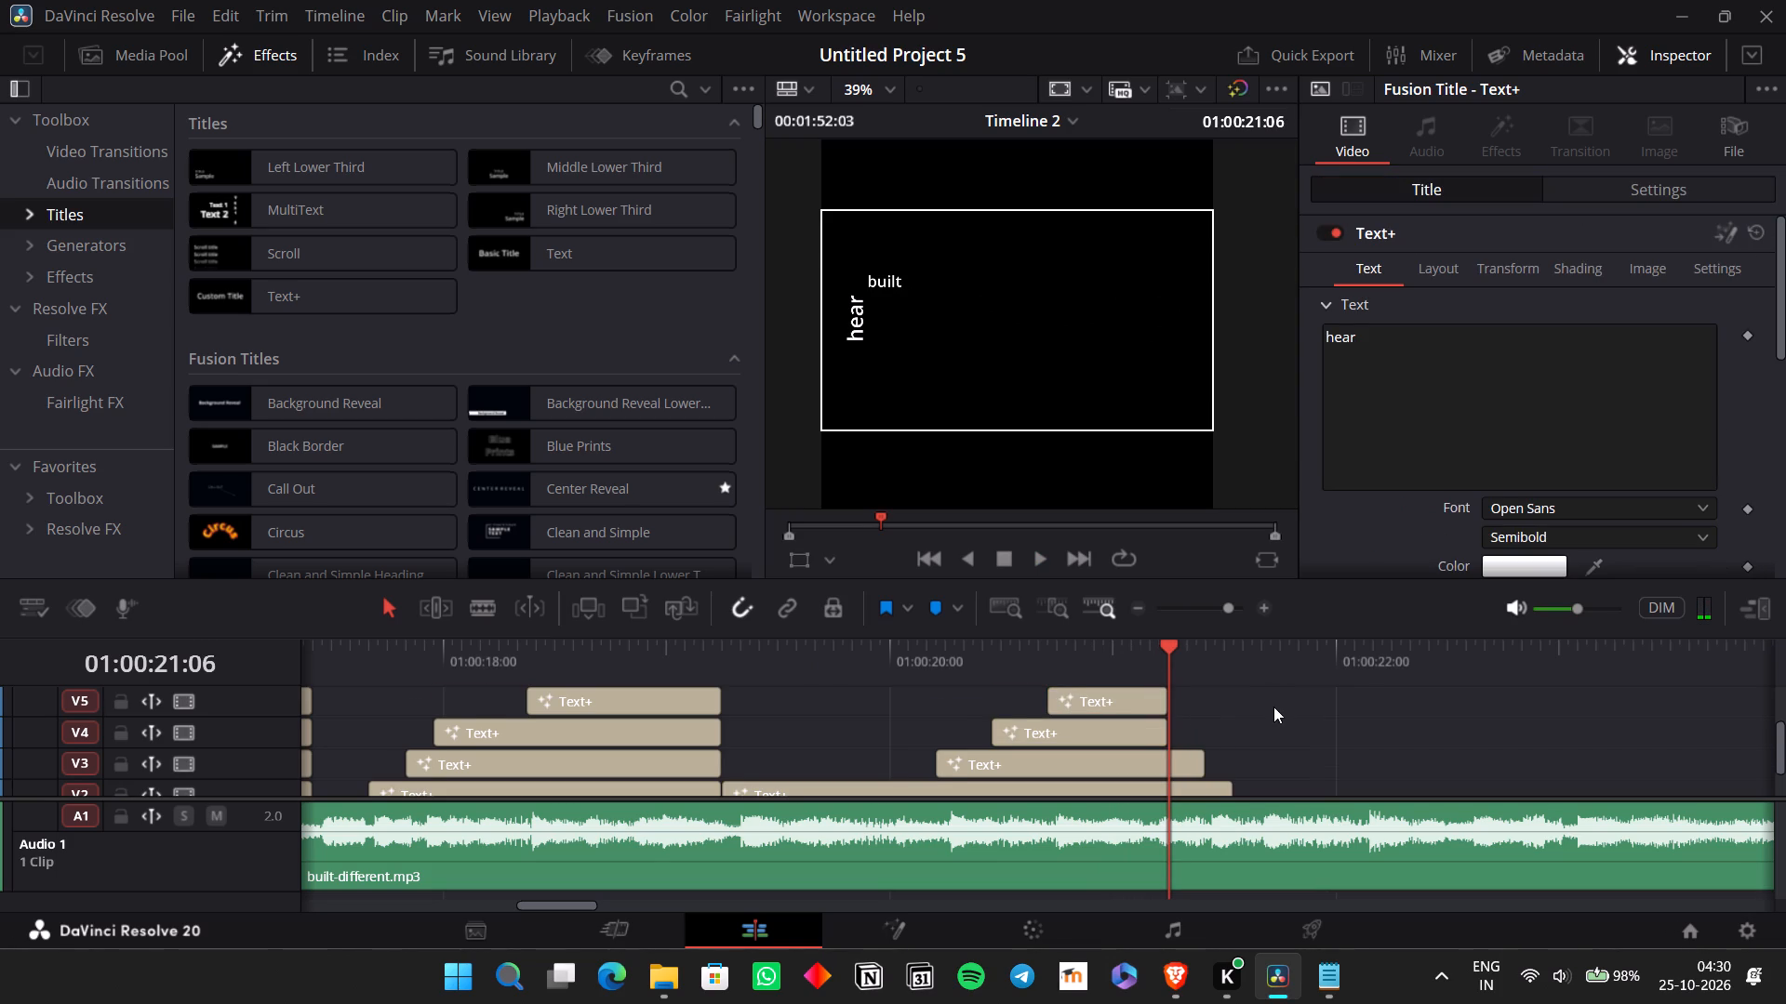
{"action": "scroll", "coordinate": [1273, 707], "scroll_direction": "down", "scroll_amount": 1}
{"action": "left_click_drag", "start_coordinate": [1252, 764], "coordinate": [1131, 714]}
{"action": "left_click", "coordinate": [1233, 751]}
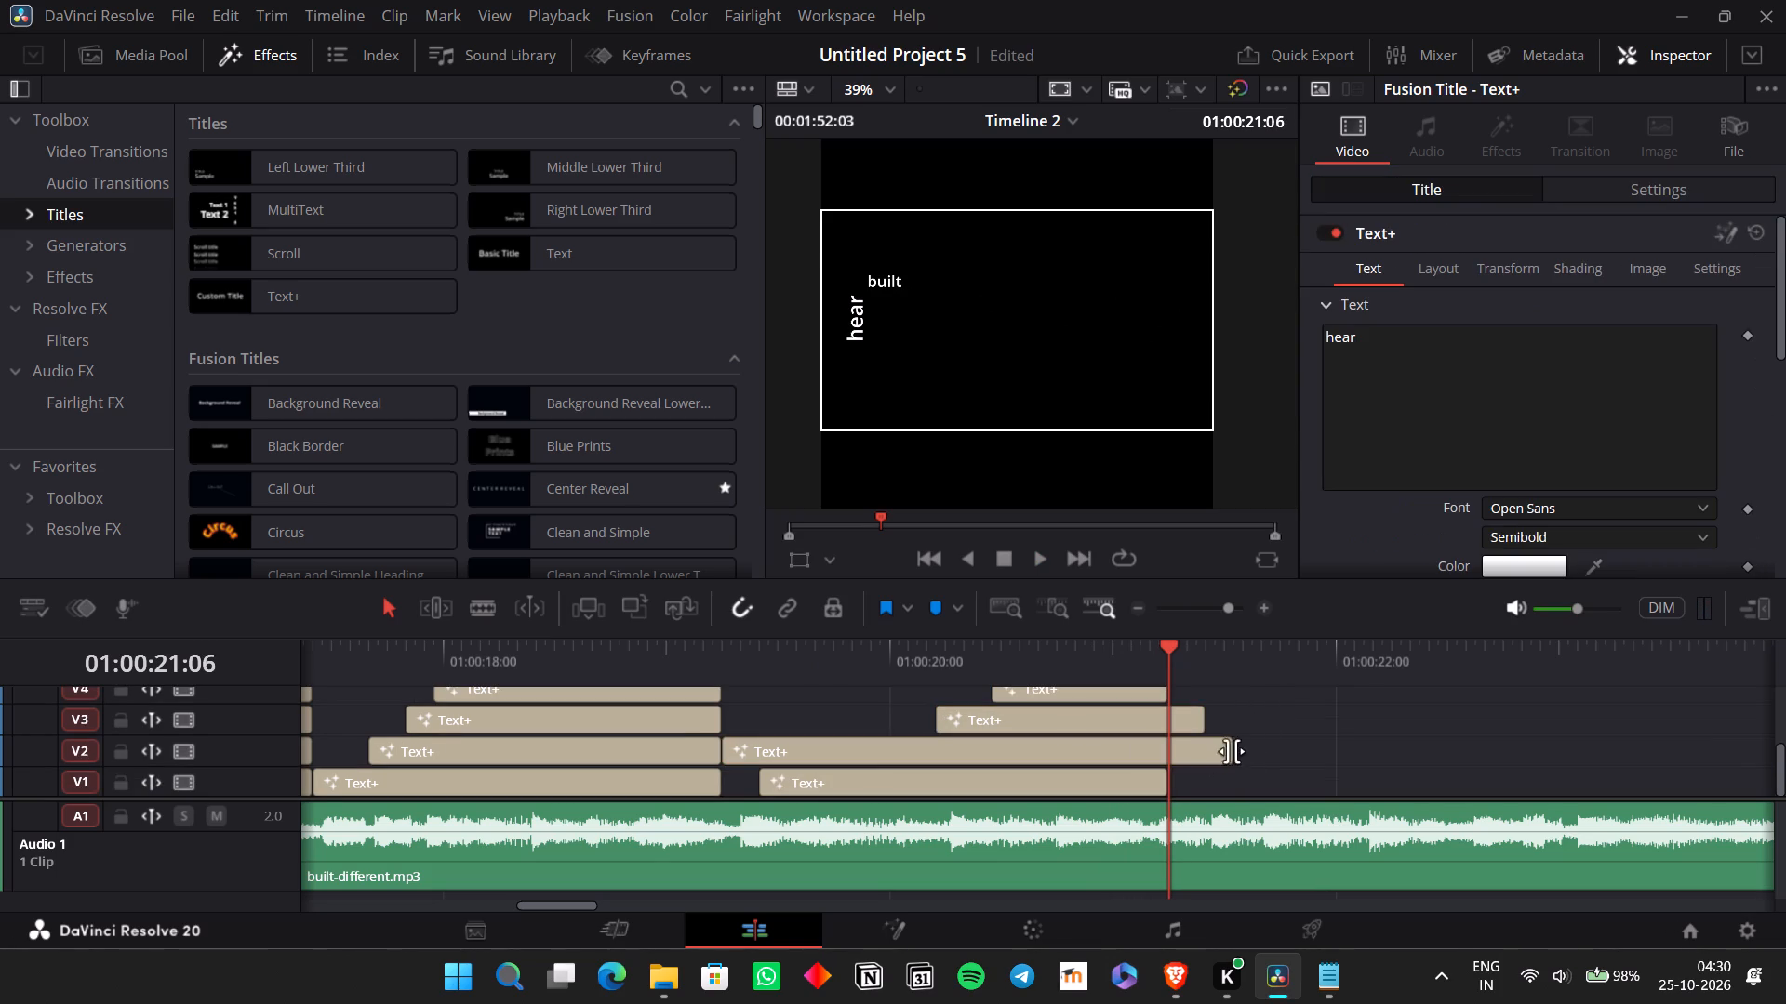
{"action": "left_click", "coordinate": [1228, 751]}
{"action": "left_click_drag", "start_coordinate": [1241, 769], "coordinate": [1160, 725]}
{"action": "left_click", "coordinate": [1249, 753]}
{"action": "left_click_drag", "start_coordinate": [1250, 746], "coordinate": [1226, 742]}
{"action": "left_click_drag", "start_coordinate": [1226, 742], "coordinate": [1147, 717]}
{"action": "left_click_drag", "start_coordinate": [1224, 753], "coordinate": [1167, 745]}
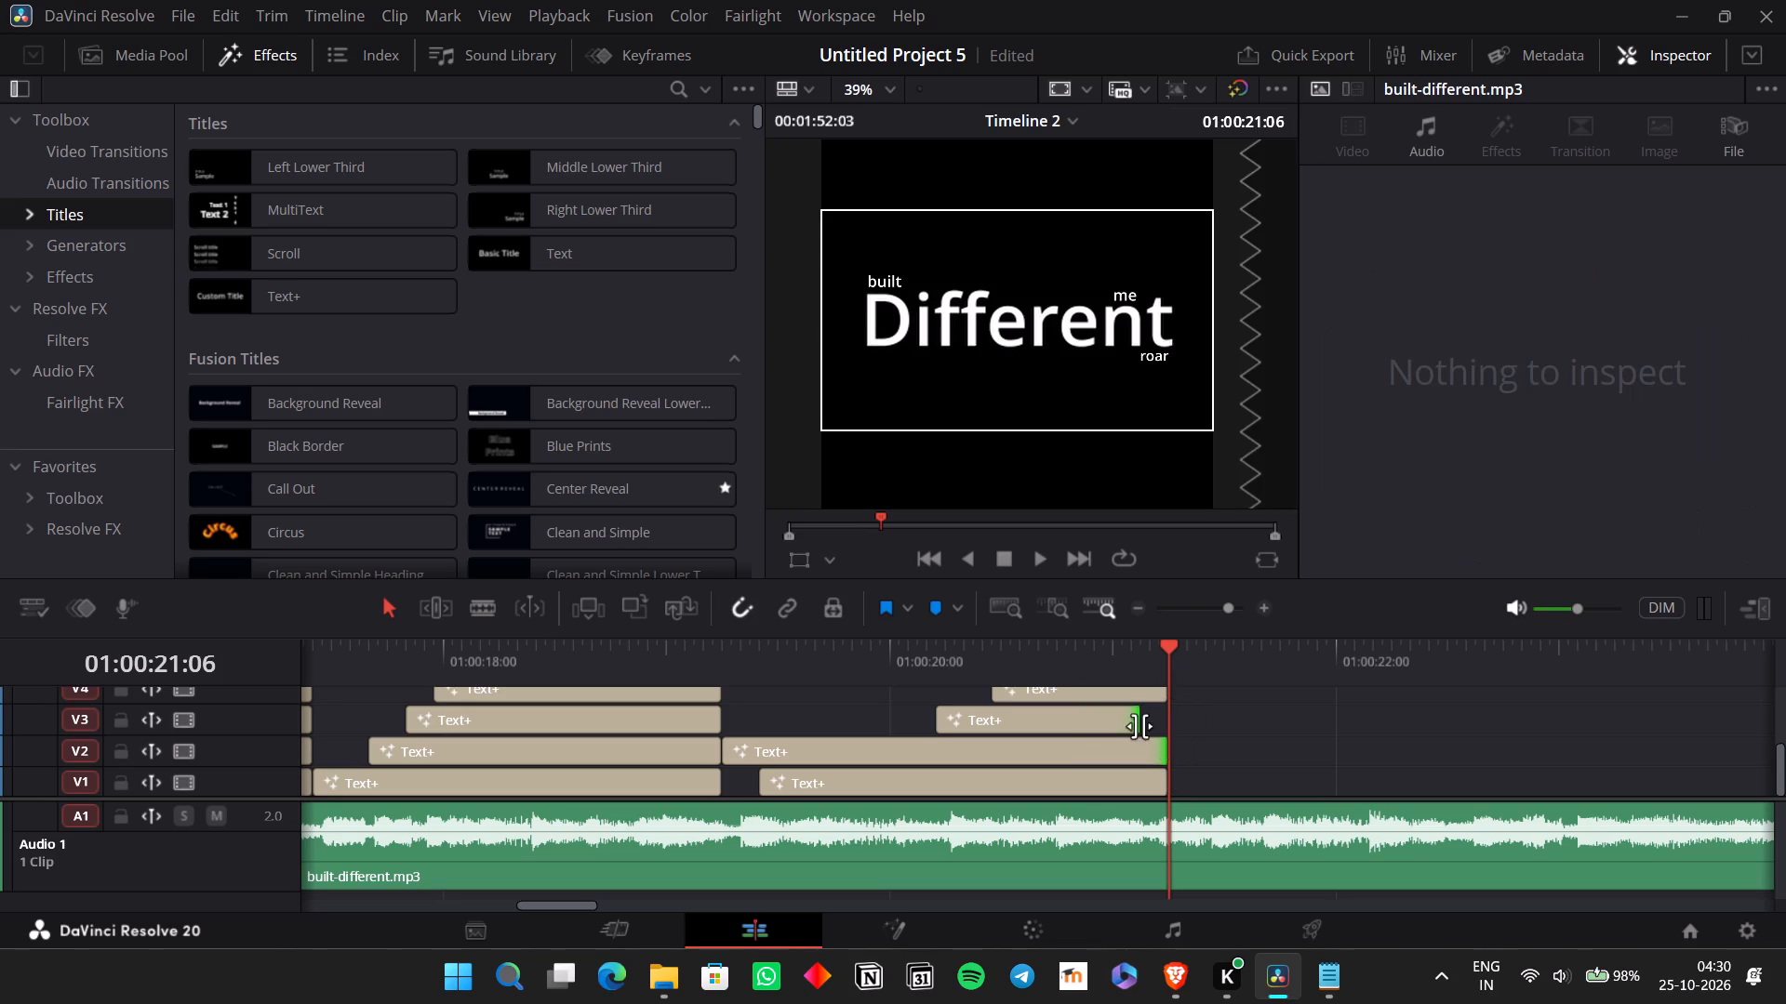
Align the end of the V3 "hear" title with the other titles at 01:00:21:06.
{"action": "left_click", "coordinate": [1133, 720]}
{"action": "left_click_drag", "start_coordinate": [1148, 720], "coordinate": [1104, 720]}
{"action": "left_click_drag", "start_coordinate": [1115, 712], "coordinate": [1130, 719]}
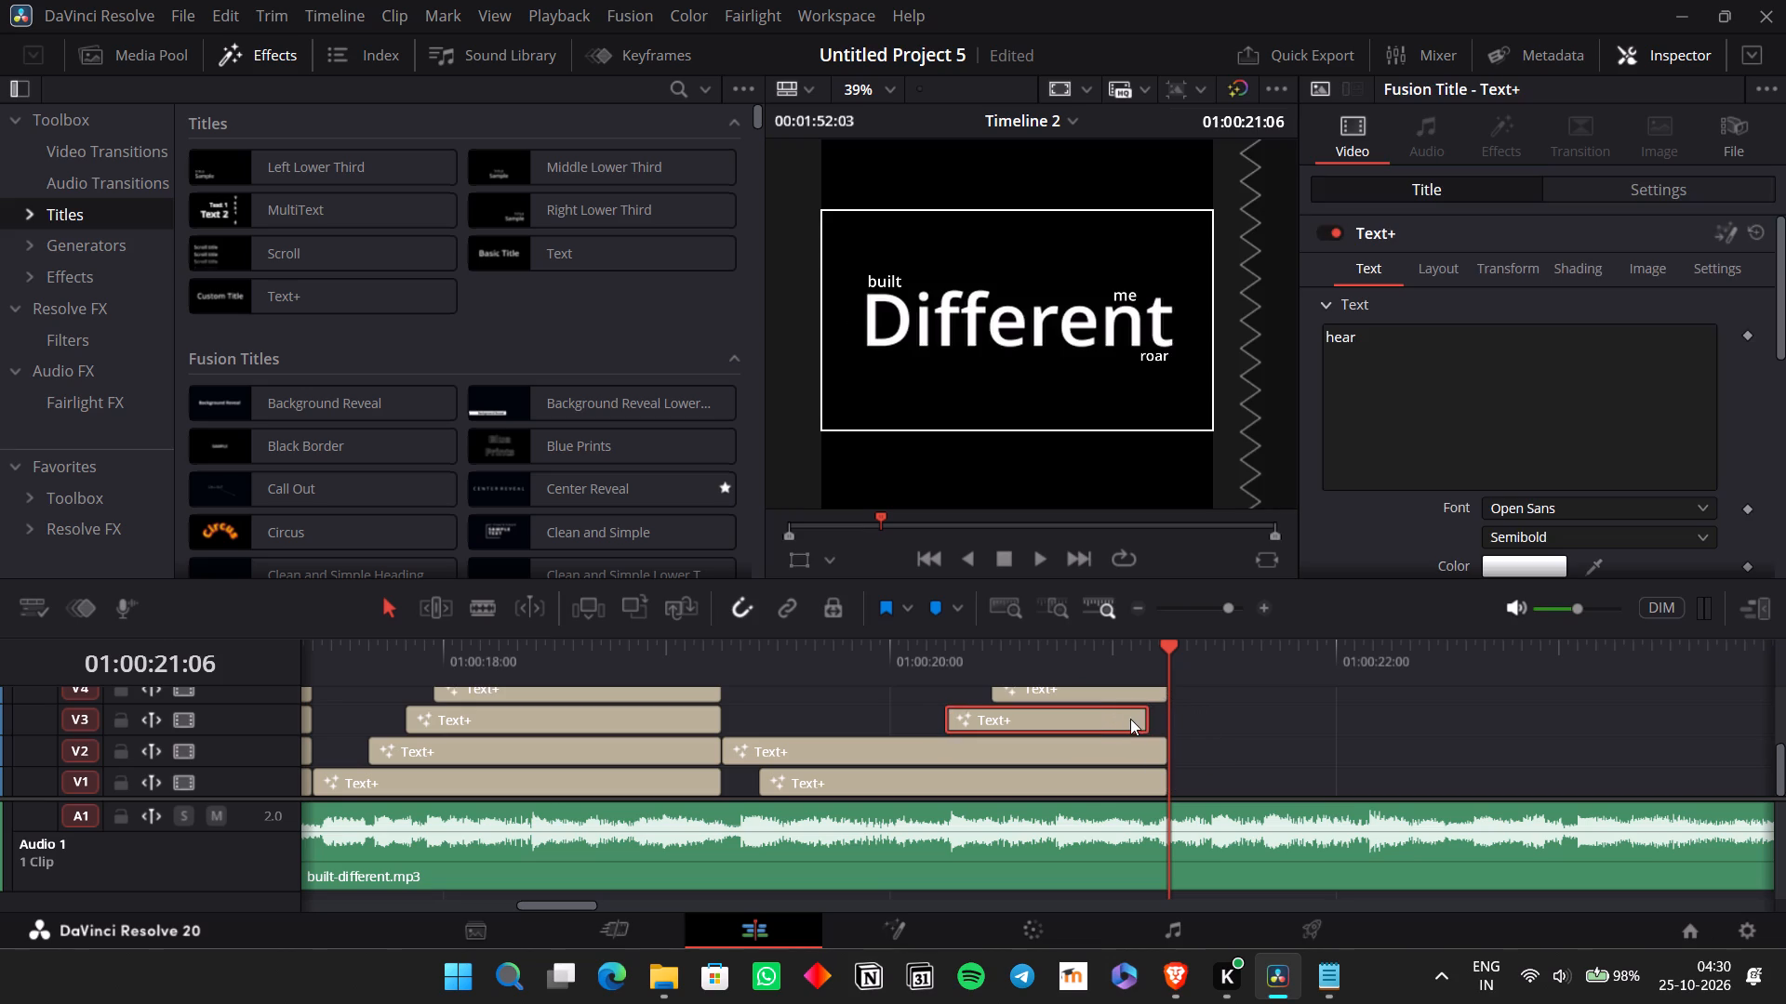
{"action": "key", "text": "ctrl+z"}
{"action": "left_click_drag", "start_coordinate": [1138, 718], "coordinate": [1158, 721]}
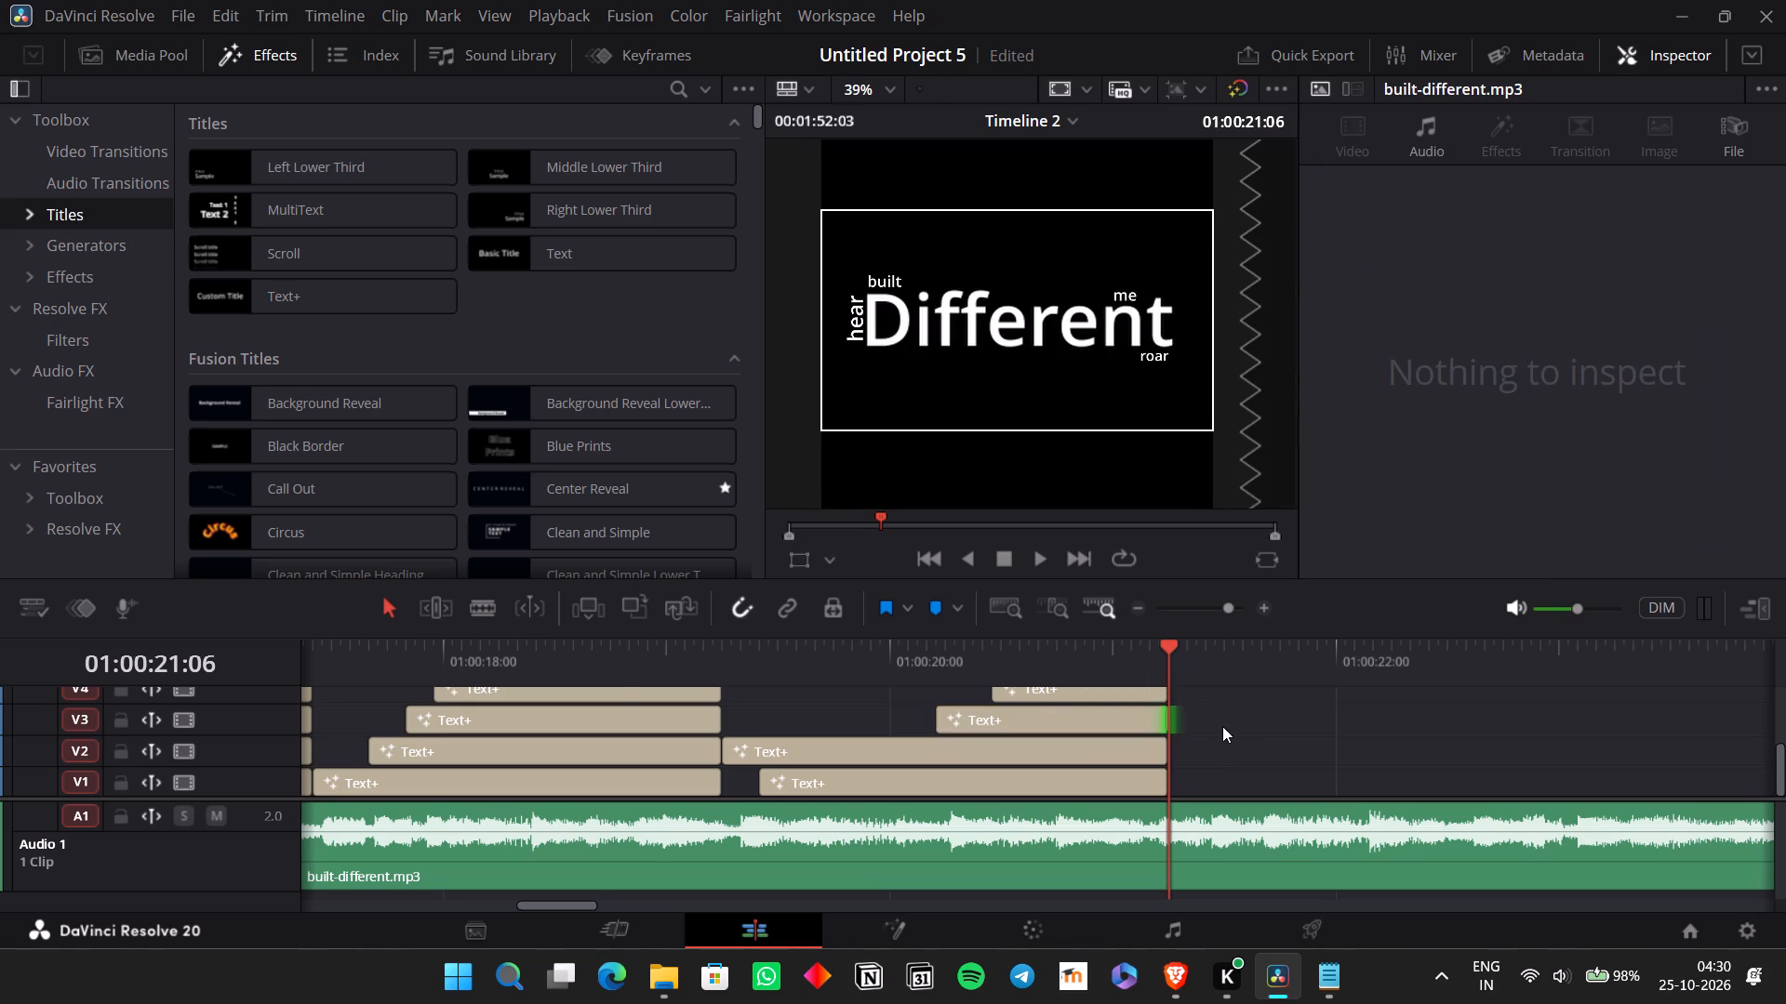
Play the retimed group against the vocals to check when each word appears.
{"action": "left_click", "coordinate": [1229, 730]}
{"action": "left_click", "coordinate": [598, 651]}
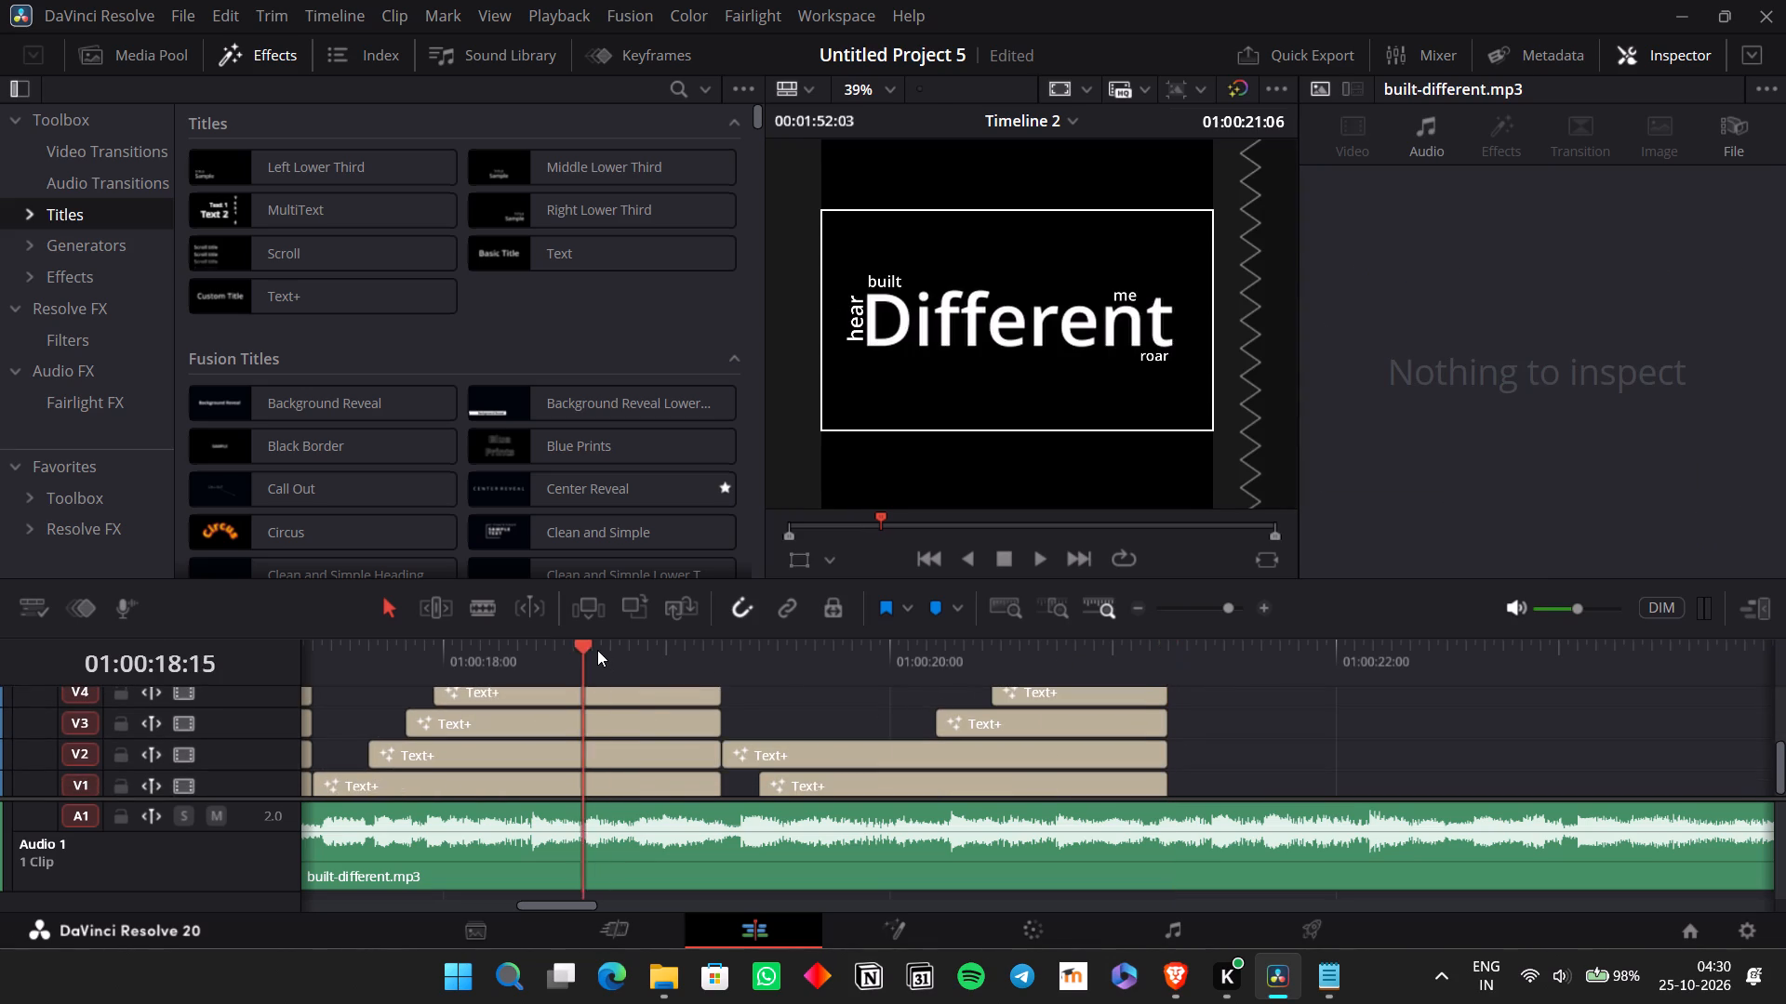
{"action": "key", "text": "space"}
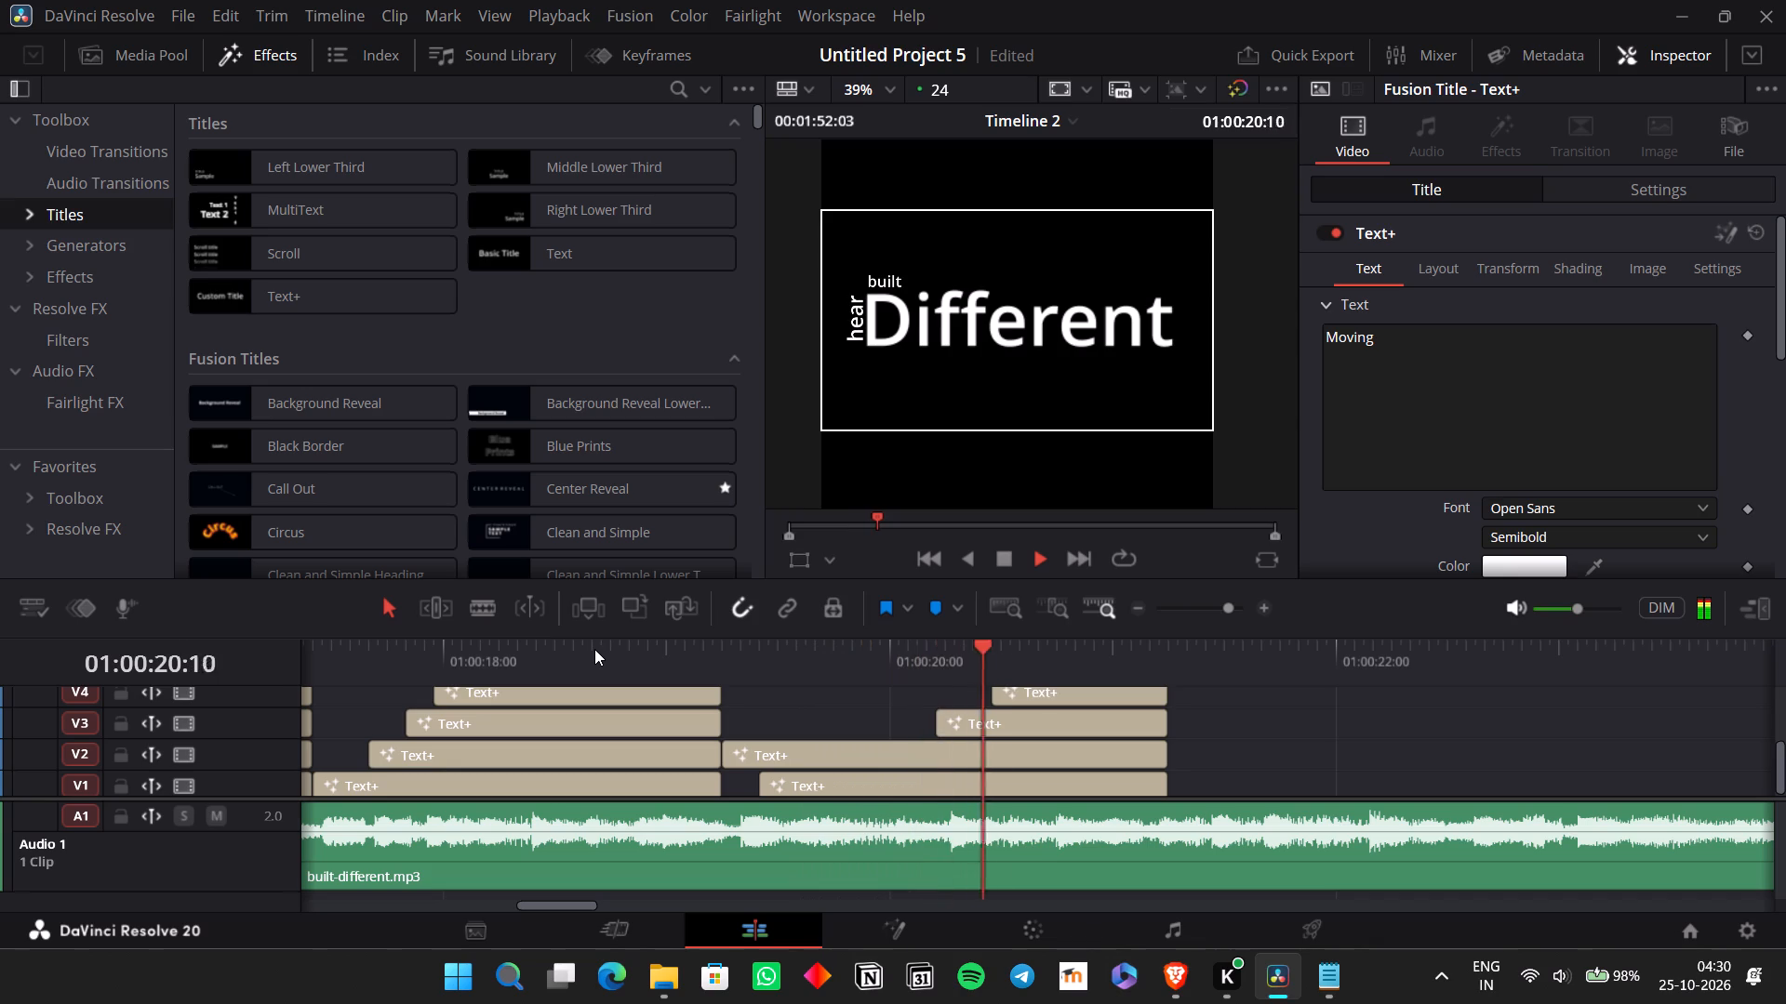
{"action": "key", "text": "space"}
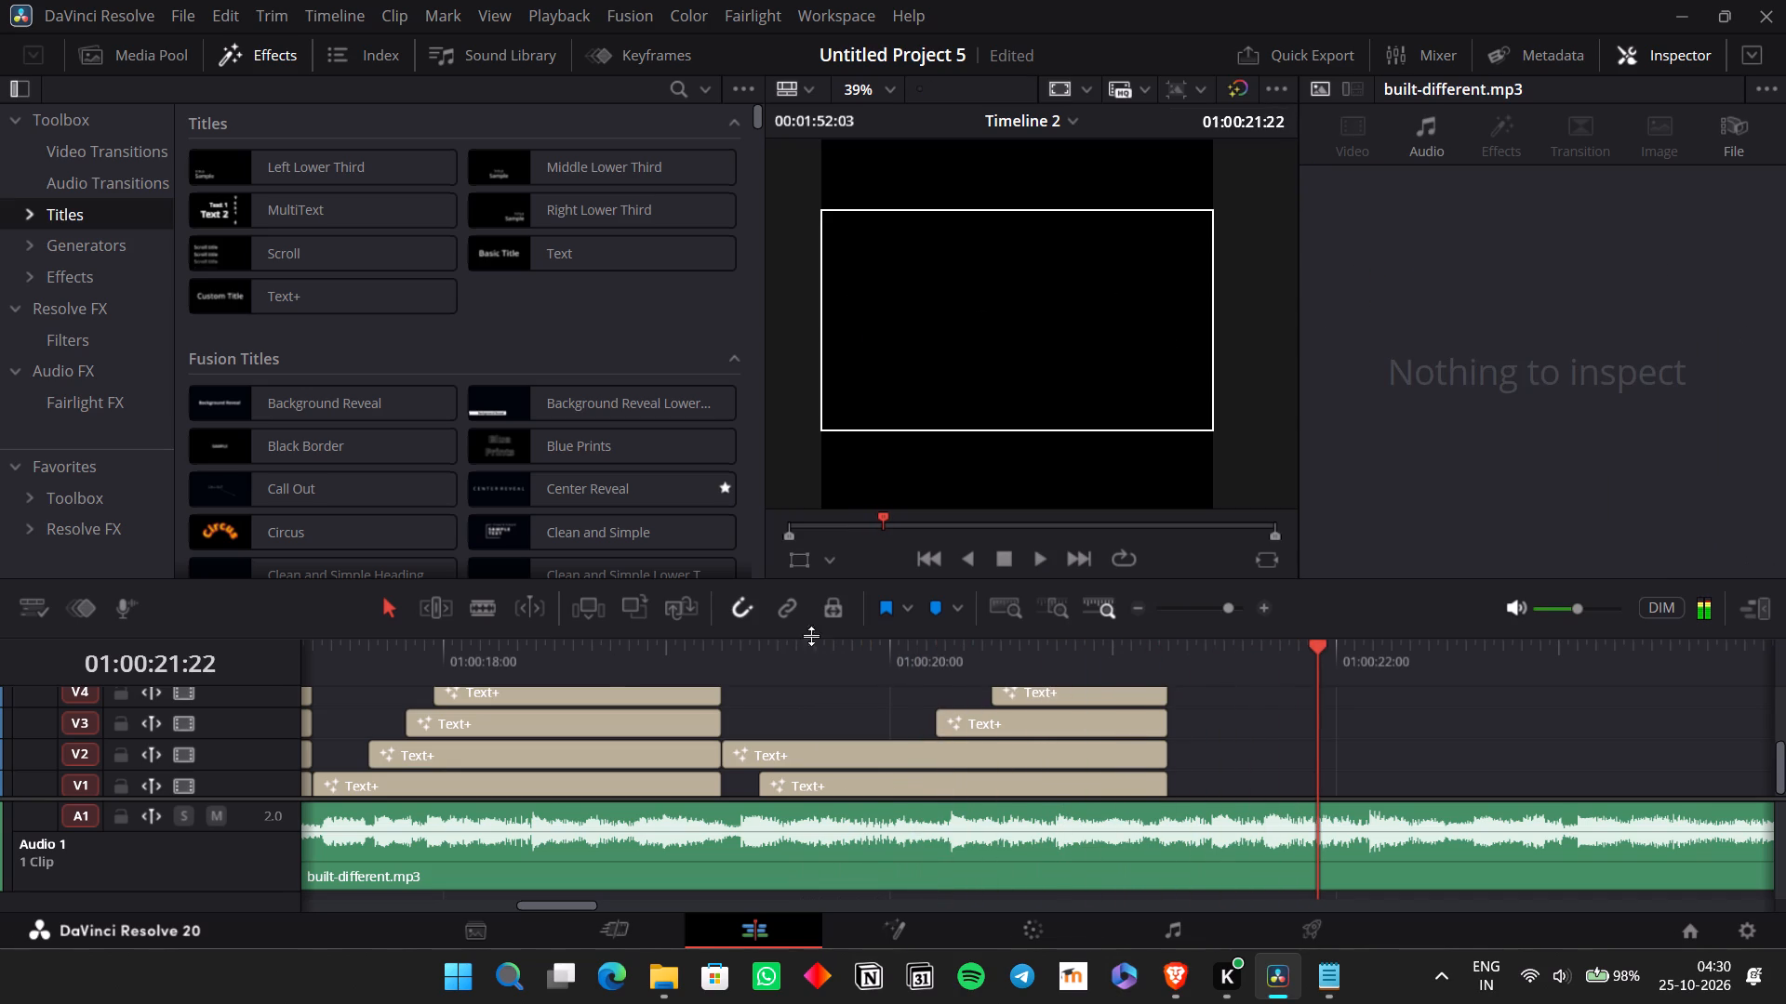
{"action": "left_click", "coordinate": [726, 649]}
{"action": "key", "text": "space"}
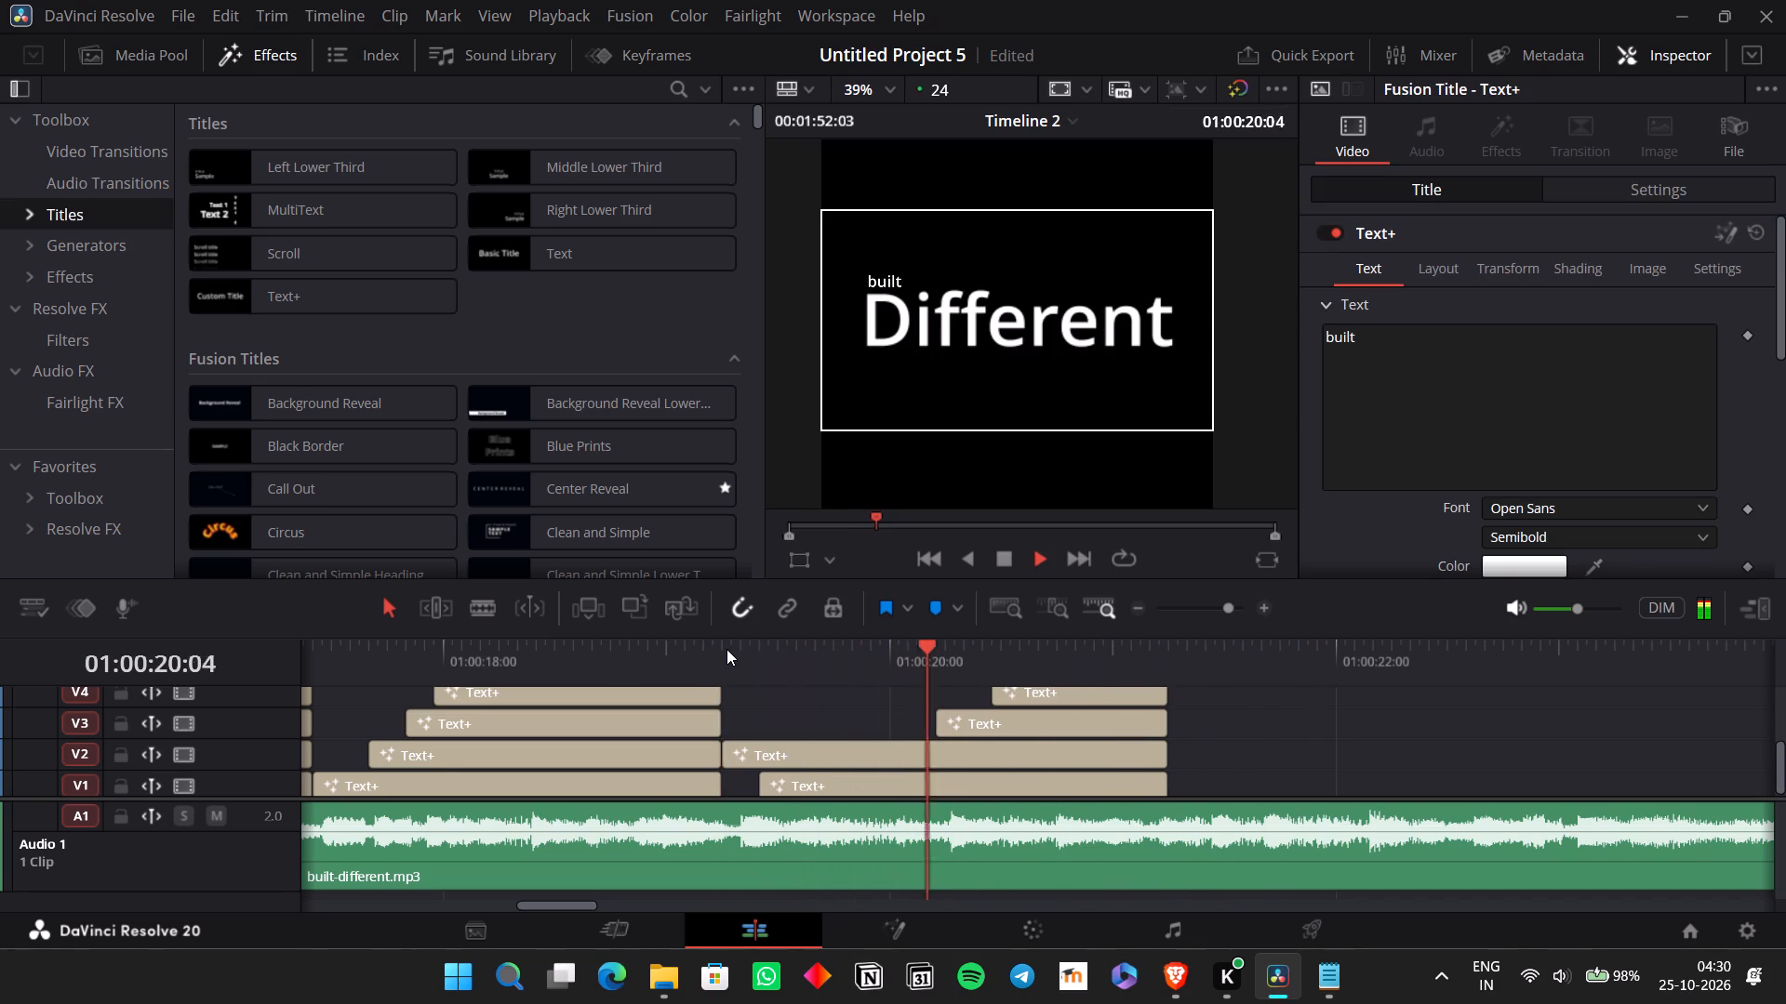
{"action": "key", "text": "space"}
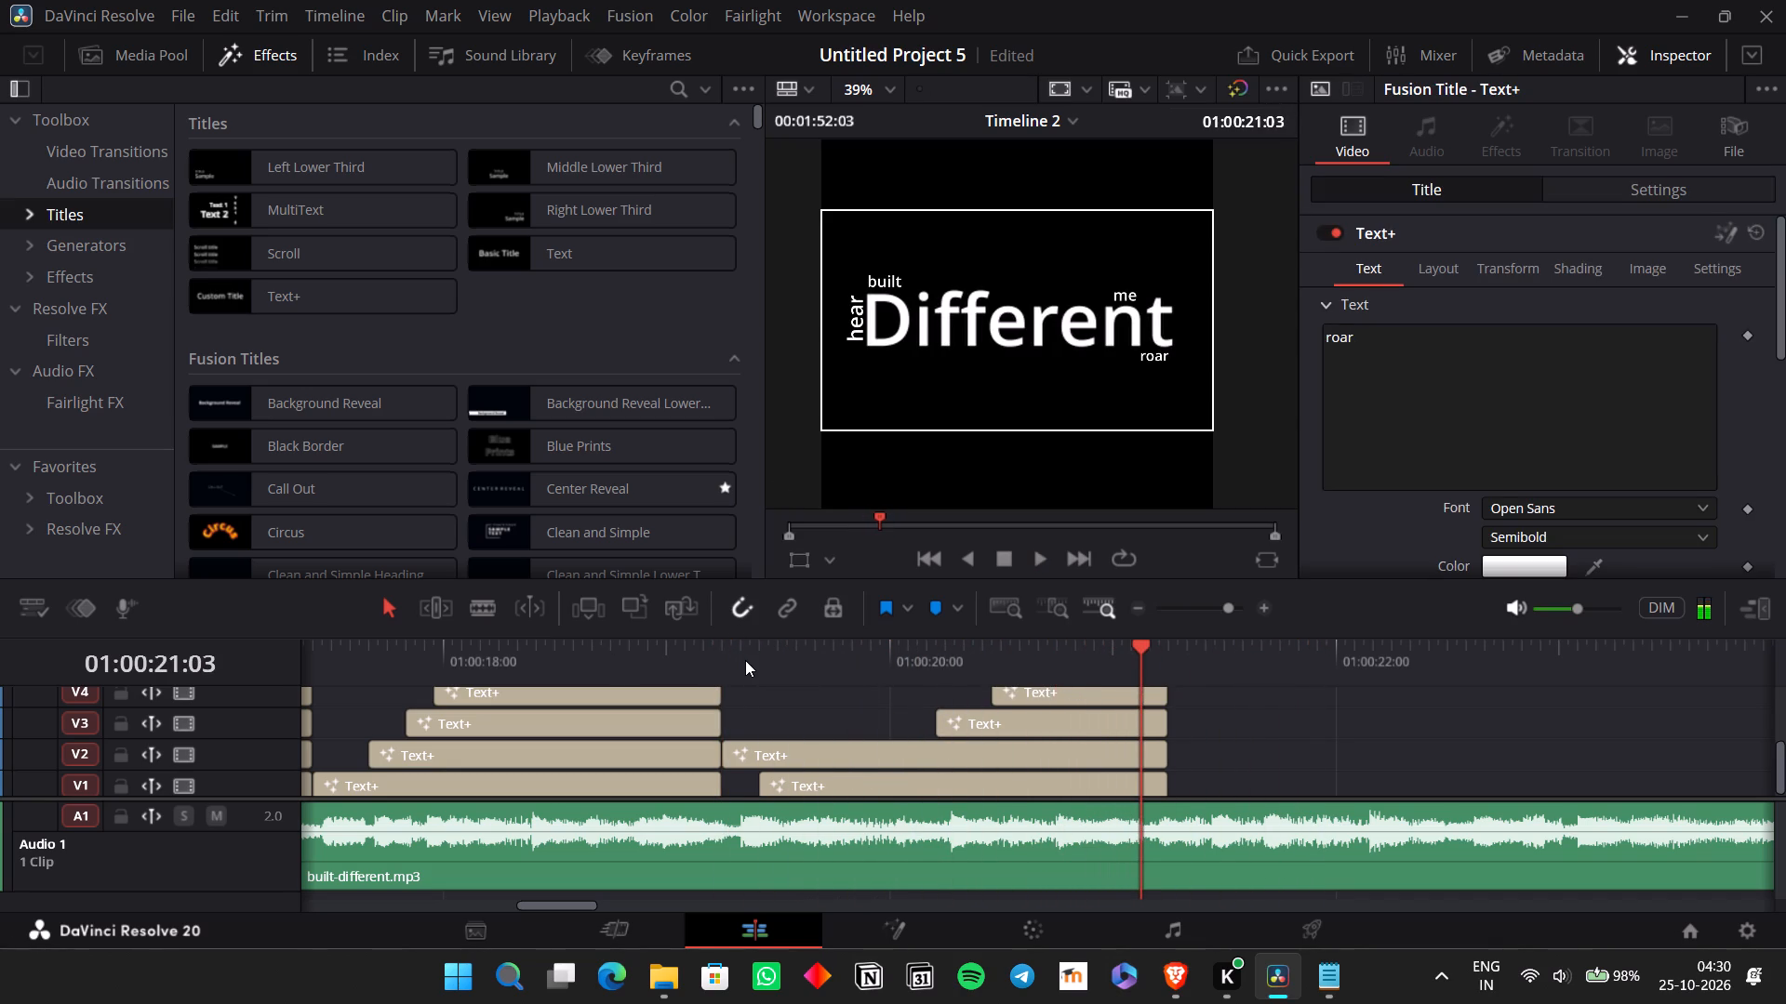
Paste a copy of the "Different" title on V1 at 01:00:21:06 and change its text to "Give".
{"action": "scroll", "coordinate": [802, 599], "scroll_direction": "left", "scroll_amount": 1}
{"action": "left_click", "coordinate": [926, 775]}
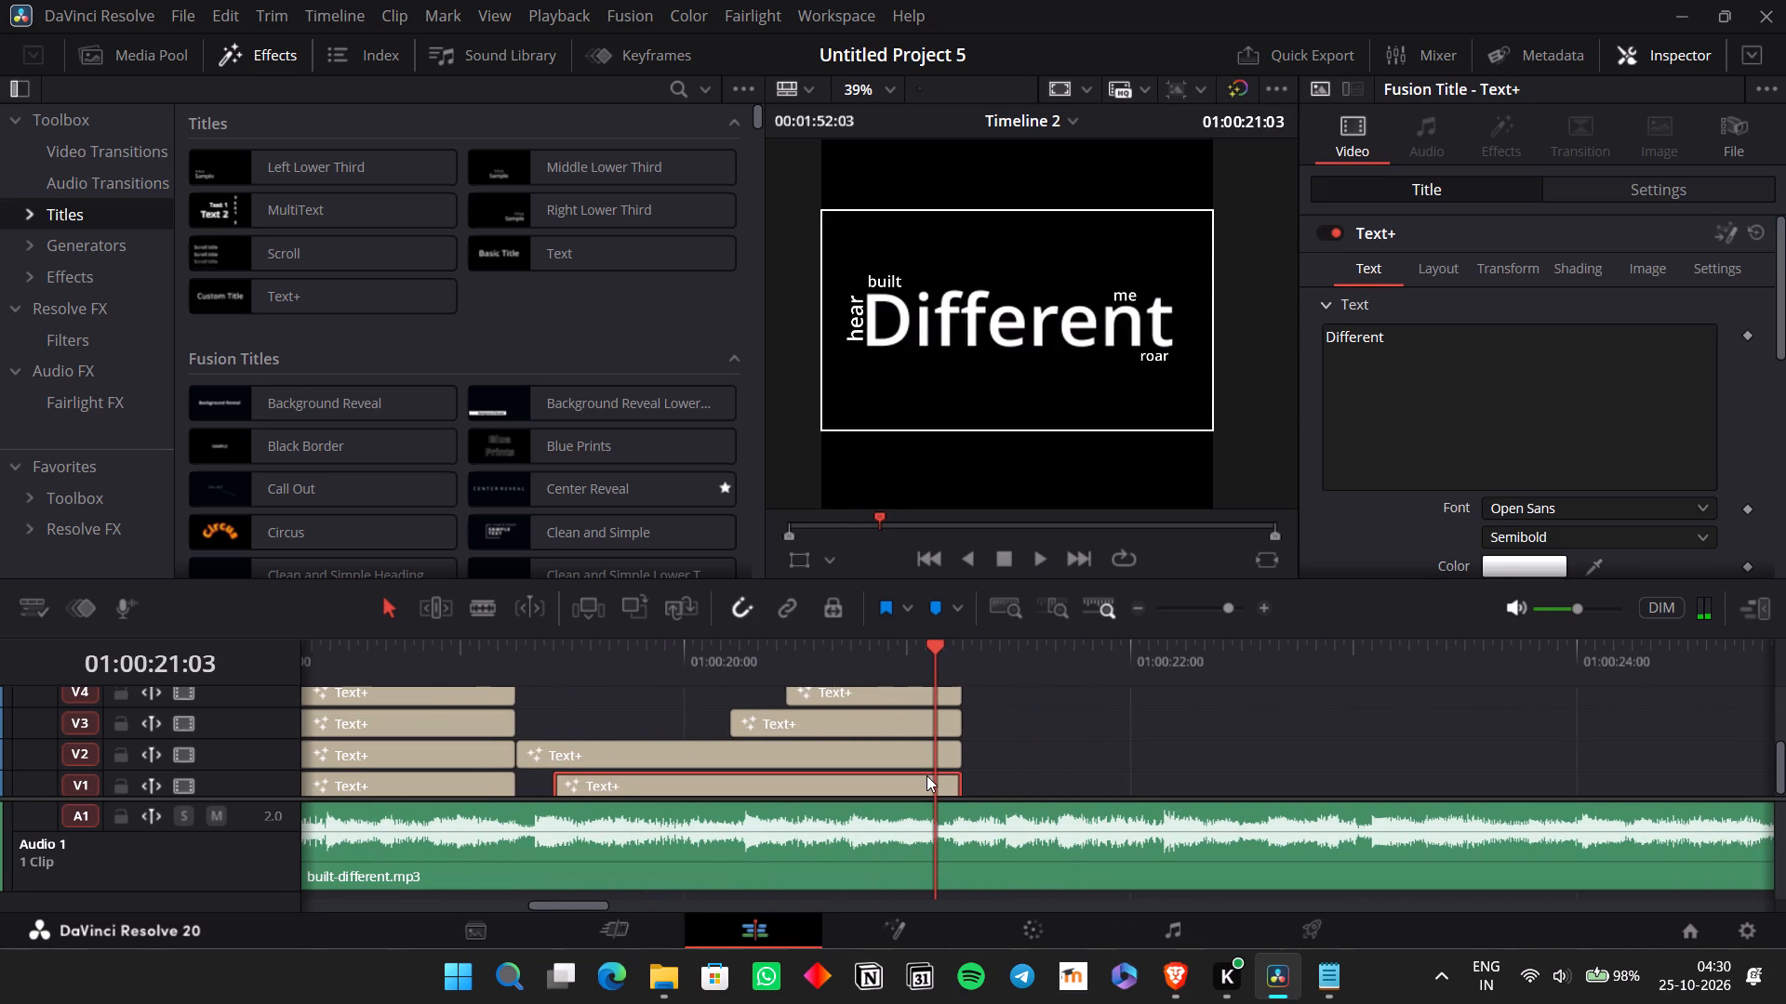
{"action": "scroll", "coordinate": [929, 772], "scroll_direction": "left", "scroll_amount": 1}
{"action": "key", "text": "ctrl+c"}
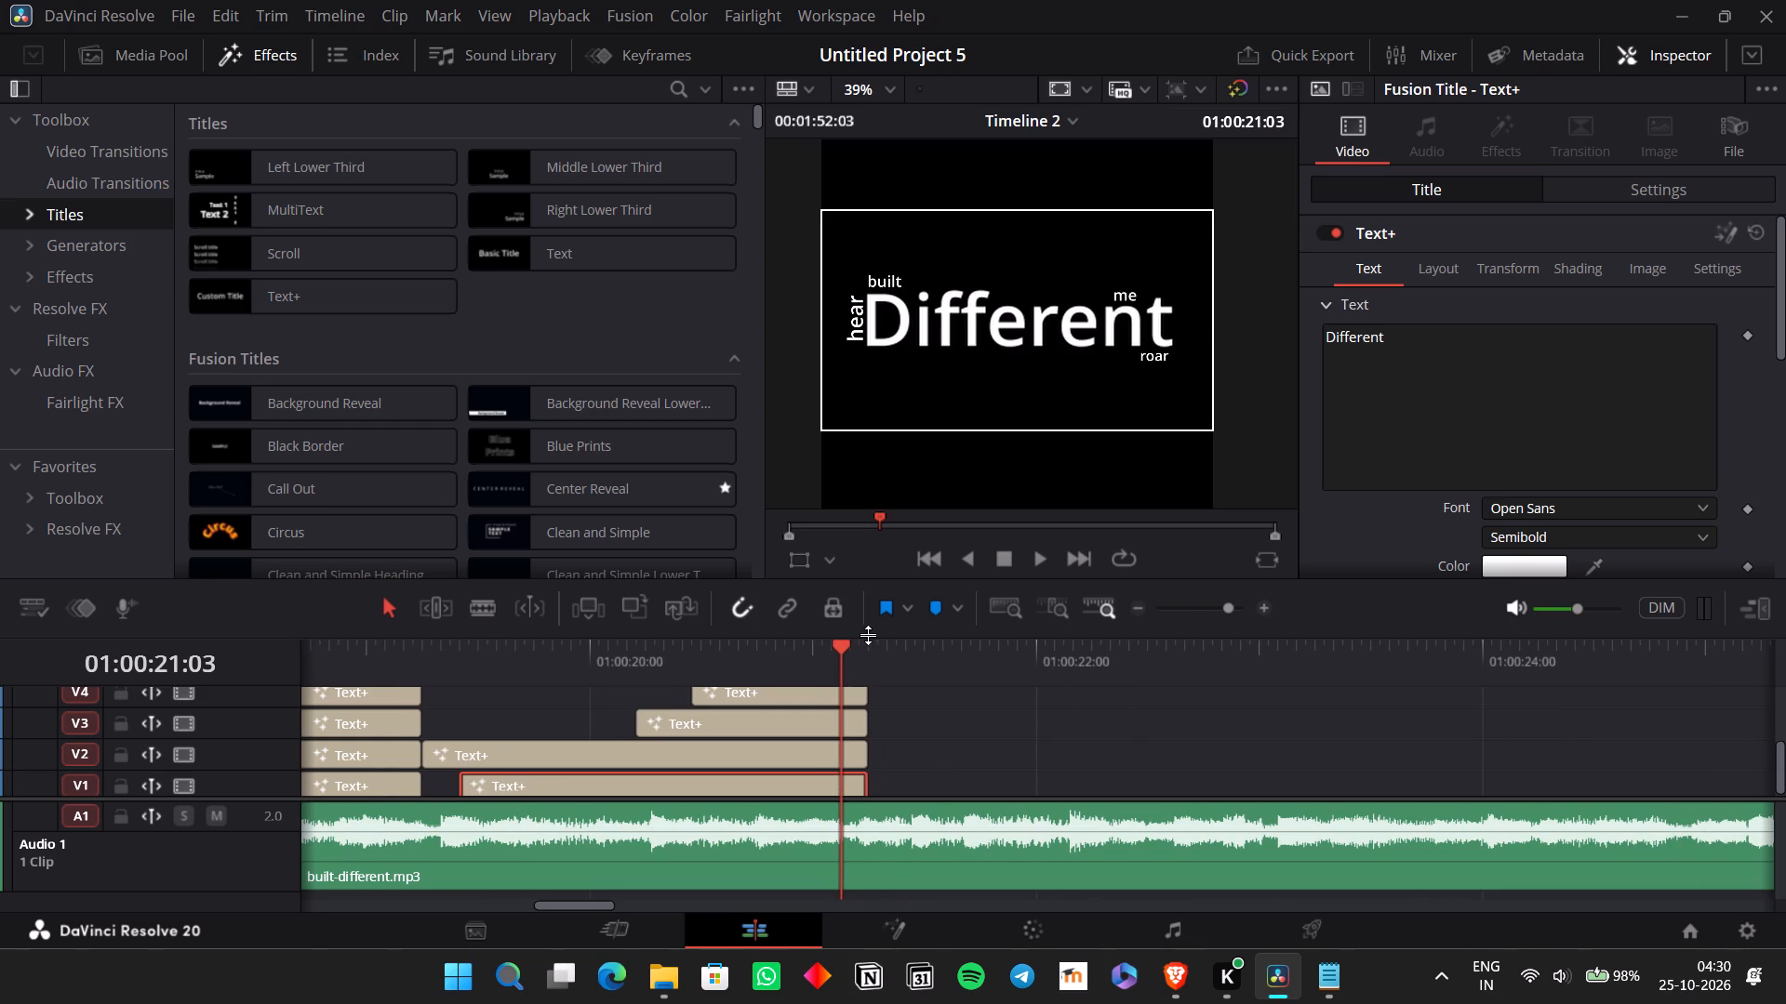
{"action": "left_click", "coordinate": [871, 642]}
{"action": "key", "text": "ctrl+v"}
{"action": "left_click", "coordinate": [868, 646]}
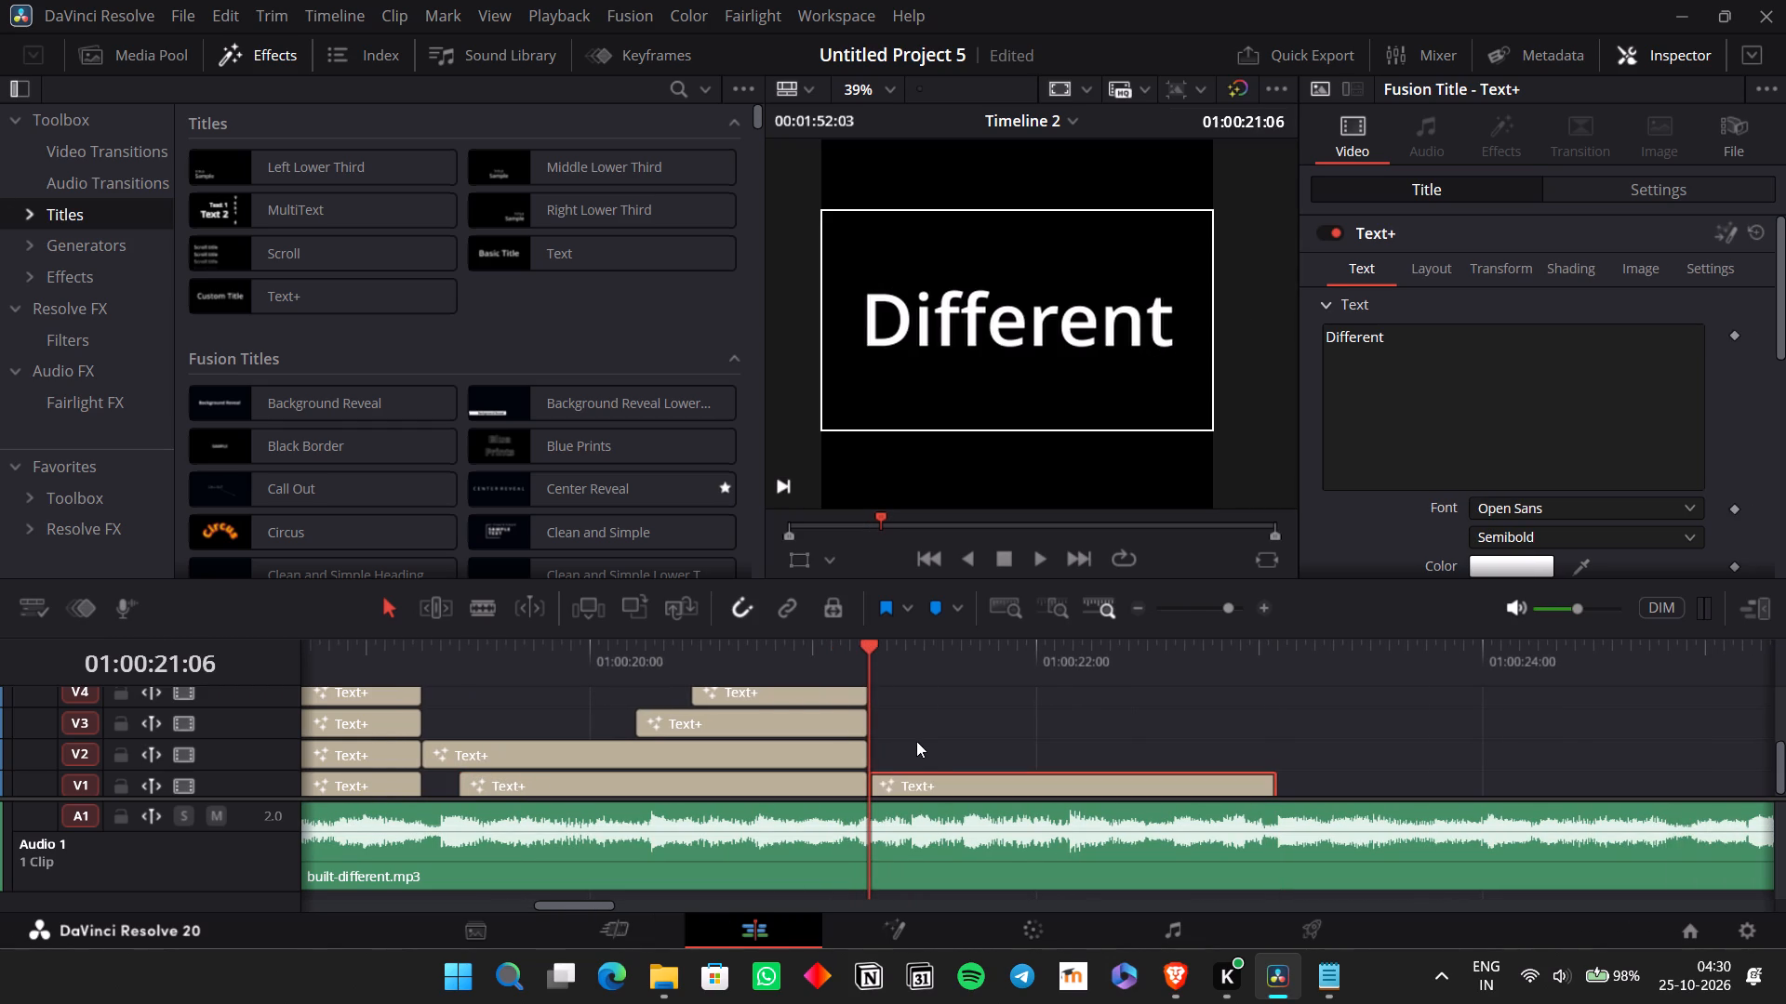
{"action": "left_click", "coordinate": [907, 773]}
{"action": "type", "text": "vie"}
{"action": "left_click", "coordinate": [1406, 355]}
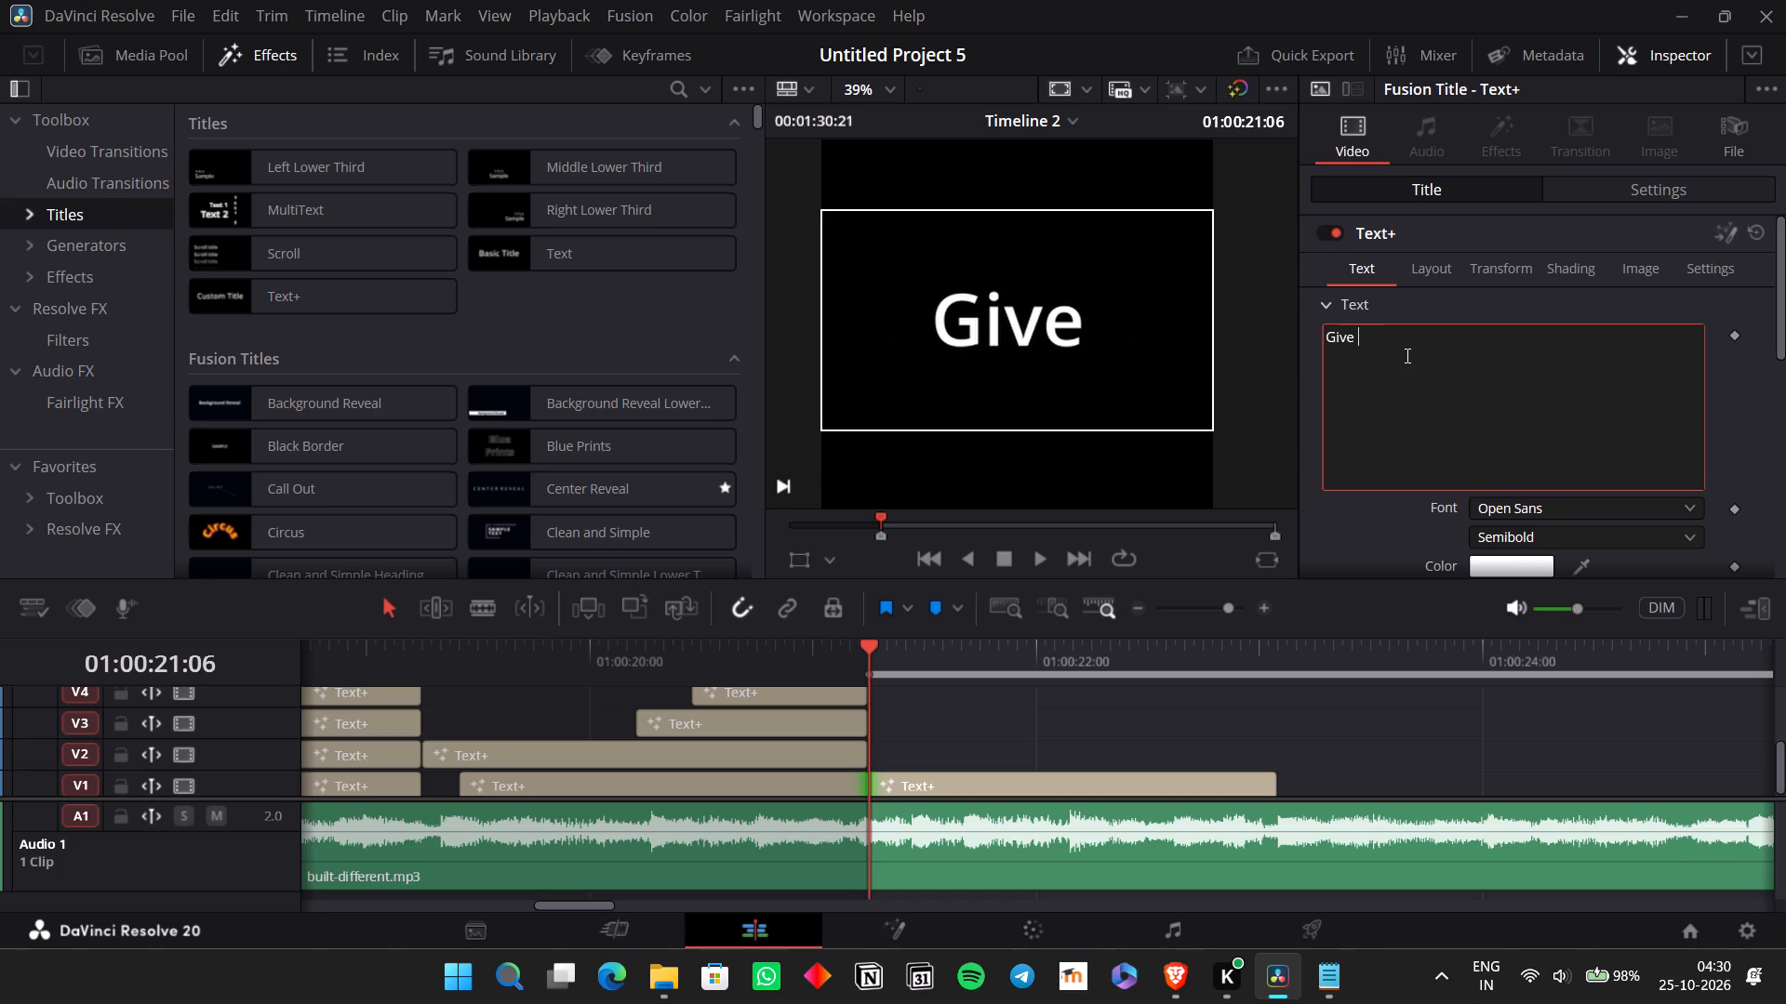
{"action": "key", "text": "BackSpace"}
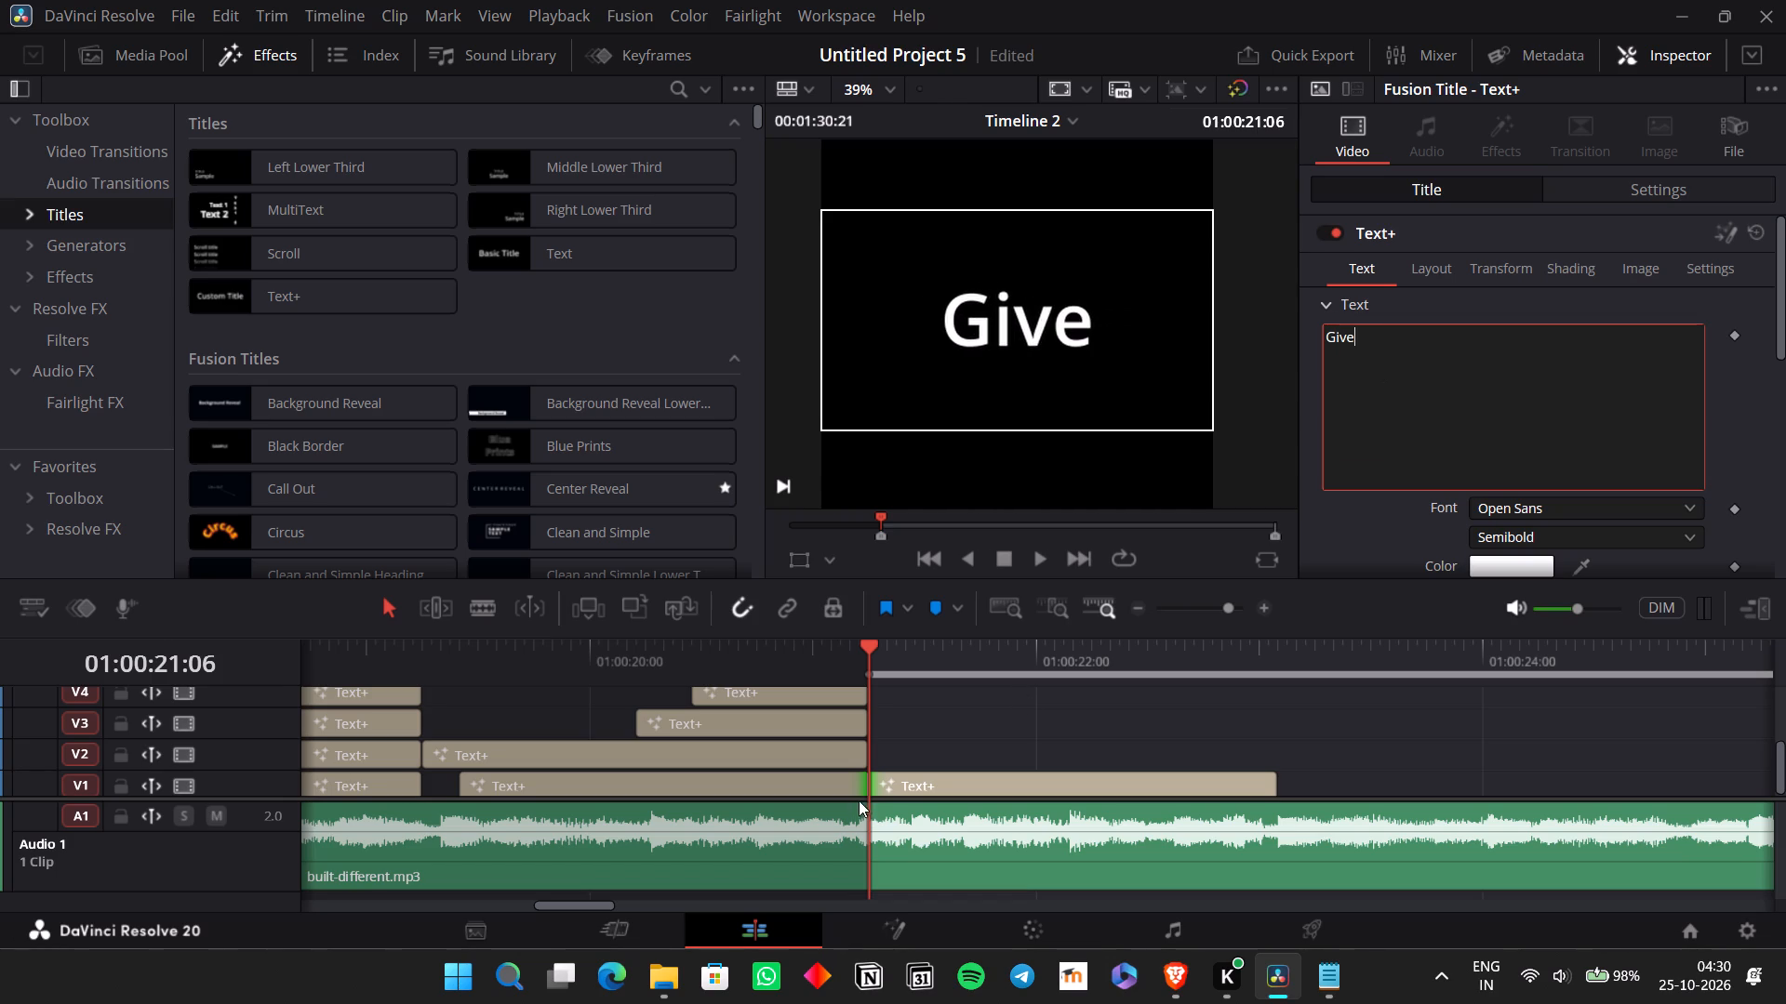
Find the next word's start by ear, paste another "Different" copy on V1 at 01:00:21:10 and change its text to "me".
{"action": "left_click", "coordinate": [890, 782]}
{"action": "key", "text": "space"}
{"action": "key", "text": "space"}
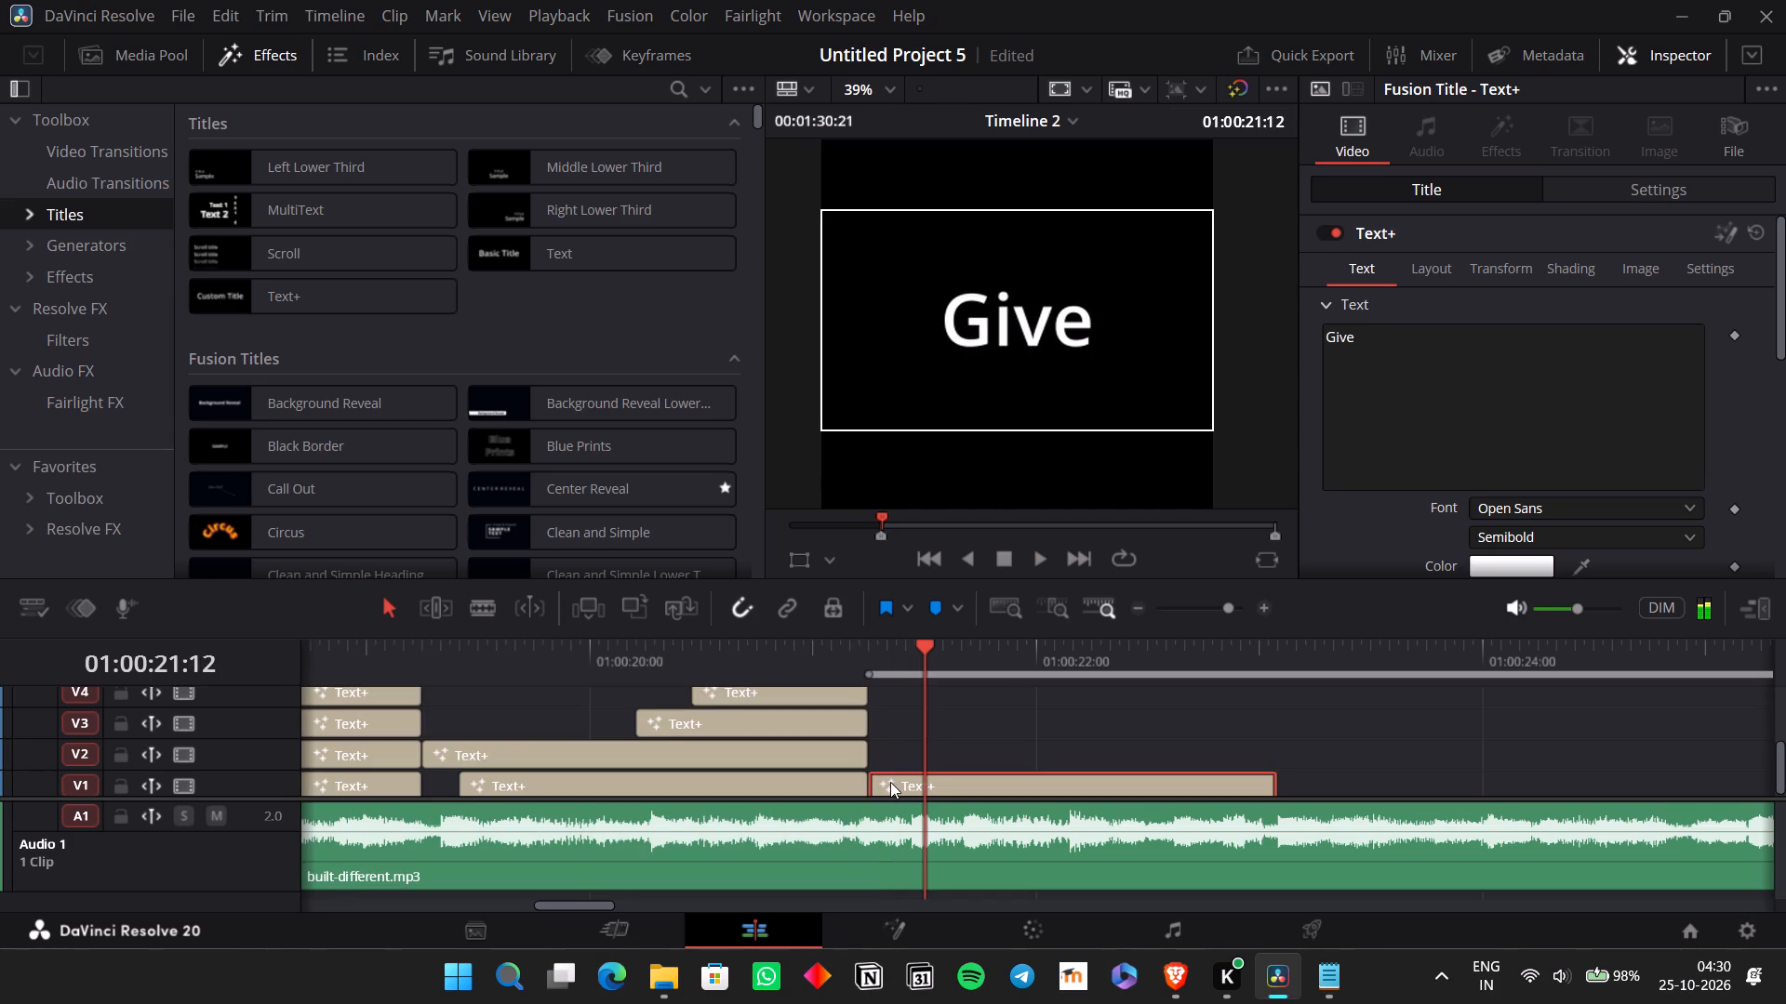
{"action": "key", "text": "Left"}
{"action": "key", "text": "Left"}
{"action": "key", "text": "Left"}
{"action": "key", "text": "Right"}
{"action": "key", "text": "ctrl+v"}
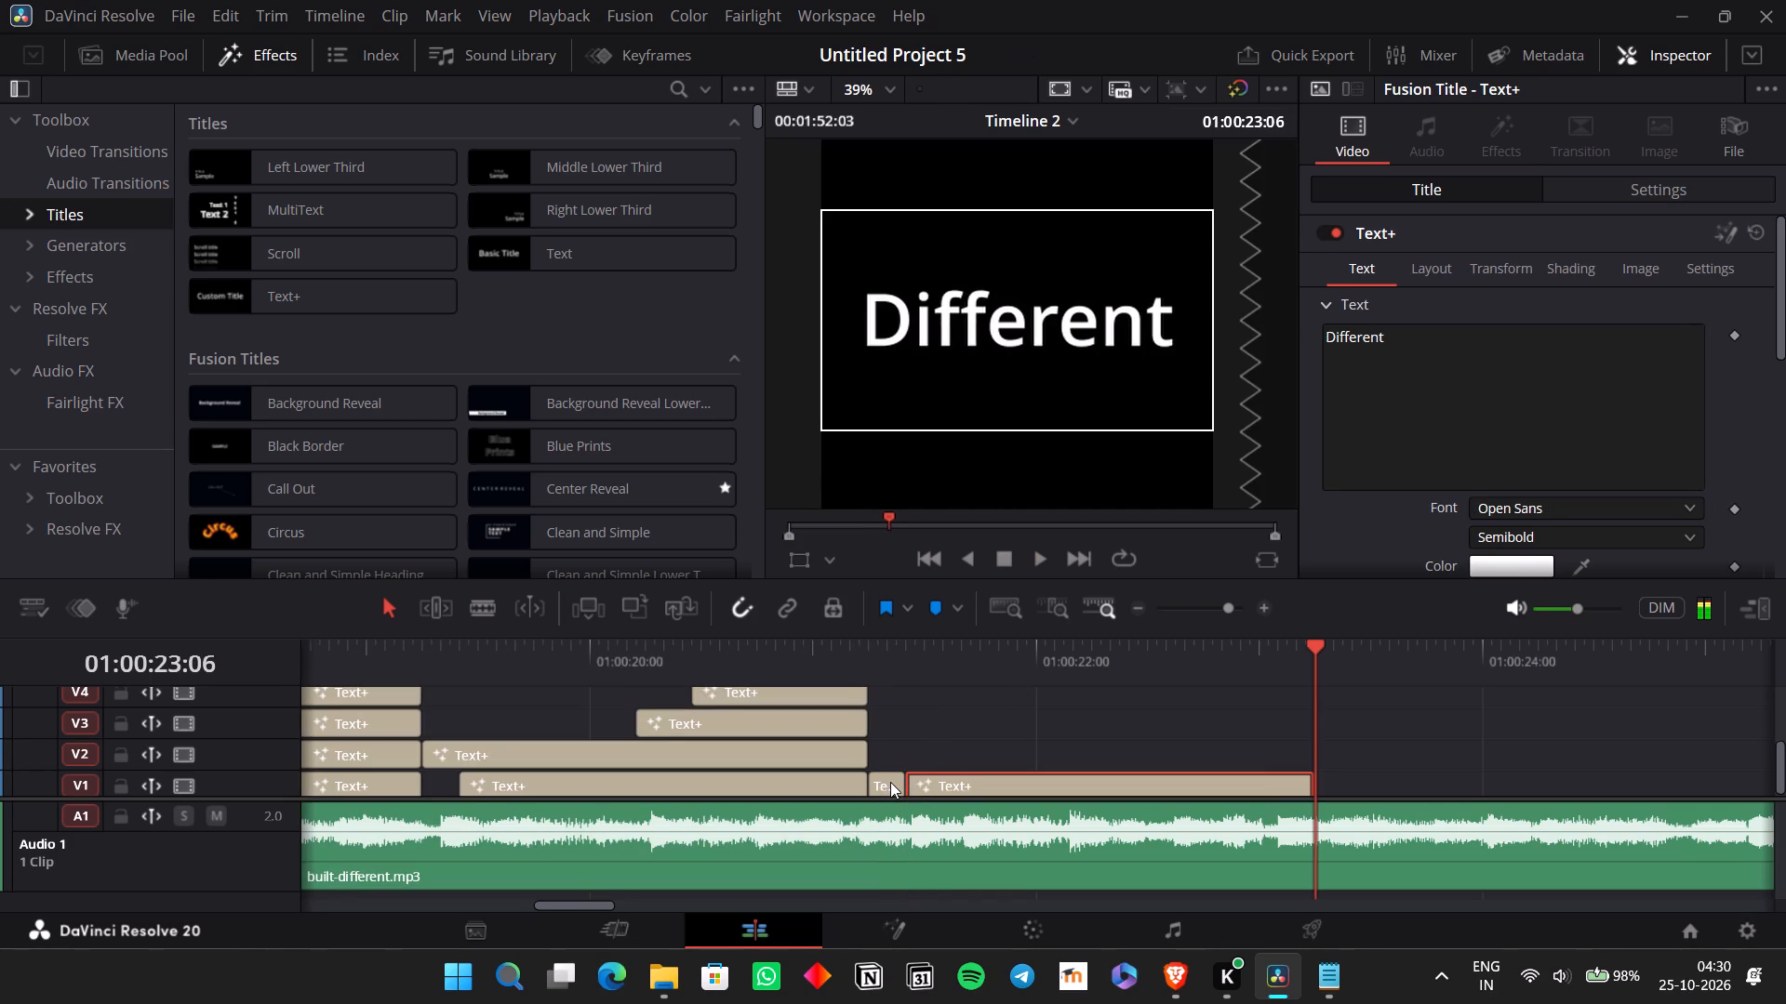
{"action": "left_click", "coordinate": [913, 782]}
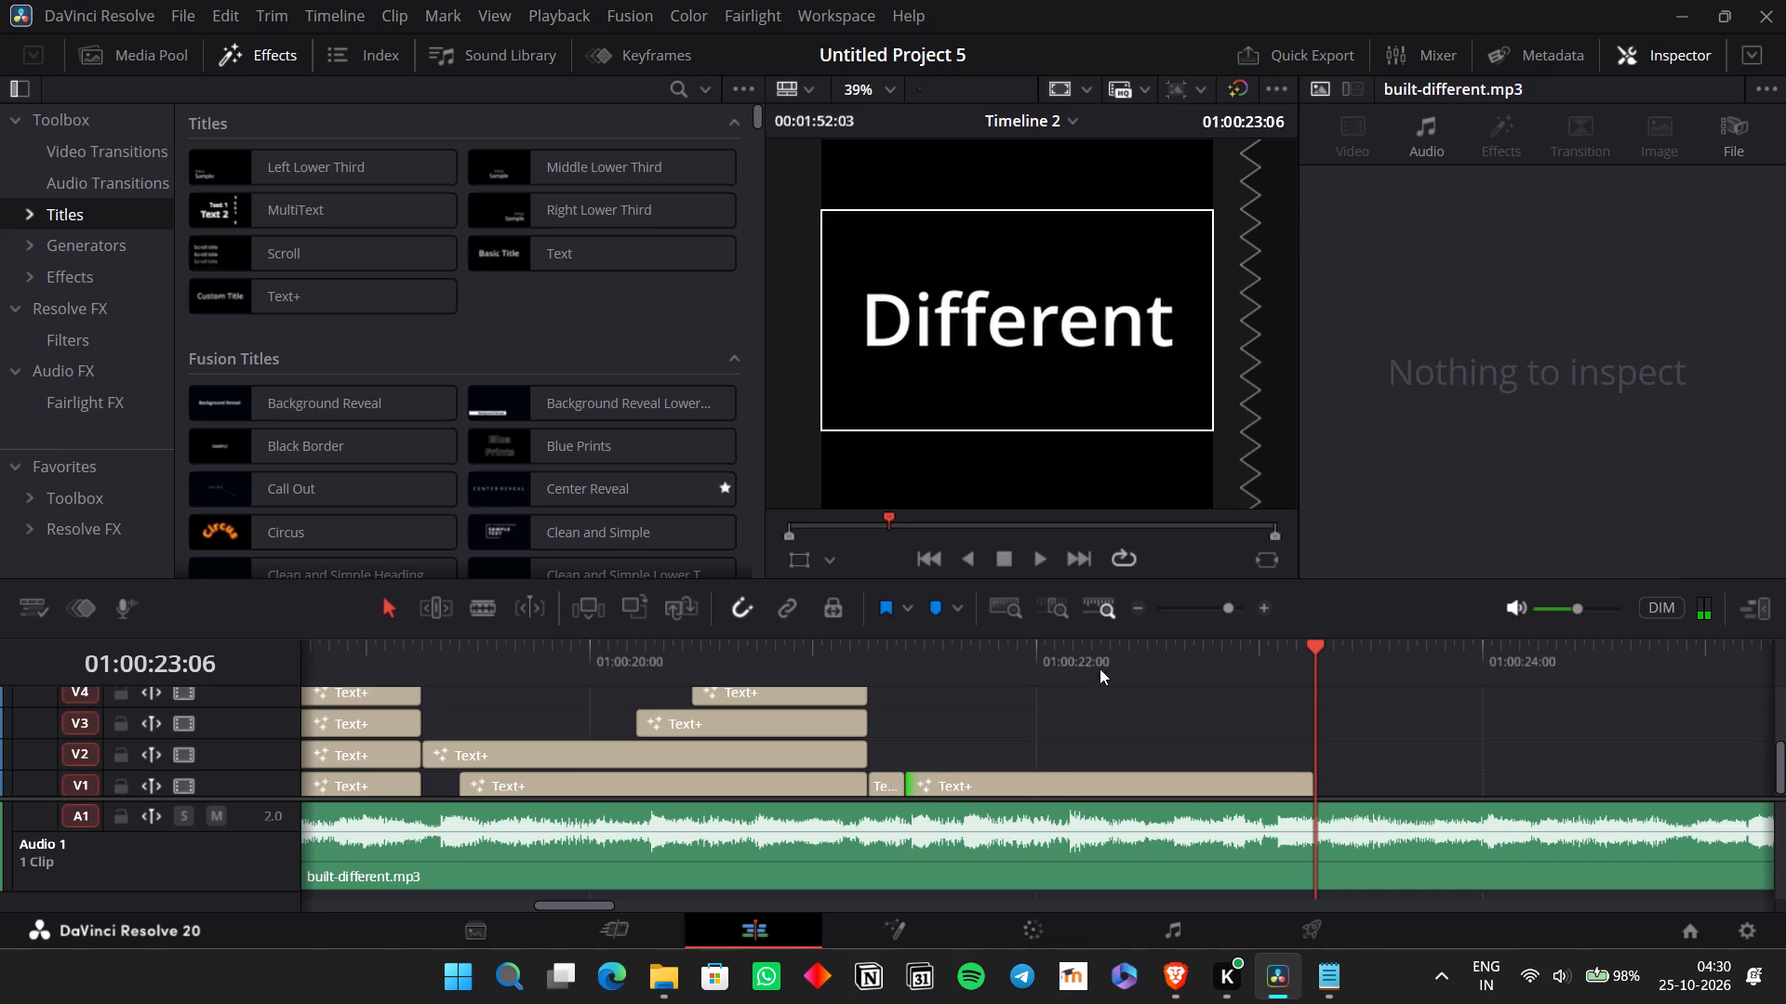
{"action": "left_click", "coordinate": [1020, 777]}
{"action": "double_click", "coordinate": [1358, 329]}
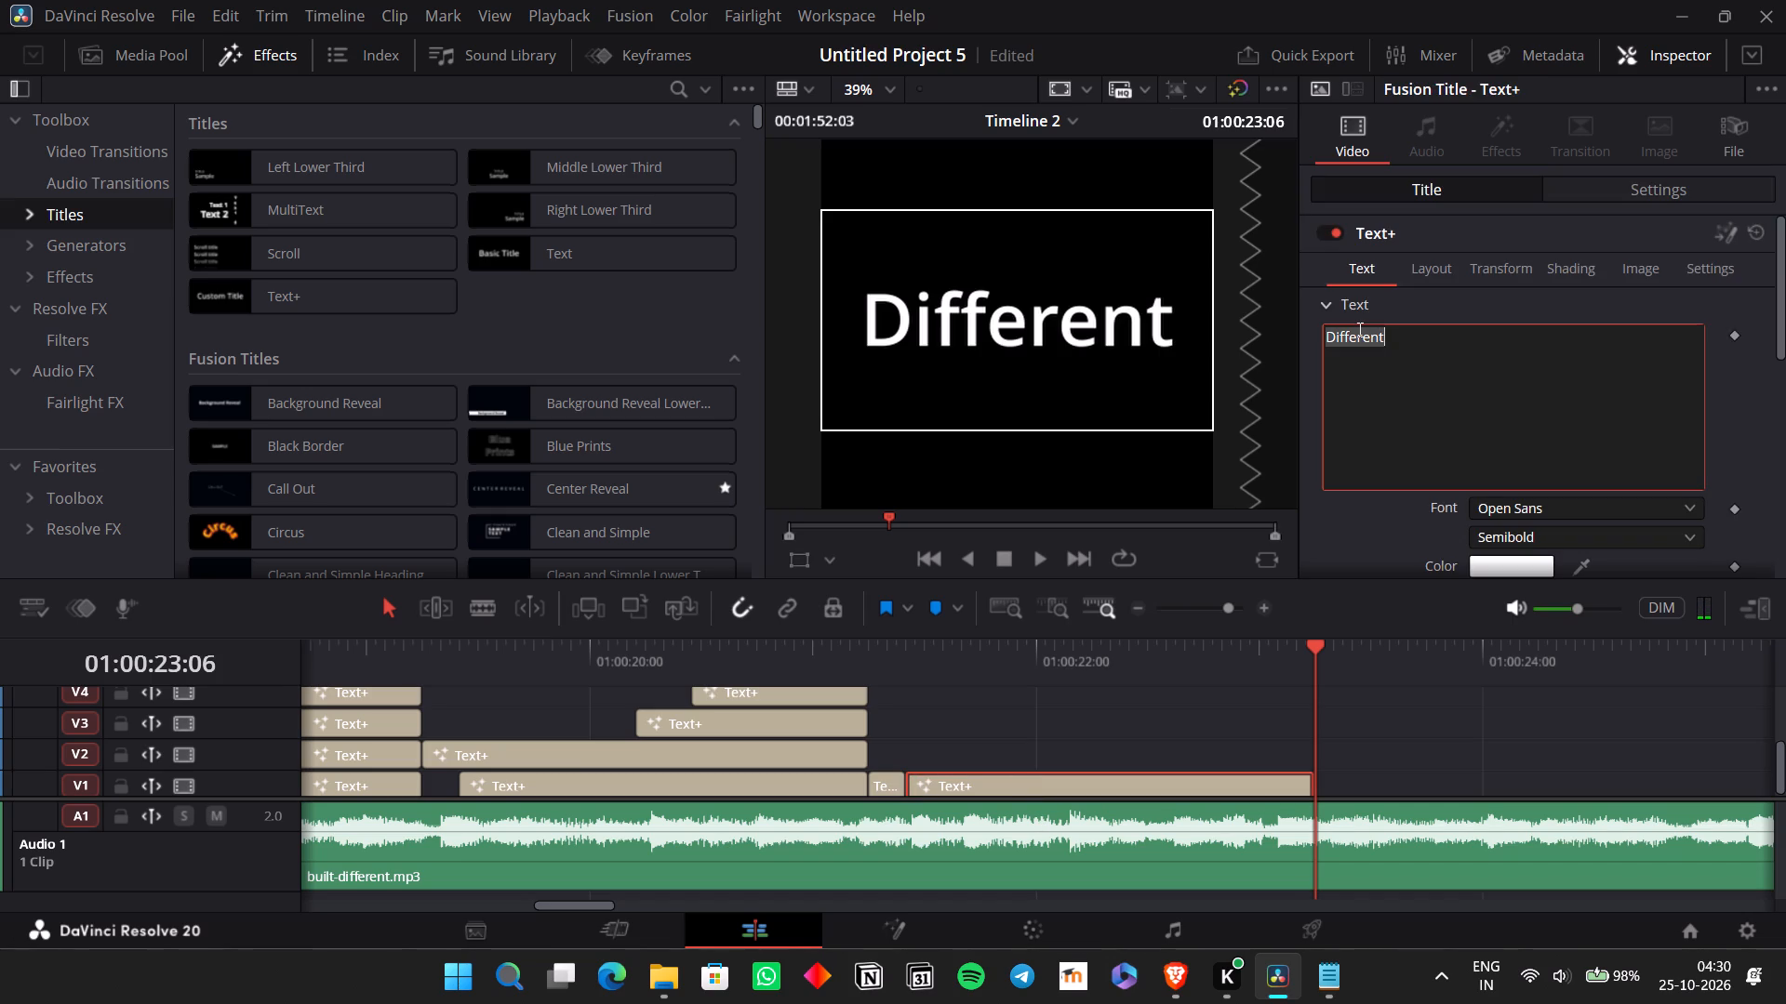
{"action": "type", "text": "me"}
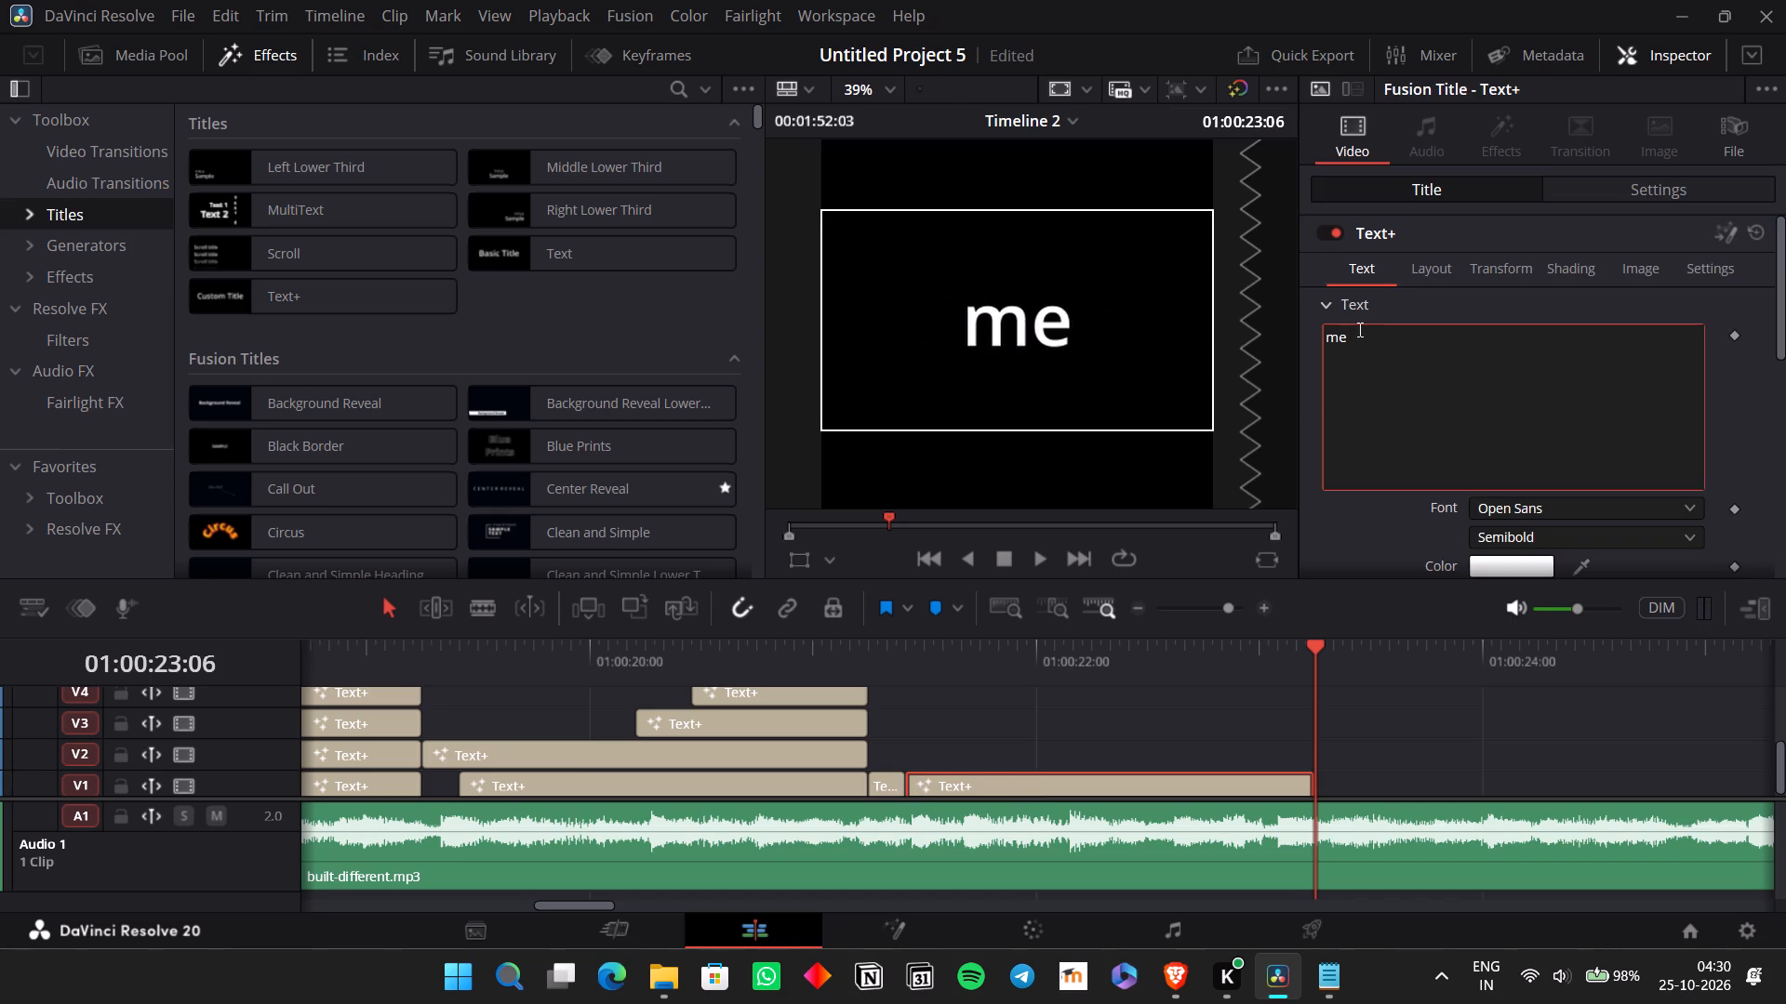
Find where the following word begins and split the large V1 "me" title at 01:00:21:13.
{"action": "left_click", "coordinate": [911, 664]}
{"action": "key", "text": "space"}
{"action": "key", "text": "space"}
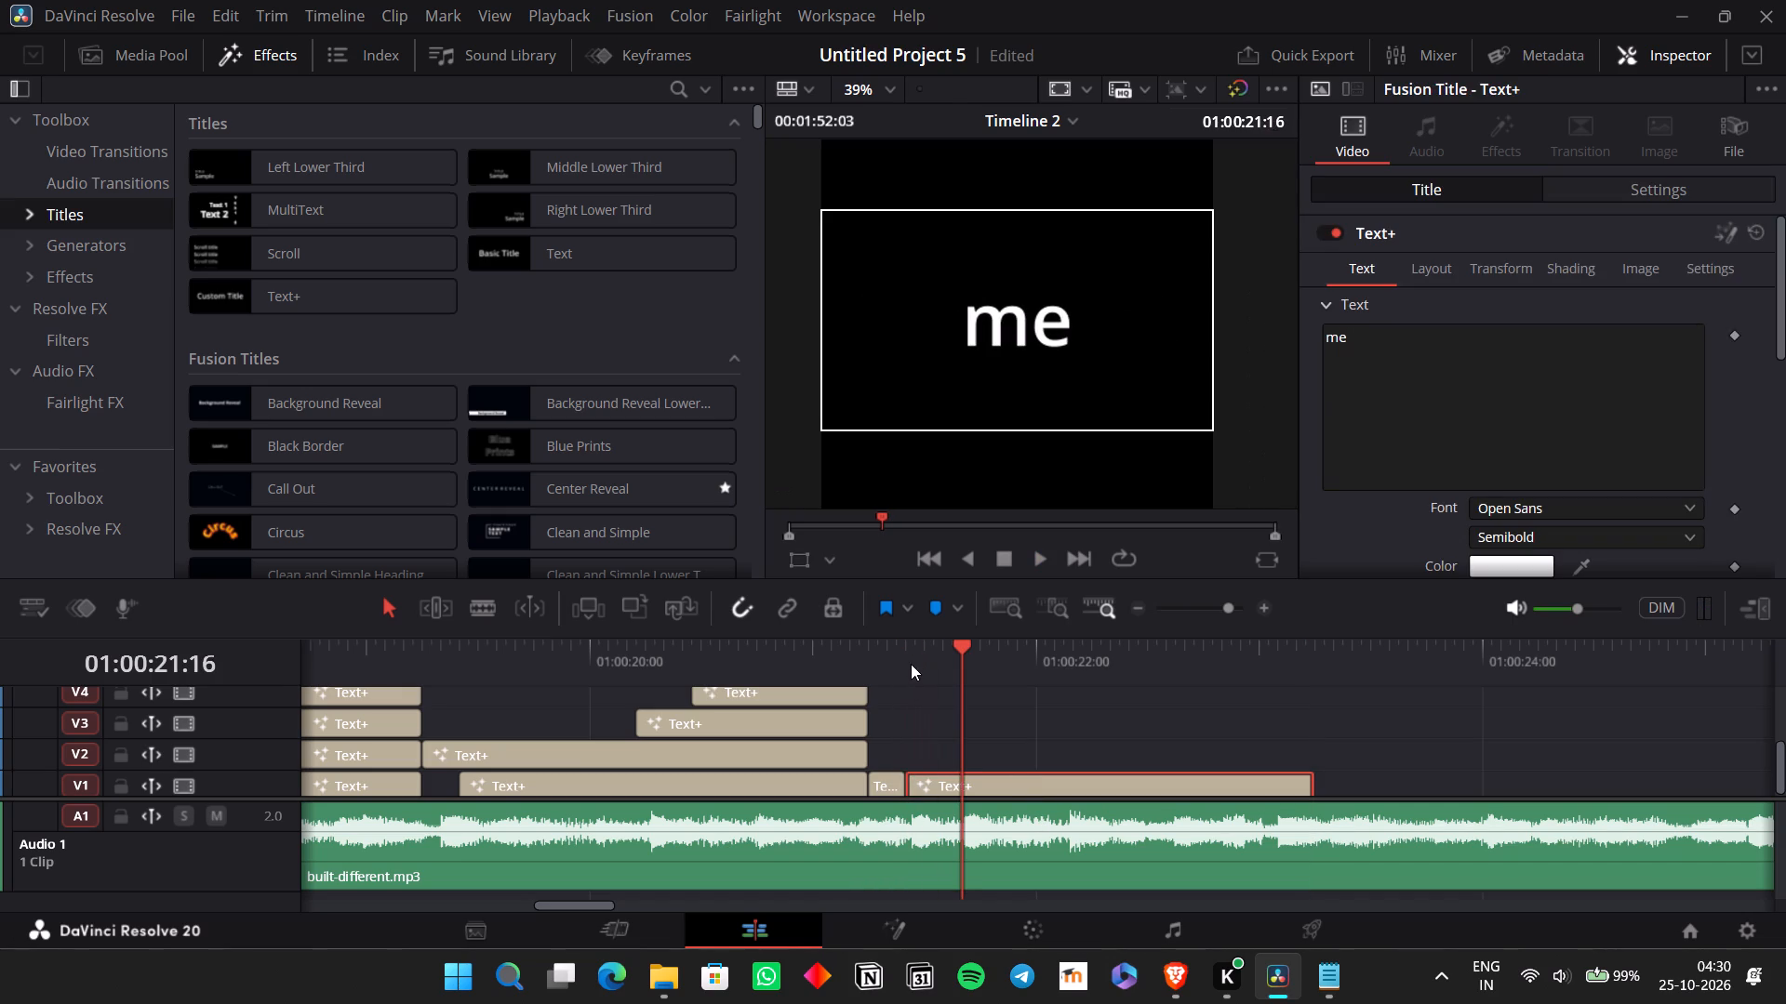
{"action": "key", "text": "Left"}
{"action": "key", "text": "Left"}
{"action": "key", "text": "Left"}
{"action": "key", "text": "Left"}
{"action": "key", "text": "Left"}
{"action": "key", "text": "Left"}
{"action": "key", "text": "Right"}
{"action": "key", "text": "Right"}
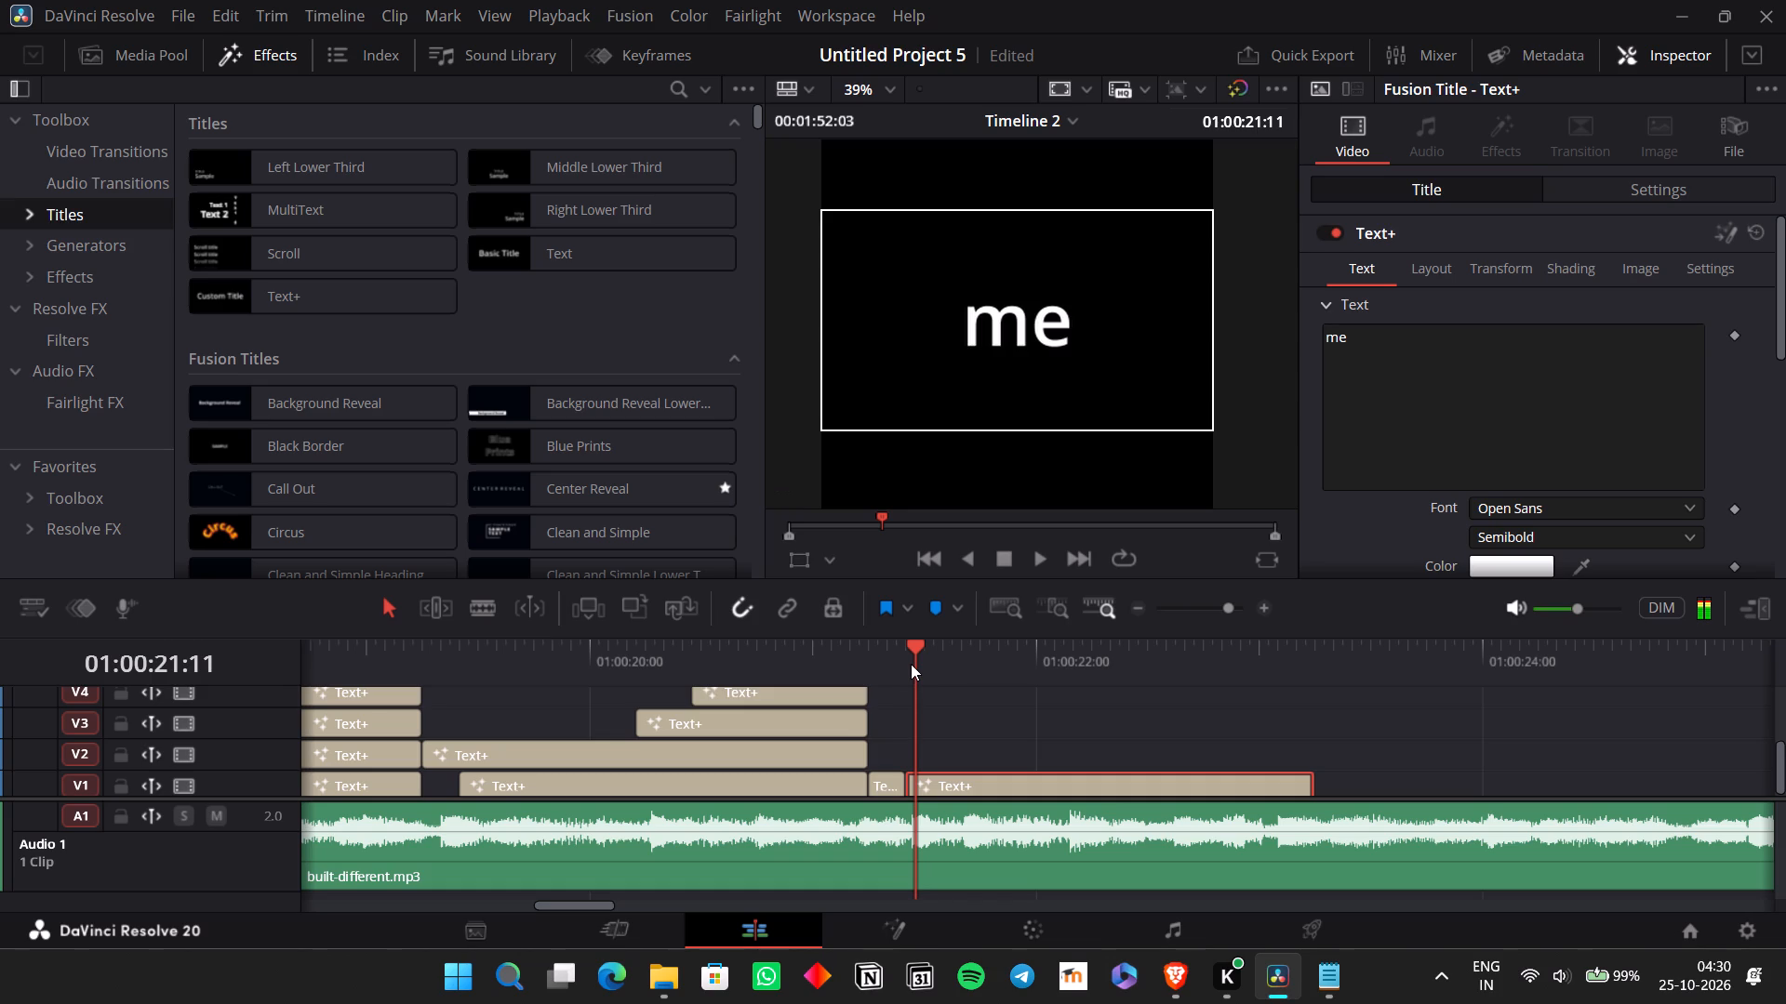
{"action": "key", "text": "Right"}
{"action": "key", "text": "ctrl+b"}
{"action": "key", "text": "Right"}
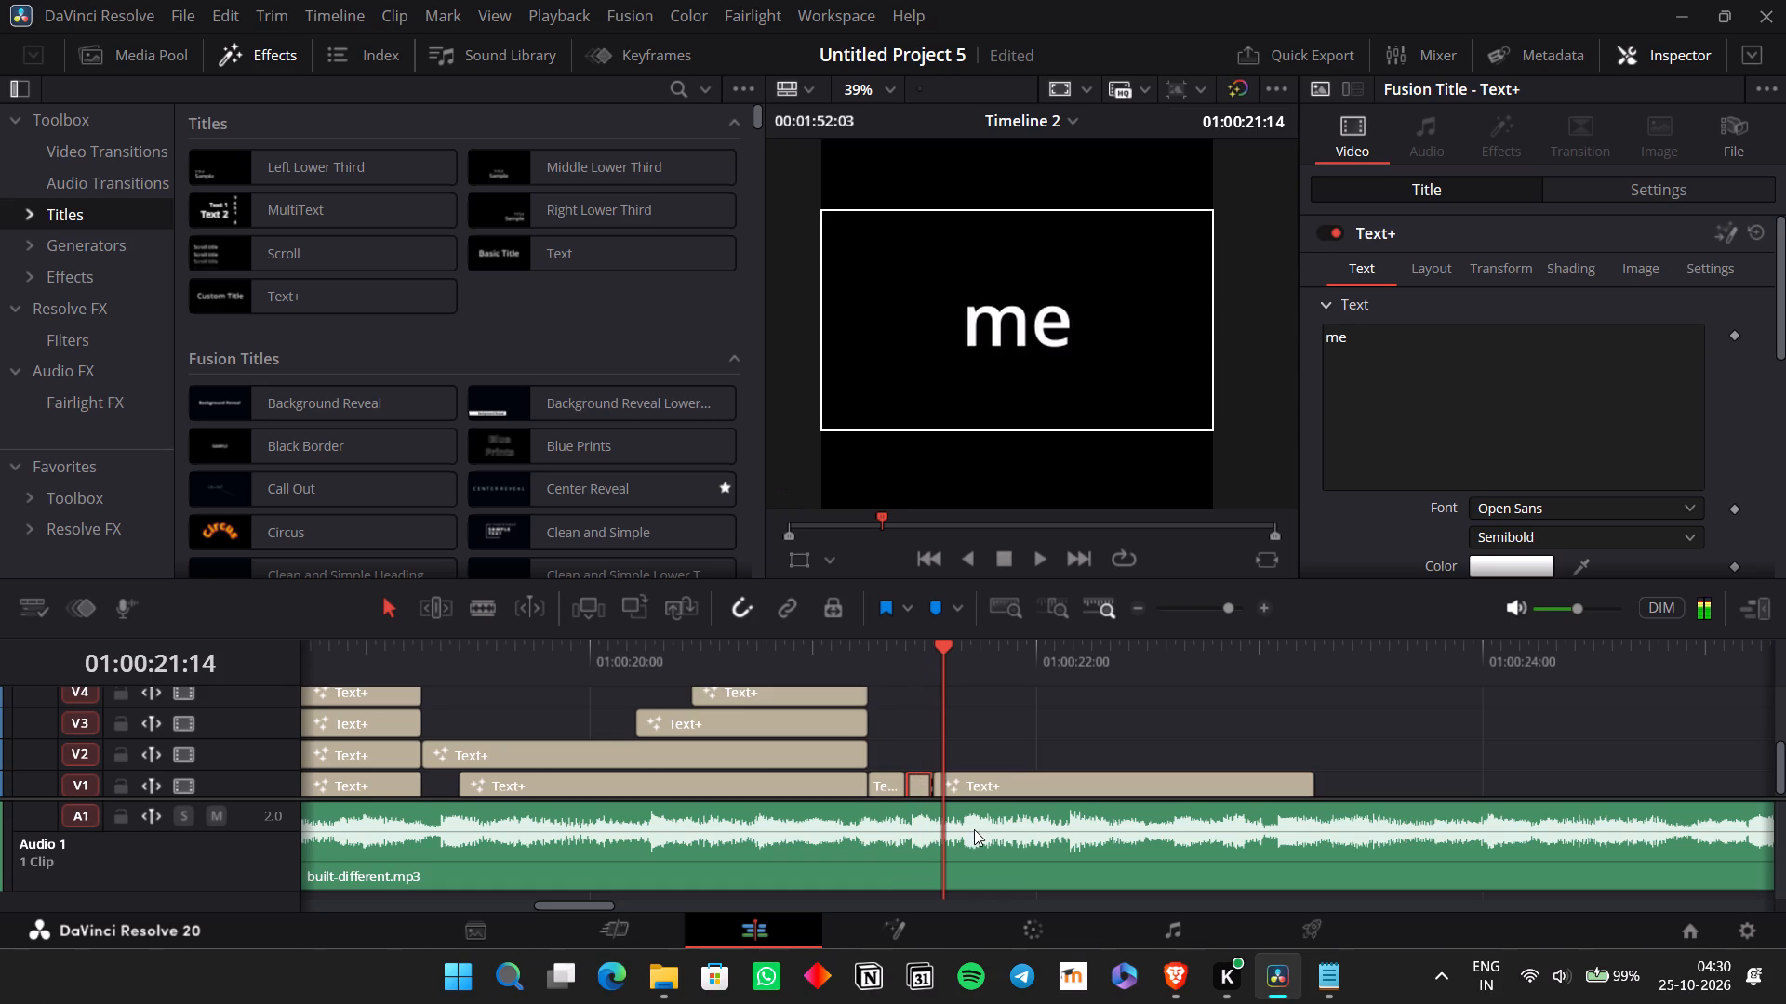
{"action": "key", "text": "ctrl+Right"}
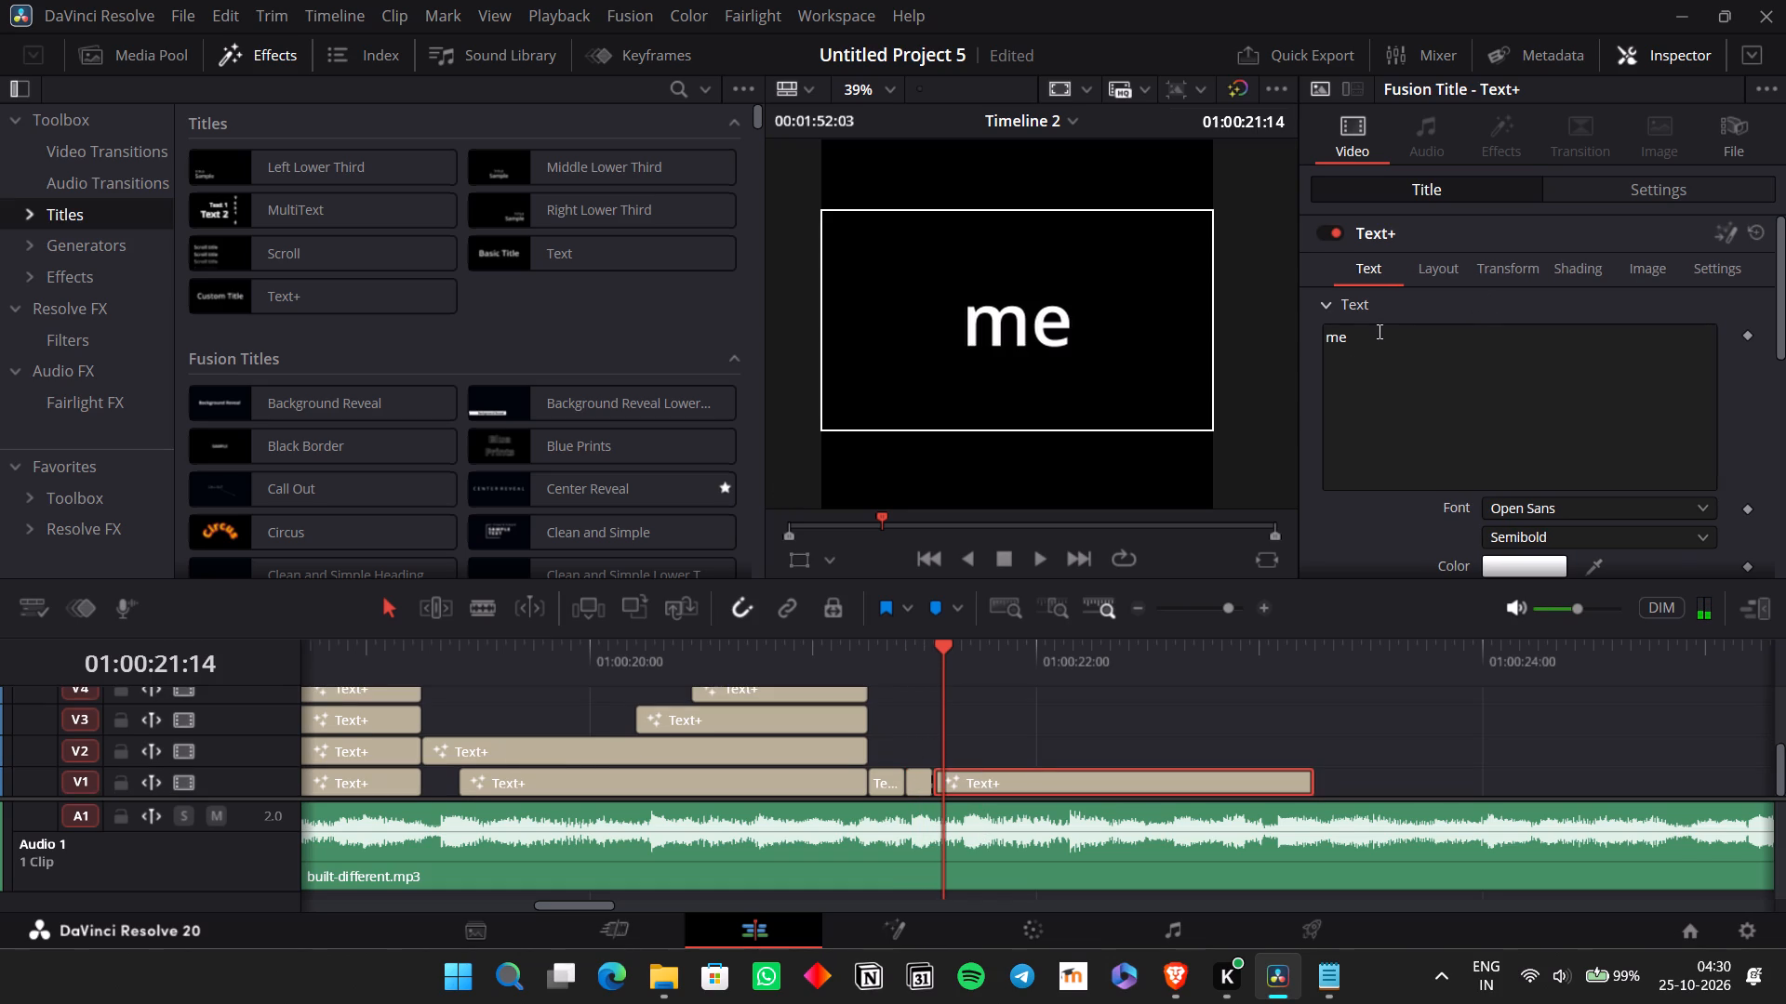
Change the text of the V1 title at 01:00:21:13 to "one".
{"action": "left_click_drag", "start_coordinate": [1378, 331], "coordinate": [1301, 324]}
{"action": "type", "text": "one"}
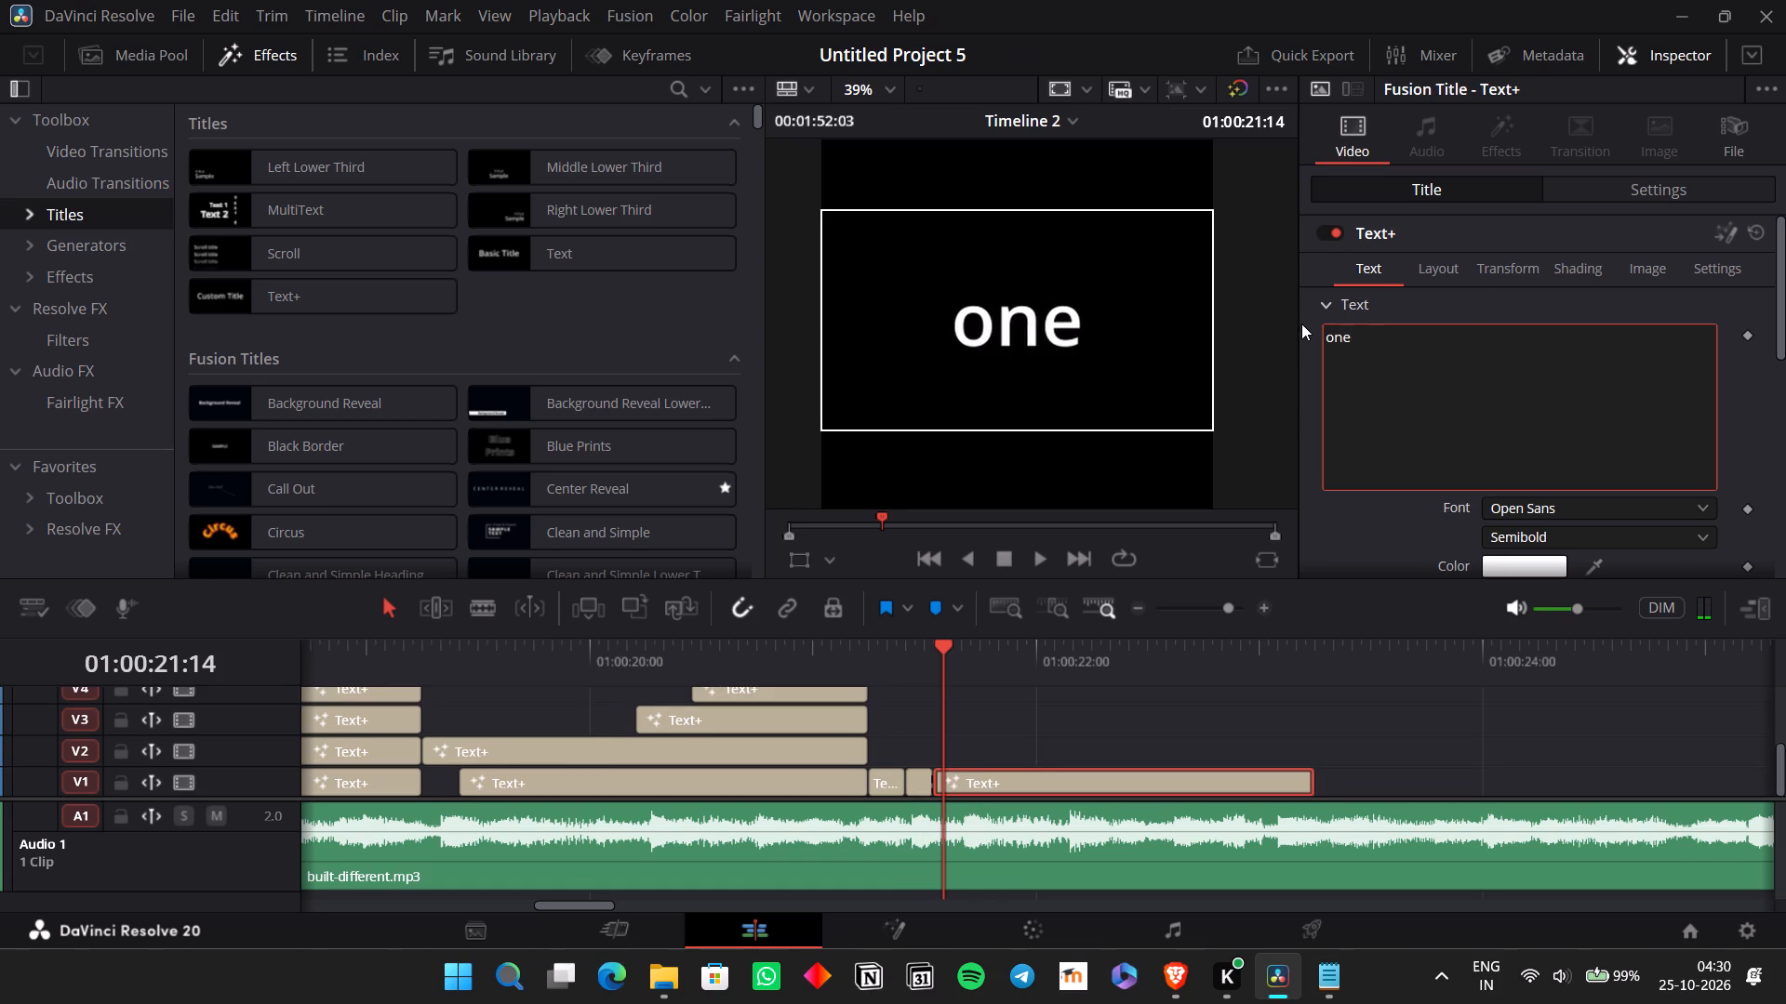
Find where the following word begins by ear and split the V1 "one" title at 01:00:21:15.
{"action": "left_click", "coordinate": [1142, 773]}
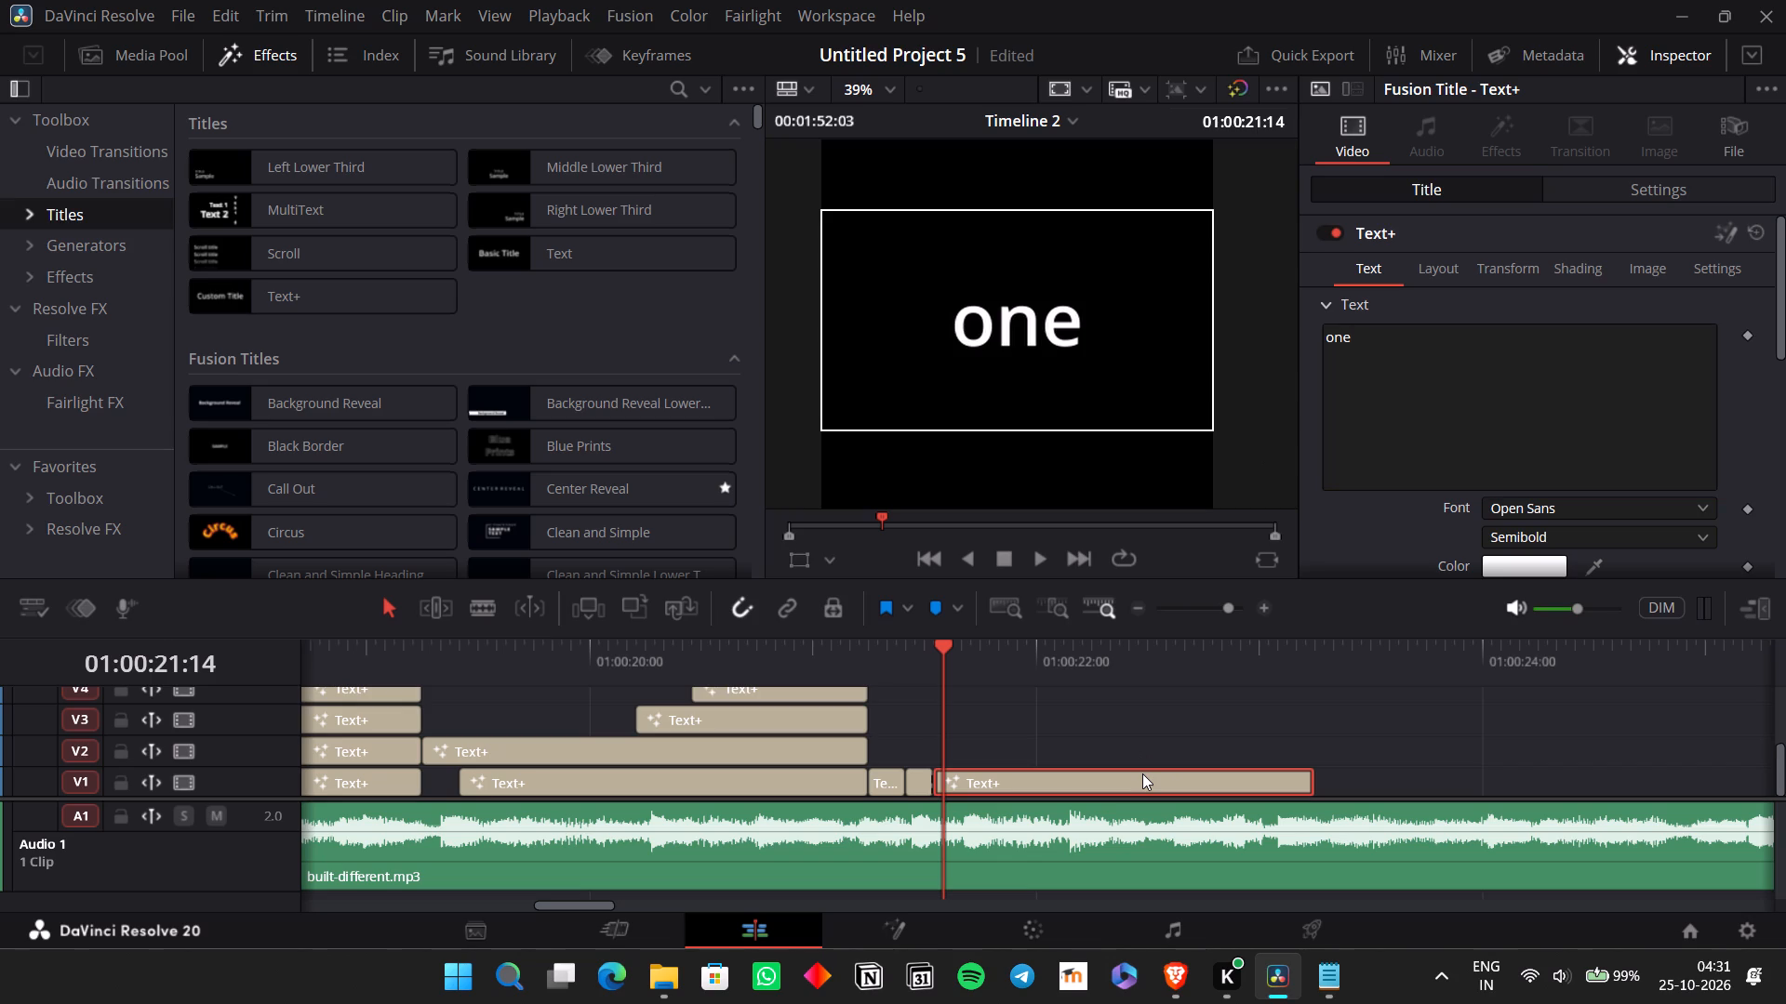
{"action": "key", "text": "space"}
{"action": "key", "text": "space"}
{"action": "key", "text": "Left"}
{"action": "key", "text": "Left"}
{"action": "key", "text": "Left"}
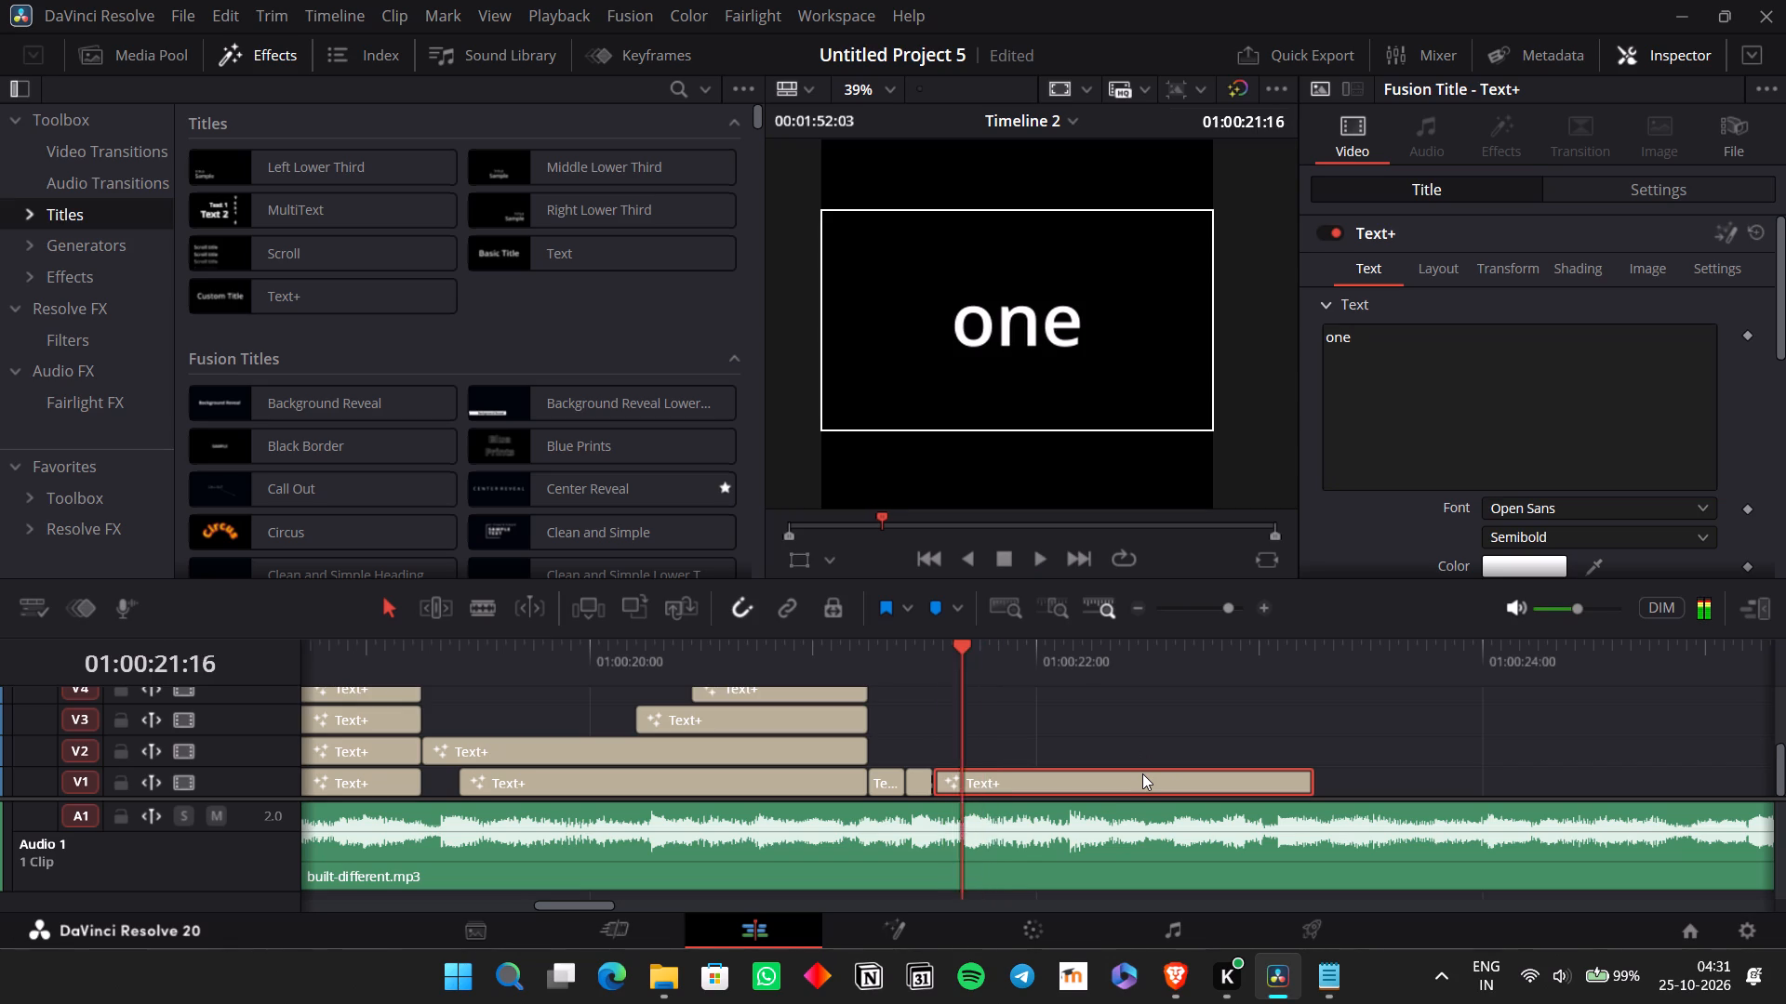
{"action": "key", "text": "Left"}
{"action": "key", "text": "ctrl+b"}
{"action": "key", "text": "ctrl+Right"}
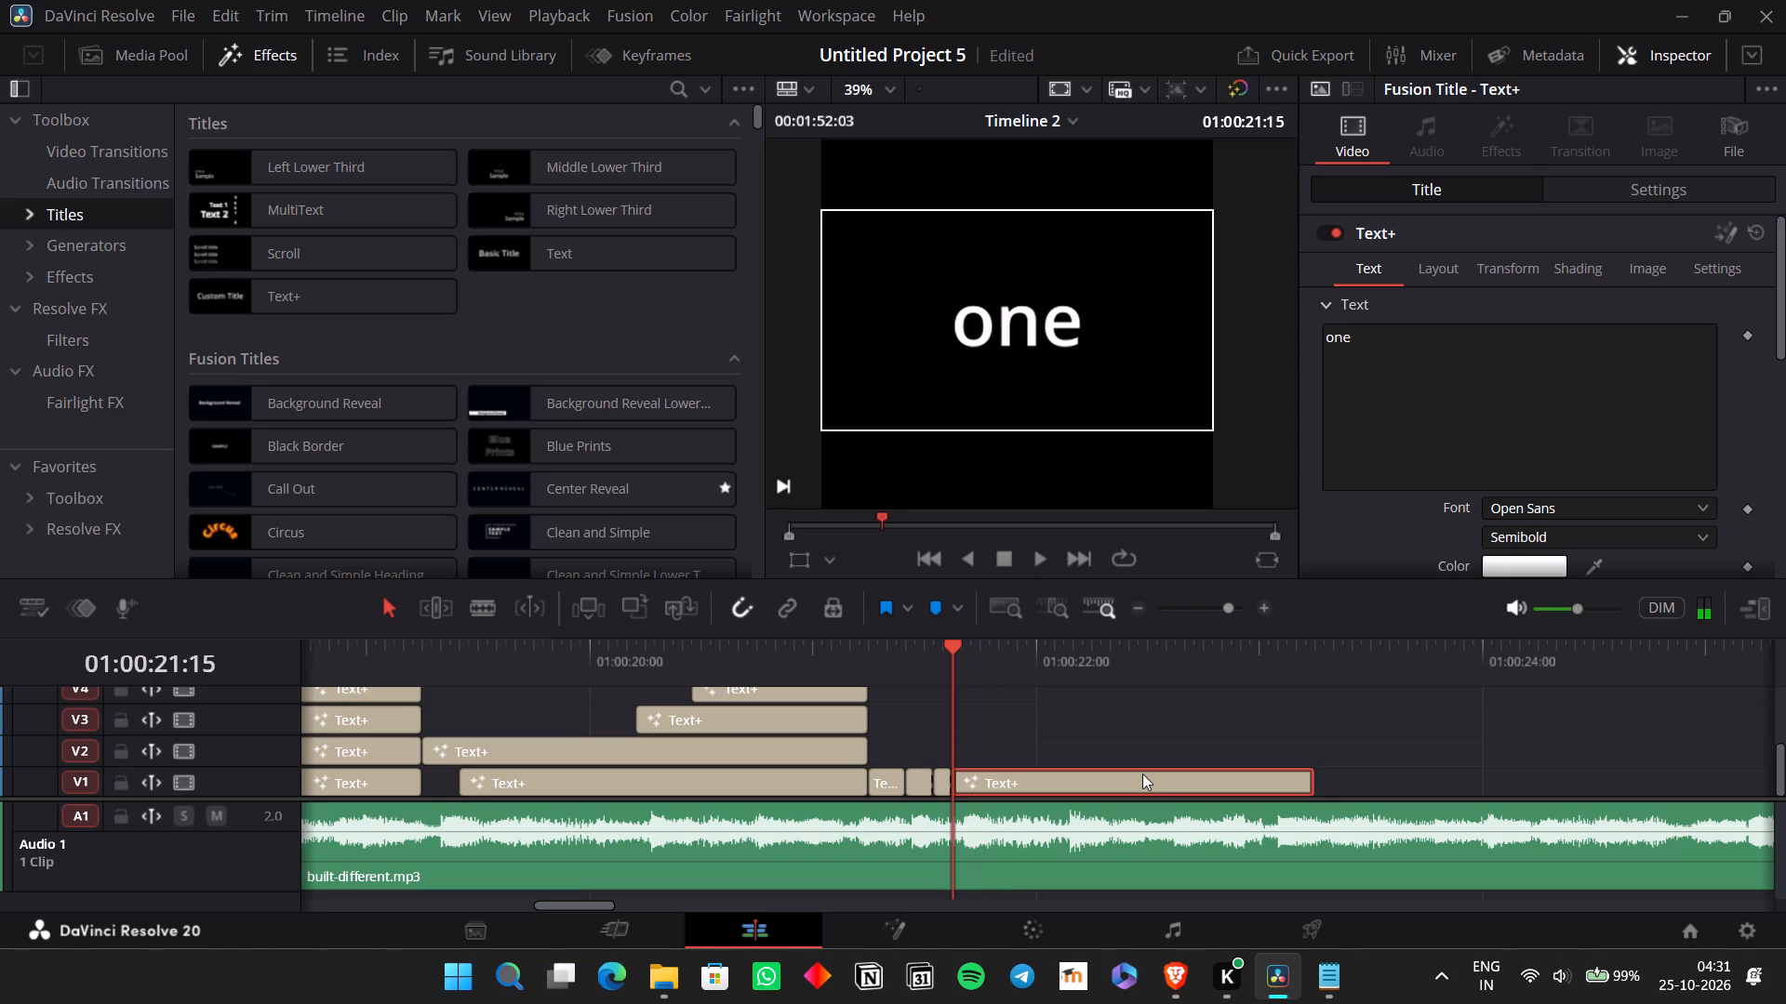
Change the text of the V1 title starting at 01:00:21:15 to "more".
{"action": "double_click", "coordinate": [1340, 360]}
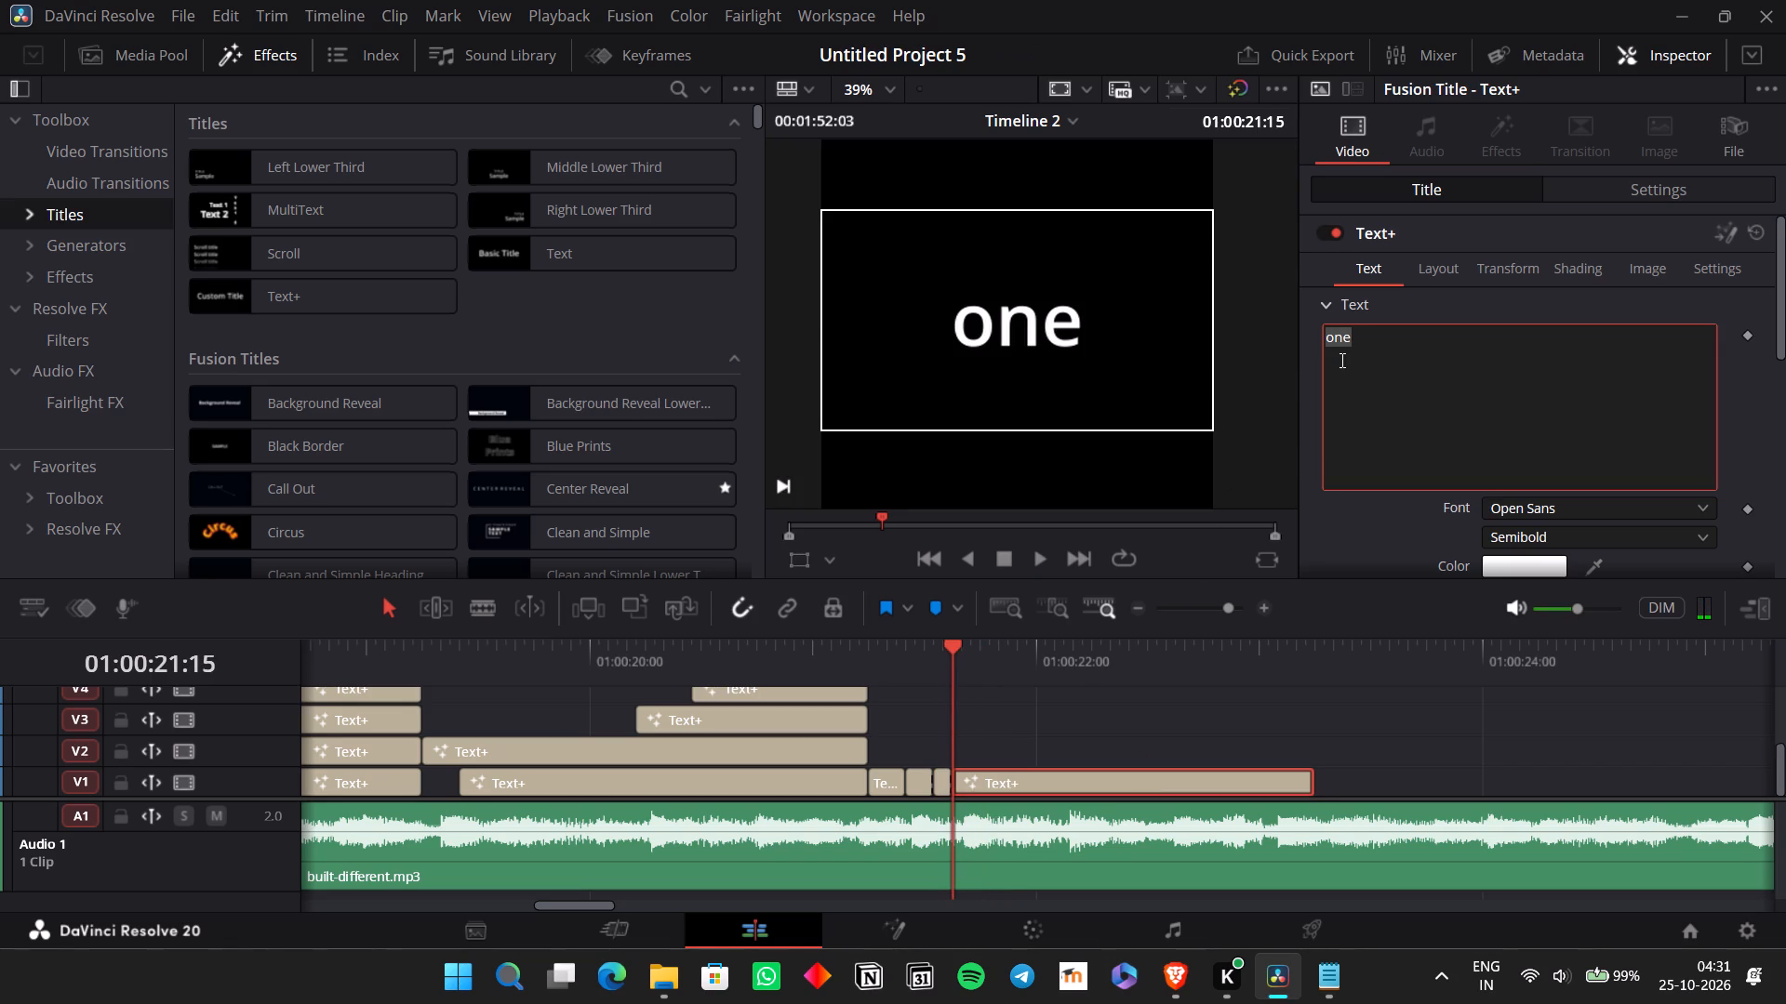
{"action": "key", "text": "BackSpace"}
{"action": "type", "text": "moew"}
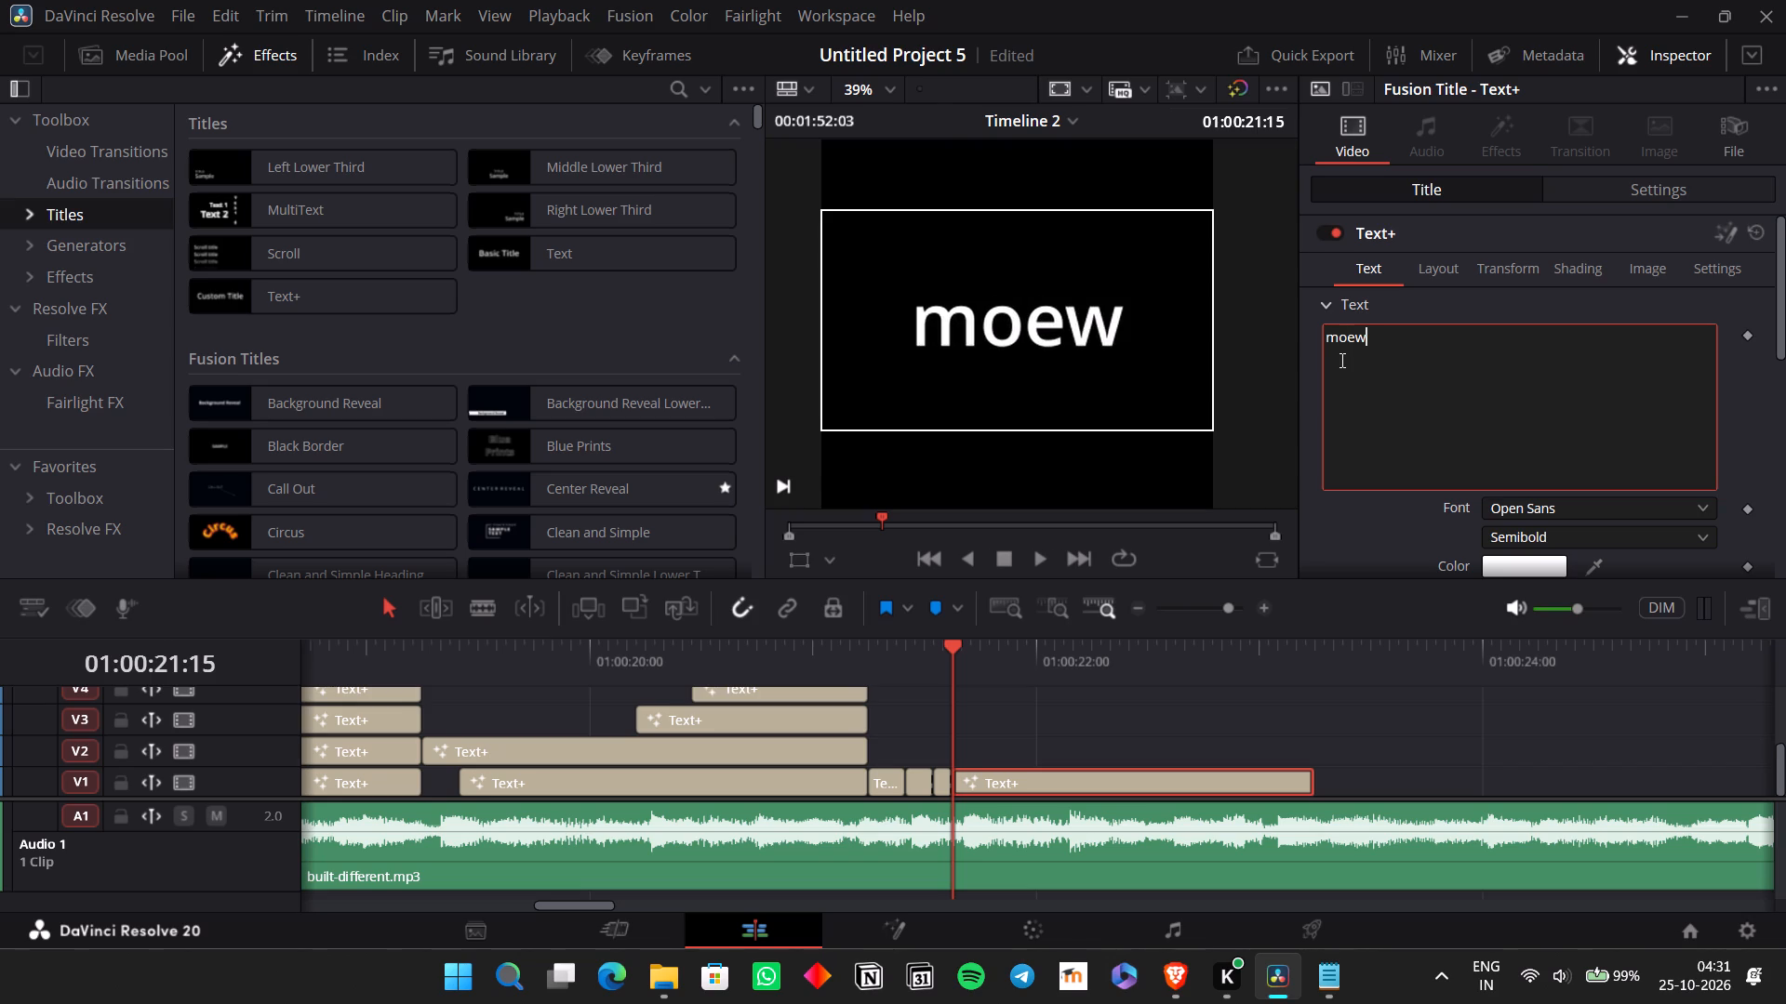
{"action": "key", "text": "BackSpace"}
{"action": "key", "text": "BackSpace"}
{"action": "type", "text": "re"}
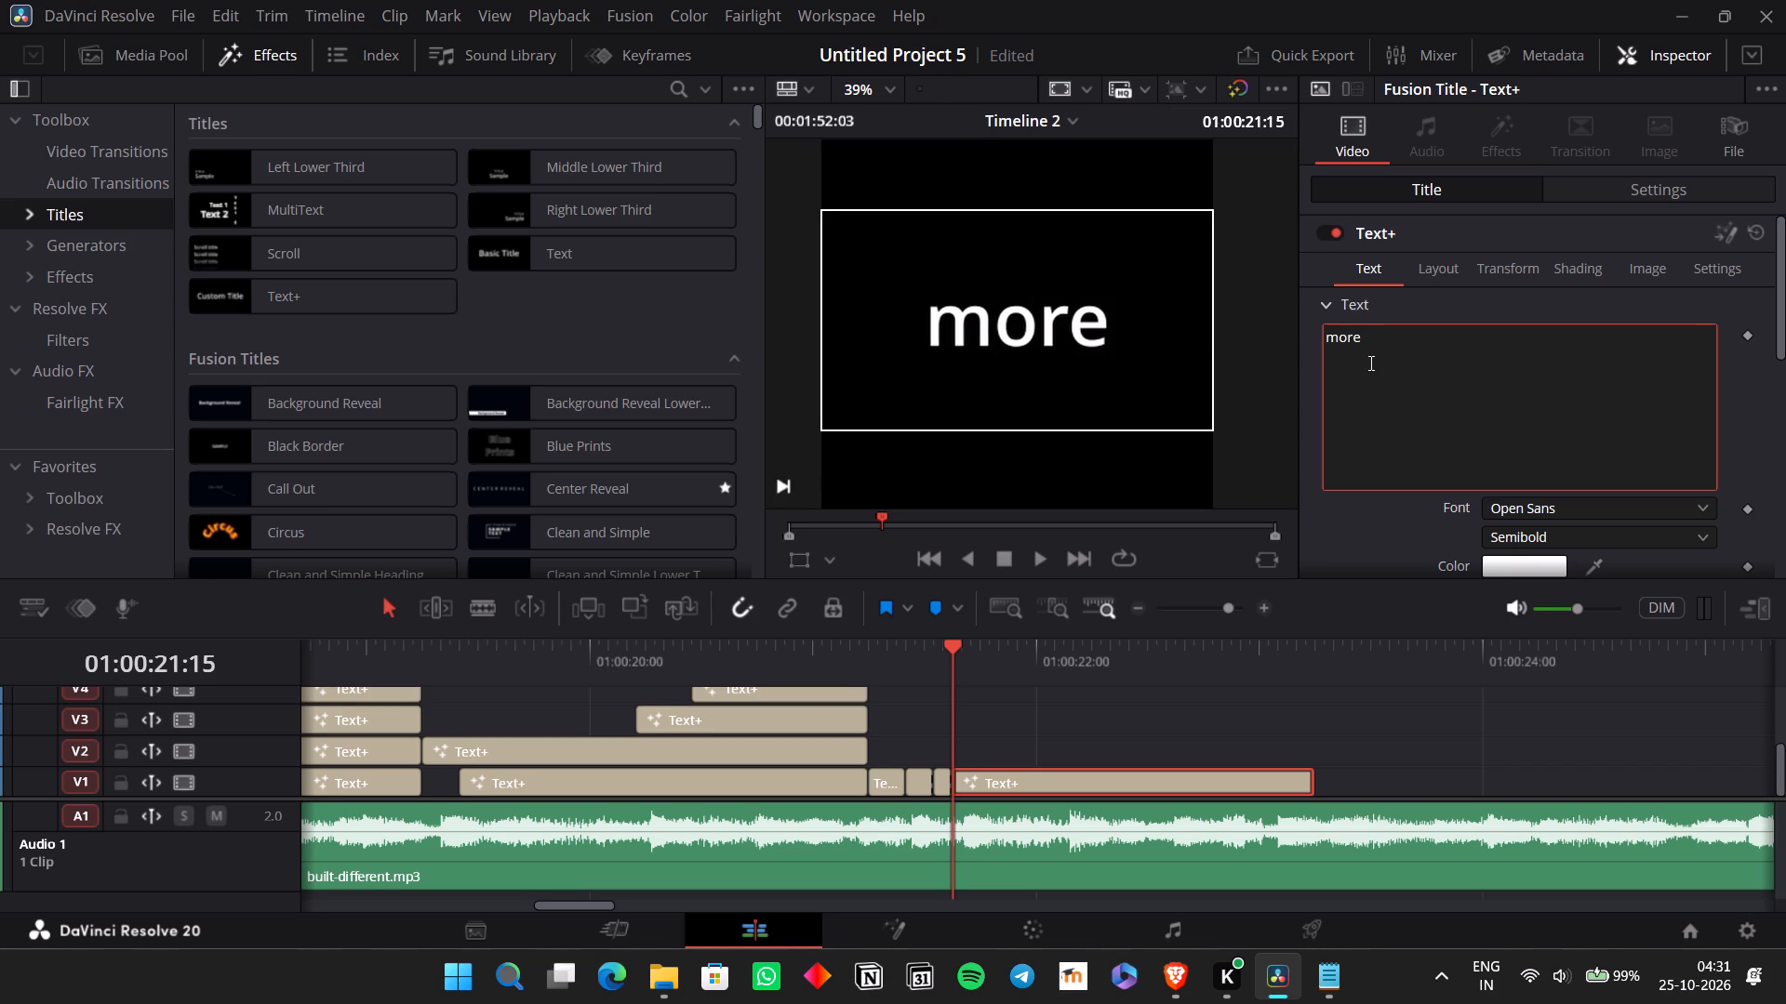
Replay the "Give", "me", "one" and "more" titles repeatedly to check their timing against the vocals.
{"action": "left_click", "coordinate": [844, 644]}
{"action": "key", "text": "space"}
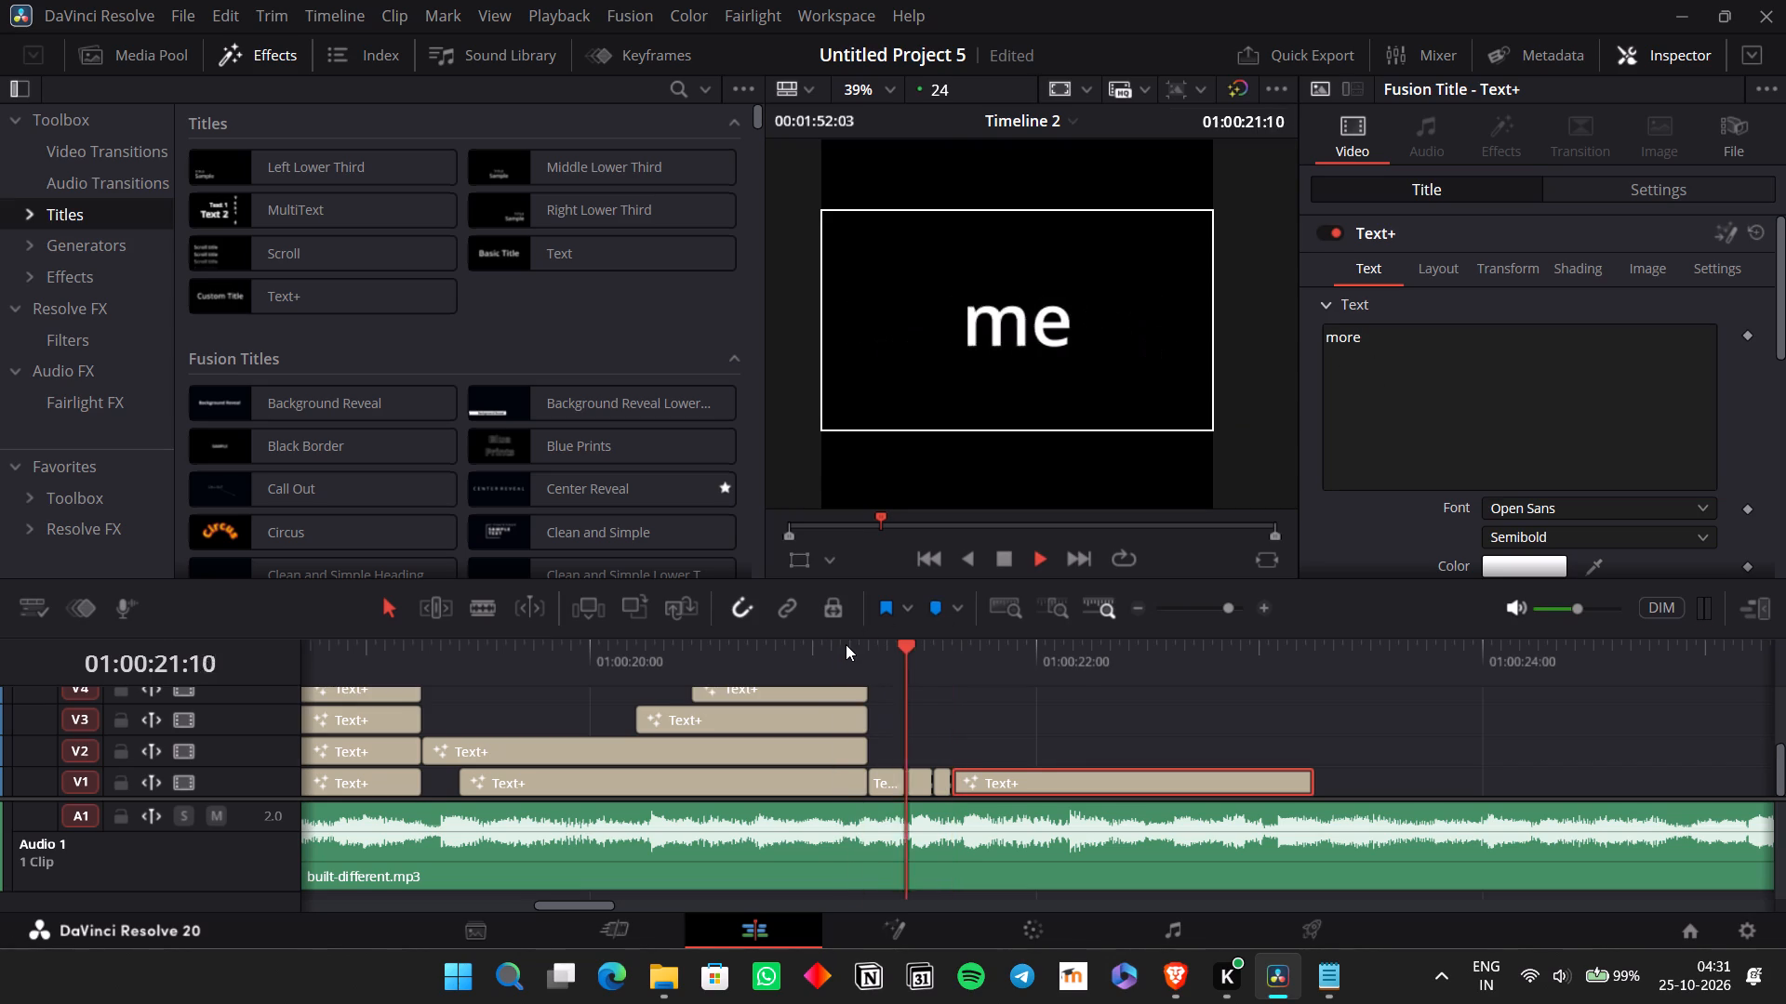
{"action": "key", "text": "space"}
{"action": "left_click", "coordinate": [812, 627]}
{"action": "key", "text": "space"}
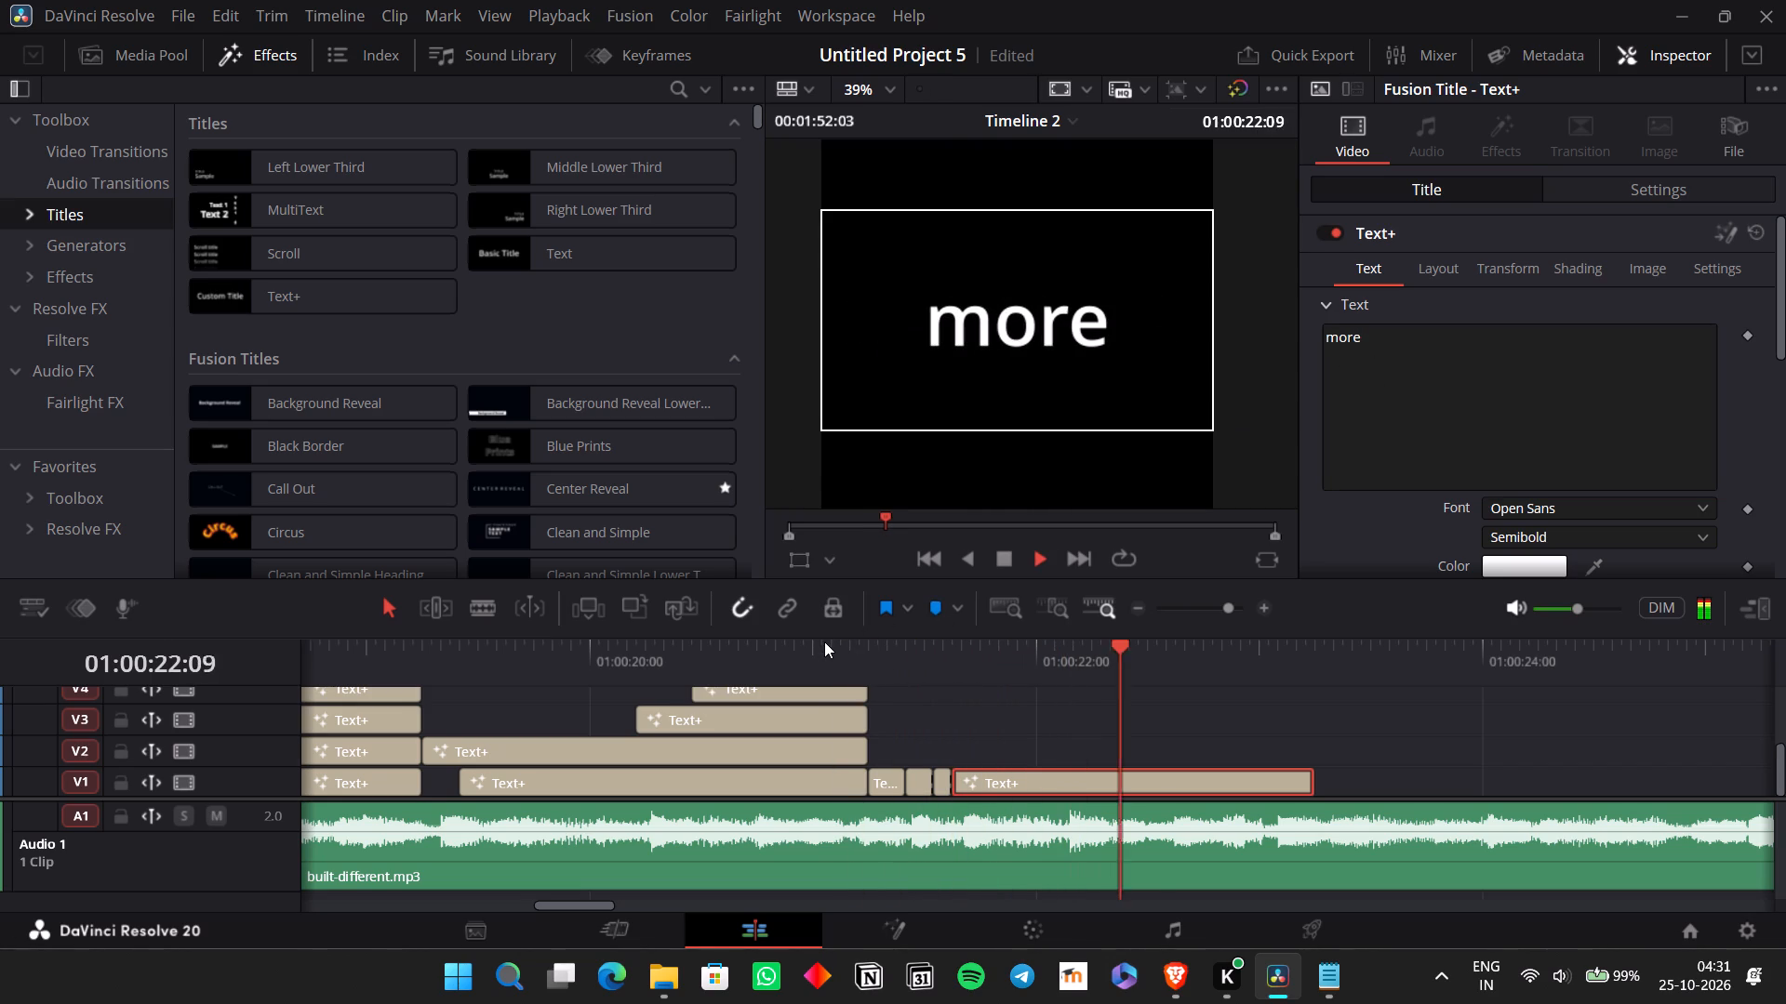
{"action": "key", "text": "space"}
{"action": "left_click", "coordinate": [824, 642]}
{"action": "key", "text": "space"}
{"action": "key", "text": "space"}
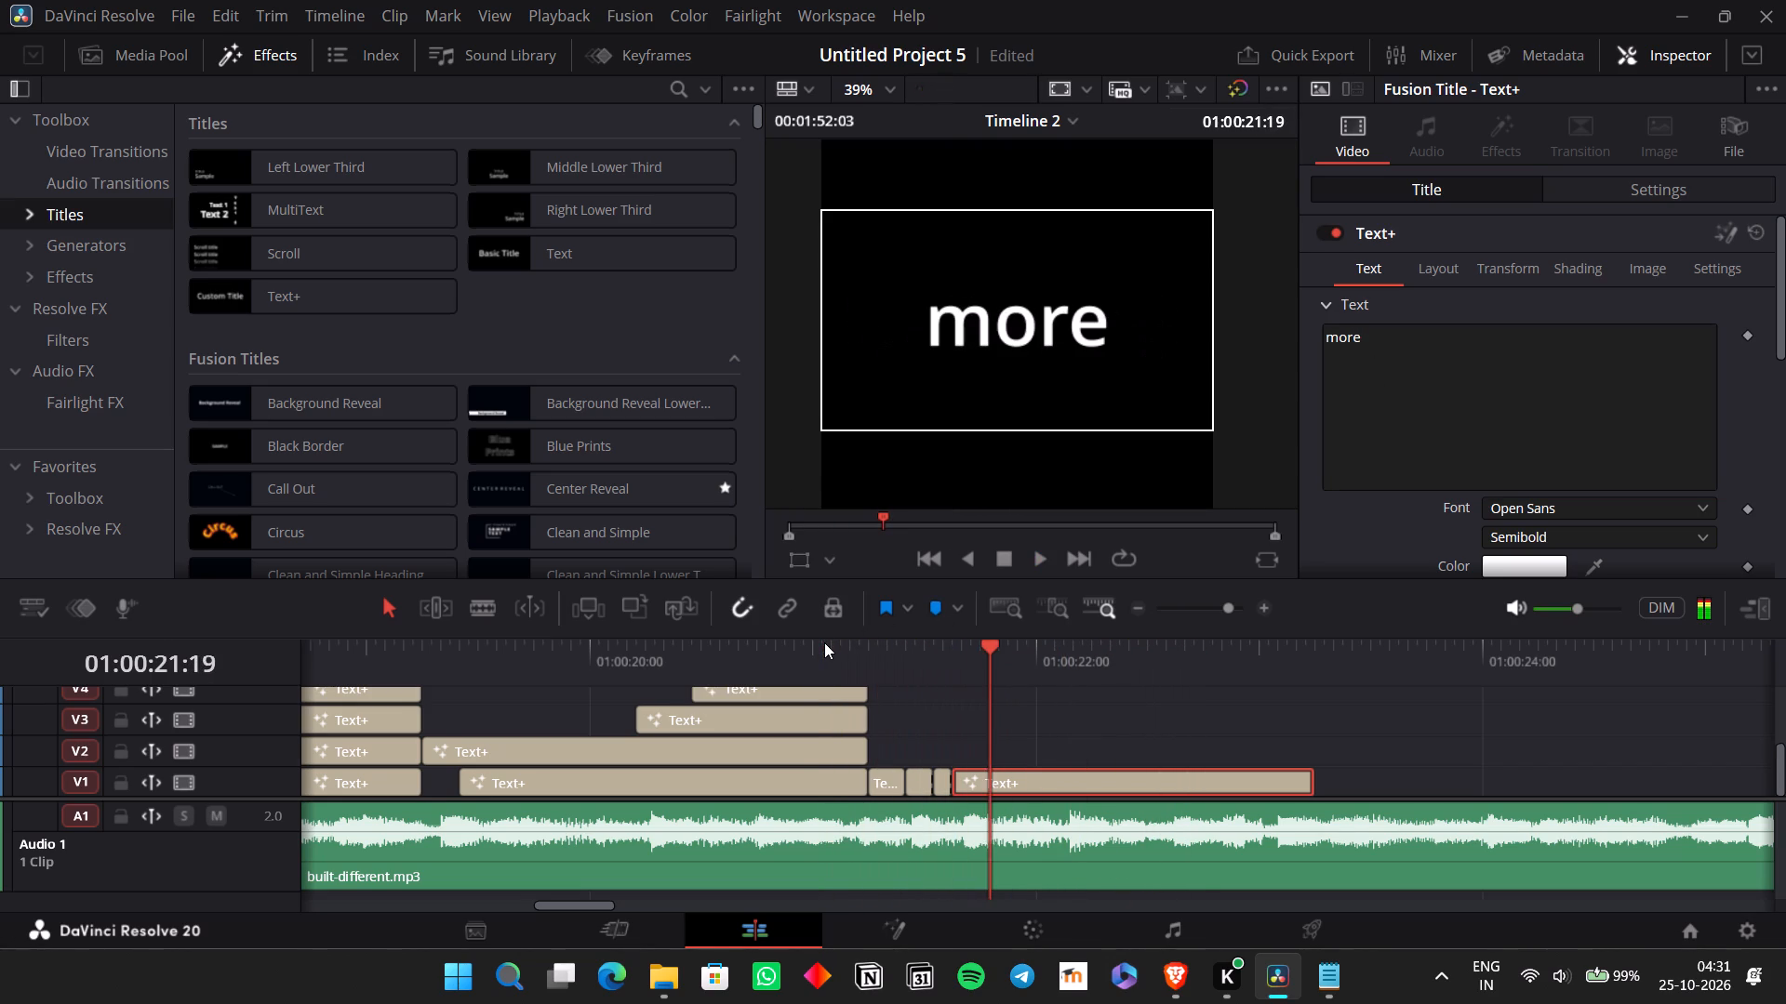
{"action": "left_click", "coordinate": [824, 642]}
{"action": "key", "text": "space"}
{"action": "key", "text": "space"}
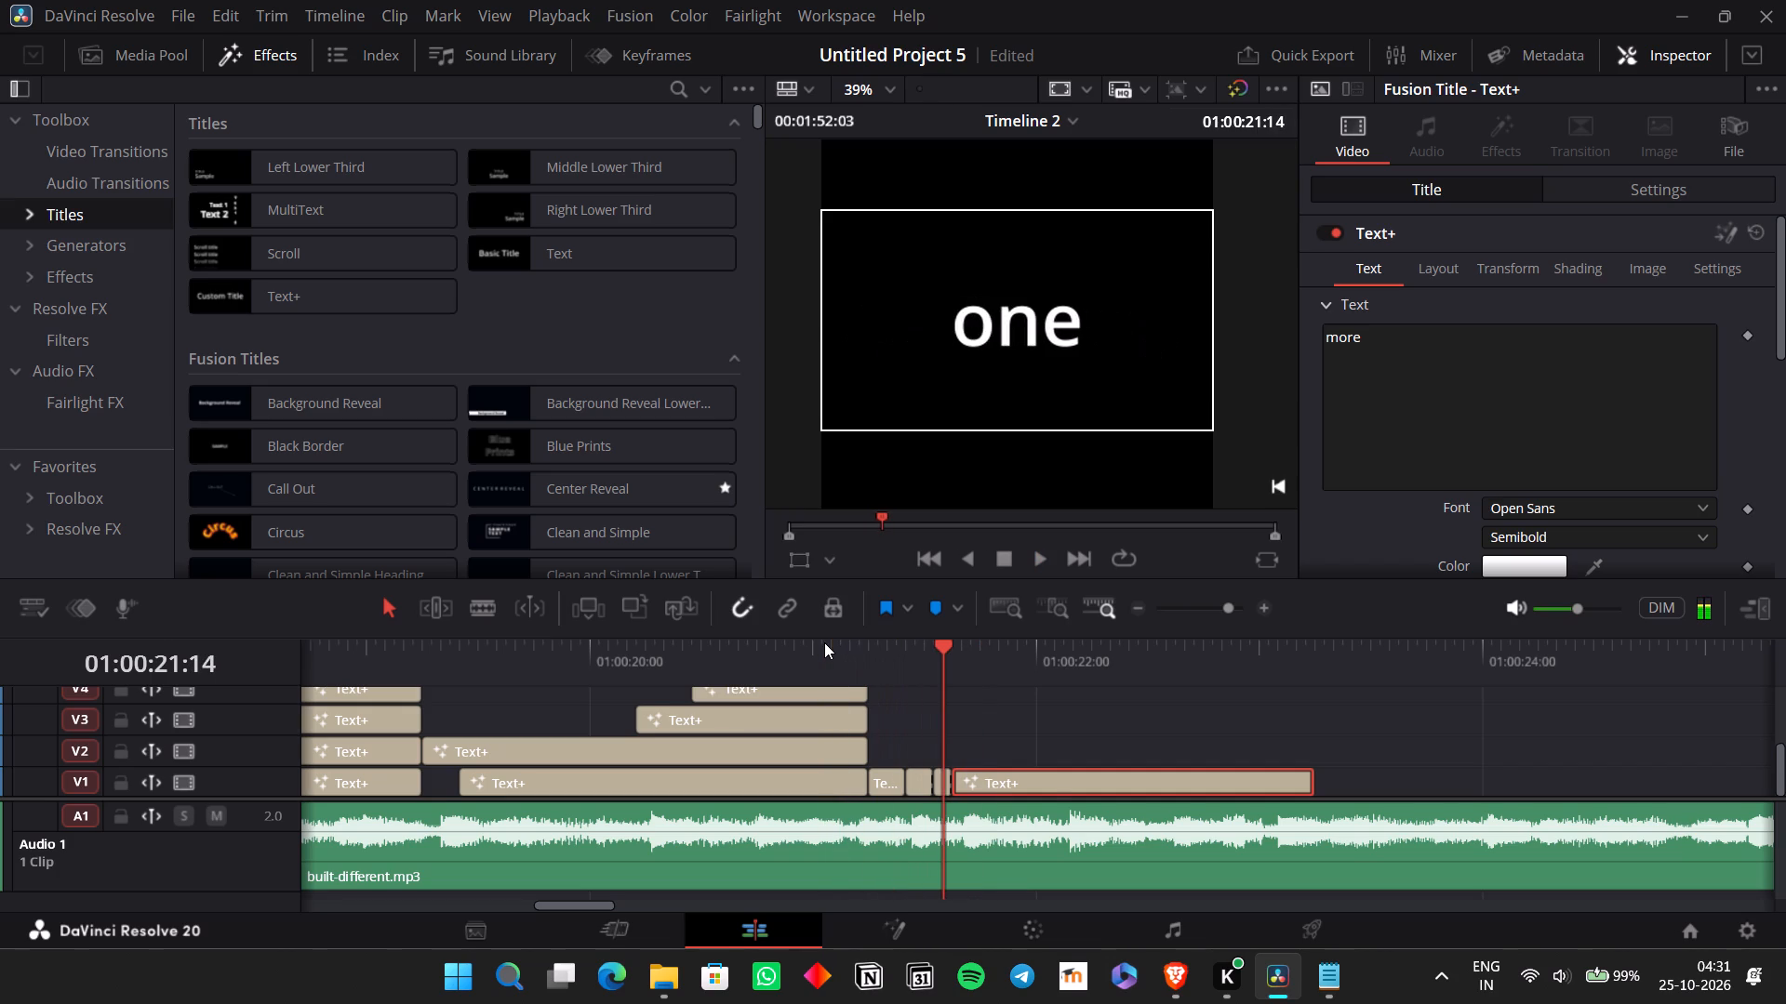
{"action": "key", "text": "space"}
{"action": "left_click", "coordinate": [824, 642]}
{"action": "left_click", "coordinate": [824, 642]}
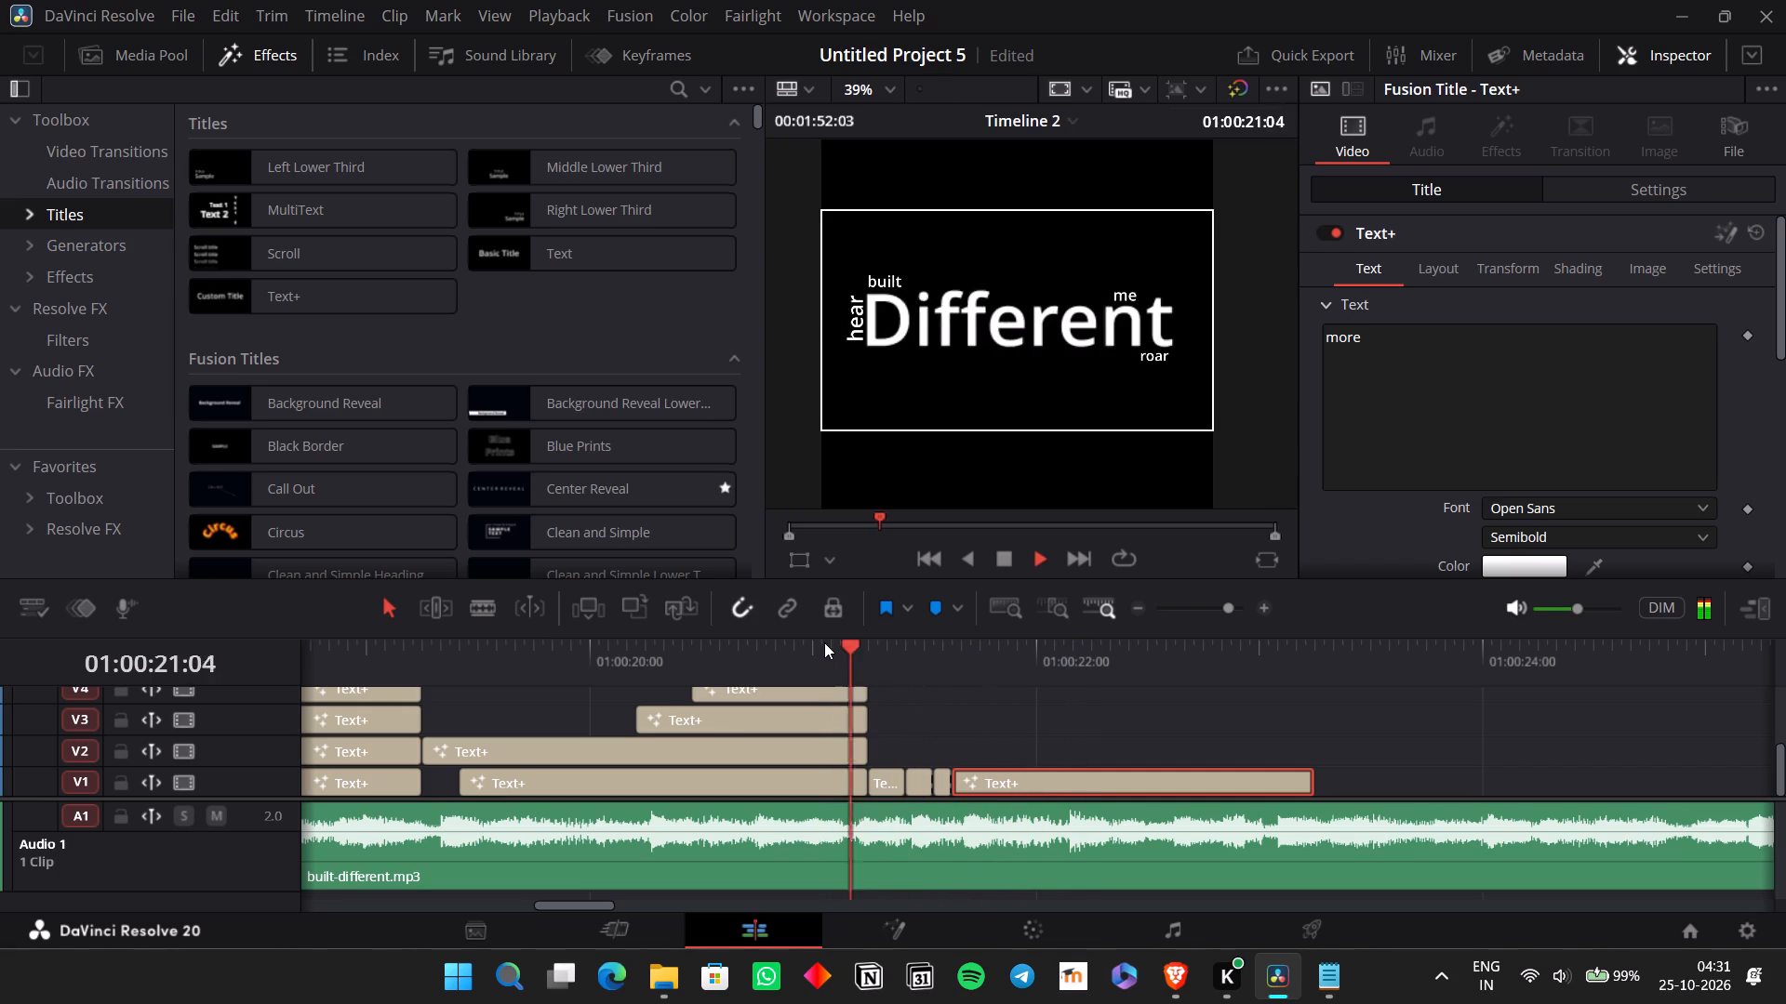
{"action": "left_click", "coordinate": [824, 642]}
{"action": "left_click", "coordinate": [821, 645]}
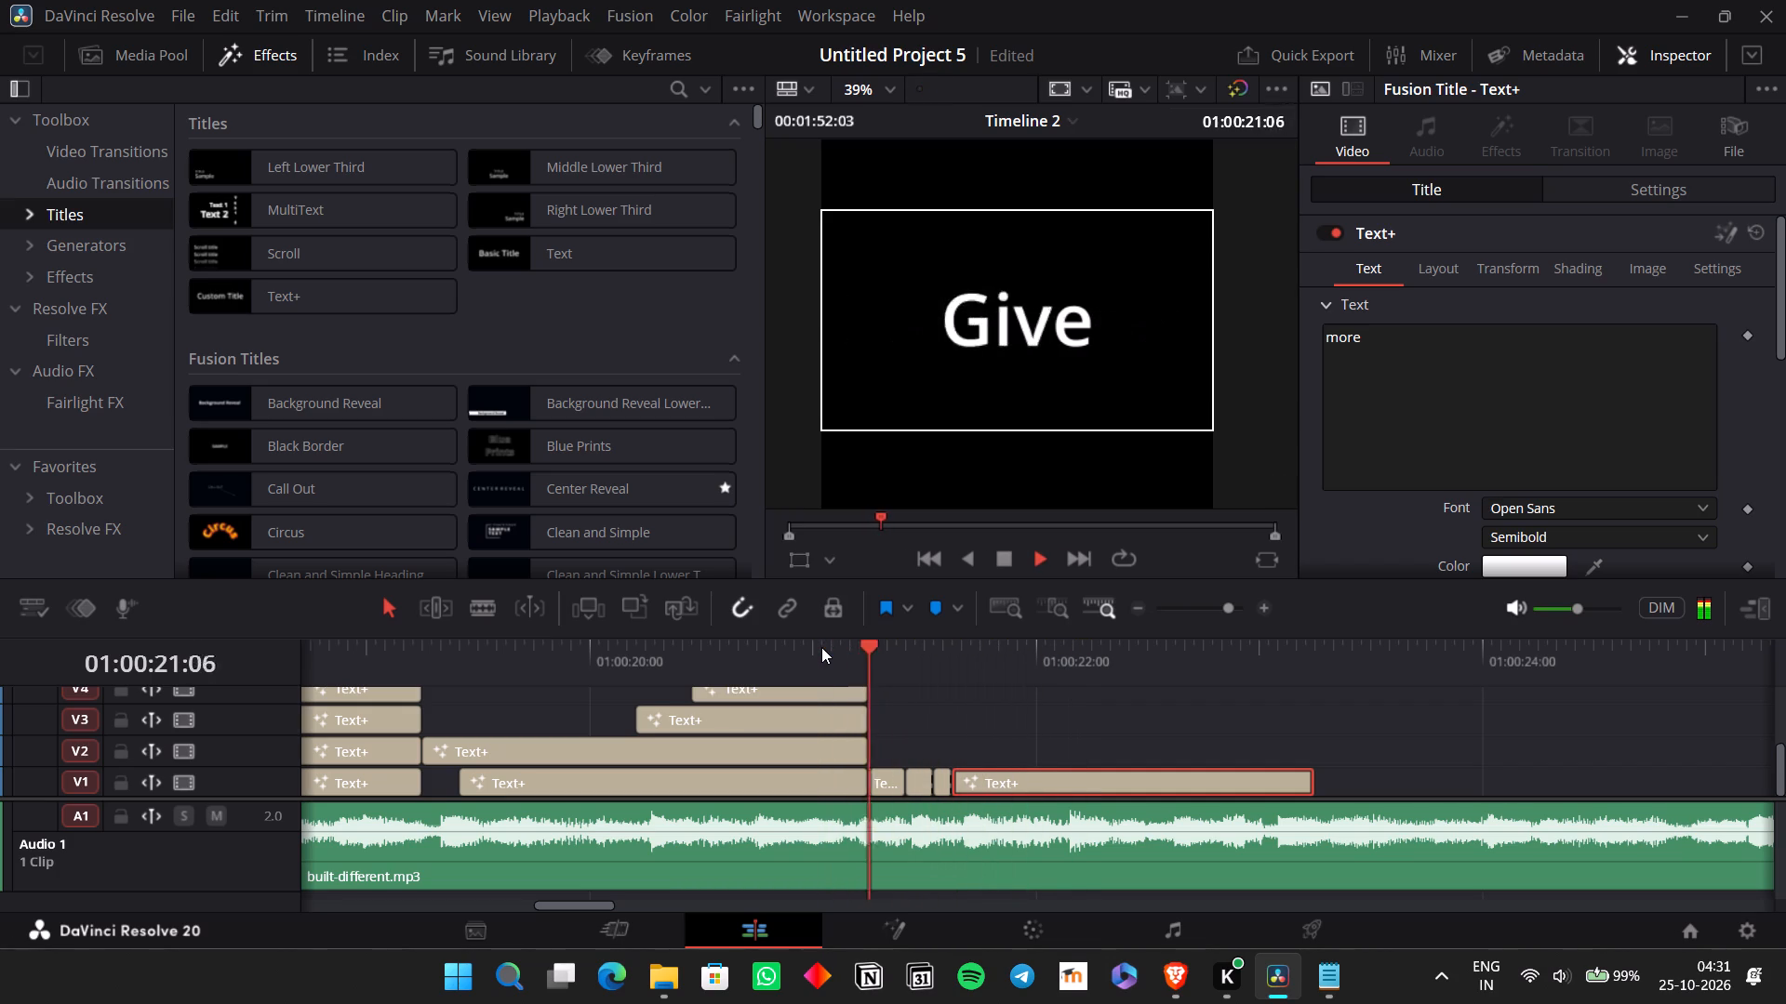
{"action": "key", "text": "space"}
{"action": "key", "text": "space"}
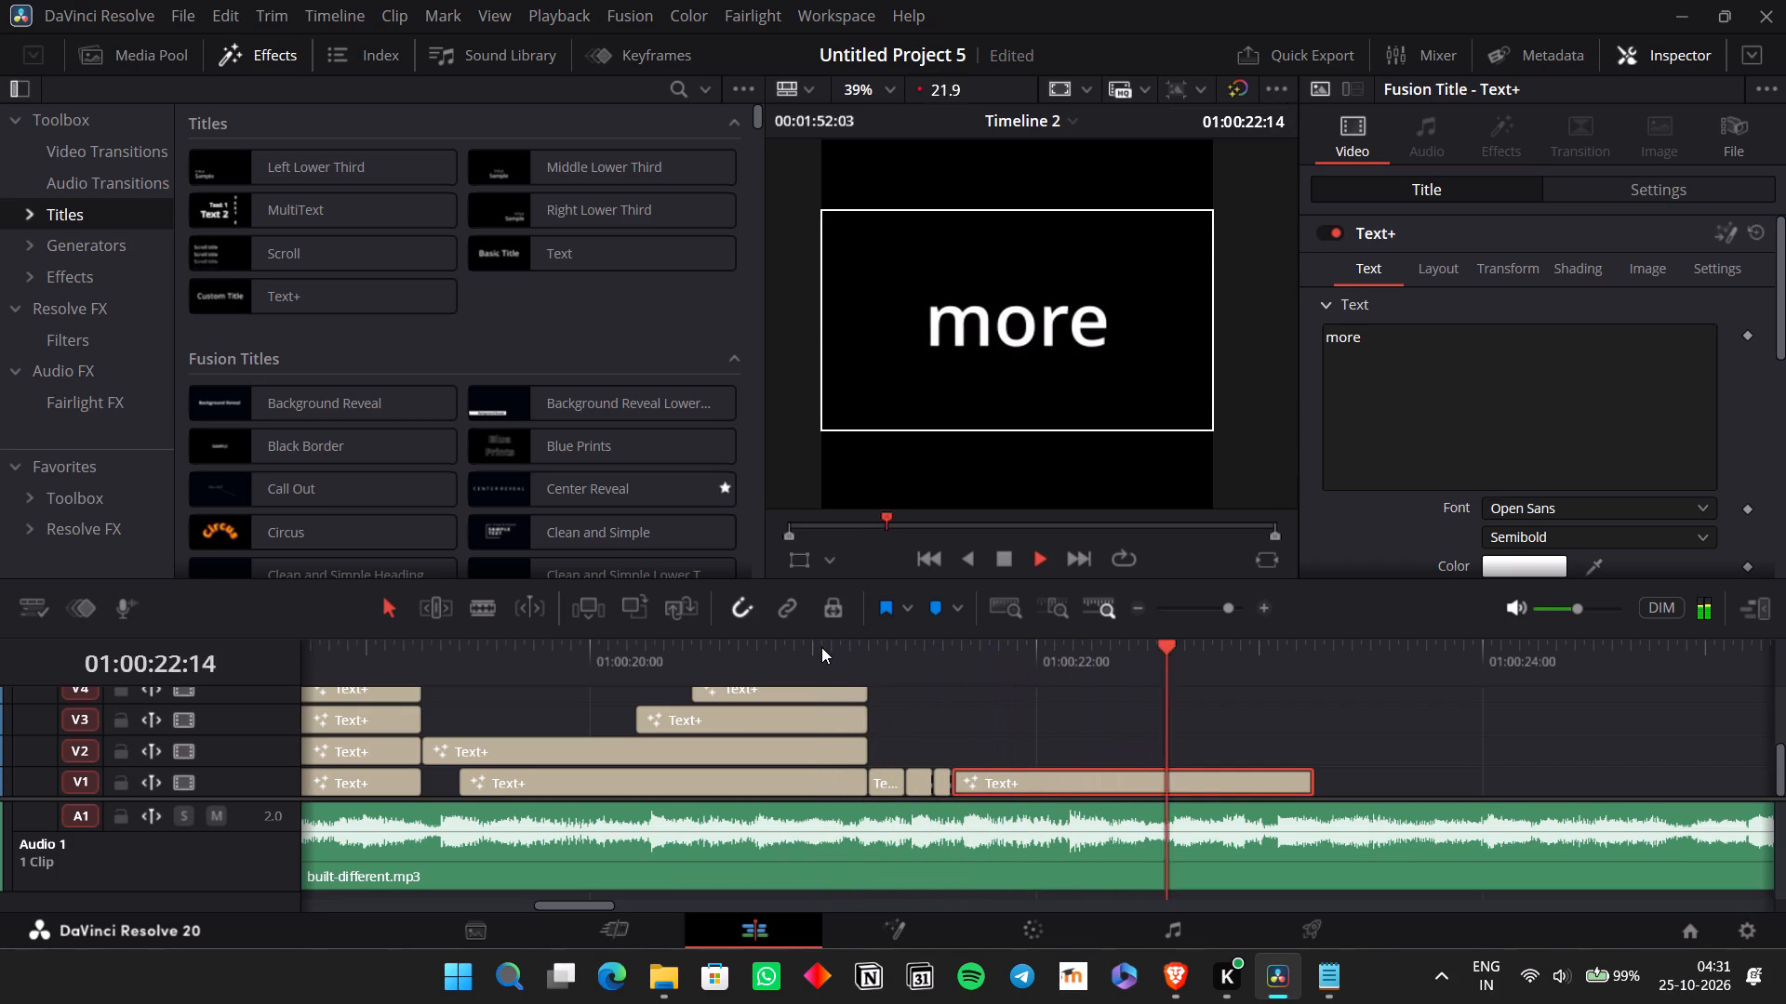
{"action": "key", "text": "space"}
{"action": "left_click", "coordinate": [1000, 648]}
{"action": "key", "text": "space"}
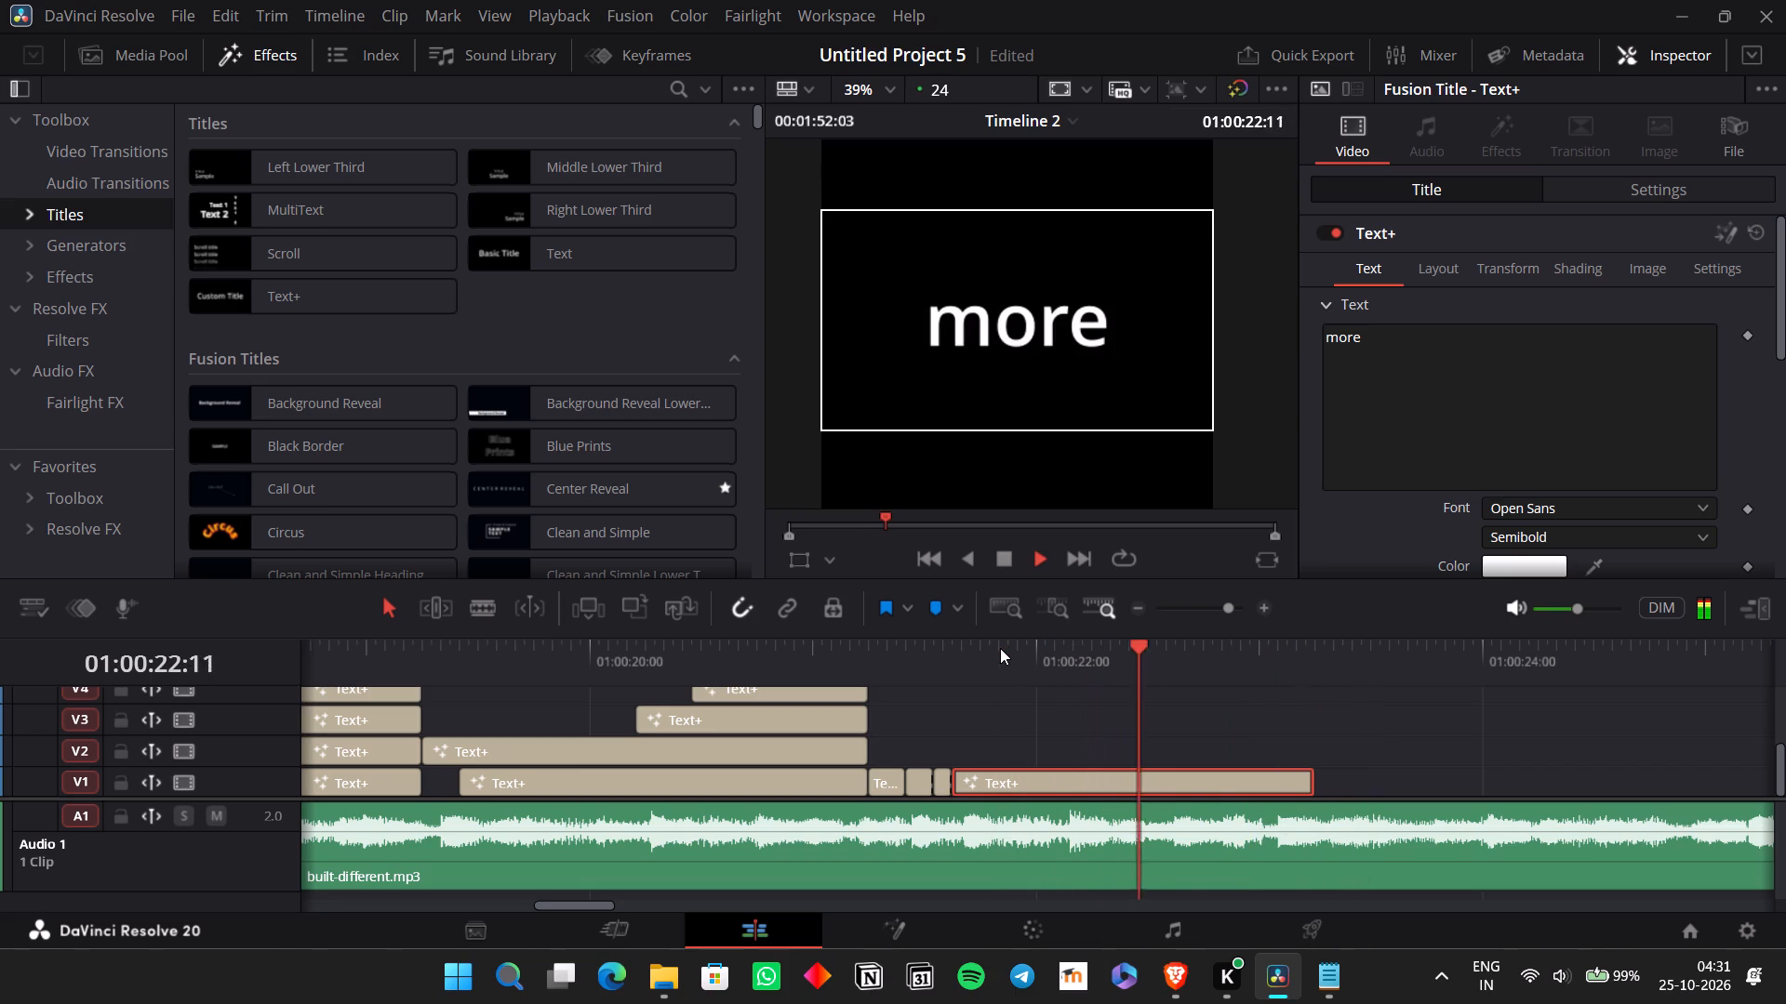
{"action": "key", "text": "space"}
Switch to Notepad, check the wording of the chorus line beginning "Give me one more", and return to DaVinci Resolve.
{"action": "key", "text": "alt+Tab"}
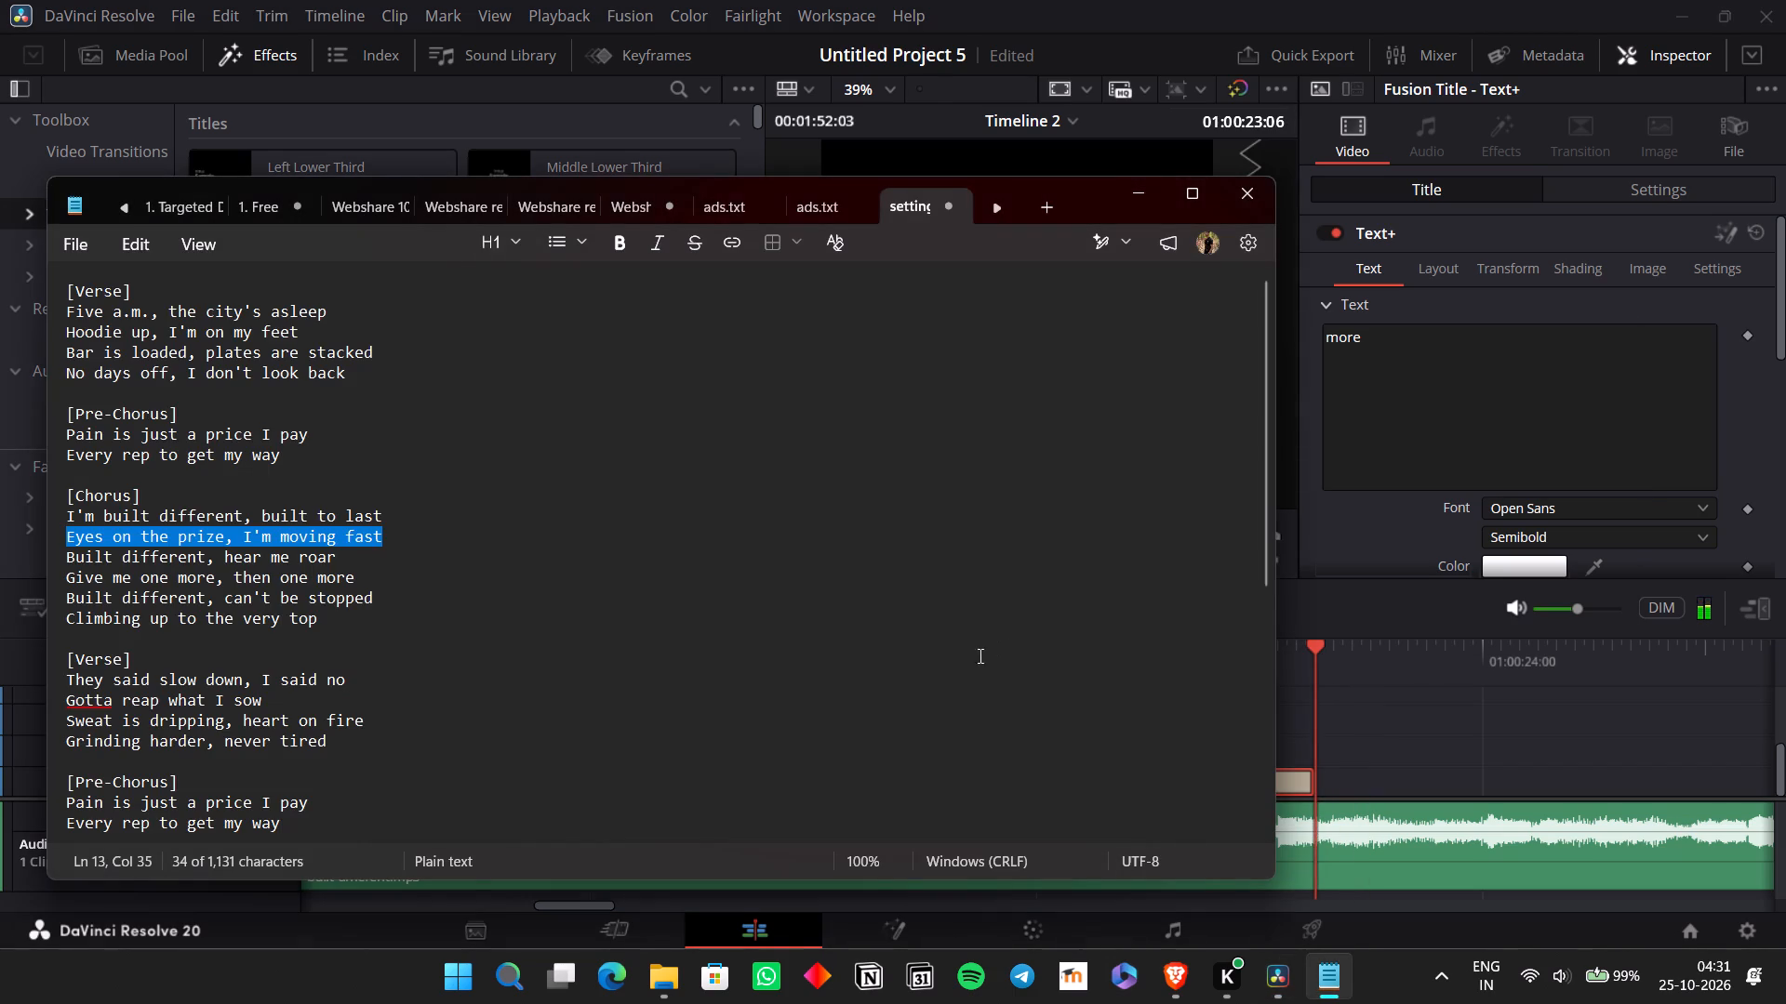
{"action": "left_click_drag", "start_coordinate": [346, 558], "coordinate": [277, 565]}
{"action": "left_click_drag", "start_coordinate": [387, 587], "coordinate": [266, 587]}
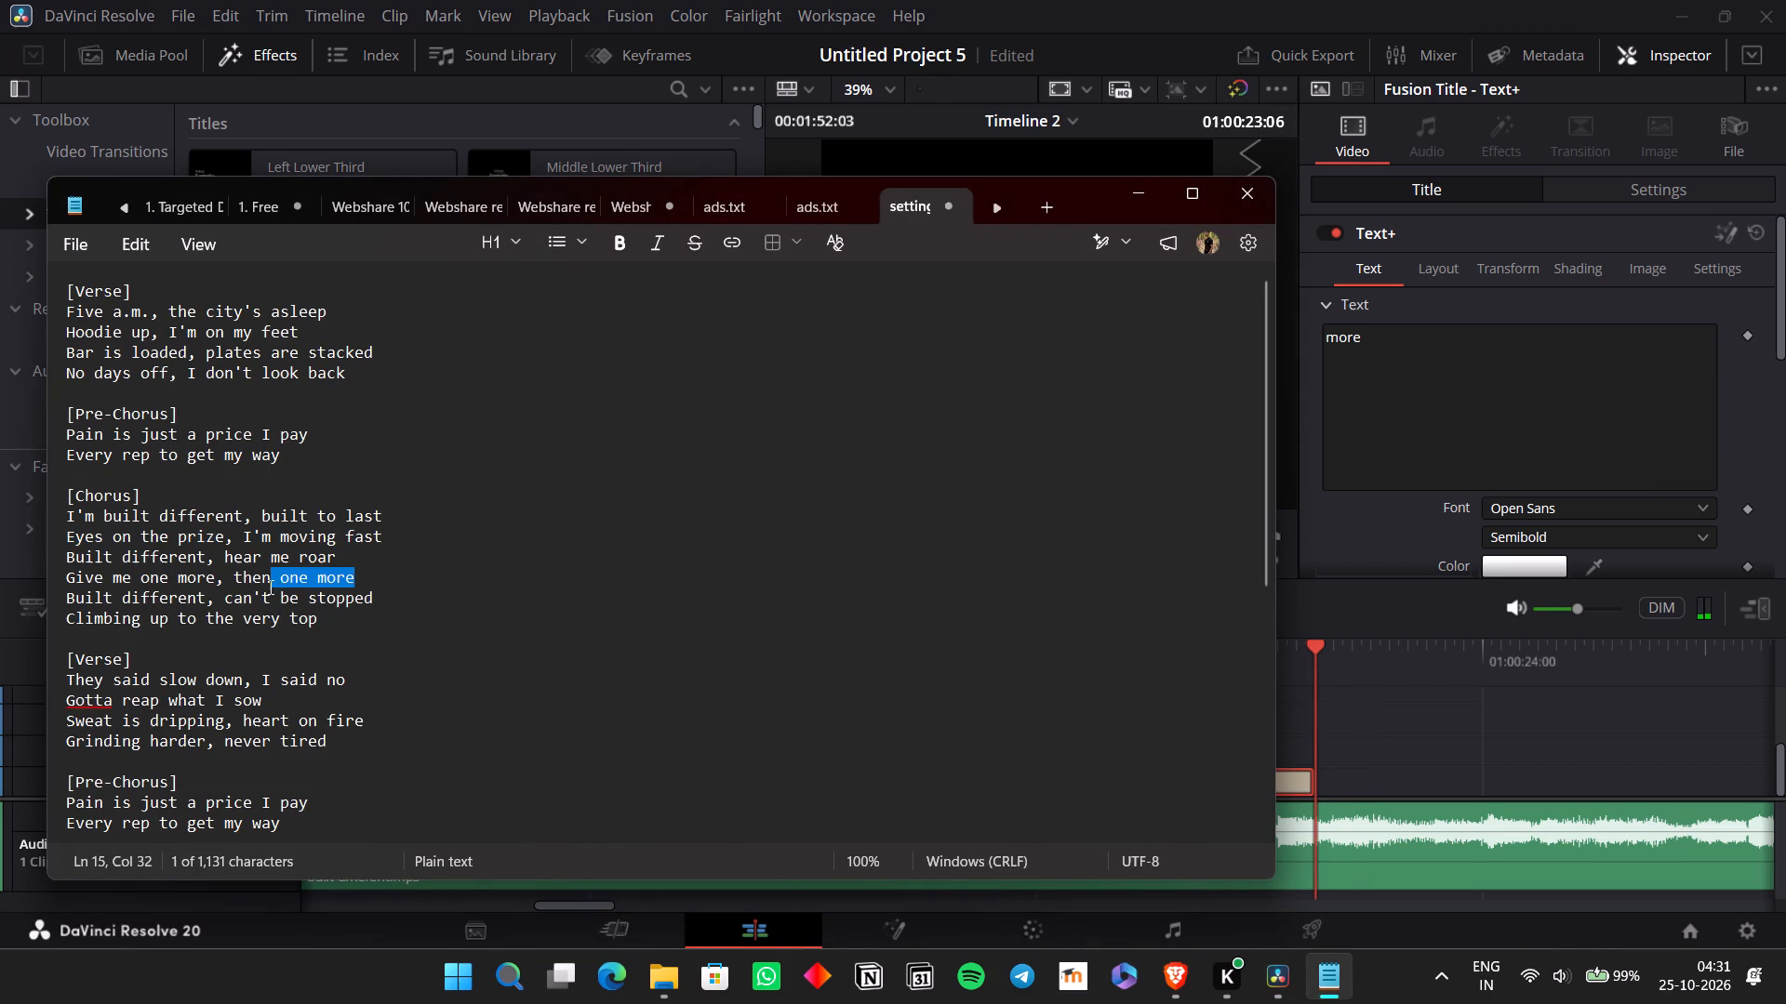
{"action": "left_click_drag", "start_coordinate": [266, 587], "coordinate": [62, 577]}
{"action": "key", "text": "alt+Tab"}
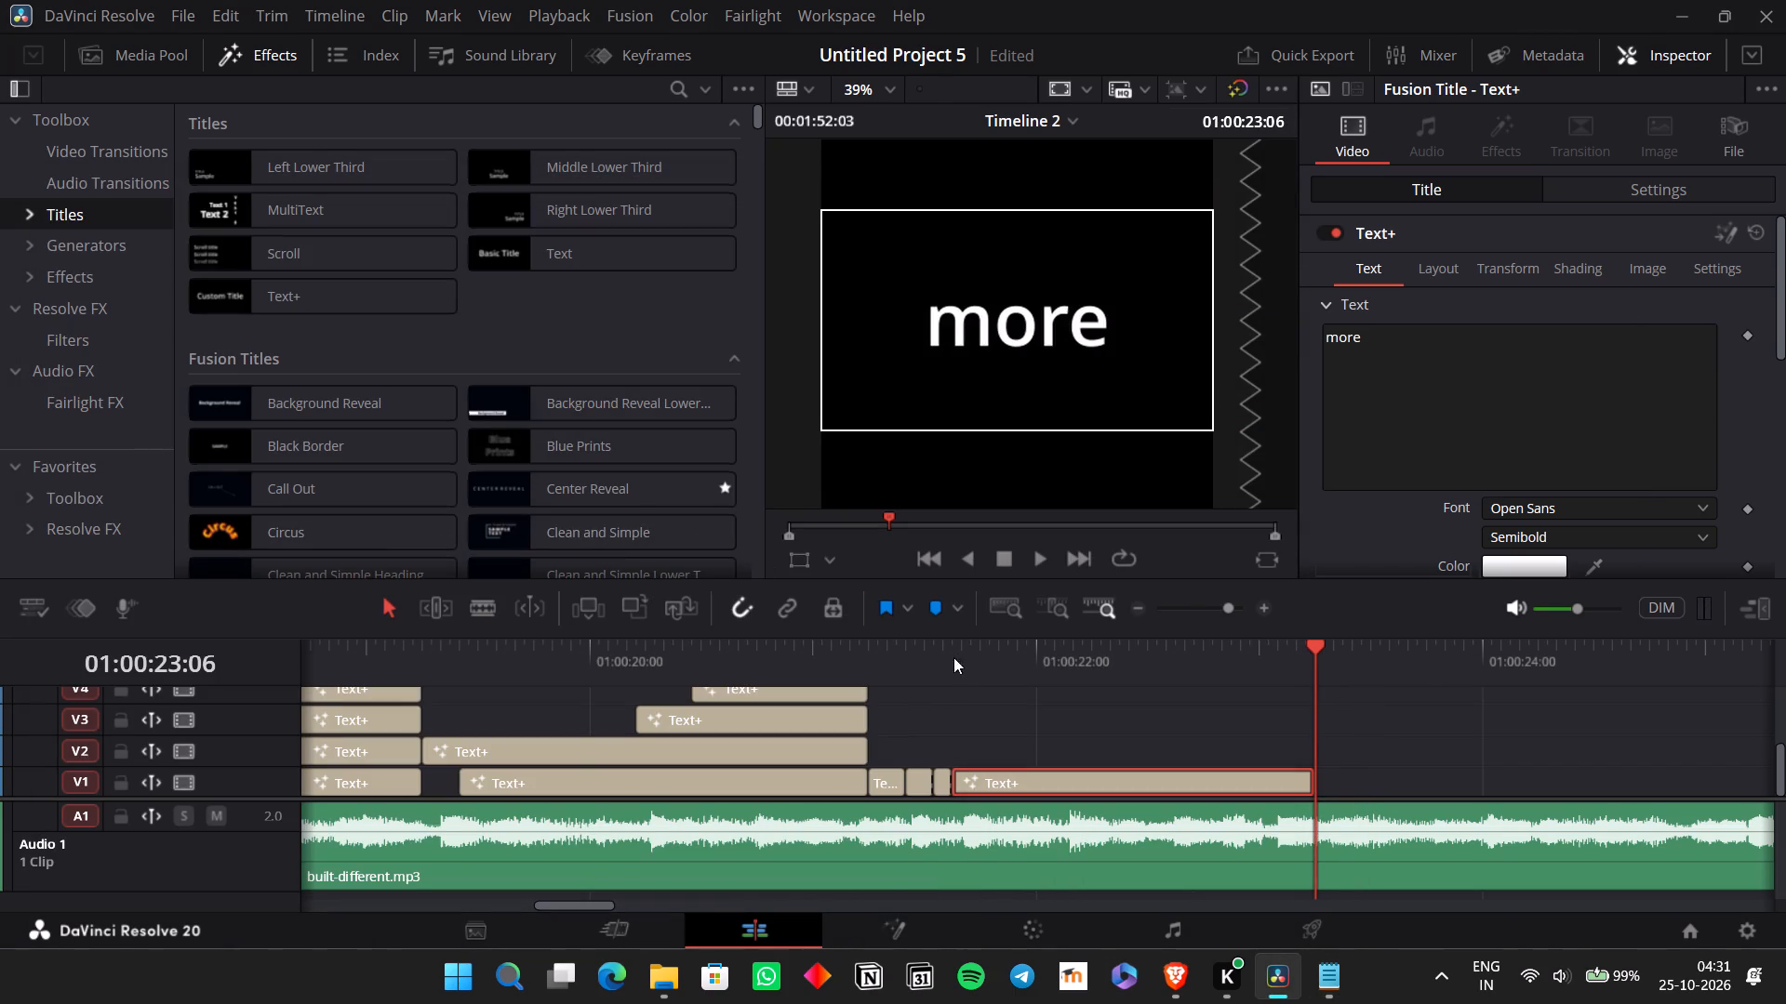
Replay the line and change the text of the V1 title at 01:00:21:15 to "then".
{"action": "left_click", "coordinate": [887, 654]}
{"action": "key", "text": "space"}
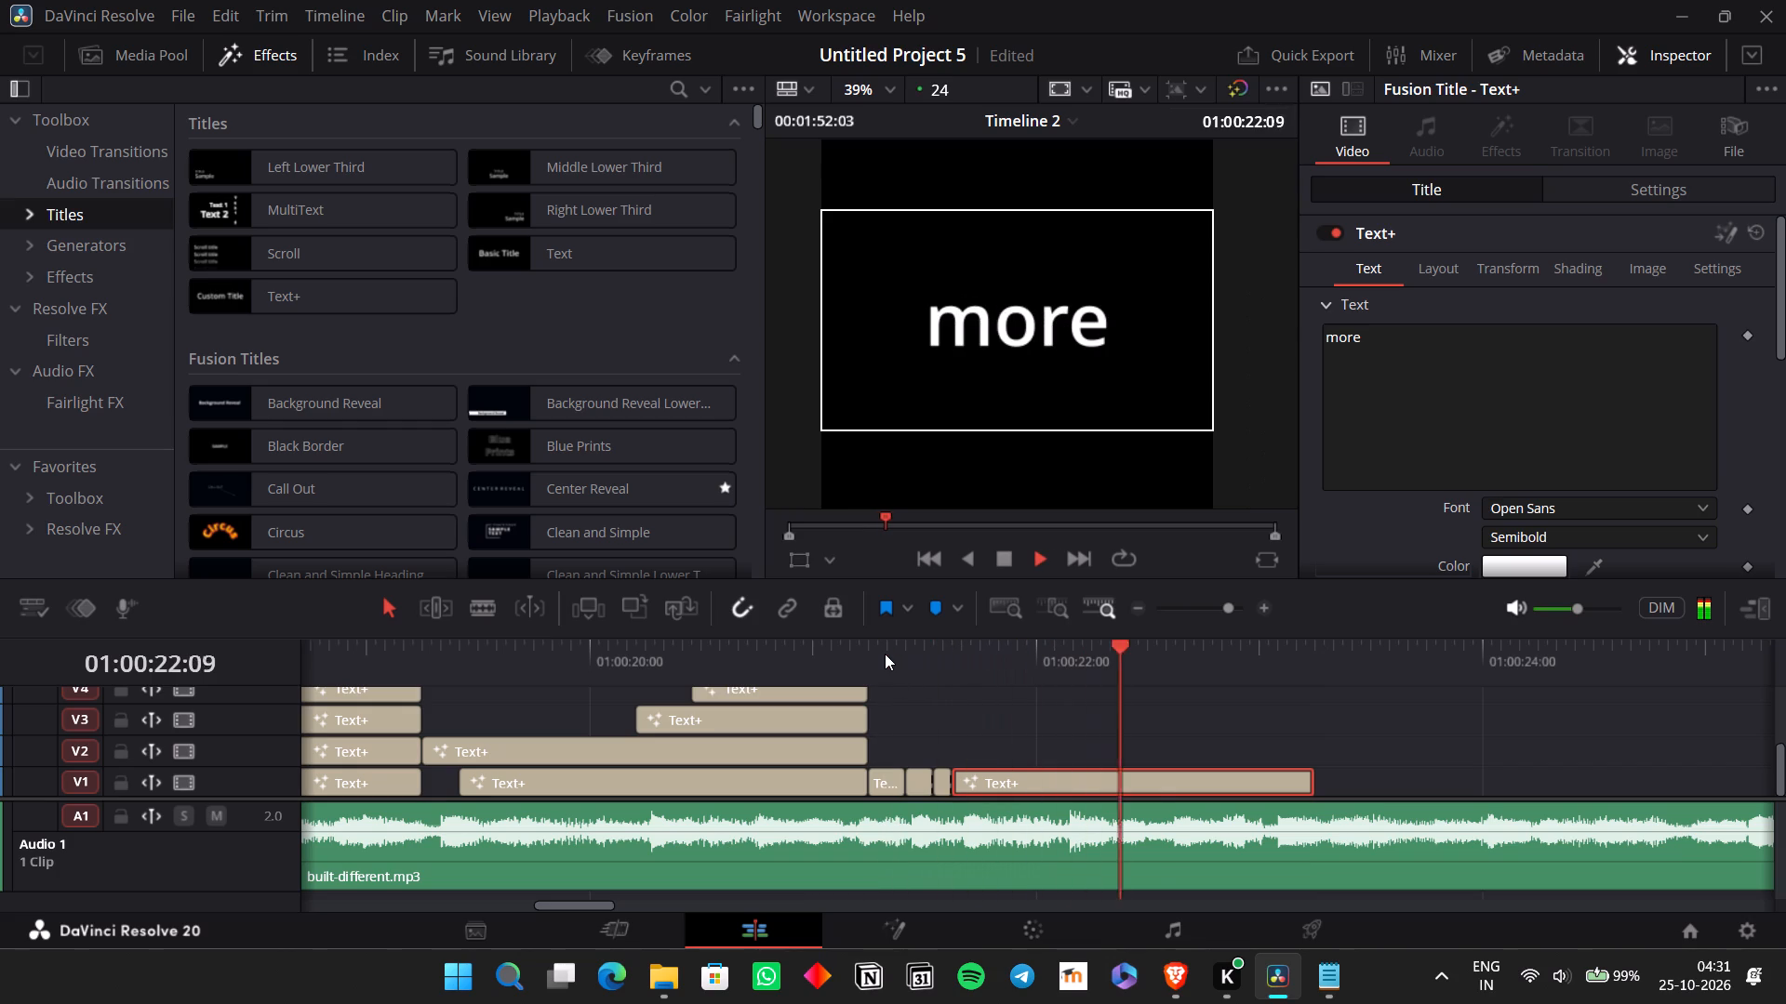
{"action": "key", "text": "space"}
{"action": "left_click", "coordinate": [960, 662]}
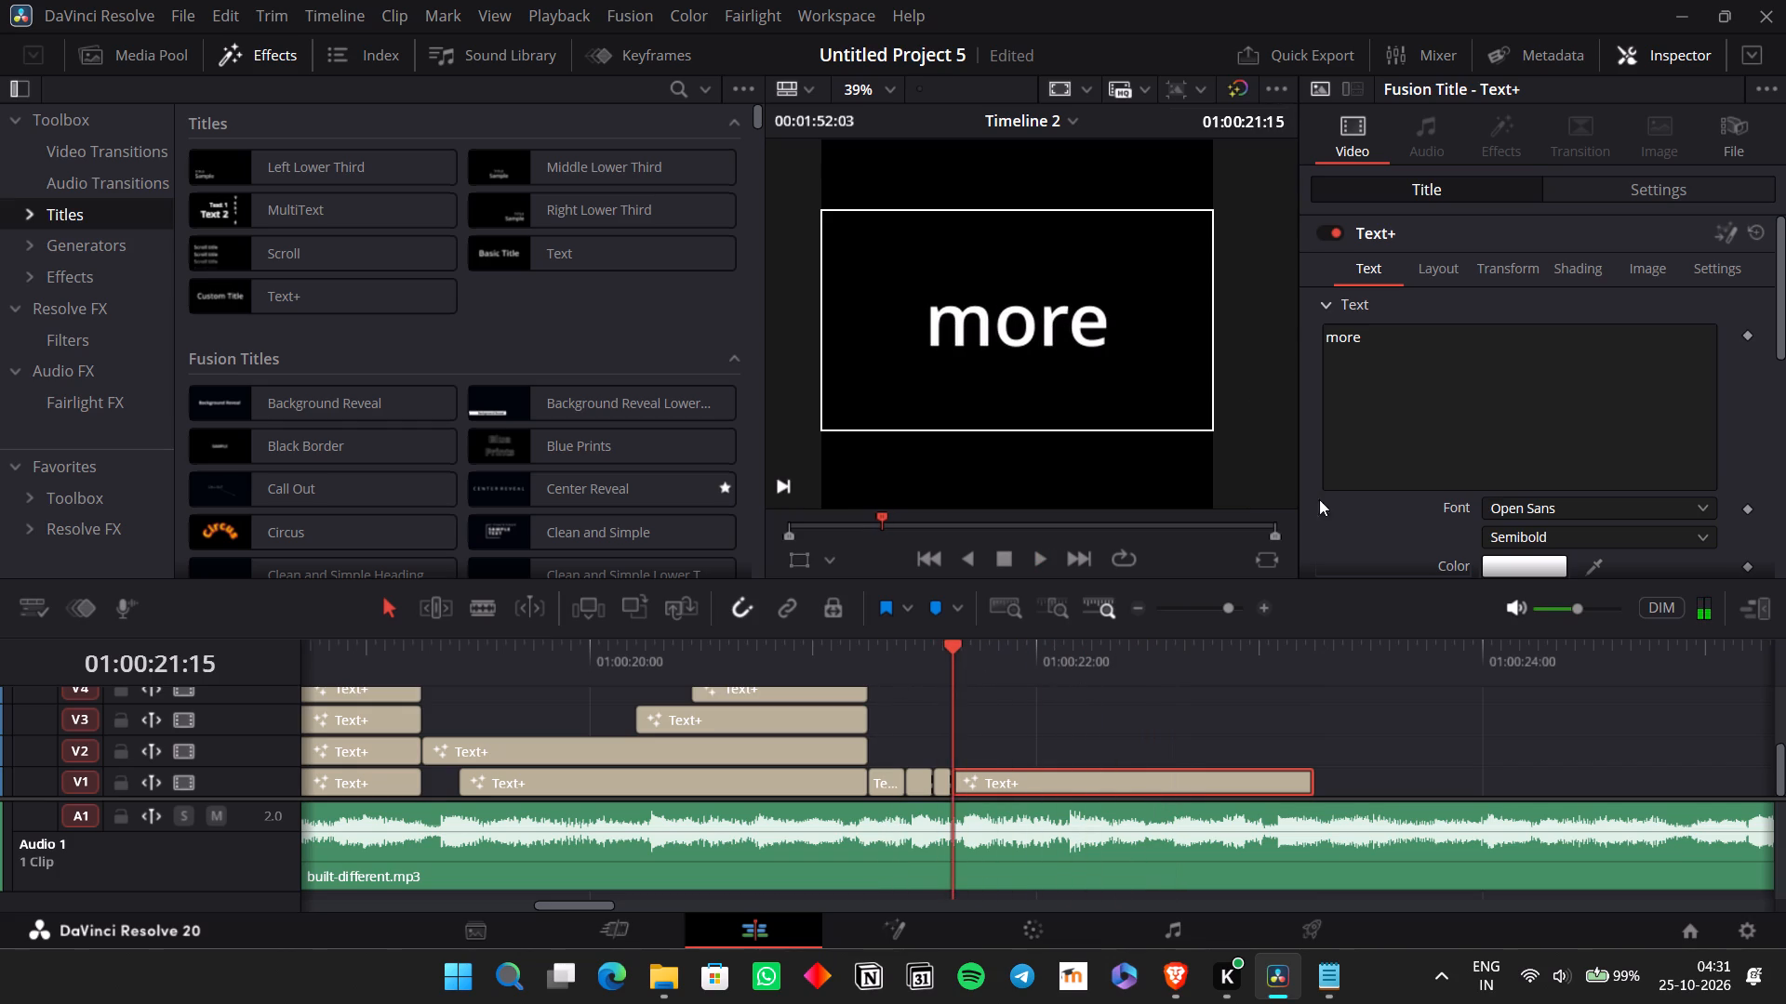
{"action": "left_click_drag", "start_coordinate": [1393, 348], "coordinate": [1267, 341]}
{"action": "type", "text": "then"}
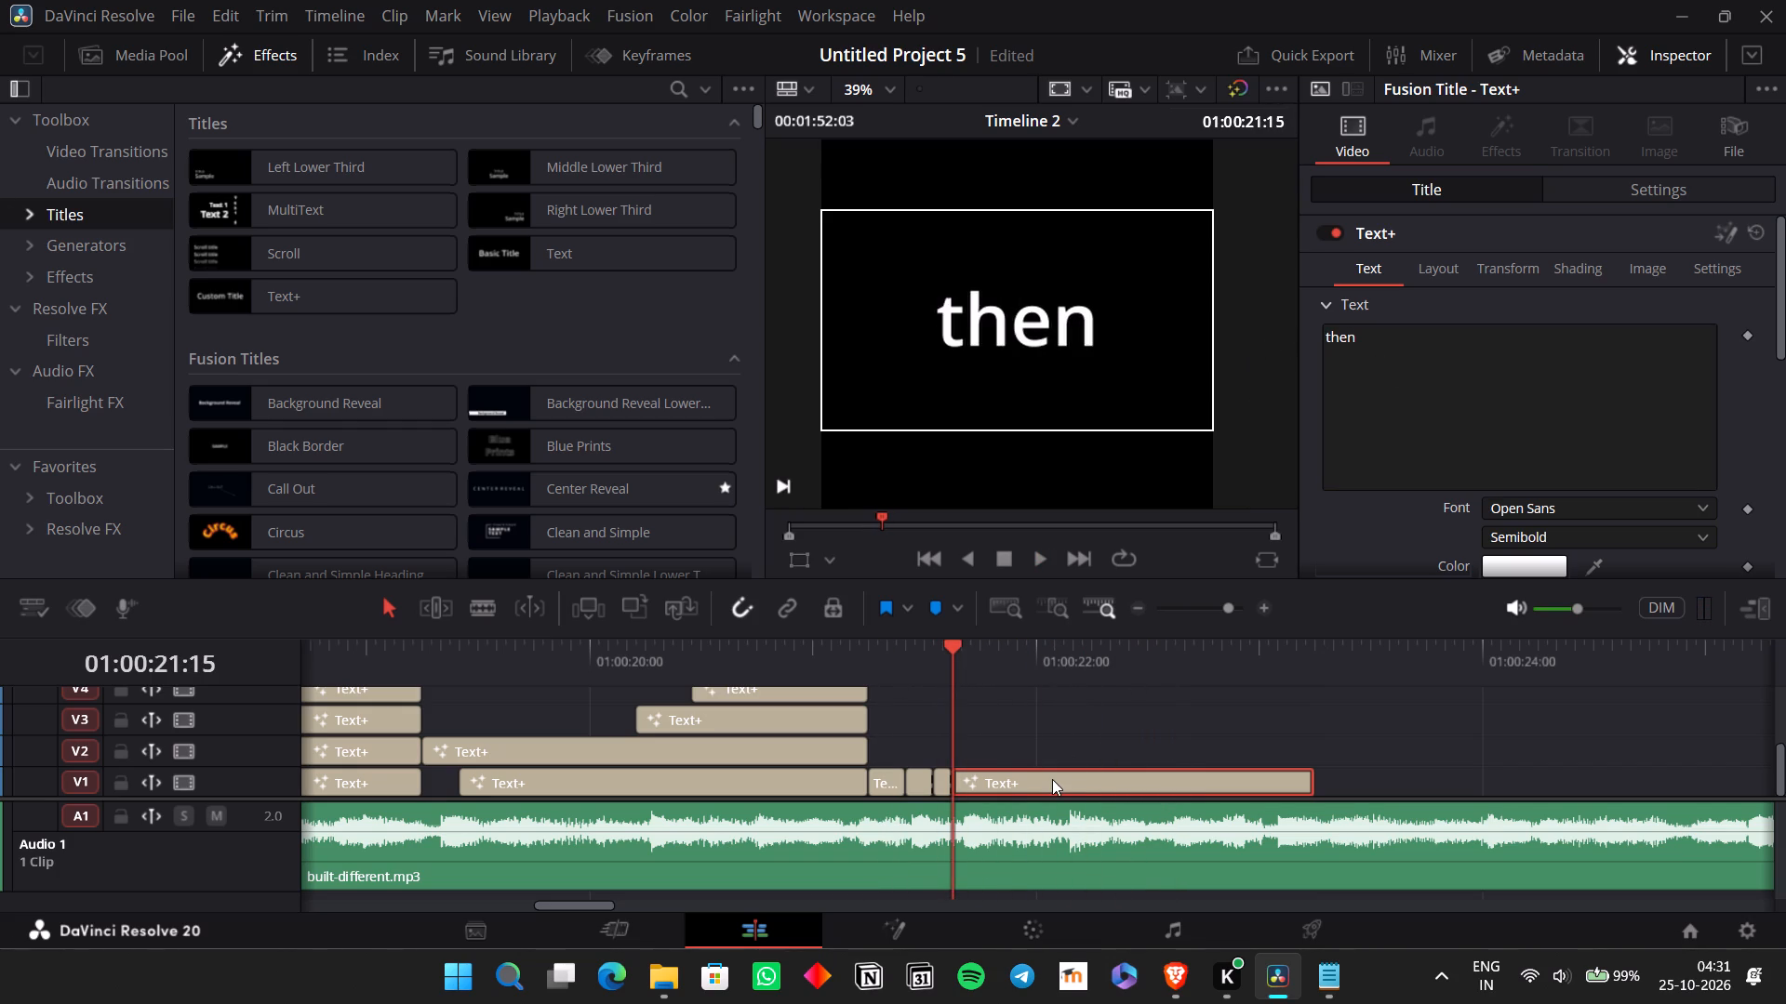
Find where "then" is sung and move the V1 "then" title so it starts at 01:00:22:02.
{"action": "left_click", "coordinate": [1052, 779]}
{"action": "key", "text": "space"}
{"action": "key", "text": "space"}
{"action": "key", "text": "space"}
{"action": "key", "text": "space"}
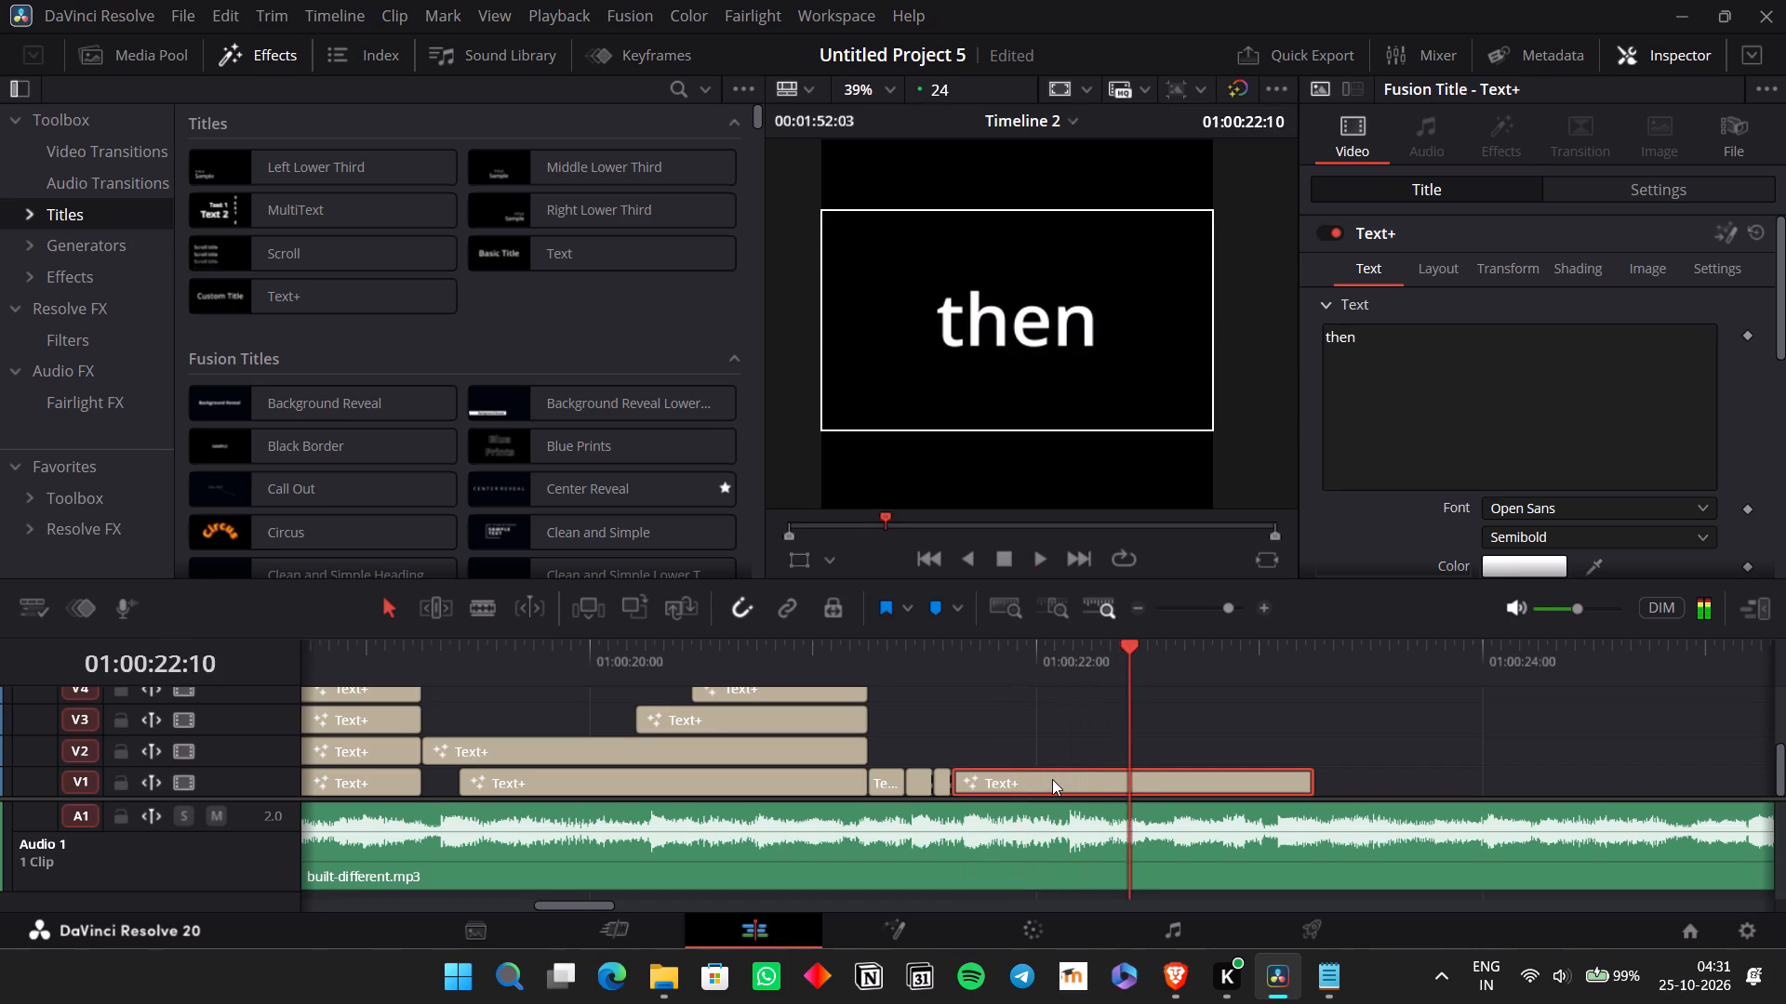
{"action": "key", "text": "Left"}
{"action": "key", "text": "Left"}
{"action": "key", "text": "Left"}
{"action": "key", "text": "Left"}
{"action": "key", "text": "Left"}
{"action": "key", "text": "Left"}
{"action": "key", "text": "Left"}
{"action": "key", "text": "Left"}
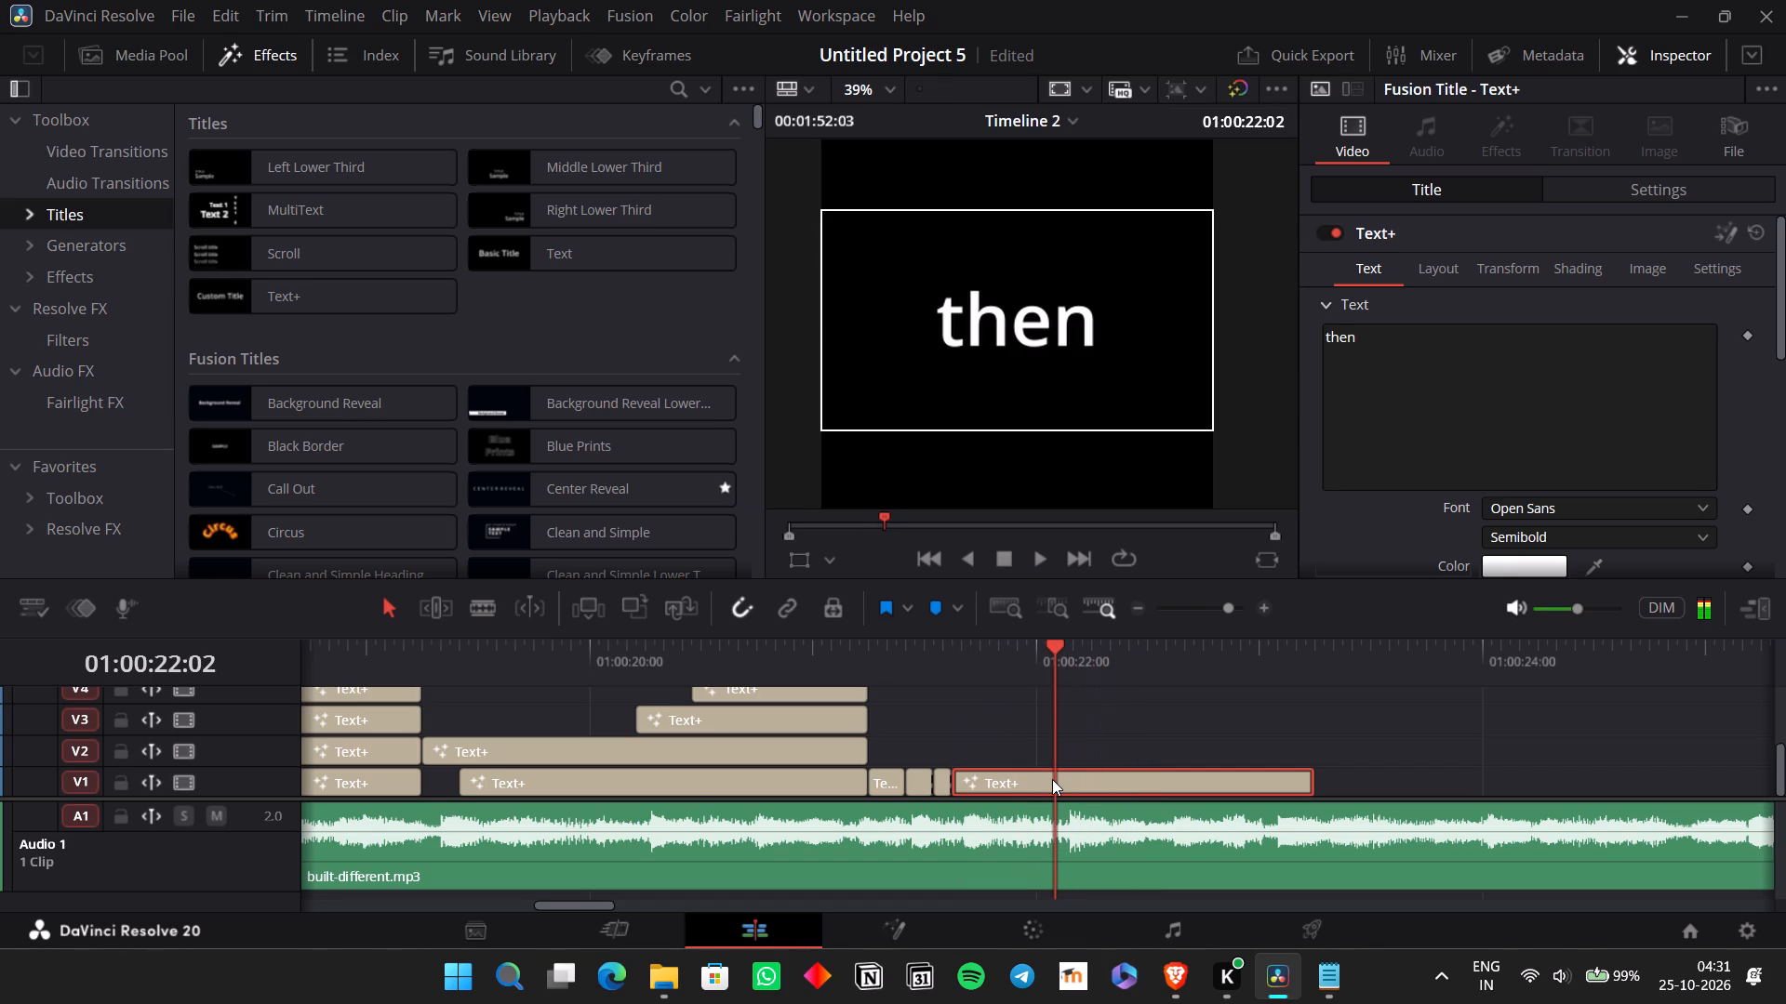
{"action": "left_click_drag", "start_coordinate": [1052, 779], "coordinate": [1156, 786]}
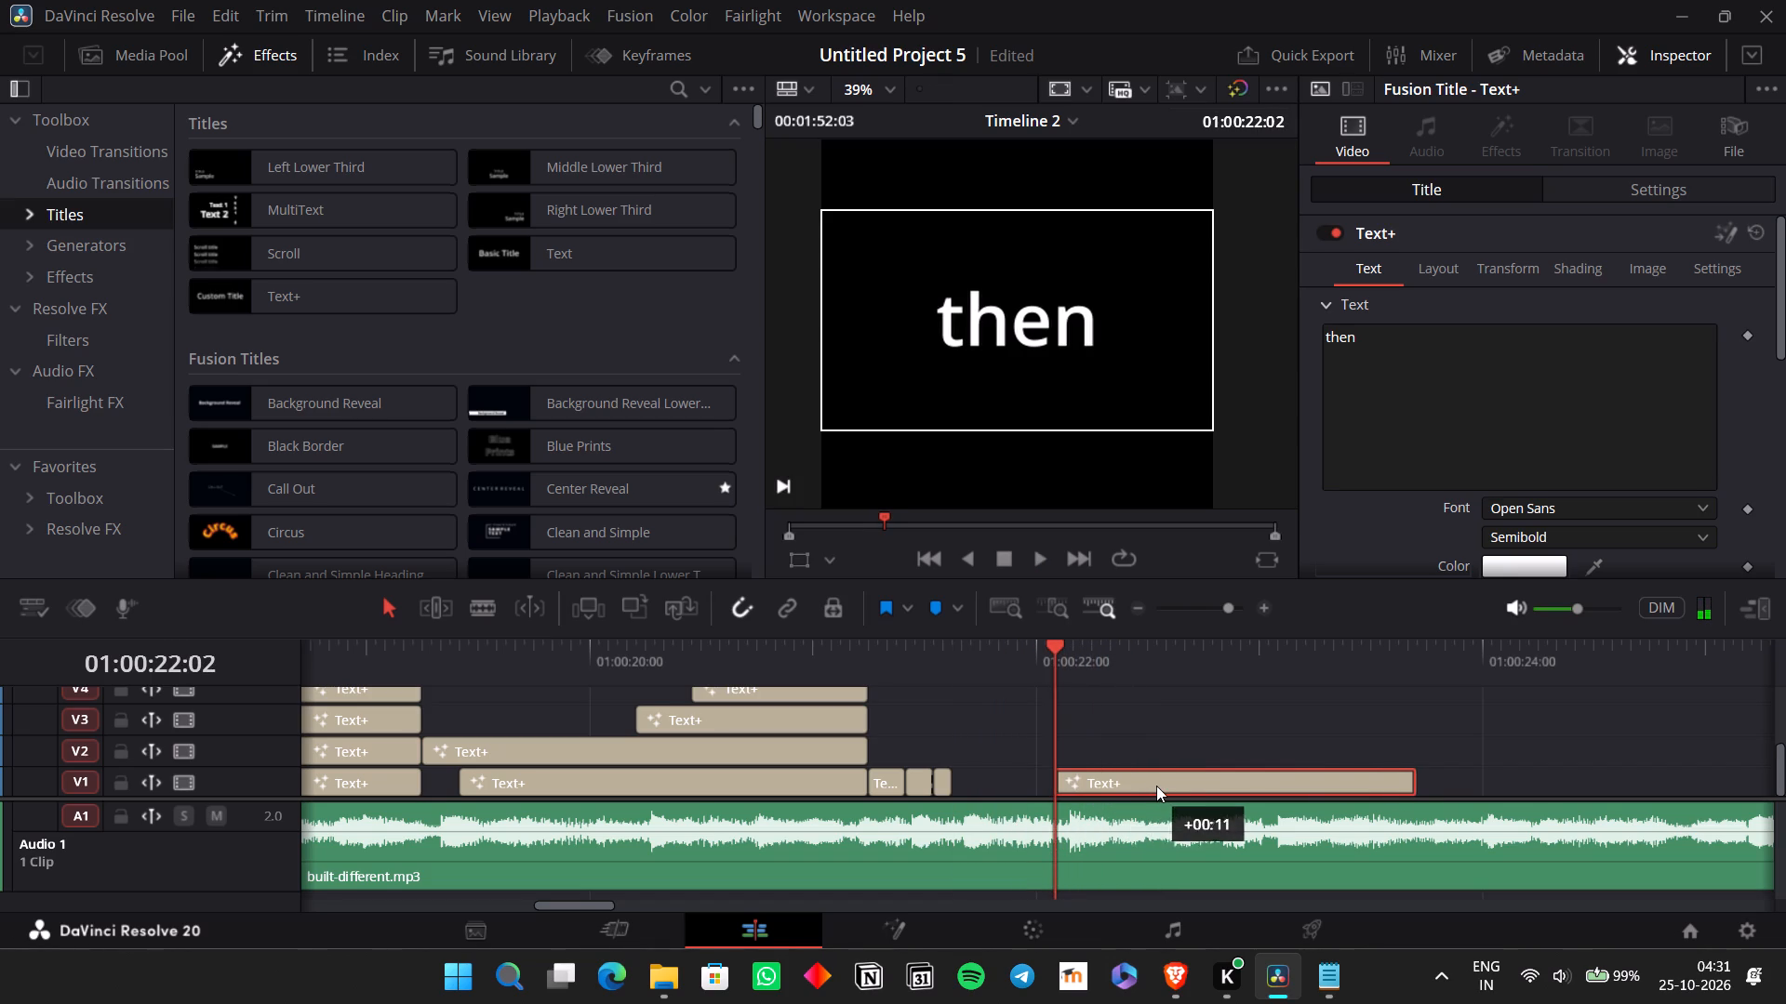
{"action": "left_click_drag", "start_coordinate": [1156, 786], "coordinate": [1160, 786]}
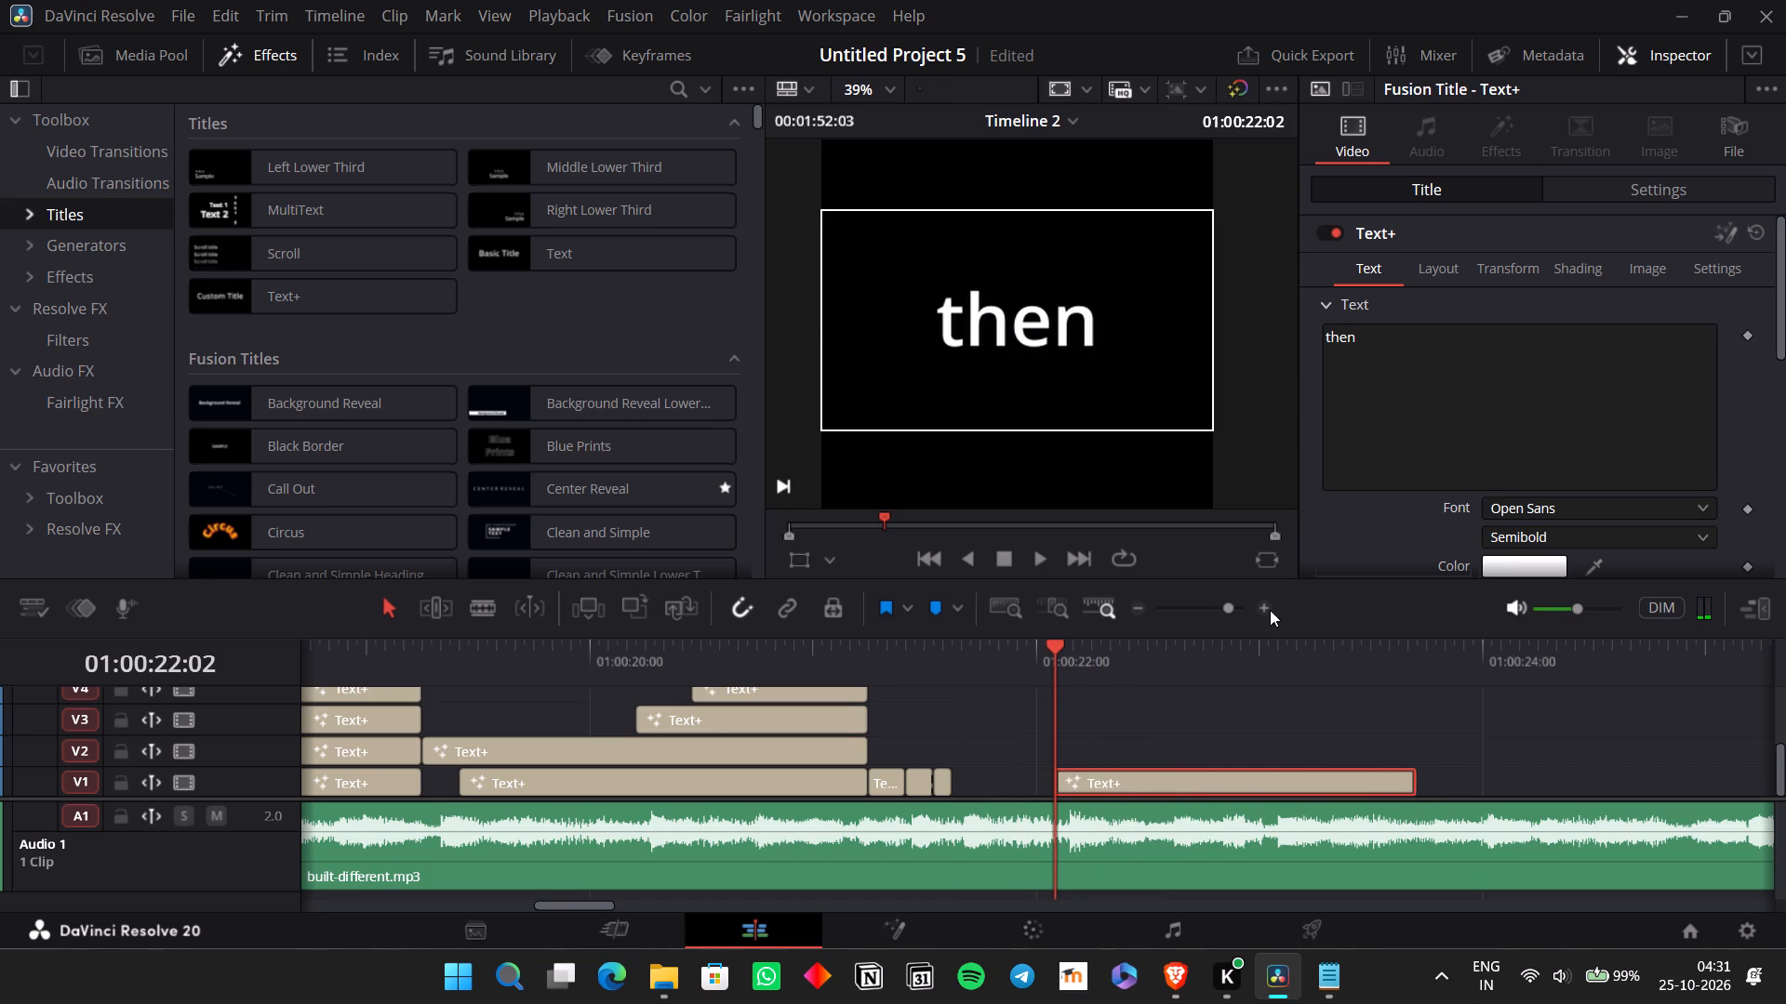
Extend the end of the V1 "one" title to meet the start of the "then" title at 01:00:22:02.
{"action": "left_click", "coordinate": [1270, 610]}
{"action": "left_click_drag", "start_coordinate": [827, 780], "coordinate": [1027, 766]}
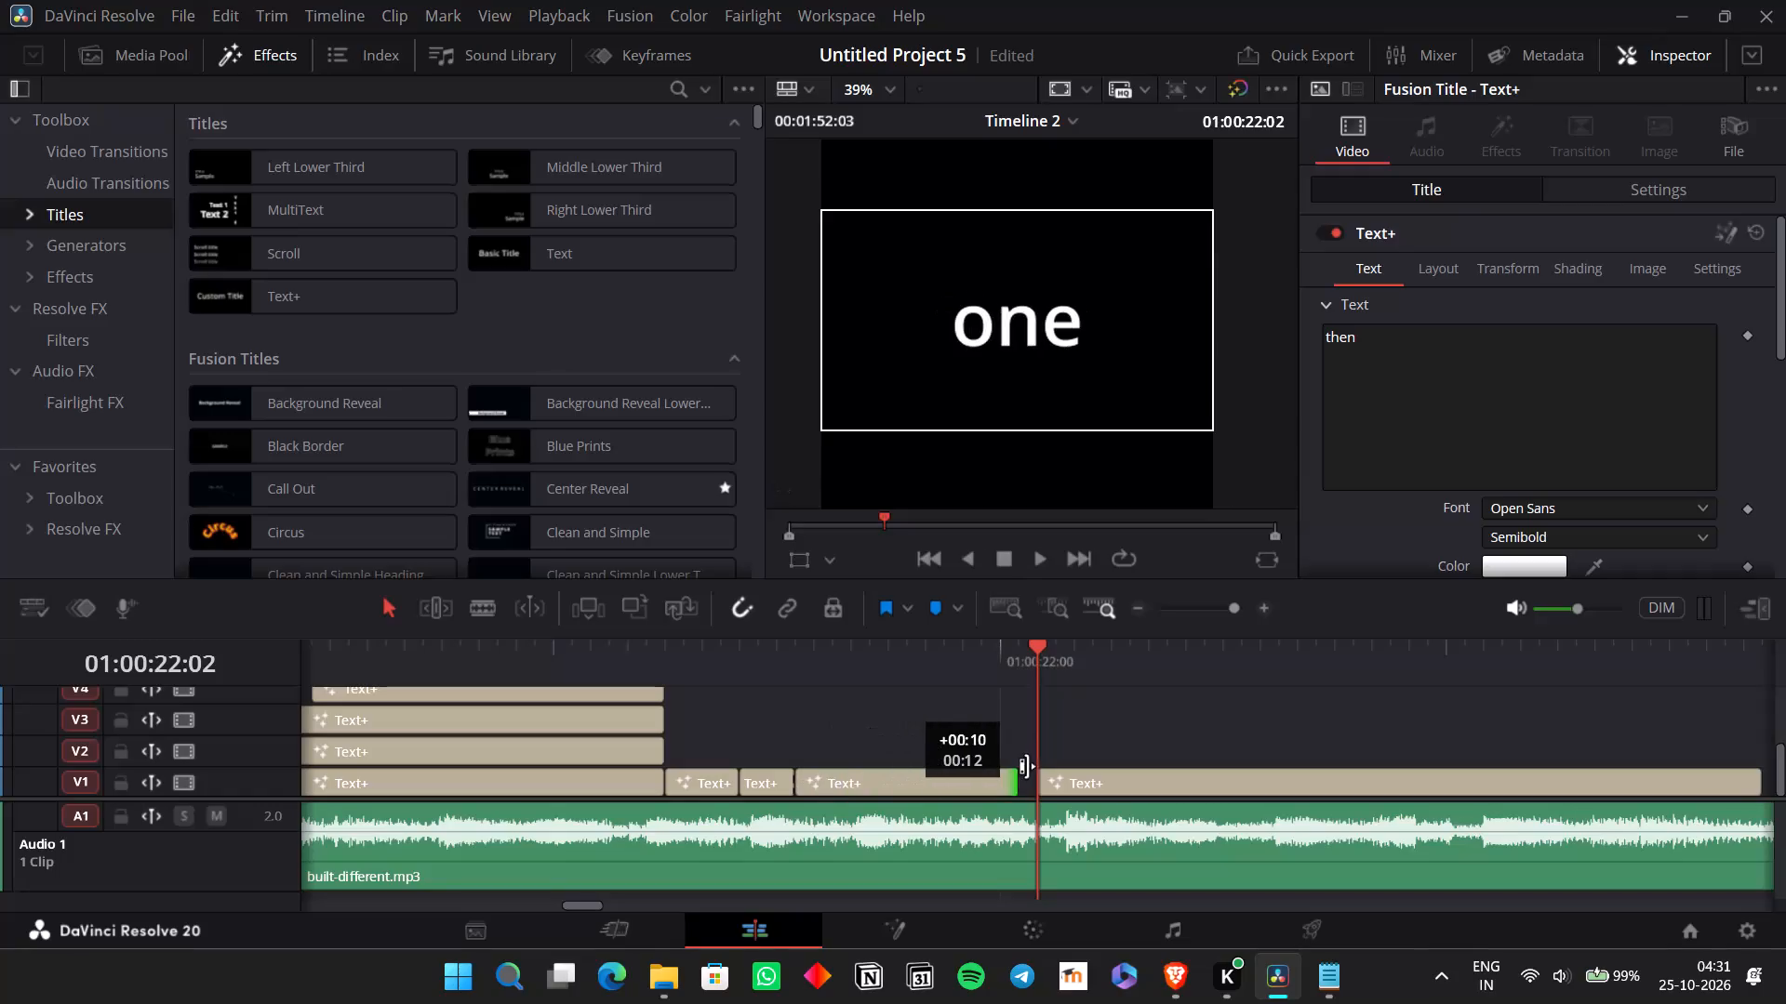
{"action": "left_click_drag", "start_coordinate": [1027, 766], "coordinate": [1041, 770]}
Find the next word by ear, split the "then" title at 01:00:22:08 and change the second part's text to "one".
{"action": "left_click", "coordinate": [975, 671]}
{"action": "key", "text": "space"}
{"action": "key", "text": "space"}
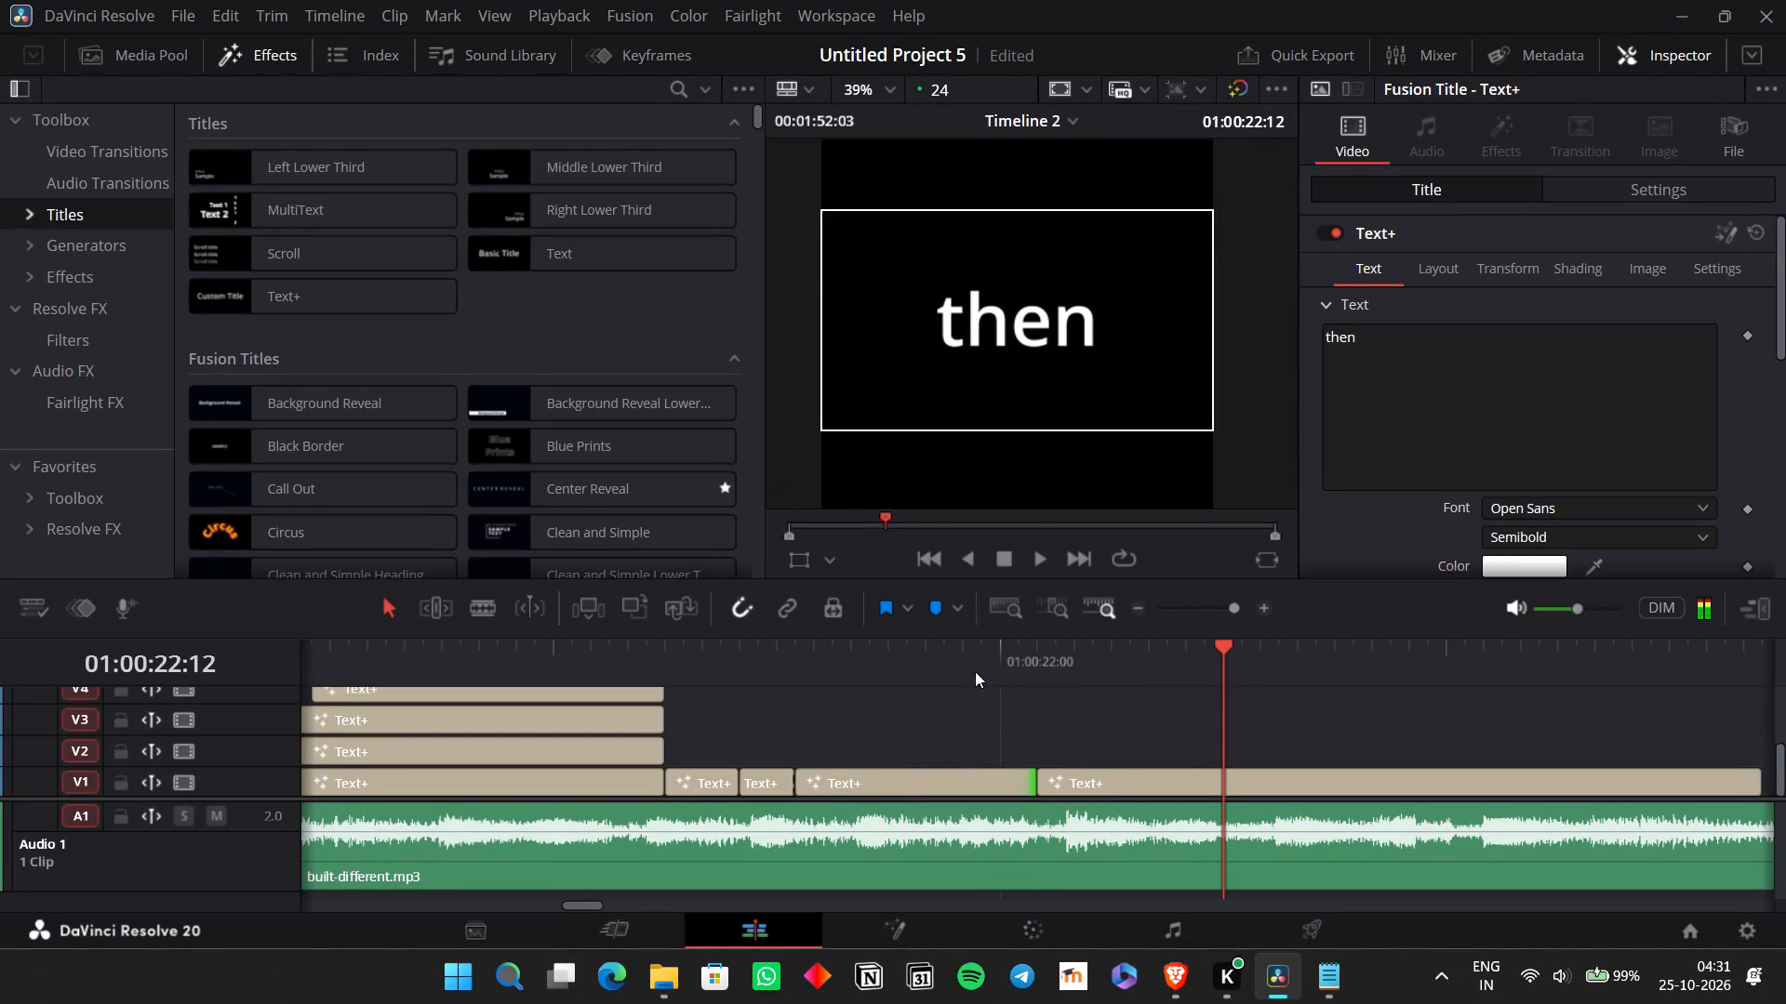
{"action": "left_click", "coordinate": [1035, 654]}
{"action": "key", "text": "space"}
{"action": "key", "text": "space"}
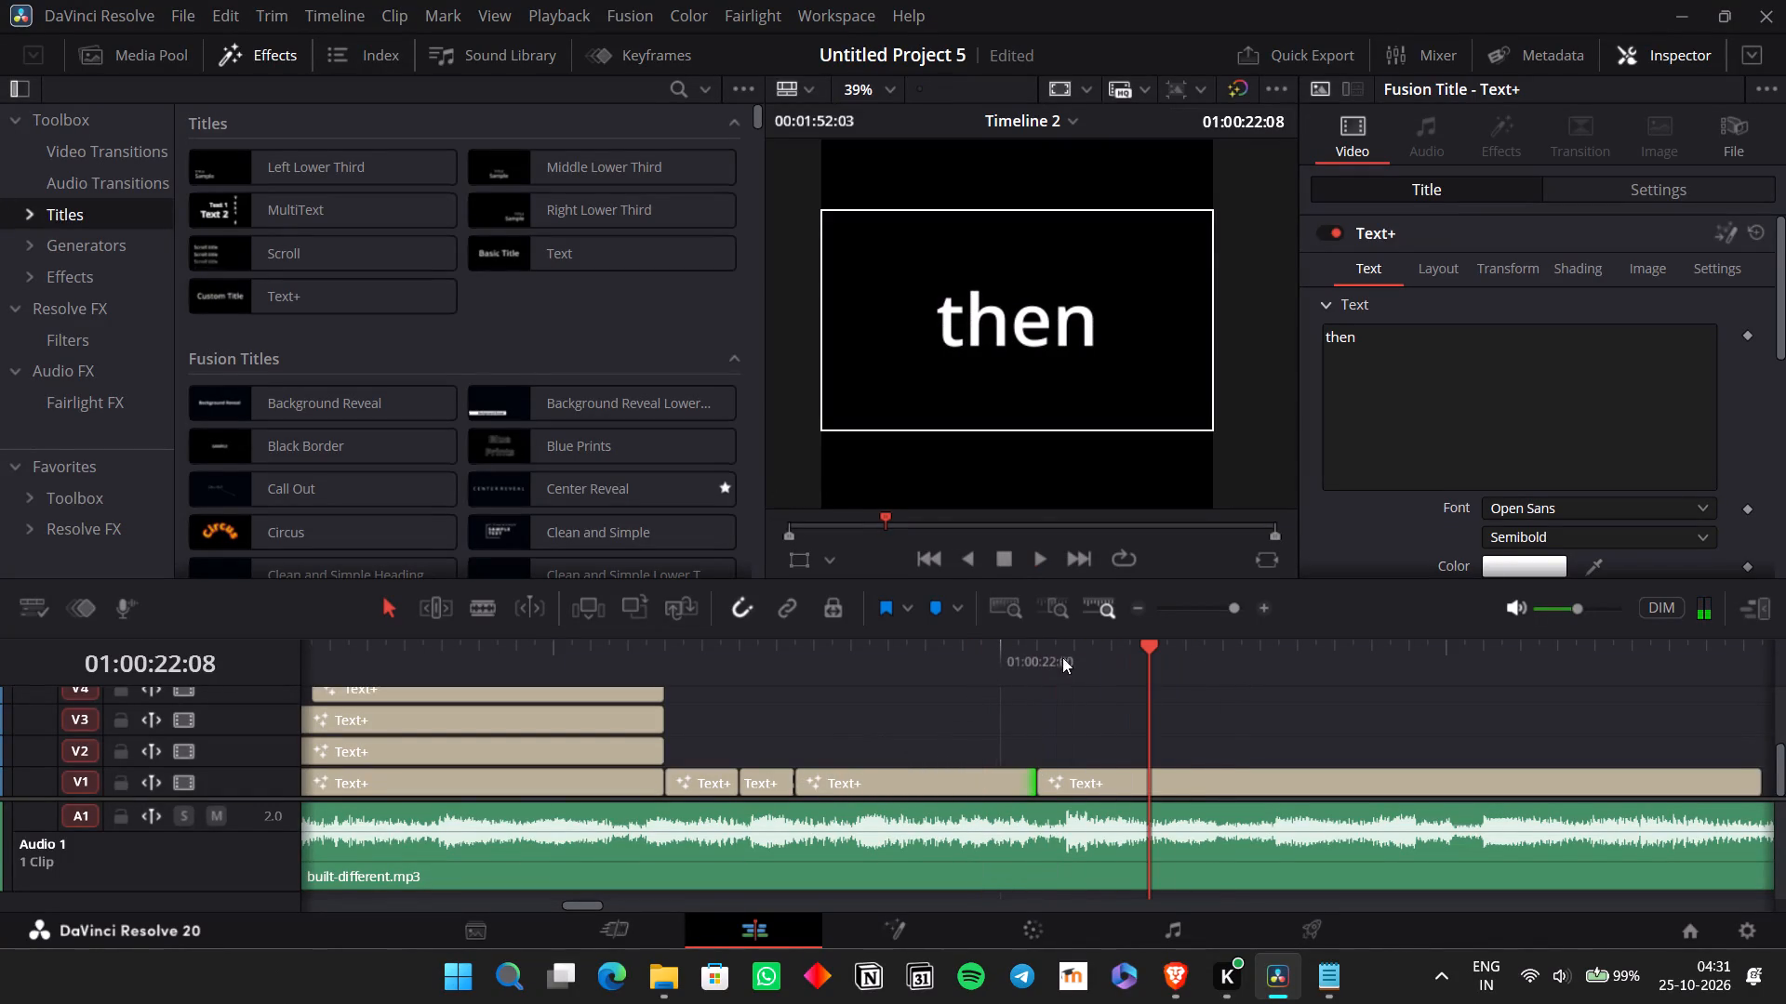
{"action": "left_click", "coordinate": [1161, 771]}
{"action": "key", "text": "ctrl+b"}
{"action": "left_click", "coordinate": [1300, 767]}
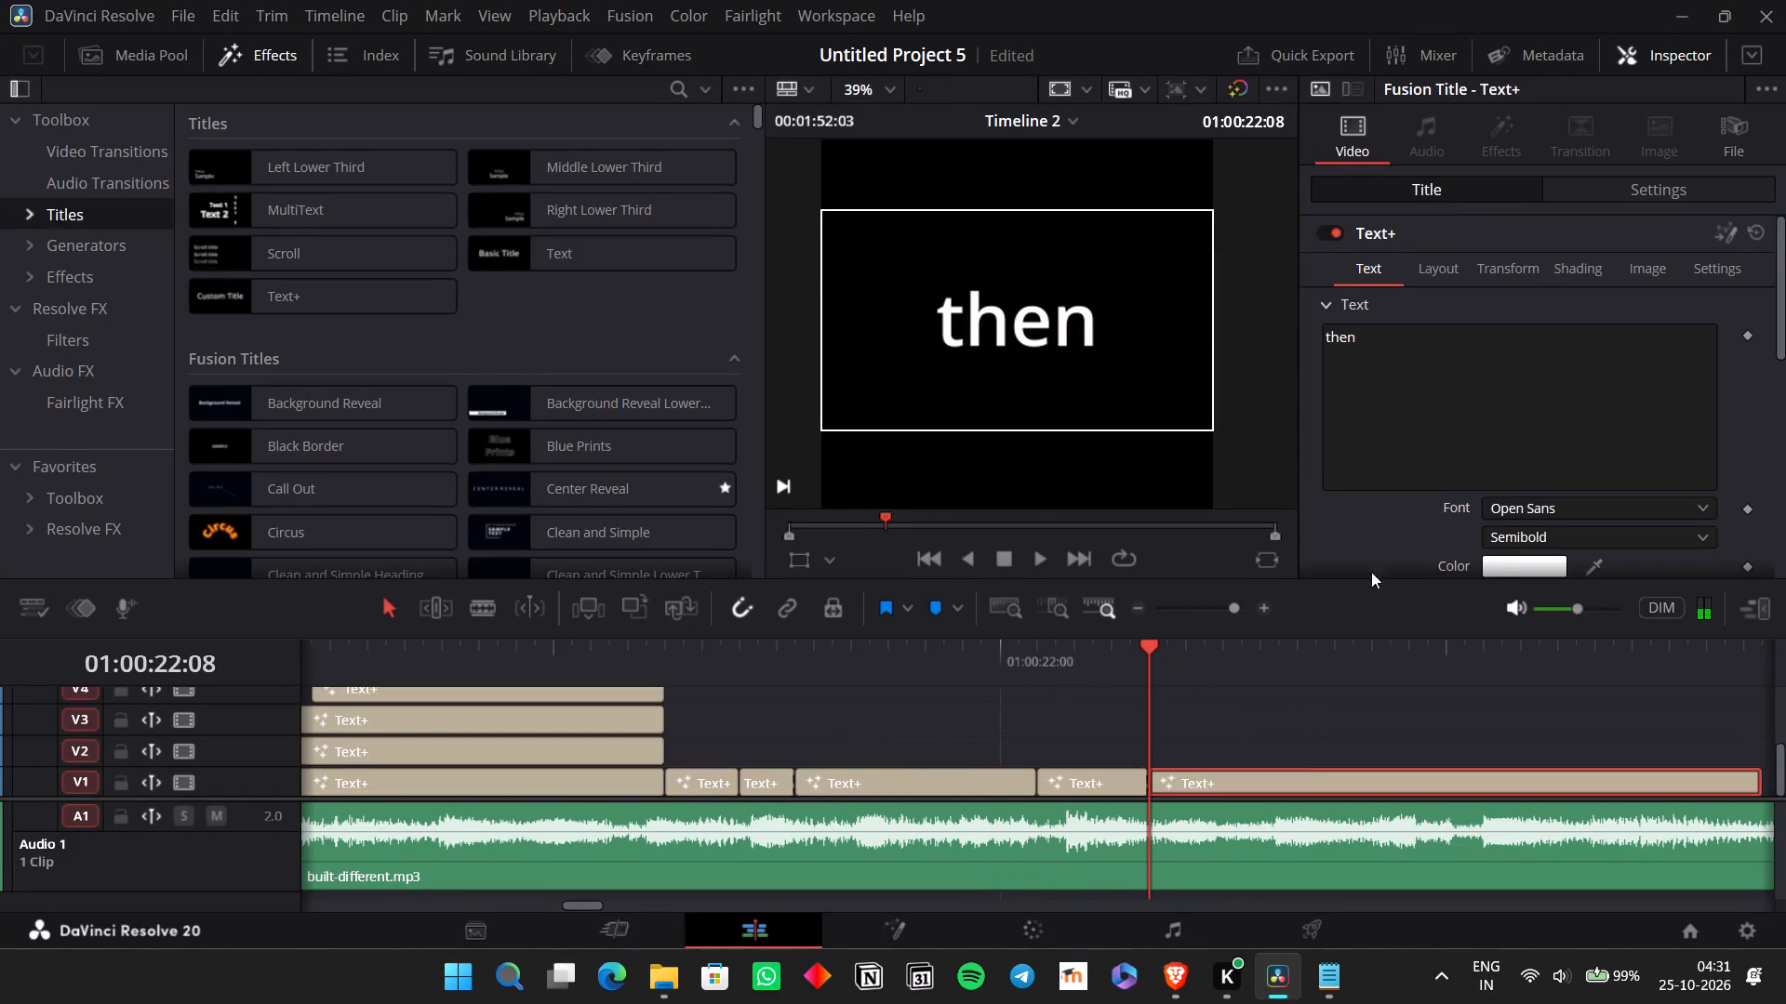
{"action": "left_click_drag", "start_coordinate": [1355, 327], "coordinate": [1206, 323]}
{"action": "type", "text": "one"}
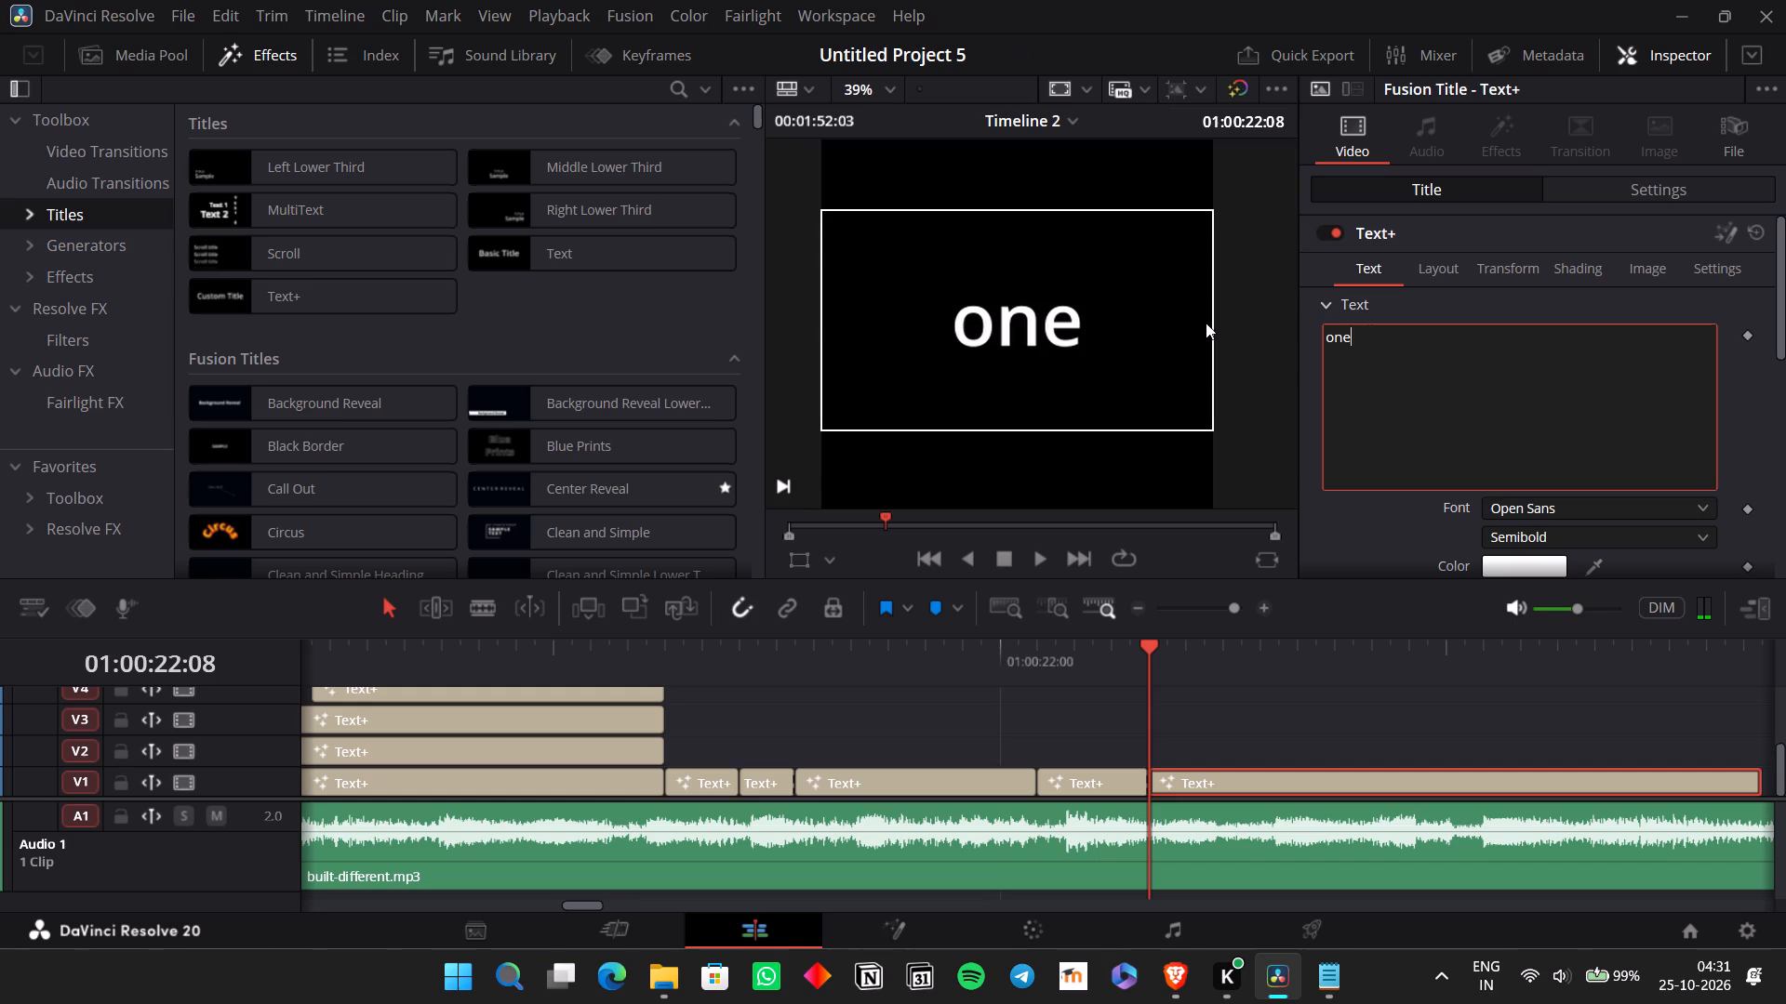
Find the following word by ear, split the second "one" title at 01:00:22:14 and change the latter part's text to "more".
{"action": "left_click", "coordinate": [1177, 777]}
{"action": "key", "text": "space"}
{"action": "key", "text": "space"}
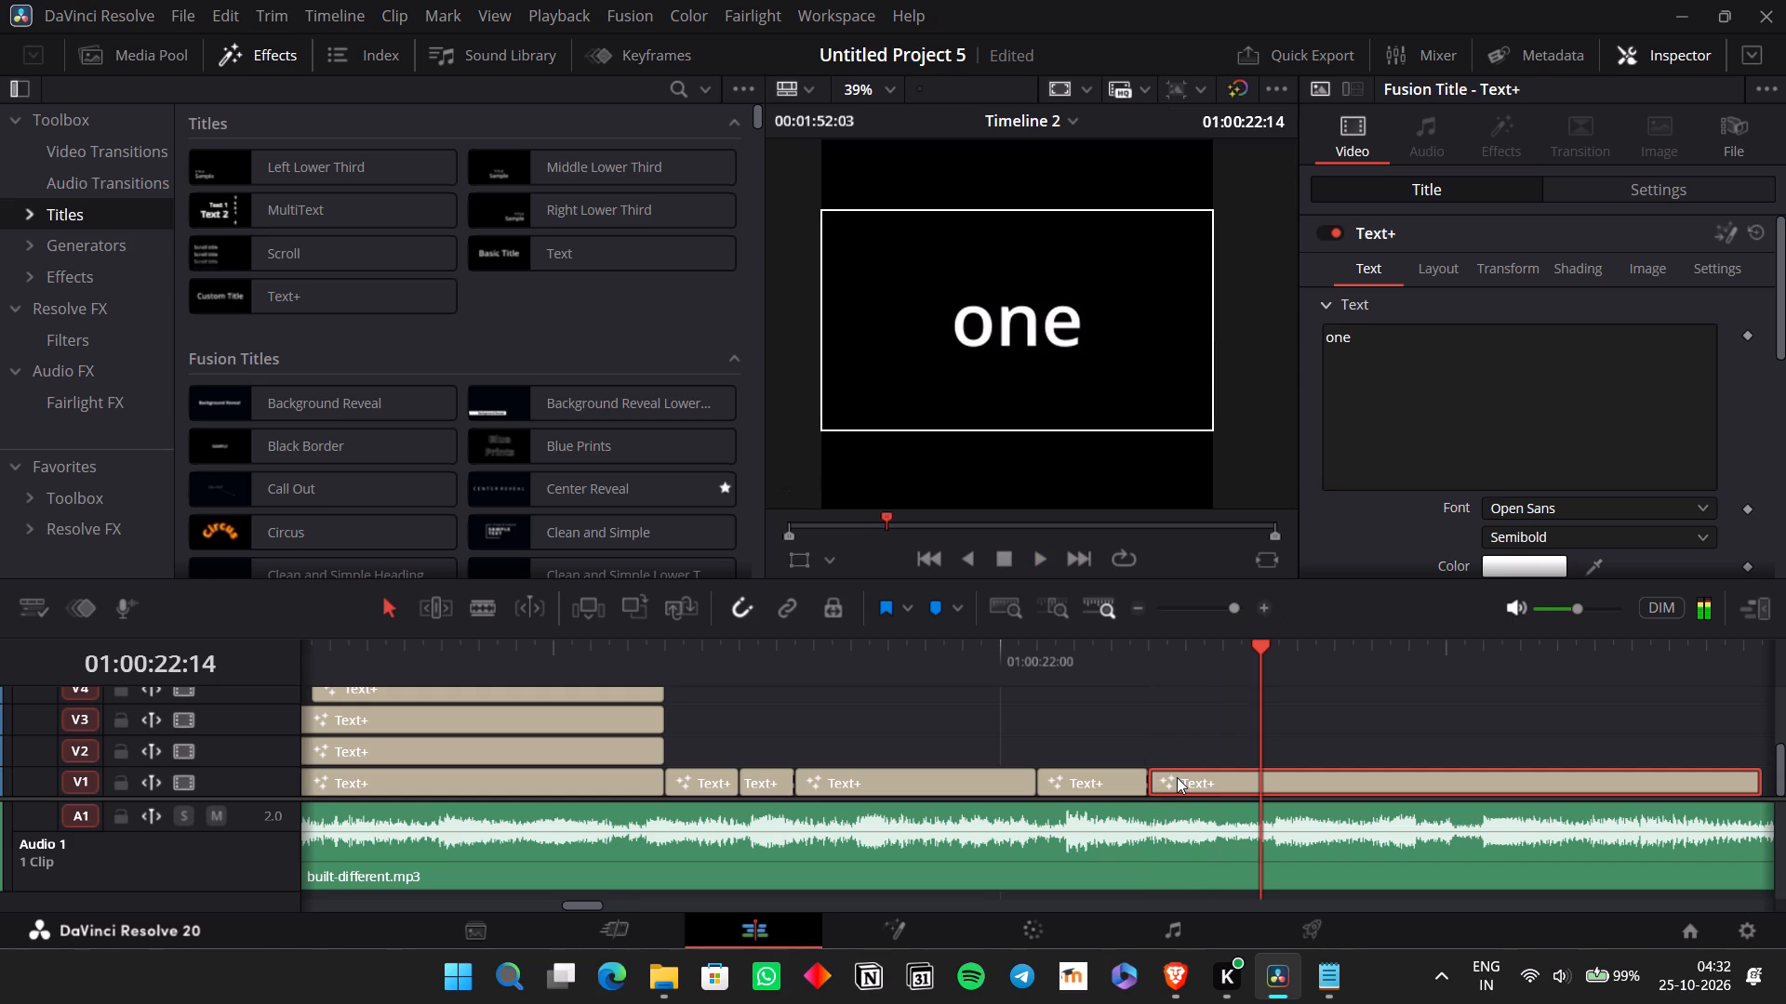
{"action": "key", "text": "ctrl+b"}
{"action": "left_click", "coordinate": [1288, 783]}
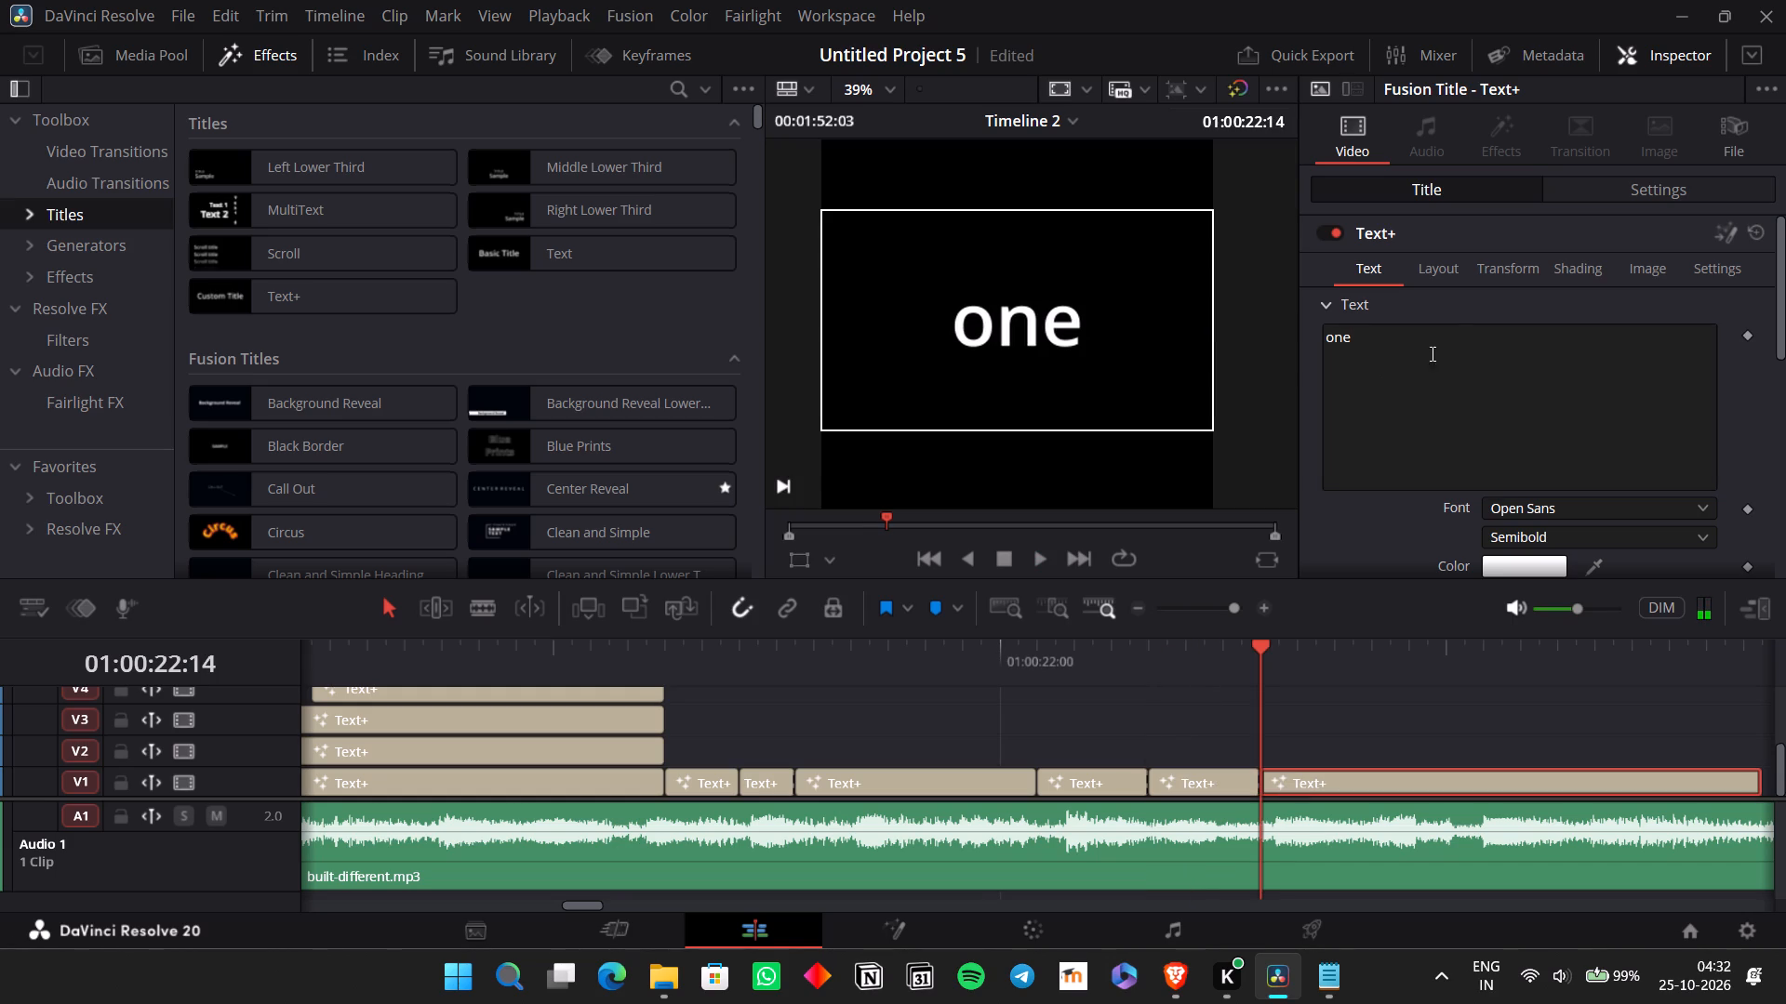
{"action": "left_click_drag", "start_coordinate": [1448, 316], "coordinate": [1236, 310]}
{"action": "left_click_drag", "start_coordinate": [1435, 350], "coordinate": [1171, 346]}
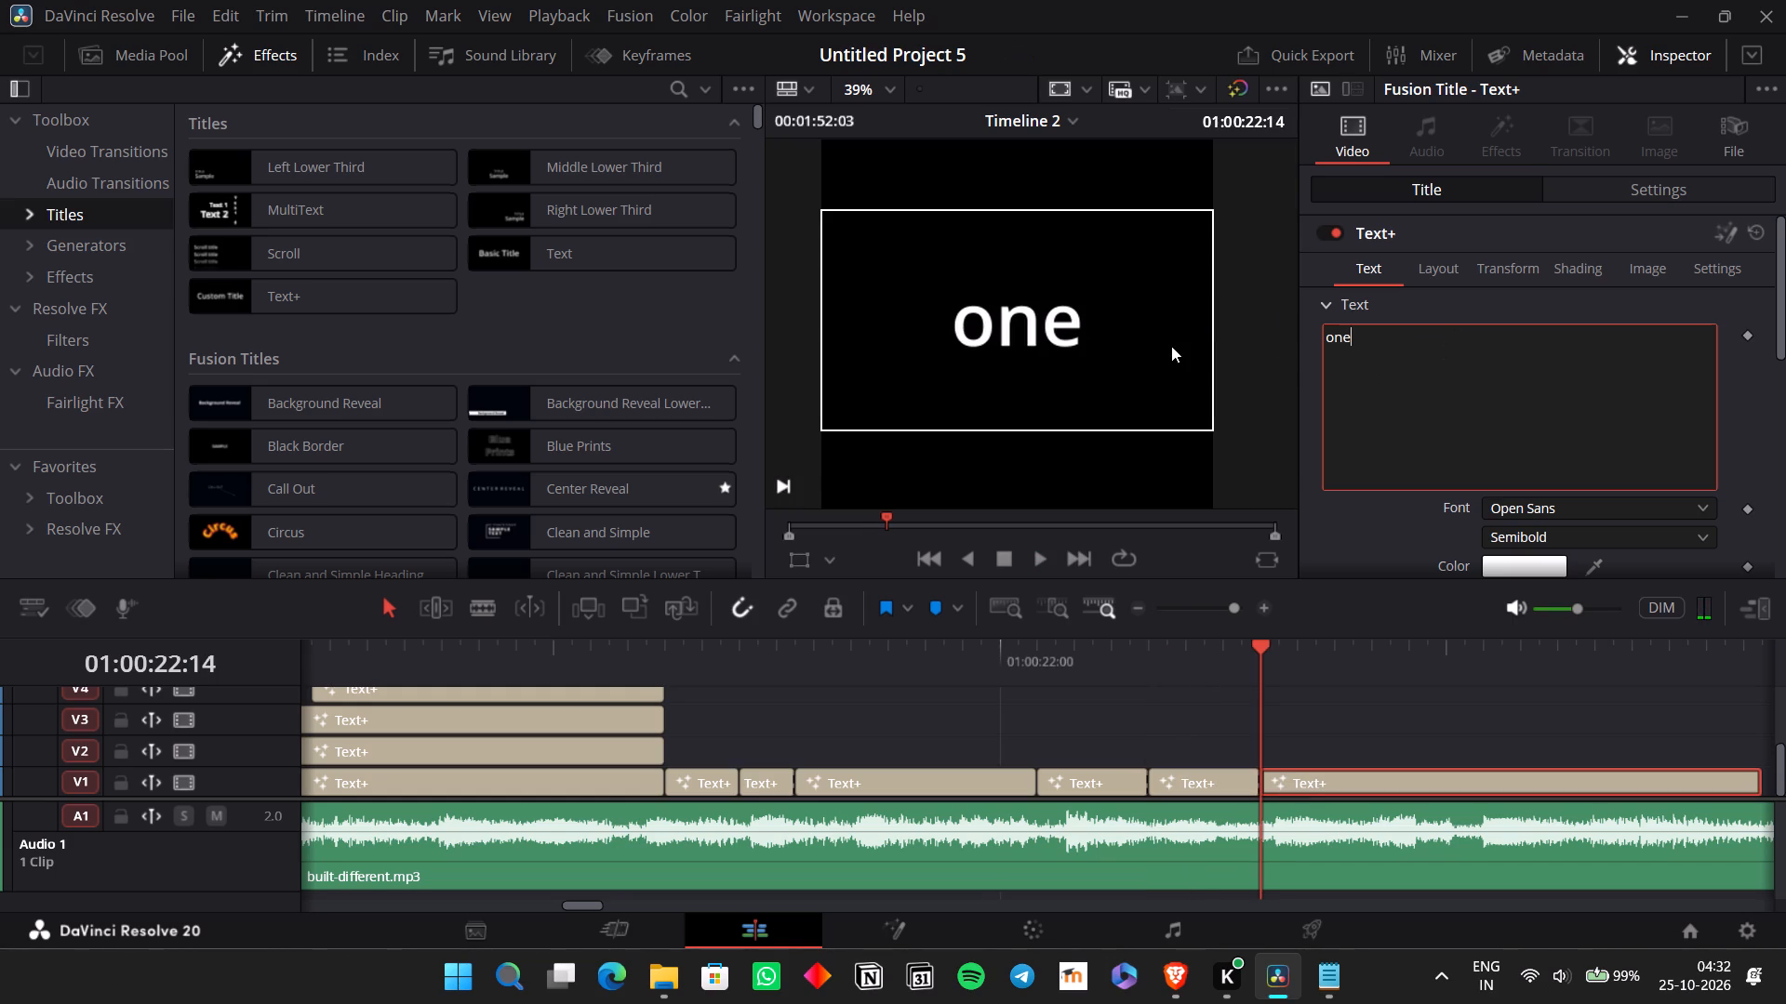
{"action": "key", "text": "BackSpace"}
{"action": "key", "text": "BackSpace"}
{"action": "key", "text": "BackSpace"}
{"action": "key", "text": "BackSpace"}
{"action": "type", "text": "more"}
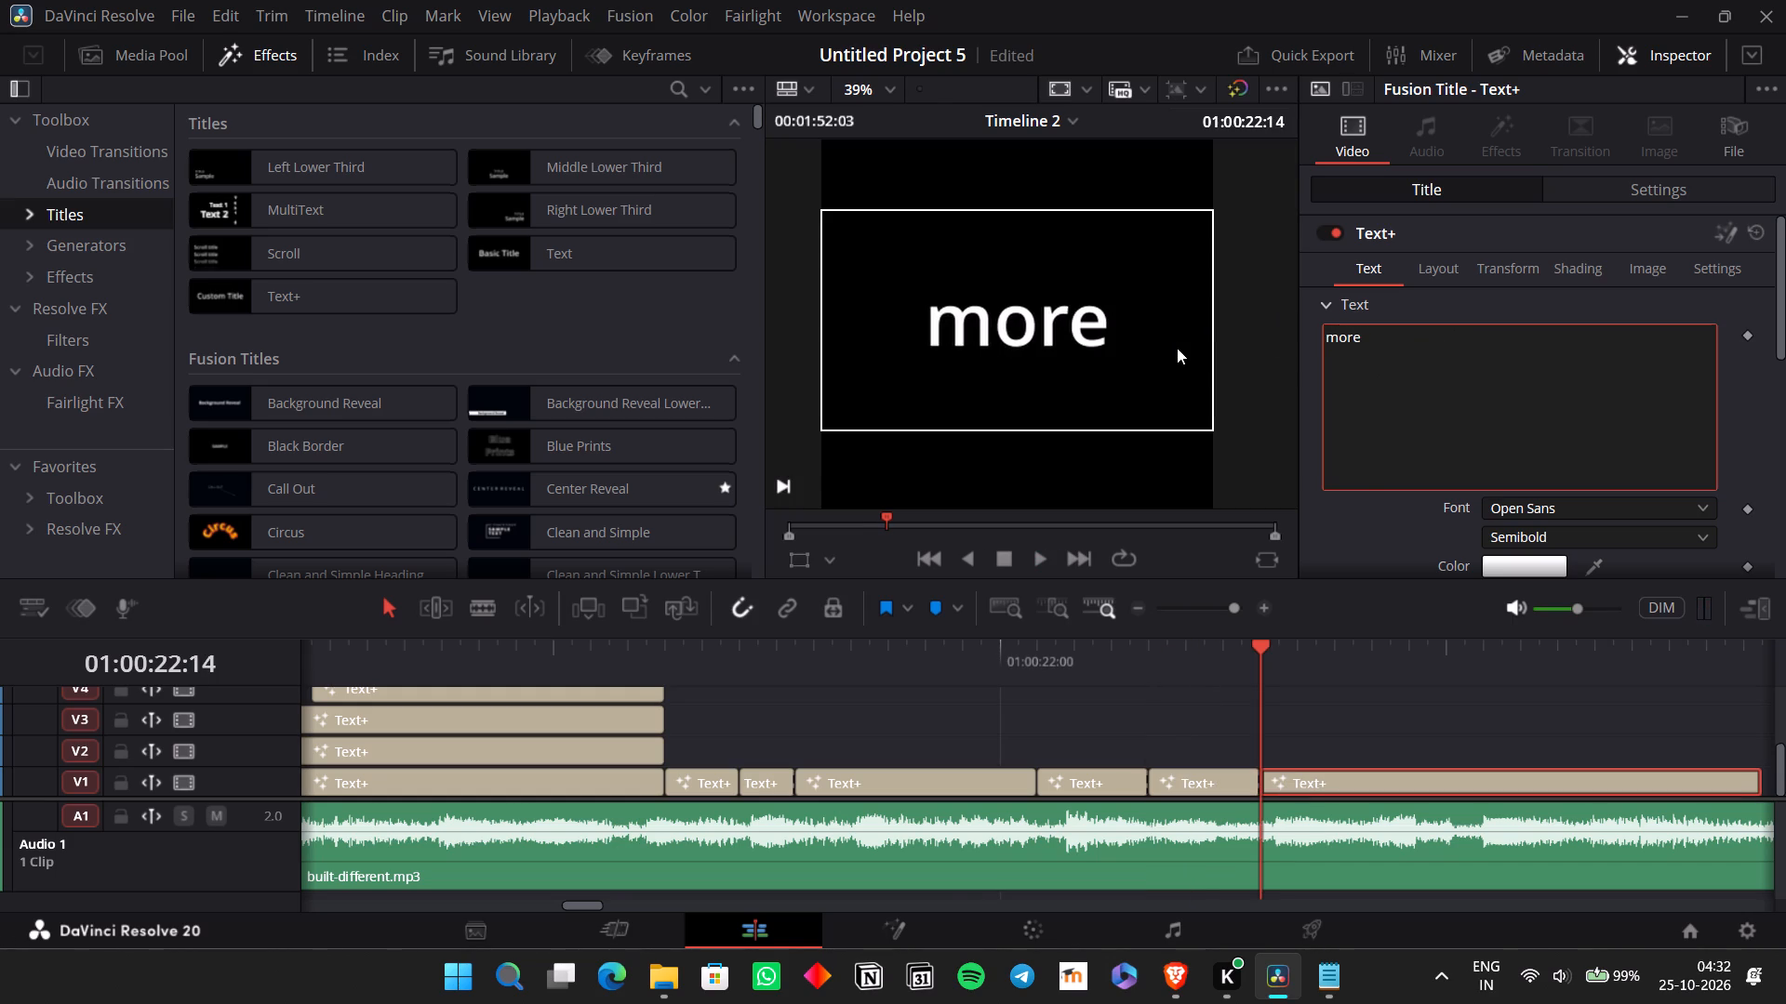
Find by ear where the last sung "more" ends and split its V1 title at 01:00:23:02.
{"action": "scroll", "coordinate": [1249, 740], "scroll_direction": "left", "scroll_amount": 1}
{"action": "key", "text": "space"}
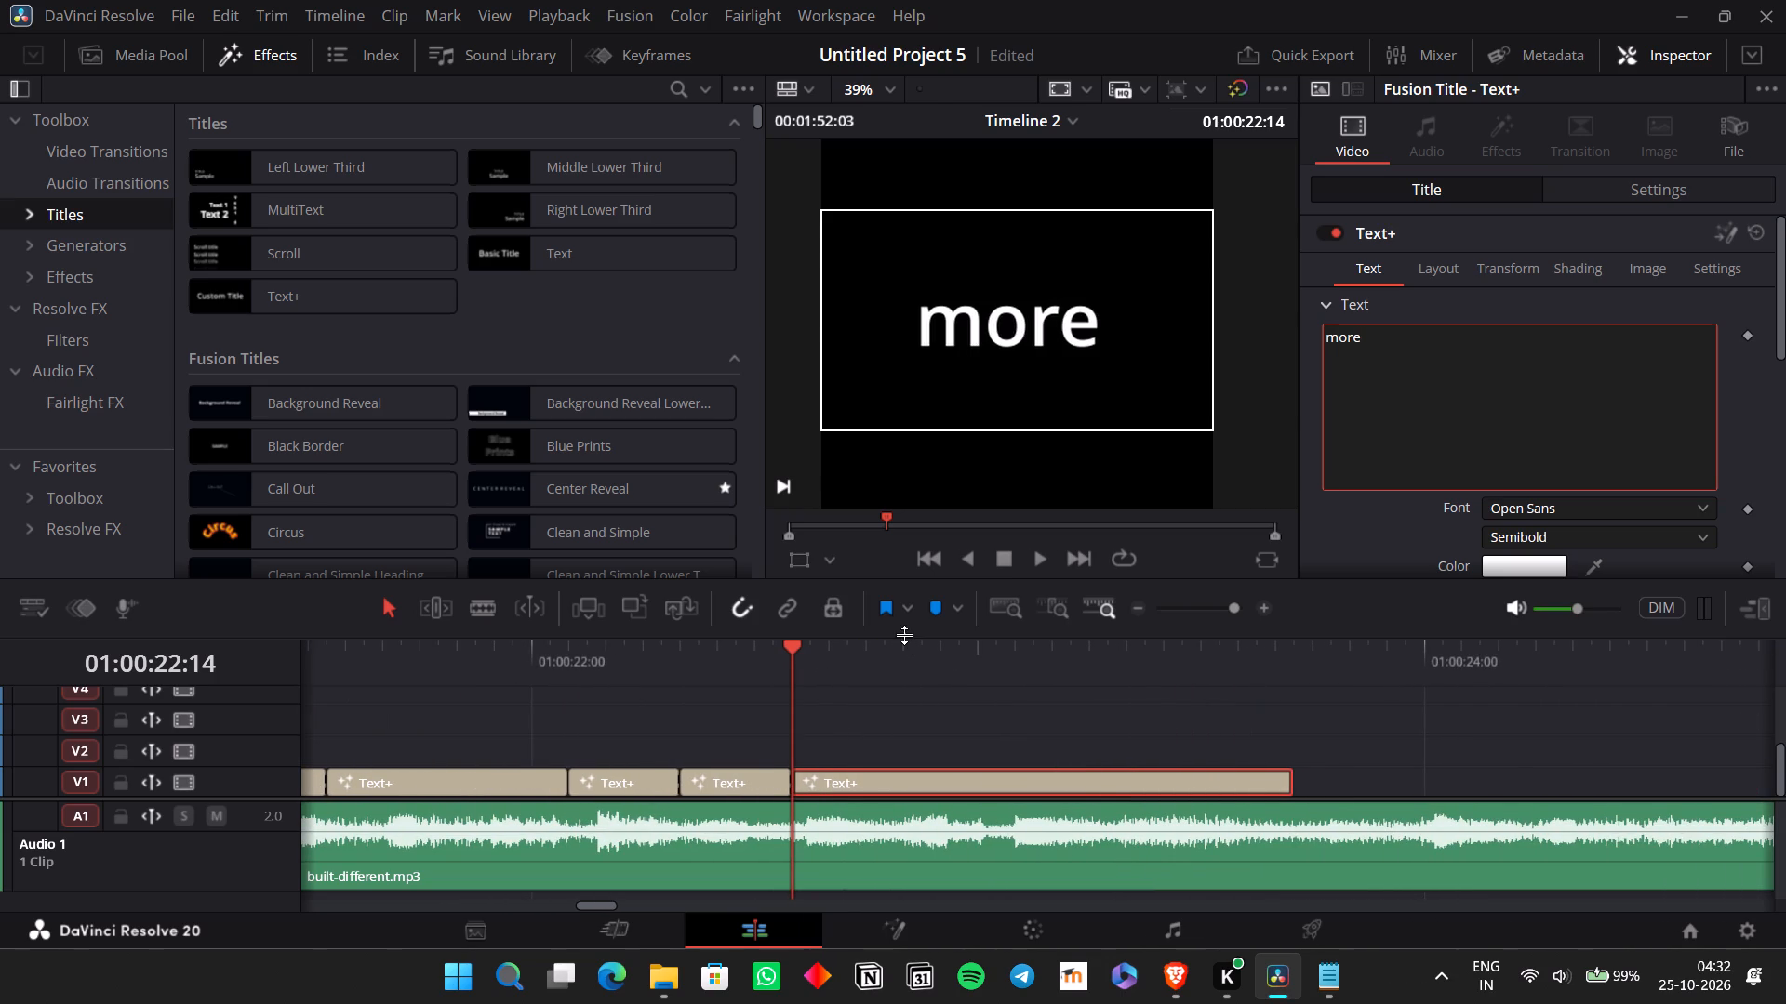
{"action": "key", "text": "BackSpace"}
{"action": "left_click", "coordinate": [901, 683]}
{"action": "left_click", "coordinate": [795, 654]}
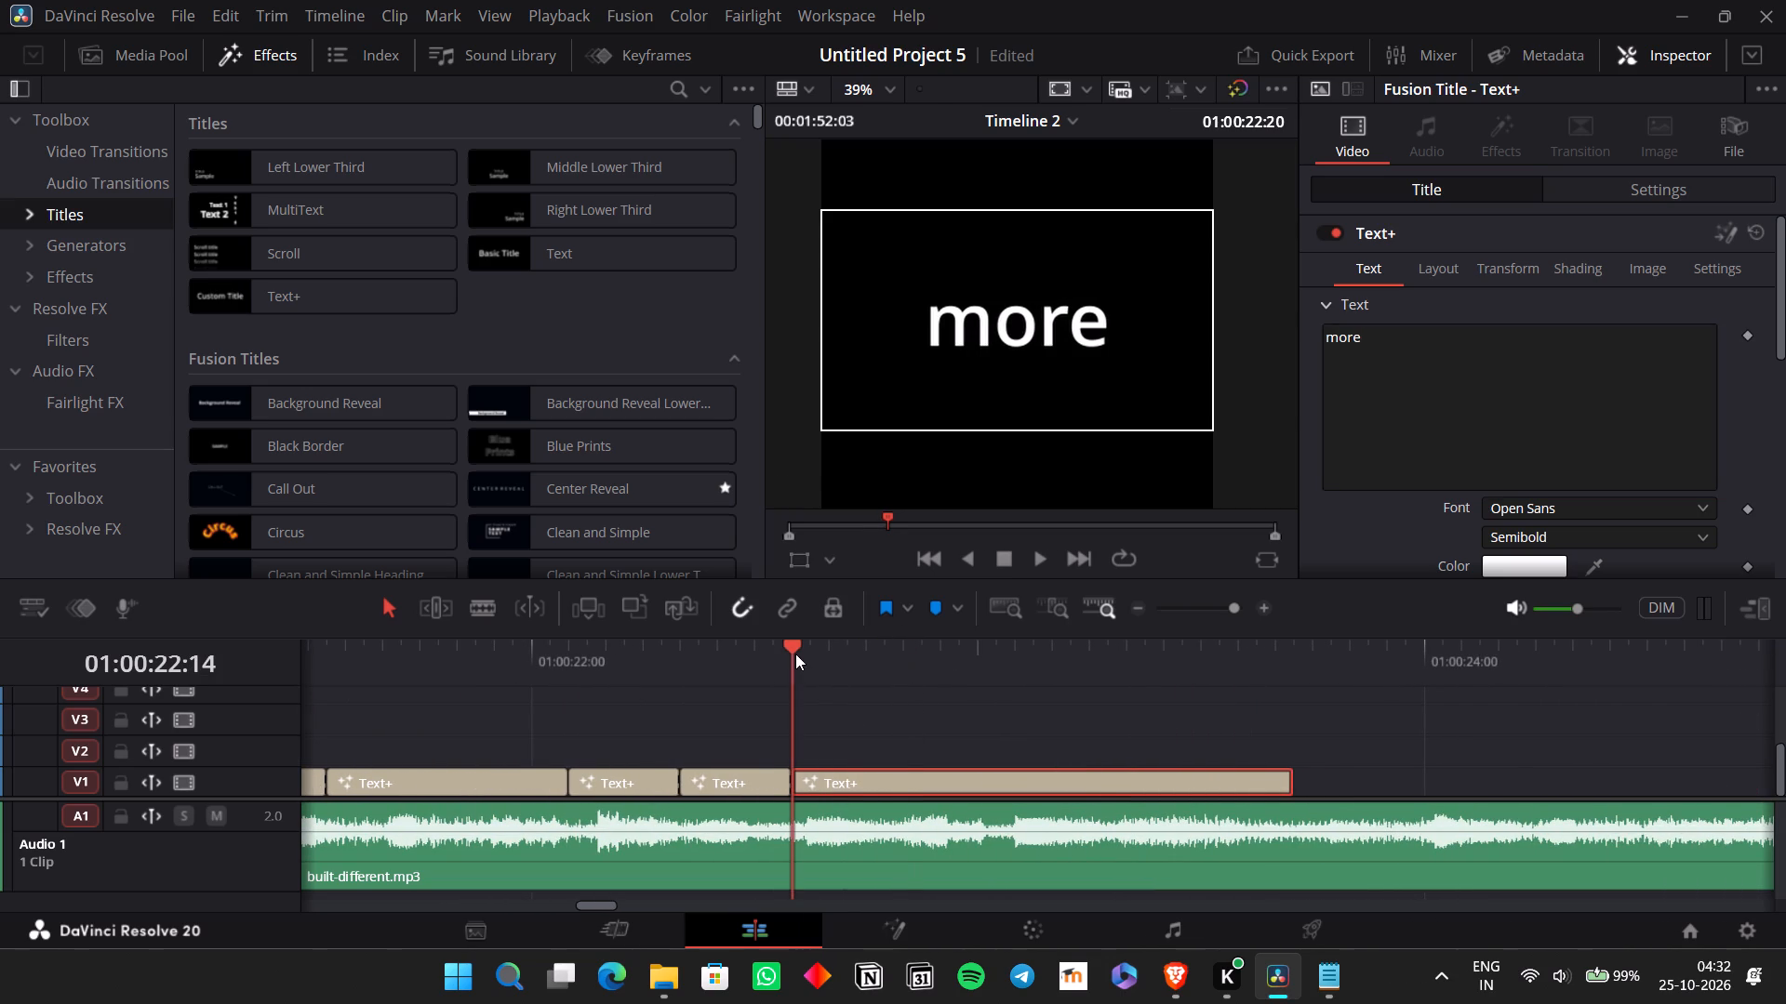
{"action": "left_click", "coordinate": [875, 781]}
{"action": "key", "text": "space"}
{"action": "key", "text": "space"}
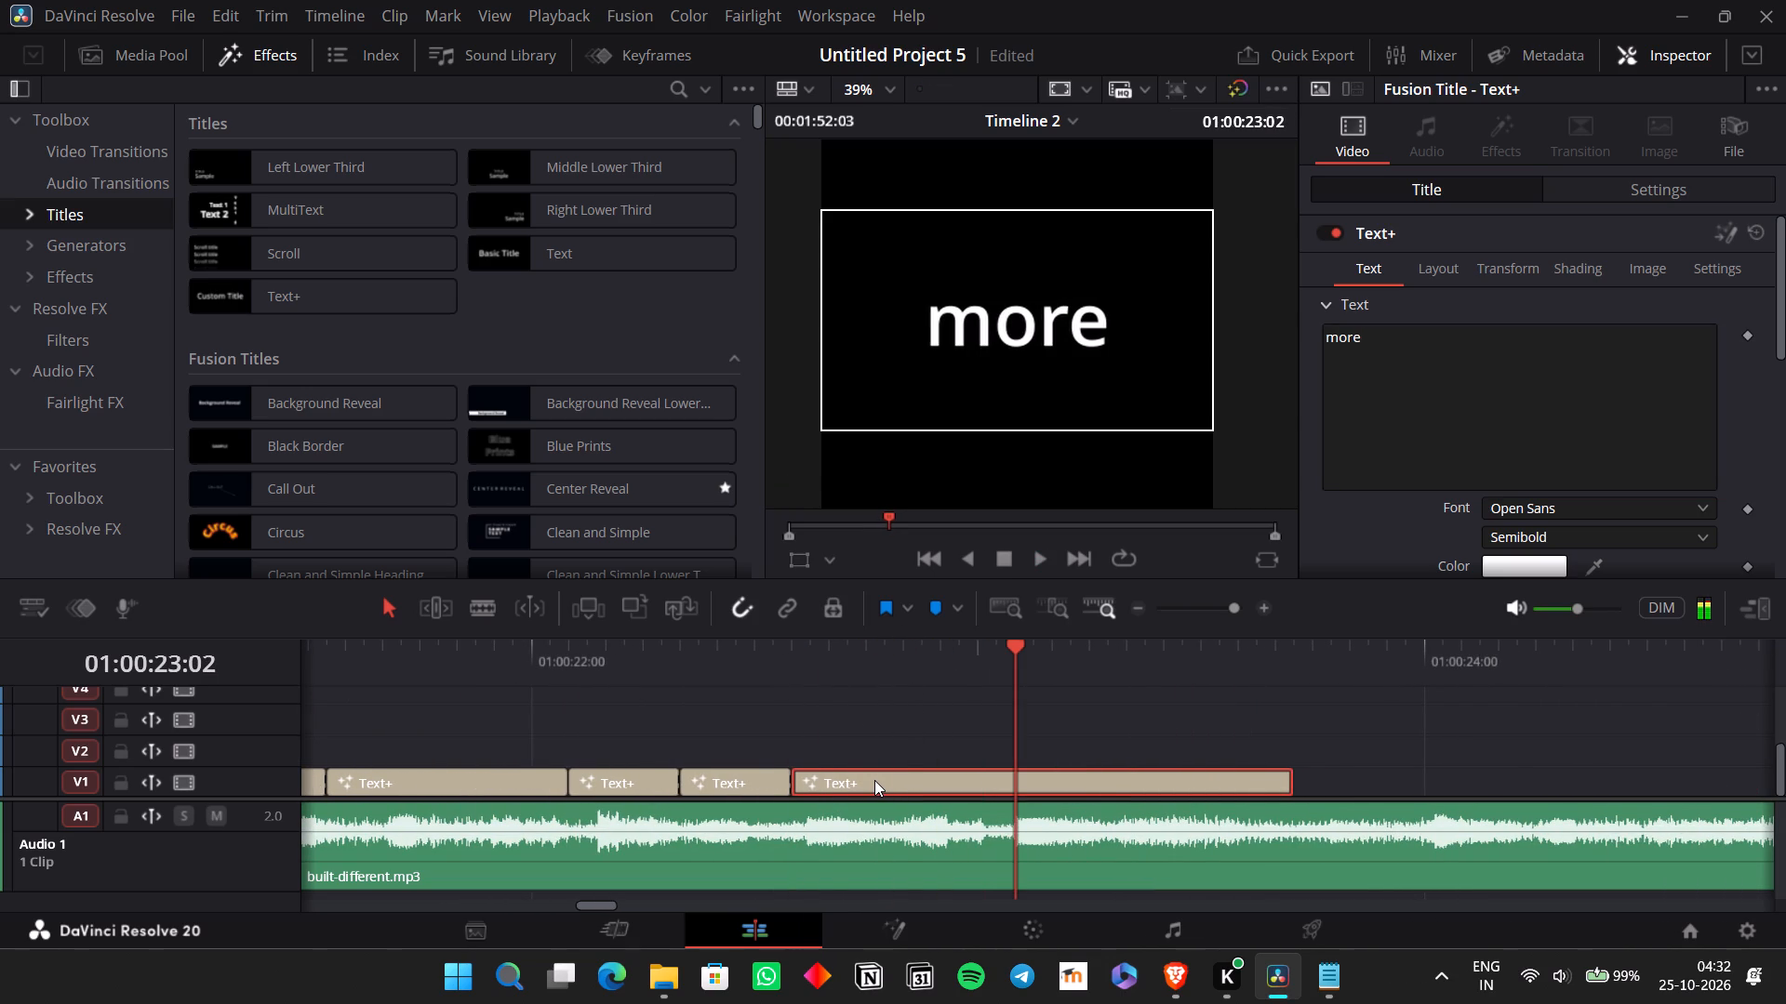
{"action": "key", "text": "ctrl+b"}
Listen to the following line and mark "Built different, can't be stopped" in the Notepad lyrics.
{"action": "left_click", "coordinate": [1058, 786]}
{"action": "key", "text": "space"}
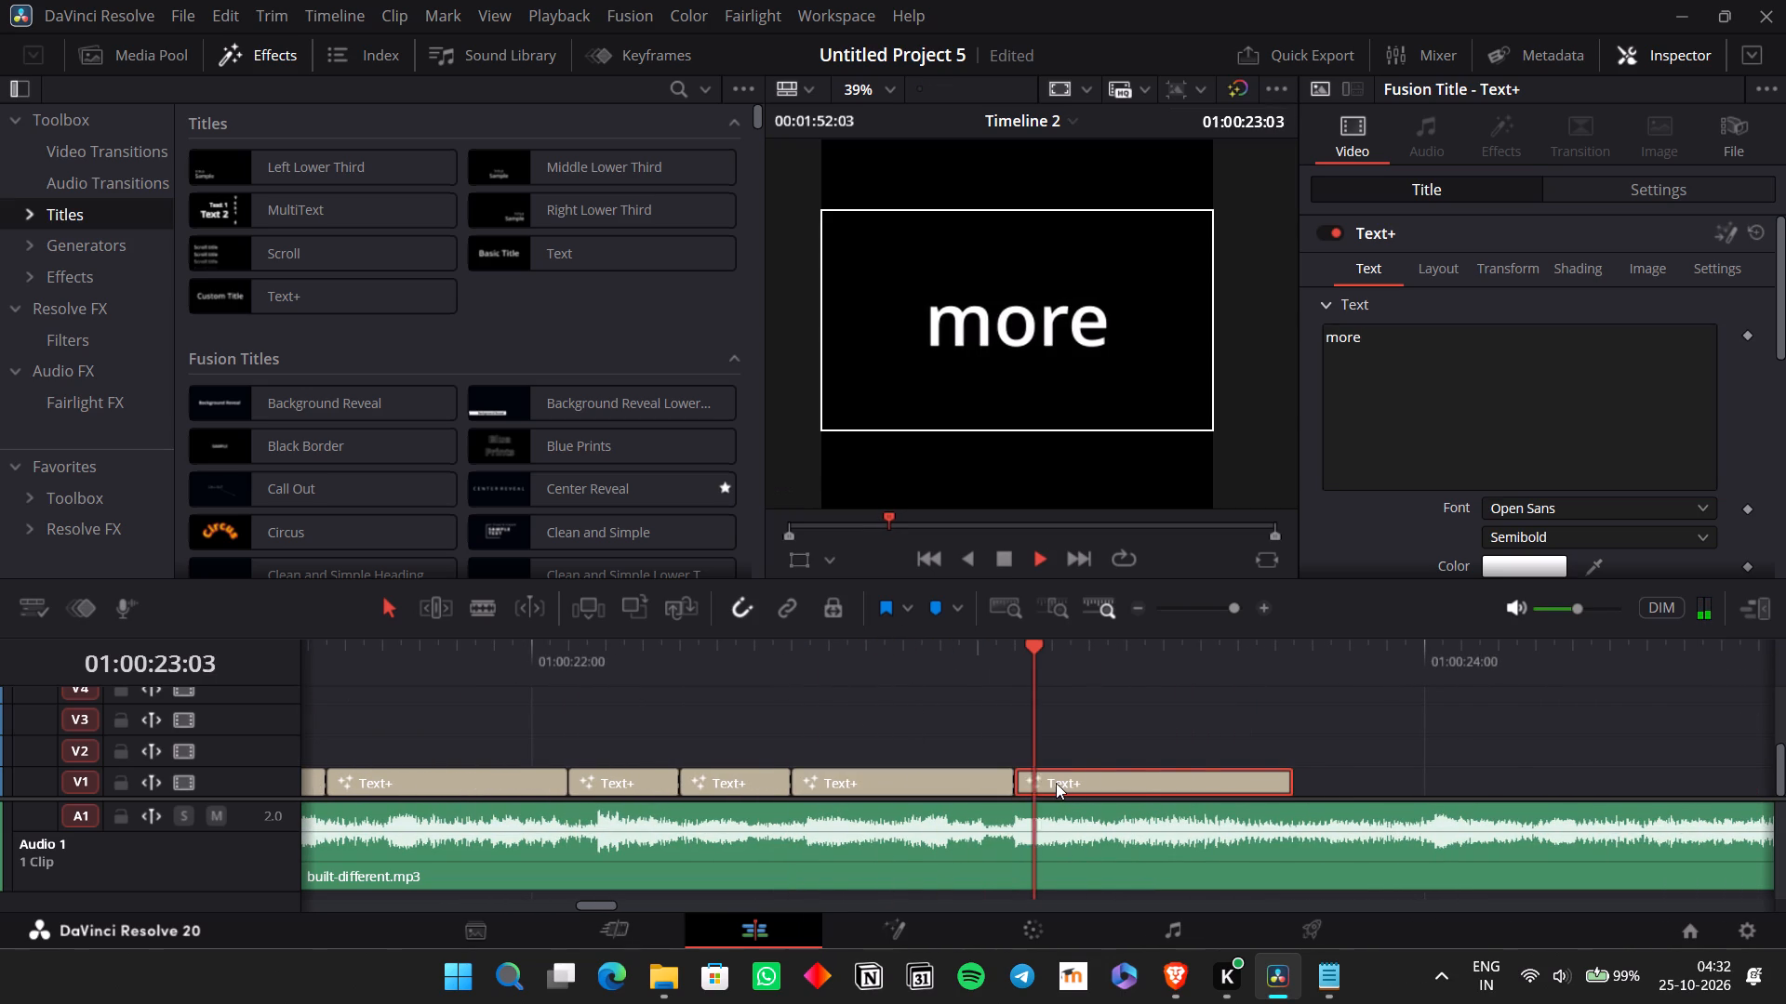
{"action": "key", "text": "space"}
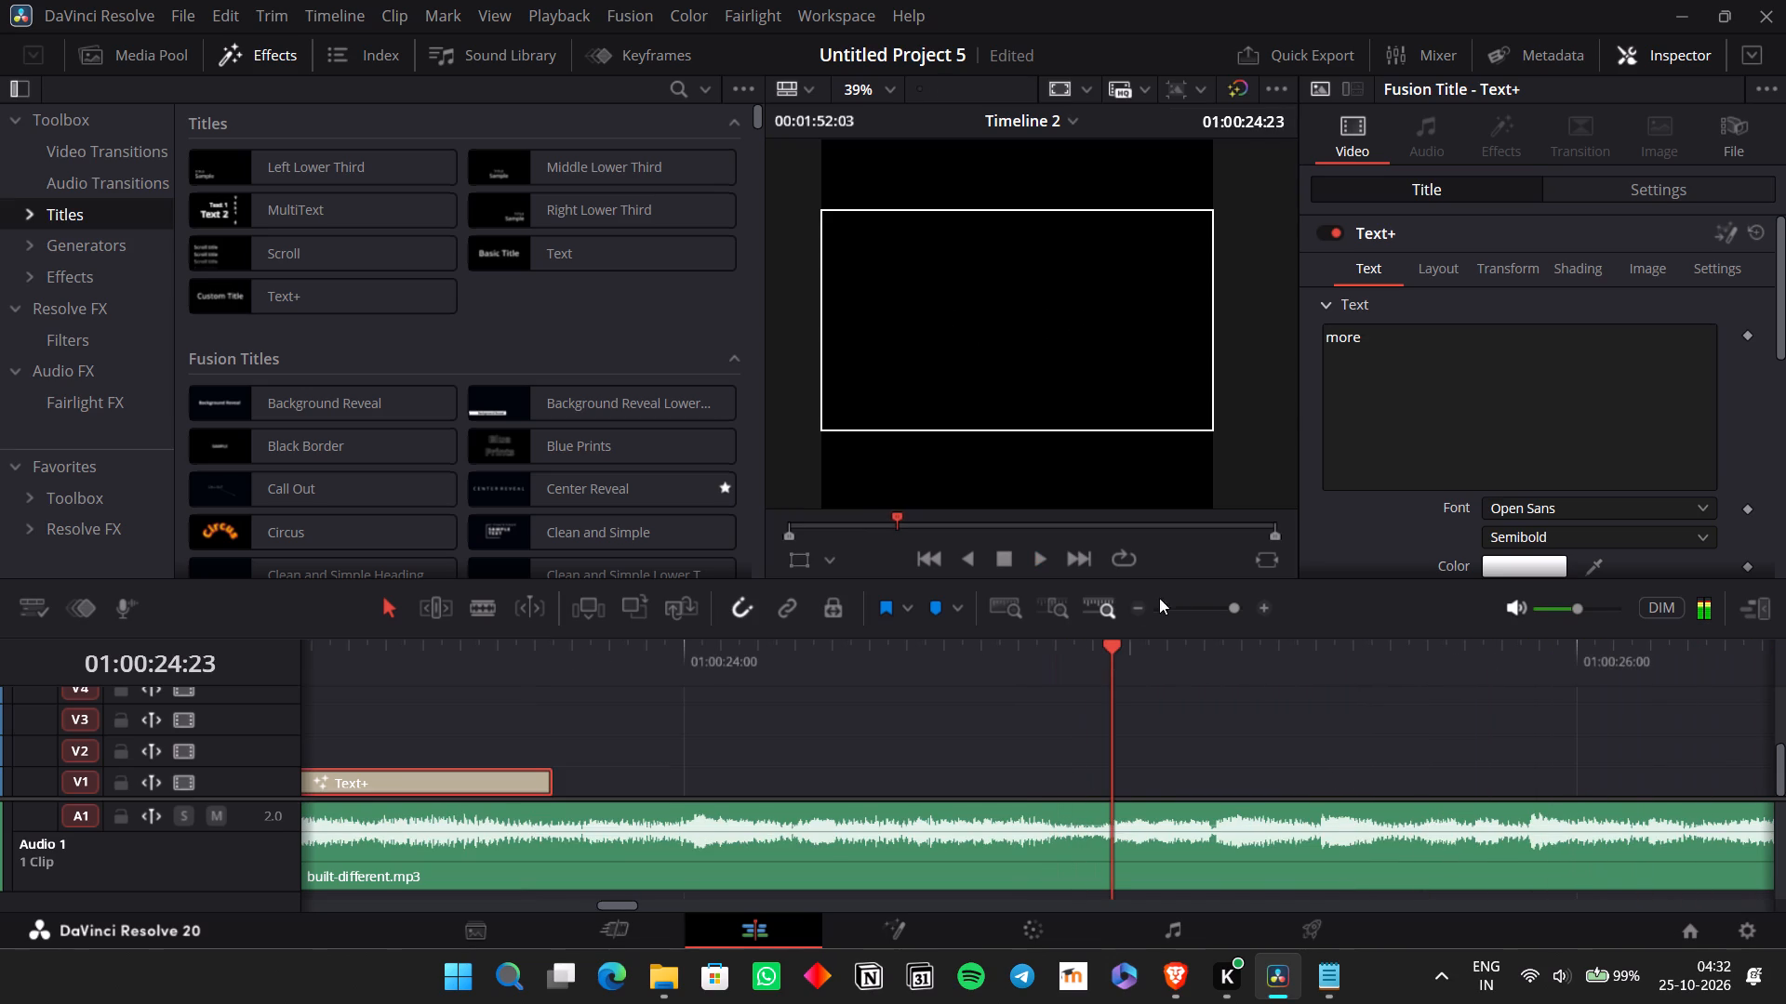
{"action": "left_click", "coordinate": [1149, 609]}
{"action": "left_click", "coordinate": [1142, 608]}
{"action": "left_click", "coordinate": [1274, 604]}
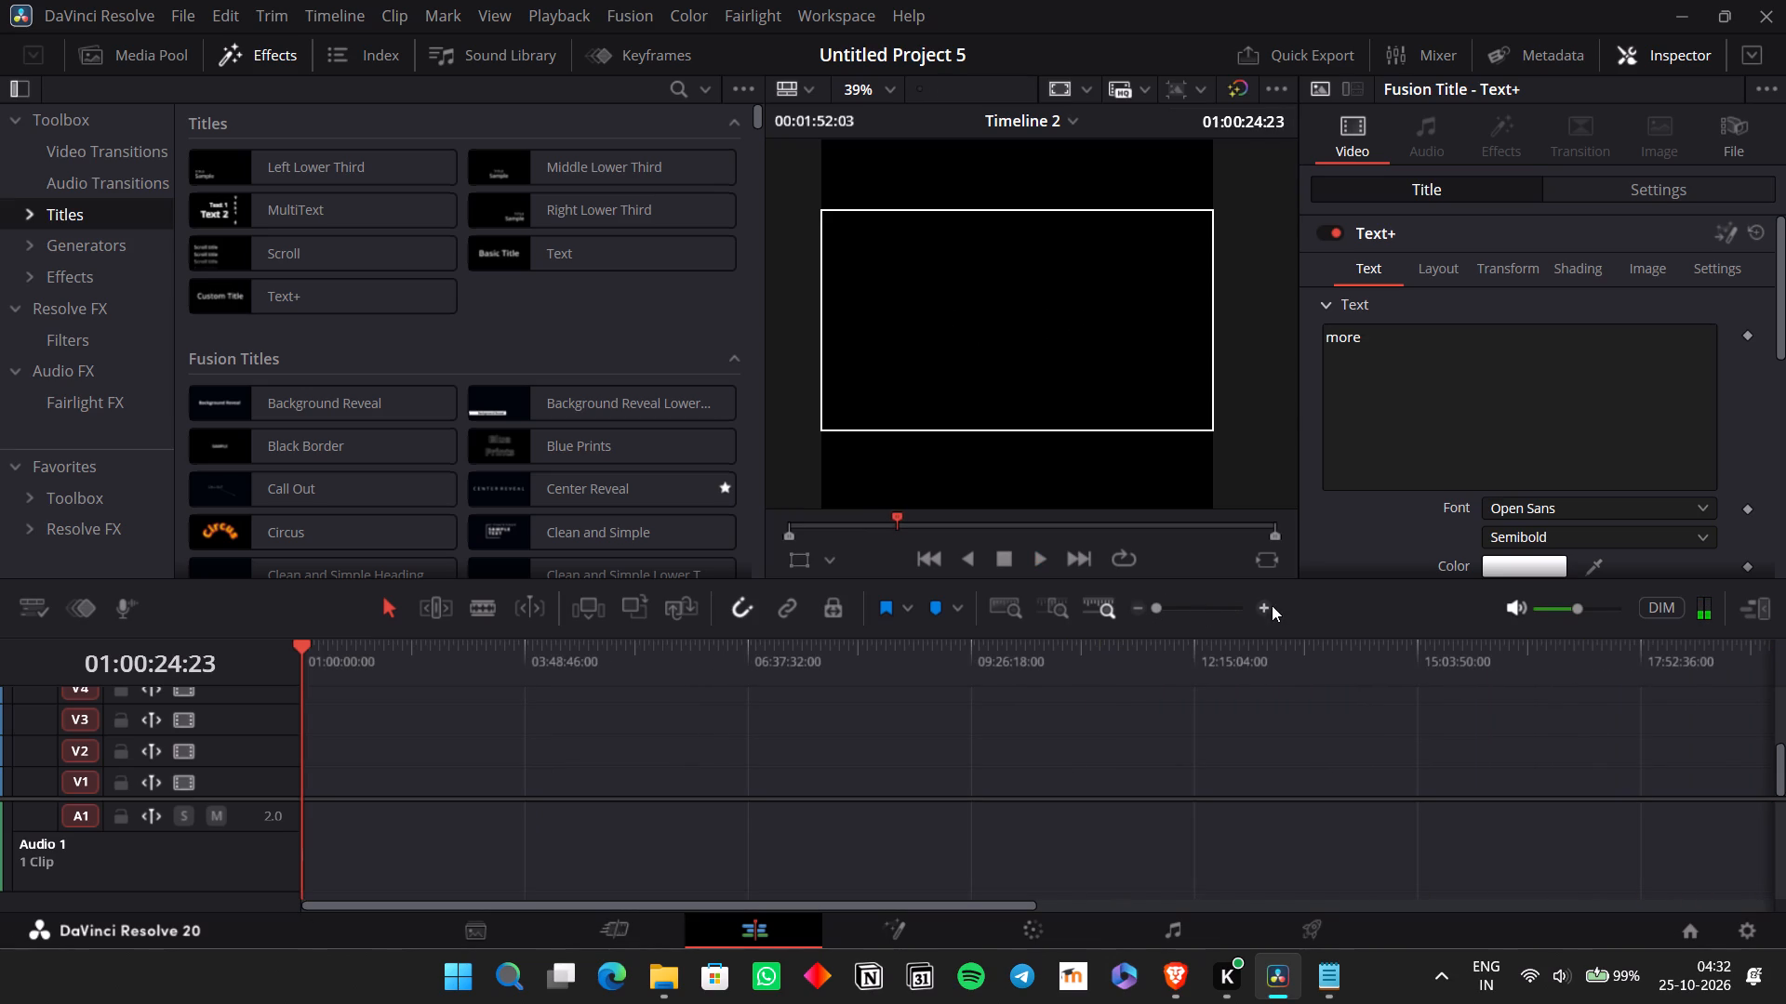
{"action": "triple_click", "coordinate": [1265, 608]}
{"action": "triple_click", "coordinate": [1265, 608]}
{"action": "triple_click", "coordinate": [1265, 608]}
{"action": "double_click", "coordinate": [1265, 608]}
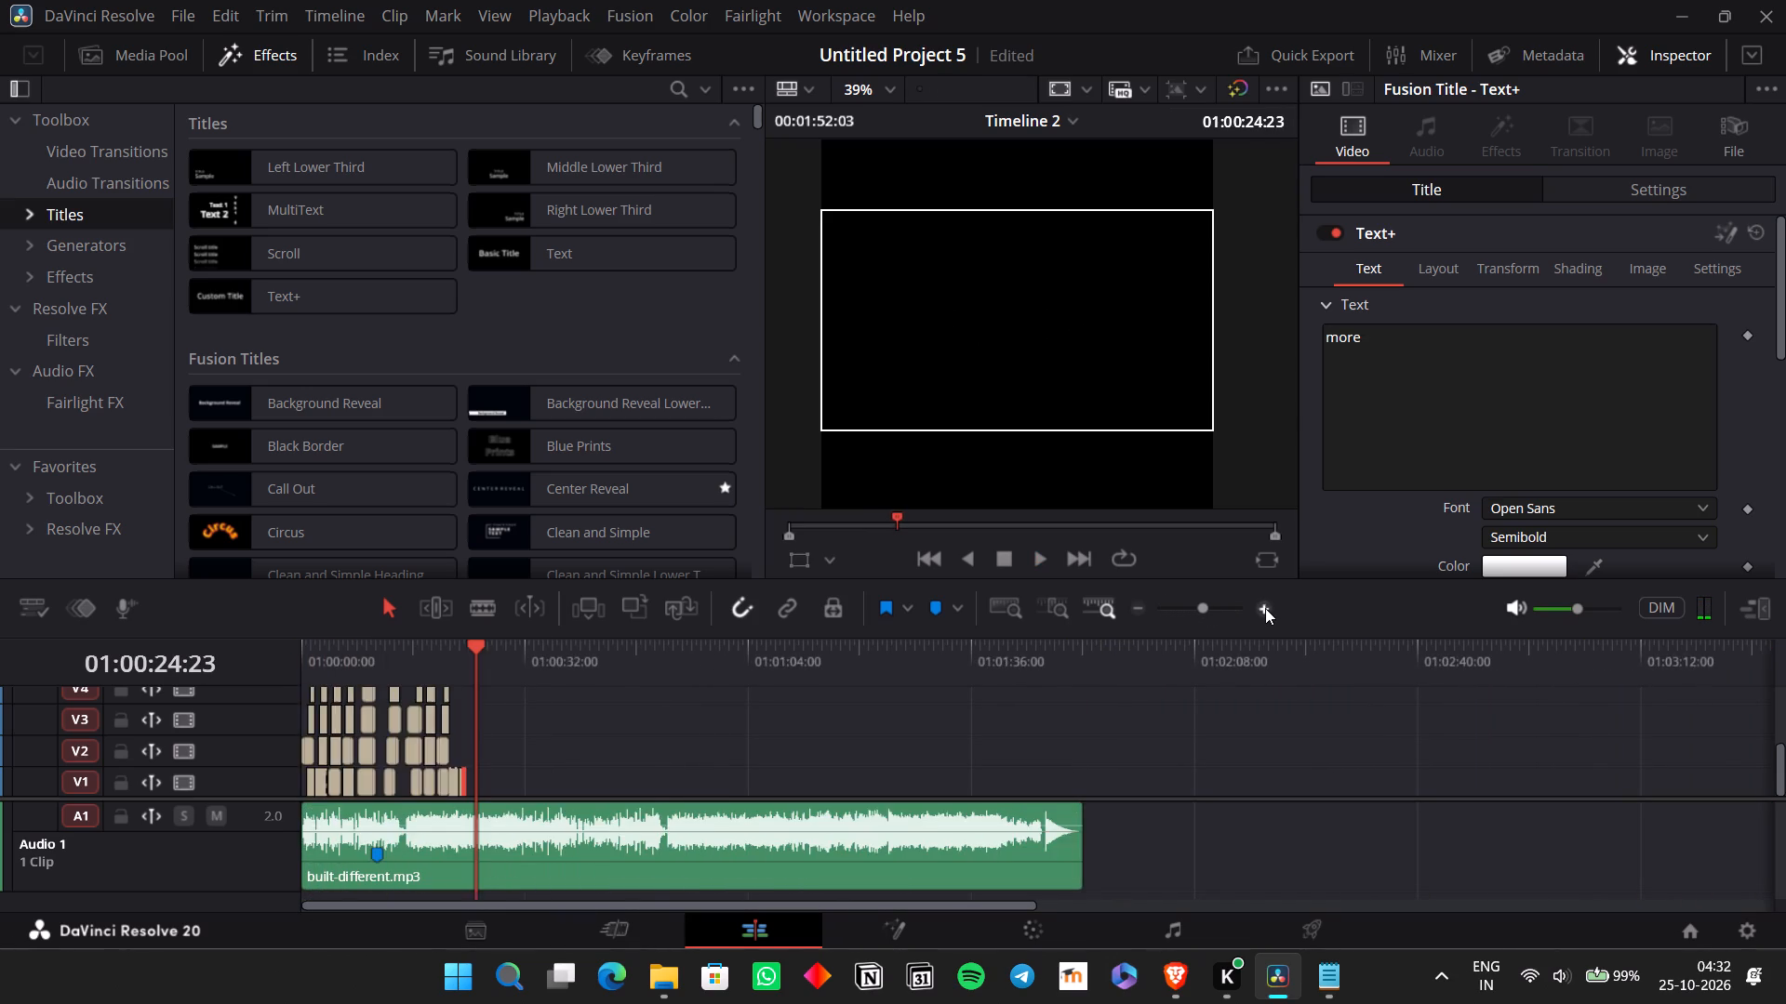
{"action": "left_click", "coordinate": [1263, 609]}
{"action": "left_click", "coordinate": [1263, 609]}
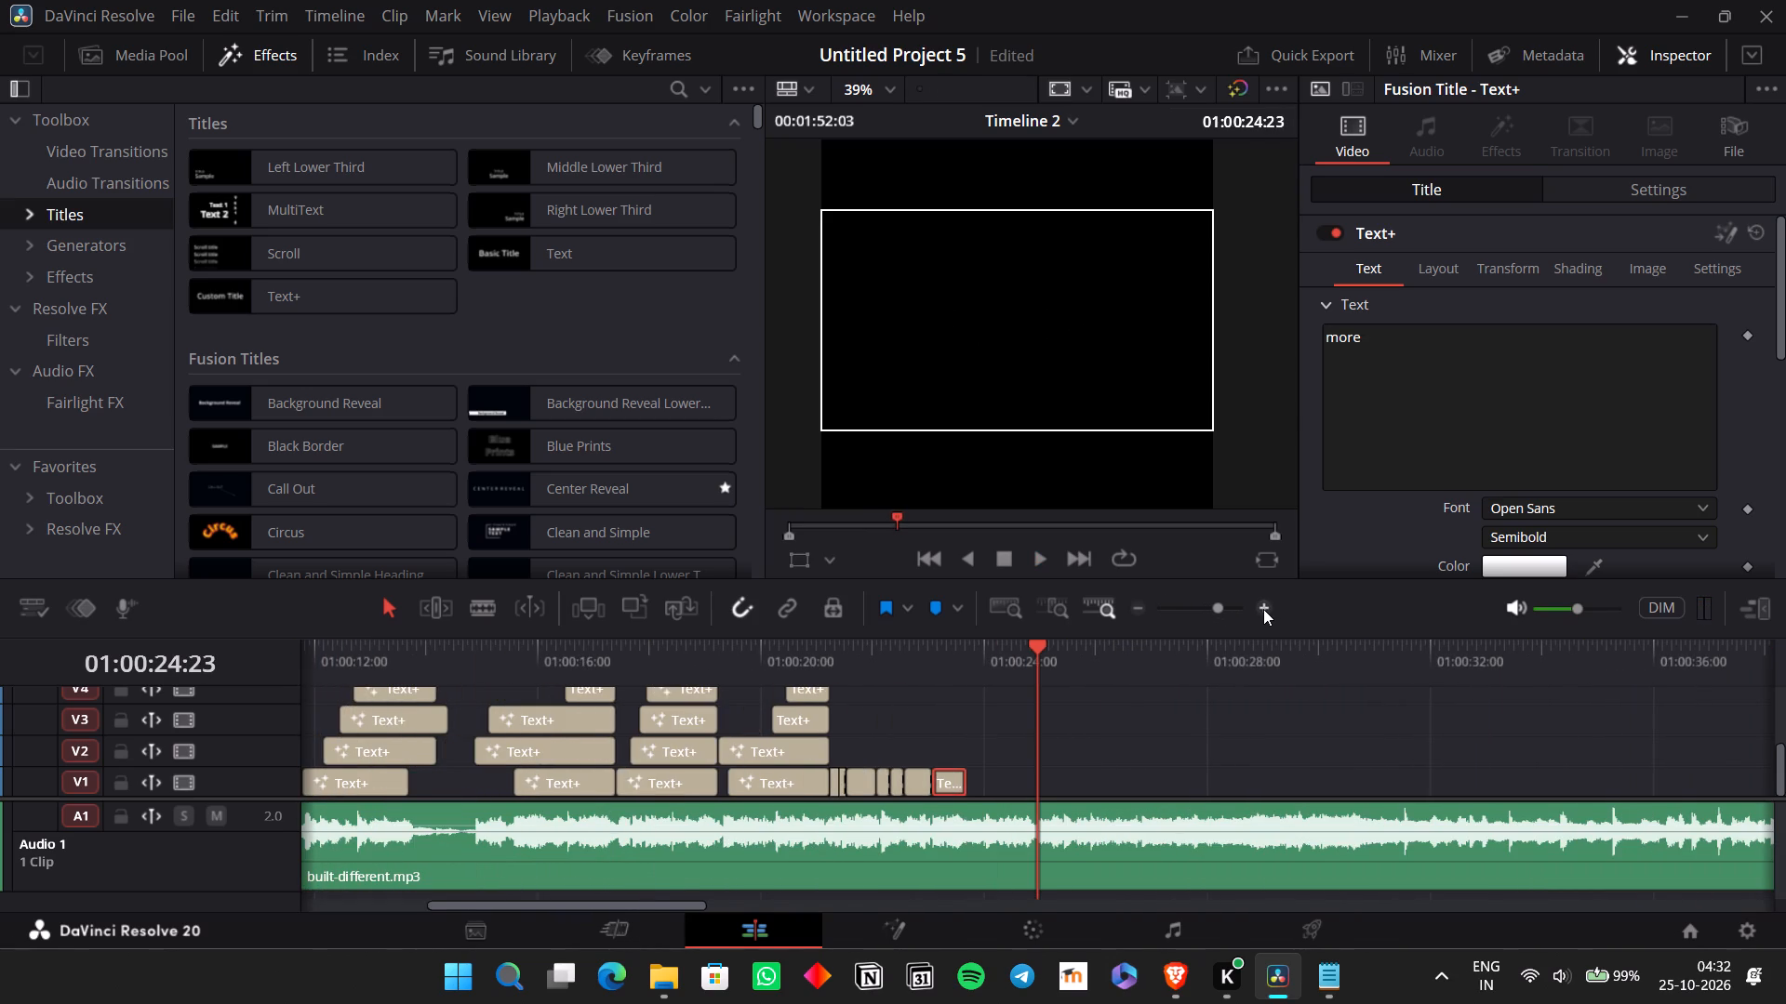
{"action": "left_click", "coordinate": [1134, 612]}
{"action": "key", "text": "alt+Tab"}
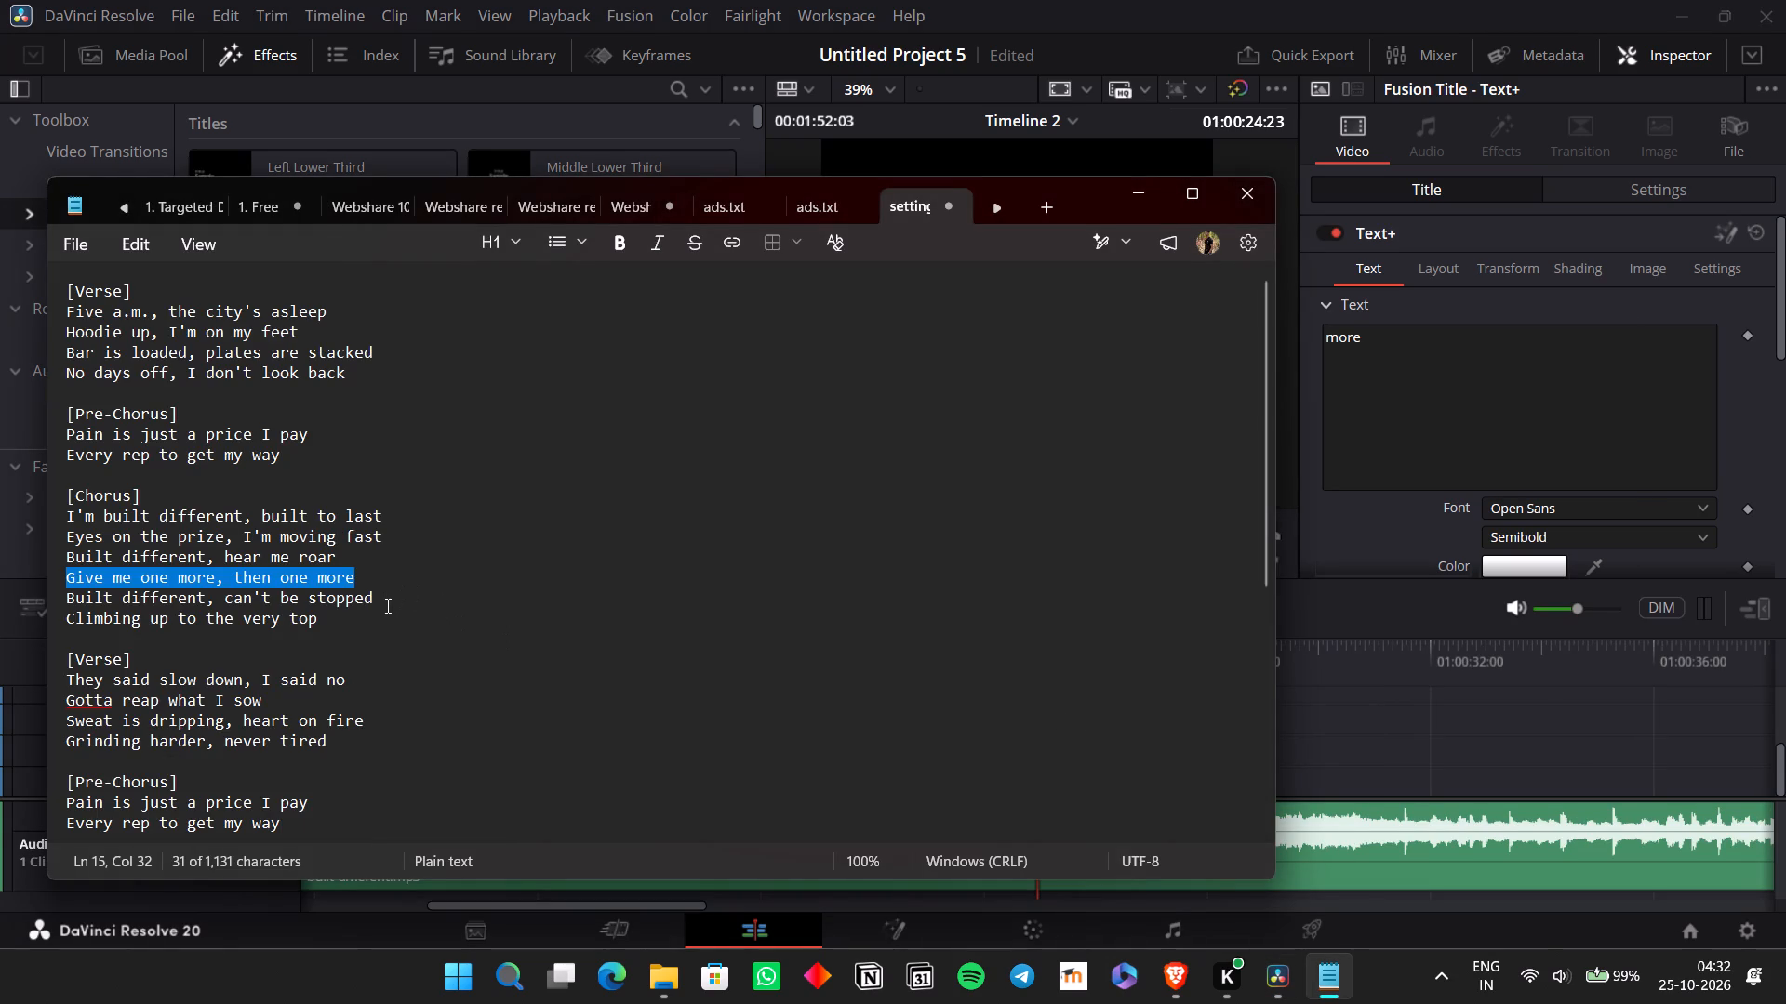
{"action": "left_click_drag", "start_coordinate": [396, 599], "coordinate": [62, 594]}
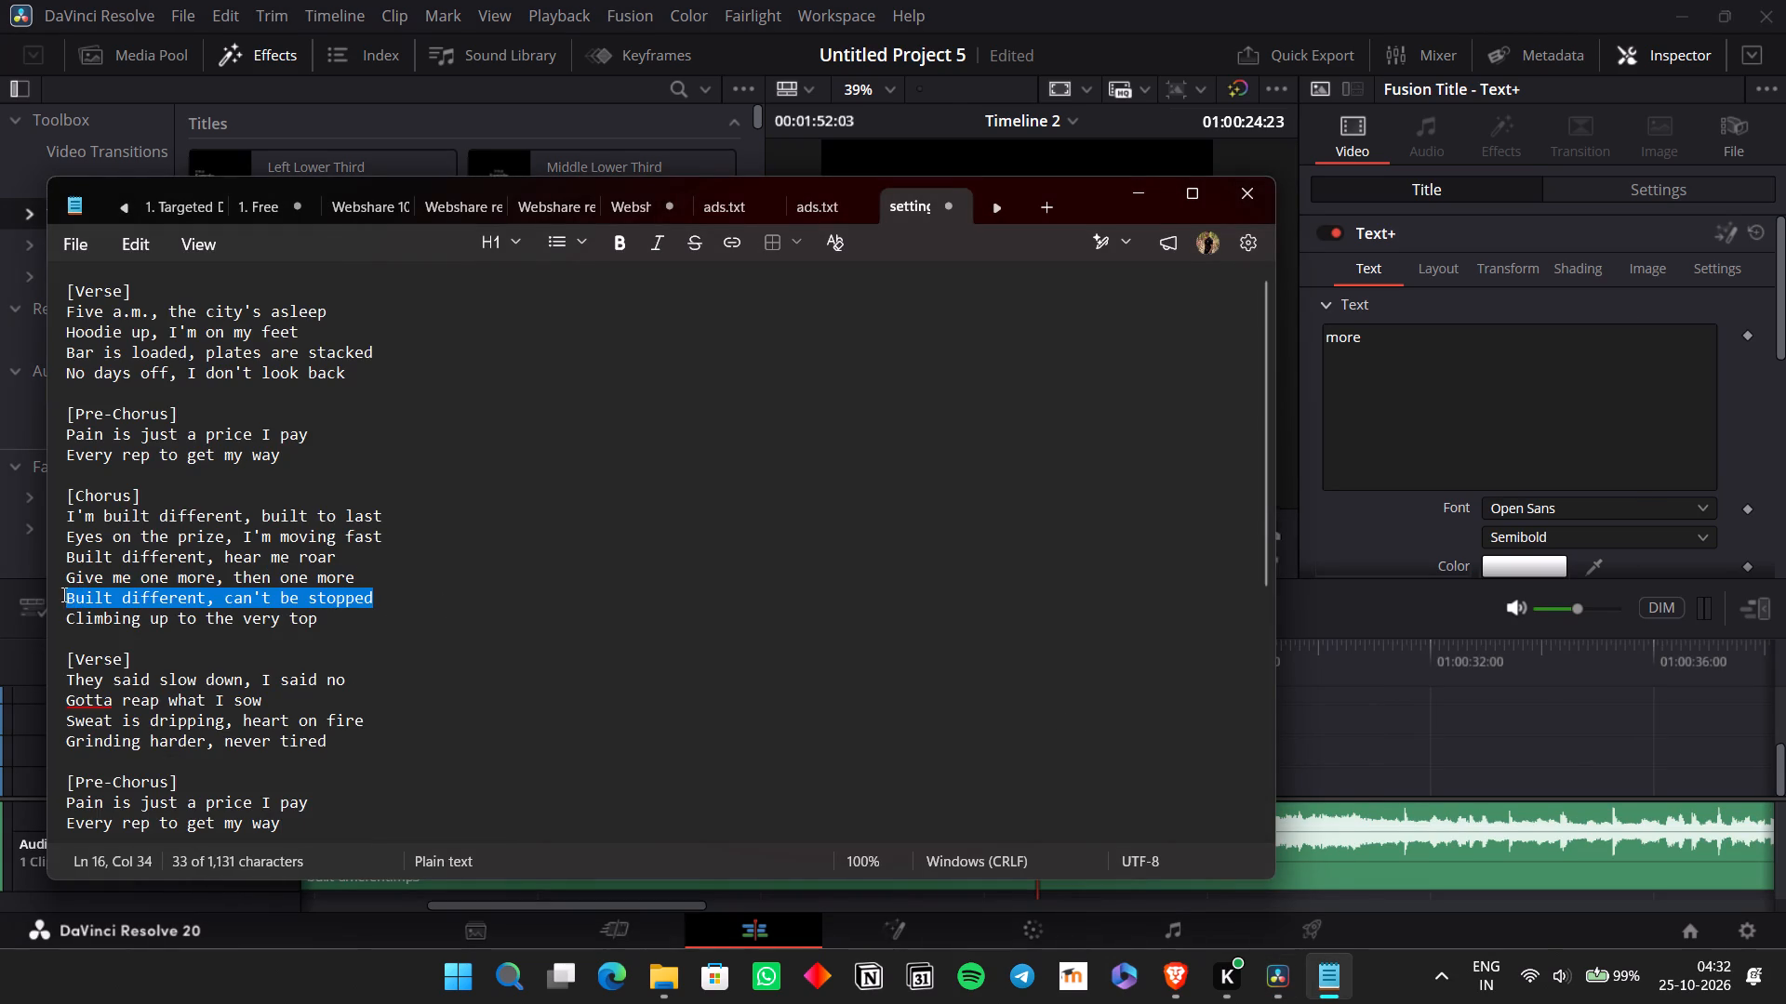
{"action": "left_click_drag", "start_coordinate": [62, 594], "coordinate": [60, 594]}
{"action": "key", "text": "alt+Tab"}
Copy the "built" and "Different" titles near 01:00:19:06 and paste the pair on V2 and V1 starting at 01:00:23:17.
{"action": "left_click", "coordinate": [715, 651]}
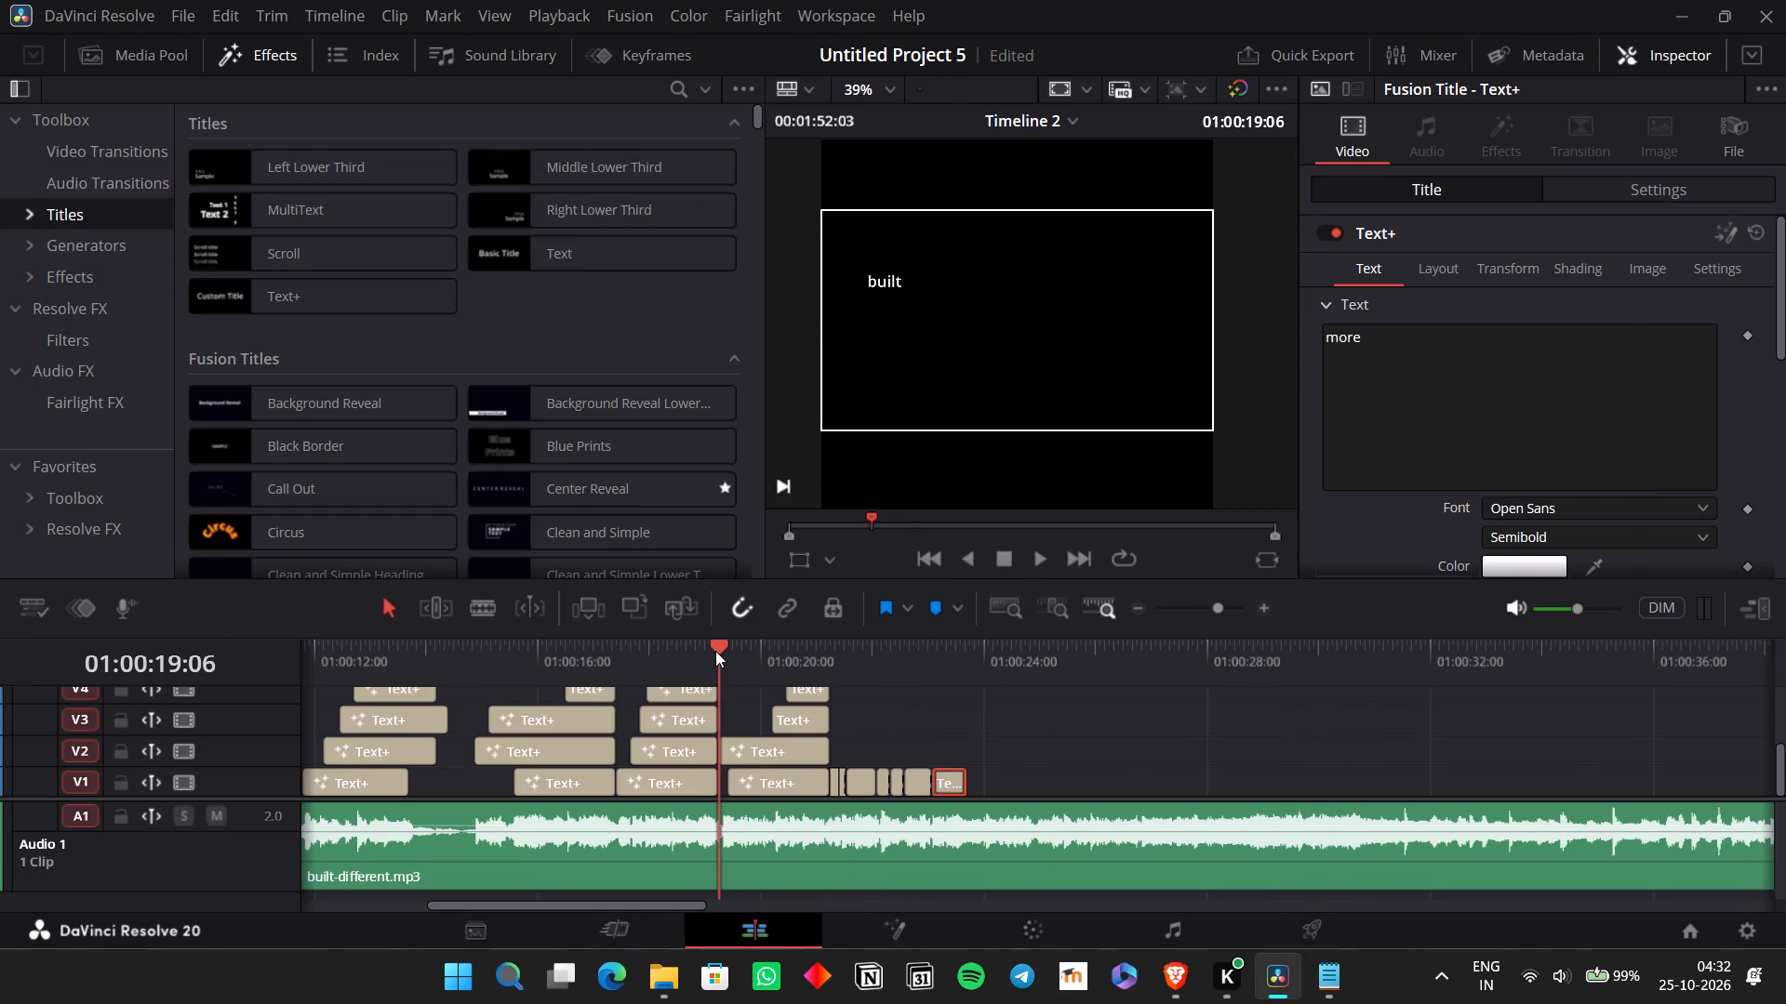
{"action": "key", "text": "space"}
{"action": "key", "text": "space"}
{"action": "left_click", "coordinate": [758, 761]}
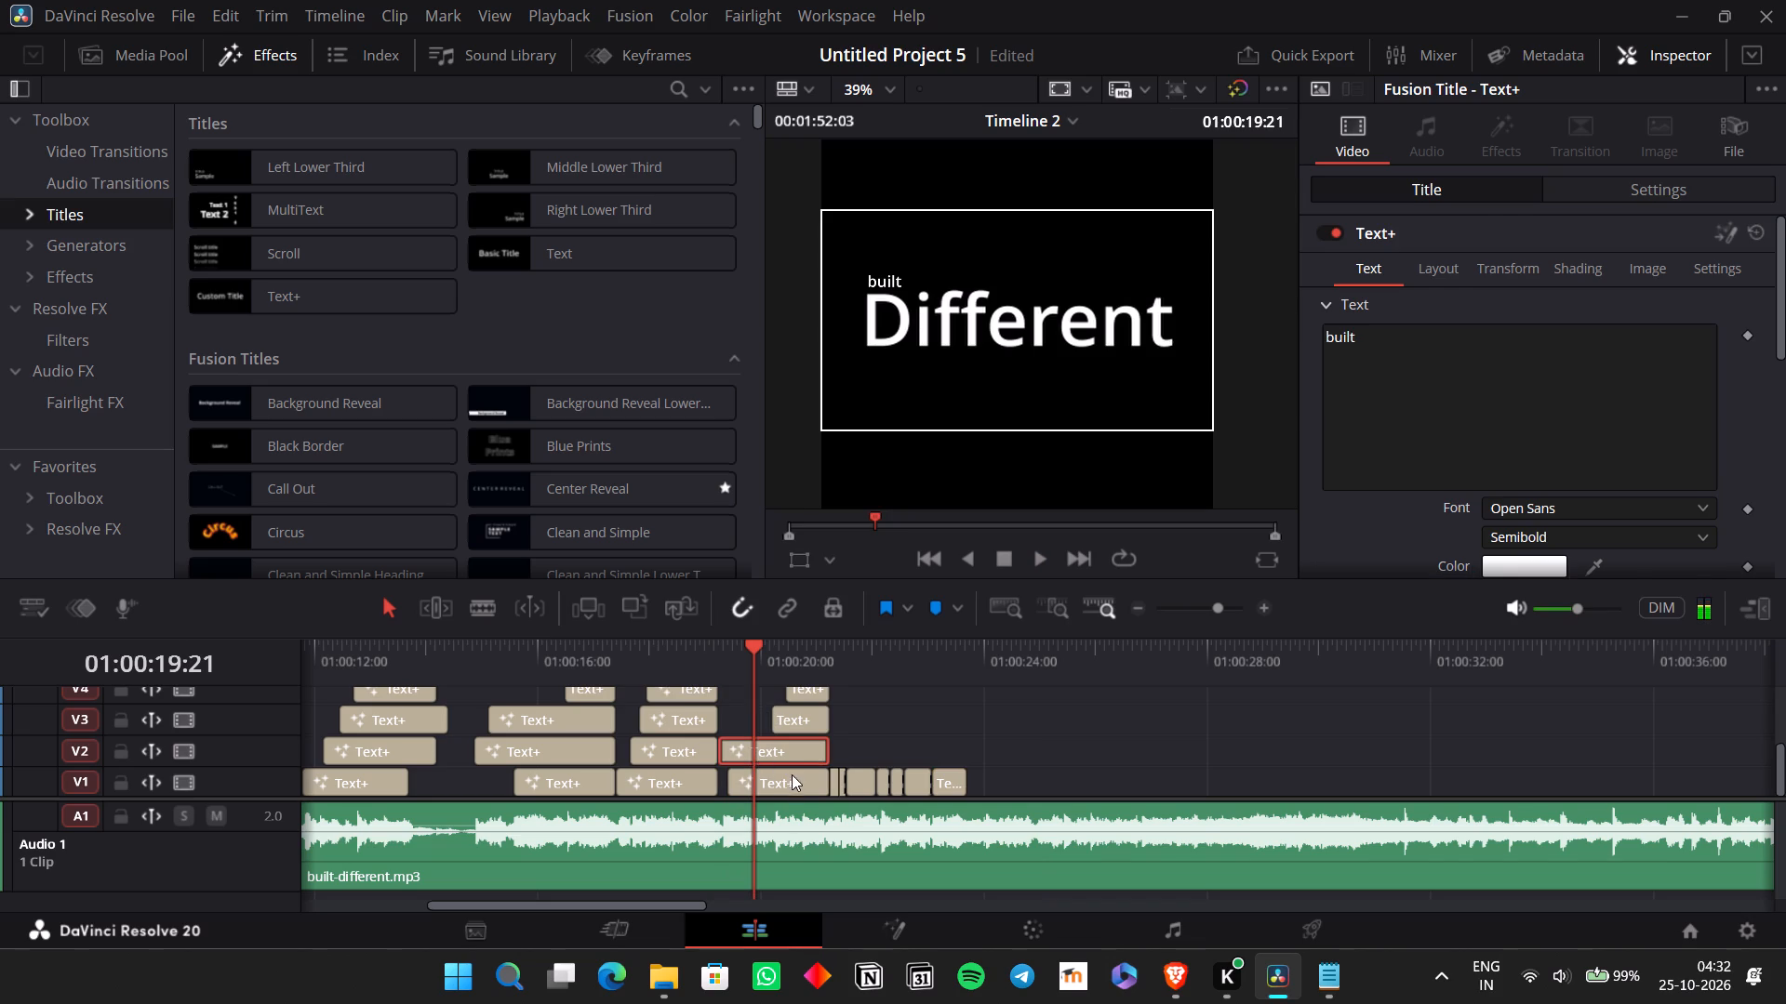
{"action": "left_click", "coordinate": [793, 779], "text": "shift"}
{"action": "key", "text": "ctrl+c"}
{"action": "left_click", "coordinate": [958, 654]}
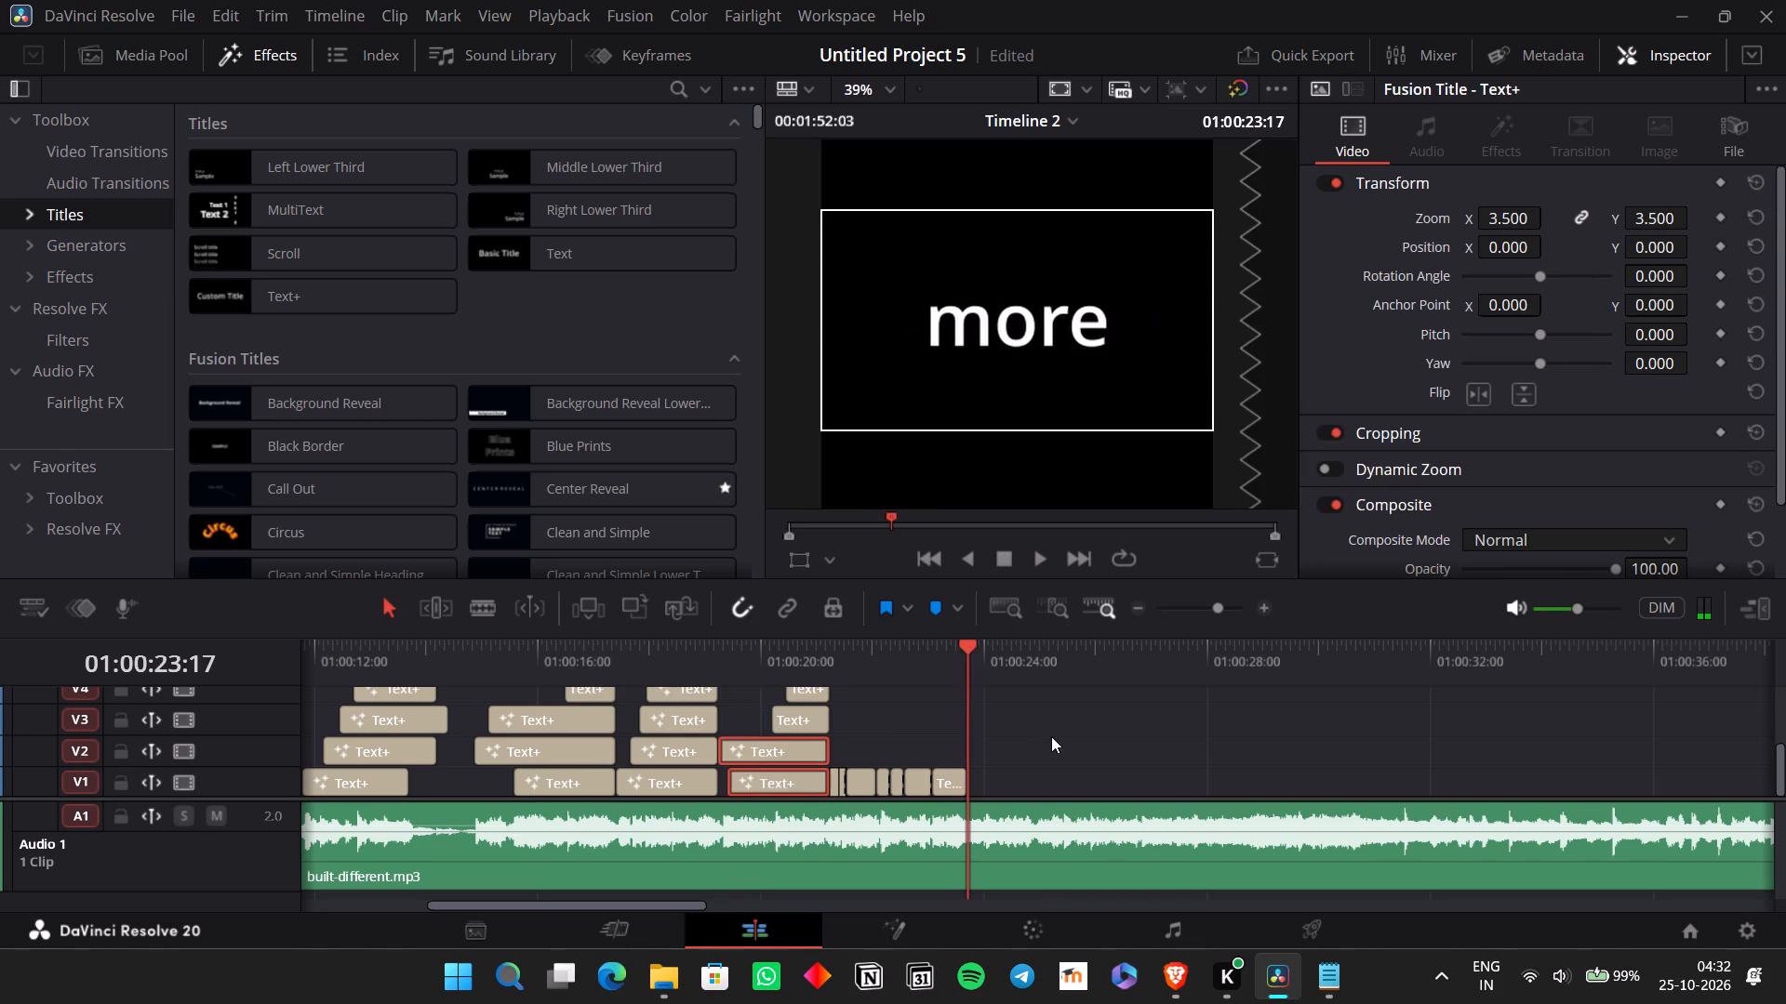
{"action": "left_click", "coordinate": [1053, 761]}
{"action": "key", "text": "ctrl+v"}
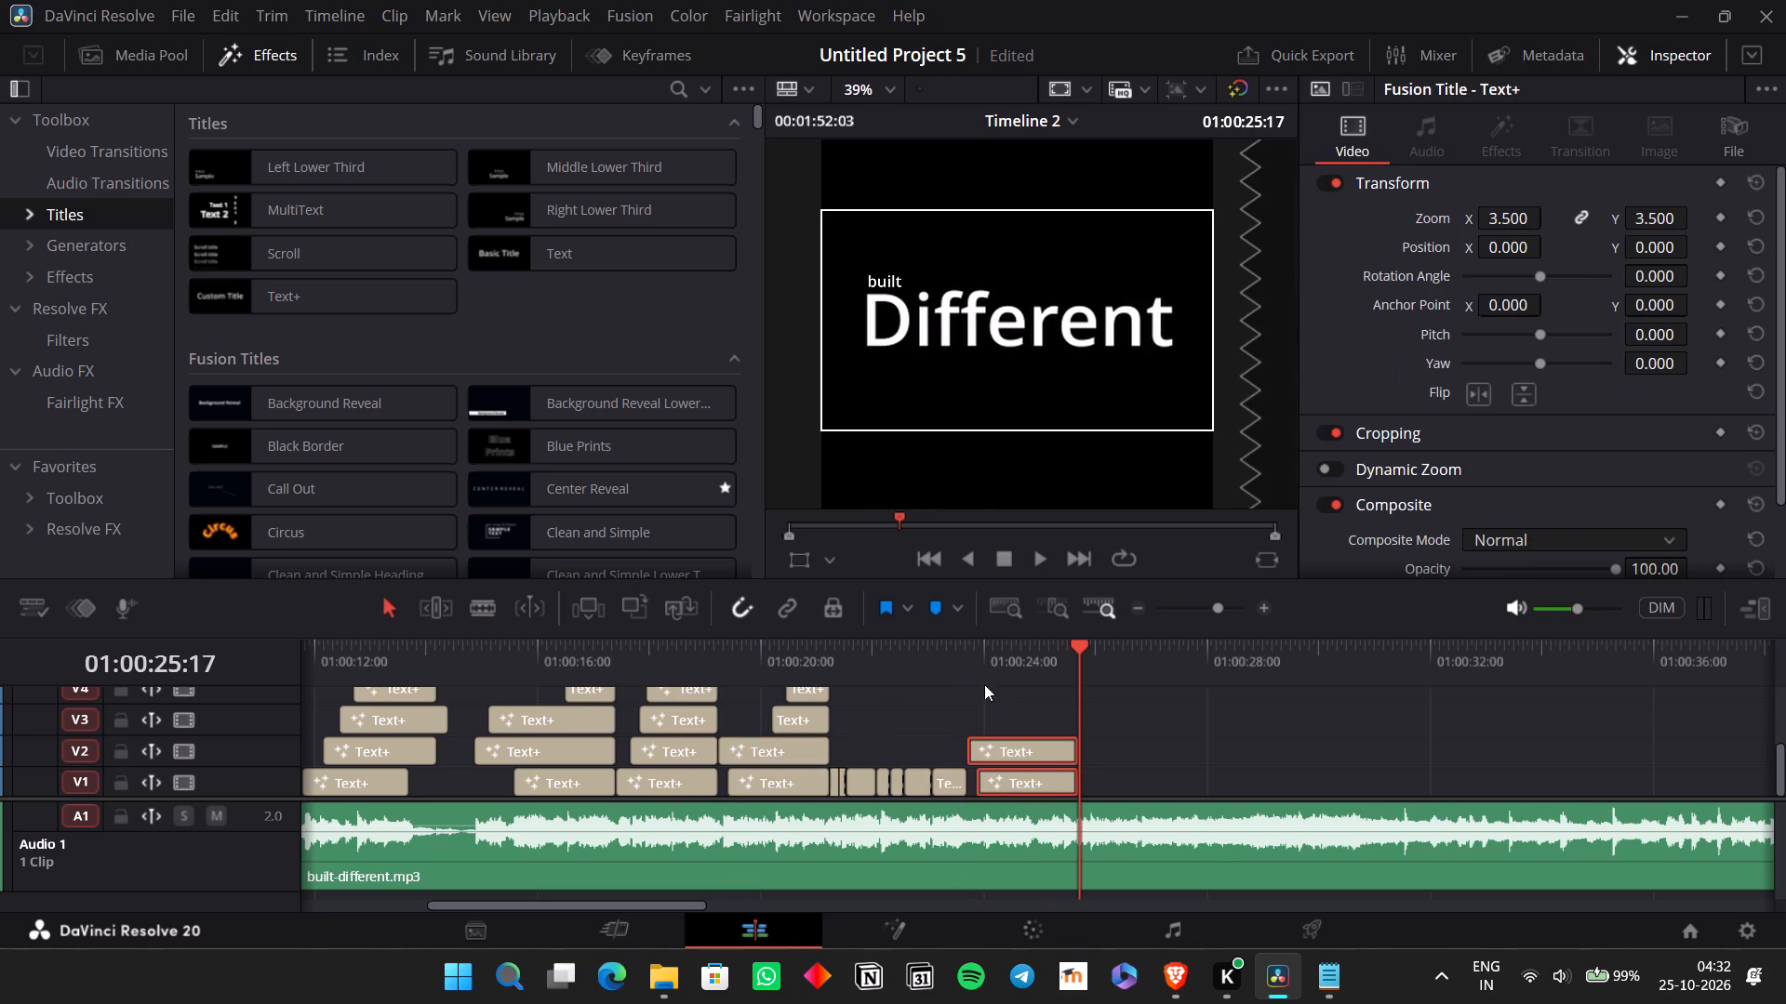
Check the pasted pair against the vocals and move it earlier so "built" starts at 01:00:23:02.
{"action": "left_click", "coordinate": [959, 661]}
{"action": "key", "text": "space"}
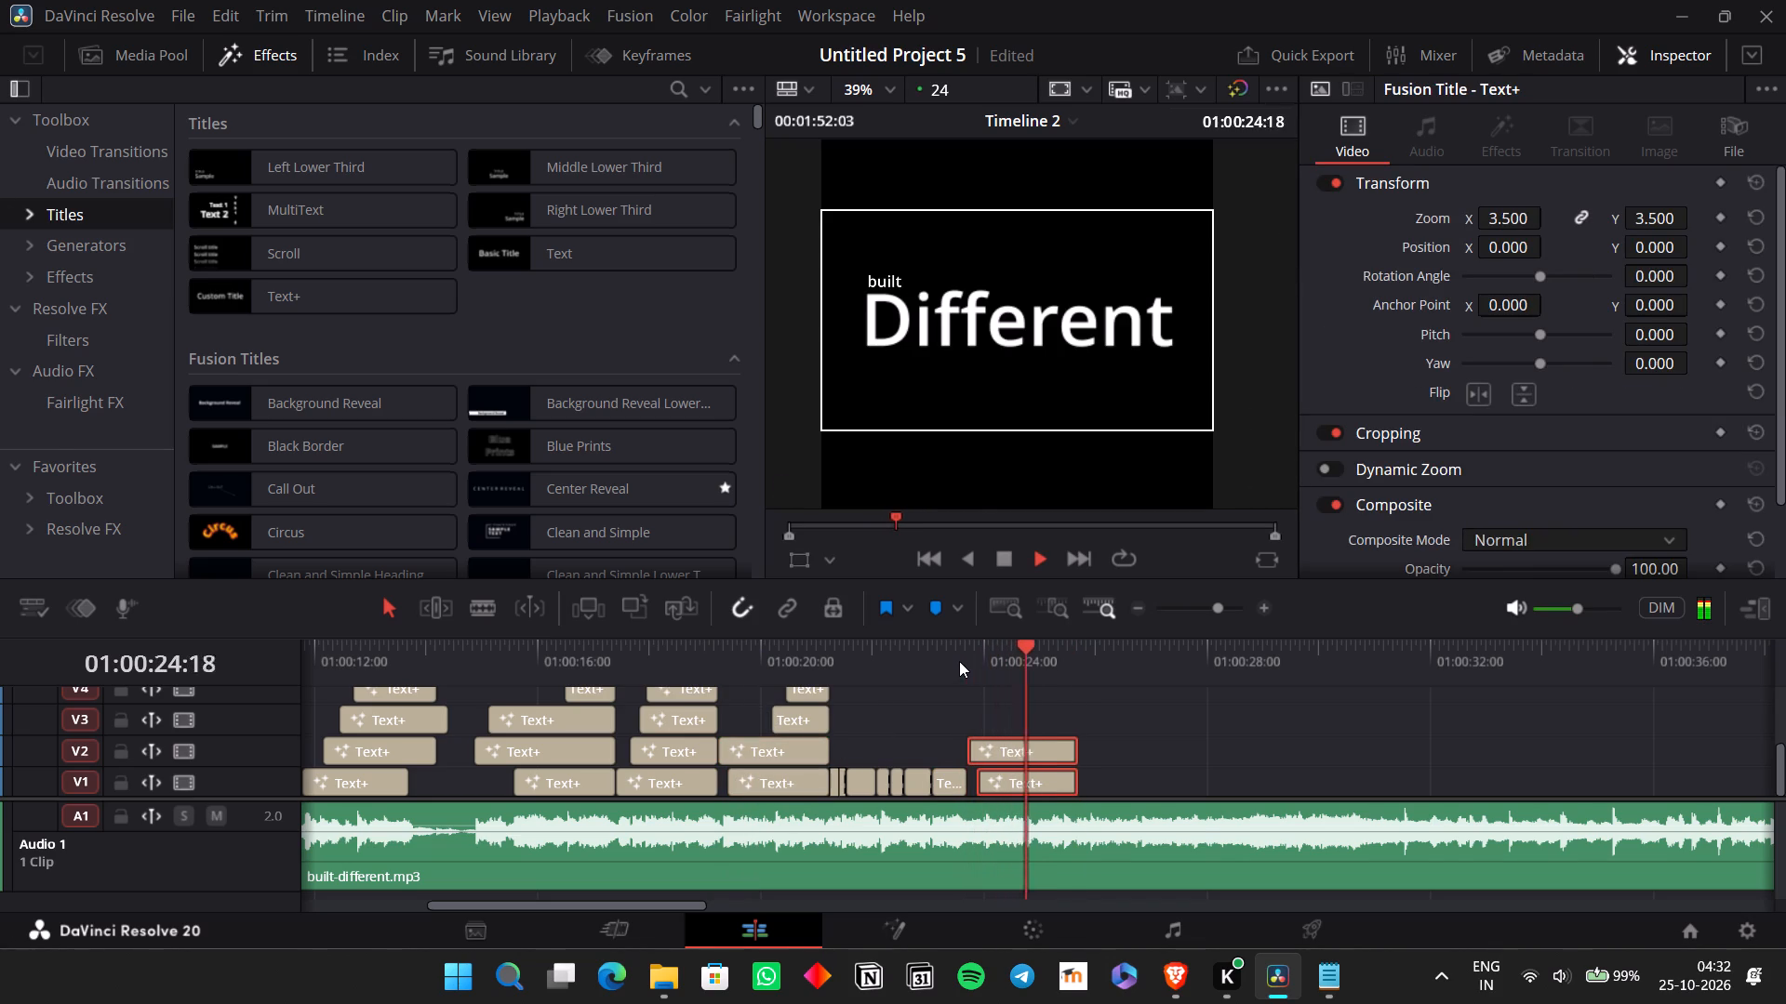
{"action": "key", "text": "space"}
{"action": "left_click", "coordinate": [946, 650]}
{"action": "key", "text": "space"}
{"action": "key", "text": "space"}
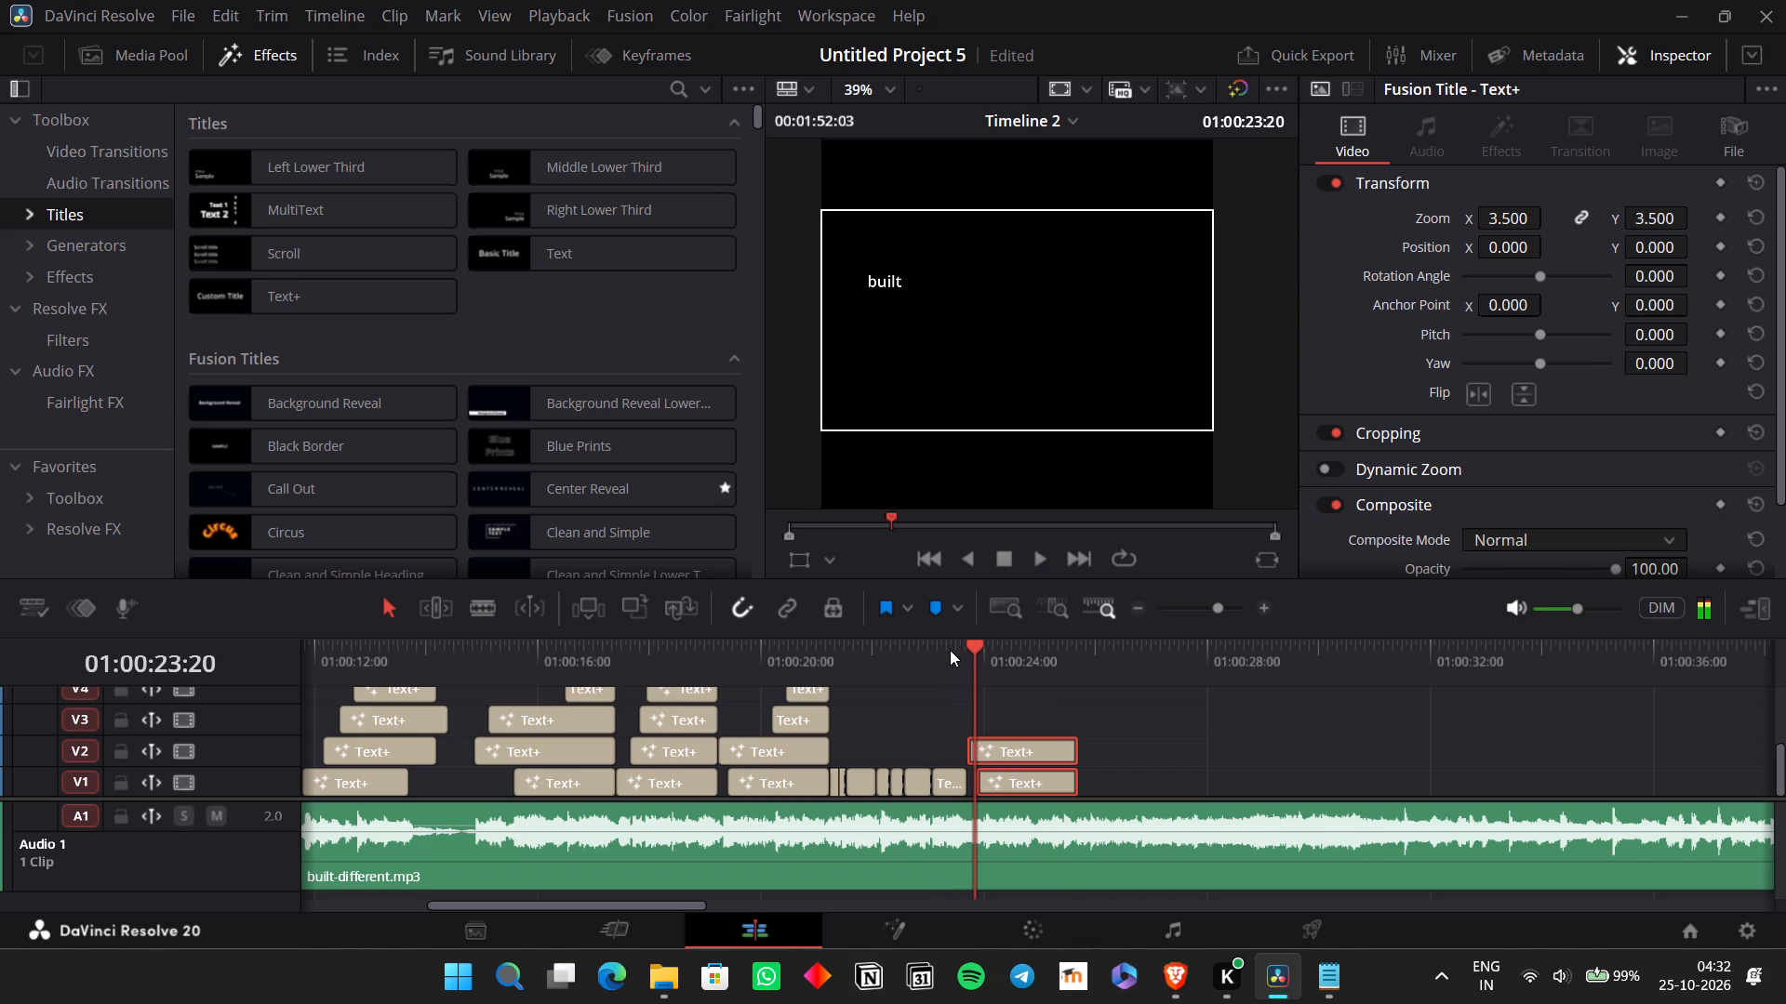
{"action": "left_click", "coordinate": [950, 650]}
{"action": "left_click_drag", "start_coordinate": [1012, 748], "coordinate": [975, 748]}
{"action": "left_click", "coordinate": [911, 657]}
{"action": "key", "text": "space"}
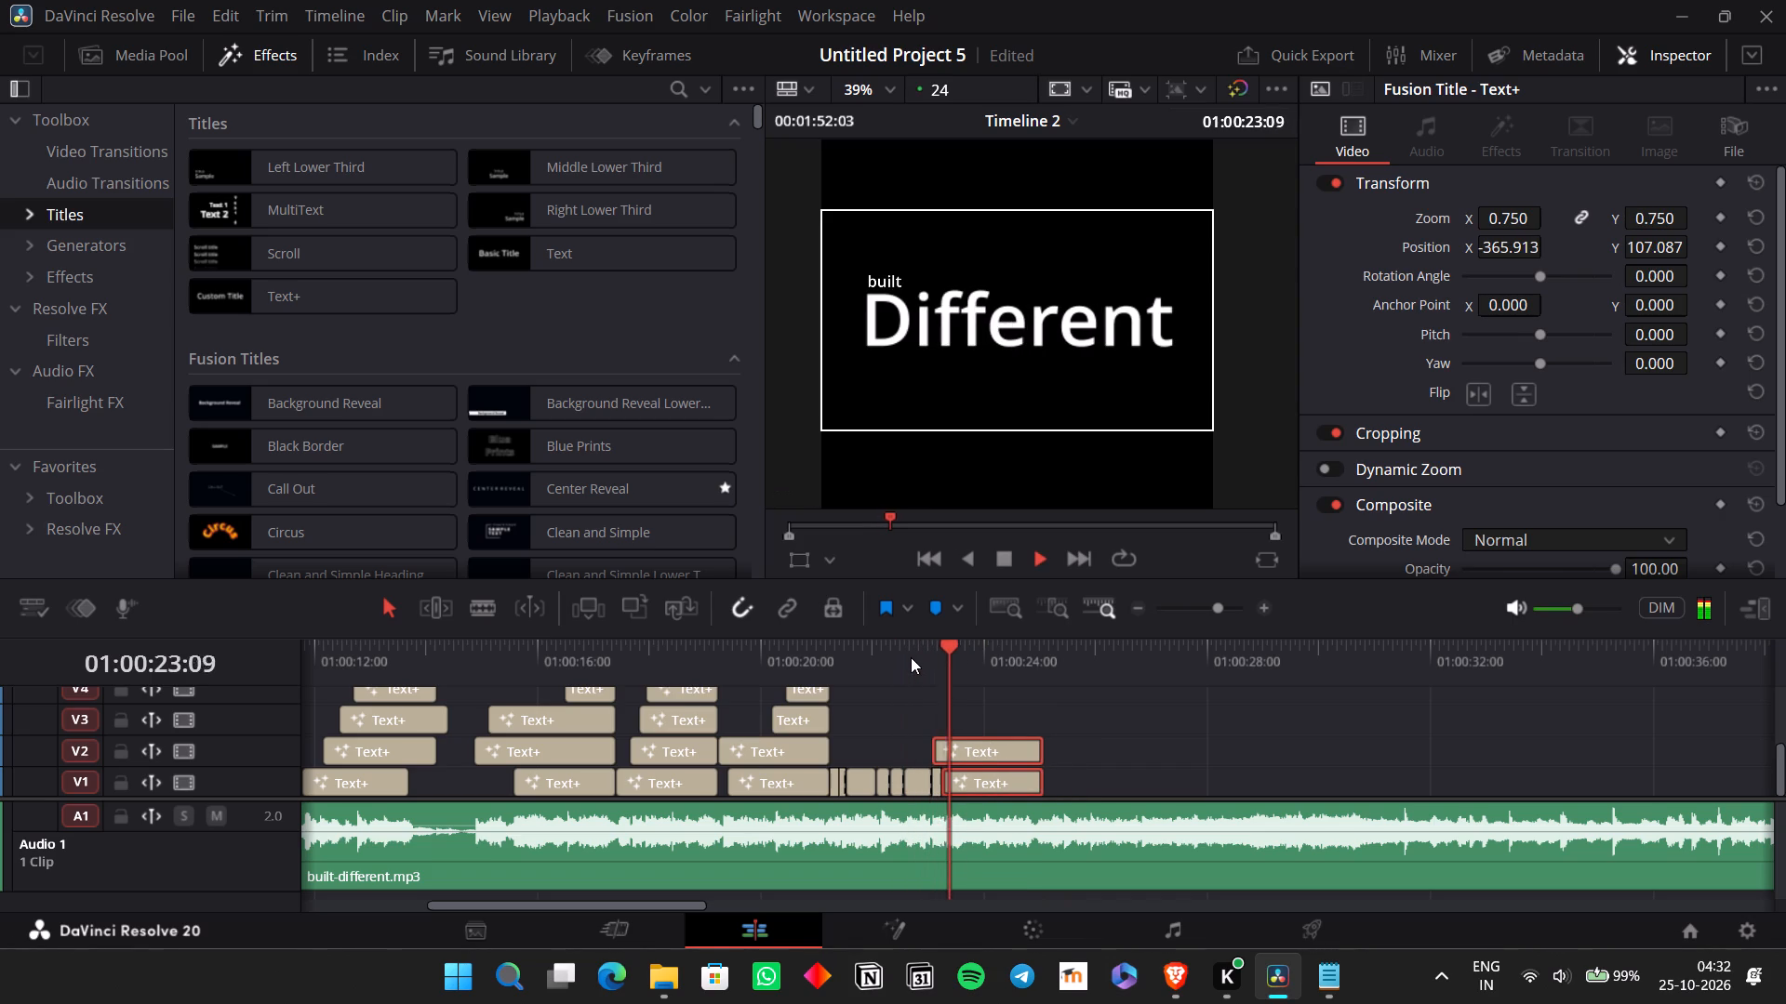
{"action": "key", "text": "space"}
Delete the short leftover piece of the "more" title on V1 just before the new "Different" title.
{"action": "left_click", "coordinate": [1259, 606]}
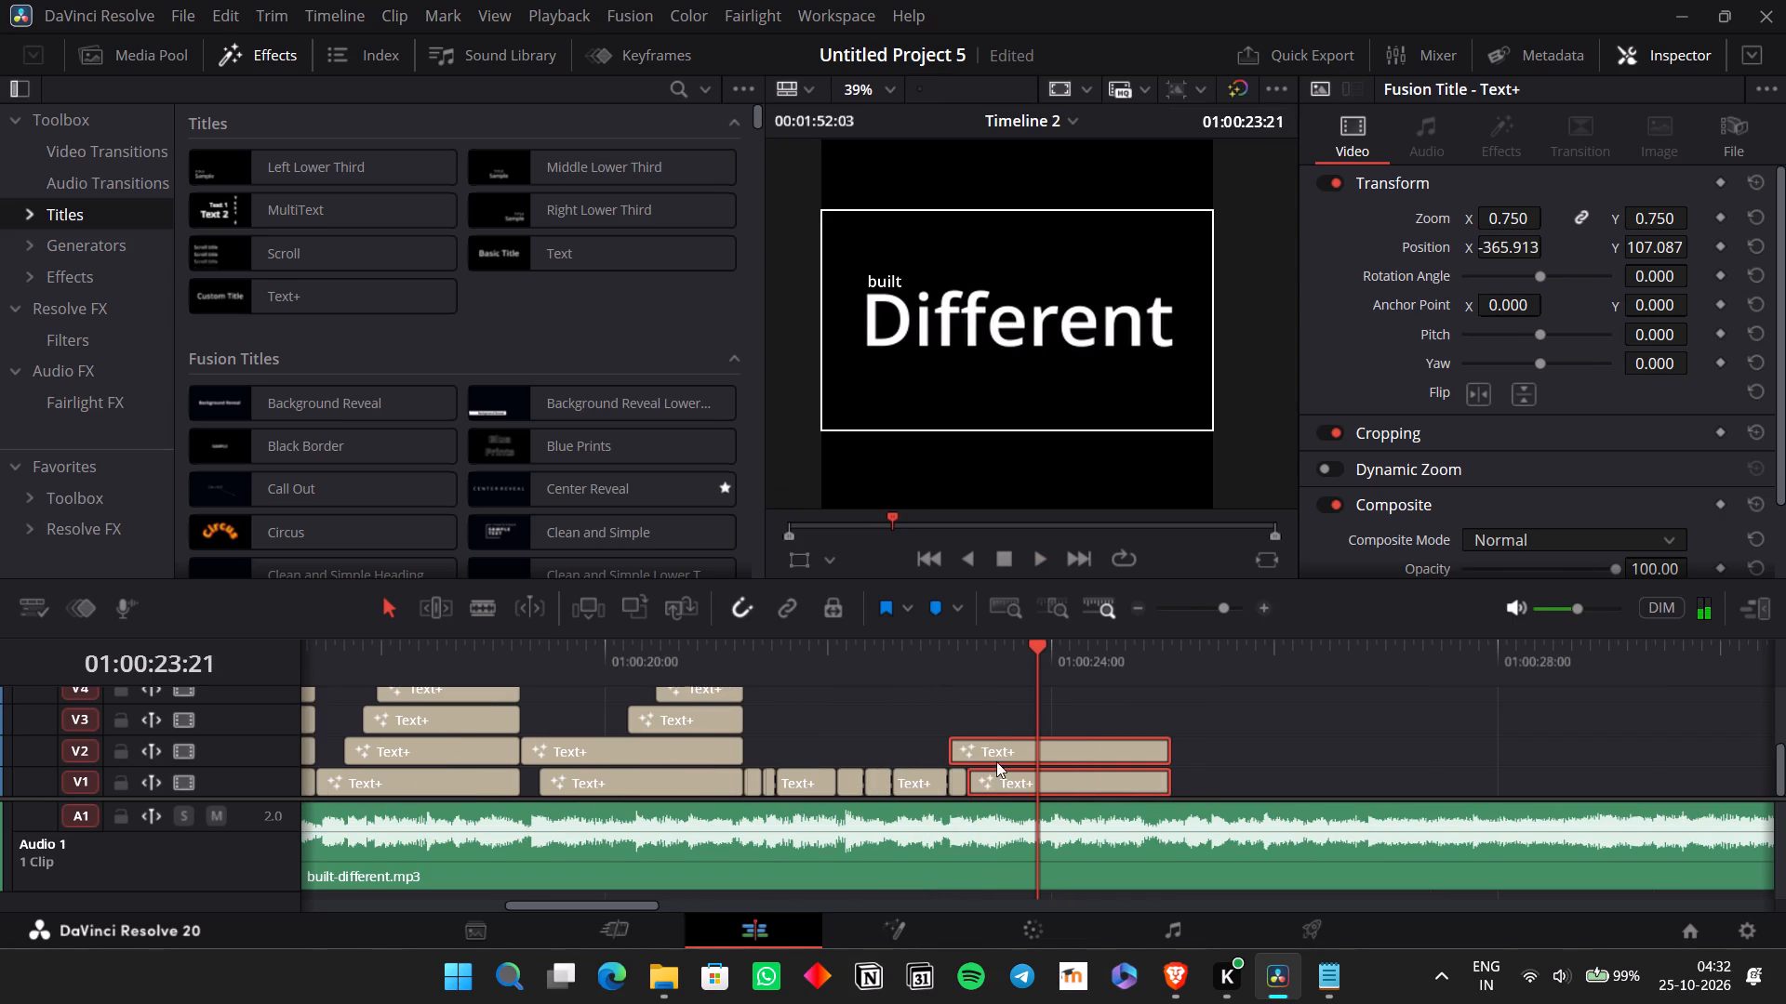
{"action": "left_click", "coordinate": [957, 779]}
{"action": "key", "text": "BackSpace"}
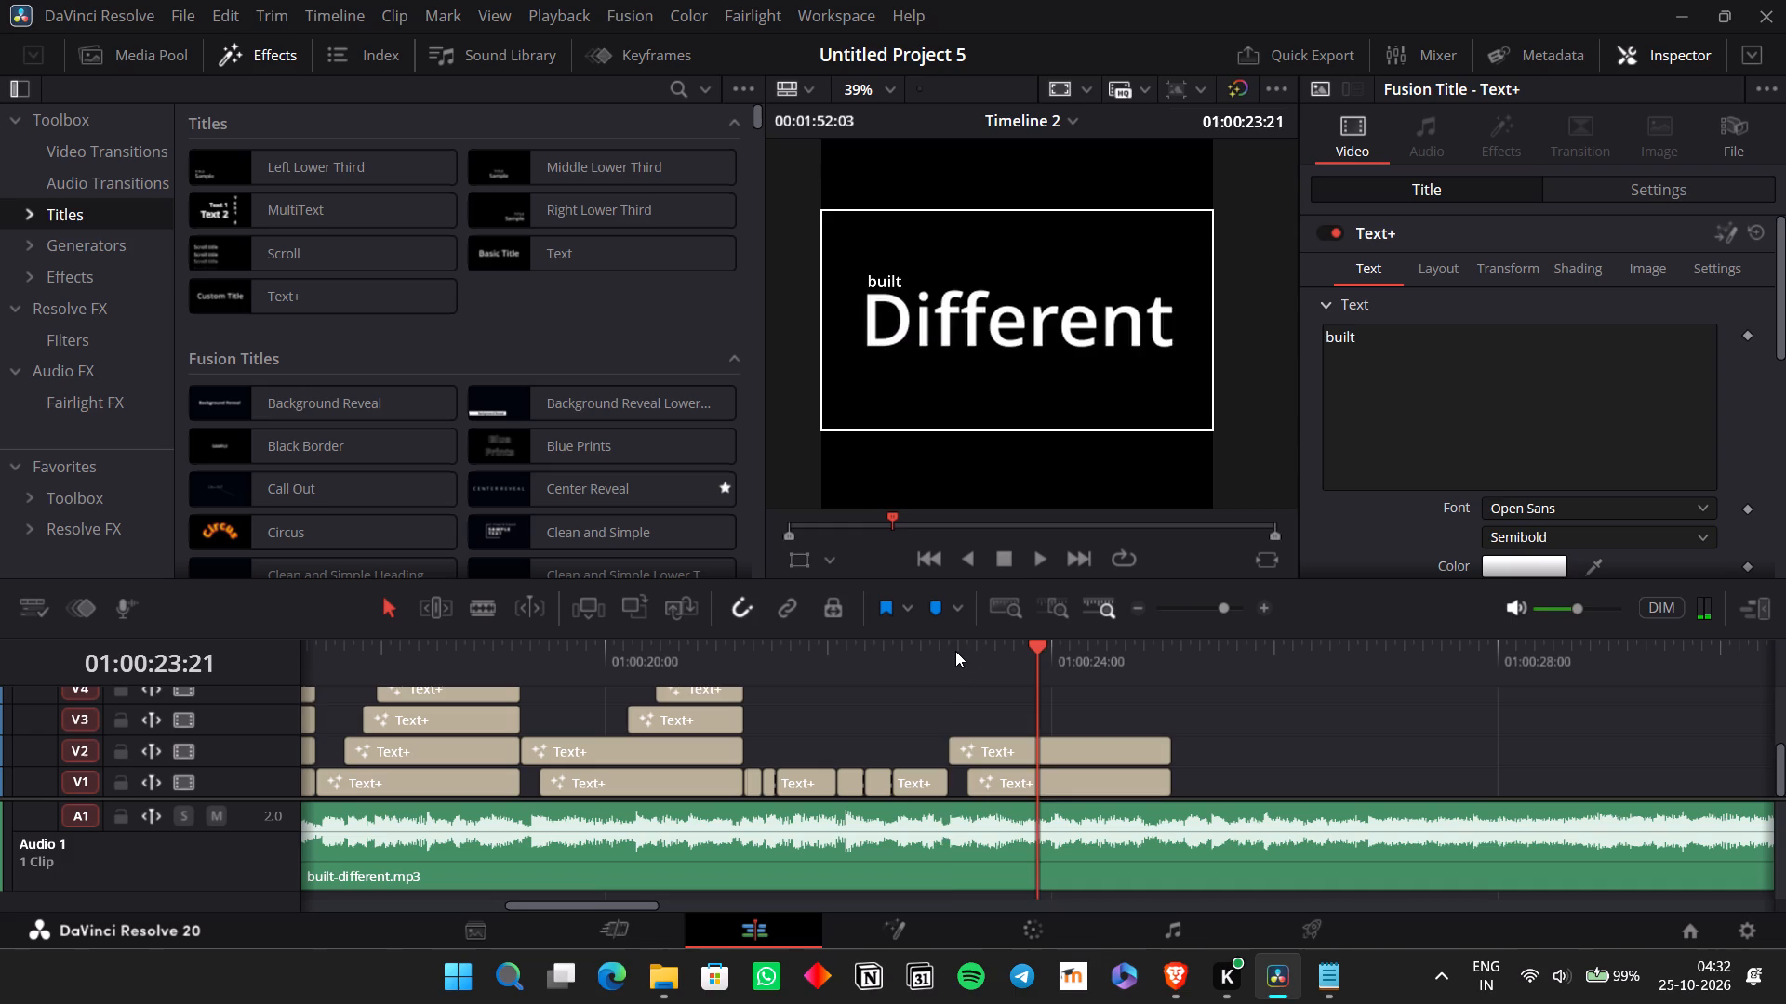
Find by ear where "can't" is sung and place the playhead at 01:00:24:00.
{"action": "left_click", "coordinate": [942, 651]}
{"action": "key", "text": "space"}
{"action": "key", "text": "space"}
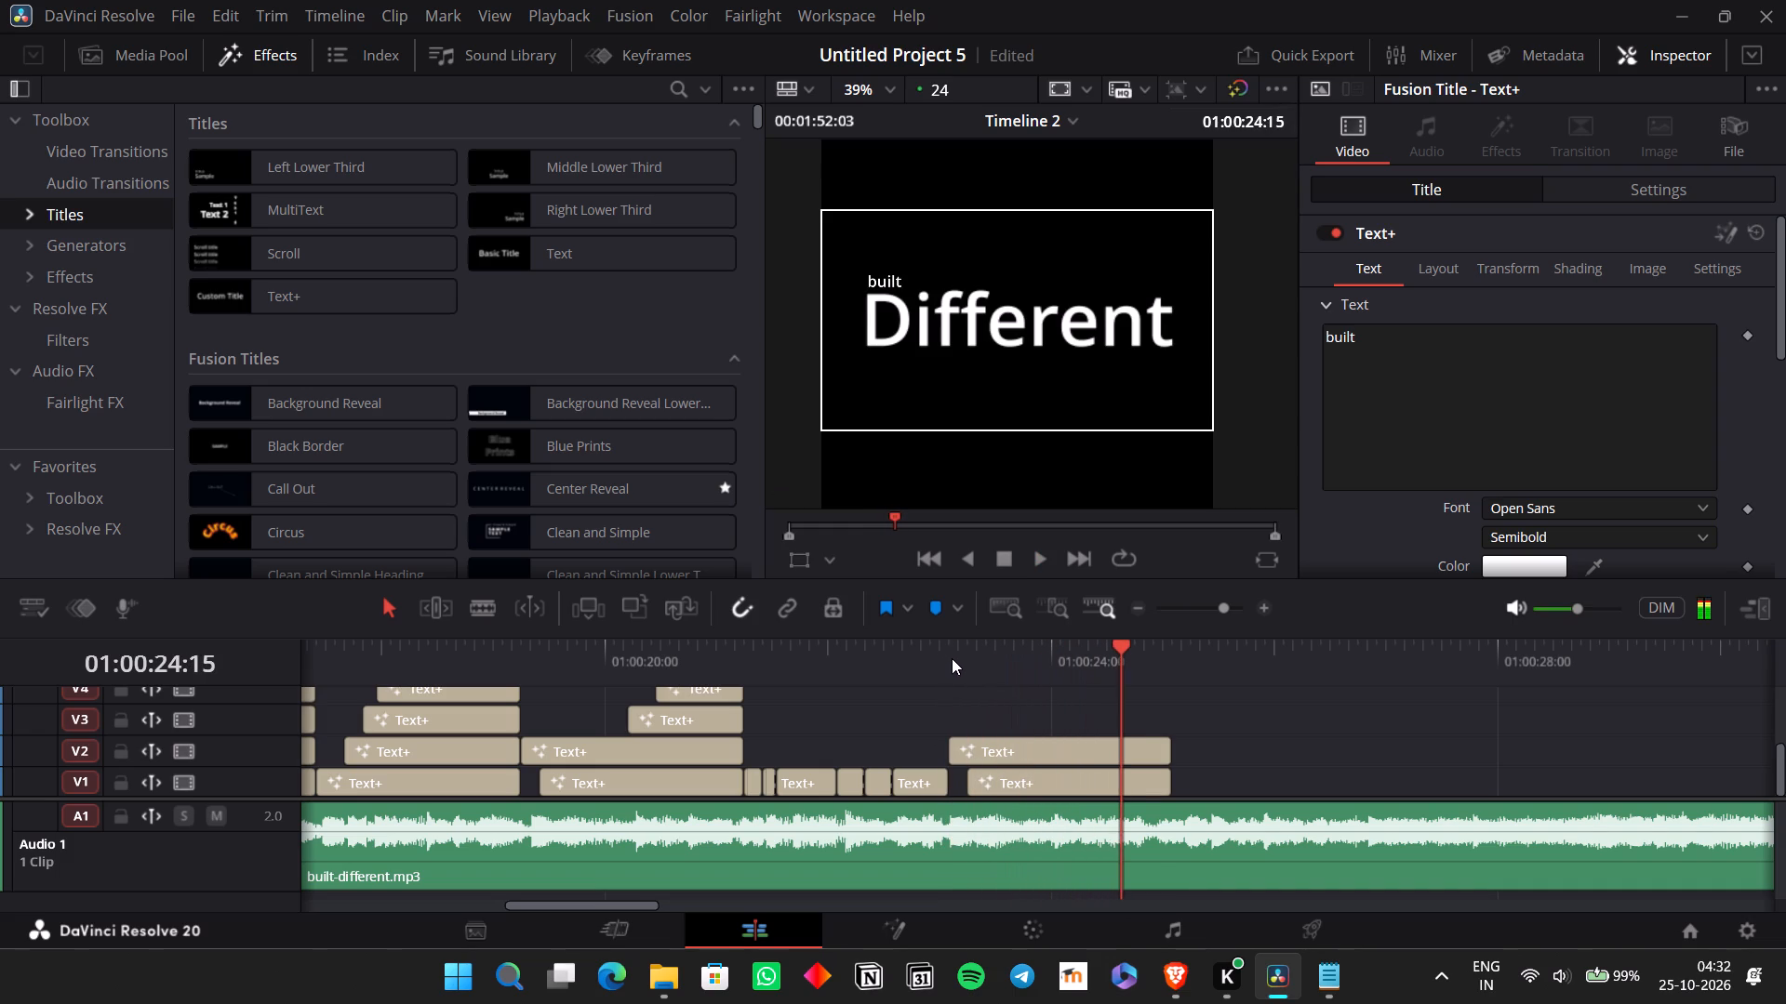
{"action": "left_click", "coordinate": [1051, 662]}
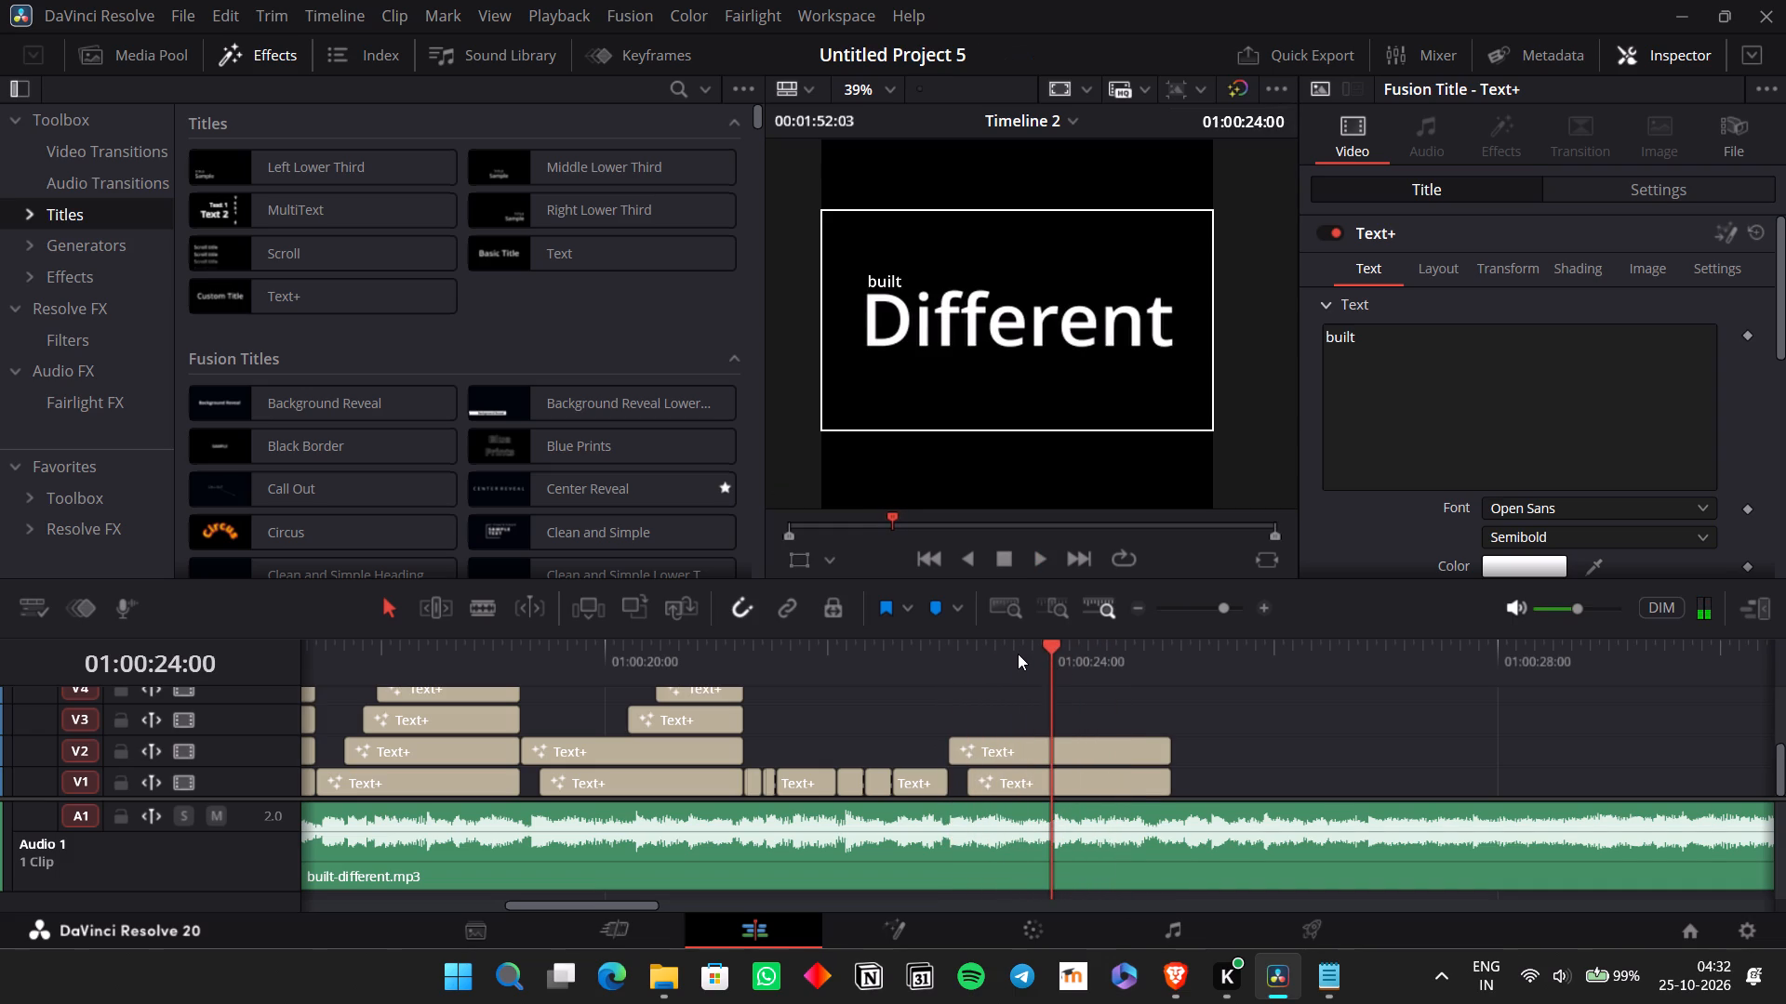
{"action": "left_click", "coordinate": [1018, 654]}
{"action": "key", "text": "space"}
{"action": "key", "text": "space"}
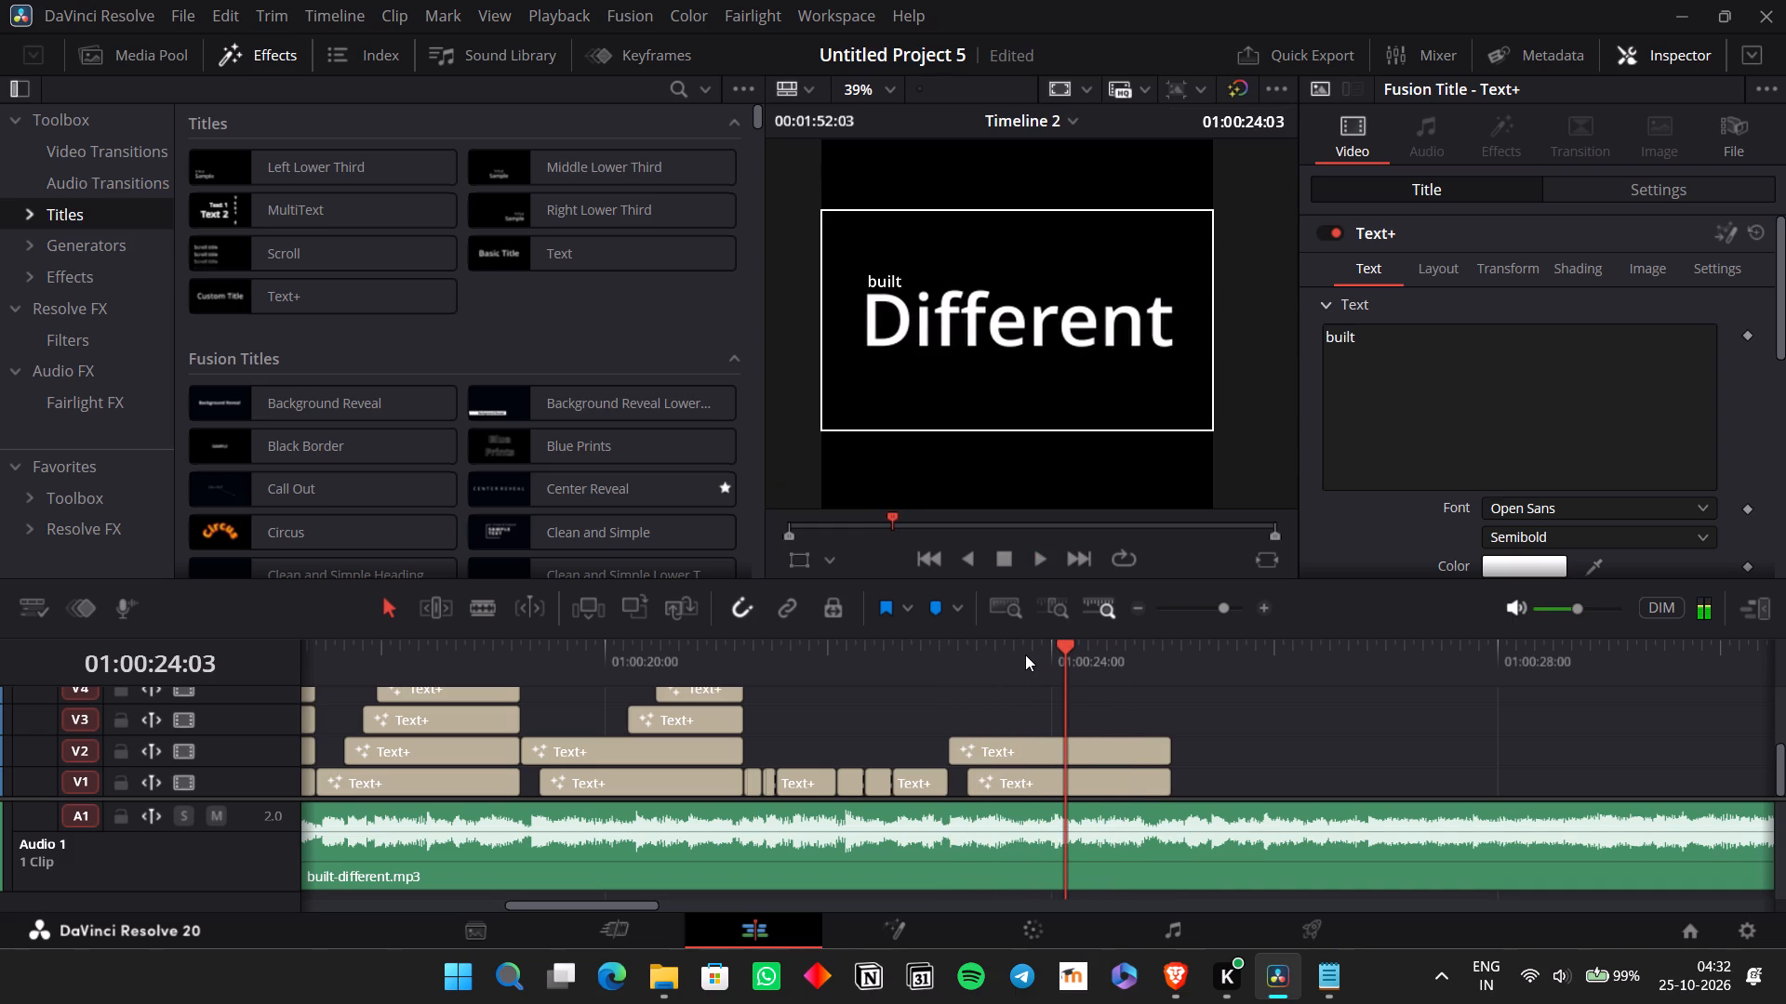
{"action": "key", "text": "Left"}
{"action": "key", "text": "Left"}
{"action": "key", "text": "Left"}
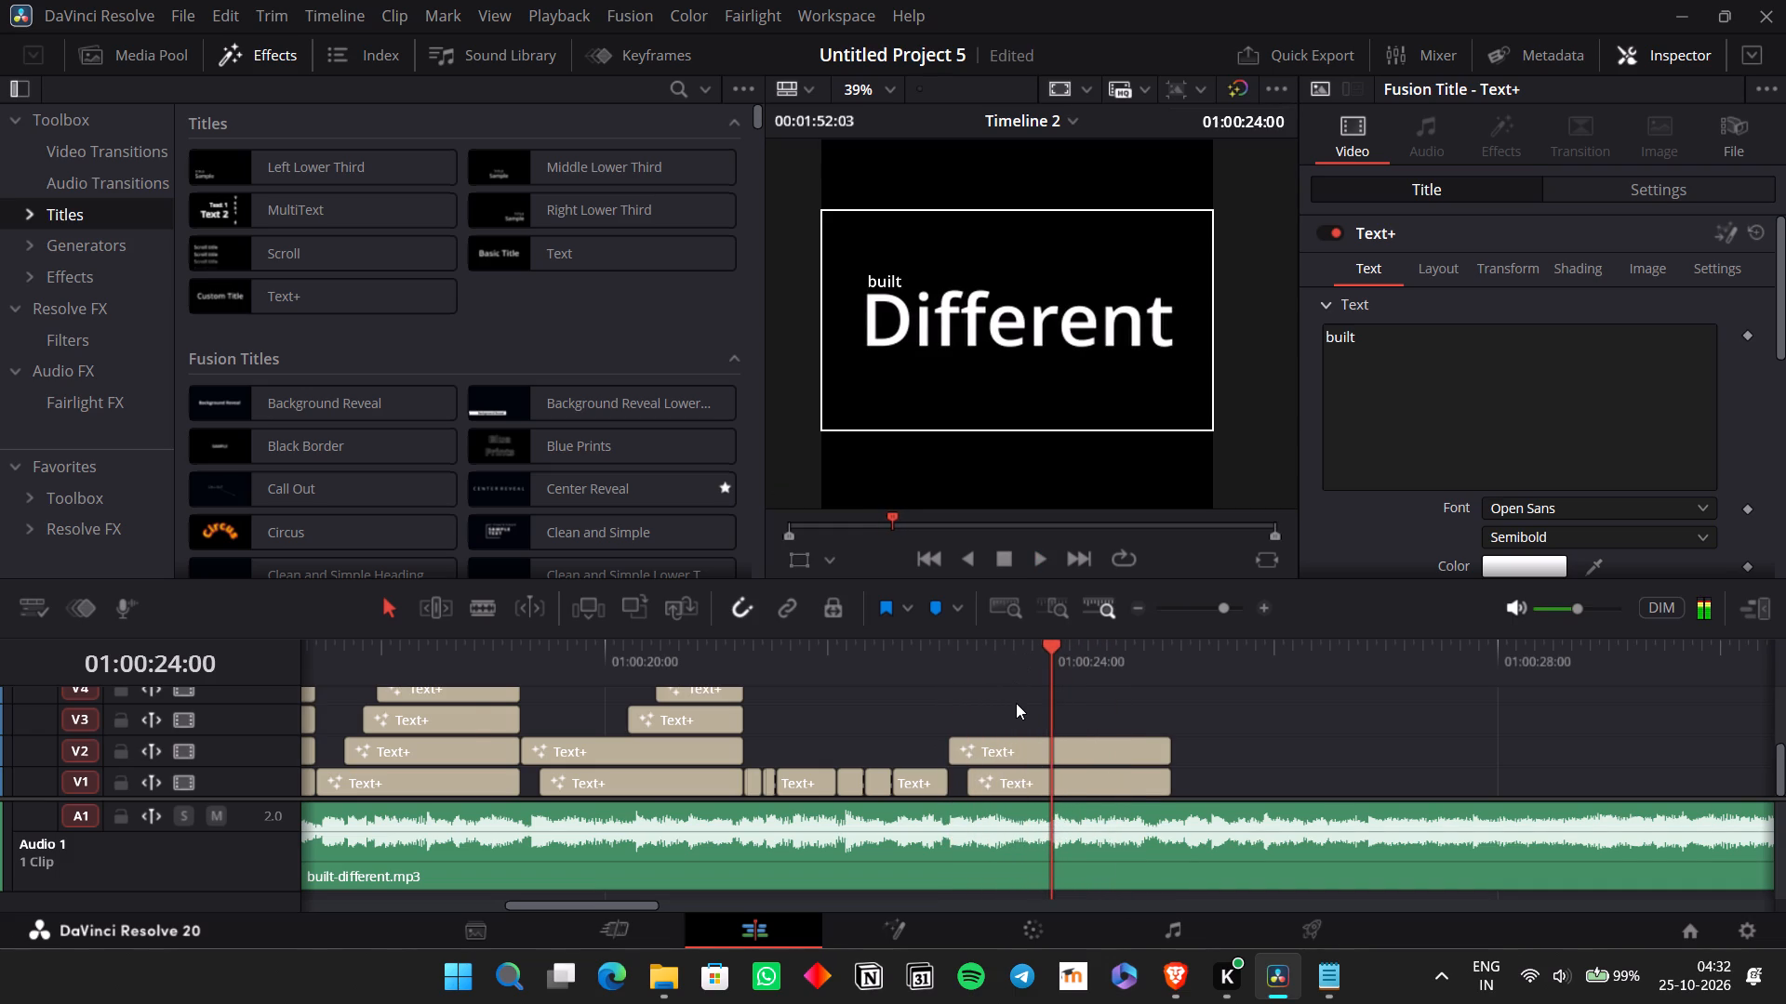
Copy the V4 "me" title near 01:00:20:14 and paste it at the start of the new "built" title.
{"action": "scroll", "coordinate": [1016, 710], "scroll_direction": "up", "scroll_amount": 1}
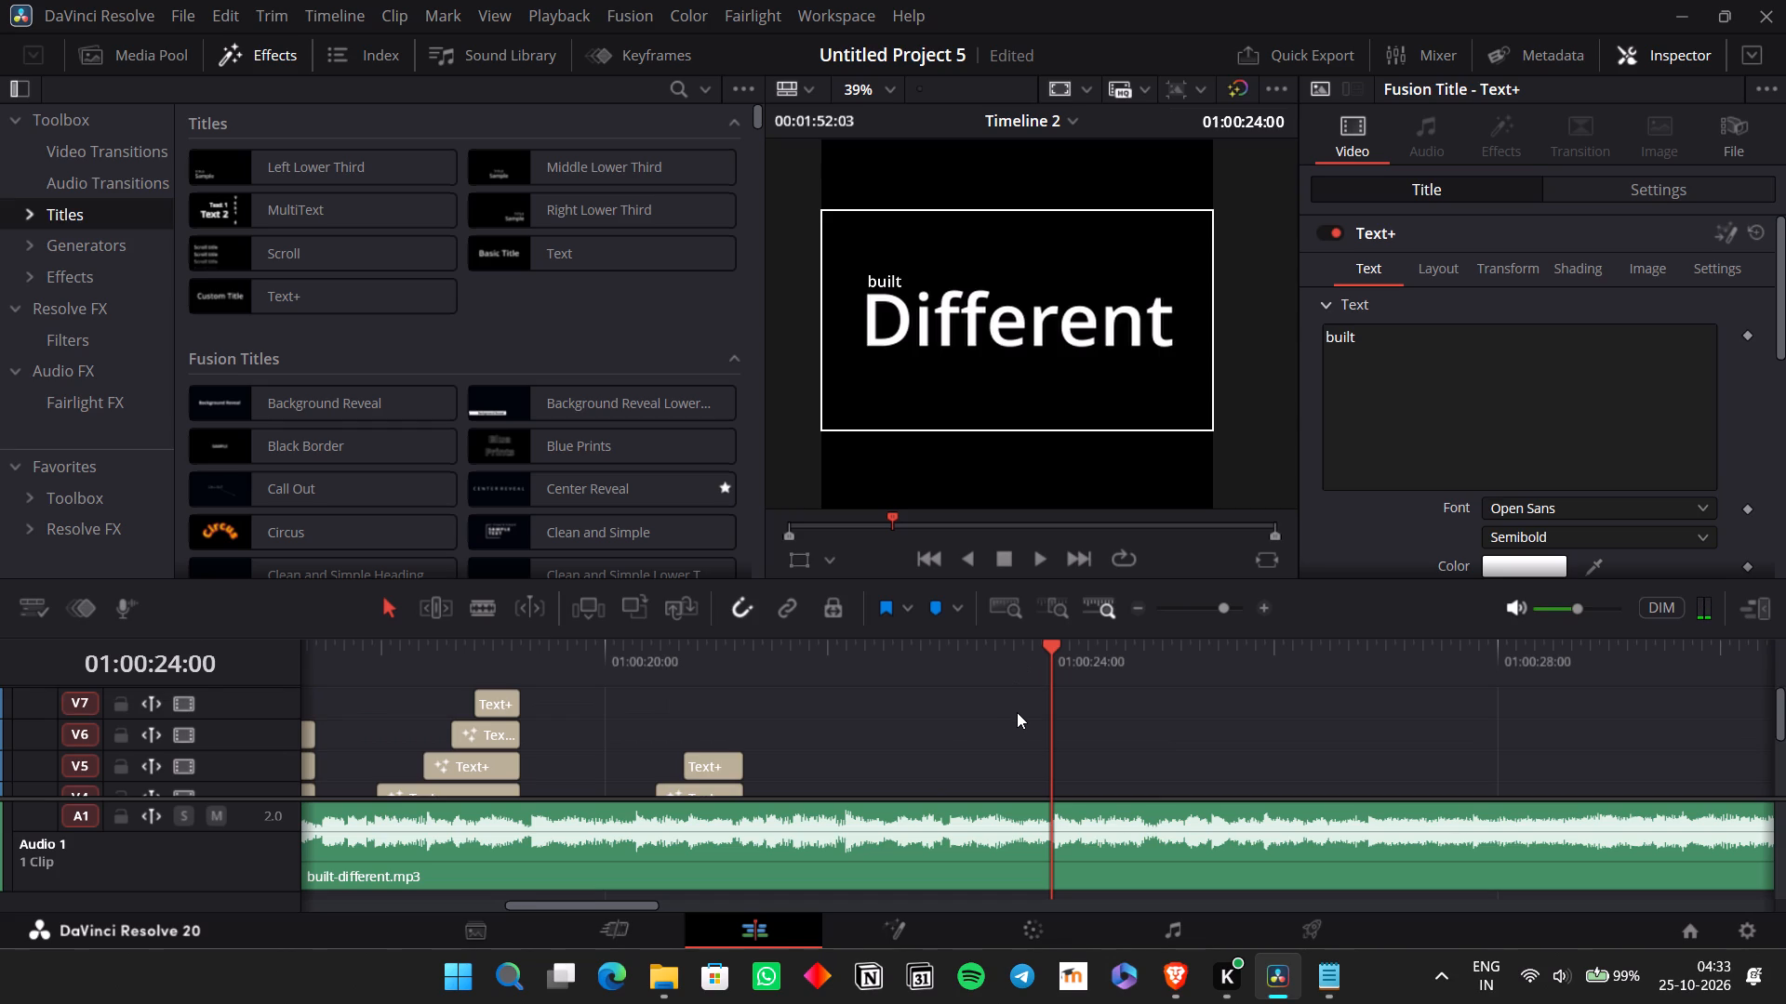
{"action": "scroll", "coordinate": [913, 763], "scroll_direction": "down", "scroll_amount": 2}
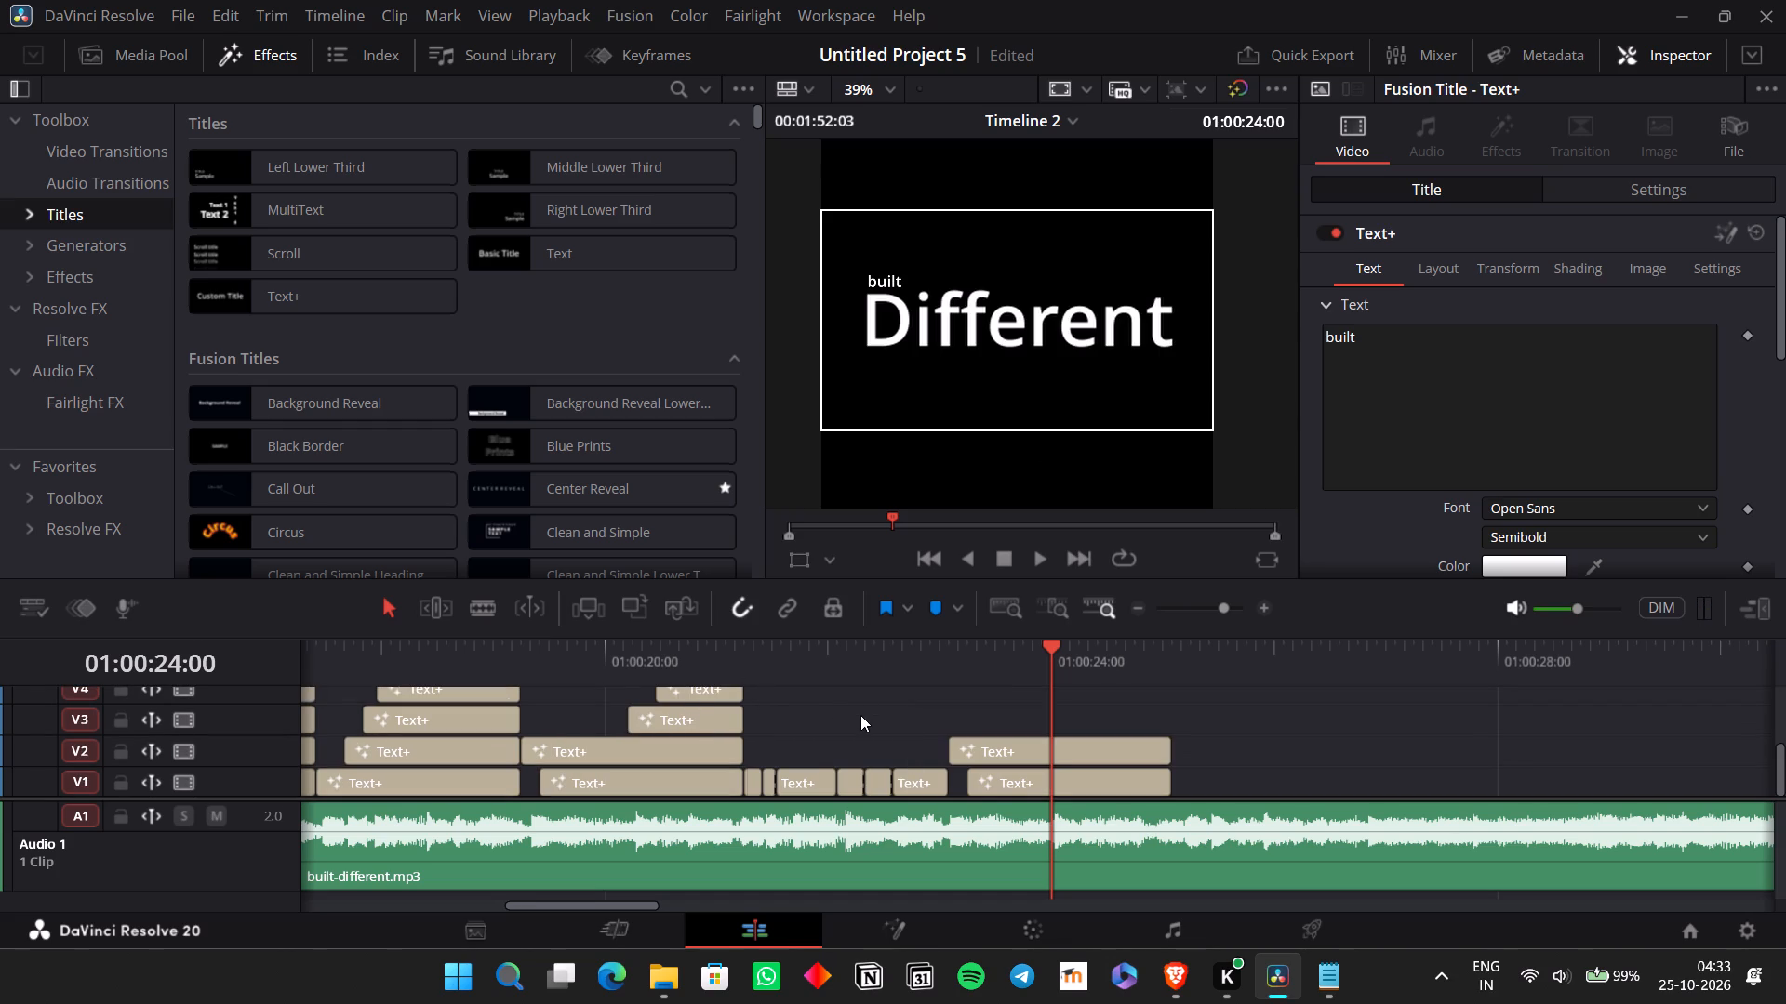
{"action": "left_click", "coordinate": [670, 645]}
{"action": "left_click", "coordinate": [683, 714]}
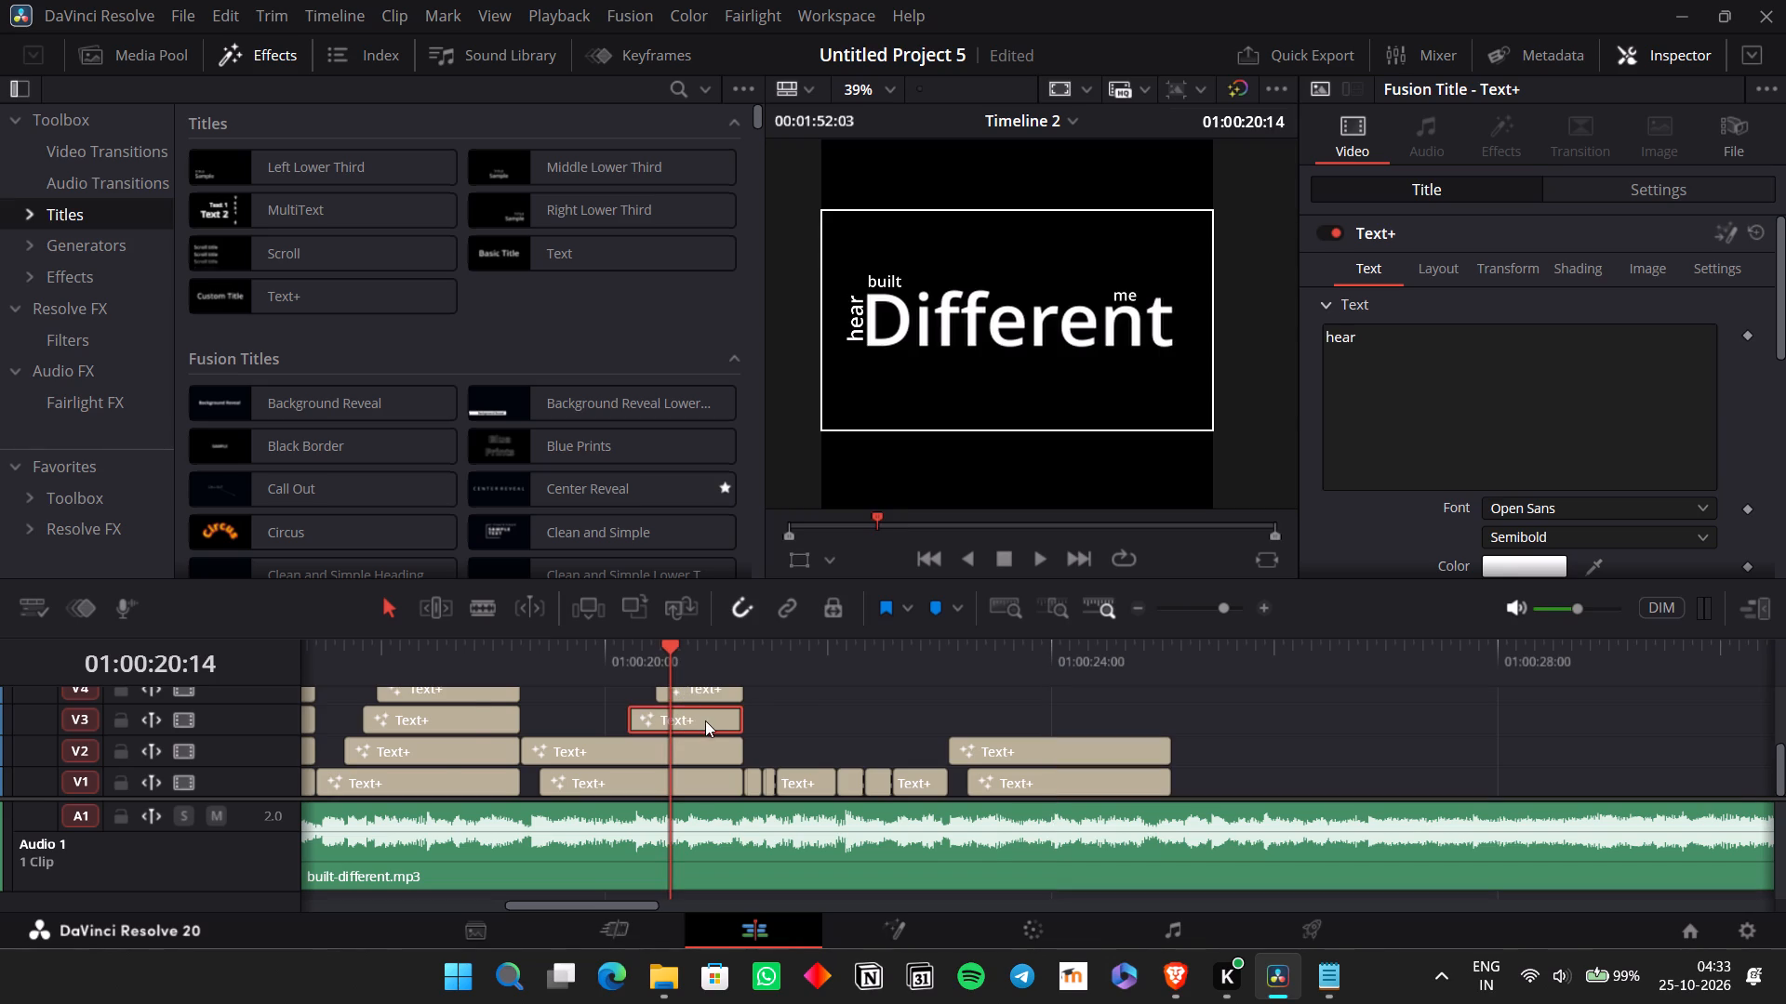
{"action": "scroll", "coordinate": [705, 720], "scroll_direction": "up", "scroll_amount": 1}
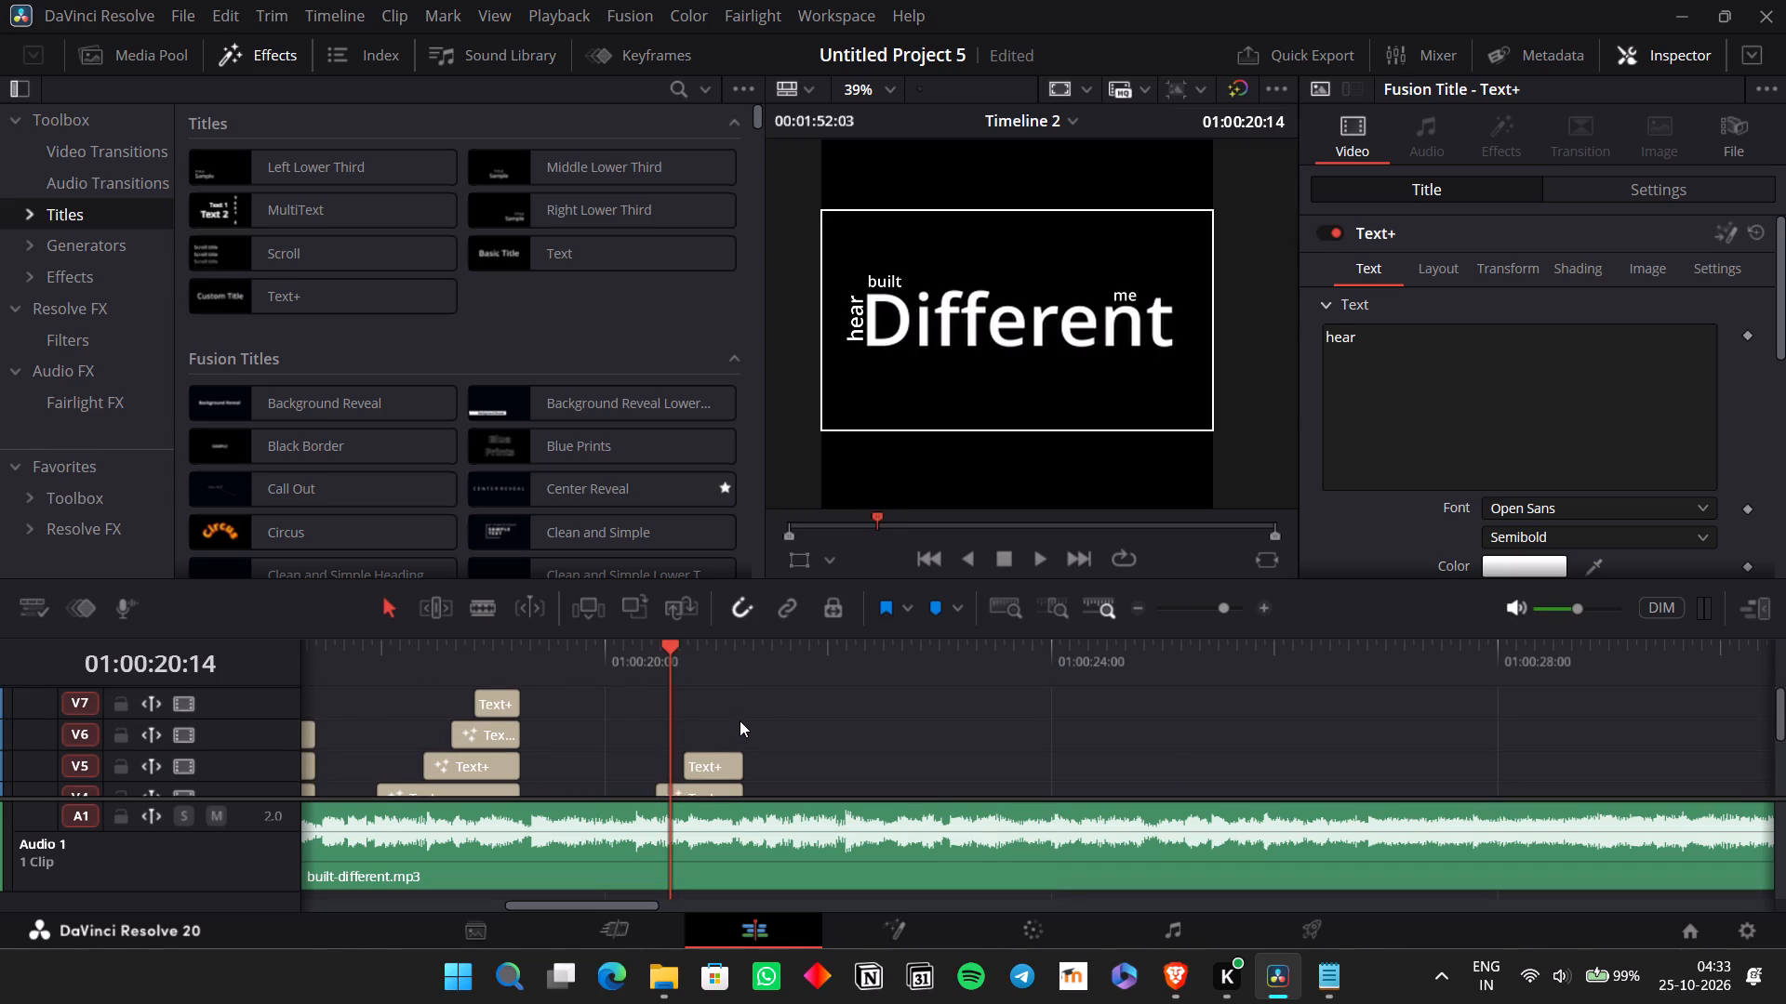
{"action": "left_click", "coordinate": [718, 754]}
{"action": "scroll", "coordinate": [718, 754], "scroll_direction": "down", "scroll_amount": 1}
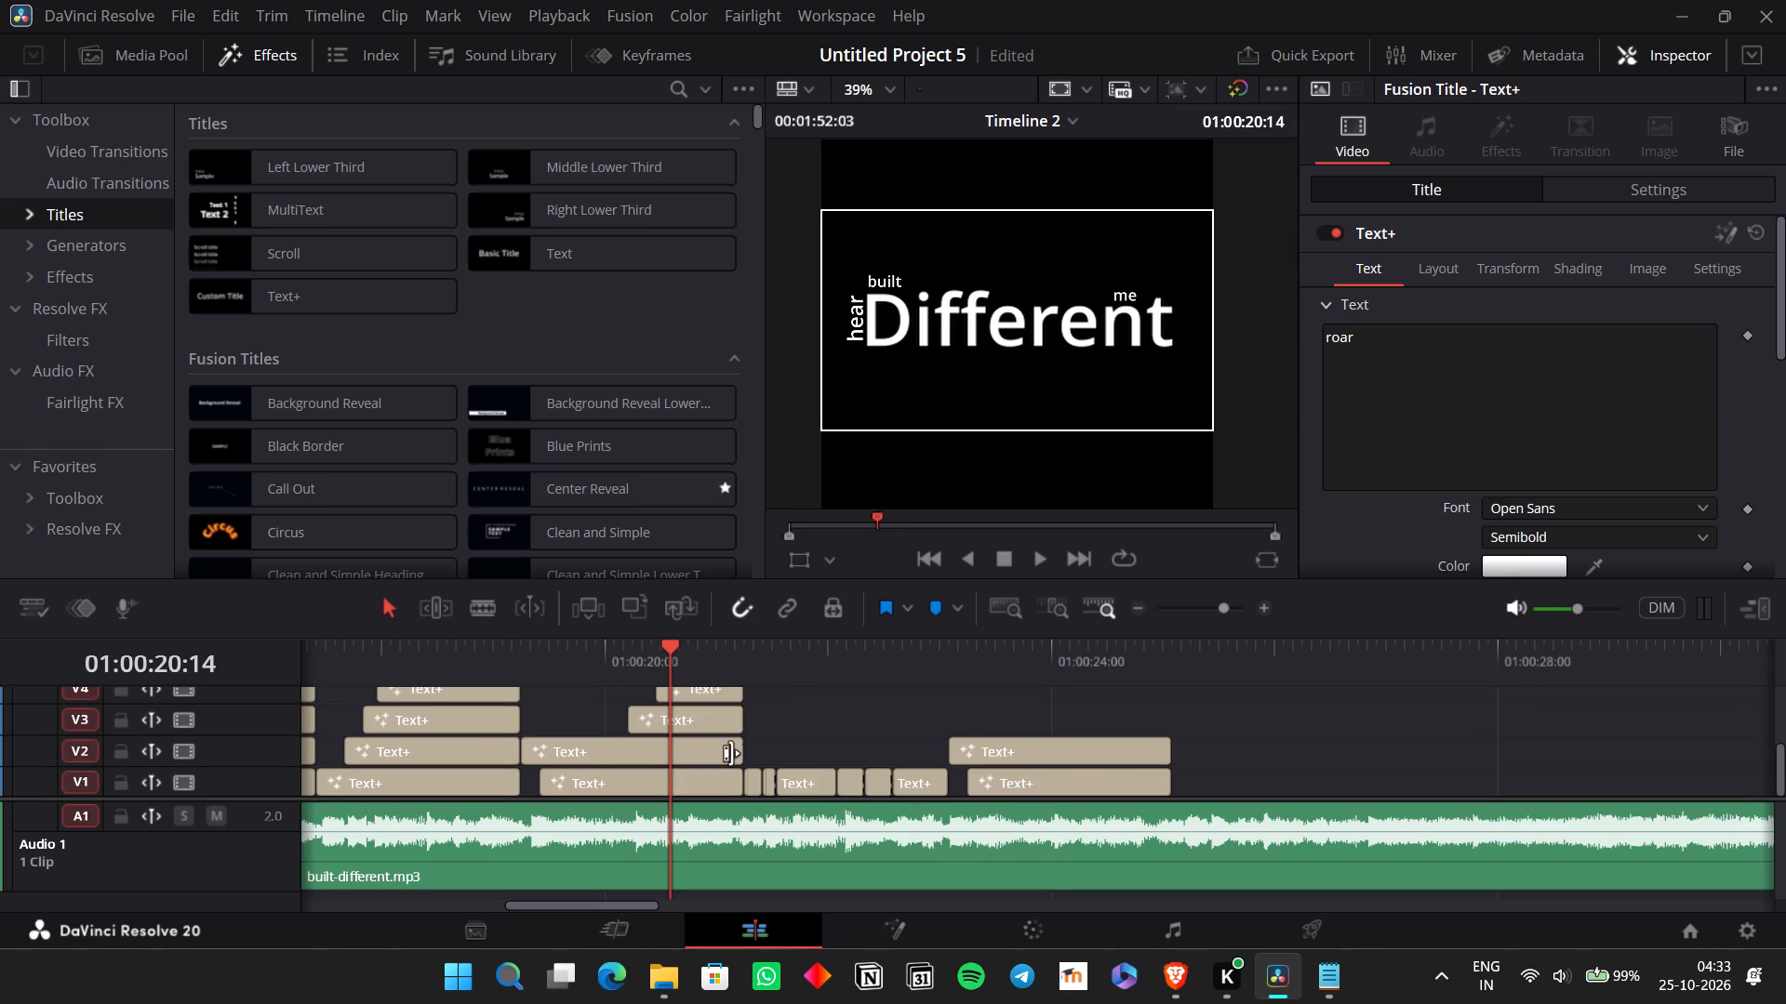
{"action": "left_click", "coordinate": [726, 699]}
{"action": "key", "text": "ctrl+c"}
{"action": "left_click", "coordinate": [956, 658]}
{"action": "key", "text": "ctrl+v"}
Move the pasted "me" title down to V3 so it starts at 01:00:24:00, checking it against the vocals.
{"action": "left_click_drag", "start_coordinate": [987, 686], "coordinate": [1049, 715]}
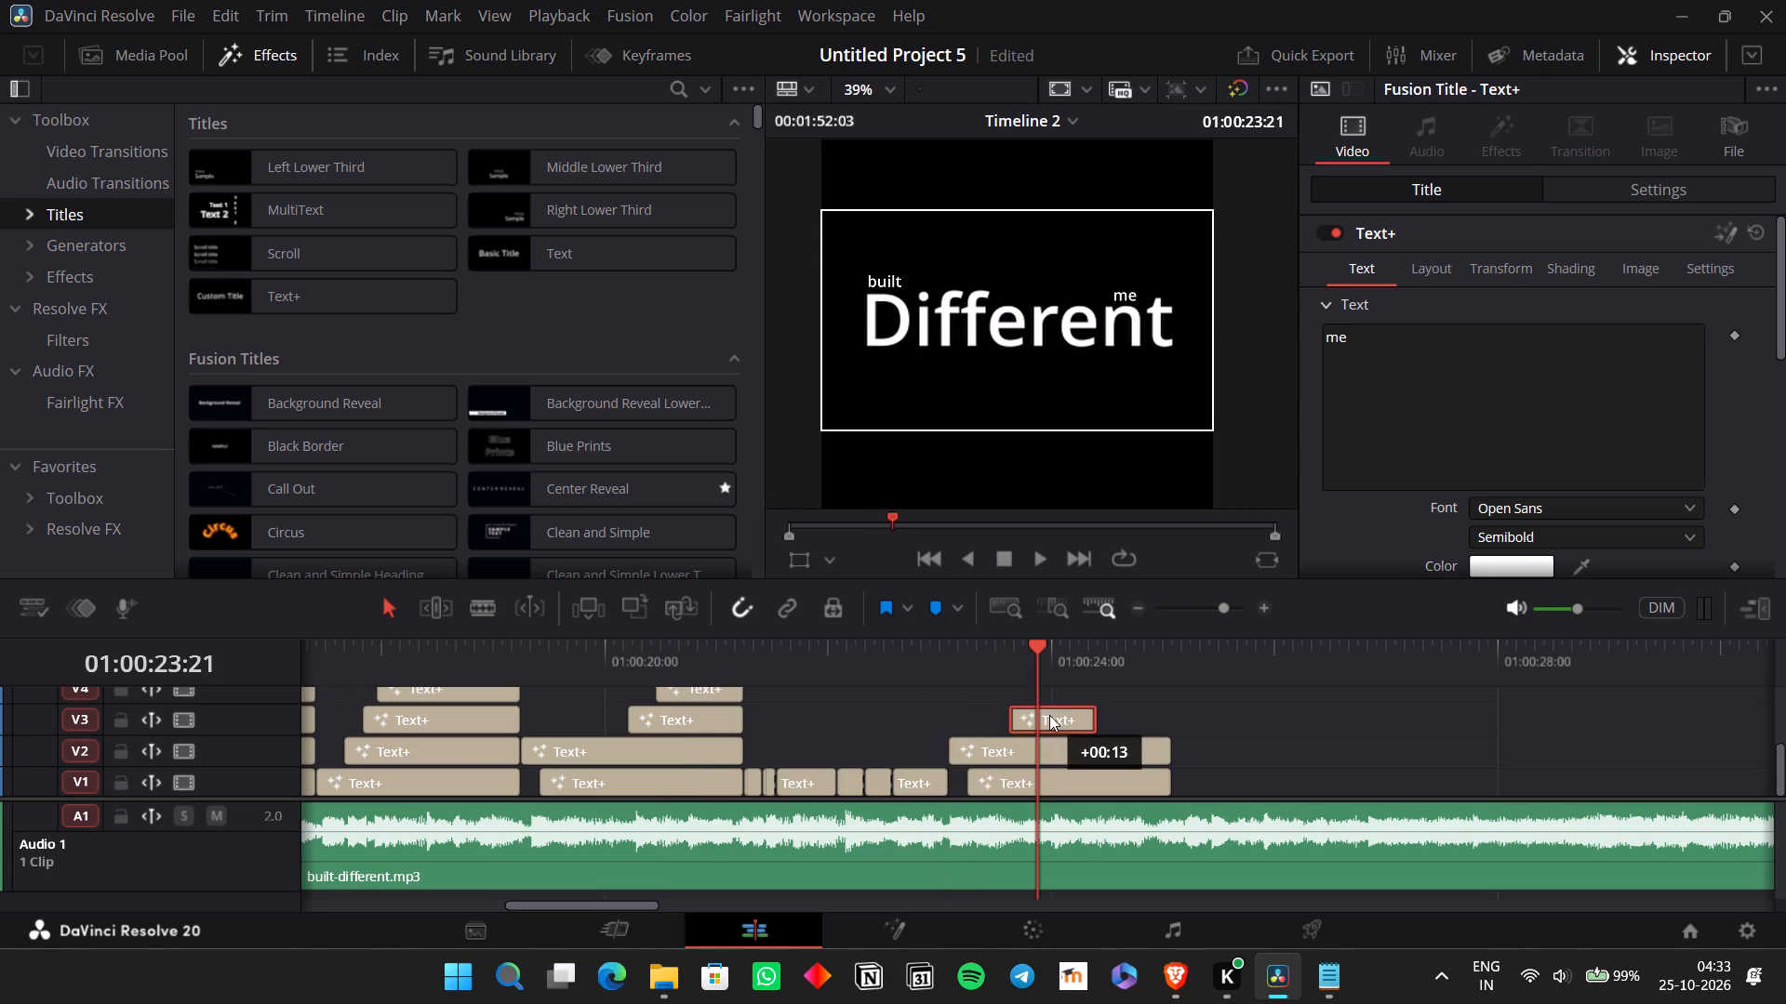
{"action": "left_click_drag", "start_coordinate": [1049, 715], "coordinate": [1086, 726]}
{"action": "key", "text": "space"}
{"action": "key", "text": "space"}
{"action": "left_click", "coordinate": [1044, 656]}
{"action": "left_click_drag", "start_coordinate": [1070, 722], "coordinate": [1085, 723]}
{"action": "key", "text": "space"}
{"action": "key", "text": "space"}
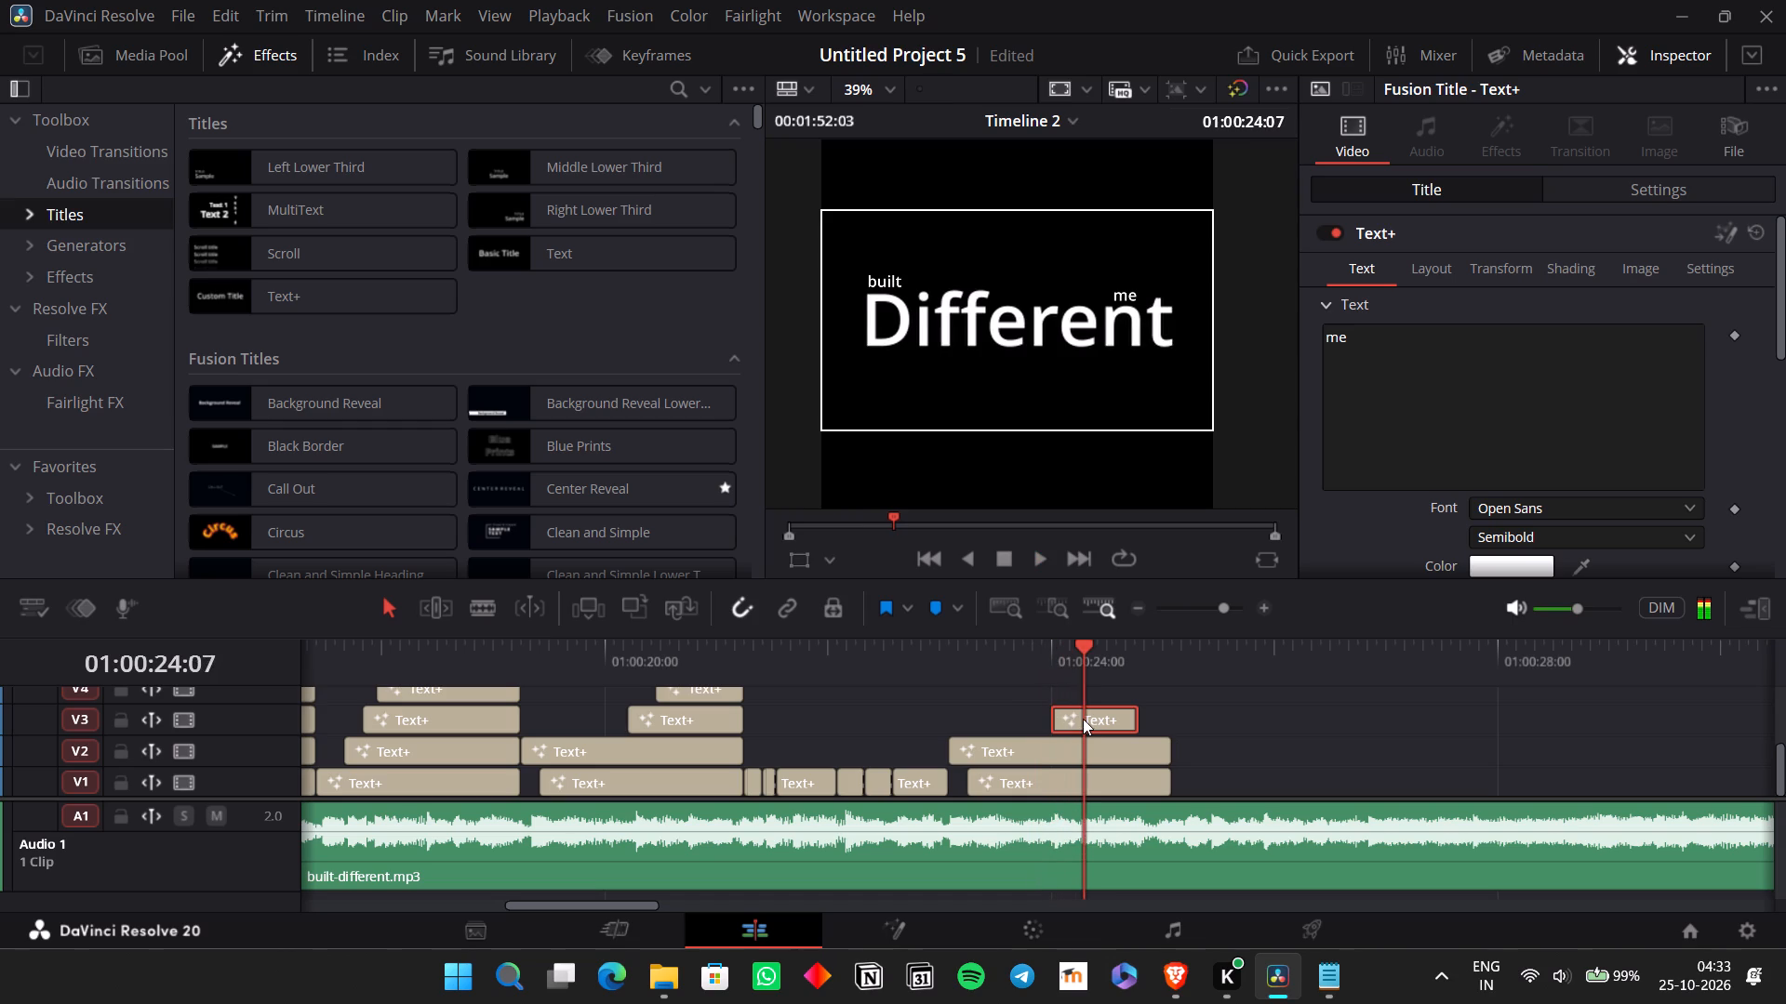
Check the lyric wording in Notepad and change the V3 "me" title's text to "can't be".
{"action": "key", "text": "space"}
{"action": "key", "text": "space"}
{"action": "key", "text": "alt+Tab"}
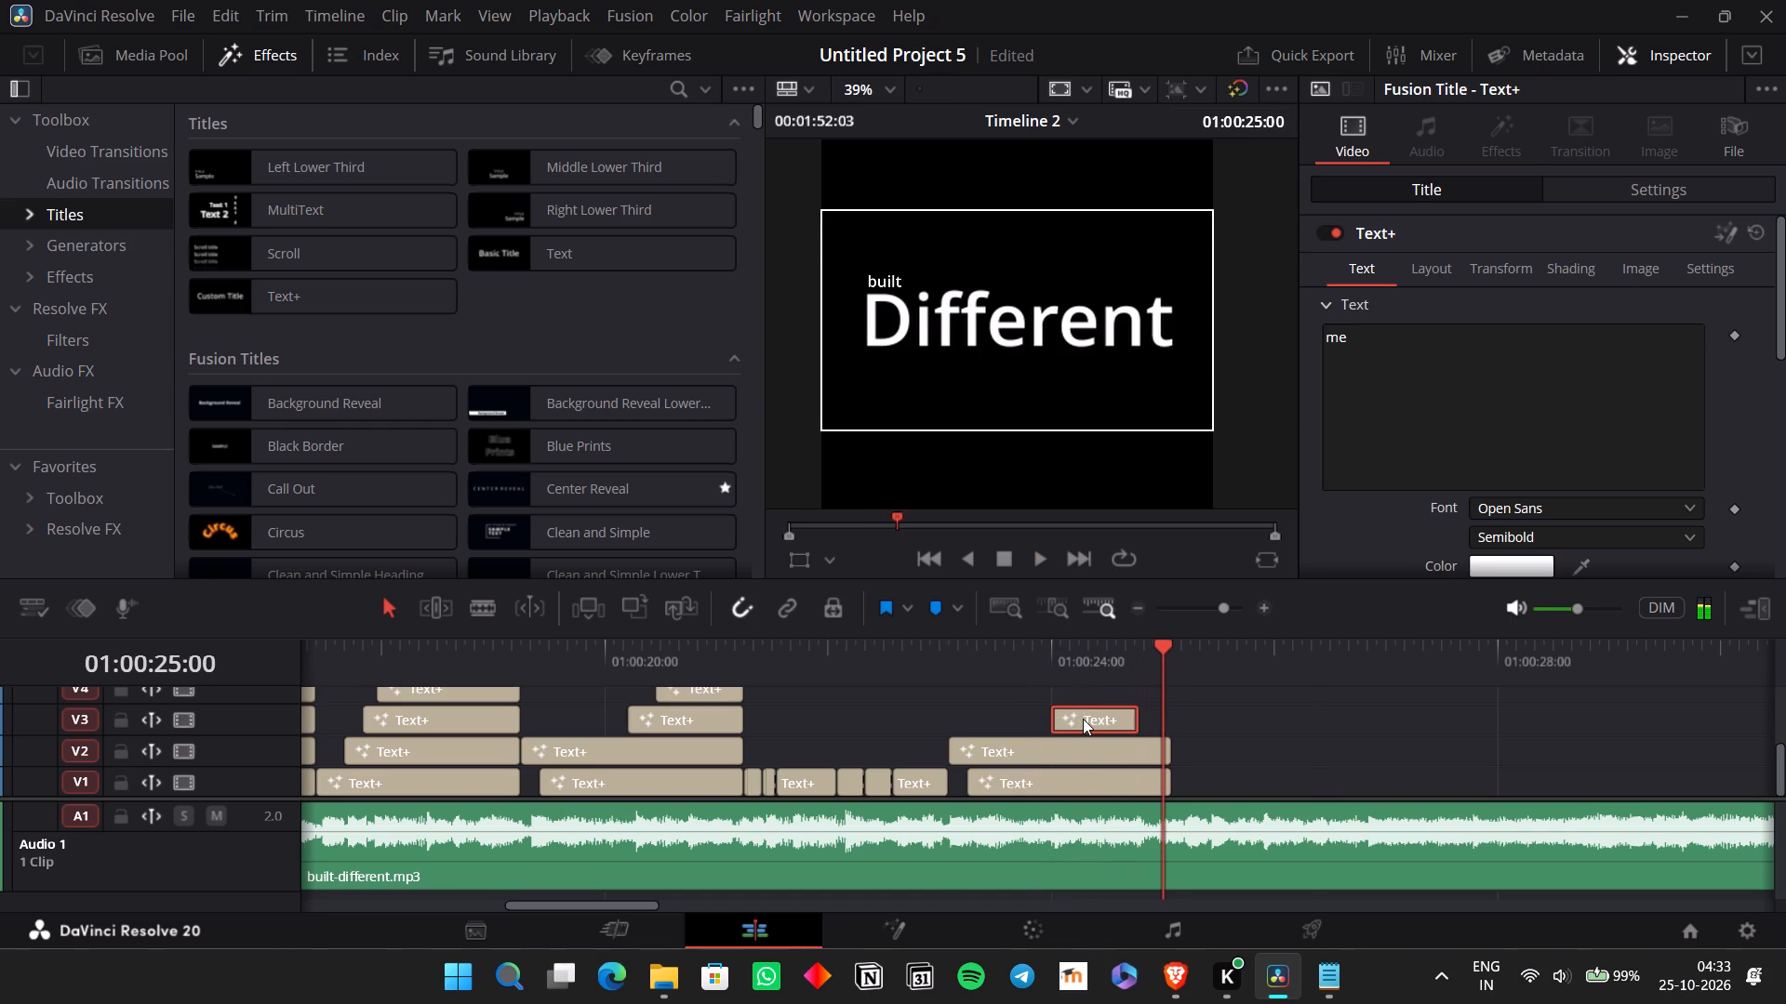
{"action": "key", "text": "alt+Tab"}
{"action": "key", "text": "alt+Tab"}
{"action": "key", "text": "alt+Tab"}
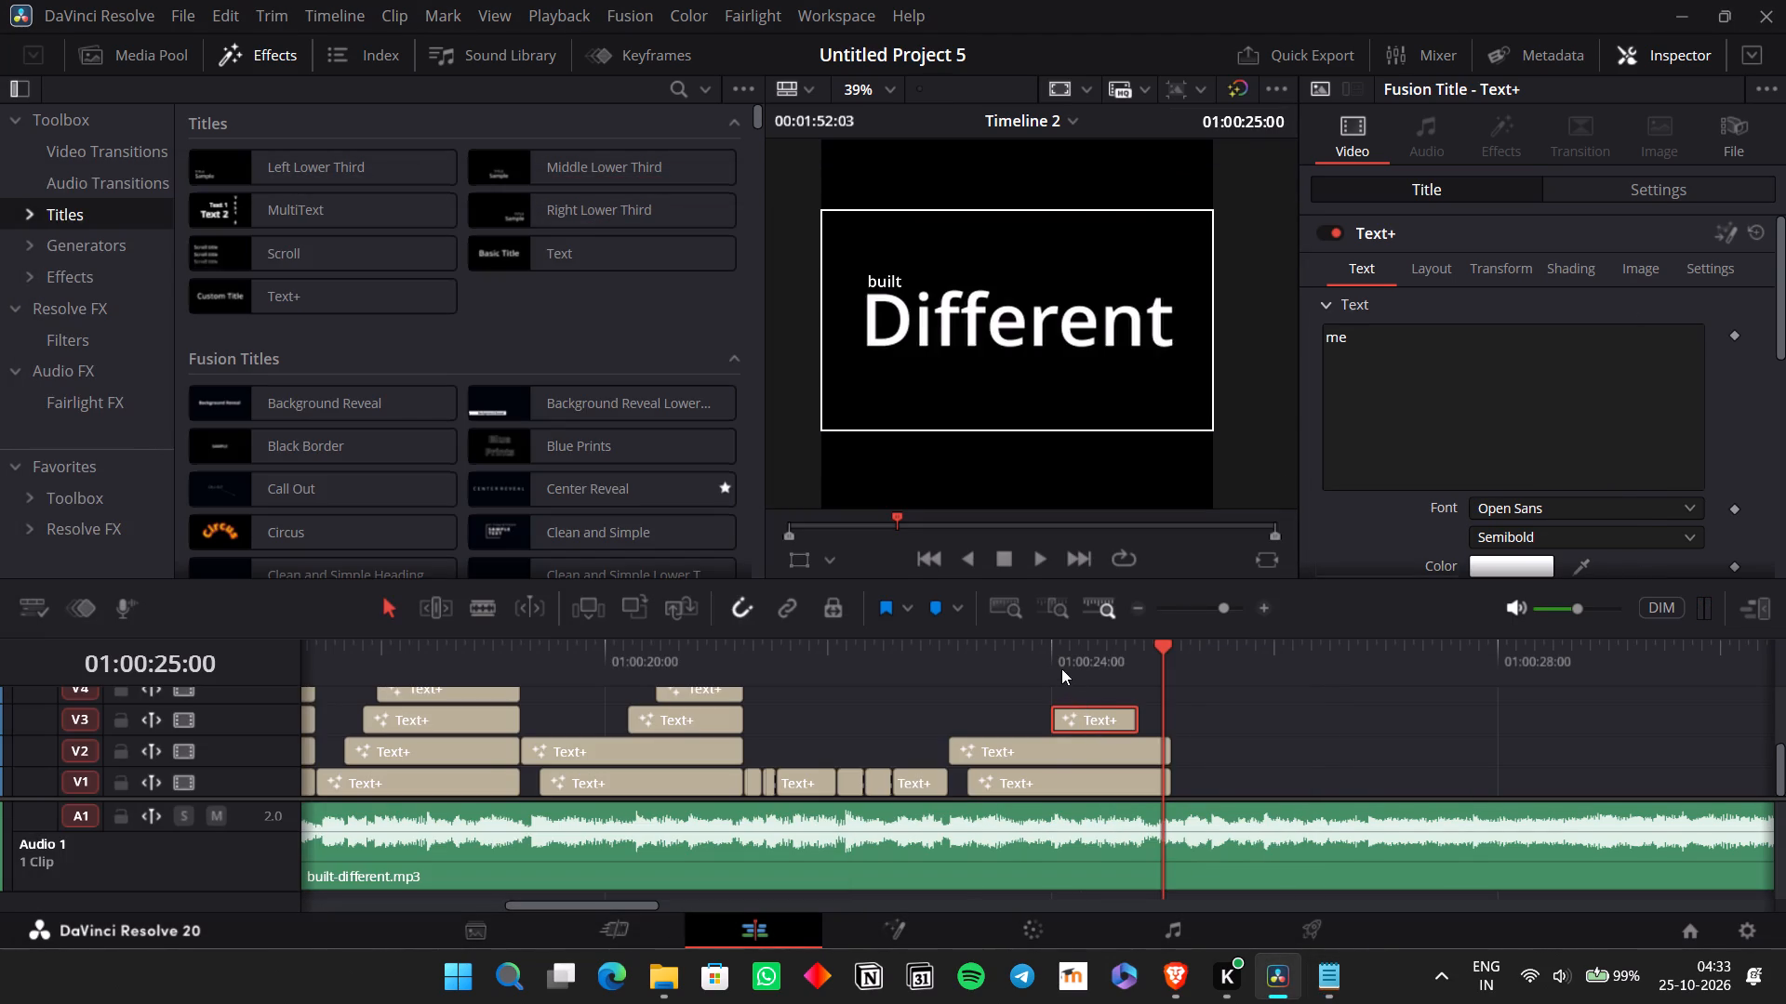
{"action": "left_click", "coordinate": [1051, 654]}
{"action": "left_click_drag", "start_coordinate": [1412, 362], "coordinate": [1253, 337]}
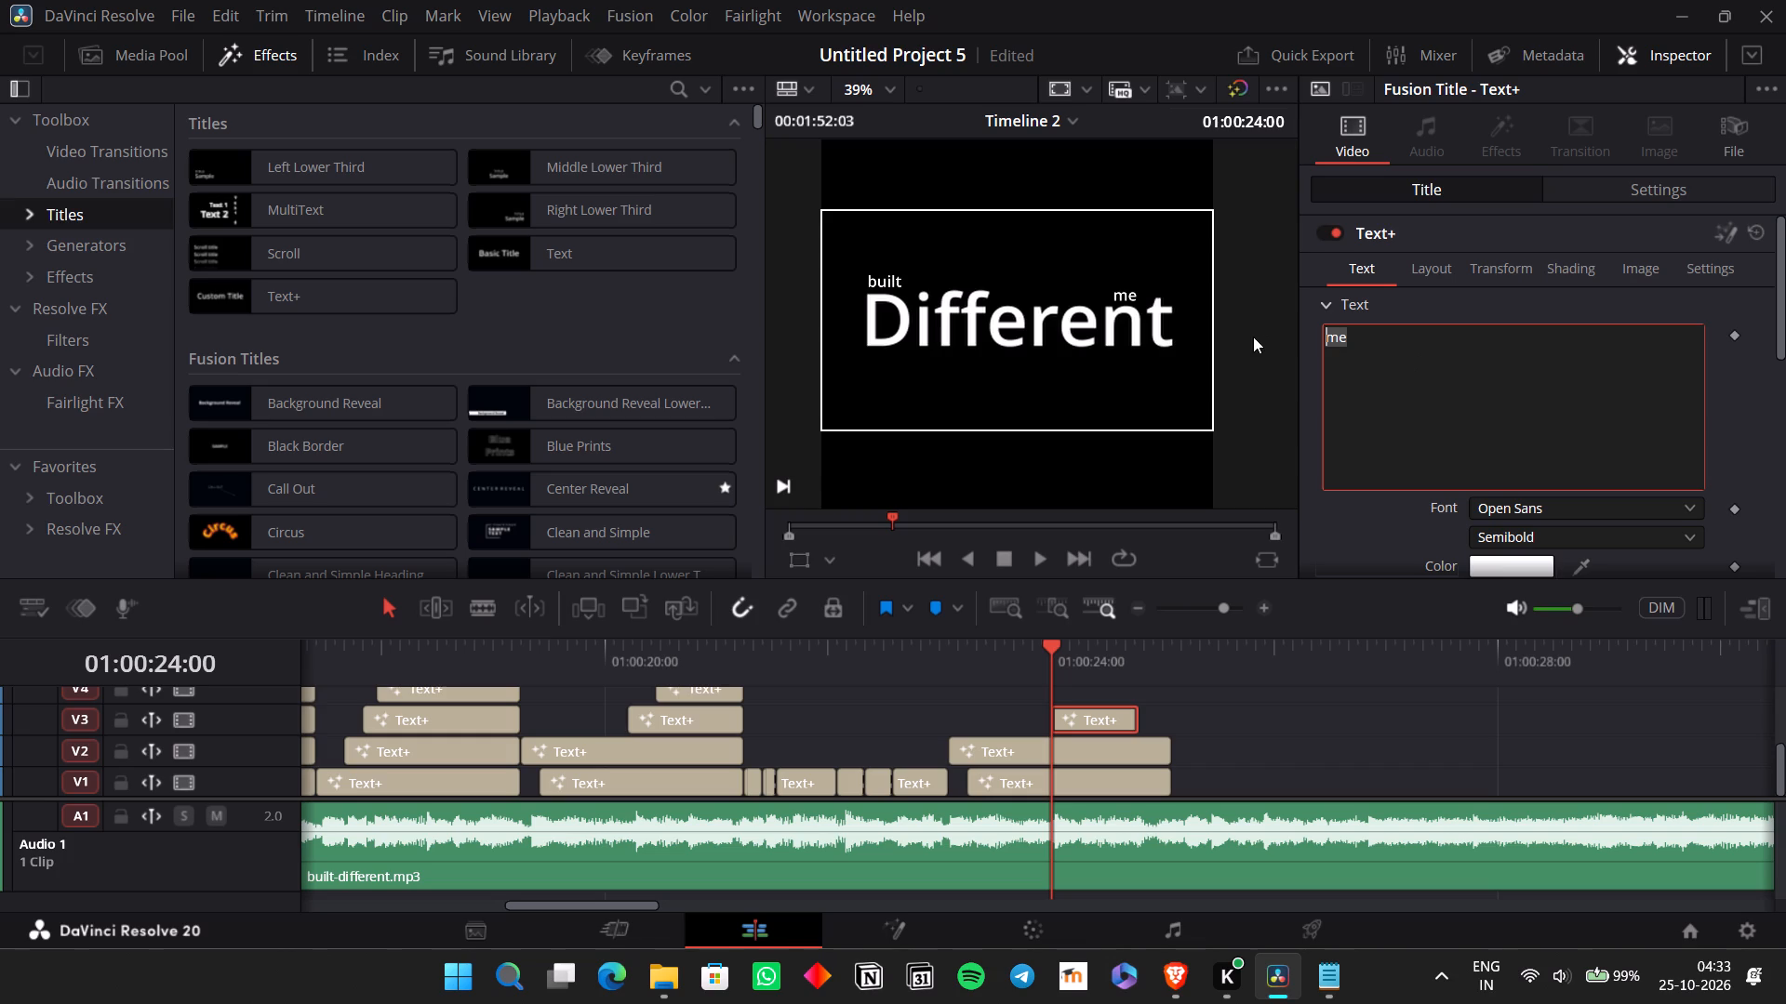
{"action": "type", "text": "can"}
{"action": "type", "text": "'t be"}
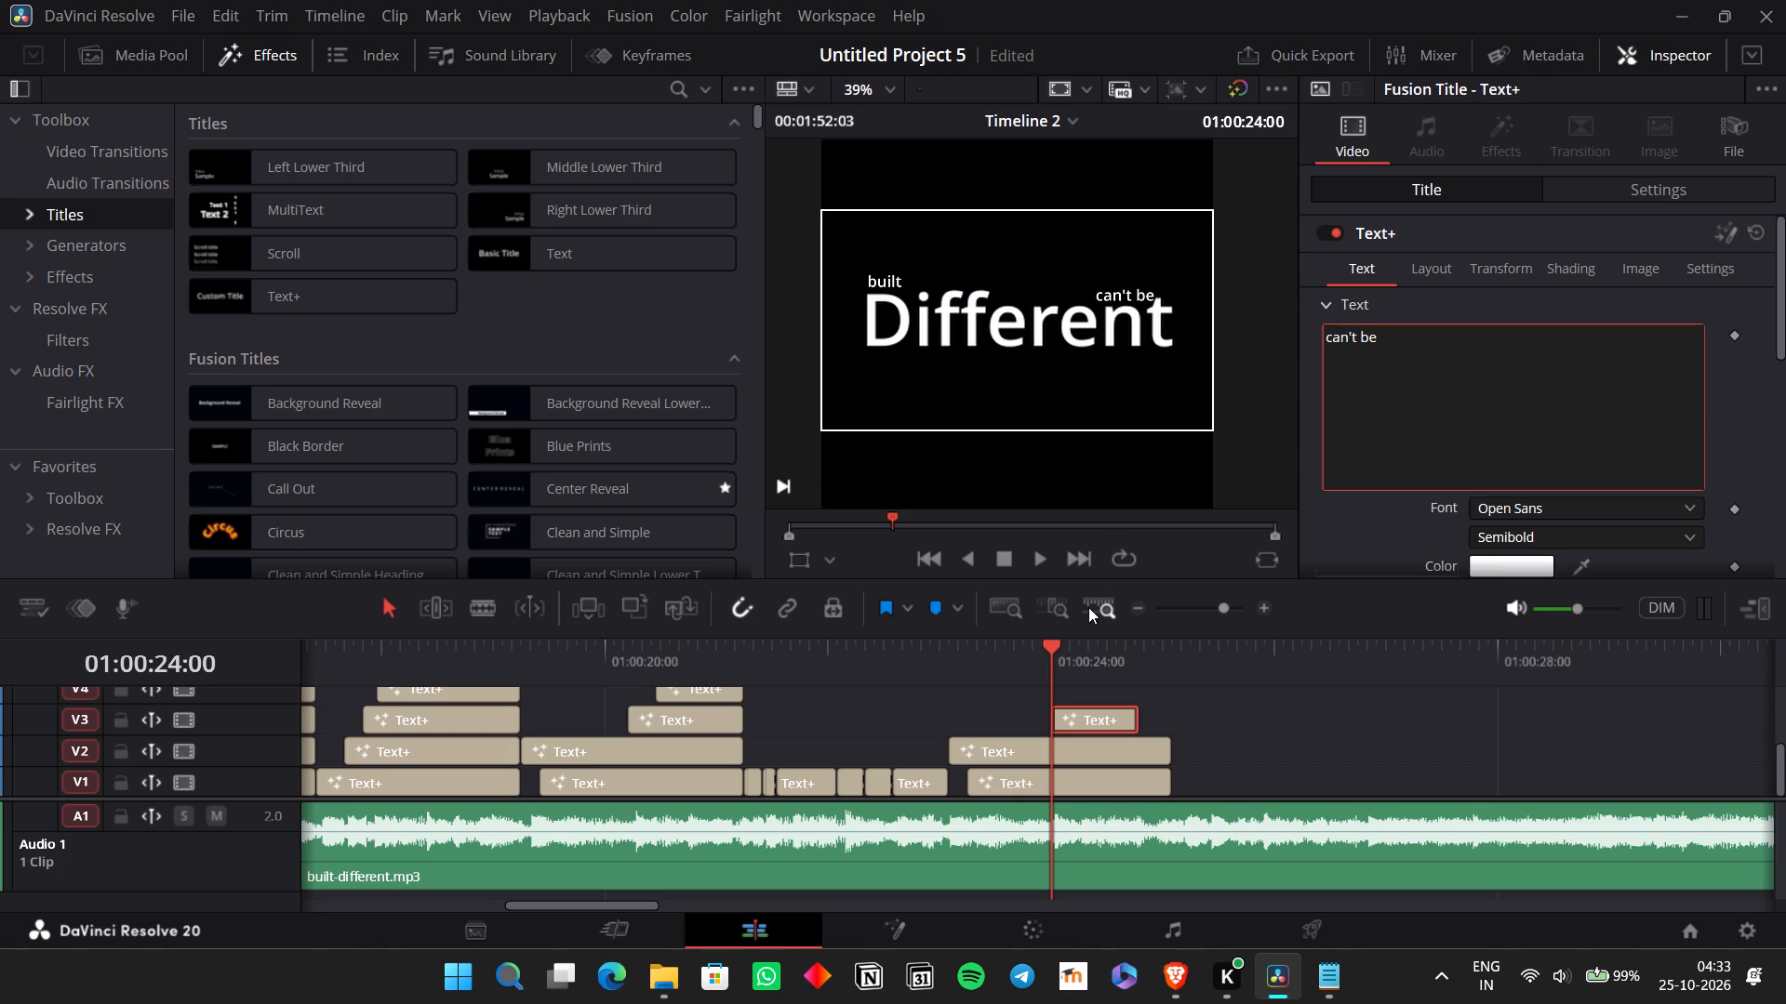
Set the "can't be" title's position to X 290.087 and Y 60.087, above the end of "Different".
{"action": "left_click", "coordinate": [1003, 660]}
{"action": "key", "text": "space"}
{"action": "key", "text": "space"}
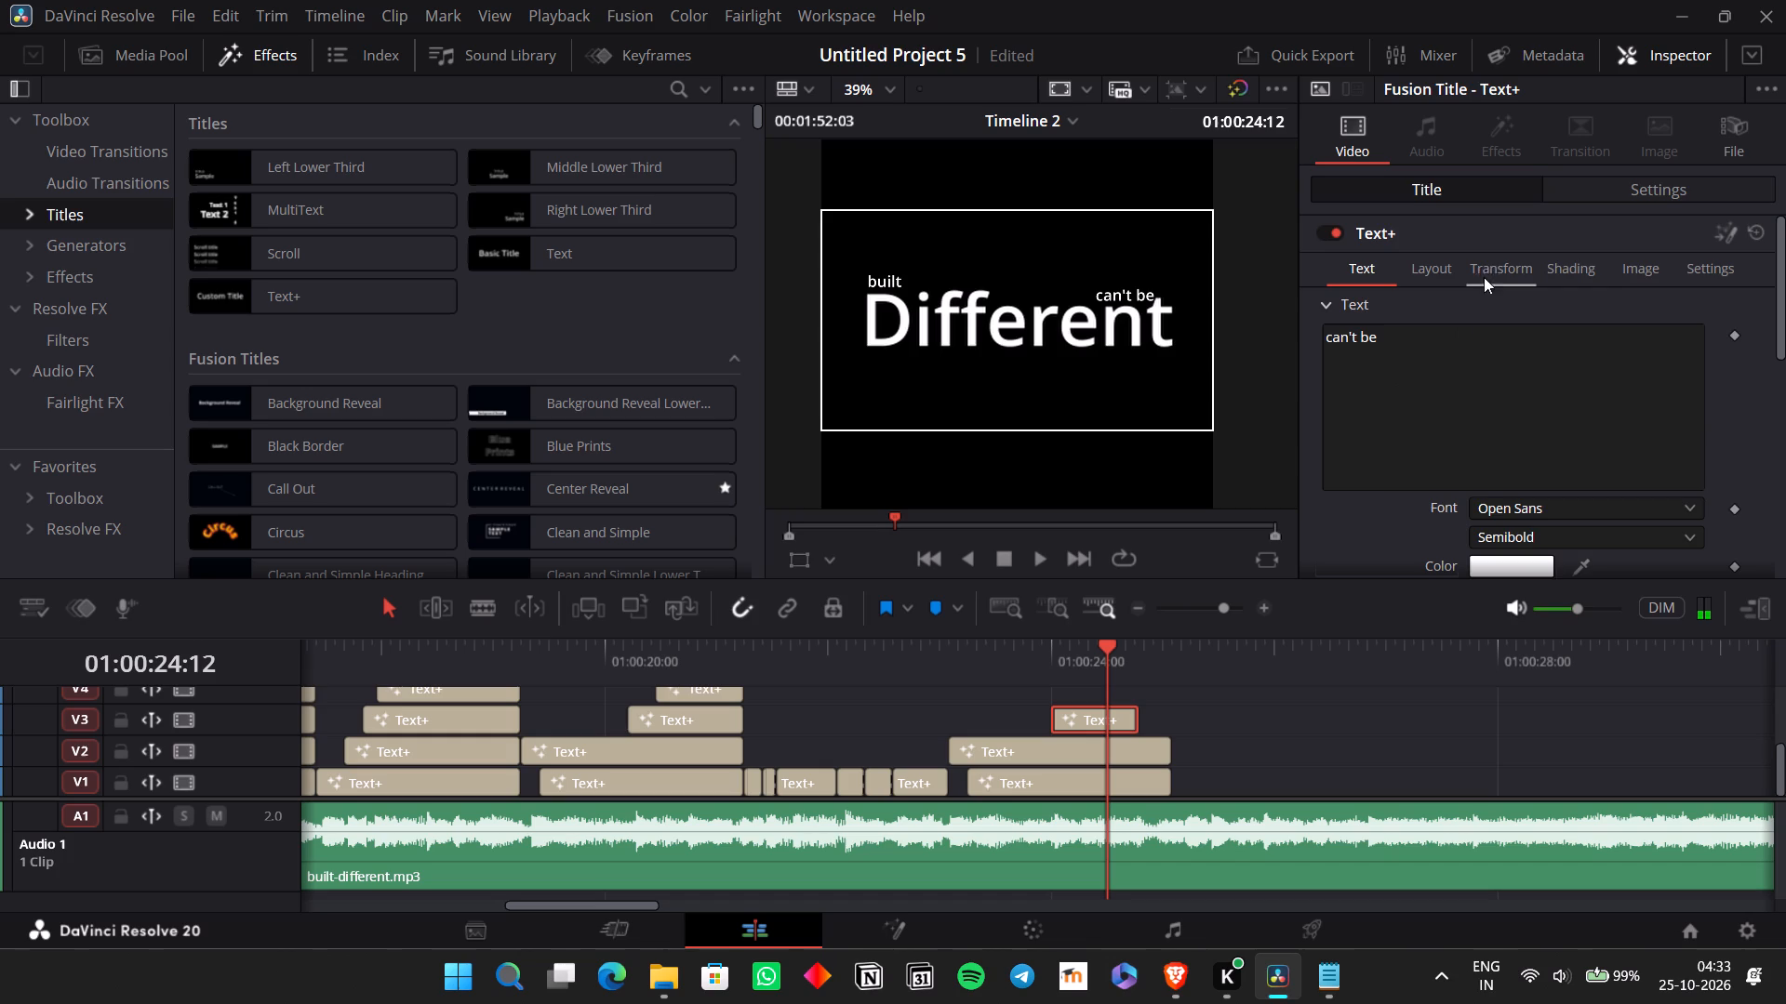
{"action": "left_click", "coordinate": [1588, 186]}
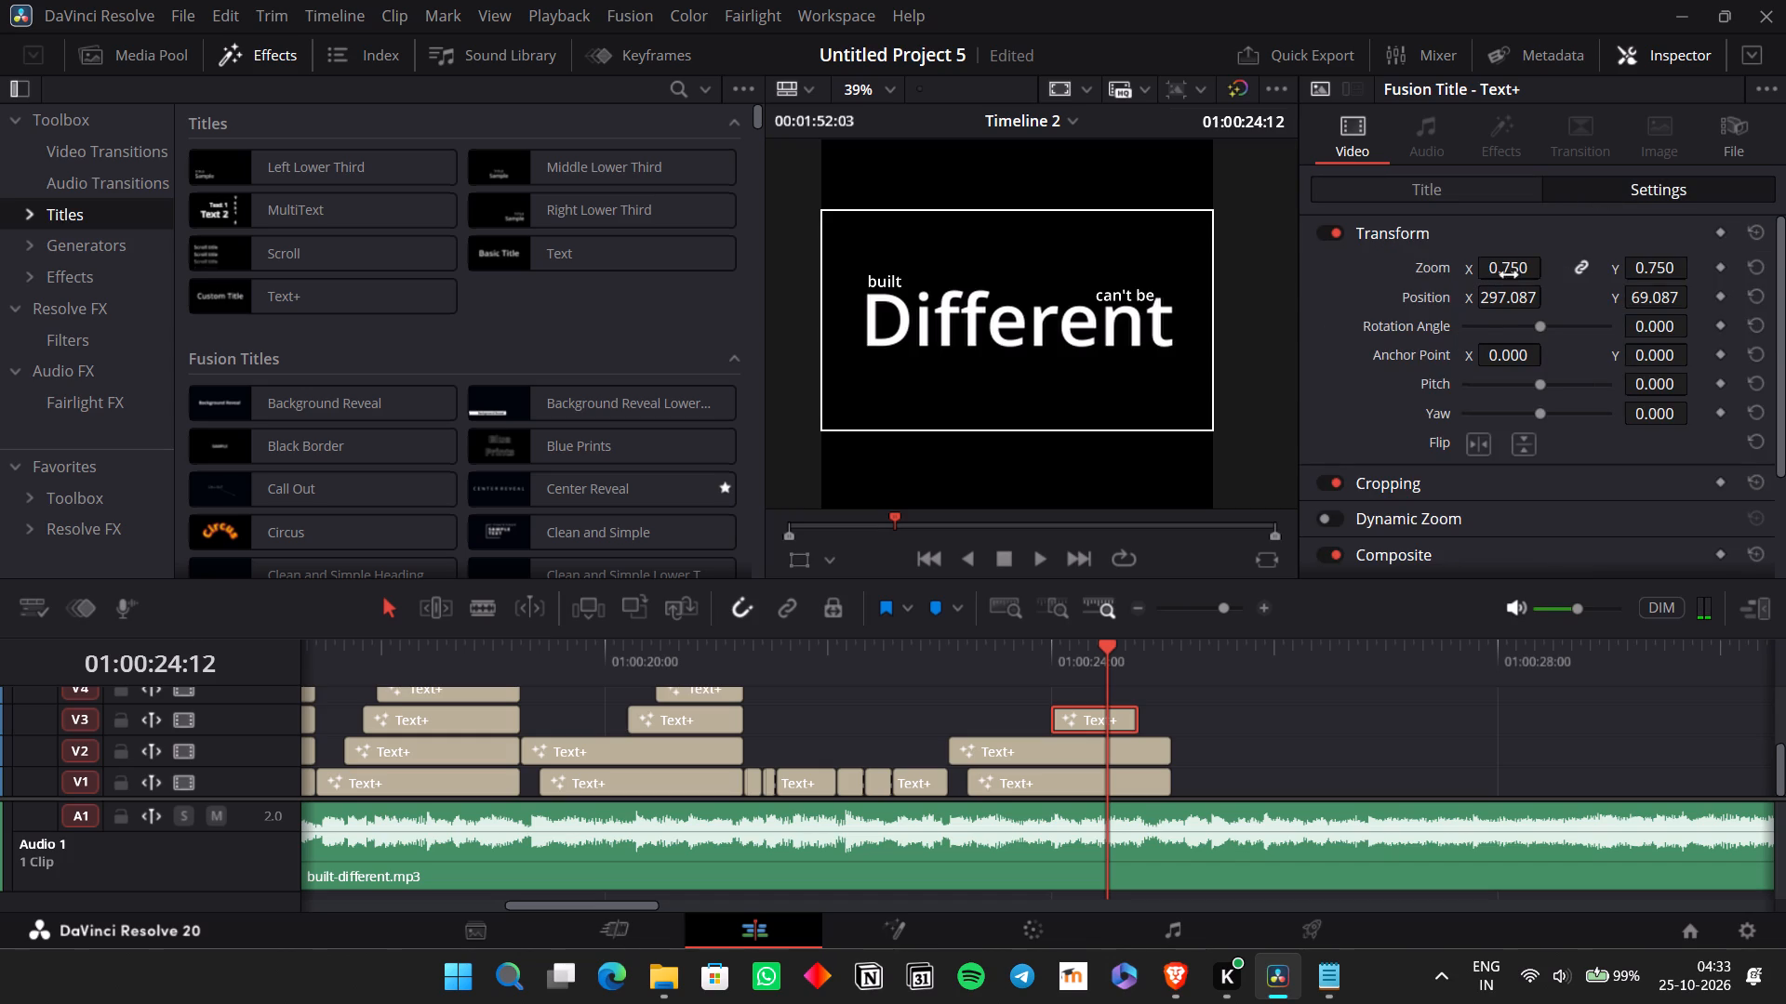
{"action": "left_click_drag", "start_coordinate": [1511, 293], "coordinate": [1502, 300]}
{"action": "left_click_drag", "start_coordinate": [1502, 300], "coordinate": [1502, 305]}
{"action": "left_click_drag", "start_coordinate": [1641, 299], "coordinate": [1642, 300]}
{"action": "left_click_drag", "start_coordinate": [1642, 300], "coordinate": [1631, 302]}
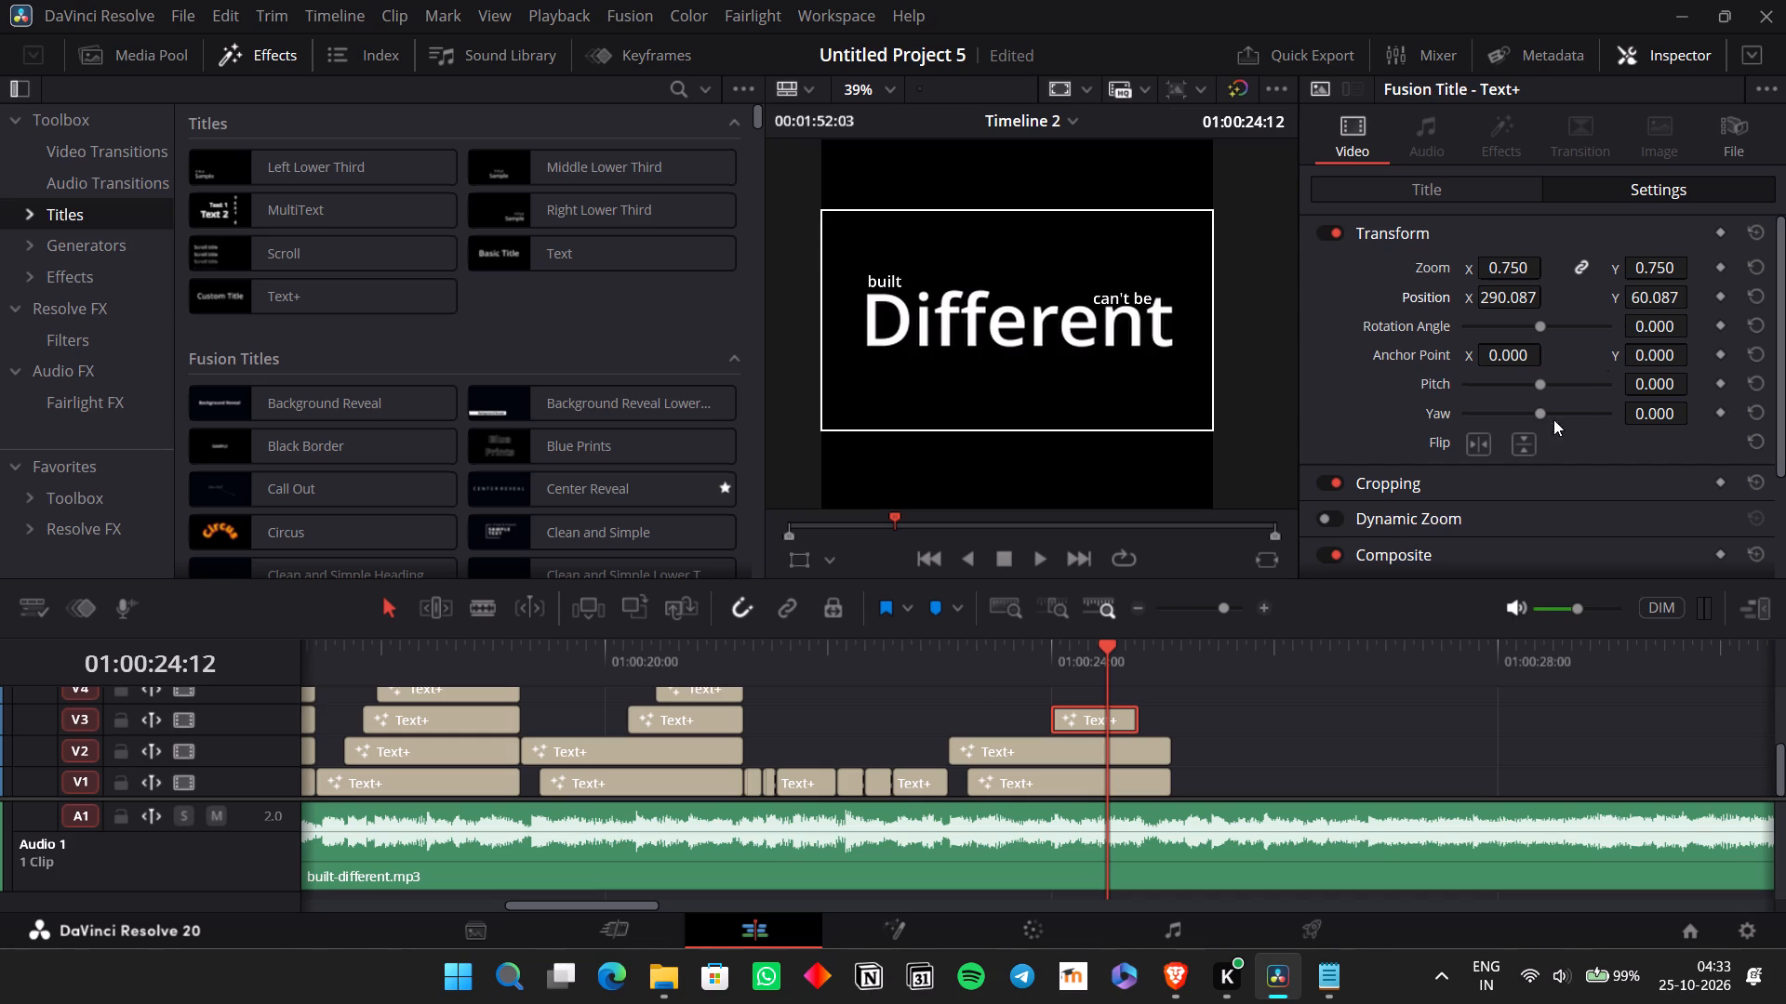
Extend the end of the V3 "can't be" title to line up with the end of the V1 and V2 titles.
{"action": "left_click_drag", "start_coordinate": [1130, 711], "coordinate": [1148, 712]}
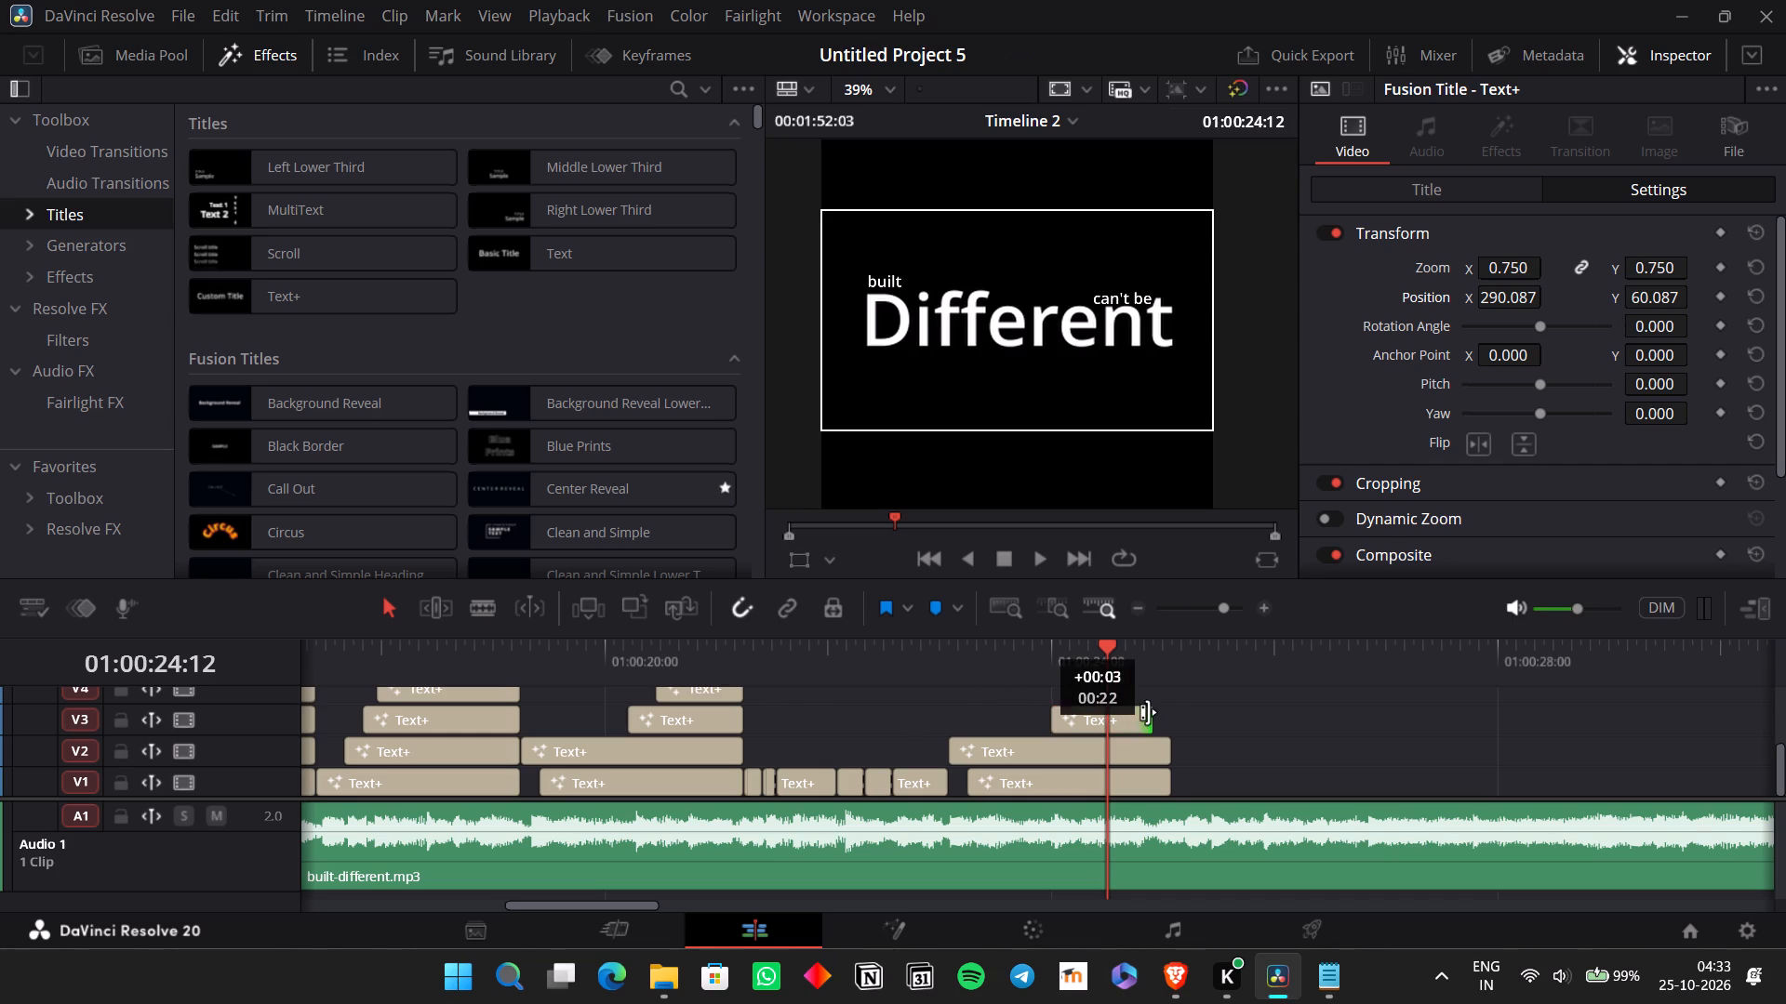
{"action": "left_click_drag", "start_coordinate": [1148, 712], "coordinate": [1166, 715]}
Copy the "can't be" title, paste it after the line, and move the copy to V4 starting at about 01:00:24:07.
{"action": "left_click", "coordinate": [1109, 711]}
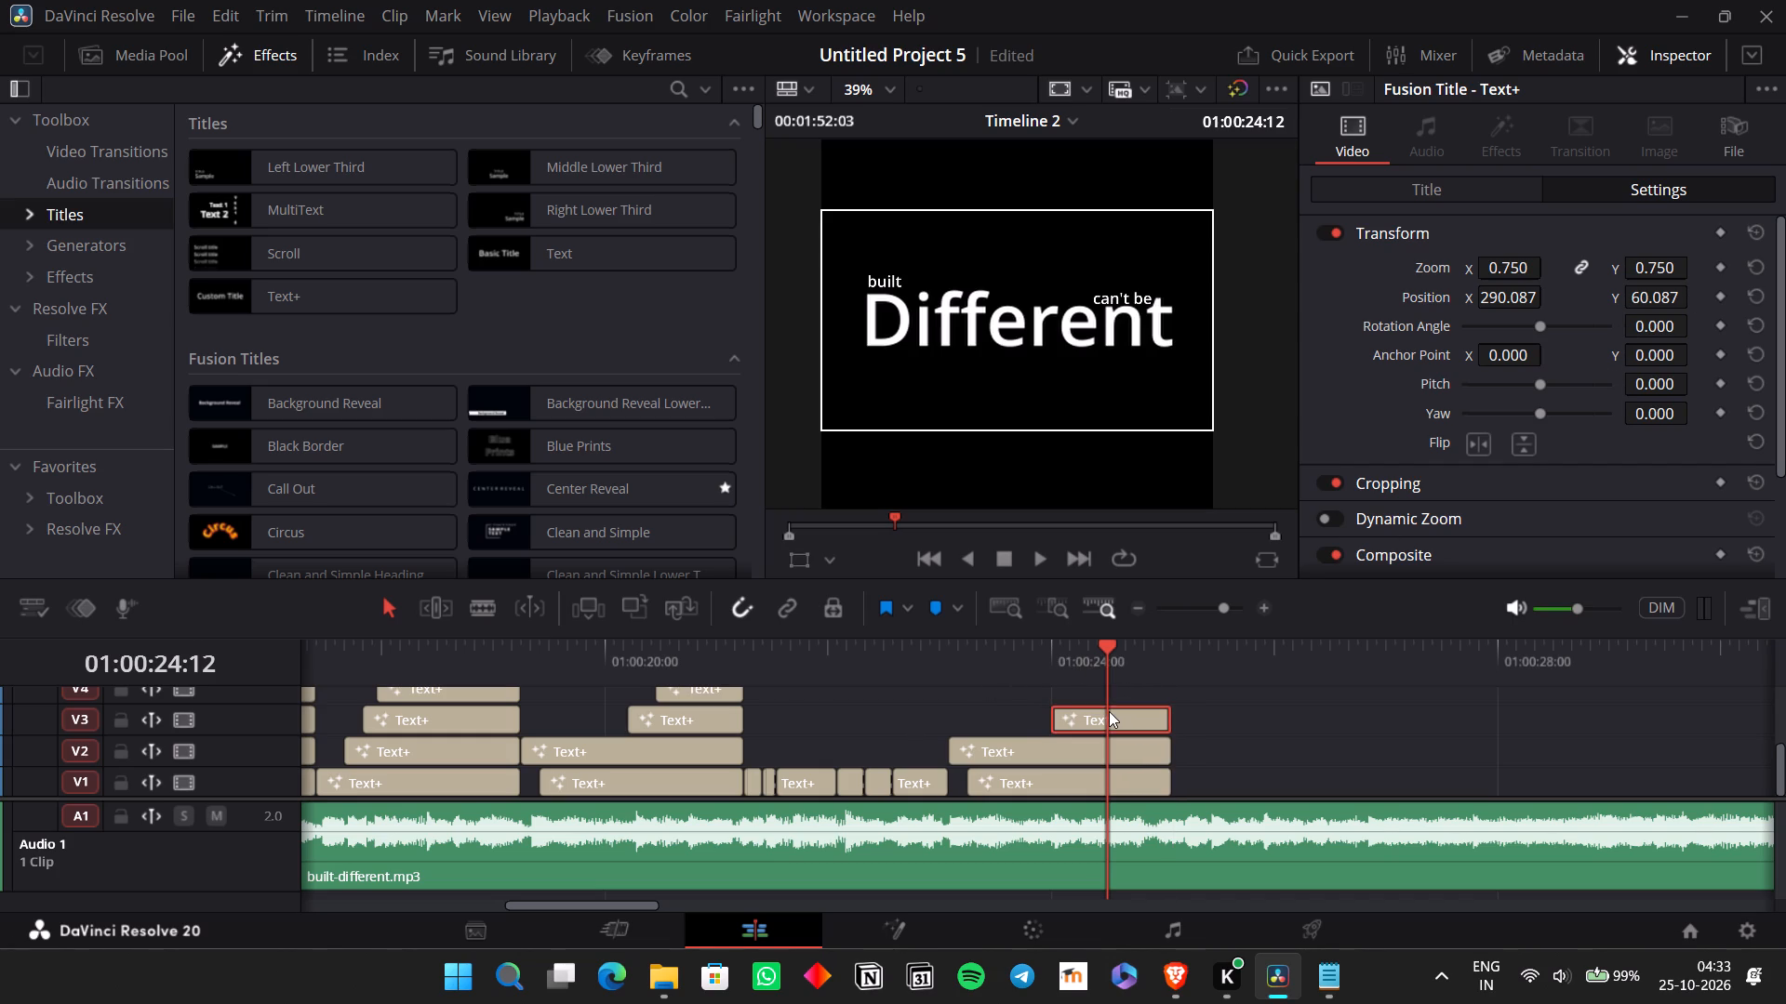
{"action": "key", "text": "ctrl+c"}
{"action": "left_click", "coordinate": [1175, 651]}
{"action": "key", "text": "ctrl+v"}
{"action": "left_click_drag", "start_coordinate": [1193, 713], "coordinate": [1146, 686]}
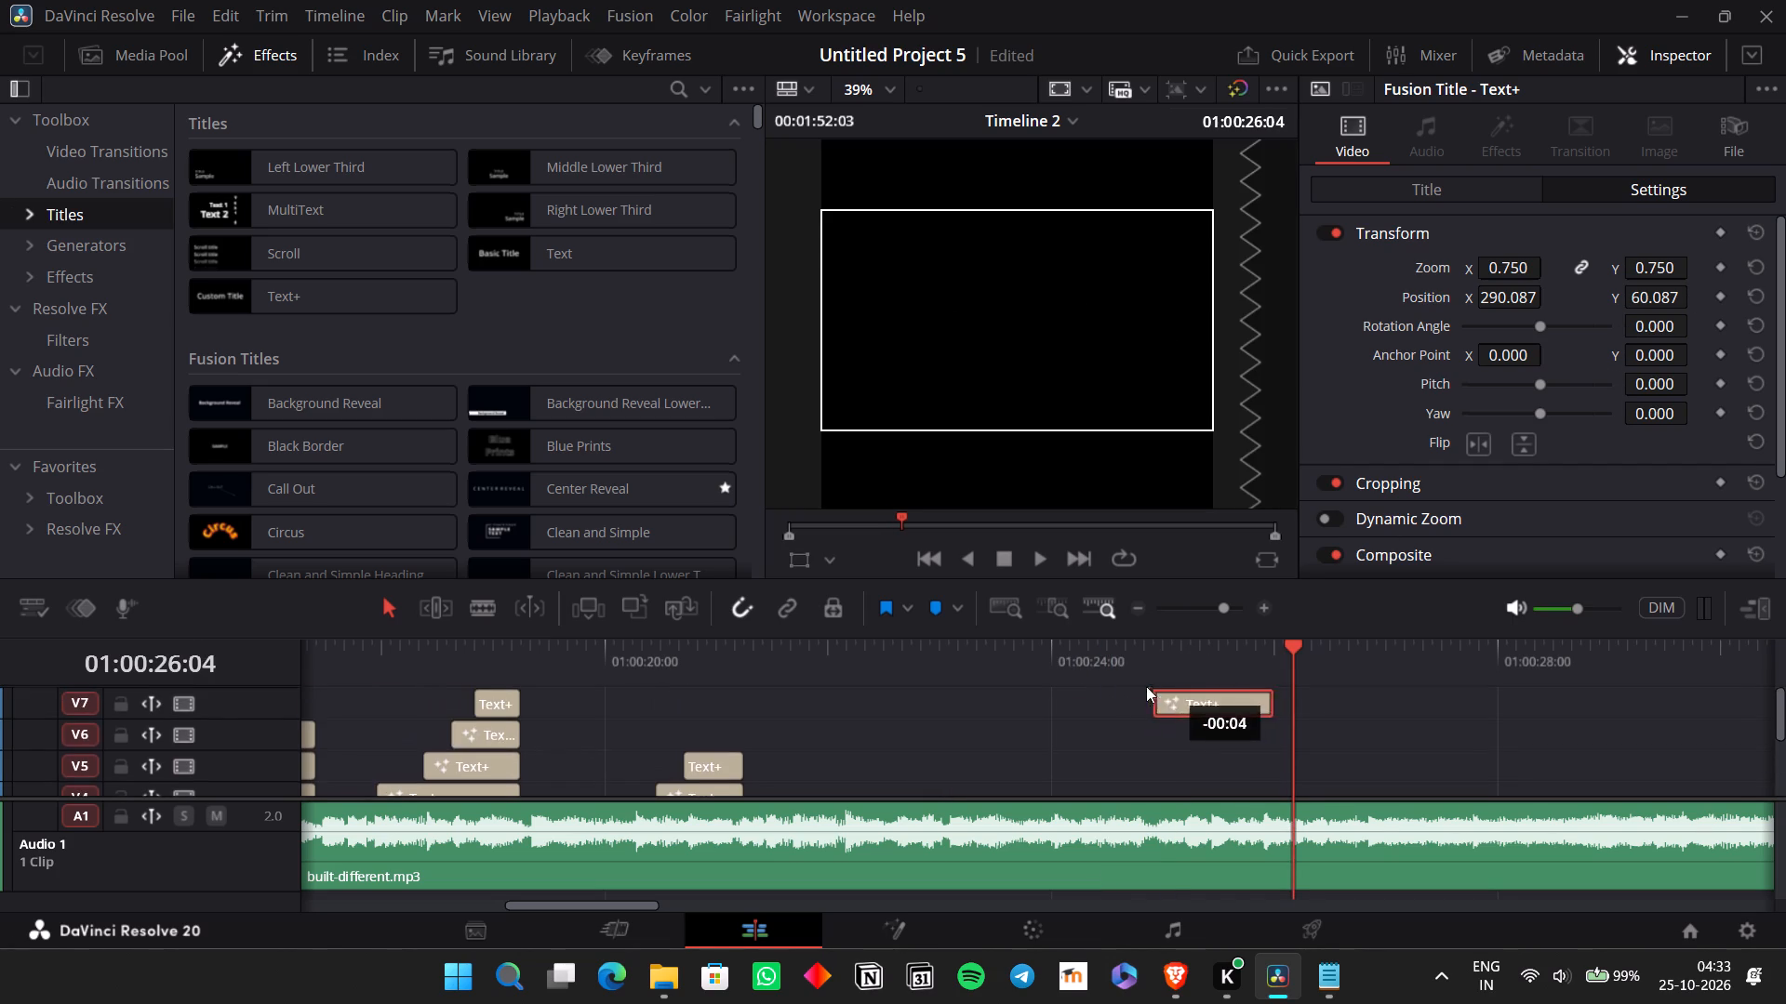
{"action": "left_click_drag", "start_coordinate": [1146, 686], "coordinate": [1105, 759]}
{"action": "scroll", "coordinate": [1105, 759], "scroll_direction": "down", "scroll_amount": 1}
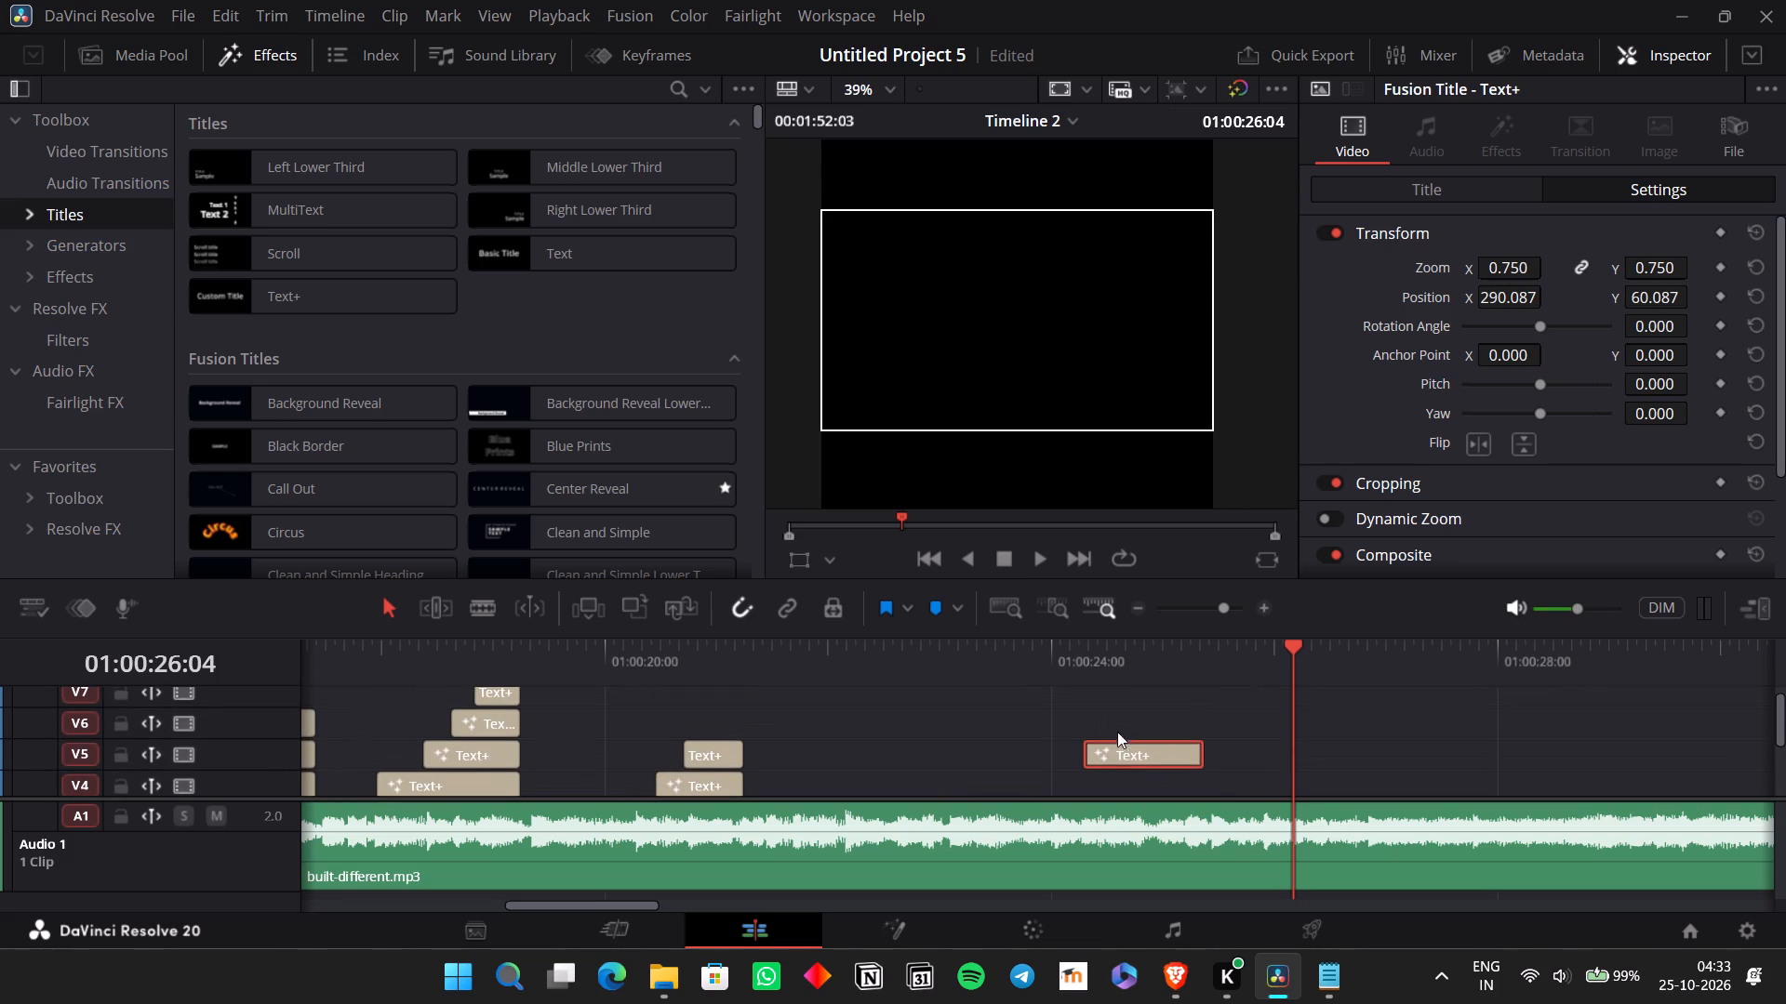
{"action": "left_click_drag", "start_coordinate": [1117, 750], "coordinate": [1117, 771]}
{"action": "scroll", "coordinate": [1115, 771], "scroll_direction": "down", "scroll_amount": 1}
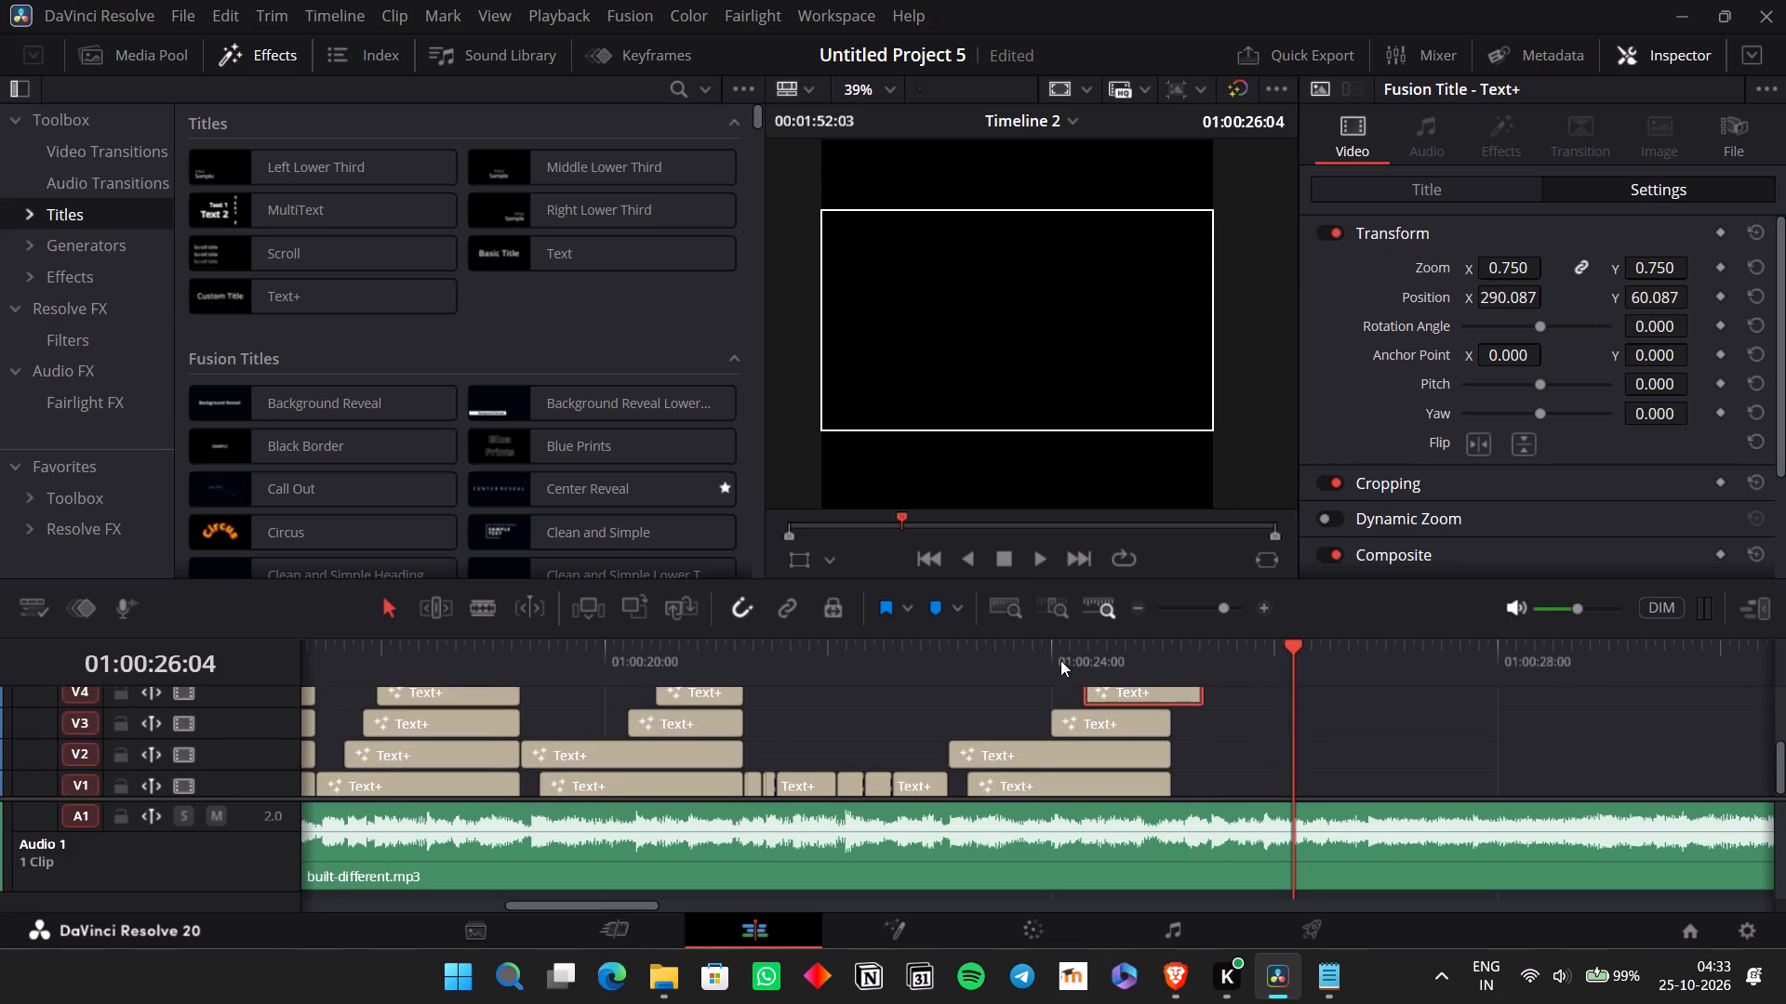
Find "stopped" by ear, shift the V4 copy to start at about 01:00:24:10, and trim its end to match the titles below.
{"action": "left_click", "coordinate": [1038, 652]}
{"action": "key", "text": "space"}
{"action": "key", "text": "space"}
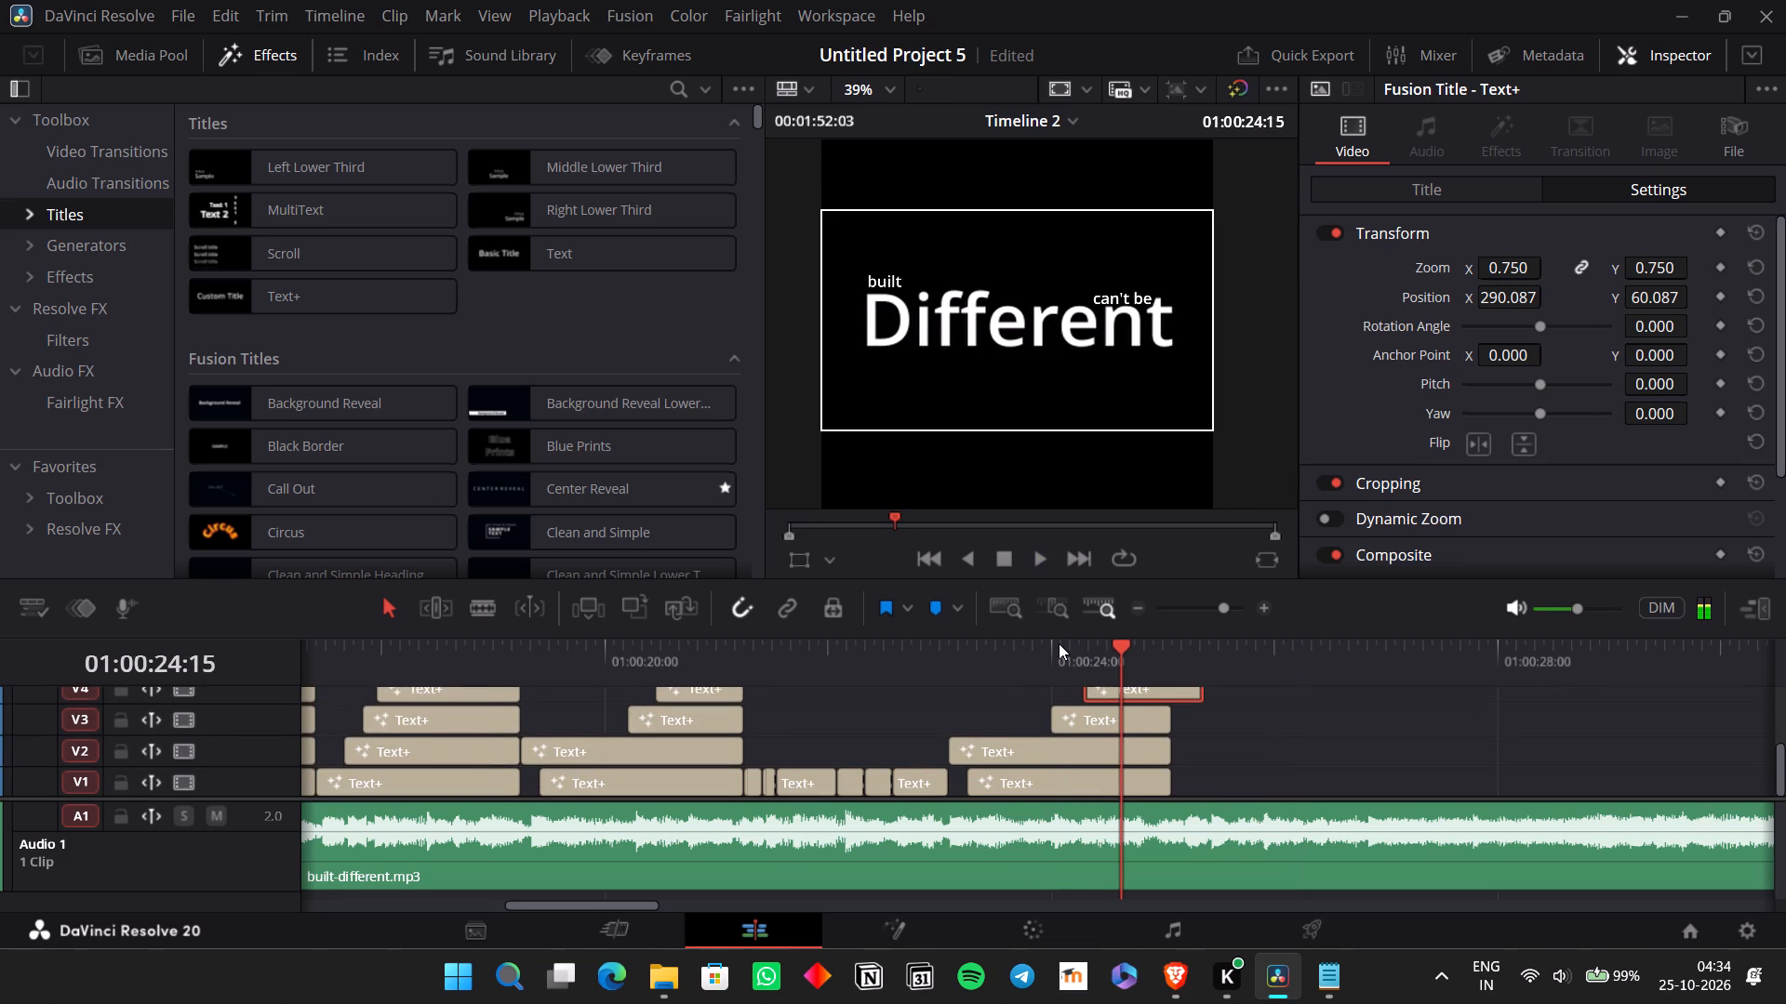
{"action": "left_click", "coordinate": [1059, 643]}
{"action": "key", "text": "space"}
{"action": "key", "text": "space"}
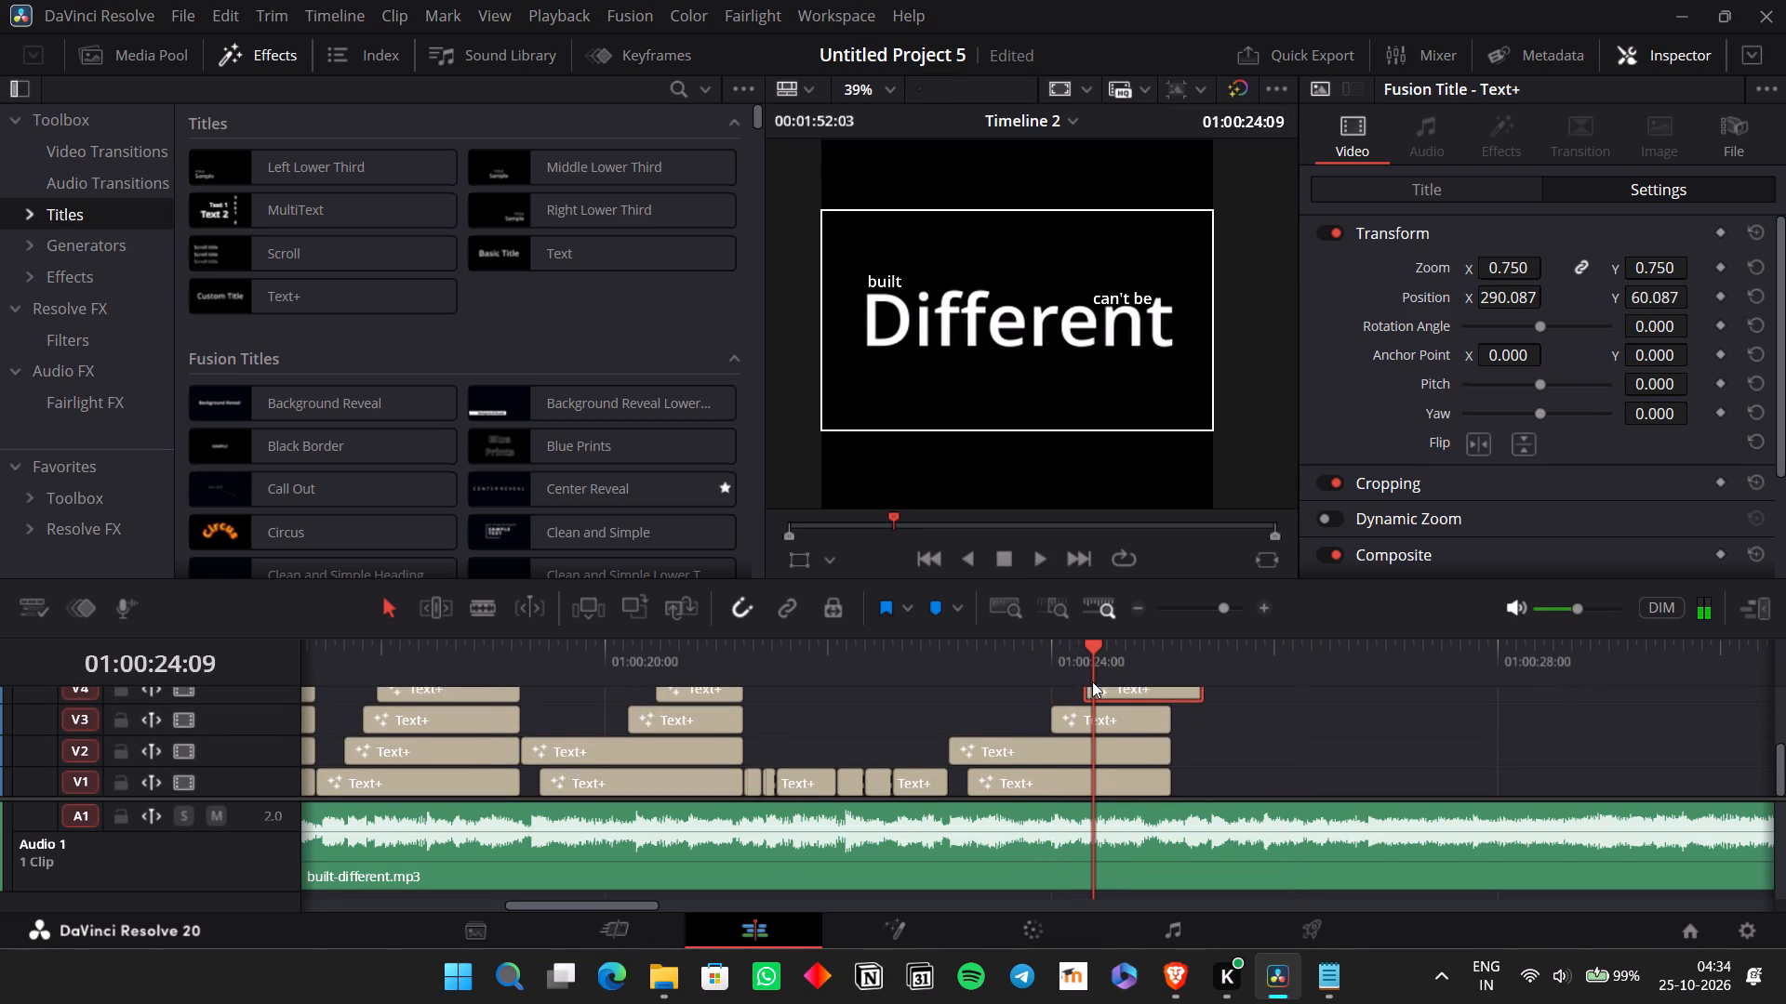
{"action": "key", "text": "space"}
{"action": "key", "text": "space"}
{"action": "left_click_drag", "start_coordinate": [1106, 692], "coordinate": [1121, 695]}
{"action": "left_click_drag", "start_coordinate": [1214, 694], "coordinate": [1165, 696]}
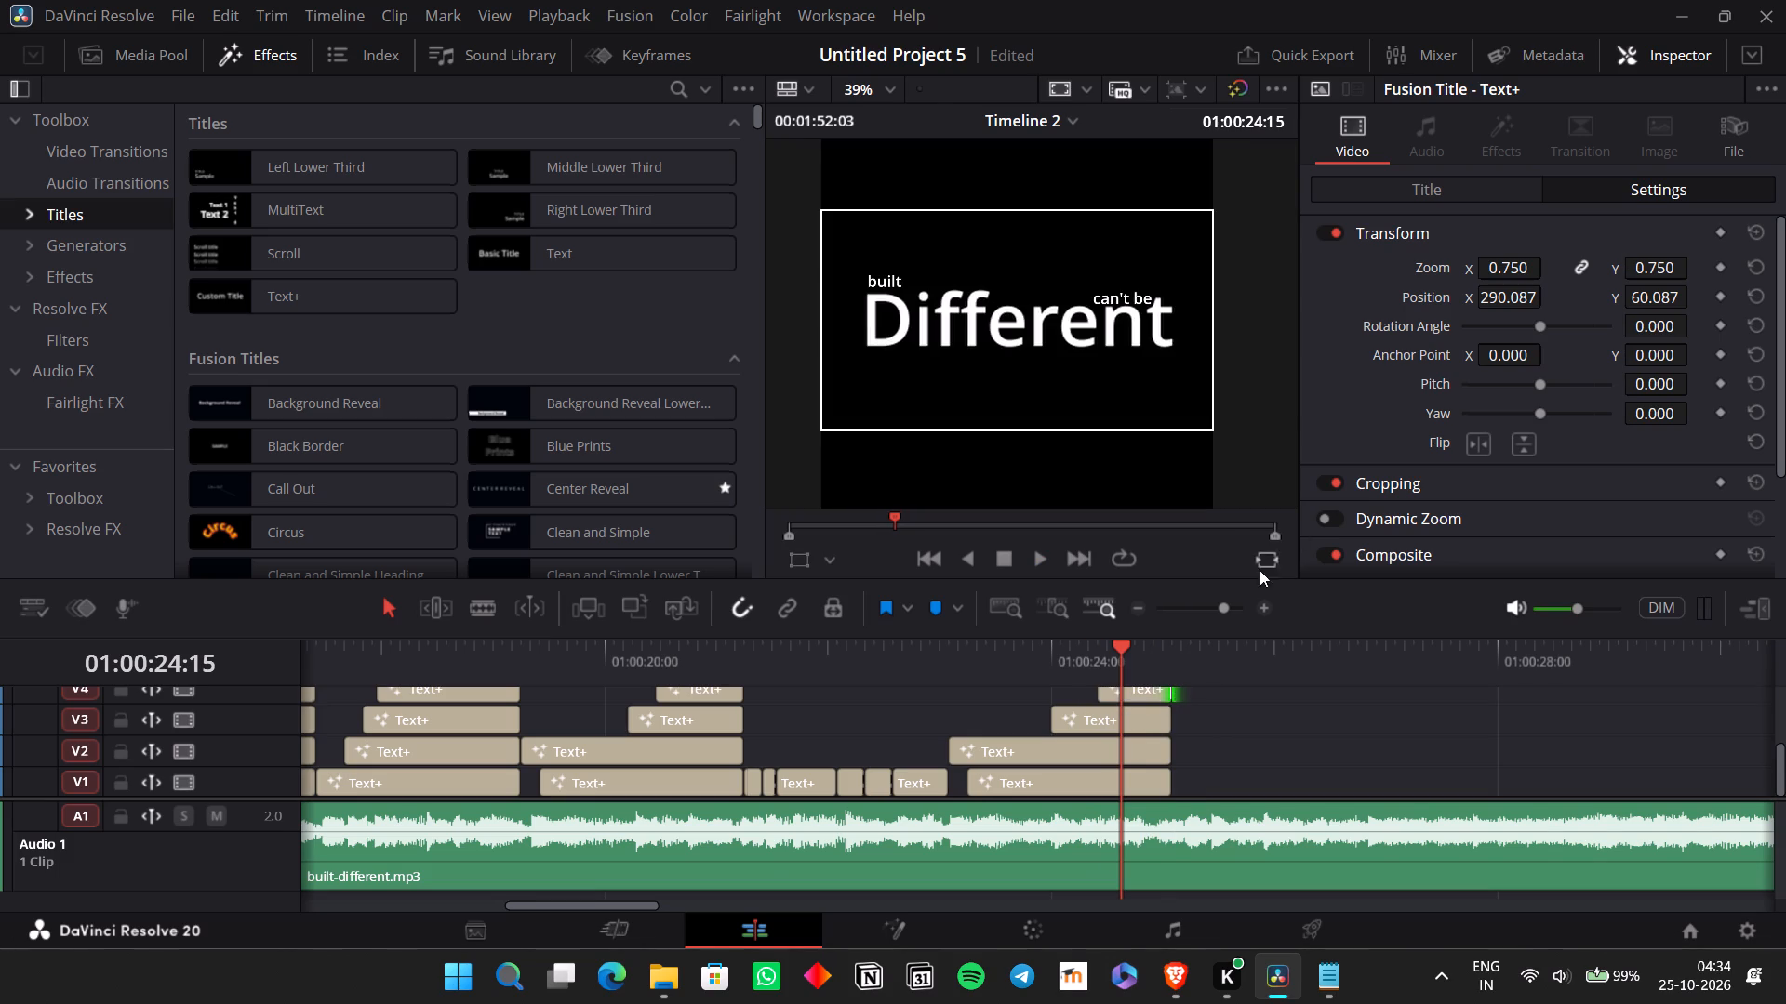
Change the V4 title's text to "Stopped".
{"action": "left_click", "coordinate": [1158, 694]}
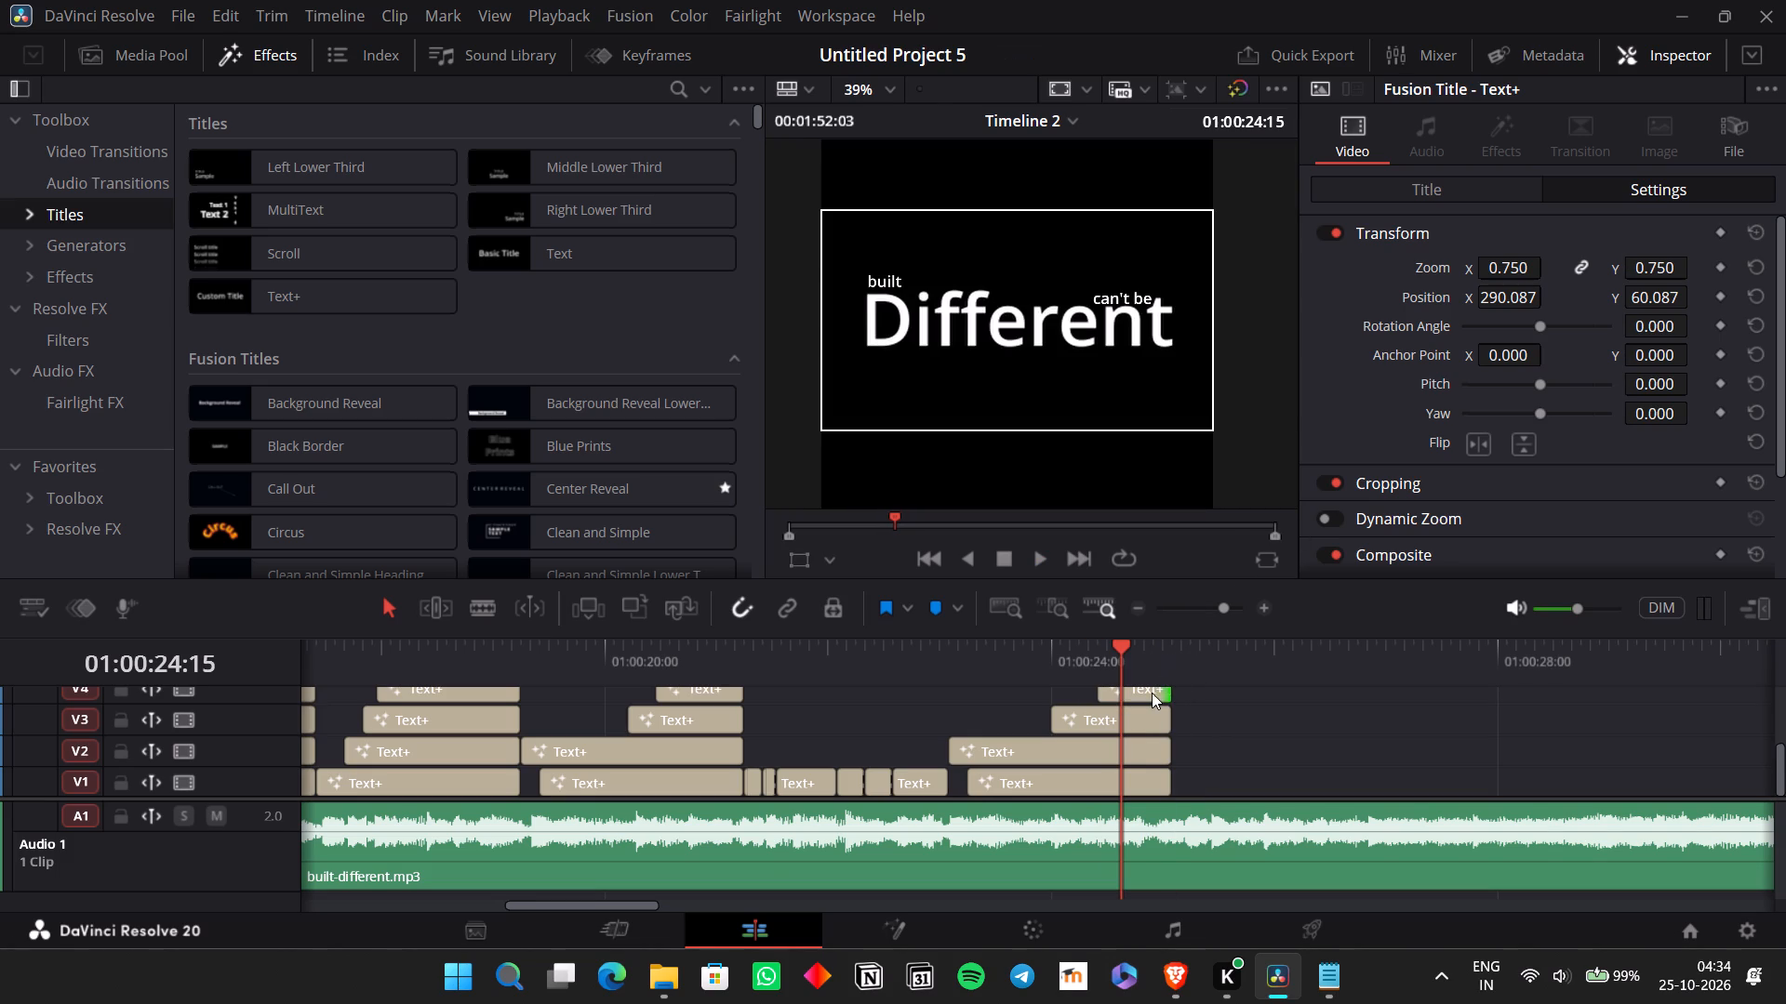
{"action": "left_click", "coordinate": [1152, 693]}
{"action": "left_click", "coordinate": [1410, 200]}
{"action": "left_click_drag", "start_coordinate": [1404, 337], "coordinate": [1235, 333]}
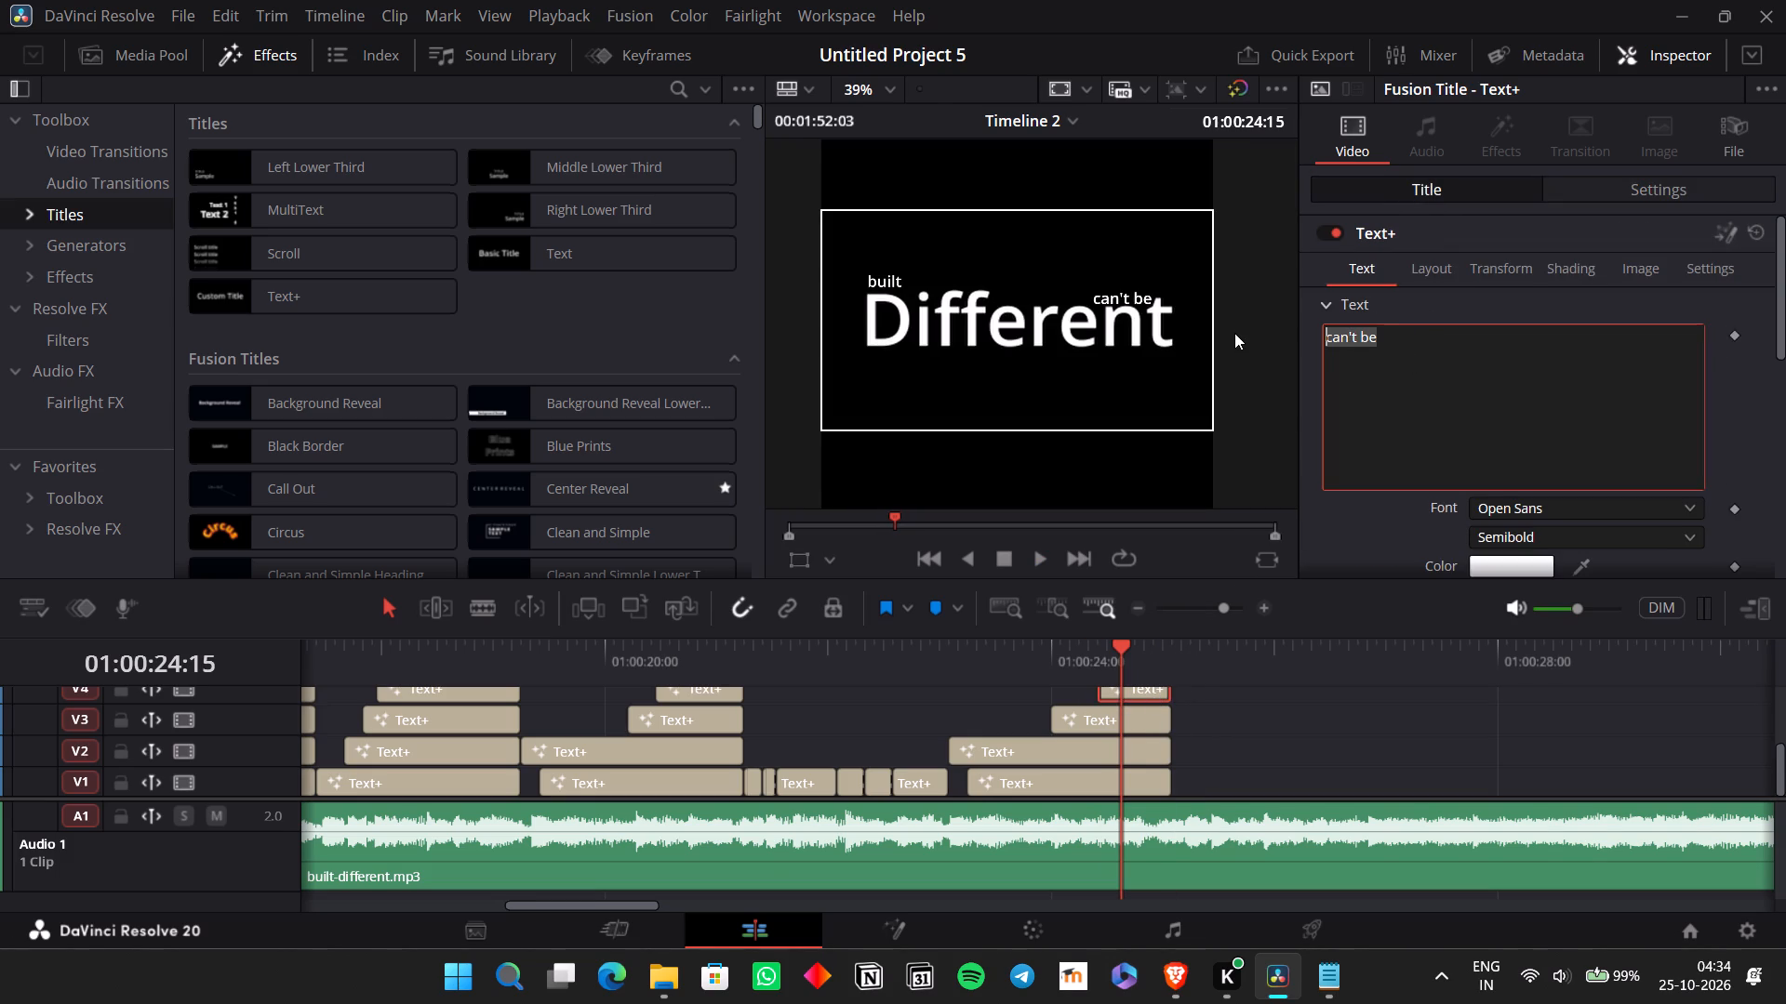
{"action": "type", "text": "topped"}
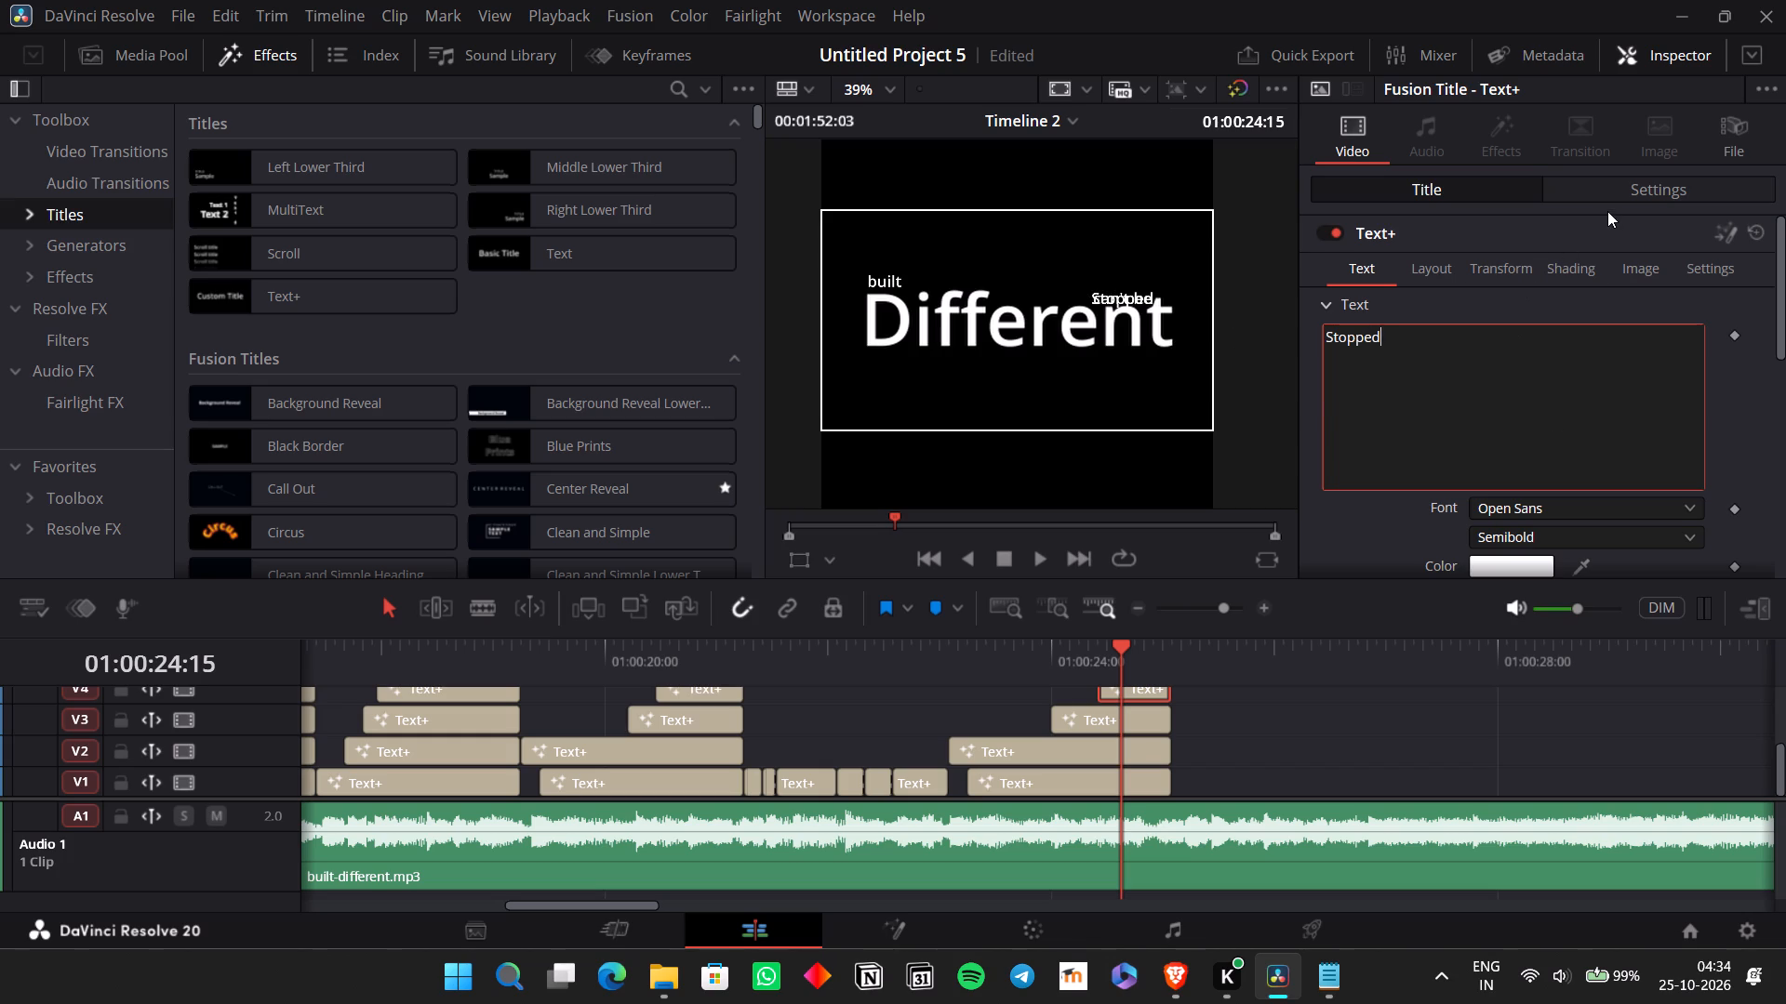
Place the "Stopped" title below "Different" with zoom 1.670 and position X 19.087, Y -118.913.
{"action": "left_click", "coordinate": [1608, 192]}
{"action": "left_click_drag", "start_coordinate": [1519, 298], "coordinate": [1302, 307]}
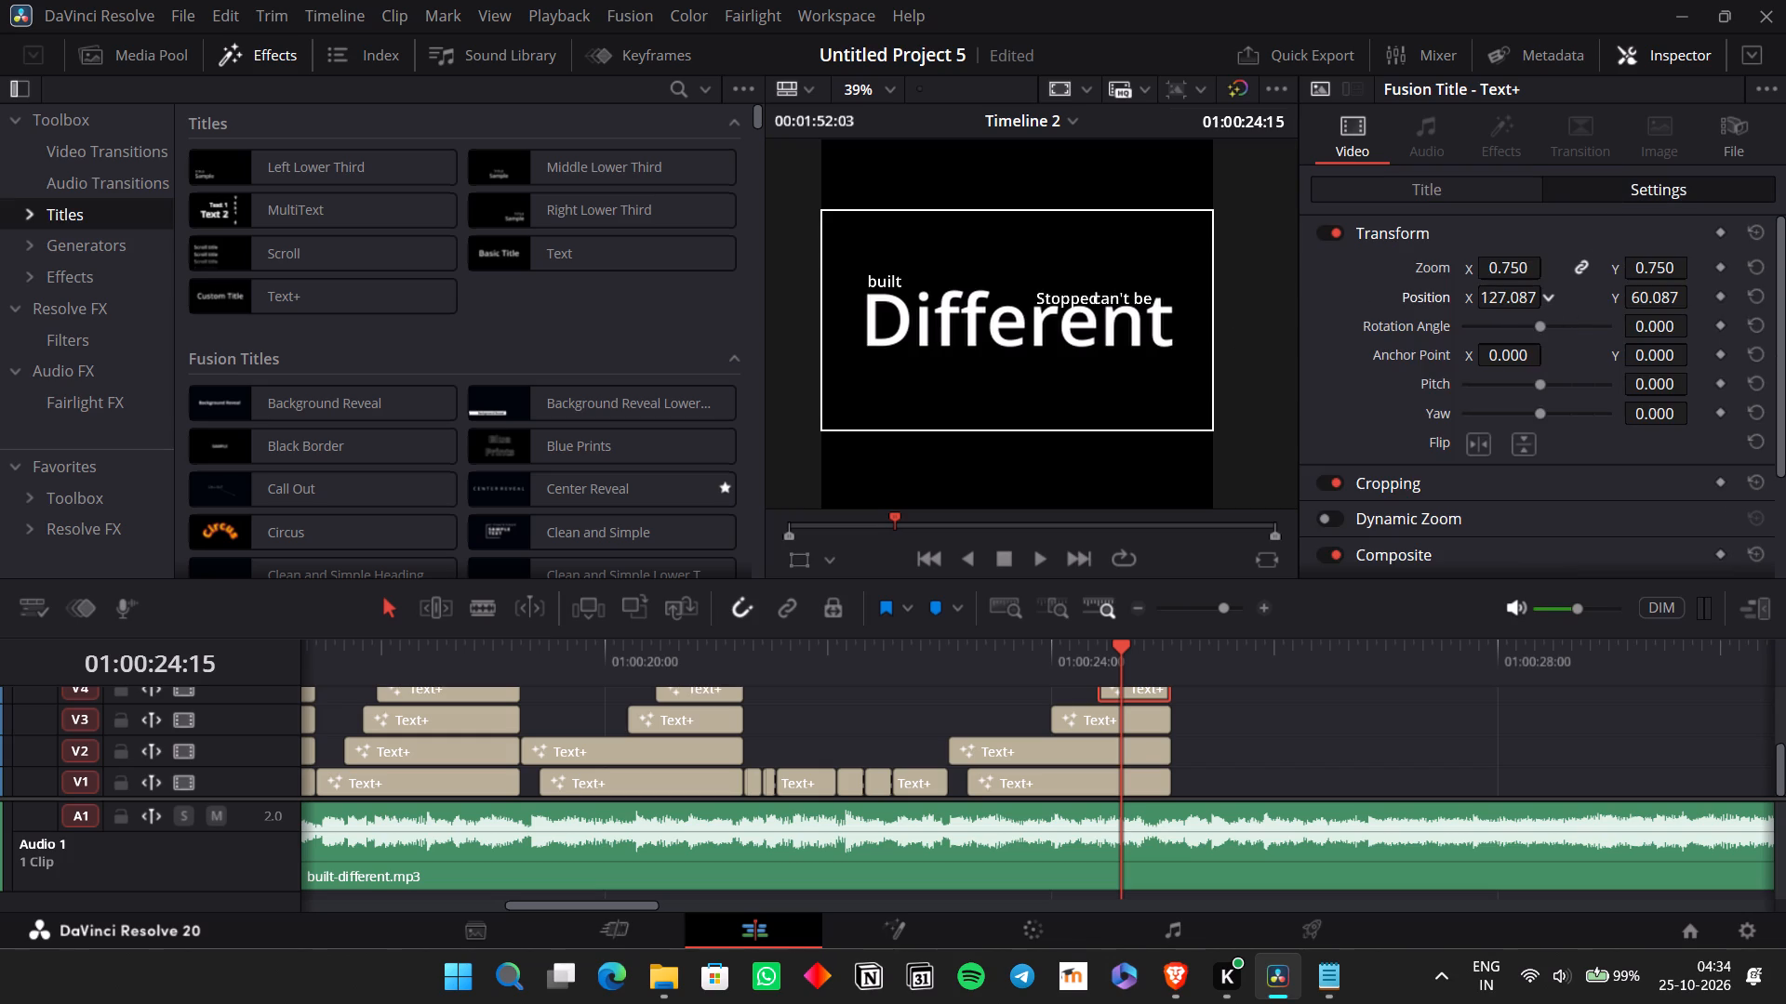
{"action": "left_click_drag", "start_coordinate": [1302, 307], "coordinate": [1206, 350]}
{"action": "left_click_drag", "start_coordinate": [1666, 295], "coordinate": [1492, 347]}
{"action": "left_click_drag", "start_coordinate": [1507, 302], "coordinate": [1498, 298]}
{"action": "left_click_drag", "start_coordinate": [1513, 270], "coordinate": [1662, 272]}
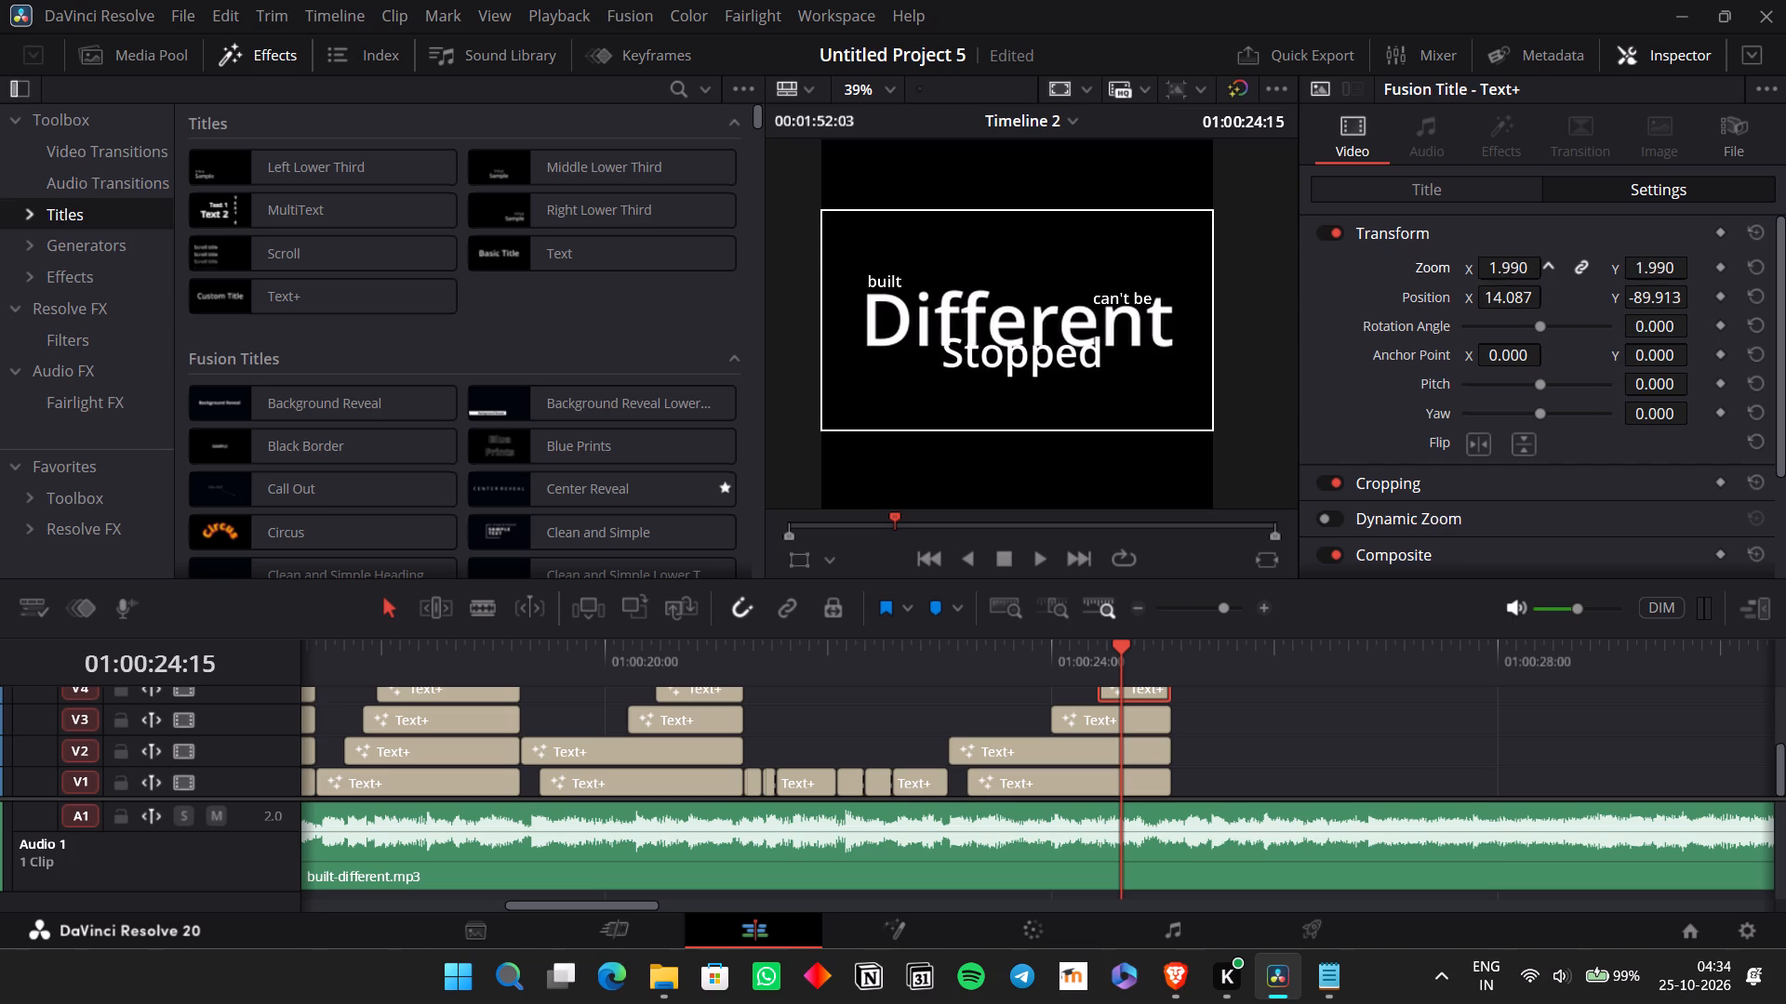
{"action": "left_click_drag", "start_coordinate": [1662, 272], "coordinate": [1621, 275]}
{"action": "left_click_drag", "start_coordinate": [1502, 307], "coordinate": [1514, 312]}
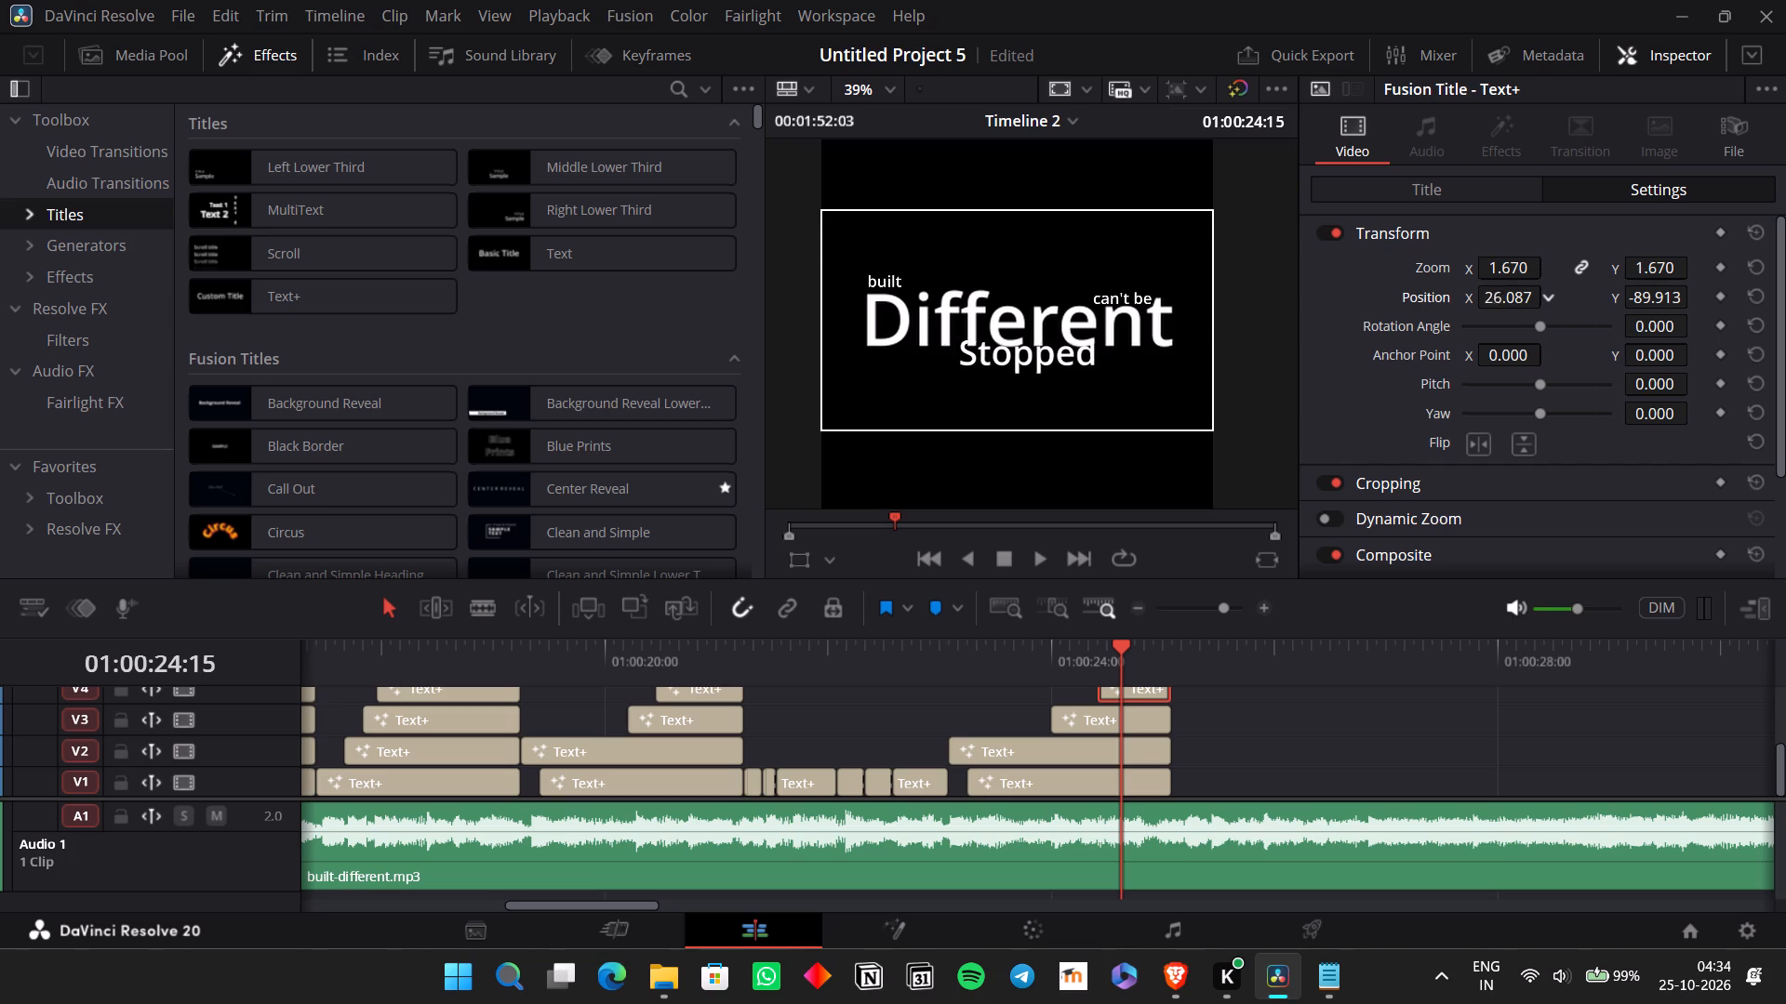
{"action": "left_click_drag", "start_coordinate": [1514, 312], "coordinate": [1508, 316]}
{"action": "left_click_drag", "start_coordinate": [1642, 301], "coordinate": [1608, 306]}
Play back the "built Different can't be Stopped" line and the vocals after it to check the title timing.
{"action": "left_click", "coordinate": [935, 641]}
{"action": "key", "text": "space"}
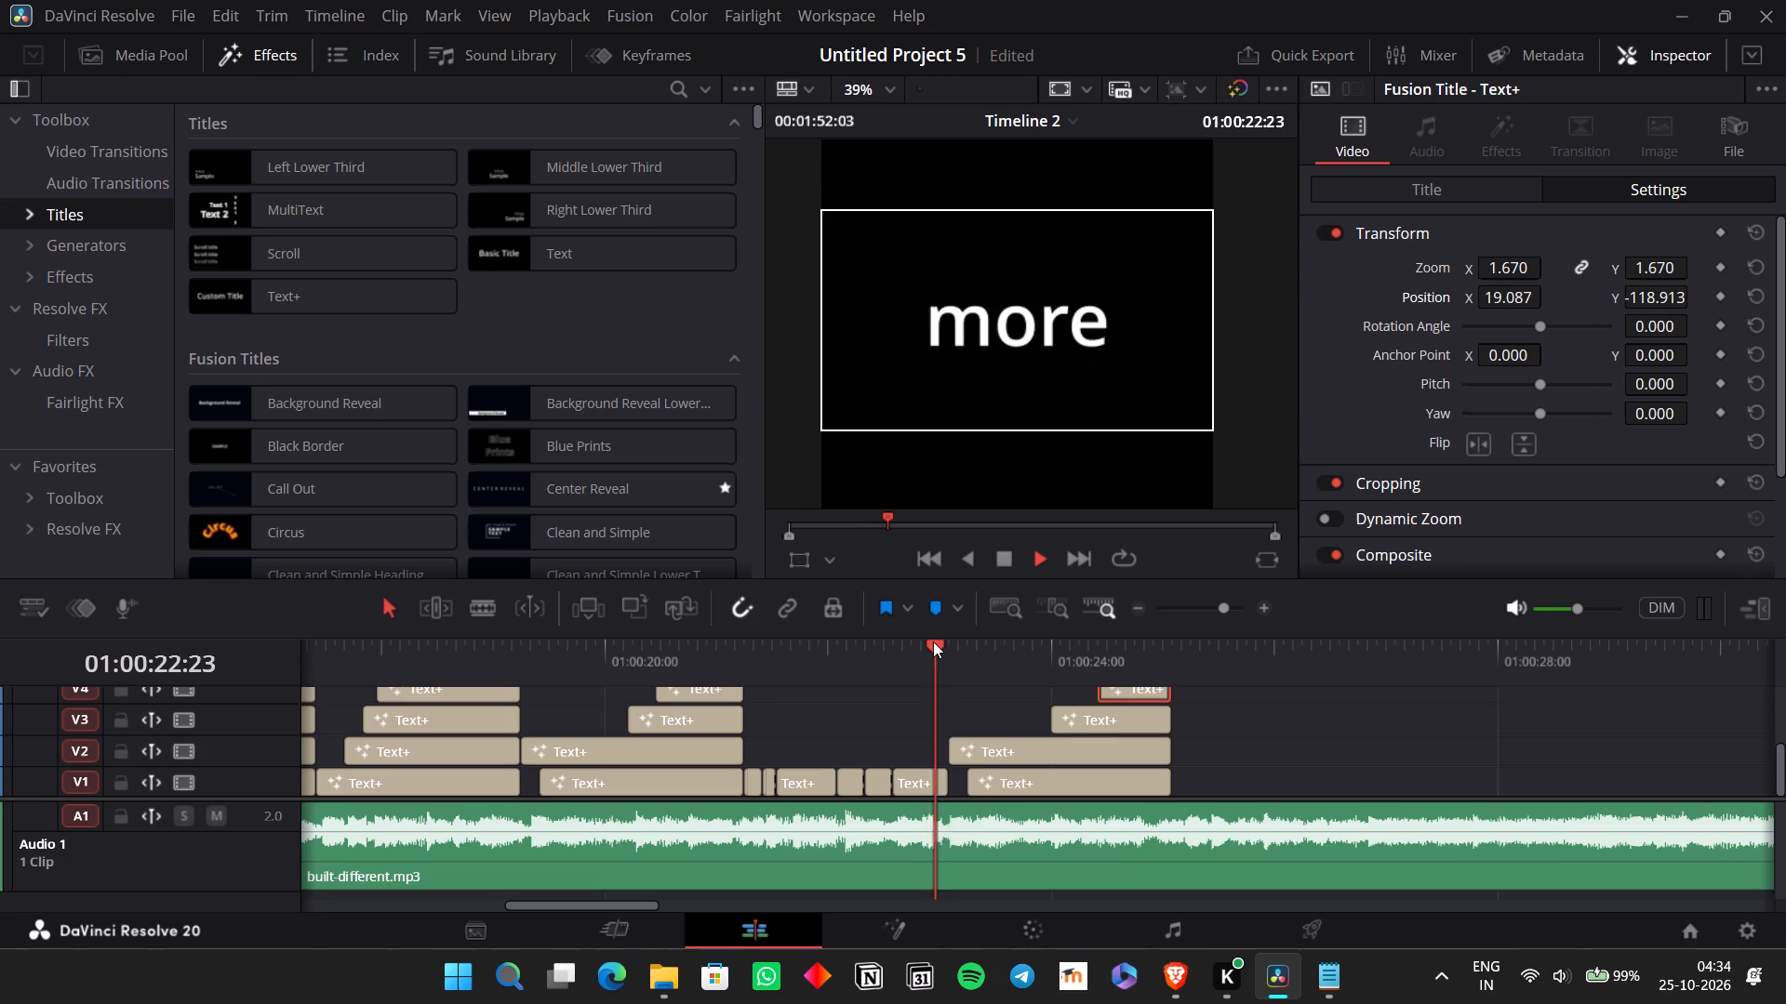
{"action": "key", "text": "space"}
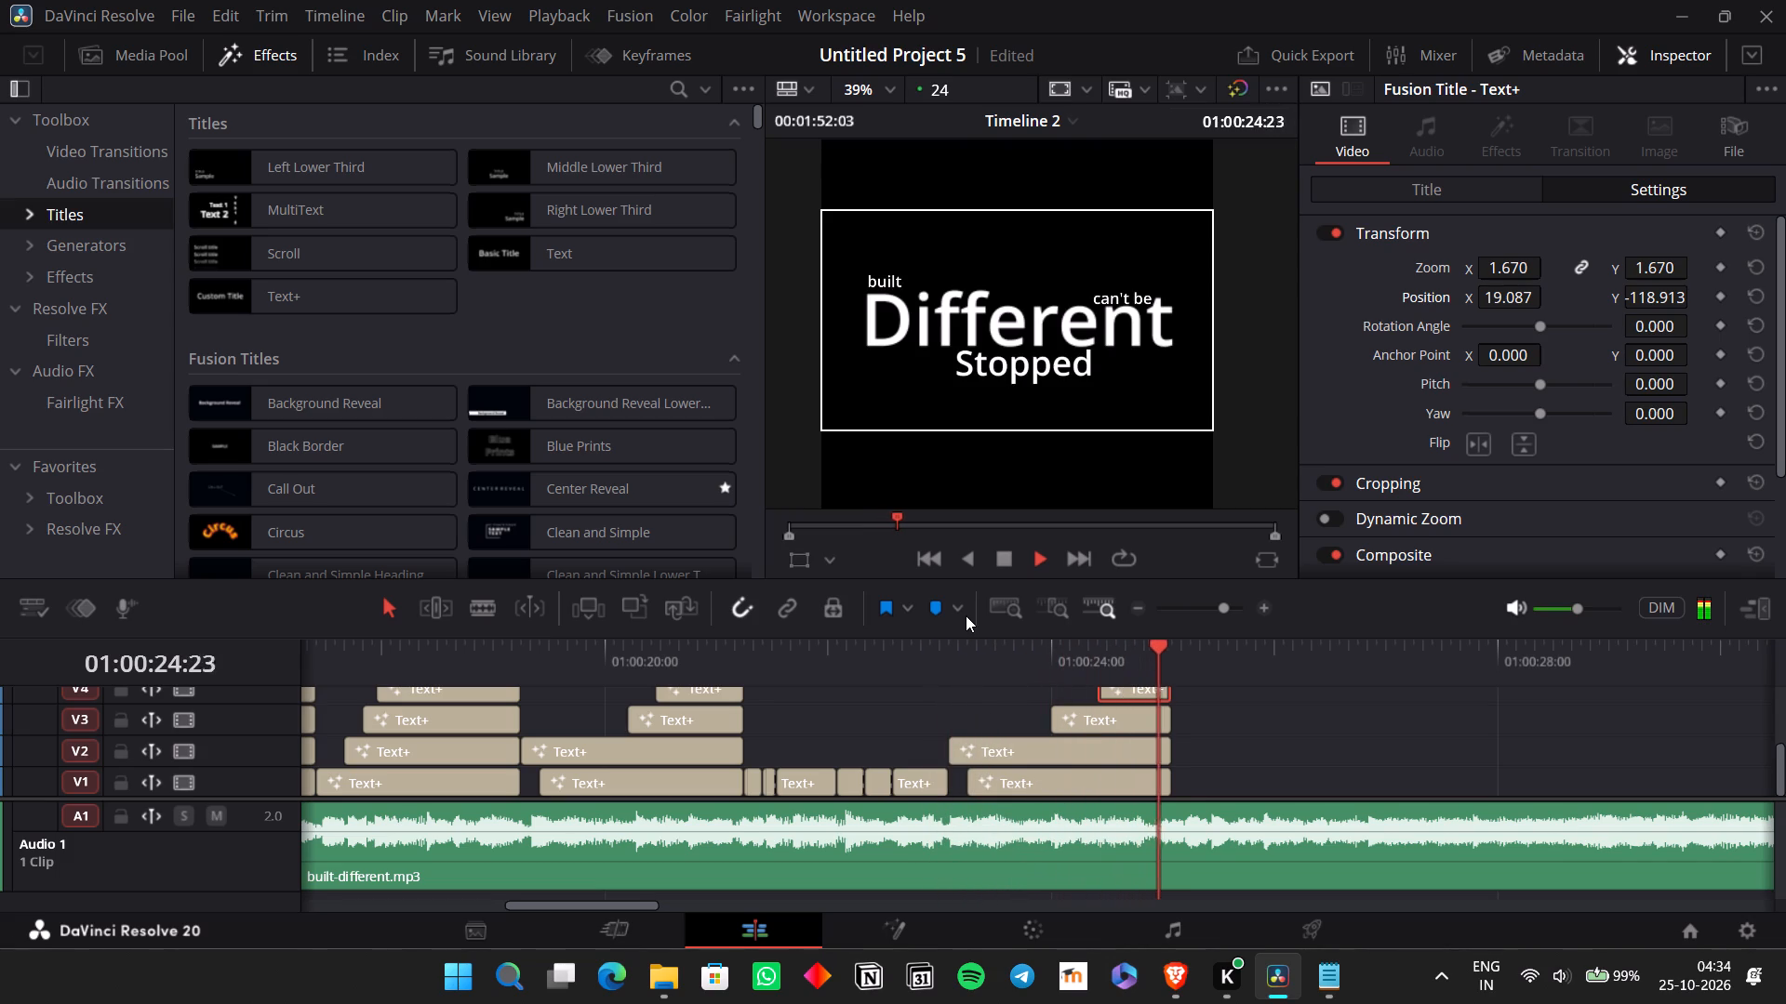
{"action": "key", "text": "space"}
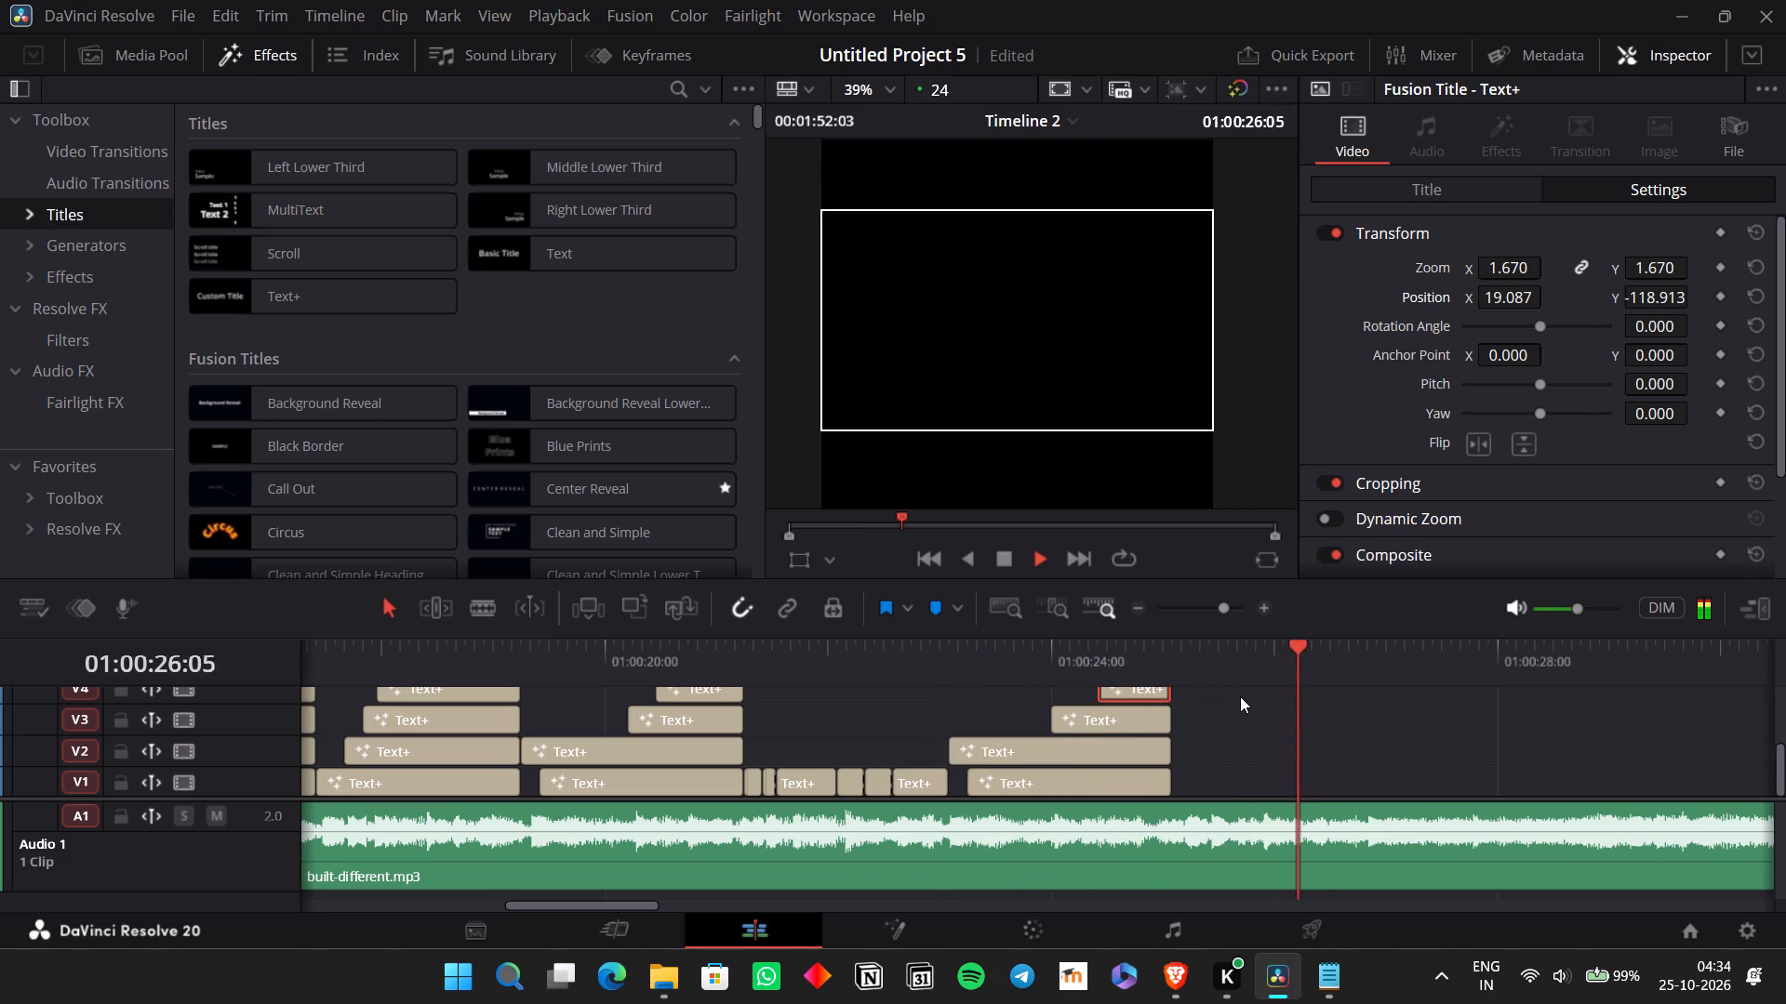
{"action": "scroll", "coordinate": [1240, 696], "scroll_direction": "left", "scroll_amount": 1}
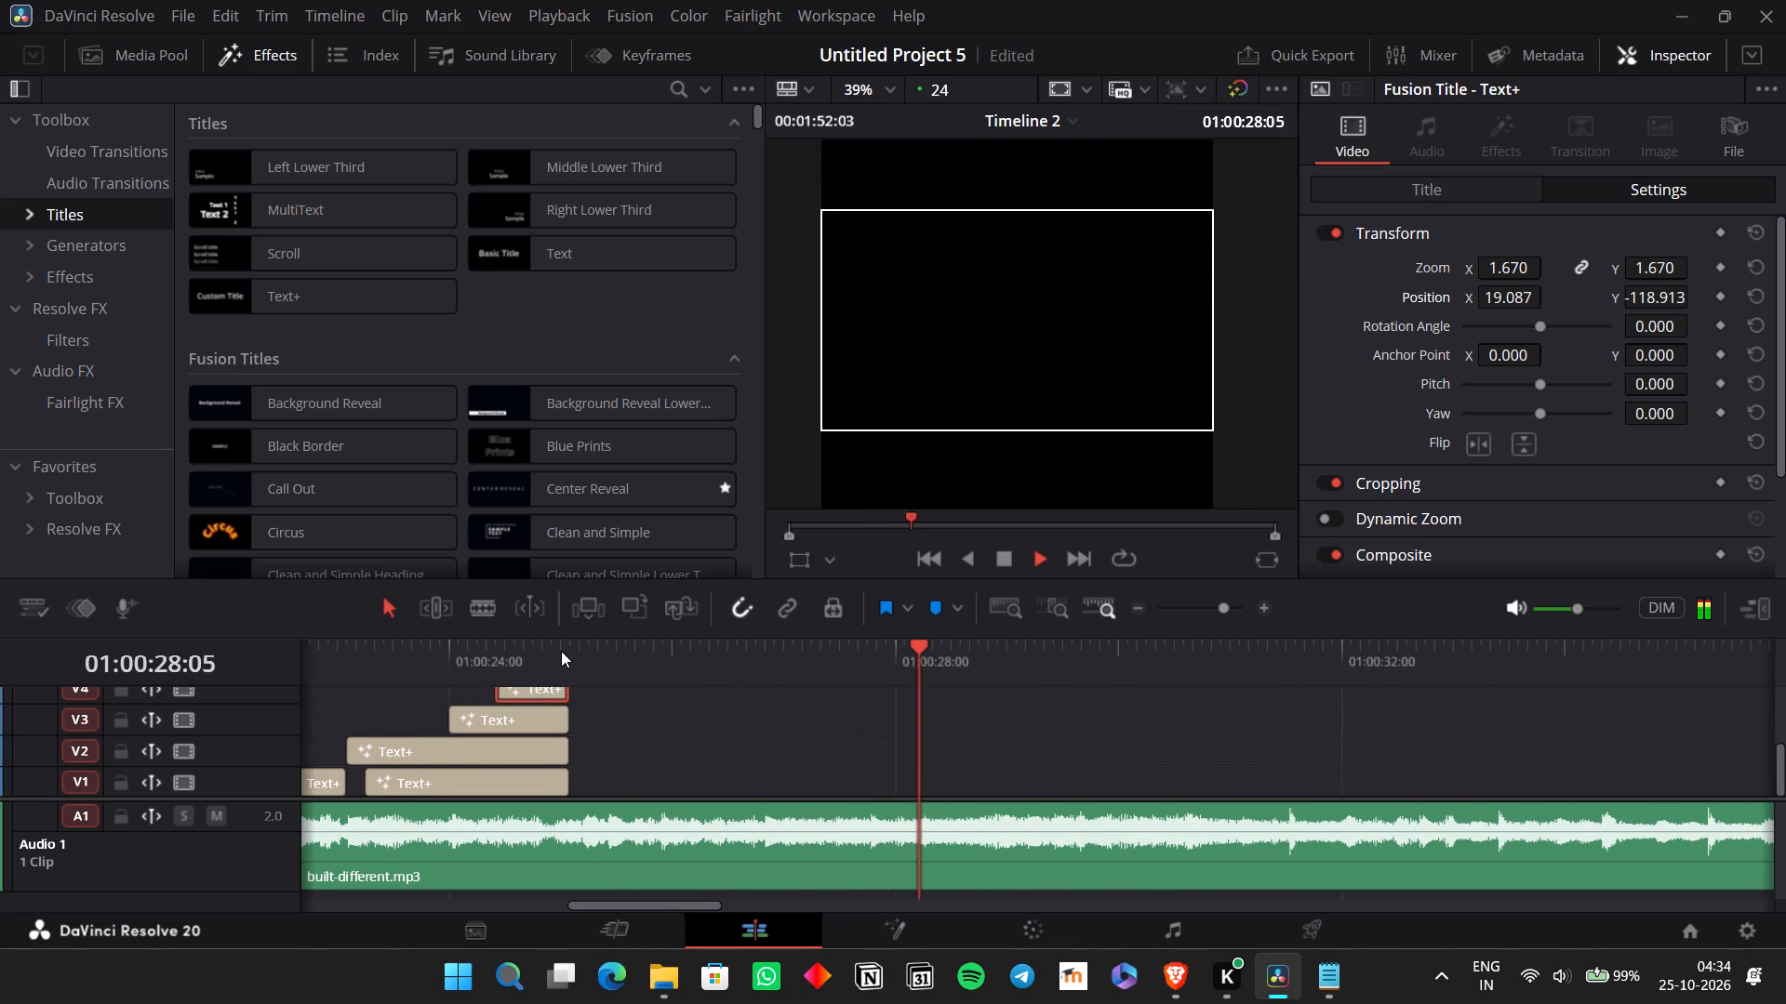
{"action": "left_click", "coordinate": [566, 650]}
{"action": "key", "text": "space"}
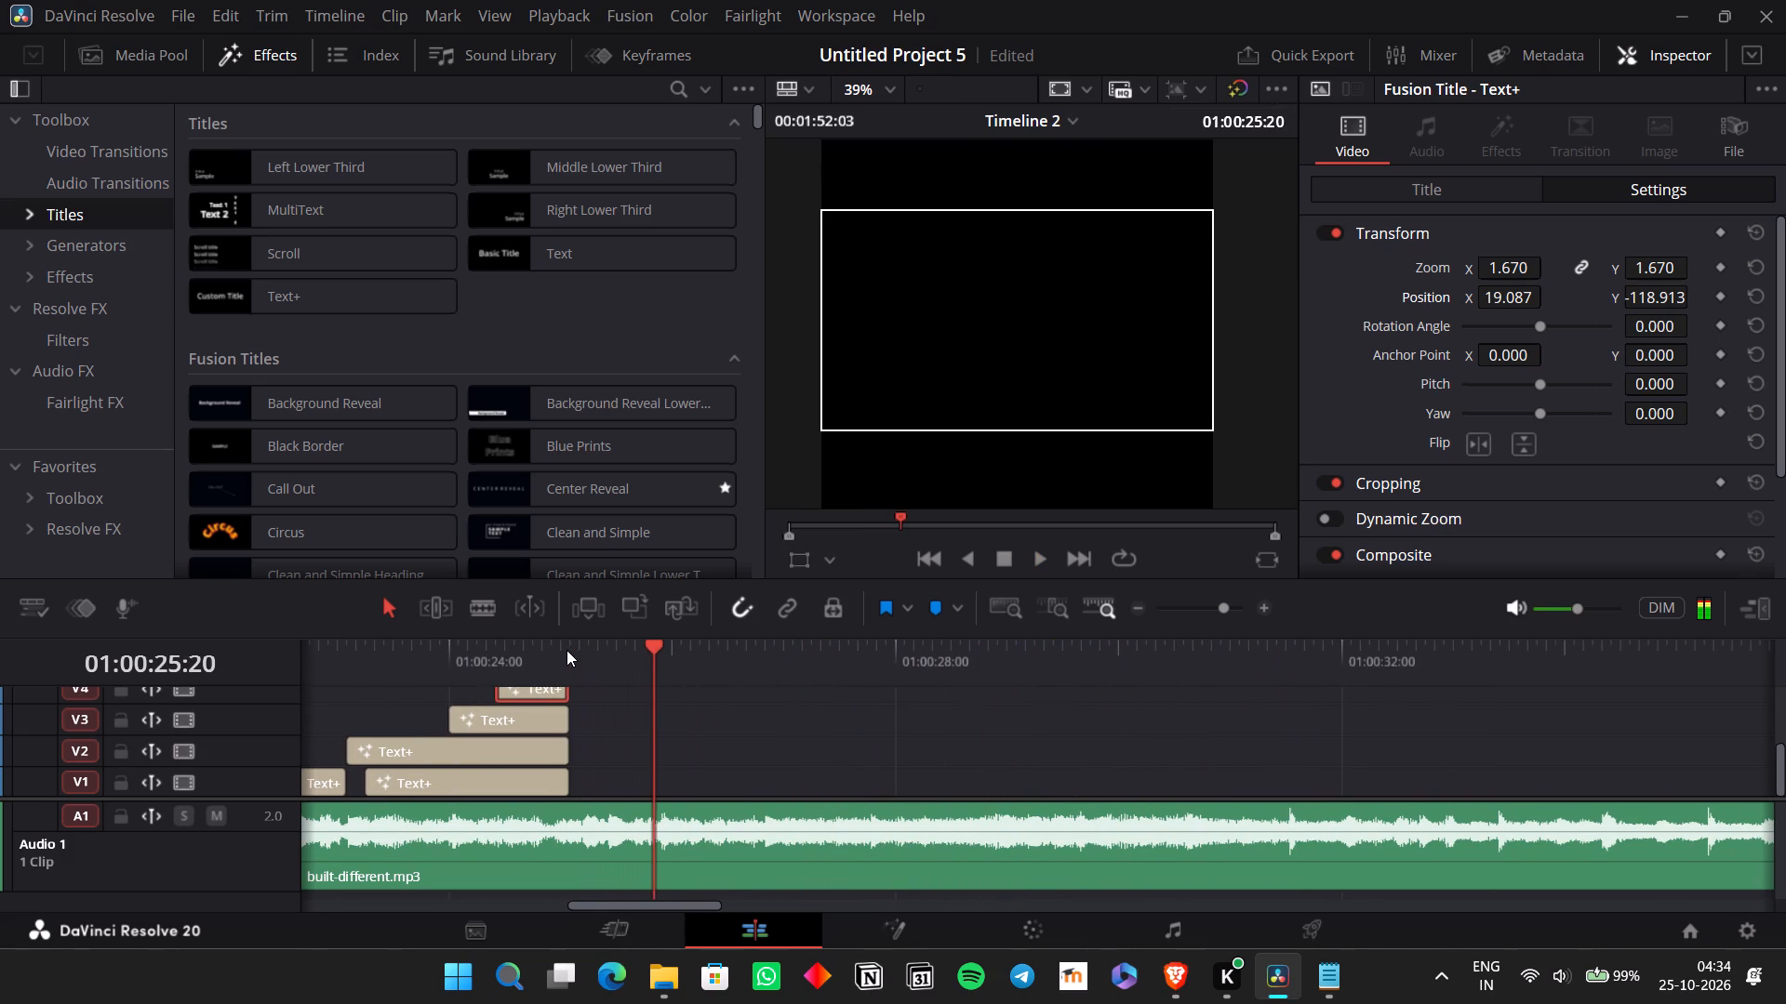
{"action": "left_click", "coordinate": [319, 641]}
{"action": "key", "text": "space"}
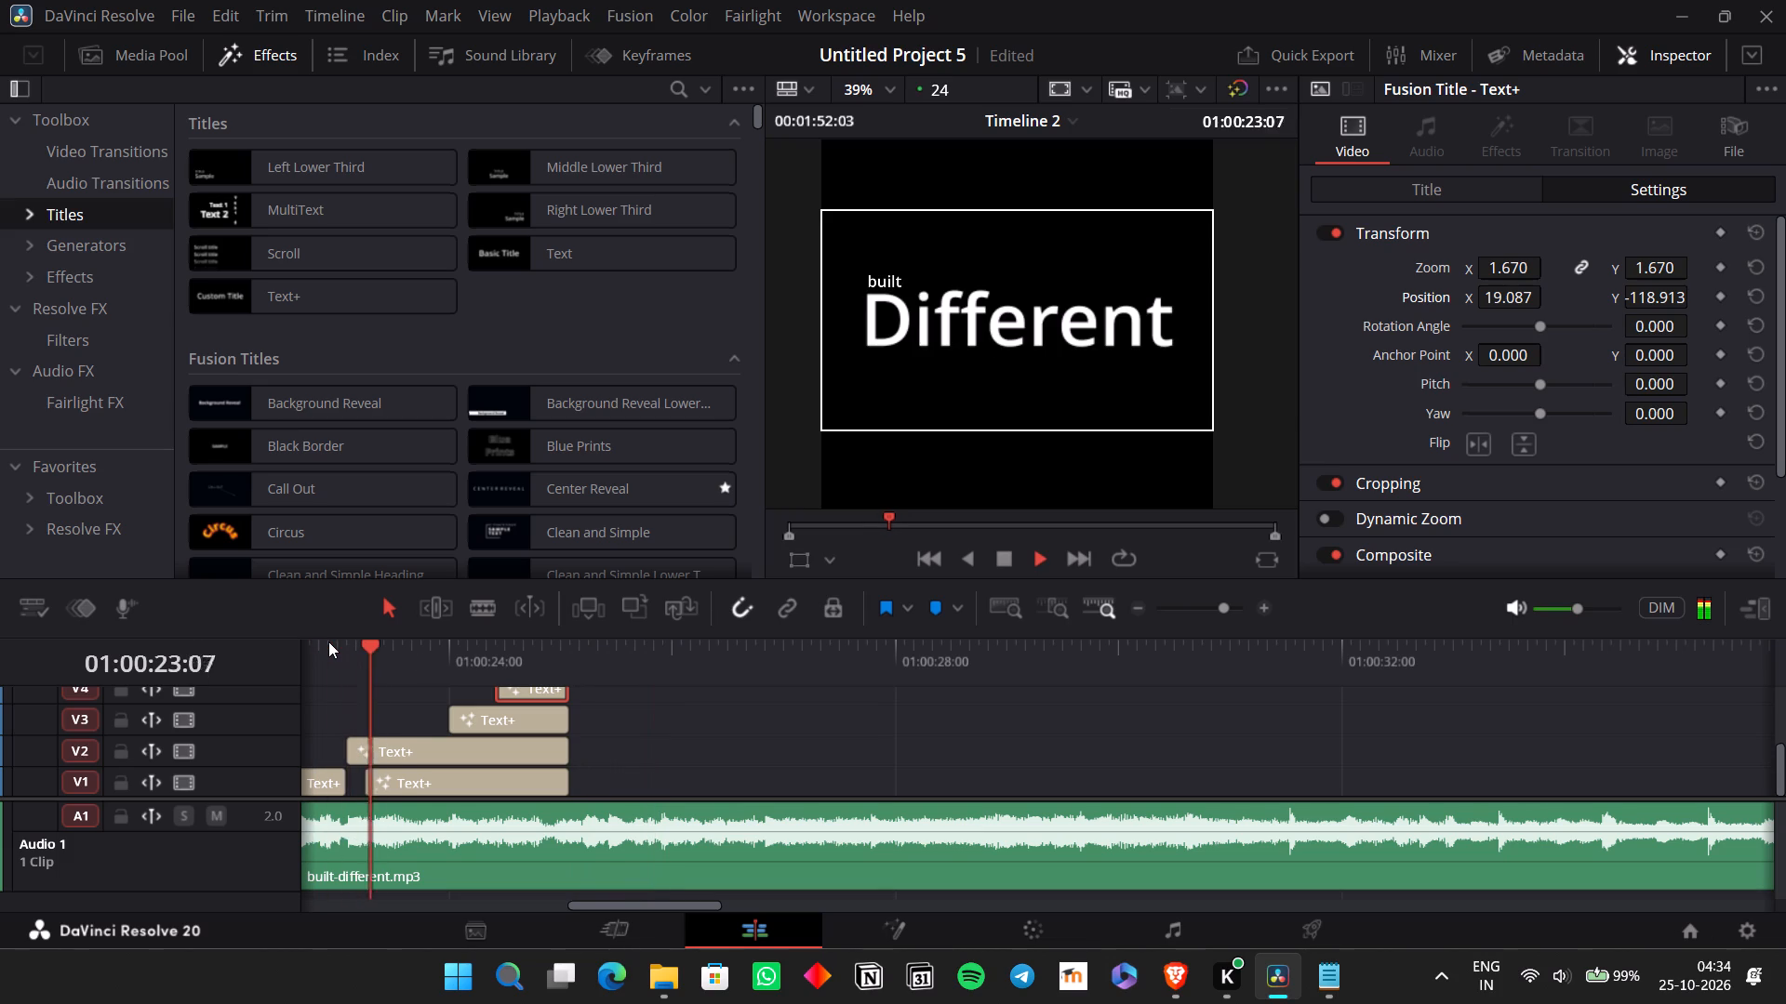
{"action": "key", "text": "space"}
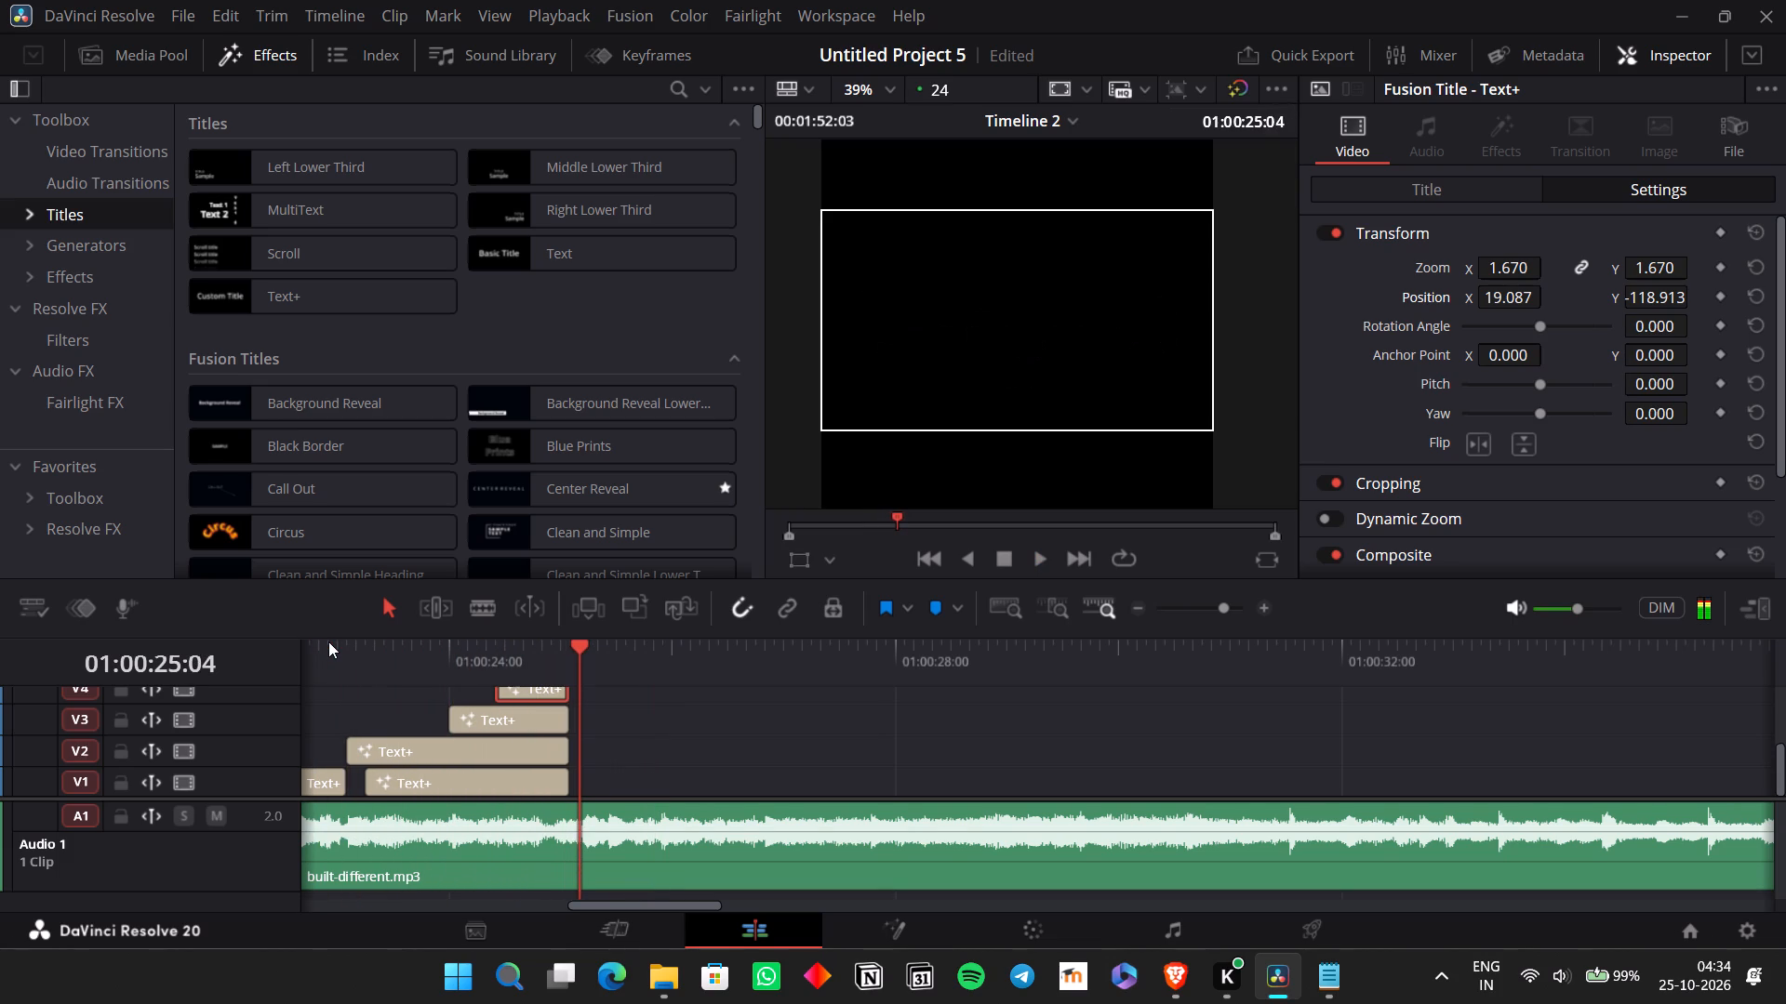
{"action": "key", "text": "space"}
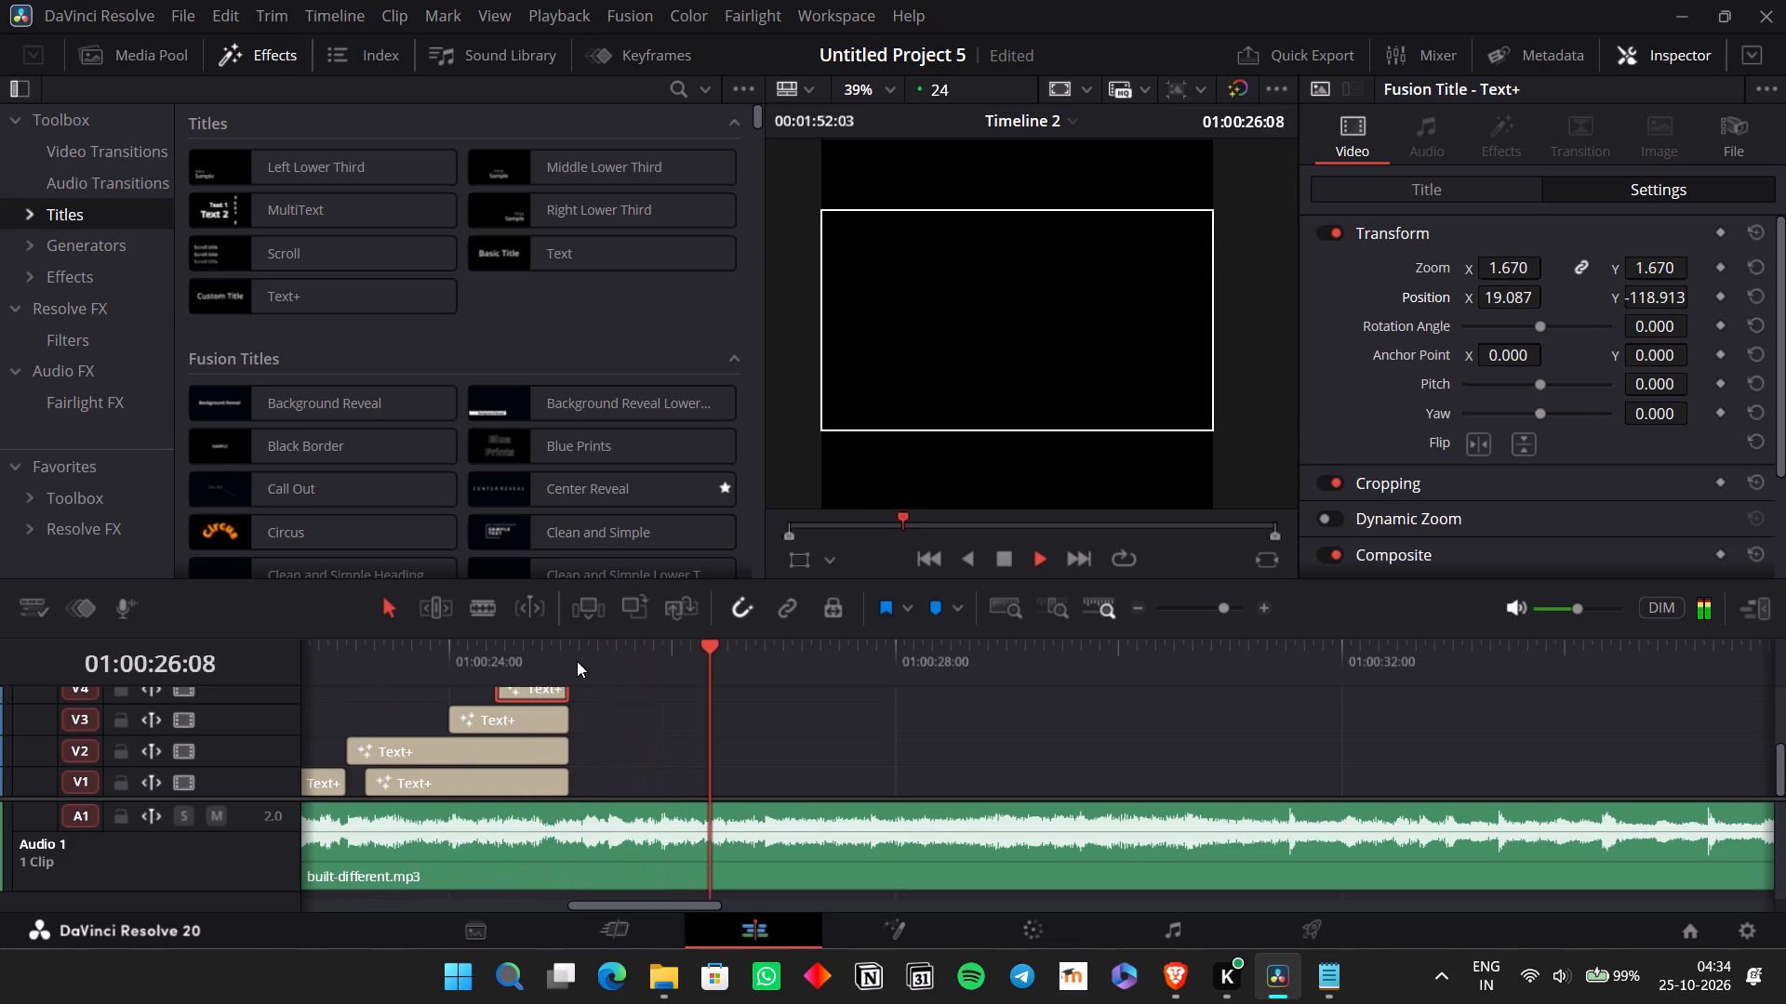
{"action": "key", "text": "space"}
Duplicate the "Different" title on V1 and place the copy at 01:00:25:02, right after the original.
{"action": "left_click", "coordinate": [576, 655]}
{"action": "scroll", "coordinate": [582, 754], "scroll_direction": "down", "scroll_amount": 2}
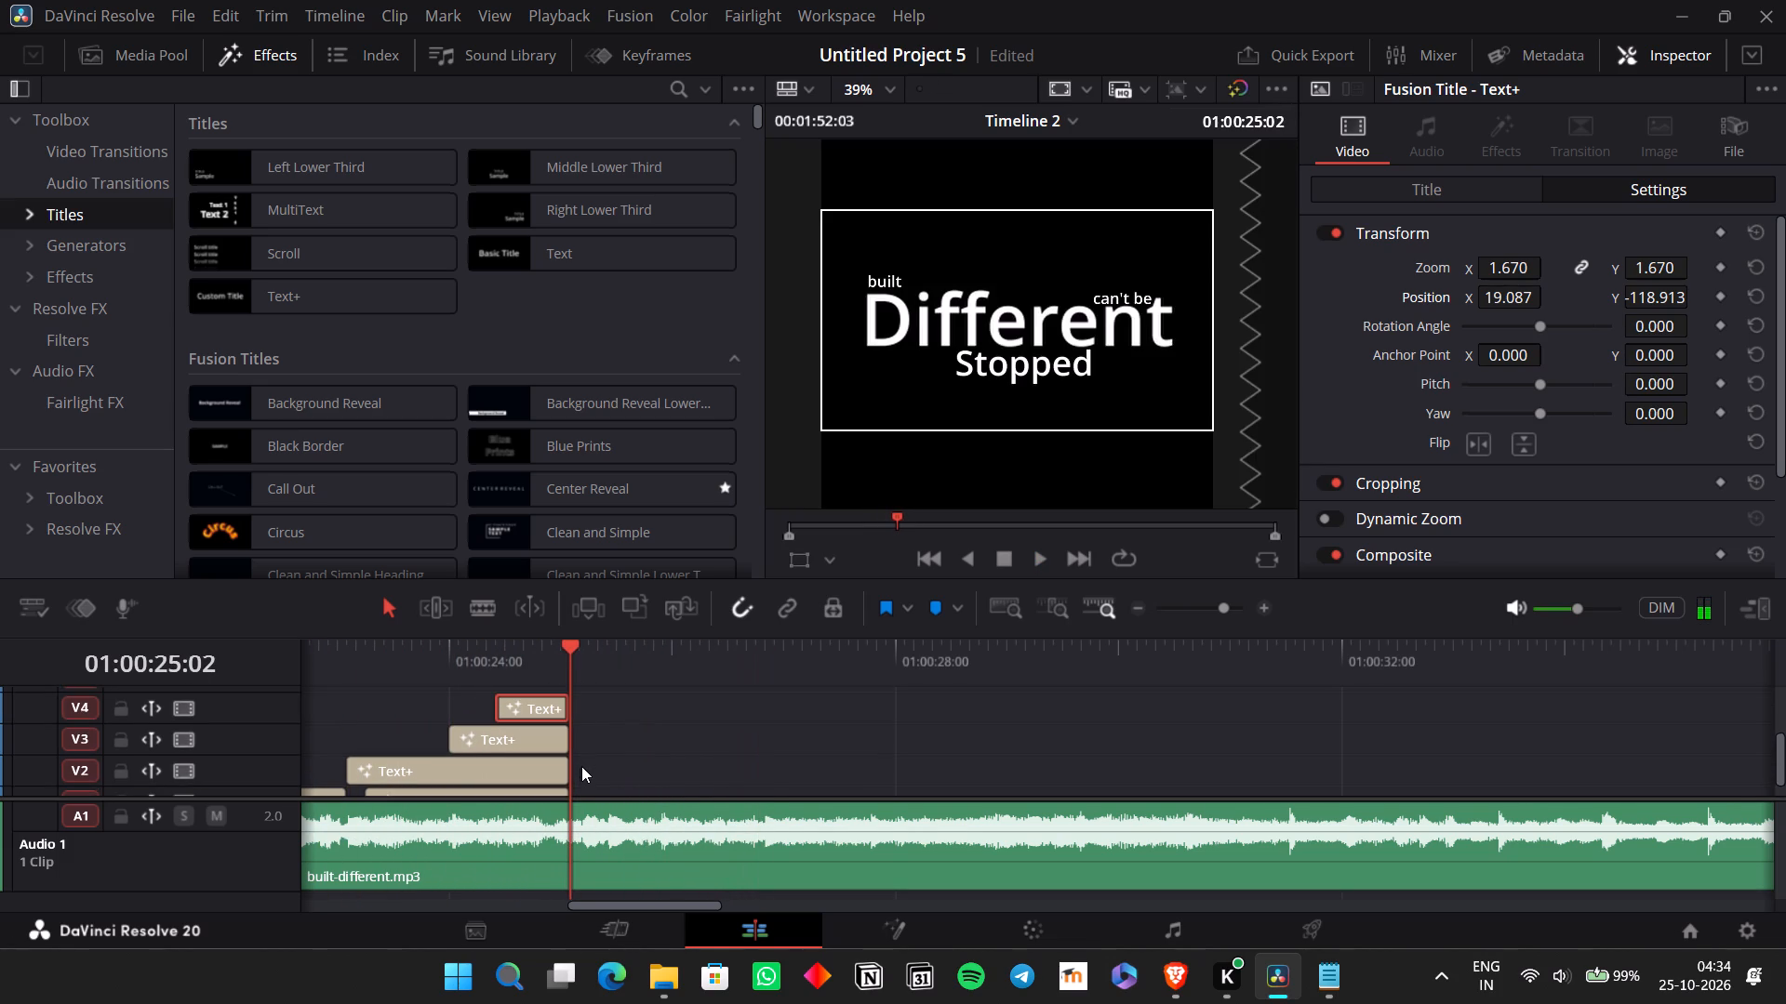
{"action": "scroll", "coordinate": [572, 764], "scroll_direction": "down", "scroll_amount": 1}
{"action": "left_click", "coordinate": [553, 782]}
{"action": "left_click", "coordinate": [549, 783]}
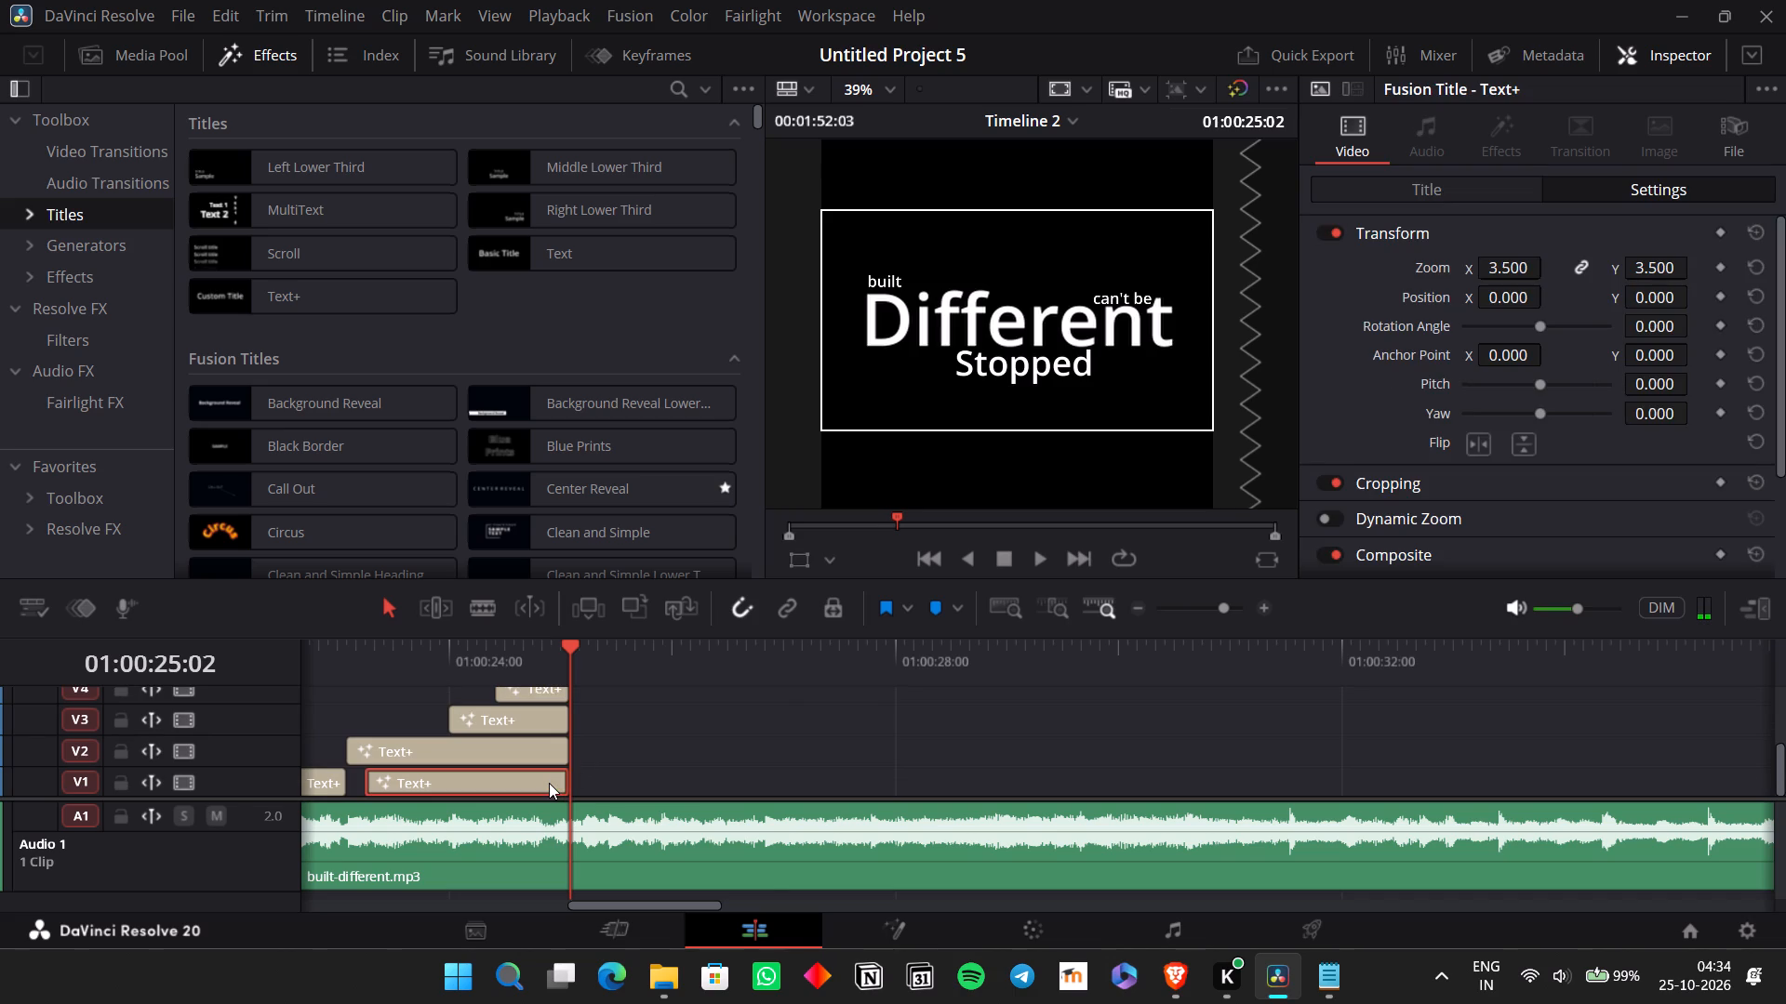
{"action": "key", "text": "ctrl+c"}
{"action": "key", "text": "ctrl+v"}
{"action": "left_click", "coordinate": [589, 640]}
{"action": "left_click", "coordinate": [579, 643]}
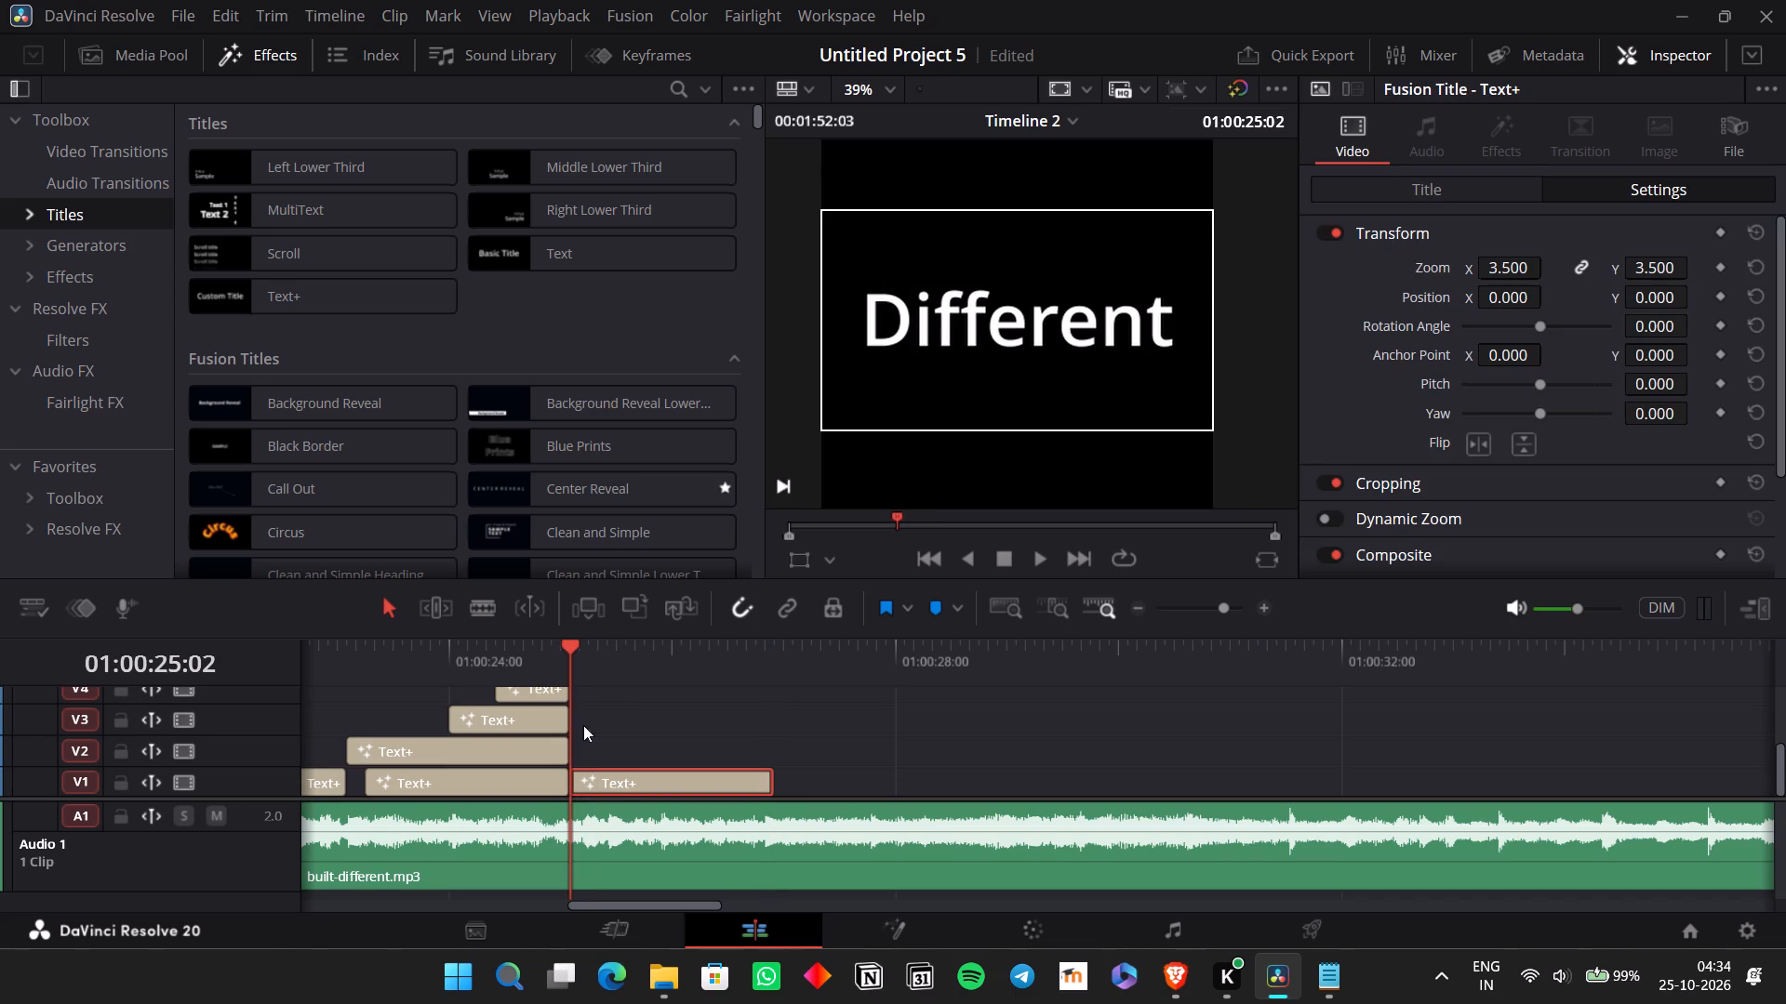
Change the pasted V1 title's text to "Climbing" and check it against the vocals from 01:00:25:02.
{"action": "left_click", "coordinate": [617, 784]}
{"action": "left_click", "coordinate": [1403, 178]}
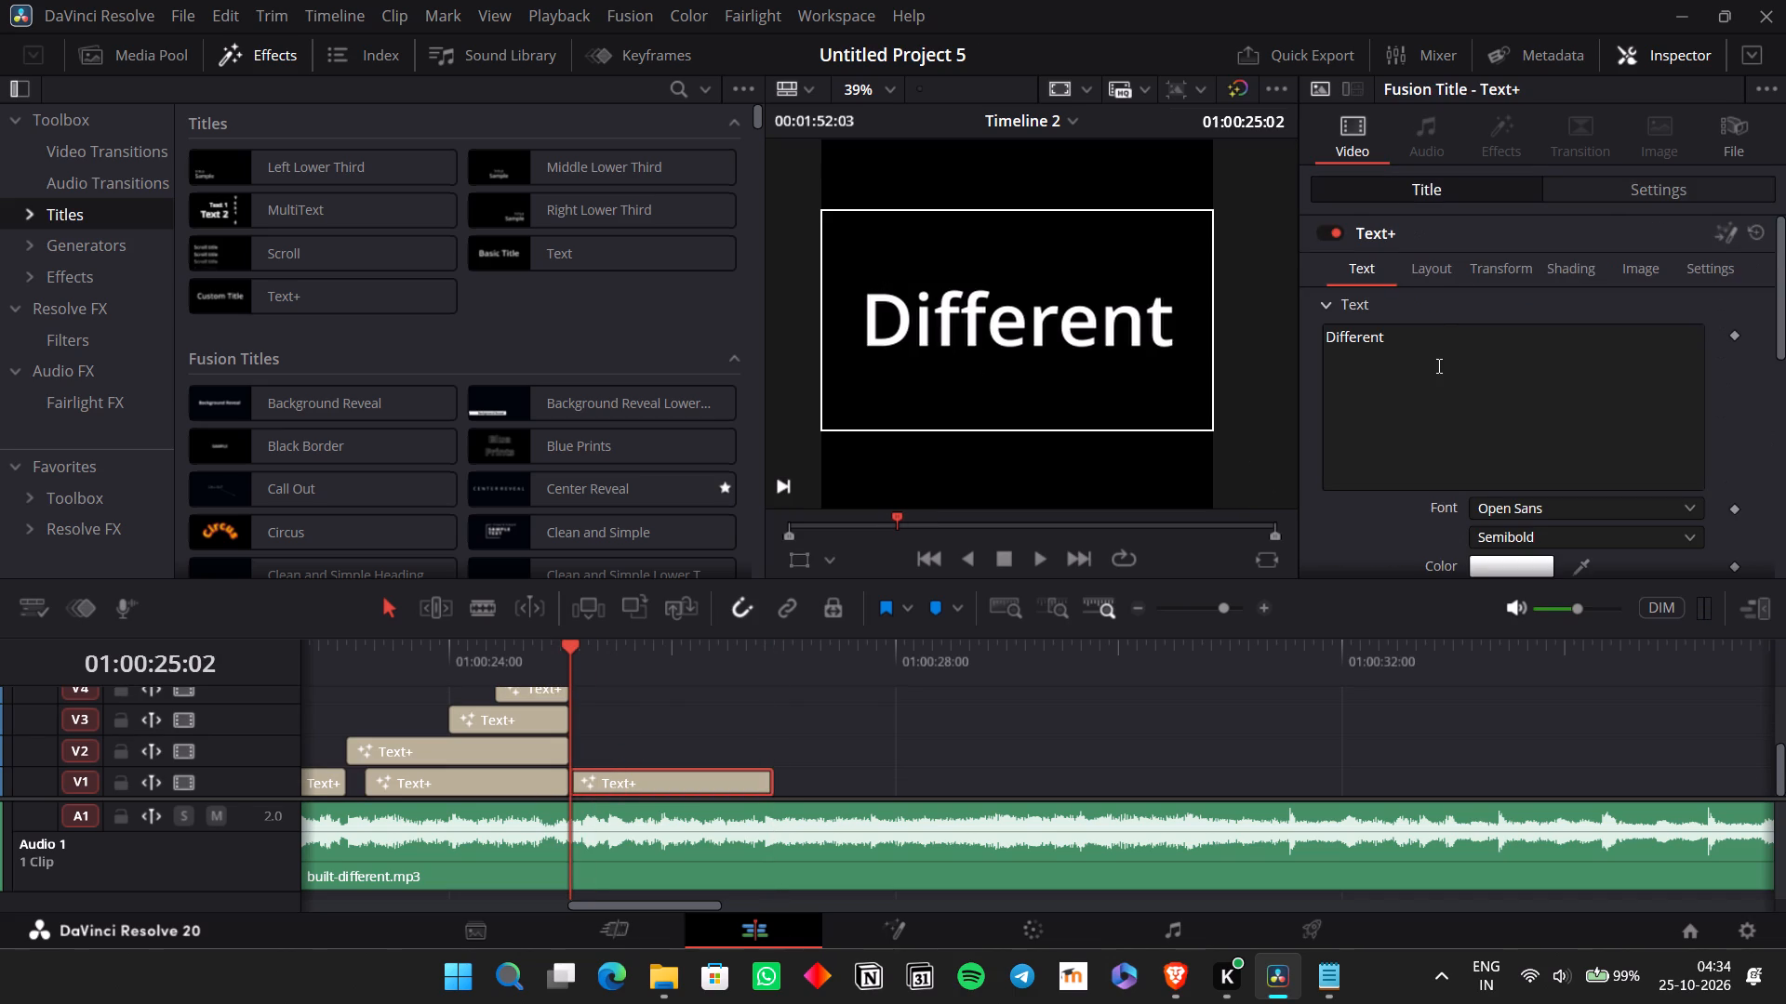
{"action": "type", "text": "lim"}
{"action": "type", "text": "bing"}
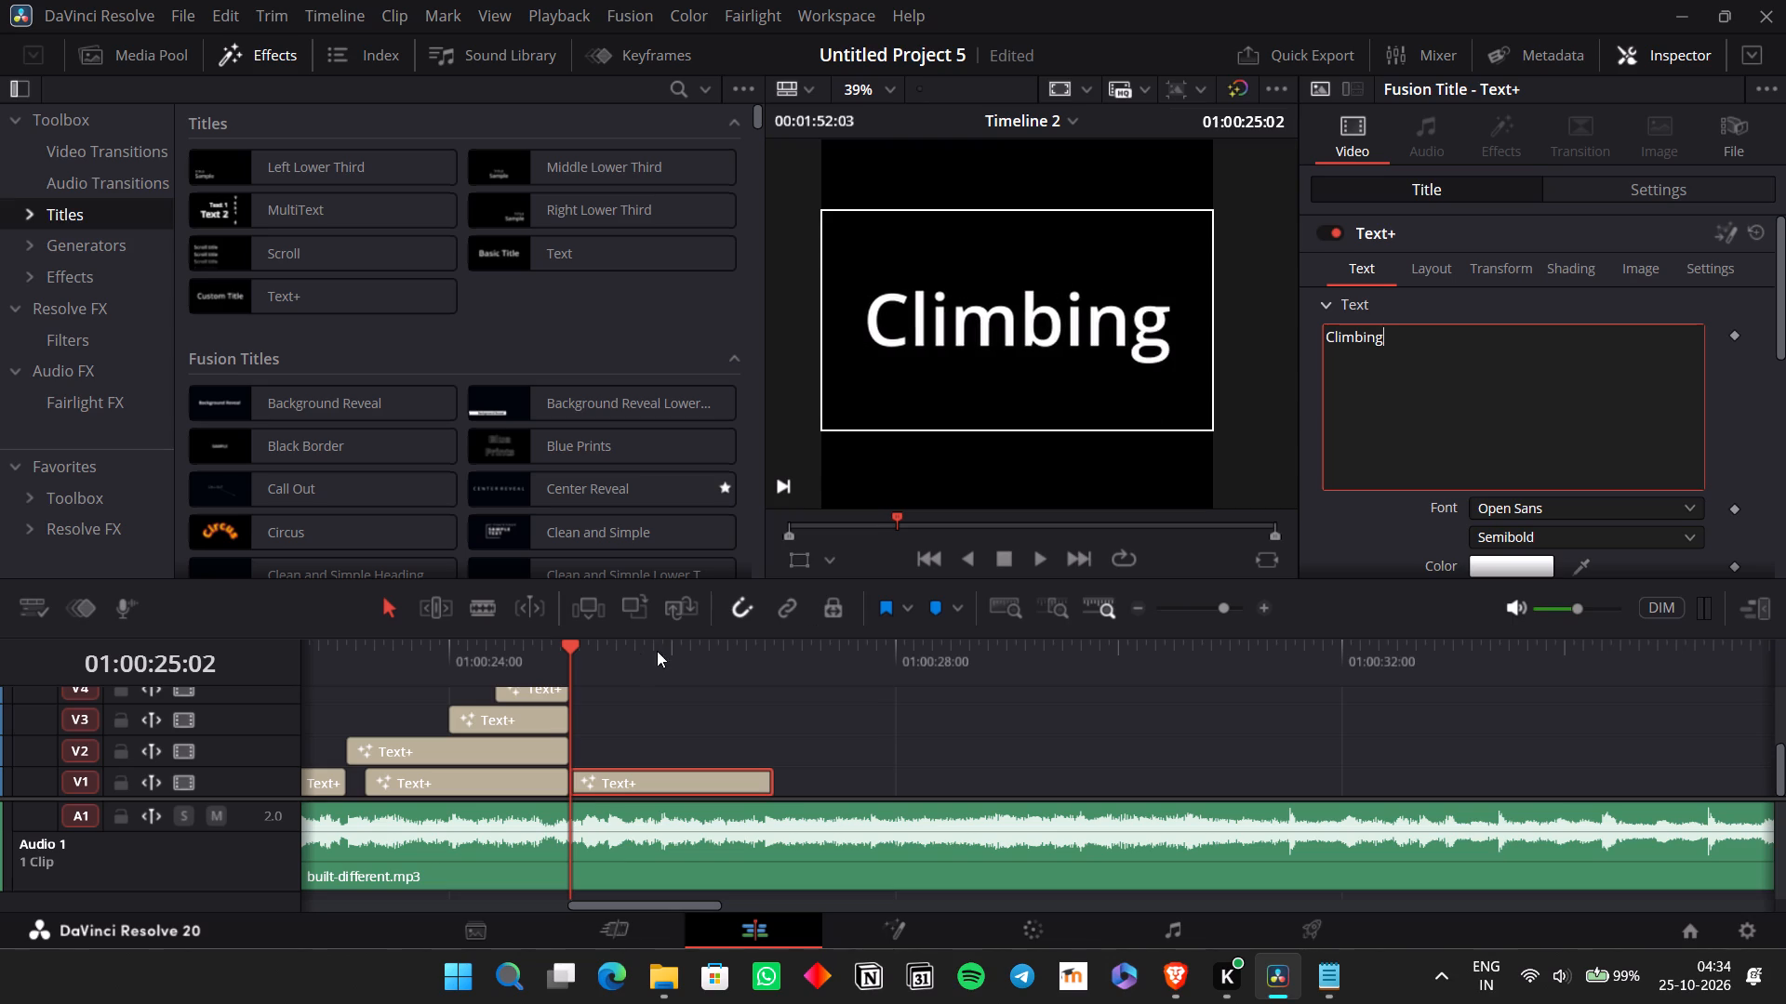
{"action": "left_click", "coordinate": [553, 654]}
{"action": "left_click", "coordinate": [566, 649]}
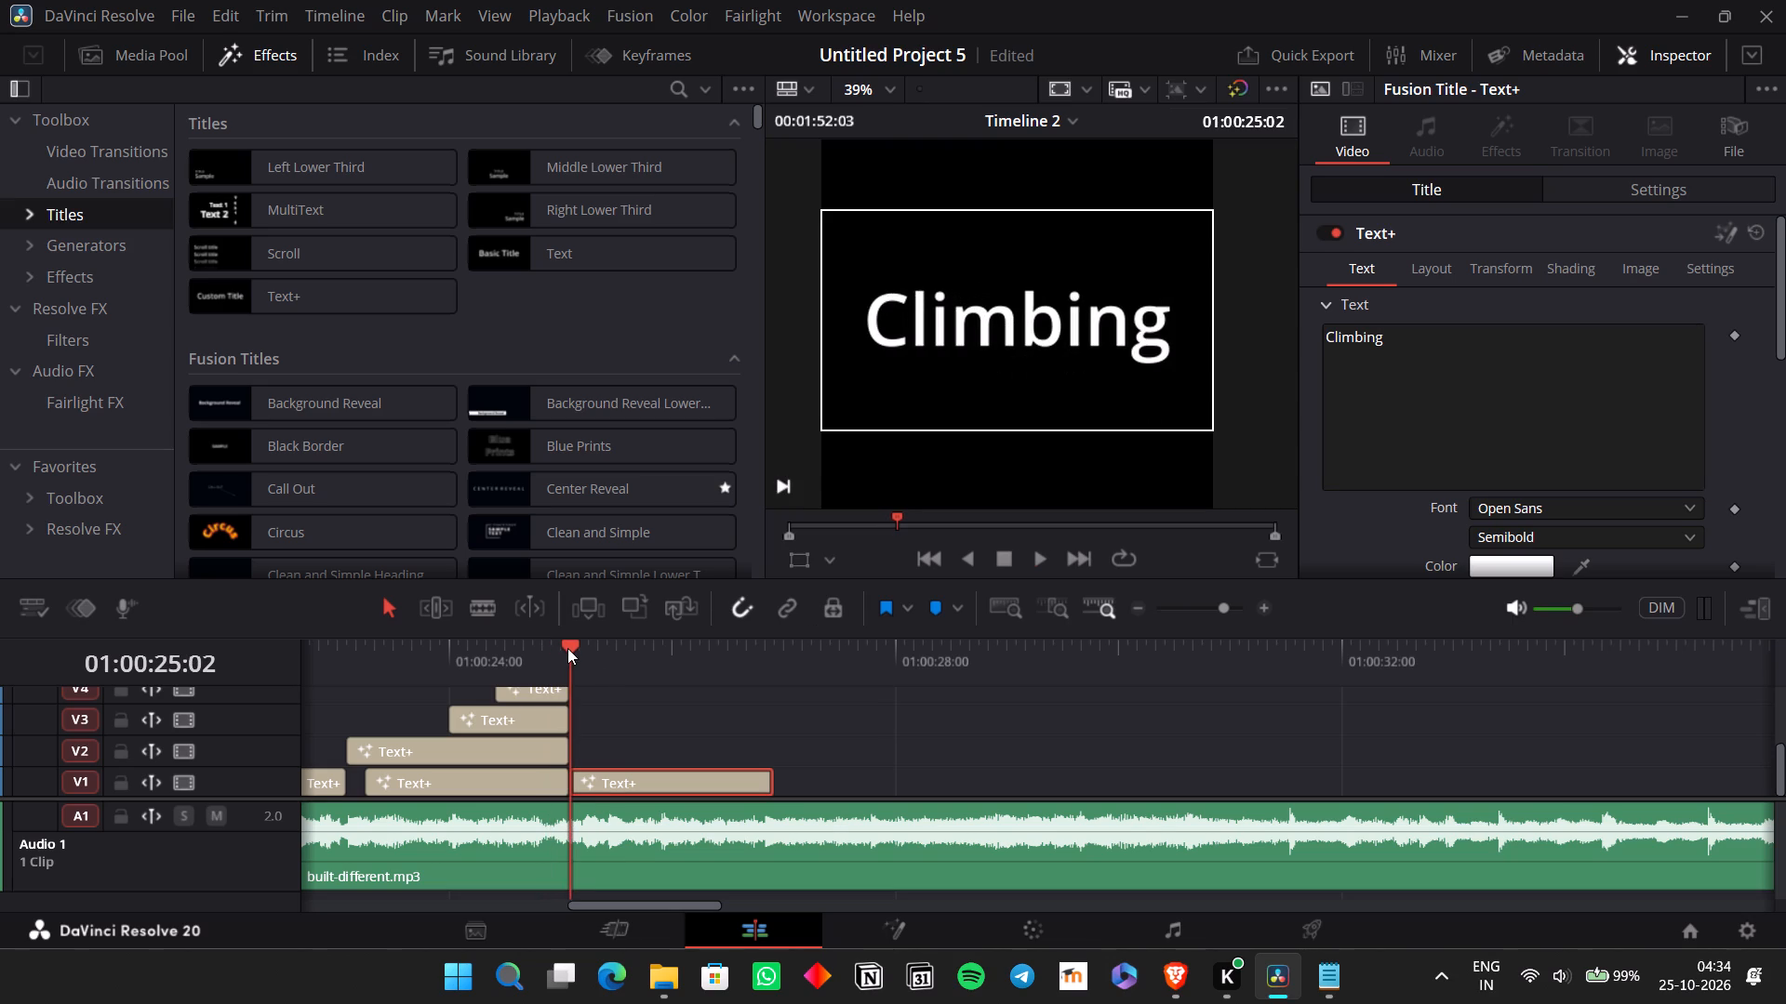
{"action": "key", "text": "space"}
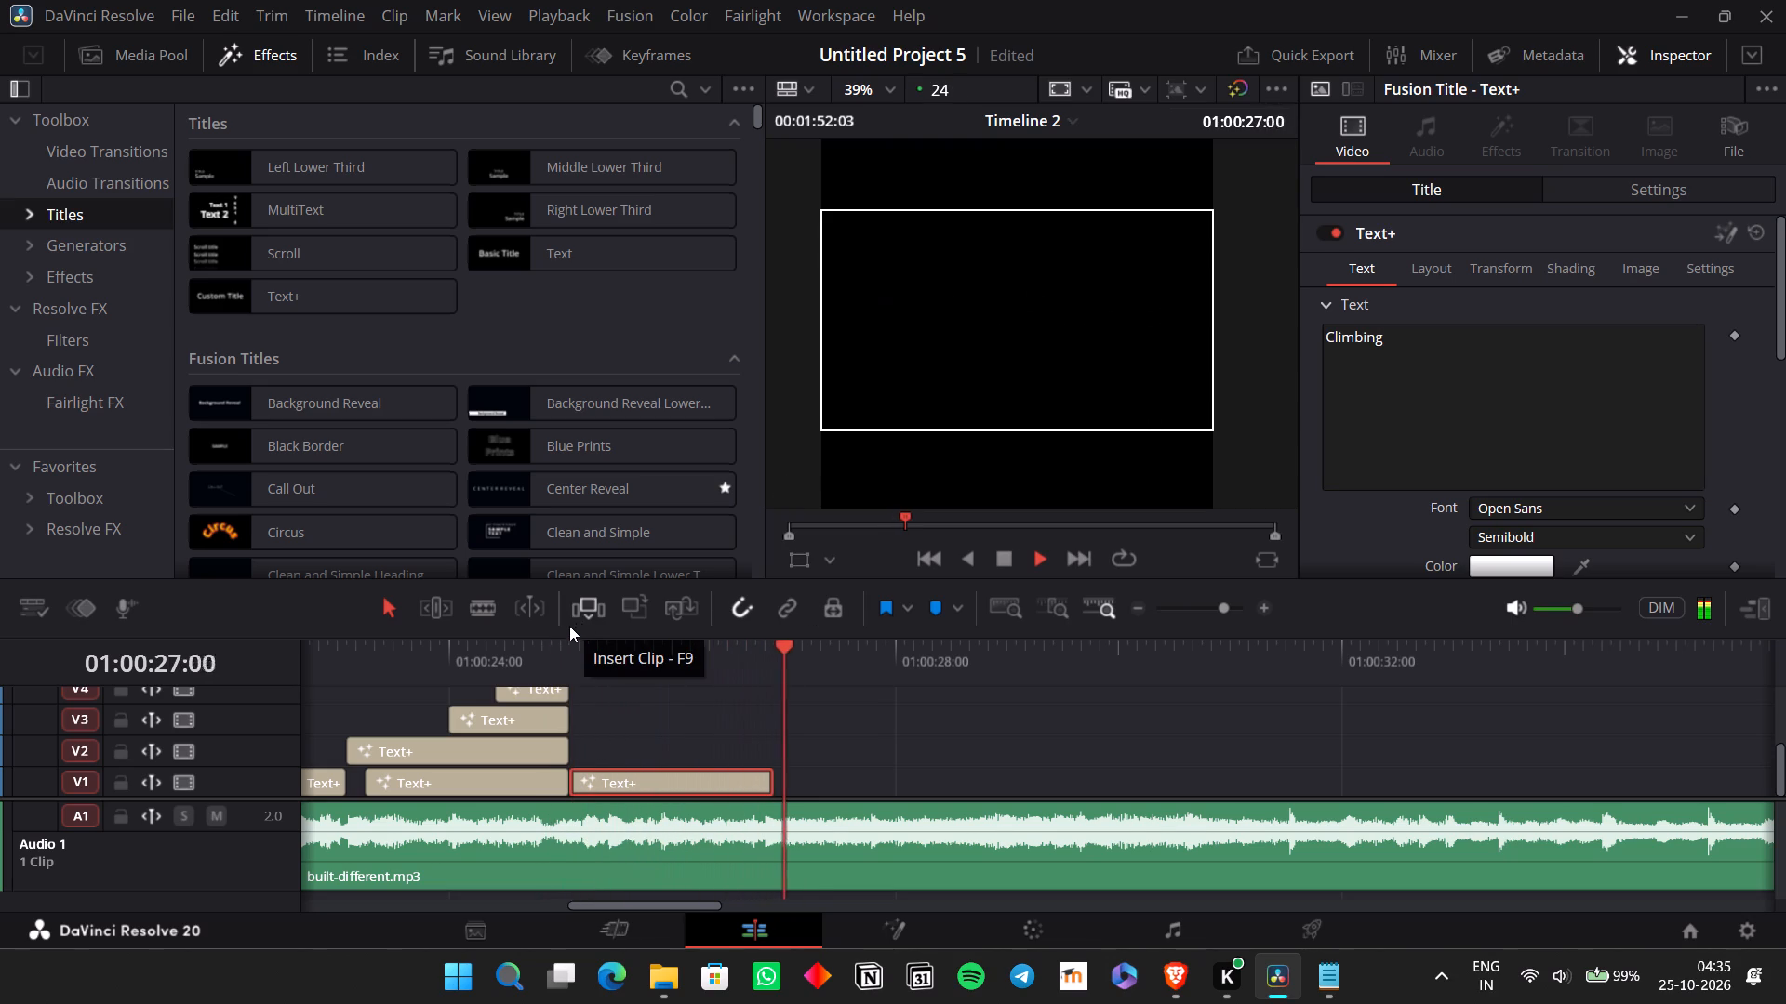
{"action": "key", "text": "space"}
{"action": "left_click", "coordinate": [572, 653]}
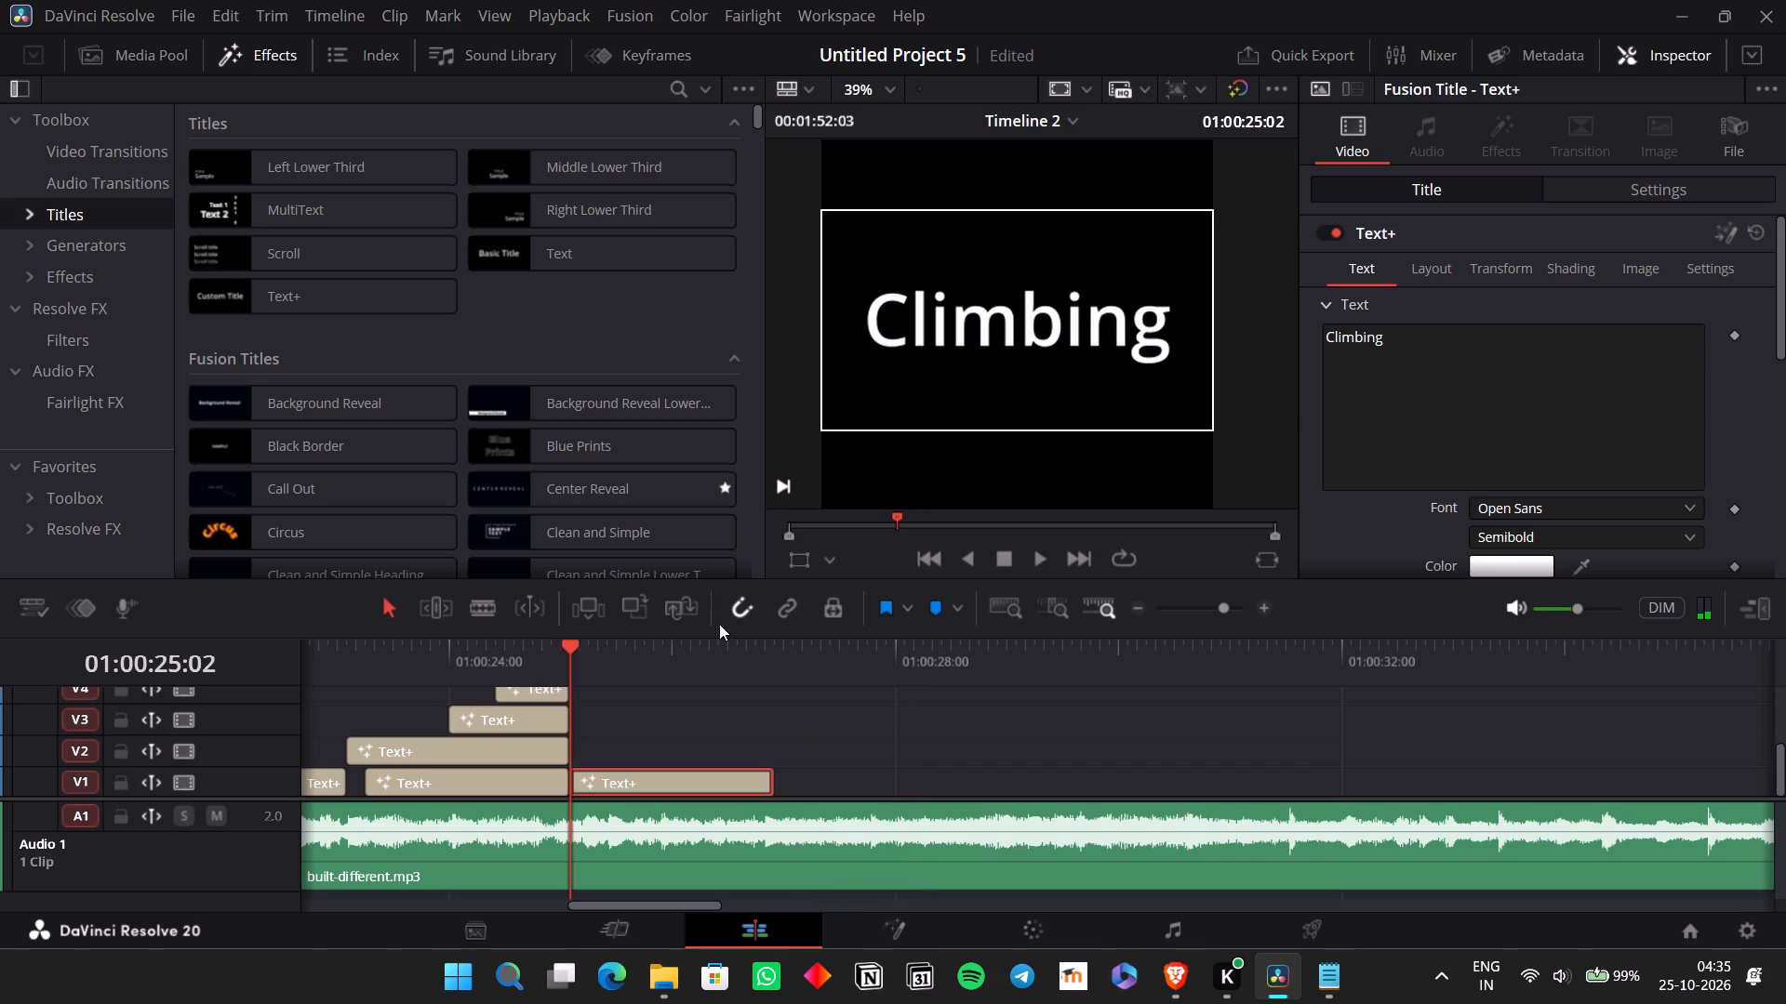
Copy the "built", "can't be" and "Stopped" titles on V2 to V4 and paste them above "Climbing" at 01:00:25:02.
{"action": "left_click_drag", "start_coordinate": [578, 746], "coordinate": [554, 660]}
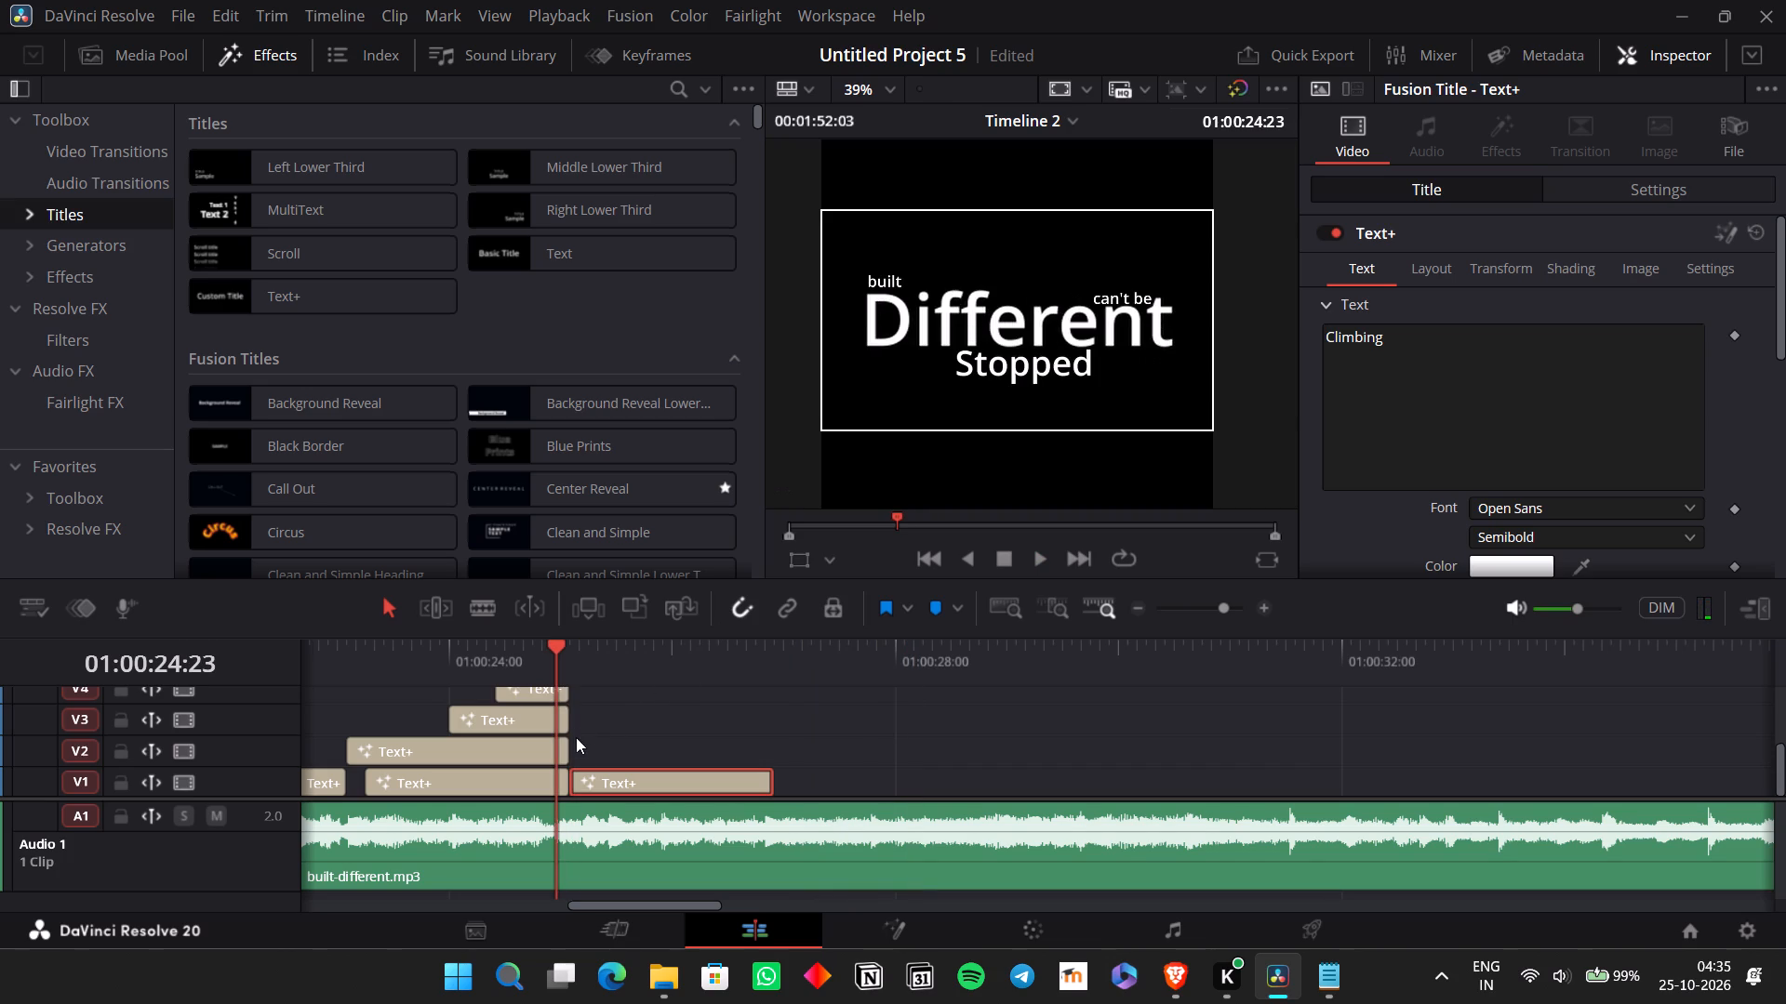
{"action": "left_click_drag", "start_coordinate": [578, 746], "coordinate": [537, 667]}
{"action": "scroll", "coordinate": [580, 694], "scroll_direction": "down", "scroll_amount": 1}
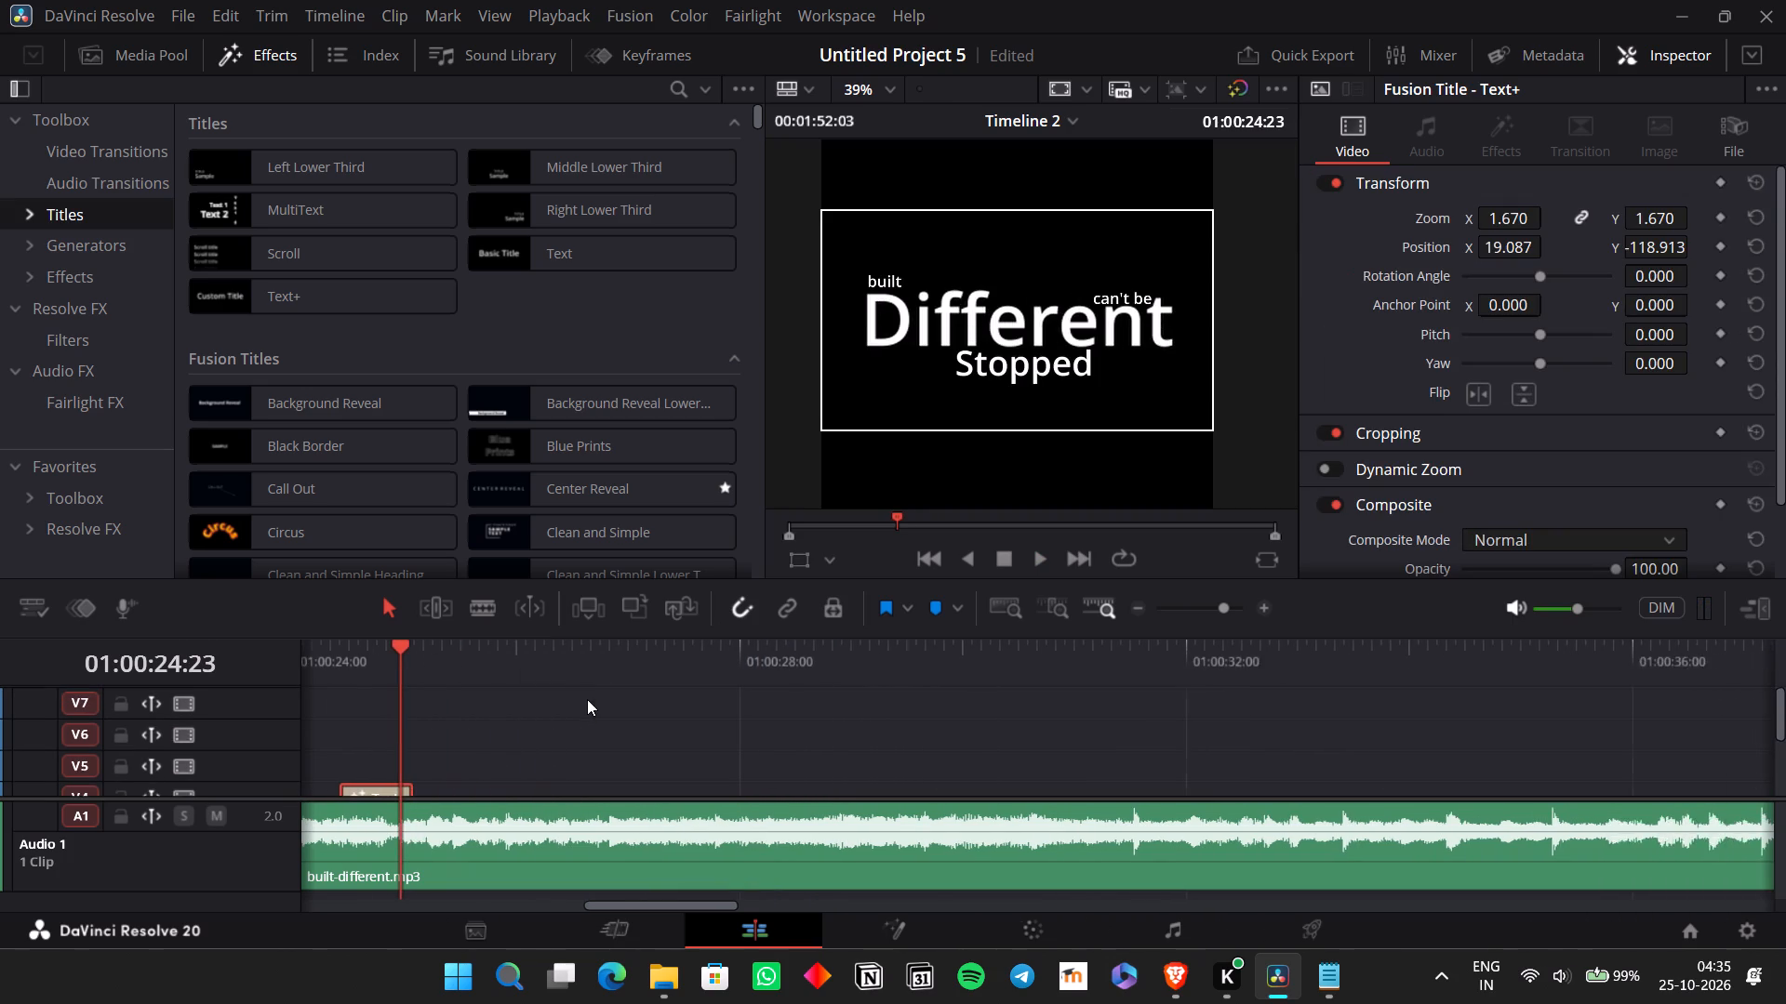
{"action": "scroll", "coordinate": [587, 699], "scroll_direction": "down", "scroll_amount": 1}
{"action": "scroll", "coordinate": [665, 711], "scroll_direction": "left", "scroll_amount": 1}
{"action": "scroll", "coordinate": [670, 714], "scroll_direction": "down", "scroll_amount": 1}
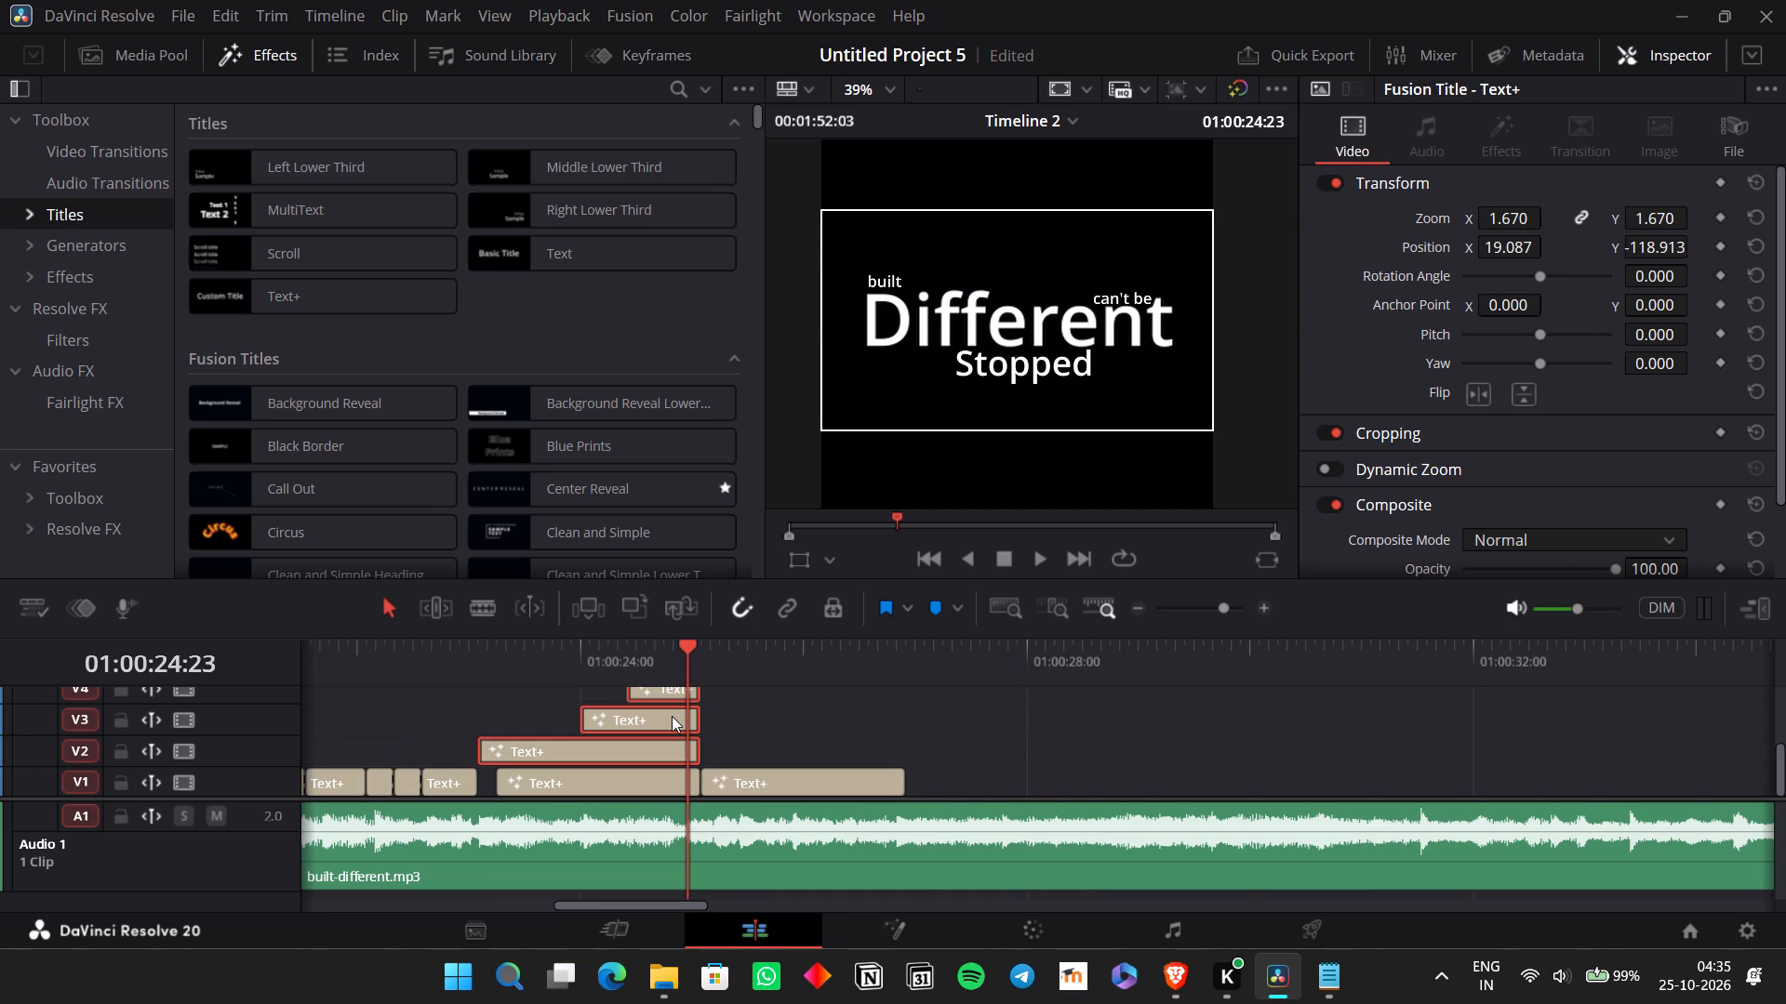
{"action": "key", "text": "ctrl+c"}
{"action": "left_click", "coordinate": [699, 654]}
{"action": "left_click", "coordinate": [736, 731]}
{"action": "key", "text": "ctrl+v"}
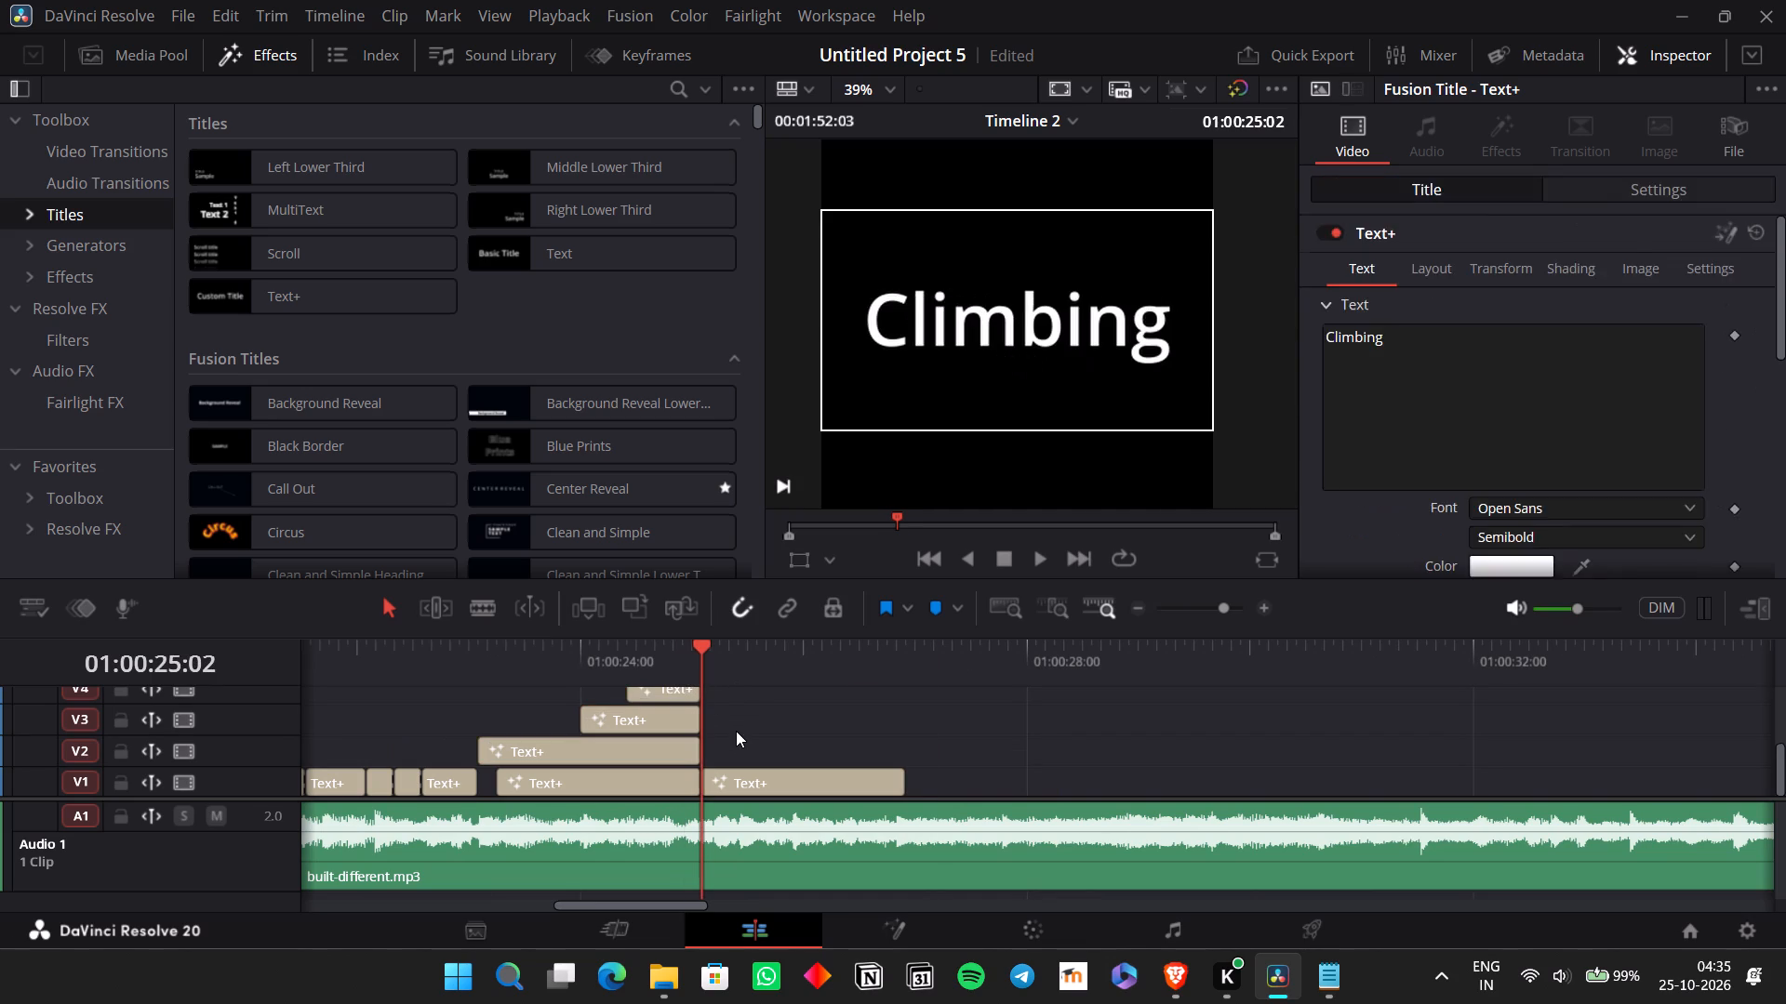
Change the text of the V2 title above "Climbing" to "up".
{"action": "left_click", "coordinate": [707, 656]}
{"action": "key", "text": "space"}
{"action": "key", "text": "space"}
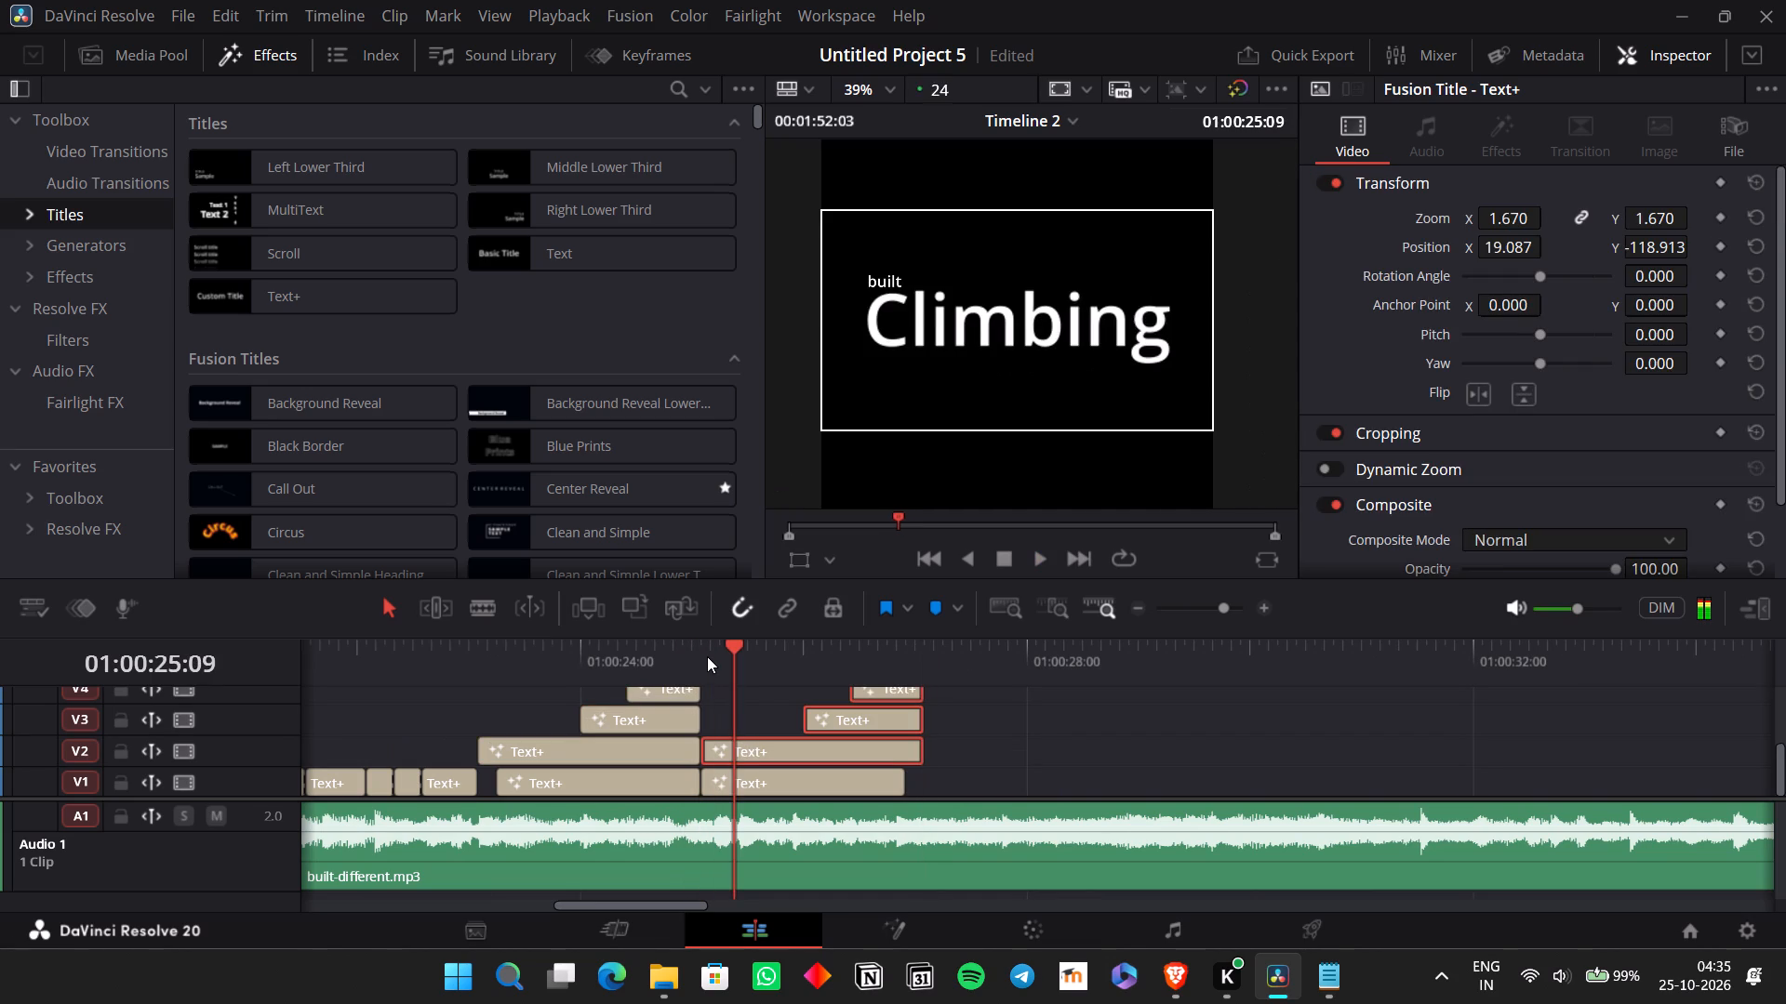
{"action": "left_click", "coordinate": [753, 754]}
{"action": "left_click_drag", "start_coordinate": [772, 691], "coordinate": [777, 742]}
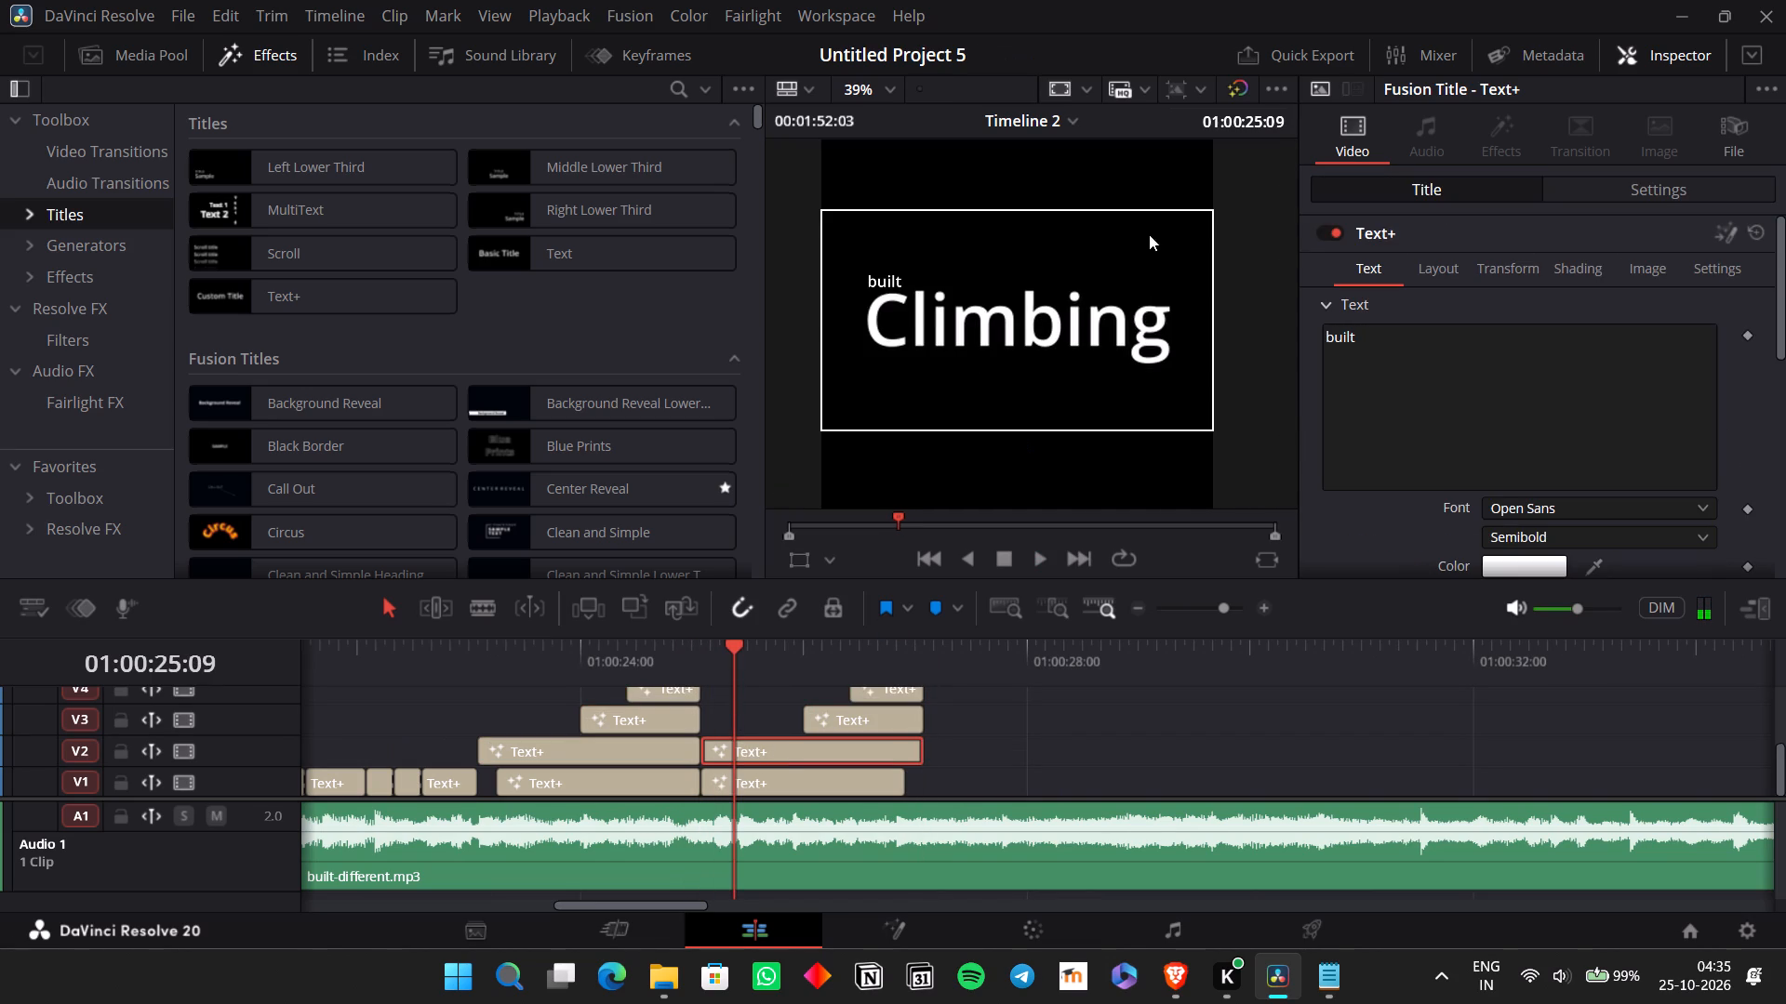
{"action": "left_click_drag", "start_coordinate": [1381, 355], "coordinate": [1233, 335]}
{"action": "type", "text": "up"}
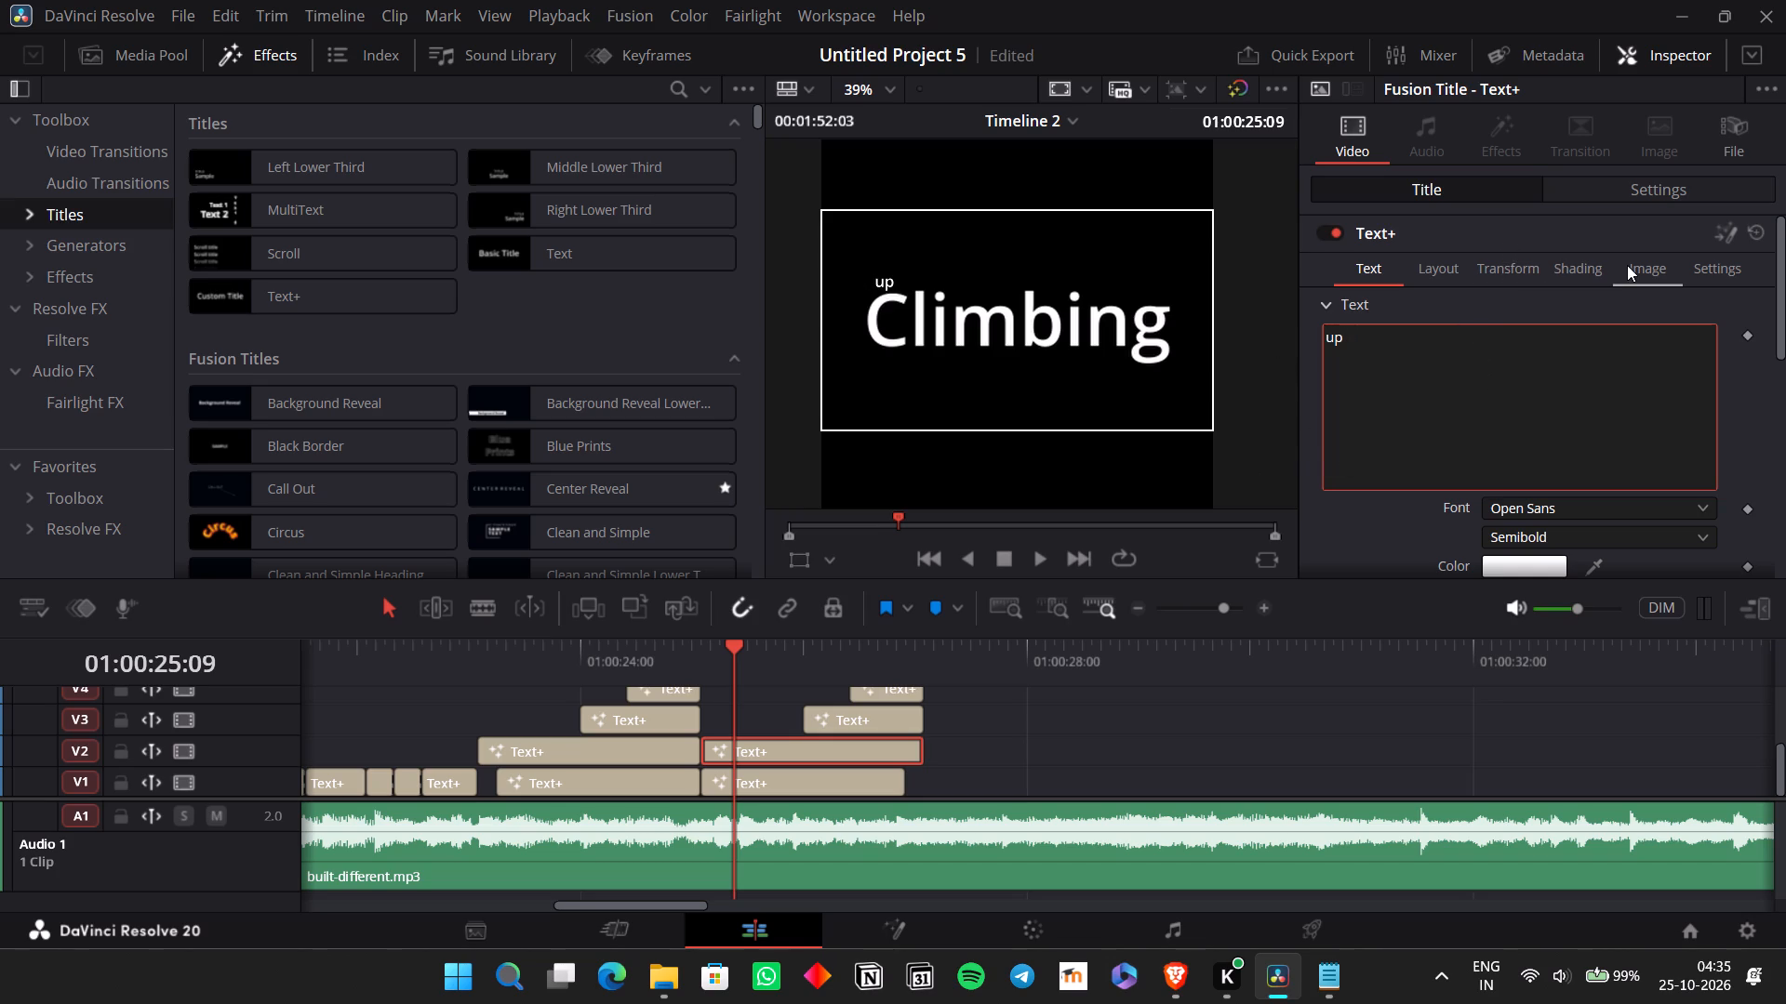
Place the "up" title inside the C of "Climbing" with zoom 1.000 and position X -331.913, Y 9.087.
{"action": "left_click", "coordinate": [1630, 200]}
{"action": "left_click_drag", "start_coordinate": [1516, 304], "coordinate": [1585, 301]}
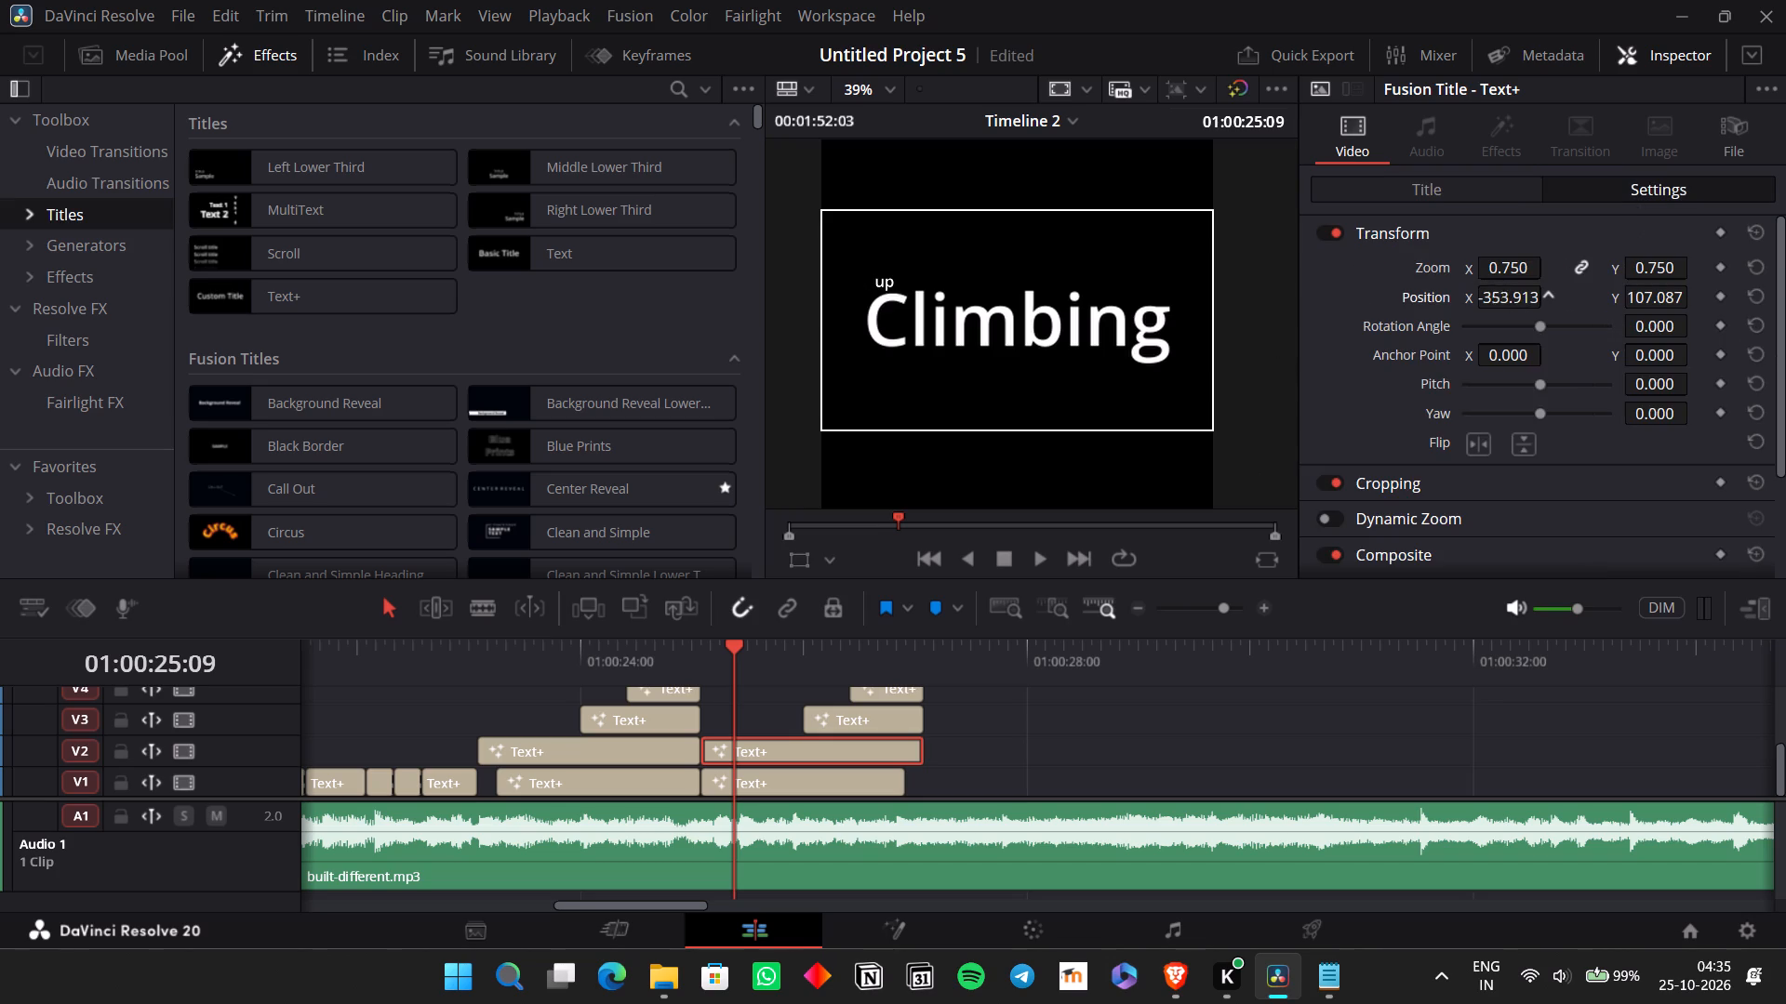
{"action": "left_click_drag", "start_coordinate": [1585, 301], "coordinate": [1731, 313]}
{"action": "left_click_drag", "start_coordinate": [1731, 313], "coordinate": [923, 501]}
{"action": "left_click_drag", "start_coordinate": [1515, 295], "coordinate": [649, 344]}
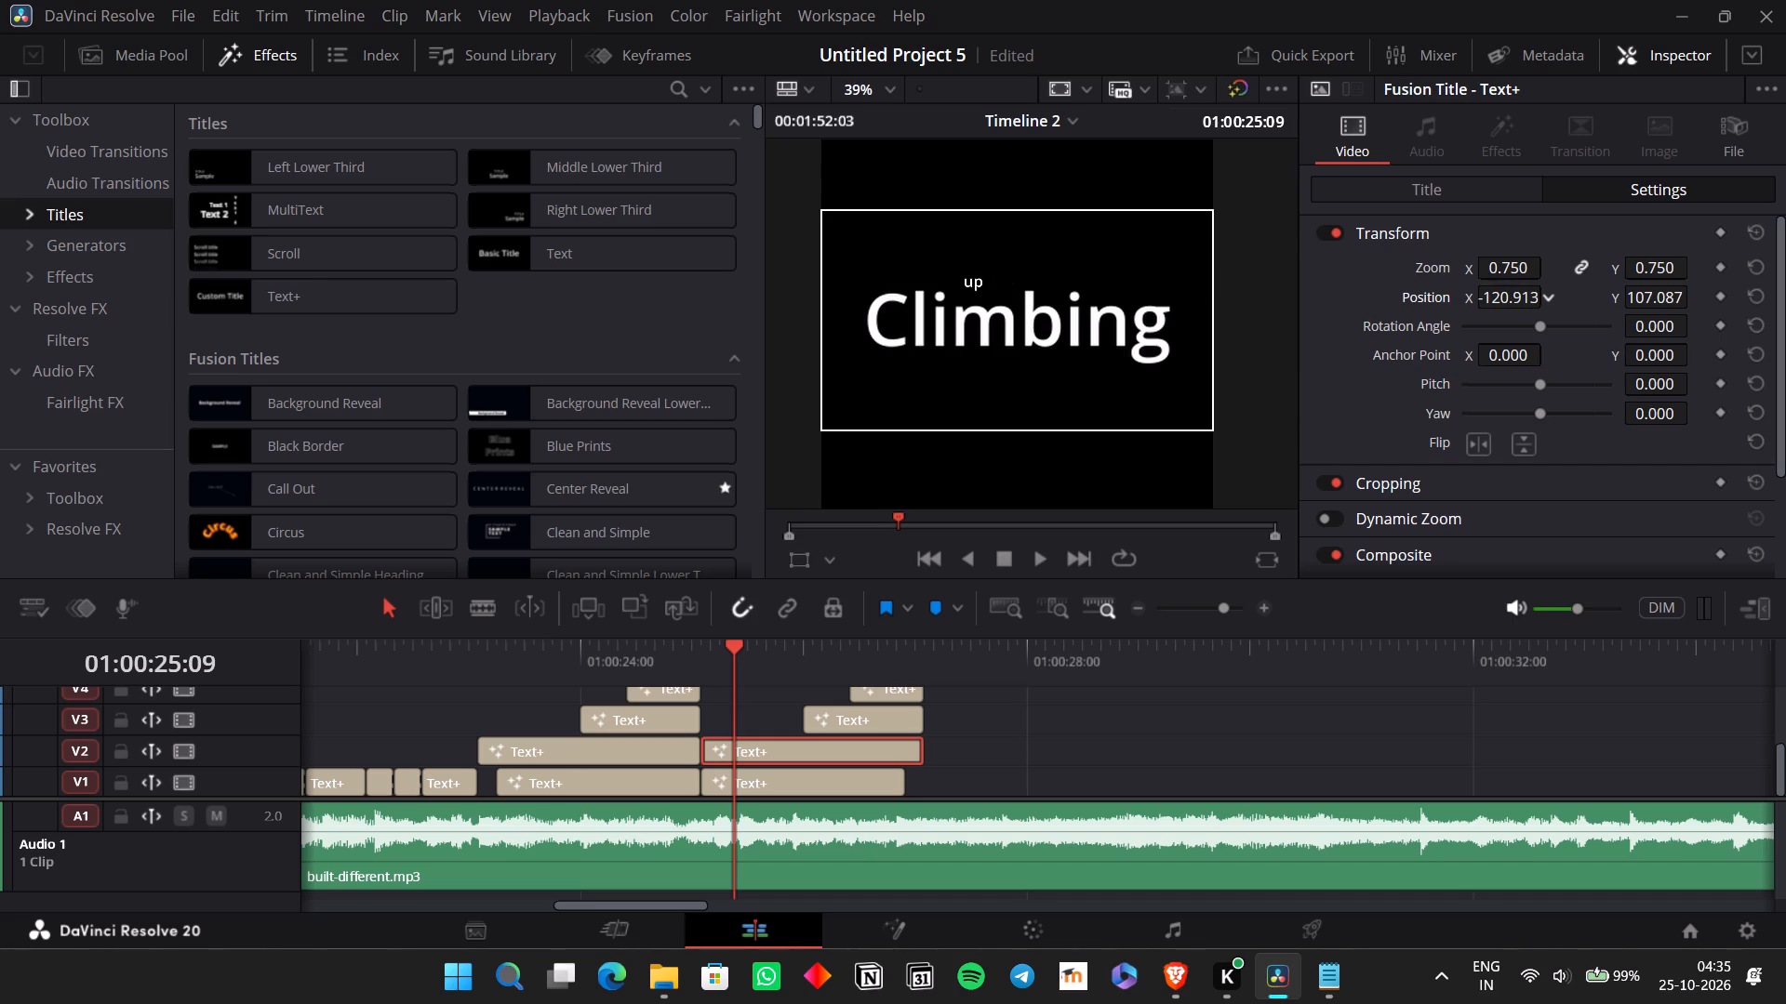
{"action": "left_click_drag", "start_coordinate": [649, 344], "coordinate": [682, 355]}
{"action": "left_click_drag", "start_coordinate": [1632, 296], "coordinate": [1668, 303]}
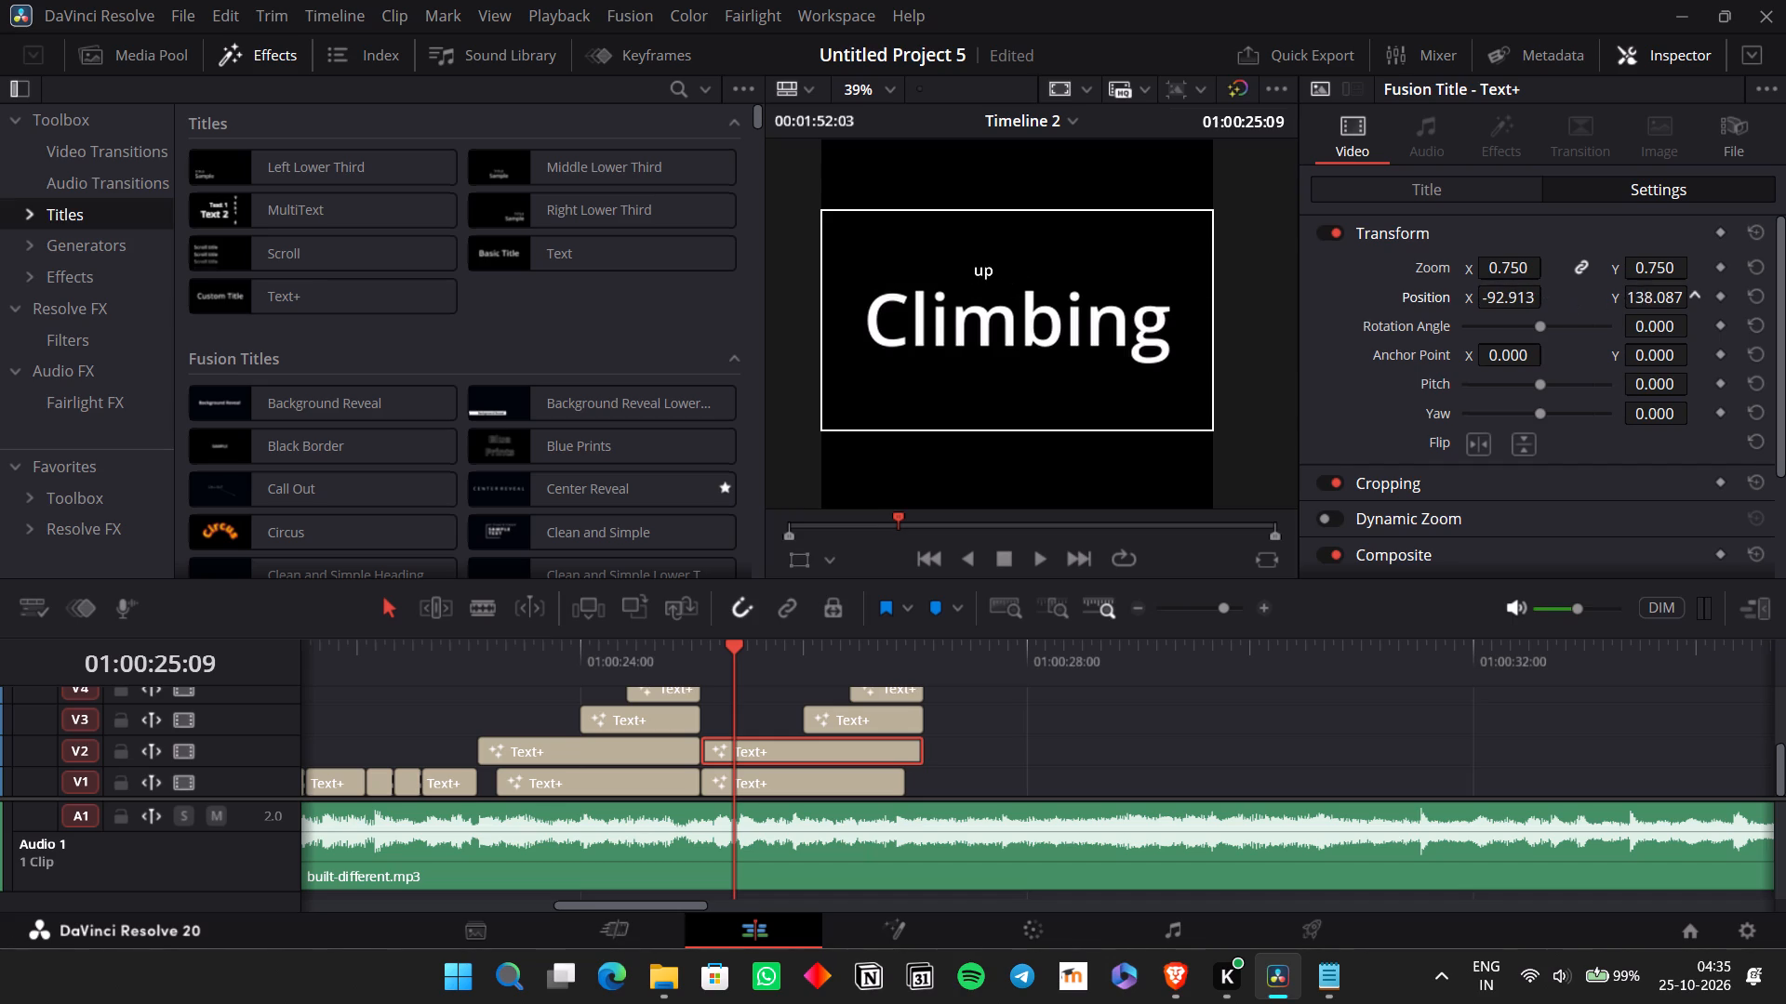
{"action": "left_click_drag", "start_coordinate": [1668, 303], "coordinate": [1588, 336]}
{"action": "left_click_drag", "start_coordinate": [1525, 299], "coordinate": [1245, 376]}
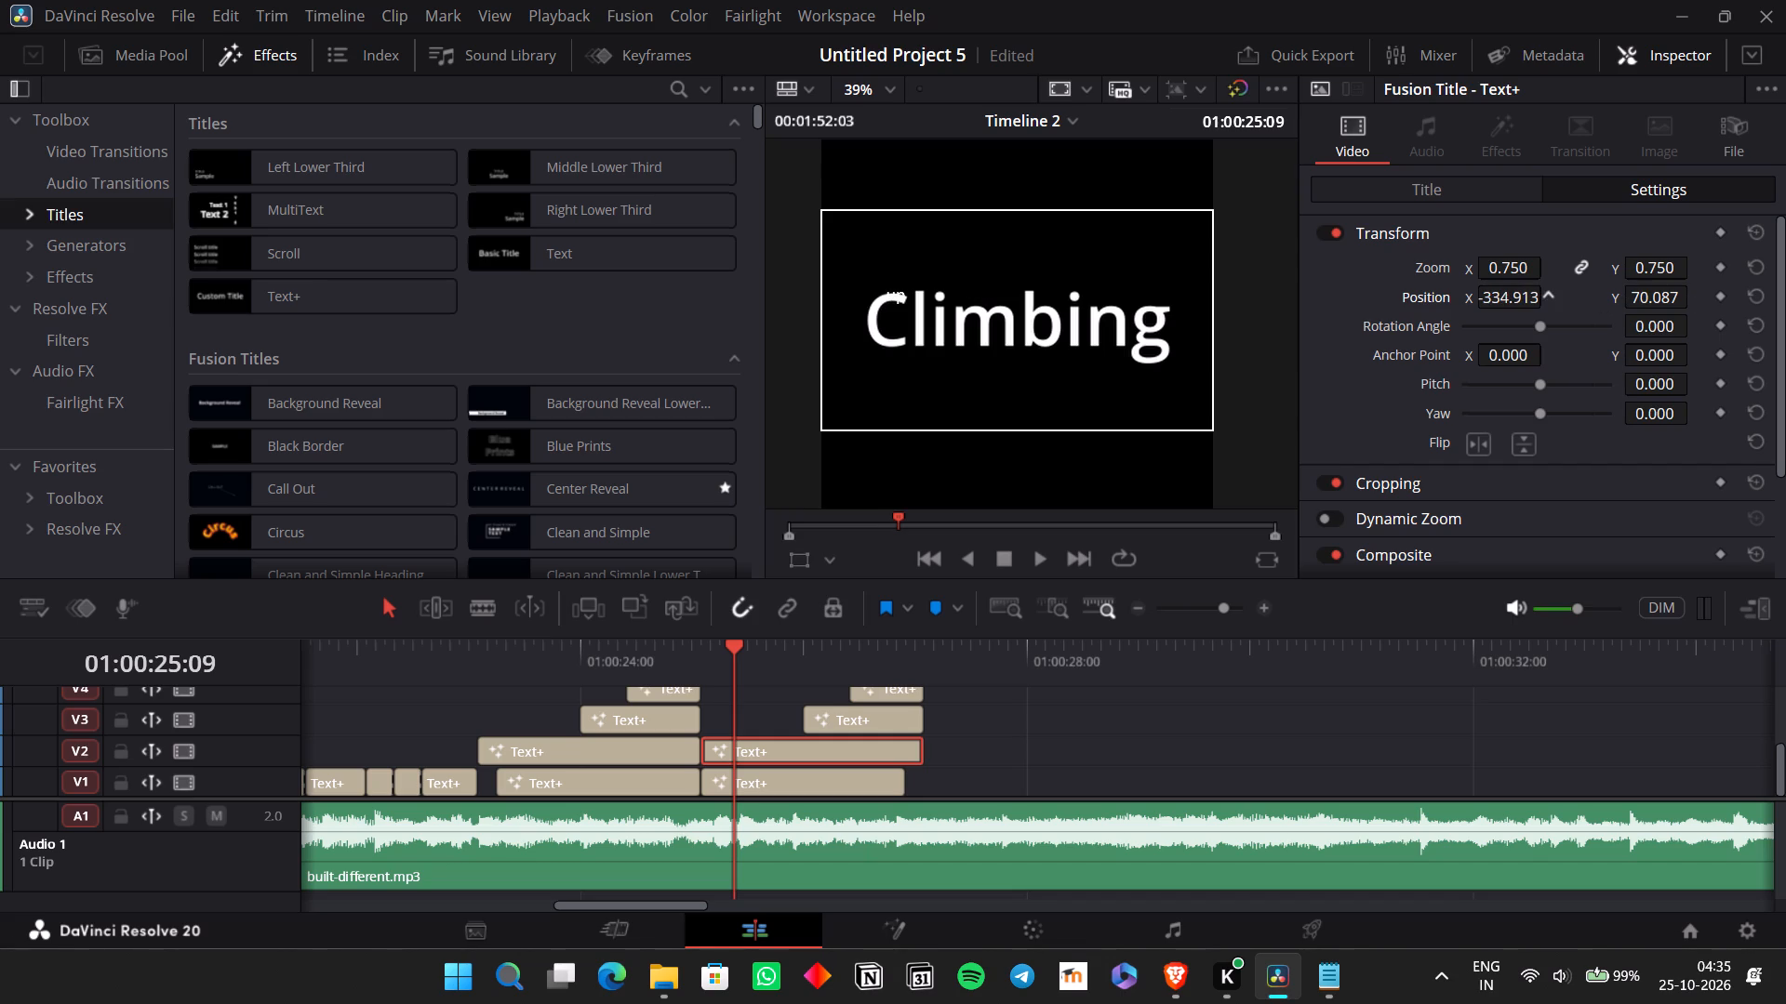
{"action": "left_click_drag", "start_coordinate": [1245, 376], "coordinate": [1246, 376]}
{"action": "left_click_drag", "start_coordinate": [1658, 305], "coordinate": [1638, 338]}
{"action": "left_click_drag", "start_coordinate": [1638, 338], "coordinate": [1603, 362]}
{"action": "left_click_drag", "start_coordinate": [1494, 265], "coordinate": [1519, 274]}
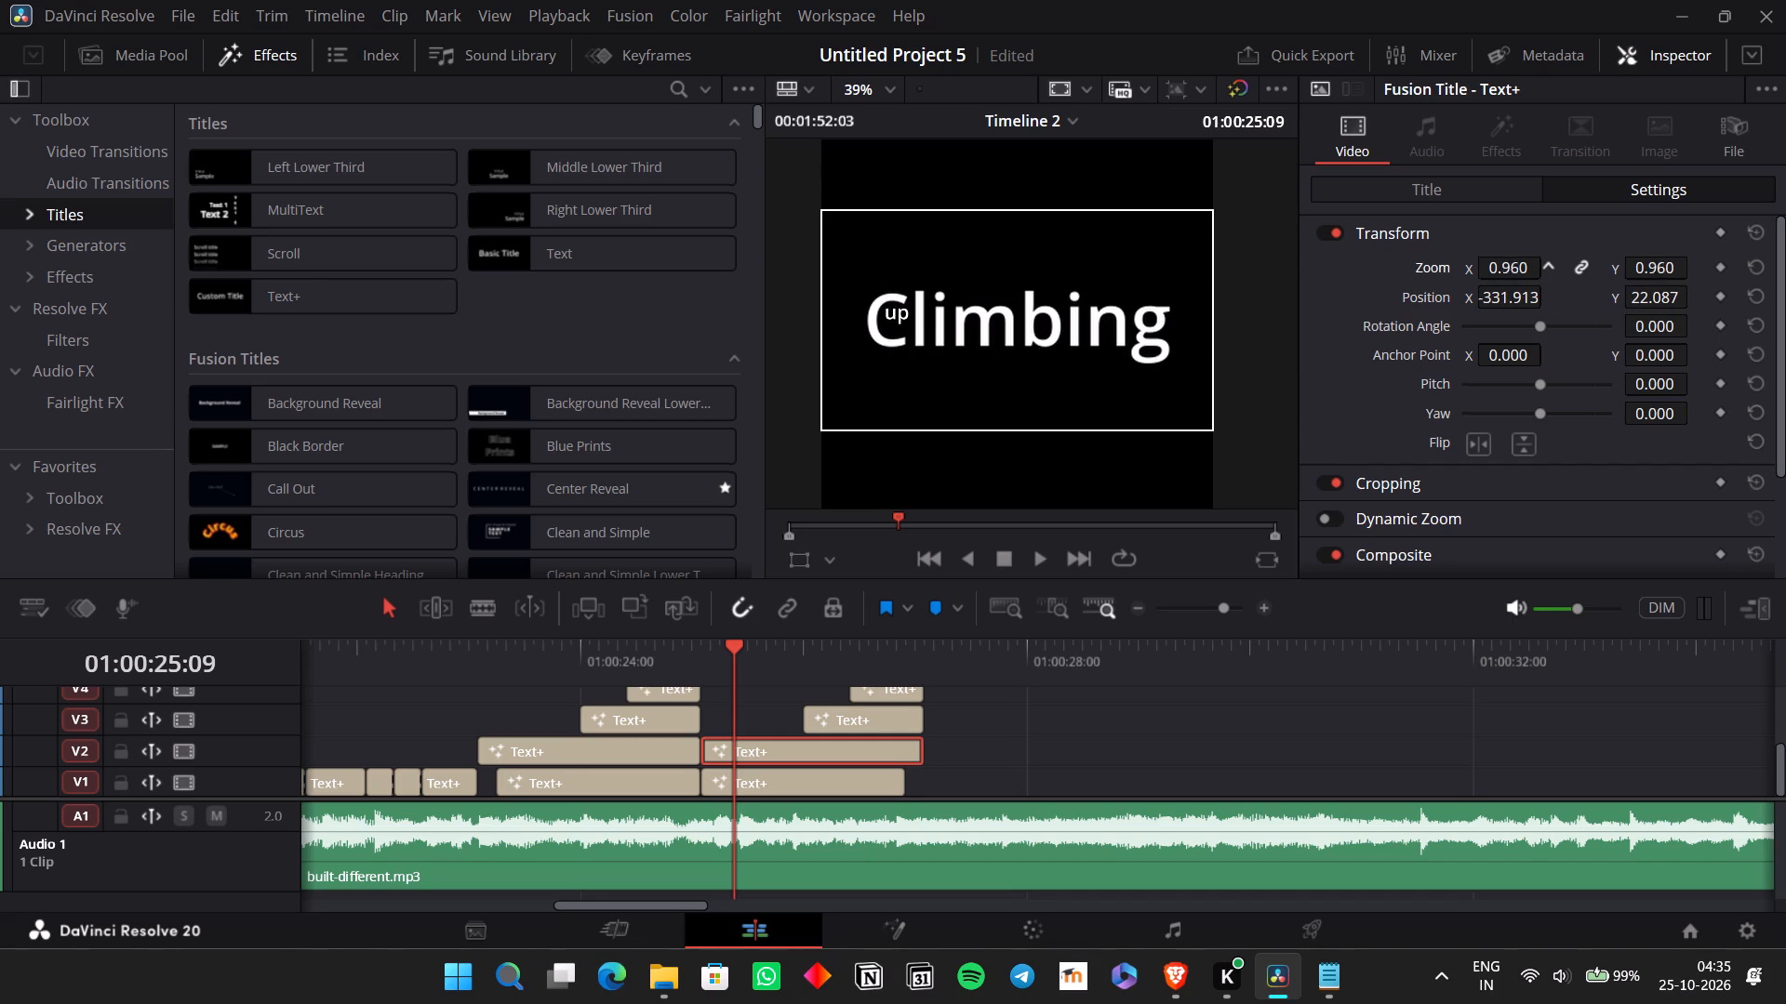
{"action": "left_click_drag", "start_coordinate": [1519, 274], "coordinate": [1524, 276]}
{"action": "left_click_drag", "start_coordinate": [1661, 300], "coordinate": [1658, 309]}
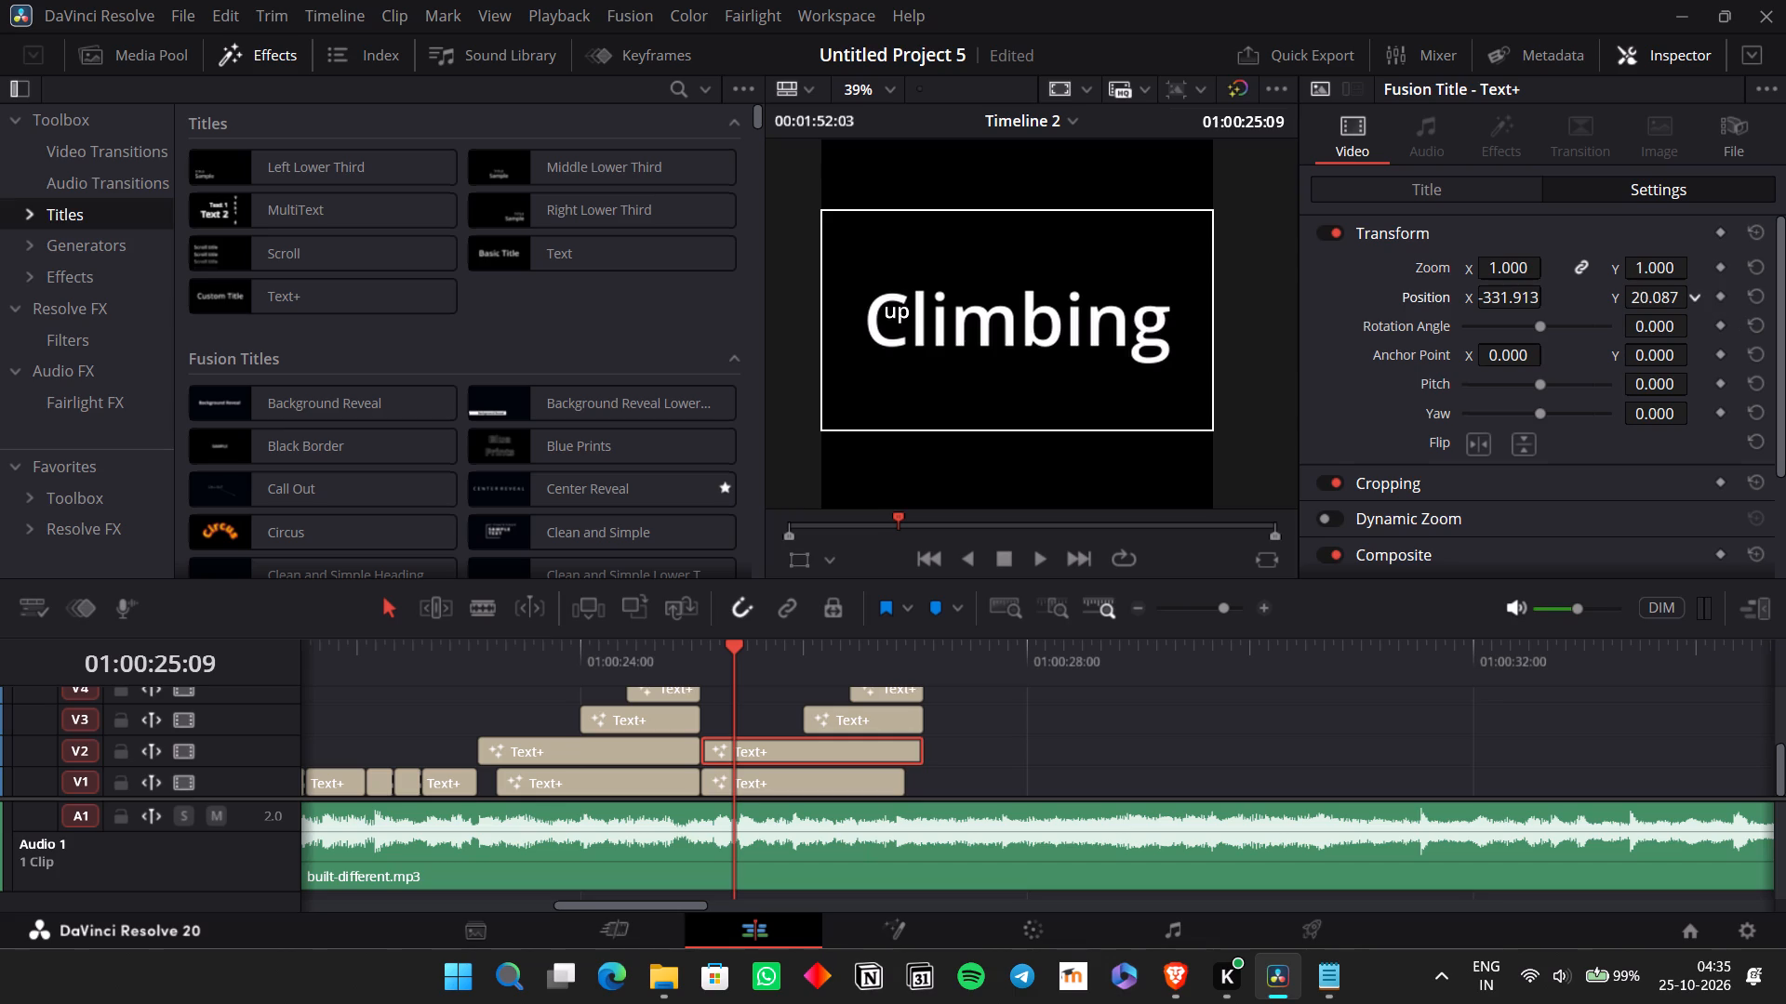
{"action": "left_click_drag", "start_coordinate": [1658, 309], "coordinate": [1646, 317]}
Find "up" in the vocals by ear and shift the V2 title to start at about 01:00:25:09.
{"action": "left_click_drag", "start_coordinate": [729, 753], "coordinate": [738, 754]}
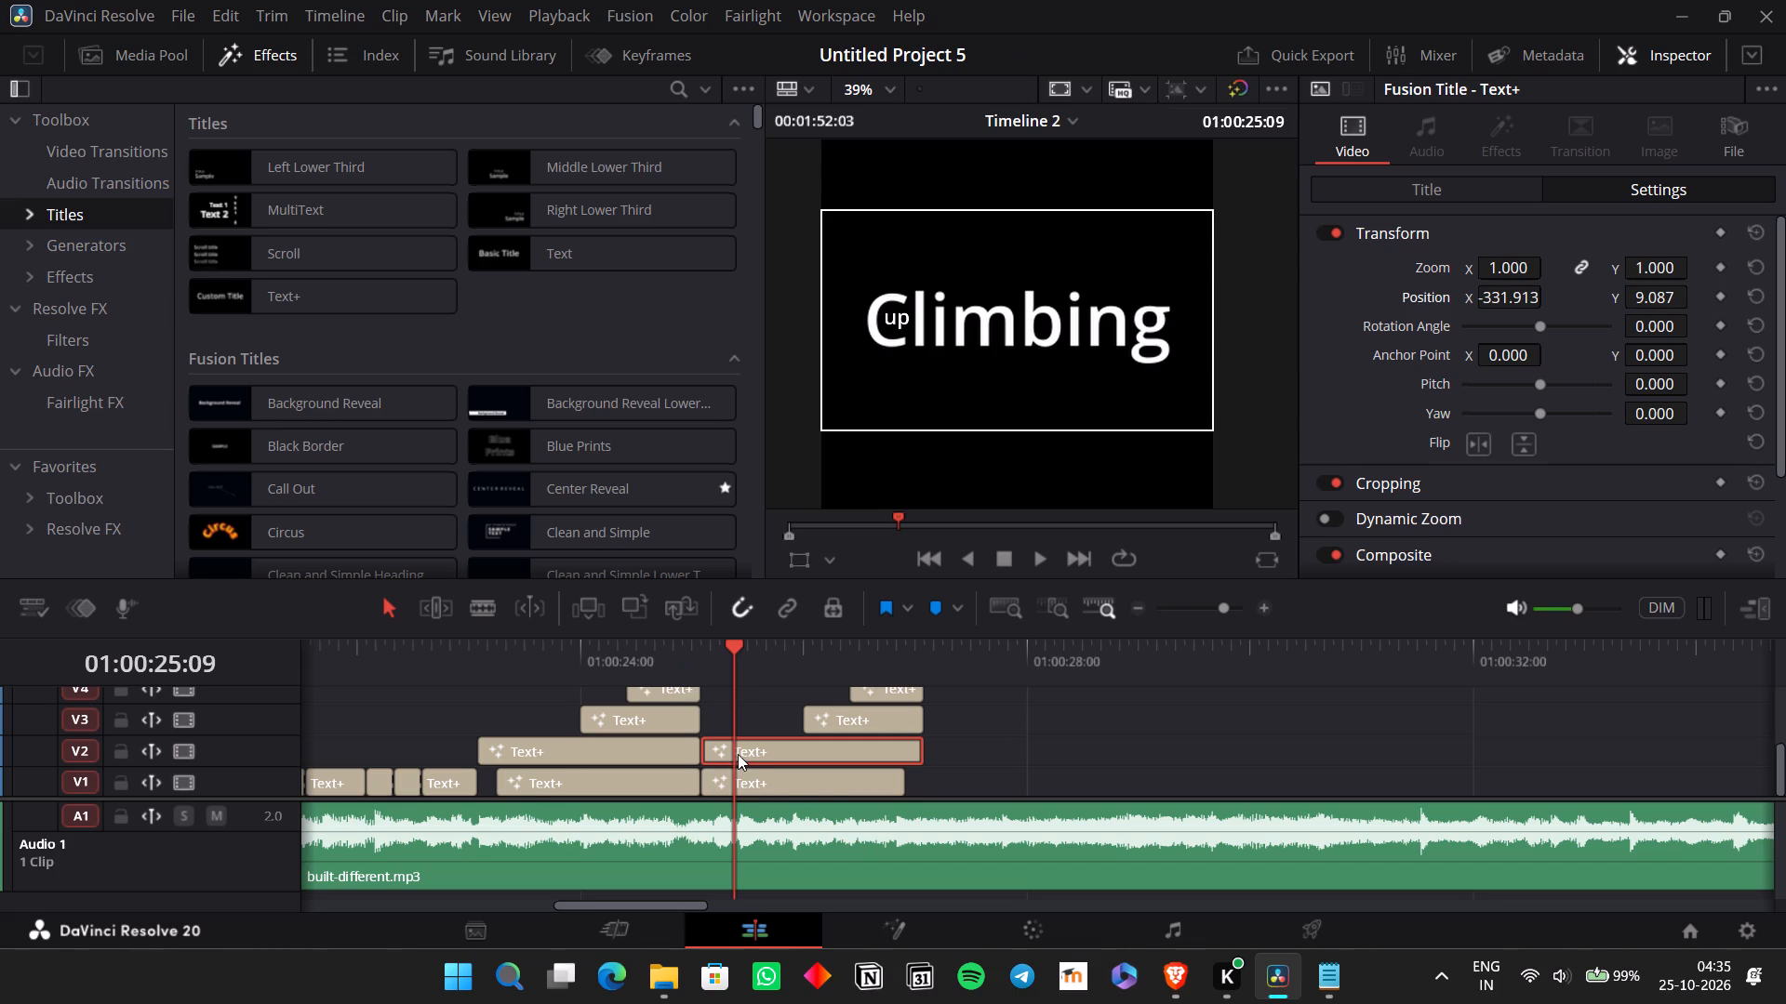
{"action": "left_click_drag", "start_coordinate": [738, 754], "coordinate": [743, 754]}
{"action": "left_click", "coordinate": [686, 636]}
{"action": "left_click", "coordinate": [683, 654]}
{"action": "key", "text": "space"}
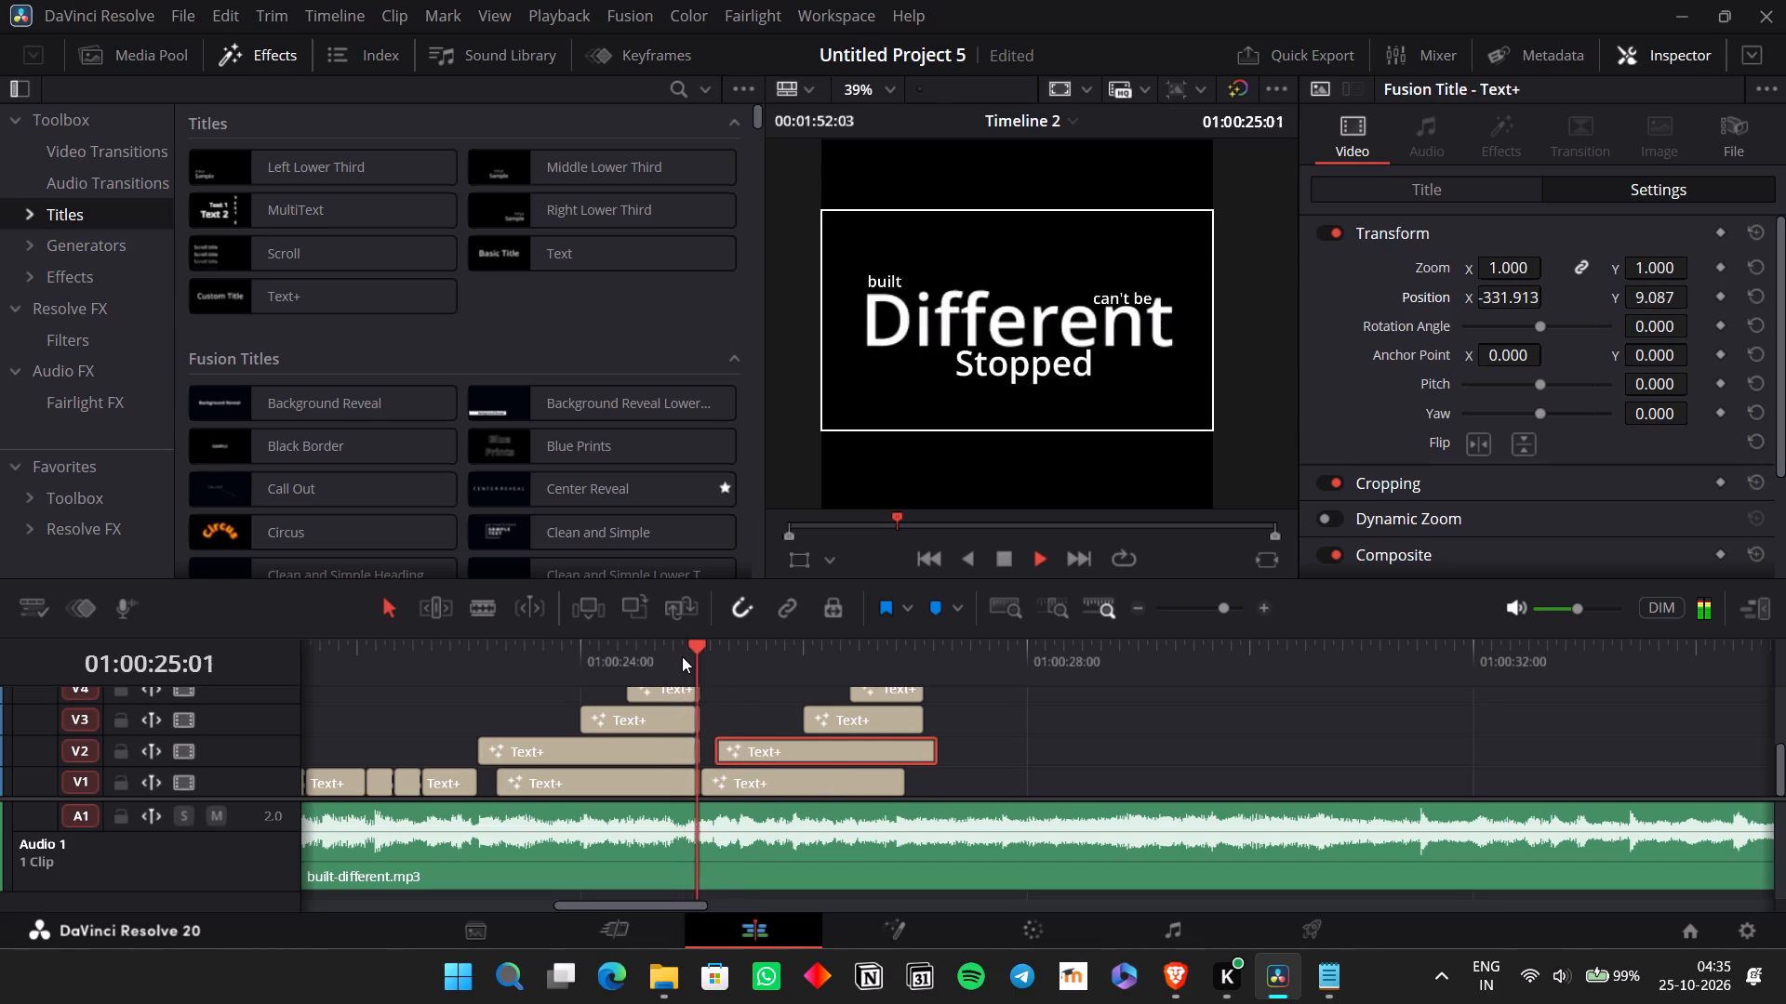
{"action": "key", "text": "space"}
{"action": "left_click", "coordinate": [682, 656]}
{"action": "key", "text": "space"}
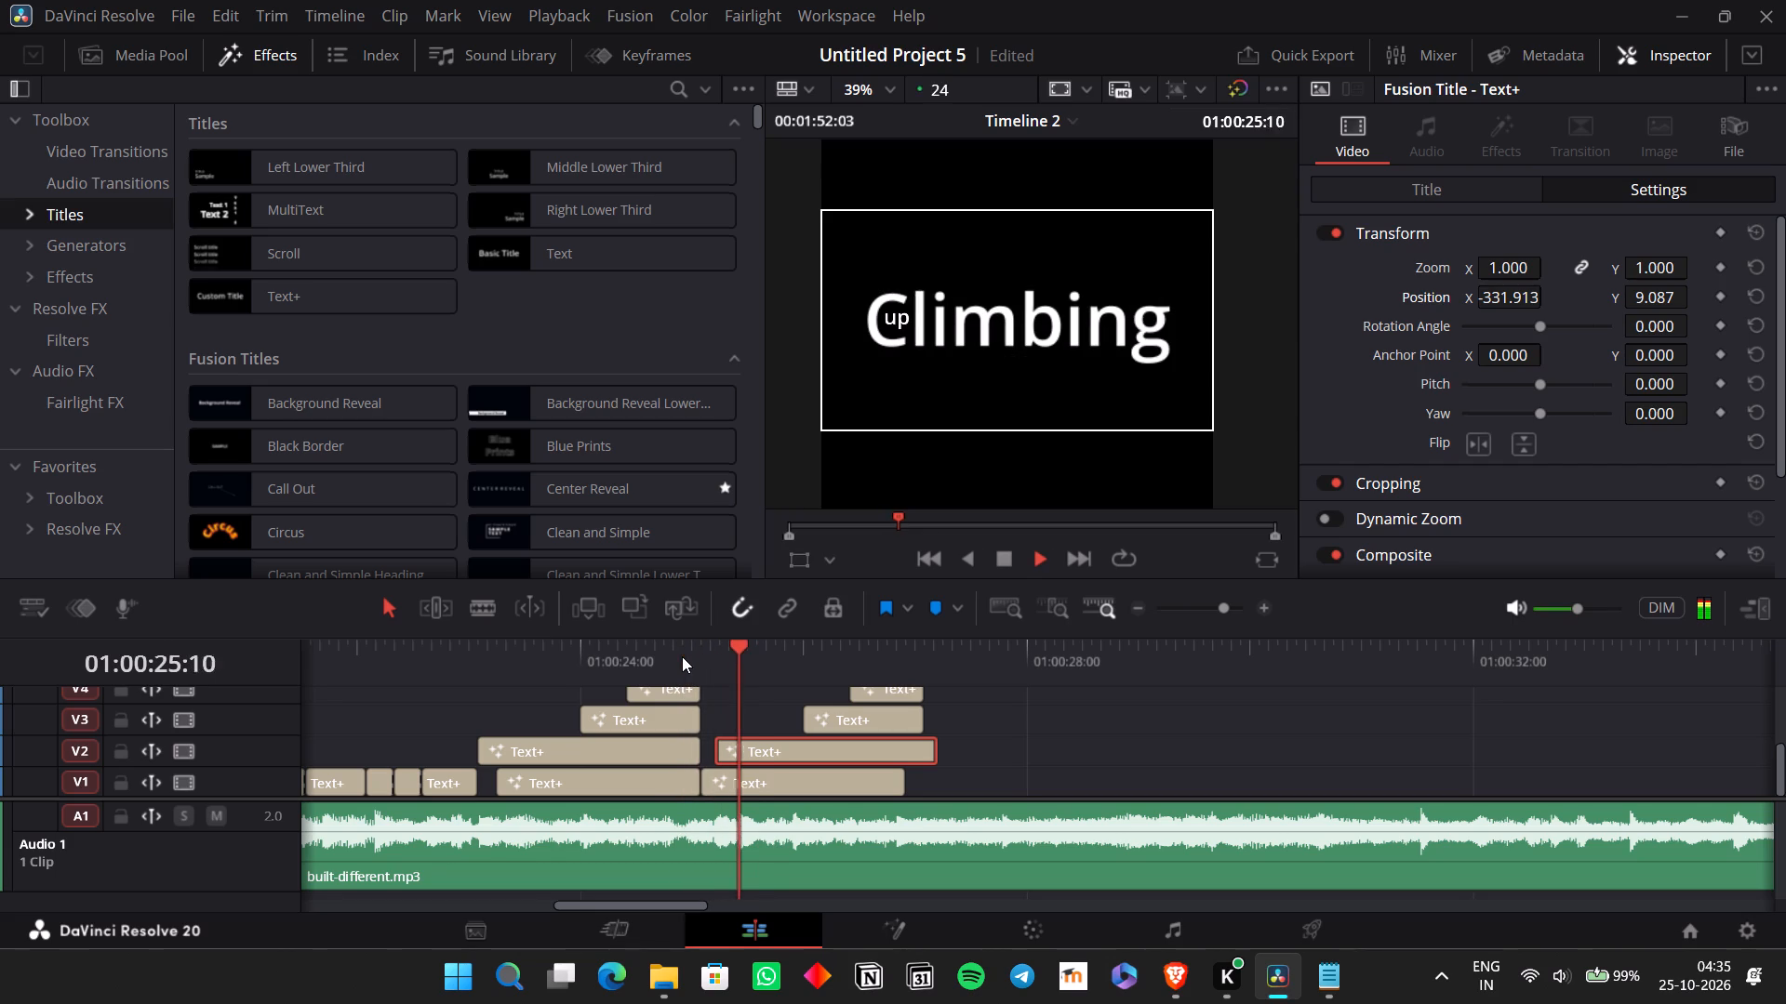
{"action": "key", "text": "space"}
{"action": "left_click_drag", "start_coordinate": [749, 741], "coordinate": [769, 749]}
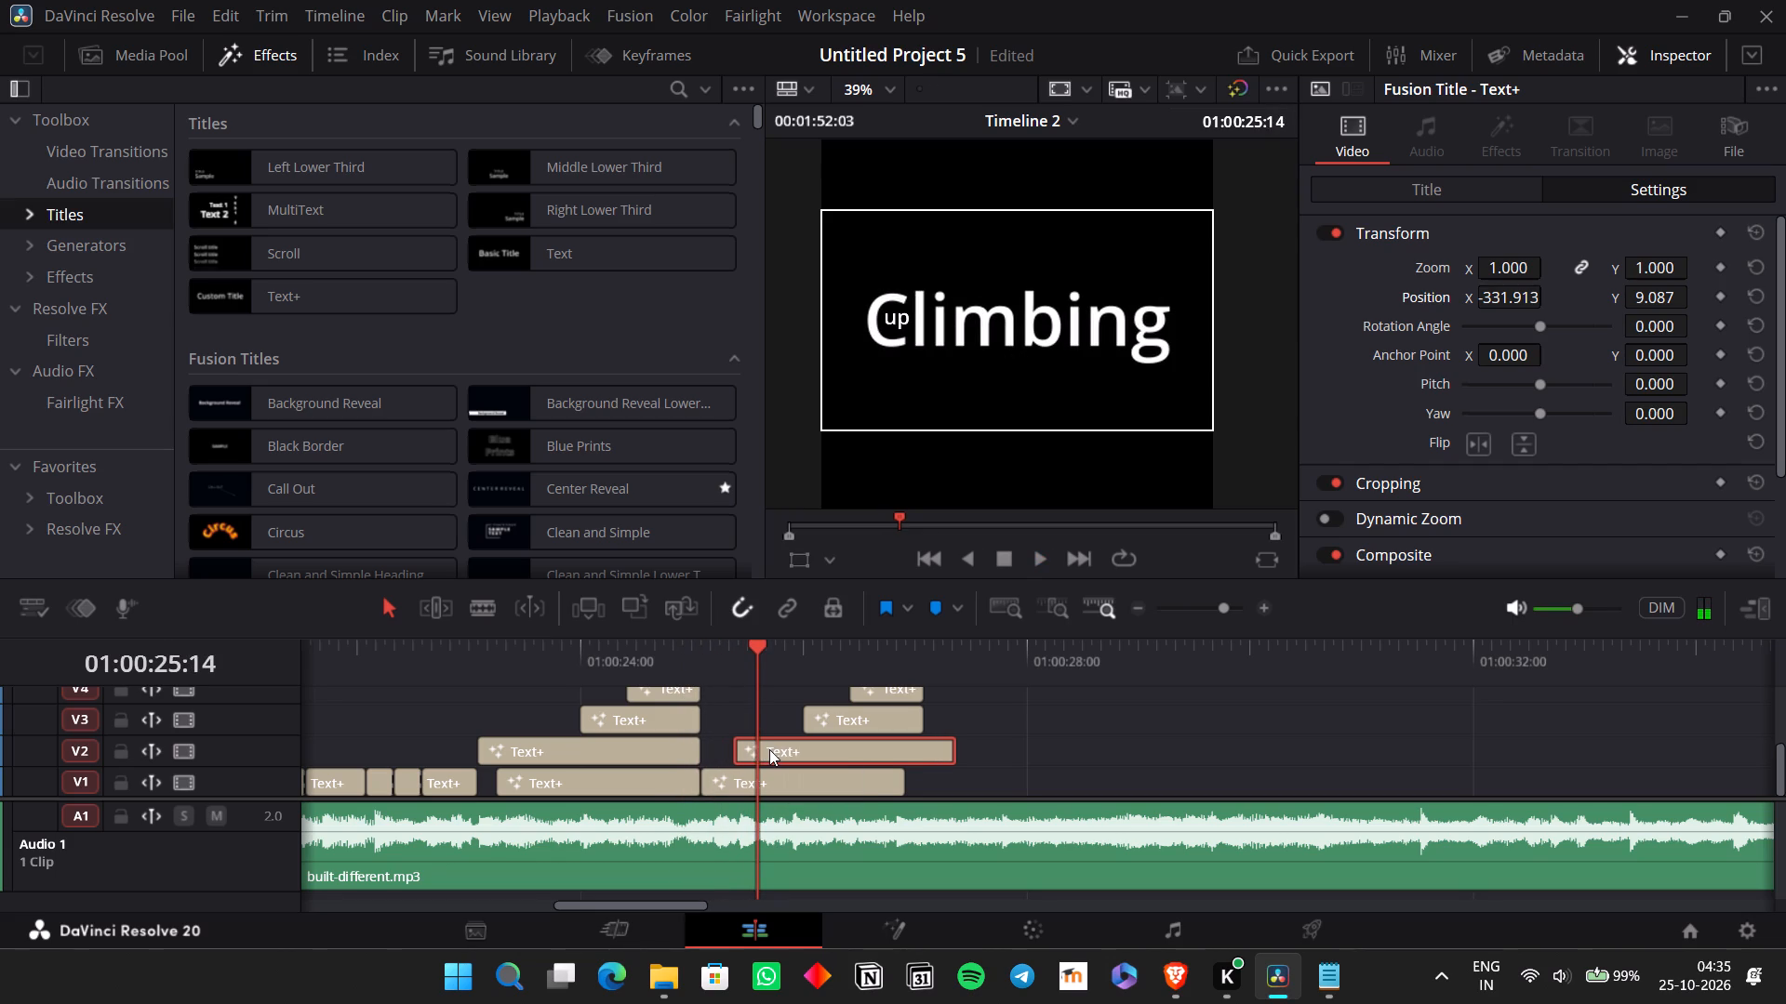
{"action": "left_click", "coordinate": [695, 658]}
{"action": "key", "text": "space"}
{"action": "key", "text": "space"}
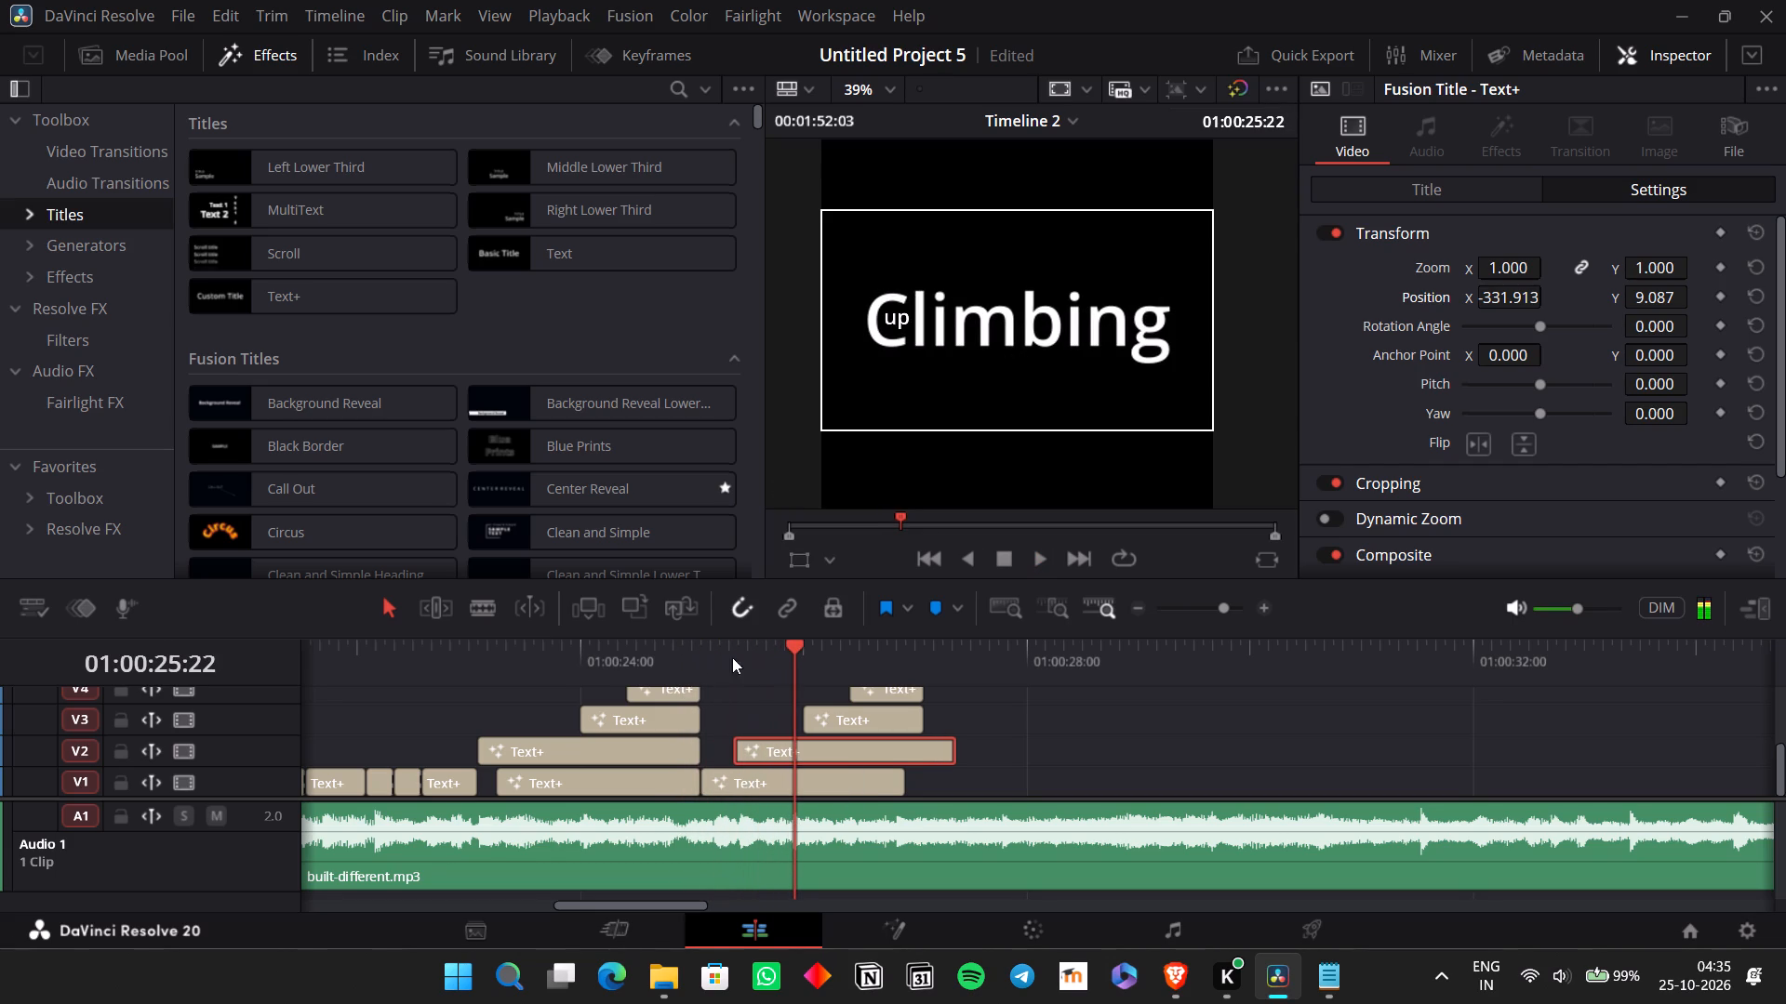
Find "to the" by ear and move the pasted V3 title to start at 01:00:25:17.
{"action": "left_click", "coordinate": [747, 660]}
{"action": "key", "text": "space"}
{"action": "key", "text": "space"}
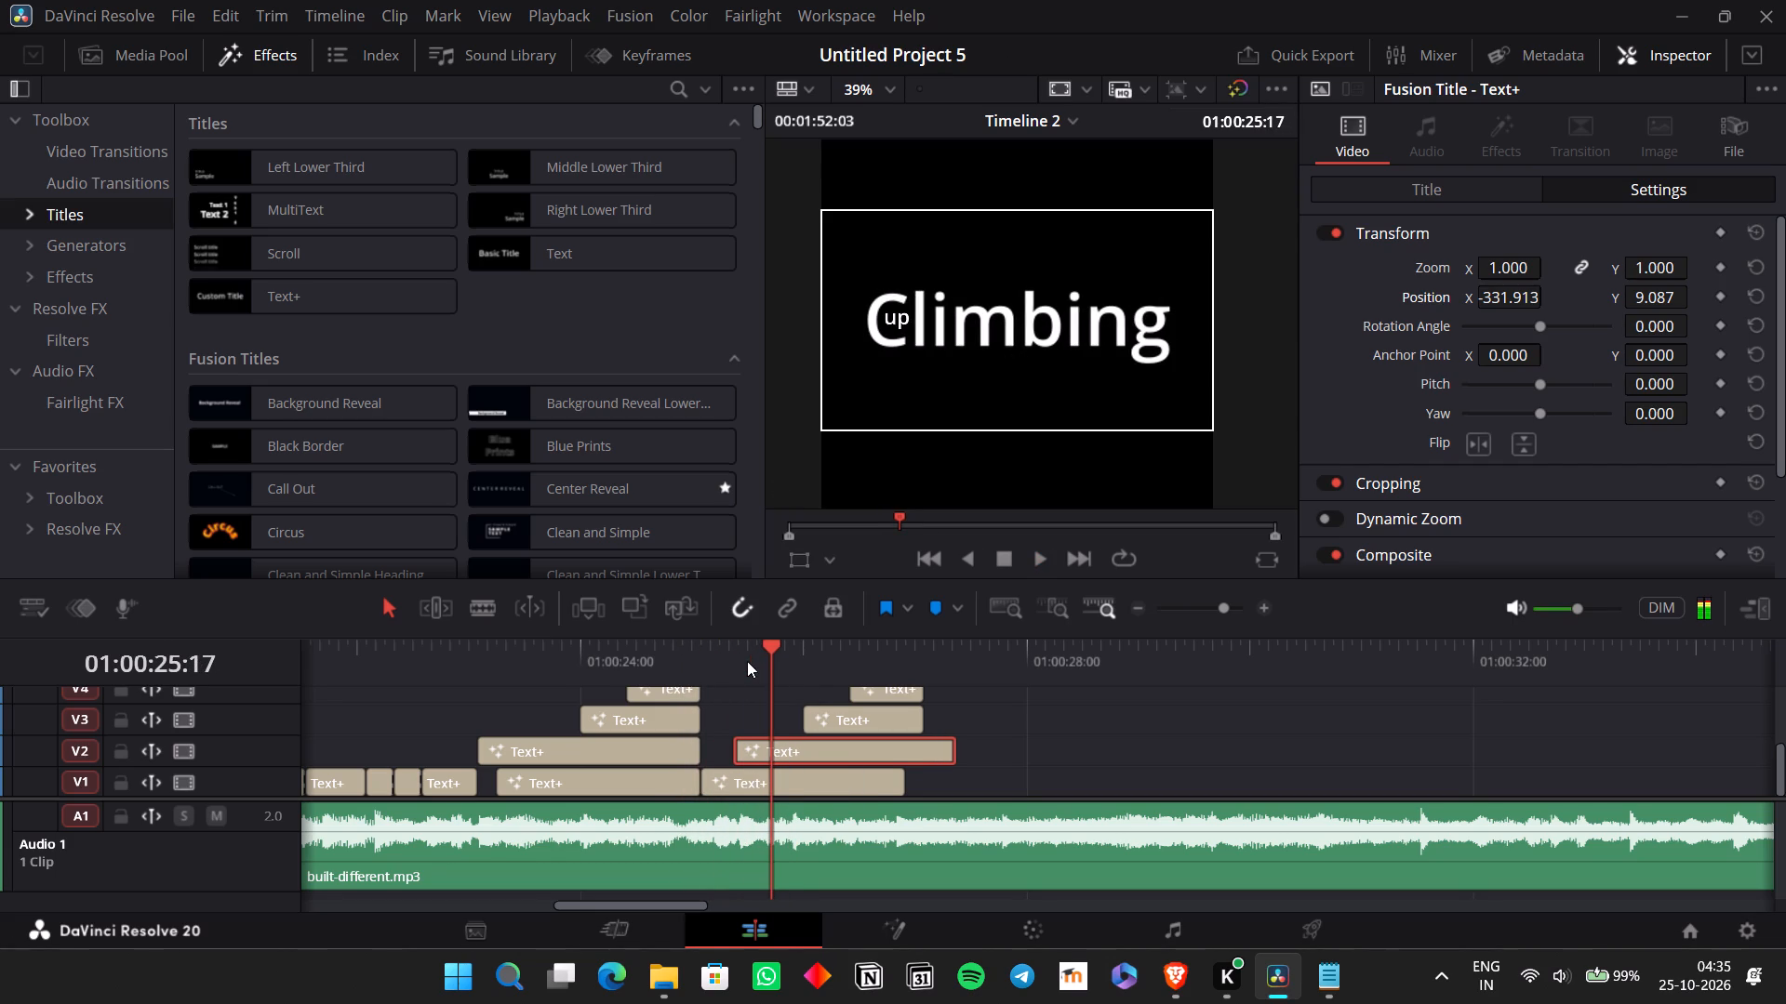
{"action": "left_click_drag", "start_coordinate": [835, 718], "coordinate": [803, 707]}
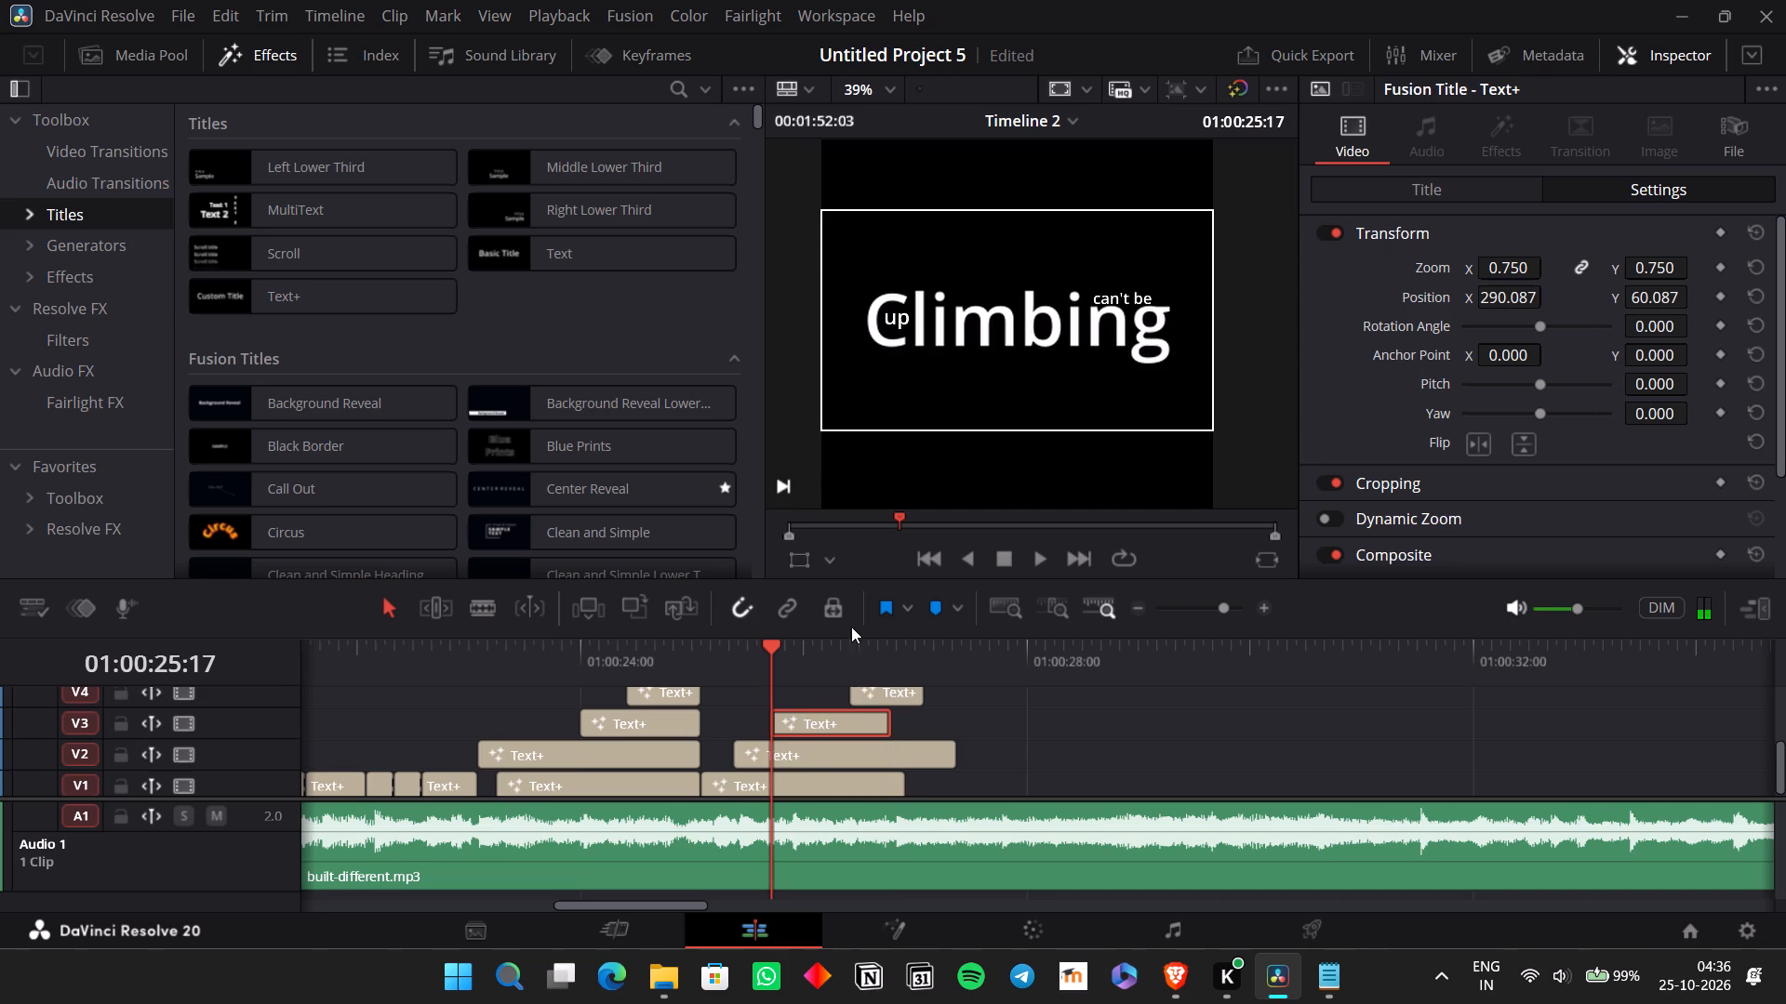
Change the text of the moved V3 title to "to the".
{"action": "left_click", "coordinate": [1504, 205]}
{"action": "left_click", "coordinate": [1499, 194]}
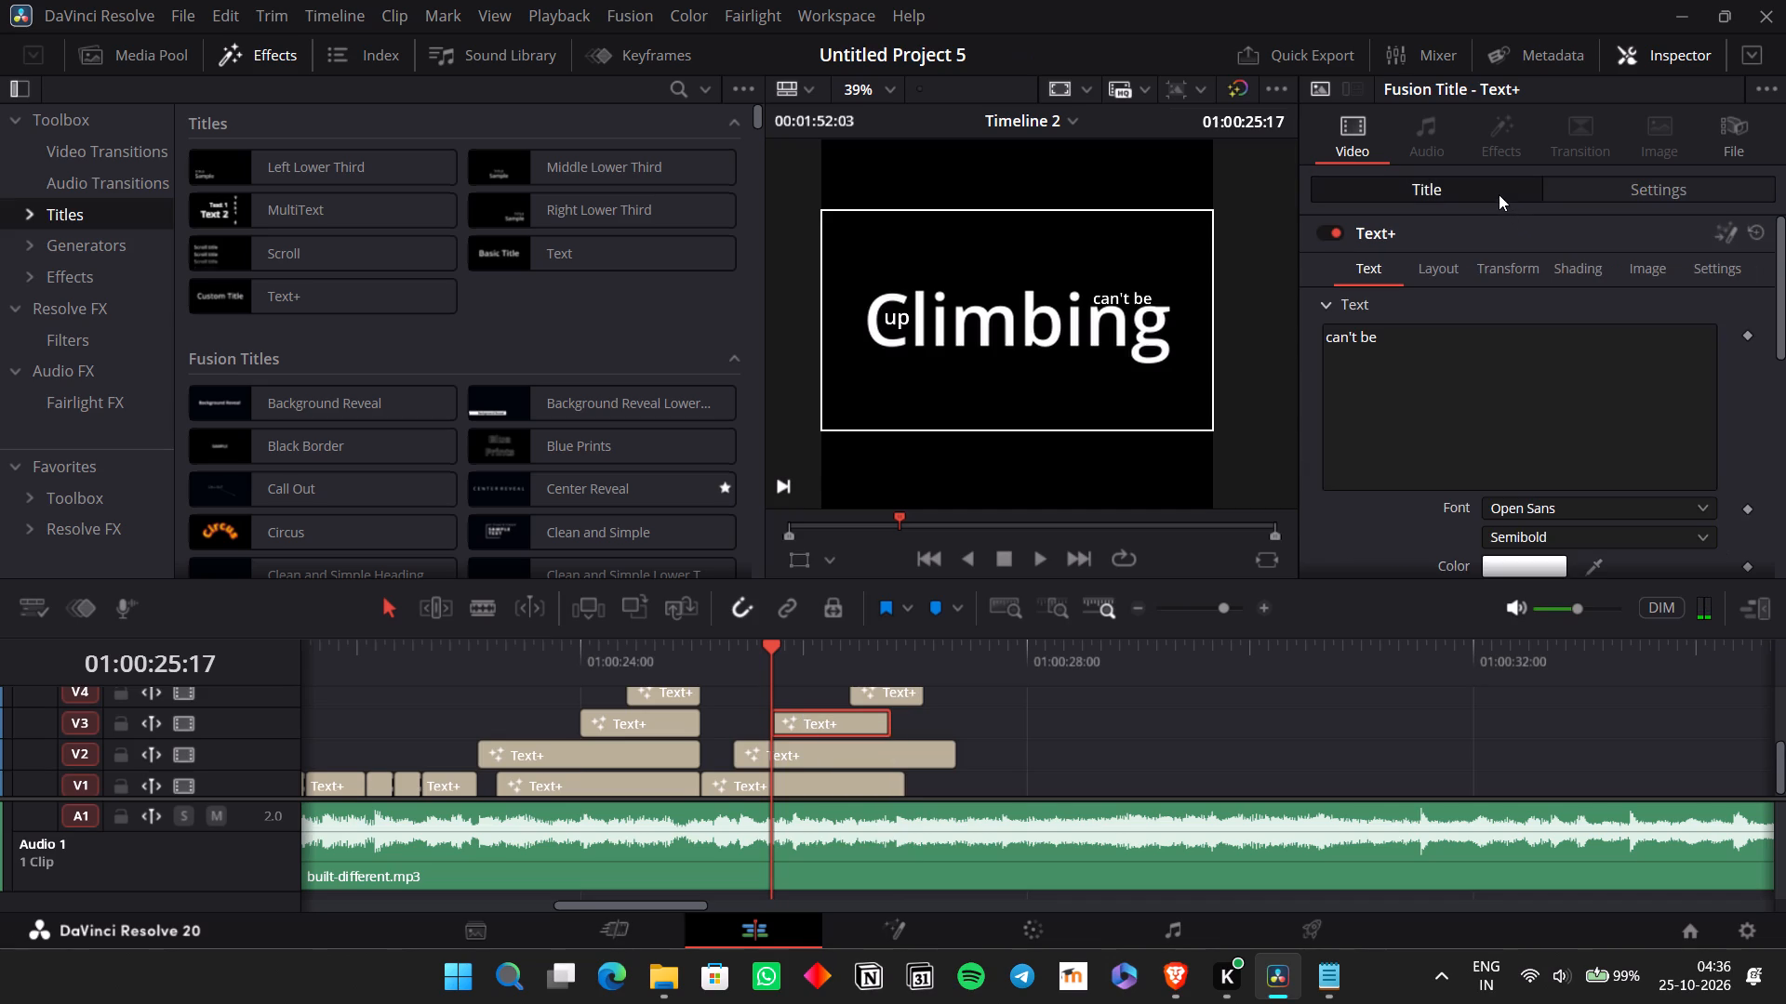
{"action": "left_click_drag", "start_coordinate": [1416, 327], "coordinate": [1258, 320]}
{"action": "type", "text": "to the"}
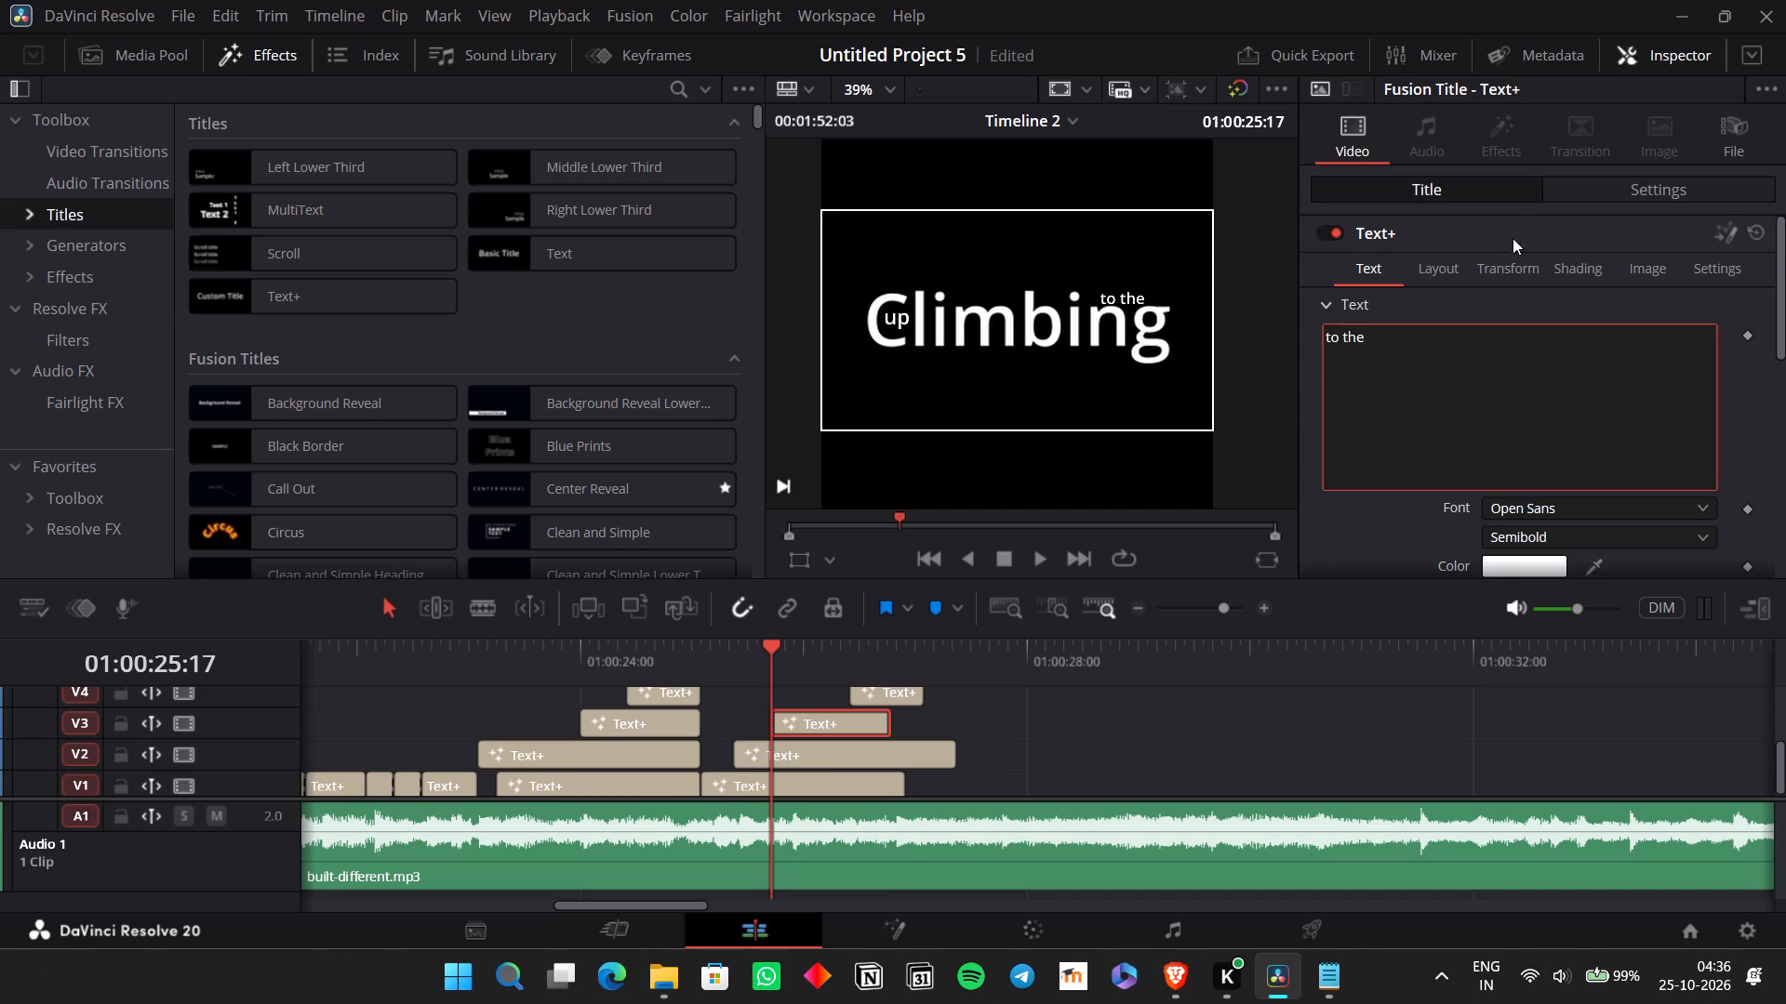
Shift the "to the" title toward the end of "Climbing" by setting position X to 357.087.
{"action": "left_click", "coordinate": [1658, 192]}
{"action": "left_click_drag", "start_coordinate": [1506, 296], "coordinate": [1583, 337]}
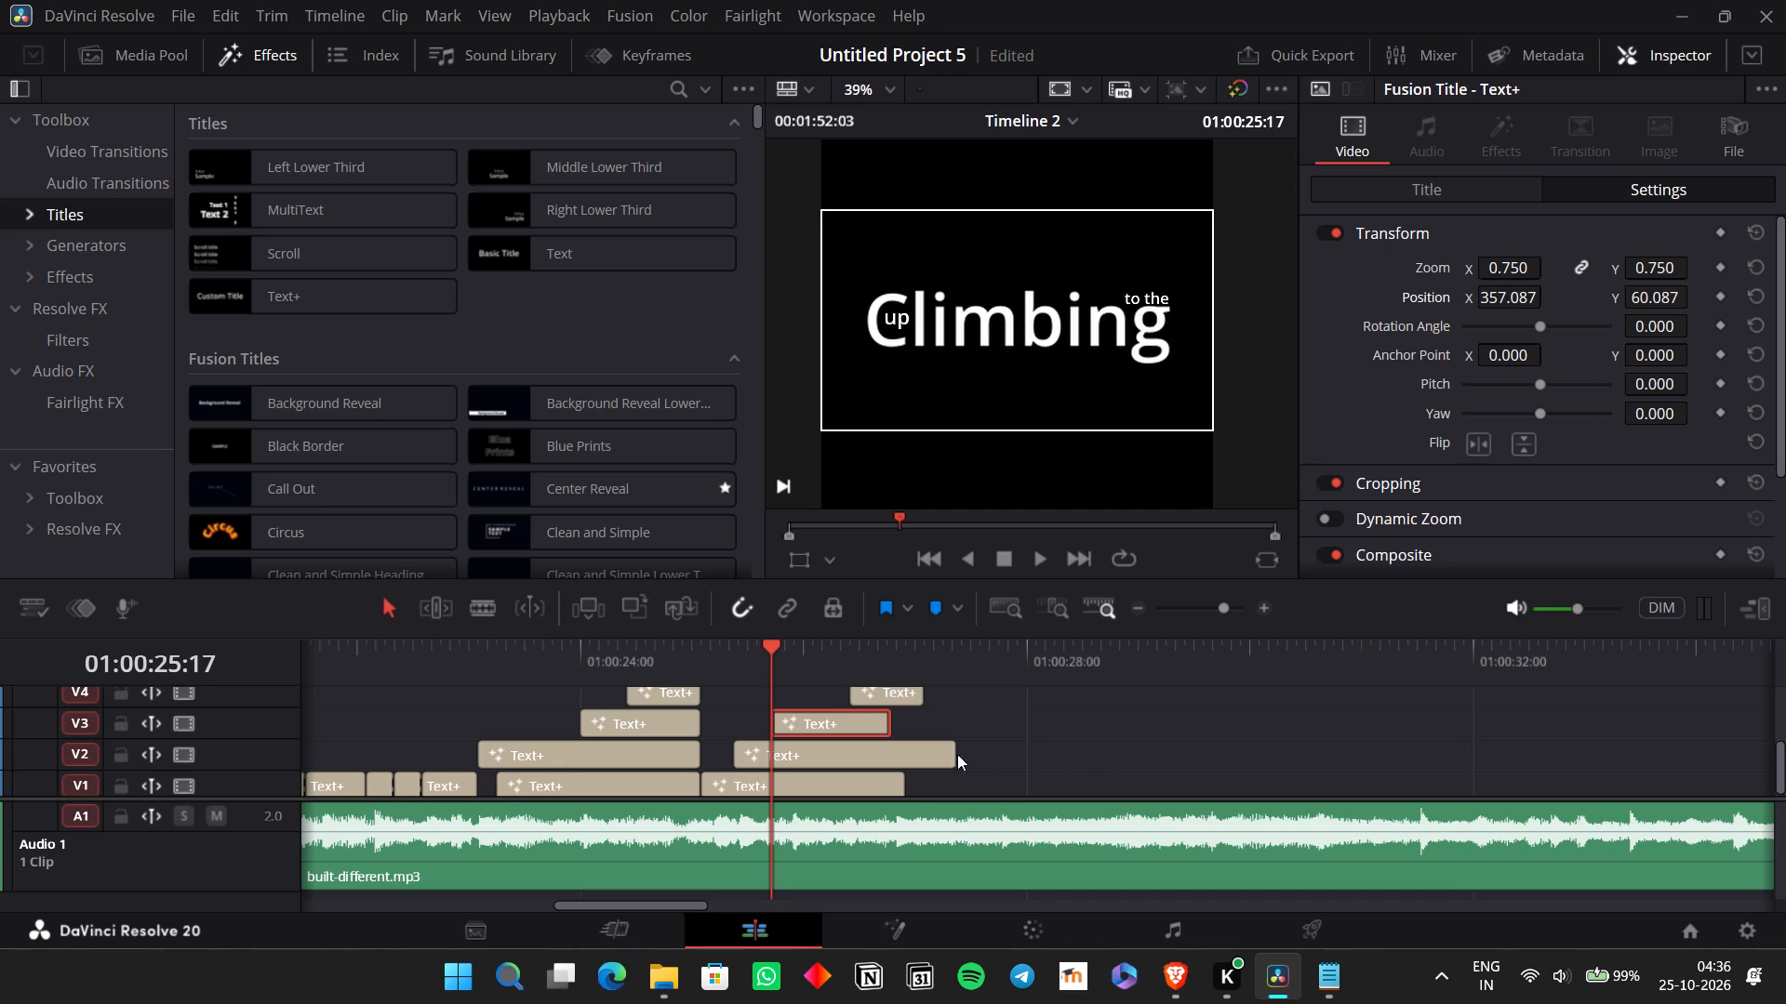
Find "very top" in the vocals by ear and move the V4 title to start at 01:00:25:23.
{"action": "left_click", "coordinate": [698, 648]}
{"action": "key", "text": "space"}
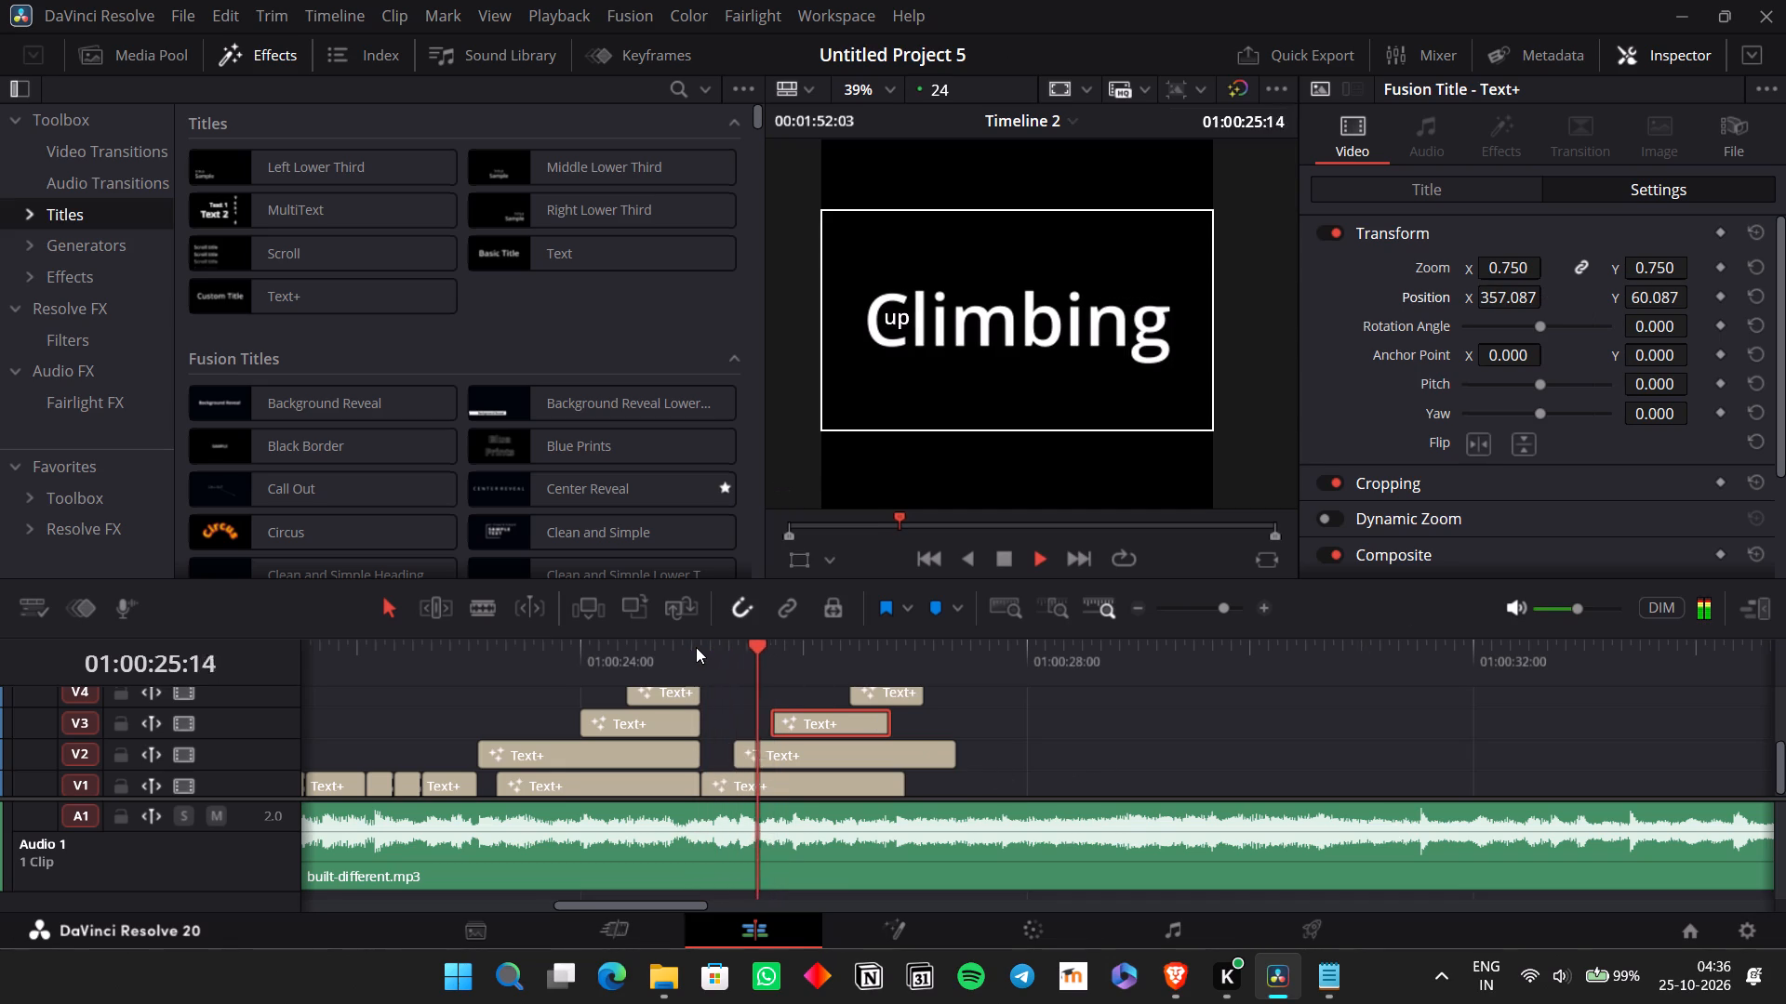
{"action": "key", "text": "space"}
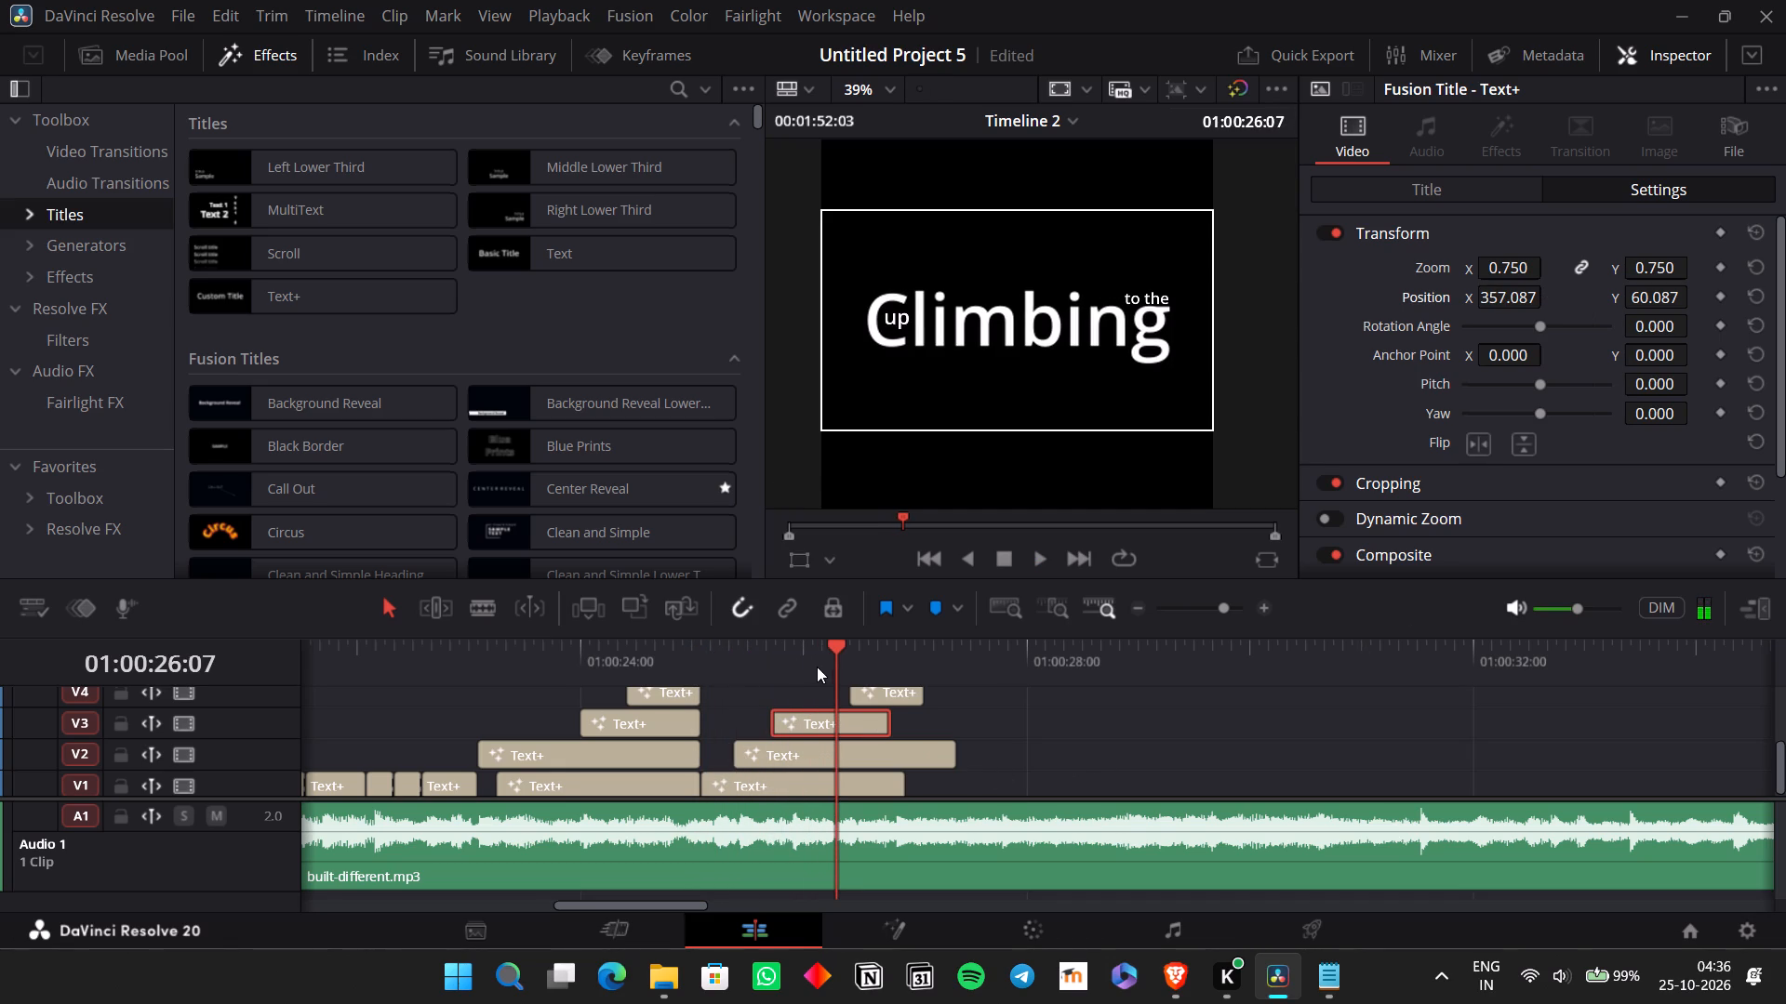
{"action": "left_click", "coordinate": [815, 654]}
{"action": "key", "text": "space"}
{"action": "key", "text": "space"}
{"action": "left_click", "coordinate": [813, 652]}
{"action": "key", "text": "space"}
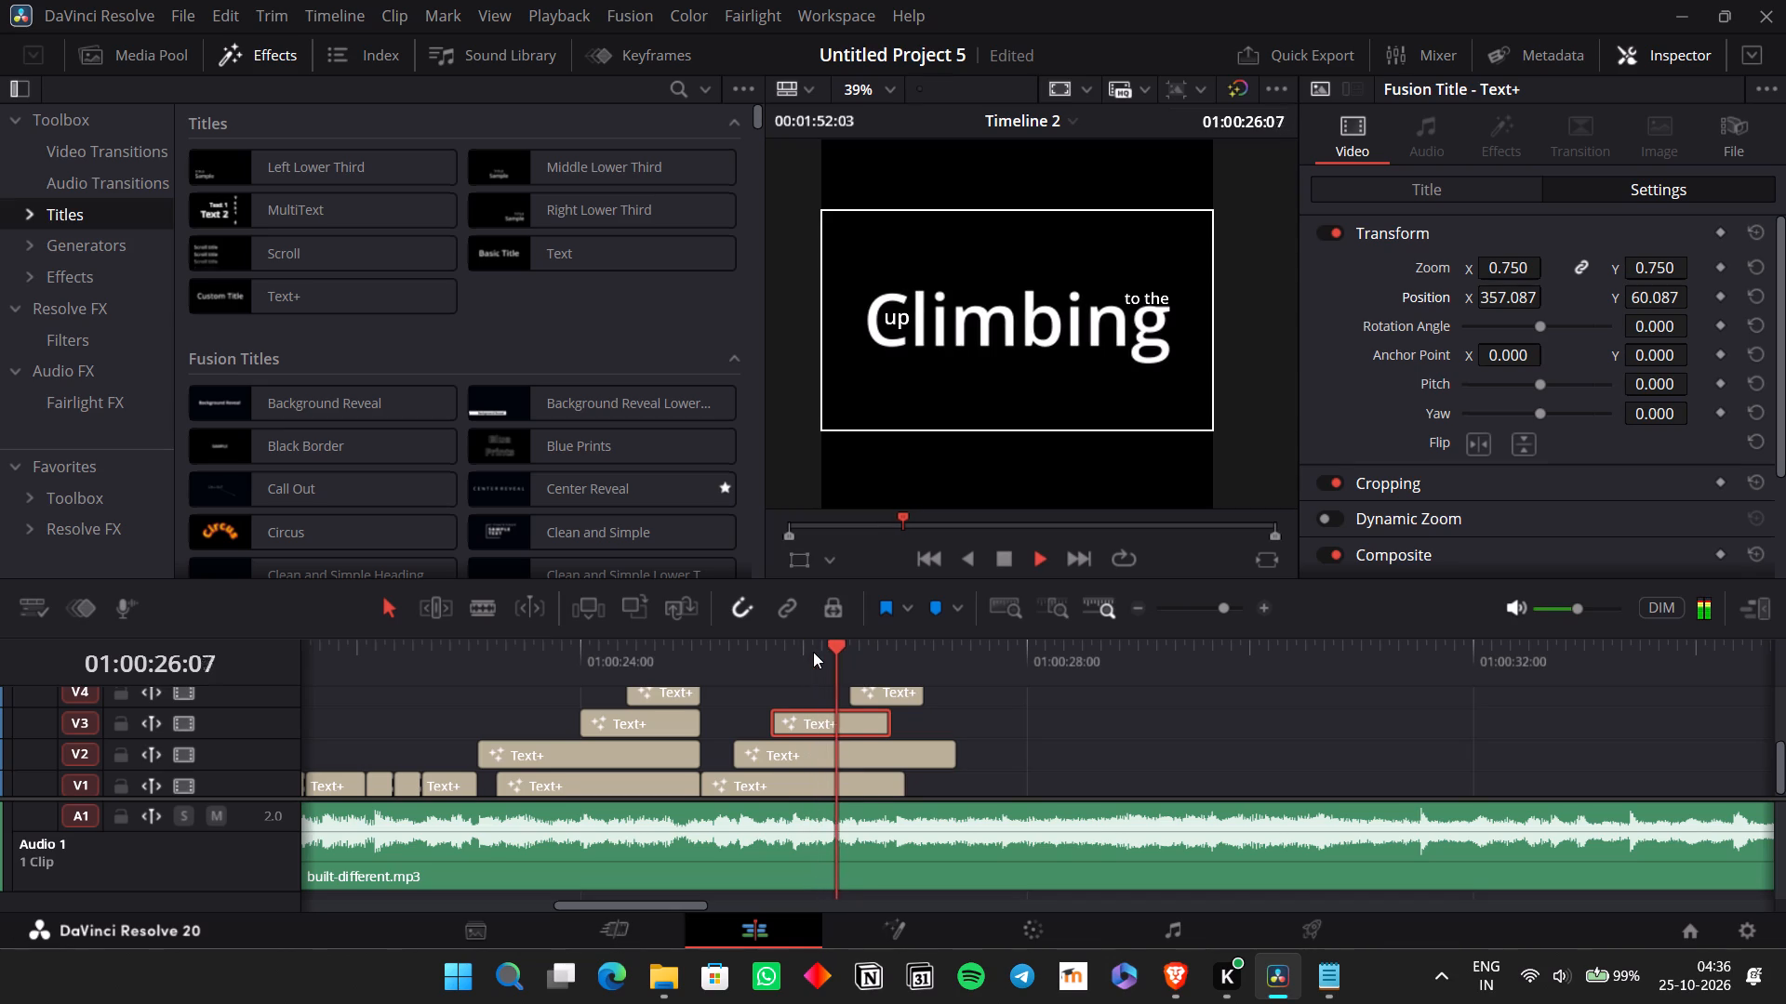
{"action": "key", "text": "space"}
{"action": "left_click", "coordinate": [800, 642]}
{"action": "left_click_drag", "start_coordinate": [901, 695], "coordinate": [860, 690]}
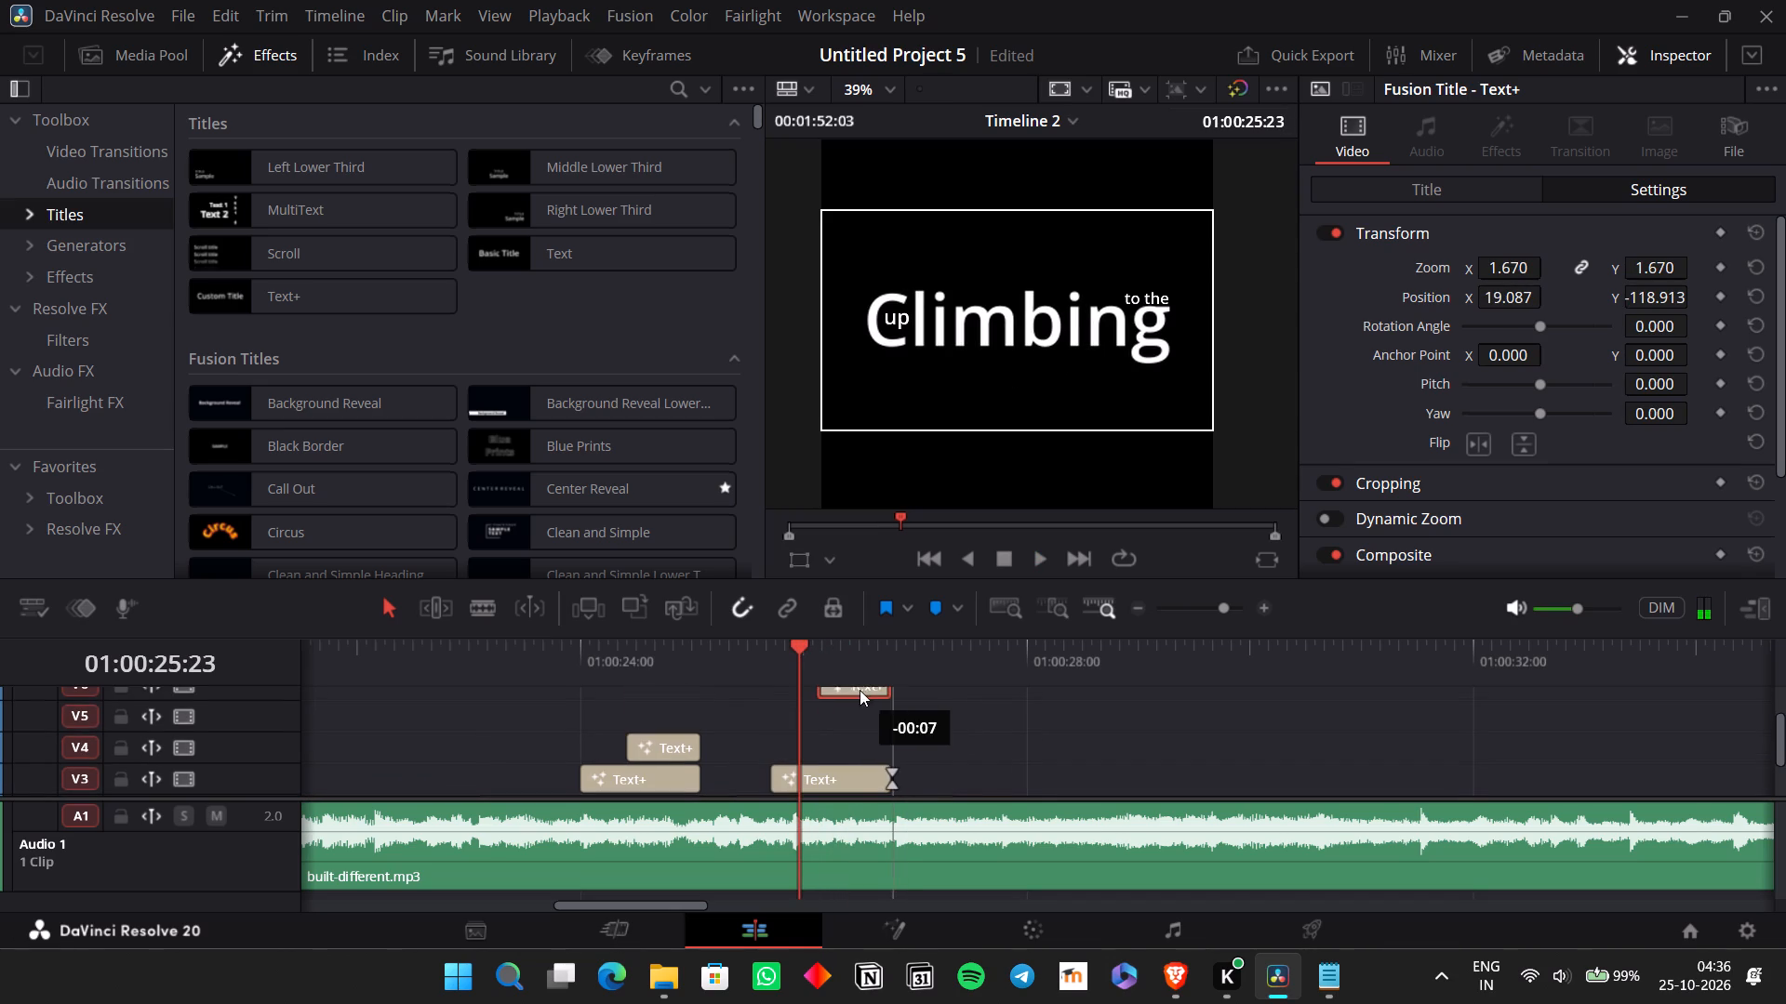
{"action": "left_click_drag", "start_coordinate": [860, 690], "coordinate": [840, 738]}
Change the text of the moved V4 title to "Very top".
{"action": "left_click", "coordinate": [1461, 193]}
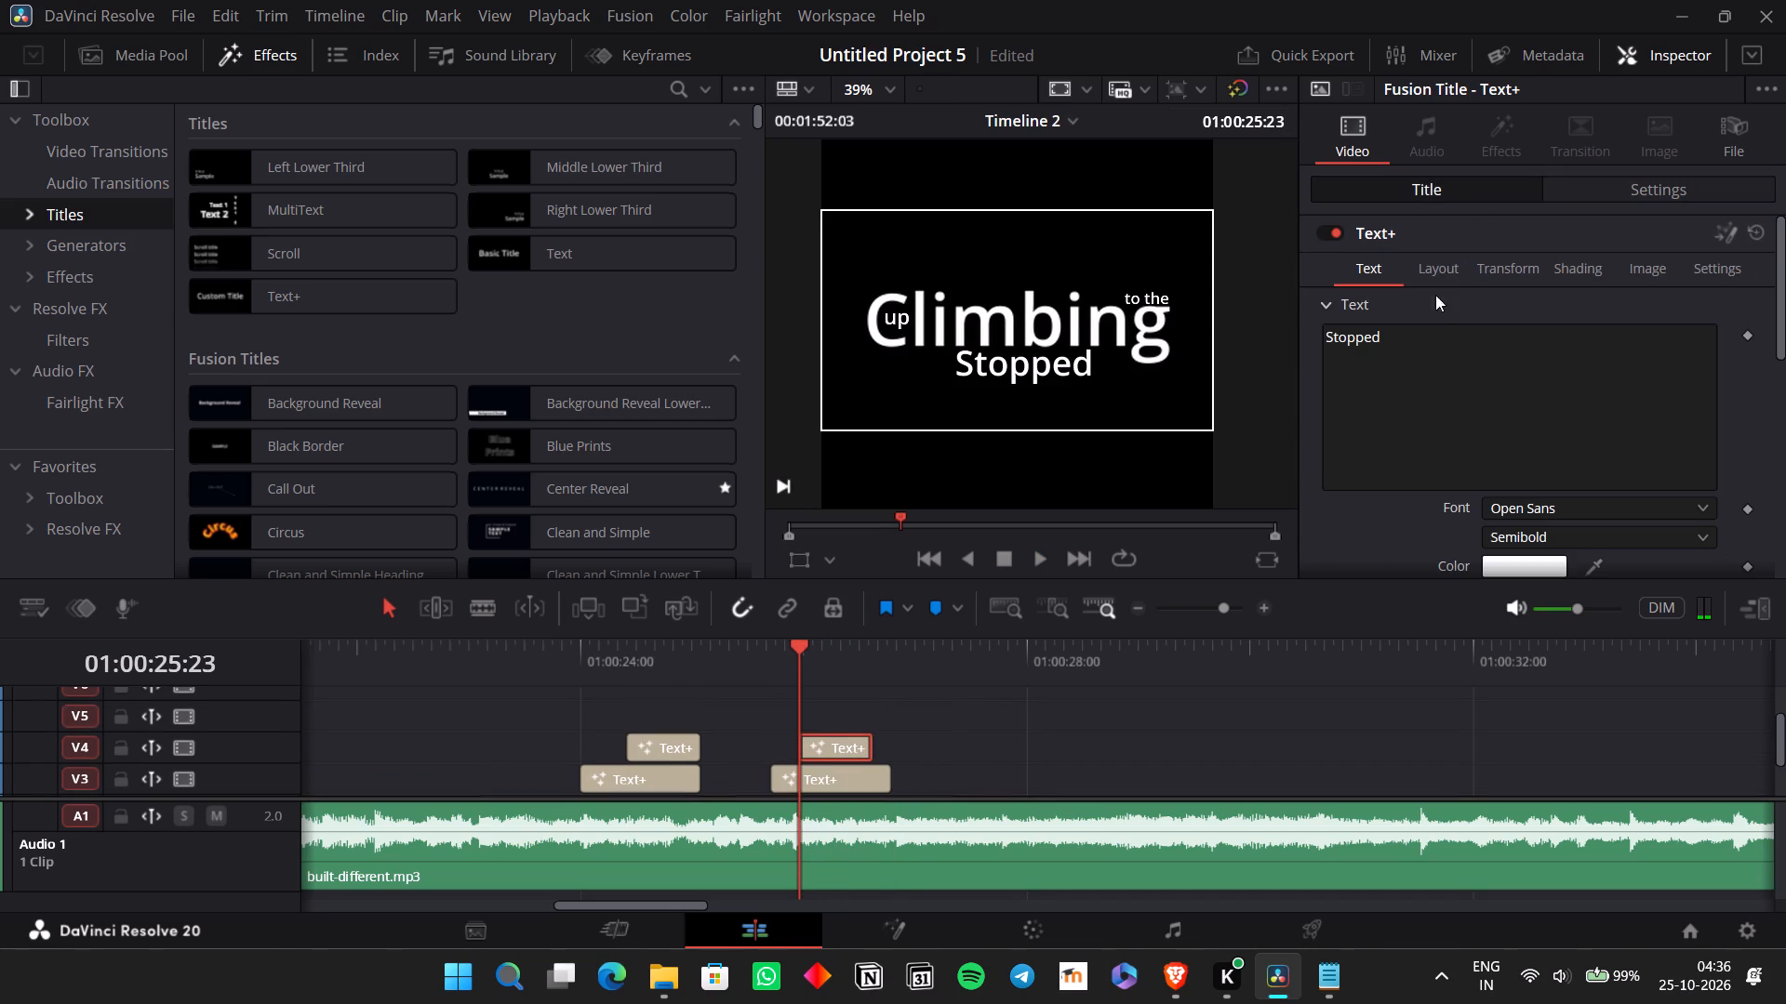
{"action": "left_click_drag", "start_coordinate": [1411, 341], "coordinate": [1314, 344]}
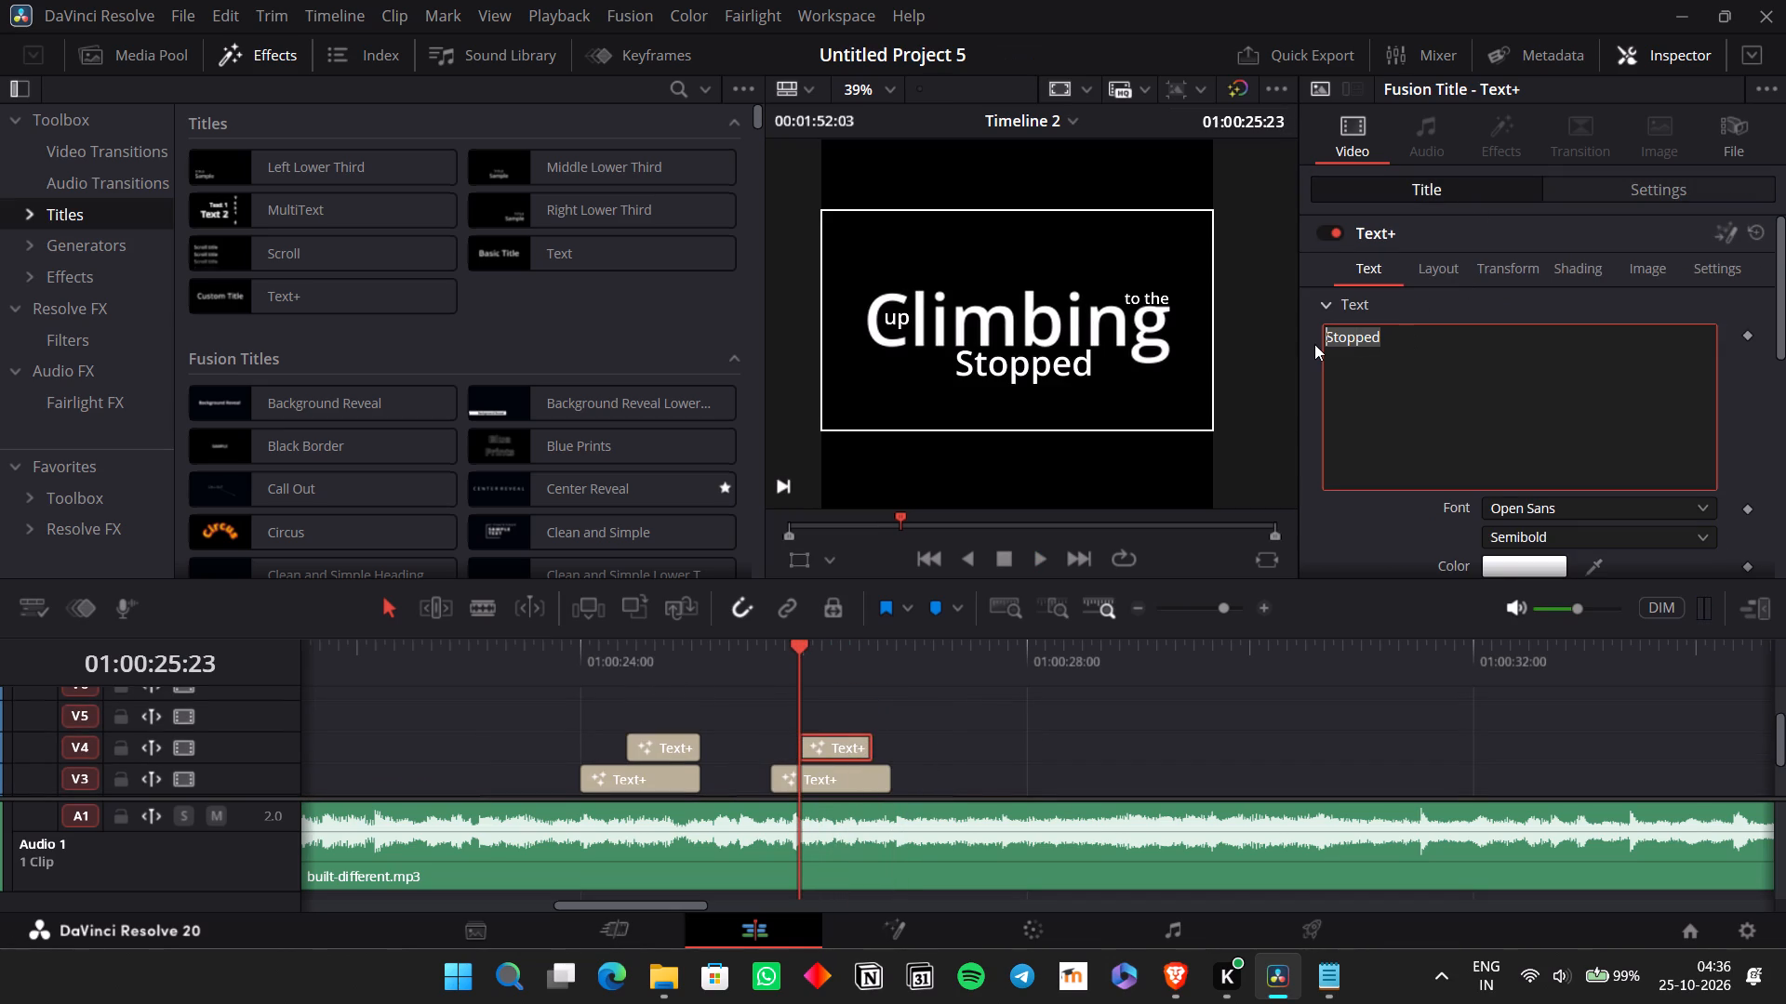
{"action": "type", "text": "ery"}
{"action": "key", "text": "space"}
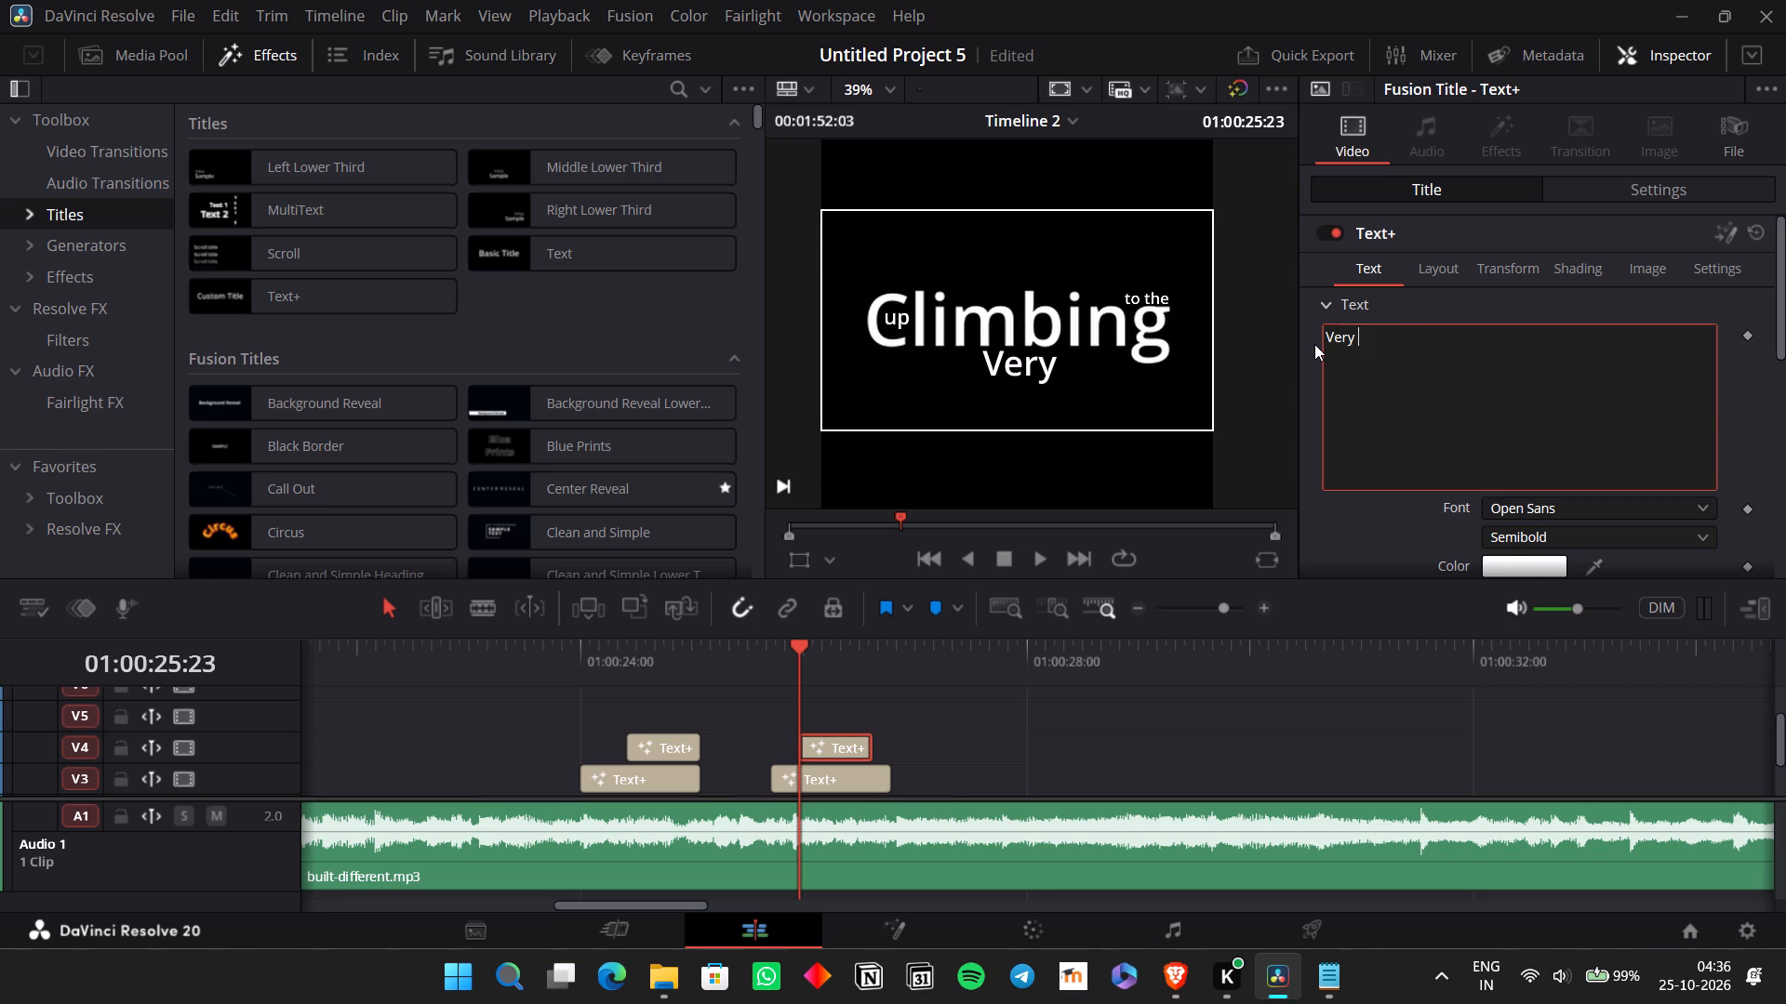
{"action": "type", "text": "top"}
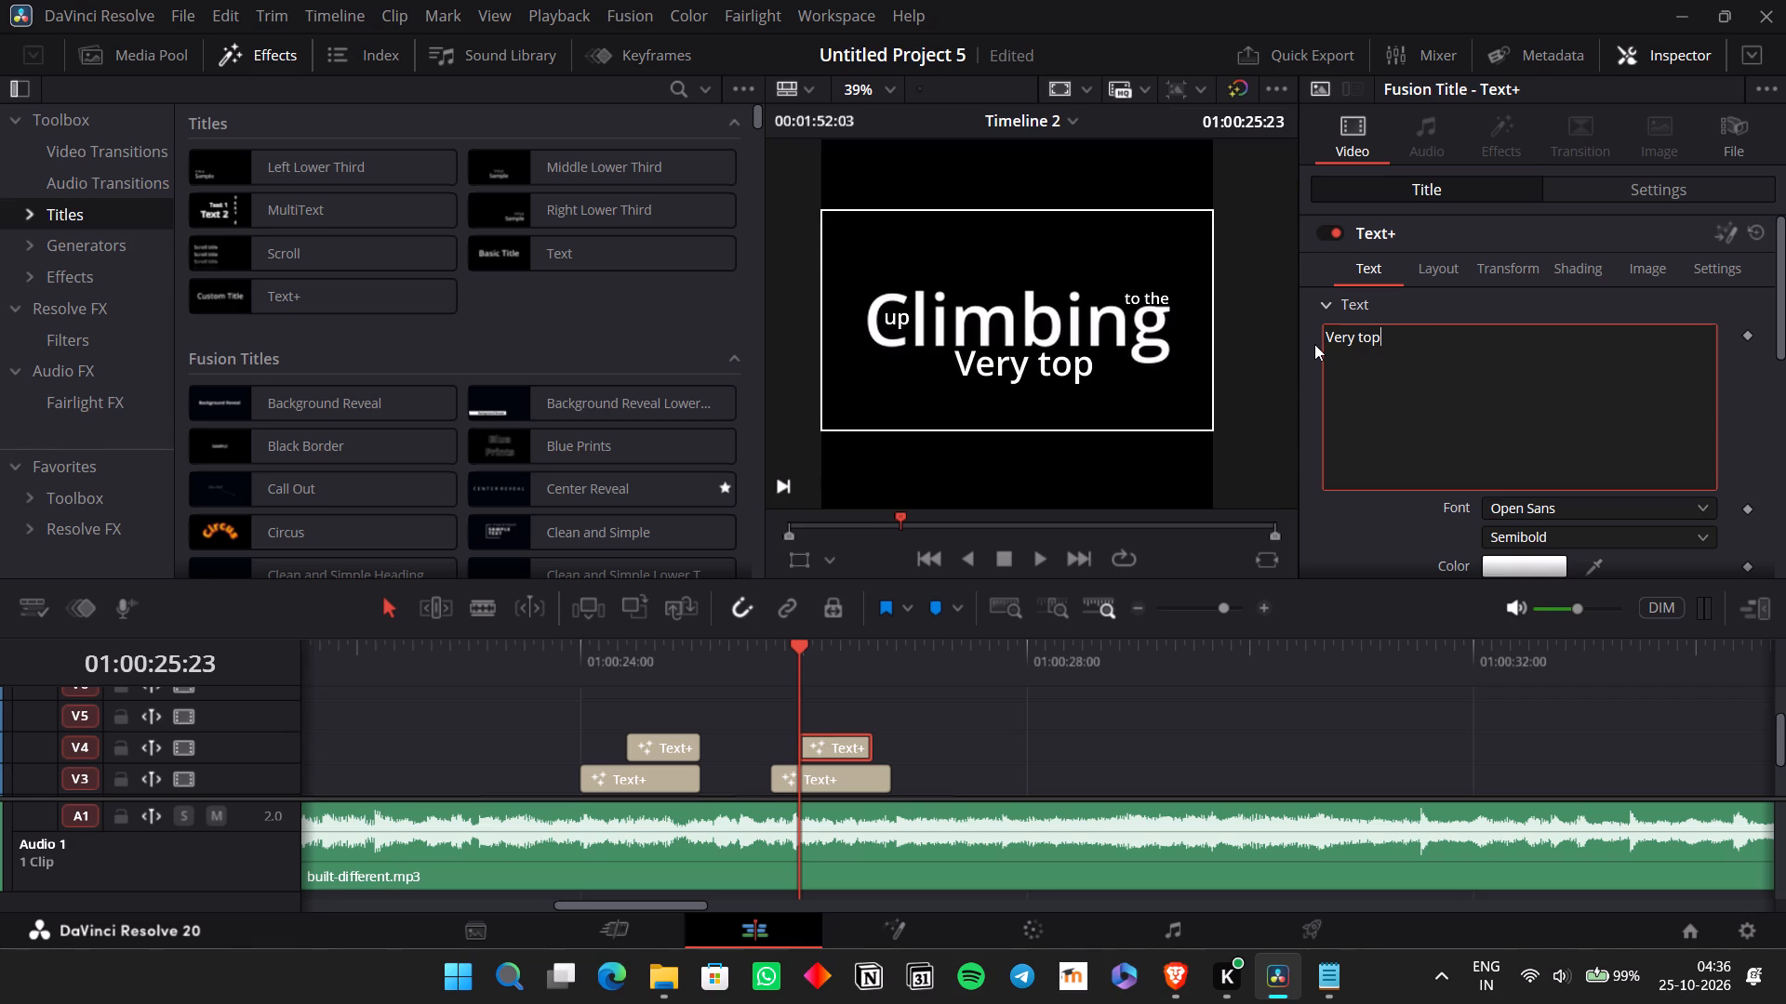
Shrink the "Very top" title to zoom 0.700 and place it under "Climbing" at position X -84.913, Y -92.913.
{"action": "left_click", "coordinate": [1560, 180]}
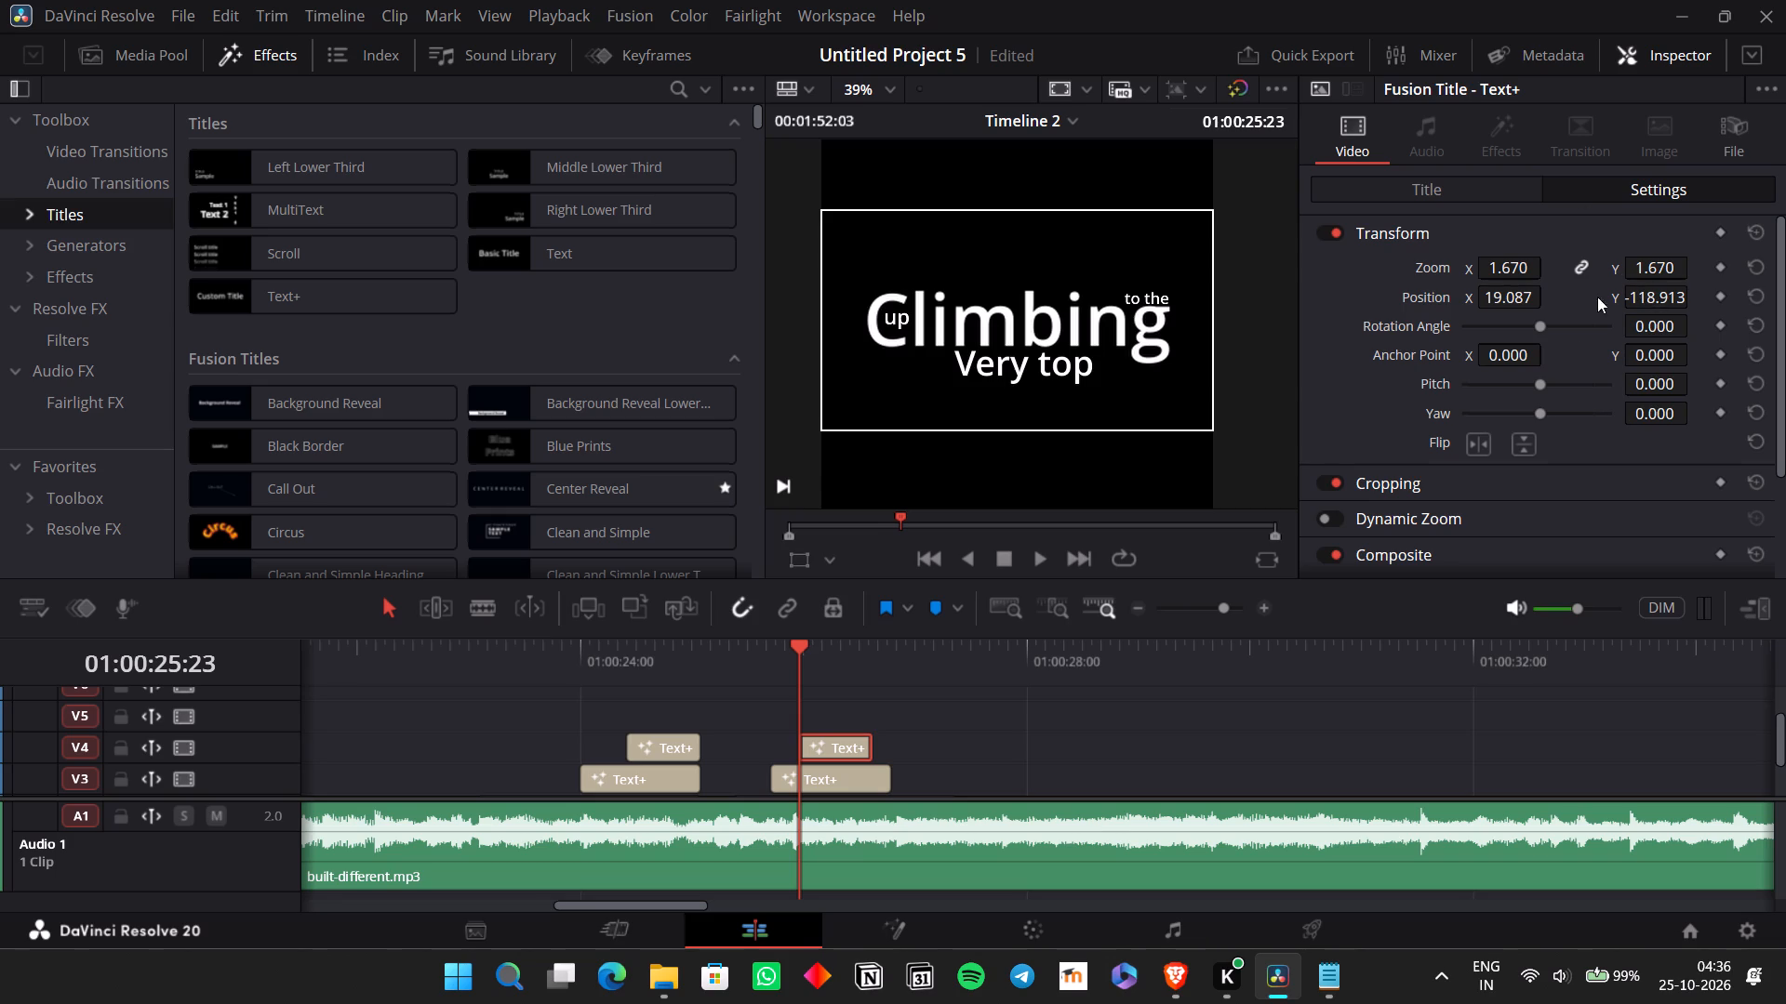
{"action": "left_click_drag", "start_coordinate": [1531, 265], "coordinate": [1440, 283]}
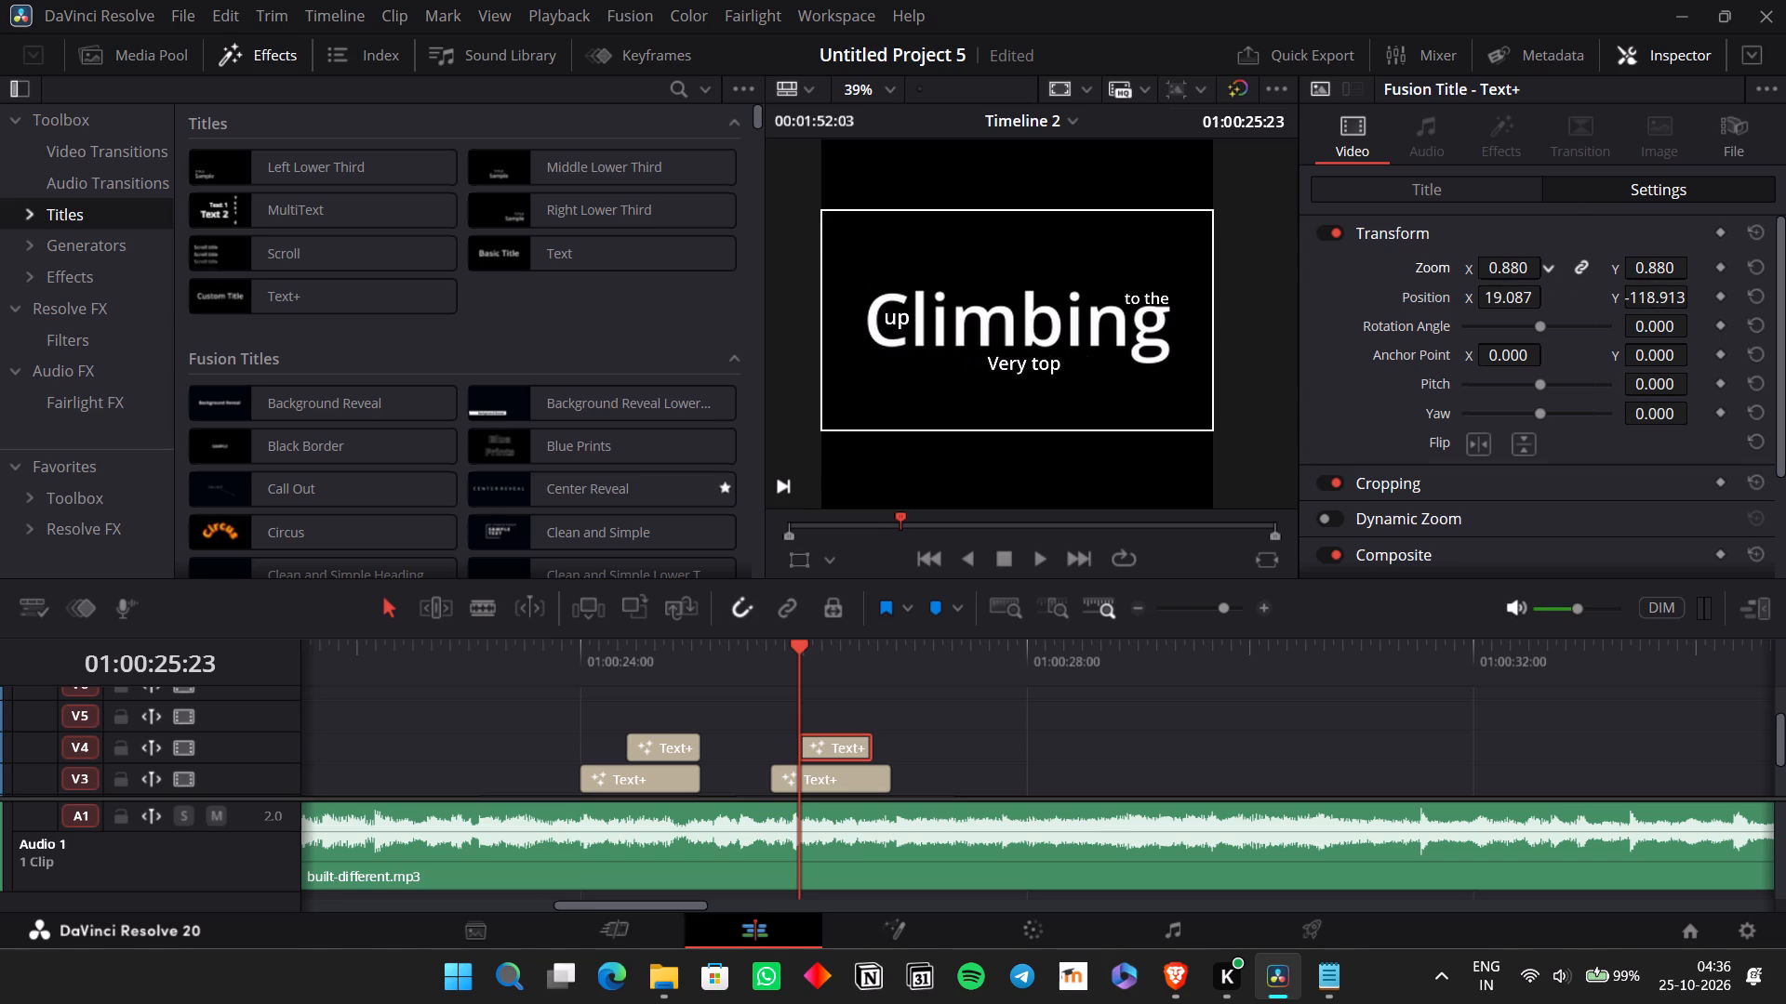
{"action": "left_click_drag", "start_coordinate": [1440, 283], "coordinate": [1438, 283]}
{"action": "left_click_drag", "start_coordinate": [1513, 299], "coordinate": [1384, 308]}
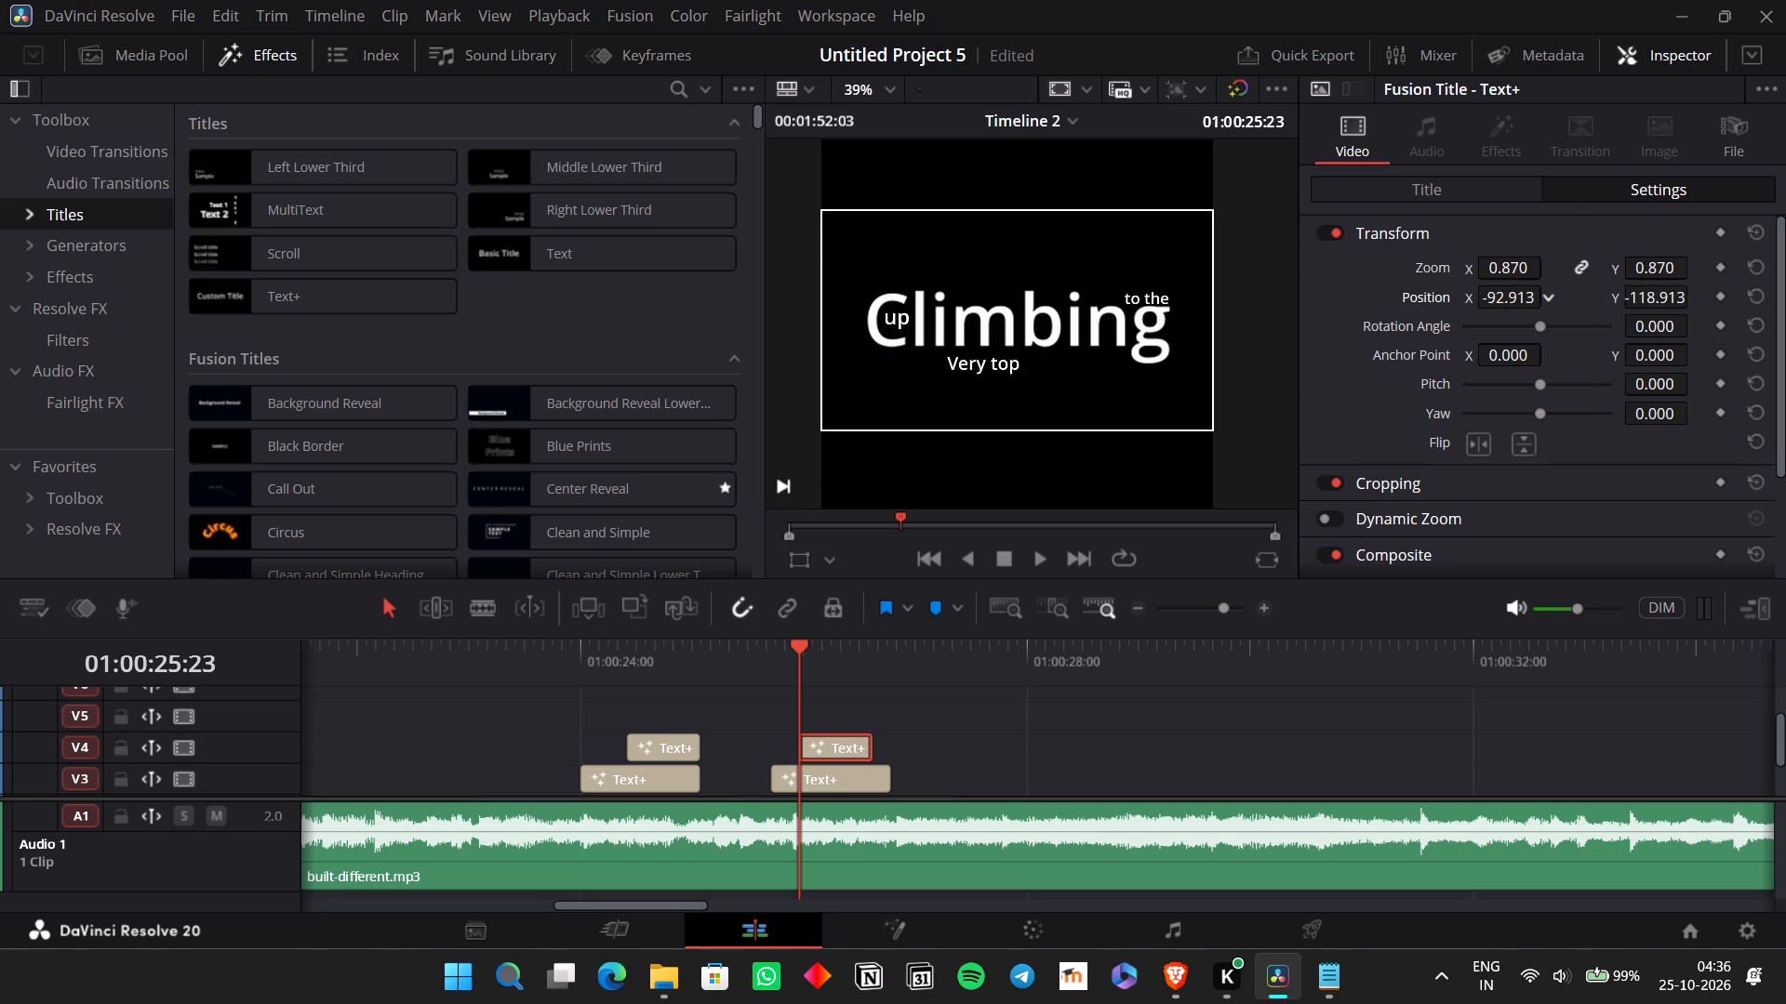
{"action": "left_click_drag", "start_coordinate": [1384, 308], "coordinate": [1393, 310]}
{"action": "left_click_drag", "start_coordinate": [1535, 266], "coordinate": [1515, 274]}
{"action": "left_click_drag", "start_coordinate": [1647, 297], "coordinate": [965, 503]}
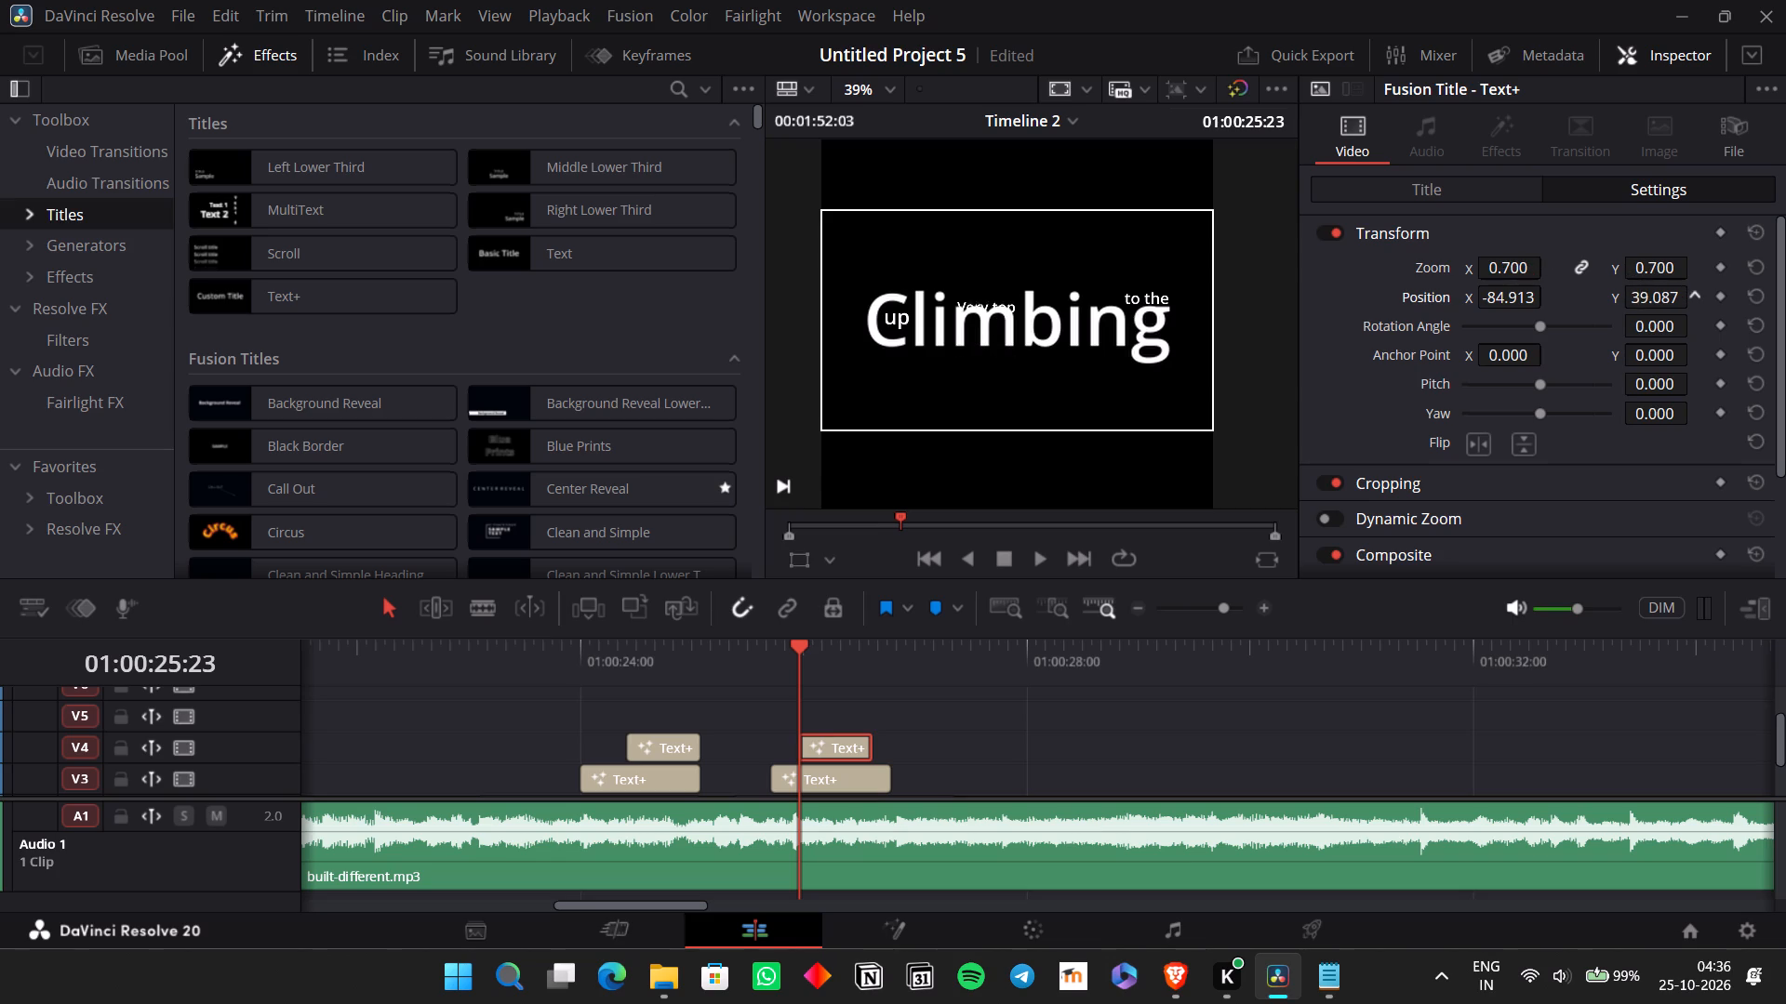
{"action": "left_click_drag", "start_coordinate": [965, 503], "coordinate": [982, 499]}
{"action": "left_click_drag", "start_coordinate": [1655, 297], "coordinate": [1480, 415]}
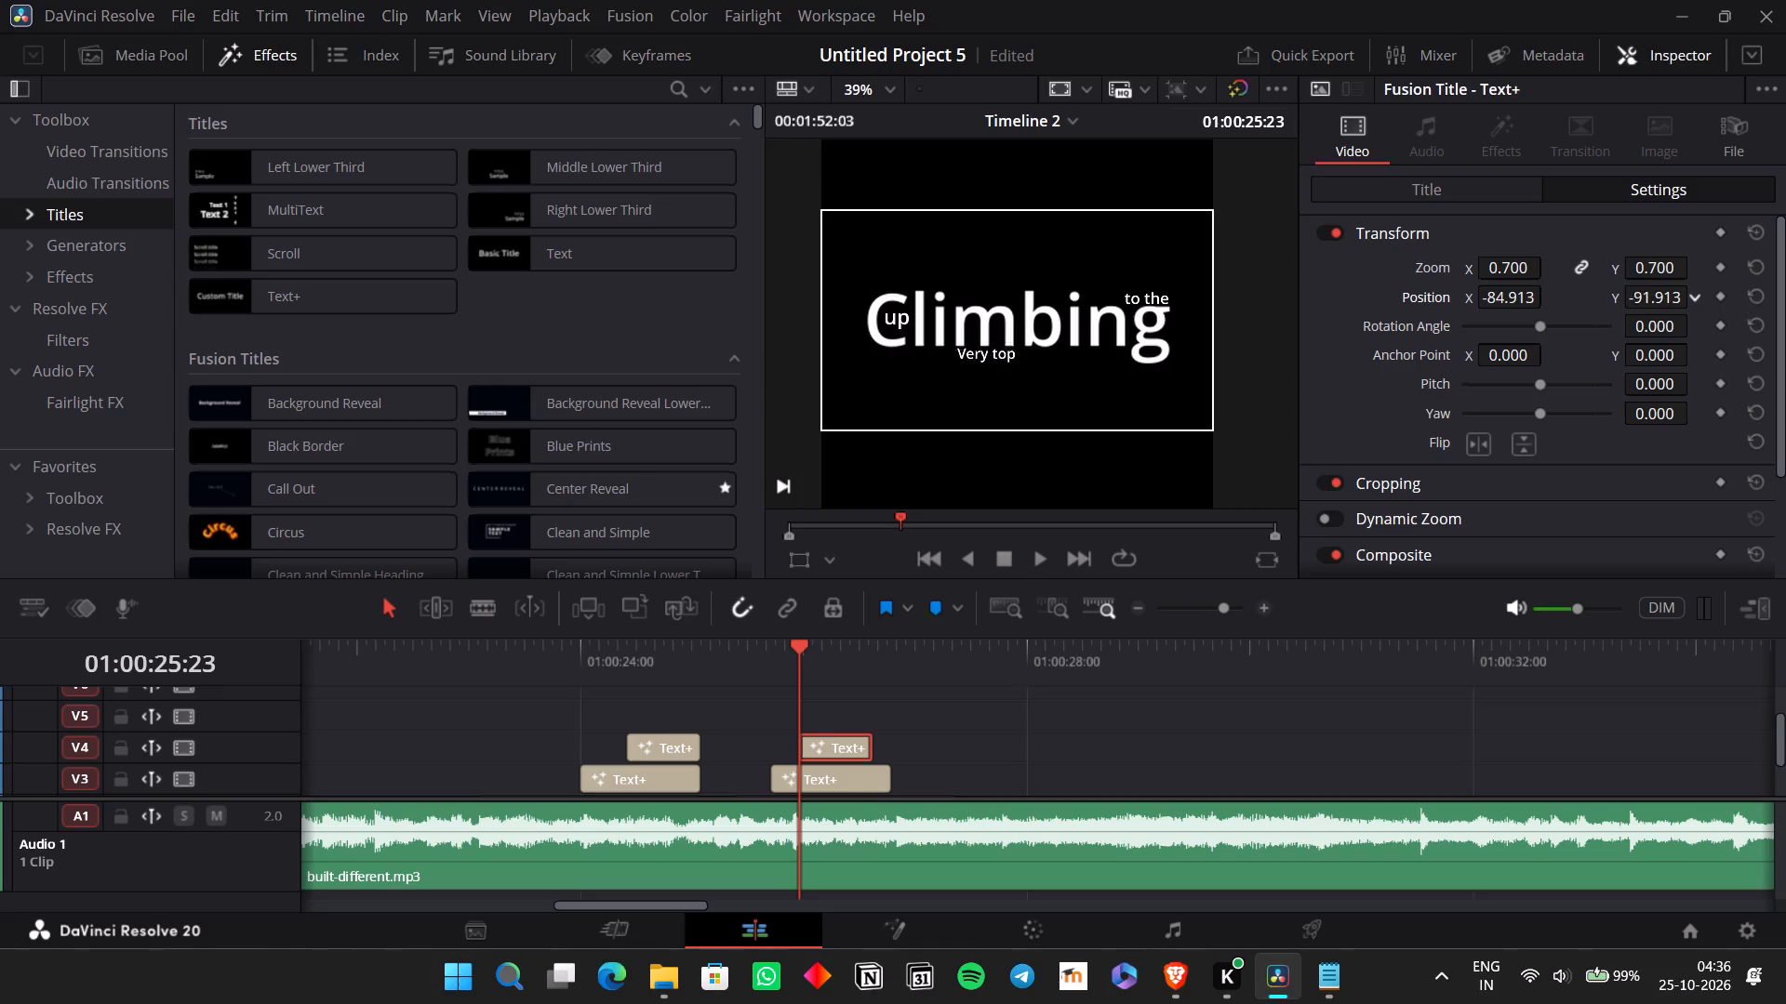
{"action": "left_click_drag", "start_coordinate": [1480, 415], "coordinate": [1479, 416]}
Fine-tune the "Very top" title to zoom 0.710 and position X -88.913, Y -90.913.
{"action": "left_click", "coordinate": [1506, 294]}
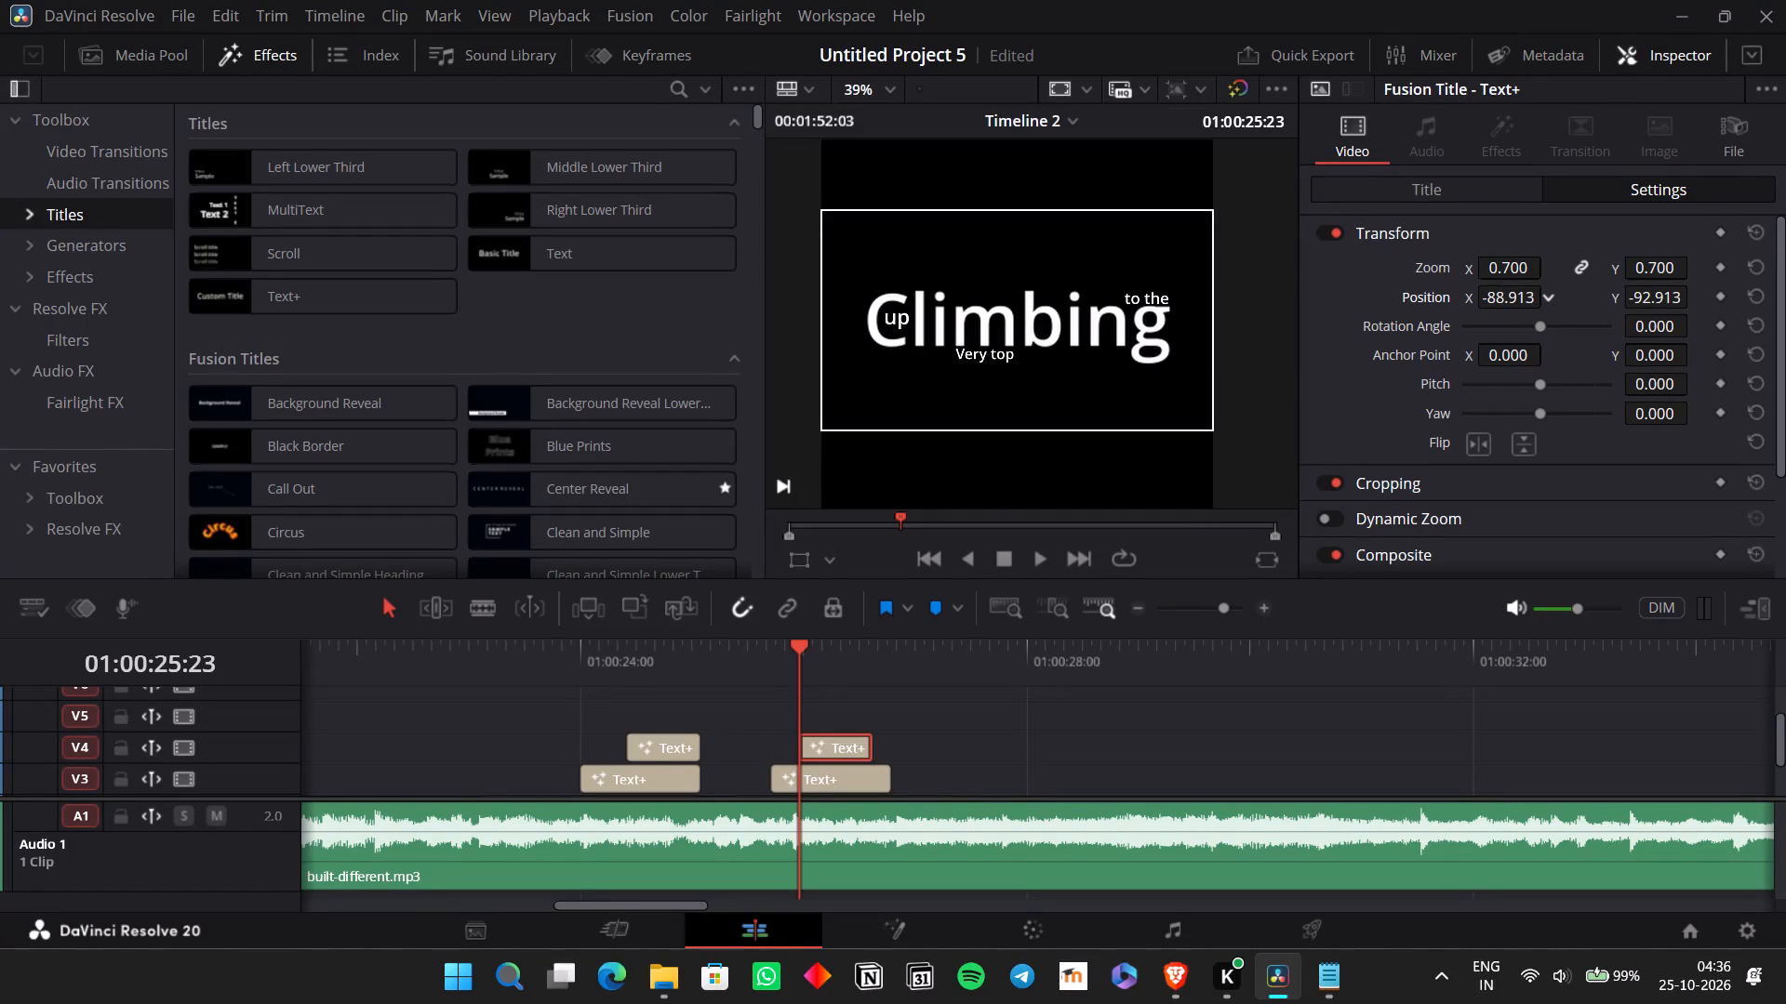
{"action": "left_click", "coordinate": [1508, 276]}
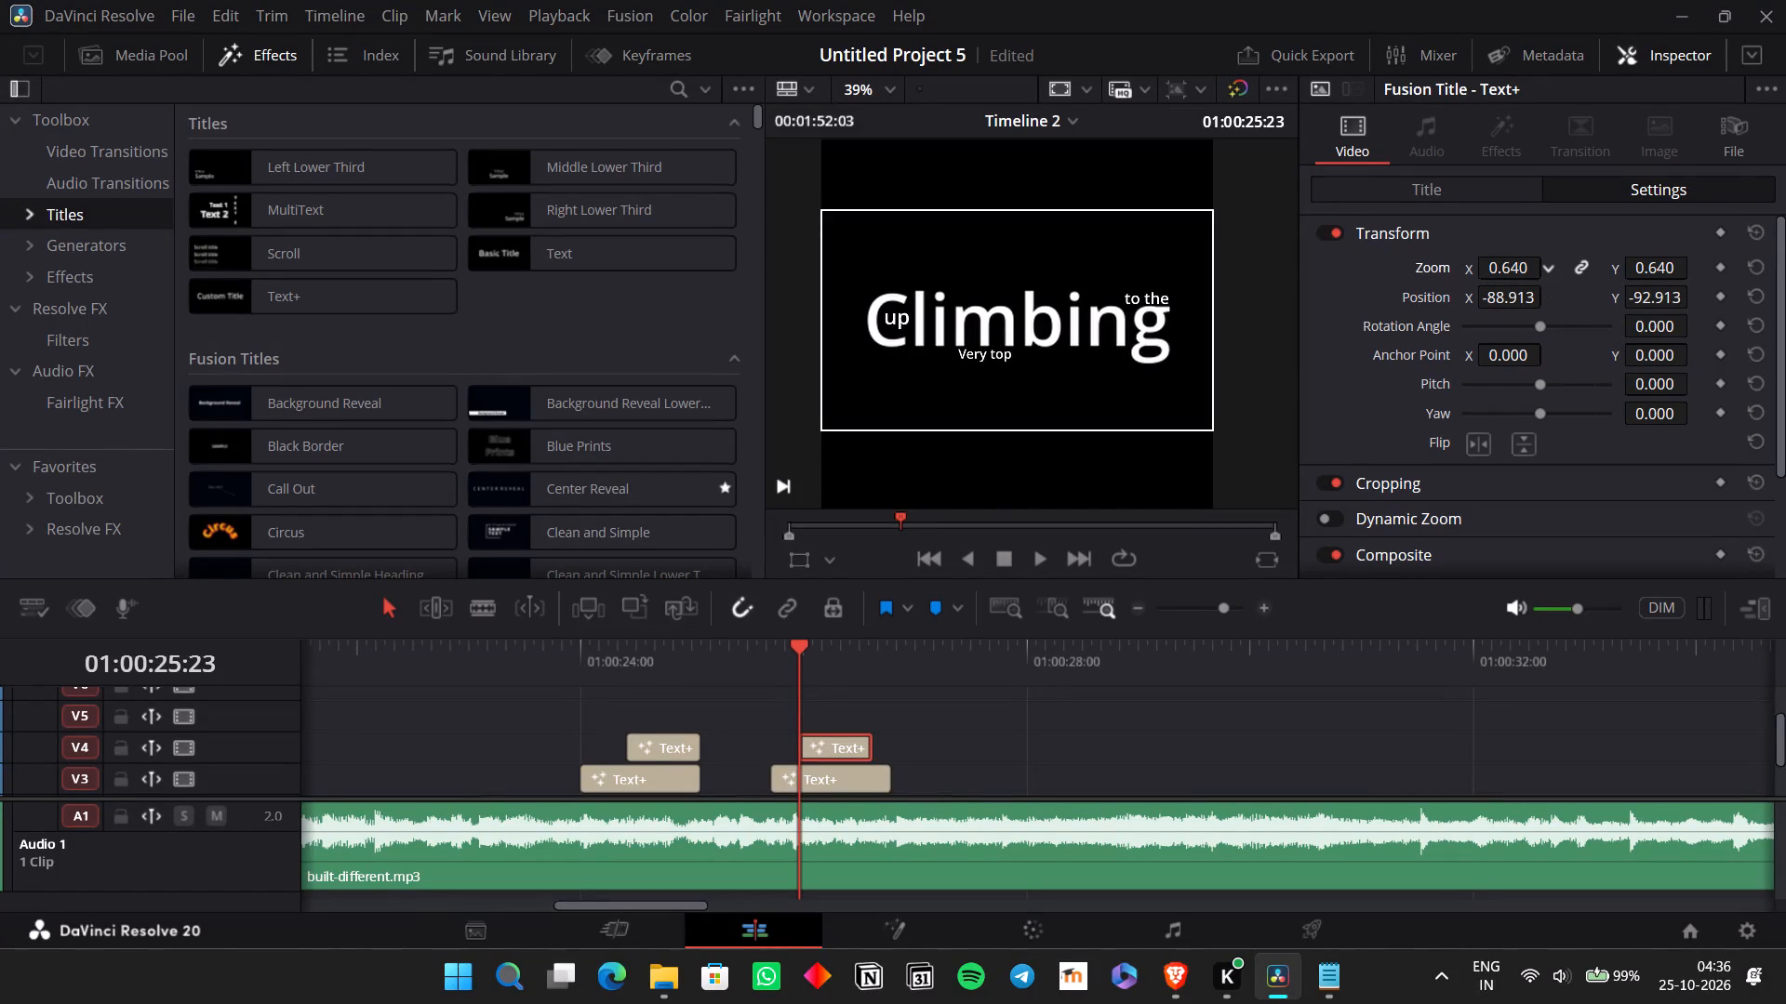
{"action": "left_click_drag", "start_coordinate": [1508, 278], "coordinate": [1518, 284]}
{"action": "left_click_drag", "start_coordinate": [1518, 284], "coordinate": [1516, 288]}
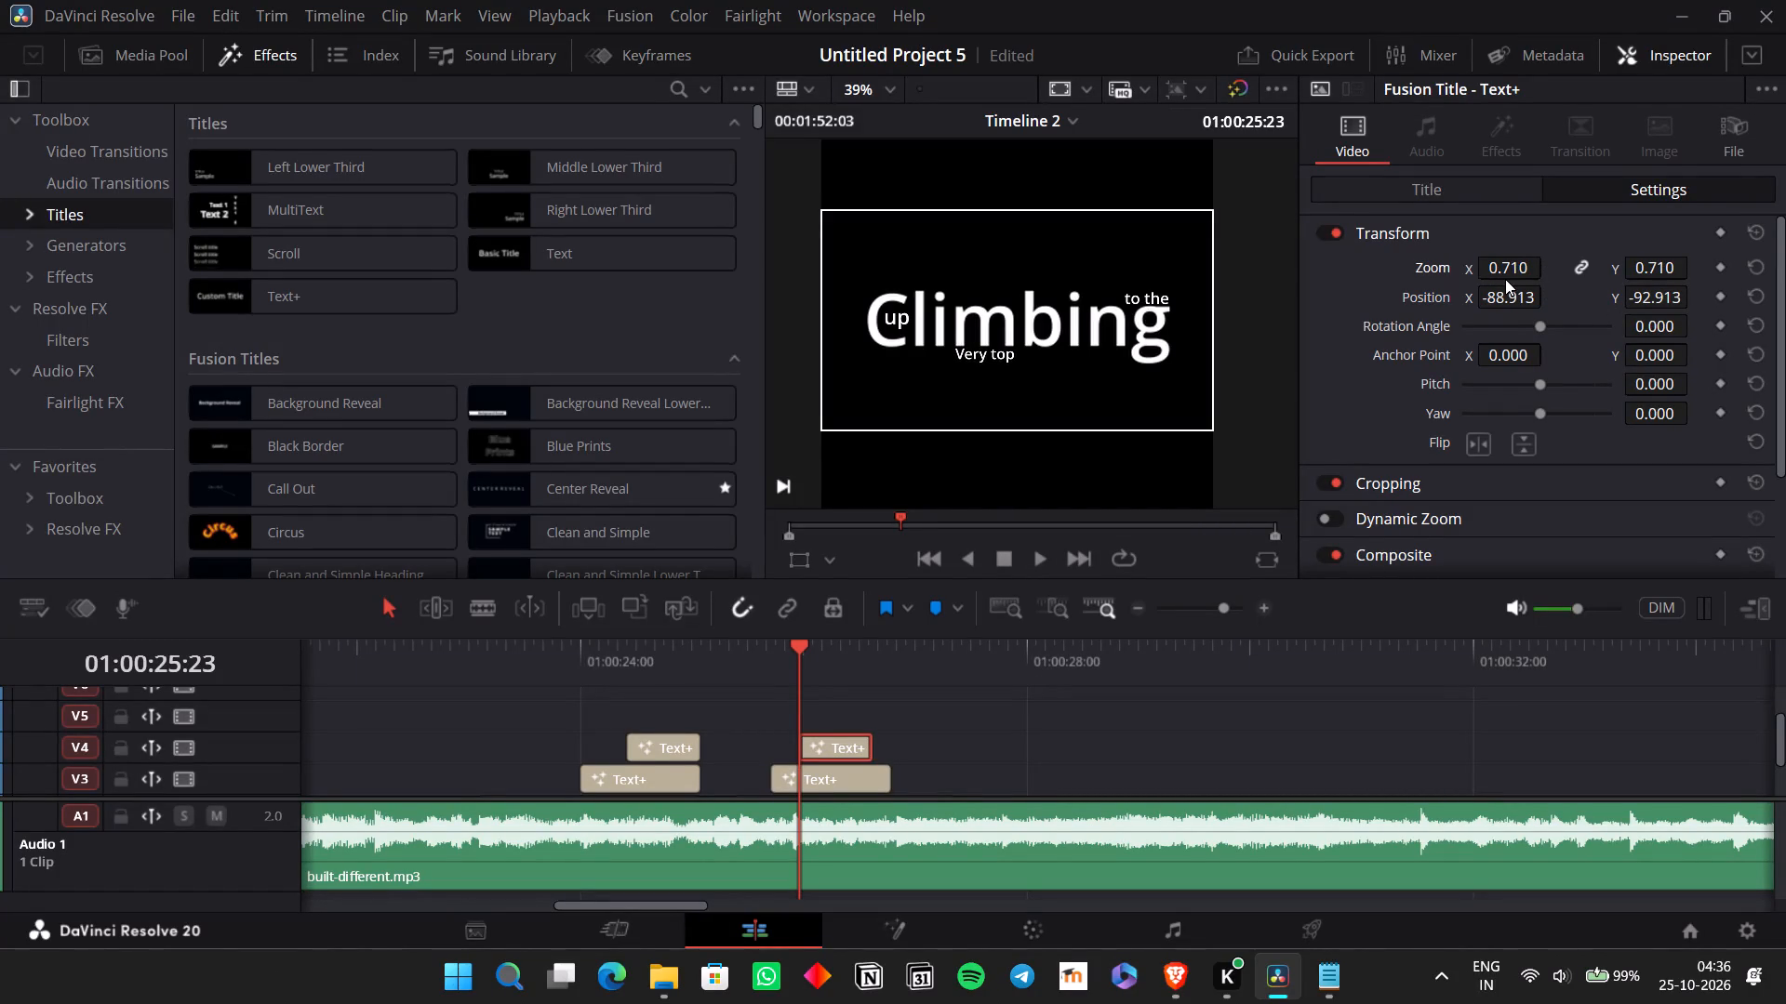
{"action": "left_click_drag", "start_coordinate": [1509, 297], "coordinate": [1511, 298]}
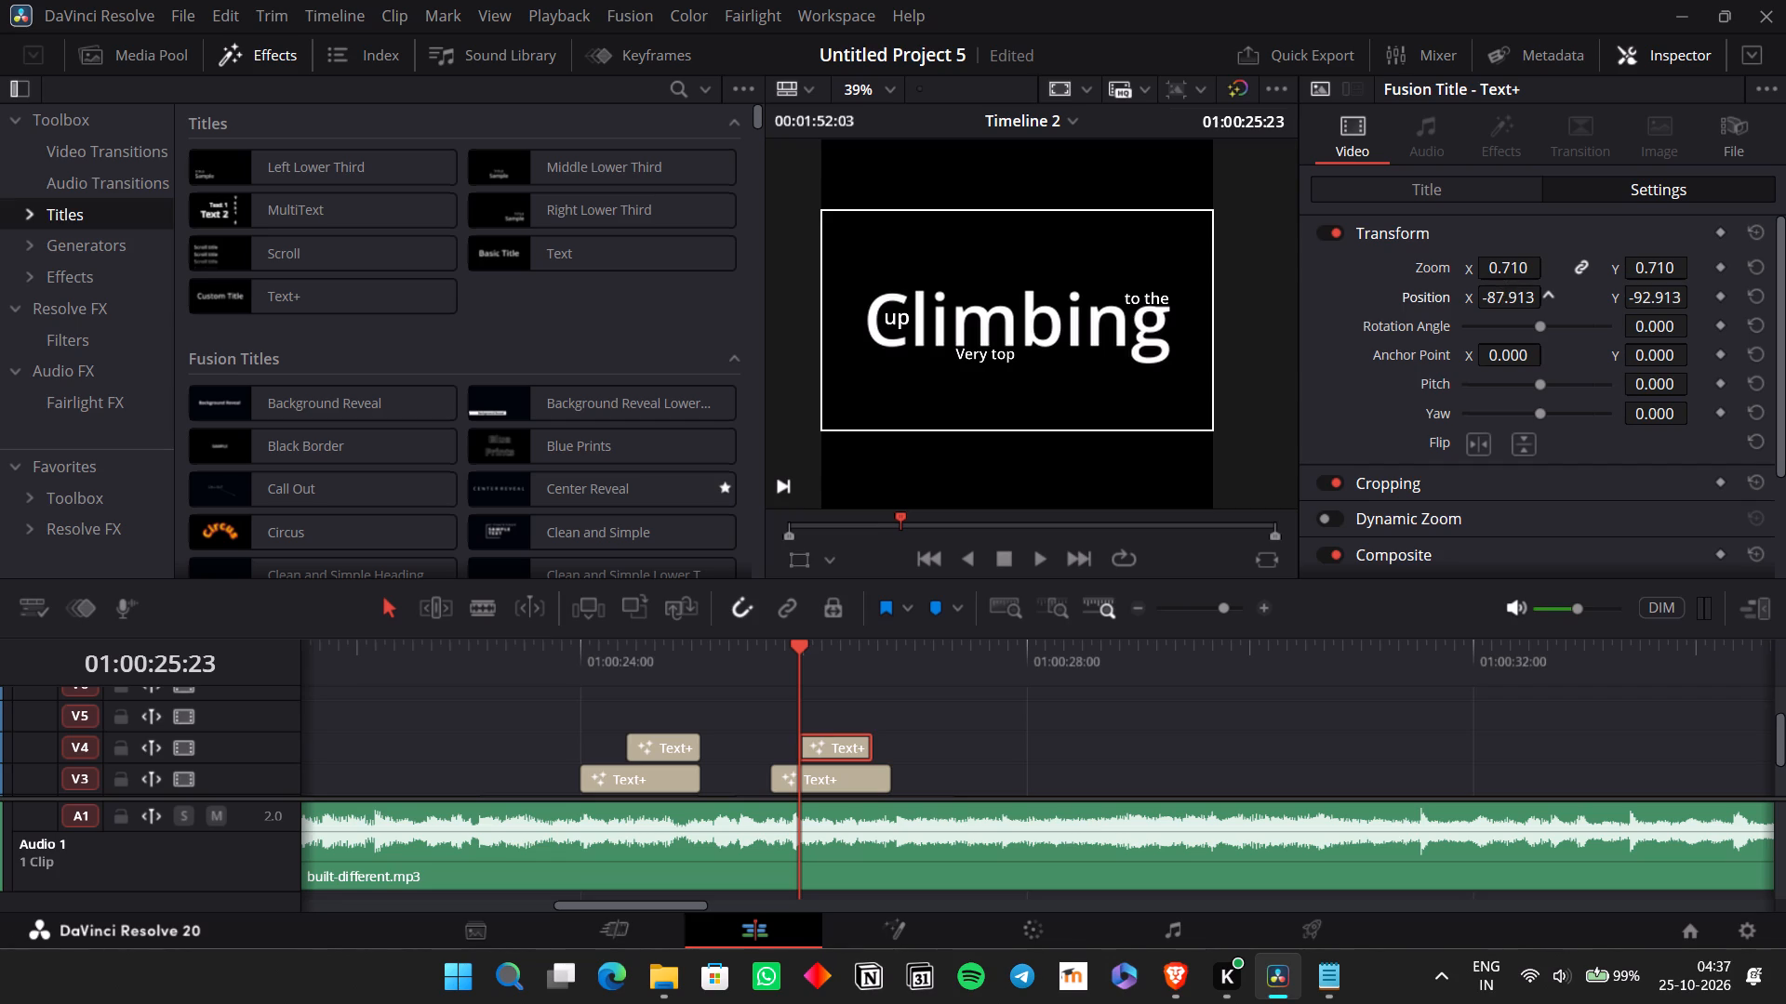
{"action": "left_click_drag", "start_coordinate": [1511, 298], "coordinate": [1509, 316]}
{"action": "left_click_drag", "start_coordinate": [1651, 296], "coordinate": [1659, 298]}
{"action": "left_click_drag", "start_coordinate": [1659, 298], "coordinate": [1654, 312]}
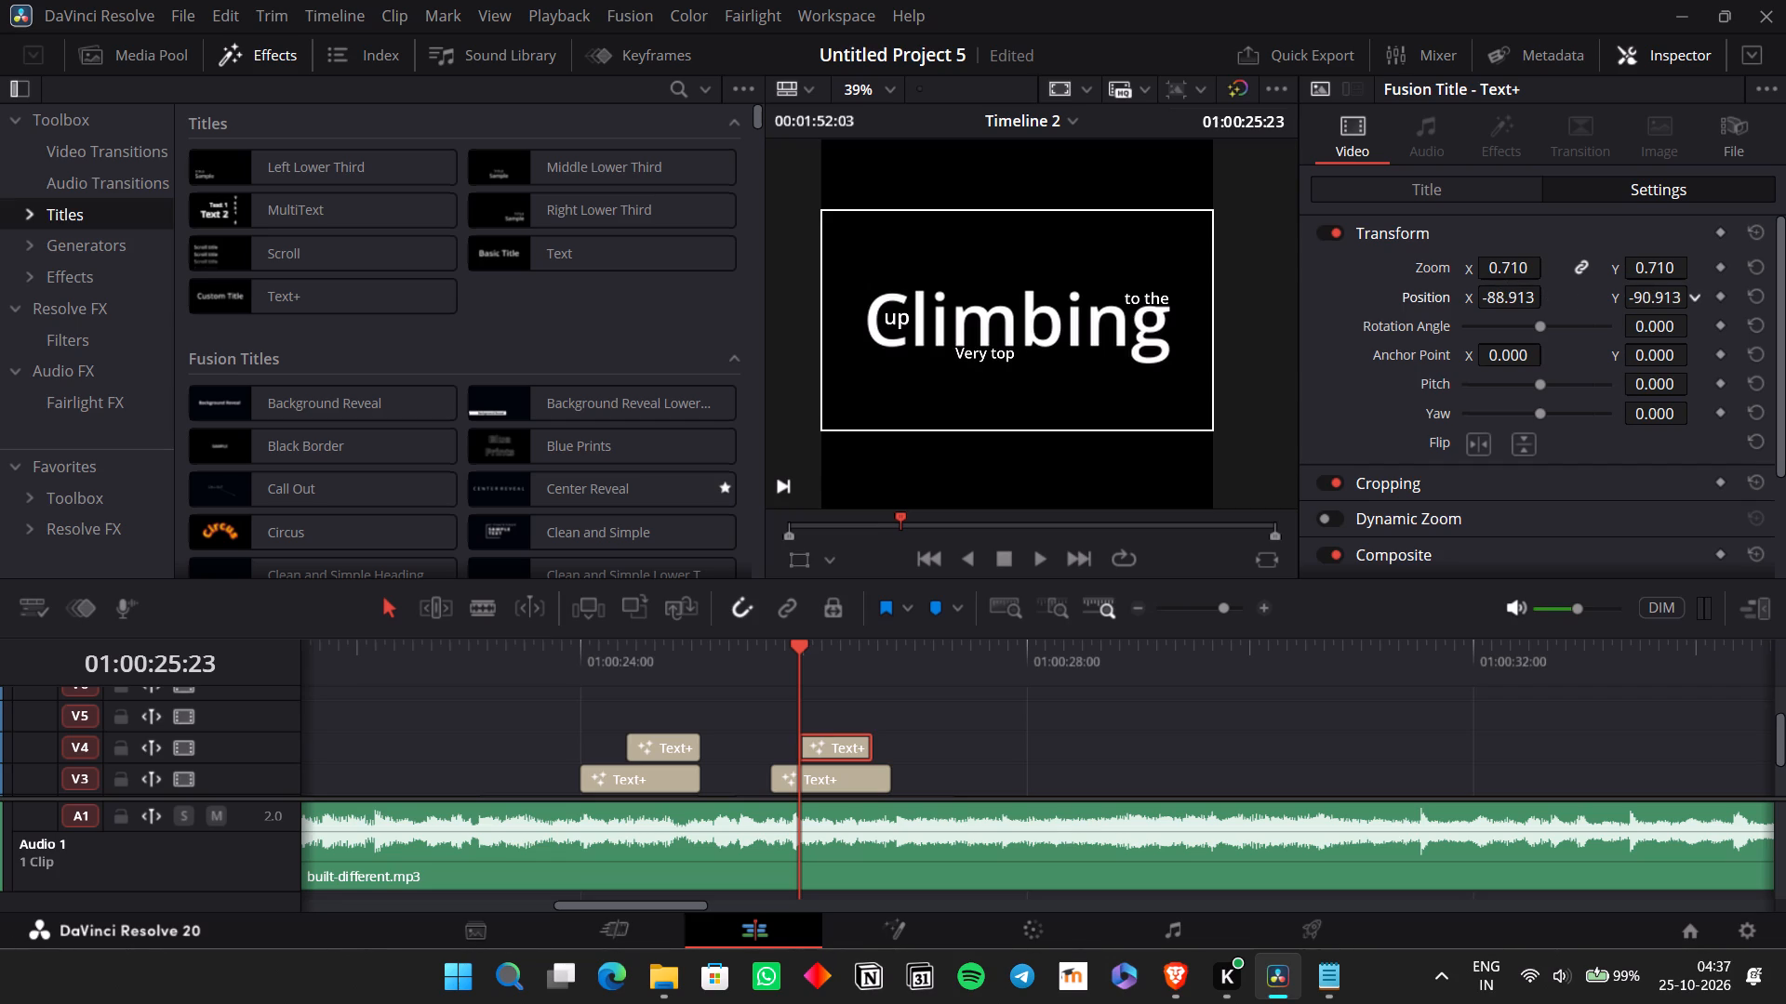
{"action": "left_click_drag", "start_coordinate": [1654, 312], "coordinate": [1654, 316]}
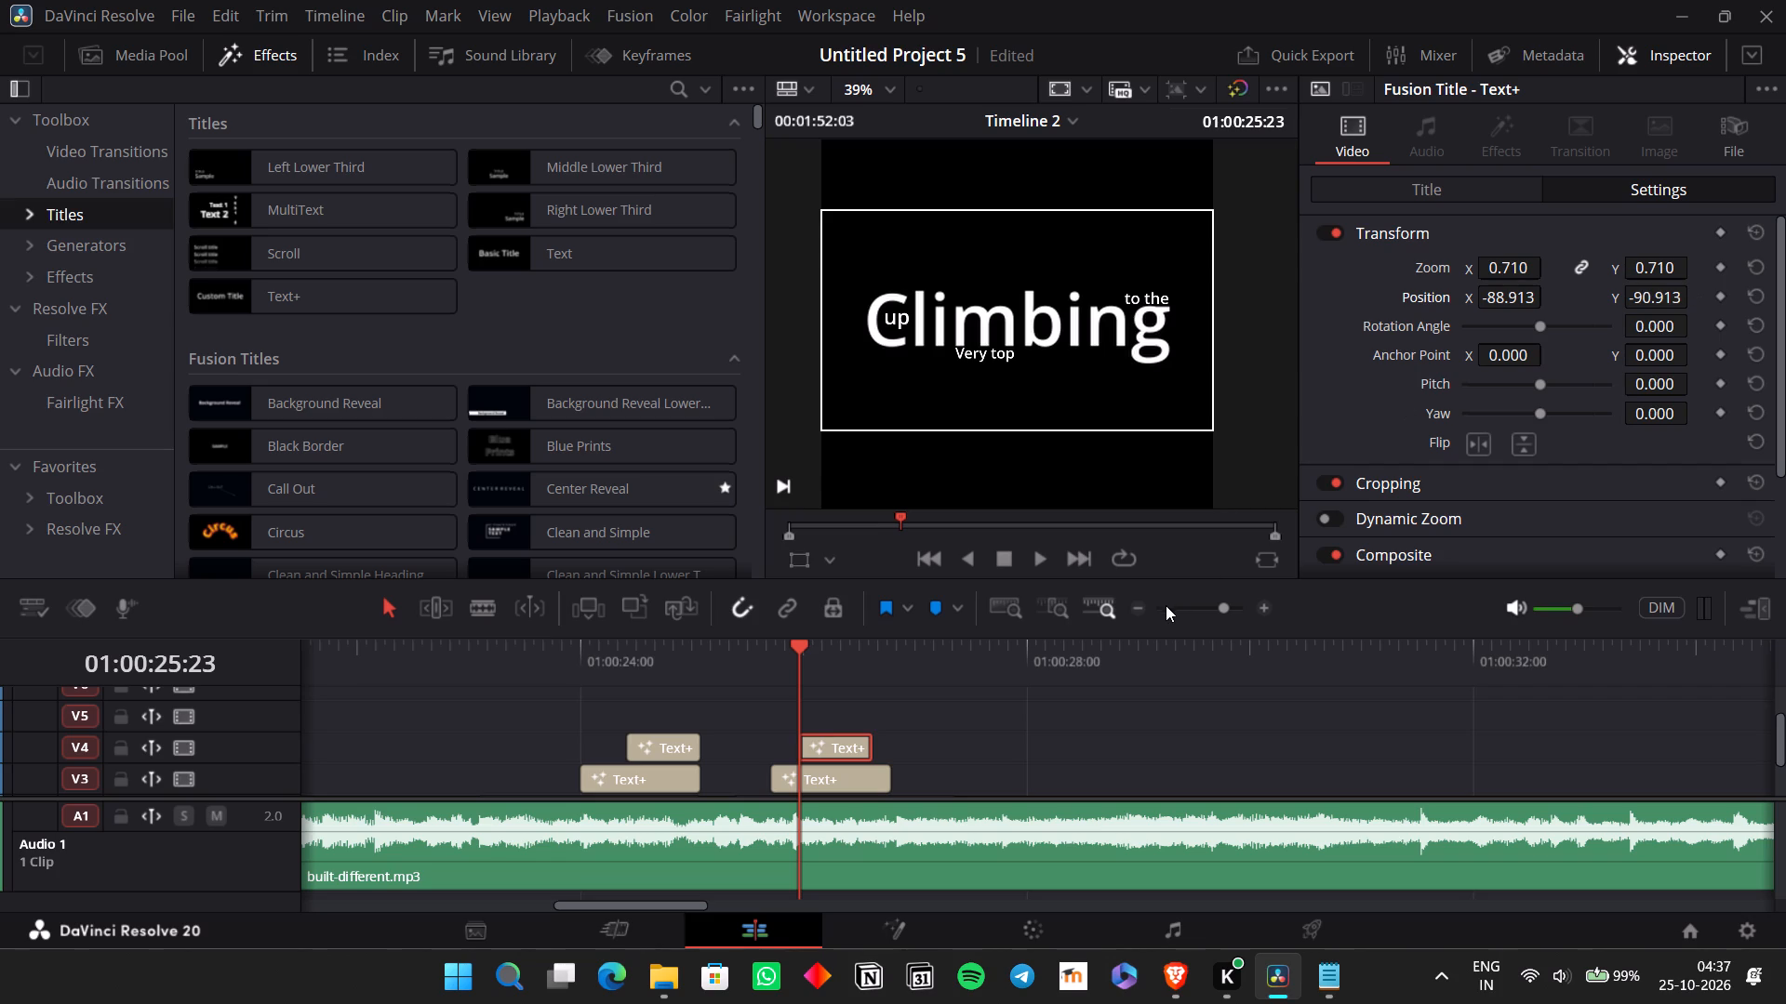
Play back the "Climbing" line and extend its V4, V3 and V1 titles to end together with the V2 "up" title.
{"action": "left_click", "coordinate": [1149, 607]}
{"action": "left_click", "coordinate": [1136, 608]}
{"action": "left_click_drag", "start_coordinate": [1160, 608], "coordinate": [1218, 608]}
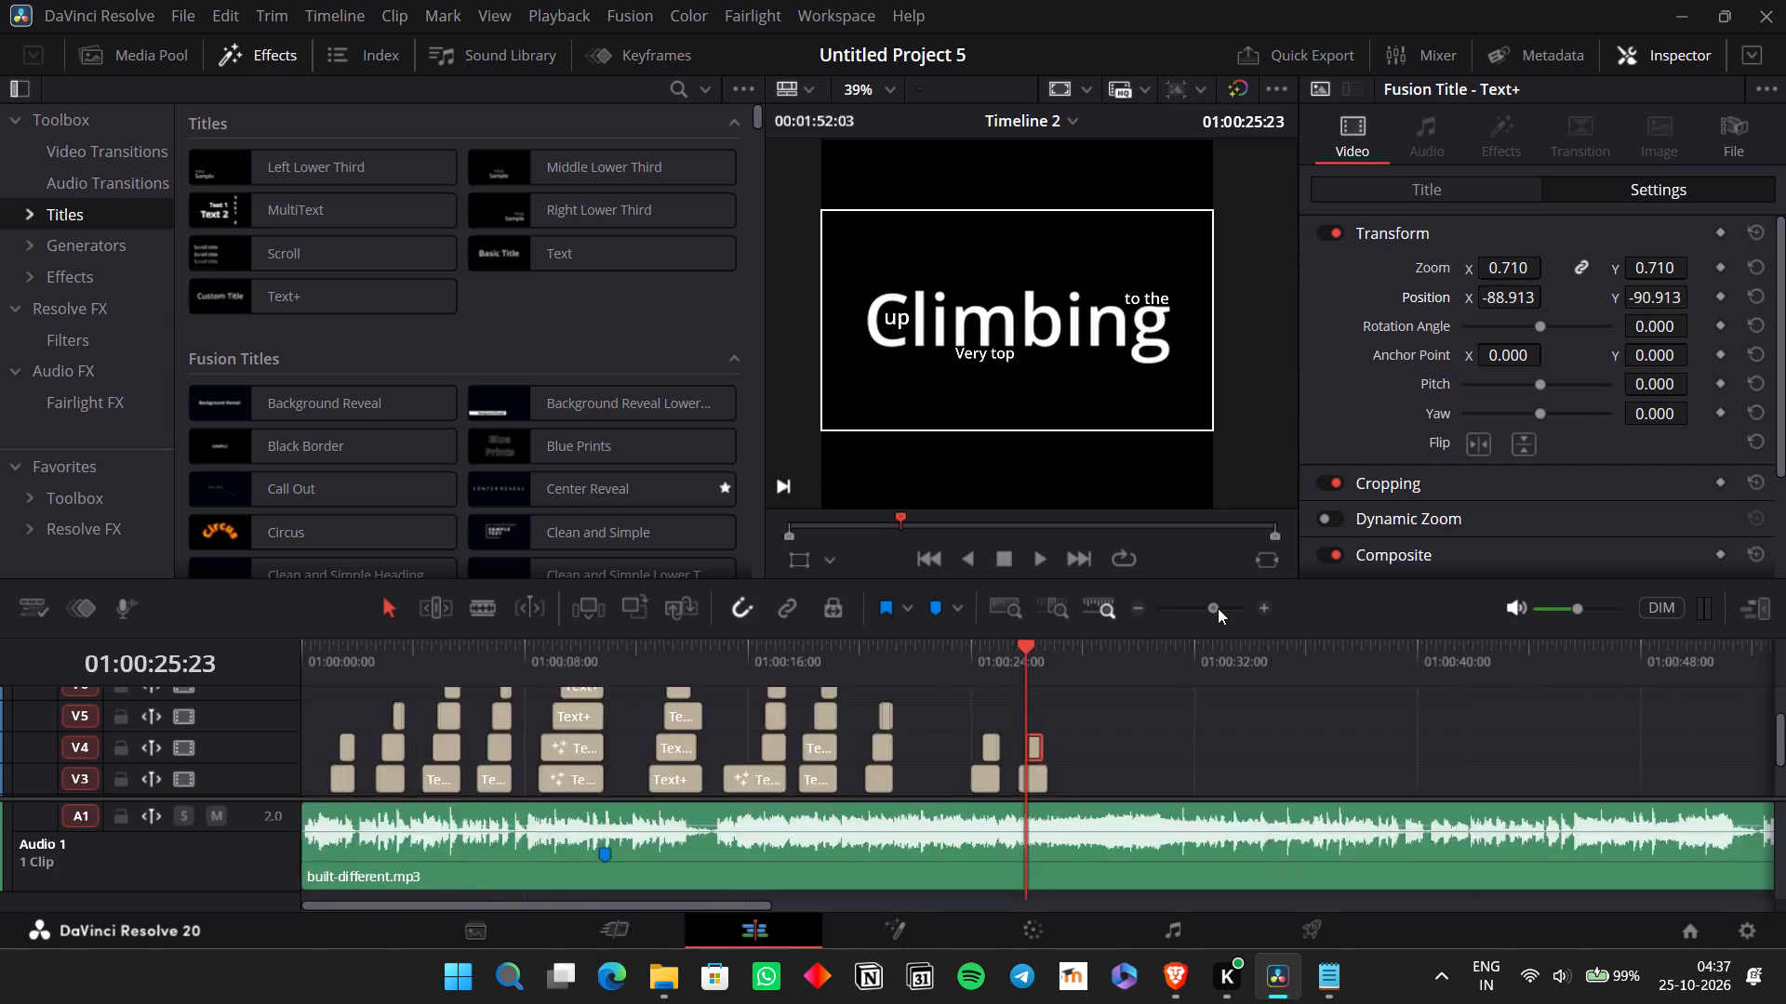
{"action": "left_click_drag", "start_coordinate": [1218, 608], "coordinate": [1220, 614]}
{"action": "scroll", "coordinate": [1084, 719], "scroll_direction": "down", "scroll_amount": 1}
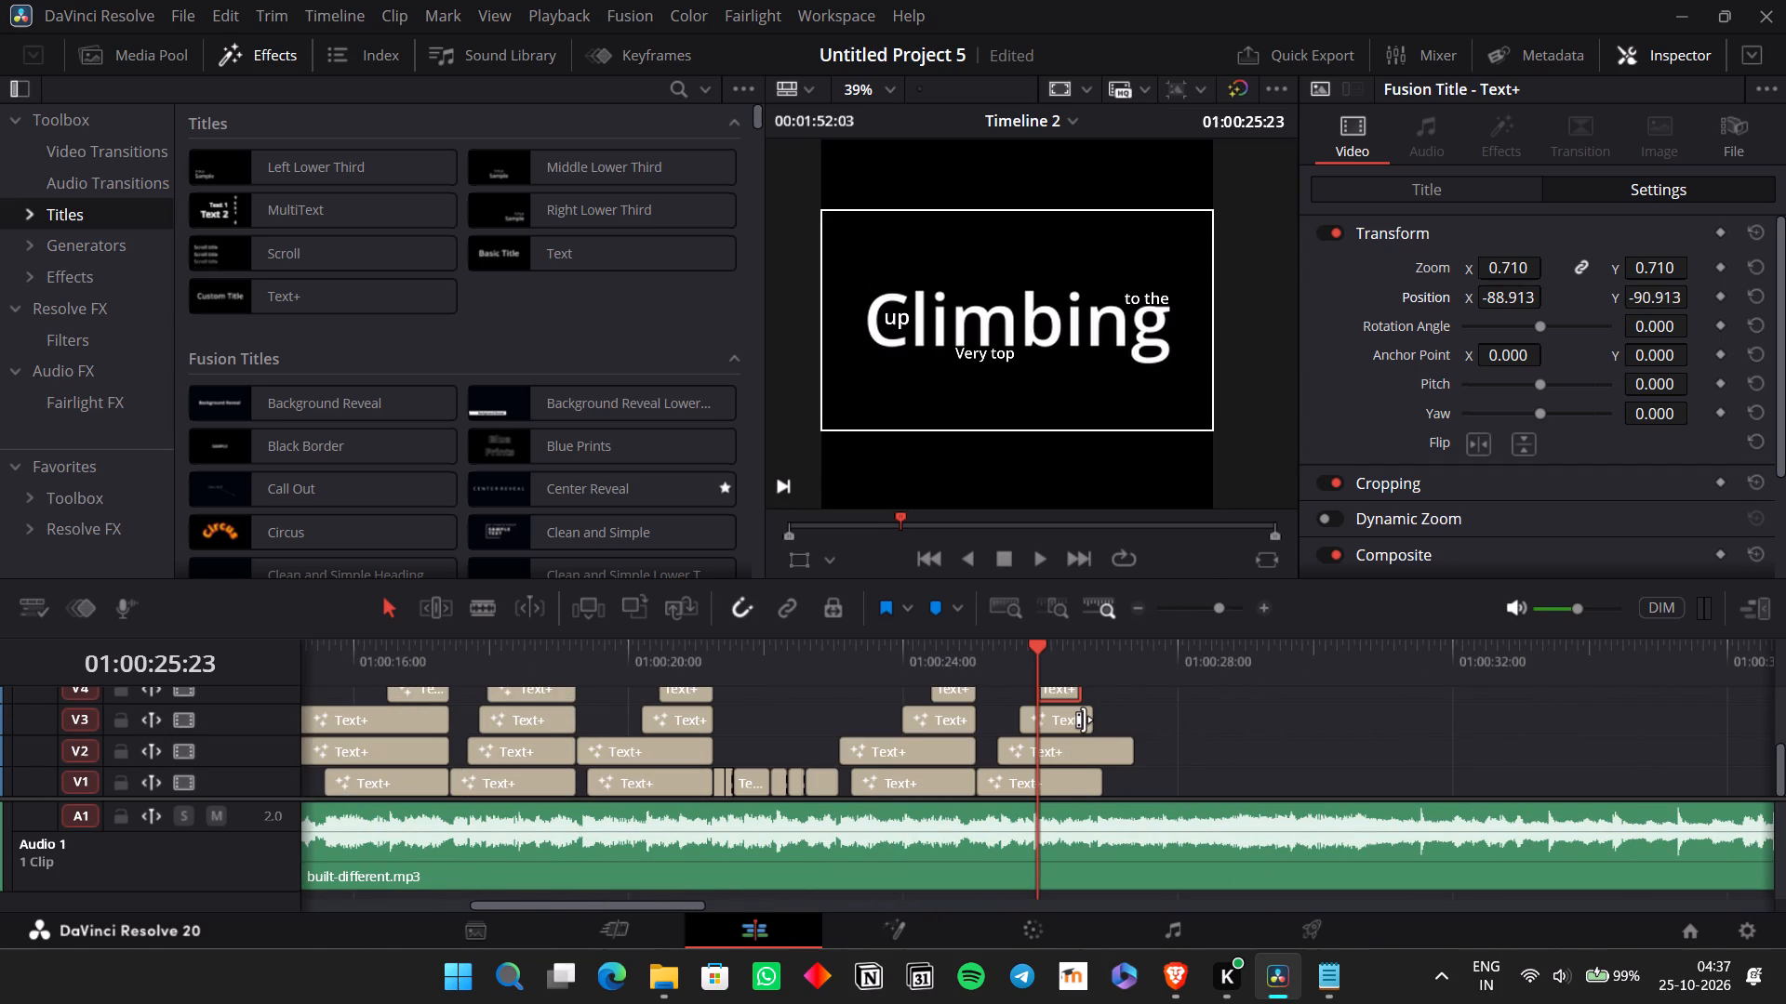
{"action": "scroll", "coordinate": [1084, 720], "scroll_direction": "down", "scroll_amount": 1}
{"action": "left_click", "coordinate": [979, 656]}
{"action": "key", "text": "space"}
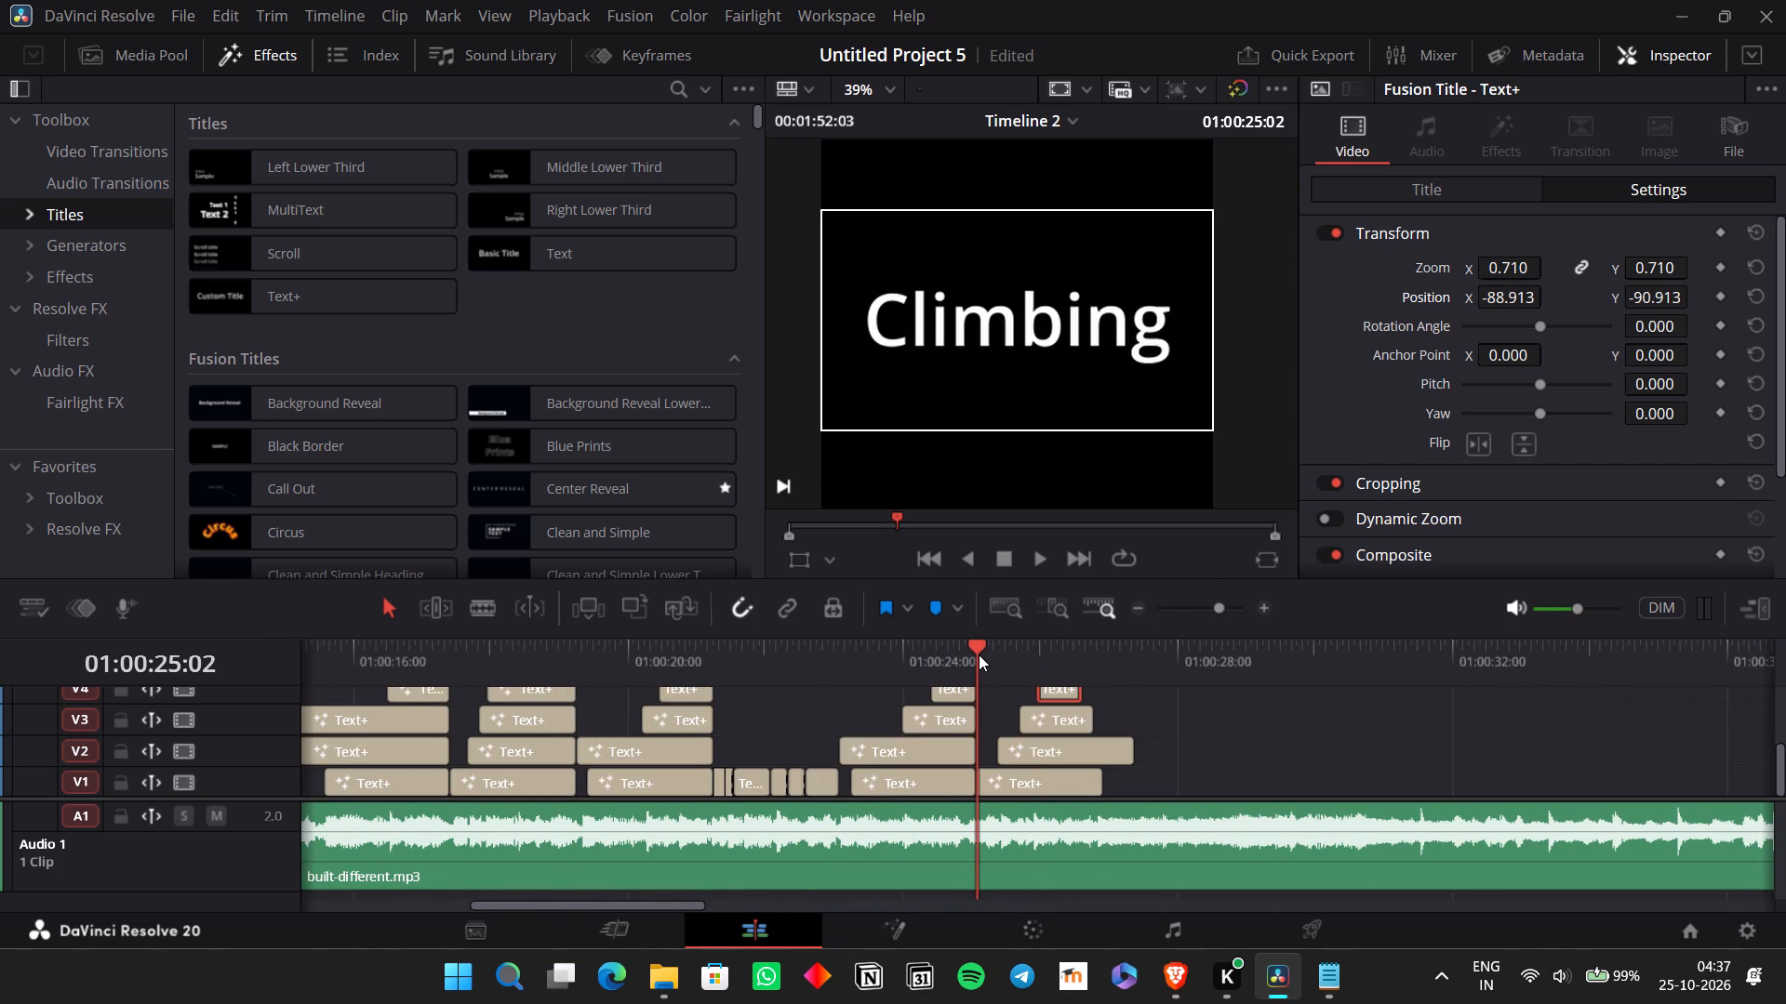
{"action": "key", "text": "space"}
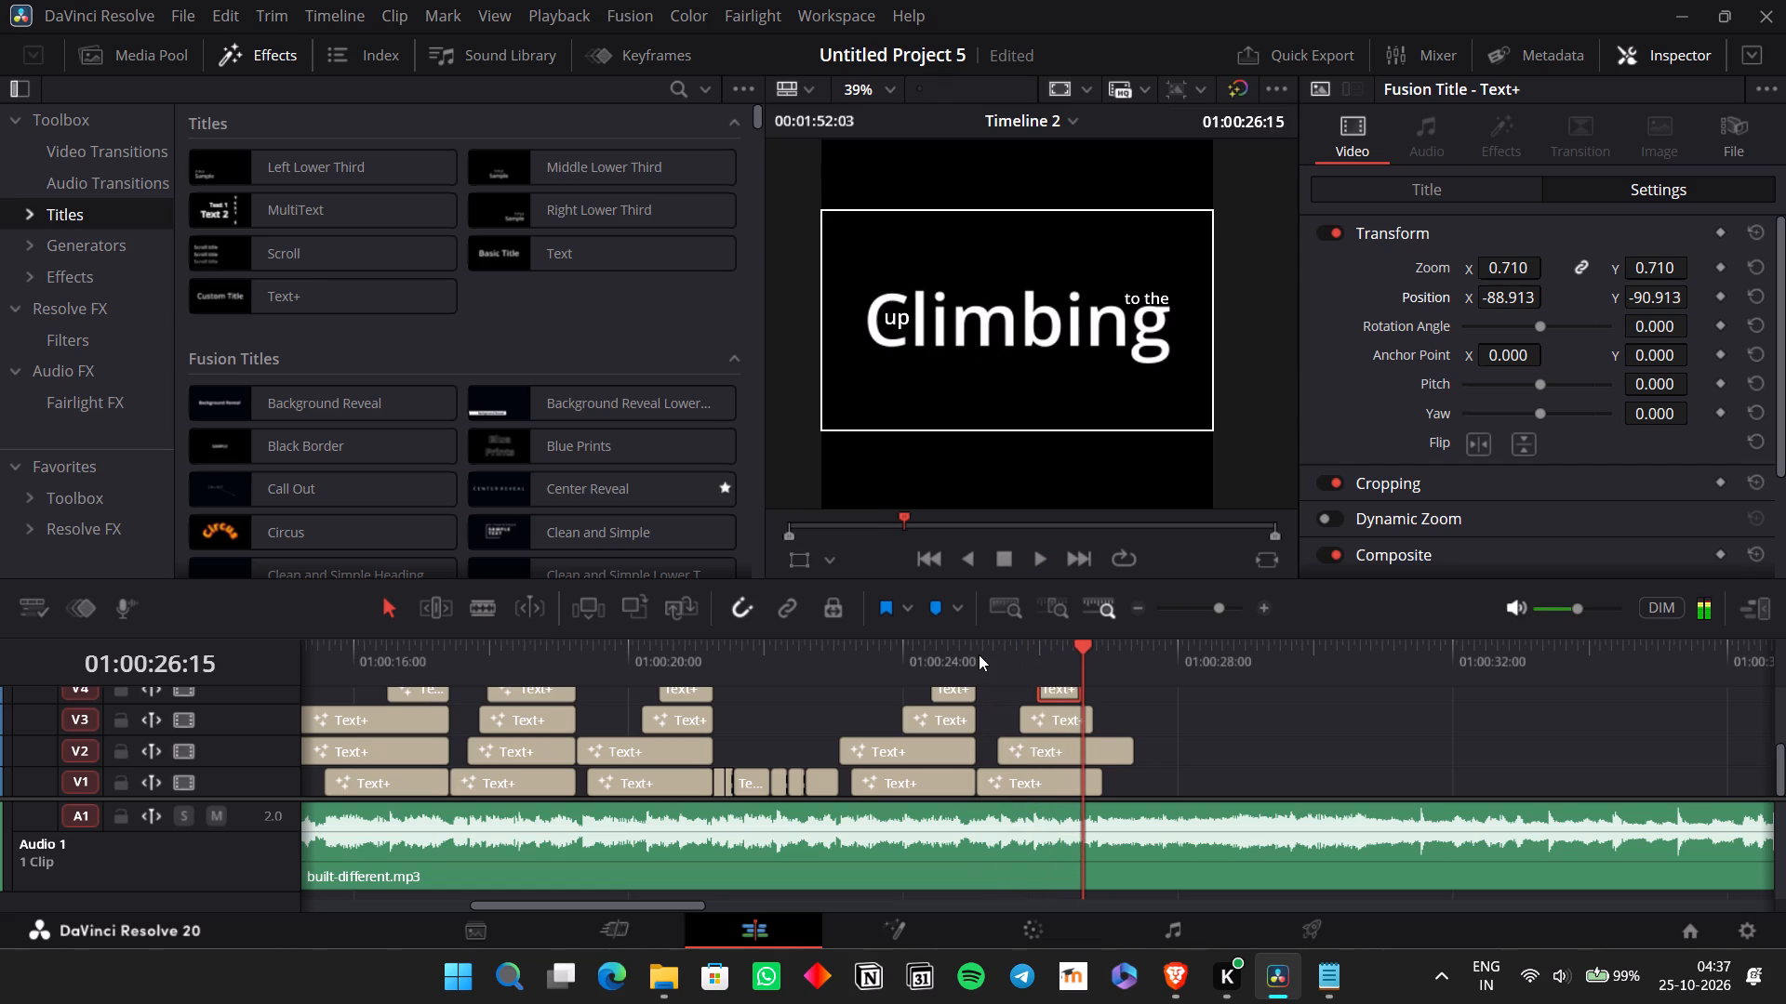
{"action": "key", "text": "space"}
{"action": "key", "text": "space"}
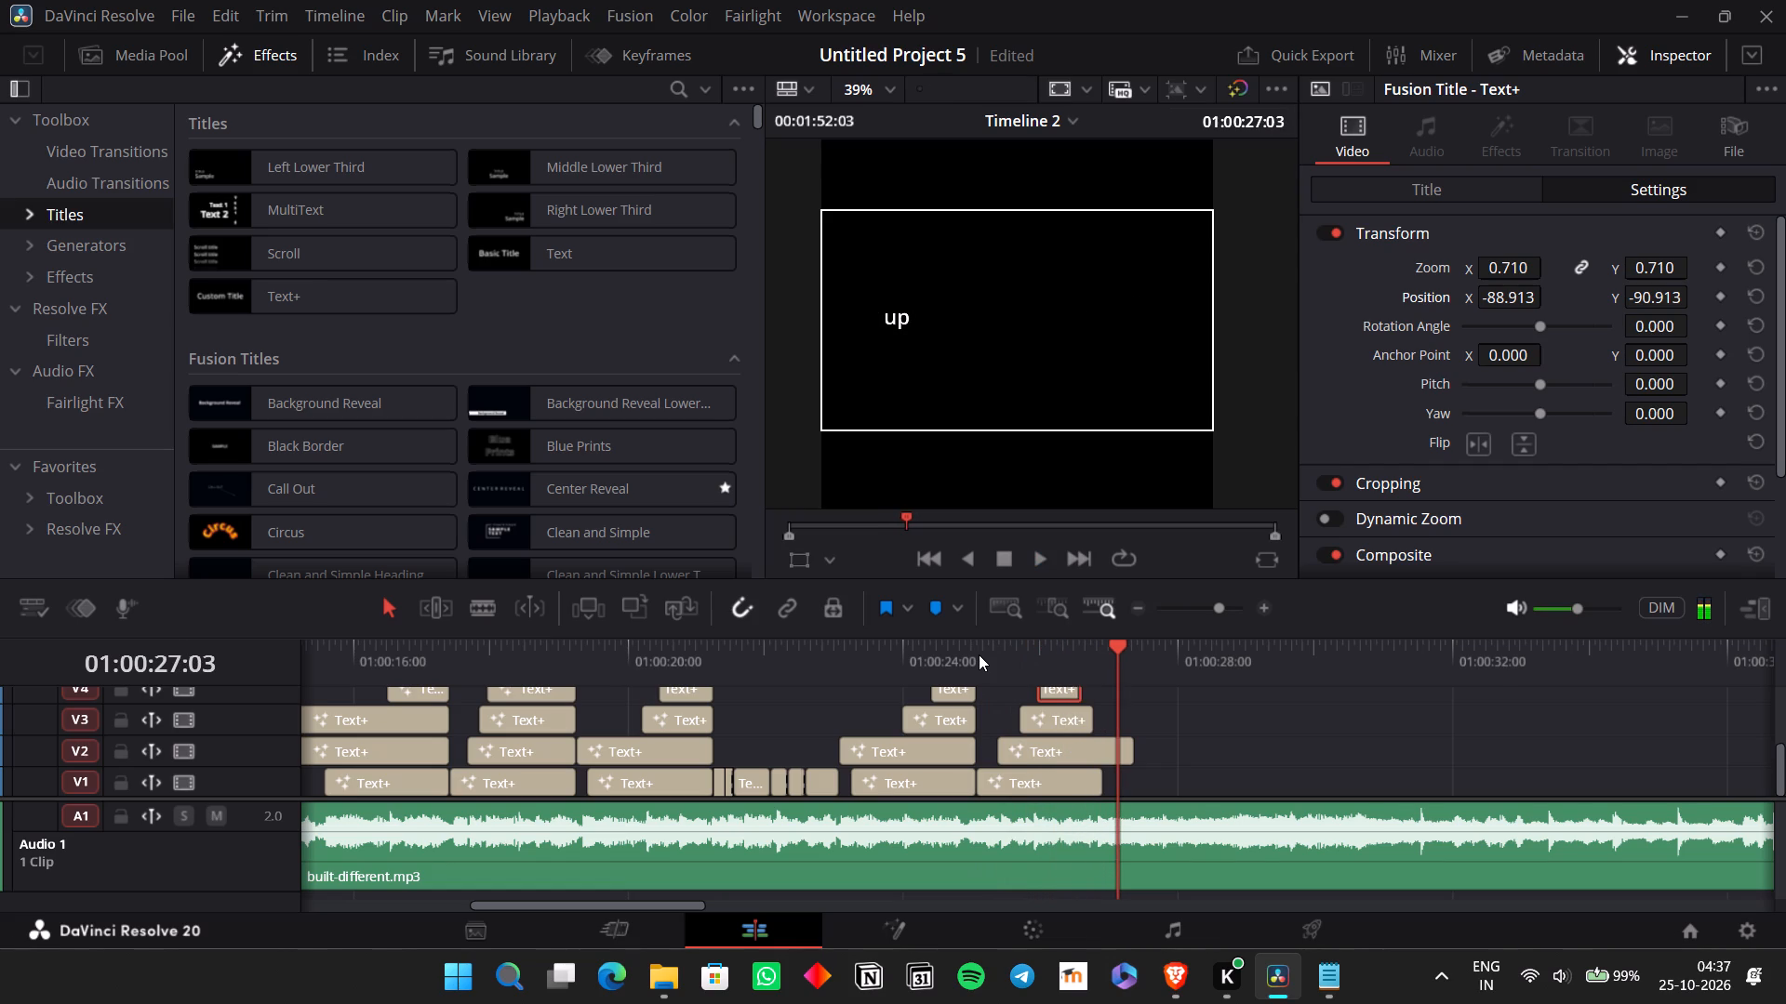
{"action": "left_click_drag", "start_coordinate": [1083, 693], "coordinate": [1126, 696]}
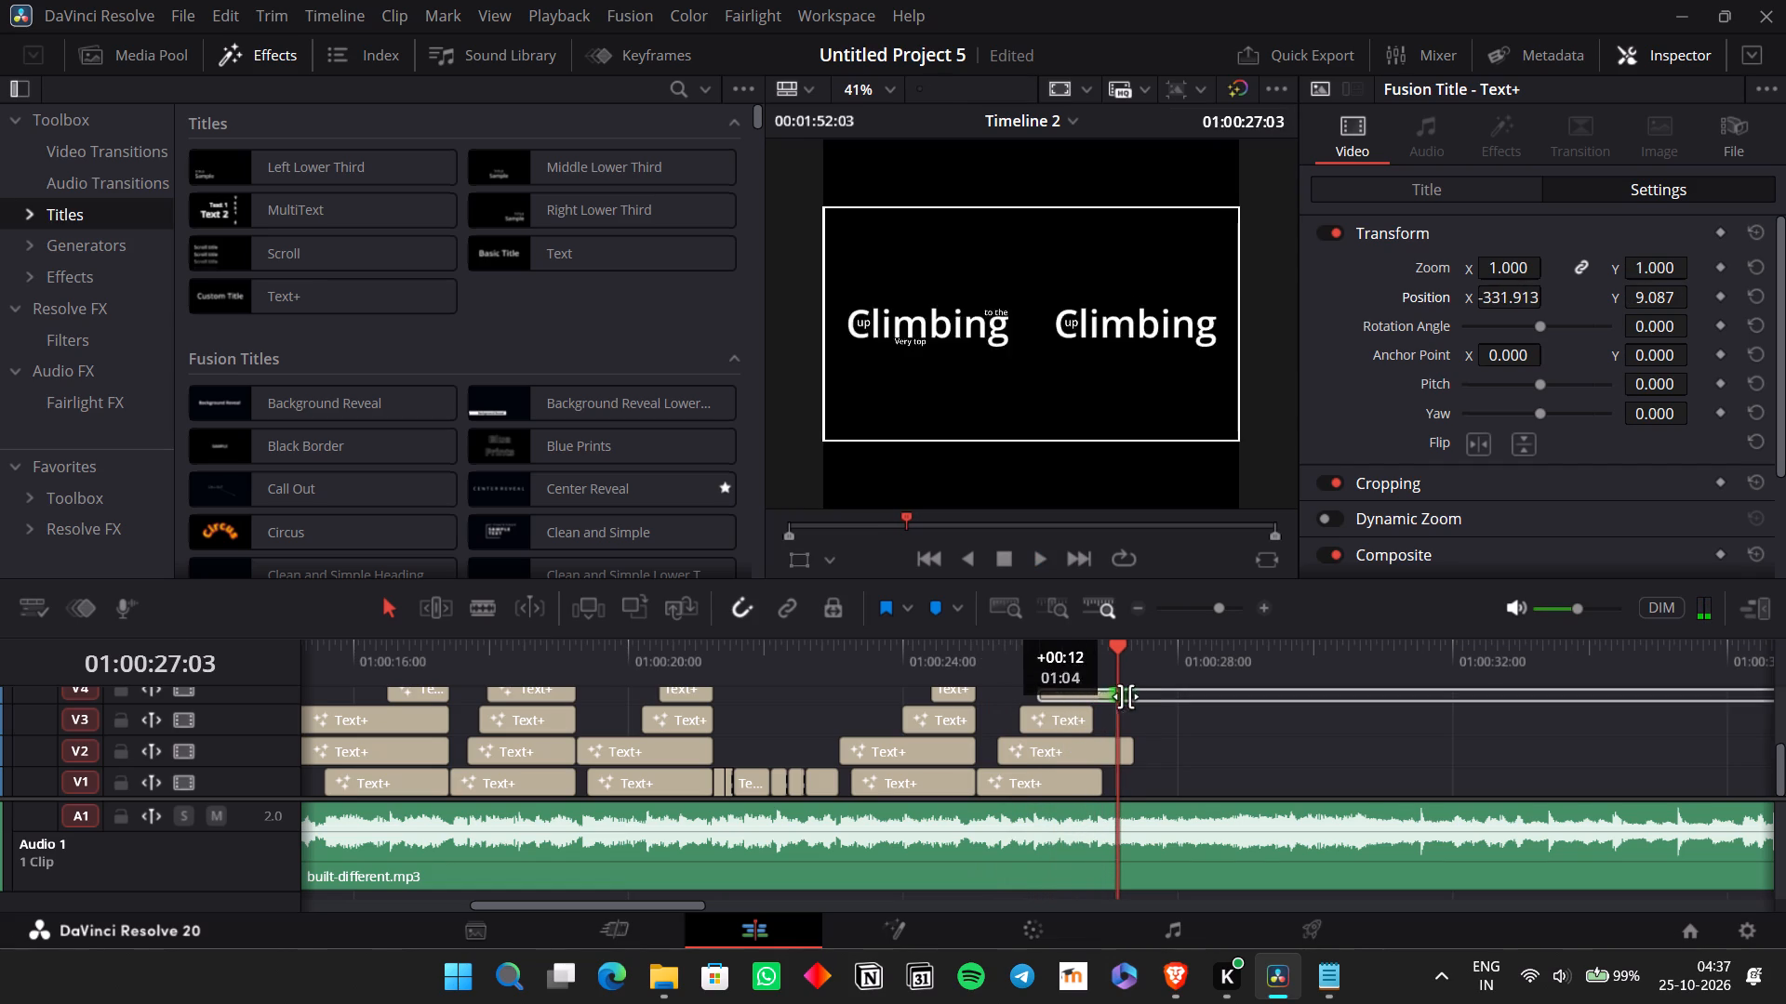
{"action": "left_click_drag", "start_coordinate": [1126, 696], "coordinate": [1138, 698]}
{"action": "left_click_drag", "start_coordinate": [1087, 717], "coordinate": [1134, 717]}
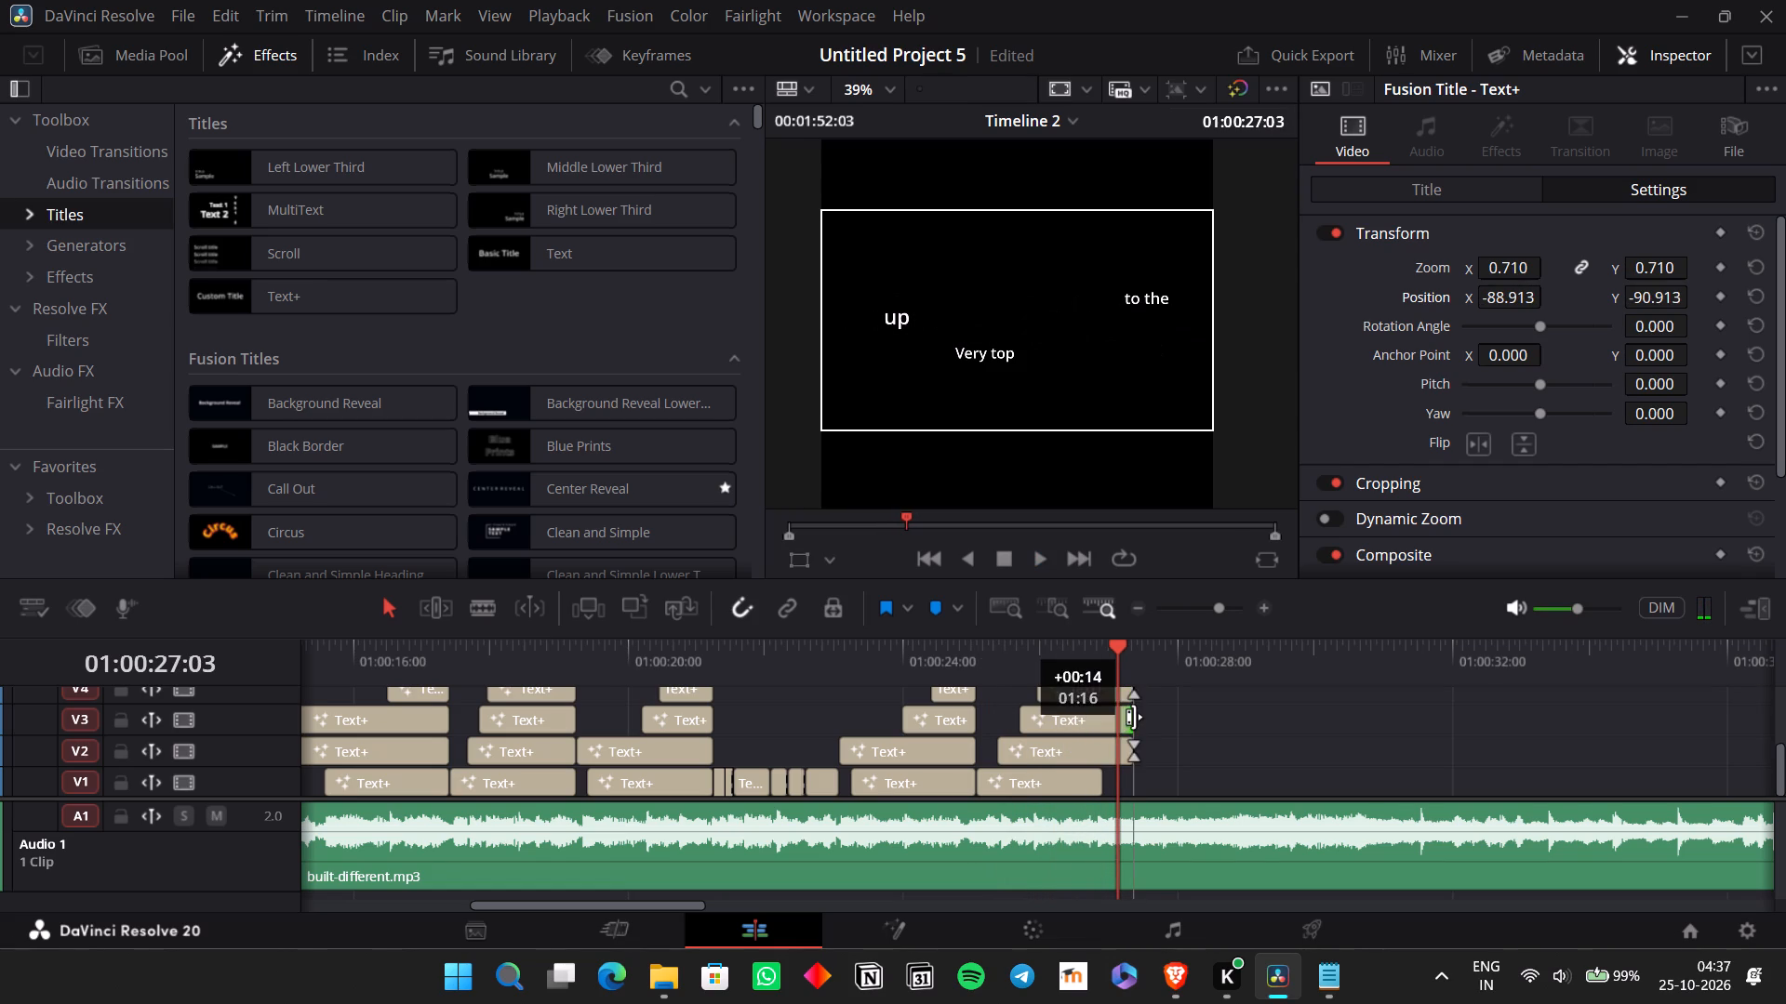
{"action": "left_click_drag", "start_coordinate": [1134, 717], "coordinate": [1133, 719]}
{"action": "left_click_drag", "start_coordinate": [1101, 785], "coordinate": [1135, 775]}
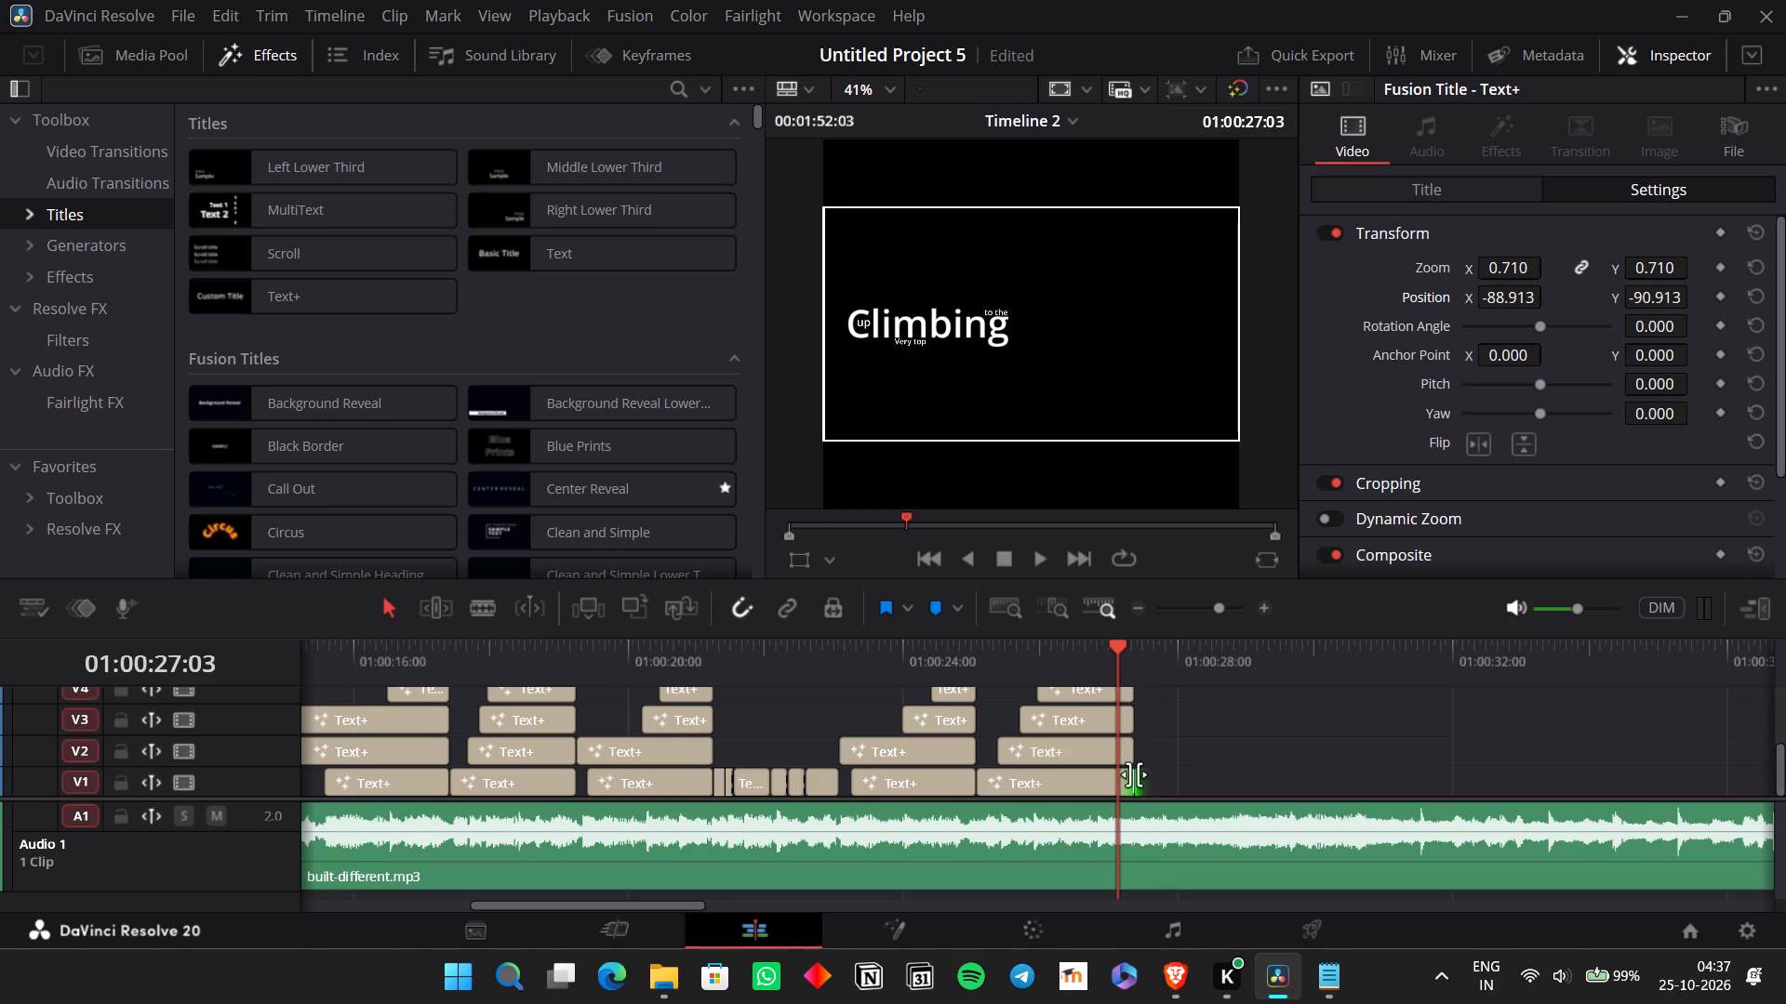
Play on past the "Climbing" line to find where the next vocals start and add a timeline marker at 01:00:37:08.
{"action": "key", "text": "space"}
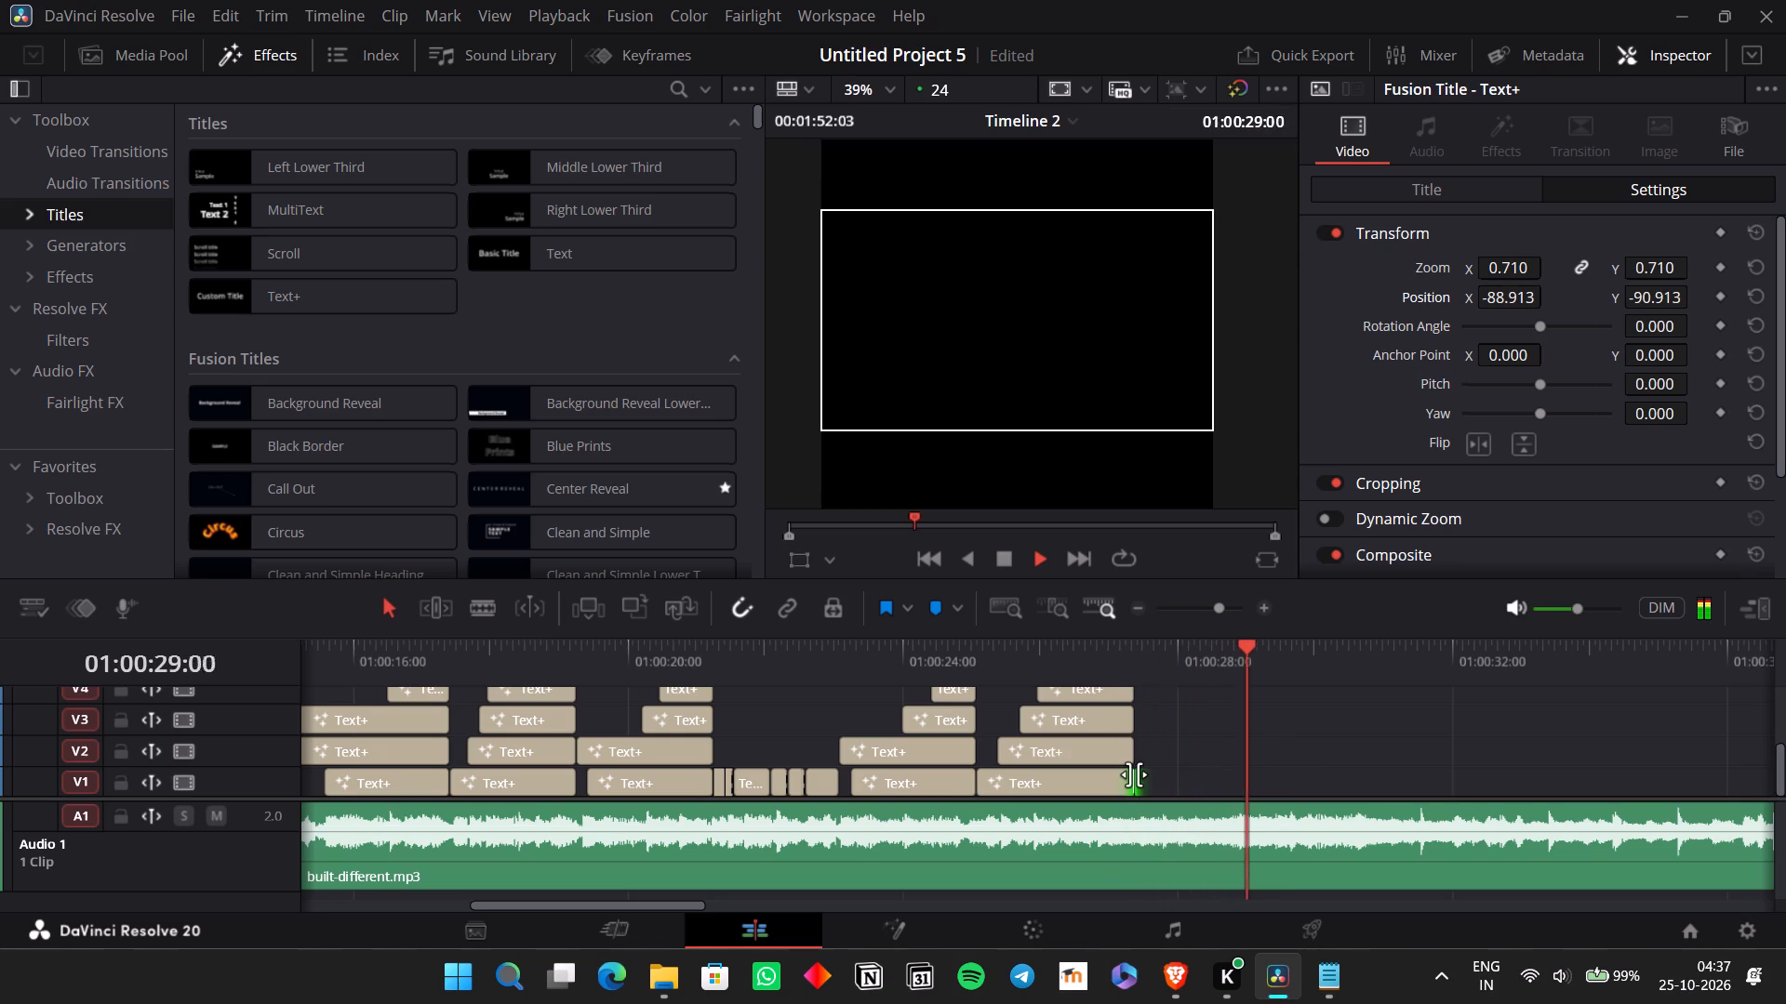
{"action": "left_click", "coordinate": [1136, 612]}
{"action": "scroll", "coordinate": [1144, 766], "scroll_direction": "left", "scroll_amount": 1}
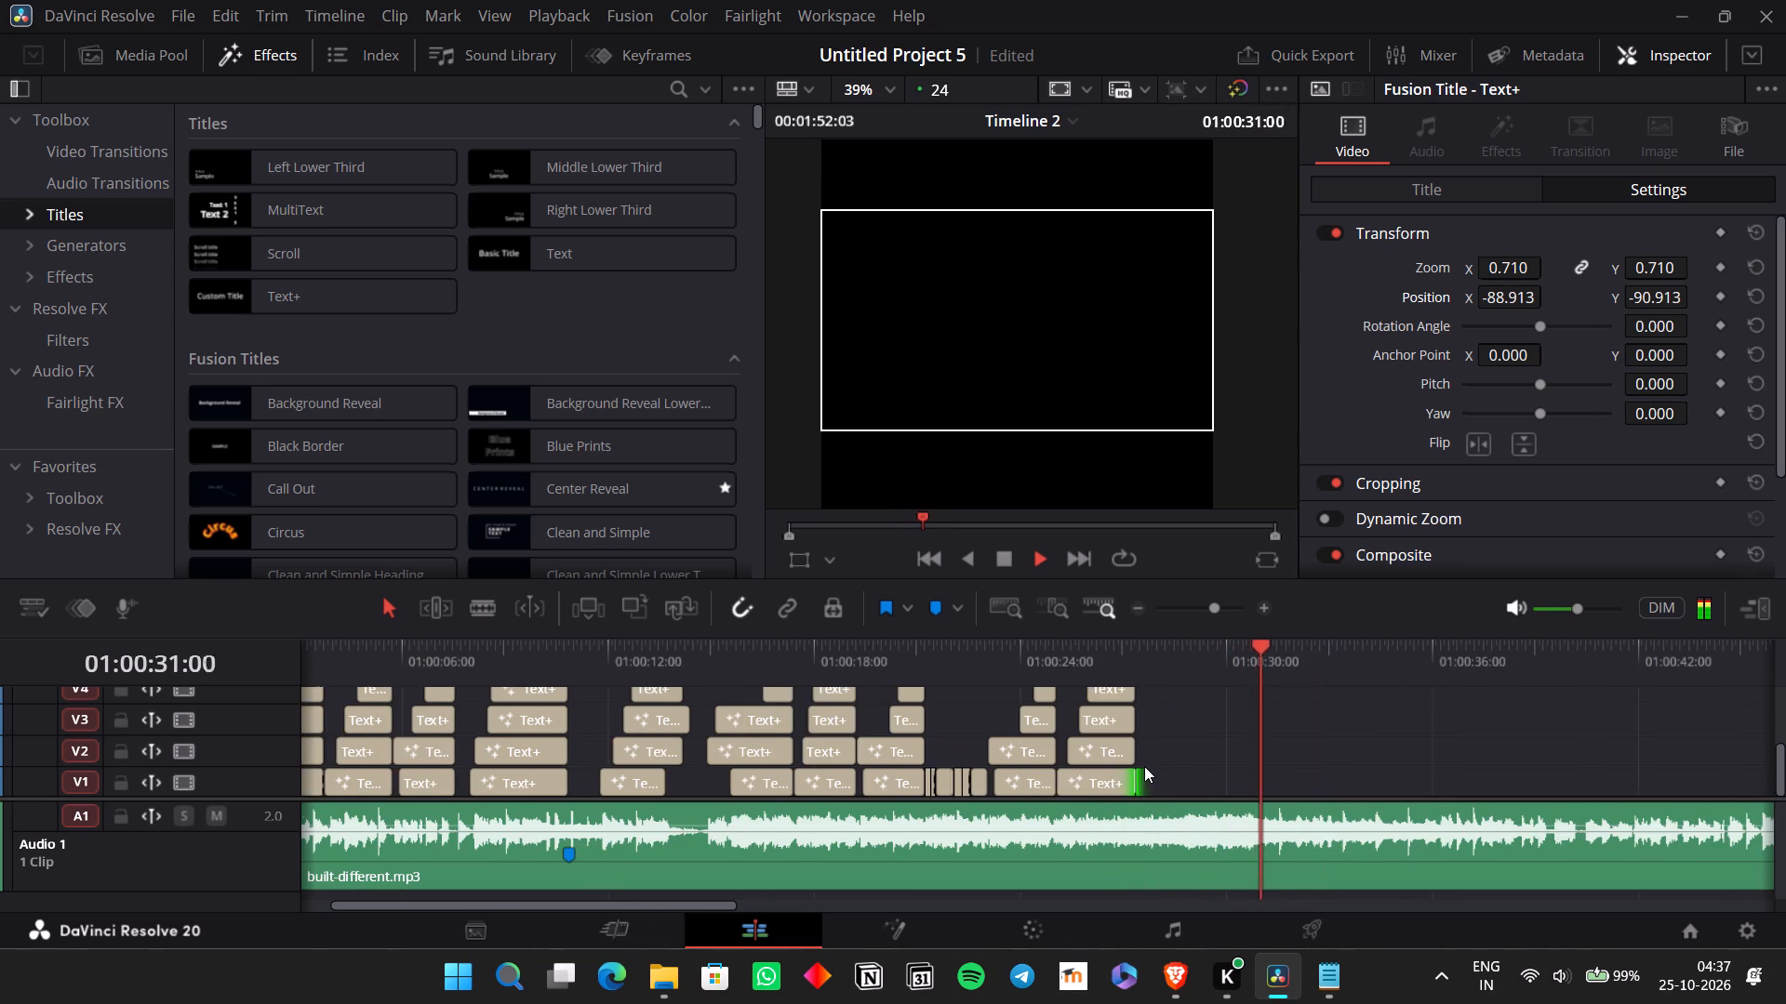
{"action": "scroll", "coordinate": [1144, 766], "scroll_direction": "left", "scroll_amount": 1}
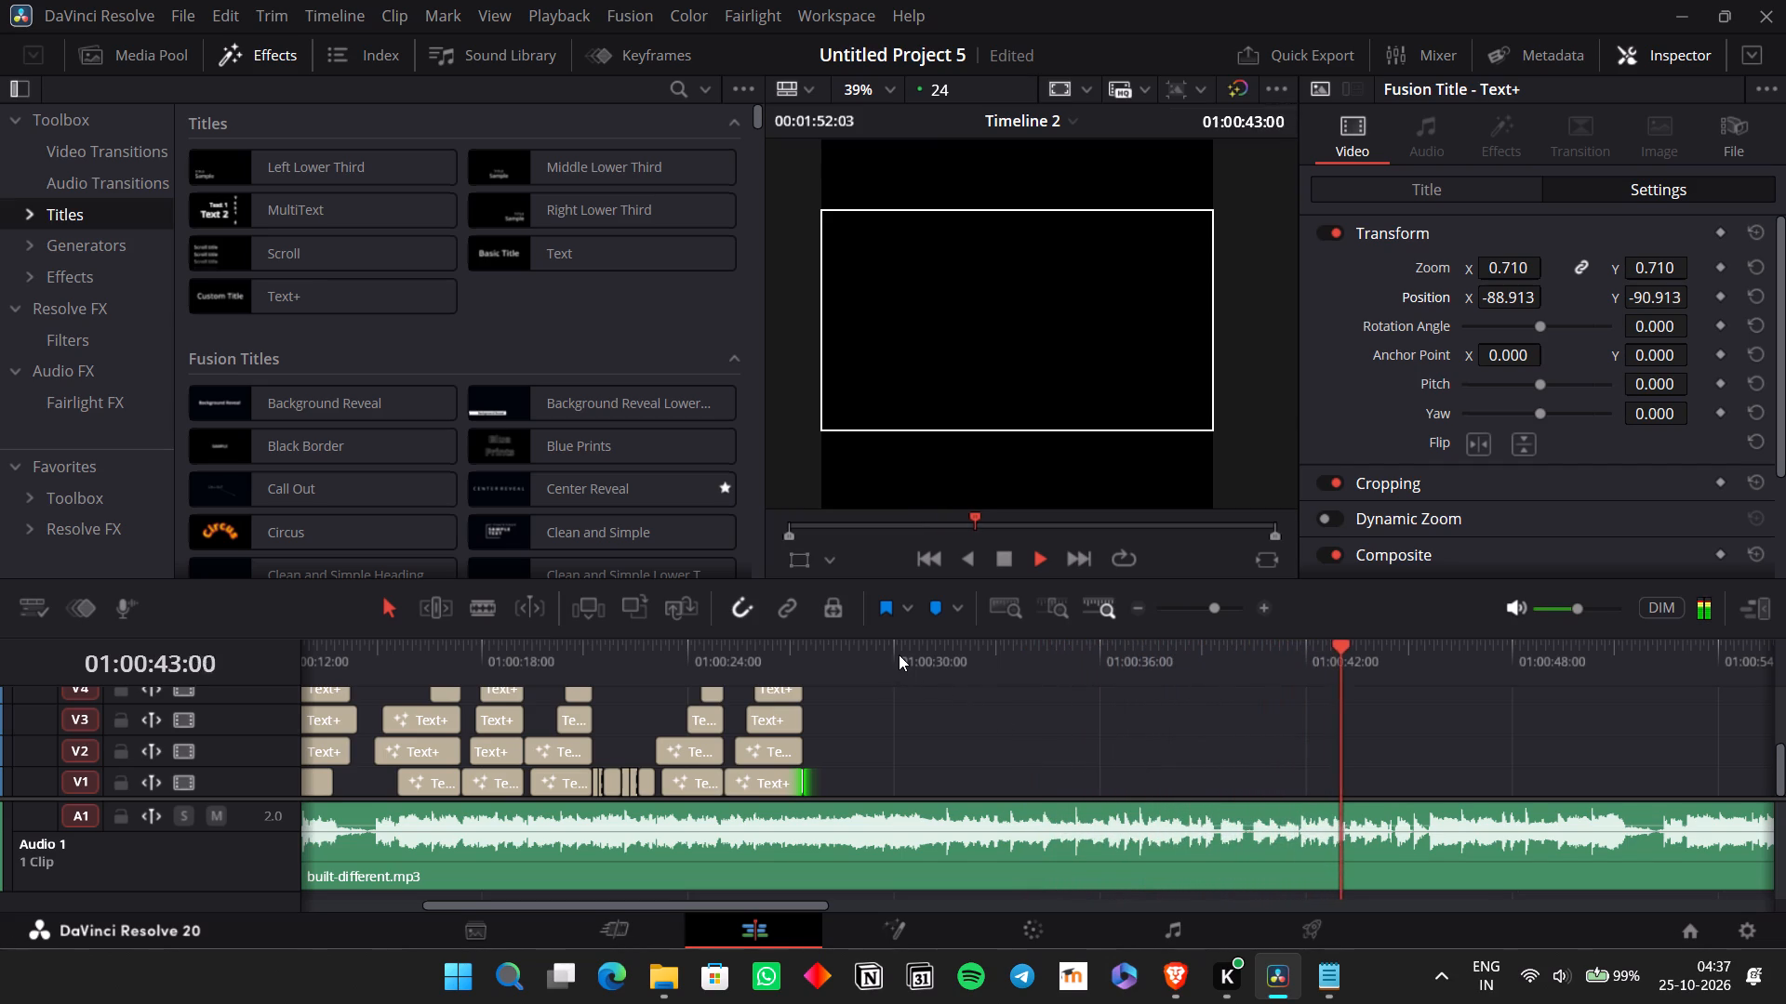
{"action": "left_click", "coordinate": [1032, 650]}
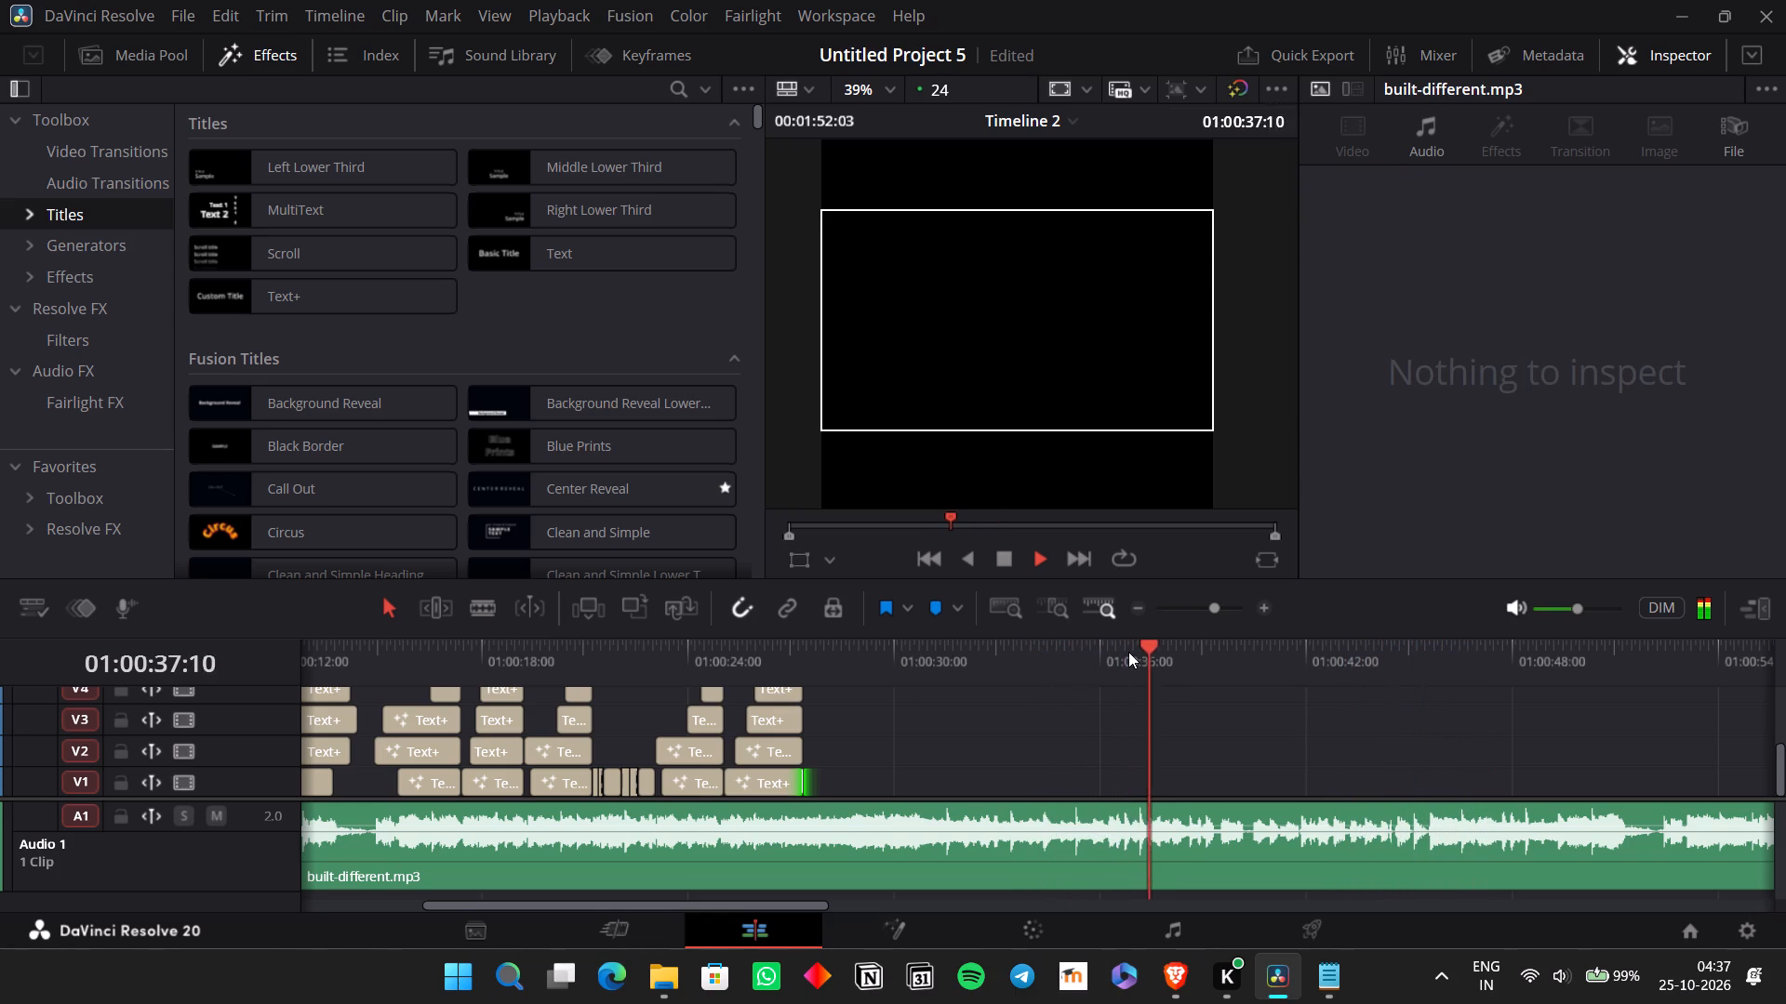
{"action": "key", "text": "space"}
{"action": "left_click", "coordinate": [1154, 647]}
{"action": "key", "text": "space"}
{"action": "key", "text": "space"}
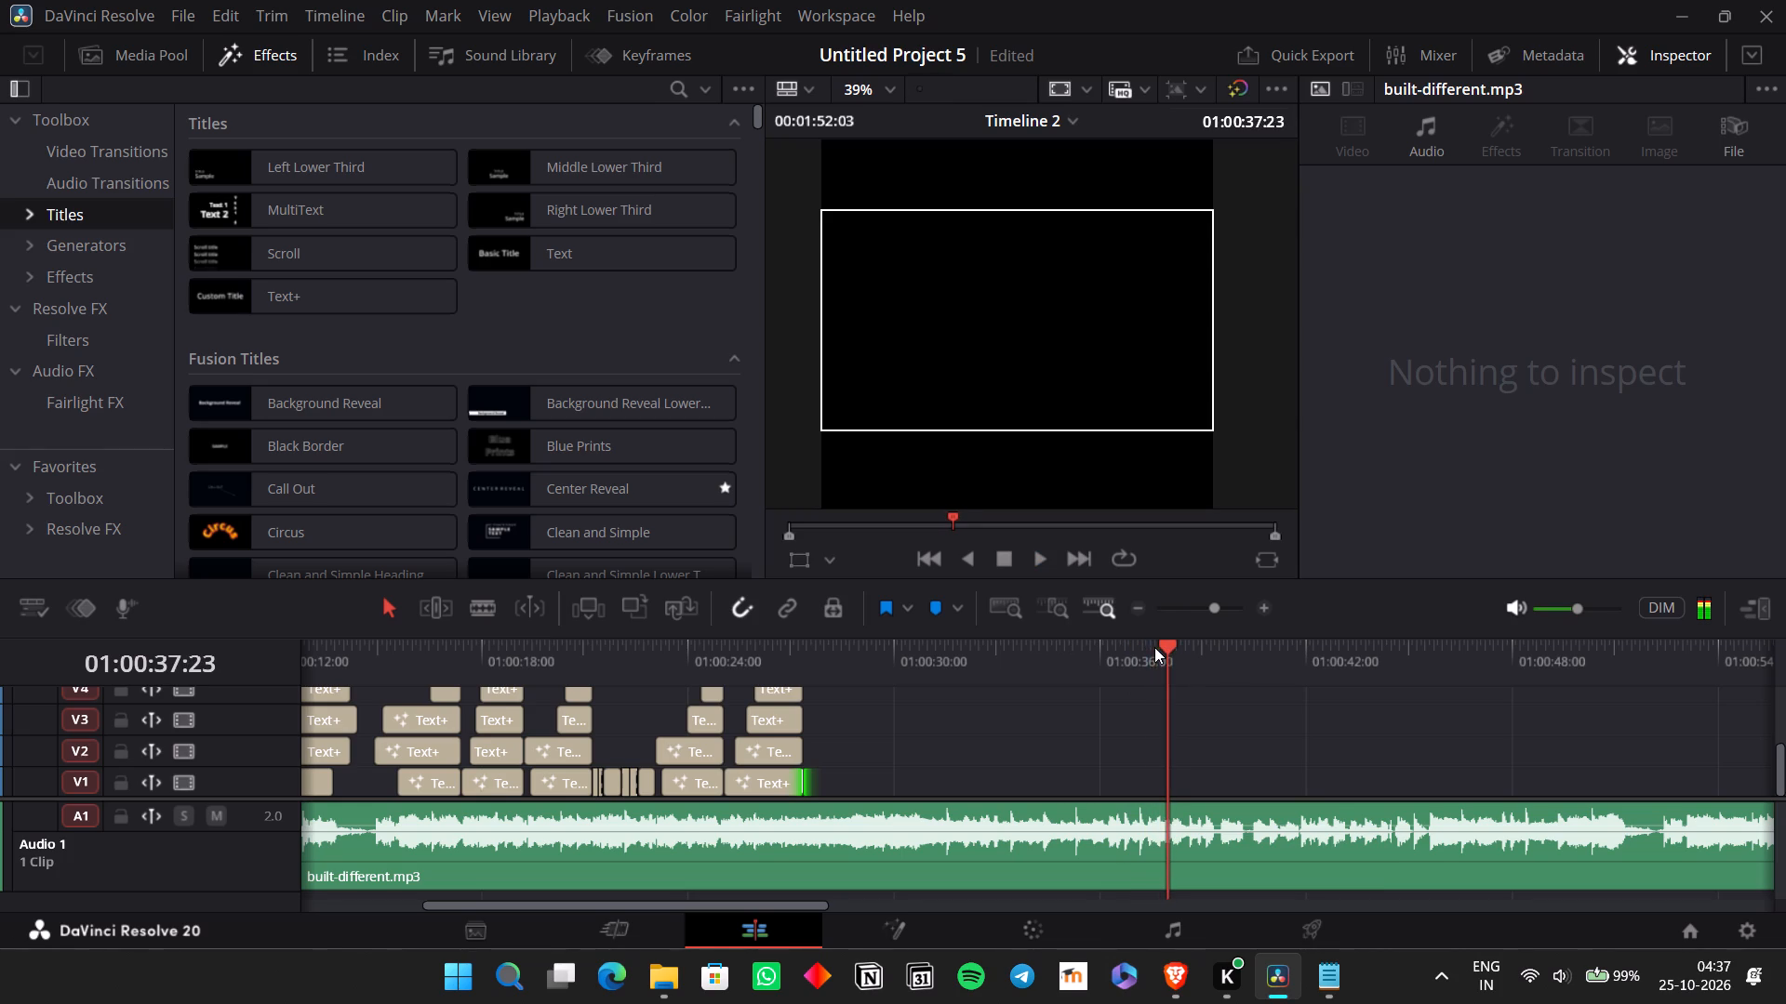
{"action": "left_click", "coordinate": [1139, 654]}
{"action": "key", "text": "space"}
{"action": "key", "text": "space"}
{"action": "left_click", "coordinate": [1139, 654]}
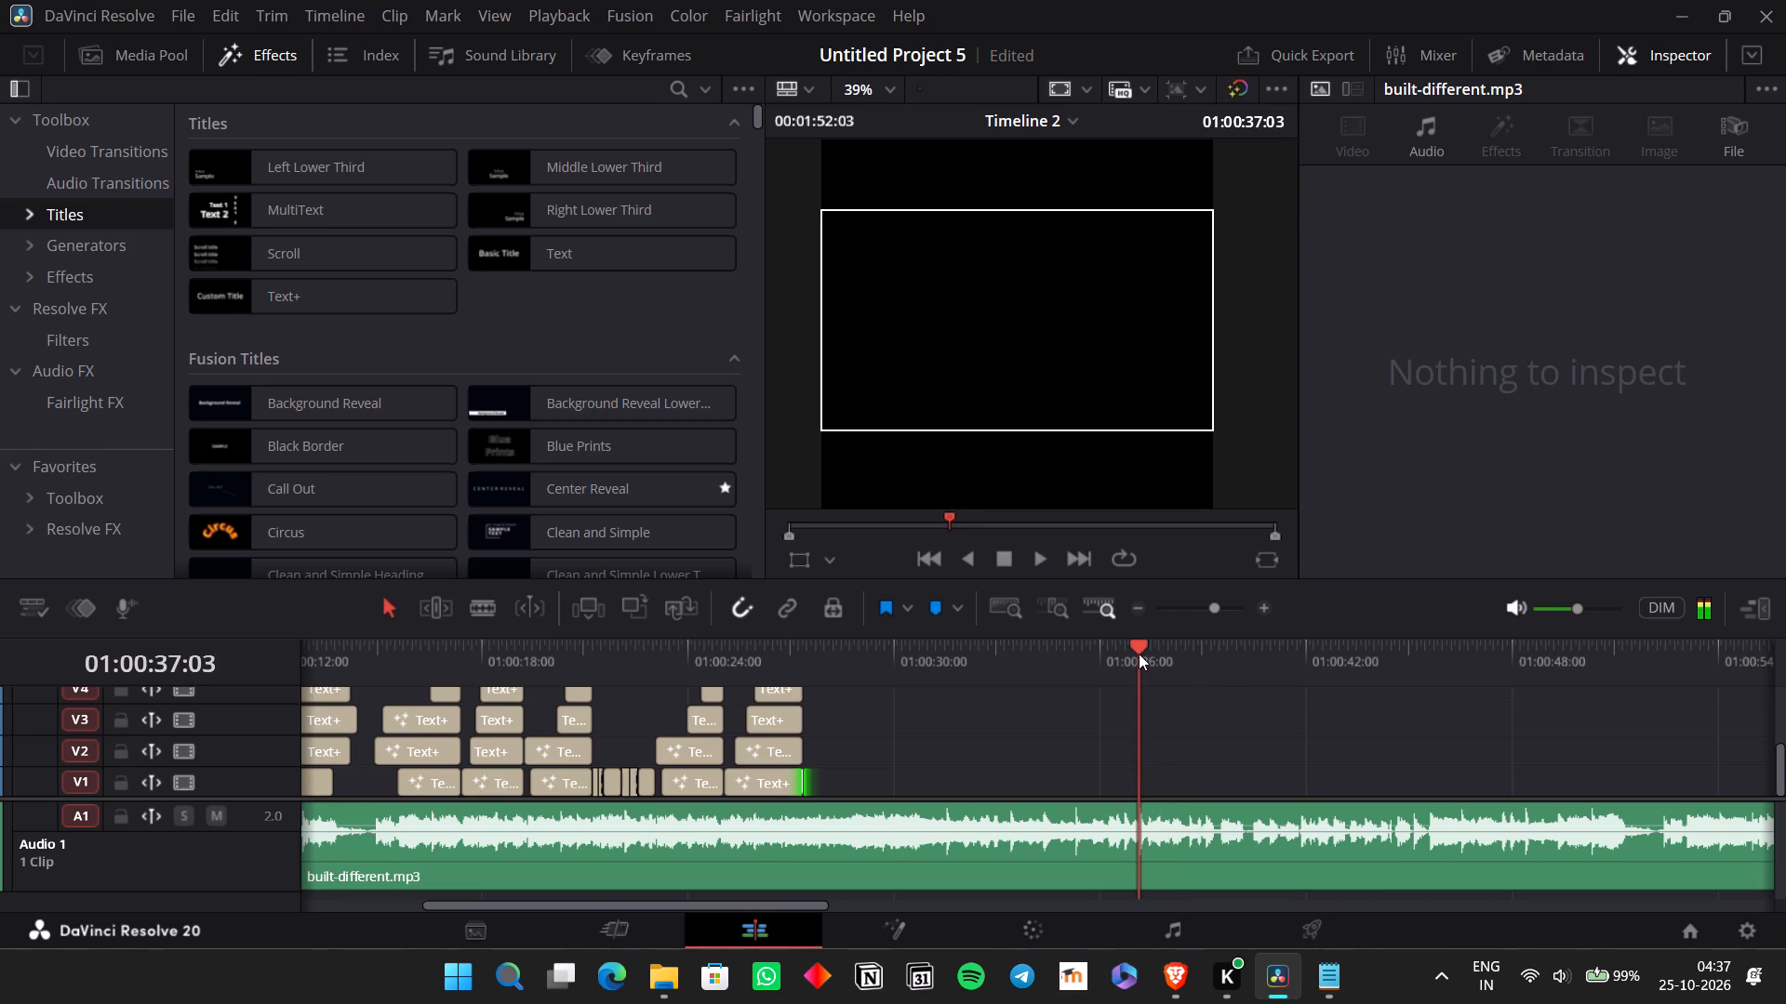
{"action": "key", "text": "space"}
{"action": "key", "text": "space"}
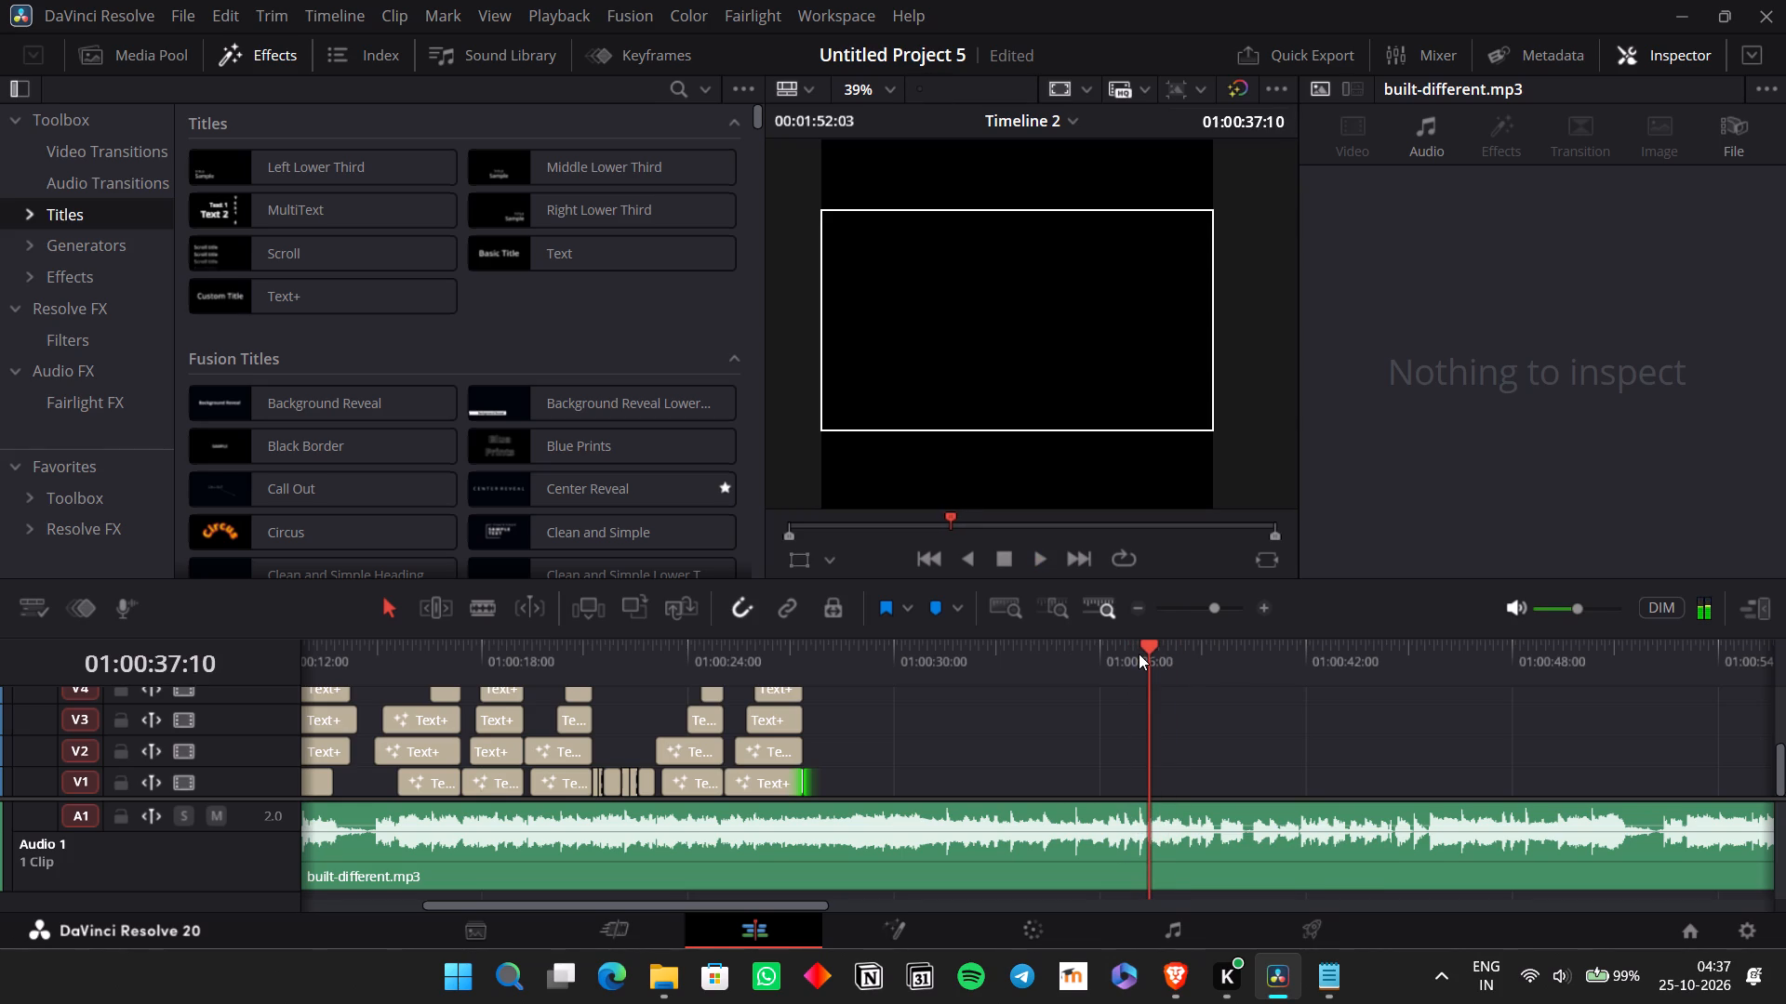
{"action": "key", "text": "Left"}
{"action": "key", "text": "Left"}
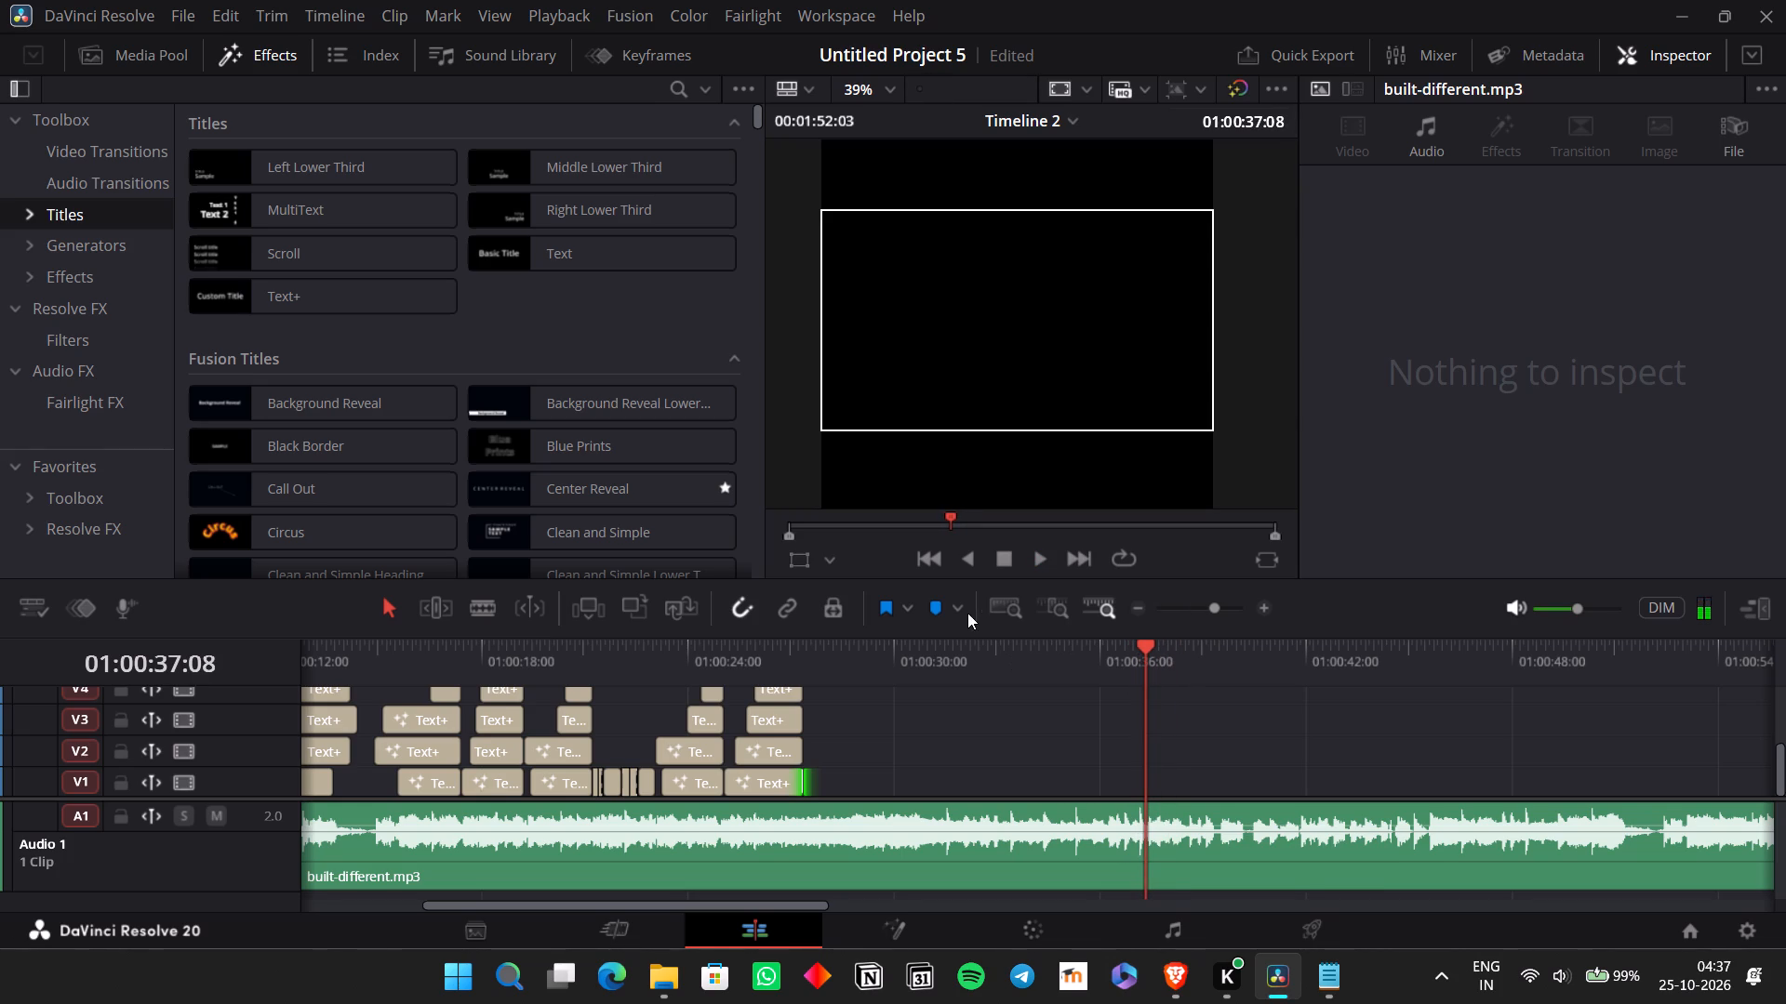
{"action": "left_click", "coordinate": [932, 609]}
Listen to the vocals that follow the 01:00:37:08 marker, then return to the marker.
{"action": "key", "text": "space"}
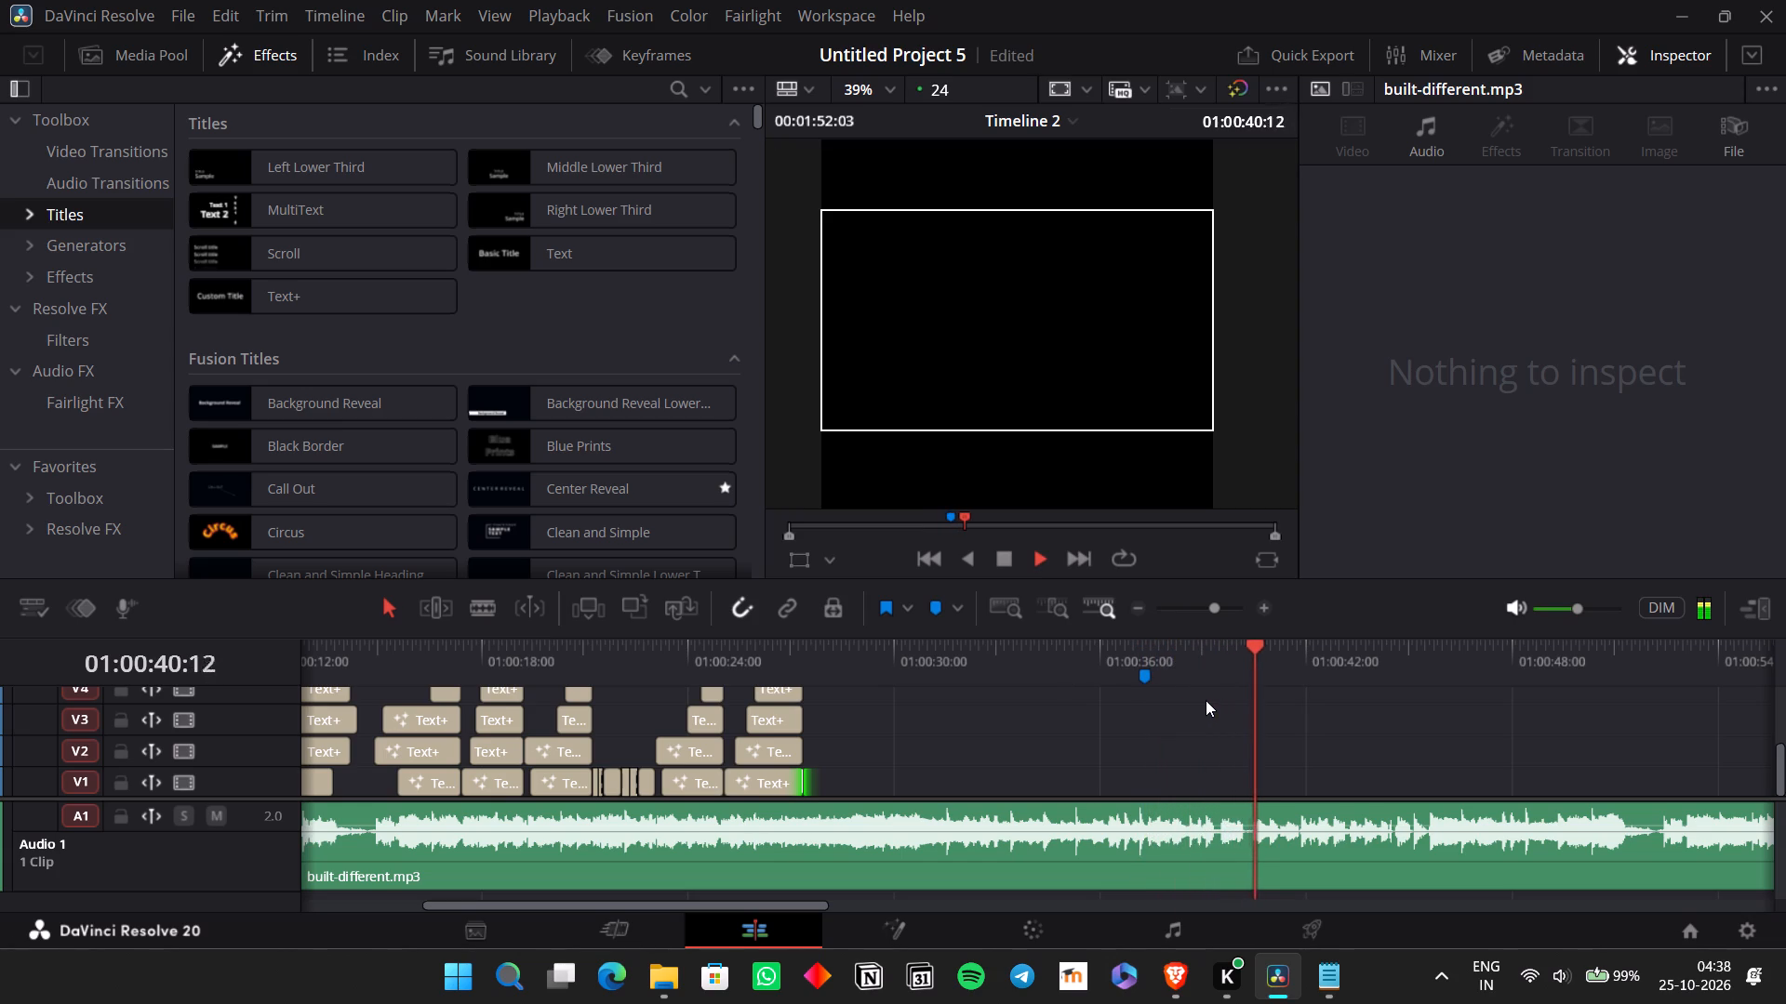
{"action": "key", "text": "space"}
{"action": "left_click", "coordinate": [1144, 652]}
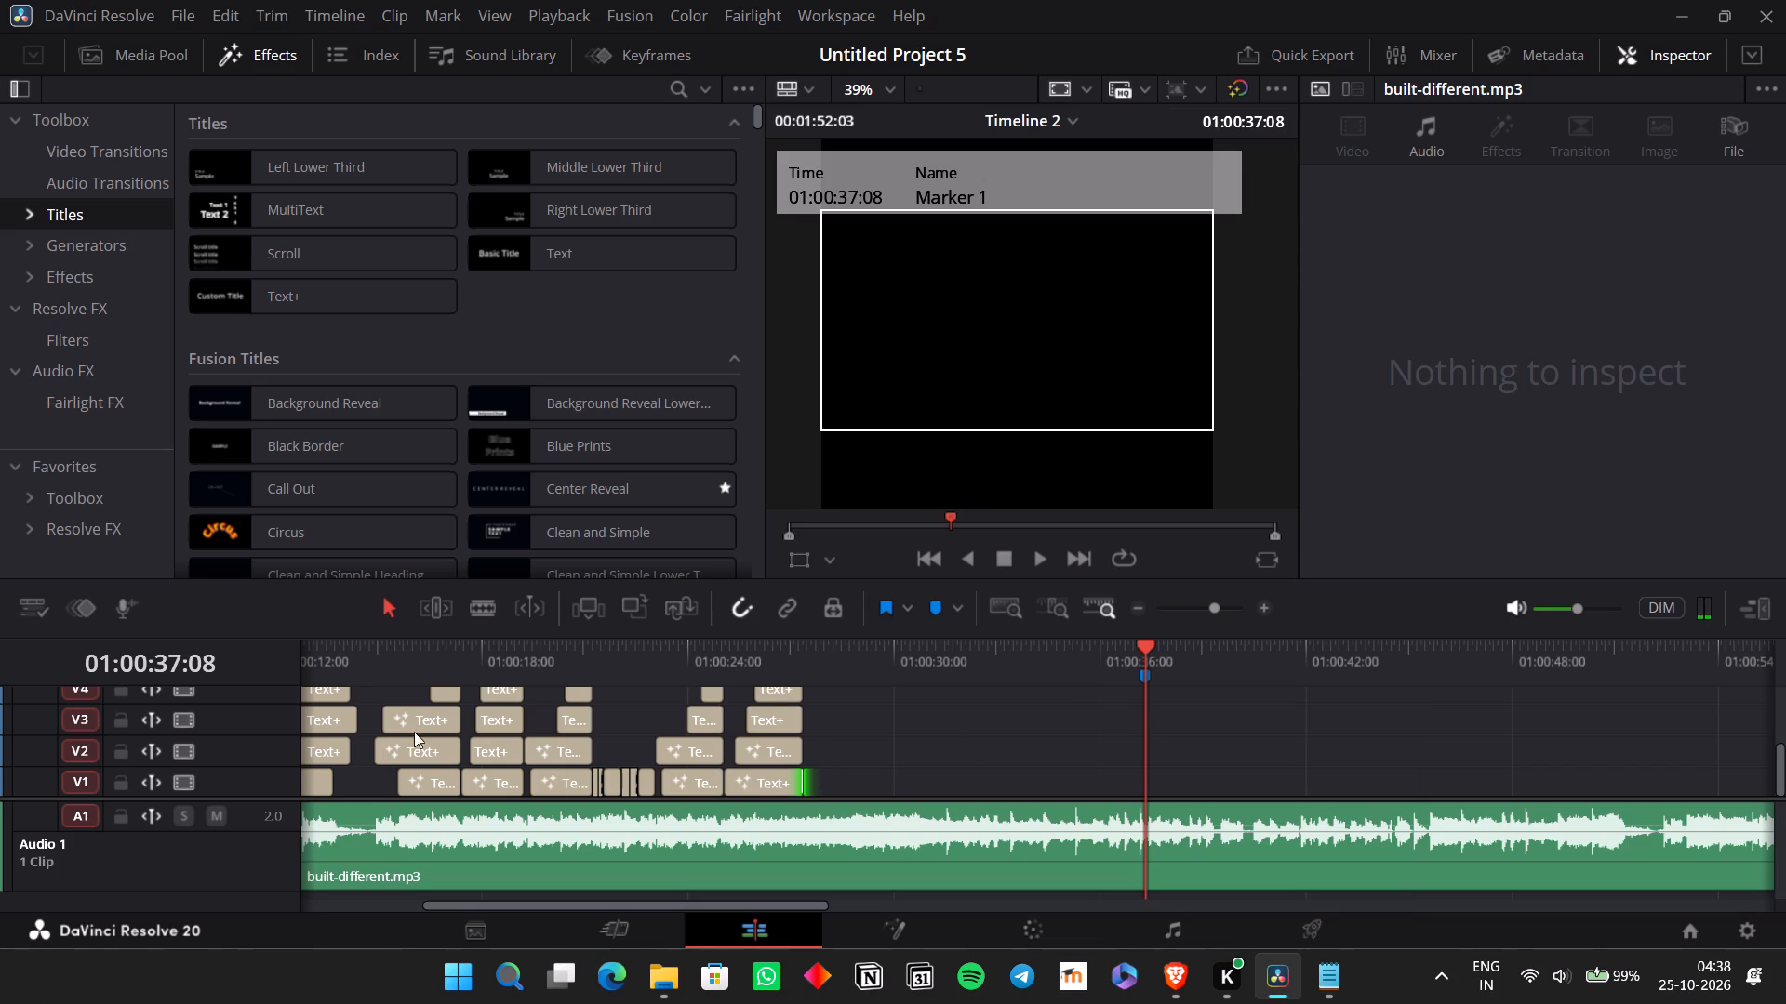
Copy the stacked "Every rep to get my way" titles near 01:00:13:00 and paste them at the 01:00:37:08 marker.
{"action": "scroll", "coordinate": [676, 757], "scroll_direction": "right", "scroll_amount": 1}
{"action": "scroll", "coordinate": [568, 702], "scroll_direction": "up", "scroll_amount": 1}
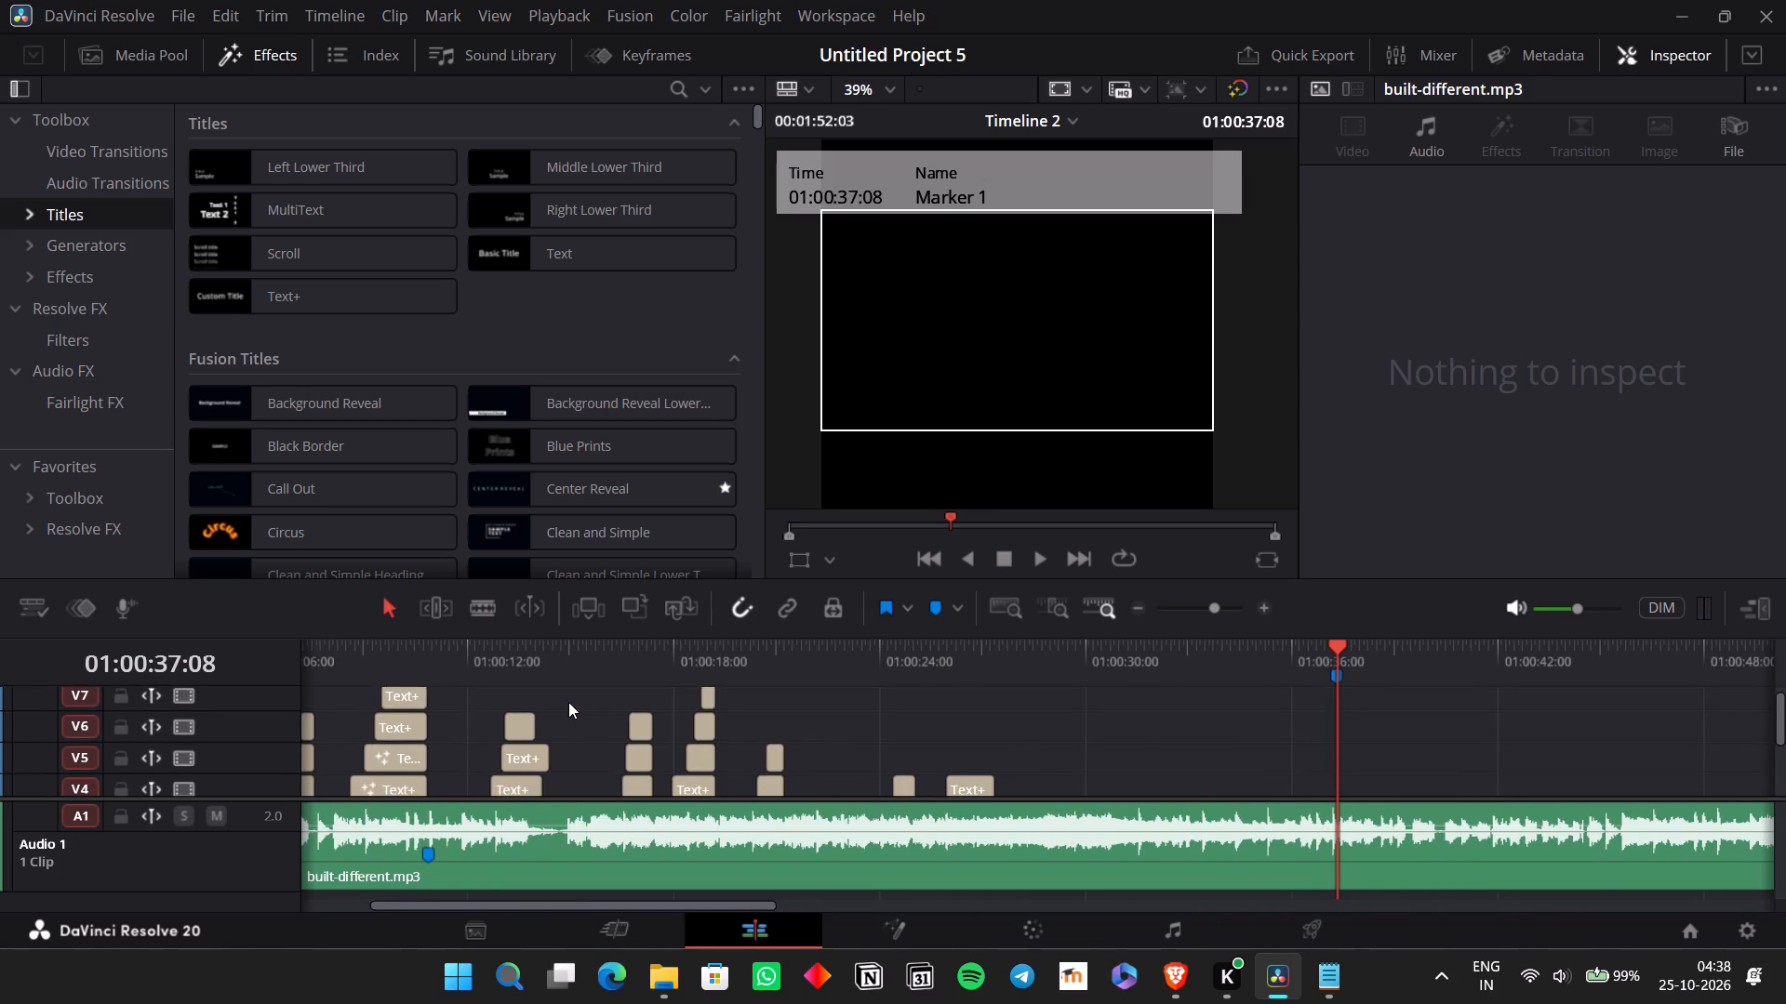
{"action": "scroll", "coordinate": [568, 702], "scroll_direction": "down", "scroll_amount": 1}
{"action": "left_click", "coordinate": [604, 663]}
{"action": "key", "text": "space"}
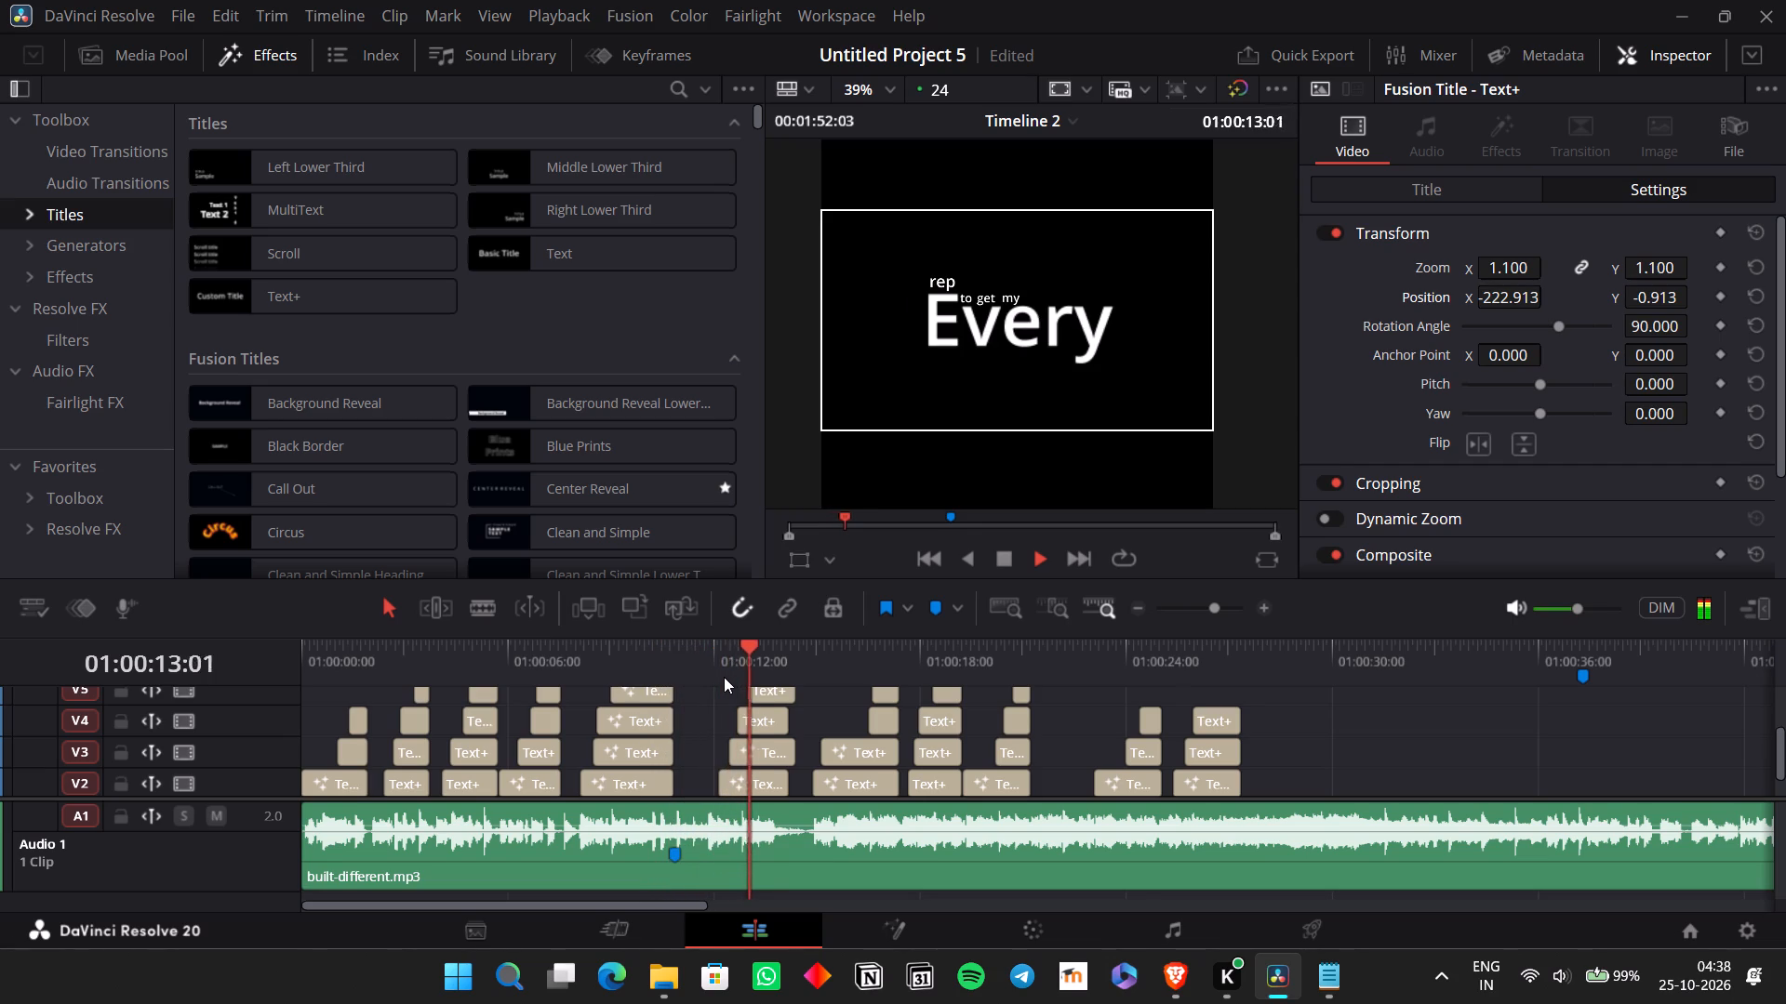
{"action": "key", "text": "space"}
{"action": "scroll", "coordinate": [715, 685], "scroll_direction": "up", "scroll_amount": 1}
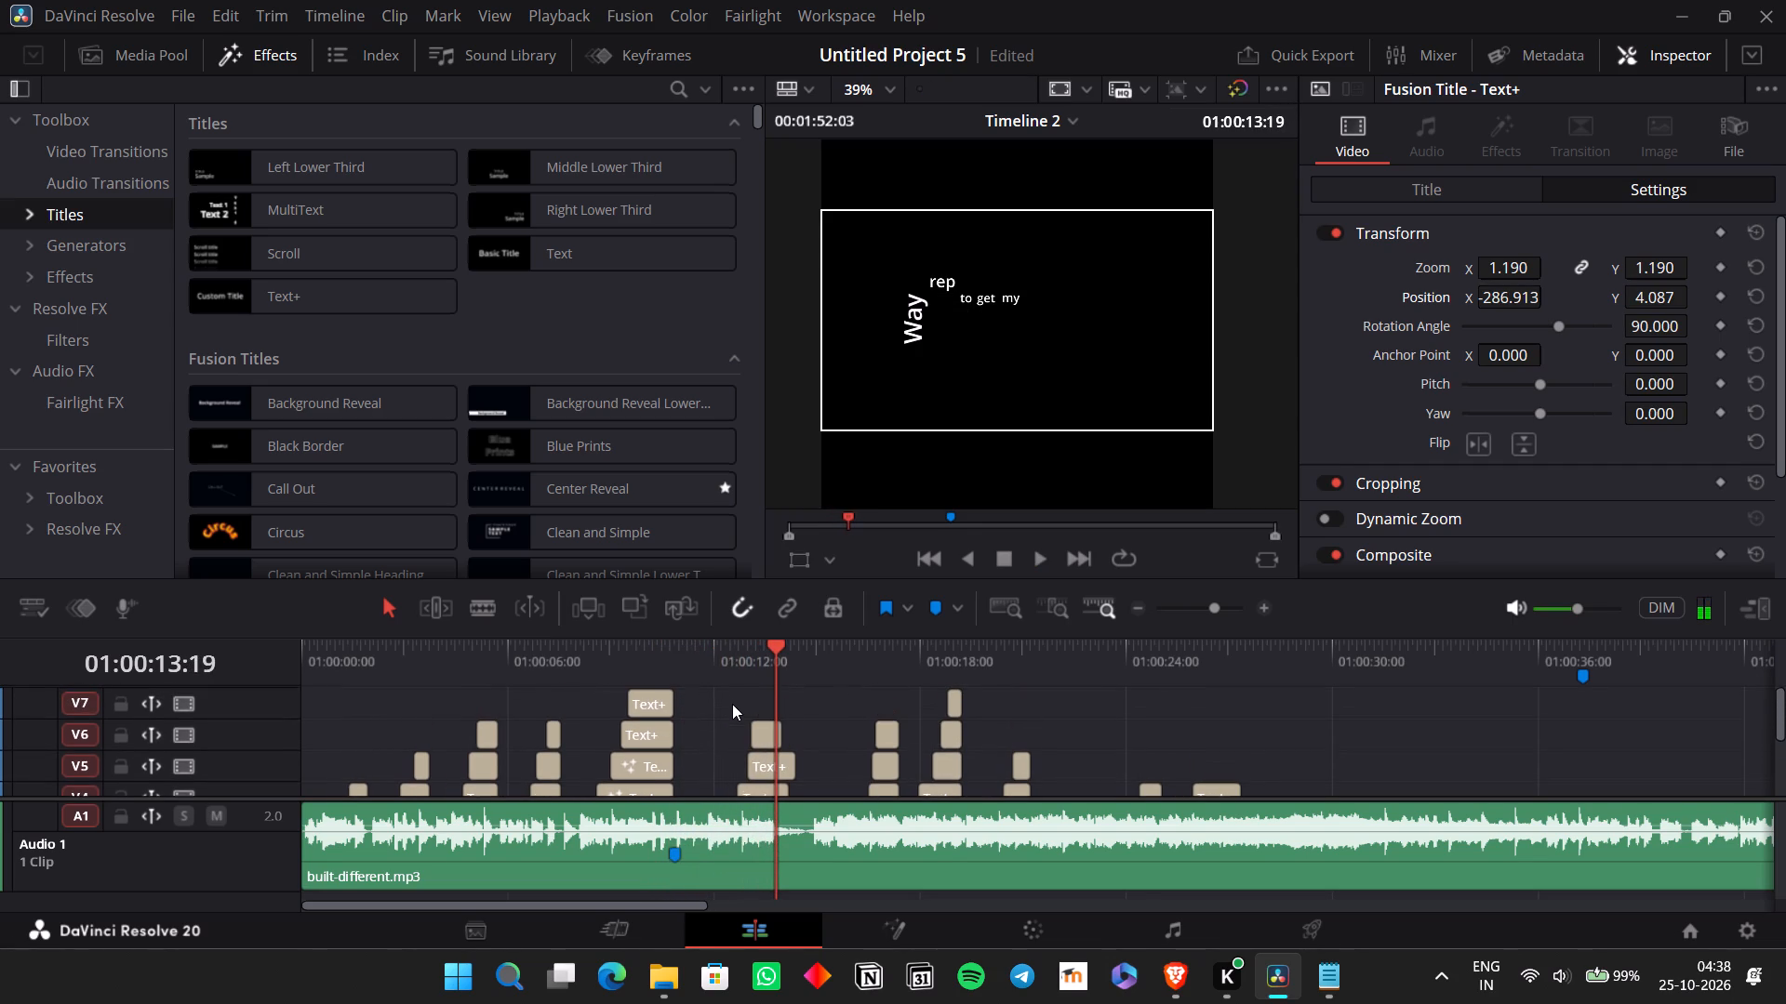
{"action": "scroll", "coordinate": [732, 704], "scroll_direction": "up", "scroll_amount": 1}
{"action": "left_click_drag", "start_coordinate": [731, 707], "coordinate": [766, 800]}
{"action": "scroll", "coordinate": [733, 720], "scroll_direction": "down", "scroll_amount": 2}
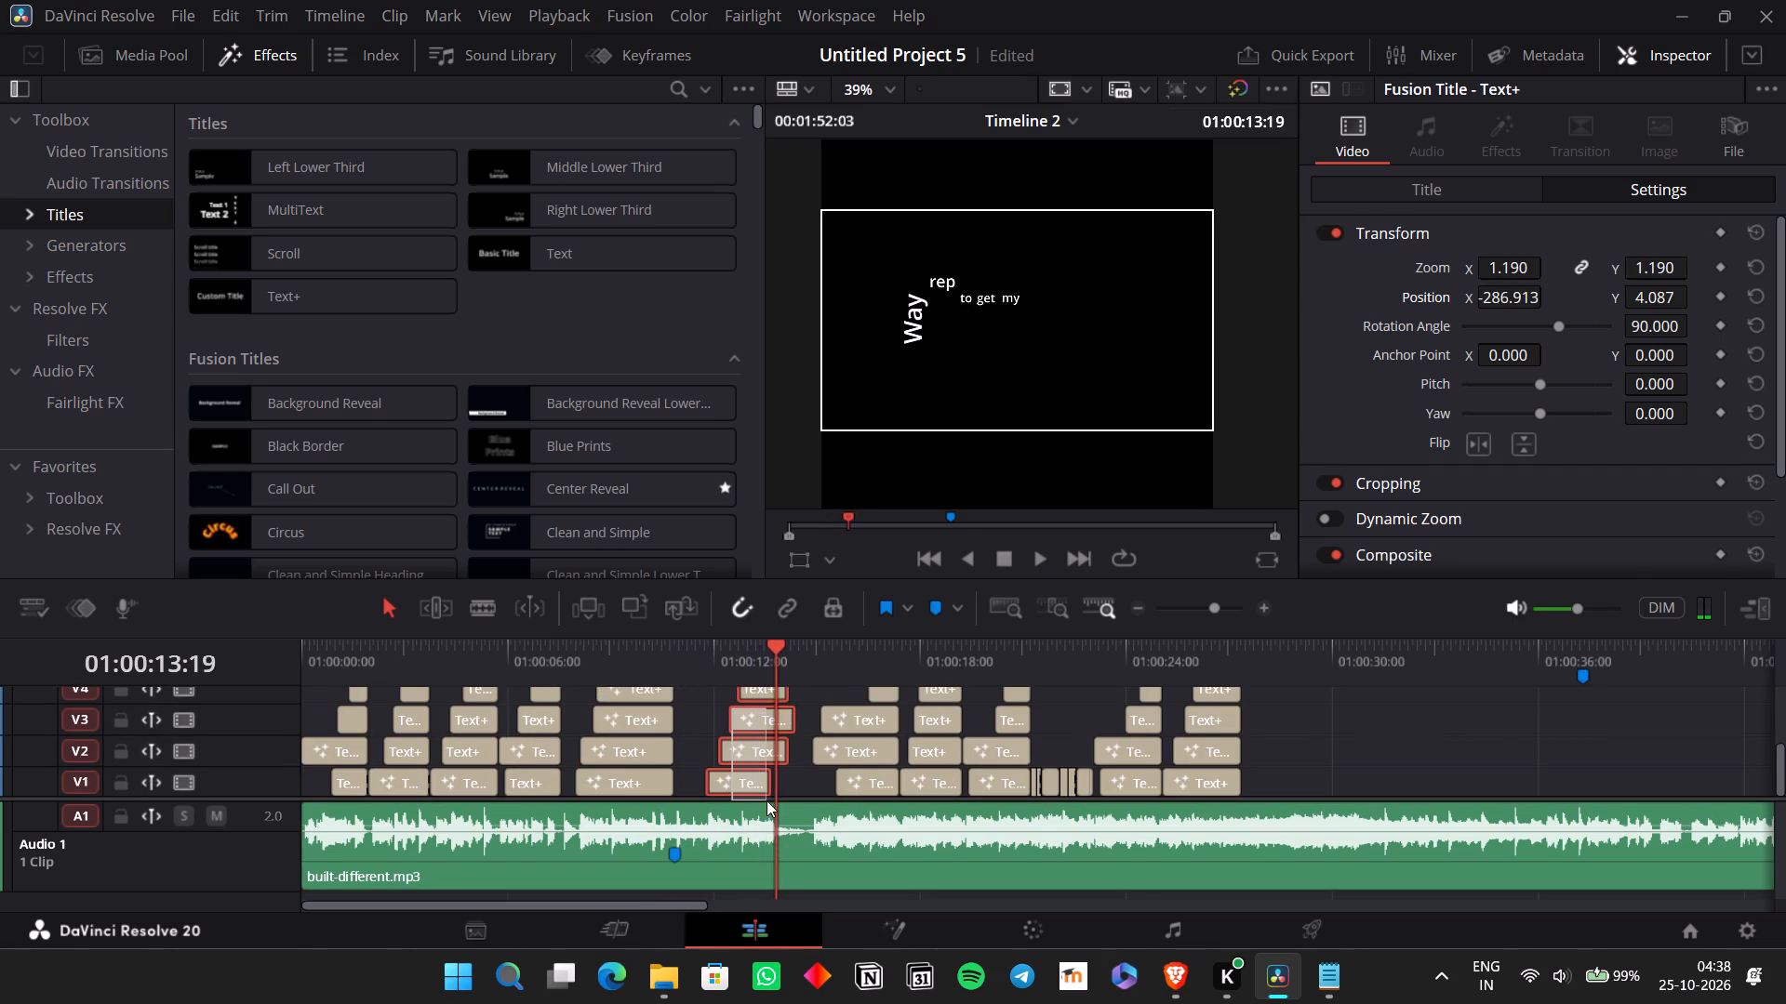
{"action": "left_click_drag", "start_coordinate": [766, 800], "coordinate": [774, 794]}
{"action": "key", "text": "ctrl+c"}
{"action": "scroll", "coordinate": [942, 769], "scroll_direction": "down", "scroll_amount": 2, "text": "ctrl"}
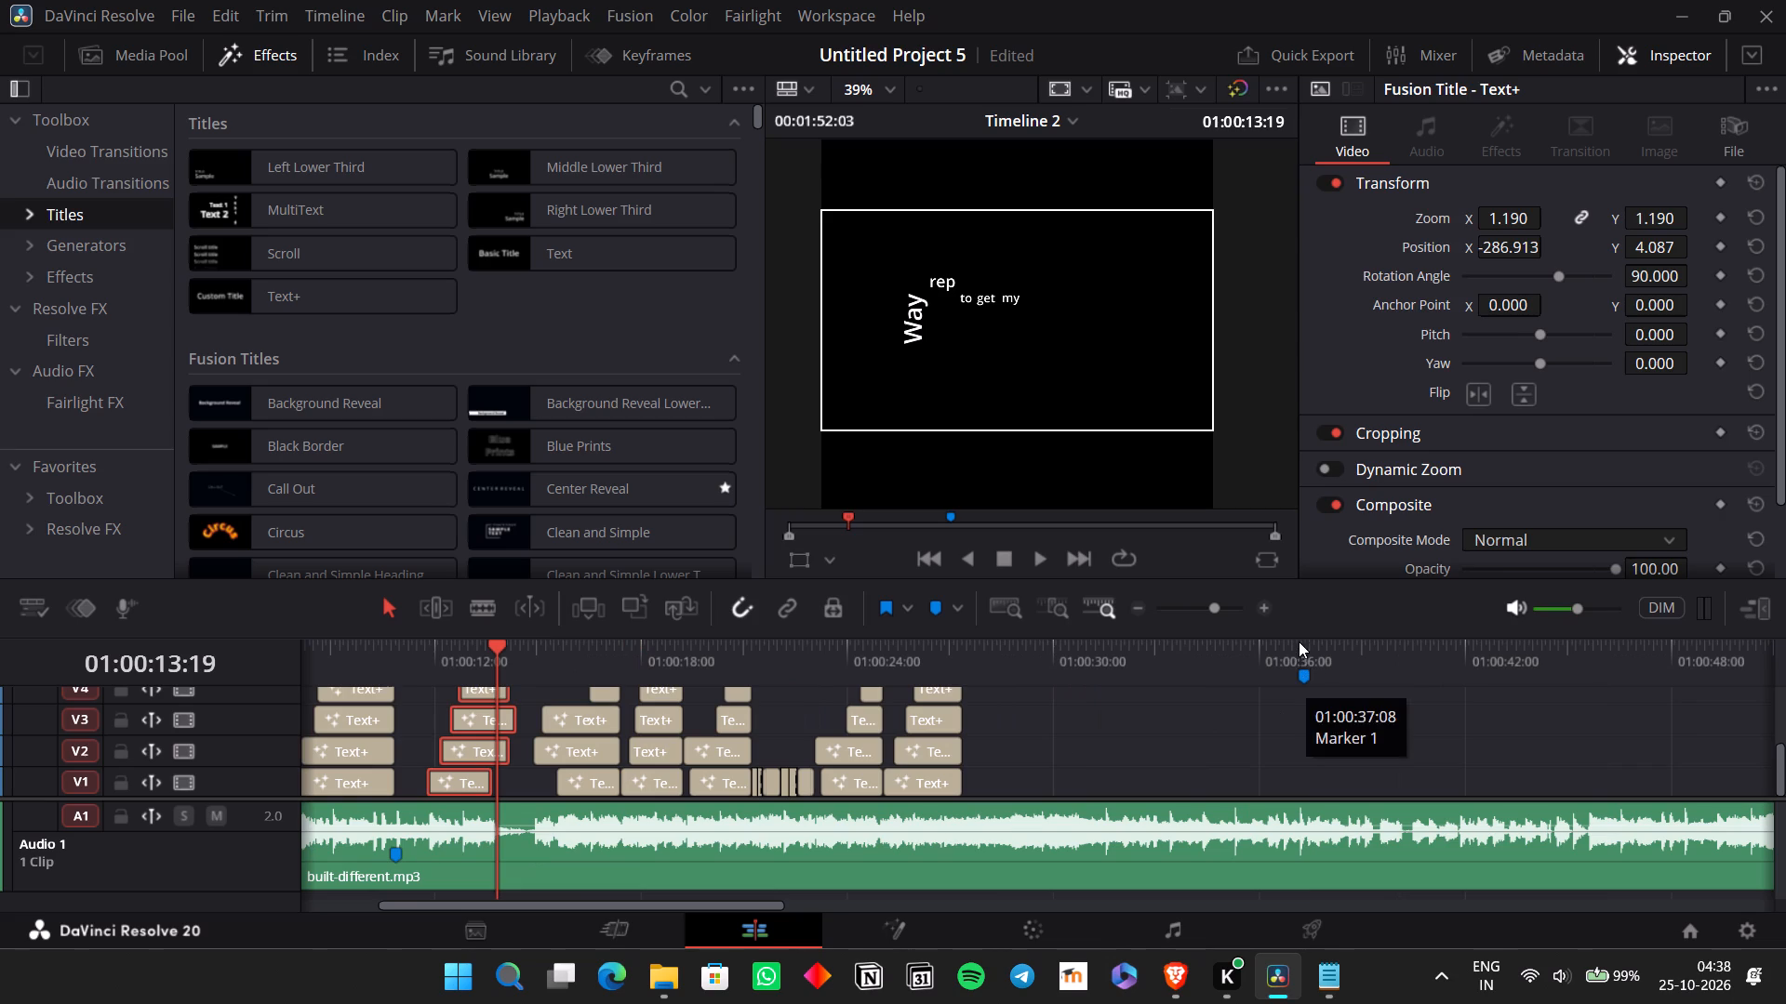
{"action": "left_click", "coordinate": [1300, 640]}
{"action": "key", "text": "ctrl+v"}
{"action": "scroll", "coordinate": [1353, 721], "scroll_direction": "left", "scroll_amount": 1}
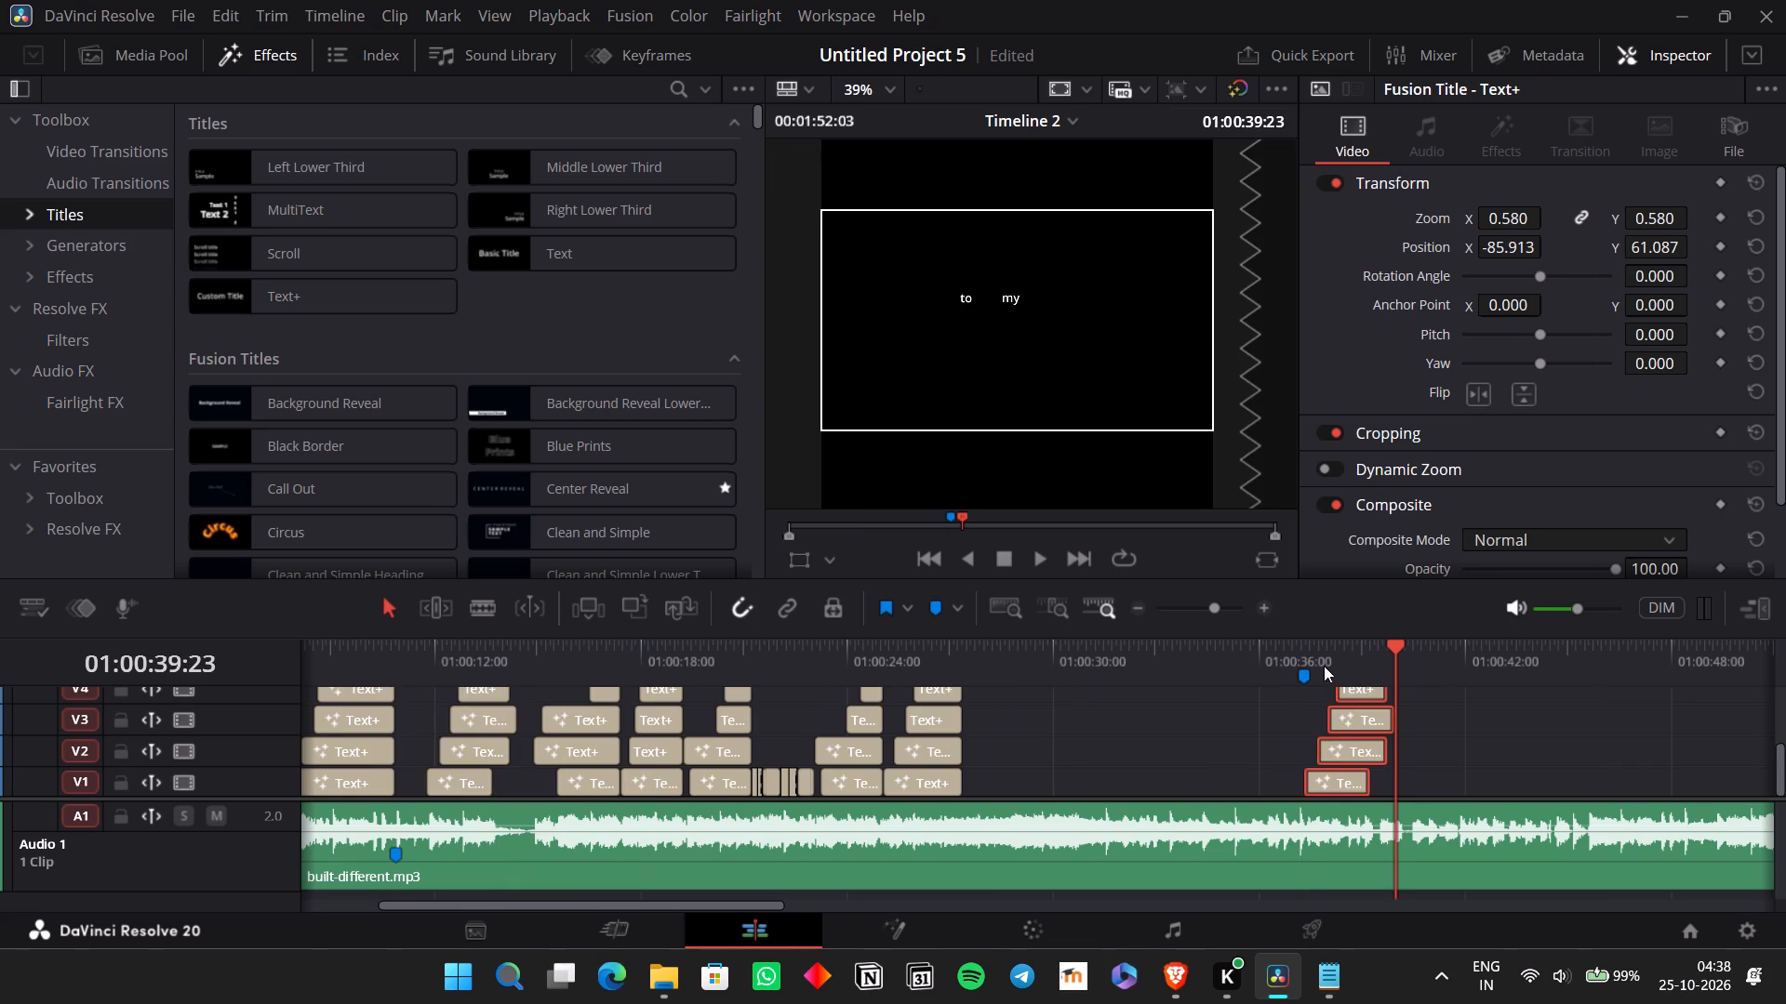
Play back the pasted title group from the marker to compare its word timing with the vocals.
{"action": "left_click", "coordinate": [1309, 649]}
{"action": "left_click", "coordinate": [1254, 608]}
{"action": "left_click", "coordinate": [1254, 608]}
{"action": "key", "text": "space"}
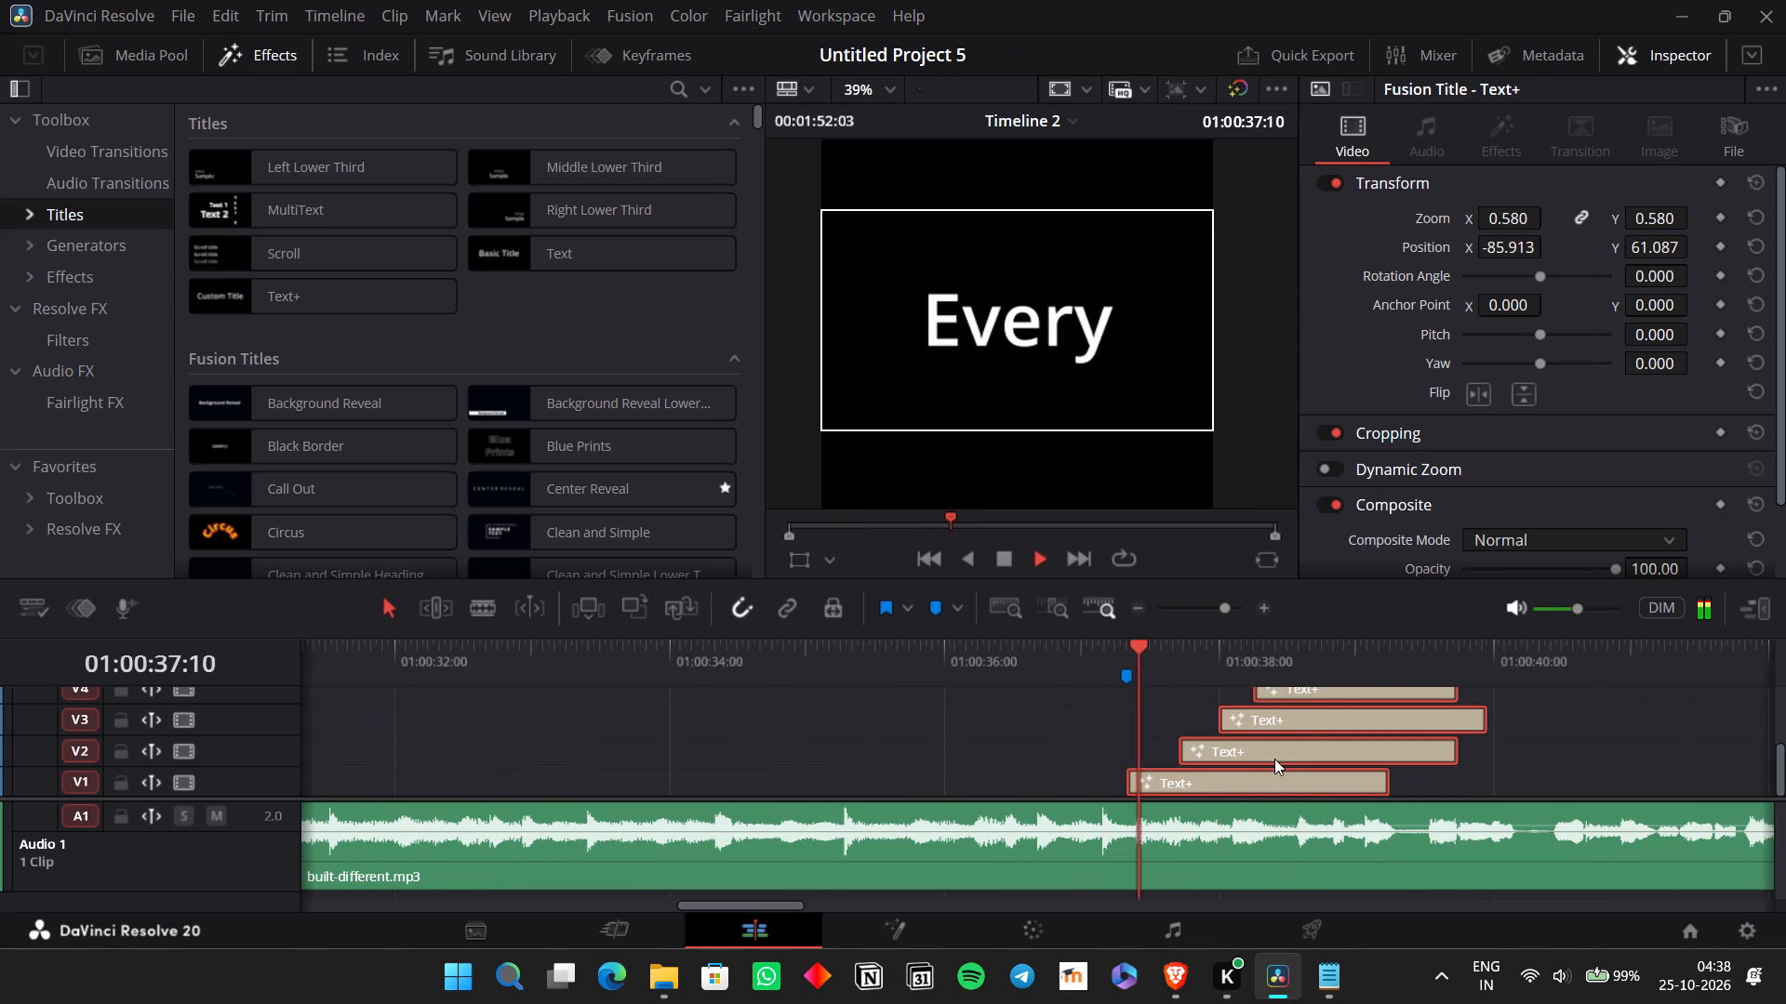
{"action": "key", "text": "space"}
{"action": "key", "text": "space"}
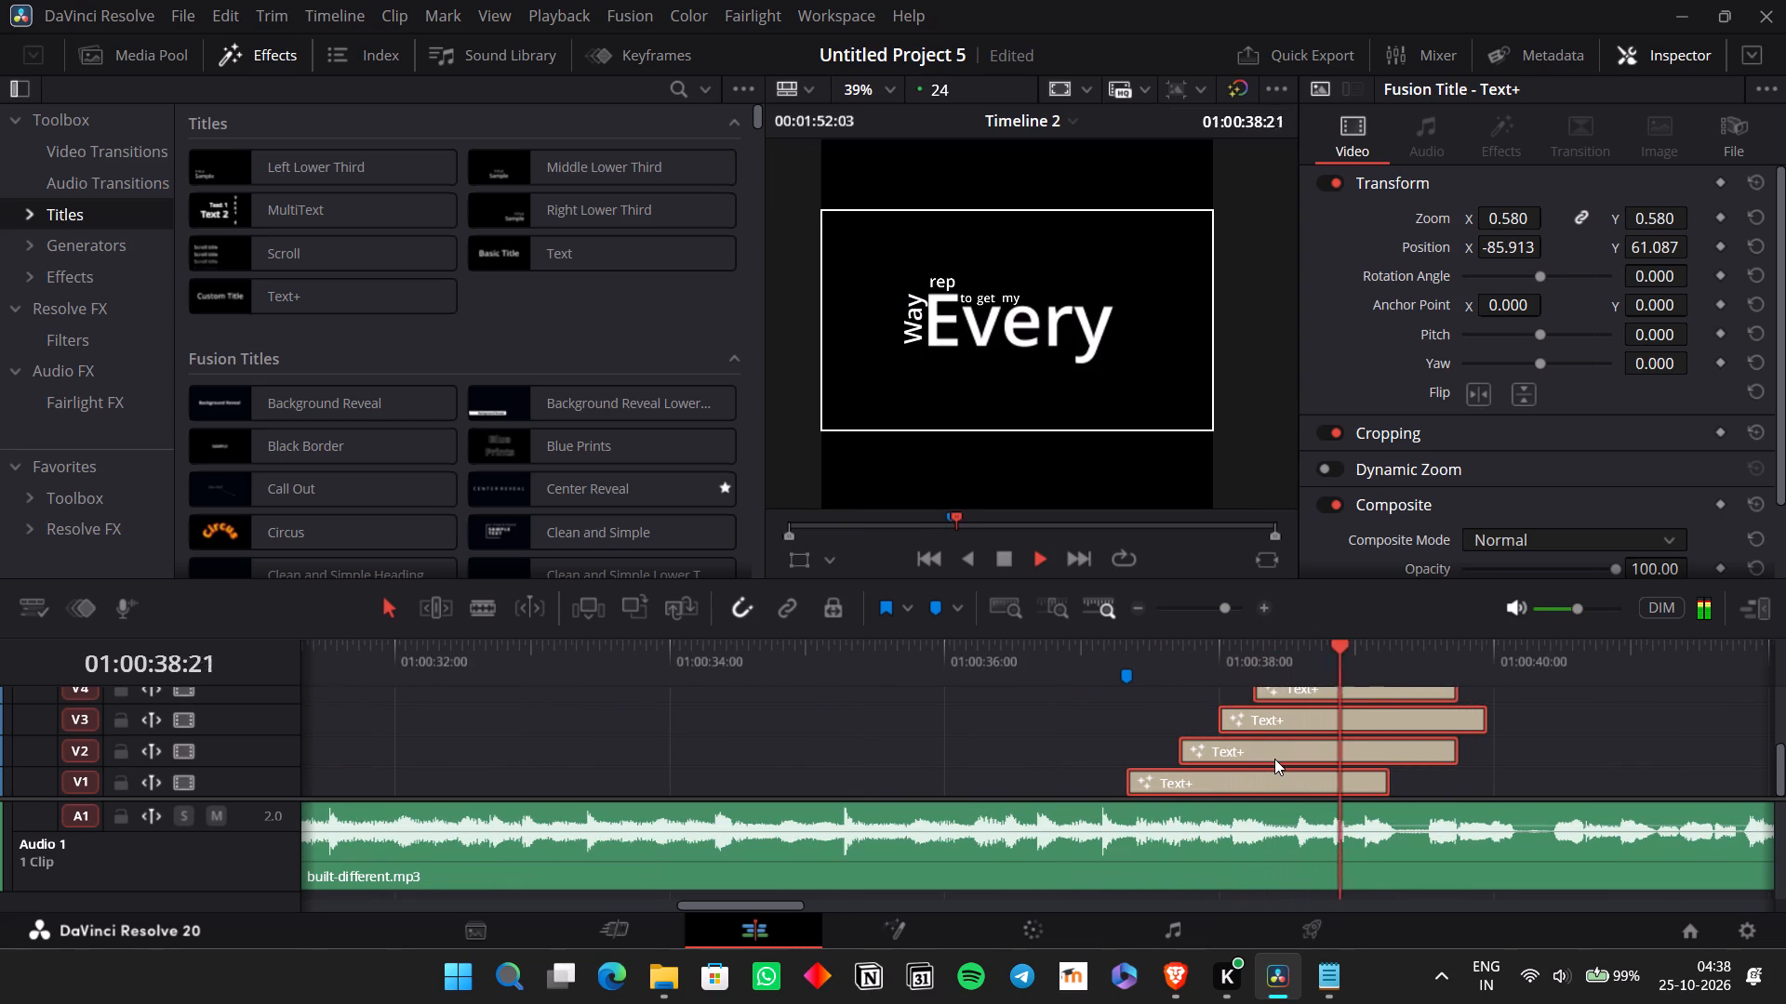
{"action": "key", "text": "space"}
Change the text of the pasted V1 "Every" title to "Slow Down".
{"action": "left_click", "coordinate": [1088, 651]}
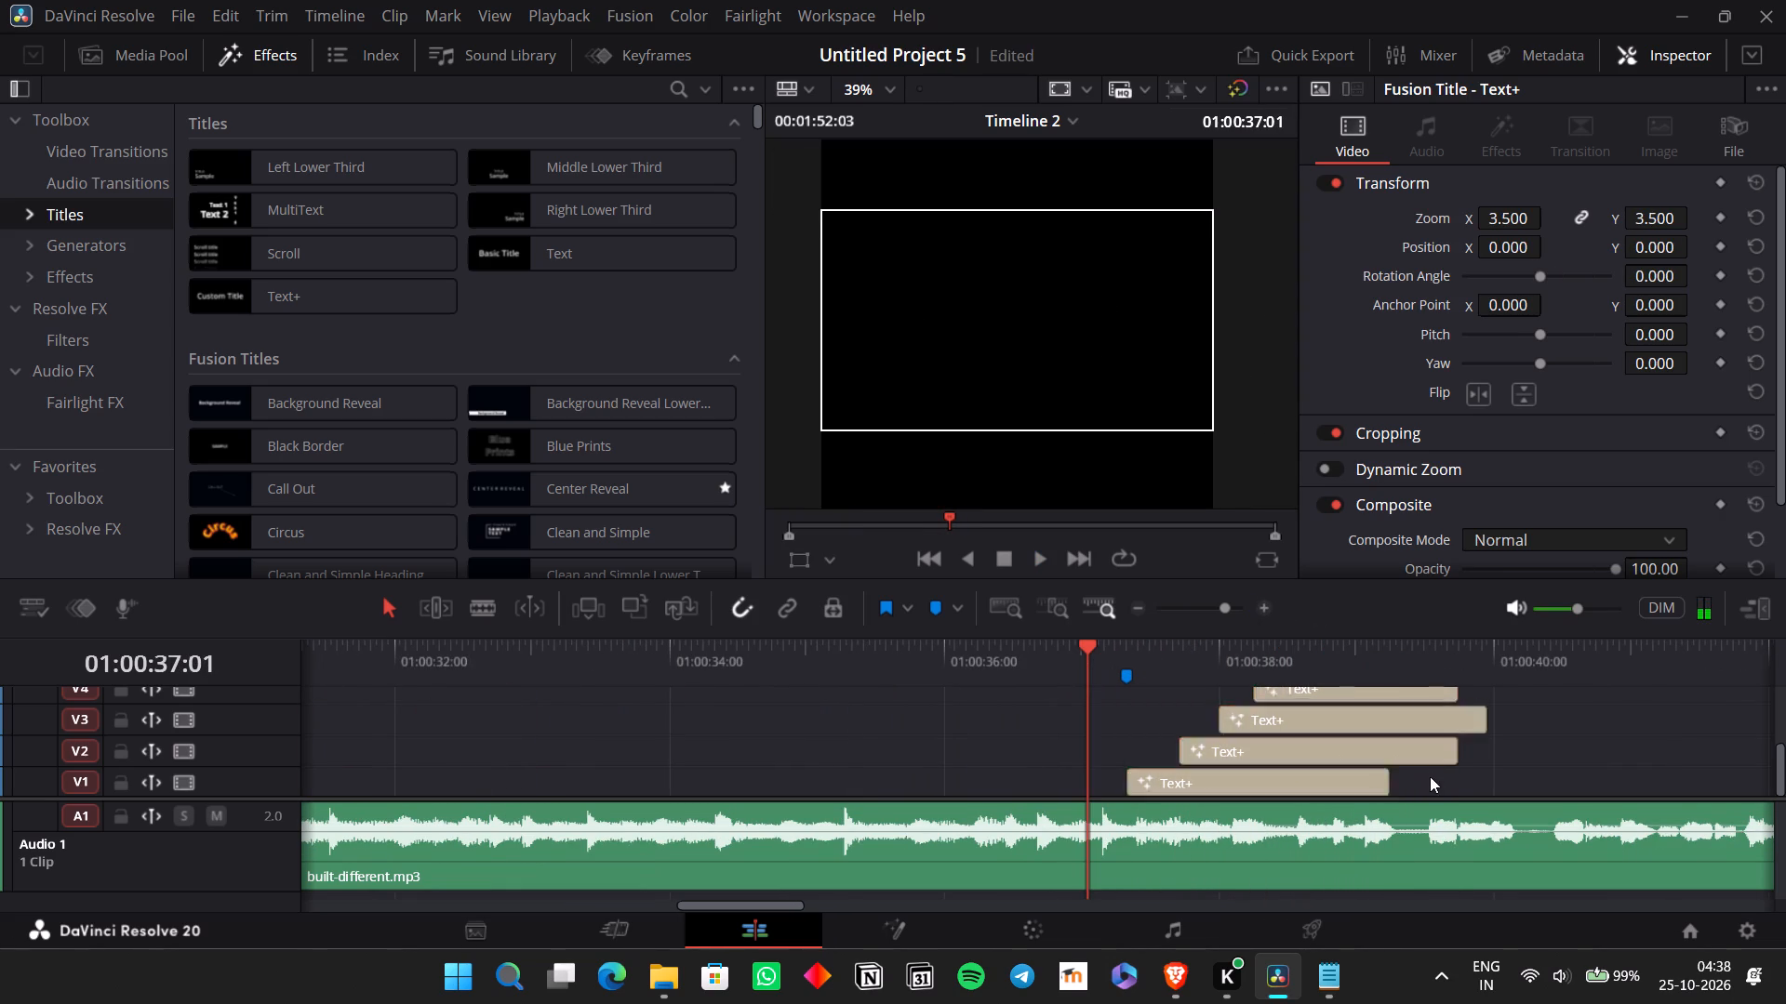
{"action": "left_click", "coordinate": [1430, 776]}
{"action": "left_click", "coordinate": [1316, 776]}
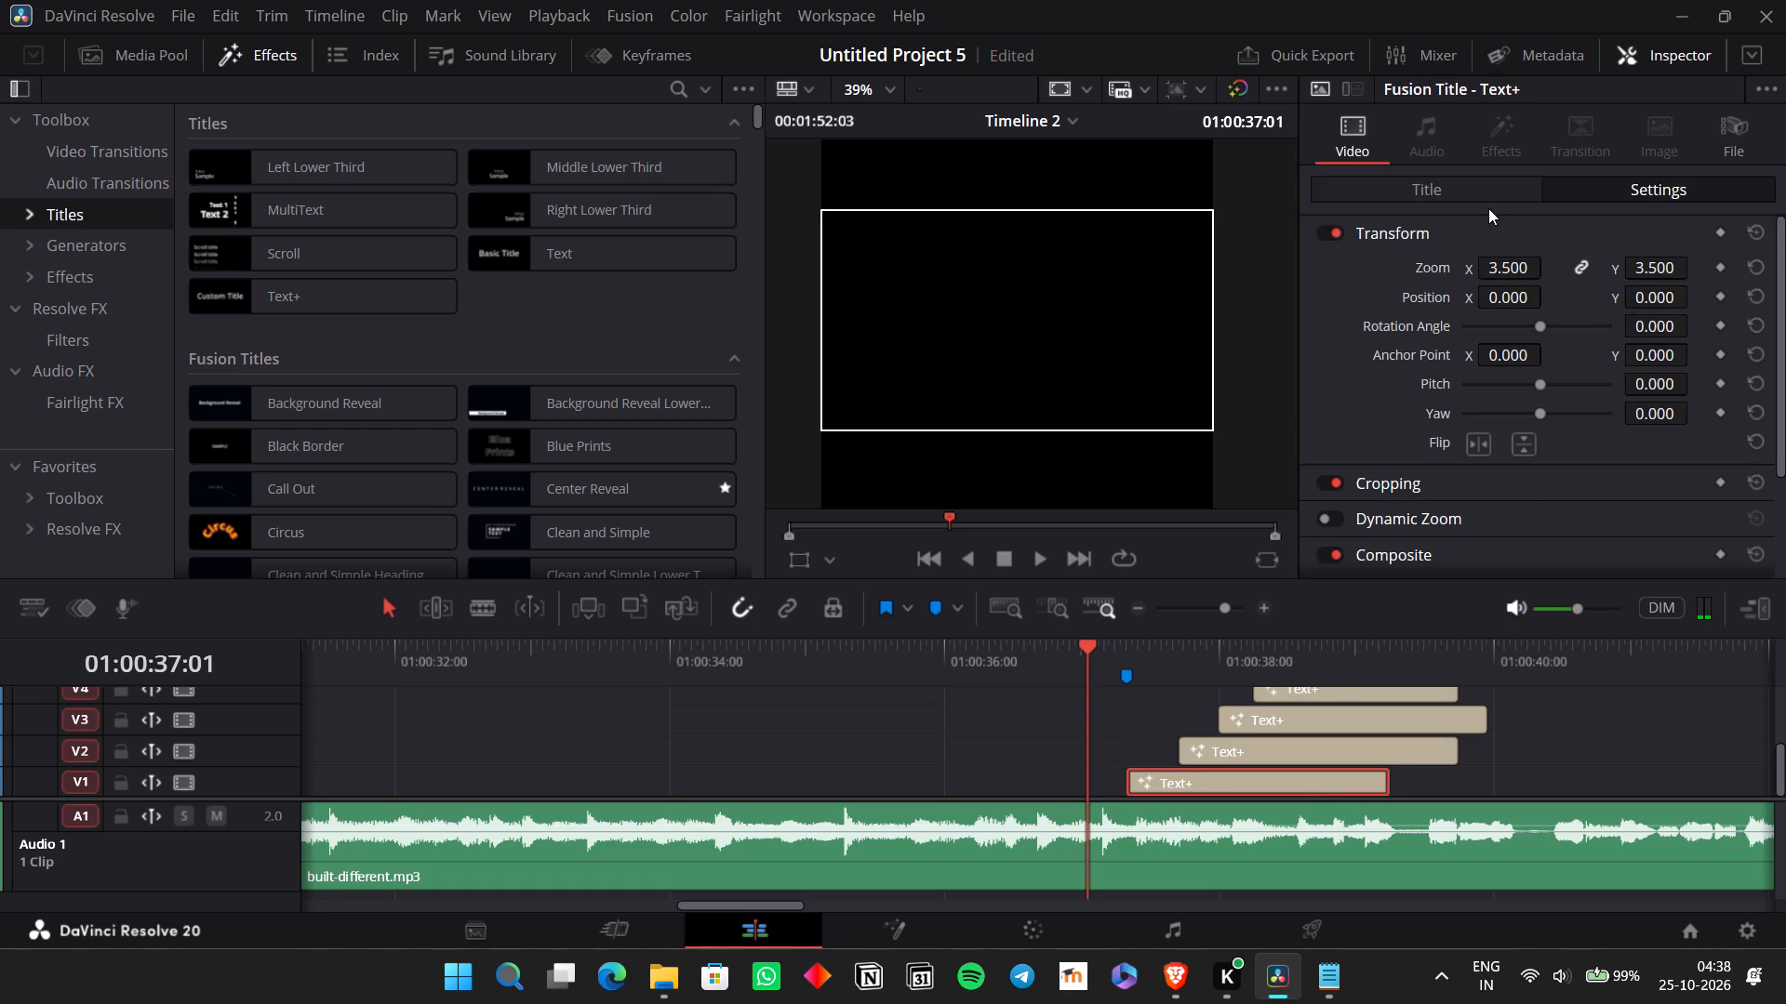
{"action": "left_click", "coordinate": [1476, 202]}
{"action": "key", "text": "space"}
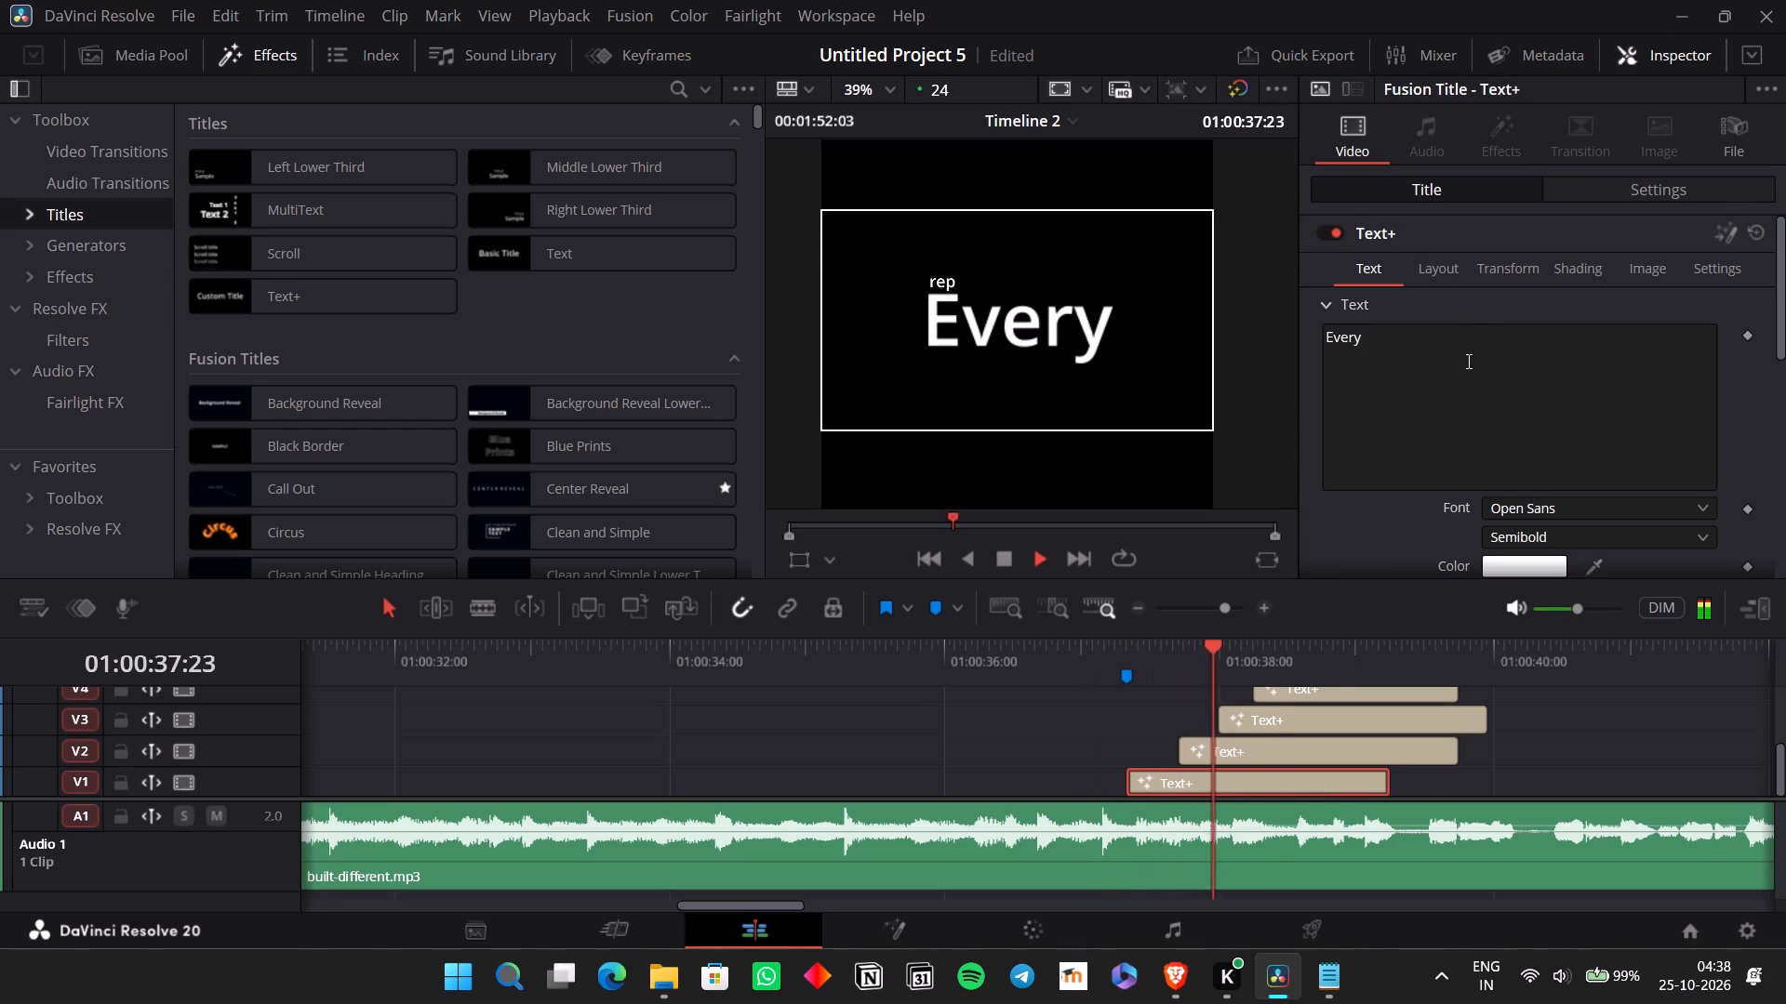
{"action": "key", "text": "space"}
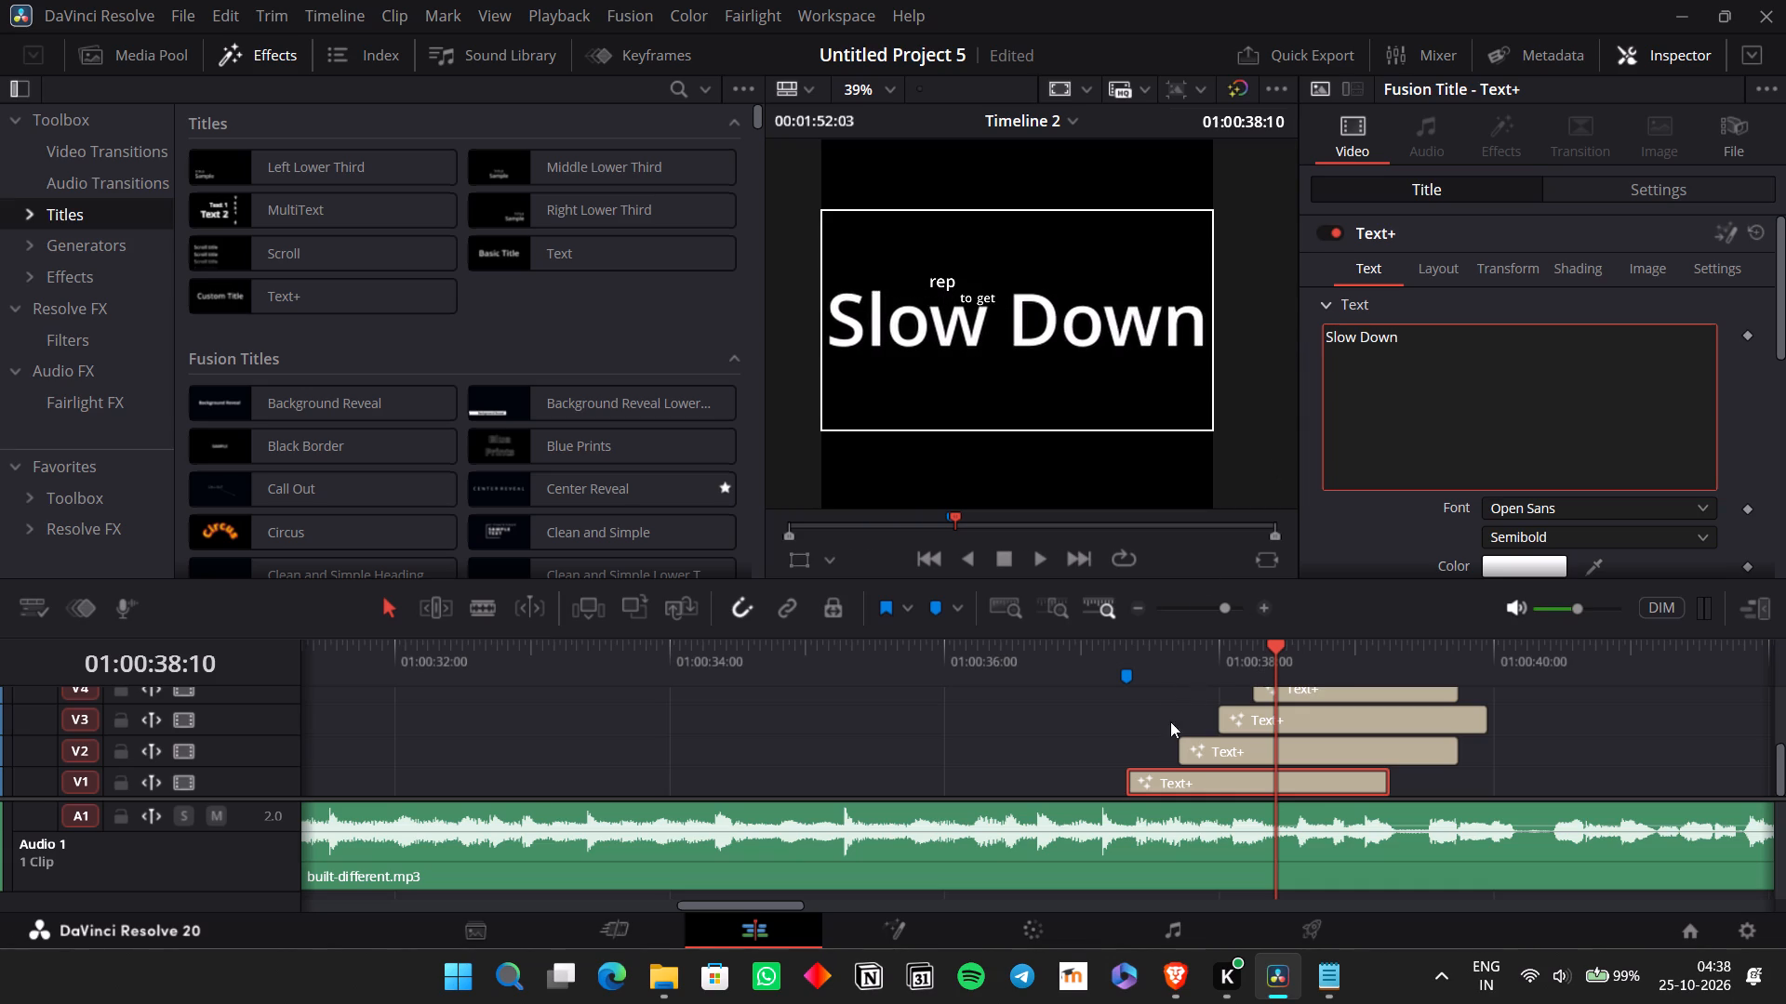
Play back from the marker and move the V2 "rep" title earlier to start at the 01:00:37:08 marker.
{"action": "left_click", "coordinate": [1123, 649]}
{"action": "key", "text": "space"}
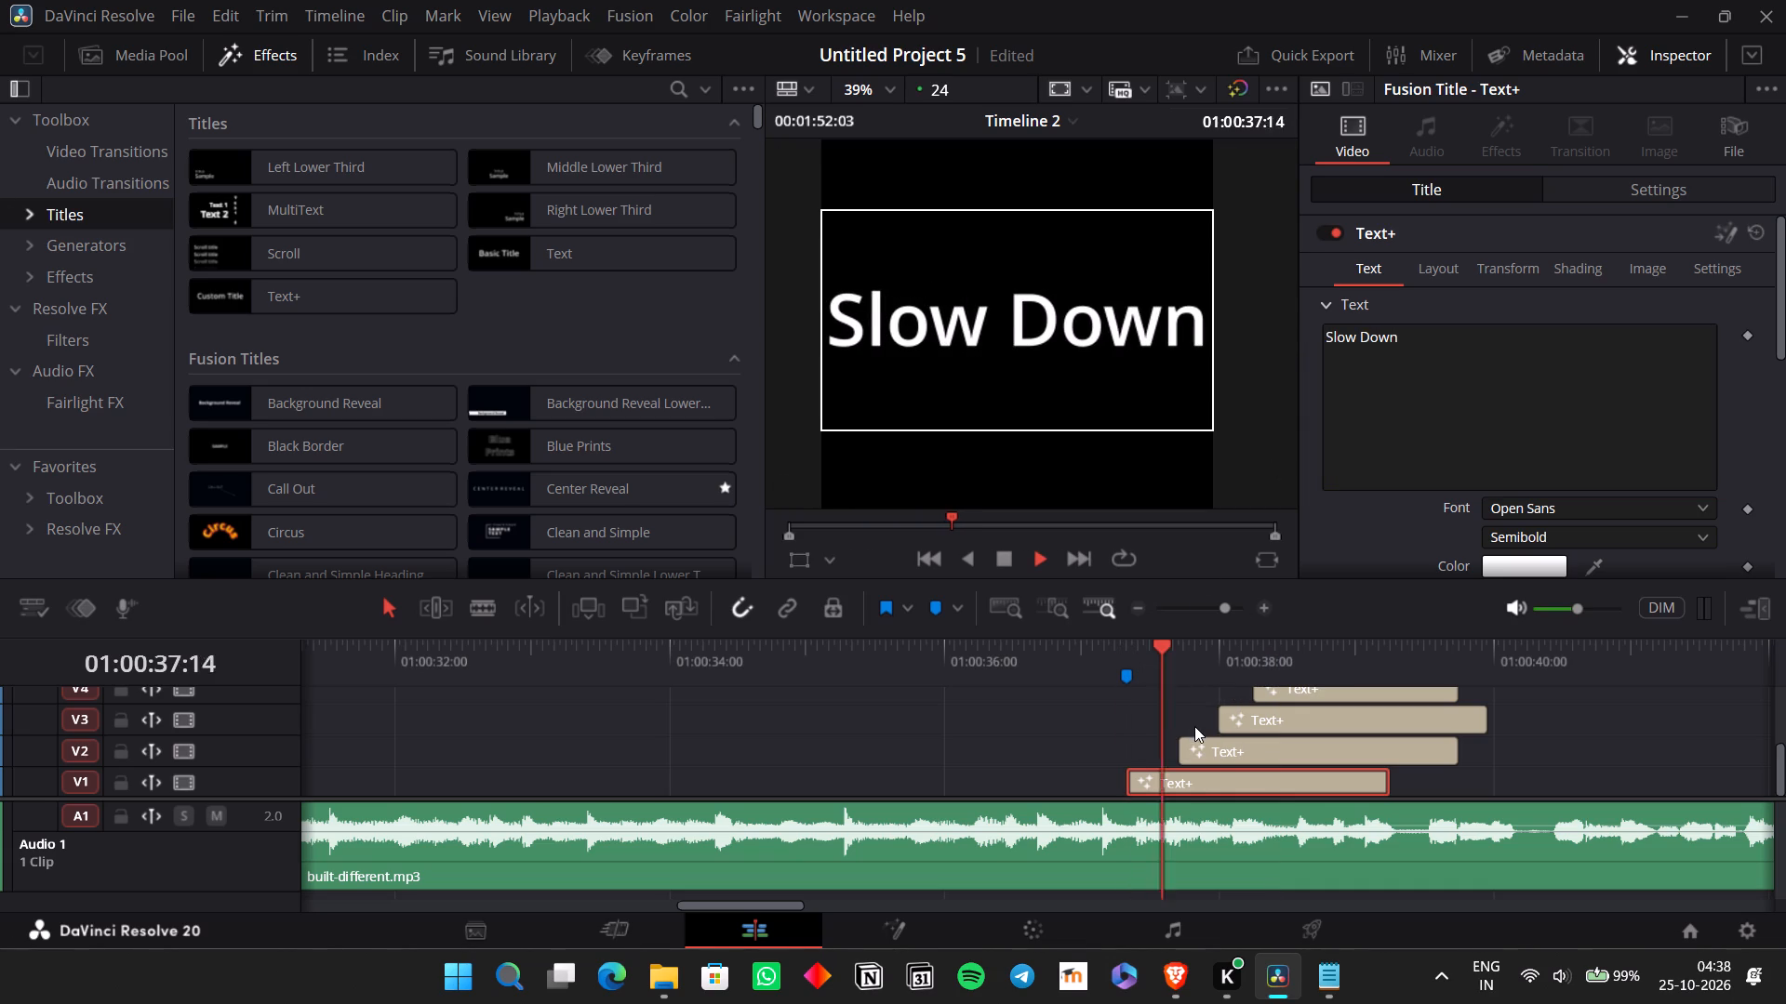
{"action": "key", "text": "space"}
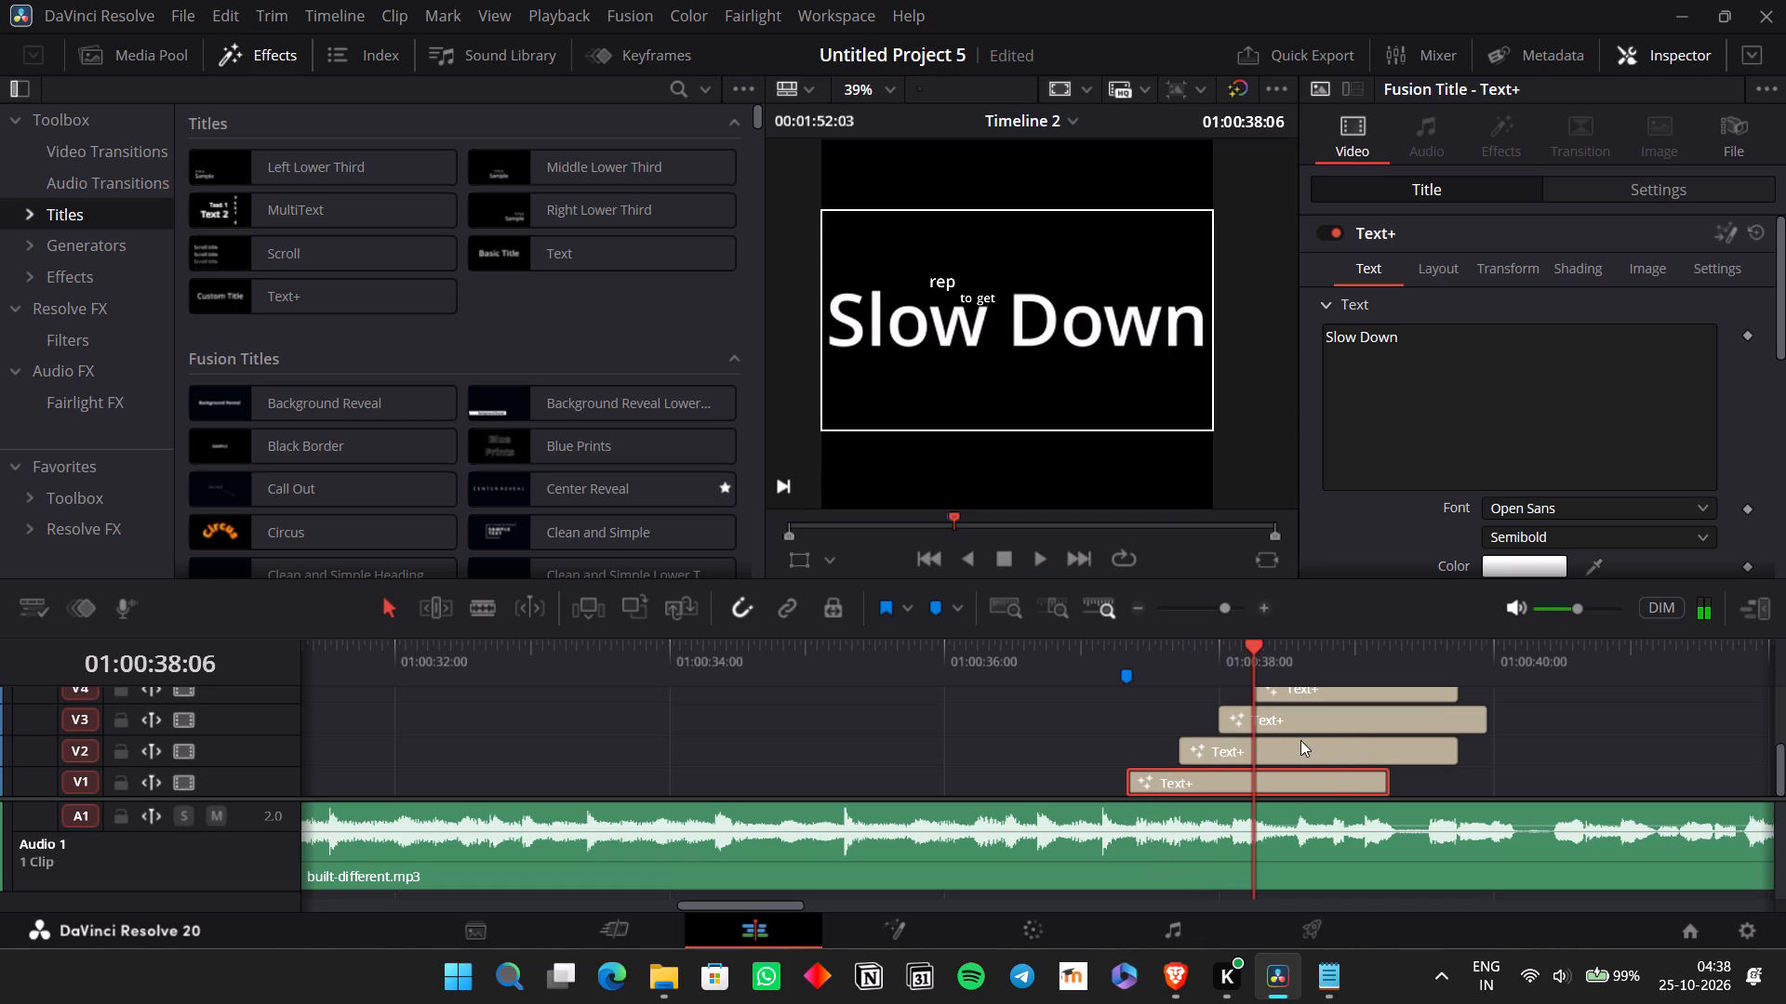
{"action": "left_click", "coordinate": [1300, 739]}
{"action": "left_click_drag", "start_coordinate": [1300, 739], "coordinate": [1243, 757]}
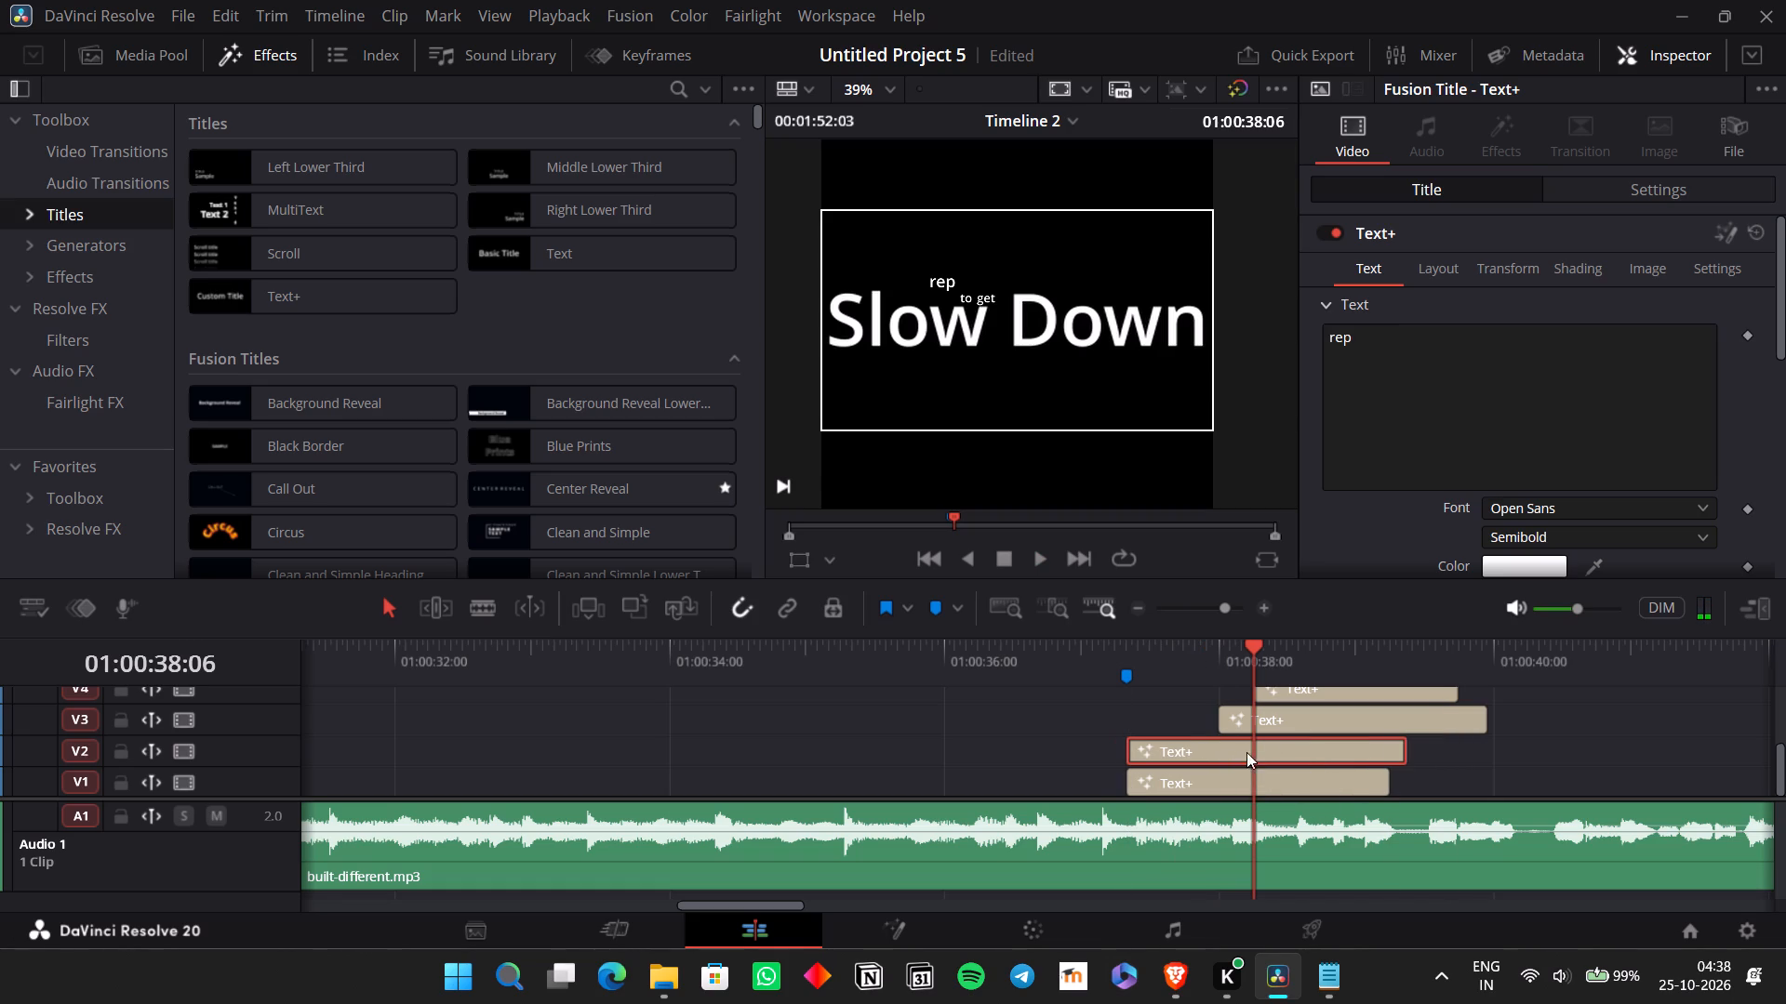
Change the text of the moved V2 title to "They say".
{"action": "left_click", "coordinate": [1121, 655]}
{"action": "left_click", "coordinate": [1166, 748]}
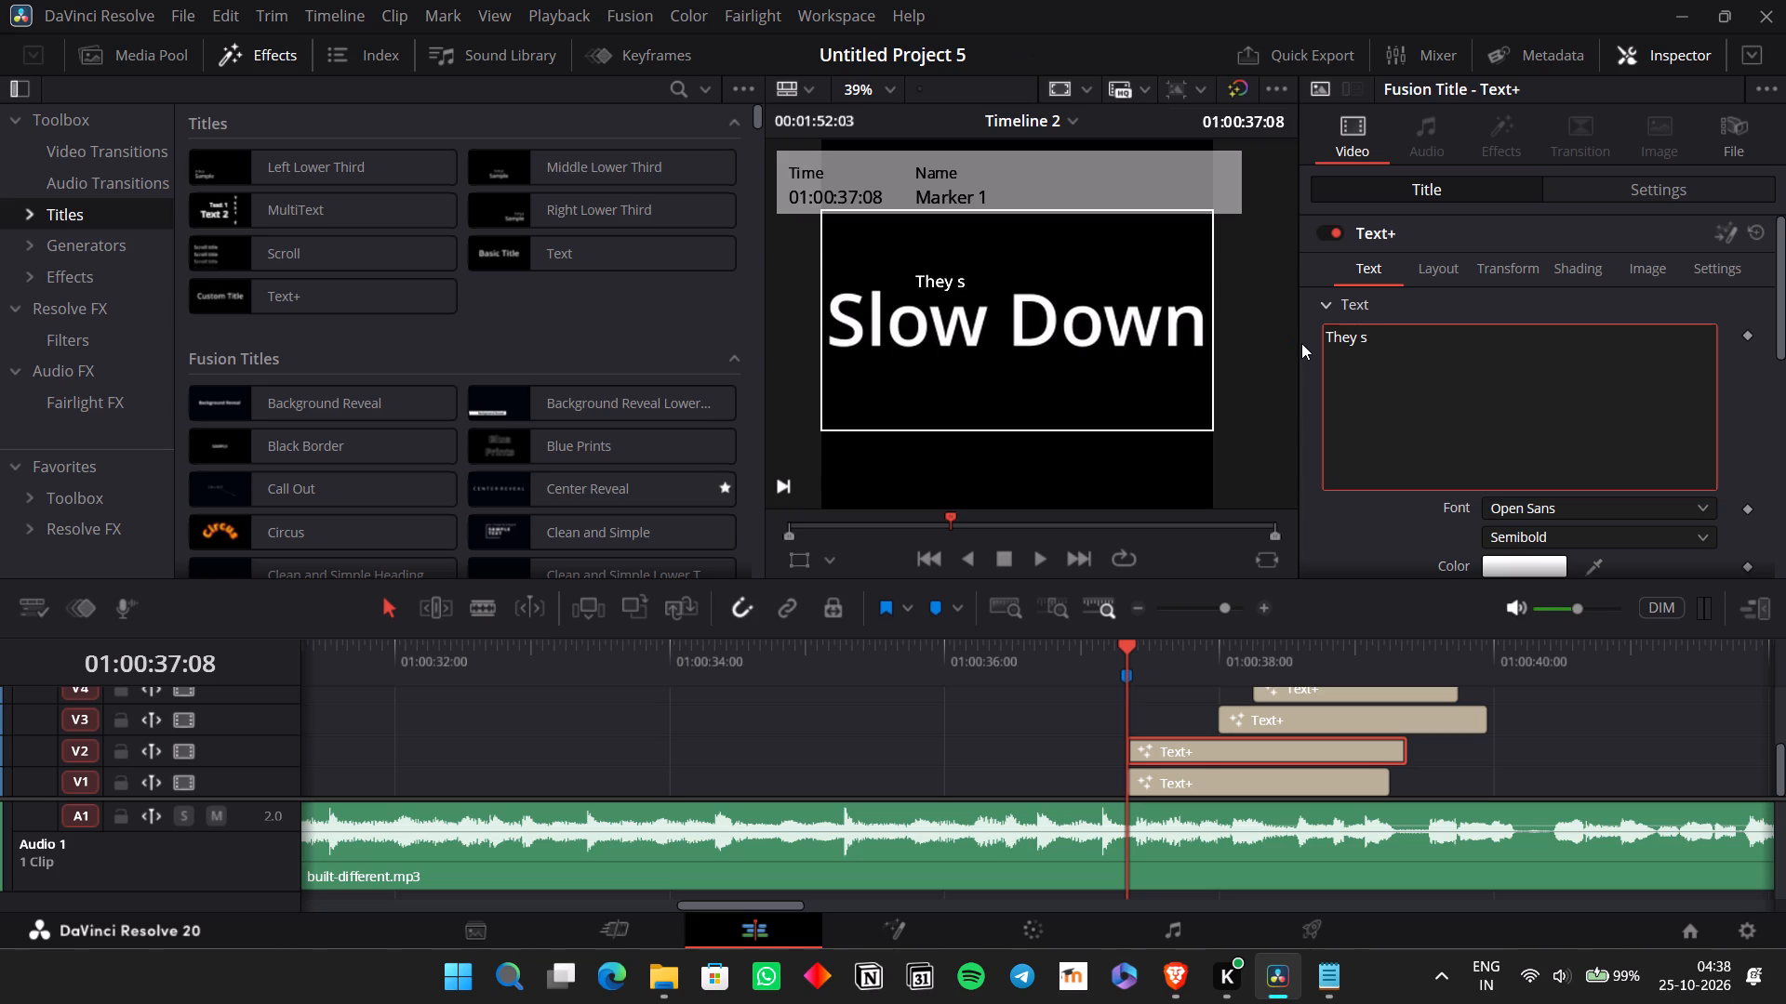
Shift the "They say" title to position X -431.913 so it sits above the start of "Slow Down".
{"action": "left_click", "coordinate": [1615, 204]}
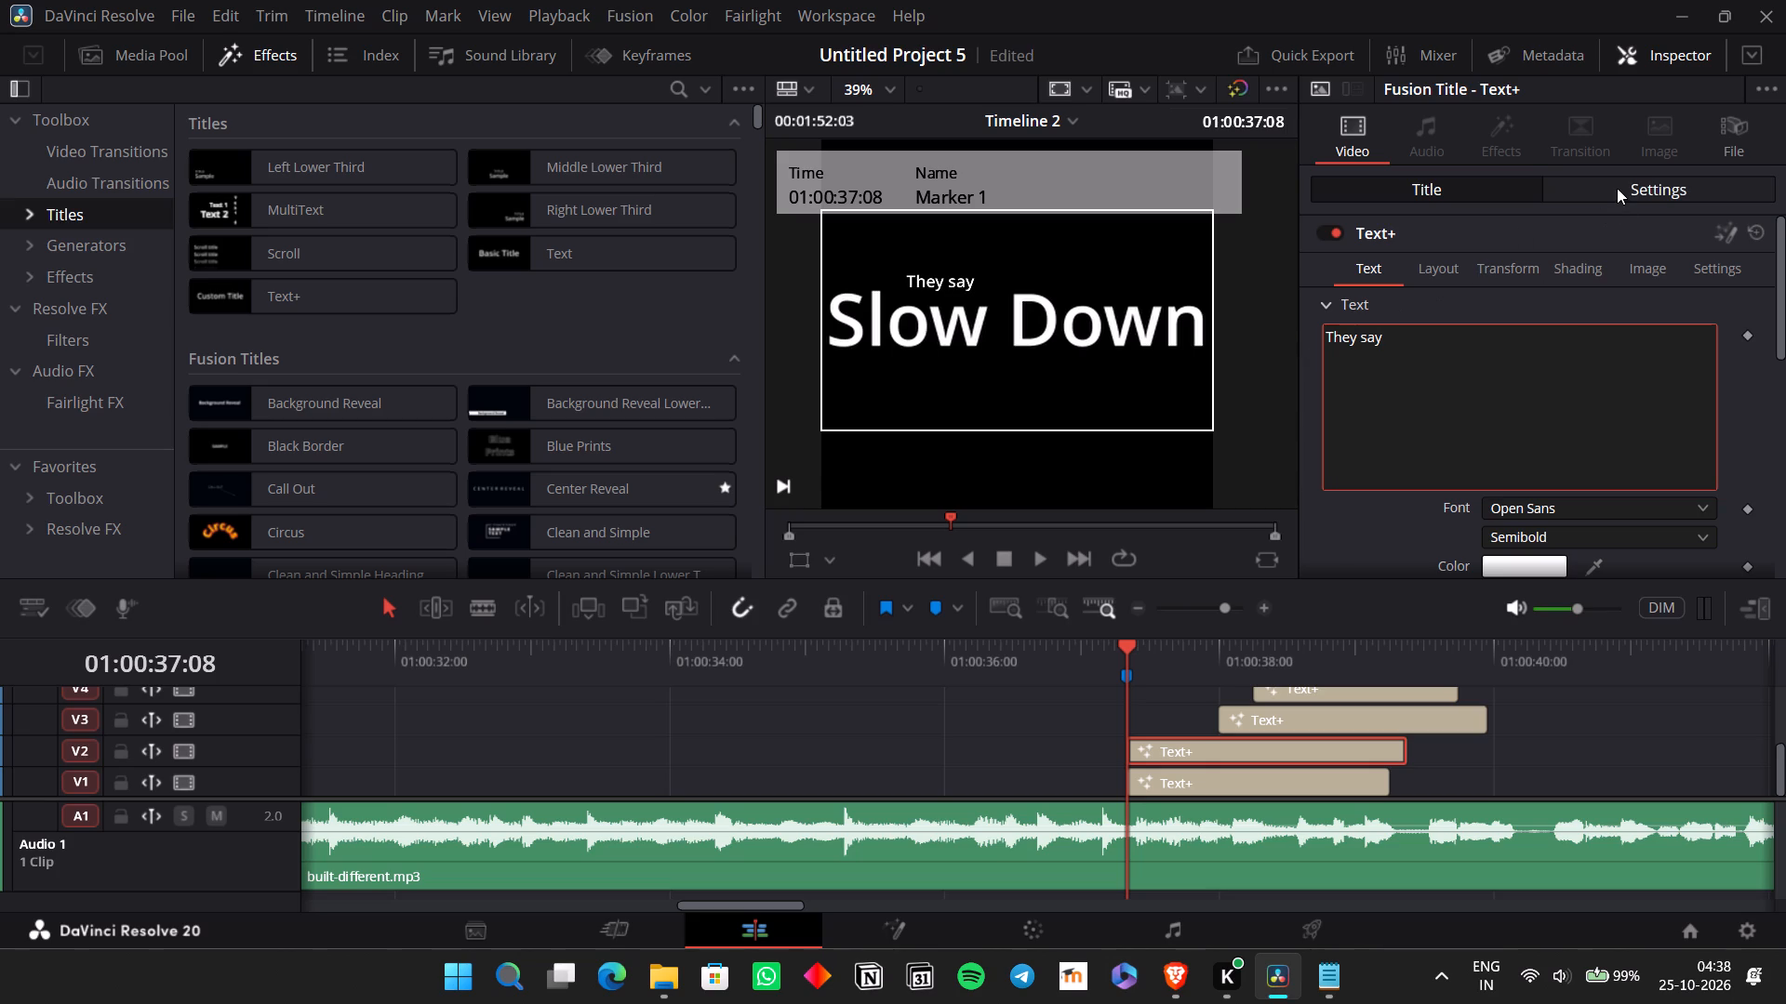
{"action": "left_click", "coordinate": [1617, 188]}
{"action": "left_click_drag", "start_coordinate": [1503, 290], "coordinate": [1354, 349]}
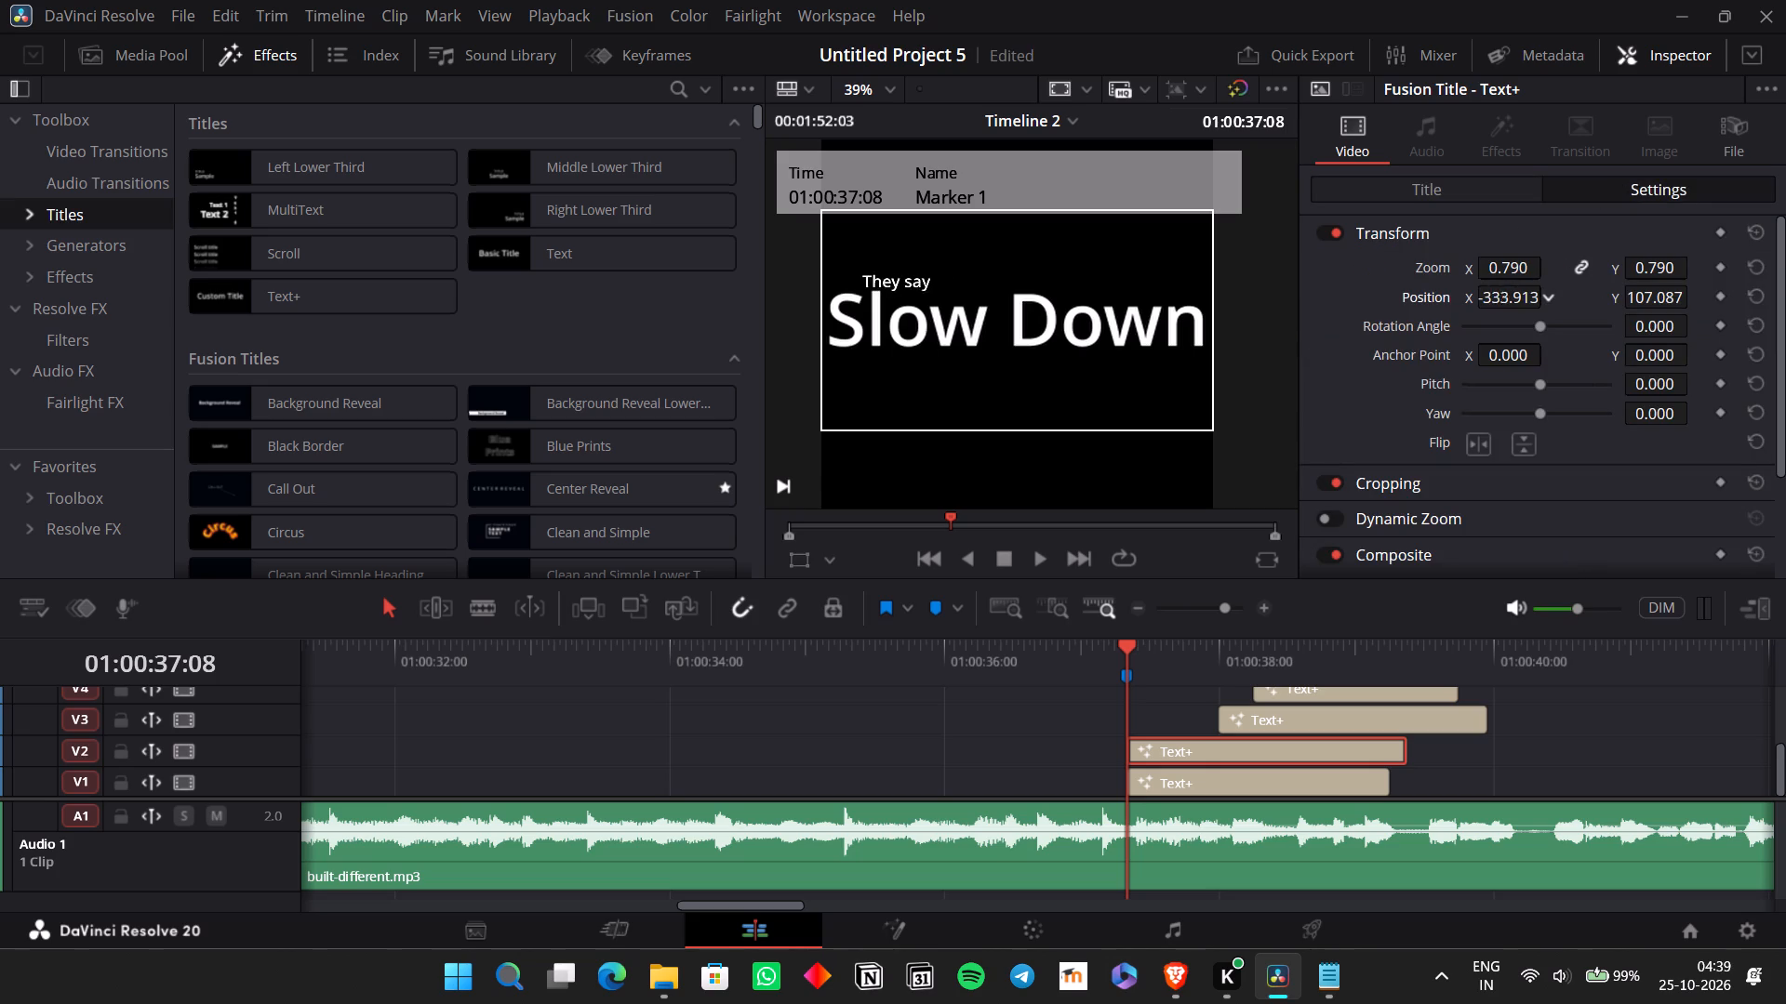
{"action": "left_click_drag", "start_coordinate": [1354, 349], "coordinate": [1247, 379]}
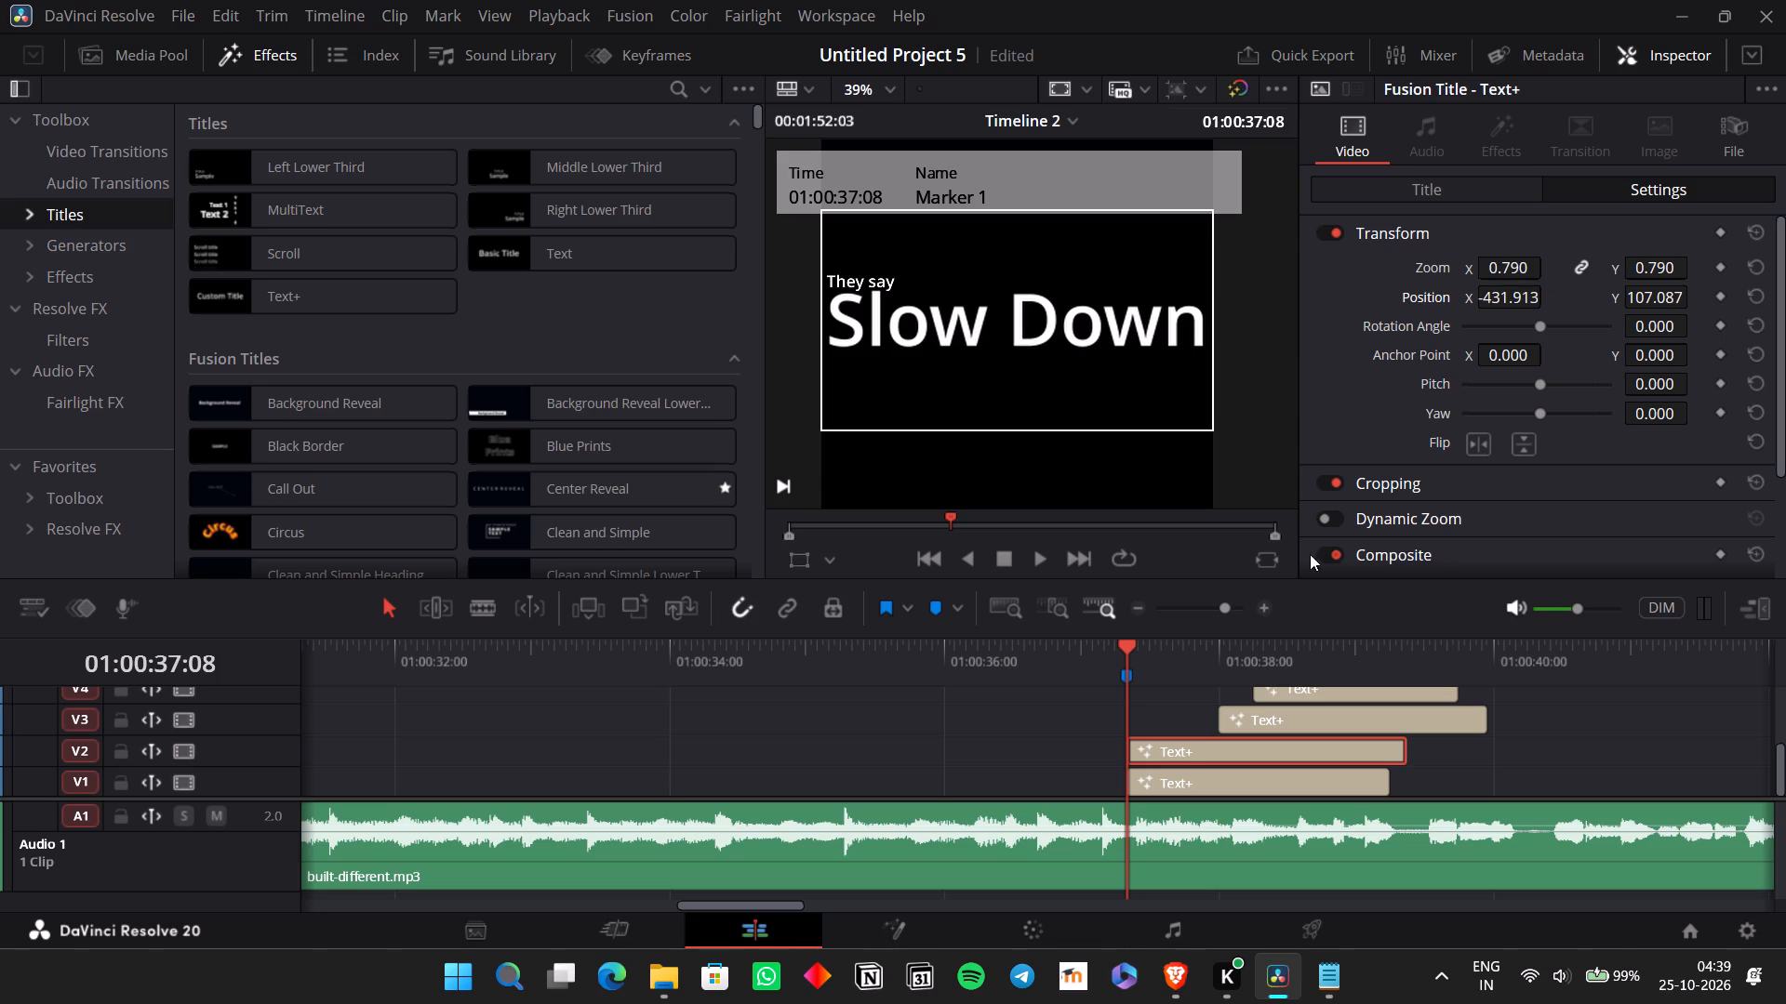
Move the V1 "Slow Down" title later to start at about 01:00:37:20, ending with the V4 title, and check its timing by playback.
{"action": "left_click", "coordinate": [1120, 650]}
{"action": "key", "text": "space"}
{"action": "key", "text": "space"}
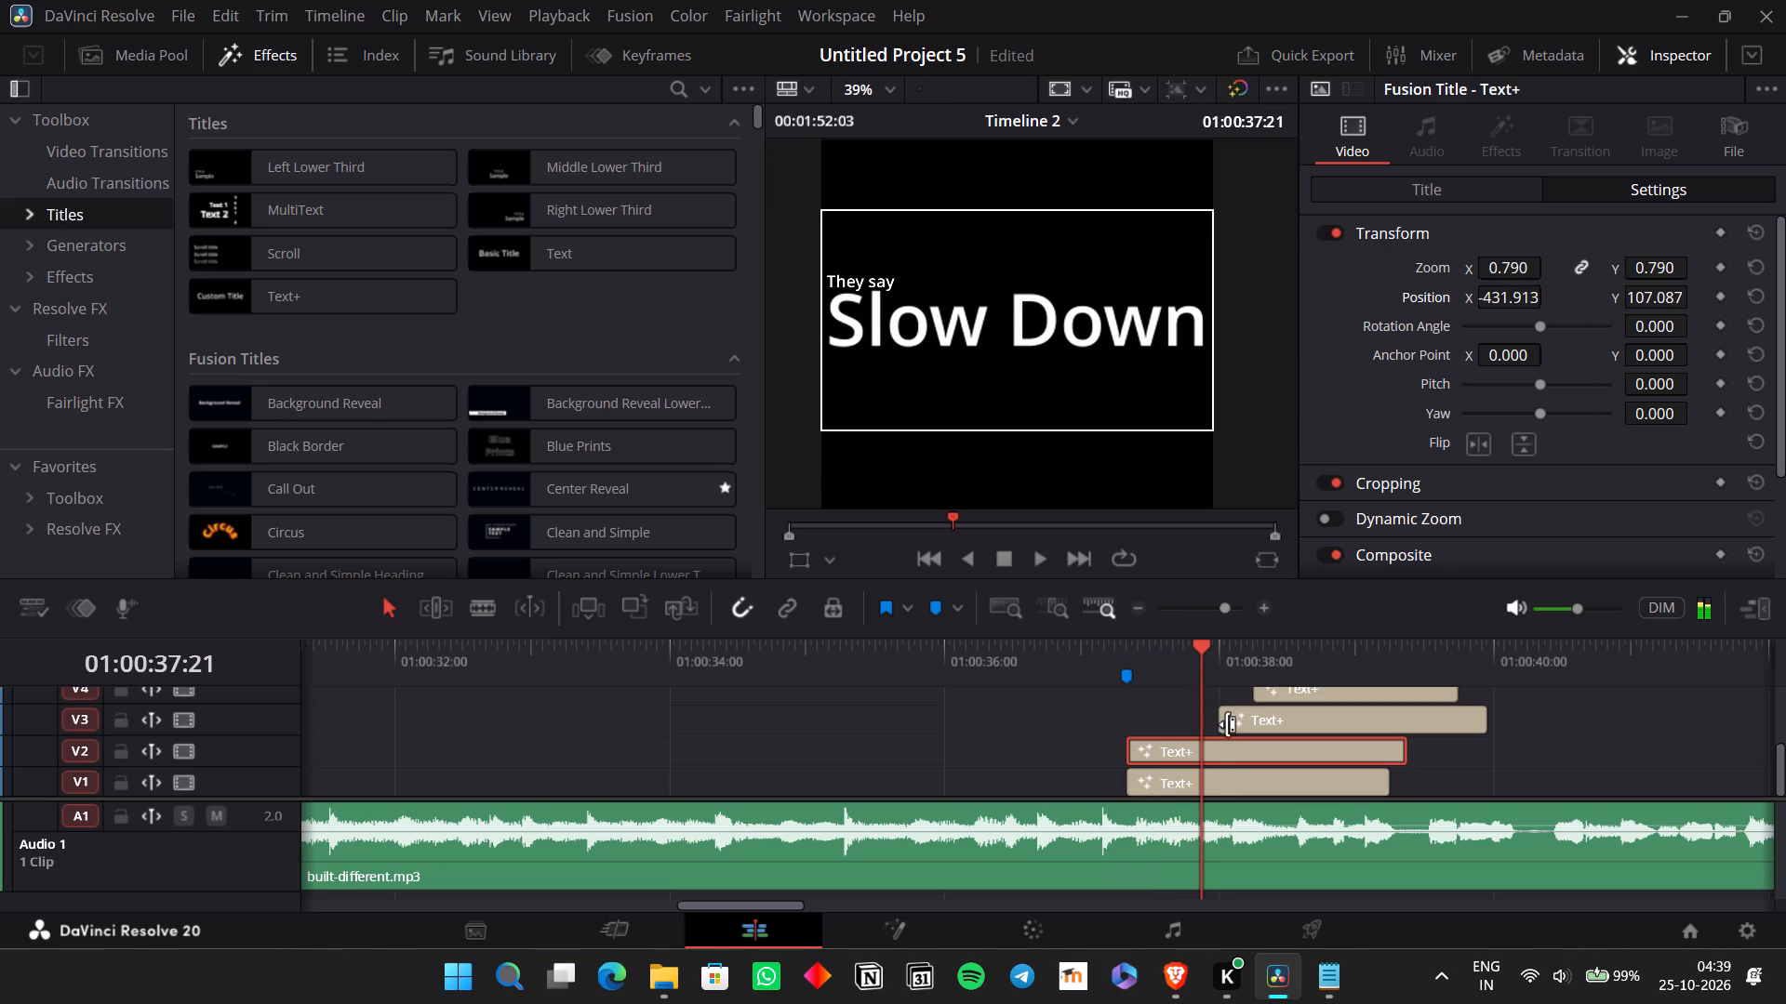
{"action": "left_click_drag", "start_coordinate": [1200, 780], "coordinate": [1250, 780]}
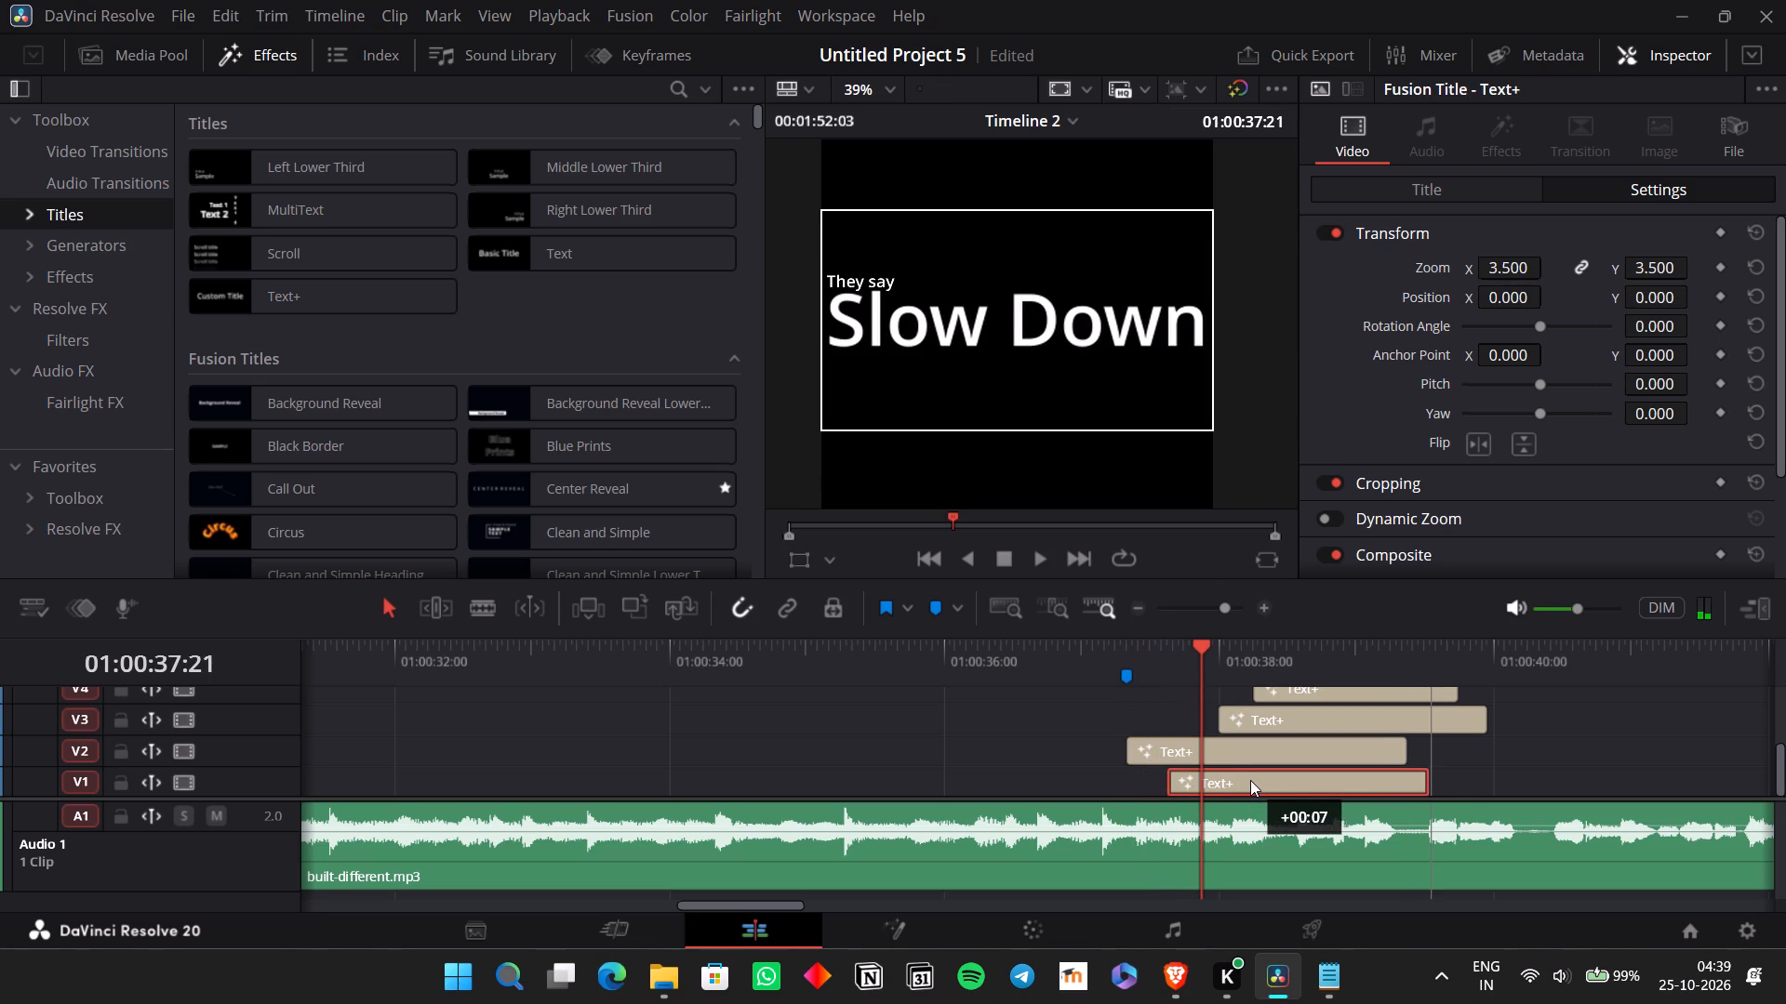
{"action": "left_click_drag", "start_coordinate": [1250, 780], "coordinate": [1260, 781]}
{"action": "left_click", "coordinate": [1103, 648]}
{"action": "key", "text": "space"}
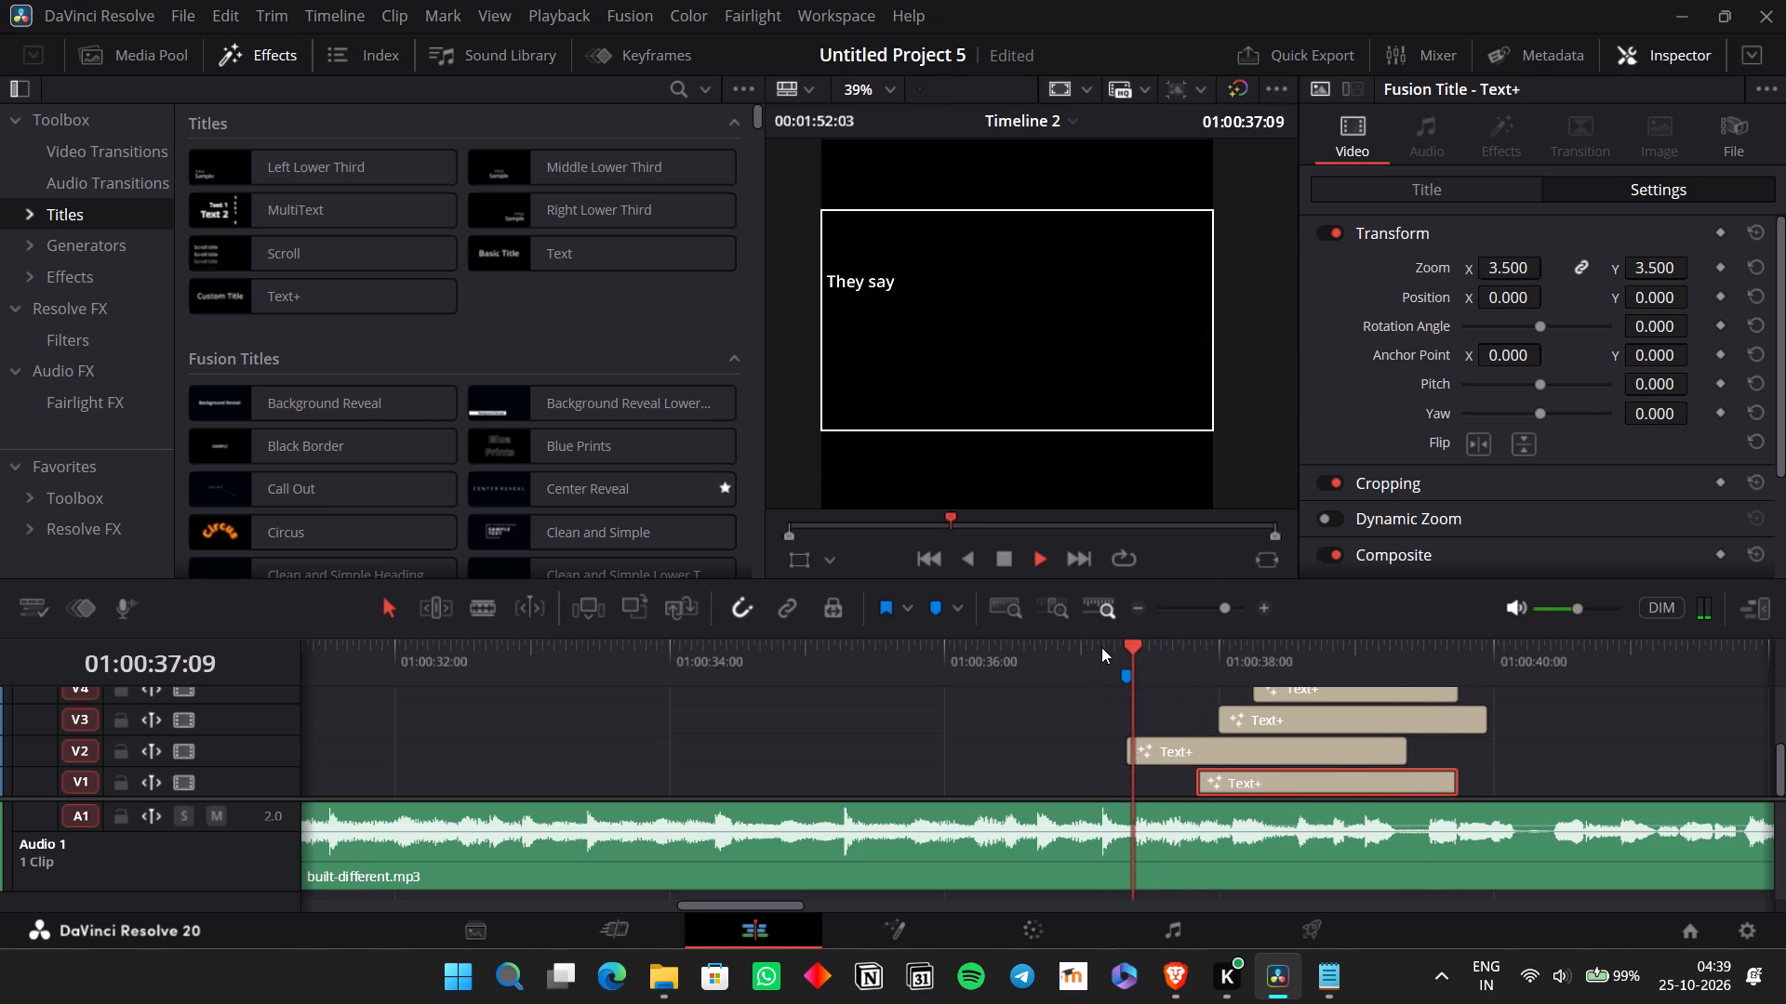
{"action": "key", "text": "space"}
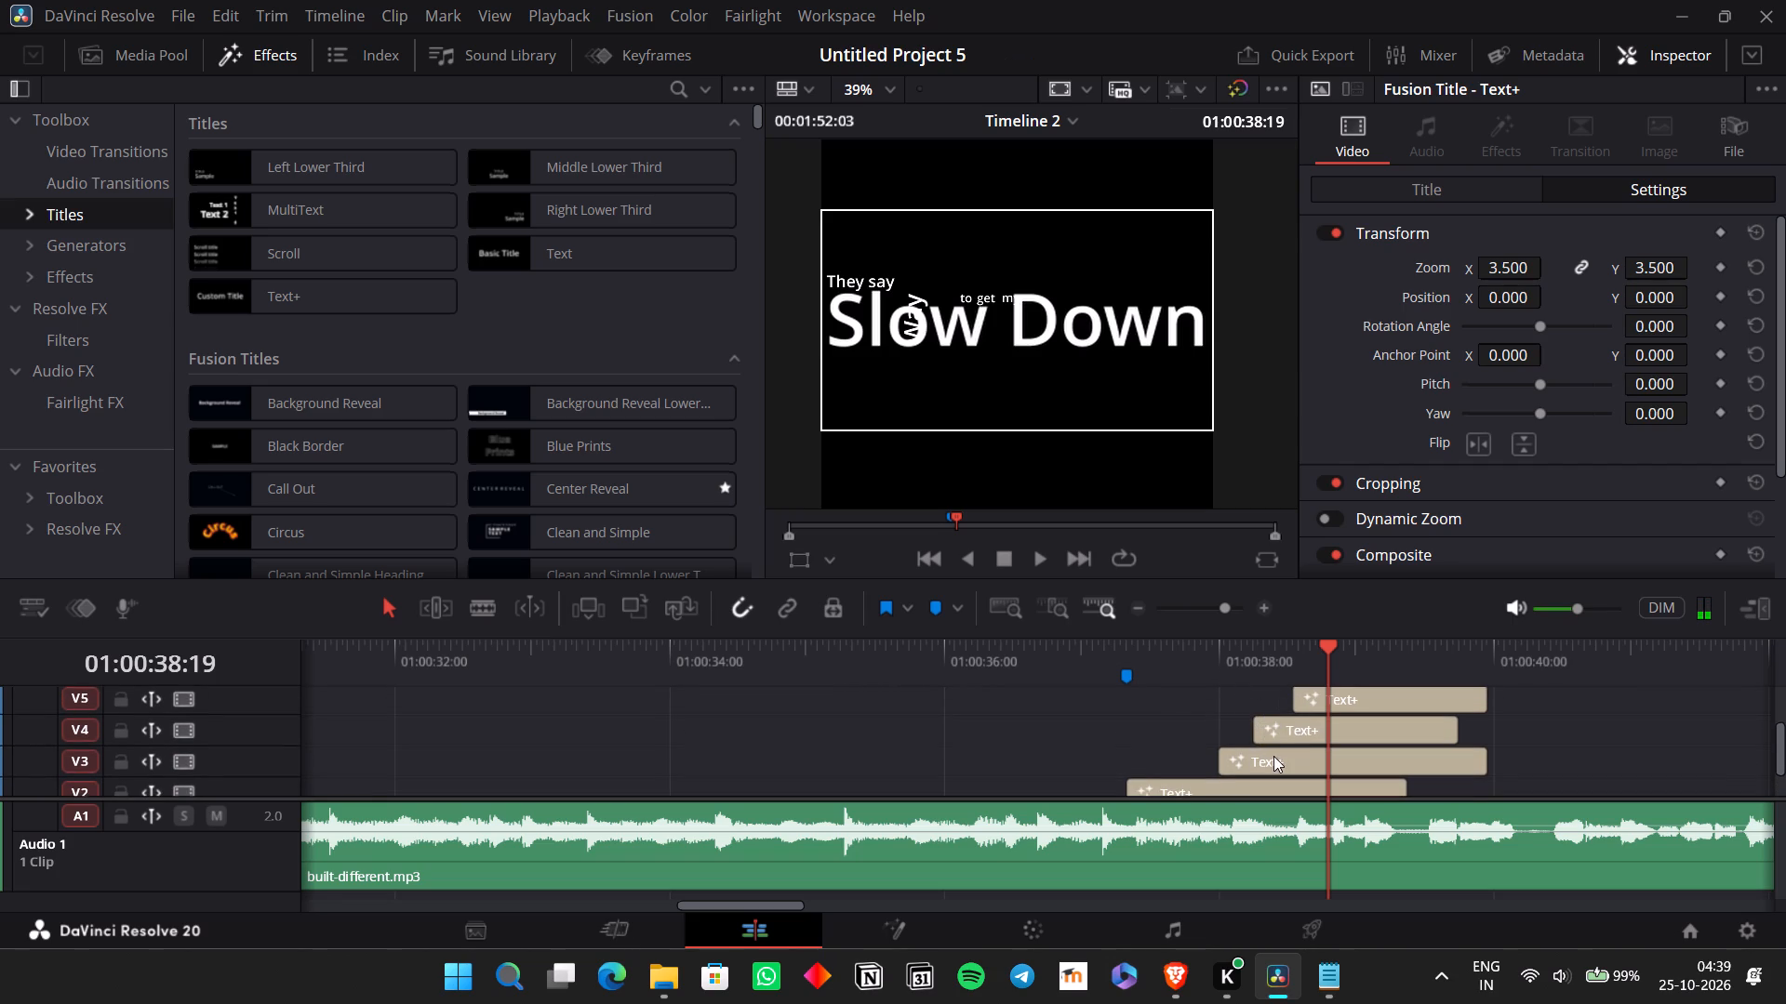
Move the V3 title and the leftover titles above it 16 frames later, so V3 starts at about 01:00:38:16.
{"action": "left_click_drag", "start_coordinate": [1204, 752], "coordinate": [1352, 660]}
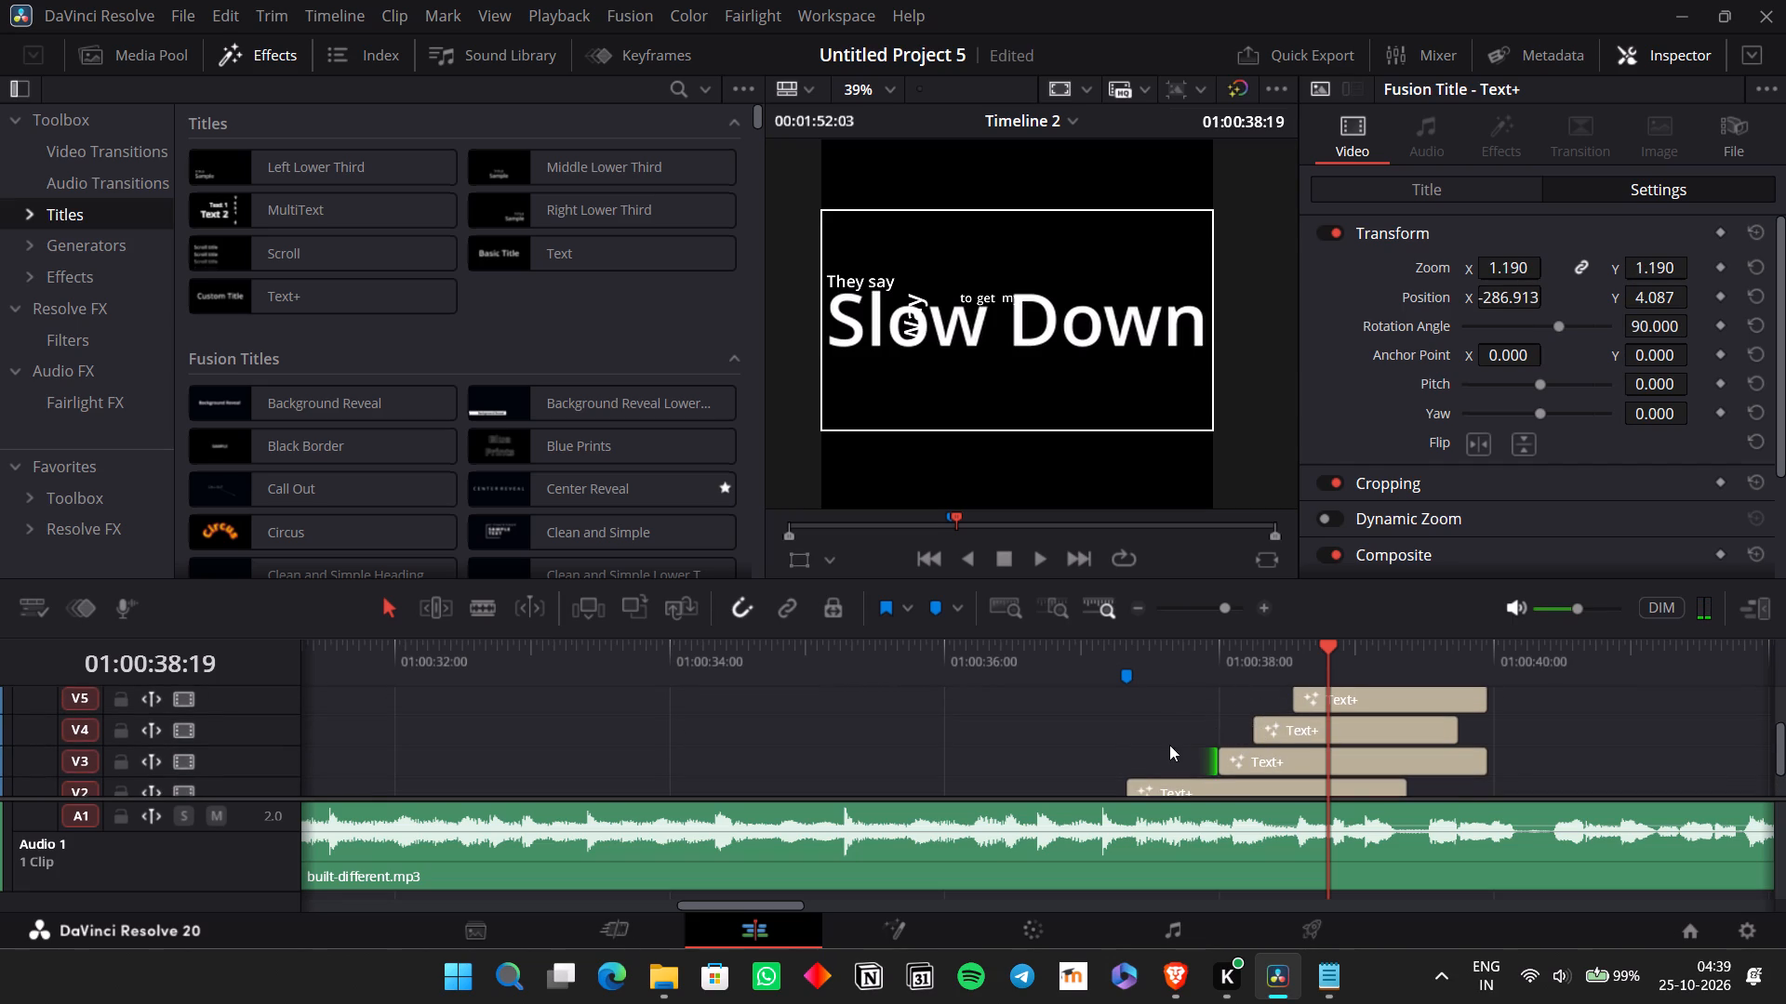
{"action": "left_click_drag", "start_coordinate": [1169, 745], "coordinate": [1359, 585]}
{"action": "scroll", "coordinate": [1389, 700], "scroll_direction": "left", "scroll_amount": 1}
{"action": "scroll", "coordinate": [1389, 700], "scroll_direction": "down", "scroll_amount": 1}
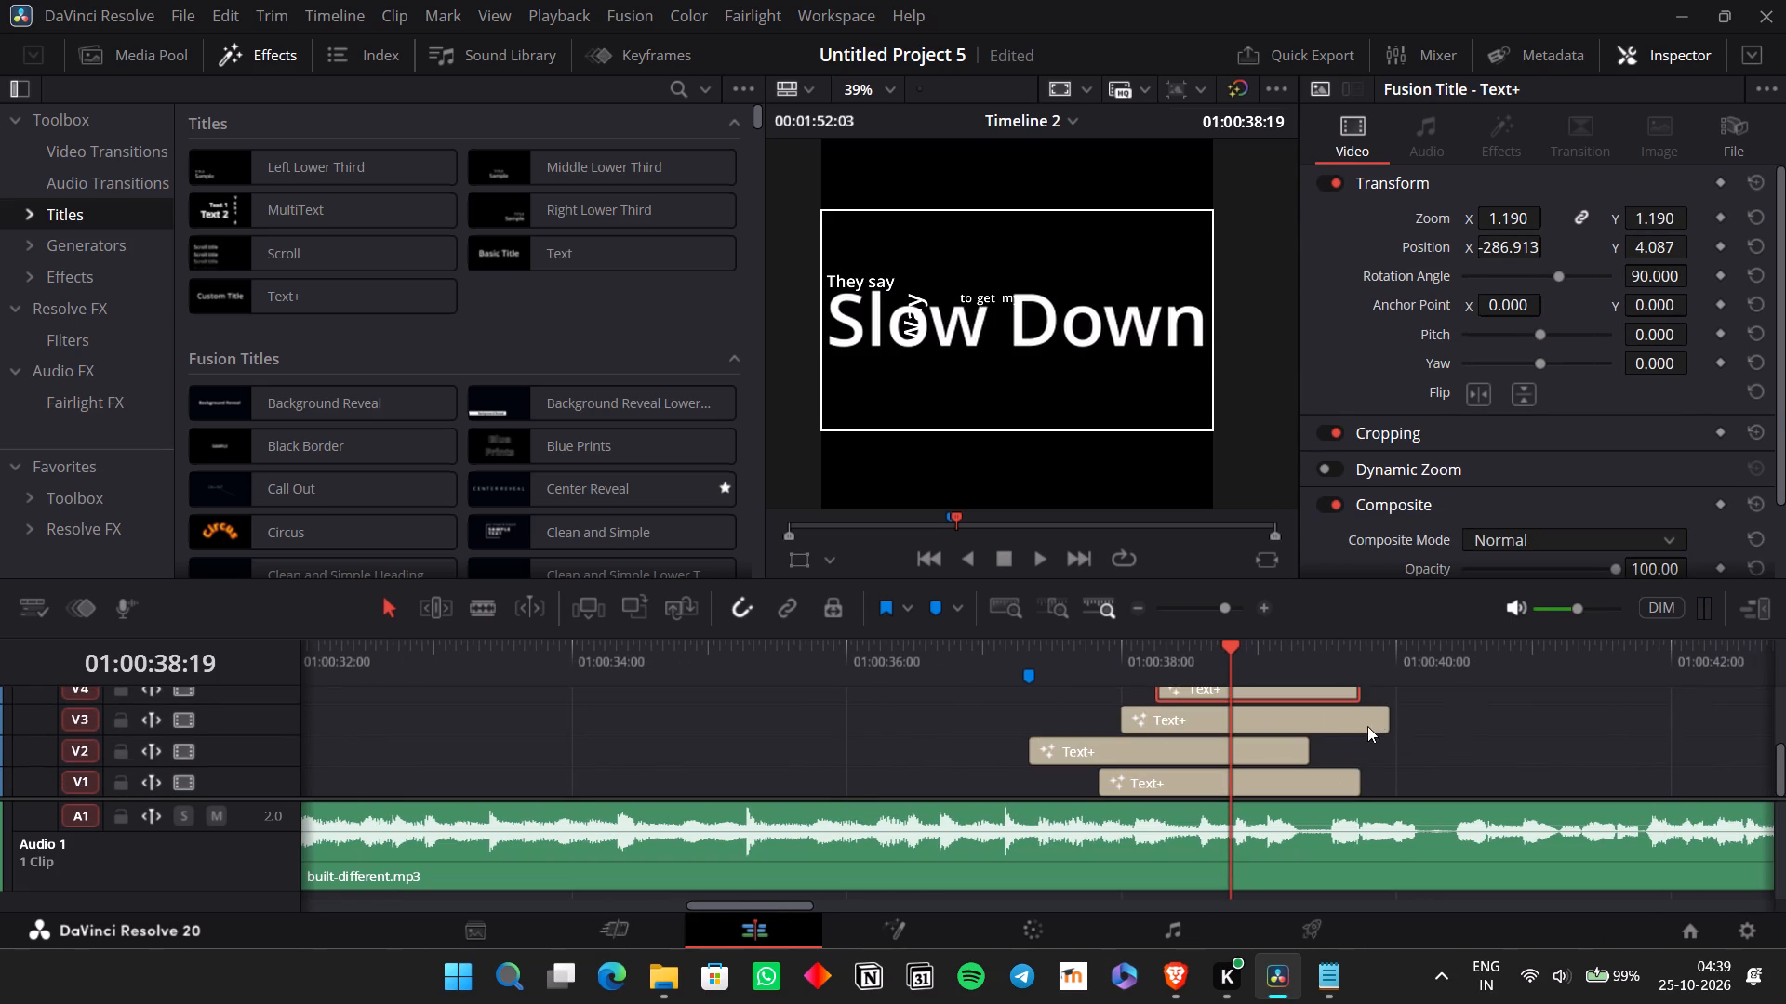
{"action": "scroll", "coordinate": [1367, 726], "scroll_direction": "down", "scroll_amount": 1}
{"action": "left_click", "coordinate": [1300, 720], "text": "ctrl"}
{"action": "left_click_drag", "start_coordinate": [1272, 711], "coordinate": [1338, 709]}
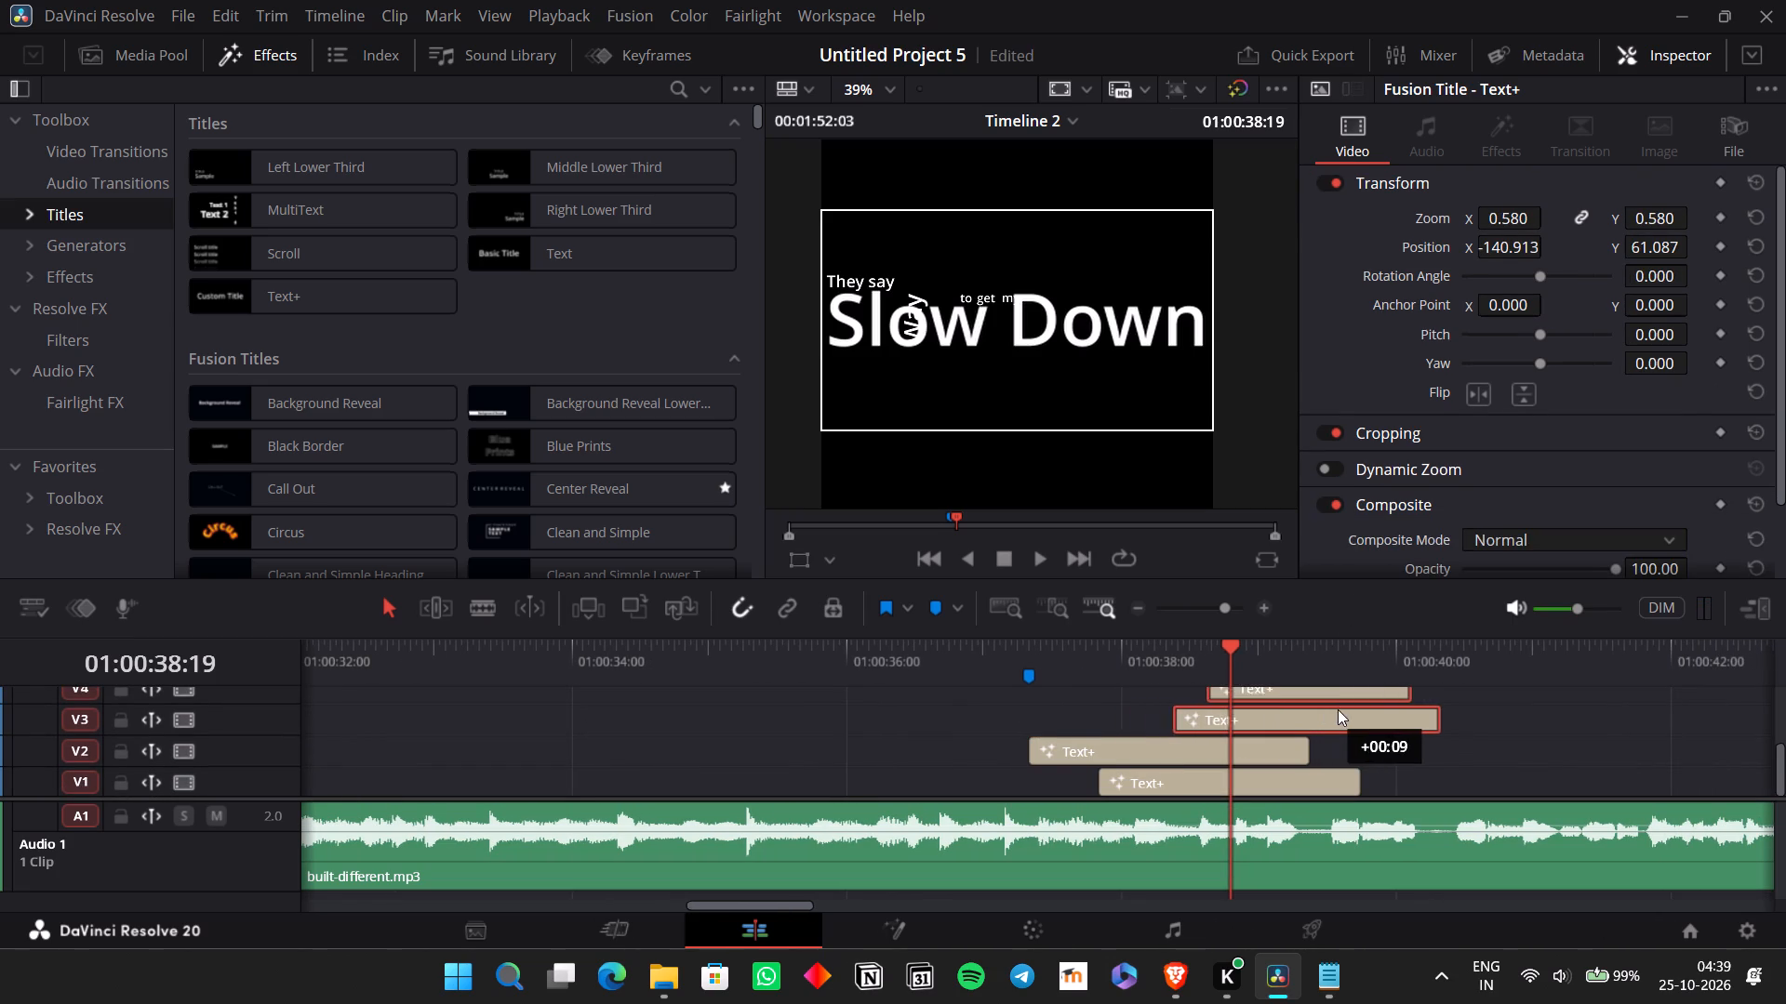
{"action": "left_click_drag", "start_coordinate": [1338, 709], "coordinate": [1367, 709]}
{"action": "left_click", "coordinate": [1336, 707]}
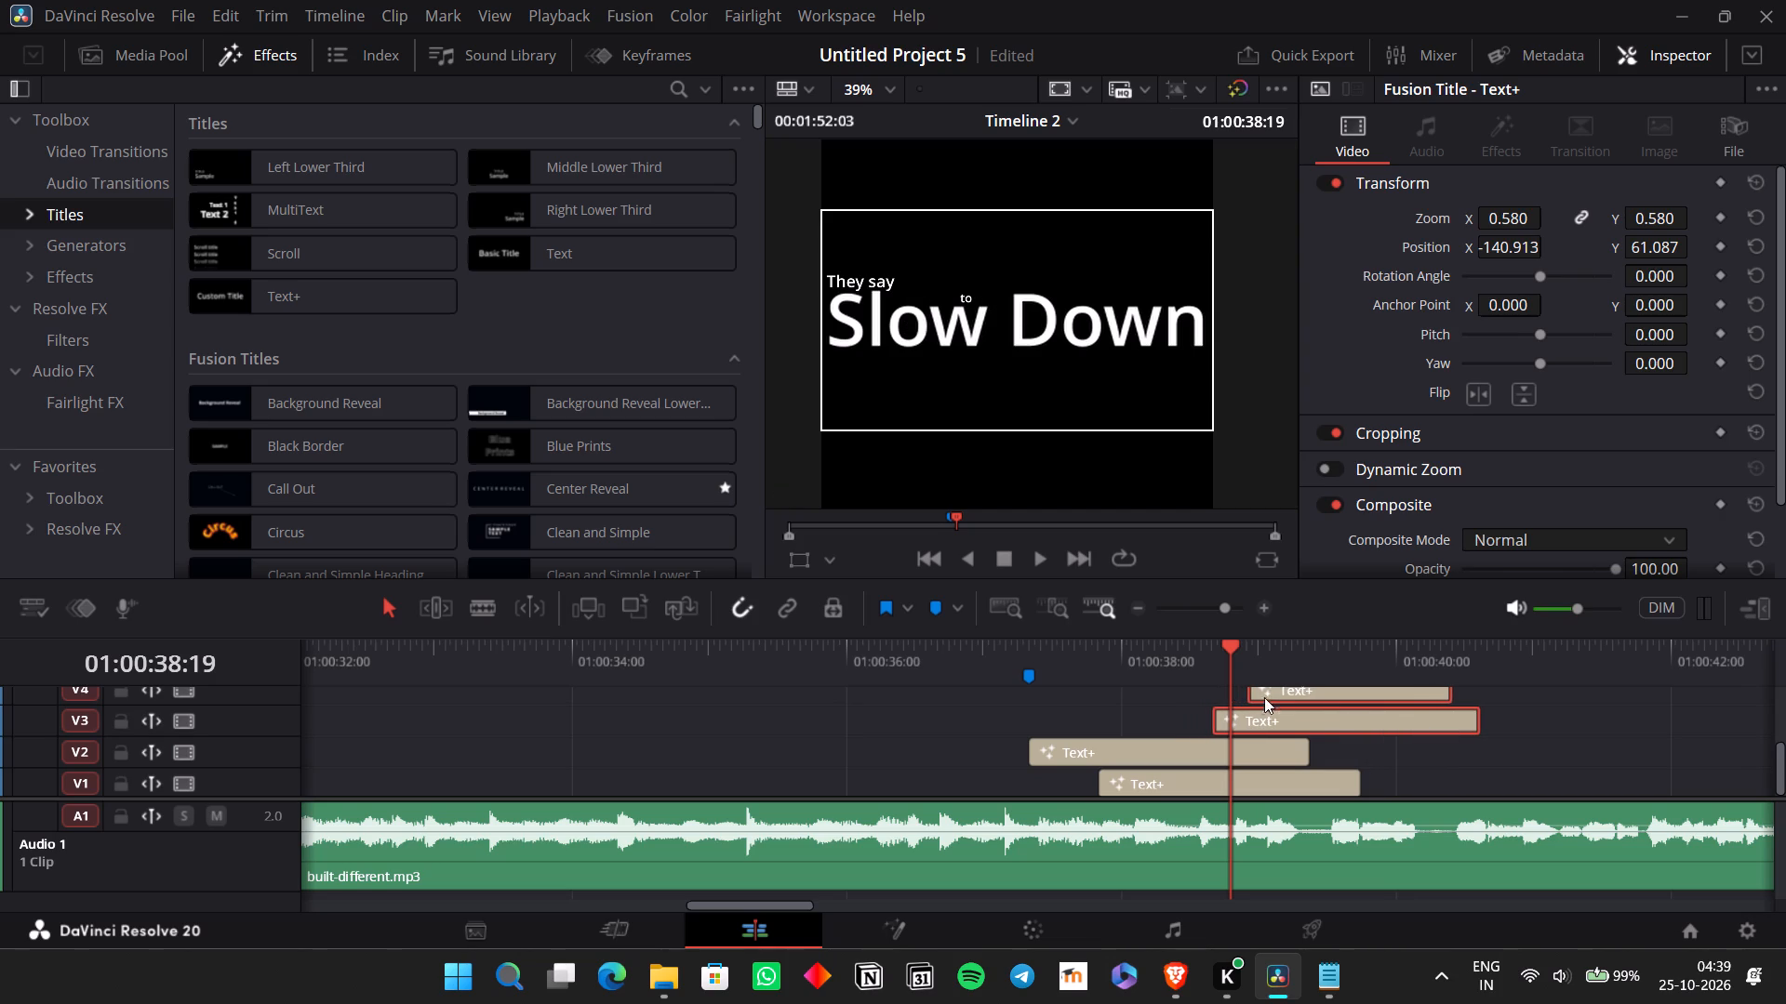
Change the text of the V3 title to "I say".
{"action": "left_click_drag", "start_coordinate": [1143, 703], "coordinate": [1228, 711]}
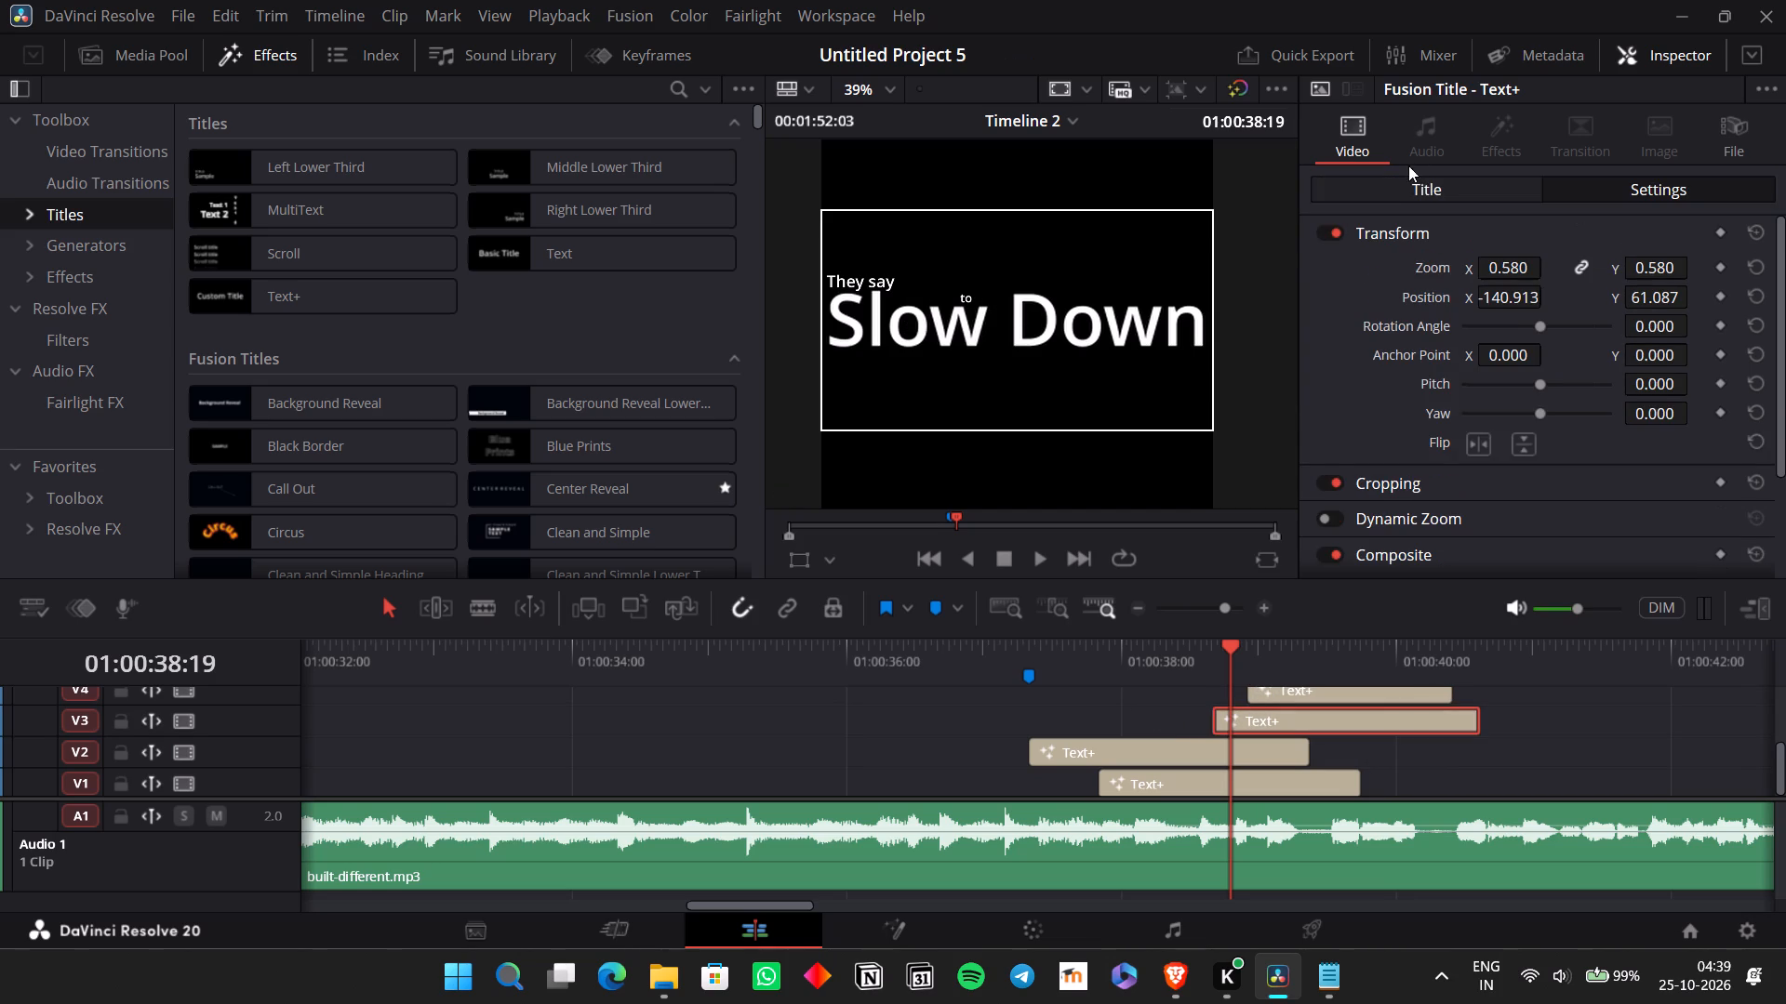
{"action": "left_click", "coordinate": [1406, 178]}
{"action": "left_click_drag", "start_coordinate": [1369, 351], "coordinate": [1284, 343]}
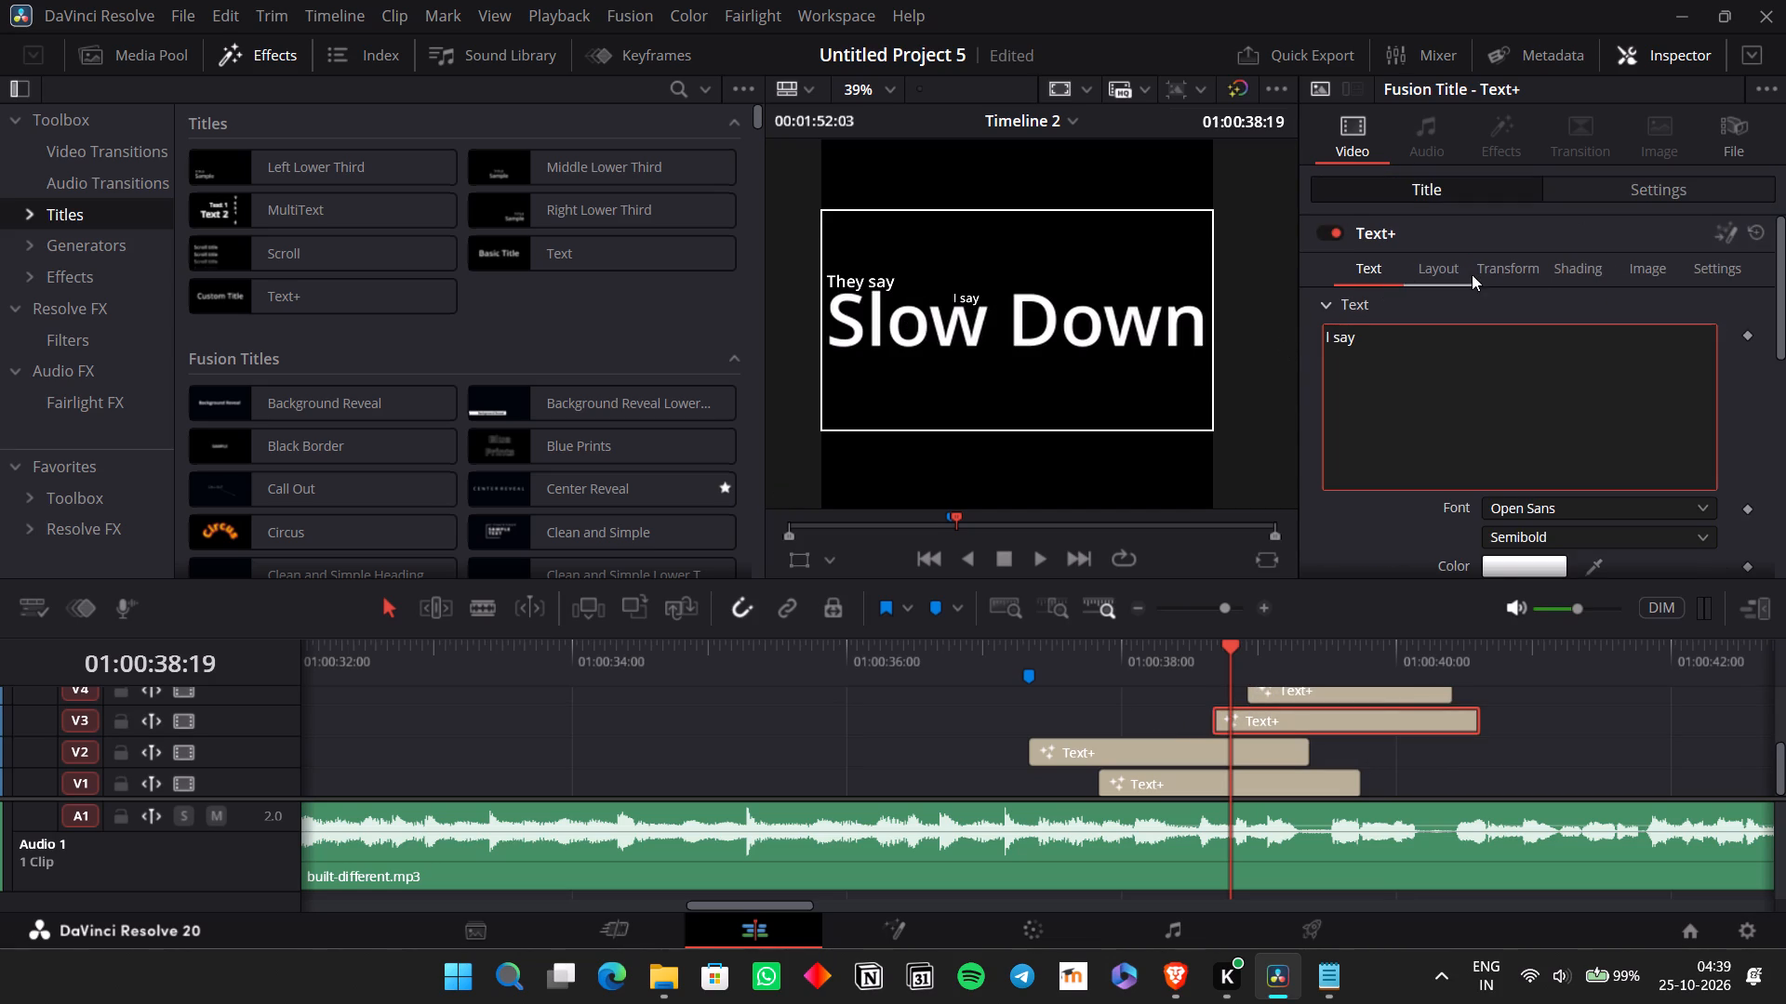
Reposition the "I say" title to X 31.087, Y 98.087 so it sits above the start of "Down".
{"action": "left_click", "coordinate": [1614, 199]}
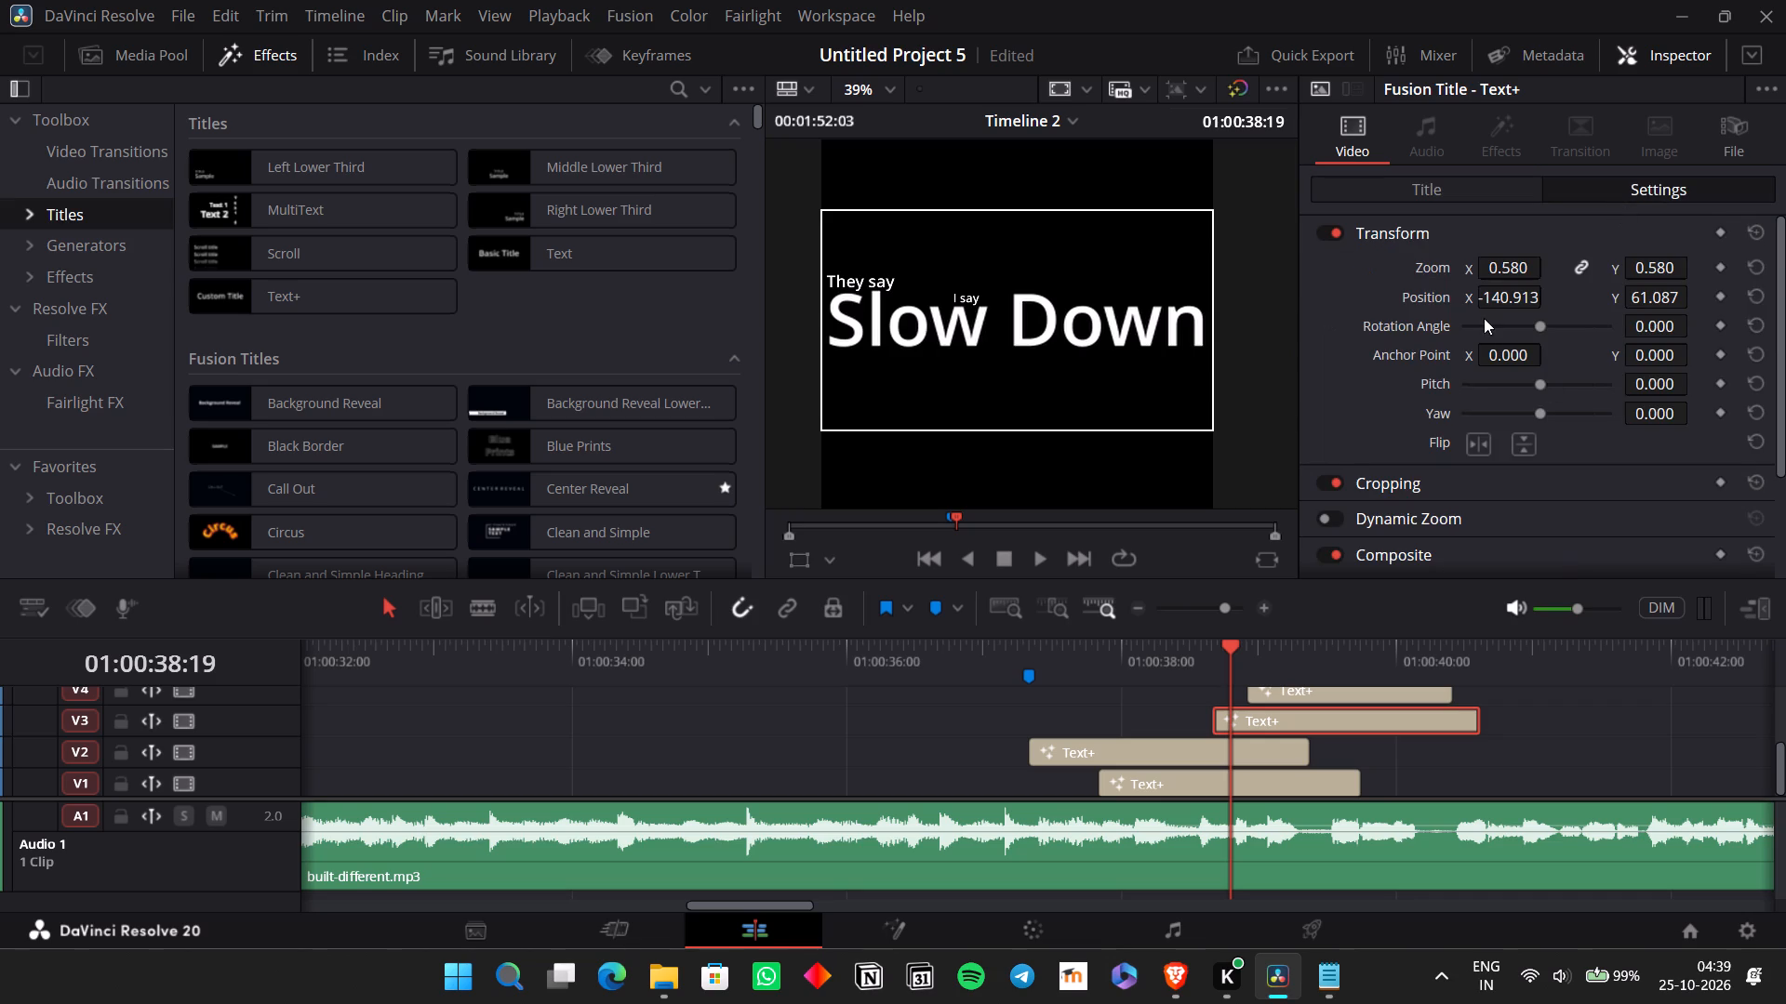
{"action": "left_click_drag", "start_coordinate": [1507, 294], "coordinate": [1682, 292]}
{"action": "left_click_drag", "start_coordinate": [1682, 292], "coordinate": [1689, 292]}
{"action": "left_click_drag", "start_coordinate": [1648, 293], "coordinate": [1709, 308]}
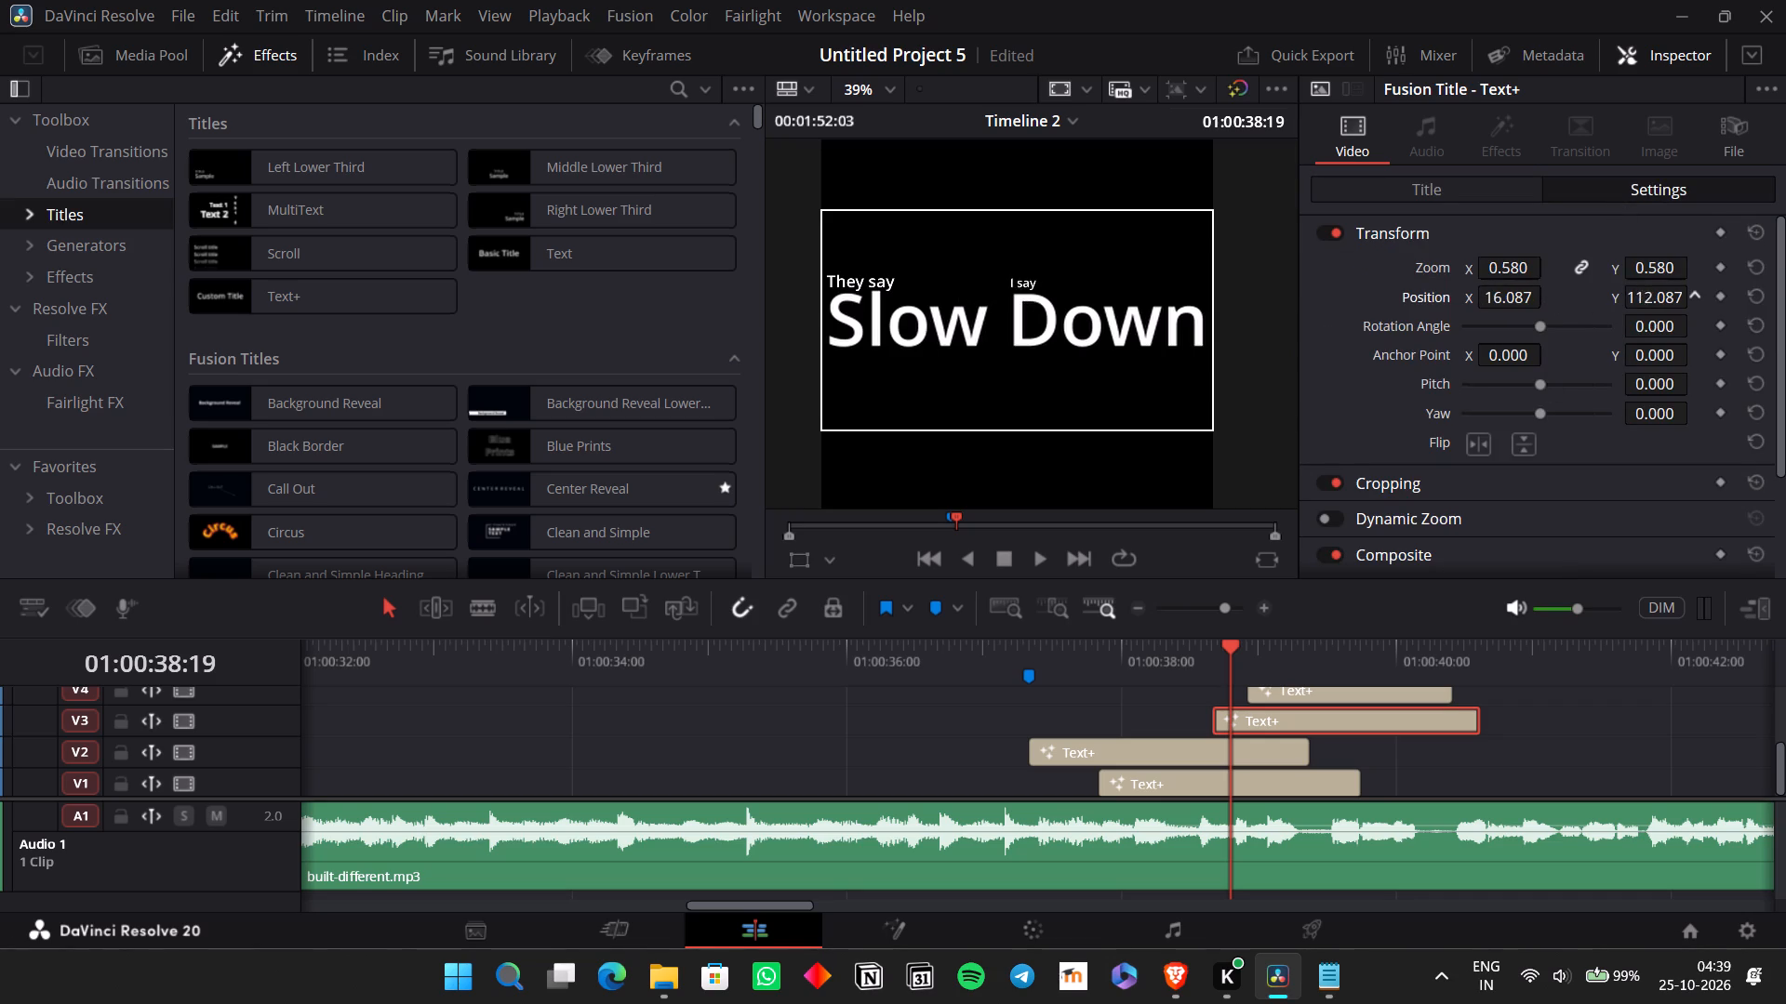
{"action": "left_click_drag", "start_coordinate": [1709, 308], "coordinate": [1698, 347]}
{"action": "left_click_drag", "start_coordinate": [1514, 297], "coordinate": [1520, 297]}
{"action": "left_click_drag", "start_coordinate": [1520, 297], "coordinate": [1526, 302]}
{"action": "left_click_drag", "start_coordinate": [1633, 297], "coordinate": [1629, 310]}
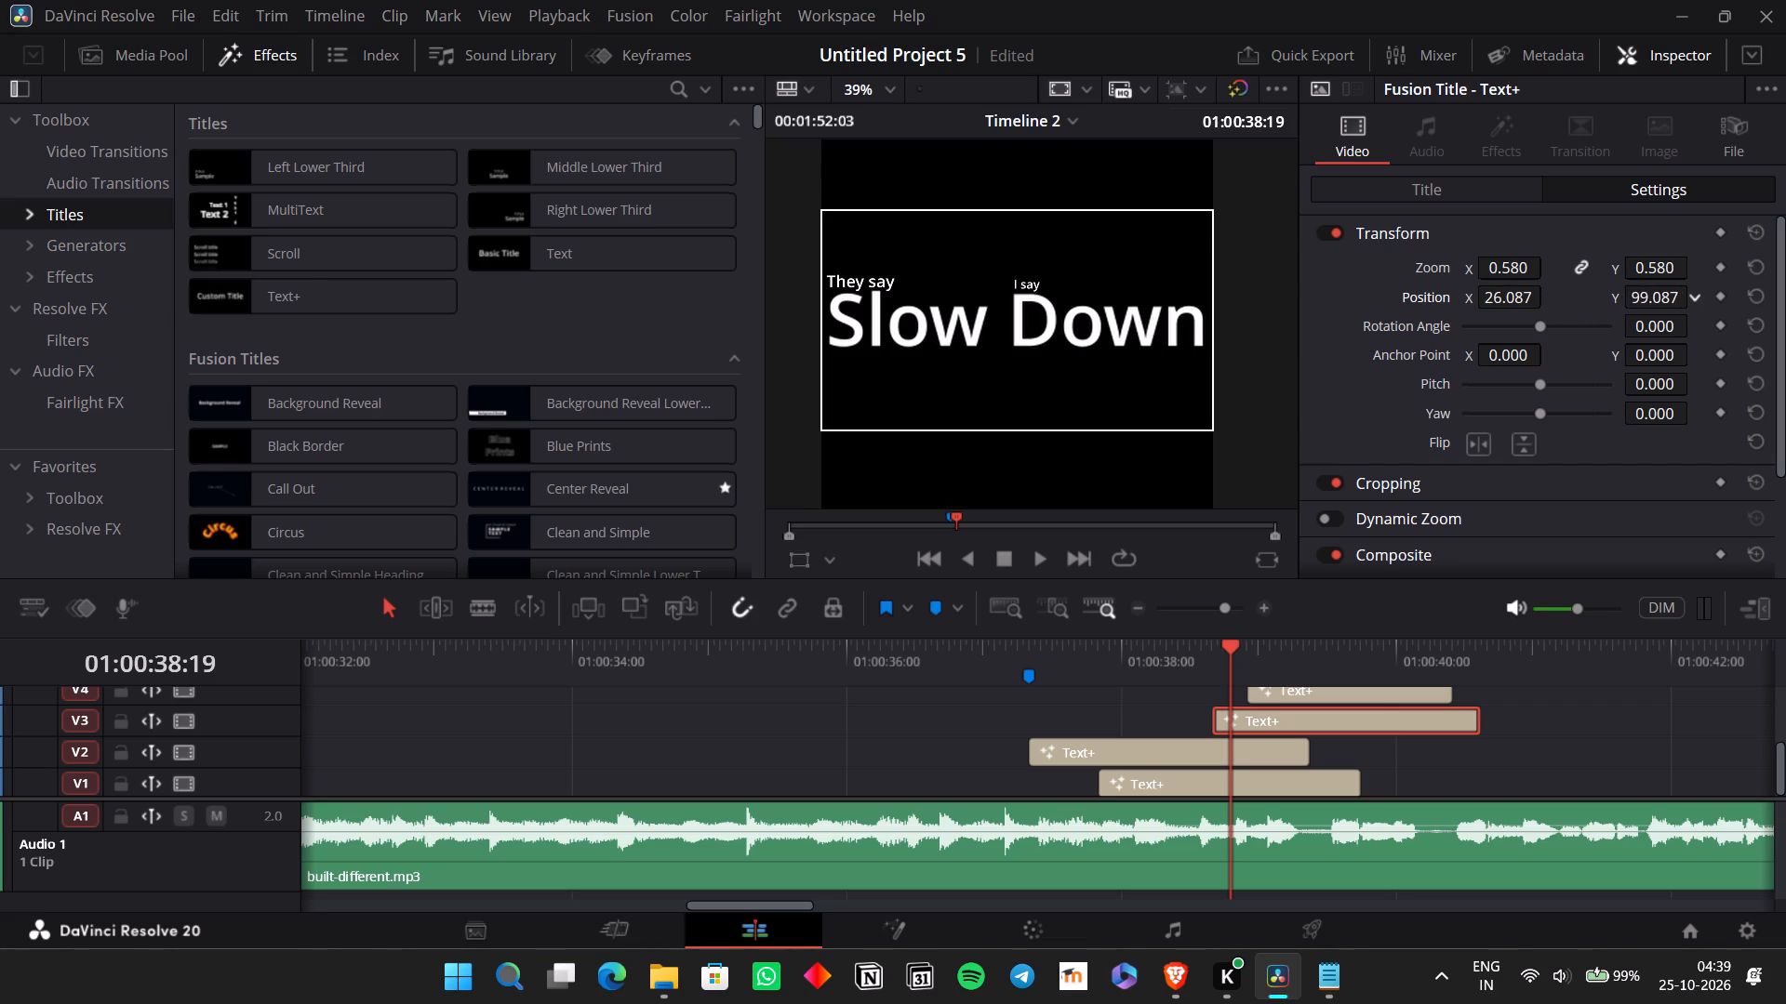
{"action": "left_click_drag", "start_coordinate": [1629, 310], "coordinate": [1628, 310]}
{"action": "left_click", "coordinate": [1508, 300]}
Play on to the V4 "get" title and change its text to "No".
{"action": "left_click", "coordinate": [1014, 666]}
{"action": "key", "text": "space"}
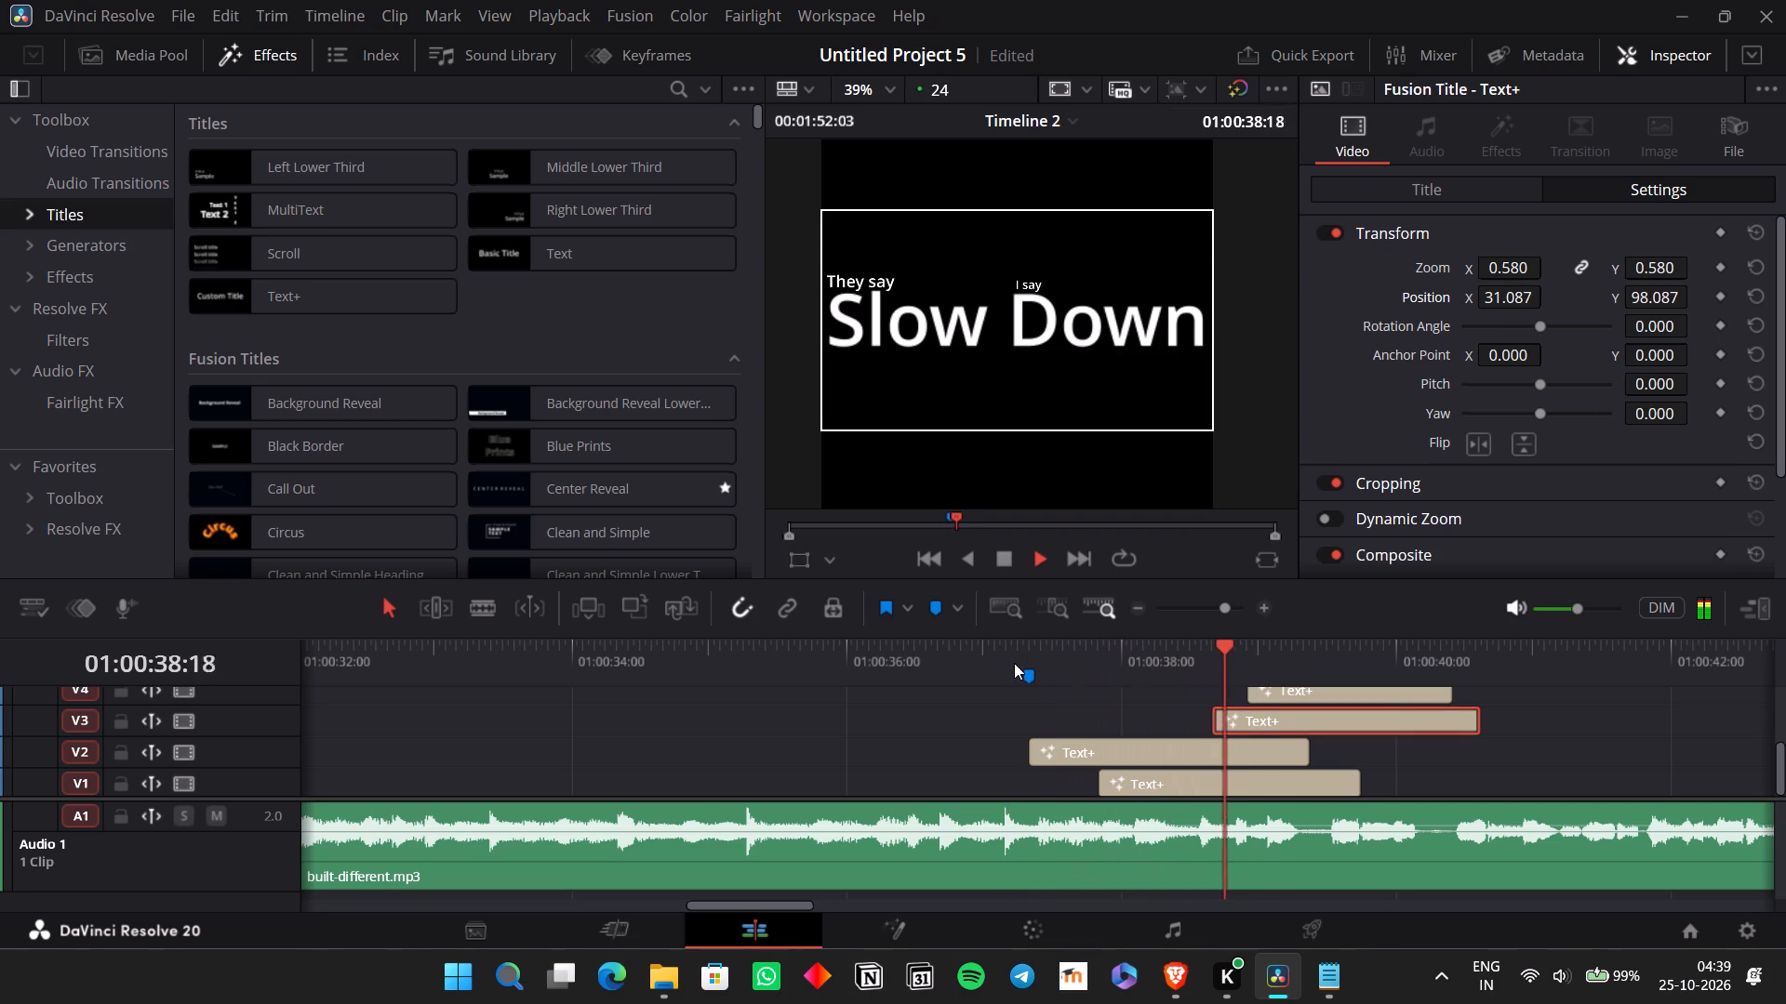
{"action": "key", "text": "space"}
{"action": "left_click", "coordinate": [1290, 691]}
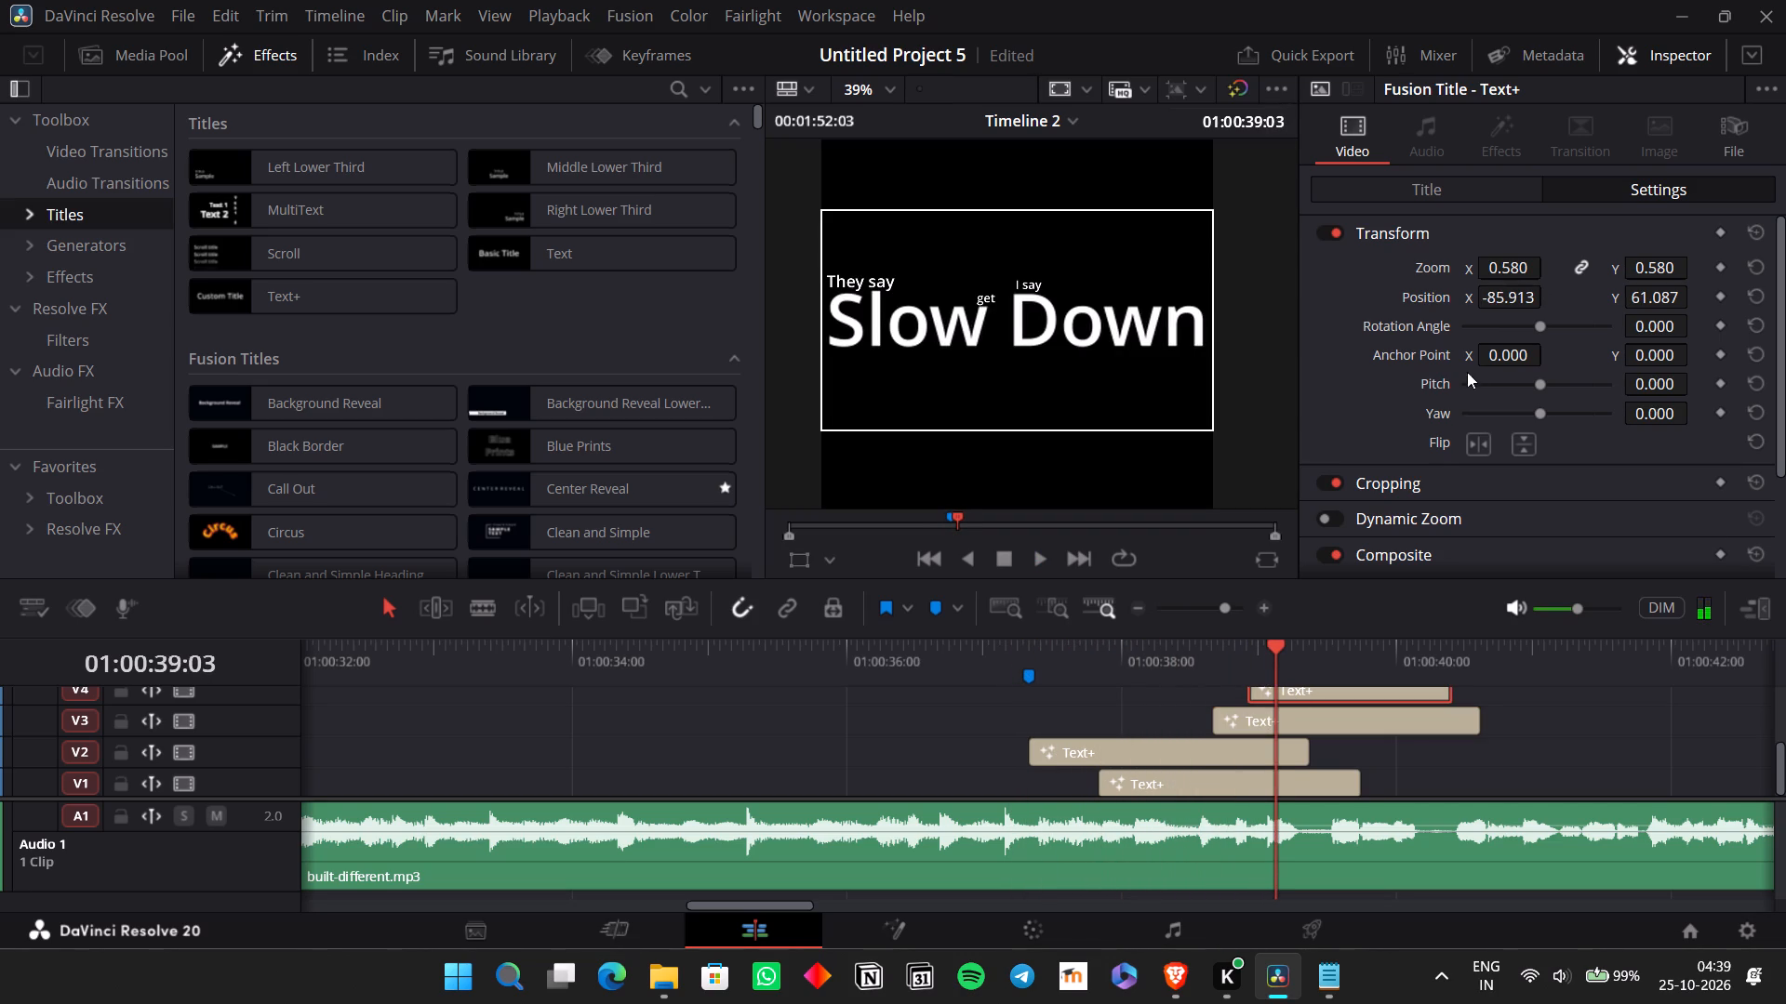
{"action": "left_click", "coordinate": [1457, 192]}
{"action": "left_click_drag", "start_coordinate": [1404, 344], "coordinate": [1293, 343]}
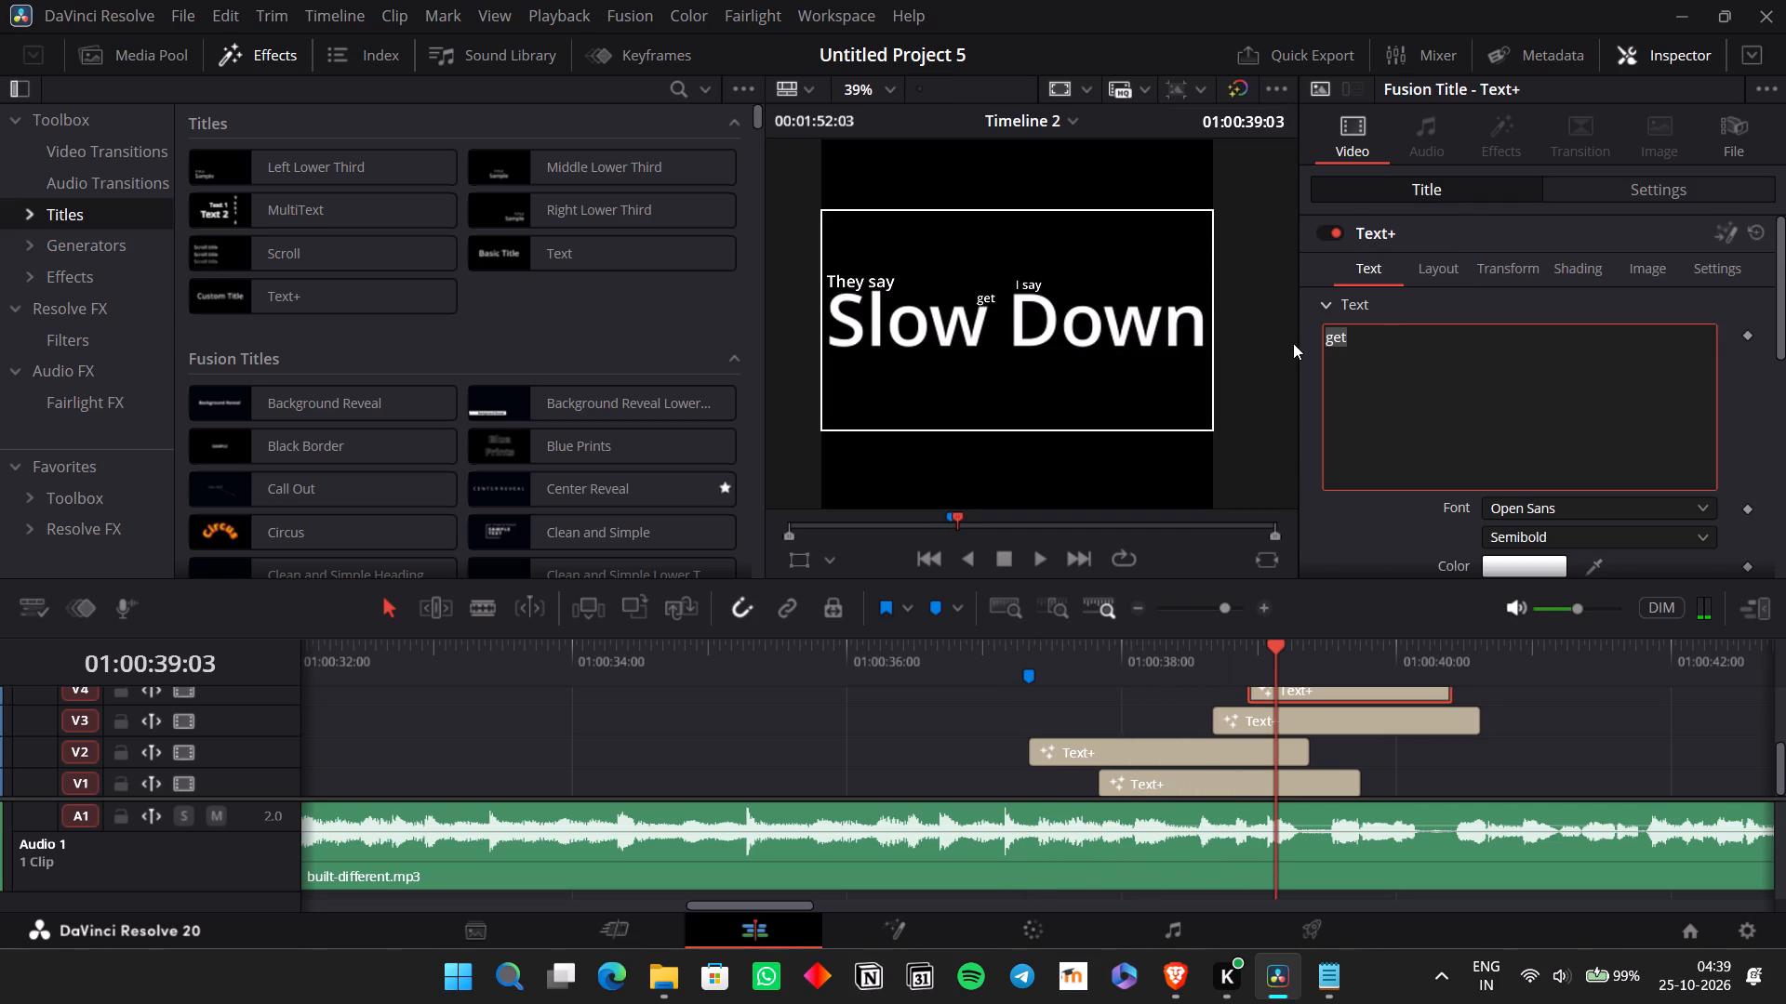
{"action": "key", "text": "o"}
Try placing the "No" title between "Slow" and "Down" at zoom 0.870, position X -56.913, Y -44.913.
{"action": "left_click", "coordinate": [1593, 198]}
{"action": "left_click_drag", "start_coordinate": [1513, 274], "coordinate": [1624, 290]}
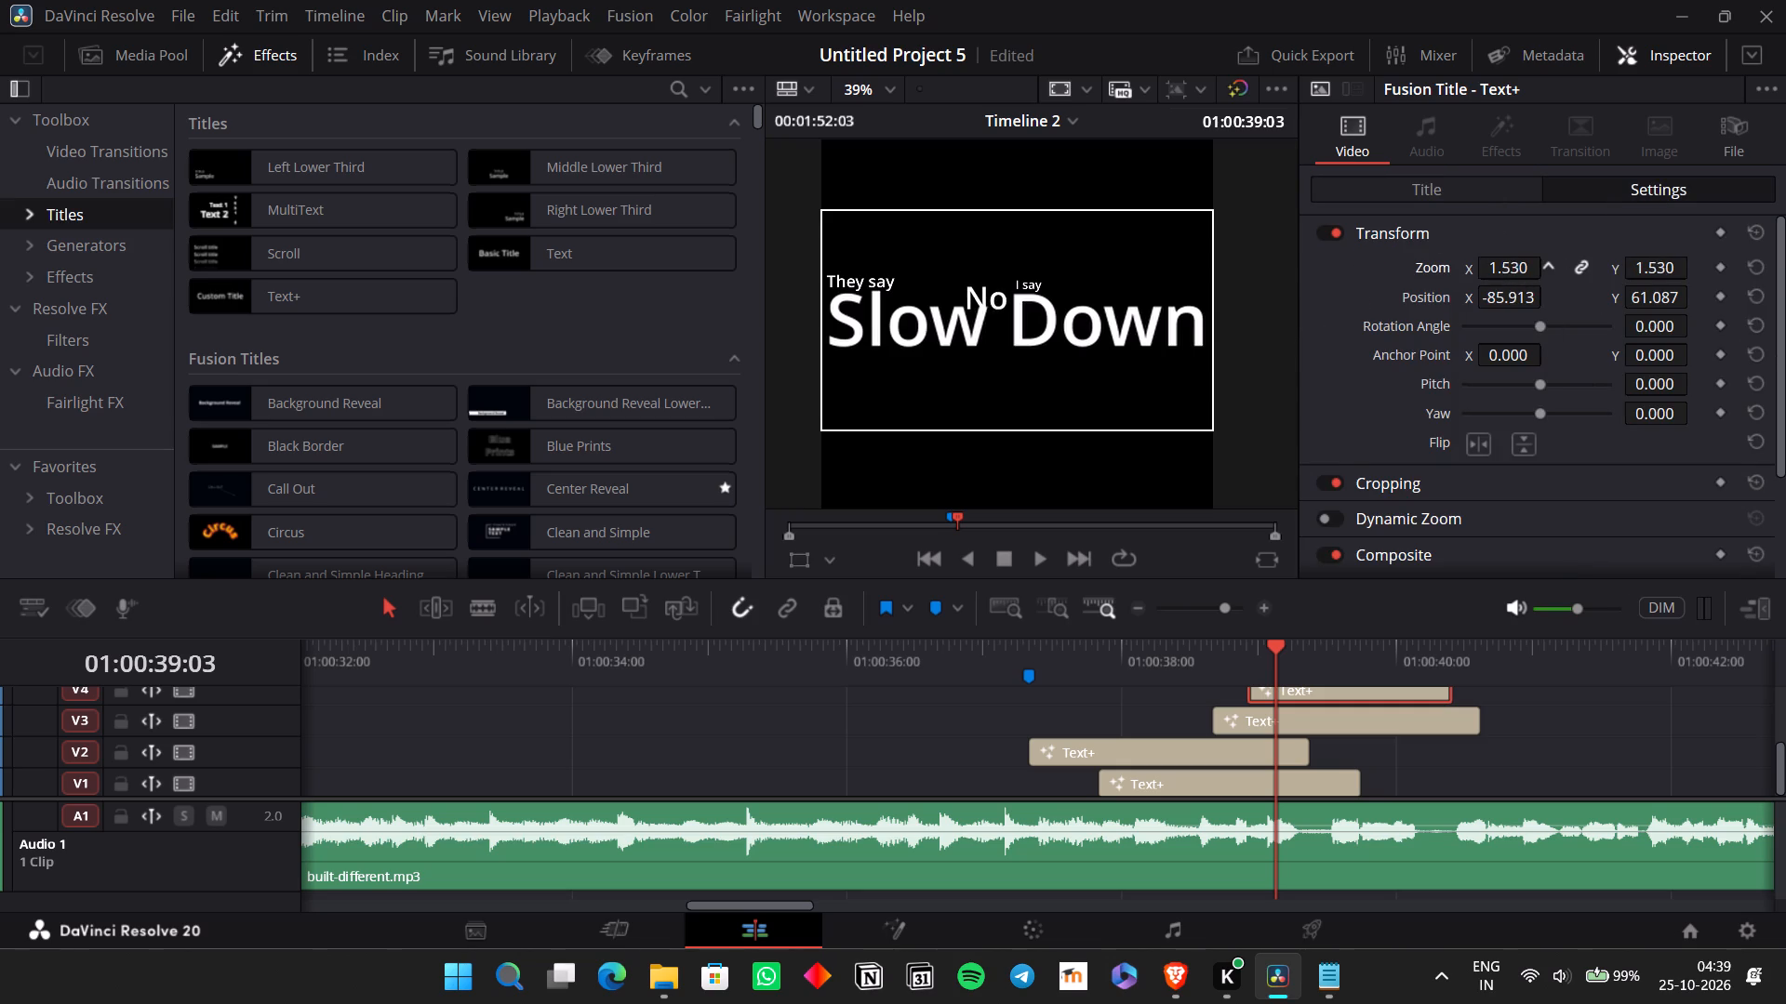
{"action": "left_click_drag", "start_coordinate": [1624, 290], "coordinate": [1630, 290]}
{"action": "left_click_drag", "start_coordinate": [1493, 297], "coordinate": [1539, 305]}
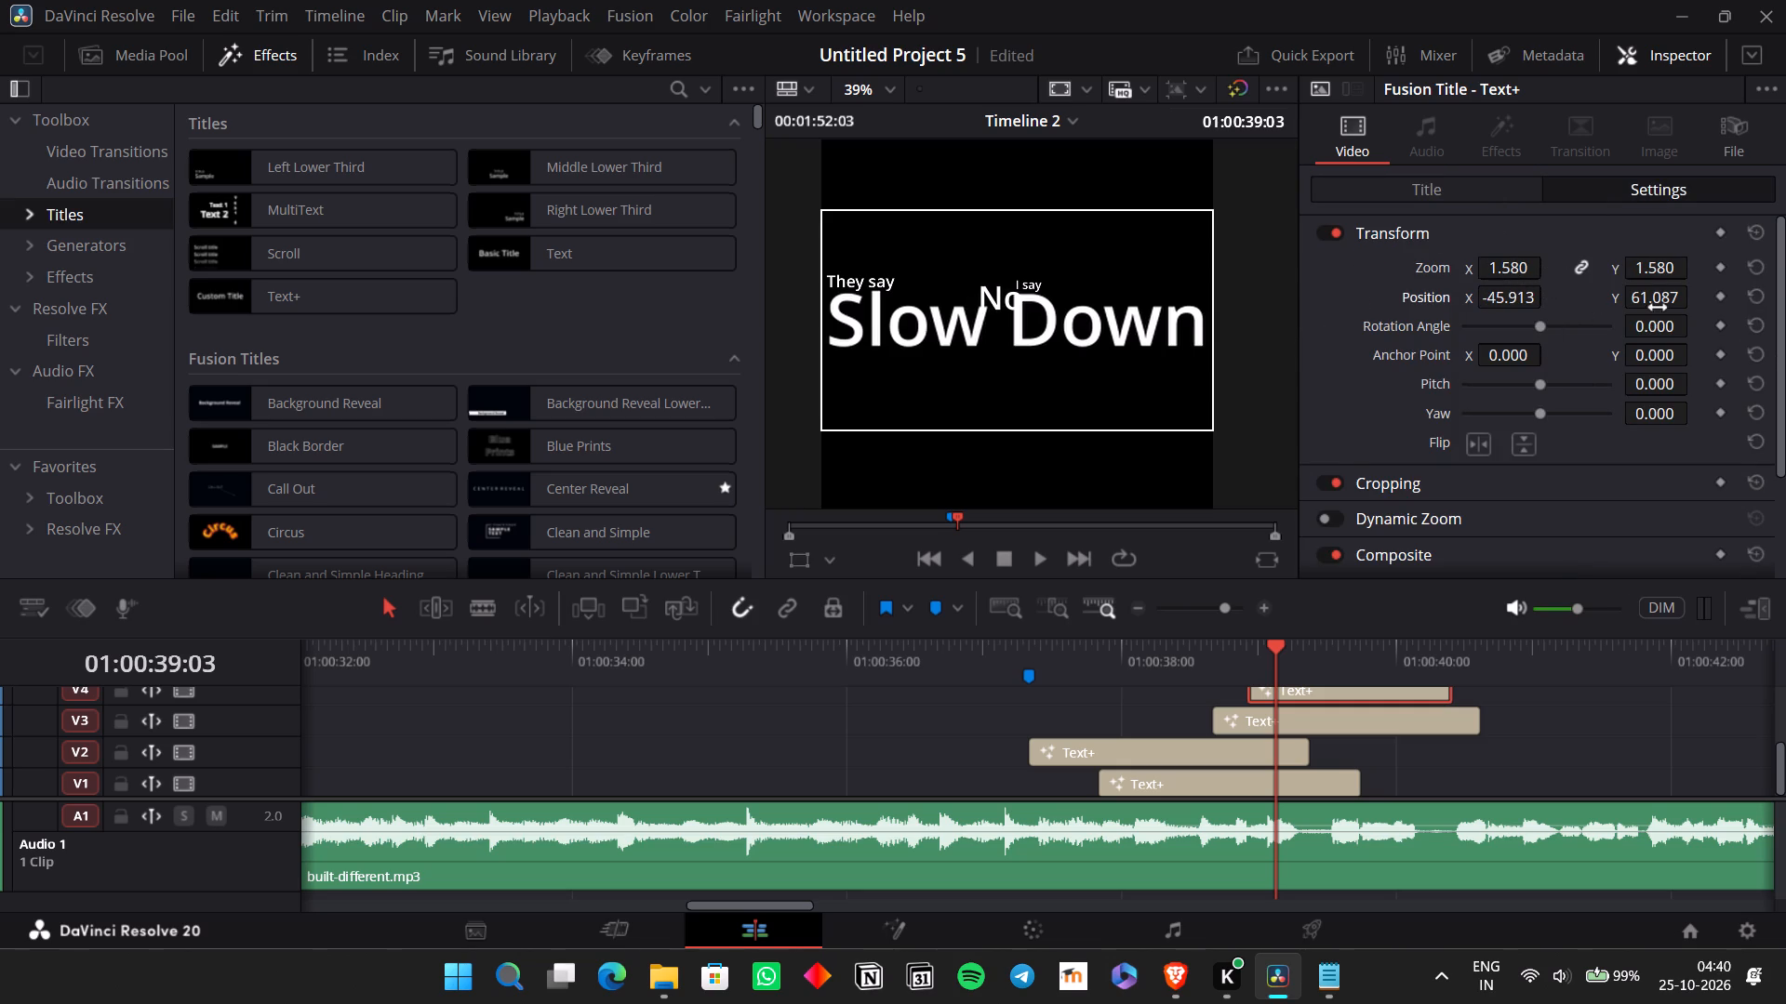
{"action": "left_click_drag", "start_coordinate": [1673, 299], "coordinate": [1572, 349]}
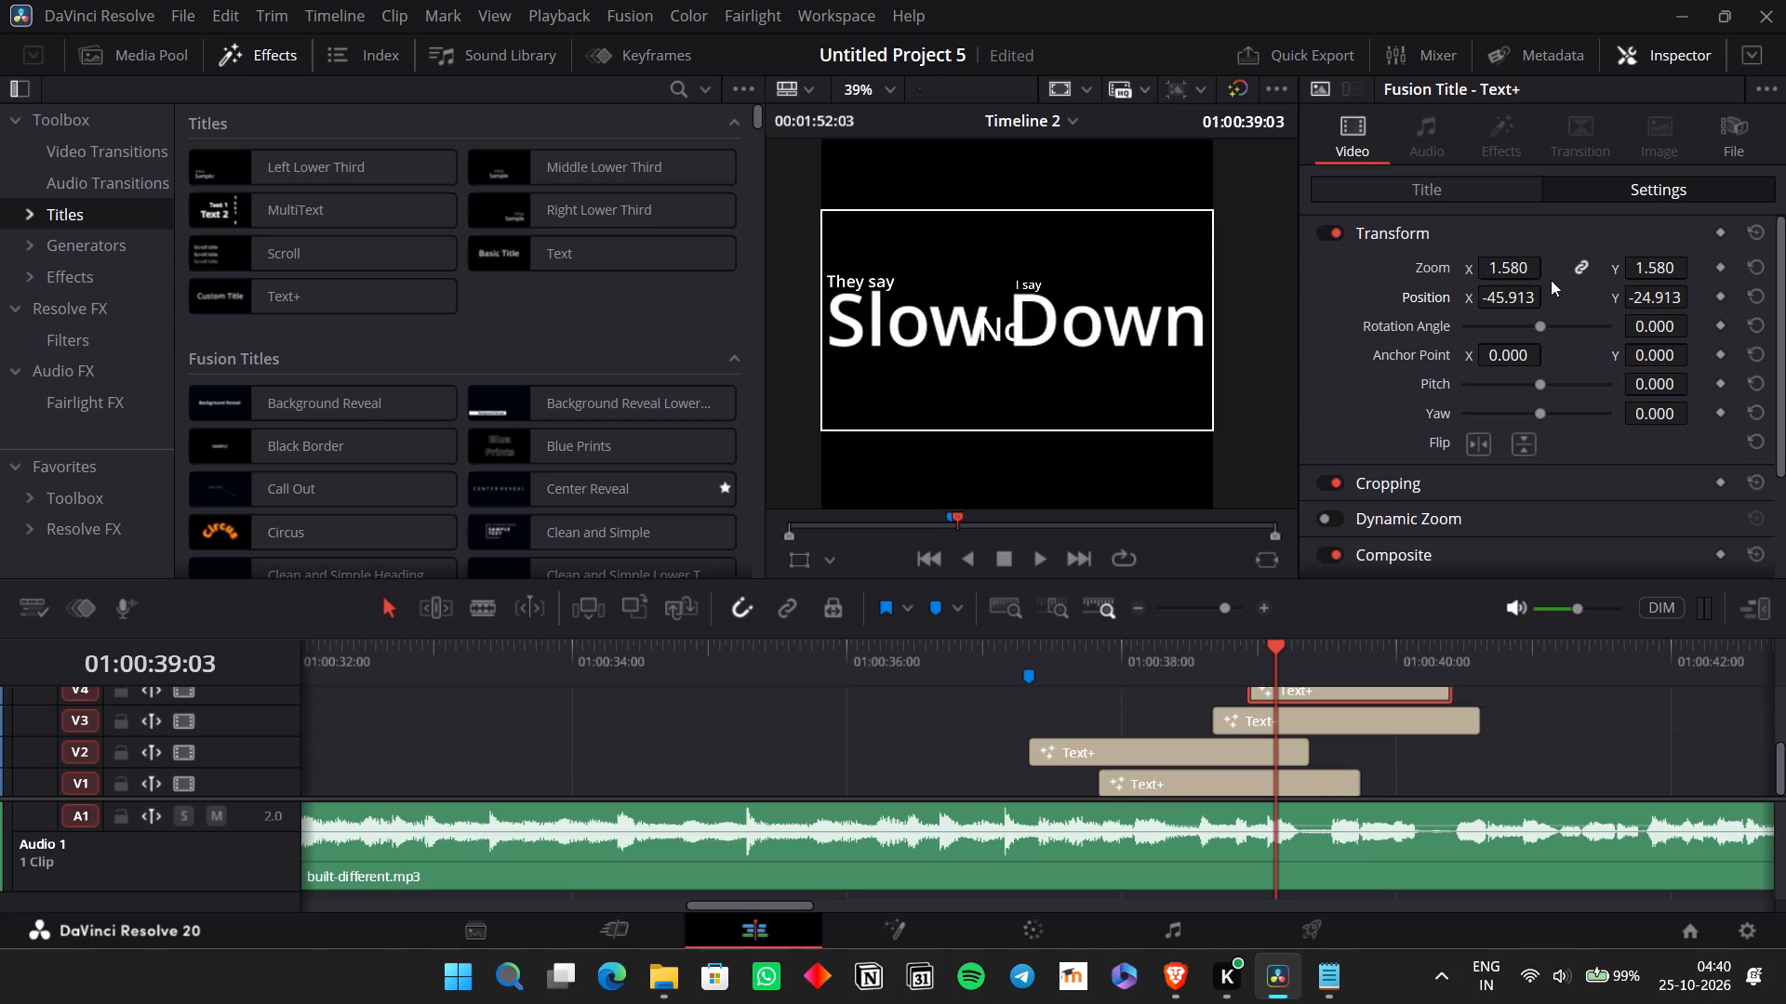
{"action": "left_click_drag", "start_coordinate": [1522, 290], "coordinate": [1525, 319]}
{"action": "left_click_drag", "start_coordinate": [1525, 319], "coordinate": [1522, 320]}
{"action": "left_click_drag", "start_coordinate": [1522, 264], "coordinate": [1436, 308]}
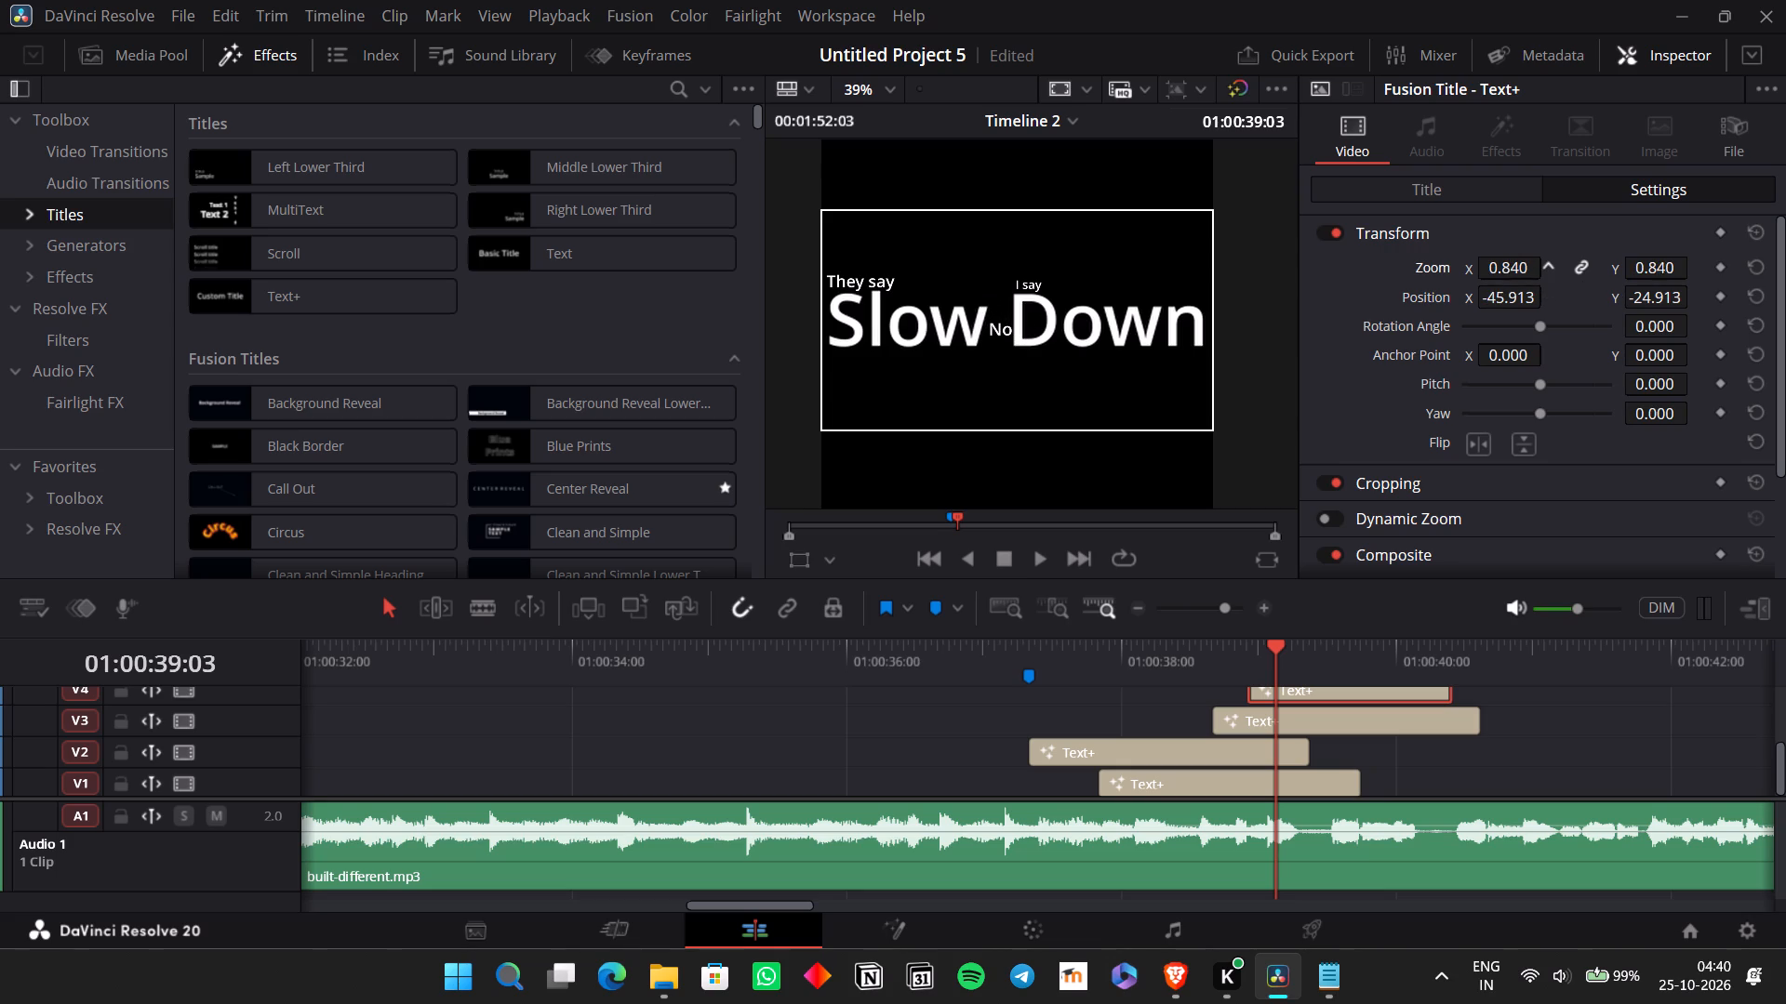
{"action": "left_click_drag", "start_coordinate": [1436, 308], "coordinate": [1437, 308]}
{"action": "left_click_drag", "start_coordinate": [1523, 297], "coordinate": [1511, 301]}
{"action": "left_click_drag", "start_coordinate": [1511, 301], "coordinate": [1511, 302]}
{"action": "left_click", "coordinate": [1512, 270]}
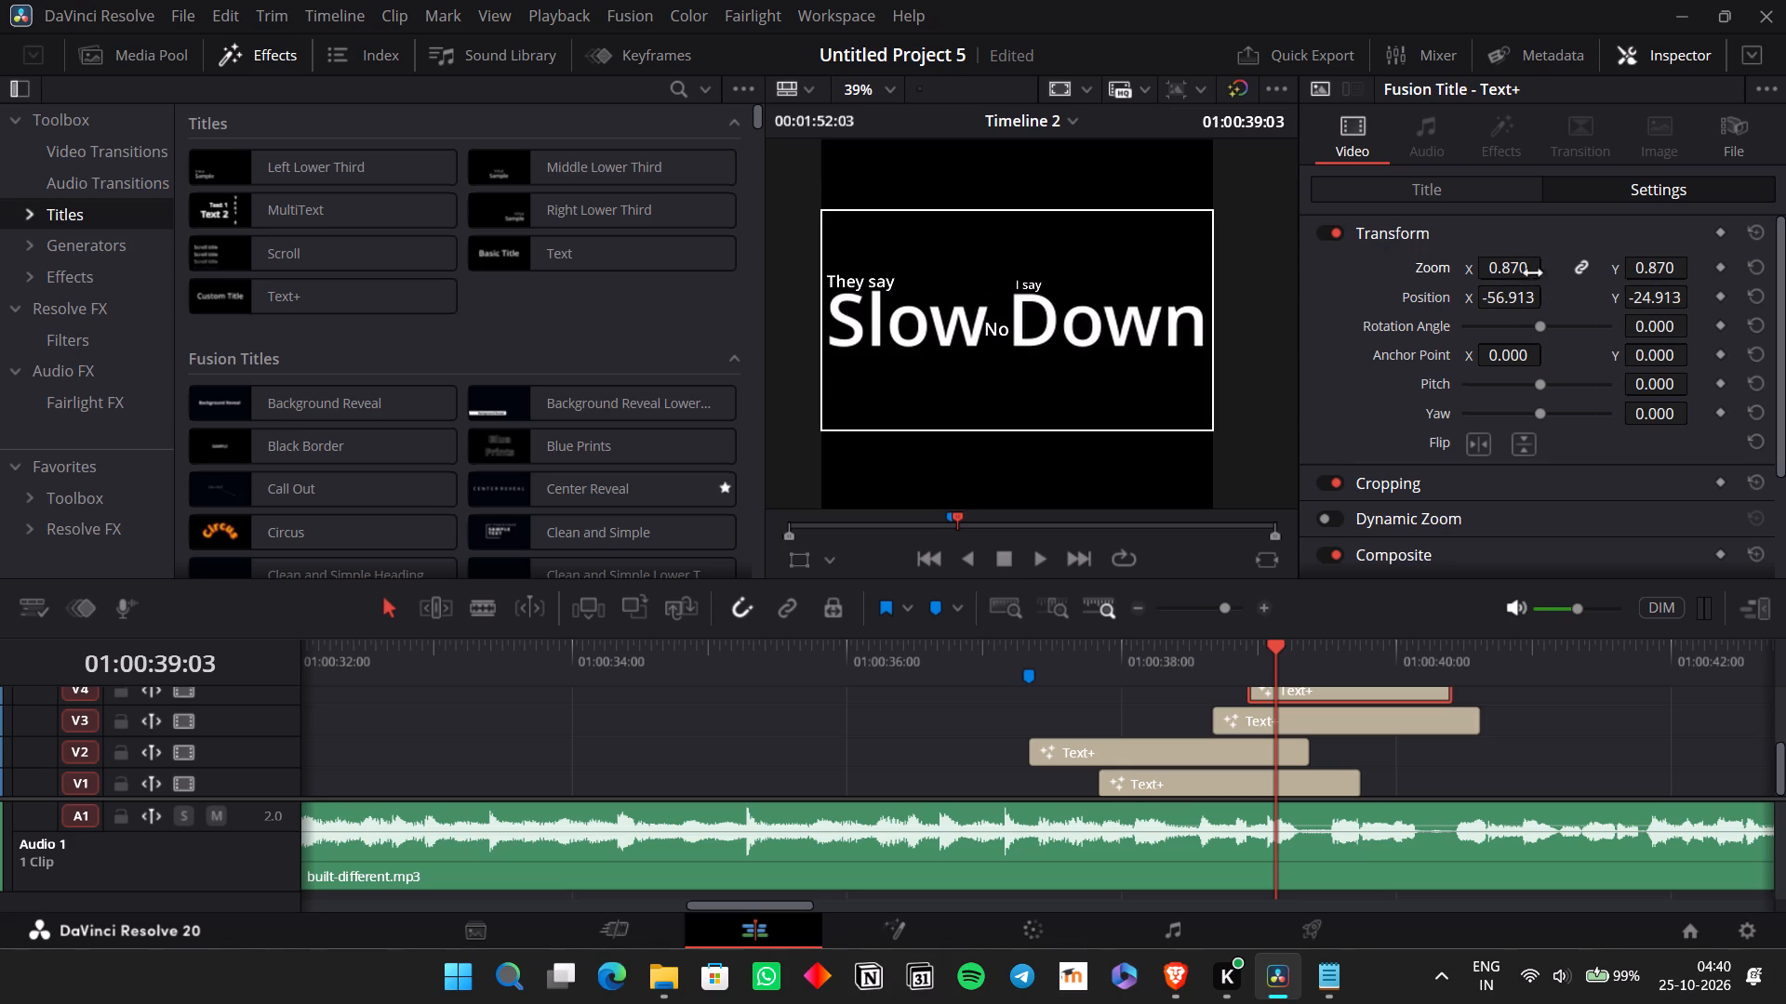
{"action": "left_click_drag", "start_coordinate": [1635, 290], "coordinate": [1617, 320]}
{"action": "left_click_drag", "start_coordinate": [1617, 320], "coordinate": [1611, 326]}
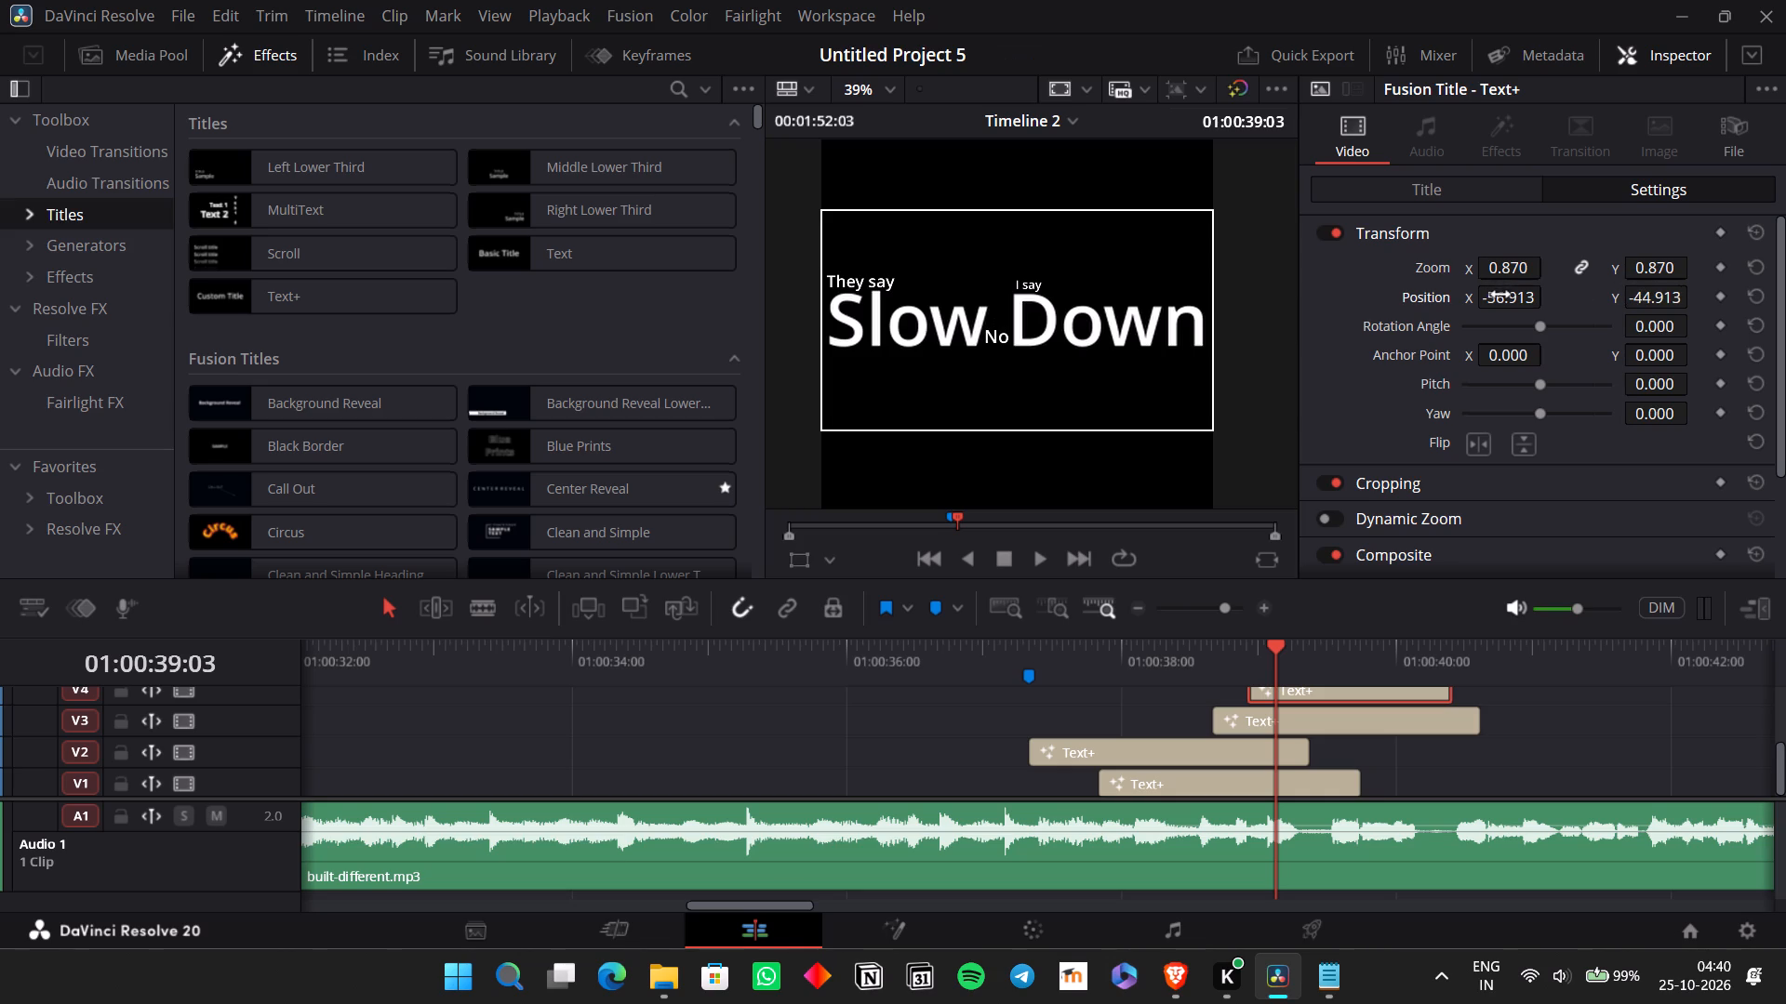
Place the "No" title above the "o" of "Down" at zoom 0.720, position X 171.087, Y 70.087.
{"action": "left_click_drag", "start_coordinate": [1500, 295], "coordinate": [1708, 293]}
{"action": "left_click_drag", "start_coordinate": [1641, 300], "coordinate": [1766, 289]}
{"action": "left_click_drag", "start_coordinate": [1766, 289], "coordinate": [918, 499]}
{"action": "left_click_drag", "start_coordinate": [1505, 304], "coordinate": [1561, 304]}
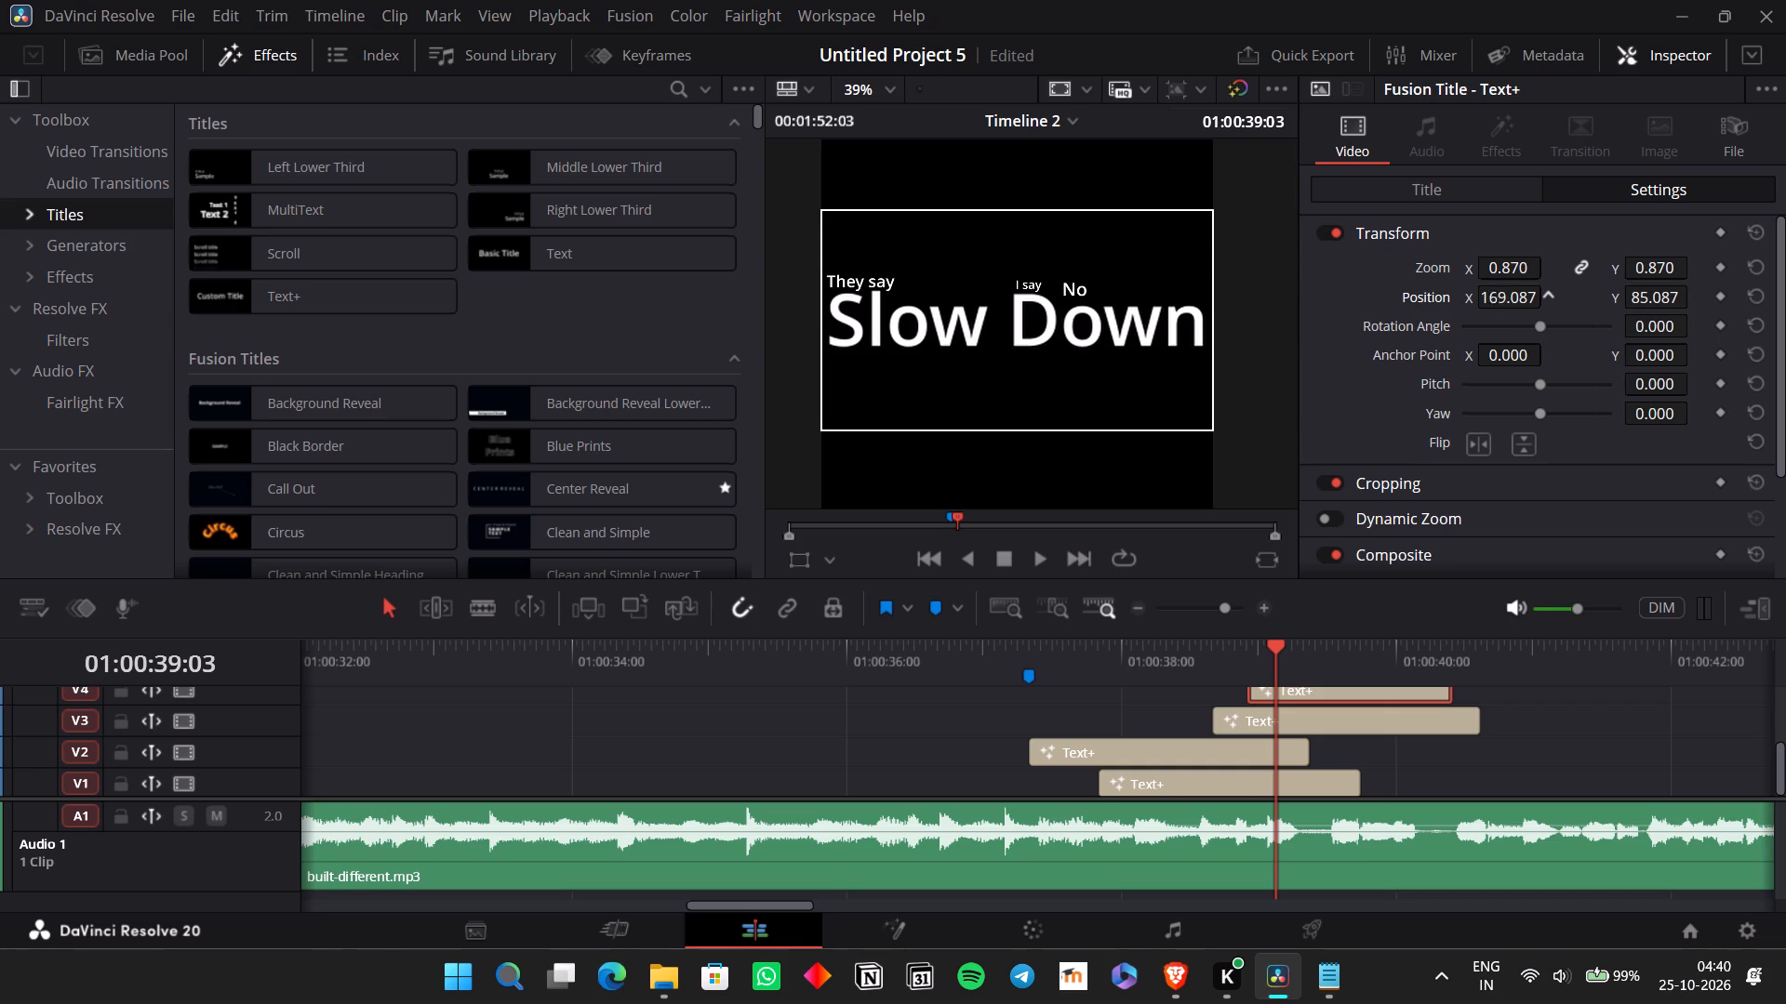
{"action": "left_click_drag", "start_coordinate": [1561, 304], "coordinate": [1562, 304]}
{"action": "left_click_drag", "start_coordinate": [1508, 281], "coordinate": [1465, 279]}
{"action": "left_click_drag", "start_coordinate": [1483, 263], "coordinate": [1465, 289]}
{"action": "left_click_drag", "start_coordinate": [1639, 290], "coordinate": [1630, 323]}
{"action": "left_click_drag", "start_coordinate": [1630, 323], "coordinate": [1622, 326]}
{"action": "scroll", "coordinate": [1109, 317], "scroll_direction": "up", "scroll_amount": 9}
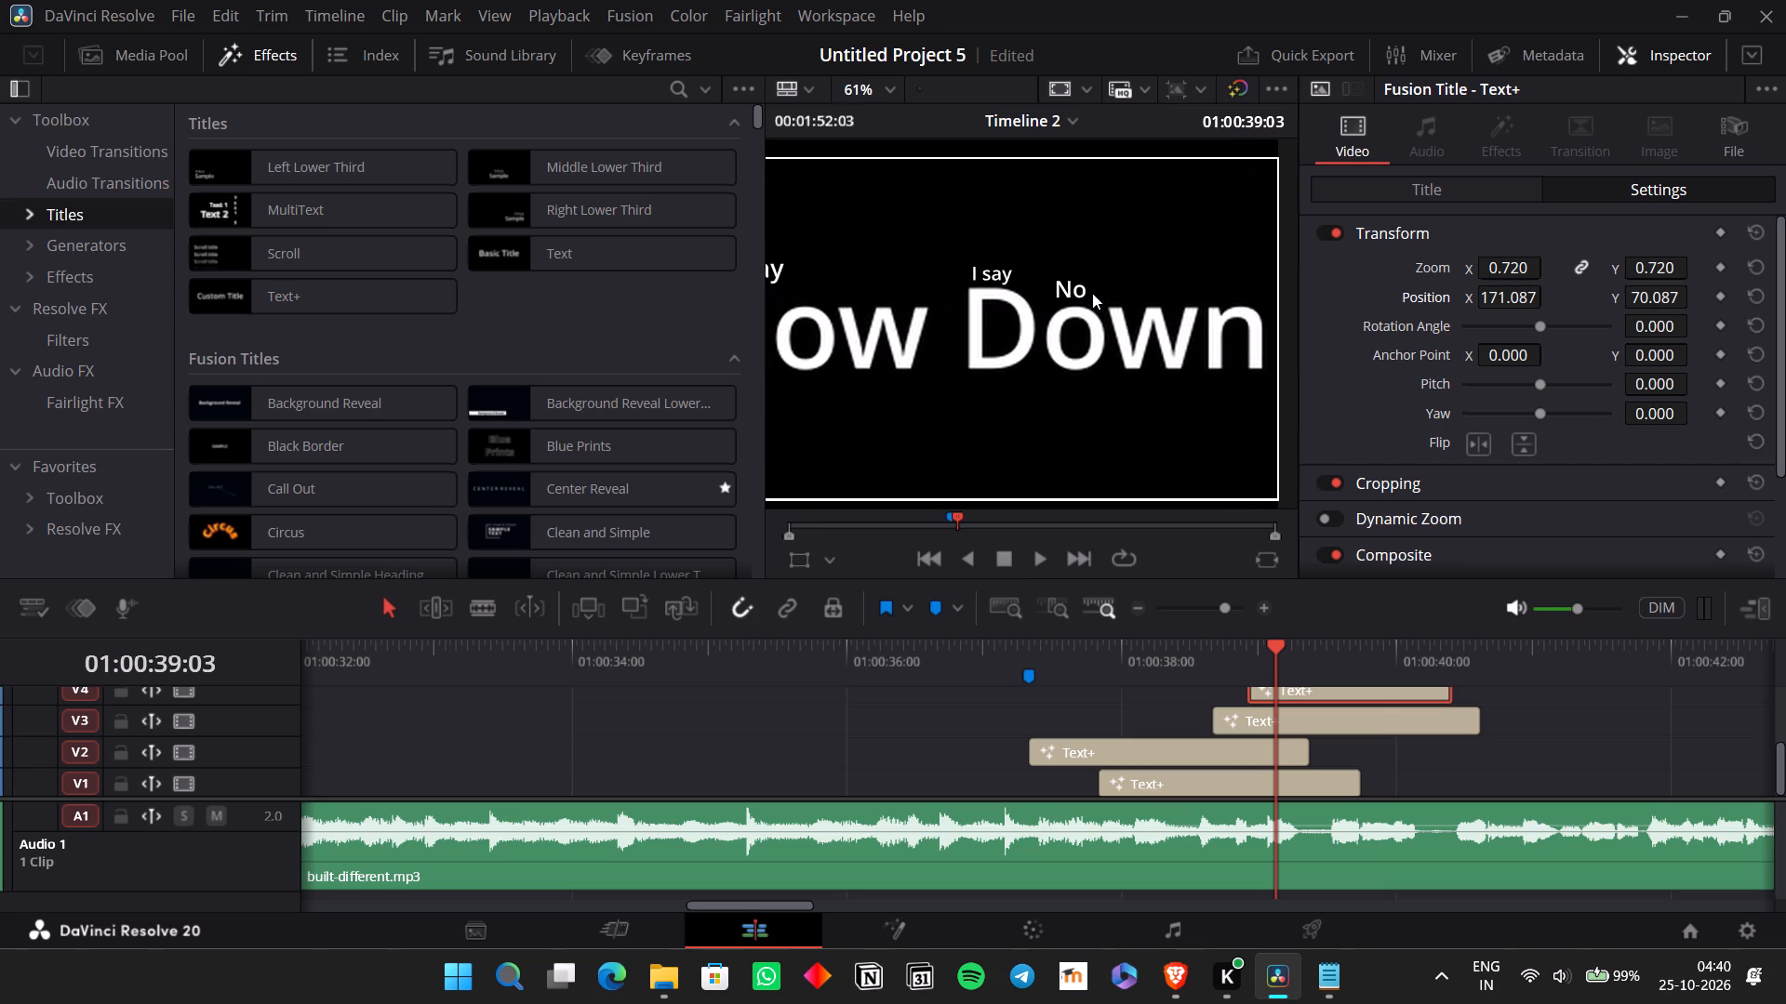
{"action": "scroll", "coordinate": [1092, 293], "scroll_direction": "down", "scroll_amount": 6}
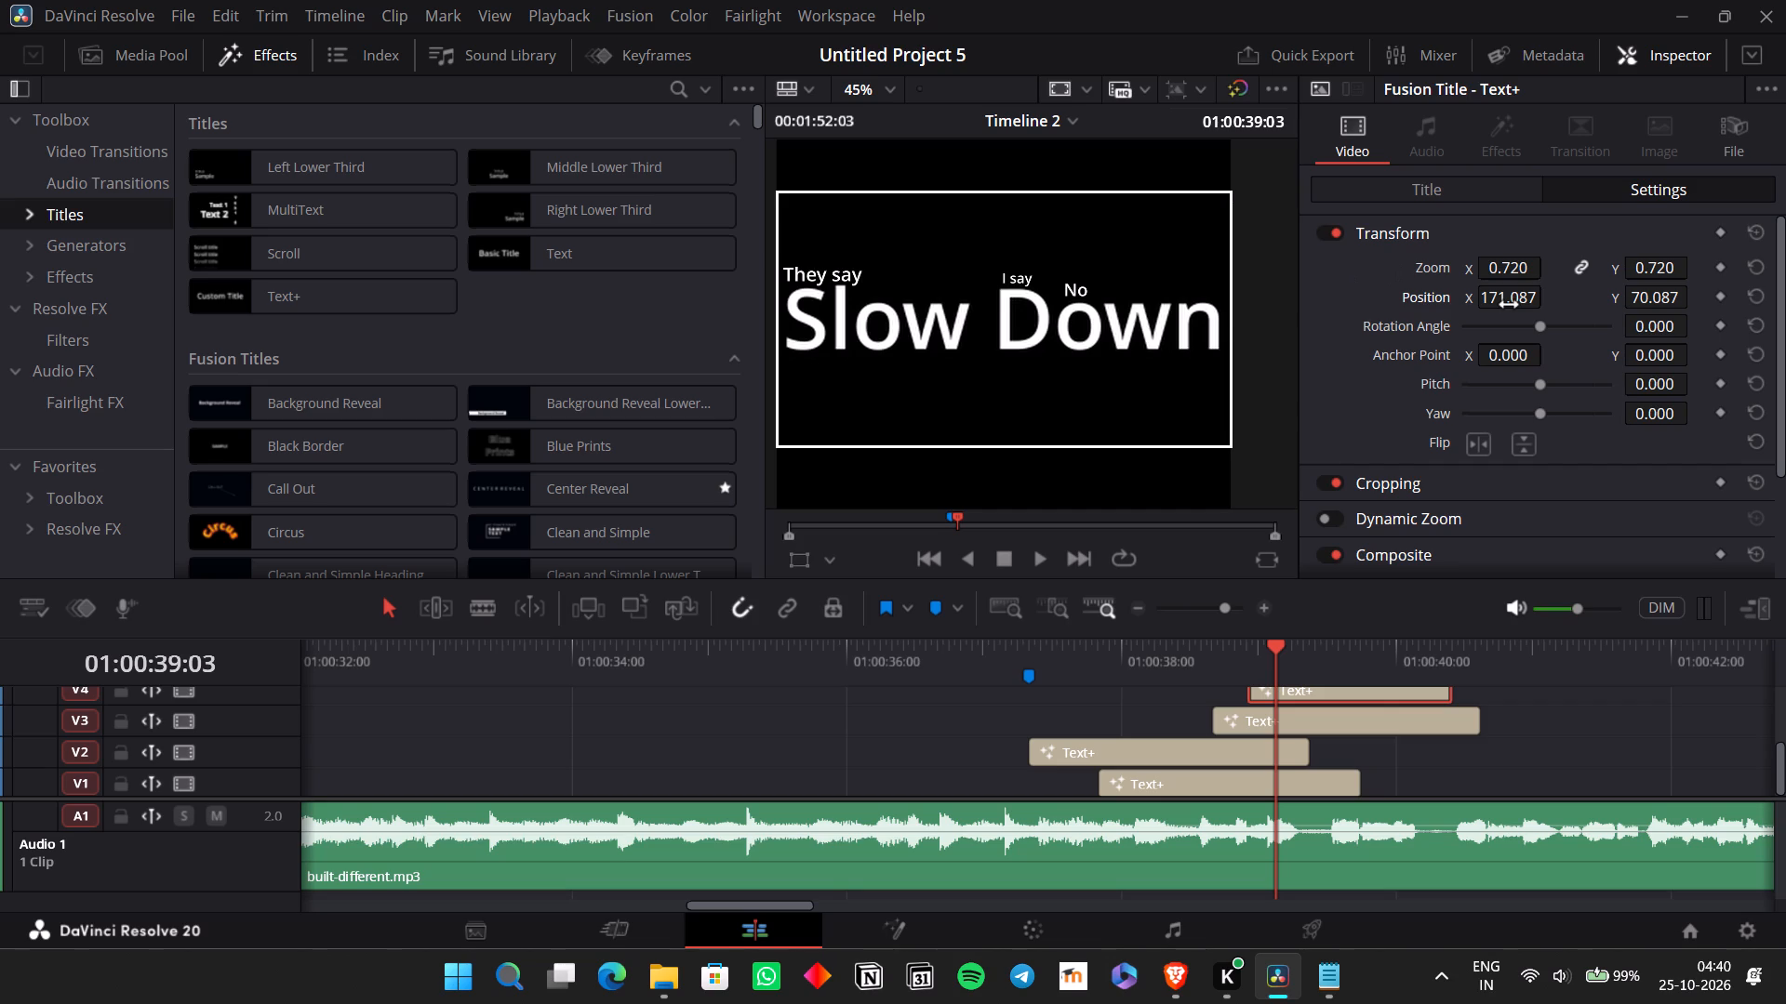
Check the "No" title against the vocals by playback and move it later, past the 01:00:39:09 playhead.
{"action": "left_click", "coordinate": [1280, 651]}
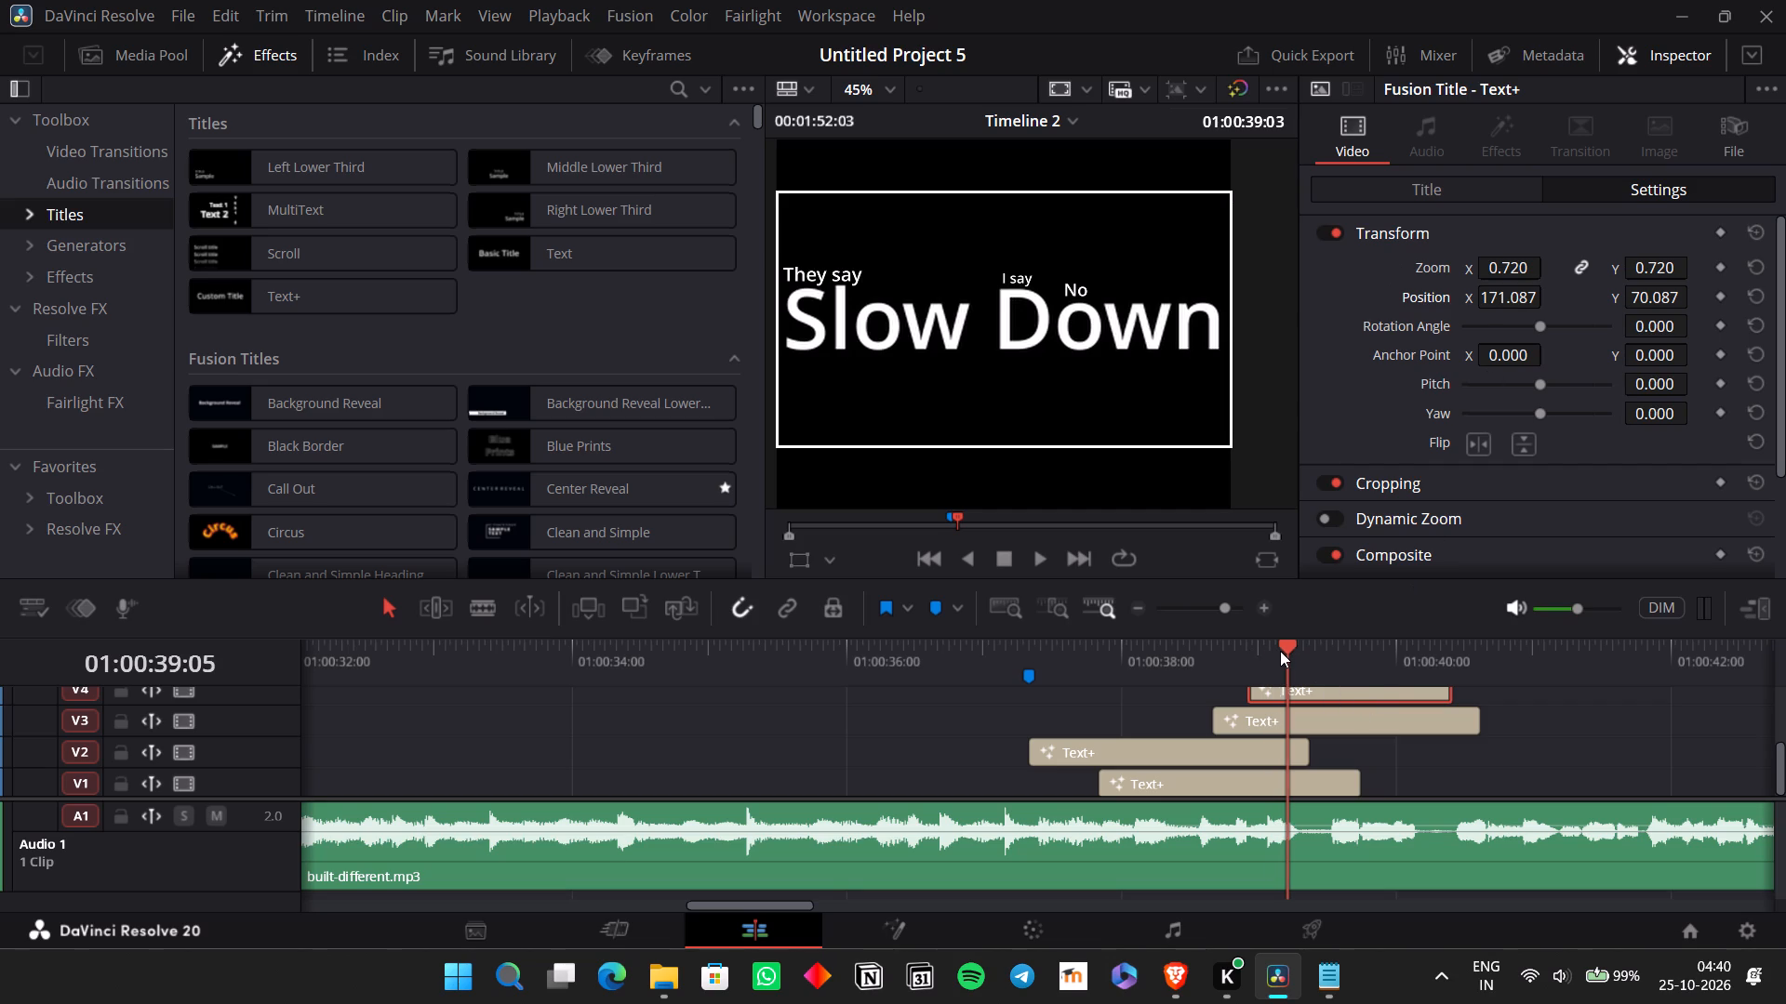
{"action": "key", "text": "space"}
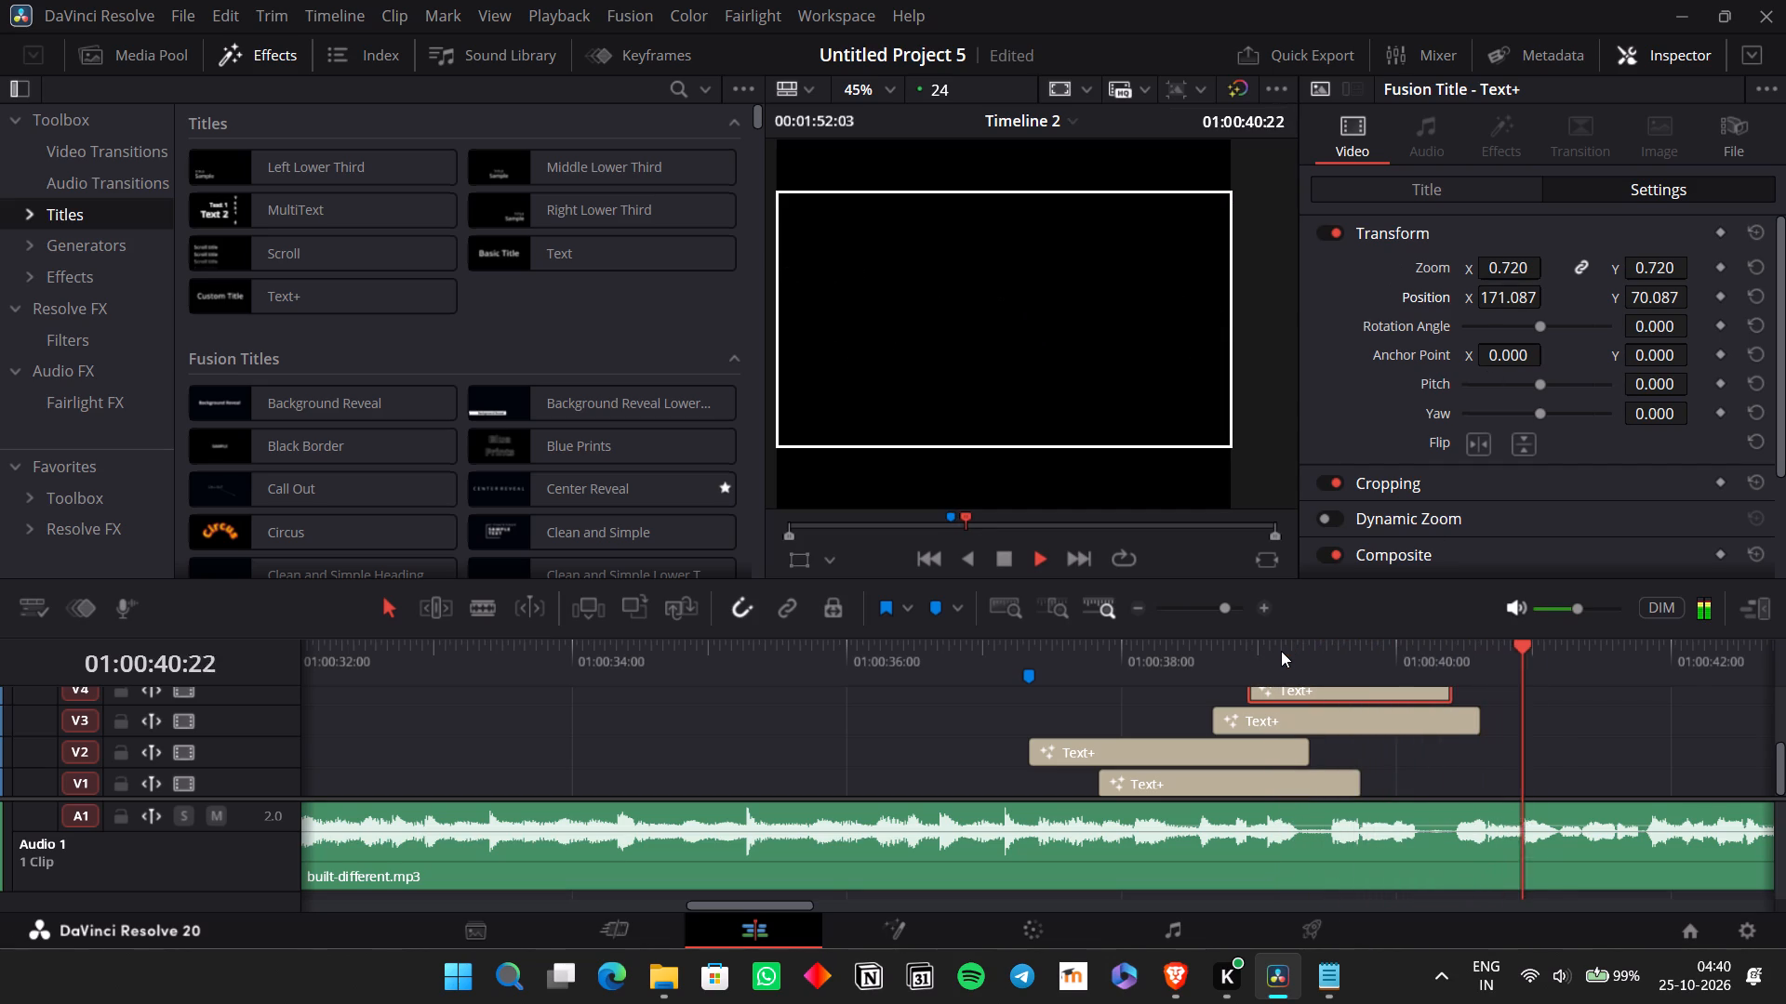
{"action": "key", "text": "space"}
{"action": "left_click", "coordinate": [1265, 654]}
{"action": "key", "text": "space"}
{"action": "key", "text": "space"}
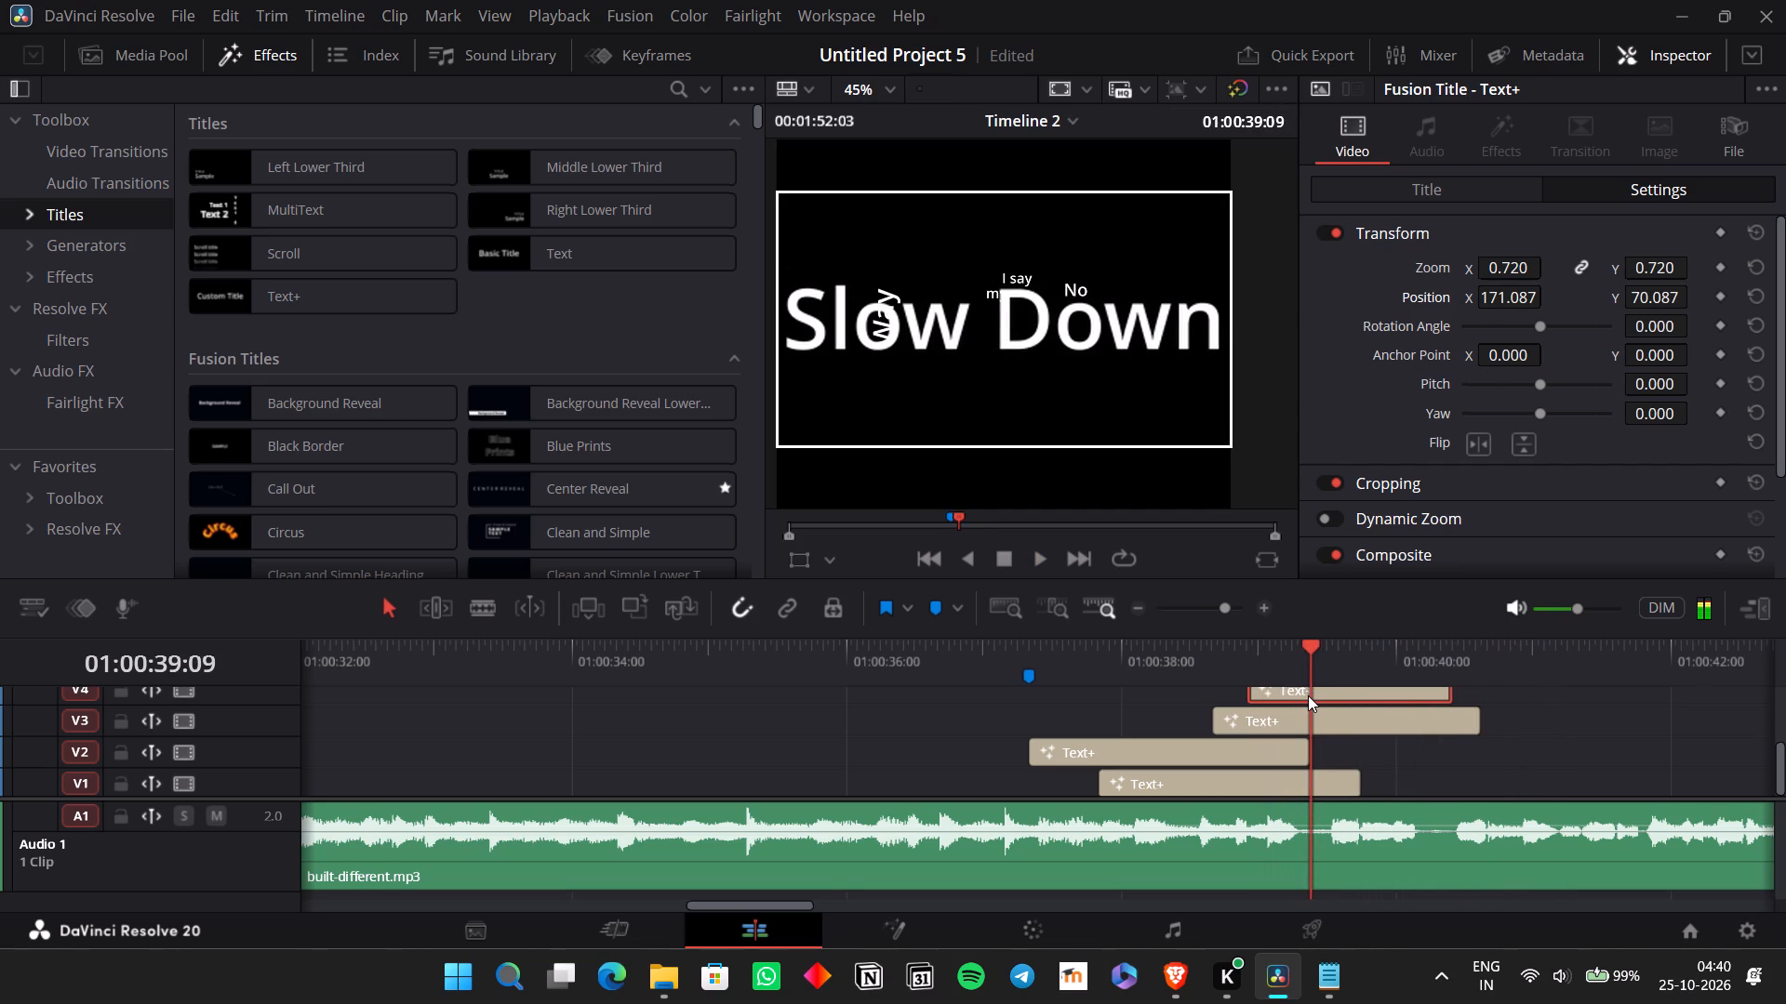
{"action": "left_click_drag", "start_coordinate": [1308, 695], "coordinate": [1434, 774]}
Move the "my" and "Way" titles from V5 and V6 down to V2 and V3, starting after 01:00:41.
{"action": "scroll", "coordinate": [1412, 746], "scroll_direction": "up", "scroll_amount": 1}
{"action": "left_click_drag", "start_coordinate": [1379, 785], "coordinate": [1341, 681]}
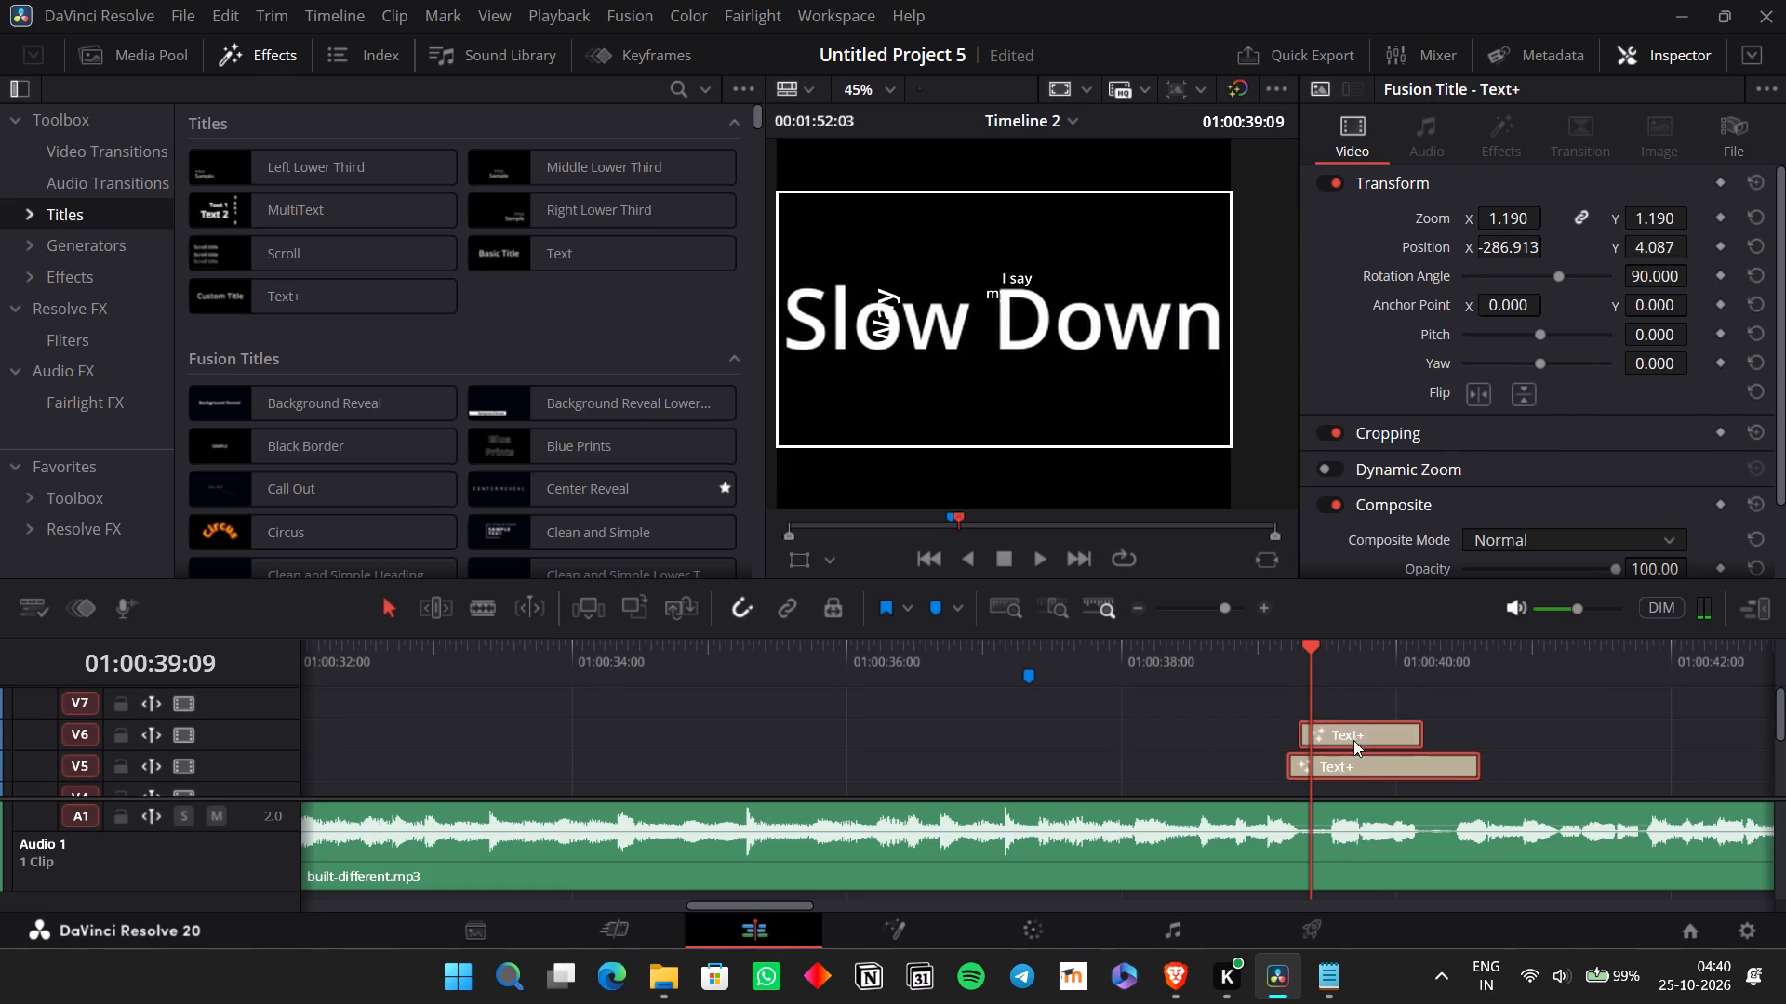
{"action": "left_click_drag", "start_coordinate": [1354, 741], "coordinate": [1646, 715]}
Play back from 01:00:37:01 to find the vocal cue and move the V1 "No" title to start at 01:00:39:00.
{"action": "scroll", "coordinate": [1646, 715], "scroll_direction": "down", "scroll_amount": 1}
{"action": "left_click", "coordinate": [993, 637]}
{"action": "left_click", "coordinate": [990, 647]}
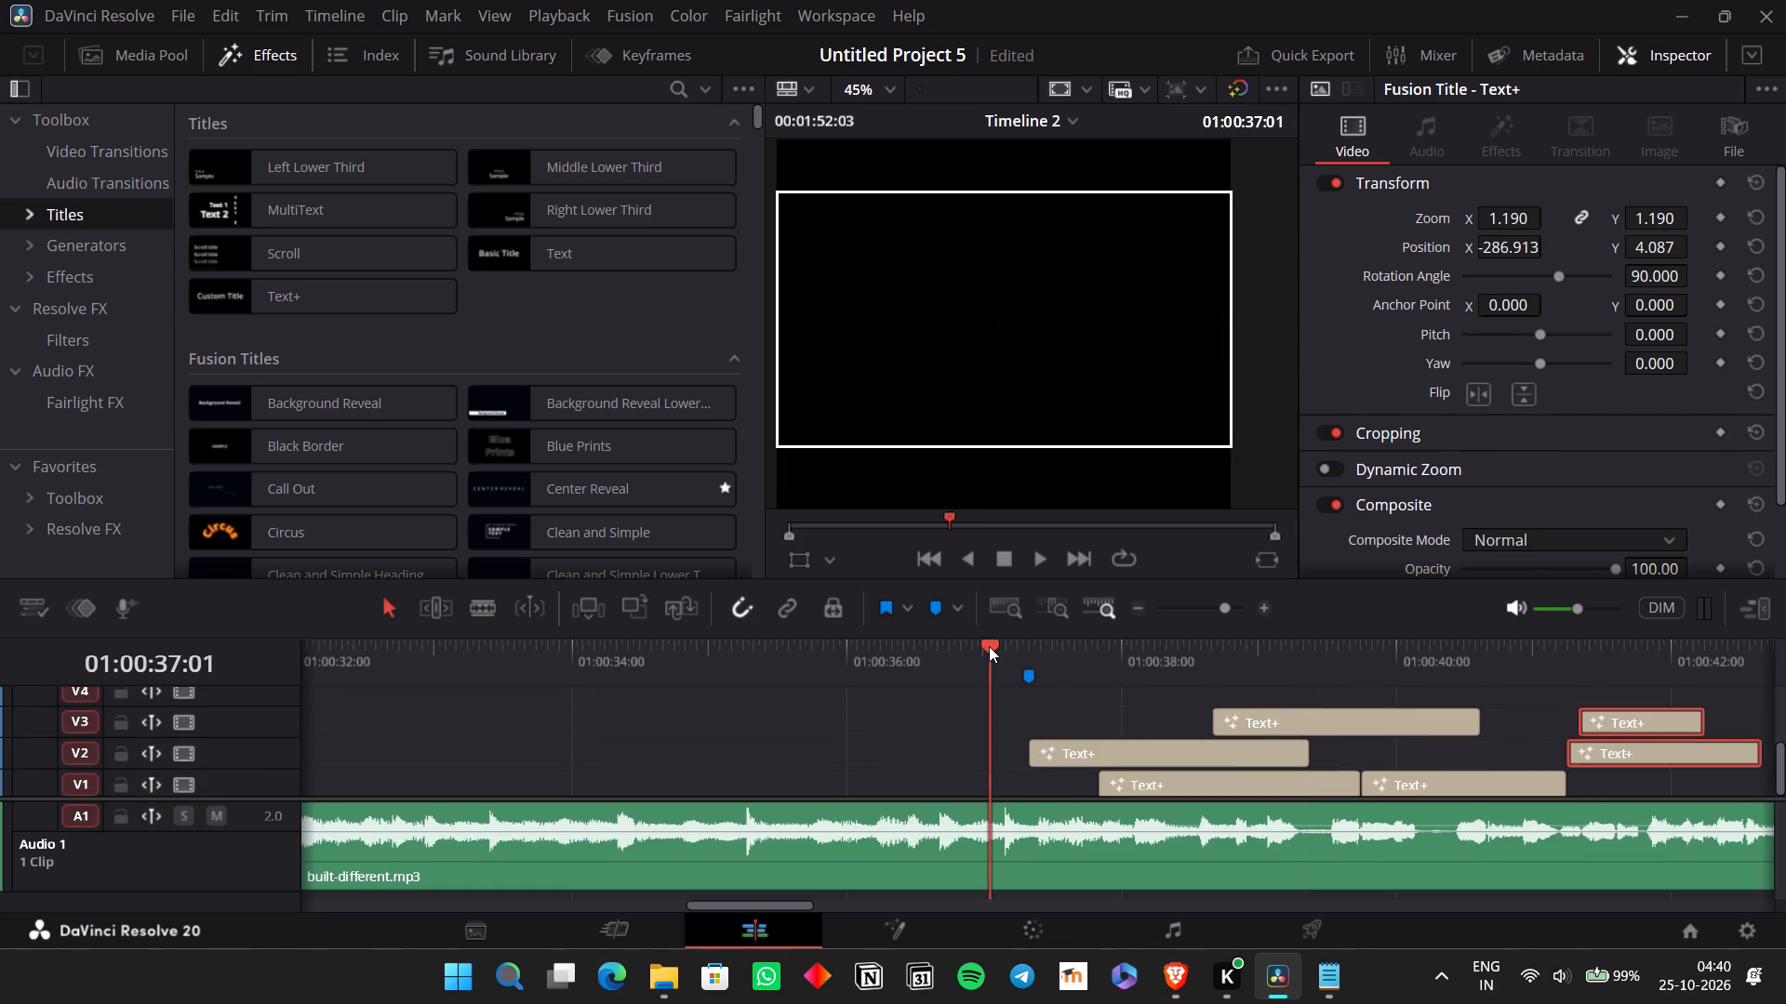
{"action": "key", "text": "space"}
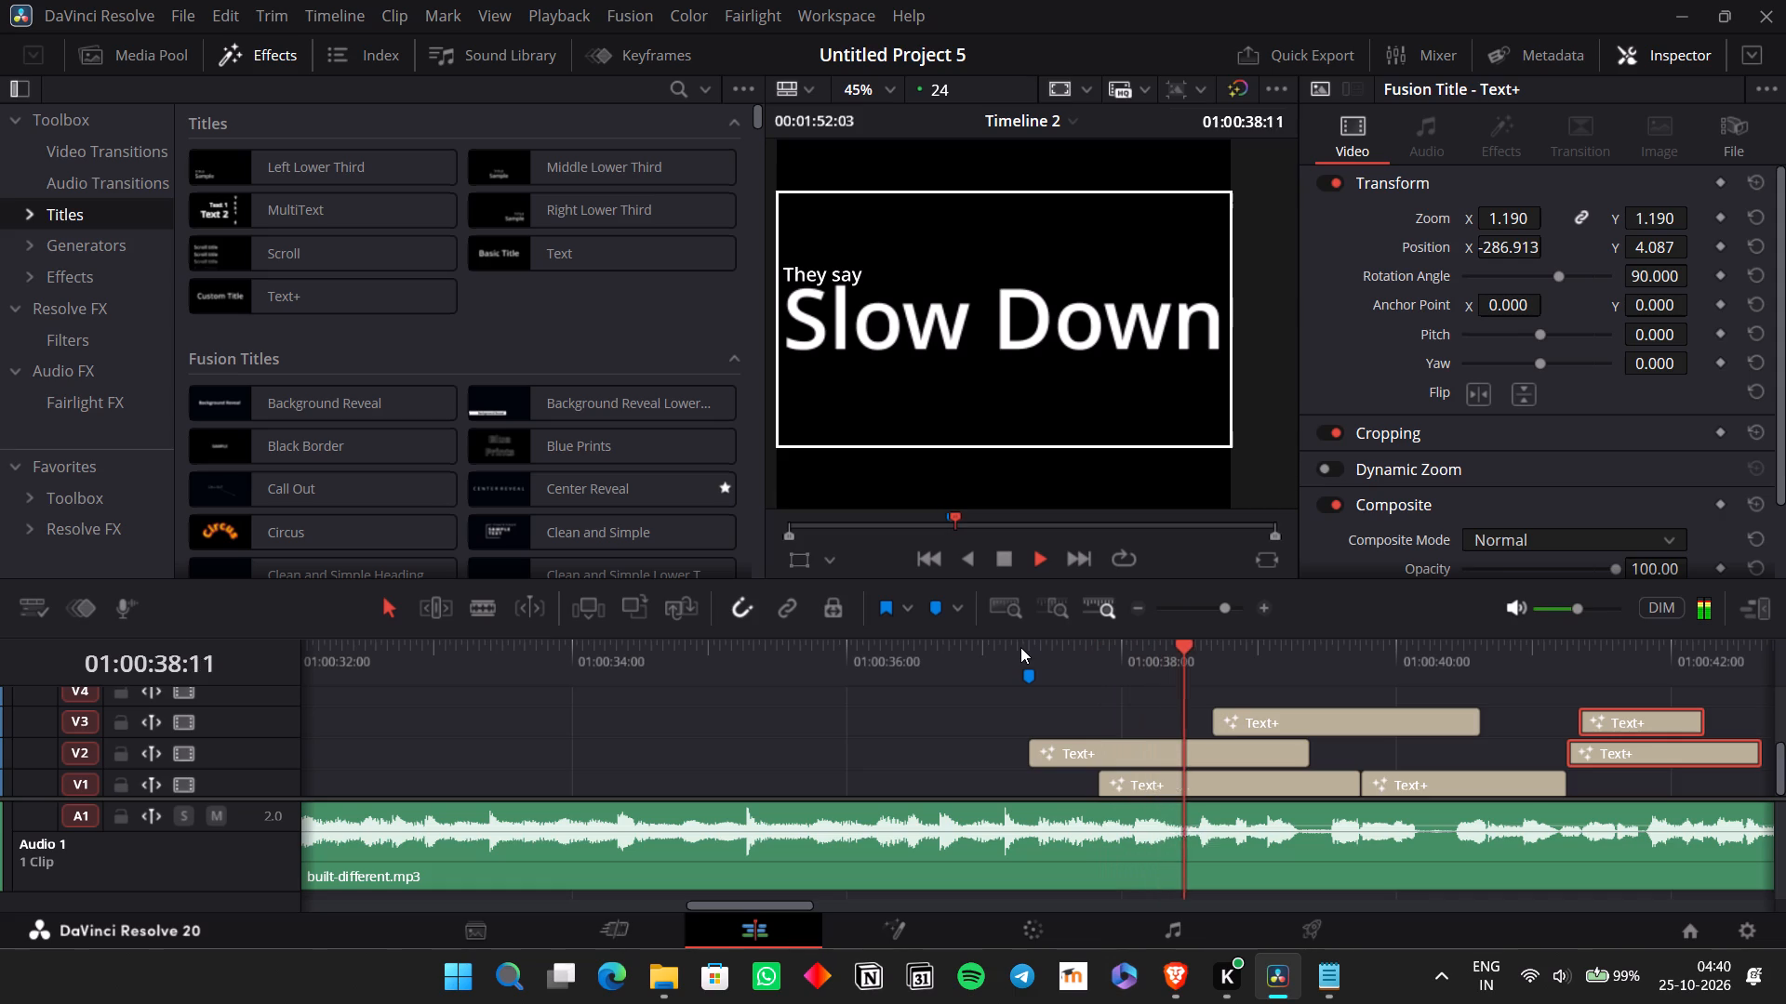
{"action": "key", "text": "space"}
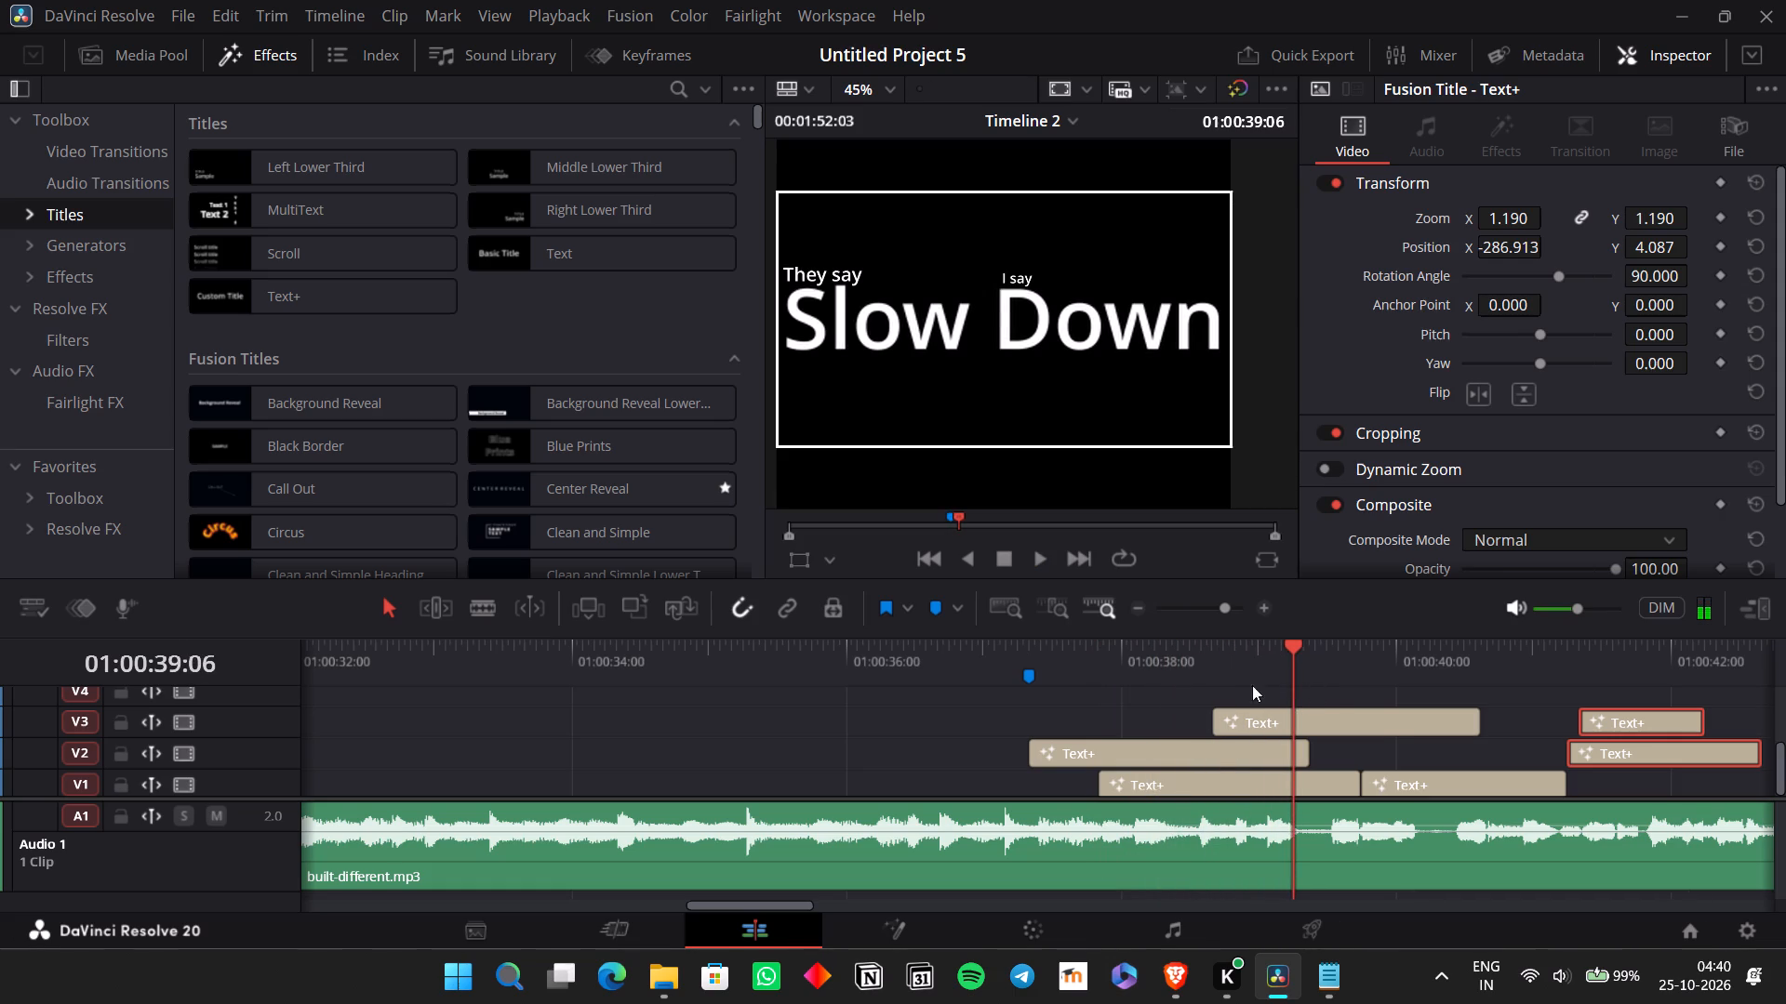
{"action": "left_click", "coordinate": [1242, 674]}
{"action": "key", "text": "space"}
{"action": "key", "text": "space"}
{"action": "left_click", "coordinate": [1256, 652]}
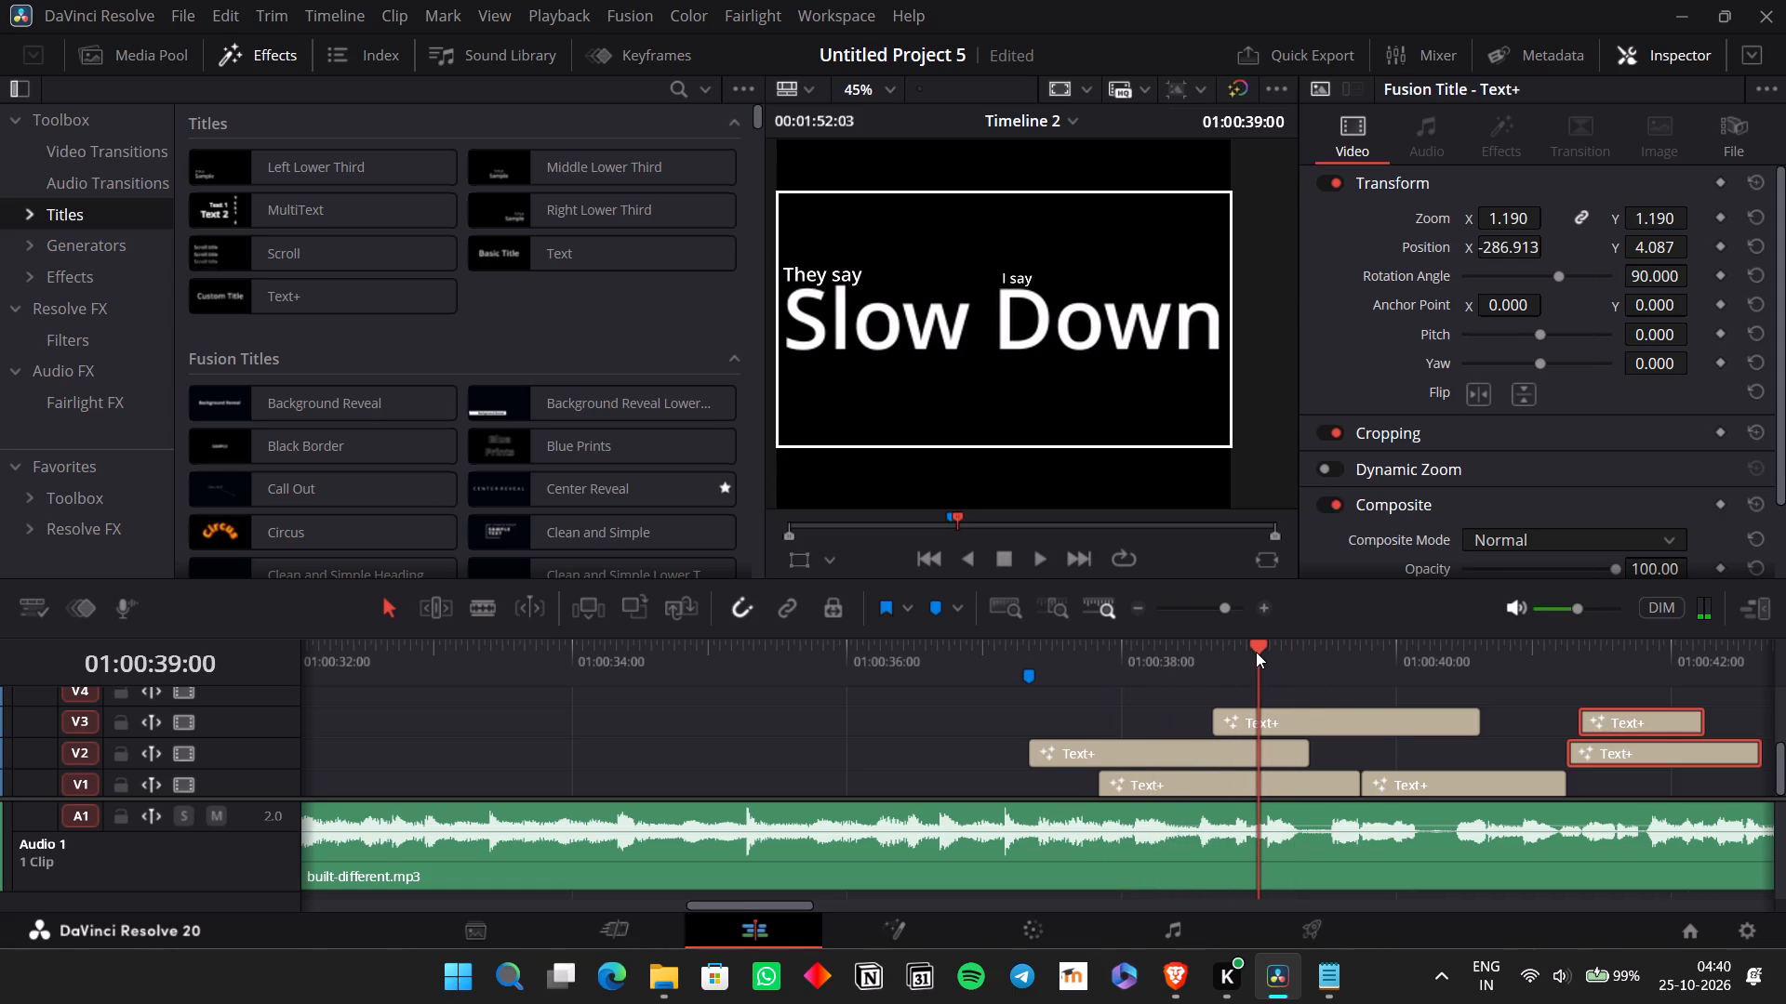
{"action": "left_click_drag", "start_coordinate": [1486, 781], "coordinate": [1392, 785]}
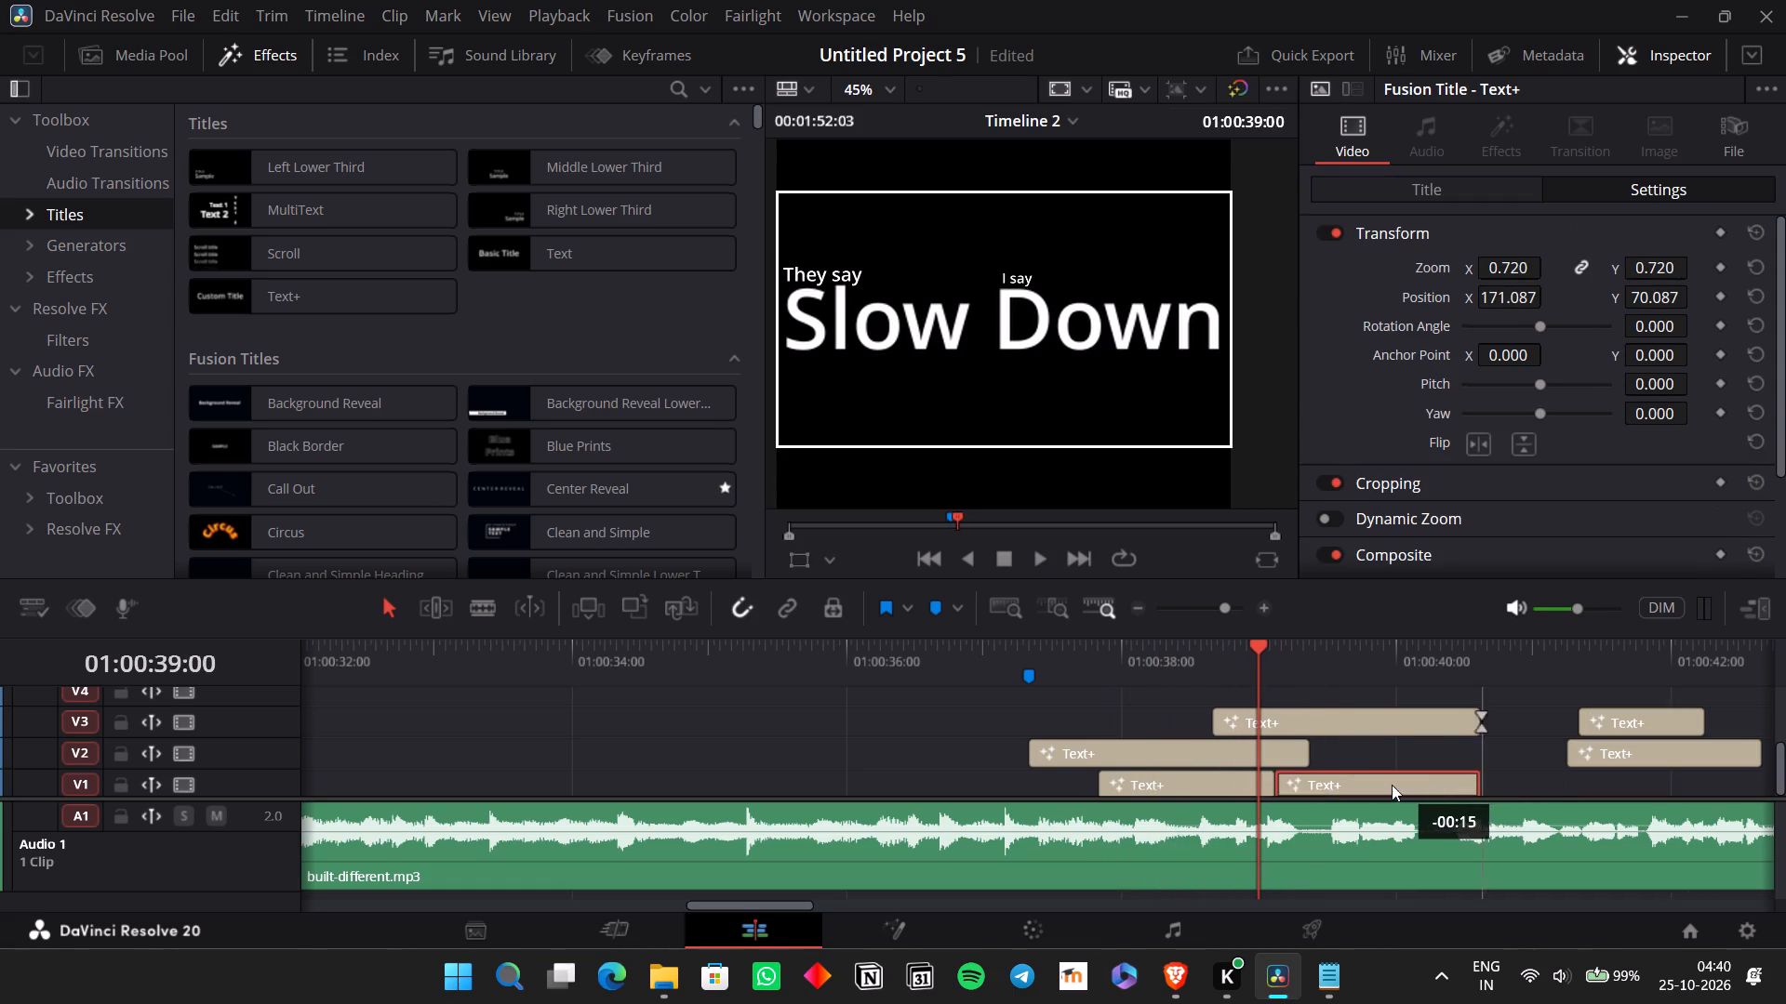
{"action": "left_click_drag", "start_coordinate": [1392, 785], "coordinate": [1366, 787]}
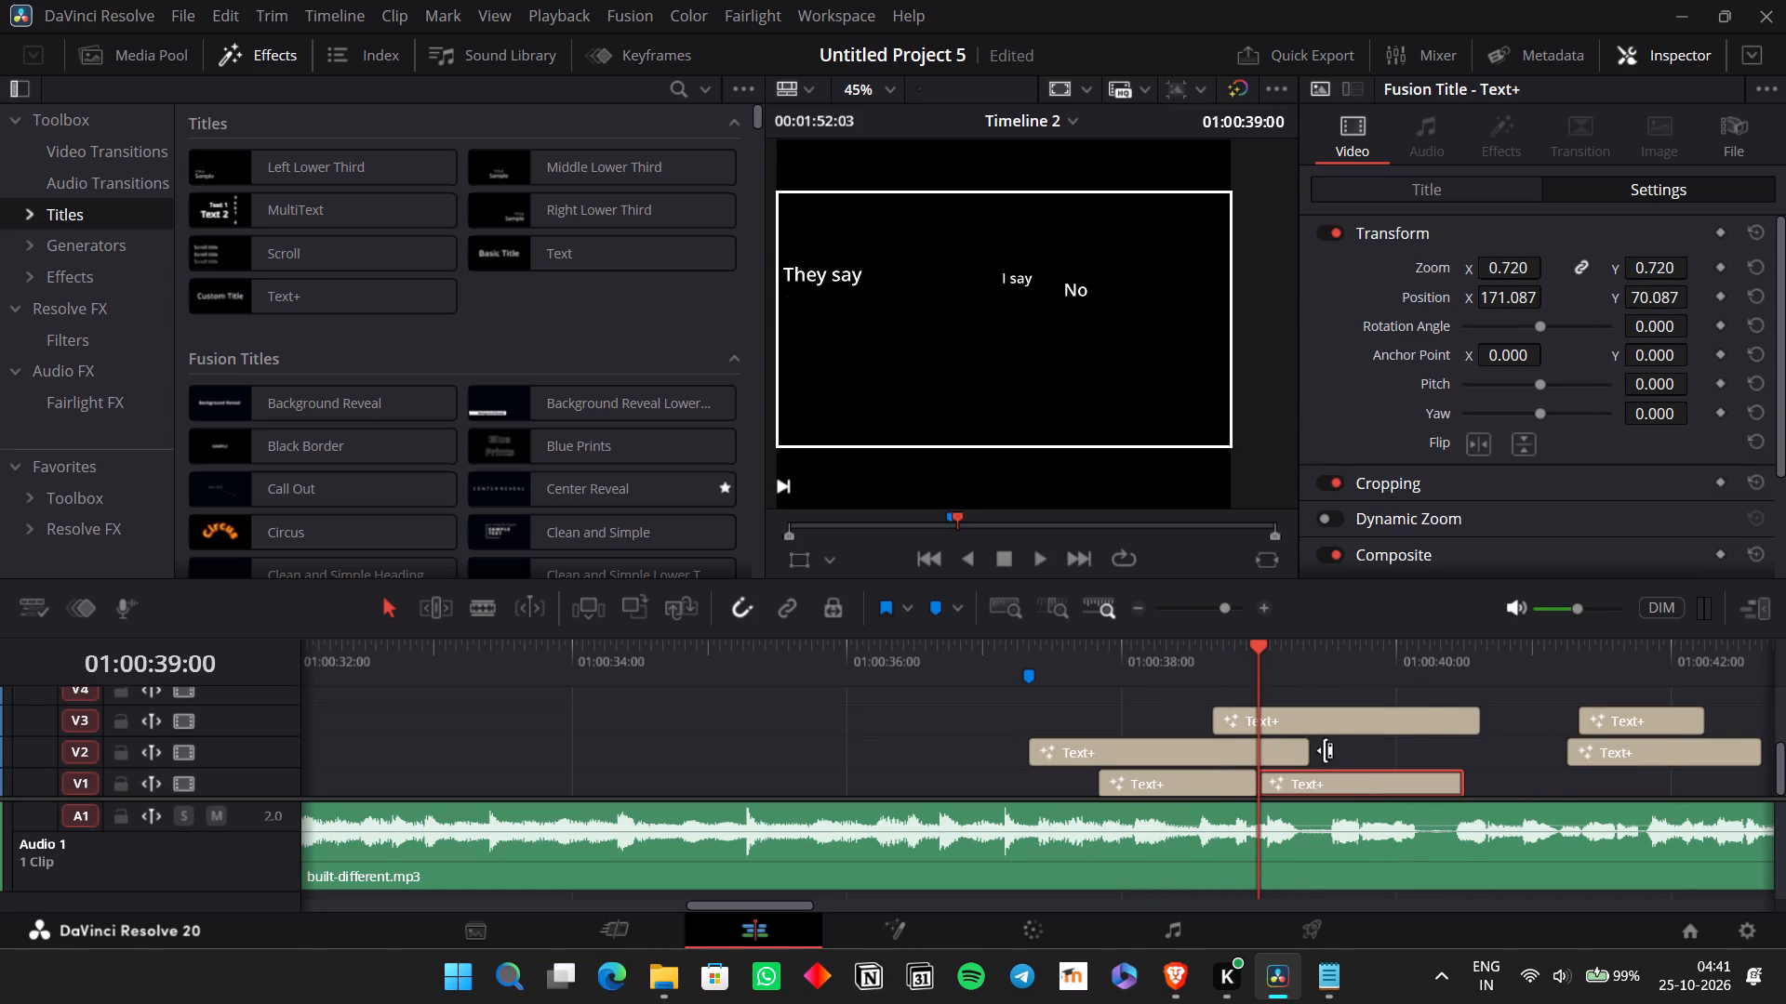
Trim the ends of the "They say" title on V2 and the "I say" title on V3 to 01:00:39:00.
{"action": "left_click_drag", "start_coordinate": [1301, 750], "coordinate": [1256, 756]}
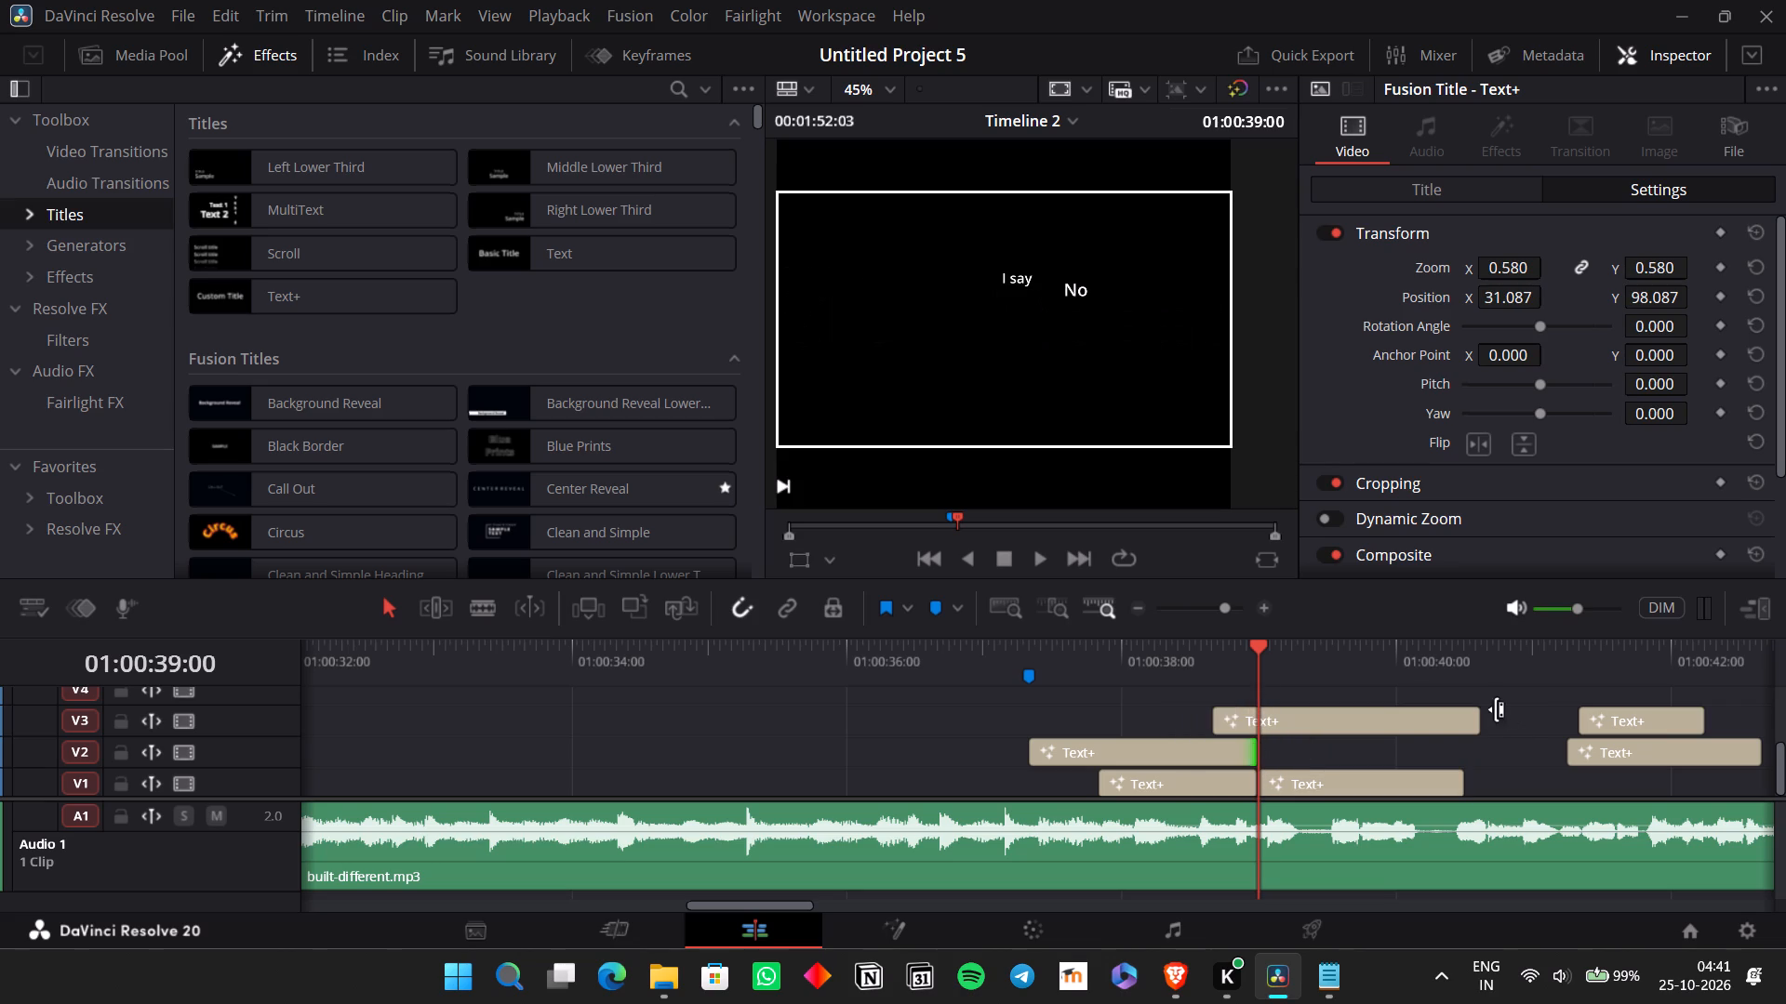
{"action": "left_click_drag", "start_coordinate": [1477, 719], "coordinate": [1251, 728]}
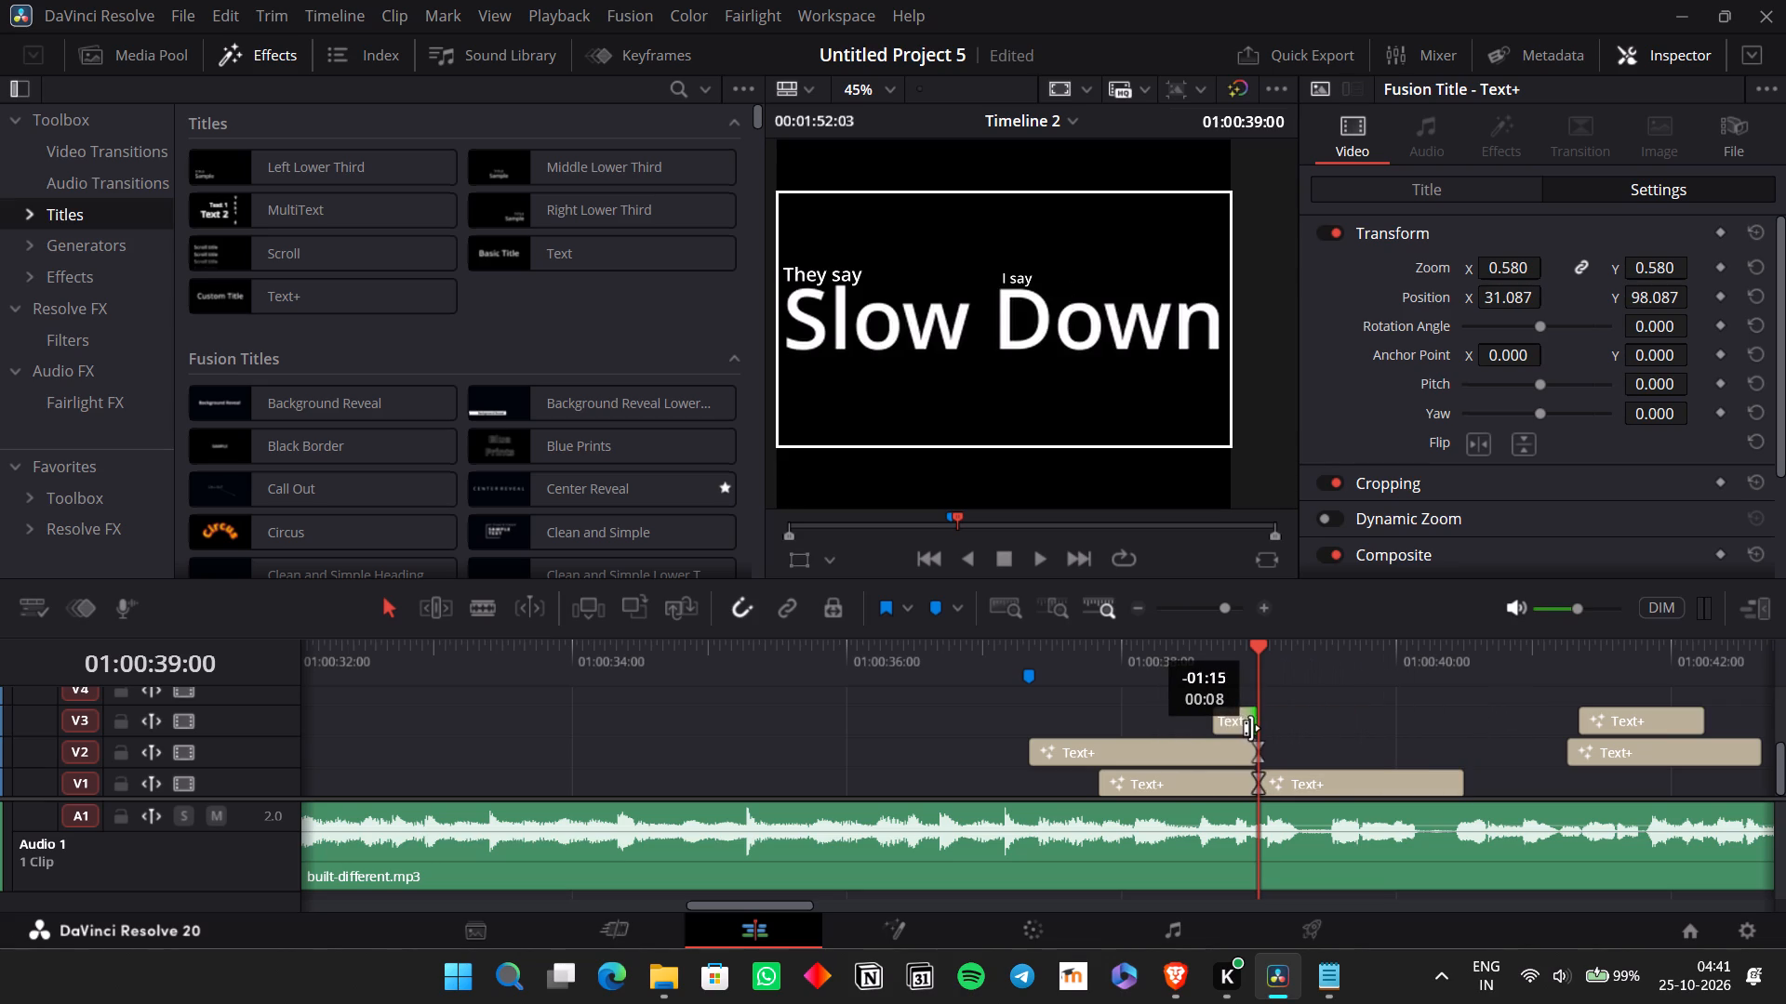
Extend the end of the V1 "Slow Down" title across nearly all of the small "No" title's duration.
{"action": "left_click", "coordinate": [1336, 788]}
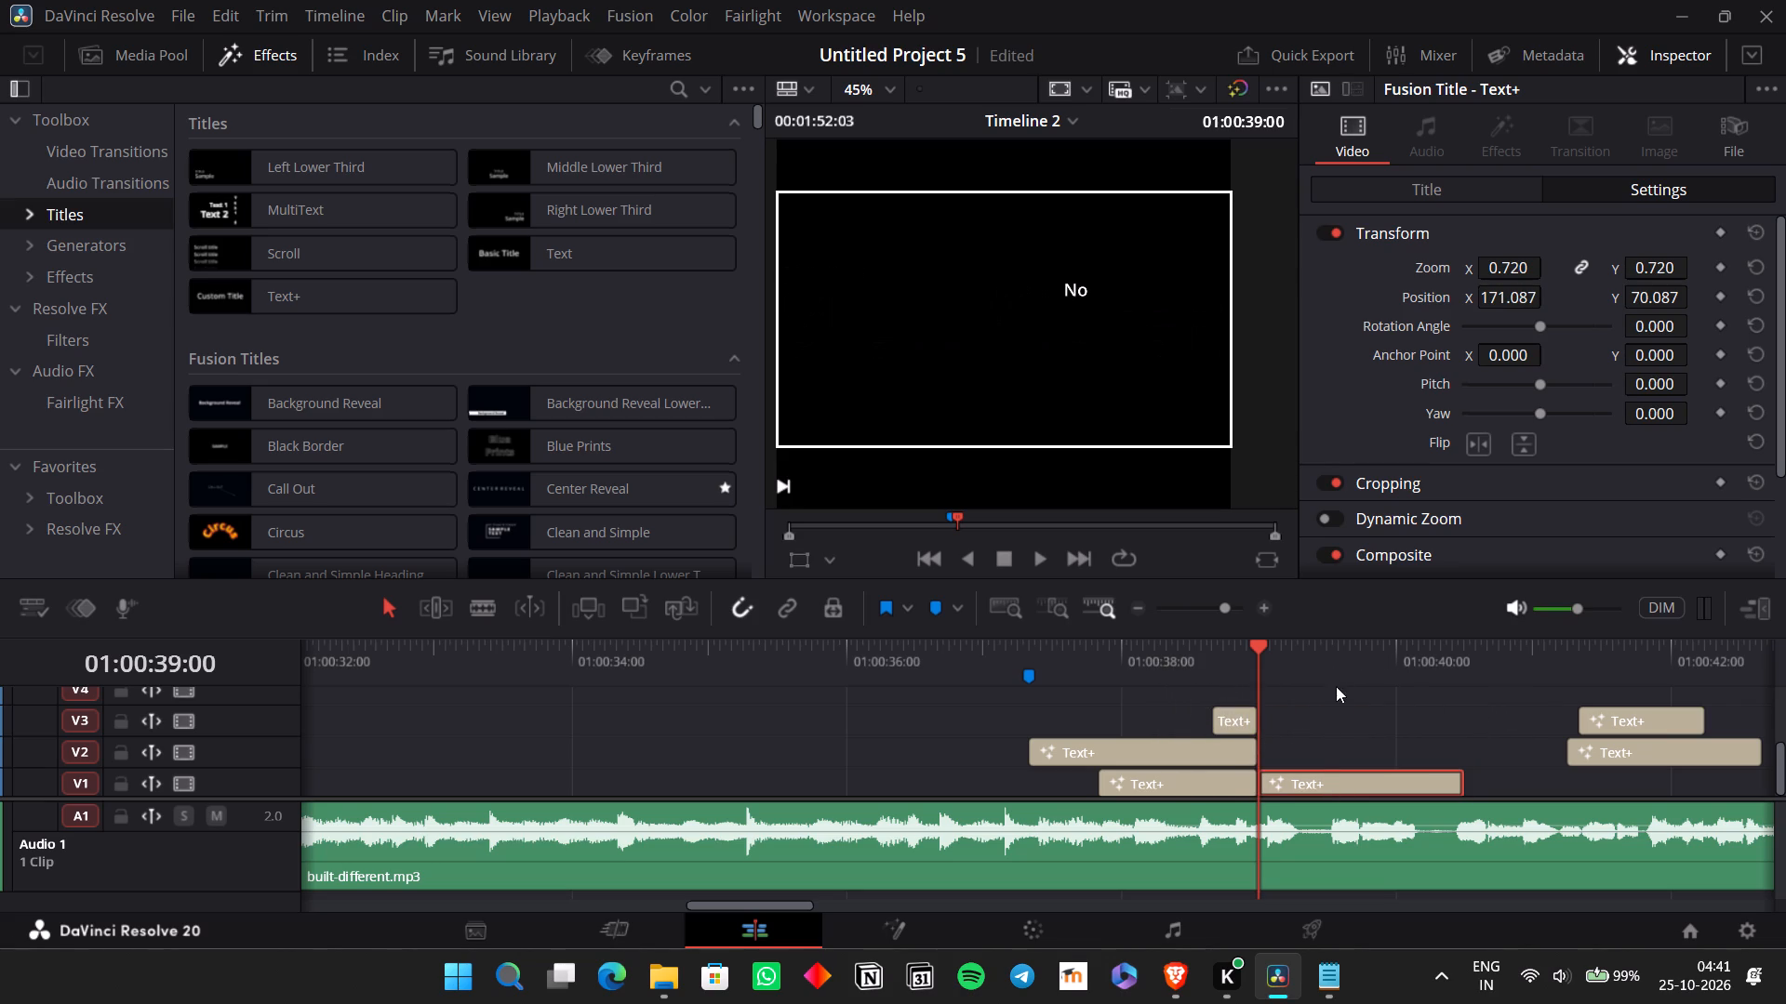
{"action": "left_click", "coordinate": [1237, 786]}
{"action": "left_click_drag", "start_coordinate": [1259, 776], "coordinate": [1460, 779]}
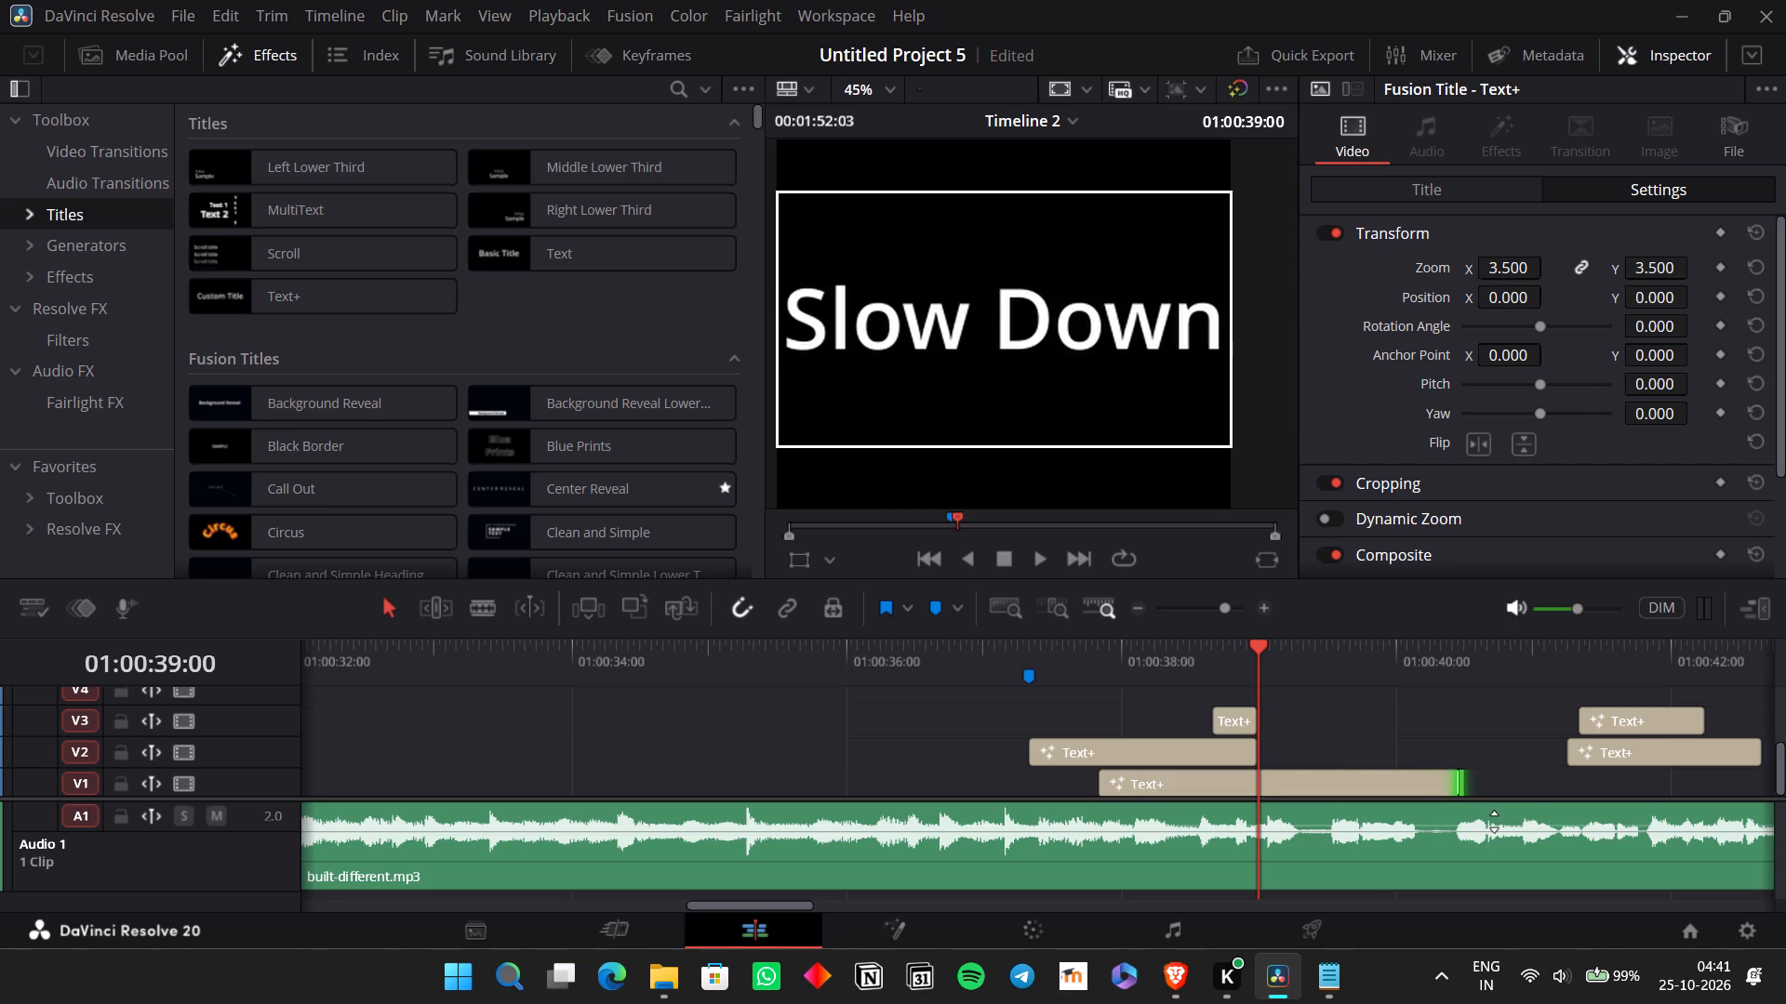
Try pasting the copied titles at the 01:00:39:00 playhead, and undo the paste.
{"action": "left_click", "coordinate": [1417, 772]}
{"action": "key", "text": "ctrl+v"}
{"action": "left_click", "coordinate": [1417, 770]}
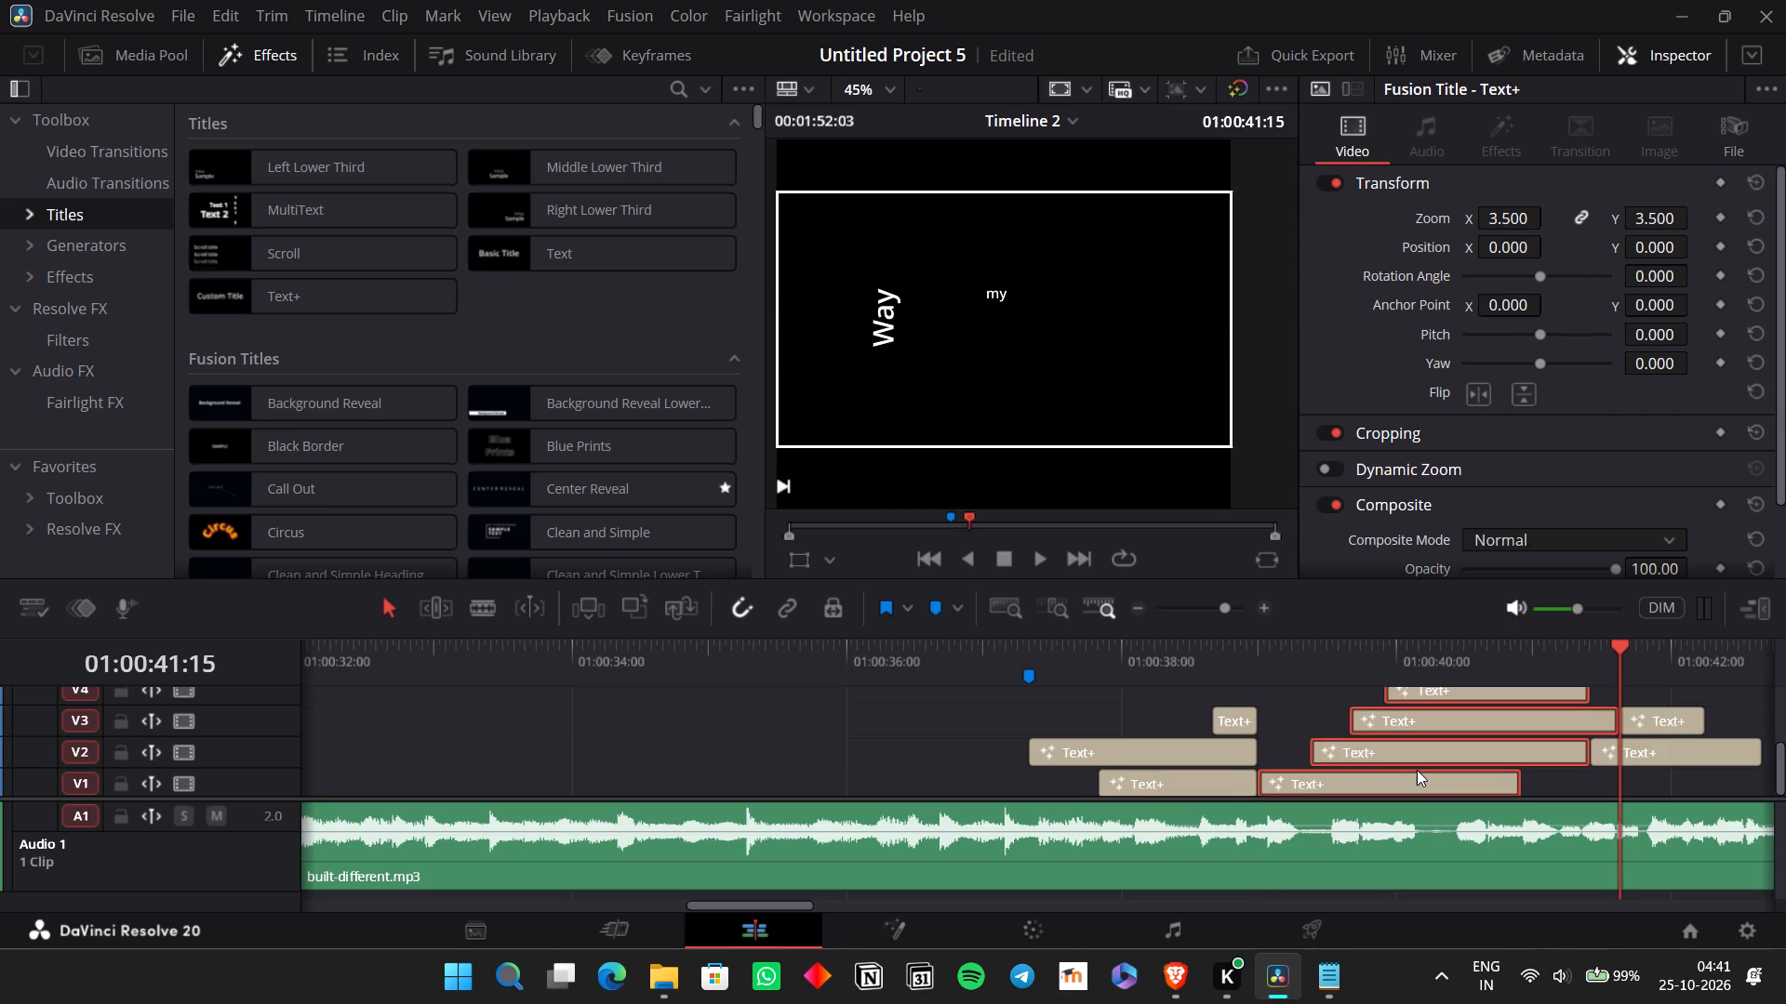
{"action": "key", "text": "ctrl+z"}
Split the V1 "Slow Down" title at 01:00:39:00 and change the second piece's text to "NO".
{"action": "left_click", "coordinate": [1364, 775]}
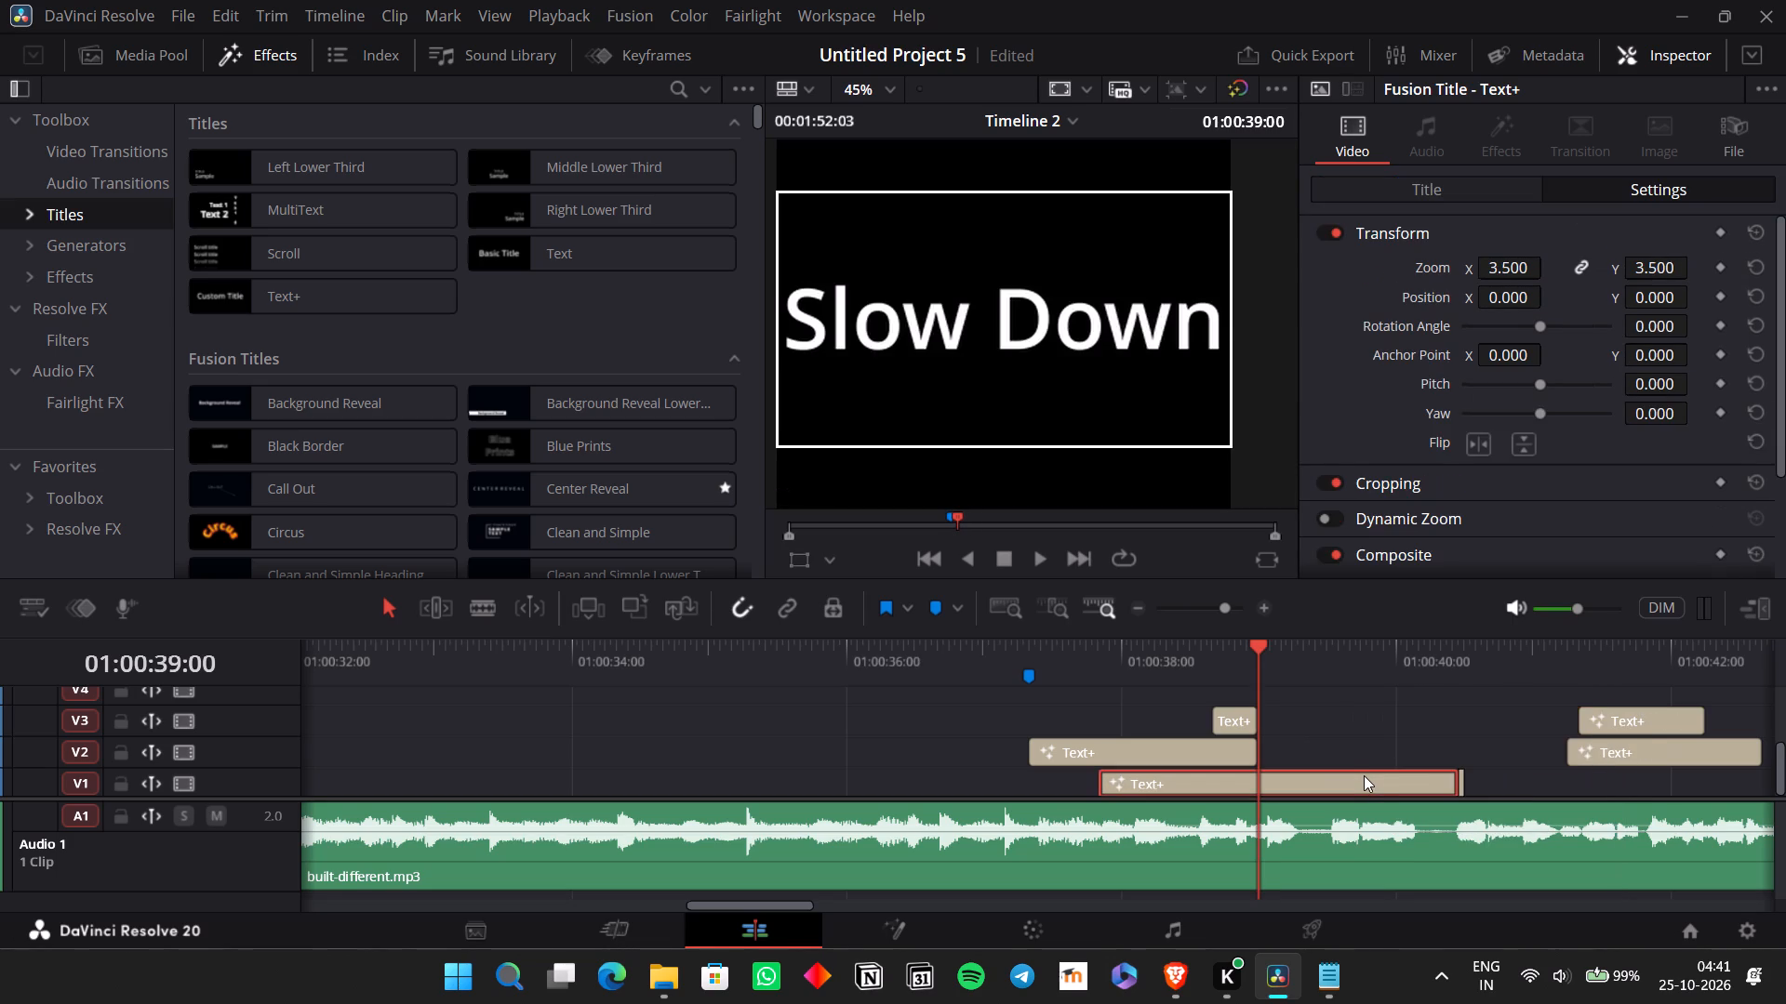
{"action": "key", "text": "ctrl+b"}
{"action": "left_click", "coordinate": [1365, 779]}
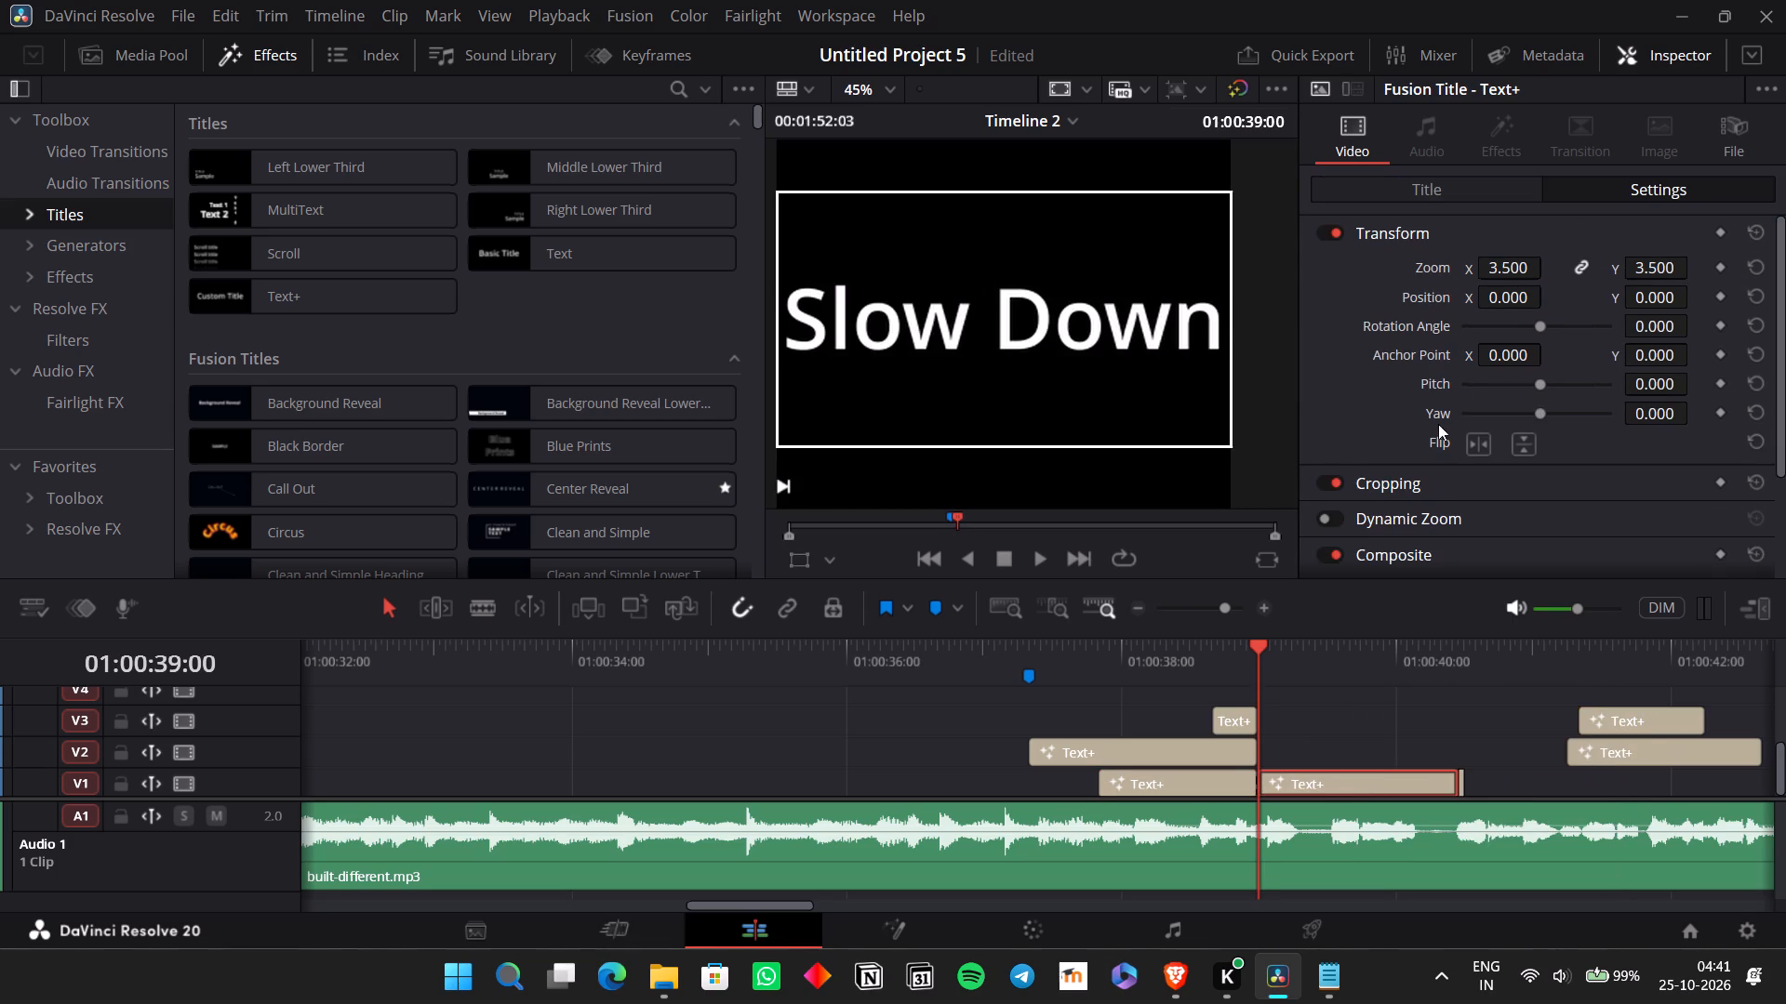
{"action": "left_click", "coordinate": [1468, 172]}
{"action": "left_click", "coordinate": [1470, 178]}
{"action": "left_click_drag", "start_coordinate": [1425, 346], "coordinate": [1425, 347]}
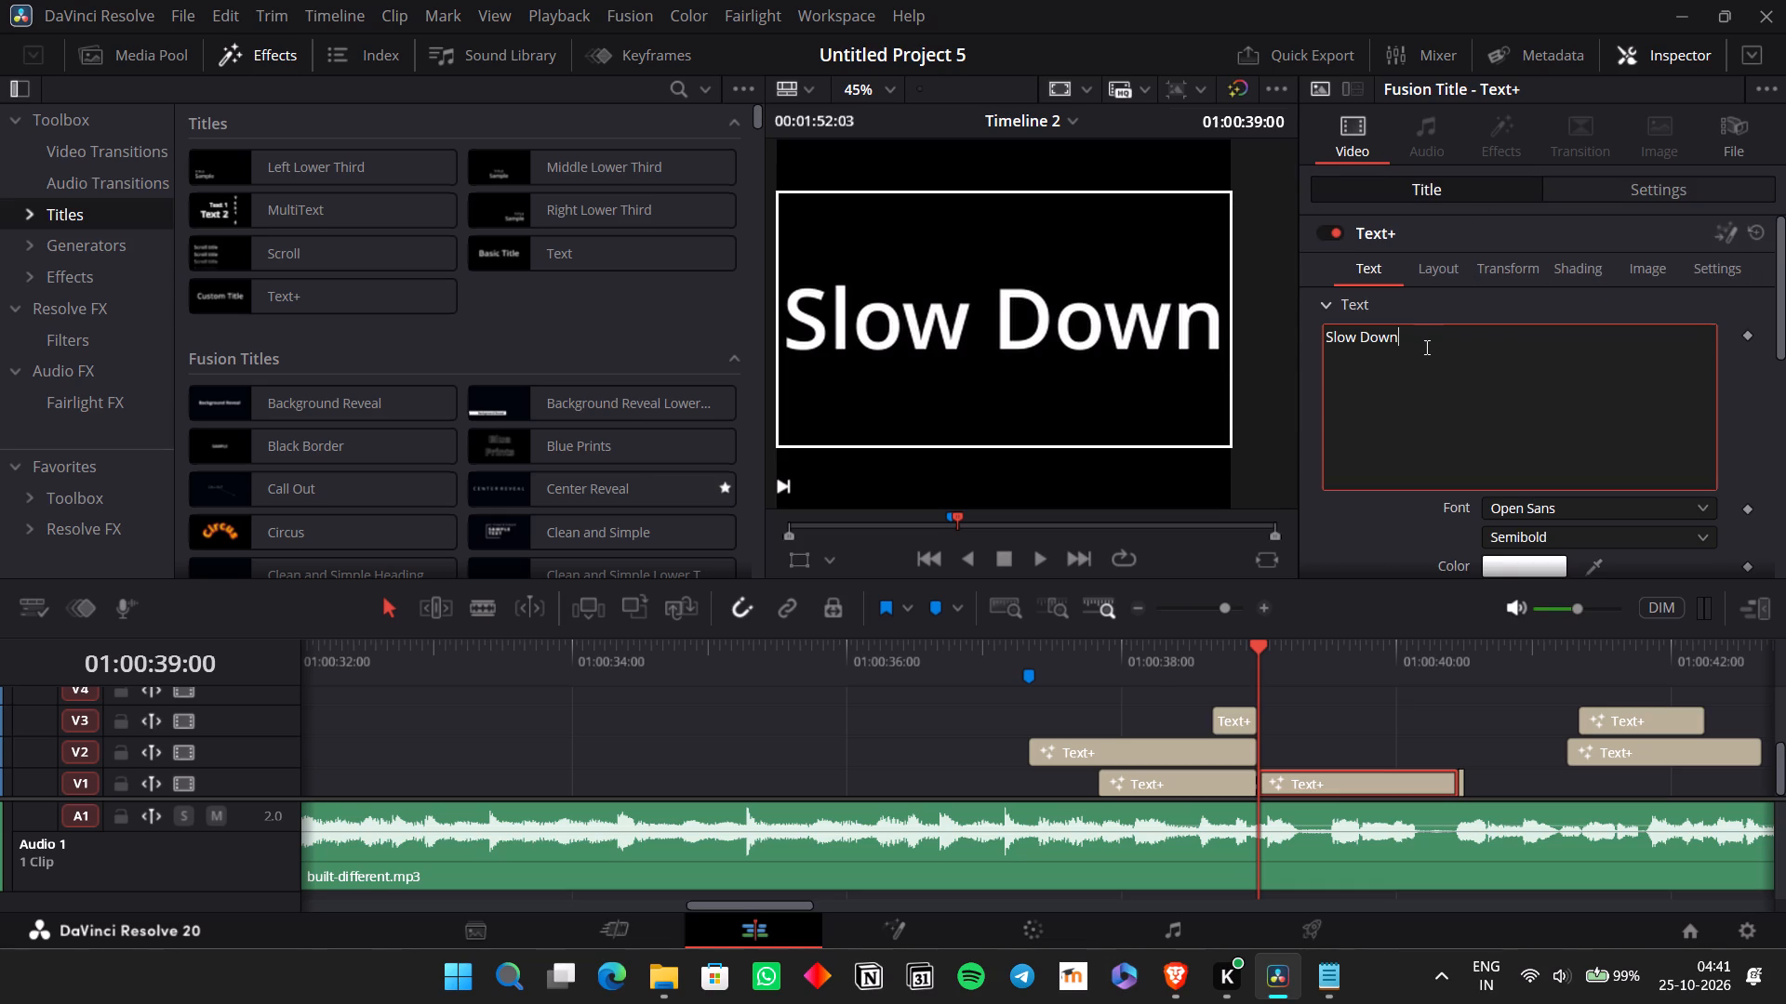
{"action": "left_click_drag", "start_coordinate": [1425, 347], "coordinate": [1313, 342]}
{"action": "key", "text": "n"}
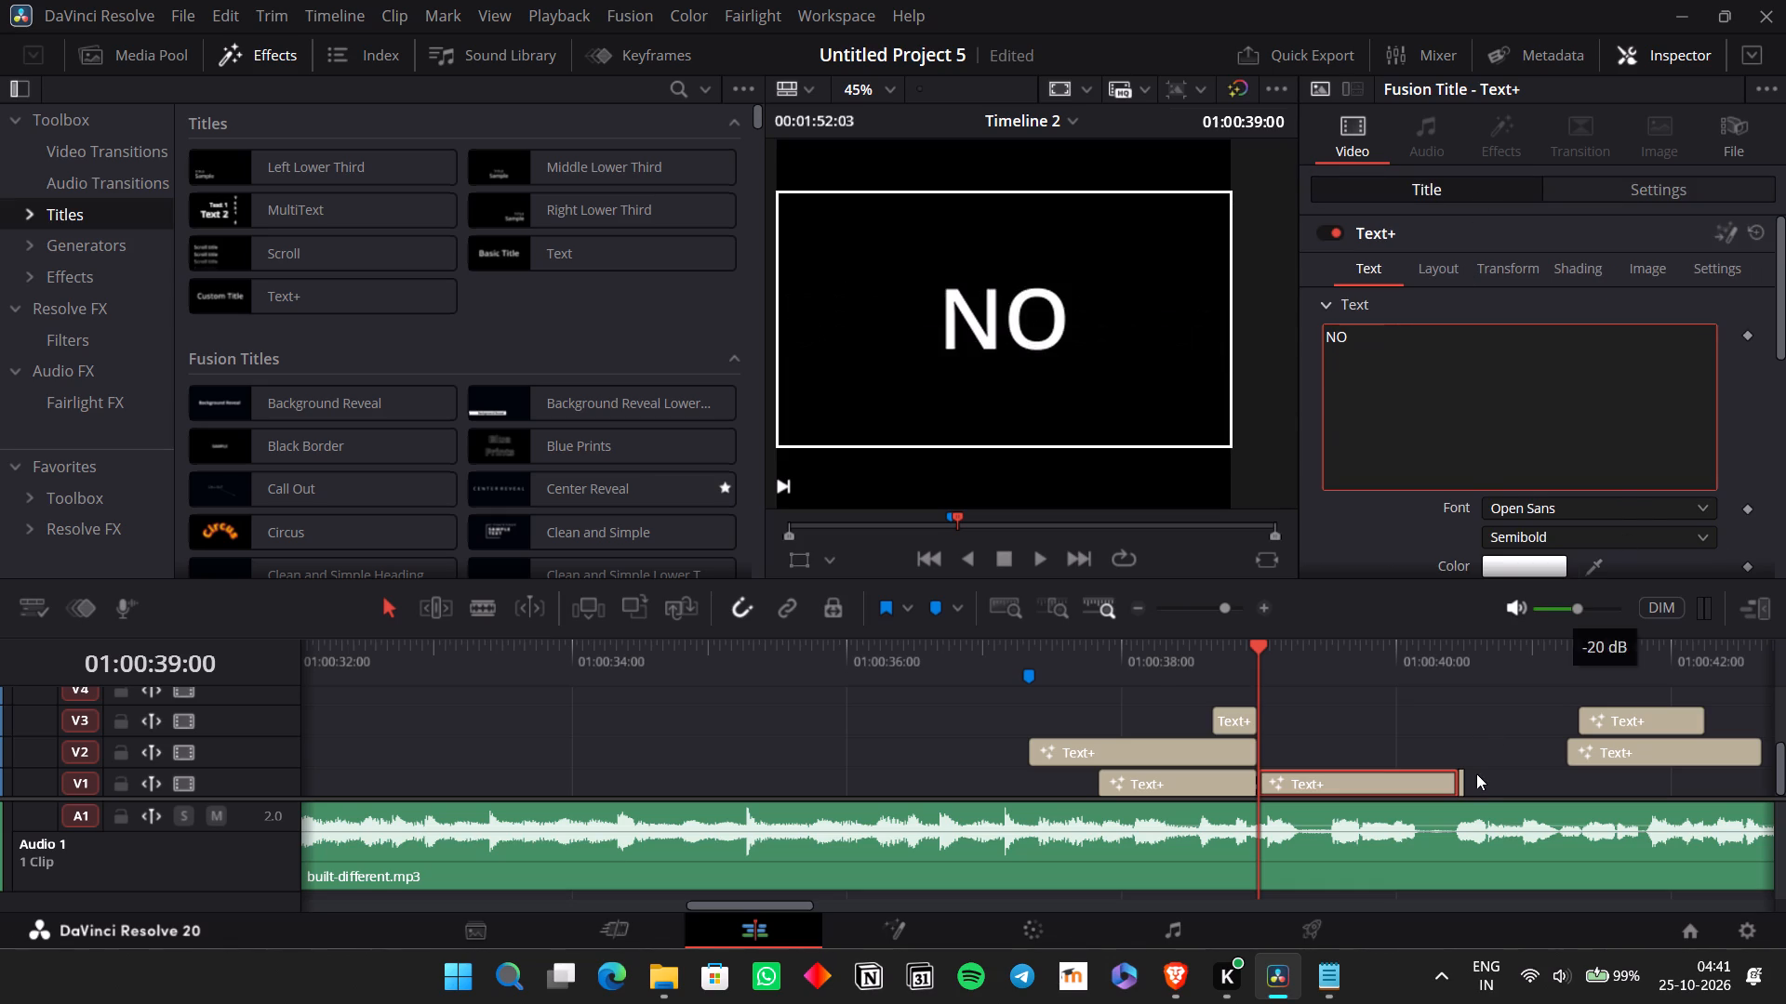
Delete the leftover sliver of the small "No" title after the new "NO" title on V1.
{"action": "left_click_drag", "start_coordinate": [1476, 774], "coordinate": [1460, 776]}
{"action": "key", "text": "BackSpace"}
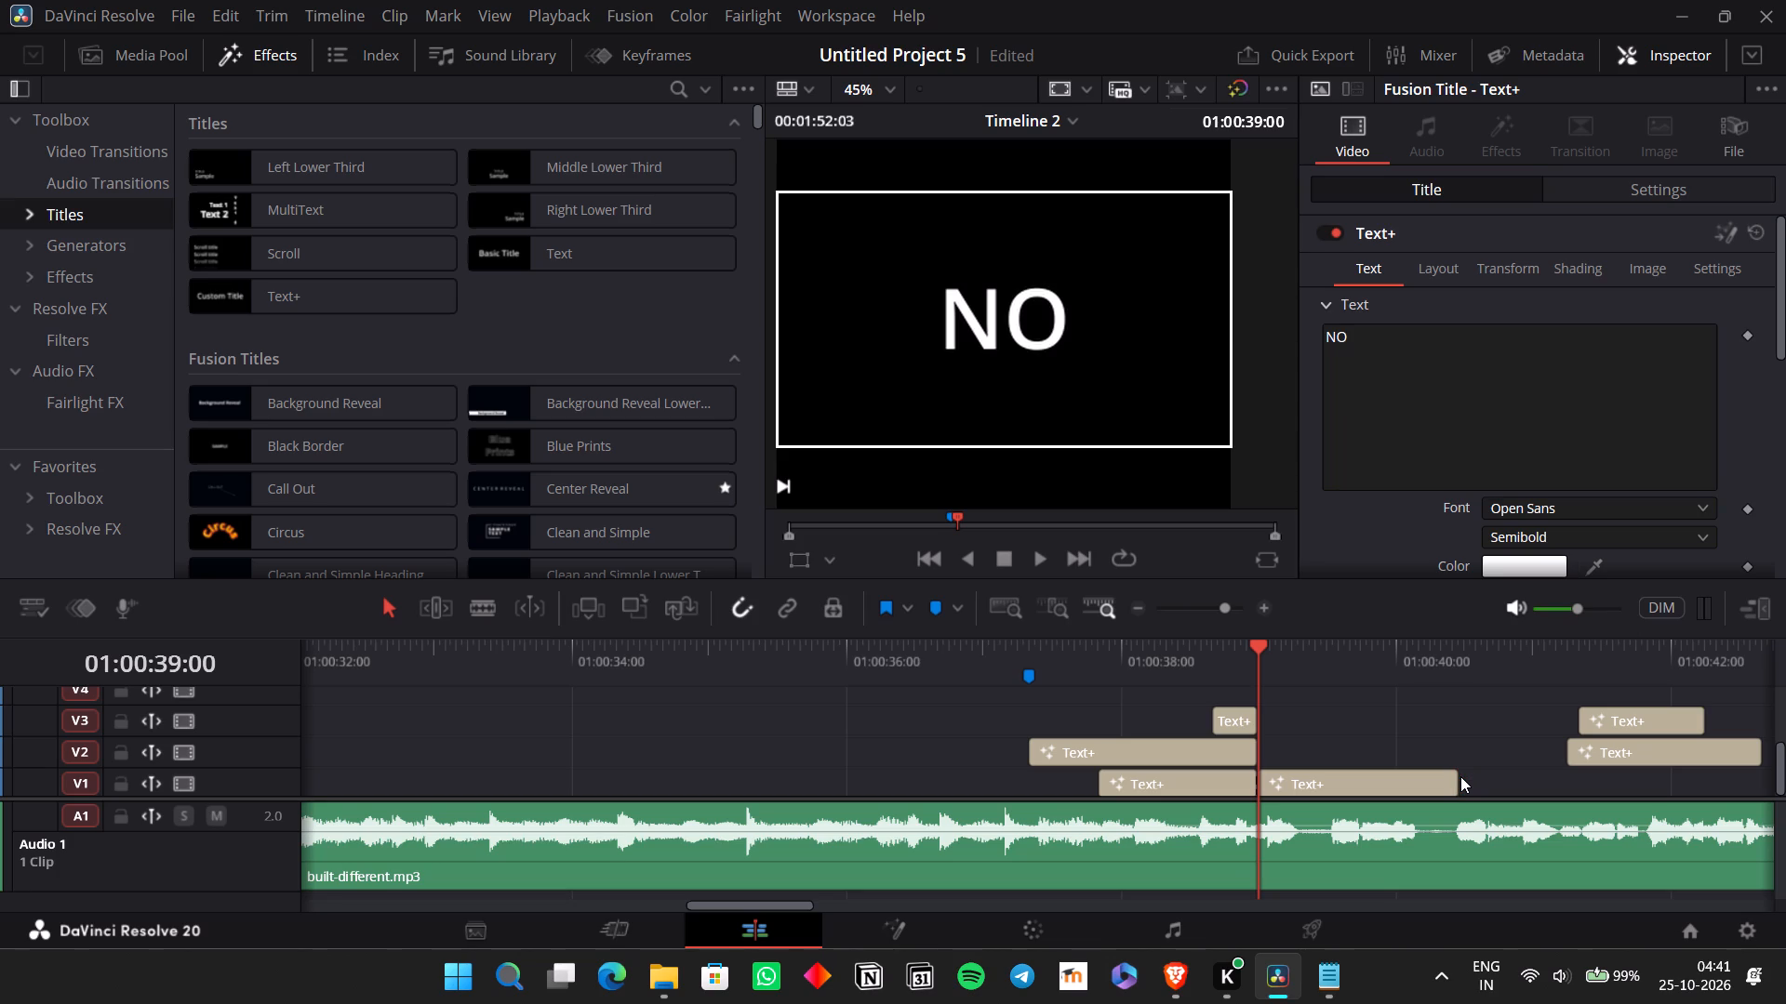
Listen through the following vocals and move the "my" title on V2 to start at 01:00:39:12.
{"action": "key", "text": "space"}
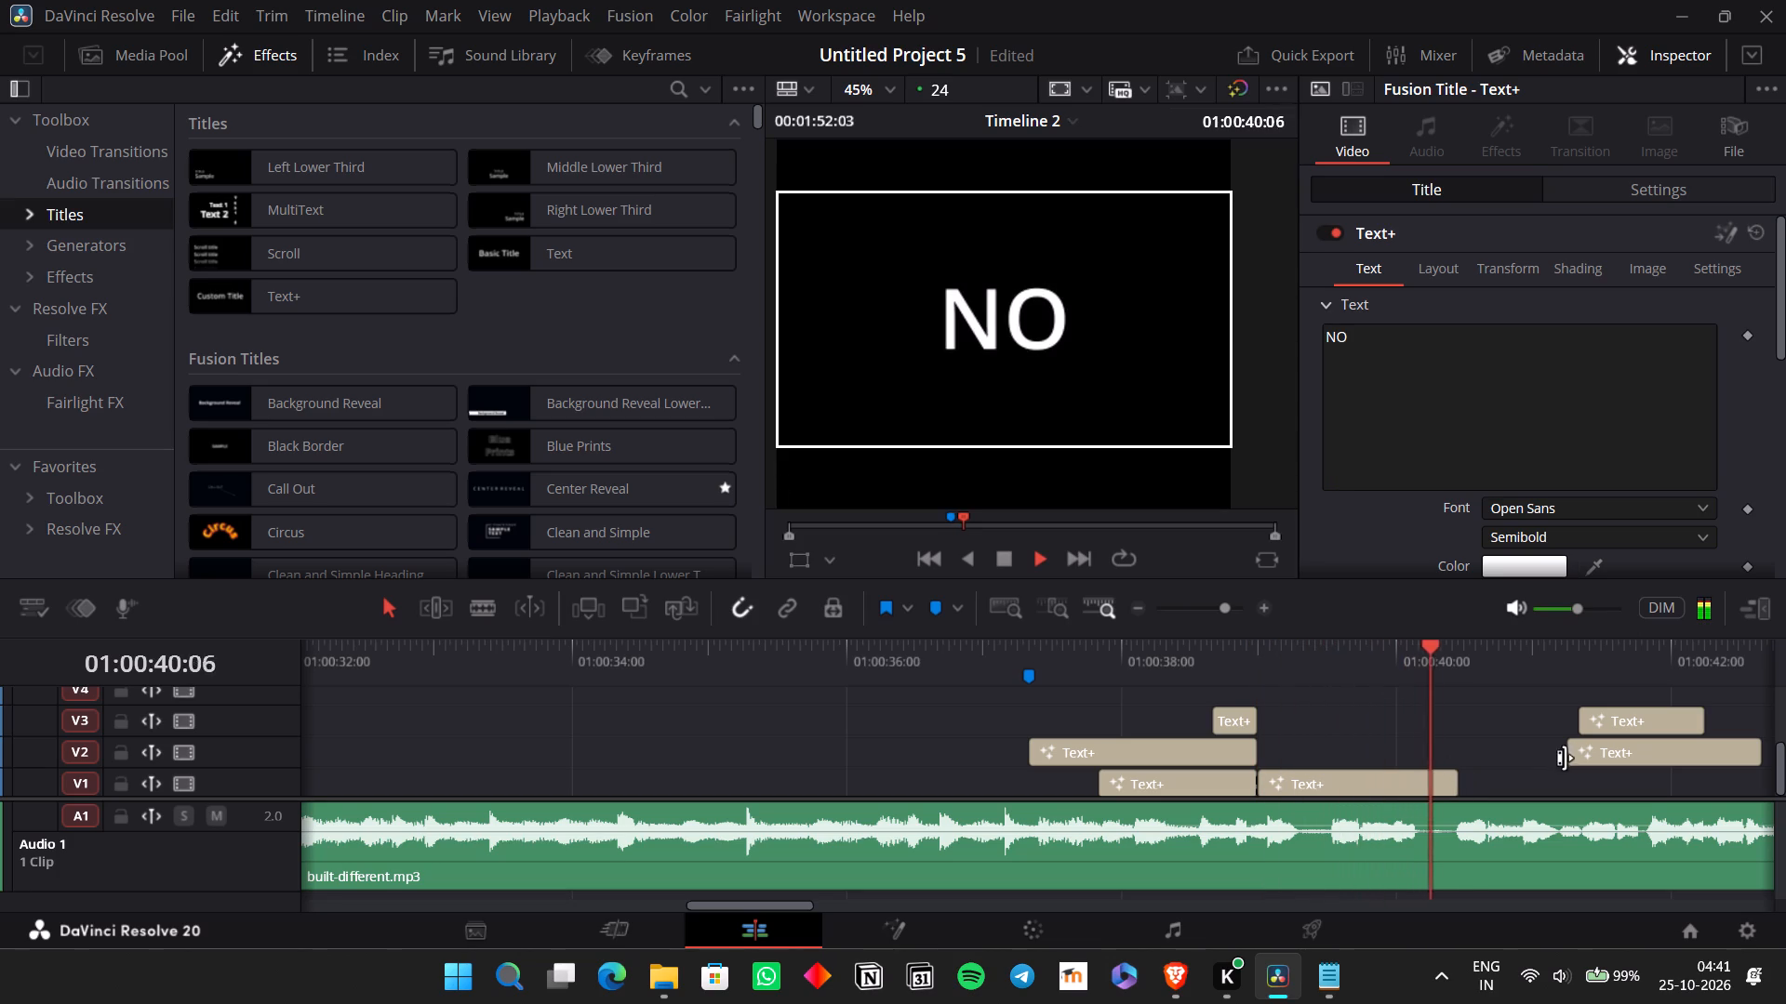
{"action": "key", "text": "space"}
{"action": "scroll", "coordinate": [1624, 772], "scroll_direction": "down", "scroll_amount": 1, "text": "ctrl"}
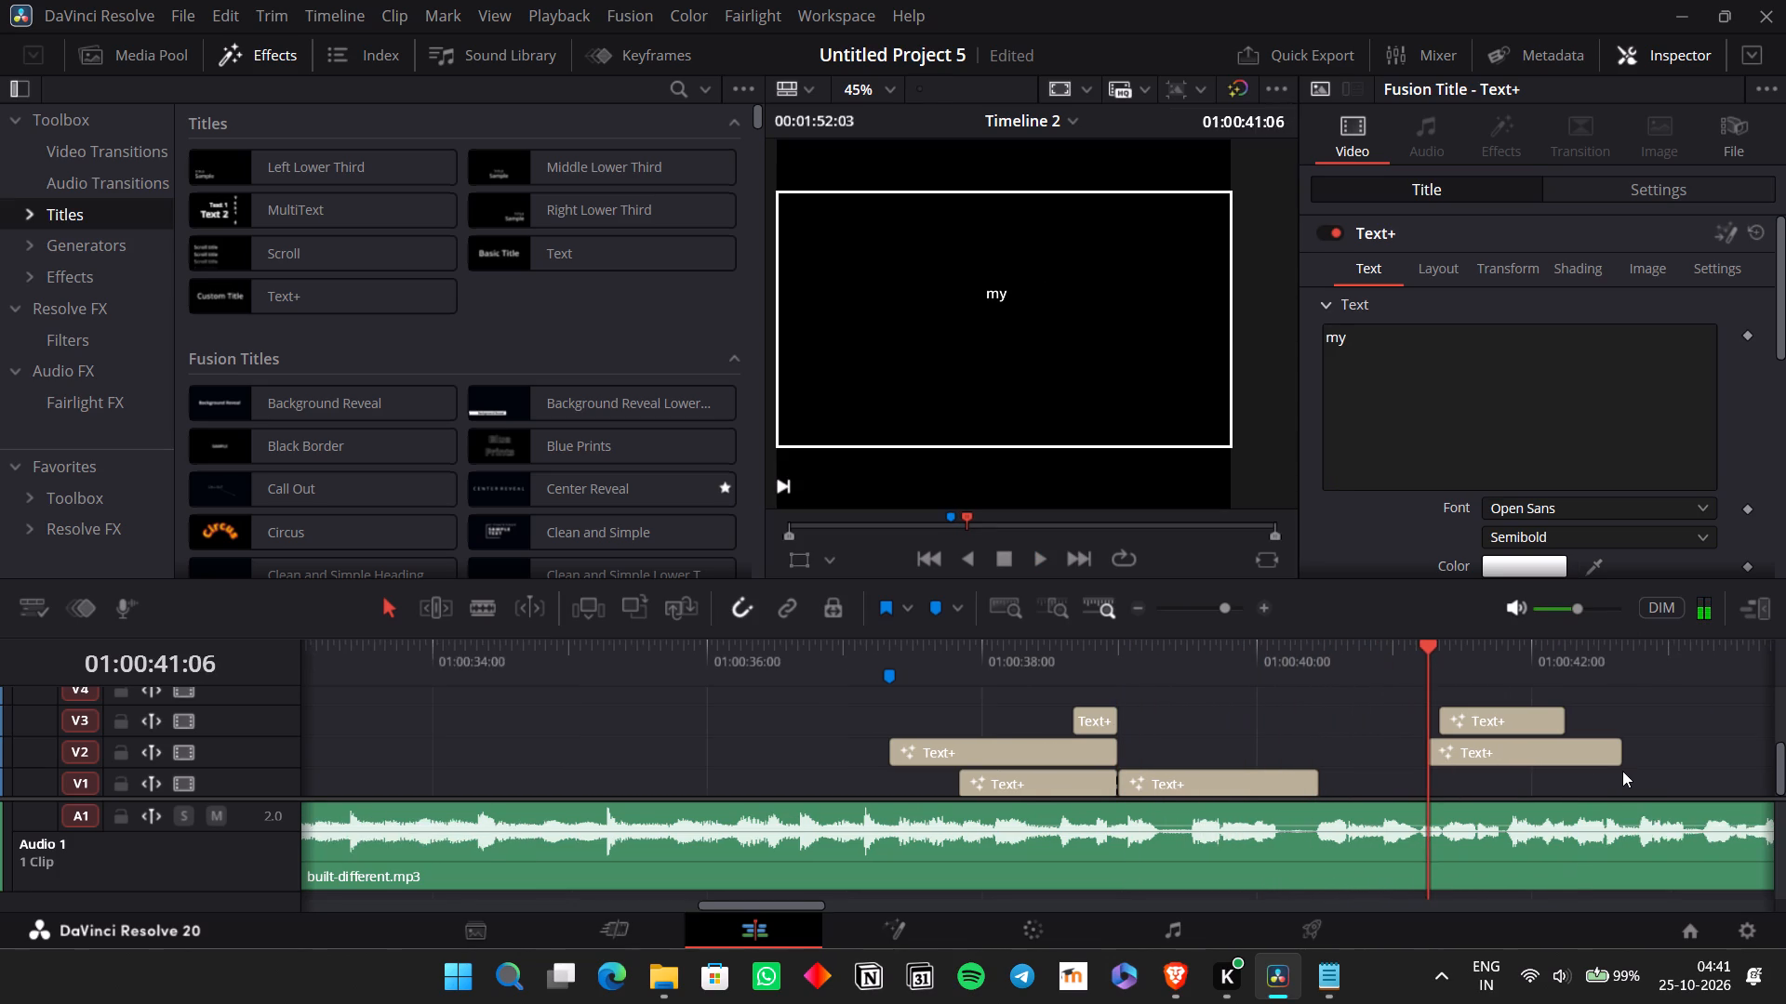
{"action": "scroll", "coordinate": [1619, 772], "scroll_direction": "left", "scroll_amount": 1}
{"action": "key", "text": "space"}
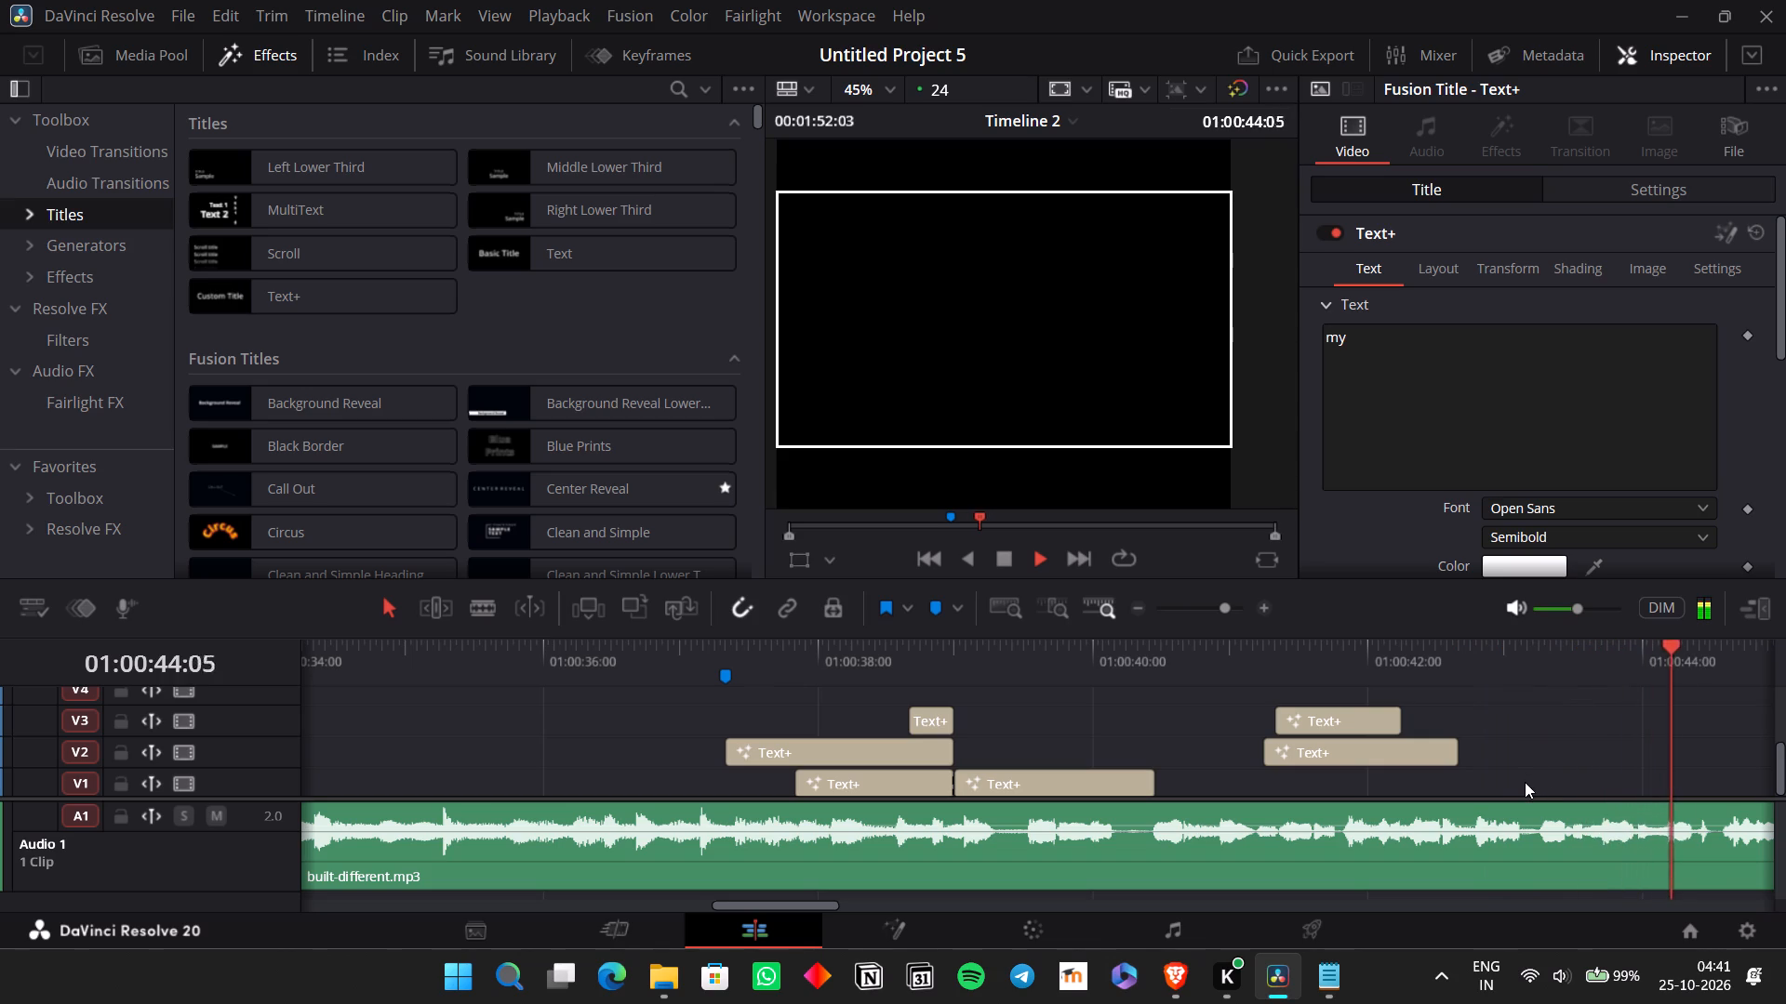
{"action": "key", "text": "space"}
{"action": "scroll", "coordinate": [1523, 786], "scroll_direction": "left", "scroll_amount": 1}
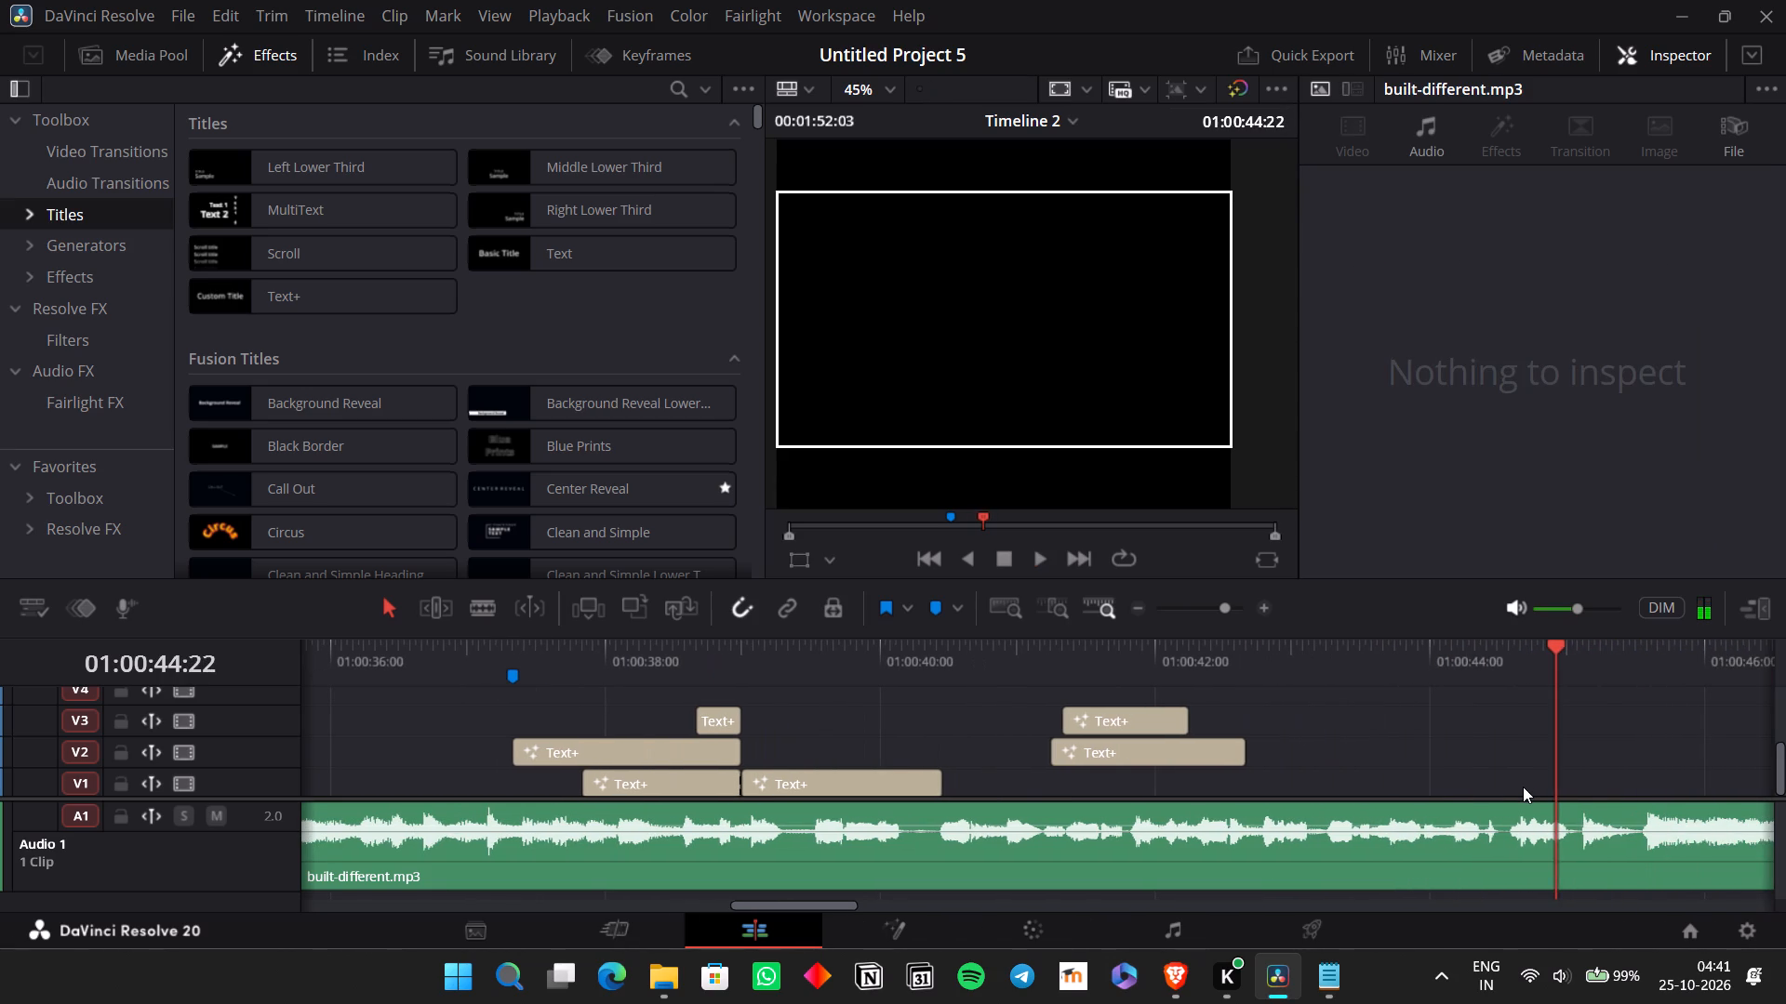
{"action": "key", "text": "space"}
{"action": "key", "text": "space"}
{"action": "left_click", "coordinate": [802, 657]}
{"action": "key", "text": "space"}
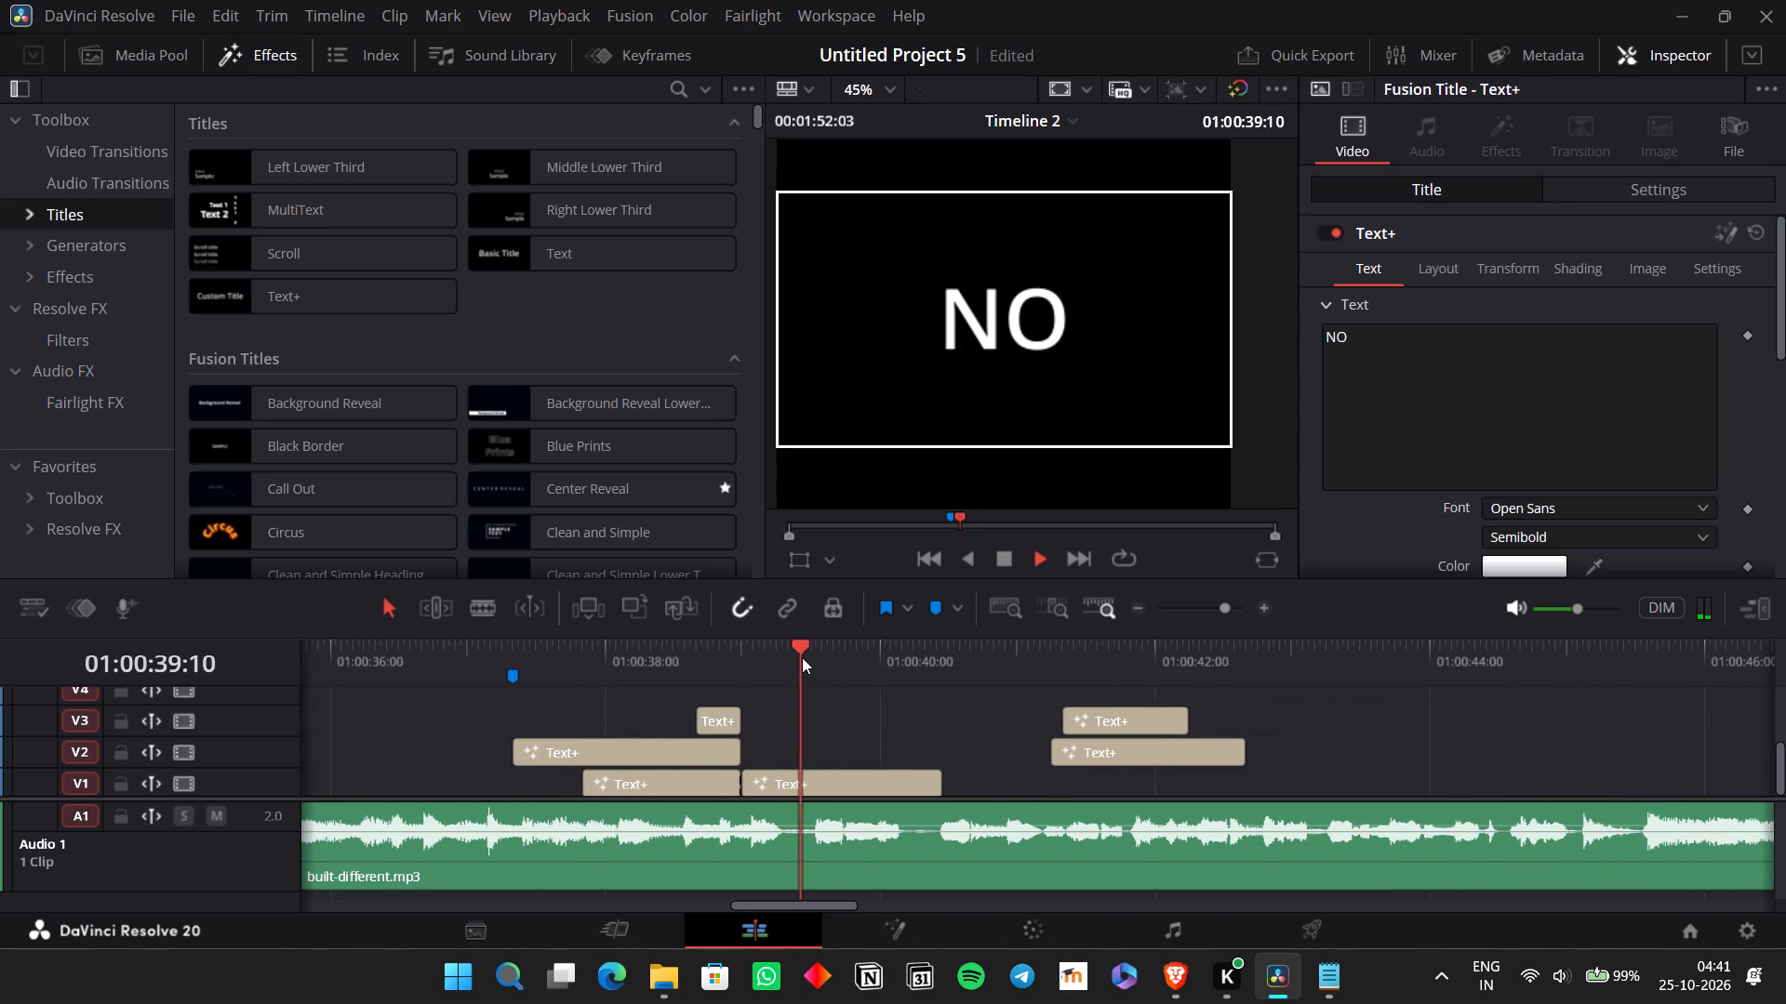
{"action": "key", "text": "space"}
{"action": "left_click", "coordinate": [810, 662]}
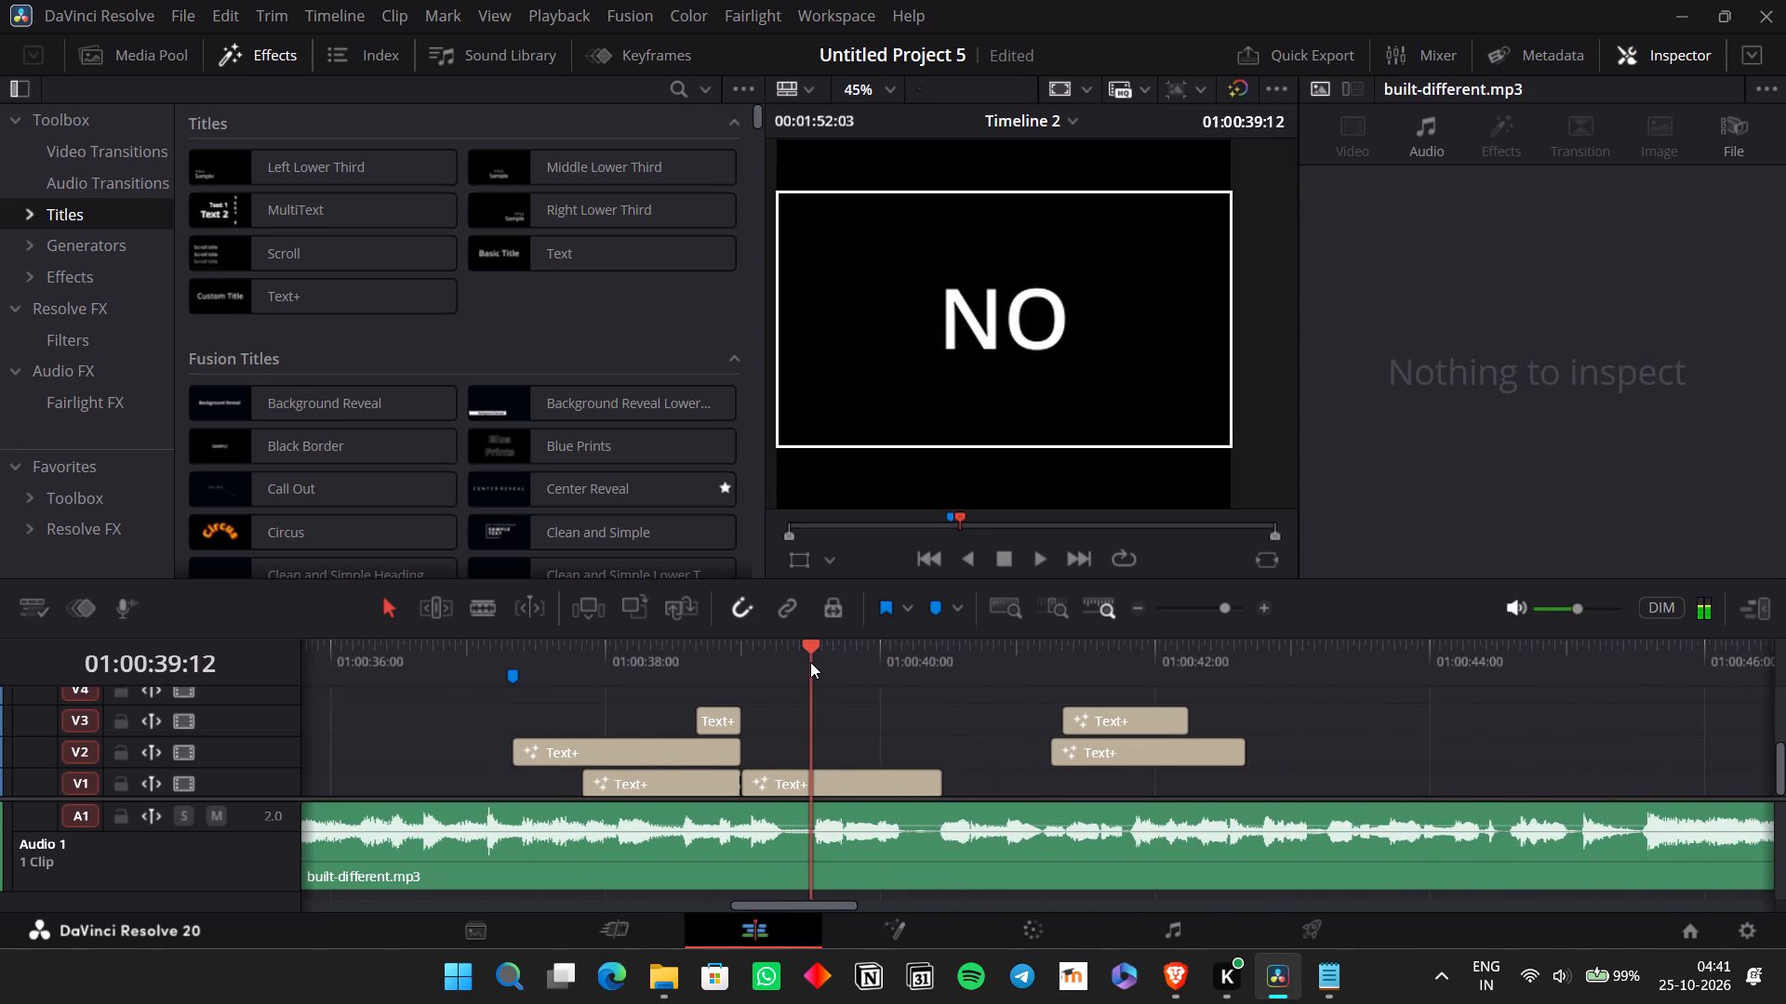
{"action": "left_click_drag", "start_coordinate": [1122, 750], "coordinate": [883, 756]}
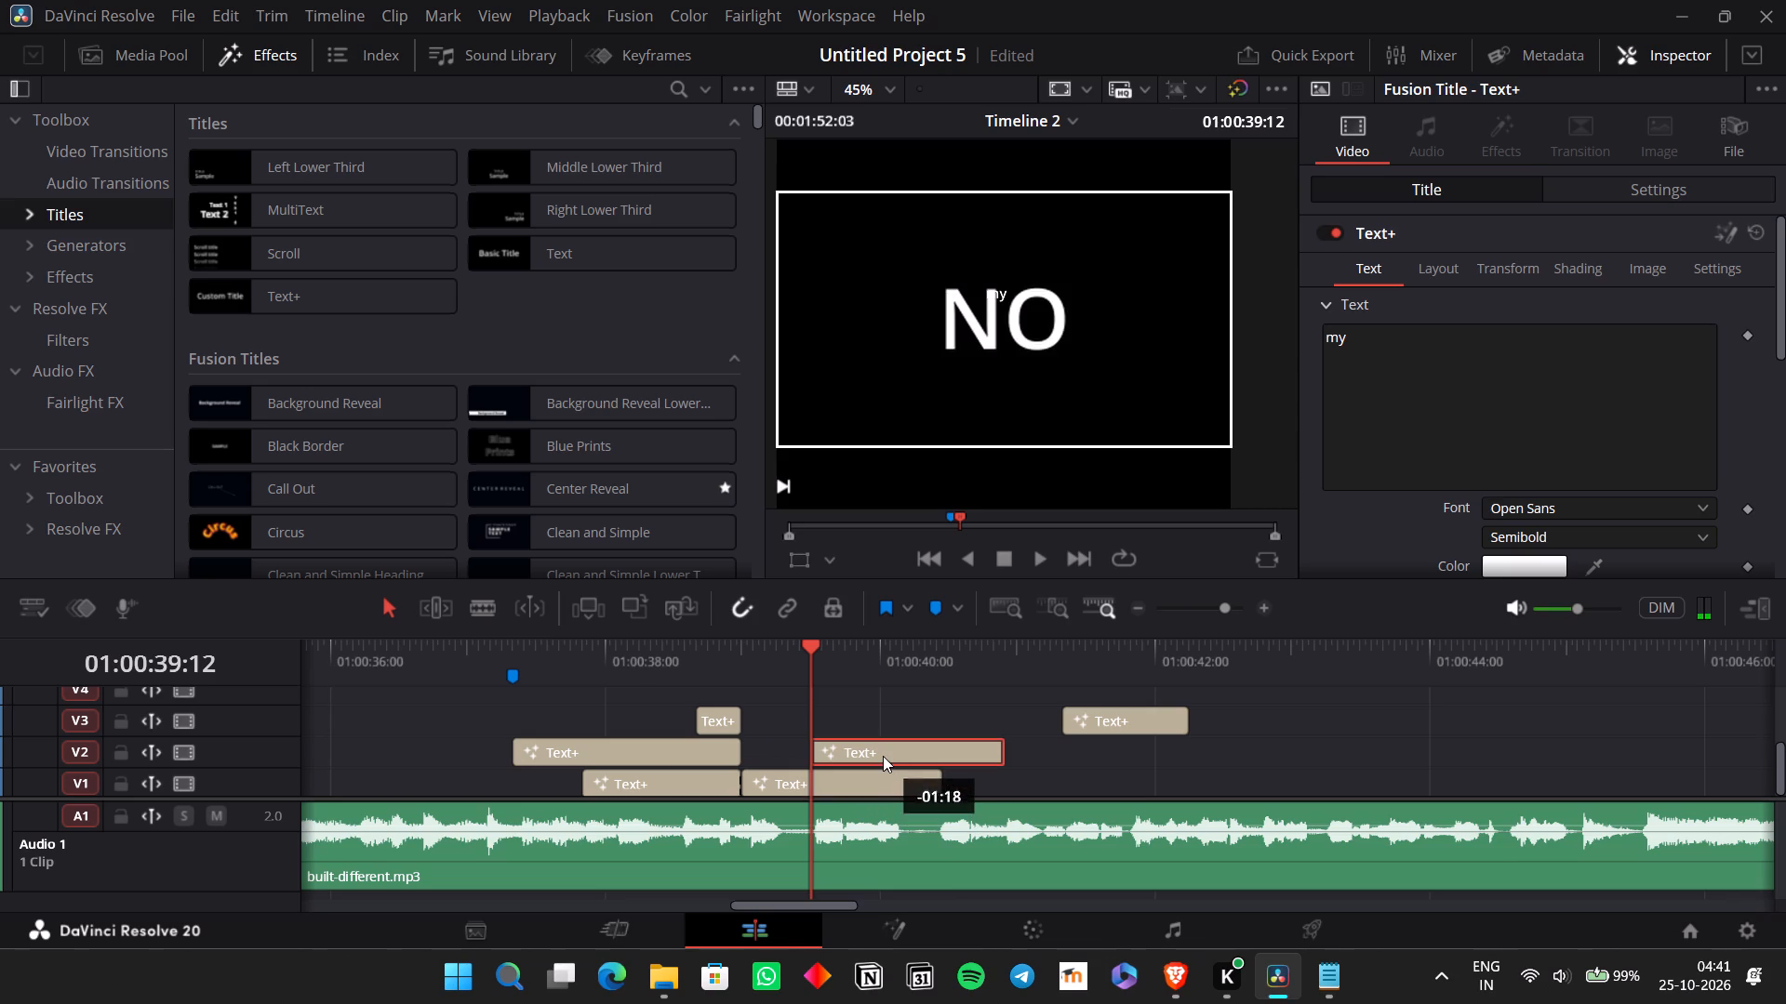
{"action": "left_click_drag", "start_coordinate": [883, 756], "coordinate": [883, 755]}
Replace the text of the moved V2 "my" title with "Gotta".
{"action": "left_click_drag", "start_coordinate": [1424, 336], "coordinate": [1289, 331]}
{"action": "key", "text": "f"}
{"action": "key", "text": "BackSpace"}
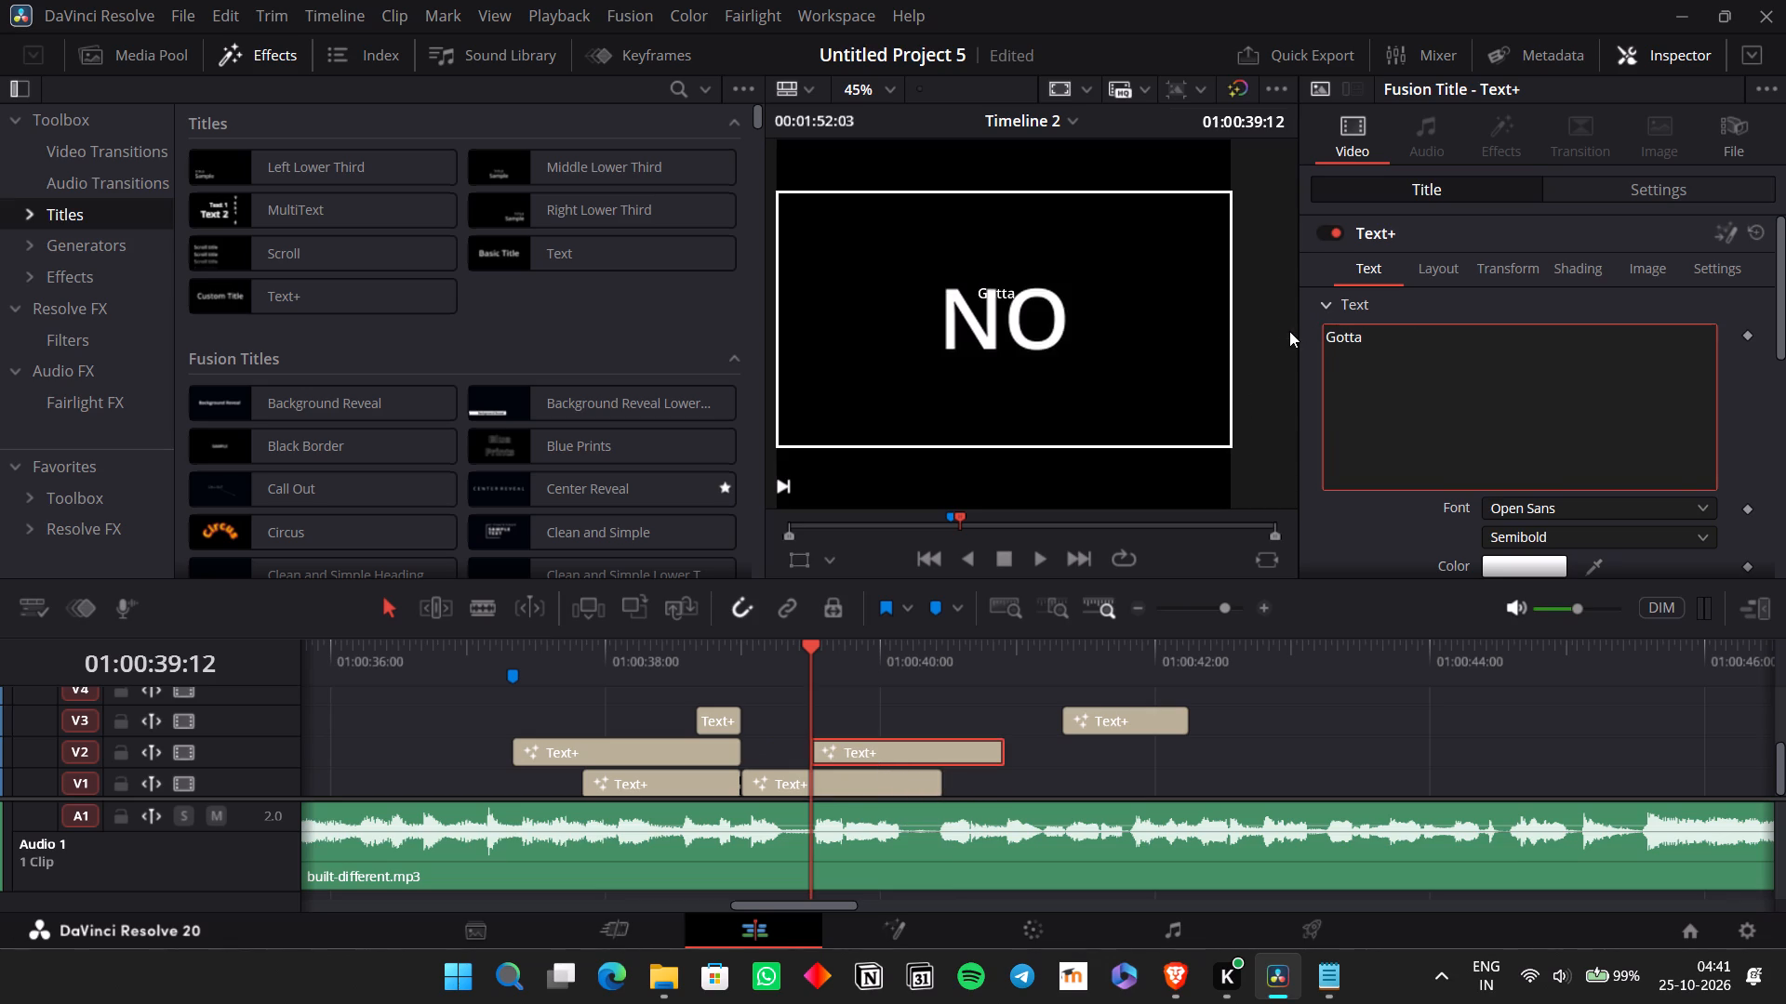
Place the "Gotta" title vertically before "NO": rotation 90, zoom 0.830, position X -165.913, Y 6.087.
{"action": "left_click", "coordinate": [1514, 258]}
{"action": "left_click", "coordinate": [1624, 207]}
{"action": "left_click", "coordinate": [1629, 193]}
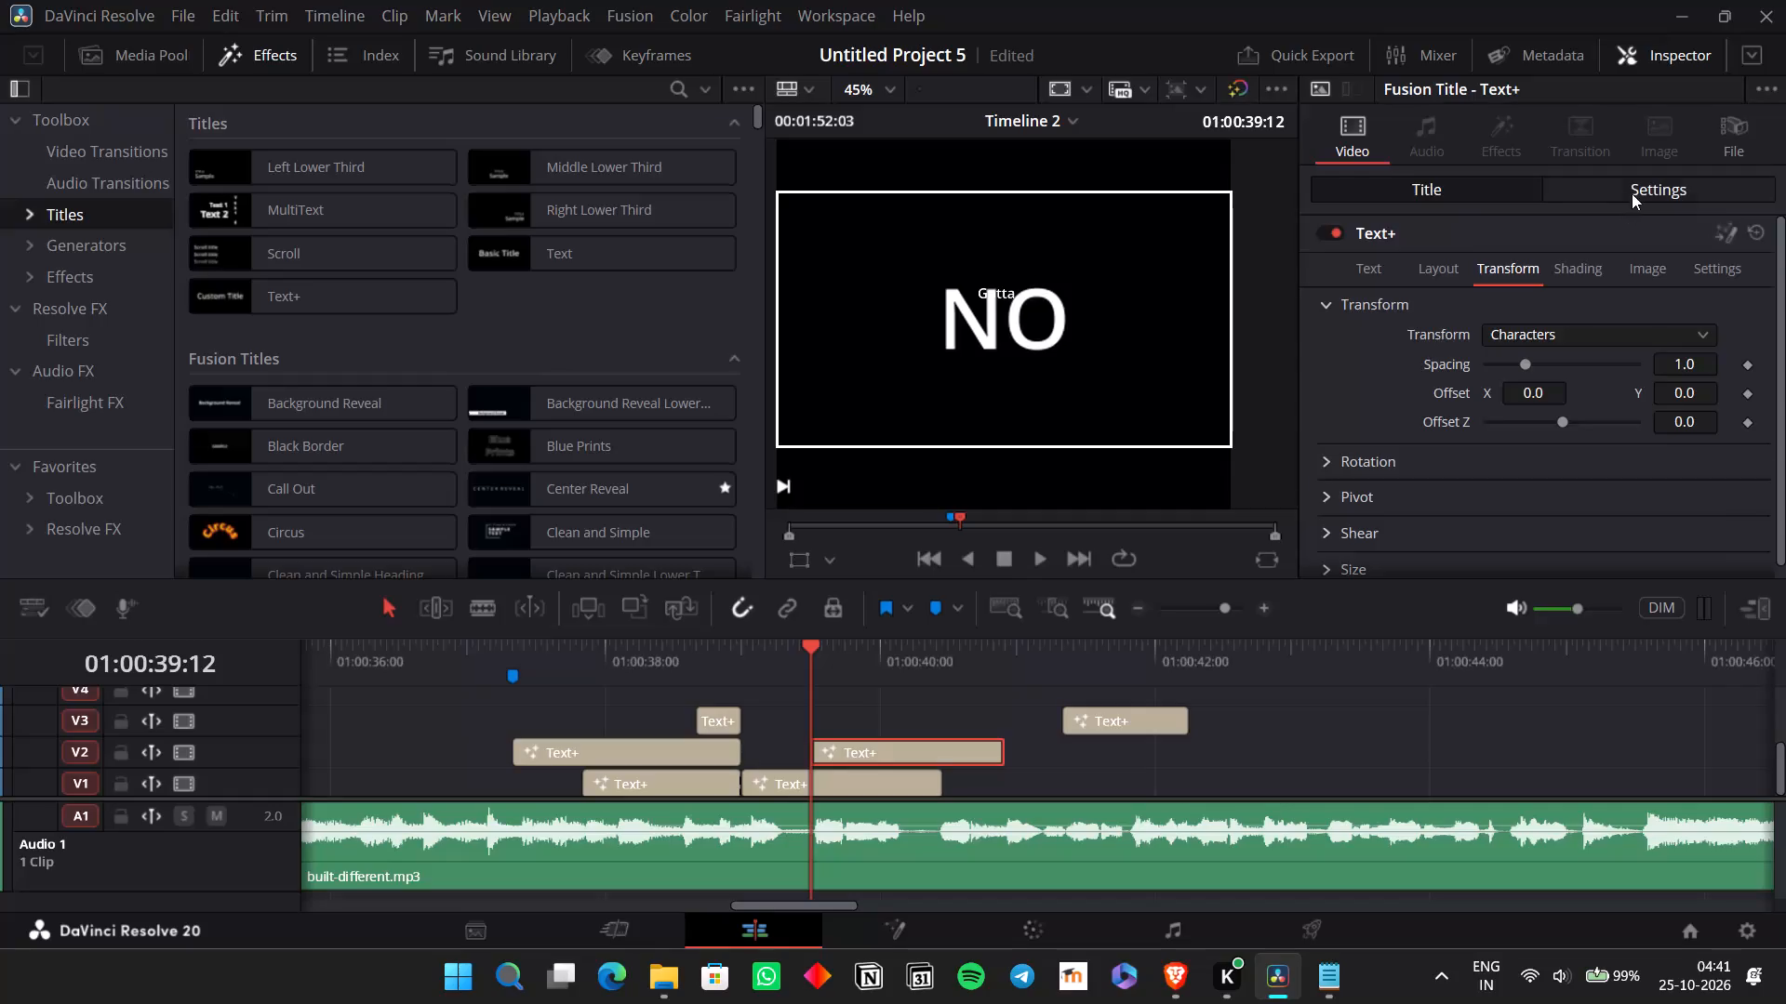
{"action": "left_click_drag", "start_coordinate": [1519, 302], "coordinate": [1379, 354]}
{"action": "double_click", "coordinate": [1663, 325]}
{"action": "type", "text": "90"}
{"action": "key", "text": "Return"}
{"action": "left_click_drag", "start_coordinate": [1530, 293], "coordinate": [1505, 317]}
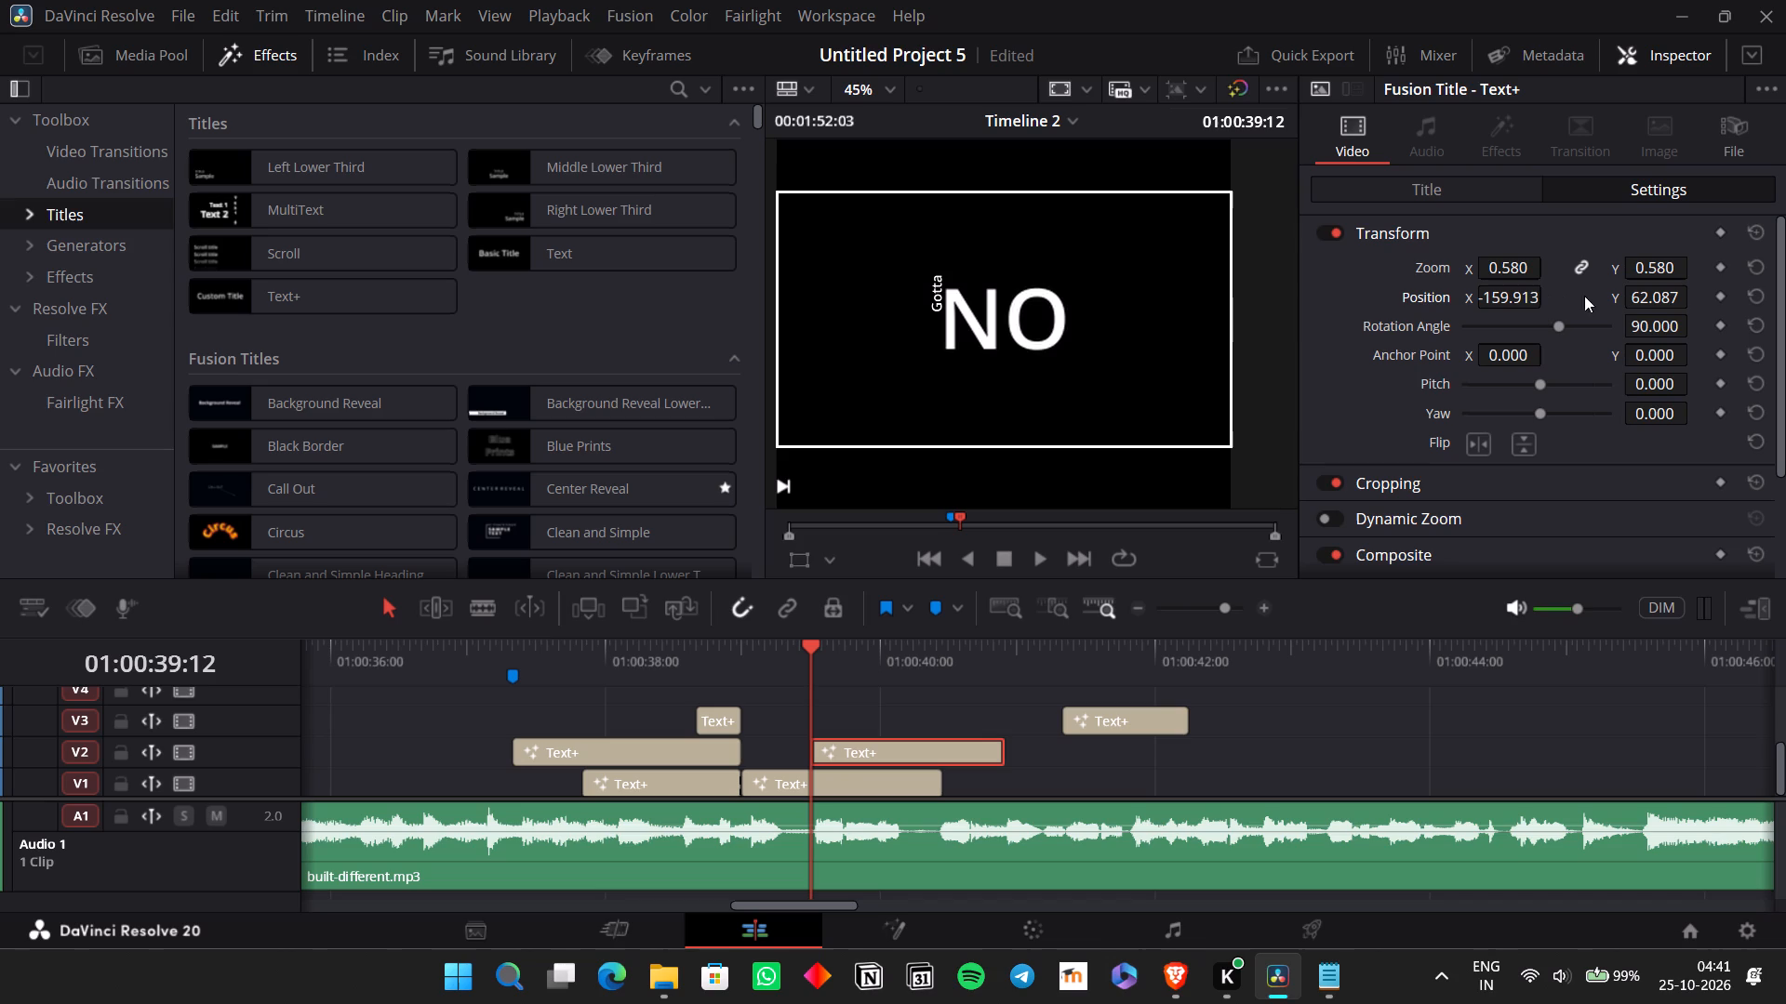
{"action": "left_click_drag", "start_coordinate": [1673, 301], "coordinate": [1608, 354]}
{"action": "left_click_drag", "start_coordinate": [1525, 260], "coordinate": [1553, 278]}
{"action": "left_click", "coordinate": [1512, 306]}
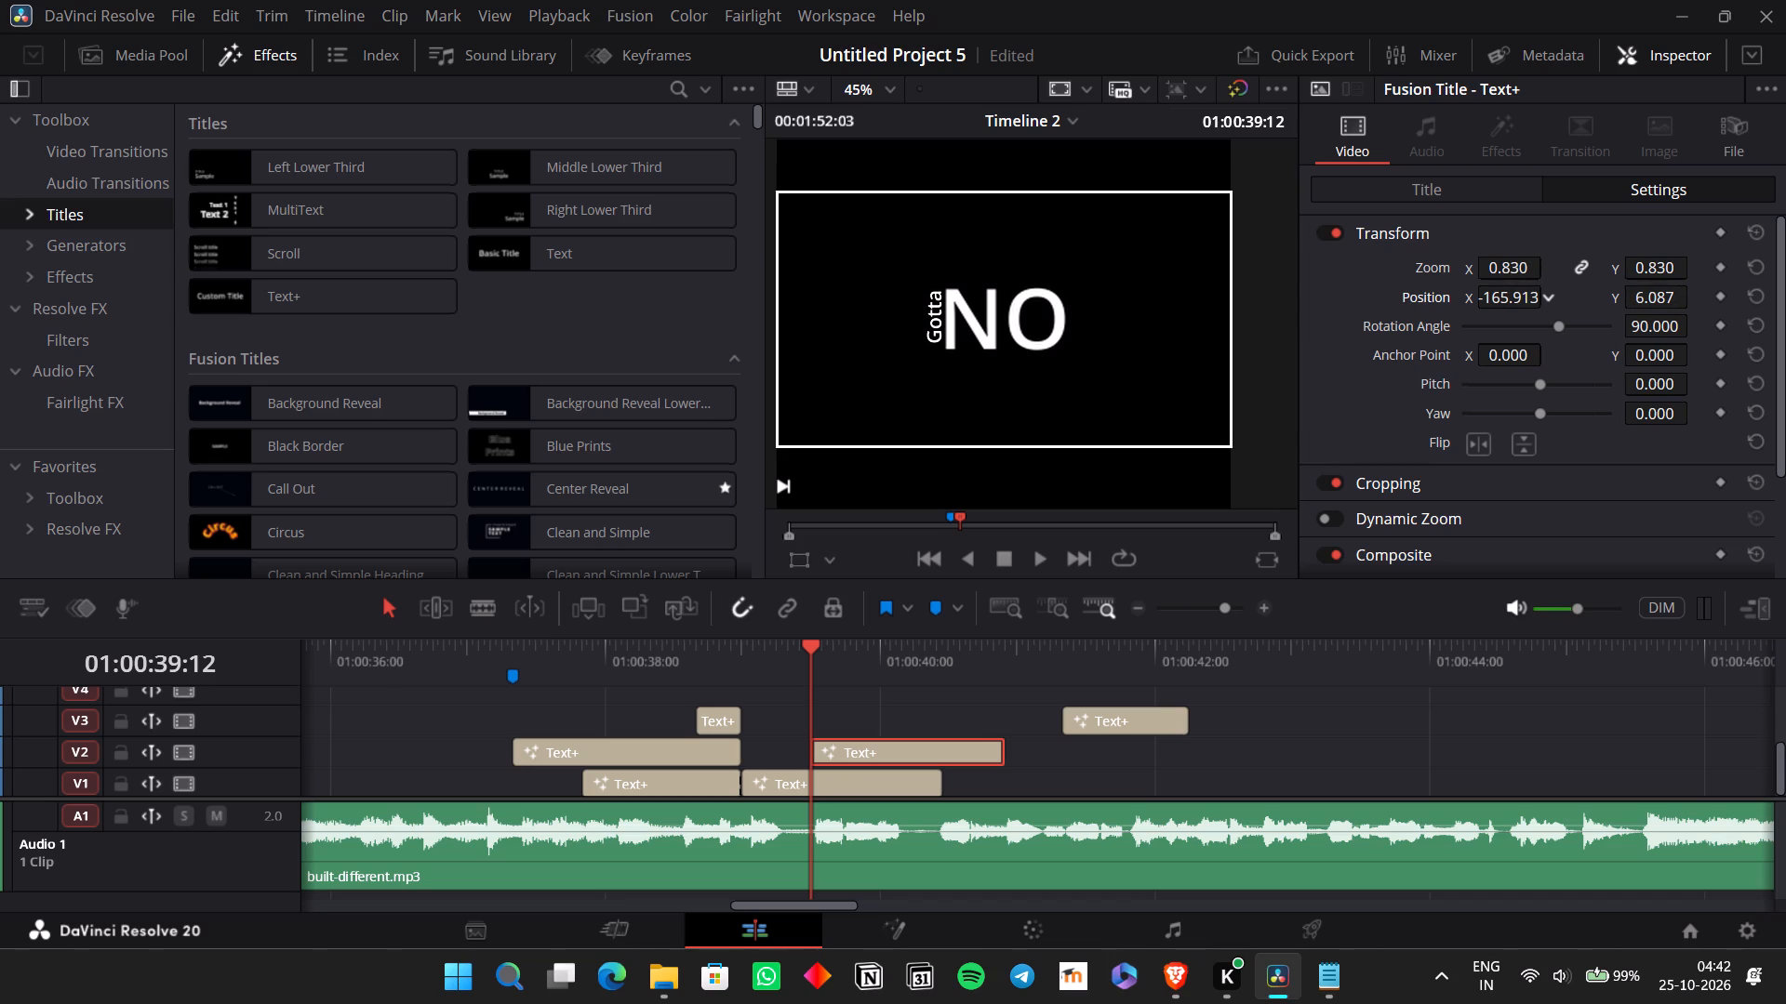
Play from 01:00:38:21 to the next word and move the V3 "Way" title to start at 01:00:39:22.
{"action": "left_click", "coordinate": [725, 654]}
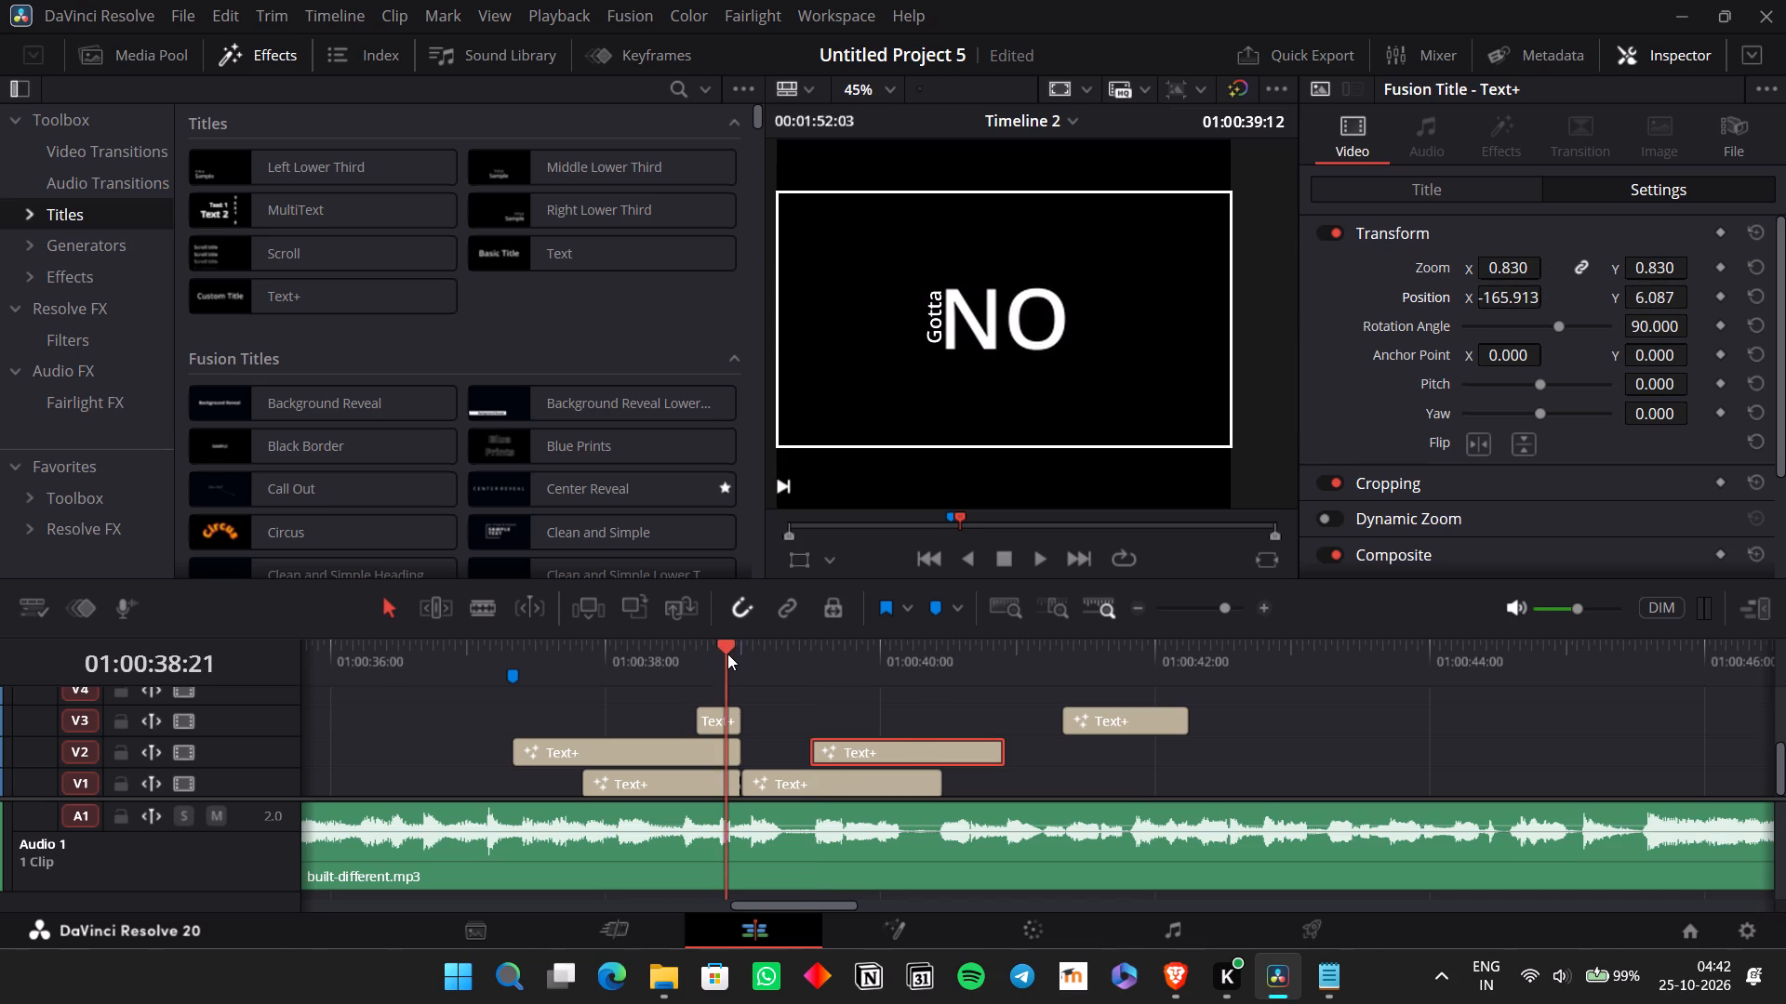
{"action": "key", "text": "space"}
{"action": "key", "text": "space"}
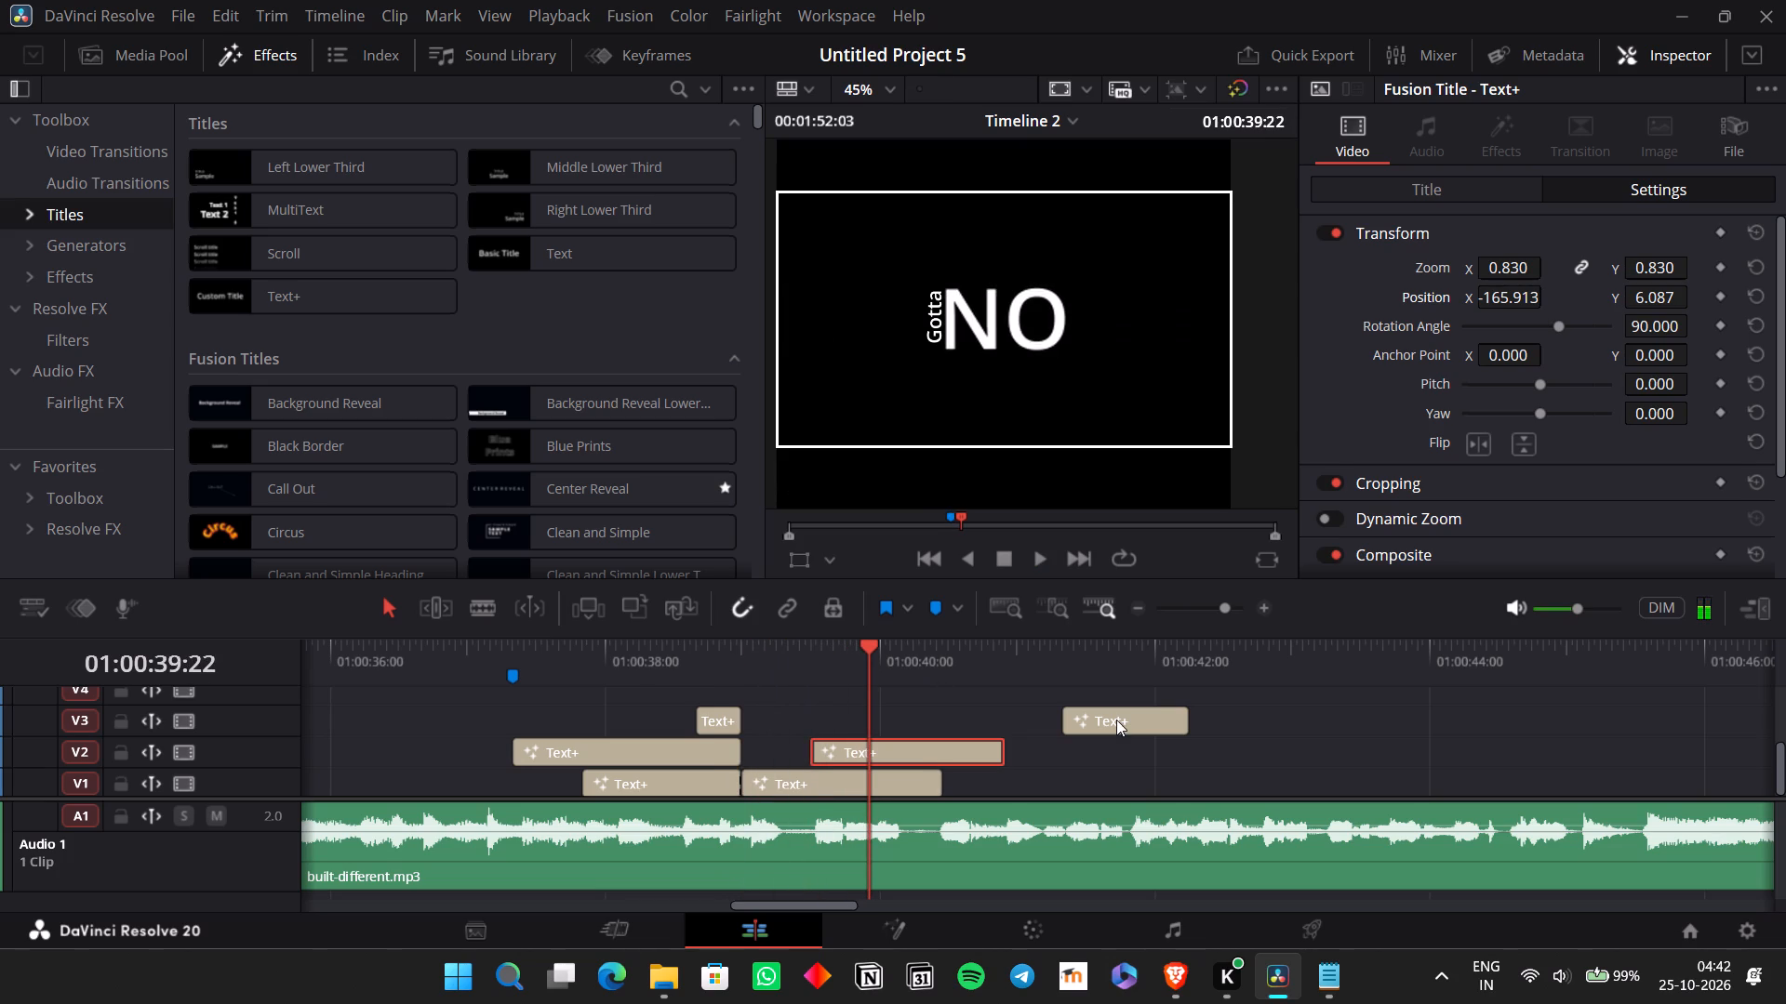
{"action": "left_click_drag", "start_coordinate": [1117, 719], "coordinate": [910, 735]}
Change the text of the moved V3 "Way" title to "rip".
{"action": "left_click", "coordinate": [918, 733]}
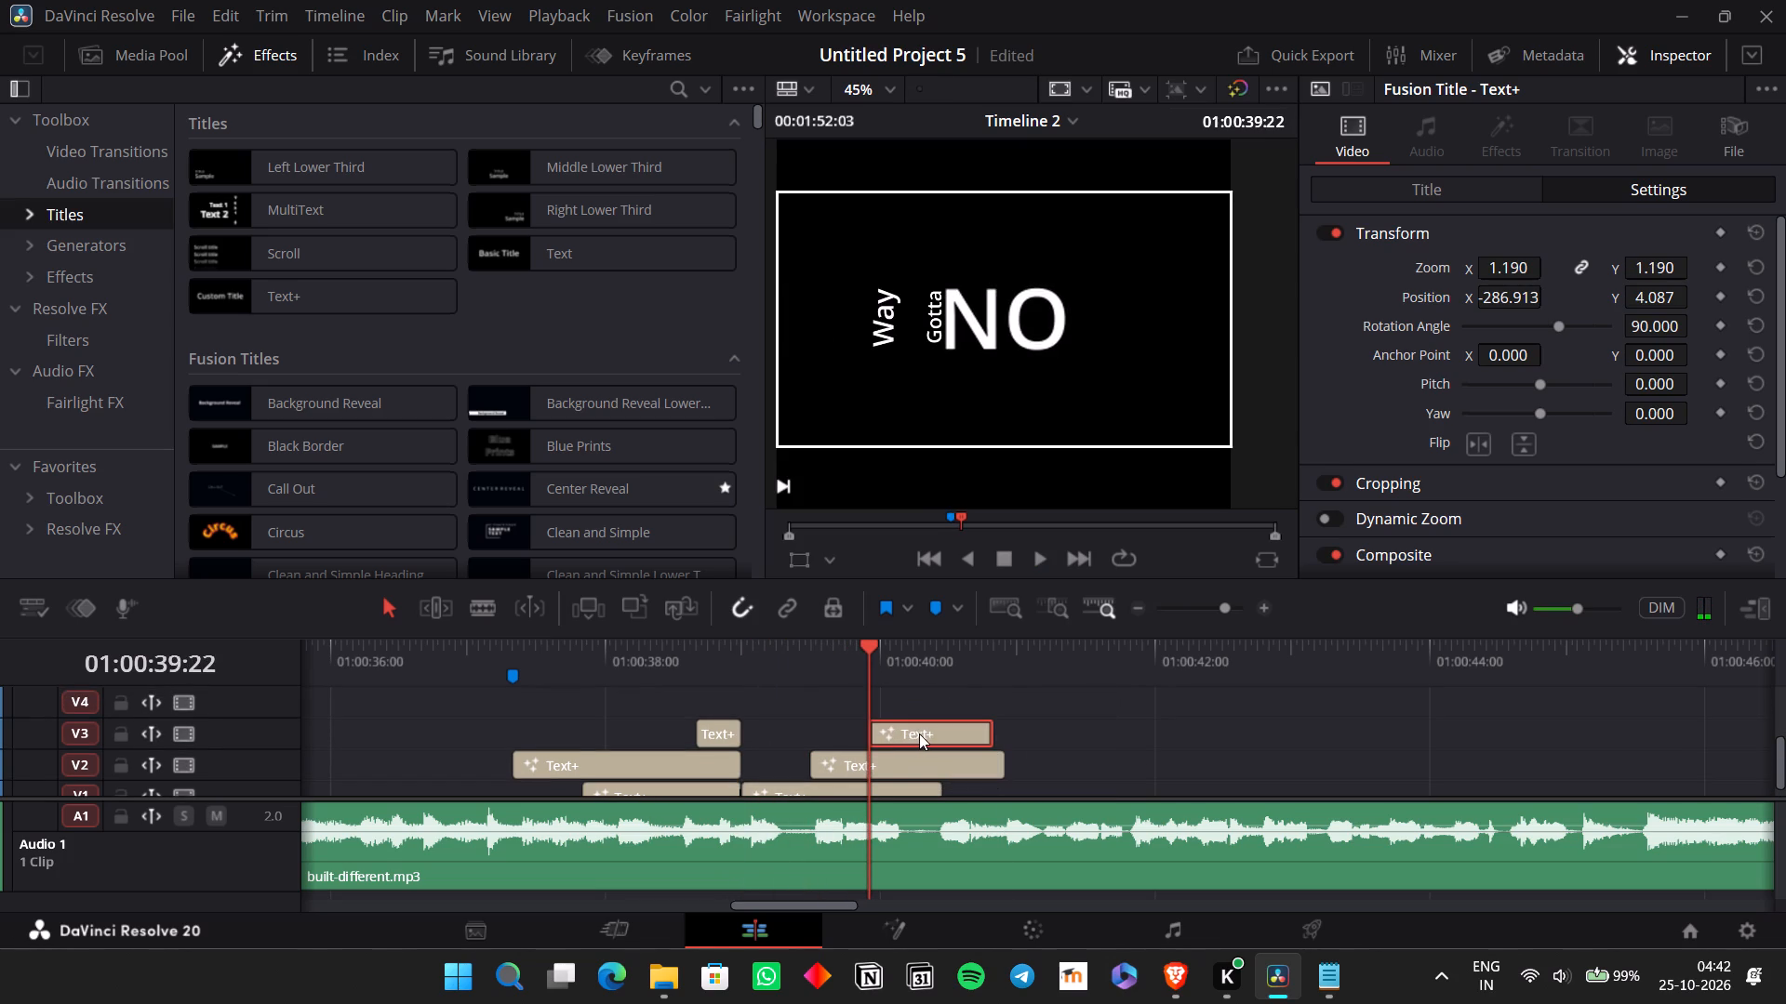
{"action": "left_click", "coordinate": [1511, 170]}
{"action": "double_click", "coordinate": [1504, 172]}
{"action": "left_click_drag", "start_coordinate": [1404, 340], "coordinate": [1313, 317]}
{"action": "type", "text": "rip"}
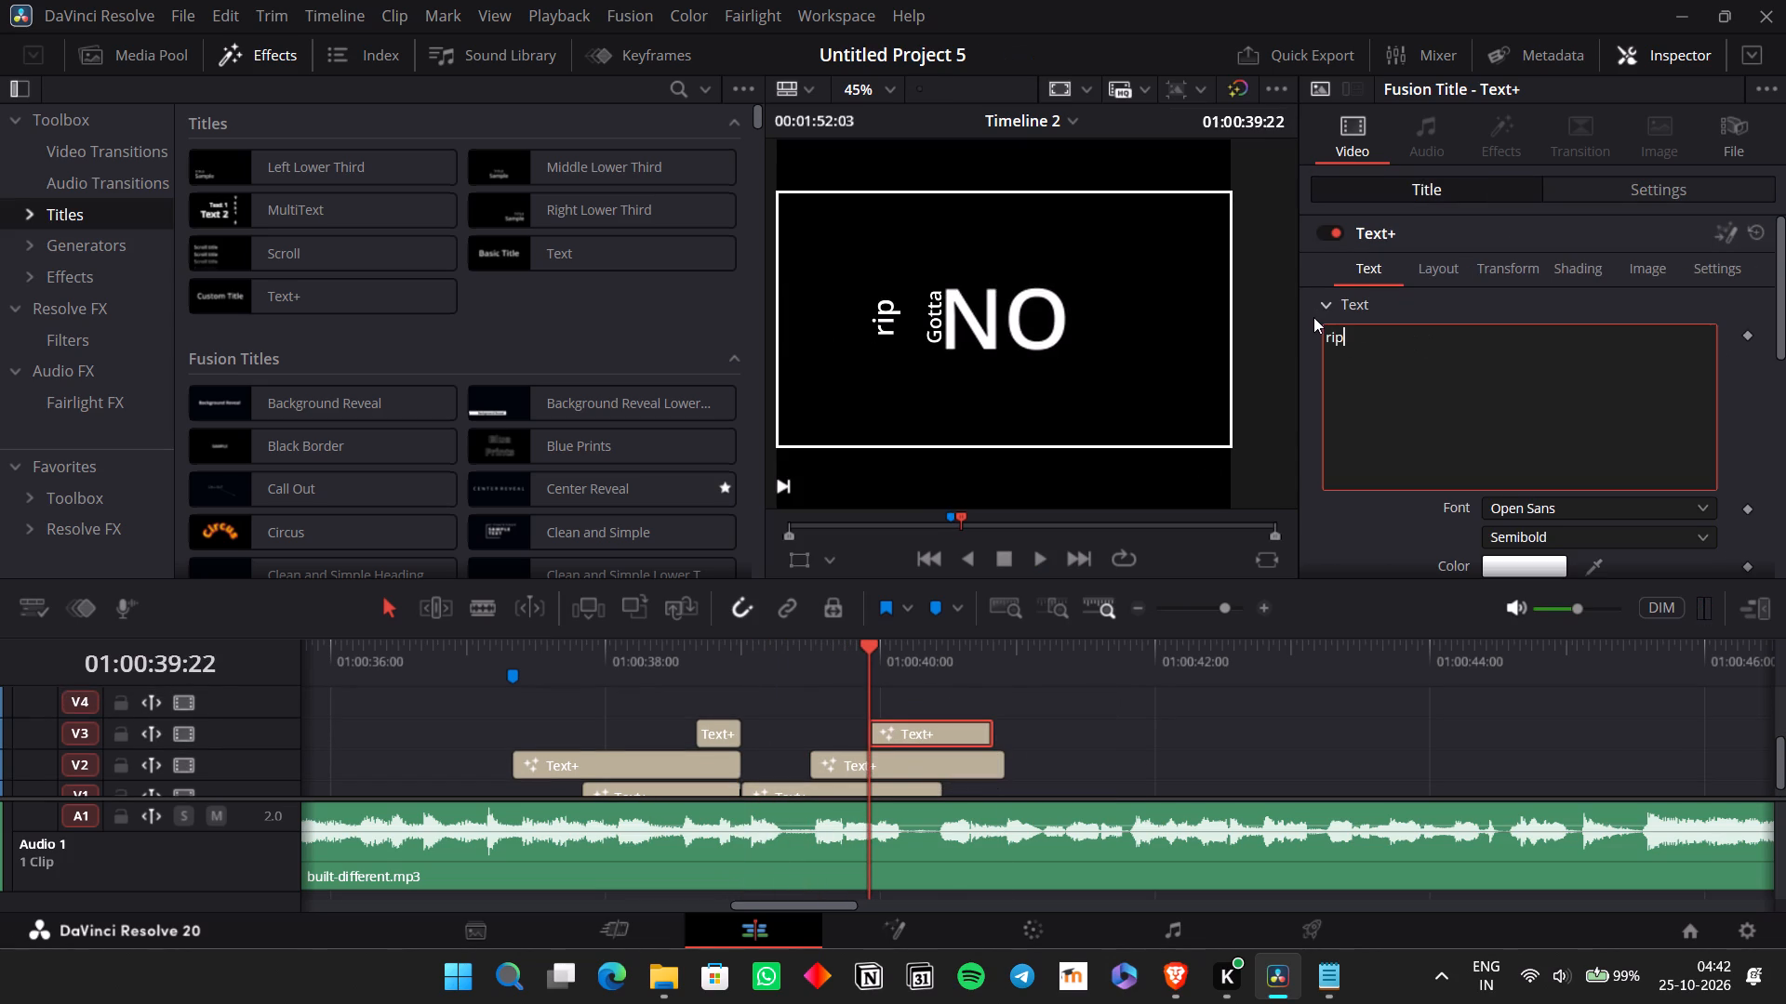
Check the "Gotta reap what I sow" line in the Notepad lyrics and change the V3 "rip" title's text to "reap".
{"action": "key", "text": "alt+Tab"}
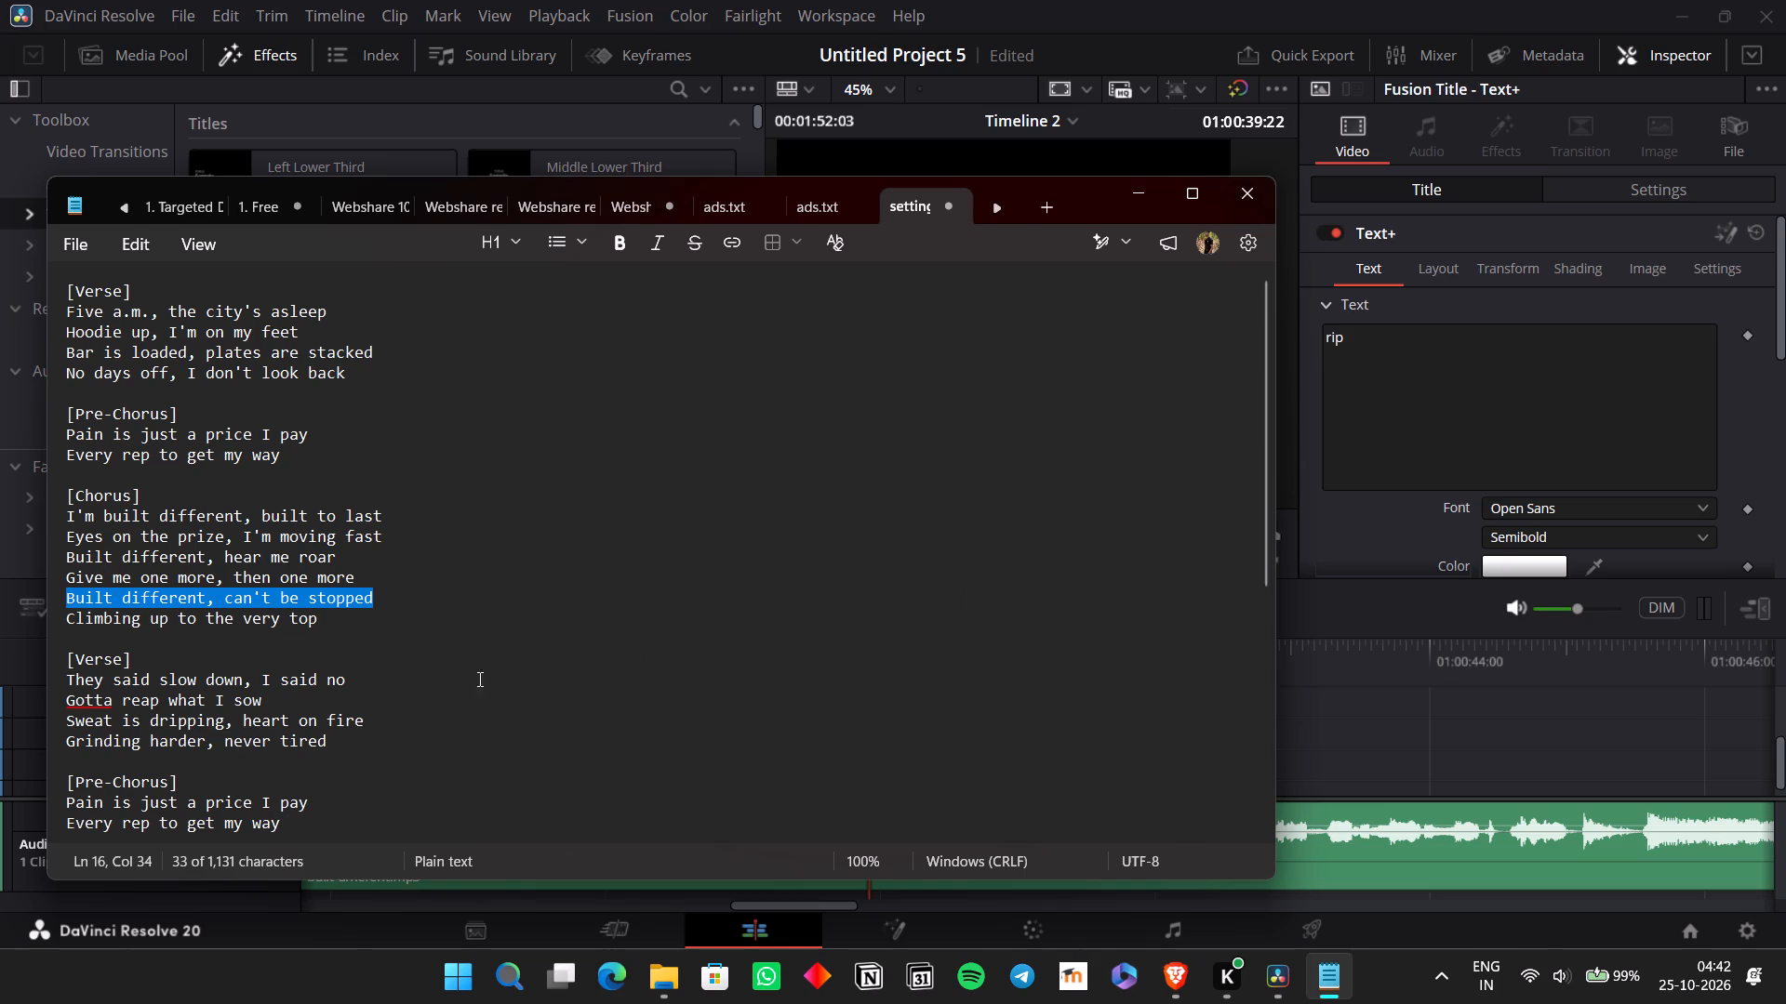
{"action": "left_click", "coordinate": [323, 696]}
{"action": "scroll", "coordinate": [323, 696], "scroll_direction": "down", "scroll_amount": 1}
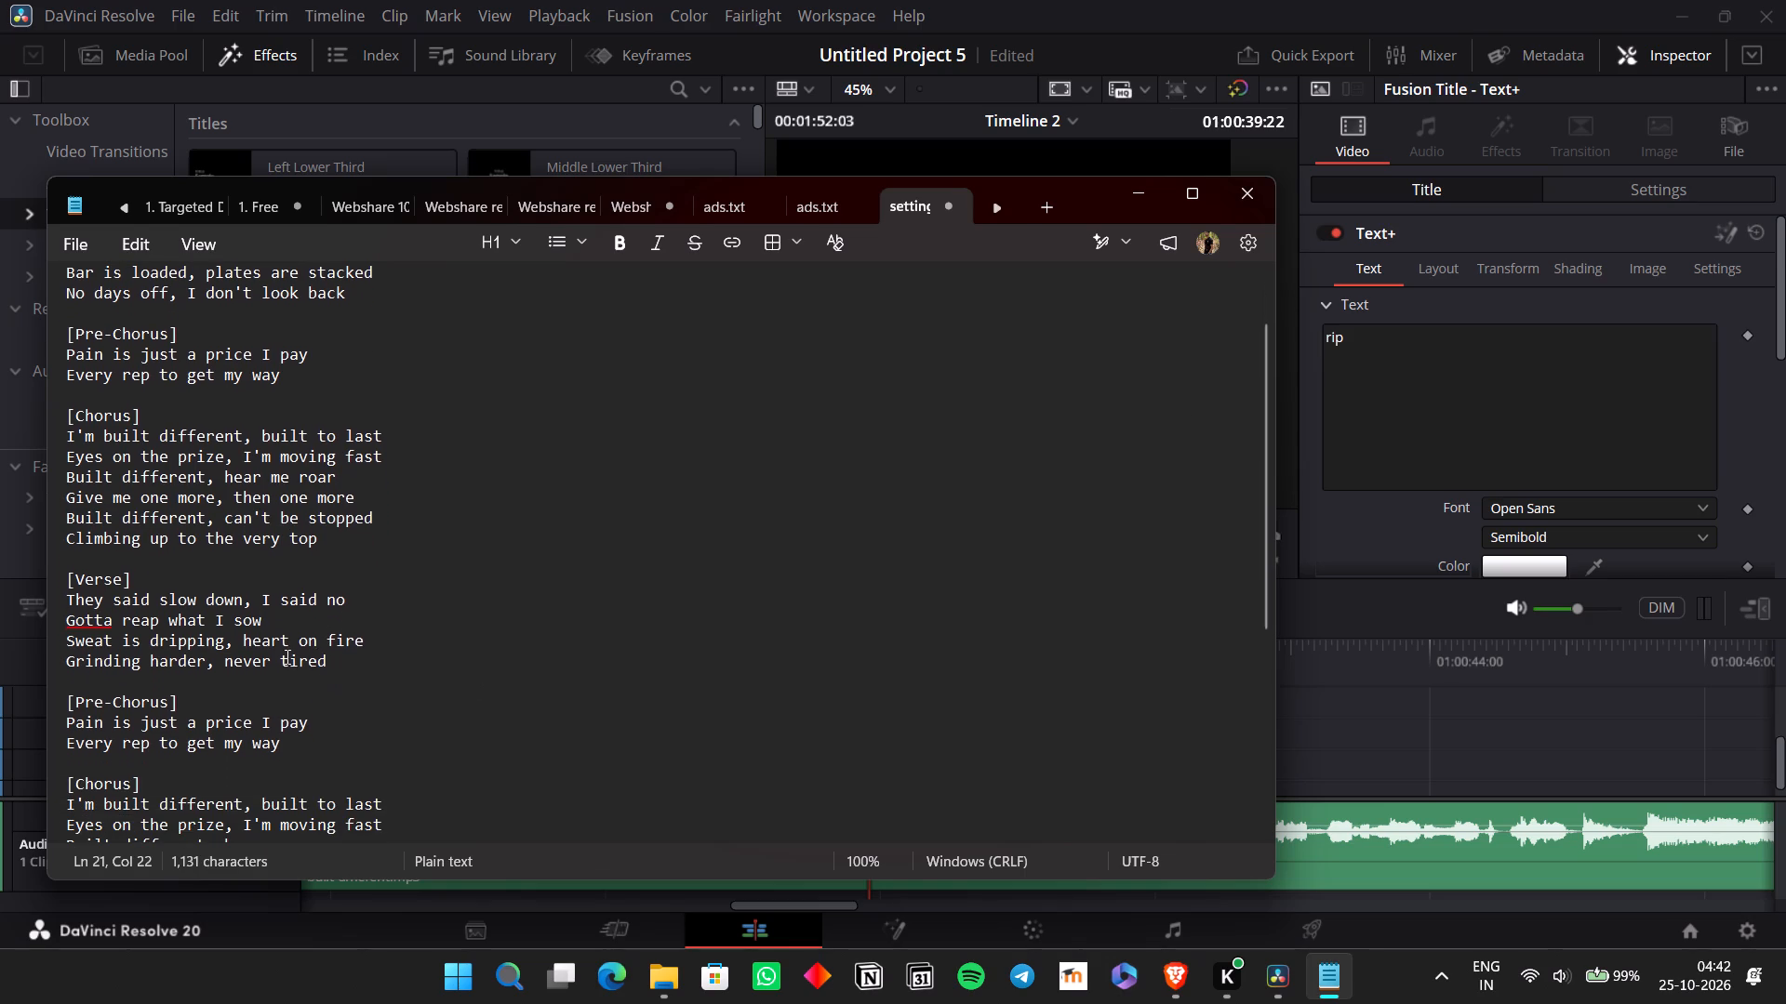
{"action": "key", "text": "alt+Tab"}
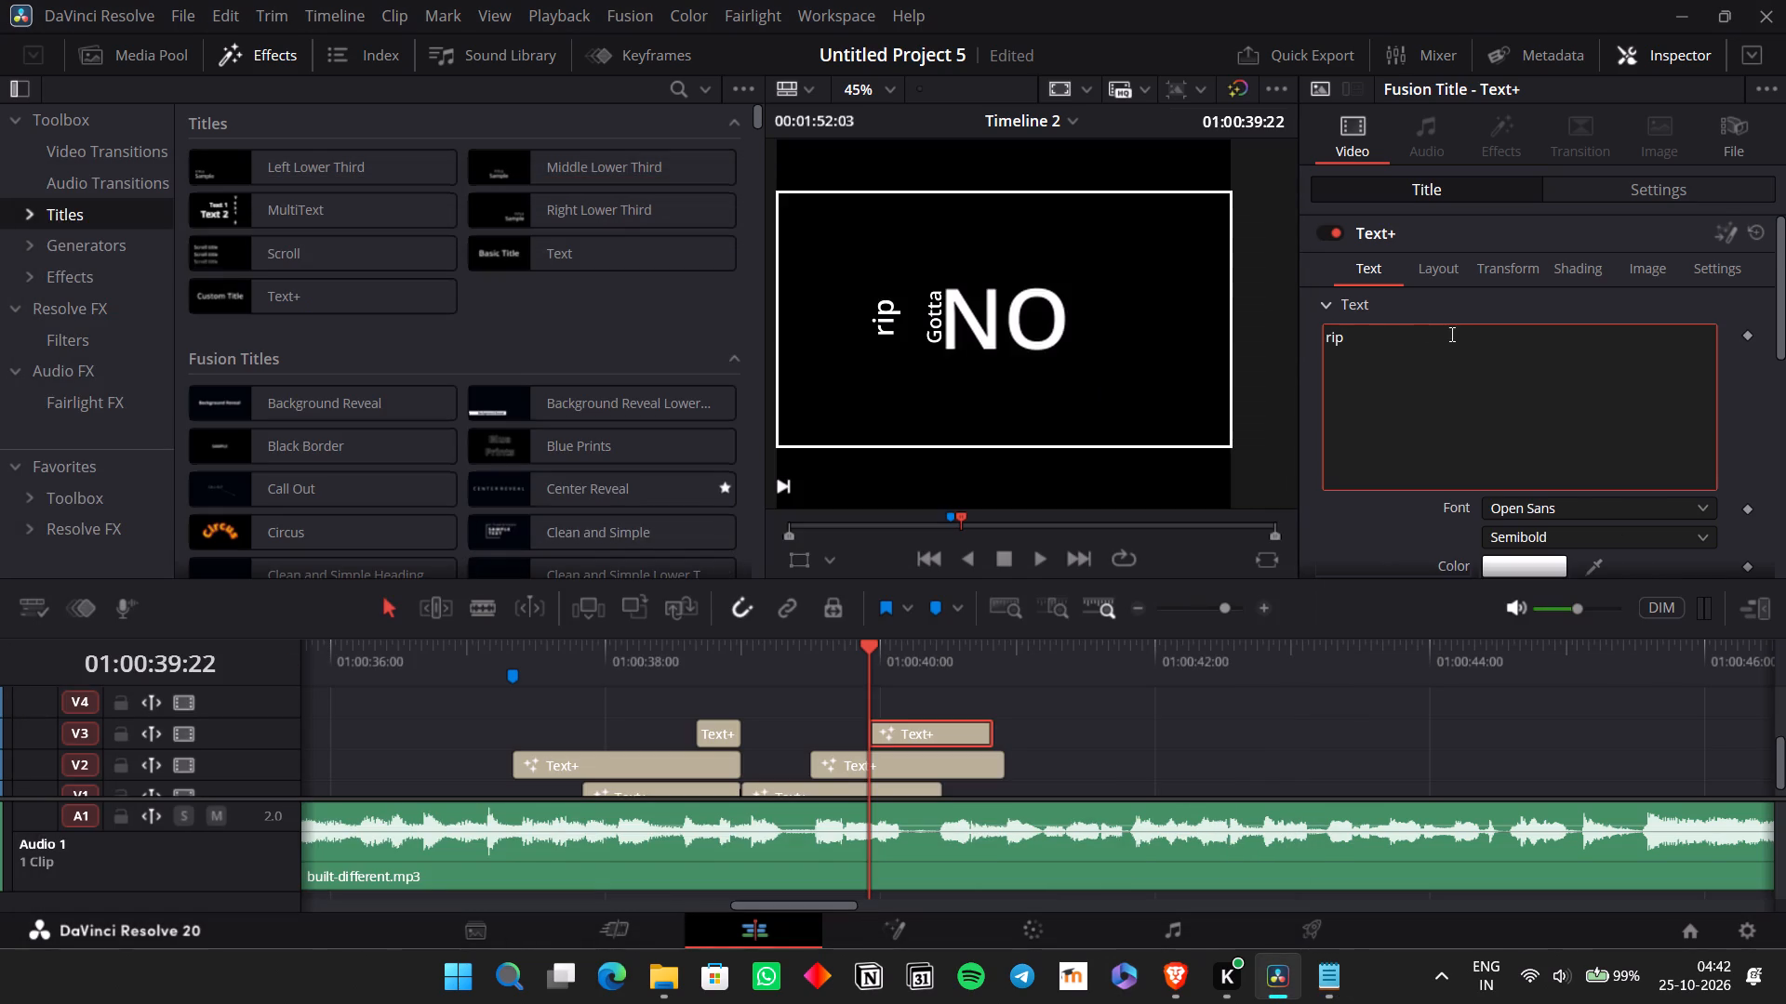
{"action": "left_click_drag", "start_coordinate": [1439, 330], "coordinate": [1286, 317]}
{"action": "type", "text": "reap"}
{"action": "key", "text": "alt+Tab"}
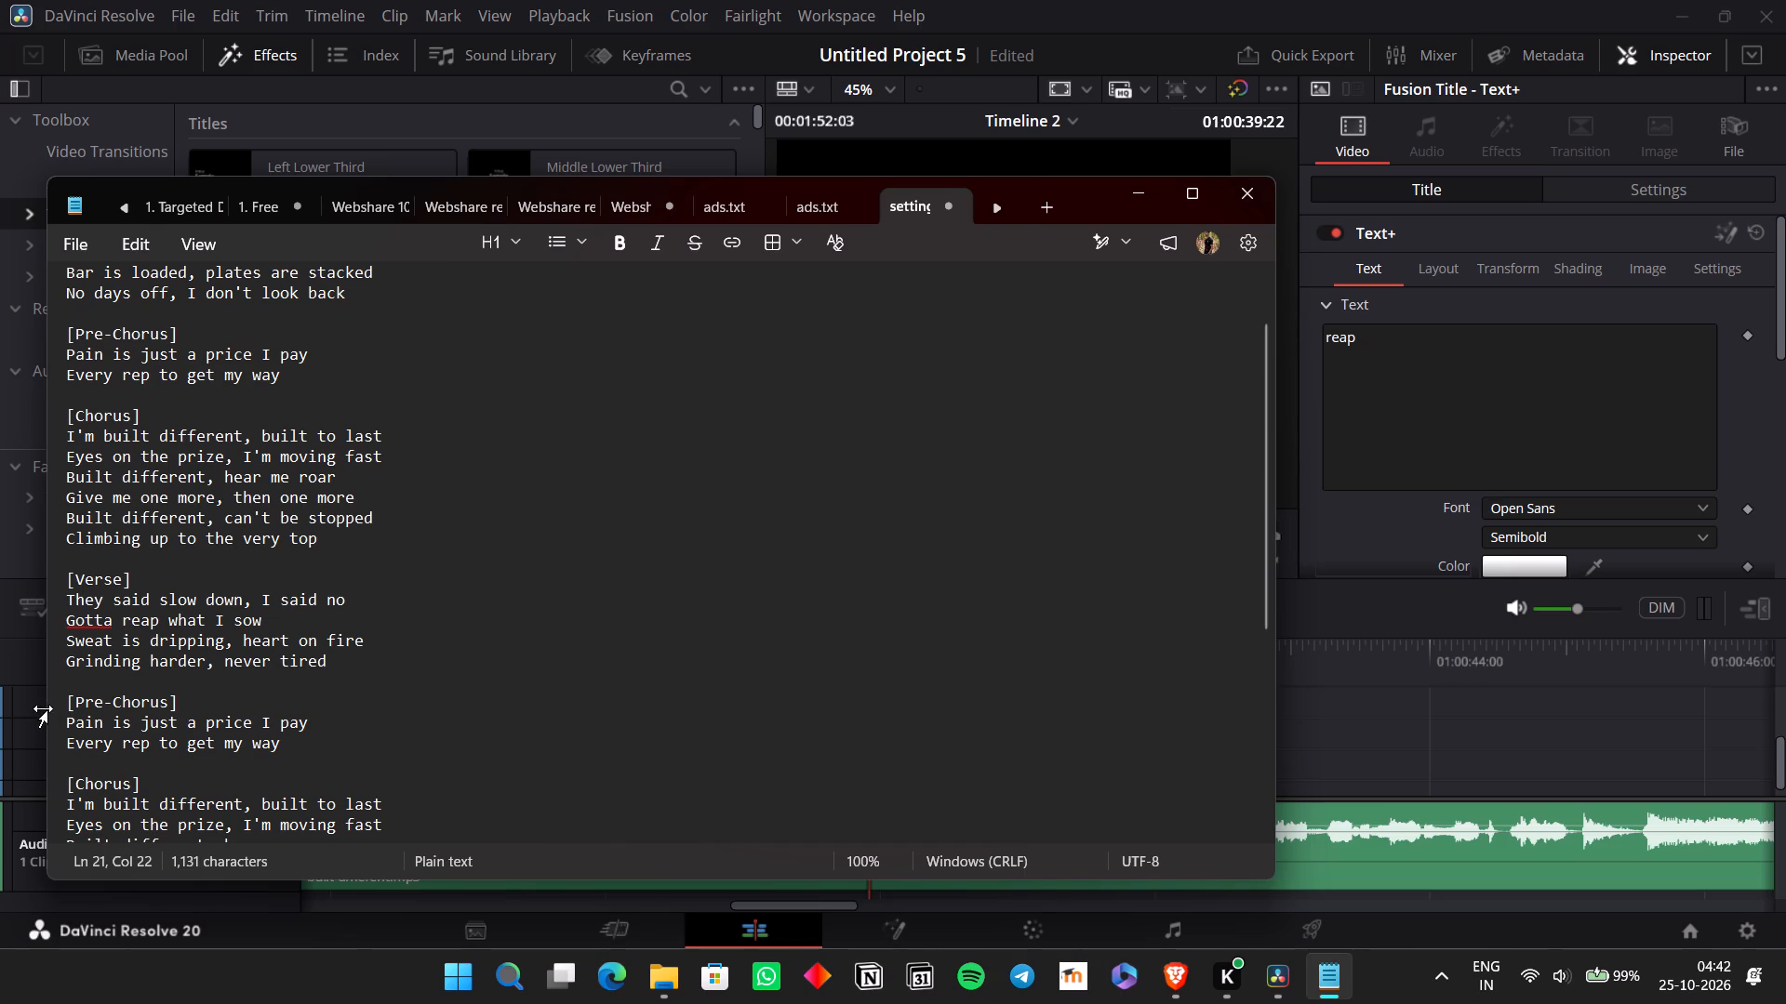
{"action": "left_click", "coordinate": [162, 627]}
{"action": "key", "text": "alt+Tab"}
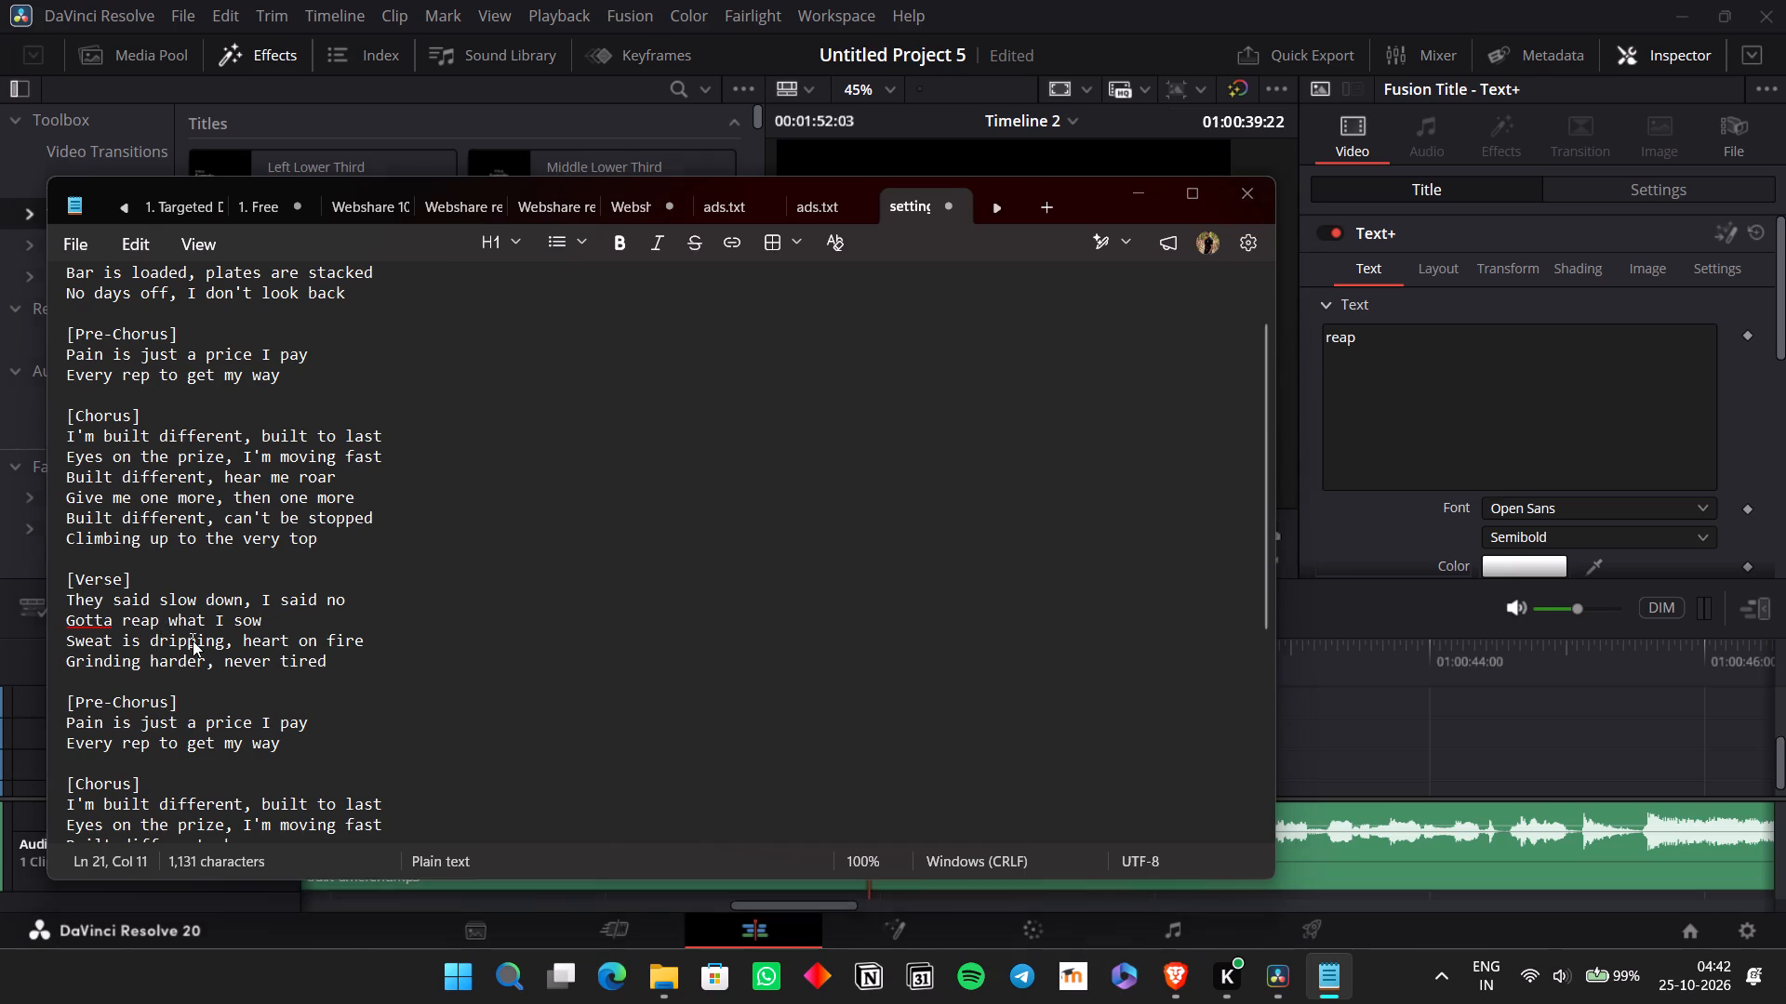
{"action": "left_click", "coordinate": [1379, 329]}
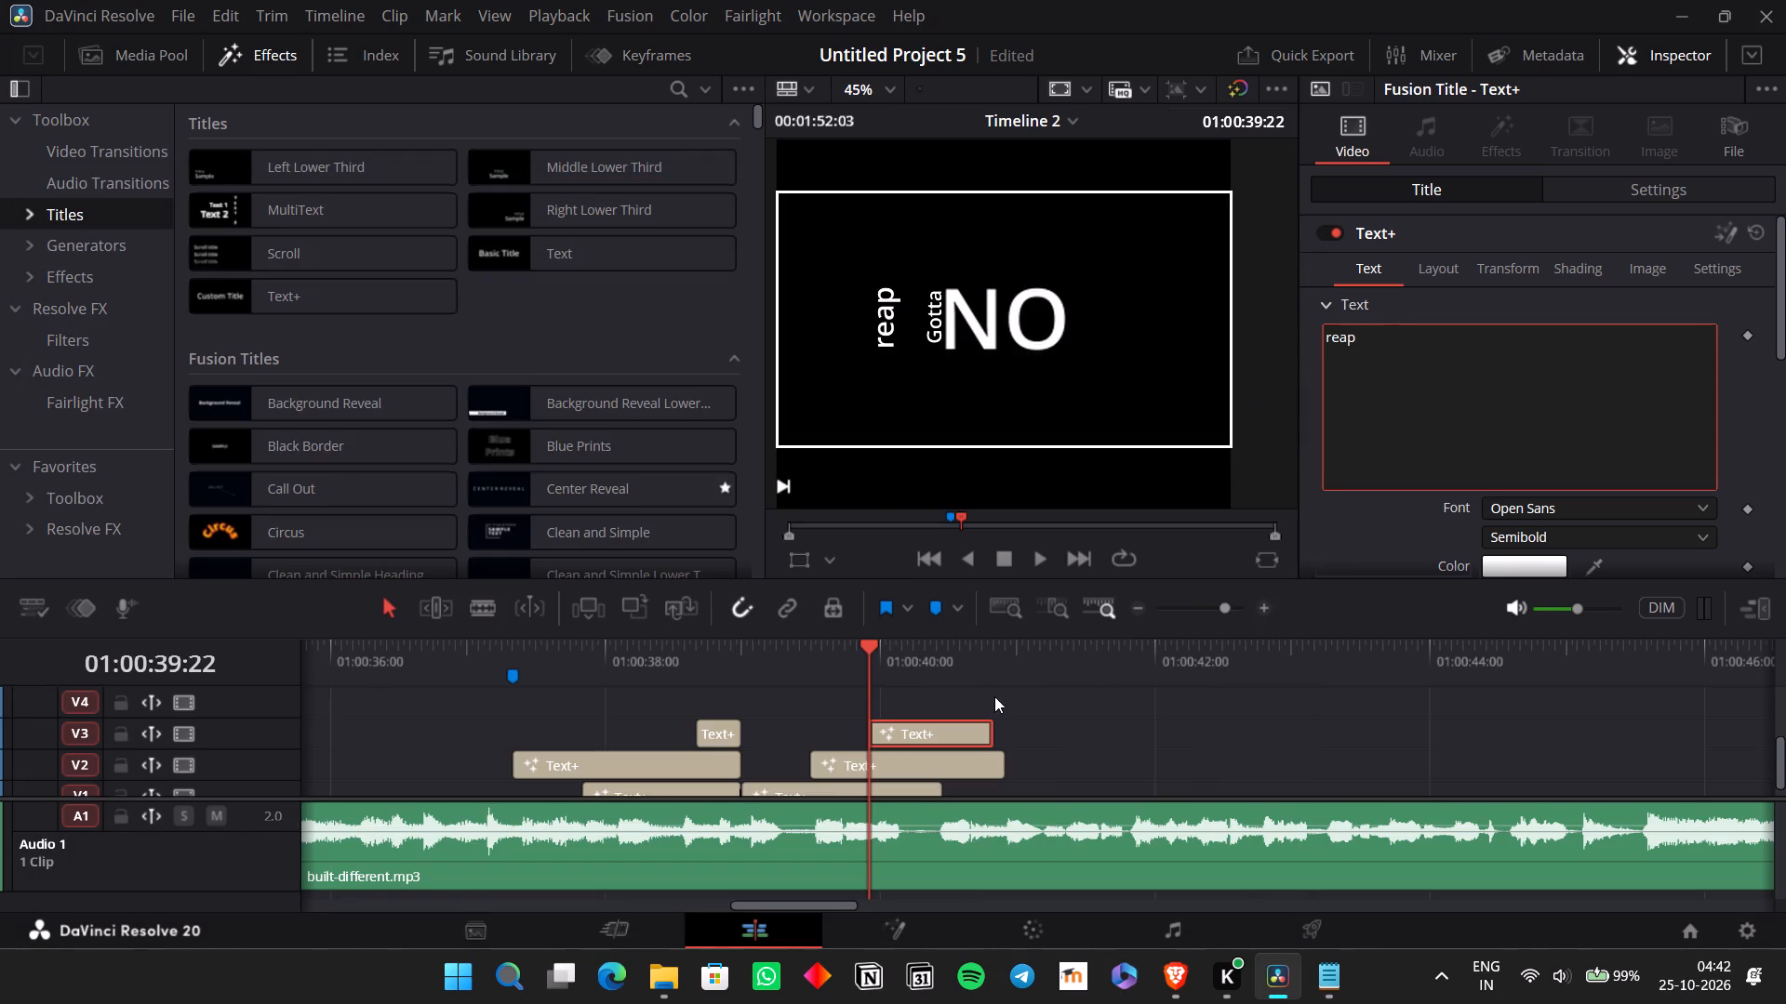
Play the "Gotta reap" passage up to 01:00:40:04 and set the "reap" title's rotation angle to 0.
{"action": "left_click", "coordinate": [744, 671]}
{"action": "key", "text": "space"}
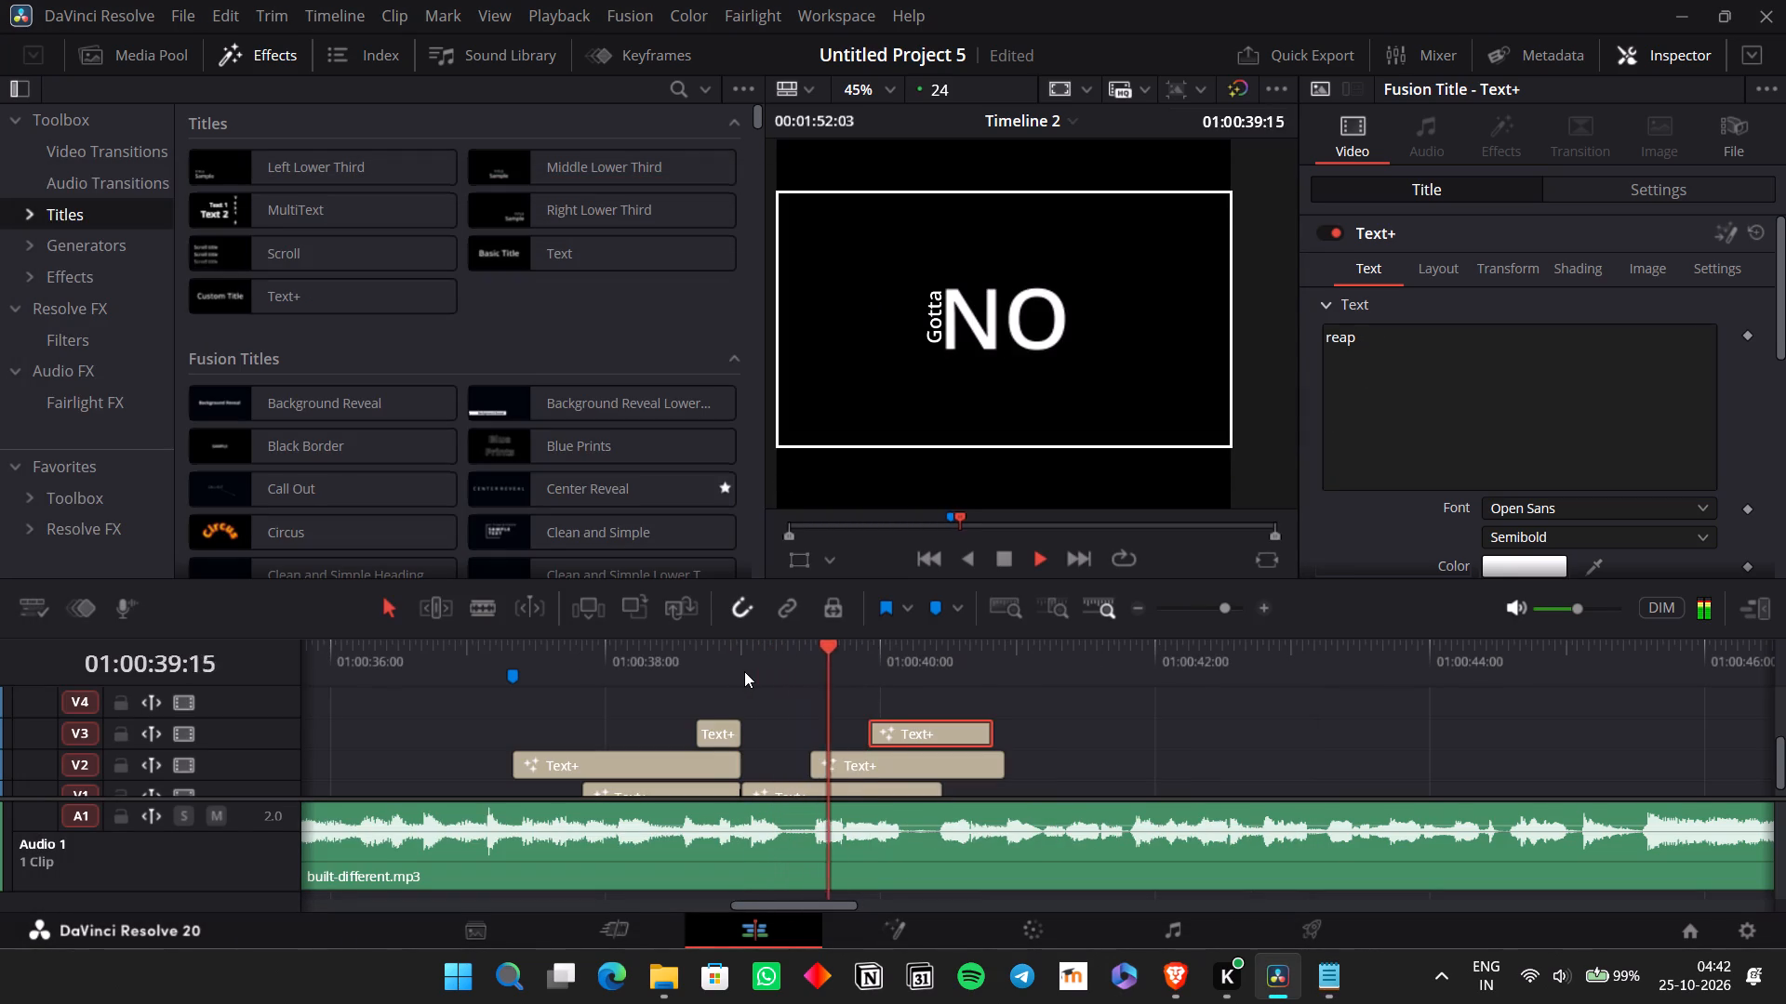
{"action": "key", "text": "space"}
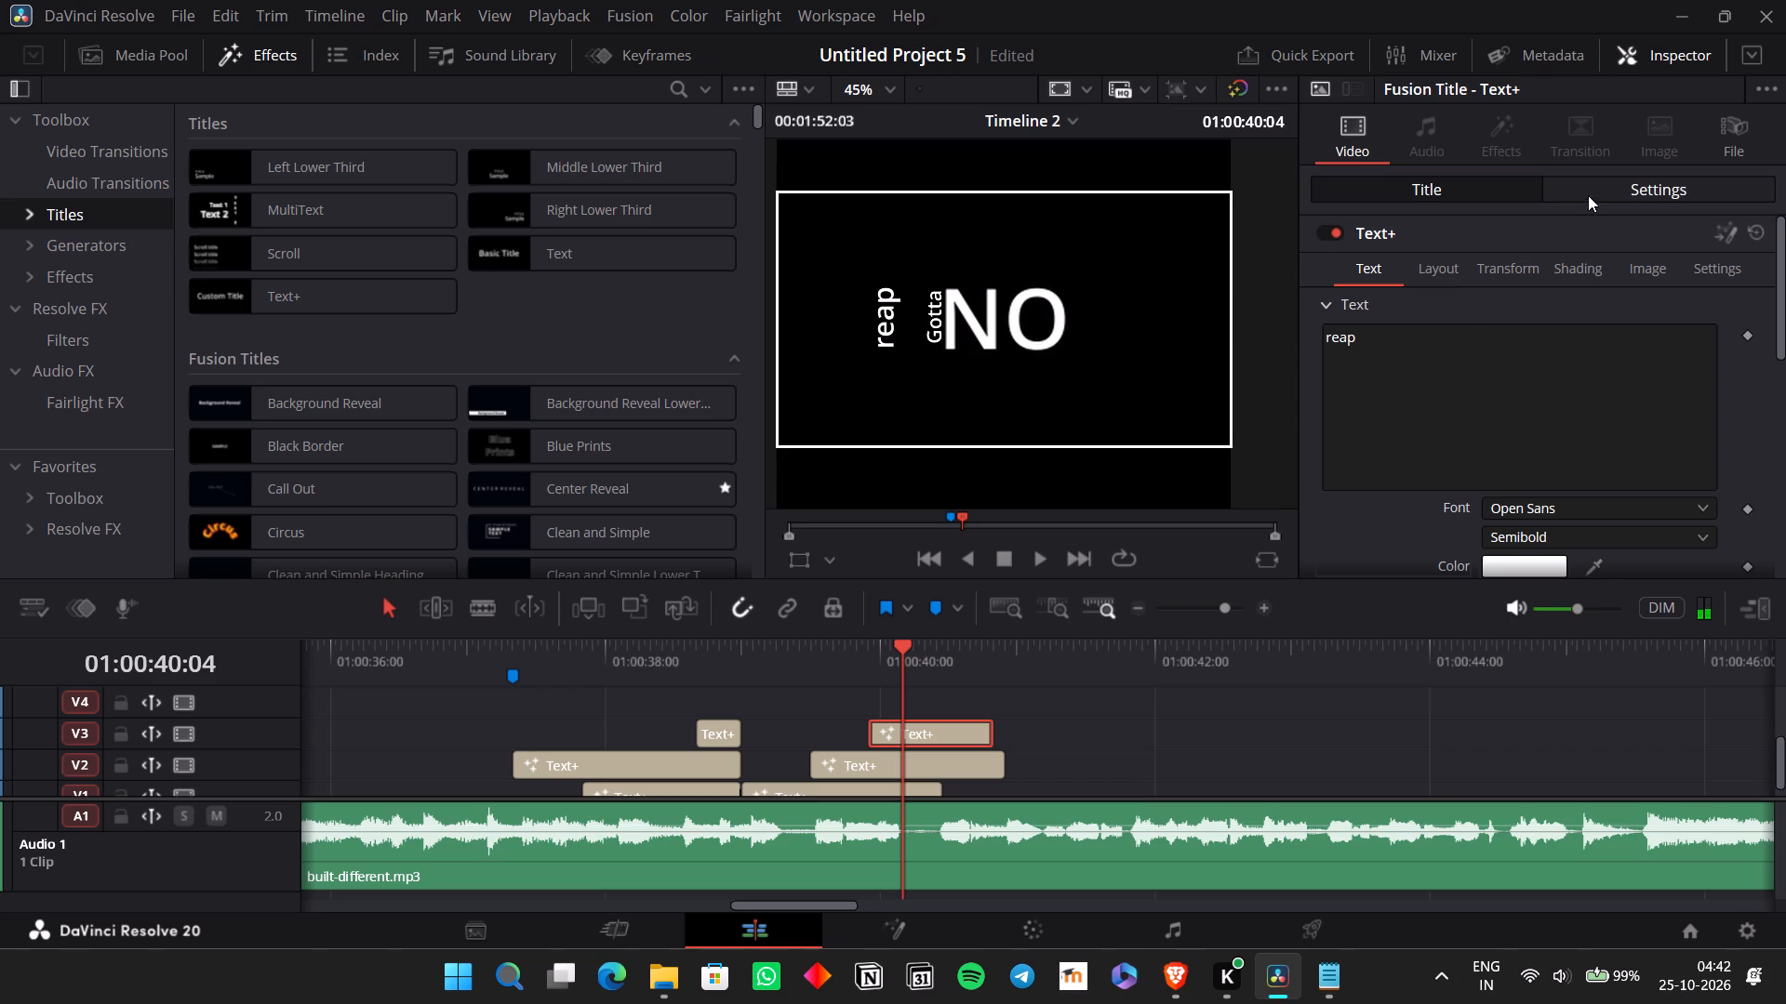
{"action": "left_click", "coordinate": [1588, 195]}
{"action": "double_click", "coordinate": [1659, 329]}
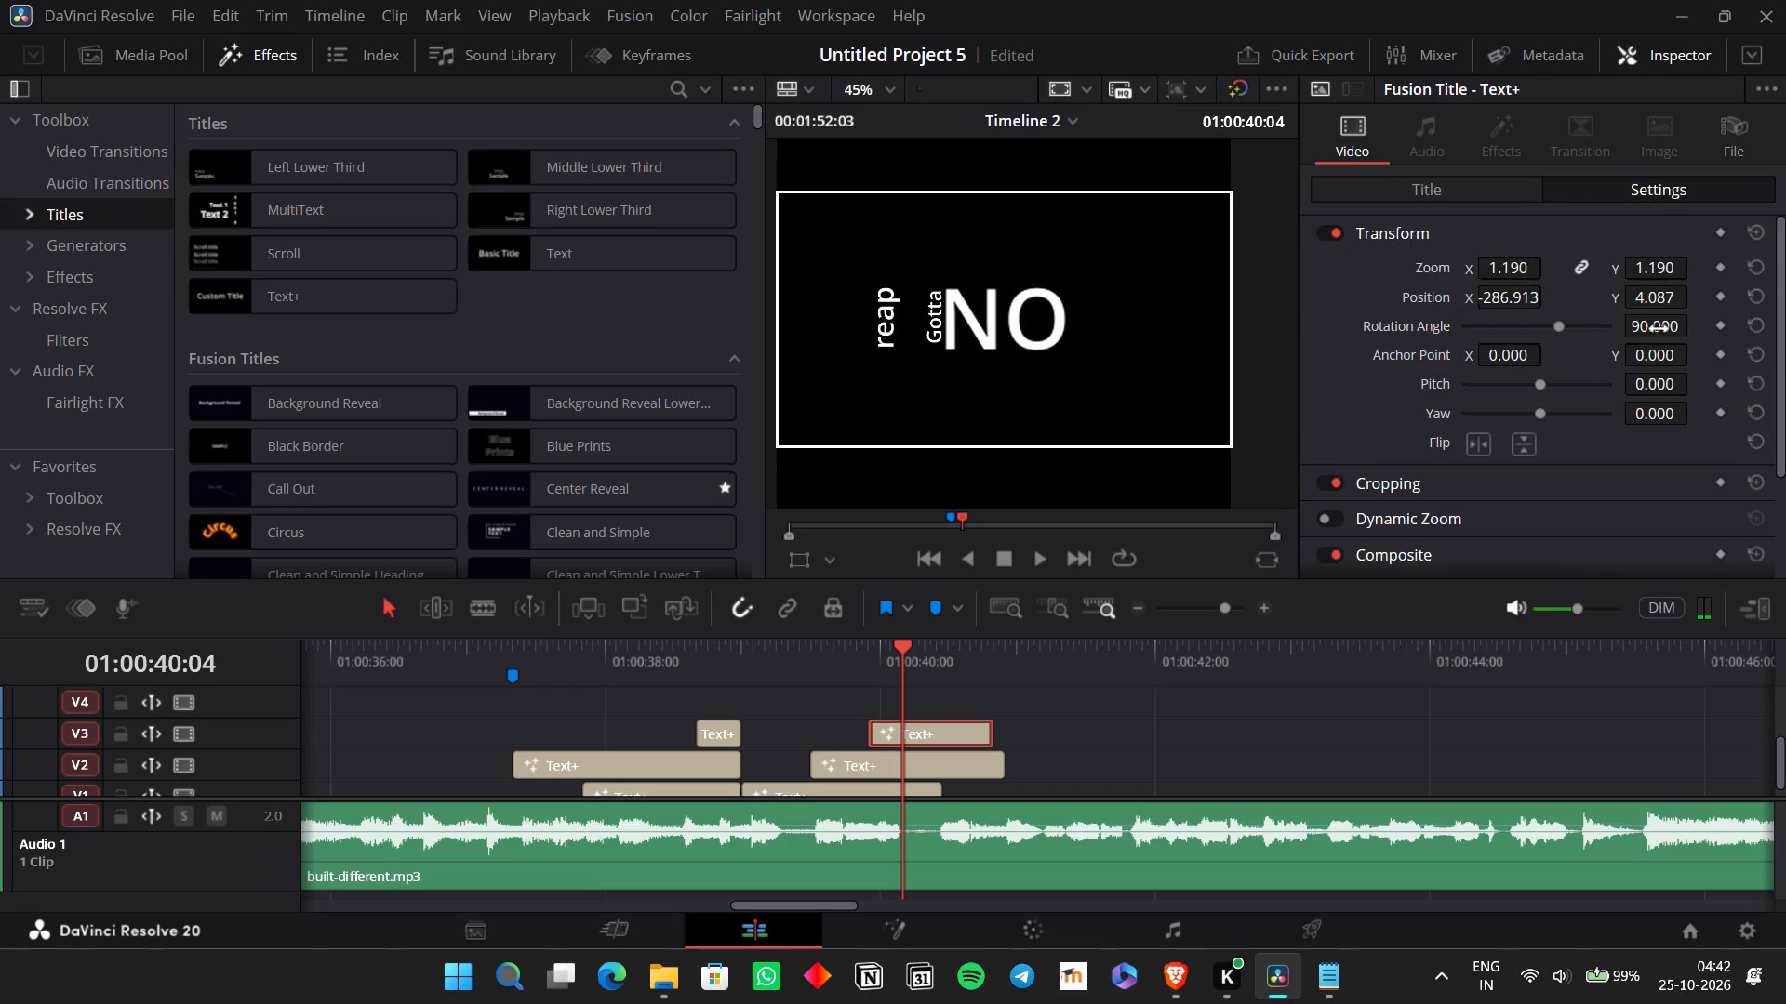
{"action": "type", "text": "90"}
{"action": "key", "text": "BackSpace"}
{"action": "key", "text": "BackSpace"}
{"action": "key", "text": "0"}
{"action": "key", "text": "Return"}
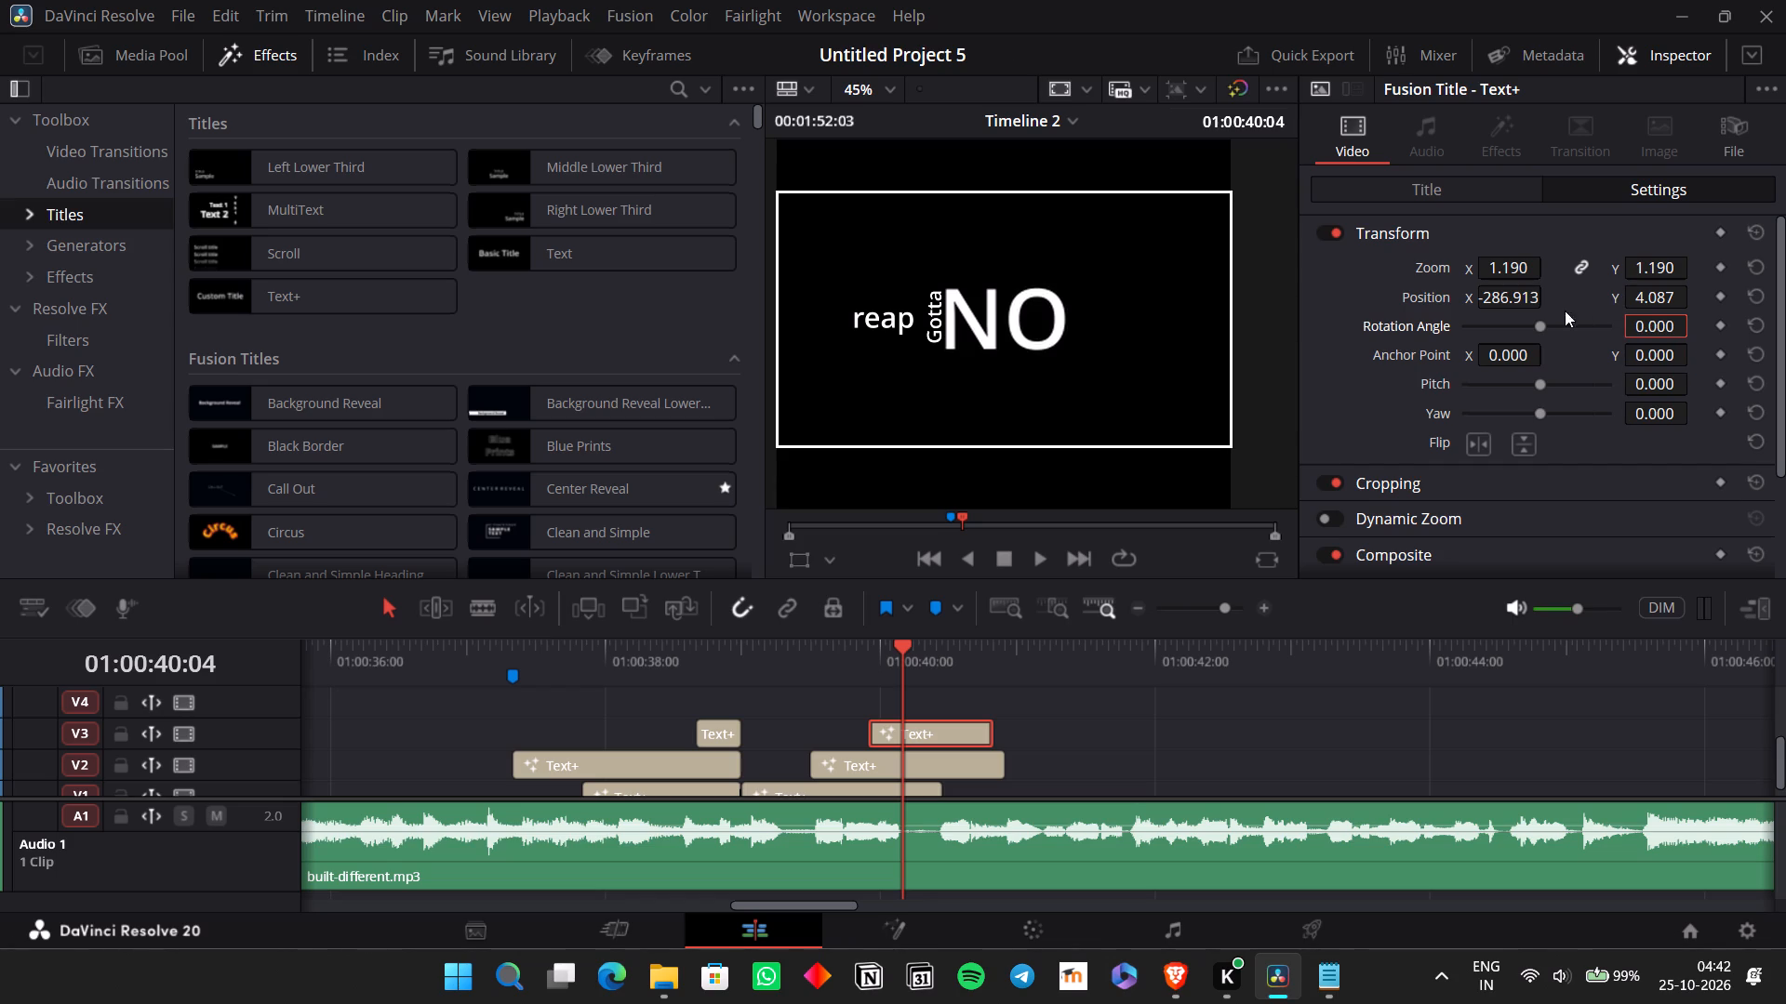
Place the "reap" title above "NO": zoom 0.990, position X 28.087, Y 109.087.
{"action": "left_click_drag", "start_coordinate": [1509, 297], "coordinate": [1024, 503]}
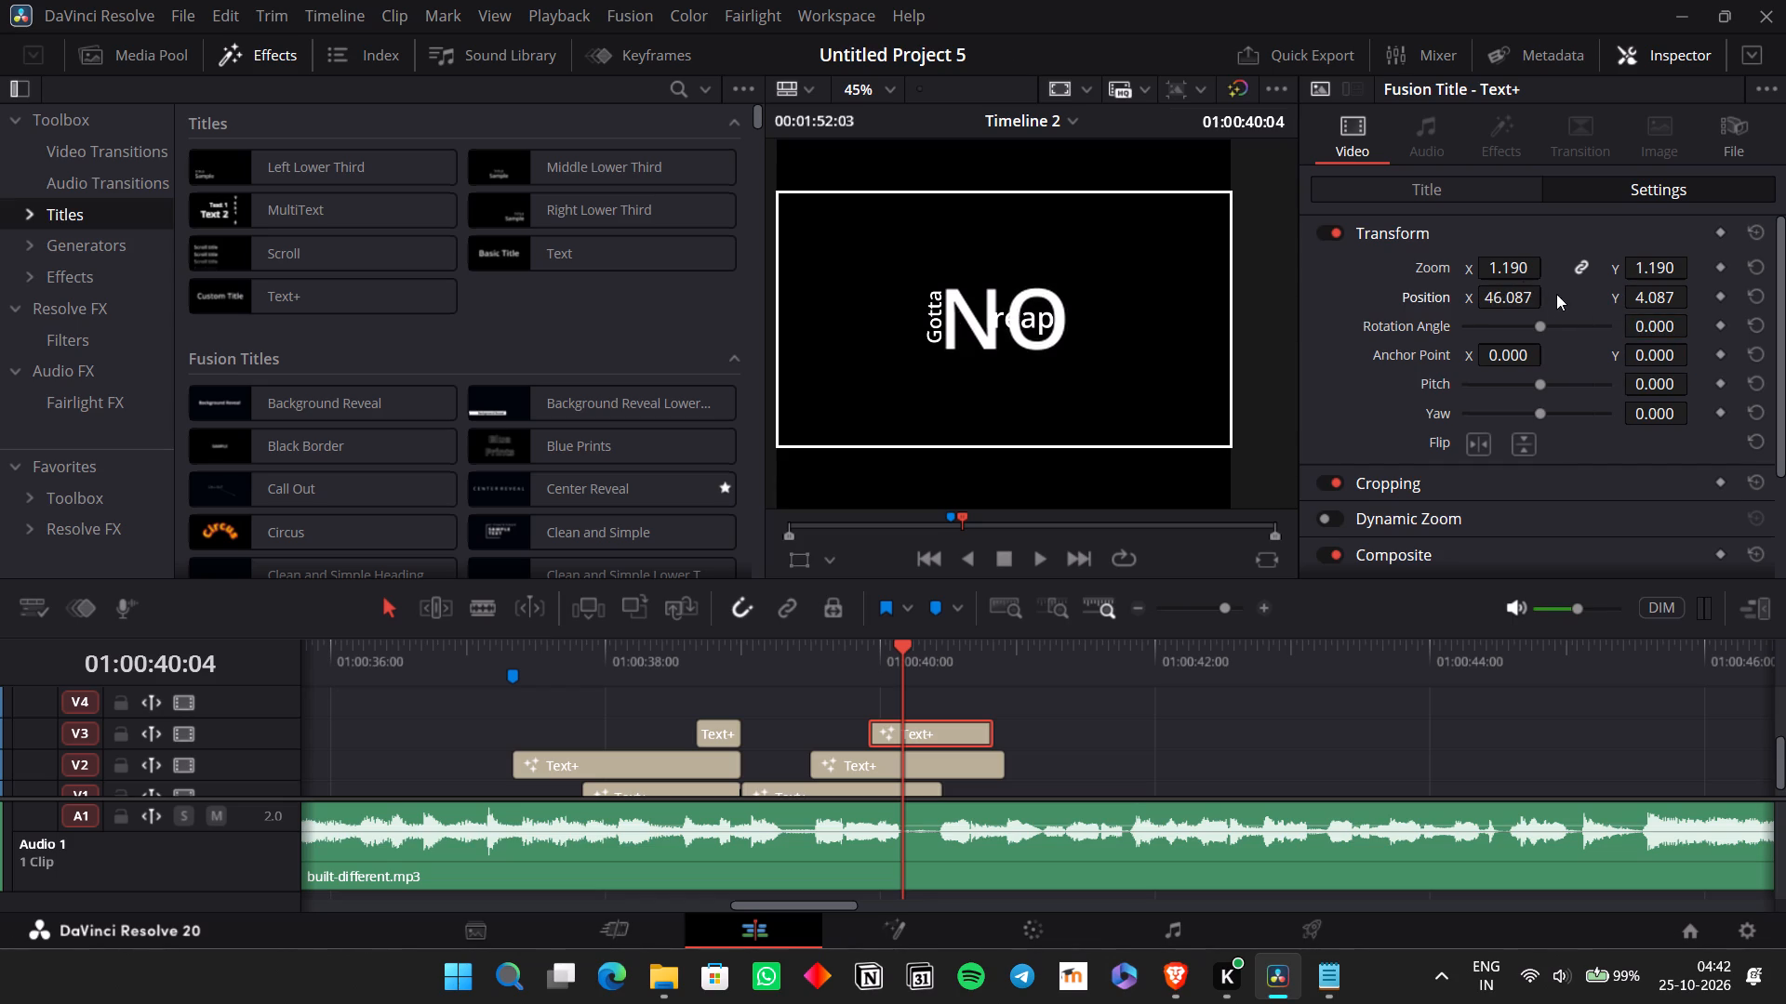
{"action": "left_click_drag", "start_coordinate": [1490, 266], "coordinate": [1467, 260]}
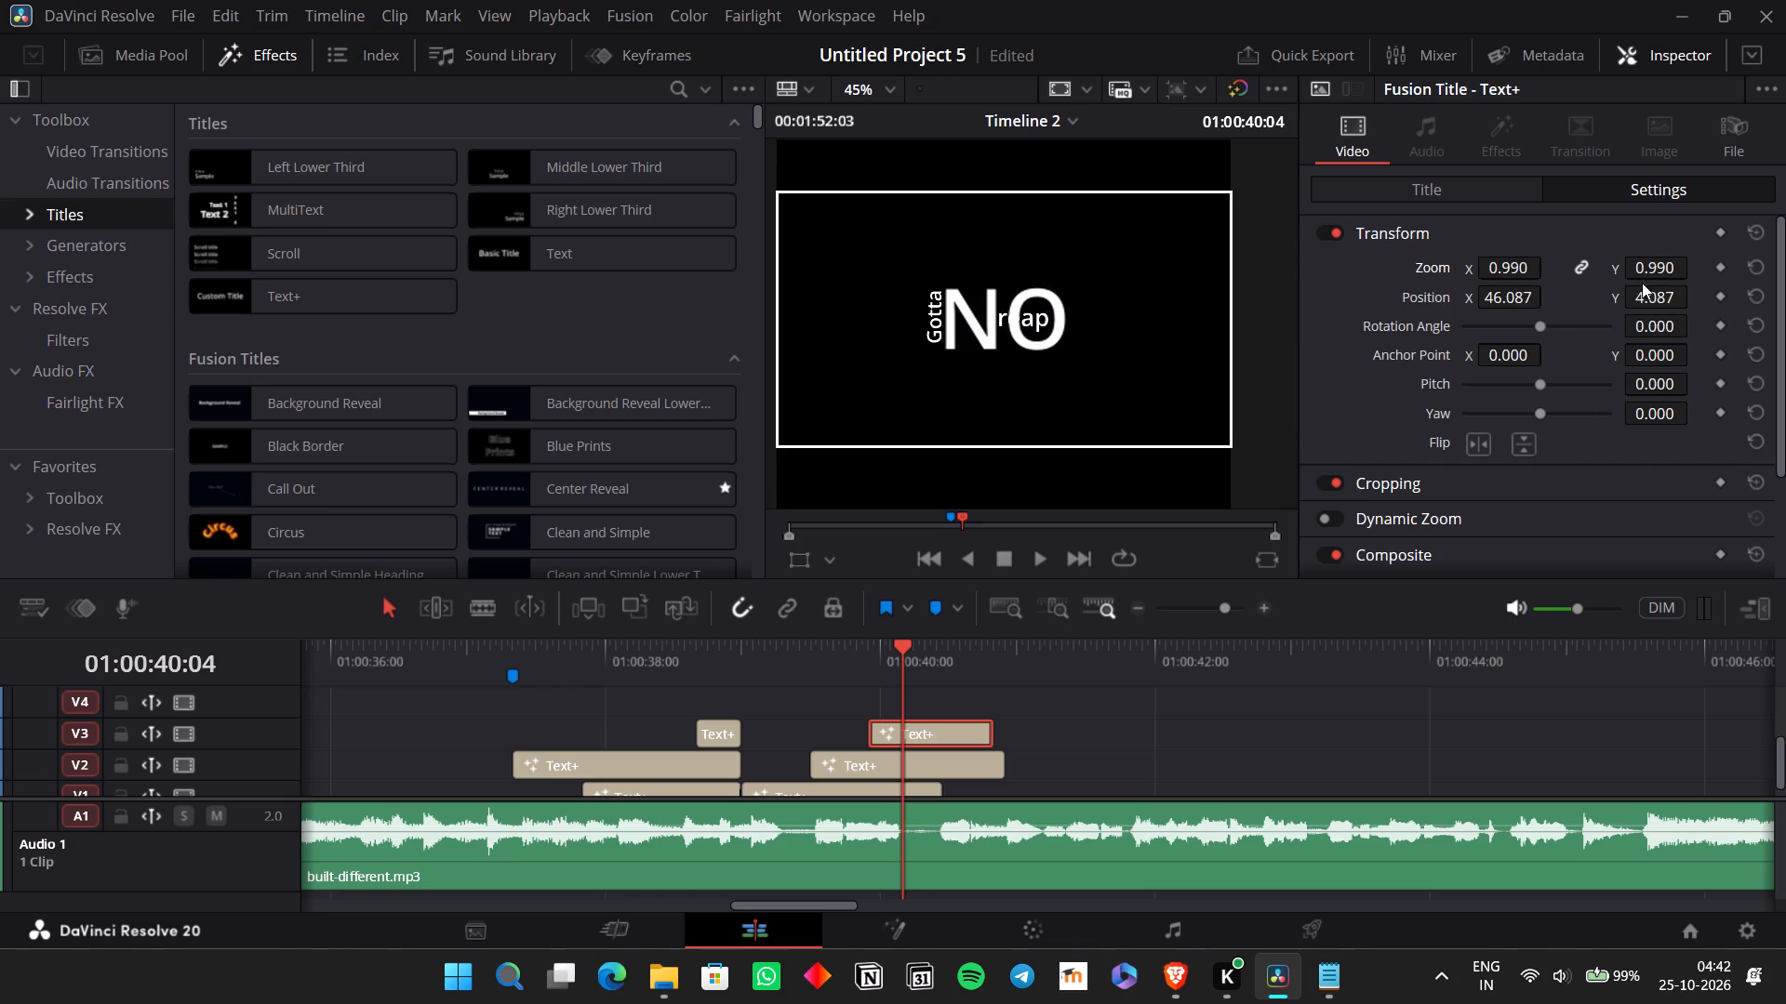
{"action": "left_click_drag", "start_coordinate": [1671, 289], "coordinate": [909, 506]}
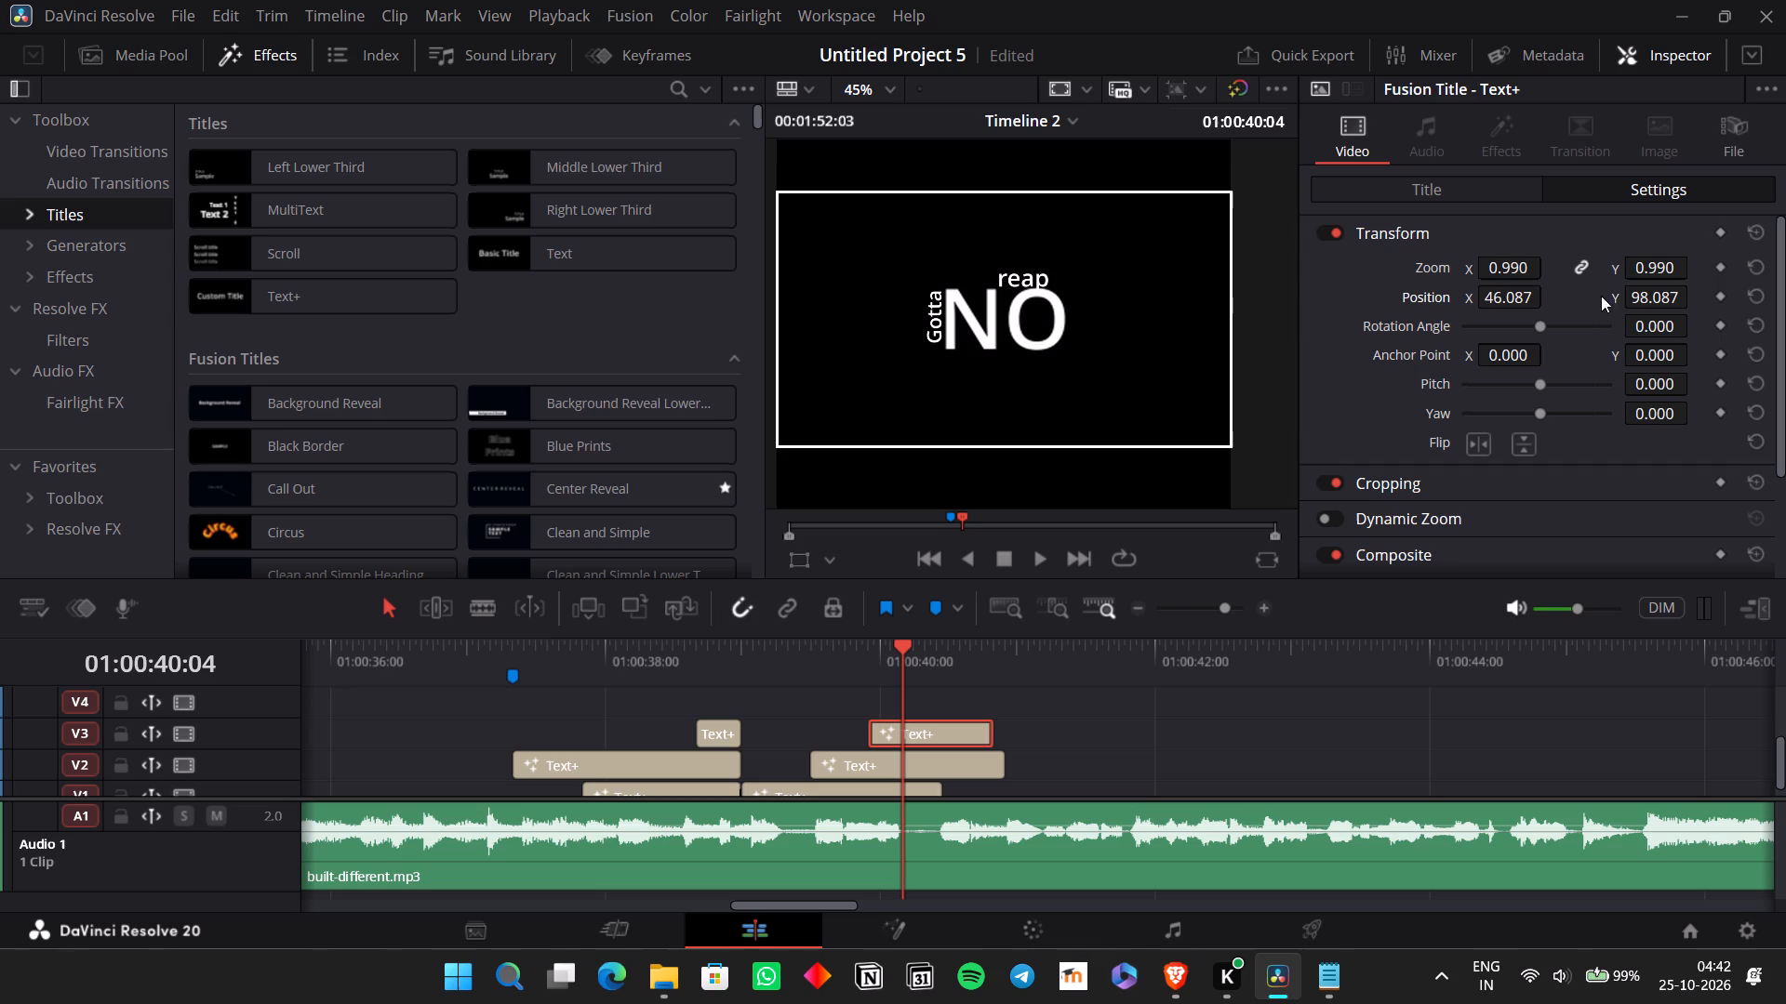
{"action": "left_click_drag", "start_coordinate": [1489, 294], "coordinate": [1473, 306]}
{"action": "left_click_drag", "start_coordinate": [1473, 306], "coordinate": [1469, 307]}
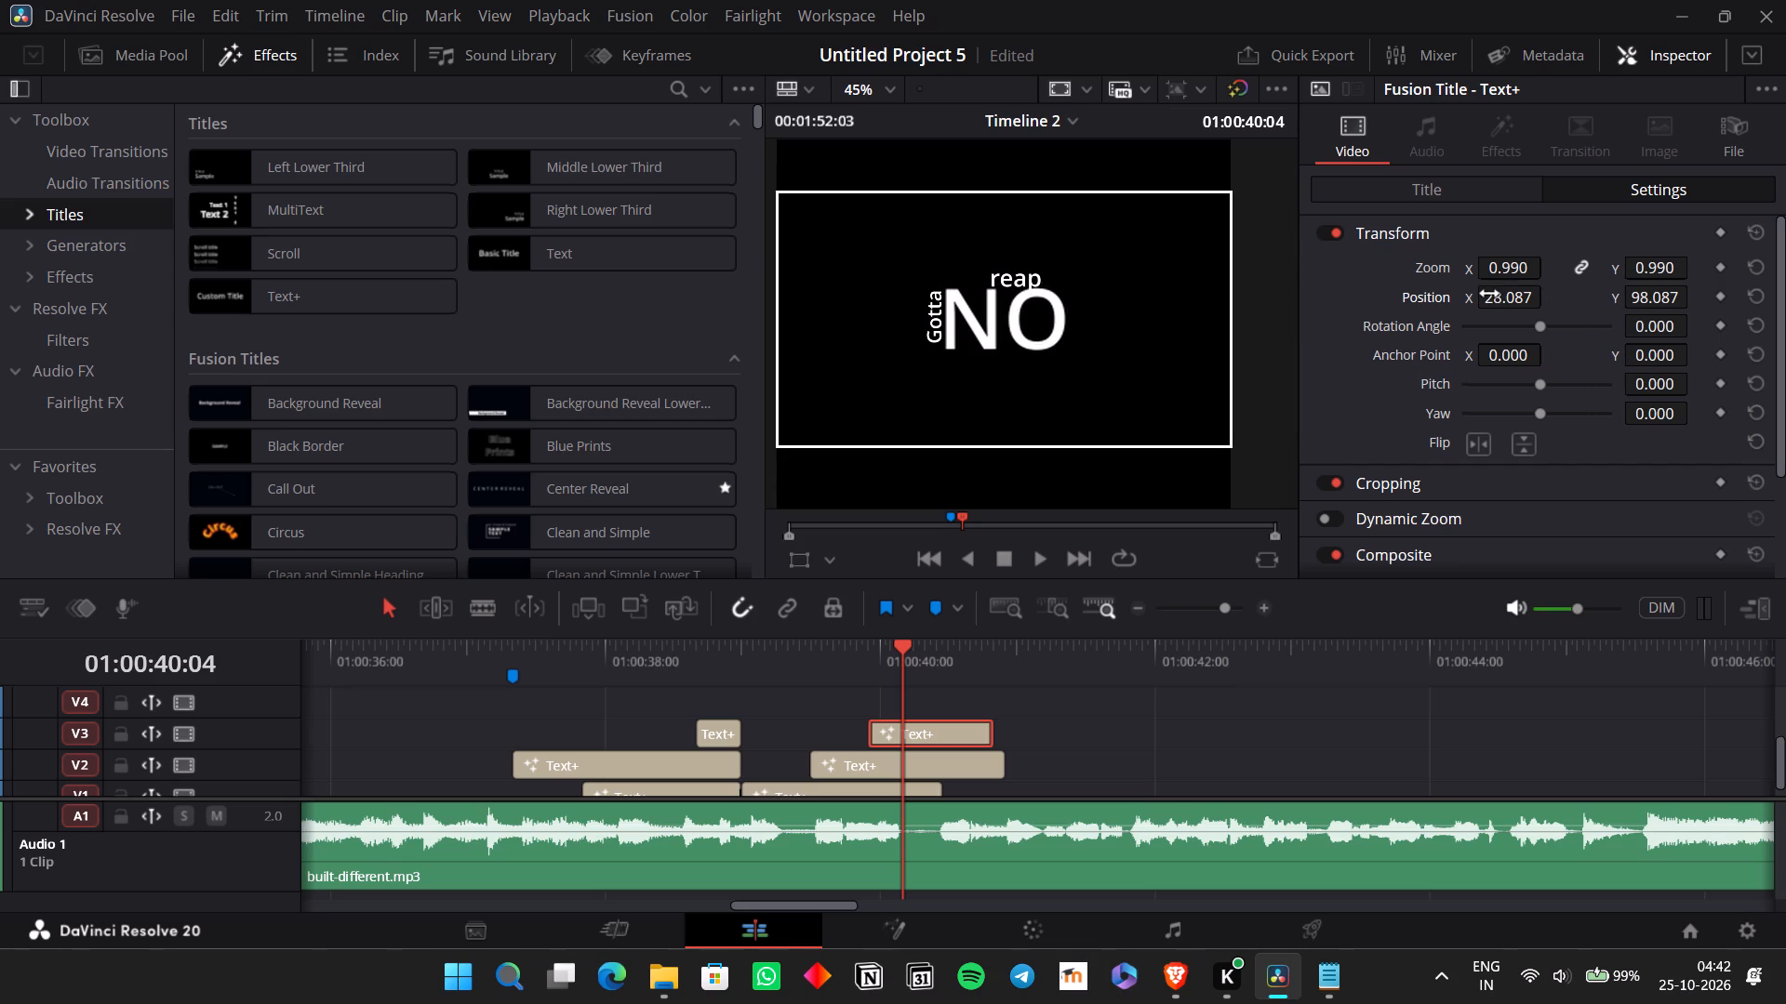
{"action": "left_click_drag", "start_coordinate": [1643, 293], "coordinate": [1655, 300]}
{"action": "left_click_drag", "start_coordinate": [1655, 300], "coordinate": [1656, 303]}
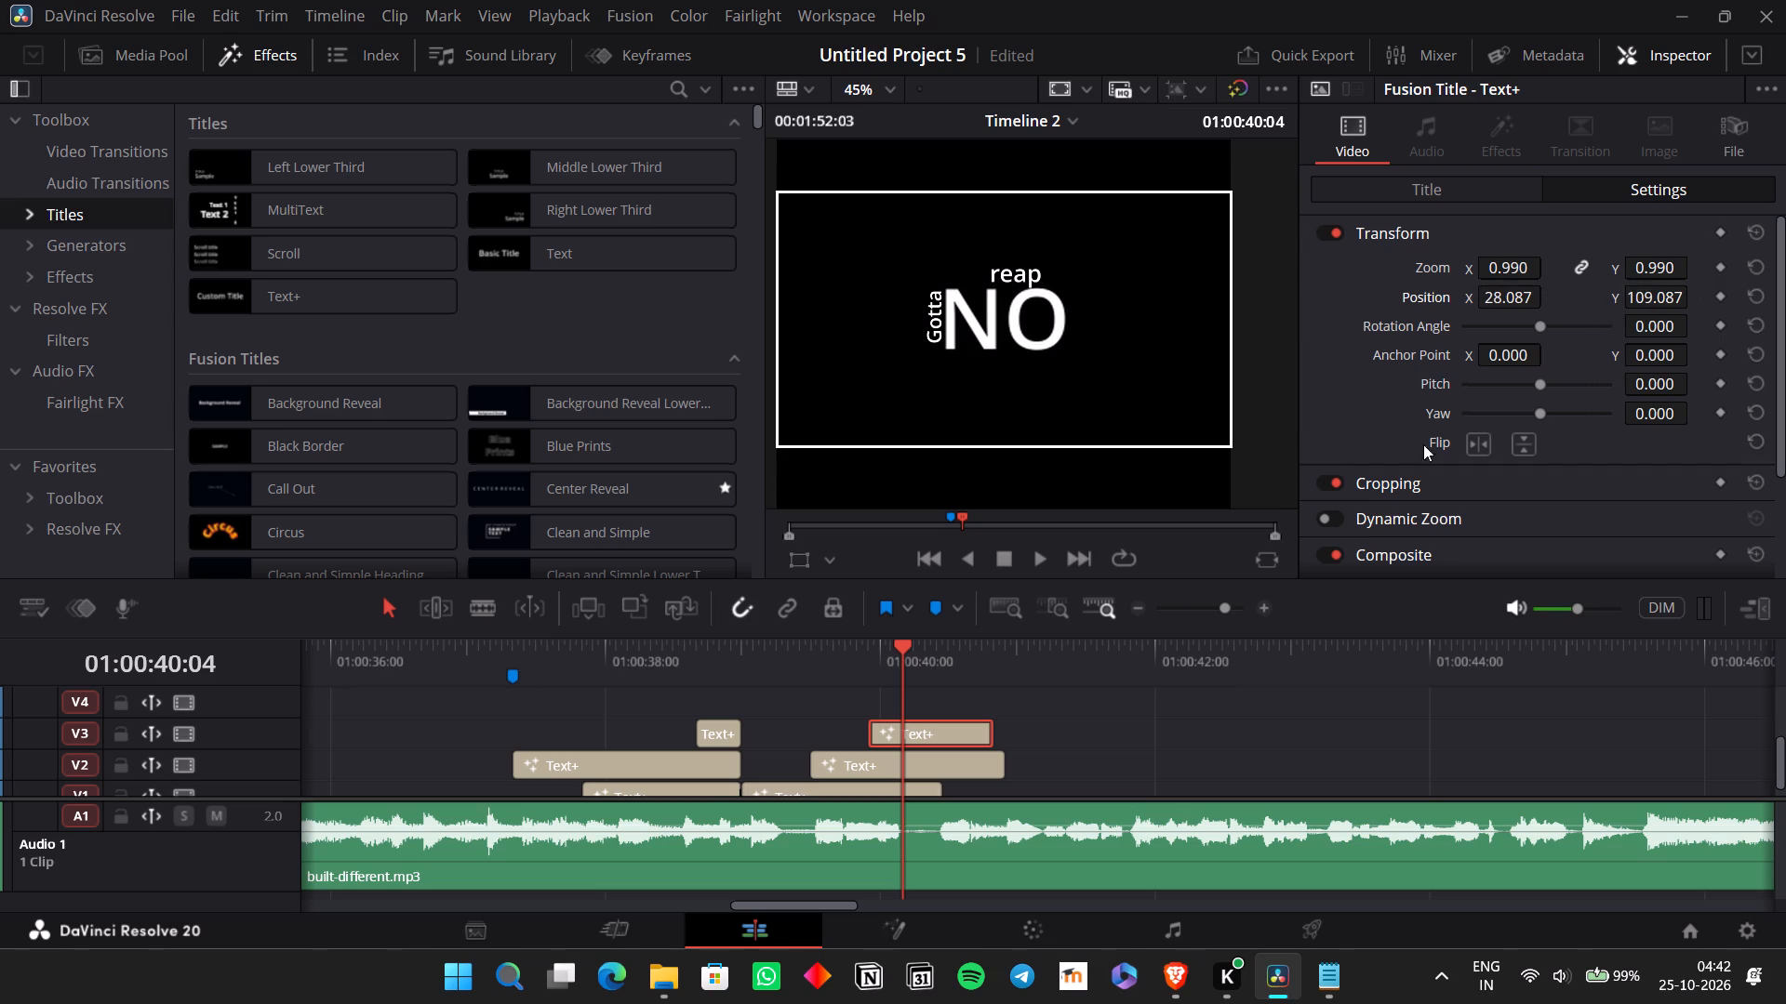
Play the passage from 01:00:39:00 and compare the "Gotta reap what I sow" vocals with the lyrics and title timing.
{"action": "left_click", "coordinate": [755, 651]}
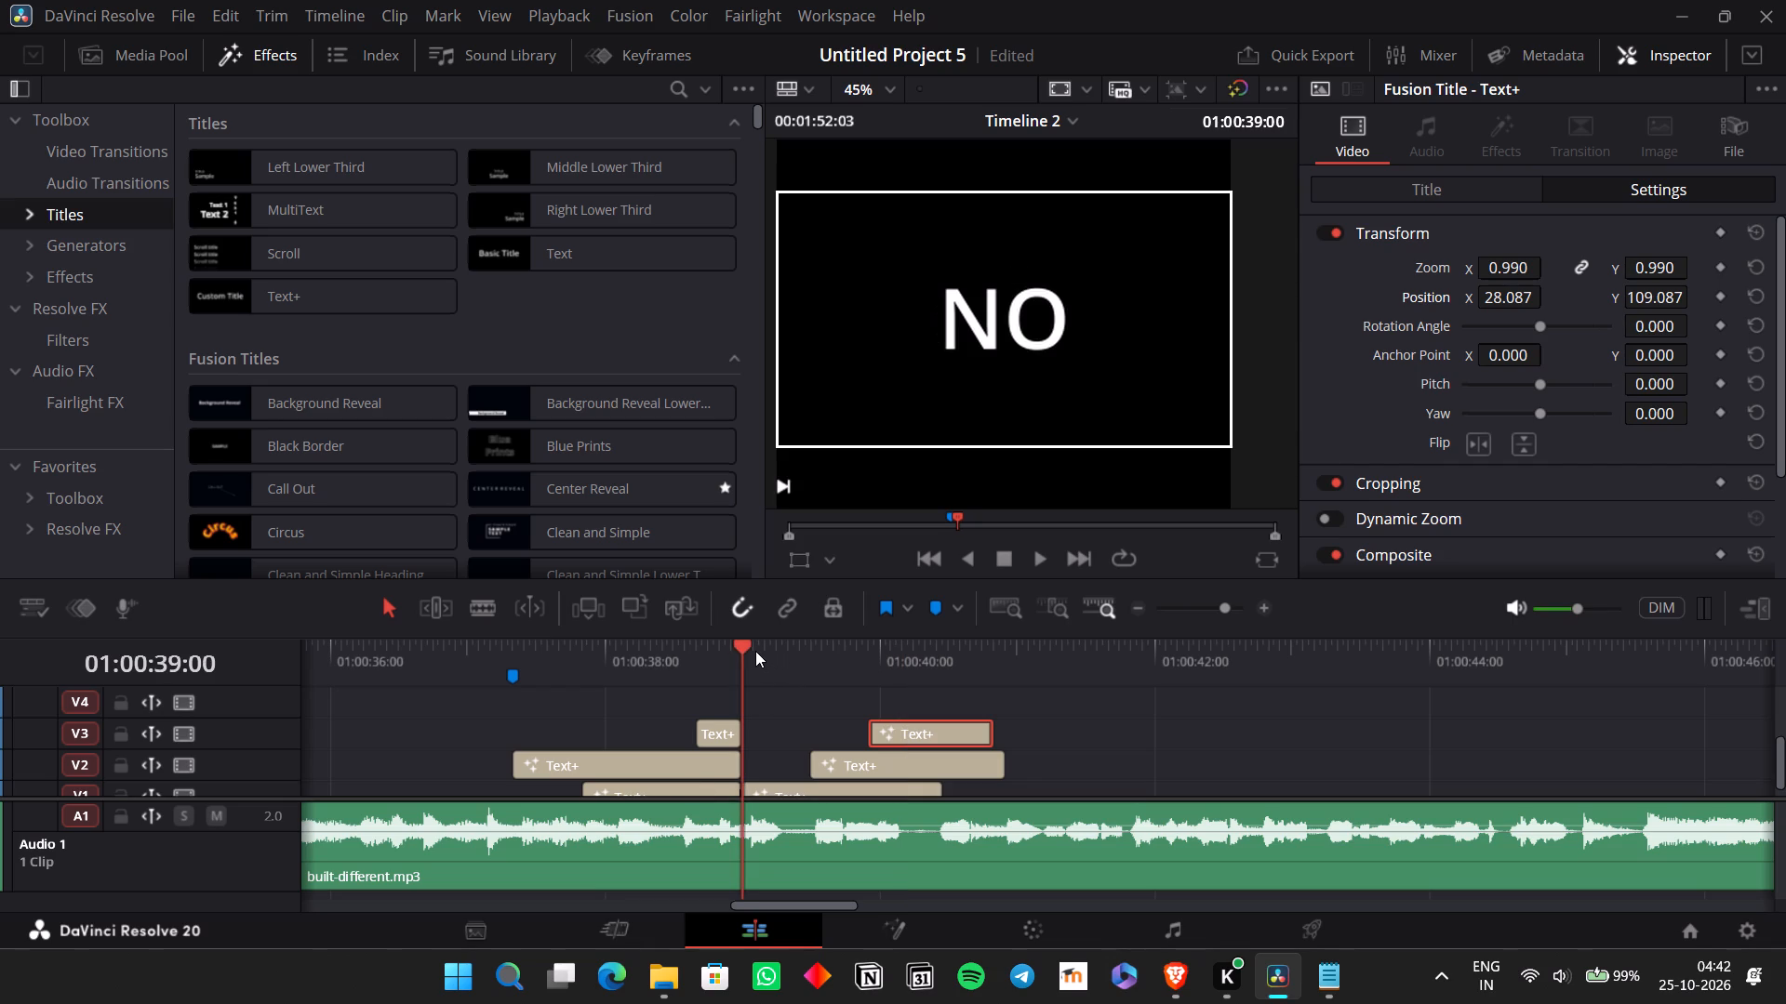
{"action": "type", "text": "n"}
{"action": "key", "text": "space"}
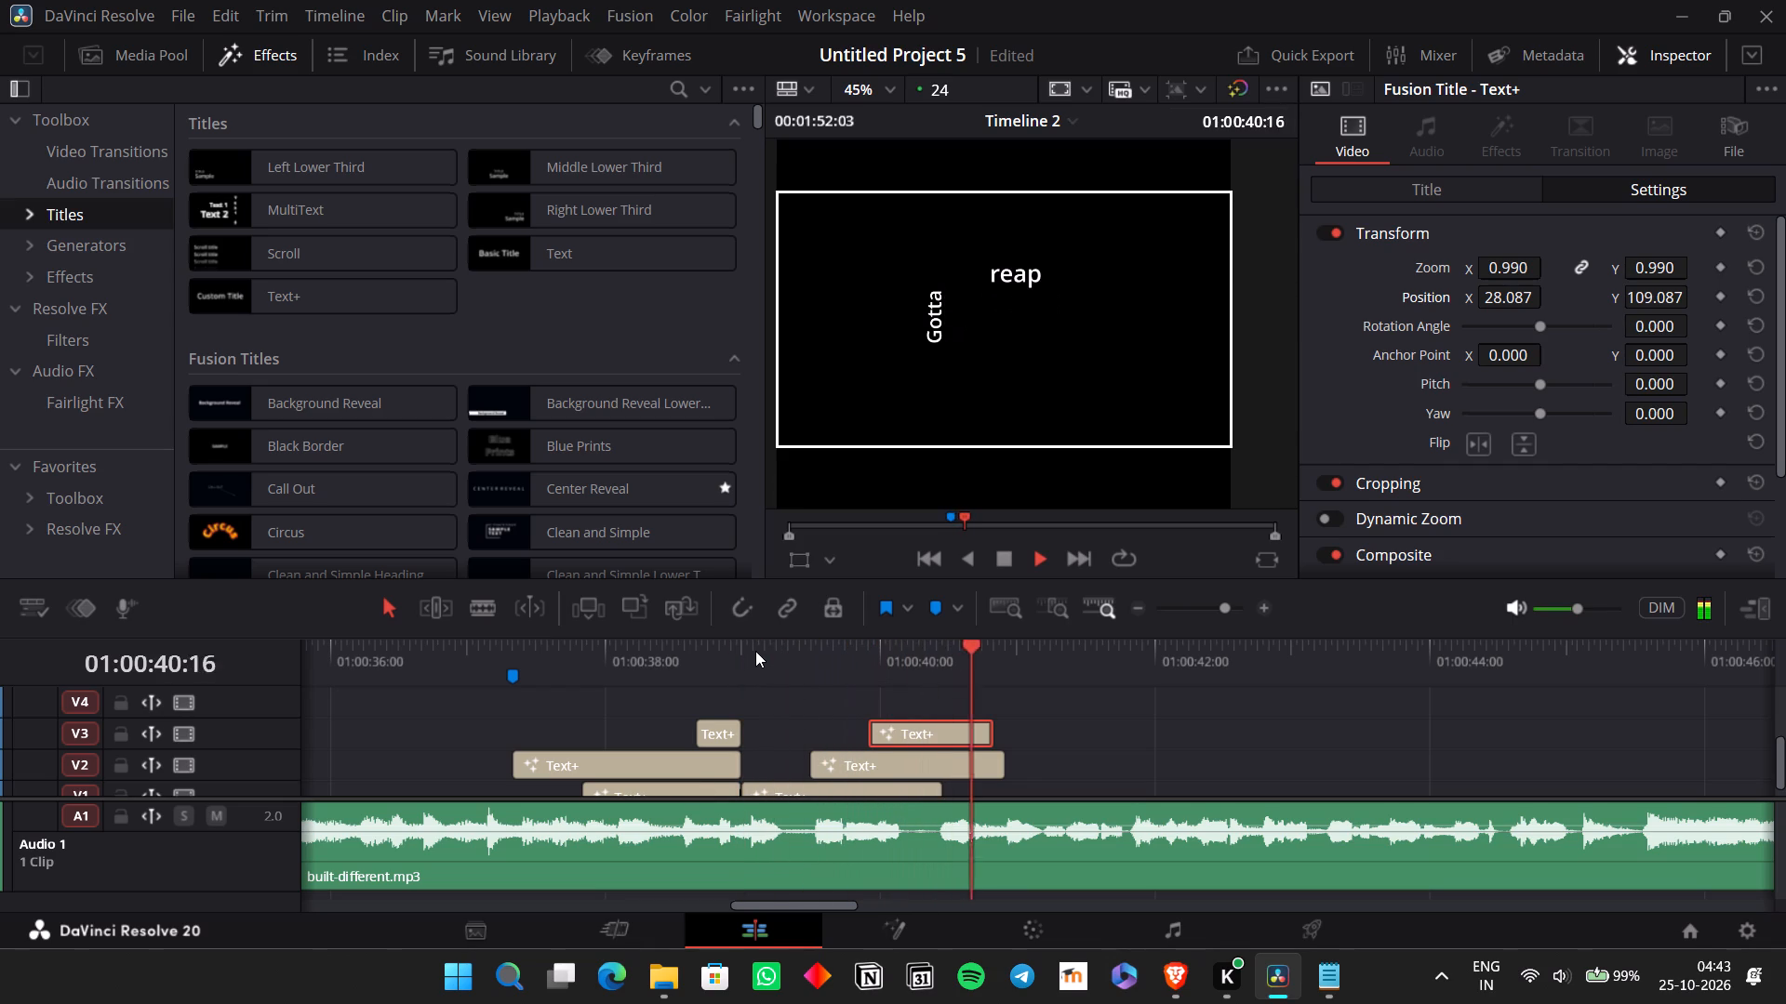
{"action": "key", "text": "n"}
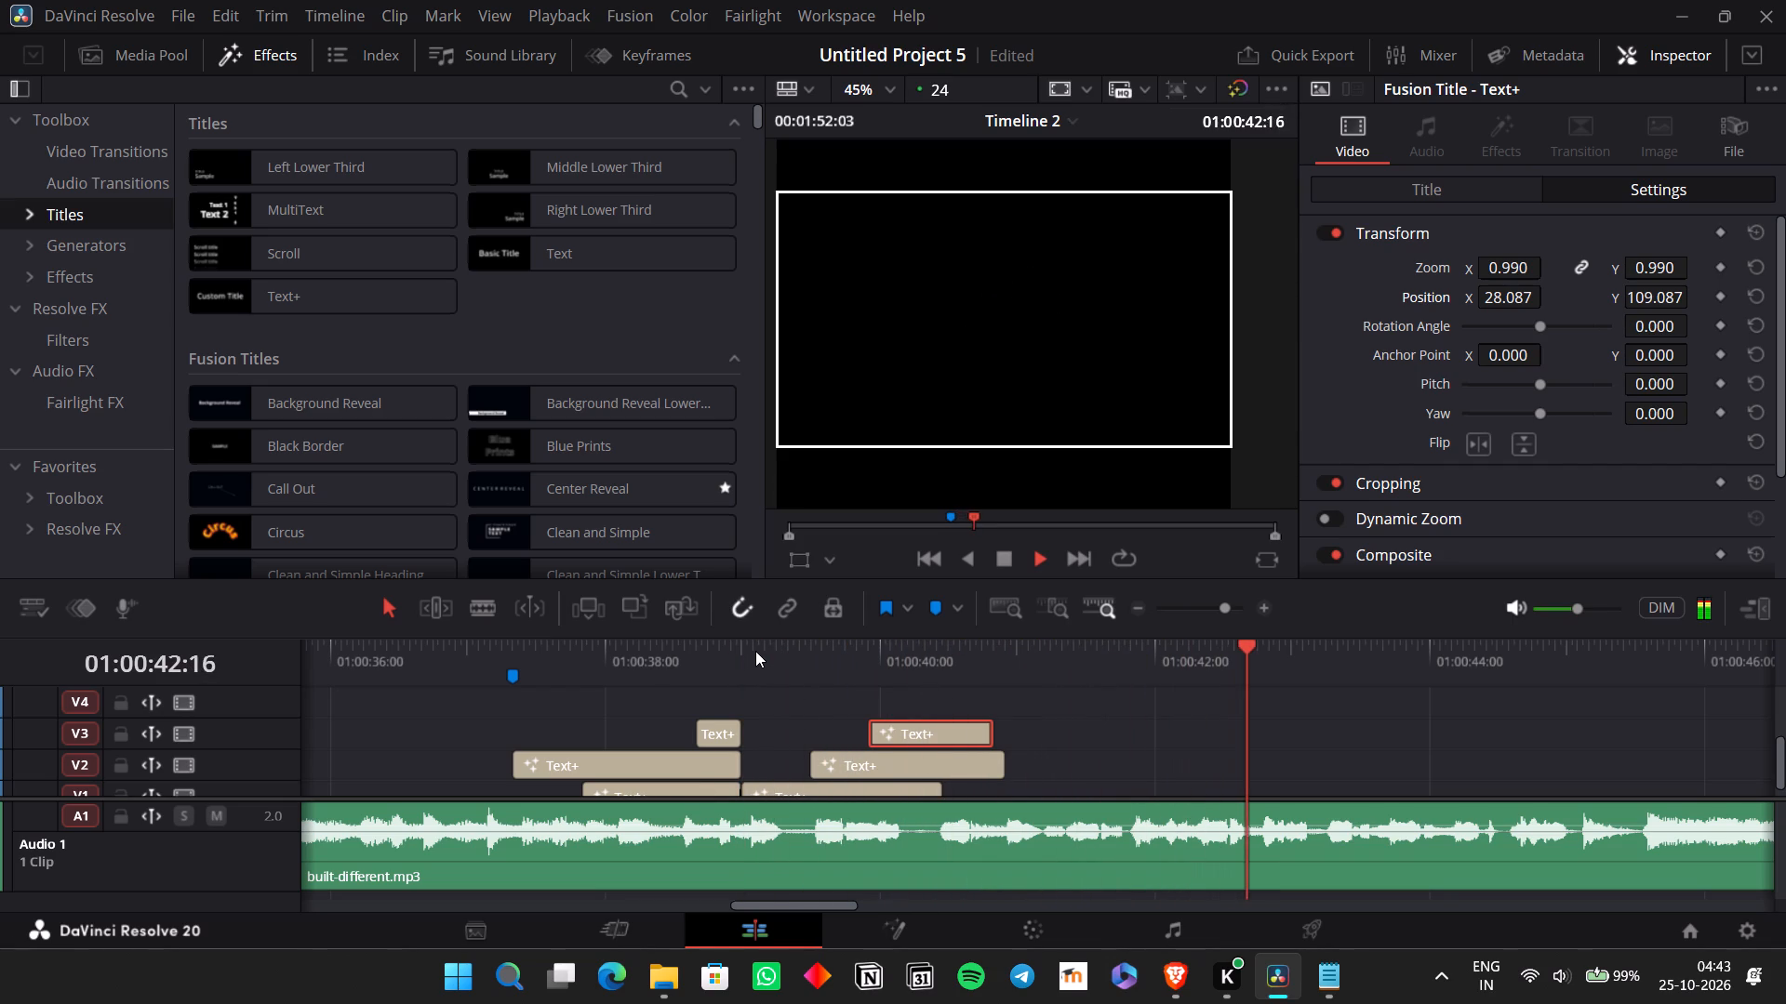
{"action": "key", "text": "space"}
{"action": "key", "text": "alt+Tab"}
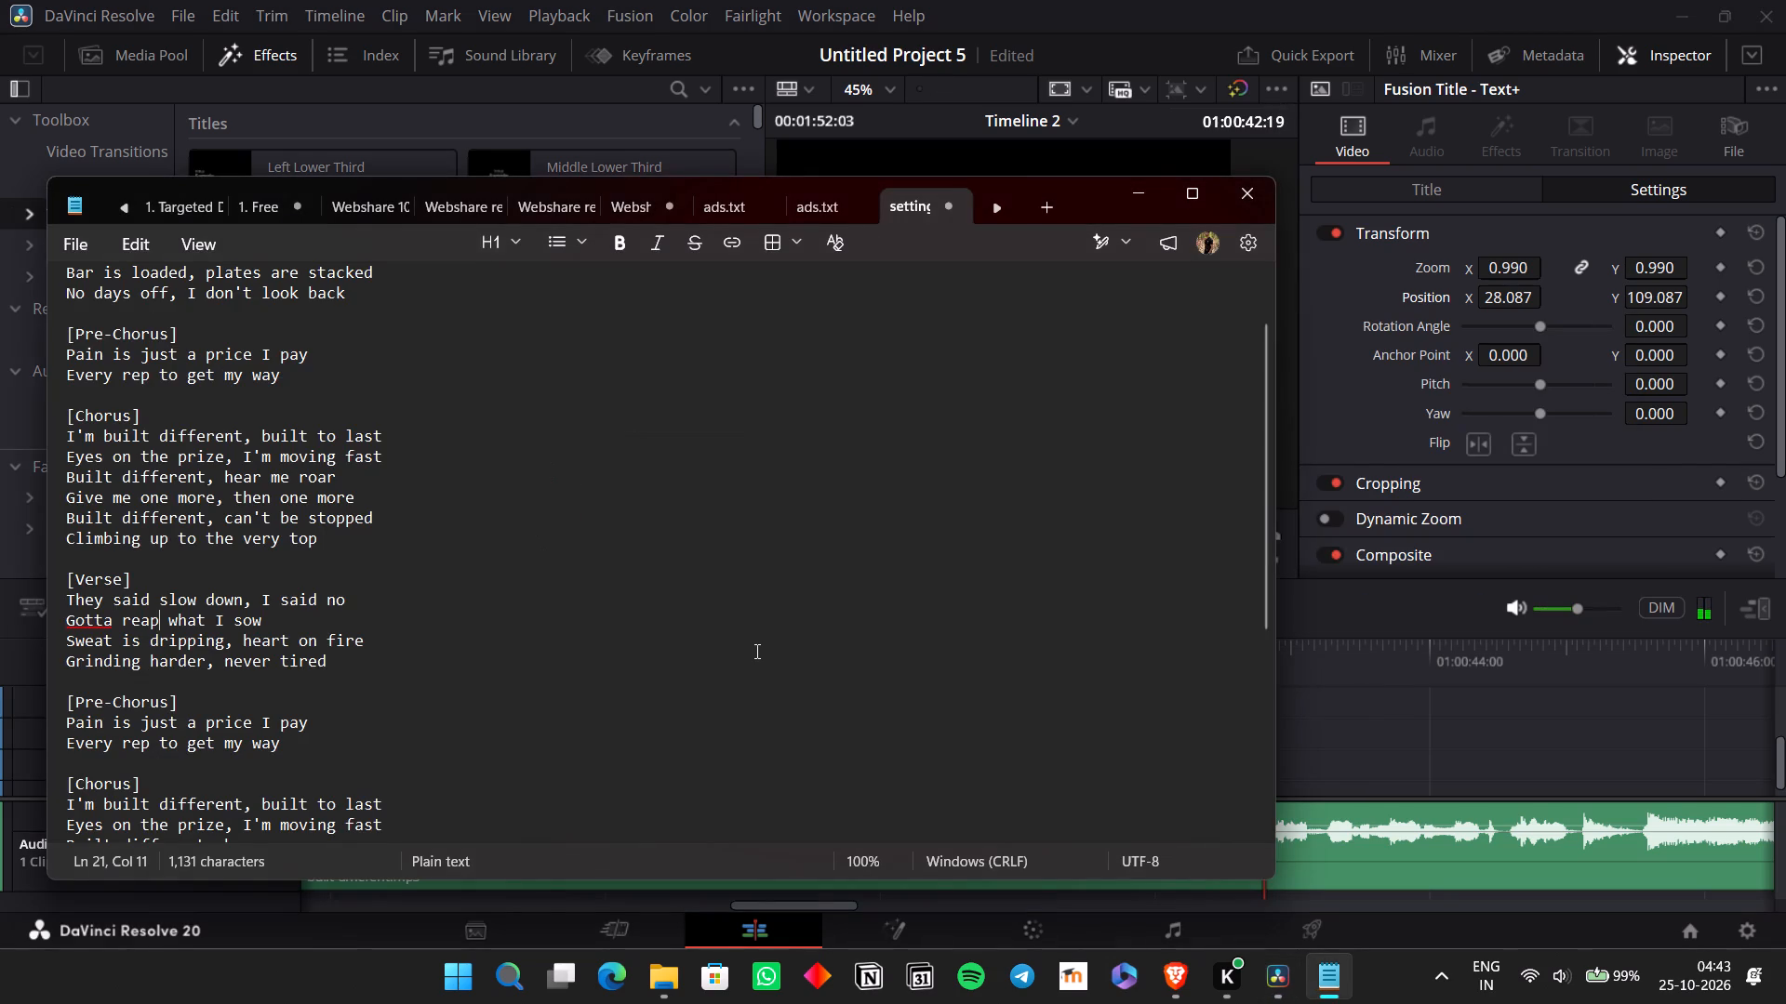
{"action": "key", "text": "alt+Tab"}
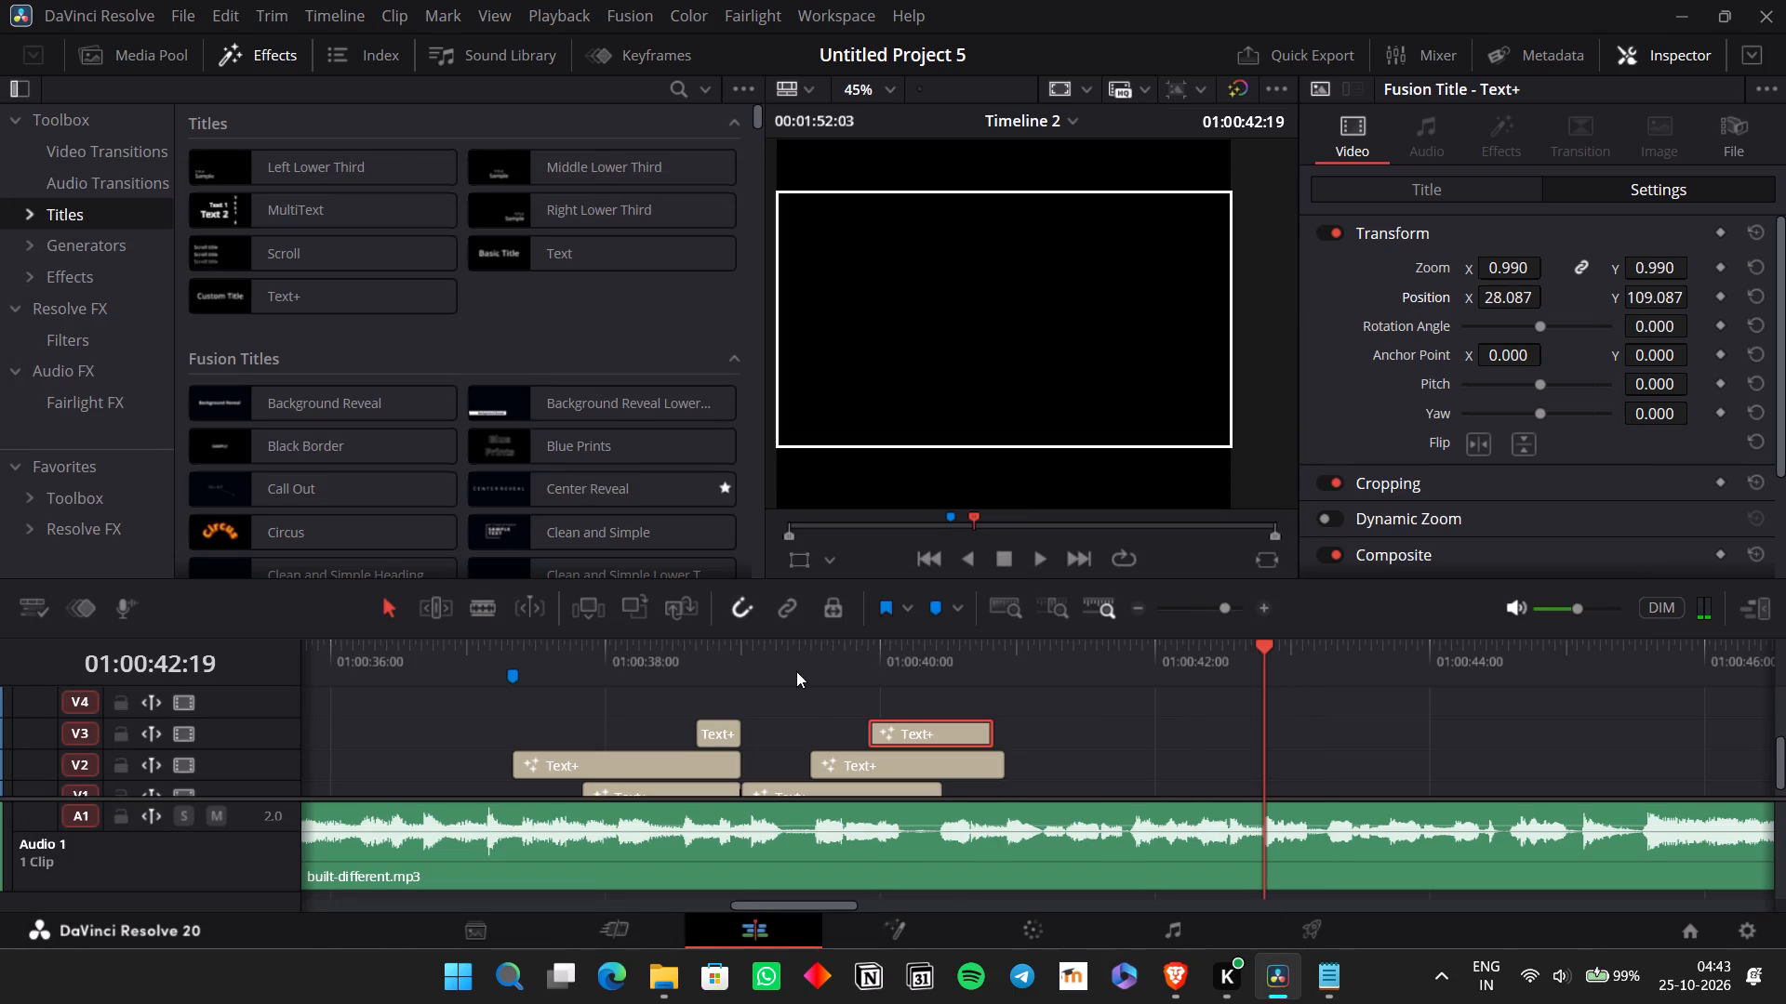
{"action": "left_click", "coordinate": [735, 654]}
{"action": "key", "text": "space"}
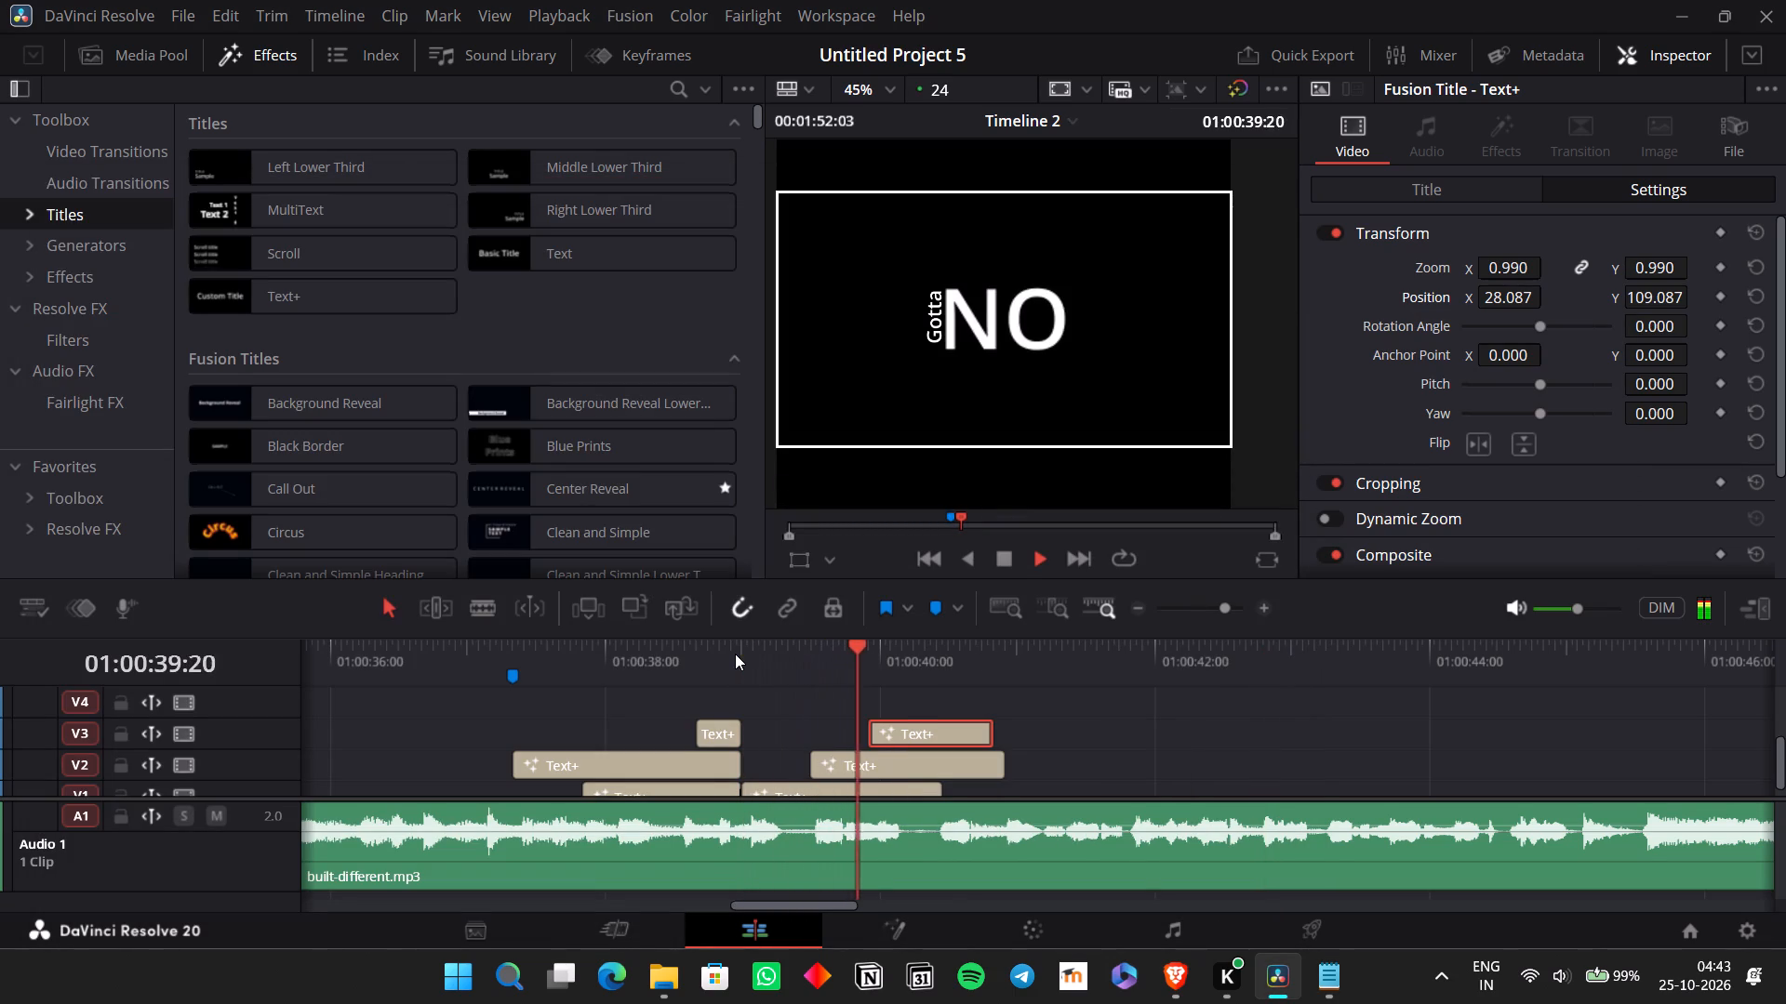
{"action": "key", "text": "space"}
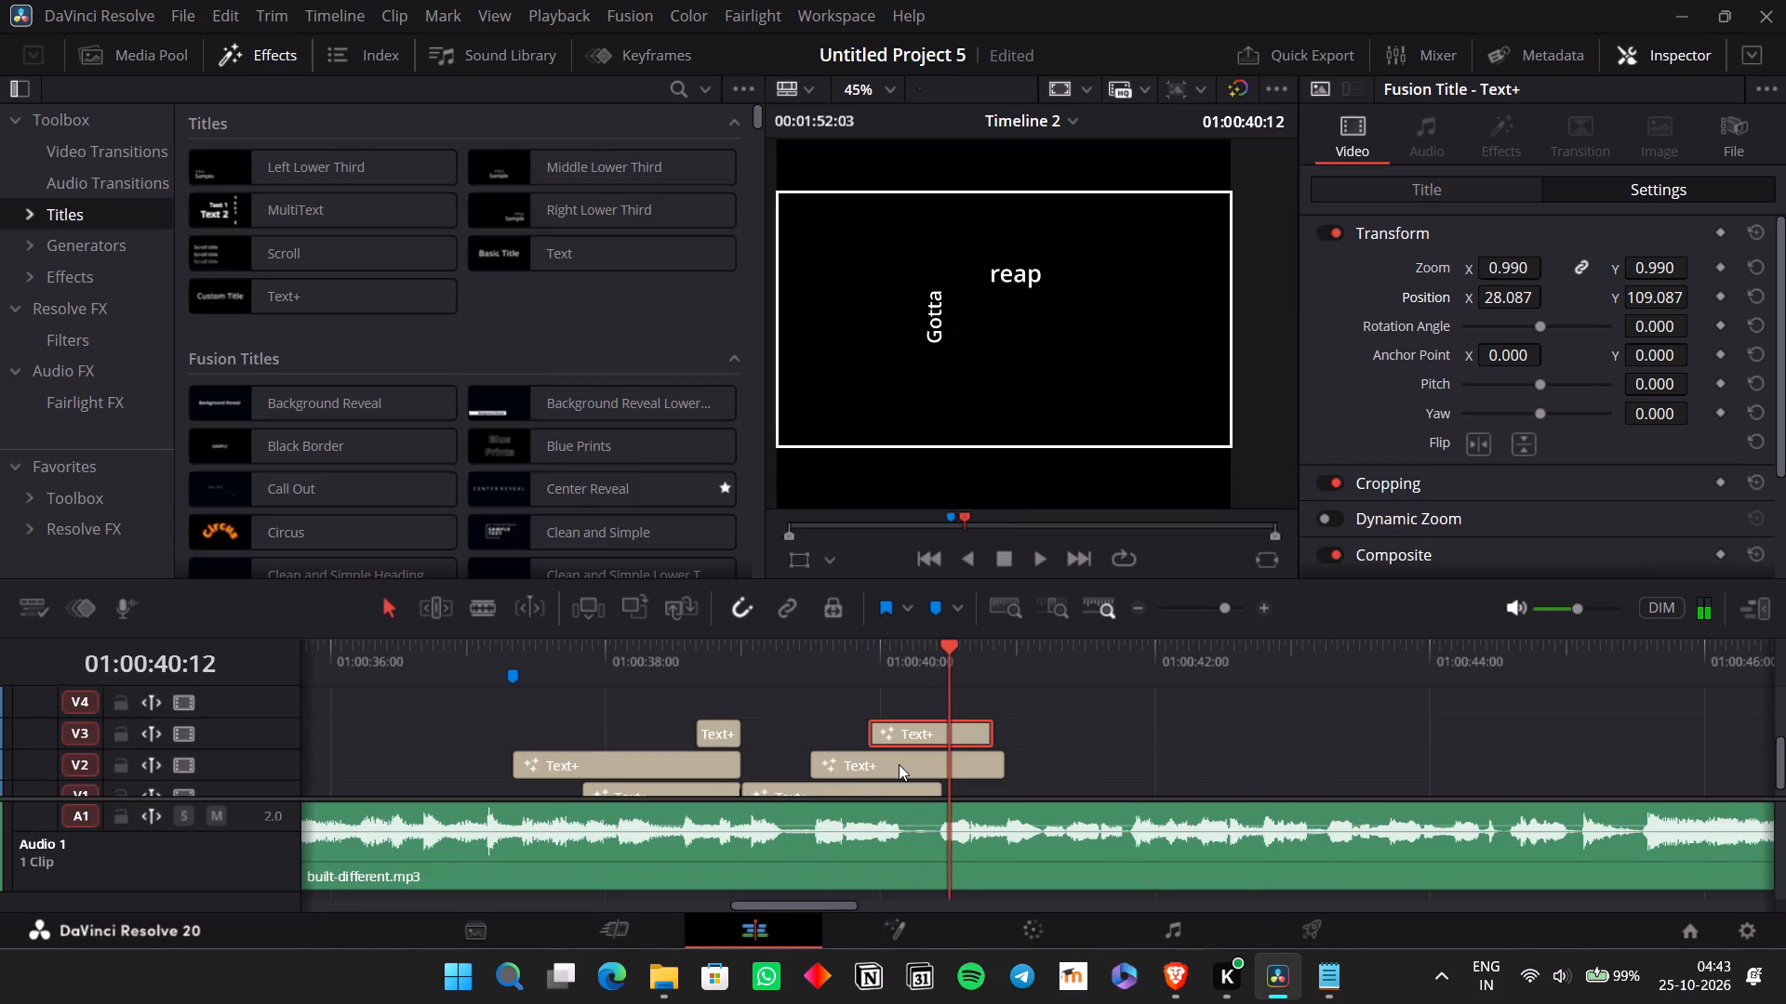
Extend the V1 "NO", V2 "Gotta" and V3 "reap" titles to end together at about 01:00:41:04.
{"action": "scroll", "coordinate": [899, 764], "scroll_direction": "down", "scroll_amount": 1}
{"action": "left_click_drag", "start_coordinate": [940, 775], "coordinate": [1079, 790]}
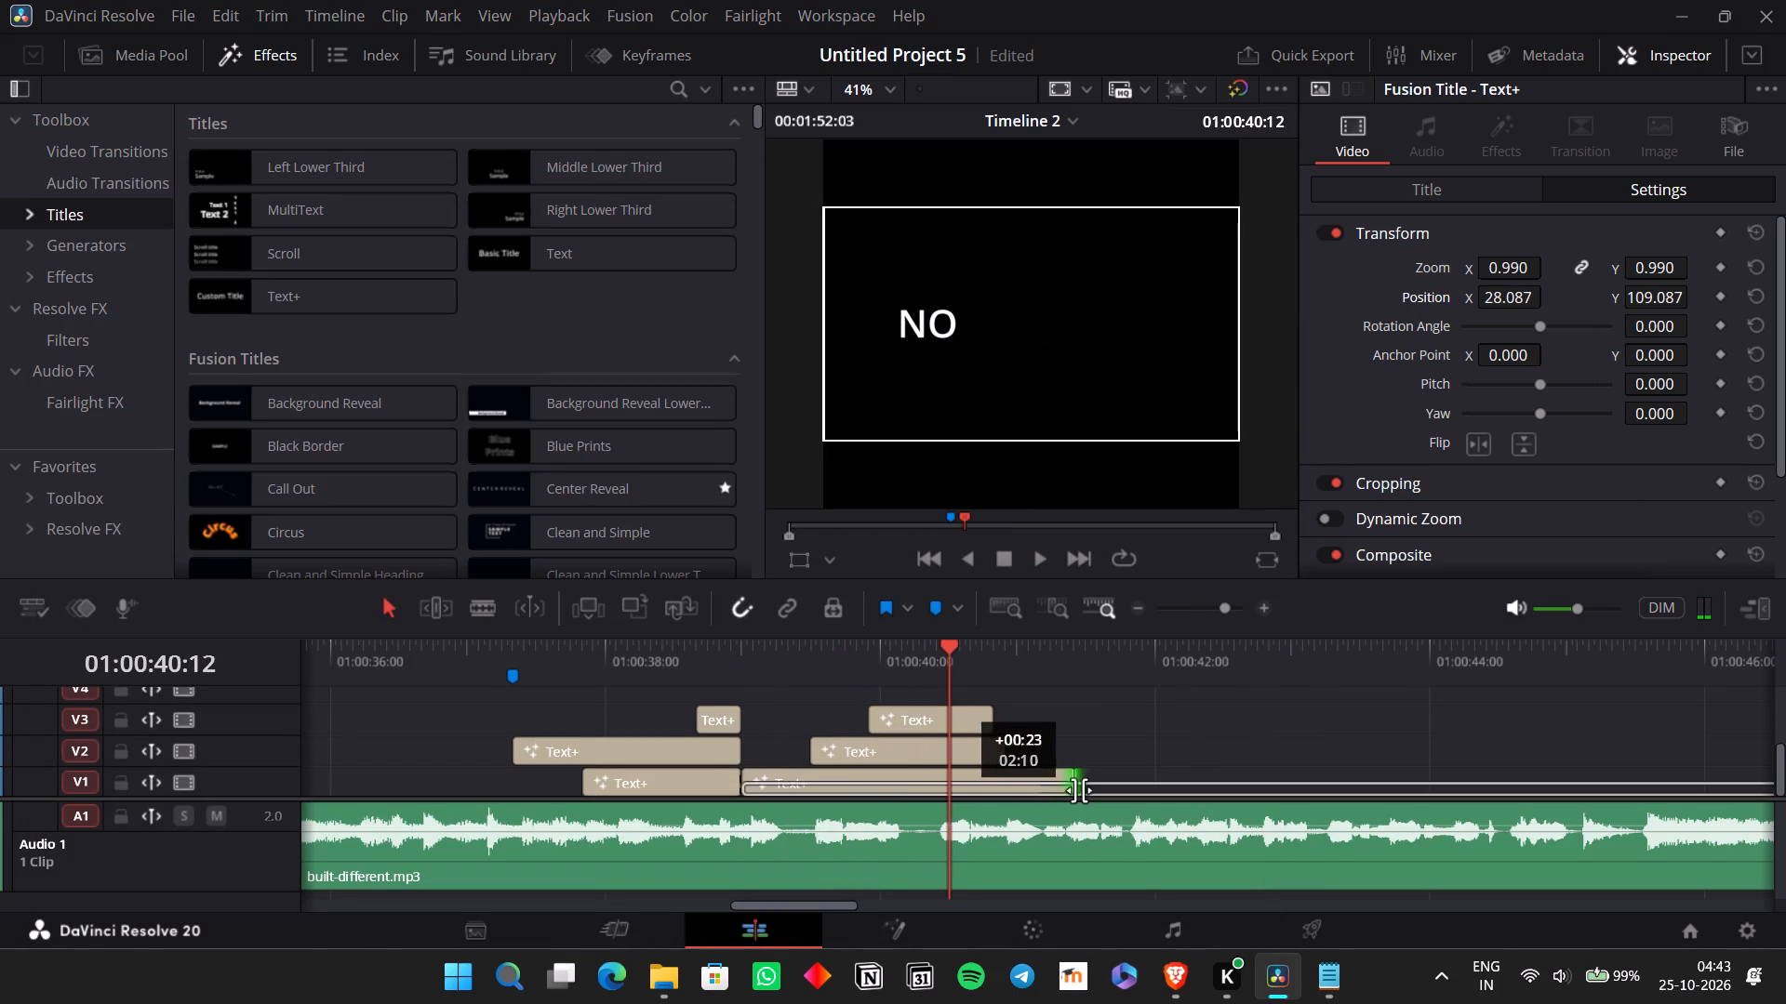
{"action": "left_click_drag", "start_coordinate": [1079, 790], "coordinate": [1102, 787]}
{"action": "key", "text": "space"}
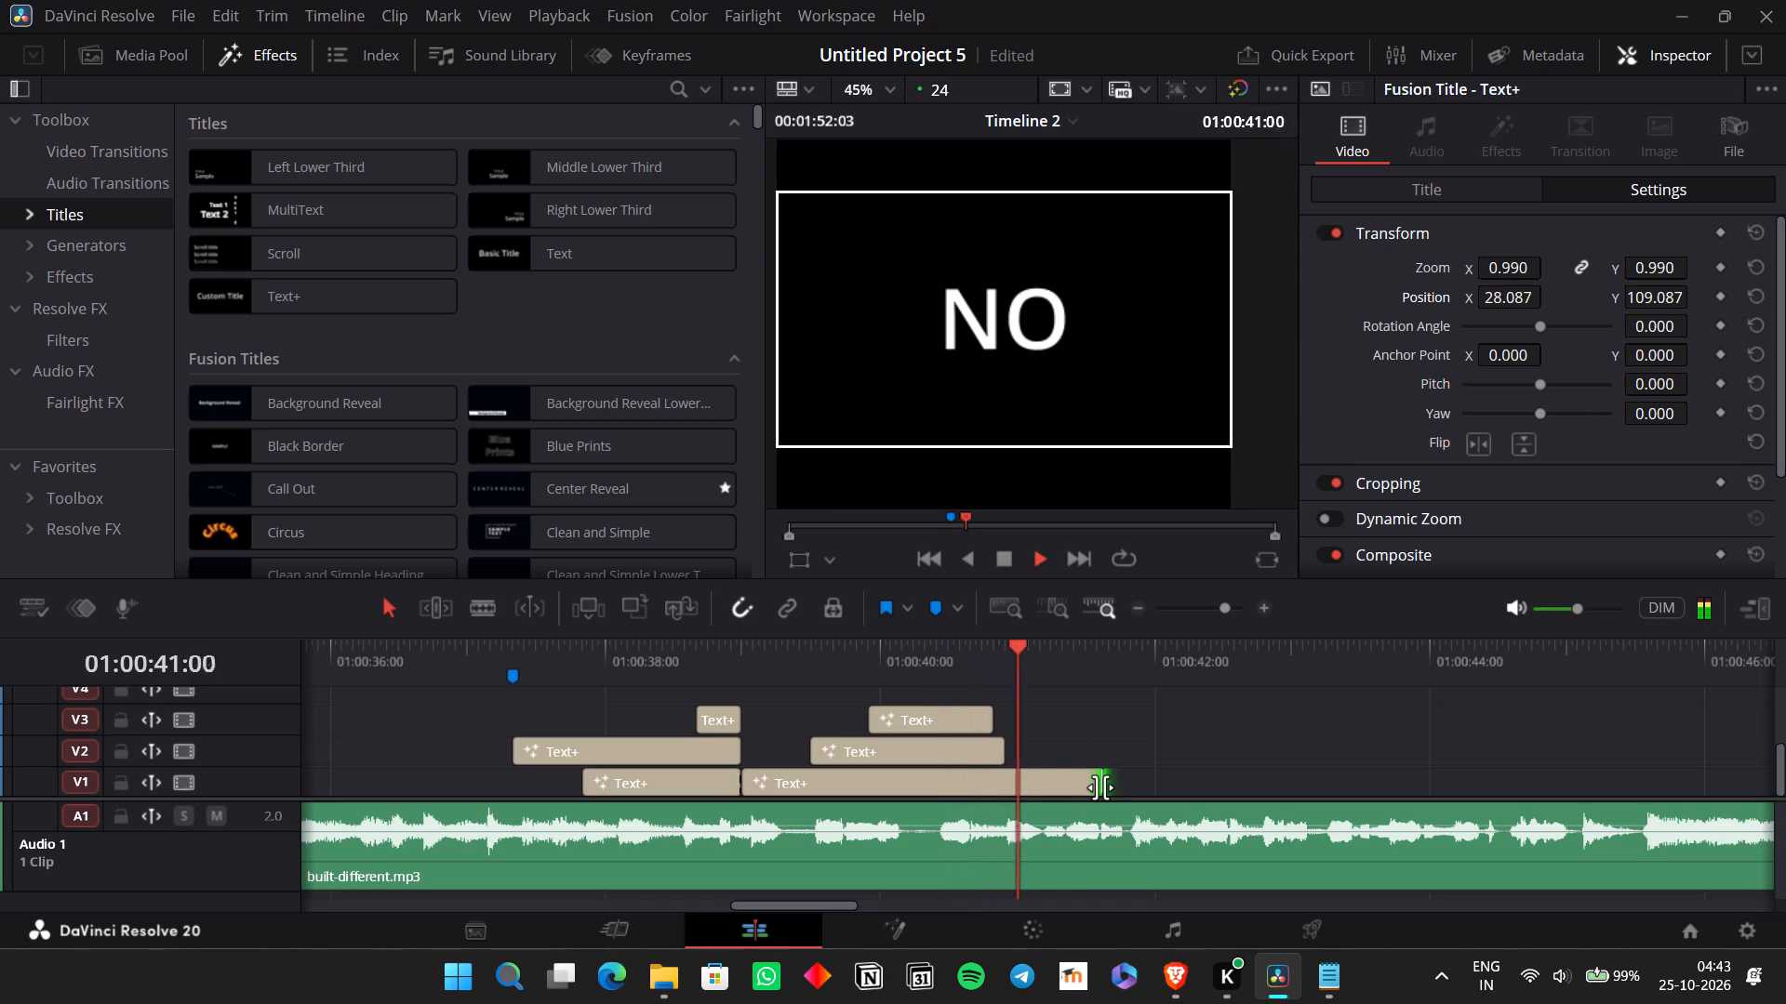
{"action": "key", "text": "space"}
{"action": "left_click_drag", "start_coordinate": [1100, 787], "coordinate": [1038, 786]}
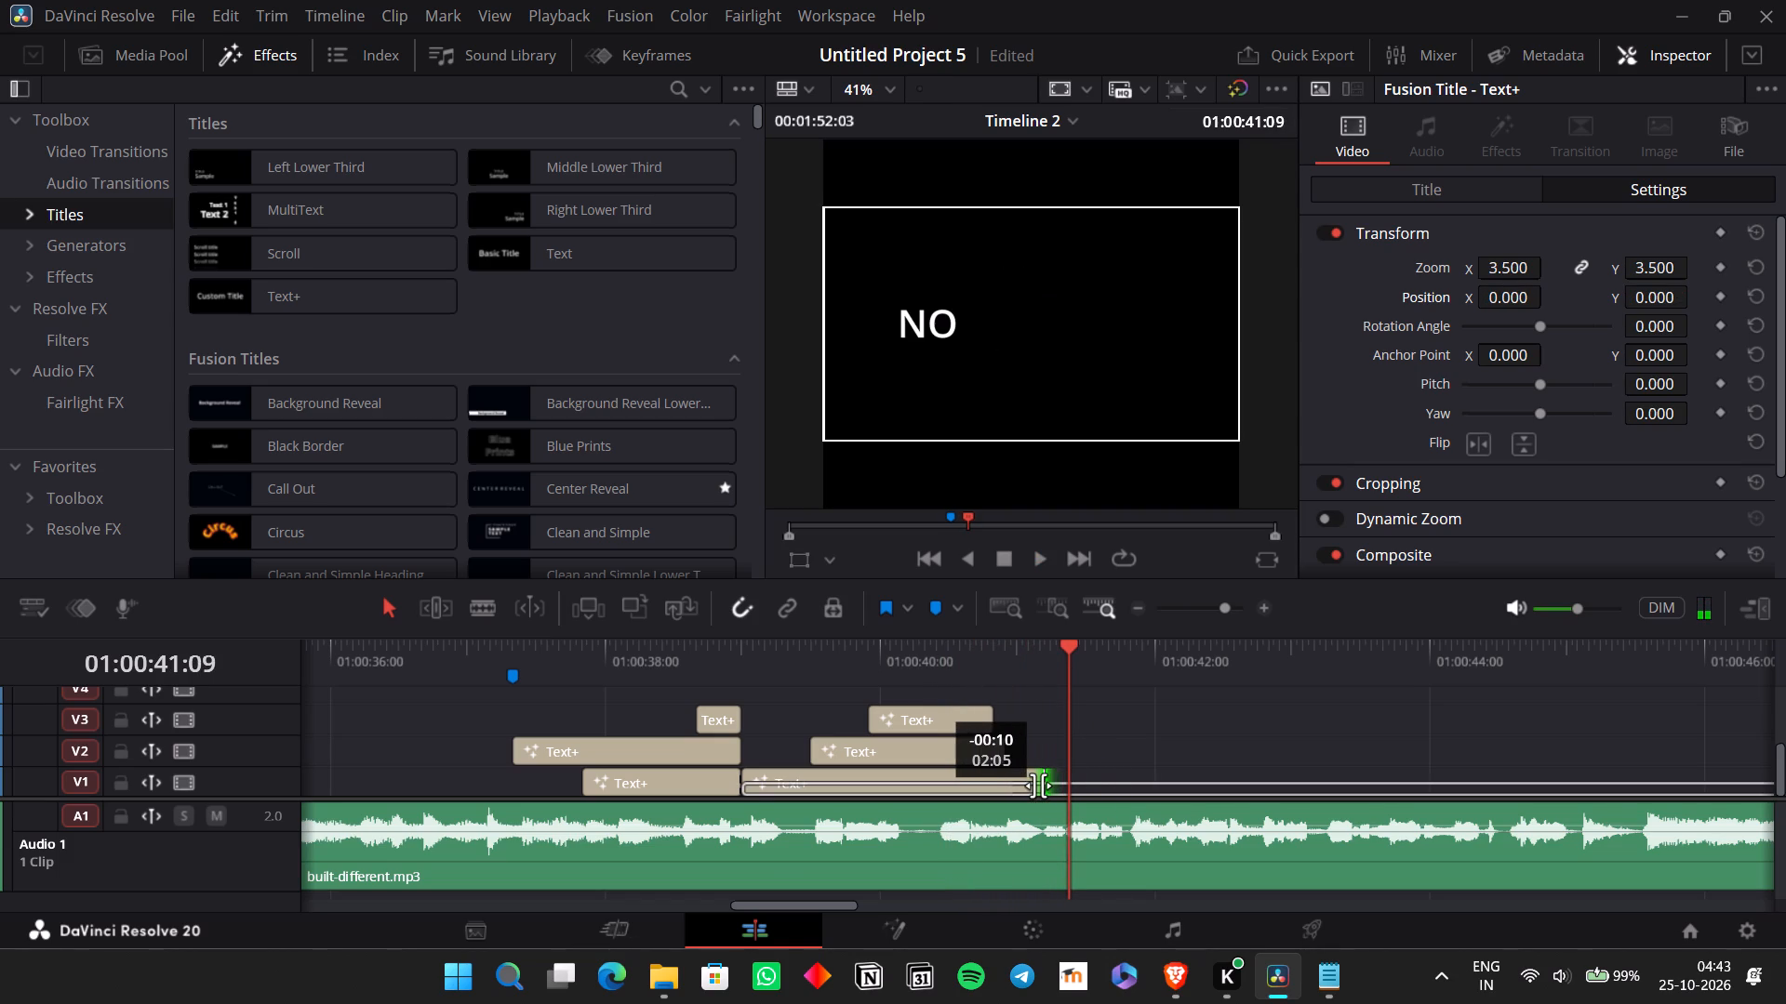
{"action": "left_click_drag", "start_coordinate": [1038, 786], "coordinate": [1034, 786]}
{"action": "left_click_drag", "start_coordinate": [997, 754], "coordinate": [1016, 748]}
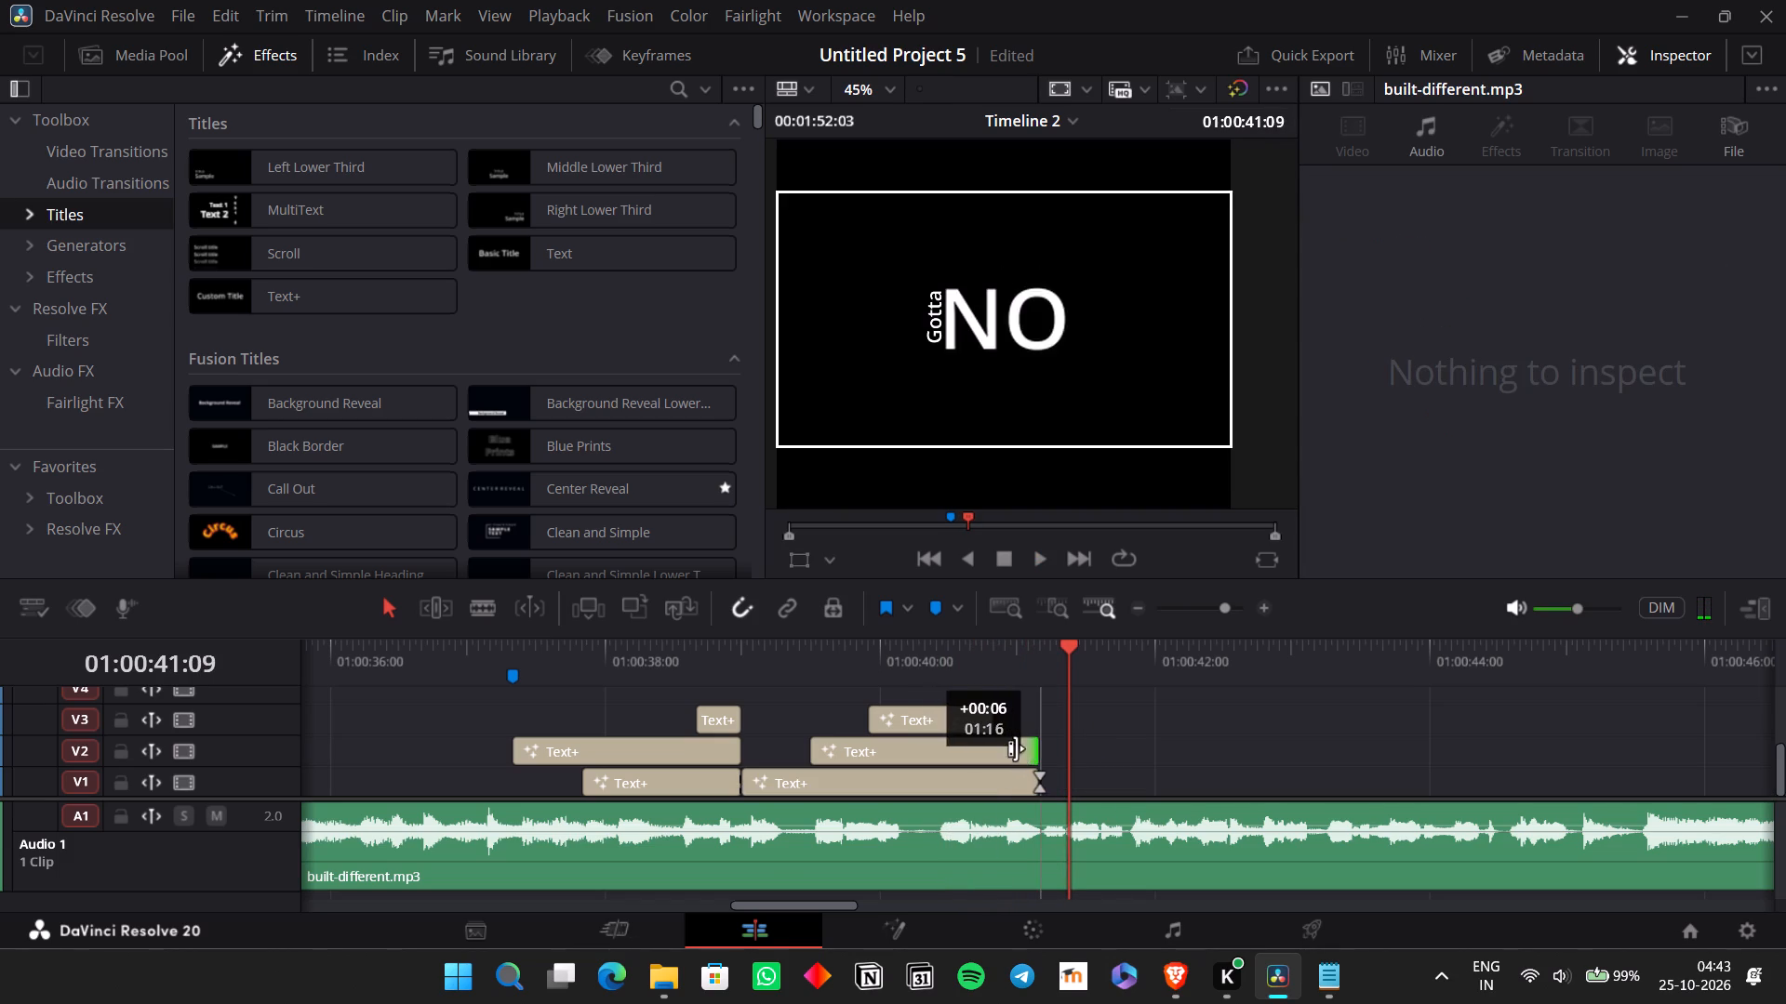
{"action": "left_click_drag", "start_coordinate": [1016, 748], "coordinate": [1024, 759]}
{"action": "left_click_drag", "start_coordinate": [986, 719], "coordinate": [1030, 734]}
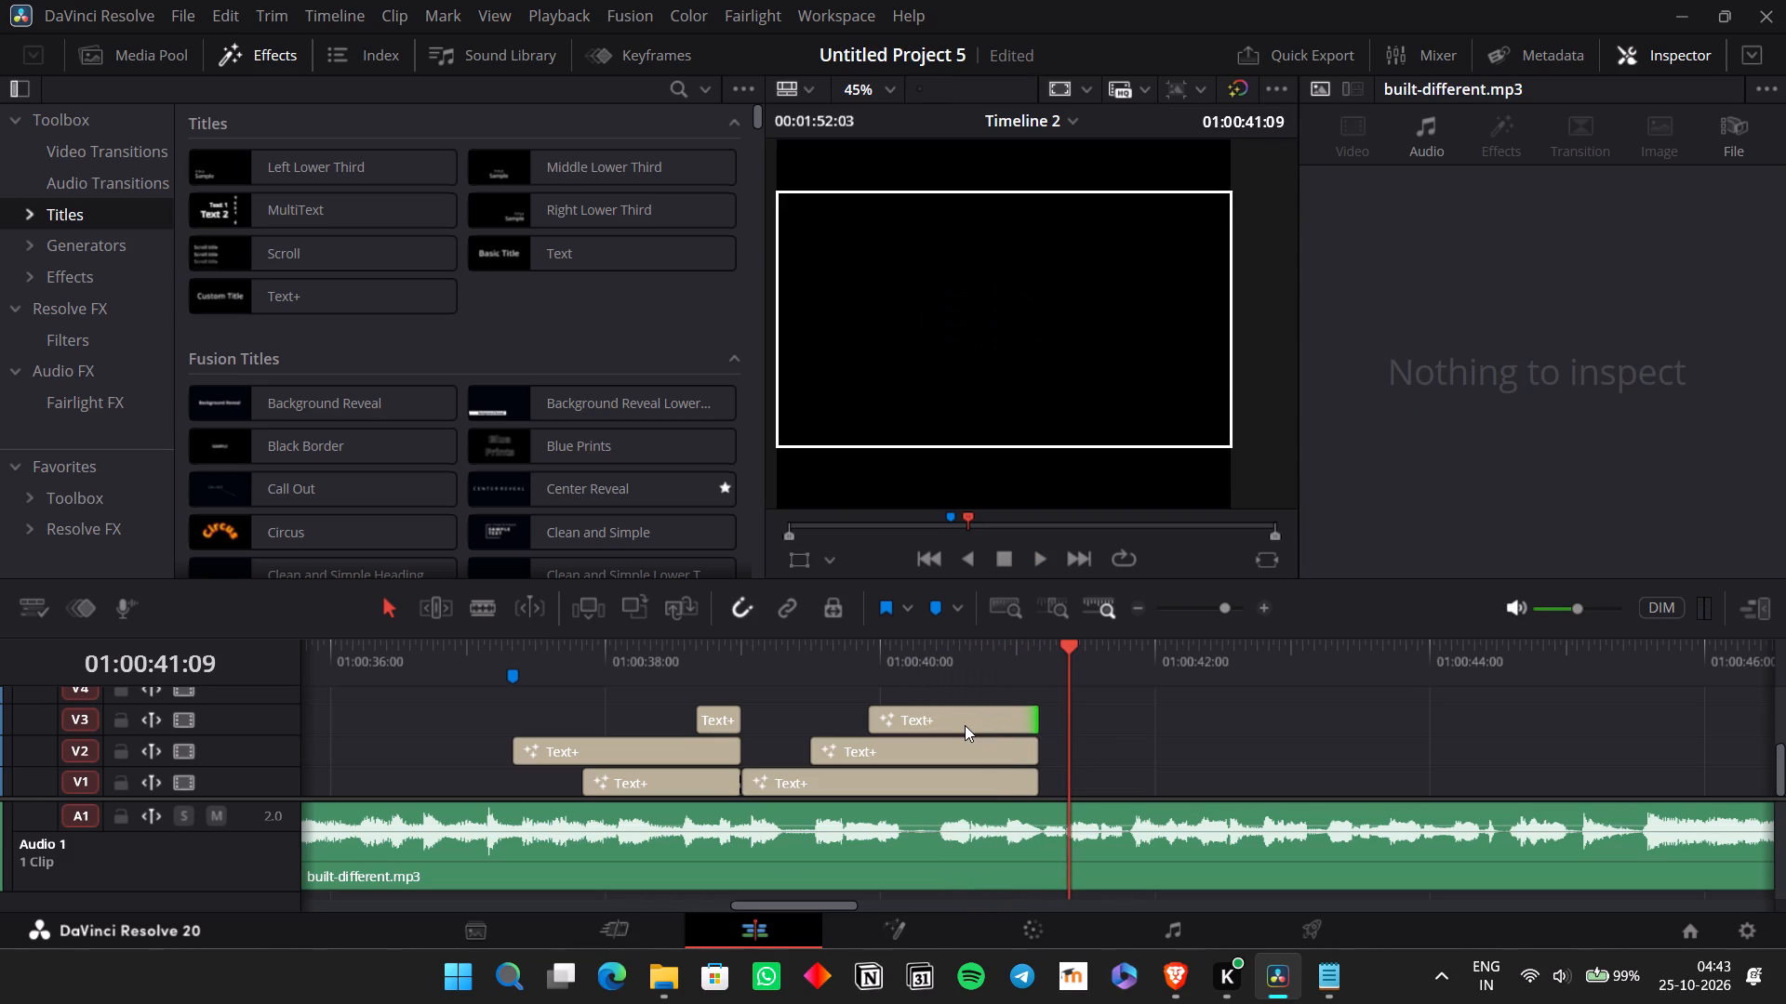
Replay from 01:00:39:00 and shrink the "reap" title to zoom 0.620 at position X 81.087, Y 97.087, above the O.
{"action": "left_click", "coordinate": [729, 643]}
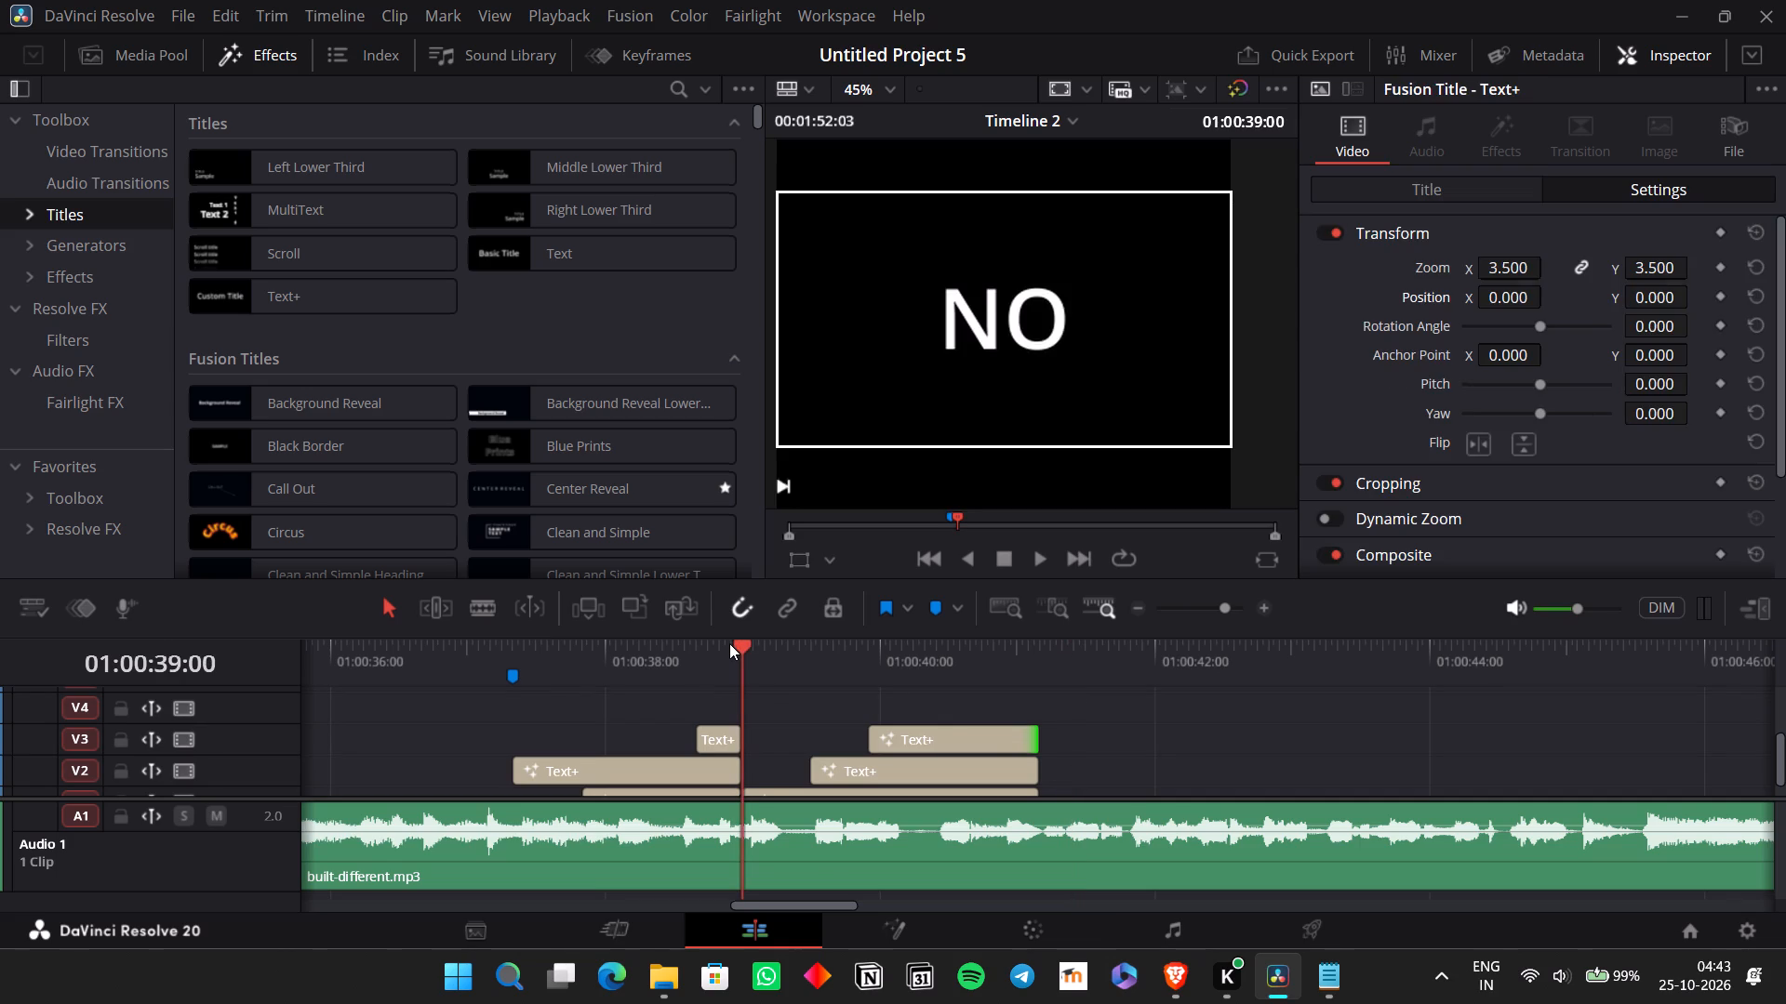
{"action": "key", "text": "space"}
{"action": "key", "text": "space"}
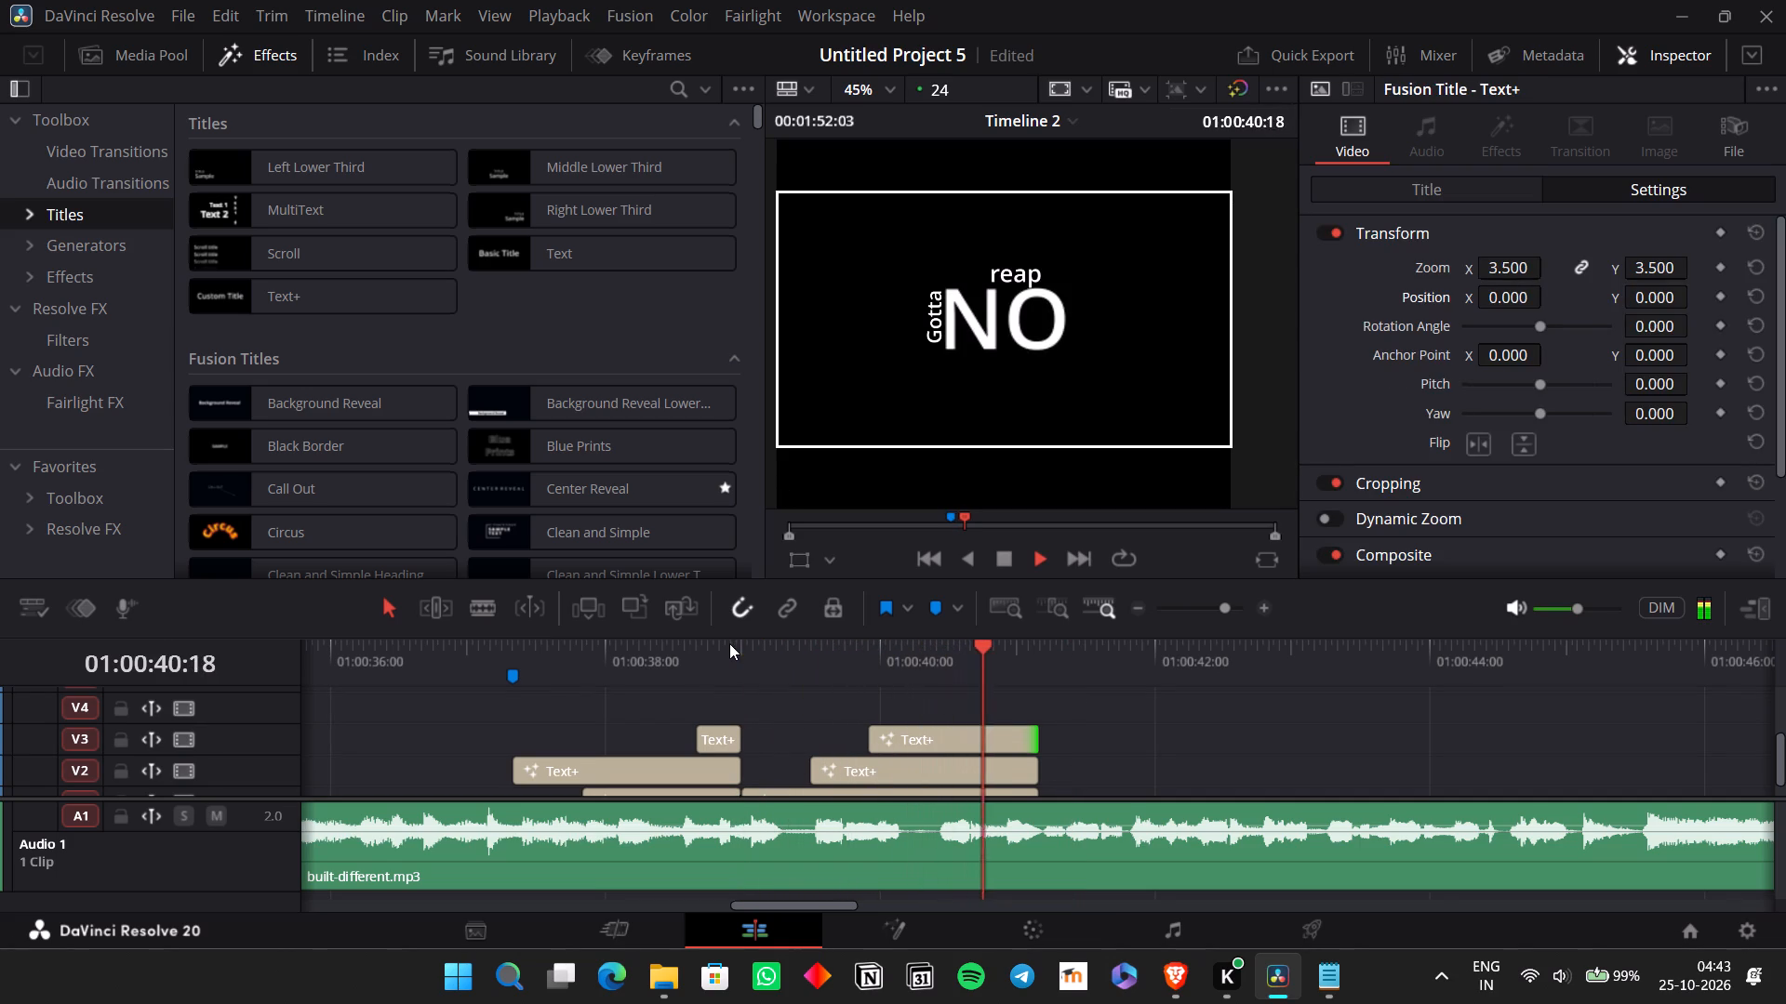
{"action": "left_click", "coordinate": [957, 729]}
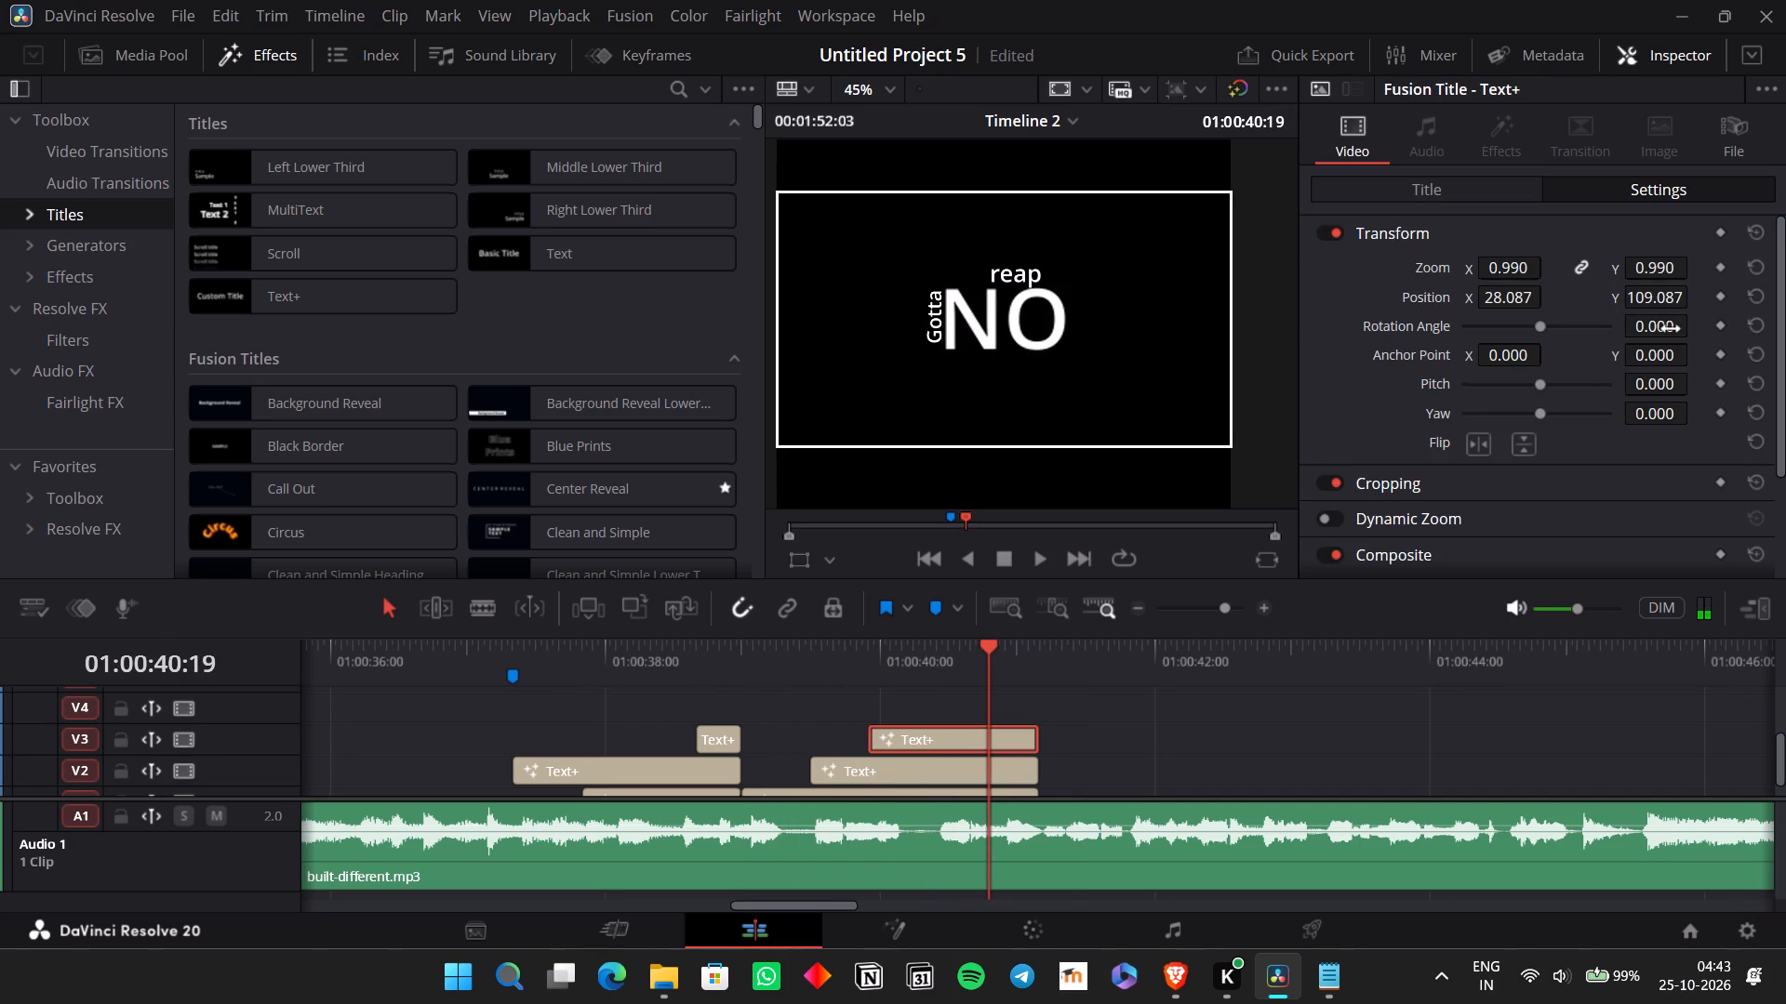
{"action": "left_click_drag", "start_coordinate": [1468, 293], "coordinate": [1473, 296]}
{"action": "left_click_drag", "start_coordinate": [1473, 296], "coordinate": [1496, 307]}
{"action": "left_click_drag", "start_coordinate": [1498, 277], "coordinate": [1455, 267]}
{"action": "left_click_drag", "start_coordinate": [1511, 291], "coordinate": [1525, 299]}
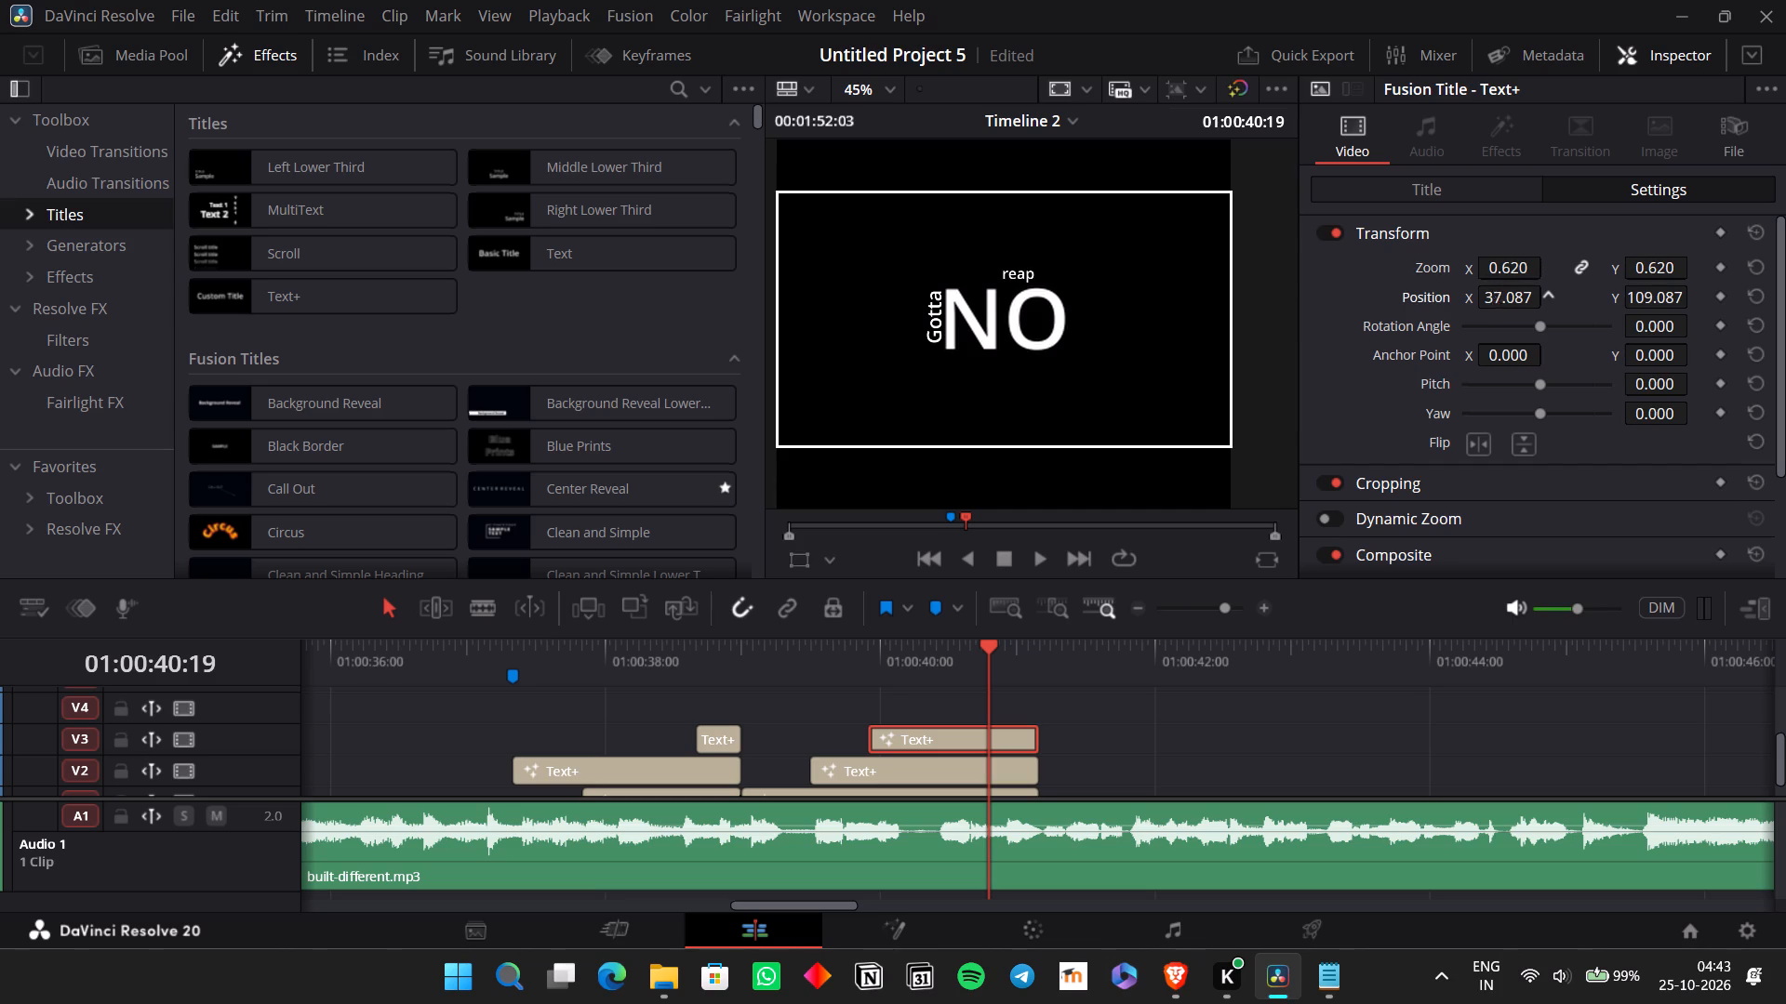
{"action": "left_click_drag", "start_coordinate": [1525, 299], "coordinate": [1572, 326]}
{"action": "left_click_drag", "start_coordinate": [1661, 295], "coordinate": [1646, 314]}
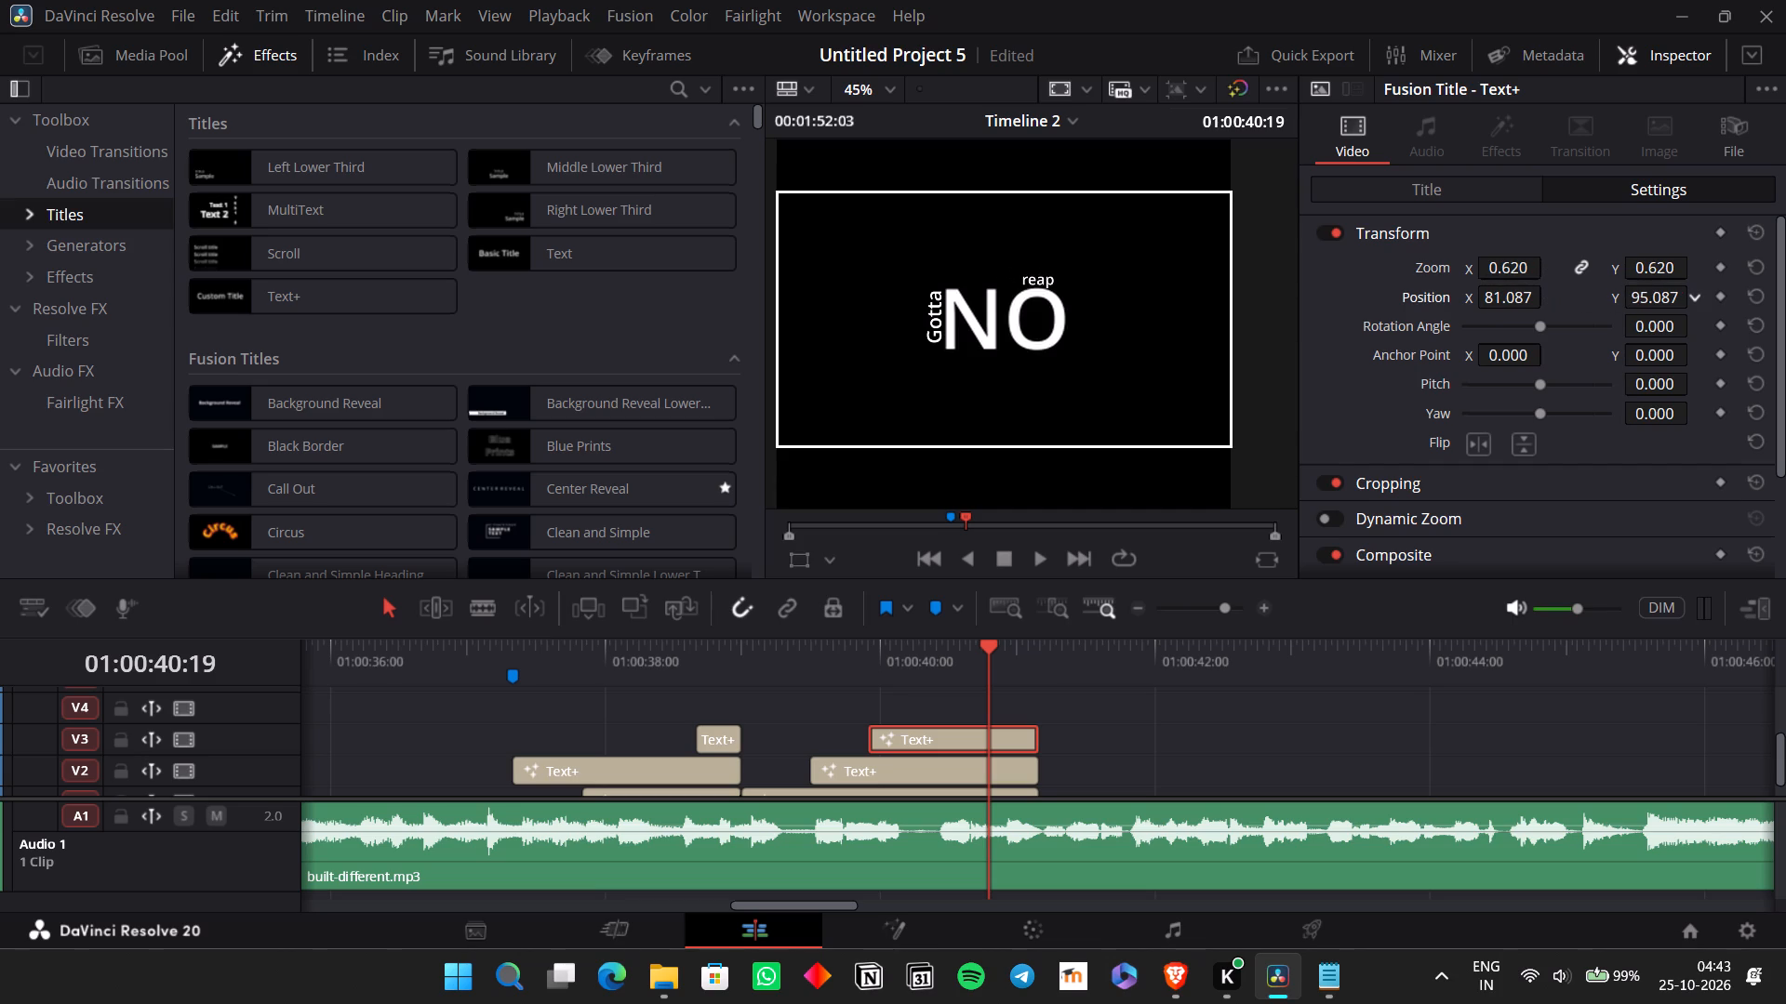
{"action": "left_click_drag", "start_coordinate": [1646, 314], "coordinate": [1647, 315]}
Replay the part after "reap", duplicate the "reap" title and place the copy on V4 starting at about 01:00:40:10.
{"action": "key", "text": "space"}
{"action": "key", "text": "space"}
{"action": "left_click", "coordinate": [885, 648]}
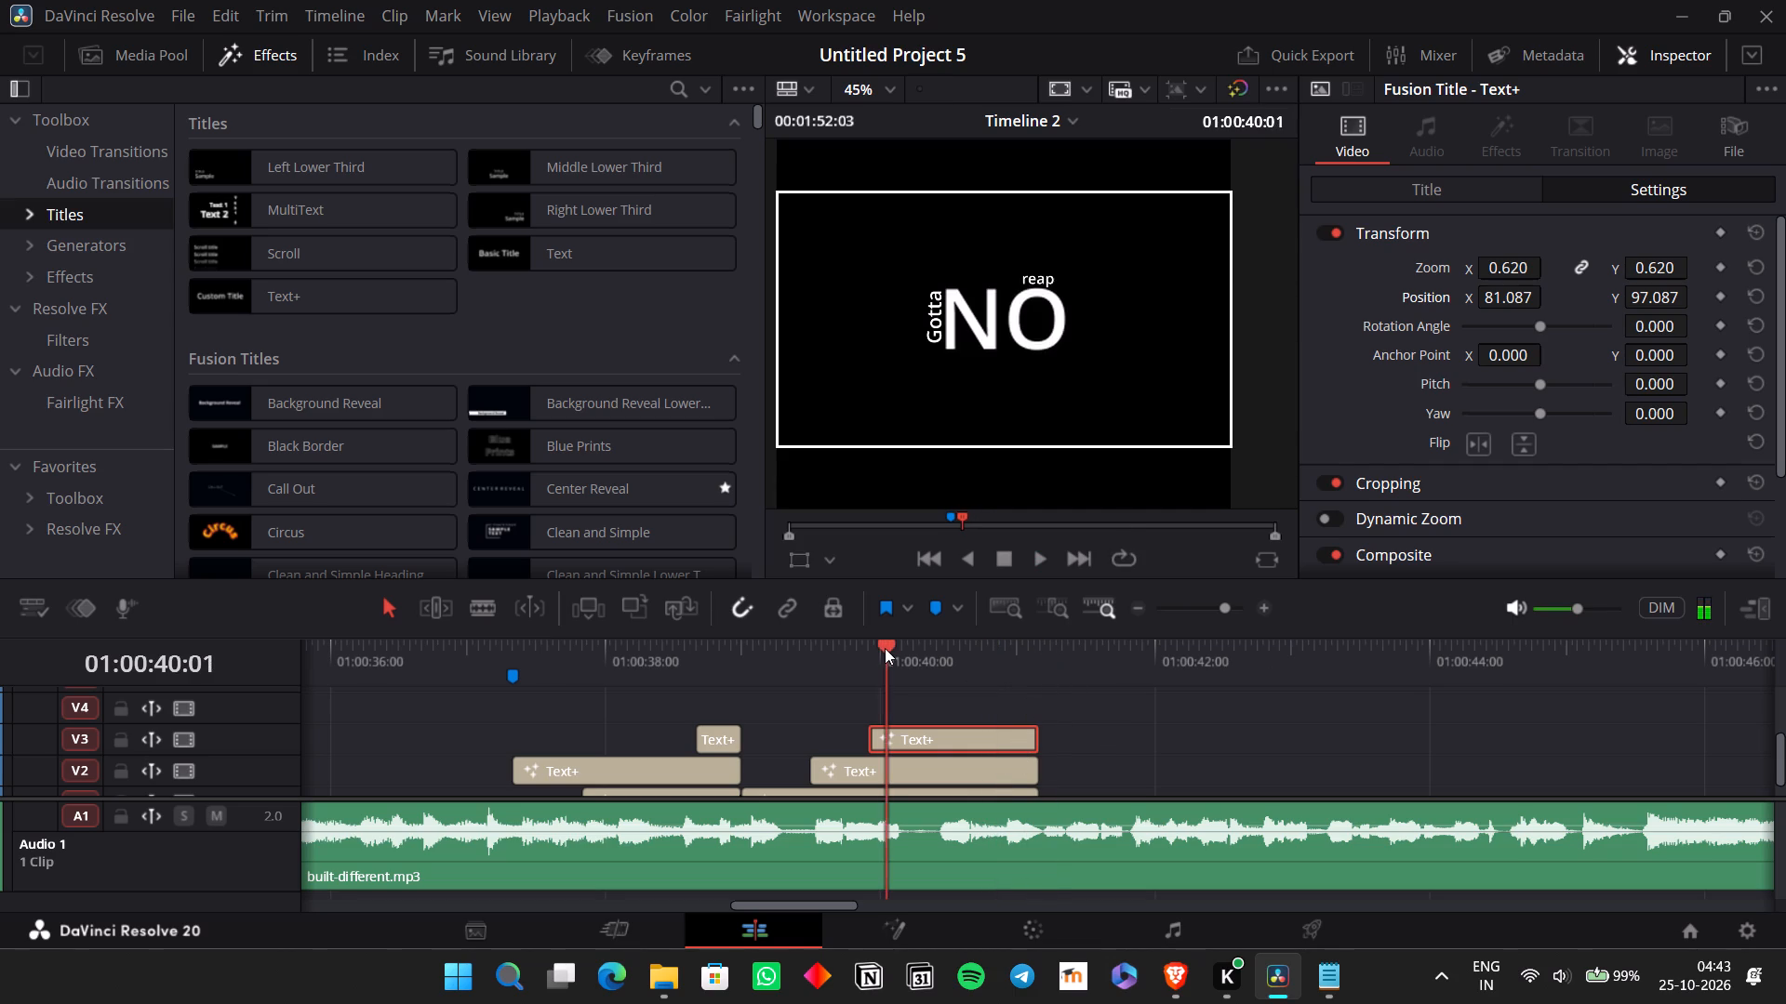
{"action": "key", "text": "space"}
{"action": "key", "text": "space"}
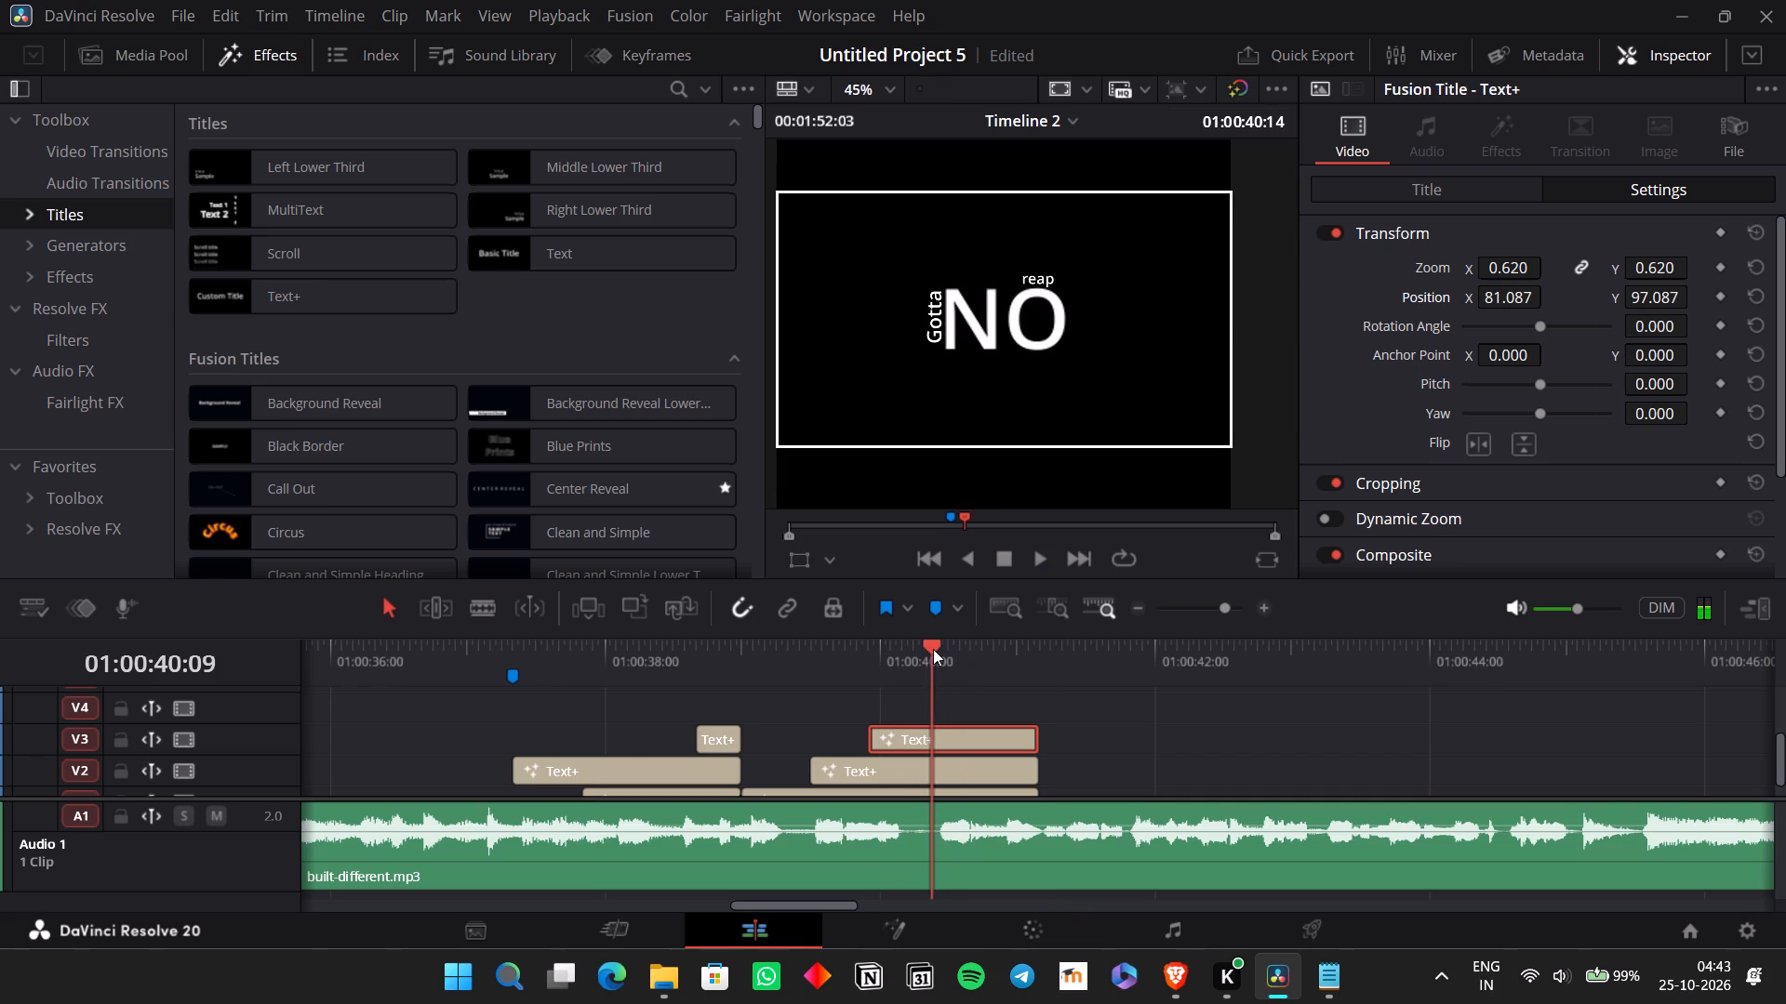
{"action": "left_click", "coordinate": [933, 649]}
{"action": "left_click", "coordinate": [980, 735]}
{"action": "key", "text": "ctrl+c"}
{"action": "left_click", "coordinate": [1061, 661]}
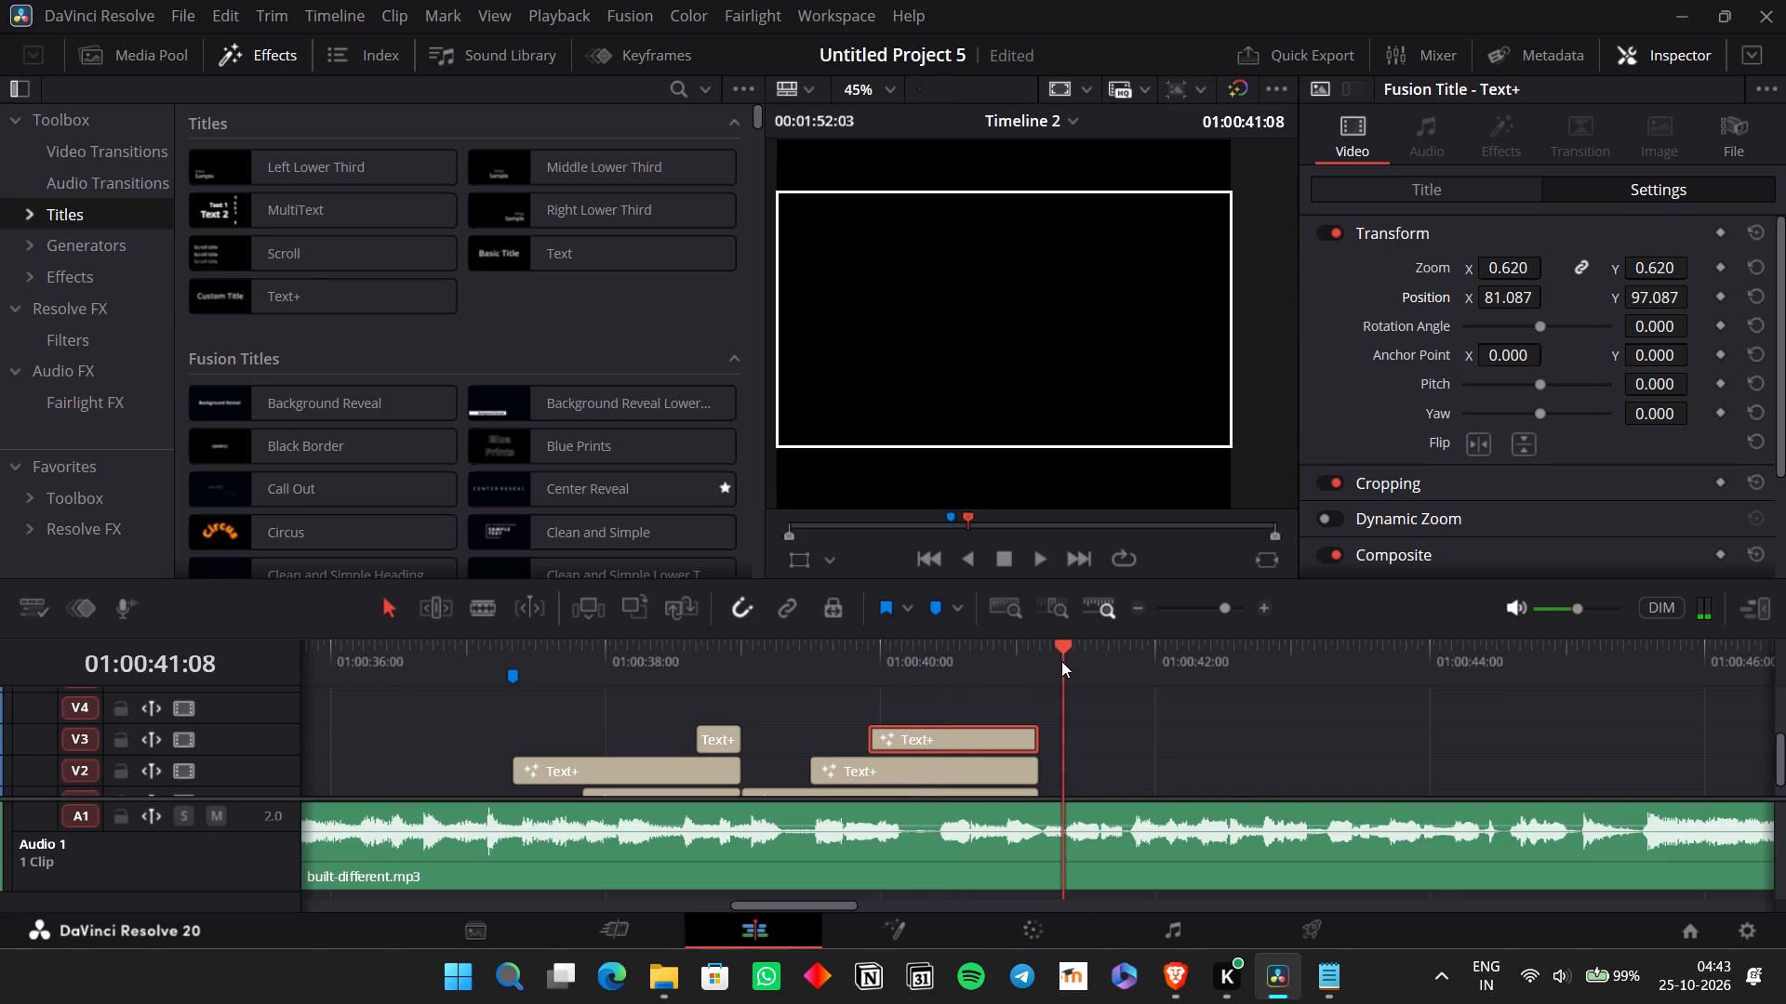
{"action": "key", "text": "ctrl+v"}
{"action": "left_click_drag", "start_coordinate": [1107, 736], "coordinate": [967, 746]}
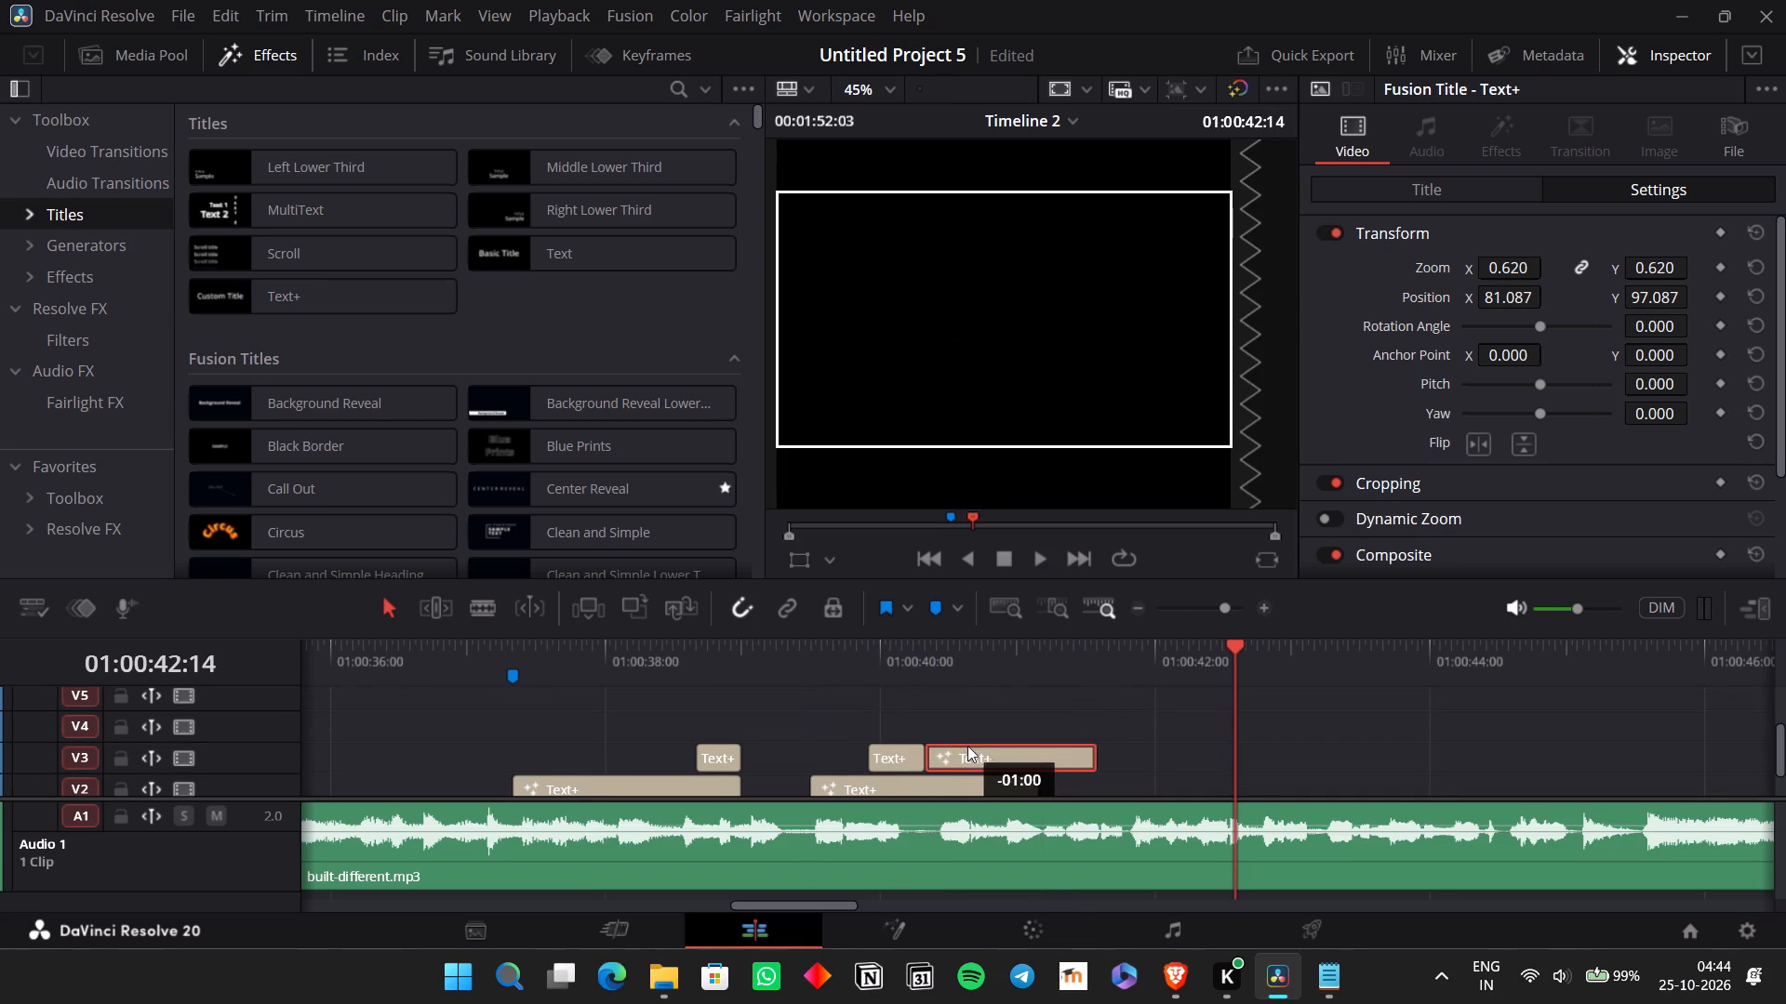
{"action": "left_click_drag", "start_coordinate": [967, 746], "coordinate": [976, 717]}
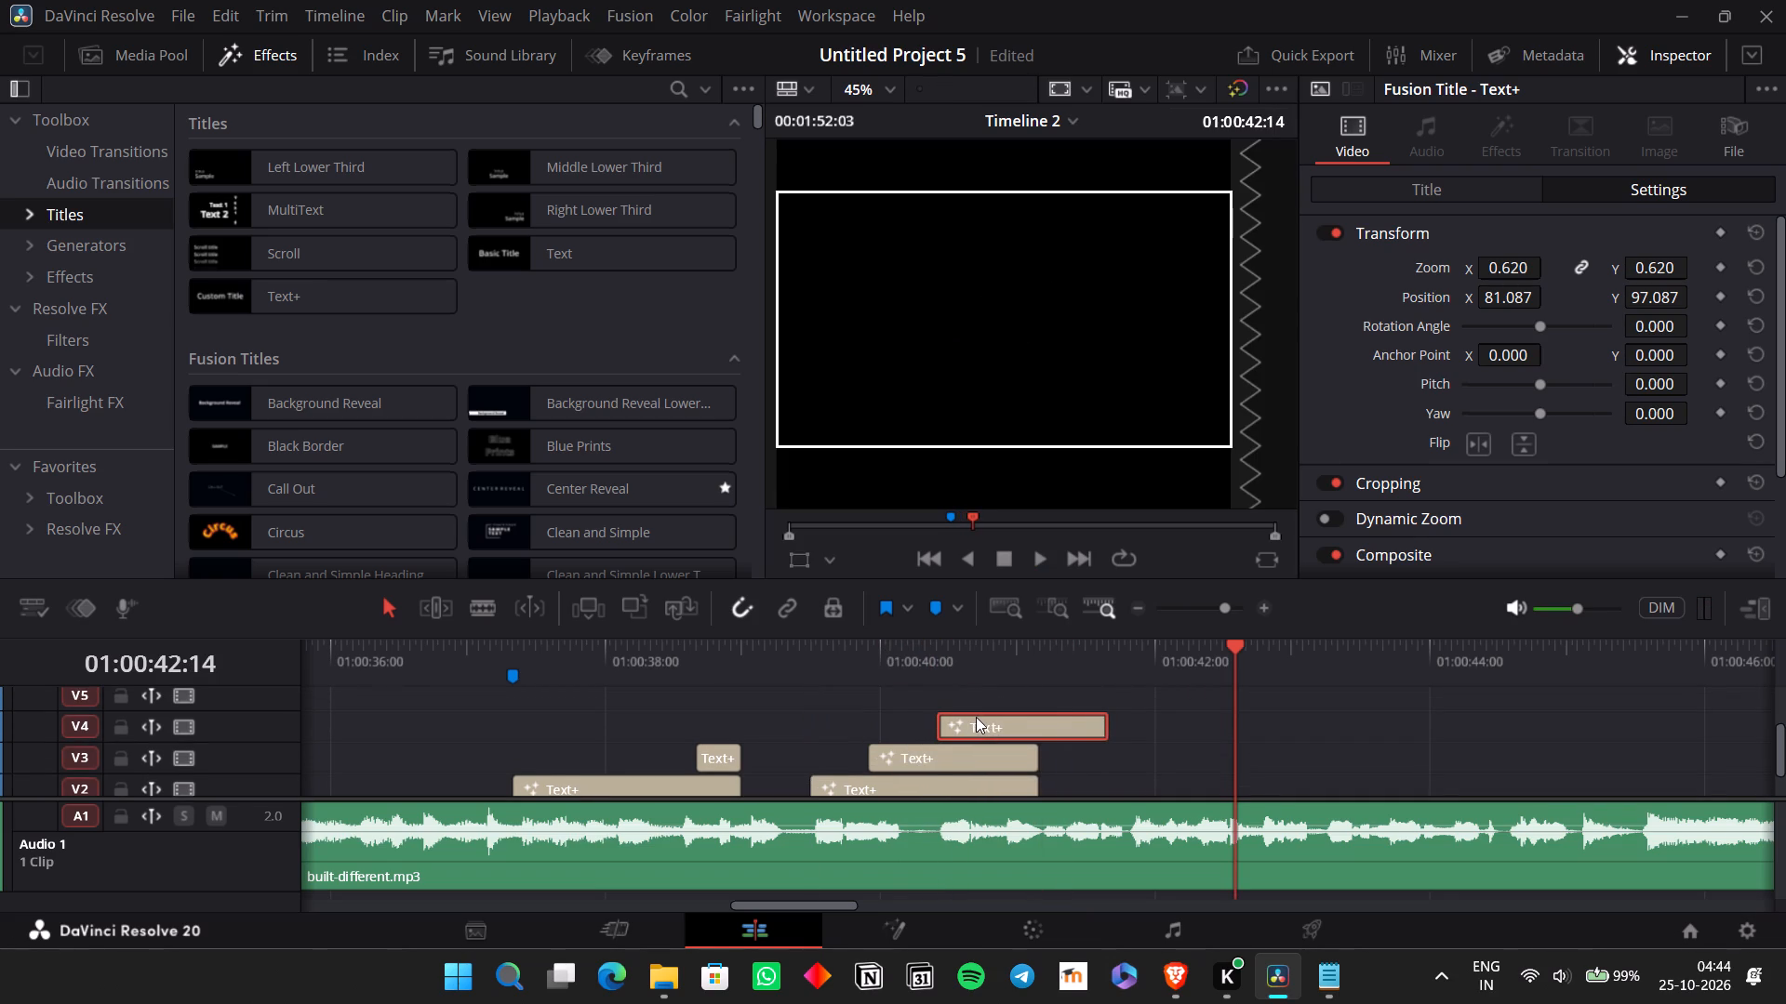
Change the V4 title's text to "What i" and place it above the N with position X -78.913.
{"action": "left_click", "coordinate": [928, 657]}
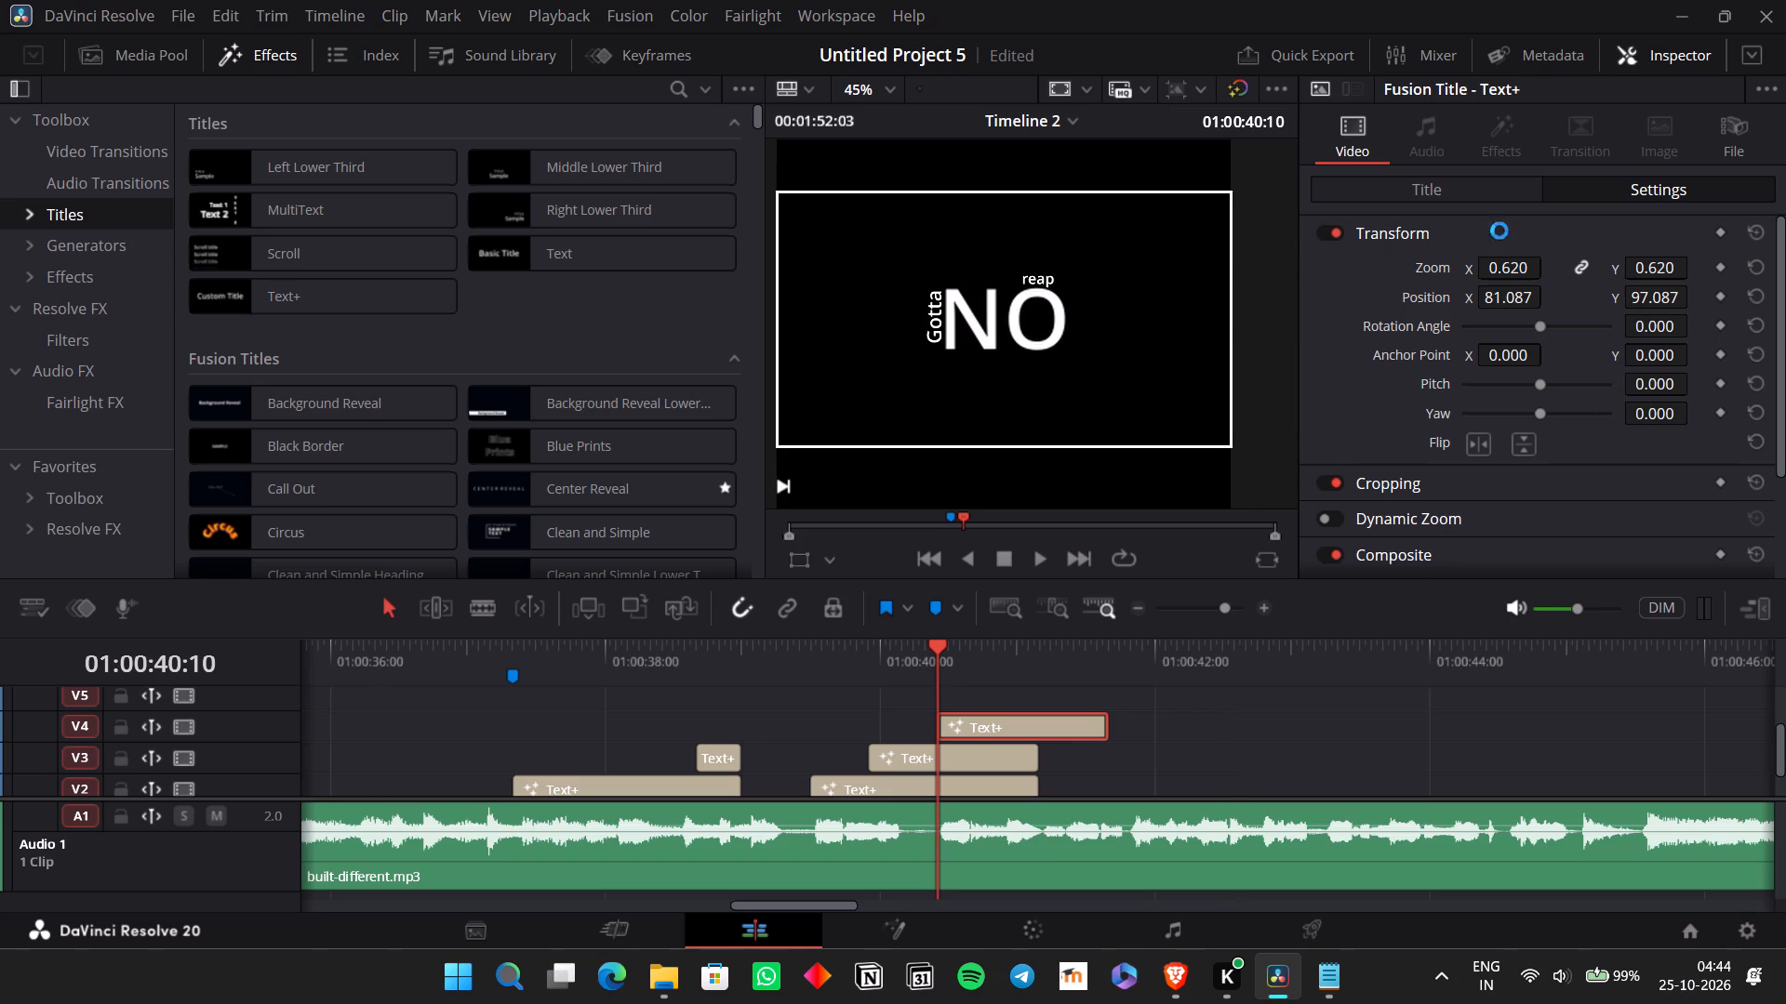
{"action": "left_click", "coordinate": [1473, 171]}
{"action": "left_click", "coordinate": [1460, 195]}
{"action": "left_click_drag", "start_coordinate": [1416, 363], "coordinate": [1299, 326]}
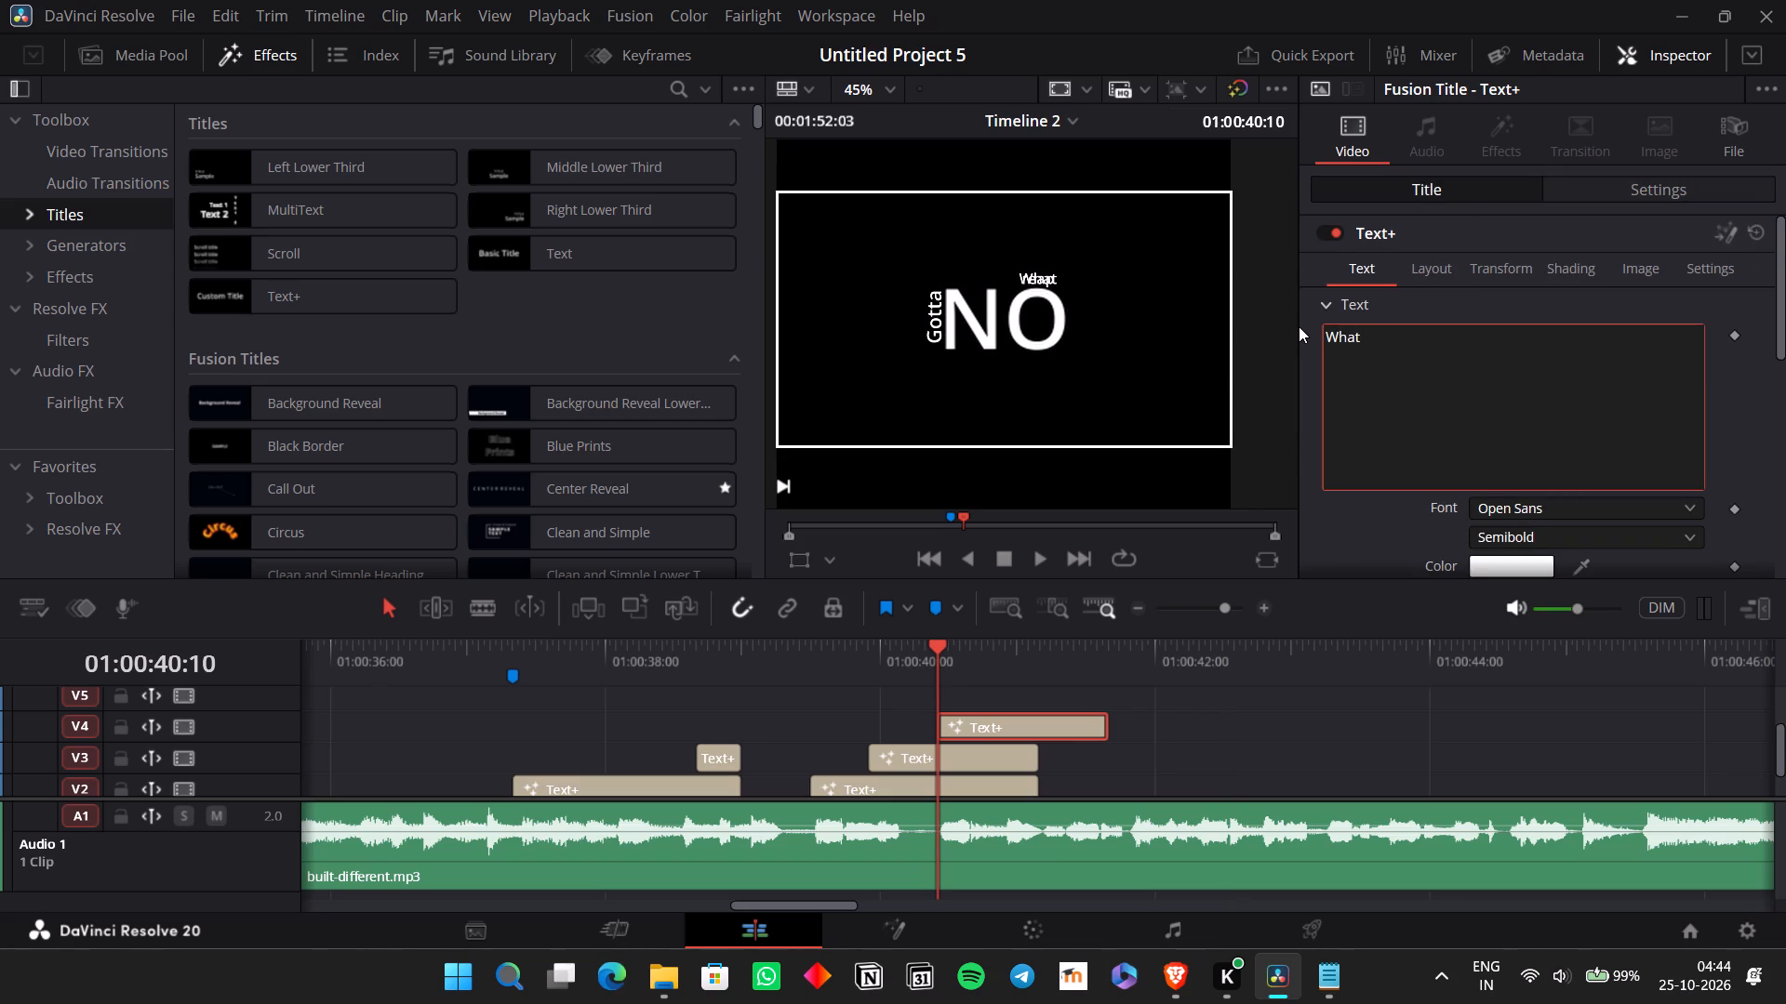
{"action": "key", "text": "space"}
{"action": "type", "text": "i"}
{"action": "left_click", "coordinate": [1659, 179]}
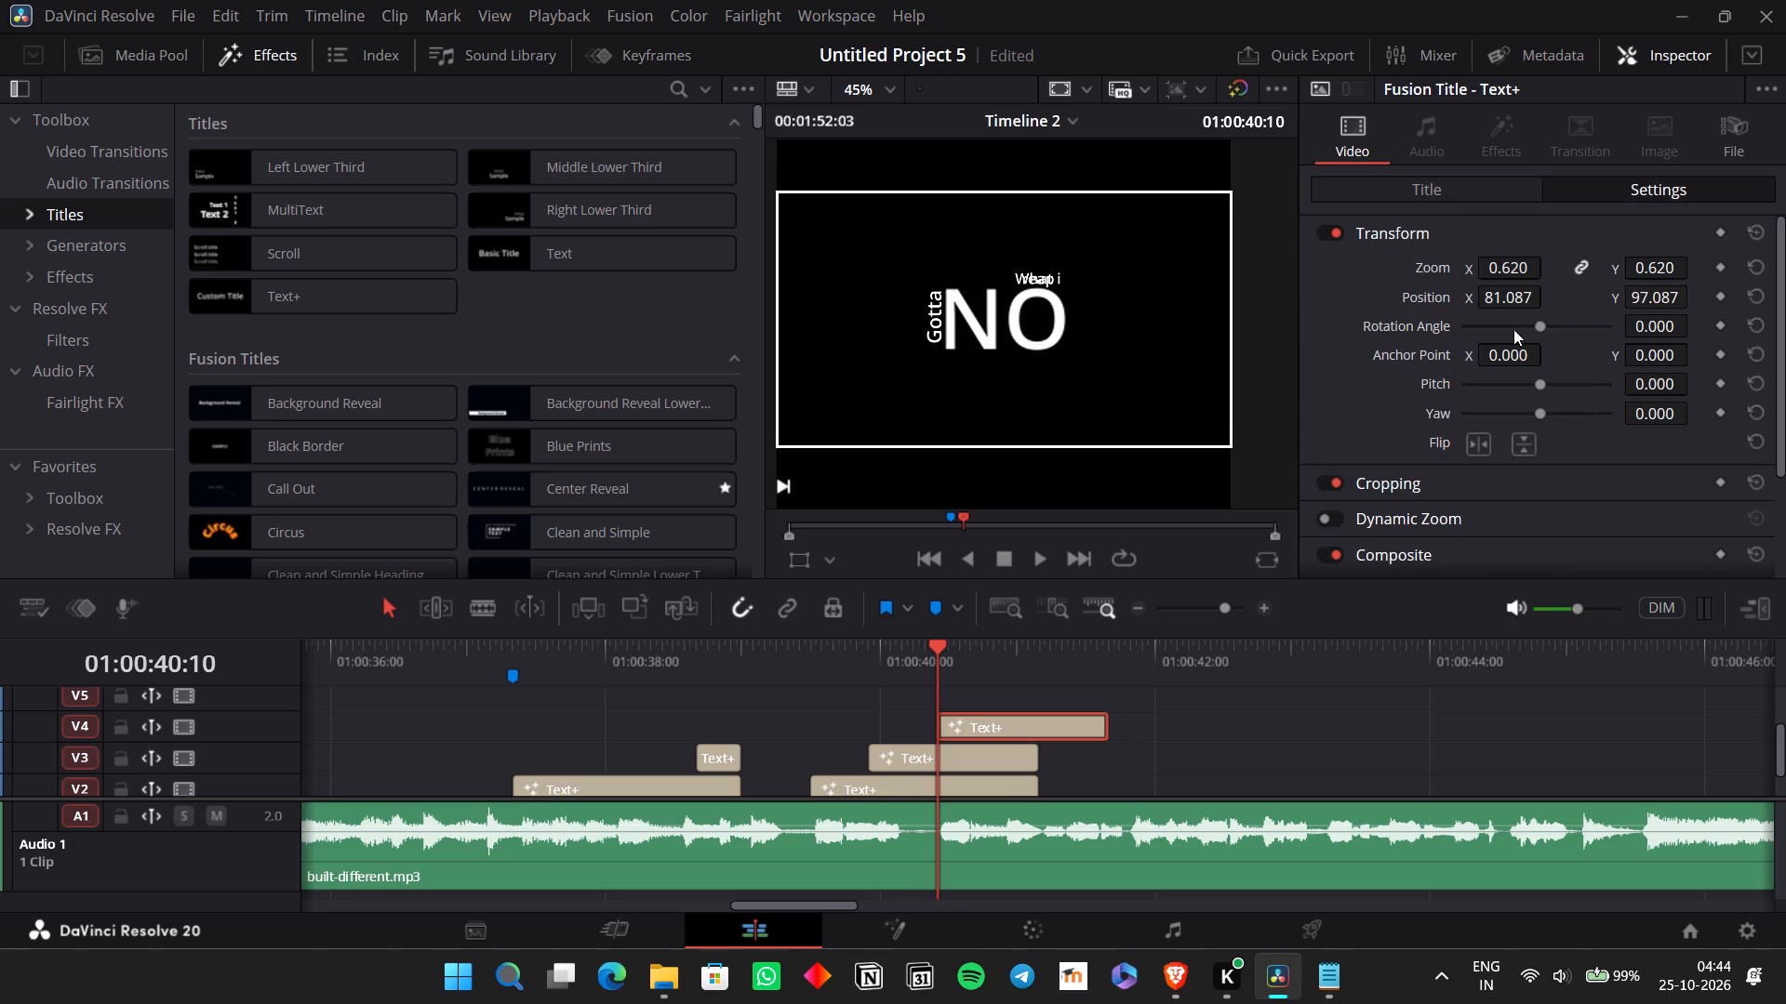
{"action": "left_click_drag", "start_coordinate": [1511, 298], "coordinate": [1328, 341]}
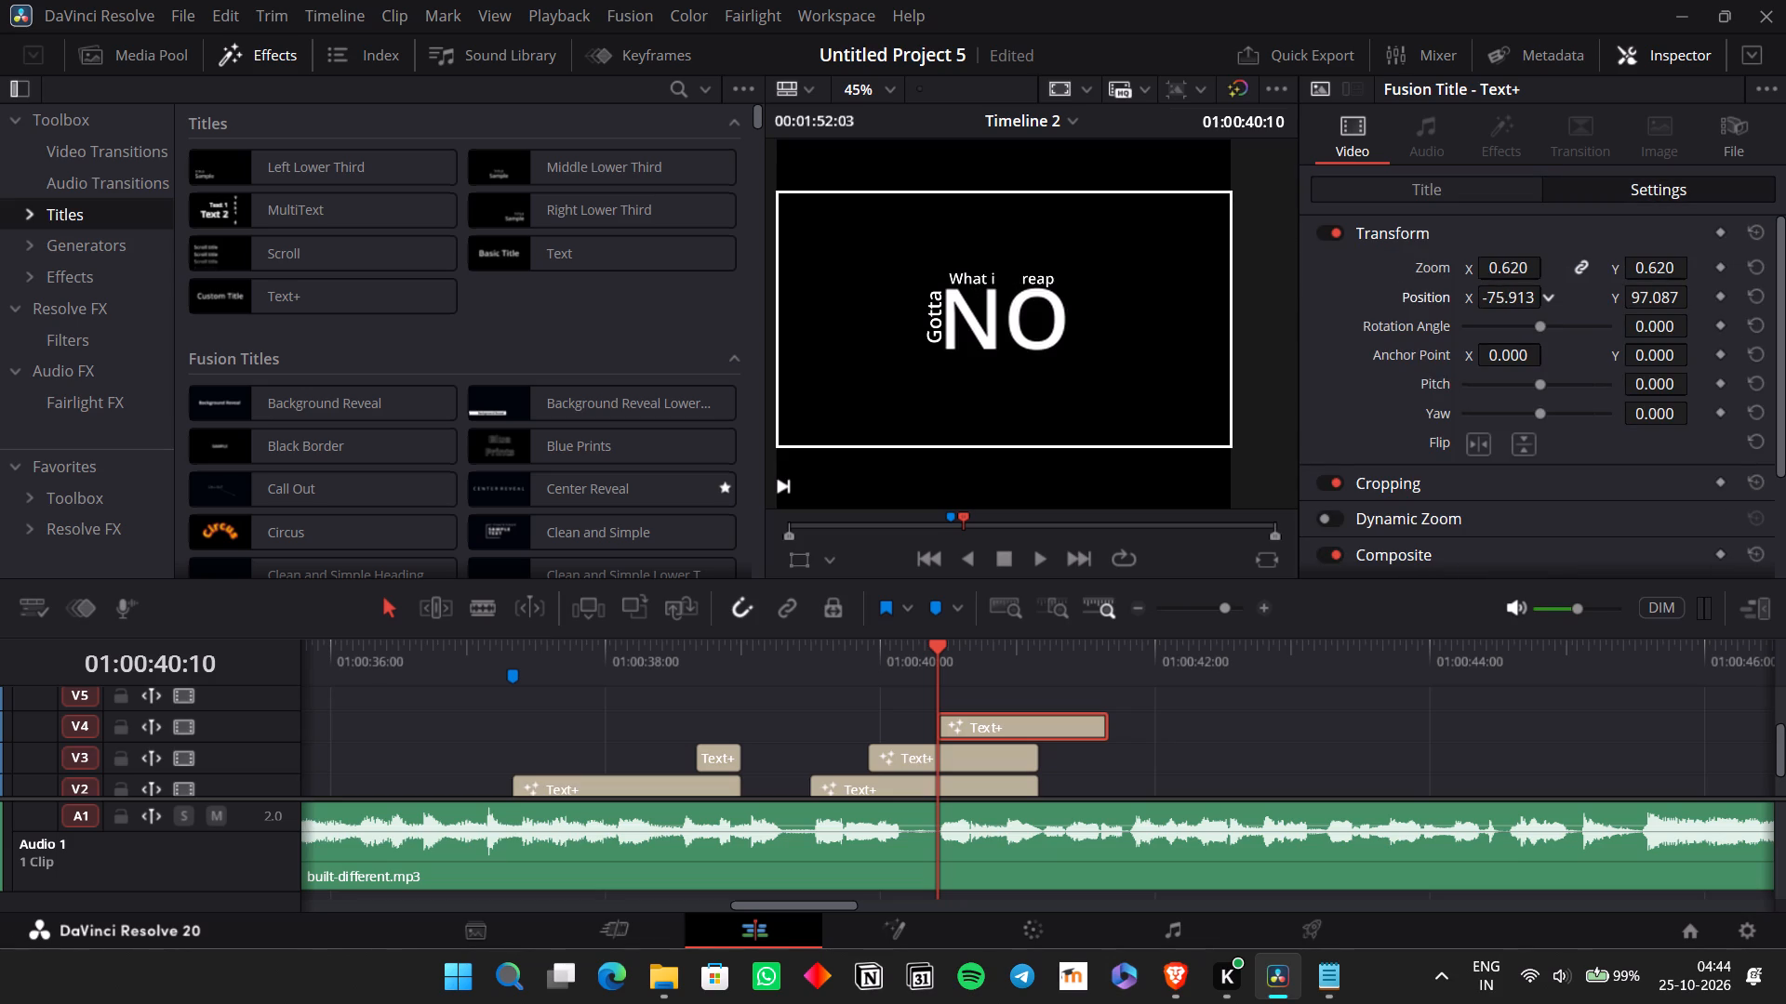
{"action": "left_click_drag", "start_coordinate": [1328, 341], "coordinate": [1325, 344]}
Play the passage, split the "What i" title at 01:00:41:04 and move the second piece onto V5, ending with the other titles.
{"action": "left_click", "coordinate": [789, 658]}
{"action": "key", "text": "space"}
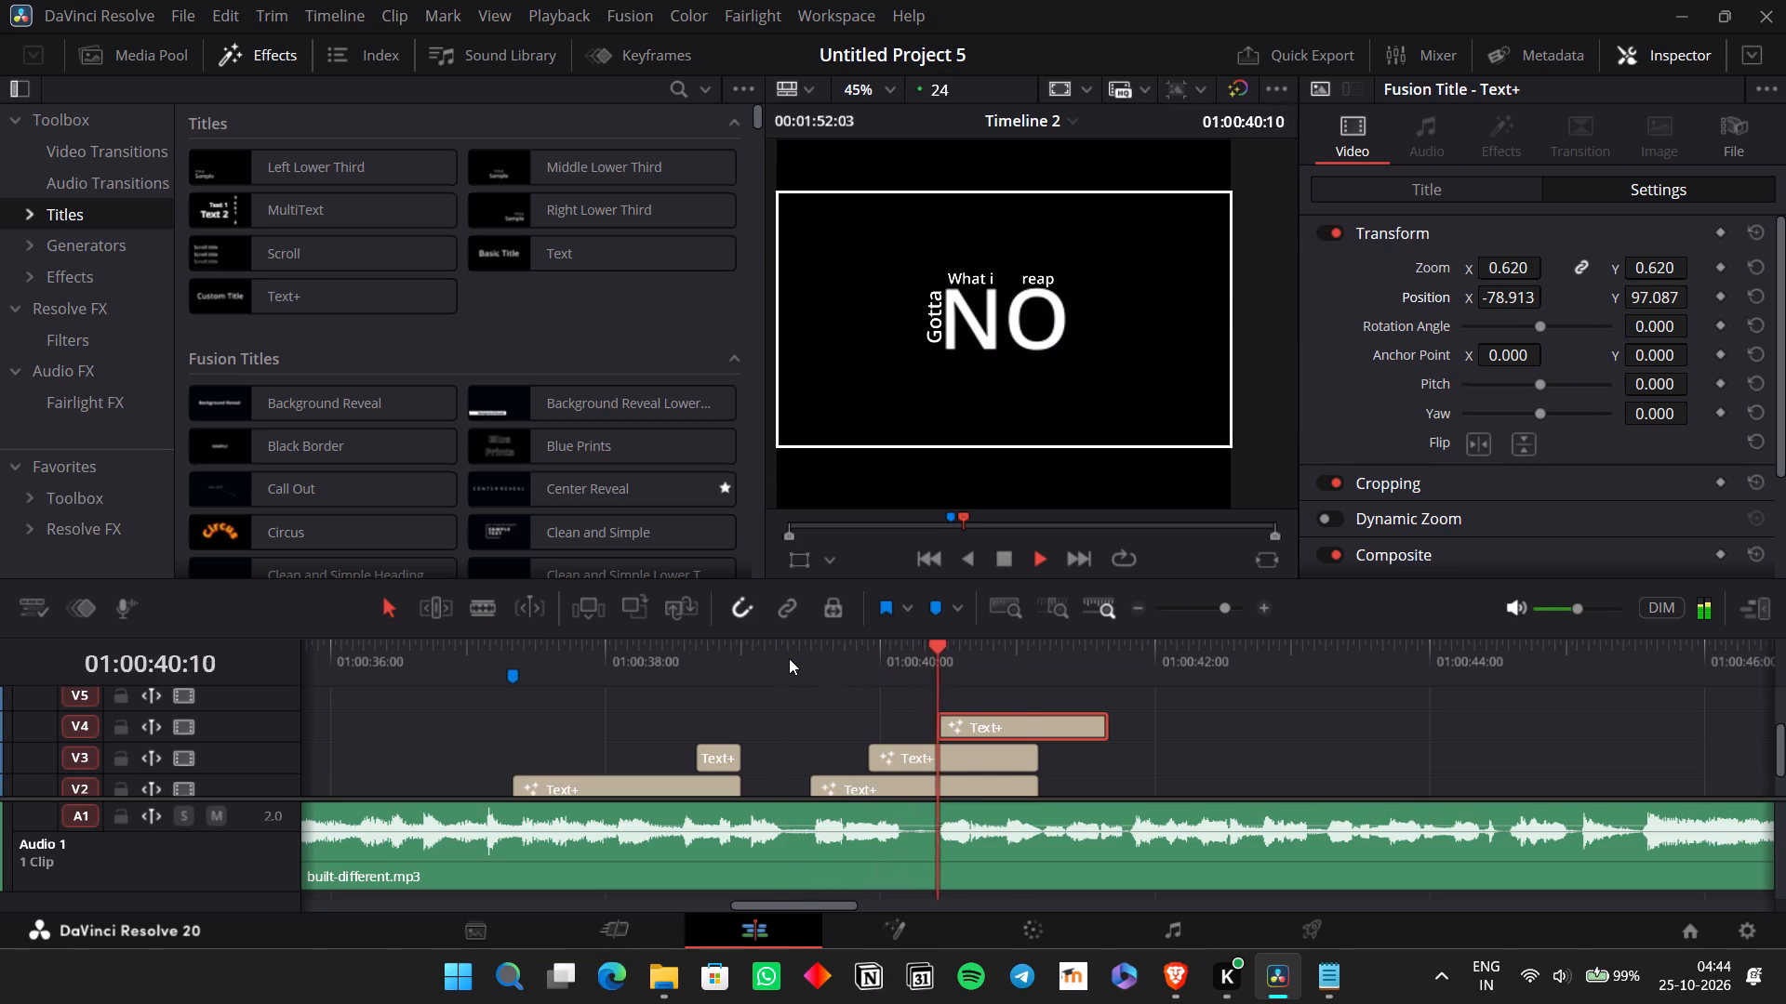
{"action": "key", "text": "space"}
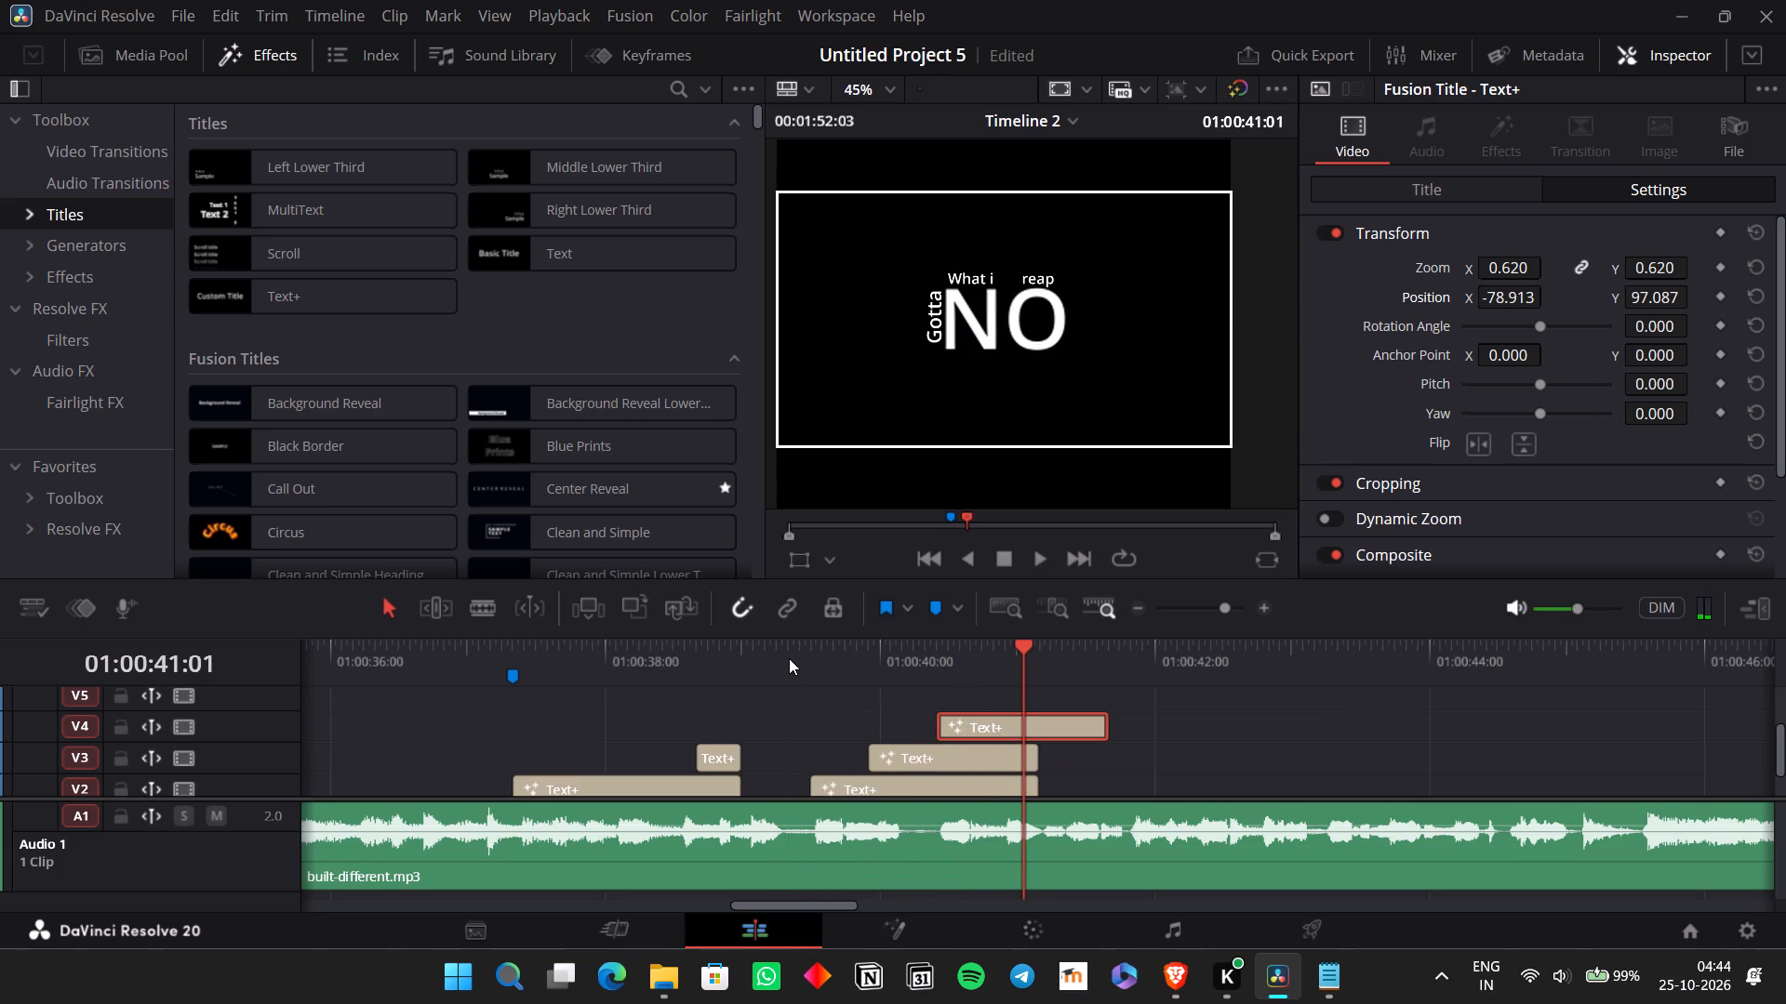
{"action": "left_click", "coordinate": [1006, 648]}
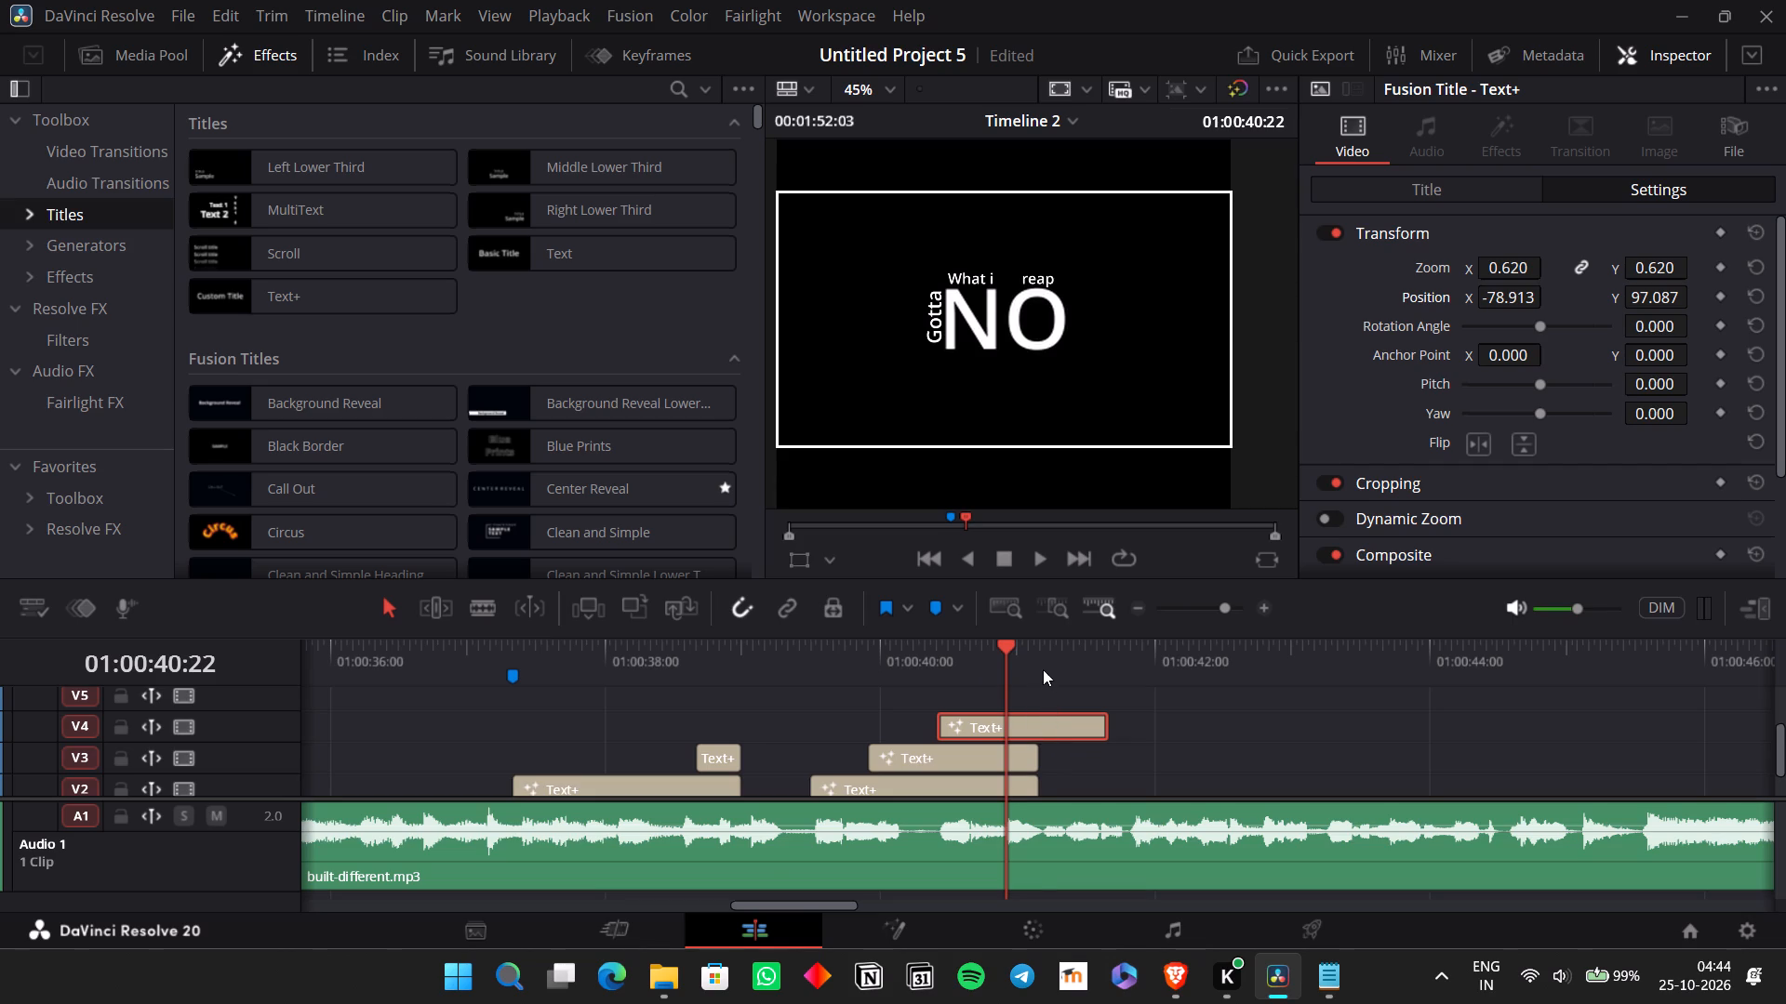
{"action": "left_click", "coordinate": [1035, 648]}
{"action": "key", "text": "ctrl+b"}
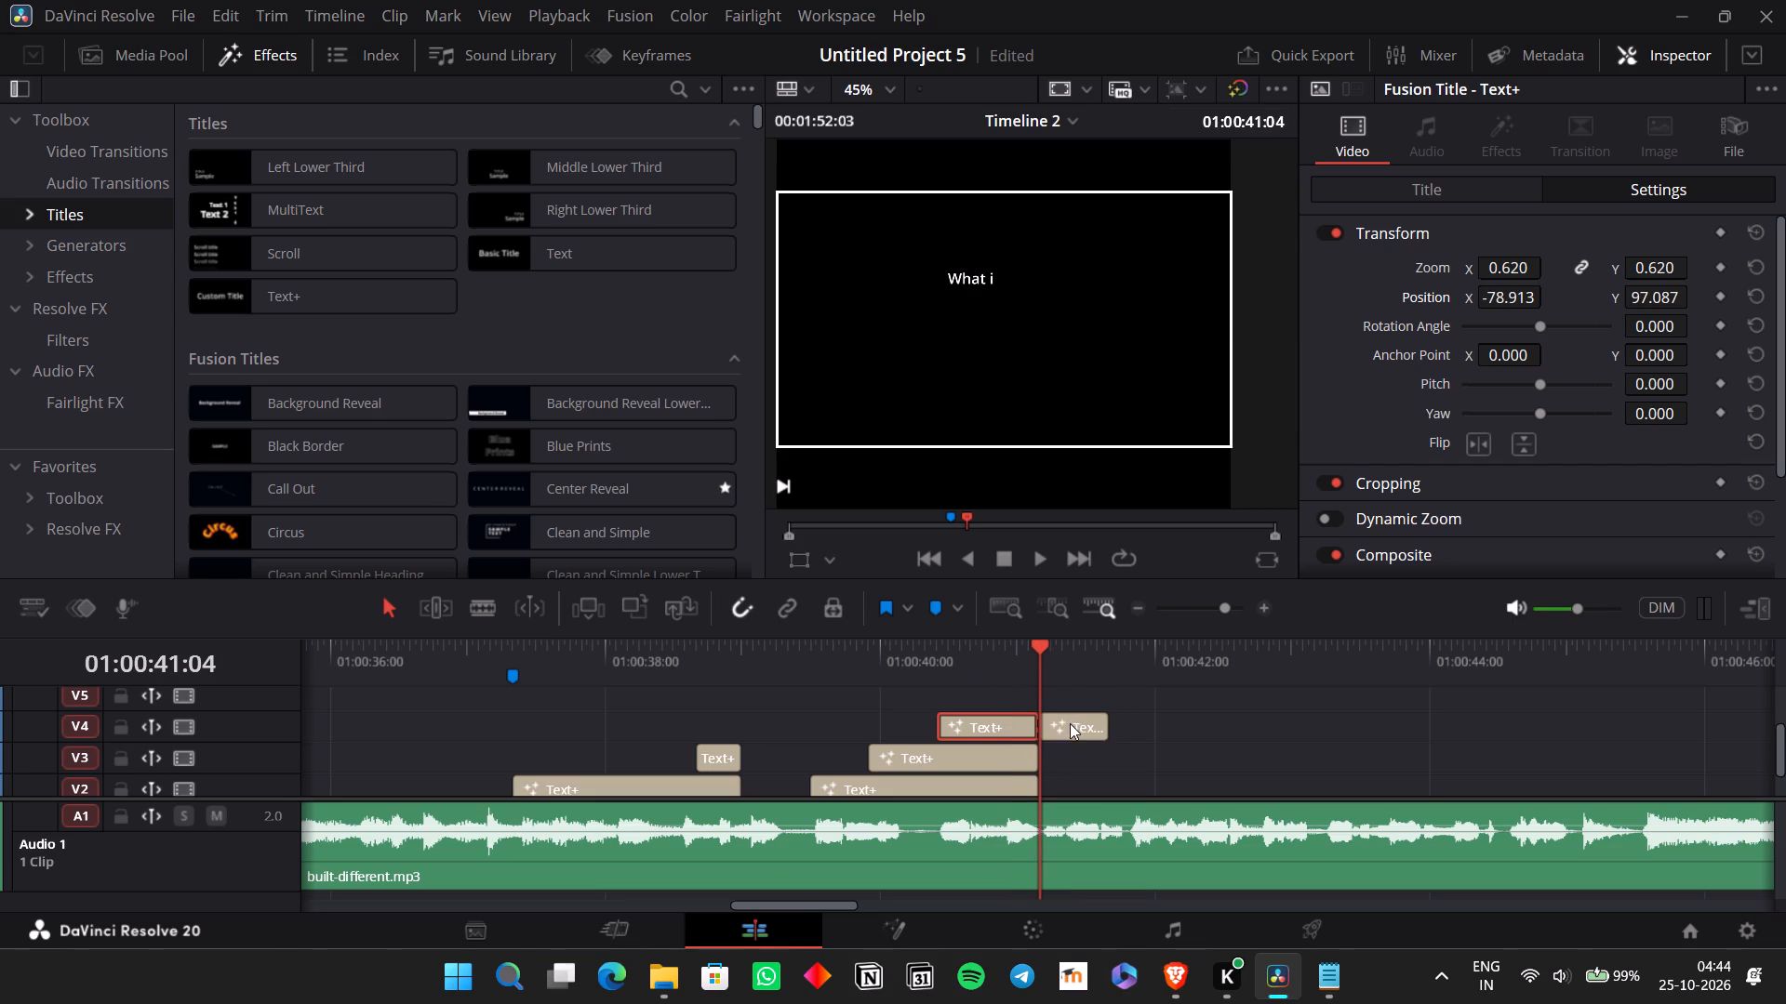
{"action": "left_click_drag", "start_coordinate": [1070, 723], "coordinate": [1005, 720]}
Match the V5 piece to the vocal by starting it at about 01:00:40:21 and trimming its end to 01:00:41:04.
{"action": "left_click", "coordinate": [975, 667]}
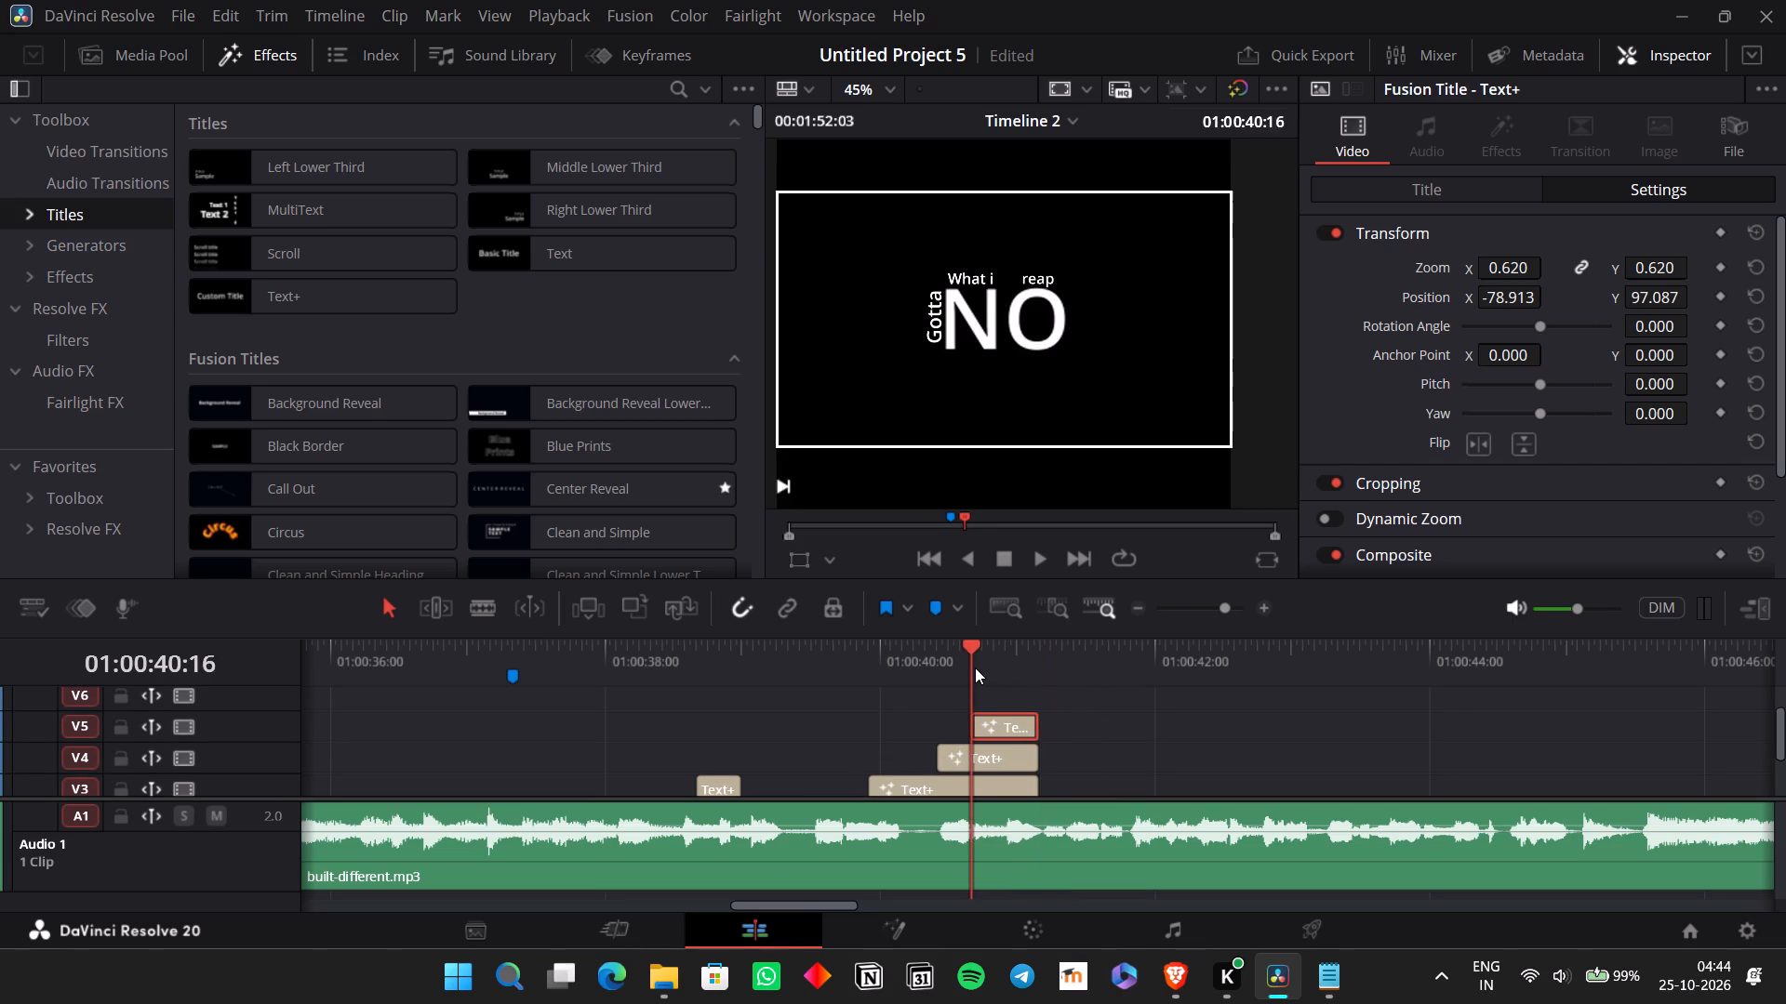
{"action": "key", "text": "space"}
{"action": "key", "text": "space"}
{"action": "left_click_drag", "start_coordinate": [1005, 719], "coordinate": [1030, 733]}
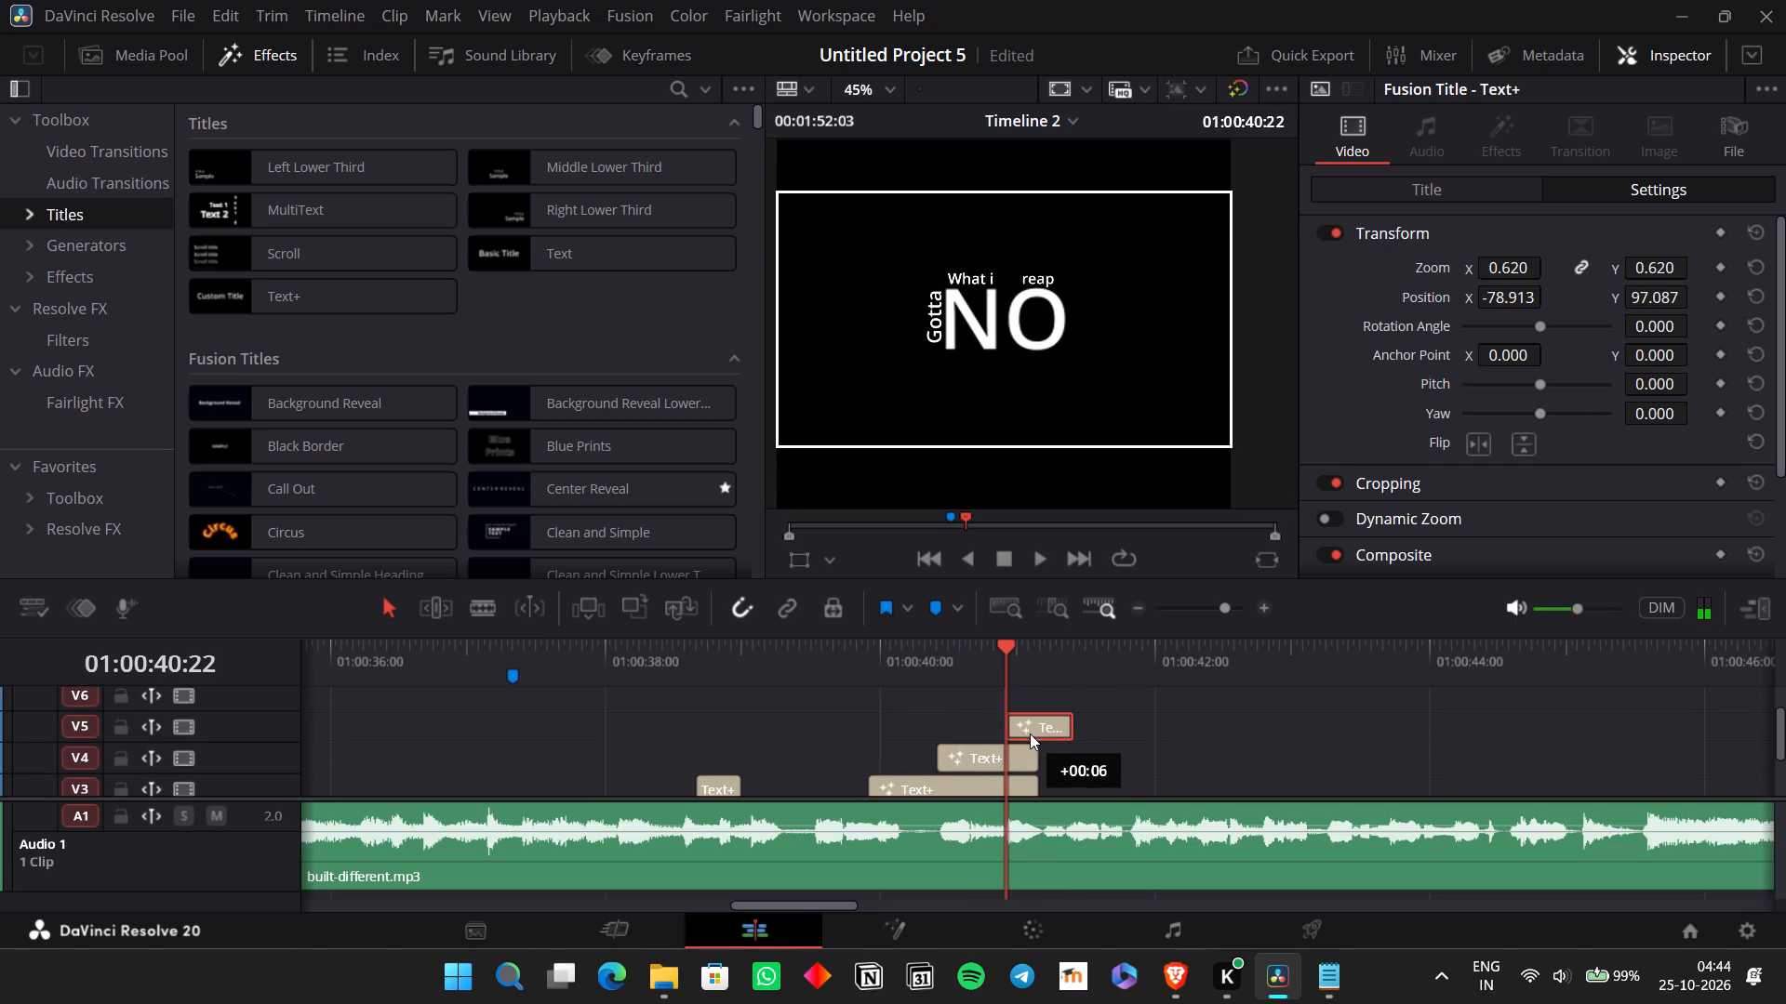
{"action": "left_click_drag", "start_coordinate": [1030, 733], "coordinate": [1031, 733]}
{"action": "triple_click", "coordinate": [1264, 601]}
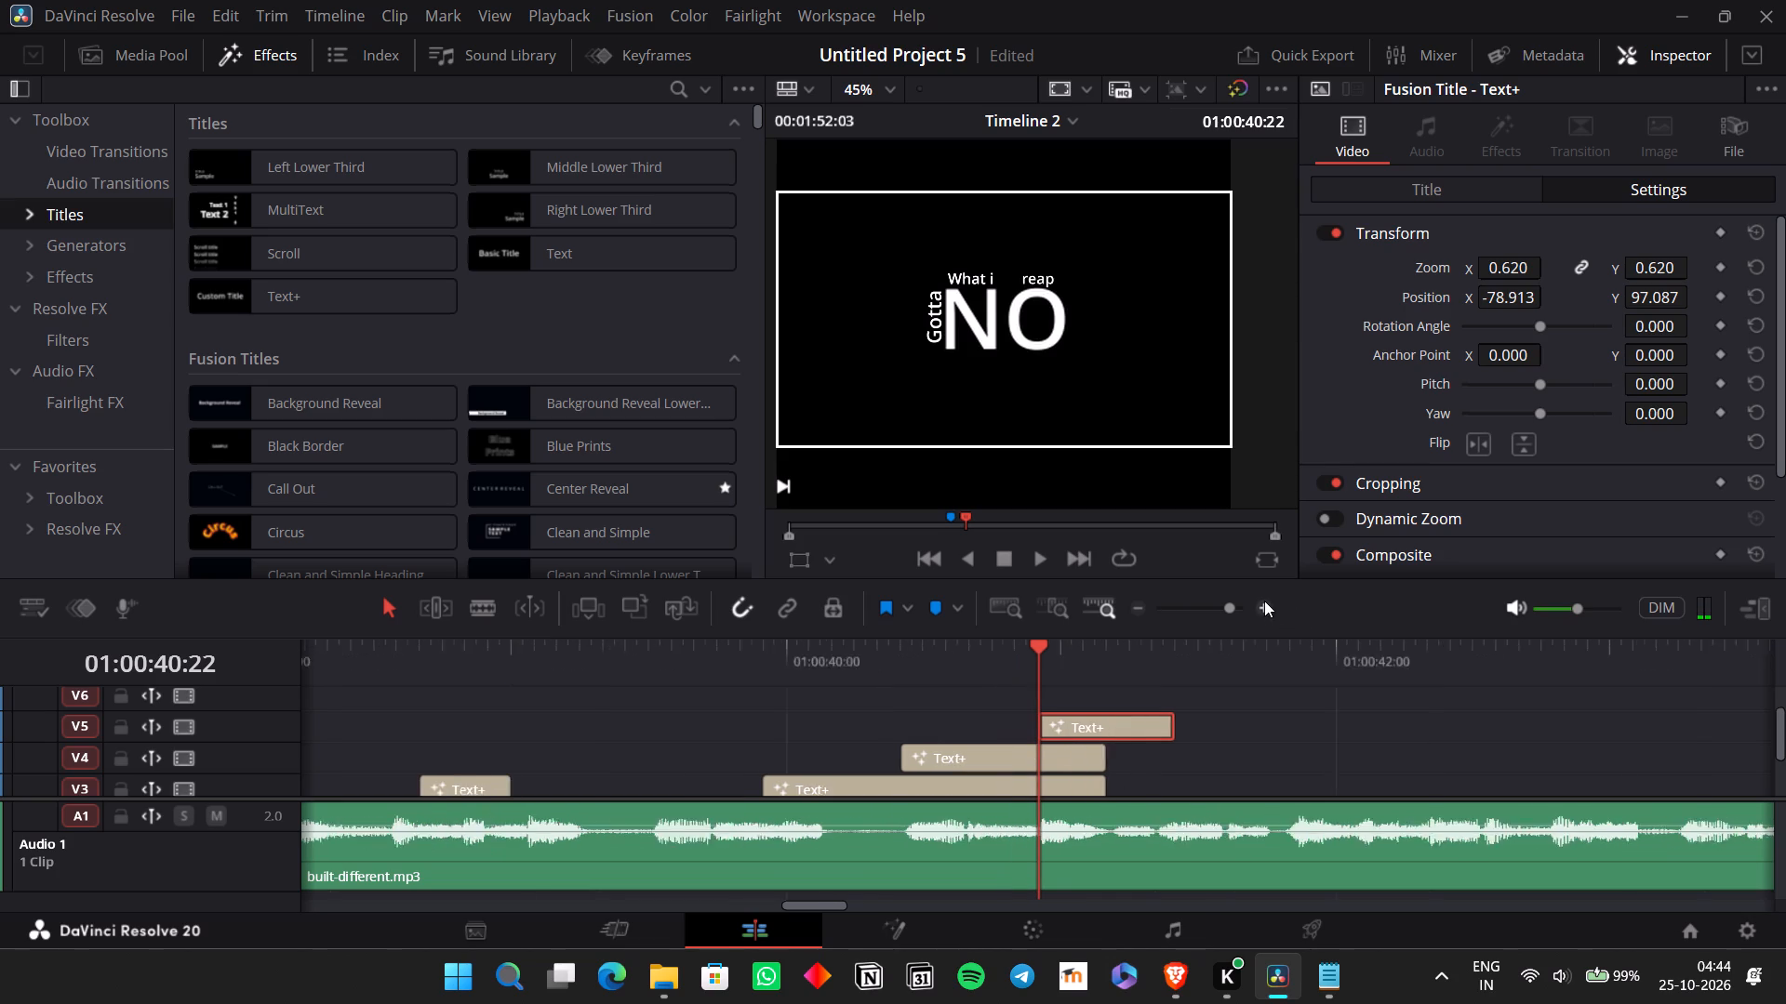
{"action": "left_click", "coordinate": [1067, 703]}
{"action": "left_click_drag", "start_coordinate": [1070, 718], "coordinate": [1022, 717]}
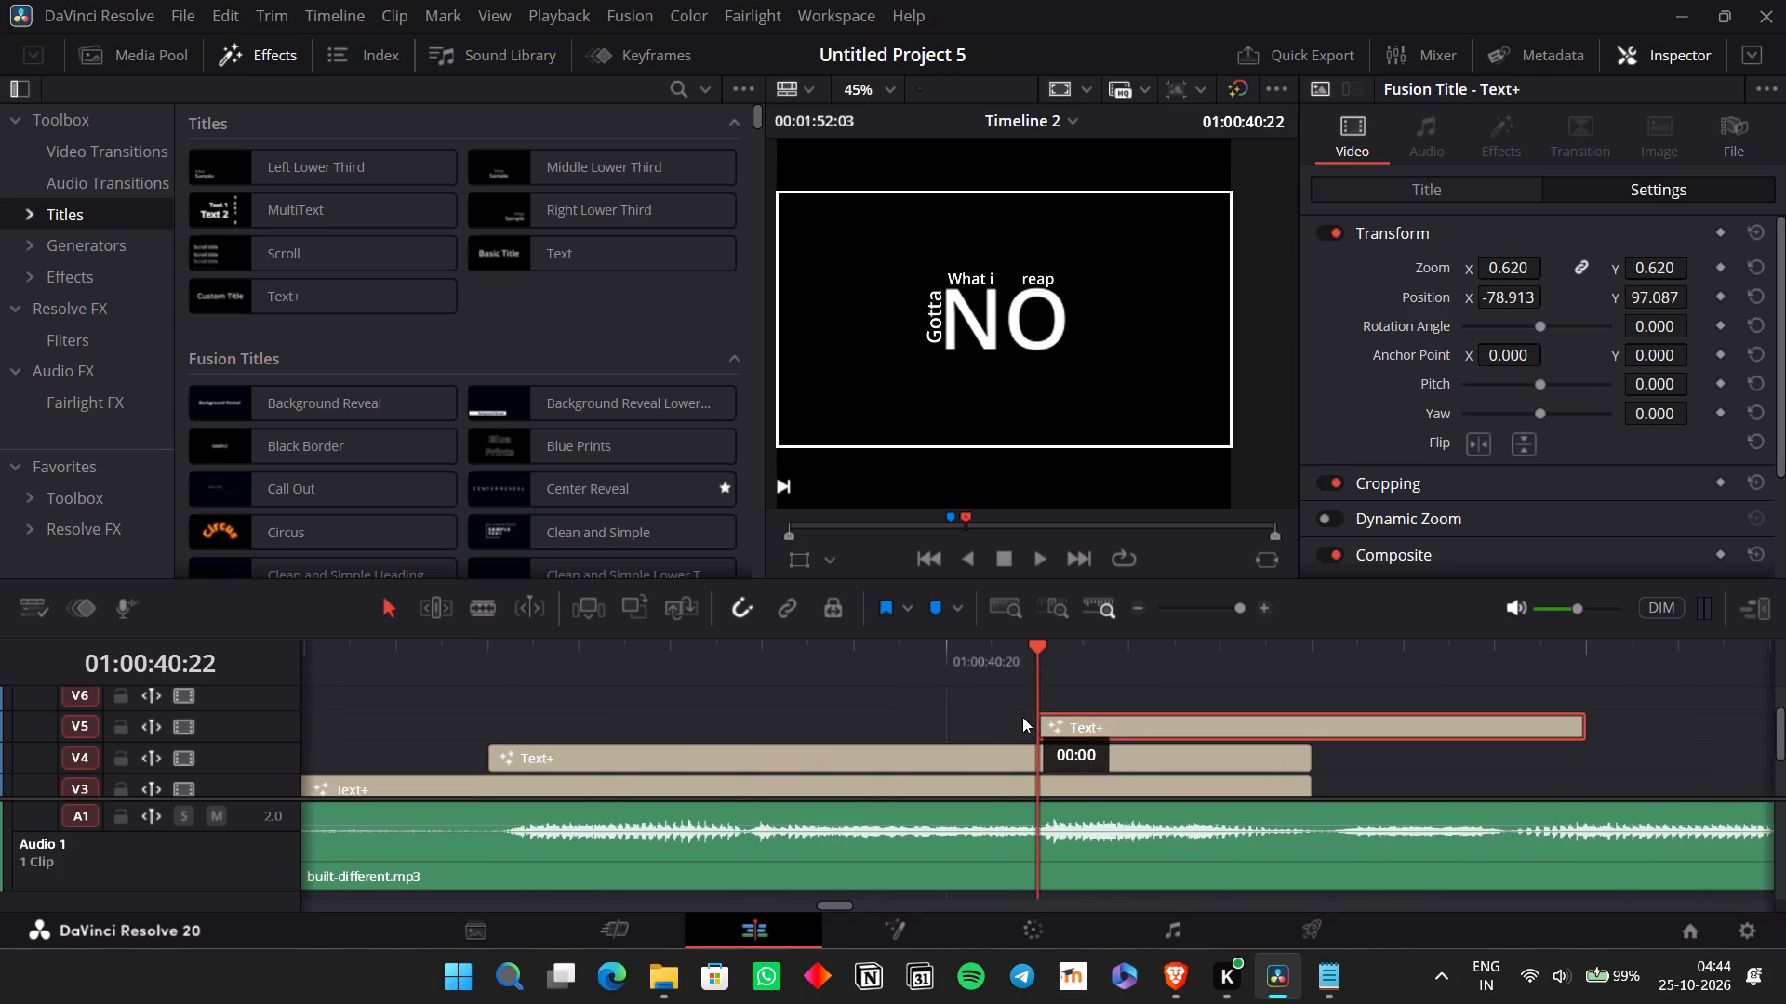
{"action": "left_click_drag", "start_coordinate": [1022, 717], "coordinate": [982, 723]}
{"action": "double_click", "coordinate": [1141, 602]}
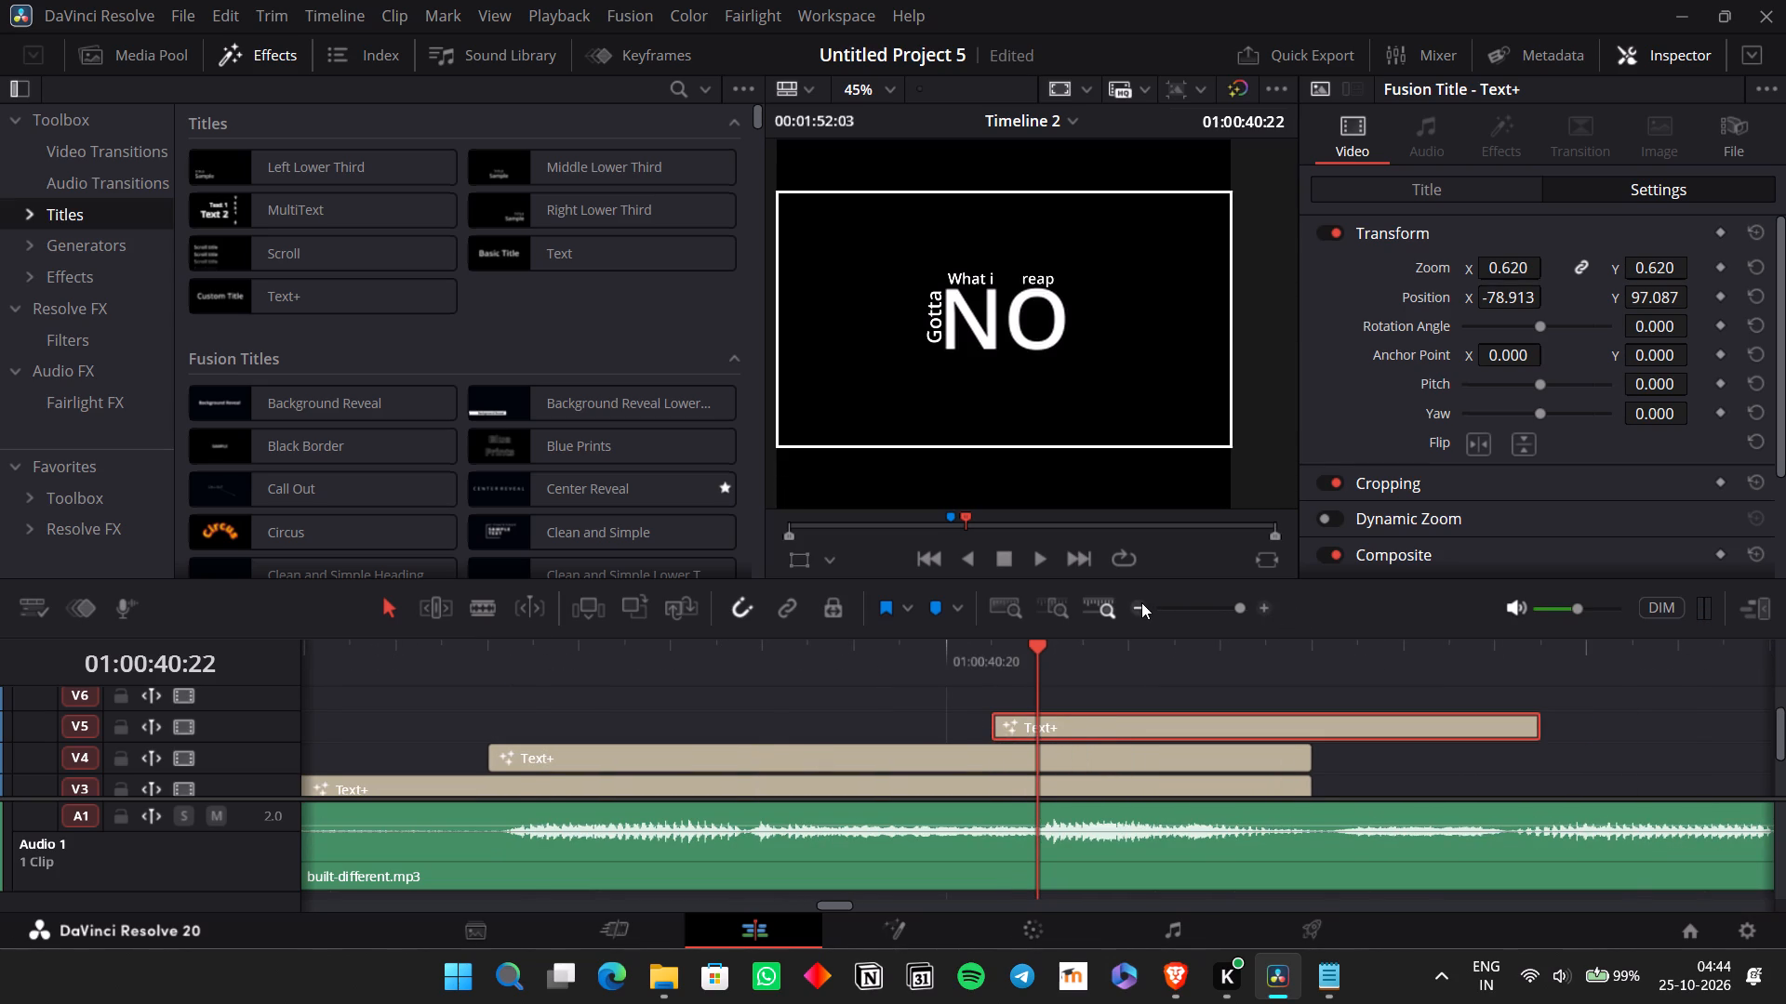
{"action": "left_click_drag", "start_coordinate": [1150, 729], "coordinate": [1117, 725]}
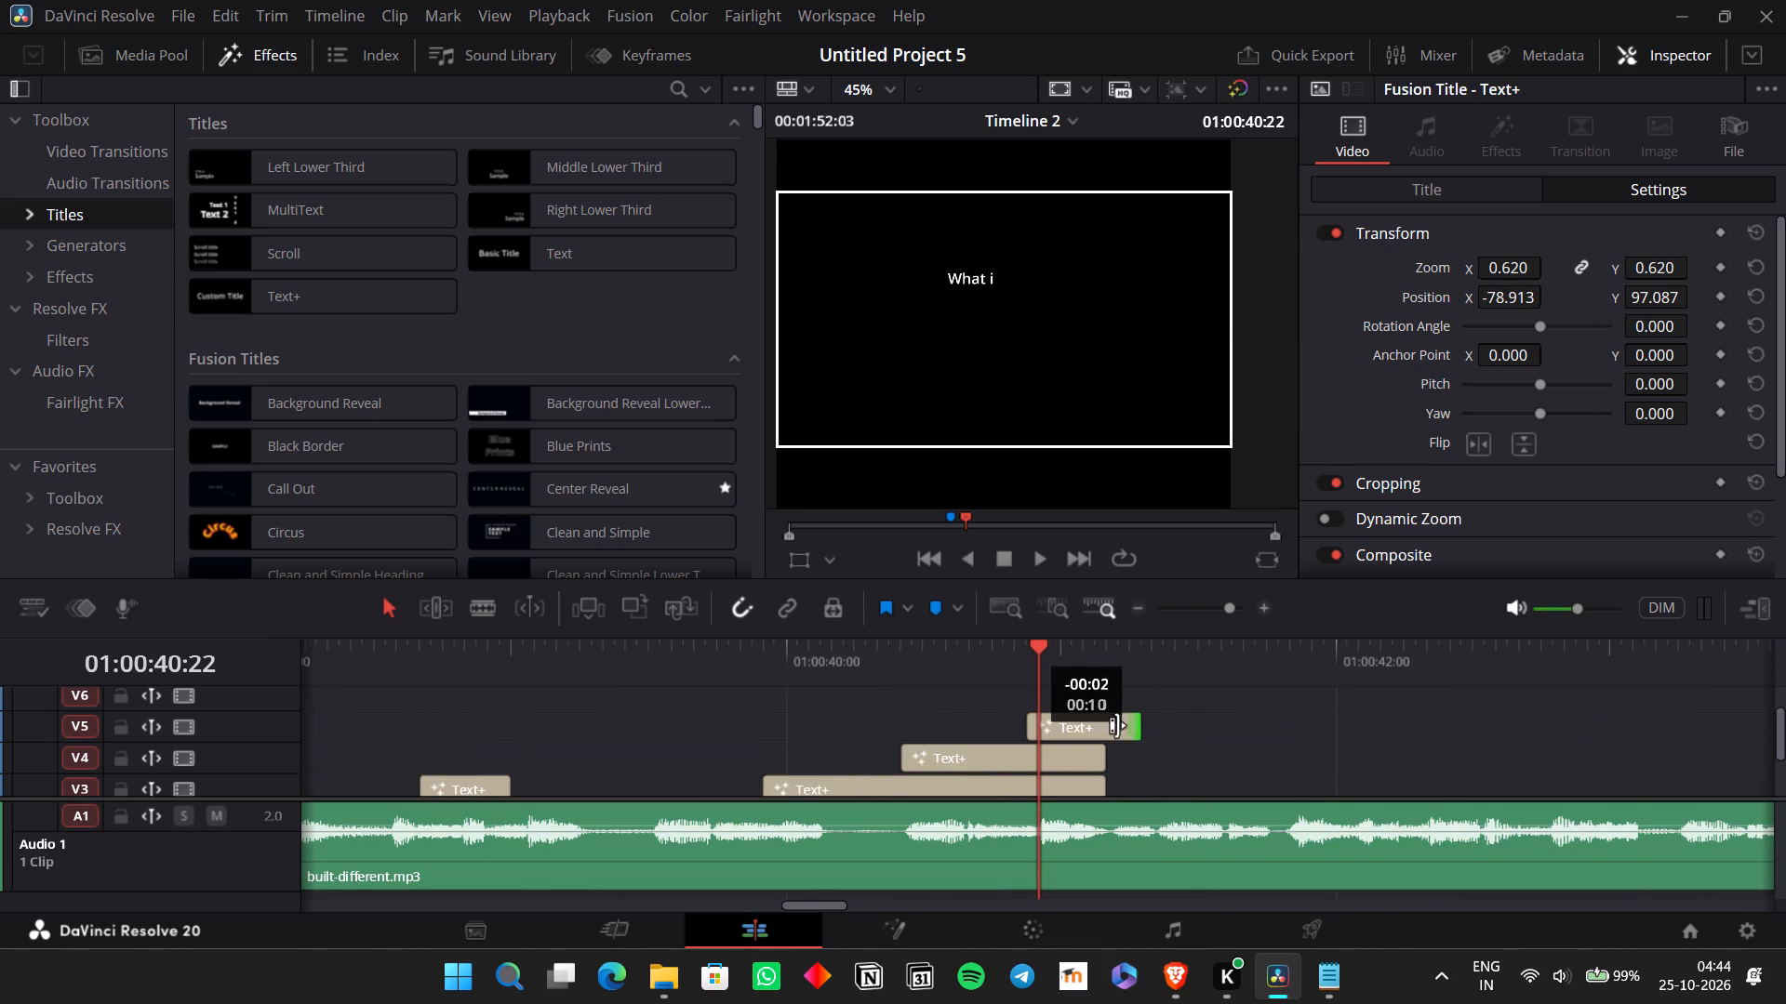
{"action": "left_click_drag", "start_coordinate": [1117, 725], "coordinate": [1095, 720]}
{"action": "left_click", "coordinate": [1095, 720]}
Change the V5 title's text to "saw".
{"action": "left_click", "coordinate": [1073, 719]}
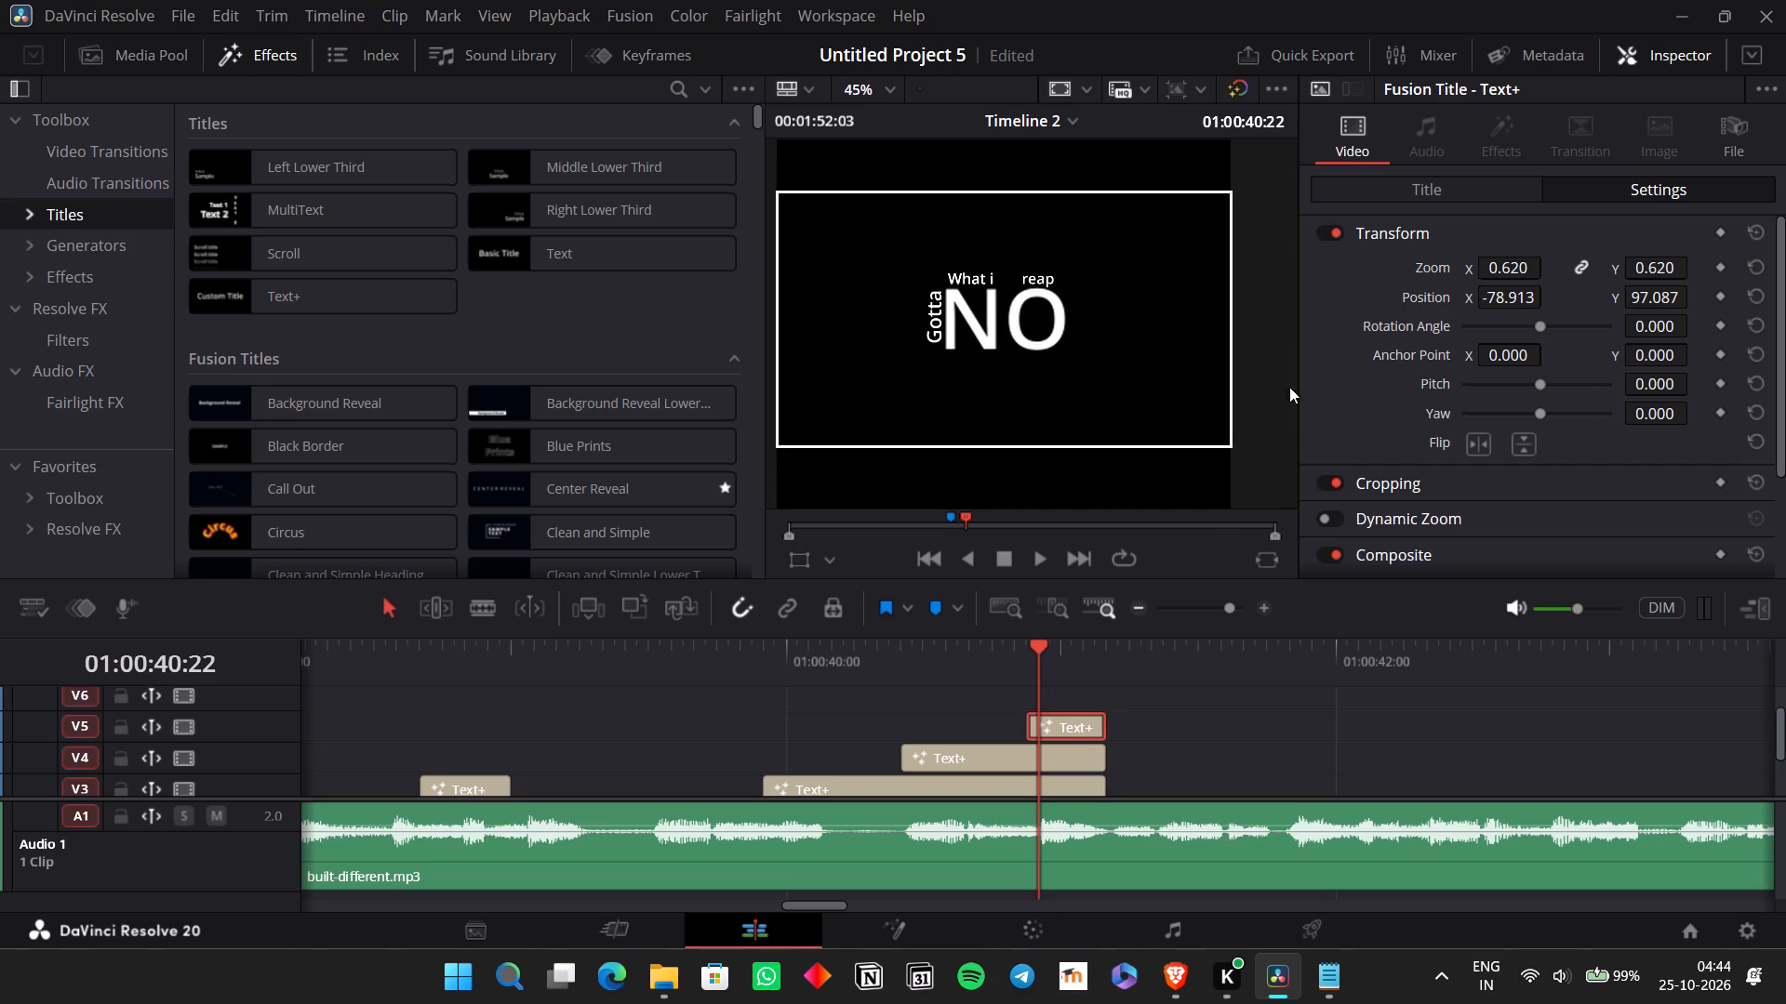
{"action": "left_click", "coordinate": [1424, 191]}
{"action": "left_click_drag", "start_coordinate": [1437, 338], "coordinate": [1317, 340]}
{"action": "key", "text": "d"}
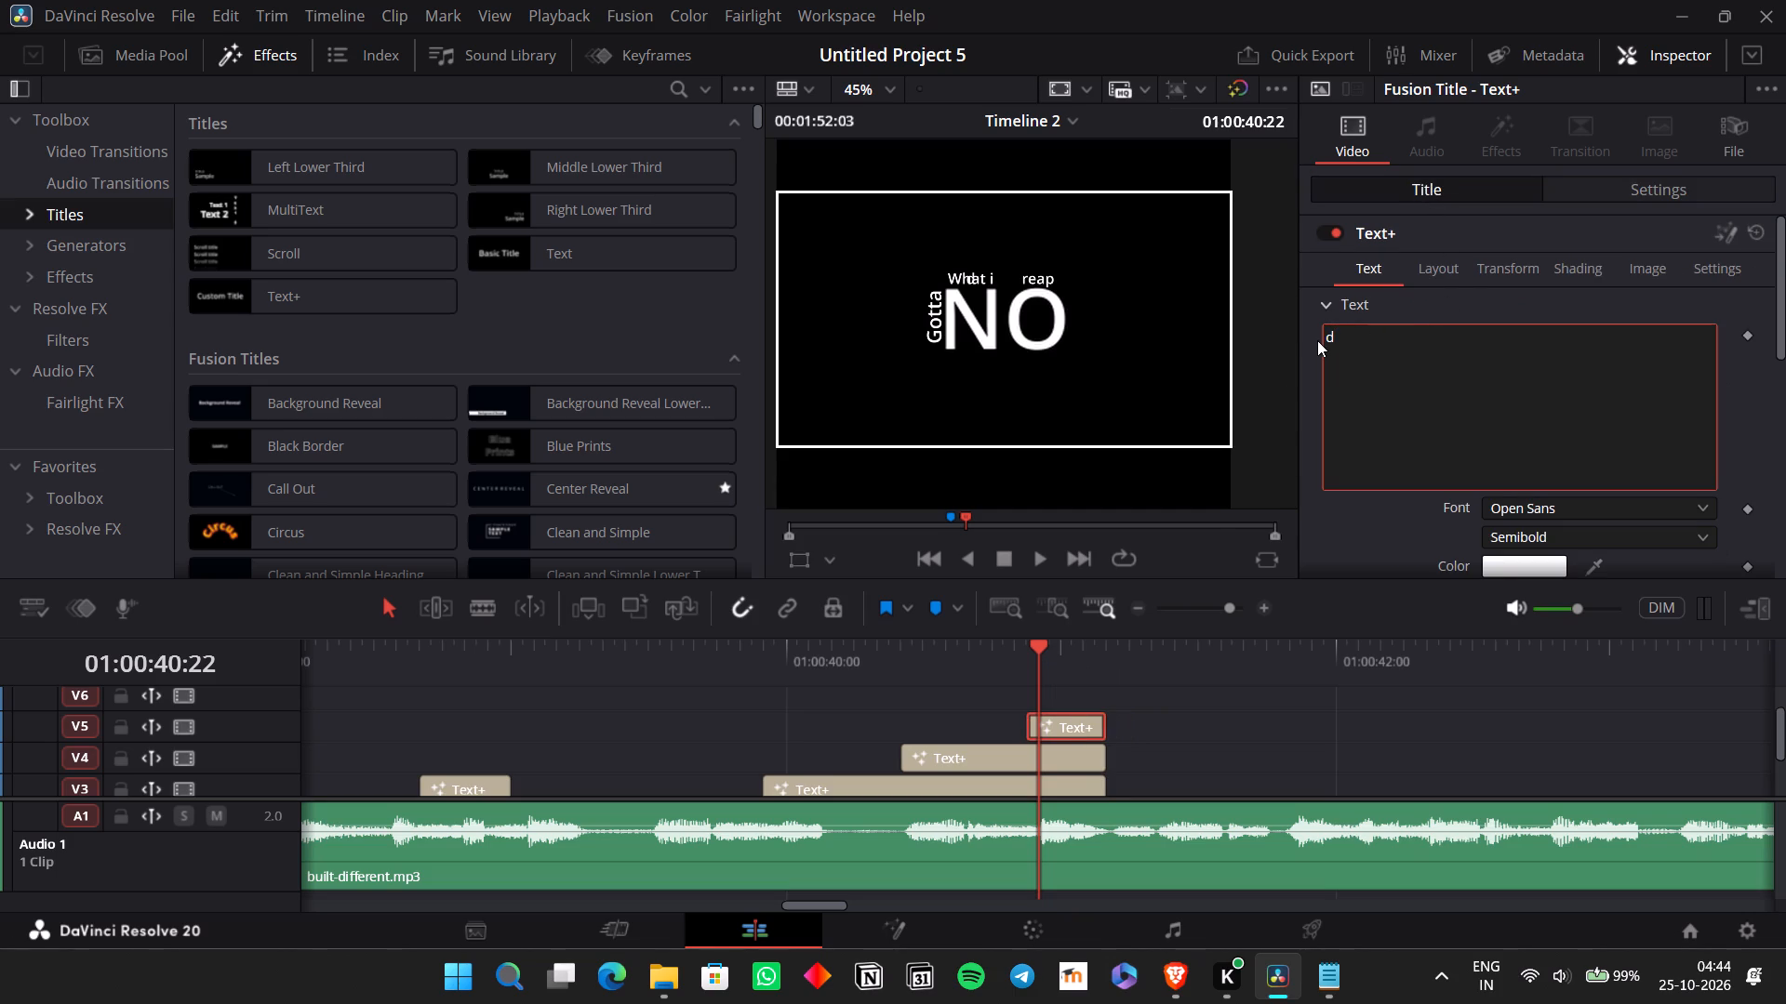
{"action": "key", "text": "BackSpace"}
{"action": "type", "text": "saw"}
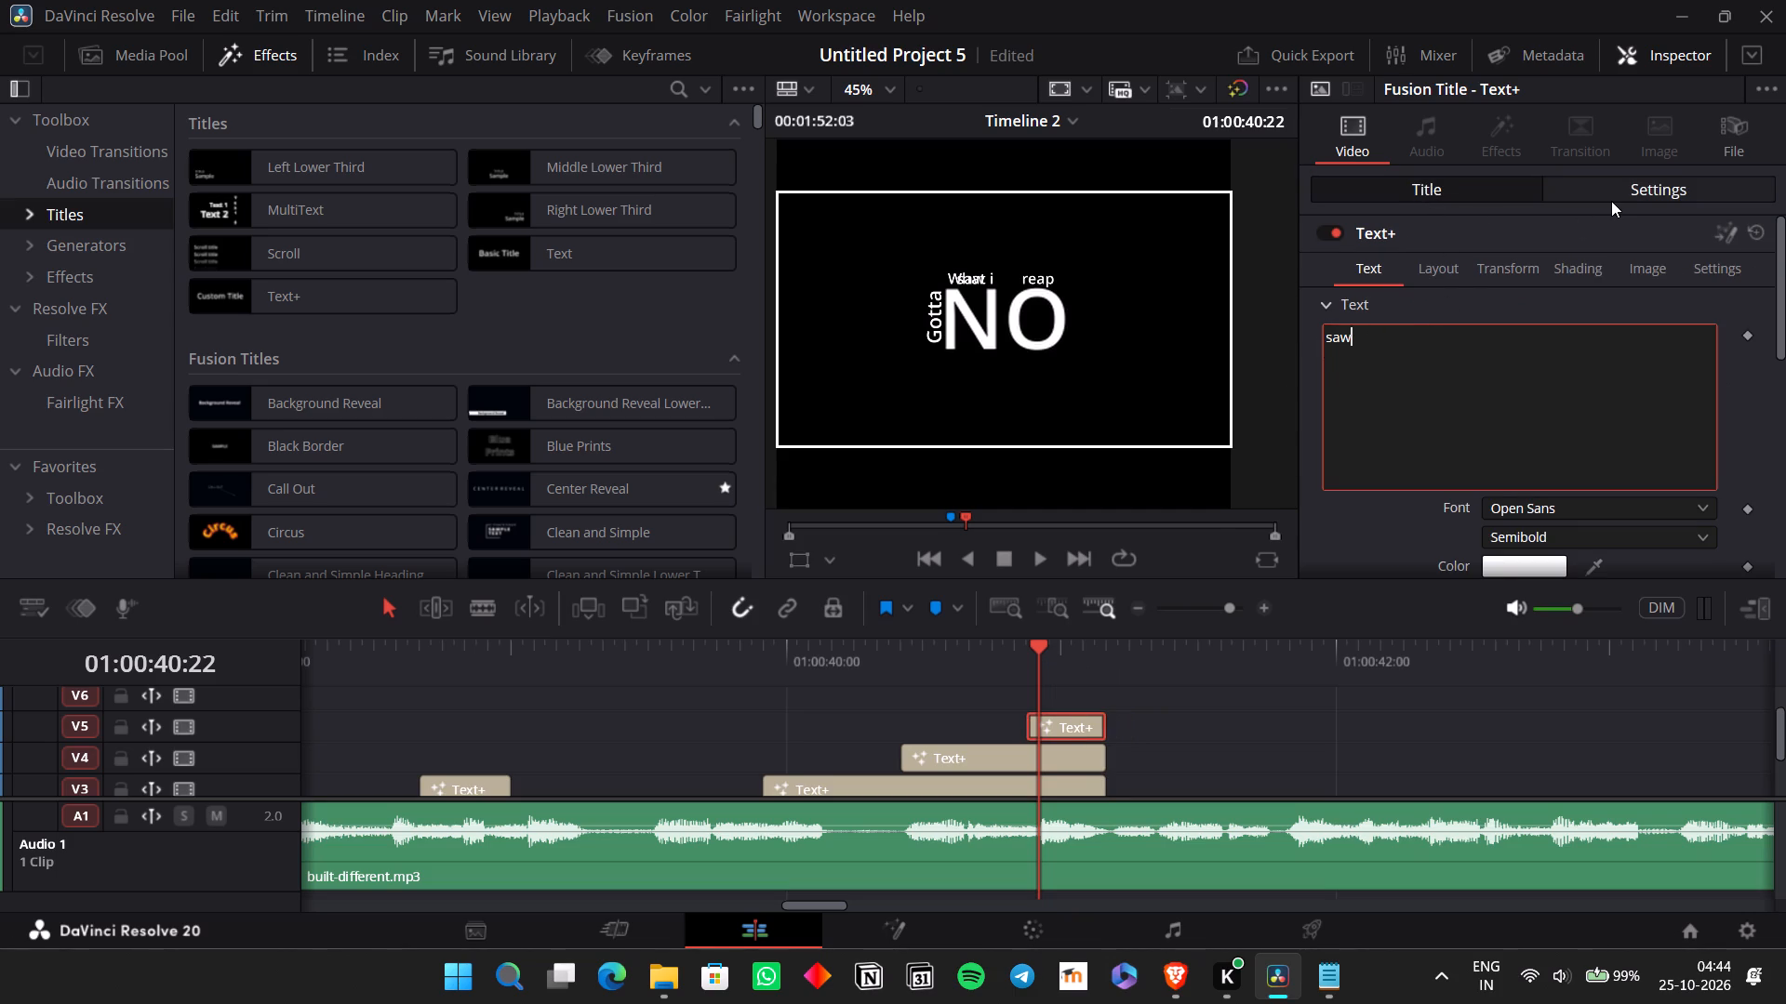
Place the "saw" title below the N of "NO" with position X -104.913 and Y -82.913.
{"action": "left_click", "coordinate": [1611, 201]}
{"action": "left_click_drag", "start_coordinate": [1503, 299], "coordinate": [1506, 298]}
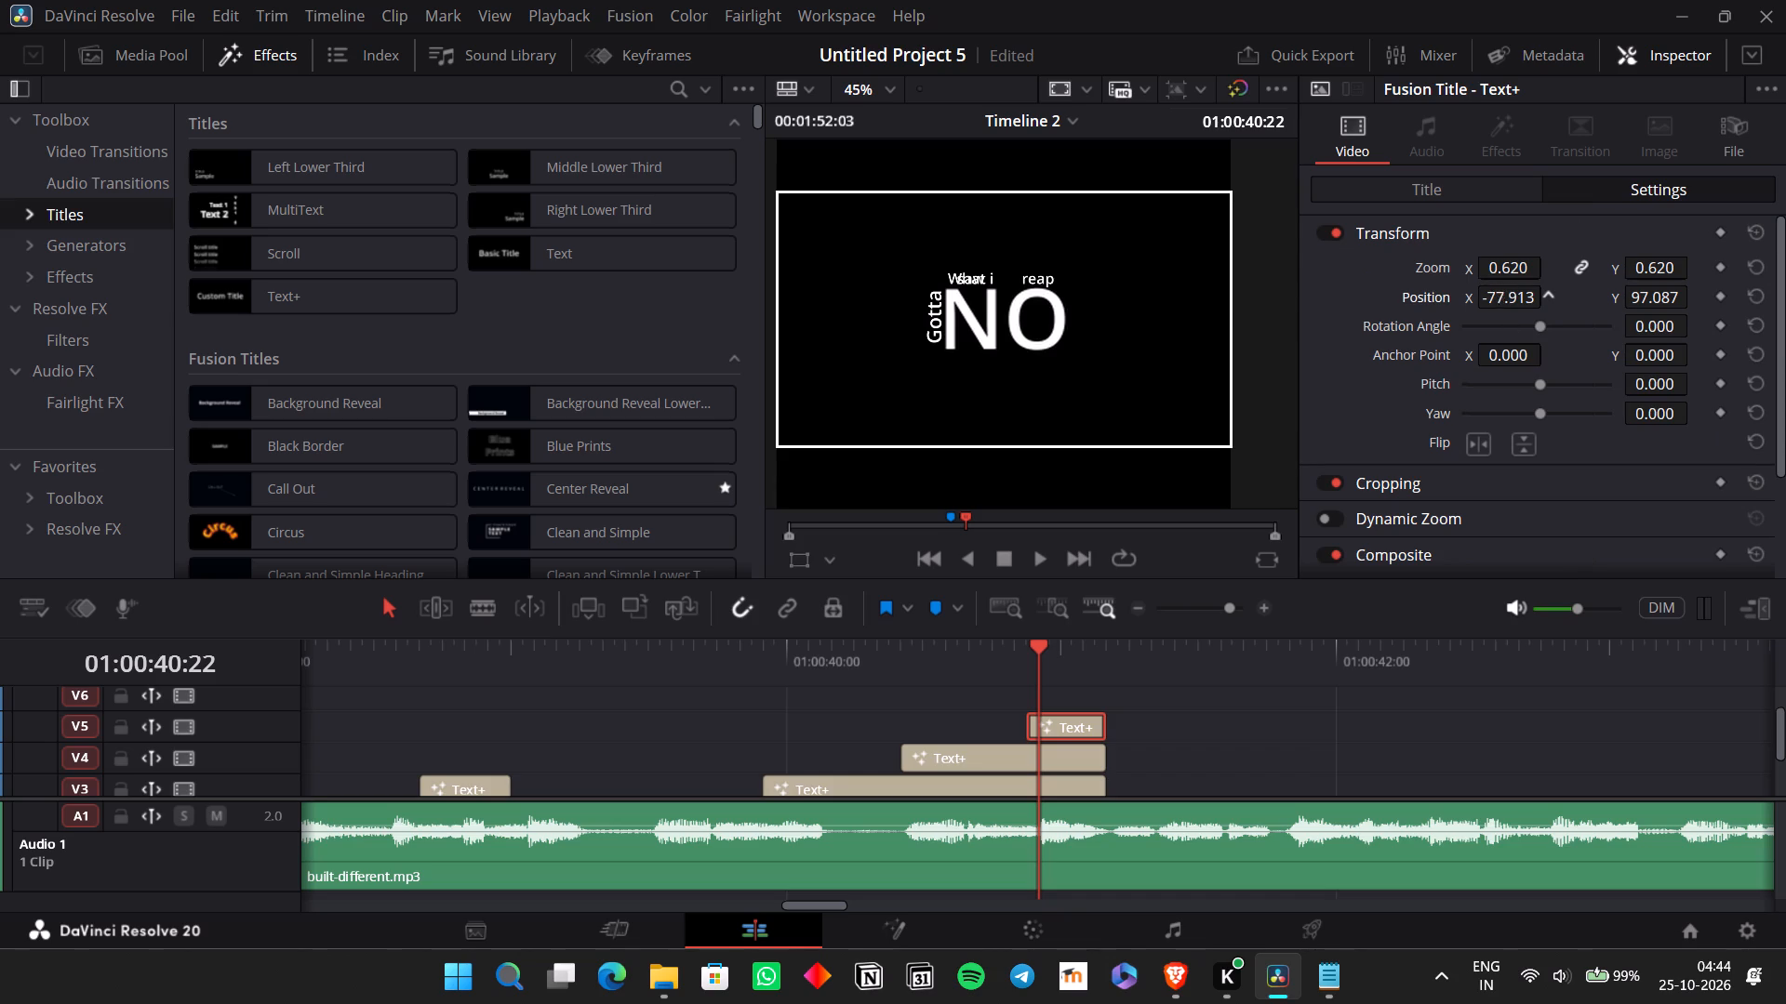
{"action": "left_click_drag", "start_coordinate": [1506, 298], "coordinate": [1615, 310]}
{"action": "left_click_drag", "start_coordinate": [1662, 302], "coordinate": [1669, 301]}
{"action": "left_click_drag", "start_coordinate": [1669, 301], "coordinate": [1453, 376]}
{"action": "left_click_drag", "start_coordinate": [1521, 294], "coordinate": [1526, 294]}
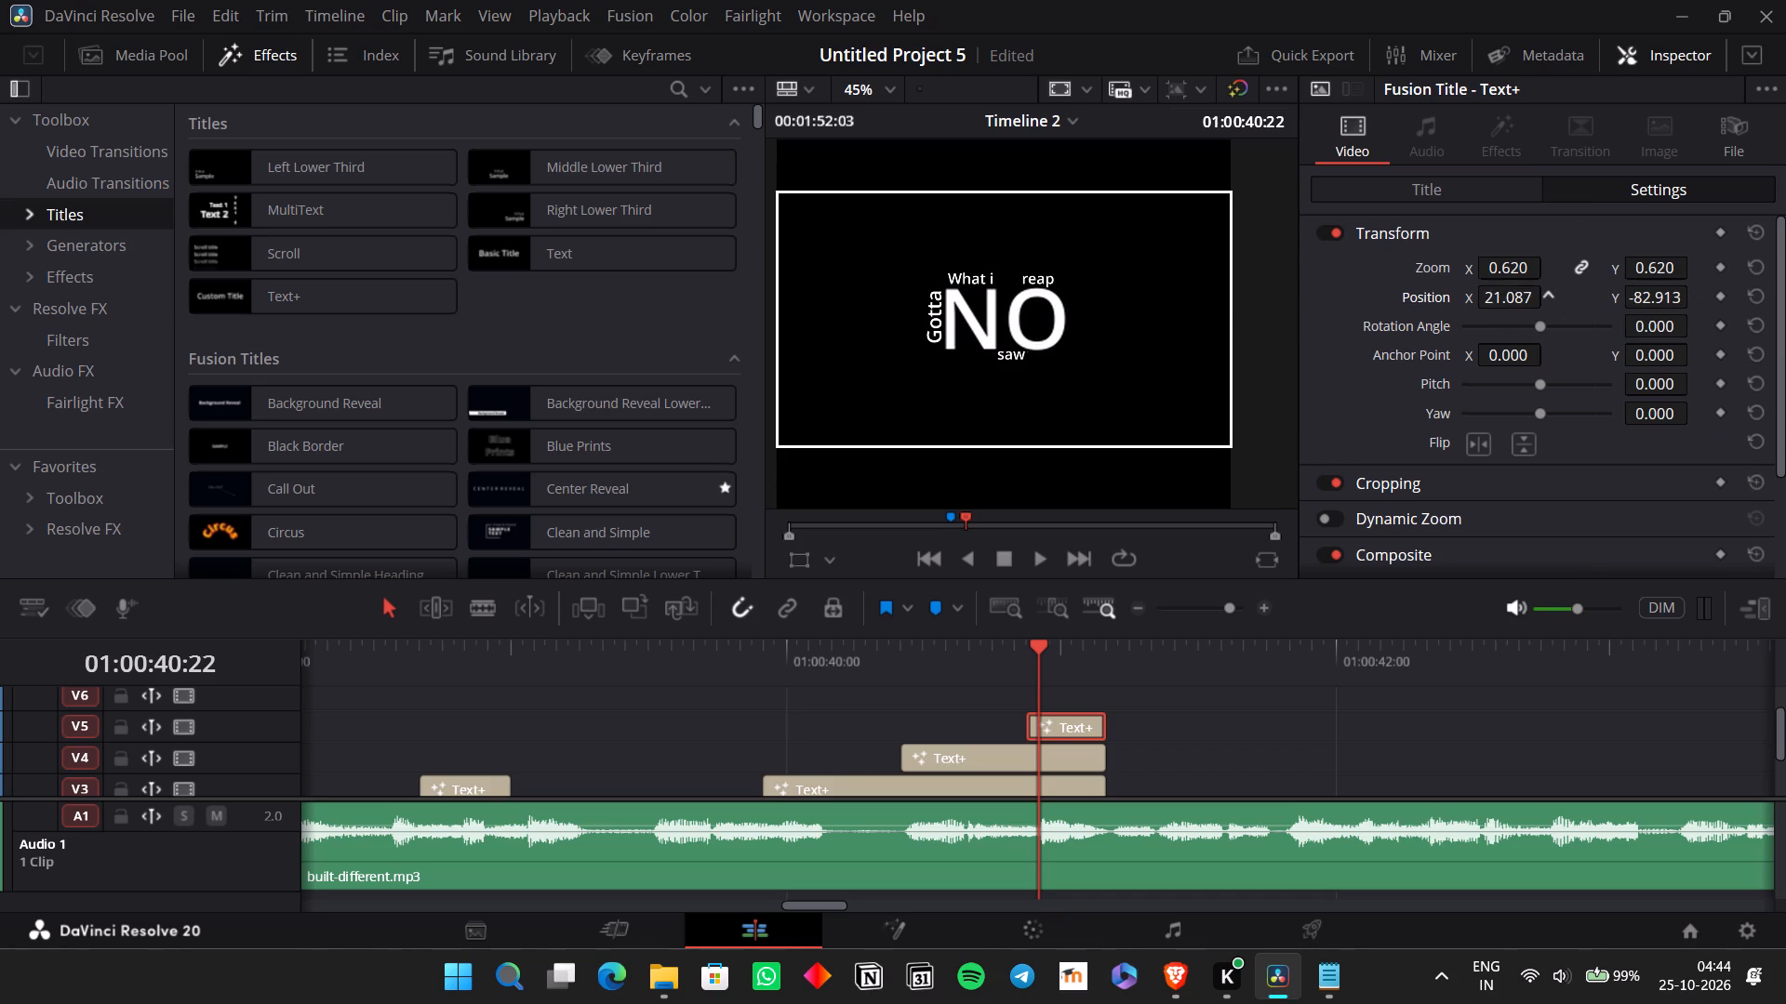
{"action": "left_click_drag", "start_coordinate": [1526, 294], "coordinate": [1379, 332]}
Play the passage from about 01:00:39:21 to check the timing of the titles around "NO".
{"action": "left_click", "coordinate": [753, 669]}
{"action": "key", "text": "space"}
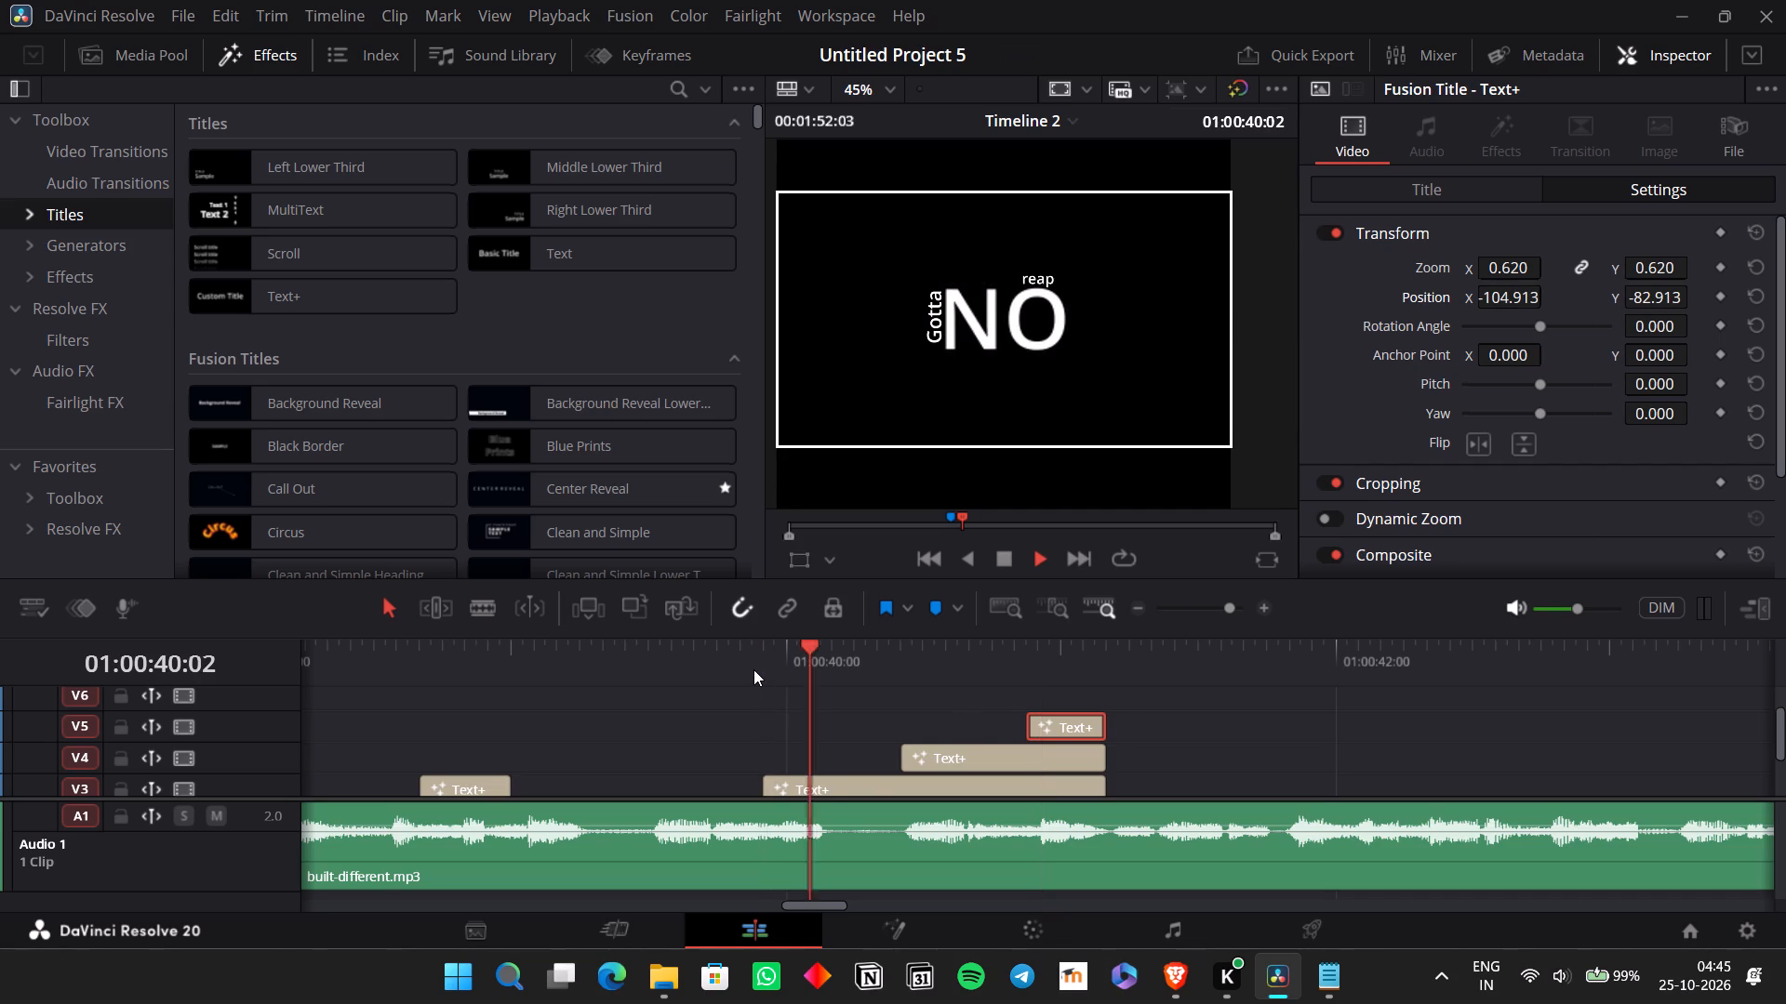
{"action": "key", "text": "space"}
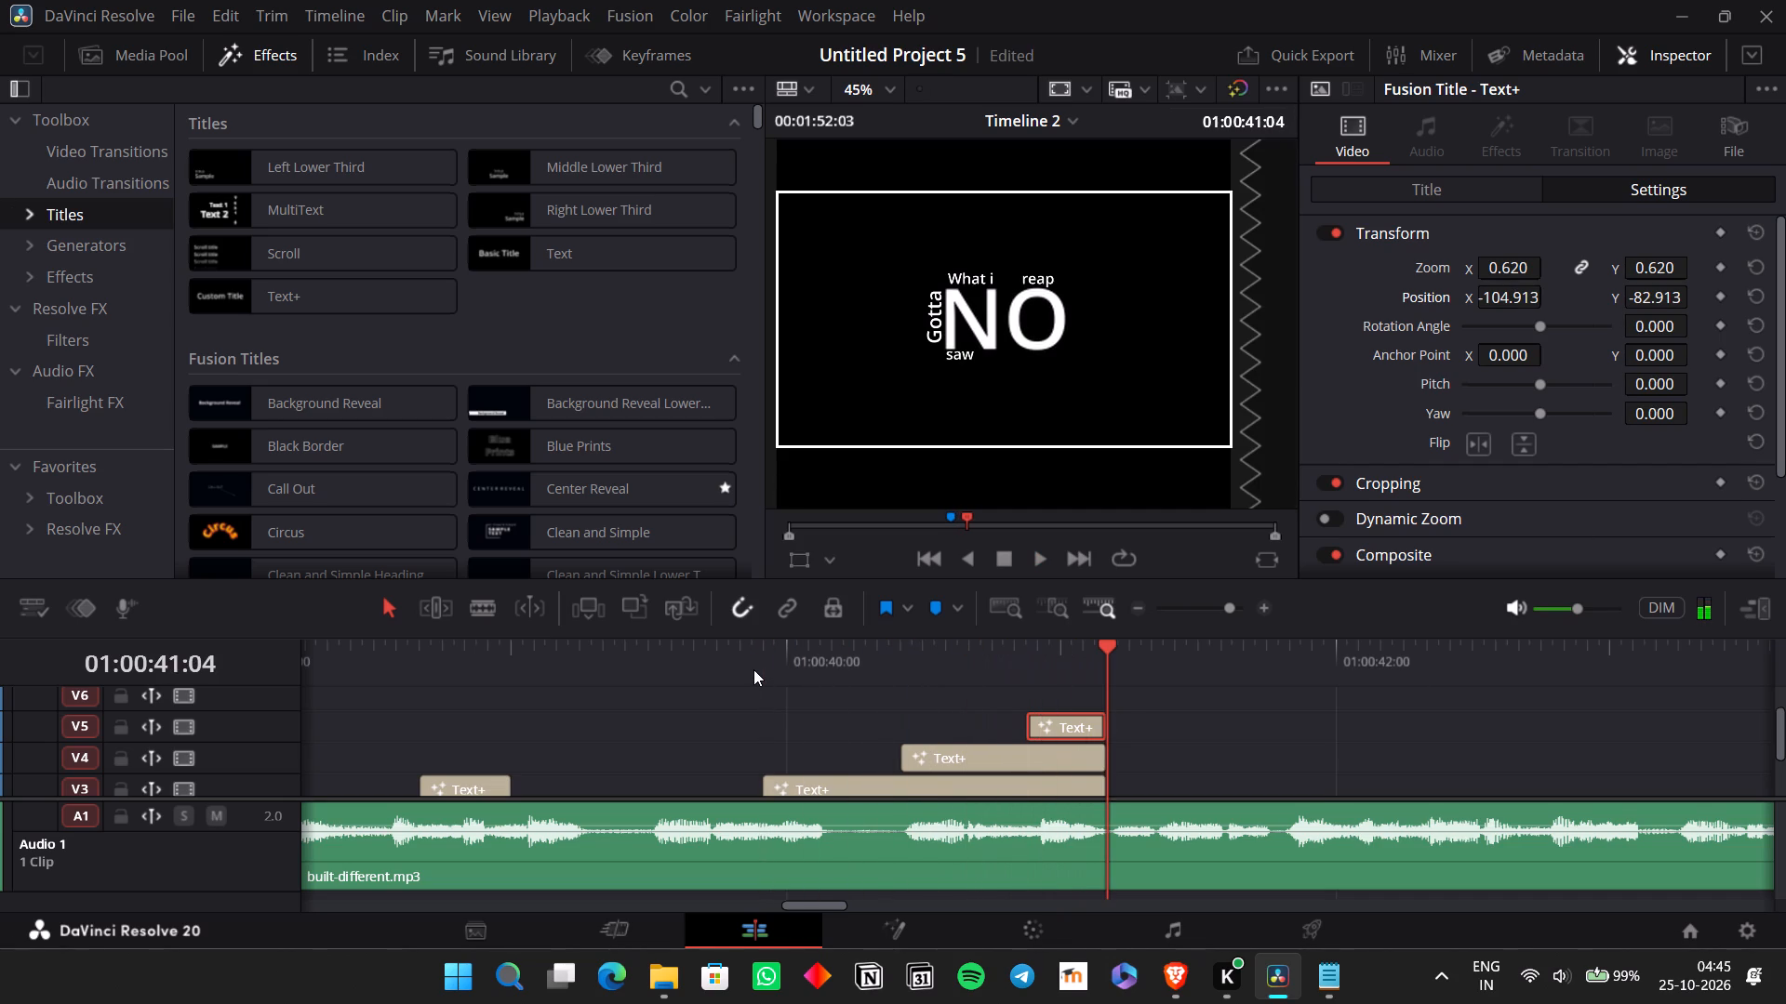
{"action": "key", "text": "space"}
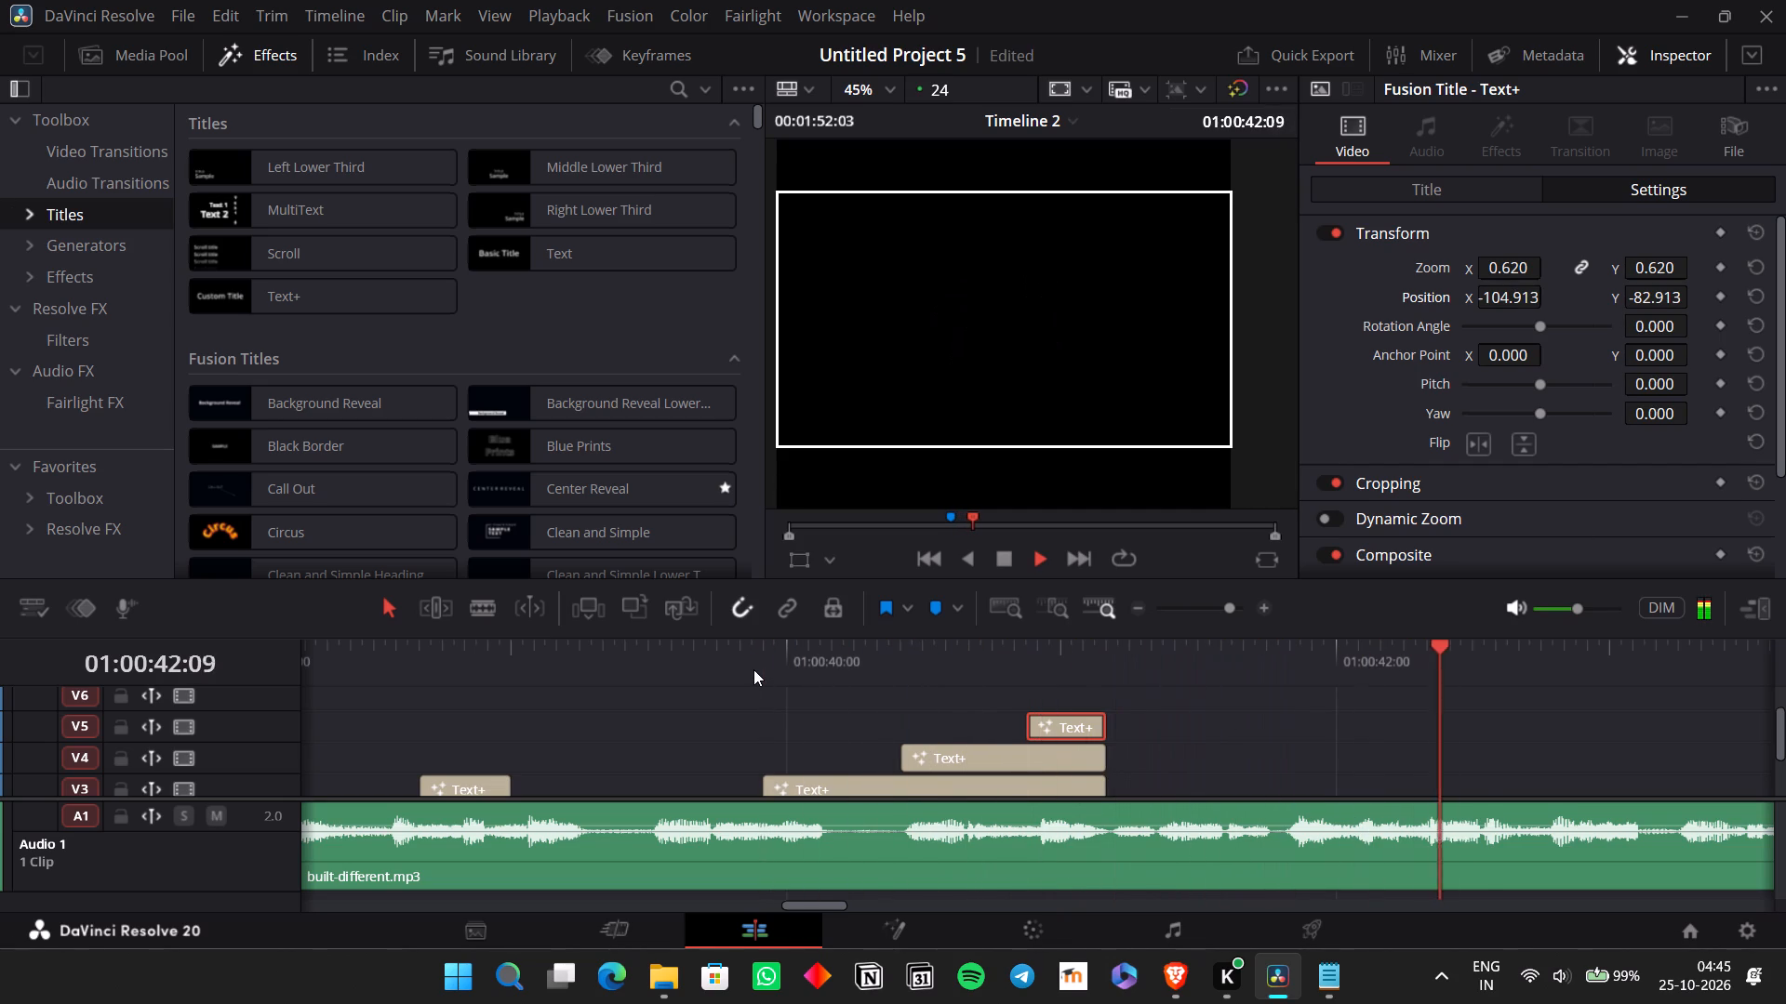
{"action": "key", "text": "space"}
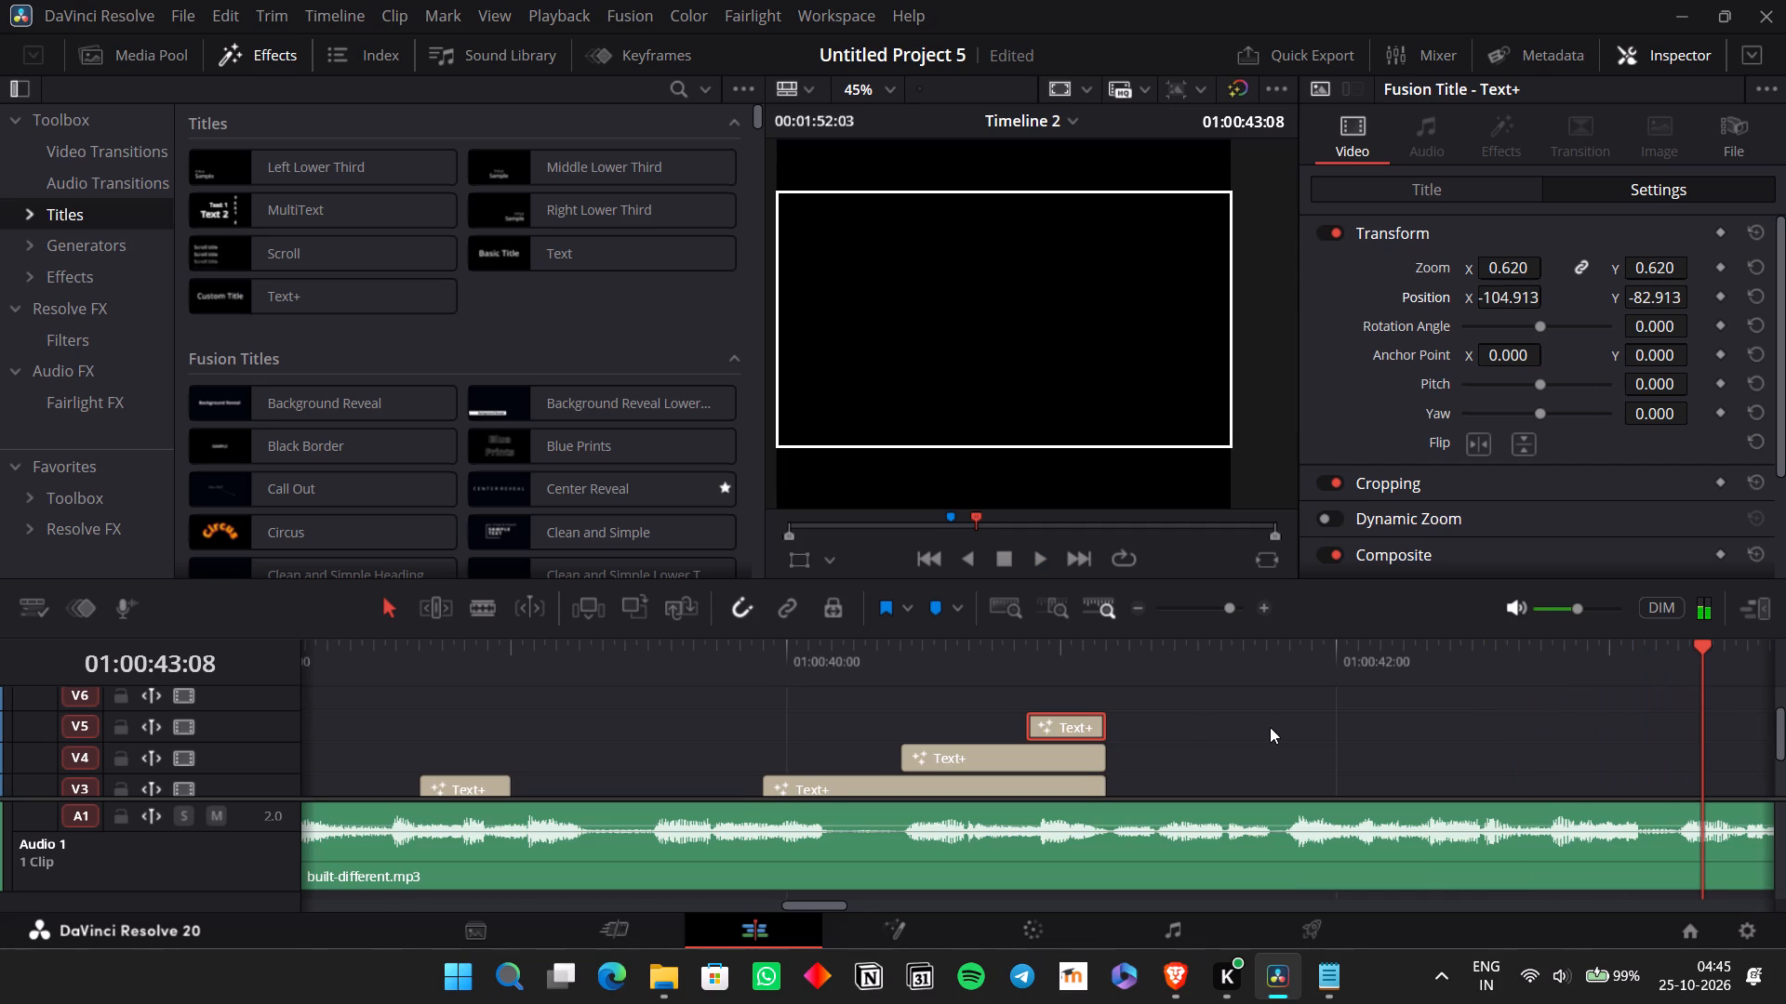
Listen to the vocal following the "NO" titles and look up the next lyric line in the Notepad lyrics.
{"action": "scroll", "coordinate": [1270, 727], "scroll_direction": "left", "scroll_amount": 1}
{"action": "scroll", "coordinate": [1270, 727], "scroll_direction": "down", "scroll_amount": 1}
{"action": "scroll", "coordinate": [594, 609], "scroll_direction": "right", "scroll_amount": 1}
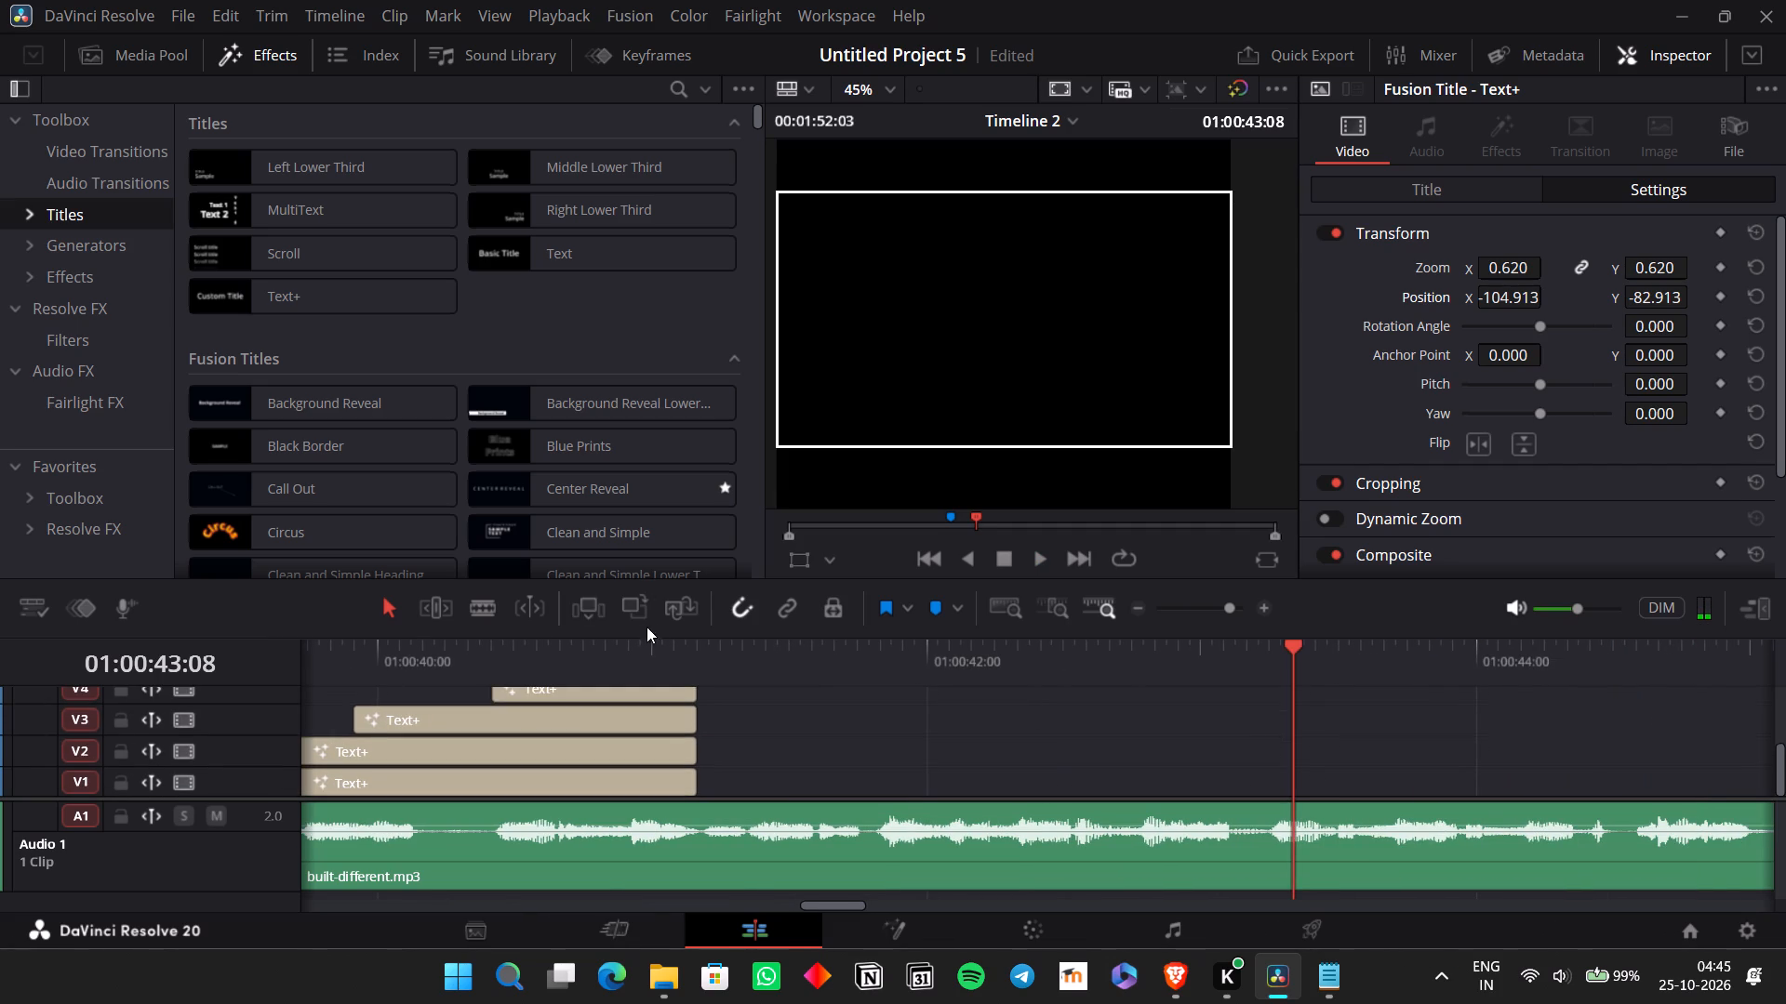
{"action": "scroll", "coordinate": [646, 627], "scroll_direction": "right", "scroll_amount": 1}
{"action": "left_click", "coordinate": [670, 658]}
{"action": "key", "text": "space"}
{"action": "key", "text": "space"}
{"action": "key", "text": "alt+Tab"}
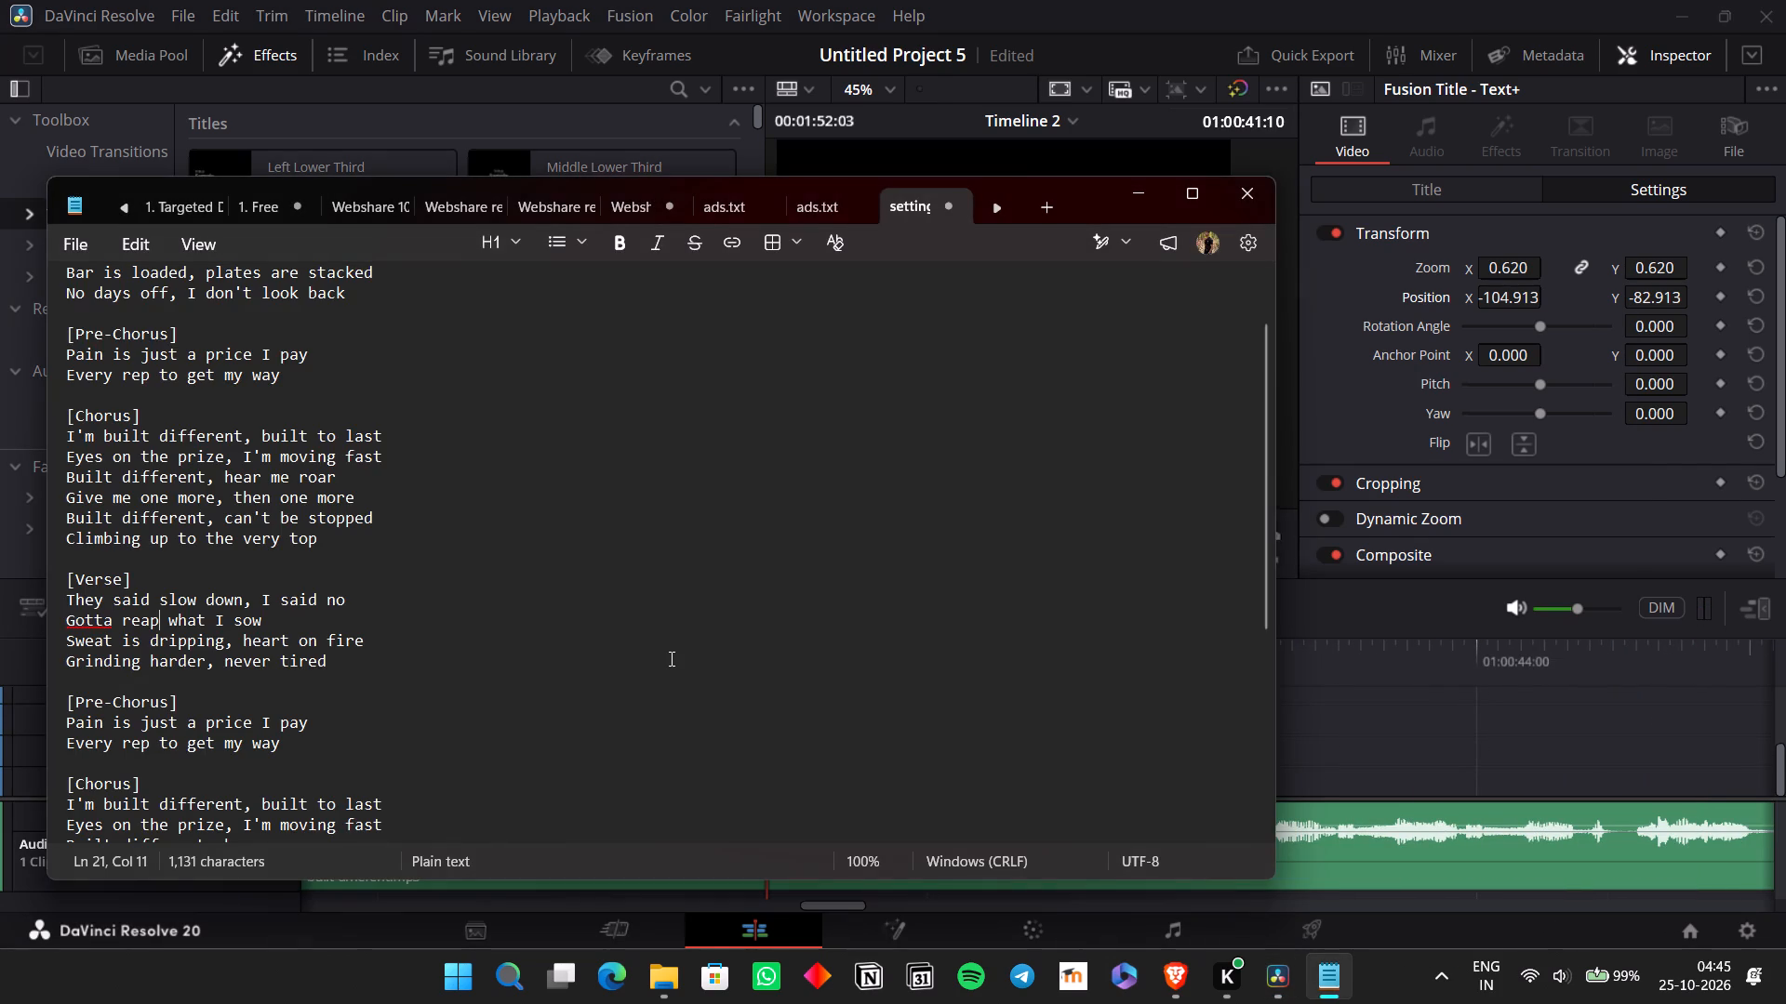
{"action": "key", "text": "alt+Tab"}
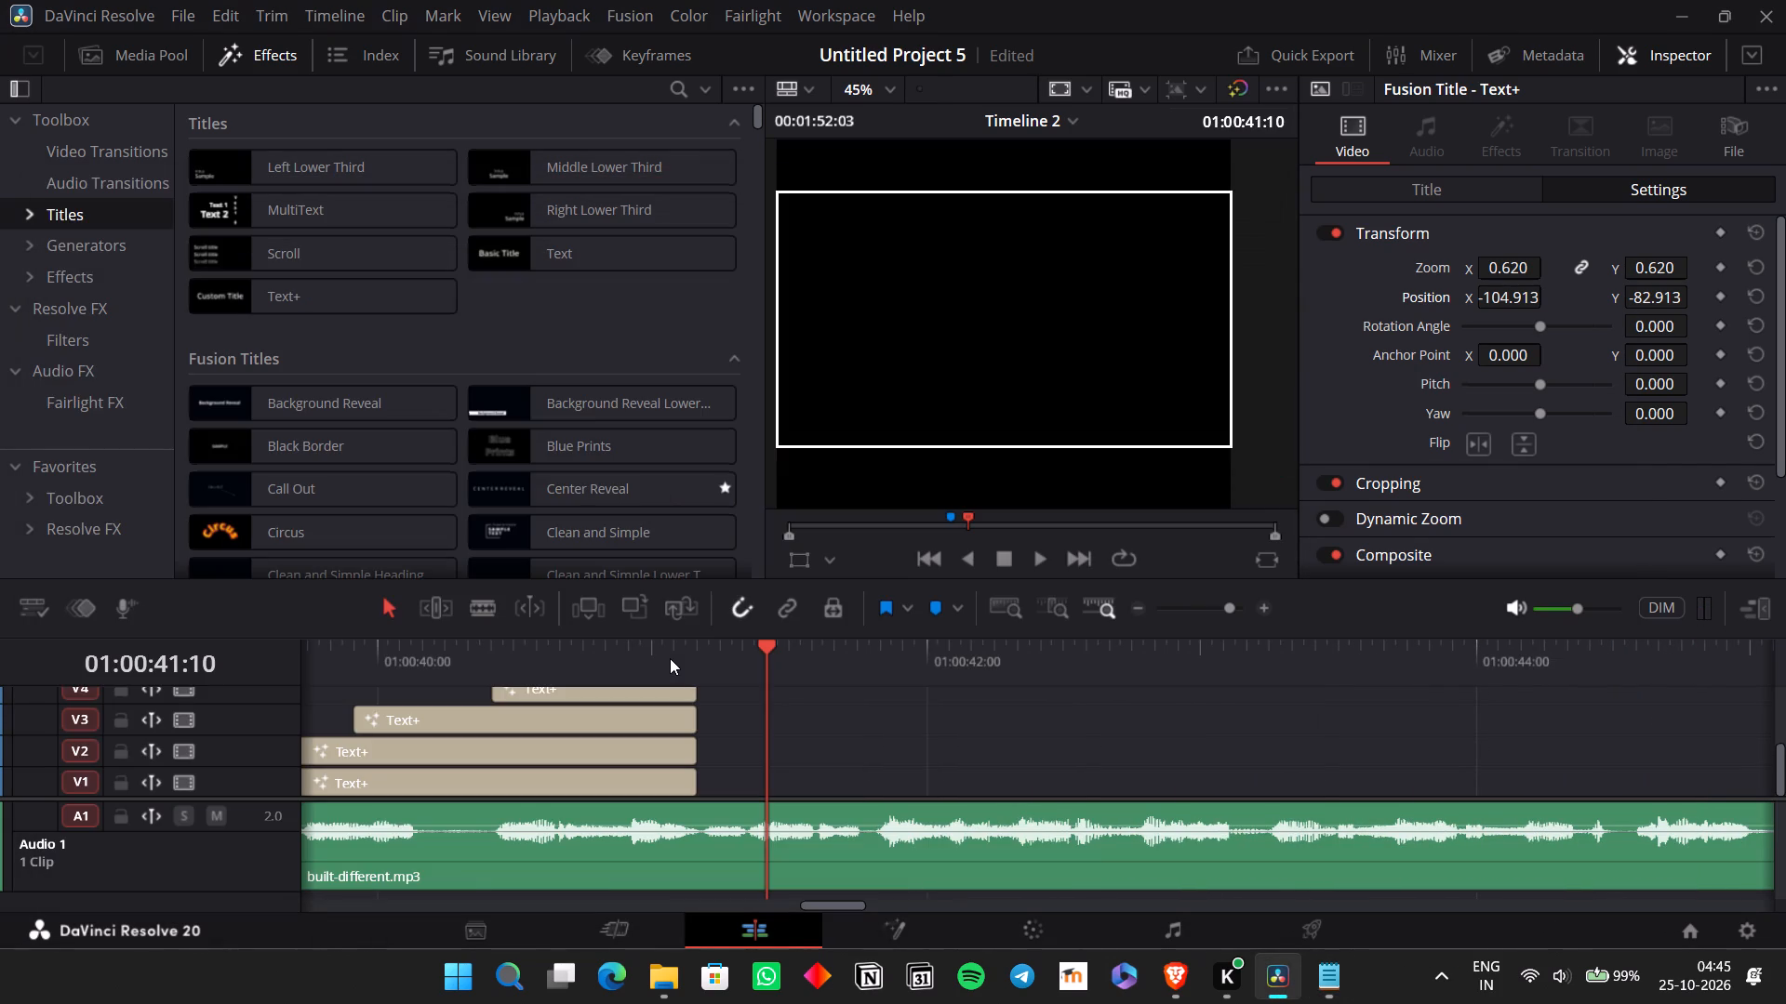
{"action": "left_click", "coordinate": [699, 655]}
{"action": "key", "text": "space"}
{"action": "key", "text": "space"}
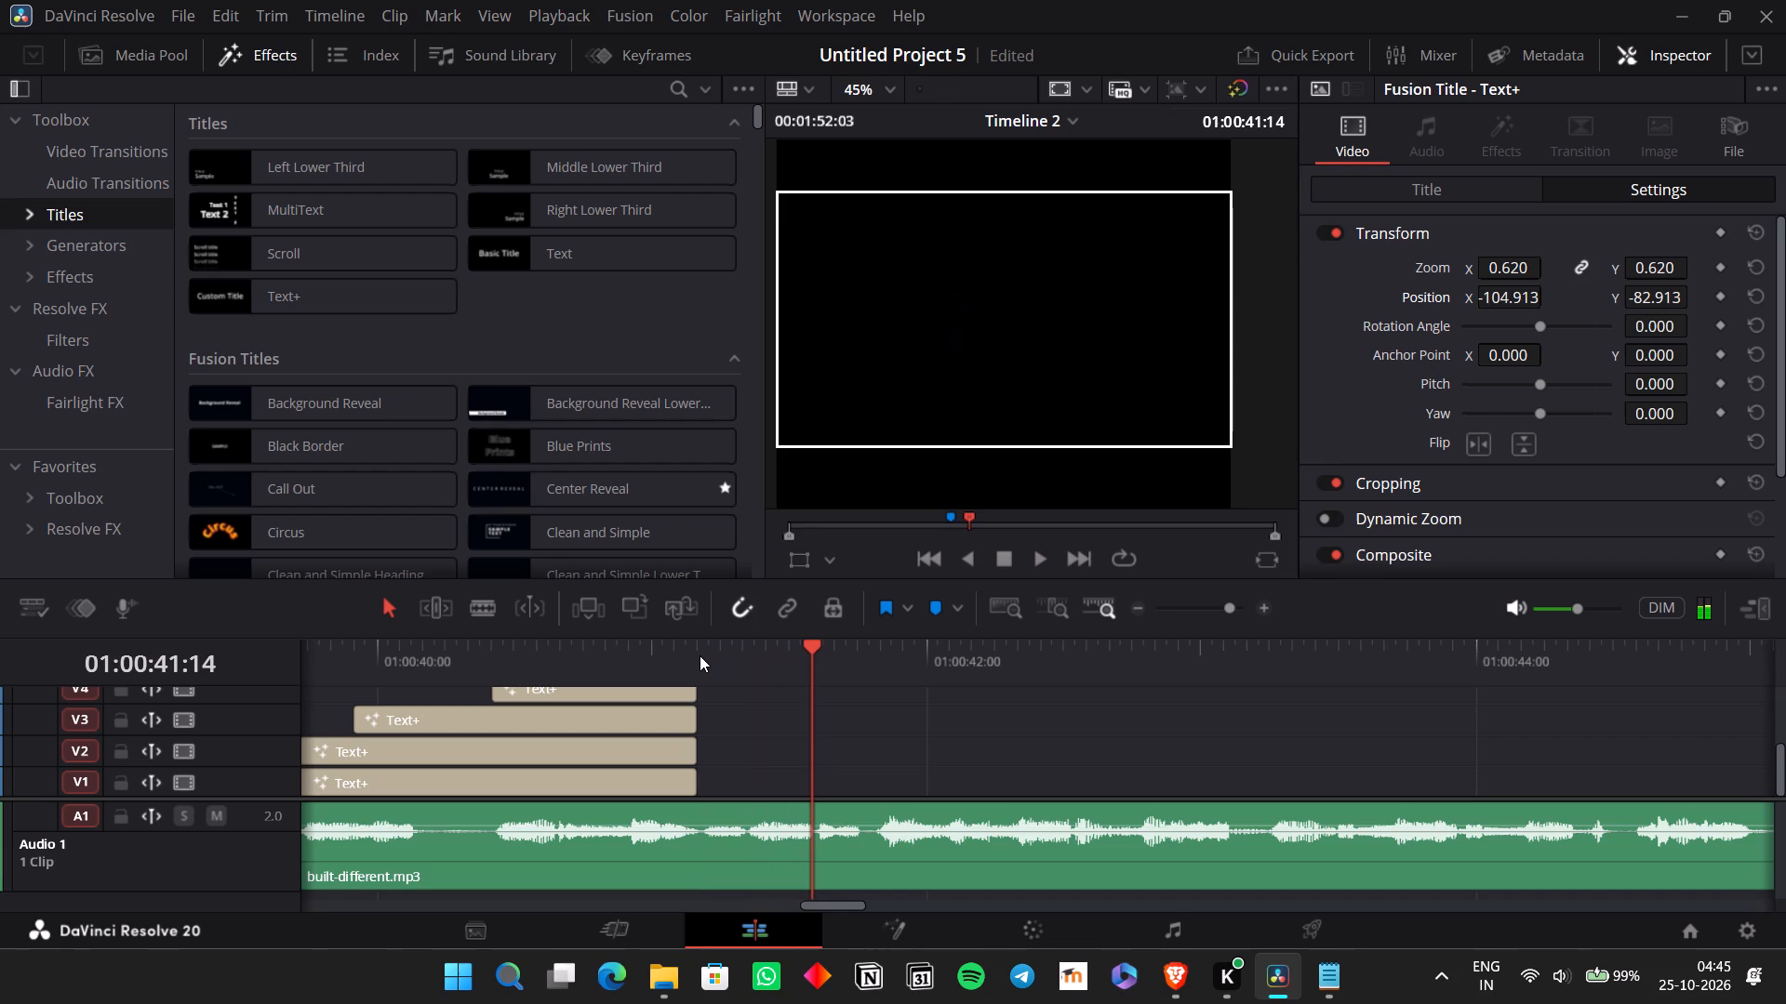
Extend the V1 "NO" title to about 01:00:44:09 and split it at 01:00:41:04.
{"action": "left_click", "coordinate": [700, 657]}
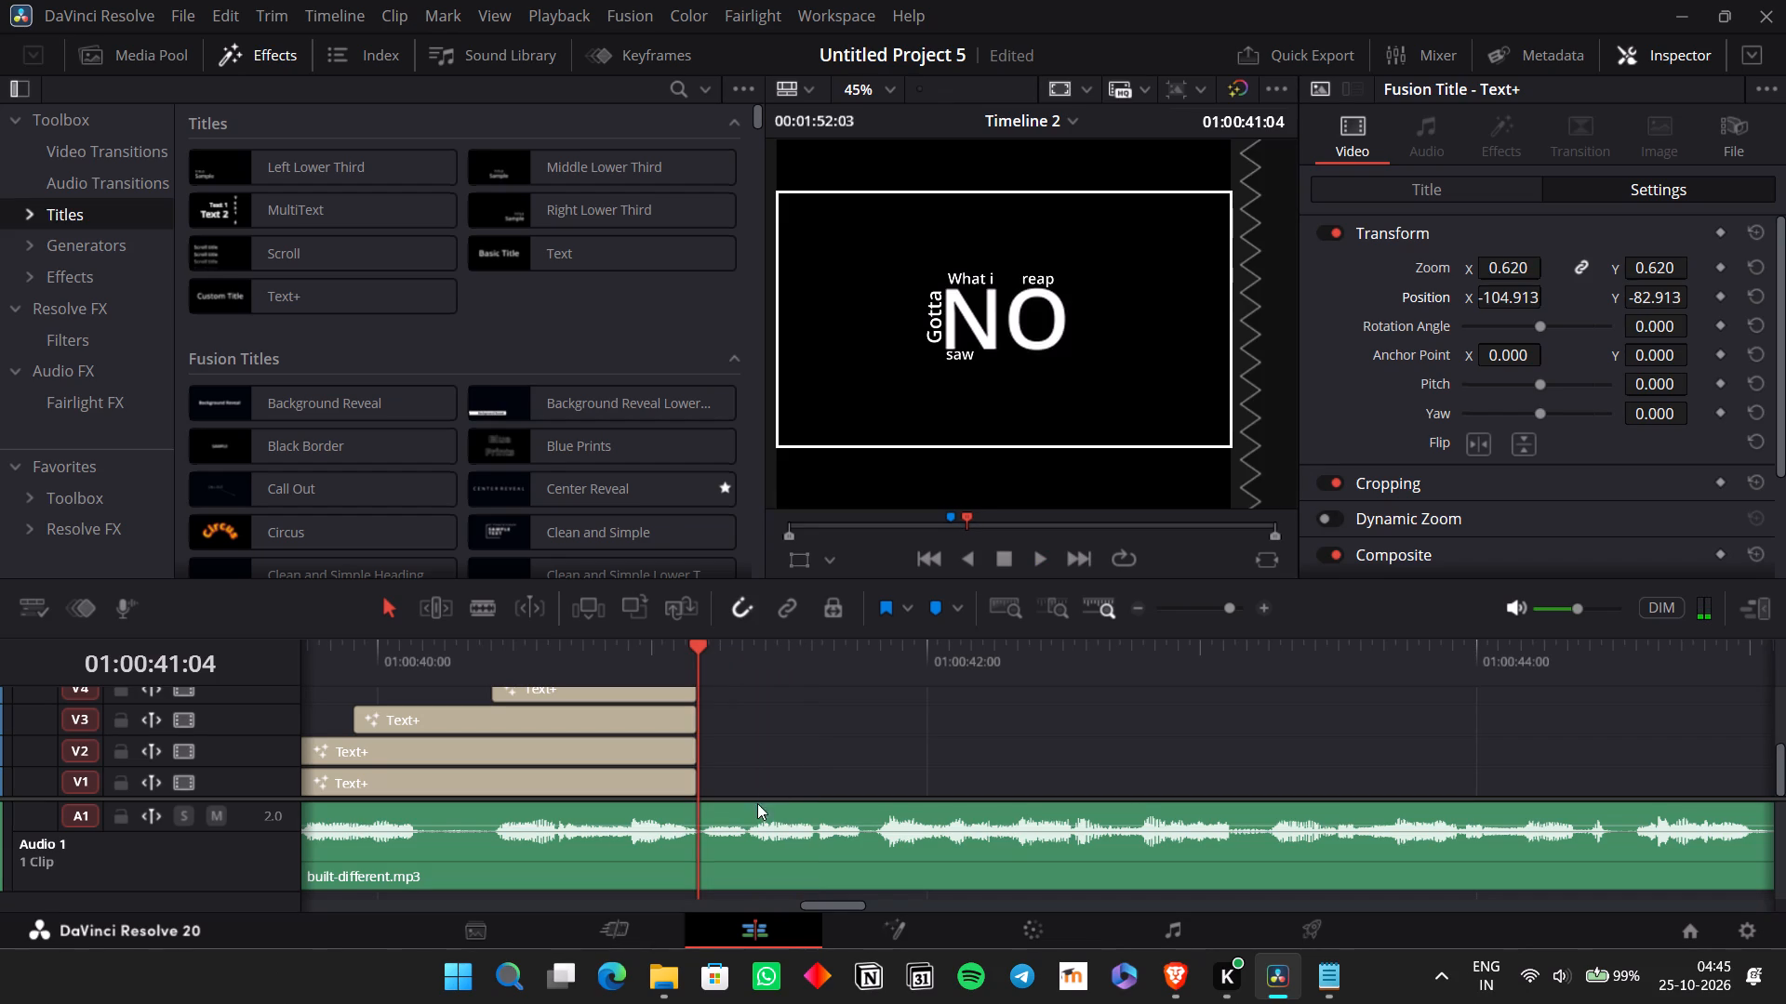
{"action": "left_click_drag", "start_coordinate": [733, 786], "coordinate": [638, 772]}
{"action": "left_click_drag", "start_coordinate": [690, 774], "coordinate": [691, 777]}
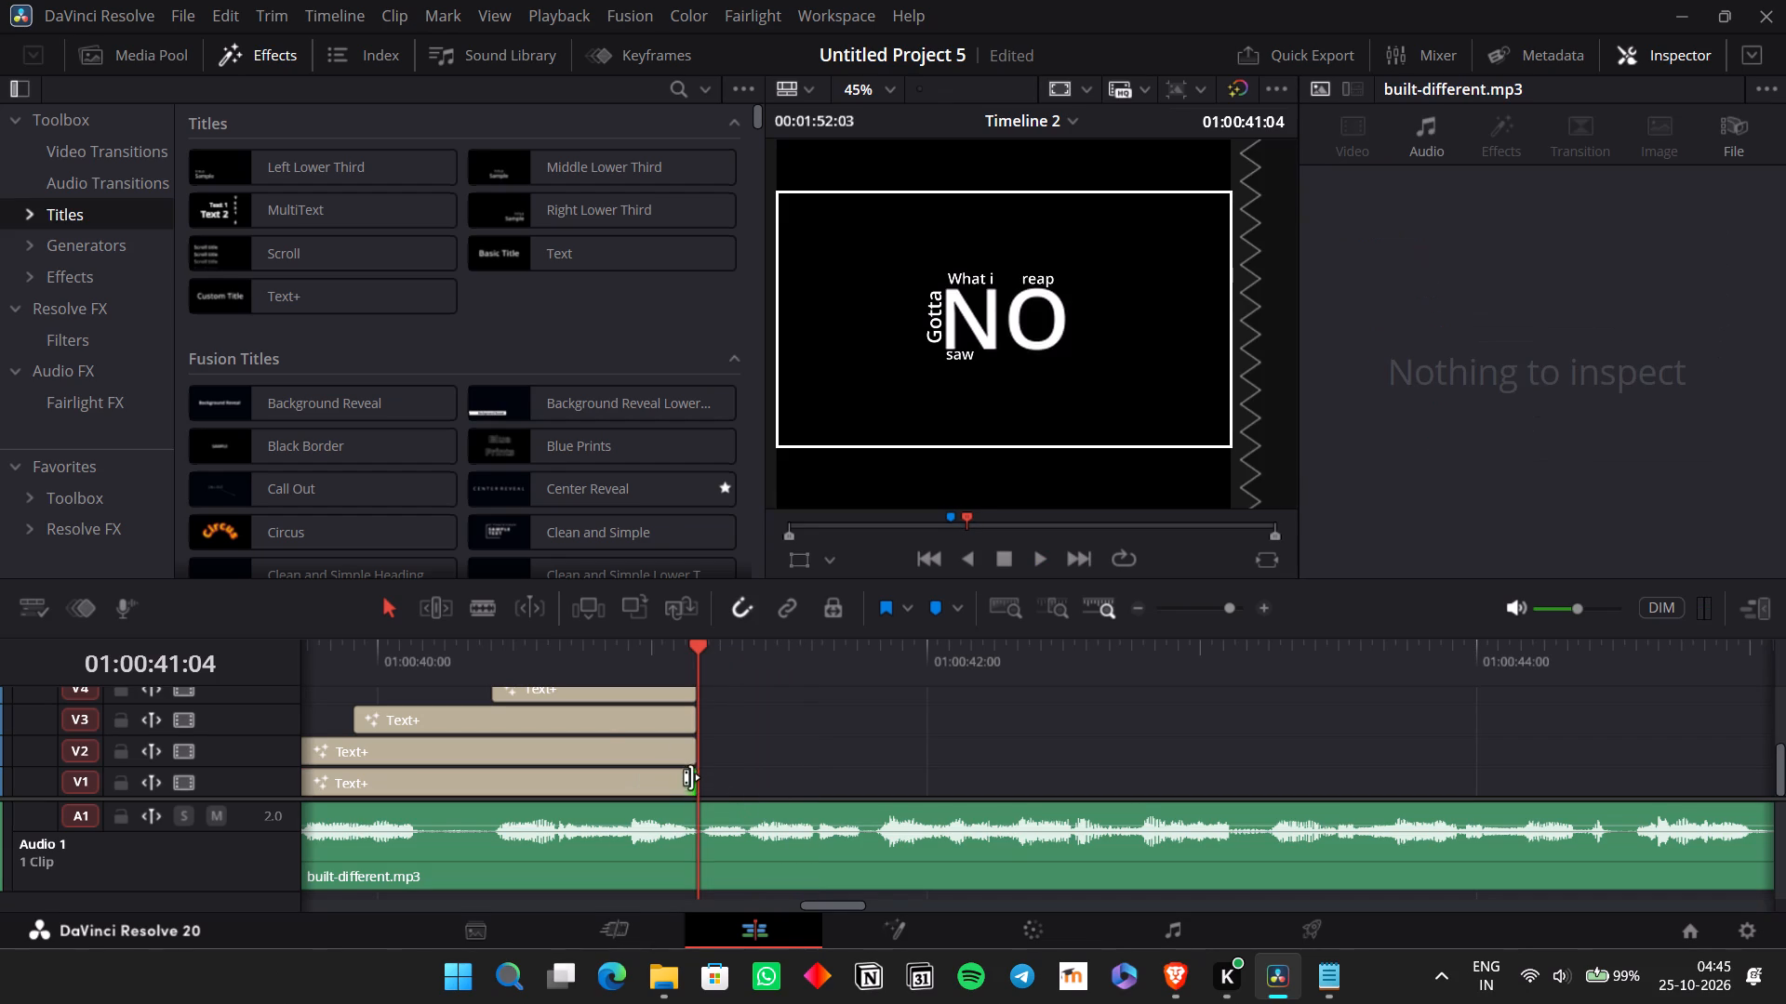
{"action": "left_click_drag", "start_coordinate": [691, 777], "coordinate": [1561, 757]}
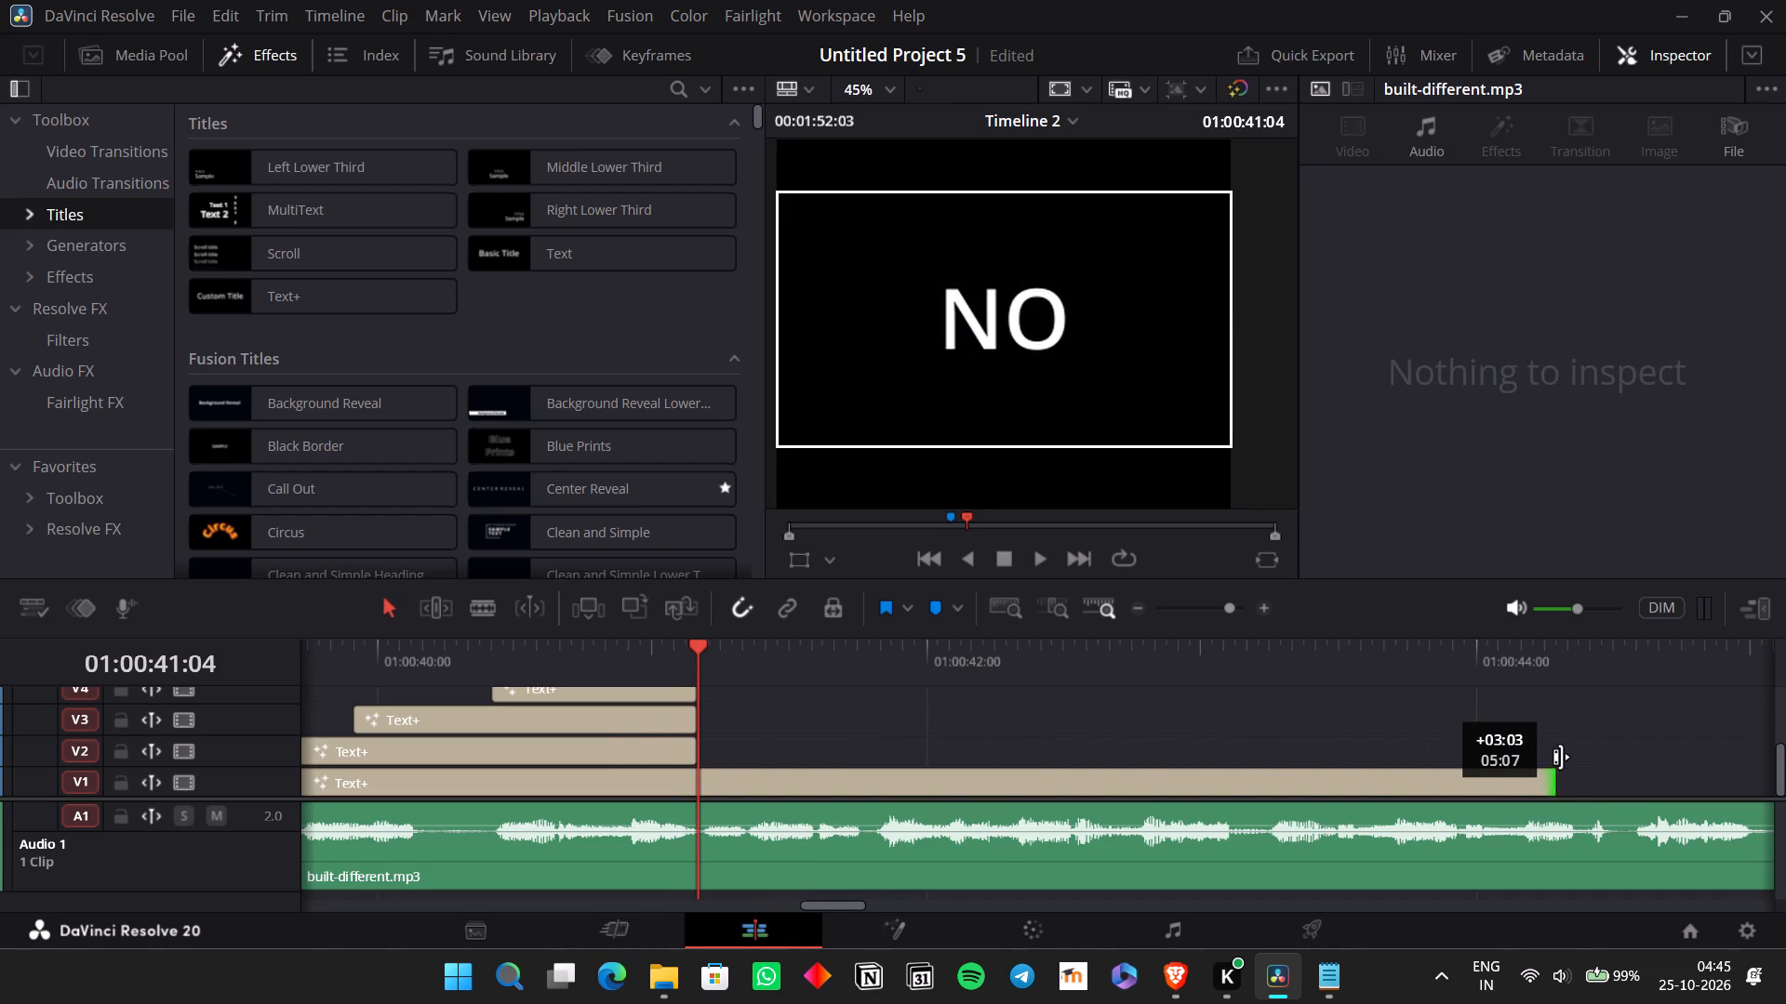
{"action": "left_click_drag", "start_coordinate": [1561, 757], "coordinate": [1576, 759]}
{"action": "left_click", "coordinate": [1015, 790]}
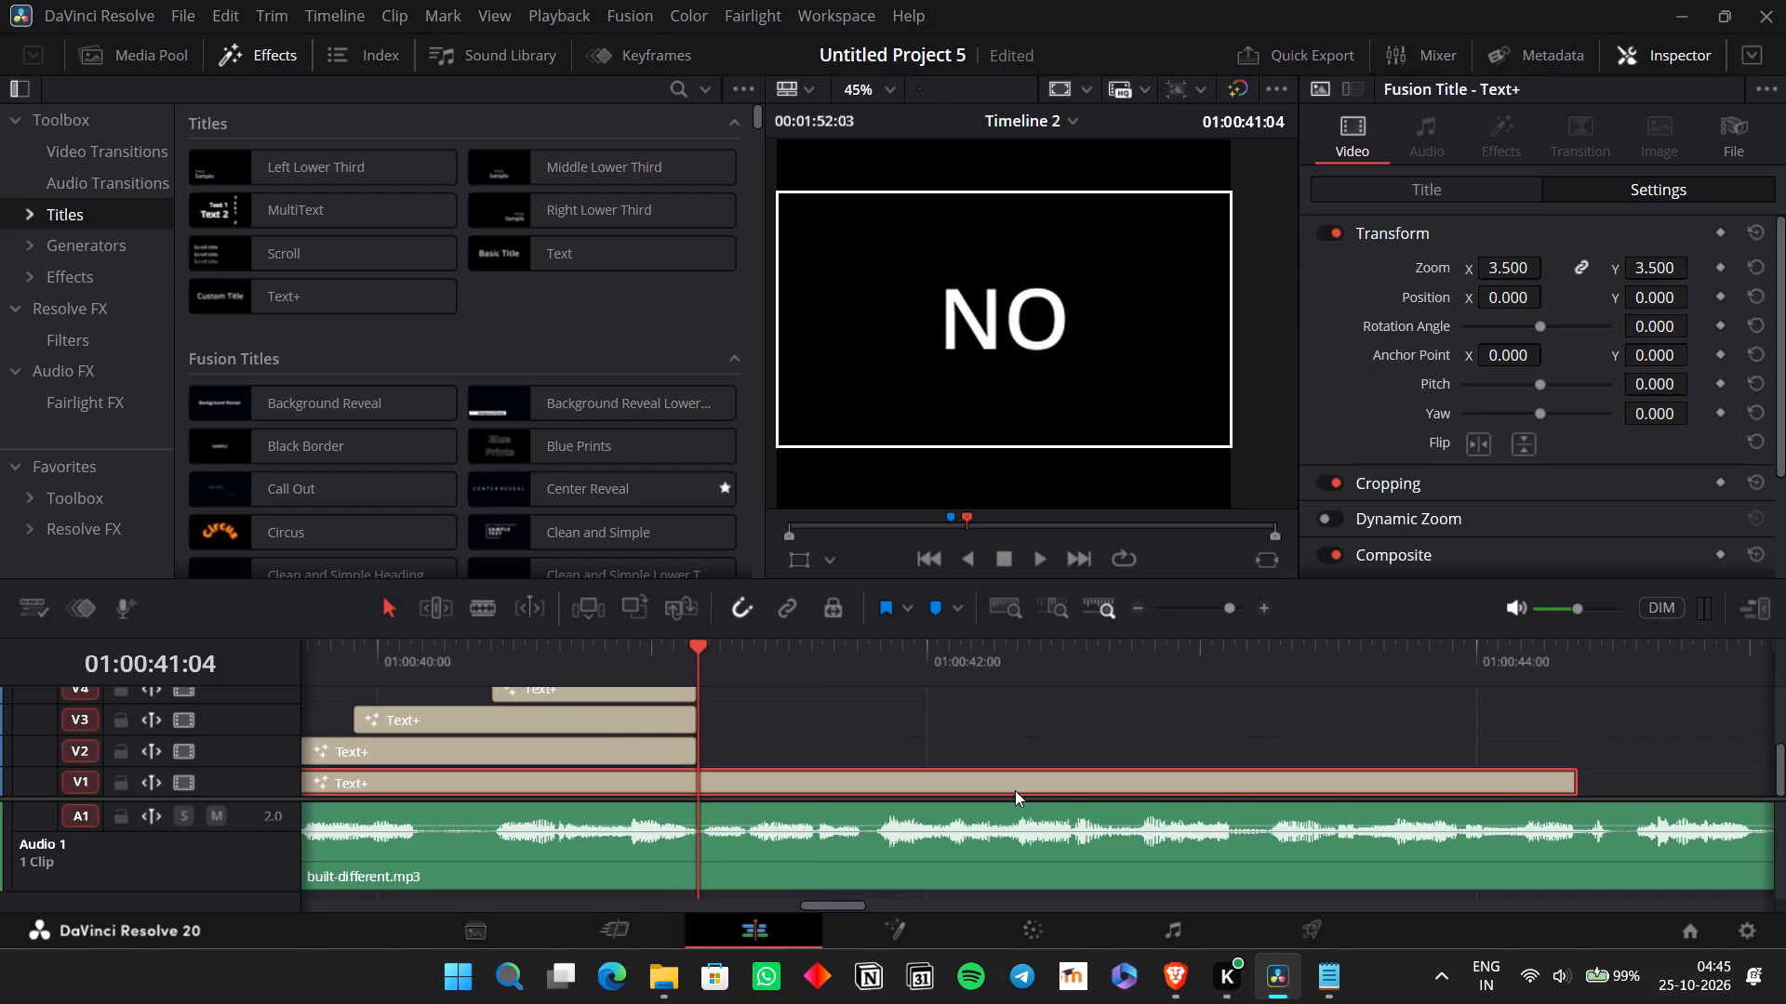
{"action": "key", "text": "ctrl+b"}
Change the text of the new V1 piece after the split to "SWEAT".
{"action": "left_click", "coordinate": [1015, 790]}
{"action": "left_click", "coordinate": [1350, 207]}
{"action": "left_click", "coordinate": [1359, 195]}
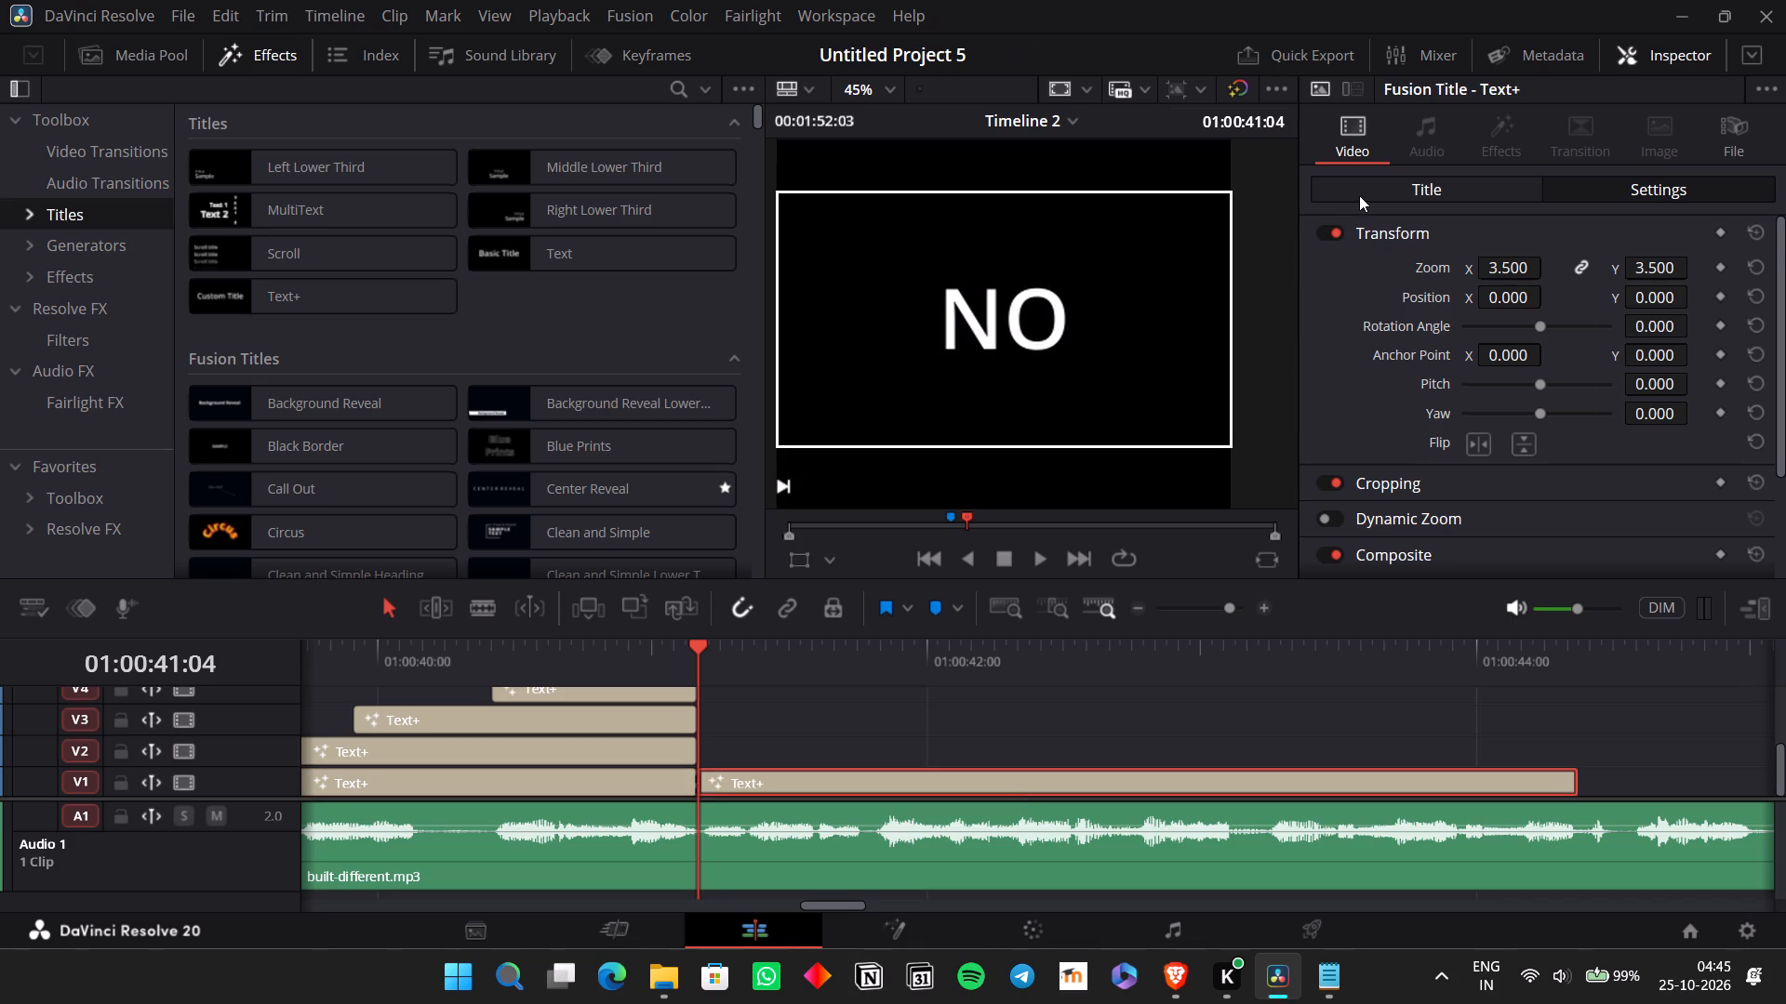
{"action": "left_click_drag", "start_coordinate": [1350, 333], "coordinate": [1317, 340]}
{"action": "type", "text": "SW"}
{"action": "type", "text": "EAT"}
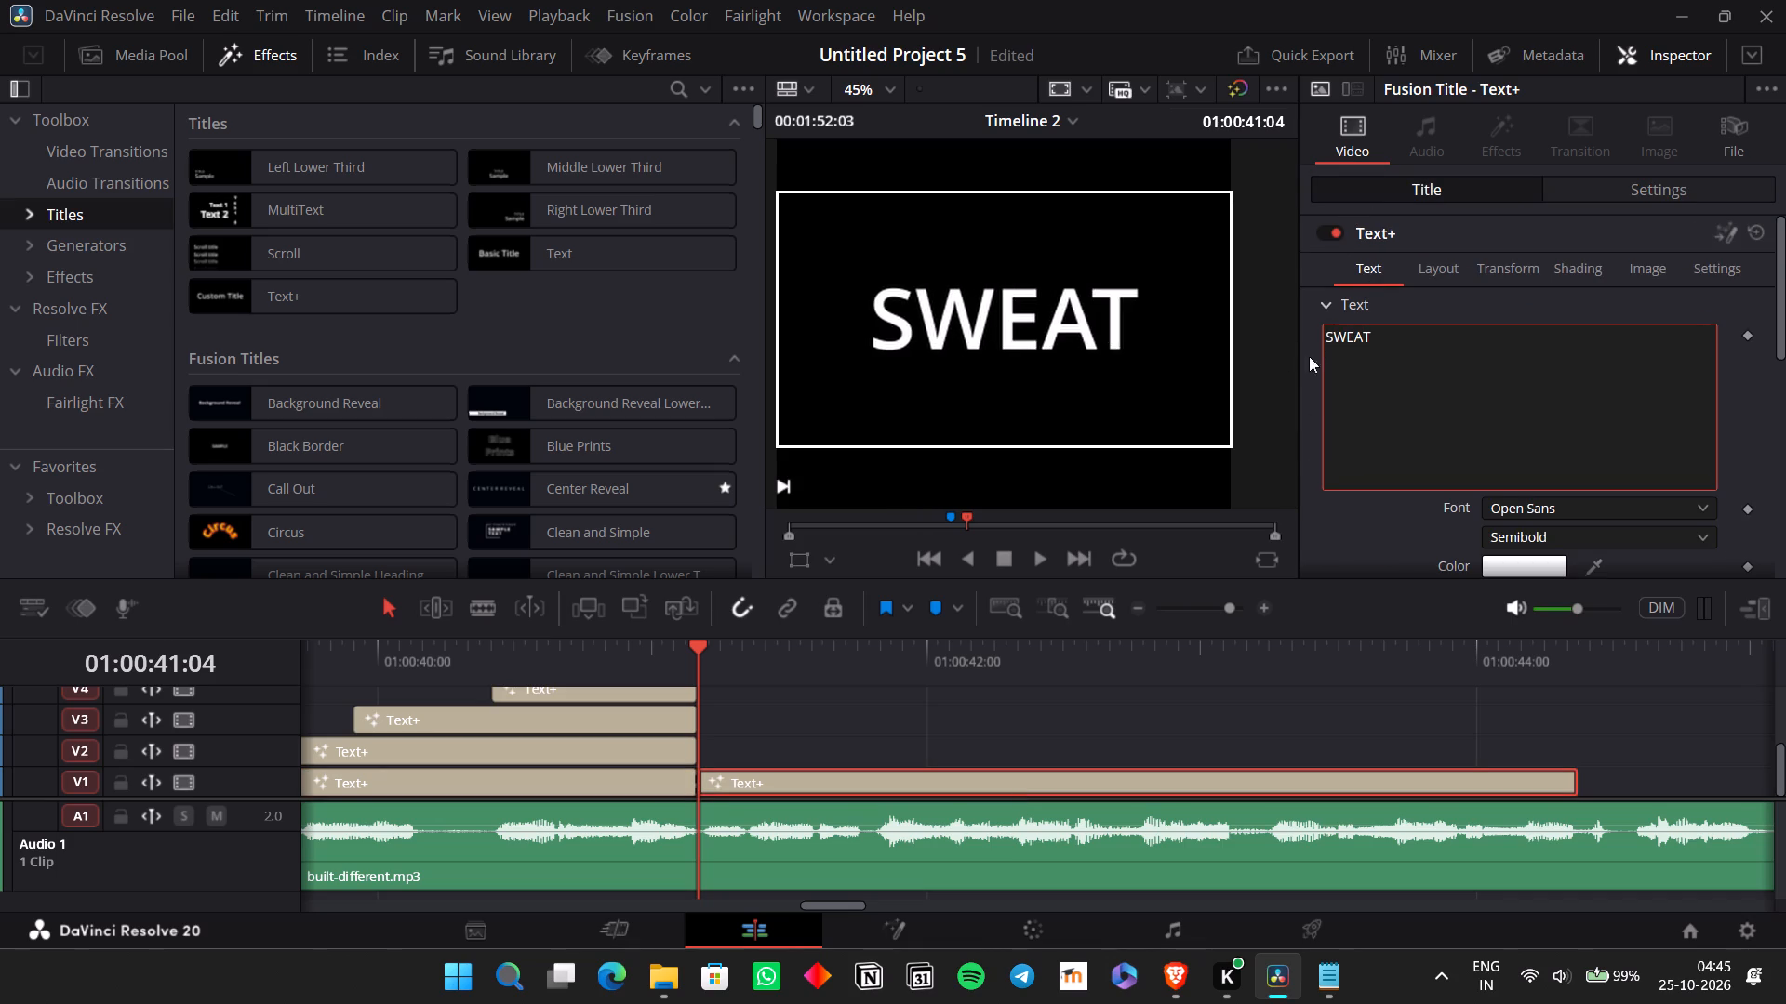
Locate the next word in the vocal, then paste a copy of the "Gotta" title on V2 above "SWEAT", starting at about 01:00:41:13.
{"action": "left_click", "coordinate": [696, 646]}
{"action": "key", "text": "space"}
{"action": "key", "text": "space"}
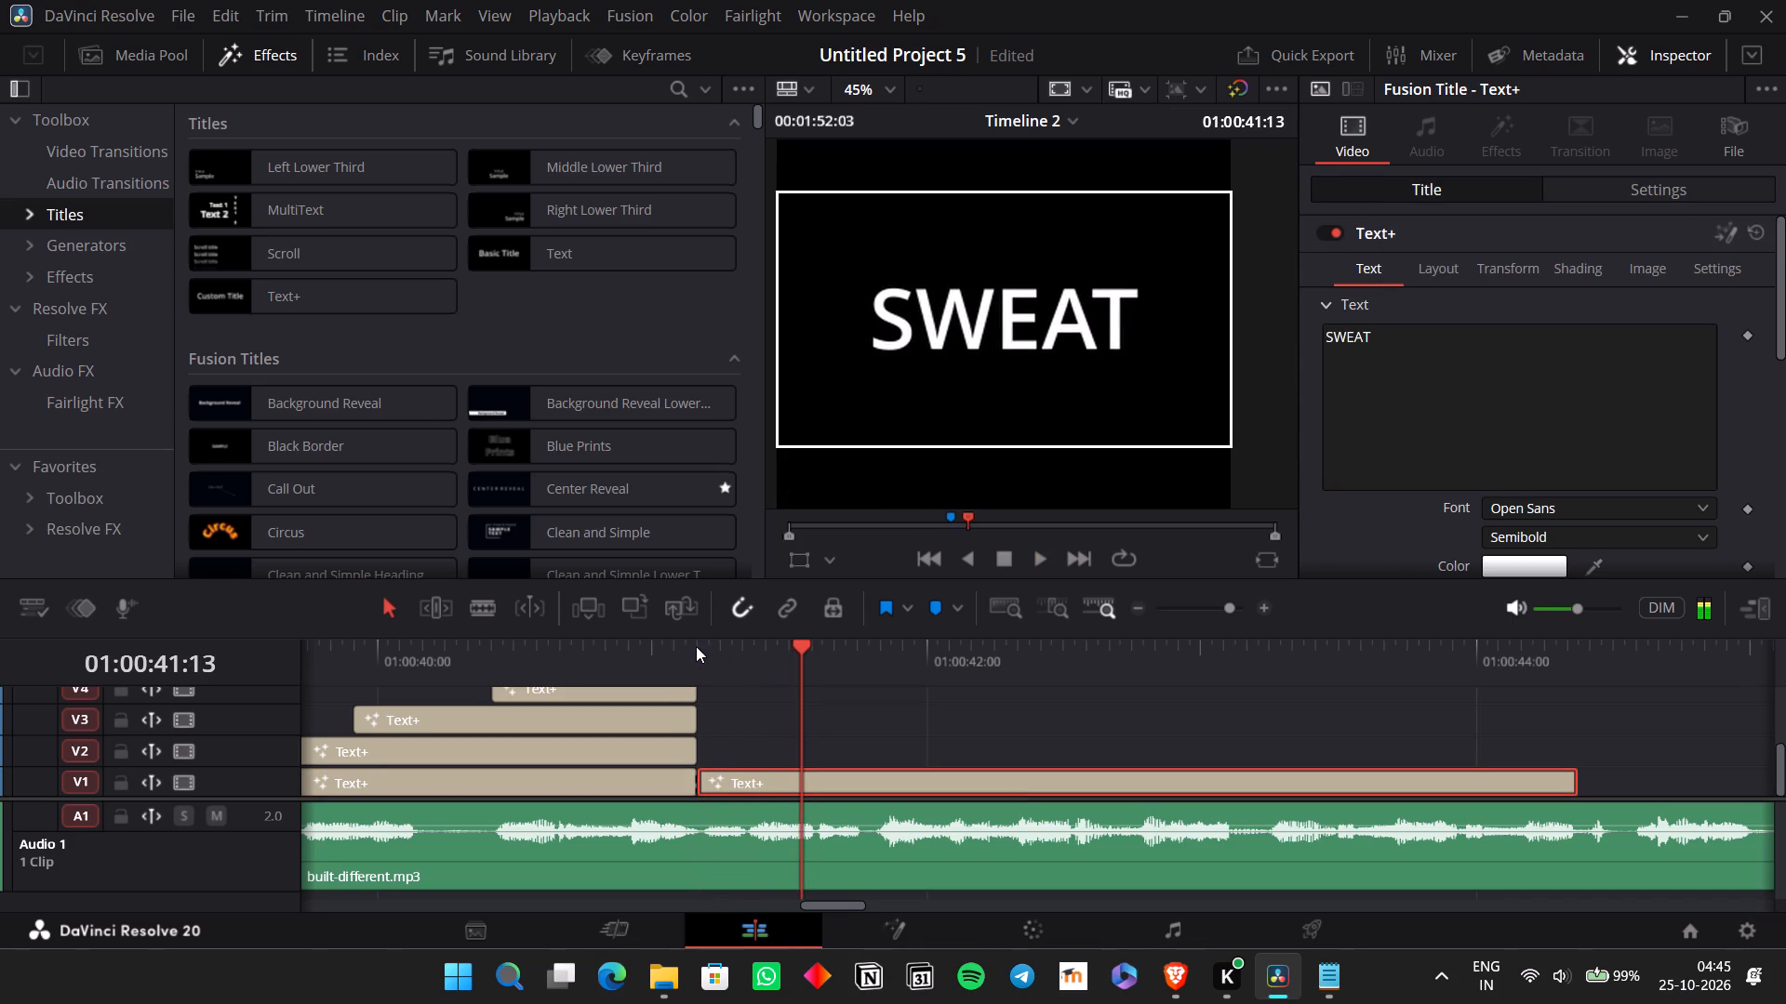
{"action": "key", "text": "space"}
{"action": "key", "text": "space"}
{"action": "left_click", "coordinate": [807, 661]}
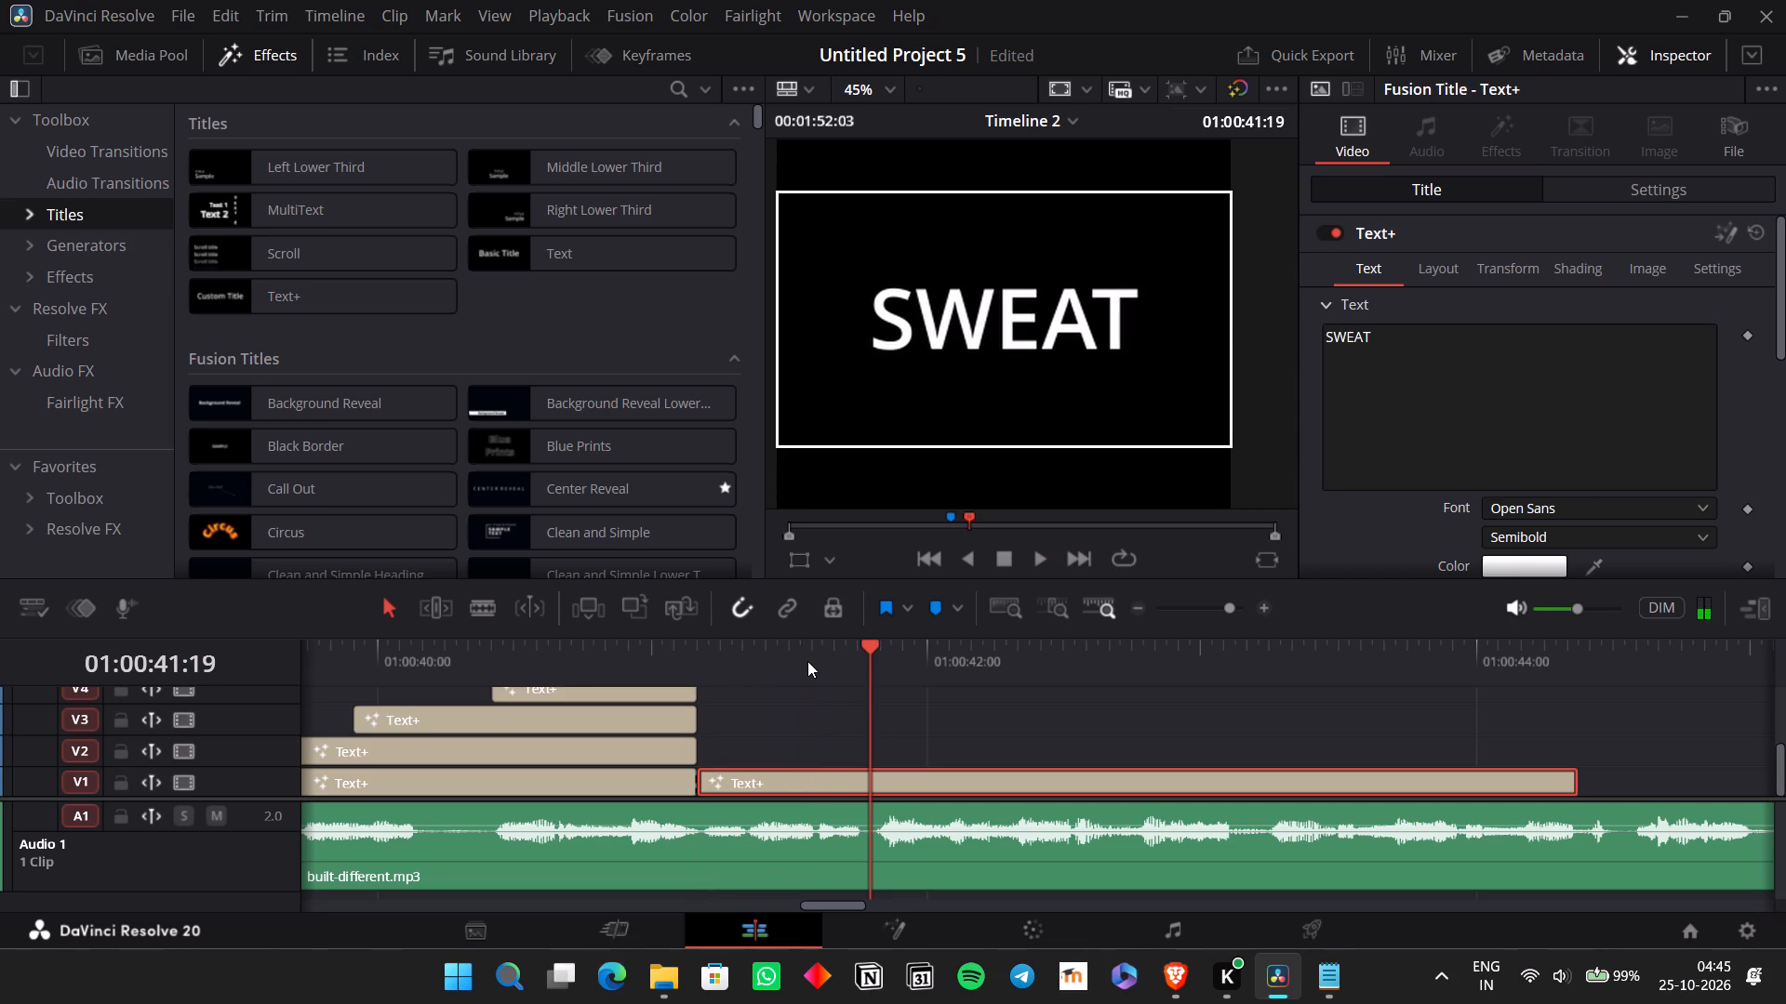
{"action": "key", "text": "Right"}
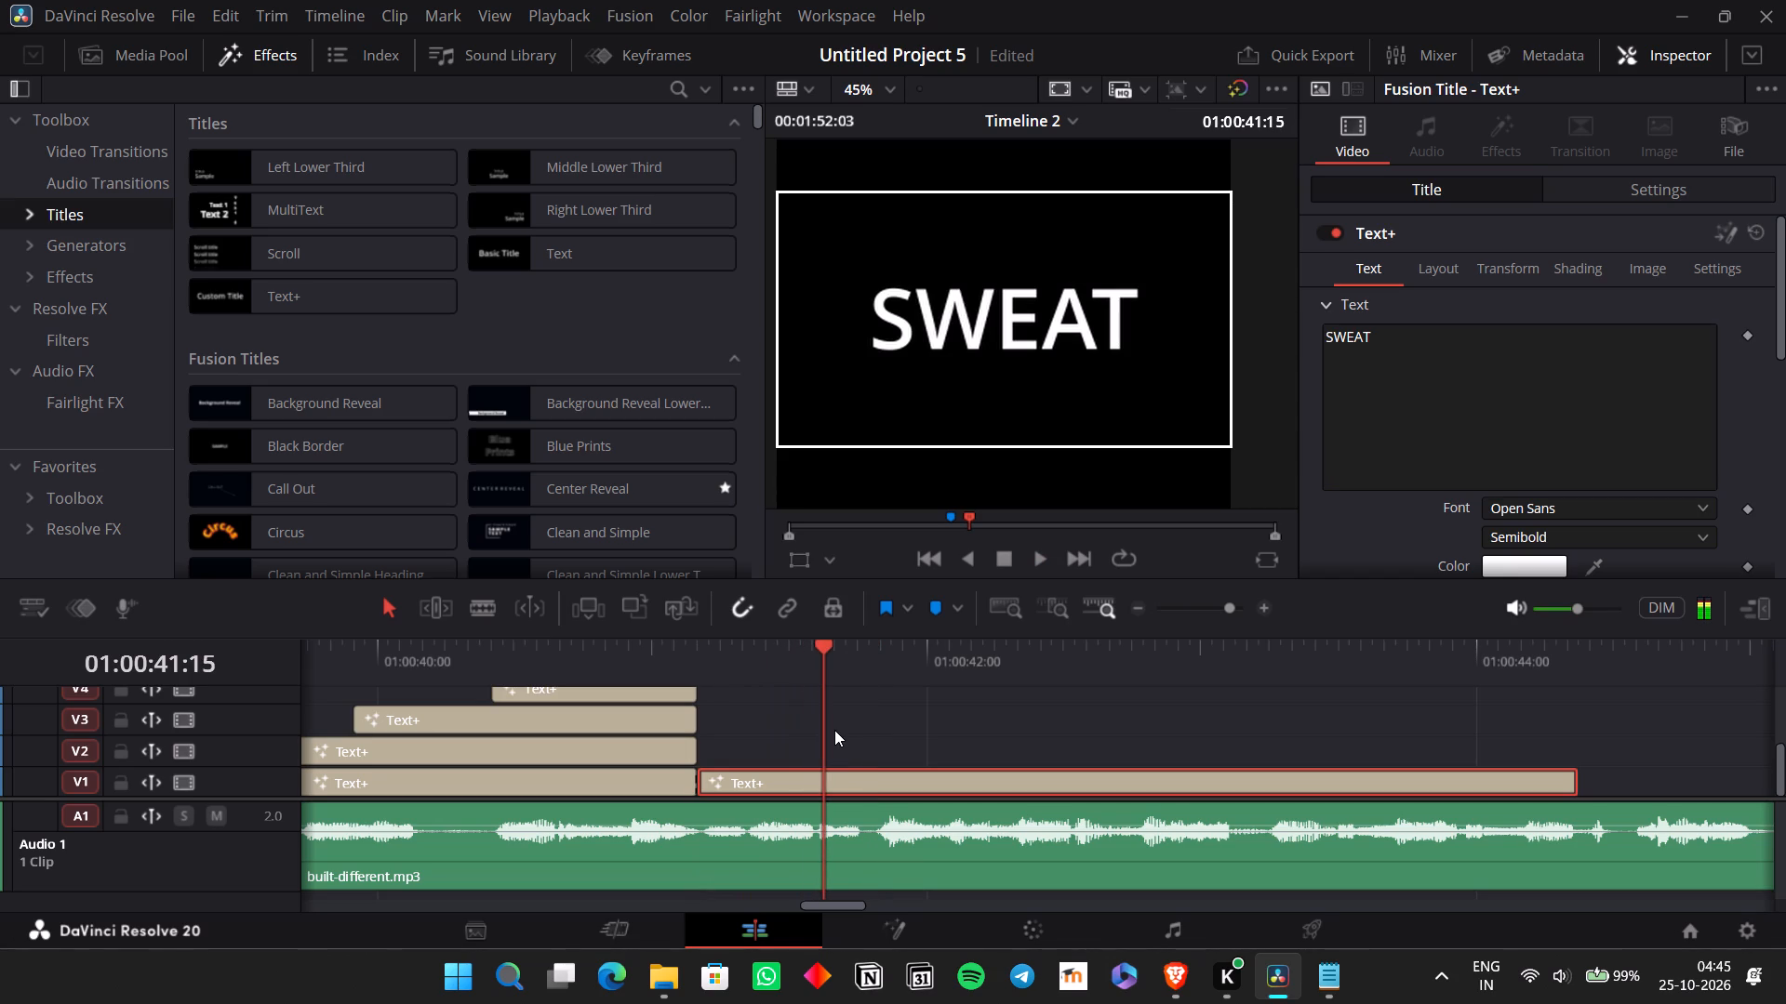
{"action": "left_click_drag", "start_coordinate": [725, 738], "coordinate": [672, 756]}
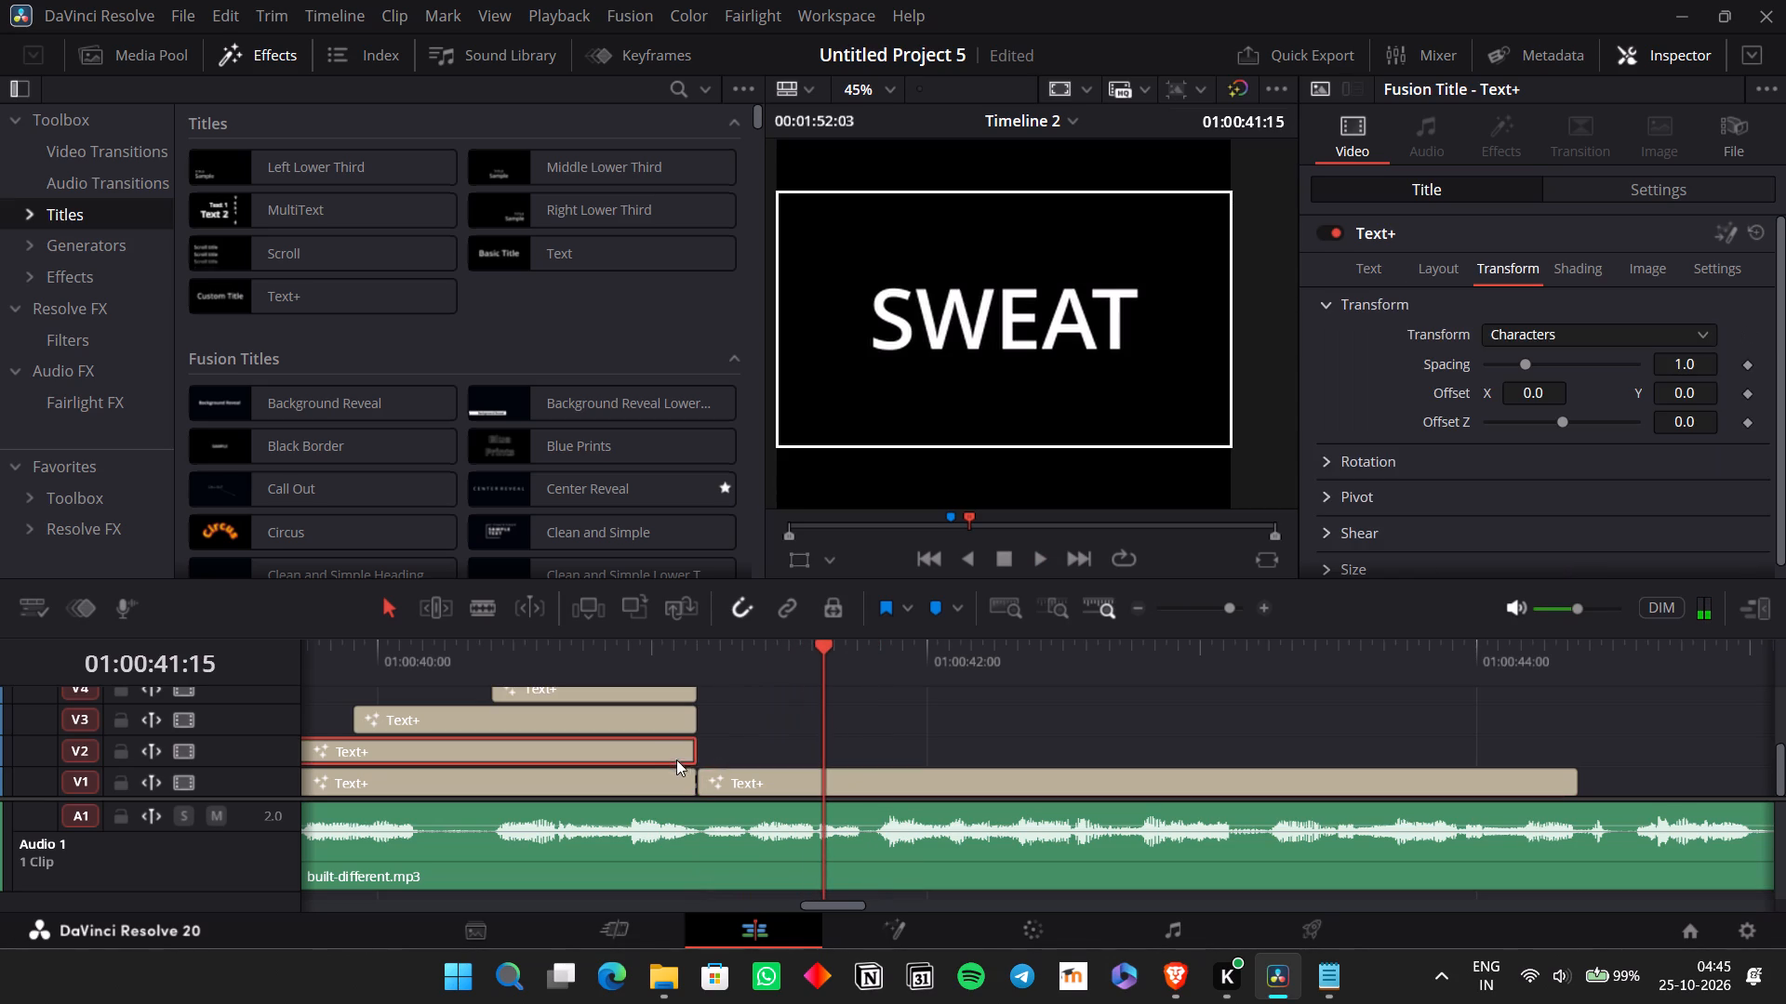
{"action": "key", "text": "ctrl+c"}
{"action": "key", "text": "ctrl+v"}
{"action": "left_click_drag", "start_coordinate": [857, 751], "coordinate": [822, 756]}
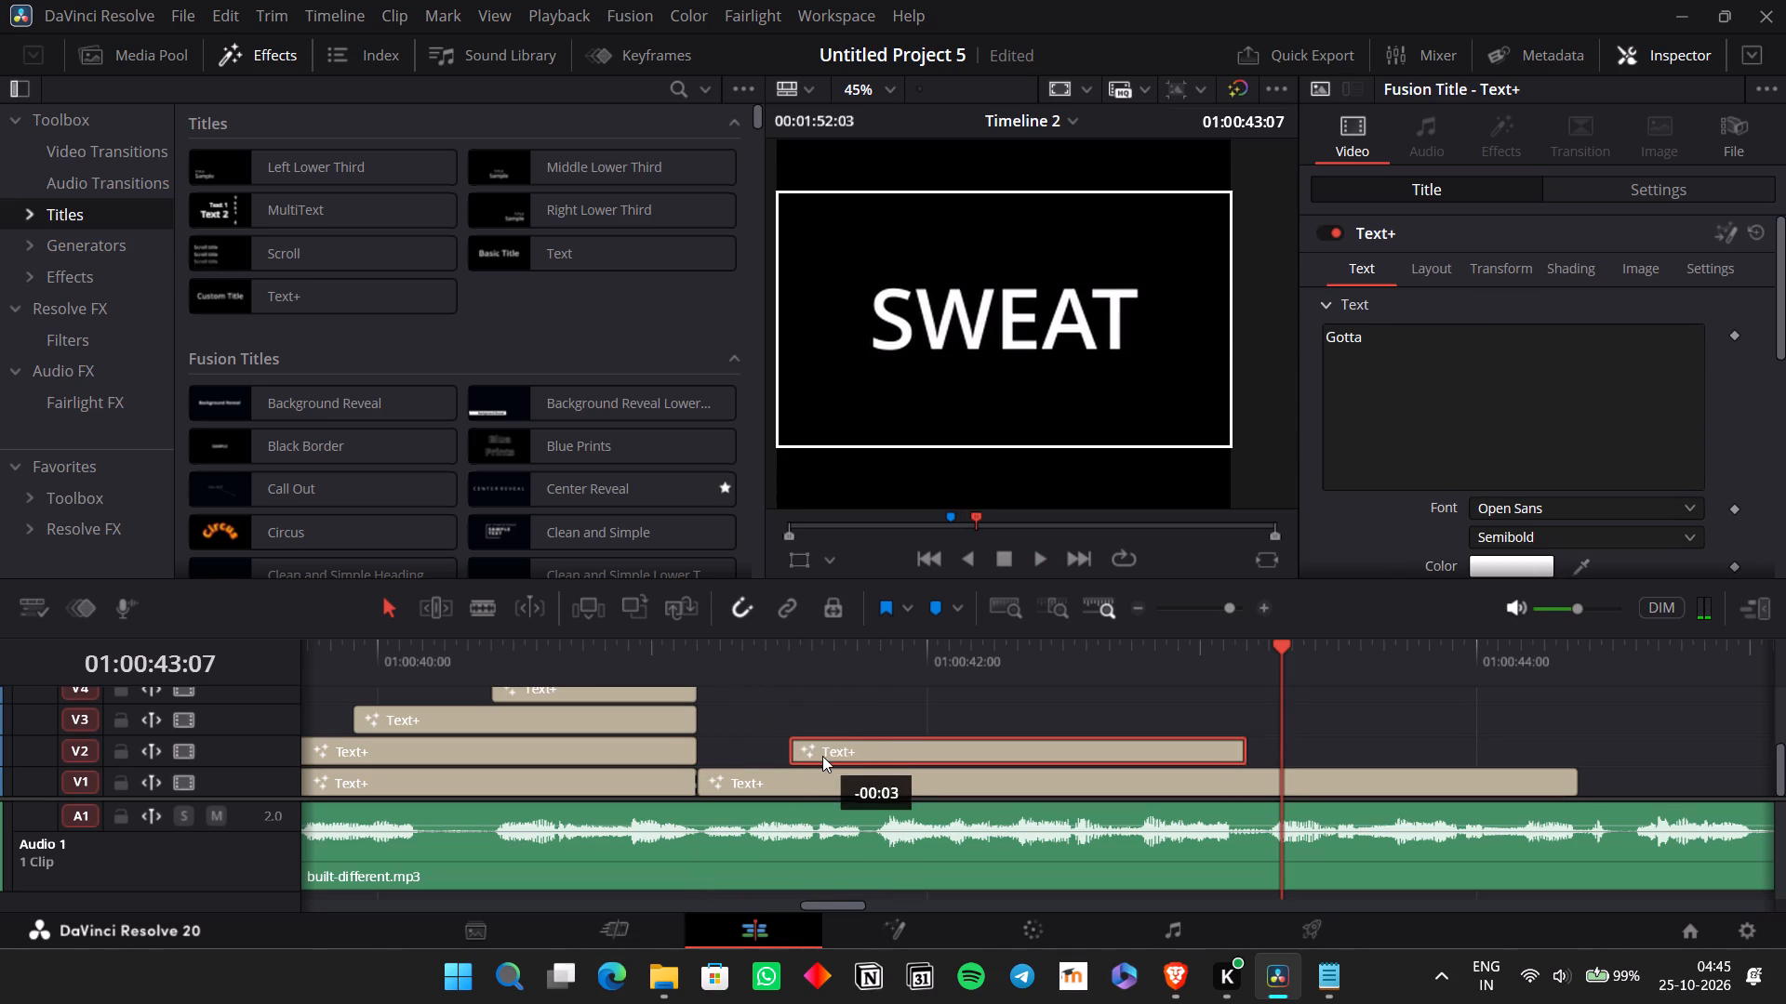
{"action": "left_click_drag", "start_coordinate": [822, 756], "coordinate": [833, 755]}
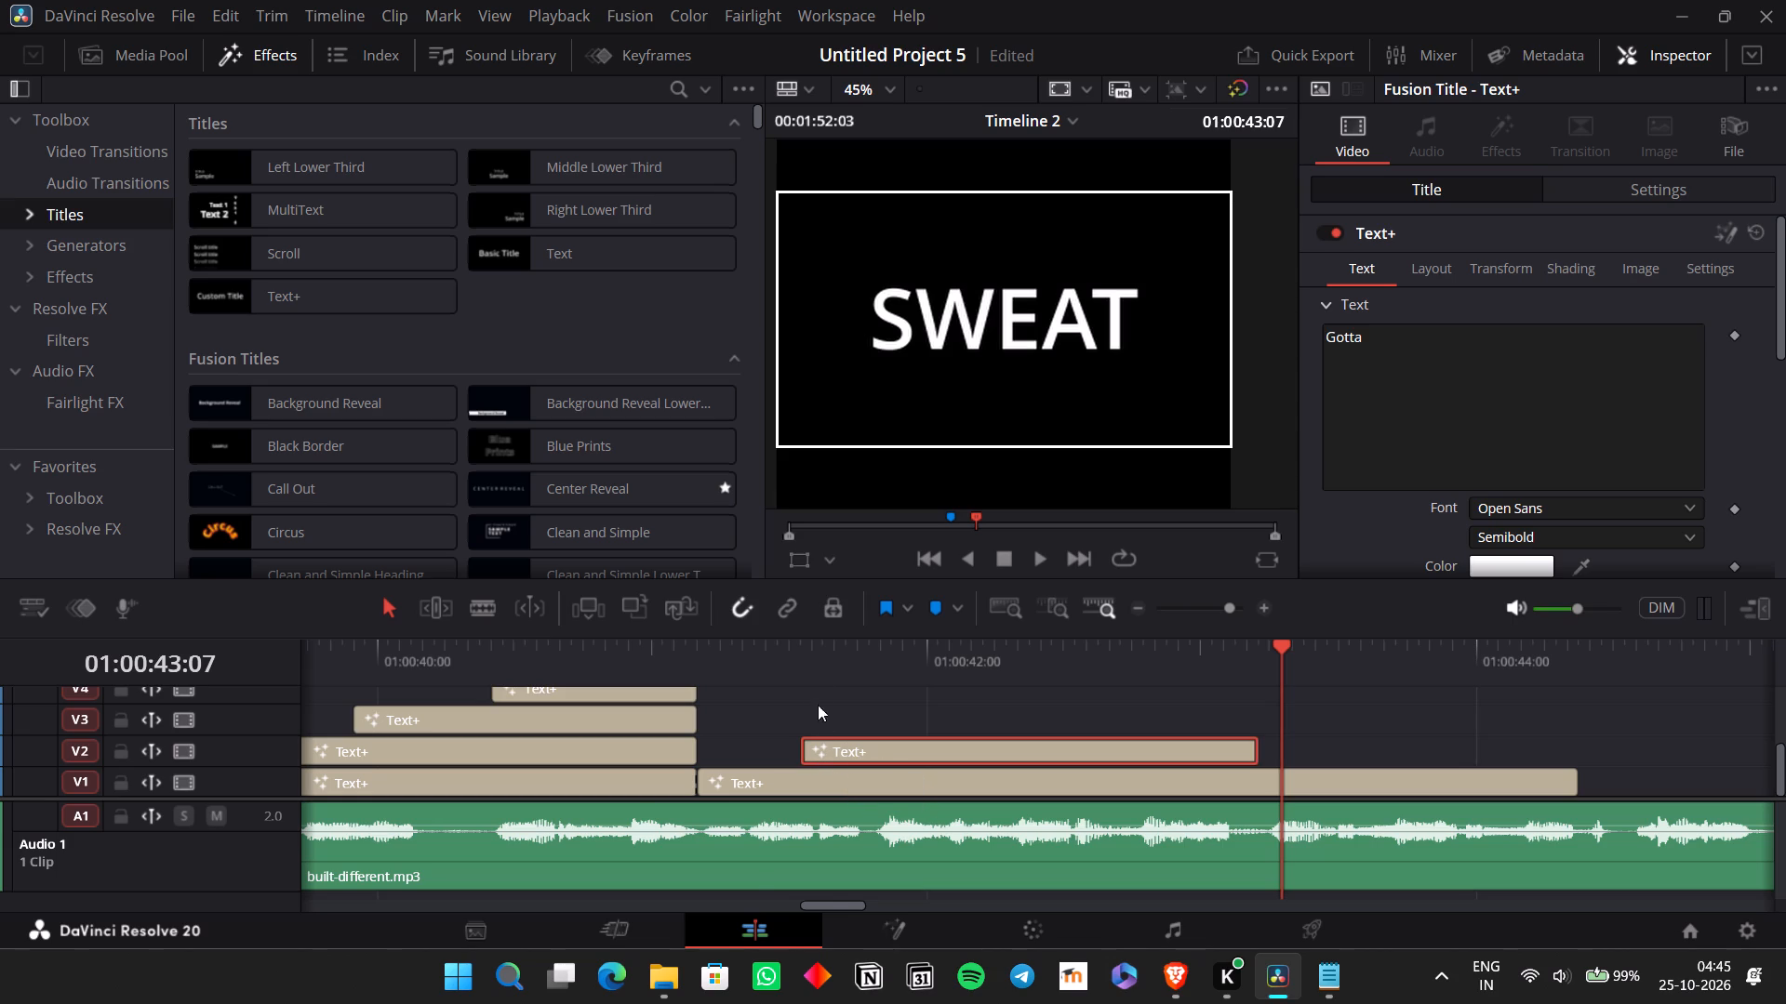
{"action": "left_click", "coordinate": [753, 654]}
{"action": "key", "text": "space"}
{"action": "key", "text": "space"}
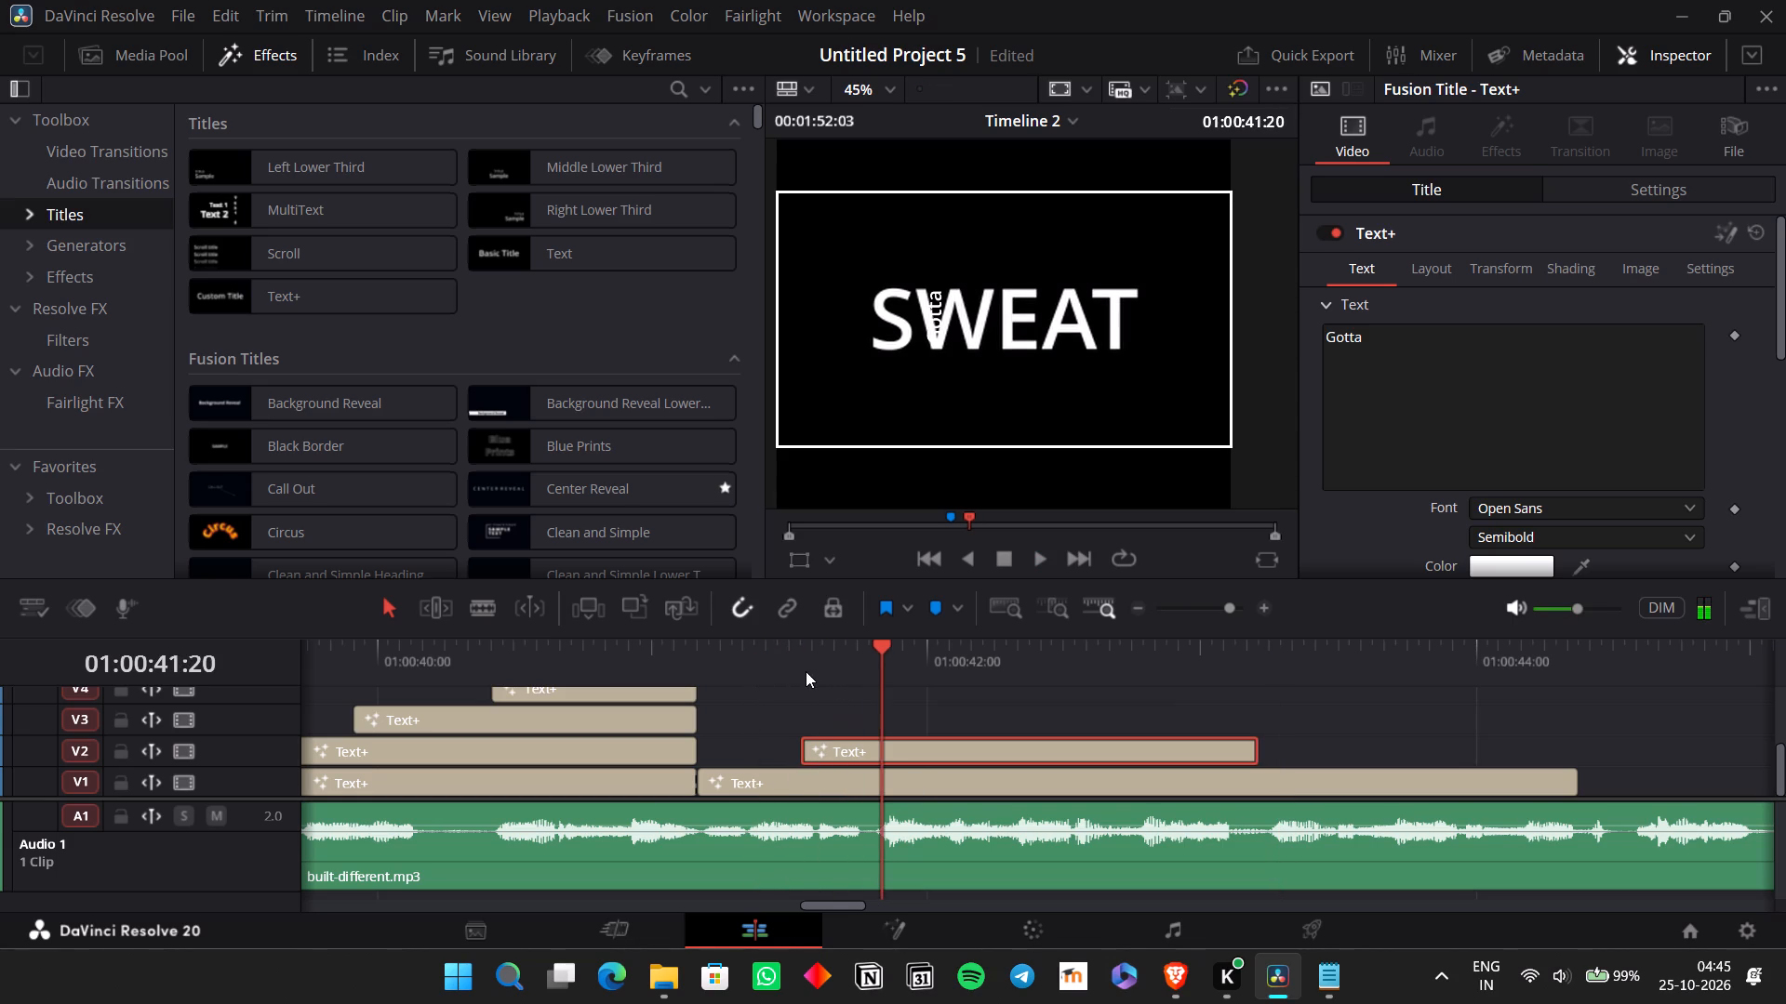
Change the pasted V2 title's text to "is".
{"action": "left_click", "coordinate": [803, 659]}
{"action": "left_click", "coordinate": [842, 744]}
{"action": "left_click_drag", "start_coordinate": [1378, 323], "coordinate": [1191, 345]}
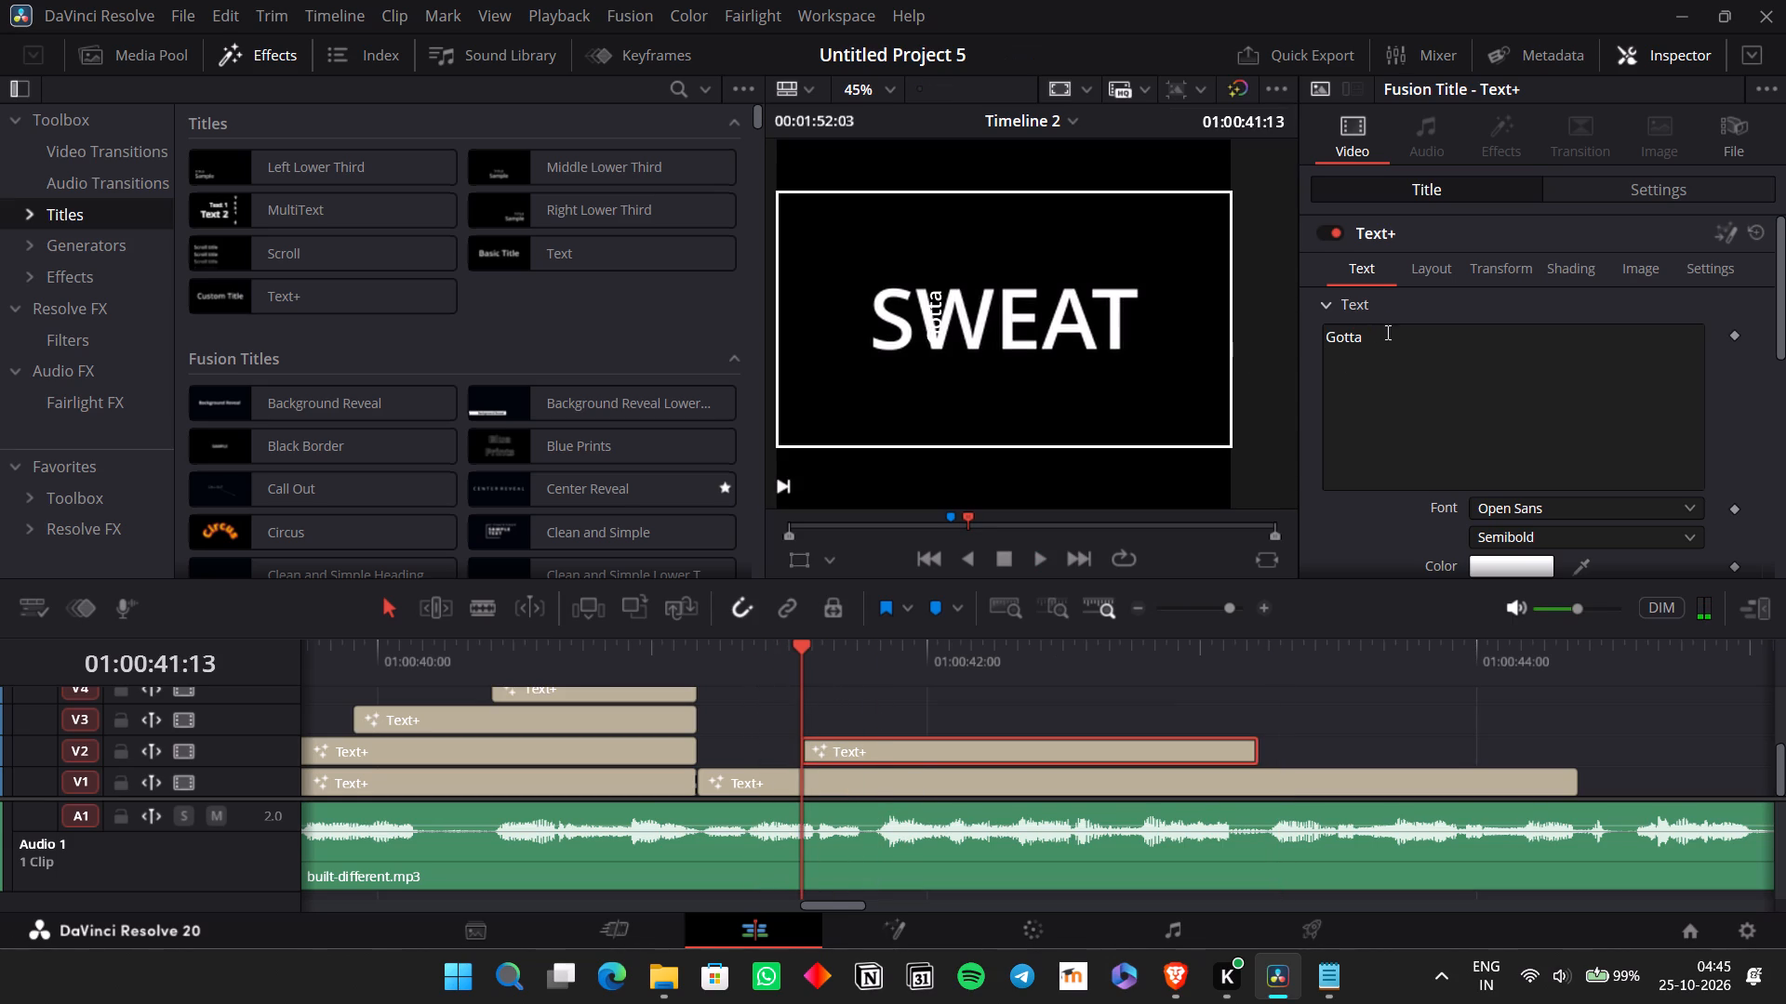
{"action": "left_click_drag", "start_coordinate": [1390, 329], "coordinate": [1253, 328]}
{"action": "key", "text": "i"}
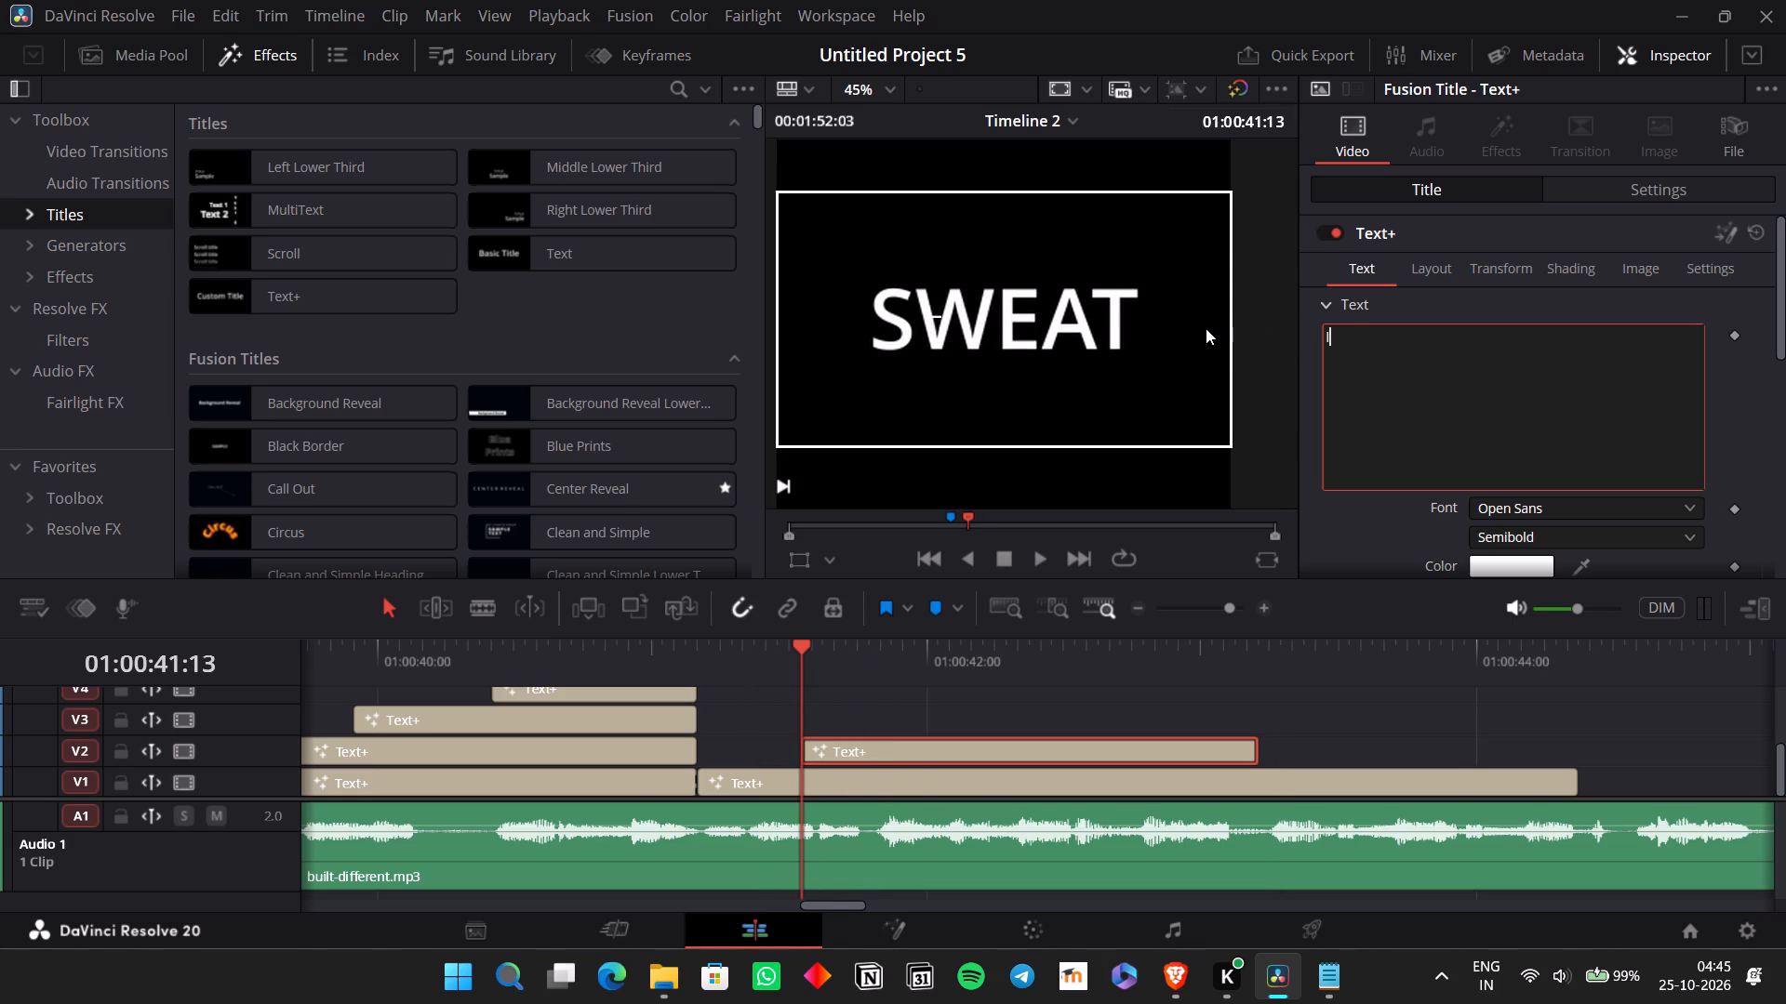
{"action": "key", "text": "BackSpace"}
{"action": "type", "text": "is"}
Move the "is" title beside the T of "SWEAT" at position X 316.087 and set its rotation angle to 275.
{"action": "left_click", "coordinate": [1592, 191]}
{"action": "left_click_drag", "start_coordinate": [1533, 298], "coordinate": [1459, 333]}
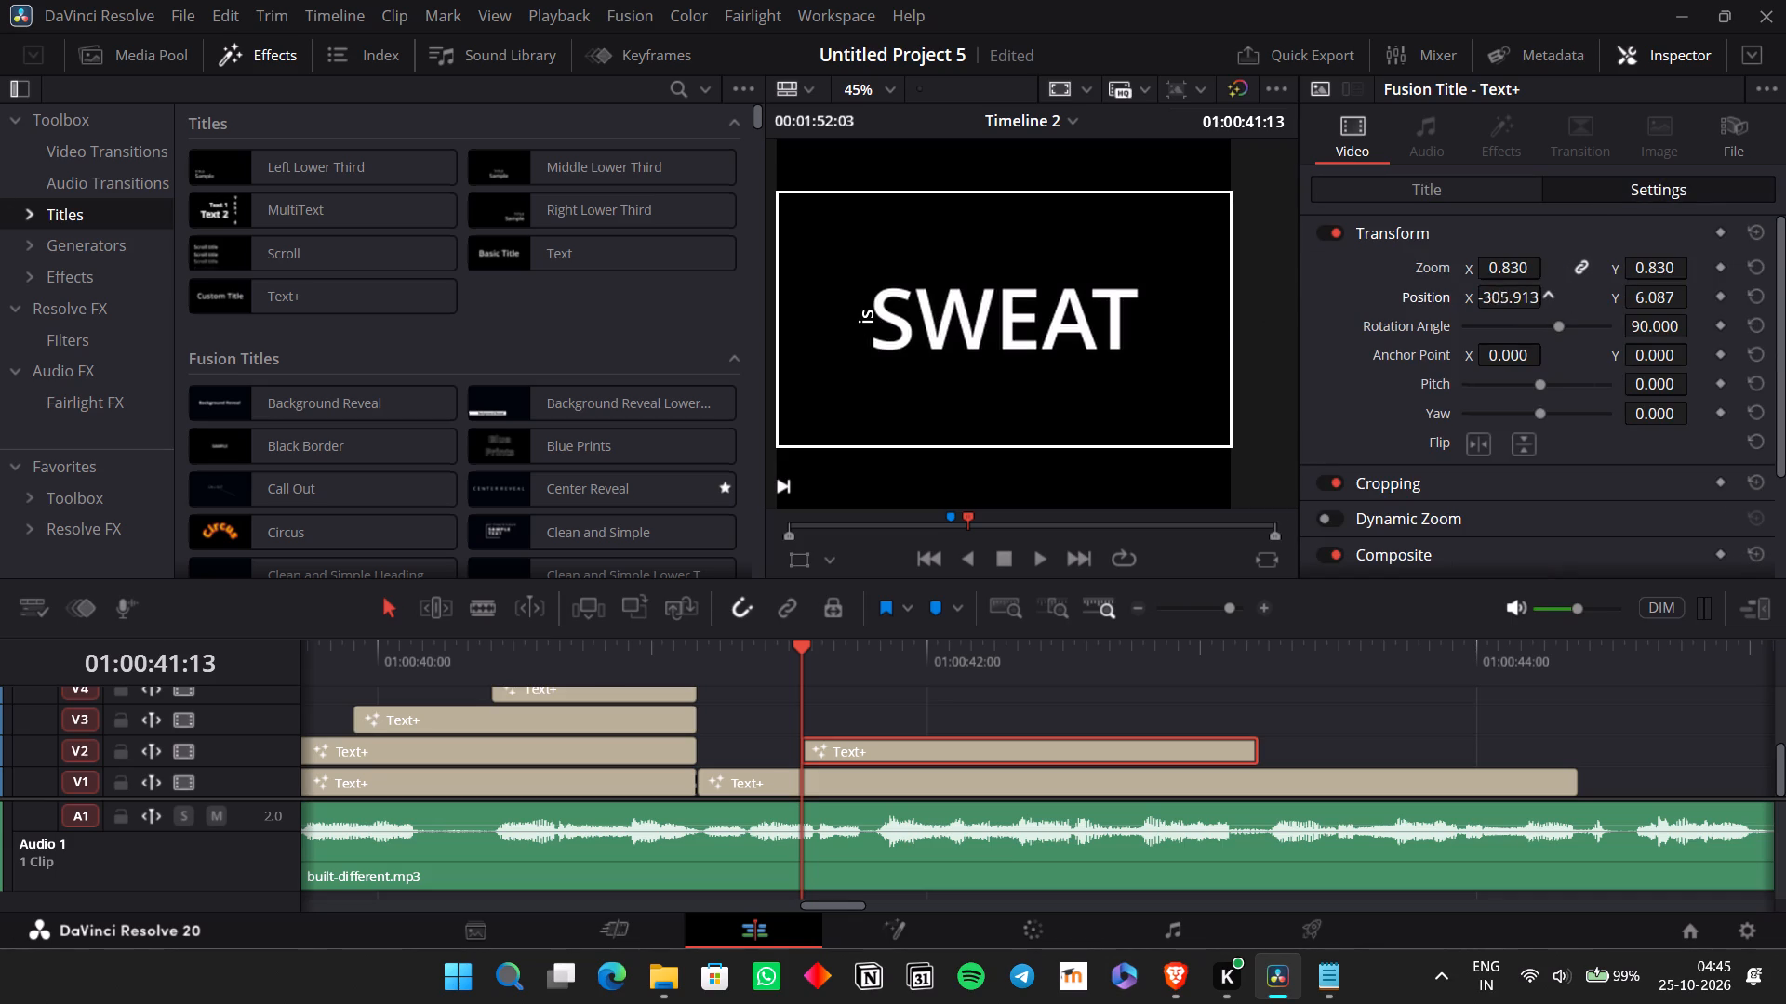
{"action": "left_click_drag", "start_coordinate": [1459, 333], "coordinate": [1198, 527]}
{"action": "left_click_drag", "start_coordinate": [1198, 527], "coordinate": [1200, 530]}
{"action": "left_click_drag", "start_coordinate": [1648, 337], "coordinate": [1130, 512]}
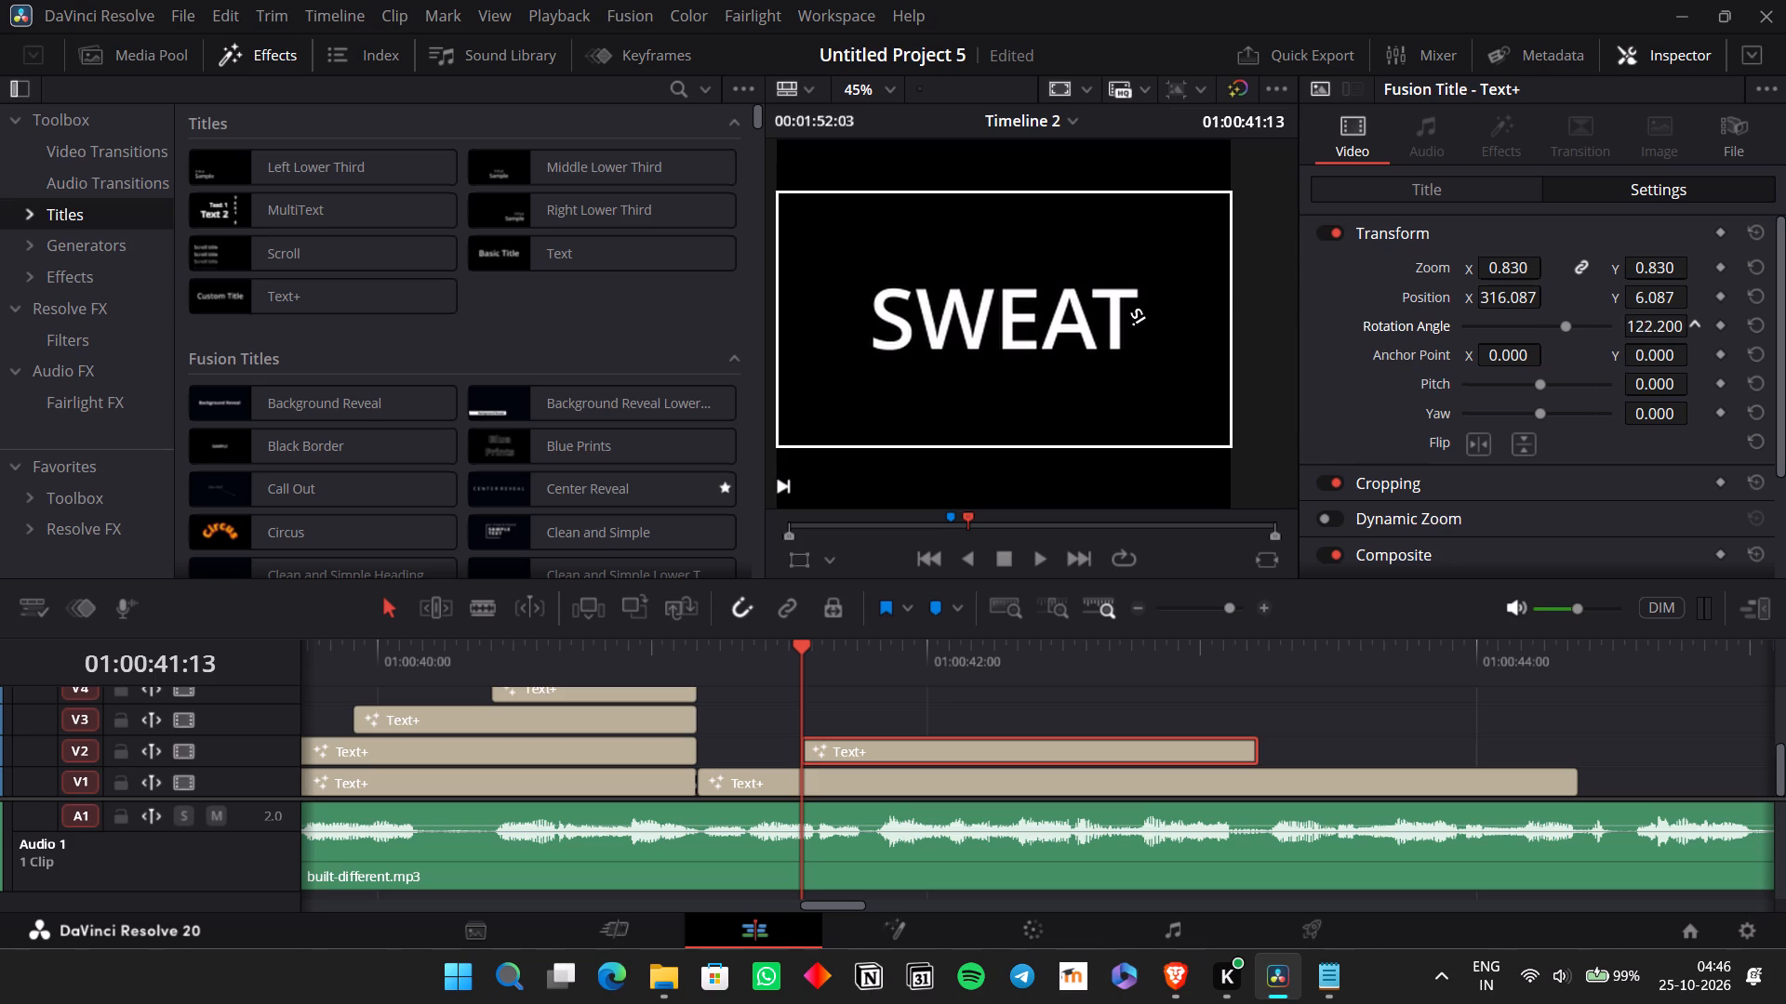
{"action": "left_click_drag", "start_coordinate": [1130, 512], "coordinate": [1785, 568]}
{"action": "left_click_drag", "start_coordinate": [1785, 568], "coordinate": [1080, 509]}
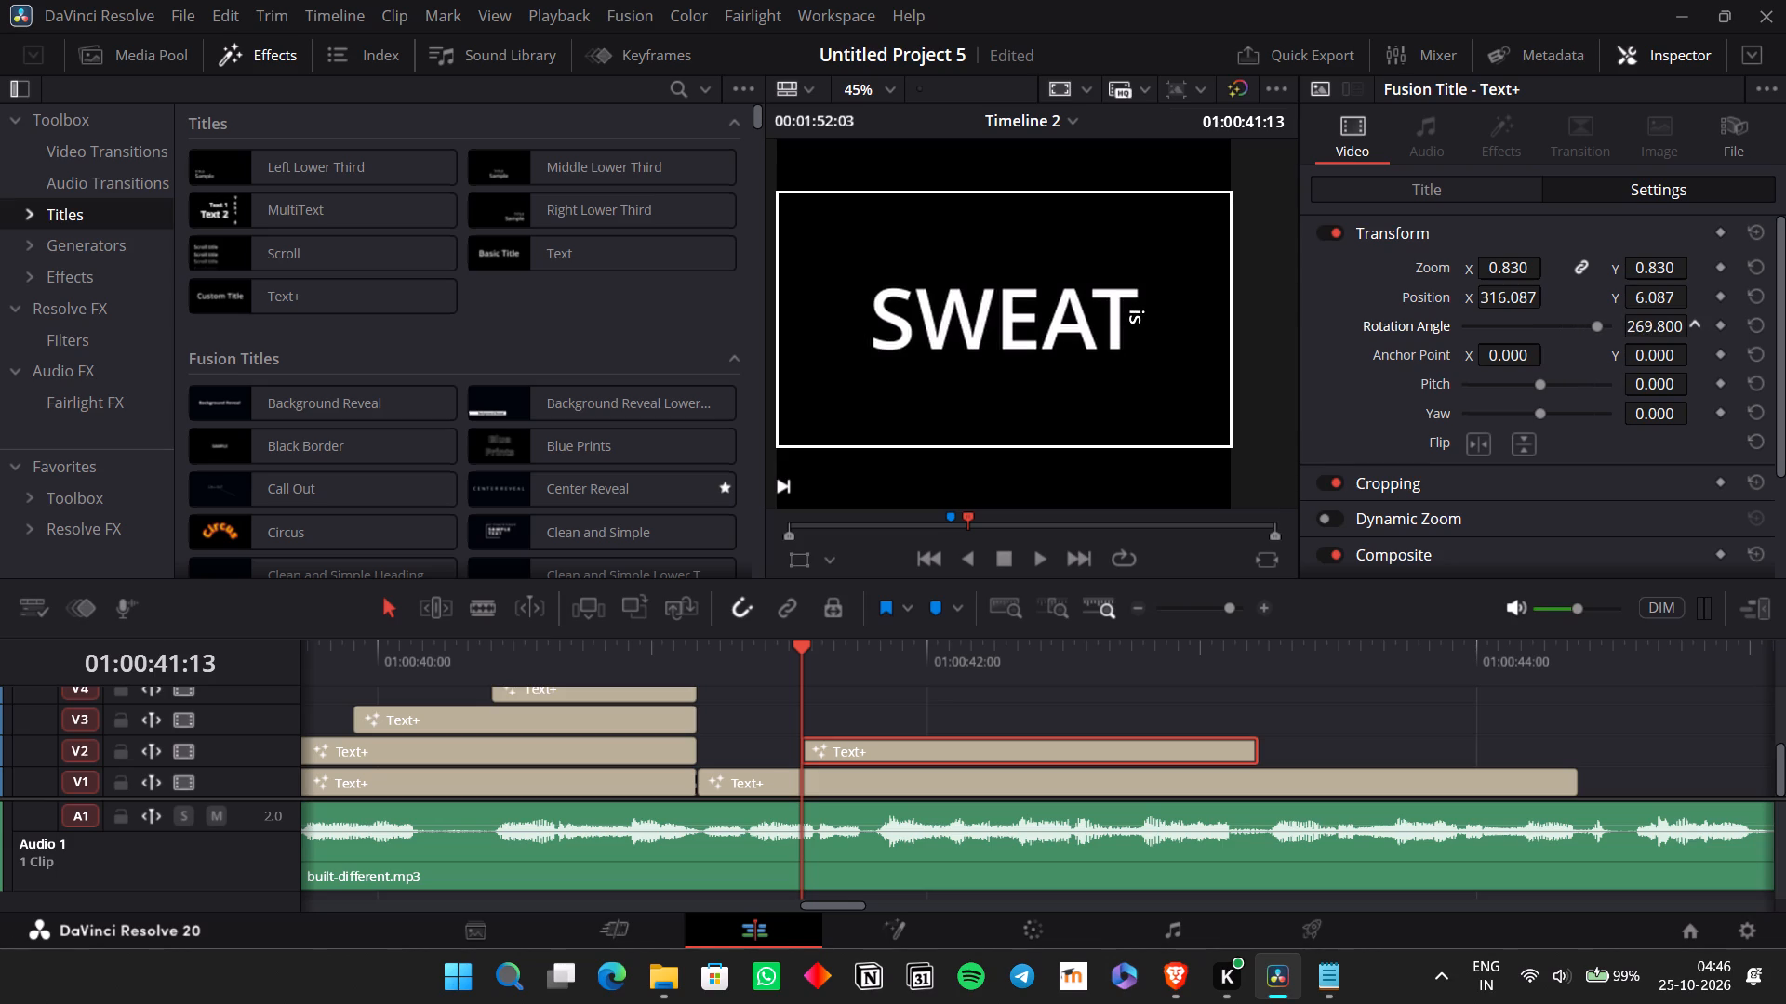
{"action": "left_click_drag", "start_coordinate": [1080, 509], "coordinate": [1090, 509]}
{"action": "double_click", "coordinate": [1660, 333]}
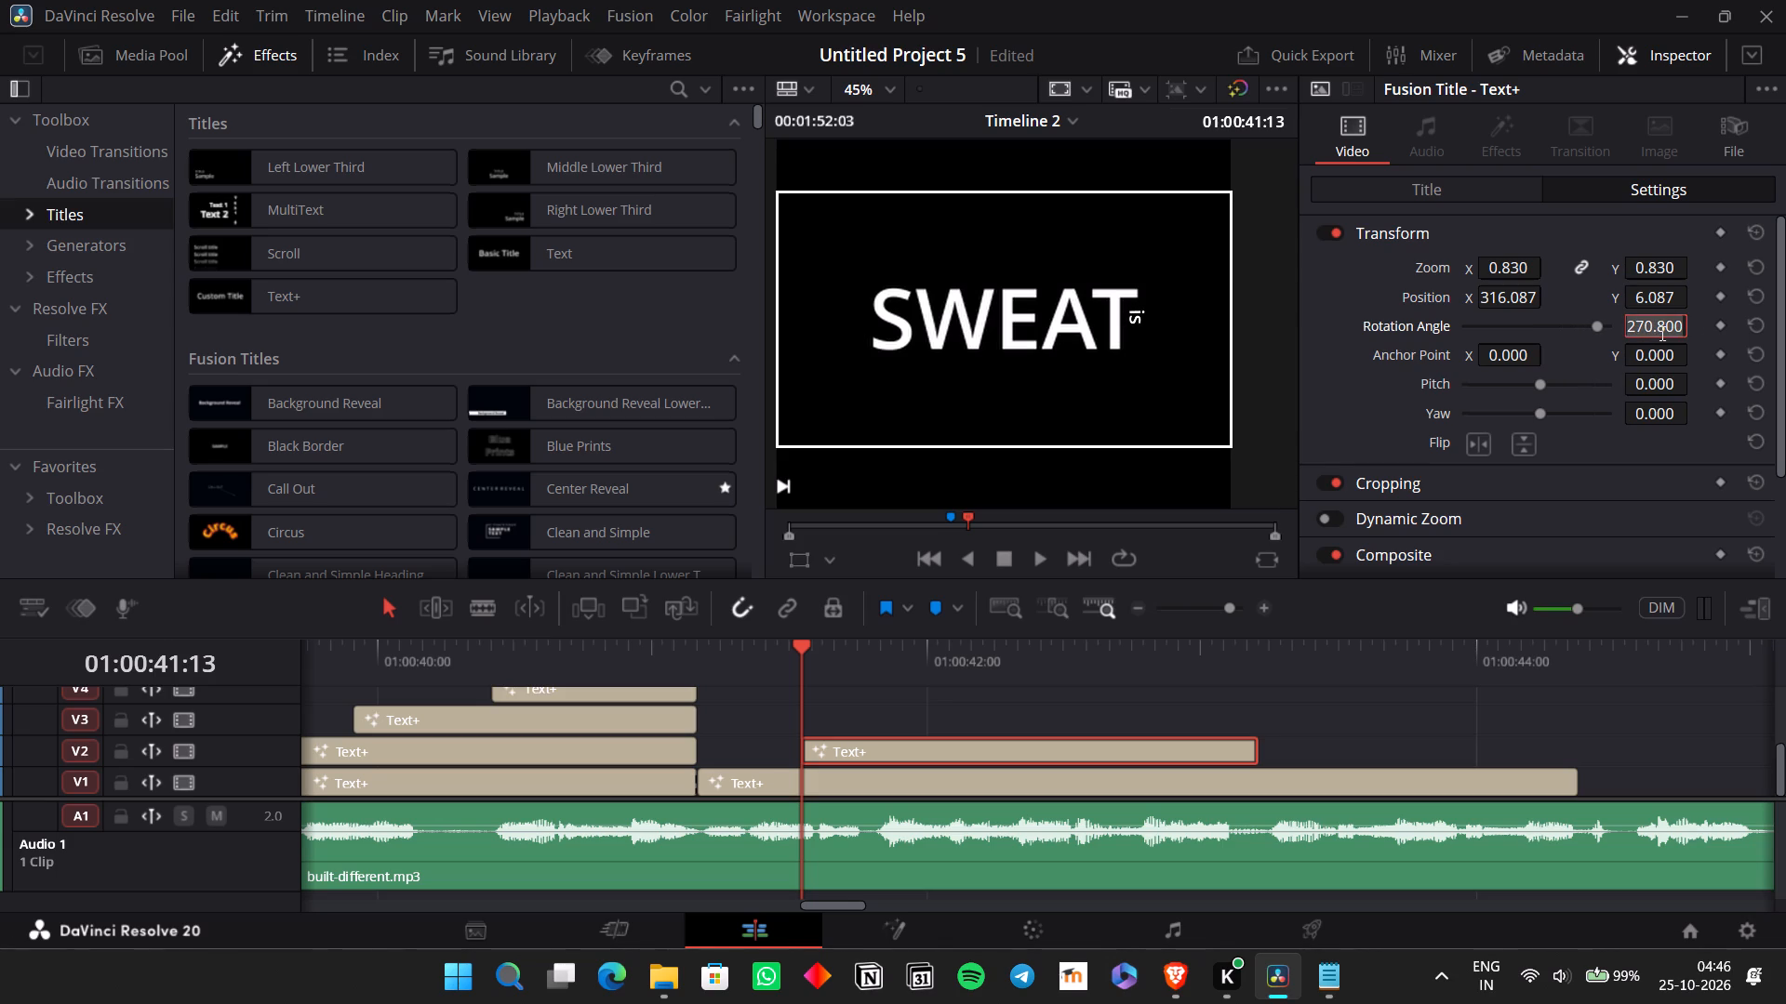
{"action": "type", "text": "275"}
{"action": "key", "text": "Return"}
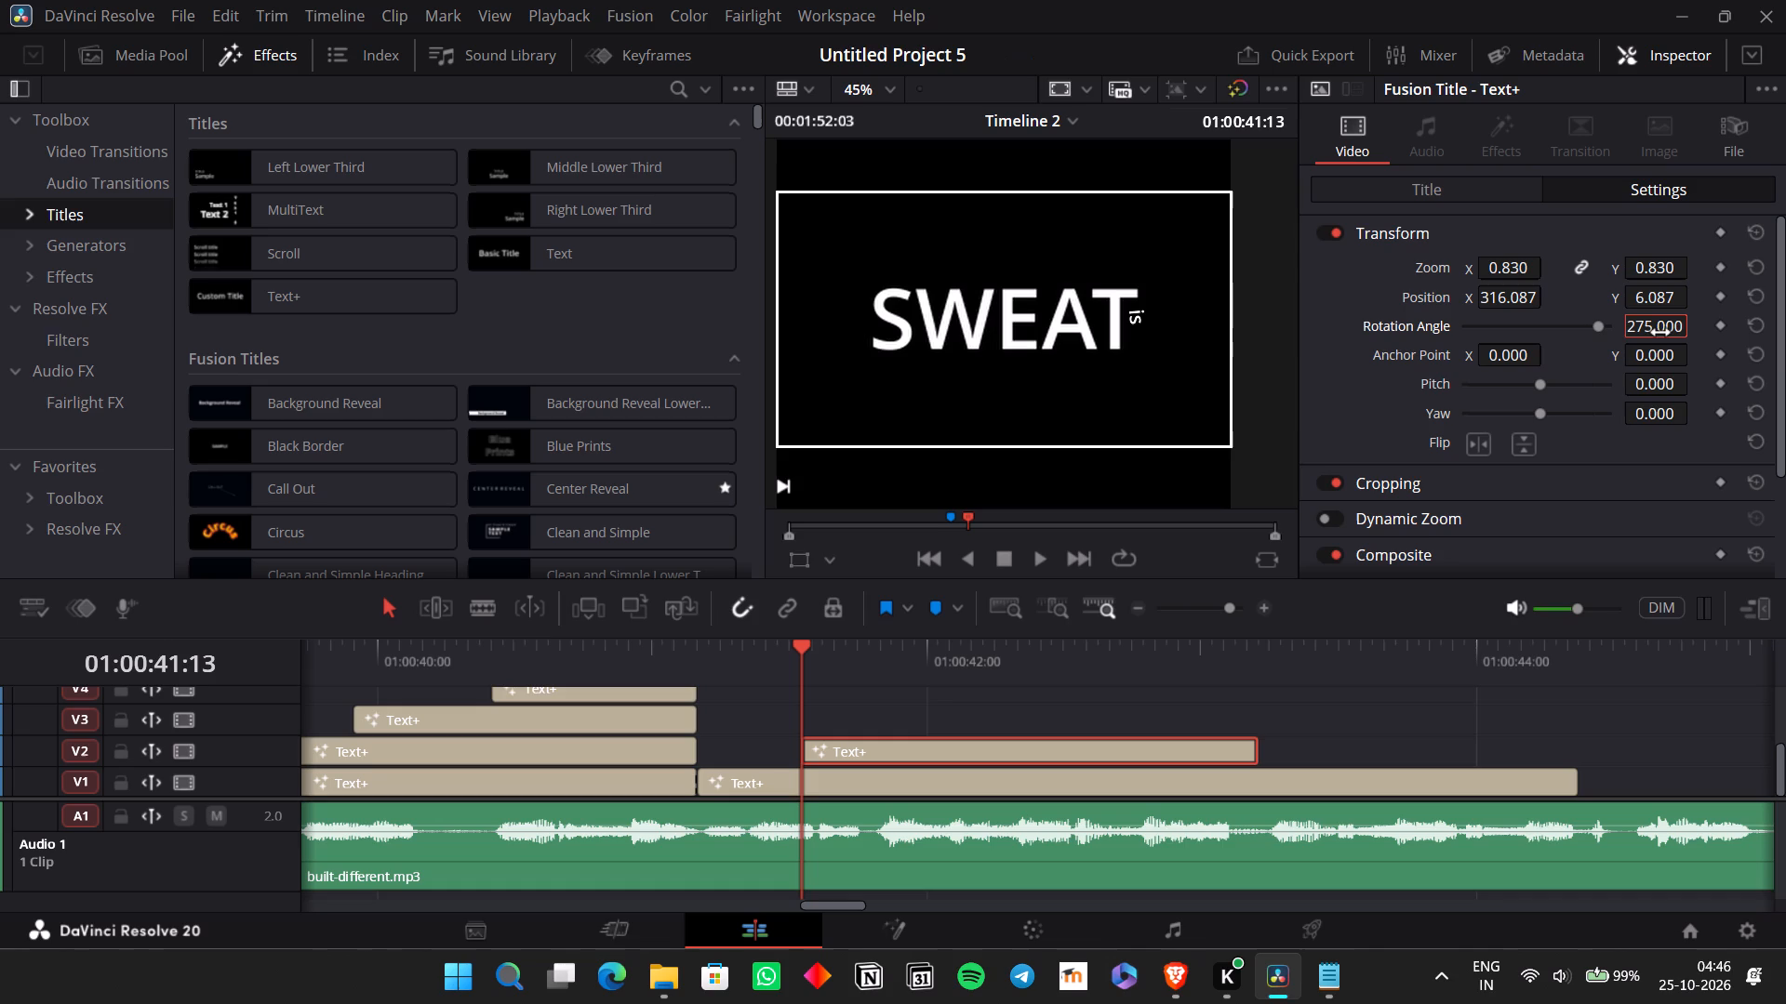
Try a rotation angle of -90 on the "is" title, and set it to 0.
{"action": "left_click", "coordinate": [1642, 436]}
{"action": "double_click", "coordinate": [1657, 332]}
{"action": "type", "text": "-90"}
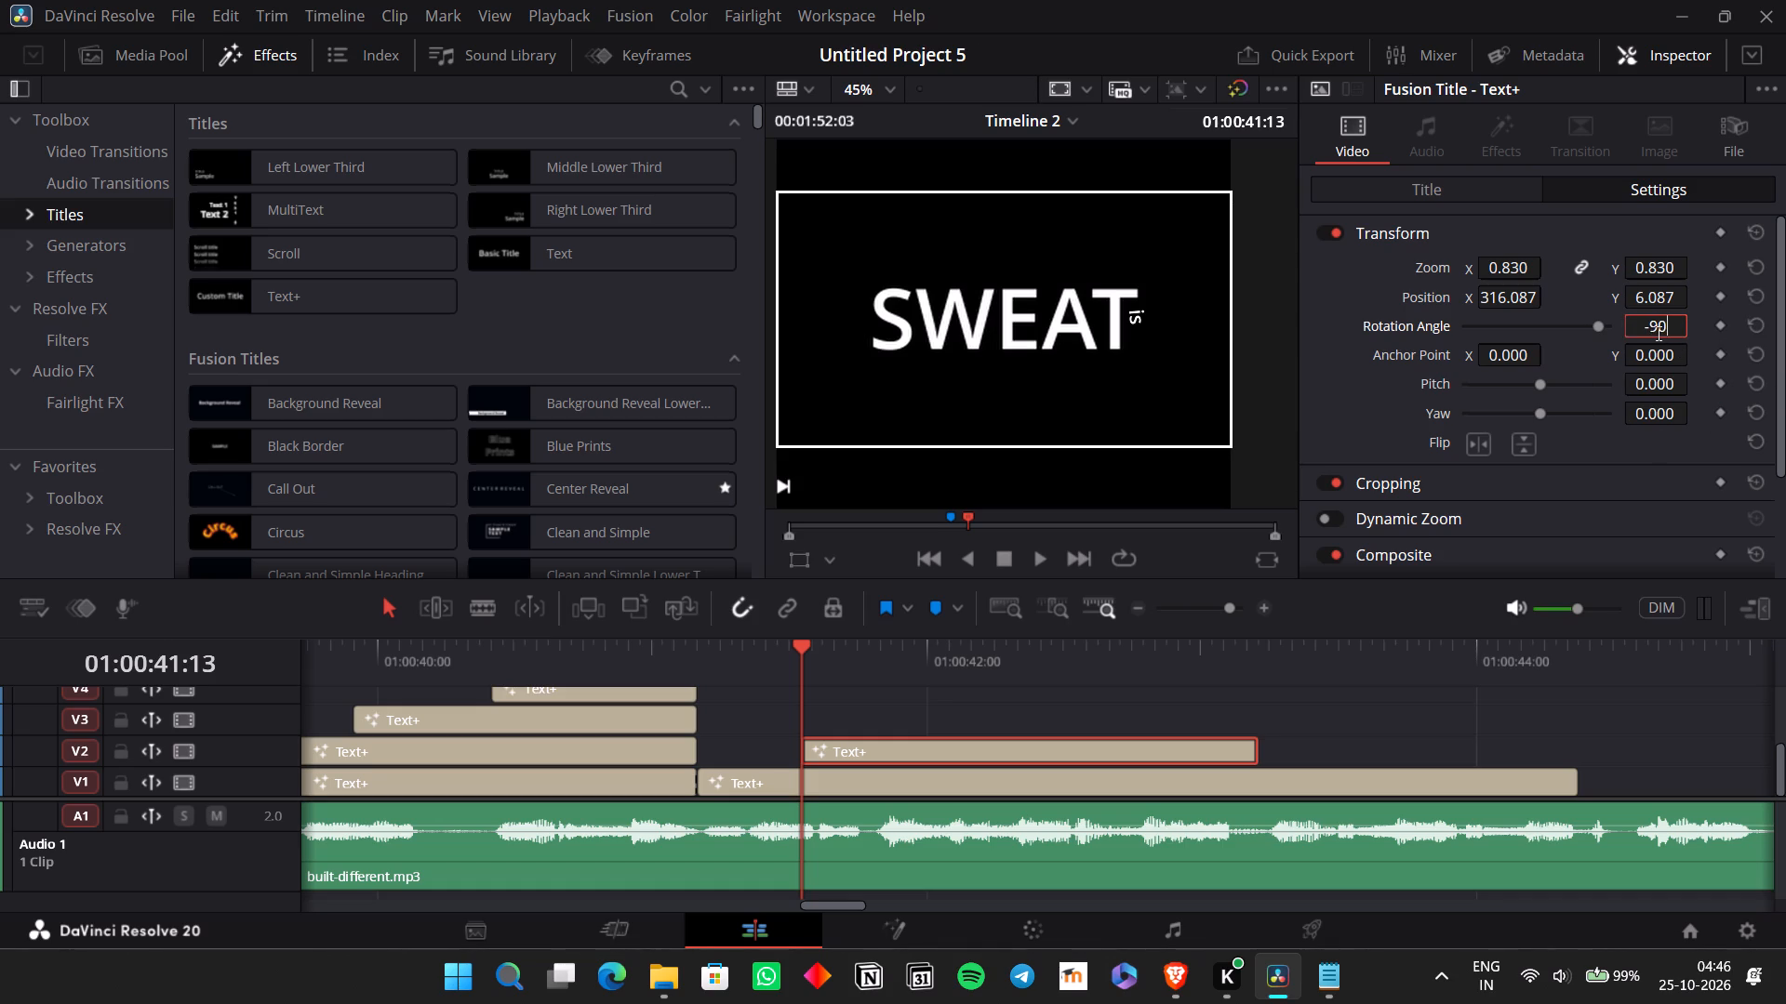
{"action": "key", "text": "Return"}
{"action": "double_click", "coordinate": [1657, 333]}
{"action": "key", "text": "0"}
{"action": "key", "text": "Return"}
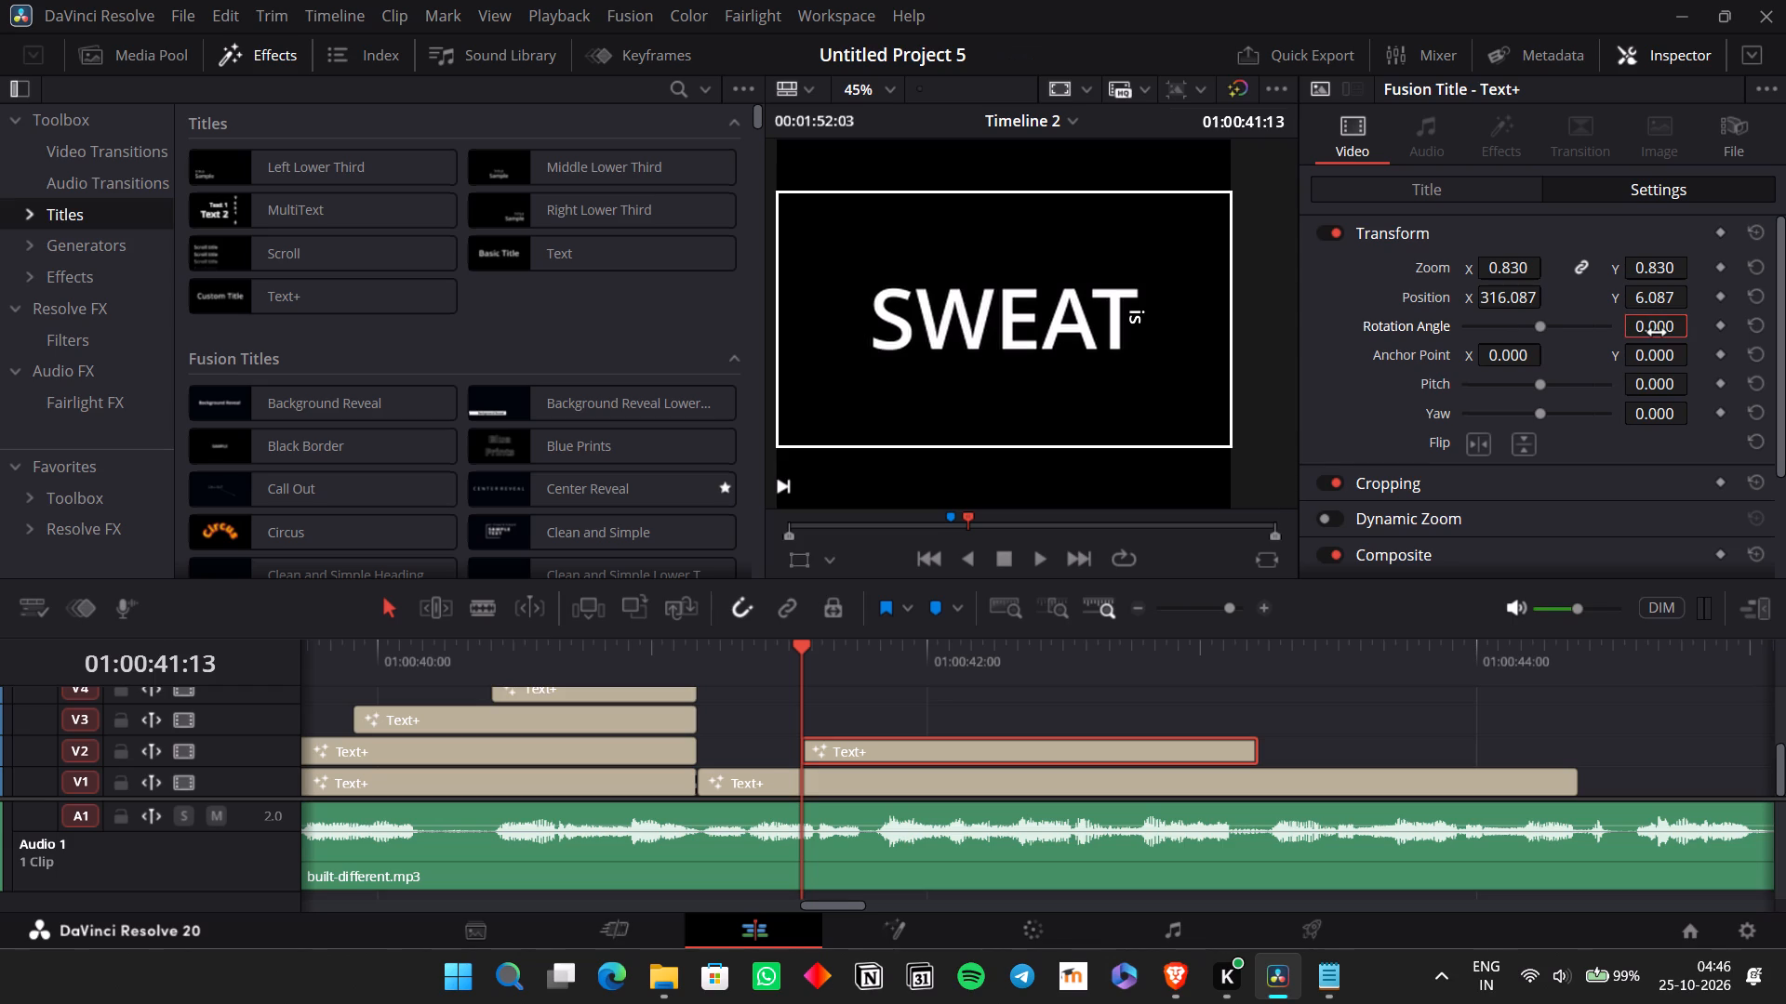
Reposition the "is" title beside the foot of the T in "SWEAT", at position X 303.087 and Y -49.913.
{"action": "left_click", "coordinate": [1540, 190]}
{"action": "left_click", "coordinate": [1627, 199]}
{"action": "left_click_drag", "start_coordinate": [1499, 296], "coordinate": [1478, 307]}
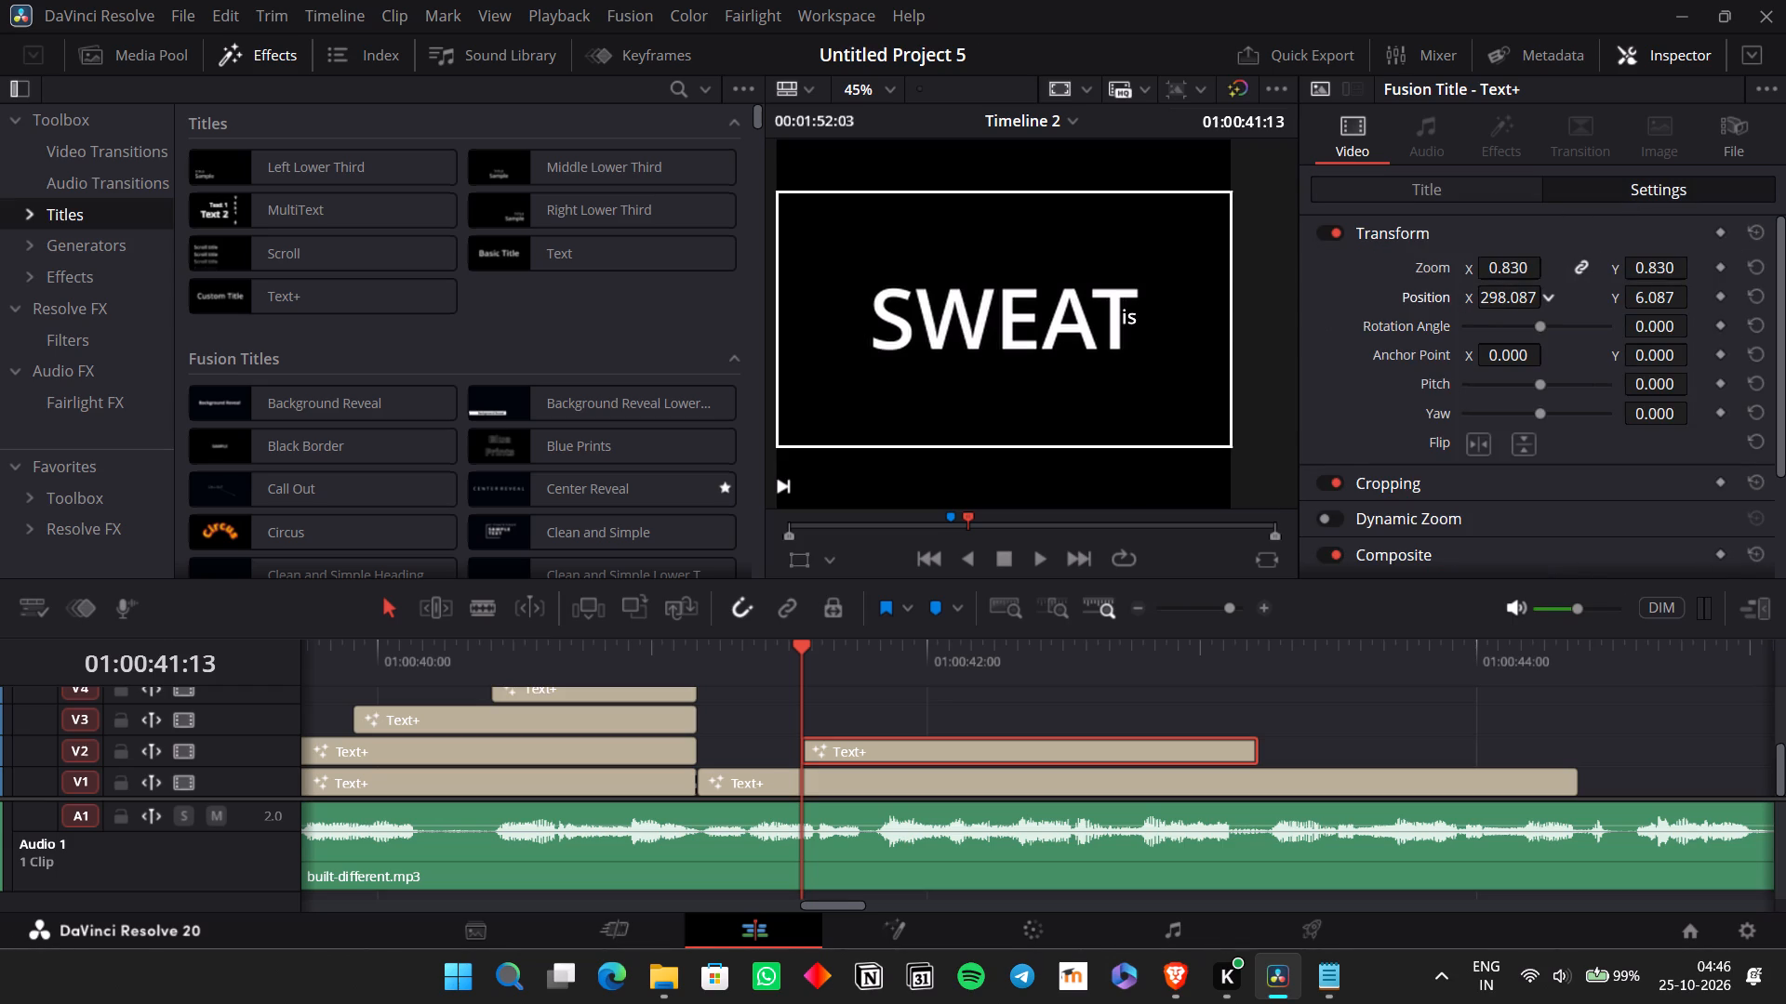
{"action": "left_click_drag", "start_coordinate": [1478, 307], "coordinate": [1484, 310]}
{"action": "left_click_drag", "start_coordinate": [1653, 295], "coordinate": [1593, 378]}
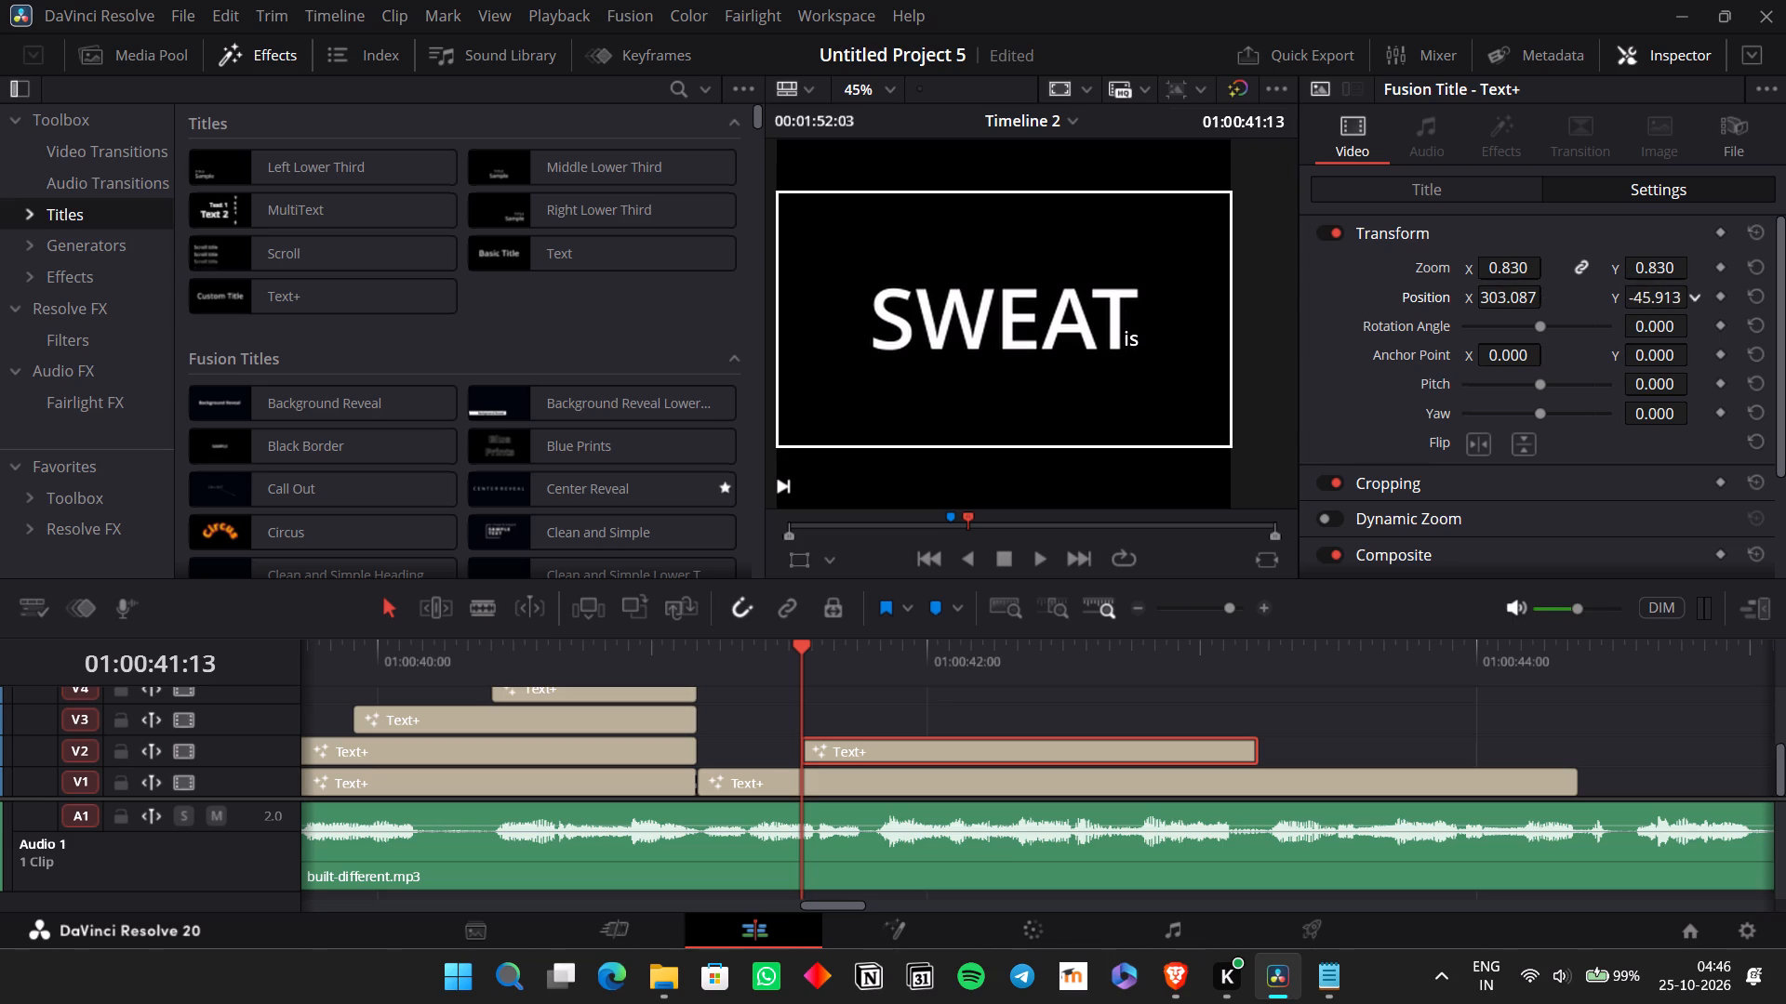
{"action": "left_click_drag", "start_coordinate": [1593, 378], "coordinate": [1588, 386]}
Paste a copy of the "reap" title on V3 above "is" and move it to start at the next sung word, 01:00:41:19.
{"action": "left_click", "coordinate": [827, 704]}
{"action": "left_click", "coordinate": [677, 713]}
{"action": "key", "text": "ctrl+c"}
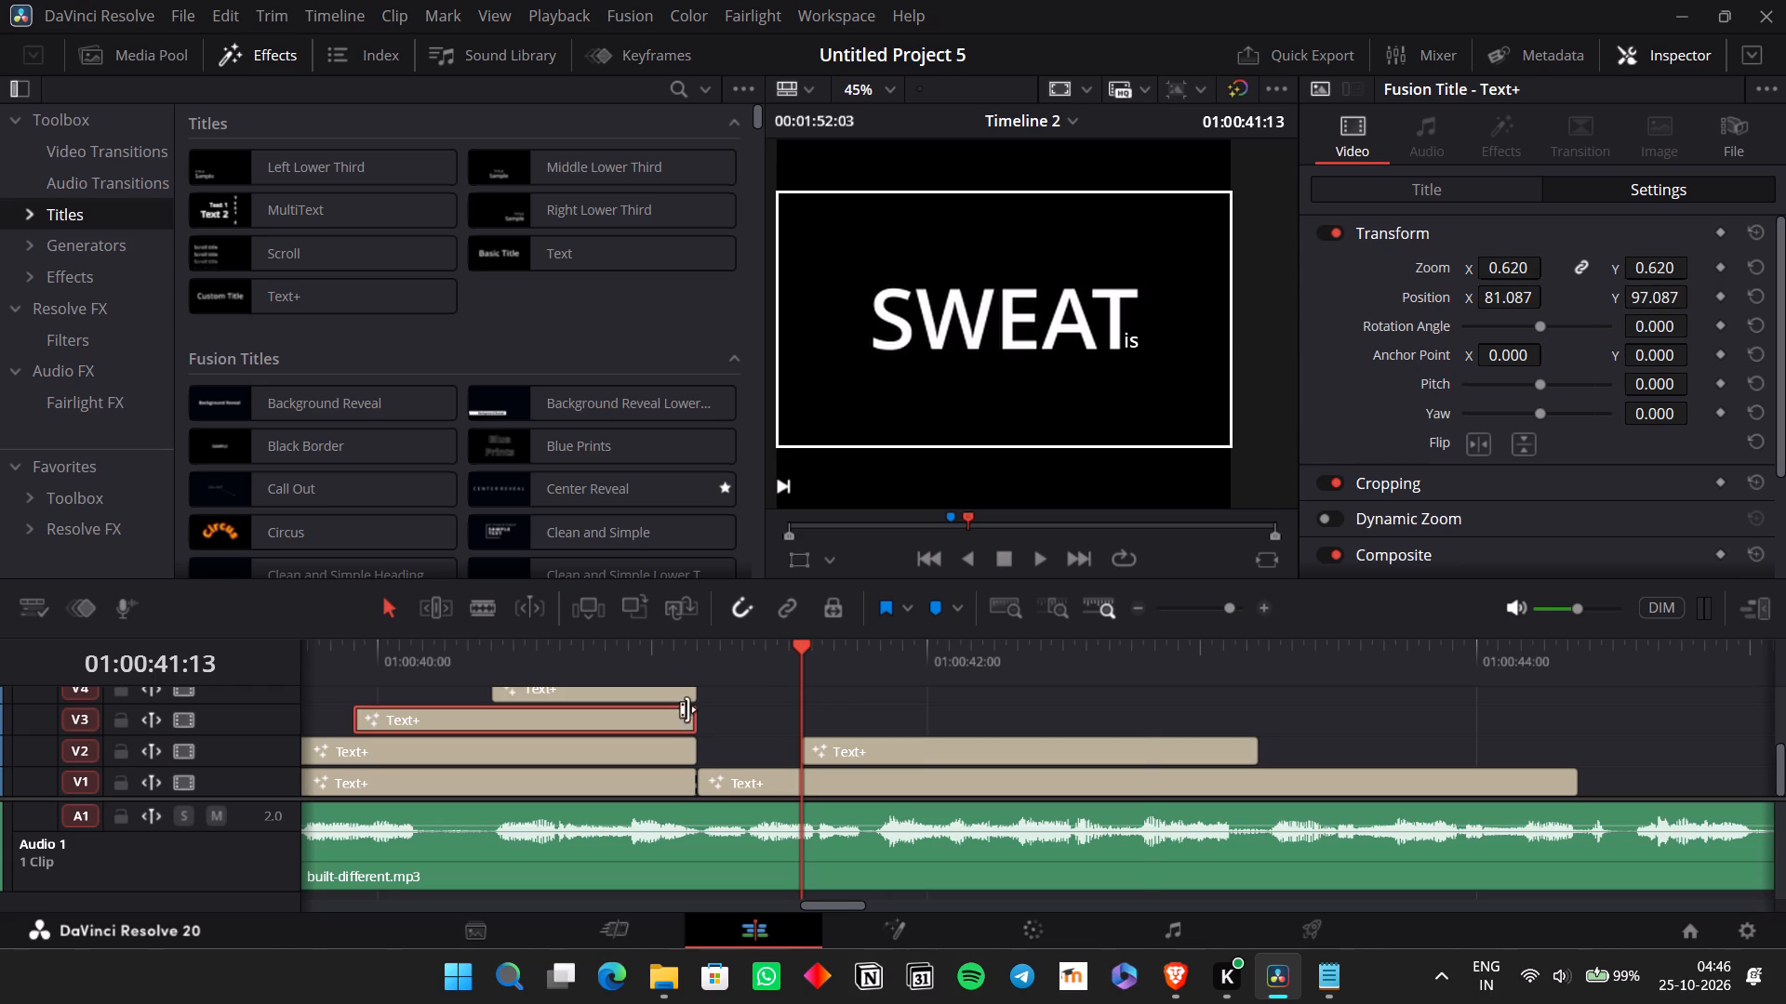
{"action": "key", "text": "ctrl+v"}
{"action": "left_click", "coordinate": [807, 664]}
{"action": "key", "text": "space"}
{"action": "key", "text": "space"}
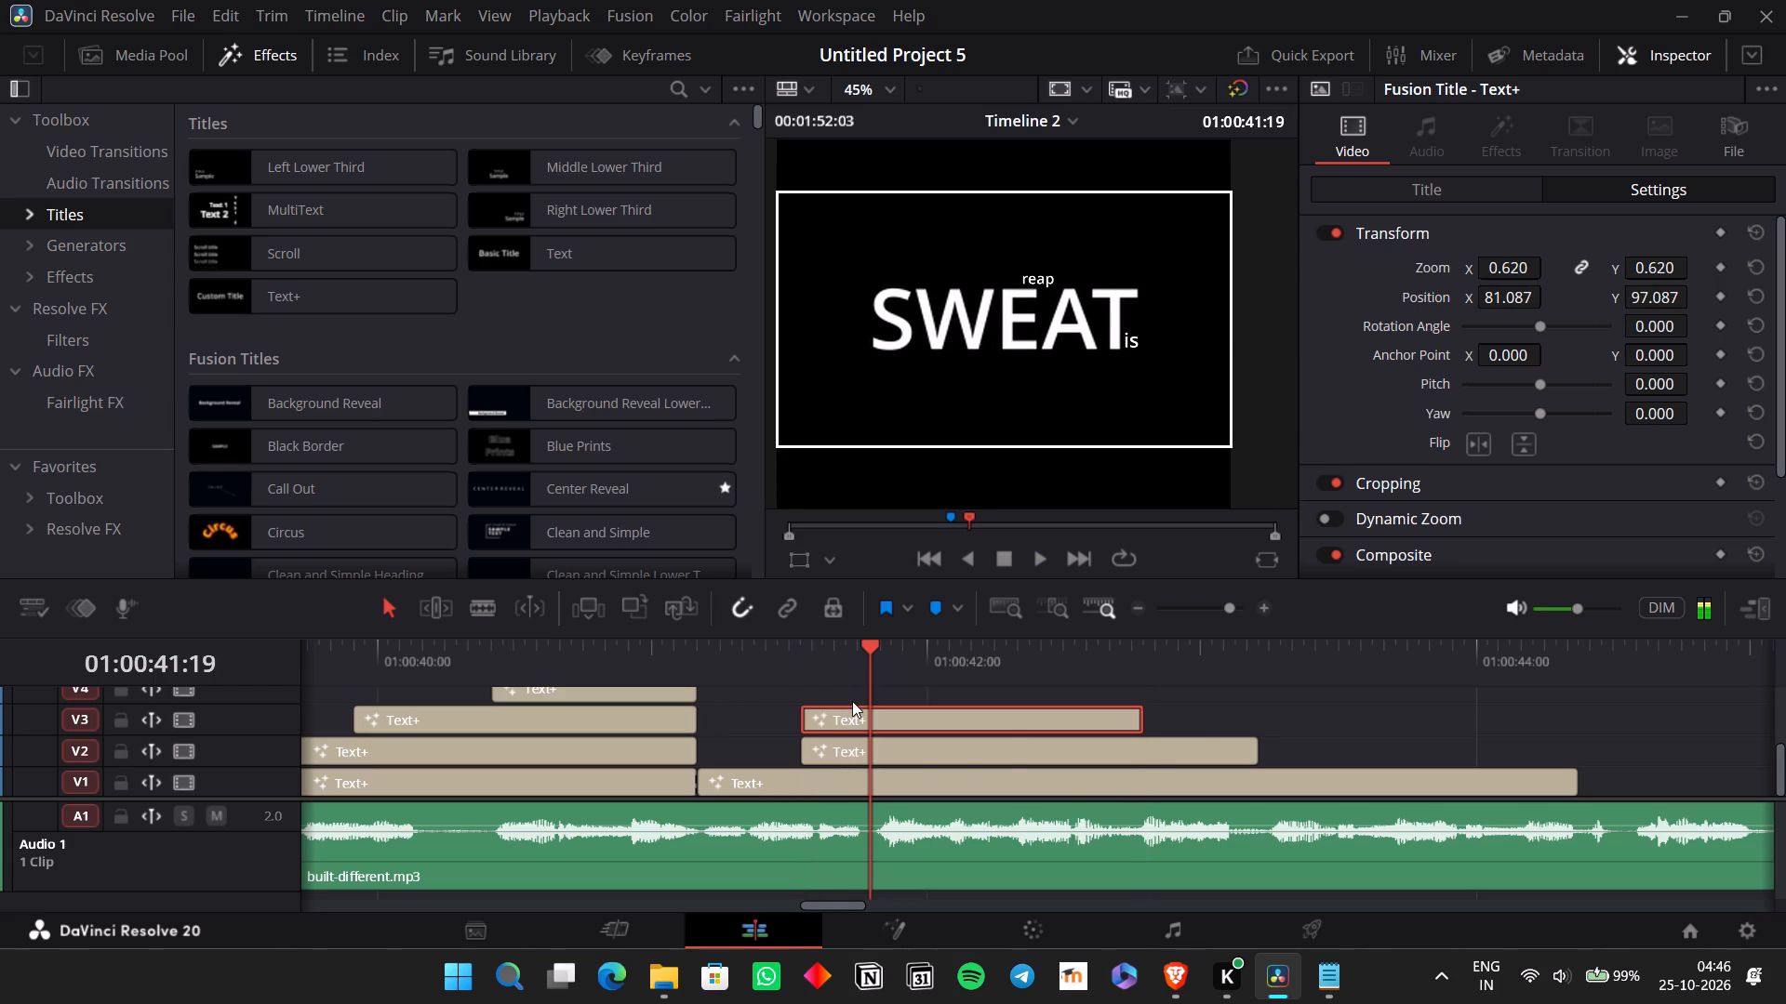
{"action": "left_click_drag", "start_coordinate": [865, 713], "coordinate": [933, 711]}
Change the pasted V3 title's text to "Dripping".
{"action": "left_click", "coordinate": [1390, 201]}
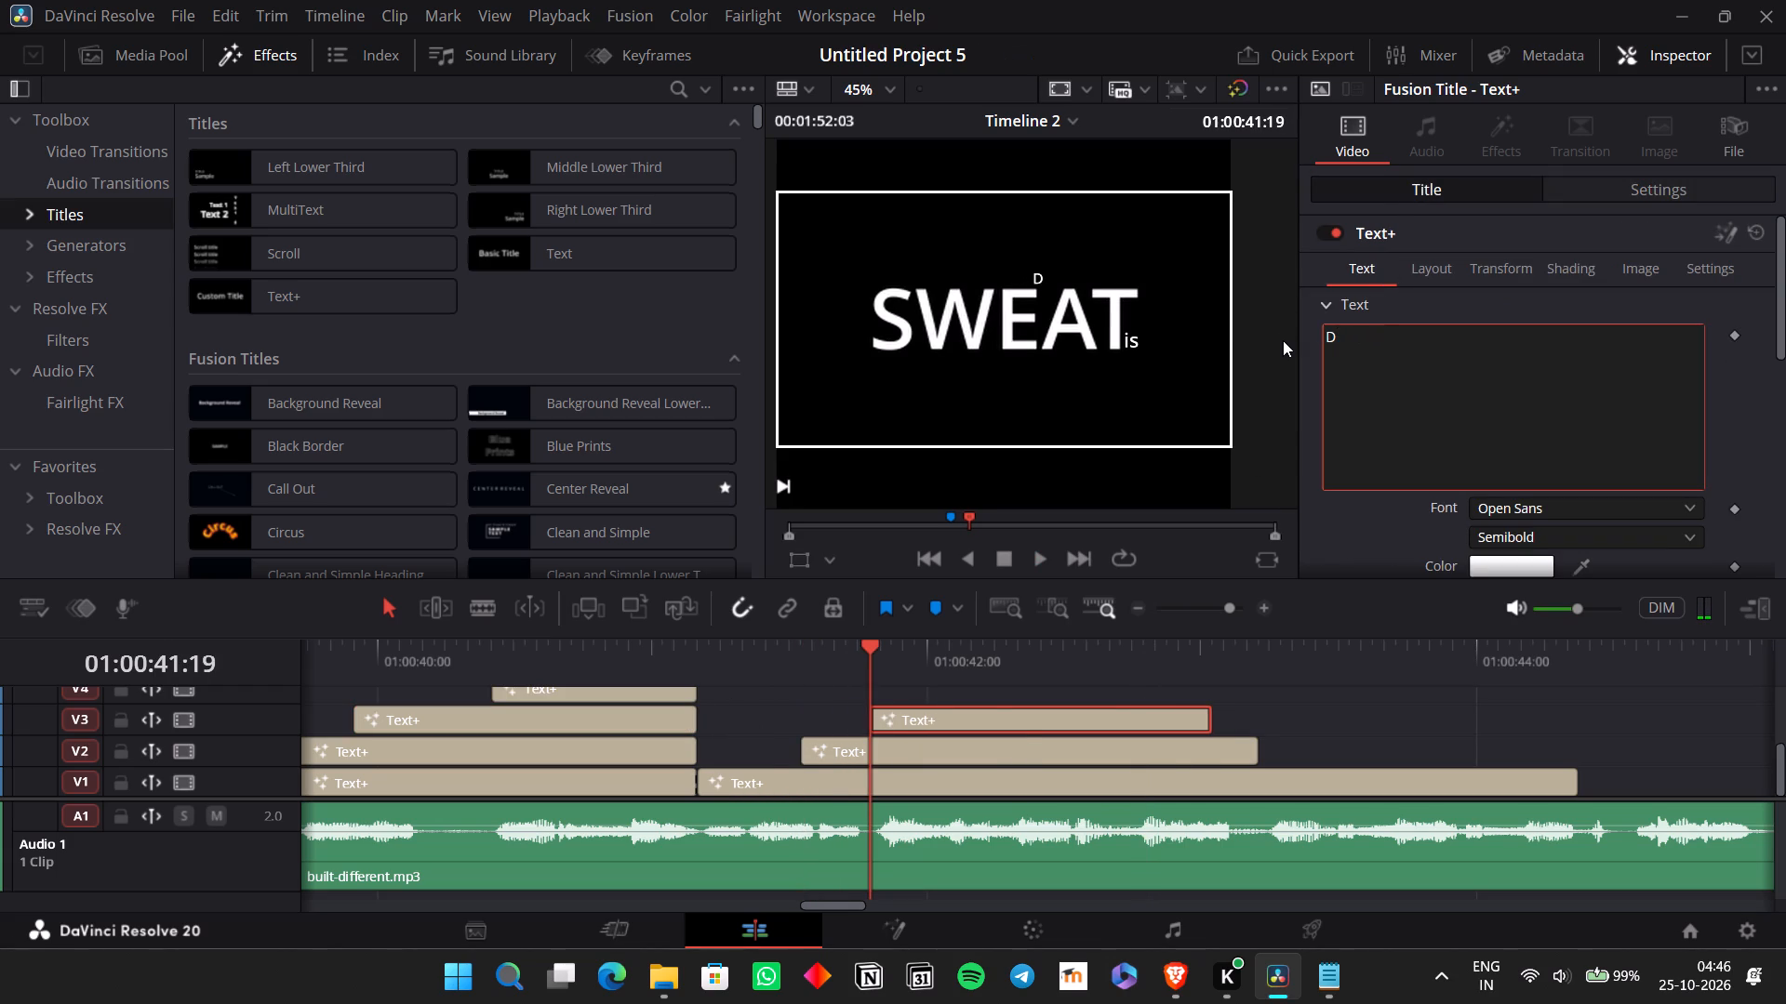
{"action": "type", "text": "ripping"}
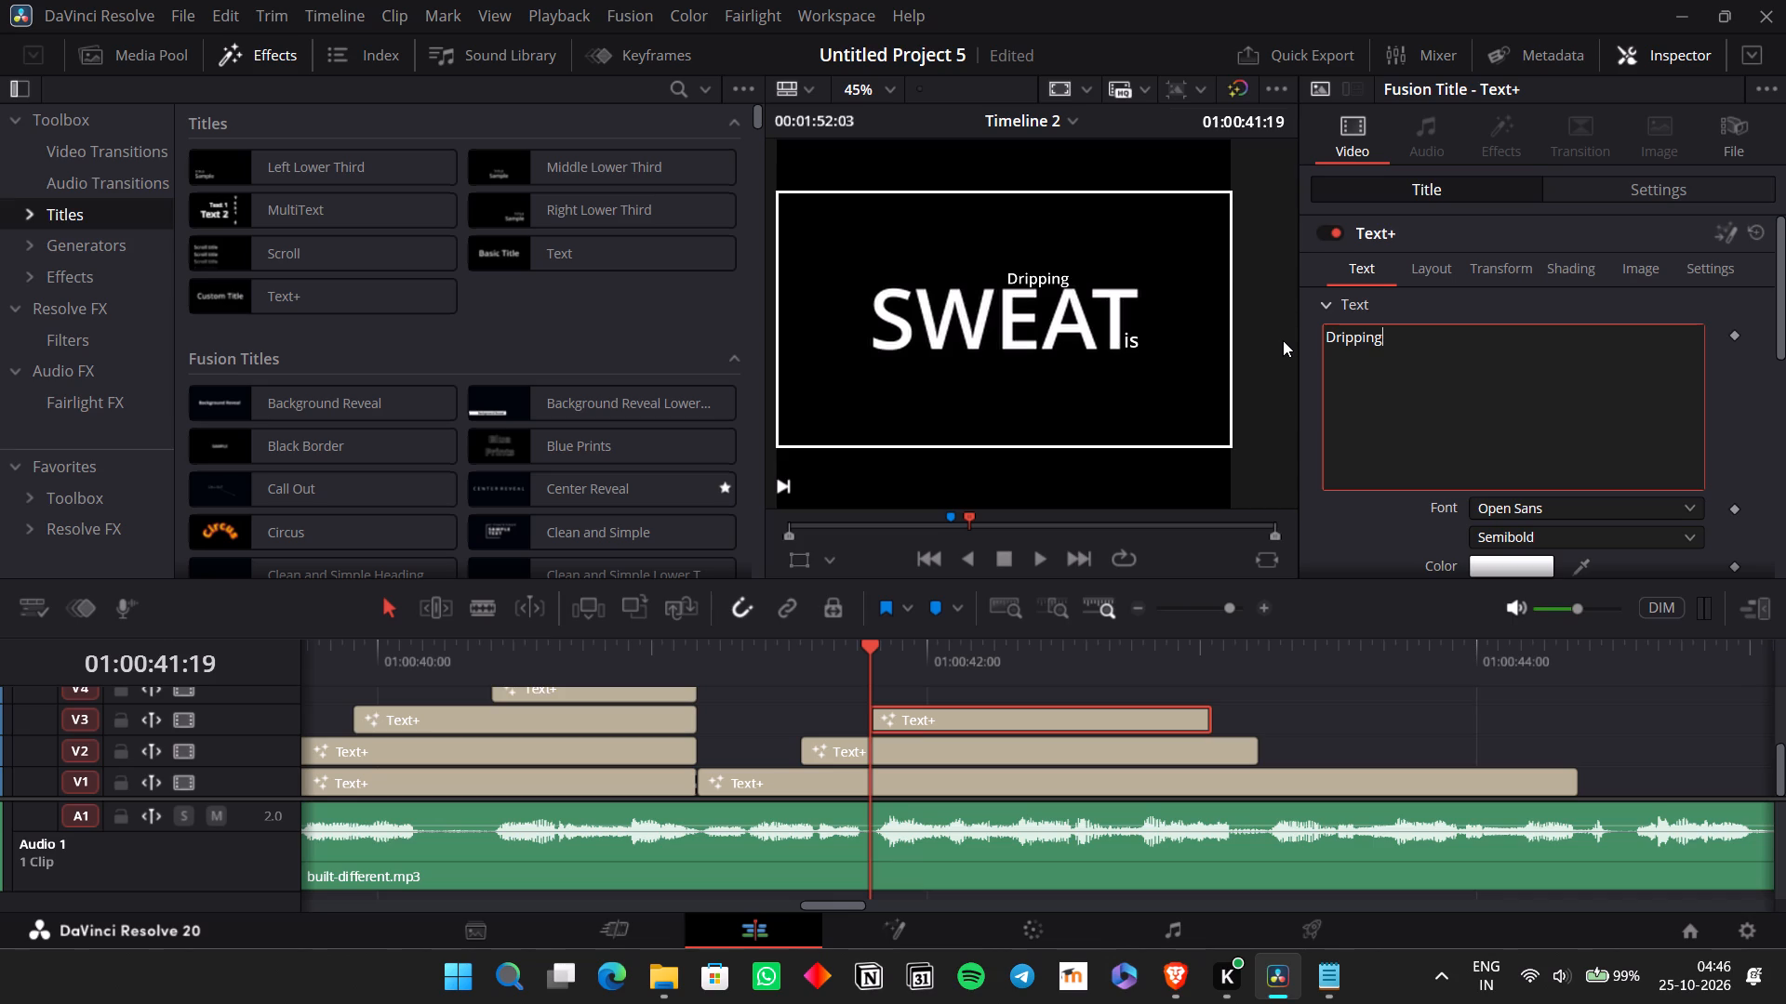
{"action": "left_click", "coordinate": [1529, 271]}
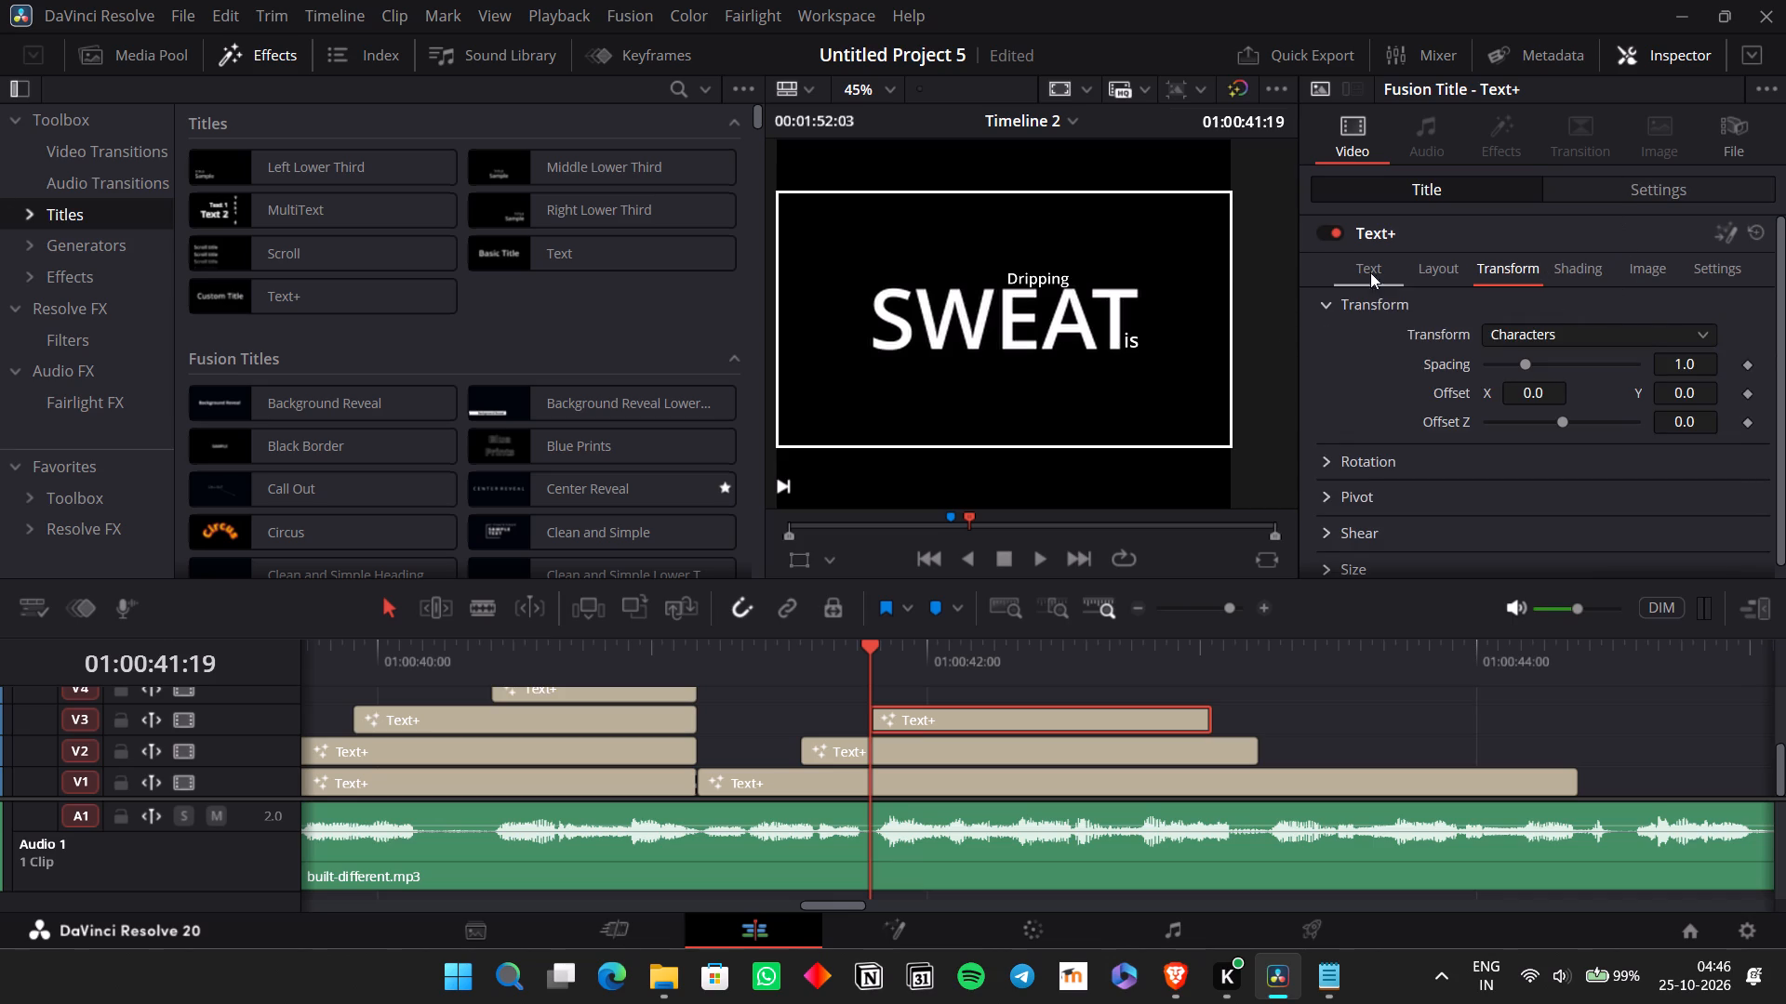
{"action": "left_click", "coordinate": [1369, 265]}
Enlarge the "Dripping" title to zoom 0.720 and place it above the end of "SWEAT" at position X 233.087.
{"action": "left_click", "coordinate": [1630, 191]}
{"action": "left_click_drag", "start_coordinate": [1513, 297], "coordinate": [1659, 306]}
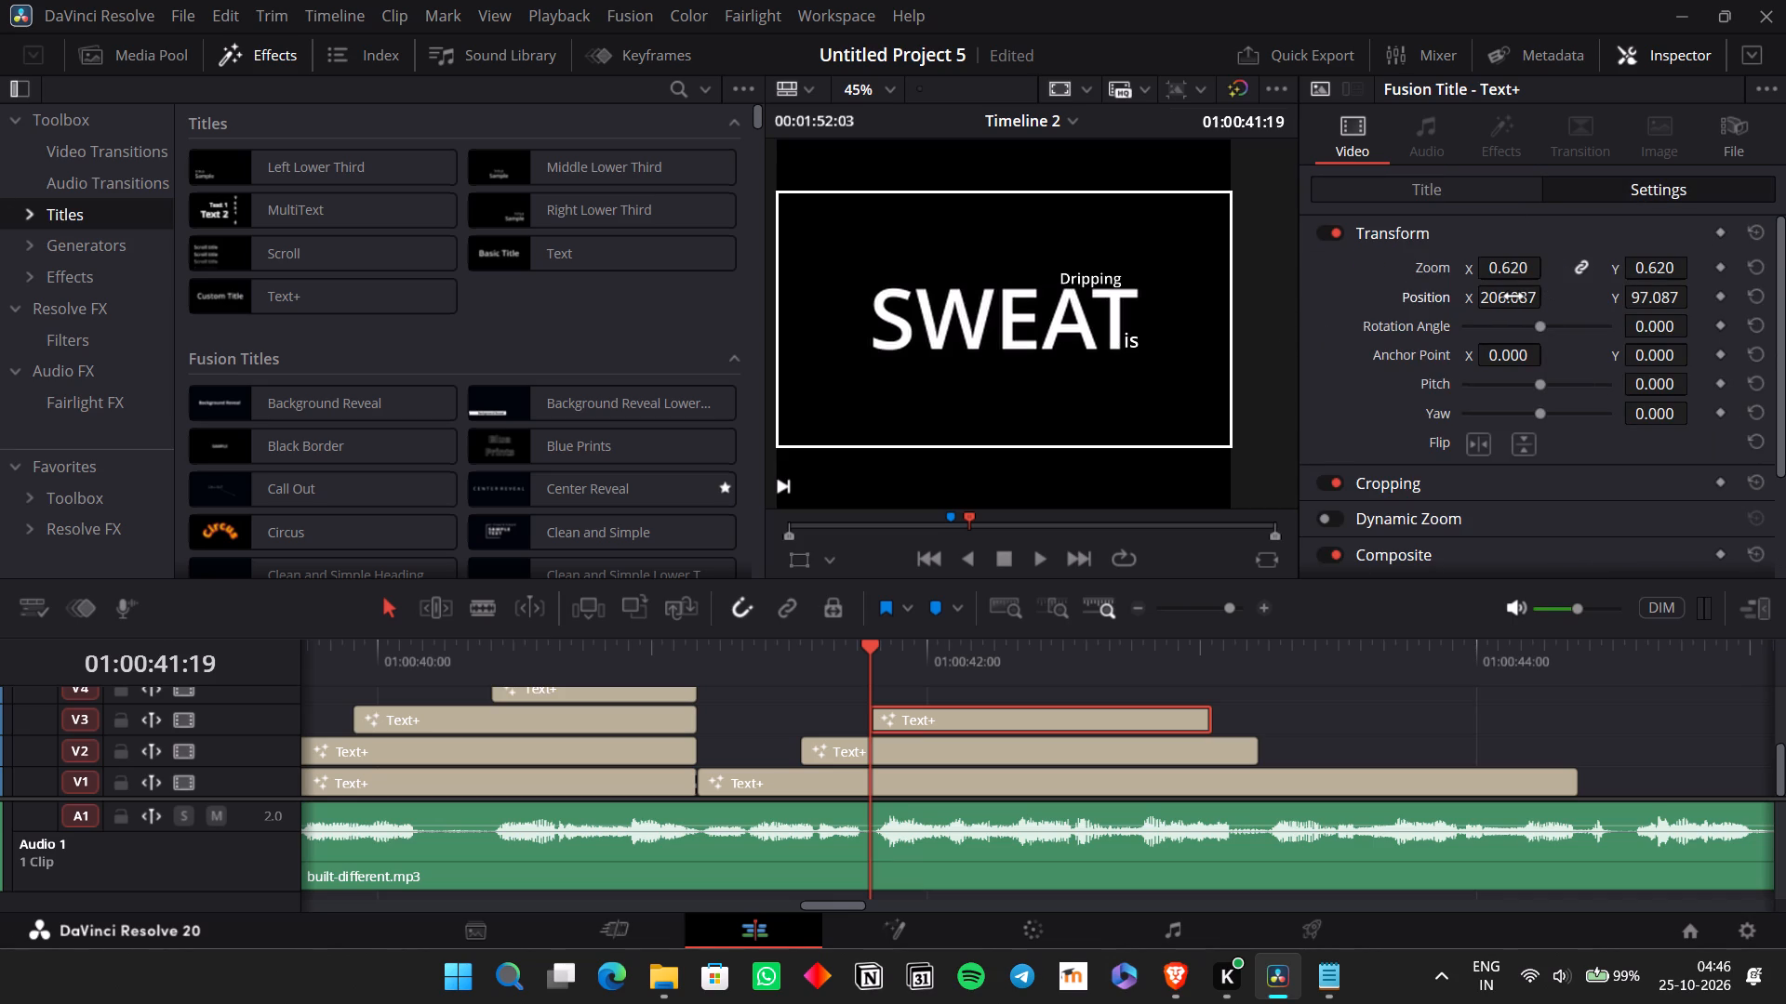
{"action": "left_click_drag", "start_coordinate": [1491, 297], "coordinate": [1521, 324]}
{"action": "left_click_drag", "start_coordinate": [1521, 324], "coordinate": [1534, 338]}
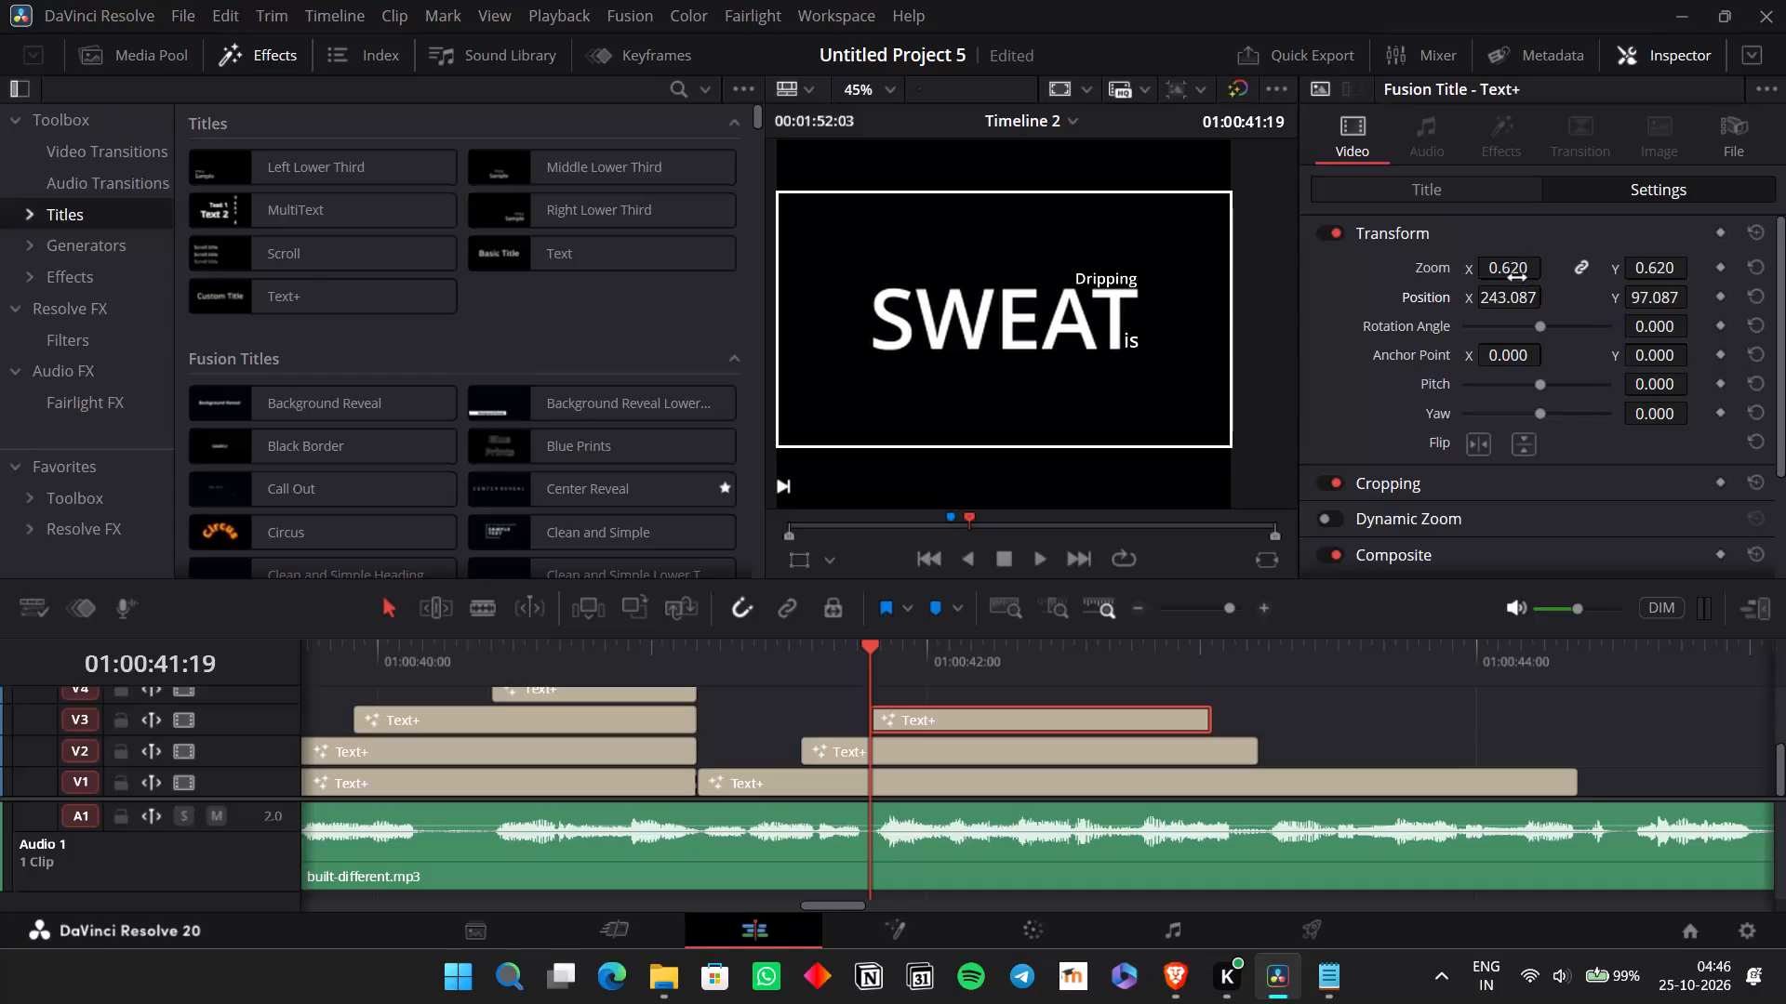
{"action": "left_click_drag", "start_coordinate": [1517, 276], "coordinate": [1529, 283]}
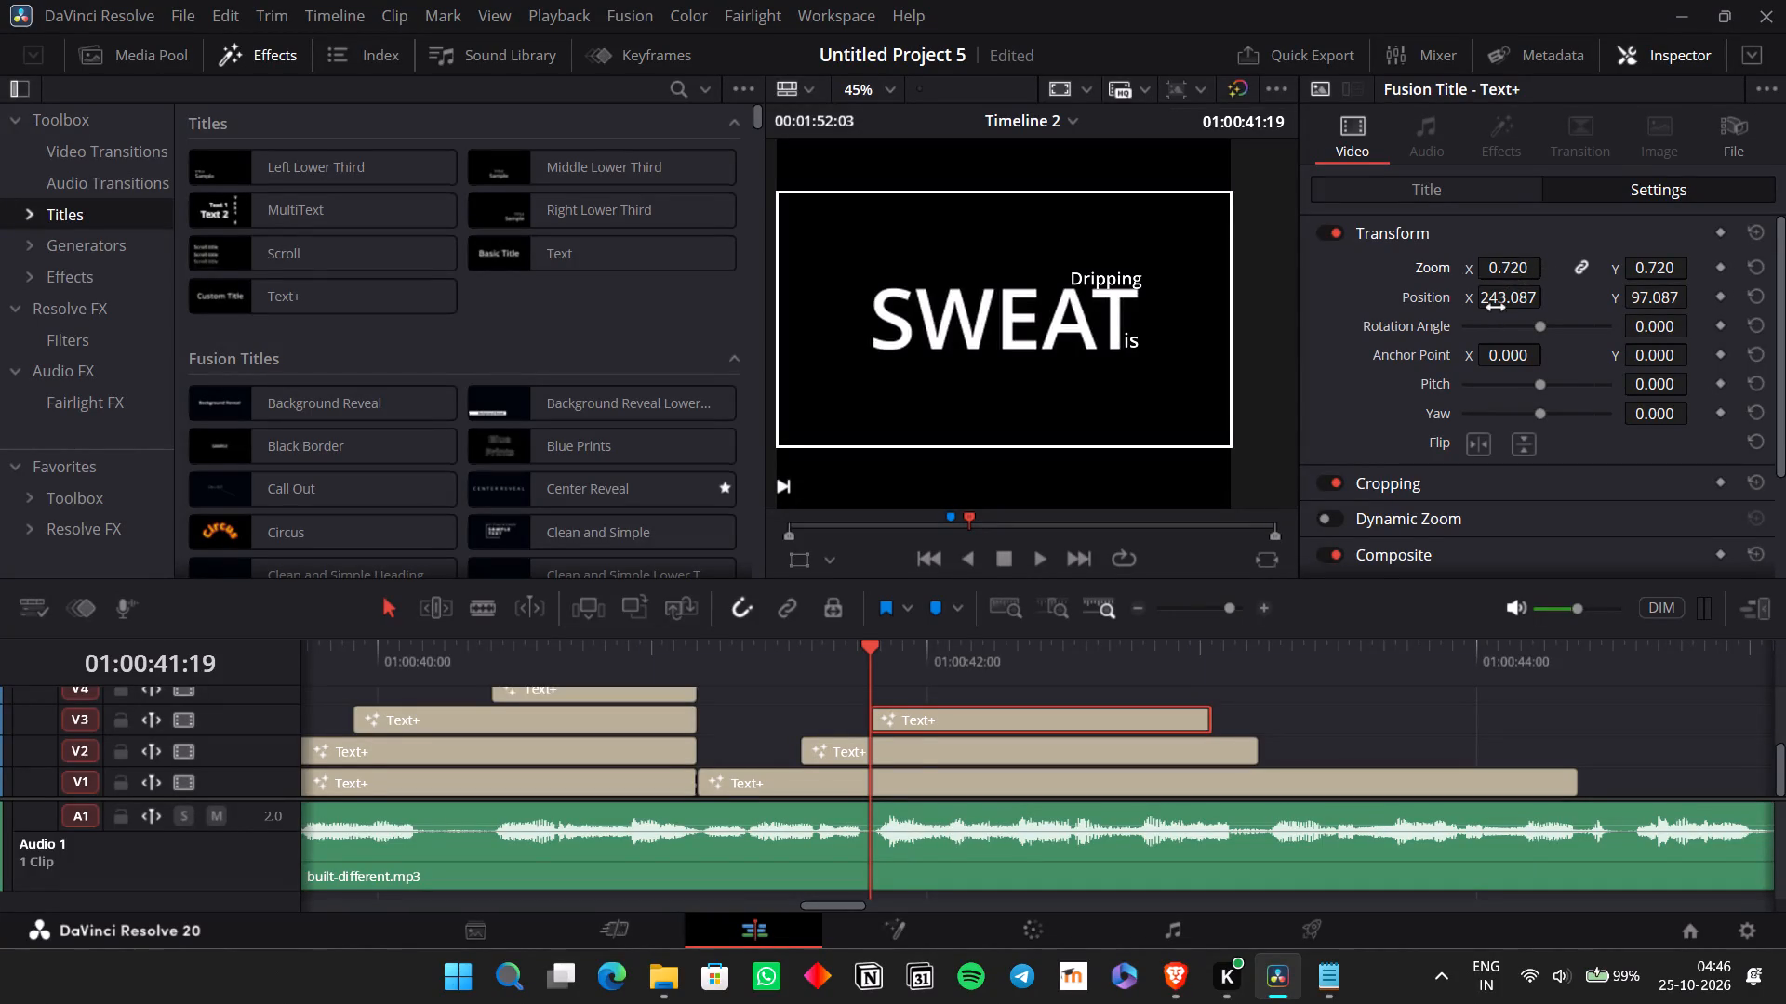
{"action": "left_click_drag", "start_coordinate": [1497, 300], "coordinate": [1482, 310]}
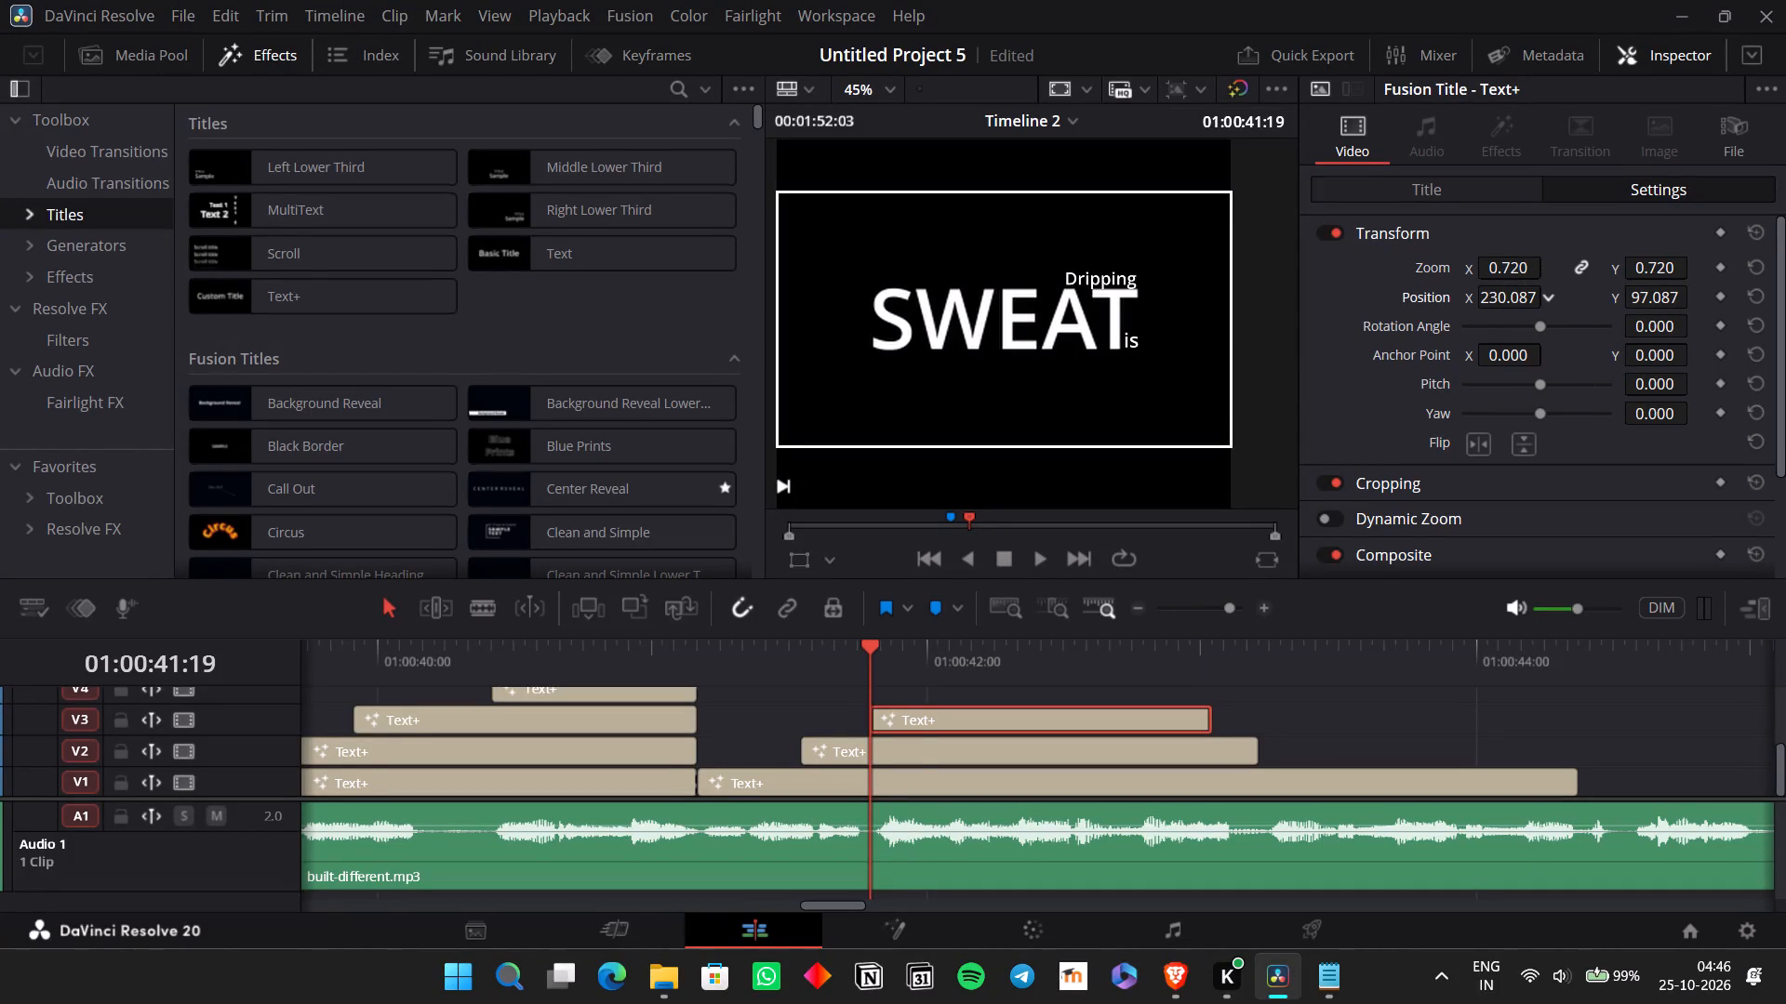
{"action": "left_click_drag", "start_coordinate": [1482, 310], "coordinate": [1485, 312]}
Replay the "Sweat is dripping" passage, check the lyrics in Notepad, and locate where the next sung word starts.
{"action": "left_click", "coordinate": [694, 660]}
{"action": "key", "text": "space"}
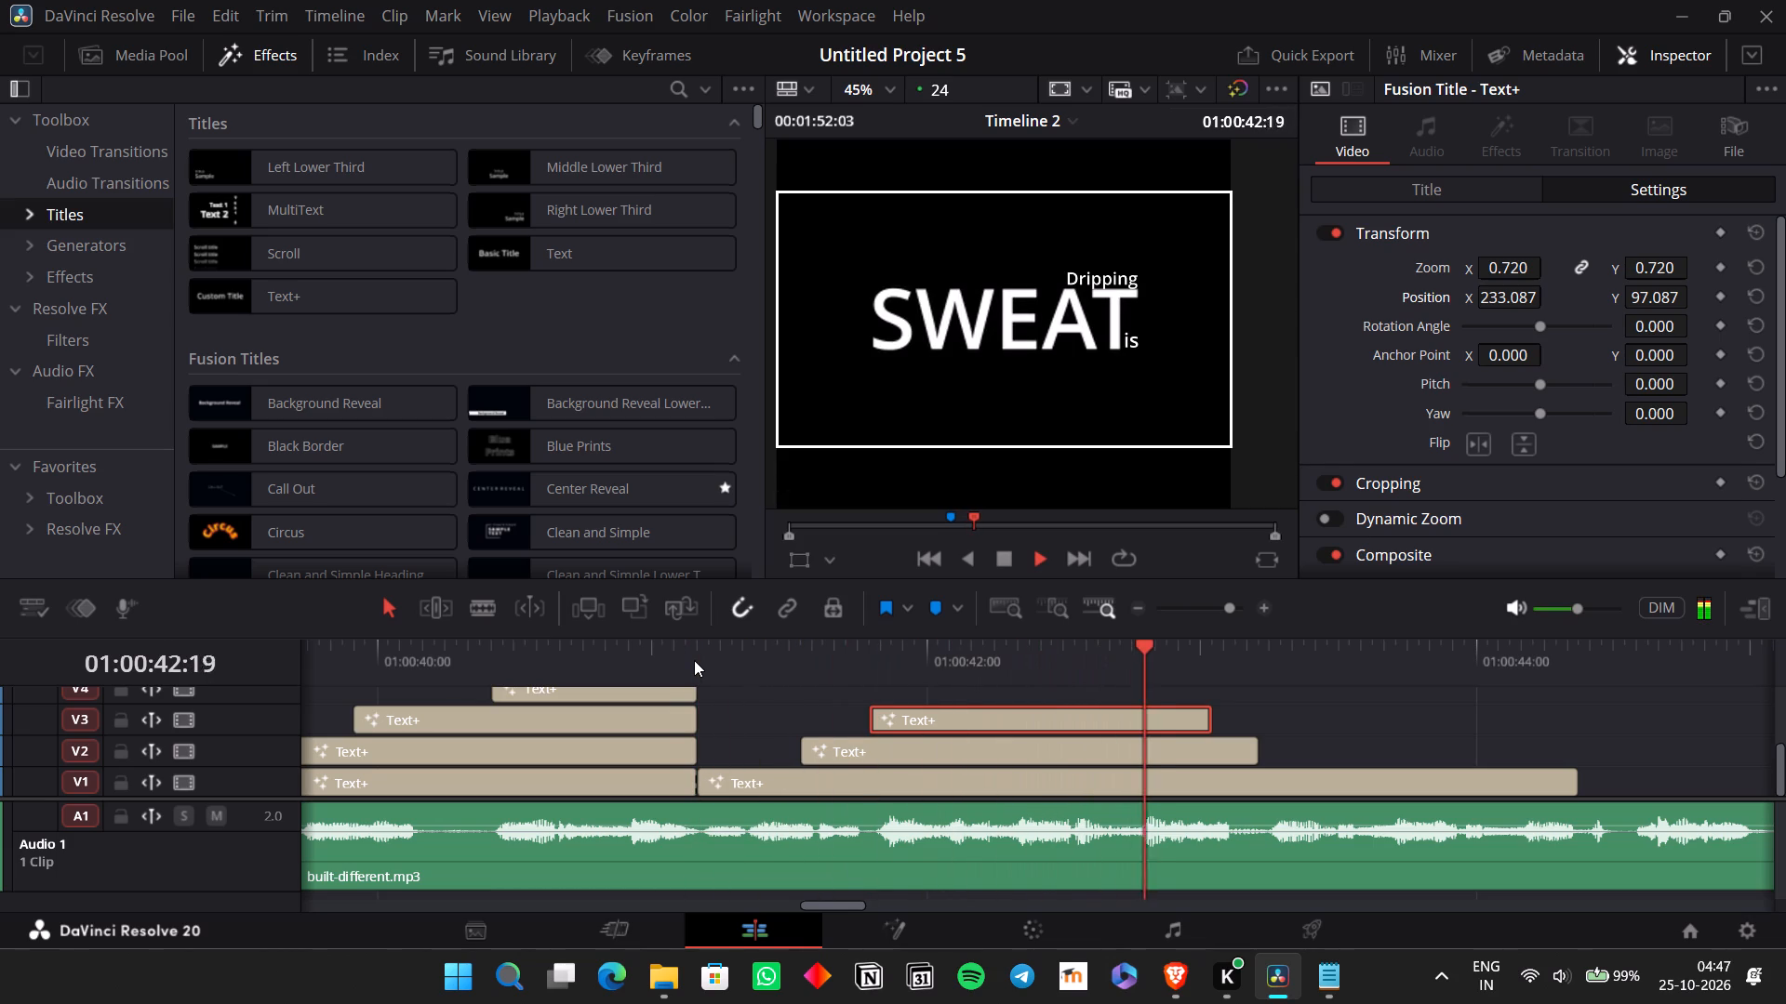
{"action": "key", "text": "space"}
{"action": "key", "text": "space"}
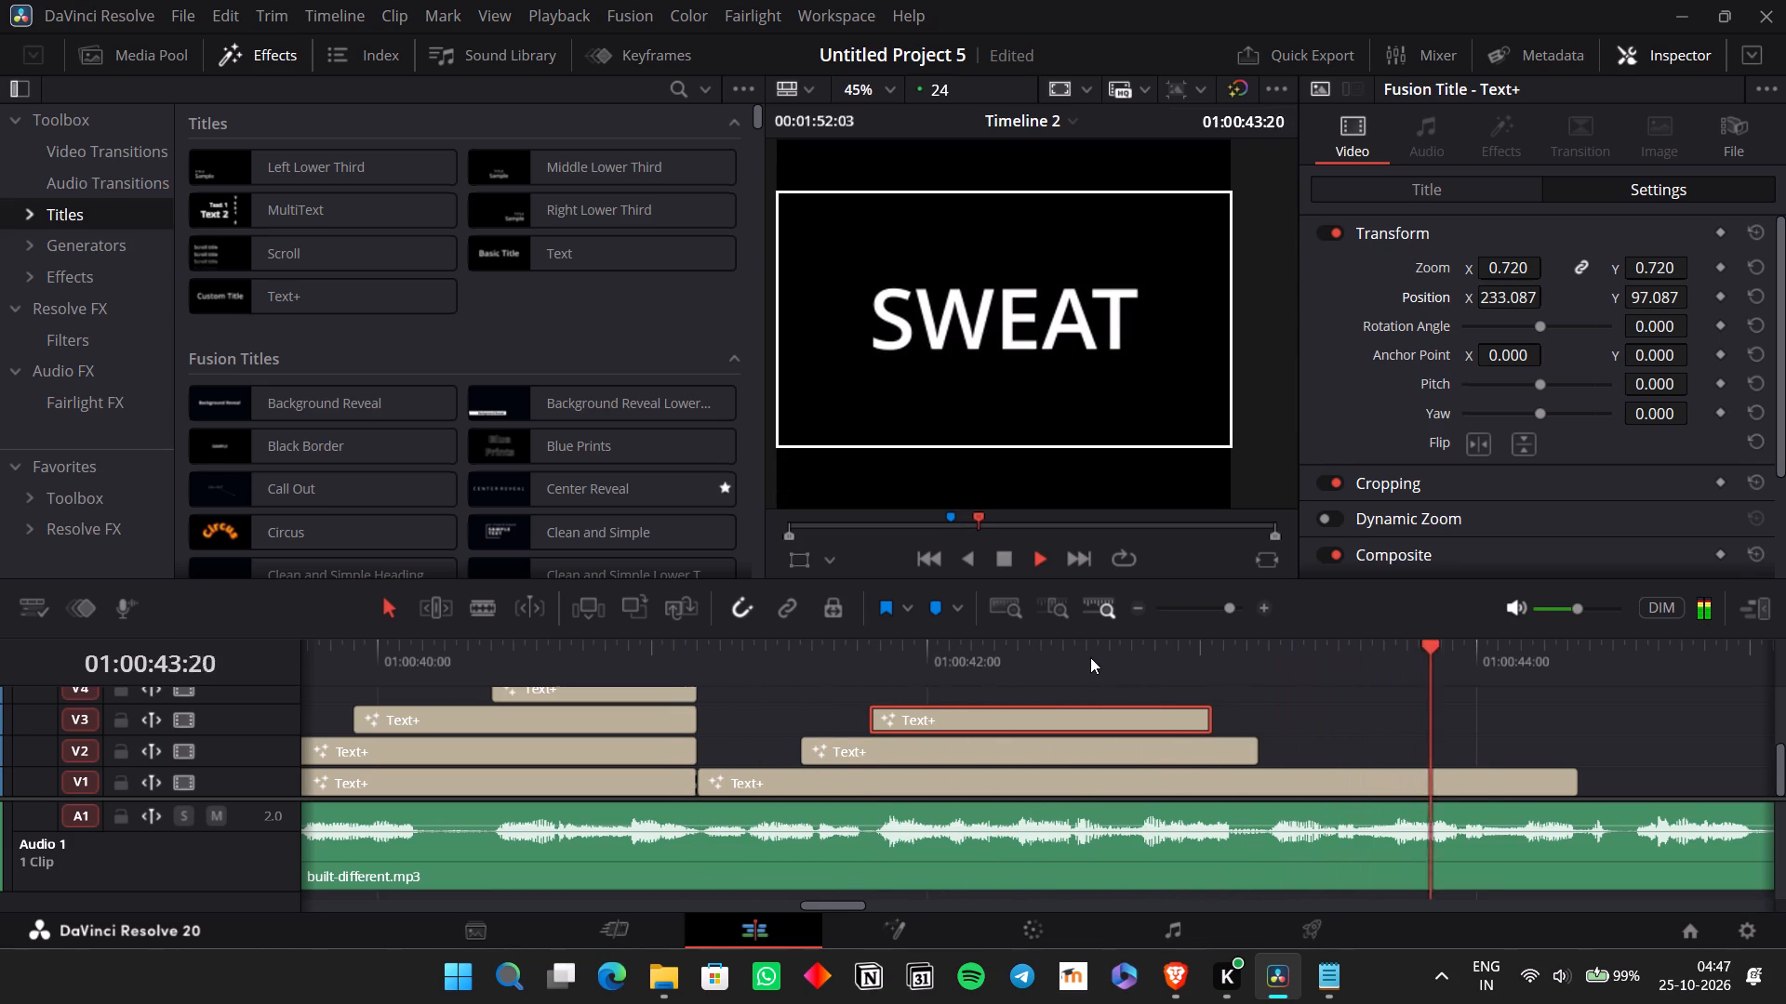
{"action": "key", "text": "space"}
{"action": "left_click", "coordinate": [1086, 650]}
{"action": "key", "text": "alt+Tab"}
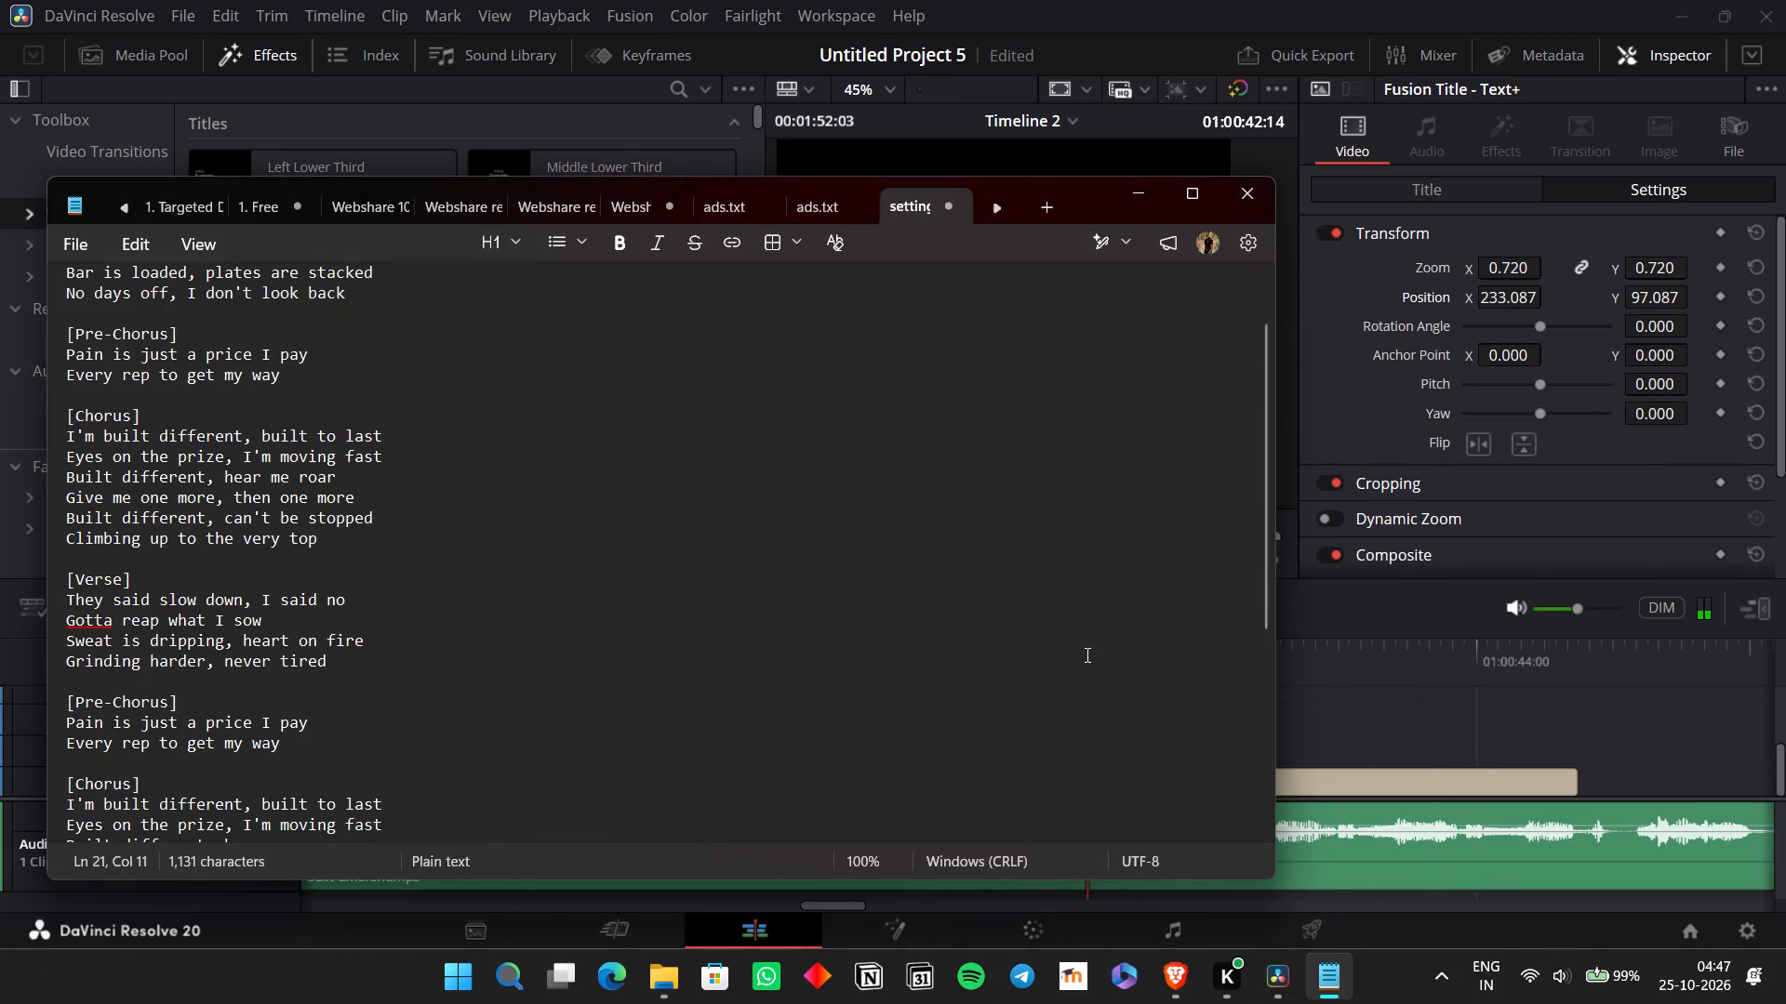
{"action": "key", "text": "alt+Tab"}
{"action": "left_click", "coordinate": [1041, 656]}
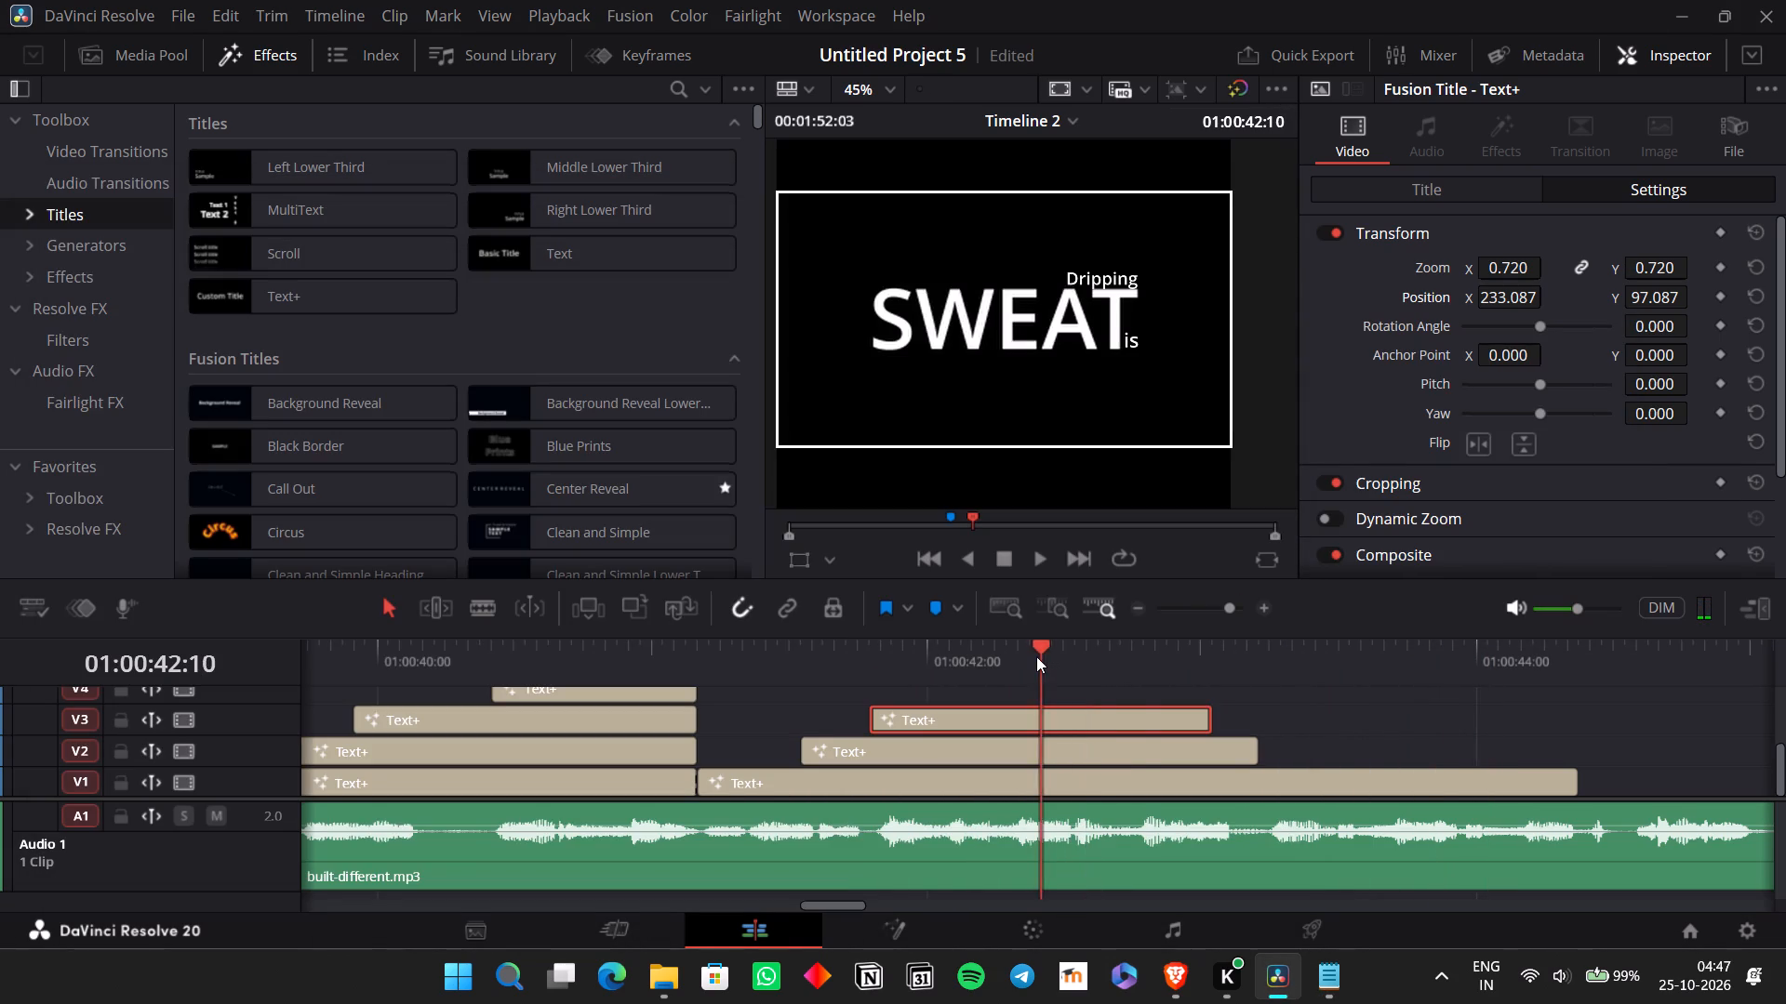
{"action": "key", "text": "space"}
{"action": "key", "text": "space"}
{"action": "left_click", "coordinate": [1035, 656]}
{"action": "key", "text": "space"}
{"action": "key", "text": "space"}
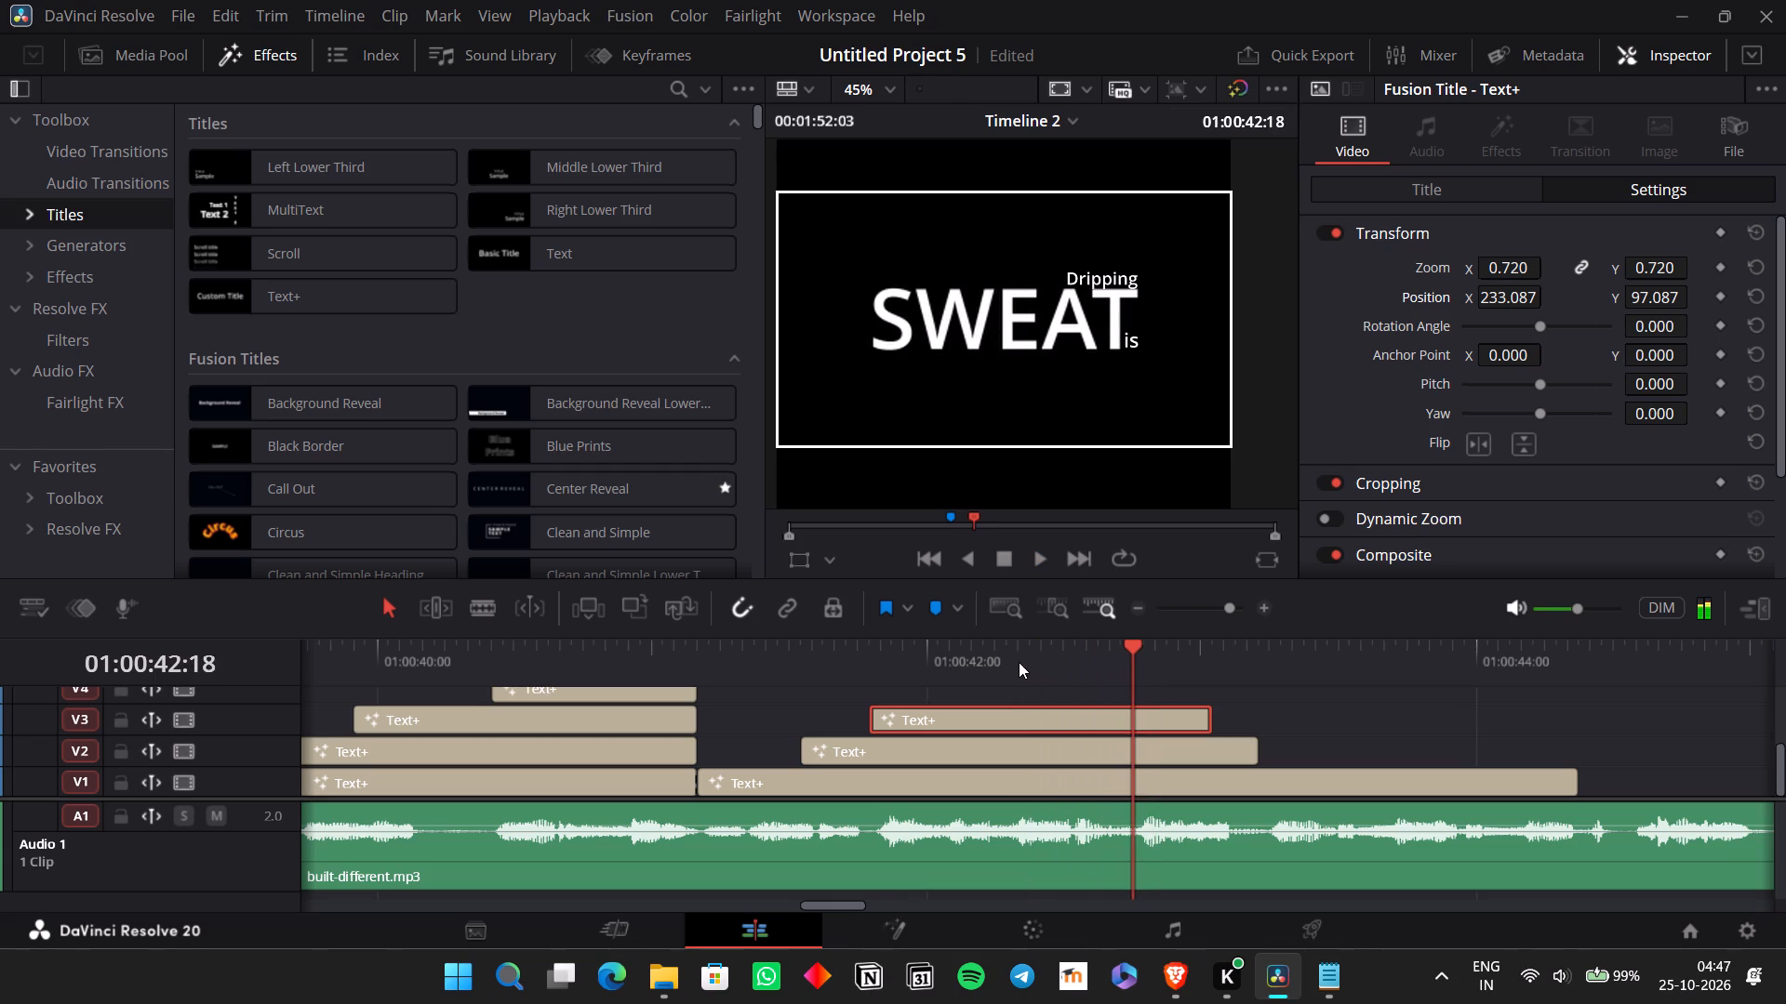
{"action": "left_click", "coordinate": [1001, 659]}
{"action": "key", "text": "space"}
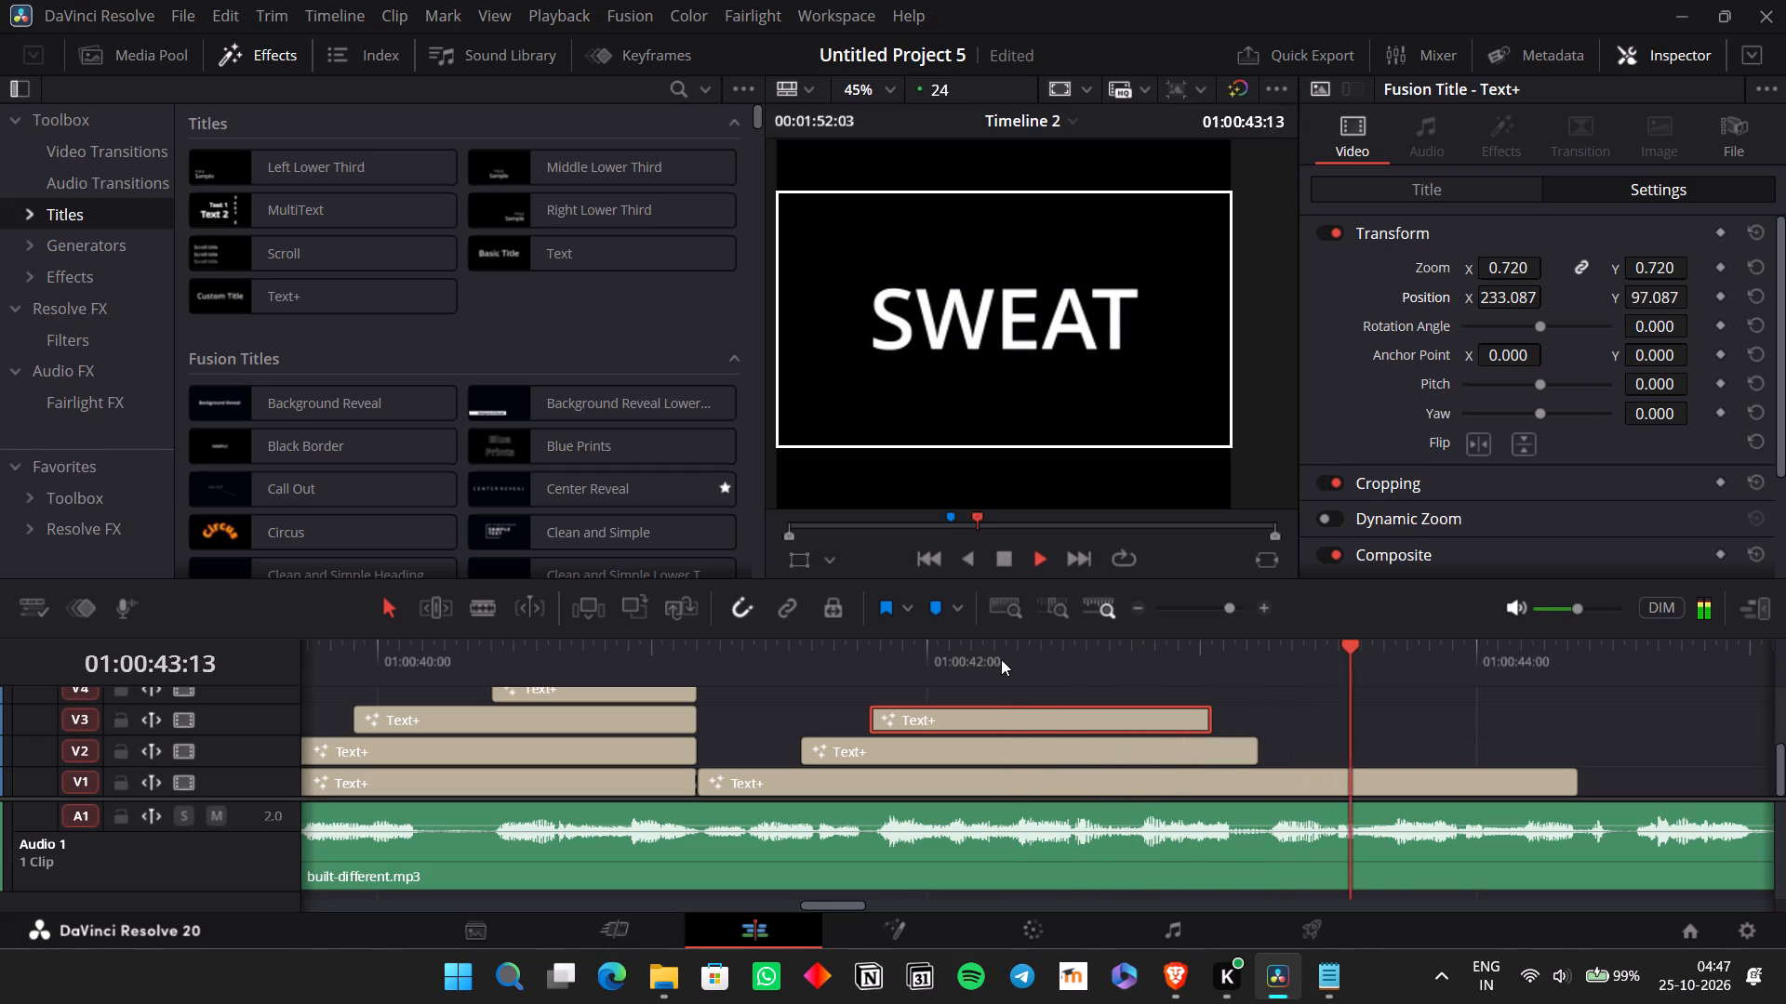
{"action": "left_click", "coordinate": [1001, 659]}
{"action": "key", "text": "space"}
{"action": "left_click", "coordinate": [1001, 659]}
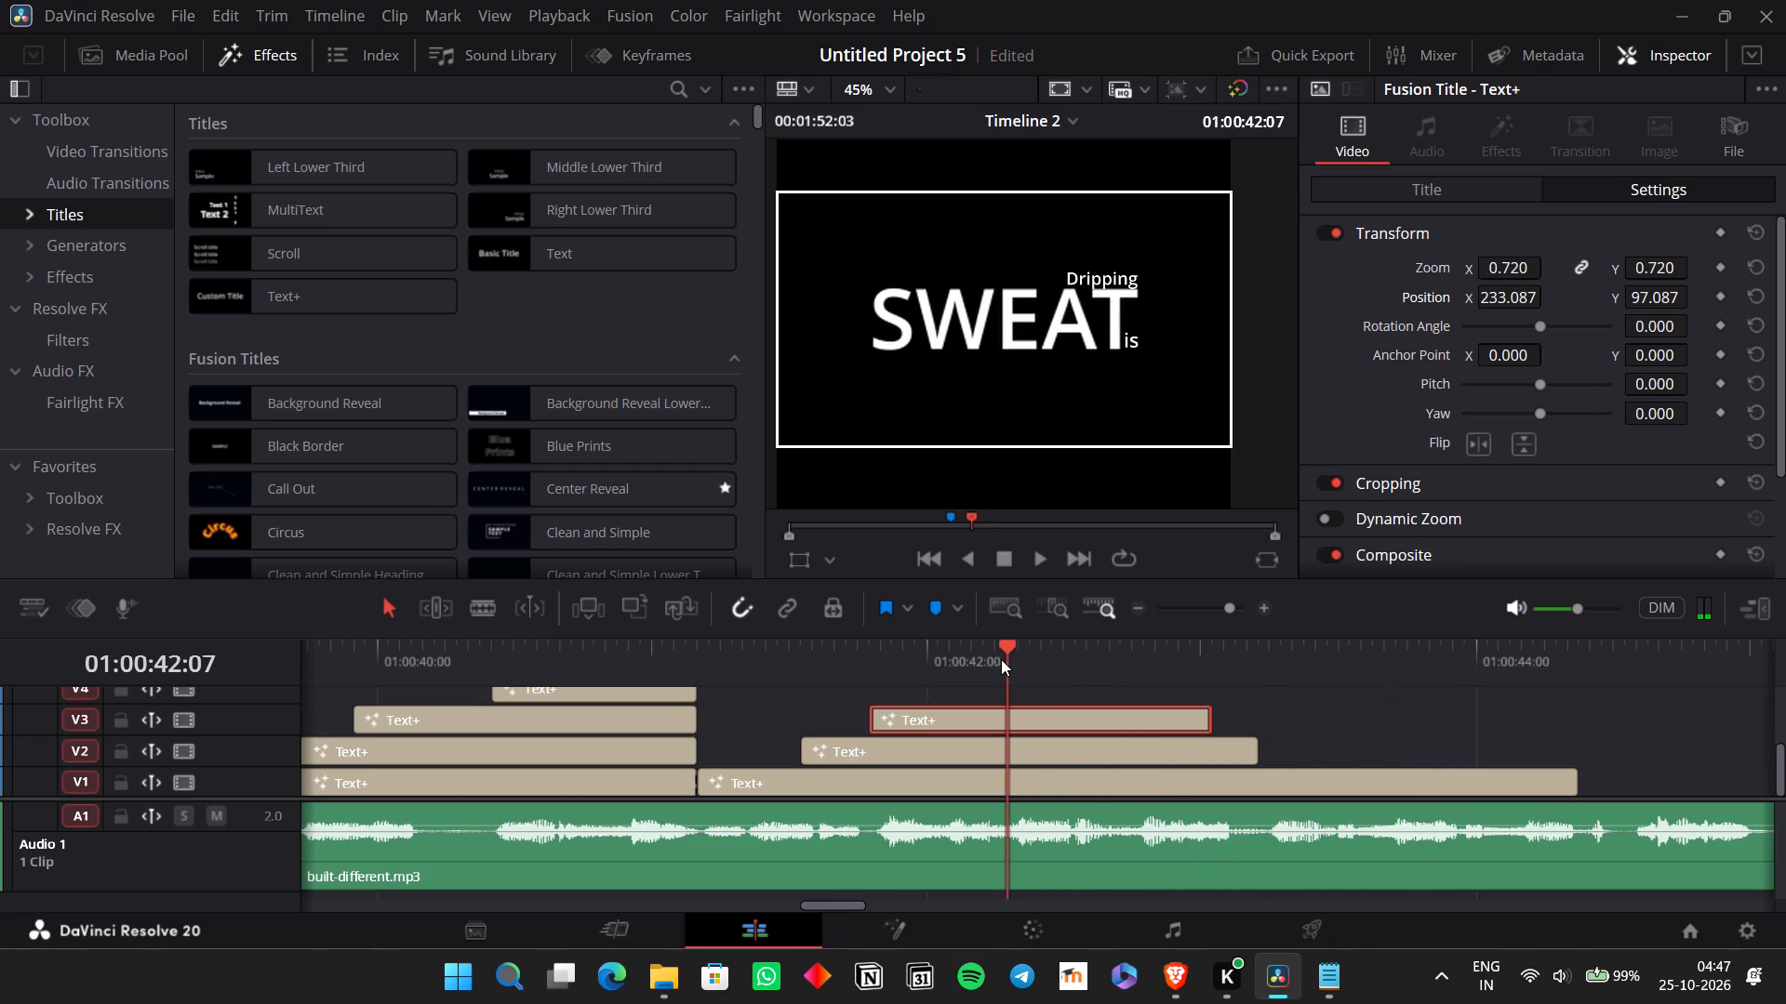
Paste a copy of the "What i" title on V4 above "Dripping", starting at 01:00:42:07, and check its timing against the vocal.
{"action": "left_click", "coordinate": [673, 675]}
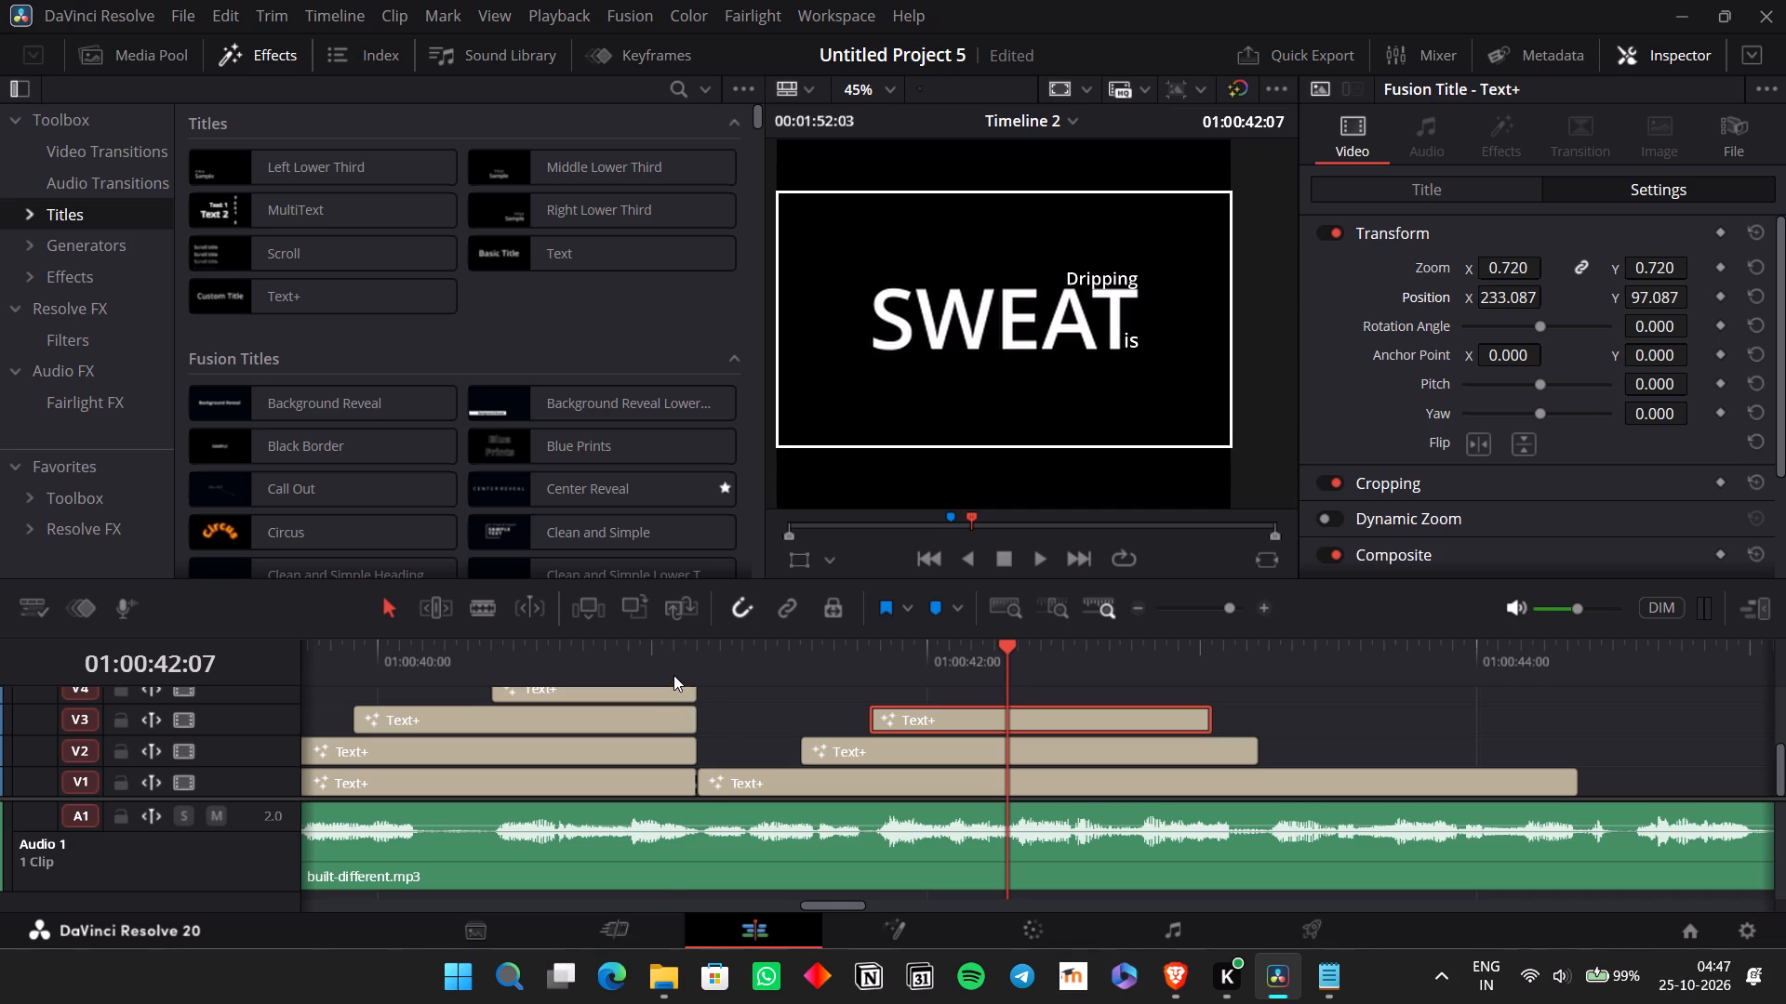
{"action": "left_click", "coordinate": [672, 696]}
{"action": "key", "text": "ctrl+c"}
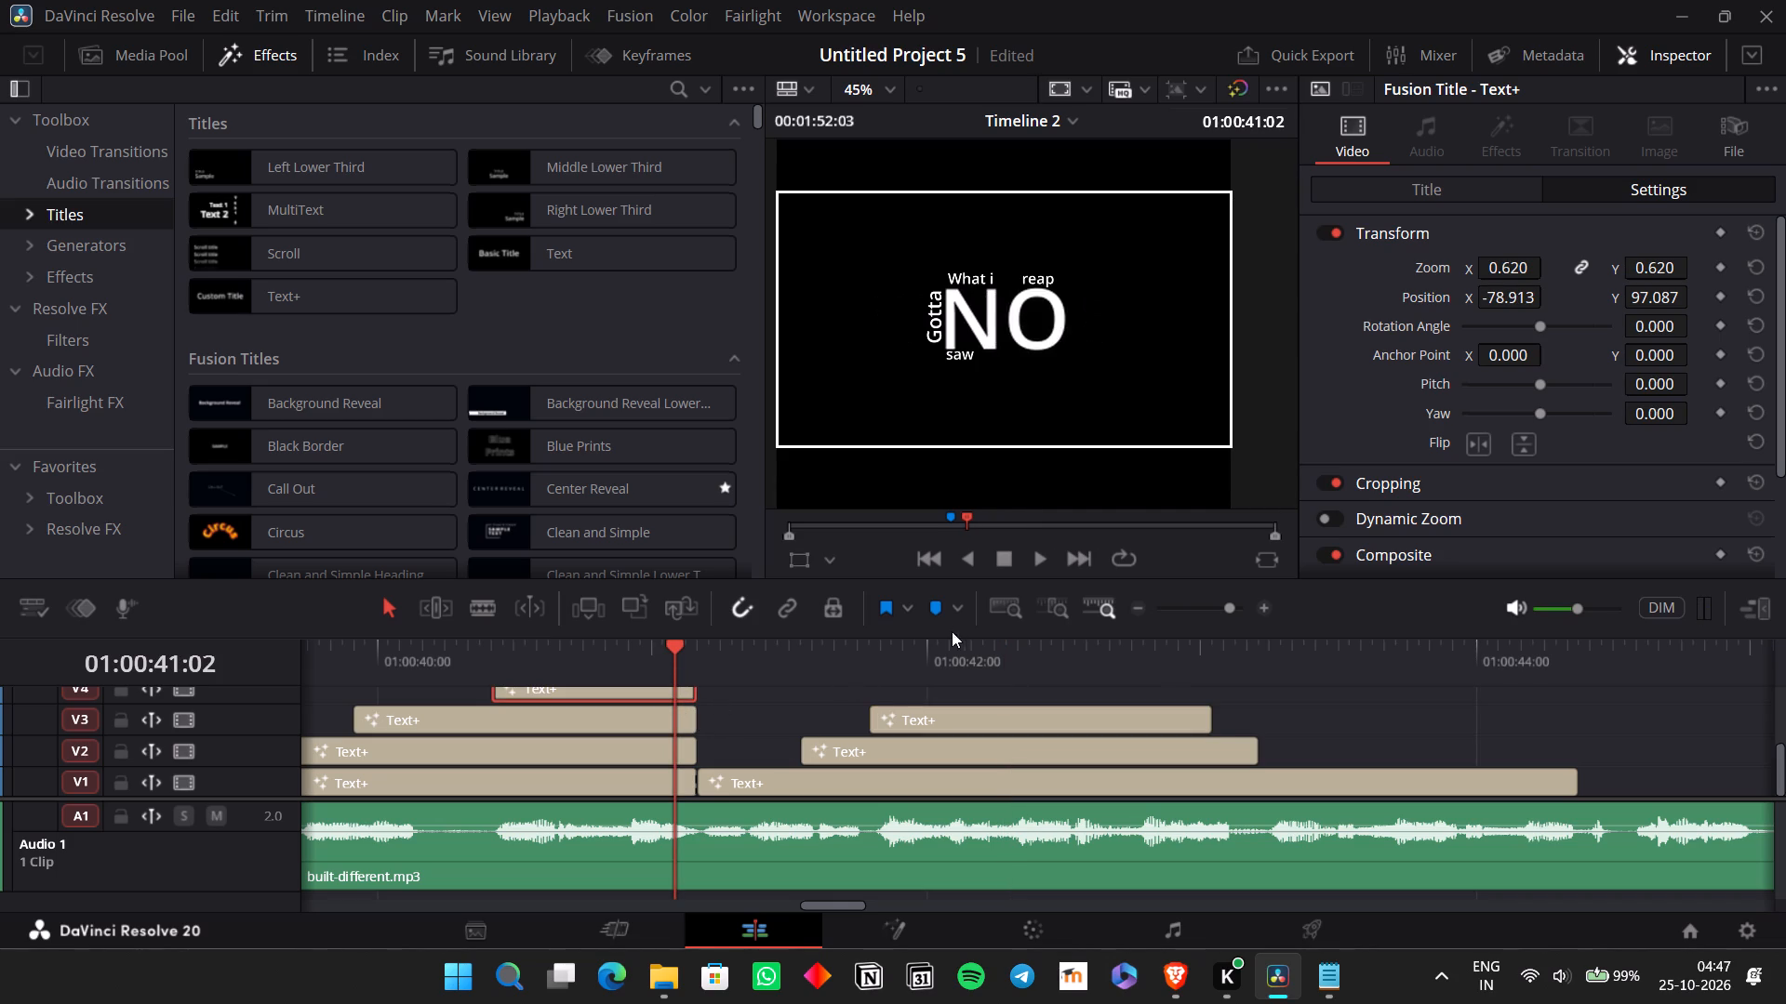
{"action": "left_click", "coordinate": [1006, 679]}
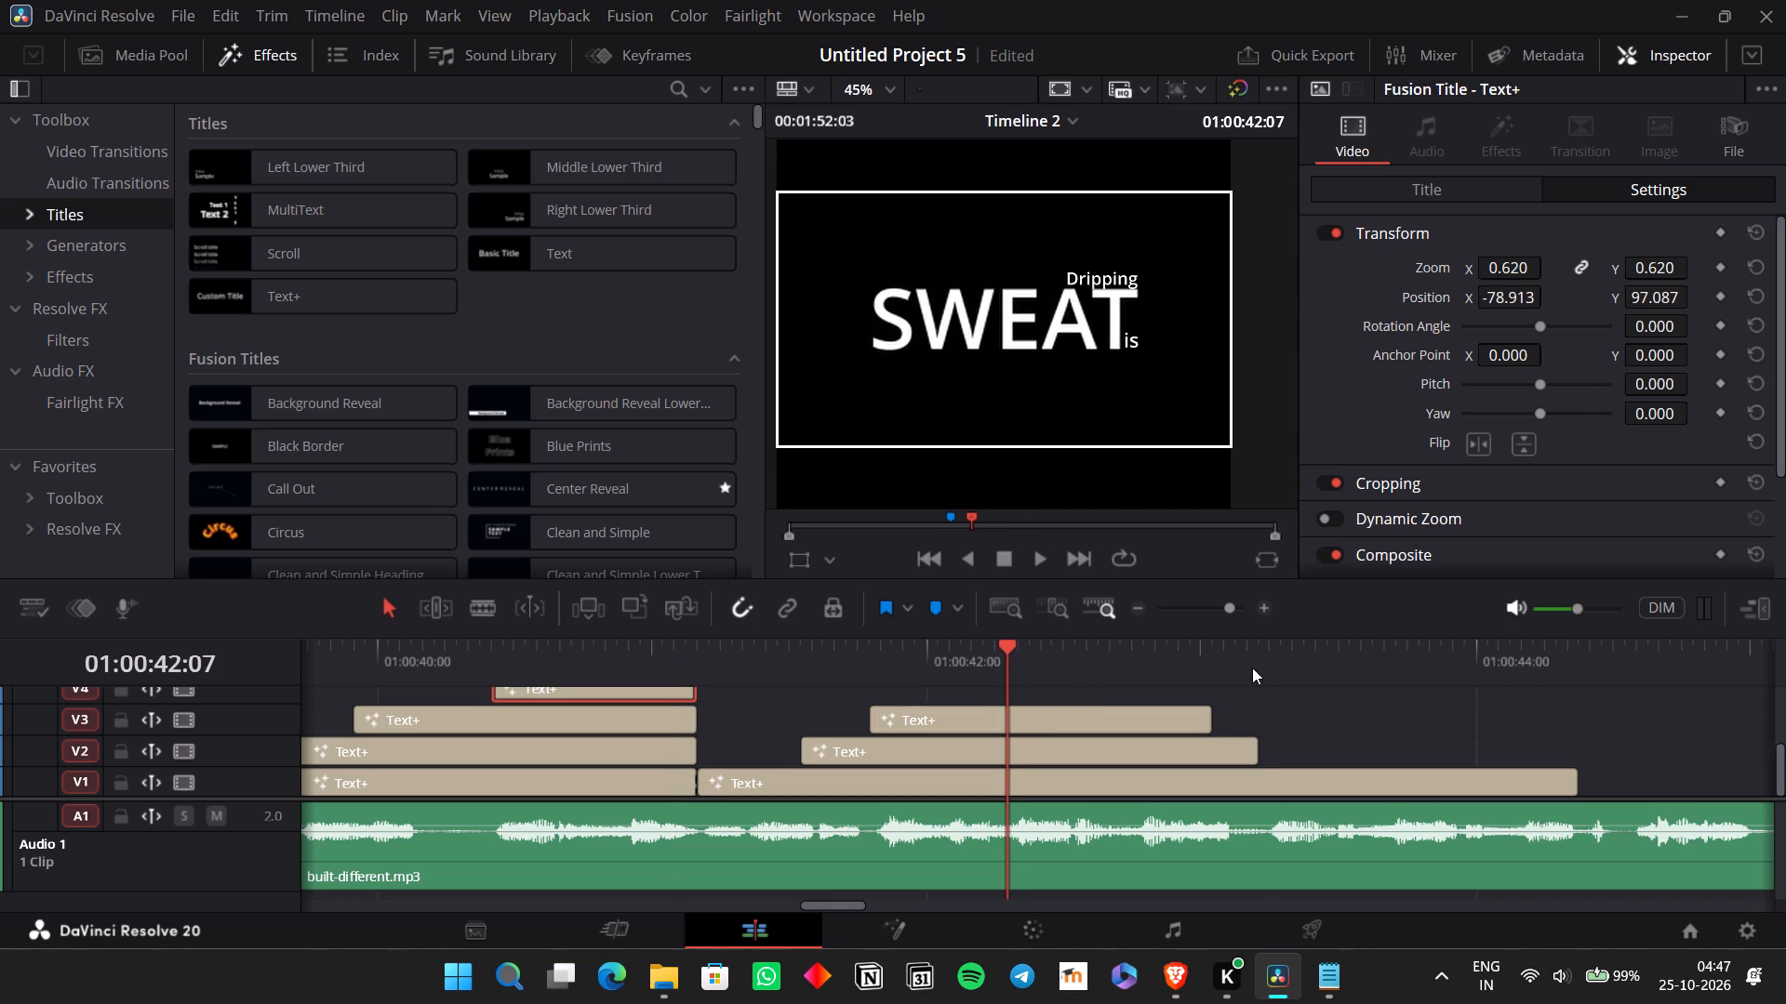
{"action": "left_click", "coordinate": [1249, 652]}
{"action": "key", "text": "ctrl+v"}
{"action": "left_click", "coordinate": [1269, 684]}
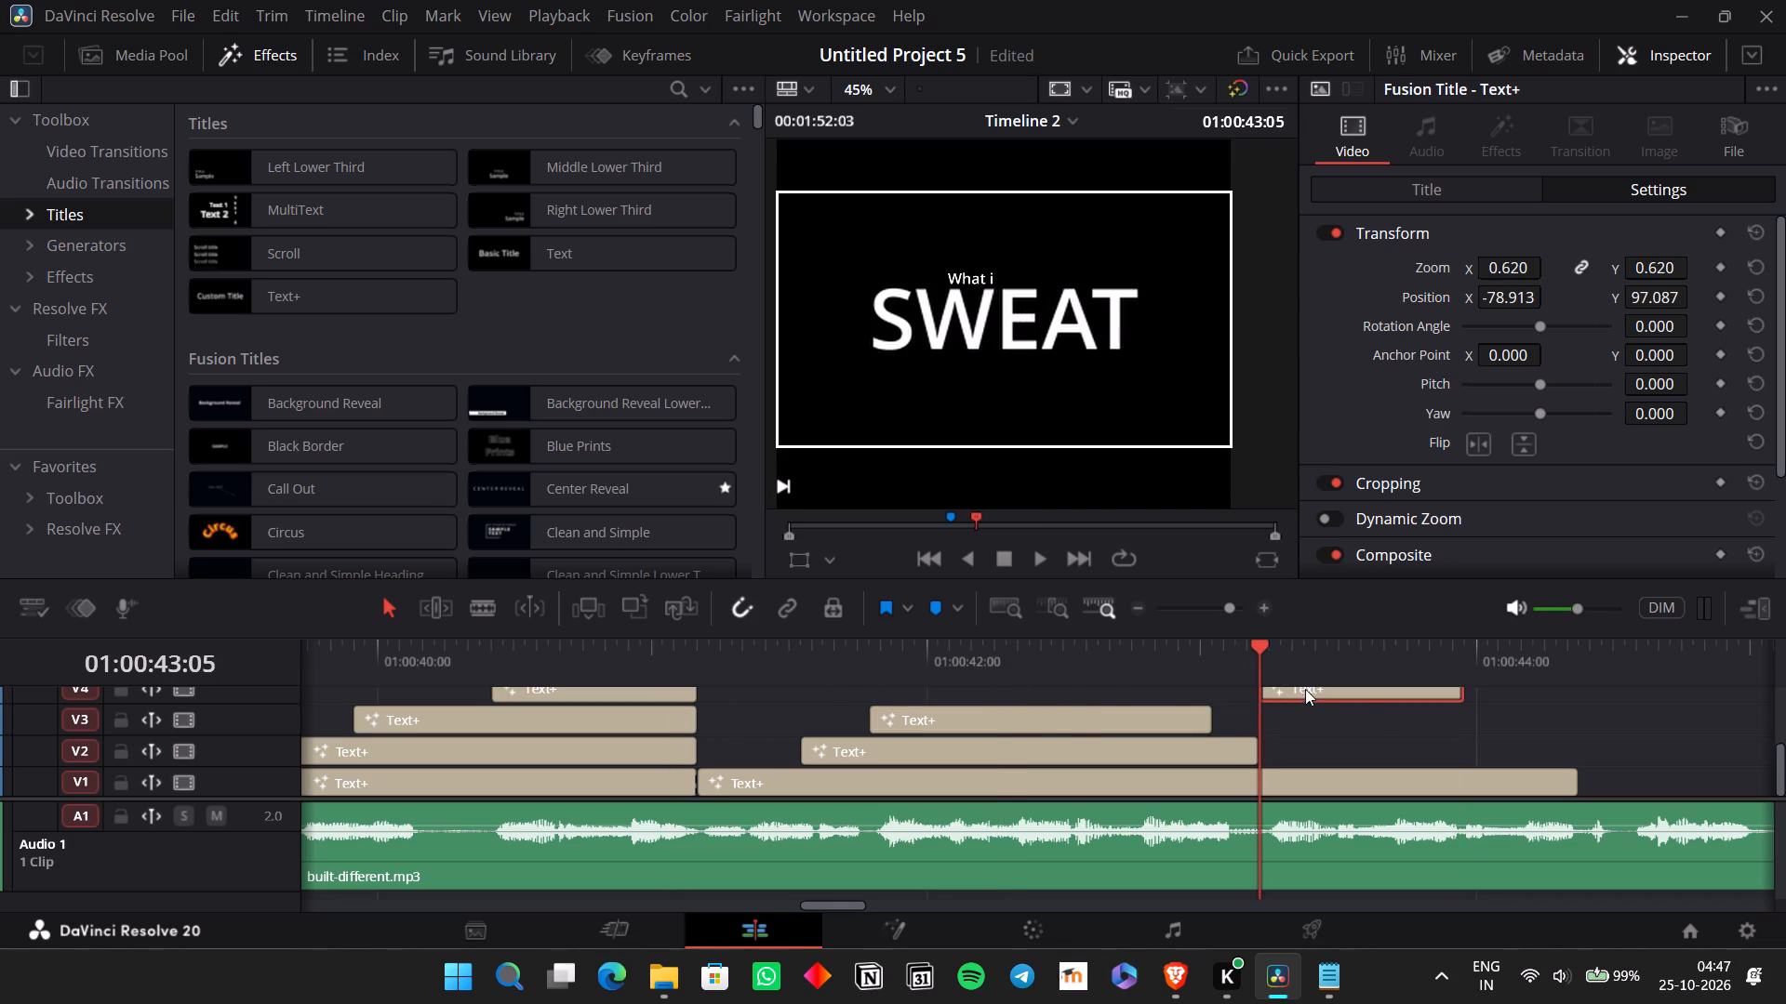
{"action": "left_click_drag", "start_coordinate": [1305, 689], "coordinate": [1058, 684]}
{"action": "left_click", "coordinate": [945, 659]}
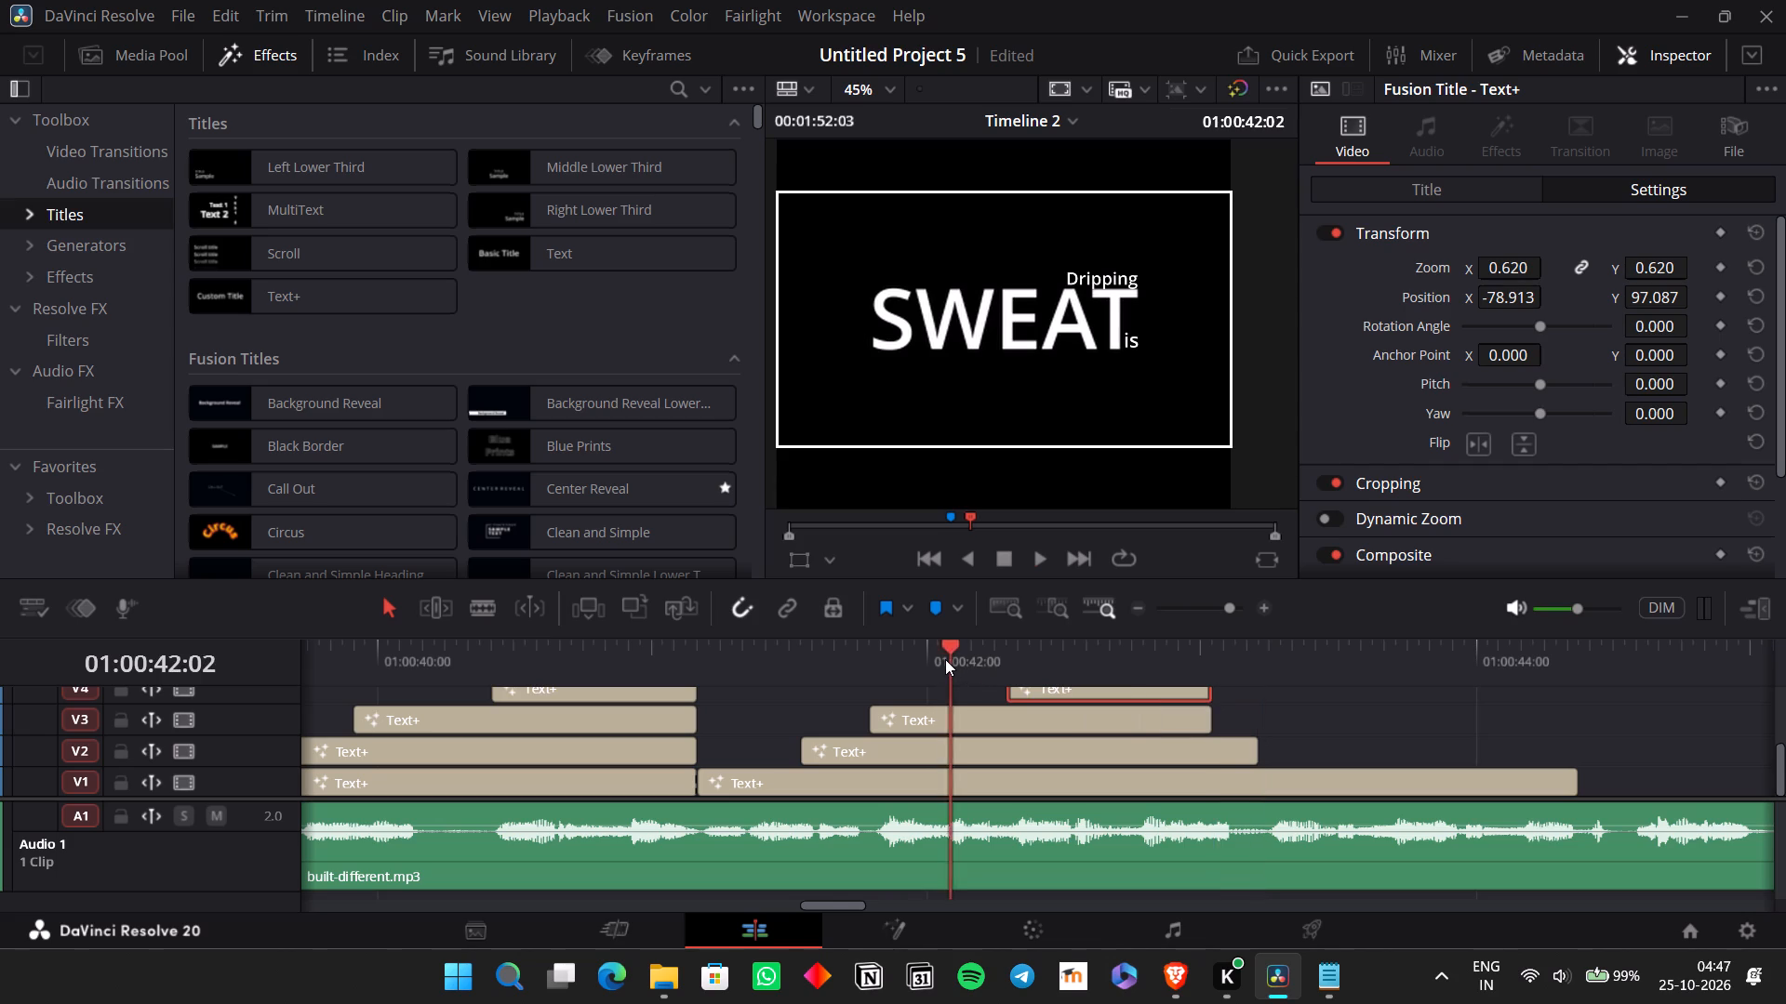
{"action": "key", "text": "space"}
{"action": "key", "text": "space"}
{"action": "left_click", "coordinate": [980, 636]}
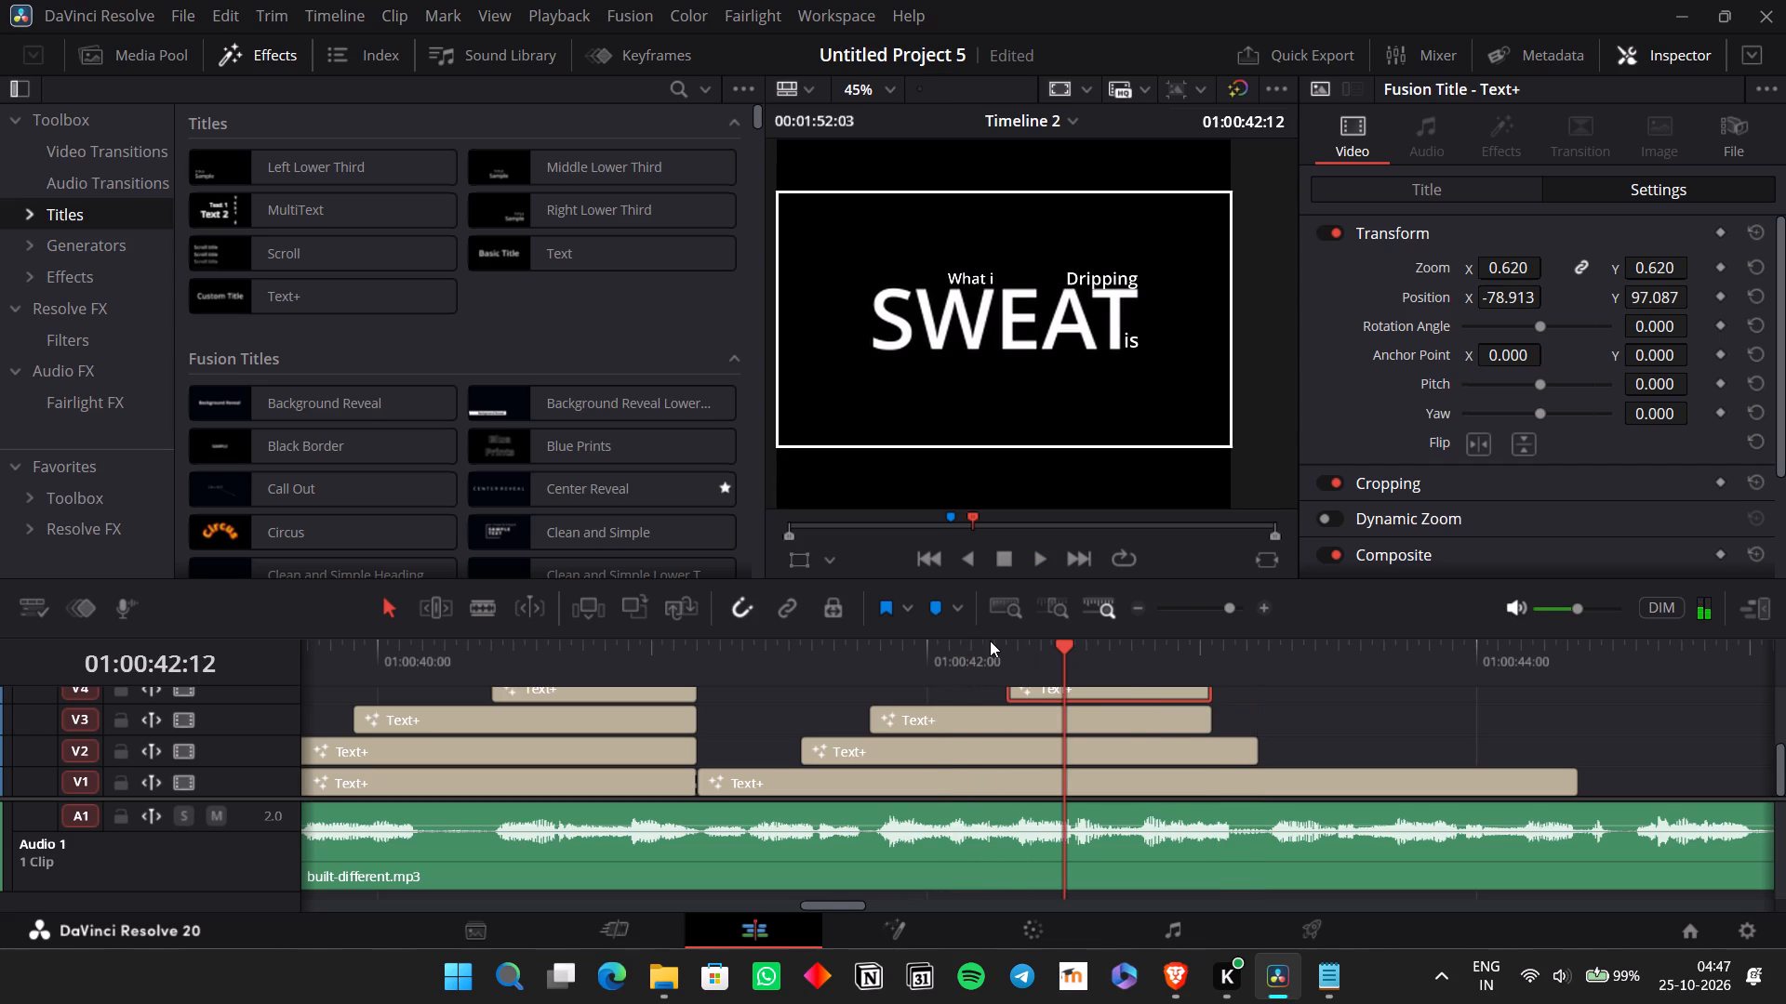
{"action": "left_click", "coordinate": [1006, 640]}
Move the pasted "What i" title horizontally so it sits above the beginning of "SWEAT".
{"action": "left_click_drag", "start_coordinate": [1502, 299], "coordinate": [1502, 298]}
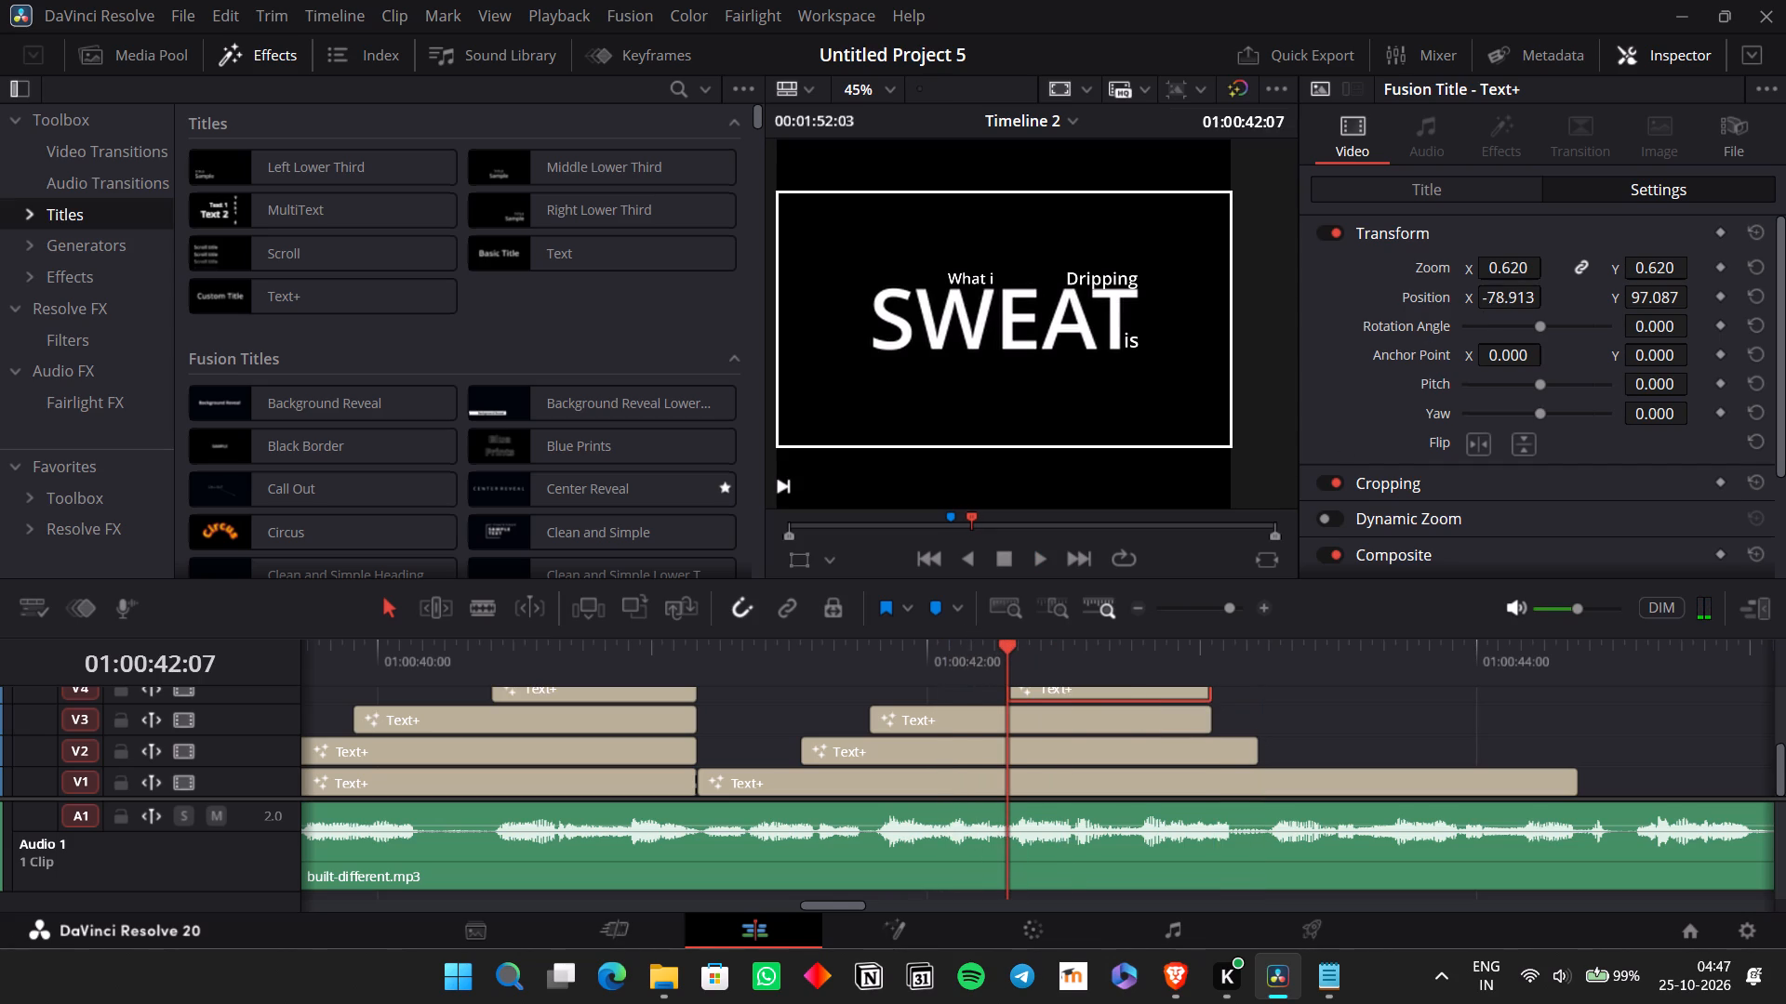
{"action": "left_click_drag", "start_coordinate": [1502, 298], "coordinate": [1374, 355]}
{"action": "left_click_drag", "start_coordinate": [1504, 303], "coordinate": [1454, 315]}
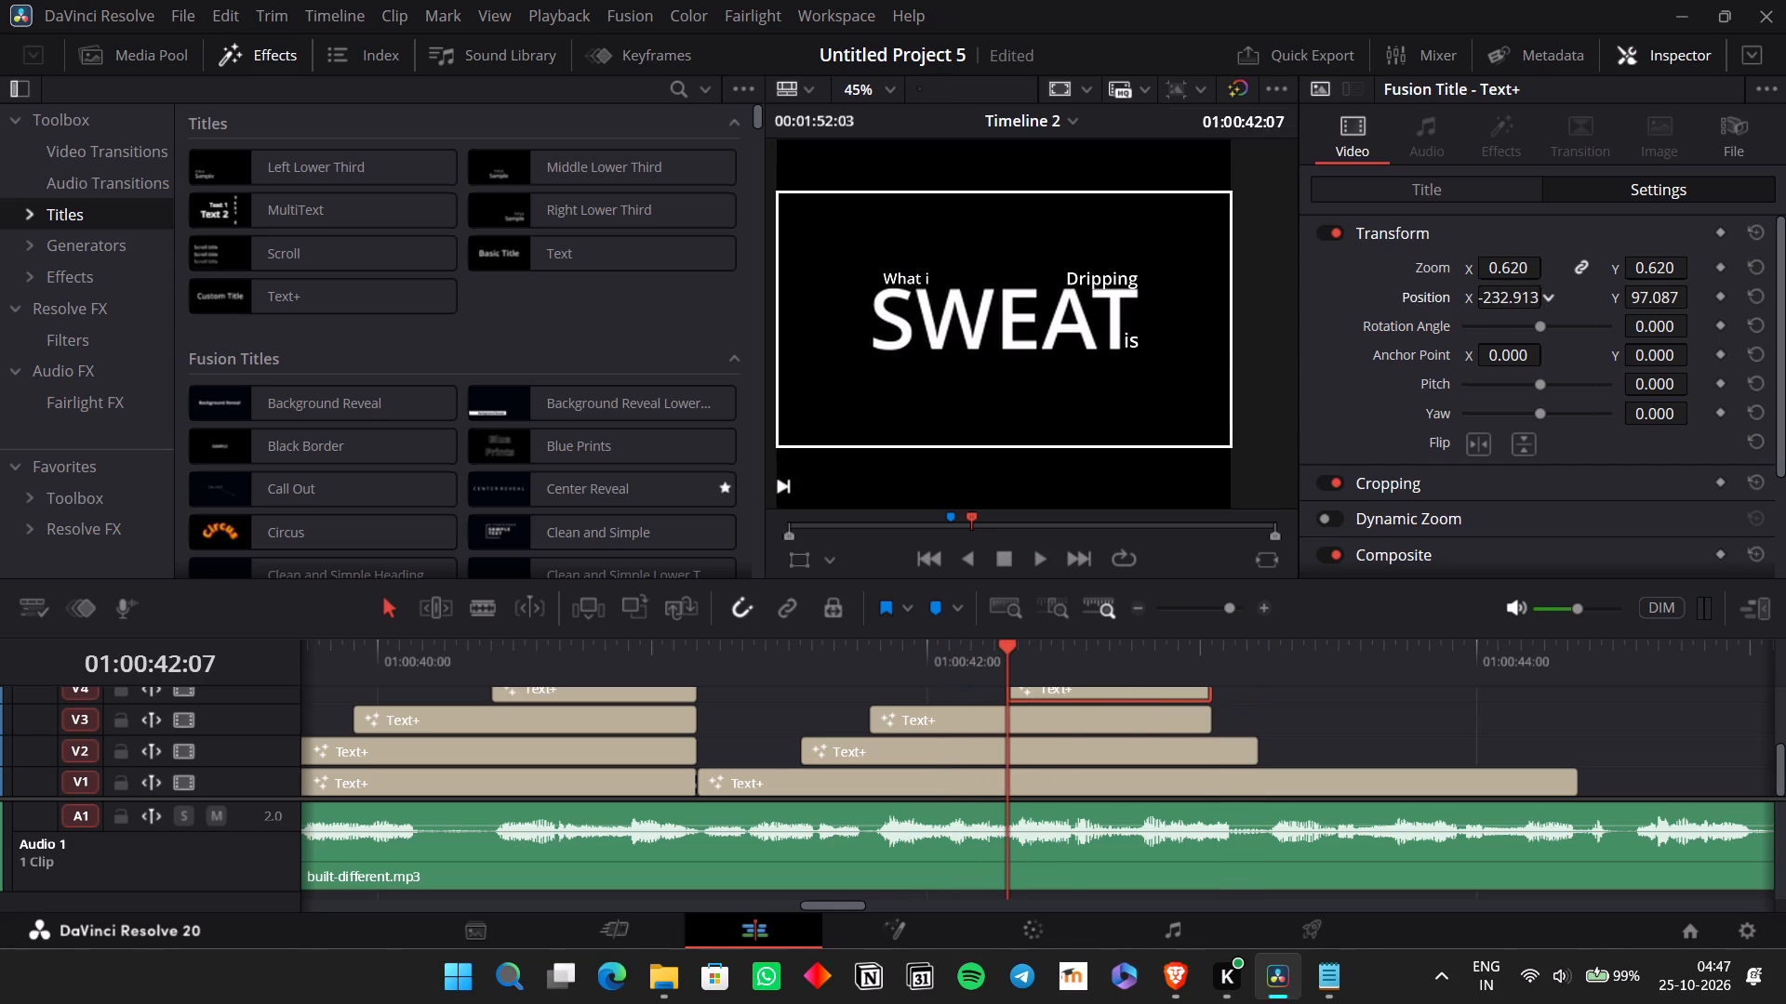
{"action": "left_click_drag", "start_coordinate": [1454, 315], "coordinate": [1440, 324]}
Replace the pasted V4 title's text with the next lyric words, starting with "Heart".
{"action": "left_click", "coordinate": [1480, 193]}
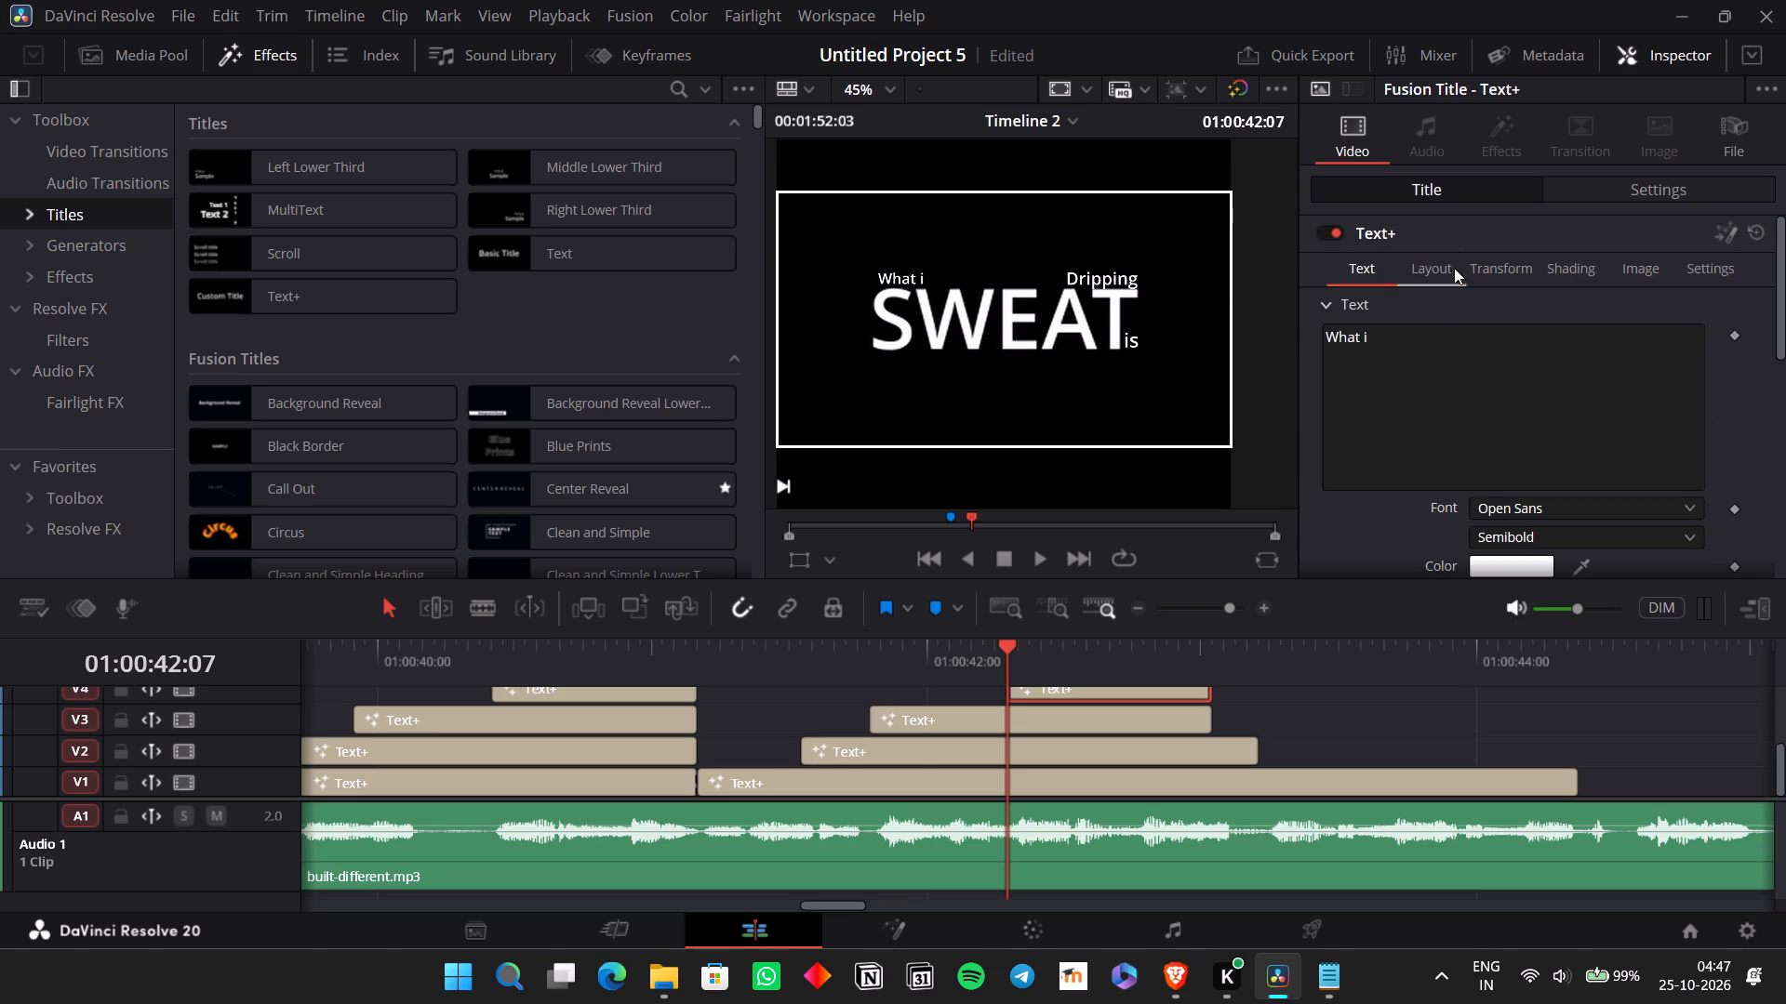
{"action": "left_click_drag", "start_coordinate": [1407, 331], "coordinate": [1313, 339]}
{"action": "key", "text": "Tab"}
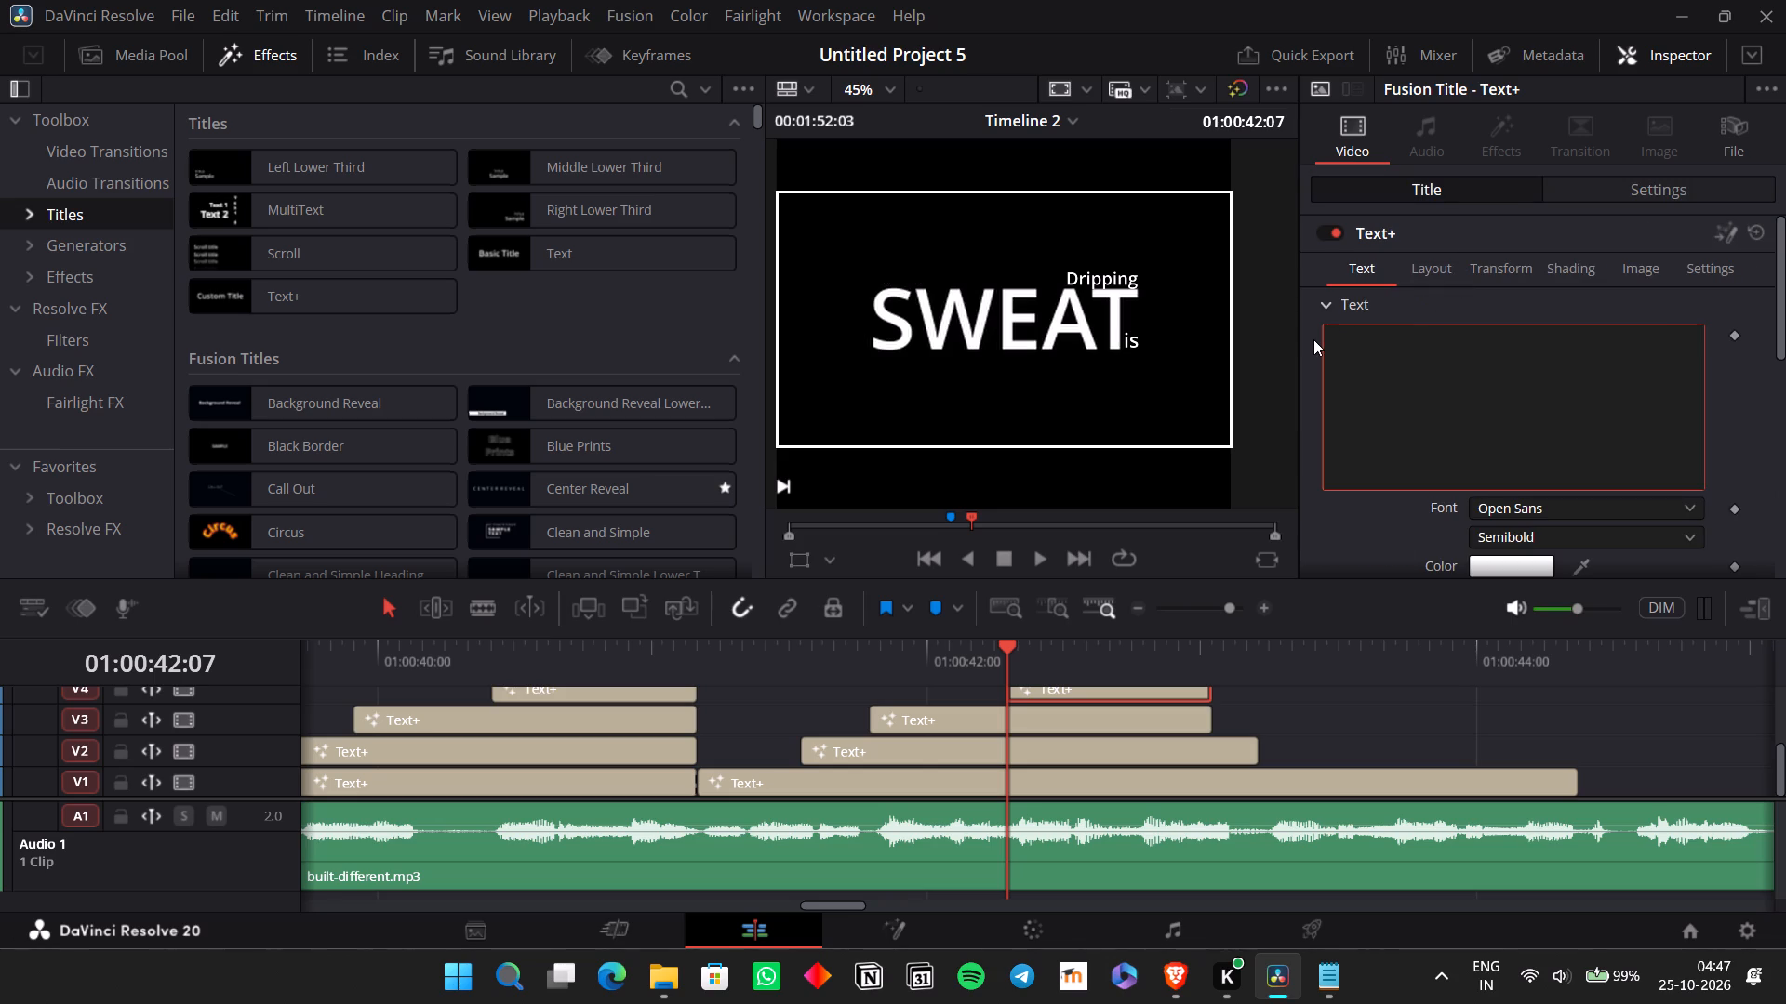
{"action": "type", "text": "eart"}
{"action": "key", "text": "space"}
{"action": "key", "text": "BackSpace"}
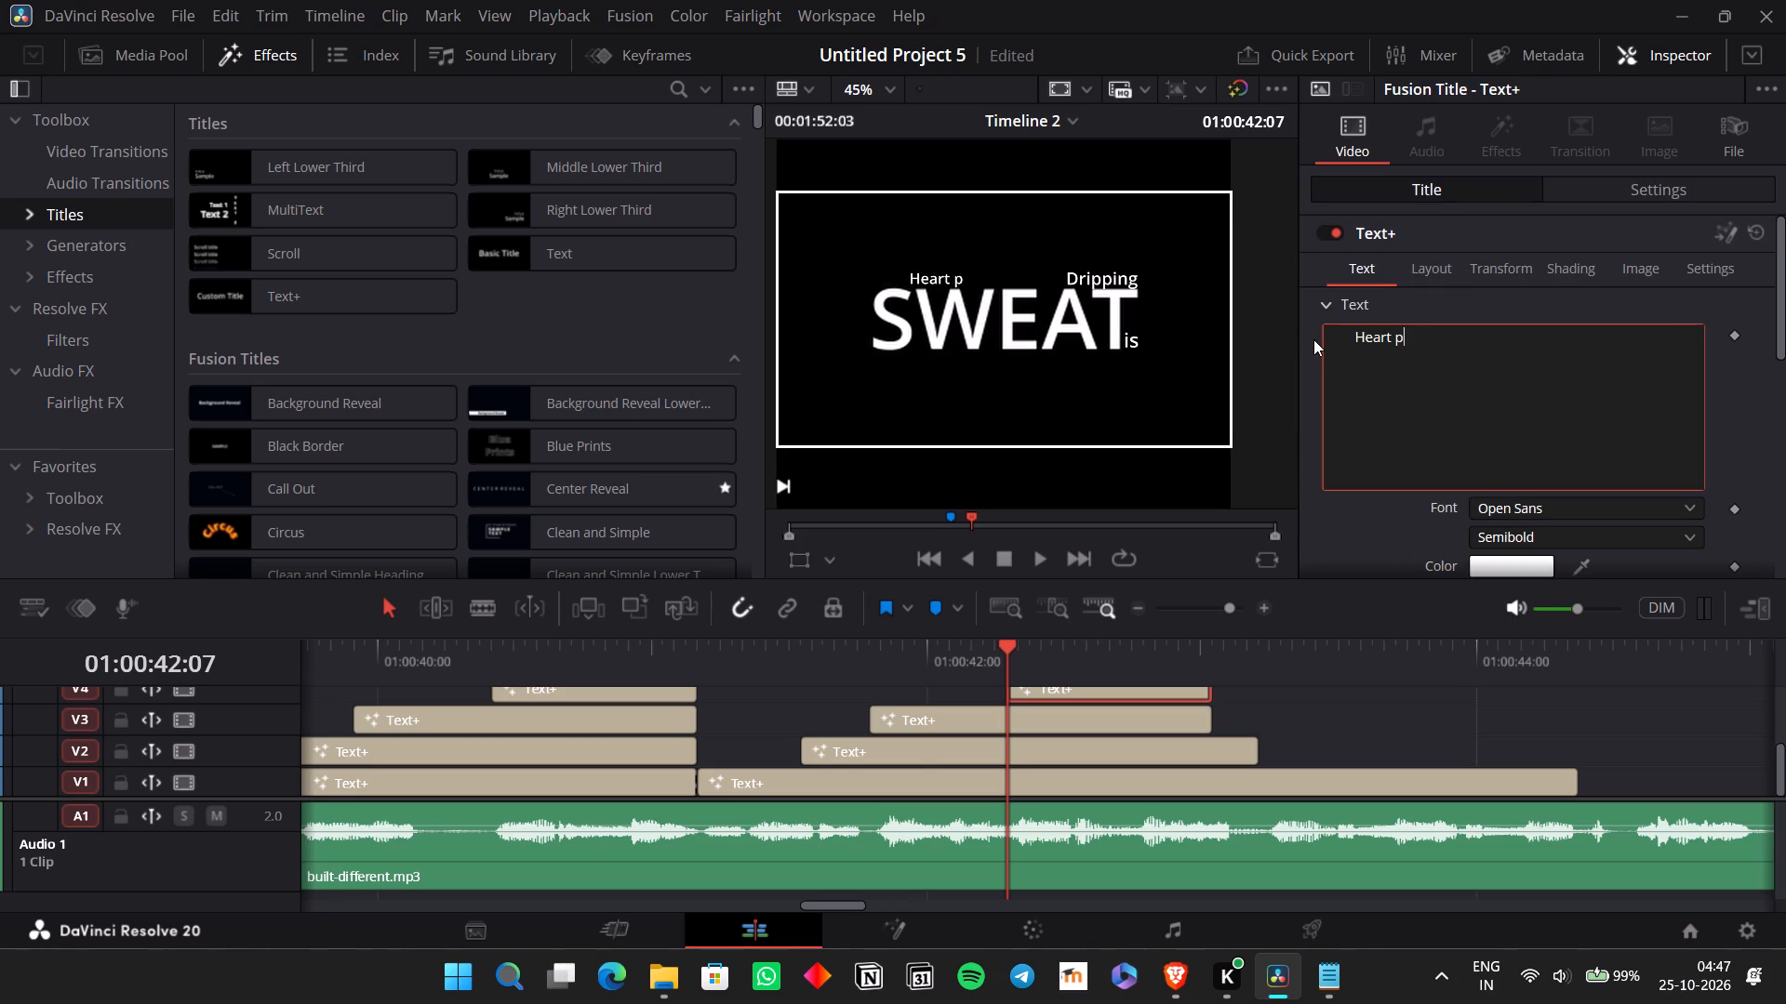
Complete the V4 title's text as "Heart on" and remove the leading spaces.
{"action": "type", "text": "on"}
{"action": "left_click", "coordinate": [1353, 337]}
{"action": "key", "text": "BackSpace"}
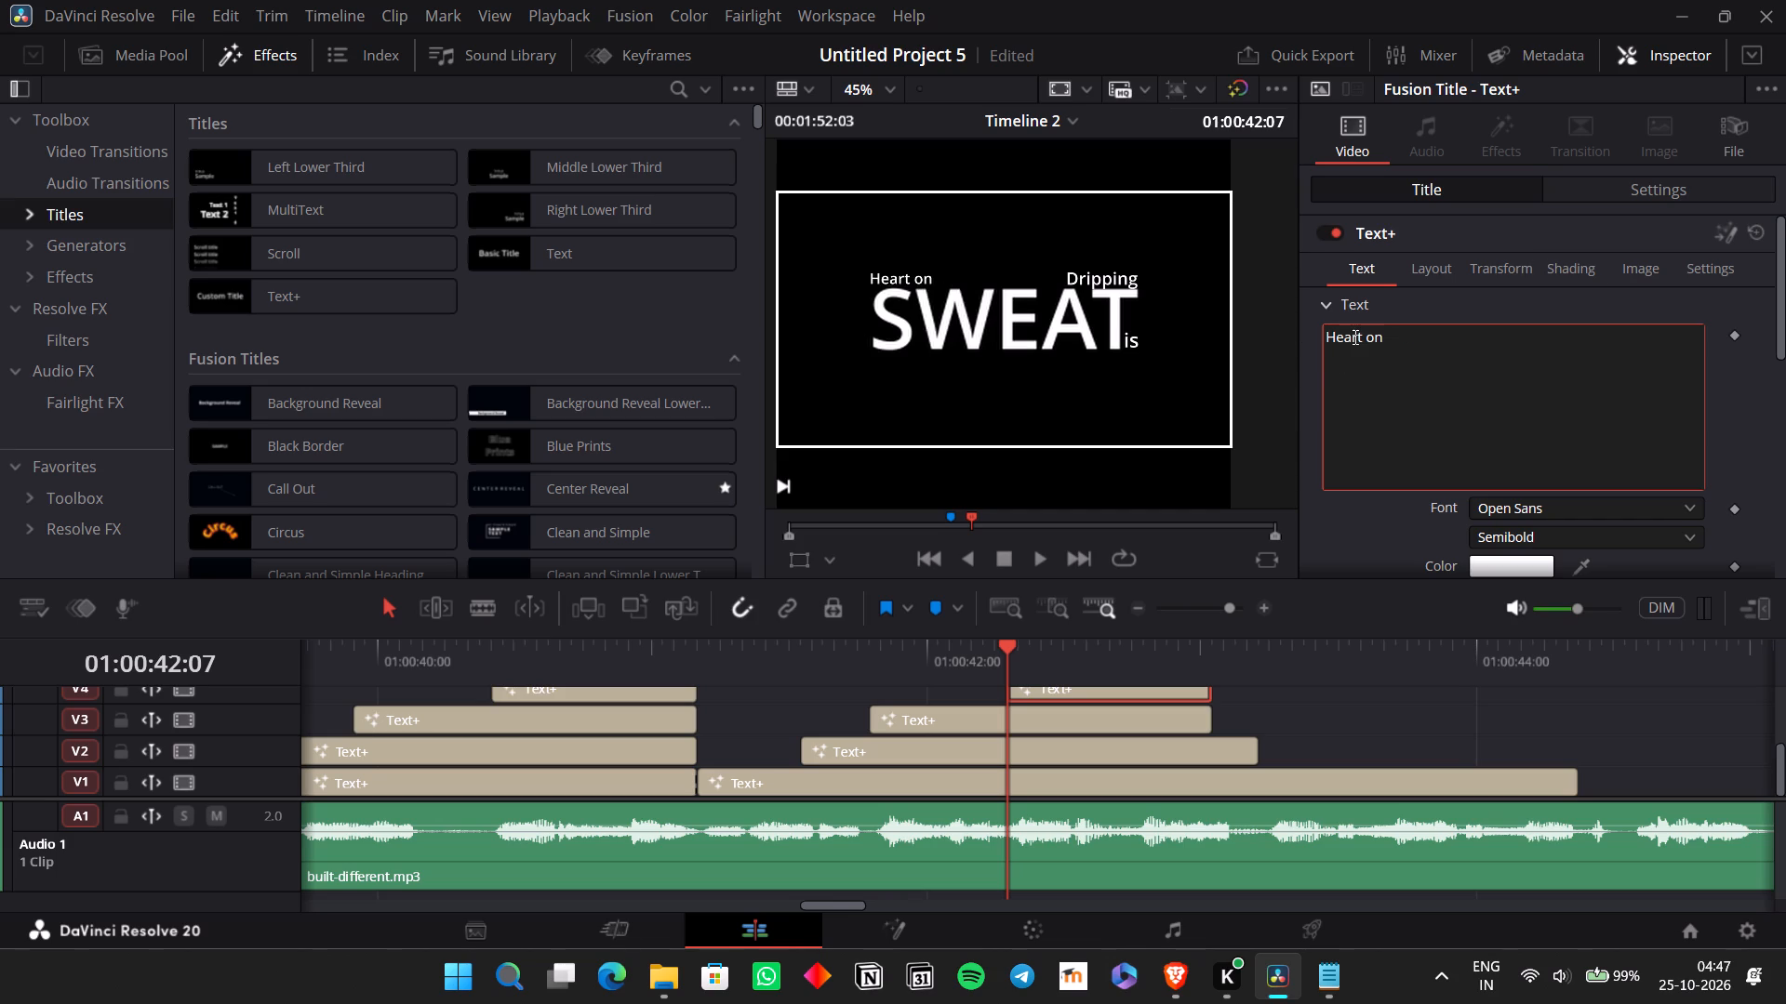
Shrink "Heart on" to a zoom of 0.480 and move it to position X -243.913 above the "S" of "SWEAT".
{"action": "left_click", "coordinate": [1632, 168]}
{"action": "left_click", "coordinate": [1638, 192]}
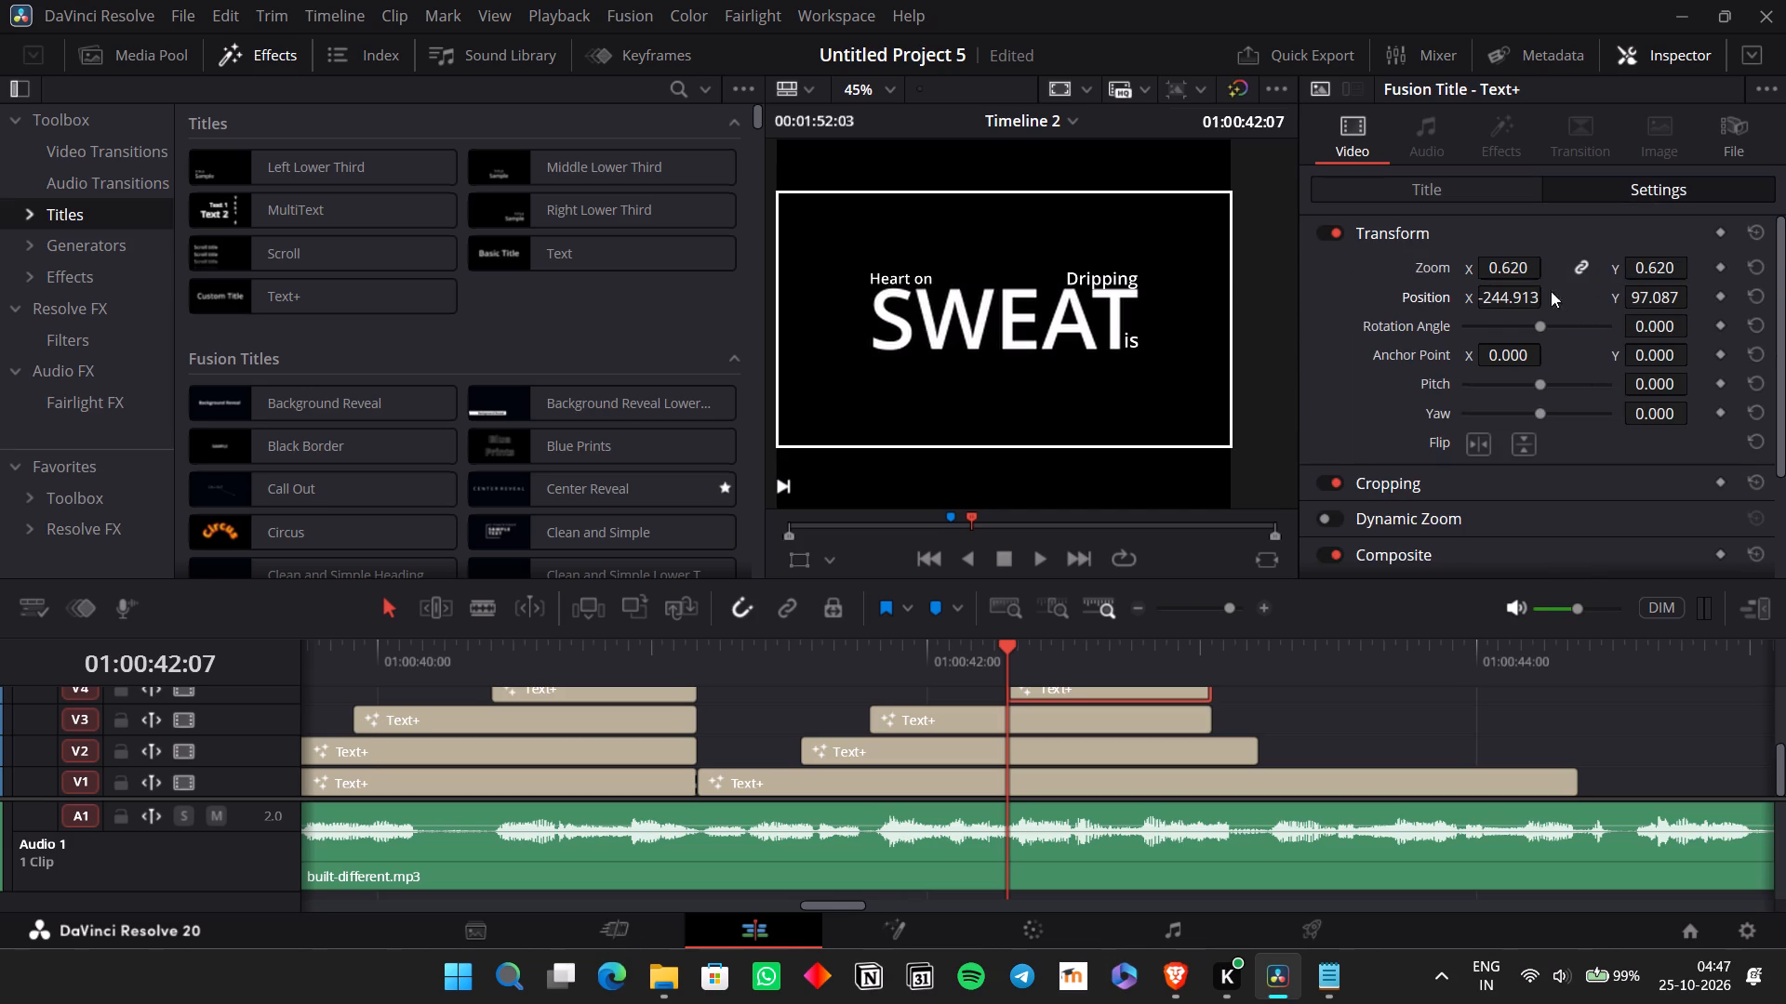
{"action": "left_click_drag", "start_coordinate": [1516, 296], "coordinate": [1548, 336]}
{"action": "left_click_drag", "start_coordinate": [1548, 336], "coordinate": [1556, 373]}
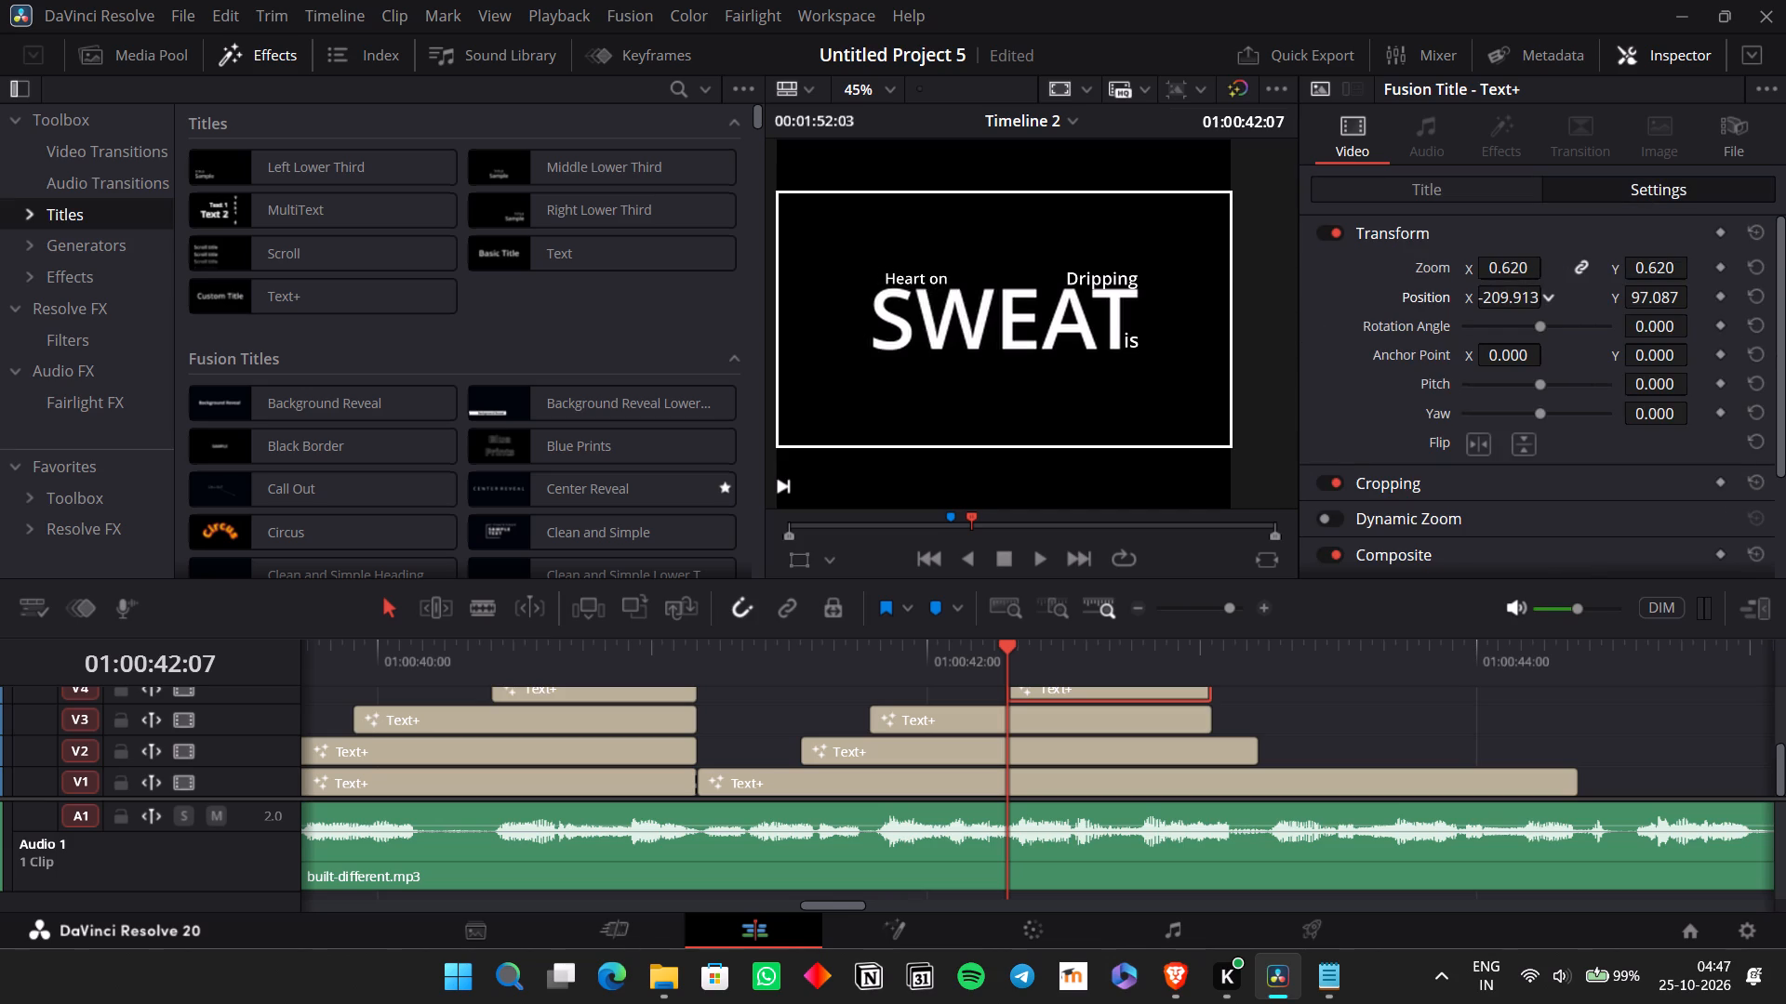
{"action": "left_click_drag", "start_coordinate": [1556, 373], "coordinate": [1544, 380]}
{"action": "left_click_drag", "start_coordinate": [1499, 264], "coordinate": [1518, 267]}
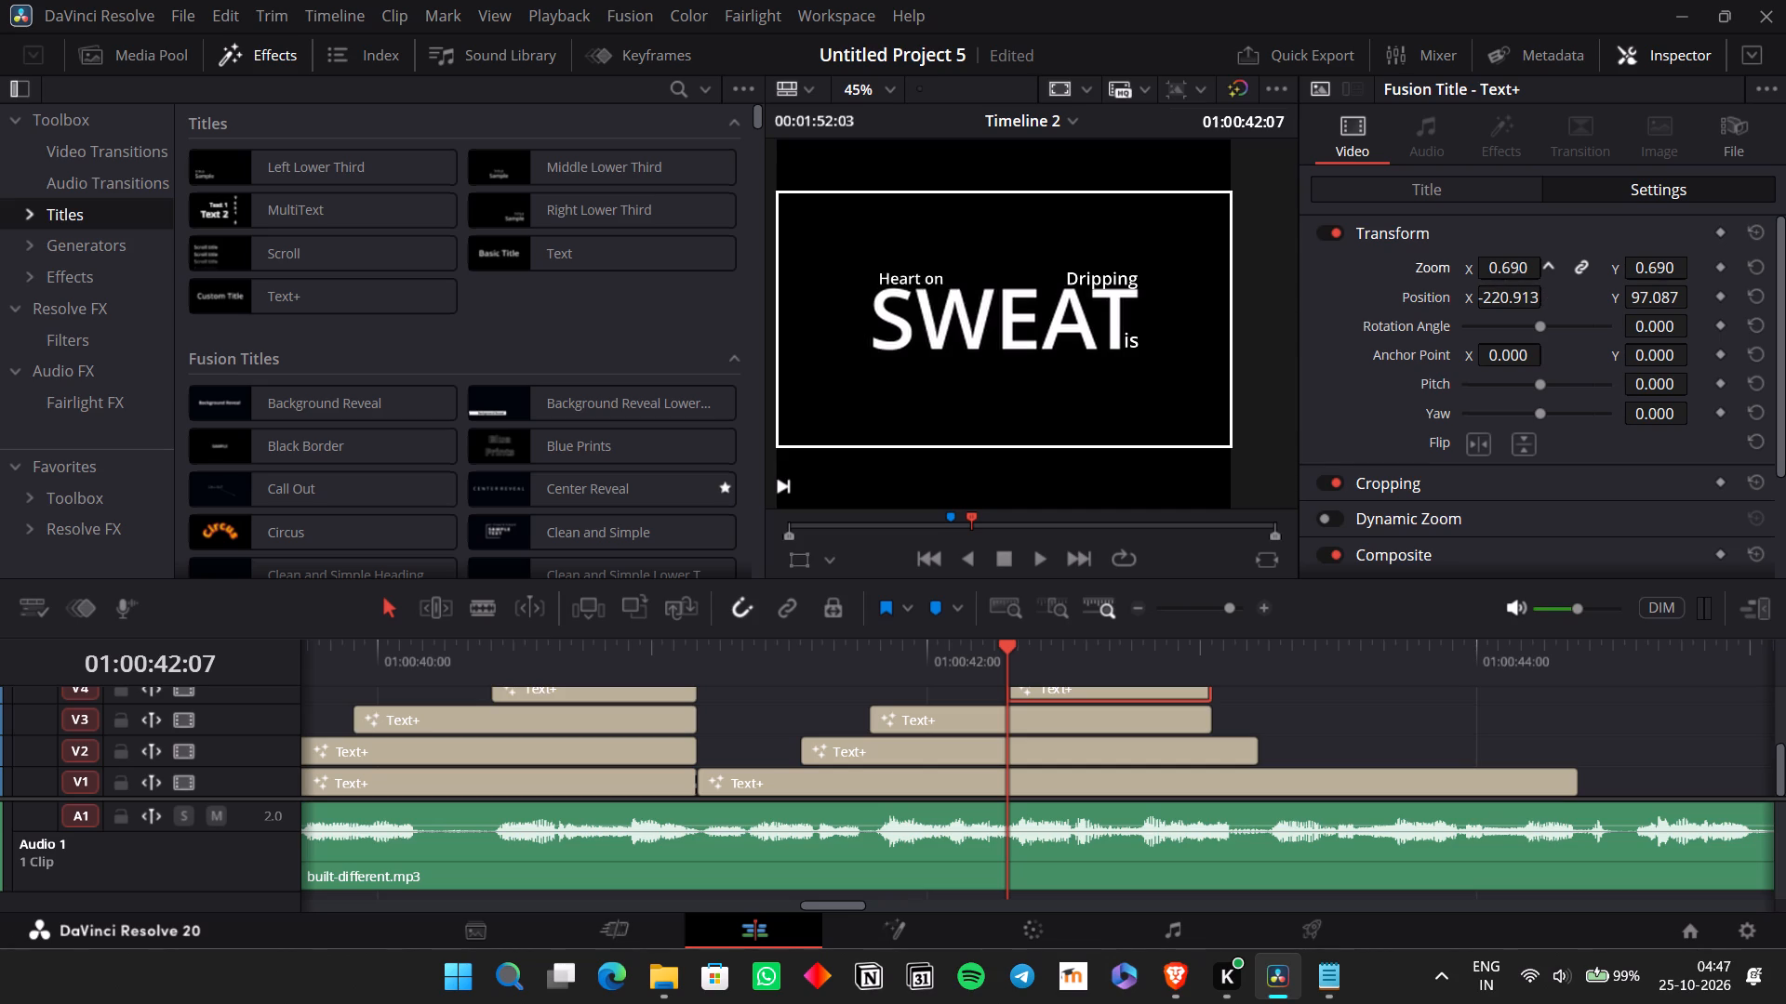
{"action": "left_click_drag", "start_coordinate": [1518, 267], "coordinate": [1489, 307]}
{"action": "left_click_drag", "start_coordinate": [1489, 307], "coordinate": [1483, 317]}
{"action": "left_click_drag", "start_coordinate": [1517, 297], "coordinate": [1525, 310]}
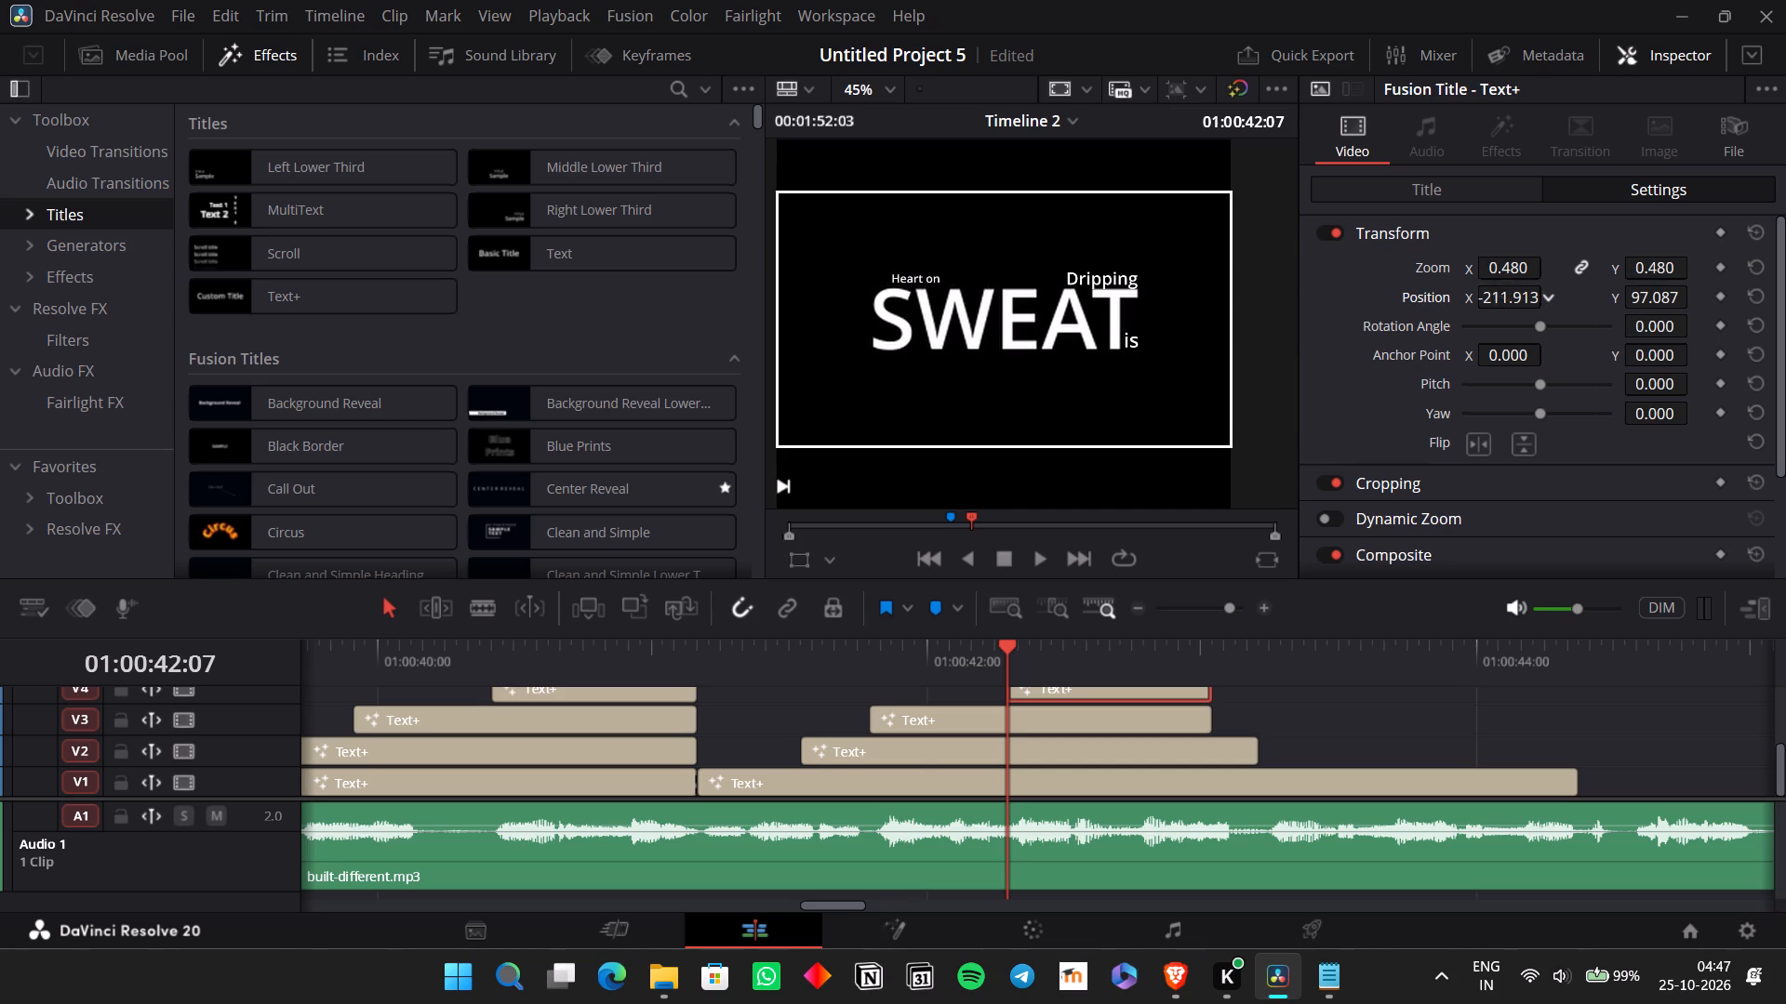
{"action": "left_click_drag", "start_coordinate": [1525, 310], "coordinate": [1490, 329]}
Find where the word after "Heart on" is sung and paste a copy of the "saw" title on V5 at 01:00:42:18.
{"action": "scroll", "coordinate": [1080, 726], "scroll_direction": "up", "scroll_amount": 1}
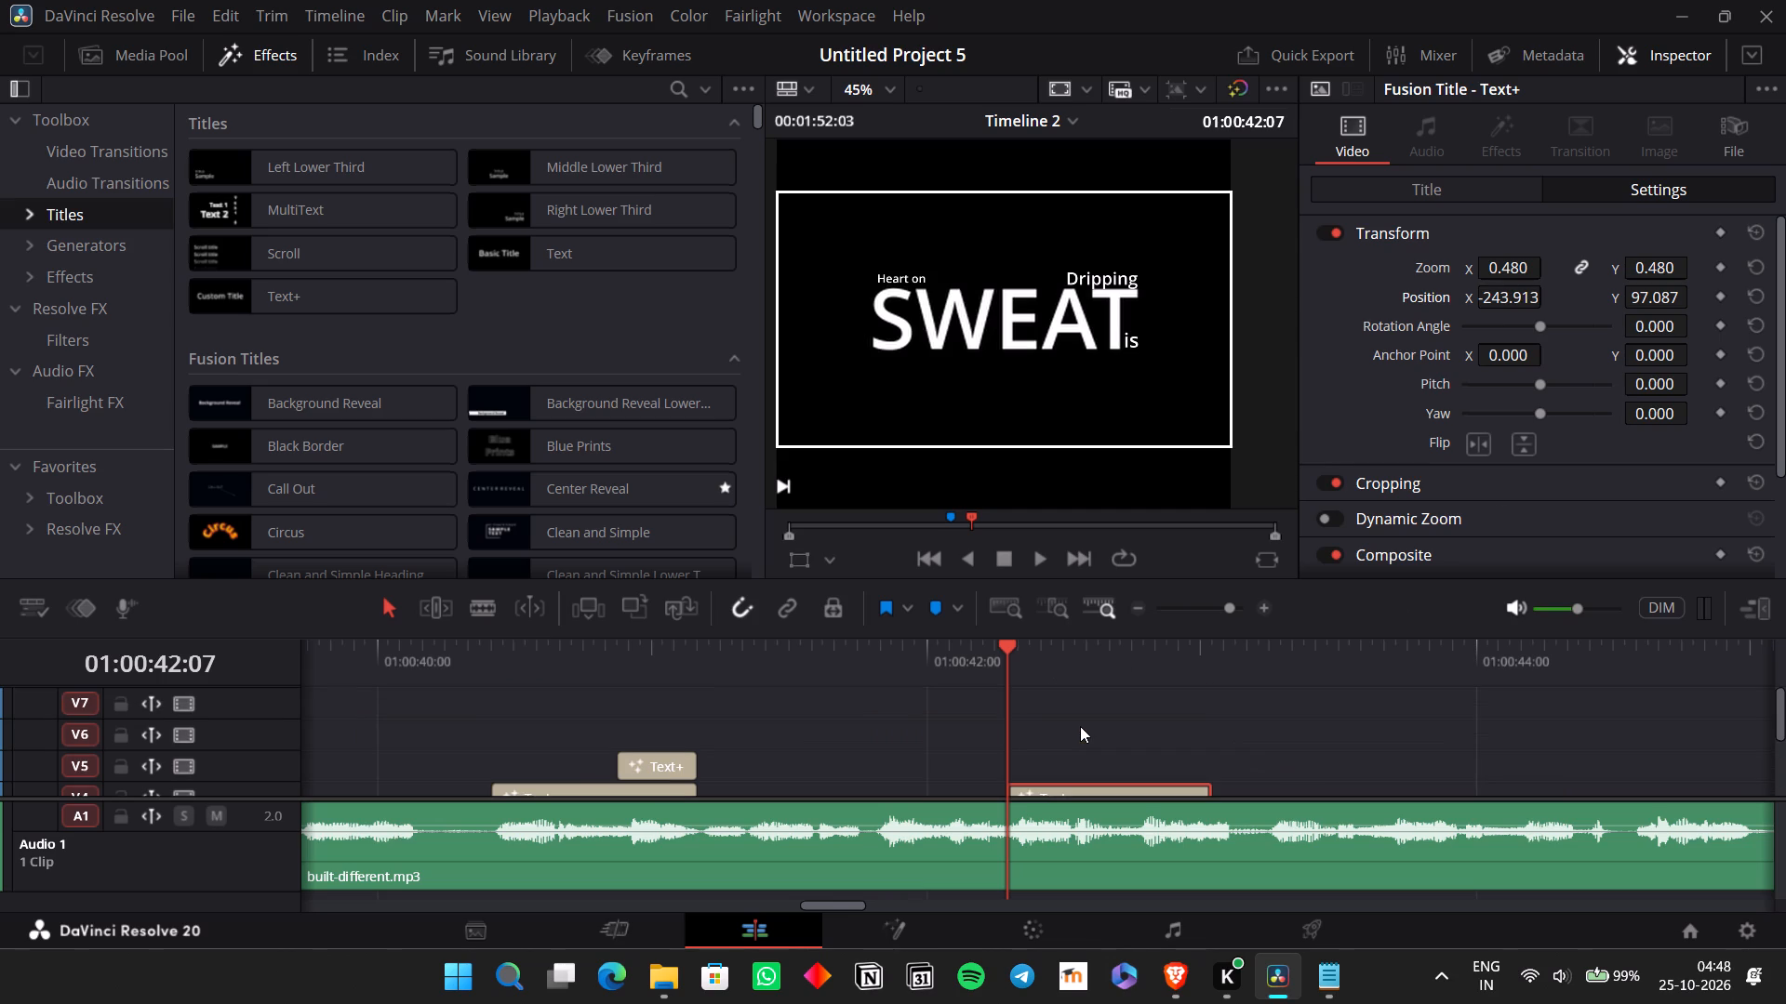
{"action": "key", "text": "space"}
{"action": "key", "text": "space"}
{"action": "key", "text": "space"}
{"action": "key", "text": "space"}
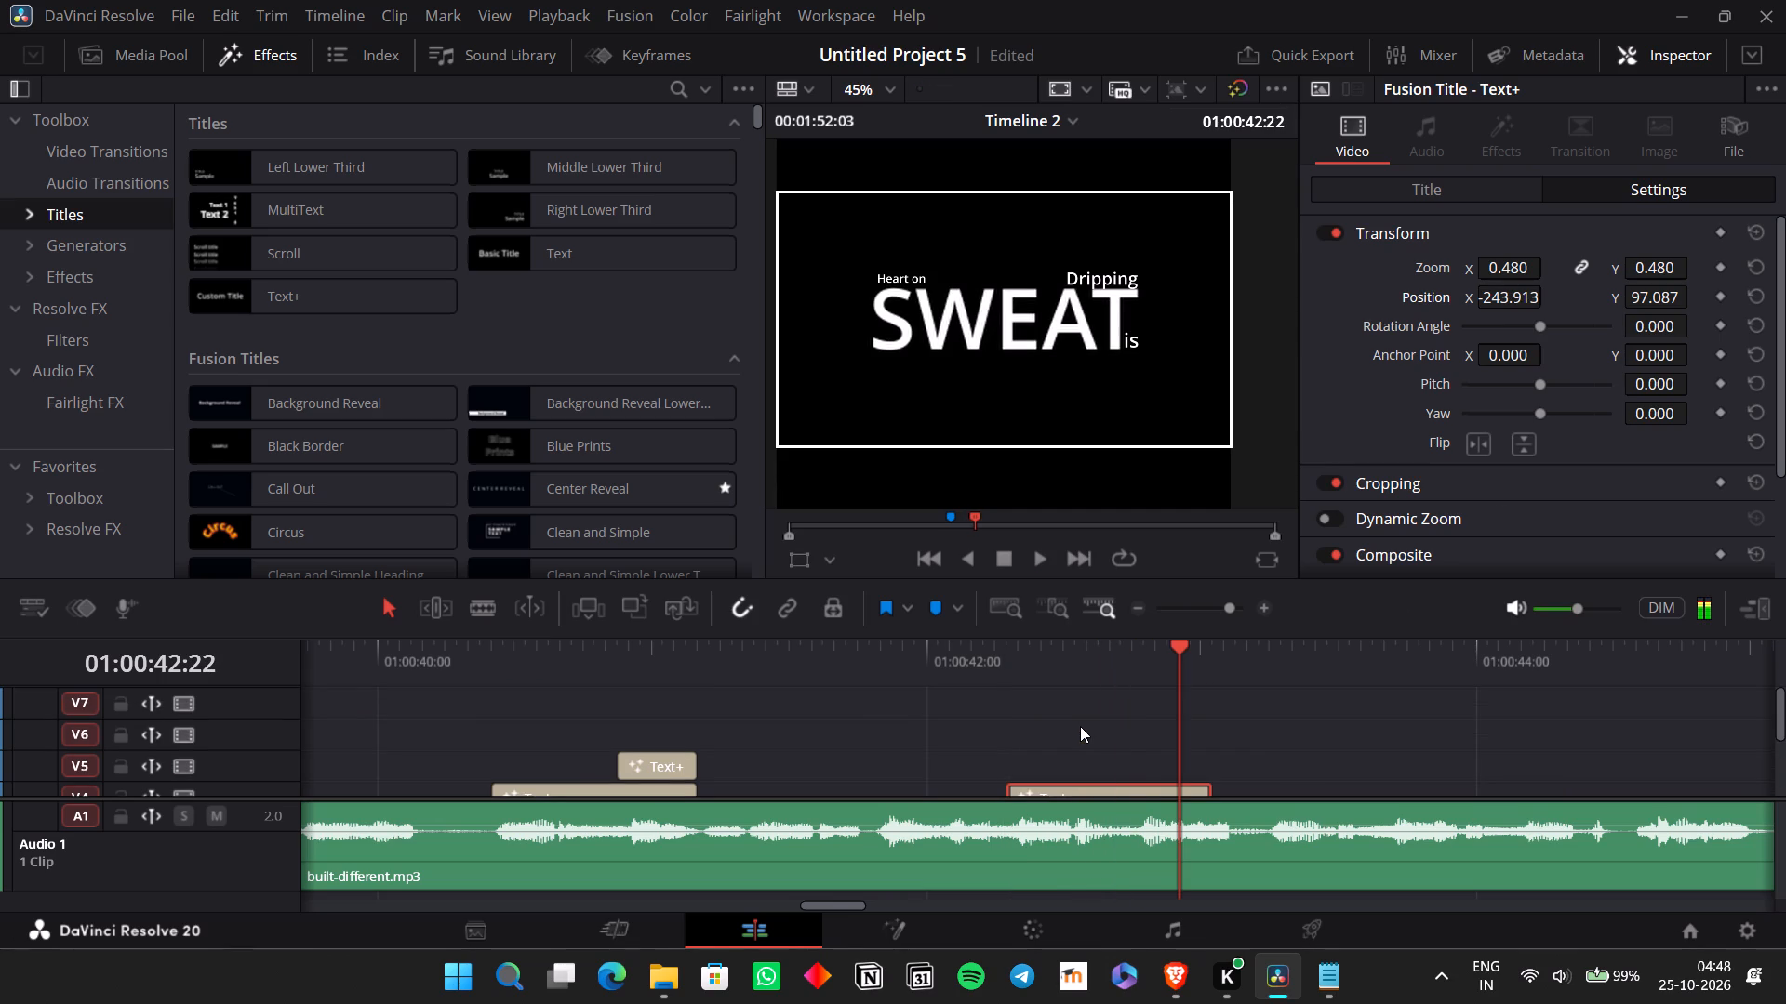
{"action": "key", "text": "Left"}
{"action": "key", "text": "Left"}
{"action": "key", "text": "Left"}
{"action": "key", "text": "Left"}
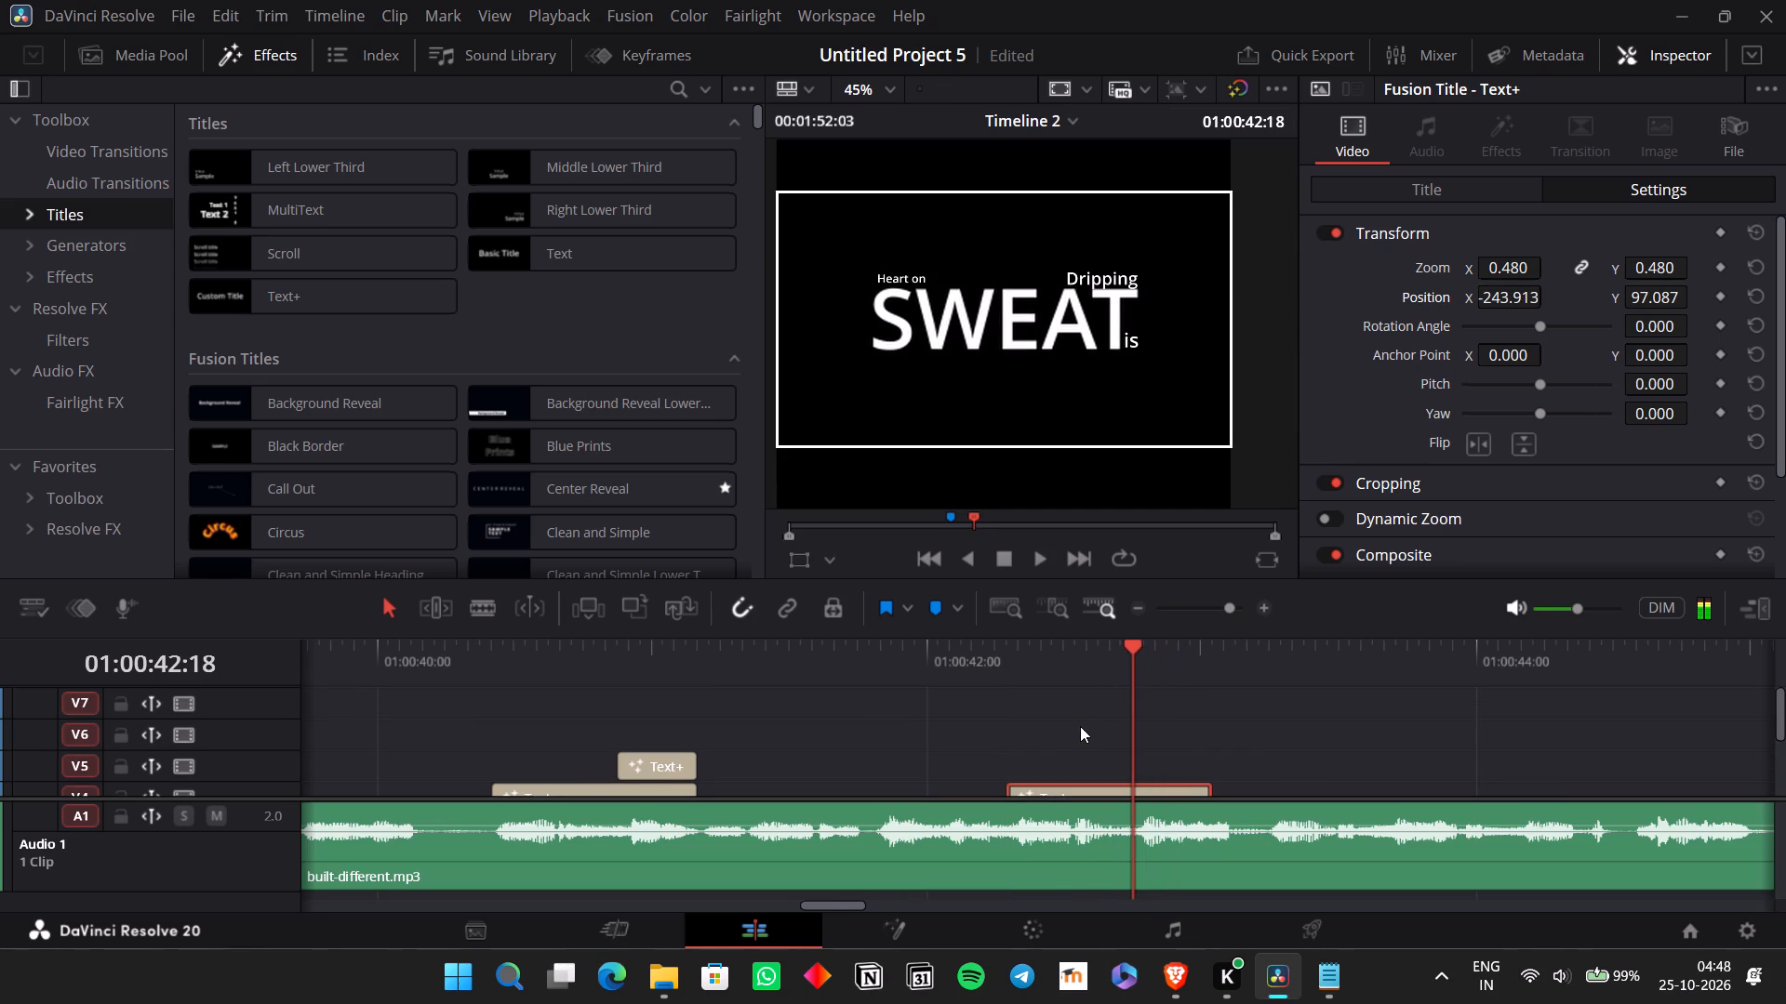
{"action": "left_click_drag", "start_coordinate": [623, 712], "coordinate": [697, 753]}
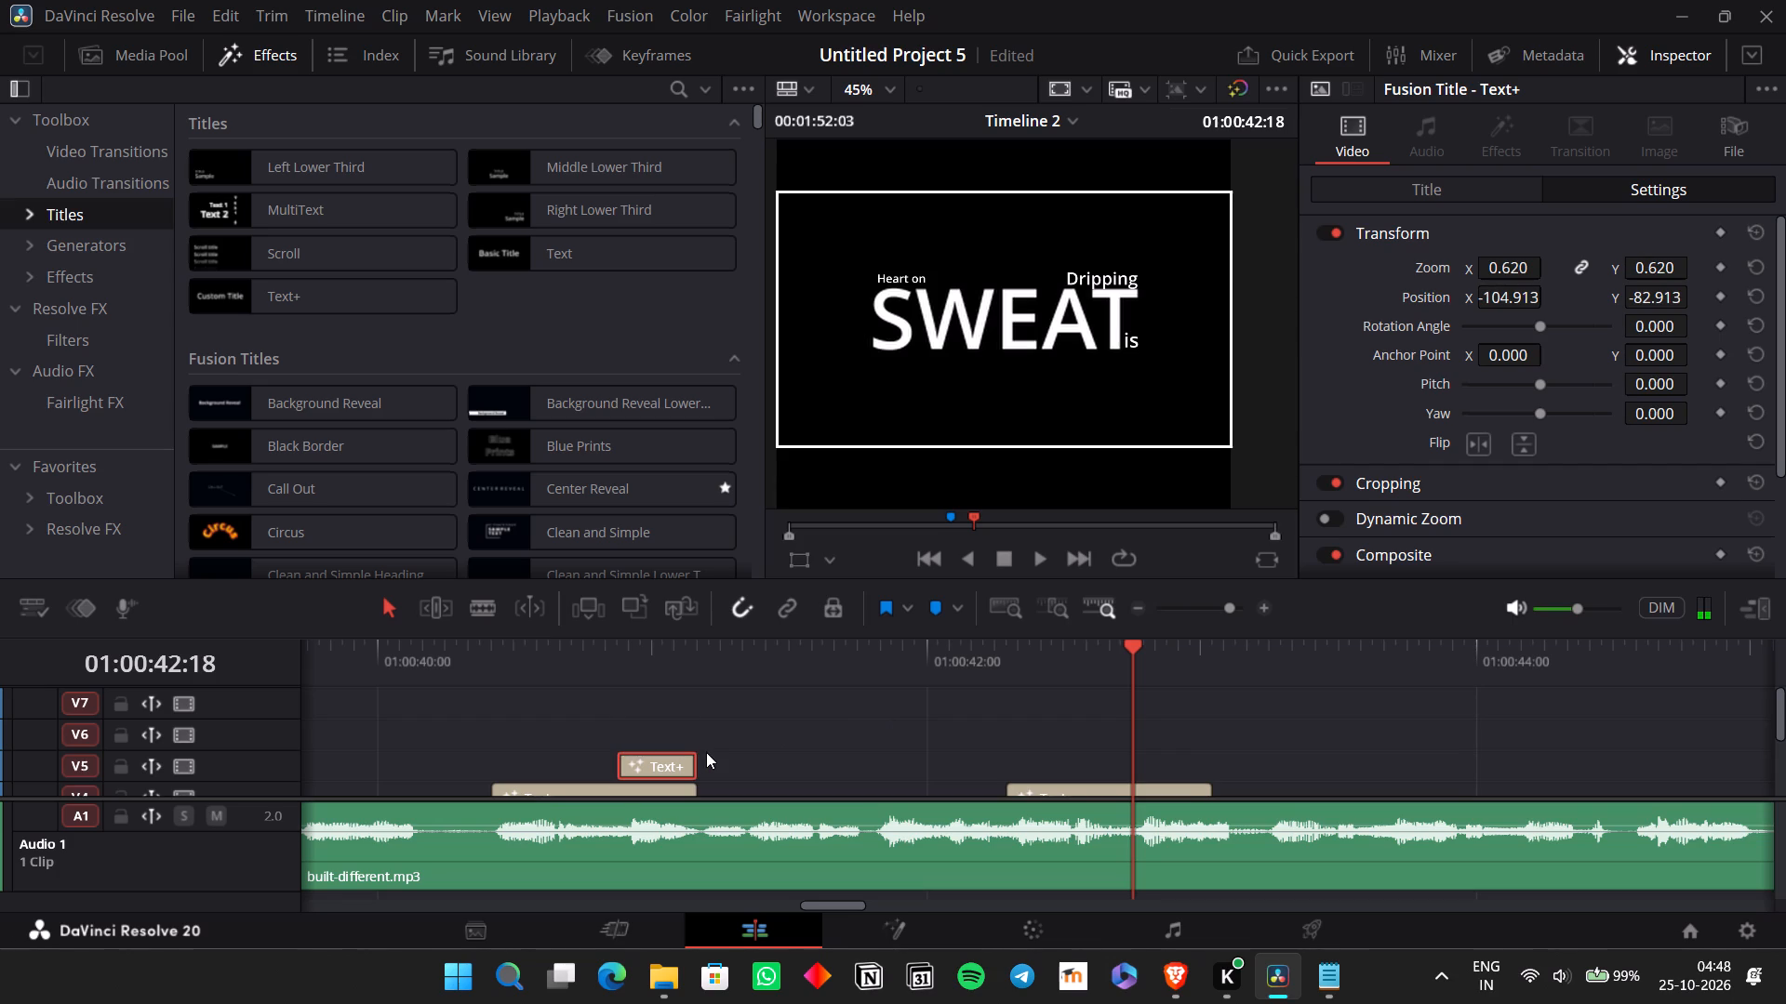
{"action": "key", "text": "ctrl+c"}
{"action": "key", "text": "ctrl+v"}
Replace the text of the pasted V5 "saw" title with "Fire".
{"action": "left_click", "coordinate": [1168, 674]}
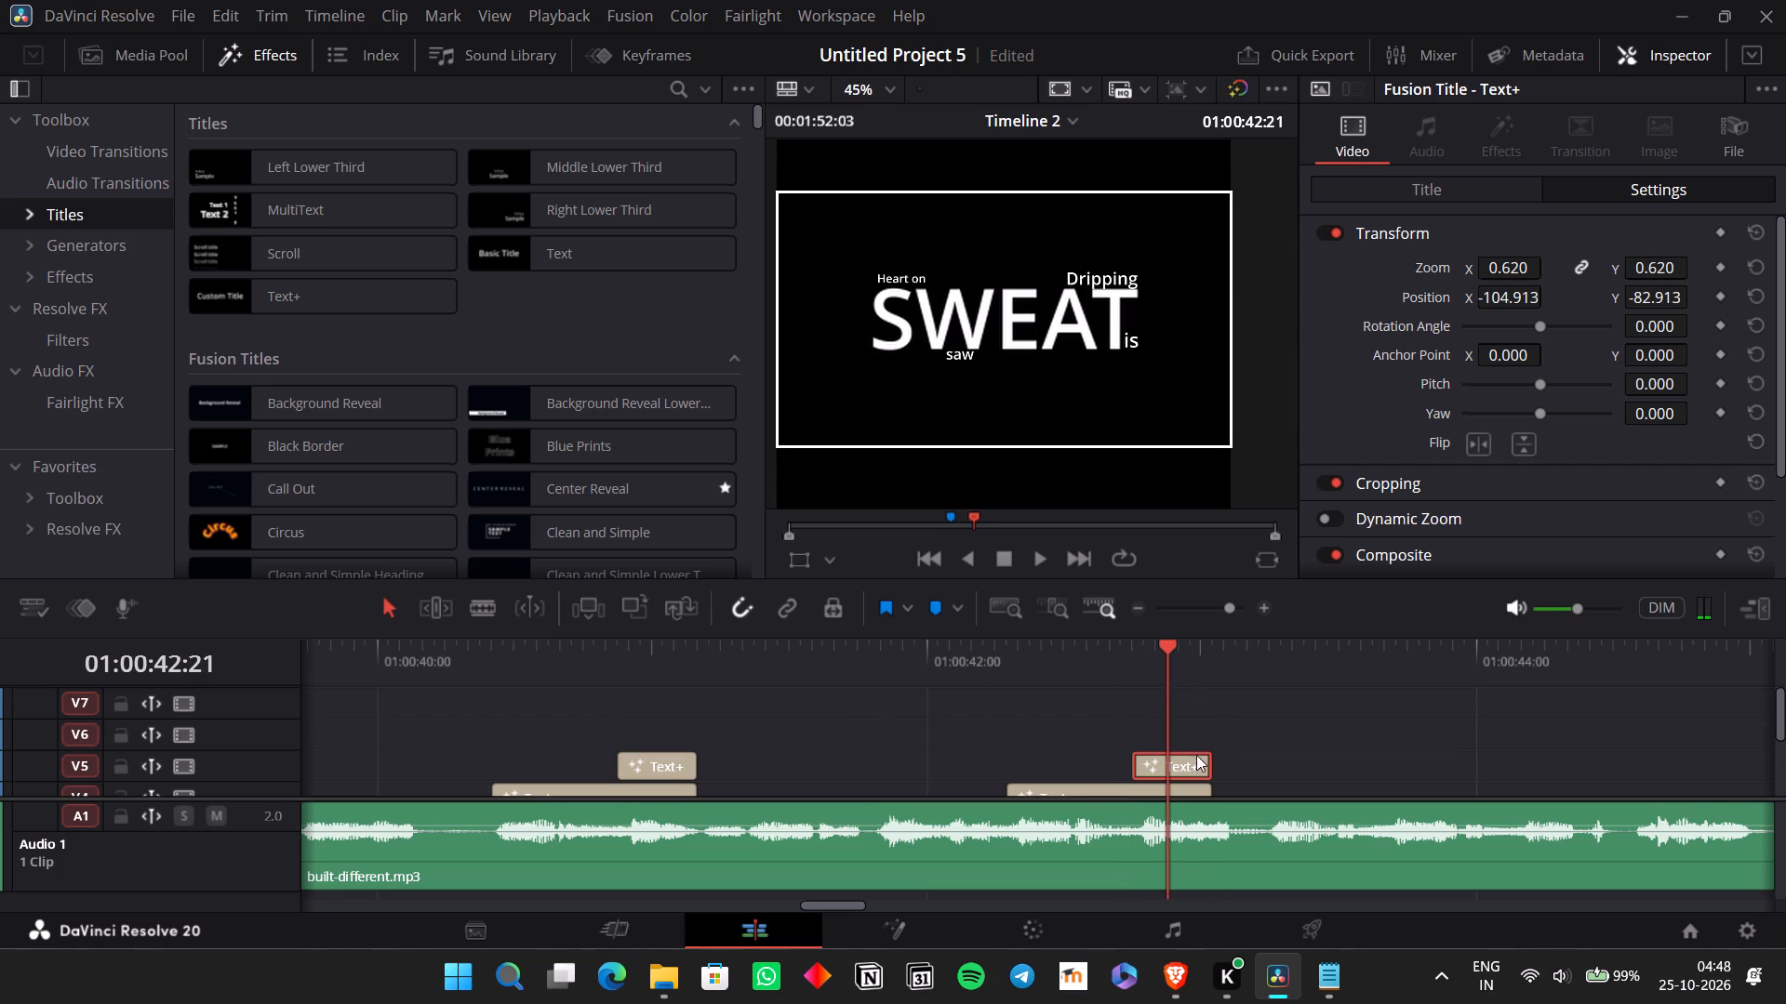
{"action": "left_click", "coordinate": [1196, 762]}
{"action": "left_click", "coordinate": [1504, 203]}
{"action": "left_click", "coordinate": [1498, 201]}
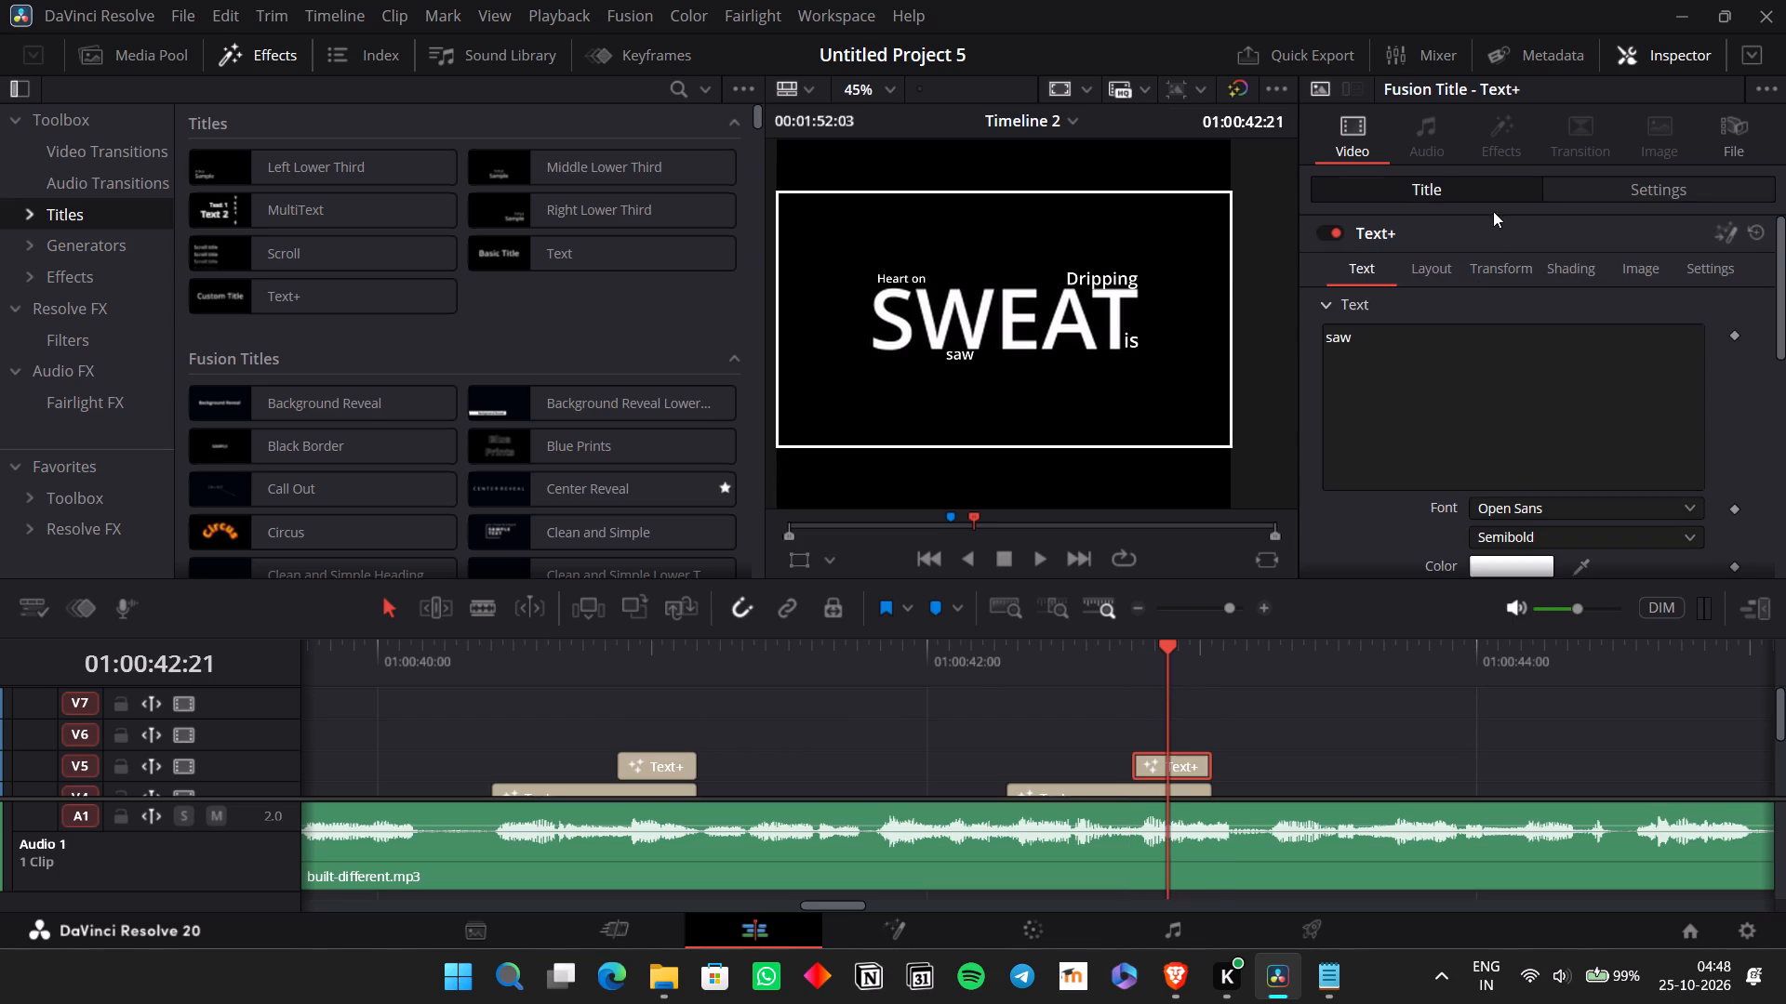
{"action": "key", "text": "f"}
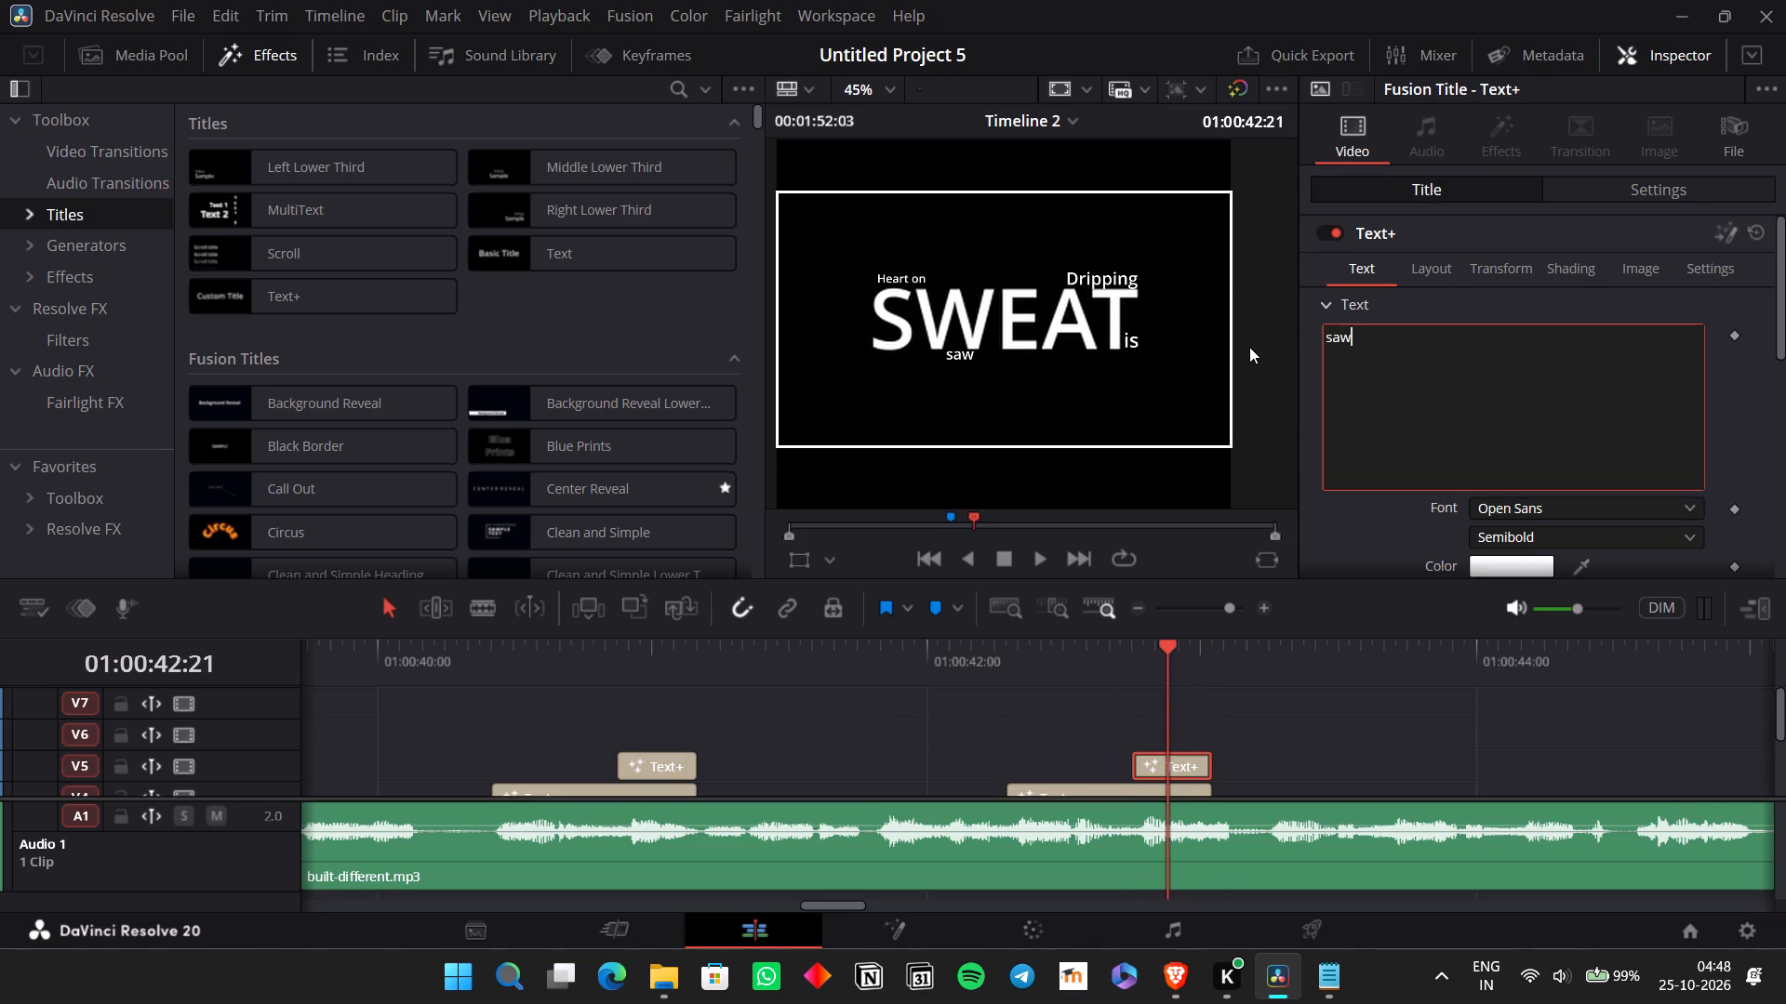
{"action": "type", "text": "ire"}
{"action": "key", "text": "Left"}
{"action": "key", "text": "Left"}
{"action": "key", "text": "Left"}
{"action": "key", "text": "Left"}
{"action": "key", "text": "BackSpace"}
{"action": "key", "text": "BackSpace"}
{"action": "key", "text": "BackSpace"}
{"action": "key", "text": "BackSpace"}
{"action": "key", "text": "BackSpace"}
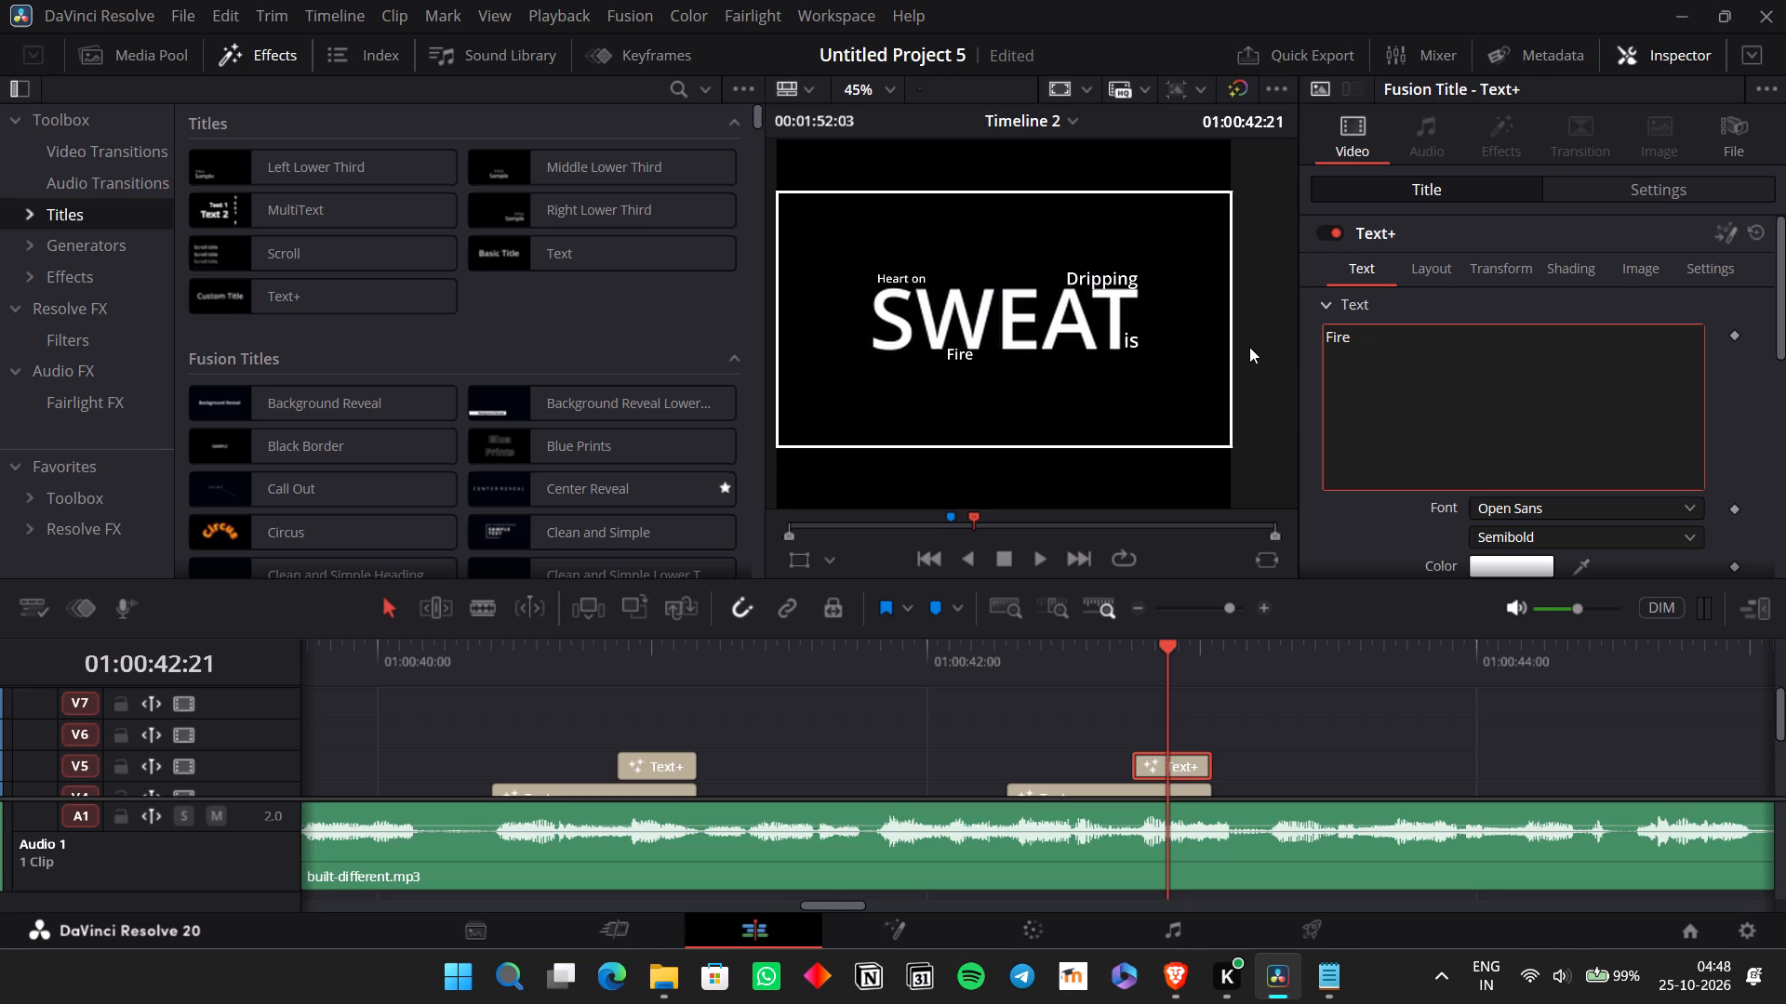
Enlarge "Fire" to a zoom of 2.230 and place it above "SWEAT" at position X -62.913, Y 128.087.
{"action": "left_click", "coordinate": [1465, 266]}
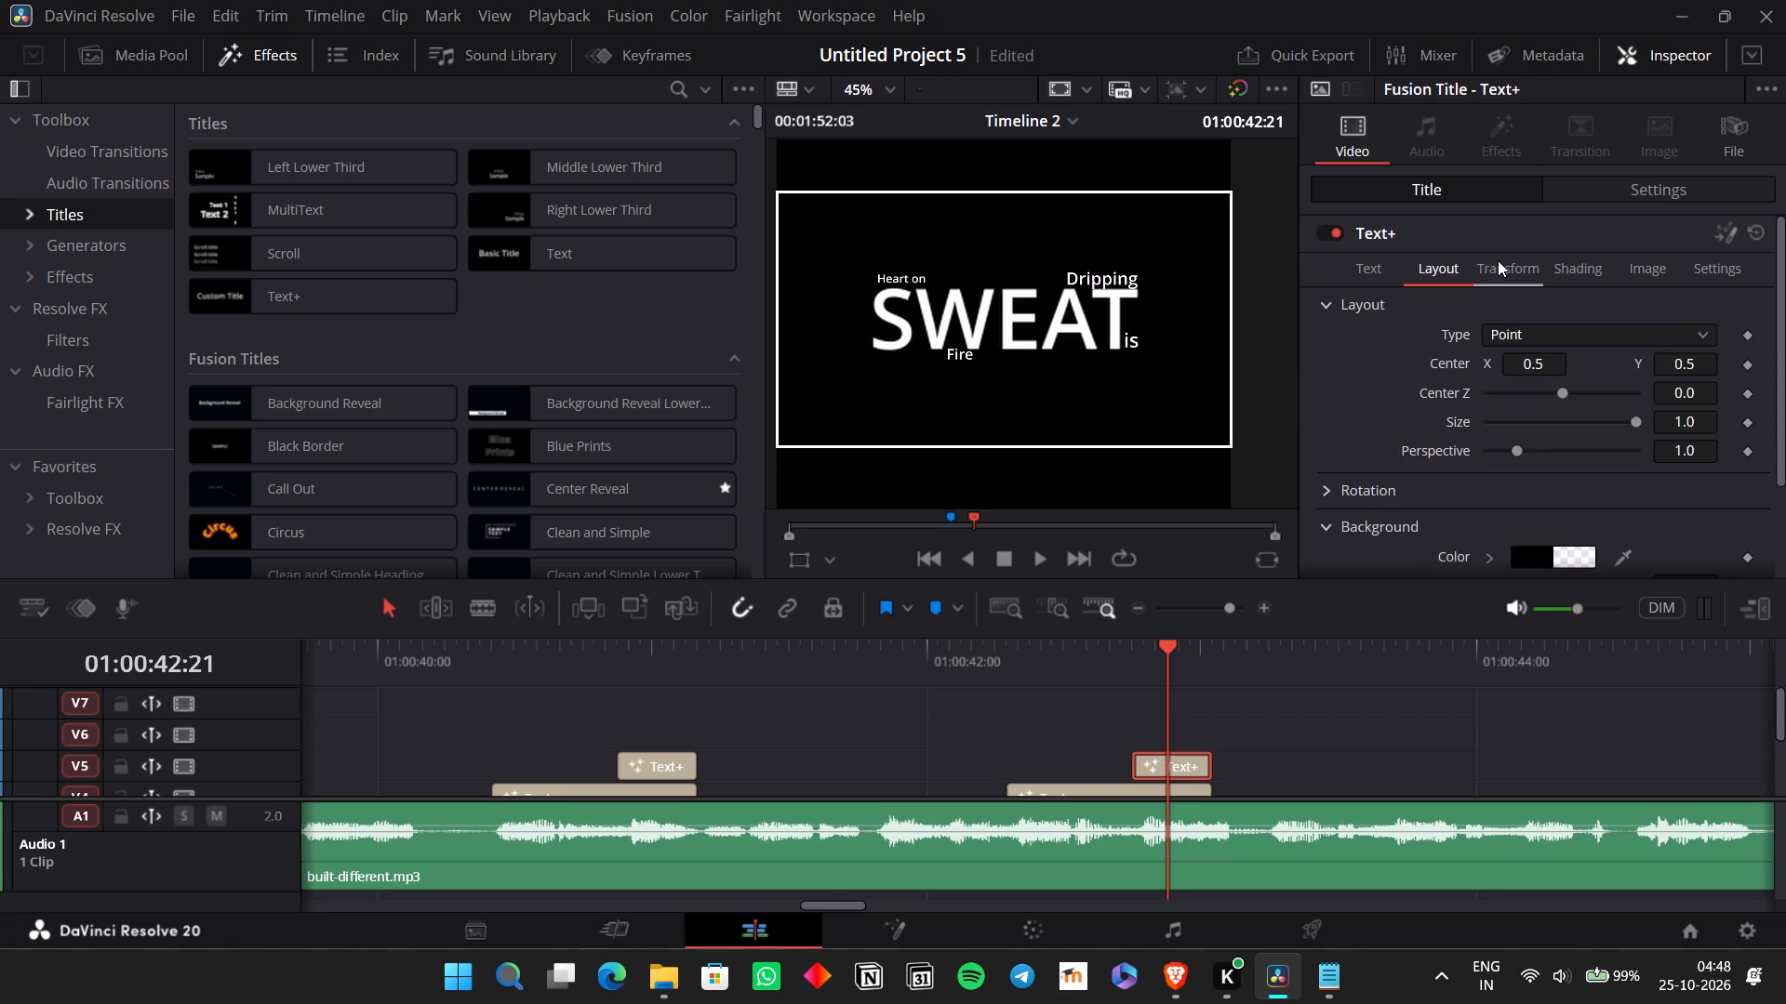
{"action": "left_click", "coordinate": [1498, 260]}
{"action": "left_click_drag", "start_coordinate": [1410, 279], "coordinate": [1393, 278]}
{"action": "left_click", "coordinate": [1359, 277]}
{"action": "left_click", "coordinate": [1682, 178]}
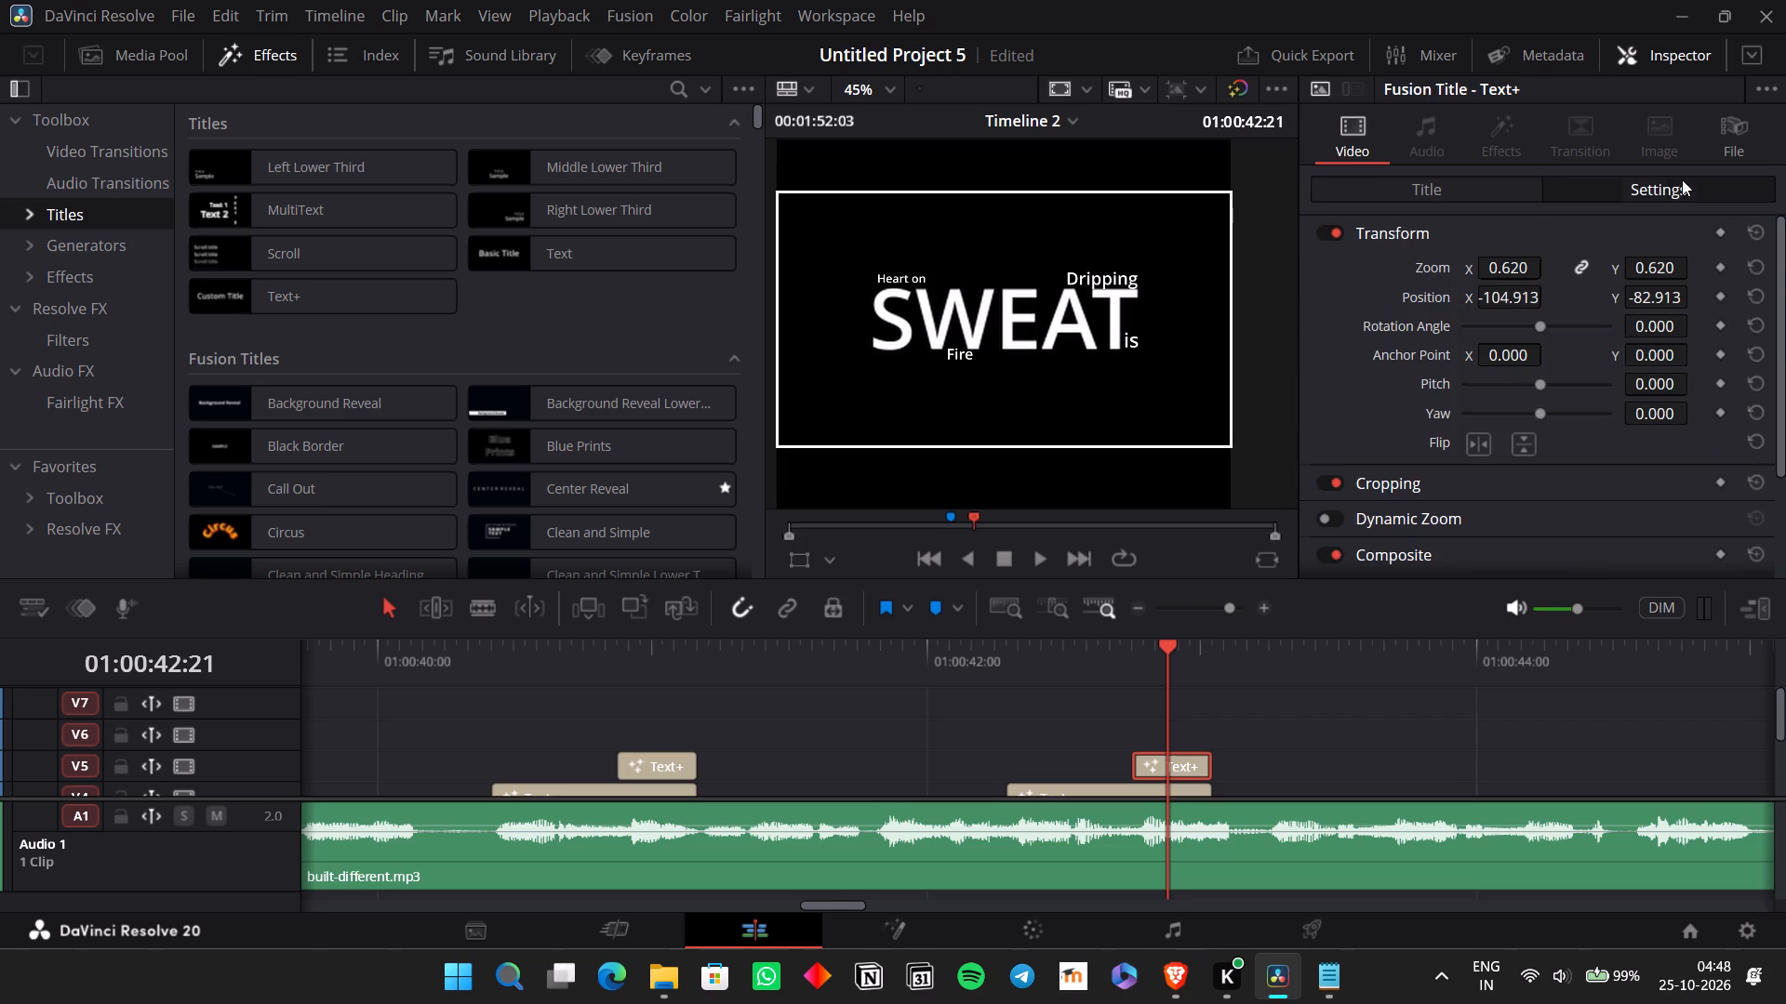
{"action": "left_click_drag", "start_coordinate": [1518, 272], "coordinate": [1591, 282]}
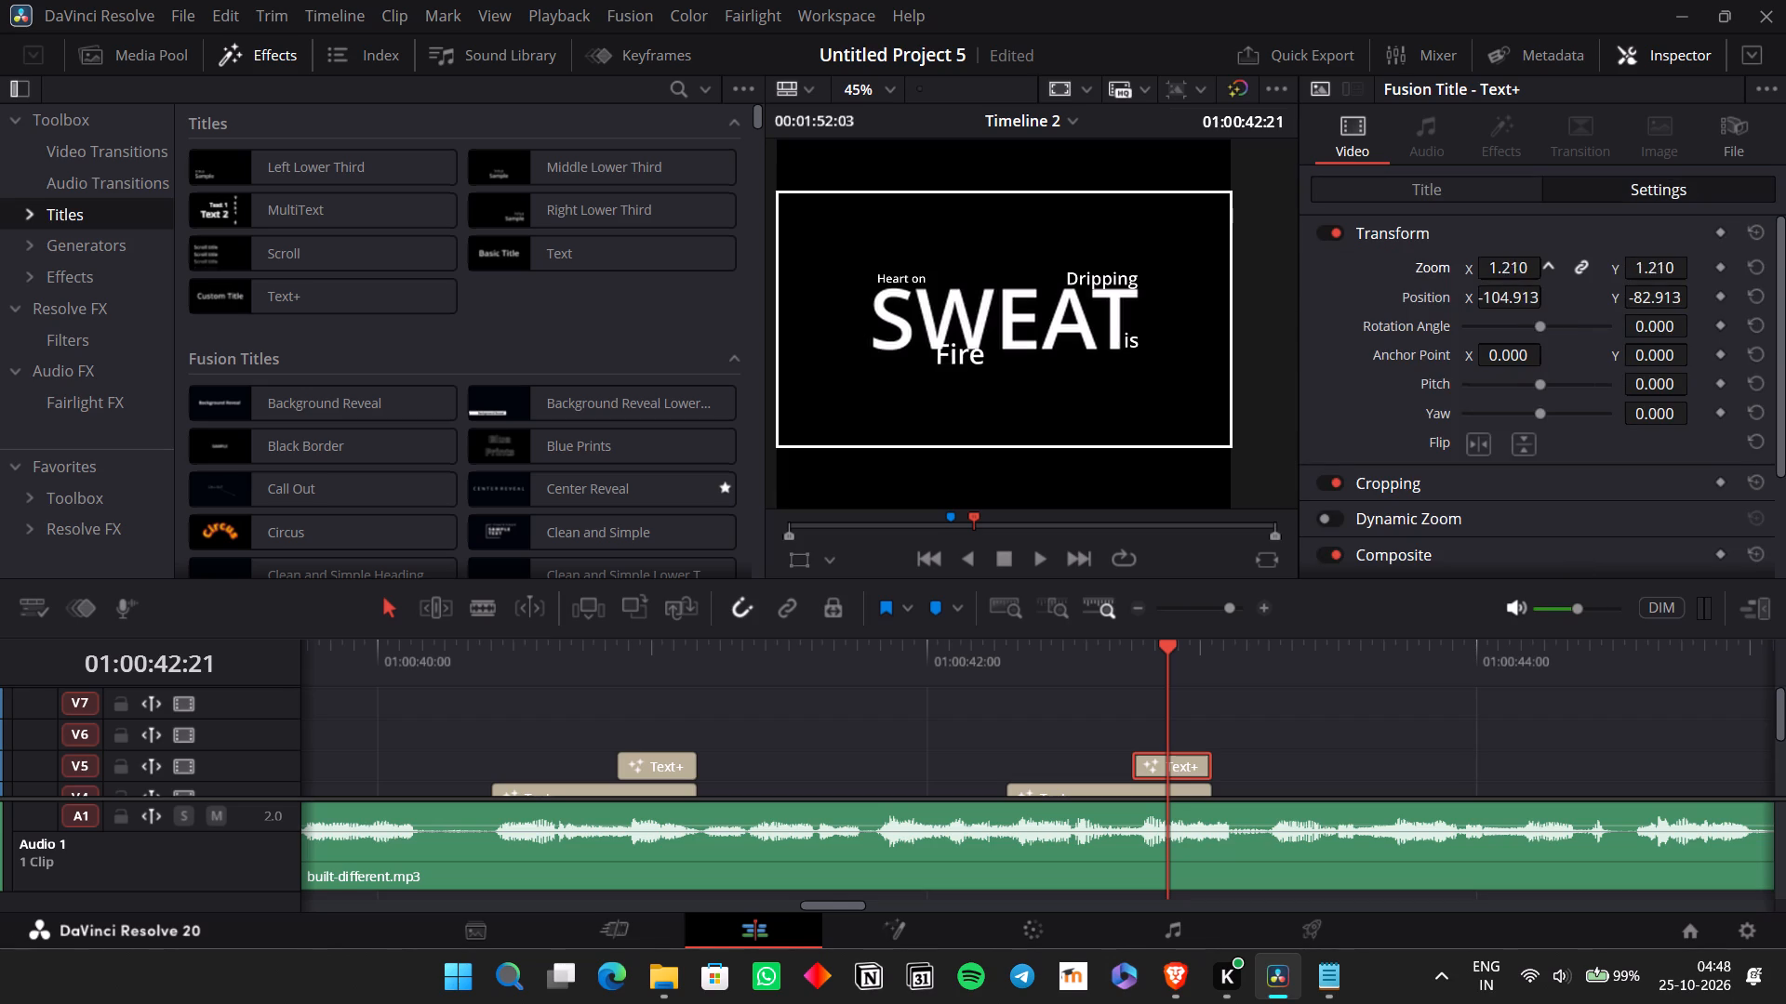
{"action": "left_click_drag", "start_coordinate": [1591, 282], "coordinate": [1706, 293]}
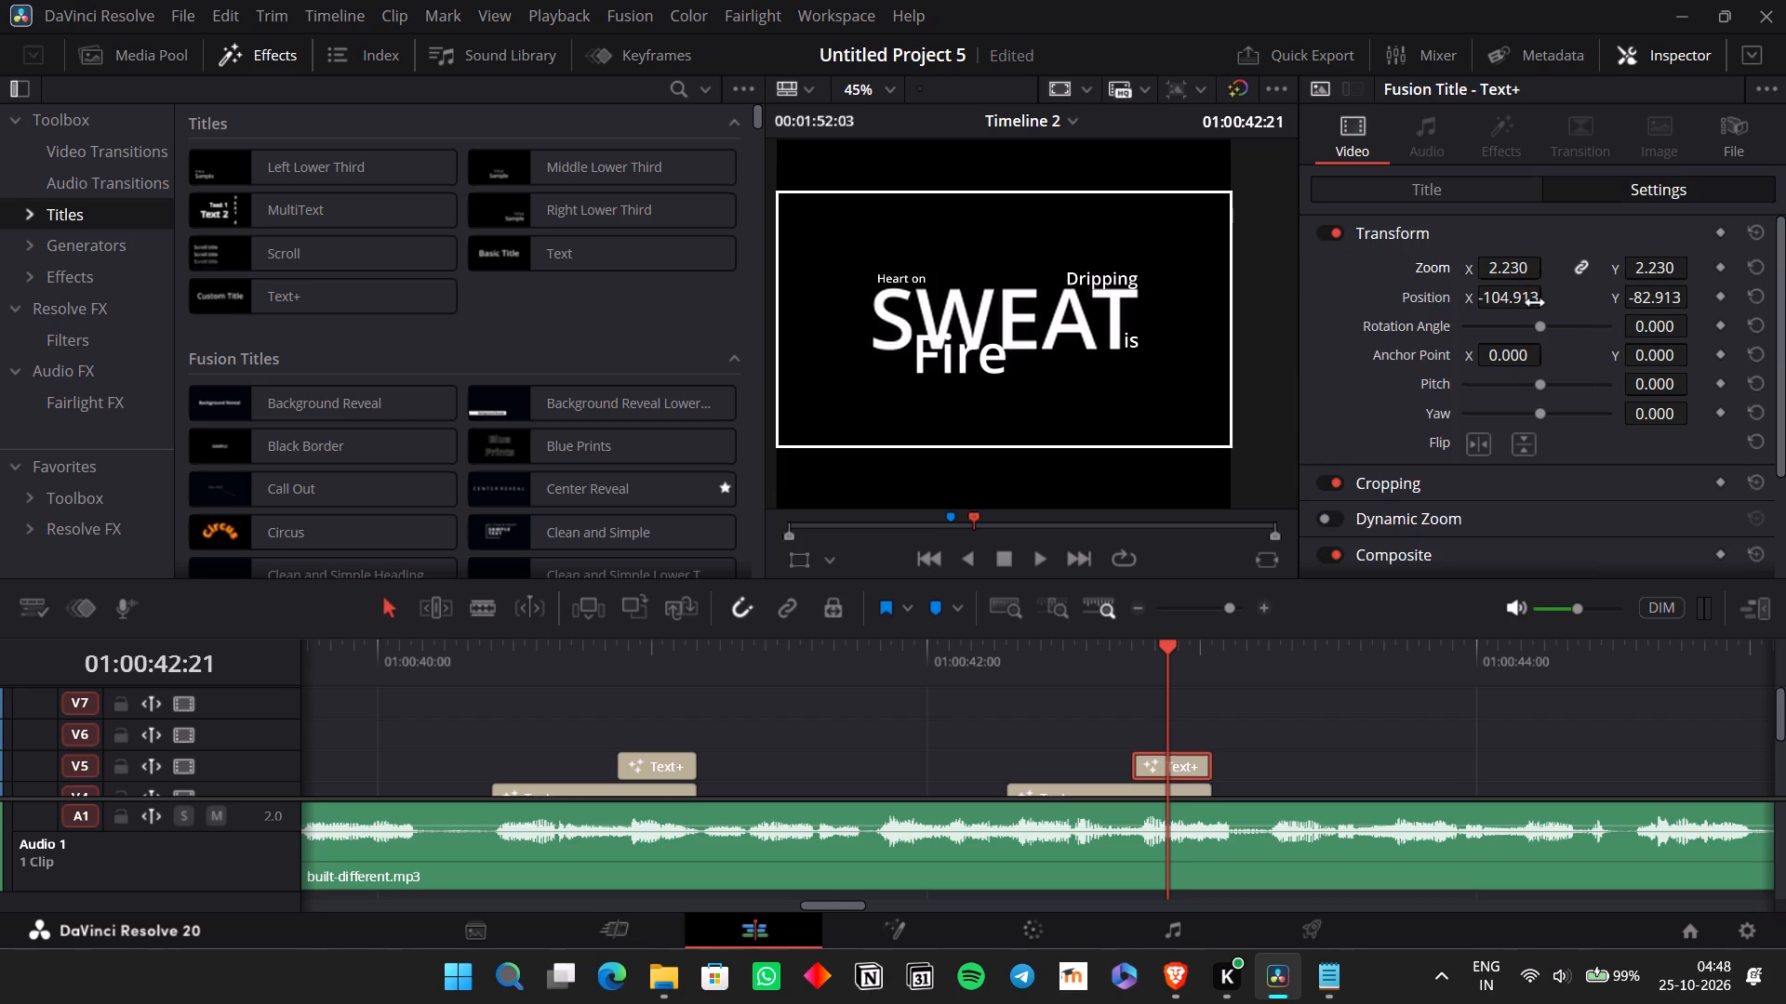
{"action": "left_click_drag", "start_coordinate": [1533, 298], "coordinate": [1581, 309]}
{"action": "left_click_drag", "start_coordinate": [1624, 299], "coordinate": [1037, 498]}
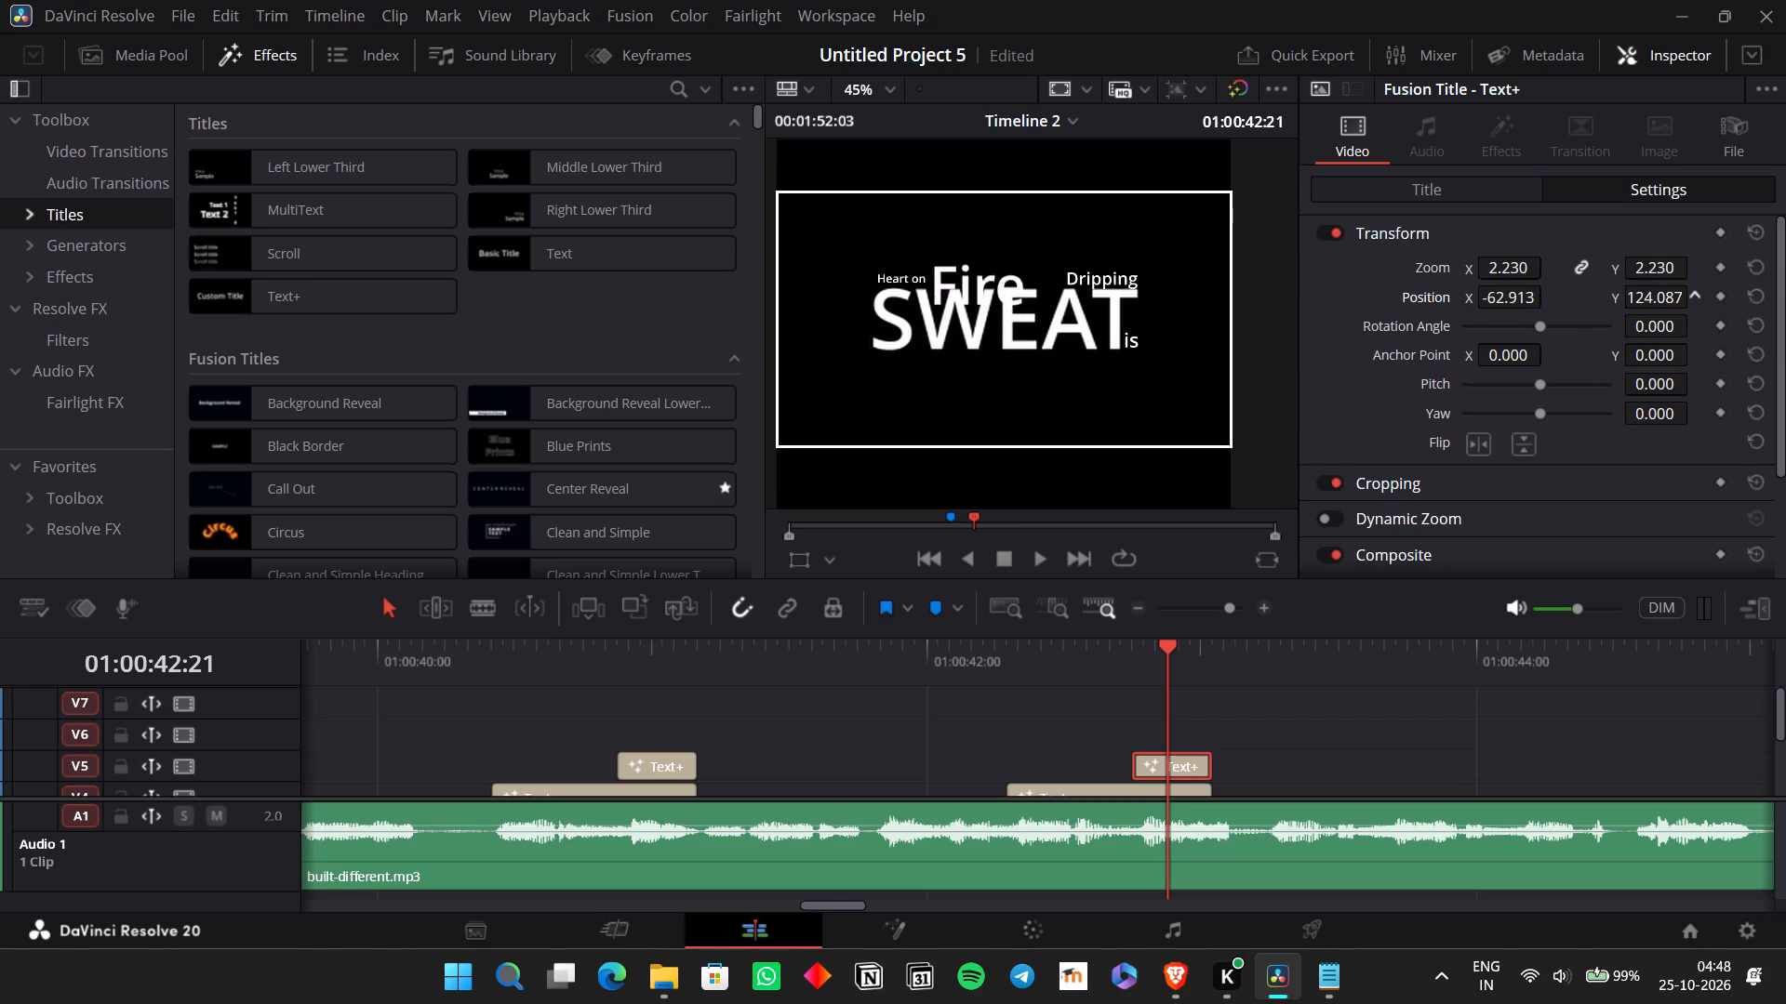
{"action": "left_click_drag", "start_coordinate": [1037, 498], "coordinate": [993, 561]}
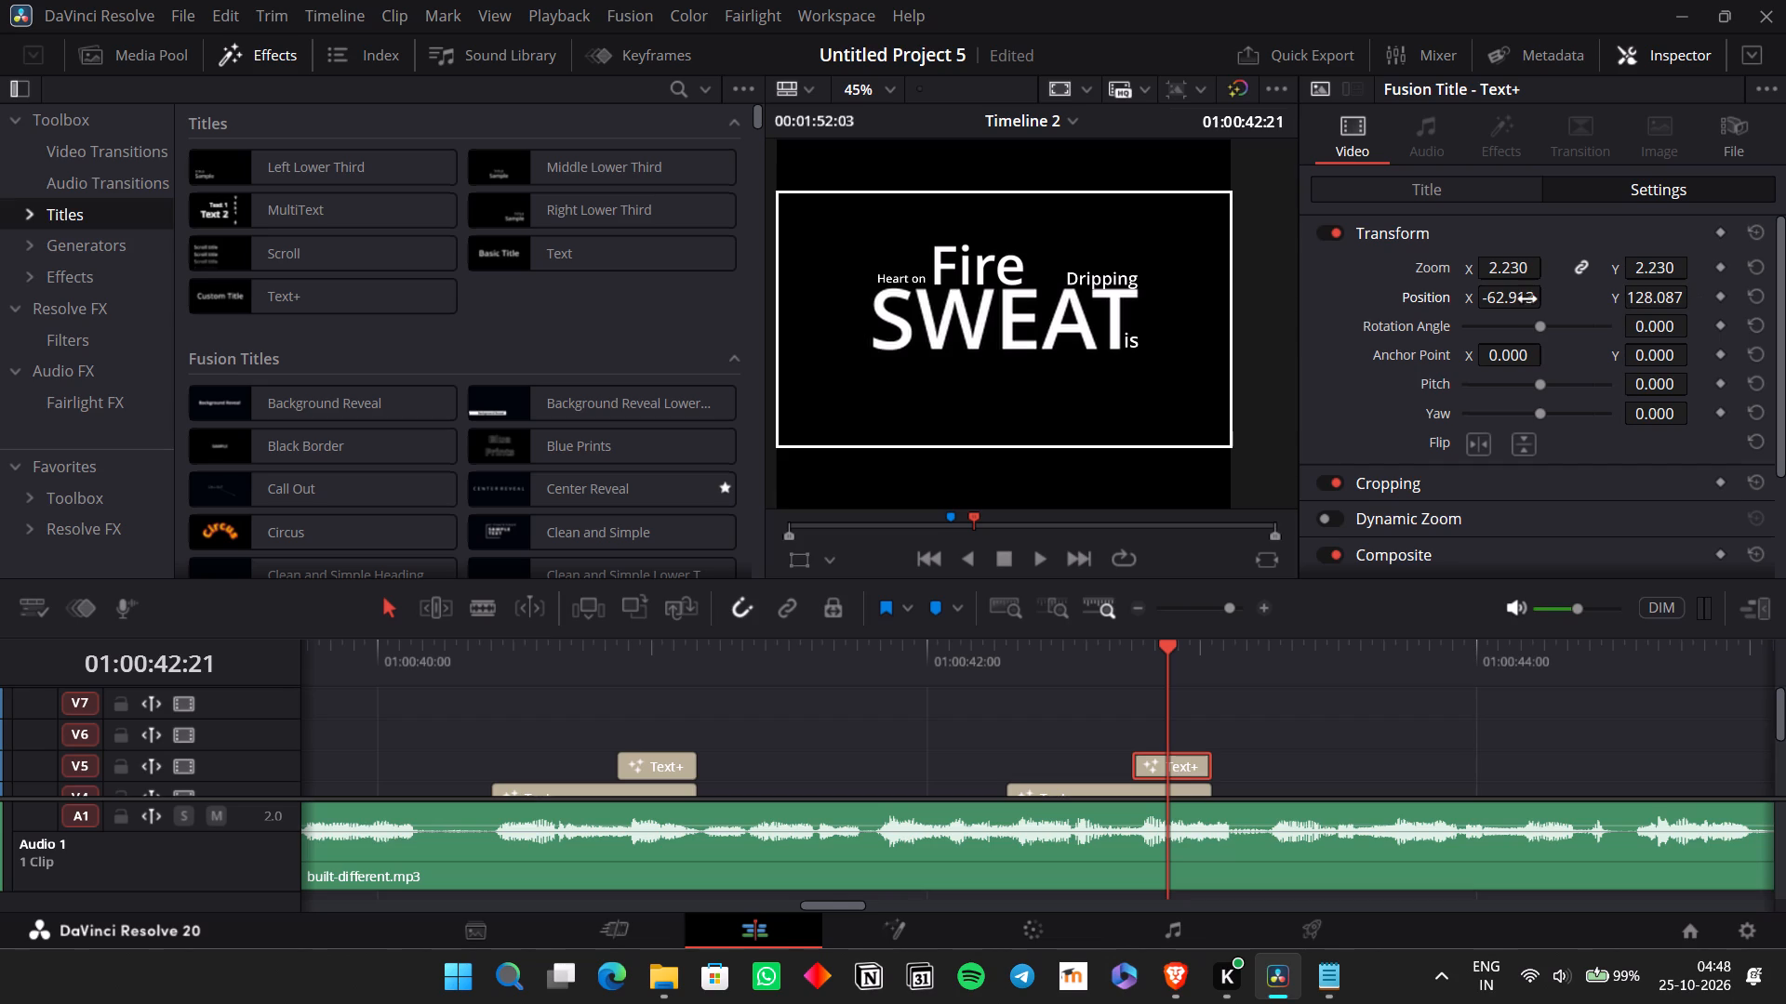
Fit "Fire" between "Heart on" and "Dripping" with a zoom of 2.110 and position X -27.913.
{"action": "left_click_drag", "start_coordinate": [1527, 293], "coordinate": [1594, 323]}
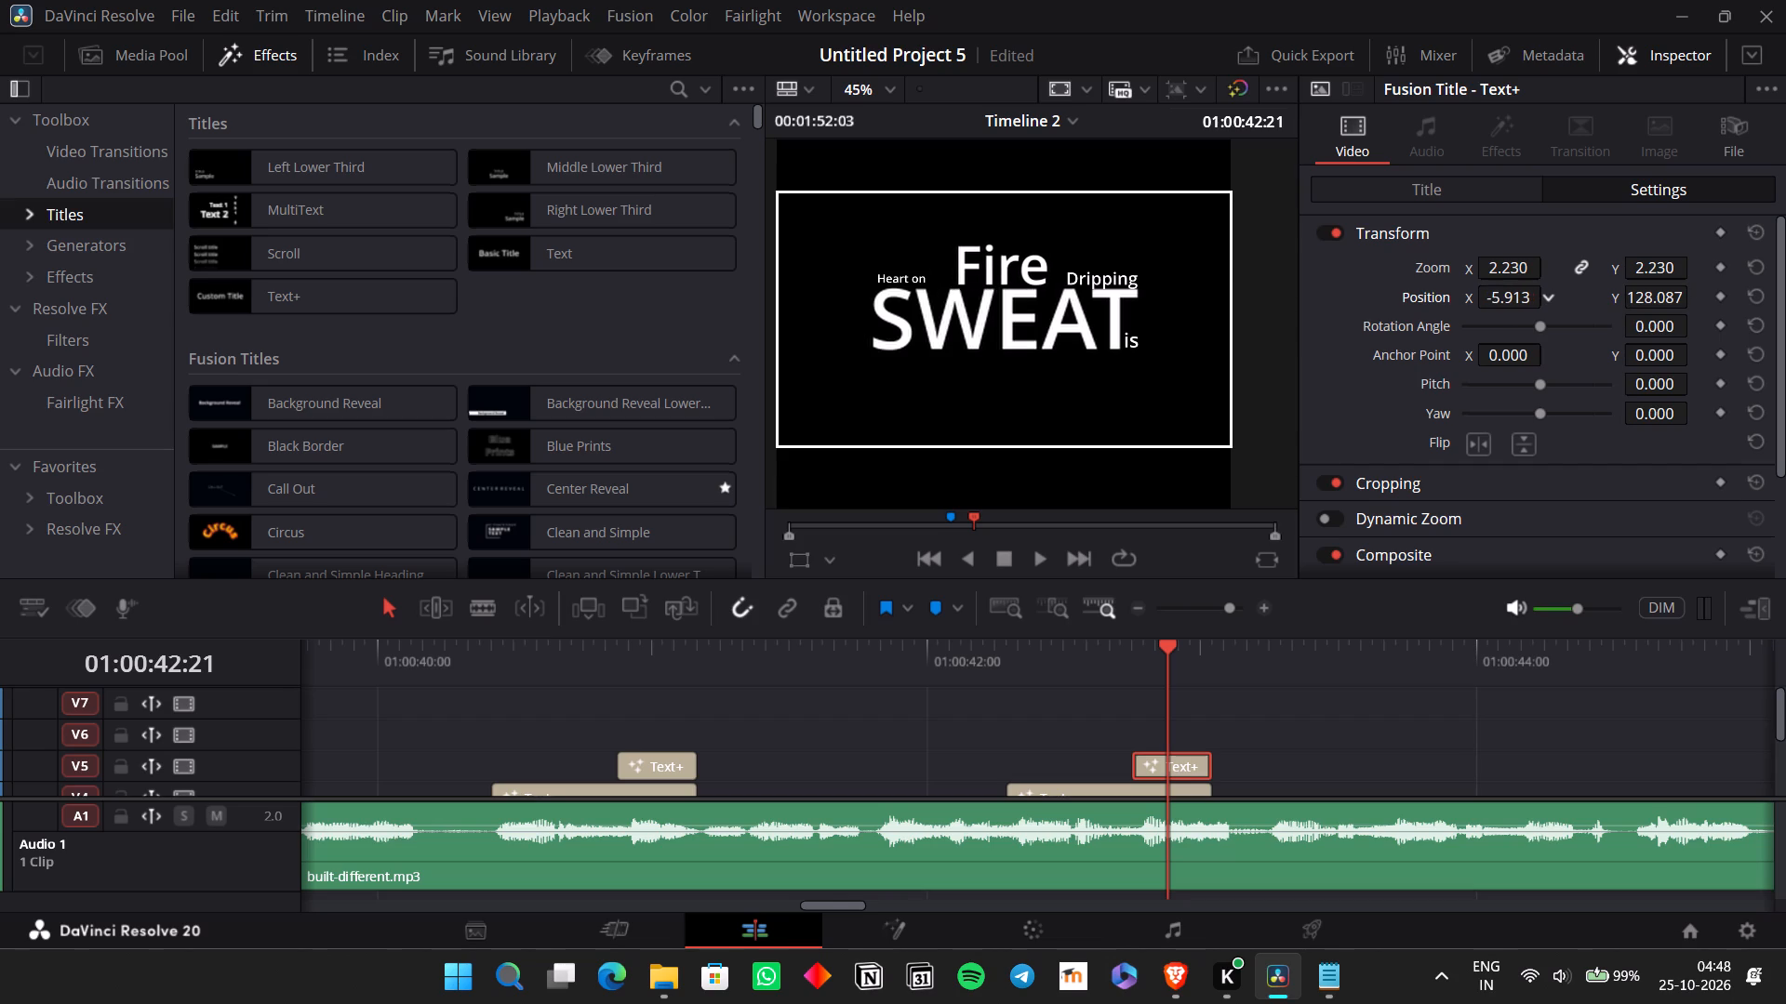
{"action": "left_click_drag", "start_coordinate": [1594, 323], "coordinate": [1584, 333]}
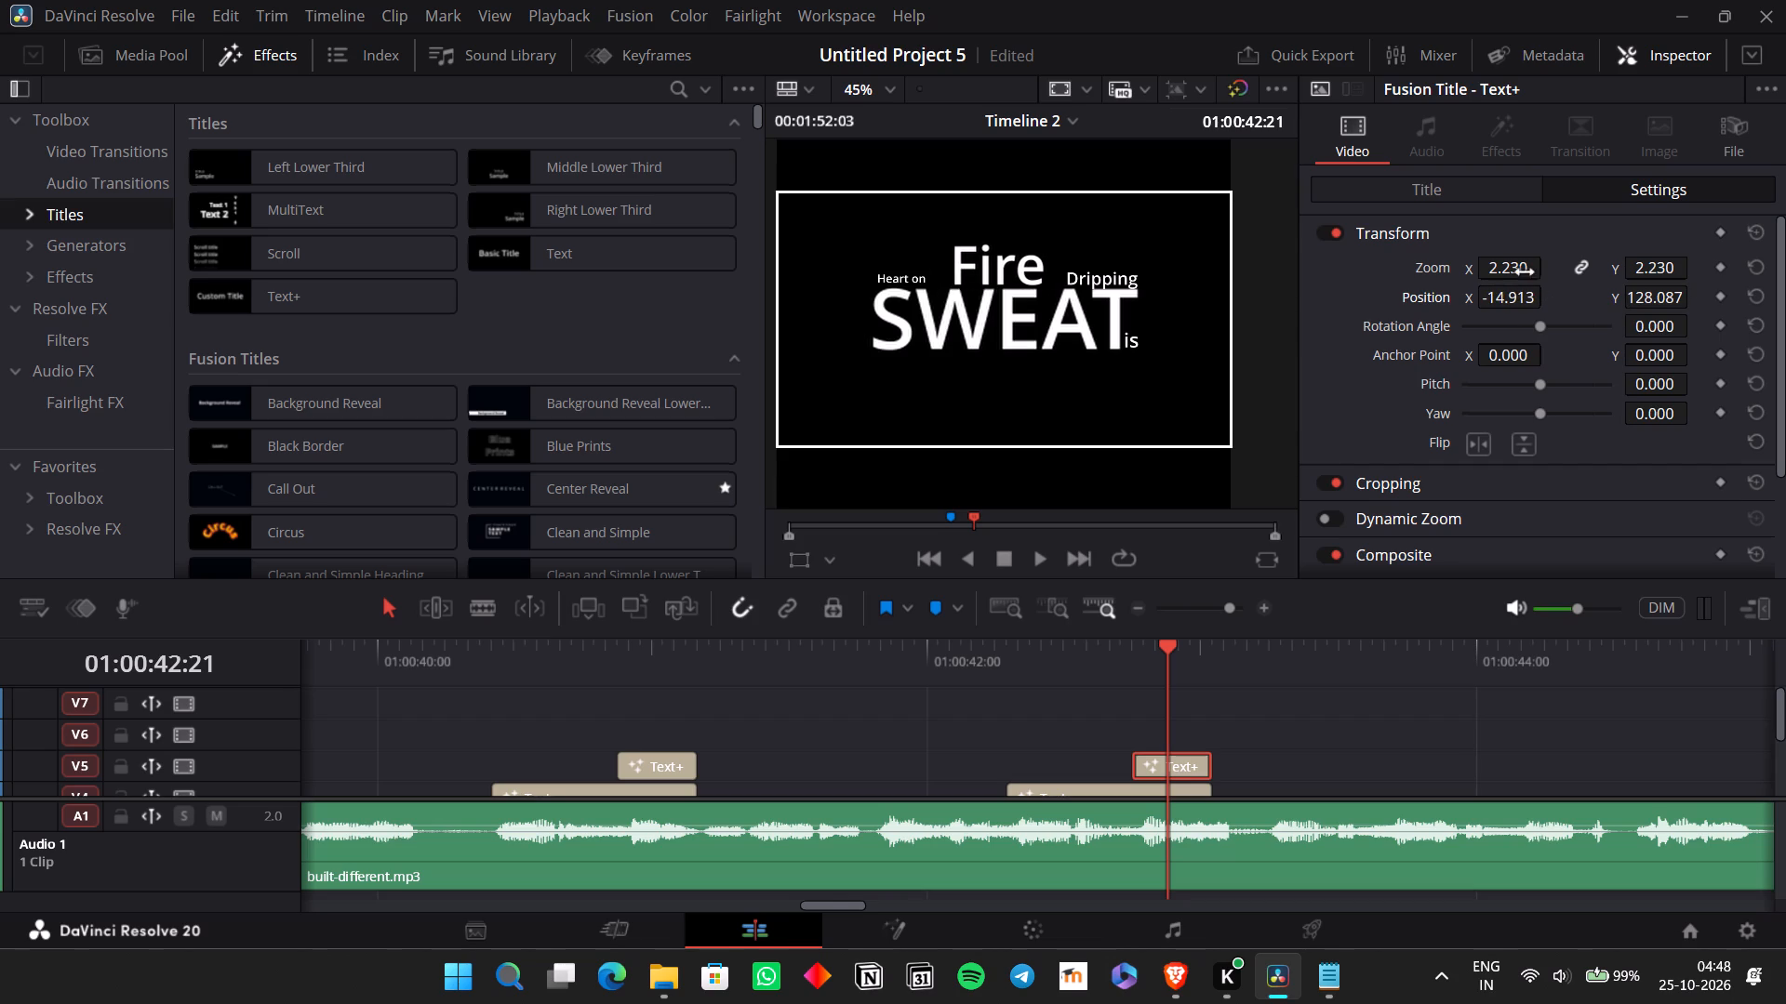
{"action": "left_click_drag", "start_coordinate": [1525, 272], "coordinate": [1518, 287]}
{"action": "scroll", "coordinate": [936, 293], "scroll_direction": "up", "scroll_amount": 6}
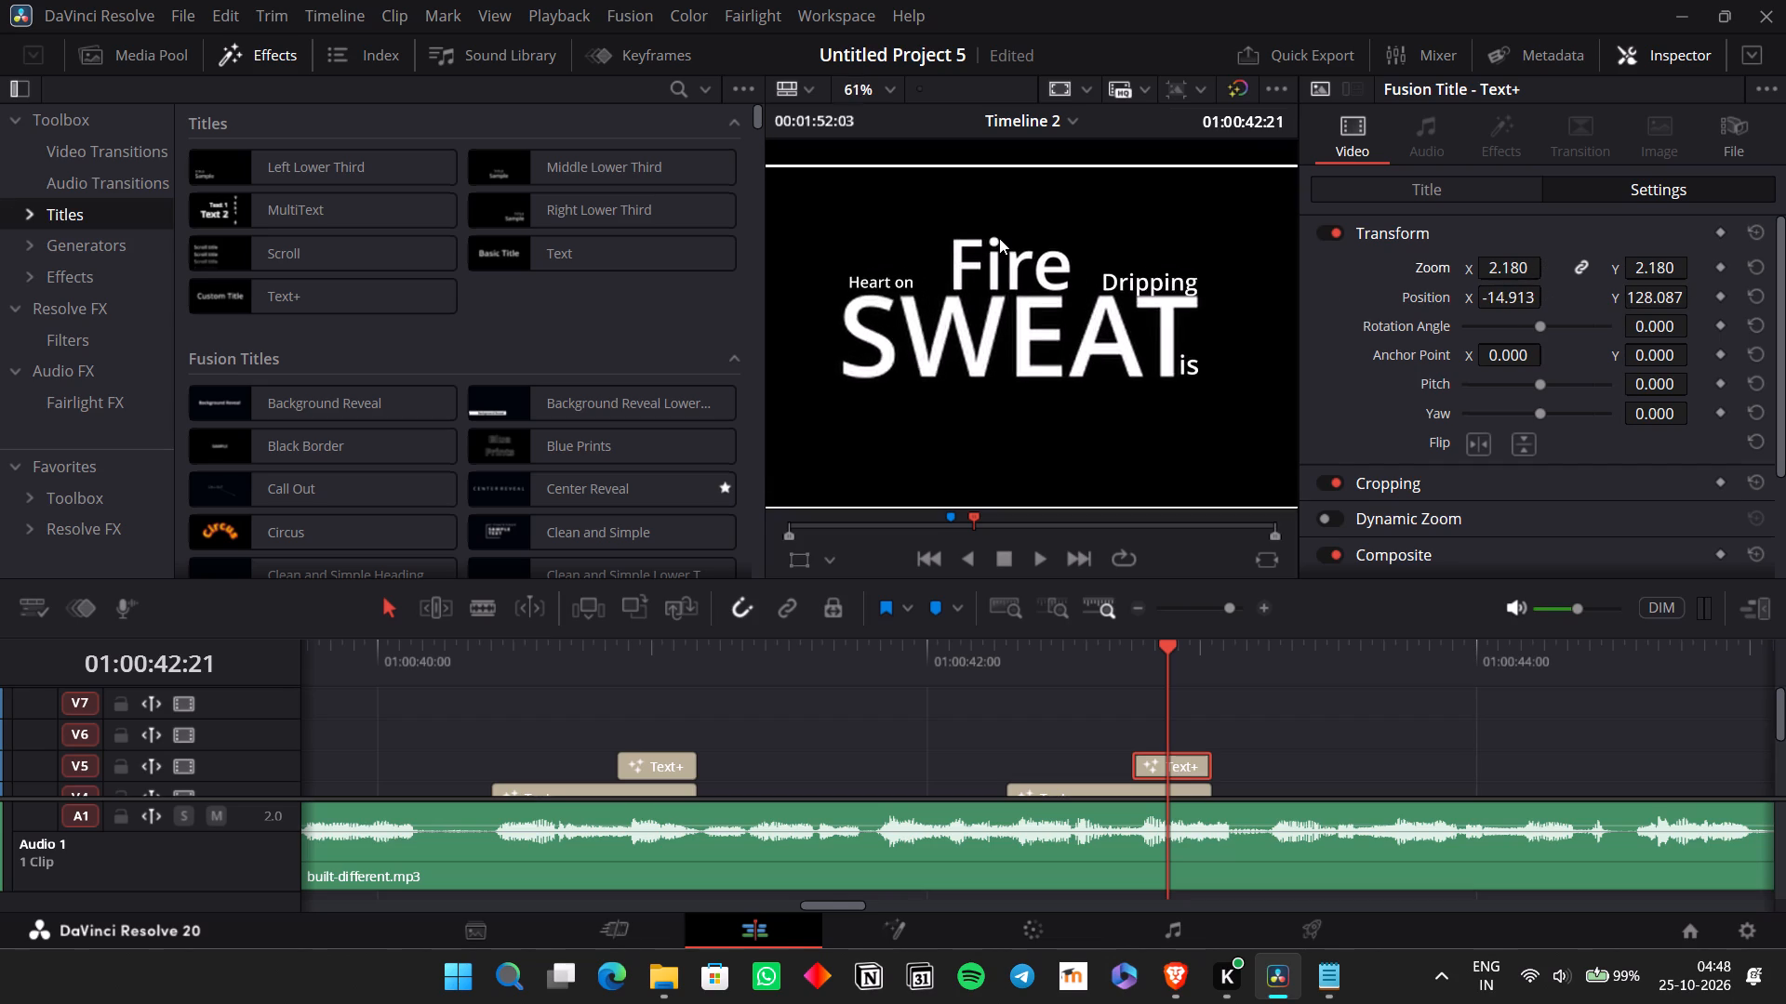
{"action": "scroll", "coordinate": [999, 238], "scroll_direction": "up", "scroll_amount": 14}
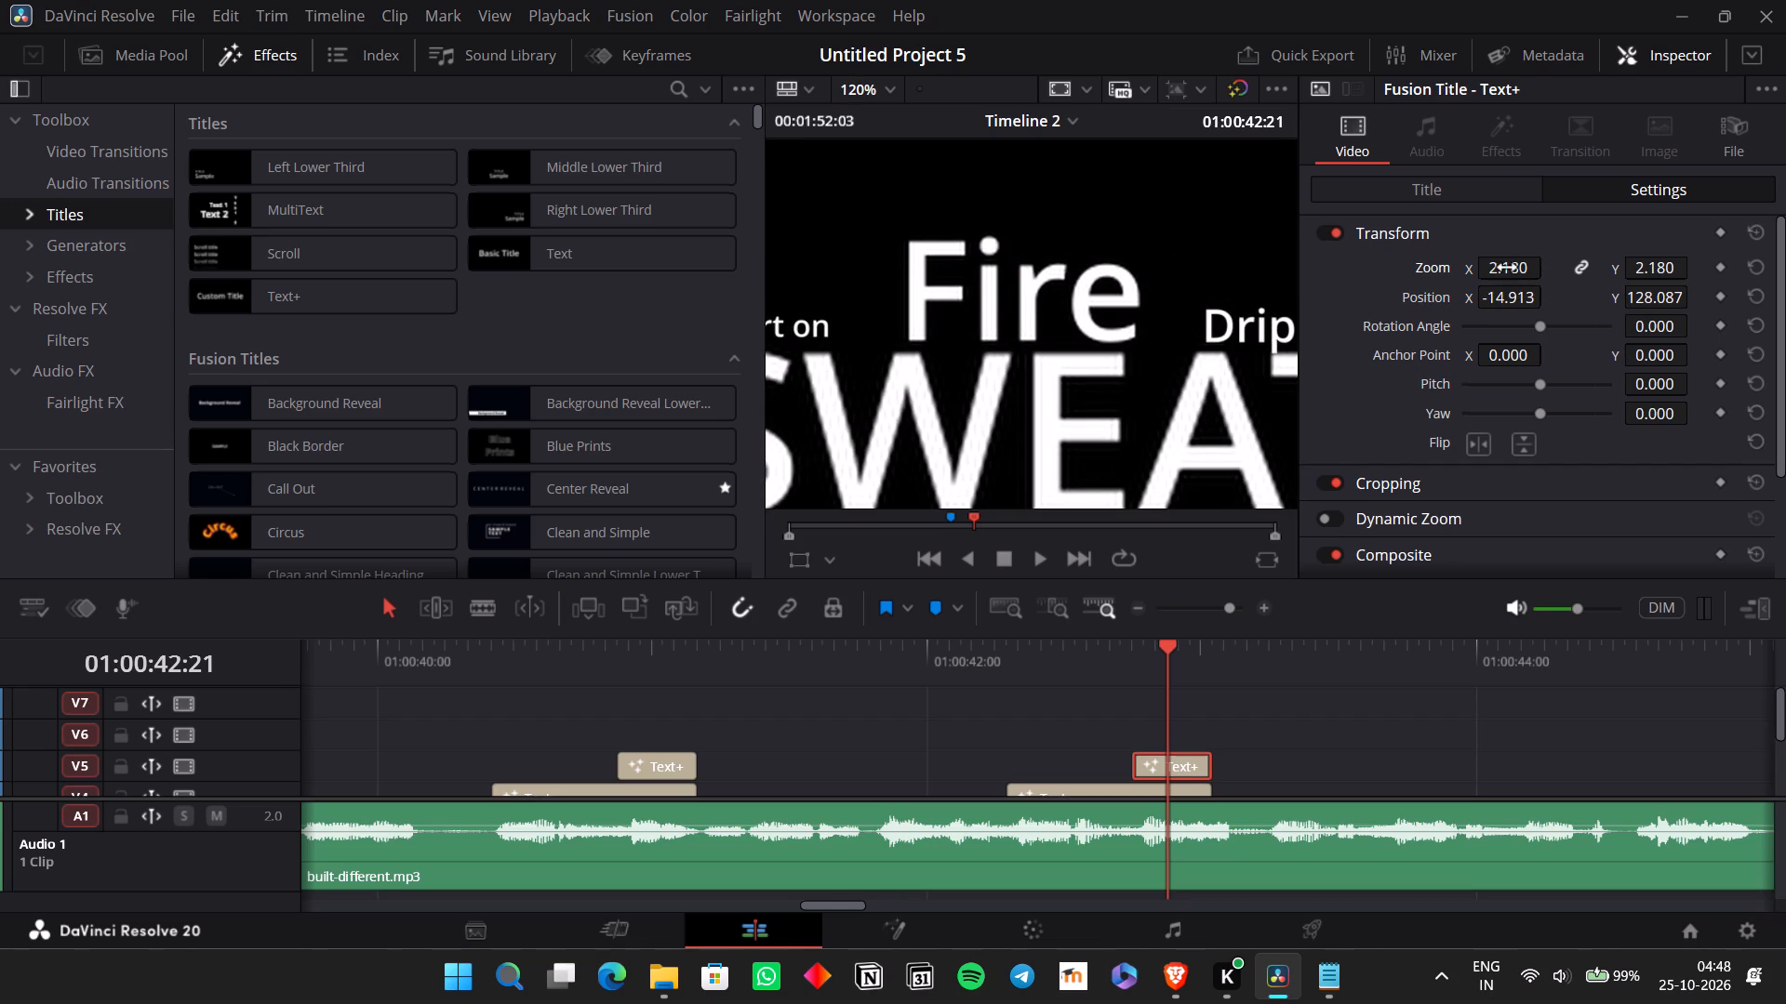
{"action": "left_click_drag", "start_coordinate": [1507, 268], "coordinate": [1499, 275]}
{"action": "left_click_drag", "start_coordinate": [1506, 303], "coordinate": [1511, 308]}
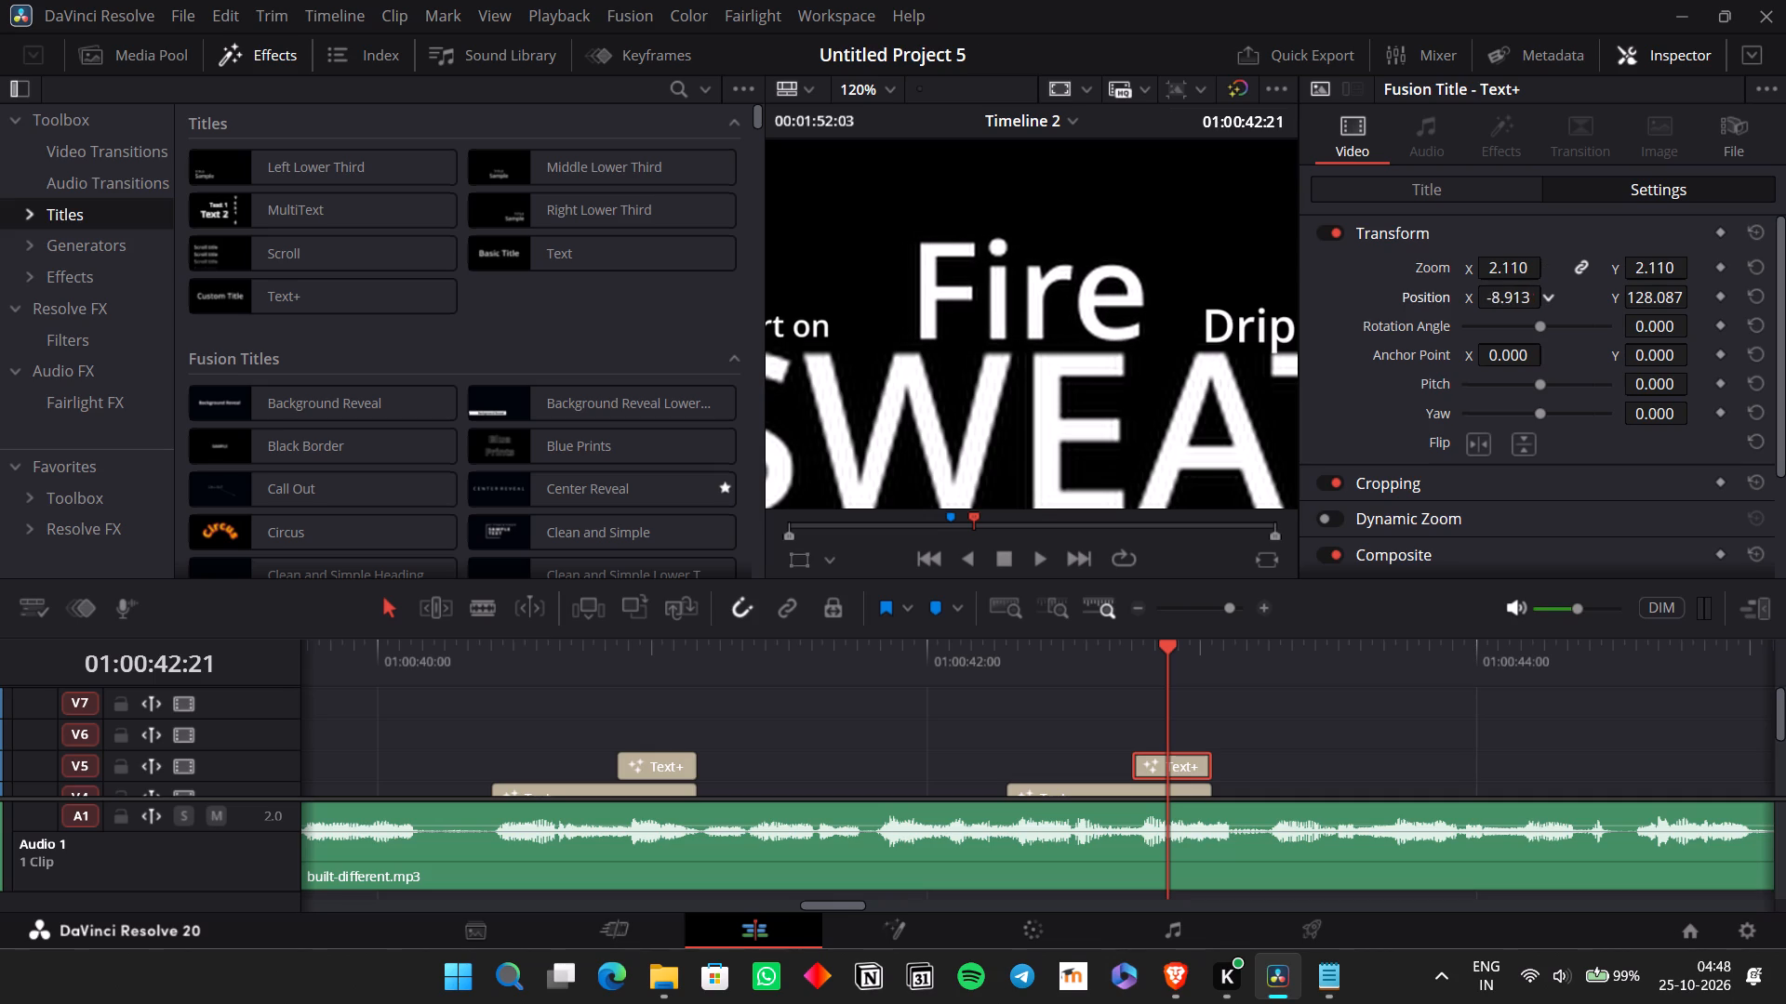
{"action": "left_click_drag", "start_coordinate": [1511, 308], "coordinate": [1491, 306]}
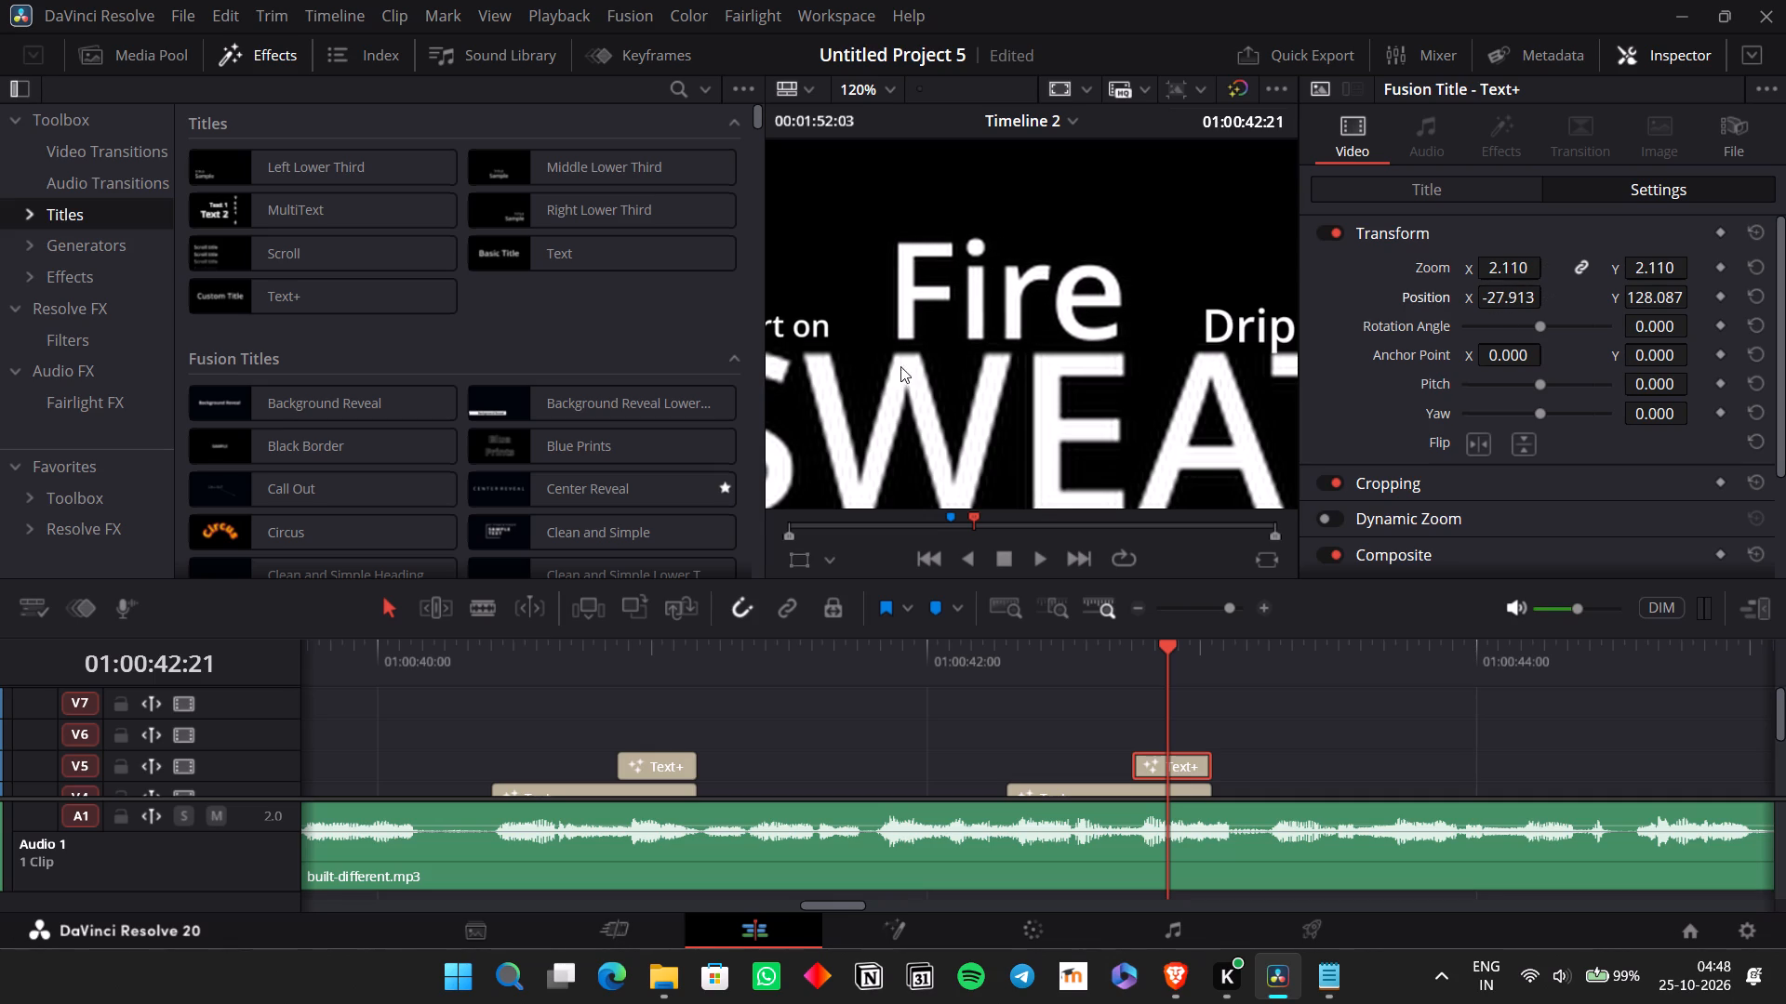
Check the arrangement of the words around "SWEAT" in the full vertical frame, including at 01:00:42:14 before "Fire" starts.
{"action": "scroll", "coordinate": [910, 352], "scroll_direction": "up", "scroll_amount": 1}
{"action": "scroll", "coordinate": [917, 343], "scroll_direction": "down", "scroll_amount": 20}
{"action": "scroll", "coordinate": [917, 343], "scroll_direction": "down", "scroll_amount": 7}
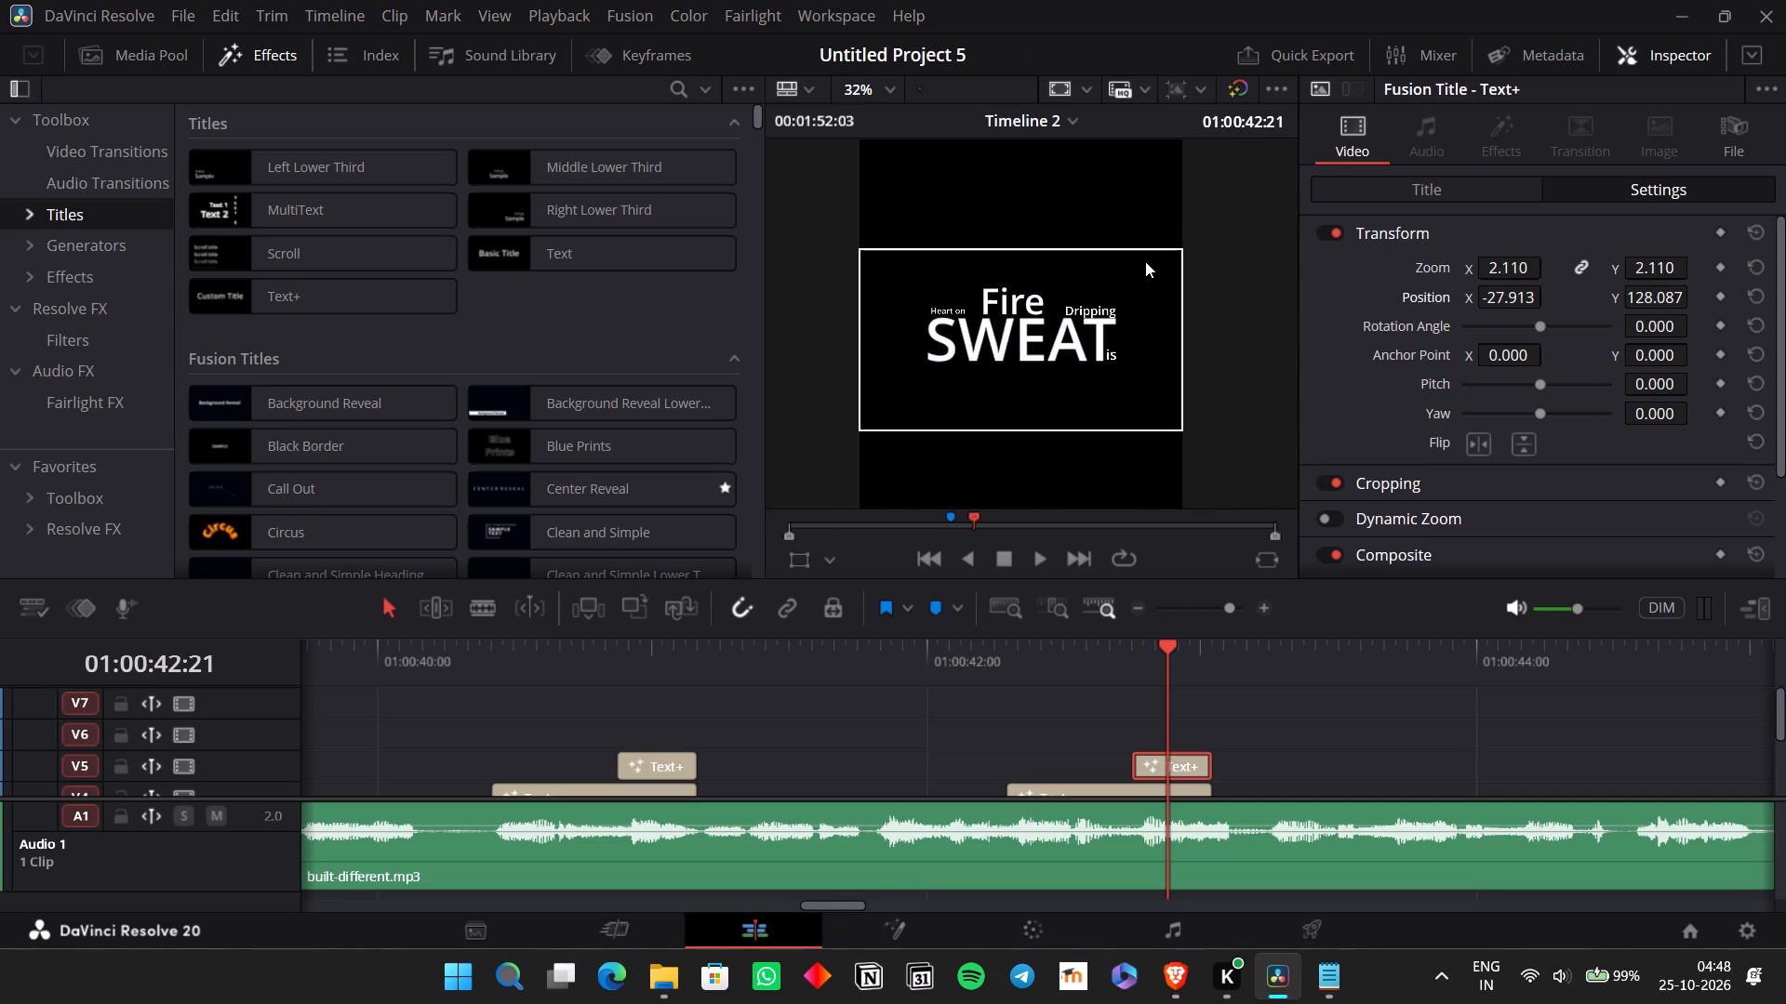
{"action": "scroll", "coordinate": [1145, 261], "scroll_direction": "down", "scroll_amount": 5}
{"action": "scroll", "coordinate": [1035, 330], "scroll_direction": "down", "scroll_amount": 1}
{"action": "left_click", "coordinate": [851, 356]}
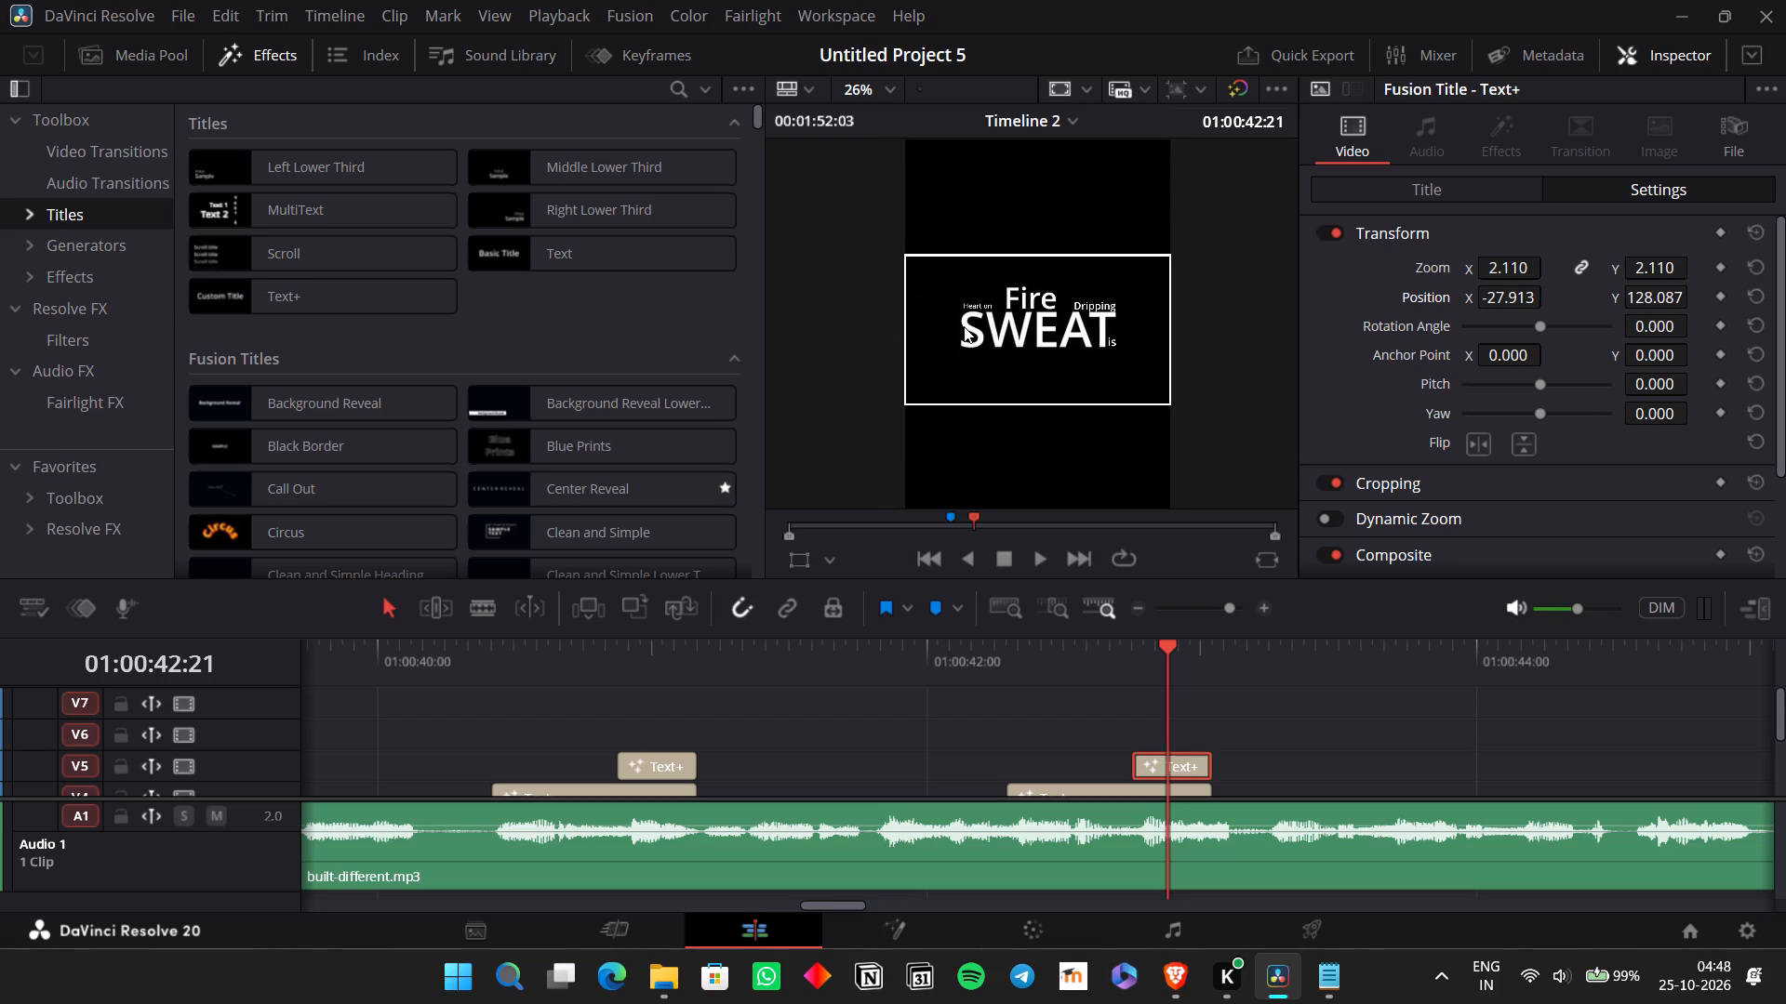
{"action": "scroll", "coordinate": [964, 326], "scroll_direction": "up", "scroll_amount": 5}
{"action": "scroll", "coordinate": [880, 367], "scroll_direction": "down", "scroll_amount": 1}
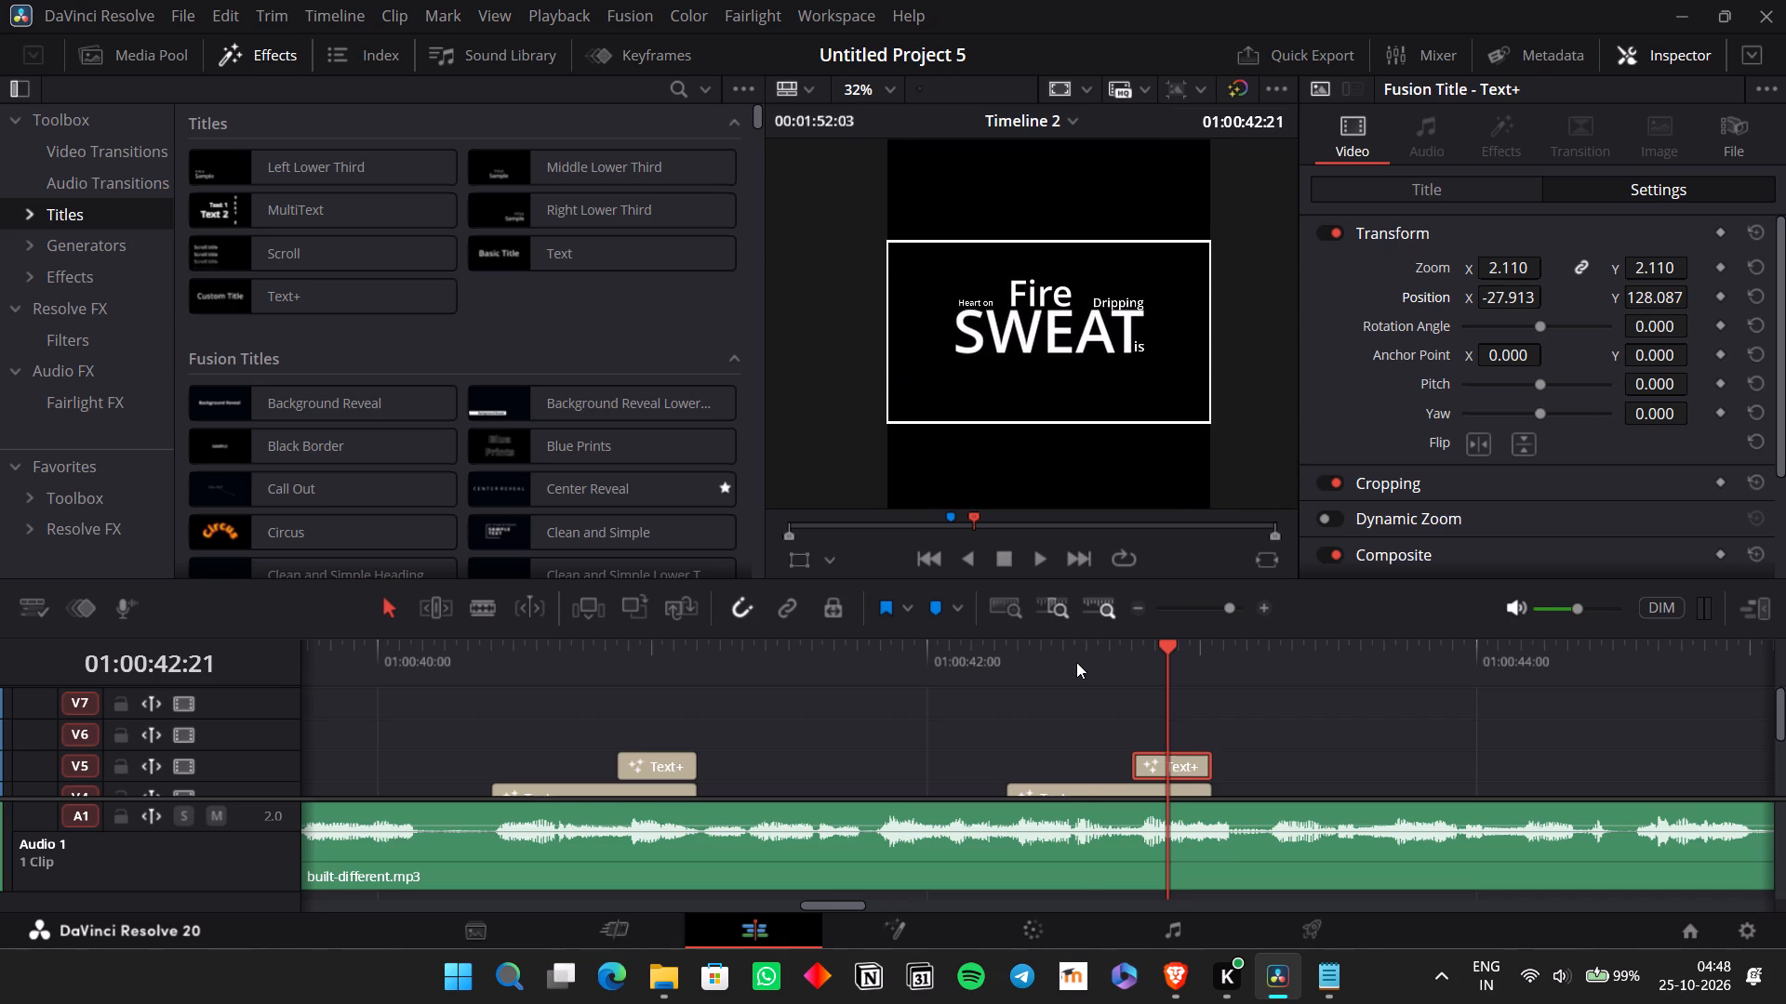
{"action": "left_click", "coordinate": [1082, 677]}
{"action": "scroll", "coordinate": [1086, 685], "scroll_direction": "down", "scroll_amount": 2}
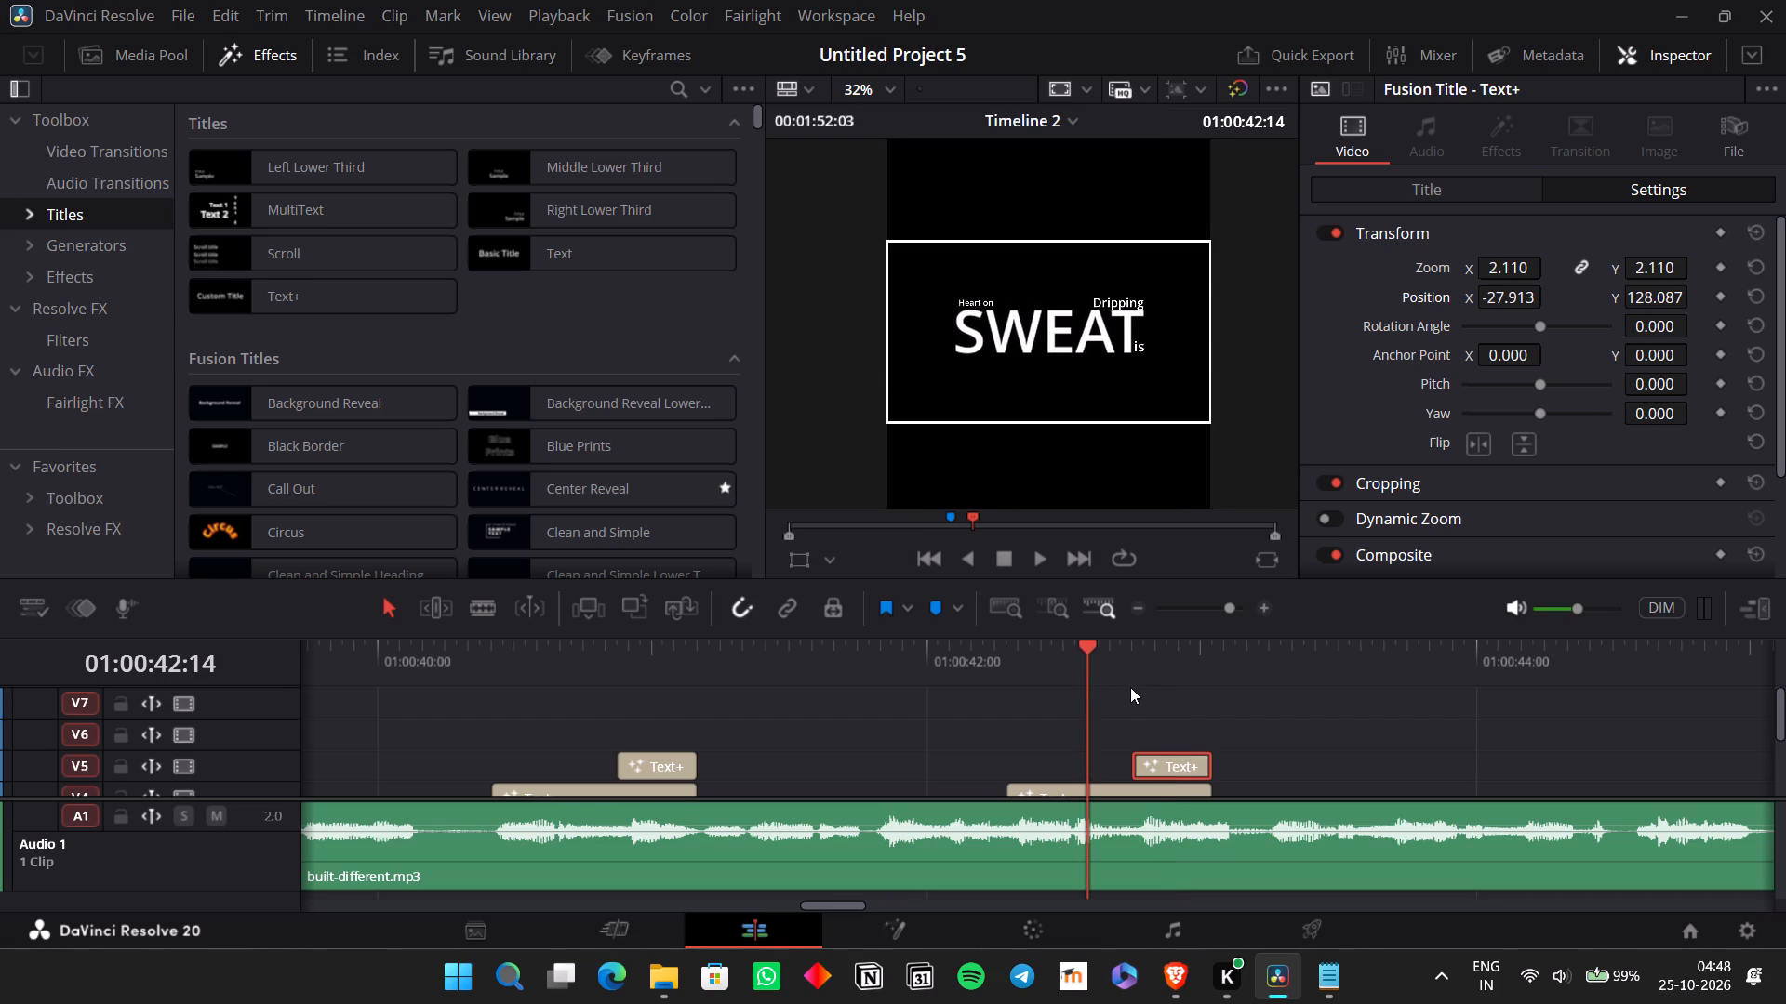
Play back the "SWEAT" passage and park the playhead where its vocal line ends, at 01:00:43:05.
{"action": "scroll", "coordinate": [1130, 687], "scroll_direction": "down", "scroll_amount": 1}
{"action": "left_click", "coordinate": [688, 646]}
{"action": "key", "text": "space"}
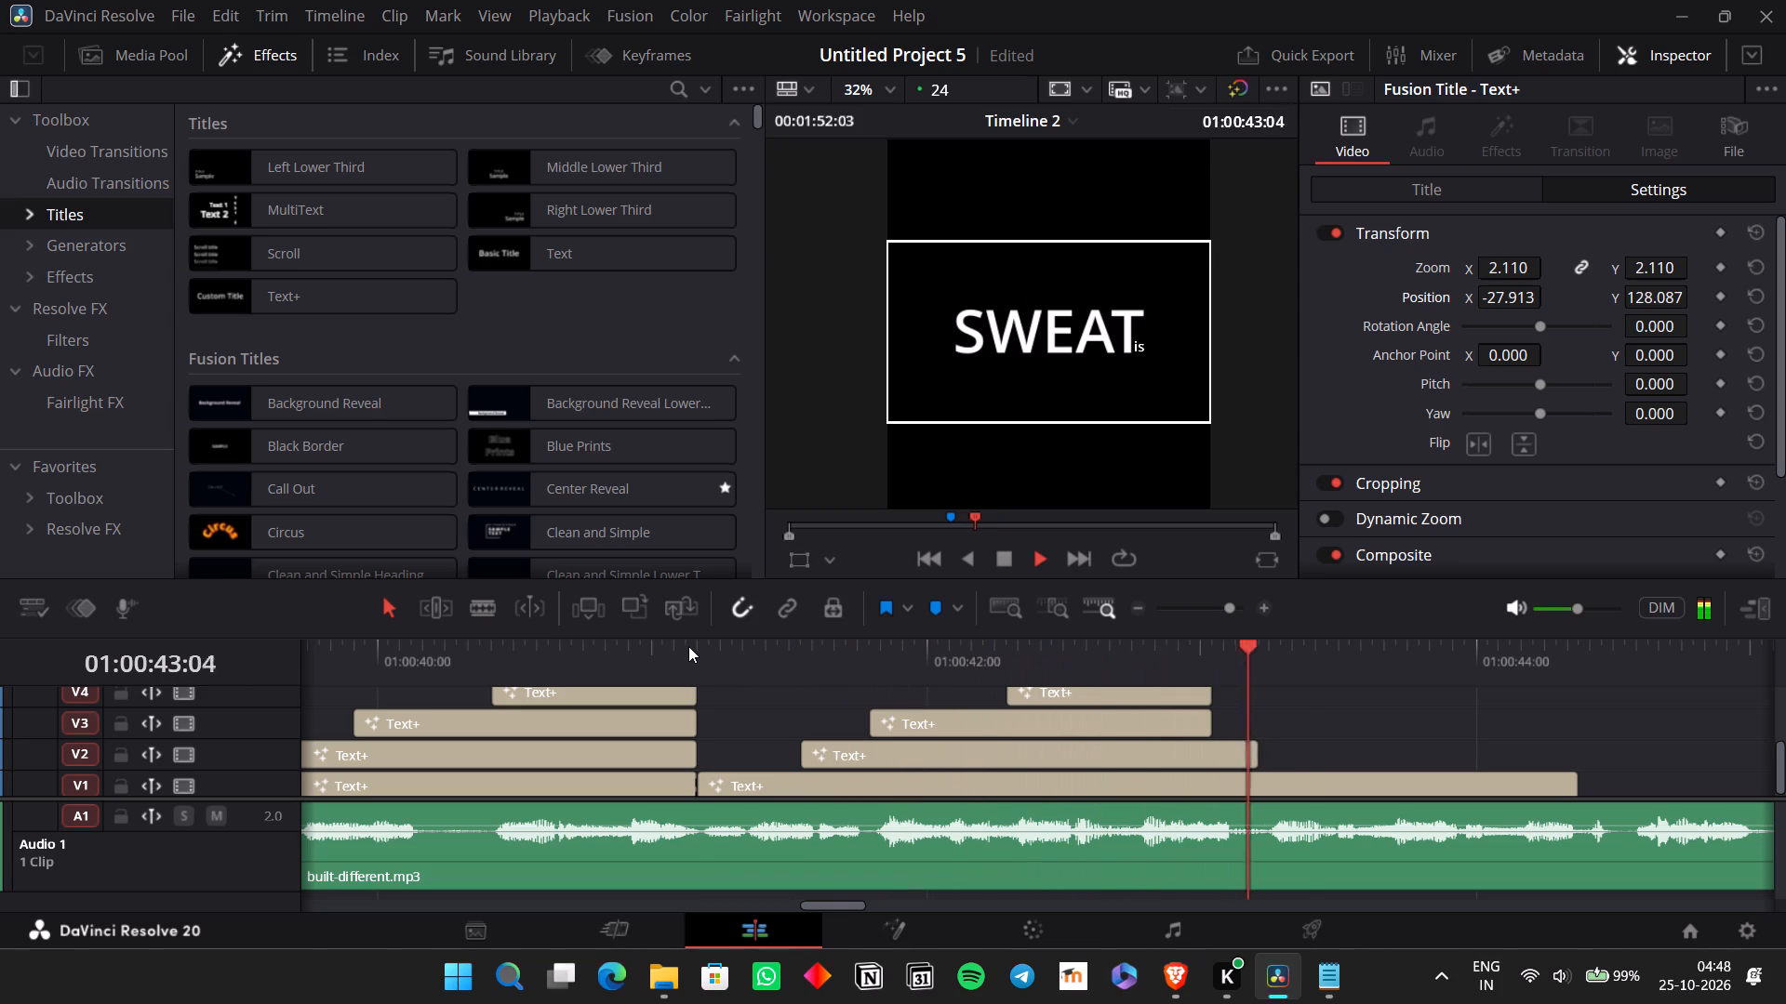
{"action": "key", "text": "space"}
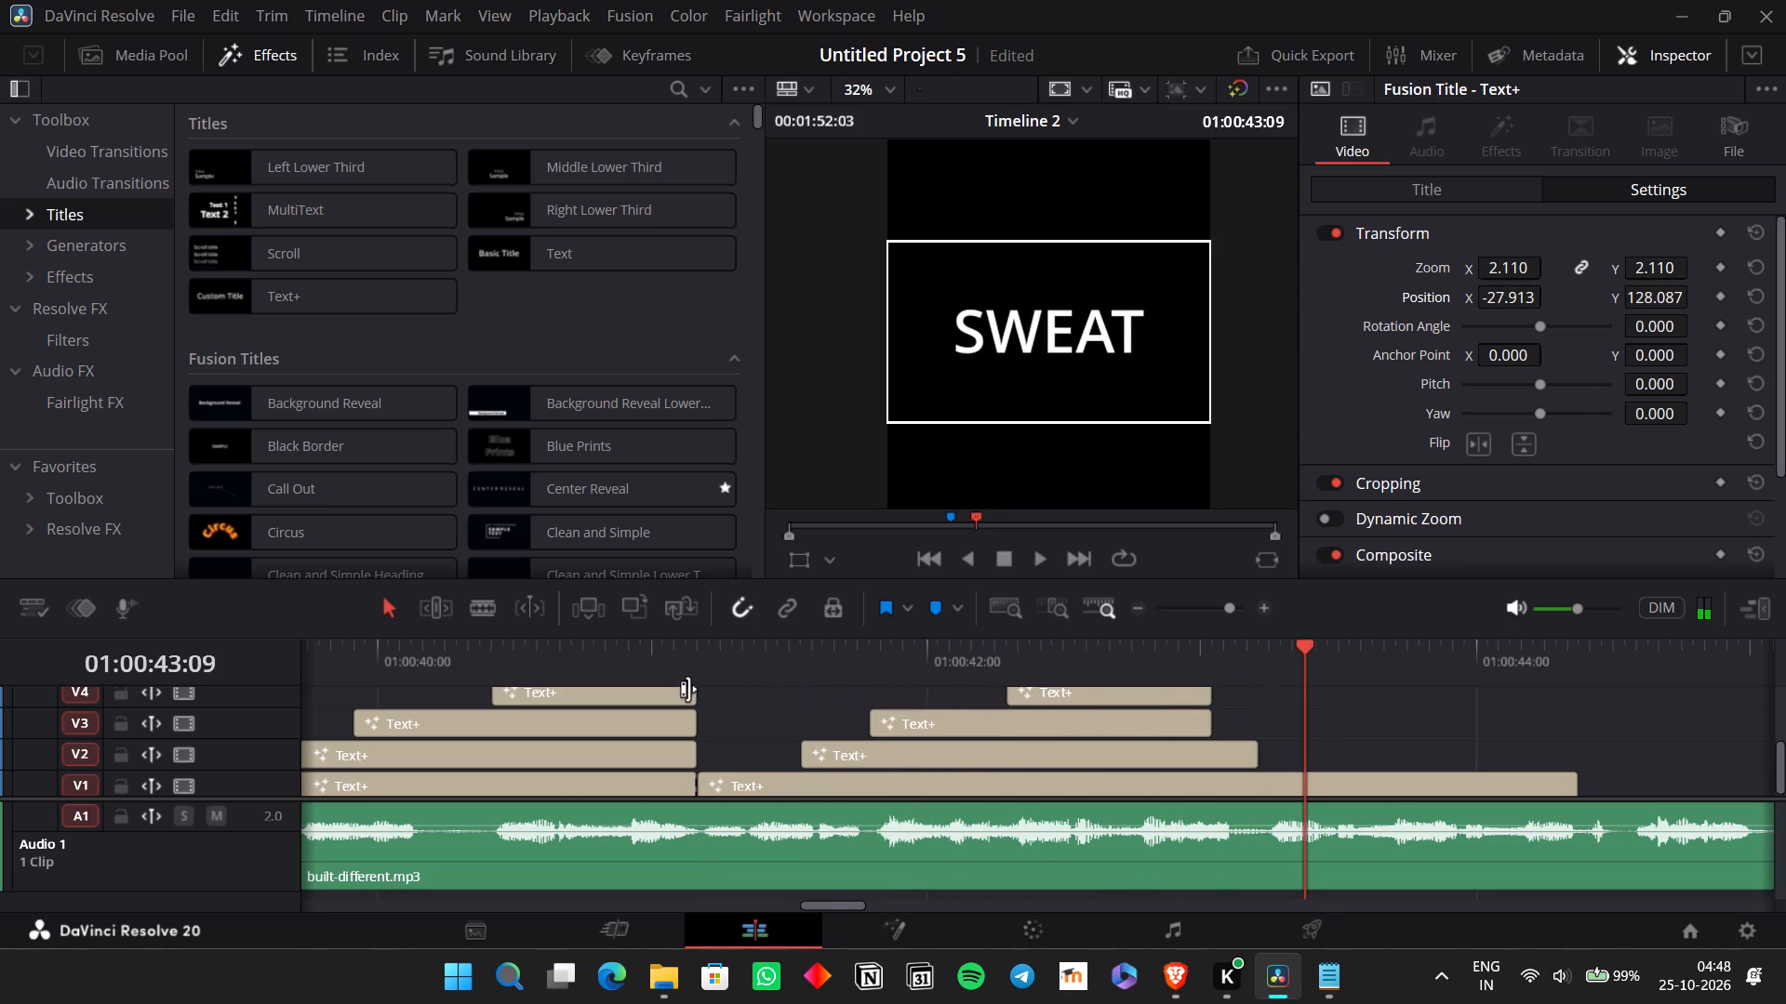
{"action": "left_click", "coordinate": [967, 669]}
{"action": "key", "text": "space"}
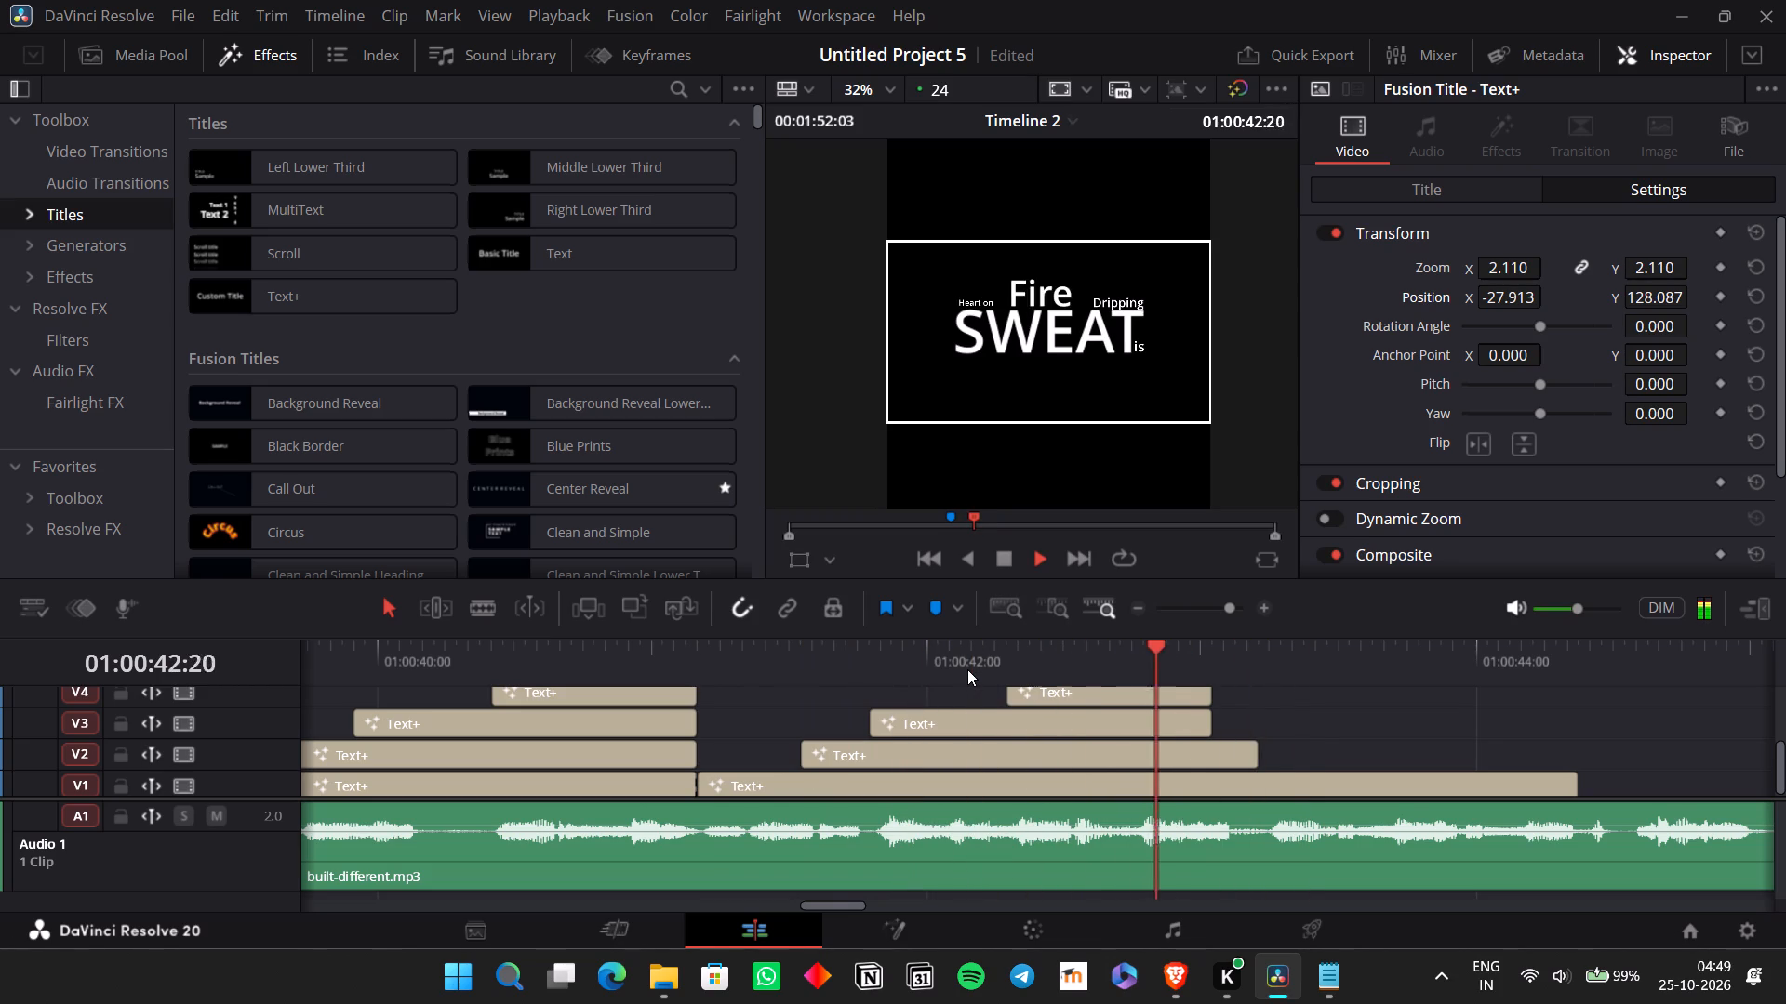
{"action": "key", "text": "space"}
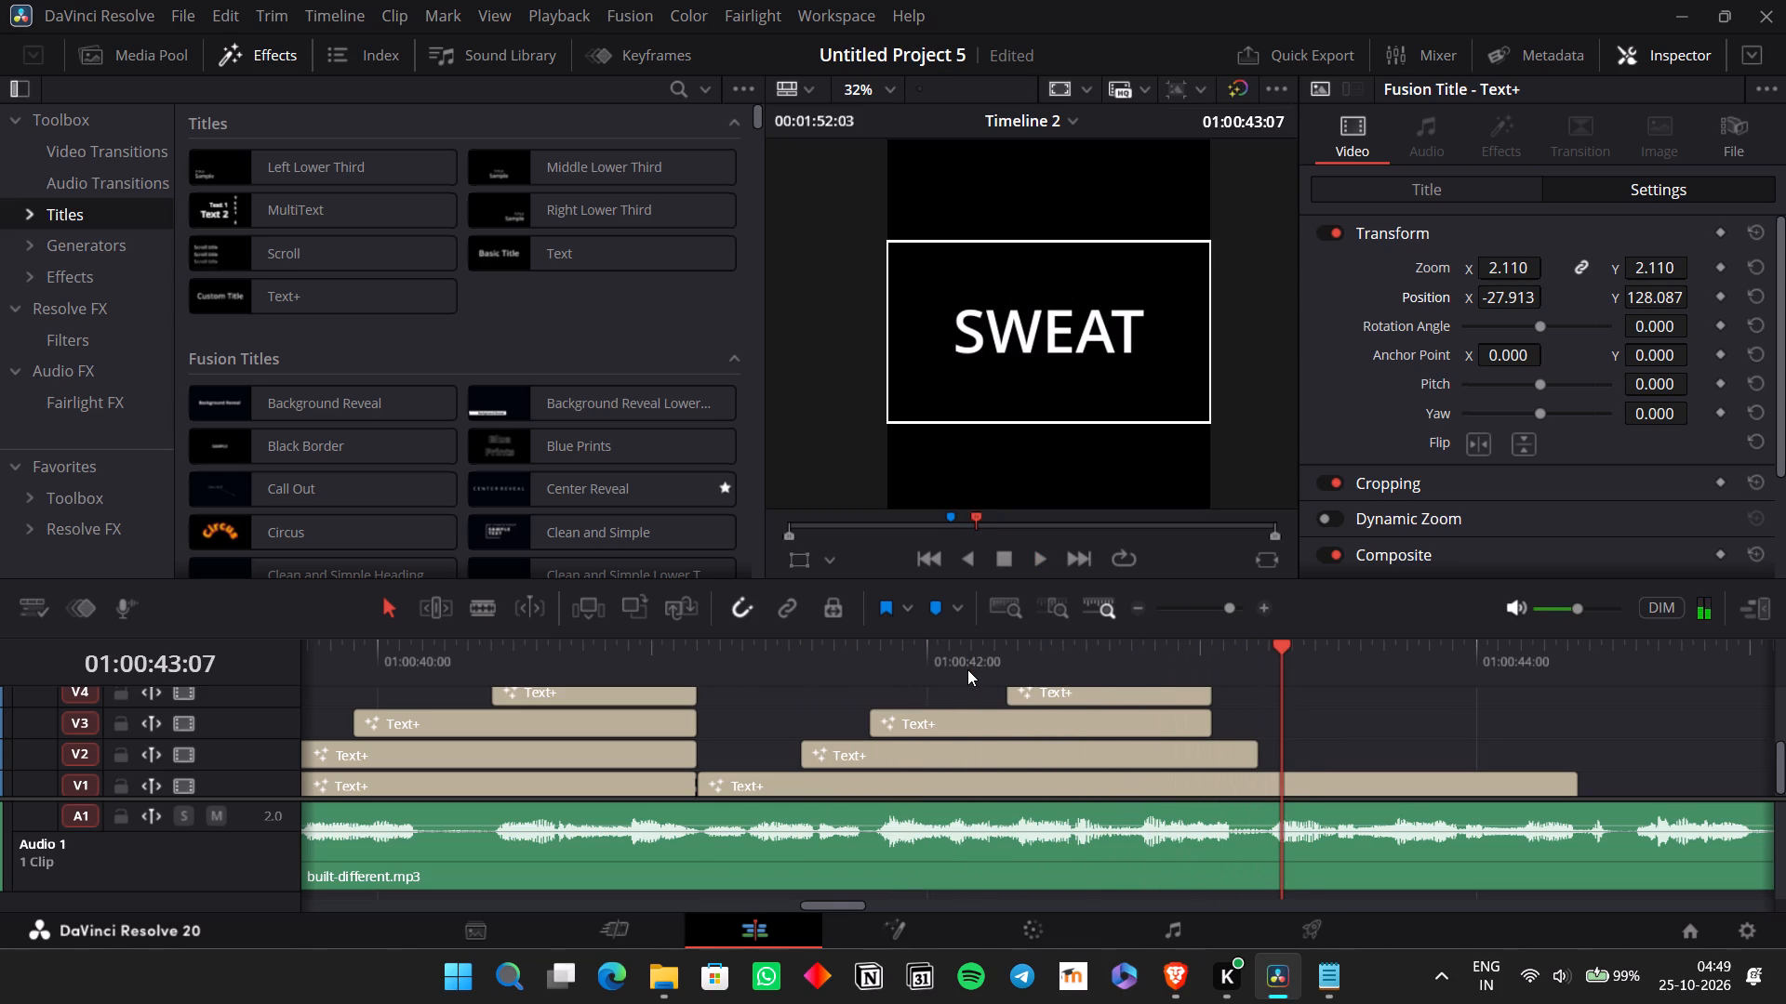
{"action": "key", "text": "Left"}
{"action": "key", "text": "Left"}
{"action": "key", "text": "Left"}
{"action": "key", "text": "Left"}
{"action": "key", "text": "Left"}
{"action": "key", "text": "Left"}
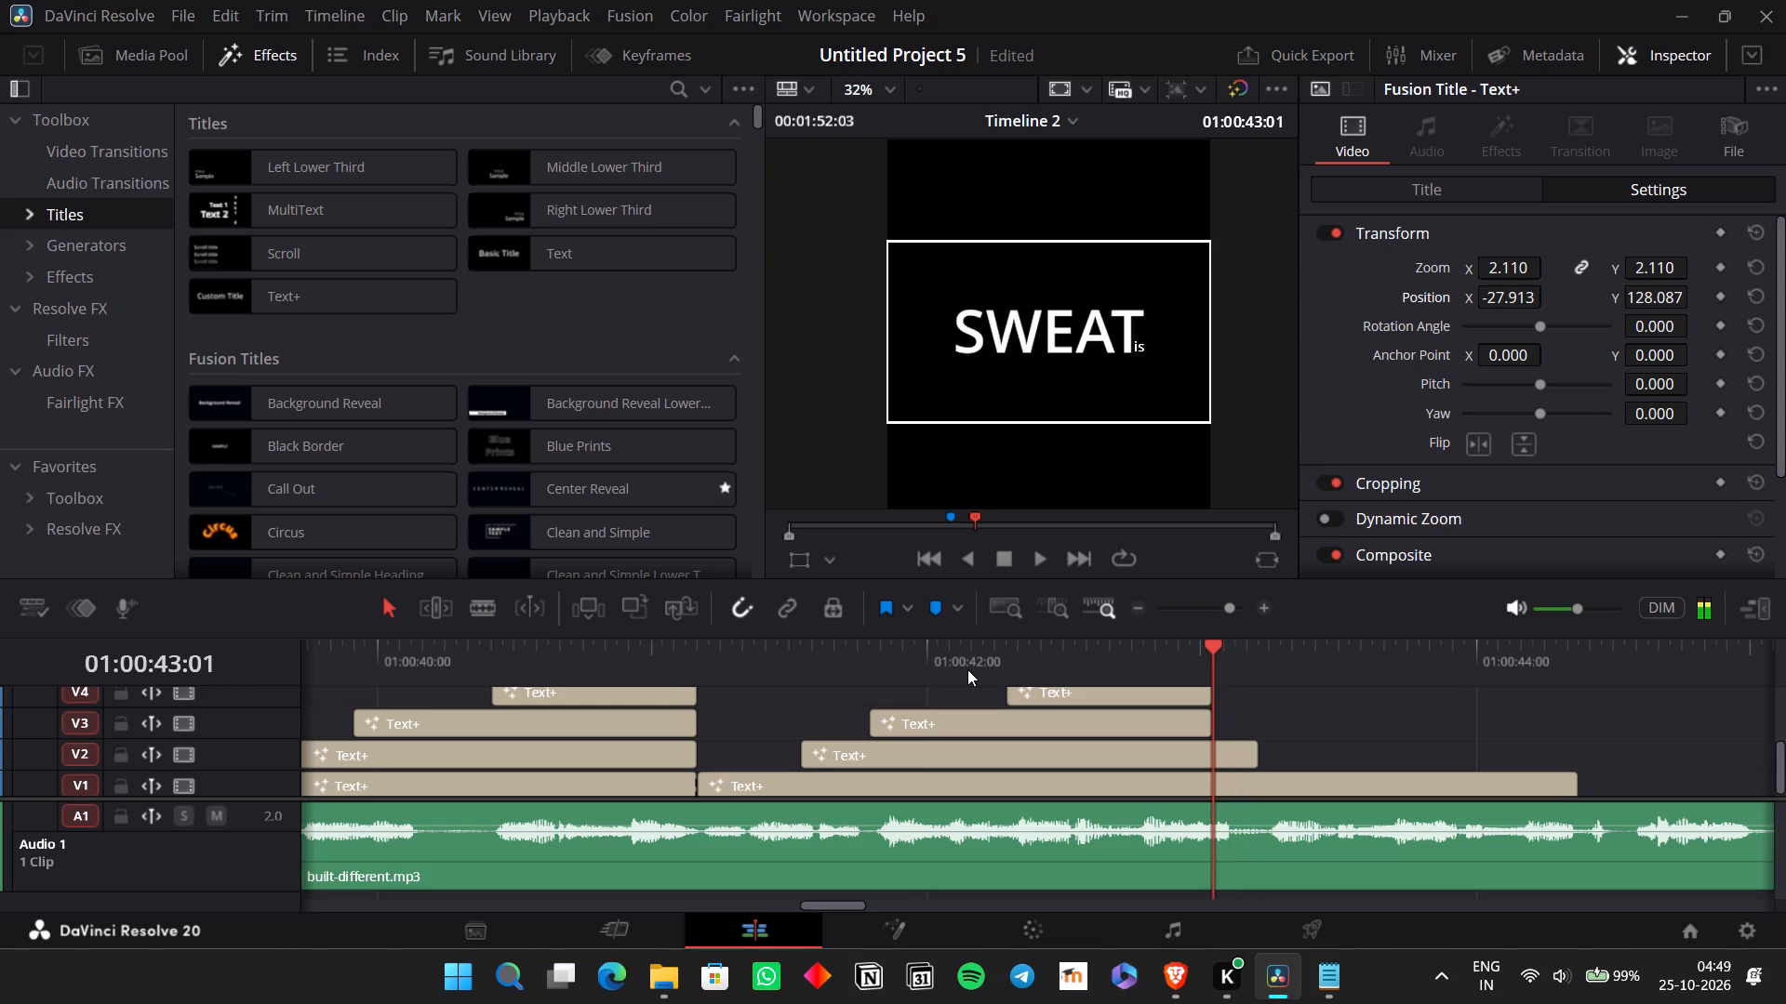
{"action": "key", "text": "space"}
{"action": "key", "text": "space"}
{"action": "key", "text": "Left"}
{"action": "key", "text": "Left"}
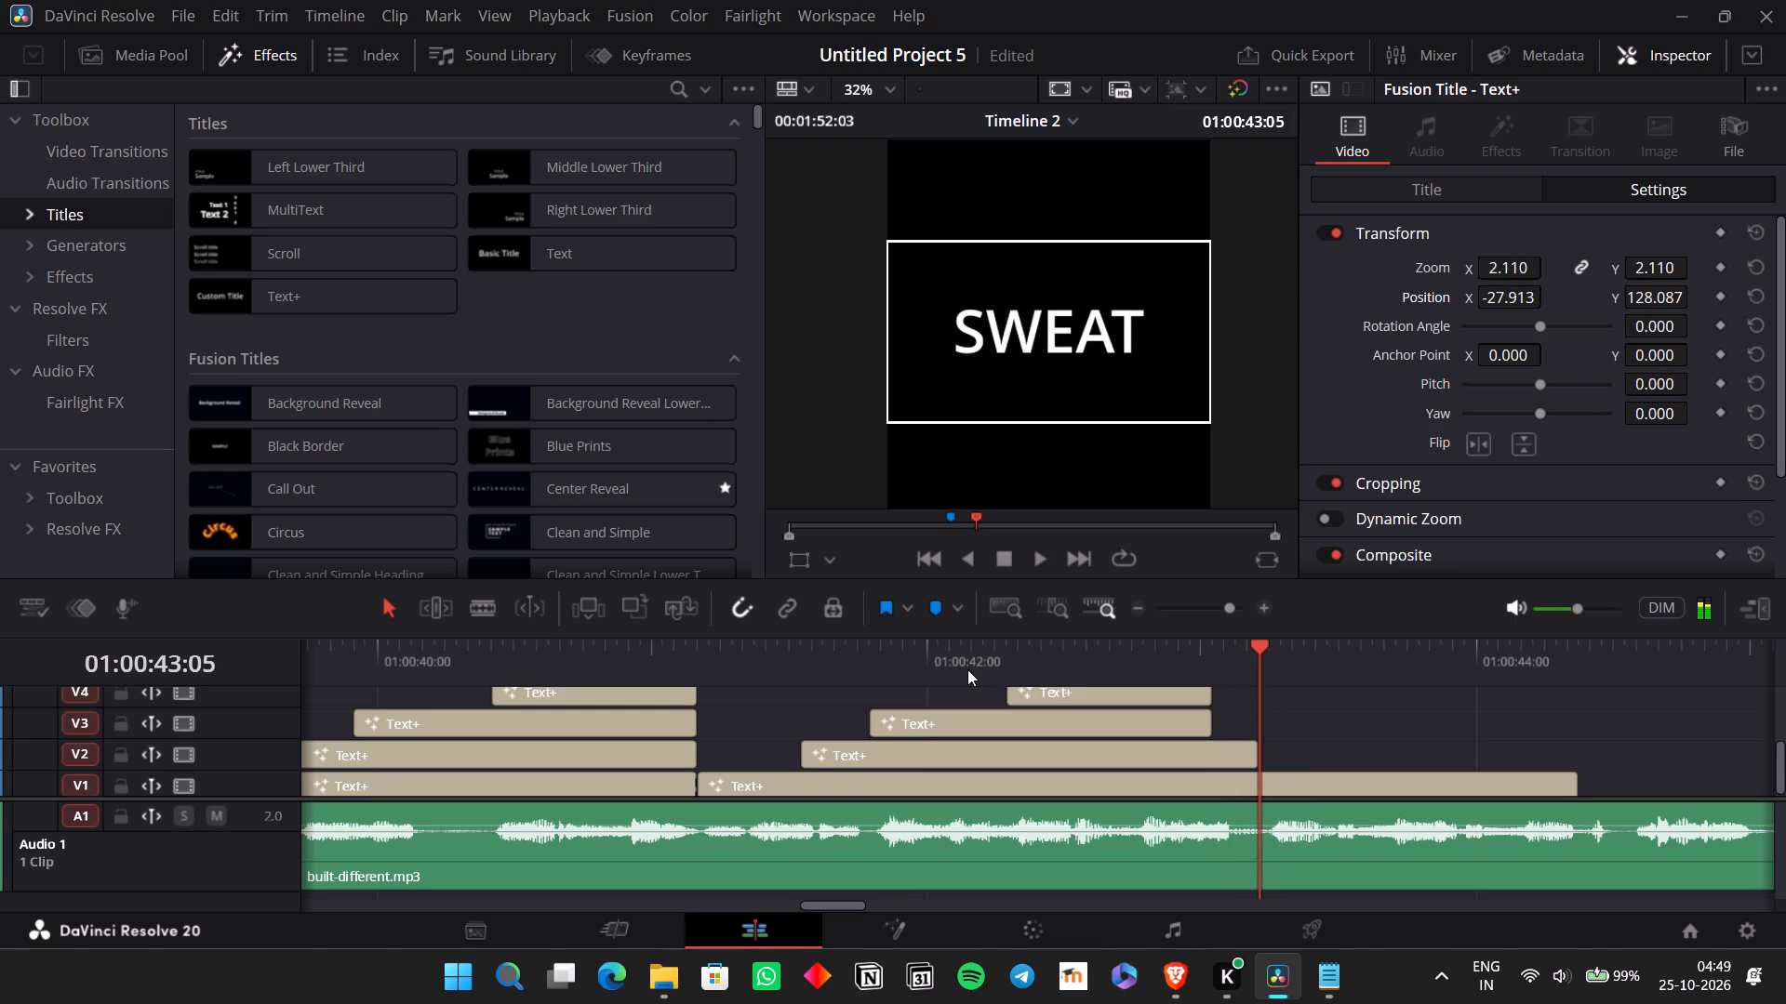
Extend the ends of the V3 "Dripping", V4 "Heart on" and V5 "Fire" titles to the playhead at 01:00:43:05.
{"action": "left_click", "coordinate": [1103, 690]}
{"action": "scroll", "coordinate": [1139, 726], "scroll_direction": "down", "scroll_amount": 1}
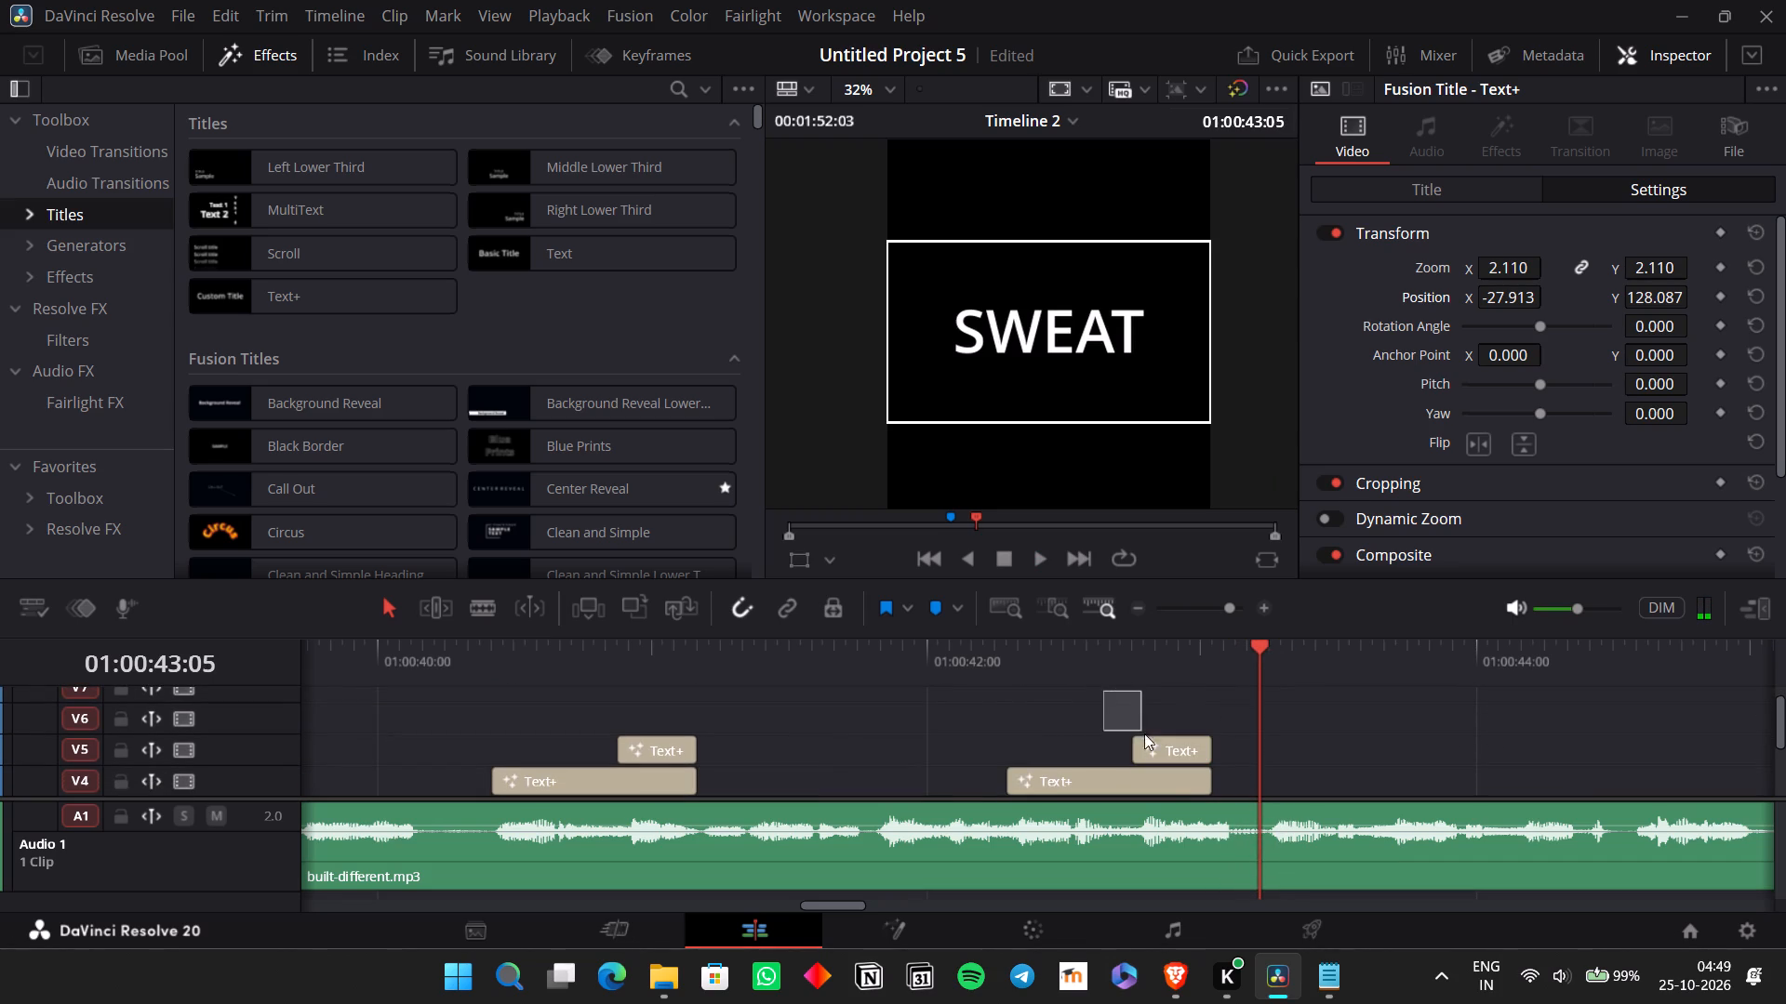
{"action": "left_click_drag", "start_coordinate": [1153, 746], "coordinate": [1163, 773]}
{"action": "key", "text": "ctrl+z"}
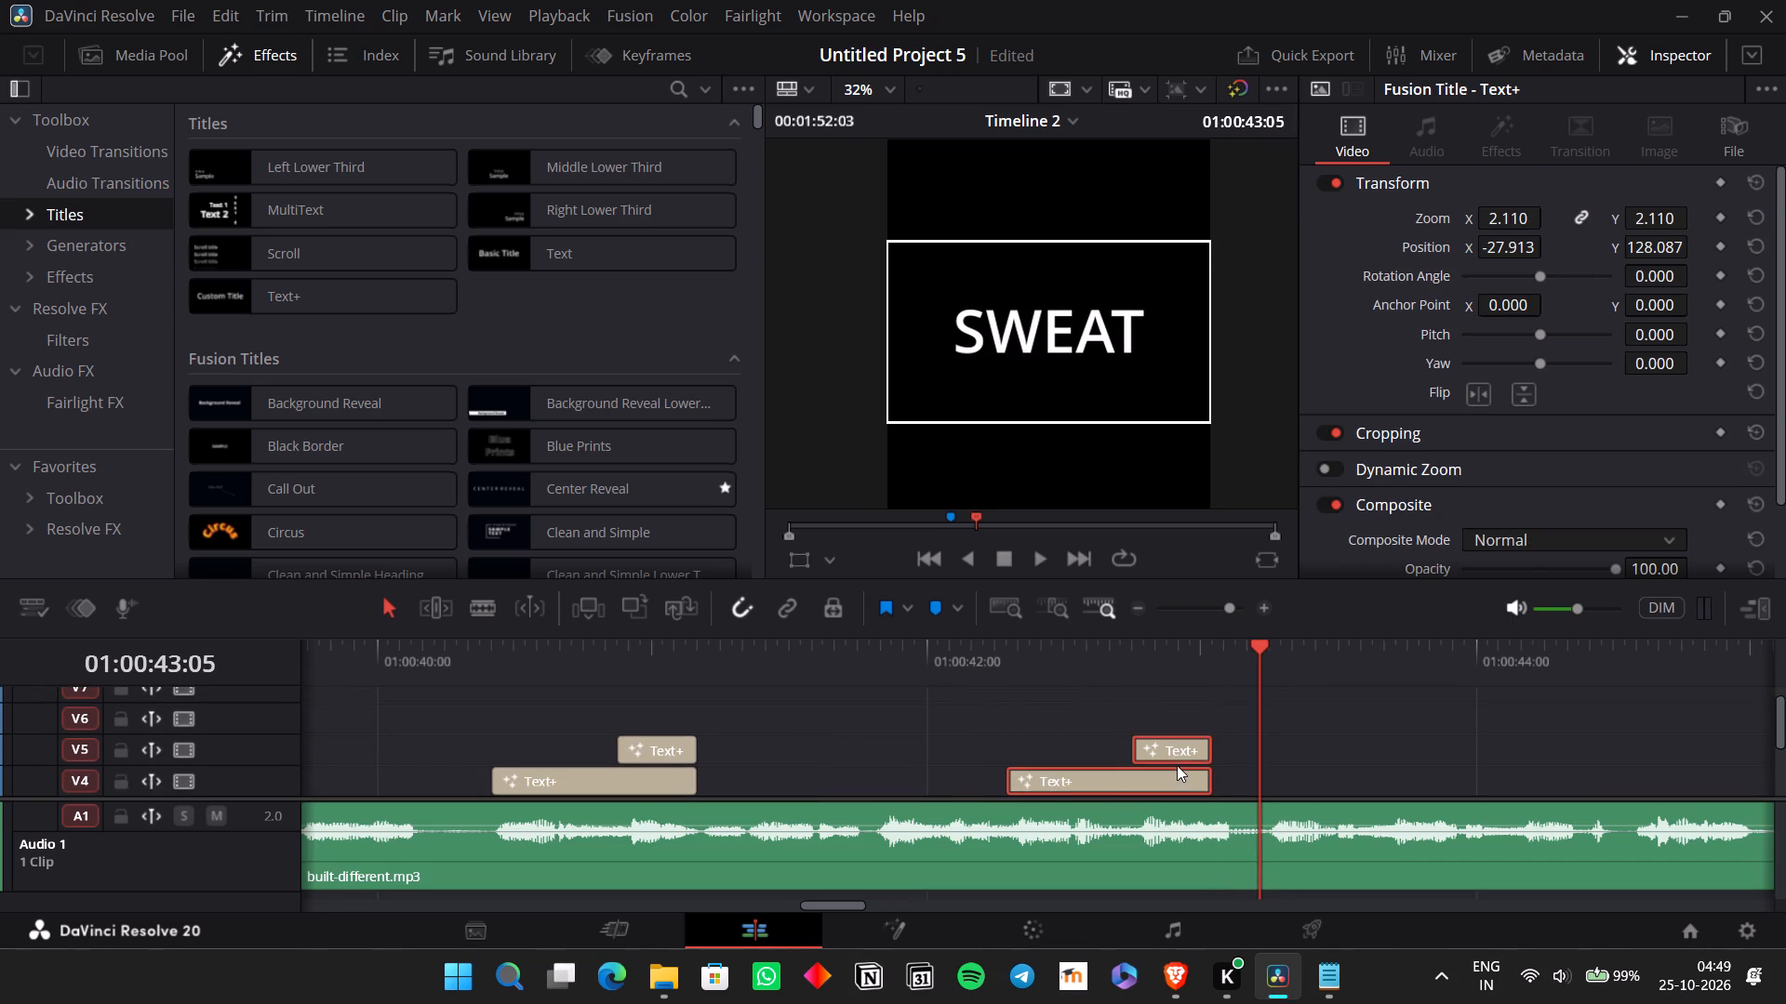
{"action": "left_click_drag", "start_coordinate": [1186, 707], "coordinate": [1198, 705]}
{"action": "left_click_drag", "start_coordinate": [1209, 716], "coordinate": [1257, 716]}
{"action": "left_click", "coordinate": [1310, 723]}
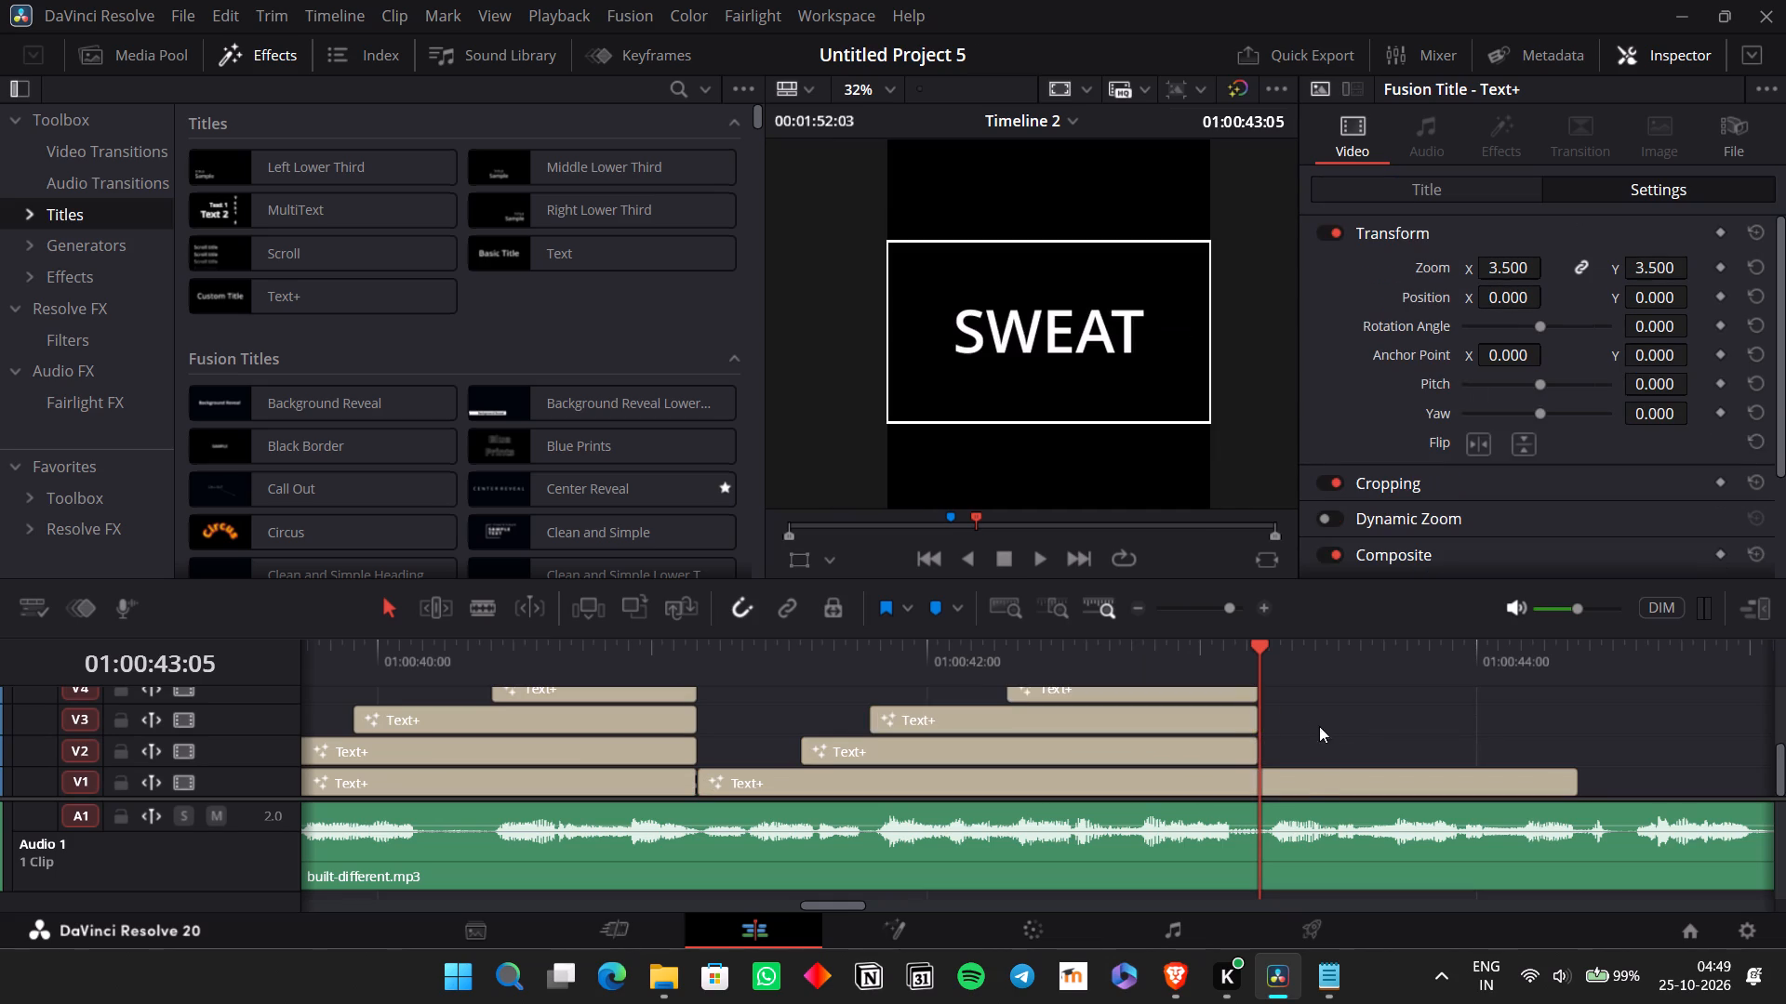
Split the V1 "SWEAT" title at 01:00:43:05.
{"action": "left_click", "coordinate": [1309, 780]}
{"action": "key", "text": "ctrl+v"}
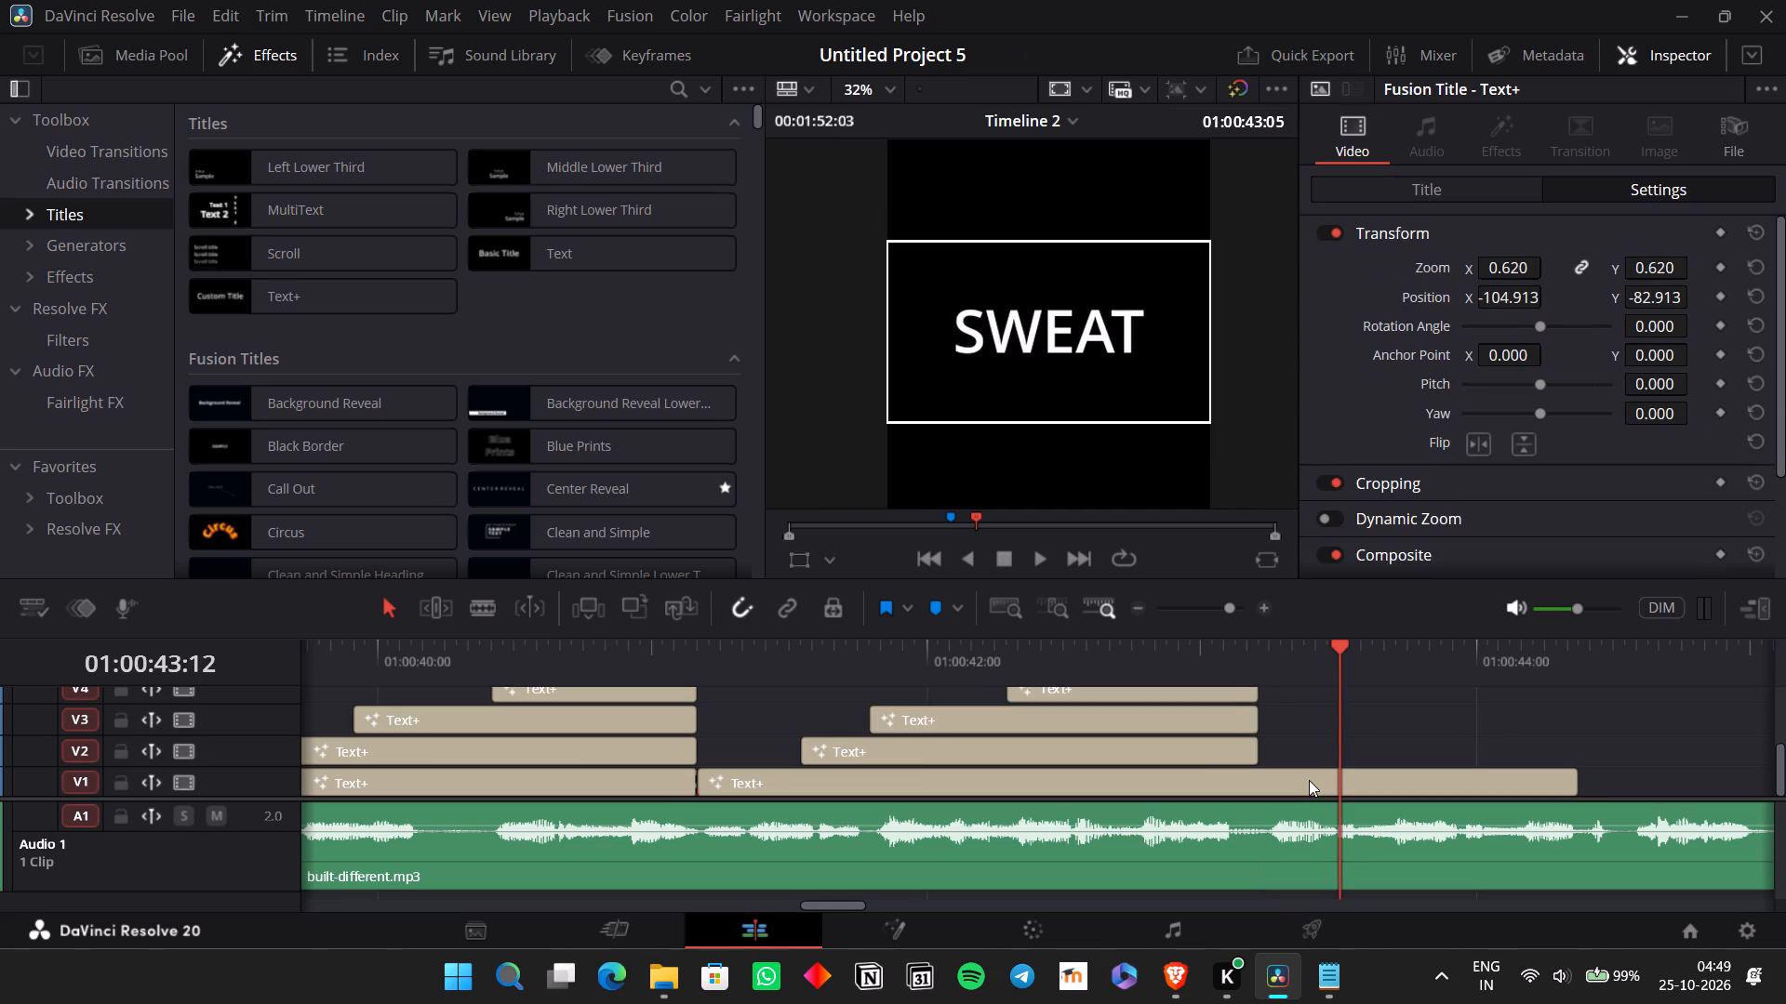
{"action": "key", "text": "ctrl+z"}
{"action": "left_click", "coordinate": [1309, 780]}
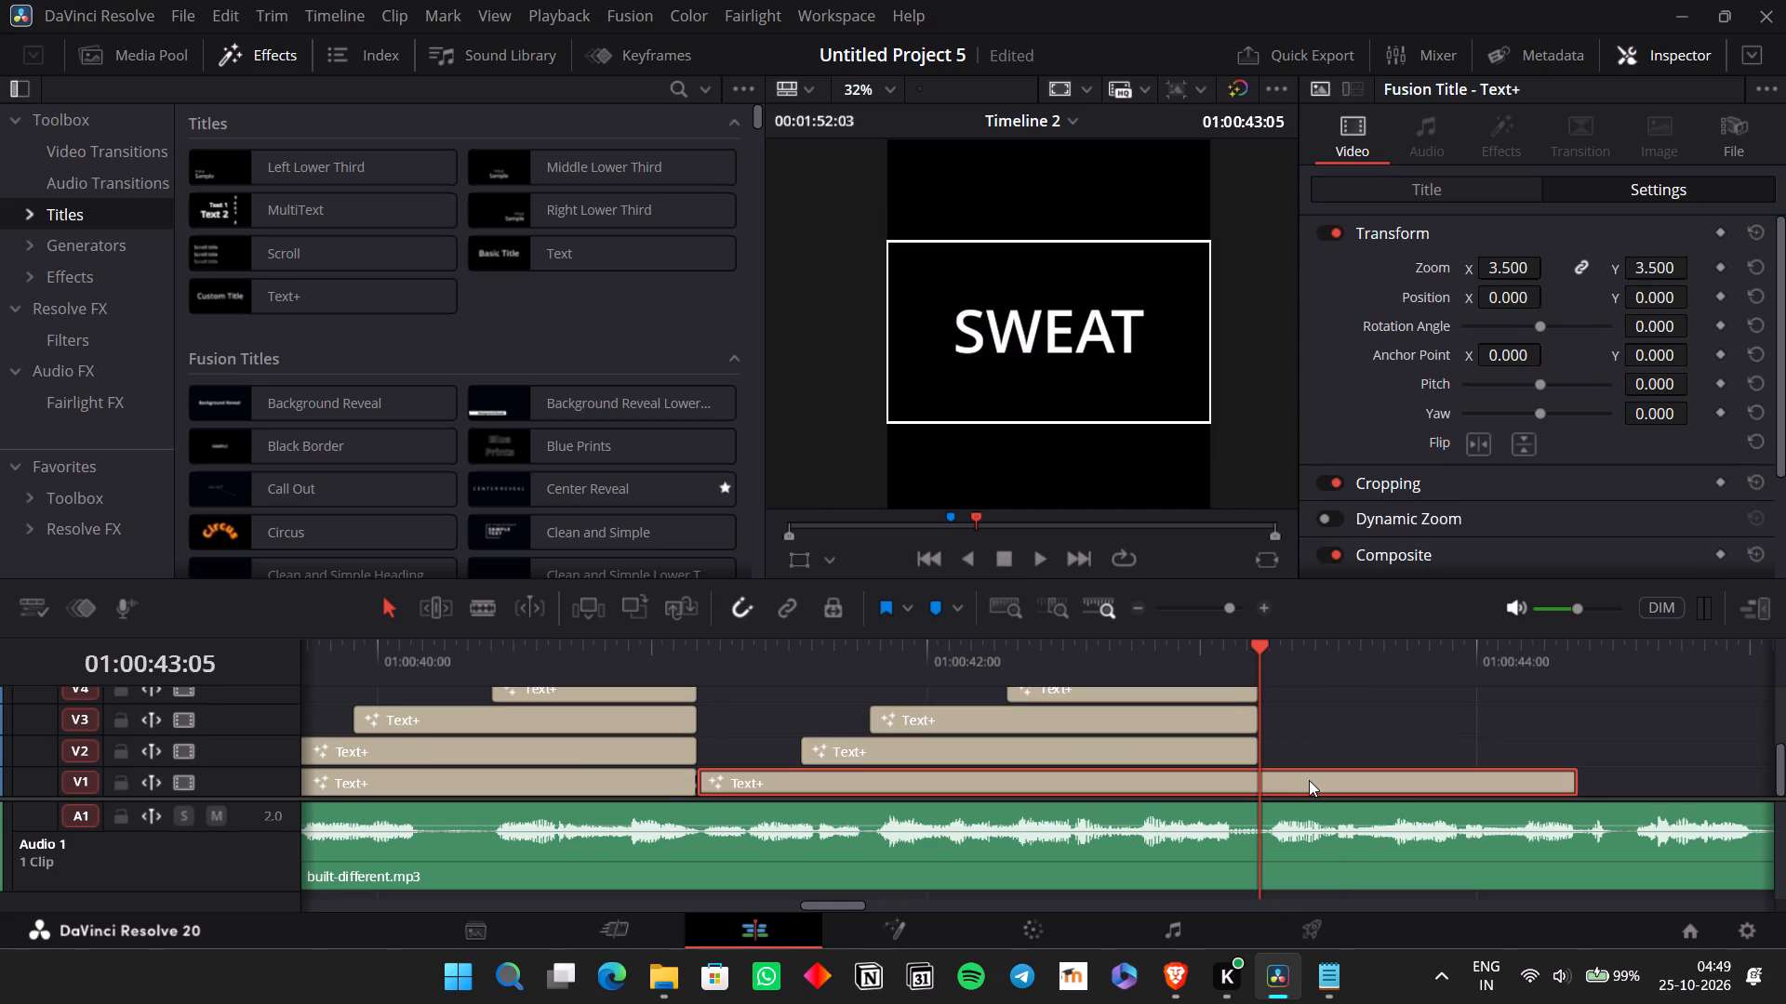
{"action": "key", "text": "ctrl+b"}
{"action": "left_click", "coordinate": [1326, 761]}
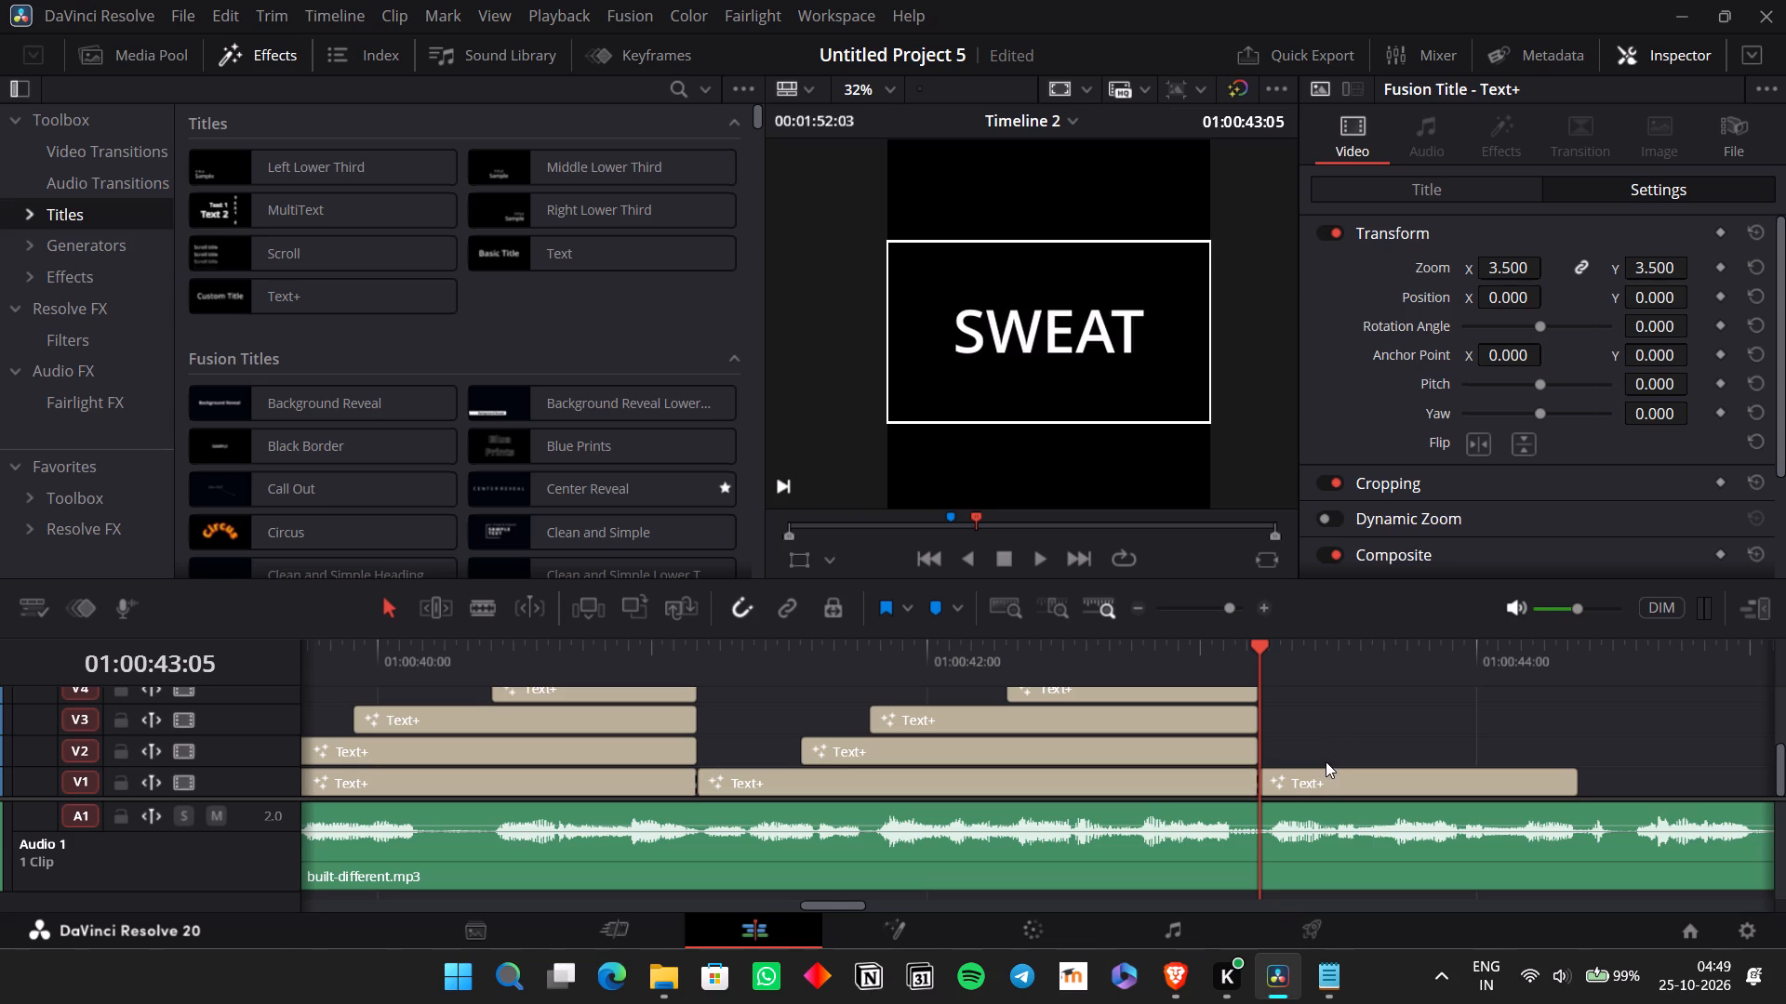
Listen to the next vocal line and extend the second part of the split V1 title to end at about 01:00:45:12.
{"action": "left_click", "coordinate": [1322, 778]}
{"action": "key", "text": "space"}
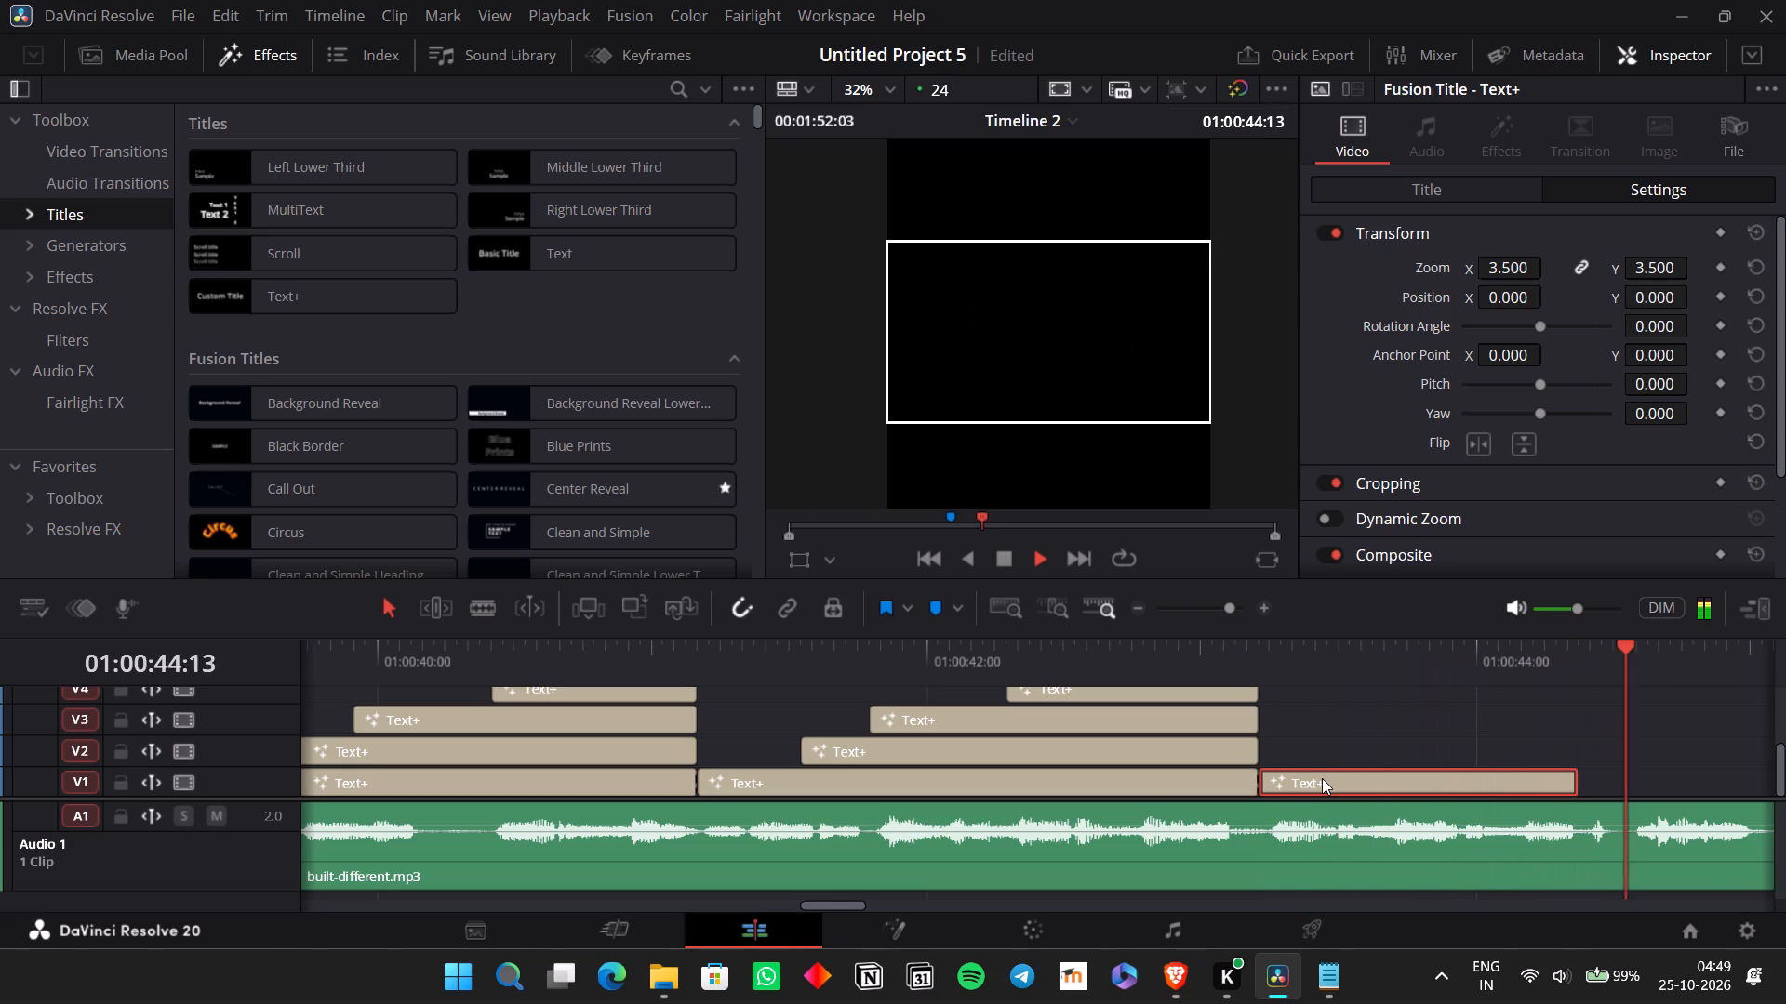
{"action": "key", "text": "space"}
{"action": "scroll", "coordinate": [1322, 778], "scroll_direction": "left", "scroll_amount": 1}
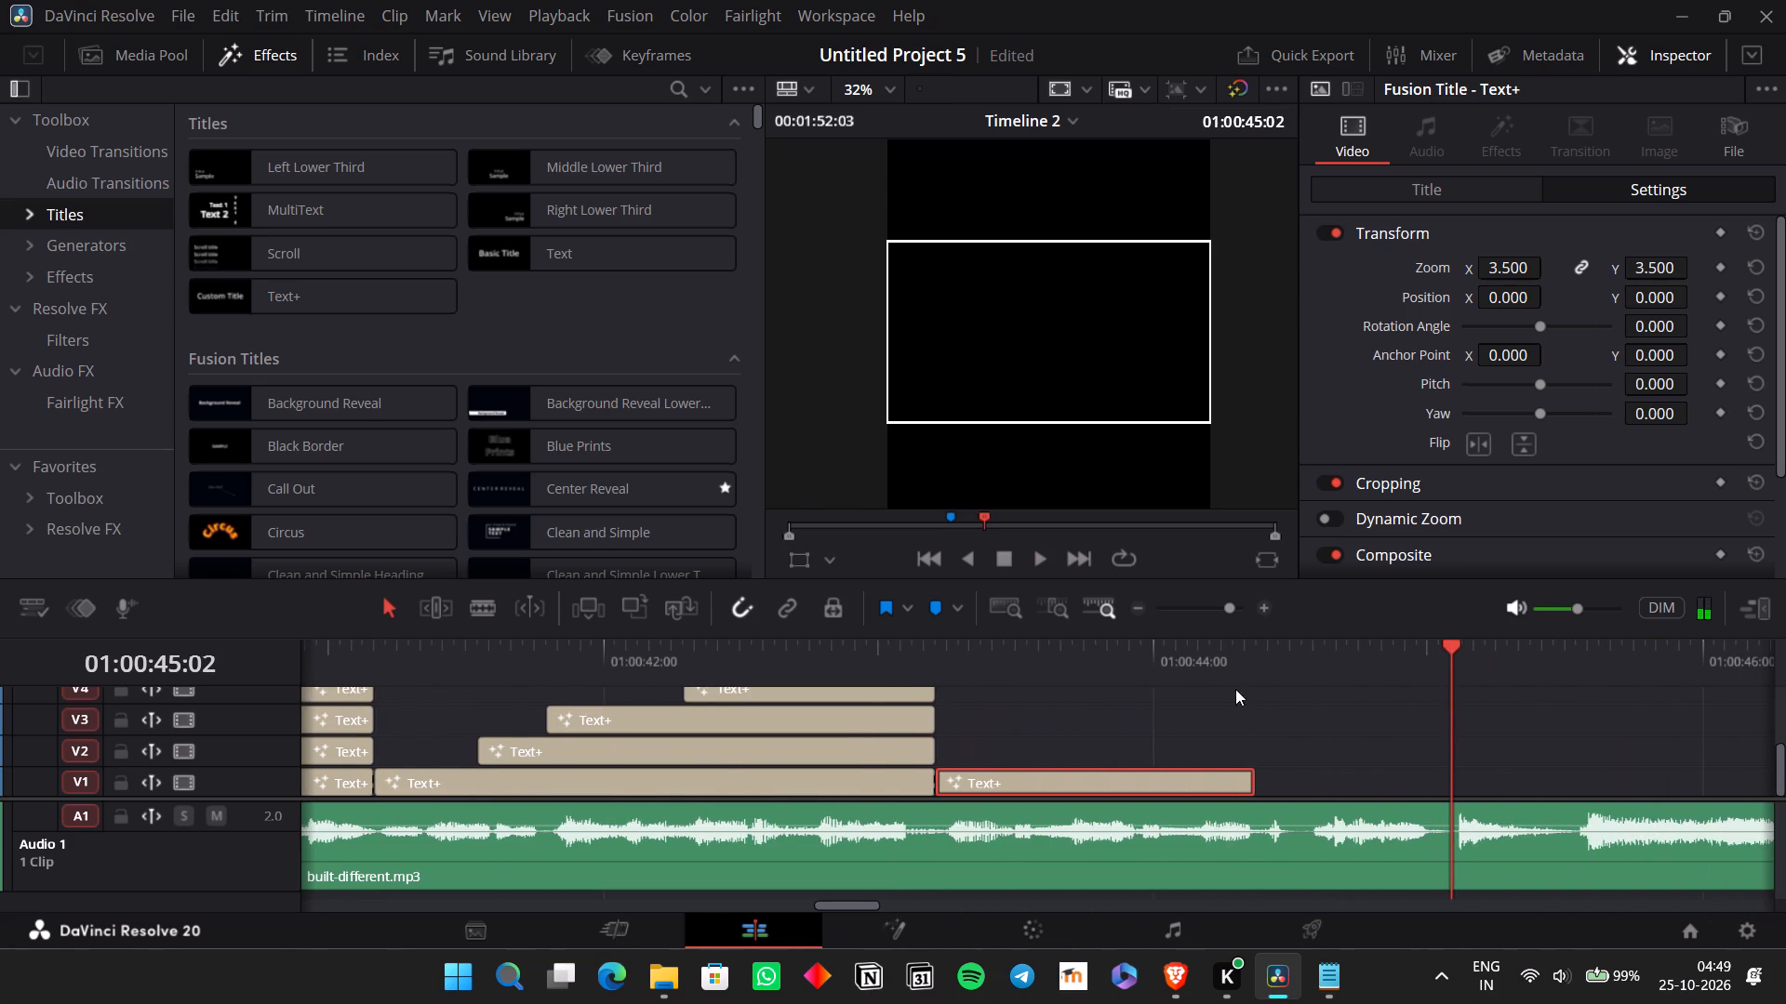
{"action": "left_click", "coordinate": [967, 650]}
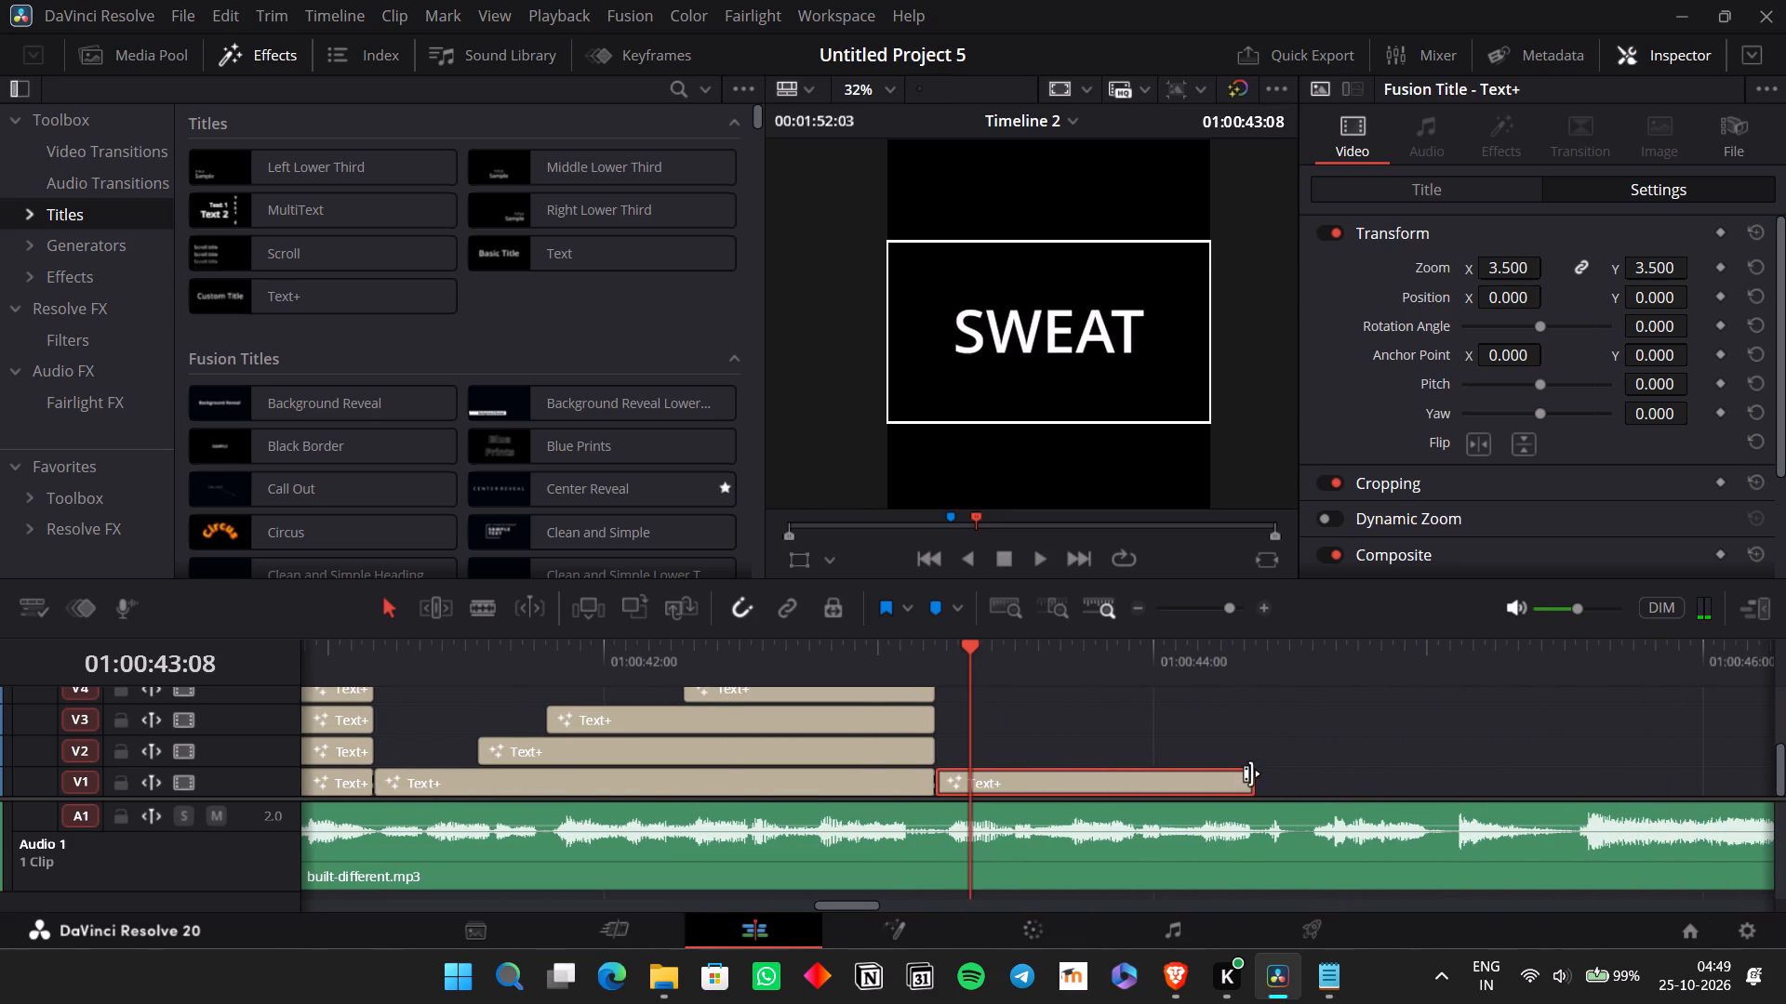
{"action": "left_click_drag", "start_coordinate": [1251, 773], "coordinate": [1566, 756]}
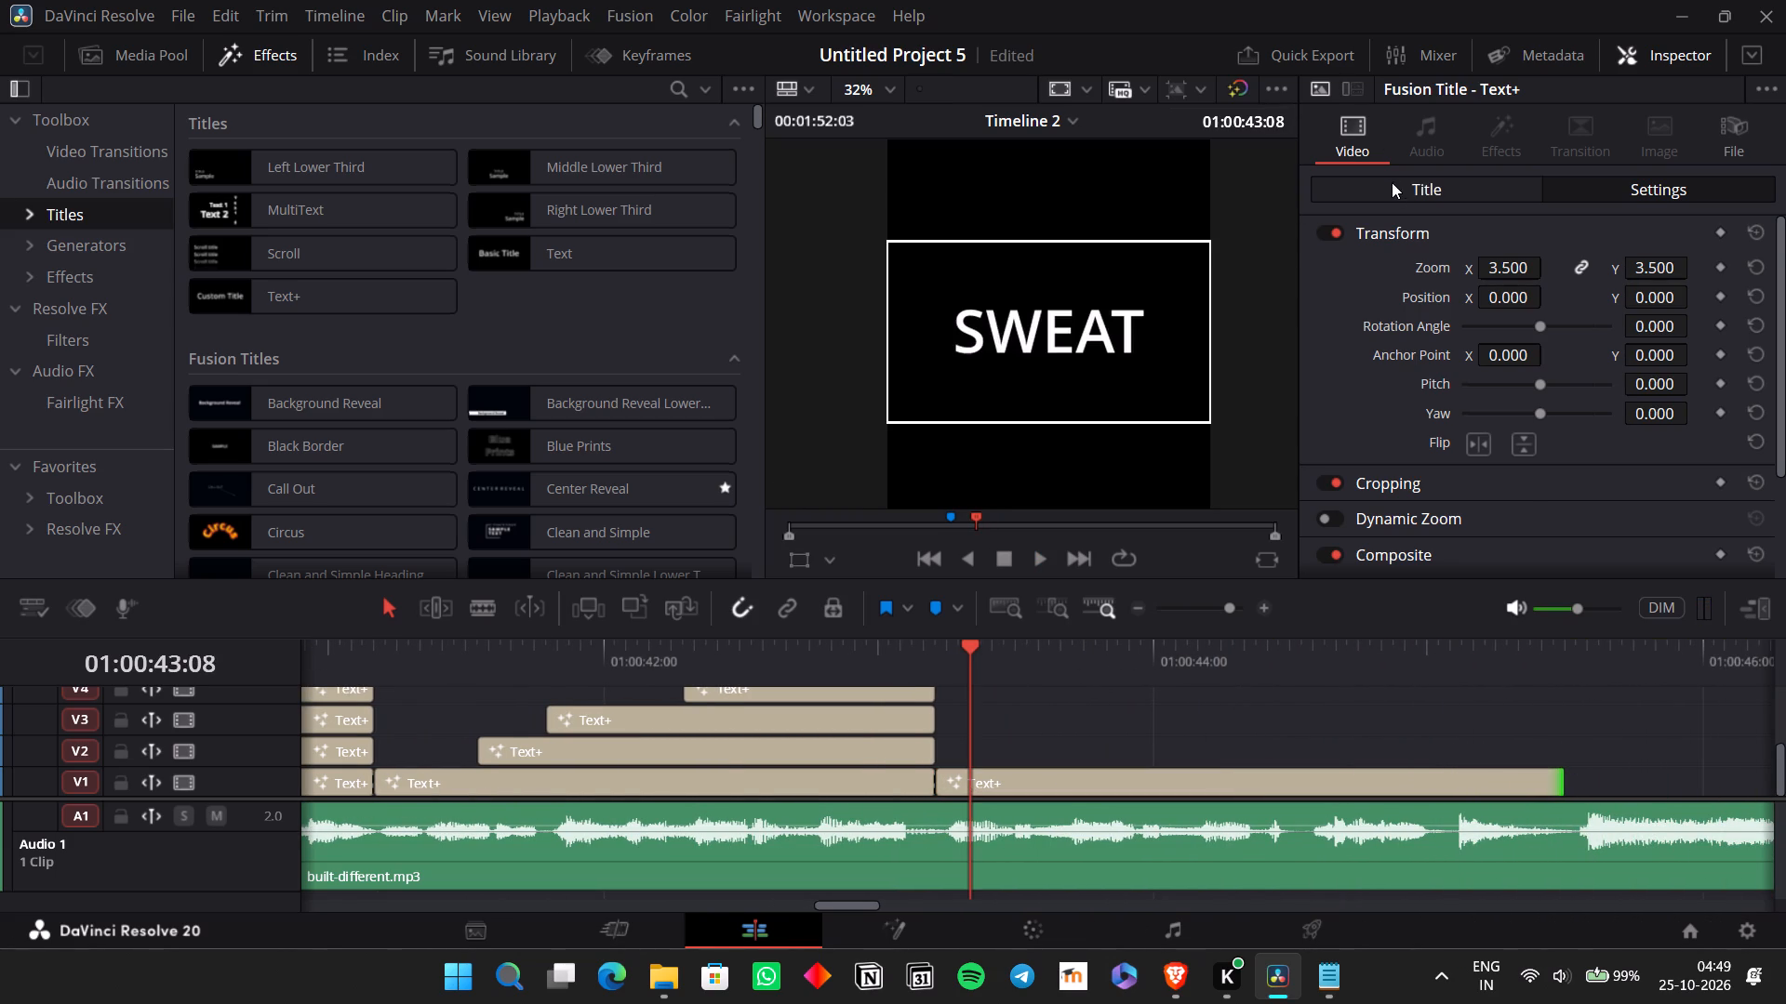
Replace the text of the second V1 "SWEAT" title with "Grinding".
{"action": "left_click", "coordinate": [1393, 187]}
{"action": "left_click_drag", "start_coordinate": [1396, 336], "coordinate": [1209, 334]}
{"action": "left_click_drag", "start_coordinate": [1114, 680], "coordinate": [1093, 771]}
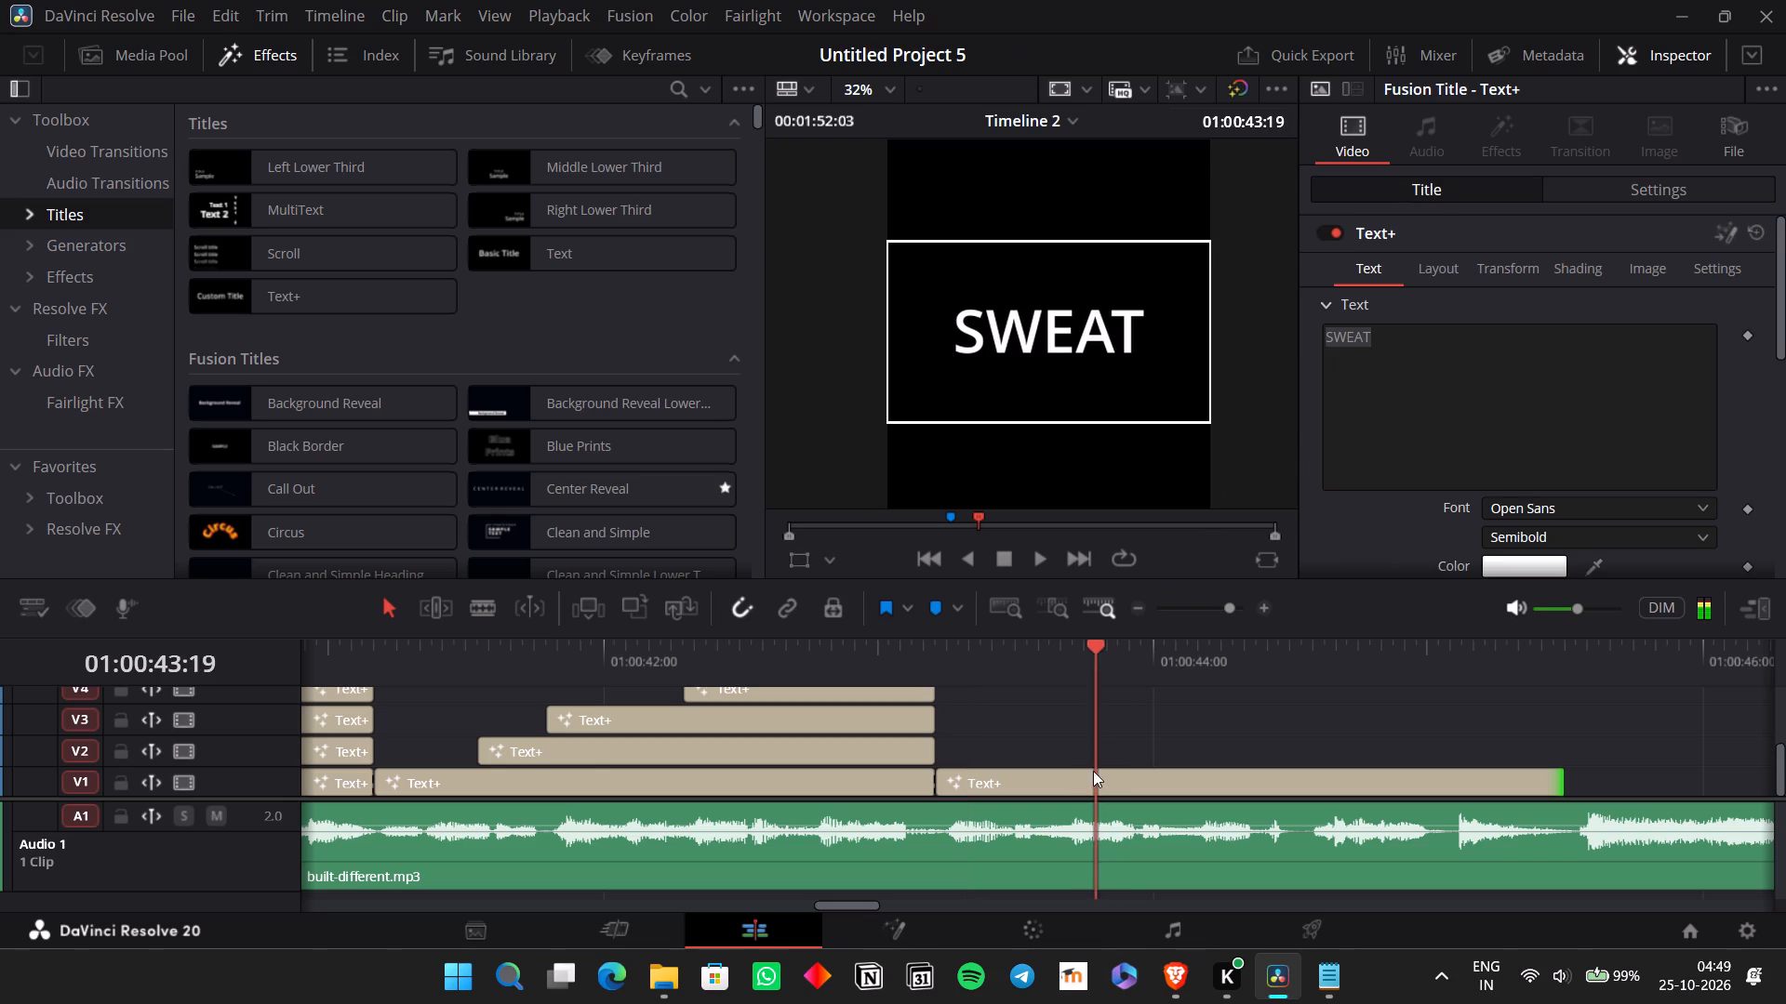
{"action": "left_click_drag", "start_coordinate": [1093, 771], "coordinate": [1089, 778]}
{"action": "left_click_drag", "start_coordinate": [980, 743], "coordinate": [1023, 773]}
{"action": "left_click_drag", "start_coordinate": [1396, 326], "coordinate": [1244, 329]}
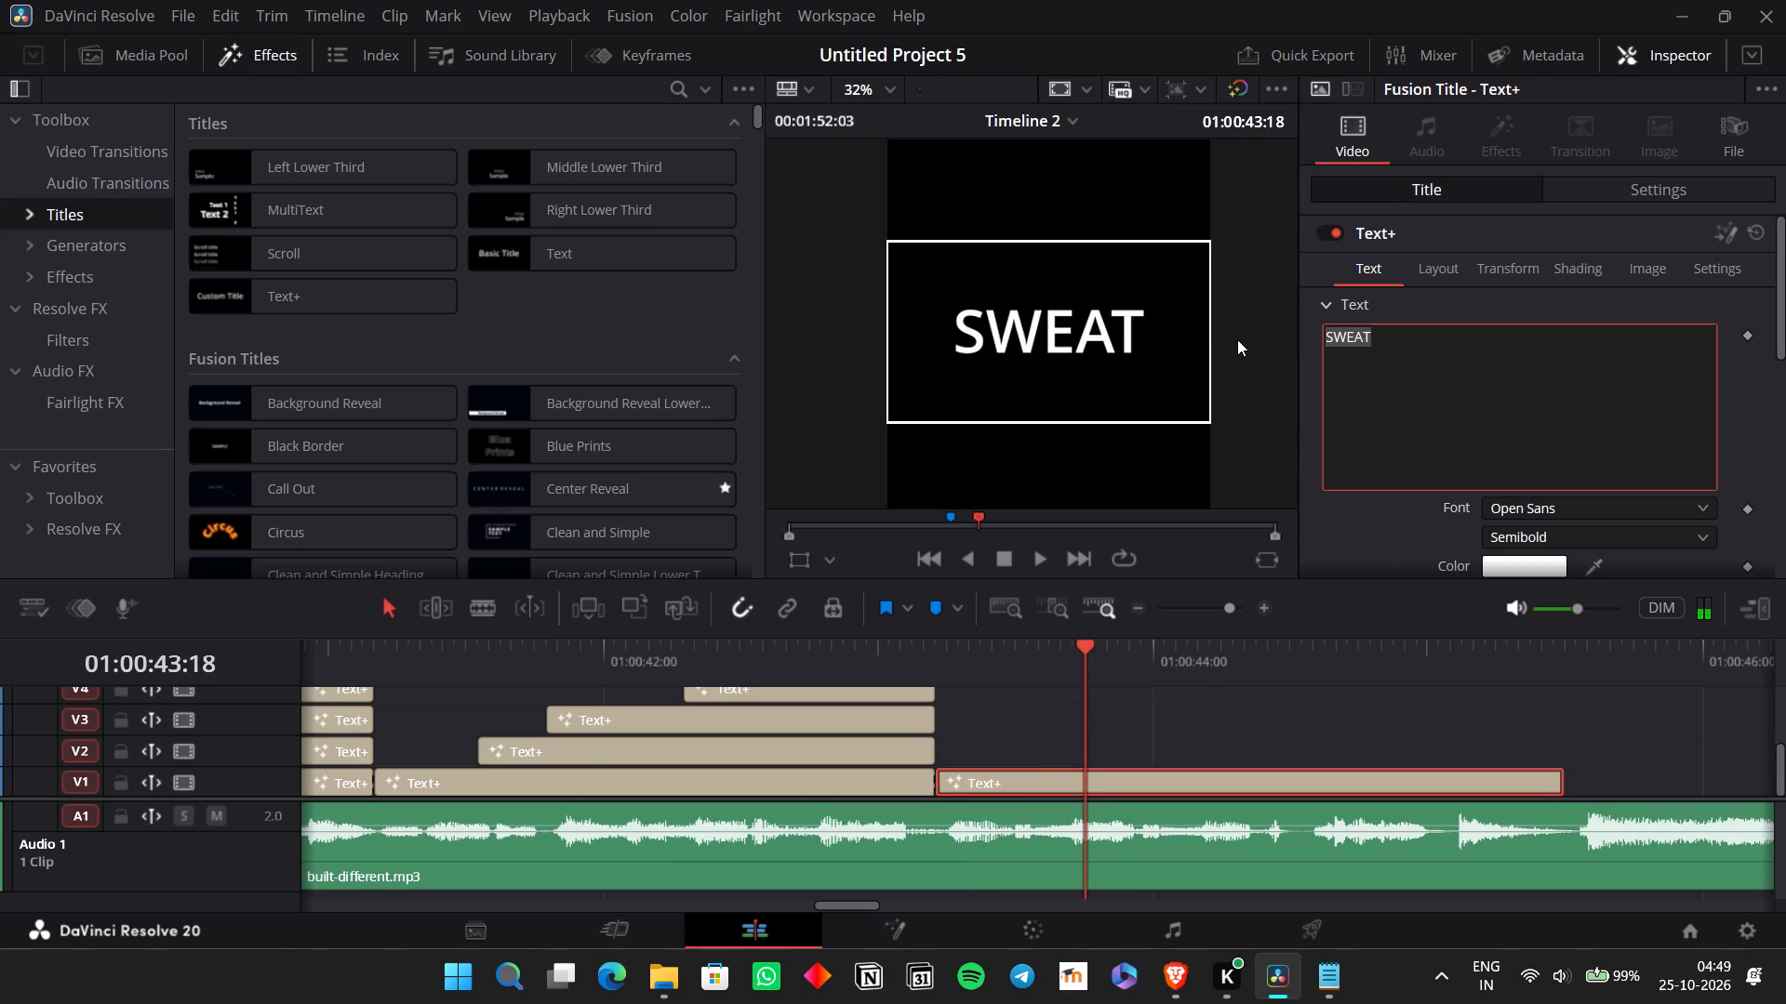
{"action": "type", "text": "rindin"}
{"action": "key", "text": "BackSpace"}
{"action": "key", "text": "BackSpace"}
{"action": "key", "text": "BackSpace"}
{"action": "key", "text": "BackSpace"}
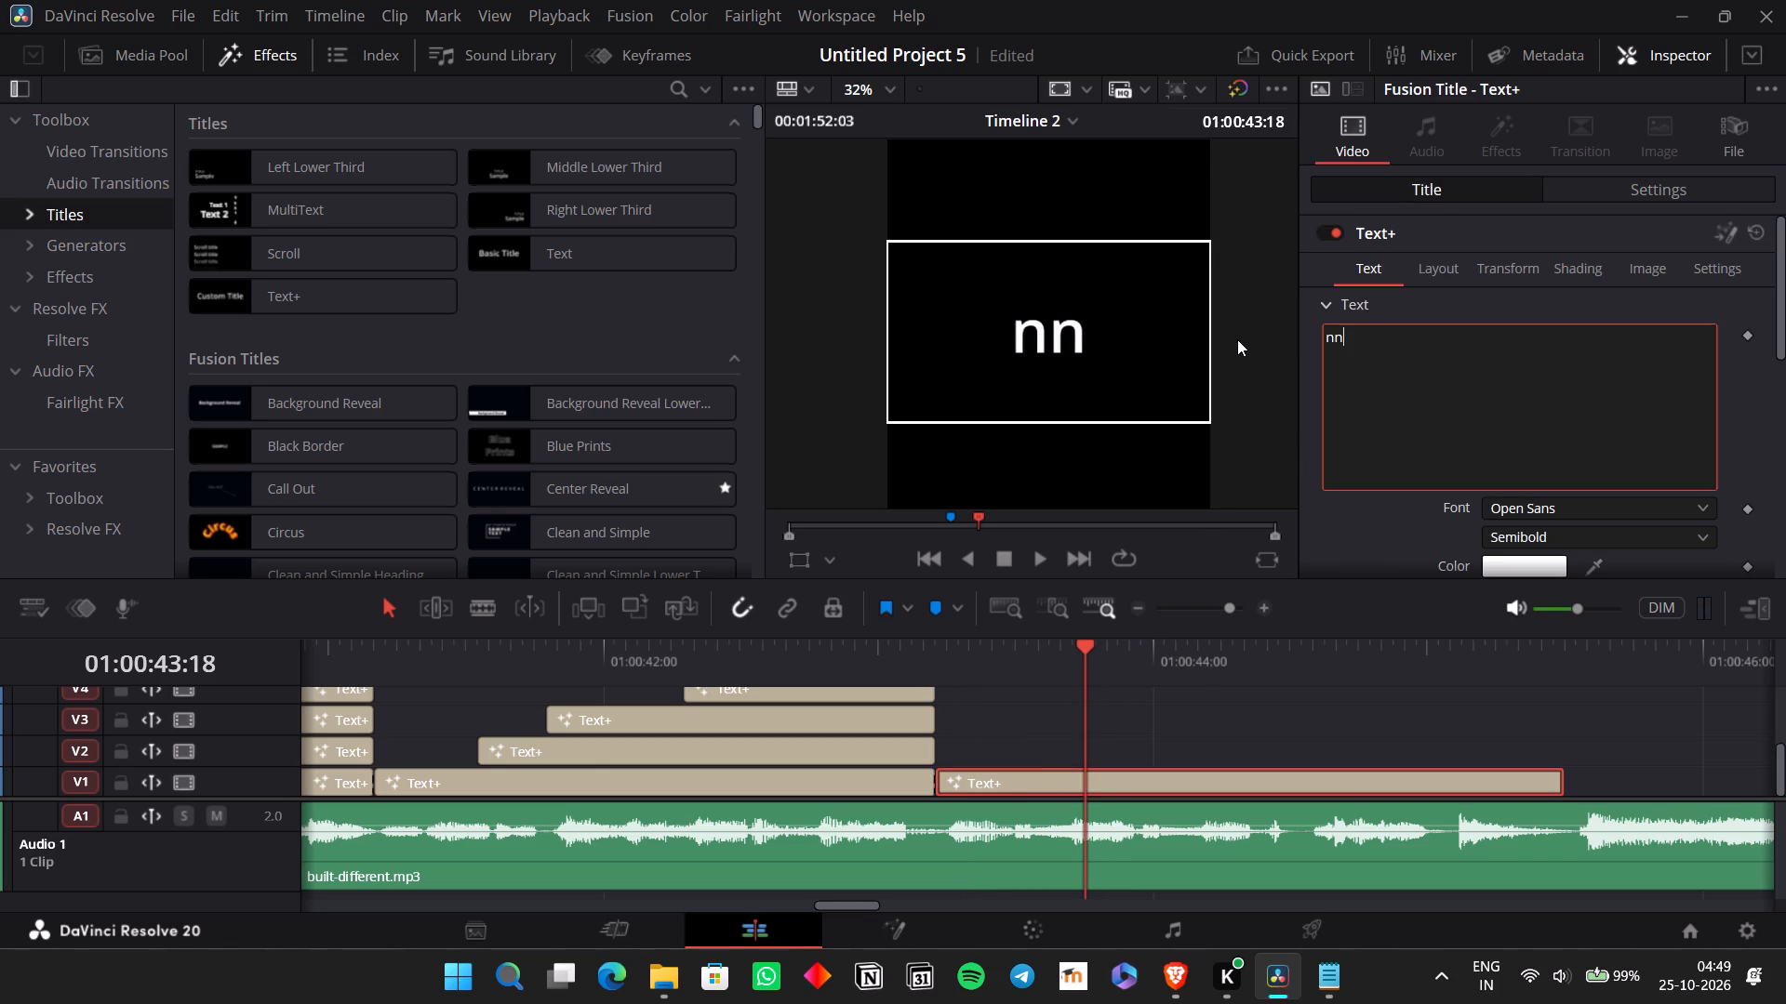
{"action": "key", "text": "BackSpace"}
{"action": "key", "text": "BackSpace"}
{"action": "key", "text": "BackSpace"}
{"action": "key", "text": "BackSpace"}
{"action": "key", "text": "BackSpace"}
{"action": "left_click", "coordinate": [1341, 331]}
{"action": "key", "text": "BackSpace"}
{"action": "key", "text": "BackSpace"}
{"action": "key", "text": "BackSpace"}
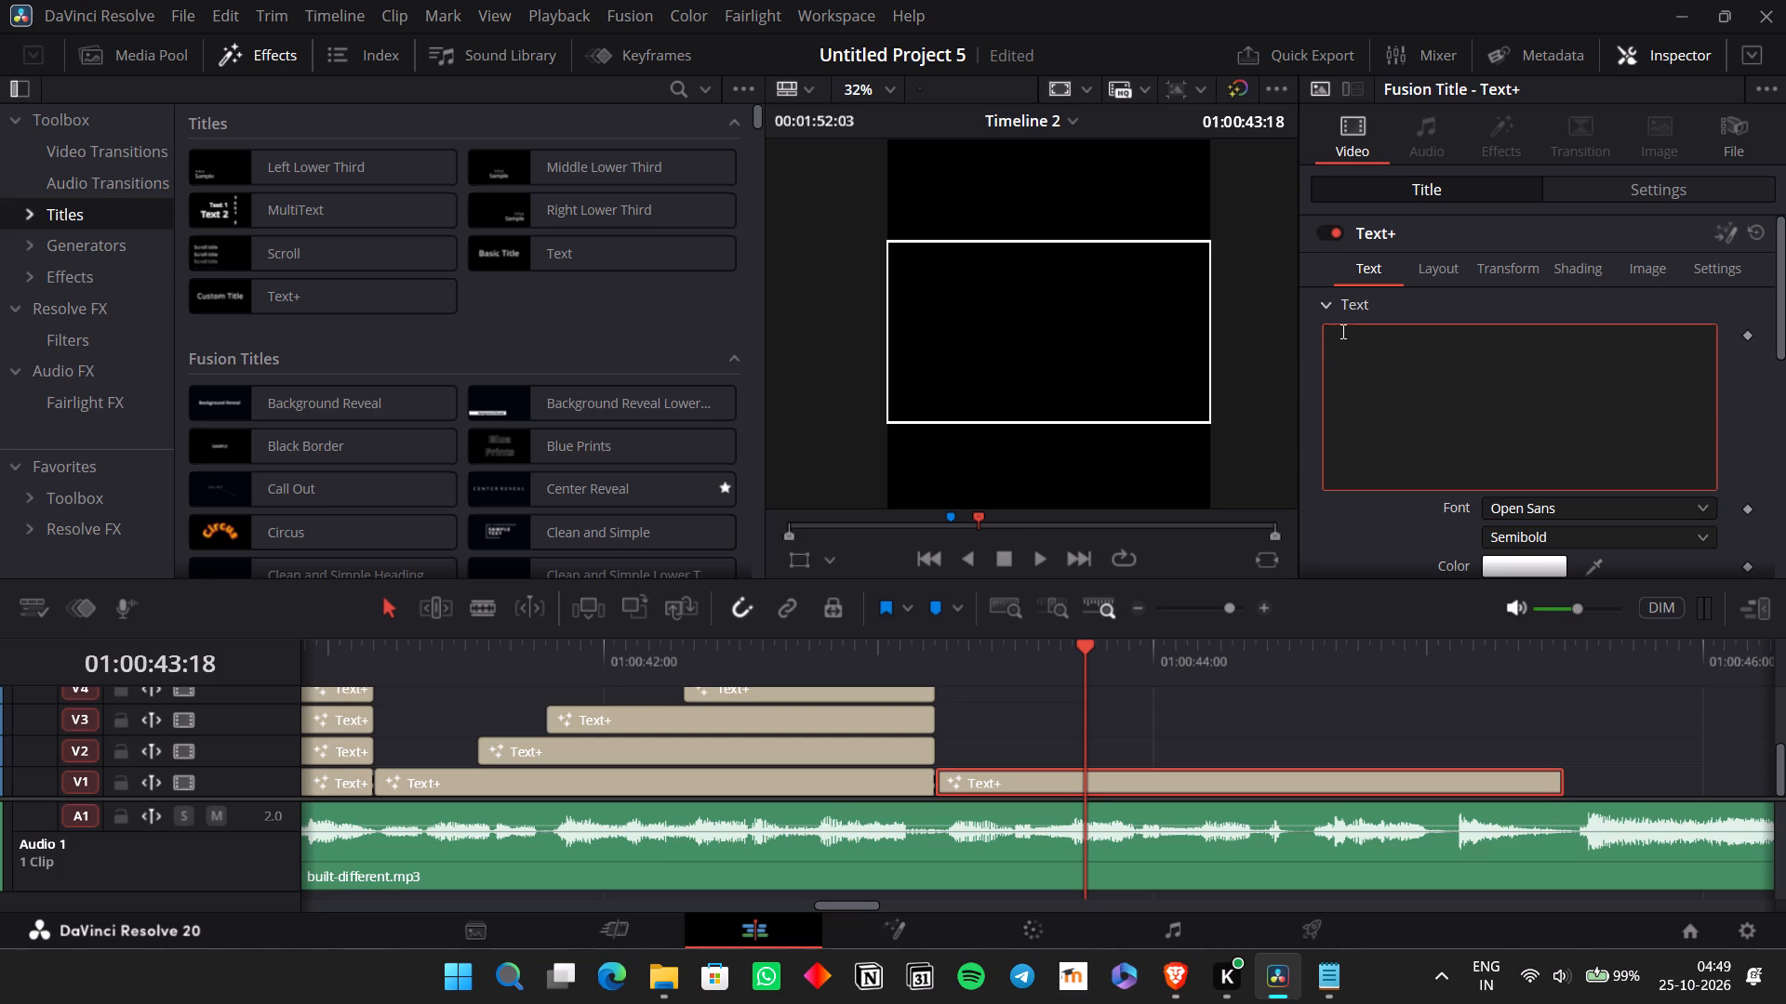
{"action": "type", "text": "rindin"}
{"action": "key", "text": "g"}
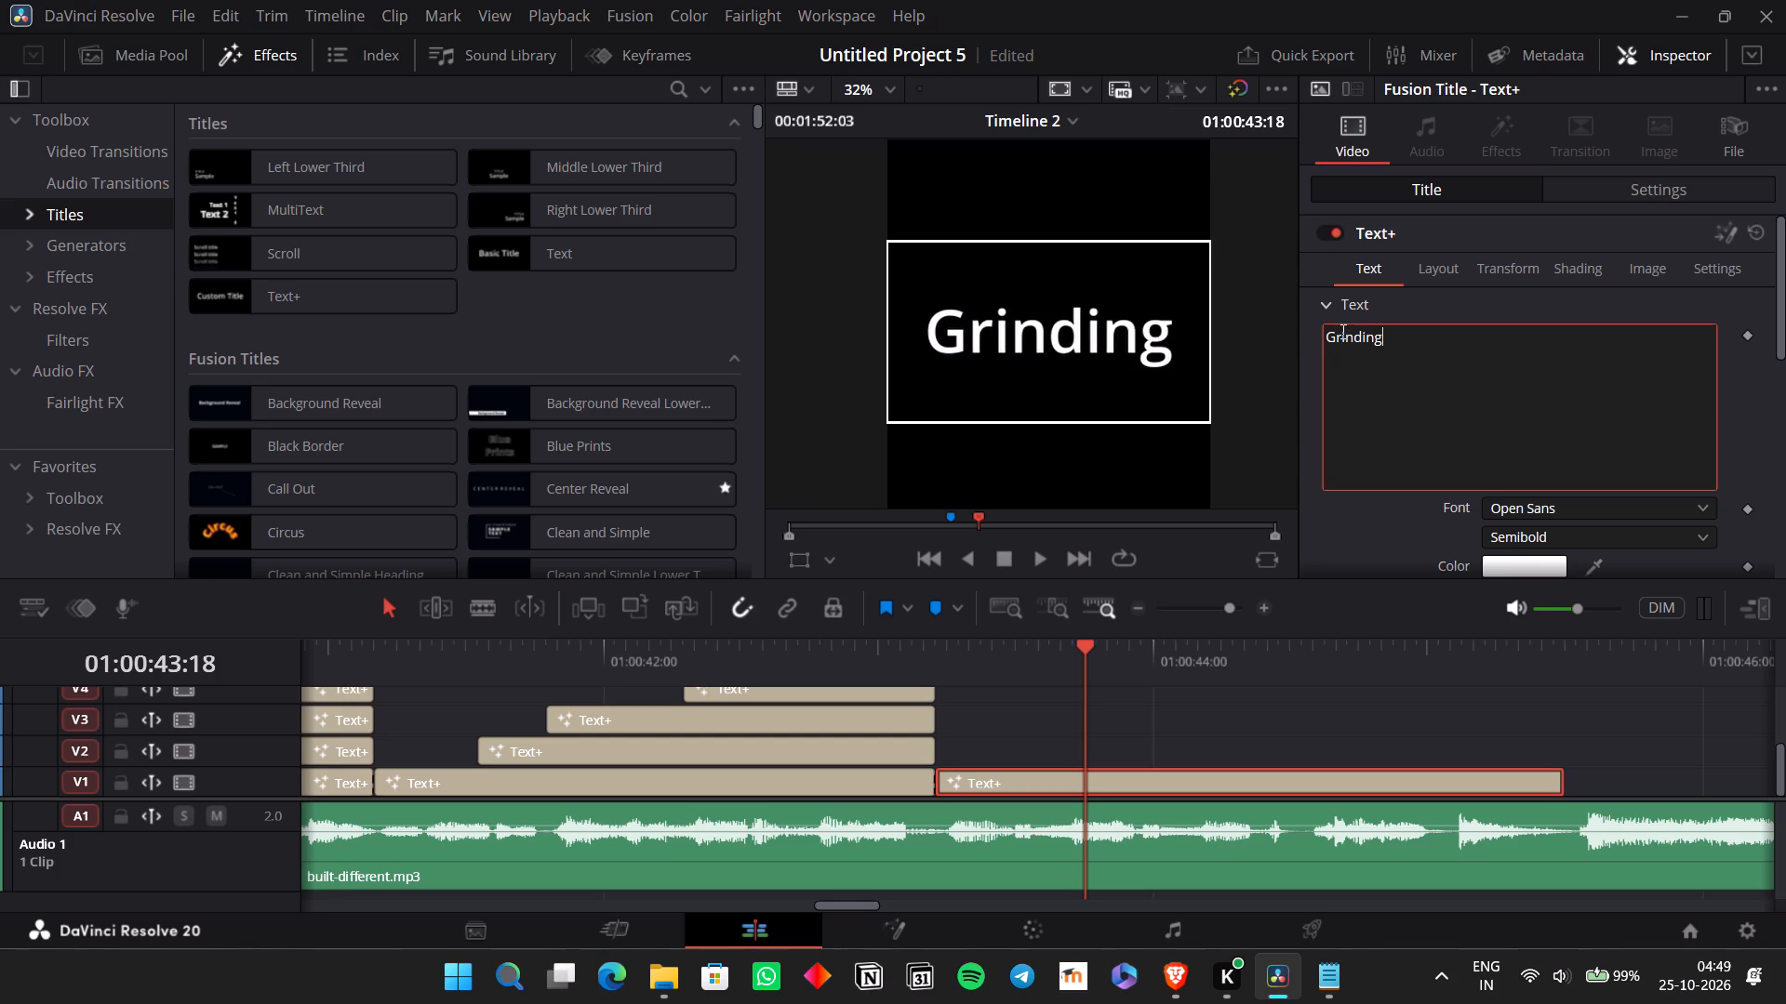
Copy the V2 to V5 titles that surround "SWEAT" and paste them above "Grinding" at 01:00:43:16.
{"action": "left_click", "coordinate": [949, 653]}
{"action": "left_click", "coordinate": [962, 739]}
{"action": "key", "text": "space"}
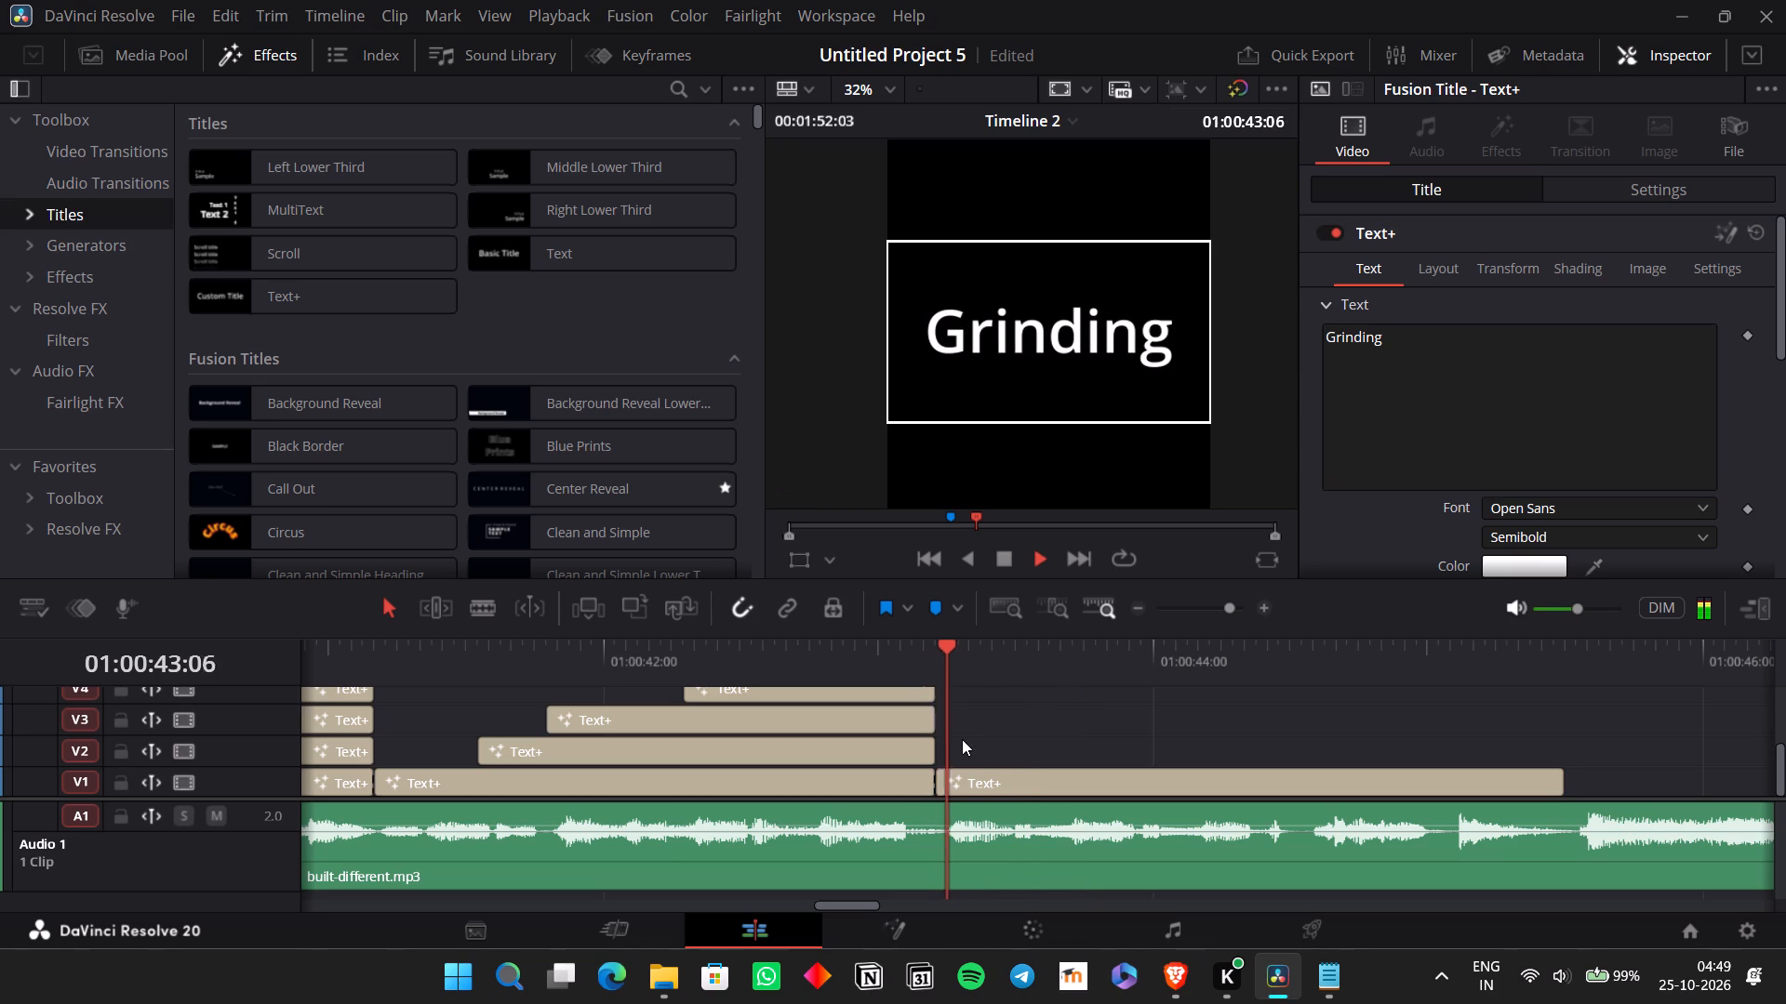
{"action": "key", "text": "space"}
{"action": "key", "text": "space"}
{"action": "key", "text": "space"}
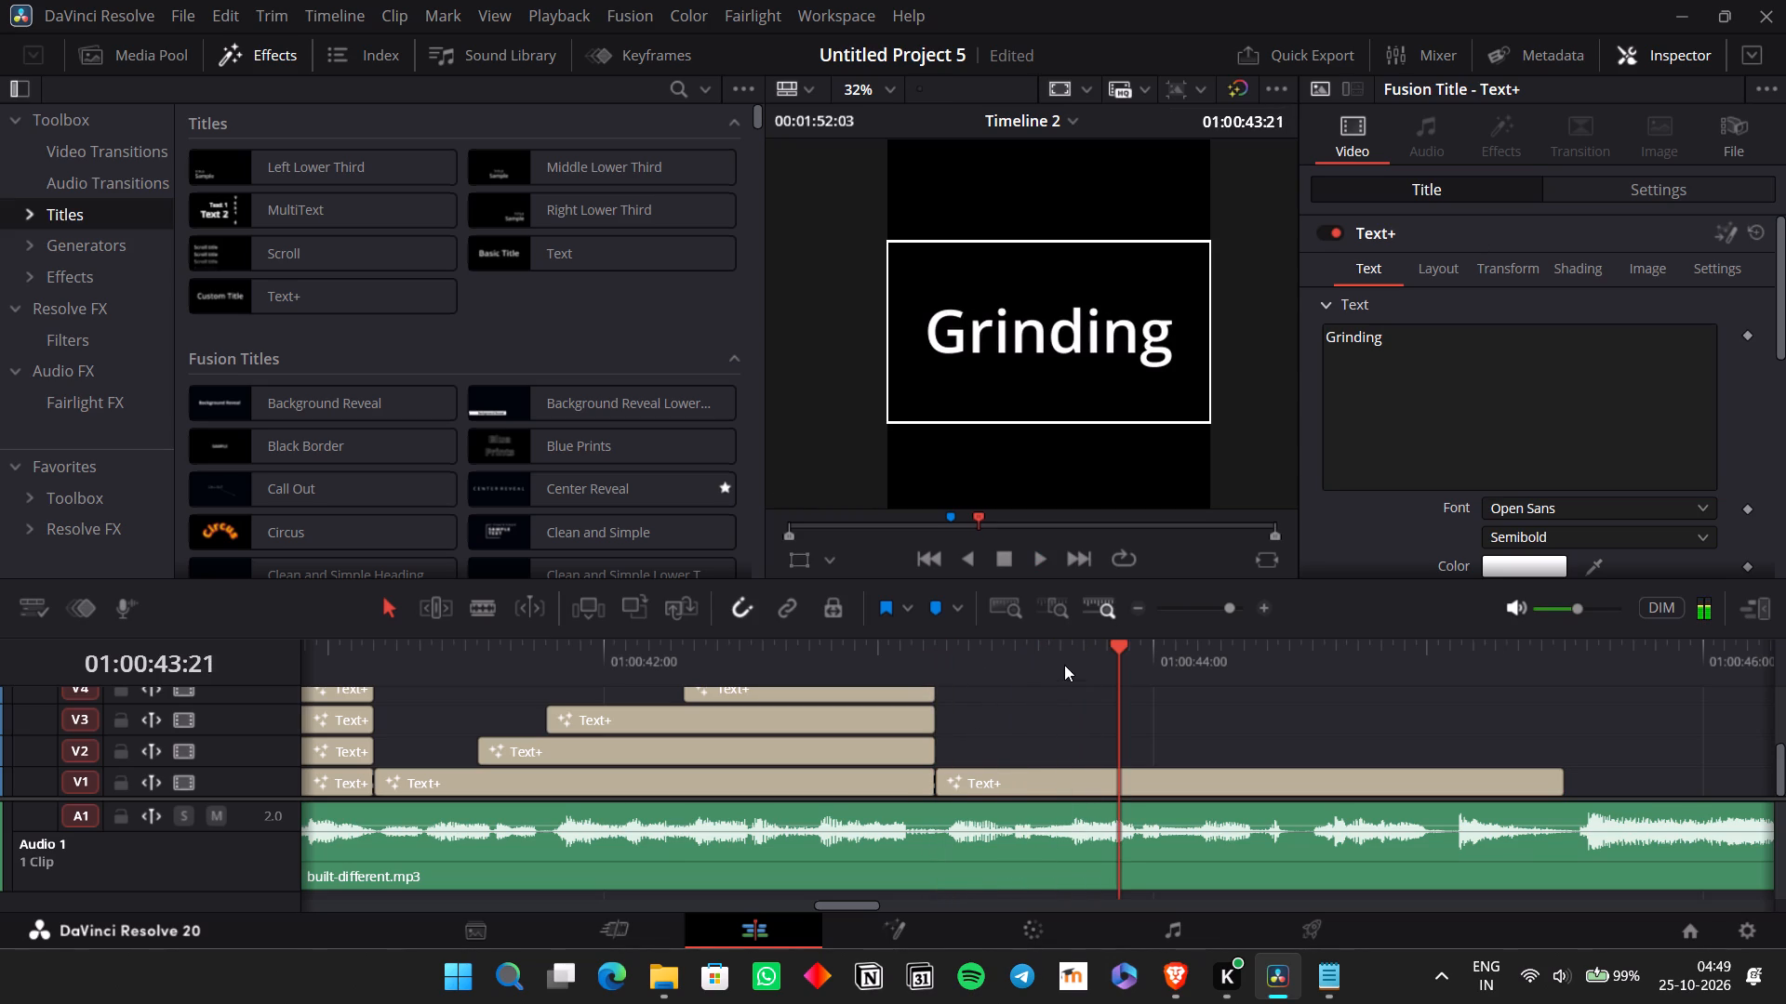
{"action": "left_click", "coordinate": [1065, 662]}
{"action": "left_click_drag", "start_coordinate": [960, 746], "coordinate": [865, 641]}
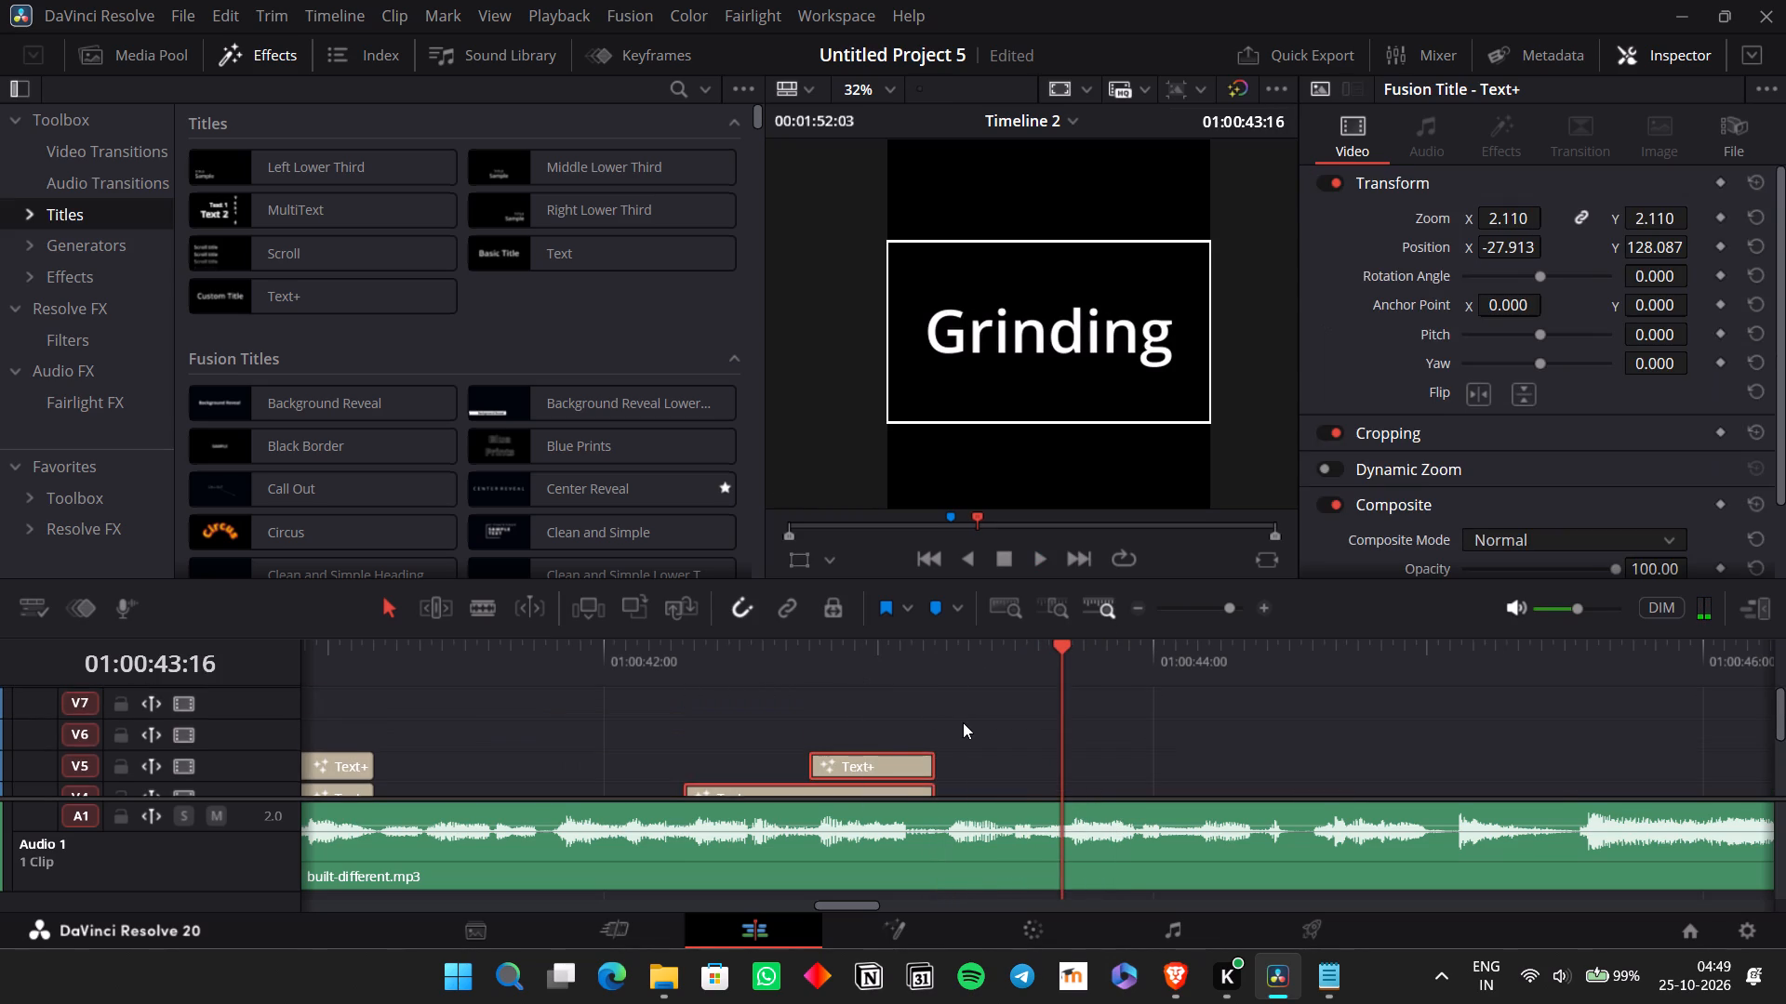
{"action": "scroll", "coordinate": [963, 722], "scroll_direction": "down", "scroll_amount": 3}
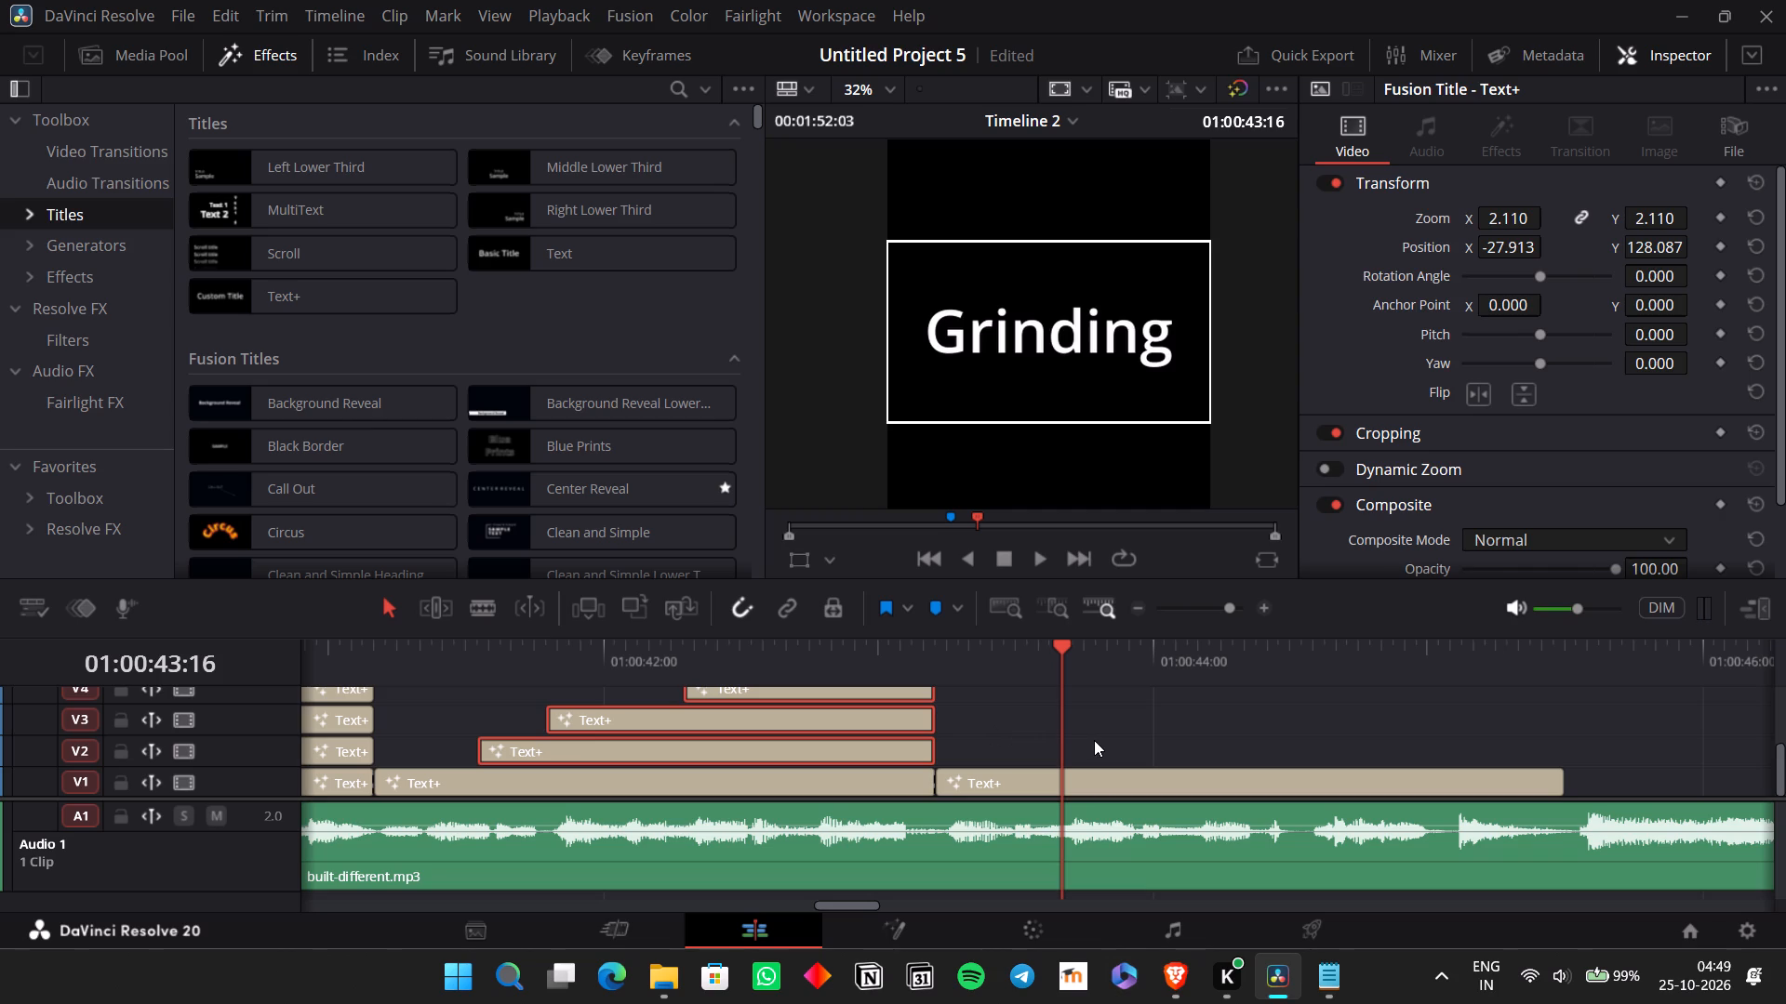
{"action": "key", "text": "ctrl+c"}
{"action": "key", "text": "ctrl+v"}
Check the pasted titles against the vocals and shift the whole group earlier so the V2 title starts at 01:00:43:14.
{"action": "left_click", "coordinate": [1011, 676]}
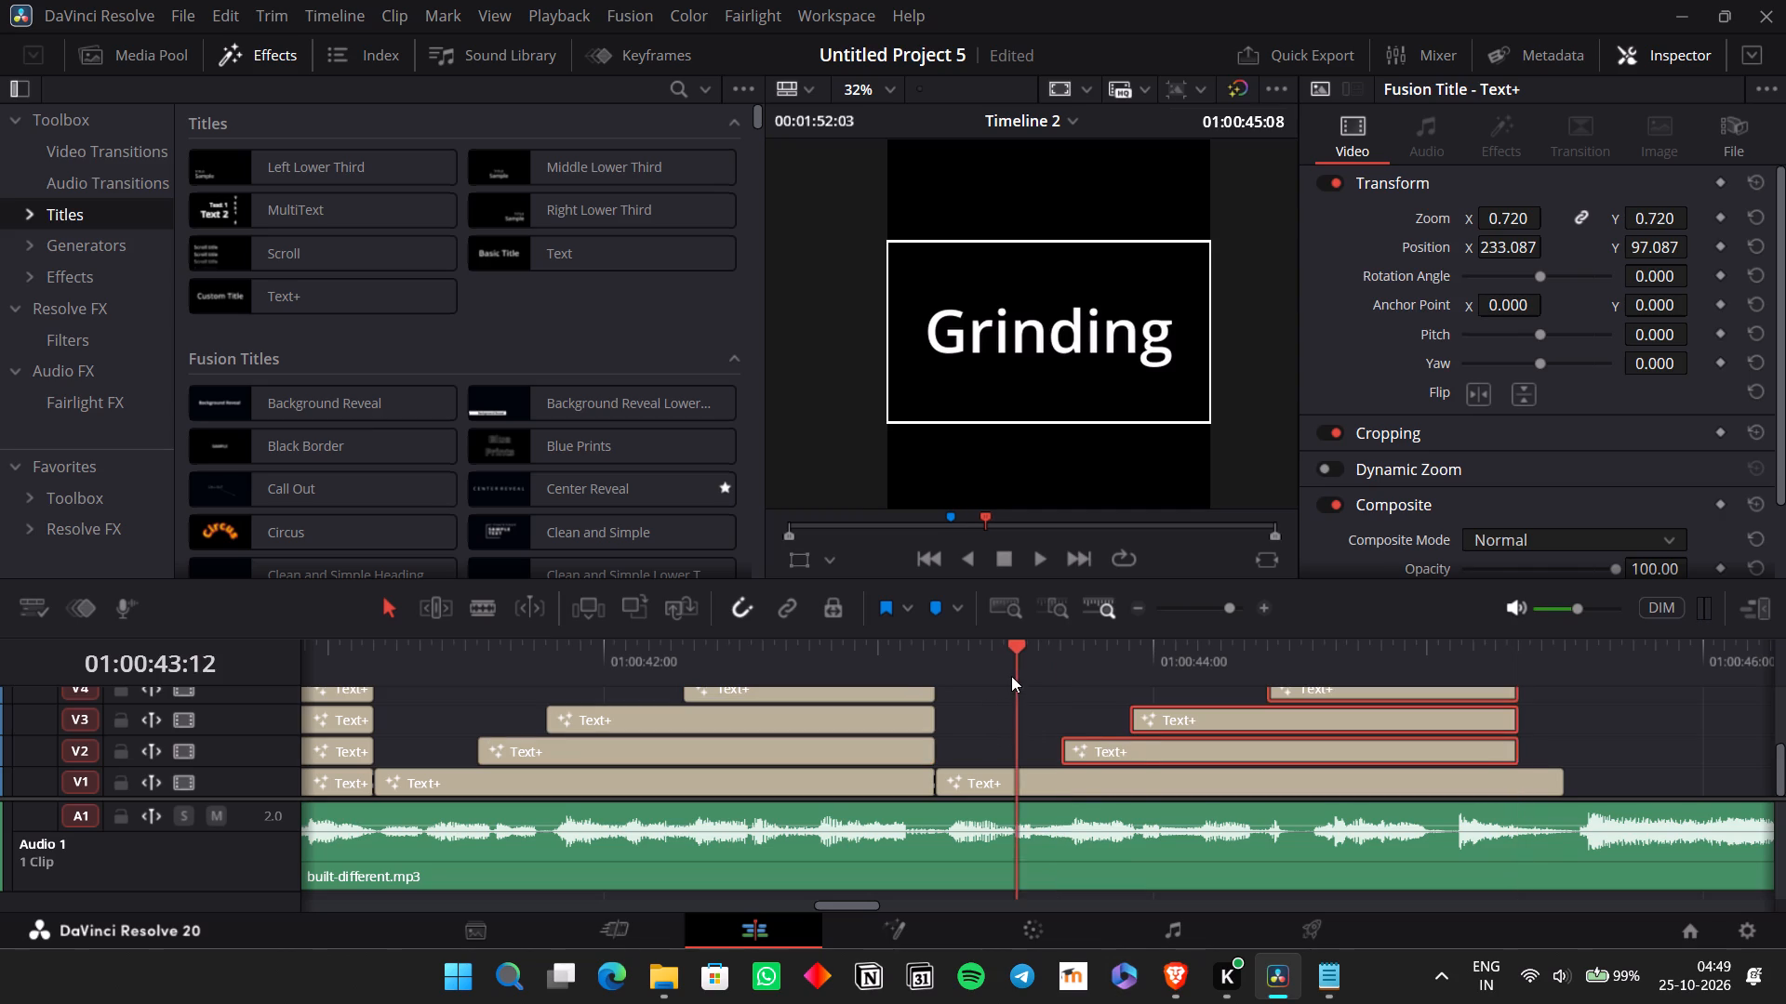
{"action": "key", "text": "space"}
{"action": "key", "text": "space"}
{"action": "key", "text": "space"}
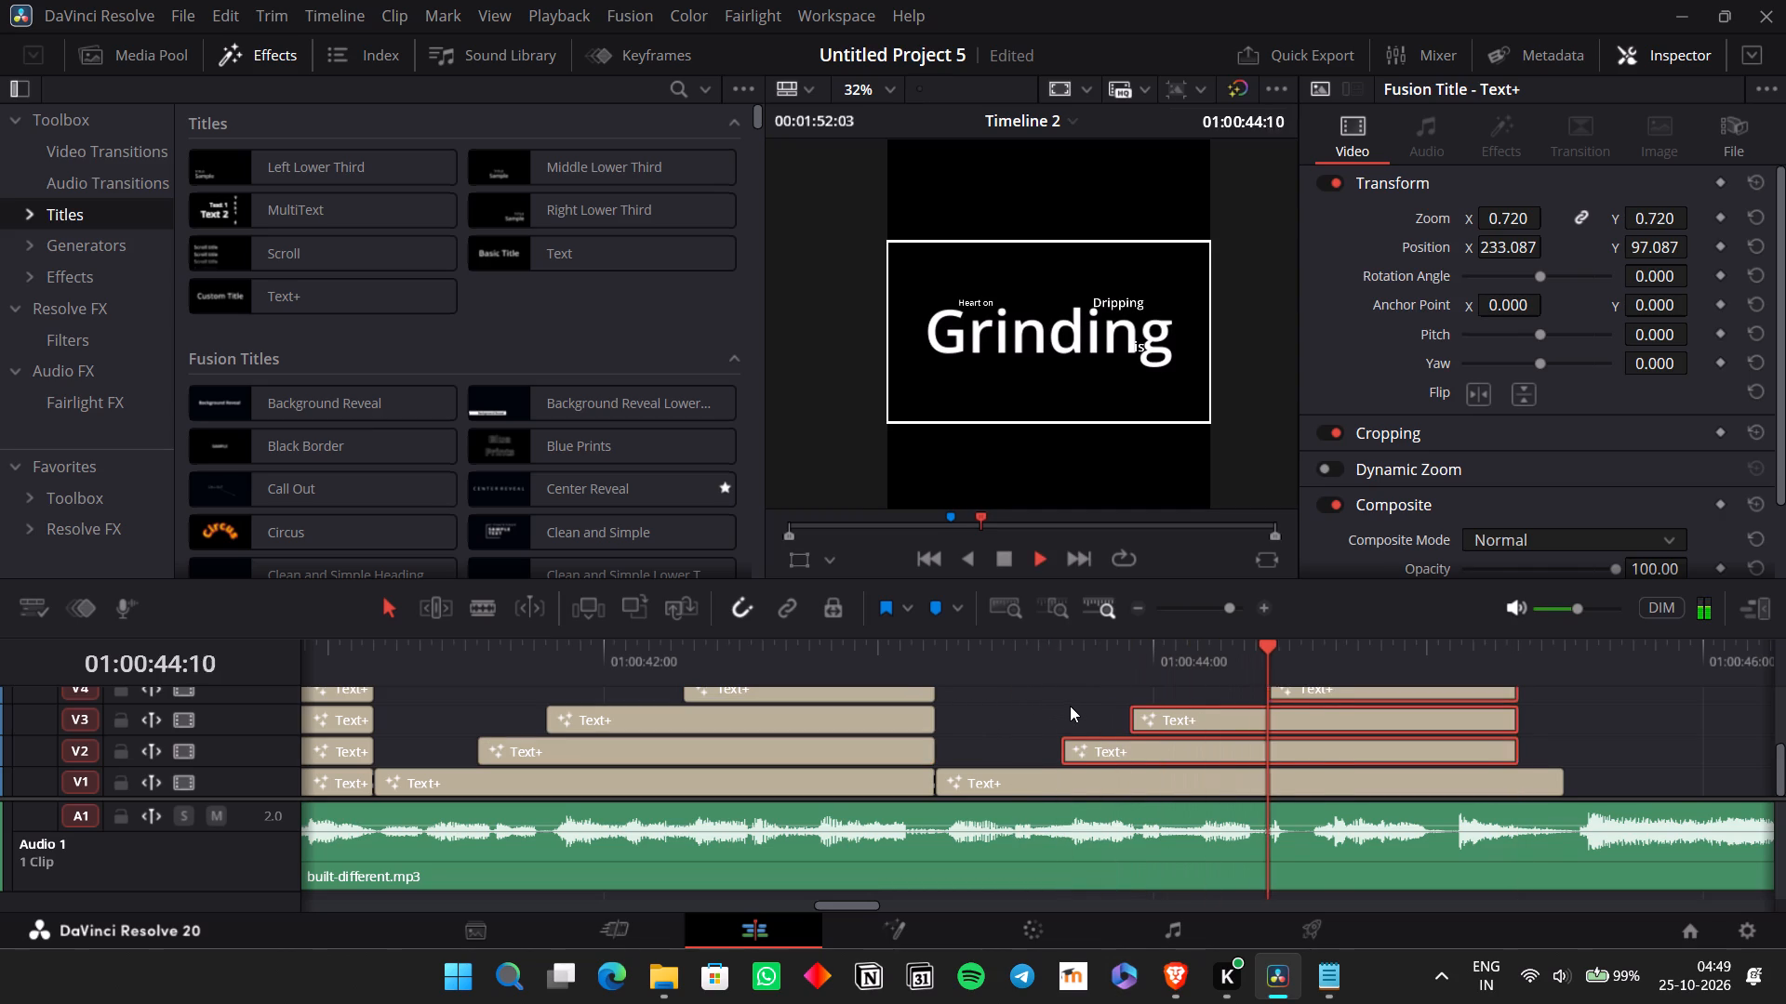
{"action": "key", "text": "space"}
{"action": "left_click", "coordinate": [1022, 663]}
{"action": "key", "text": "space"}
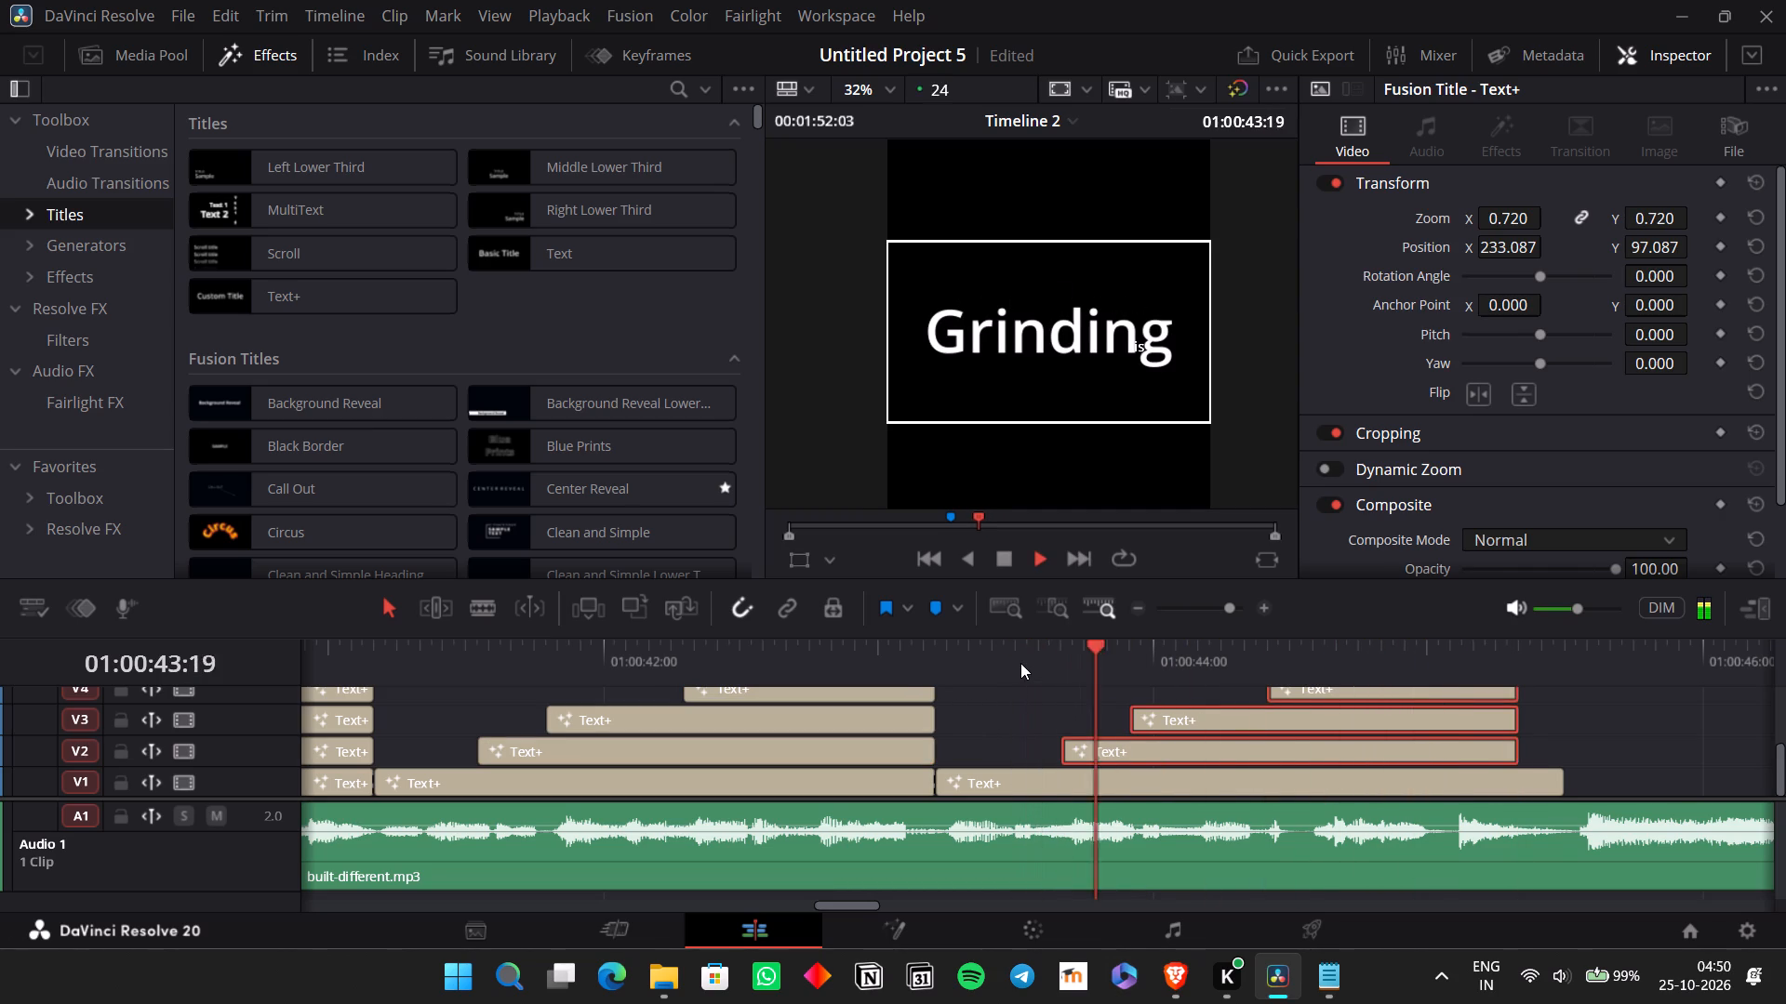
{"action": "key", "text": "space"}
{"action": "left_click", "coordinate": [978, 662]}
{"action": "key", "text": "space"}
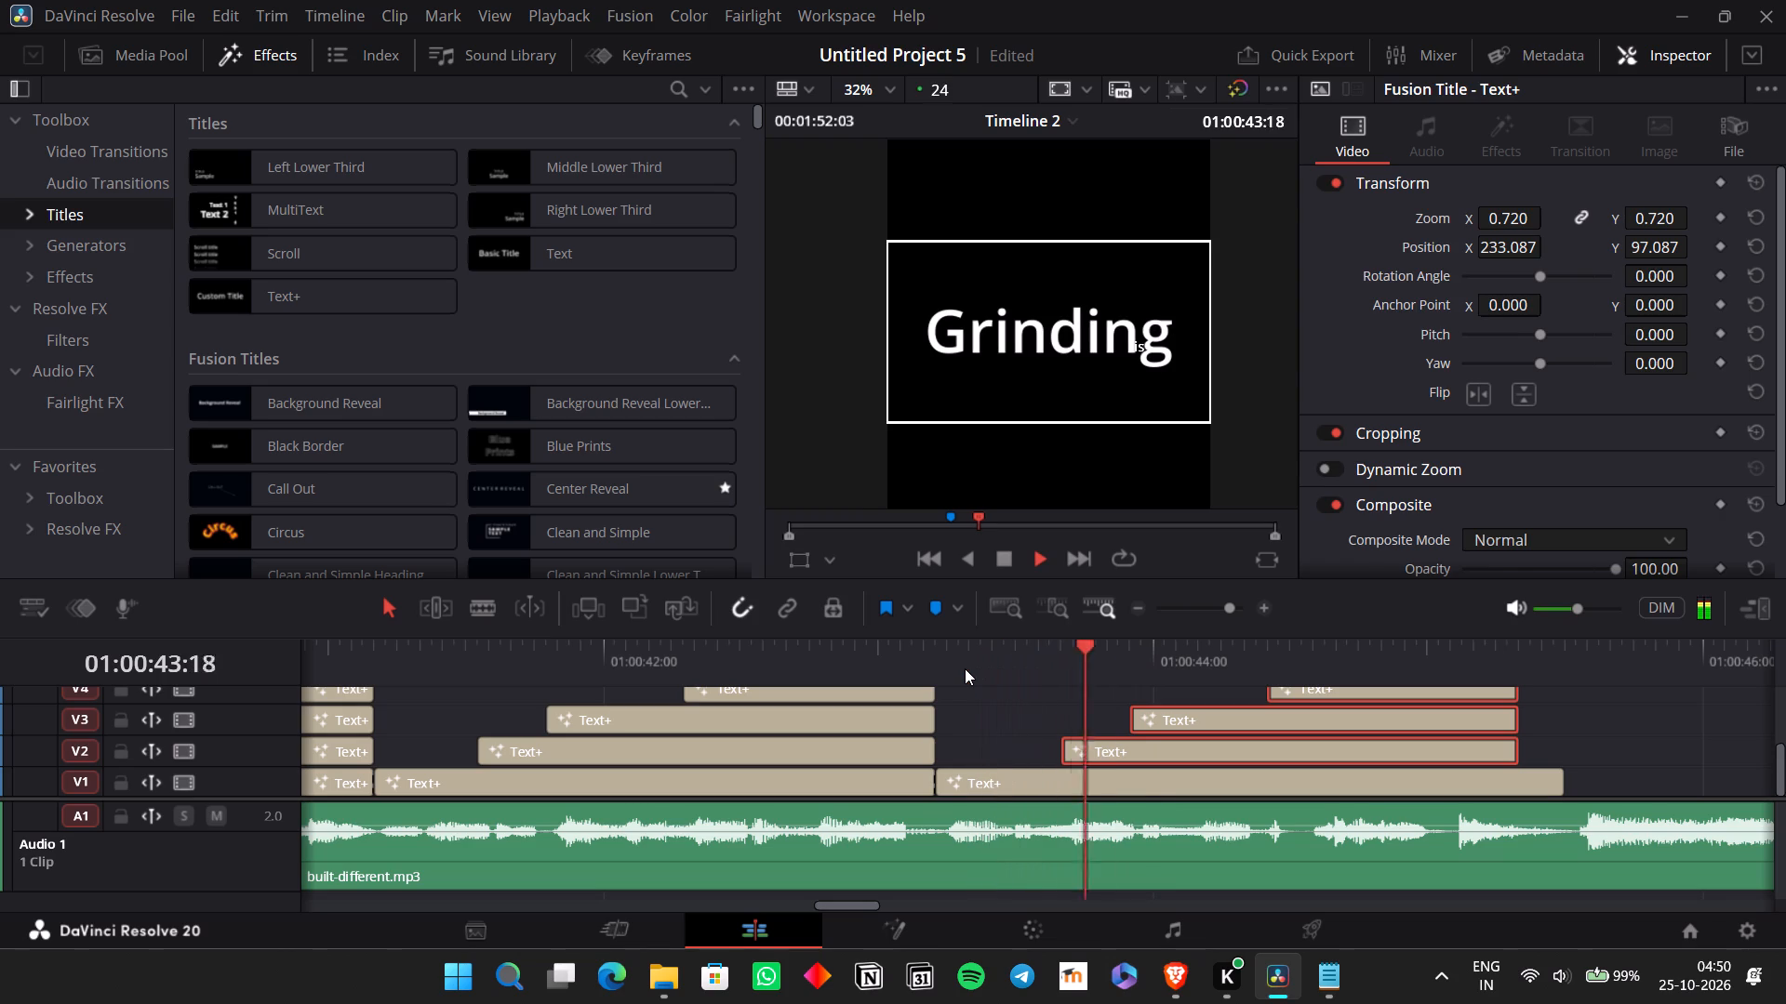
{"action": "key", "text": "space"}
{"action": "left_click_drag", "start_coordinate": [1085, 743], "coordinate": [1058, 744]}
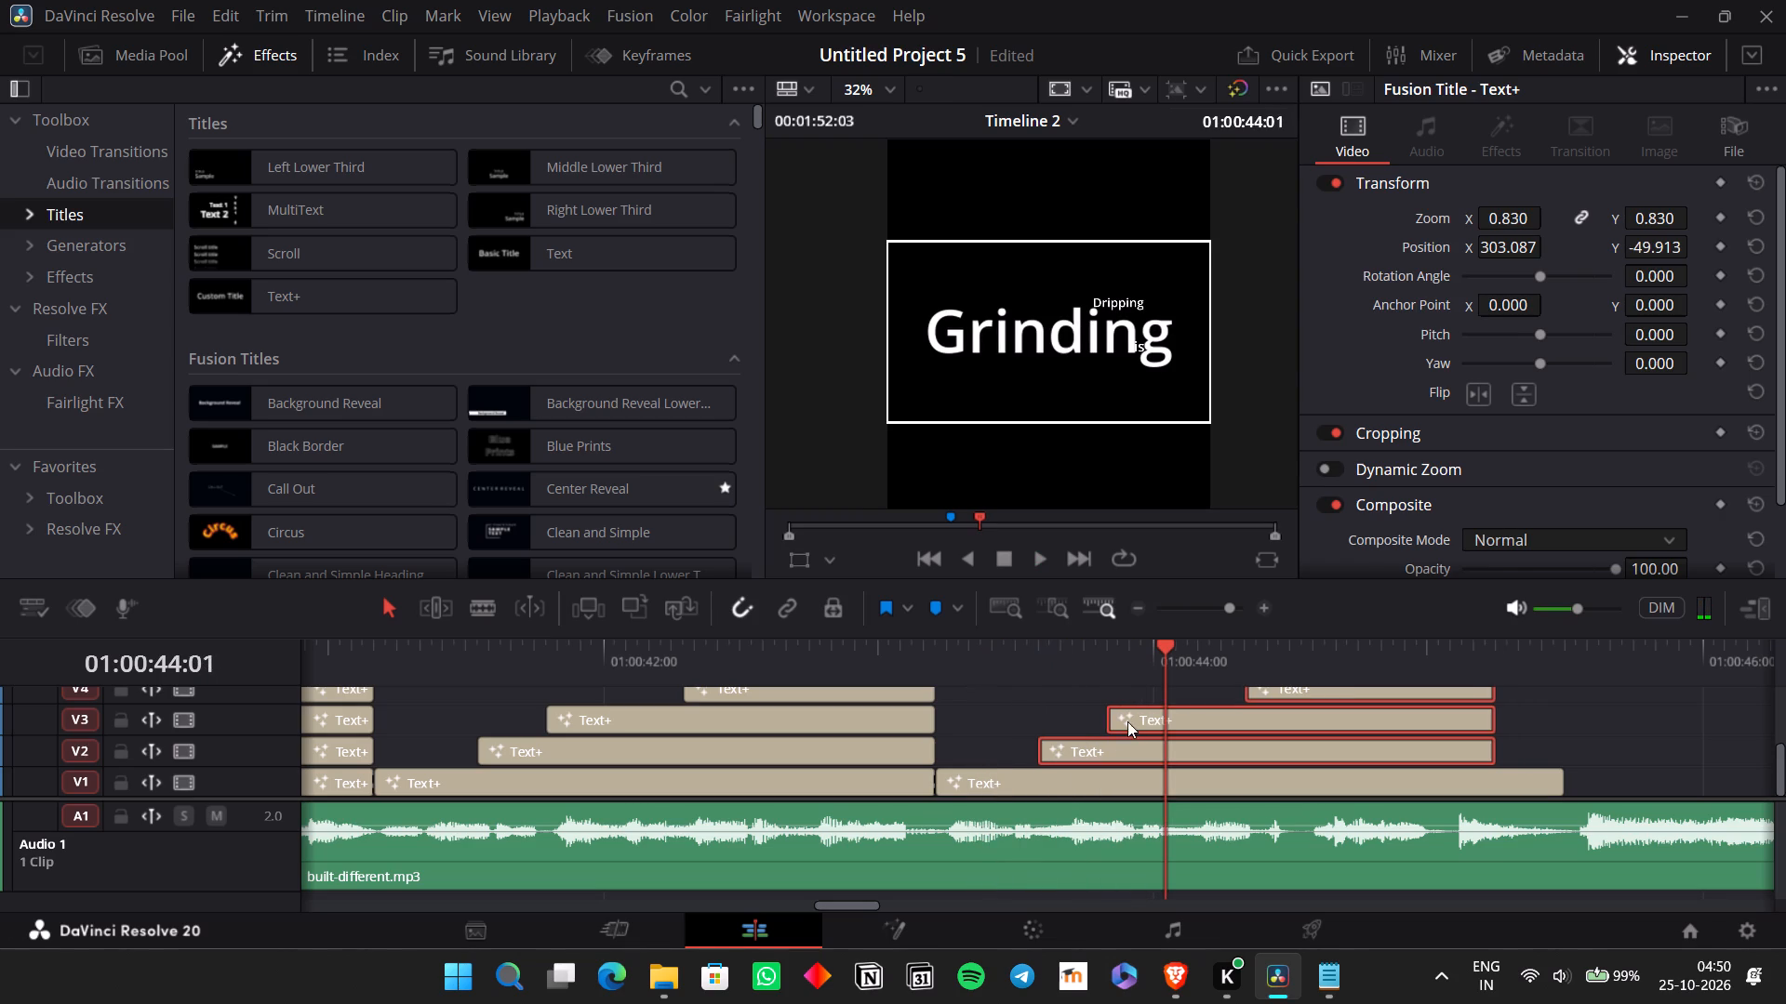
Shift the pasted V3 "Dripping" and V4 "Heart on" titles later so that "Dripping" starts at 01:00:44:01.
{"action": "left_click", "coordinate": [1085, 708]}
{"action": "left_click_drag", "start_coordinate": [1057, 714], "coordinate": [1353, 636]}
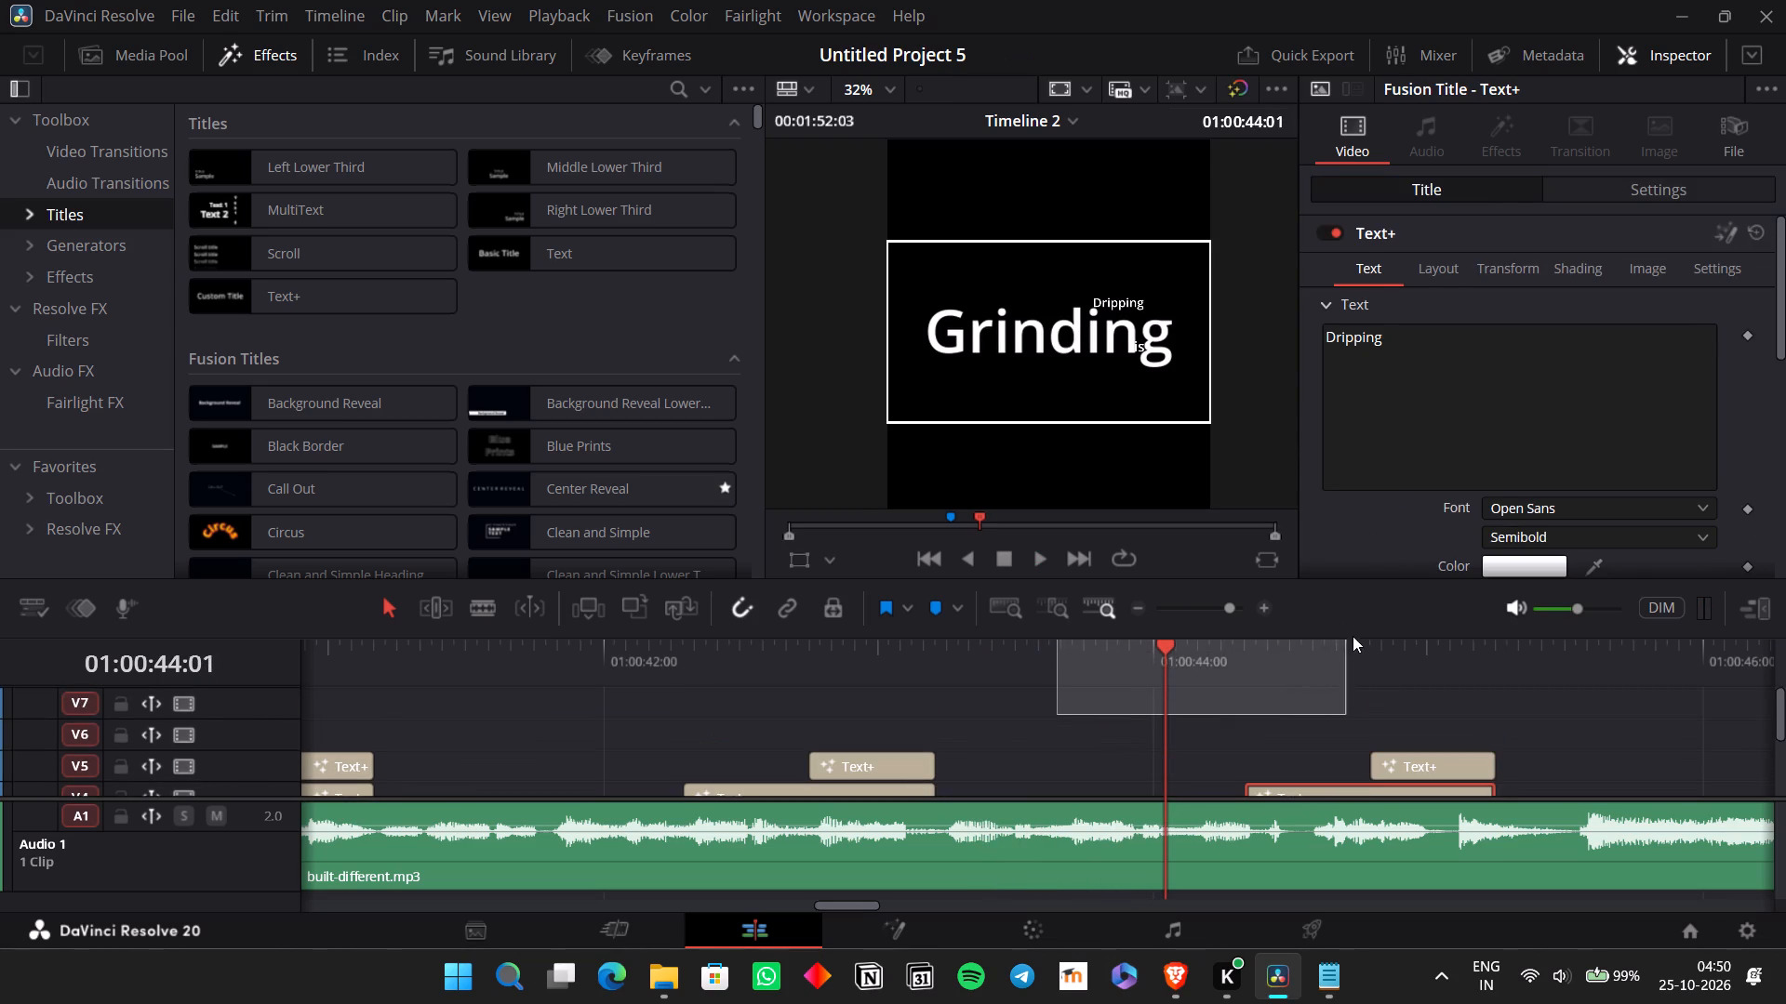
{"action": "left_click_drag", "start_coordinate": [1353, 636], "coordinate": [1353, 638]}
{"action": "left_click_drag", "start_coordinate": [1365, 689], "coordinate": [1199, 721]}
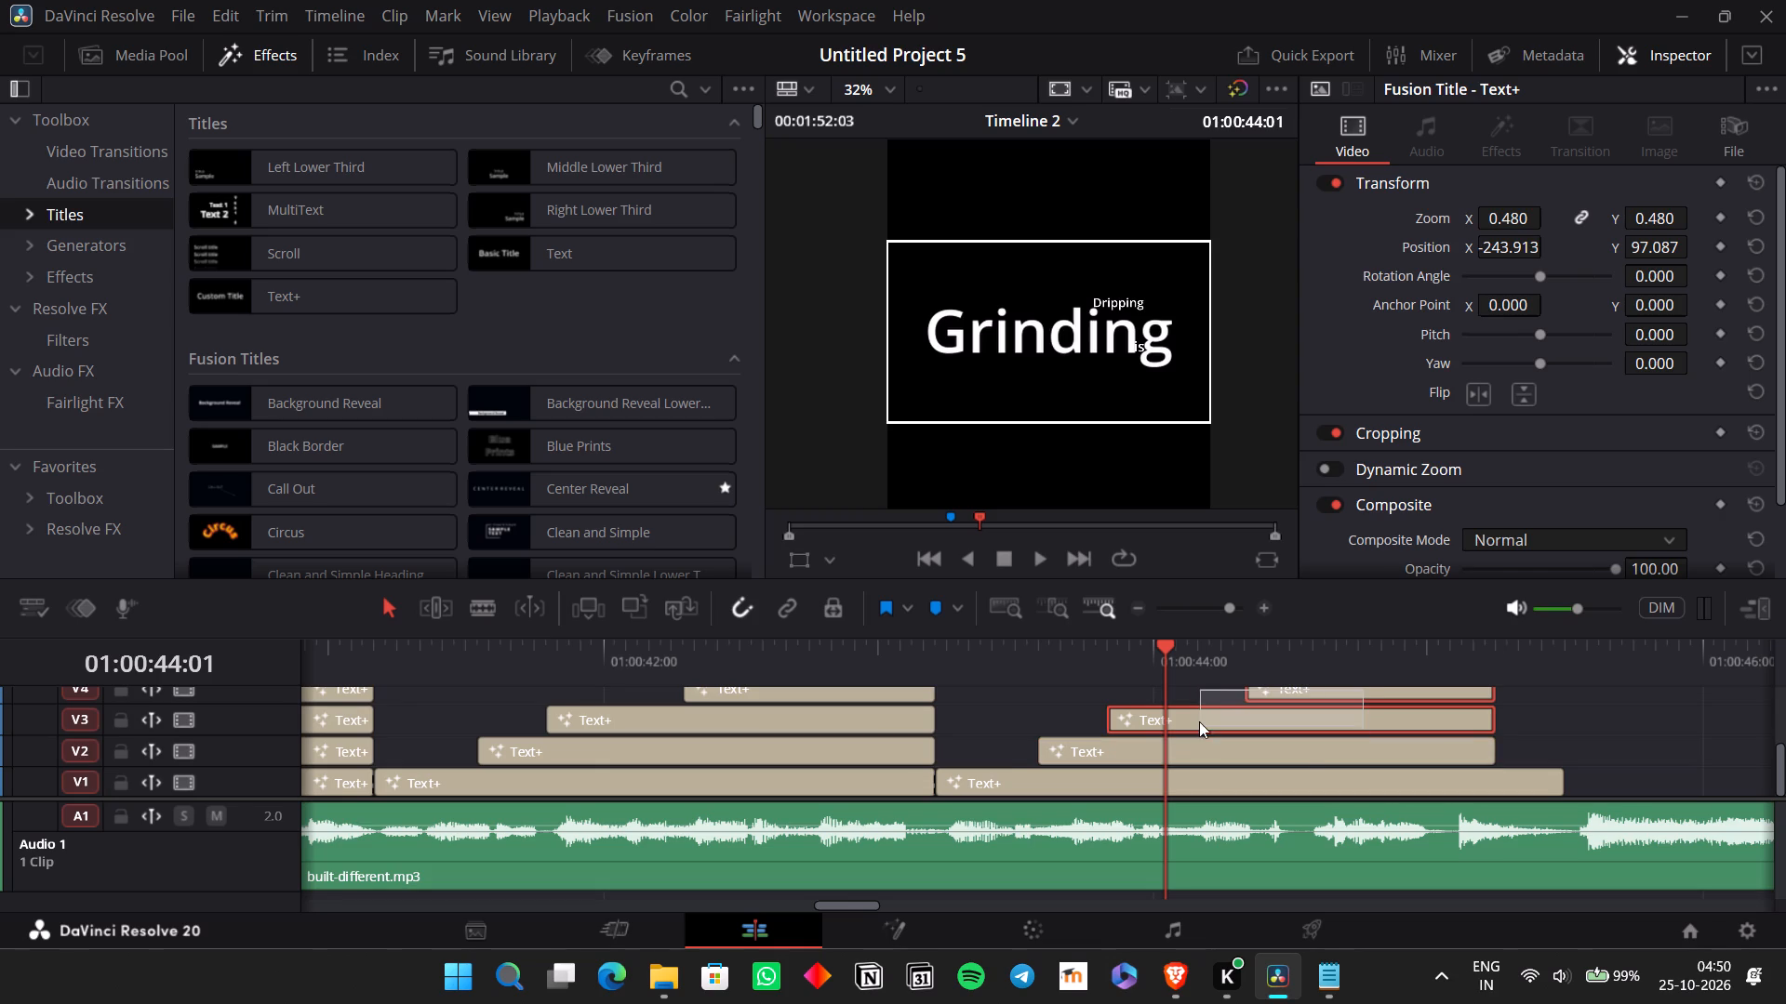
{"action": "left_click_drag", "start_coordinate": [1199, 721], "coordinate": [1199, 720]}
{"action": "left_click_drag", "start_coordinate": [1174, 718], "coordinate": [1231, 718]}
Play from 01:00:43:14 to check the vocal, and replace the V2 title's text "is" with "Harder".
{"action": "left_click", "coordinate": [1024, 657]}
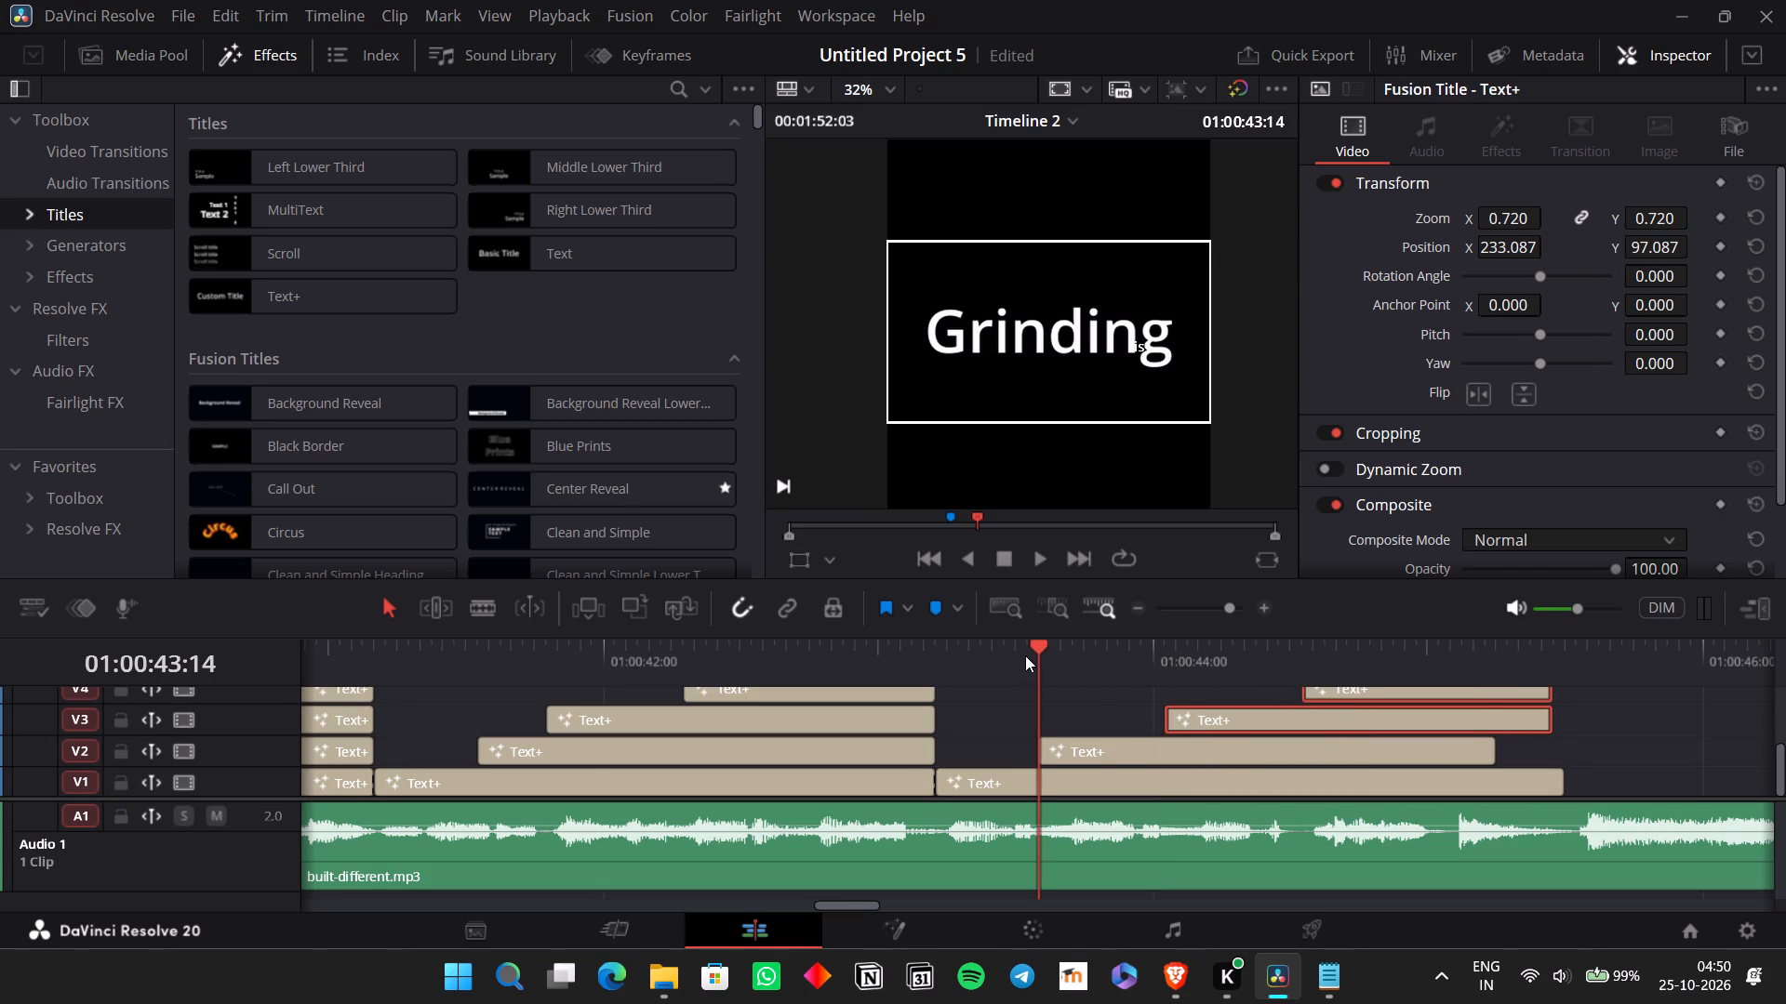
{"action": "key", "text": "space"}
{"action": "key", "text": "space"}
{"action": "left_click", "coordinate": [1126, 755]}
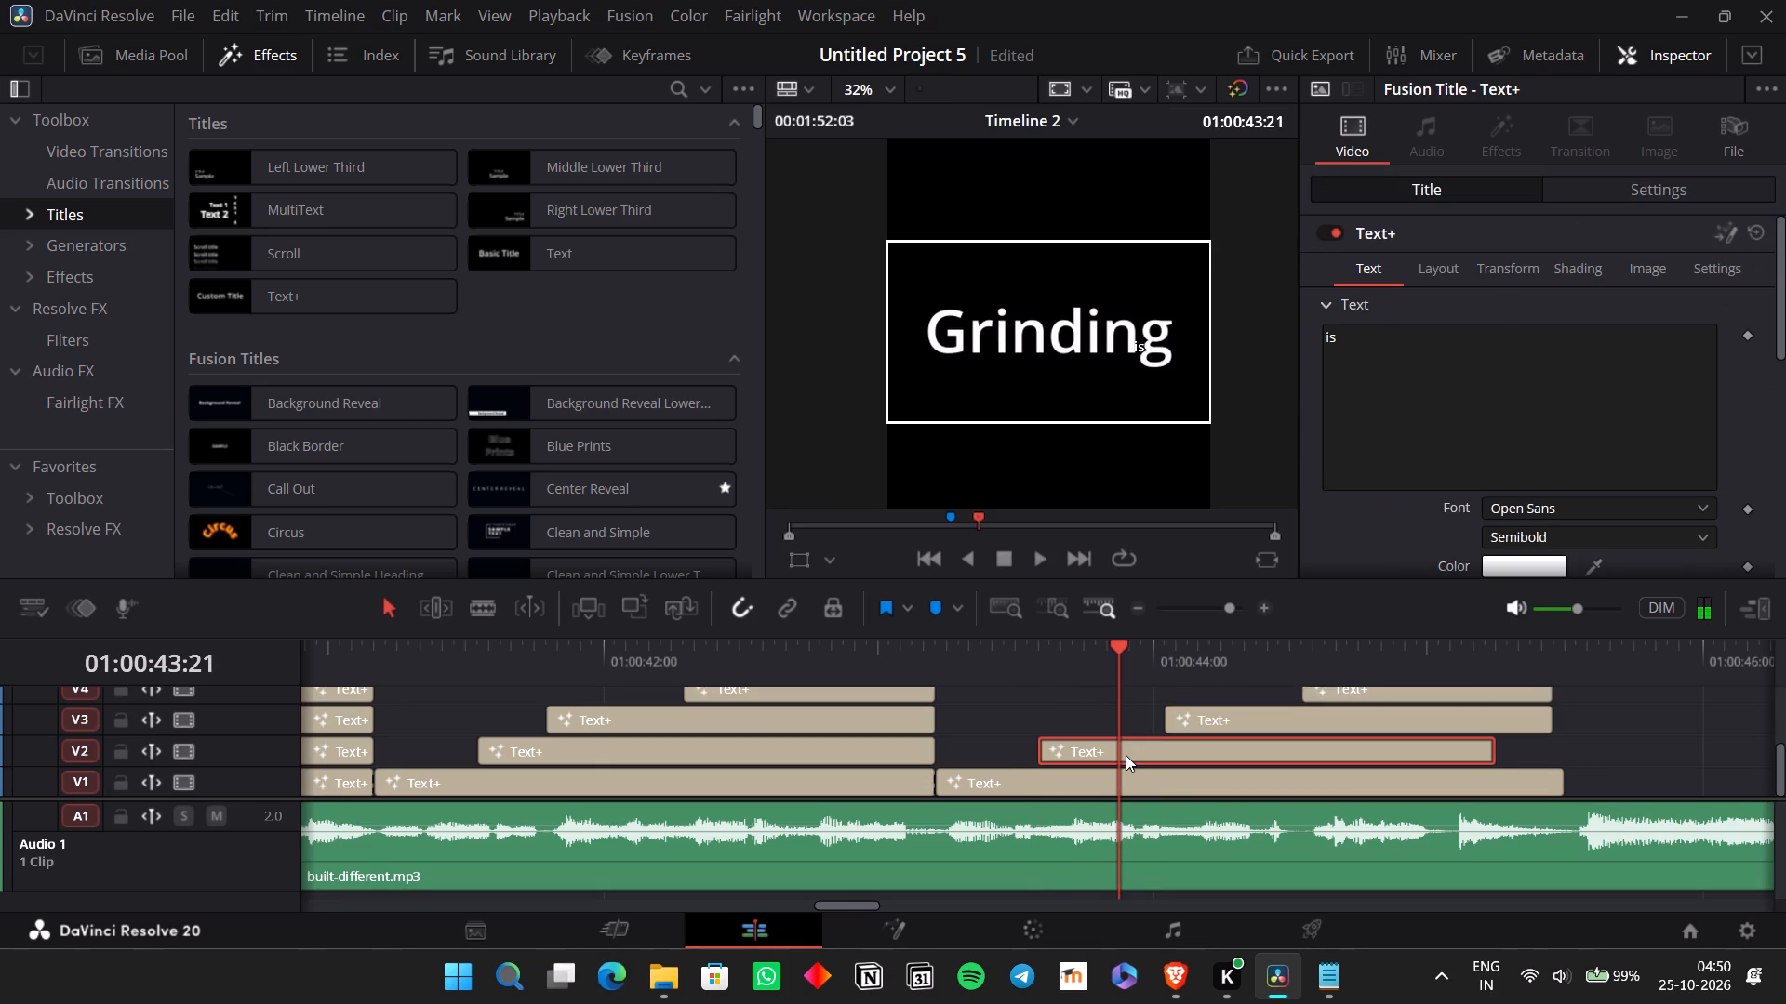
{"action": "left_click", "coordinate": [1568, 190]}
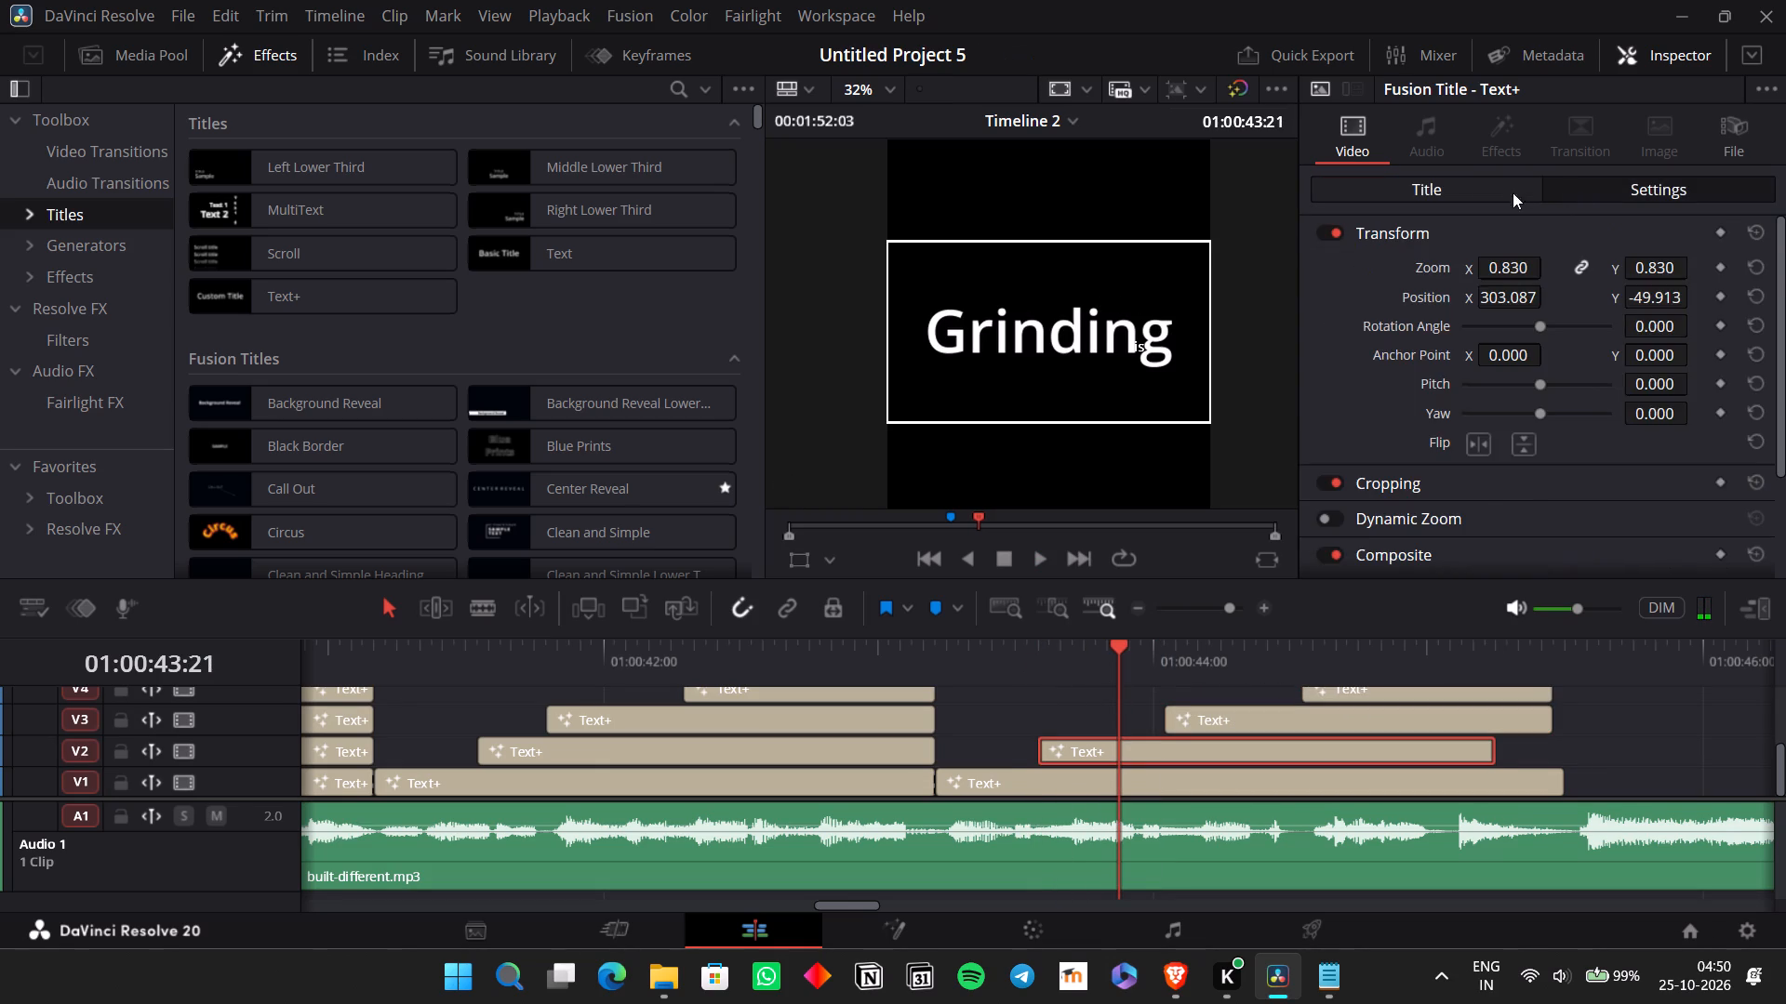
{"action": "left_click", "coordinate": [1483, 184]}
{"action": "left_click_drag", "start_coordinate": [1385, 356], "coordinate": [1289, 334]}
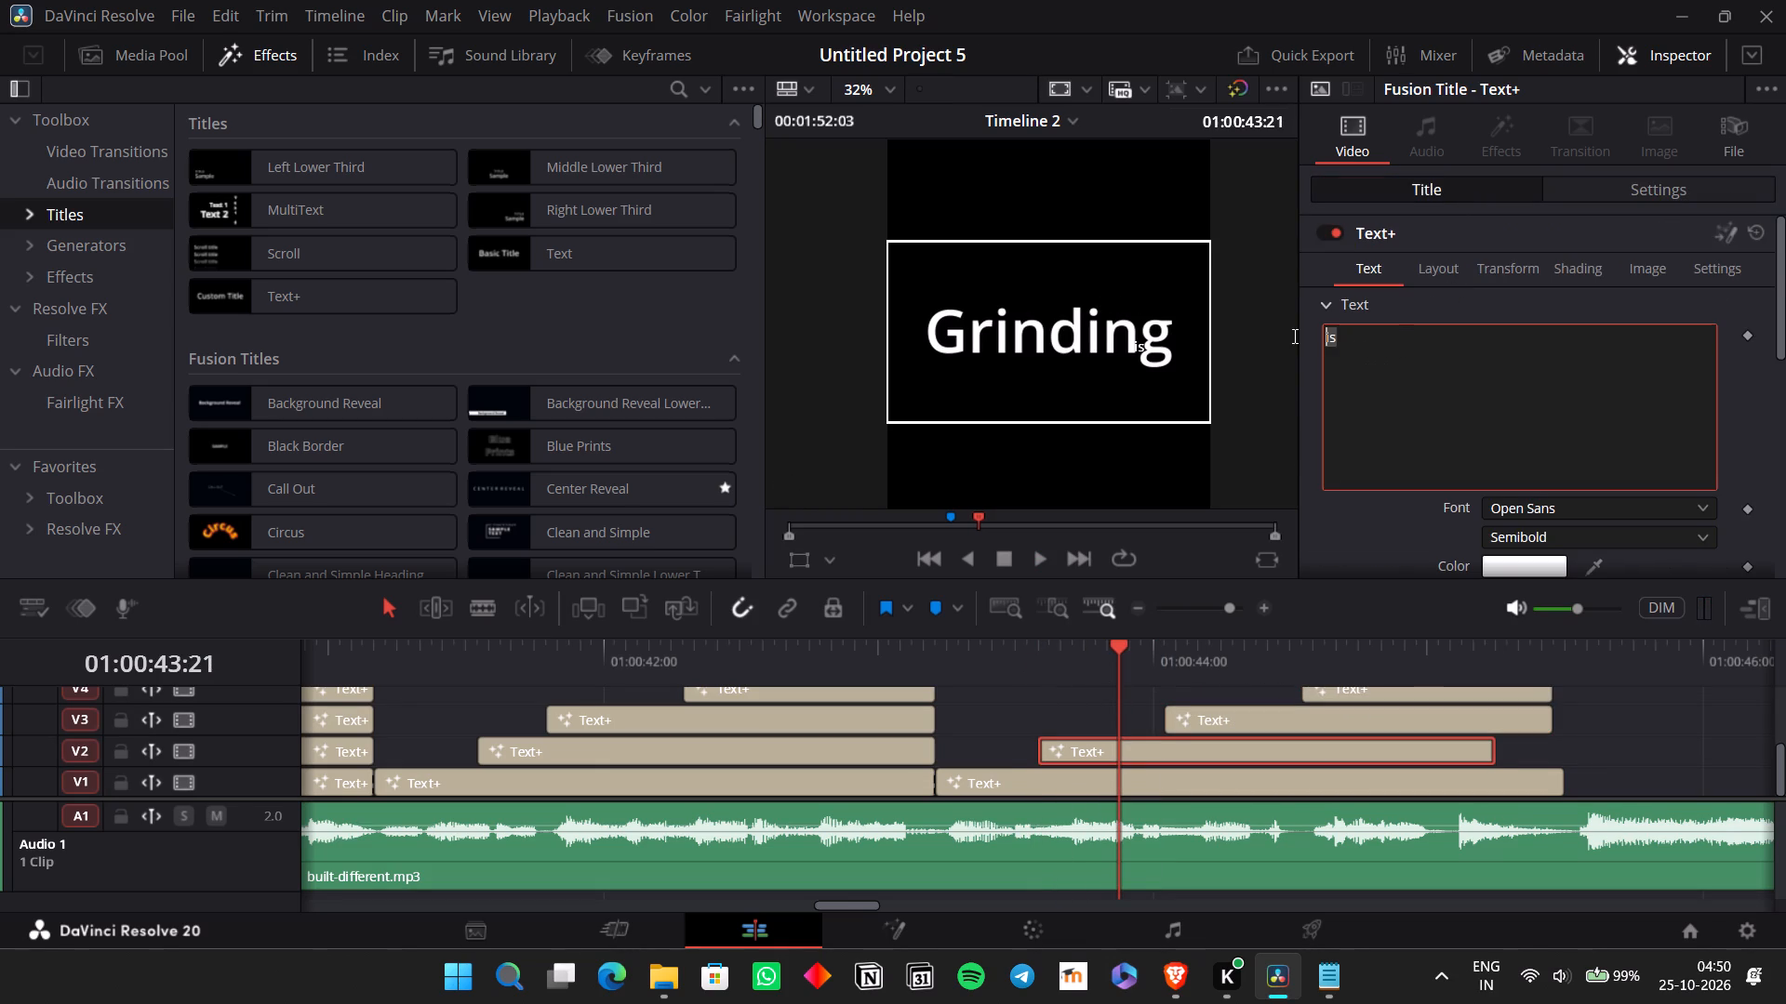
{"action": "left_click_drag", "start_coordinate": [1289, 334], "coordinate": [1285, 333]}
{"action": "type", "text": "arder"}
Reposition the "Harder" title just below the start of "Grinding", at about X -321, Y -106.
{"action": "left_click", "coordinate": [1588, 192]}
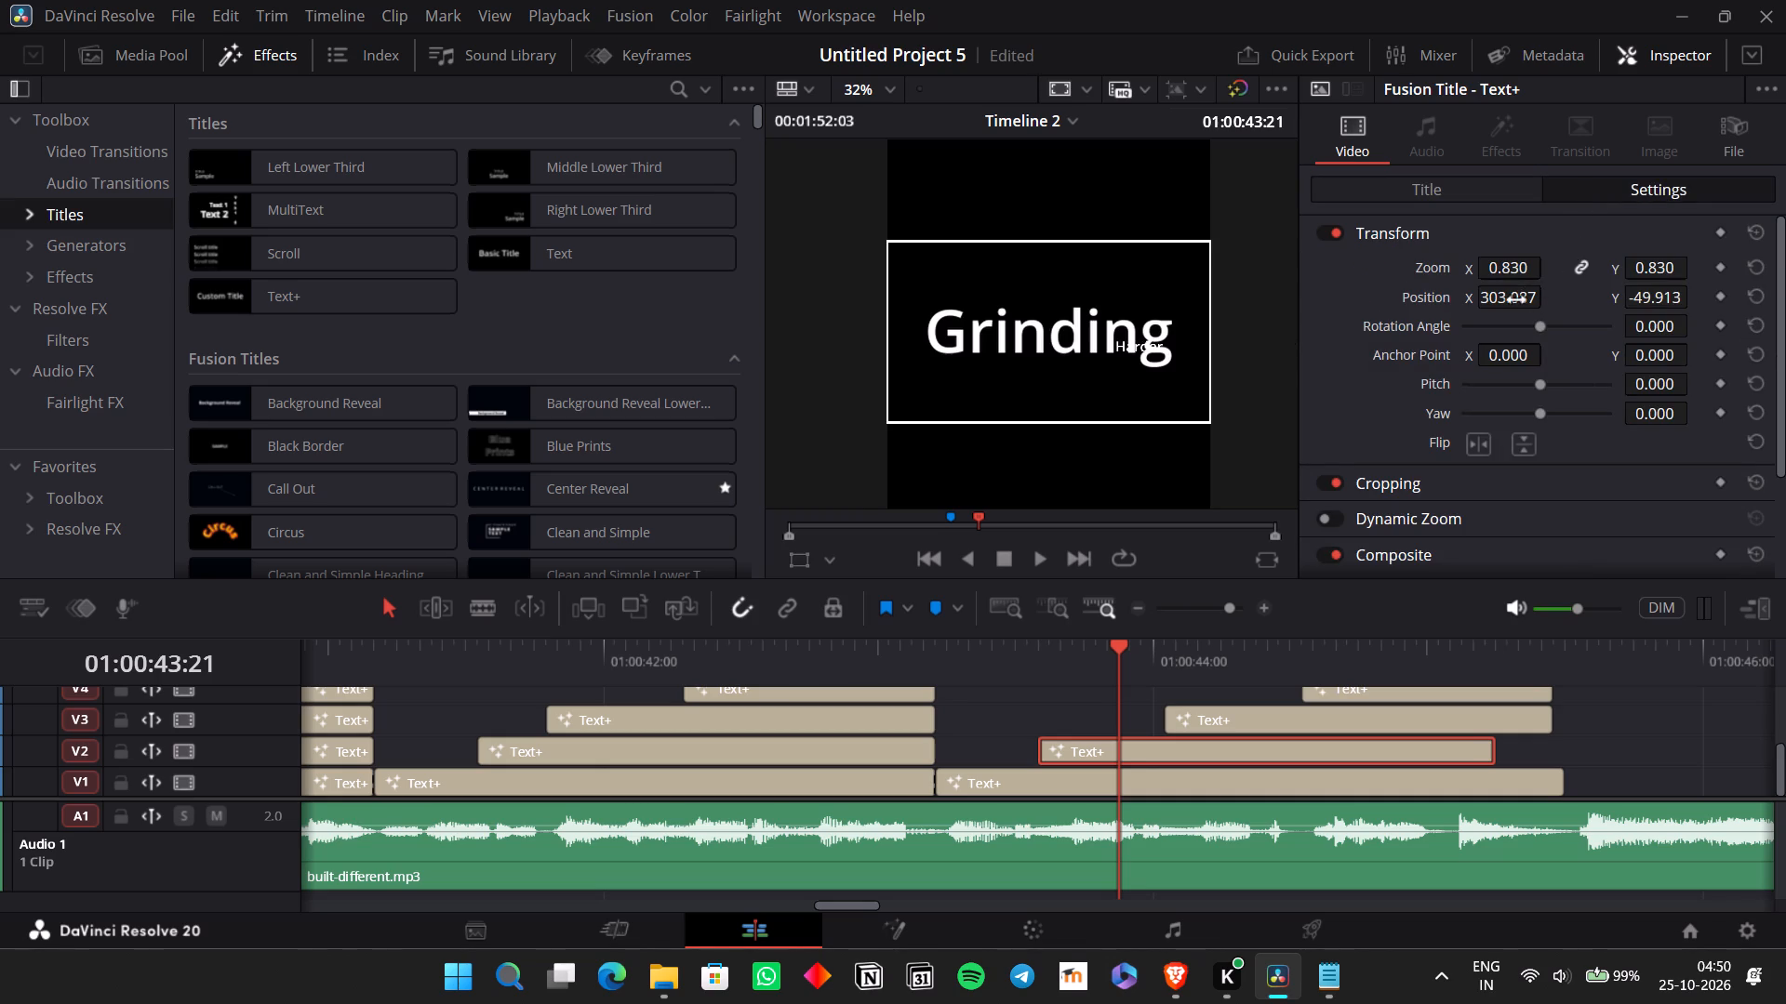
{"action": "left_click_drag", "start_coordinate": [1516, 300], "coordinate": [755, 460]}
{"action": "left_click_drag", "start_coordinate": [755, 460], "coordinate": [780, 480]}
{"action": "left_click_drag", "start_coordinate": [1662, 299], "coordinate": [1599, 335]}
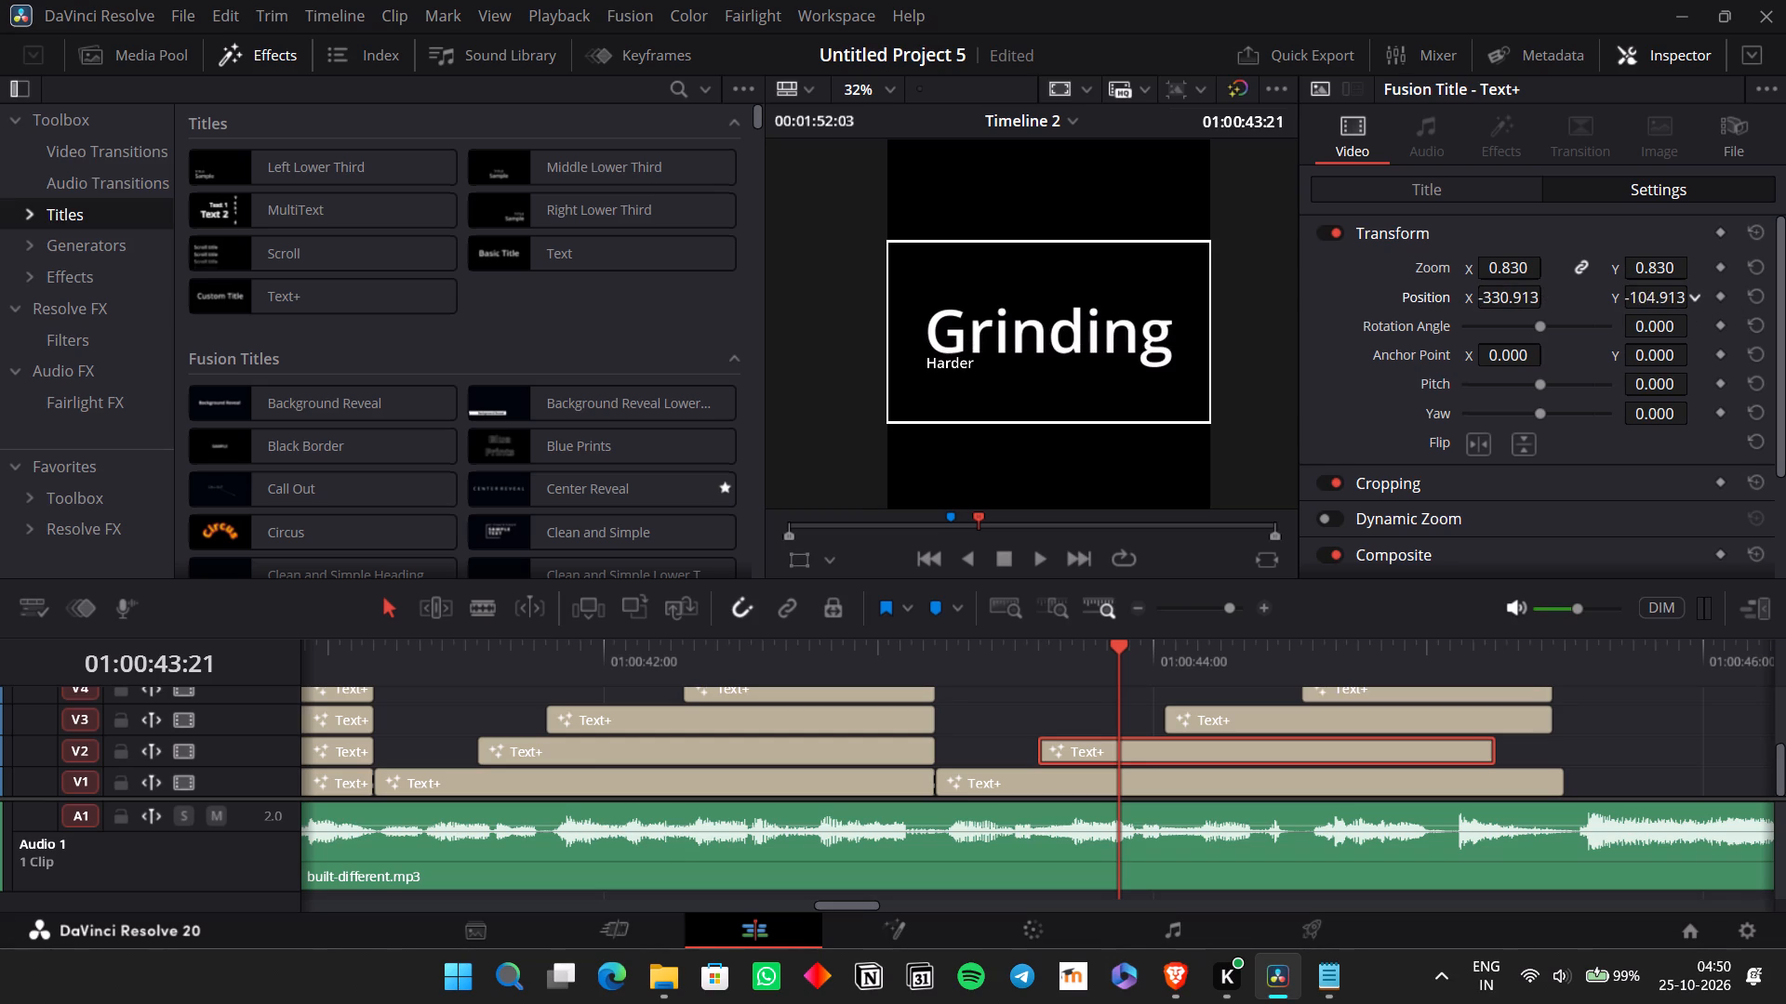
{"action": "left_click_drag", "start_coordinate": [1599, 335], "coordinate": [1598, 346]}
{"action": "left_click_drag", "start_coordinate": [1507, 295], "coordinate": [1518, 317]}
Play the next bit of vocal and replace the V3 "Dripping" title's text with "Never".
{"action": "left_click", "coordinate": [1114, 644]}
{"action": "key", "text": "space"}
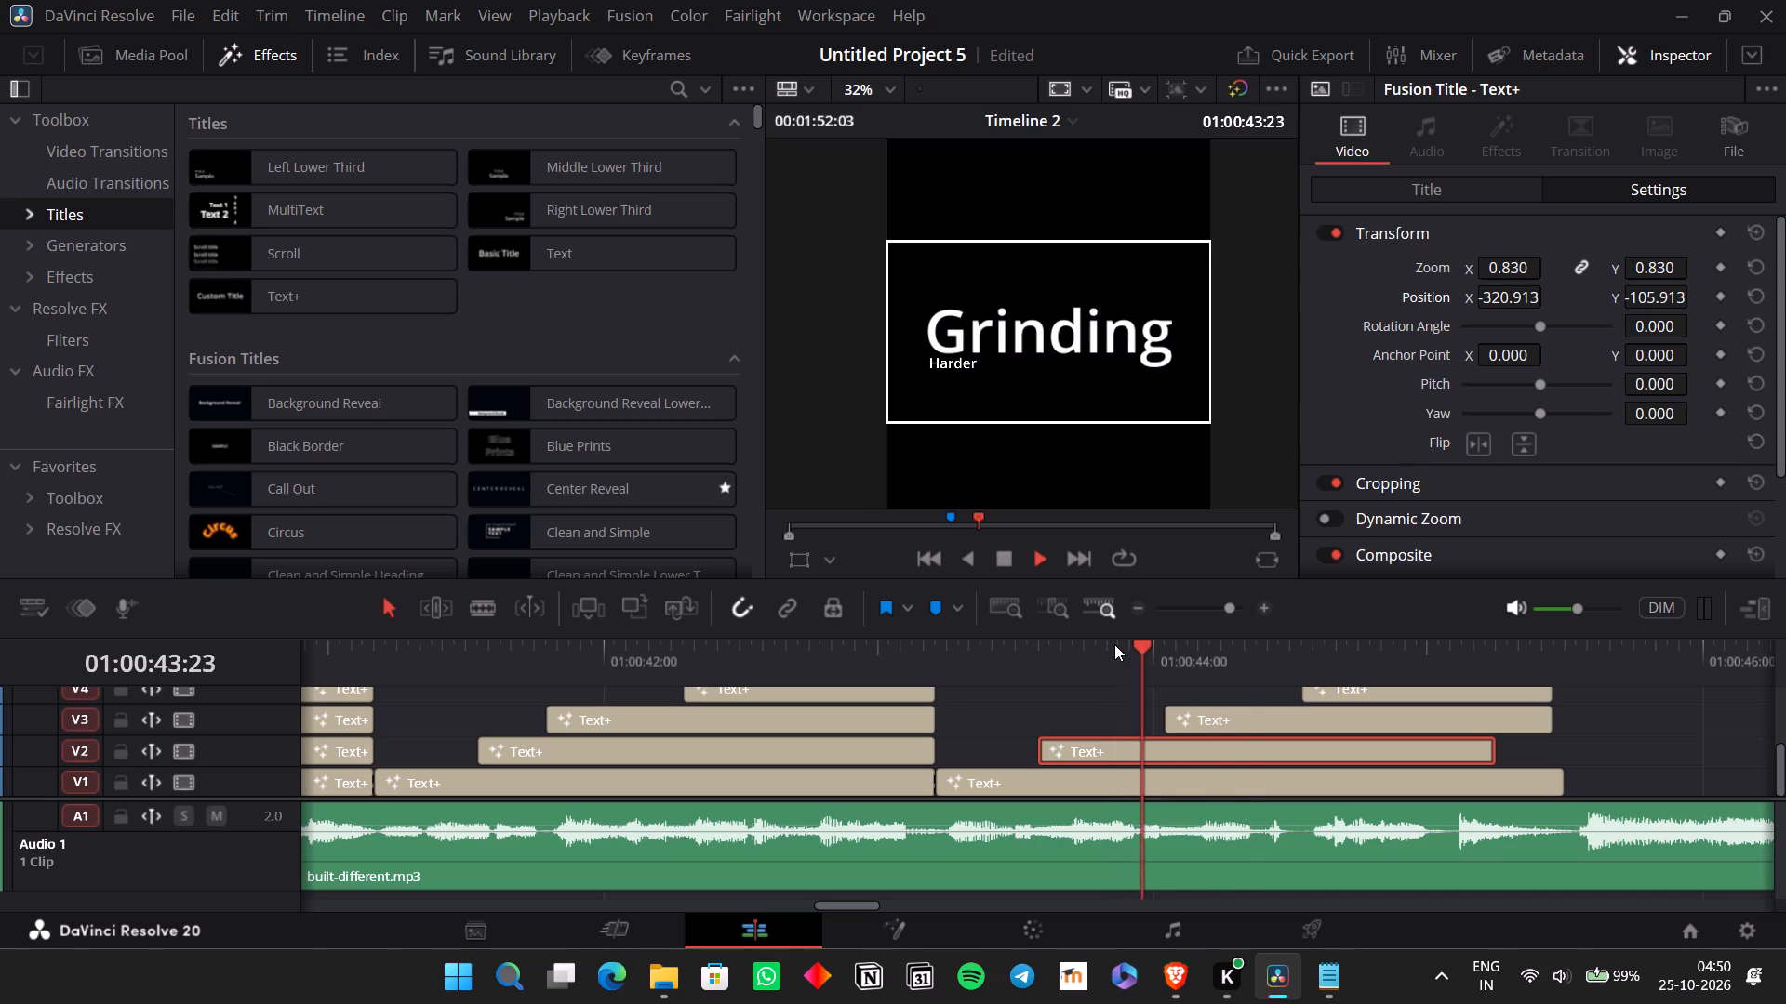
{"action": "key", "text": "space"}
{"action": "left_click", "coordinate": [1185, 644]}
{"action": "left_click", "coordinate": [1204, 711]}
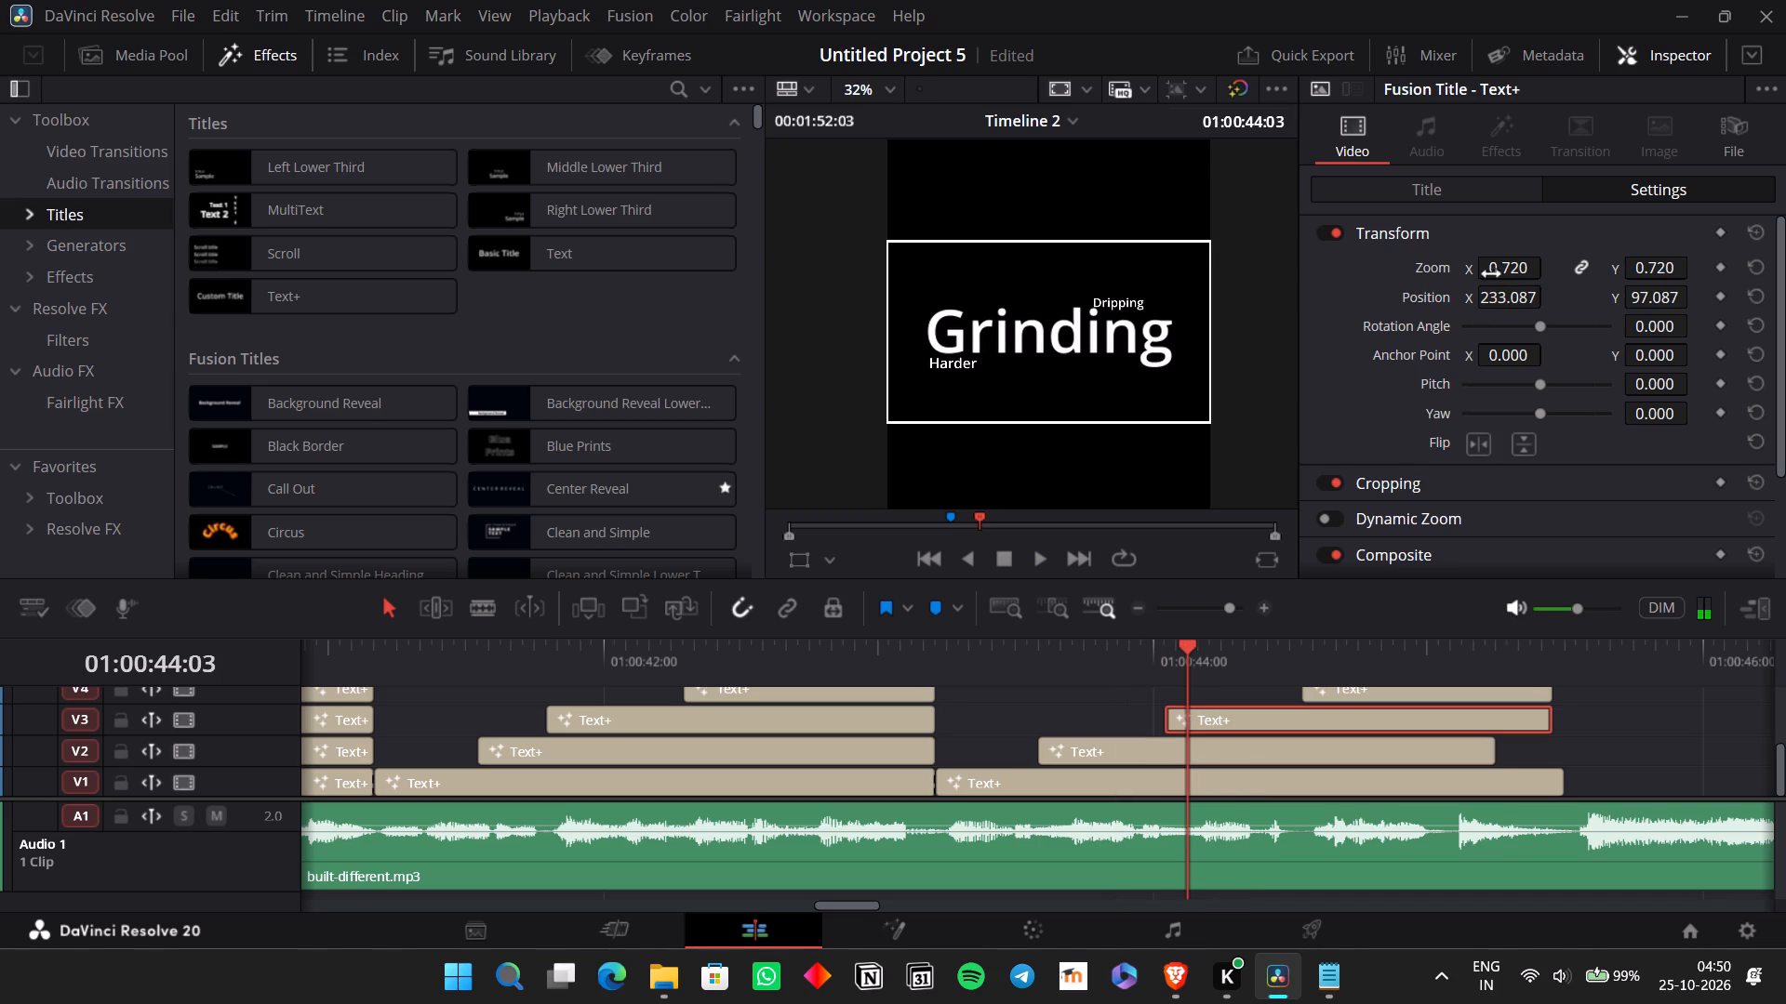
{"action": "left_click", "coordinate": [1479, 173]}
{"action": "left_click", "coordinate": [1471, 184]}
{"action": "left_click_drag", "start_coordinate": [1438, 337], "coordinate": [1286, 347]}
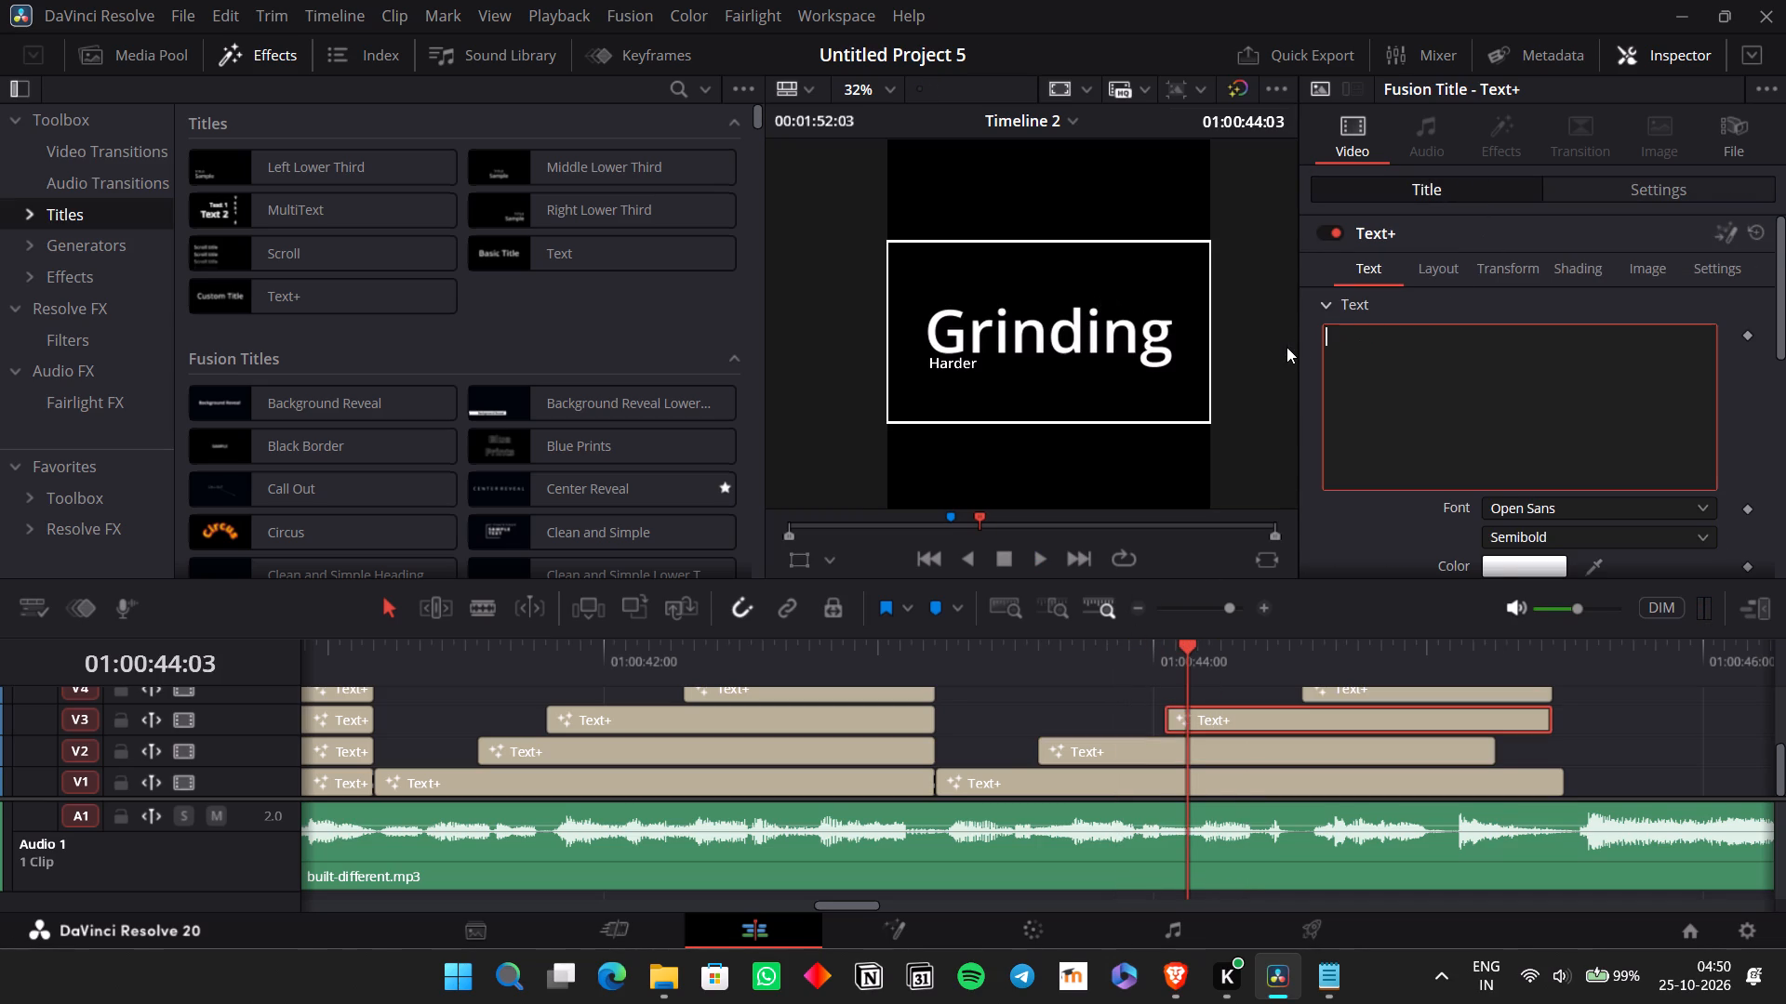
{"action": "type", "text": "ever"}
Place the "Never" title just above the end of "Grinding" at about X 370, Y 64, and scale it to 0.600.
{"action": "left_click", "coordinate": [1613, 201]}
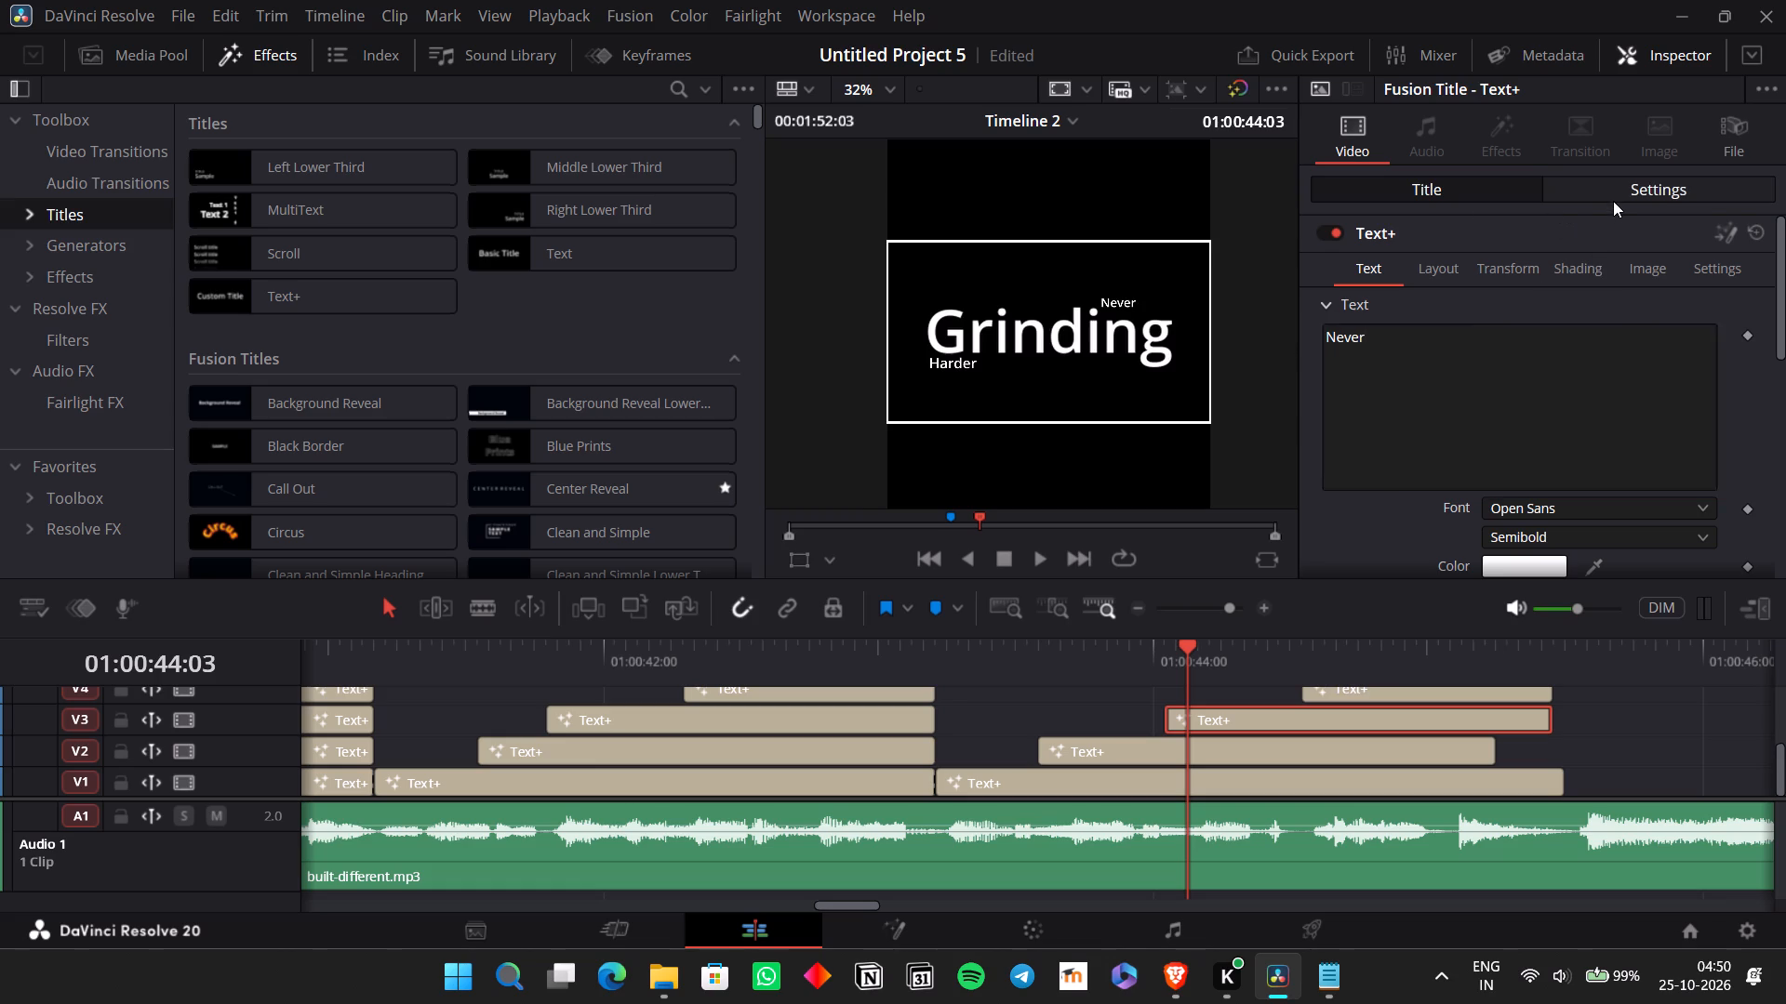
{"action": "left_click_drag", "start_coordinate": [1513, 294], "coordinate": [1624, 308]}
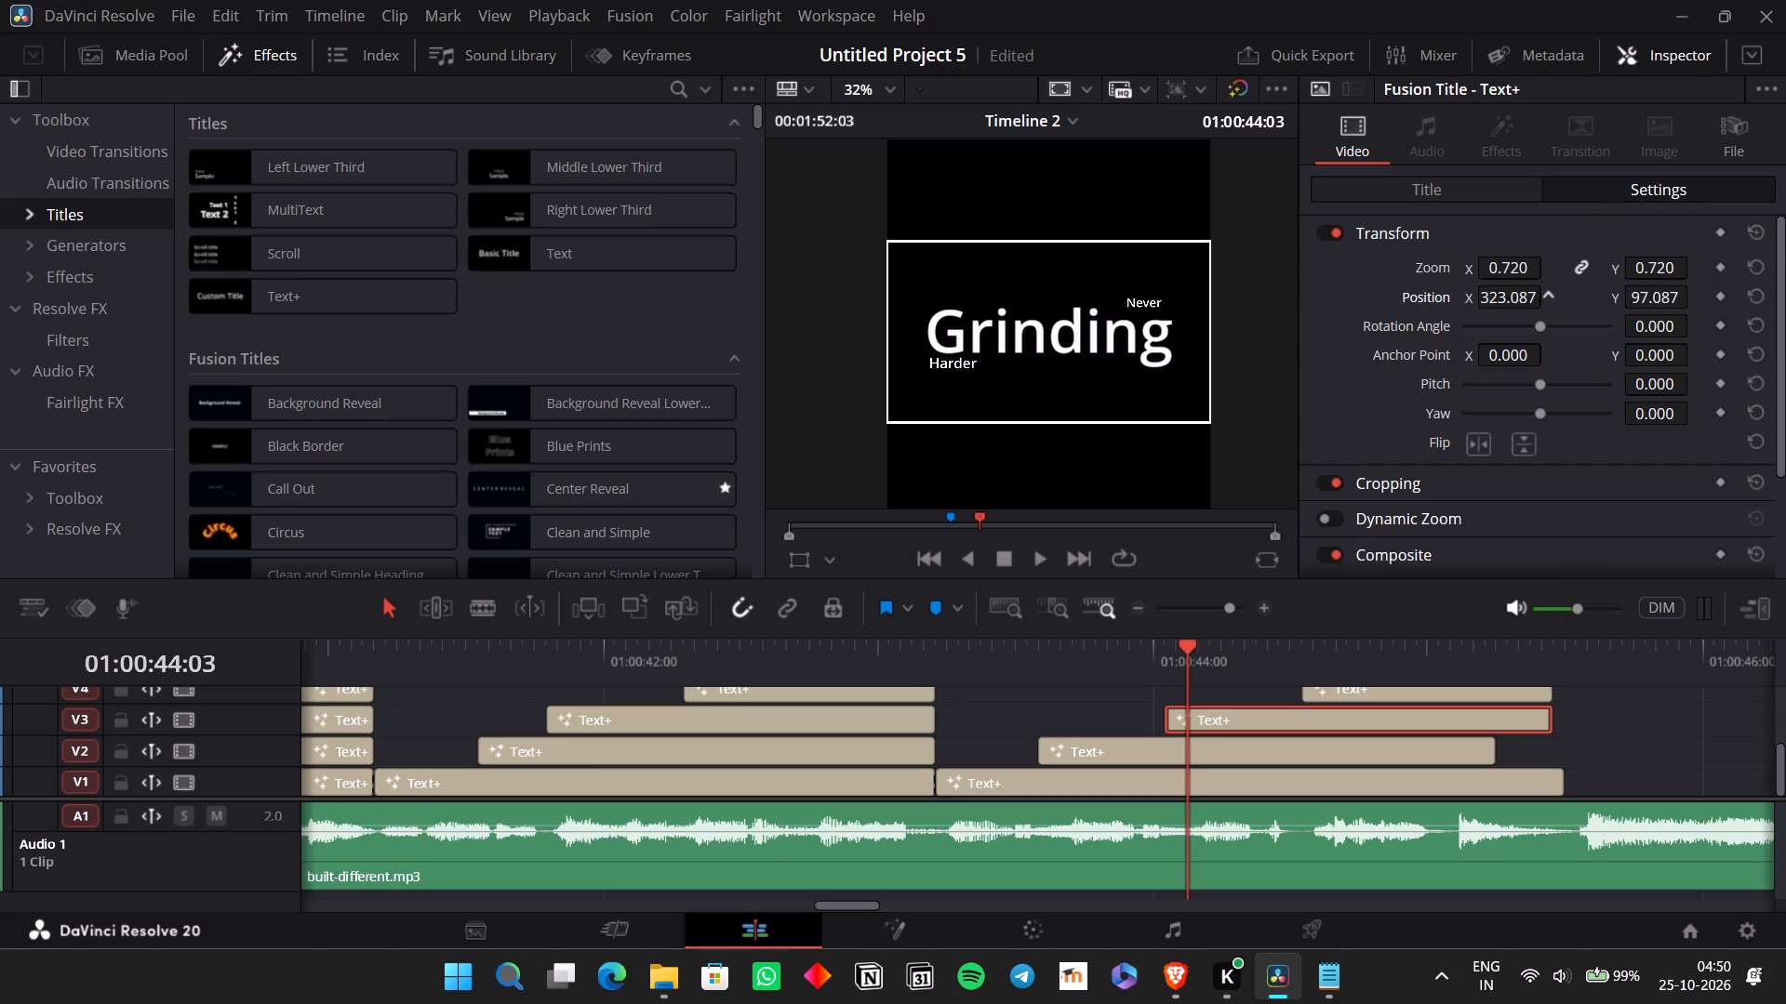
{"action": "left_click_drag", "start_coordinate": [1624, 308], "coordinate": [1651, 322]}
{"action": "left_click_drag", "start_coordinate": [1642, 300], "coordinate": [1652, 300]}
{"action": "left_click_drag", "start_coordinate": [1652, 300], "coordinate": [1604, 360]}
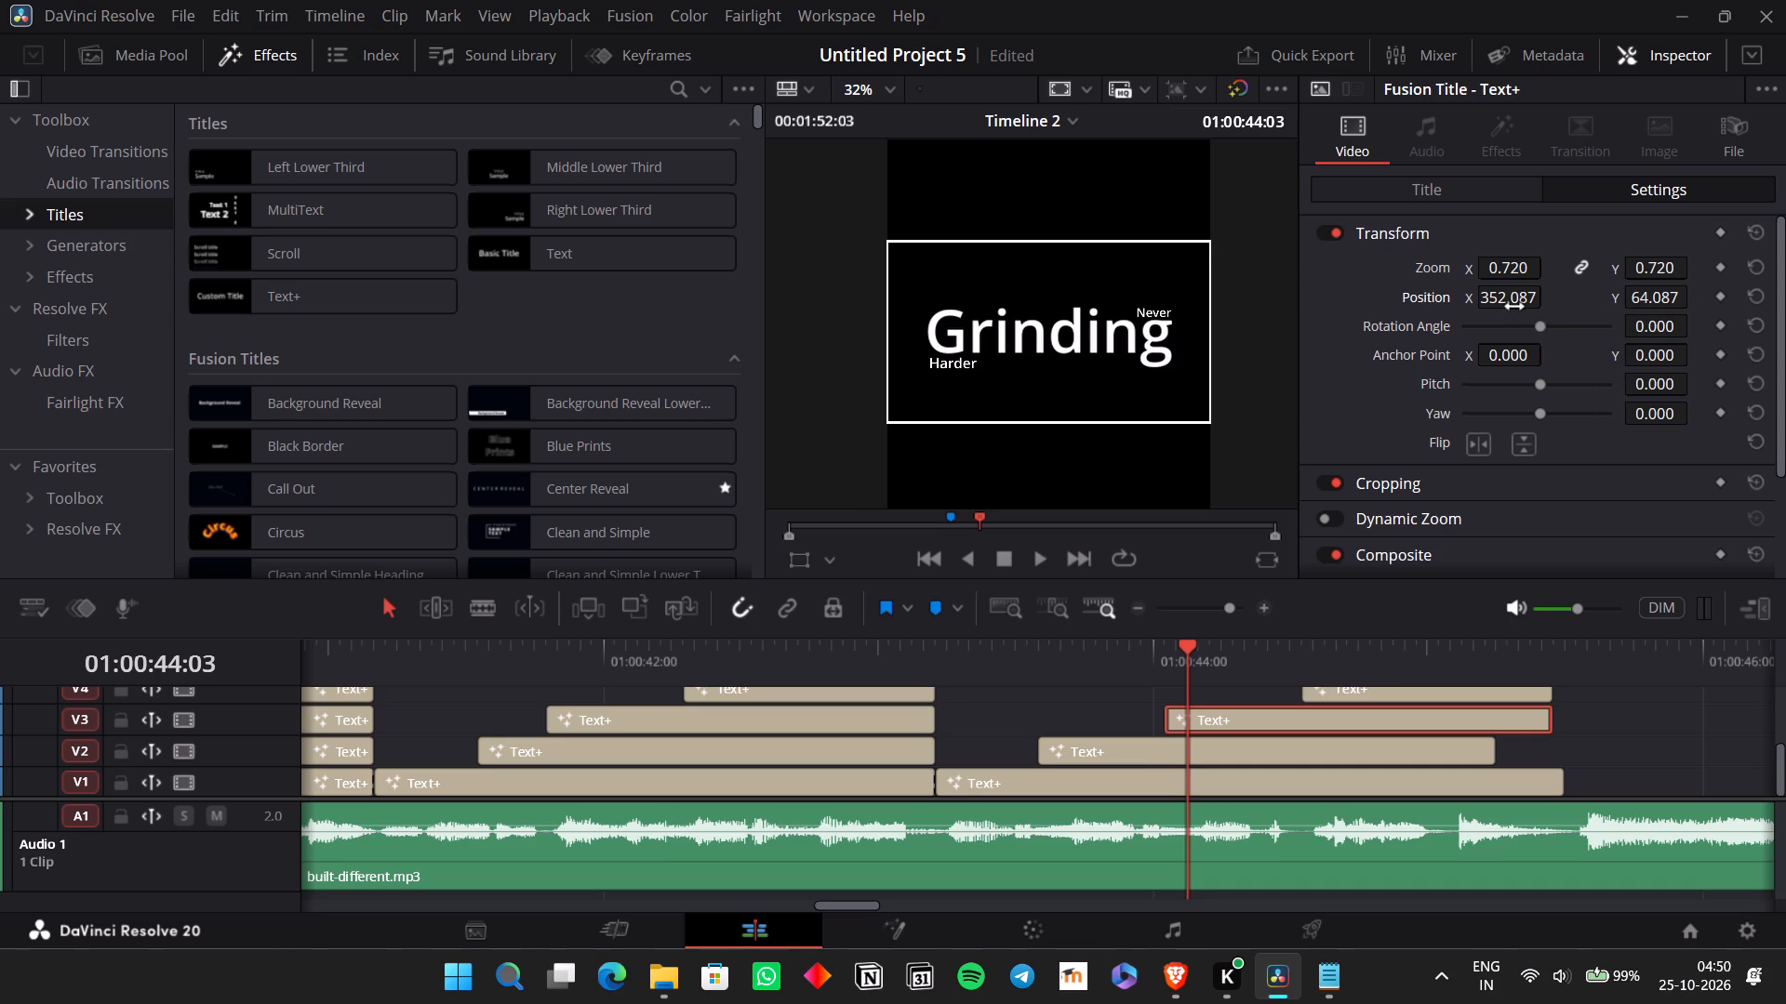
{"action": "left_click_drag", "start_coordinate": [1513, 301], "coordinate": [1523, 318]}
{"action": "left_click_drag", "start_coordinate": [1513, 270], "coordinate": [1510, 273]}
{"action": "left_click_drag", "start_coordinate": [1510, 273], "coordinate": [1499, 280]}
{"action": "left_click_drag", "start_coordinate": [1523, 300], "coordinate": [1525, 302]}
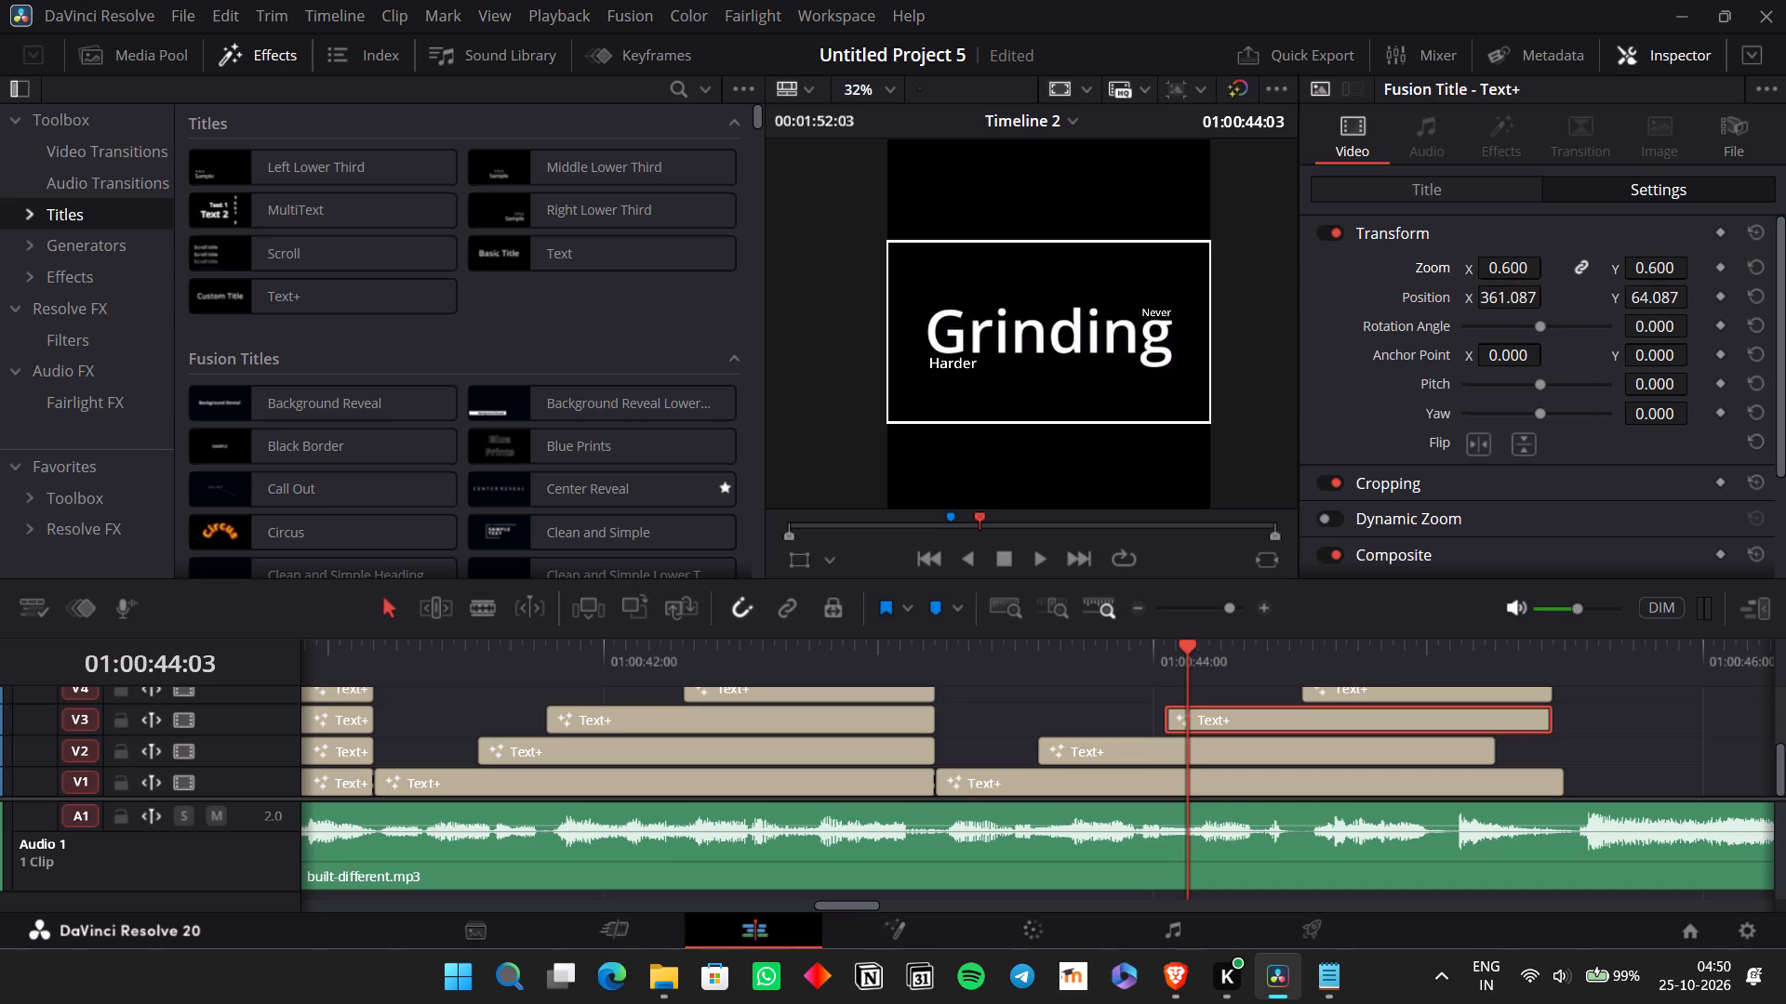
{"action": "left_click_drag", "start_coordinate": [1525, 302], "coordinate": [1534, 323]}
Play back the "Grinding" section, then replace the V4 "Heart on" text with "tired" copied from the lyrics in Notepad.
{"action": "left_click", "coordinate": [940, 646]}
{"action": "key", "text": "space"}
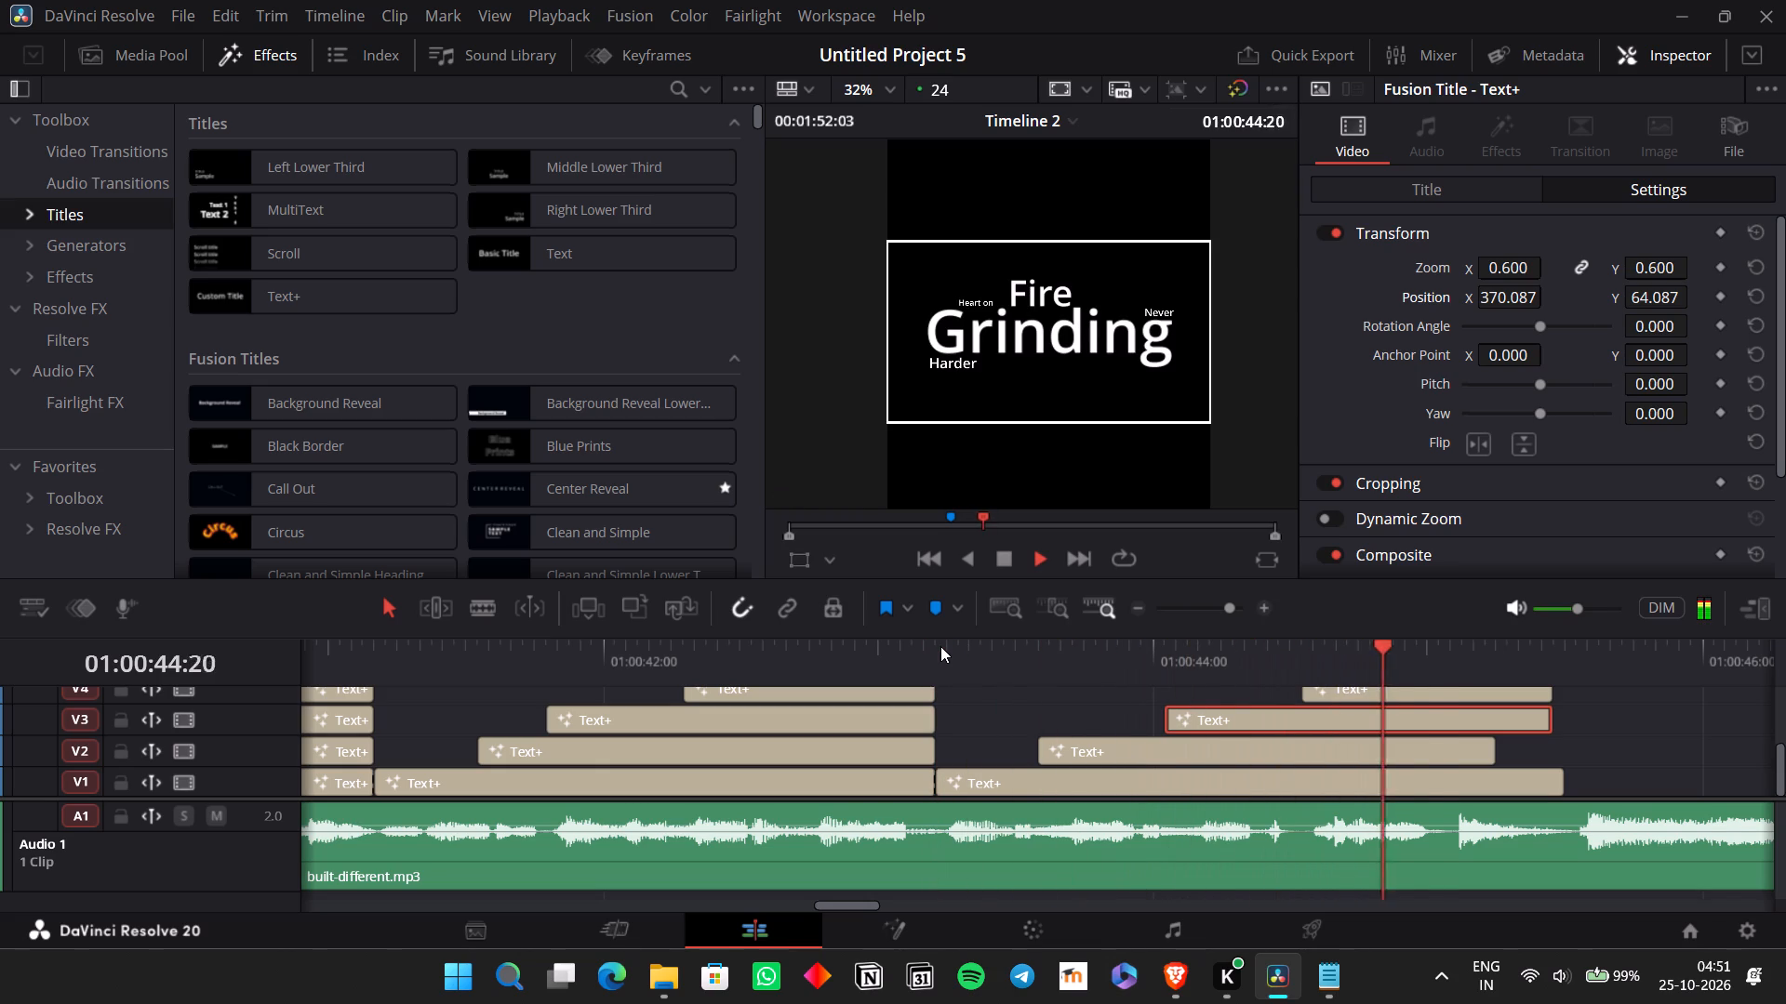
{"action": "key", "text": "space"}
{"action": "scroll", "coordinate": [1221, 705], "scroll_direction": "left", "scroll_amount": 1}
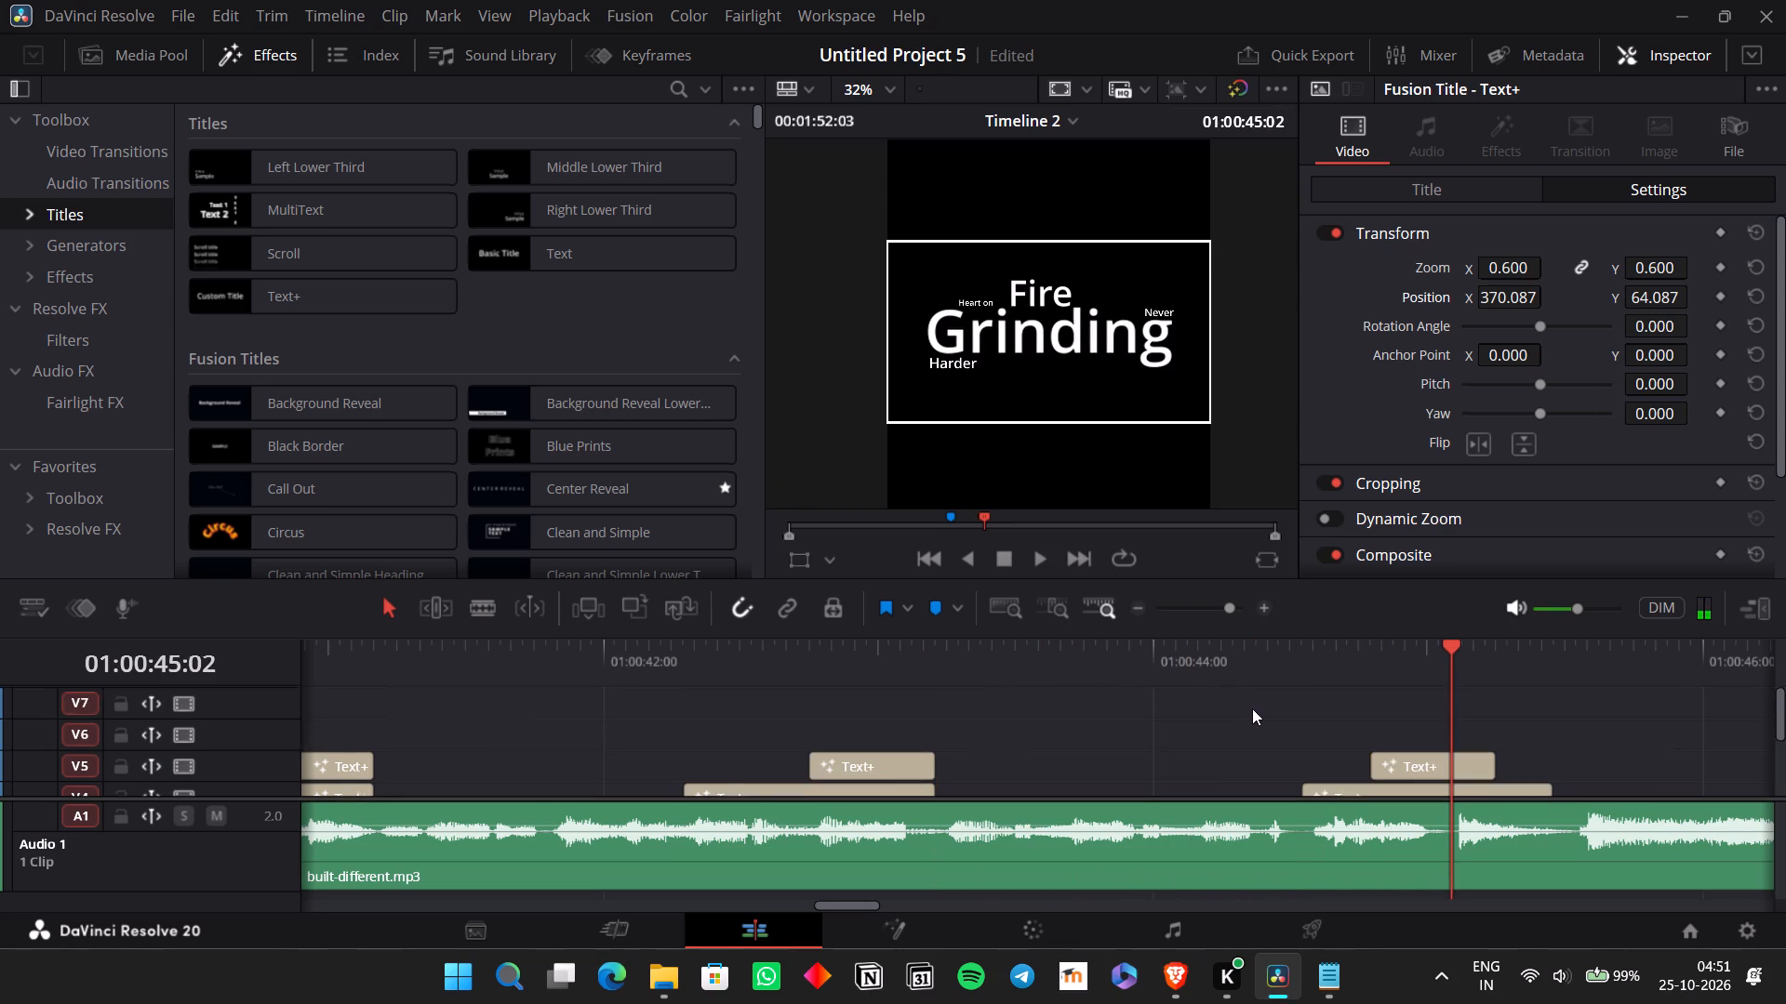
{"action": "left_click", "coordinate": [1324, 658]}
{"action": "left_click", "coordinate": [1353, 780]}
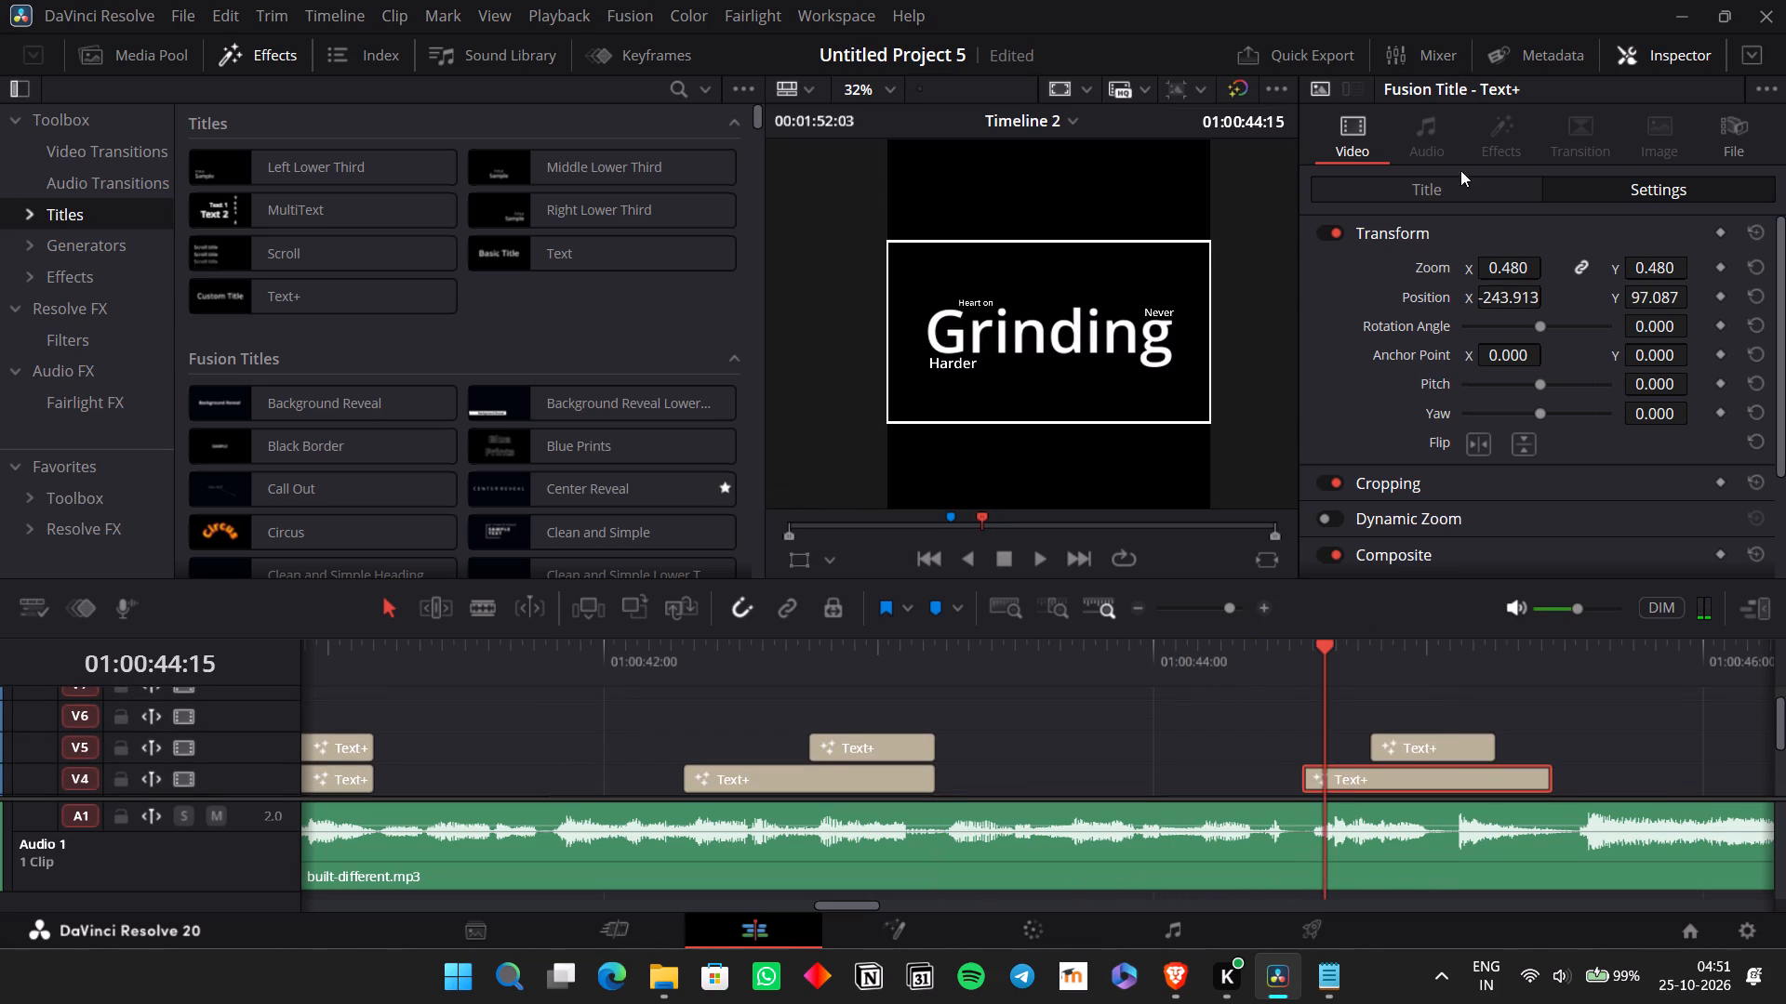
{"action": "left_click", "coordinate": [1459, 192]}
{"action": "left_click_drag", "start_coordinate": [1419, 342], "coordinate": [1295, 340]}
{"action": "key", "text": "alt+Tab"}
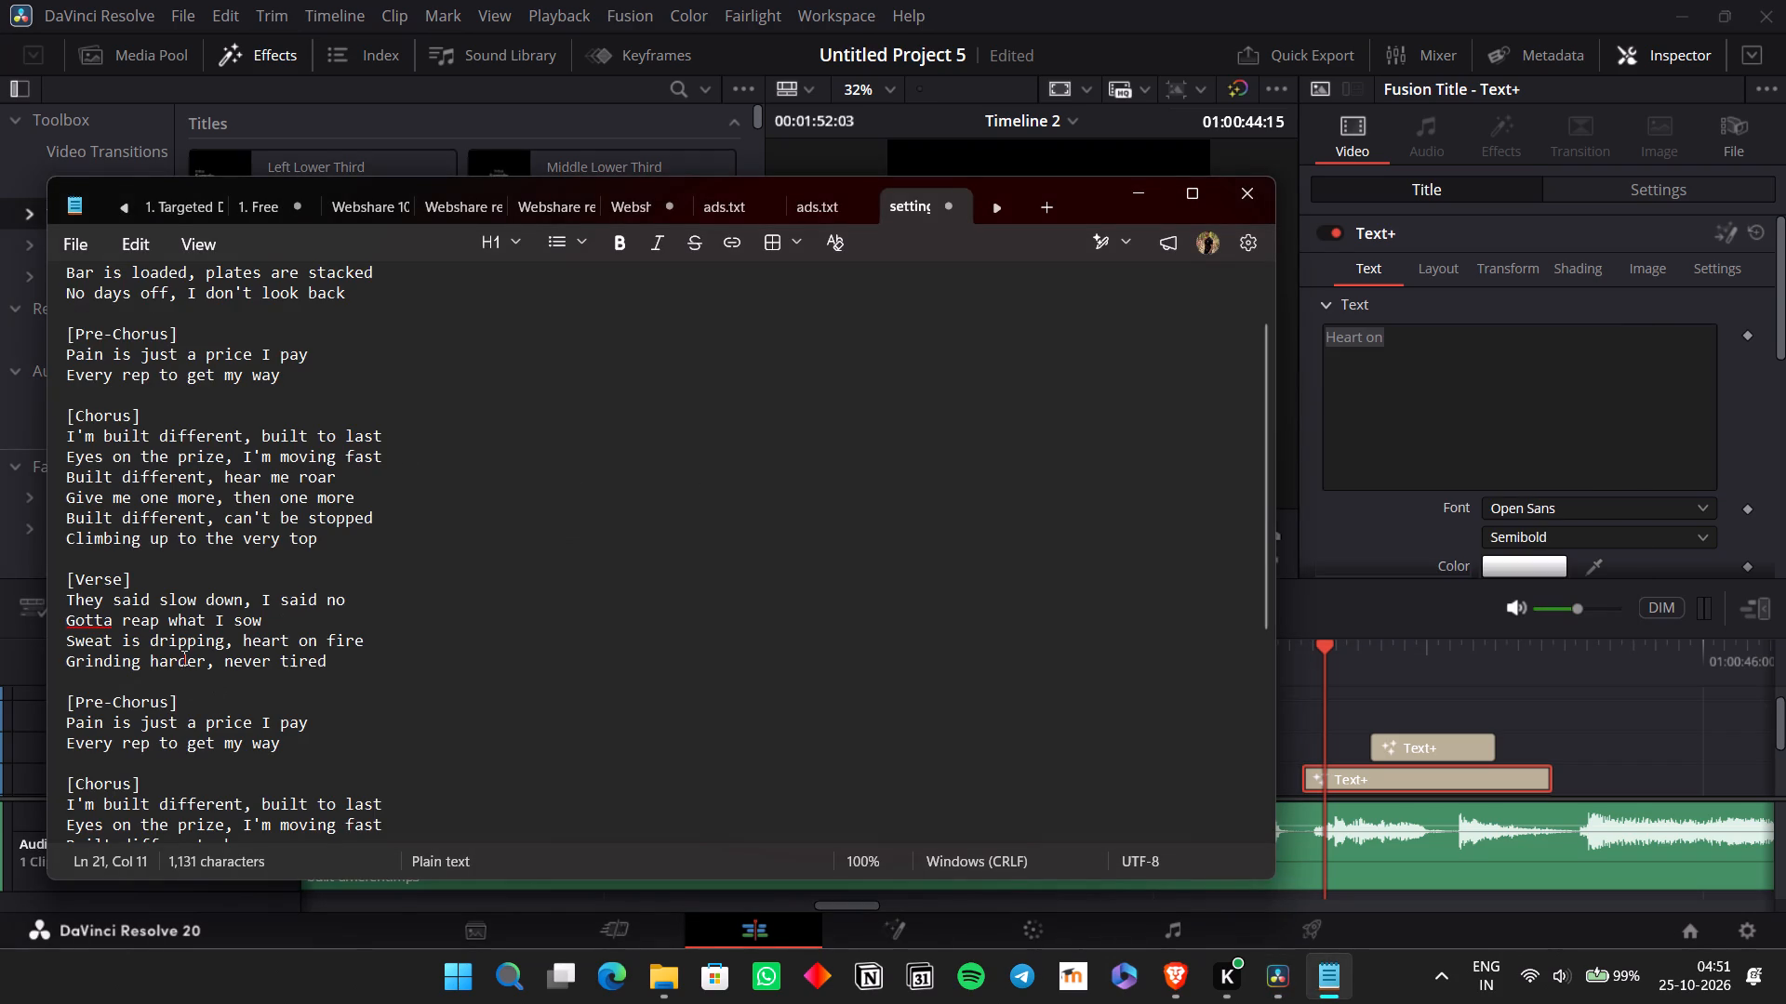
{"action": "left_click", "coordinate": [192, 659]}
{"action": "double_click", "coordinate": [315, 660]}
{"action": "key", "text": "ctrl+c"}
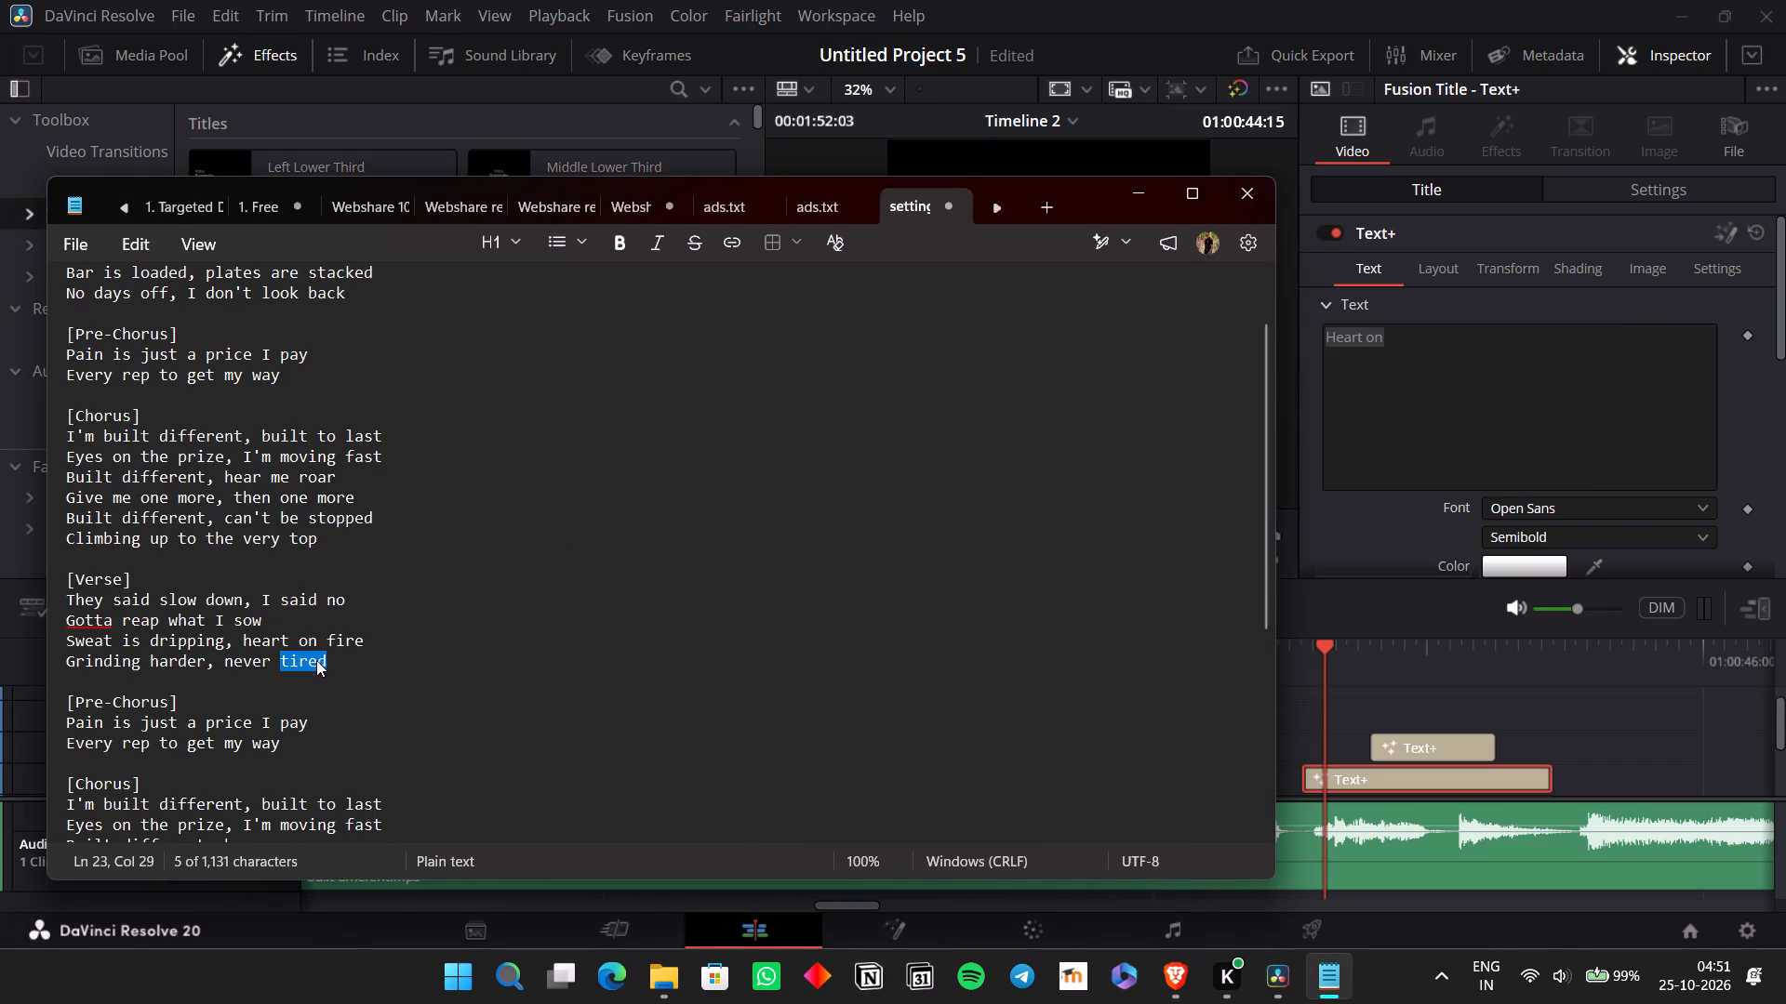
{"action": "key", "text": "alt+Tab"}
{"action": "key", "text": "ctrl+v"}
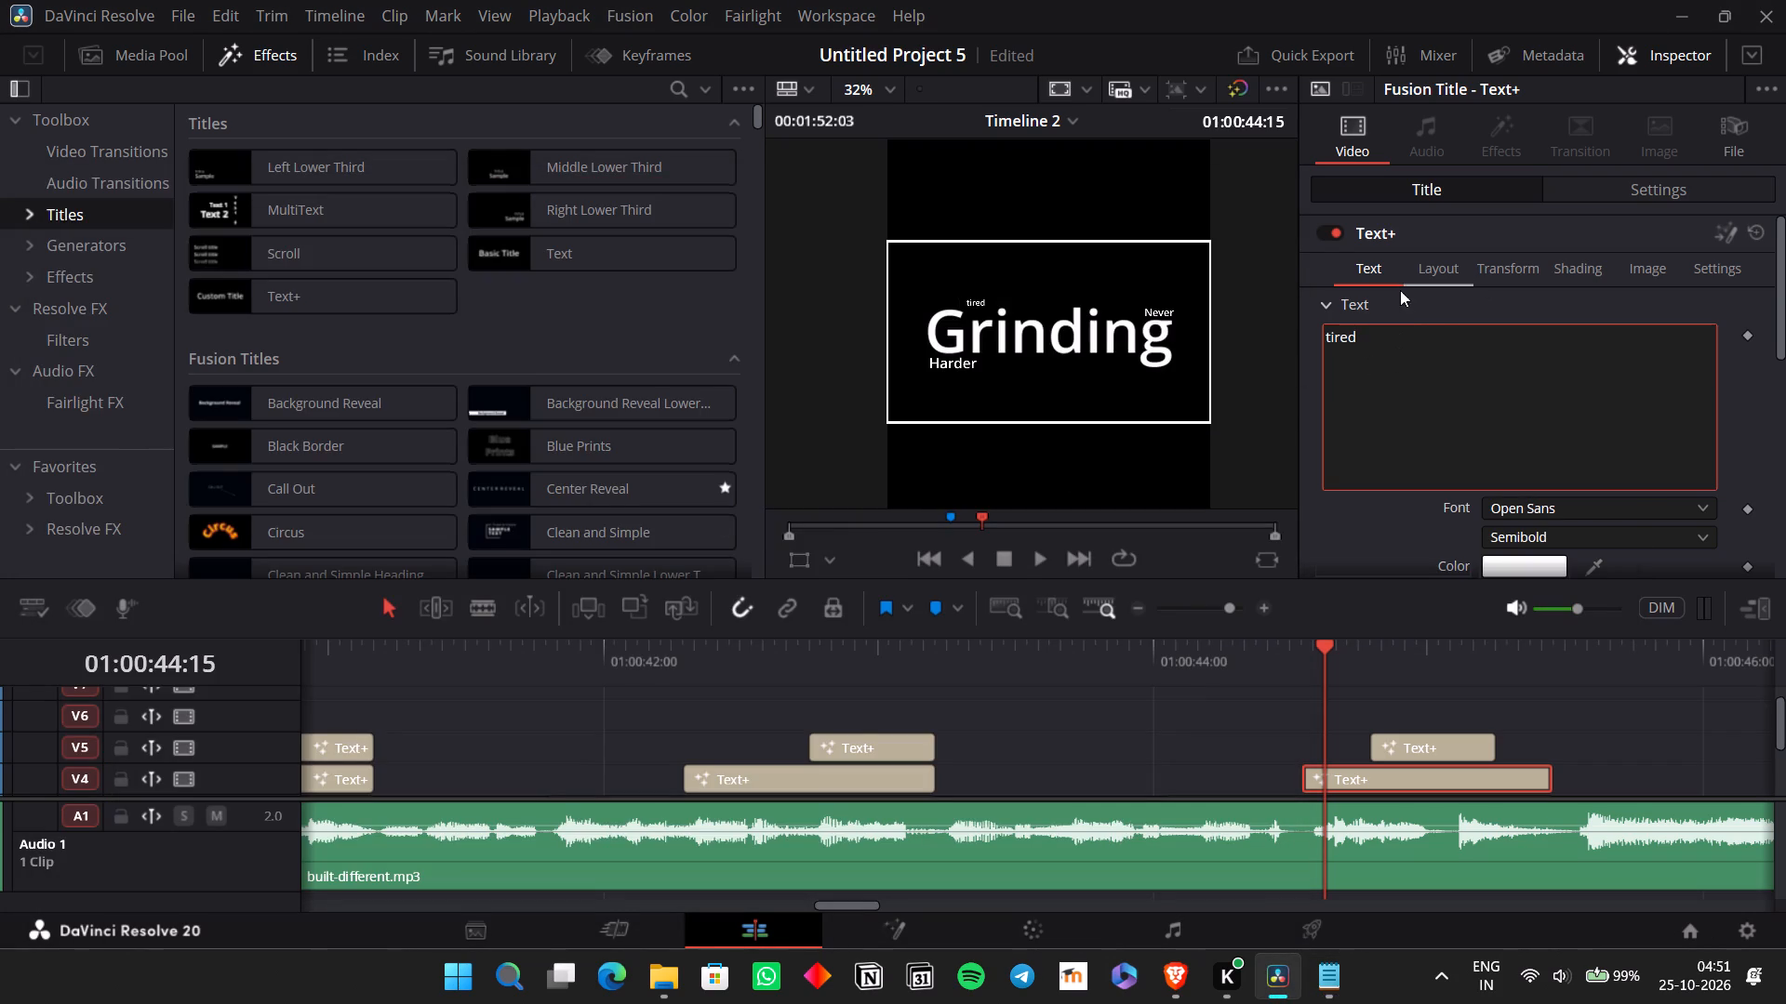
Scale the "tired" title to 1.410 and place it just above the middle of "Grinding" at about X -17, Y 79.
{"action": "left_click", "coordinate": [1436, 258]}
{"action": "left_click", "coordinate": [1582, 196]}
{"action": "left_click_drag", "start_coordinate": [1507, 266], "coordinate": [1573, 284]}
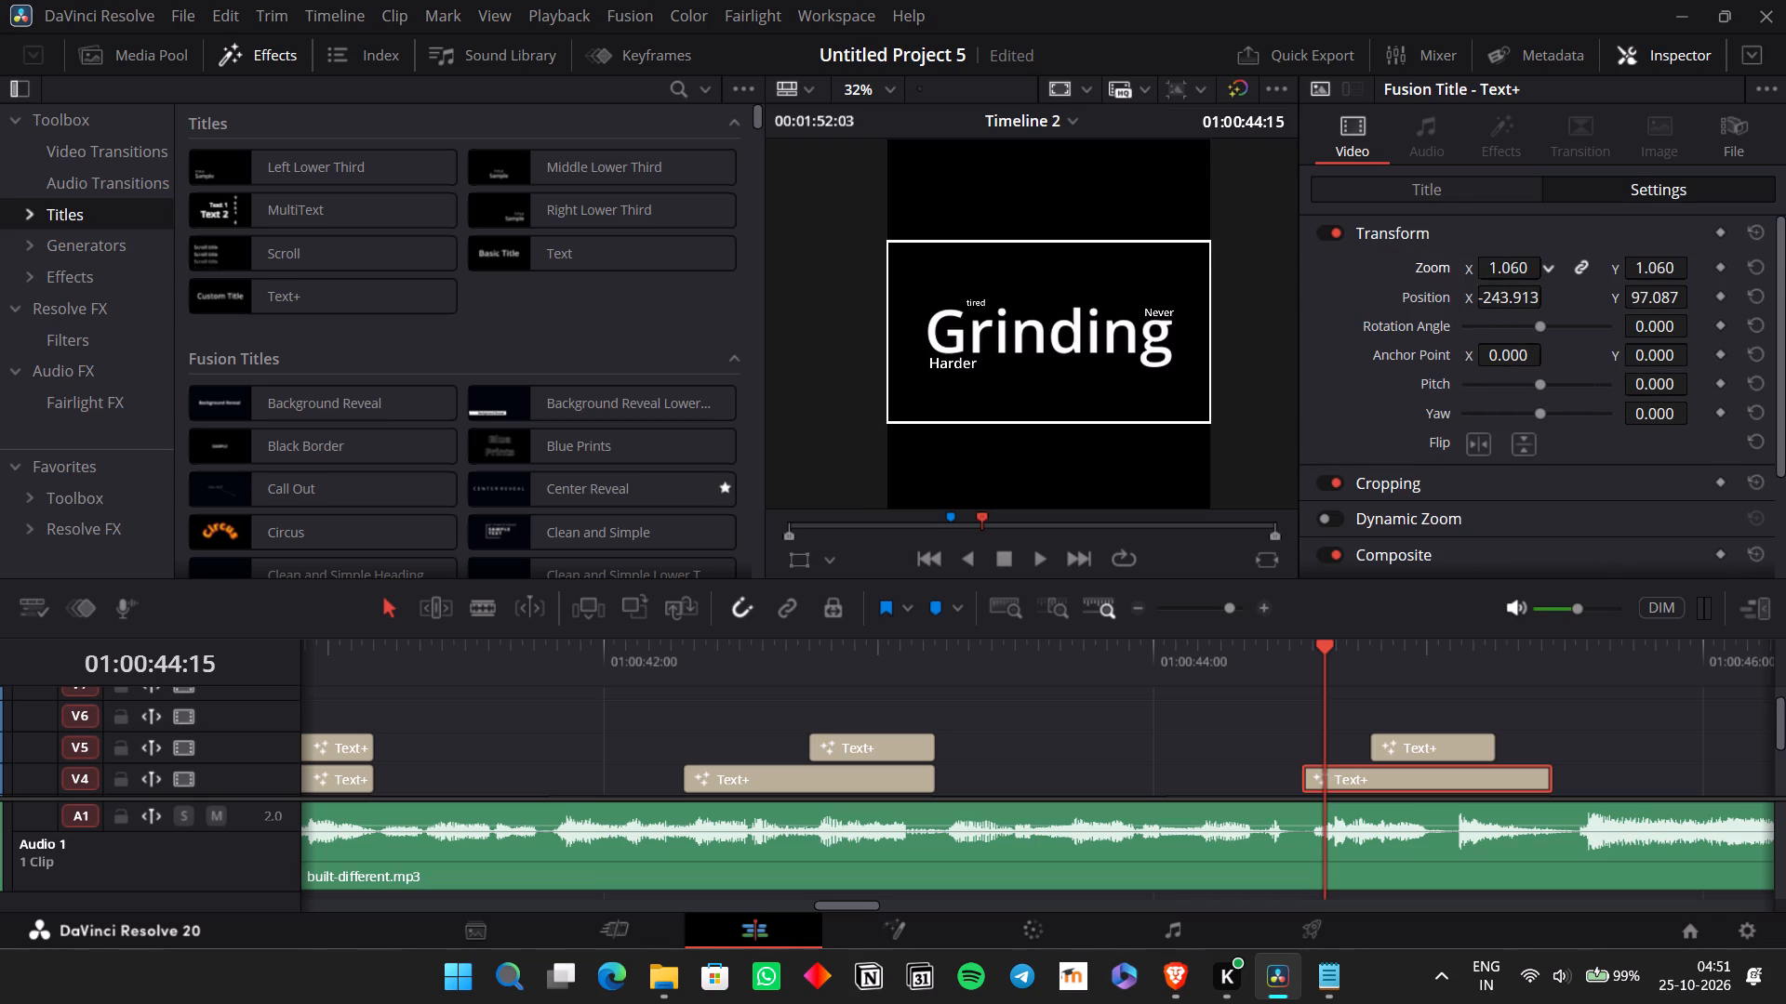
{"action": "left_click_drag", "start_coordinate": [1573, 284], "coordinate": [1615, 297]}
{"action": "left_click_drag", "start_coordinate": [1496, 296], "coordinate": [1658, 310]}
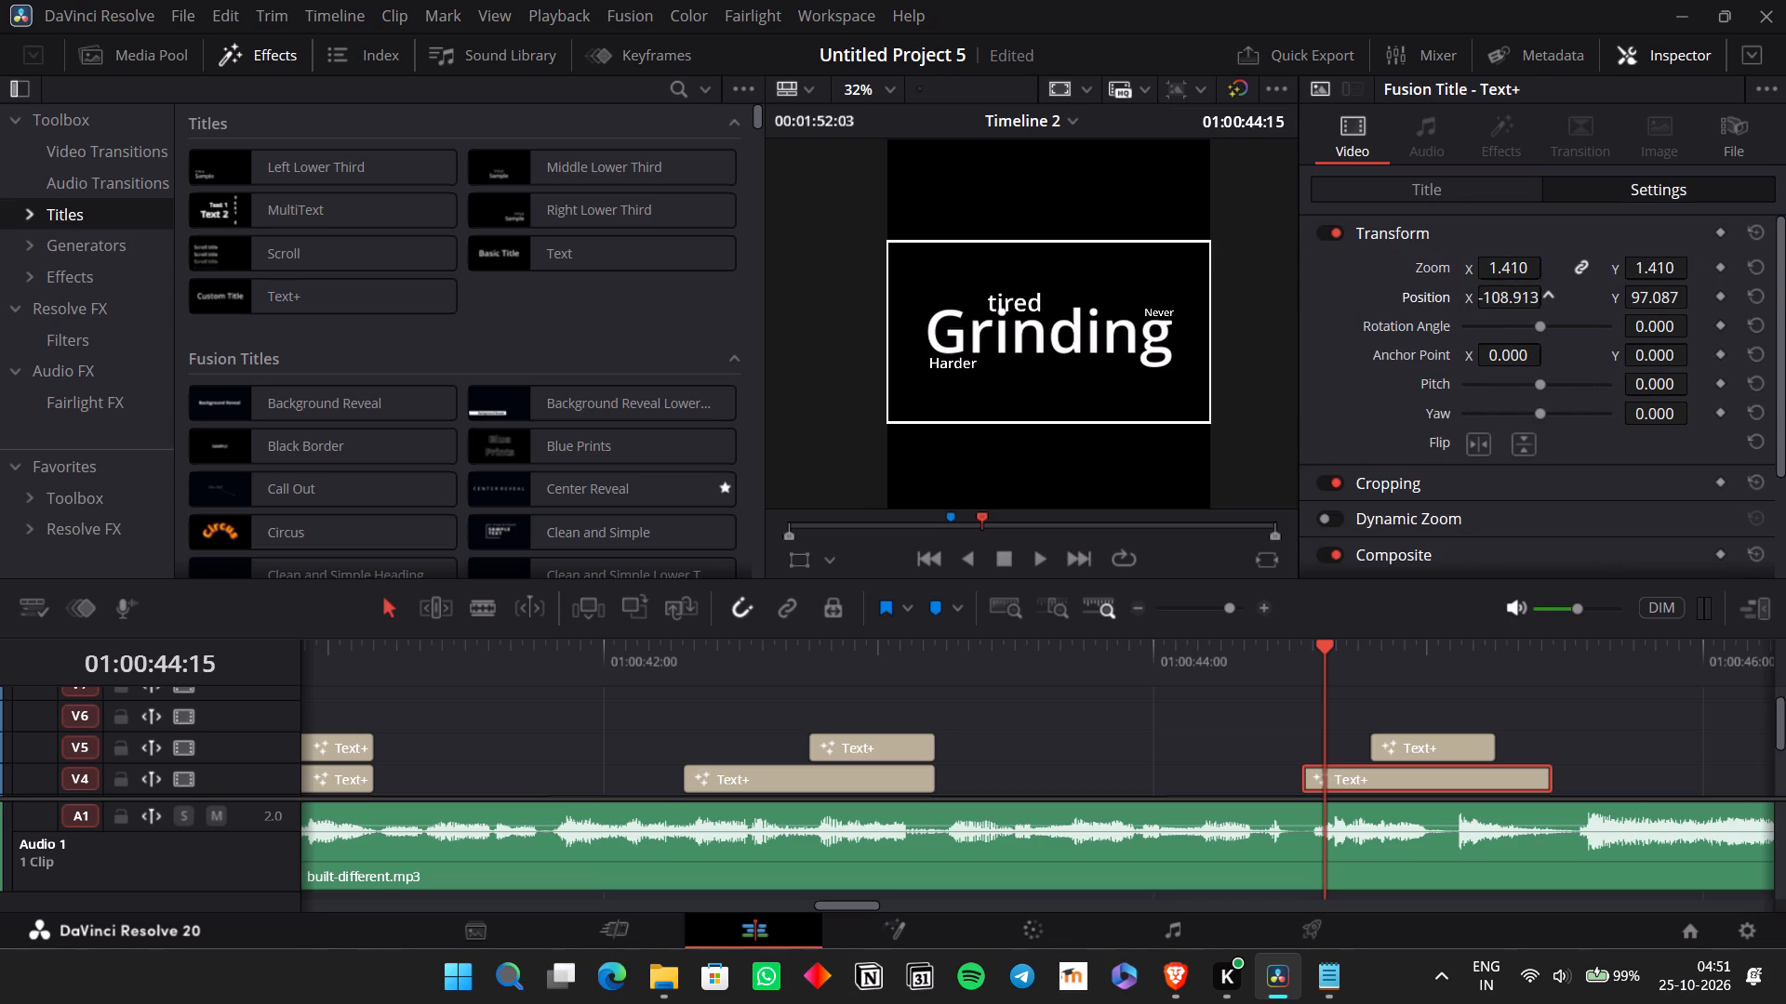
{"action": "left_click_drag", "start_coordinate": [1658, 310], "coordinate": [1721, 311]}
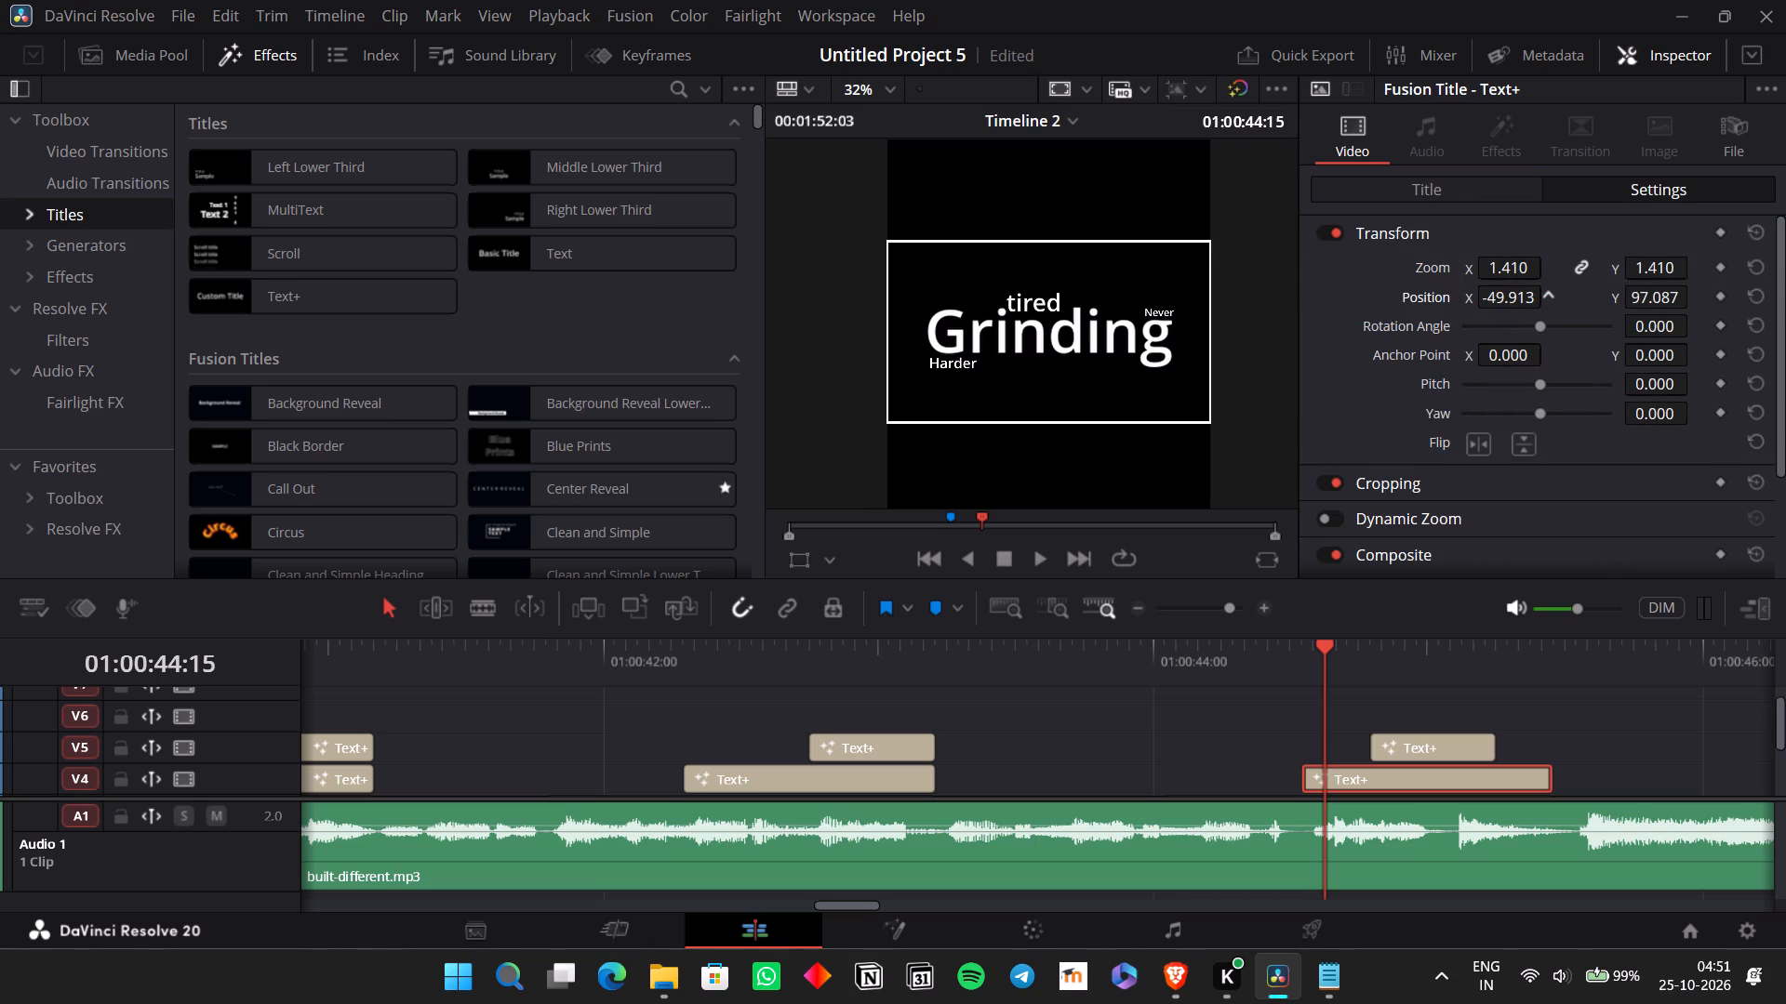
{"action": "left_click_drag", "start_coordinate": [1721, 311], "coordinate": [1763, 320]}
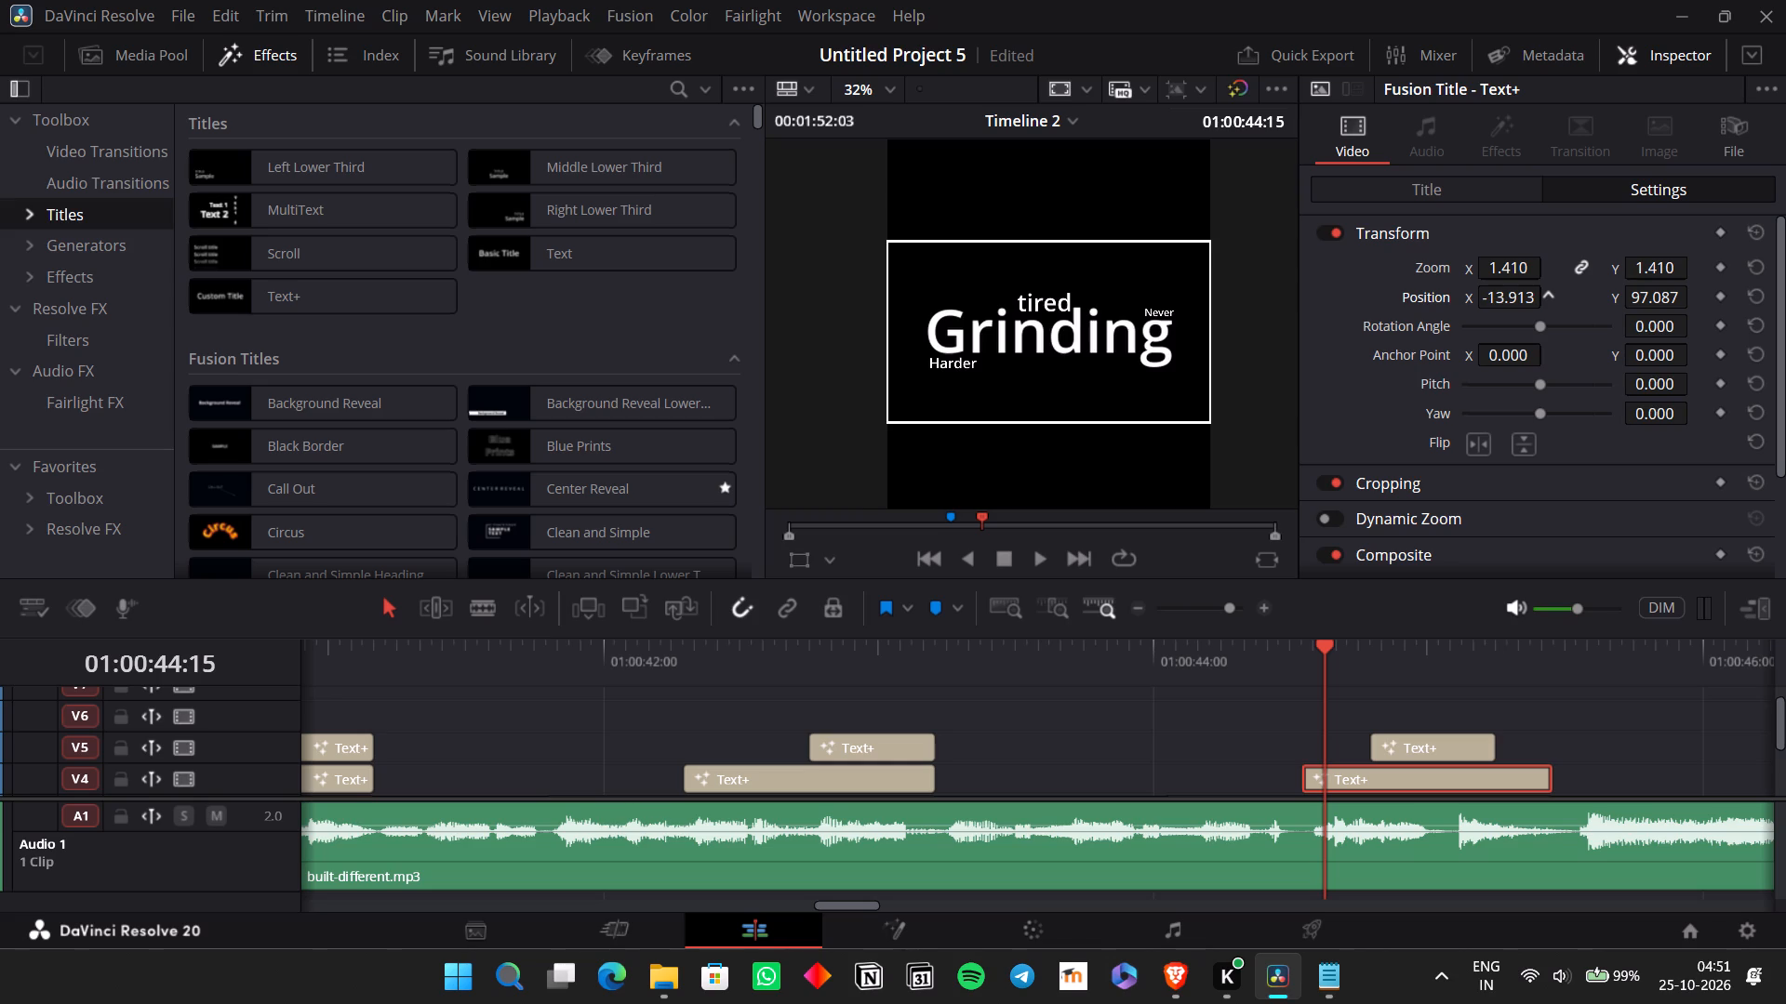
{"action": "left_click_drag", "start_coordinate": [1763, 320], "coordinate": [894, 509]}
{"action": "left_click_drag", "start_coordinate": [1495, 296], "coordinate": [1495, 313]}
{"action": "left_click_drag", "start_coordinate": [1495, 313], "coordinate": [1489, 316]}
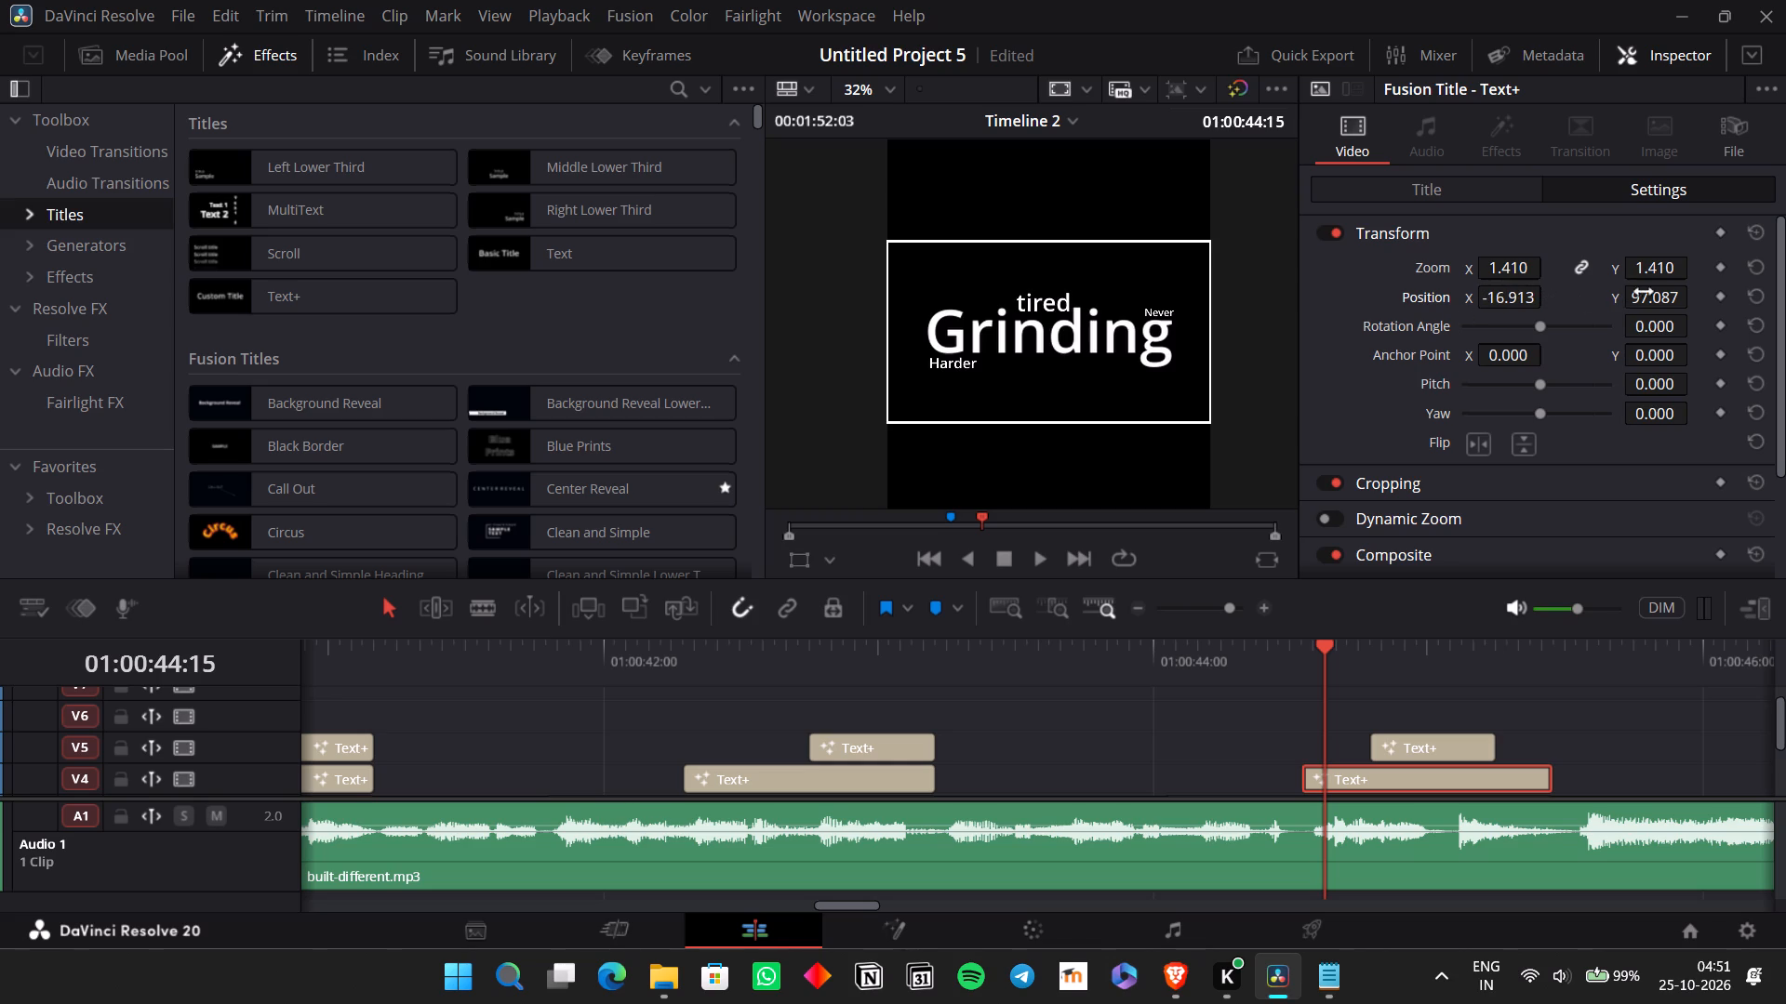
{"action": "left_click_drag", "start_coordinate": [1652, 292], "coordinate": [1638, 324]}
{"action": "left_click_drag", "start_coordinate": [1638, 324], "coordinate": [1633, 327]}
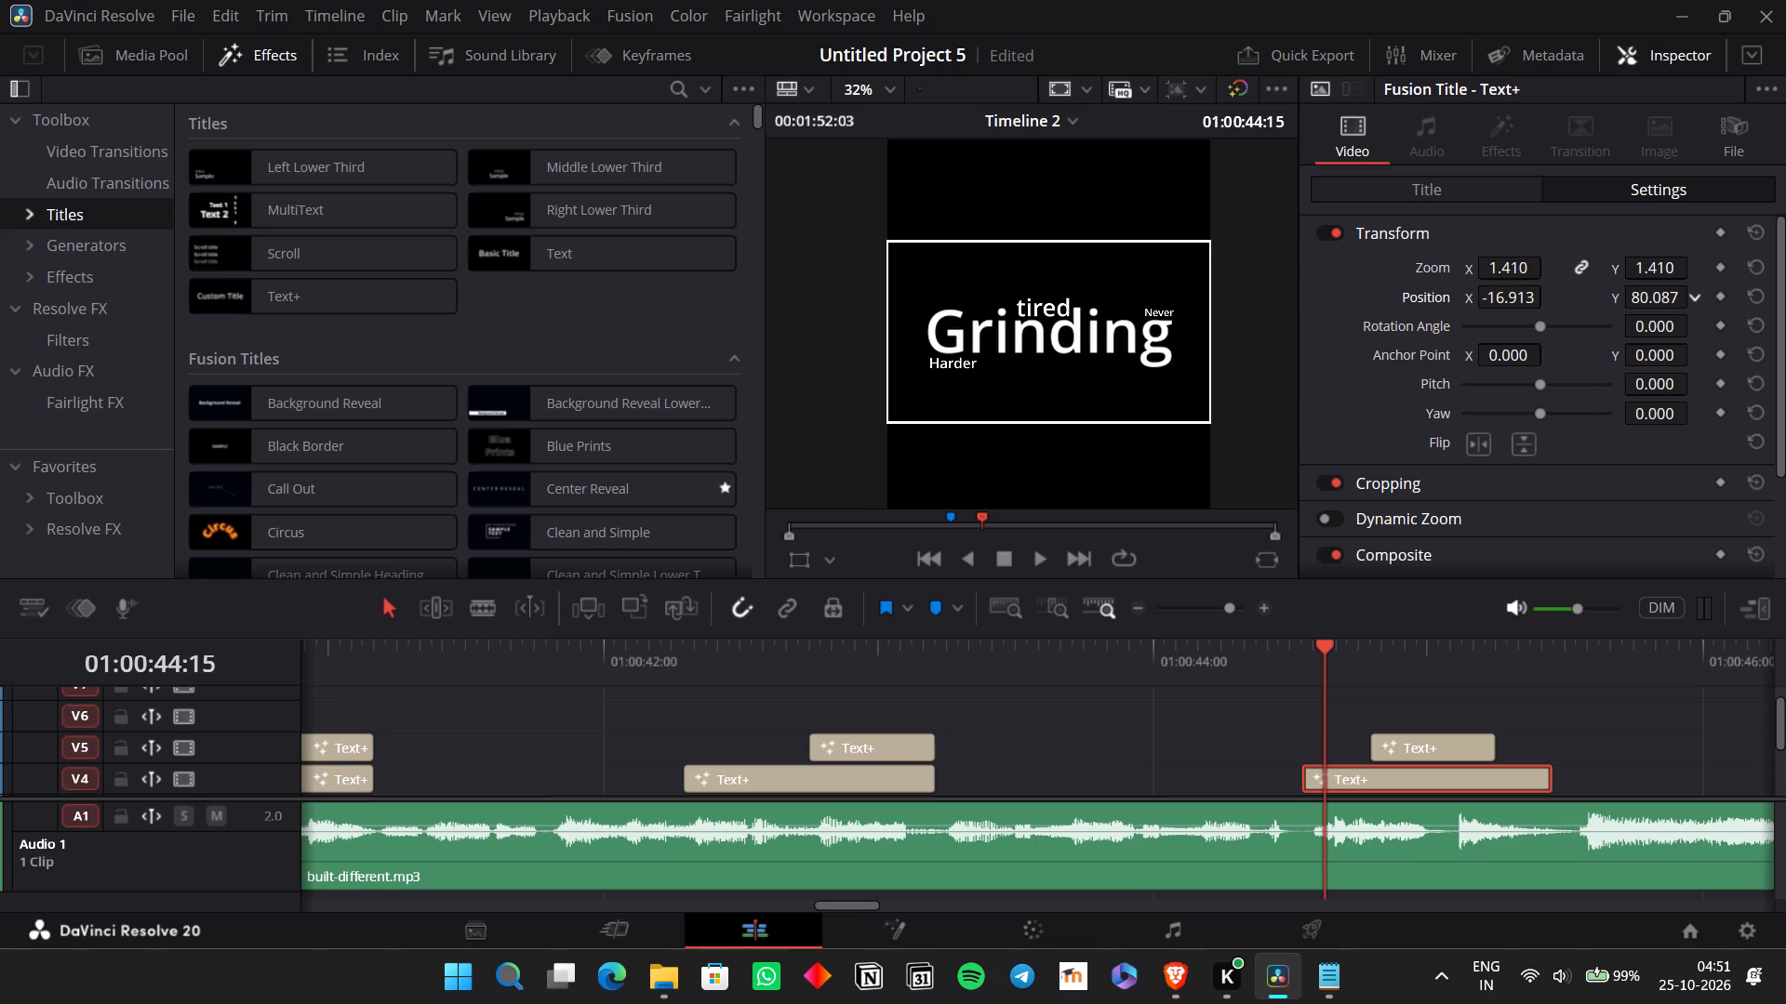
{"action": "left_click_drag", "start_coordinate": [1633, 327], "coordinate": [1632, 327]}
Play back the "Grinding" section and delete the leftover "Fire" title on V5.
{"action": "scroll", "coordinate": [1234, 702], "scroll_direction": "left", "scroll_amount": 1}
{"action": "scroll", "coordinate": [1234, 702], "scroll_direction": "down", "scroll_amount": 1}
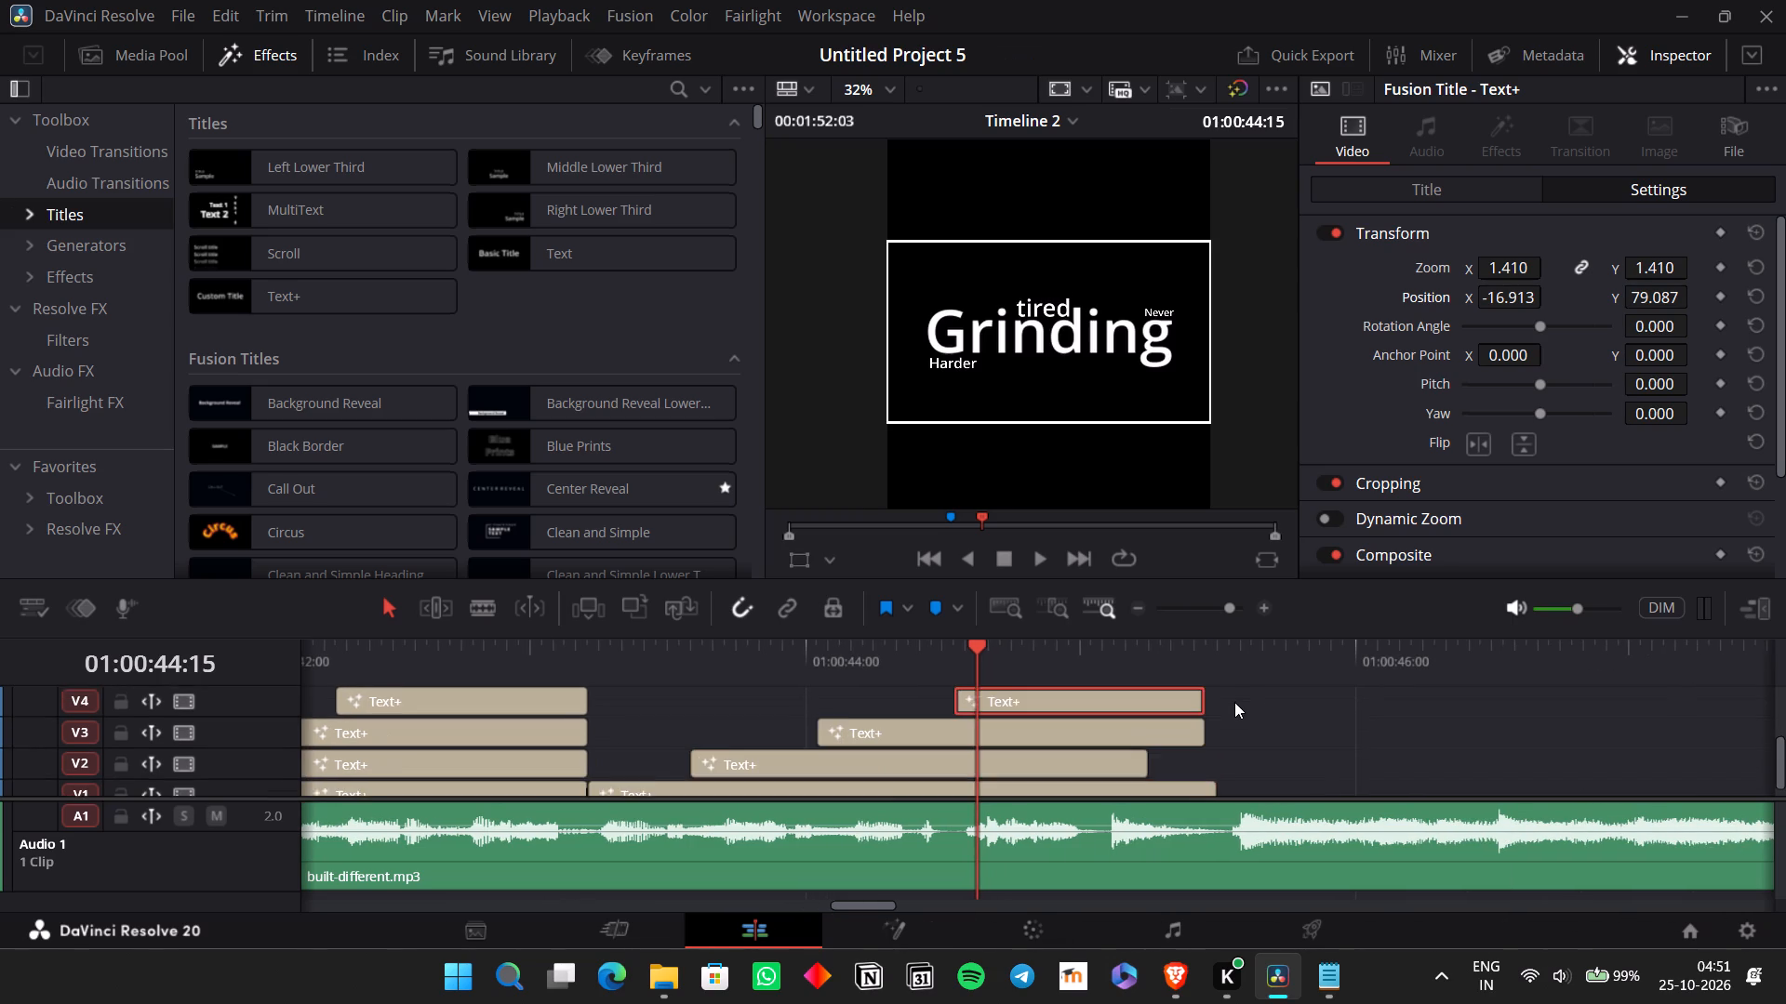
{"action": "scroll", "coordinate": [1234, 702], "scroll_direction": "down", "scroll_amount": 1}
{"action": "left_click", "coordinate": [597, 674]}
{"action": "key", "text": "space"}
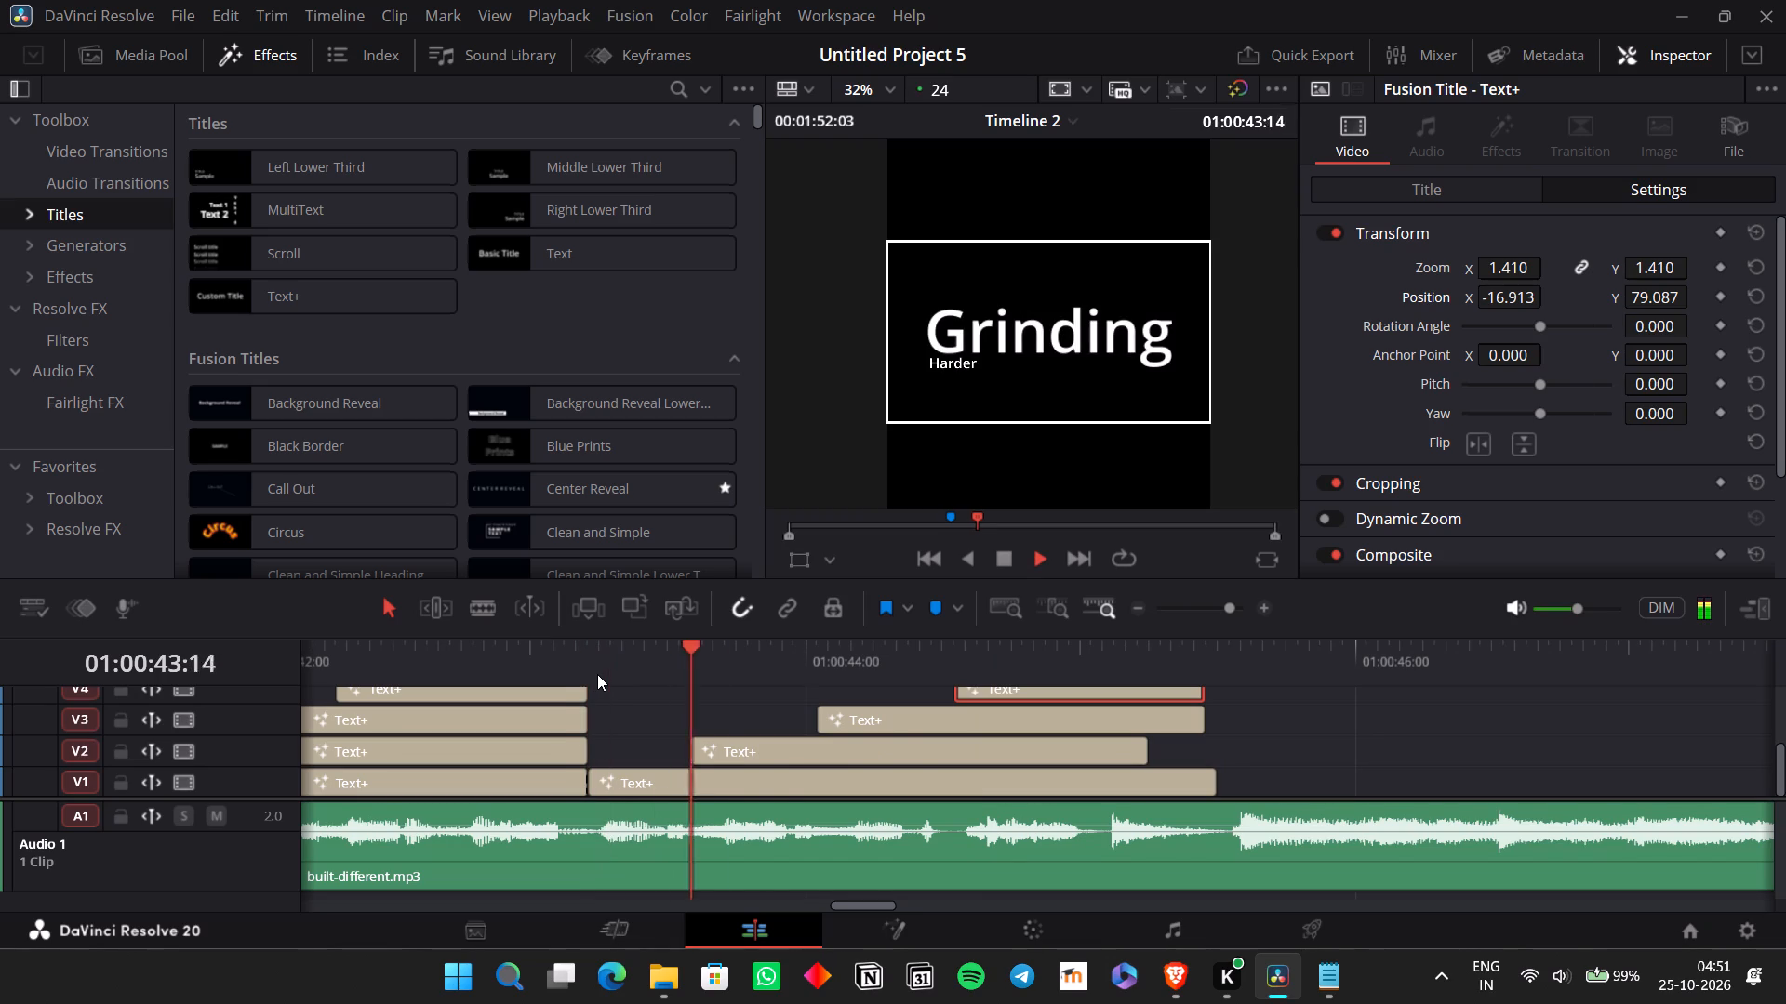
{"action": "key", "text": "space"}
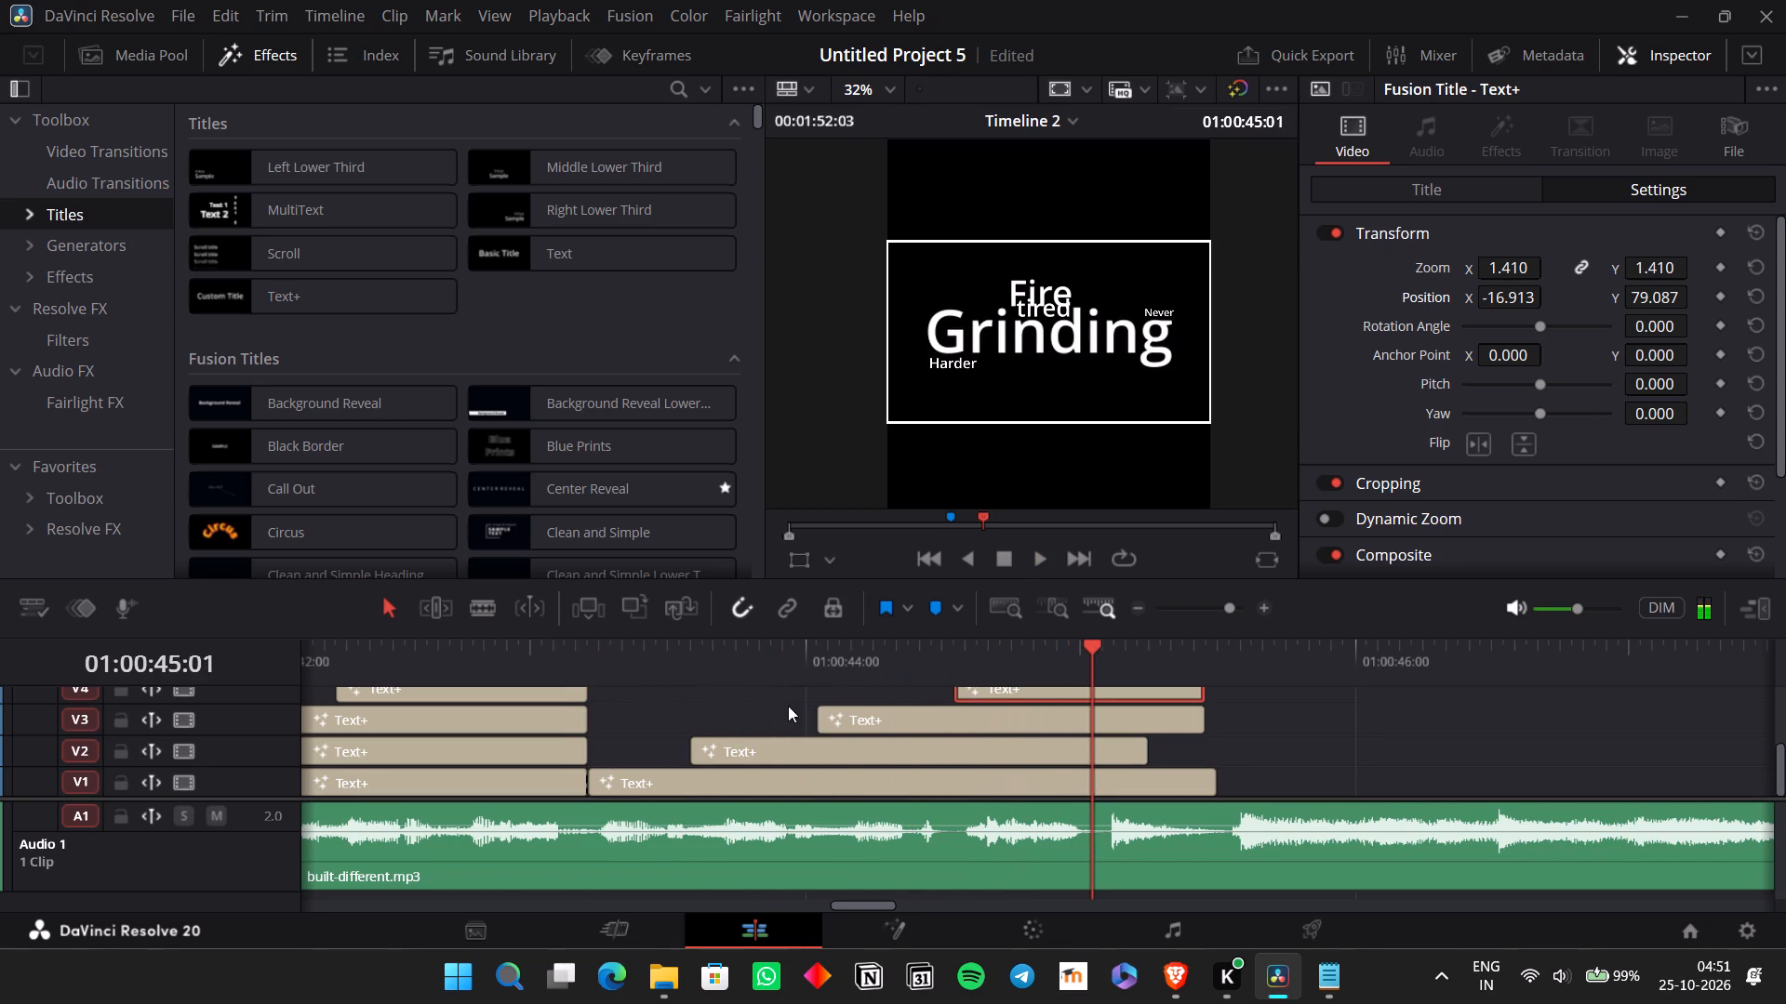
{"action": "scroll", "coordinate": [1110, 708], "scroll_direction": "up", "scroll_amount": 2}
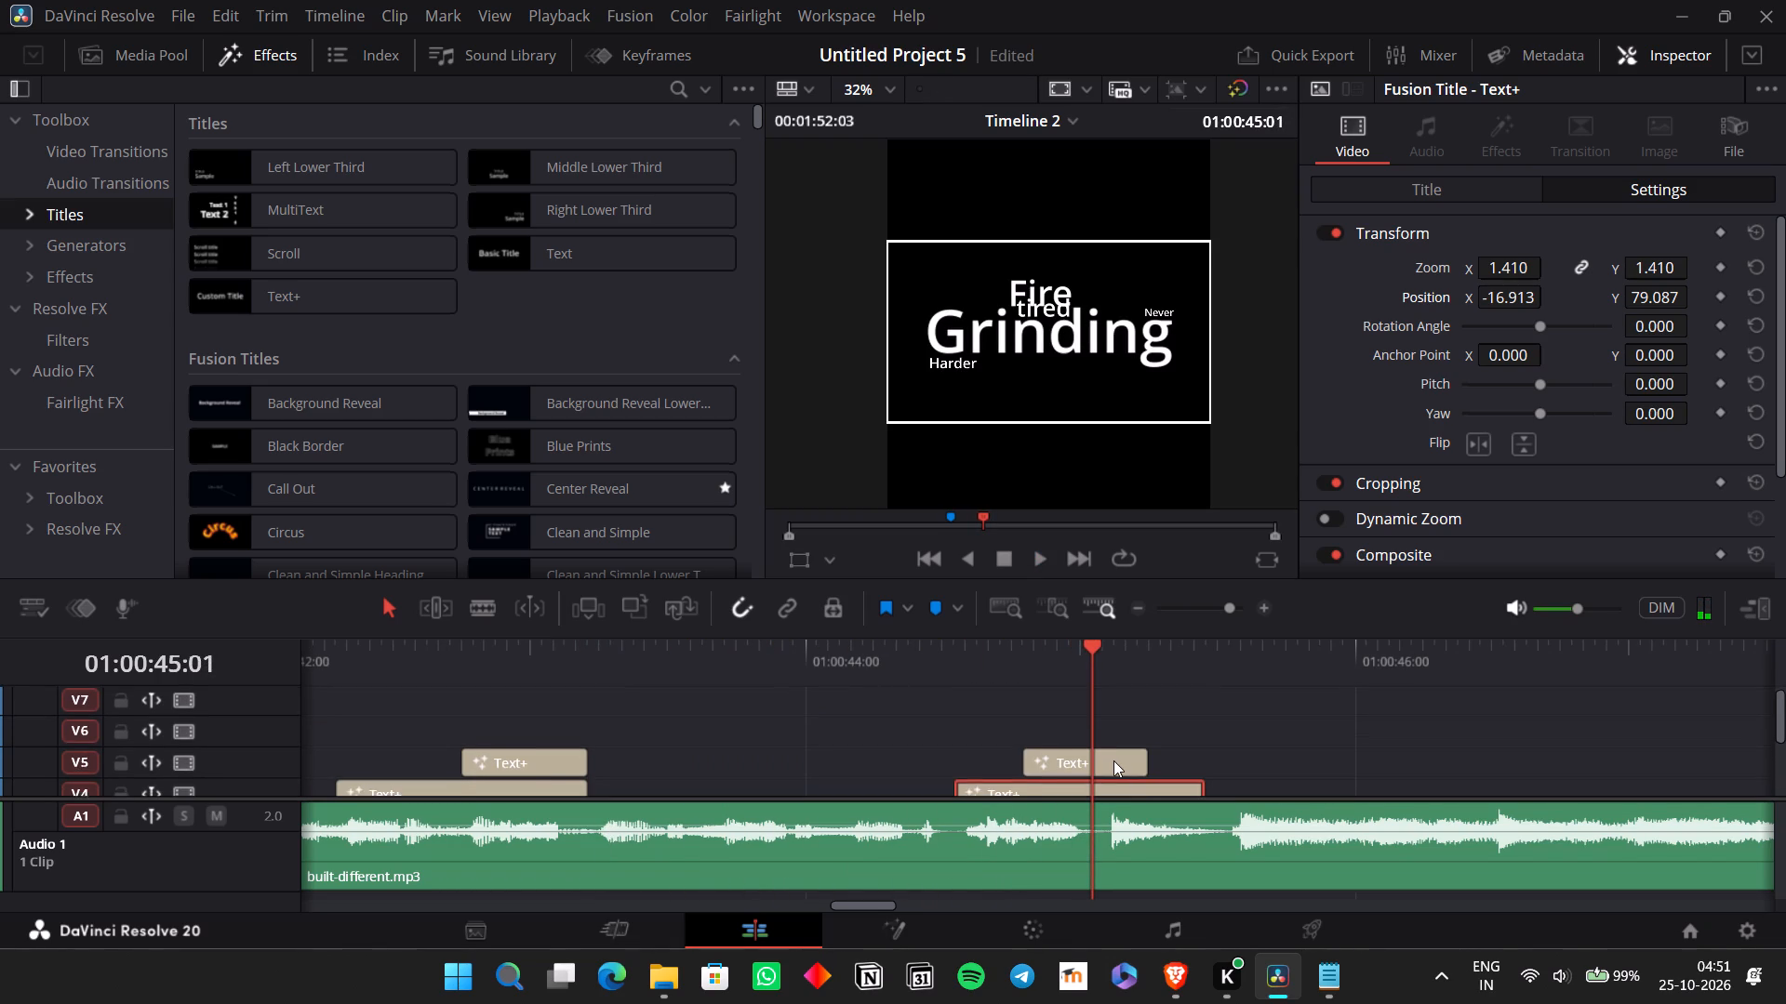
{"action": "left_click", "coordinate": [1113, 760]}
{"action": "key", "text": "BackSpace"}
Play around the end of the "Grinding" vocal and shorten the V1 "Grinding" title to end just after 01:00:45:01.
{"action": "scroll", "coordinate": [1113, 760], "scroll_direction": "down", "scroll_amount": 1}
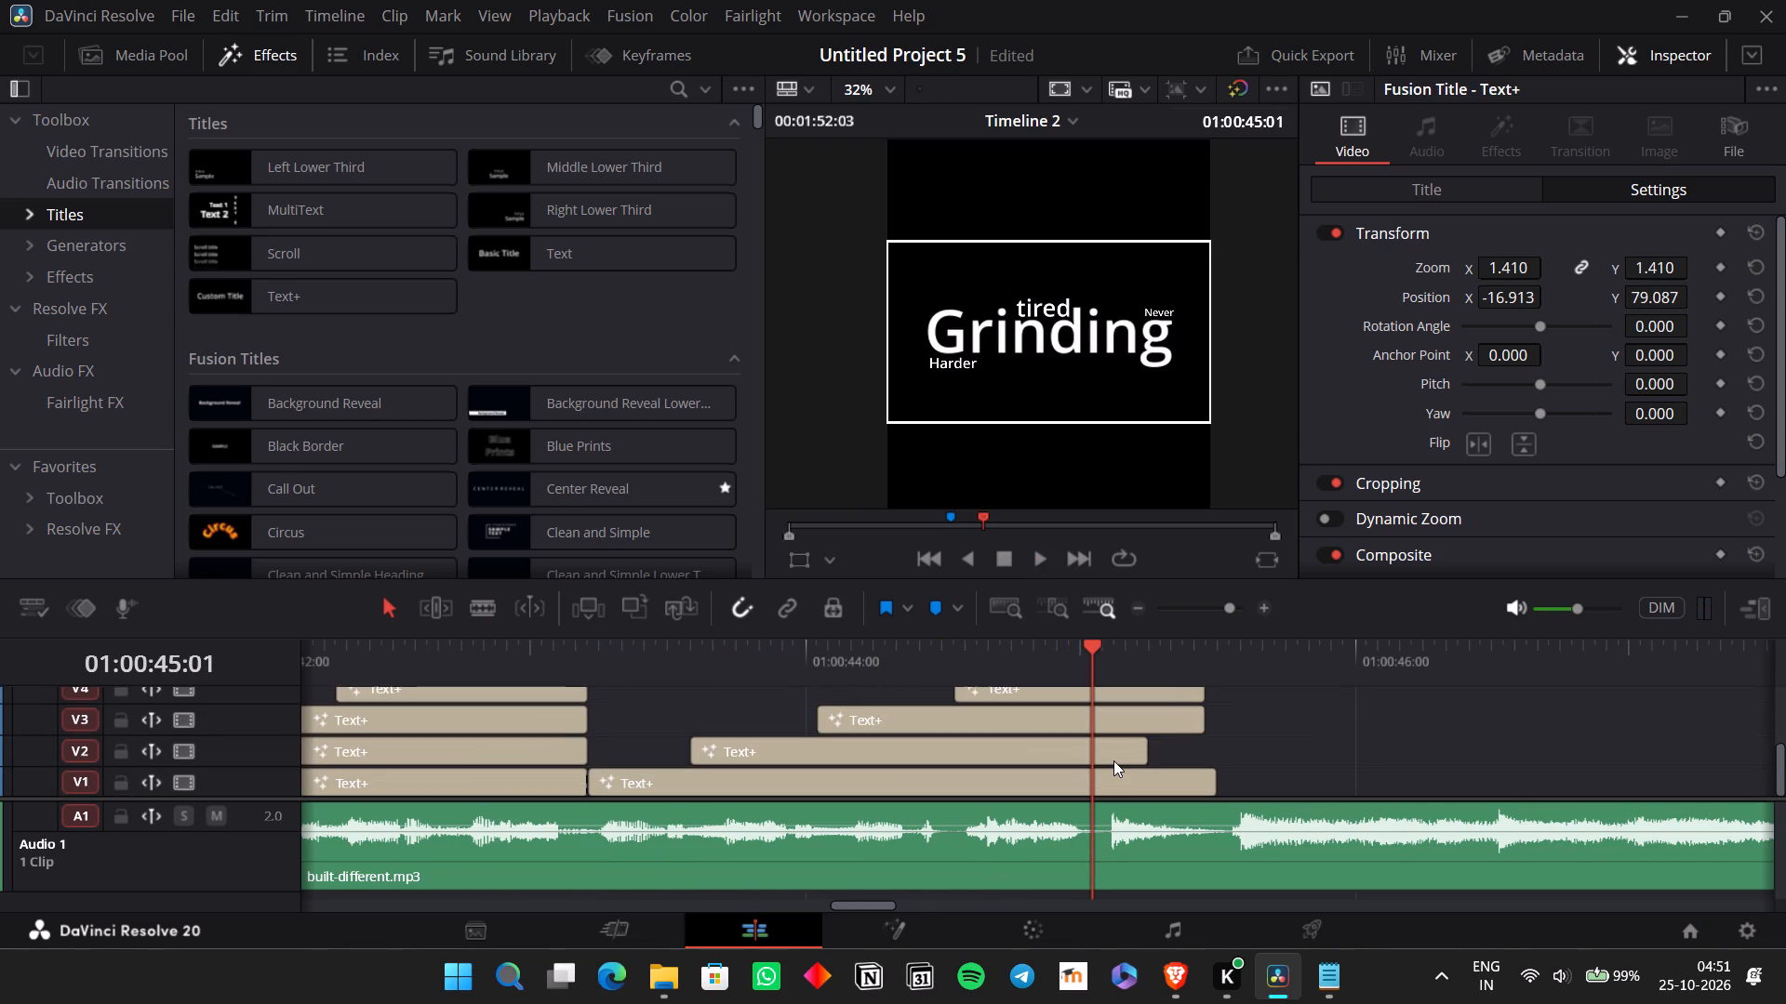
{"action": "scroll", "coordinate": [1113, 760], "scroll_direction": "down", "scroll_amount": 1}
{"action": "key", "text": "space"}
{"action": "key", "text": "space"}
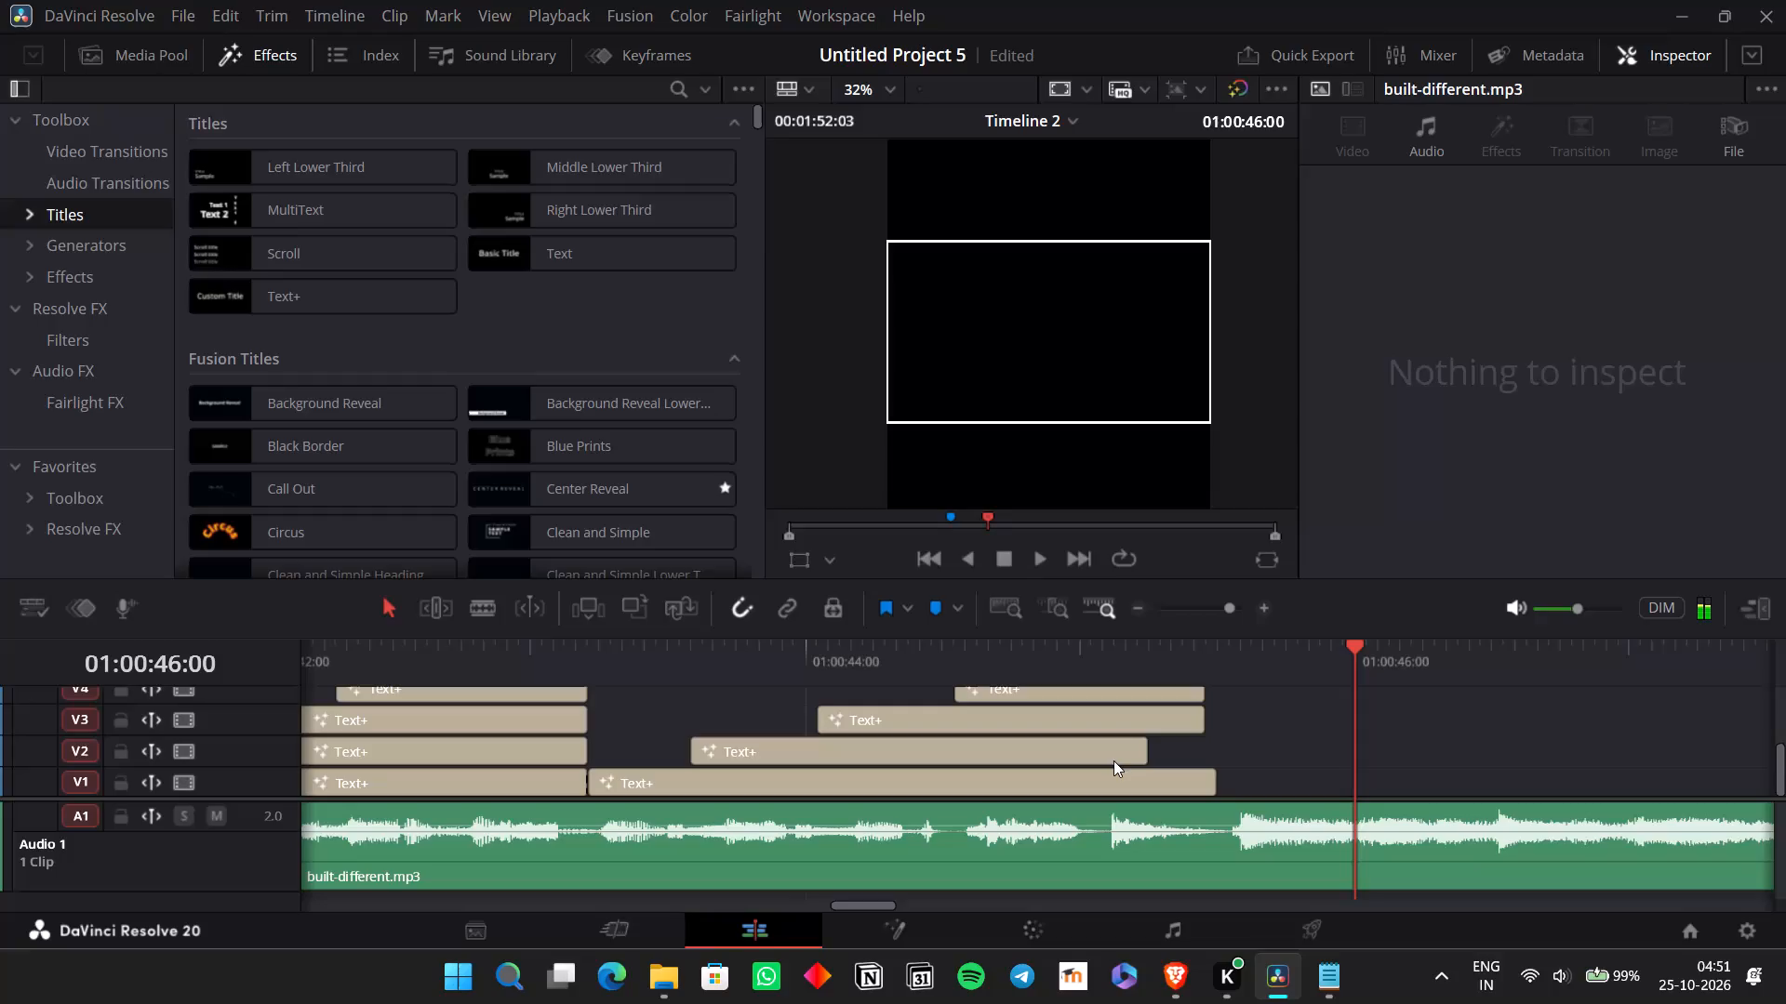
{"action": "left_click", "coordinate": [1085, 656]}
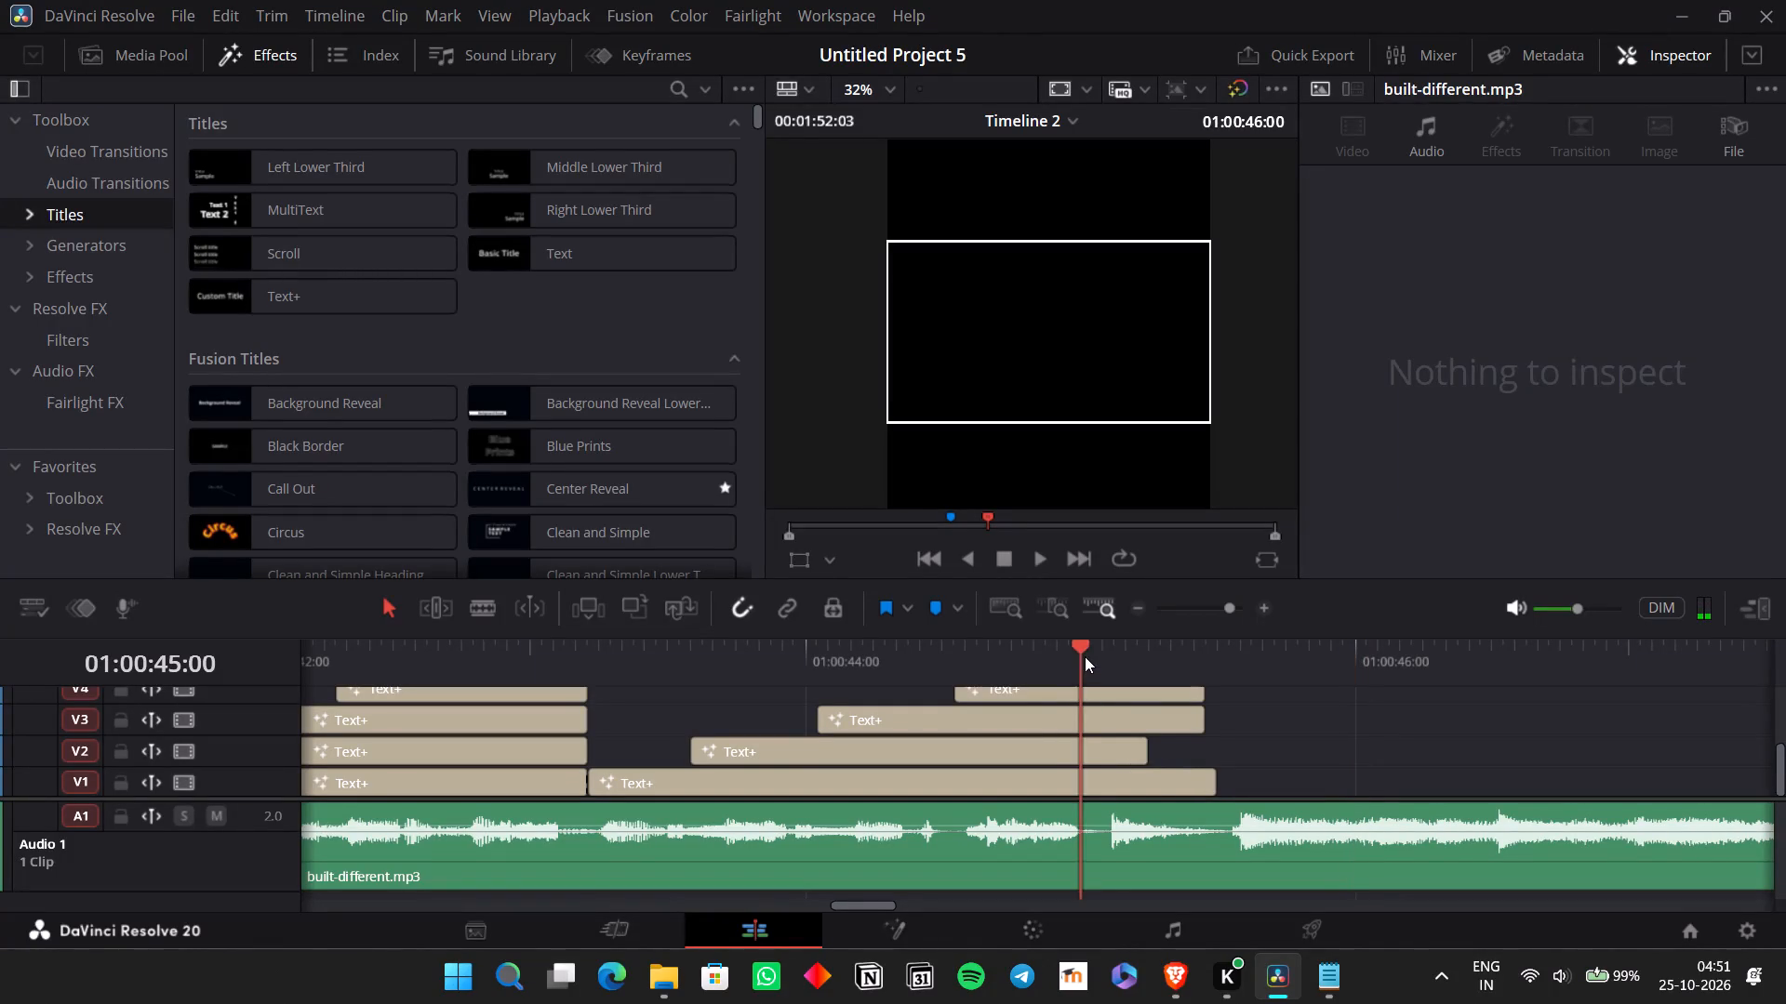
{"action": "key", "text": "space"}
{"action": "key", "text": "space"}
{"action": "left_click", "coordinate": [1093, 655]}
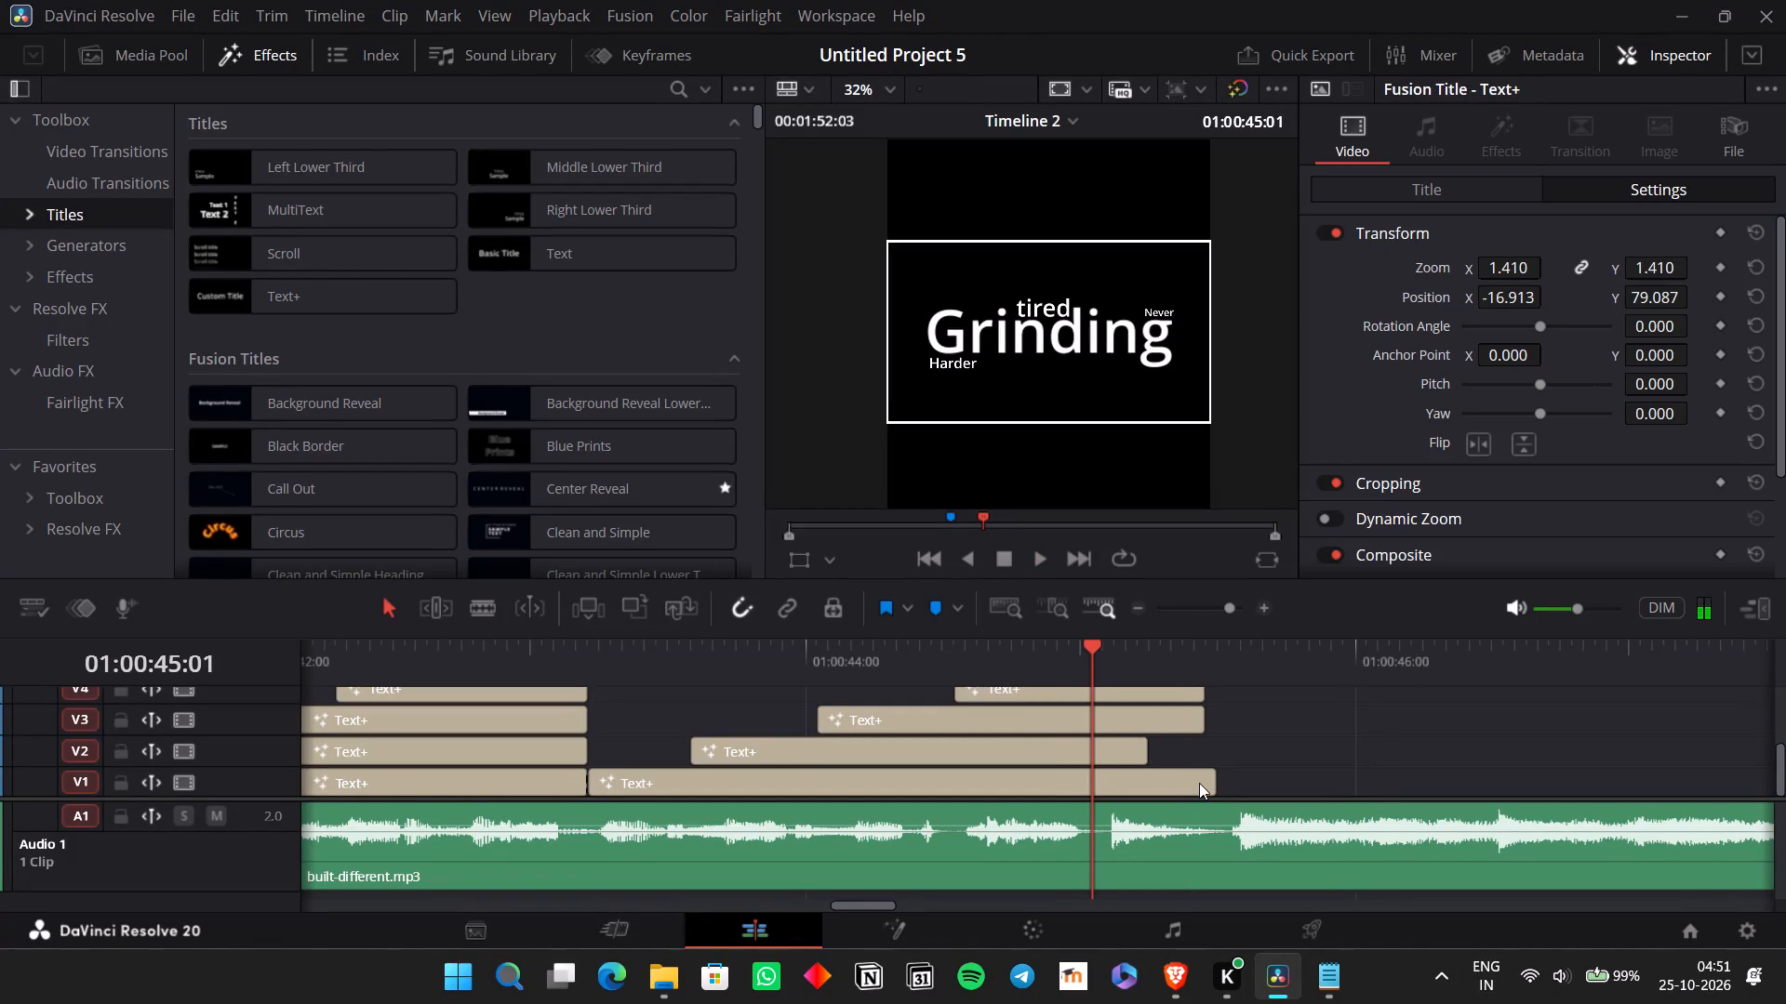
{"action": "left_click_drag", "start_coordinate": [1210, 786], "coordinate": [1100, 786]}
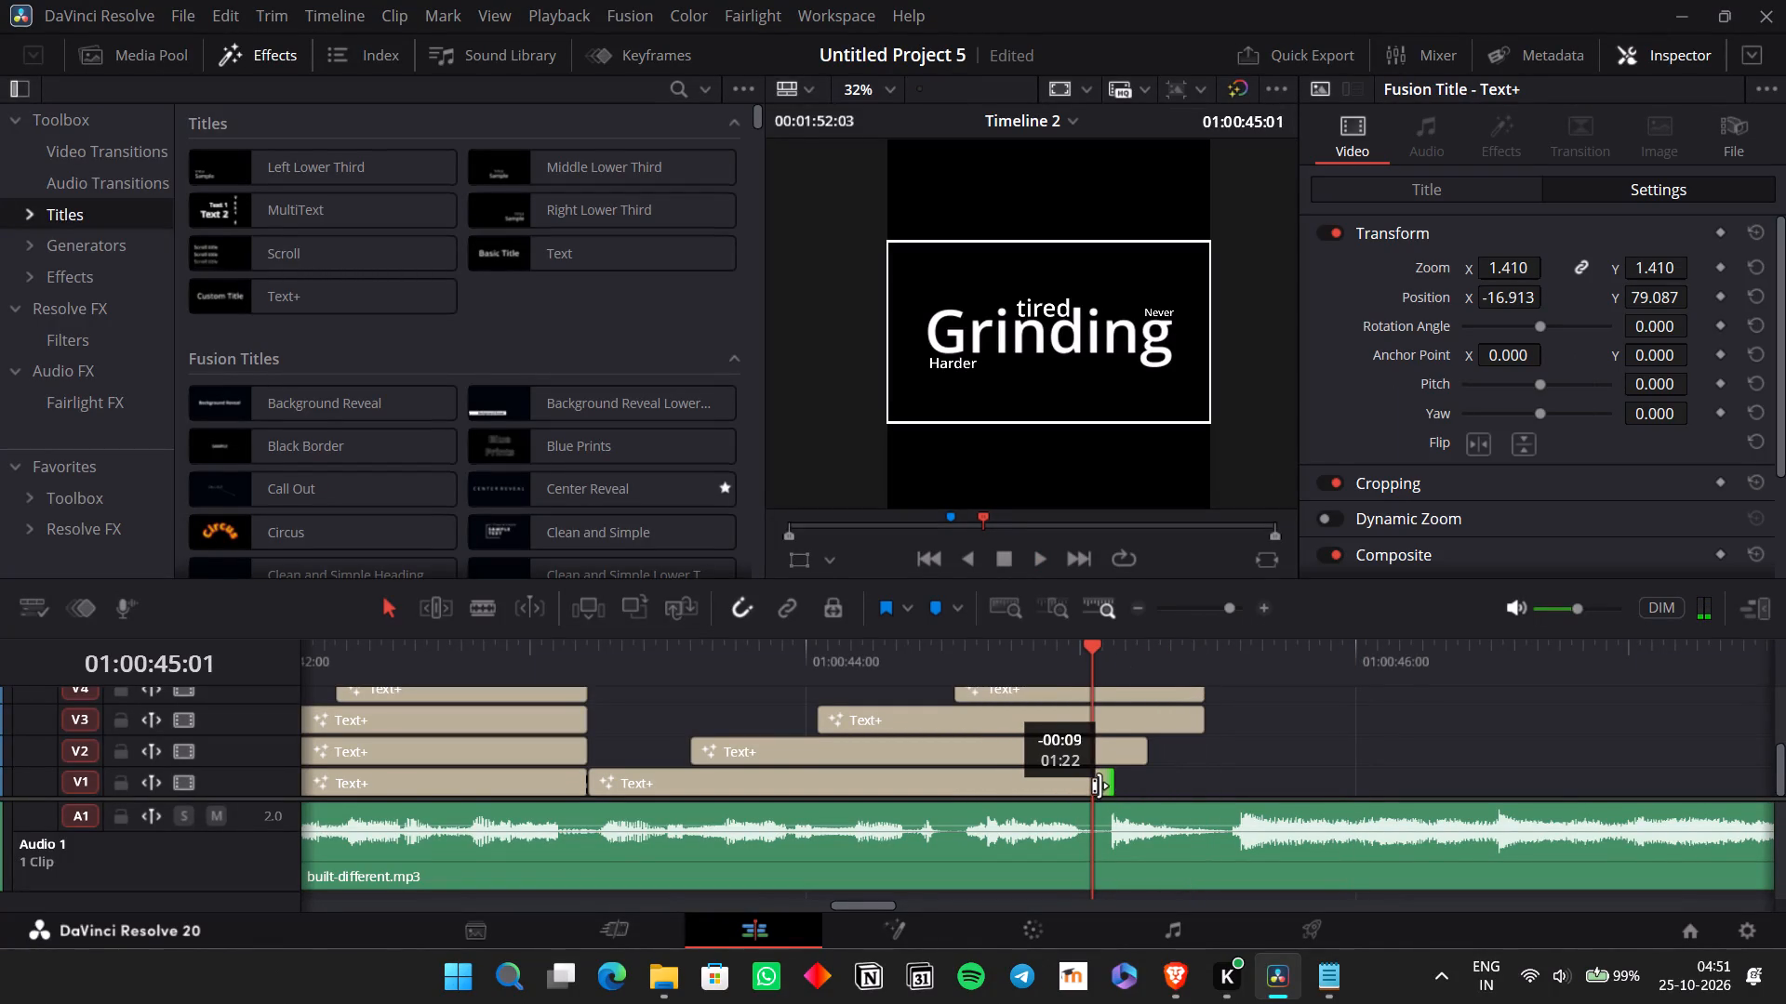
{"action": "left_click_drag", "start_coordinate": [1100, 786], "coordinate": [1101, 786]}
Trim the ends of the V2 "Harder", V3 "Never" and V4 "tired" titles to line up with the end of "Grinding".
{"action": "left_click", "coordinate": [1151, 752]}
{"action": "left_click_drag", "start_coordinate": [1143, 750], "coordinate": [1123, 747]}
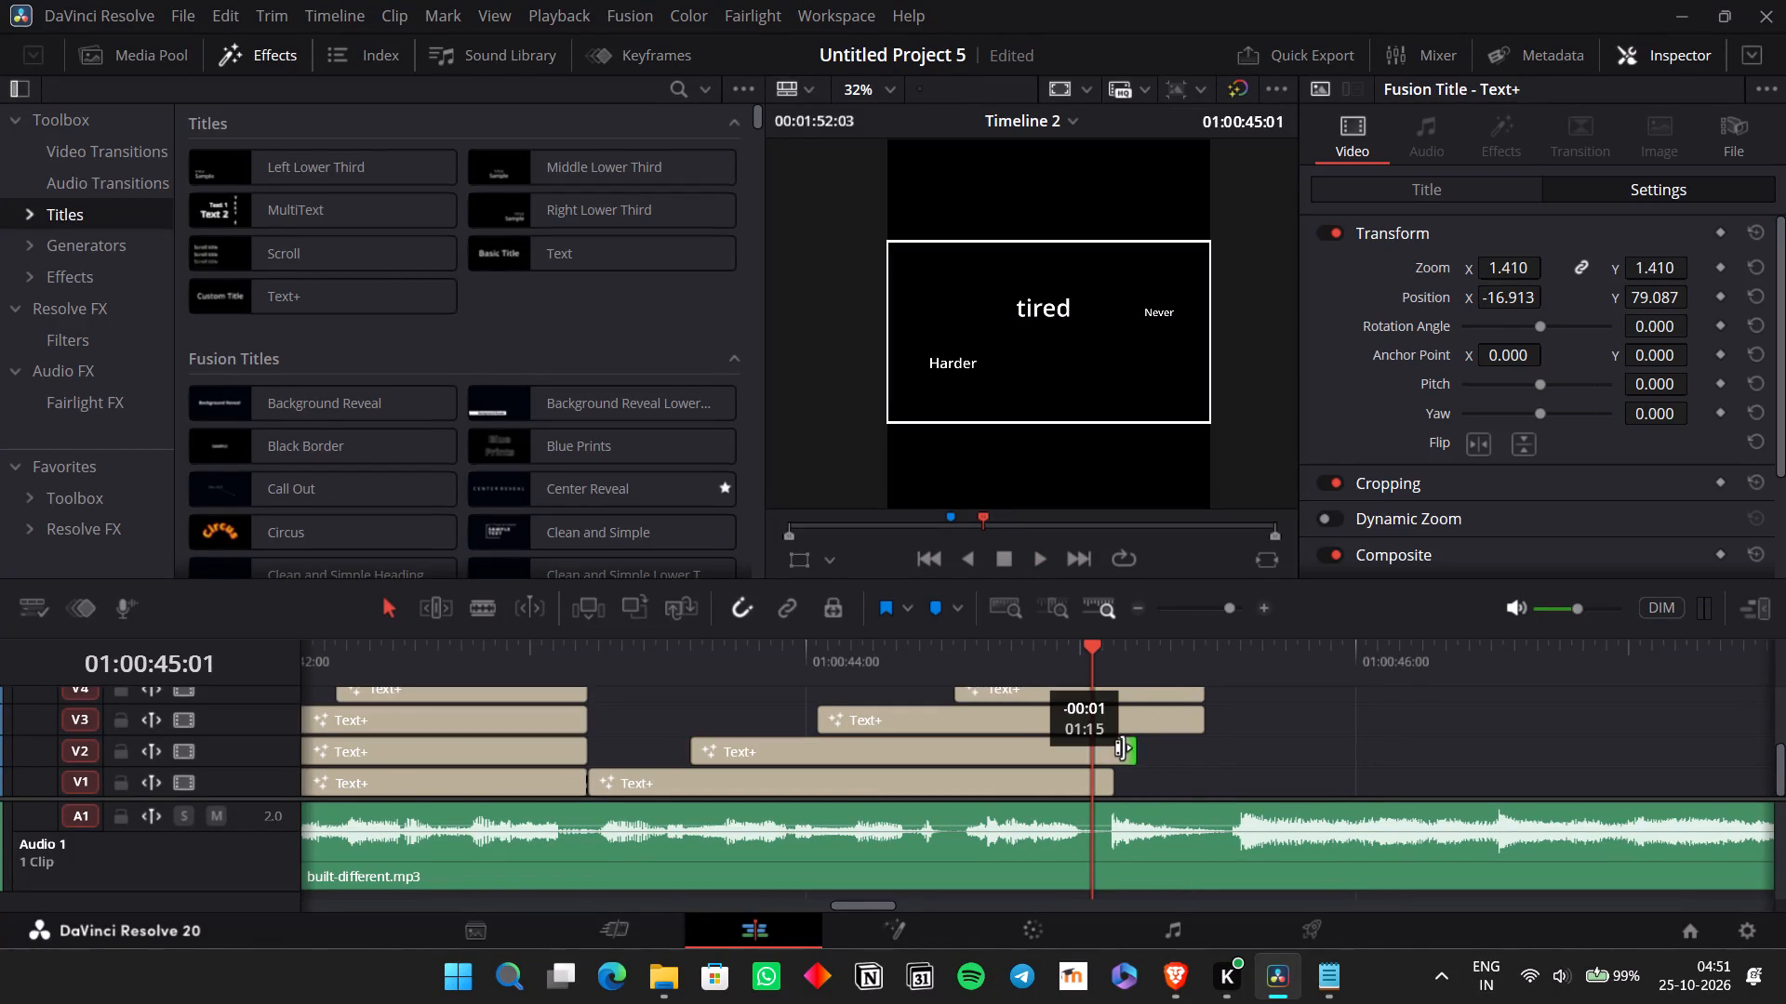
{"action": "left_click_drag", "start_coordinate": [1123, 747], "coordinate": [1106, 747]}
{"action": "left_click_drag", "start_coordinate": [1198, 716], "coordinate": [1130, 730]}
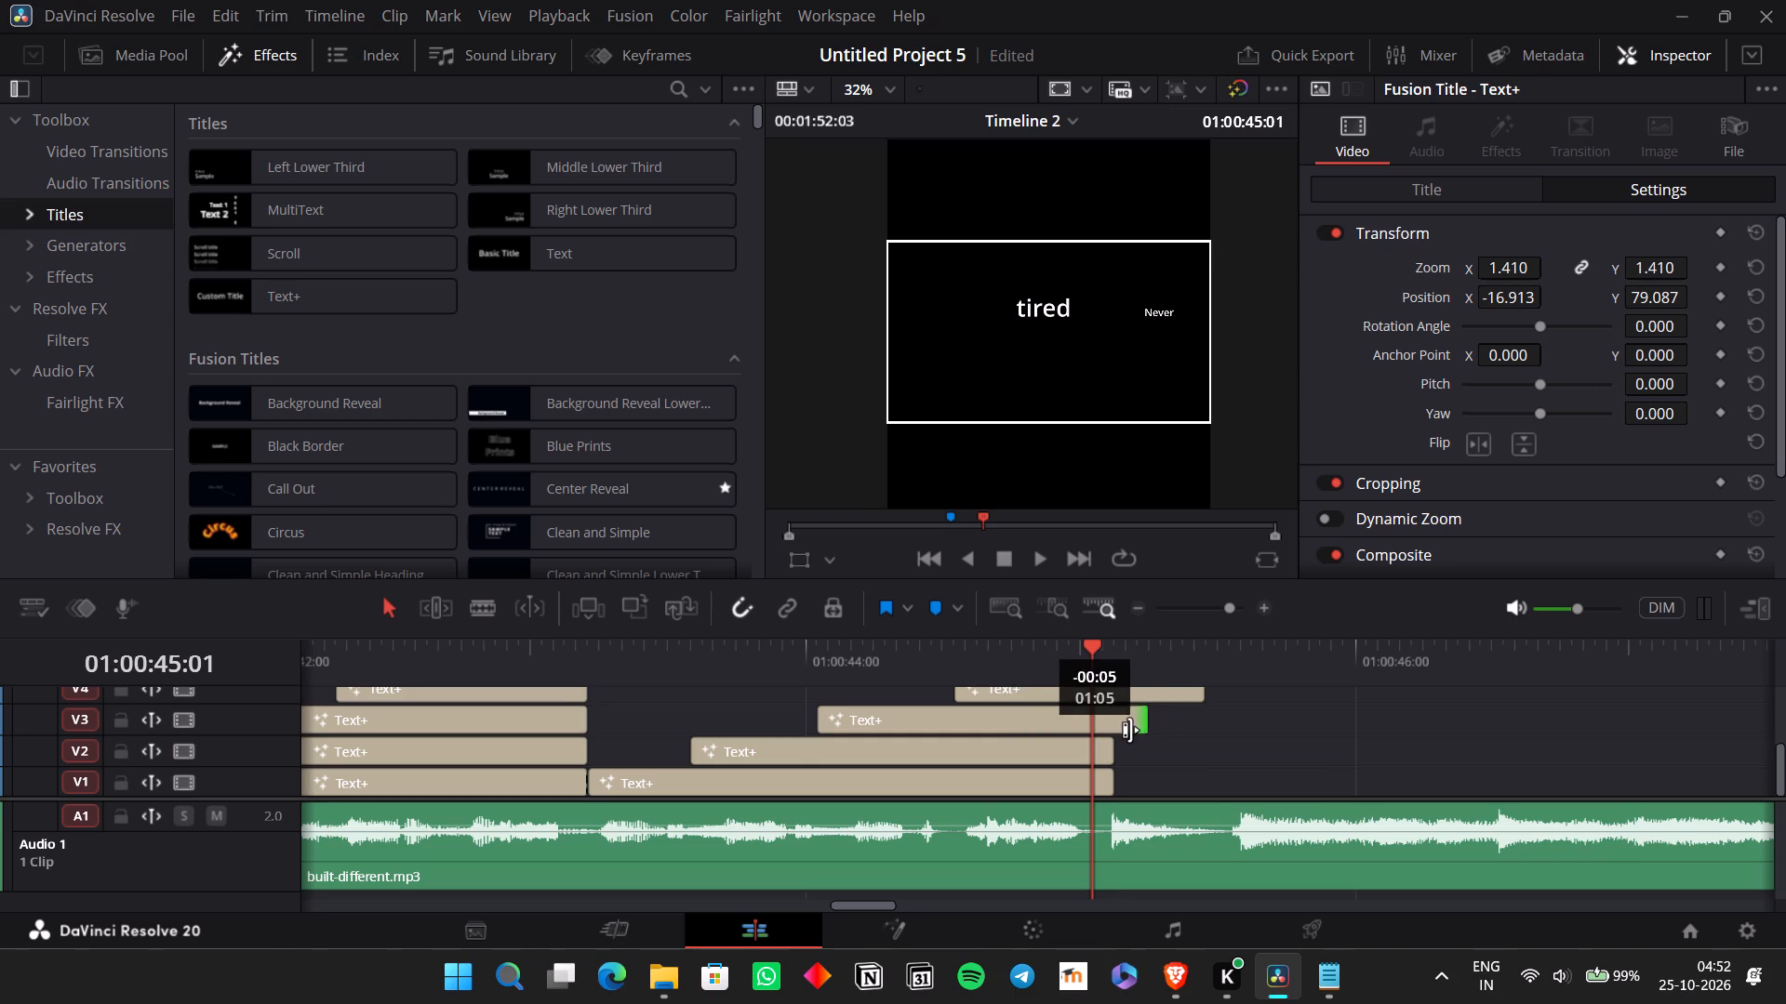
{"action": "left_click_drag", "start_coordinate": [1130, 730], "coordinate": [1106, 732]}
{"action": "left_click_drag", "start_coordinate": [1170, 751], "coordinate": [1180, 639]}
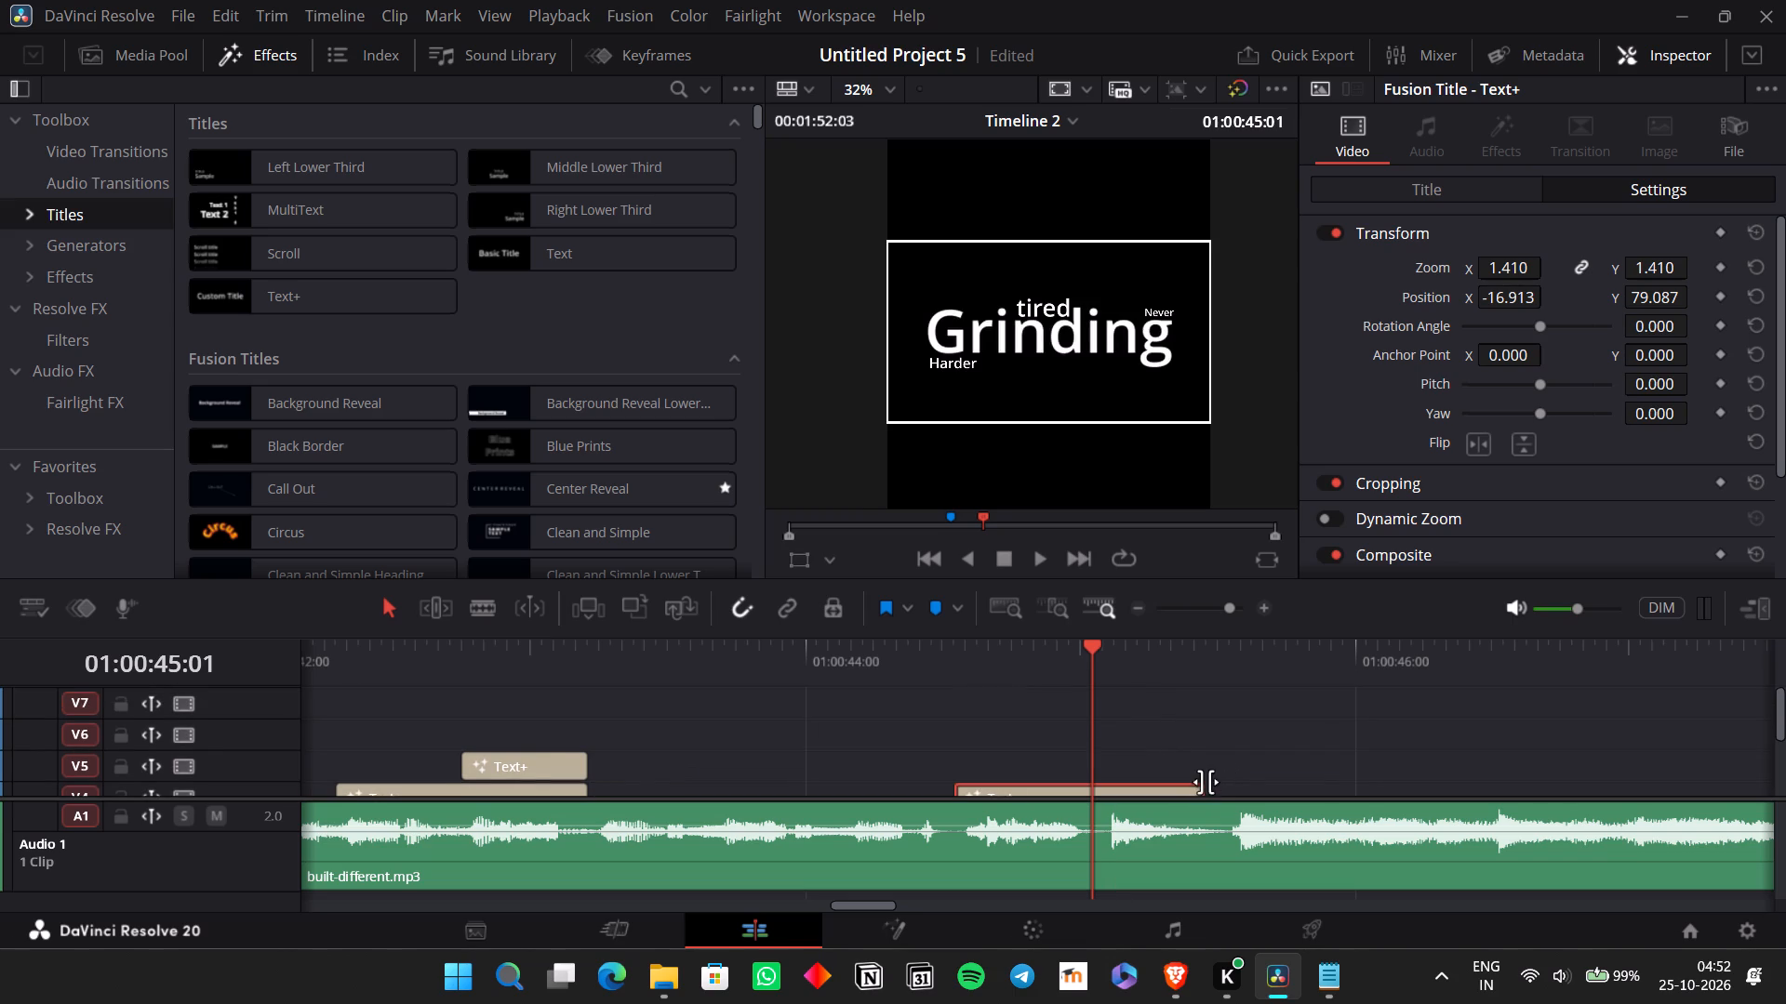
{"action": "left_click_drag", "start_coordinate": [1202, 782], "coordinate": [1090, 786]}
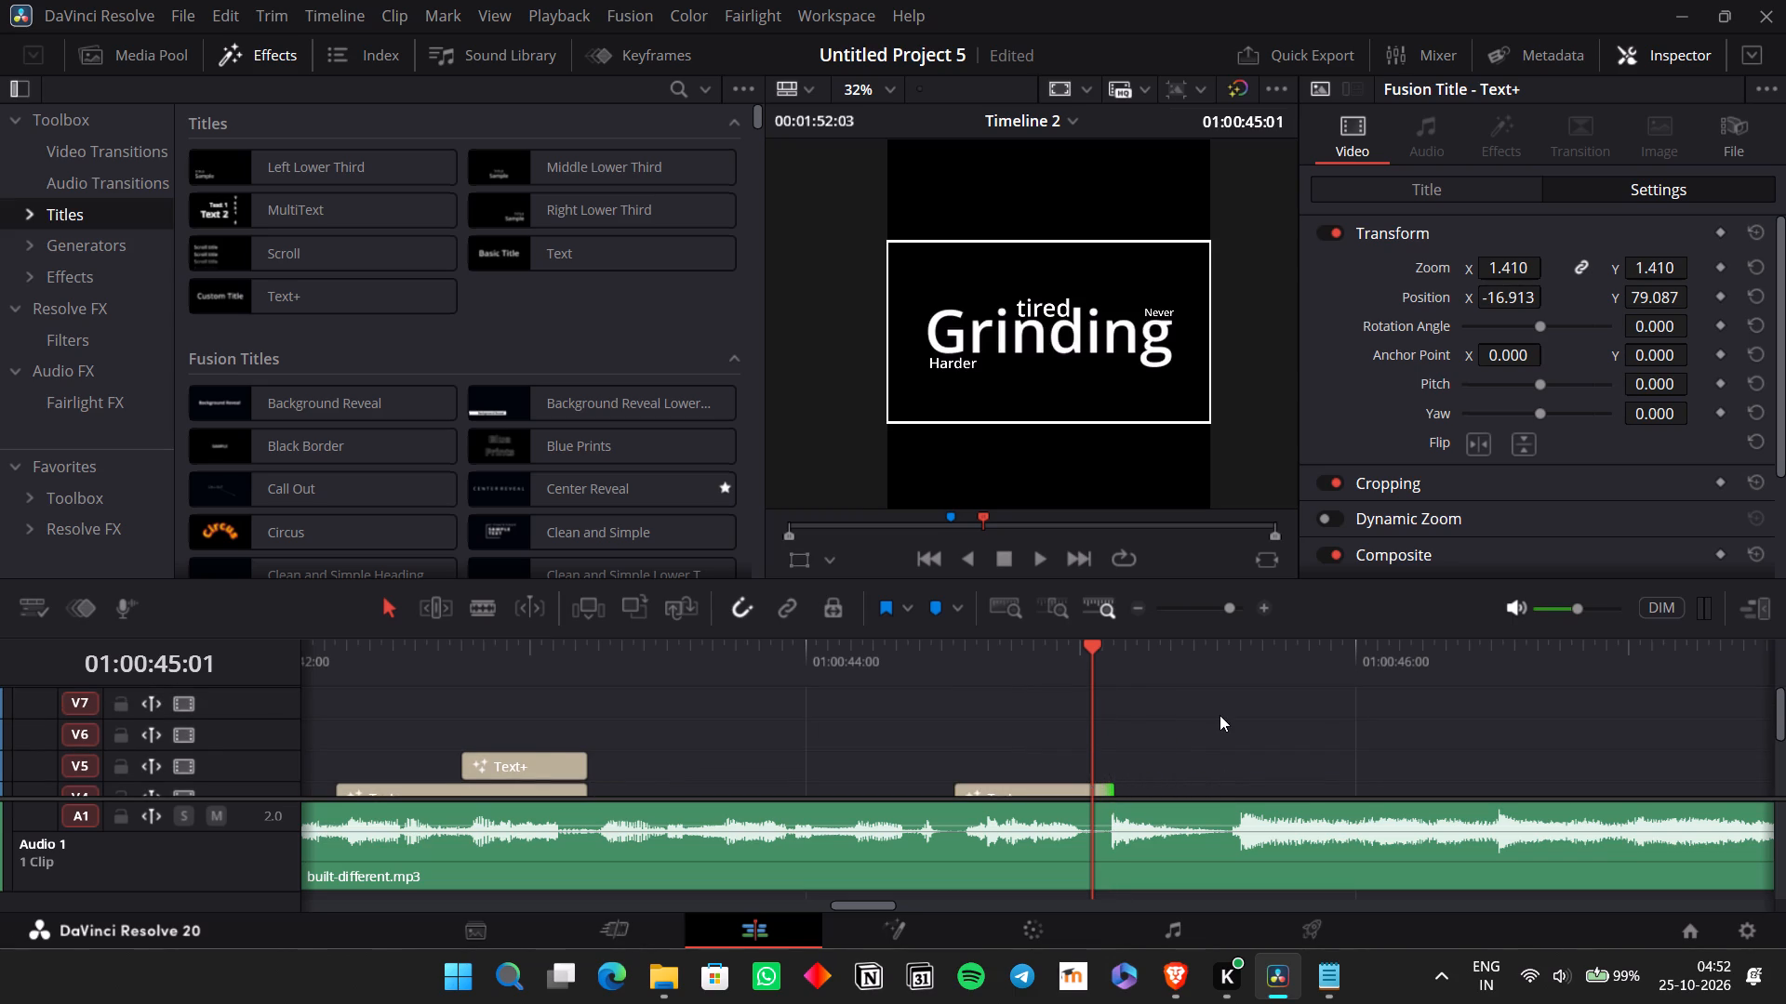
Play the audio from the end of the trimmed "Grinding" titles into the empty section after them.
{"action": "scroll", "coordinate": [1220, 715], "scroll_direction": "down", "scroll_amount": 3}
{"action": "scroll", "coordinate": [1204, 754], "scroll_direction": "up", "scroll_amount": 3}
{"action": "scroll", "coordinate": [1187, 755], "scroll_direction": "down", "scroll_amount": 2}
{"action": "key", "text": "space"}
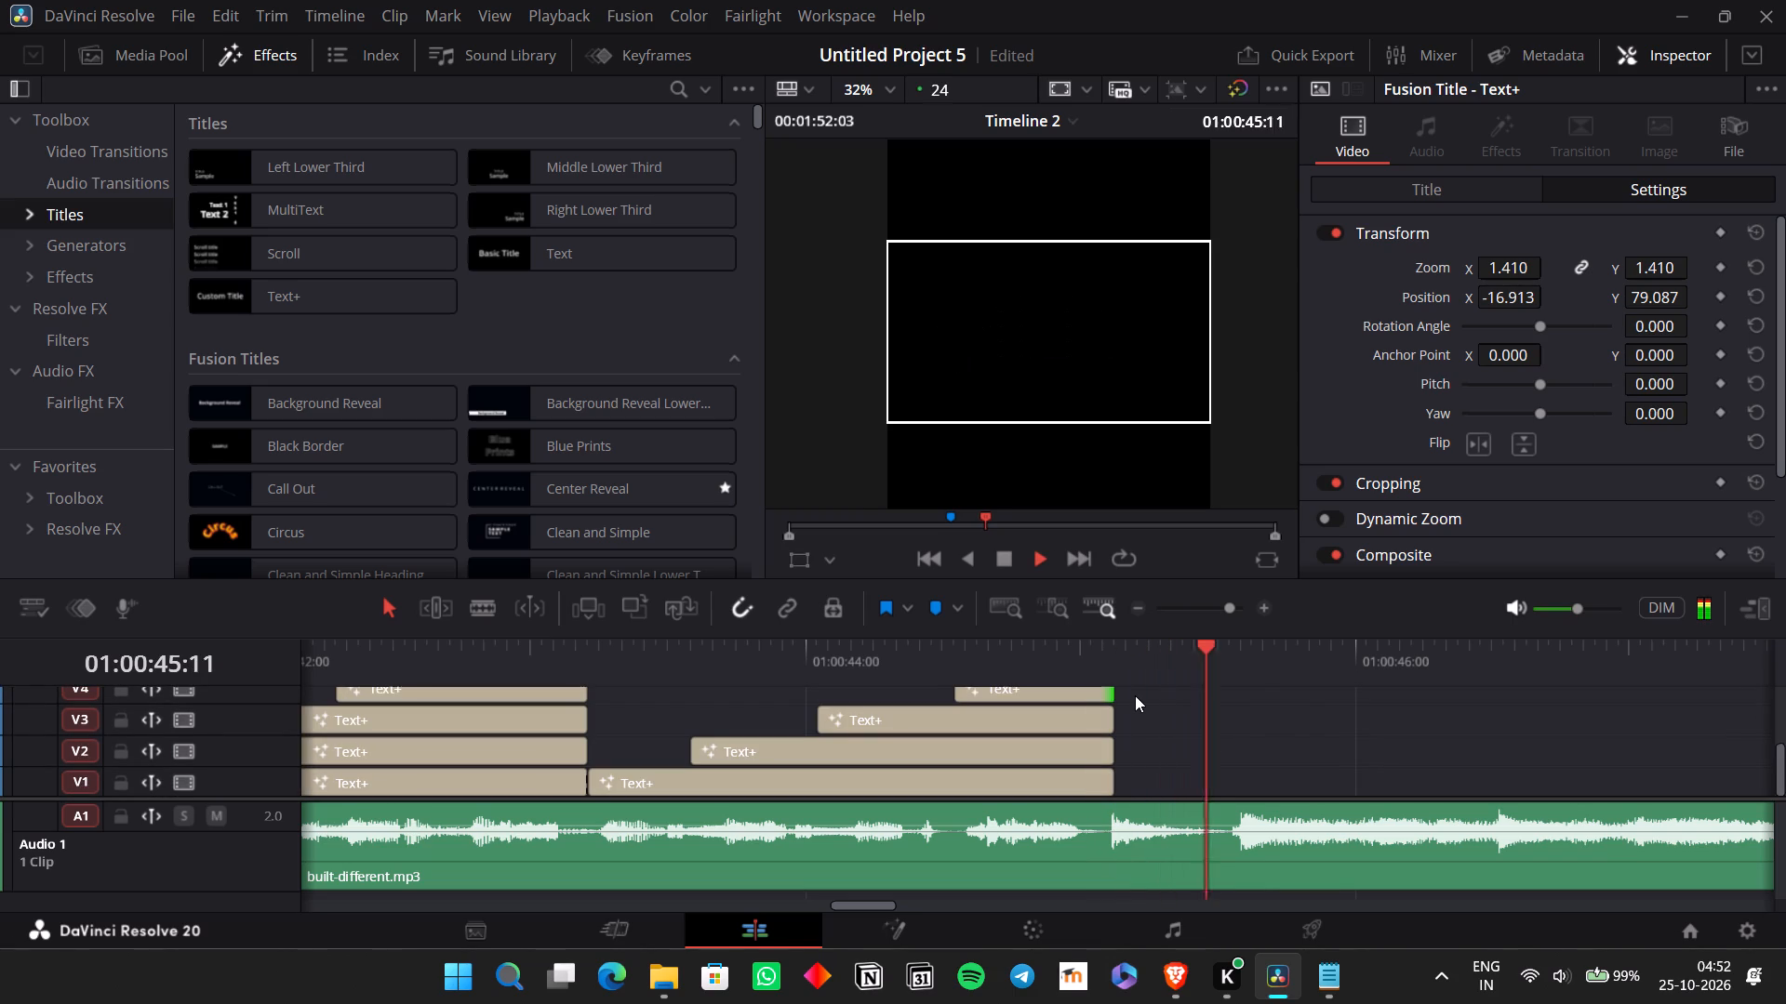
{"action": "key", "text": "space"}
Spot-check the second group of titles against the vocal, from "Slow Down" through "NO" to "SWEAT".
{"action": "left_click", "coordinate": [1127, 604]}
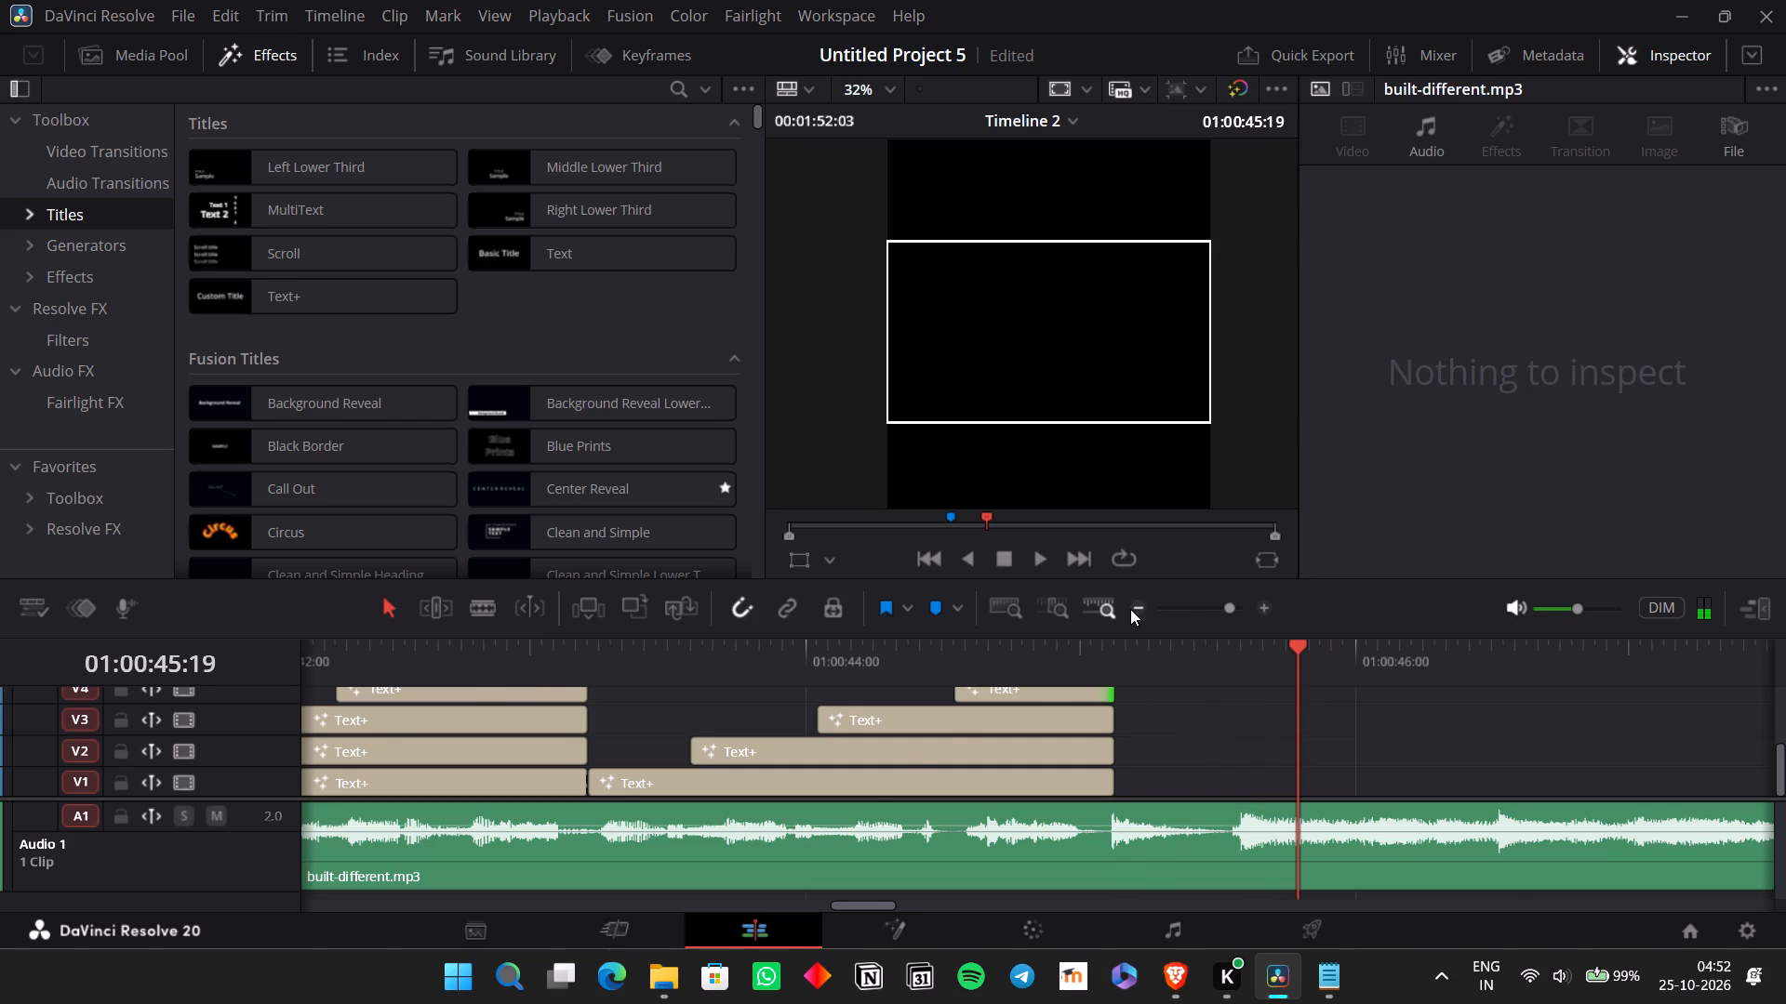
{"action": "left_click", "coordinate": [1134, 611]}
{"action": "left_click", "coordinate": [1134, 611]}
{"action": "scroll", "coordinate": [1140, 723], "scroll_direction": "right", "scroll_amount": 1}
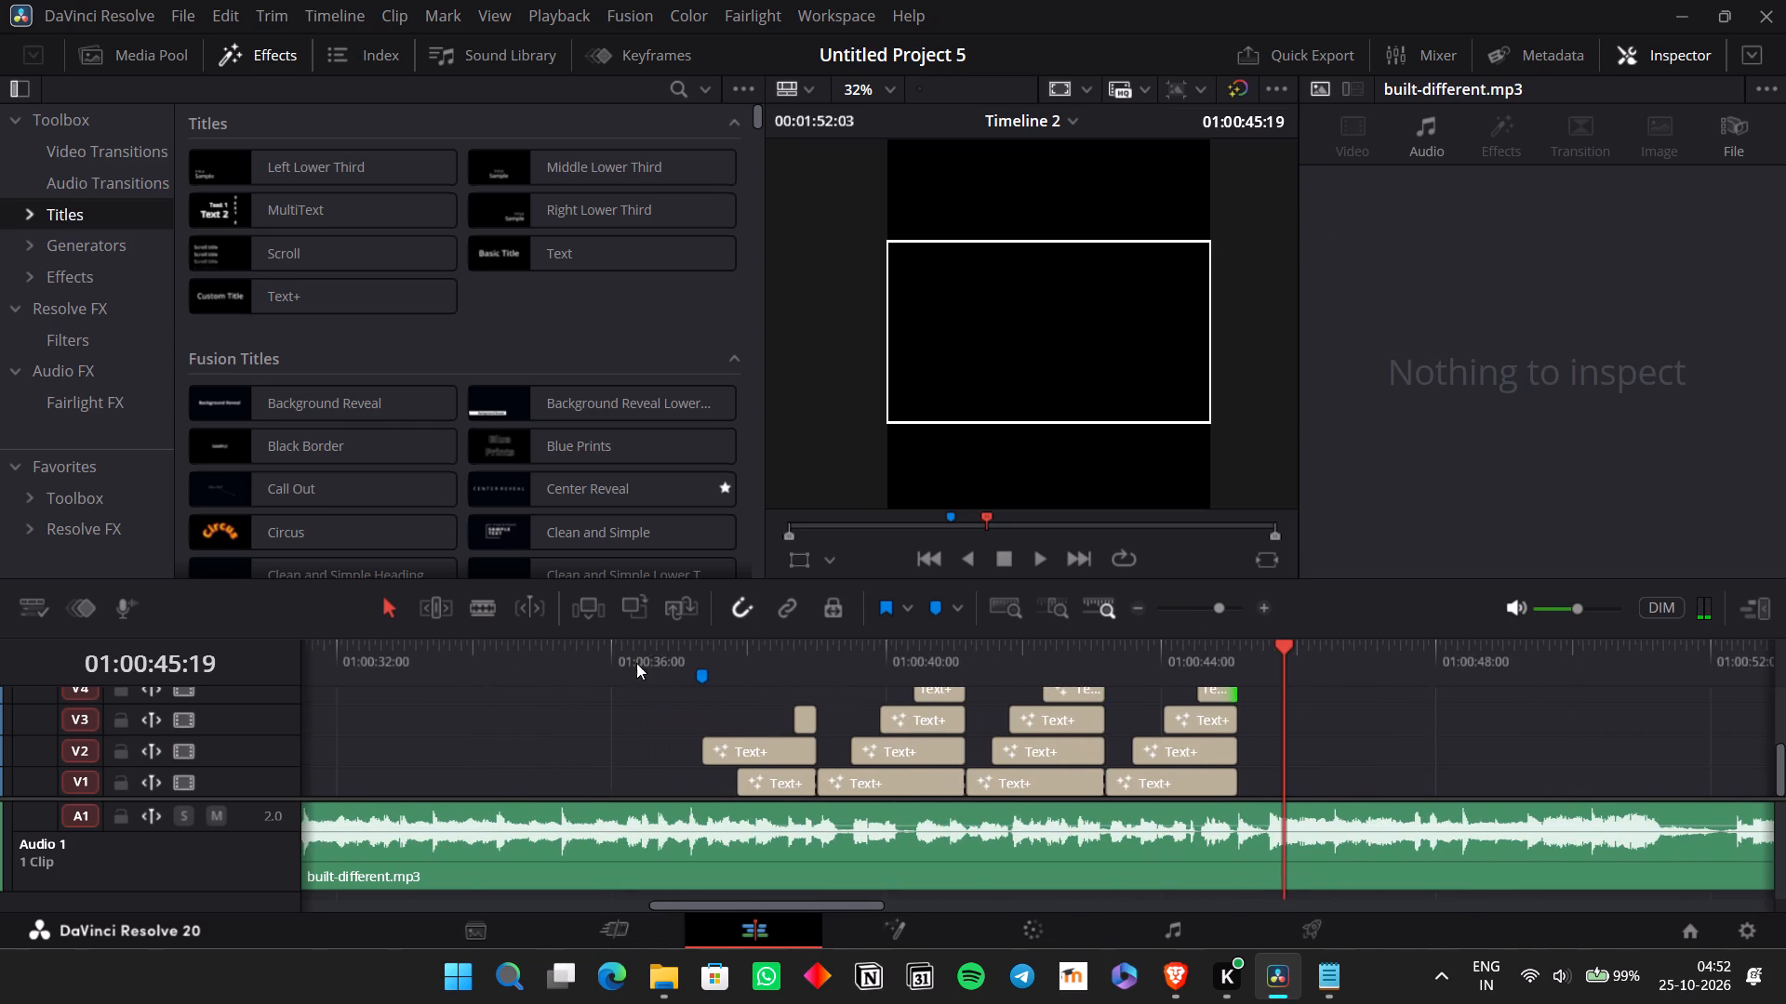
{"action": "scroll", "coordinate": [636, 663], "scroll_direction": "right", "scroll_amount": 1}
{"action": "left_click", "coordinate": [692, 657]}
{"action": "key", "text": "space"}
{"action": "key", "text": "space"}
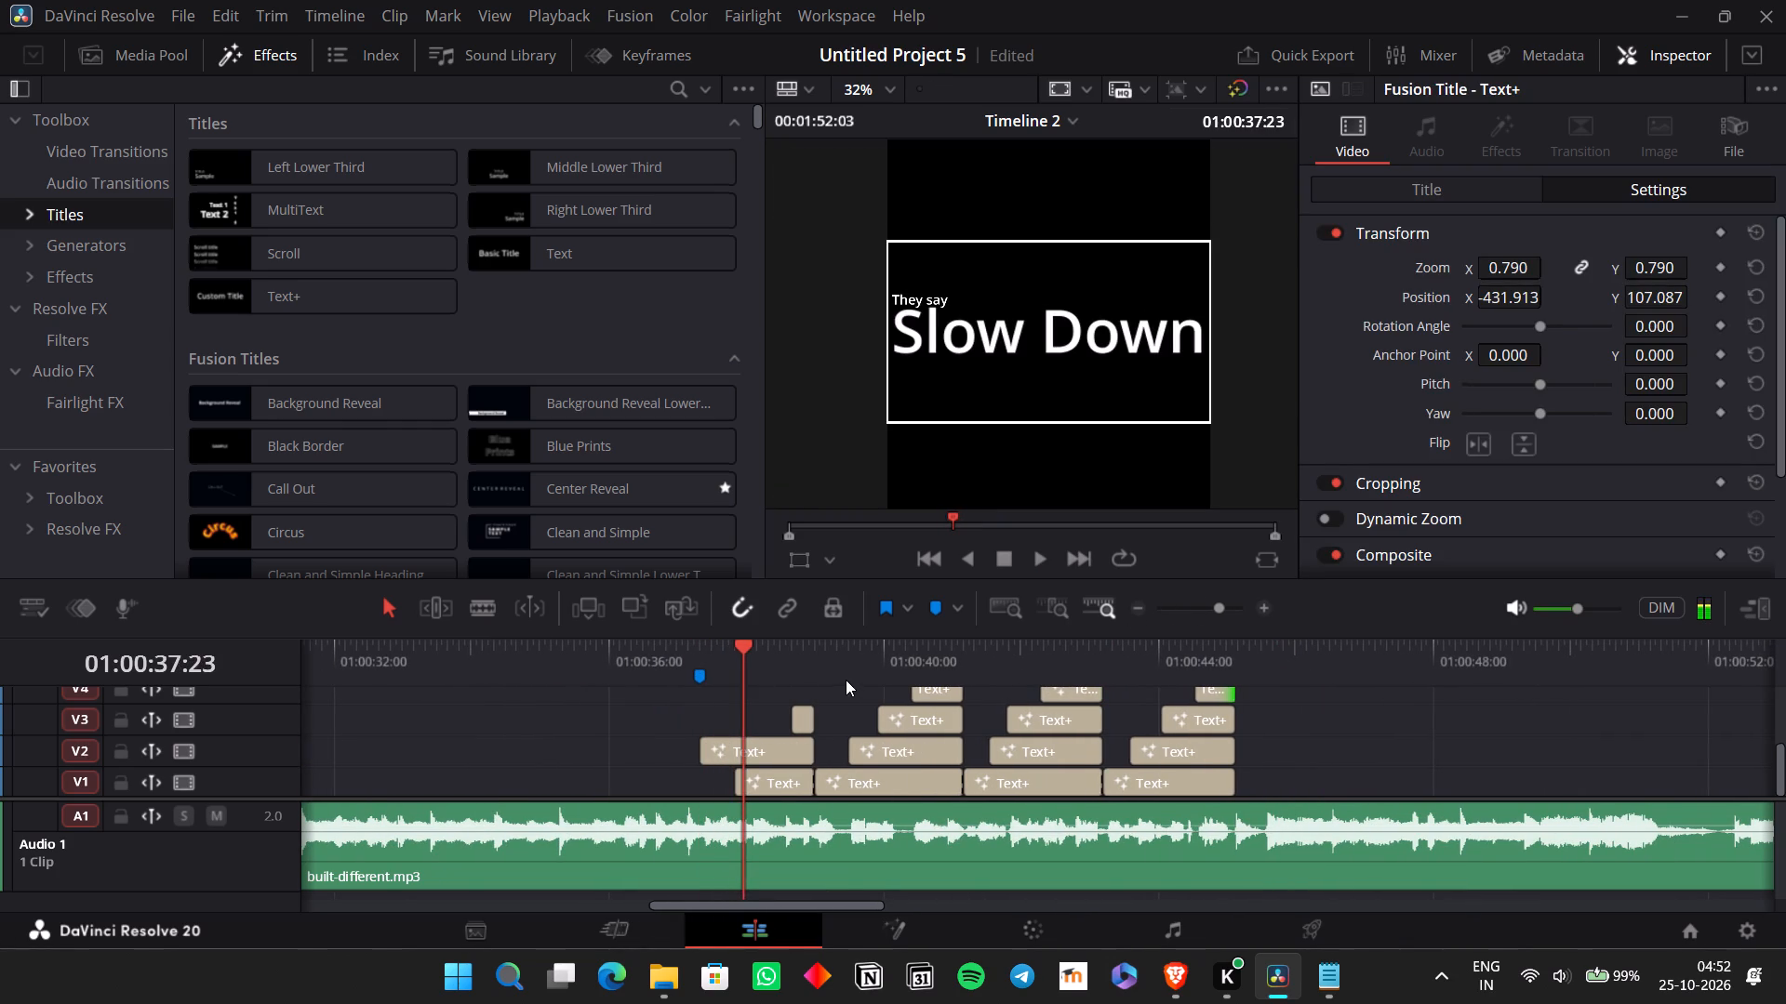
{"action": "left_click", "coordinate": [841, 658]}
{"action": "key", "text": "space"}
{"action": "key", "text": "space"}
{"action": "left_click", "coordinate": [1012, 619]}
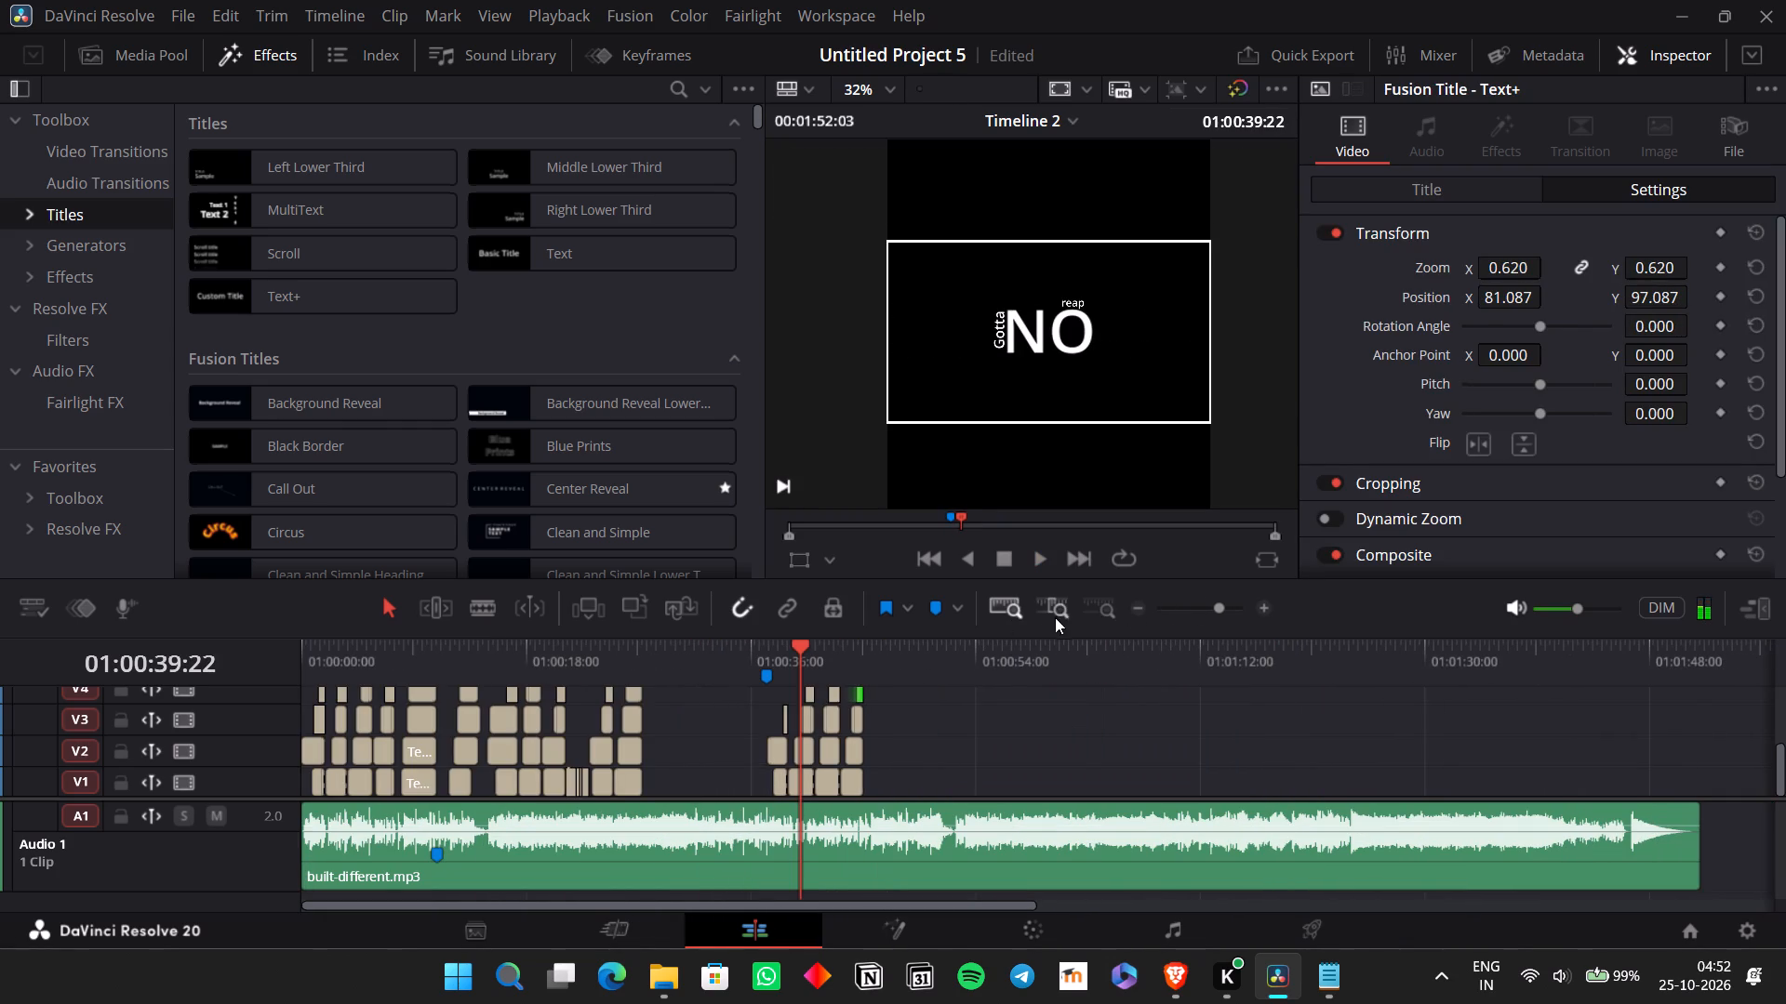
{"action": "left_click", "coordinate": [816, 662]}
{"action": "key", "text": "space"}
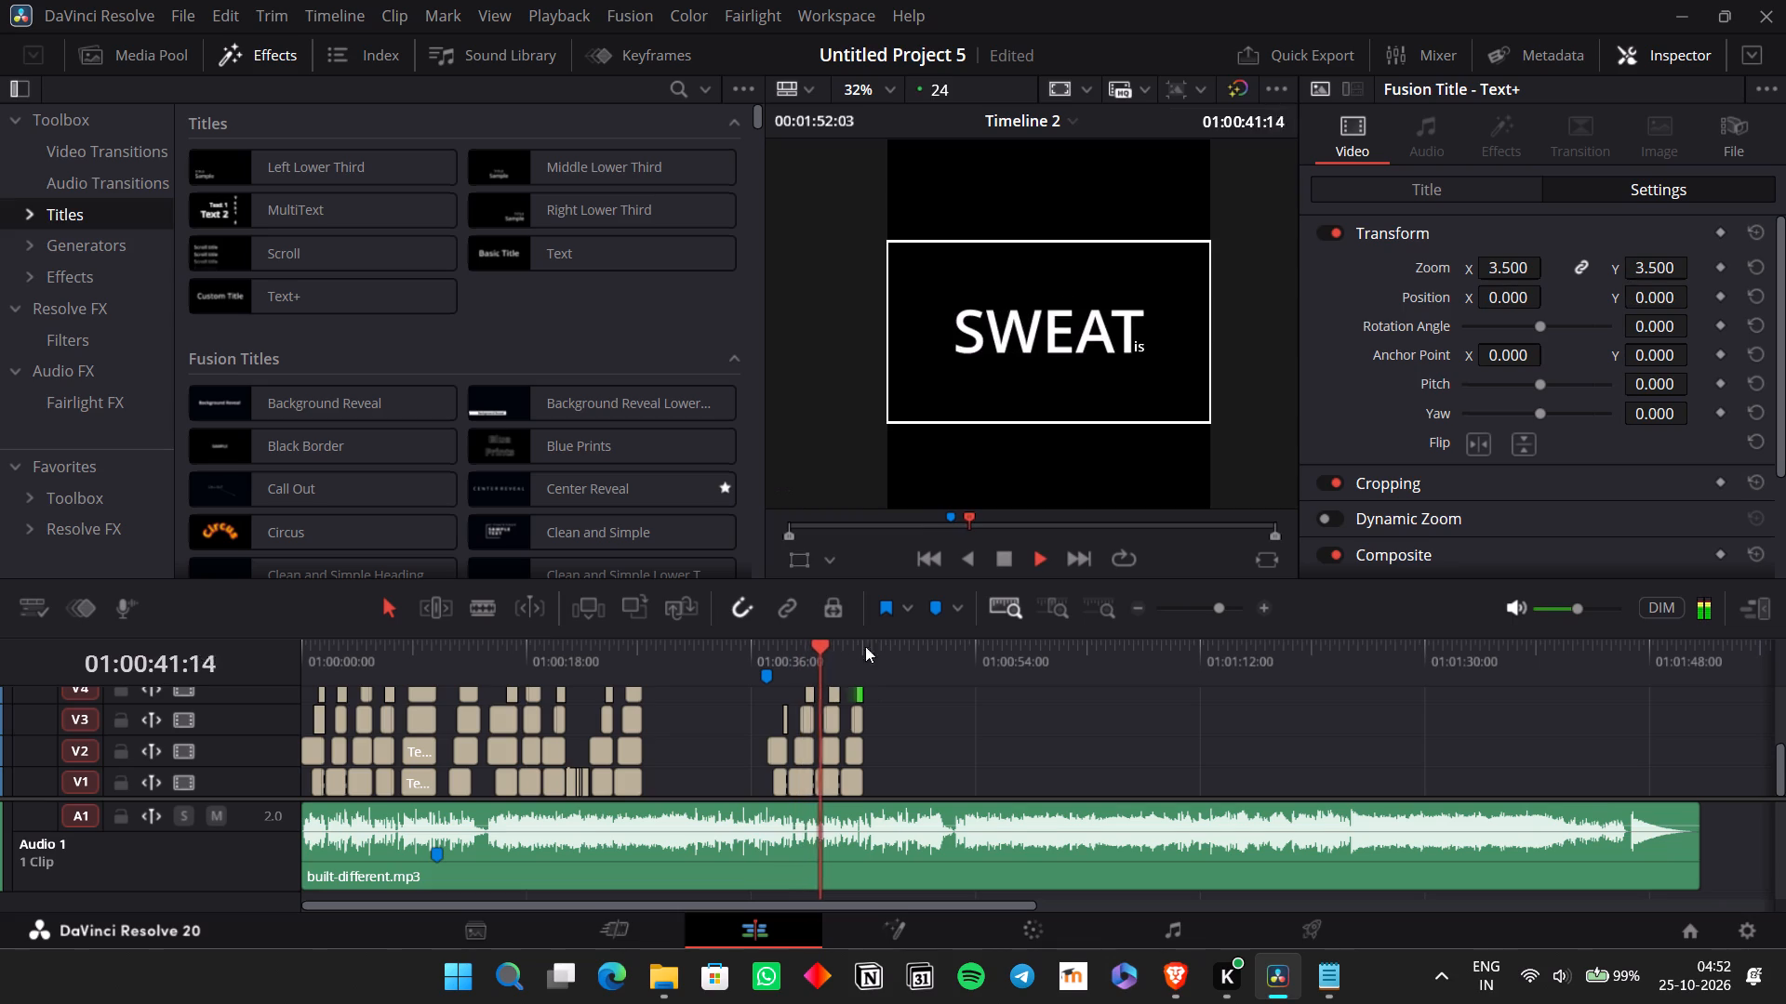
{"action": "key", "text": "space"}
Play back the earlier titles between about 01:00:22 and 01:00:25, including "Climbing", "Different" and "more", against the vocal.
{"action": "left_click", "coordinate": [612, 654]}
{"action": "key", "text": "space"}
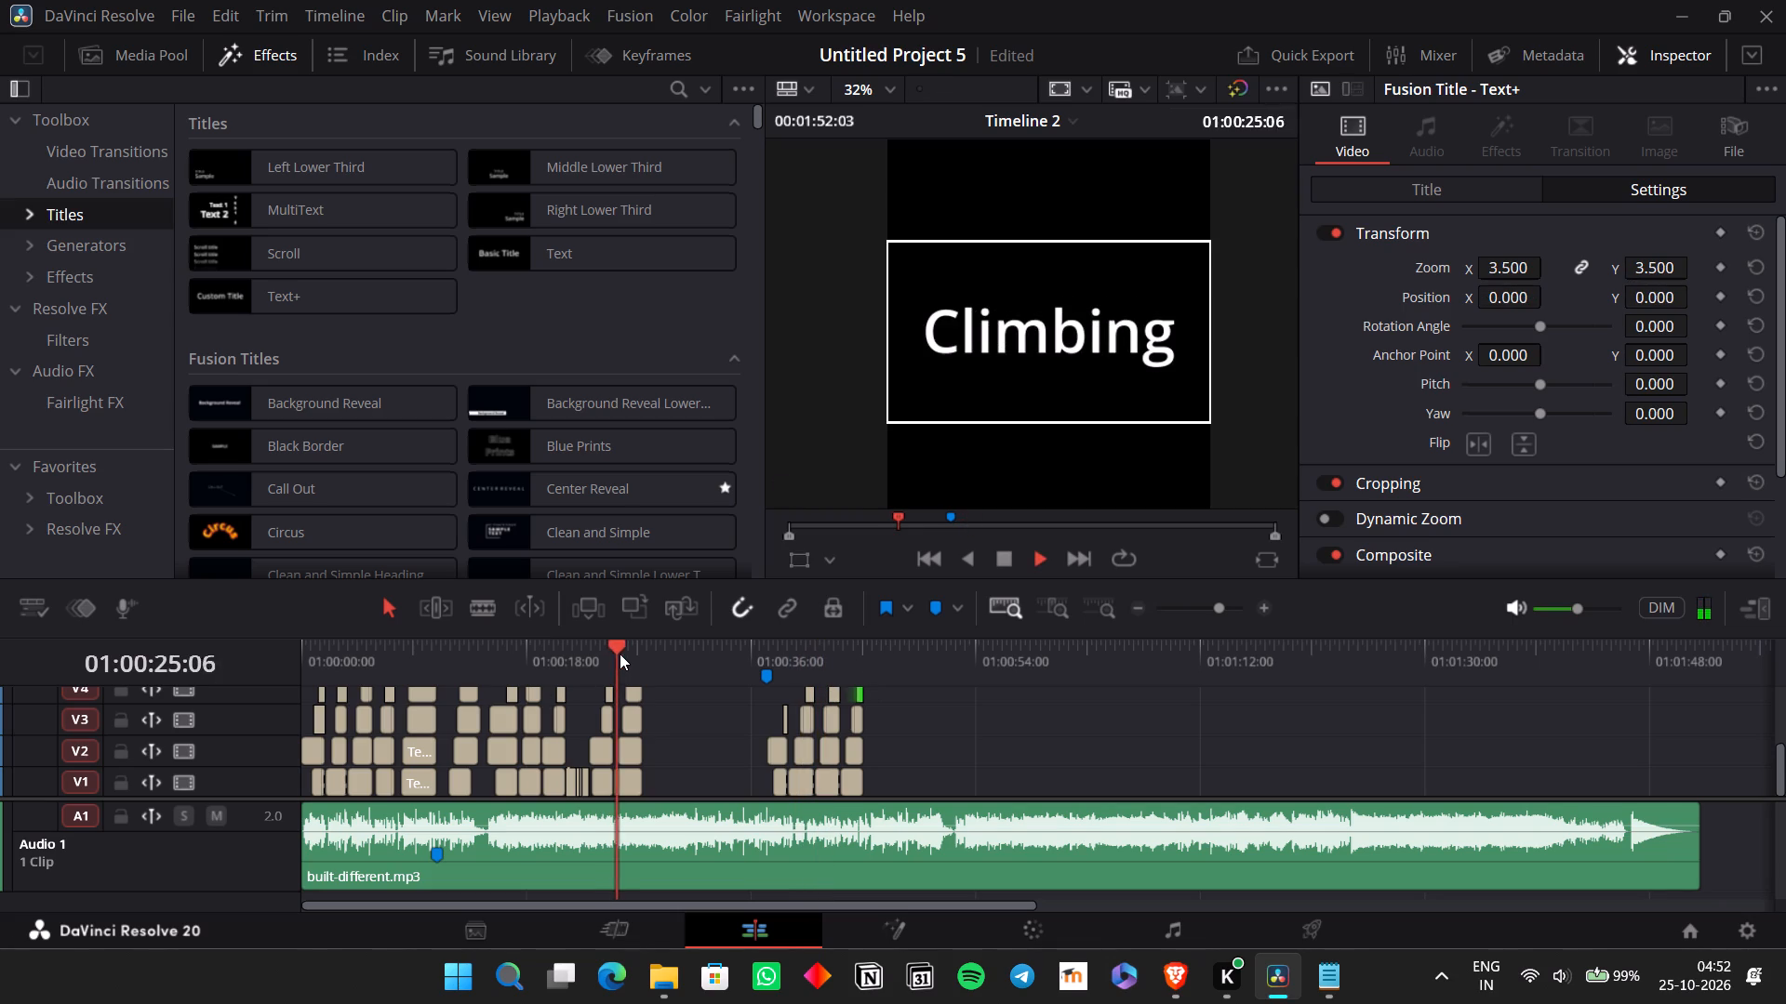
{"action": "key", "text": "space"}
{"action": "left_click", "coordinate": [597, 648]}
{"action": "key", "text": "space"}
{"action": "key", "text": "space"}
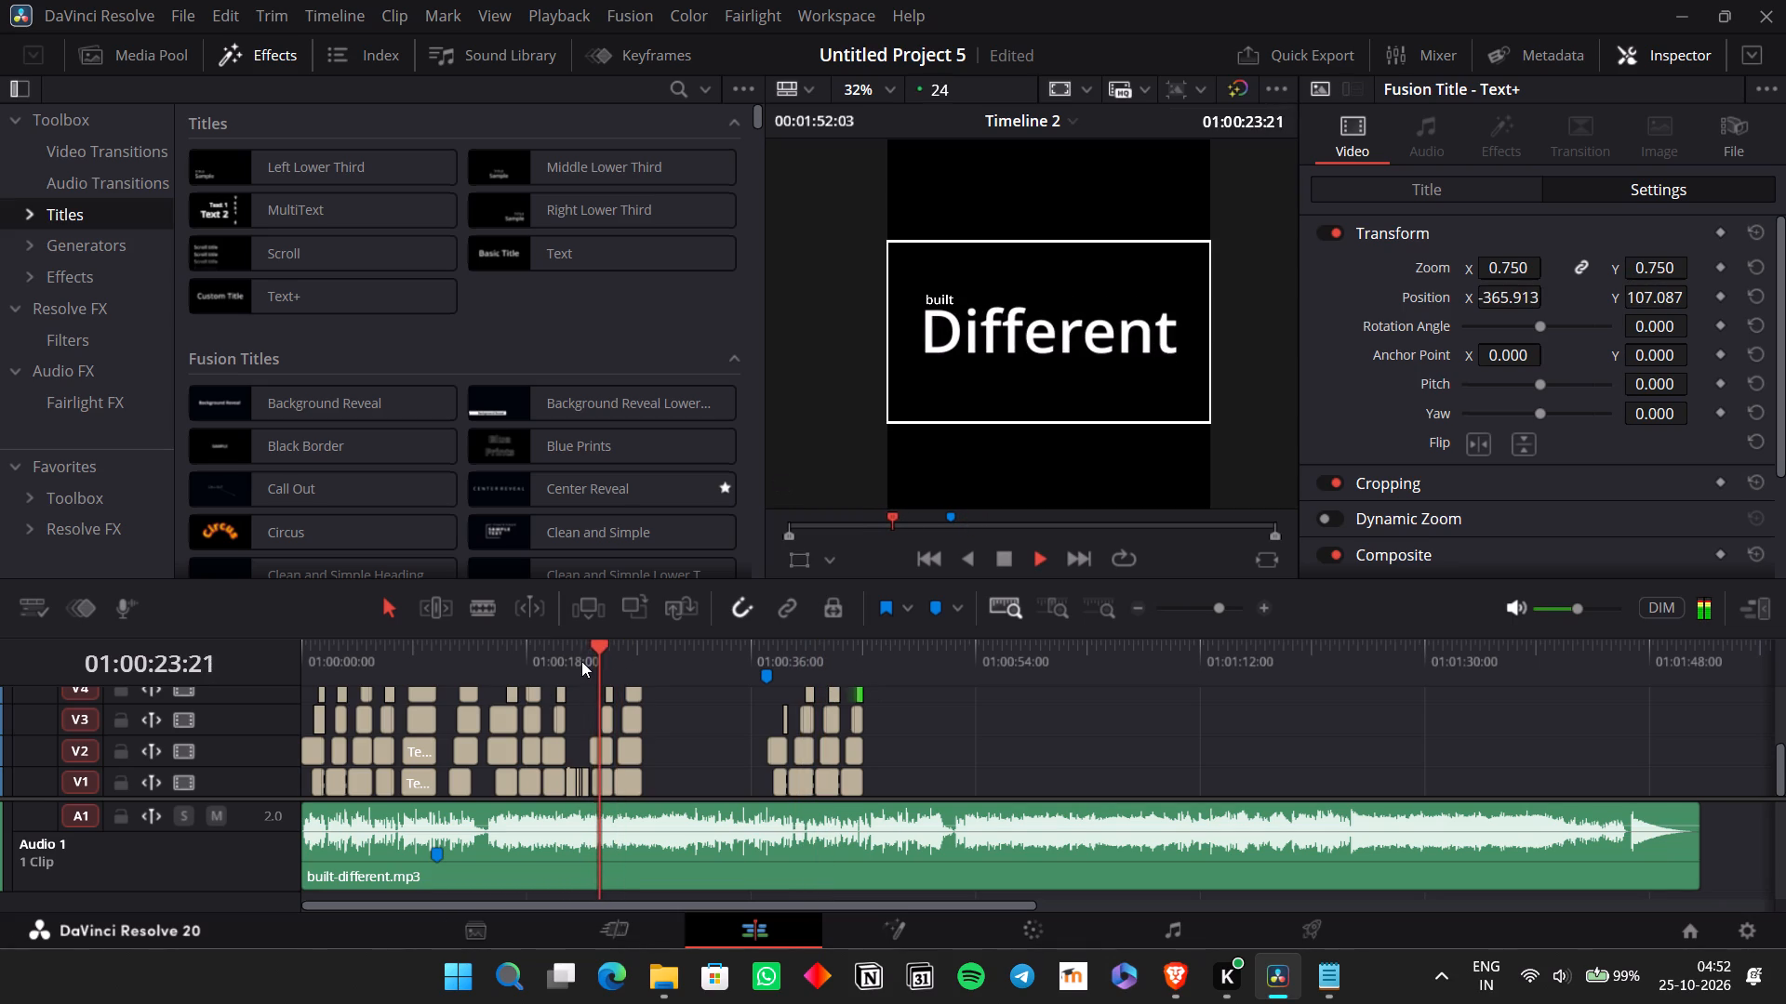
{"action": "left_click", "coordinate": [573, 655]}
{"action": "key", "text": "space"}
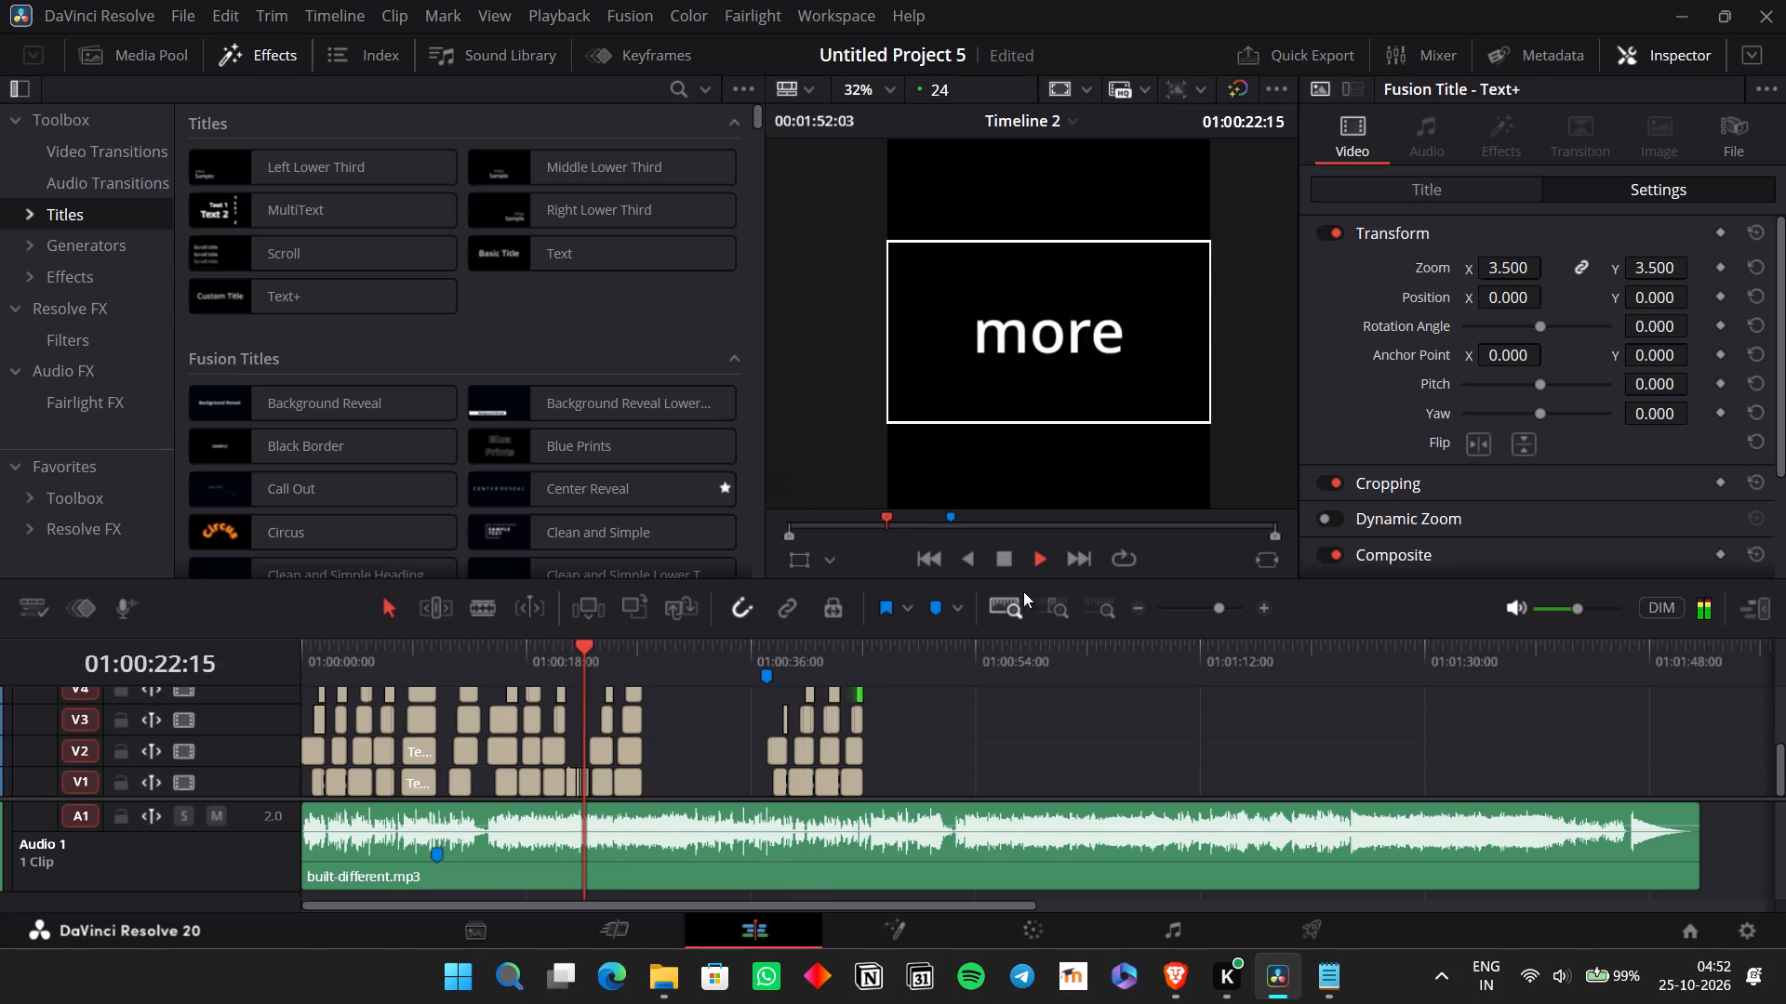
{"action": "double_click", "coordinate": [1254, 604]}
{"action": "key", "text": "space"}
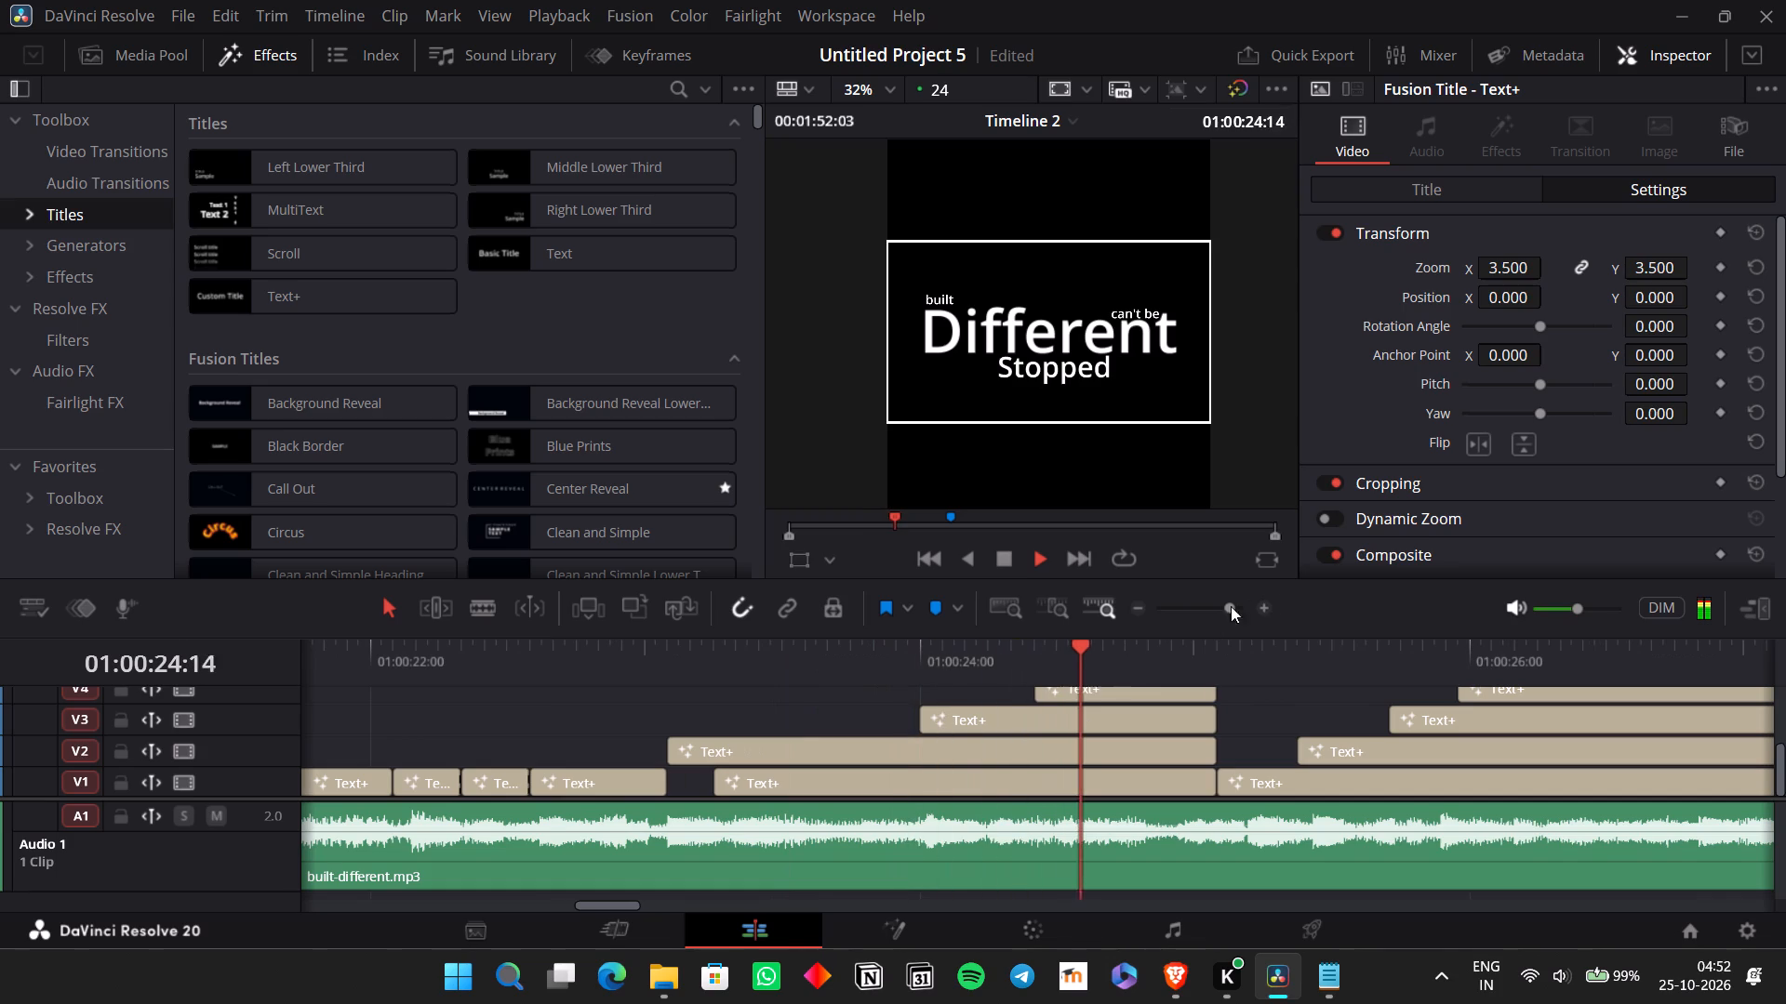
Review progressively earlier title groups, from "built Different" near 01:00:19 through "Every rep" near 01:00:12 to "Pain" near 01:00:09.
{"action": "double_click", "coordinate": [1133, 609]}
{"action": "scroll", "coordinate": [961, 684], "scroll_direction": "right", "scroll_amount": 1}
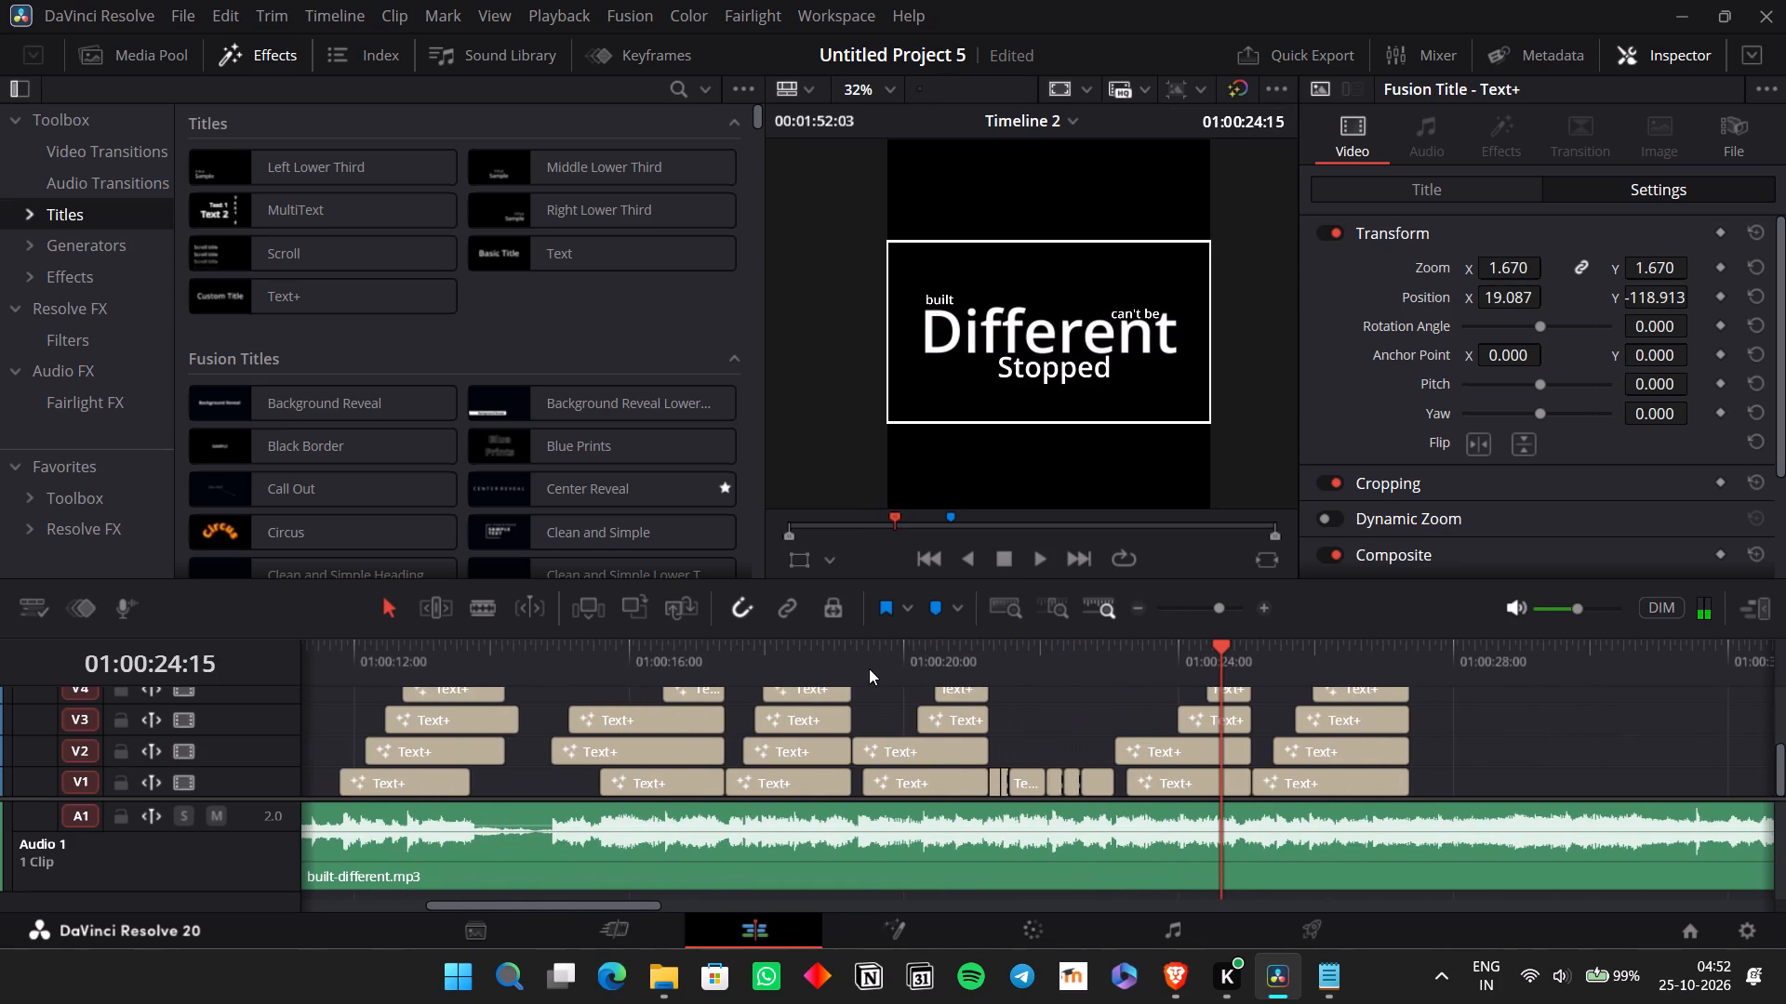
{"action": "left_click", "coordinate": [849, 664]}
{"action": "key", "text": "space"}
{"action": "key", "text": "space"}
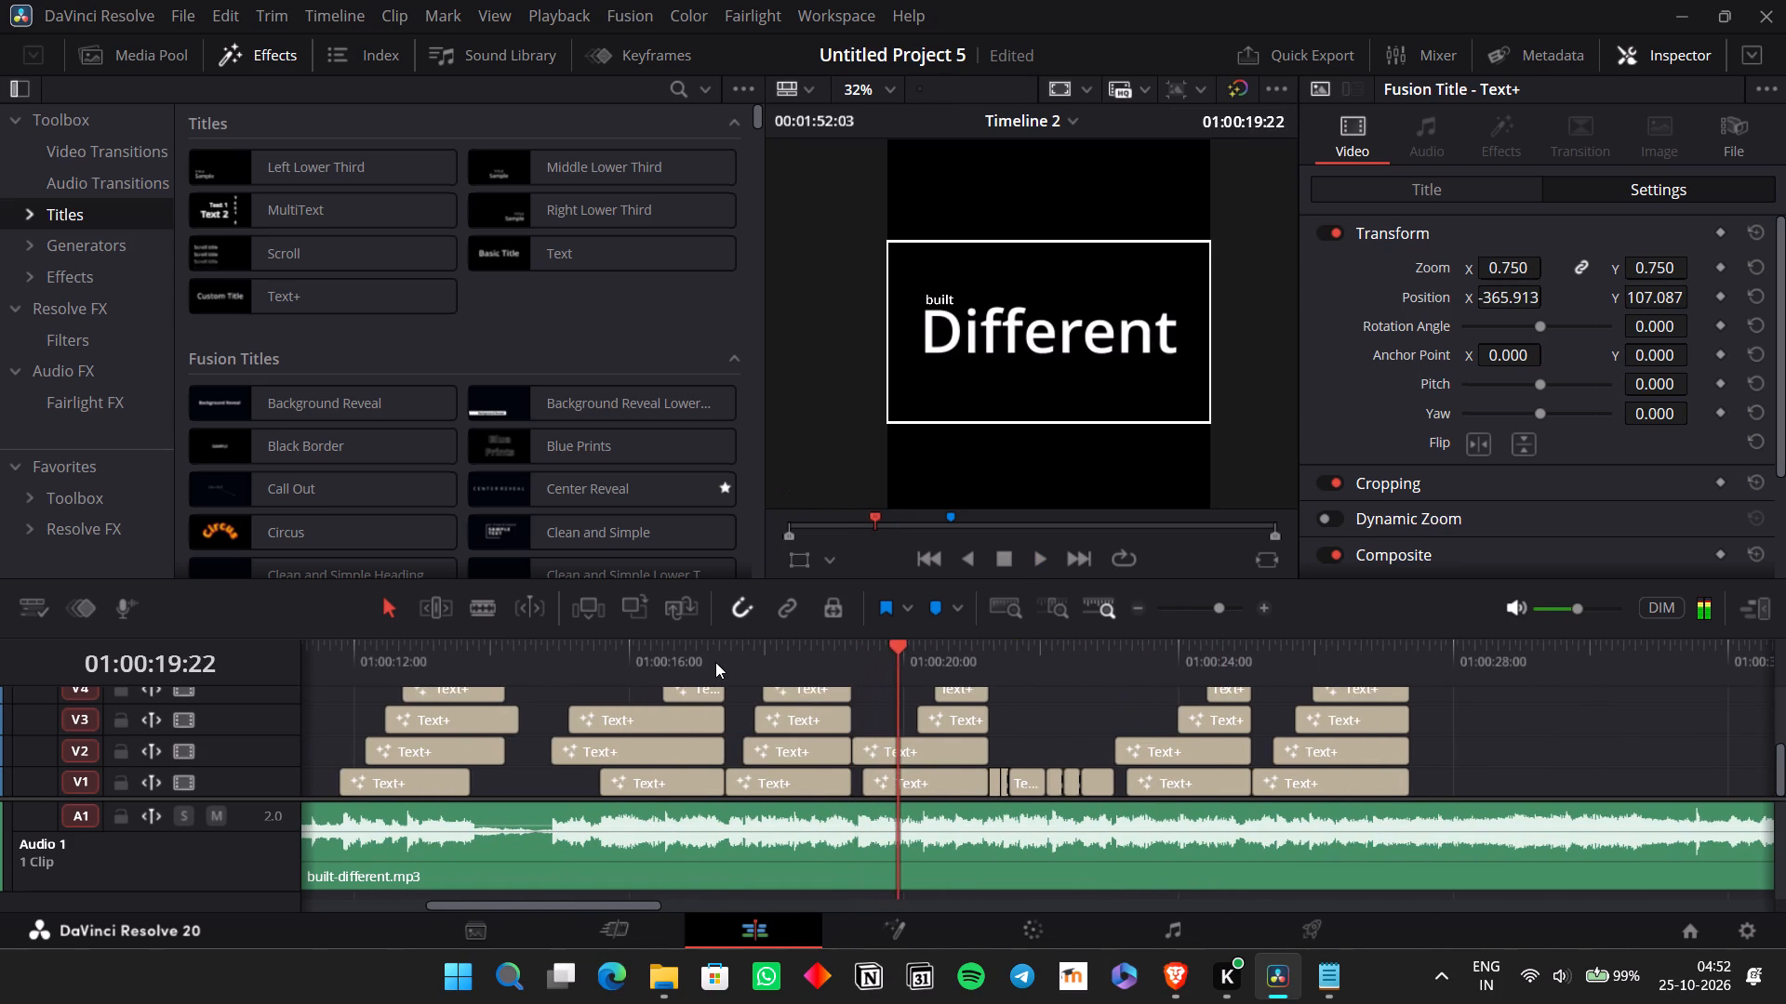
{"action": "left_click", "coordinate": [714, 661]}
{"action": "key", "text": "space"}
{"action": "key", "text": "space"}
{"action": "left_click", "coordinate": [584, 654]}
{"action": "key", "text": "space"}
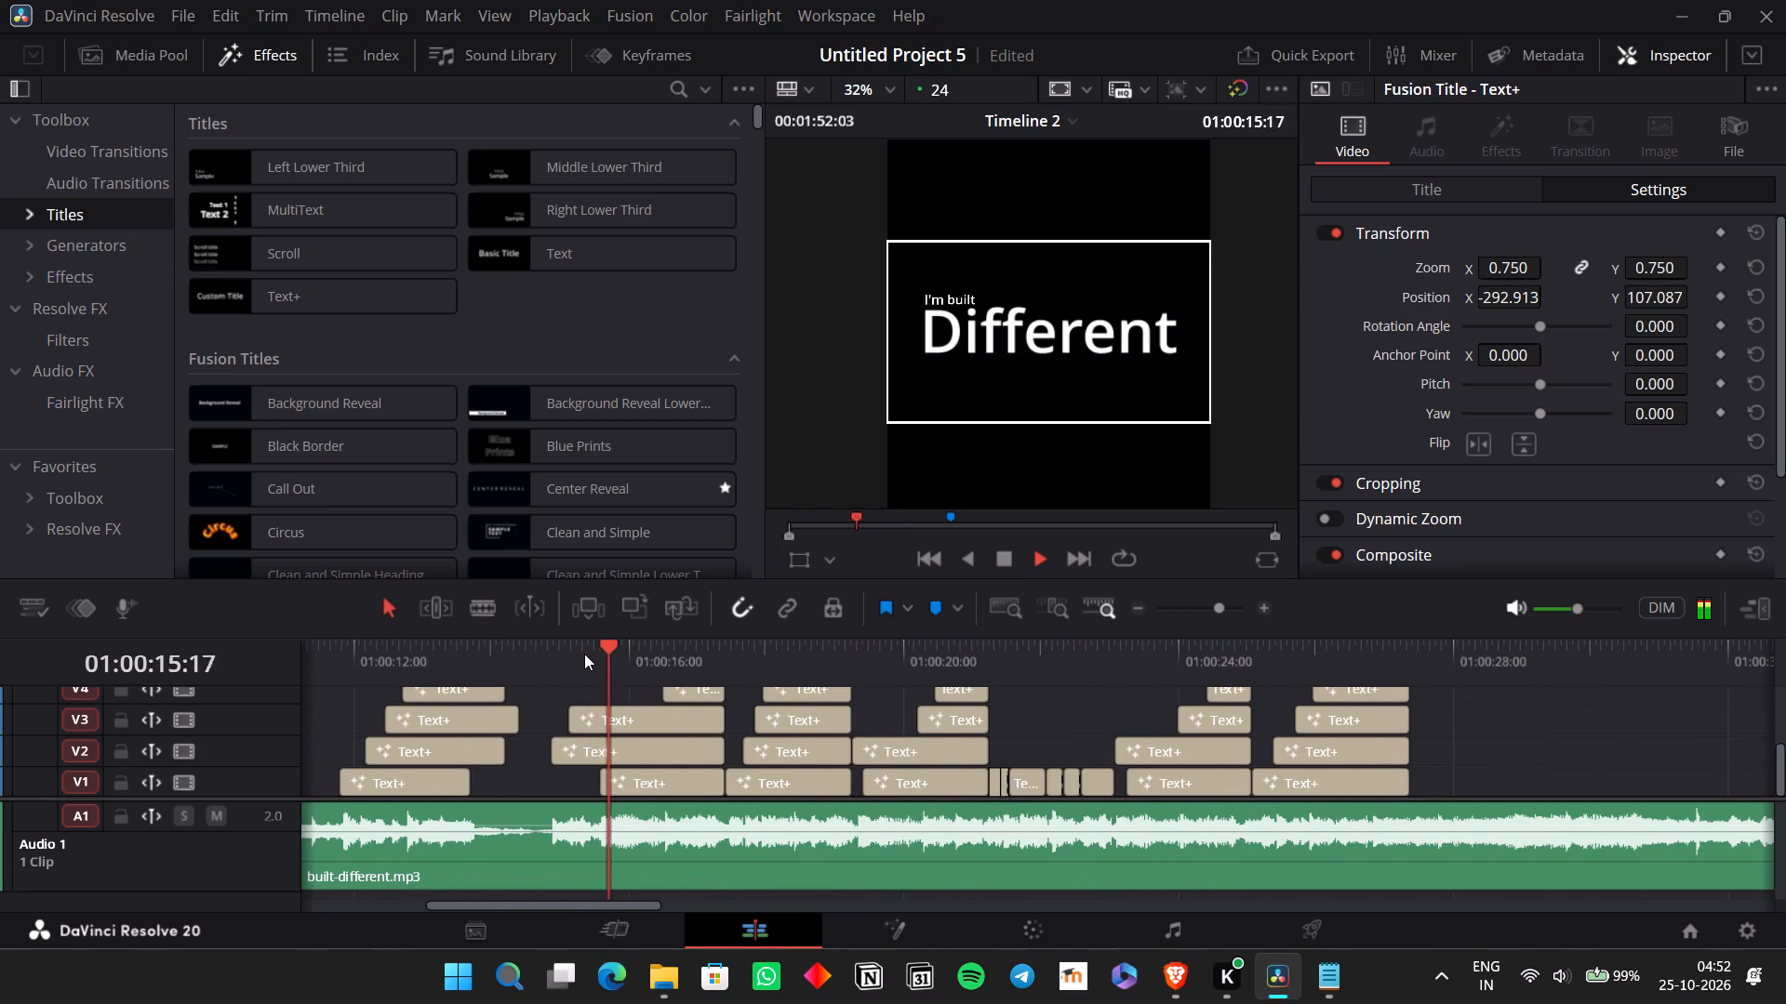
{"action": "key", "text": "space"}
{"action": "scroll", "coordinate": [591, 697], "scroll_direction": "right", "scroll_amount": 2}
{"action": "scroll", "coordinate": [652, 720], "scroll_direction": "down", "scroll_amount": 1}
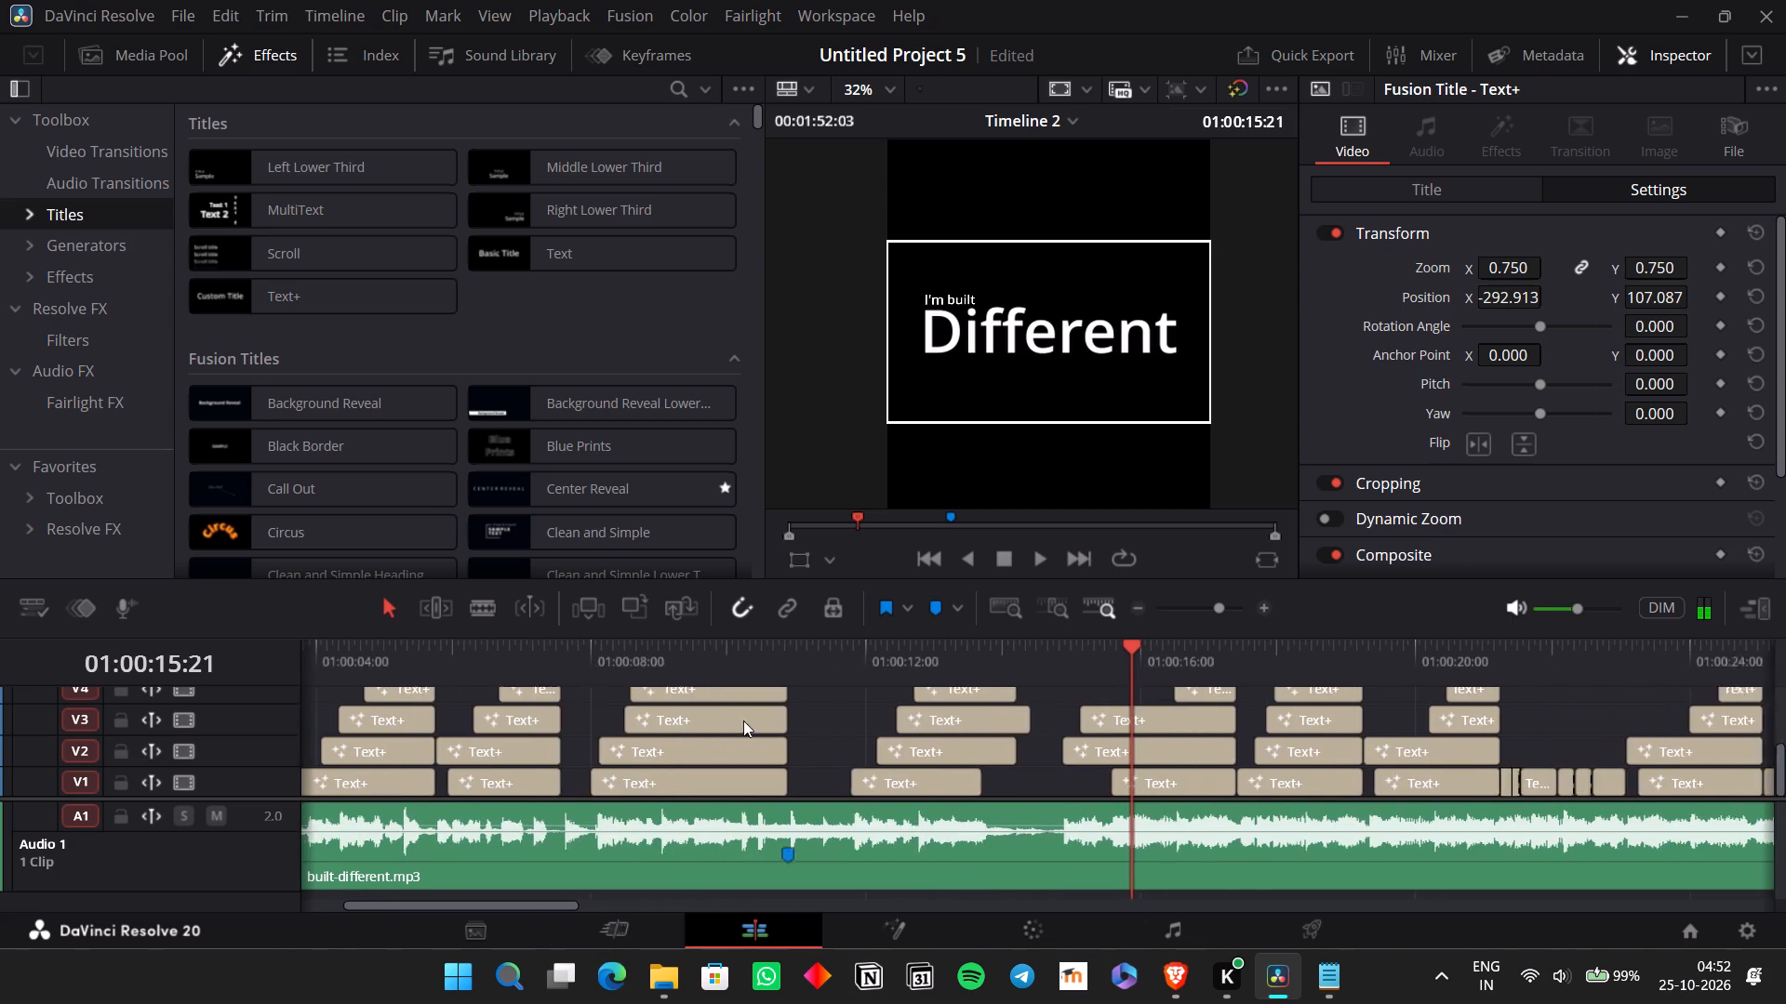
{"action": "scroll", "coordinate": [743, 720], "scroll_direction": "down", "scroll_amount": 1}
{"action": "left_click", "coordinate": [921, 654]}
{"action": "left_click", "coordinate": [721, 652]}
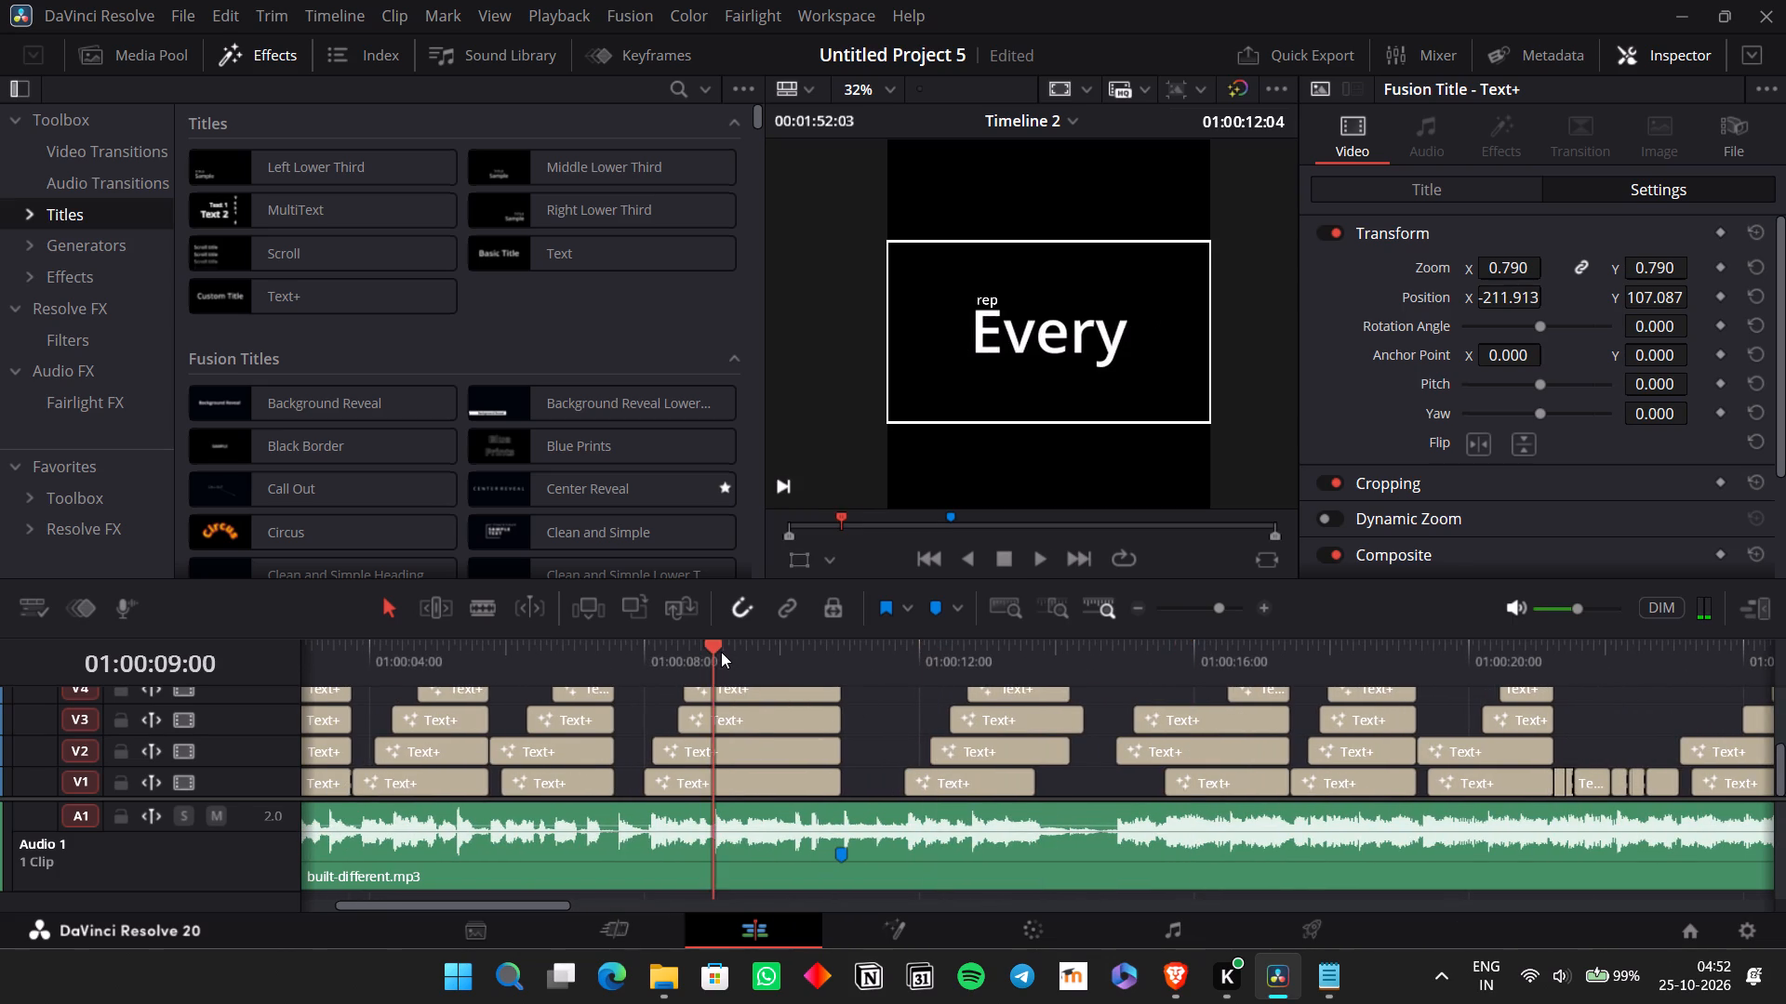
Copy the "Pain is just a Price" title group near 01:00:08 and paste it after the "Grinding" section at about 01:00:45:12.
{"action": "scroll", "coordinate": [733, 667], "scroll_direction": "right", "scroll_amount": 1}
{"action": "scroll", "coordinate": [1002, 736], "scroll_direction": "down", "scroll_amount": 1}
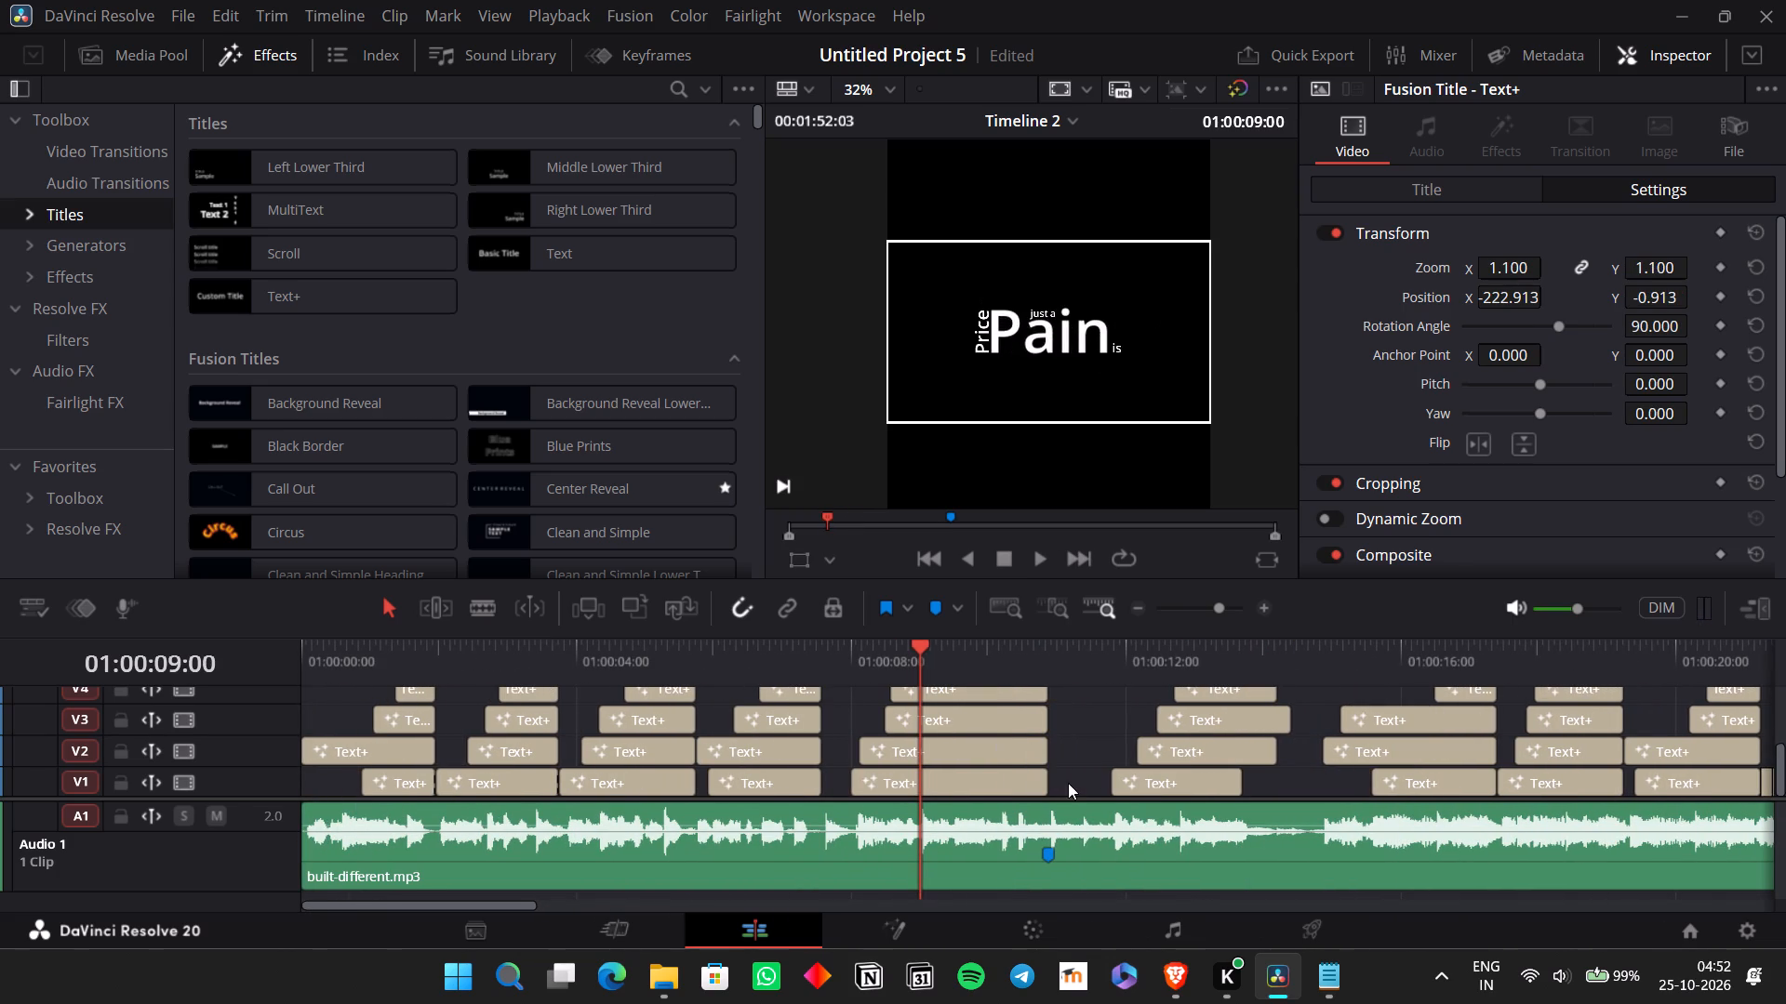
{"action": "left_click_drag", "start_coordinate": [1068, 783], "coordinate": [987, 615]}
{"action": "key", "text": "ctrl+c"}
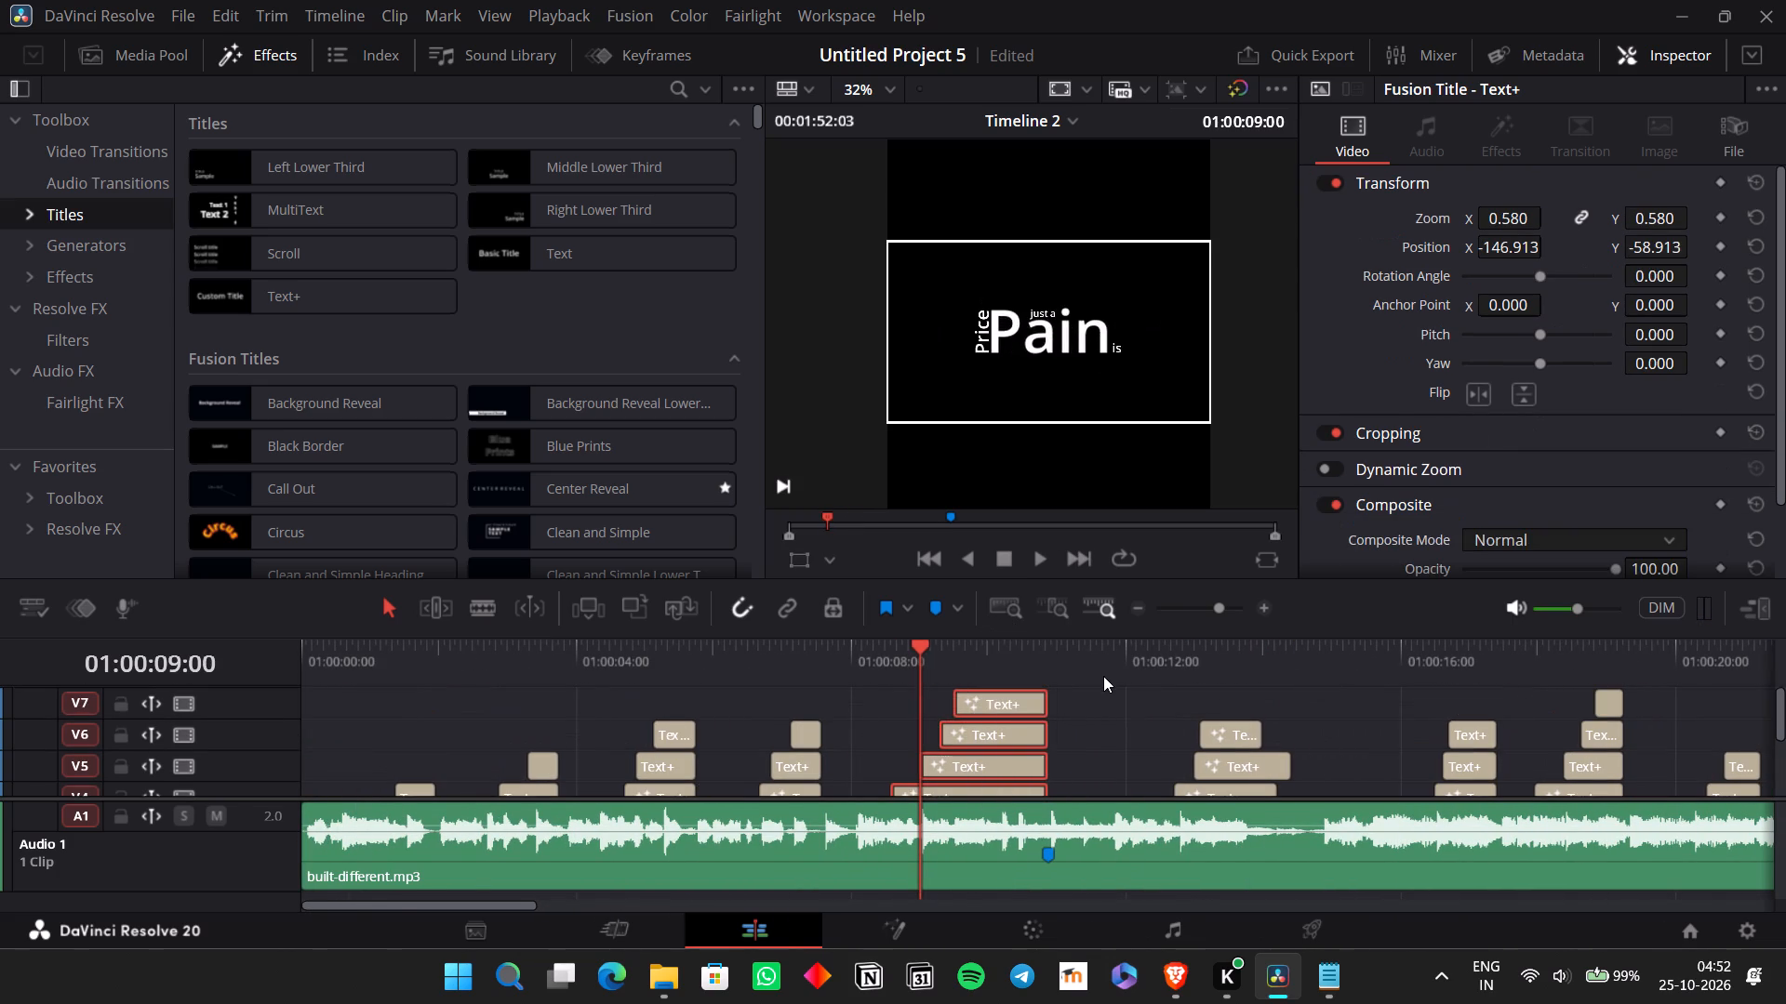
{"action": "scroll", "coordinate": [1103, 676], "scroll_direction": "left", "scroll_amount": 2}
{"action": "scroll", "coordinate": [1108, 686], "scroll_direction": "down", "scroll_amount": 2}
{"action": "scroll", "coordinate": [1107, 695], "scroll_direction": "left", "scroll_amount": 2}
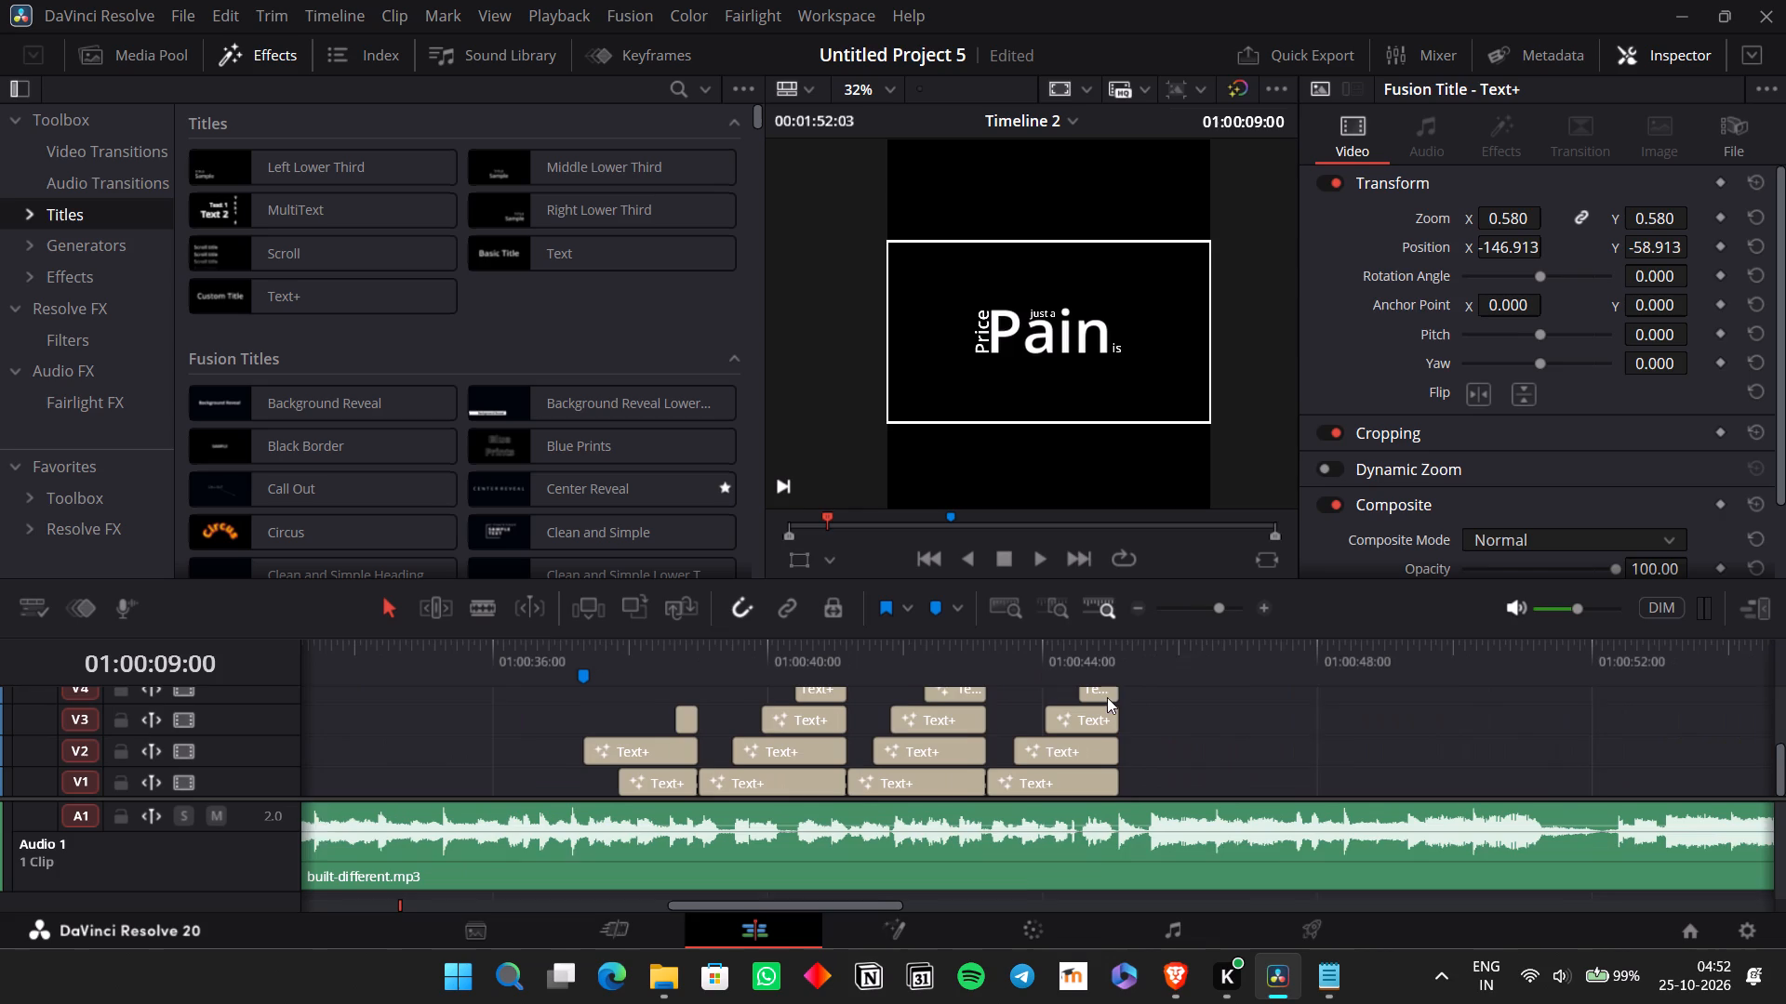
{"action": "left_click", "coordinate": [1092, 655]}
{"action": "key", "text": "space"}
{"action": "key", "text": "space"}
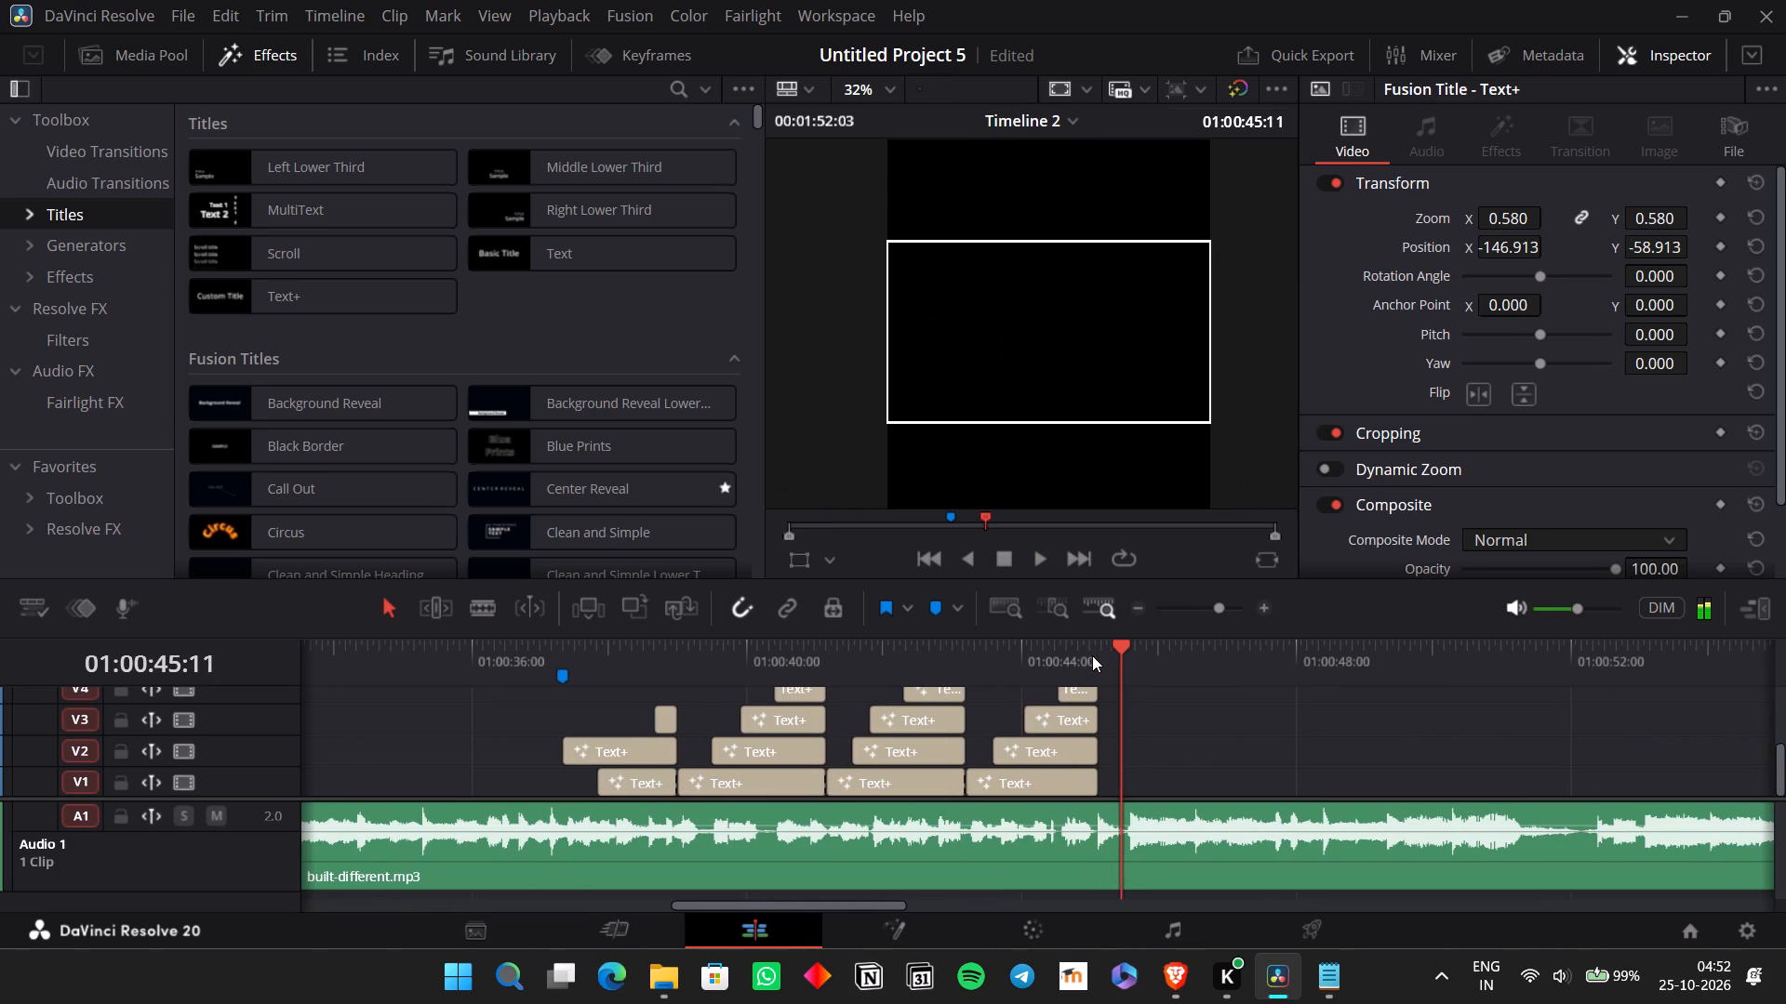
{"action": "key", "text": "space"}
{"action": "key", "text": "space"}
{"action": "key", "text": "Left"}
{"action": "key", "text": "Left"}
{"action": "key", "text": "Left"}
{"action": "key", "text": "Left"}
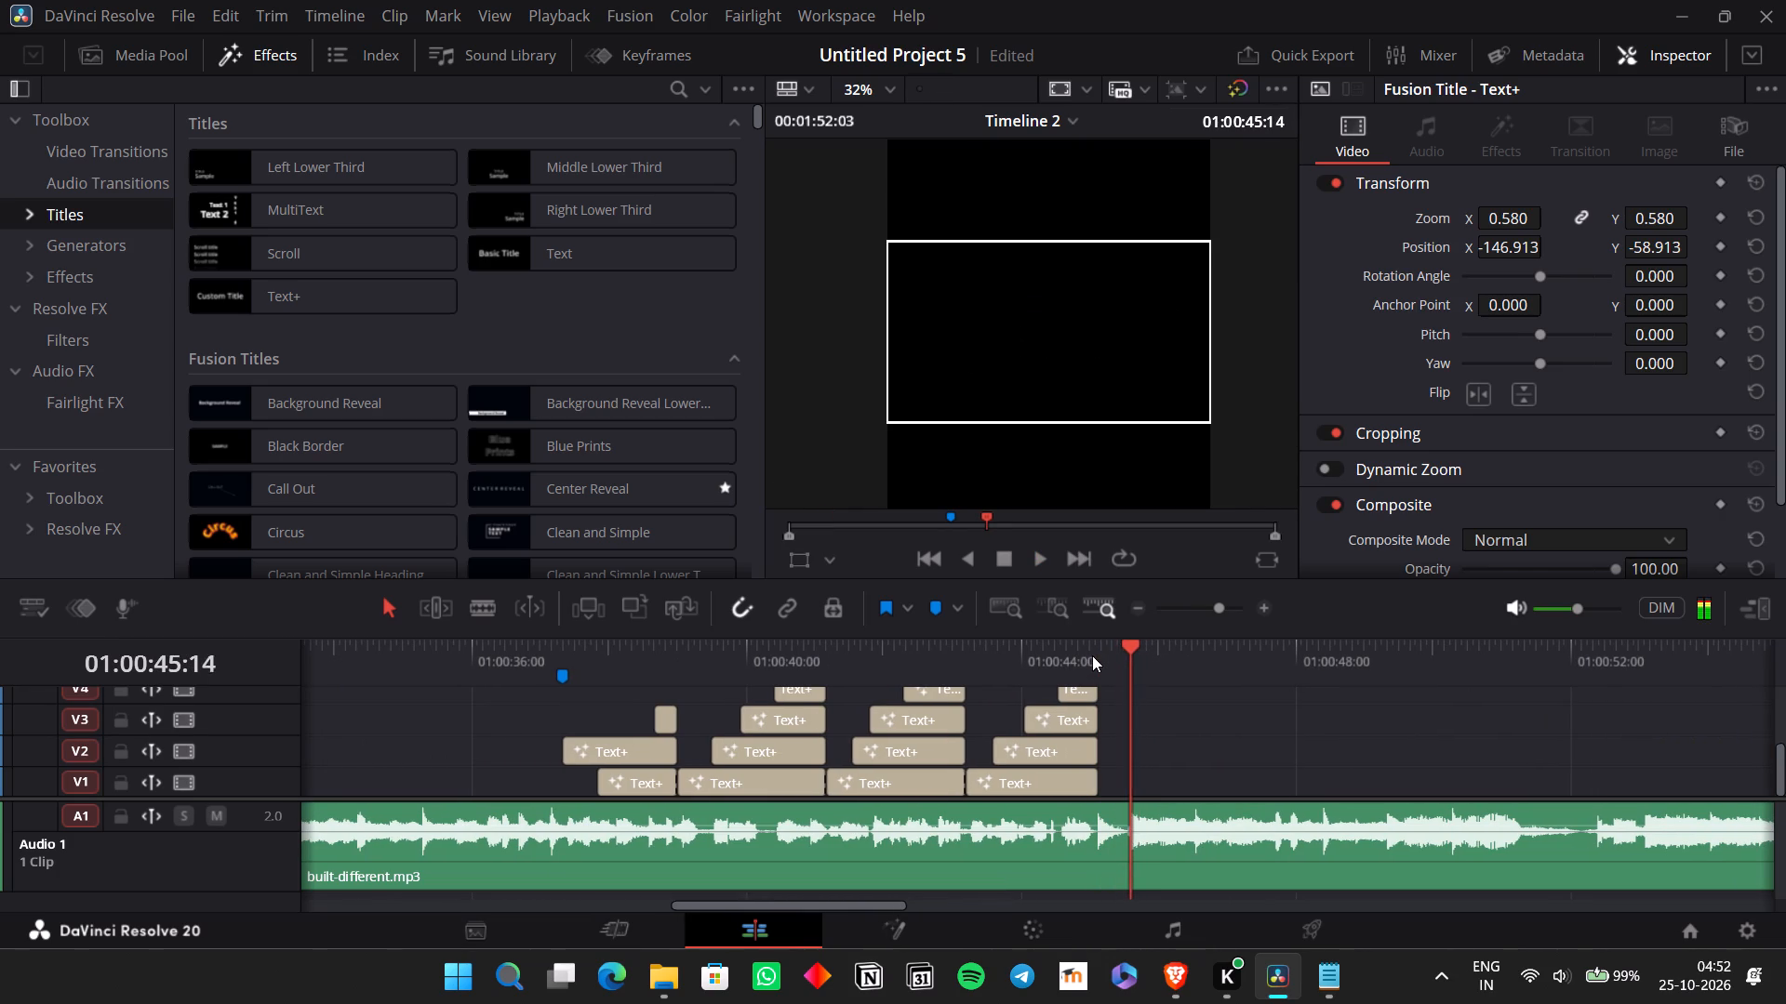
{"action": "key", "text": "Left"}
{"action": "key", "text": "Left"}
{"action": "key", "text": "ctrl+v"}
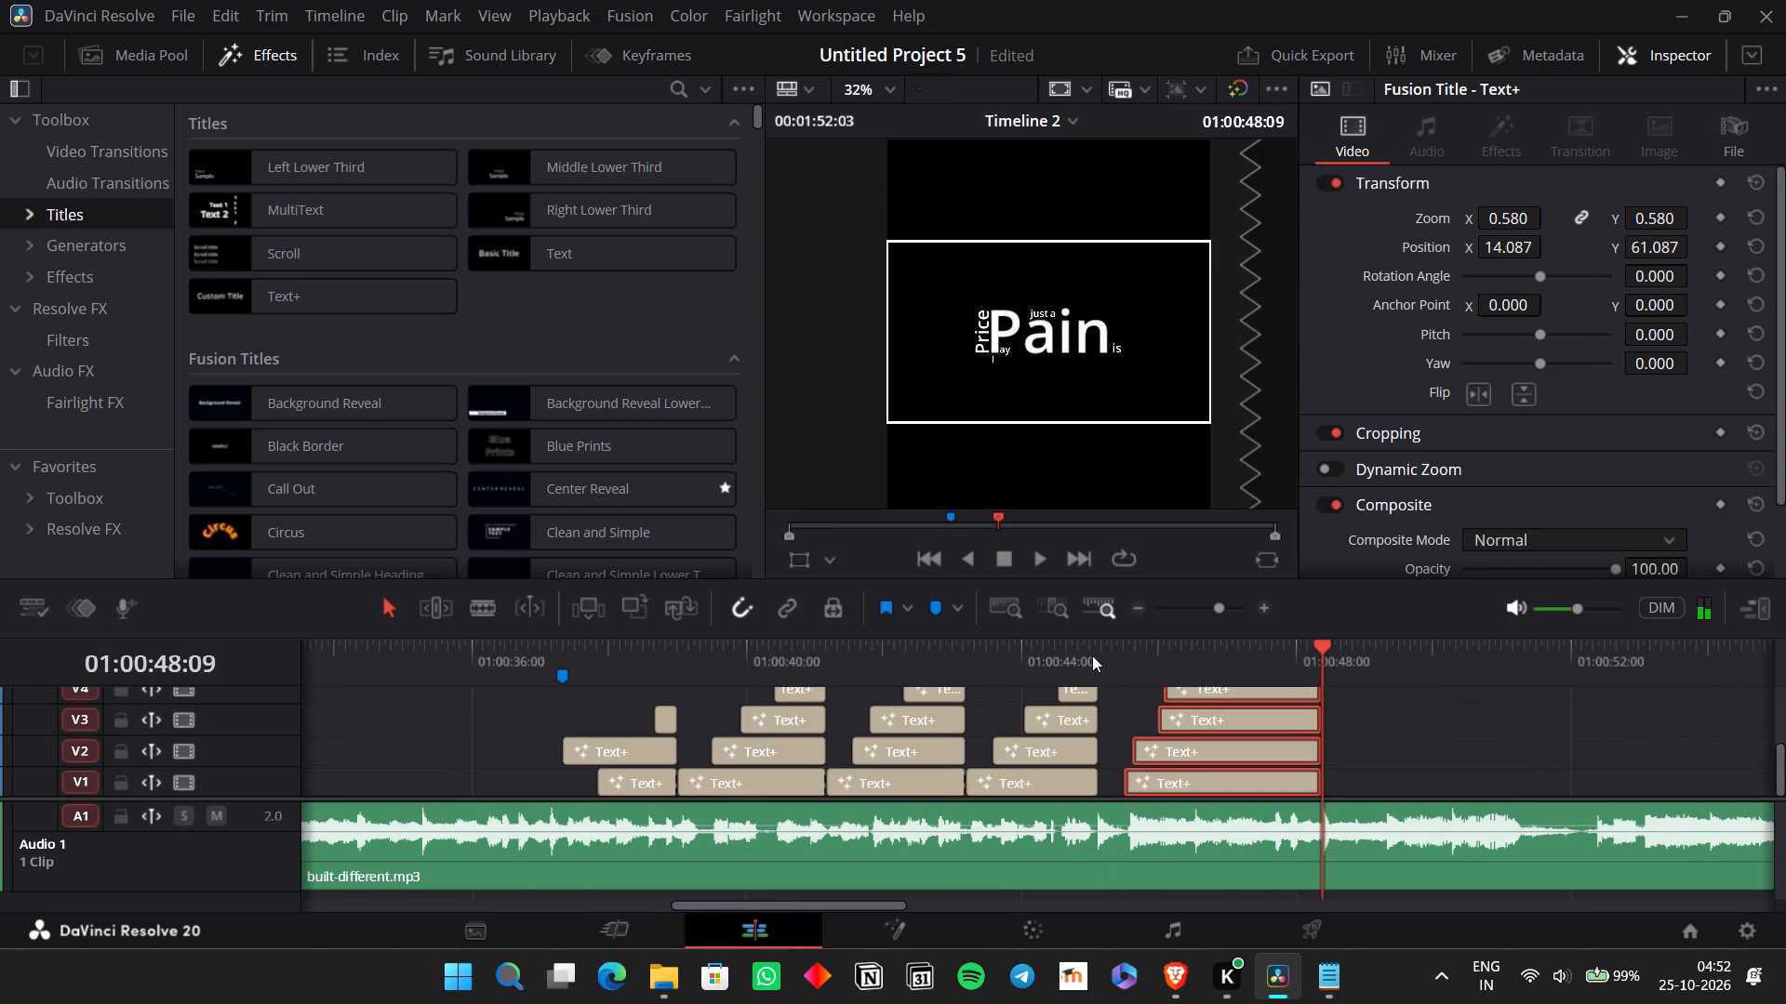
Play the pasted "Pain" titles against the vocal and on into the empty section up to about 01:00:51.
{"action": "left_click", "coordinate": [1113, 644]}
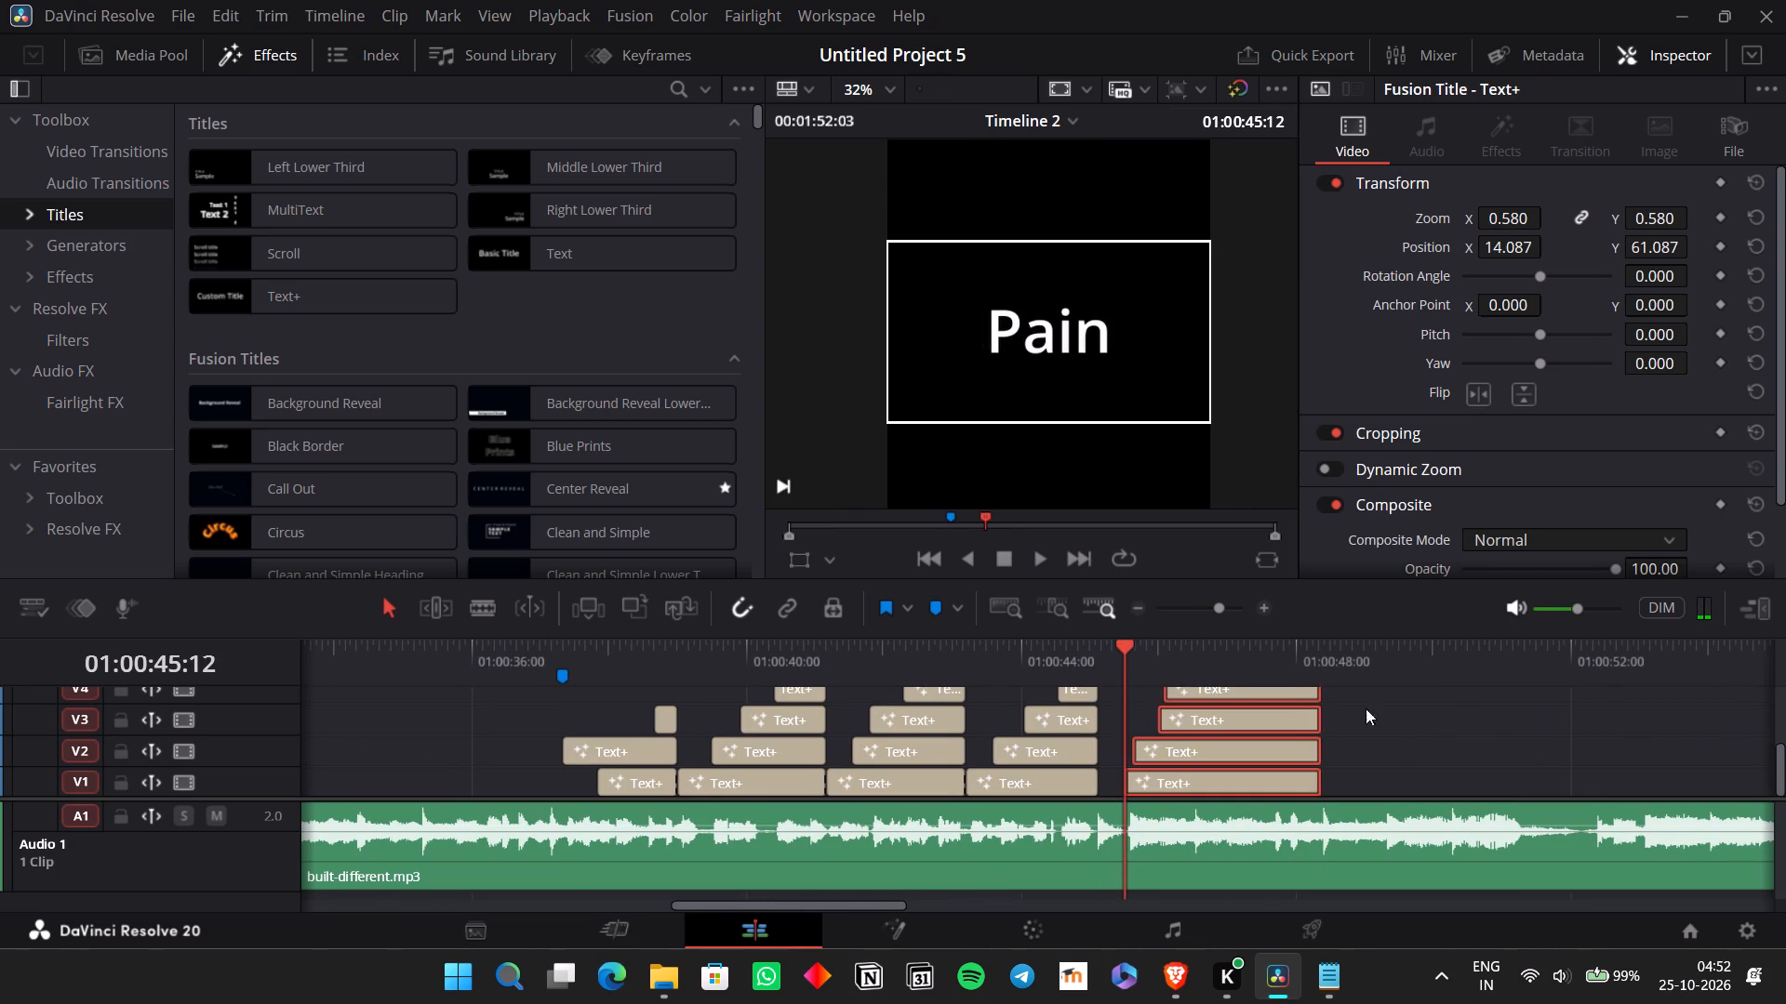
{"action": "left_click", "coordinate": [1390, 744]}
{"action": "key", "text": "space"}
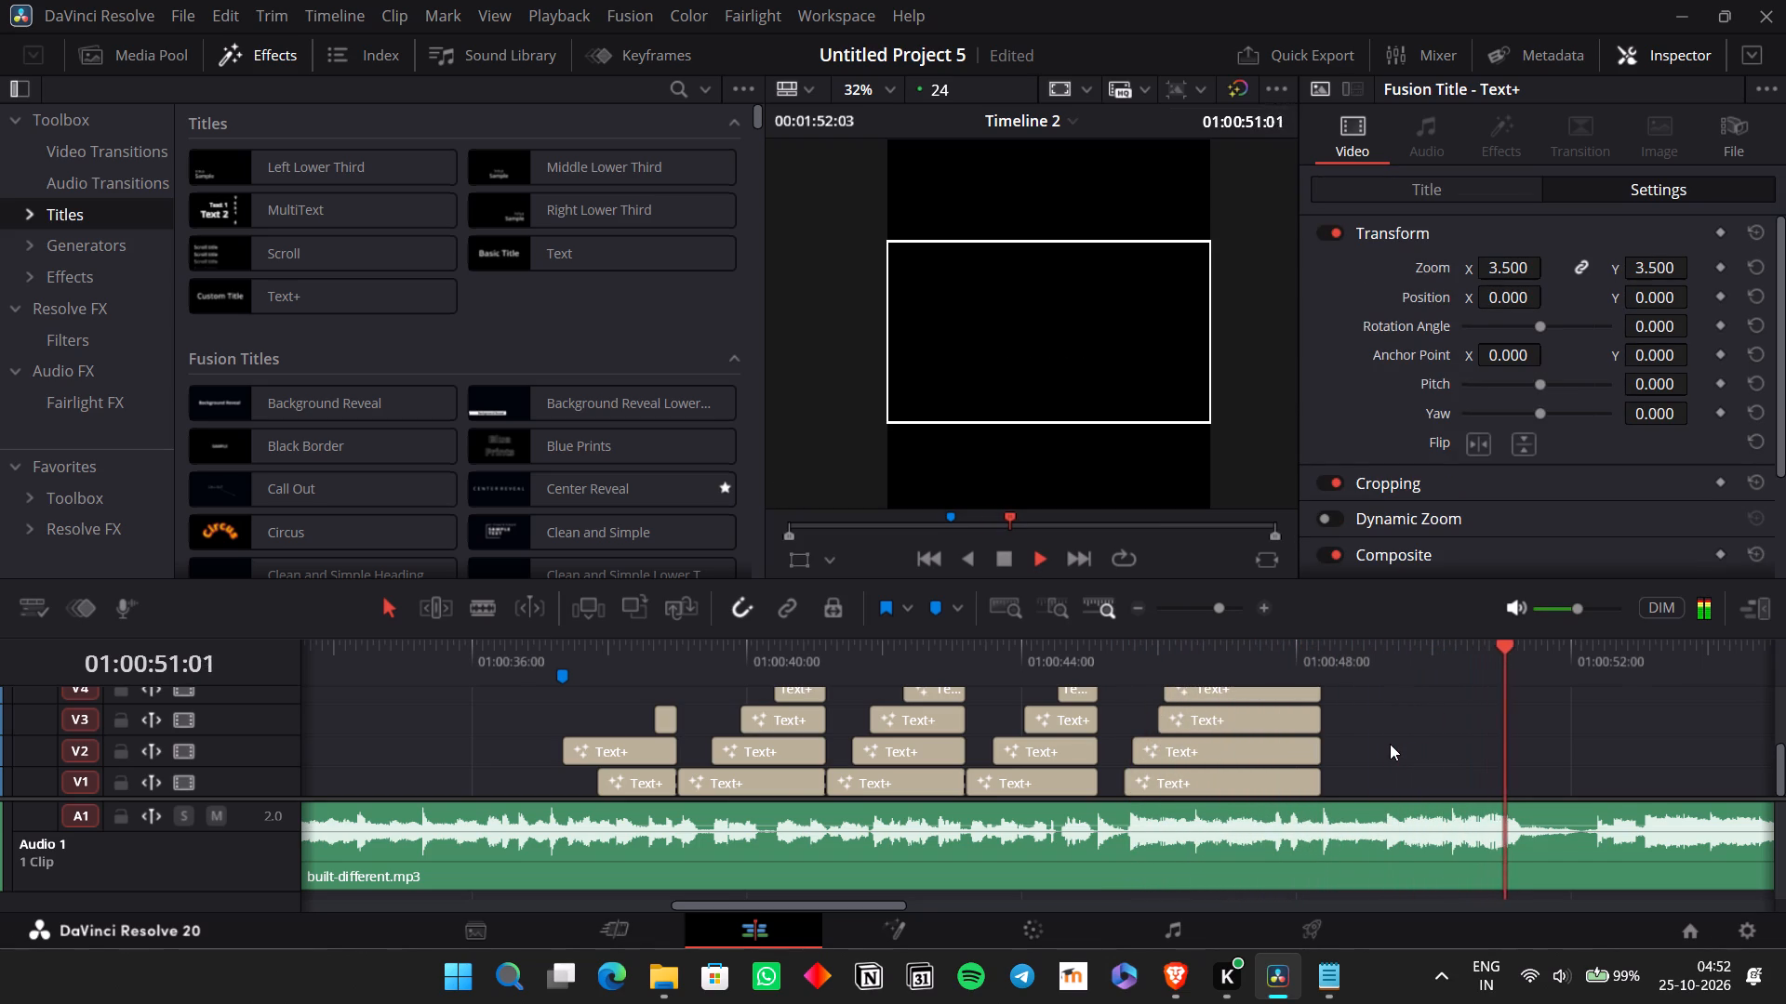
{"action": "key", "text": "space"}
Copy the "Every rep to get my Way" title group near 01:00:12 and paste it where its vocal starts, at about 01:00:49:06.
{"action": "scroll", "coordinate": [1390, 744], "scroll_direction": "right", "scroll_amount": 4}
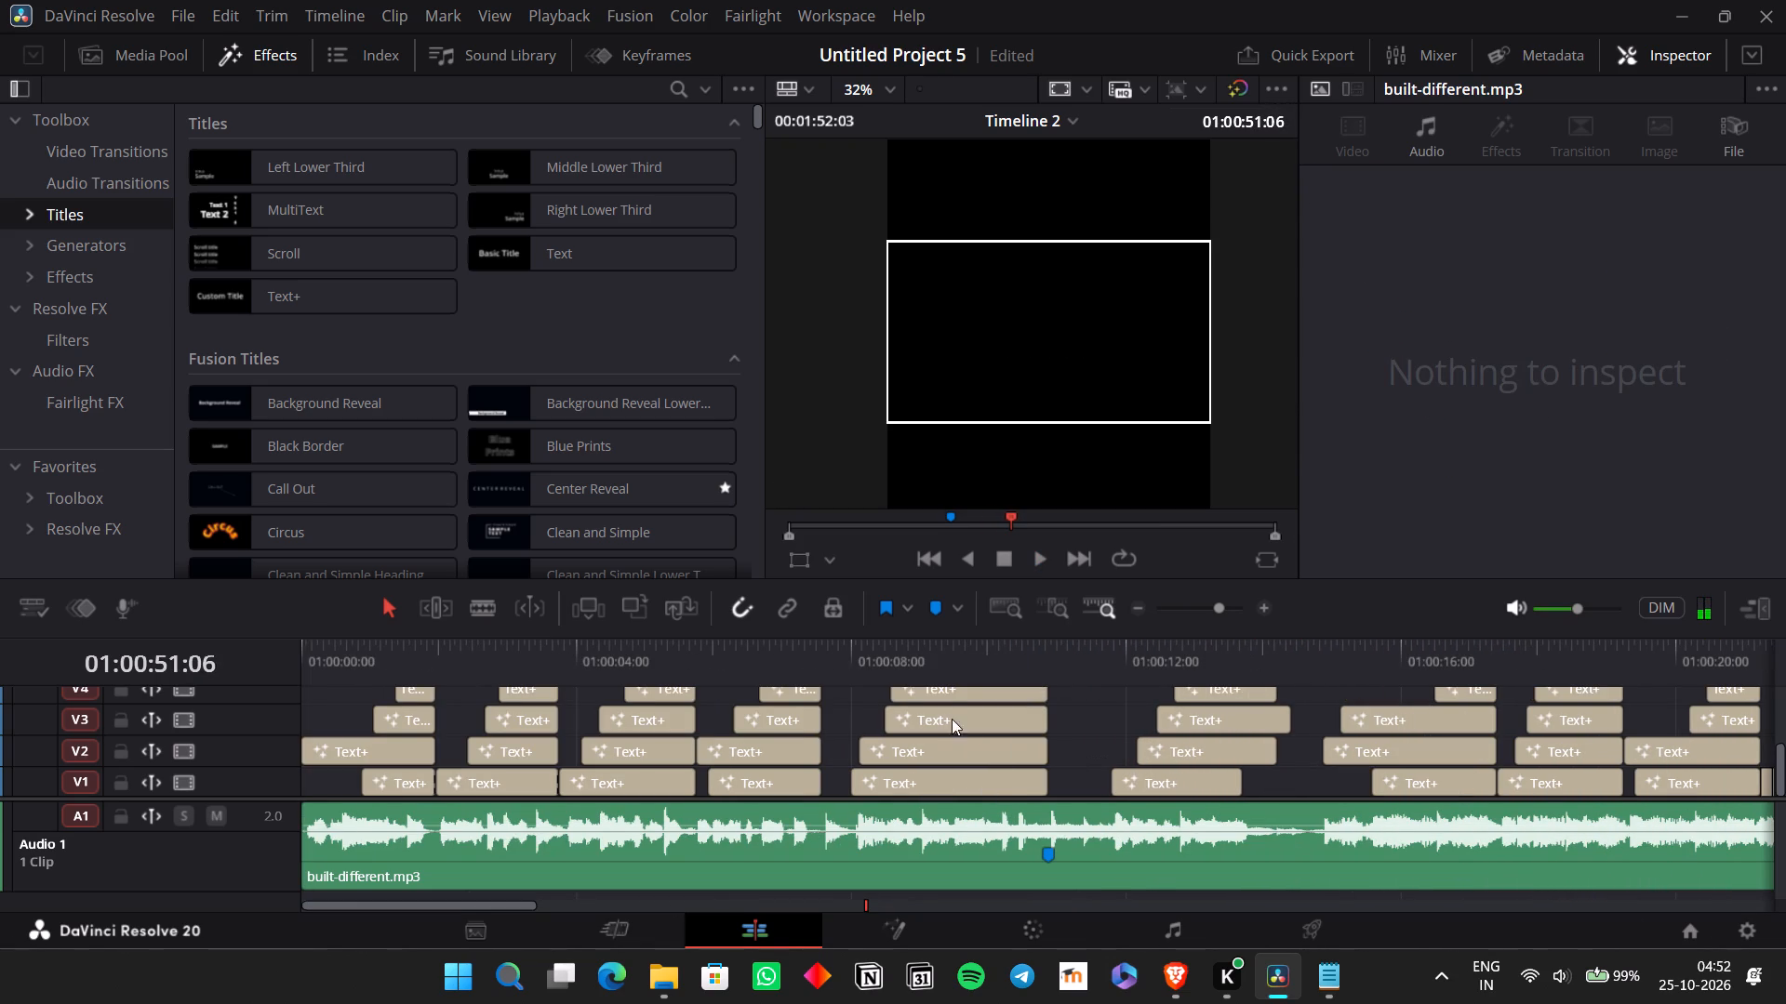
{"action": "left_click", "coordinate": [939, 660]}
{"action": "left_click", "coordinate": [1178, 630]}
{"action": "left_click", "coordinate": [1182, 642]}
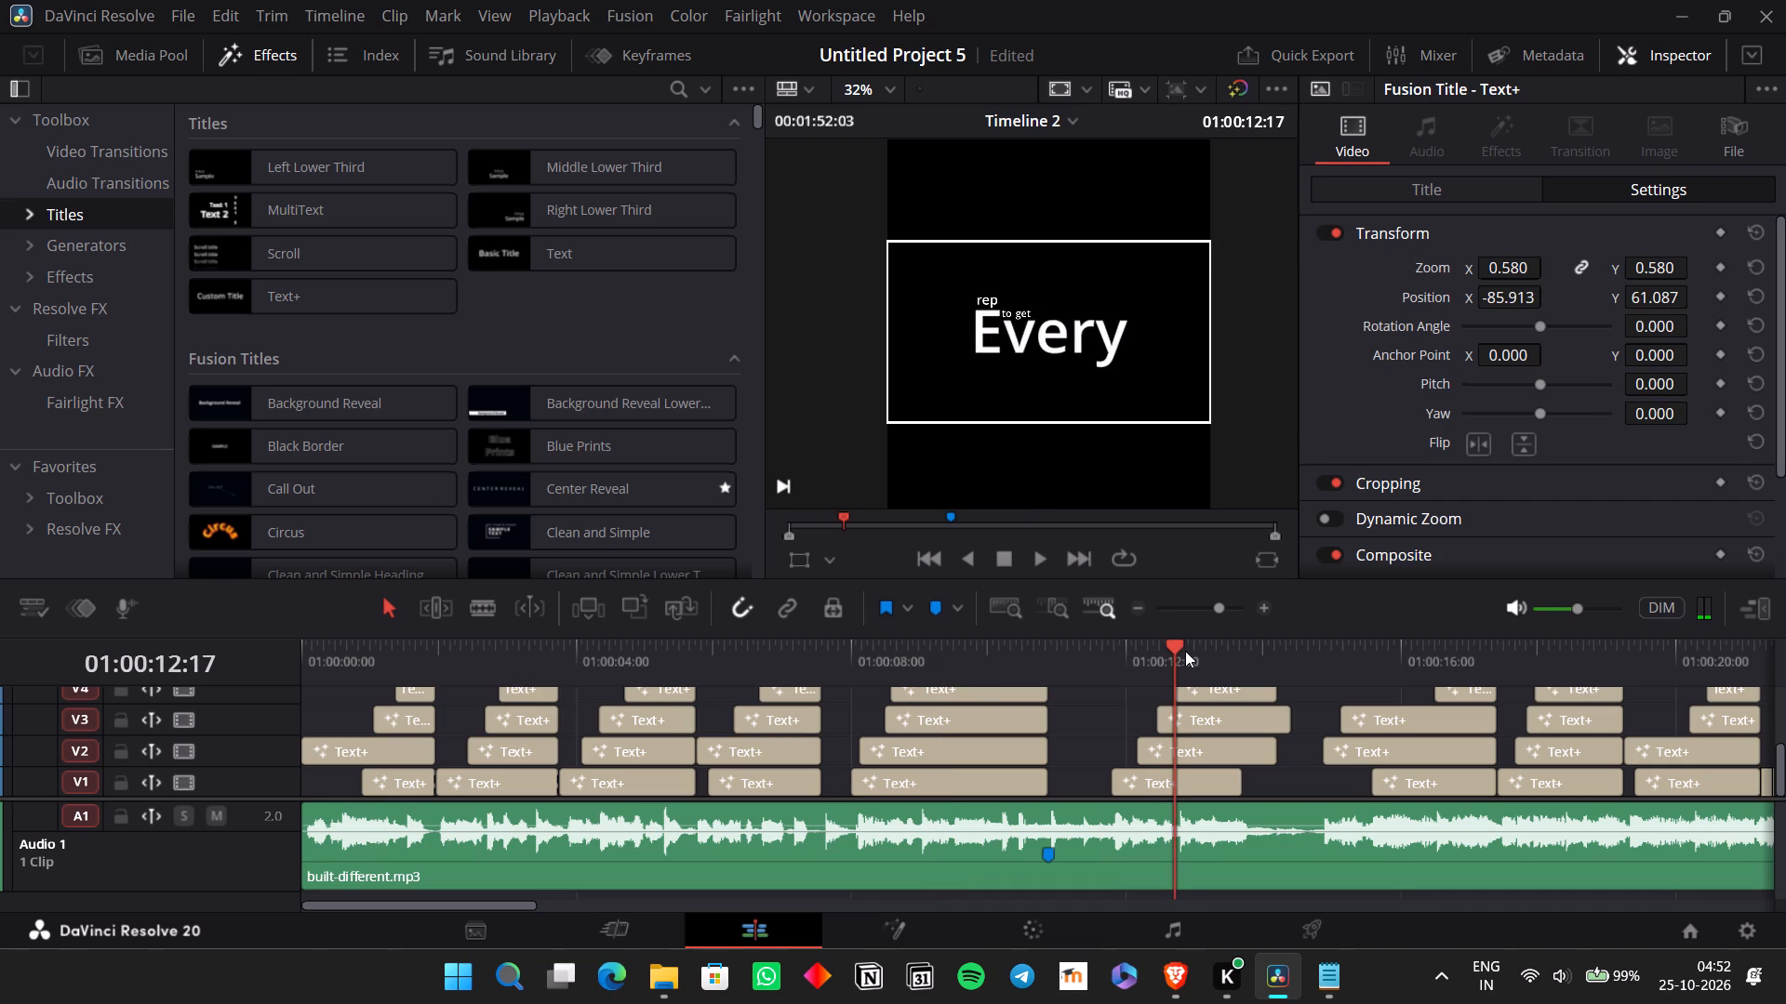
{"action": "left_click_drag", "start_coordinate": [1086, 776], "coordinate": [1278, 667]}
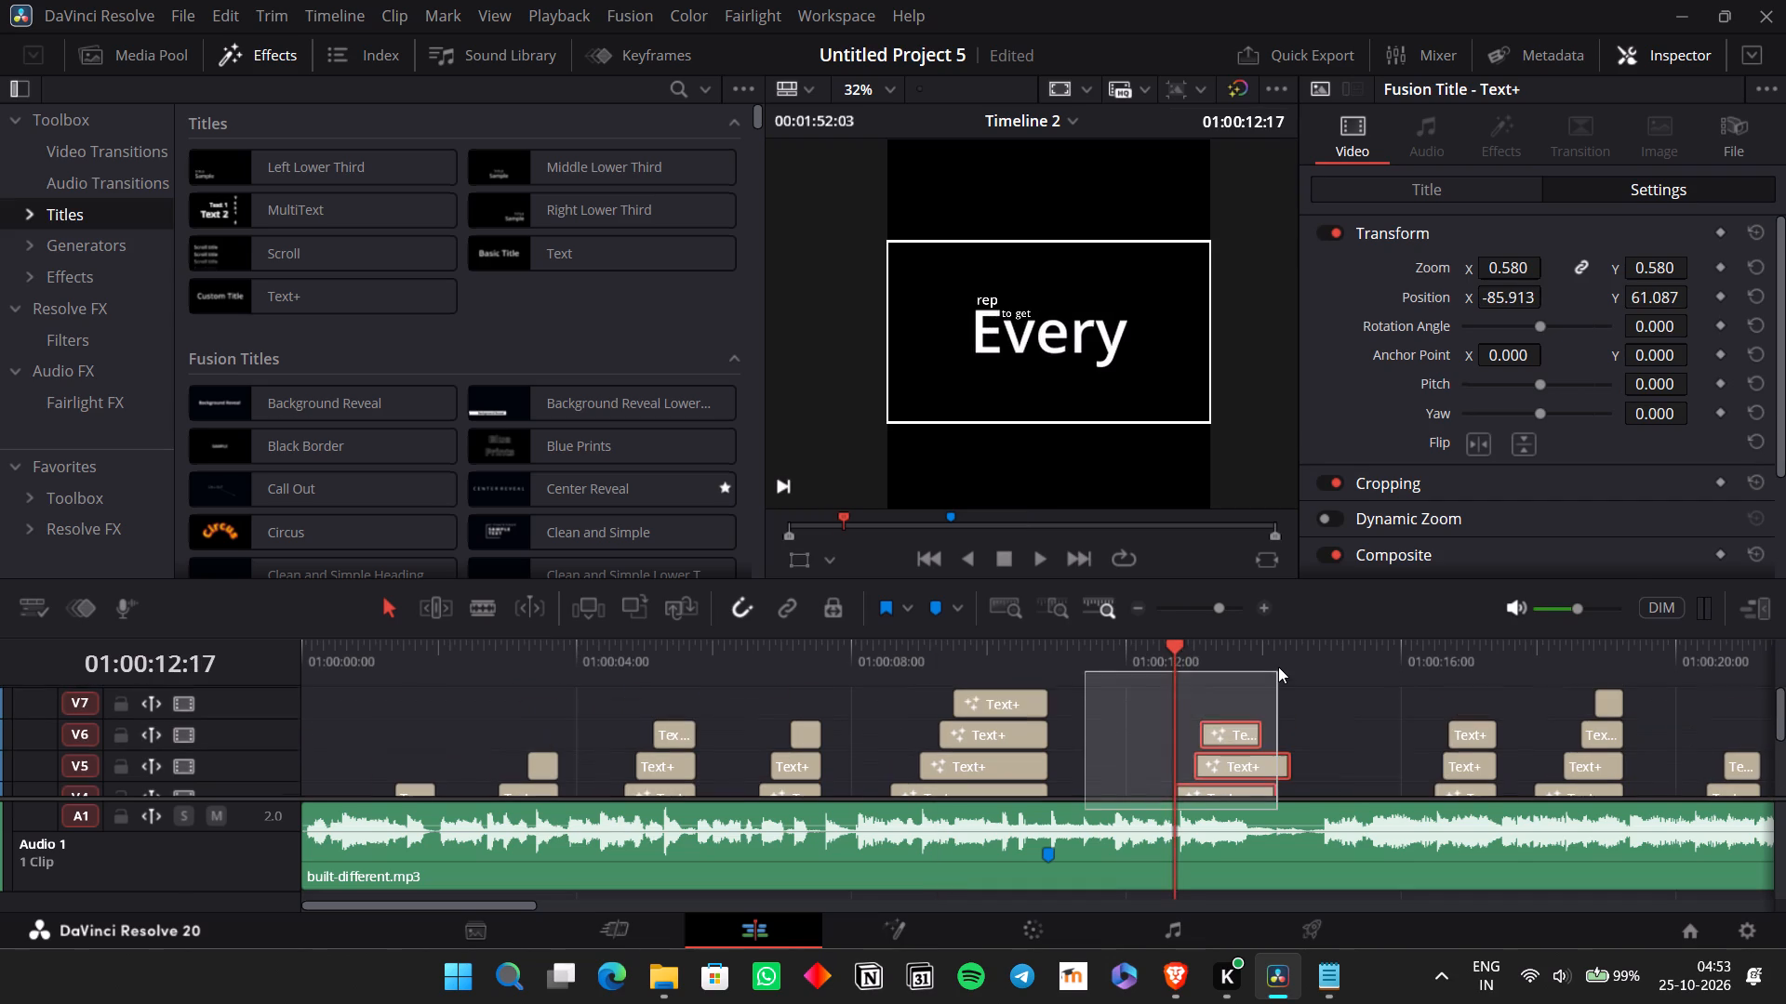
{"action": "left_click_drag", "start_coordinate": [1278, 667], "coordinate": [1278, 662]}
{"action": "key", "text": "ctrl+c"}
{"action": "scroll", "coordinate": [1311, 744], "scroll_direction": "left", "scroll_amount": 3}
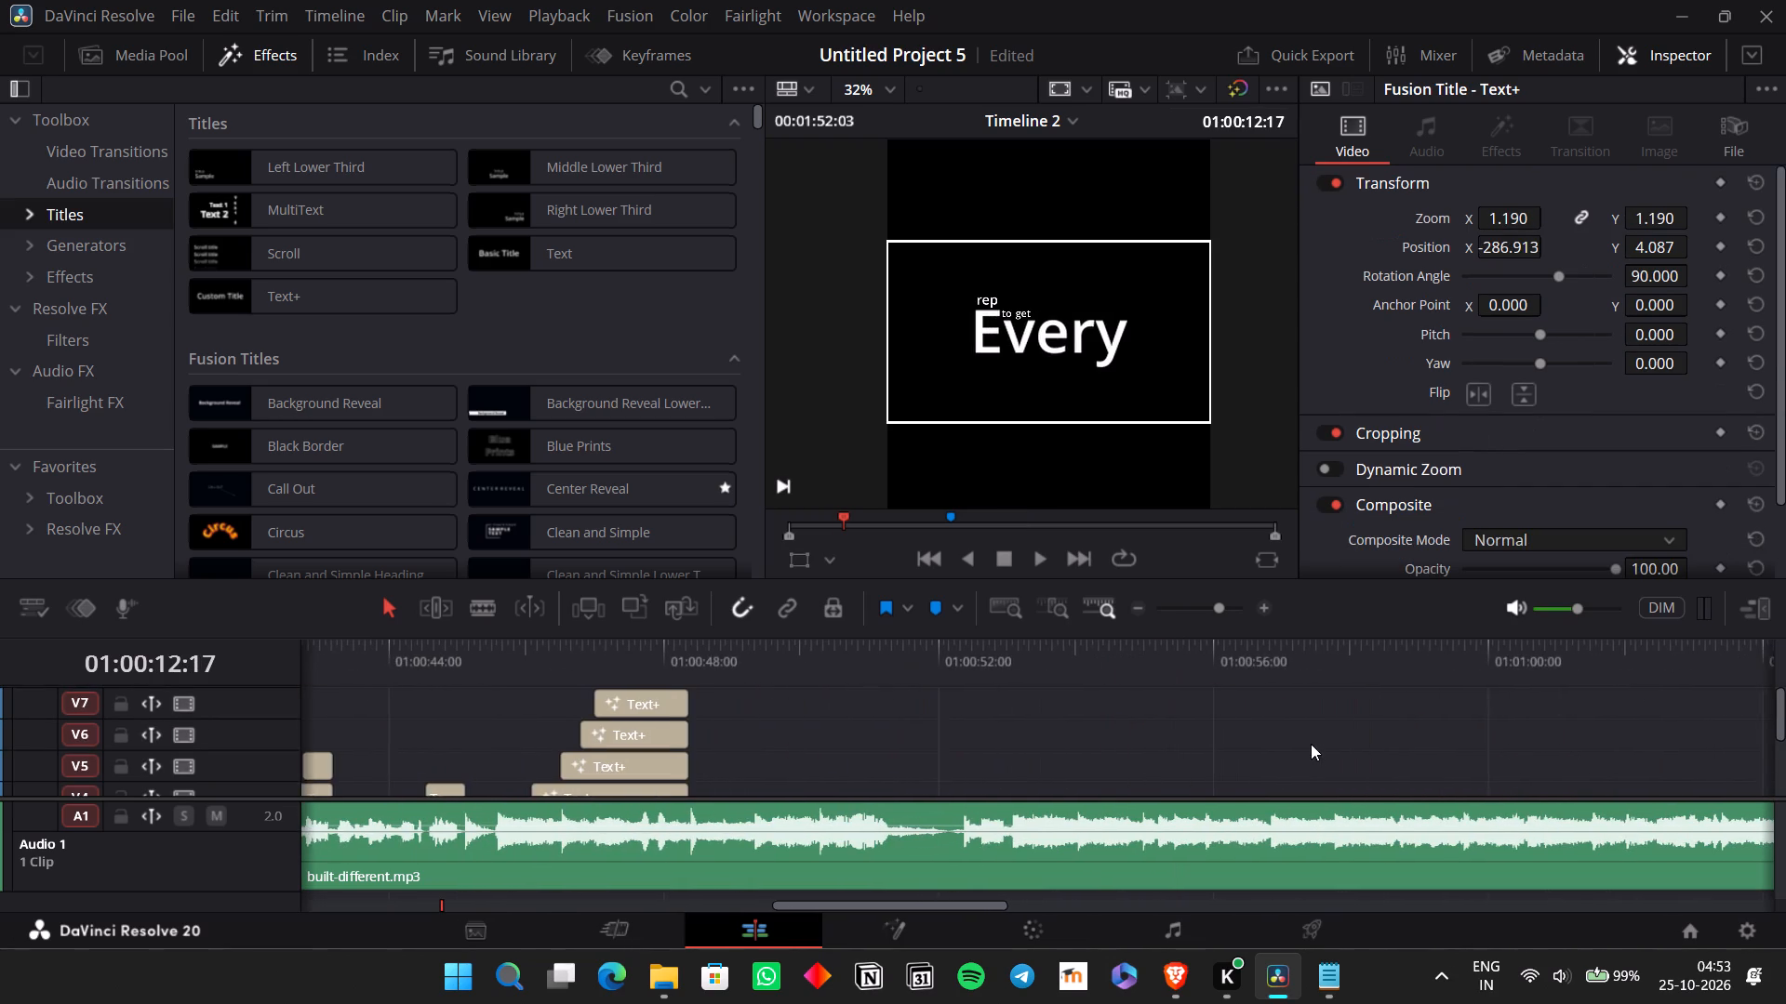
{"action": "scroll", "coordinate": [1311, 744], "scroll_direction": "down", "scroll_amount": 1}
{"action": "left_click", "coordinate": [673, 662]}
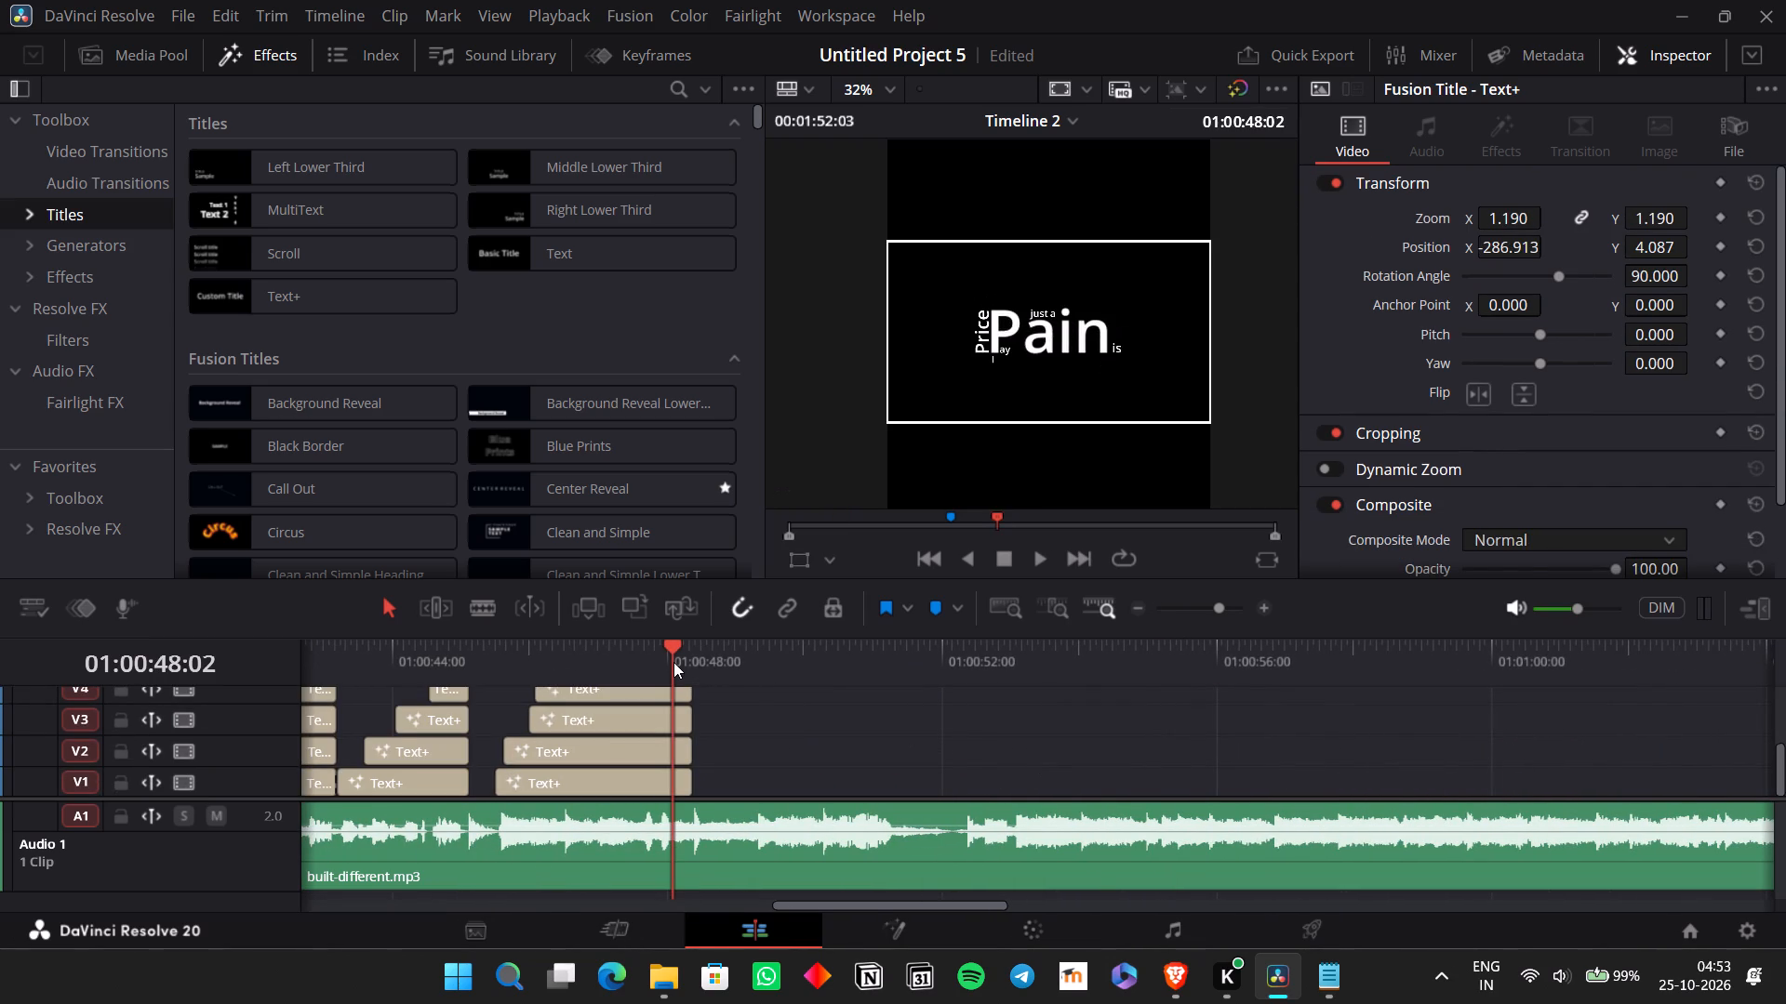
{"action": "key", "text": "space"}
{"action": "key", "text": "space"}
{"action": "key", "text": "space"}
{"action": "key", "text": "space"}
{"action": "key", "text": "space"}
{"action": "key", "text": "space"}
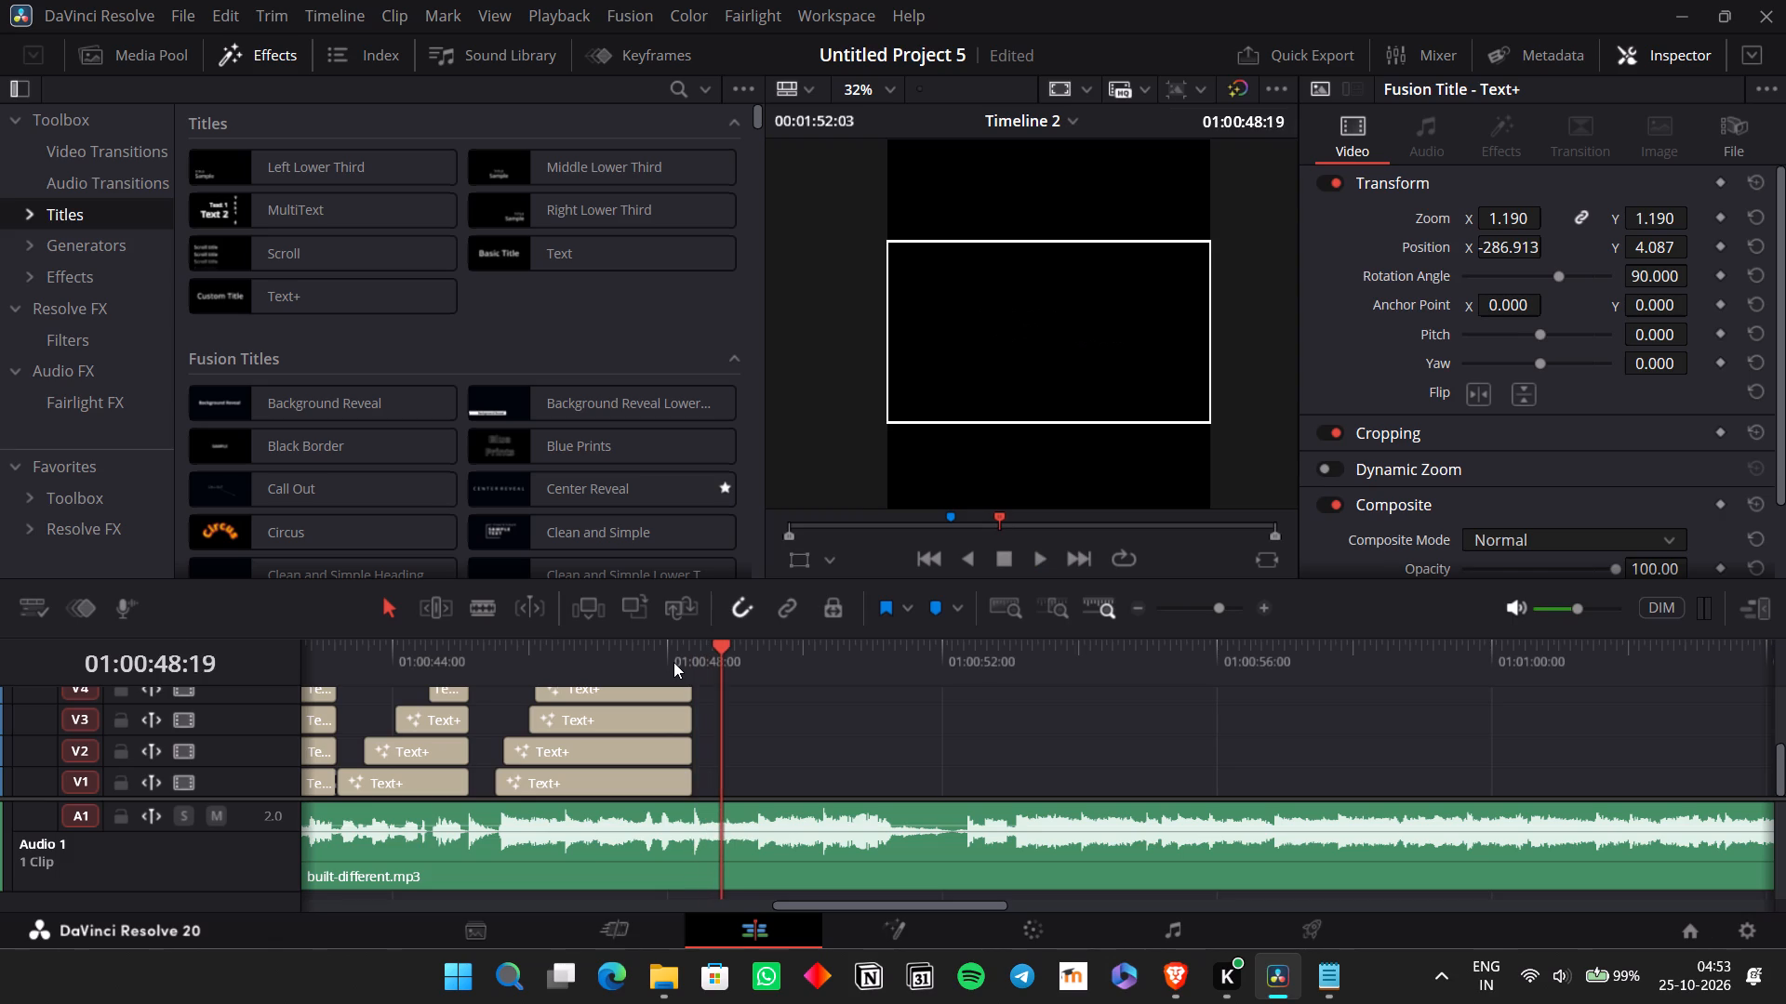
{"action": "key", "text": "space"}
{"action": "key", "text": "space"}
{"action": "key", "text": "space"}
{"action": "key", "text": "space"}
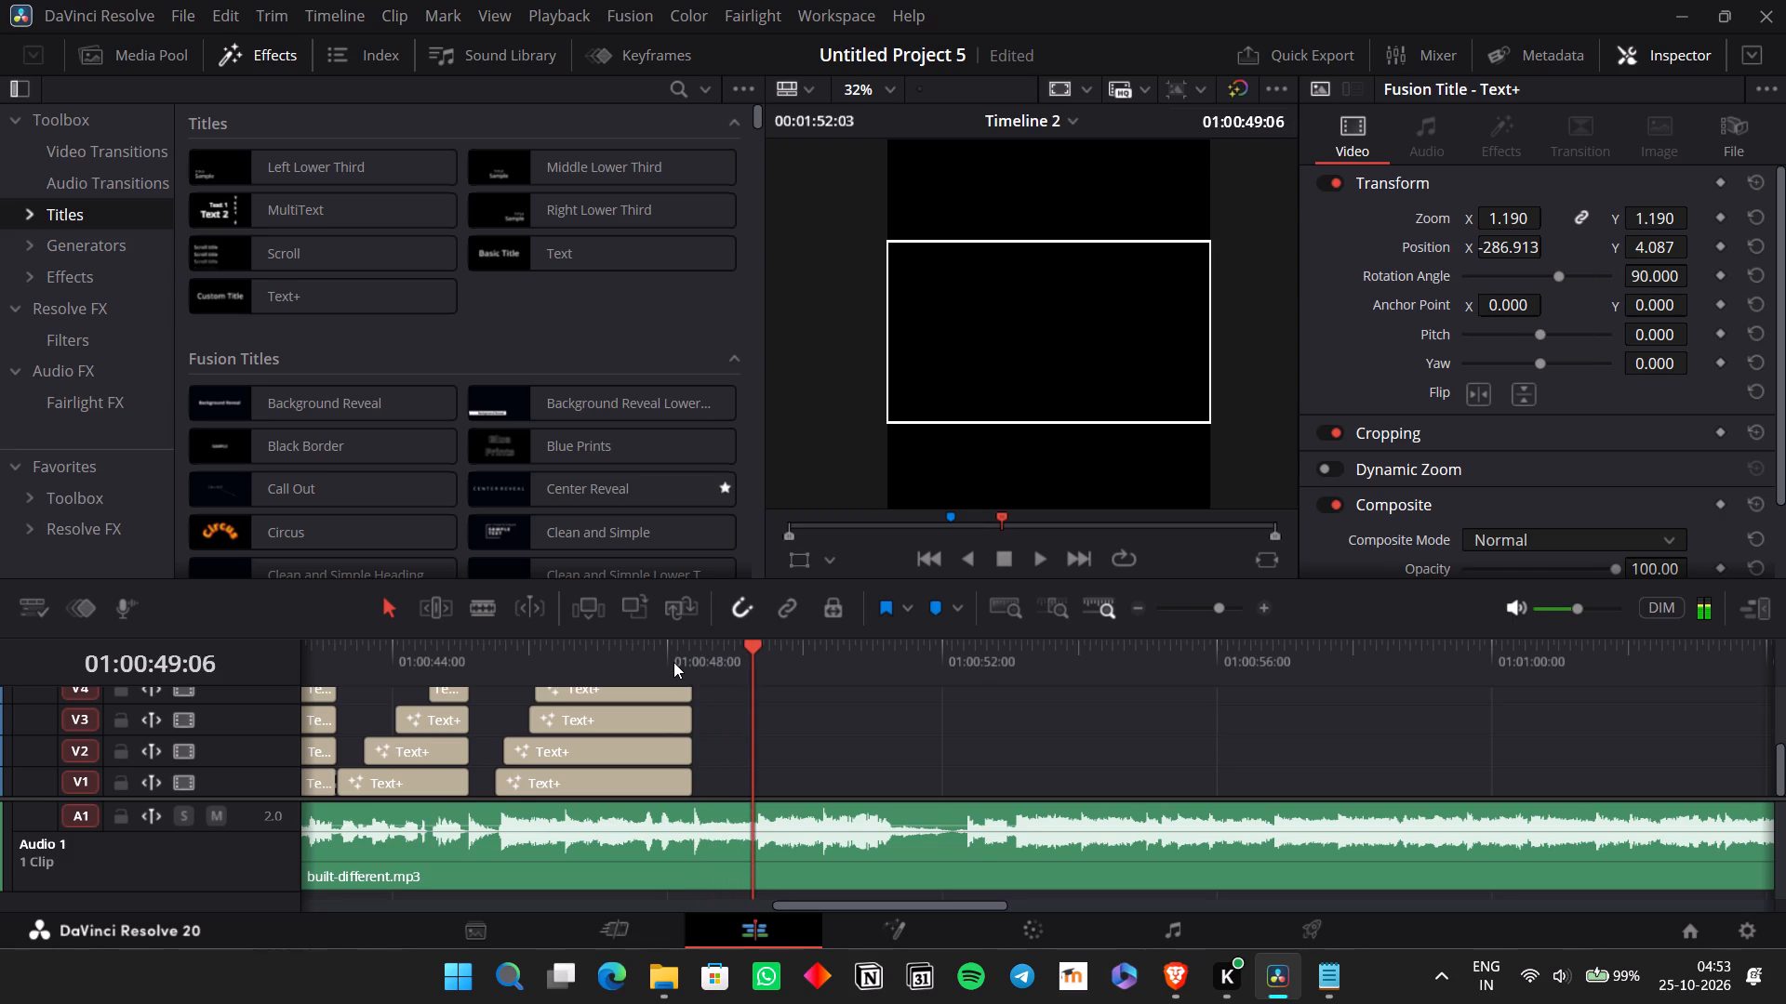
{"action": "key", "text": "ctrl+v"}
Play the pasted "Every" titles and shift the whole group about two frames later, checking it against the vocal.
{"action": "left_click", "coordinate": [724, 647]}
{"action": "key", "text": "space"}
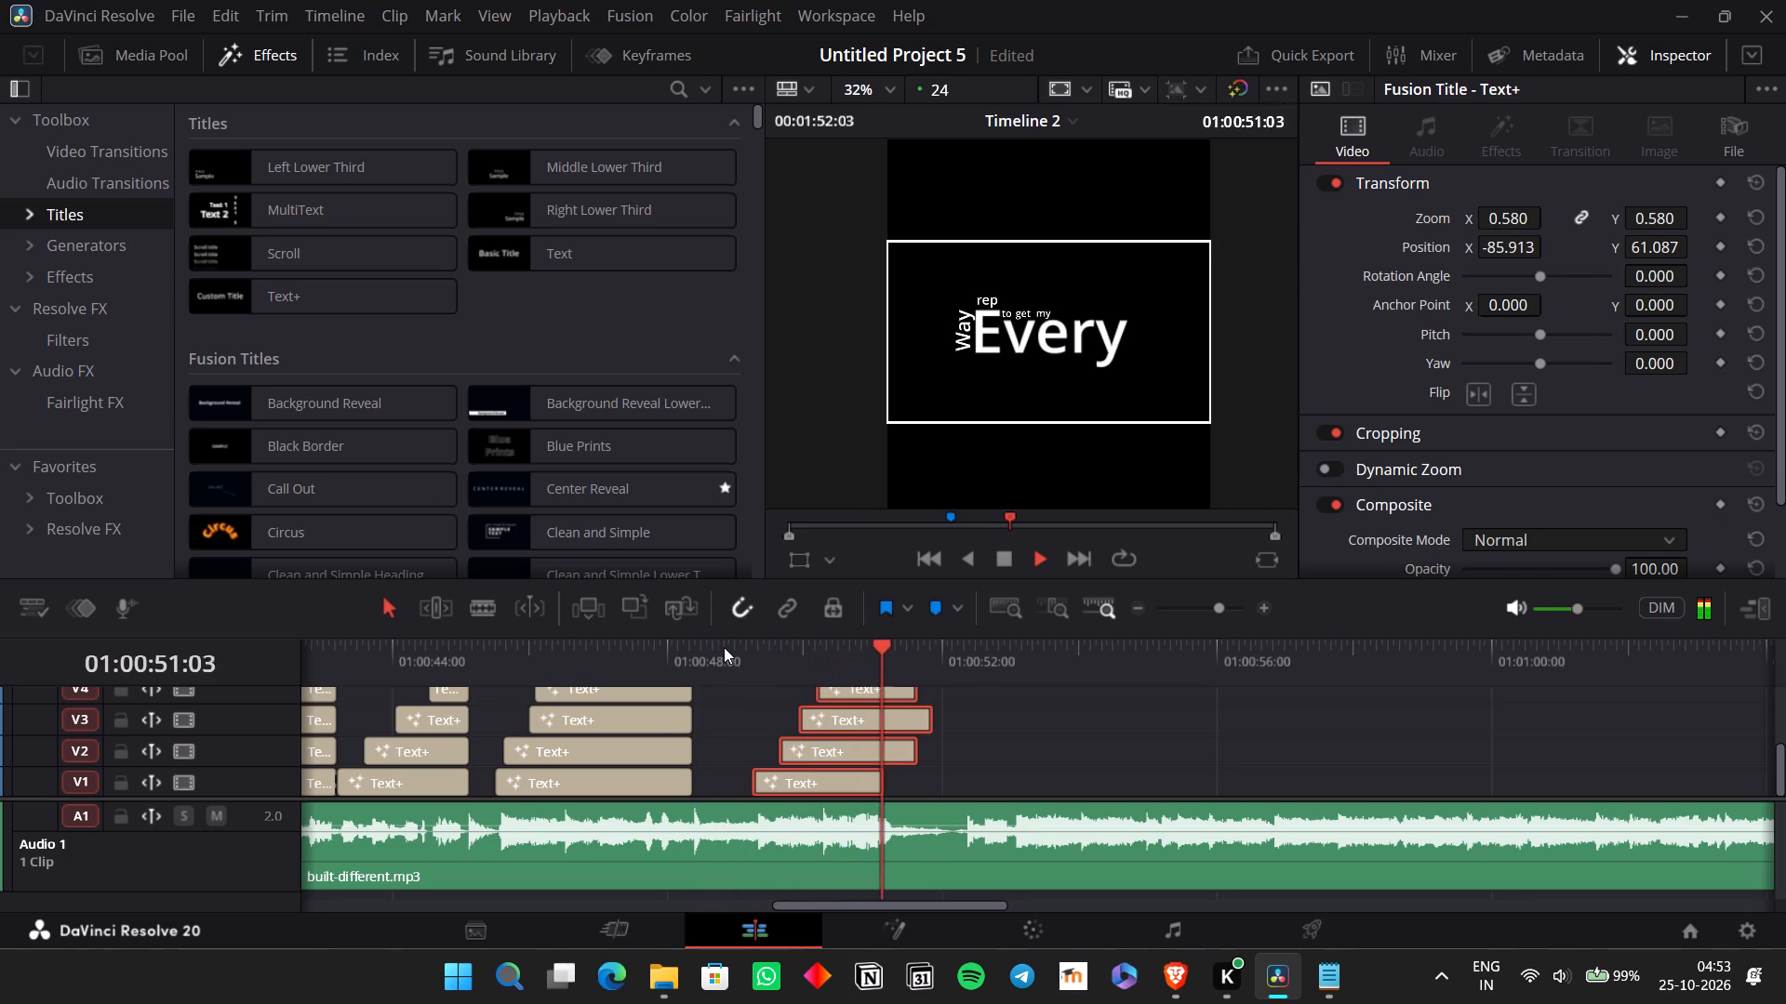
{"action": "key", "text": "space"}
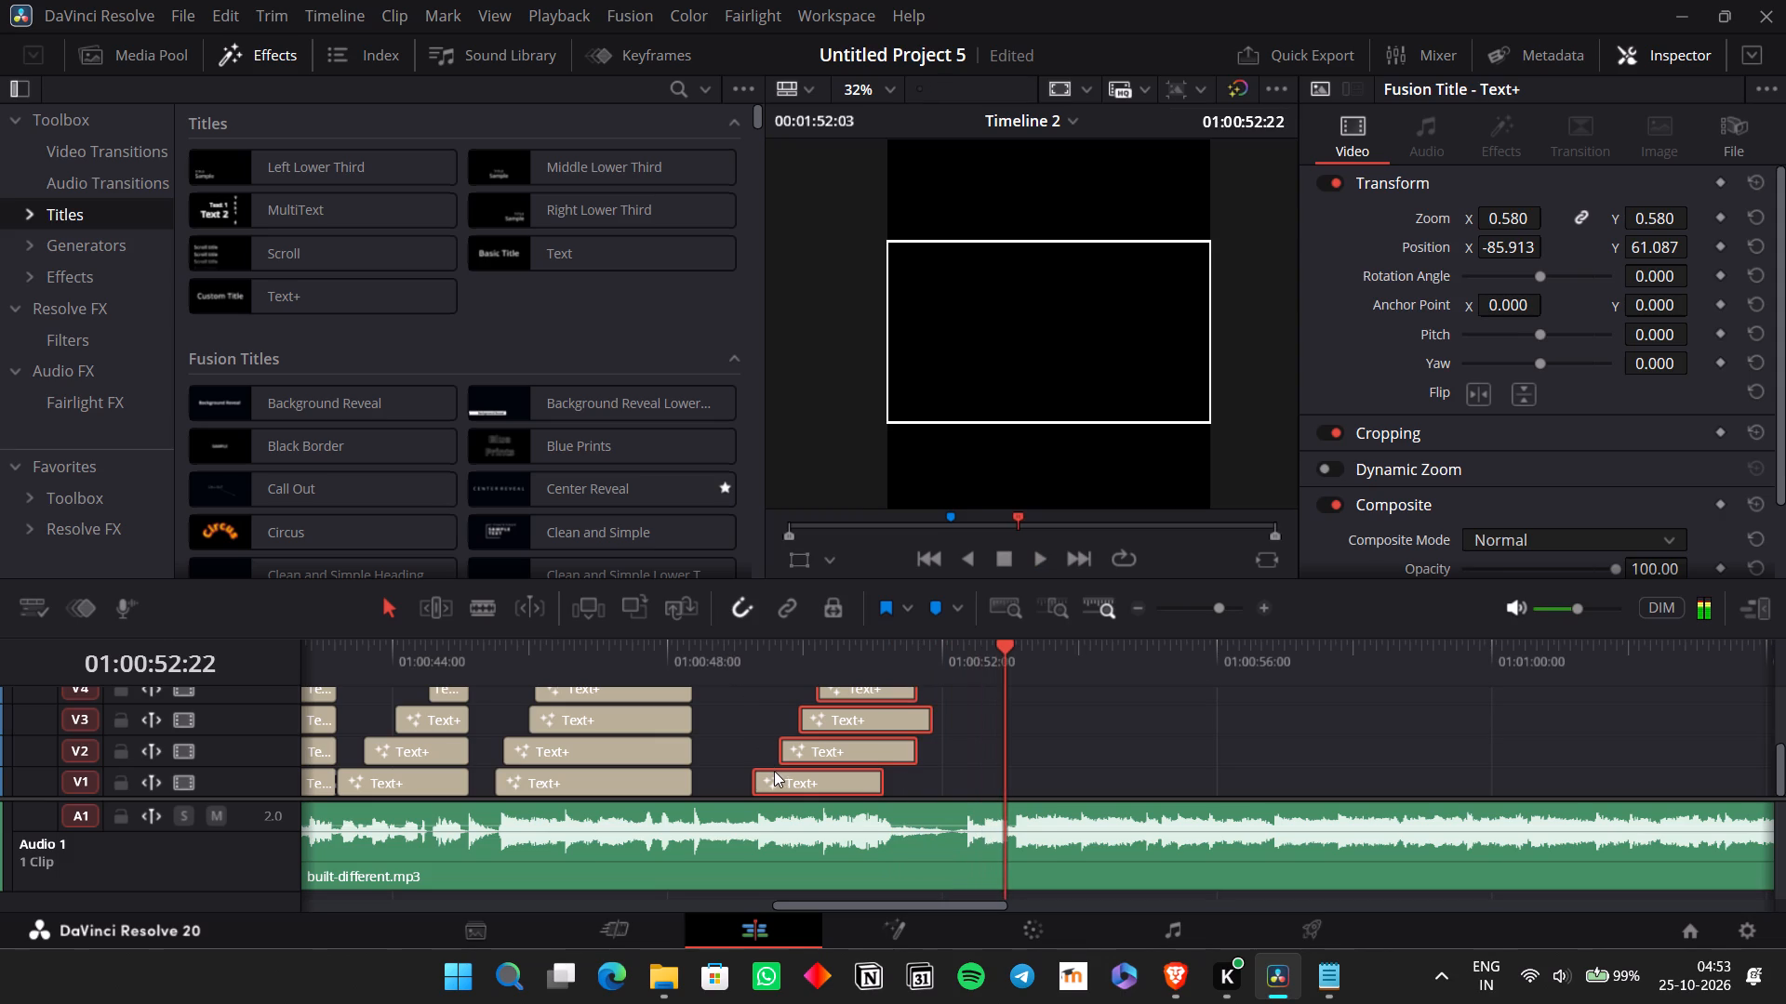
{"action": "left_click_drag", "start_coordinate": [775, 775], "coordinate": [783, 784]}
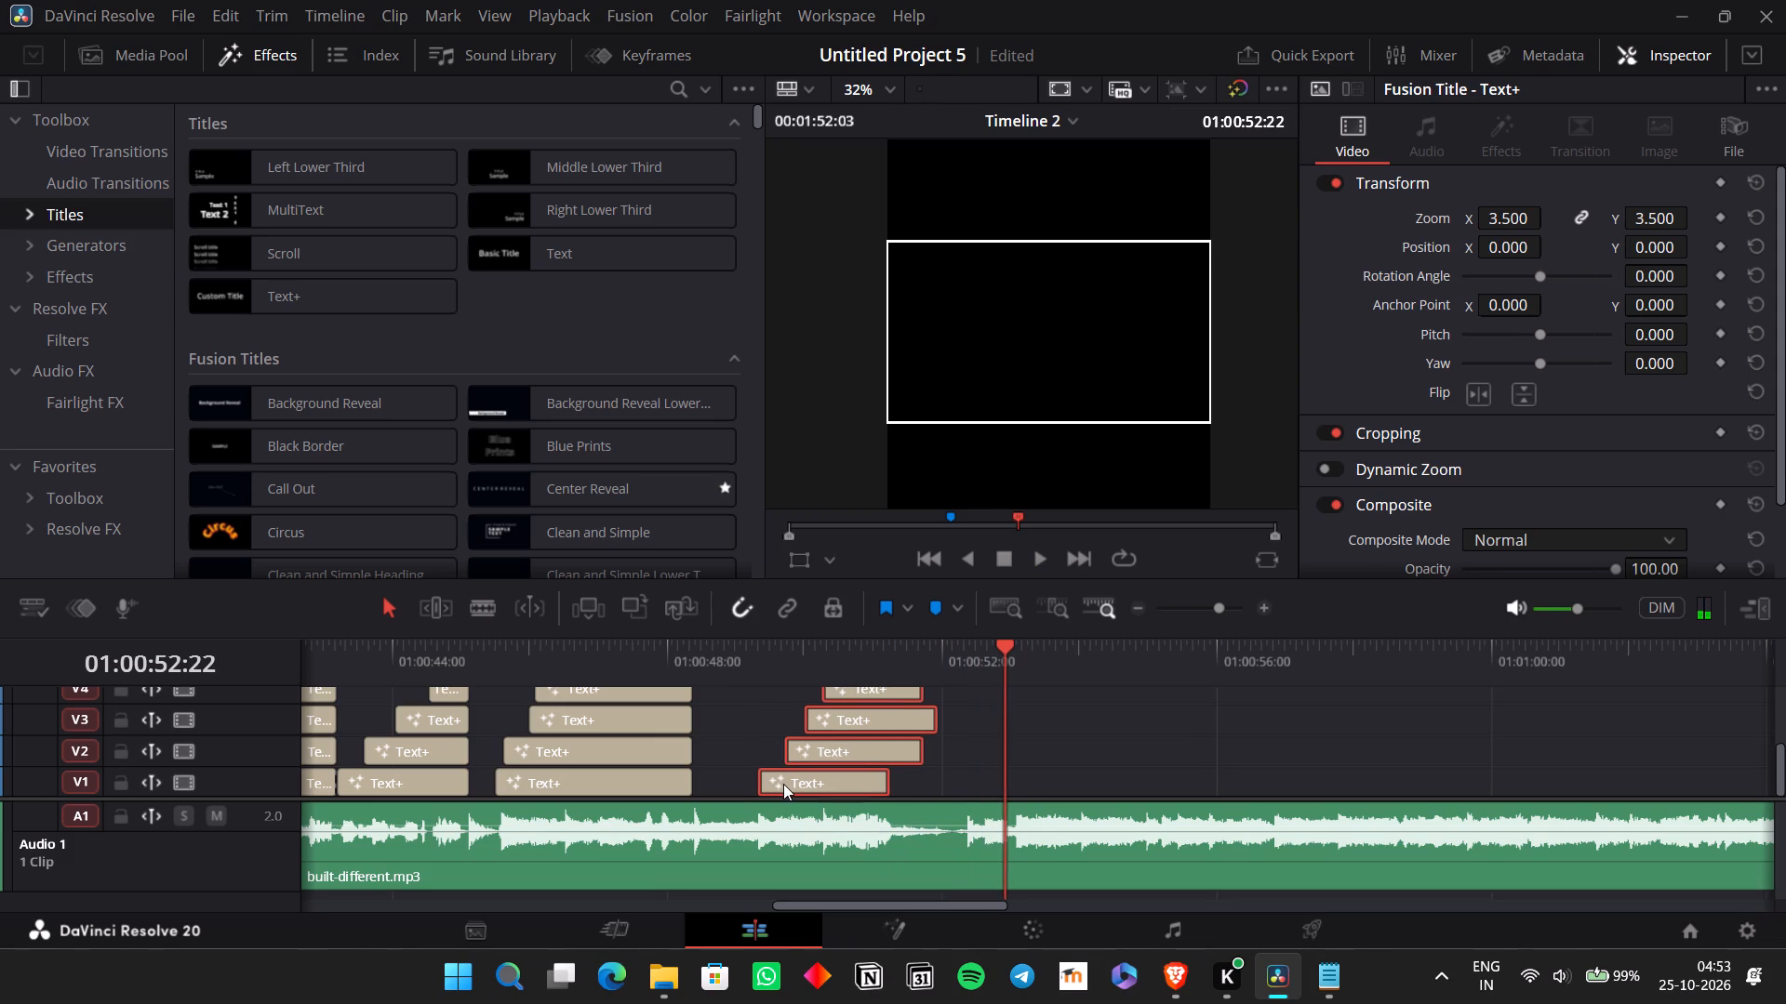
{"action": "left_click", "coordinate": [733, 647]}
{"action": "key", "text": "space"}
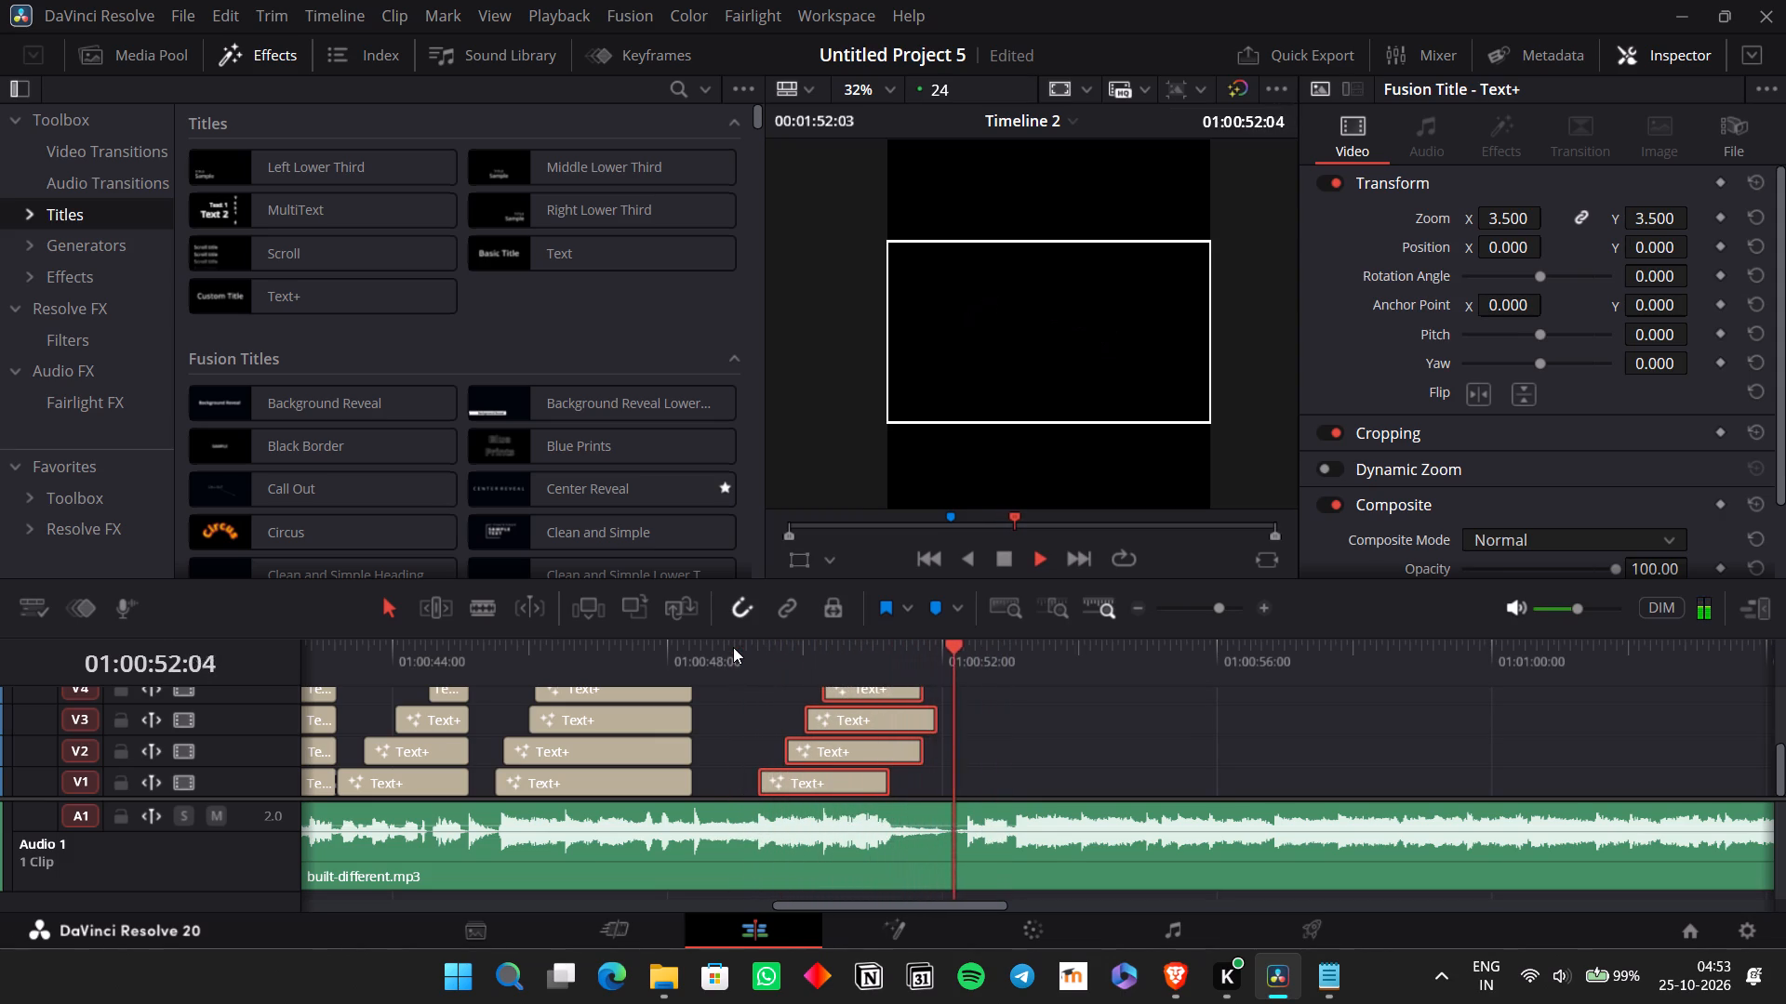
{"action": "key", "text": "space"}
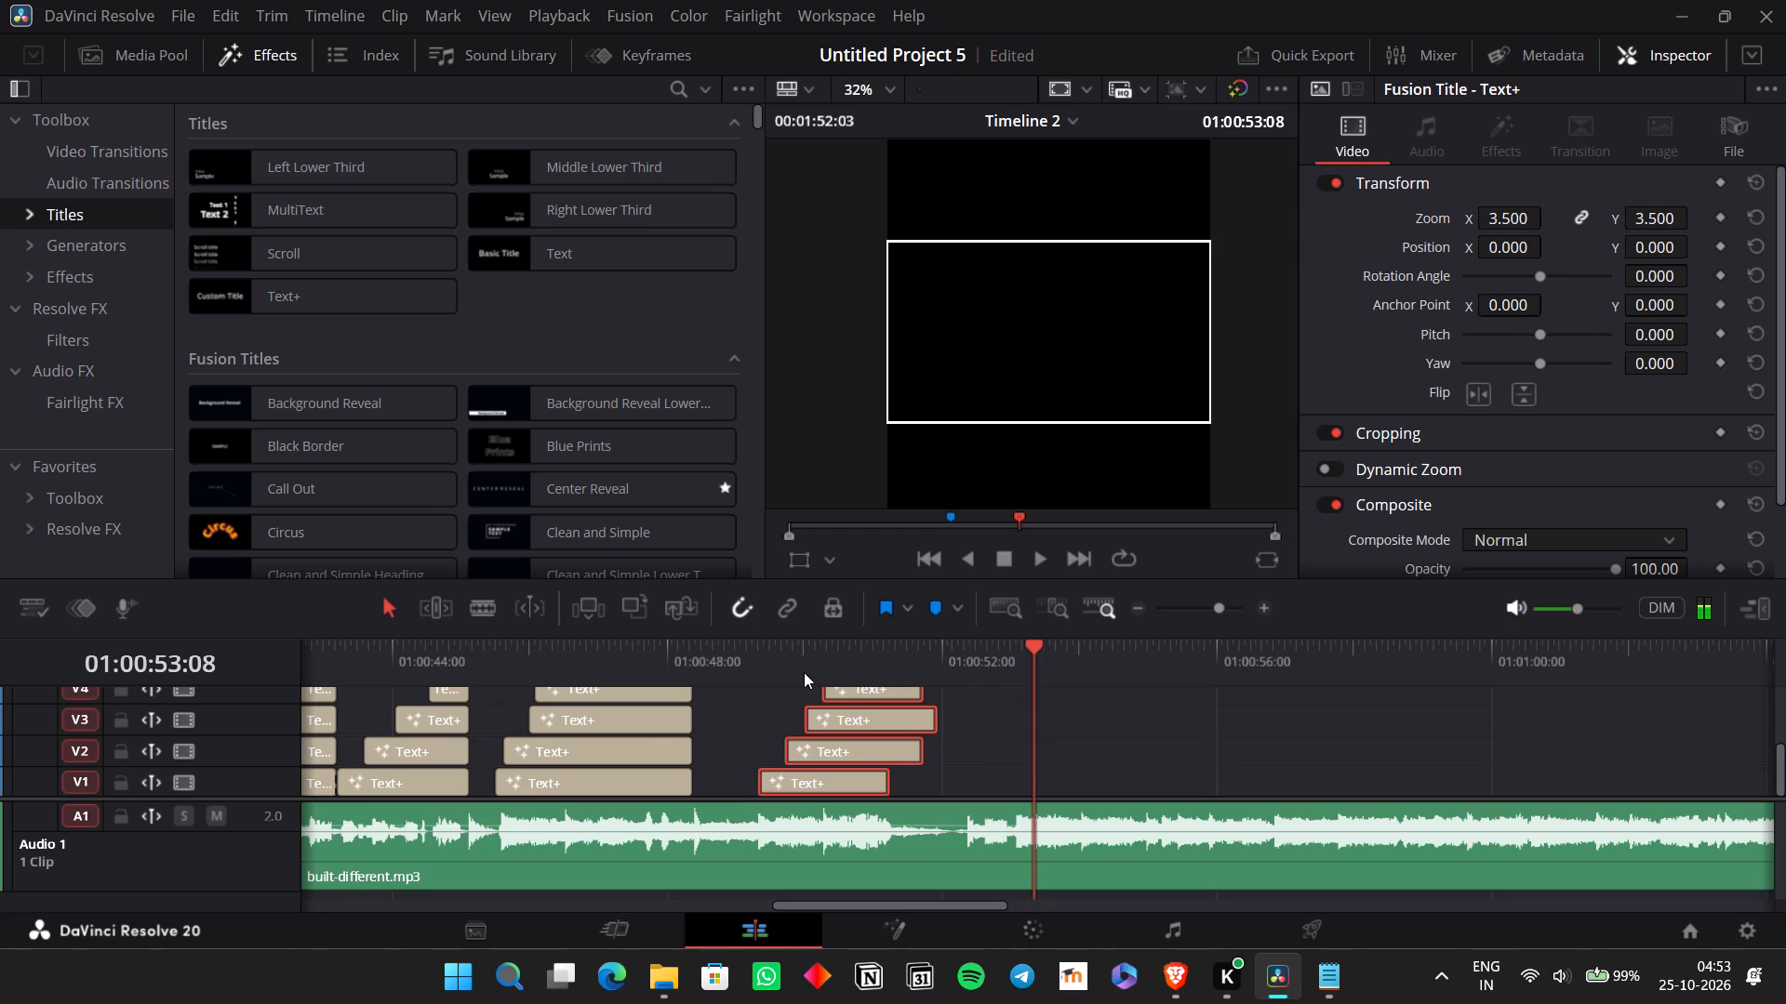
Set the rotation angle of the pasted V6 "Way" title at 01:00:51:02 to 0.
{"action": "left_click", "coordinate": [992, 769]}
{"action": "left_click", "coordinate": [833, 667]}
{"action": "left_click", "coordinate": [854, 707]}
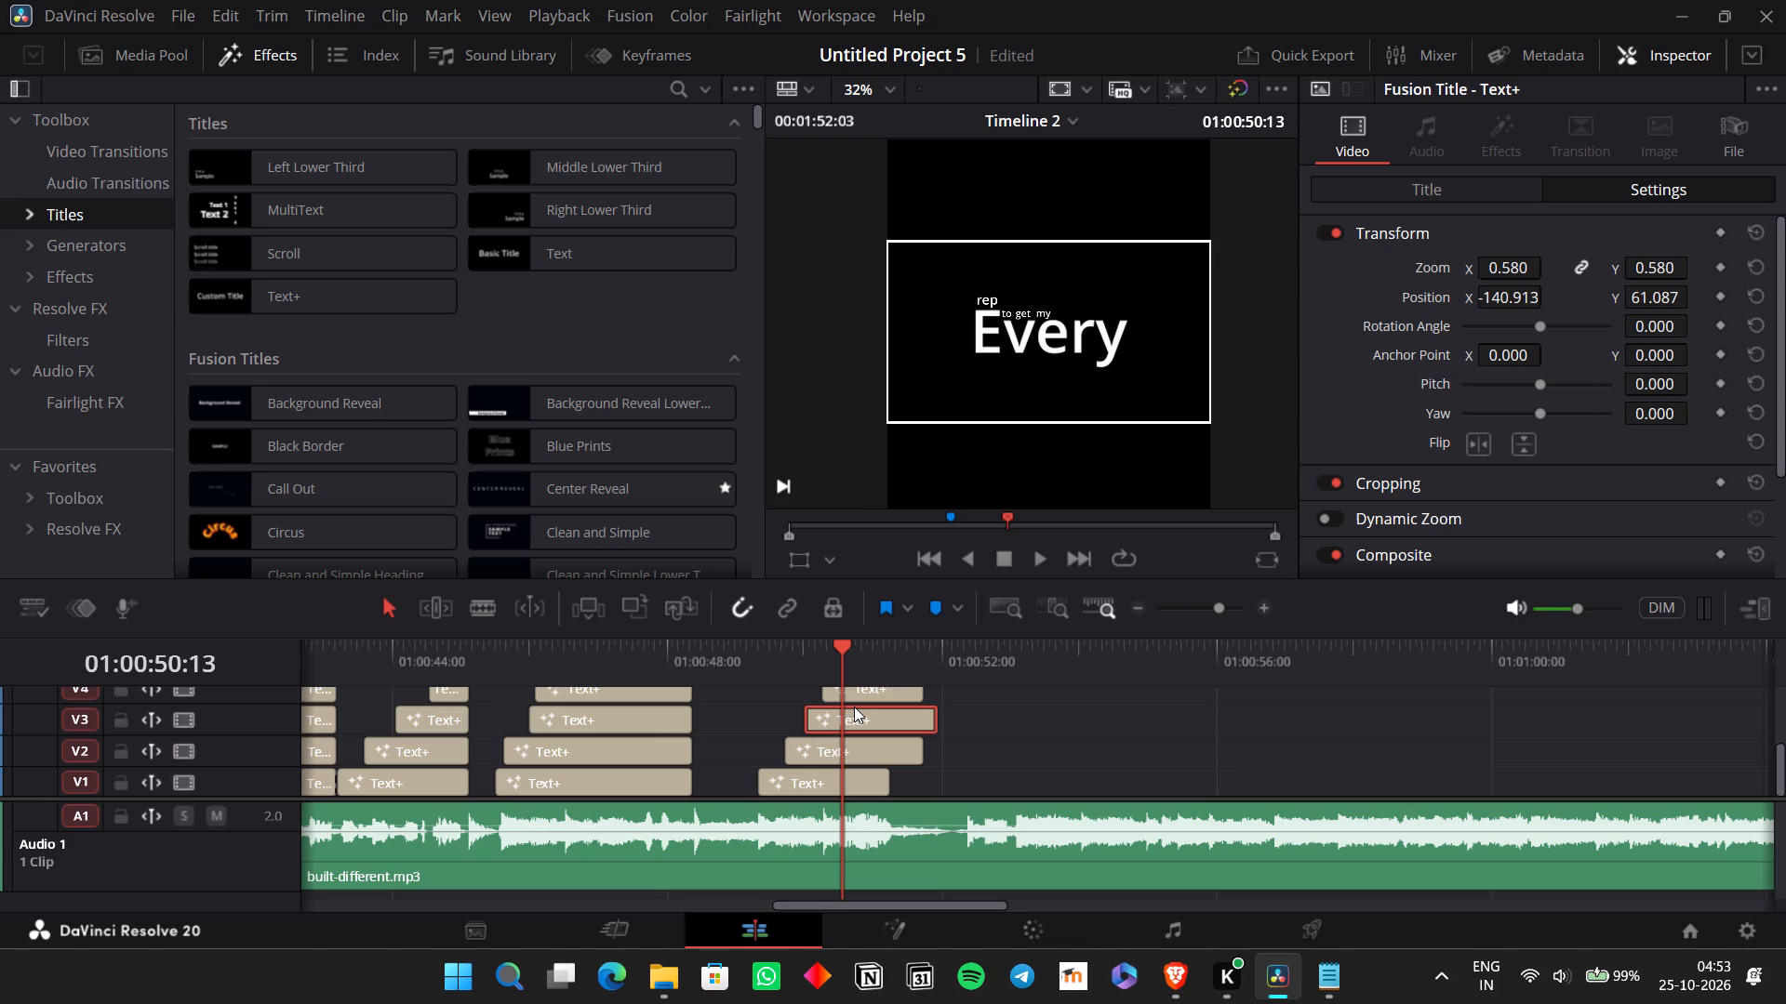
{"action": "key", "text": "space"}
{"action": "key", "text": "space"}
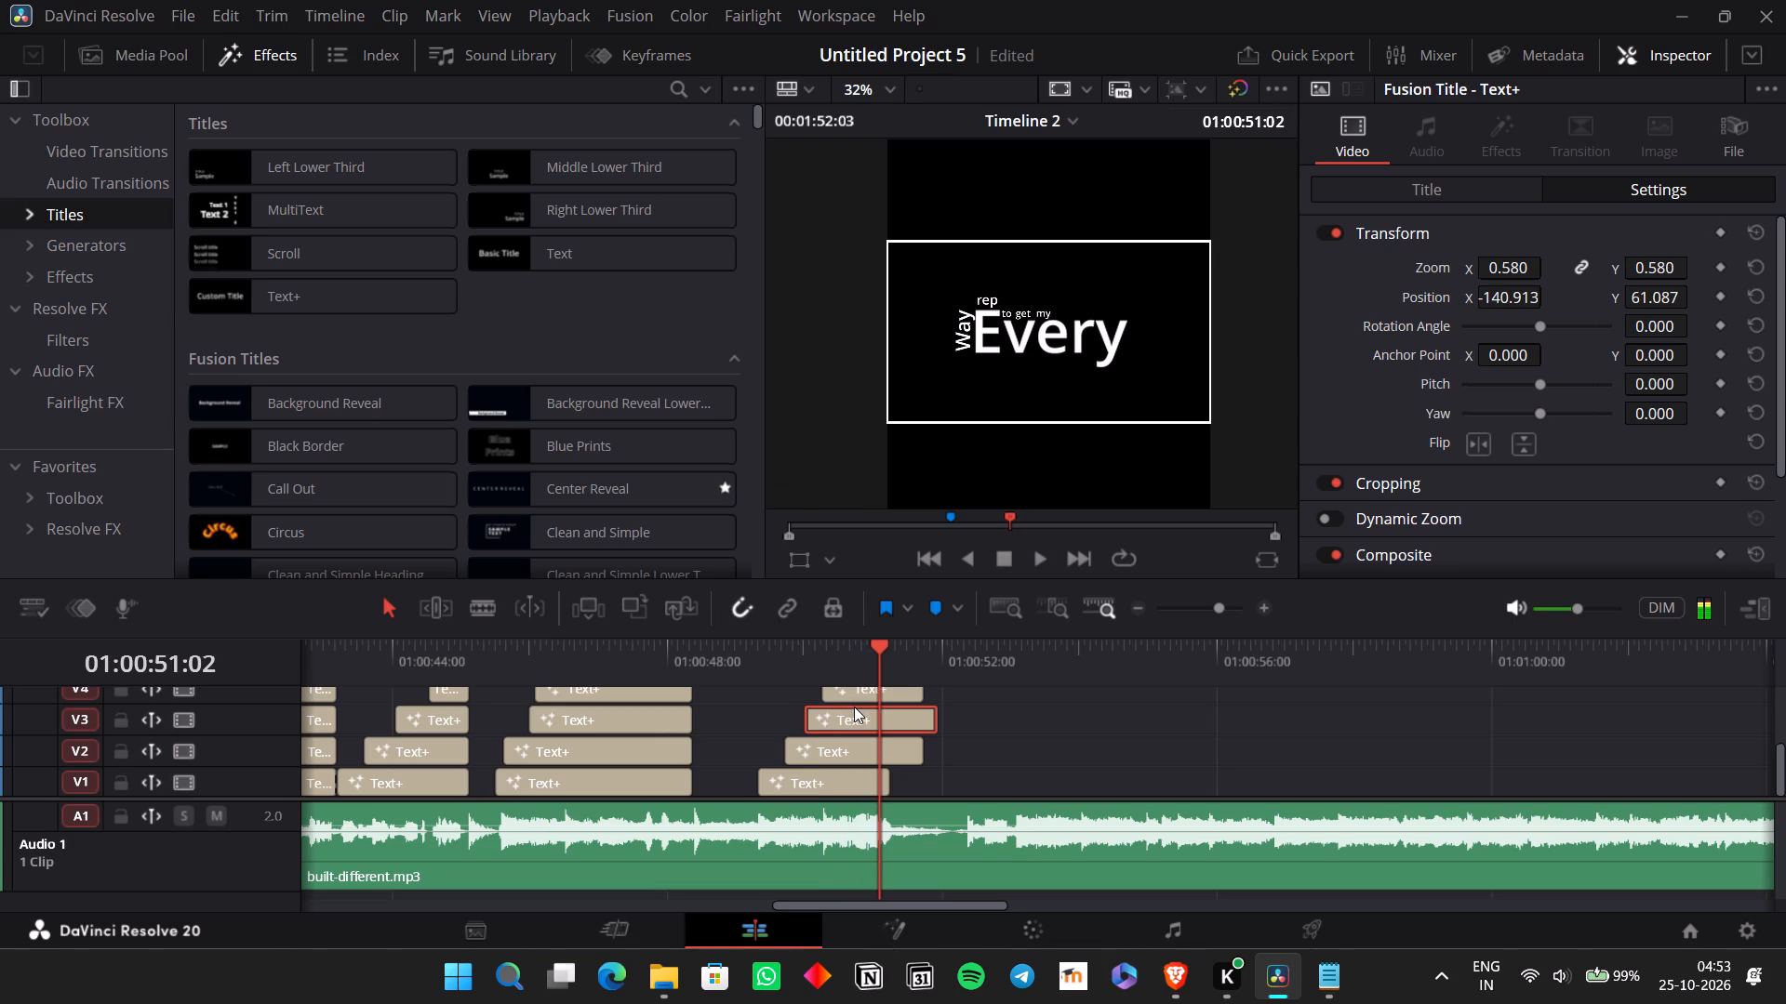
{"action": "scroll", "coordinate": [892, 725], "scroll_direction": "up", "scroll_amount": 1}
{"action": "left_click", "coordinate": [892, 726]}
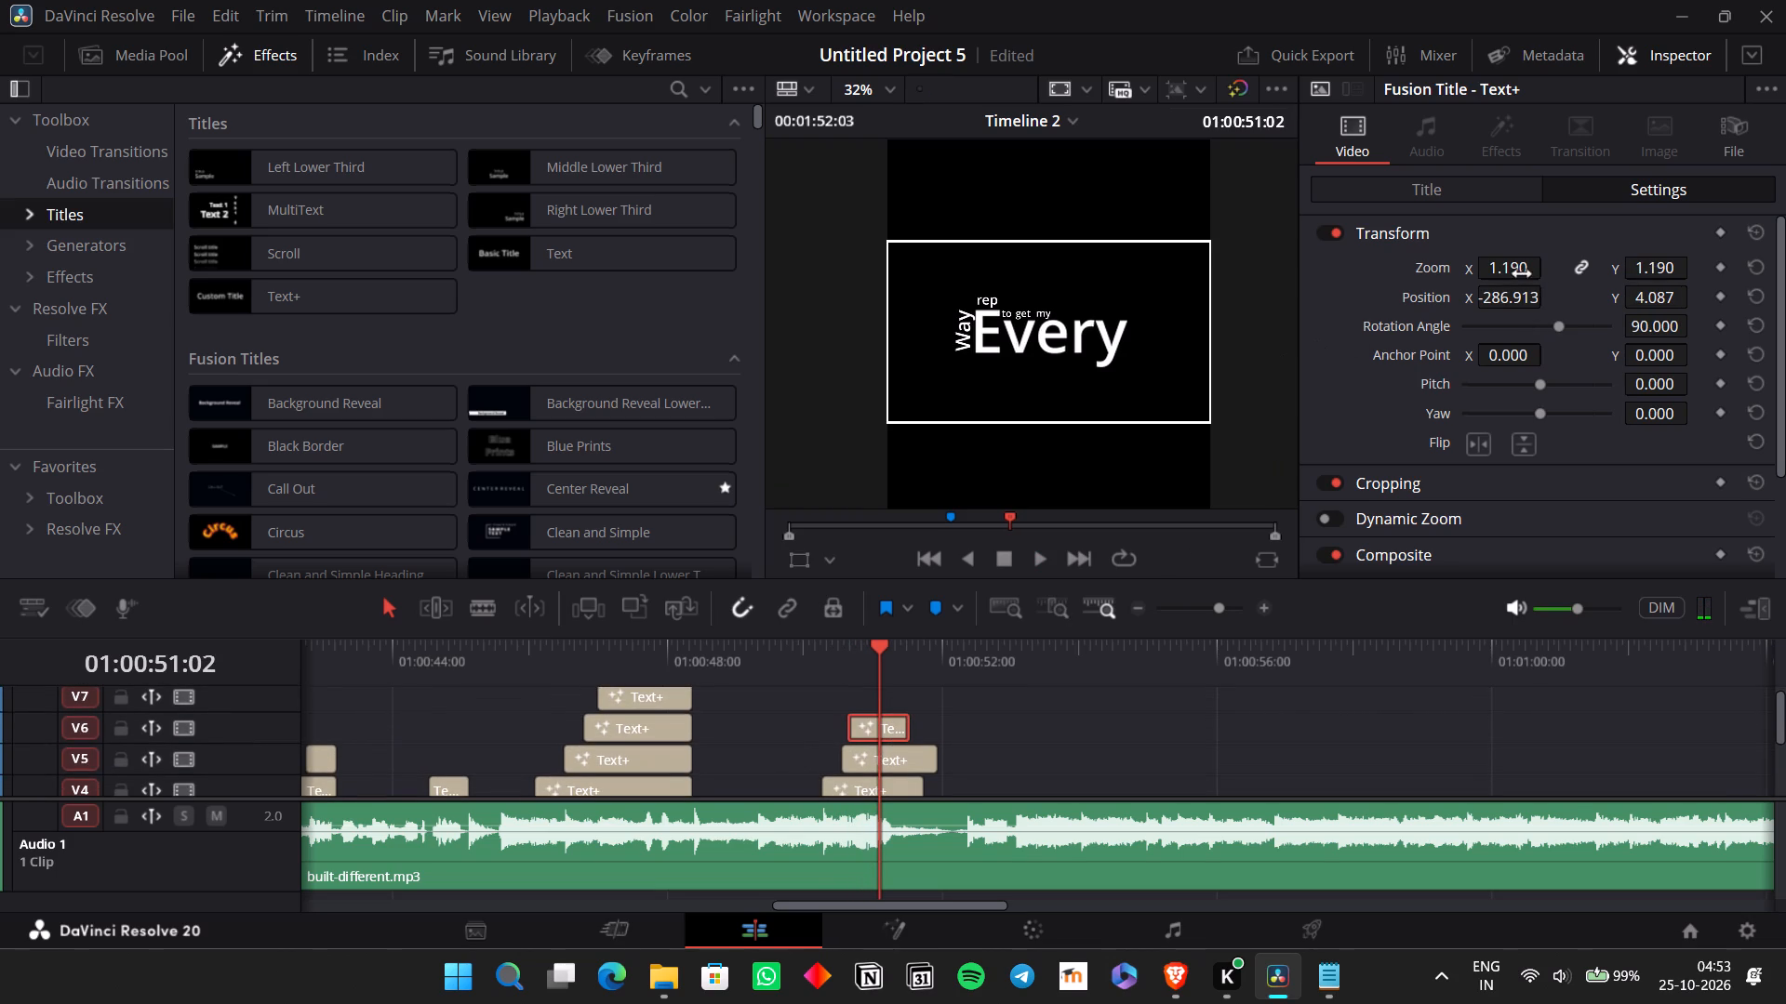
{"action": "double_click", "coordinate": [1661, 336]}
{"action": "key", "text": "0"}
{"action": "key", "text": "Return"}
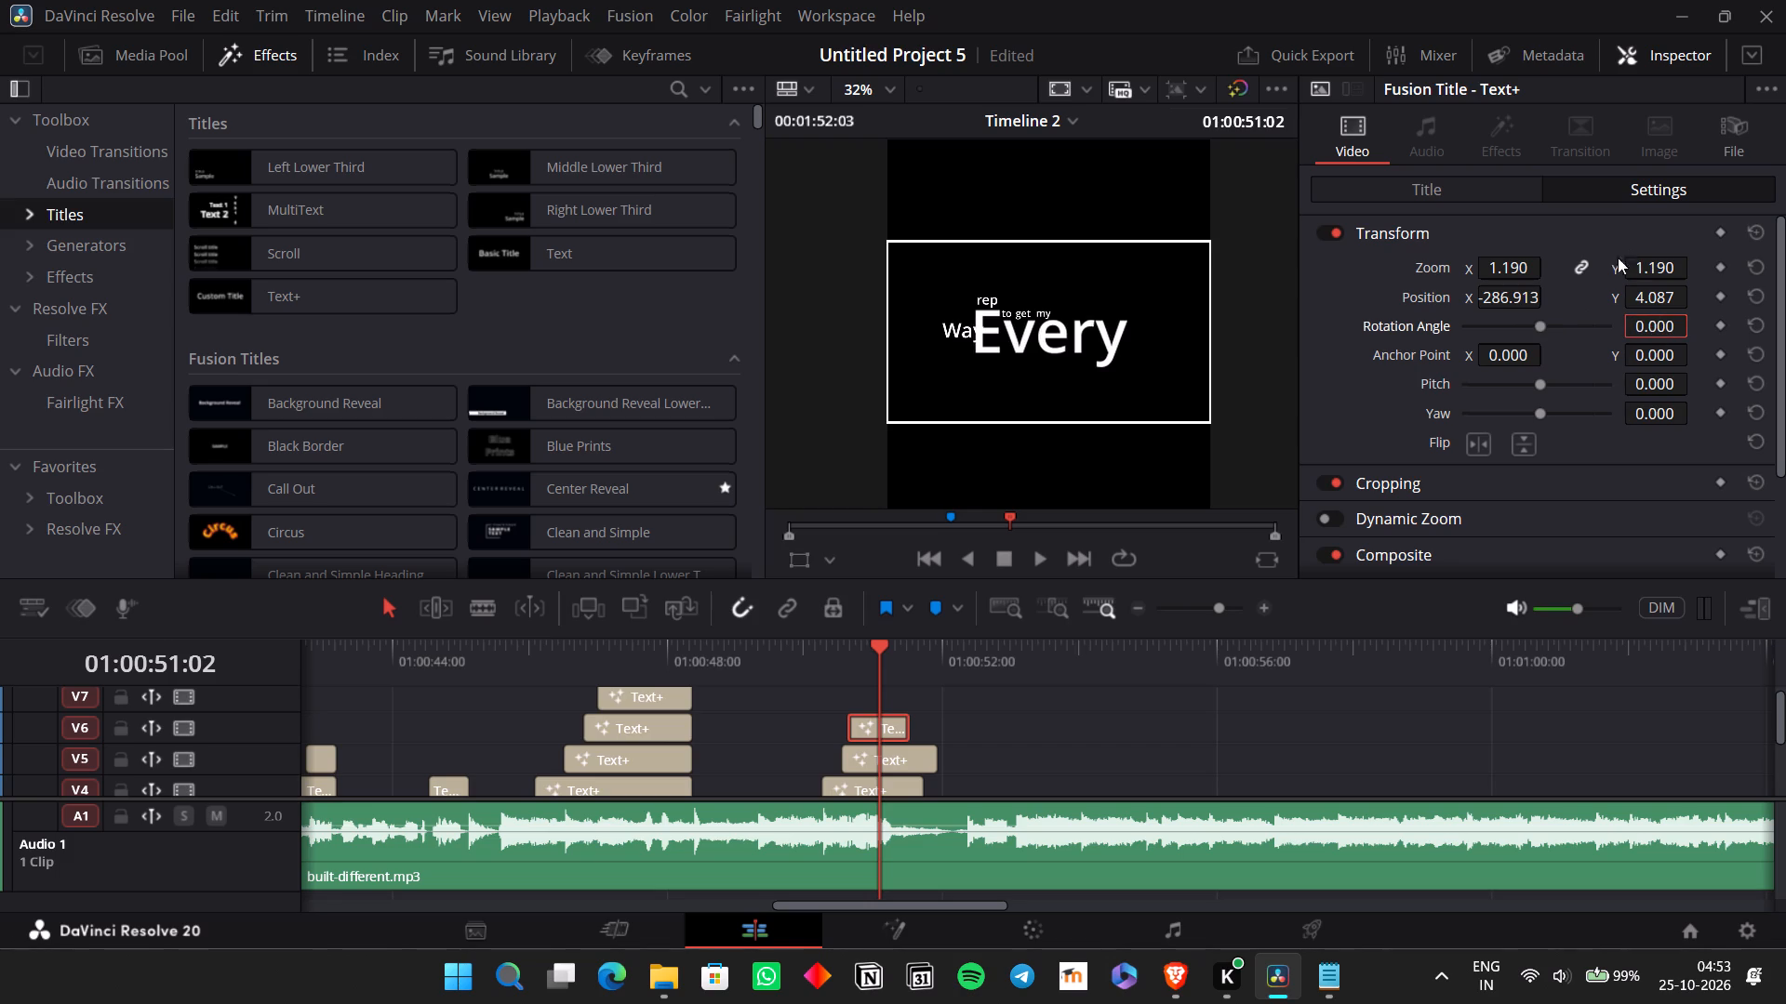
Move the pasted V6 "Way" title above the end of "Every", to position X 156.087, Y 73.087.
{"action": "left_click_drag", "start_coordinate": [1512, 308], "coordinate": [1113, 458]}
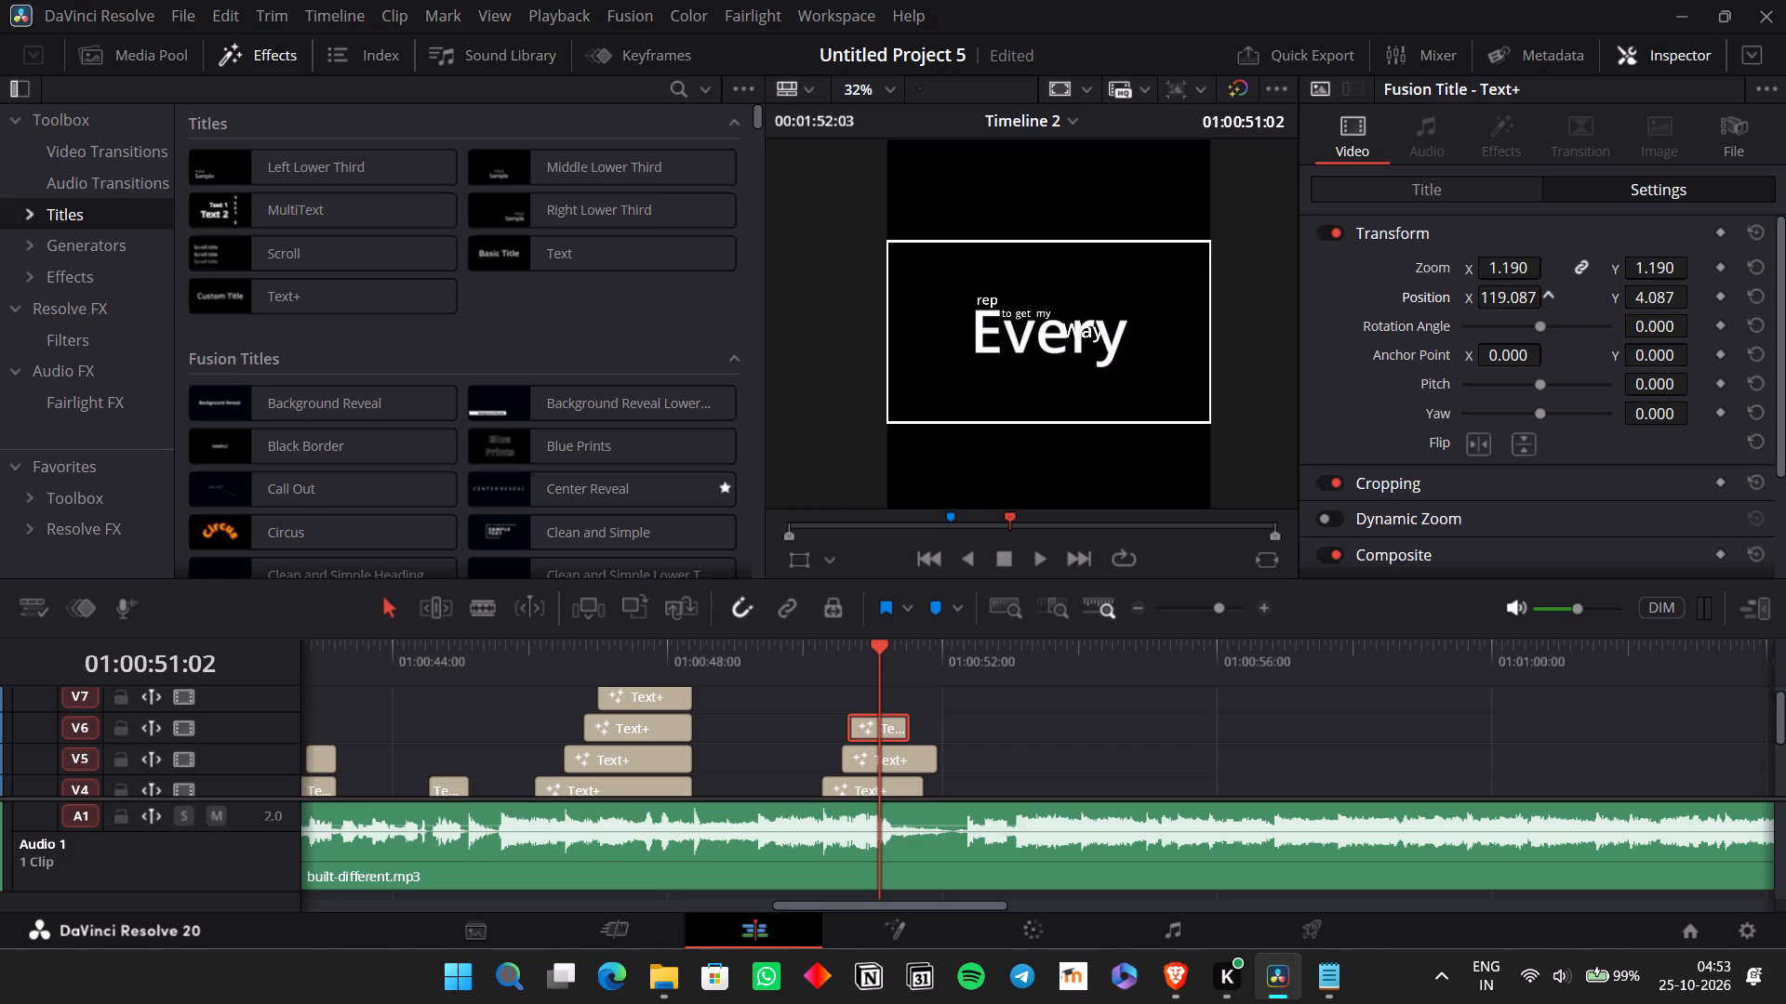
{"action": "left_click_drag", "start_coordinate": [1113, 458], "coordinate": [1113, 457]}
{"action": "left_click_drag", "start_coordinate": [1653, 291], "coordinate": [897, 515]}
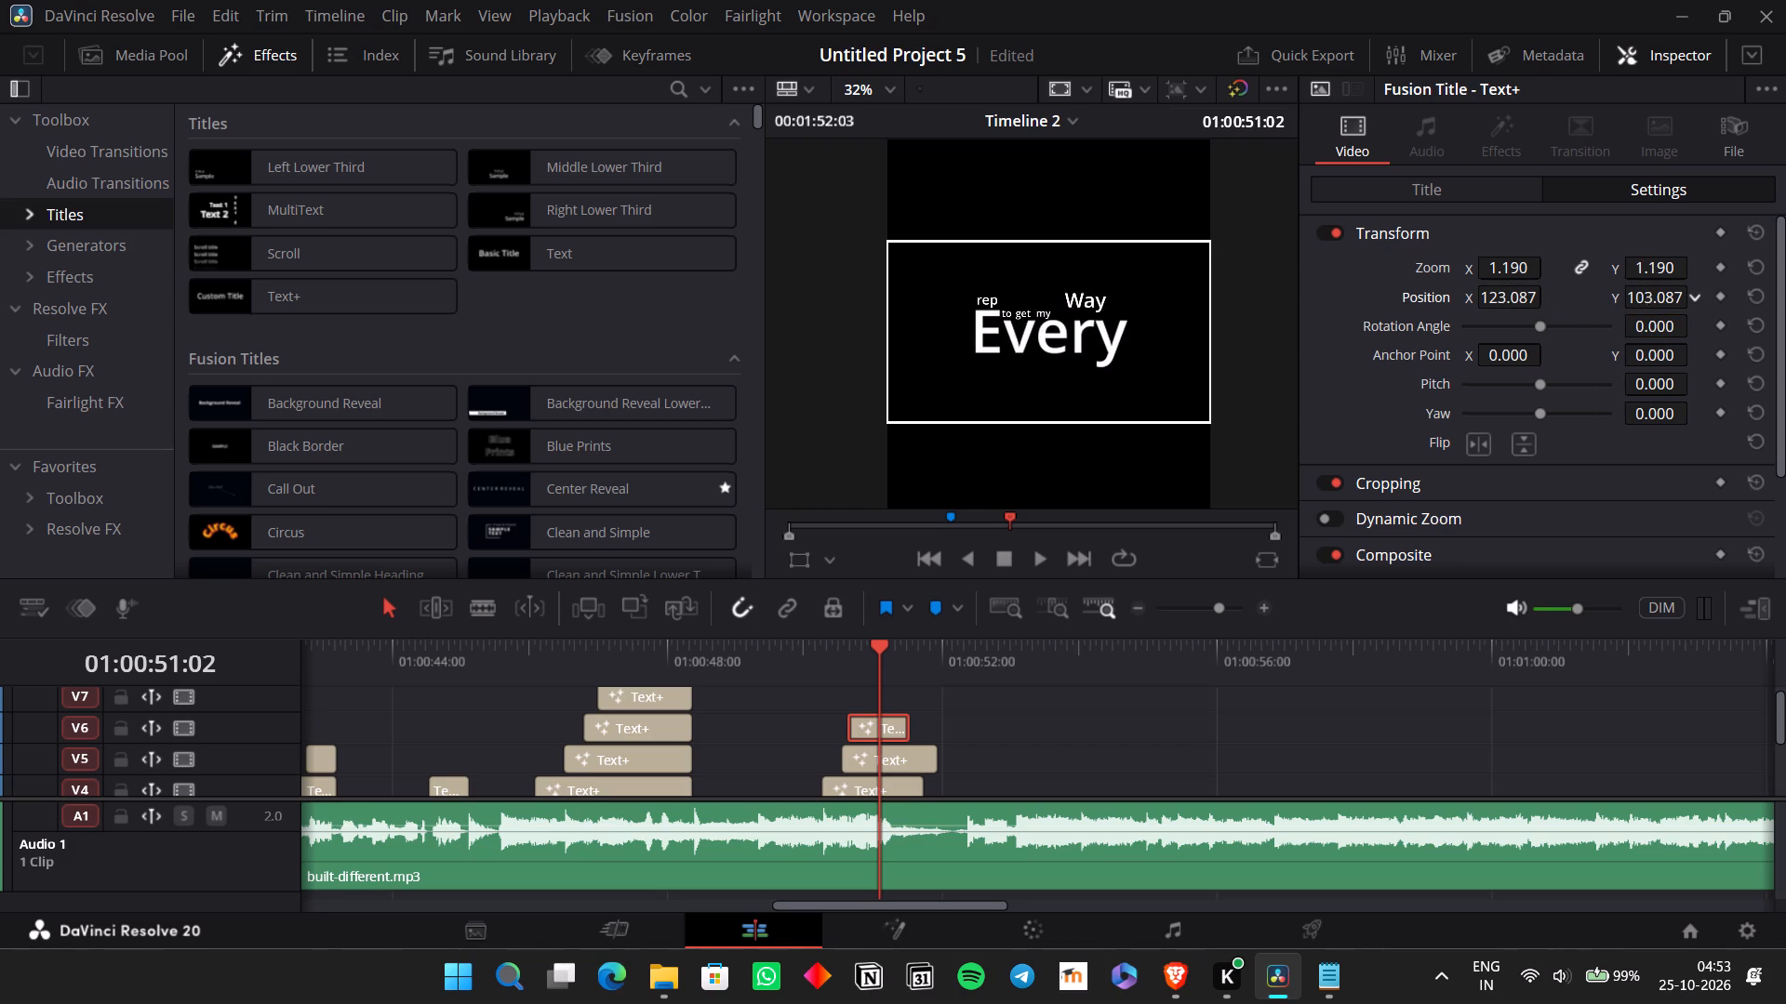
{"action": "left_click_drag", "start_coordinate": [897, 515], "coordinate": [888, 525]}
{"action": "left_click_drag", "start_coordinate": [1524, 294], "coordinate": [1479, 315]}
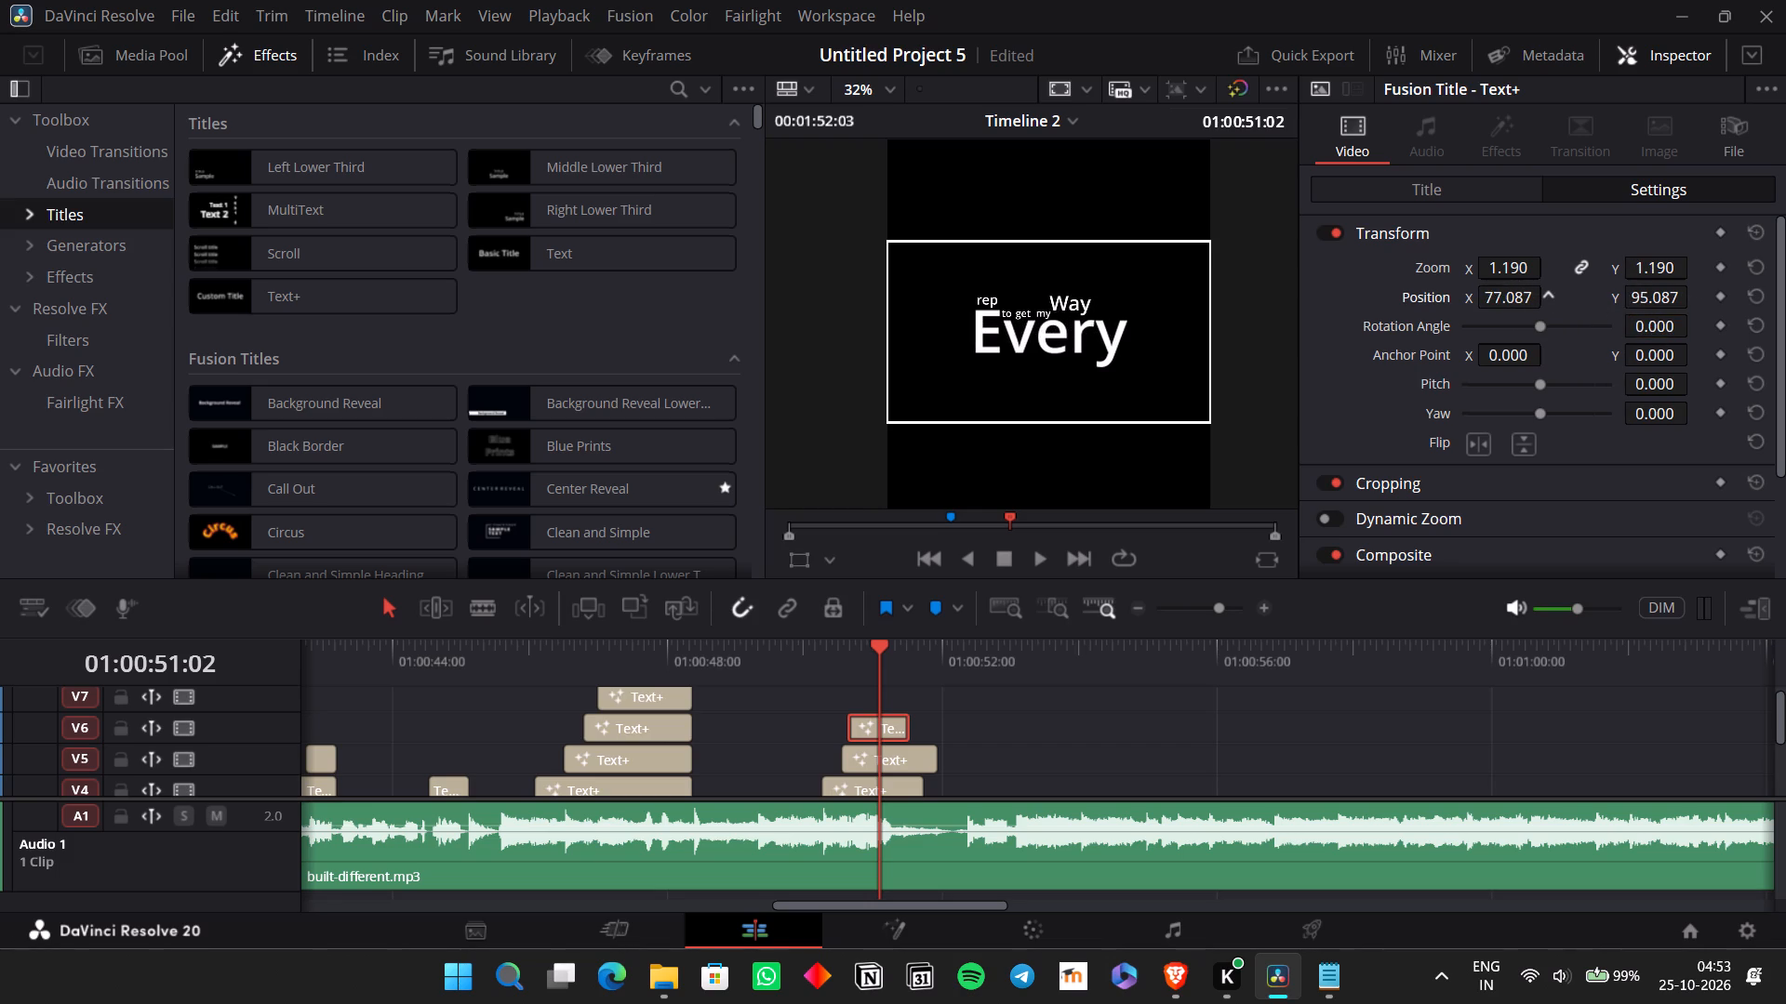
{"action": "left_click_drag", "start_coordinate": [1479, 315], "coordinate": [1488, 315]}
{"action": "left_click_drag", "start_coordinate": [1655, 291], "coordinate": [1635, 338]}
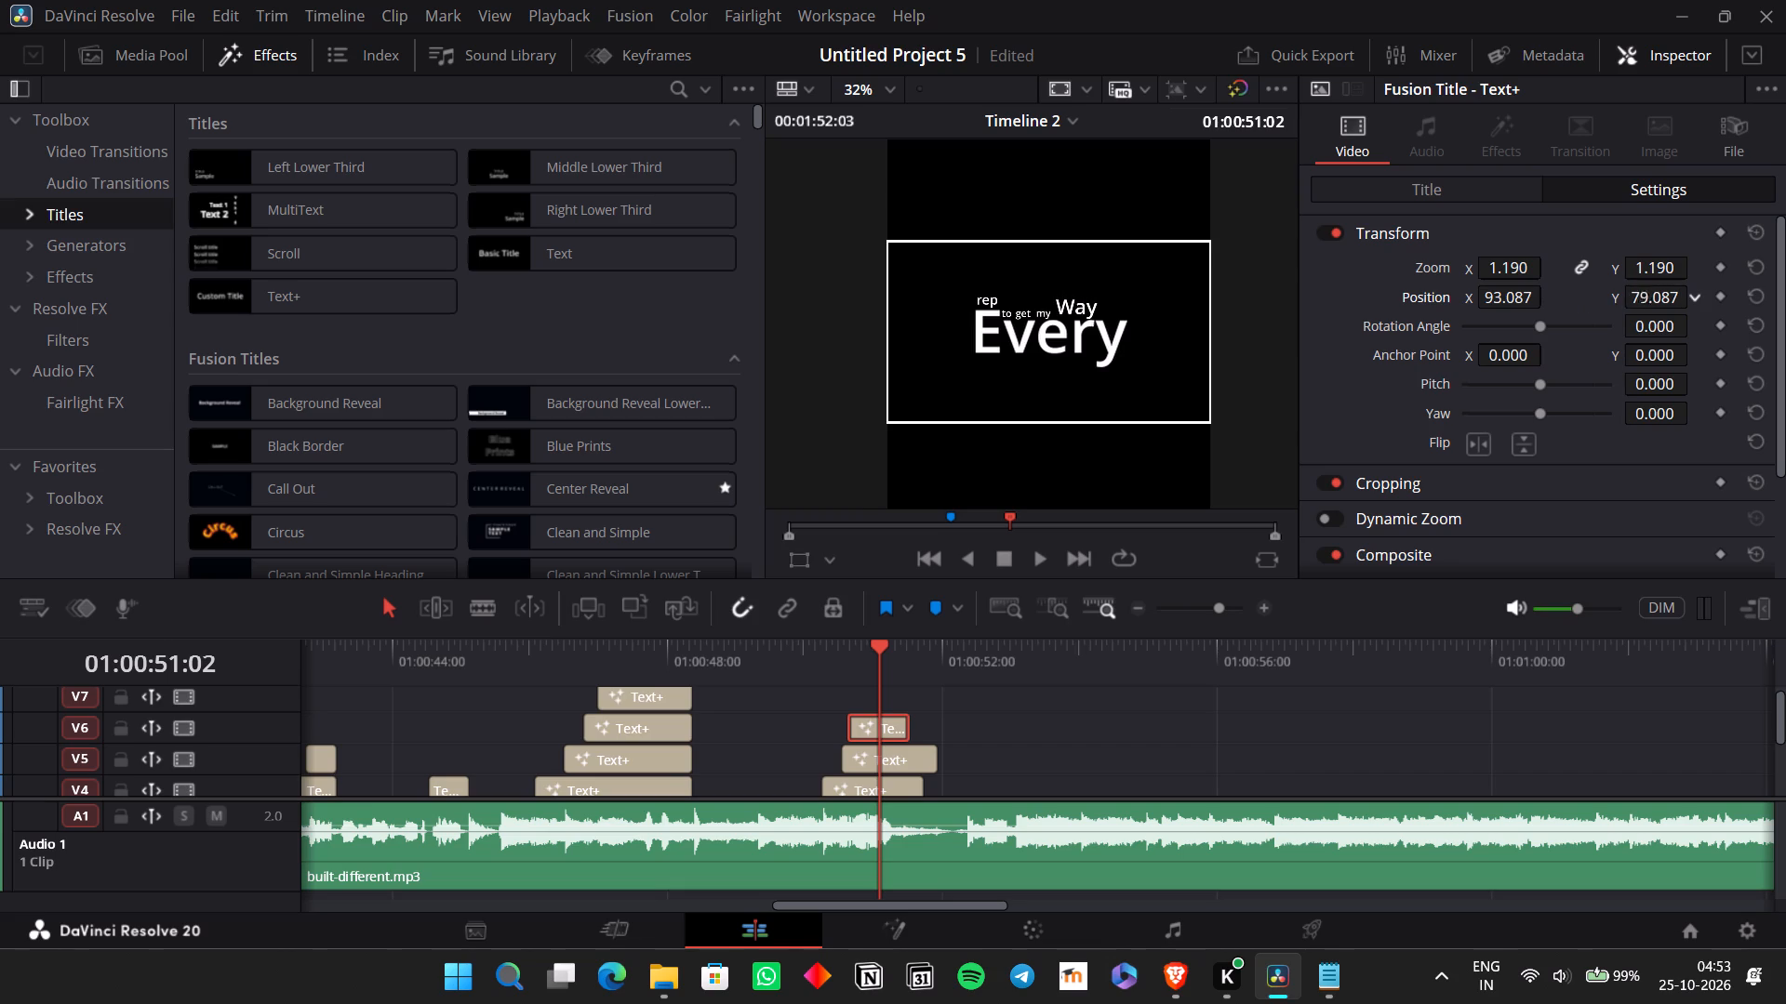
{"action": "left_click_drag", "start_coordinate": [1635, 338], "coordinate": [1637, 354]}
{"action": "left_click_drag", "start_coordinate": [1637, 354], "coordinate": [1638, 354]}
{"action": "left_click_drag", "start_coordinate": [1521, 300], "coordinate": [1546, 299]}
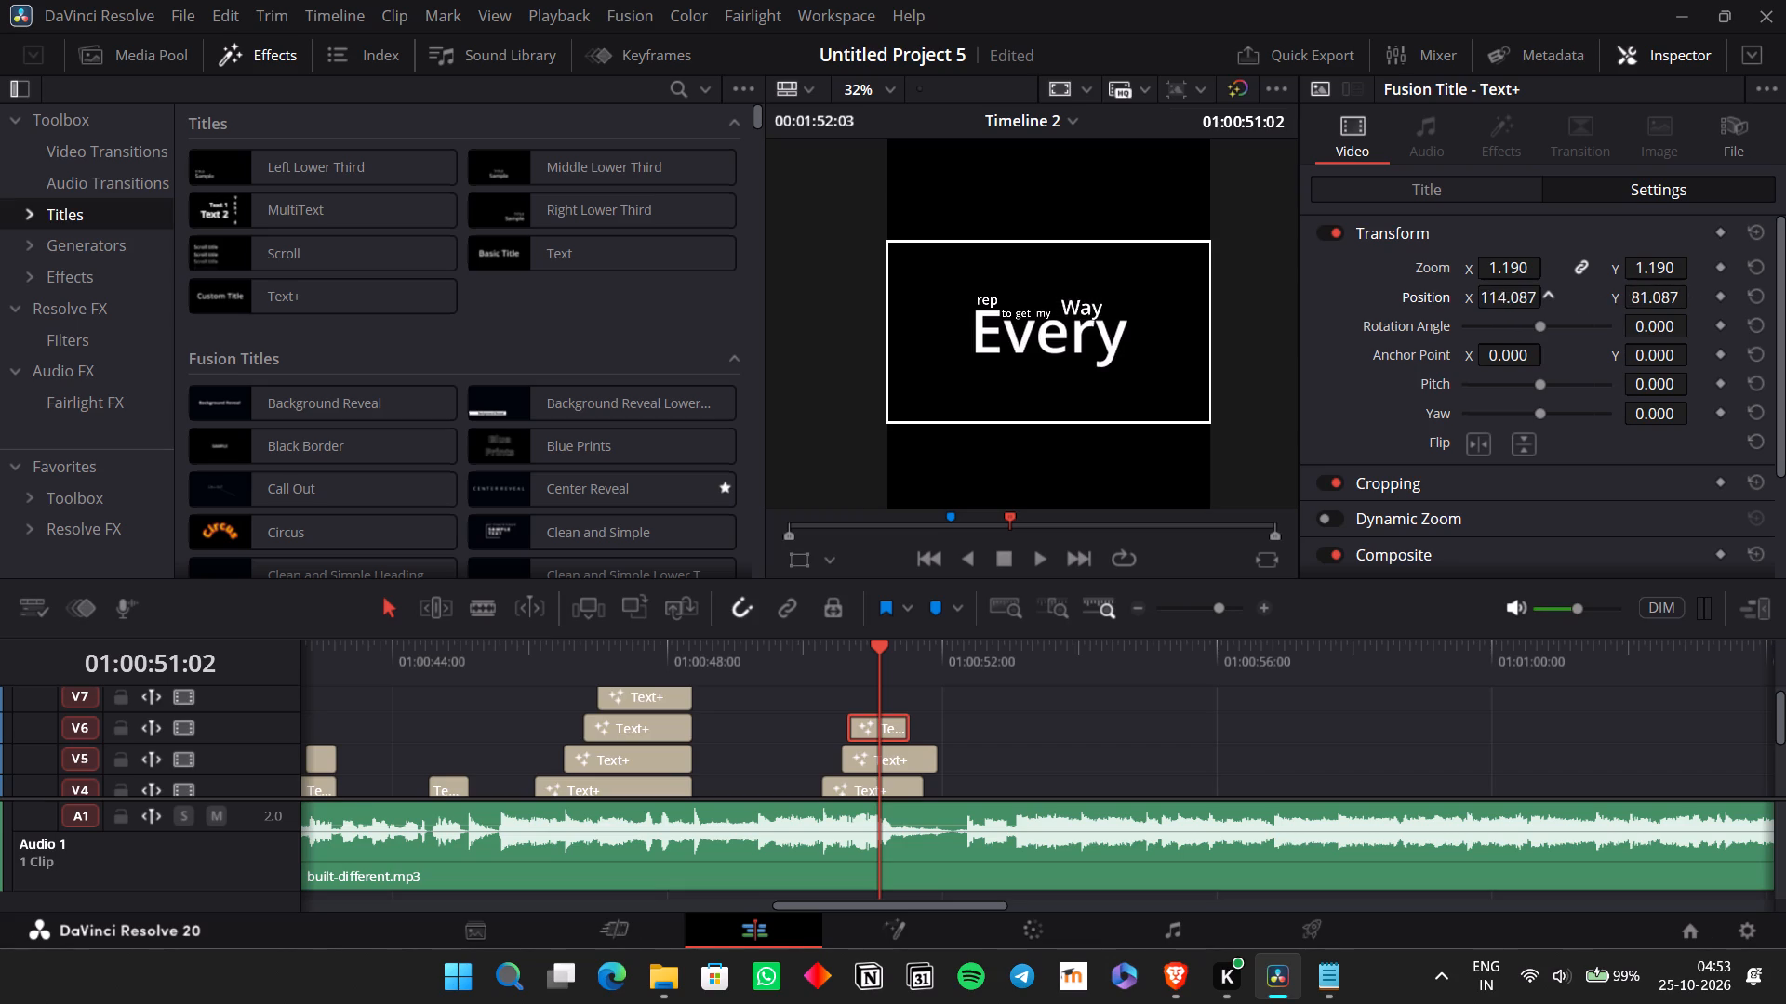
{"action": "left_click_drag", "start_coordinate": [1546, 299], "coordinate": [1594, 311]}
{"action": "left_click_drag", "start_coordinate": [1637, 297], "coordinate": [1633, 325]}
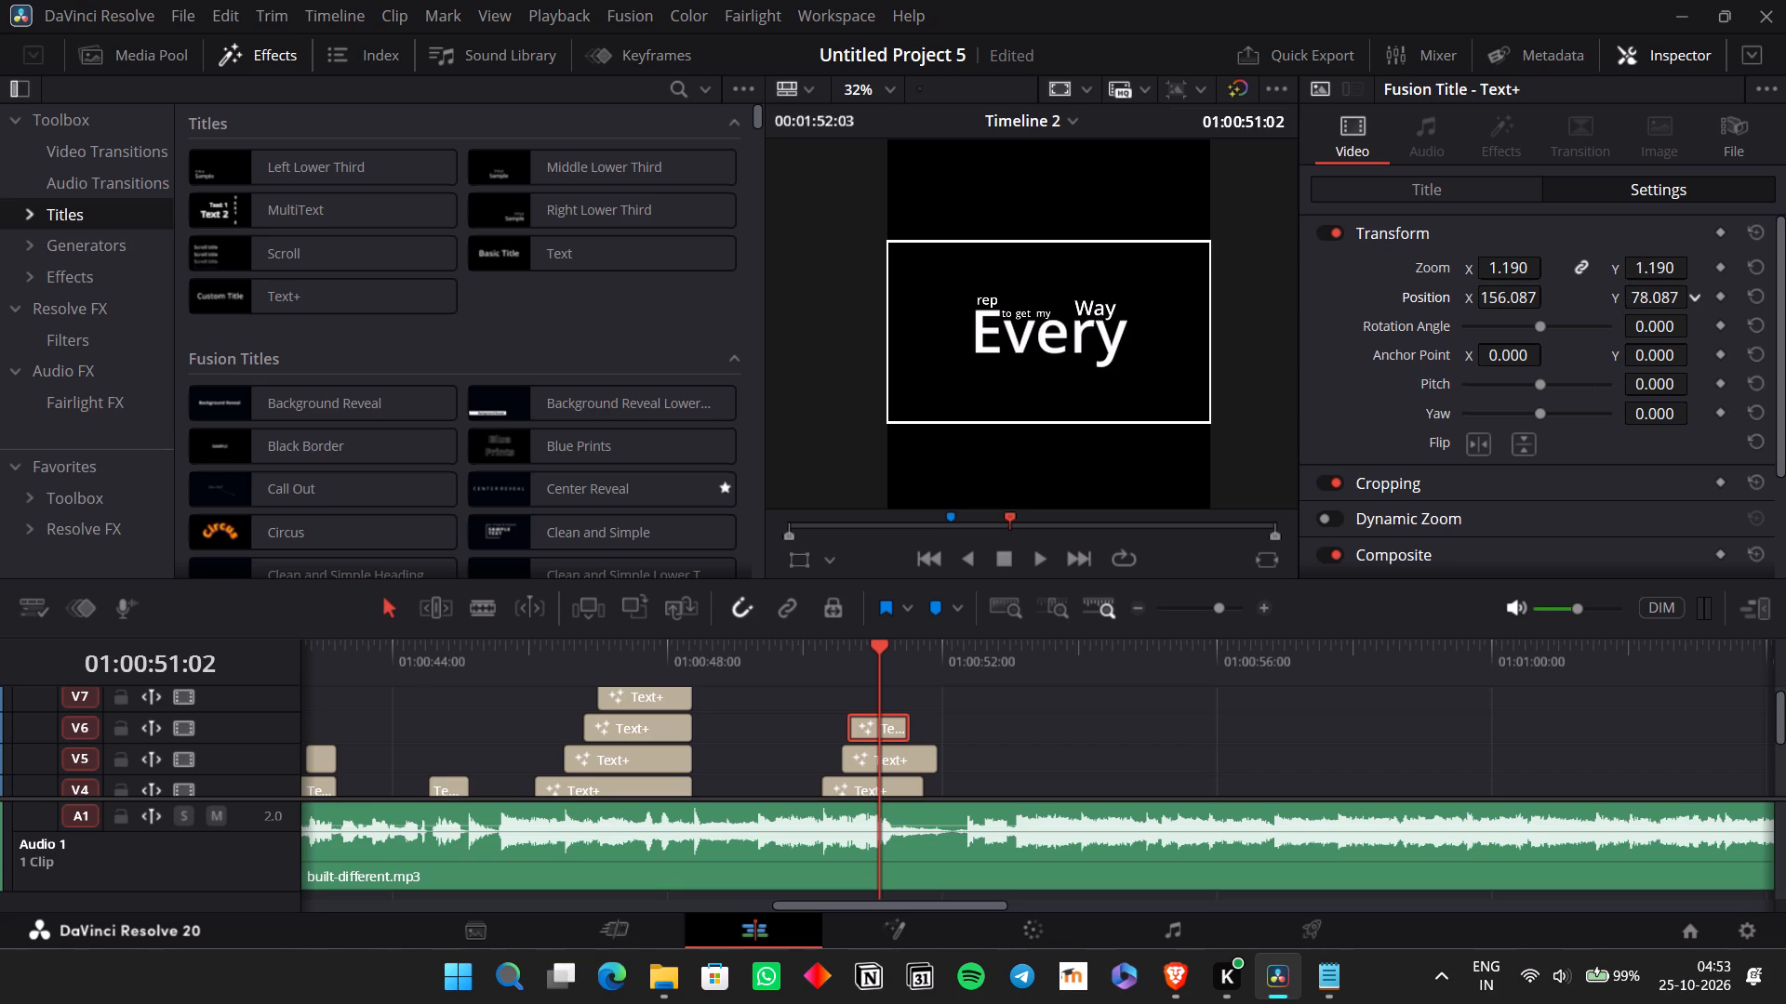
{"action": "left_click_drag", "start_coordinate": [1633, 325], "coordinate": [1628, 333]}
Move the pasted V5 "my" title toward "Way" by setting its X position to 38.087.
{"action": "scroll", "coordinate": [889, 757], "scroll_direction": "down", "scroll_amount": 1}
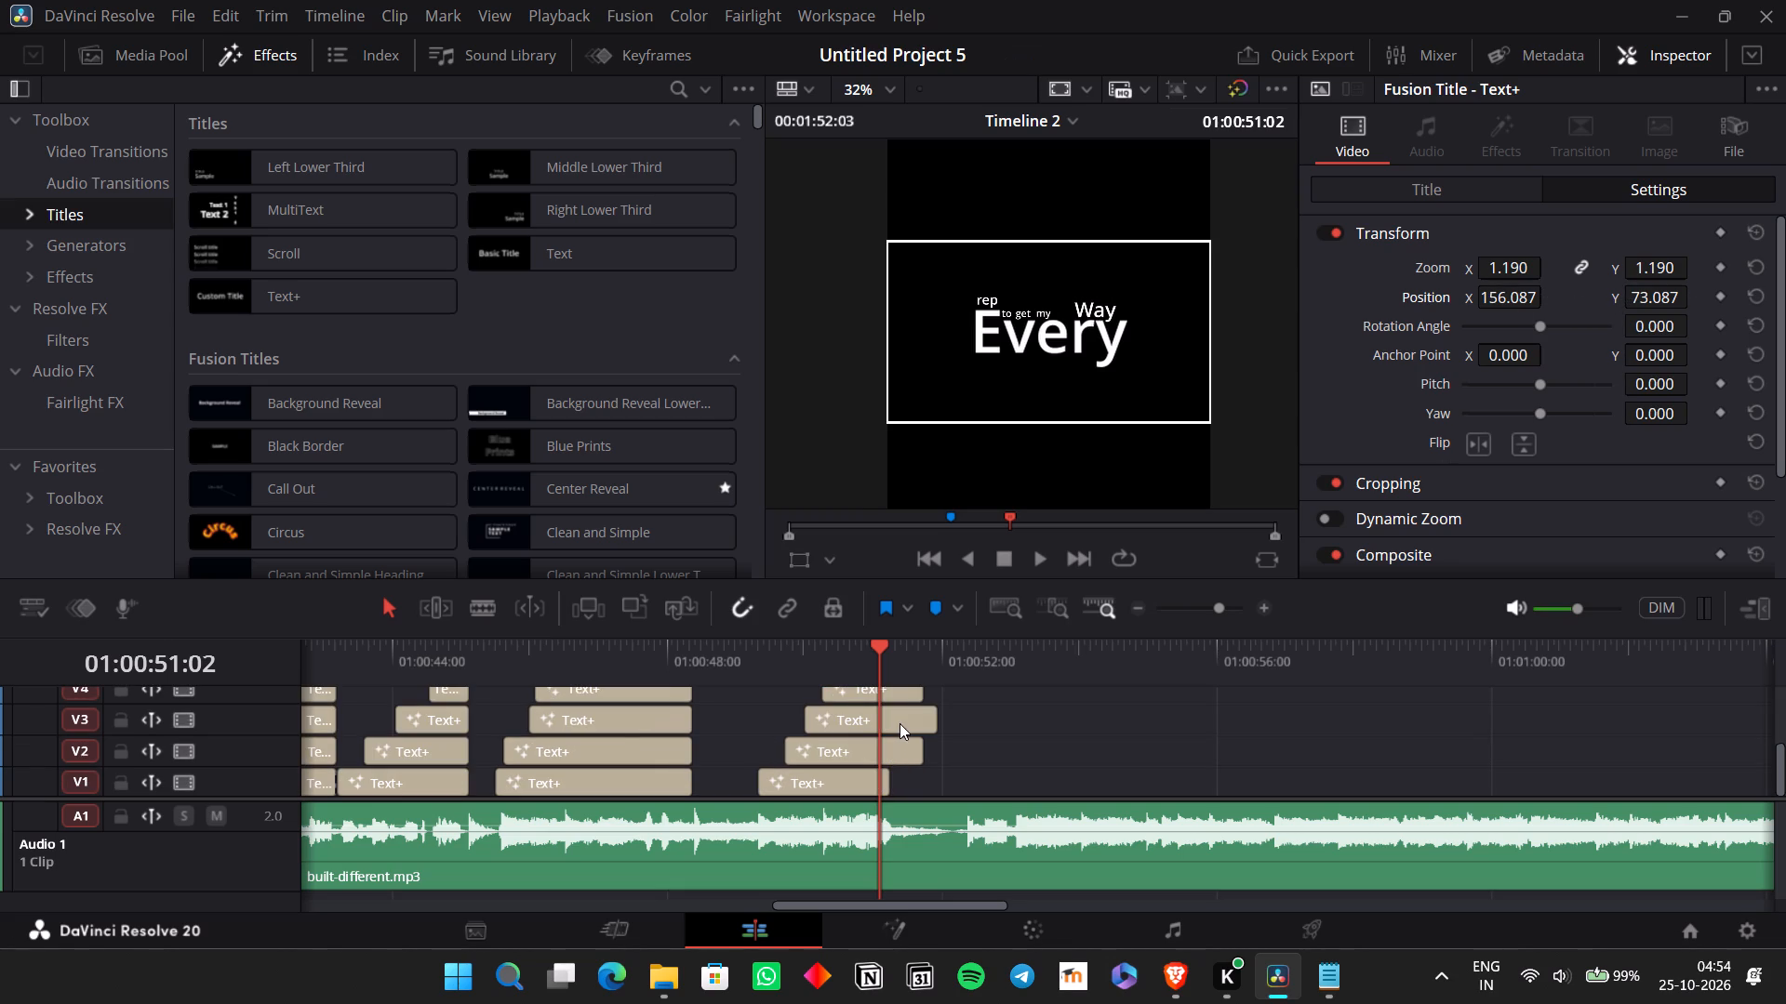
{"action": "left_click", "coordinate": [902, 708]}
{"action": "scroll", "coordinate": [906, 729], "scroll_direction": "up", "scroll_amount": 1}
{"action": "left_click", "coordinate": [903, 760]}
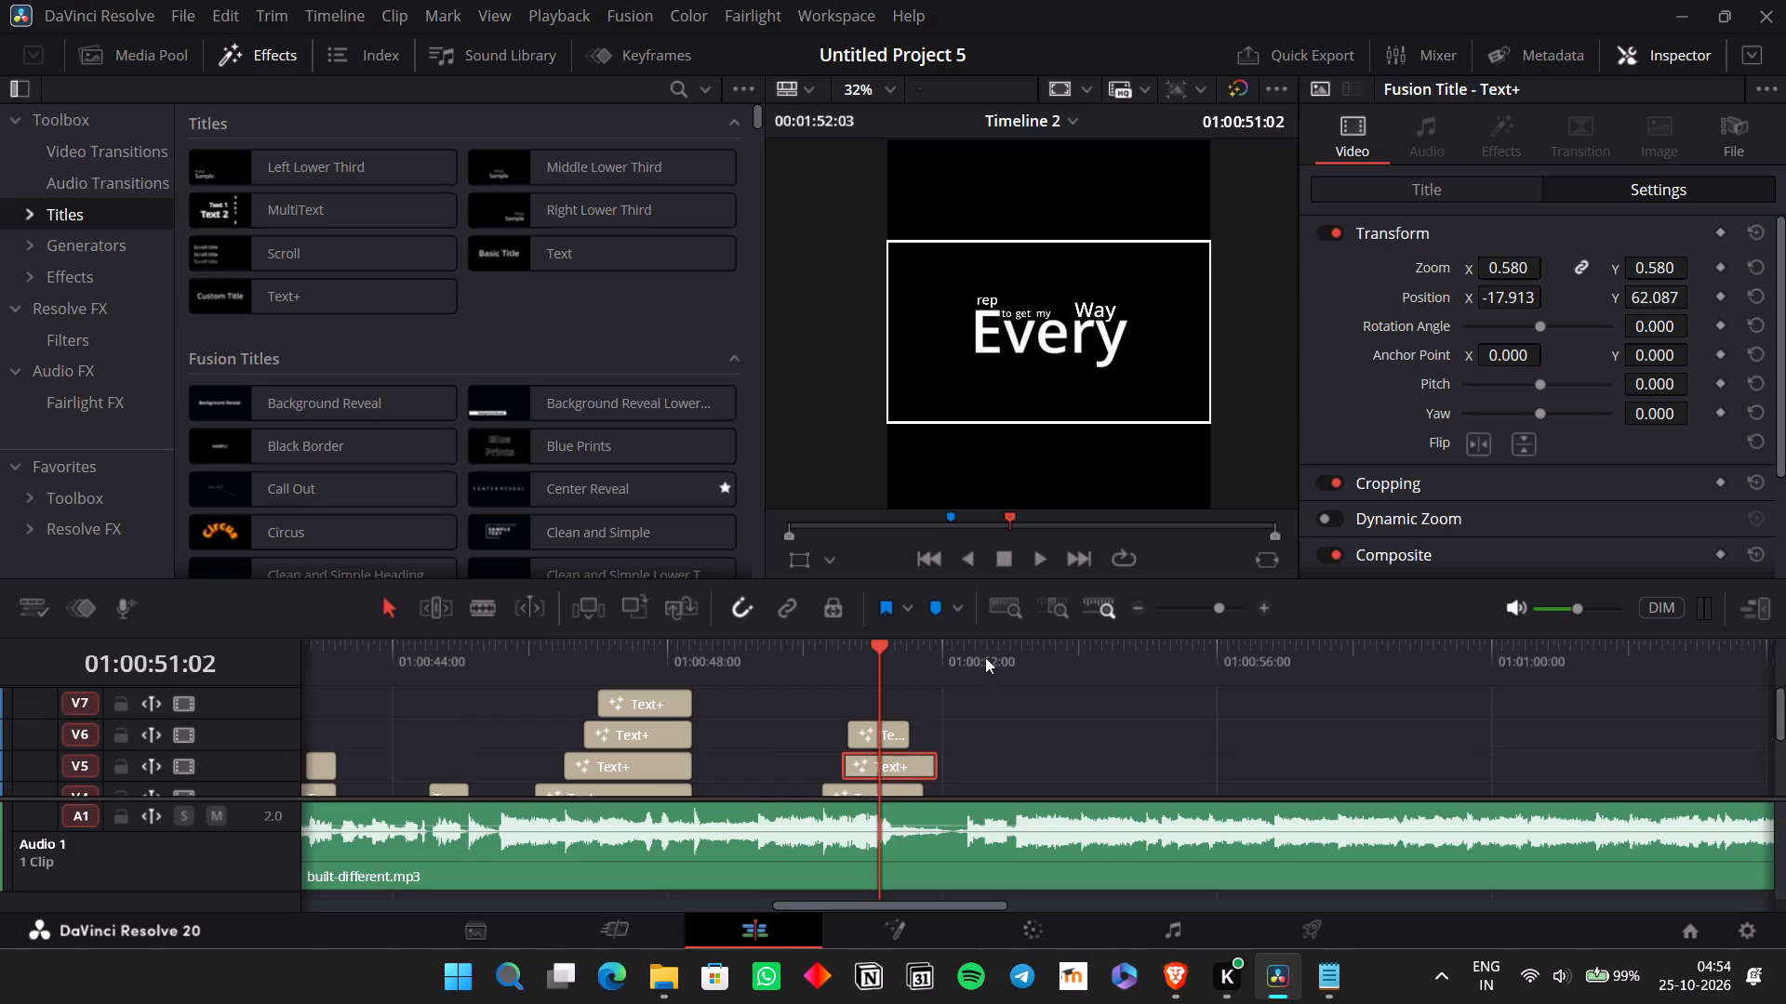
{"action": "left_click_drag", "start_coordinate": [1521, 305], "coordinate": [1598, 317]}
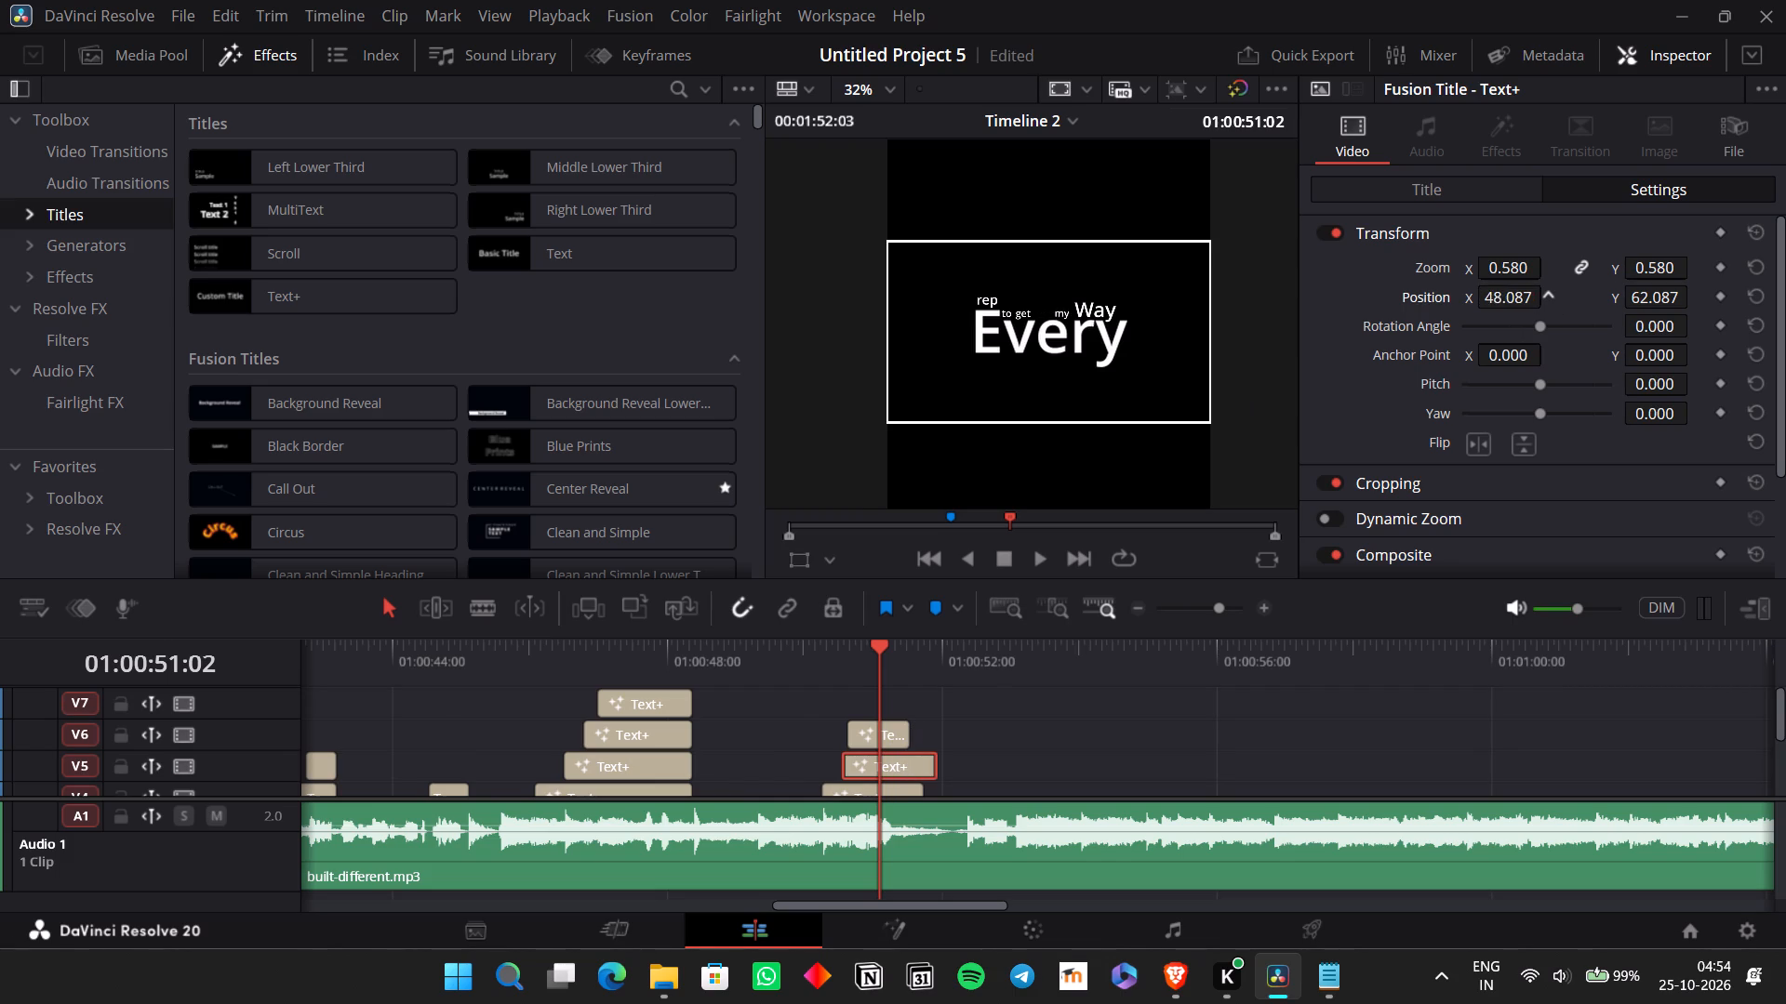
{"action": "left_click_drag", "start_coordinate": [1598, 317], "coordinate": [1586, 332]}
Shift the pasted V4 "get" title to X position -48.913, spacing it between "to" and "my".
{"action": "scroll", "coordinate": [896, 750], "scroll_direction": "down", "scroll_amount": 1}
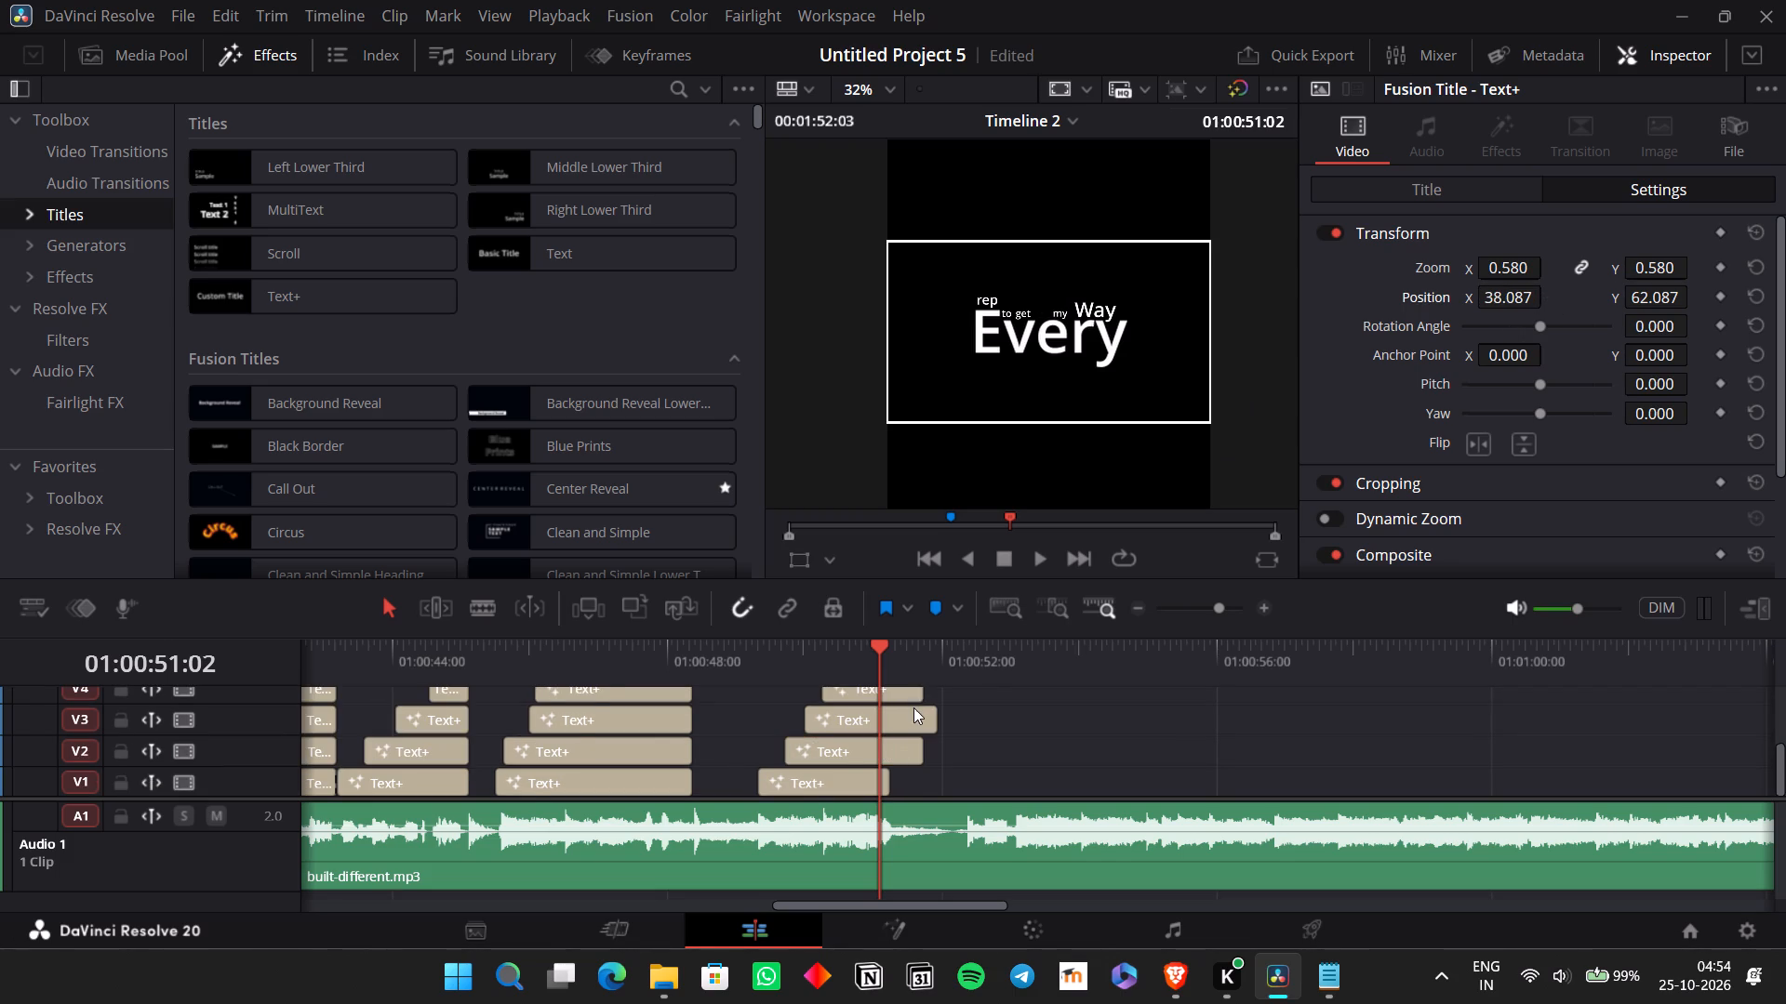
{"action": "scroll", "coordinate": [913, 707], "scroll_direction": "up", "scroll_amount": 1}
{"action": "left_click", "coordinate": [888, 792]}
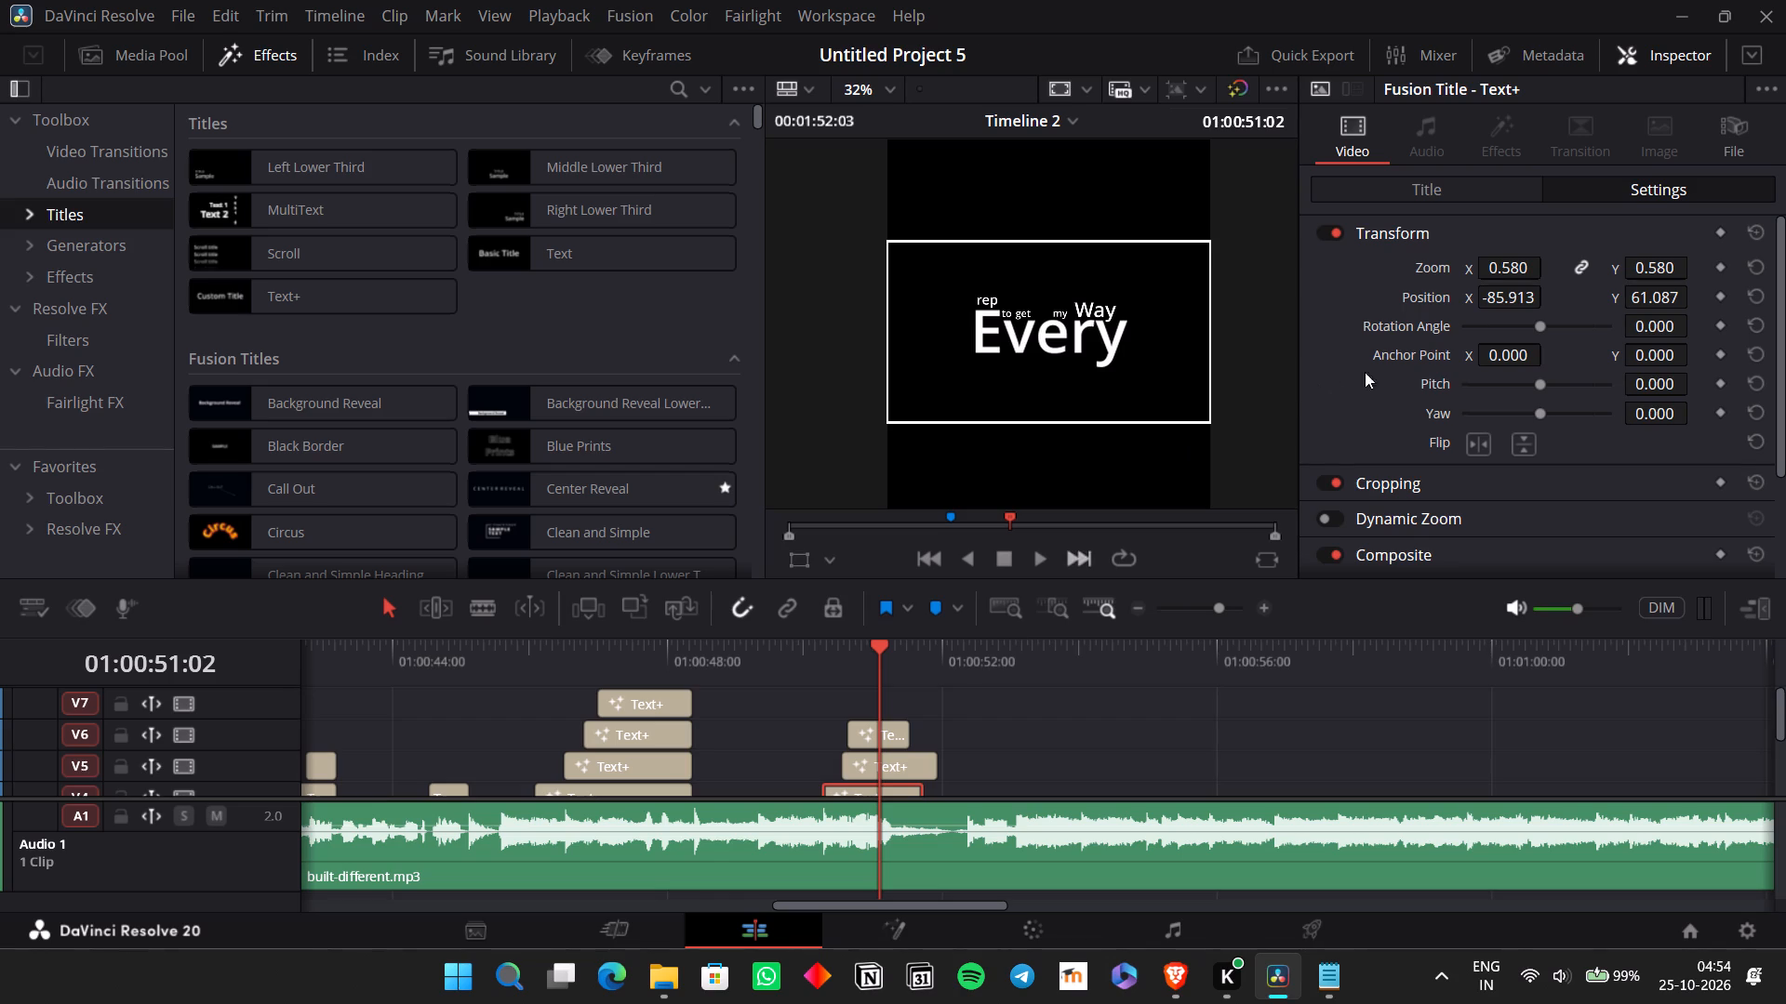
{"action": "left_click_drag", "start_coordinate": [1517, 297], "coordinate": [1561, 308]}
Even out the remaining small words: set the X position of V3 "to" to -117.913 and V2 "rep" to -204.913.
{"action": "scroll", "coordinate": [987, 741], "scroll_direction": "down", "scroll_amount": 1}
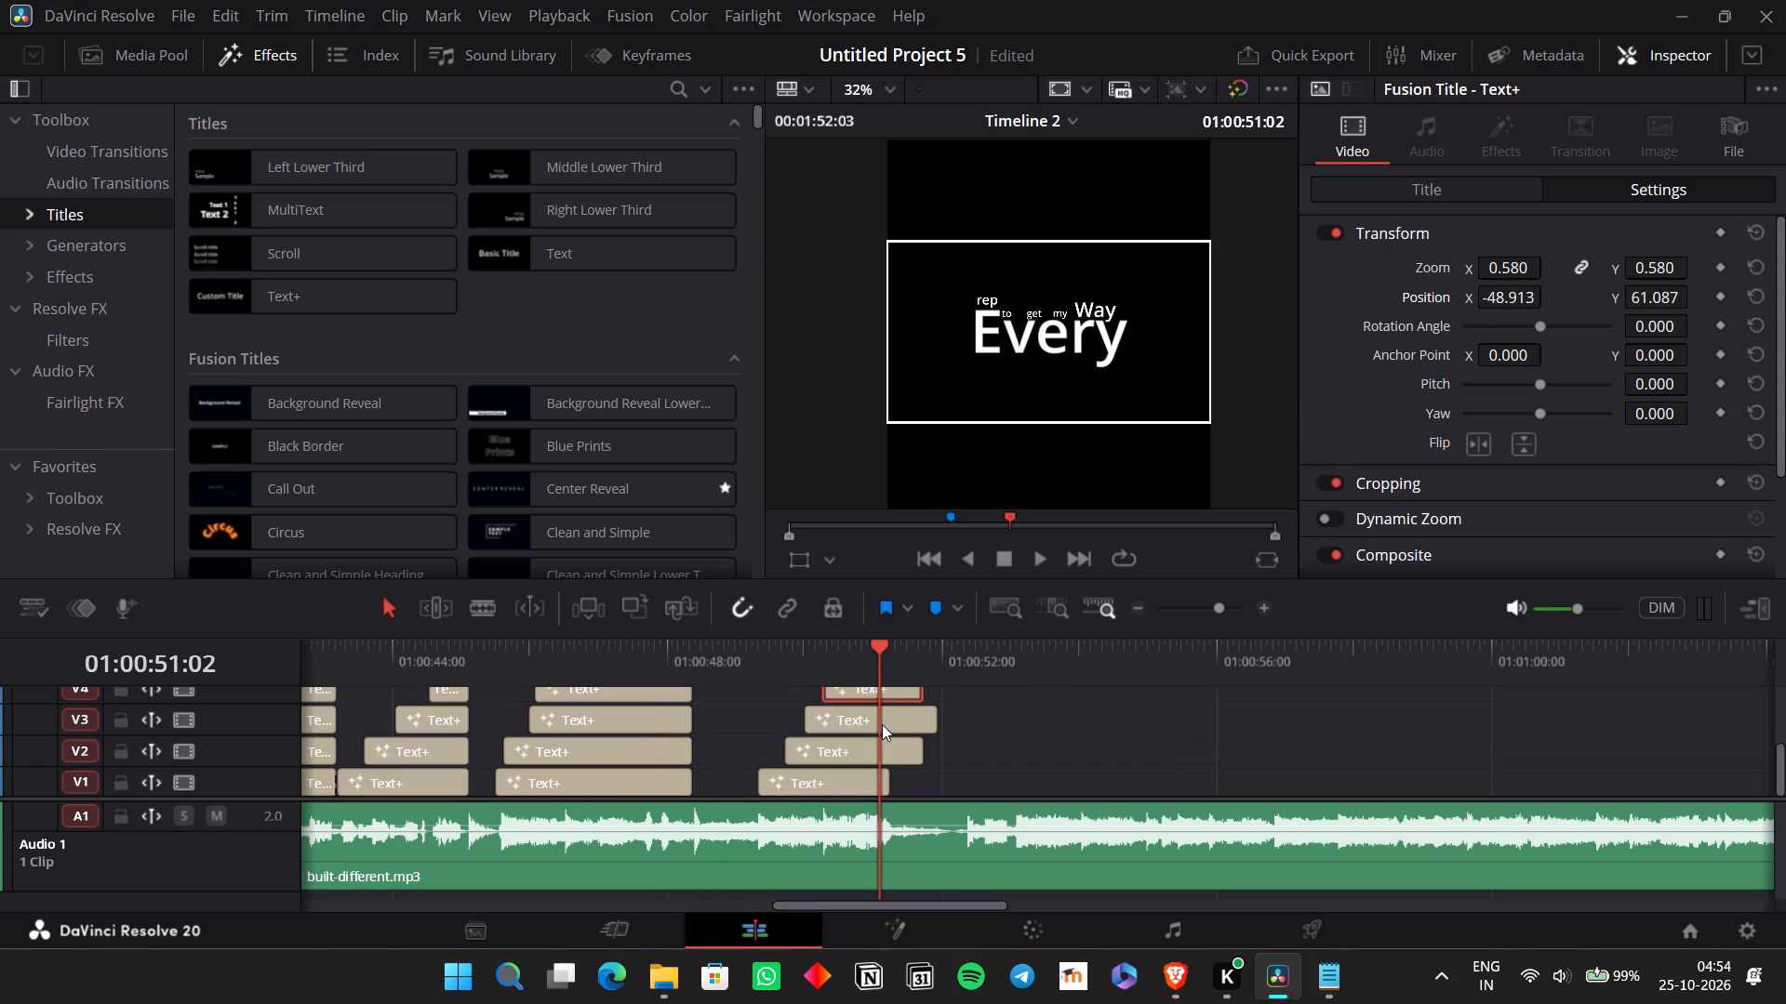
{"action": "left_click", "coordinate": [882, 724]}
{"action": "left_click_drag", "start_coordinate": [1488, 295], "coordinate": [1505, 301]}
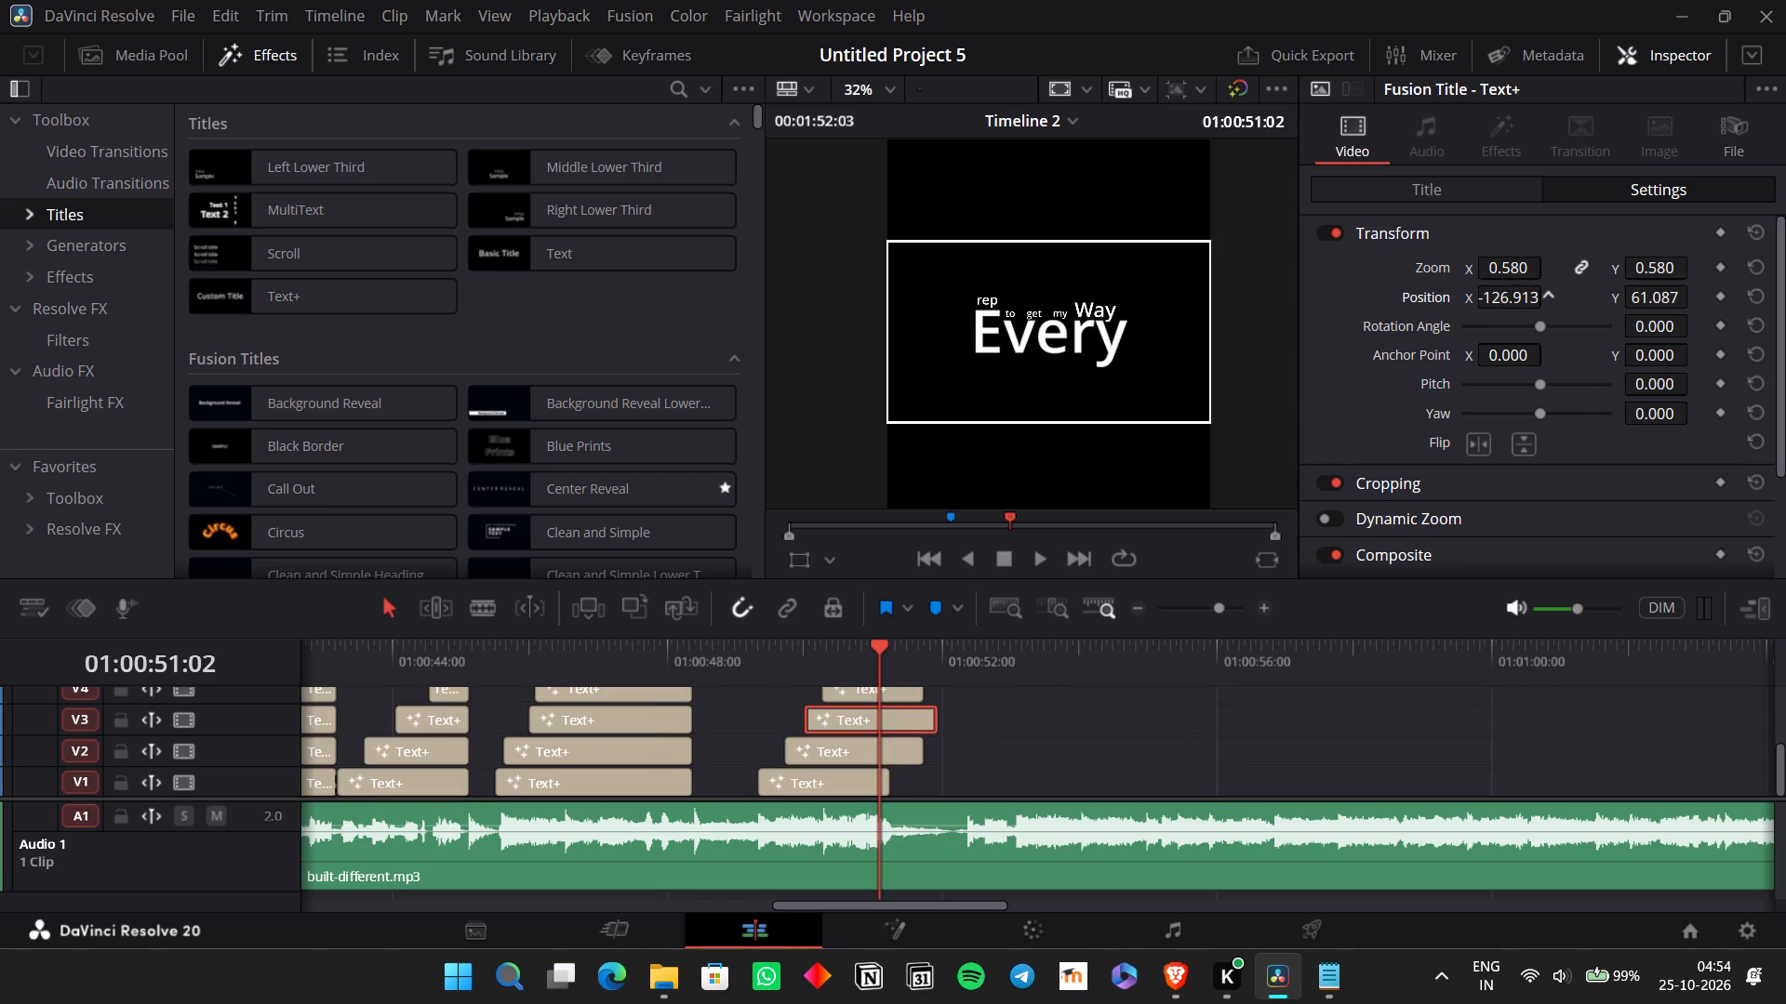
{"action": "left_click_drag", "start_coordinate": [1505, 301], "coordinate": [1515, 308]}
{"action": "left_click", "coordinate": [862, 751]}
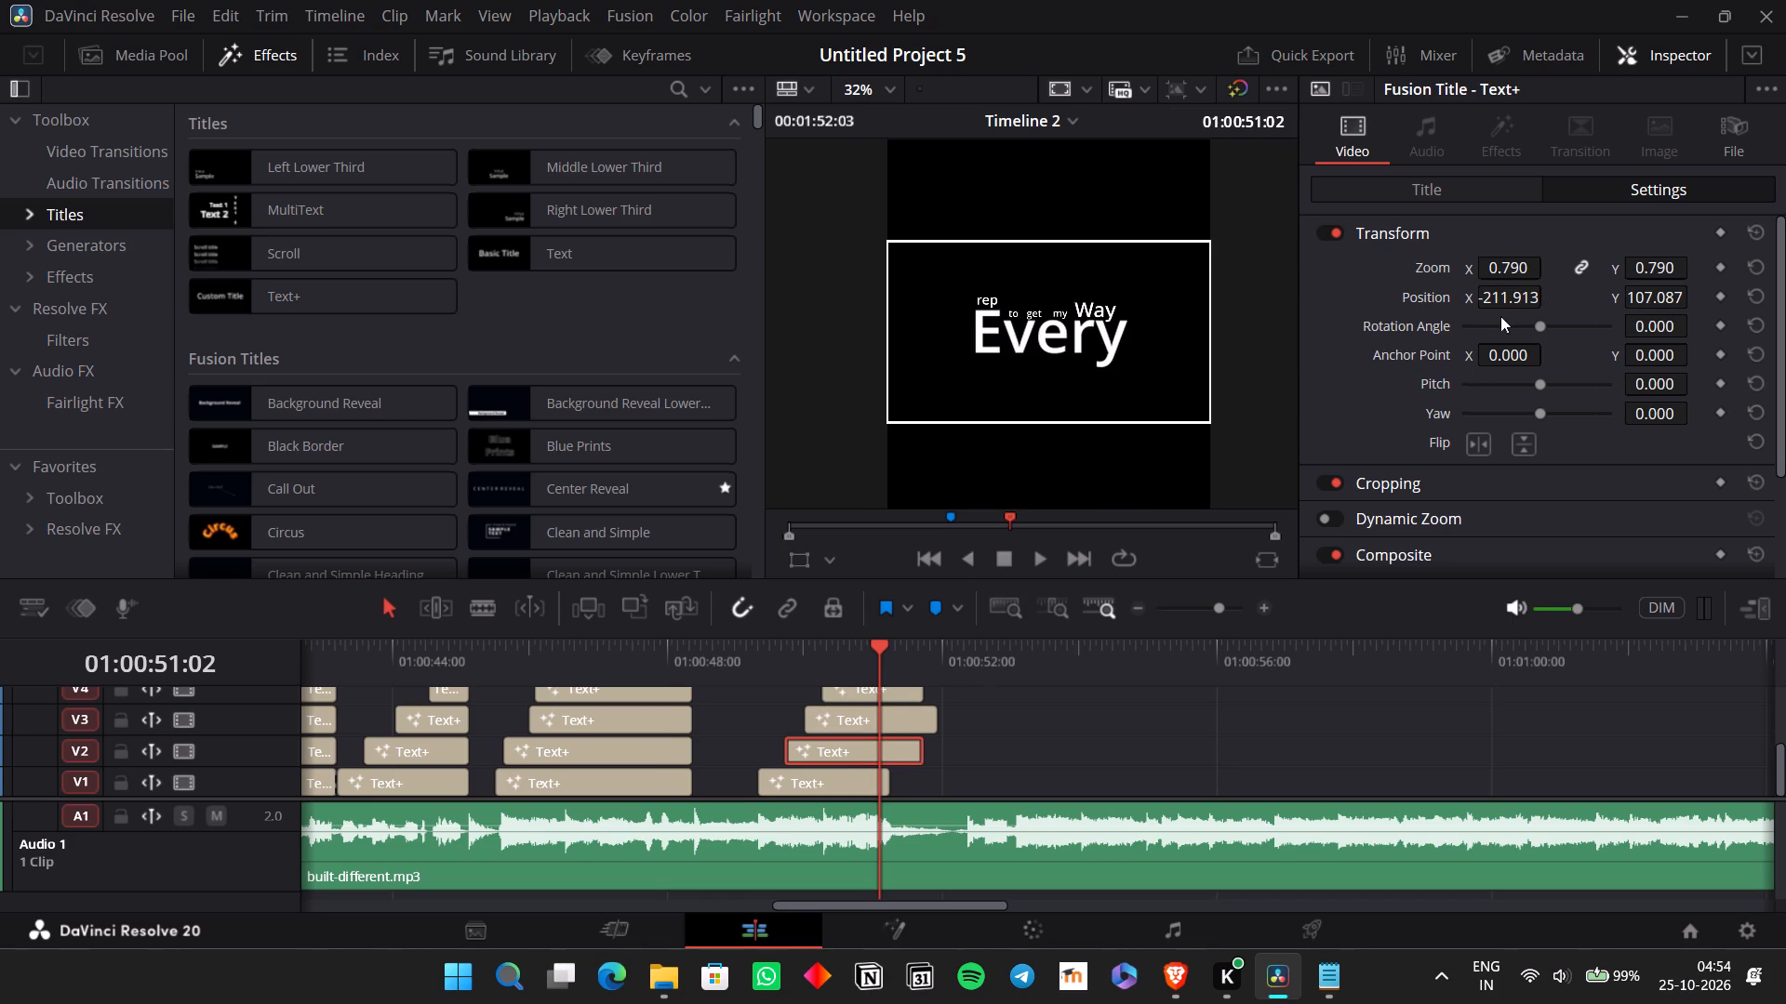
{"action": "left_click_drag", "start_coordinate": [1506, 302], "coordinate": [1514, 326]}
Play the rearranged "Every rep to get my Way" titles from about 01:00:48:15 to past 01:00:52.
{"action": "left_click", "coordinate": [710, 669]}
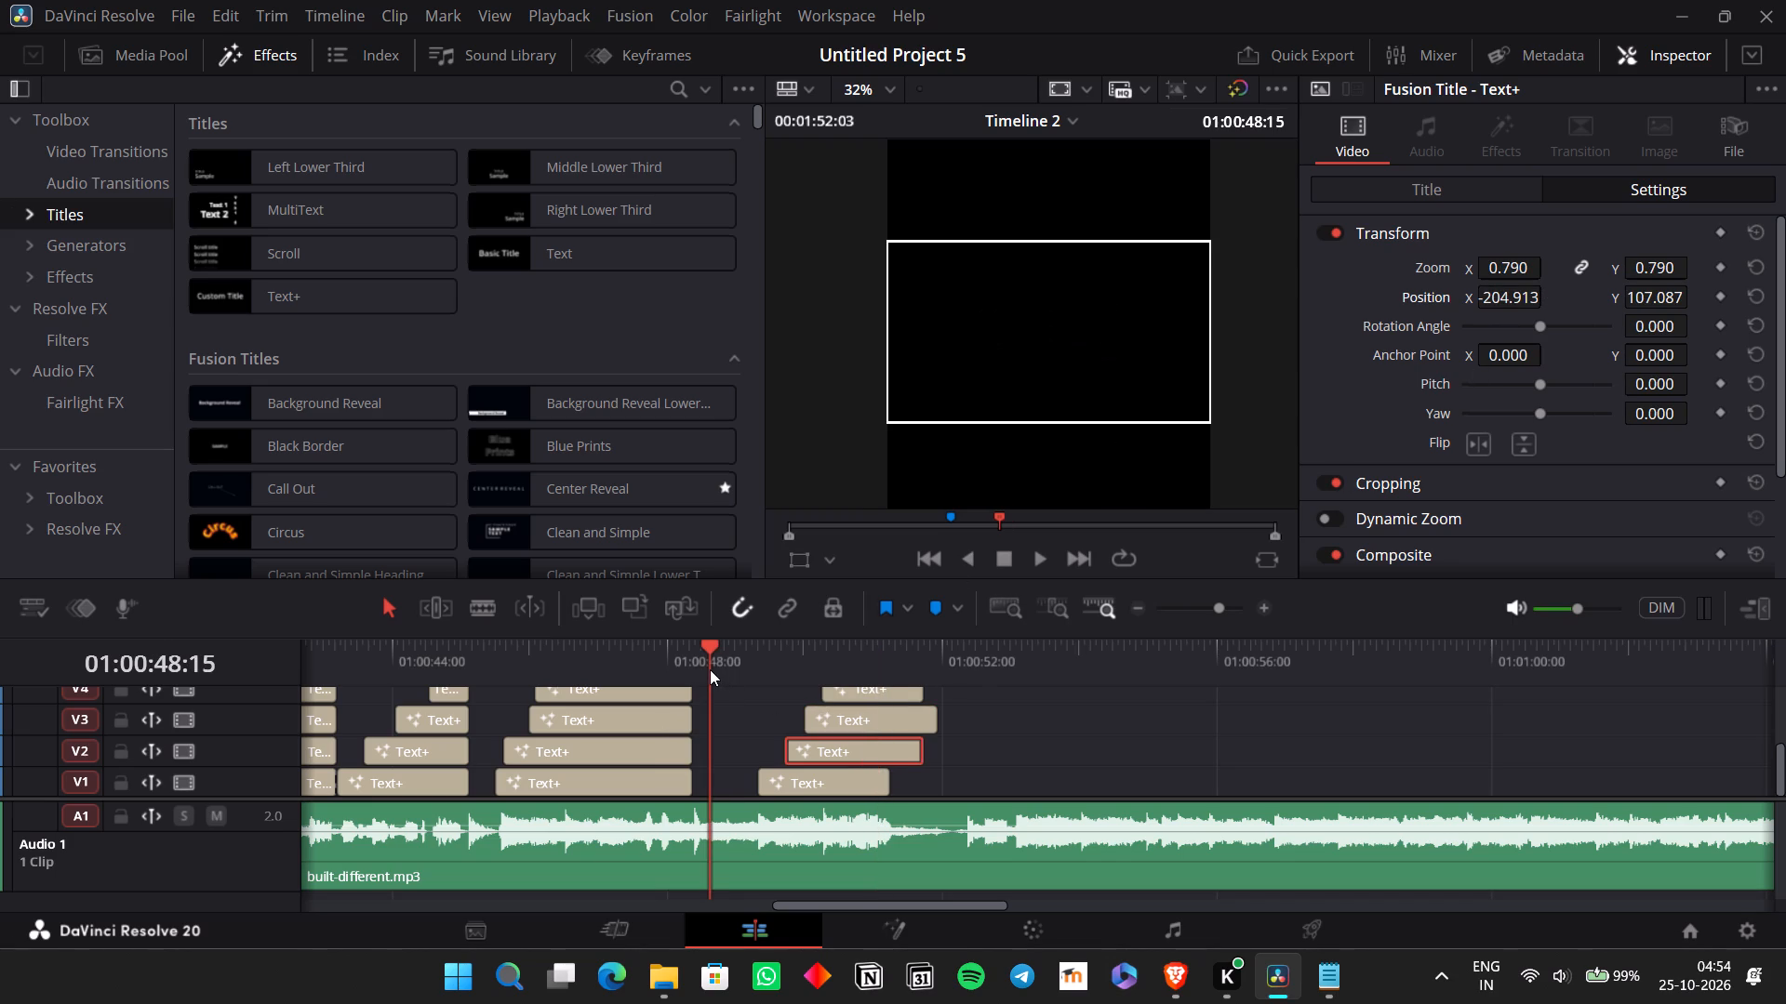
{"action": "key", "text": "space"}
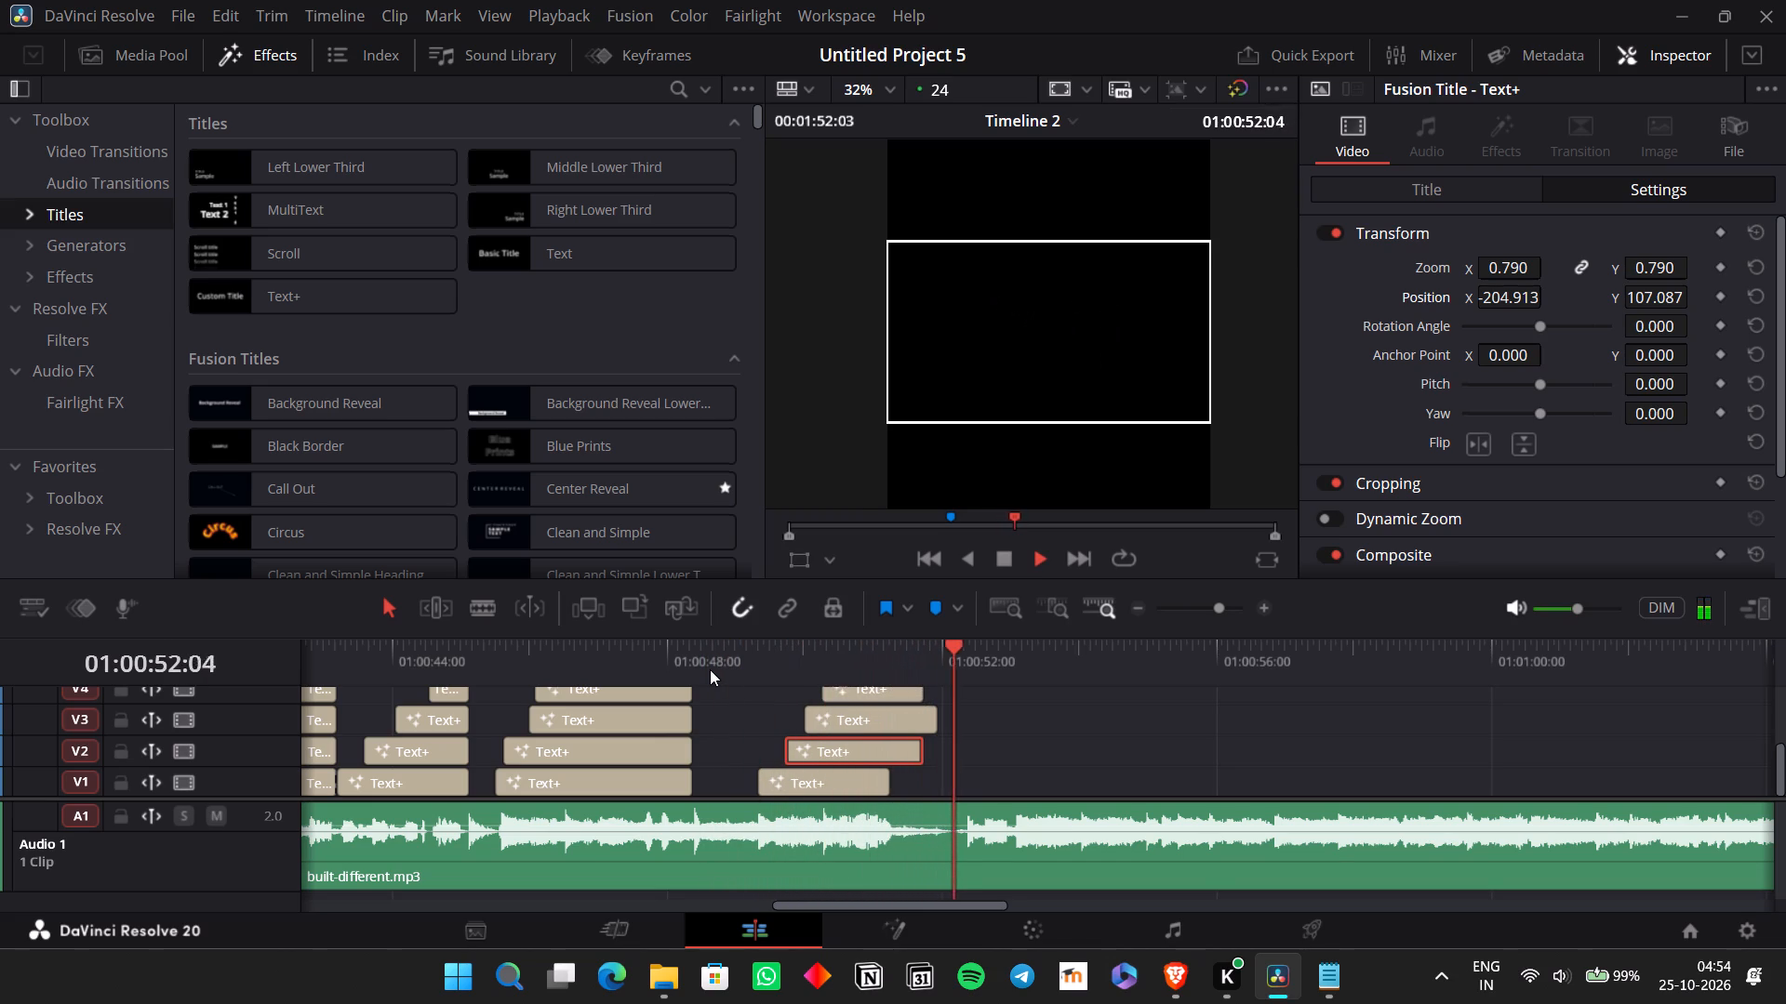
{"action": "key", "text": "space"}
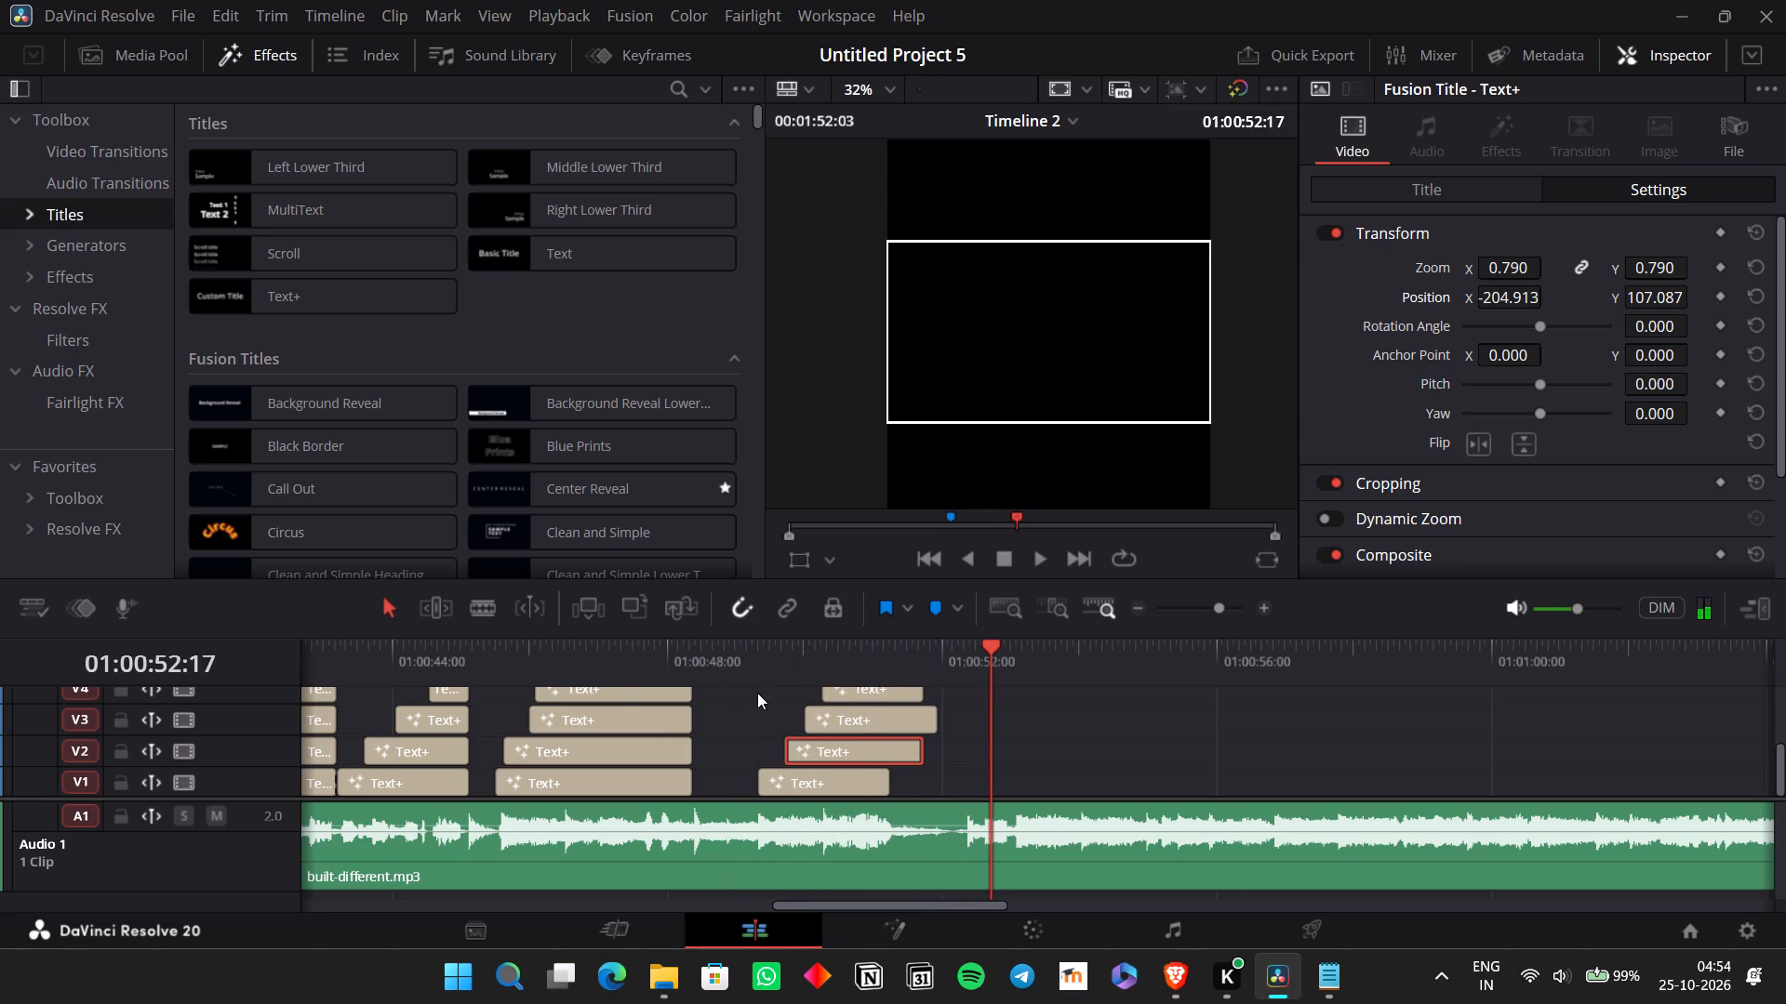
Copy the whole "I'm built Different built to last" title group on V1 to V6, starting near 01:00:14:21.
{"action": "scroll", "coordinate": [757, 693], "scroll_direction": "right", "scroll_amount": 2}
{"action": "left_click", "coordinate": [755, 660]}
{"action": "scroll", "coordinate": [755, 660], "scroll_direction": "right", "scroll_amount": 1}
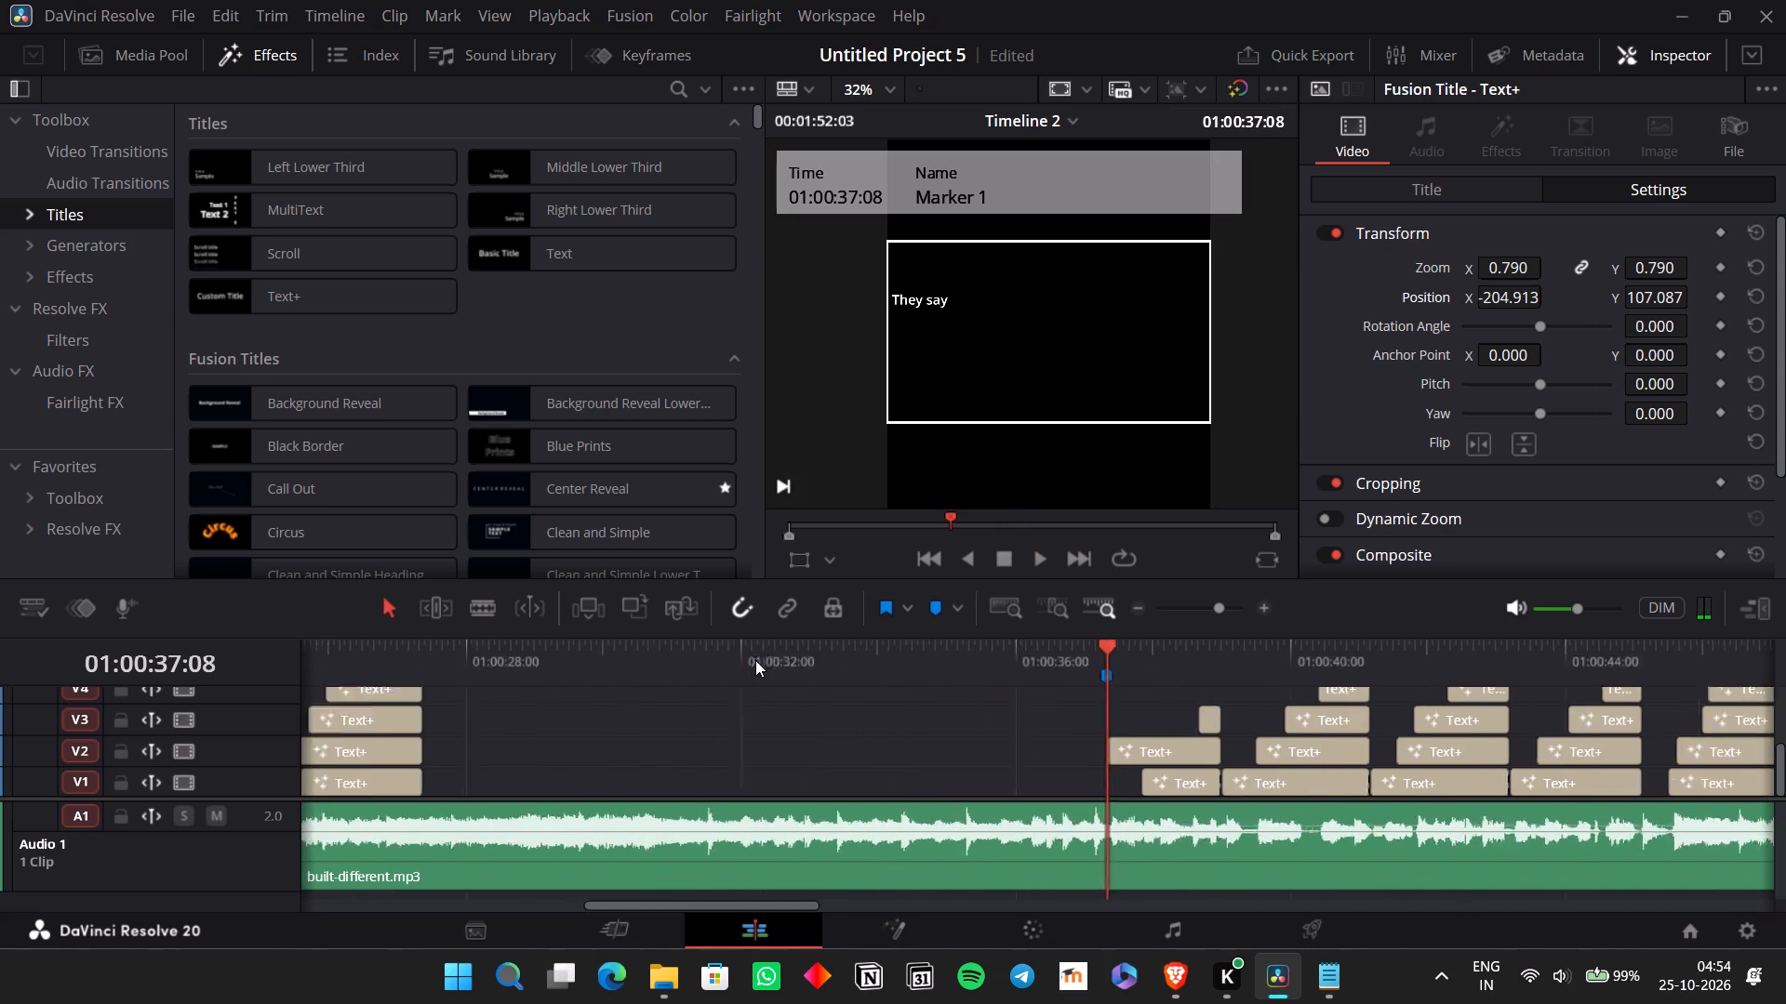
{"action": "scroll", "coordinate": [755, 660], "scroll_direction": "right", "scroll_amount": 1}
{"action": "left_click", "coordinate": [608, 674]}
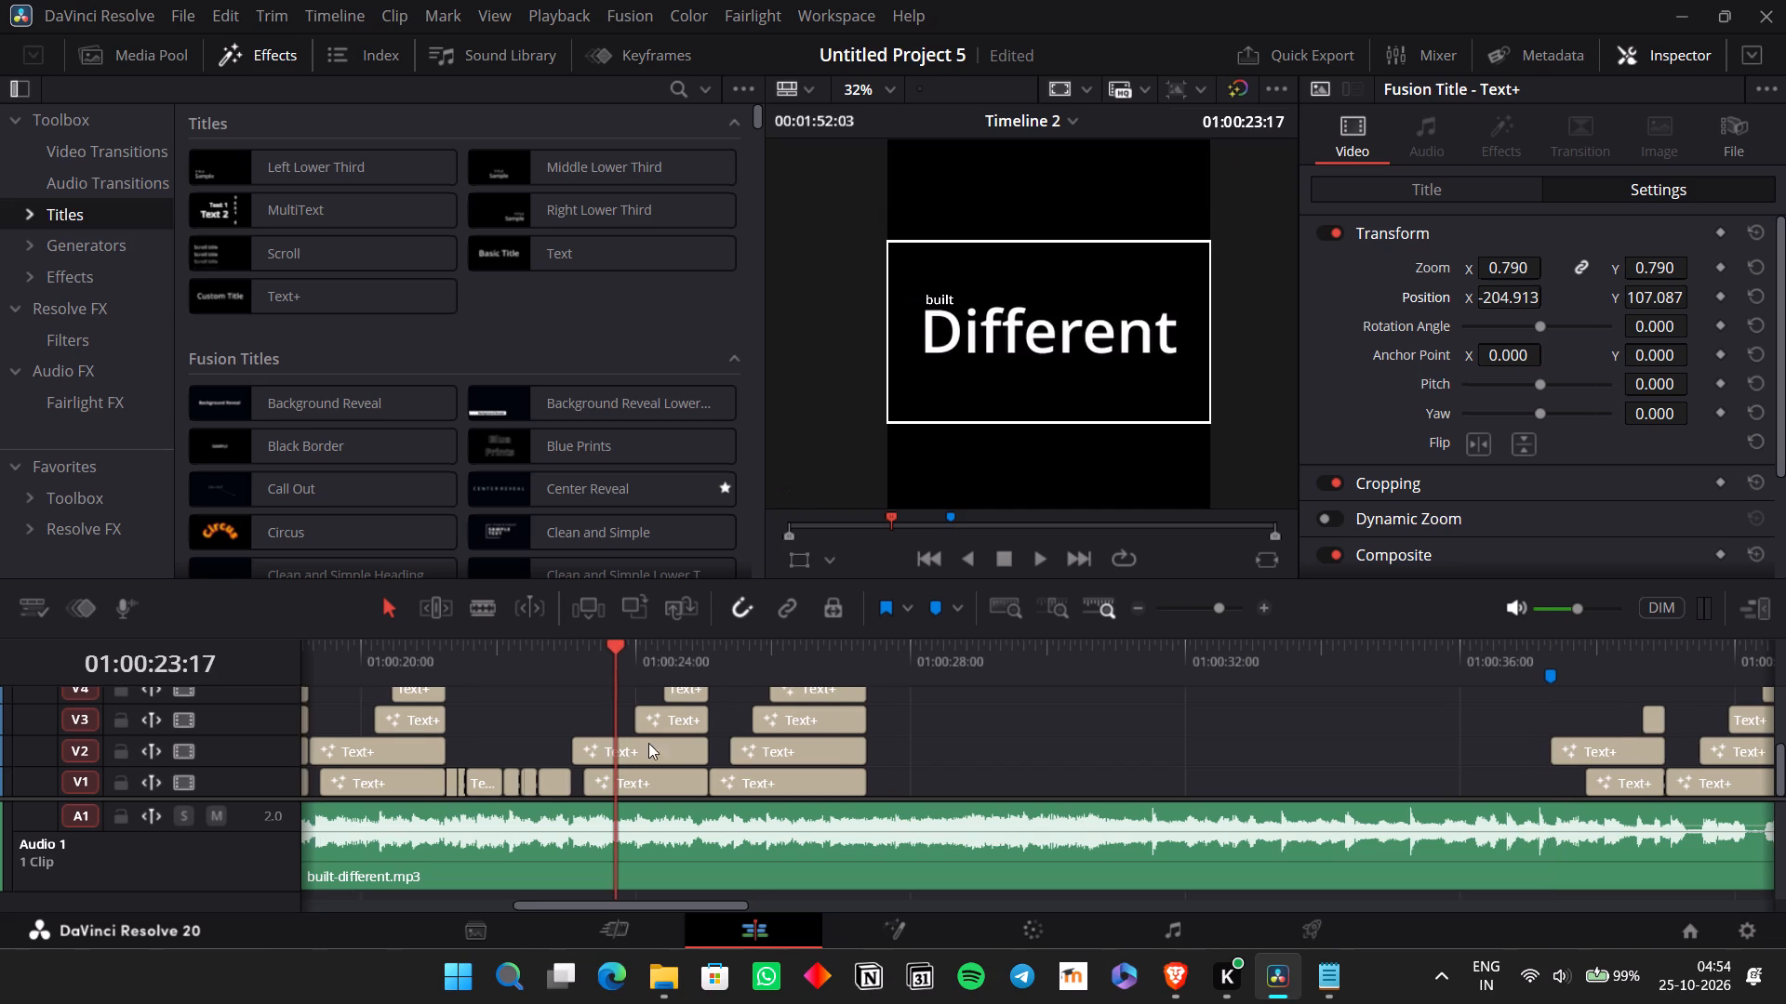
{"action": "scroll", "coordinate": [580, 736], "scroll_direction": "right", "scroll_amount": 2}
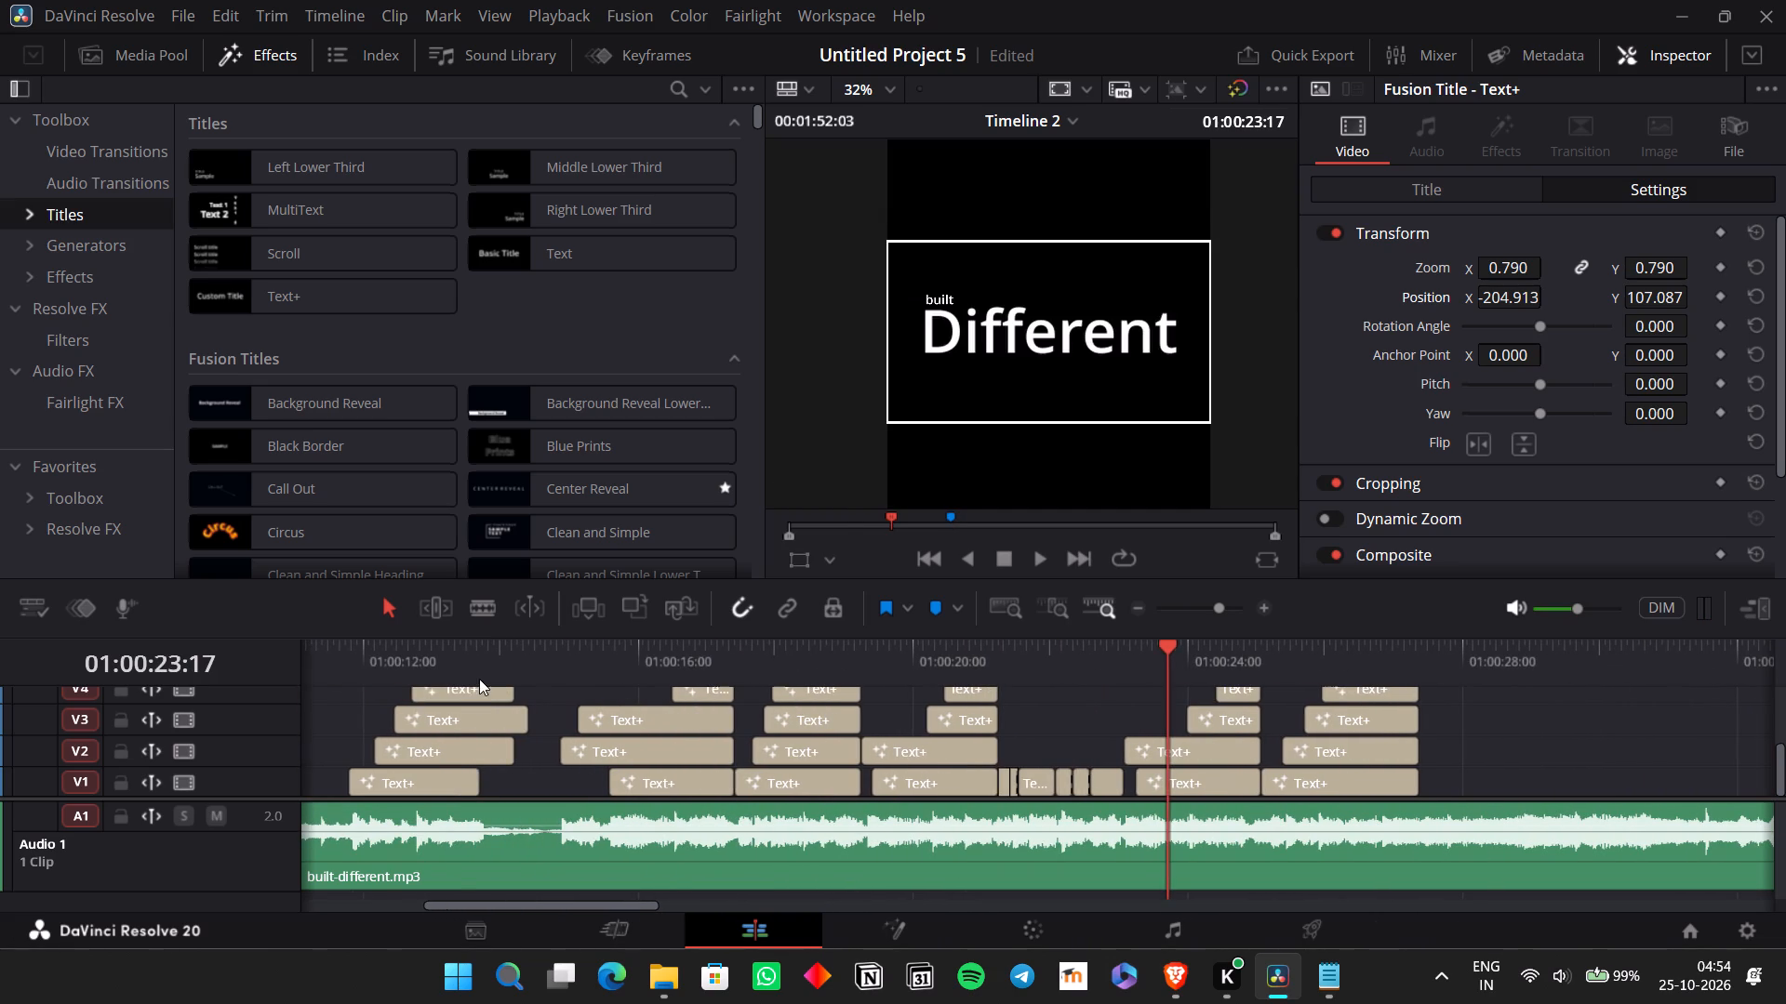
{"action": "left_click", "coordinate": [462, 669]}
{"action": "left_click", "coordinate": [561, 665]}
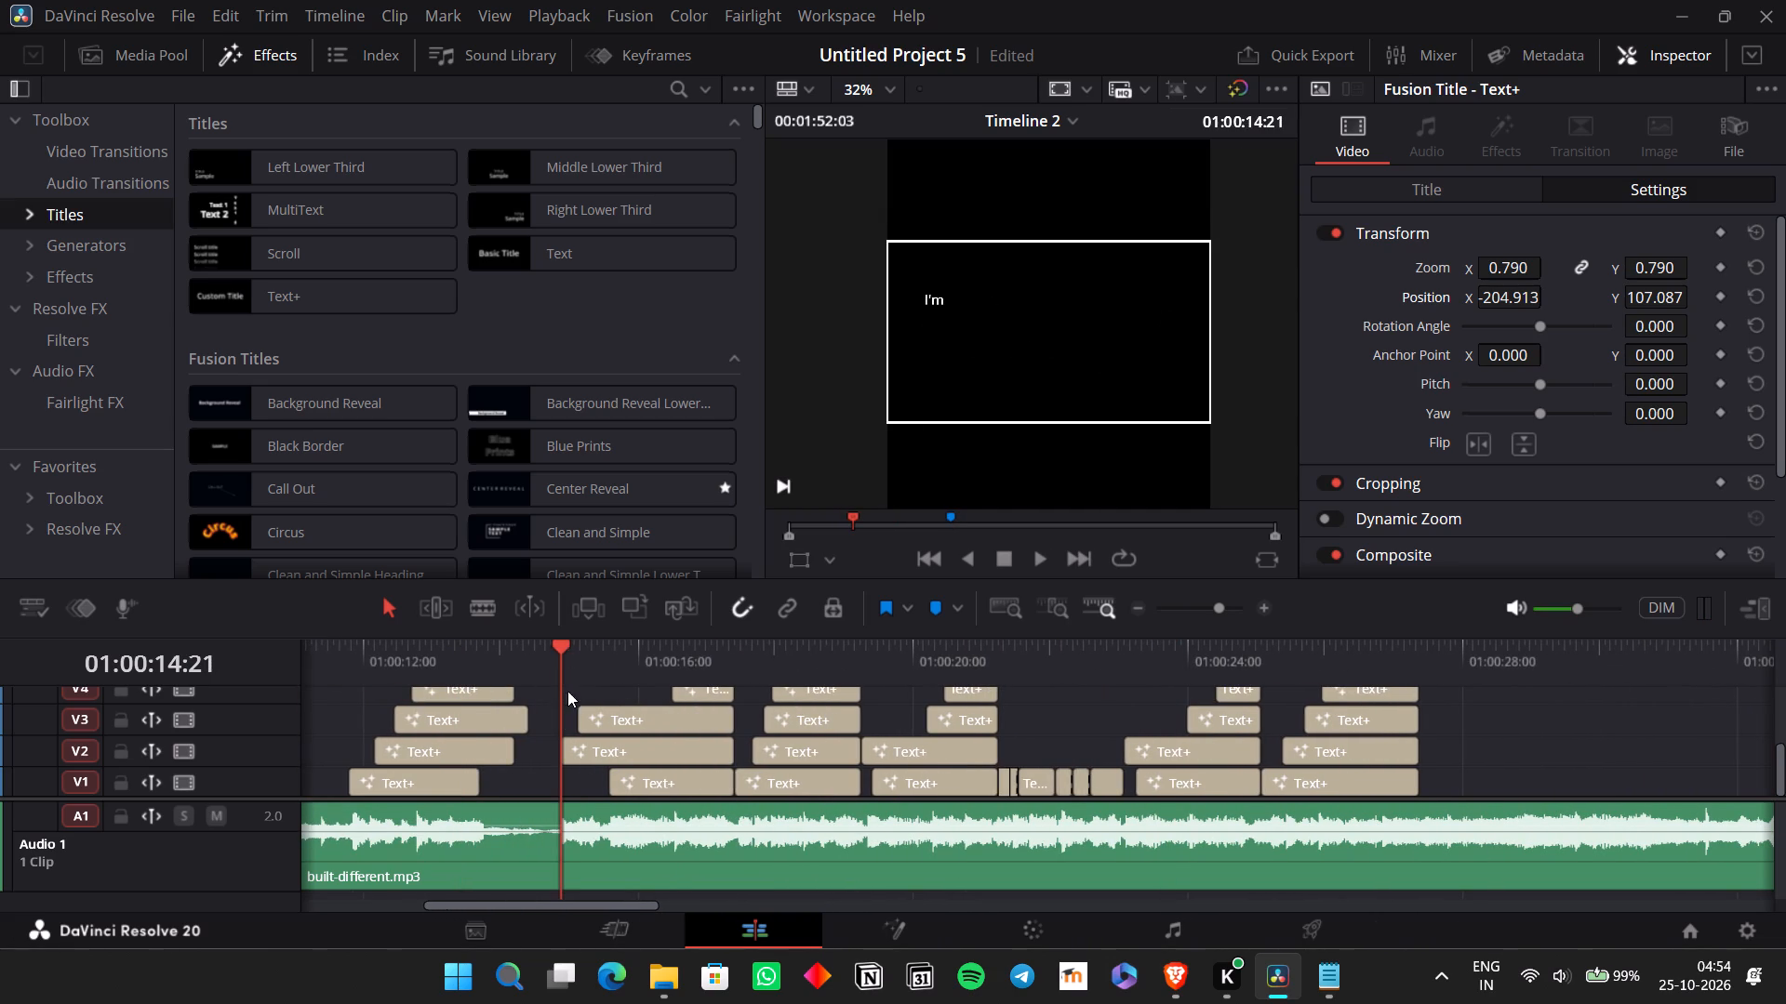
{"action": "left_click_drag", "start_coordinate": [581, 791], "coordinate": [685, 682]}
{"action": "left_click", "coordinate": [685, 682]}
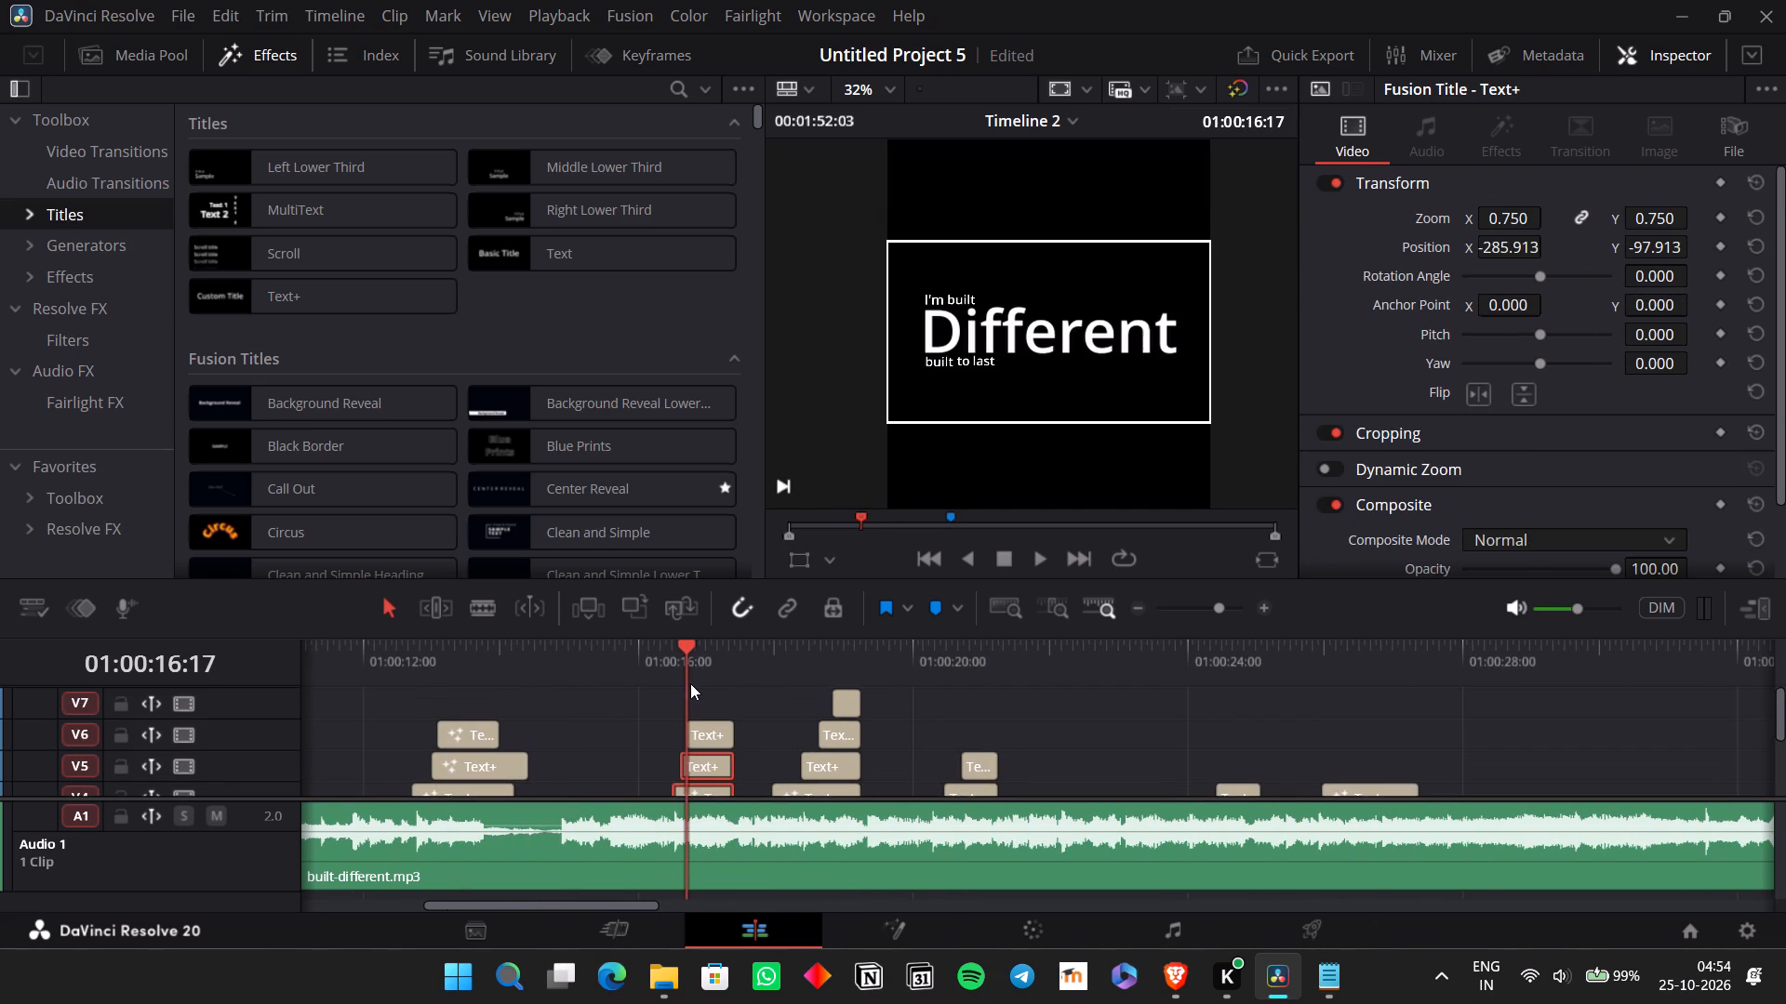
{"action": "left_click_drag", "start_coordinate": [565, 707], "coordinate": [711, 775]}
{"action": "left_click_drag", "start_coordinate": [574, 779], "coordinate": [576, 779]}
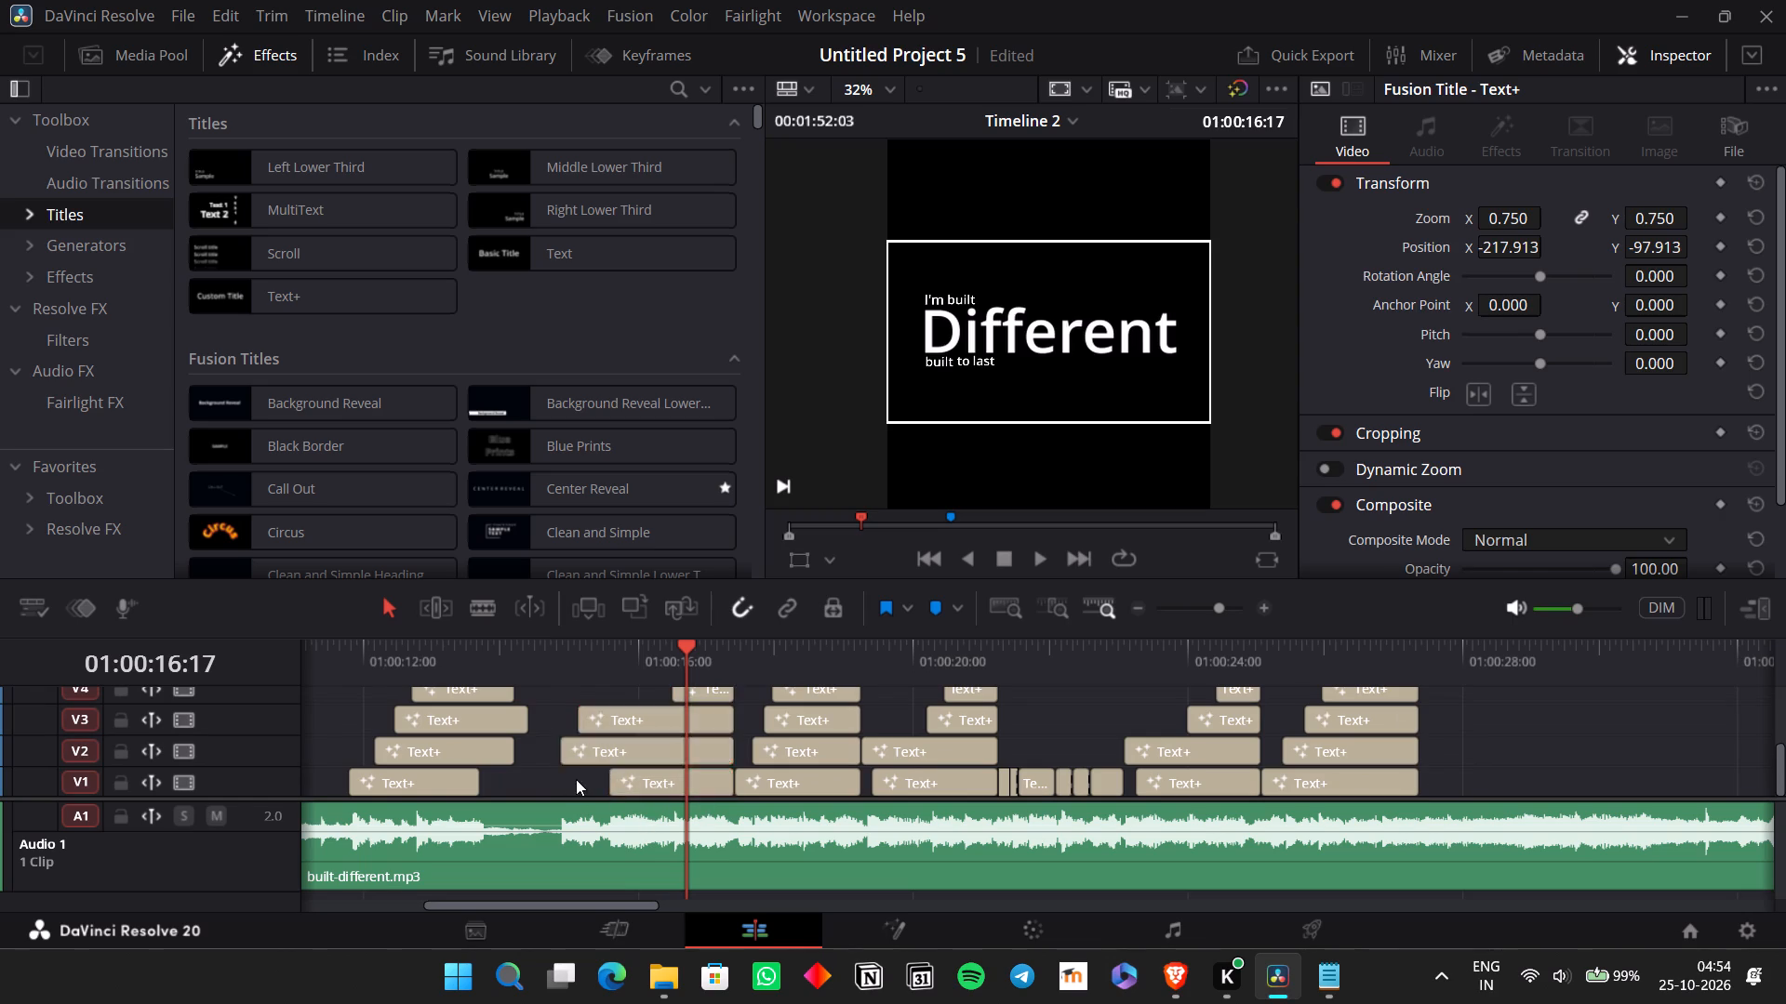
{"action": "left_click_drag", "start_coordinate": [576, 779], "coordinate": [718, 693]}
{"action": "key", "text": "ctrl+c"}
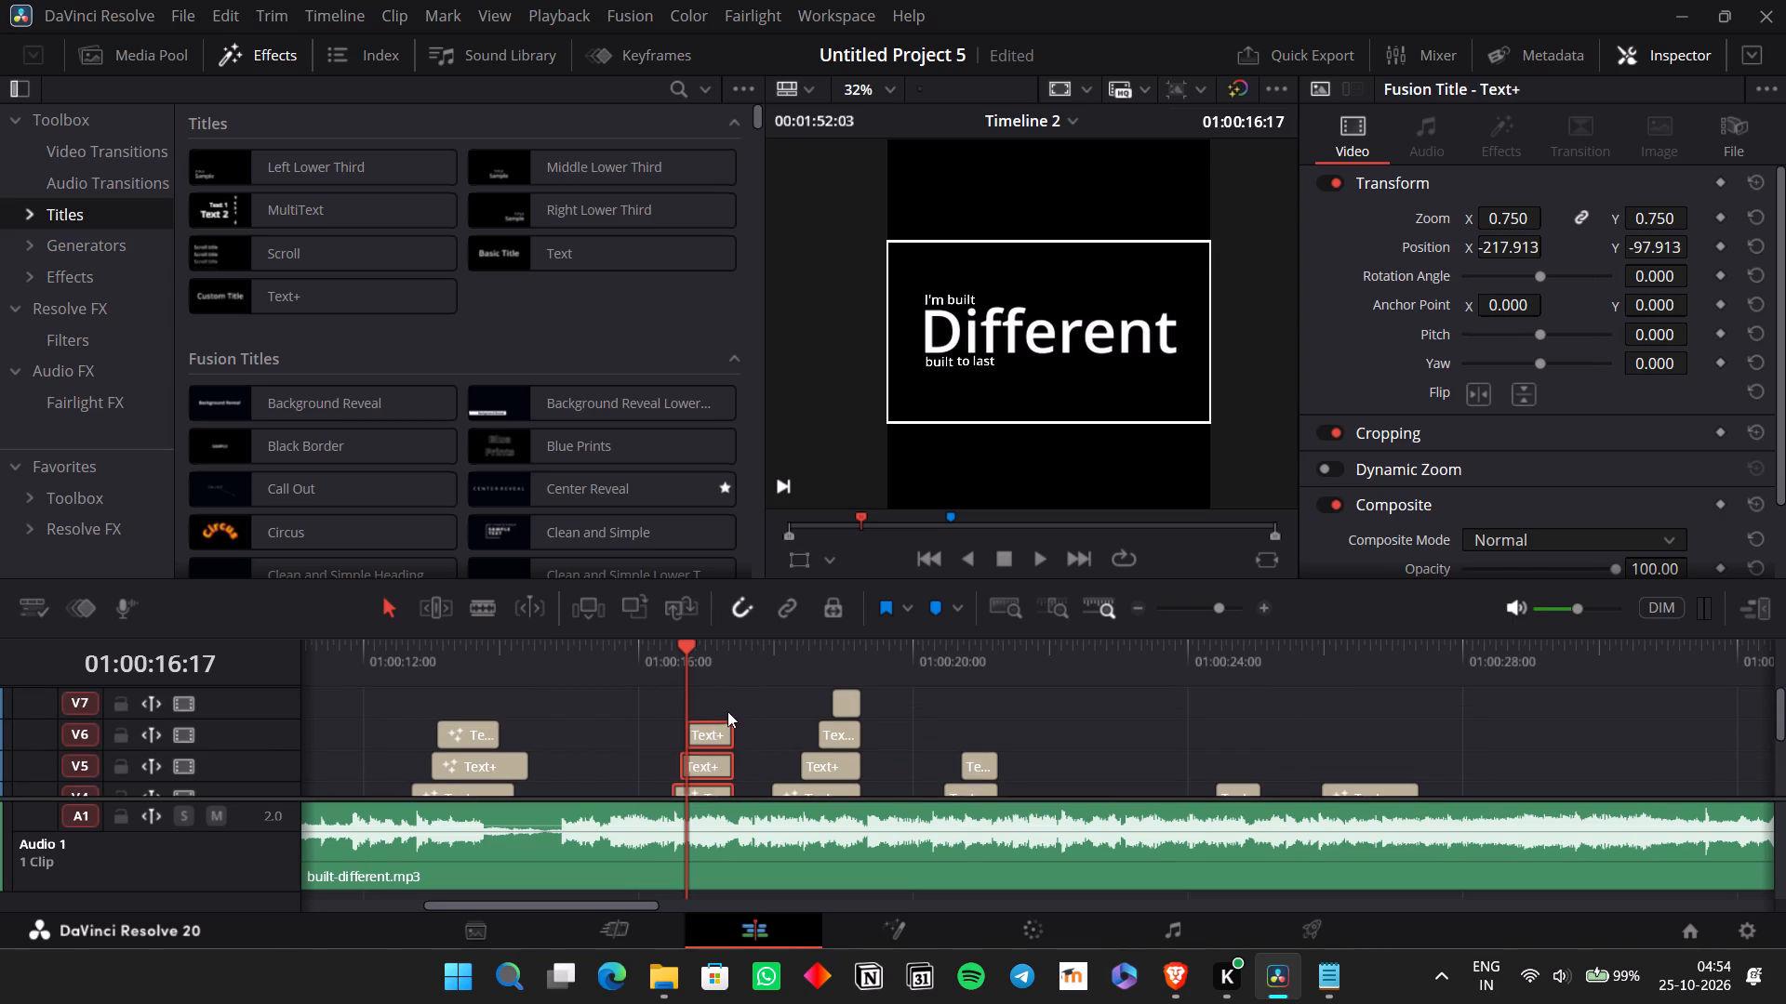
Paste the copied "I'm built Different built to last" titles at 01:00:52:07, where the music resumes after the "Every" group.
{"action": "scroll", "coordinate": [732, 720], "scroll_direction": "down", "scroll_amount": 1}
{"action": "scroll", "coordinate": [732, 720], "scroll_direction": "left", "scroll_amount": 4}
{"action": "scroll", "coordinate": [732, 720], "scroll_direction": "right", "scroll_amount": 3}
{"action": "scroll", "coordinate": [732, 720], "scroll_direction": "up", "scroll_amount": 1}
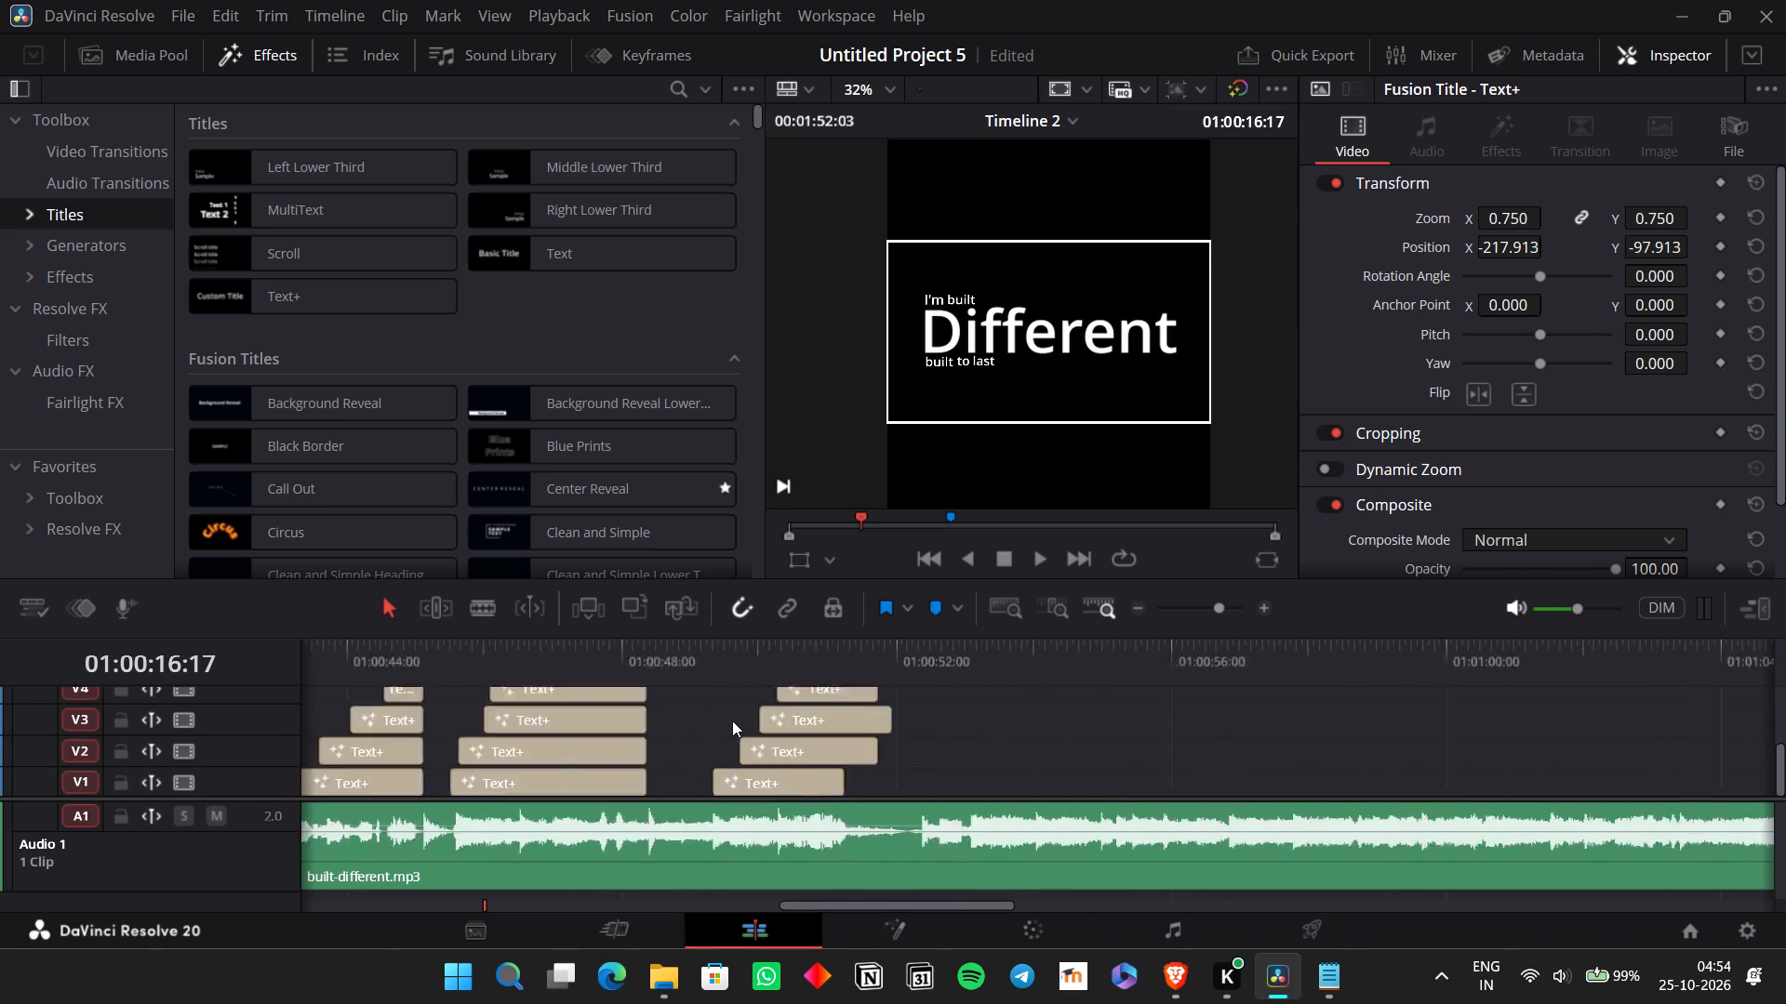
{"action": "scroll", "coordinate": [732, 720], "scroll_direction": "up", "scroll_amount": 1}
{"action": "left_click", "coordinate": [980, 653]}
{"action": "key", "text": "space"}
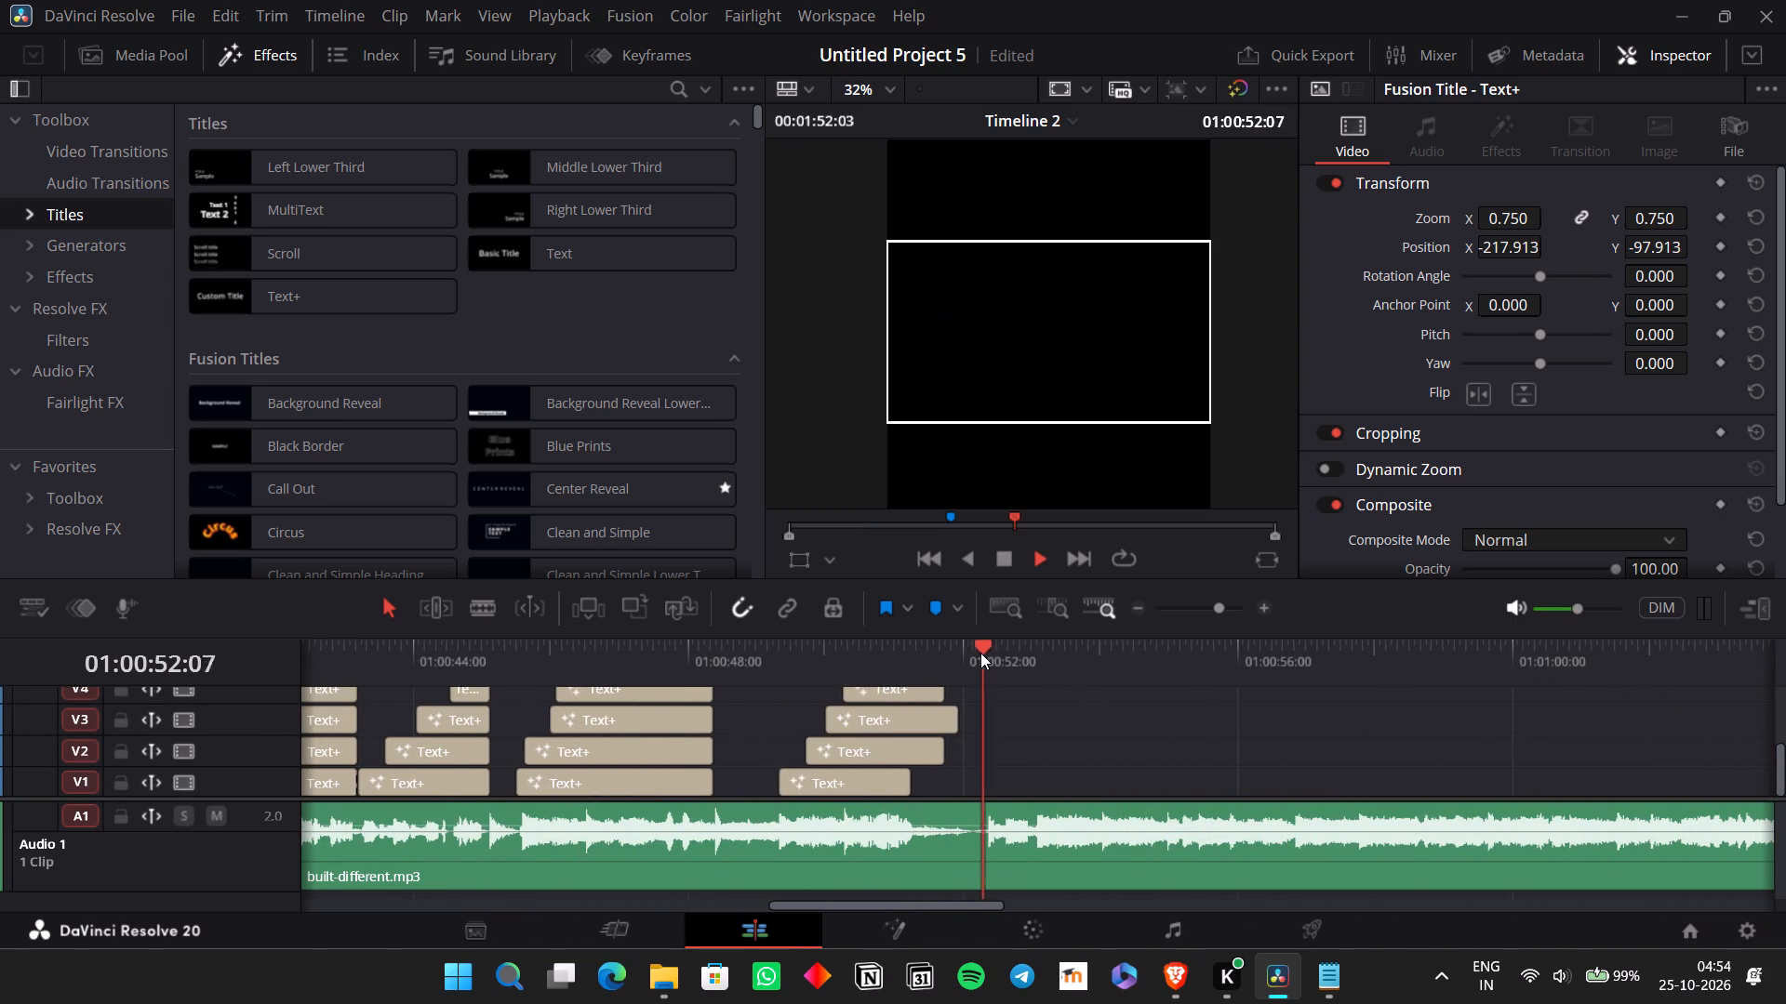
{"action": "key", "text": "space"}
{"action": "left_click", "coordinate": [982, 654]}
{"action": "key", "text": "ctrl+b"}
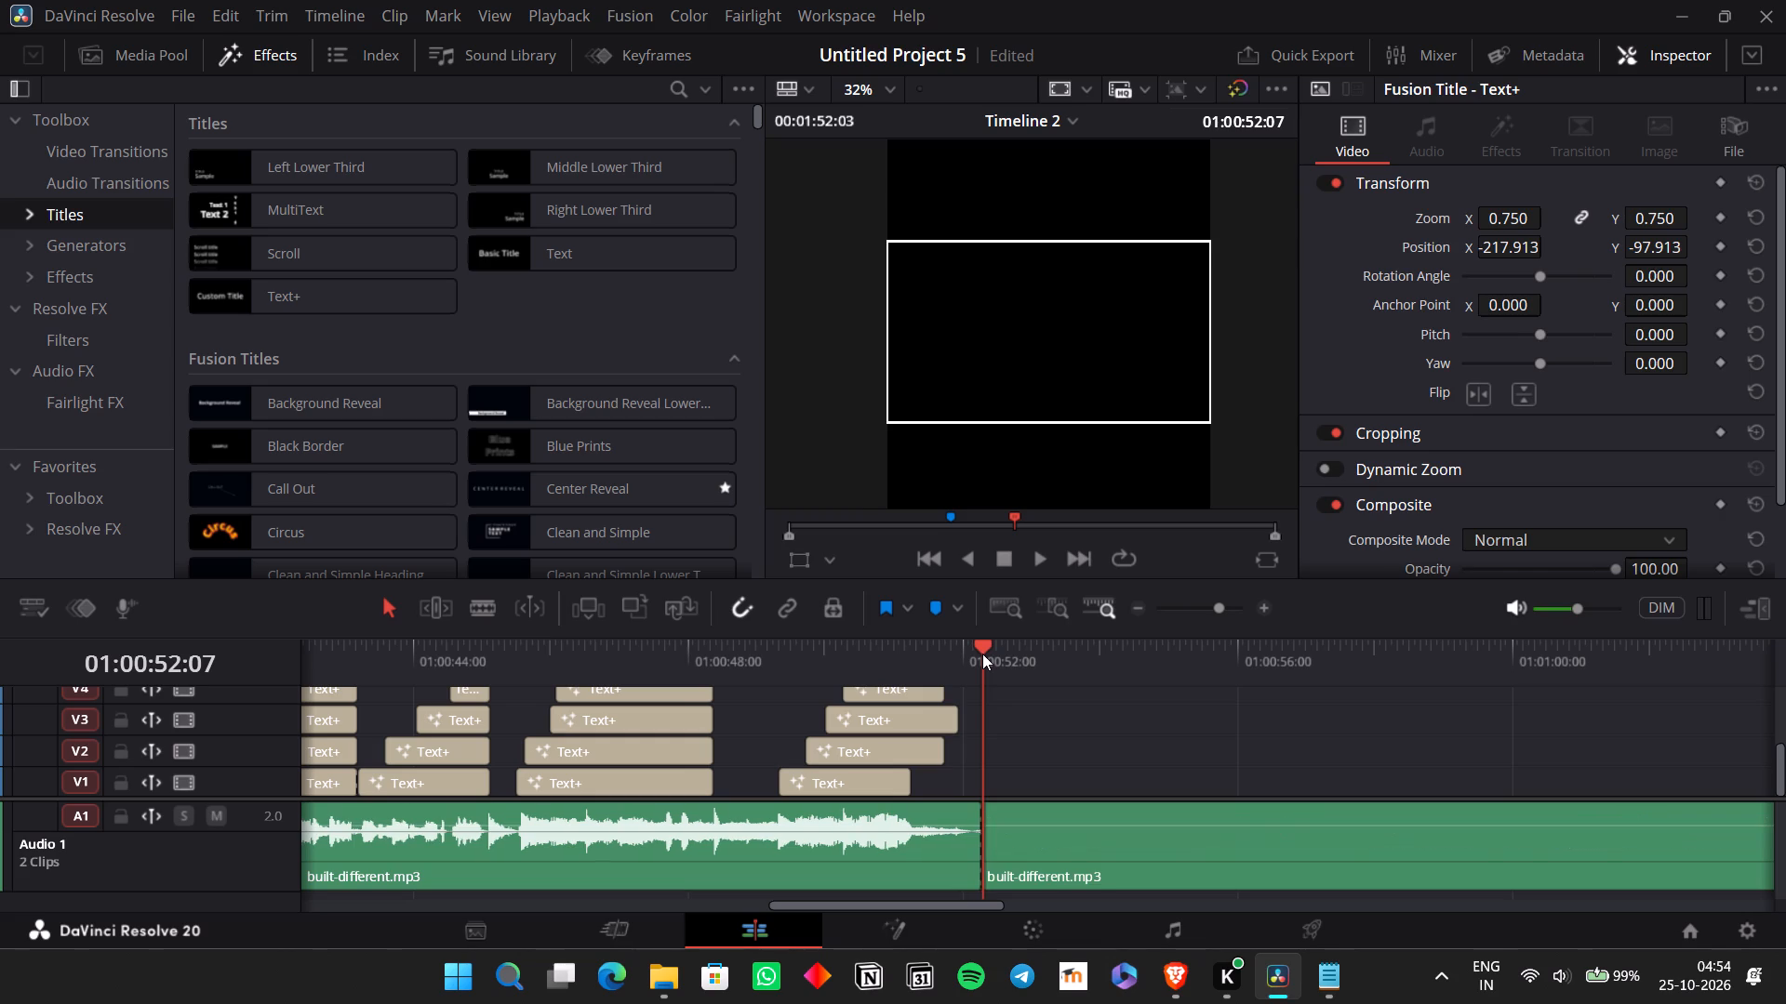
{"action": "key", "text": "ctrl+z"}
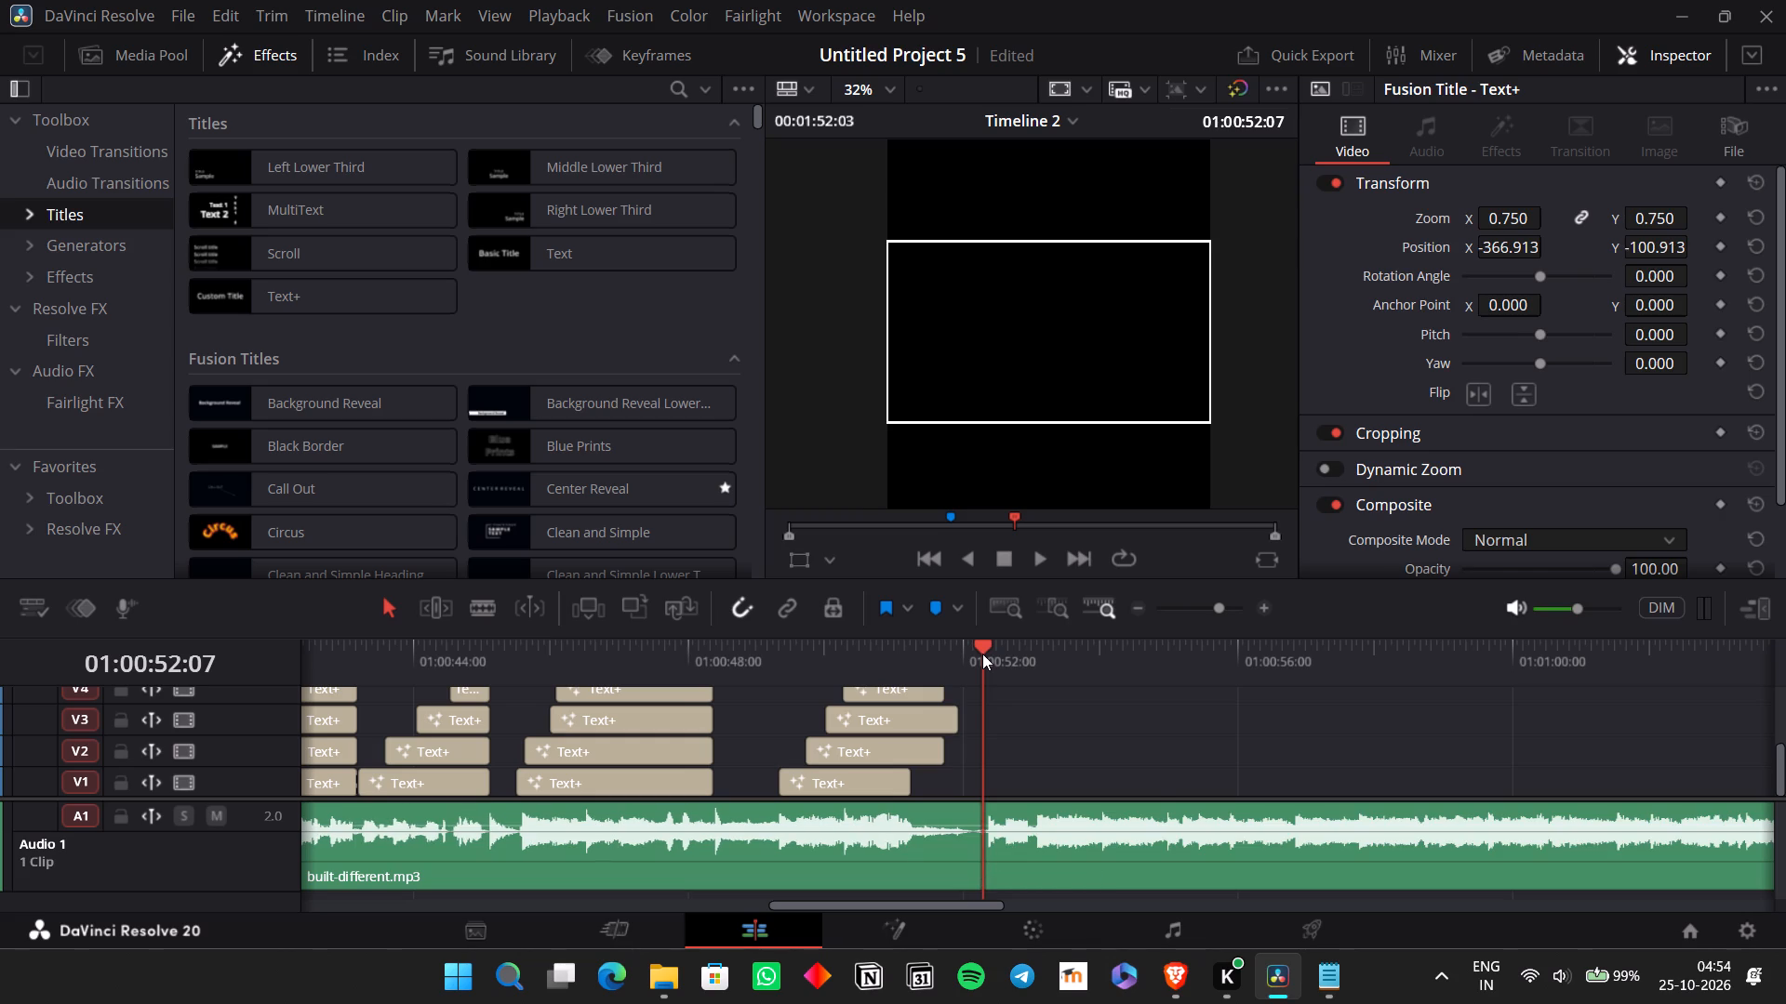
{"action": "key", "text": "ctrl+v"}
Play the pasted "I'm built Different" titles against the vocal from just before 01:00:52:07 to about 01:00:55:20.
{"action": "left_click", "coordinate": [972, 664]}
{"action": "key", "text": "space"}
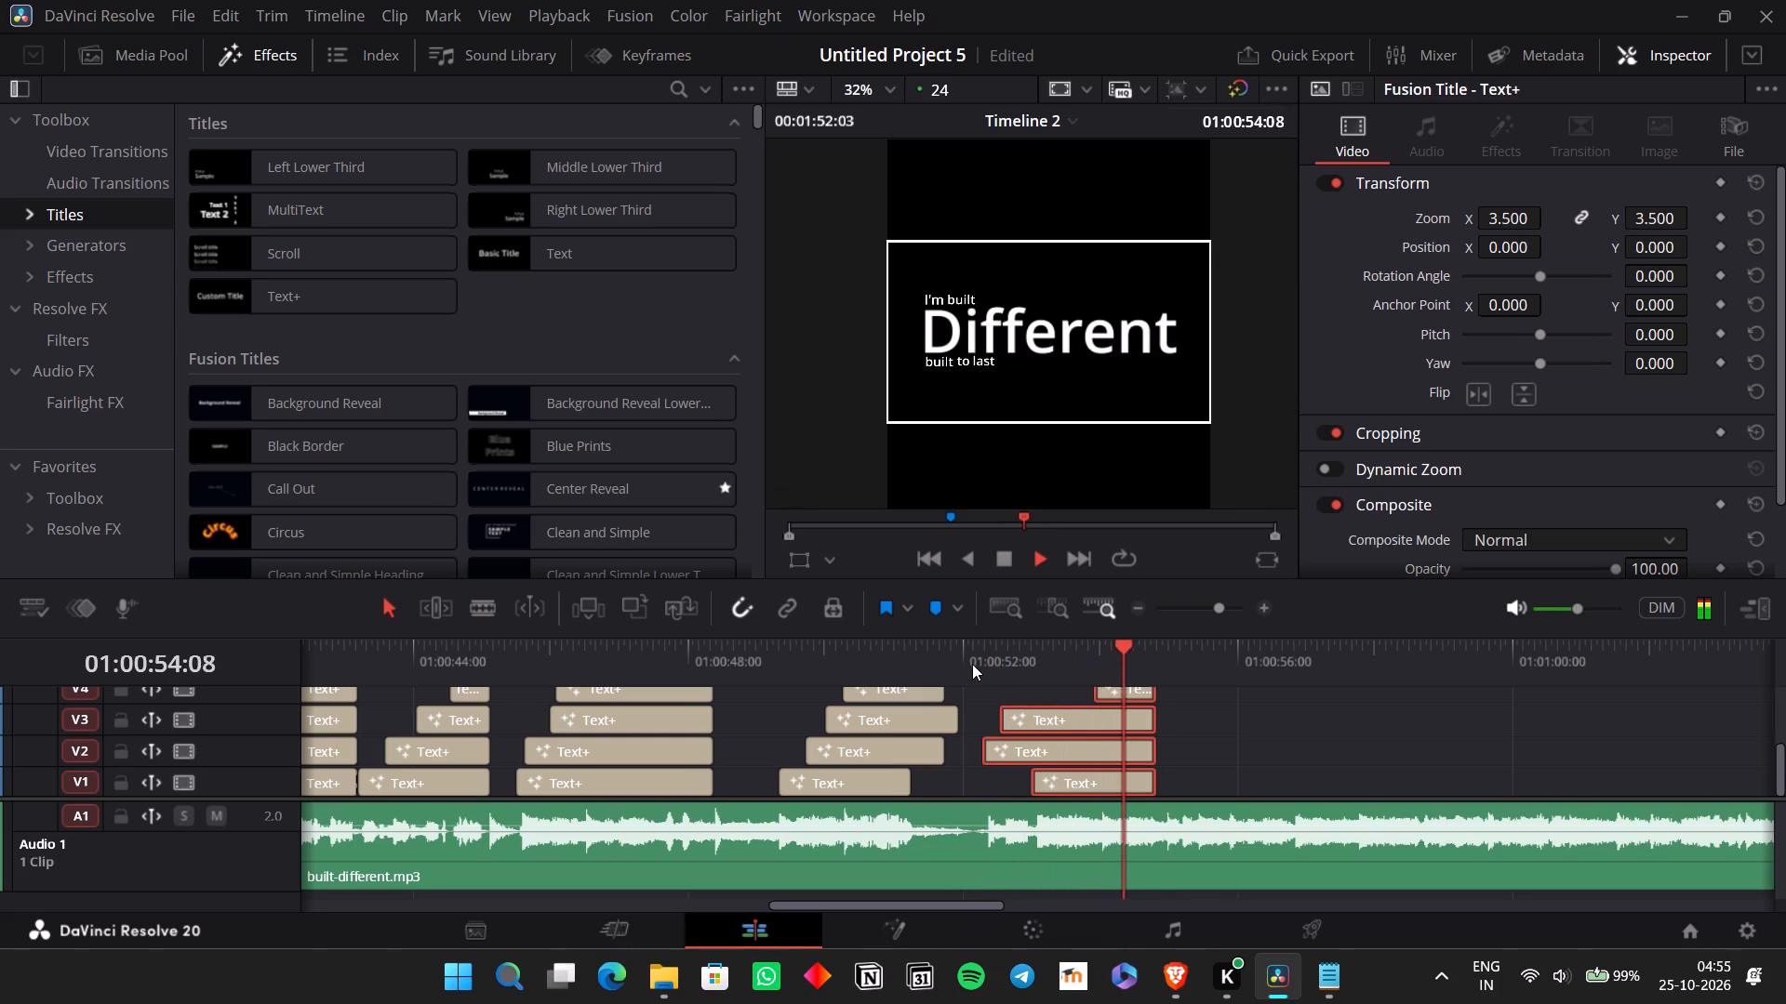
{"action": "key", "text": "space"}
Copy the whole "Eyes on the Price I'm Moving fast" title group on V1 to V7, between about 01:00:17 and 01:00:19.
{"action": "scroll", "coordinate": [1005, 701], "scroll_direction": "right", "scroll_amount": 2}
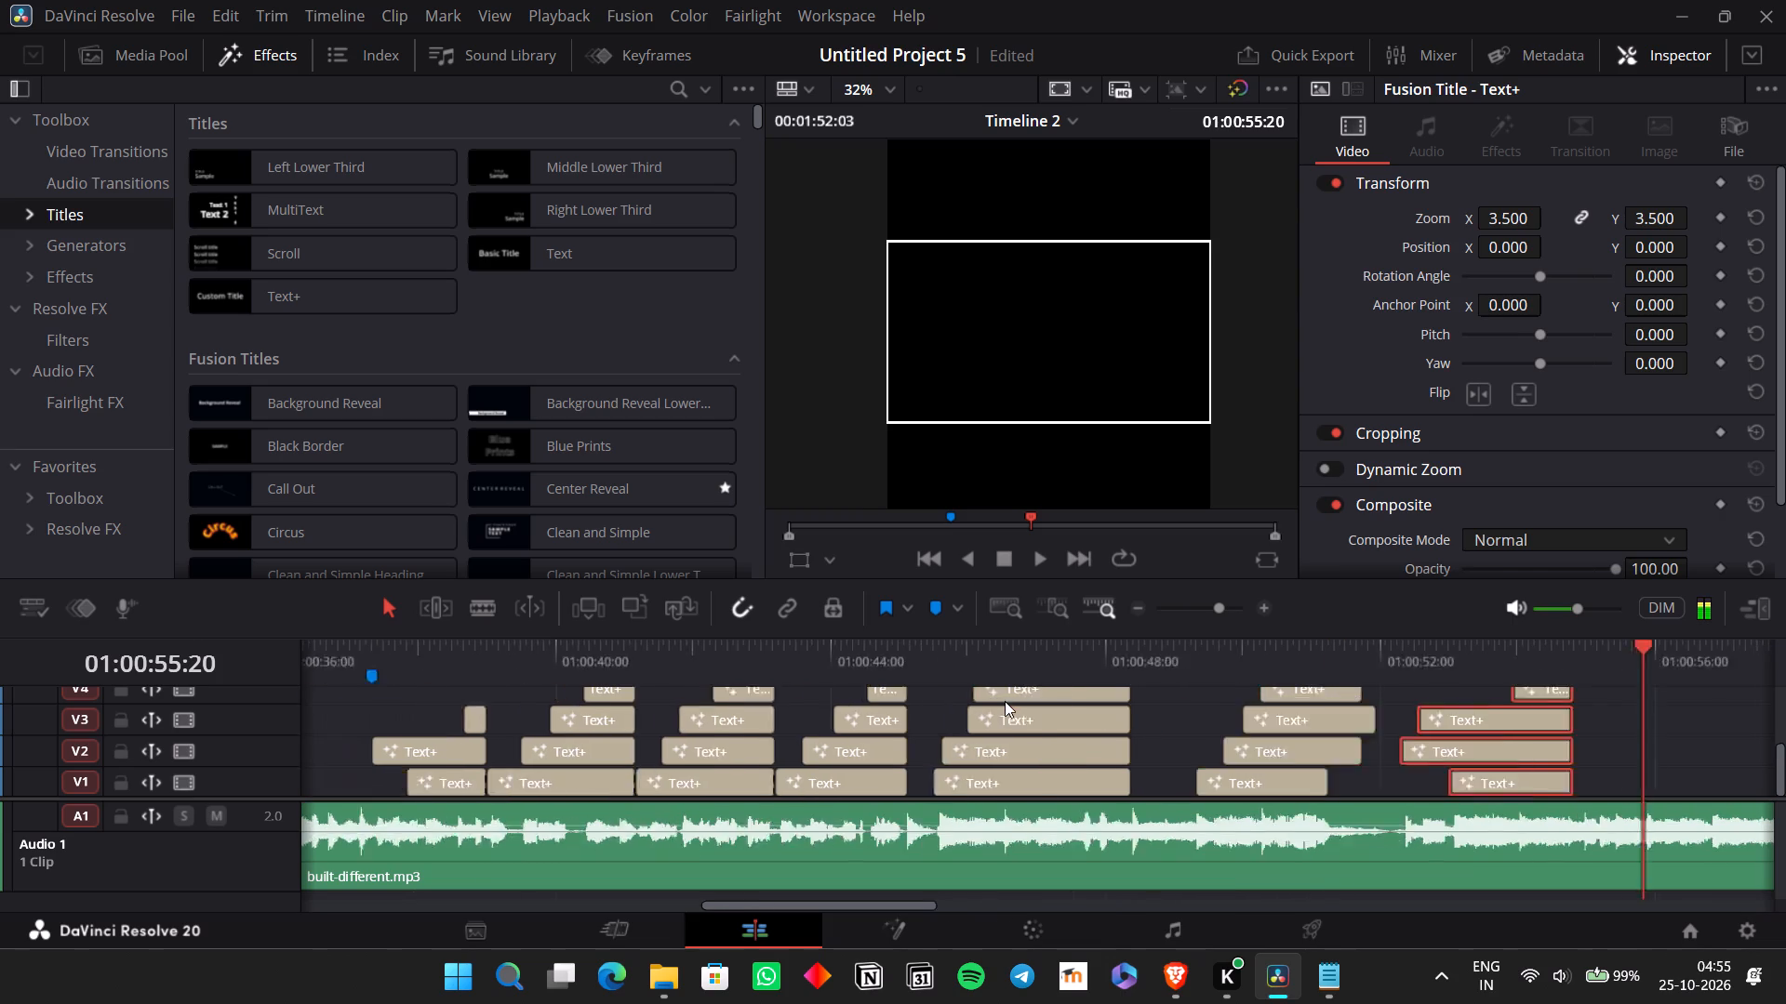
{"action": "scroll", "coordinate": [1005, 701], "scroll_direction": "right", "scroll_amount": 6}
{"action": "left_click", "coordinate": [856, 655]}
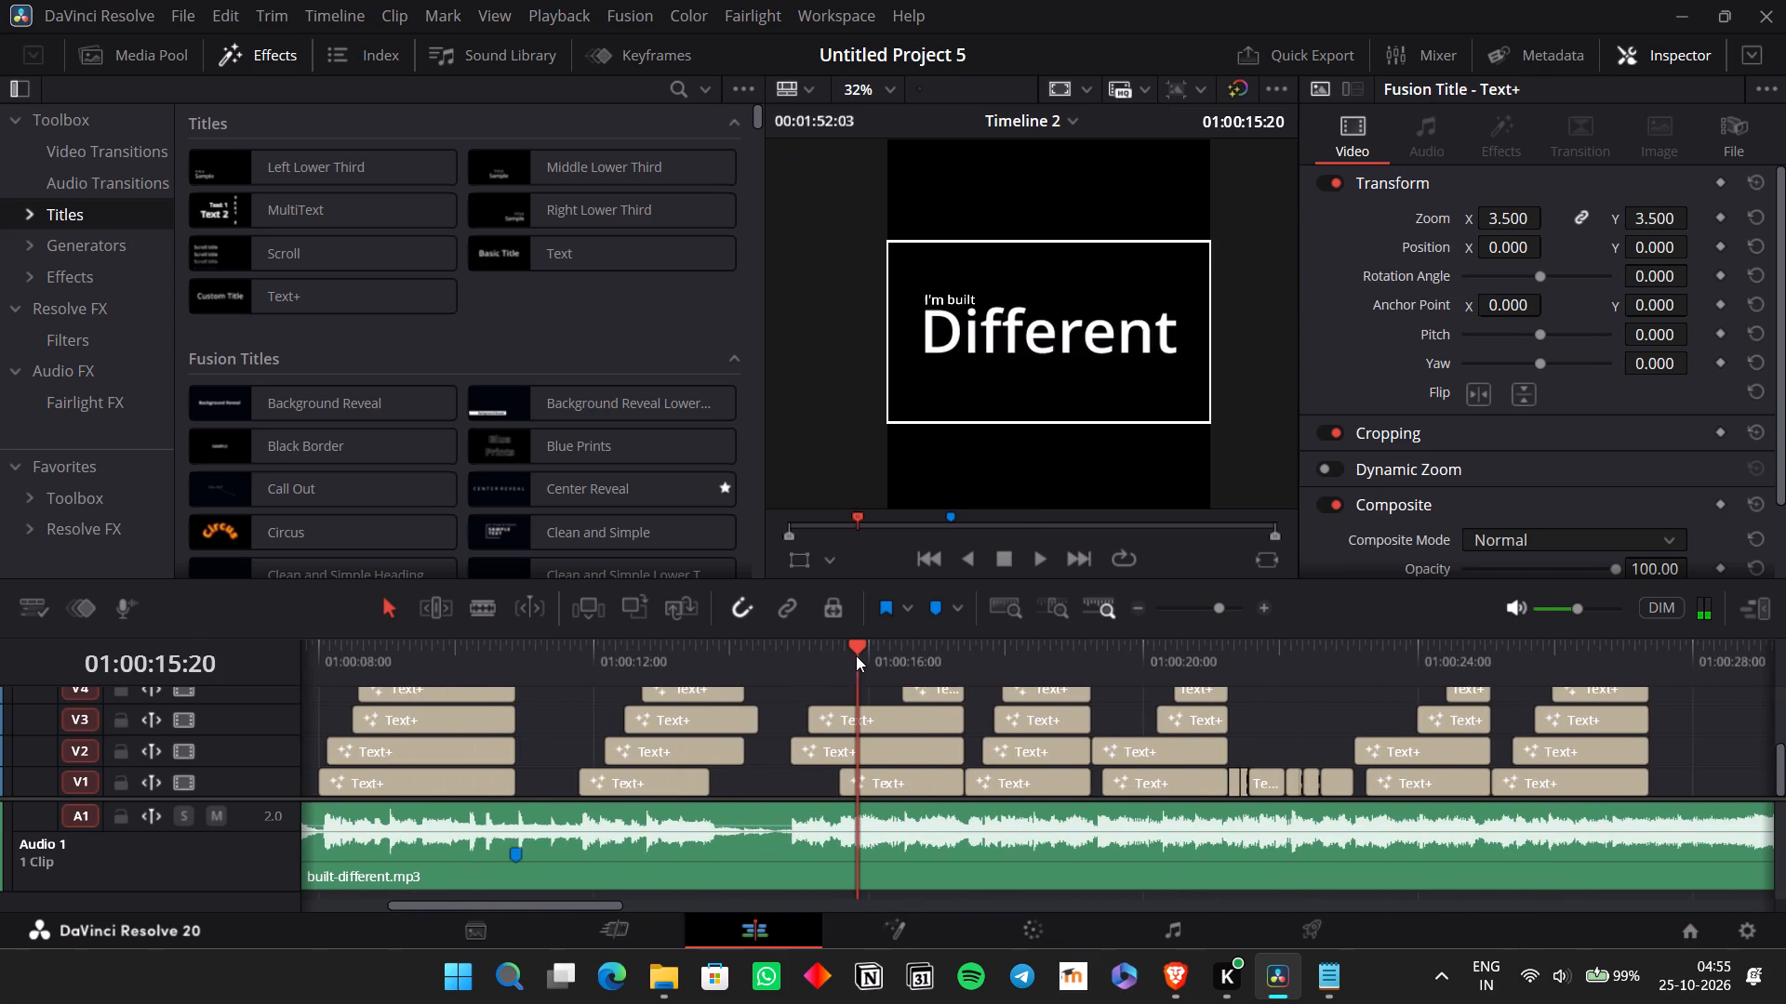
{"action": "left_click", "coordinate": [984, 778]}
{"action": "scroll", "coordinate": [1026, 776], "scroll_direction": "up", "scroll_amount": 1}
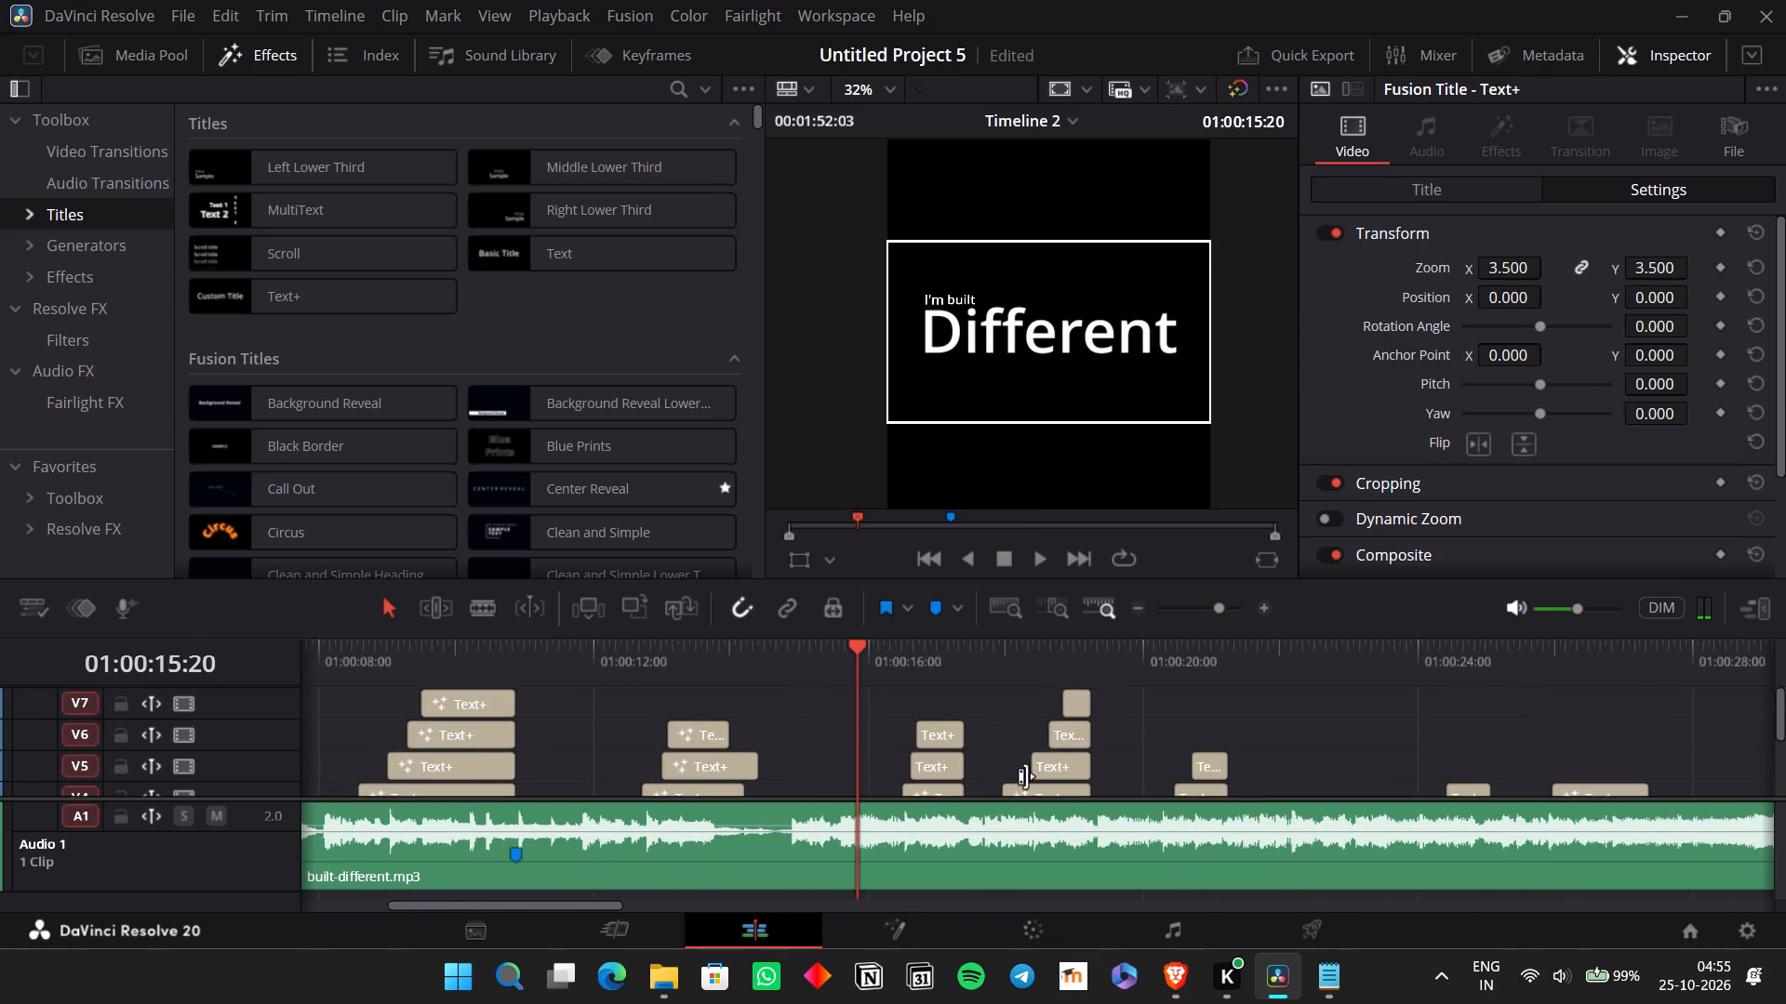
{"action": "scroll", "coordinate": [1026, 776], "scroll_direction": "up", "scroll_amount": 1}
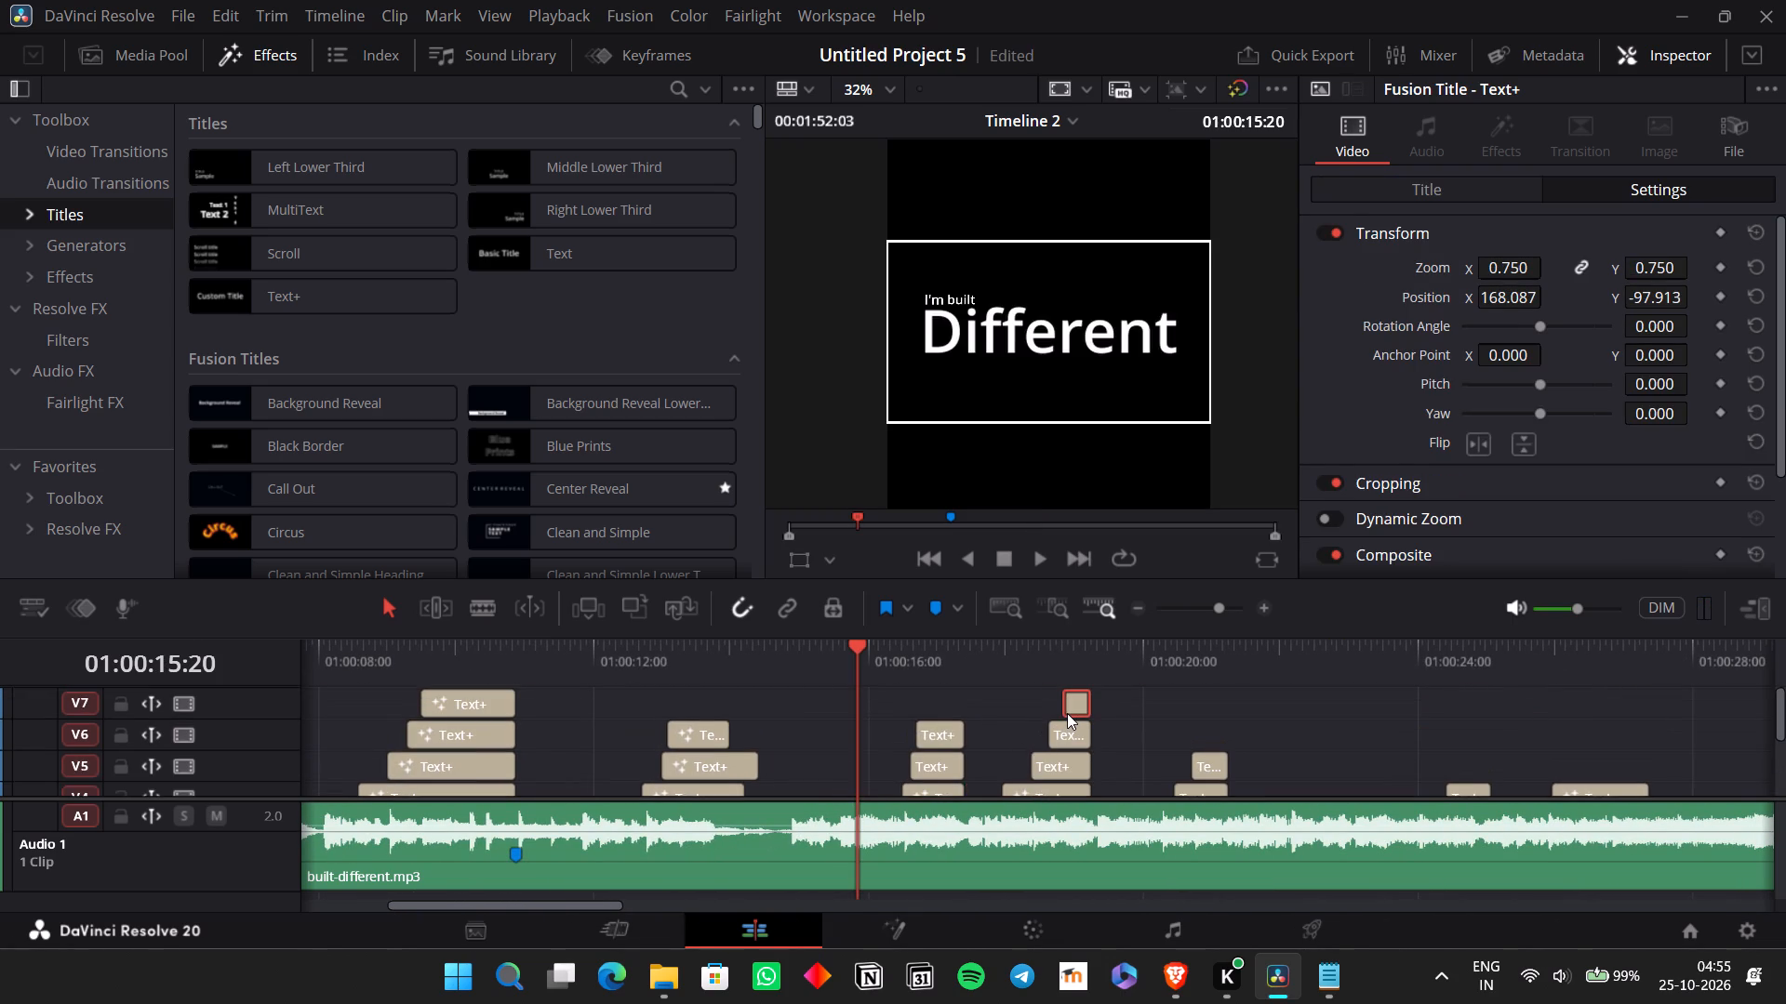
{"action": "left_click", "coordinate": [1073, 732], "text": "shift"}
{"action": "scroll", "coordinate": [1071, 733], "scroll_direction": "down", "scroll_amount": 1}
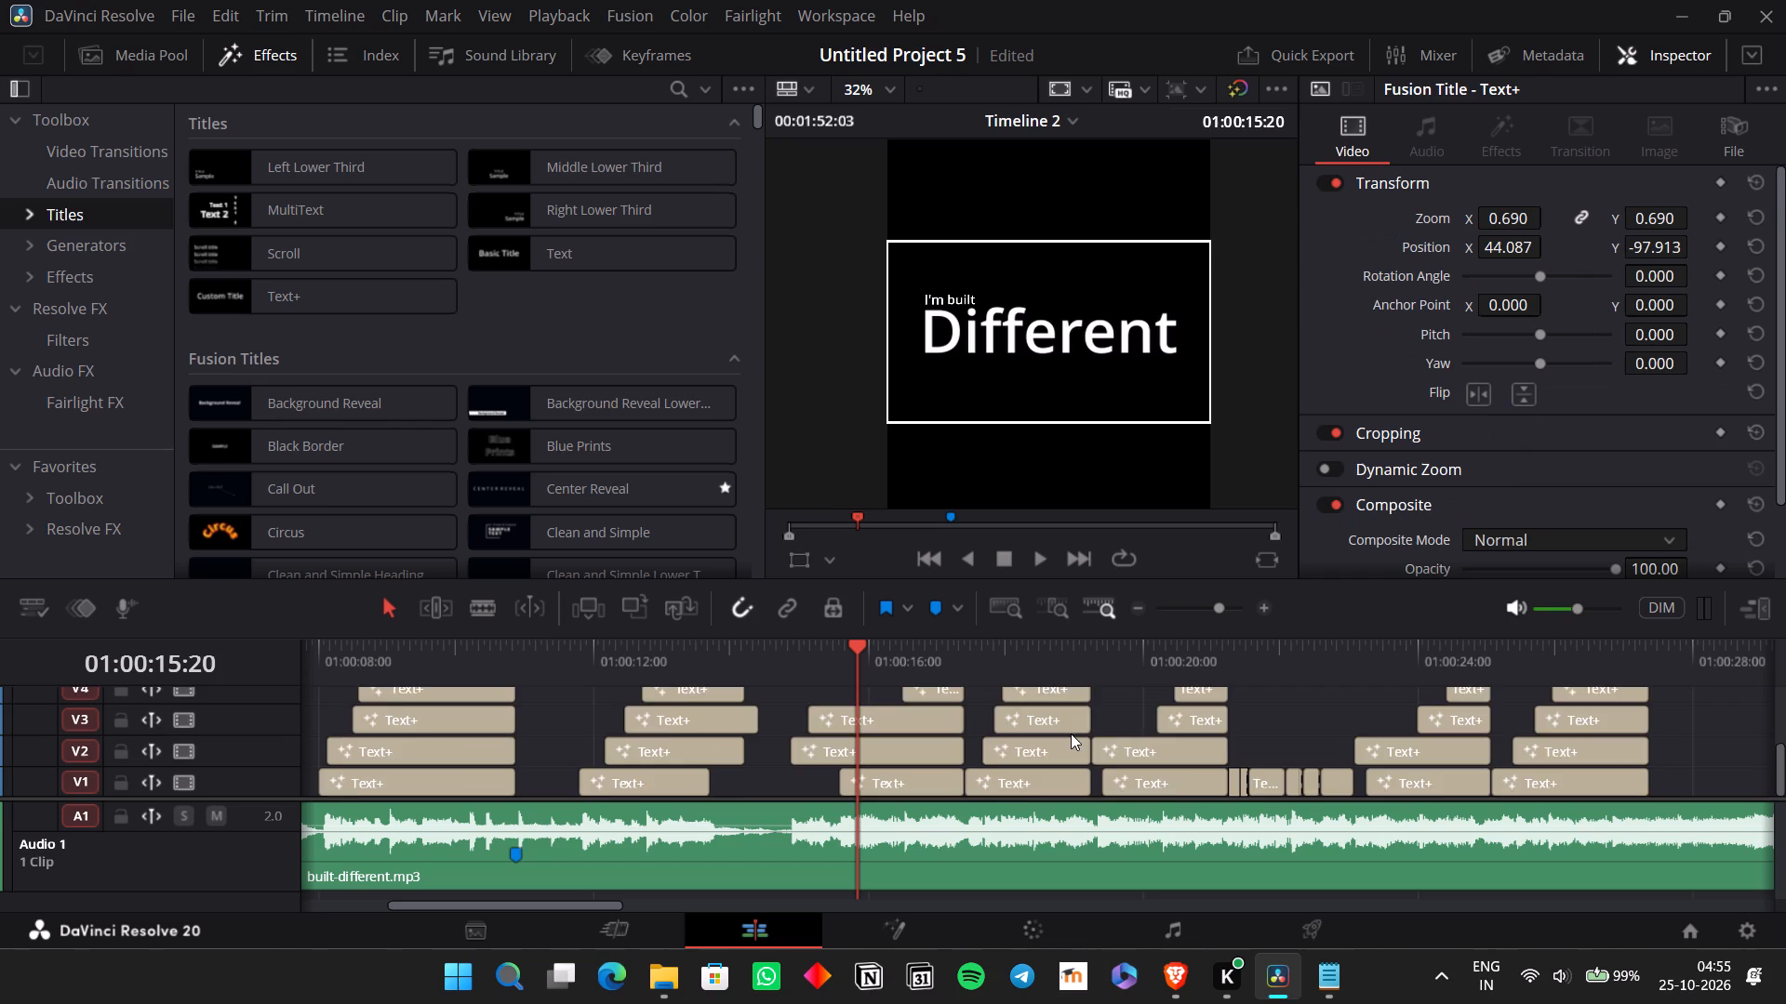
{"action": "scroll", "coordinate": [1071, 733], "scroll_direction": "up", "scroll_amount": 1}
{"action": "left_click_drag", "start_coordinate": [1012, 699], "coordinate": [1051, 794]}
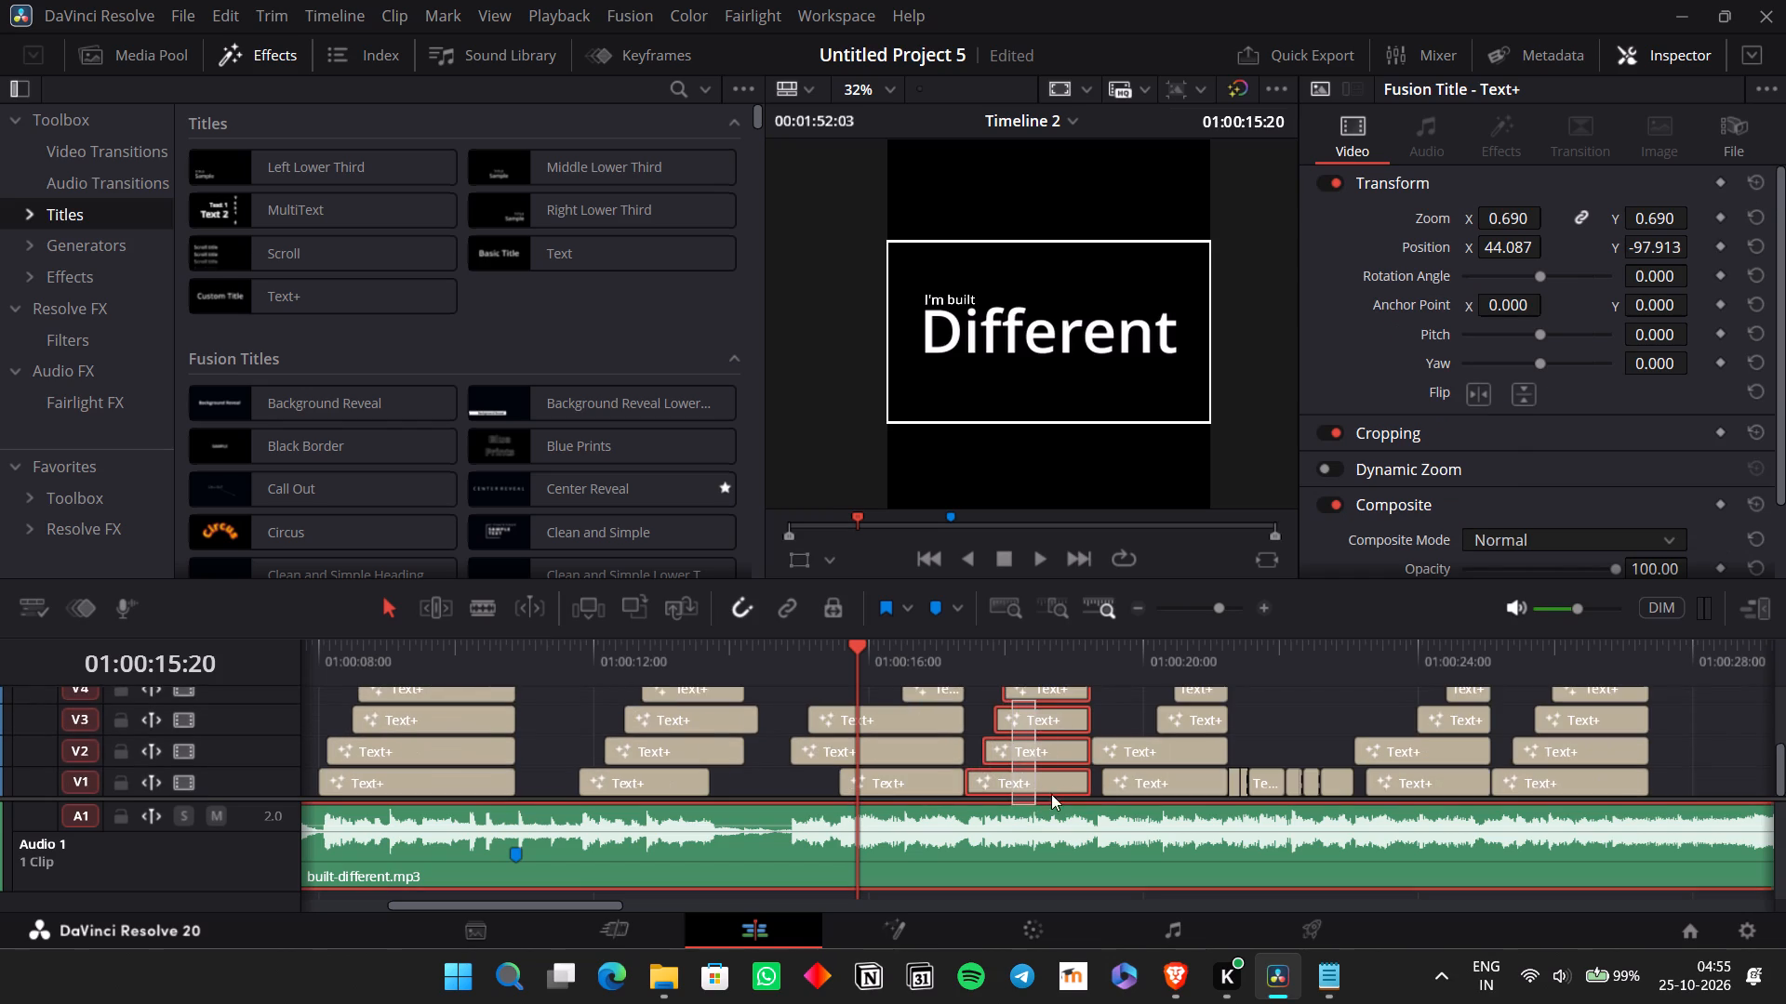
{"action": "left_click_drag", "start_coordinate": [1051, 794], "coordinate": [1083, 778]}
{"action": "scroll", "coordinate": [1092, 738], "scroll_direction": "up", "scroll_amount": 1}
{"action": "scroll", "coordinate": [1095, 722], "scroll_direction": "left", "scroll_amount": 4}
{"action": "scroll", "coordinate": [1105, 733], "scroll_direction": "down", "scroll_amount": 1}
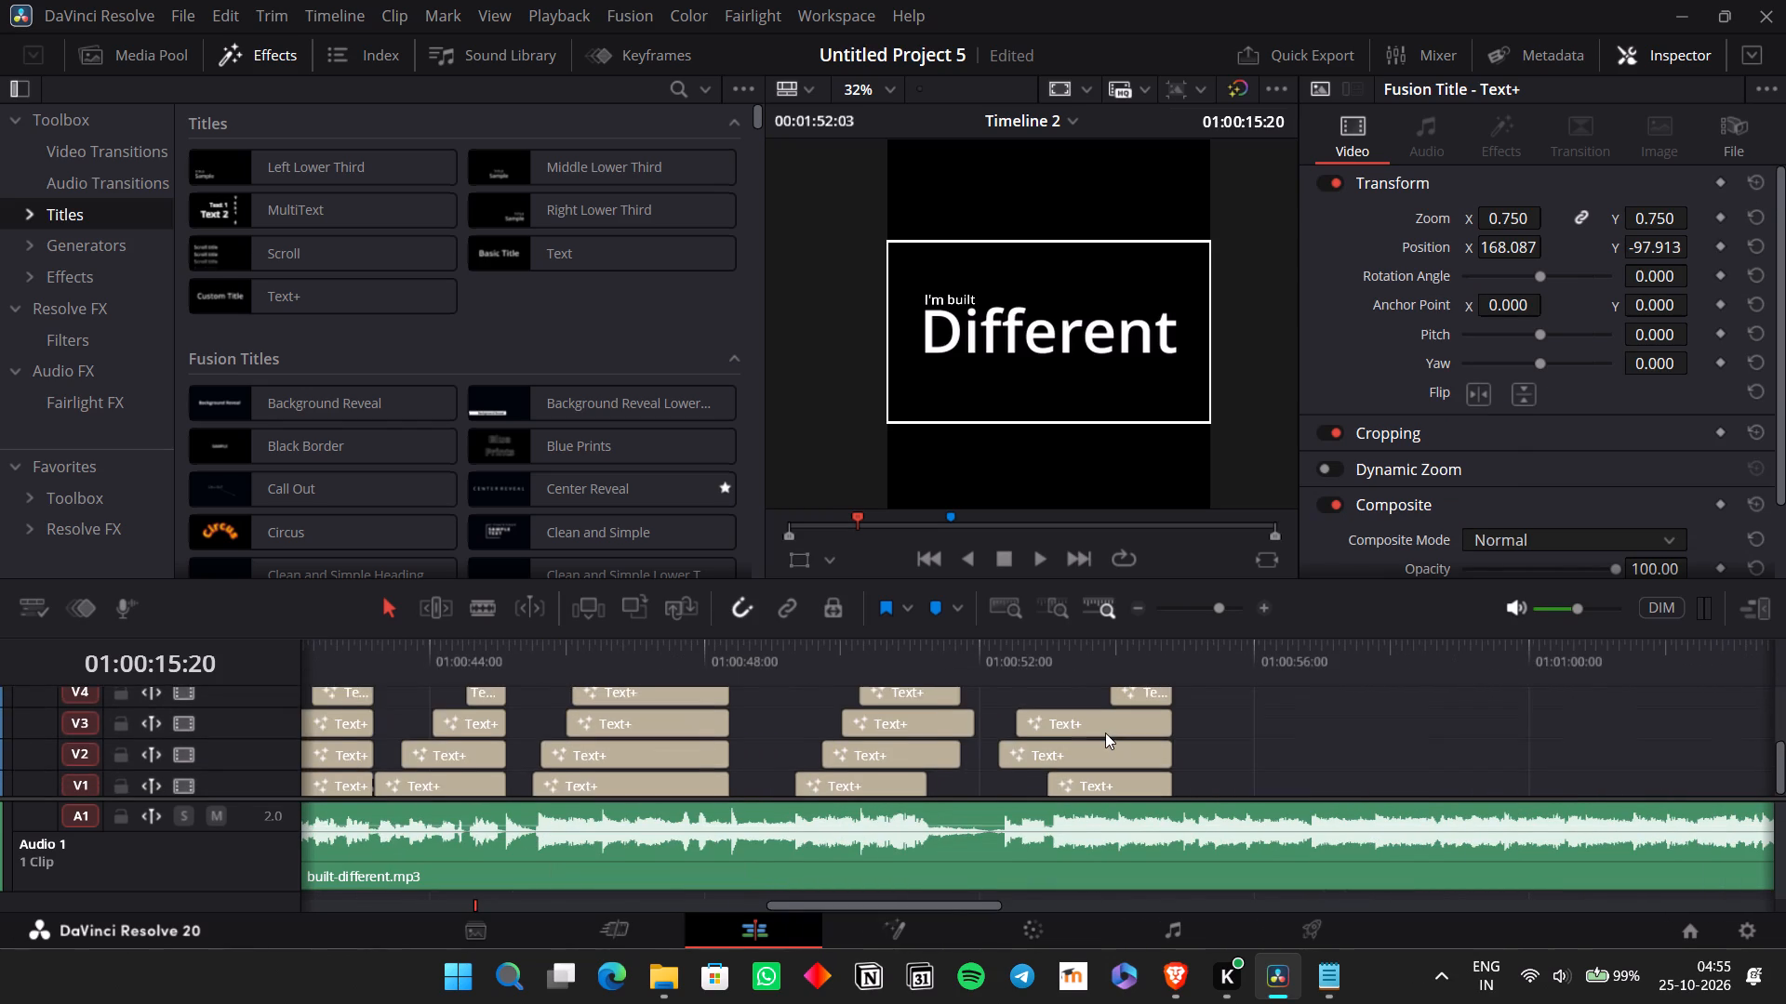
{"action": "scroll", "coordinate": [1105, 733], "scroll_direction": "left", "scroll_amount": 1}
{"action": "key", "text": "ctrl+c"}
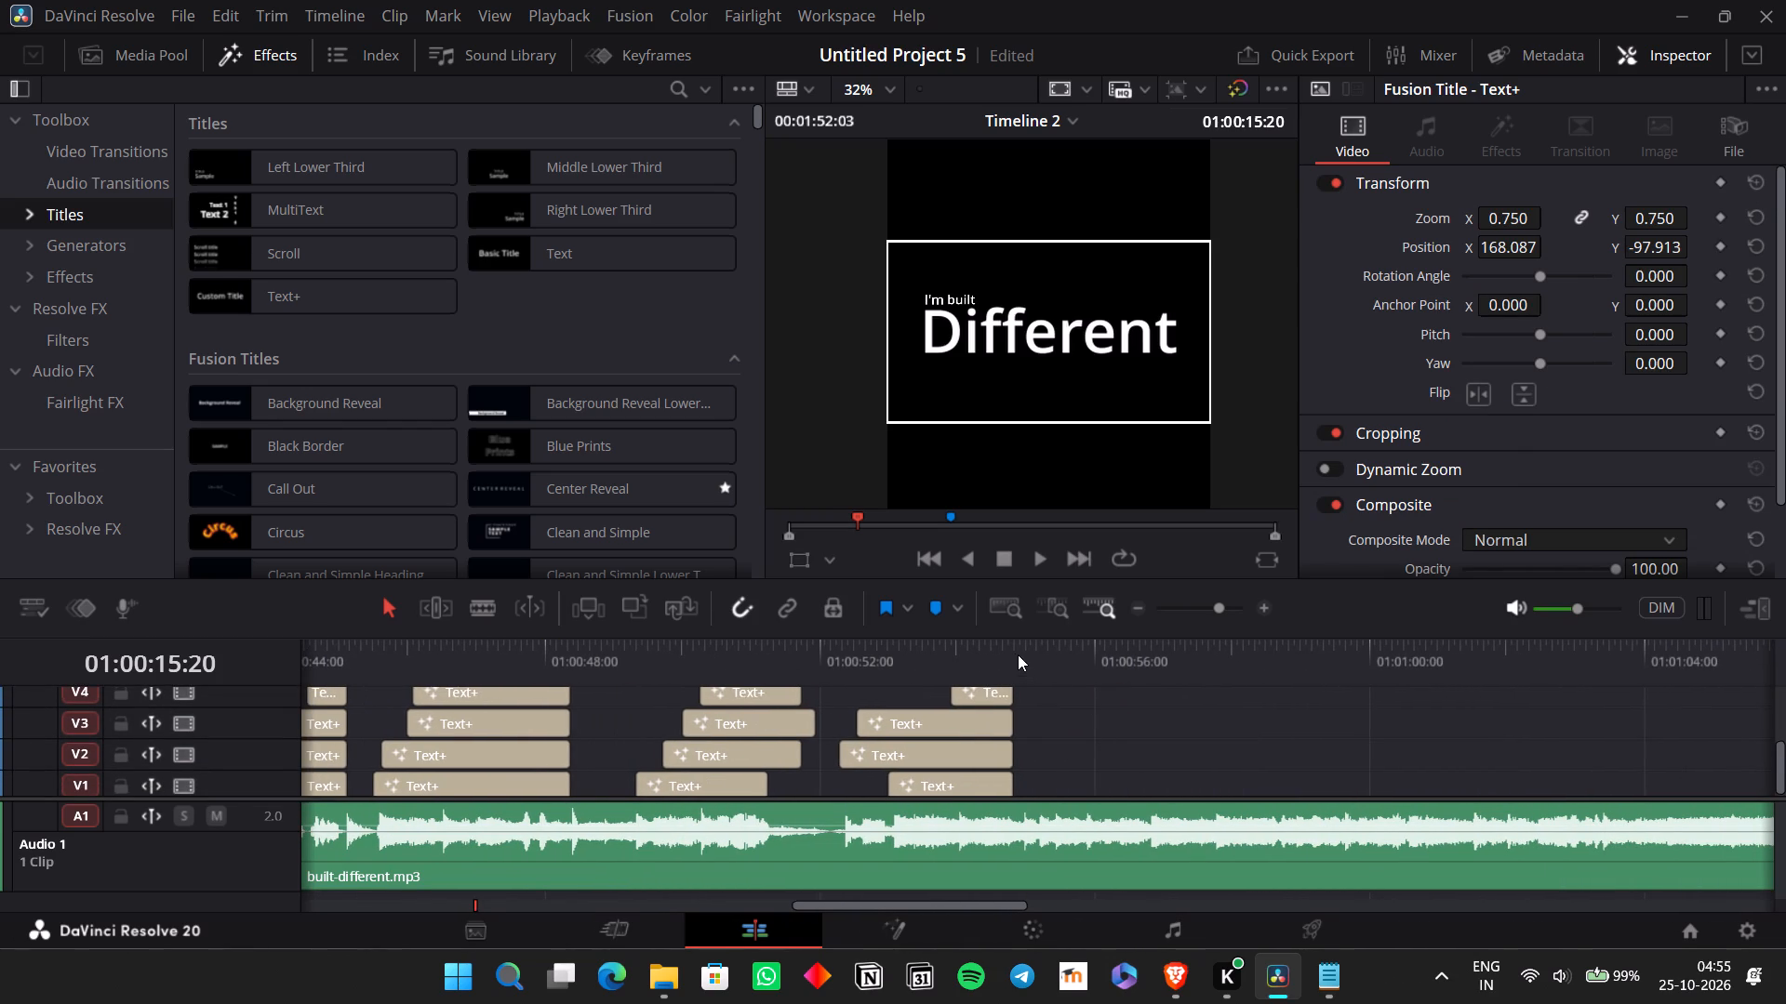
Paste the copied "Eyes on the Price" titles where the second "I'm built Different" group ends, near 01:00:55, and play them against the vocal.
{"action": "left_click", "coordinate": [1013, 652]}
{"action": "key", "text": "ctrl+v"}
{"action": "left_click", "coordinate": [953, 656]}
{"action": "key", "text": "space"}
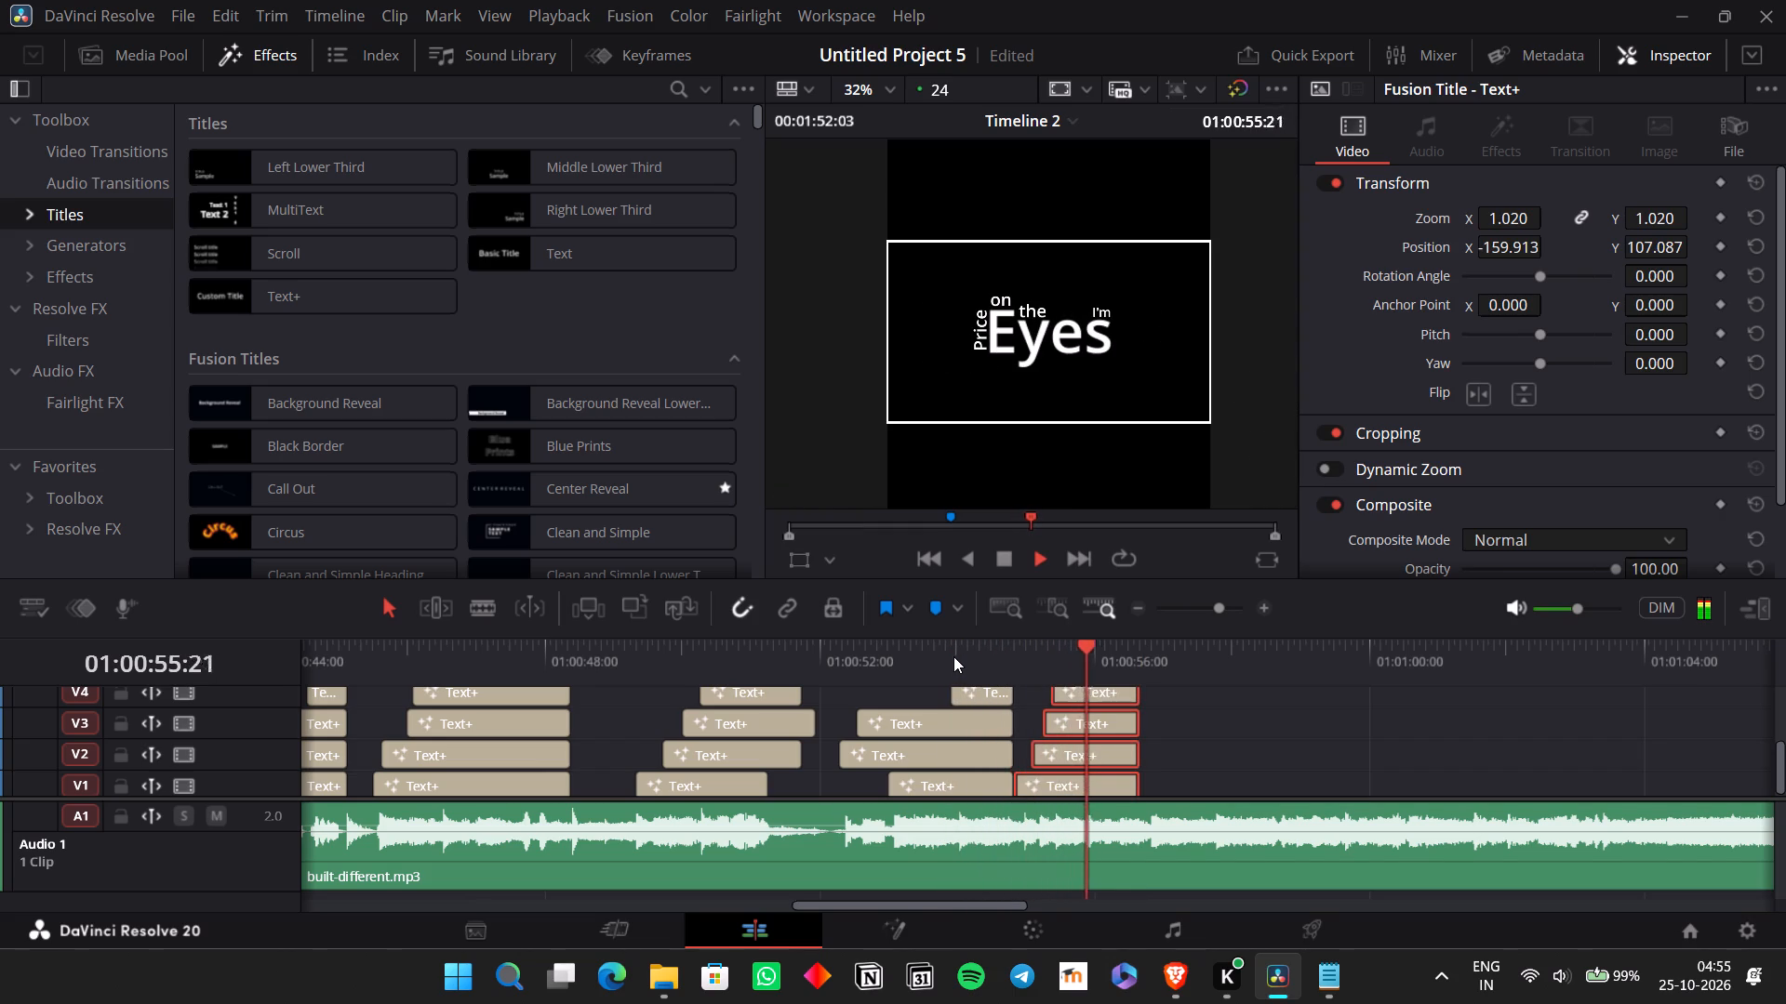
{"action": "key", "text": "space"}
{"action": "key", "text": "space"}
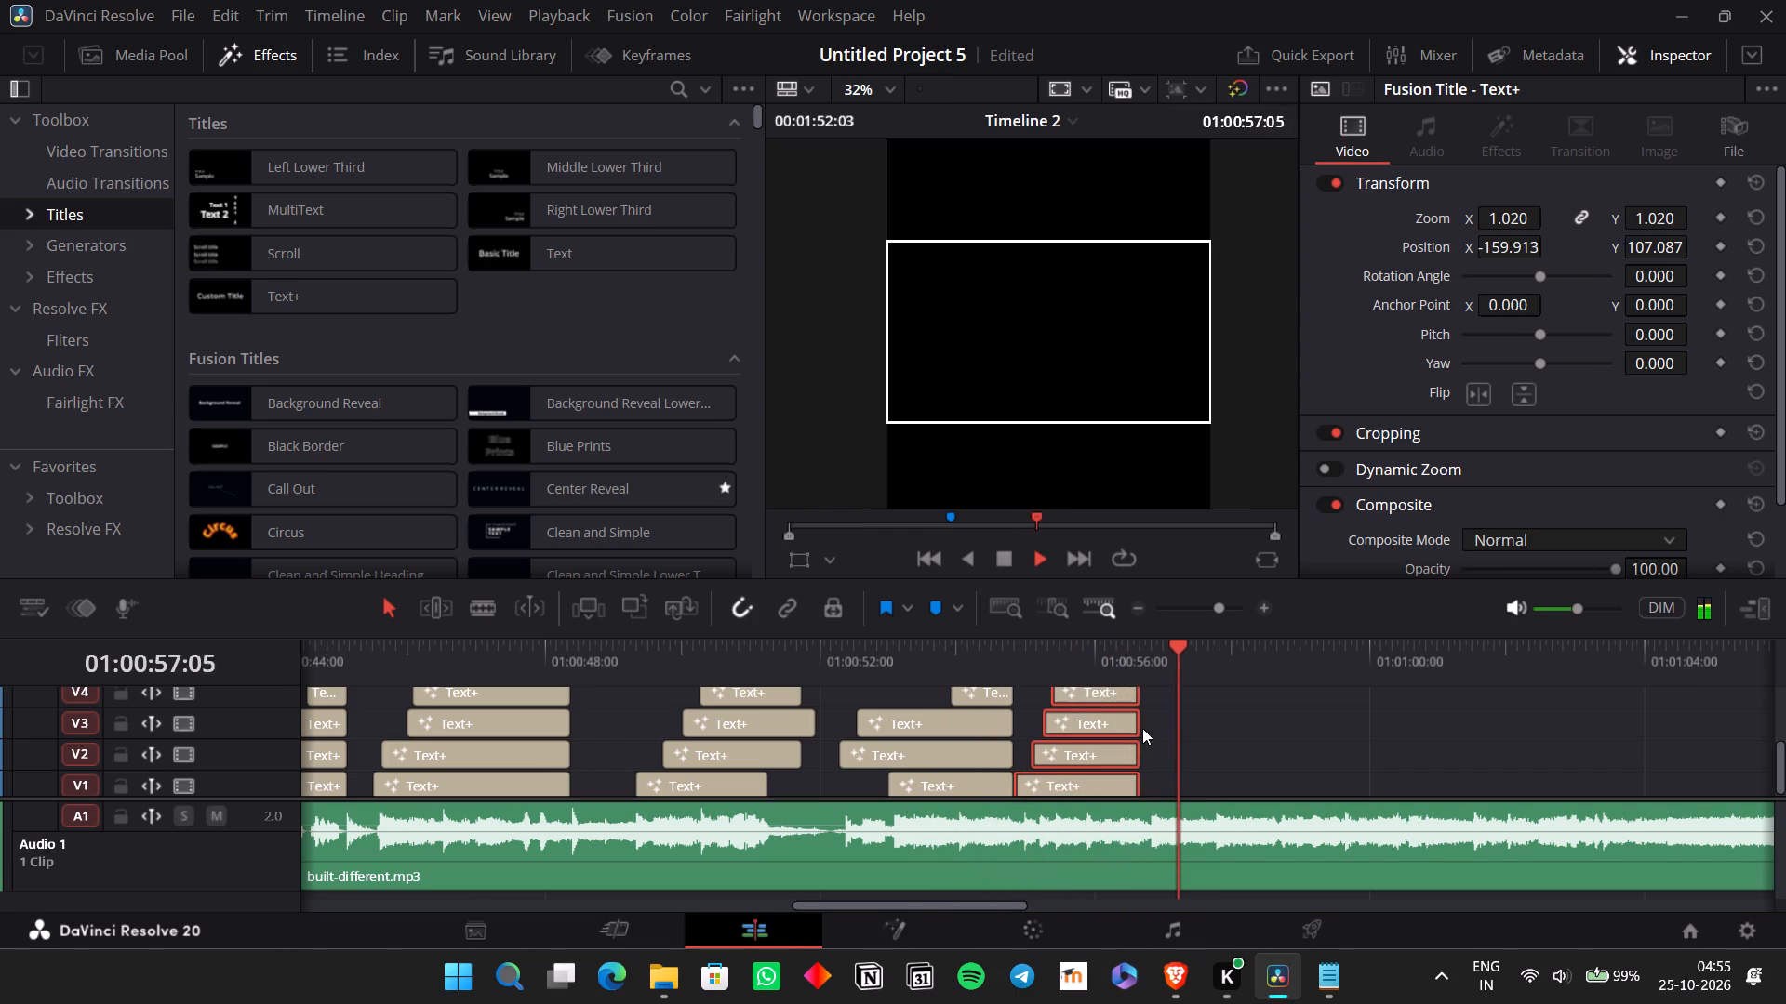
{"action": "left_click", "coordinate": [1237, 729]}
{"action": "key", "text": "space"}
Copy the titles following the first "Eyes" group, from about 01:00:19:04 through the short V1 titles ending with "more" near 01:00:23.
{"action": "scroll", "coordinate": [1237, 729], "scroll_direction": "right", "scroll_amount": 2}
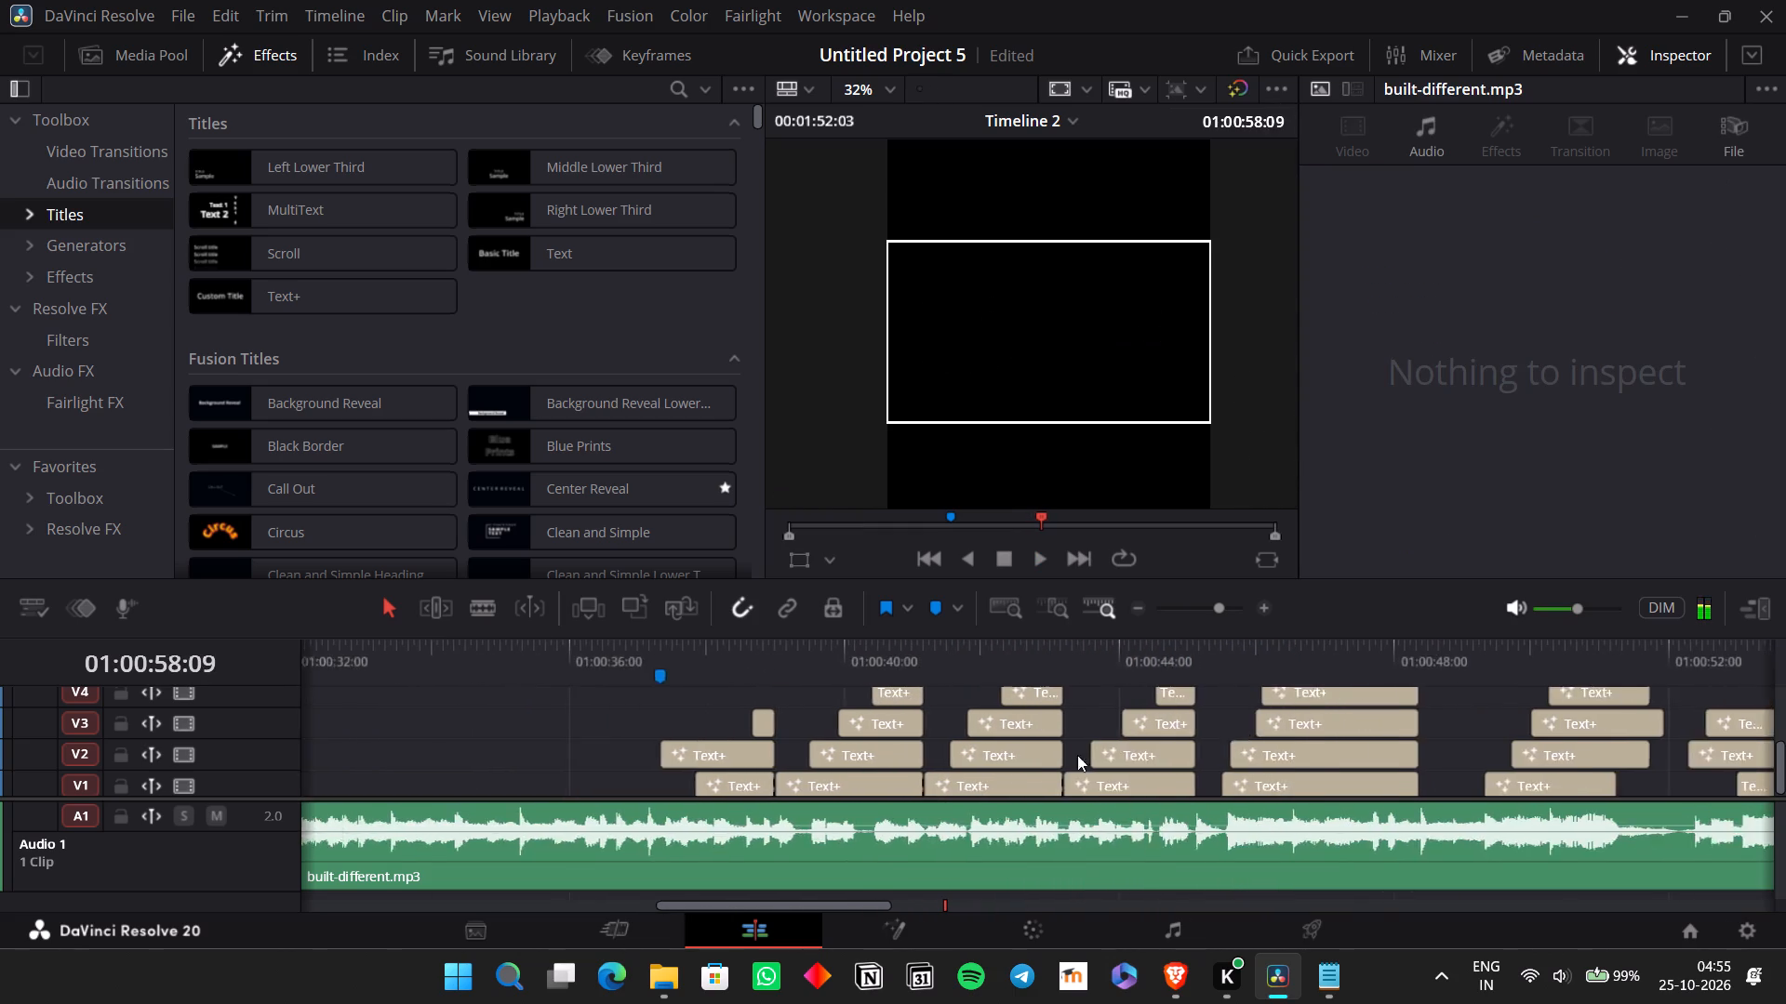
{"action": "scroll", "coordinate": [1077, 755], "scroll_direction": "right", "scroll_amount": 2}
{"action": "scroll", "coordinate": [875, 781], "scroll_direction": "right", "scroll_amount": 1}
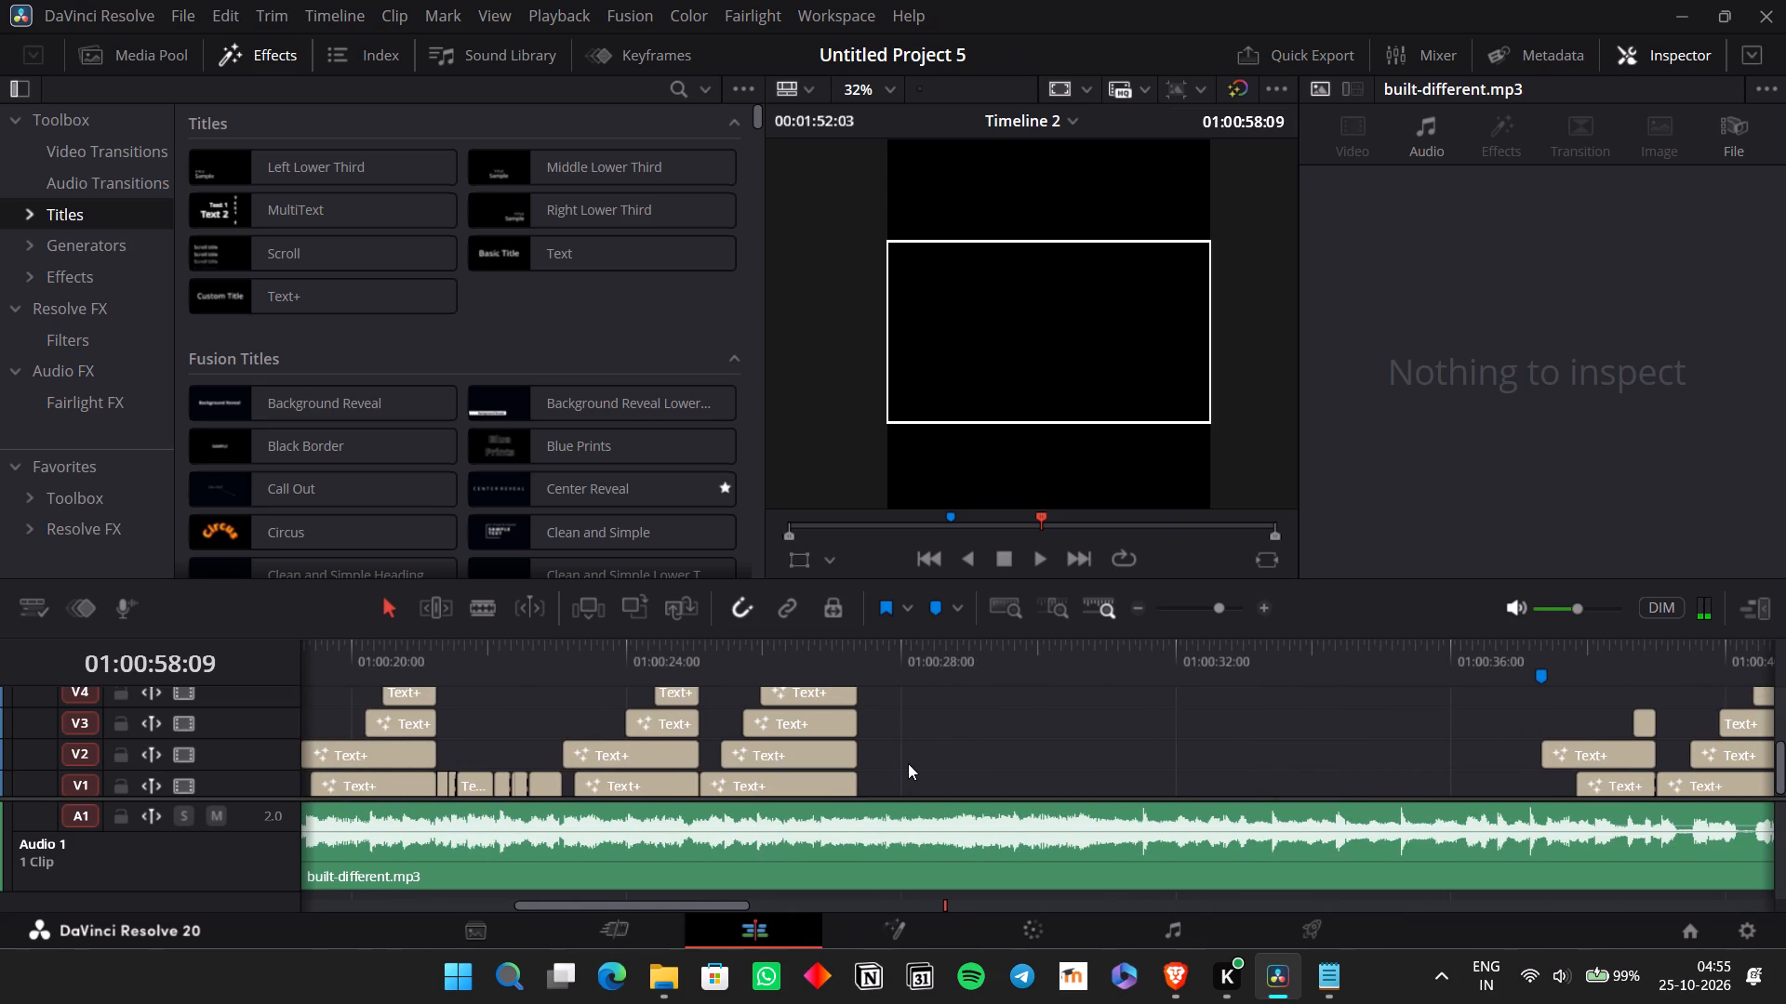
{"action": "scroll", "coordinate": [858, 758], "scroll_direction": "right", "scroll_amount": 1}
{"action": "left_click", "coordinate": [685, 669]}
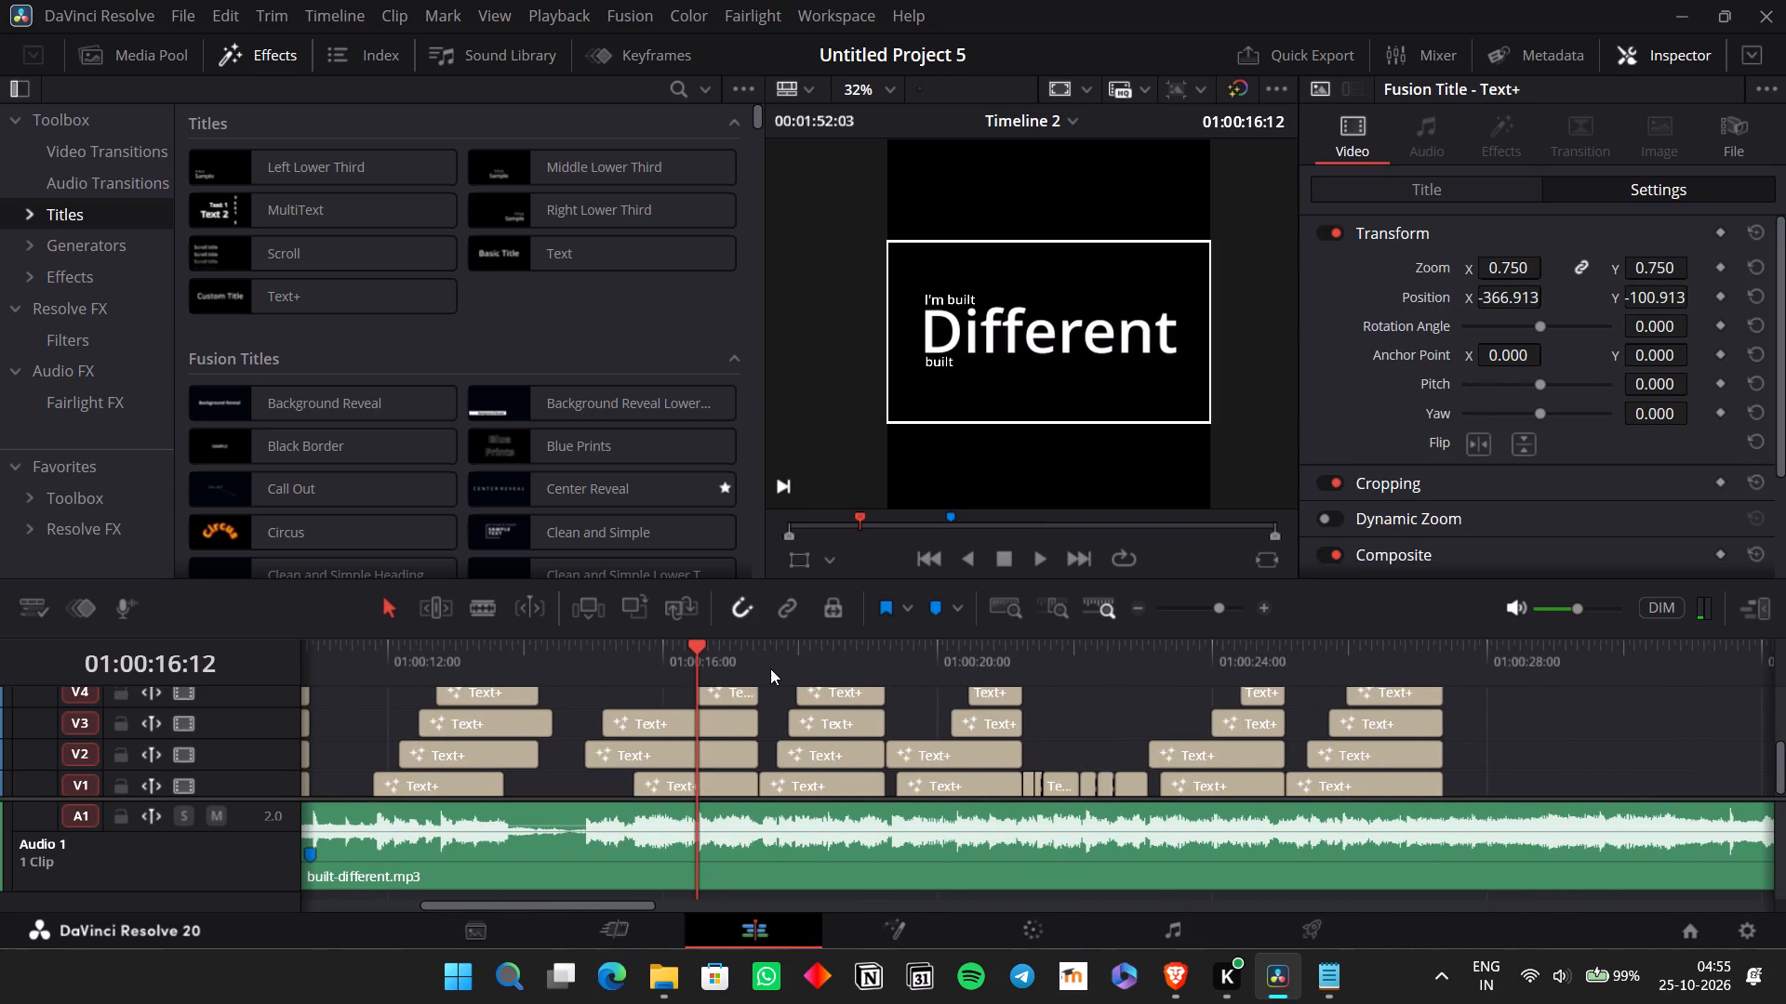
{"action": "left_click", "coordinate": [772, 668]}
{"action": "key", "text": "space"}
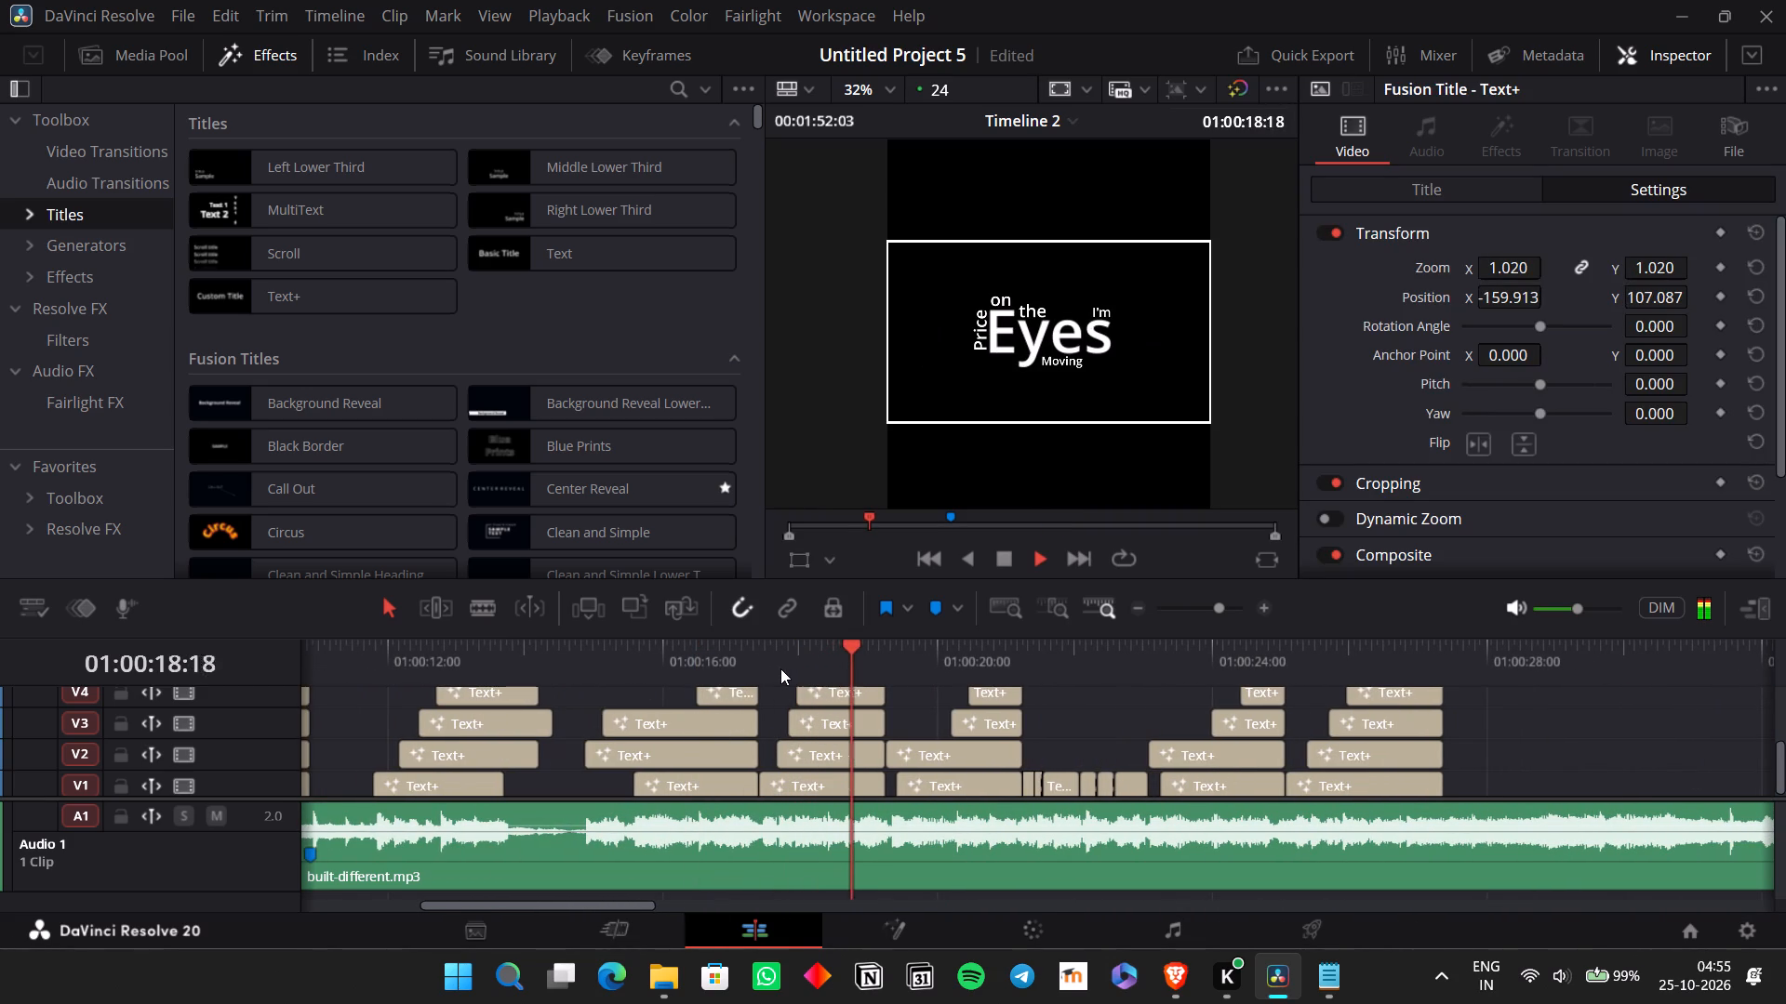
{"action": "key", "text": "space"}
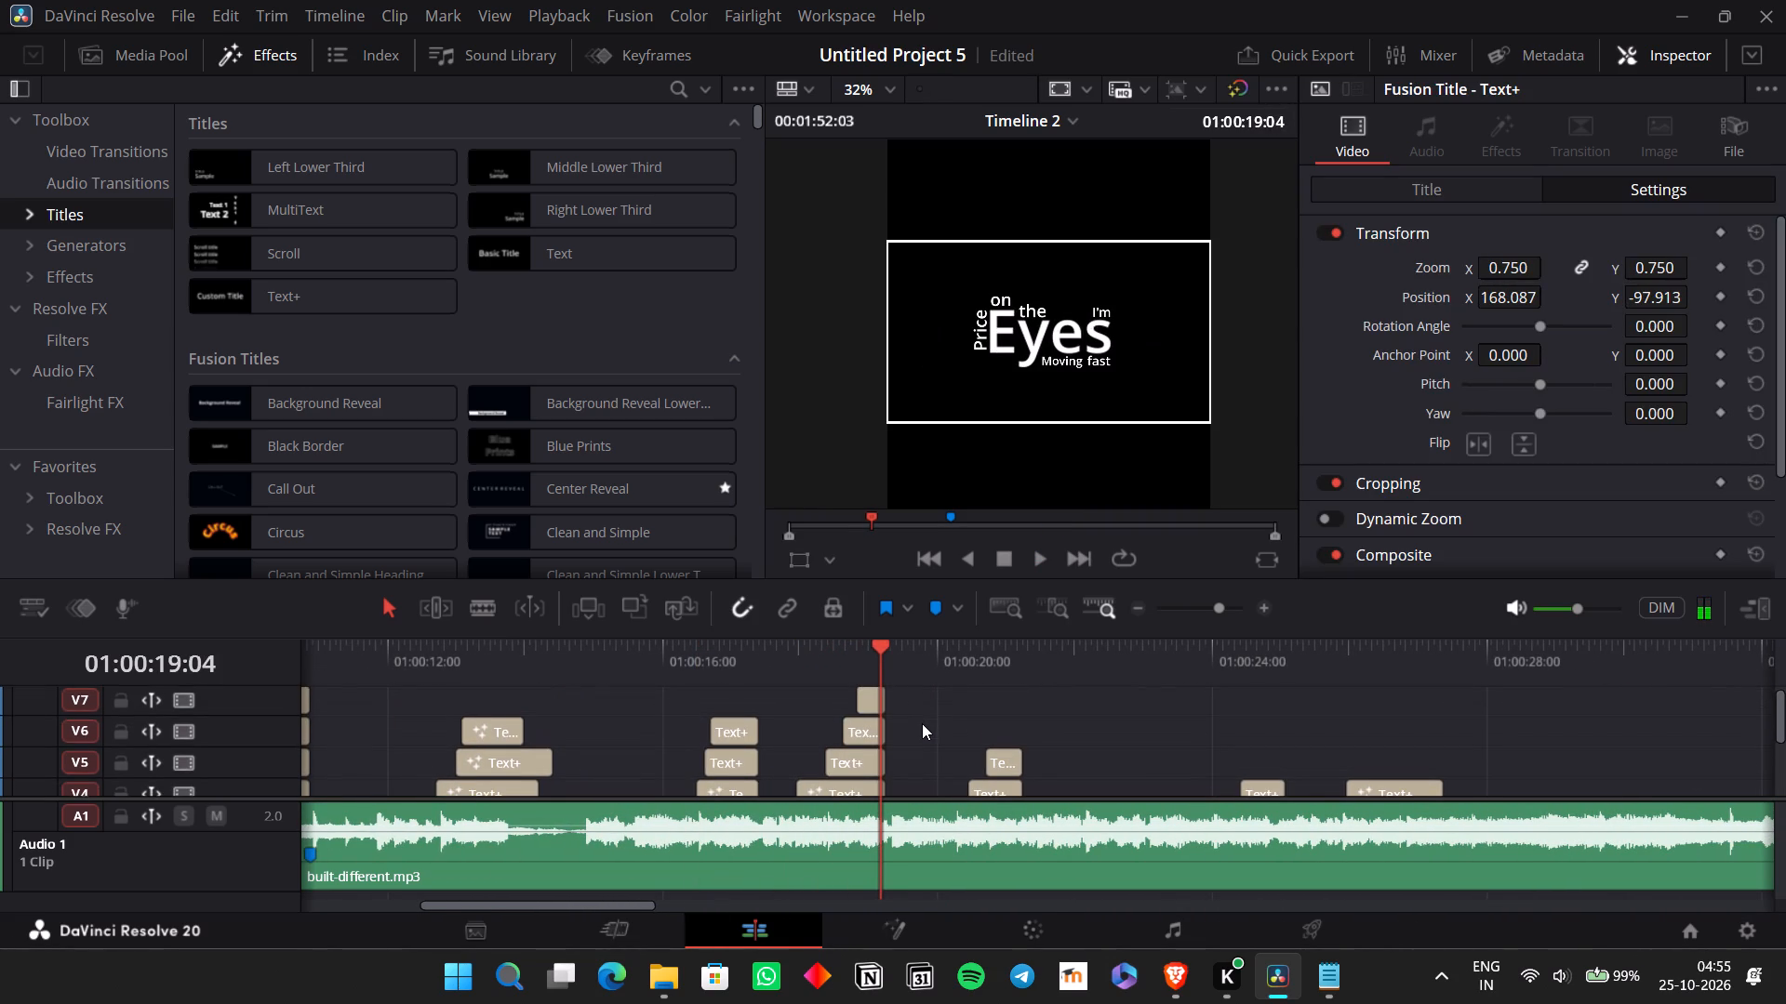
{"action": "left_click_drag", "start_coordinate": [913, 746], "coordinate": [1081, 799]}
{"action": "scroll", "coordinate": [1036, 761], "scroll_direction": "down", "scroll_amount": 1}
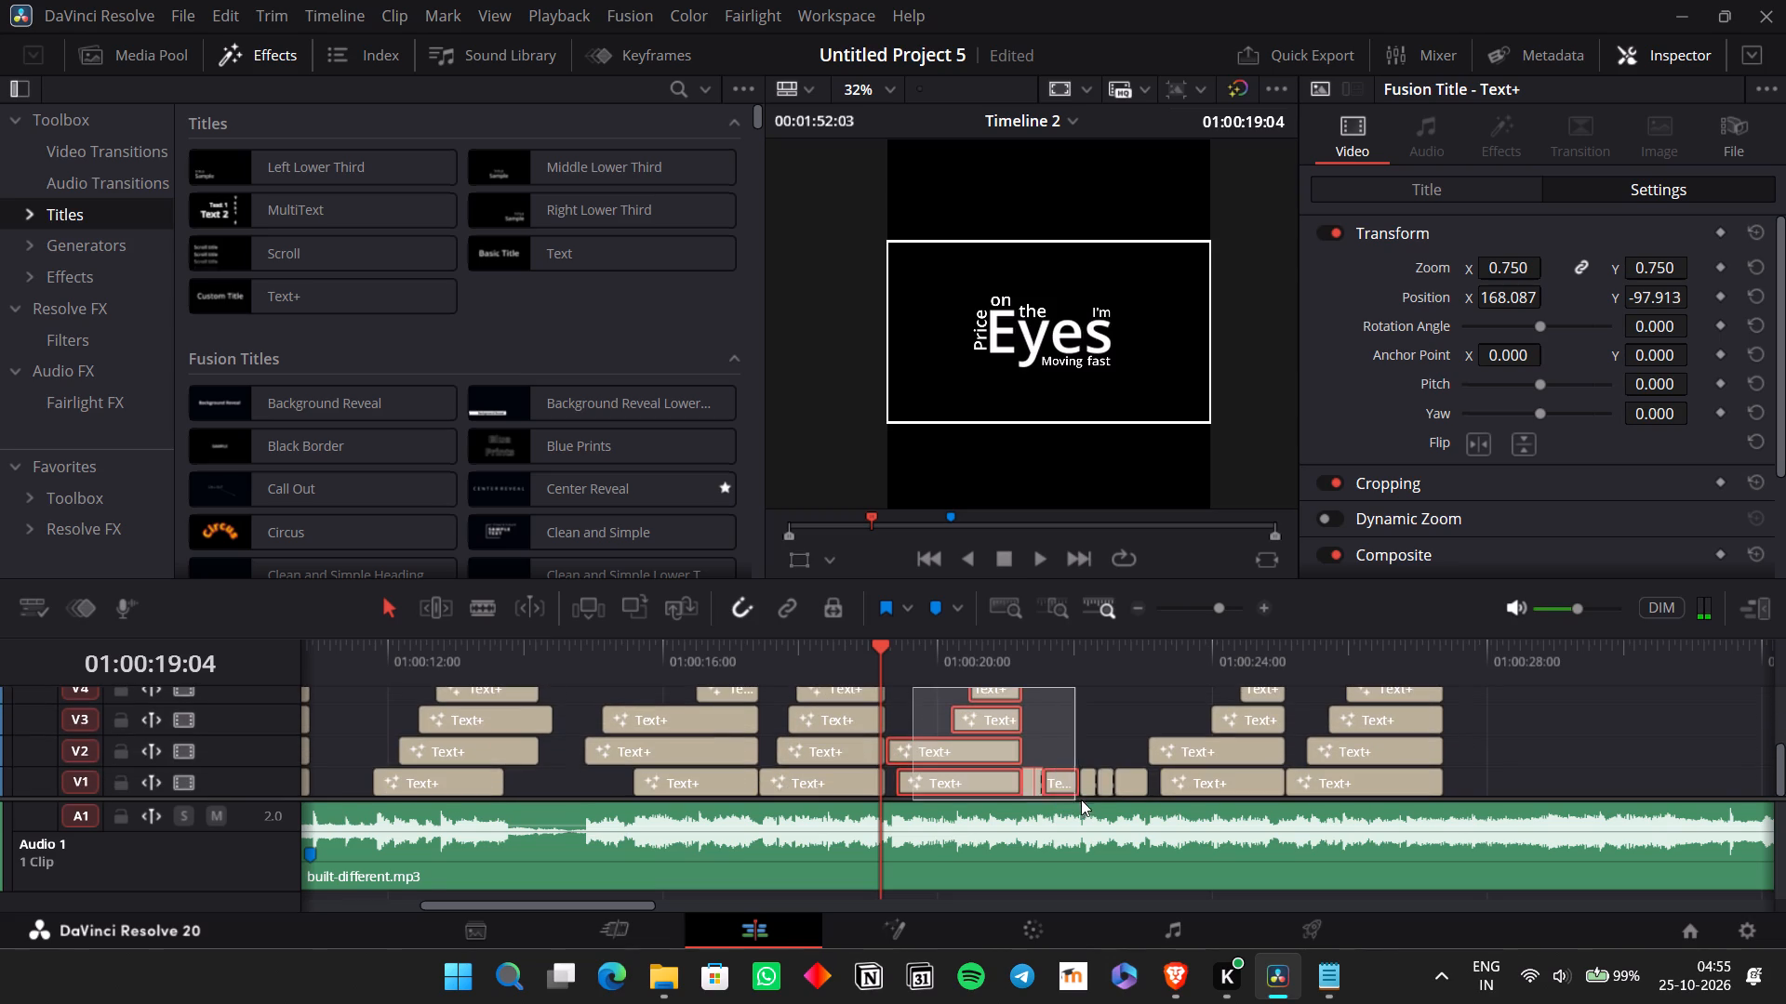
{"action": "left_click_drag", "start_coordinate": [1081, 799], "coordinate": [1128, 792]}
{"action": "key", "text": "ctrl+c"}
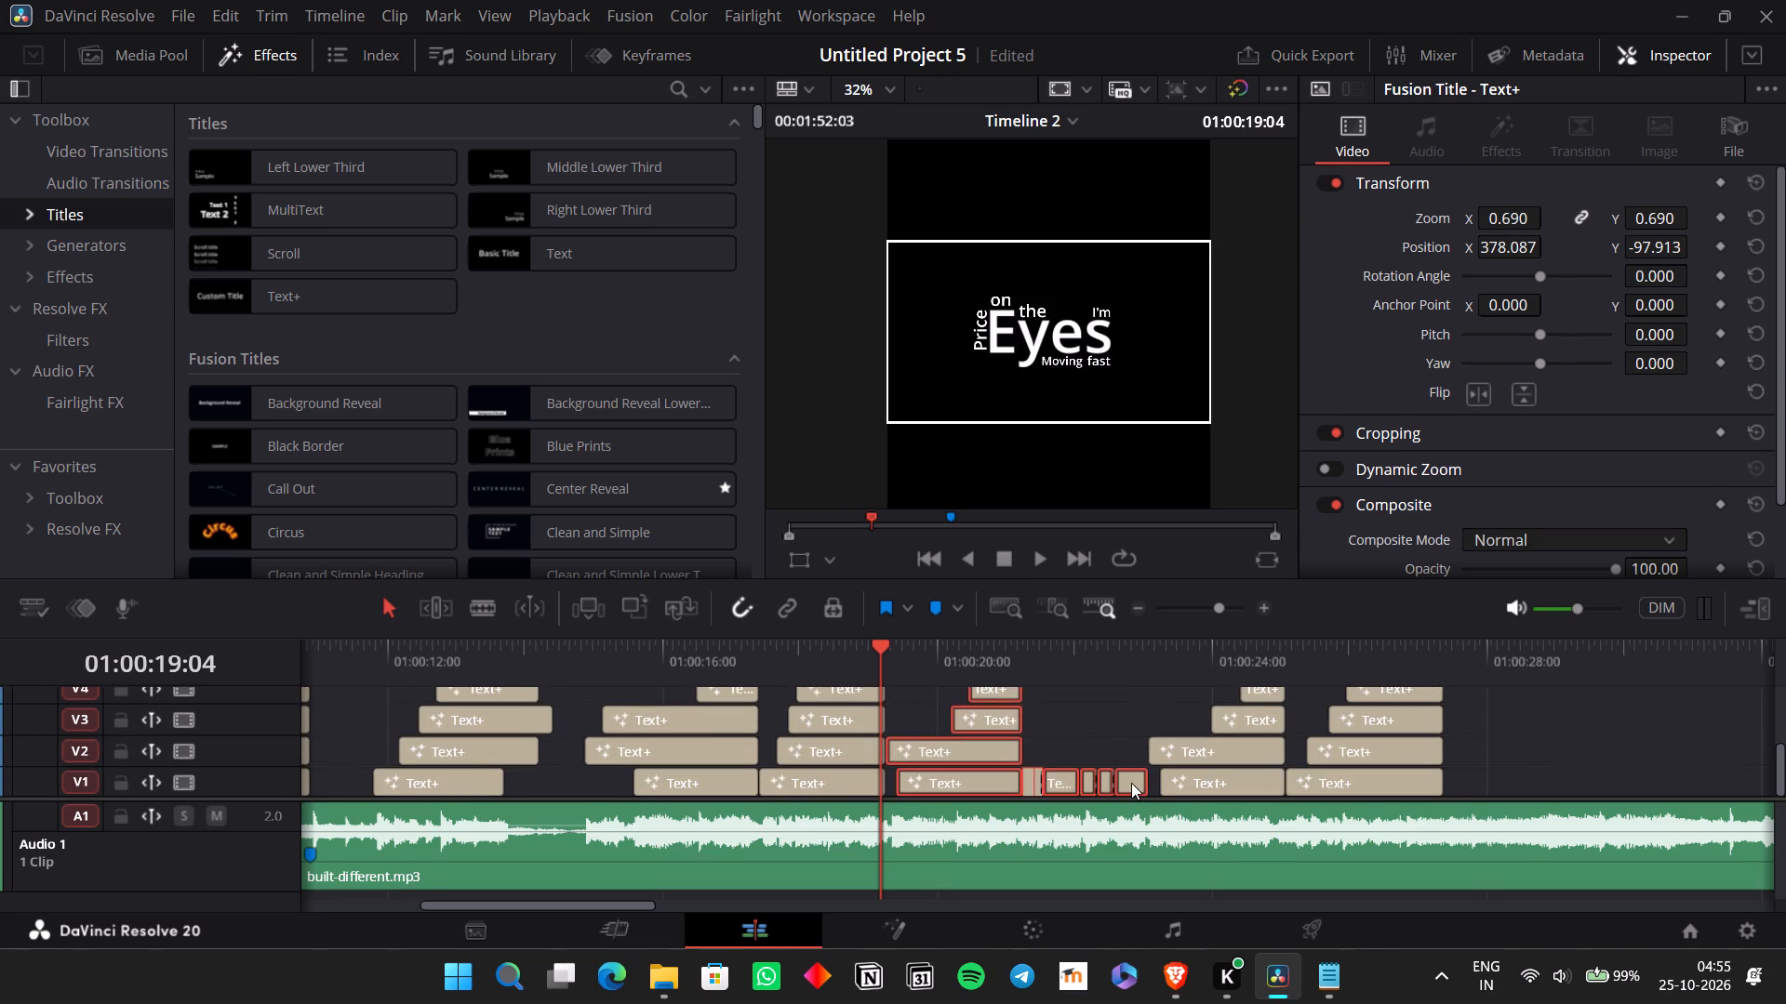
Paste the copied titles right after the repeated "Eyes" group, near 01:00:56:15, and play them against the vocal.
{"action": "scroll", "coordinate": [1131, 783], "scroll_direction": "left", "scroll_amount": 3}
{"action": "scroll", "coordinate": [962, 733], "scroll_direction": "right", "scroll_amount": 1}
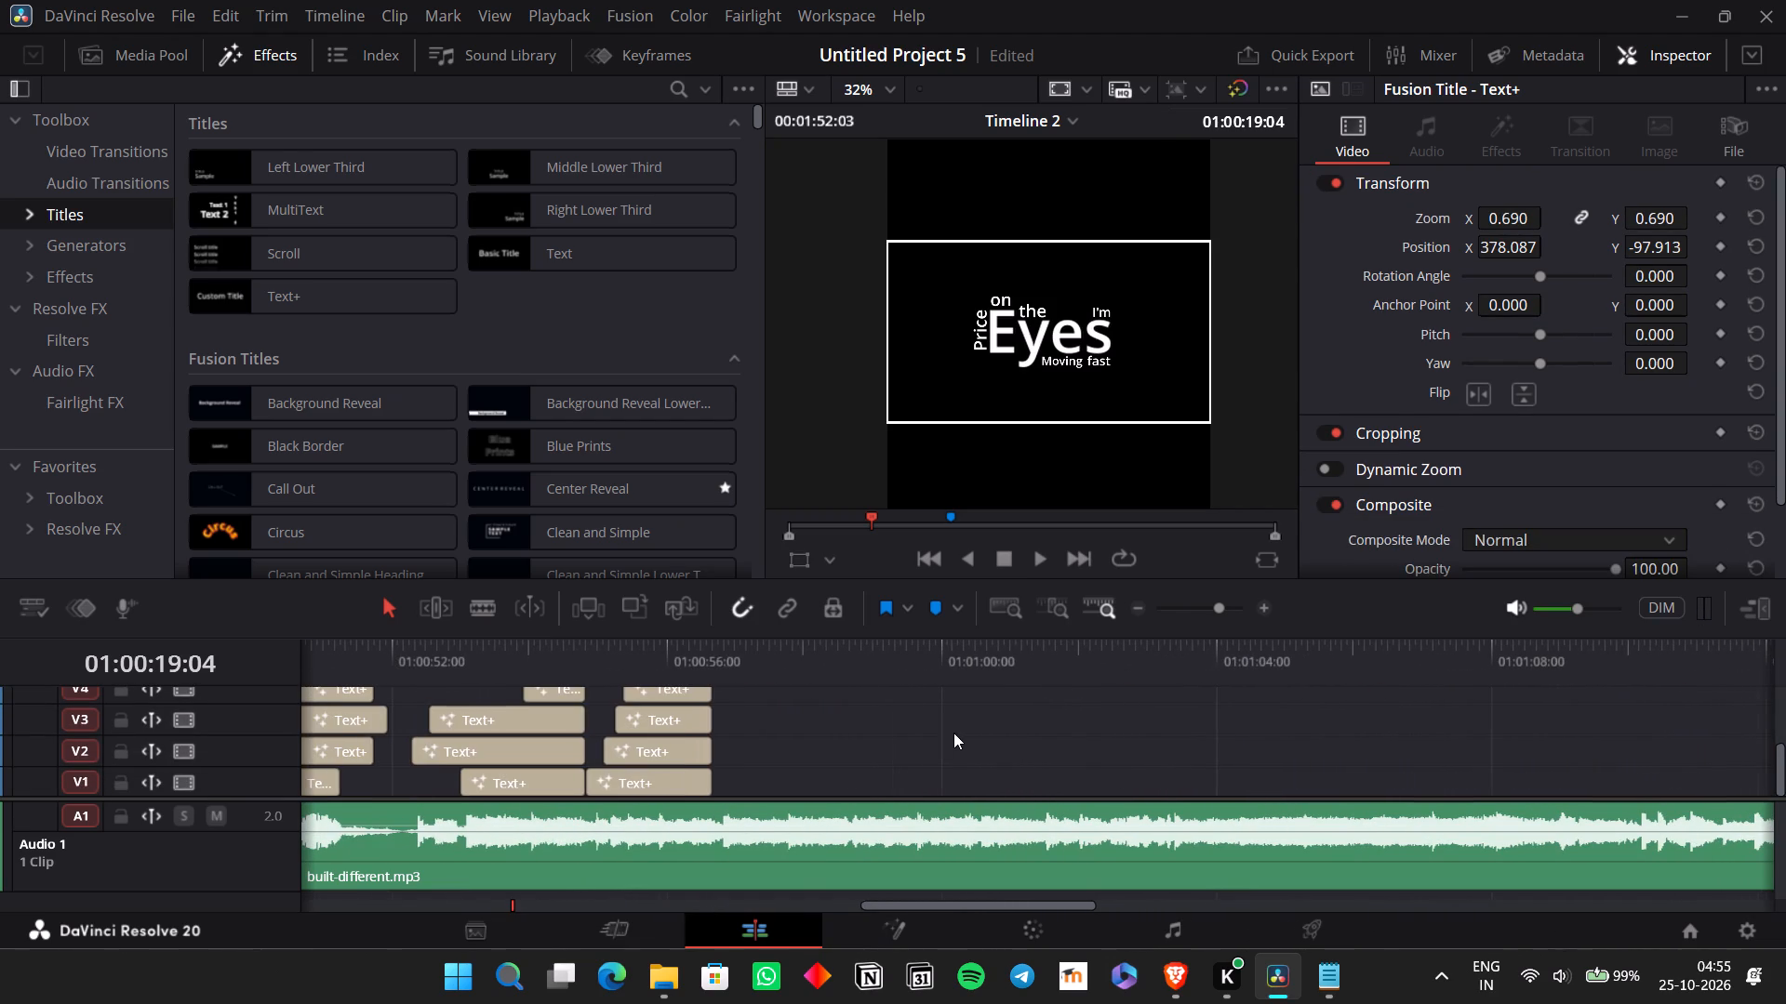
{"action": "scroll", "coordinate": [953, 733], "scroll_direction": "right", "scroll_amount": 1}
{"action": "left_click", "coordinate": [711, 652]}
{"action": "key", "text": "ctrl+v"}
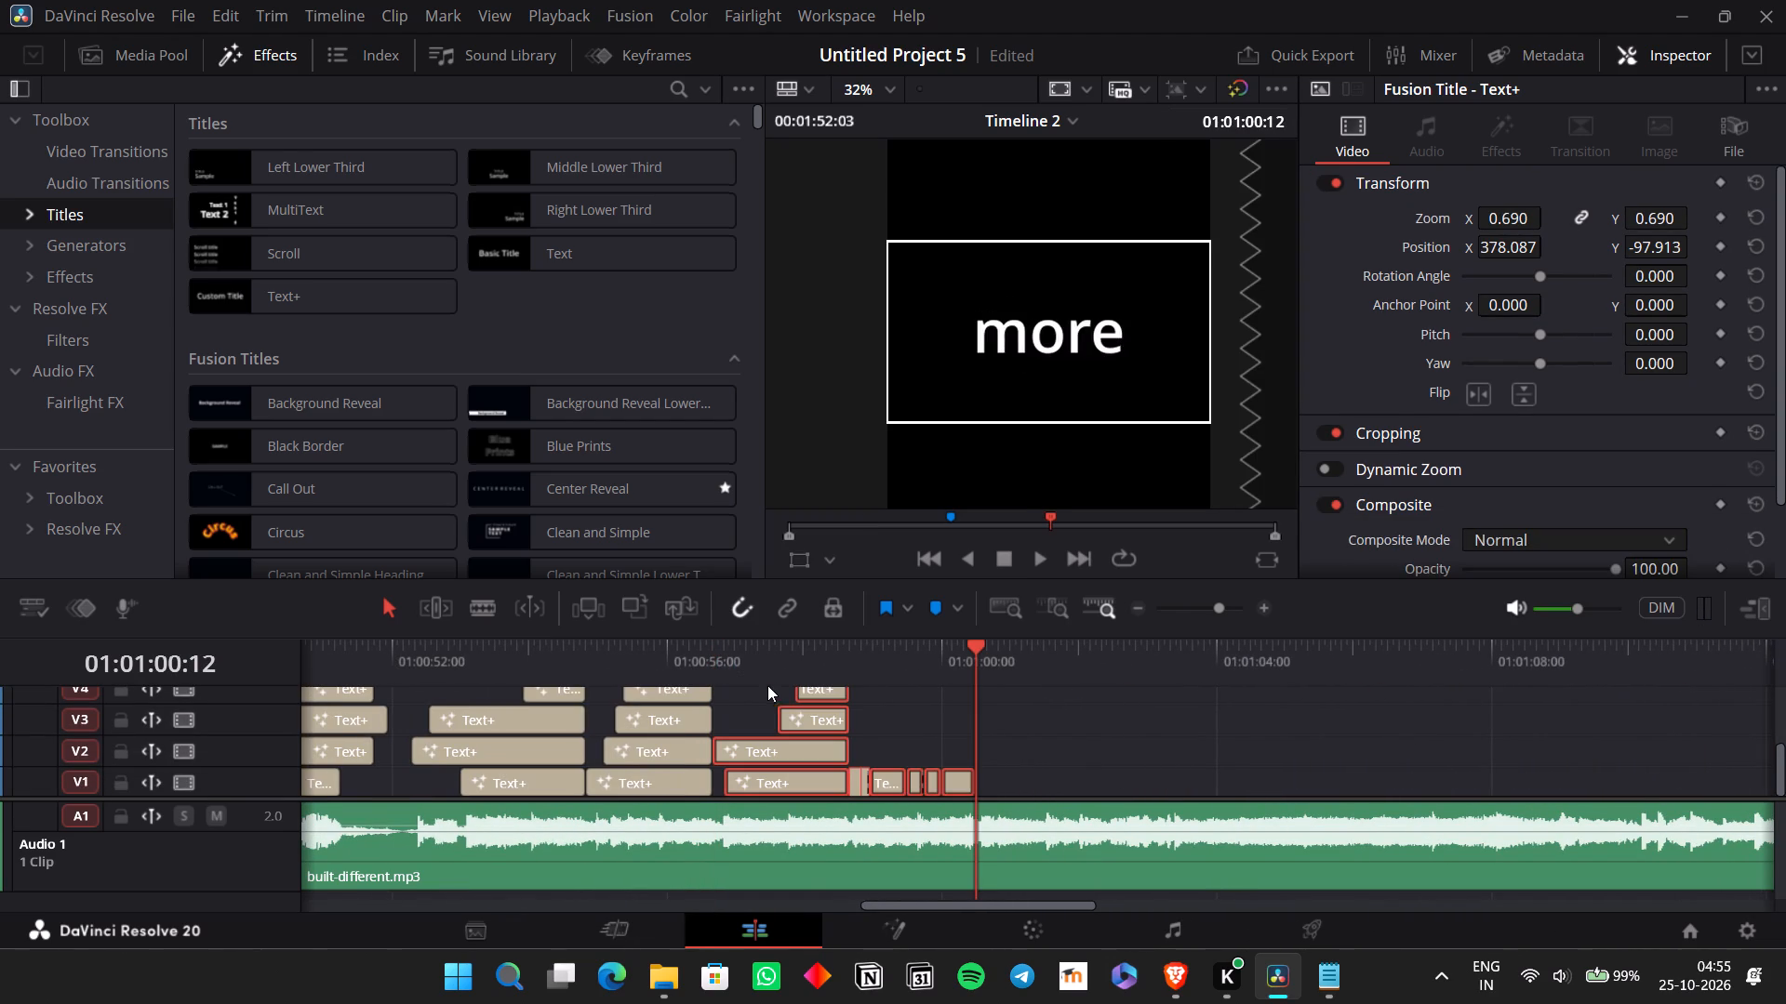
{"action": "left_click", "coordinate": [708, 649]}
{"action": "key", "text": "space"}
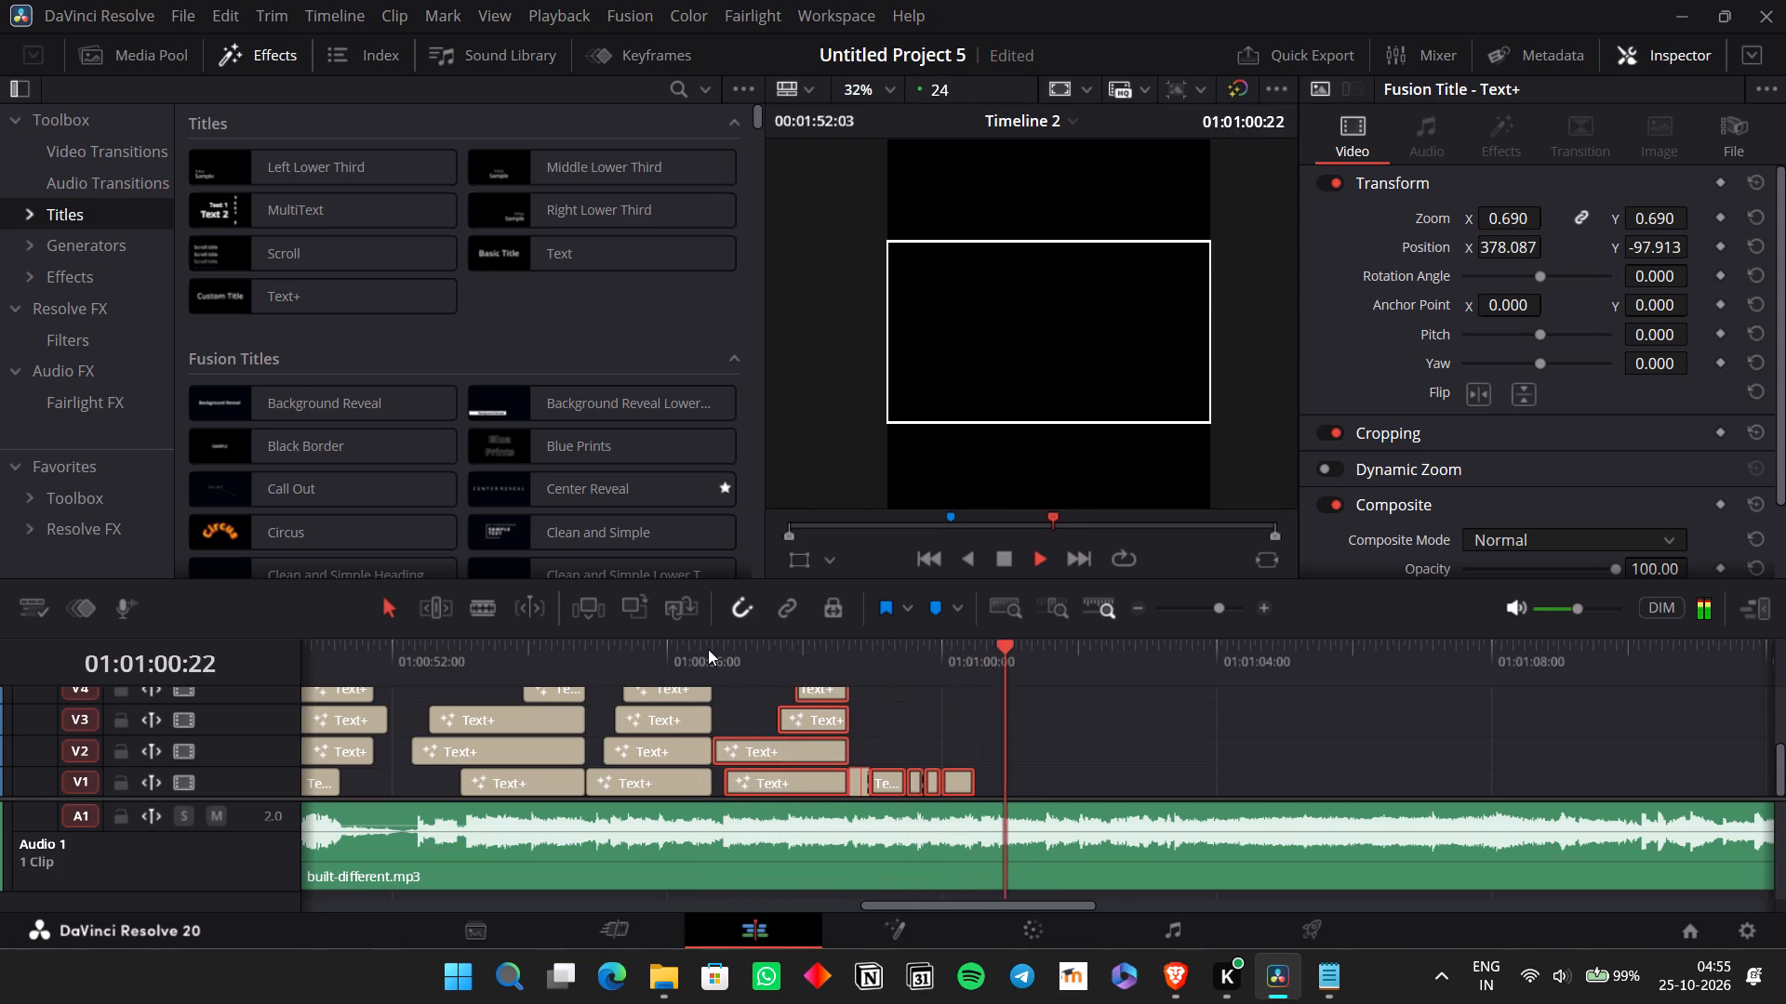
{"action": "left_click", "coordinate": [941, 725]}
{"action": "key", "text": "space"}
Copy the "built Different can't be Stopped" and "Climbing up to the Very top" title groups, from 01:00:23:05 to about 01:00:27.
{"action": "scroll", "coordinate": [942, 724], "scroll_direction": "right", "scroll_amount": 1}
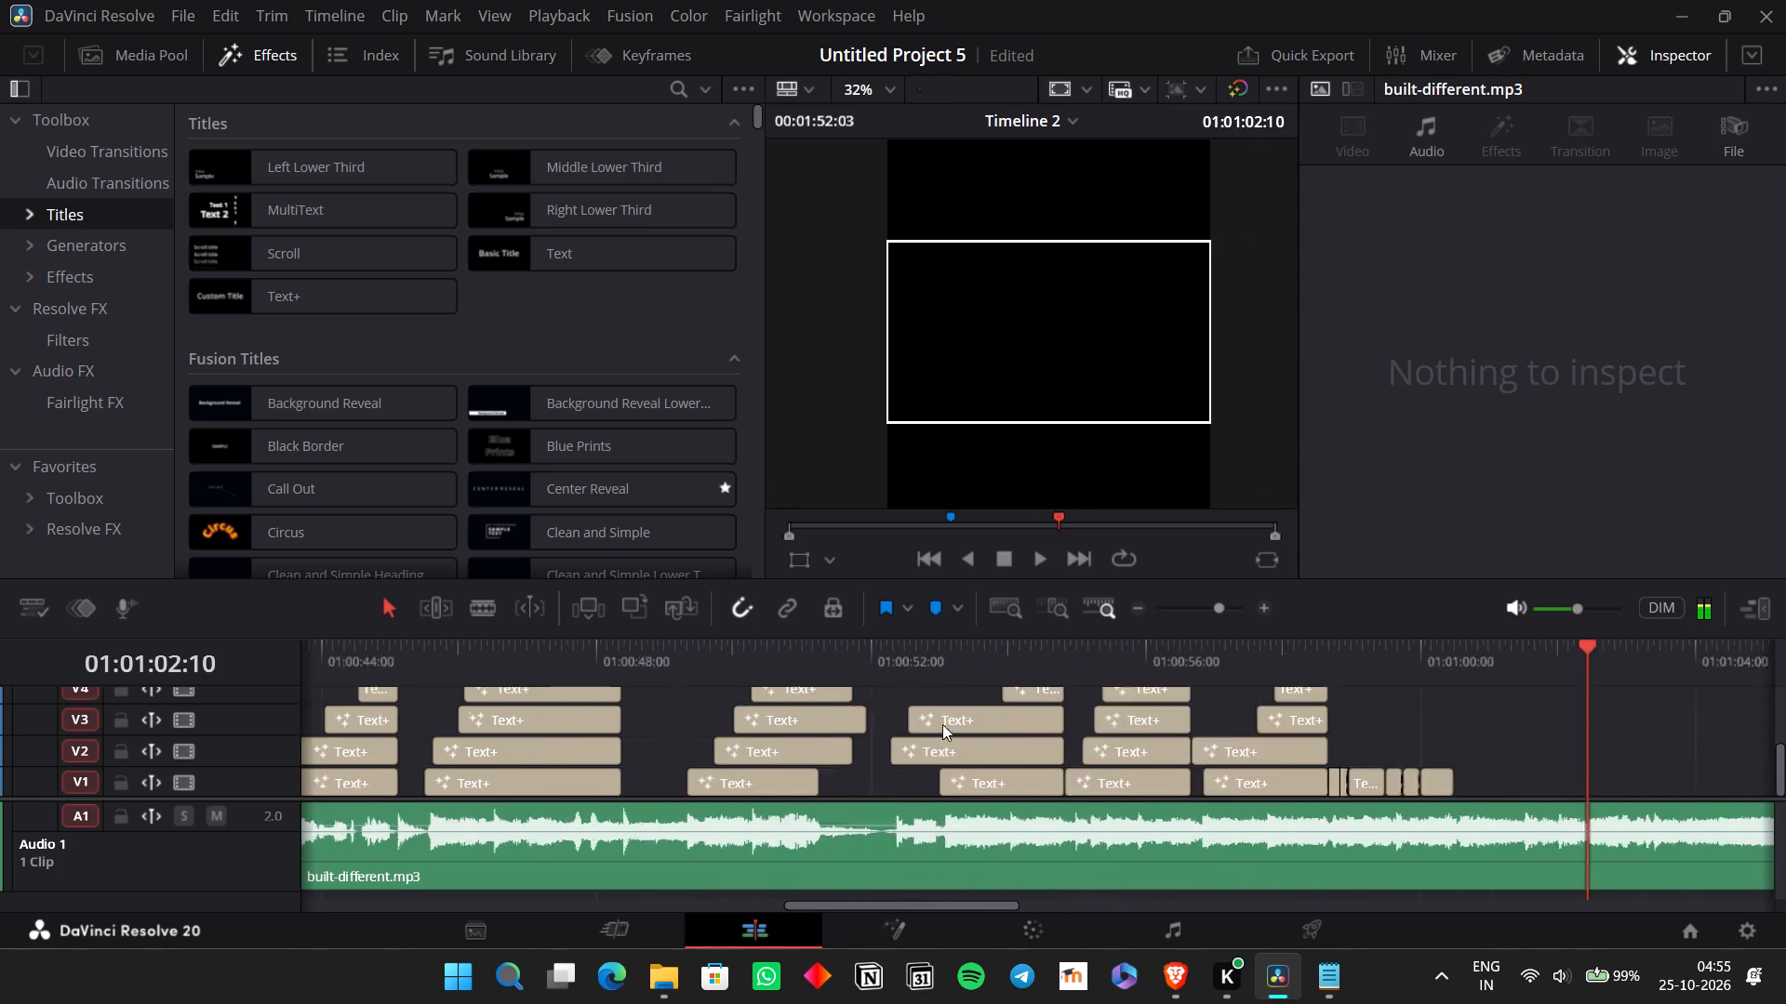
{"action": "scroll", "coordinate": [942, 724], "scroll_direction": "right", "scroll_amount": 4}
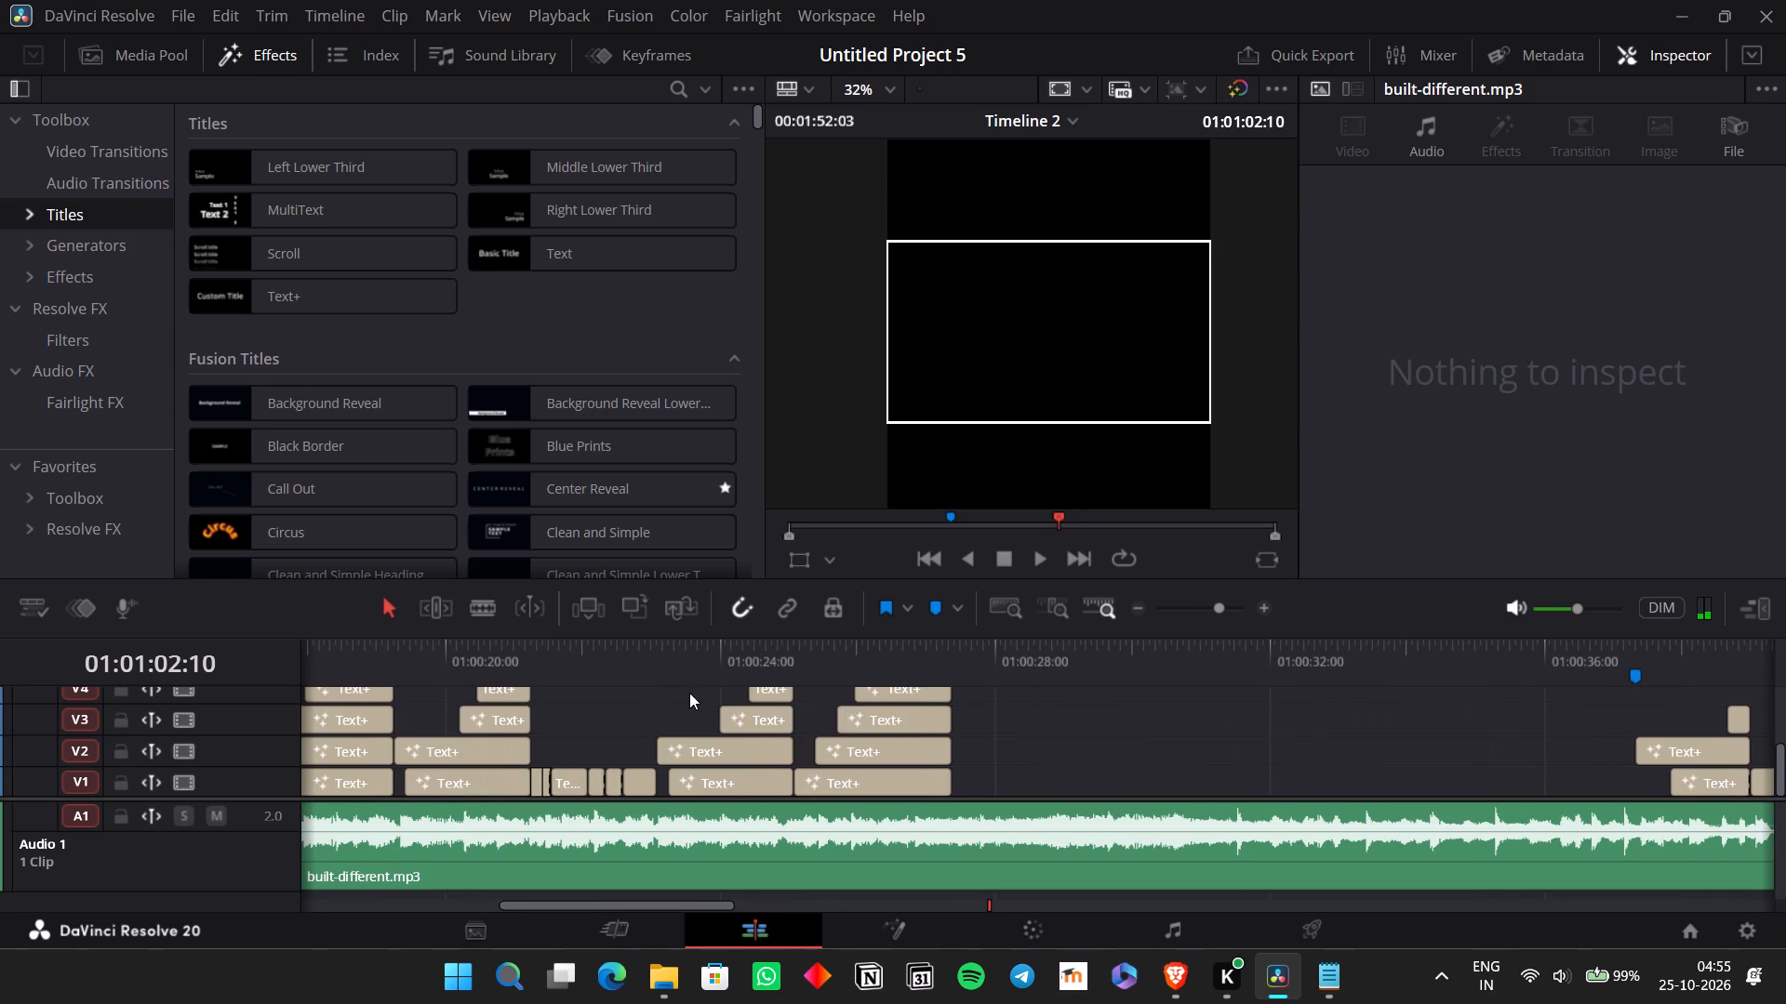
{"action": "left_click", "coordinate": [645, 682]}
{"action": "key", "text": "space"}
{"action": "key", "text": "space"}
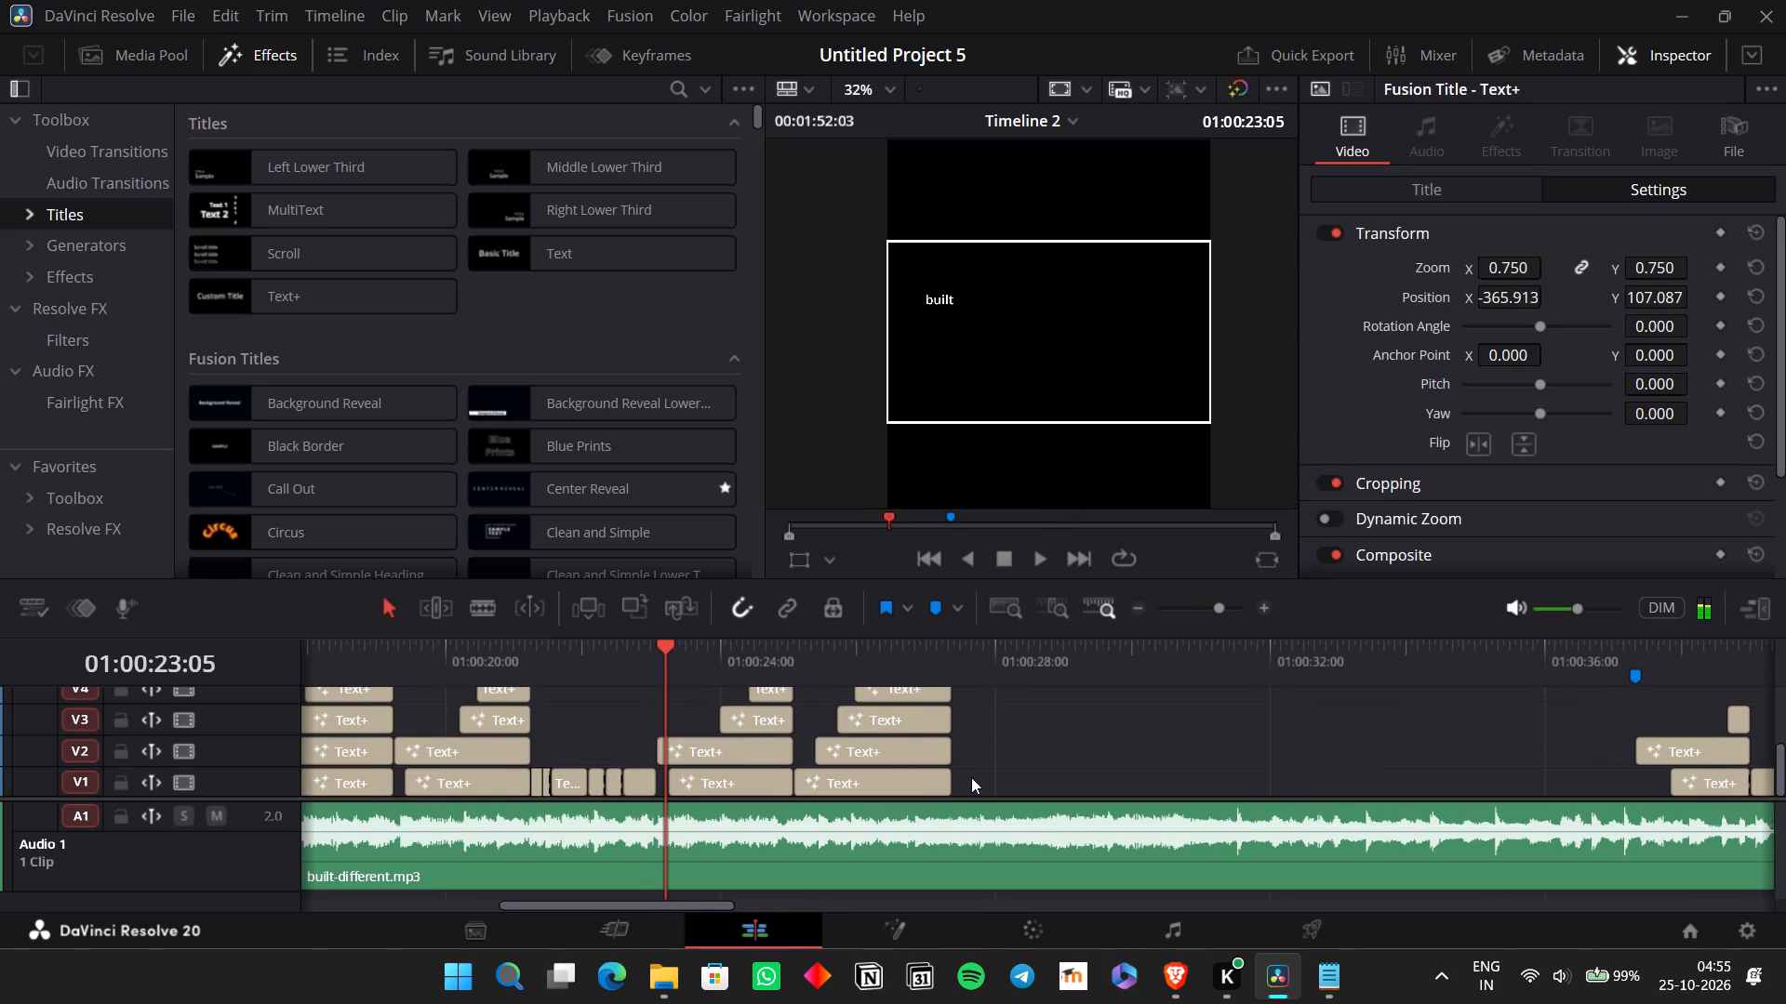
{"action": "left_click_drag", "start_coordinate": [971, 778], "coordinate": [695, 653]}
{"action": "key", "text": "ctrl+c"}
Paste the "can't be Stopped" and "Climbing" titles after the last short V1 title, near 01:01:00:12, and play them against the vocal.
{"action": "scroll", "coordinate": [1131, 722], "scroll_direction": "left", "scroll_amount": 3}
{"action": "scroll", "coordinate": [1131, 722], "scroll_direction": "down", "scroll_amount": 1}
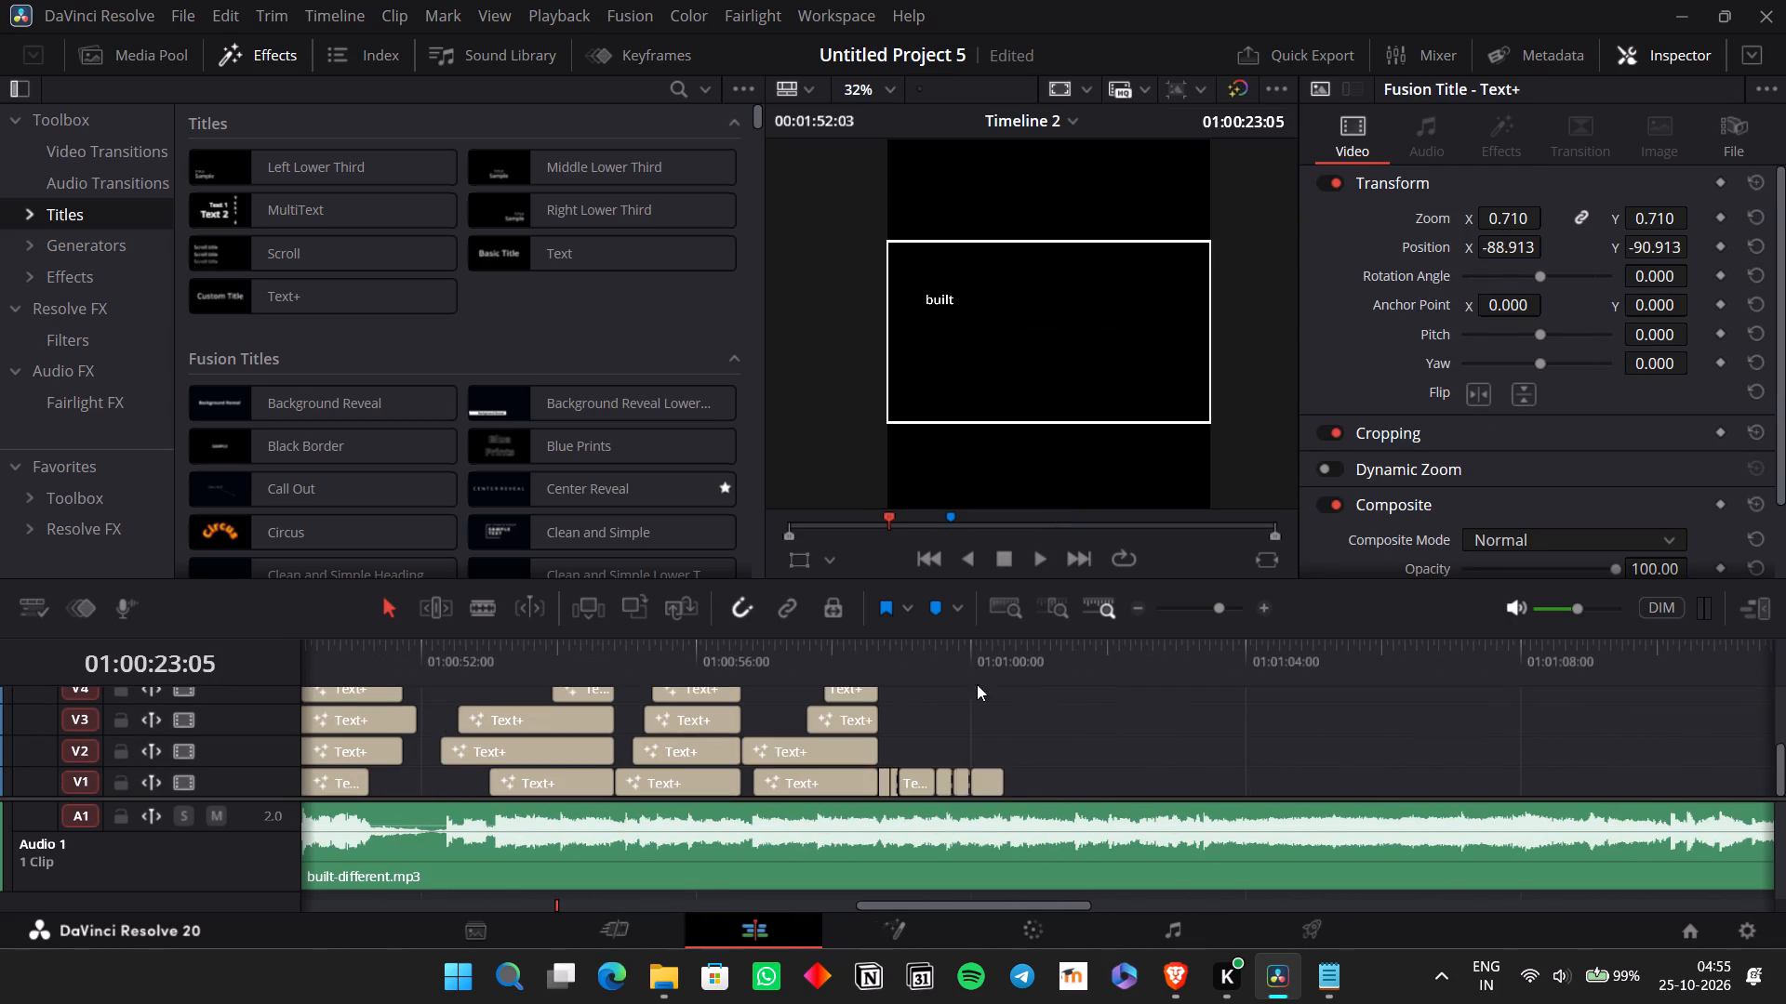
{"action": "left_click", "coordinate": [1003, 651]}
{"action": "key", "text": "ctrl+v"}
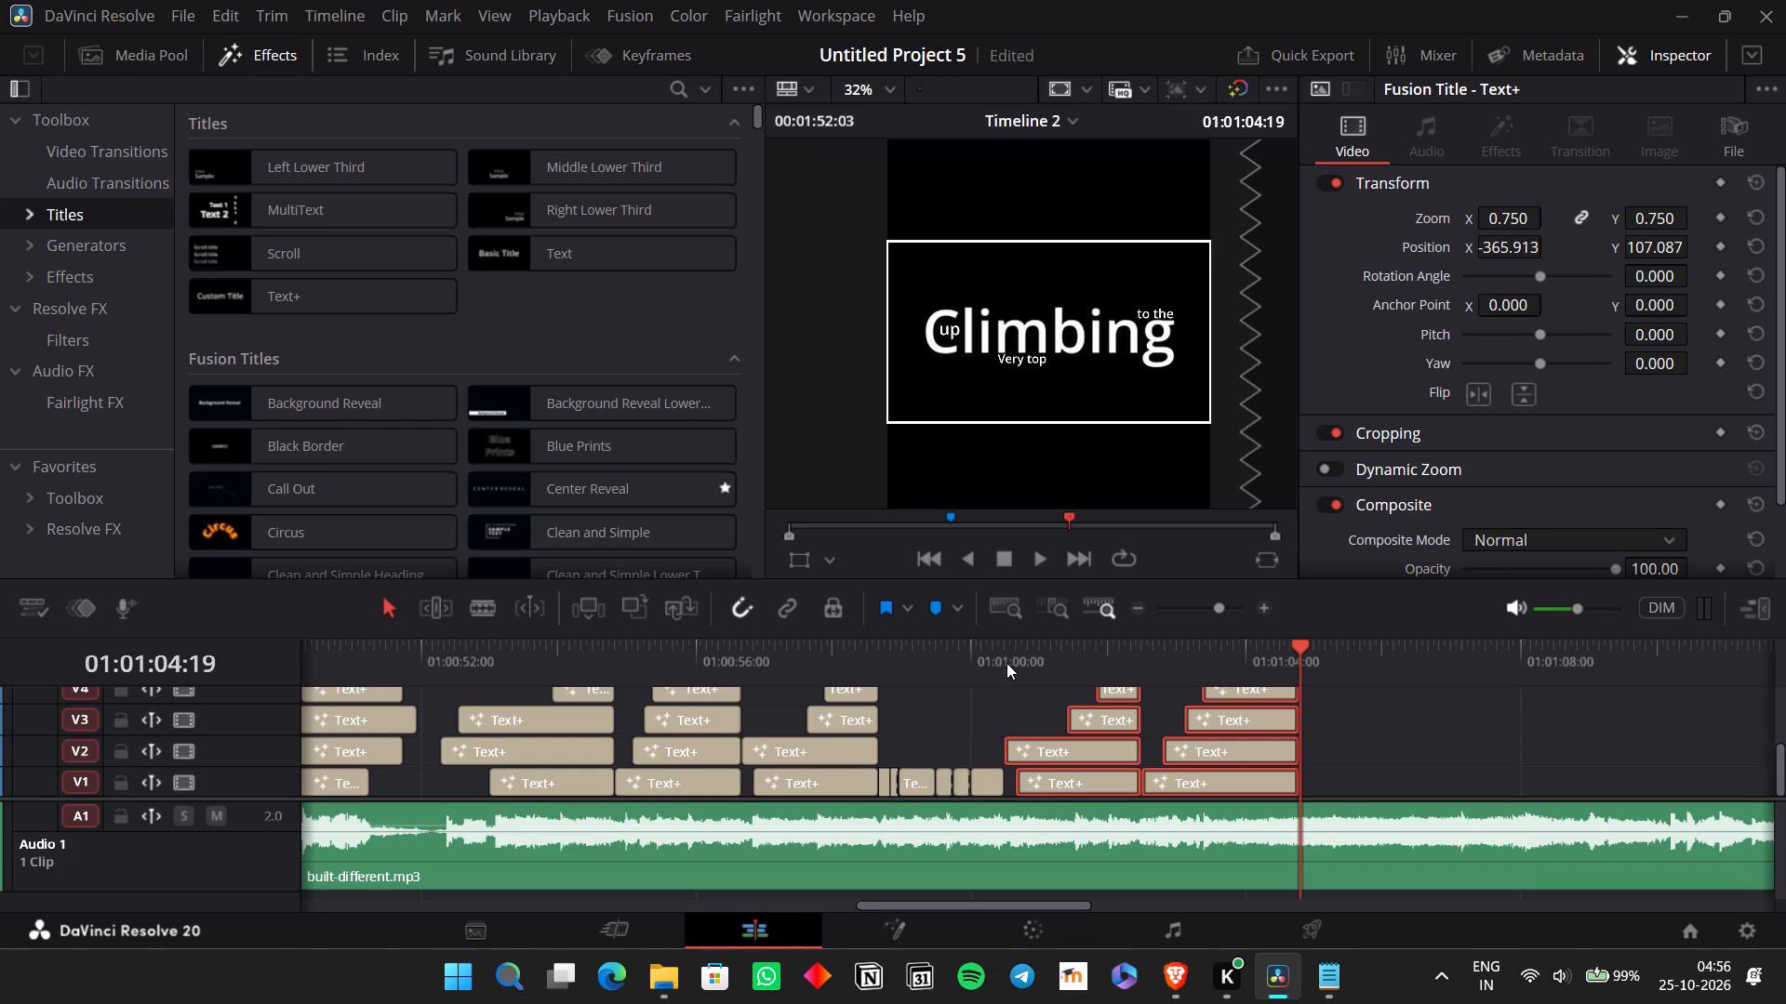
{"action": "left_click", "coordinate": [980, 657]}
{"action": "type", "text": "v"}
{"action": "key", "text": "space"}
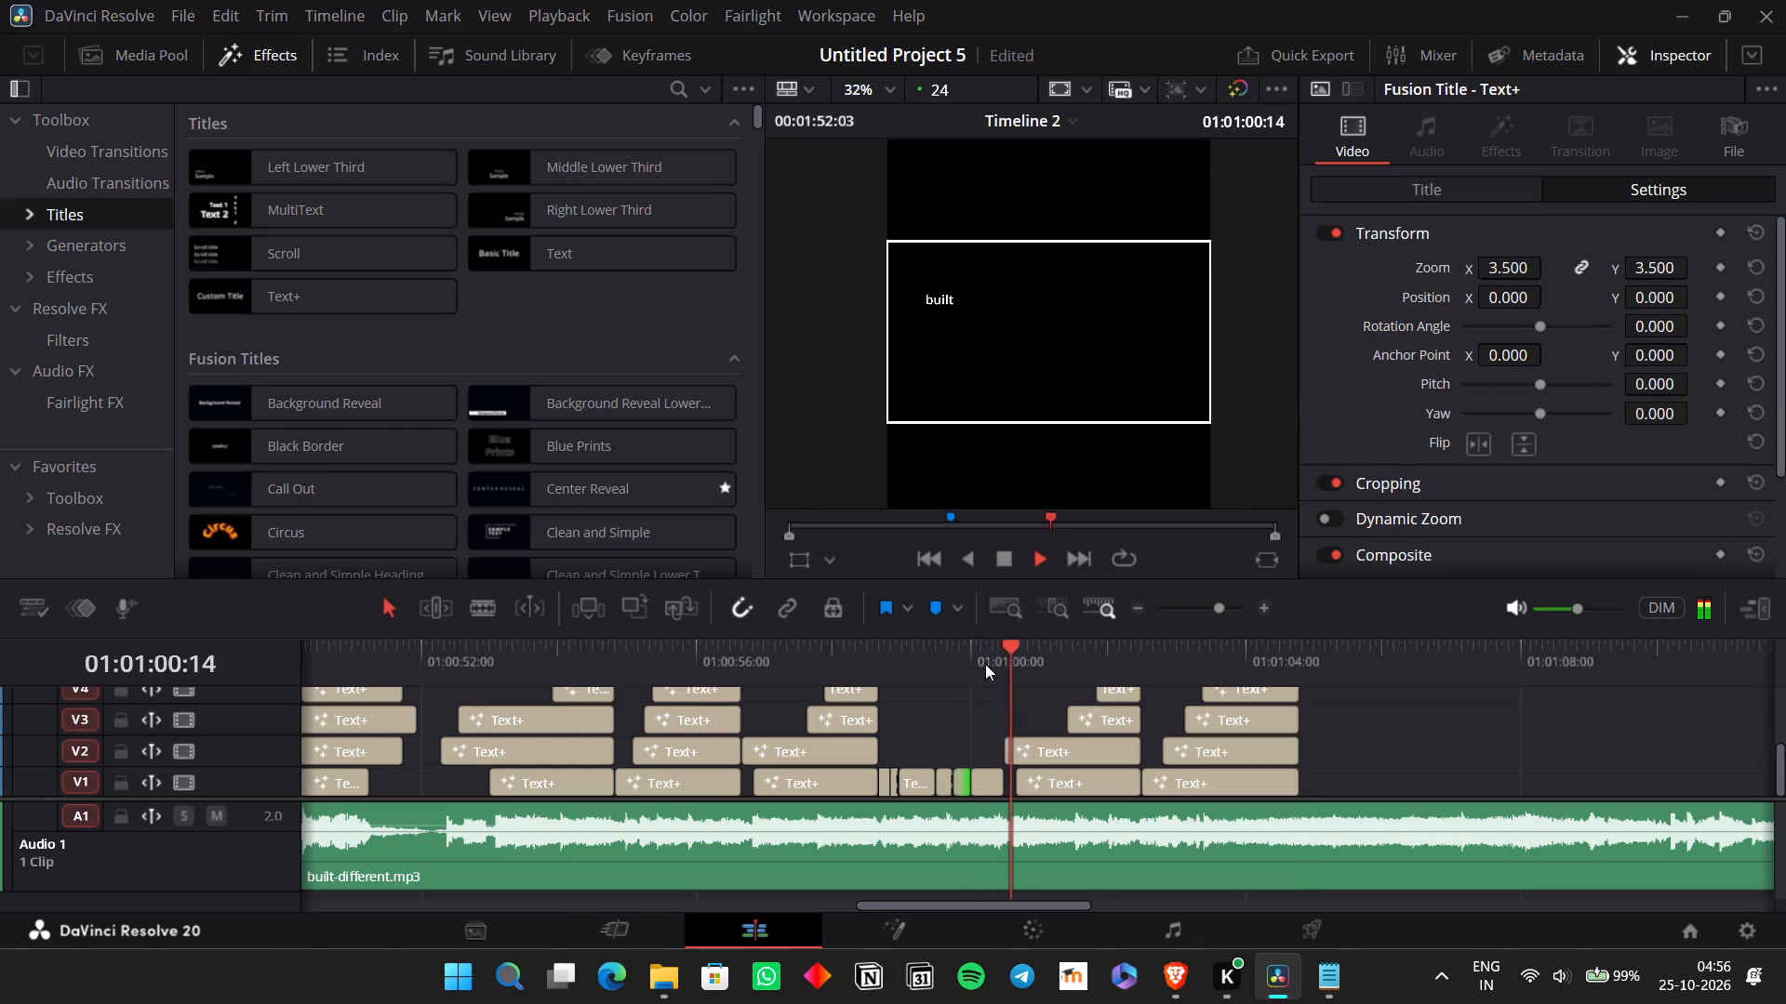
{"action": "key", "text": "space"}
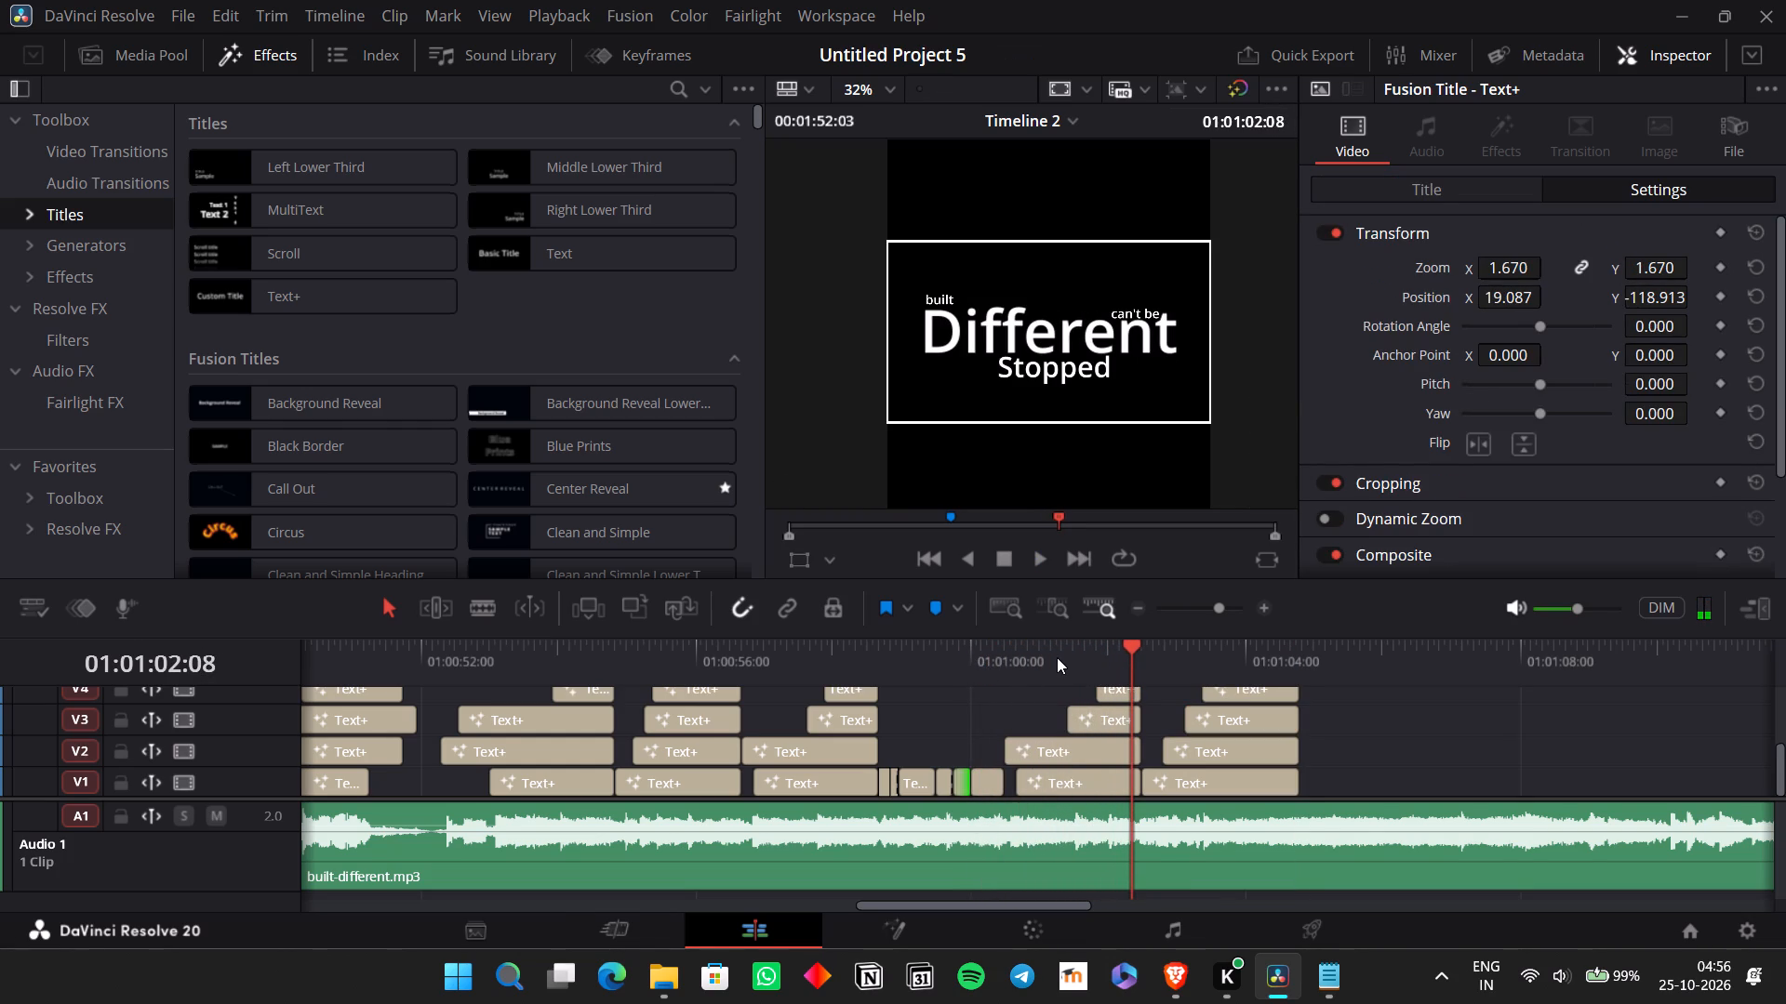
{"action": "key", "text": "space"}
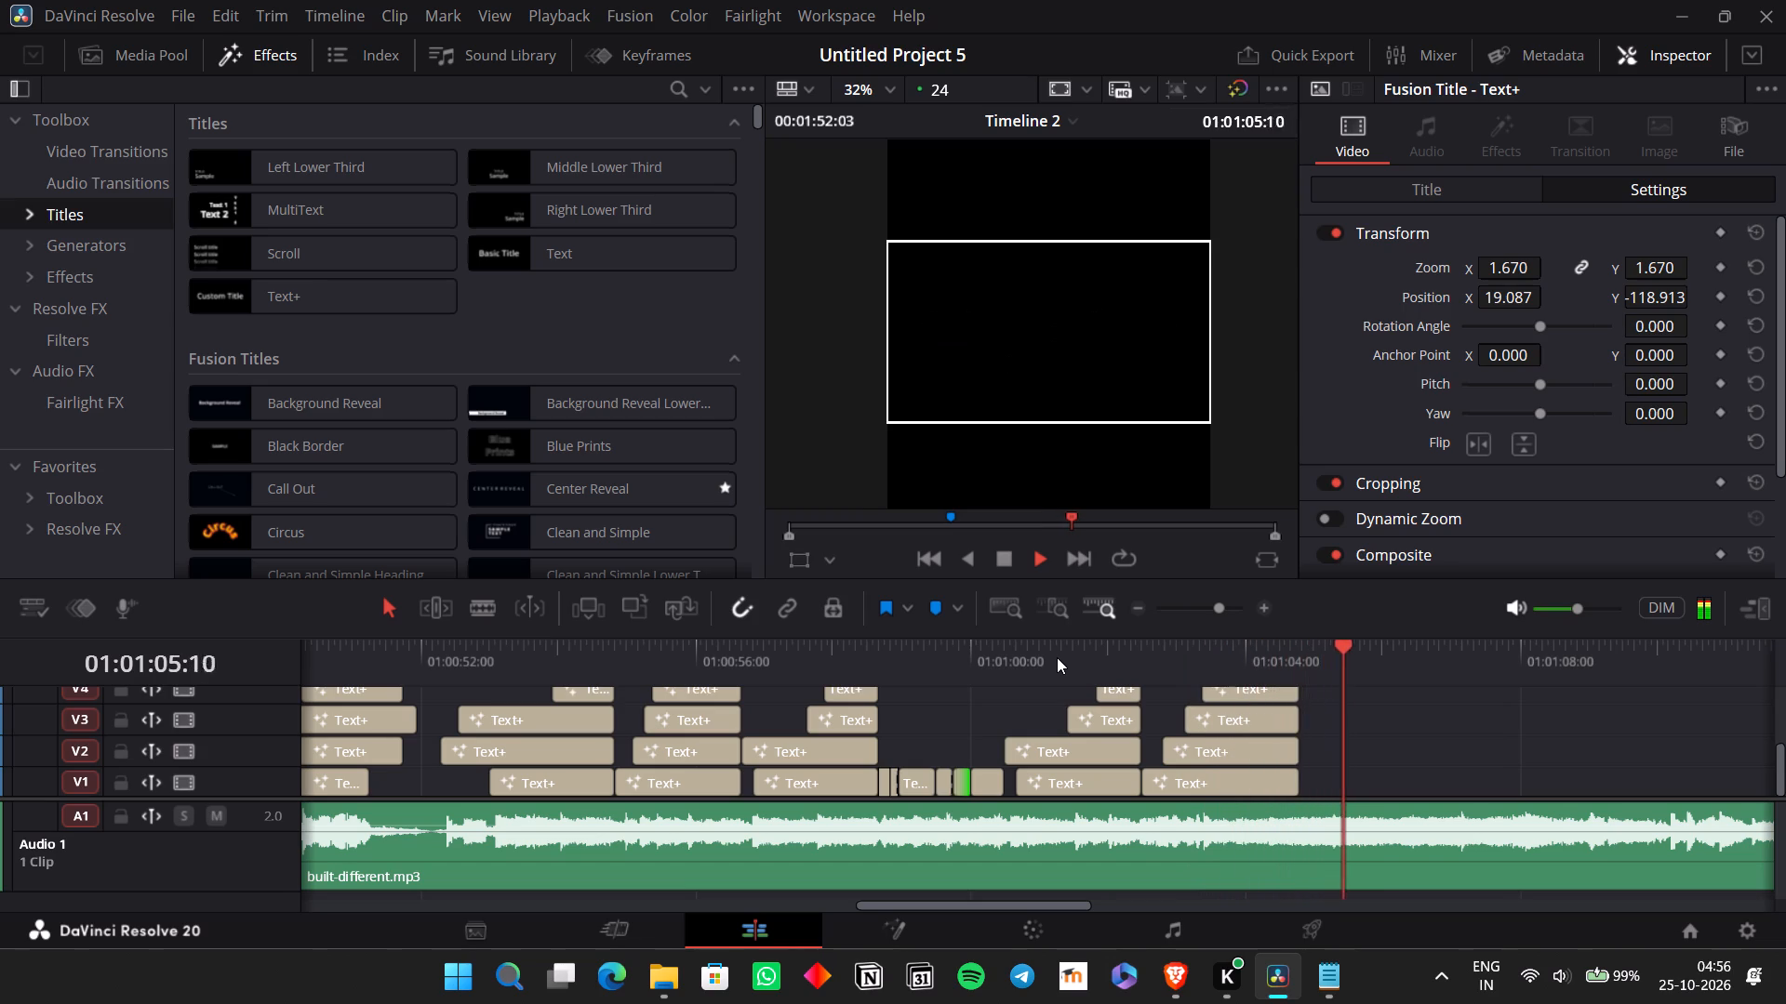
Save the project with the repeated title groups in place.
{"action": "scroll", "coordinate": [1087, 688], "scroll_direction": "left", "scroll_amount": 1}
{"action": "left_click", "coordinate": [1132, 612]}
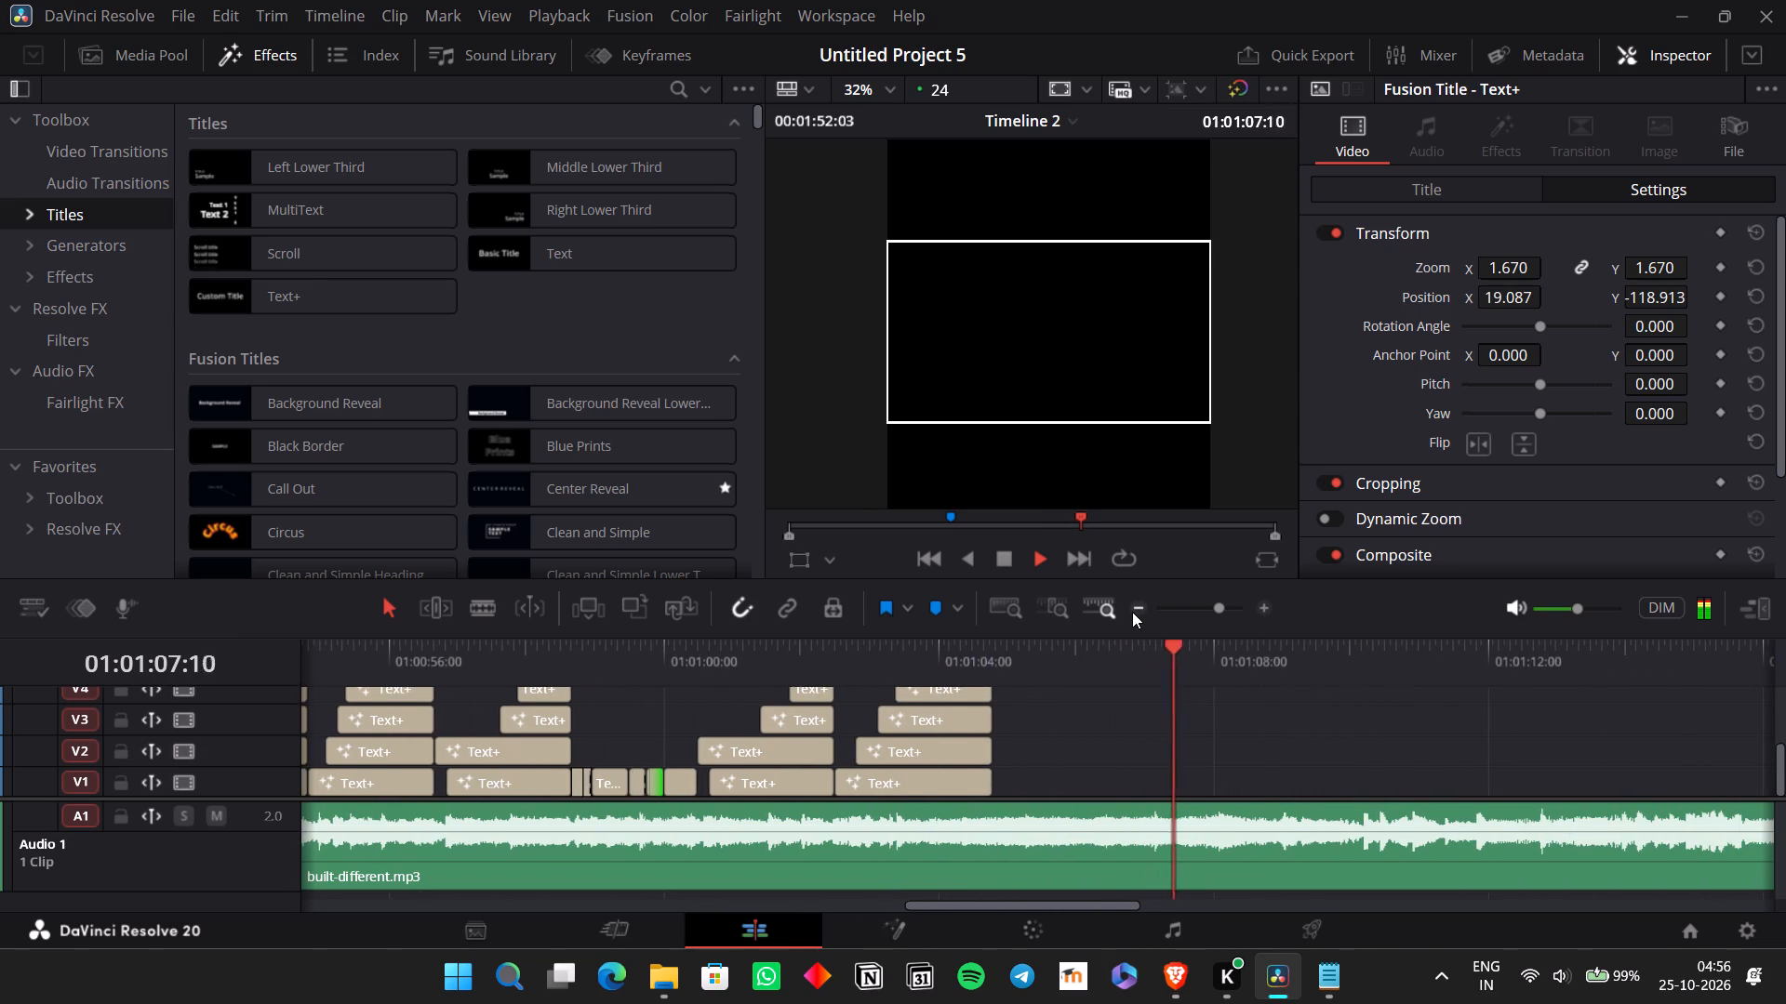
{"action": "scroll", "coordinate": [1119, 711], "scroll_direction": "left", "scroll_amount": 1}
{"action": "key", "text": "ctrl+s"}
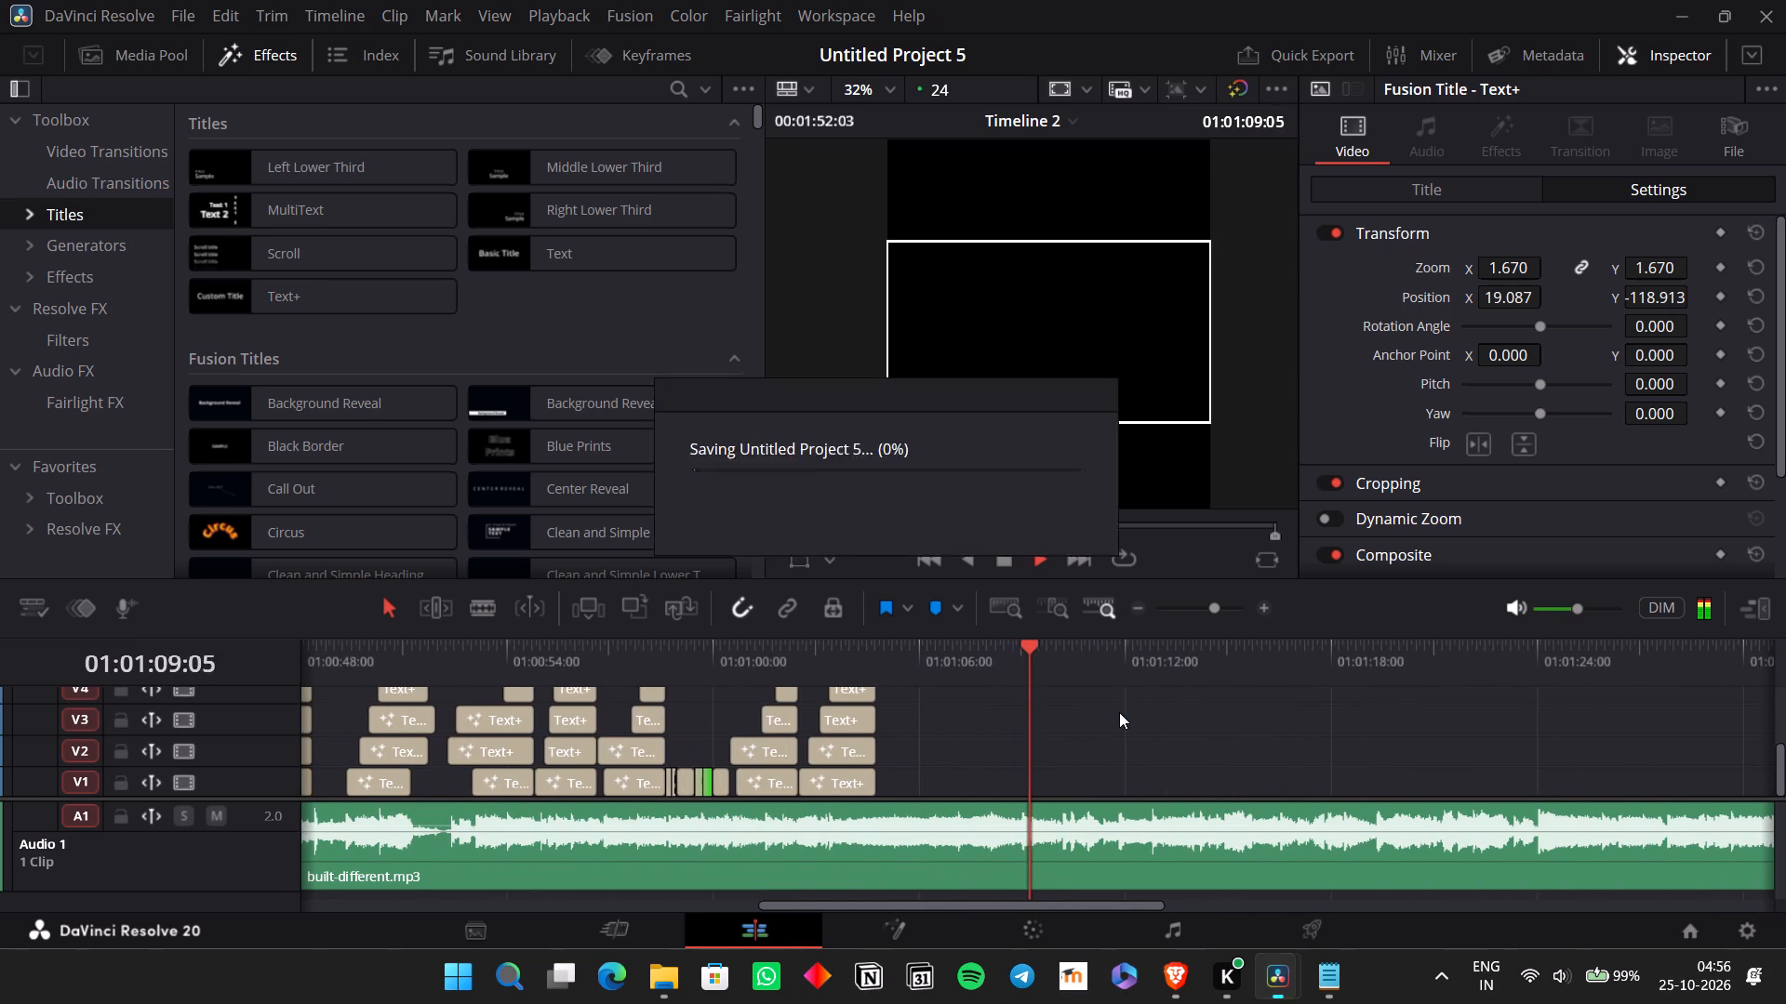
Listen to the untitled part of the song after the "Climbing" titles, up to 01:01:26:07.
{"action": "left_click", "coordinate": [1117, 734]}
{"action": "scroll", "coordinate": [1117, 734], "scroll_direction": "left", "scroll_amount": 1}
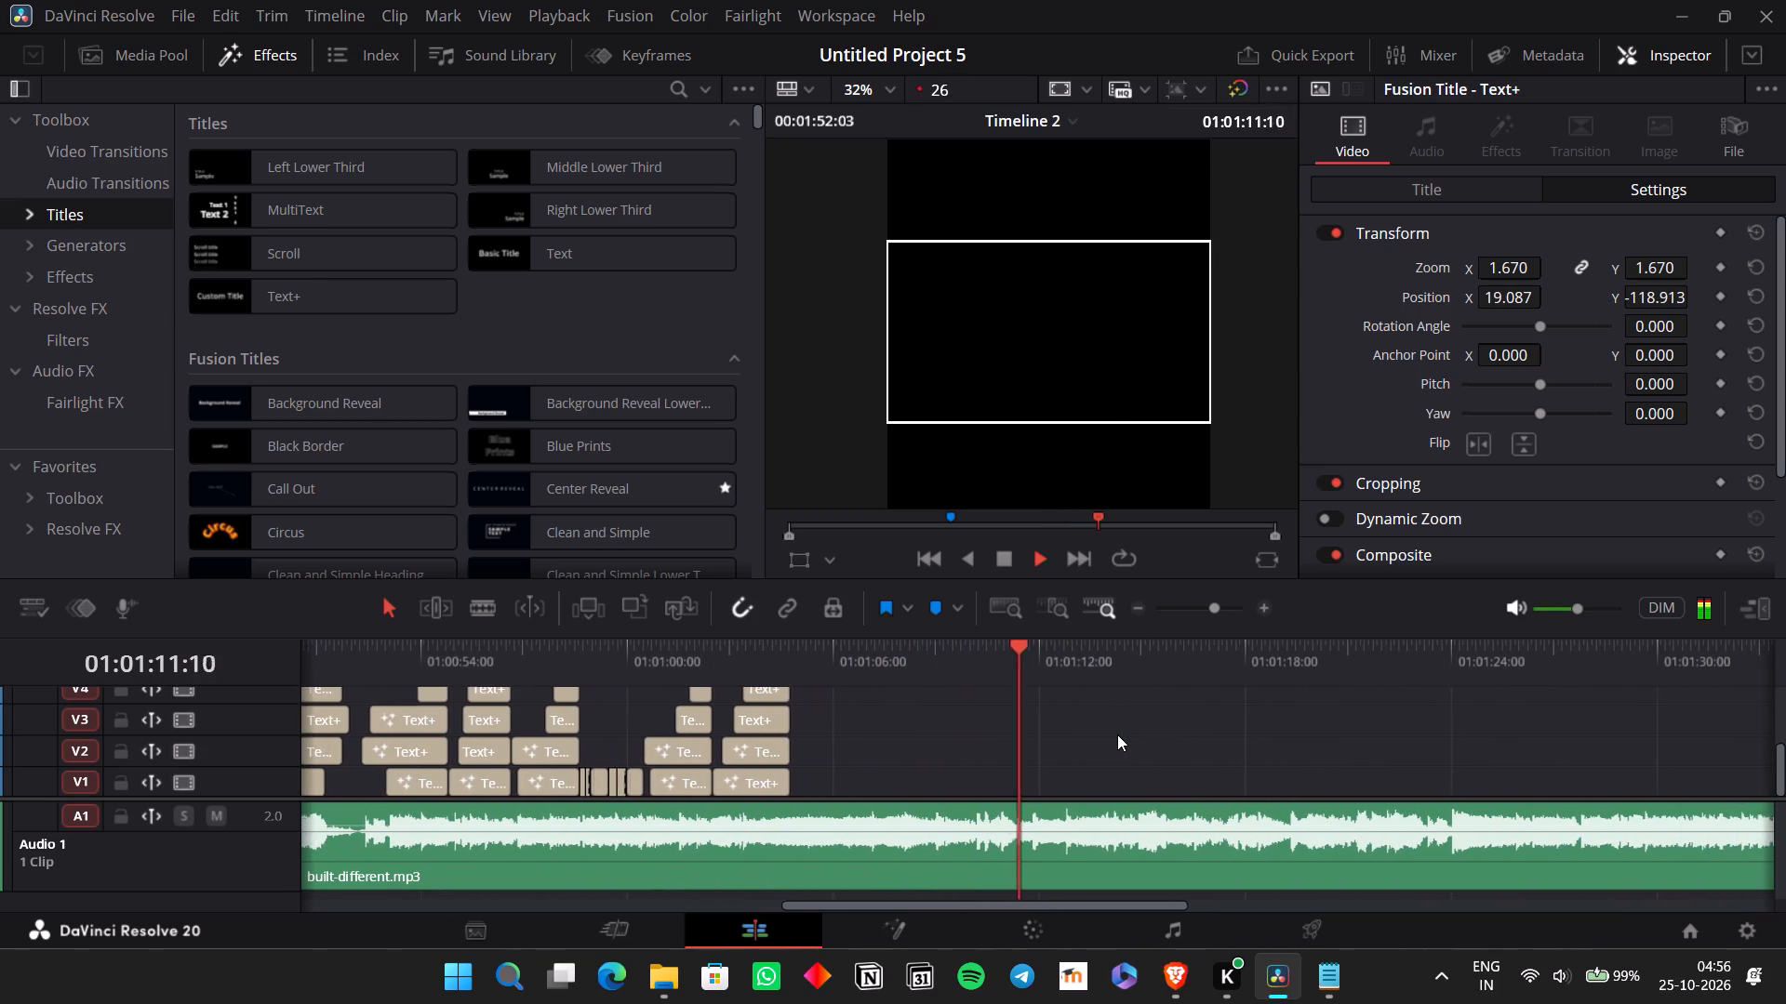
{"action": "scroll", "coordinate": [1117, 734], "scroll_direction": "left", "scroll_amount": 1}
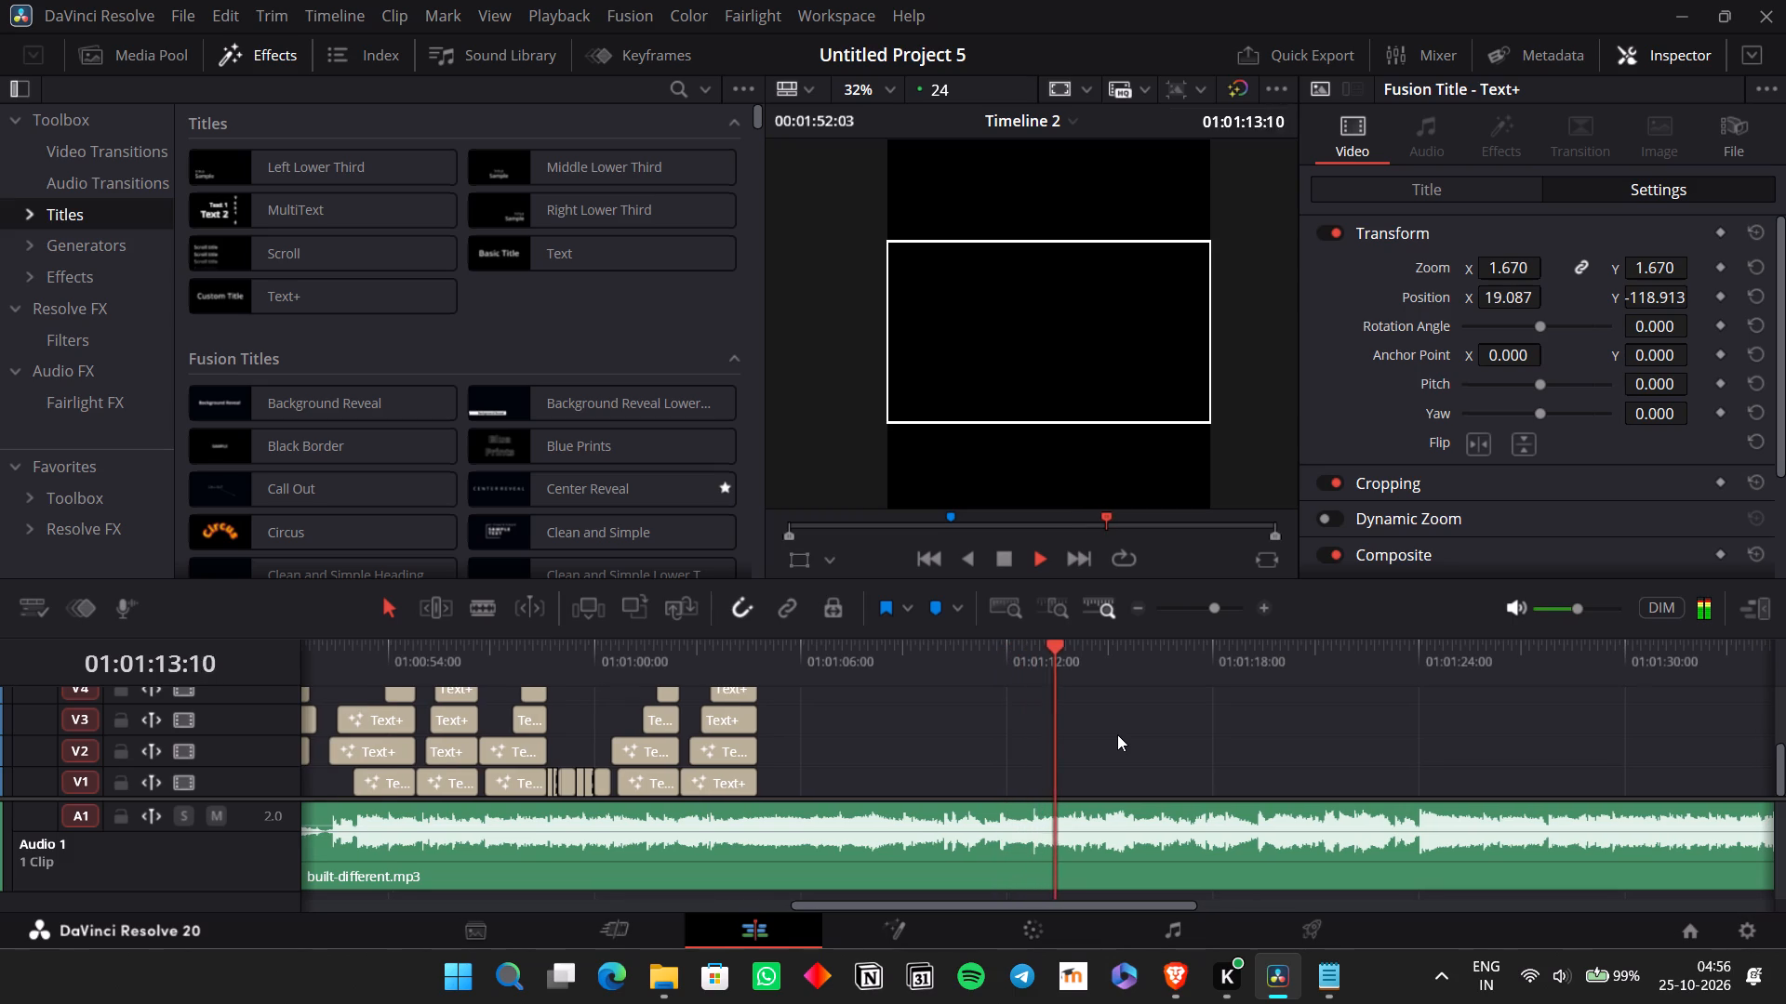
{"action": "scroll", "coordinate": [1117, 734], "scroll_direction": "left", "scroll_amount": 2}
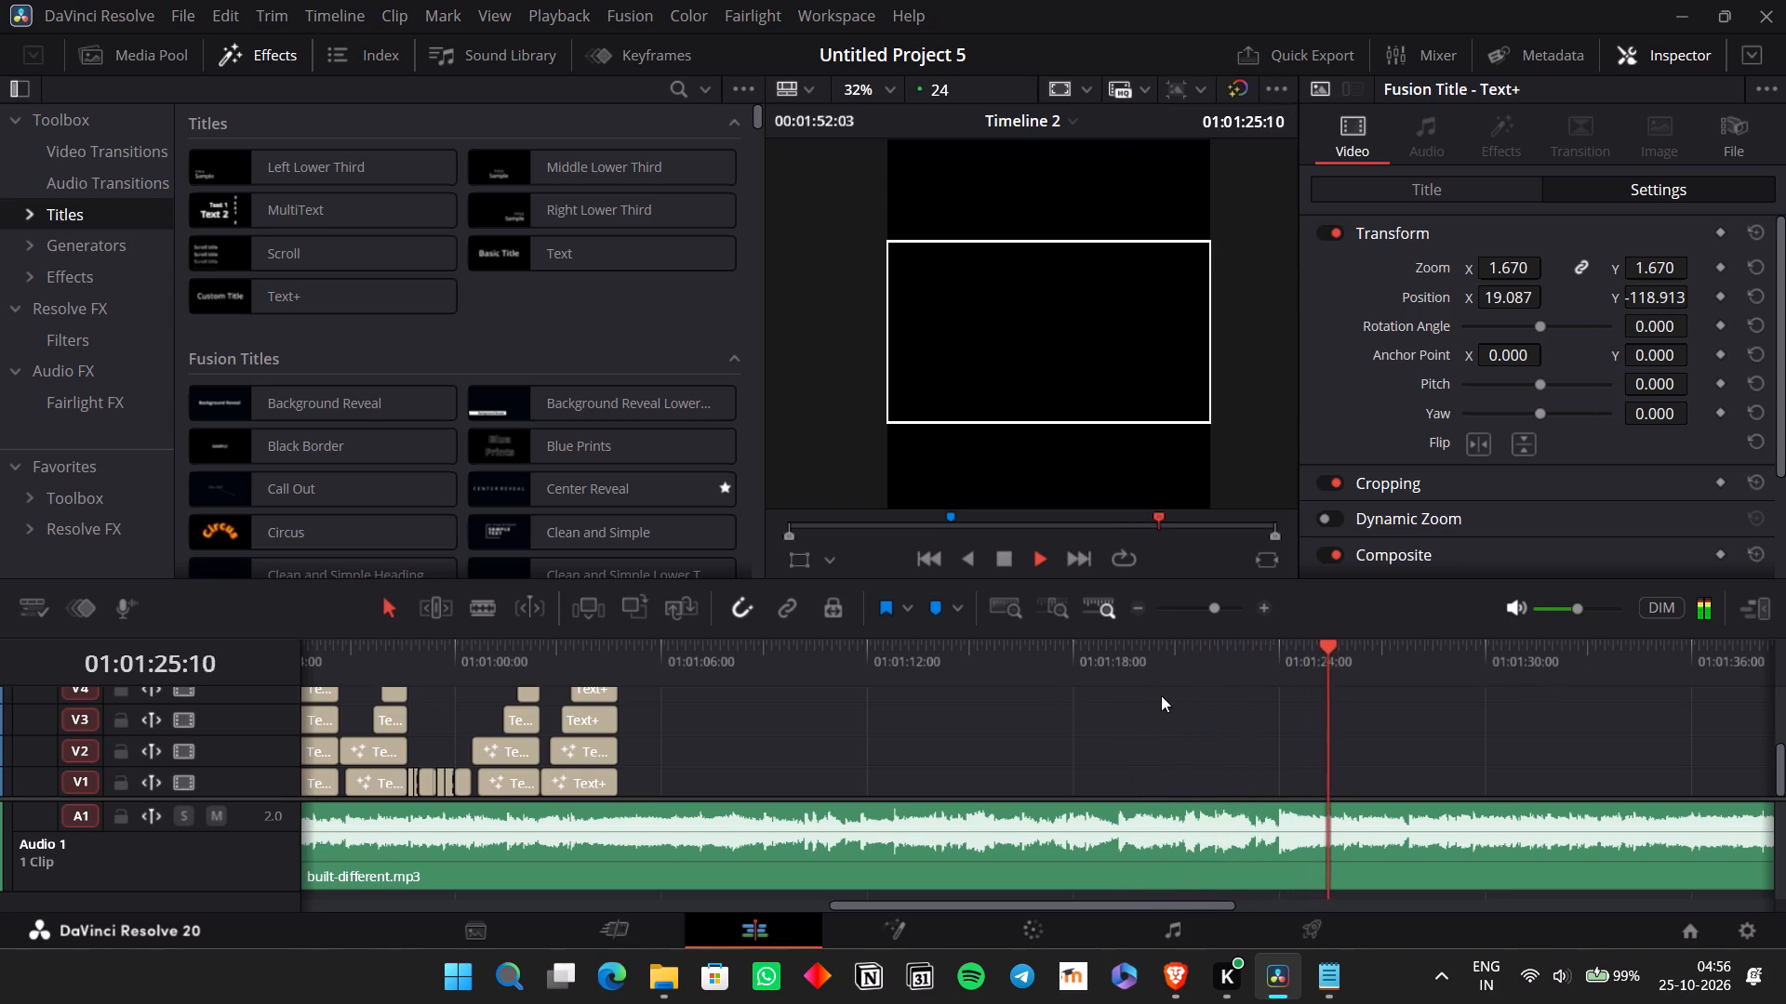
{"action": "key", "text": "space"}
Copy all the second-chorus title groups, from "I'm built Different built to last" to "Climbing up to the Very top", ending near 01:01:04:15.
{"action": "scroll", "coordinate": [1209, 707], "scroll_direction": "right", "scroll_amount": 1}
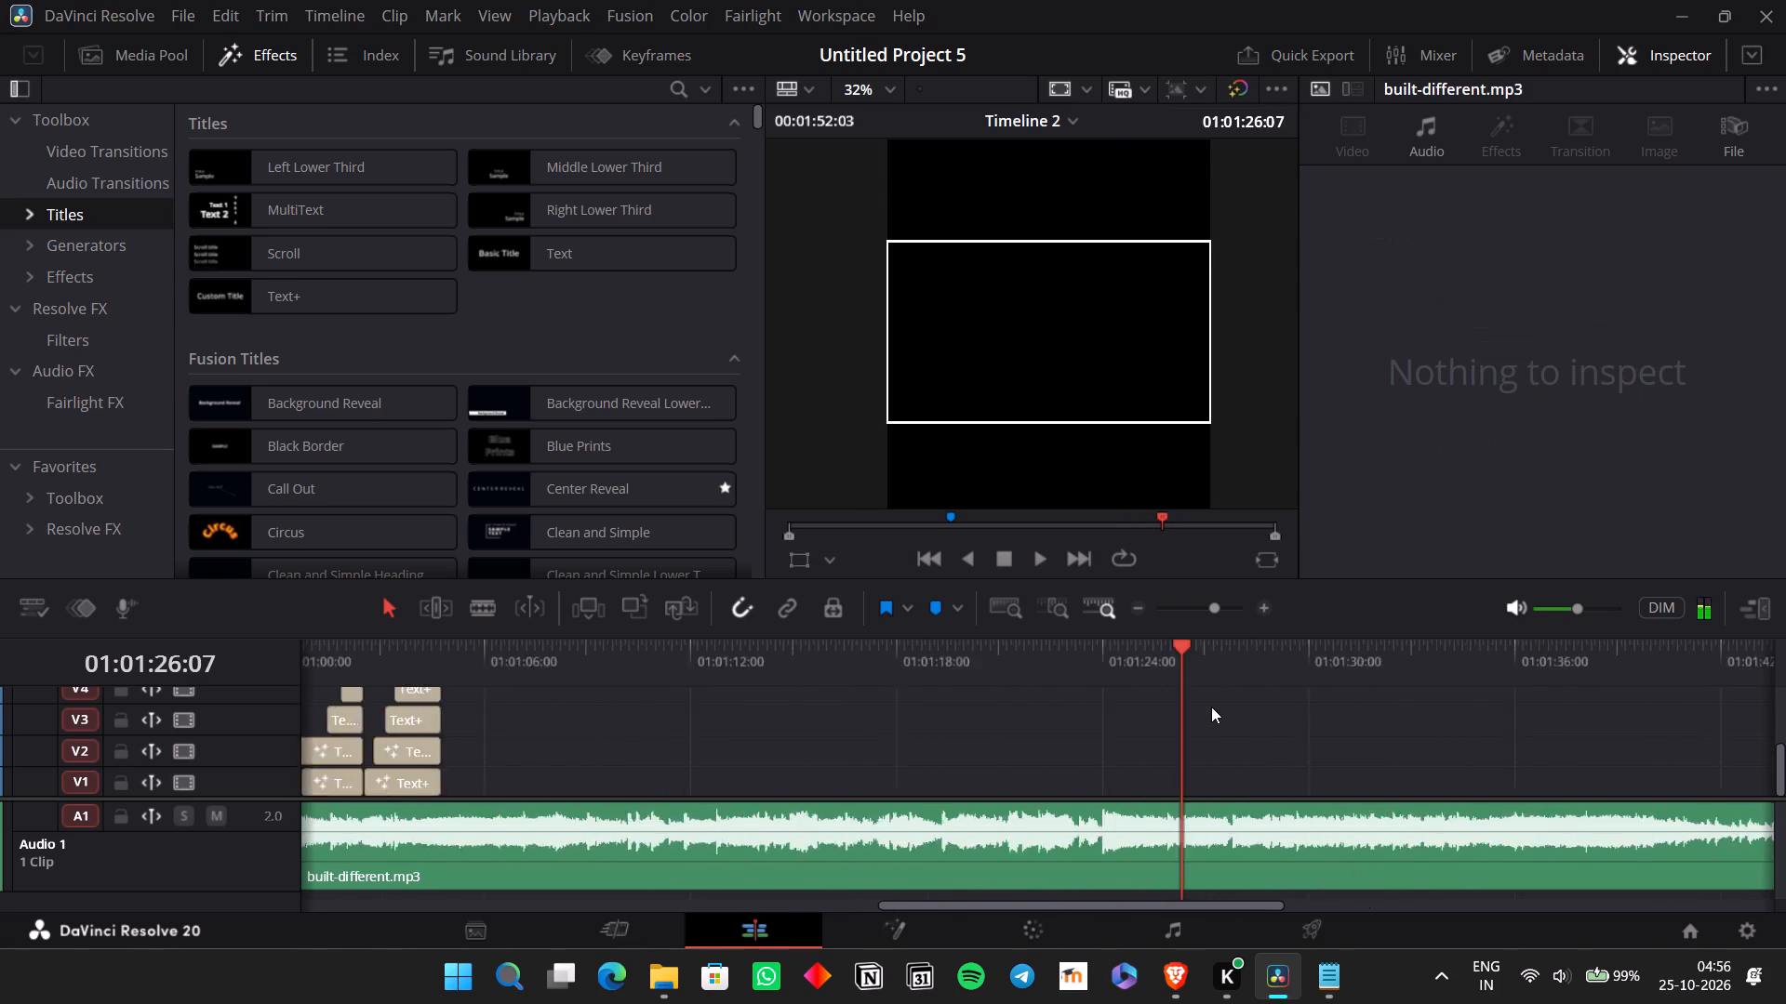
{"action": "scroll", "coordinate": [1211, 707], "scroll_direction": "right", "scroll_amount": 1}
{"action": "scroll", "coordinate": [935, 764], "scroll_direction": "right", "scroll_amount": 1}
{"action": "left_click", "coordinate": [508, 667]}
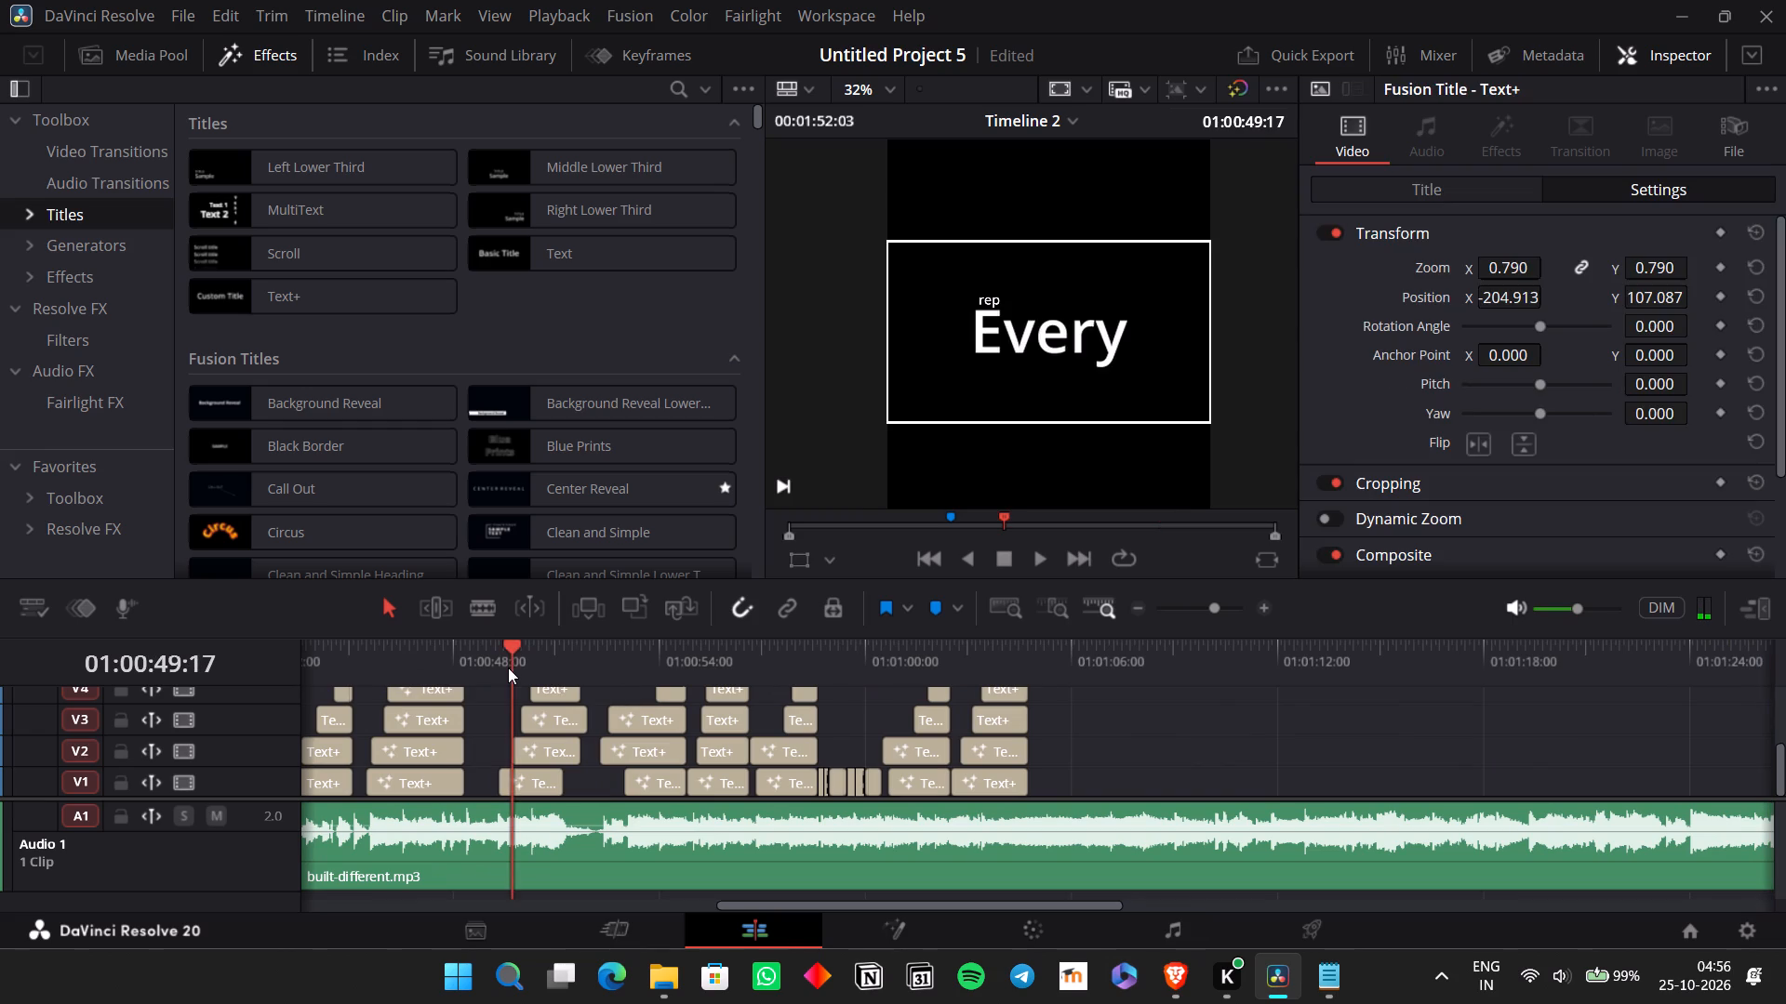
{"action": "left_click", "coordinate": [534, 659]}
{"action": "left_click", "coordinate": [649, 658]}
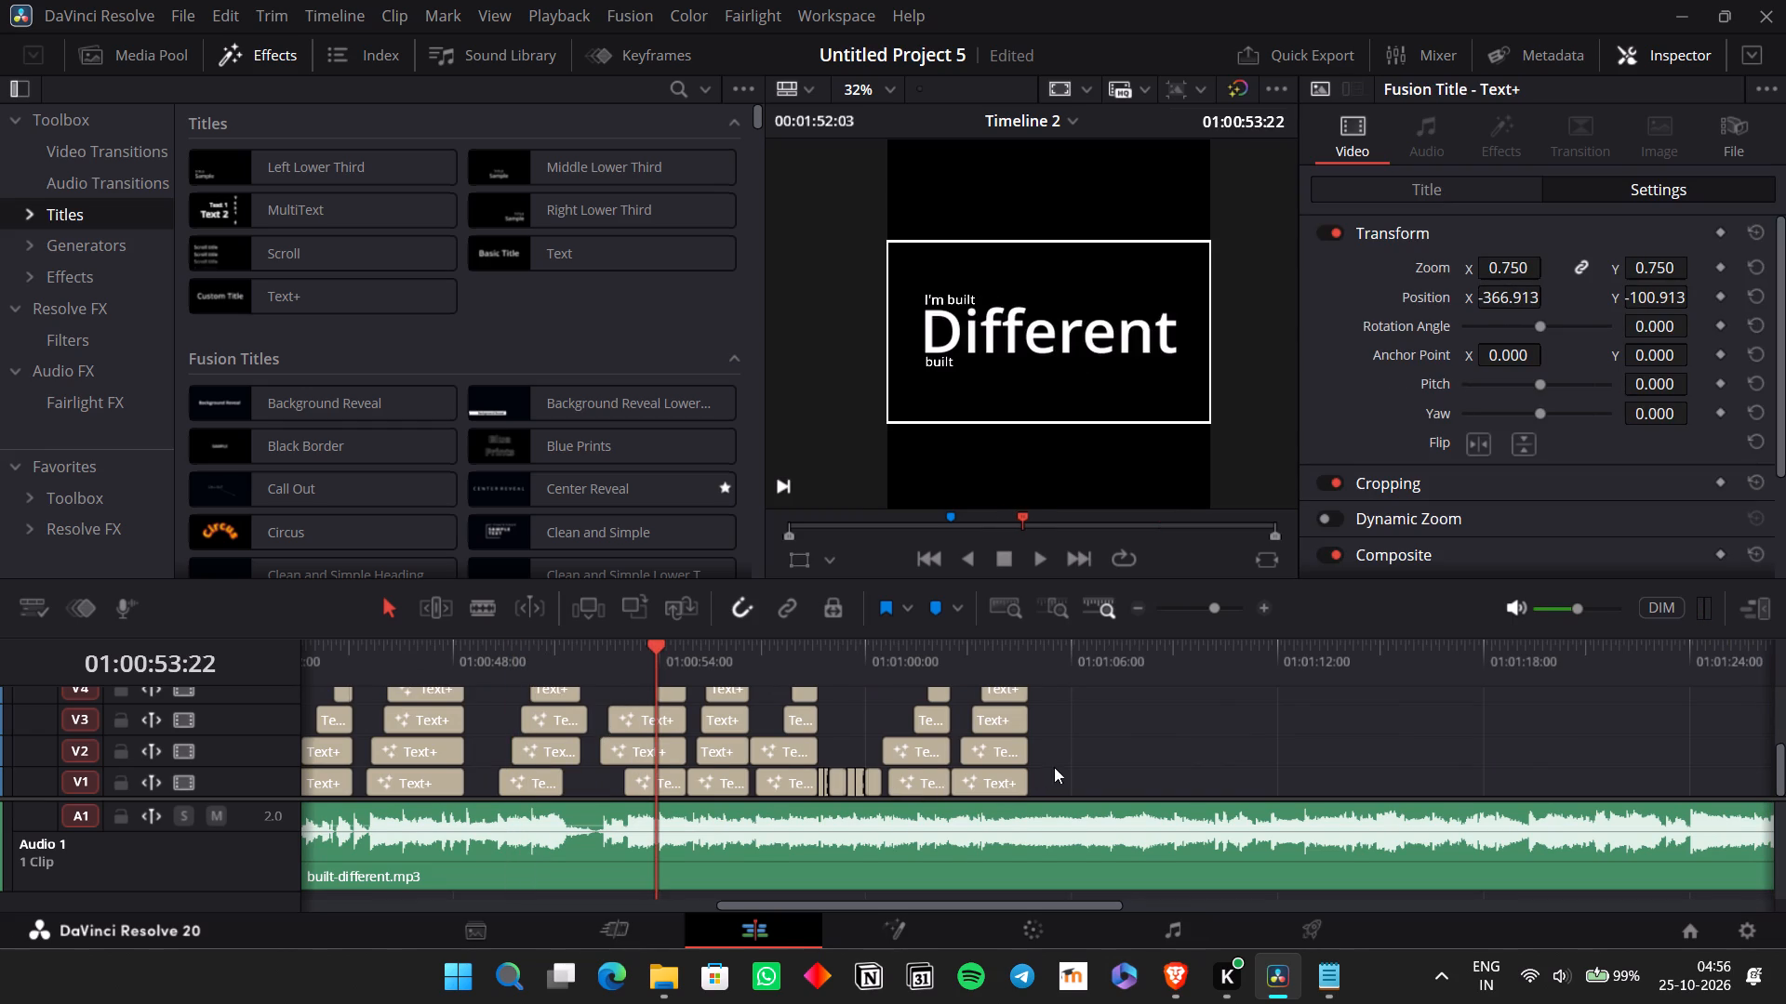
{"action": "left_click_drag", "start_coordinate": [1054, 767], "coordinate": [609, 678]}
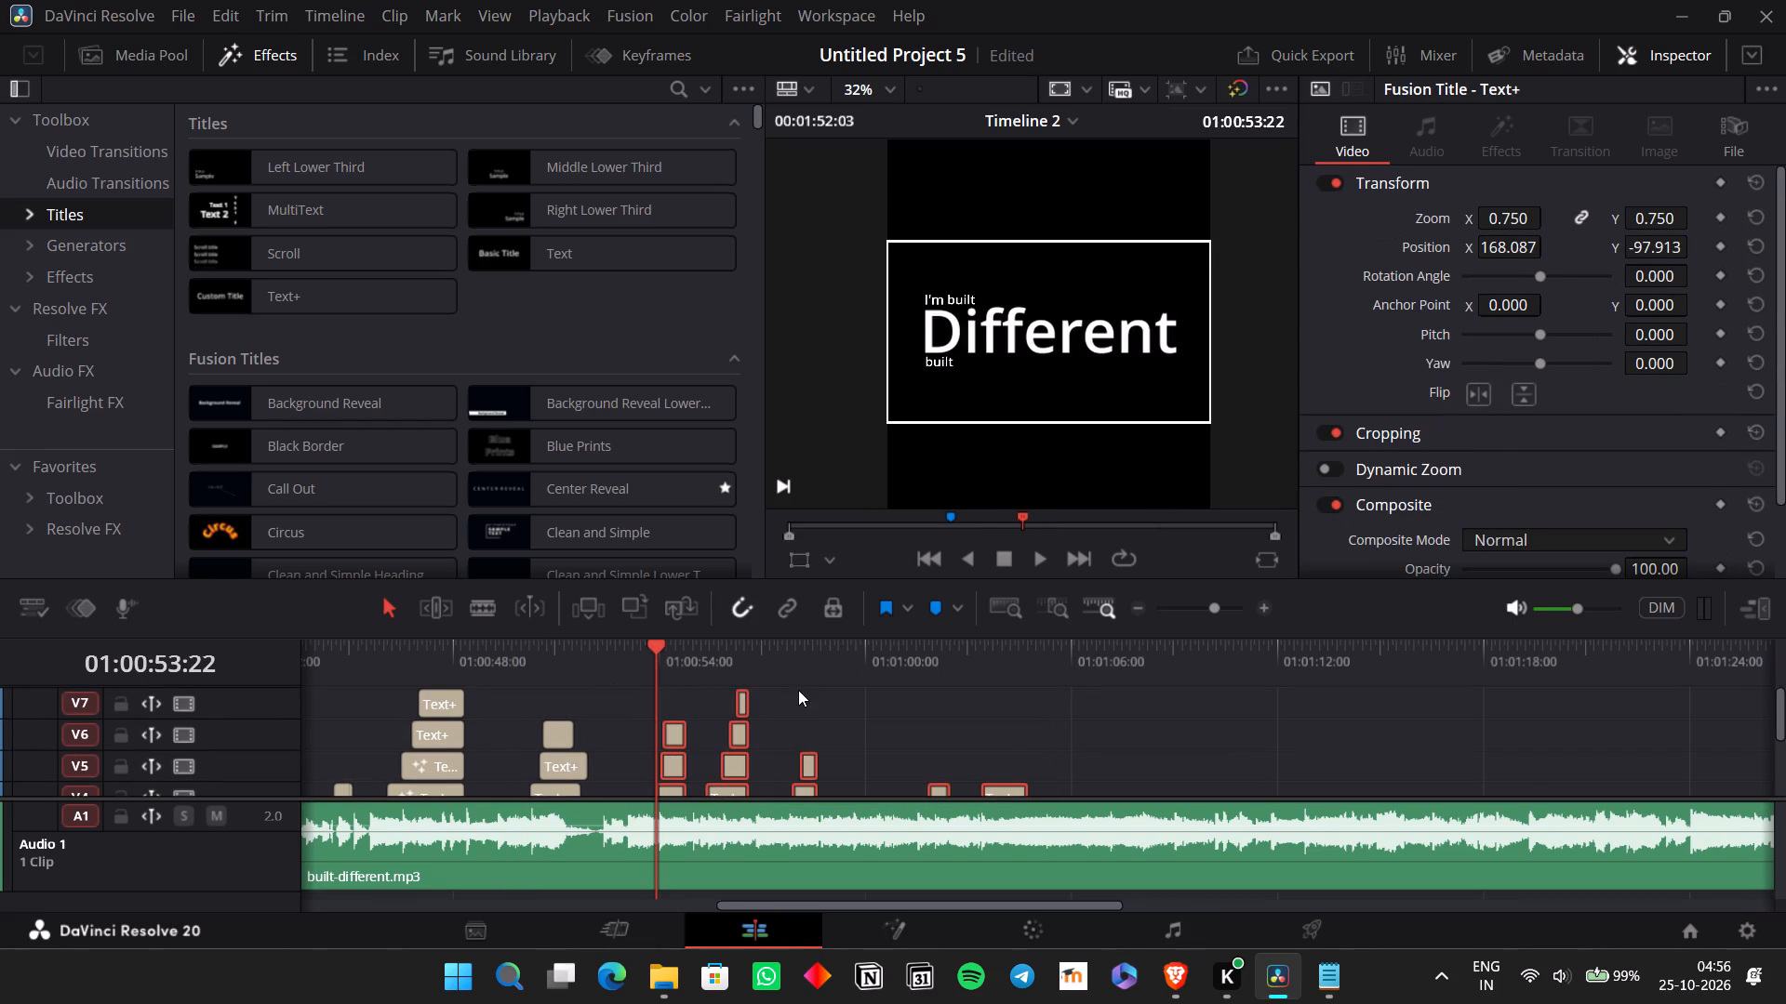
{"action": "key", "text": "ctrl+c"}
Locate the start of the final chorus vocal and paste the copied chorus title groups near 01:01:23:21.
{"action": "scroll", "coordinate": [948, 713], "scroll_direction": "down", "scroll_amount": 2}
{"action": "scroll", "coordinate": [952, 714], "scroll_direction": "left", "scroll_amount": 1}
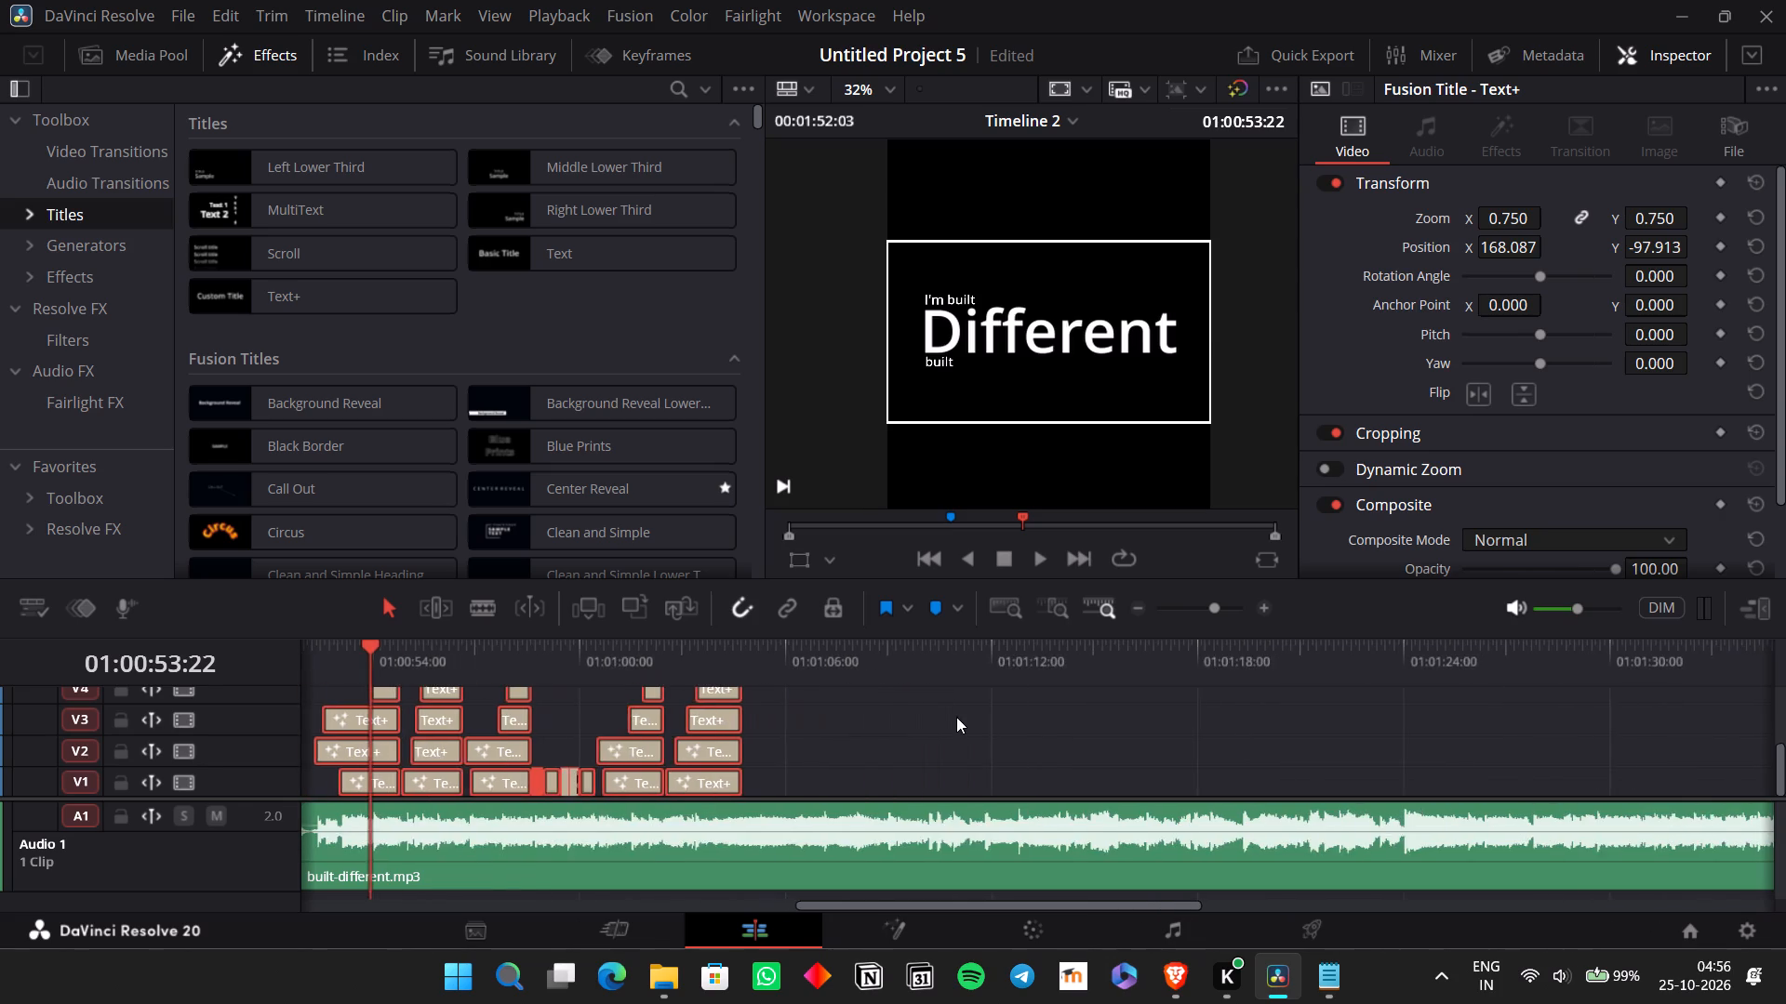
{"action": "scroll", "coordinate": [956, 717], "scroll_direction": "left", "scroll_amount": 1}
{"action": "left_click", "coordinate": [787, 647]}
{"action": "key", "text": "space"}
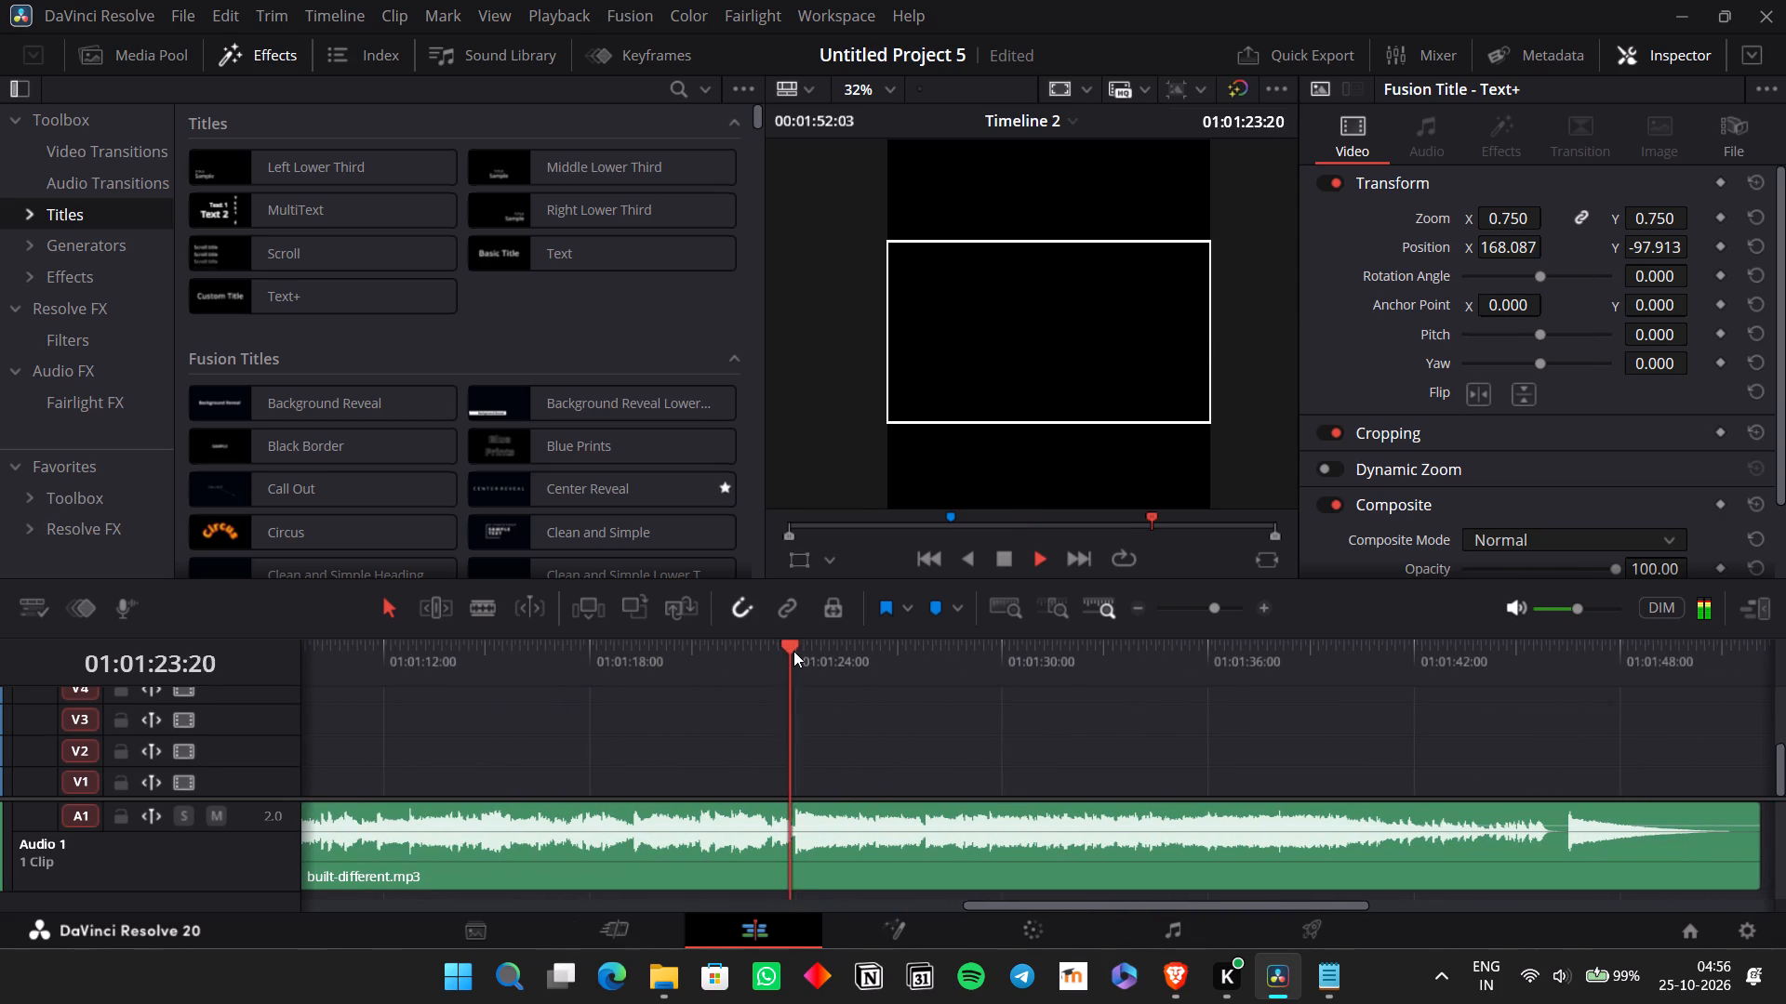
{"action": "key", "text": "space"}
{"action": "left_click", "coordinate": [787, 649]}
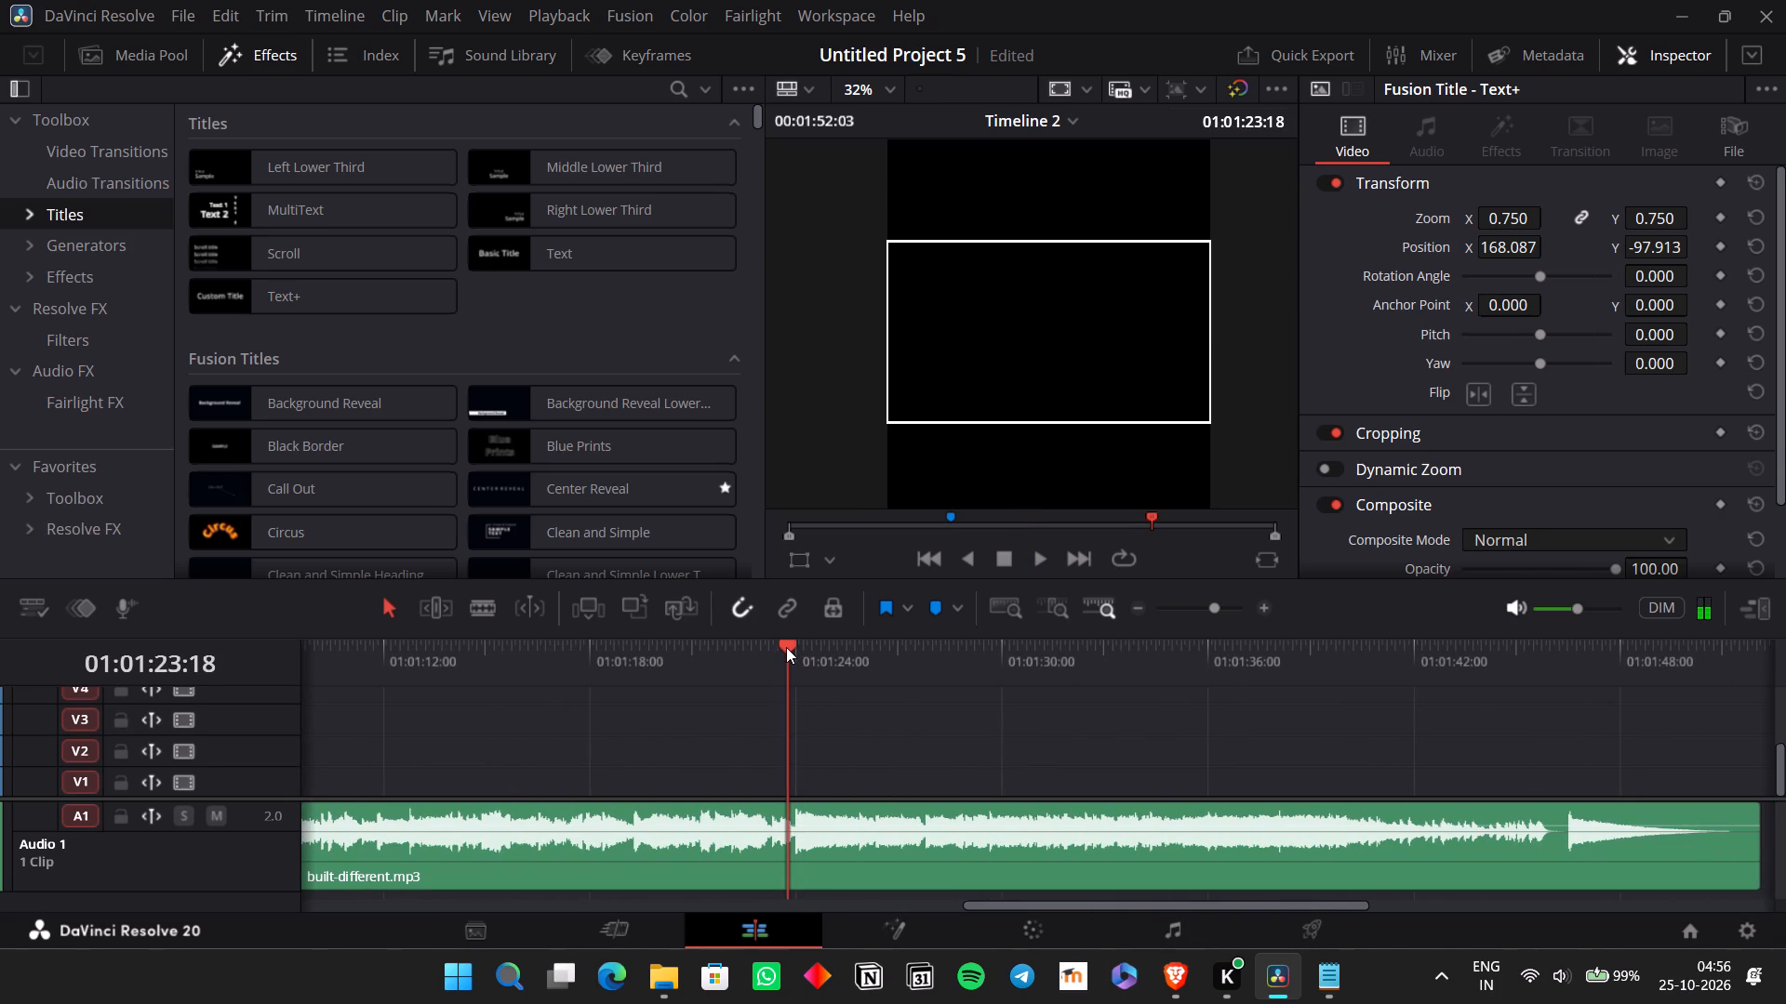
{"action": "key", "text": "space"}
{"action": "key", "text": "space"}
{"action": "key", "text": "Left"}
{"action": "key", "text": "Left"}
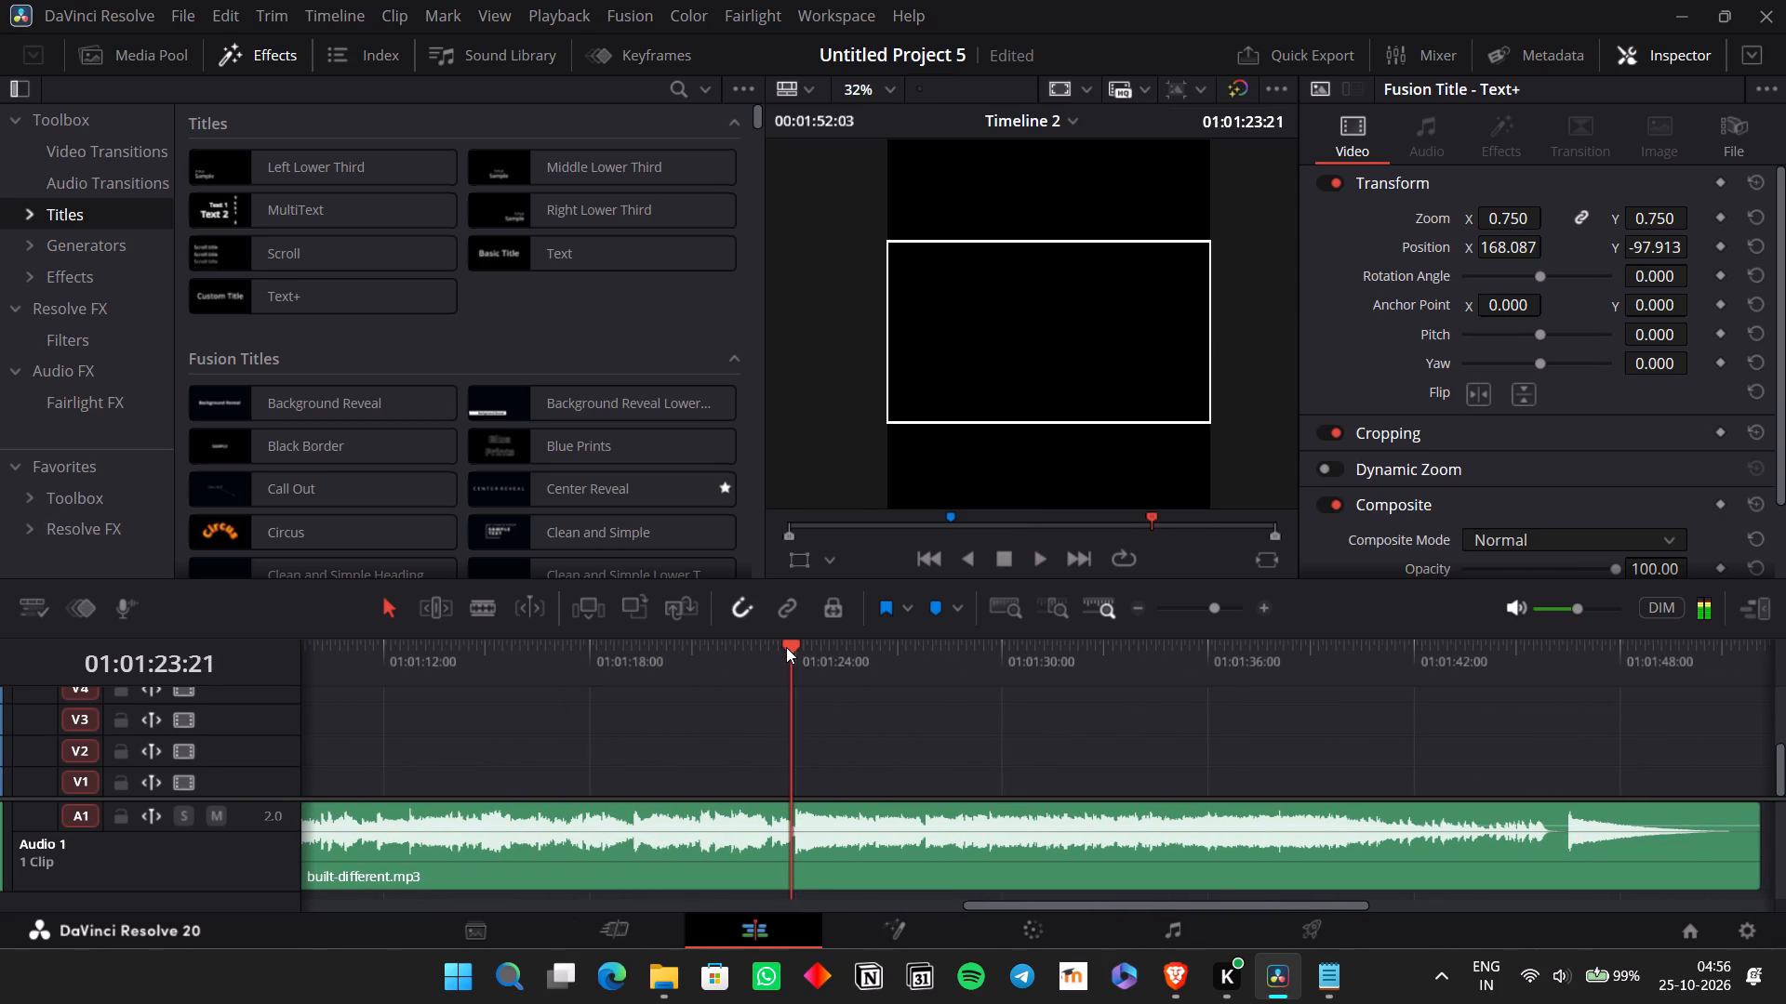
{"action": "key", "text": "ctrl+v"}
Shift the pasted final-chorus title groups earlier to start at 01:01:23:06, and play them against the vocal.
{"action": "left_click", "coordinate": [786, 647]}
{"action": "key", "text": "space"}
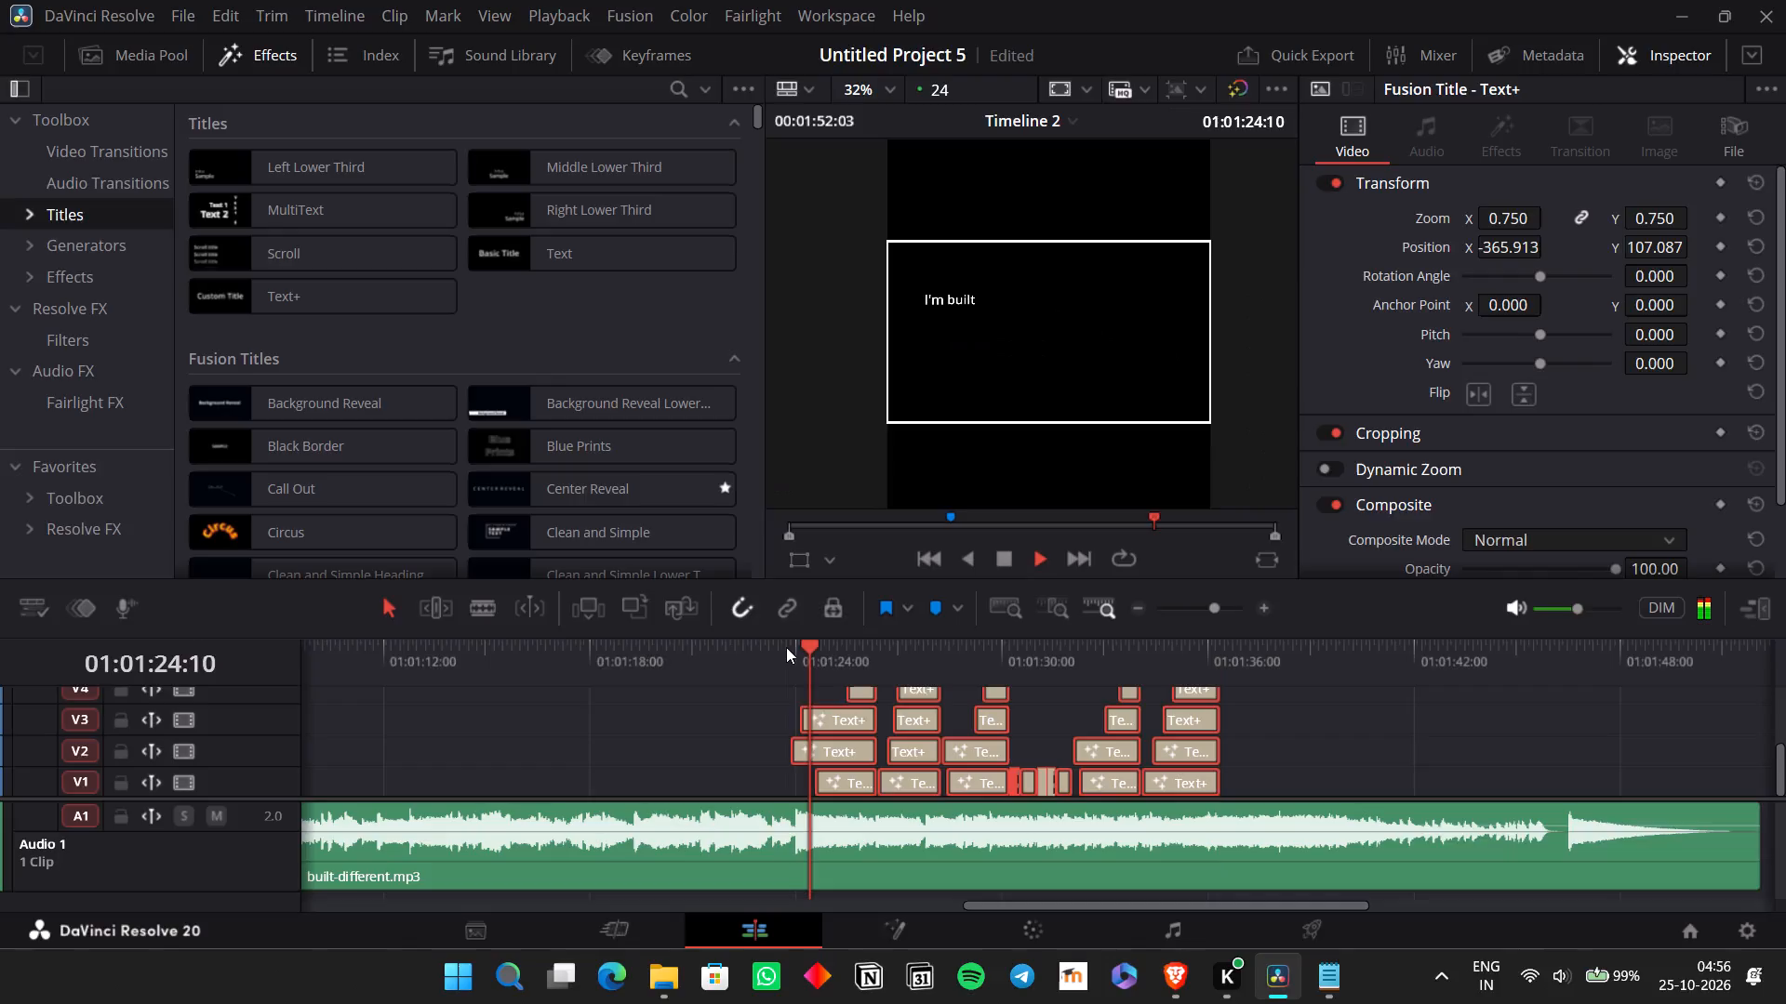
{"action": "key", "text": "space"}
{"action": "key", "text": "space"}
{"action": "key", "text": "space"}
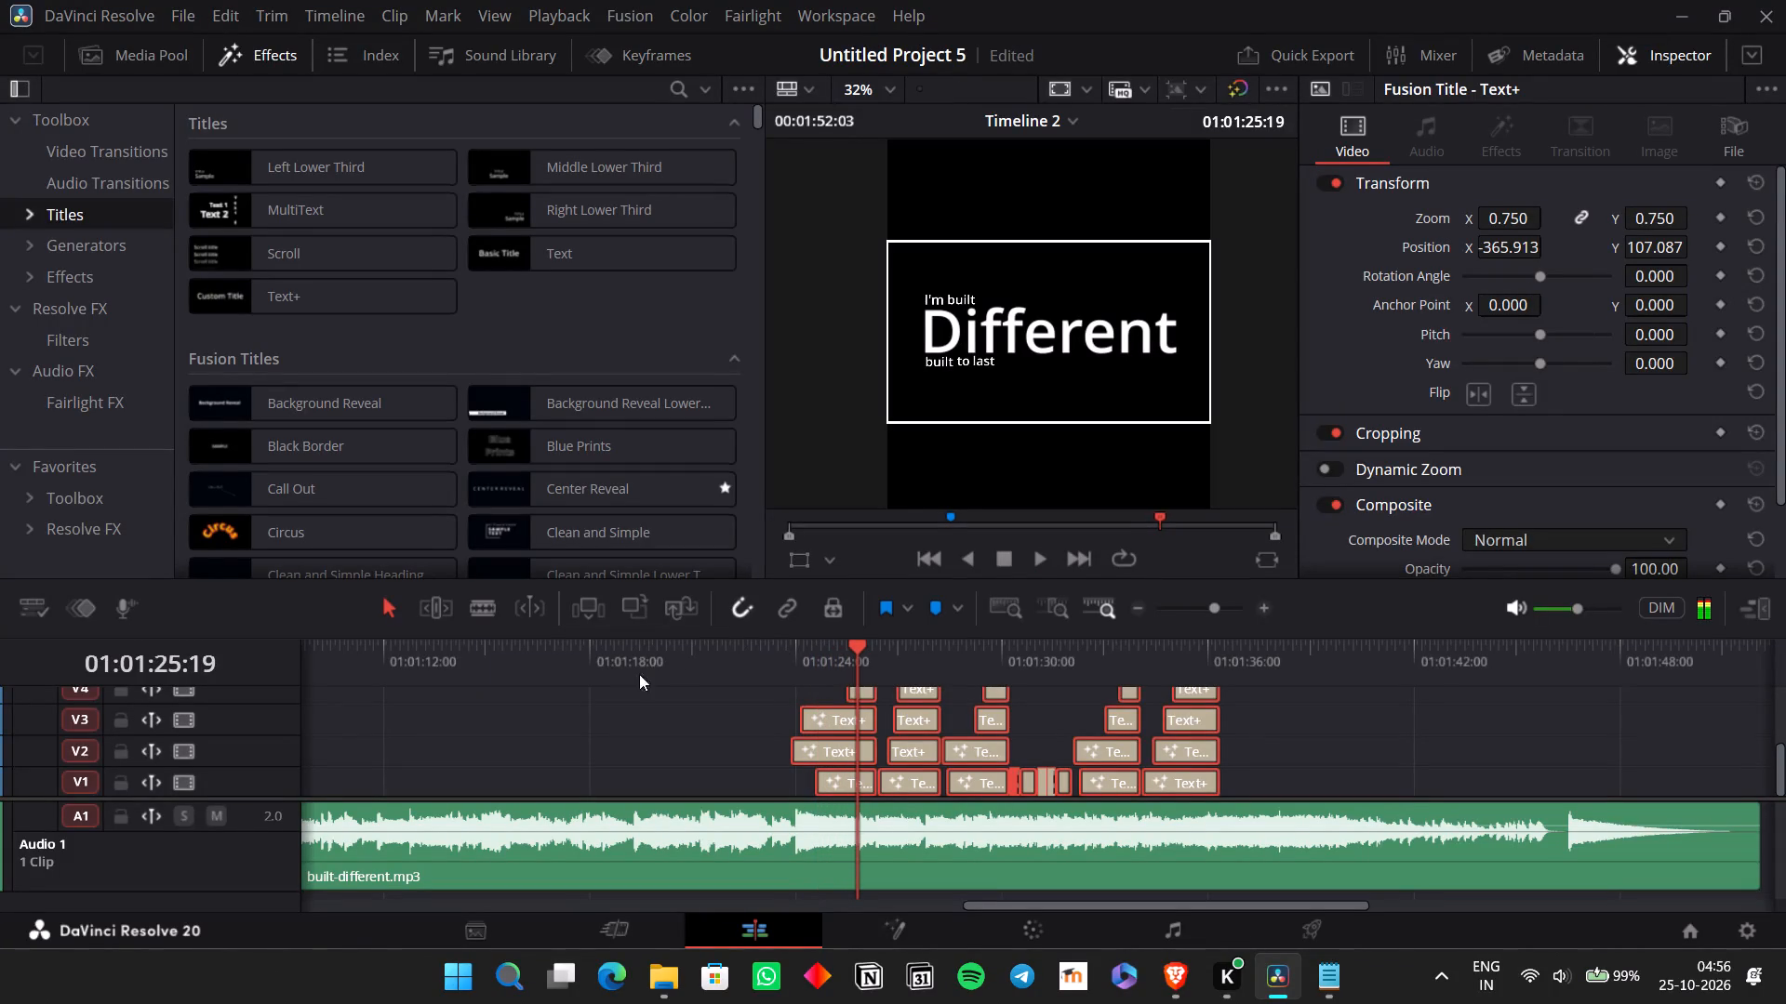
{"action": "left_click", "coordinate": [605, 656]}
{"action": "key", "text": "space"}
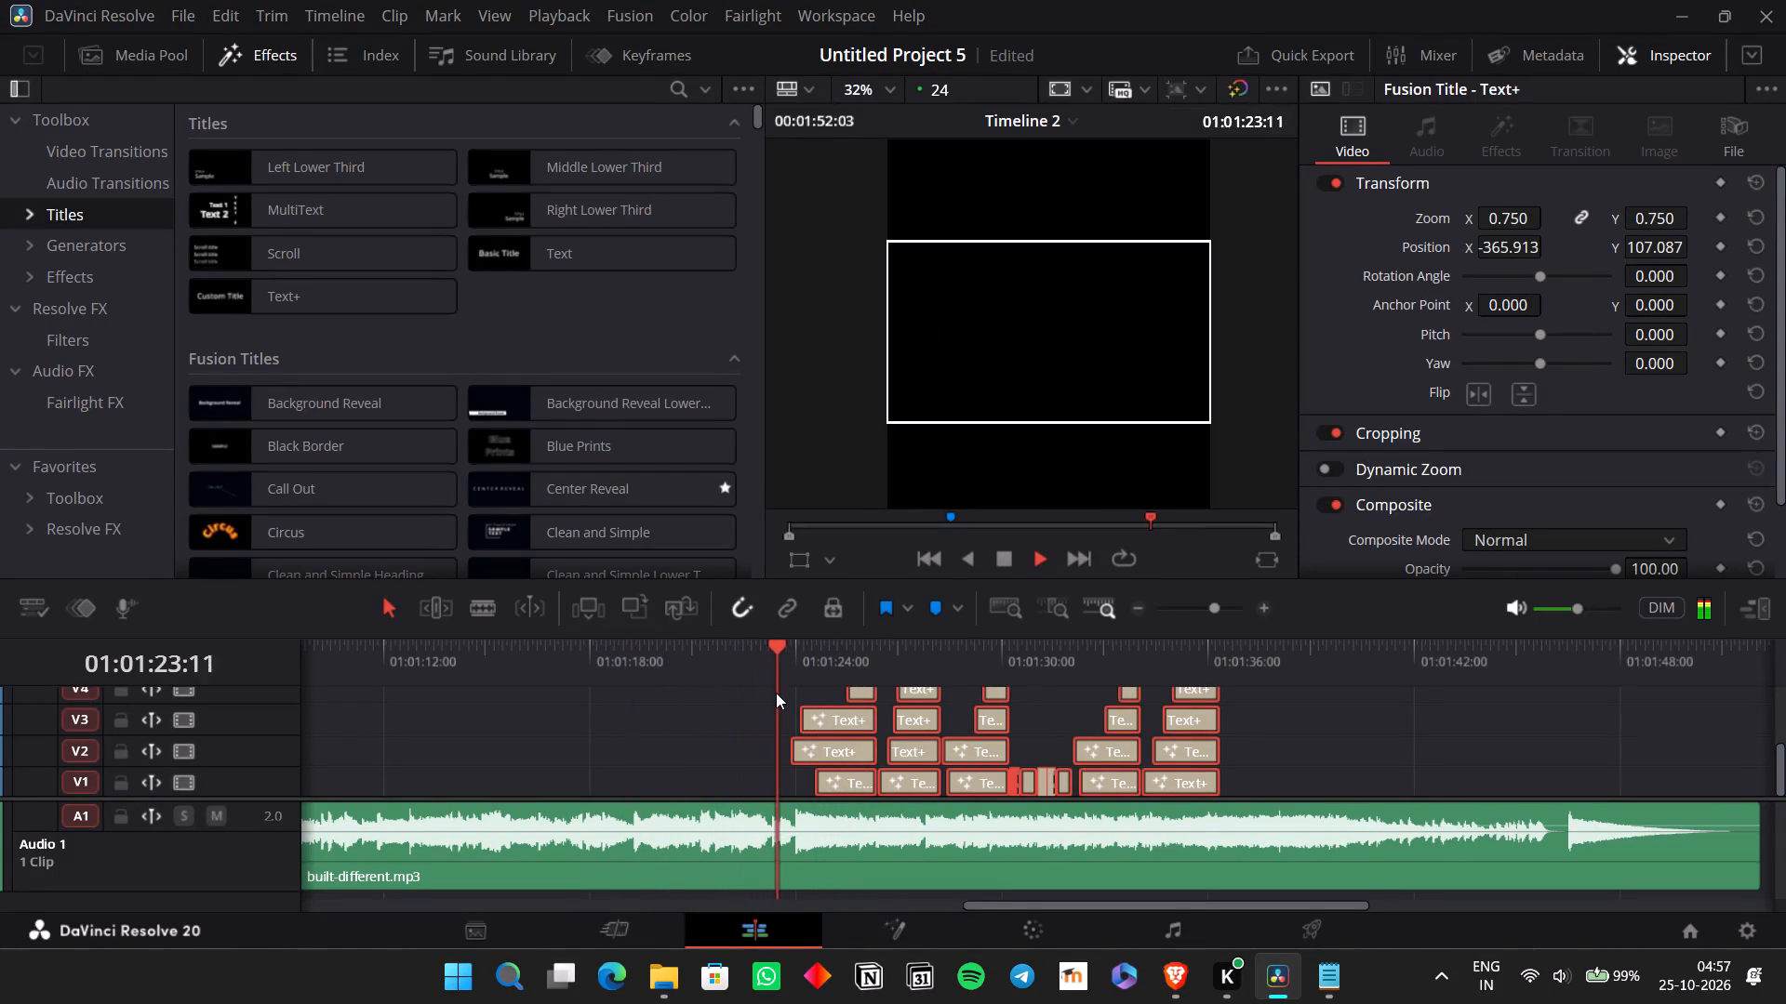
{"action": "key", "text": "space"}
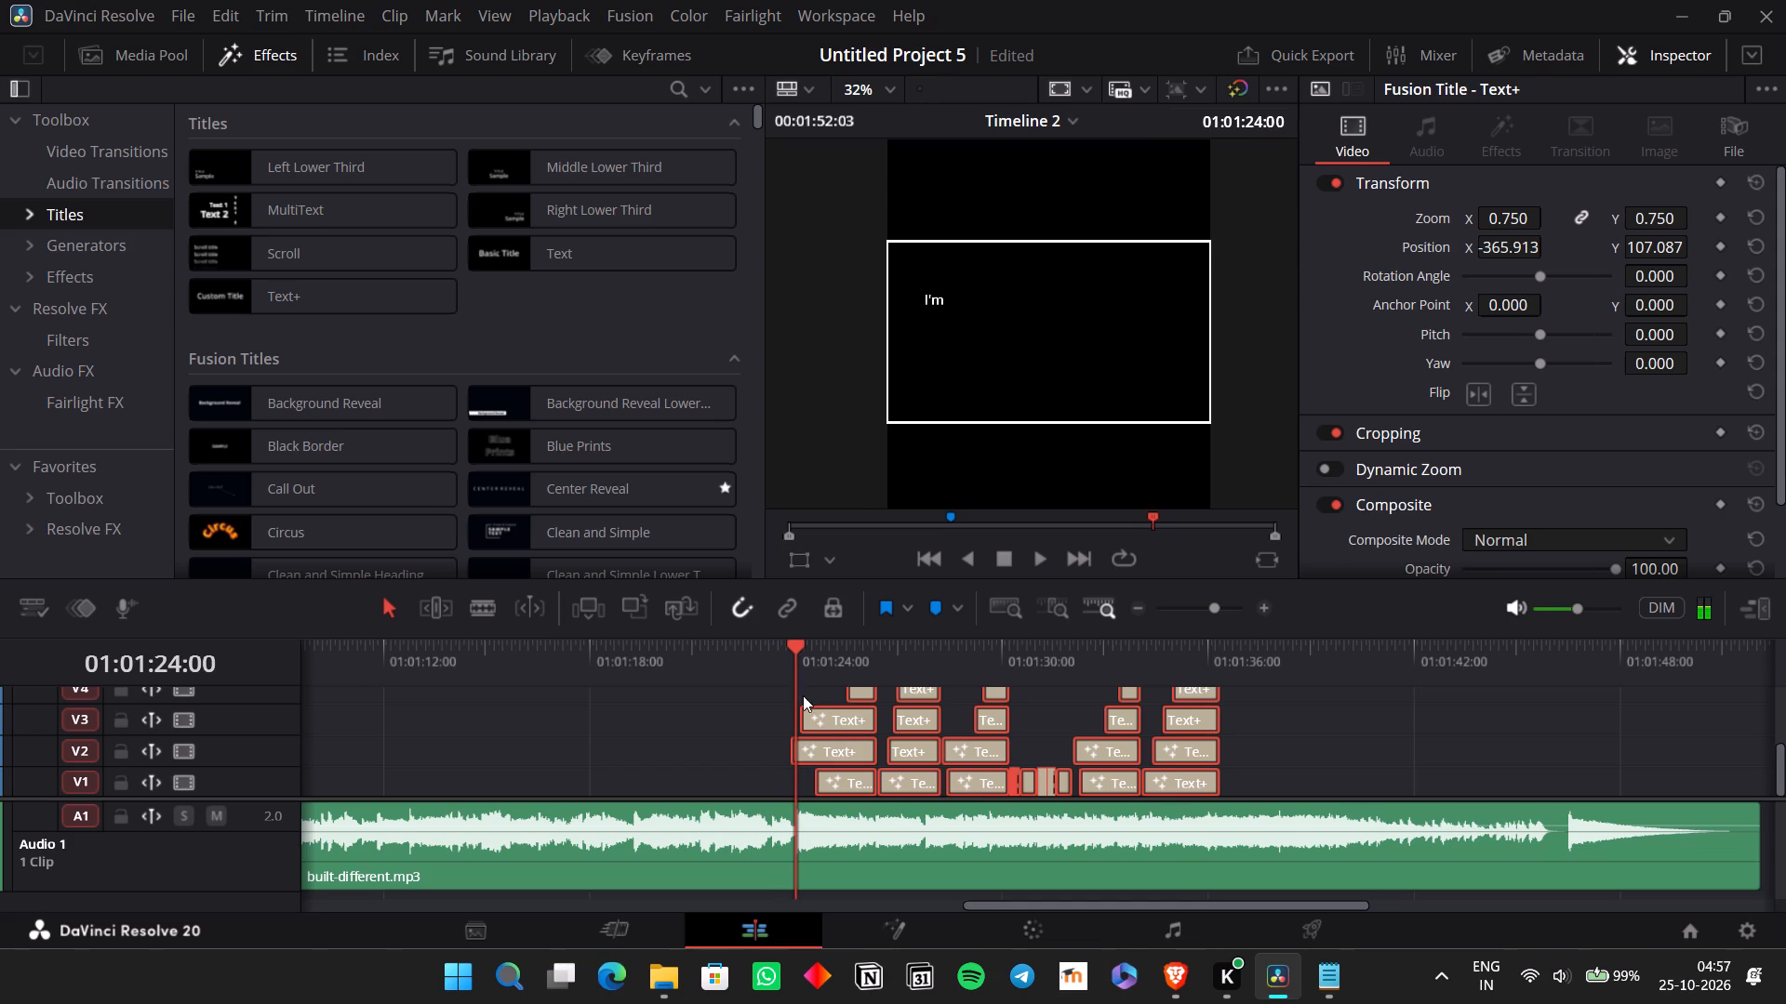
{"action": "left_click", "coordinate": [747, 663]}
{"action": "key", "text": "space"}
{"action": "key", "text": "space"}
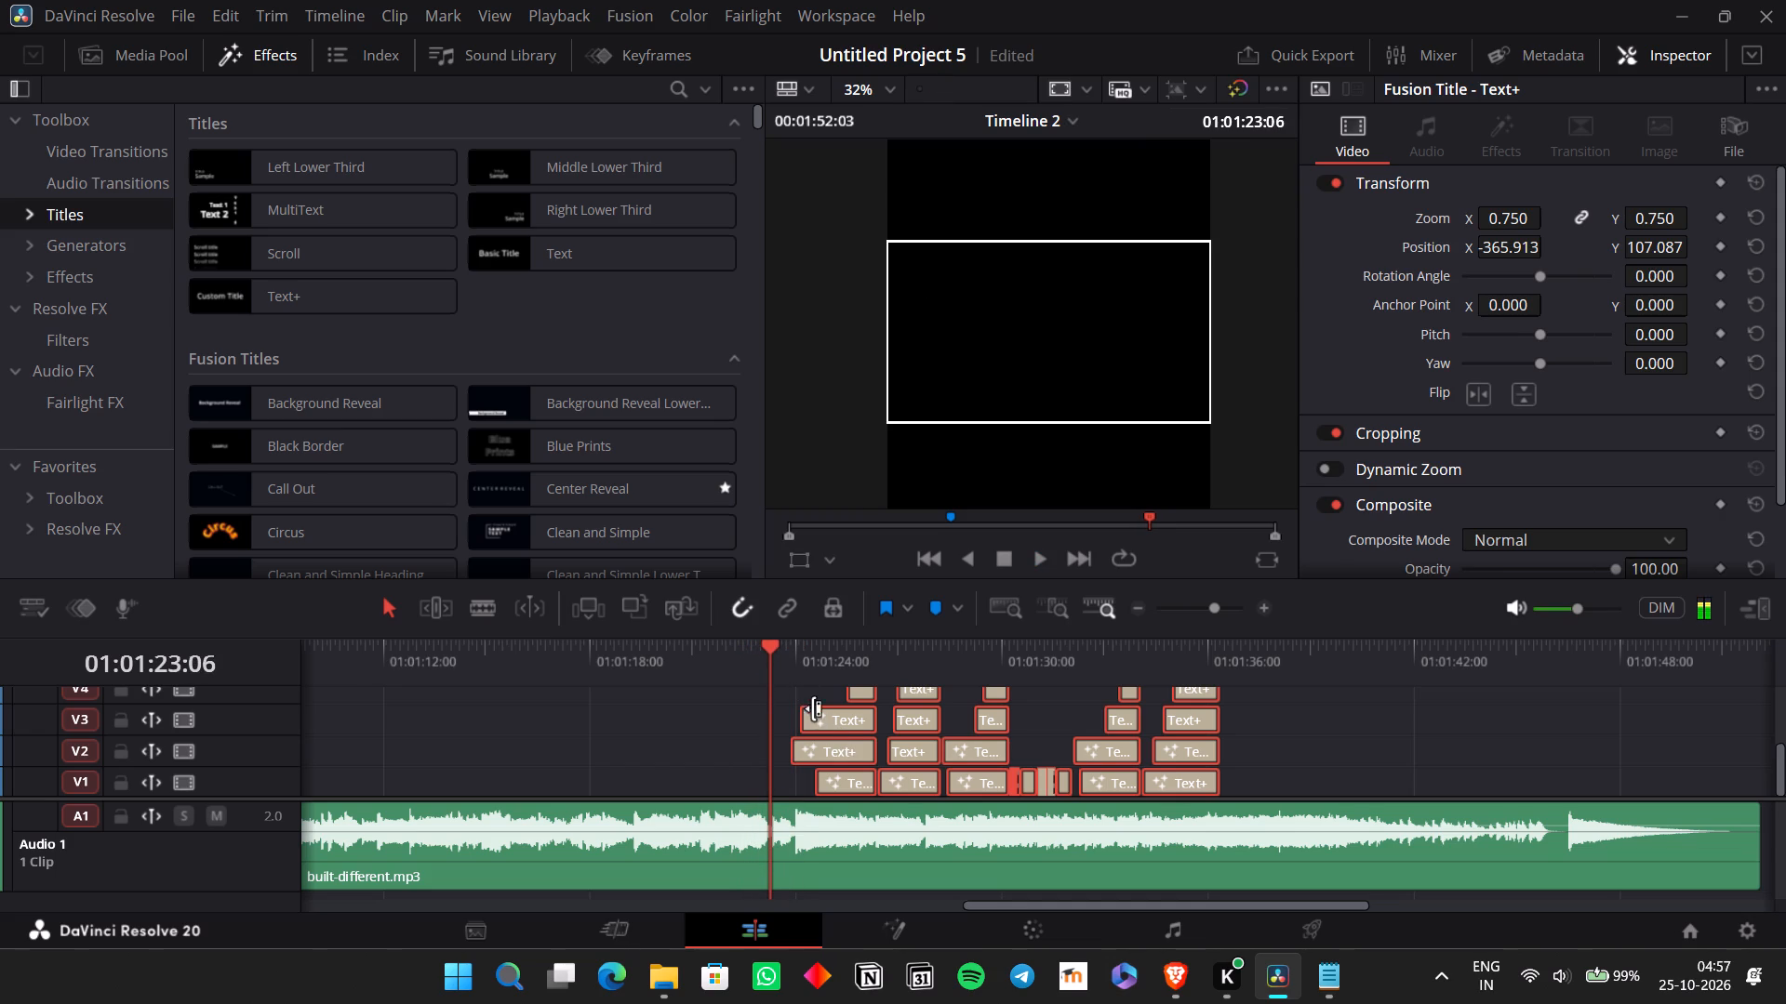
{"action": "left_click_drag", "start_coordinate": [834, 747], "coordinate": [816, 748]}
{"action": "key", "text": "space"}
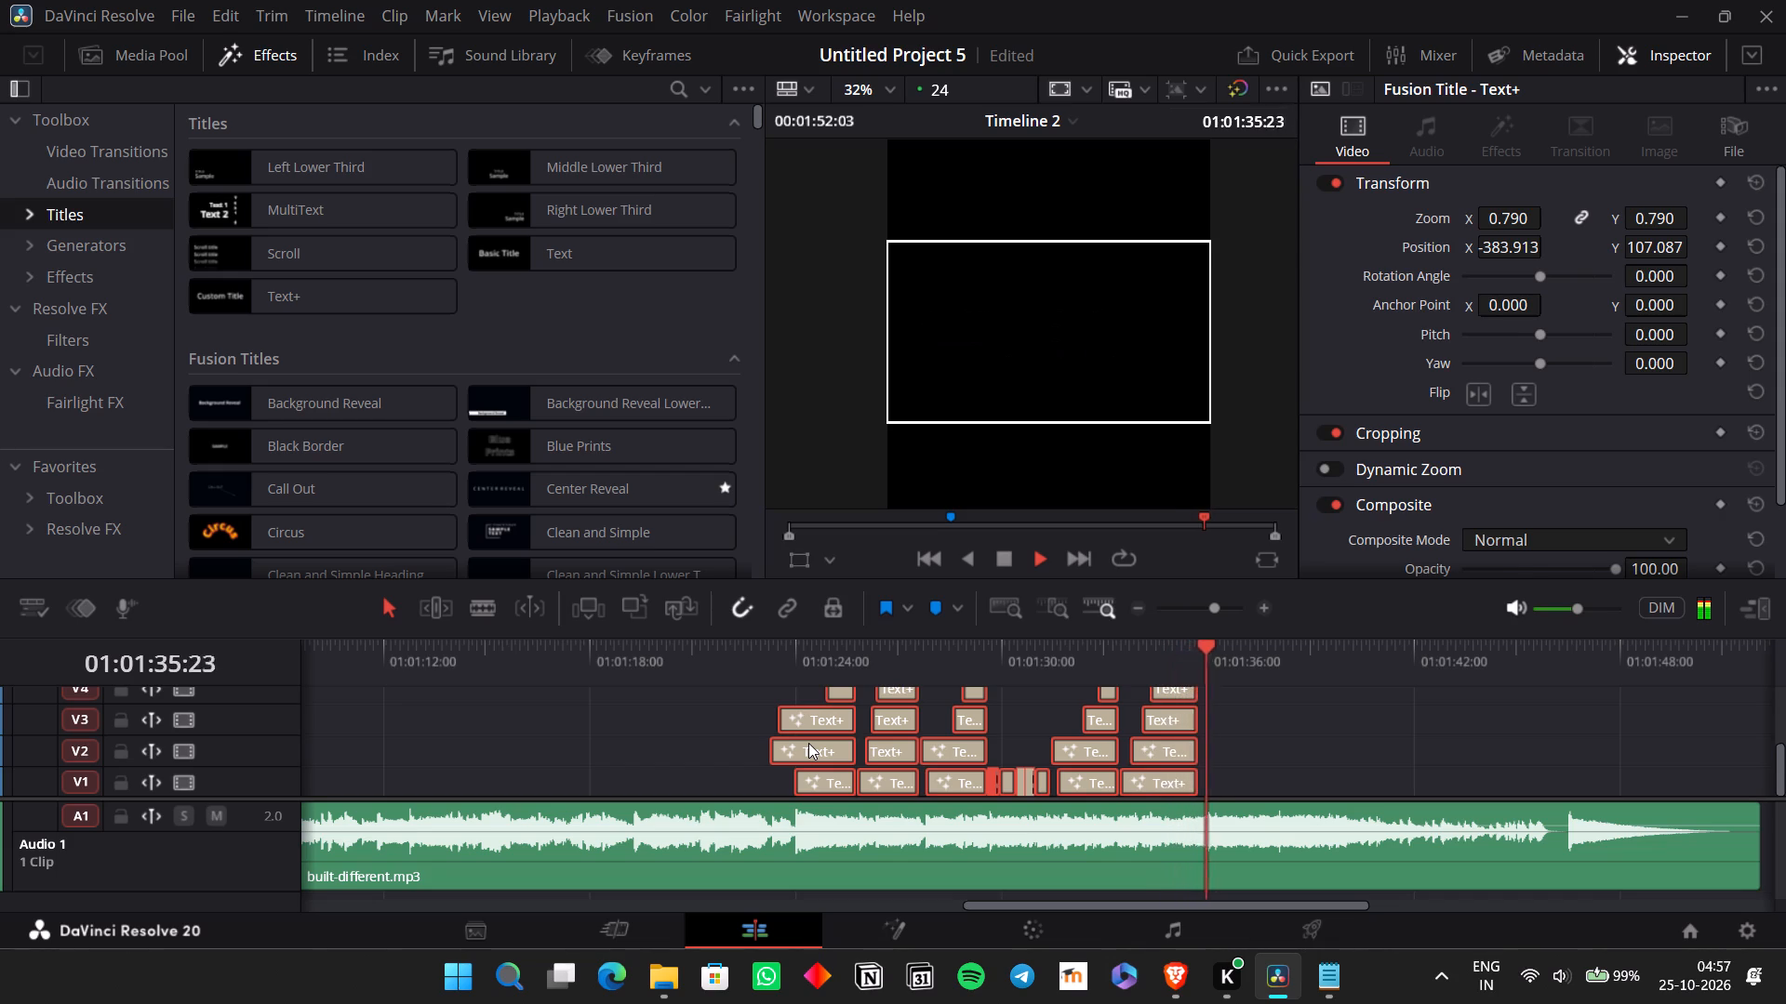
Listen to the end of the song after the final-chorus titles, up to 01:01:47:19.
{"action": "left_click", "coordinate": [1261, 741]}
{"action": "left_click", "coordinate": [1129, 604]}
{"action": "scroll", "coordinate": [1170, 685], "scroll_direction": "right", "scroll_amount": 1}
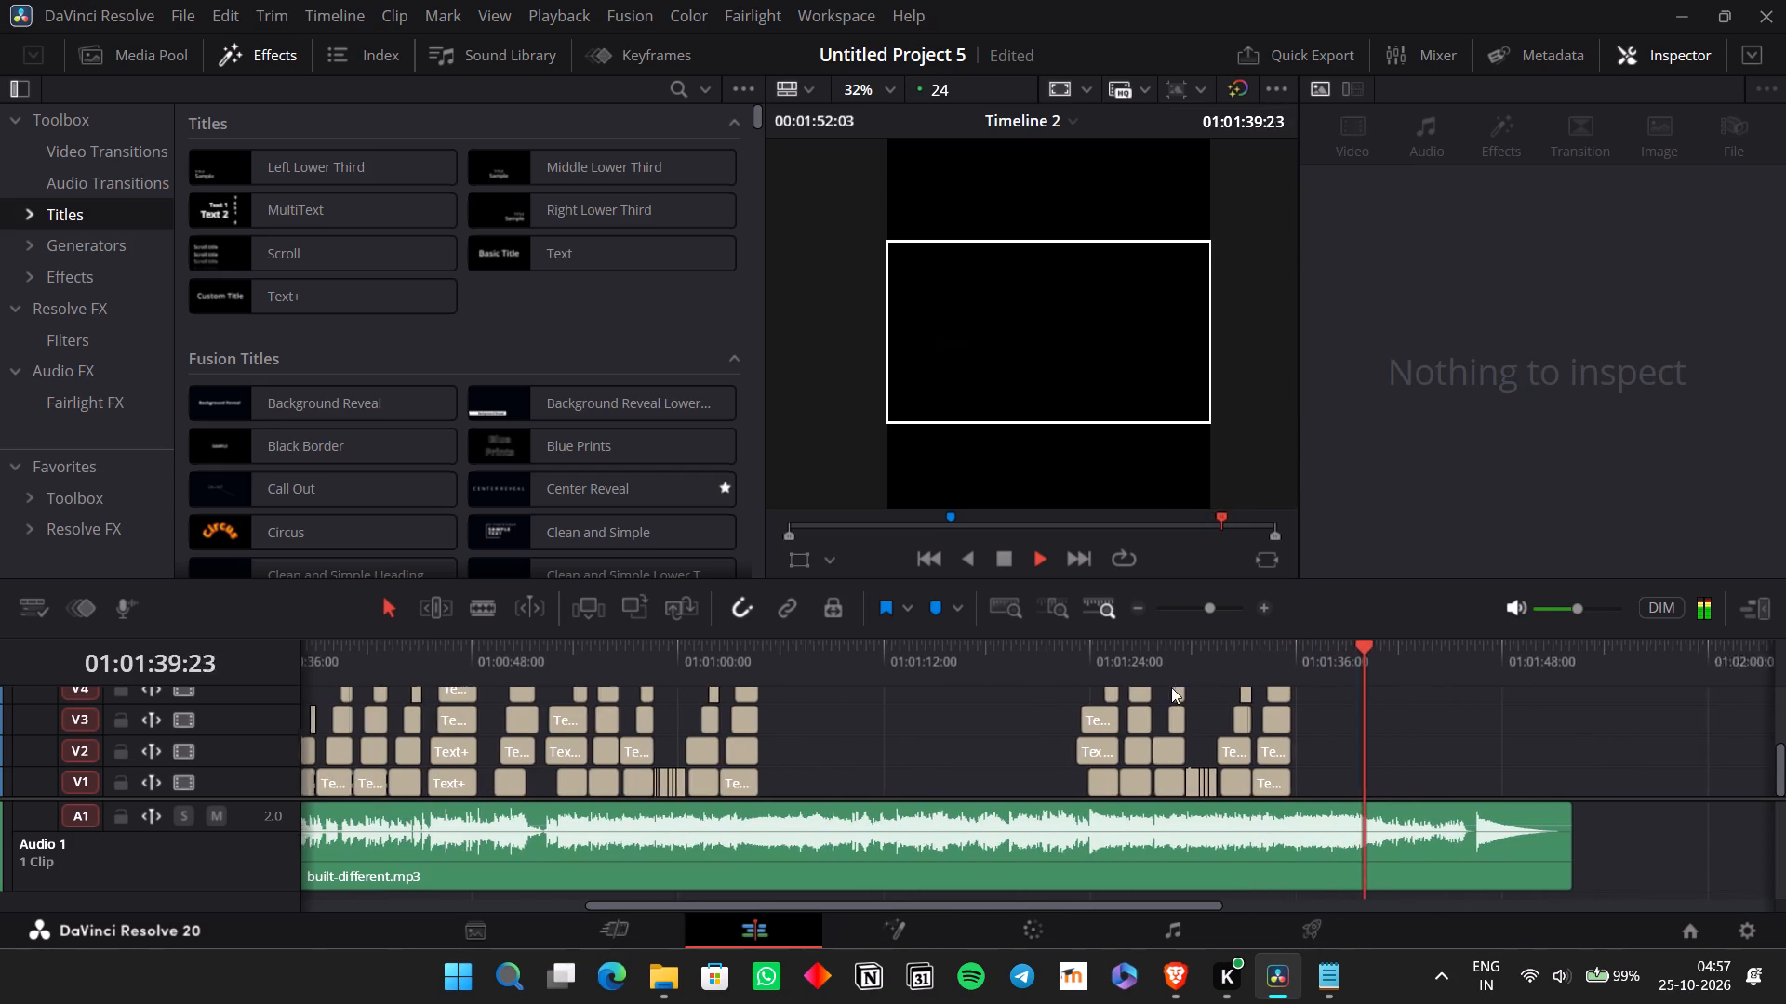
{"action": "scroll", "coordinate": [1171, 687], "scroll_direction": "right", "scroll_amount": 1}
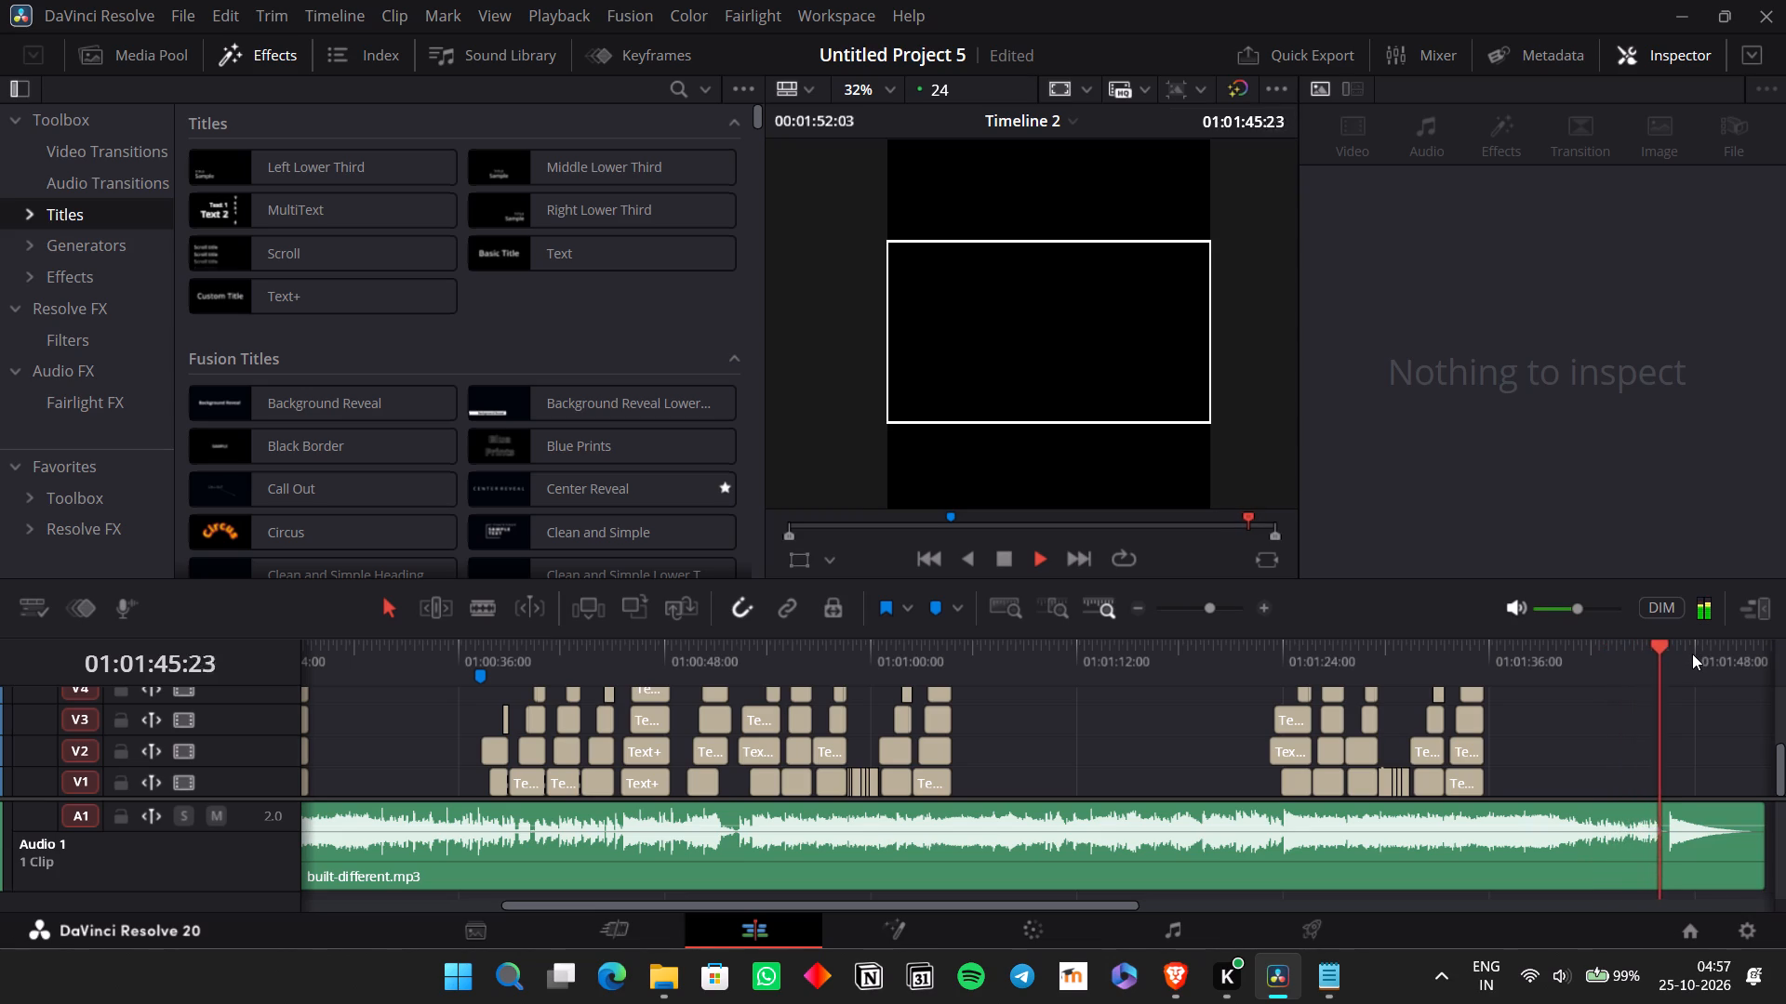
{"action": "key", "text": "space"}
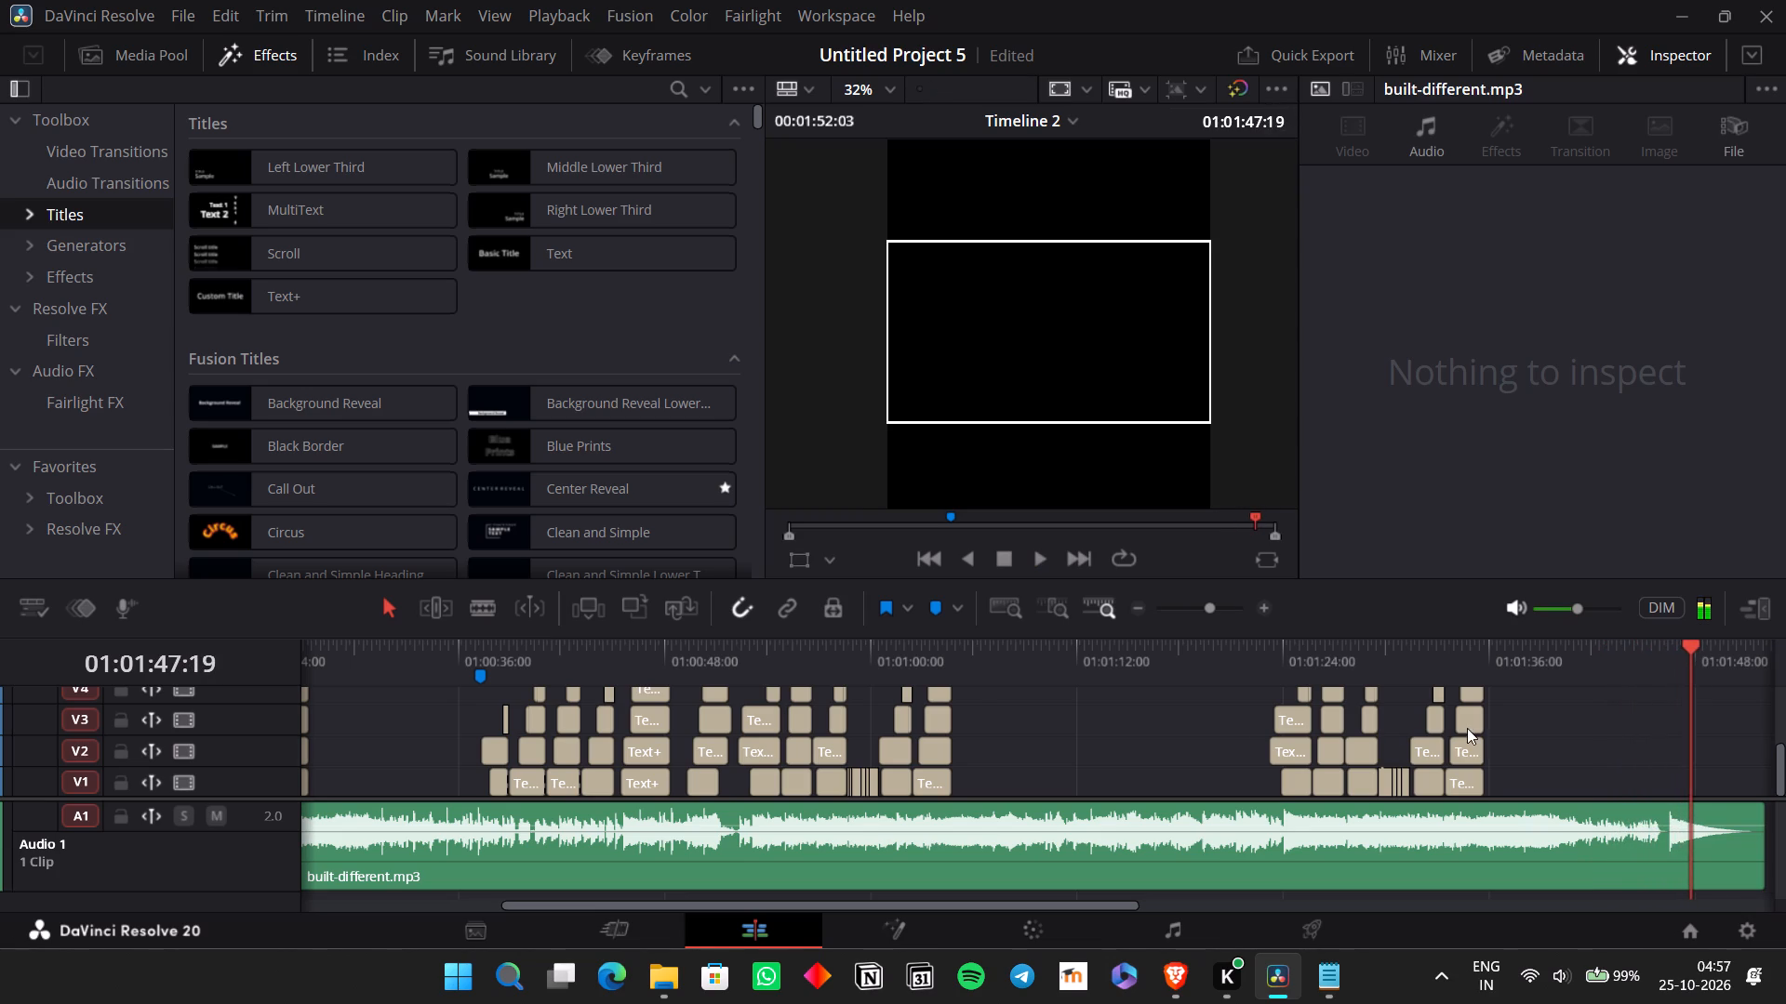
Check the untitled gap after the first chorus from about 01:00:28, and play the second verse and chorus titles up to 01:01:04:15.
{"action": "scroll", "coordinate": [994, 734], "scroll_direction": "right", "scroll_amount": 4}
{"action": "left_click", "coordinate": [825, 667]}
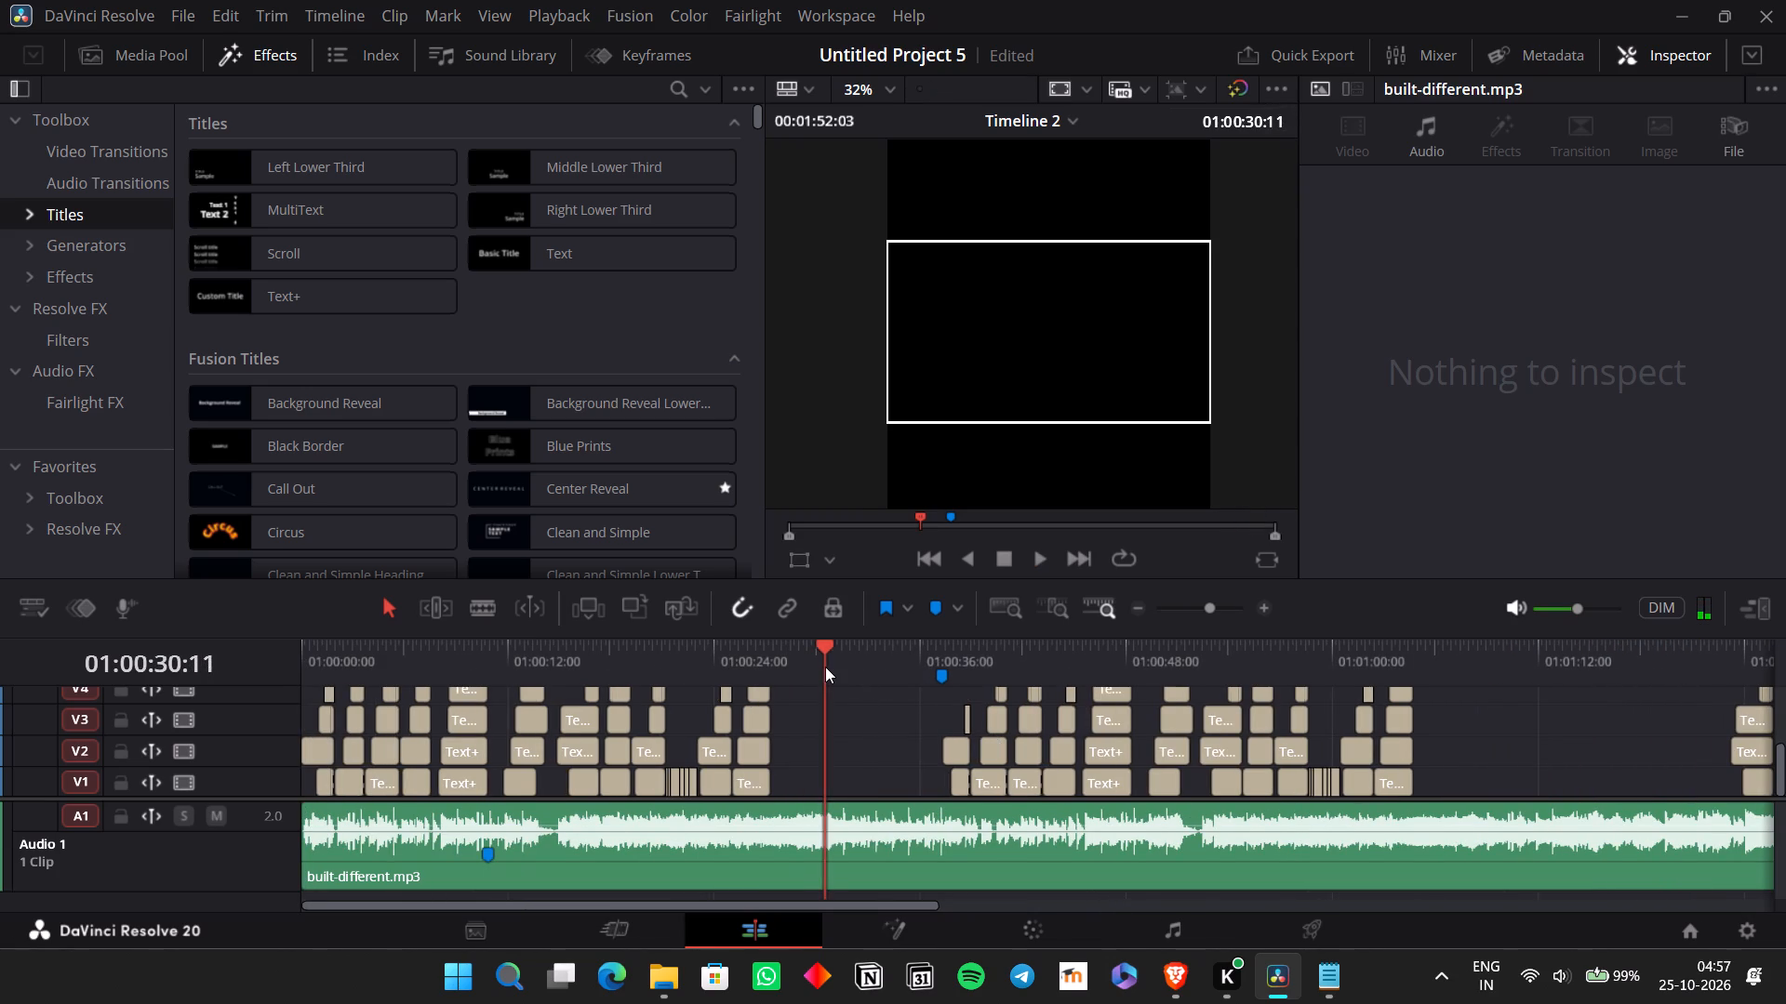
{"action": "key", "text": "space"}
{"action": "left_click", "coordinate": [773, 646]}
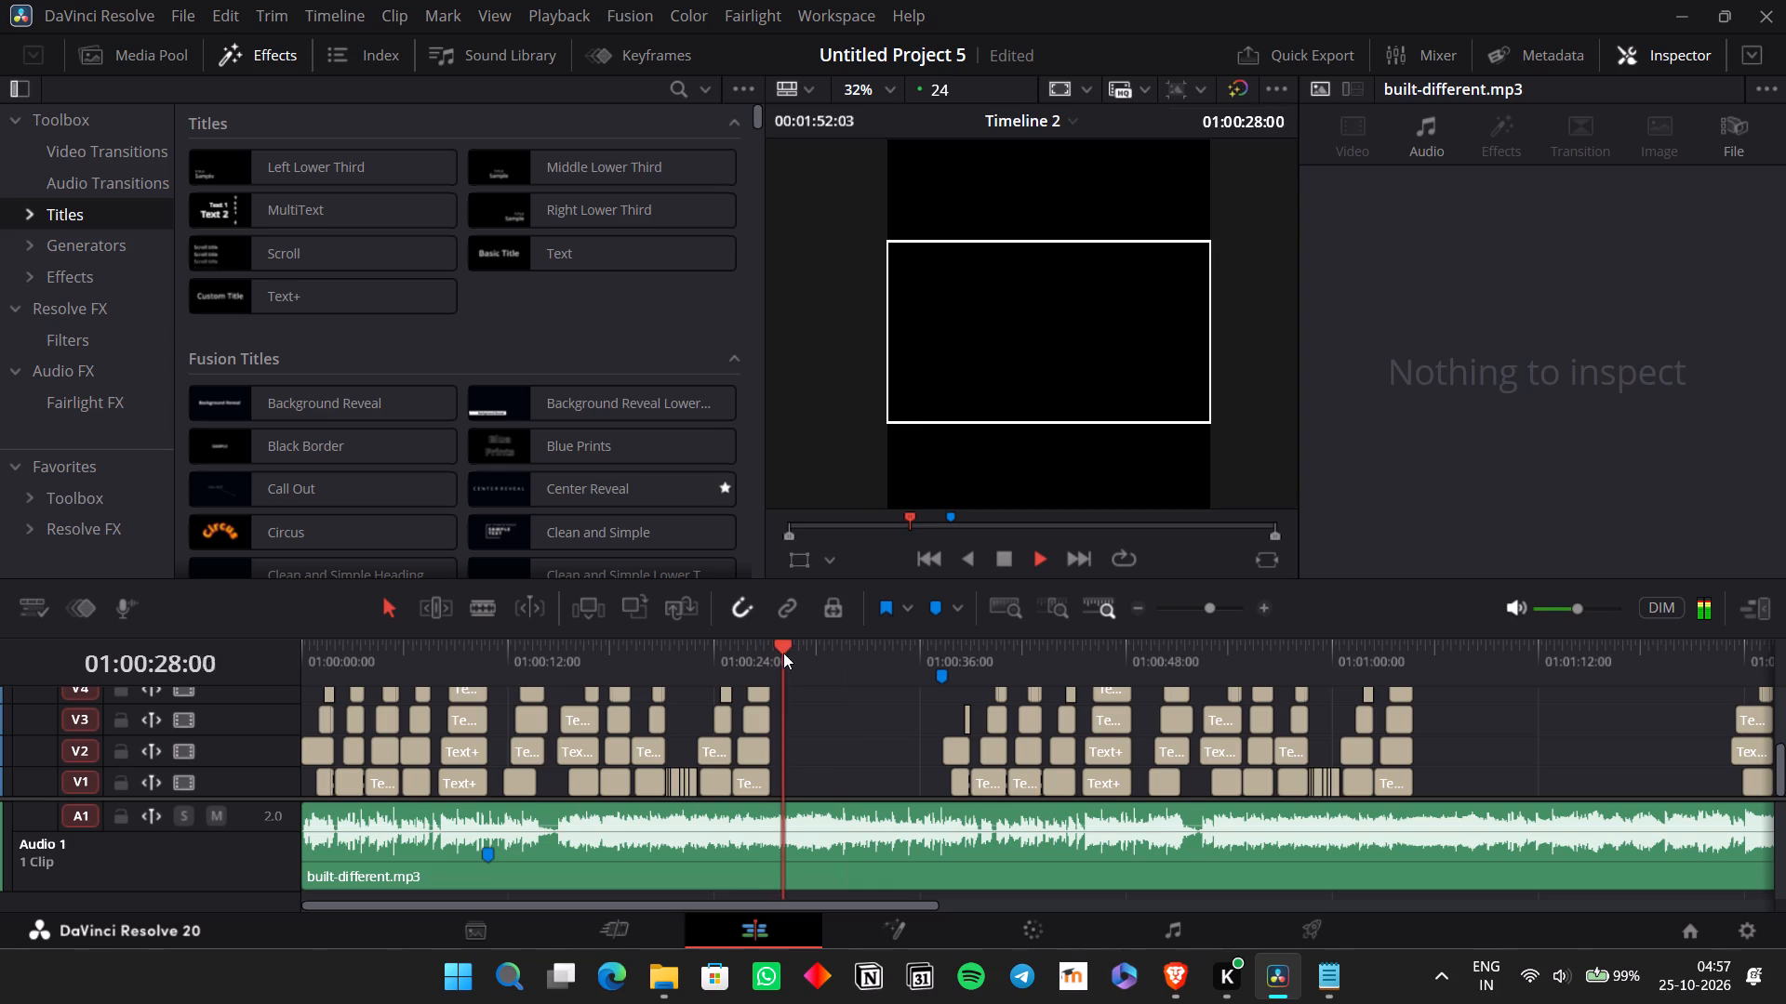
{"action": "left_click", "coordinate": [860, 648]}
{"action": "left_click", "coordinate": [881, 646]}
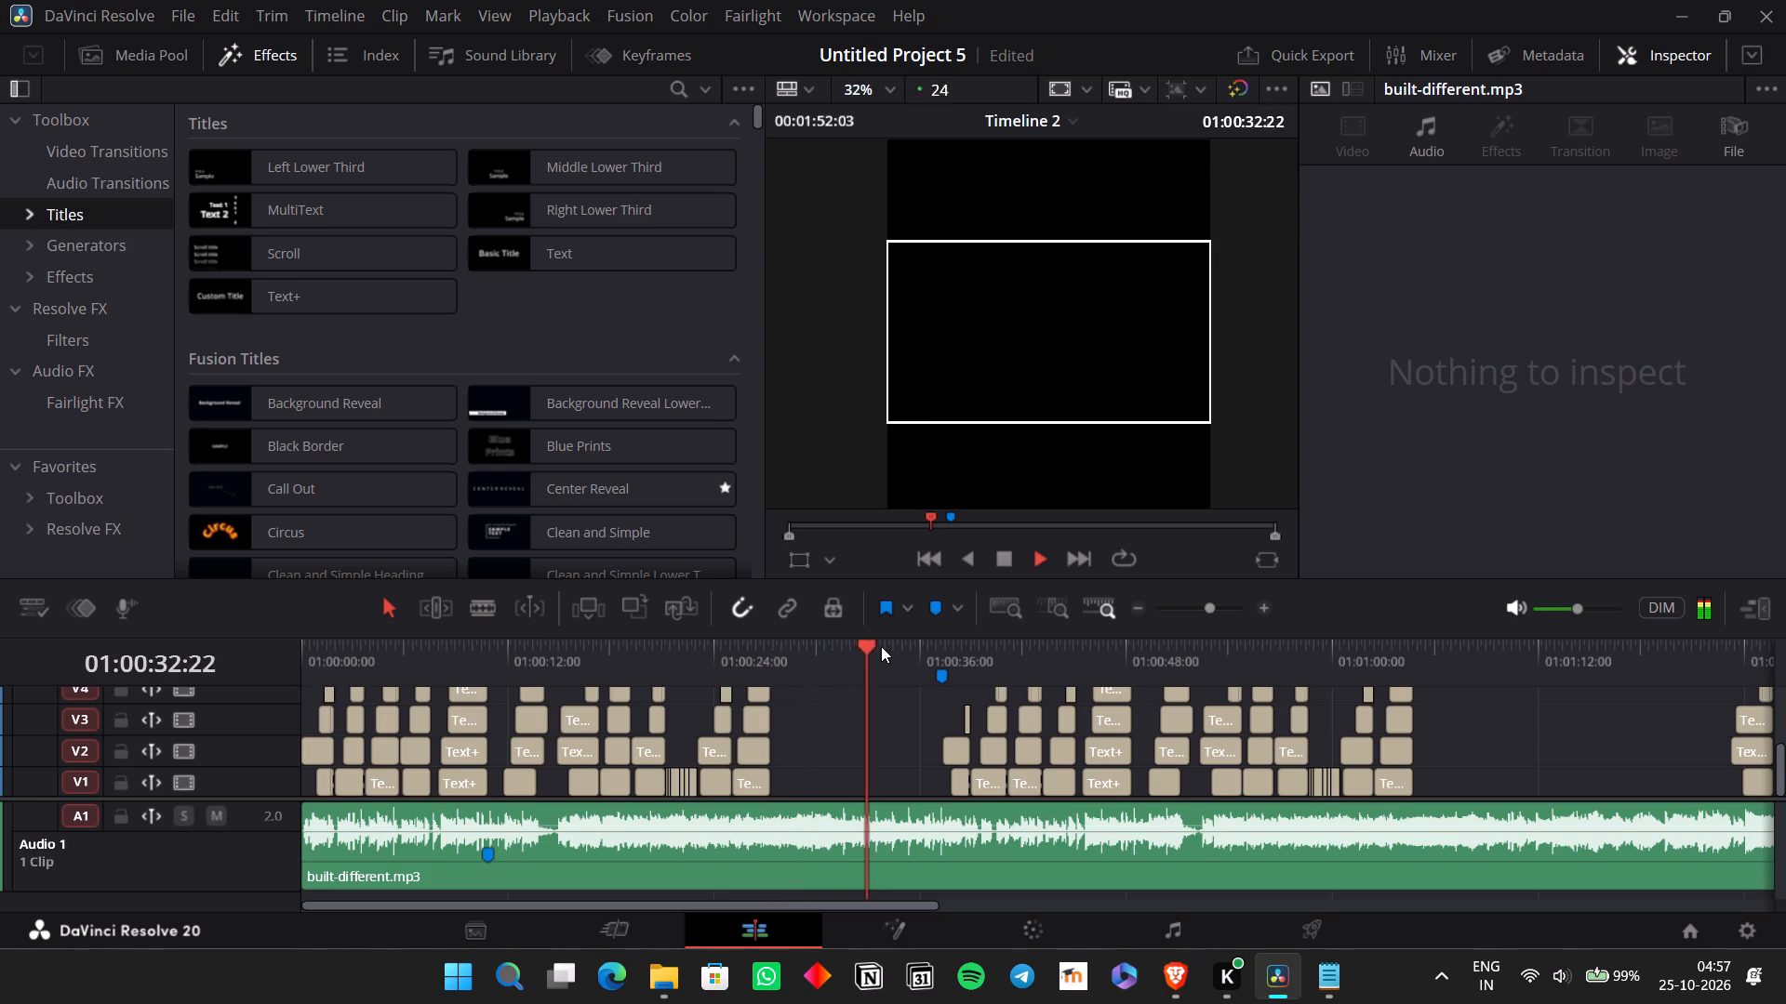
{"action": "left_click", "coordinate": [909, 640]}
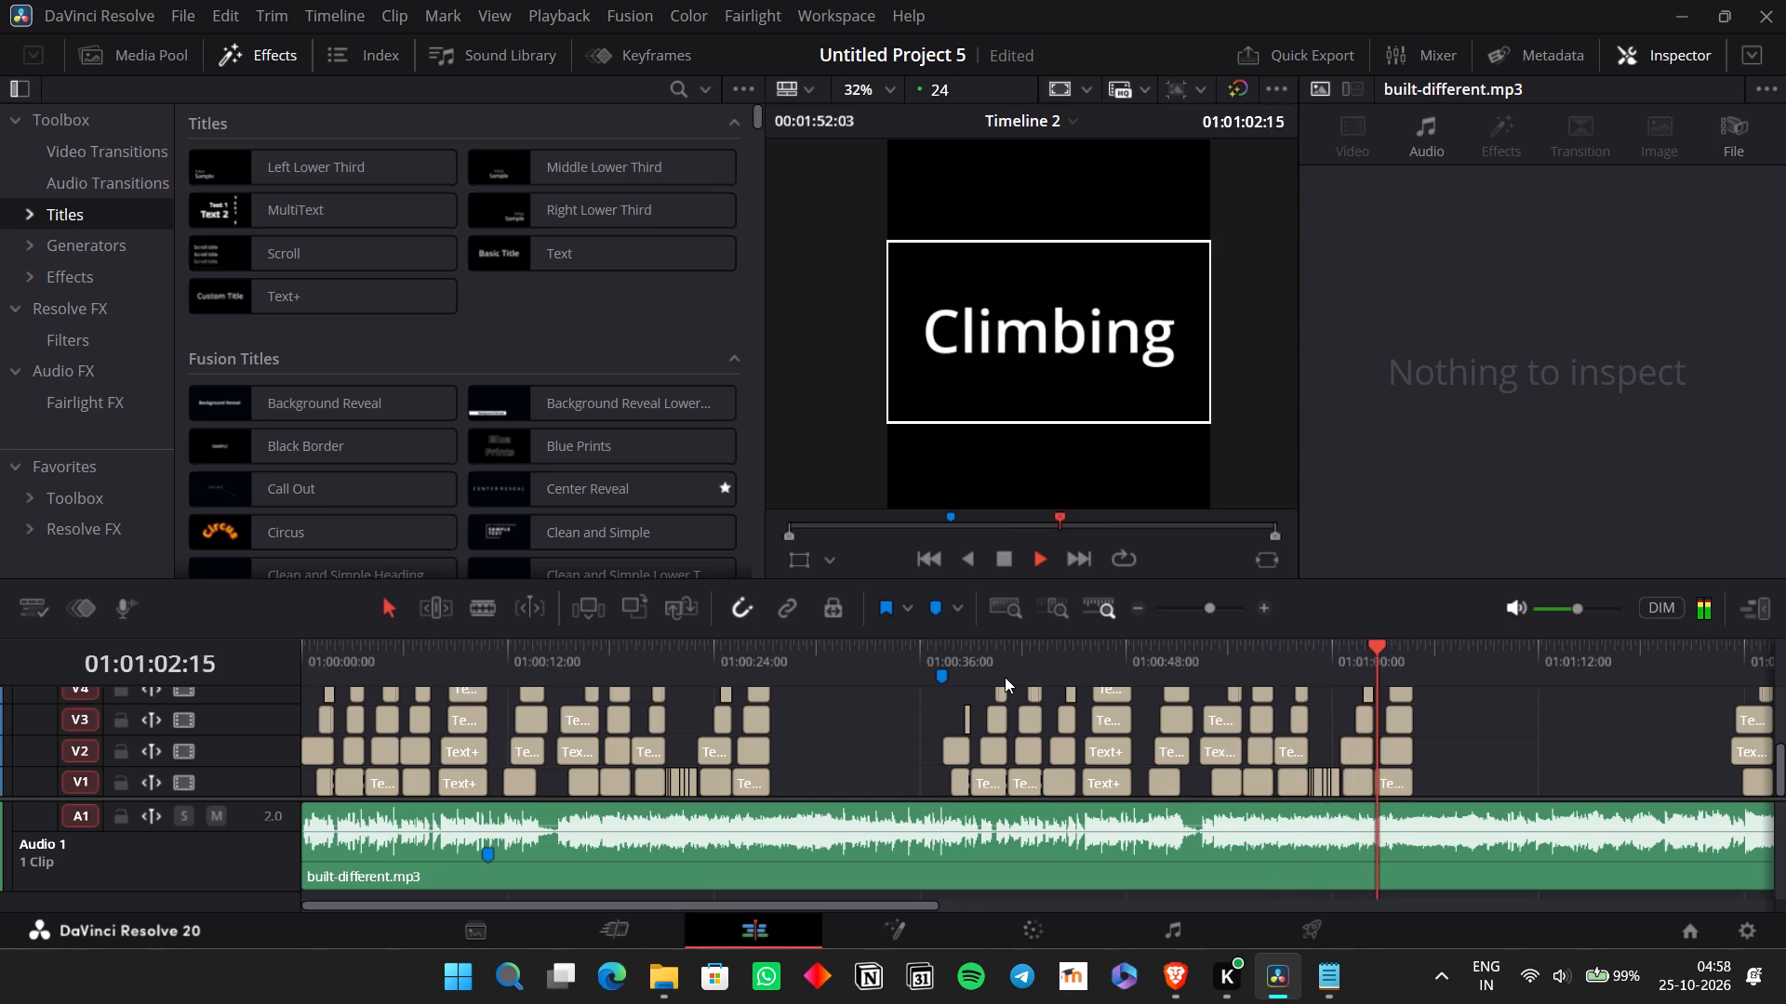
{"action": "key", "text": "space"}
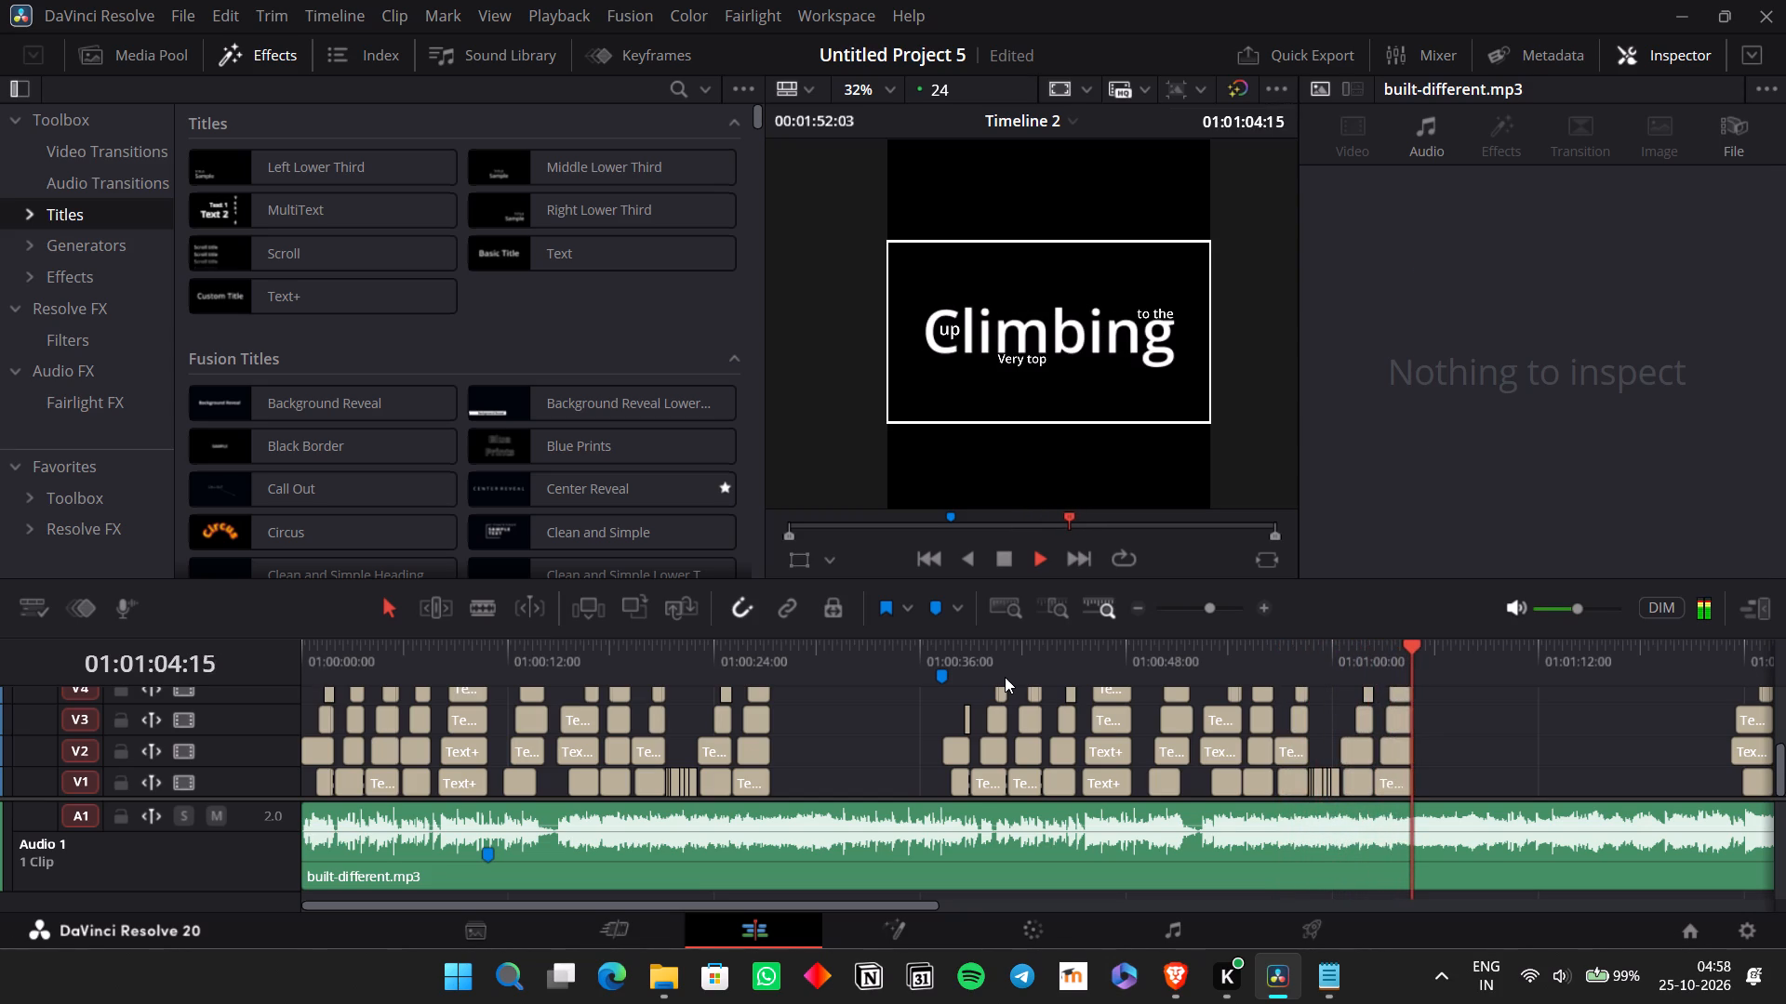
Listen through the untitled stretch before the final chorus and park the playhead at the bridge vocal's start, 01:01:08:10.
{"action": "scroll", "coordinate": [1245, 761], "scroll_direction": "left", "scroll_amount": 1}
{"action": "scroll", "coordinate": [1246, 762], "scroll_direction": "down", "scroll_amount": 1}
{"action": "scroll", "coordinate": [1246, 762], "scroll_direction": "left", "scroll_amount": 1}
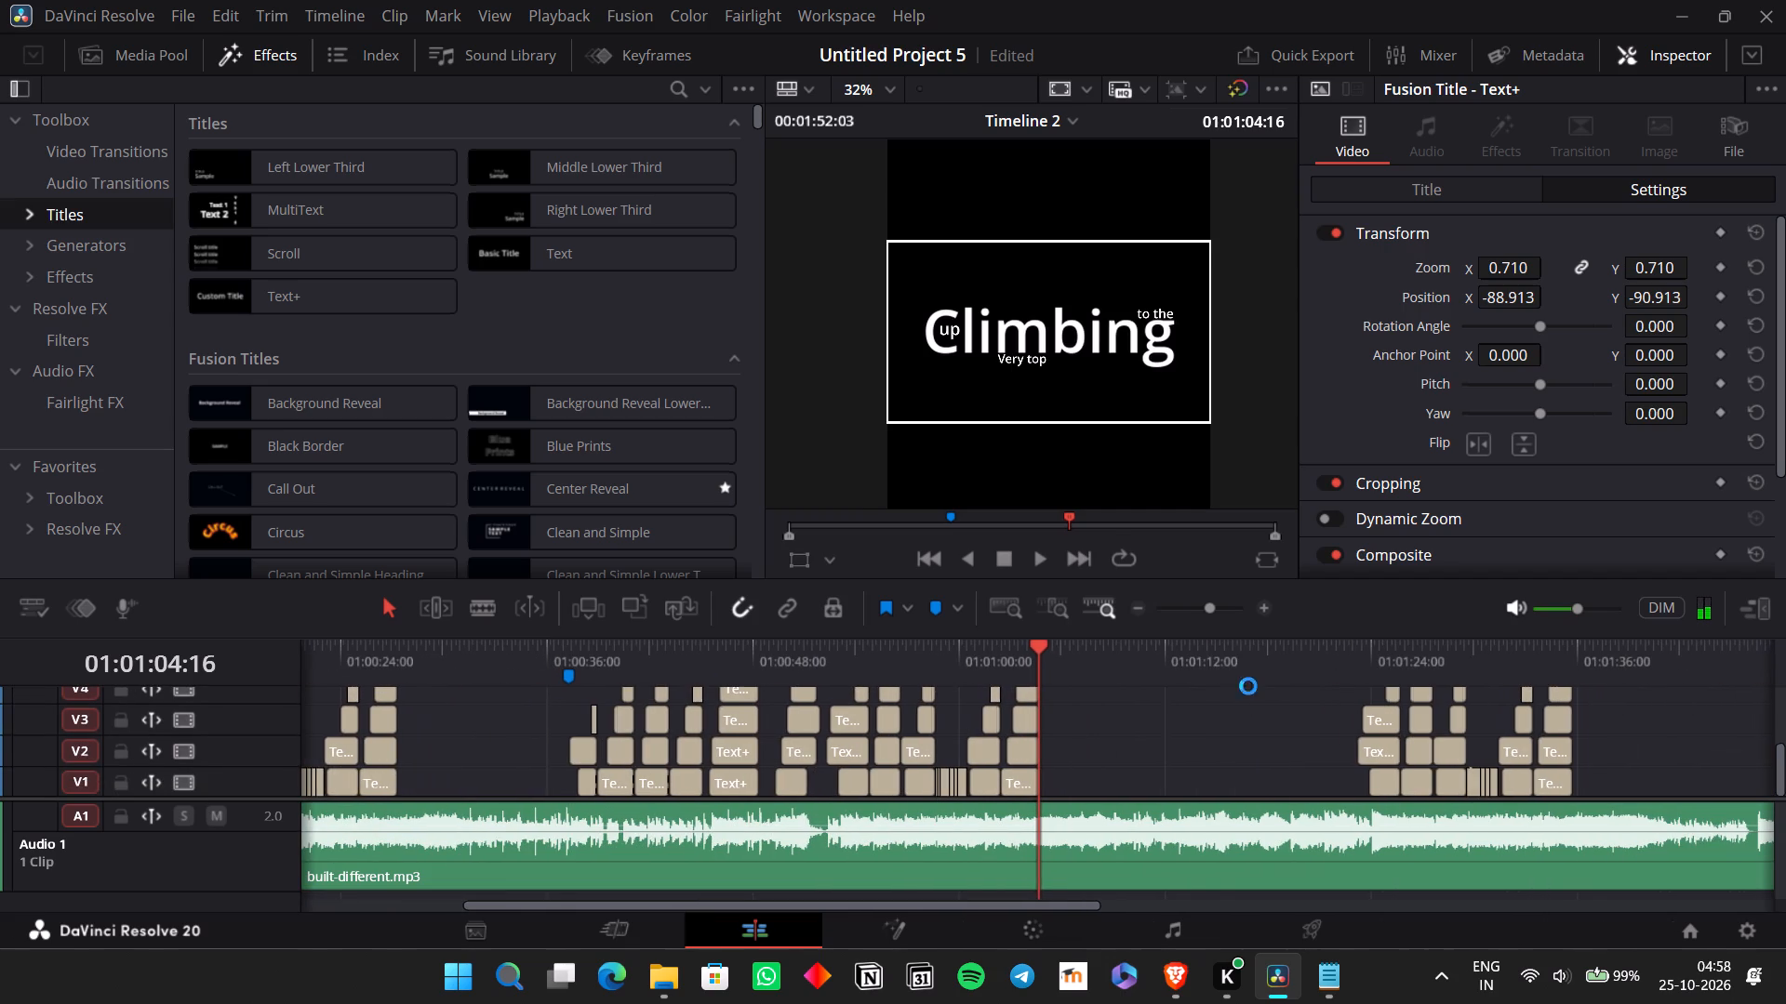
{"action": "left_click", "coordinate": [1218, 672]}
{"action": "key", "text": "space"}
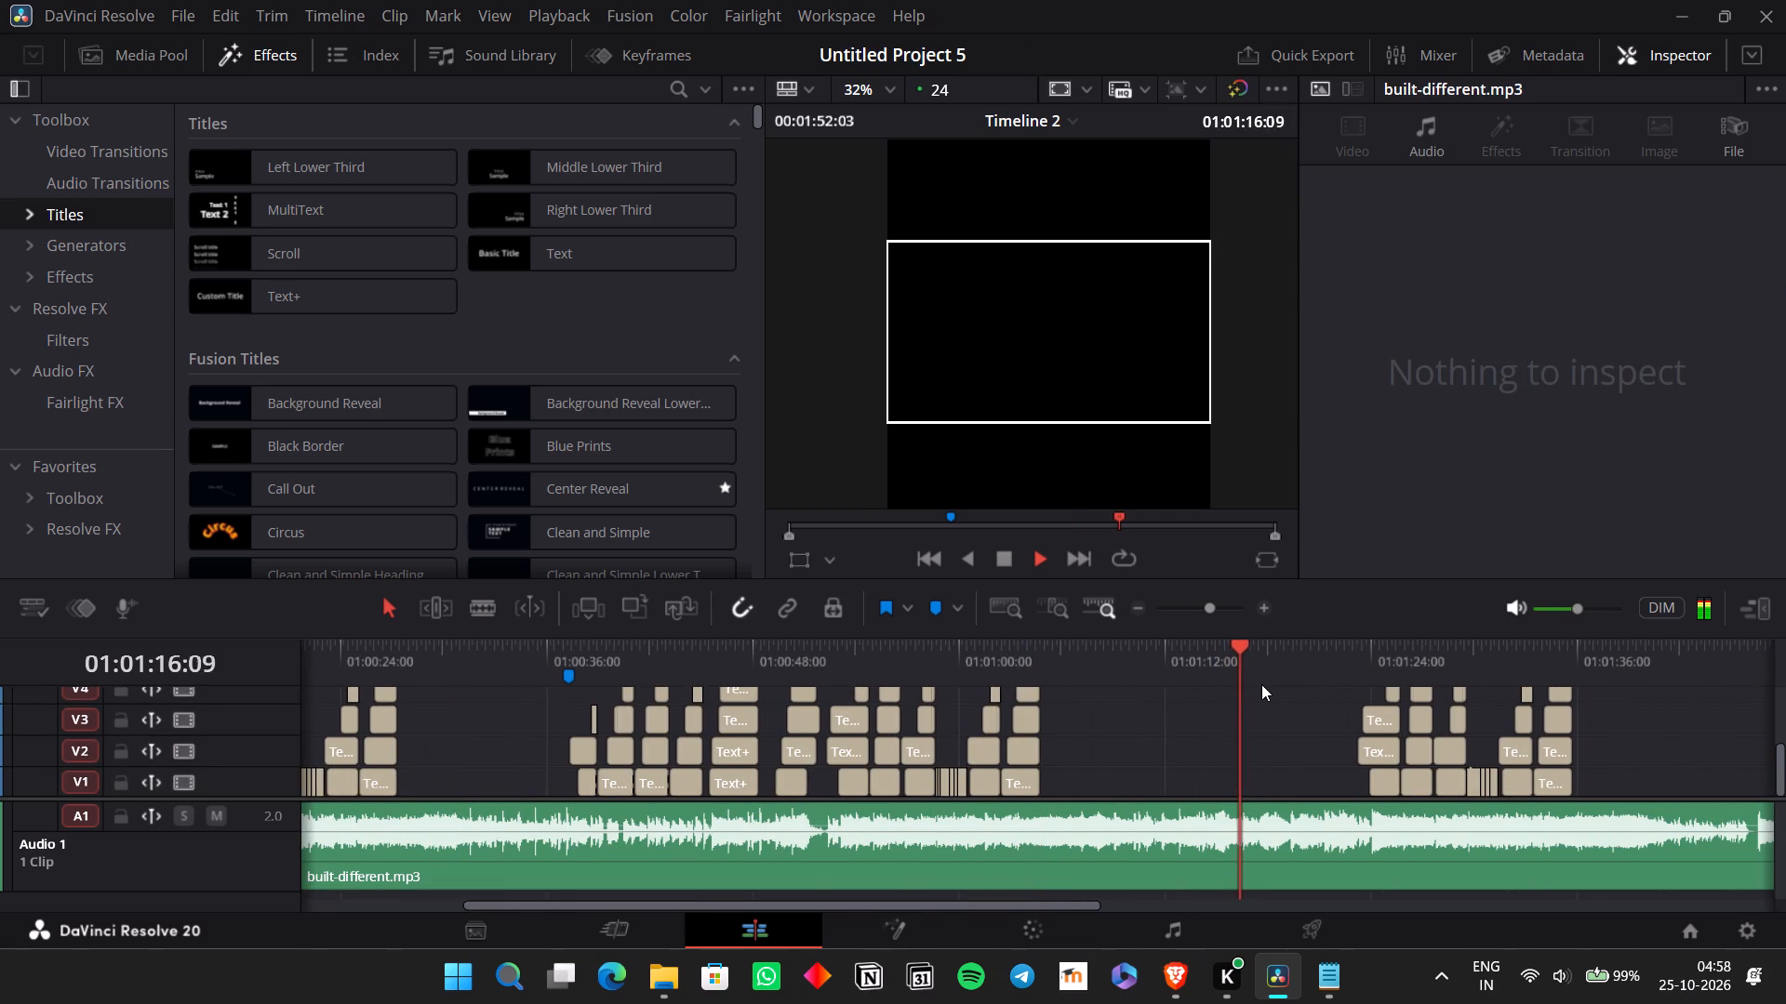
{"action": "key", "text": "space"}
{"action": "left_click", "coordinate": [1092, 663]}
{"action": "key", "text": "space"}
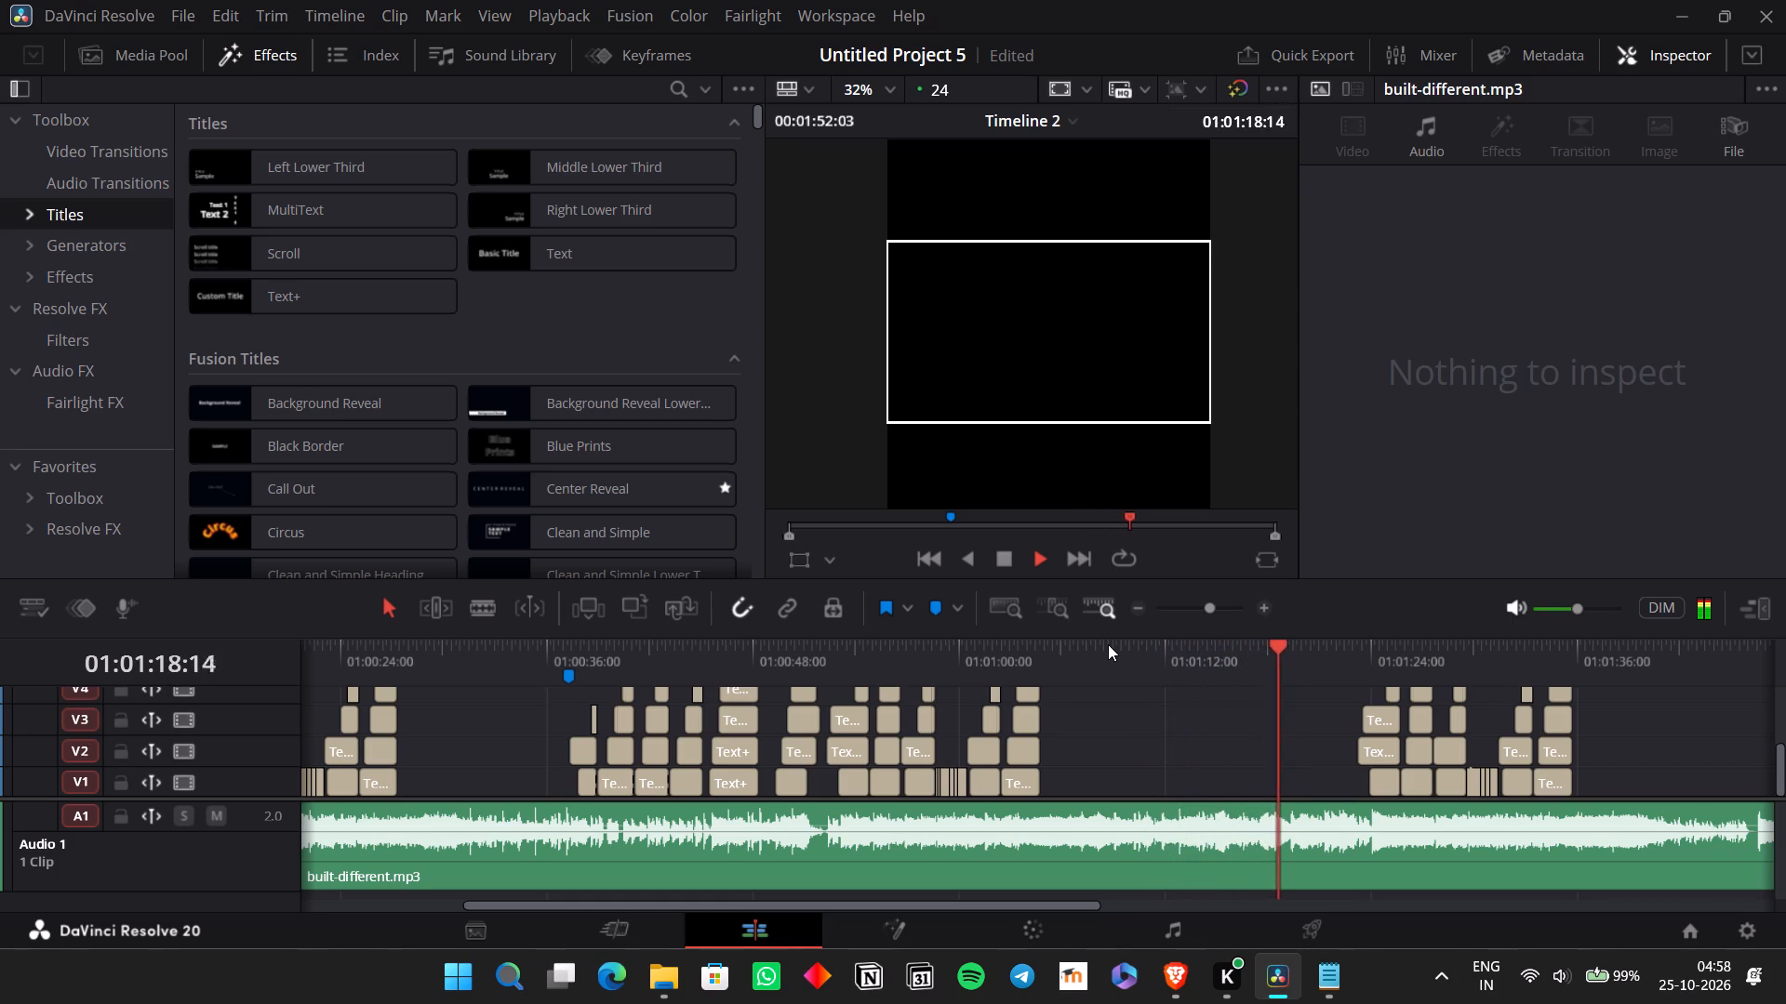
{"action": "left_click", "coordinate": [1108, 644]}
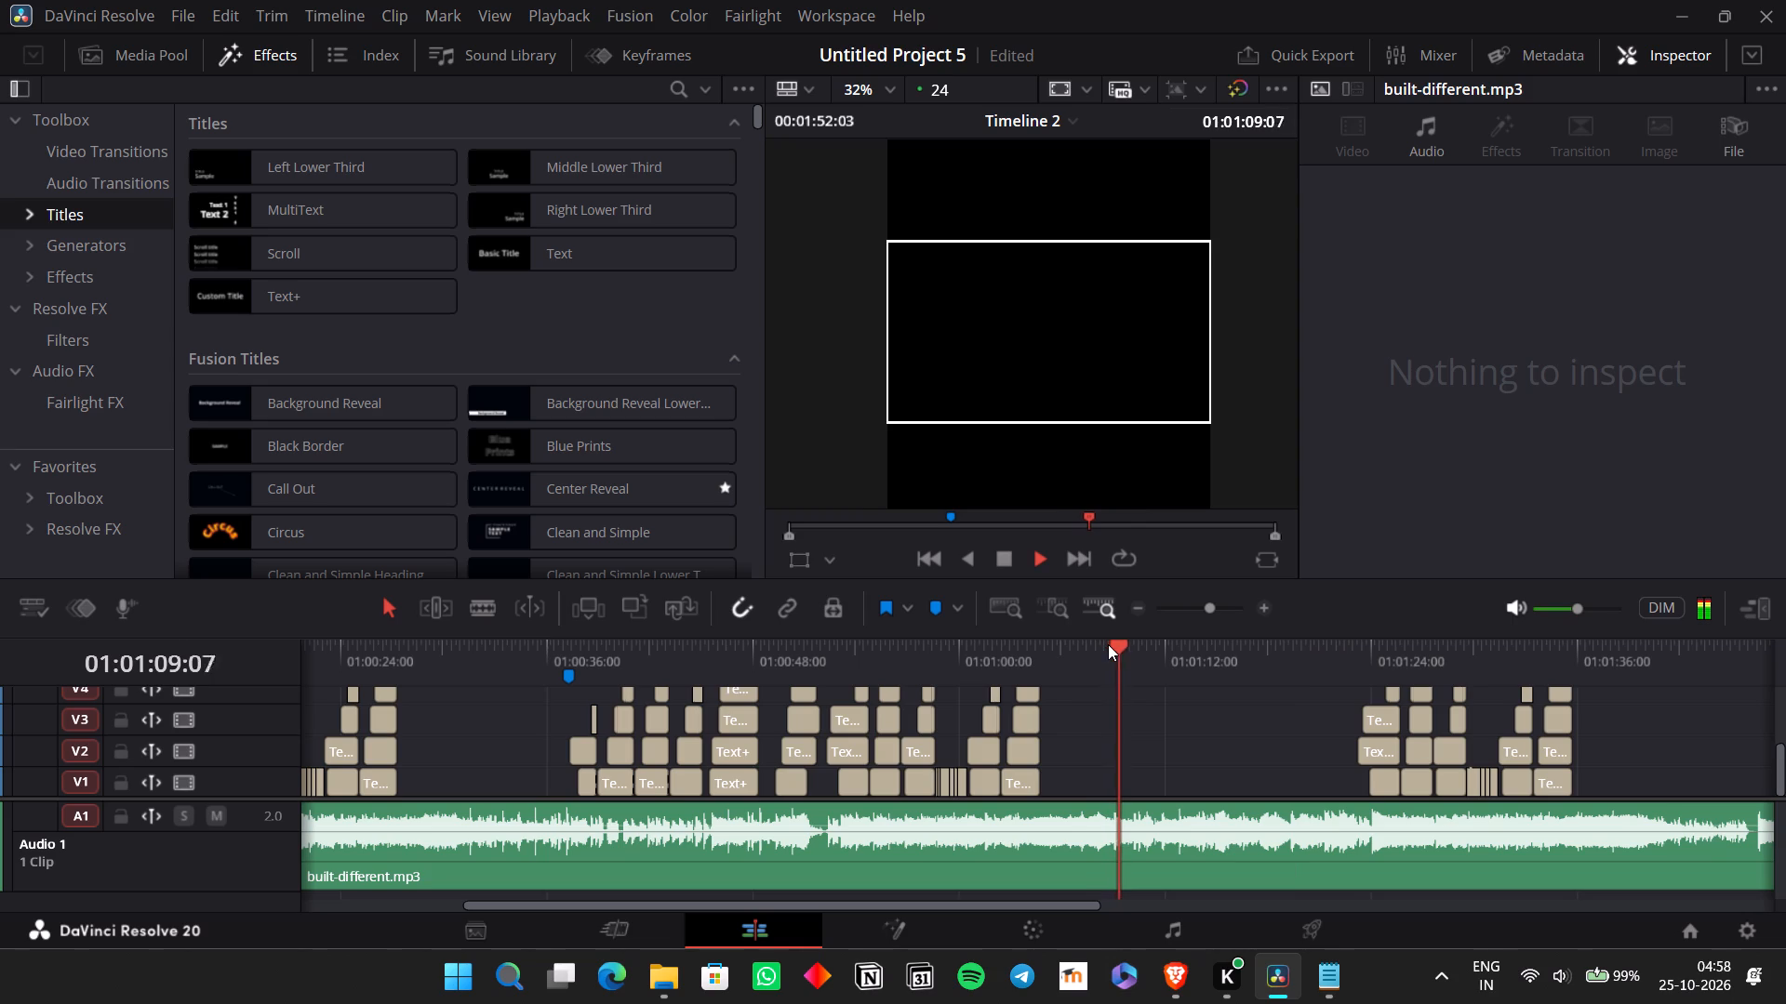
{"action": "key", "text": "space"}
{"action": "left_click", "coordinate": [1104, 642]}
{"action": "key", "text": "space"}
{"action": "key", "text": "space"}
{"action": "key", "text": "space"}
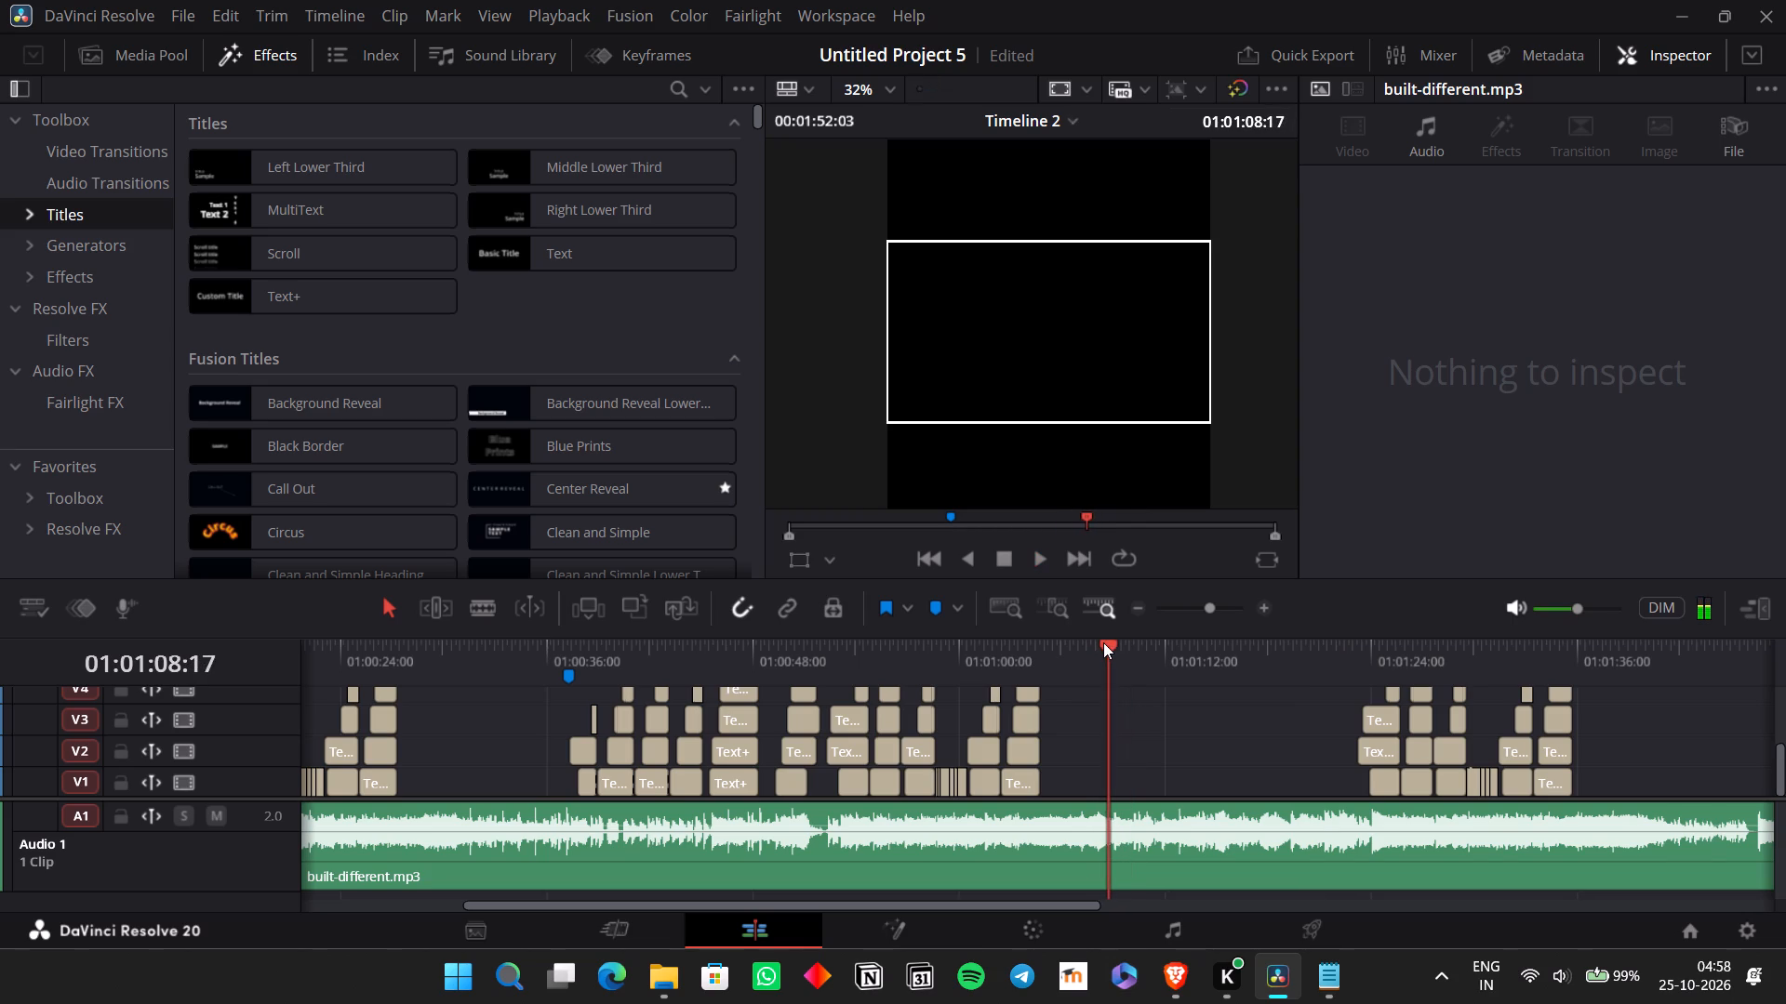
{"action": "key", "text": "space"}
{"action": "left_click", "coordinate": [1103, 642]}
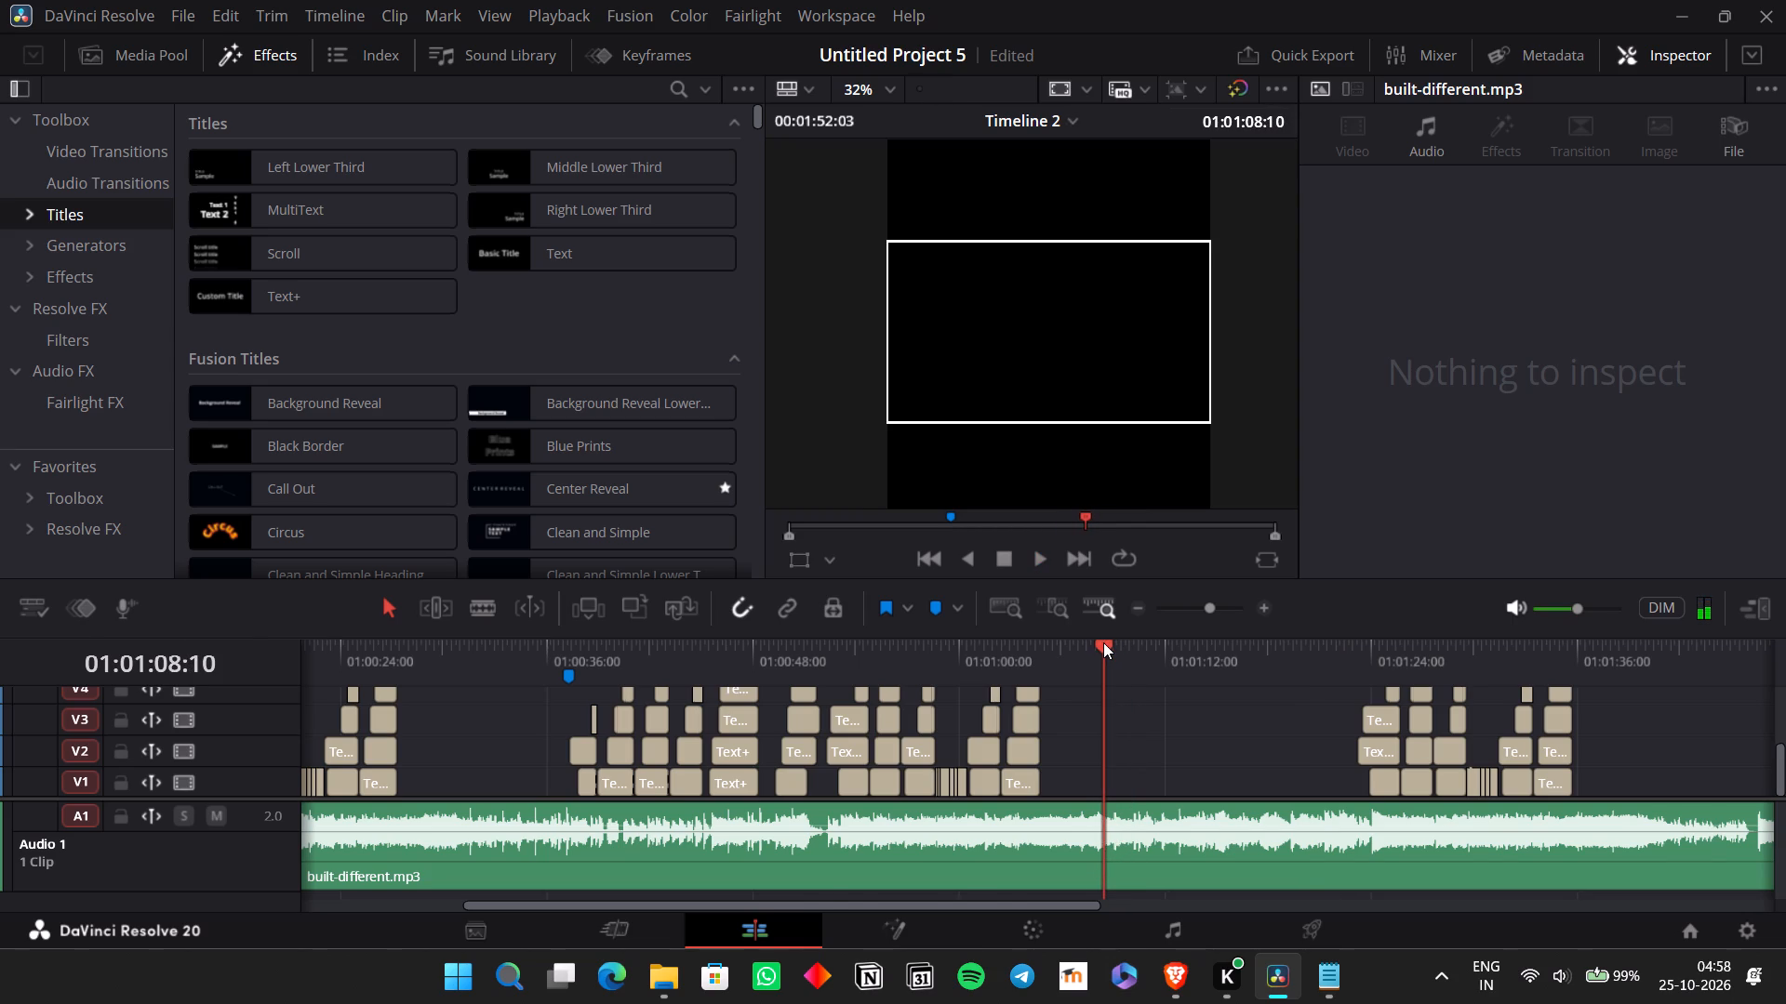
Copy the four [Bridge] lyric lines, "Heavy weight, steady breath" to "I'm the one who earns the victory", from the Notepad lyrics and return to DaVinci Resolve.
{"action": "key", "text": "alt+Tab"}
{"action": "scroll", "coordinate": [512, 686], "scroll_direction": "down", "scroll_amount": 4}
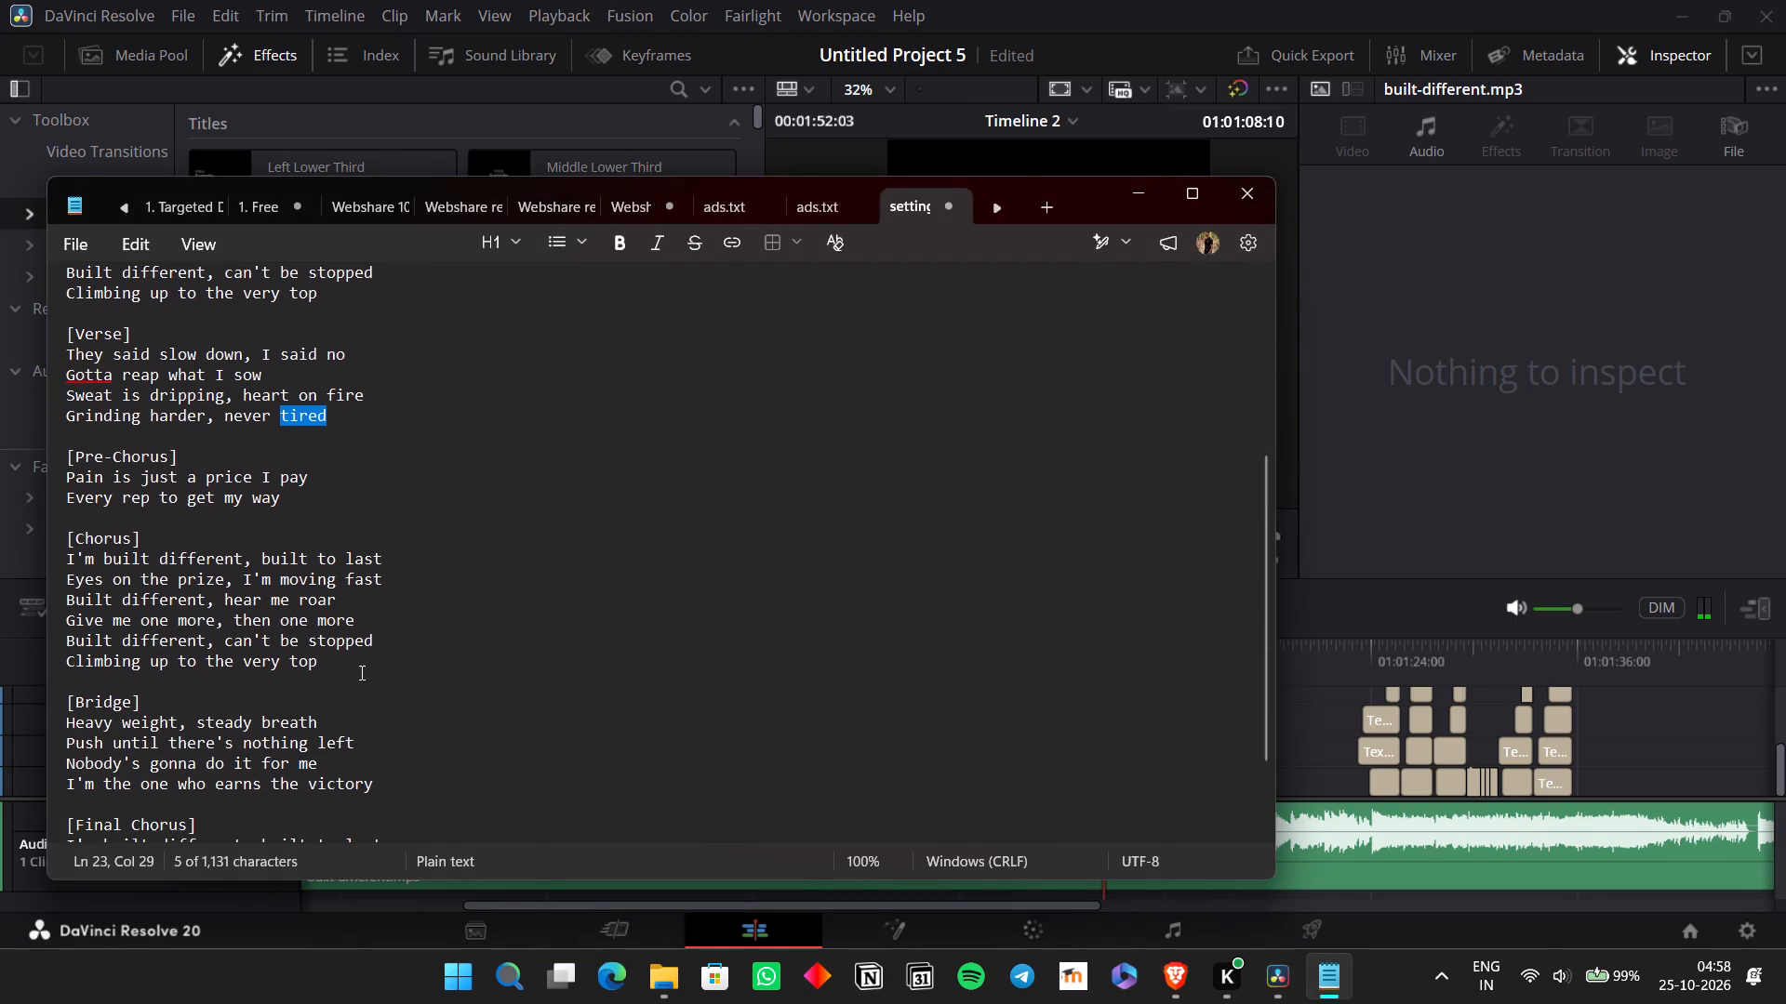
{"action": "scroll", "coordinate": [376, 679], "scroll_direction": "down", "scroll_amount": 4}
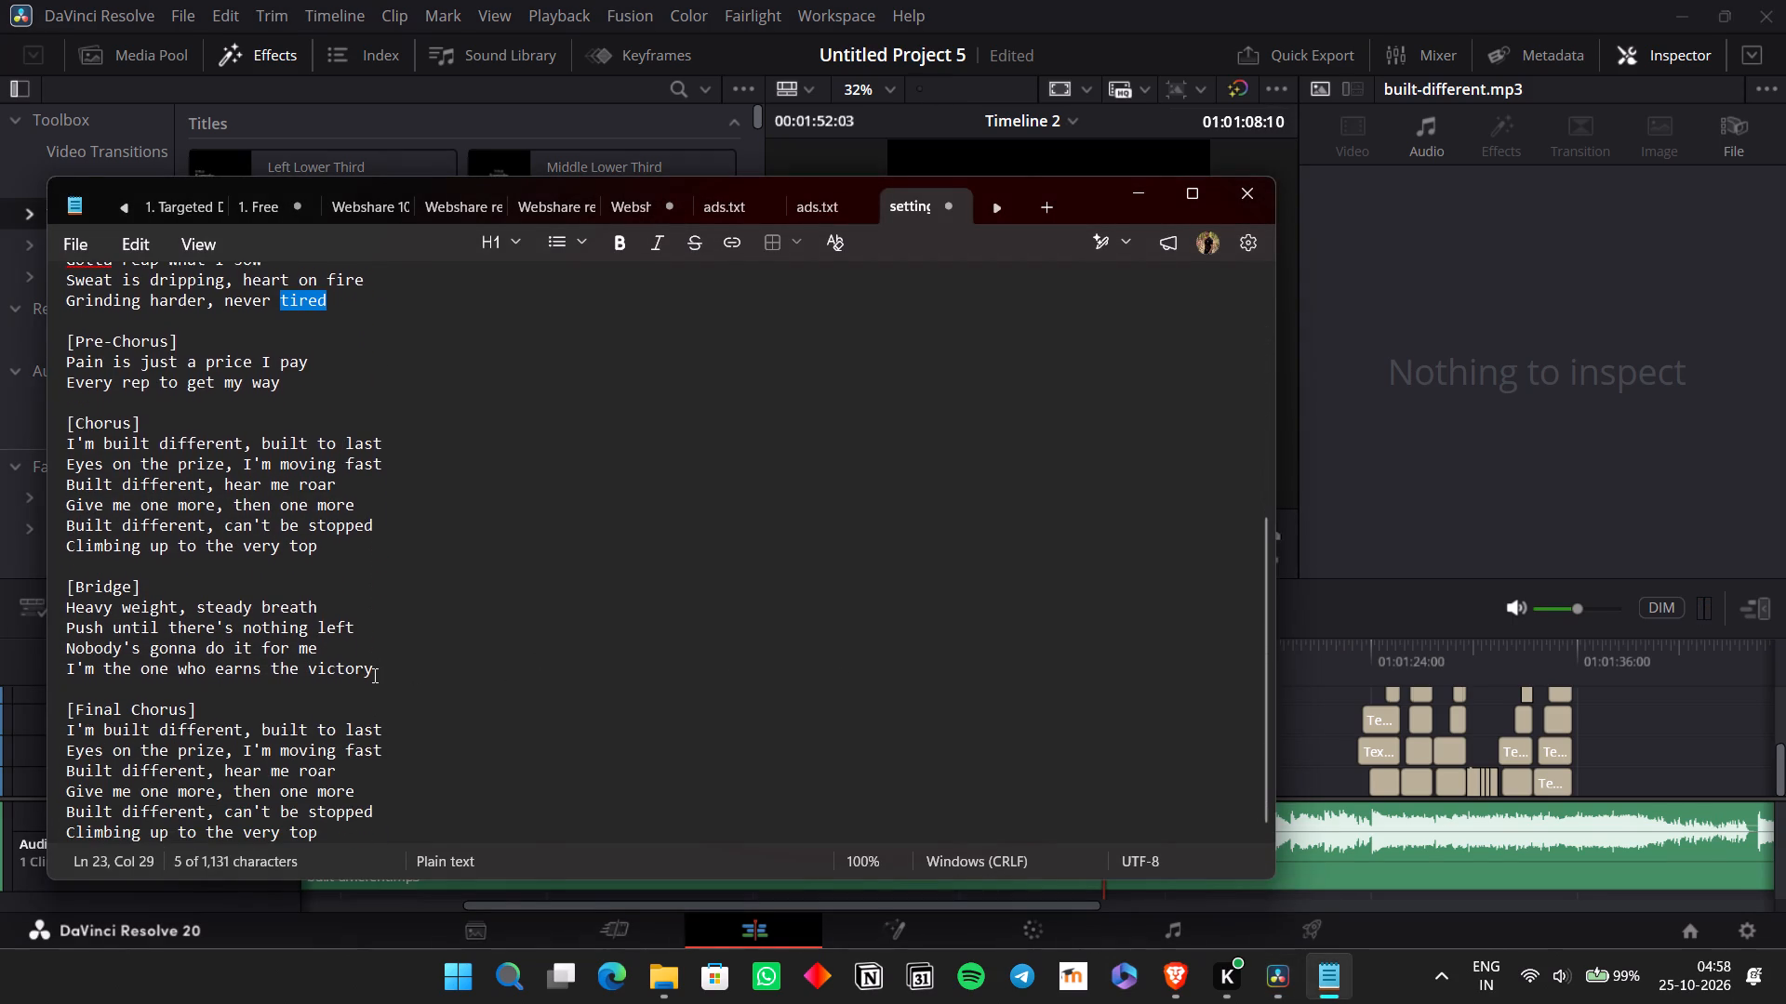
{"action": "scroll", "coordinate": [373, 675], "scroll_direction": "down", "scroll_amount": 3}
{"action": "left_click_drag", "start_coordinate": [379, 659], "coordinate": [32, 614]}
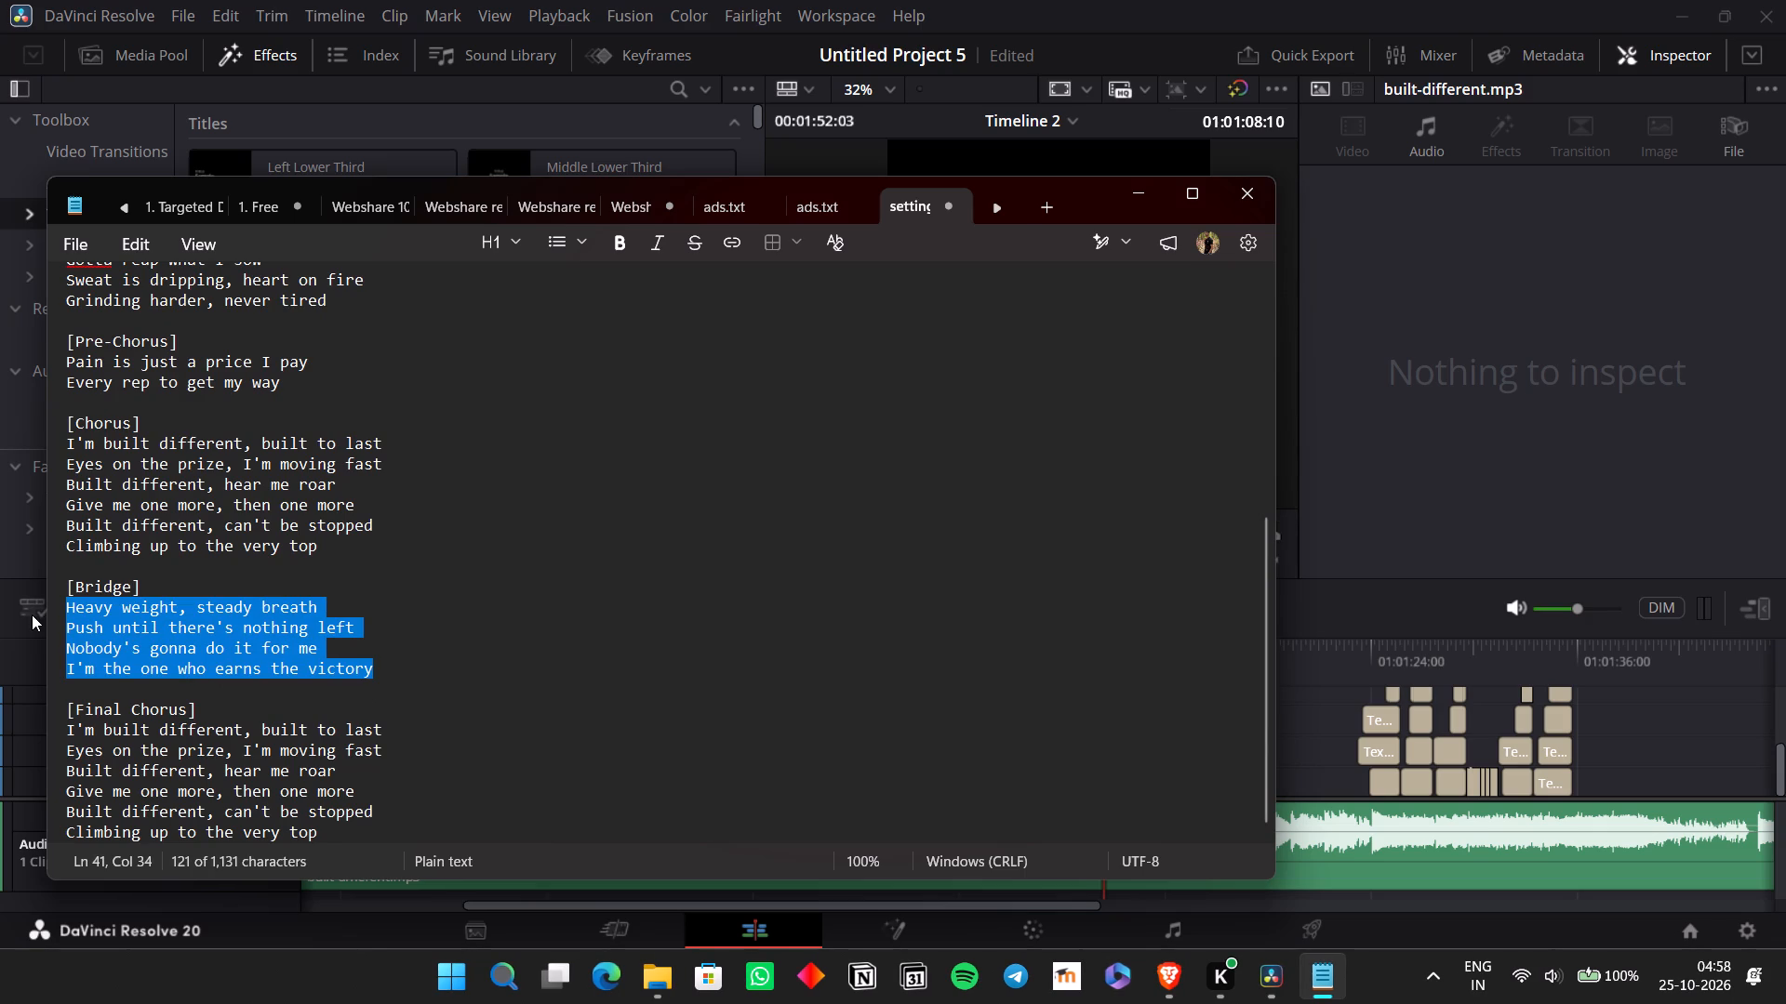
{"action": "key", "text": "ctrl+c"}
{"action": "key", "text": "alt+Tab"}
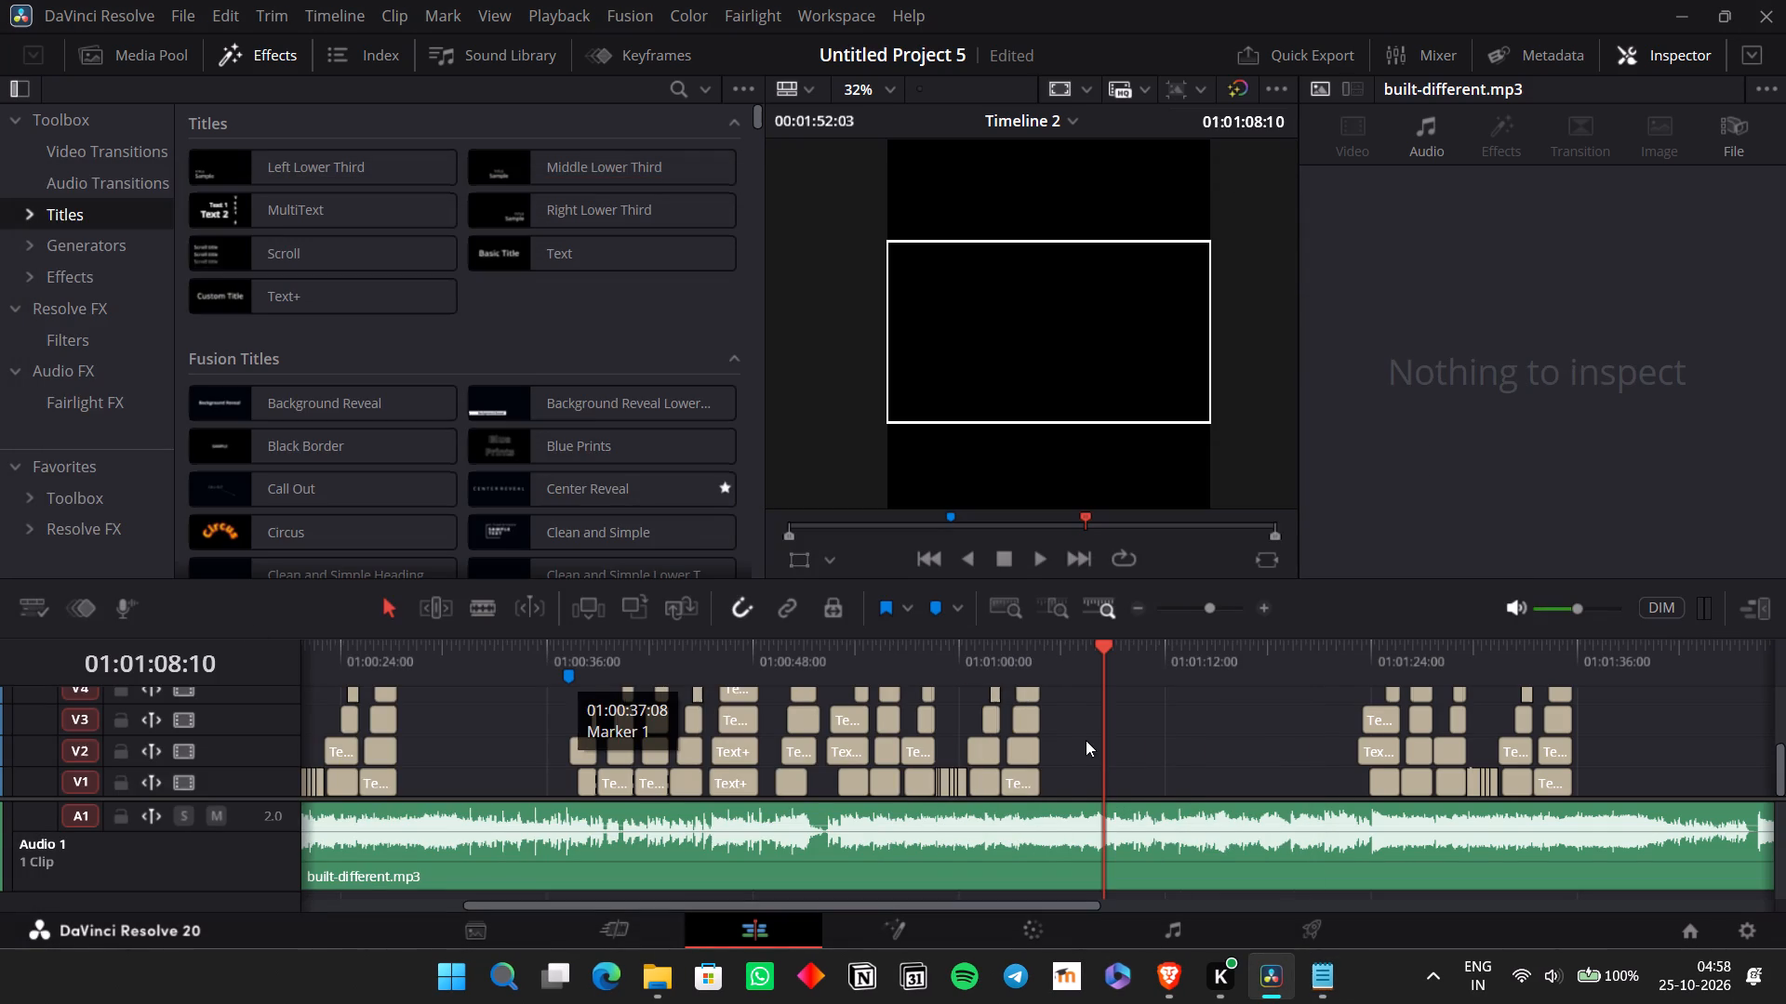
Duplicate the V1 title of the second chorus's "Climbing" group to V1 at 01:01:08:10, for the bridge's first line.
{"action": "left_click", "coordinate": [1114, 769]}
{"action": "left_click", "coordinate": [1063, 784]}
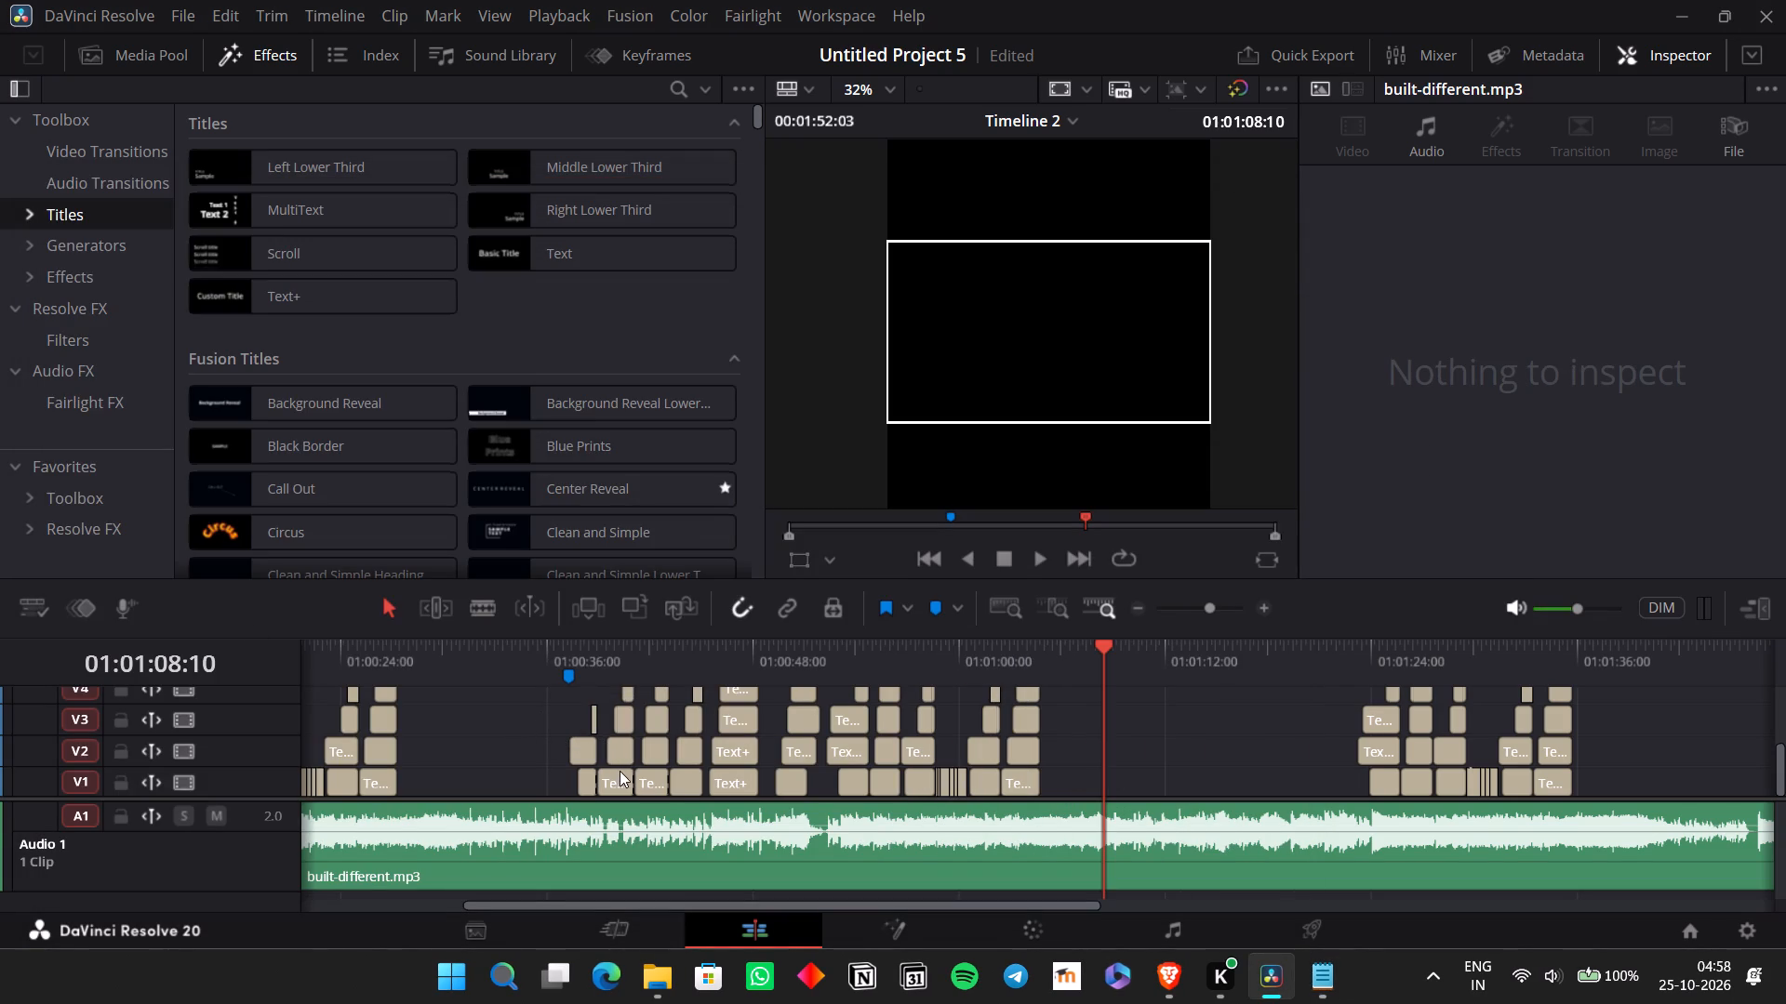
{"action": "left_click", "coordinate": [1039, 786]}
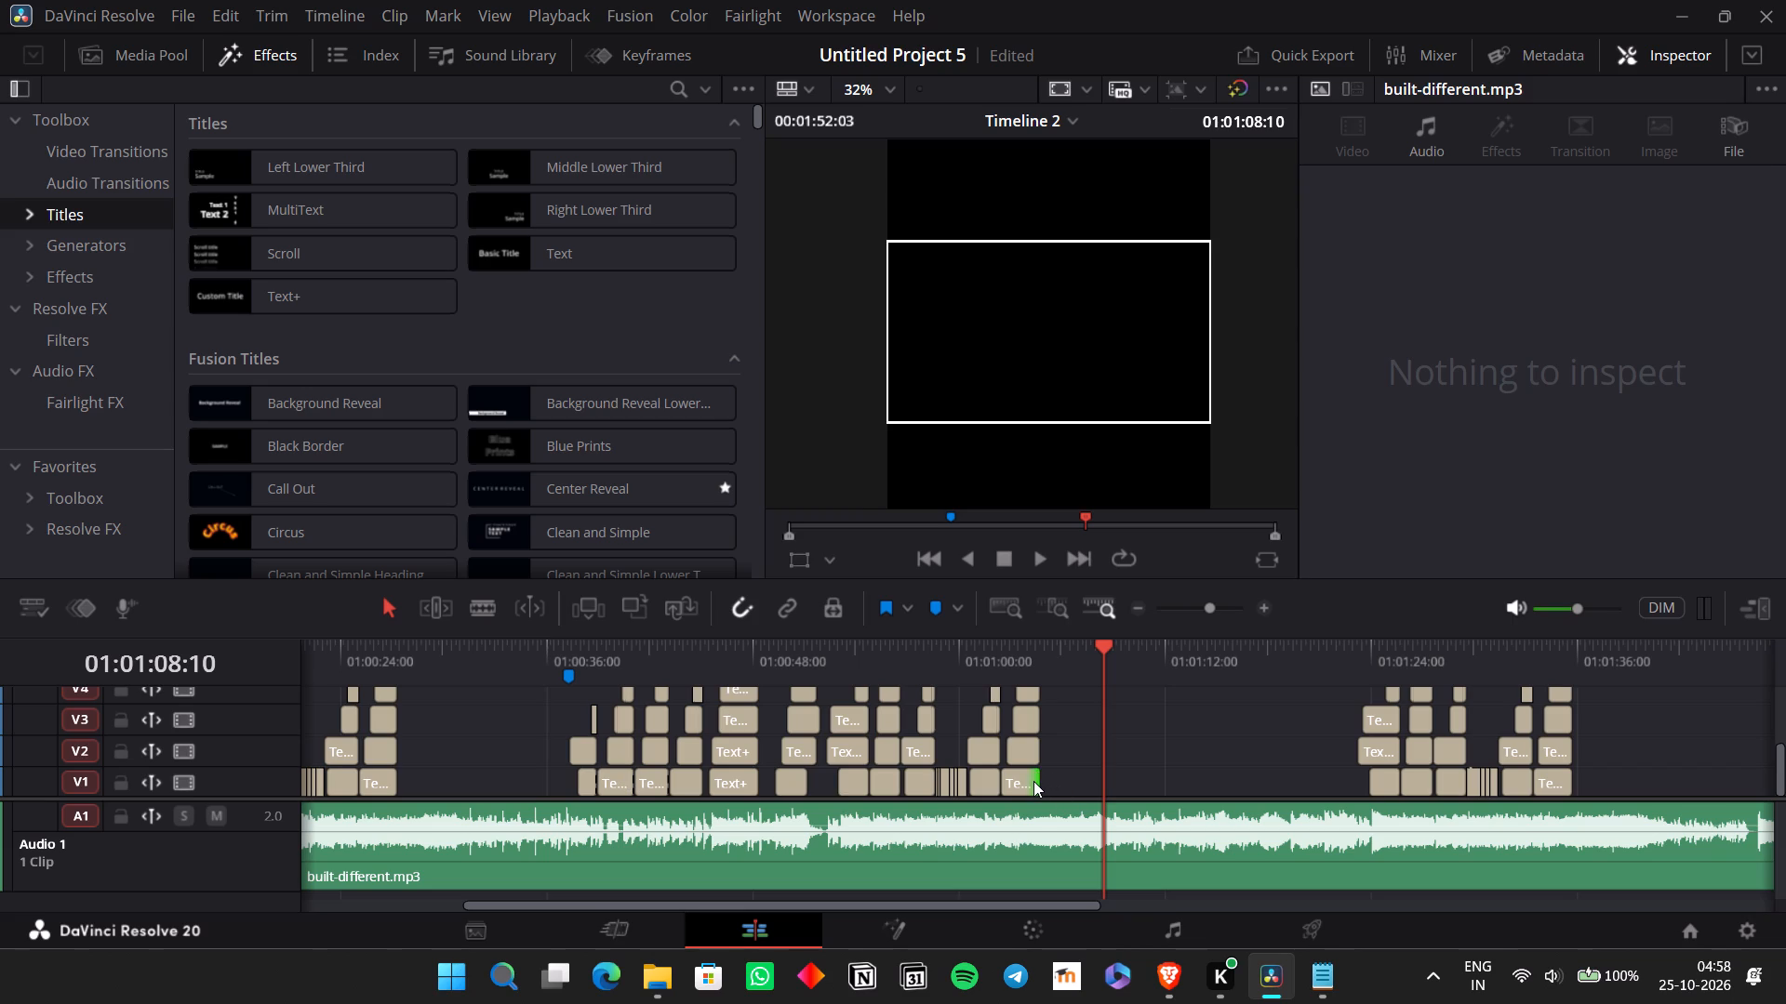
{"action": "left_click", "coordinate": [1033, 781]}
{"action": "key", "text": "ctrl+c"}
{"action": "left_click", "coordinate": [1132, 786]}
{"action": "key", "text": "ctrl+v"}
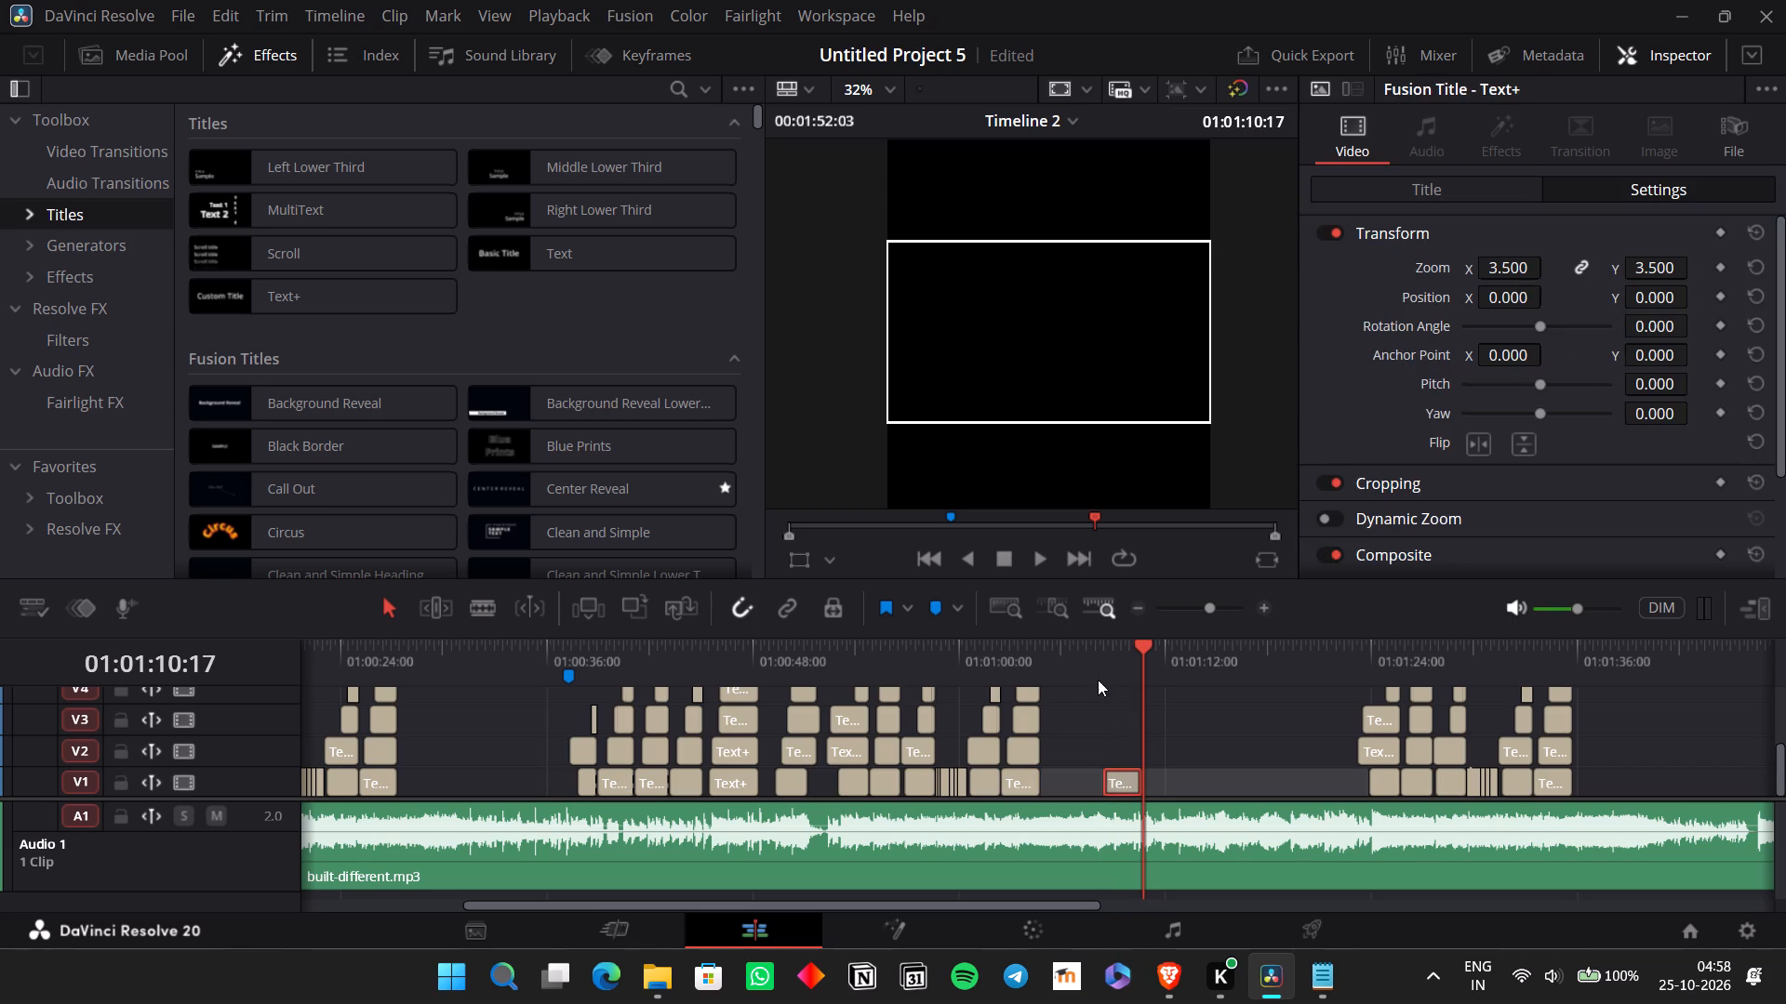
Listen to the bridge's opening and shift its V1 "Climbing" title 12 frames later, starting at 01:01:08:22.
{"action": "left_click", "coordinate": [1086, 665]}
{"action": "key", "text": "space"}
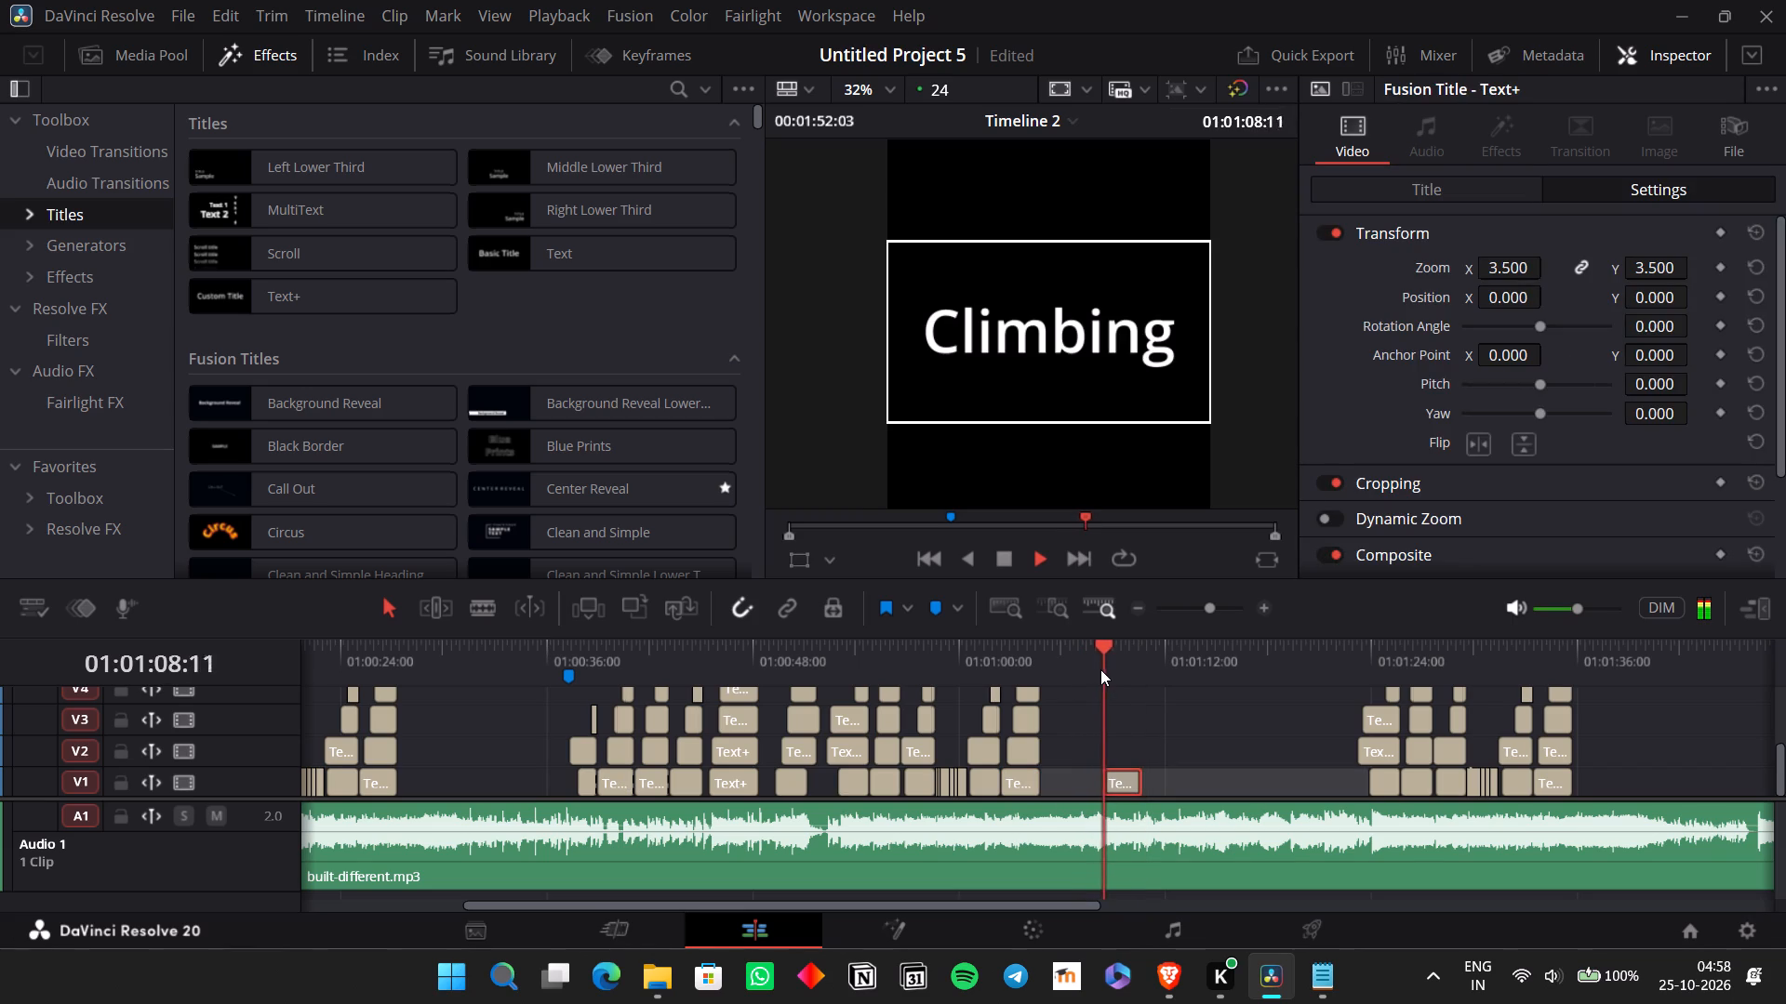
{"action": "key", "text": "space"}
{"action": "double_click", "coordinate": [1259, 609]}
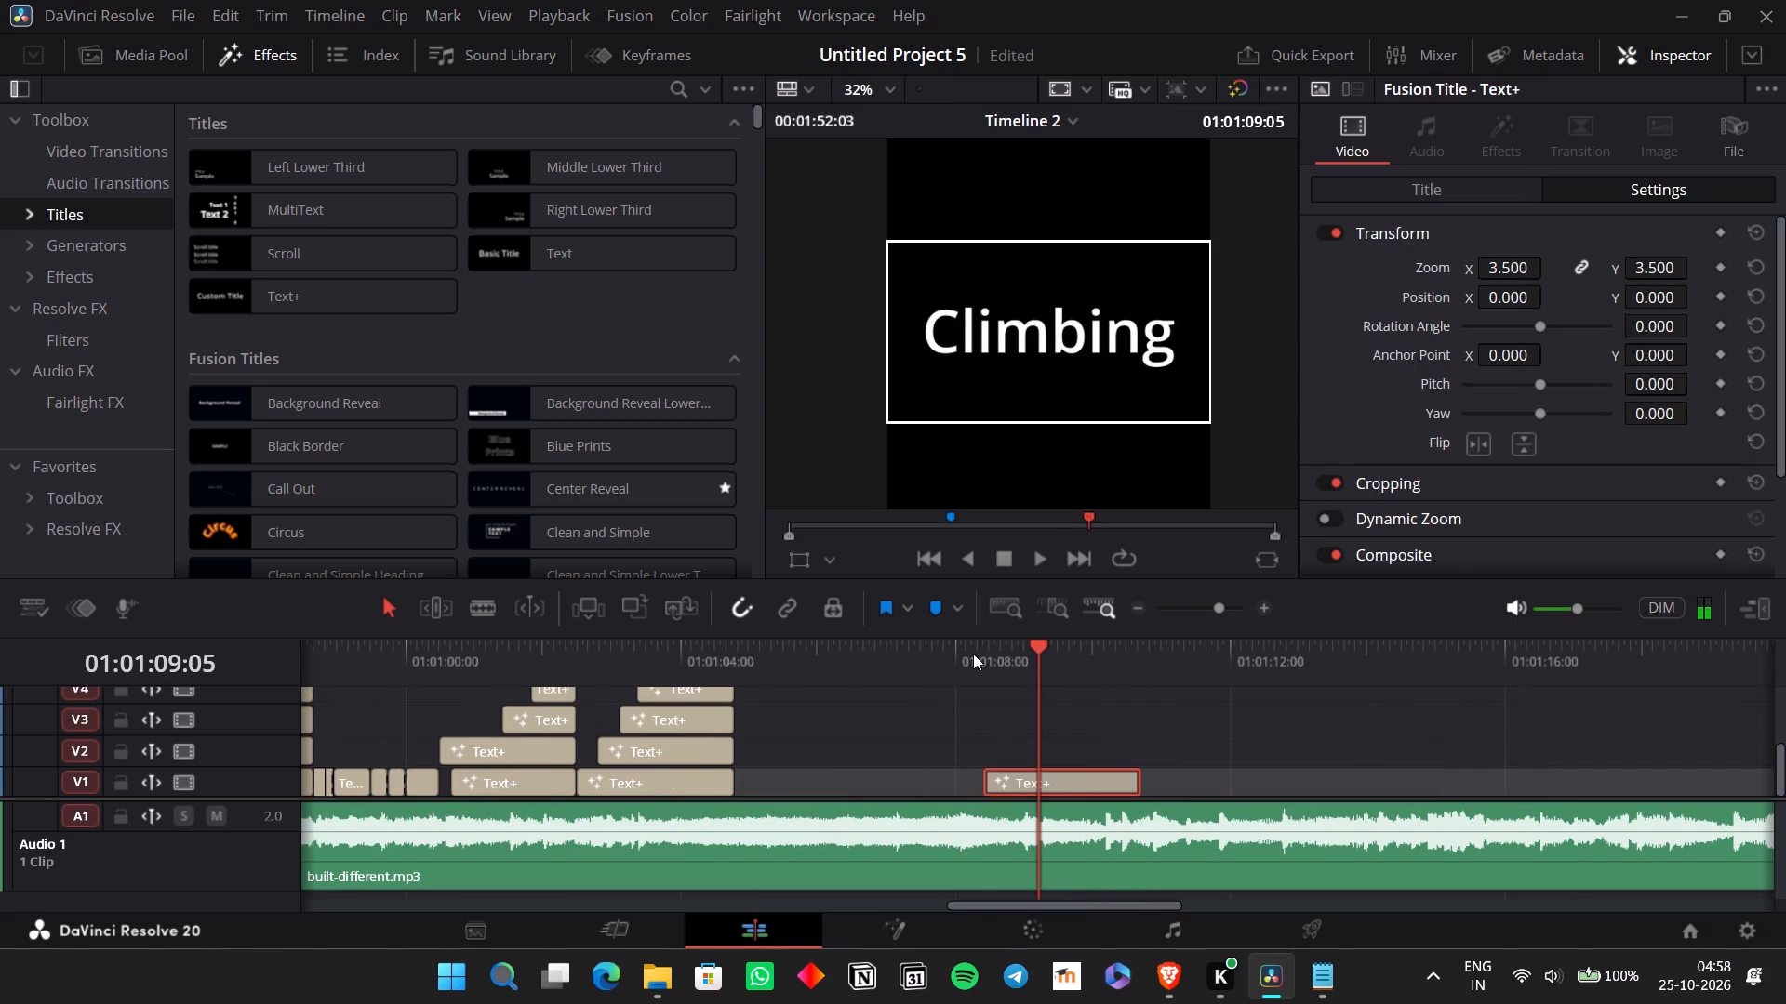
{"action": "left_click", "coordinate": [971, 652]}
{"action": "key", "text": "space"}
{"action": "key", "text": "space"}
{"action": "left_click_drag", "start_coordinate": [1049, 783], "coordinate": [1078, 797]}
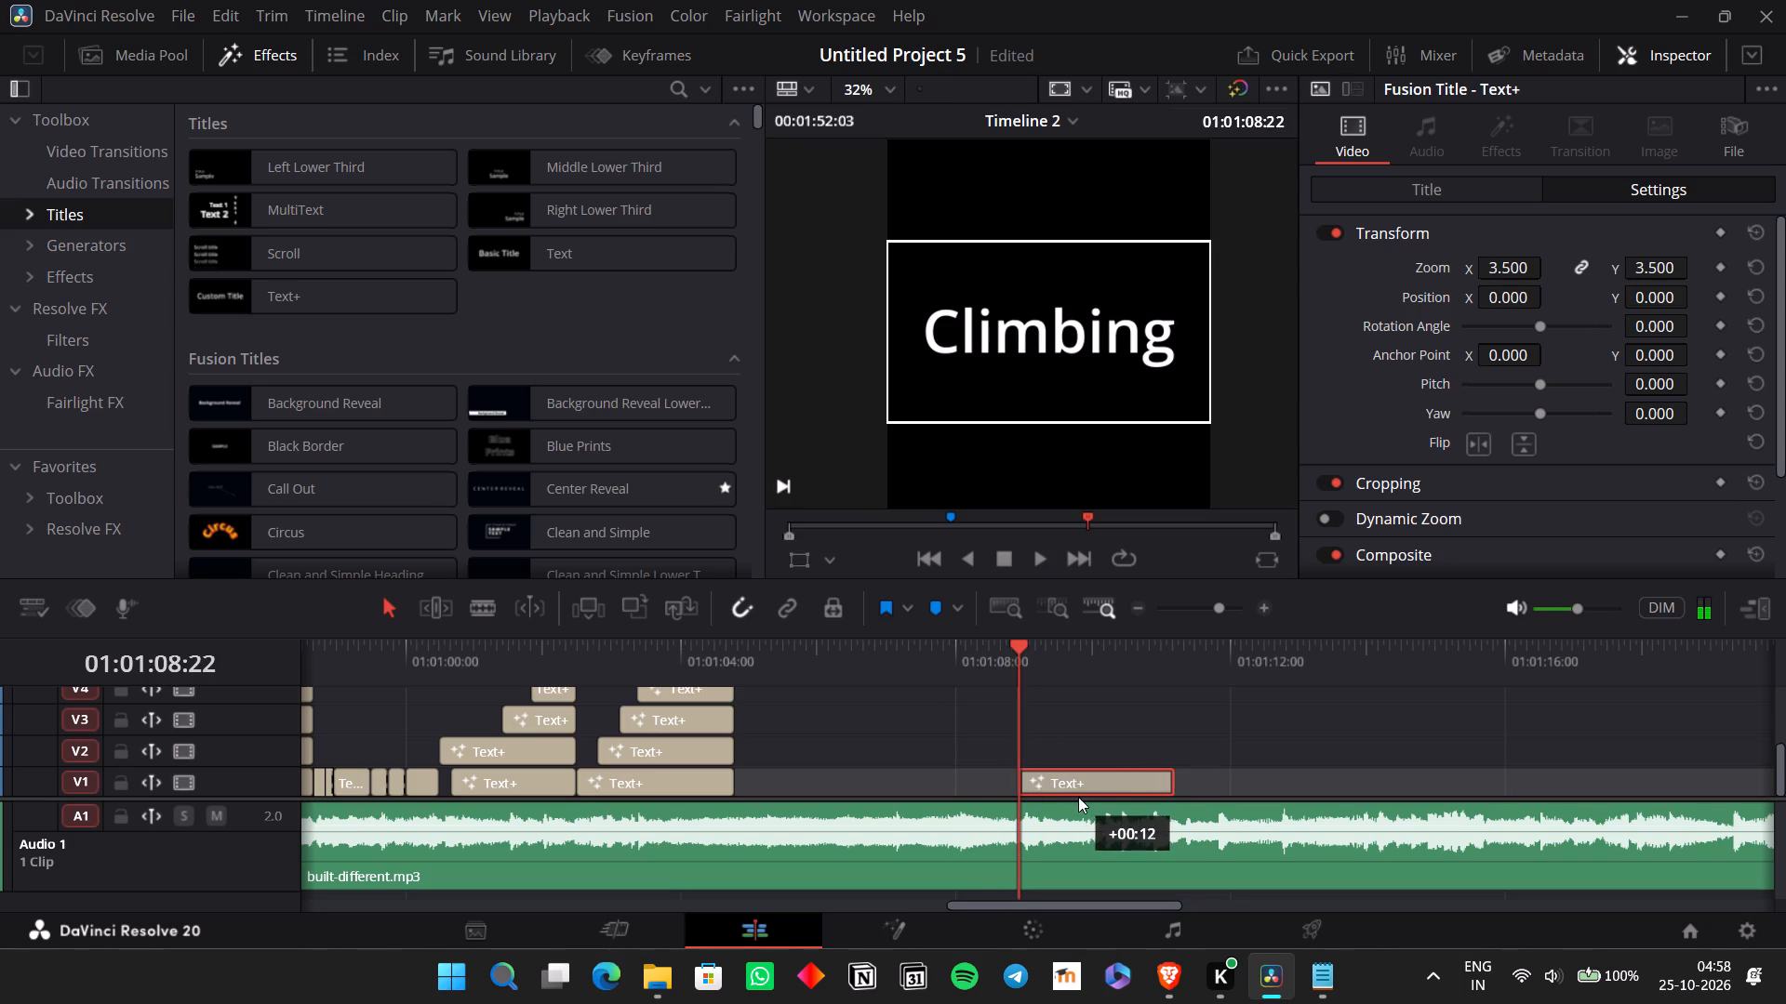
{"action": "left_click_drag", "start_coordinate": [1078, 797], "coordinate": [1079, 797]}
Change the bridge's V1 title text to "Heavy".
{"action": "left_click", "coordinate": [1453, 184]}
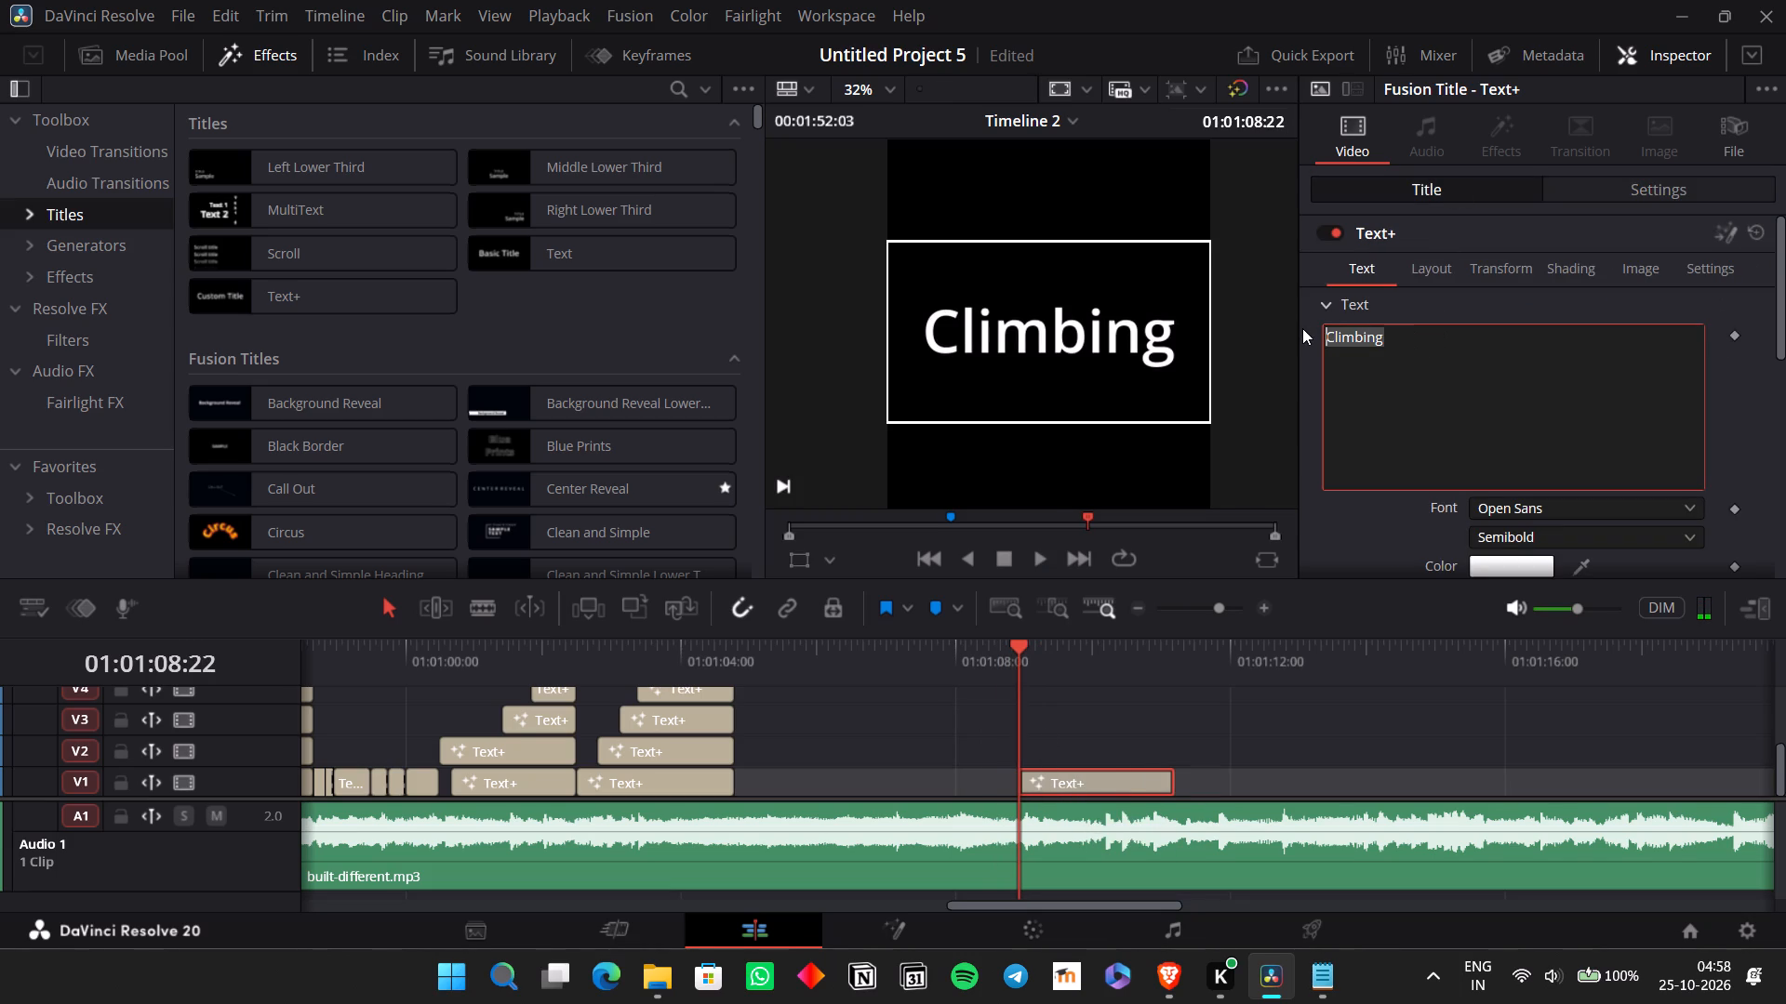
{"action": "type", "text": "eavu"}
{"action": "key", "text": "BackSpace"}
{"action": "key", "text": "BackSpace"}
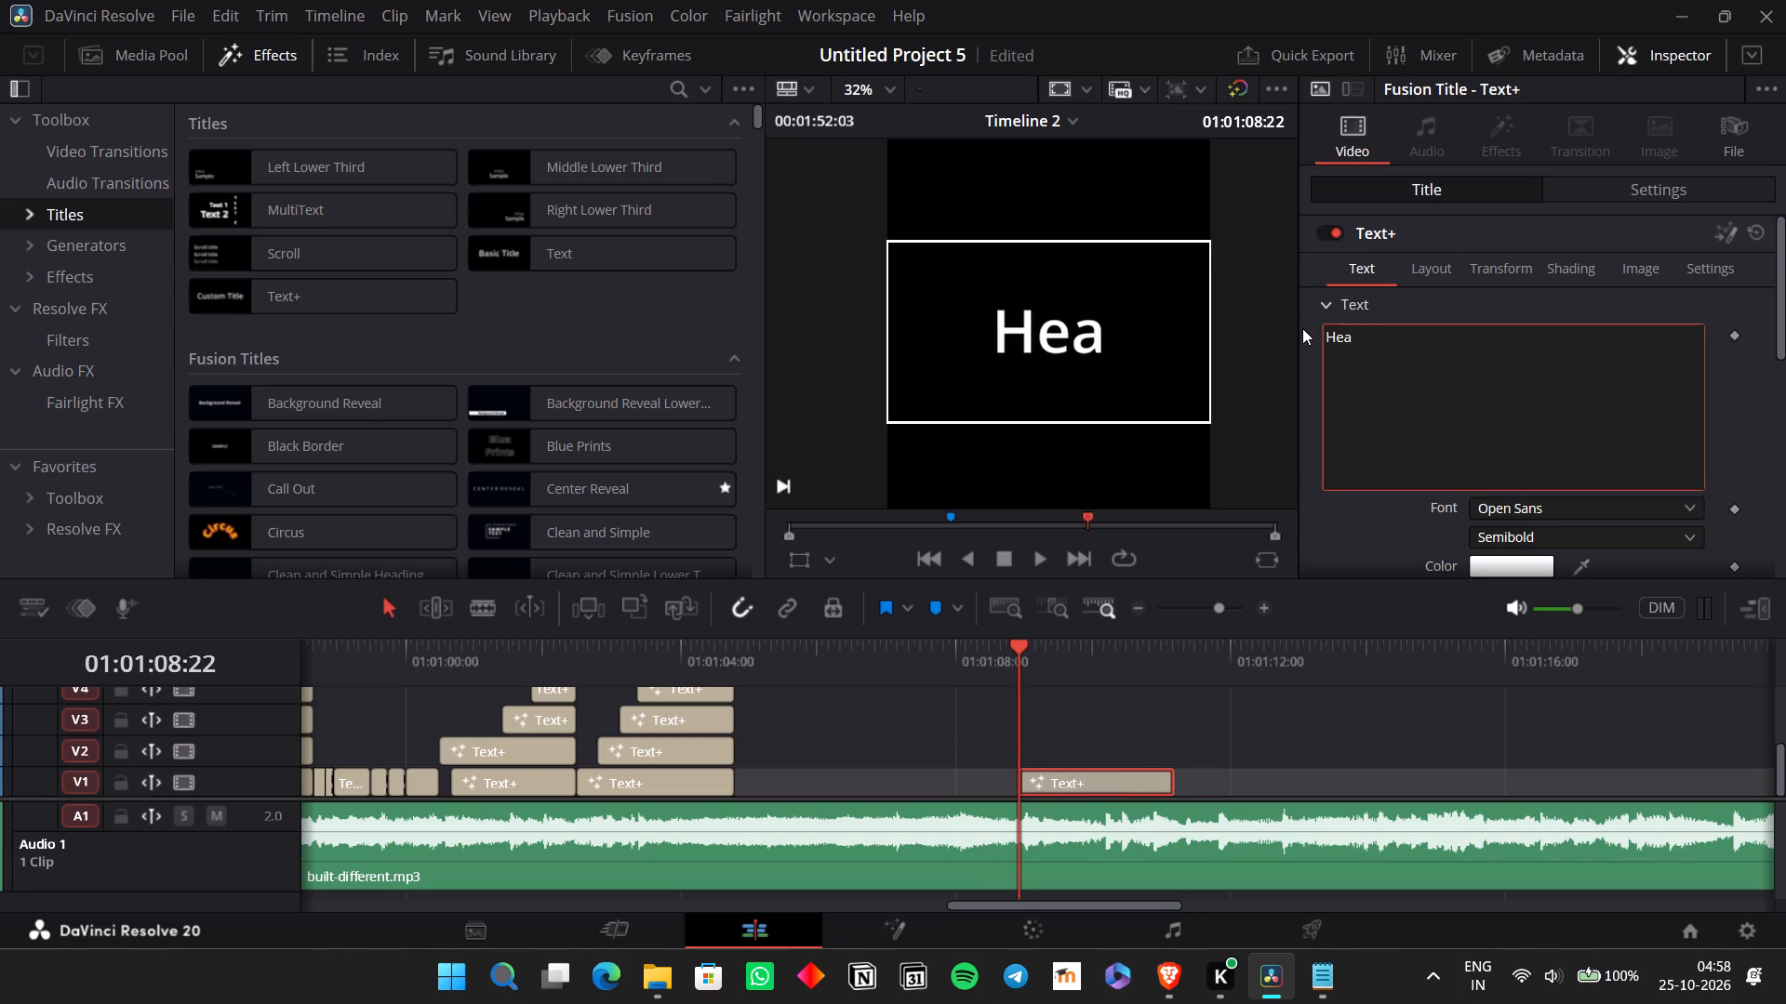
{"action": "type", "text": "vy"}
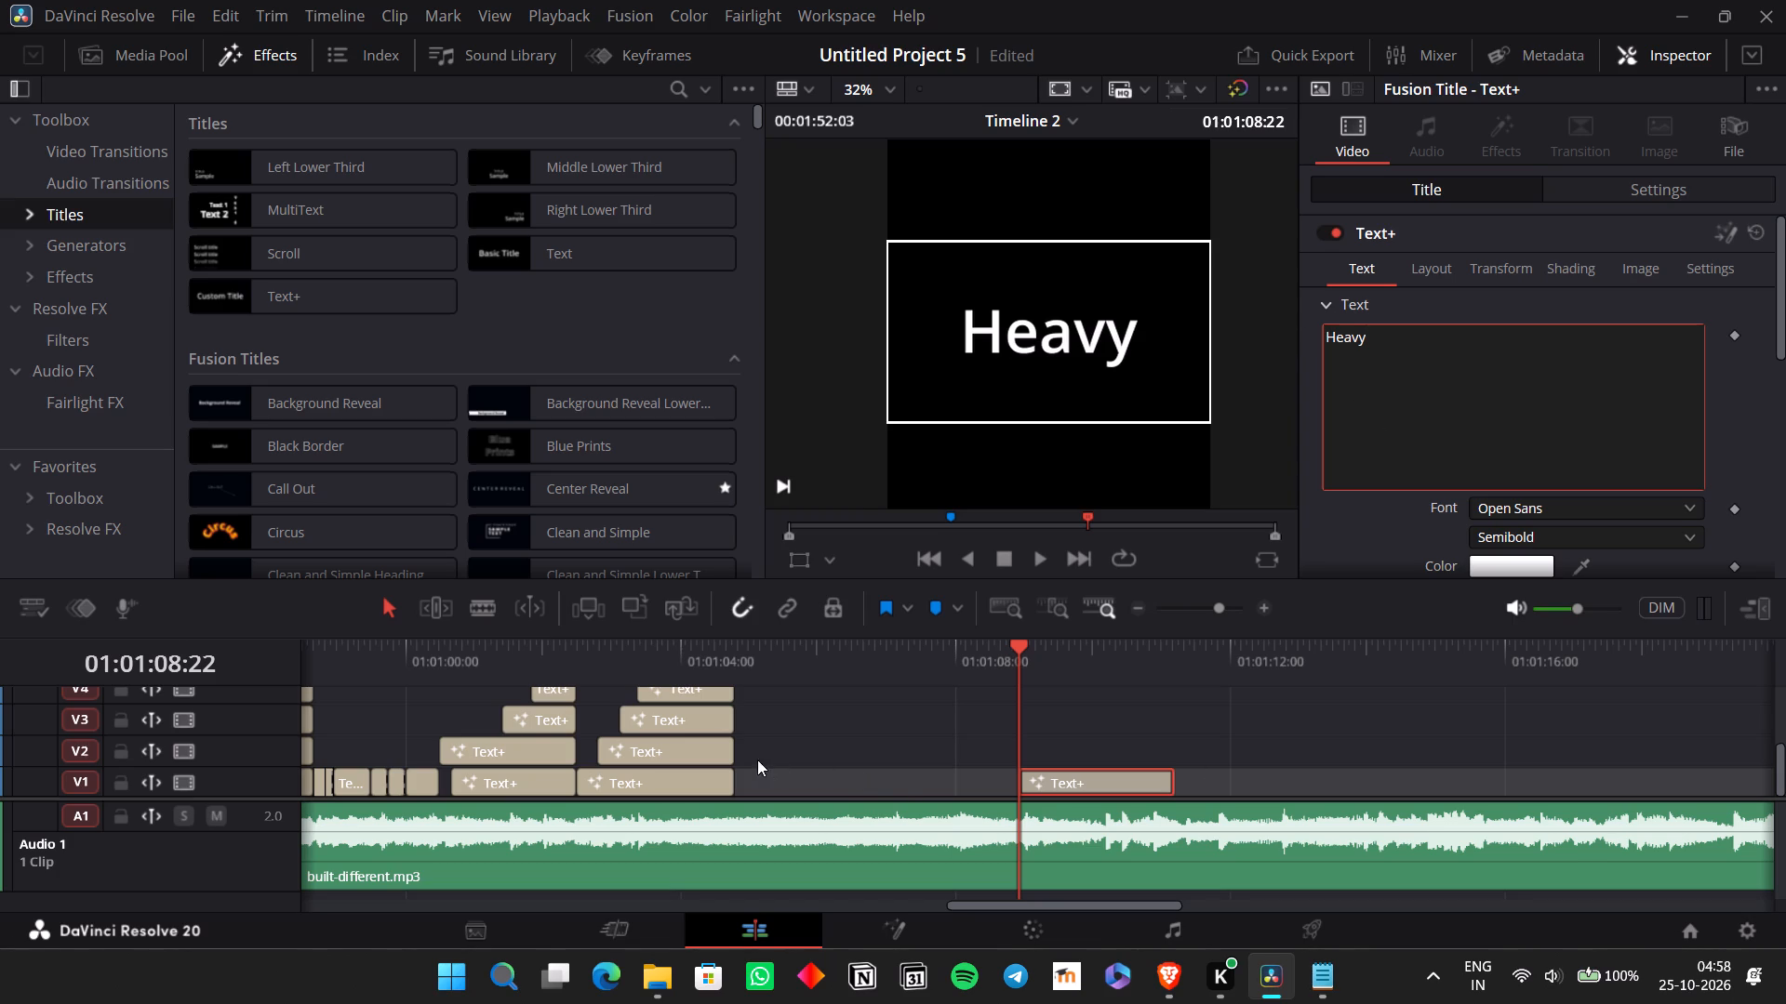
Duplicate the second chorus's V2 "up" title to V2 above "Heavy", starting 7 frames after it at 01:01:09:05.
{"action": "left_click", "coordinate": [721, 753]}
{"action": "left_click", "coordinate": [718, 751]}
{"action": "key", "text": "ctrl+c"}
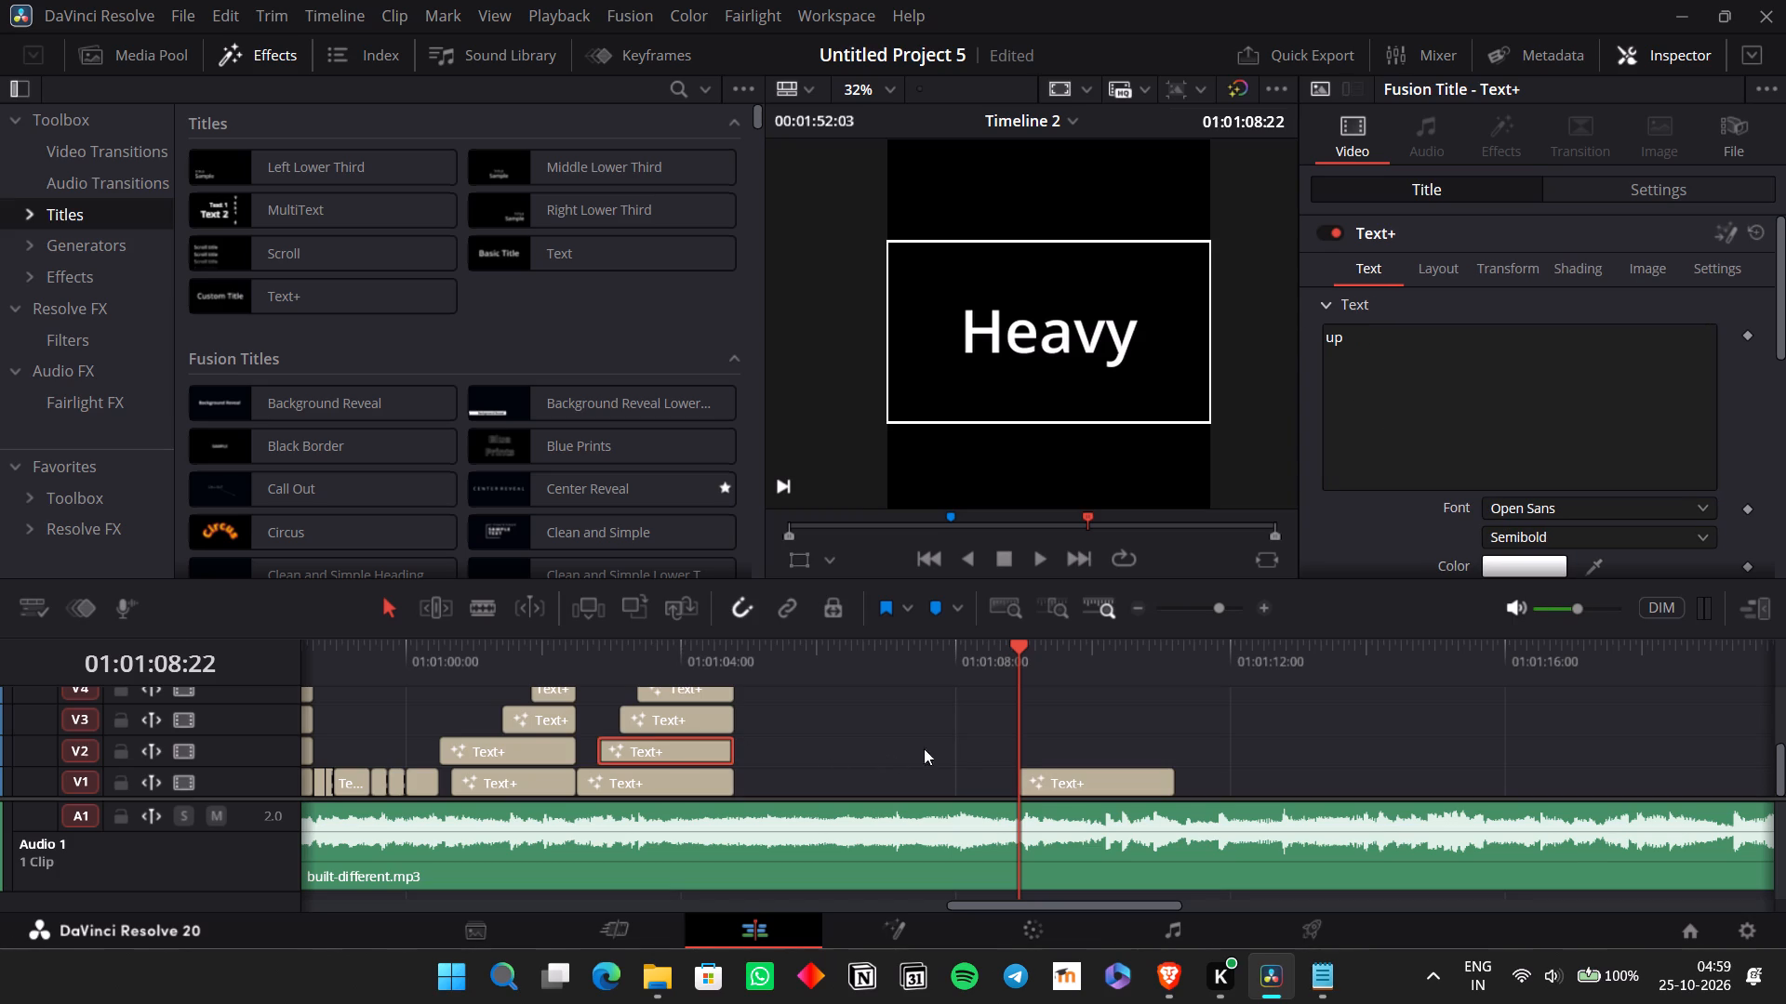
{"action": "left_click", "coordinate": [1020, 743]}
{"action": "key", "text": "ctrl+v"}
{"action": "left_click_drag", "start_coordinate": [1082, 748], "coordinate": [1110, 756]}
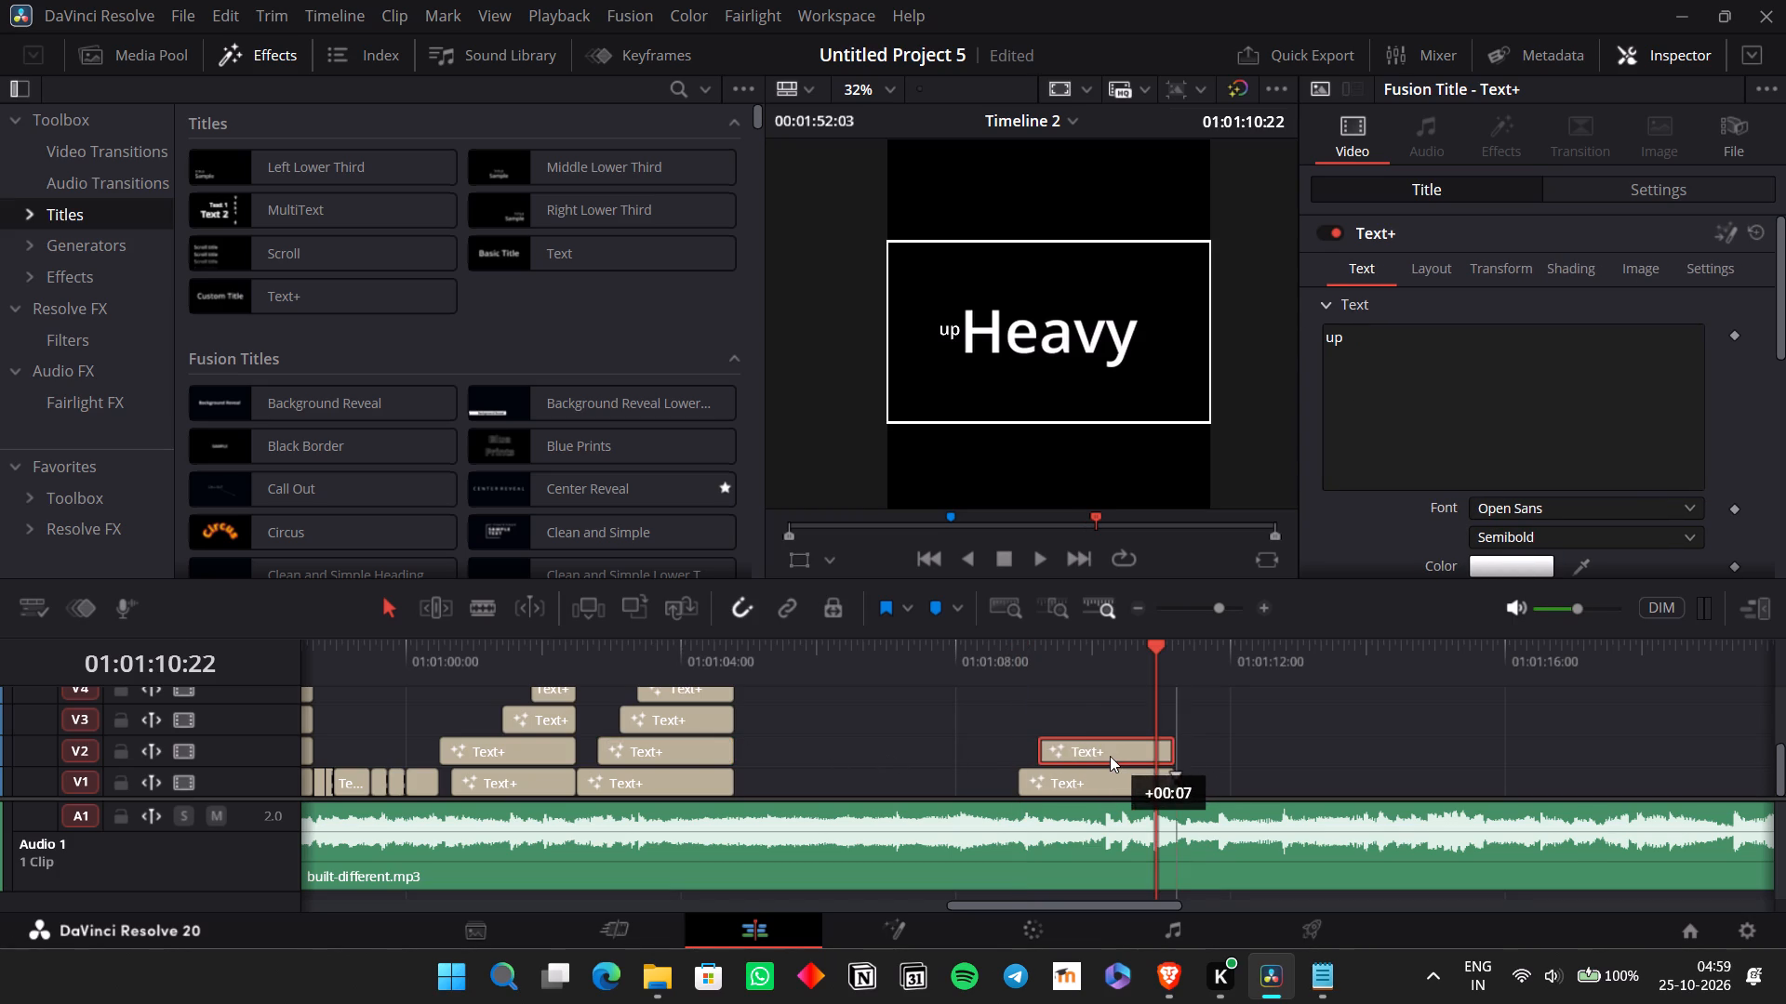
{"action": "left_click_drag", "start_coordinate": [1110, 756], "coordinate": [1107, 756]}
Play the bridge's opening to check the second word's timing, and change the copied V2 title's text to "Weight".
{"action": "left_click", "coordinate": [984, 656]}
{"action": "key", "text": "space"}
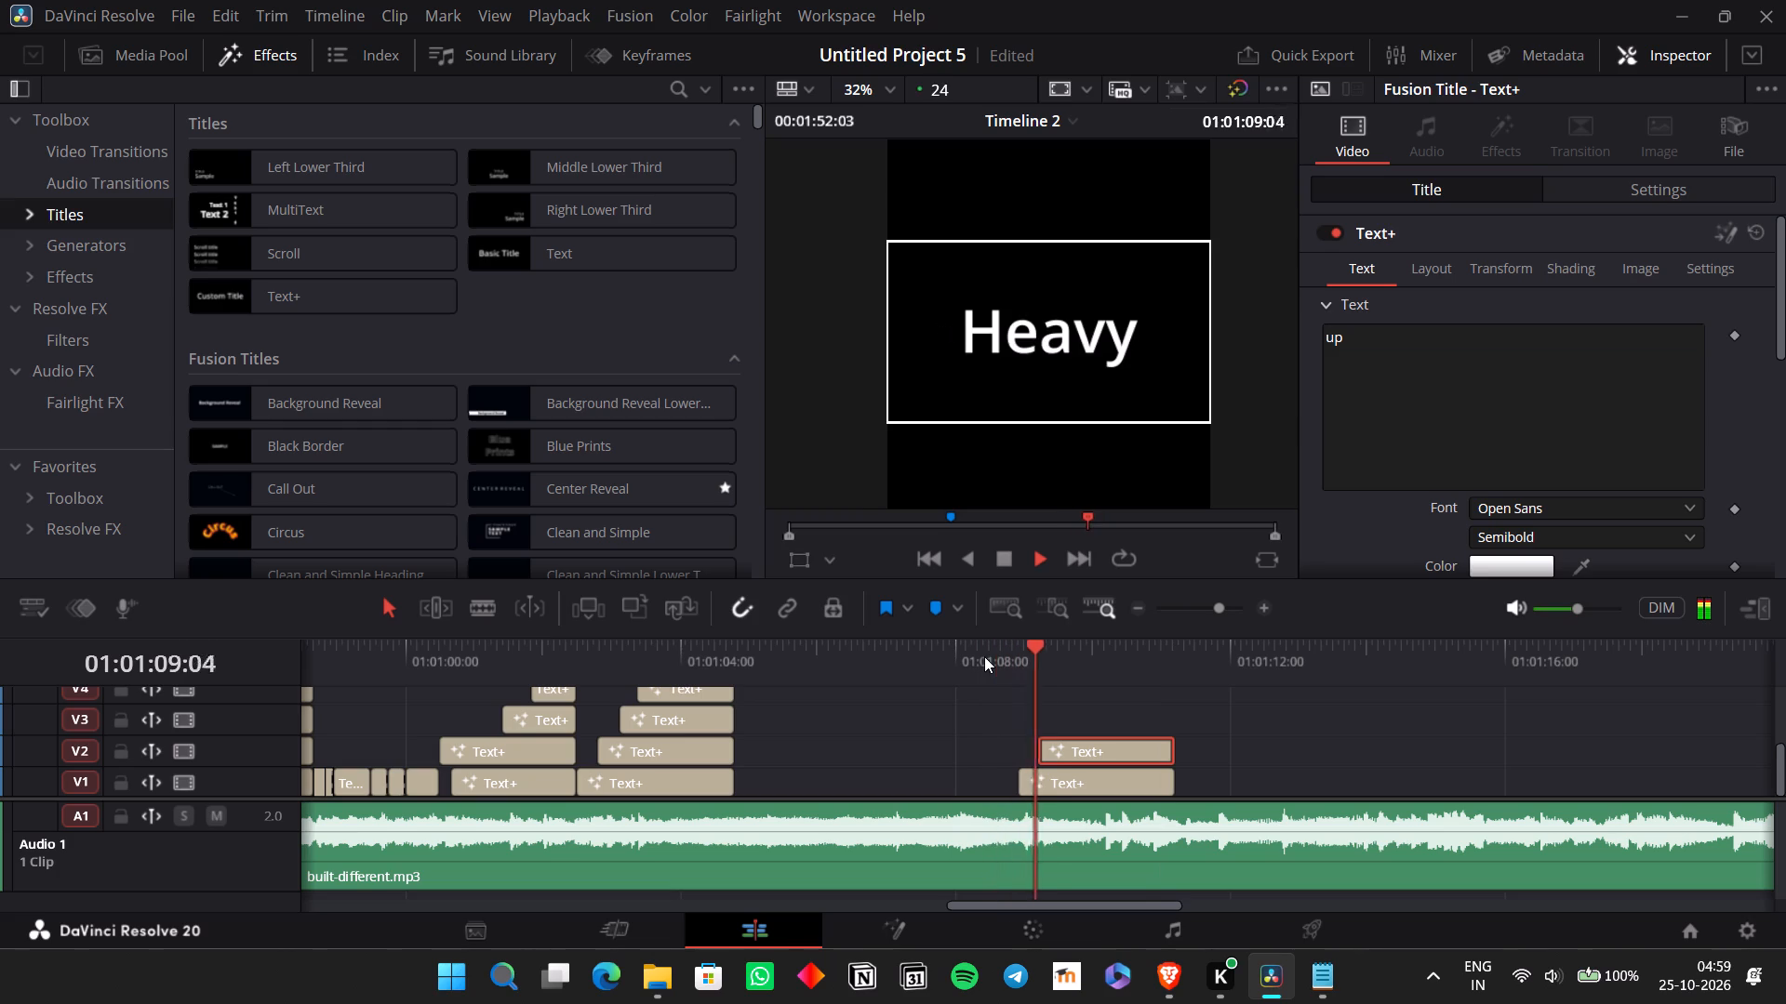
{"action": "key", "text": "space"}
{"action": "left_click", "coordinate": [1074, 741]}
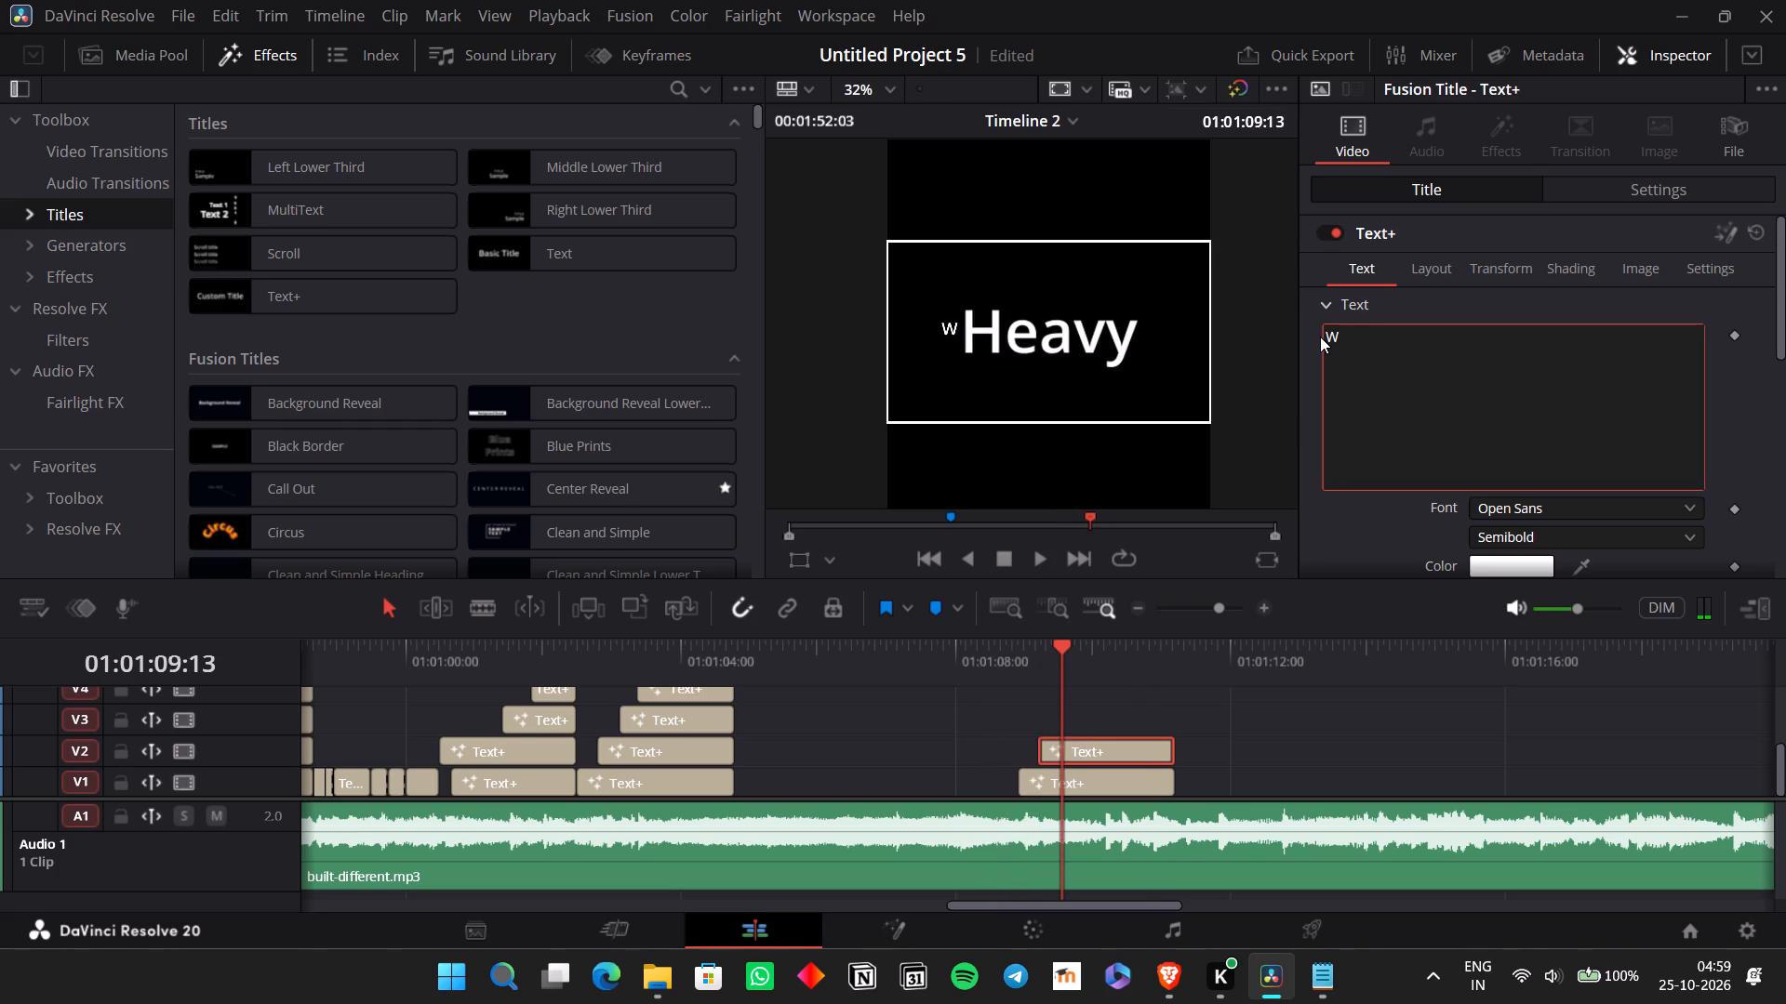
{"action": "type", "text": "eight"}
Place "Weight" just above the end of "Heavy", with zoom 1.150 and position about X 190.087, Y 75.087.
{"action": "left_click", "coordinate": [1631, 187]}
{"action": "left_click_drag", "start_coordinate": [1484, 297], "coordinate": [1485, 297]}
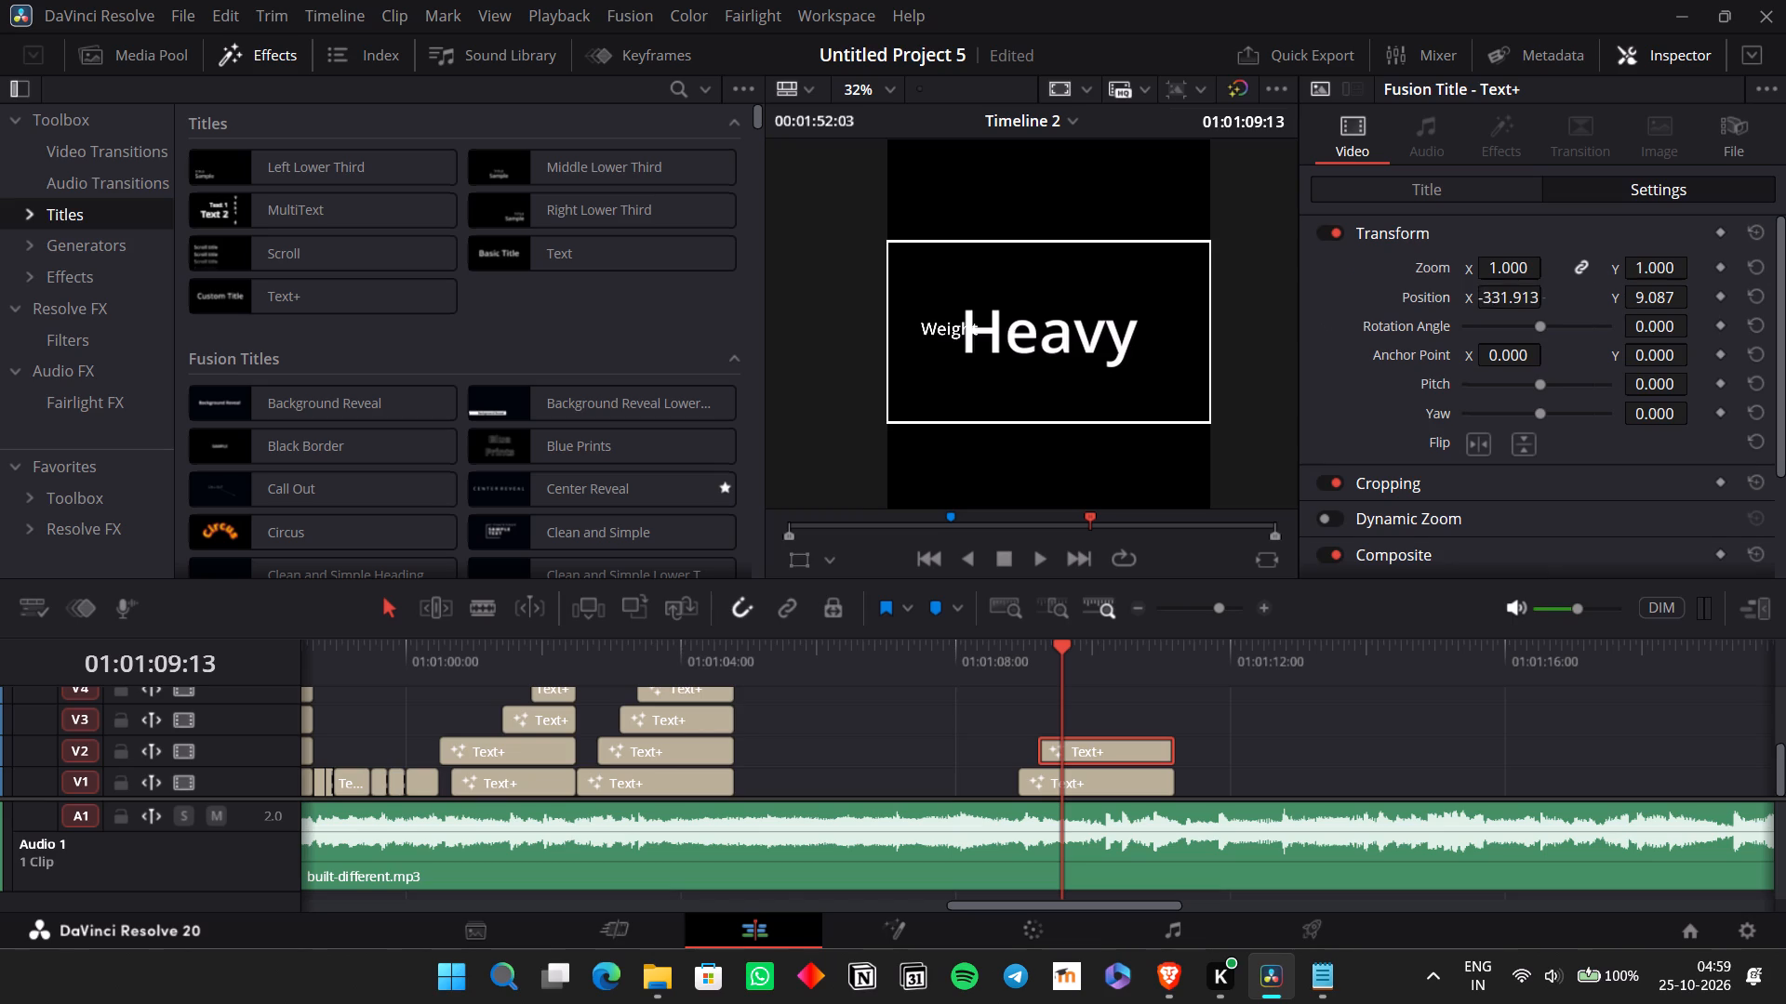
{"action": "left_click_drag", "start_coordinate": [1485, 297], "coordinate": [1035, 497]}
{"action": "left_click_drag", "start_coordinate": [1665, 297], "coordinate": [1732, 318]}
{"action": "left_click_drag", "start_coordinate": [1495, 289], "coordinate": [1678, 331]}
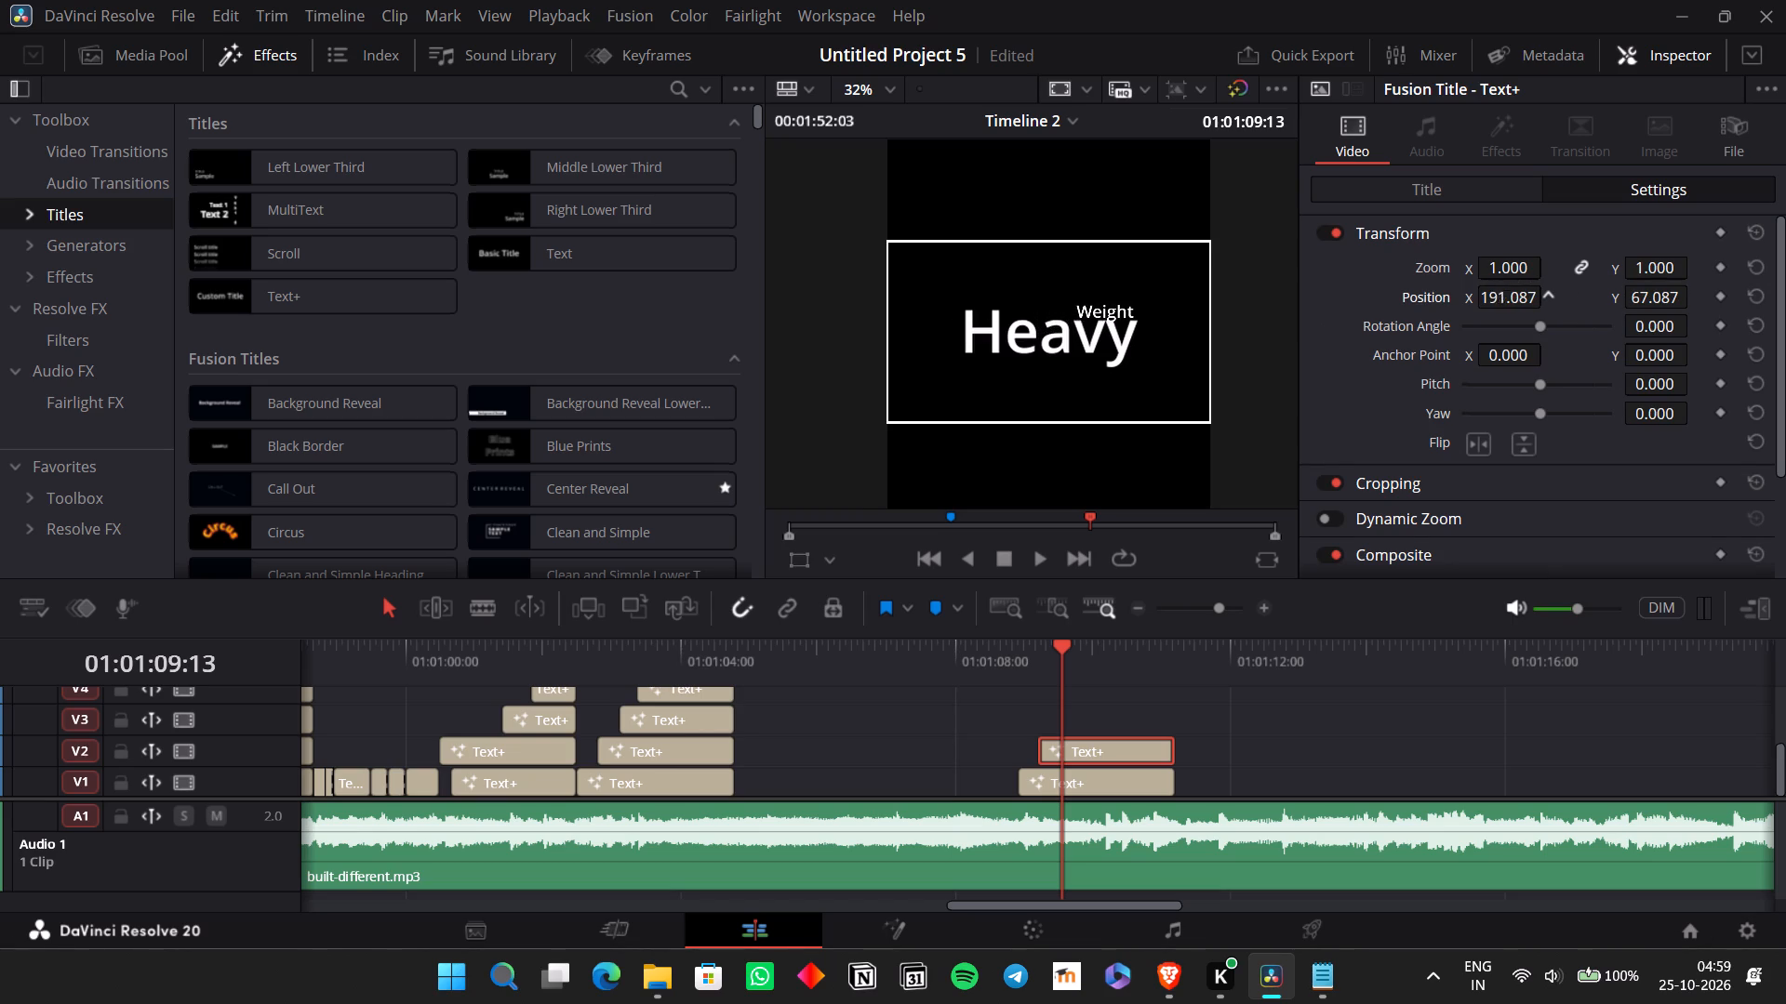
{"action": "left_click_drag", "start_coordinate": [1678, 331], "coordinate": [1680, 333]}
{"action": "left_click_drag", "start_coordinate": [1499, 266], "coordinate": [1509, 271]}
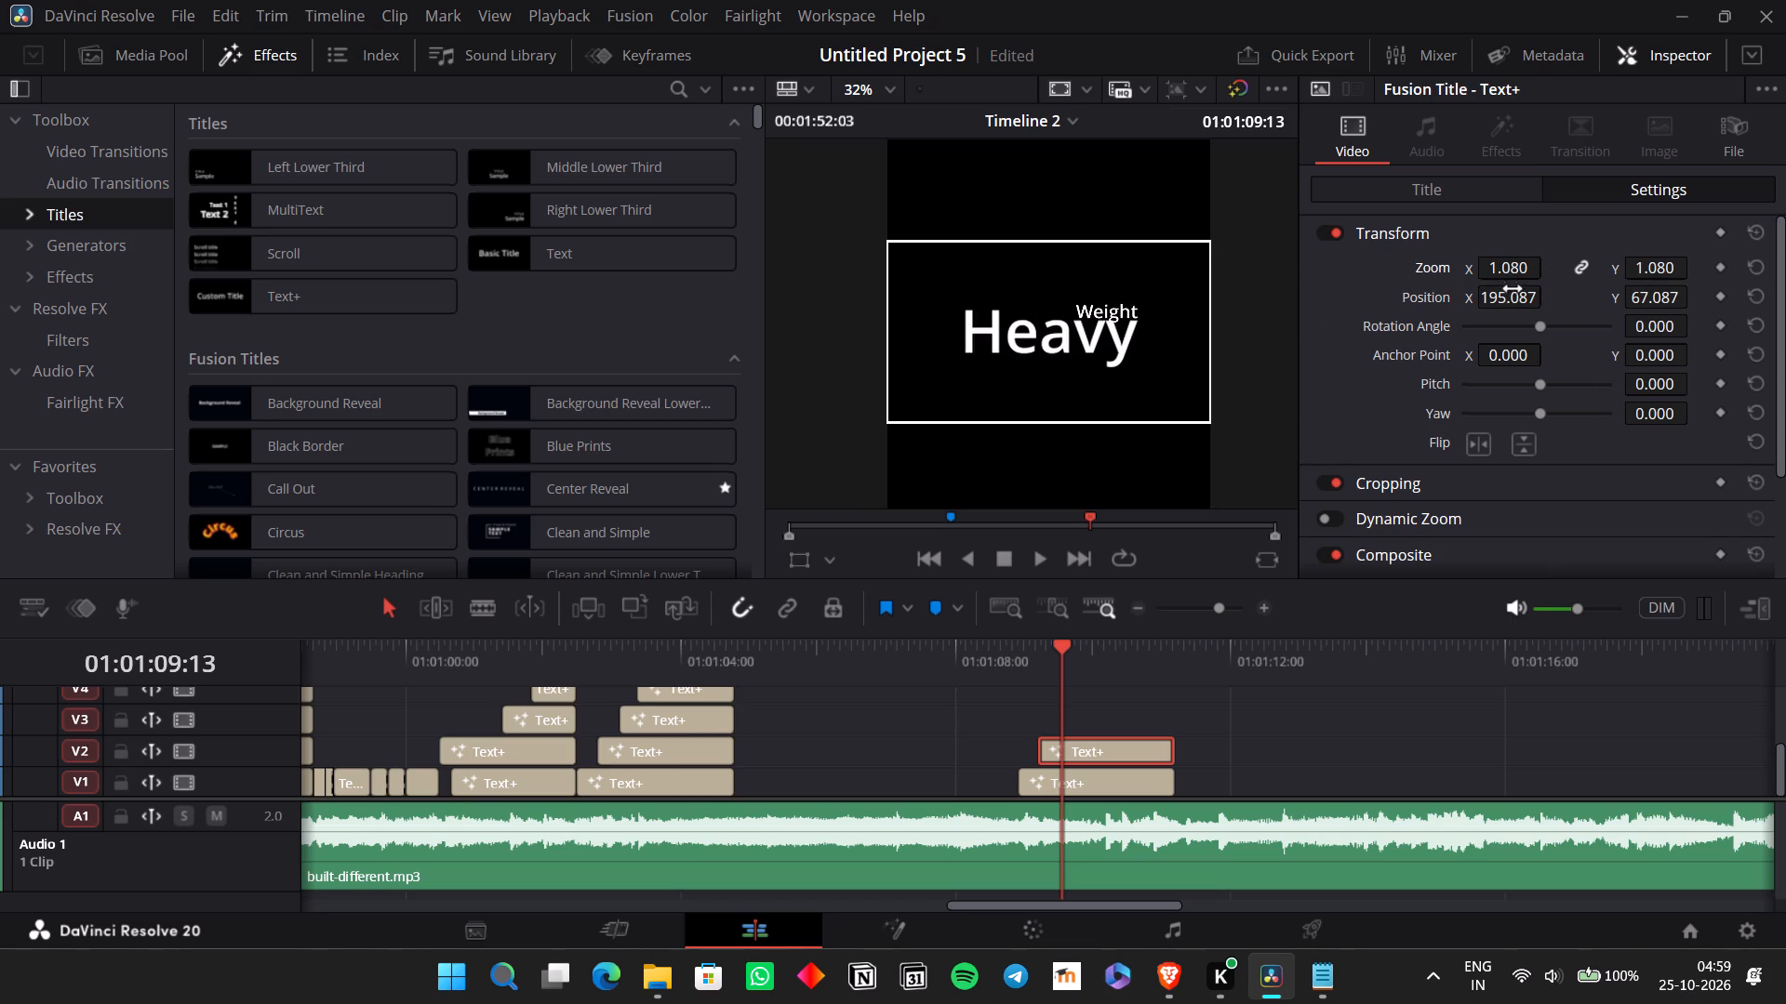
{"action": "left_click_drag", "start_coordinate": [1521, 301], "coordinate": [1509, 318]}
{"action": "left_click_drag", "start_coordinate": [1641, 298], "coordinate": [1656, 303]}
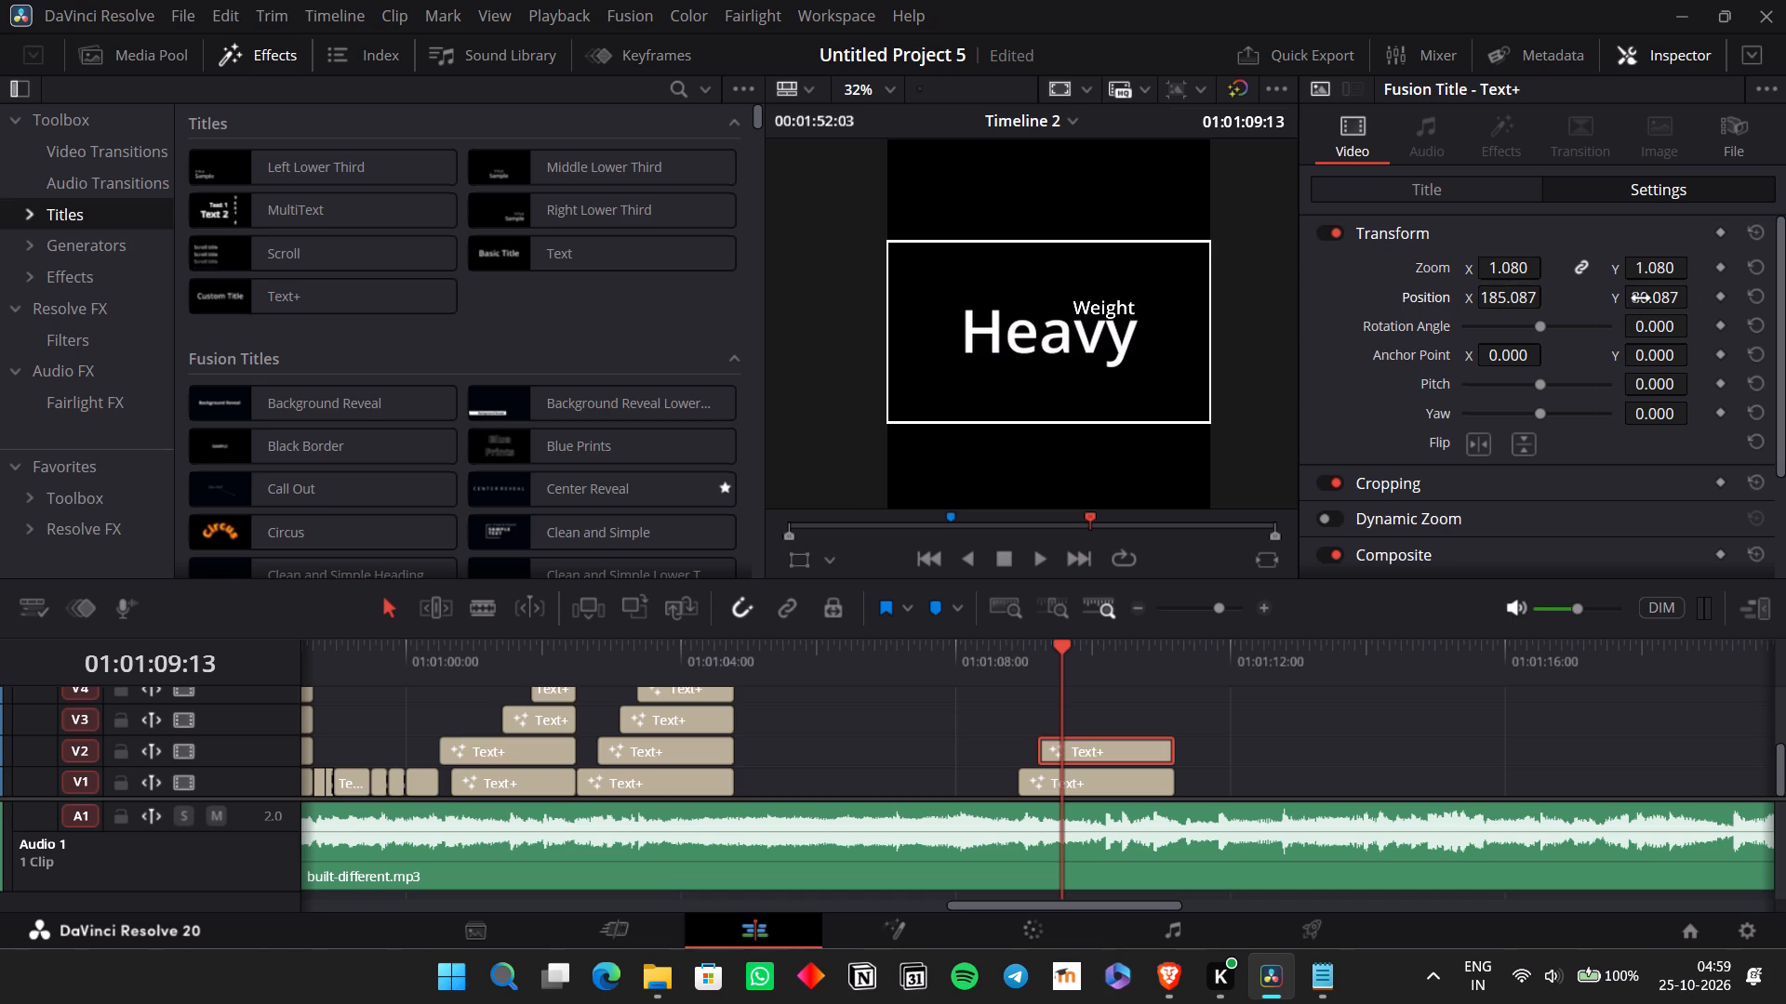
{"action": "left_click", "coordinate": [1641, 298]}
{"action": "left_click_drag", "start_coordinate": [1512, 295], "coordinate": [1532, 323]}
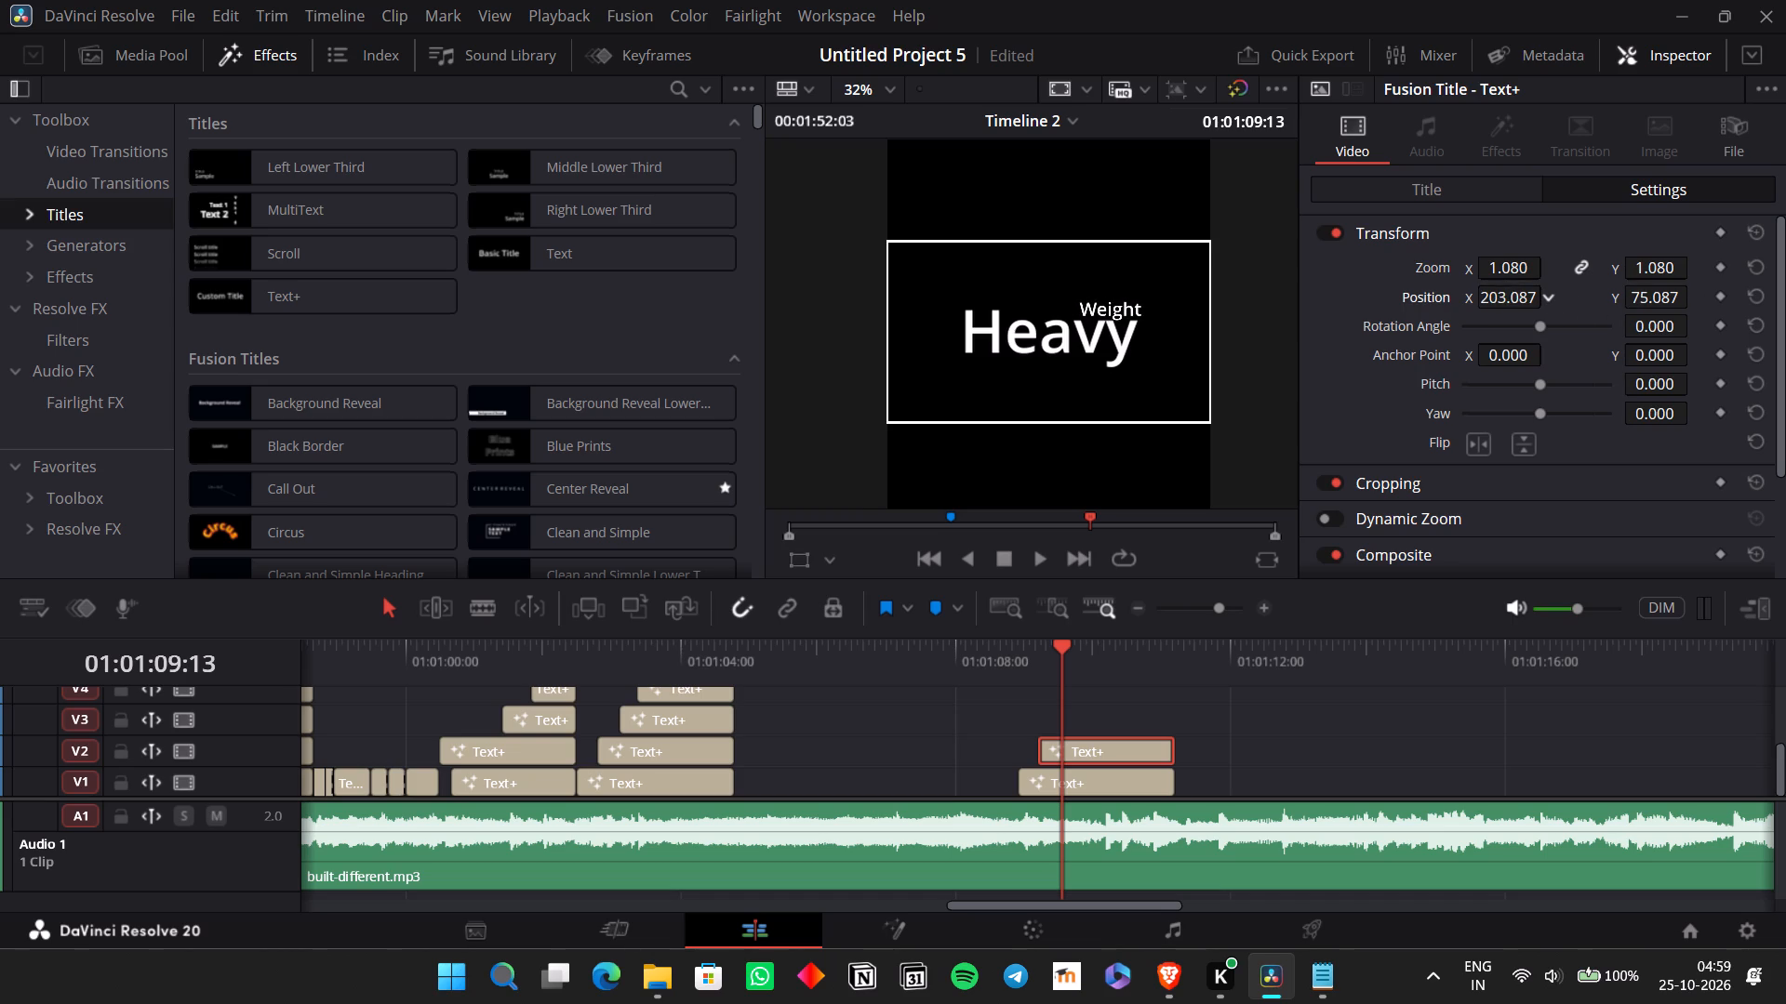
{"action": "left_click_drag", "start_coordinate": [1532, 323], "coordinate": [1528, 325]}
{"action": "left_click_drag", "start_coordinate": [1509, 274], "coordinate": [1517, 281]}
{"action": "left_click_drag", "start_coordinate": [1512, 291], "coordinate": [1501, 311]}
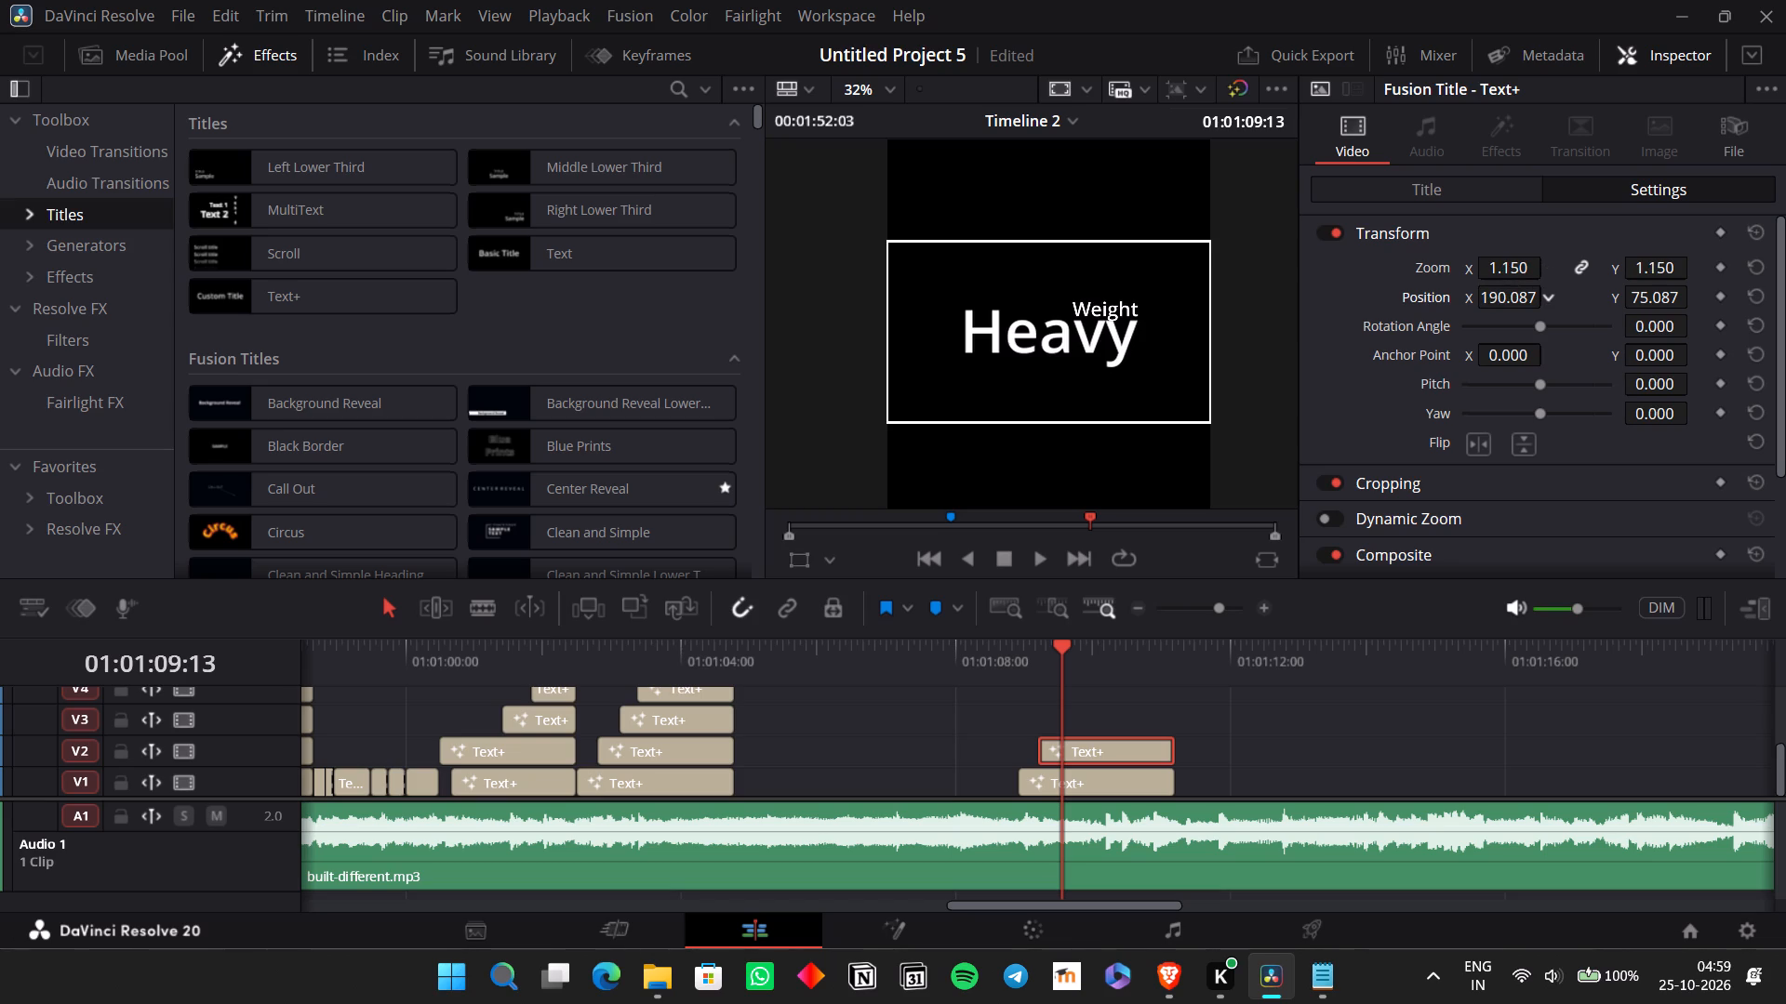
{"action": "left_click_drag", "start_coordinate": [1501, 311], "coordinate": [1501, 316]}
Play back the "Heavy Weight" titles, move "Weight" about 4 frames later, and trim its end to match the "Heavy" title's end.
{"action": "left_click", "coordinate": [1003, 671]}
{"action": "key", "text": "space"}
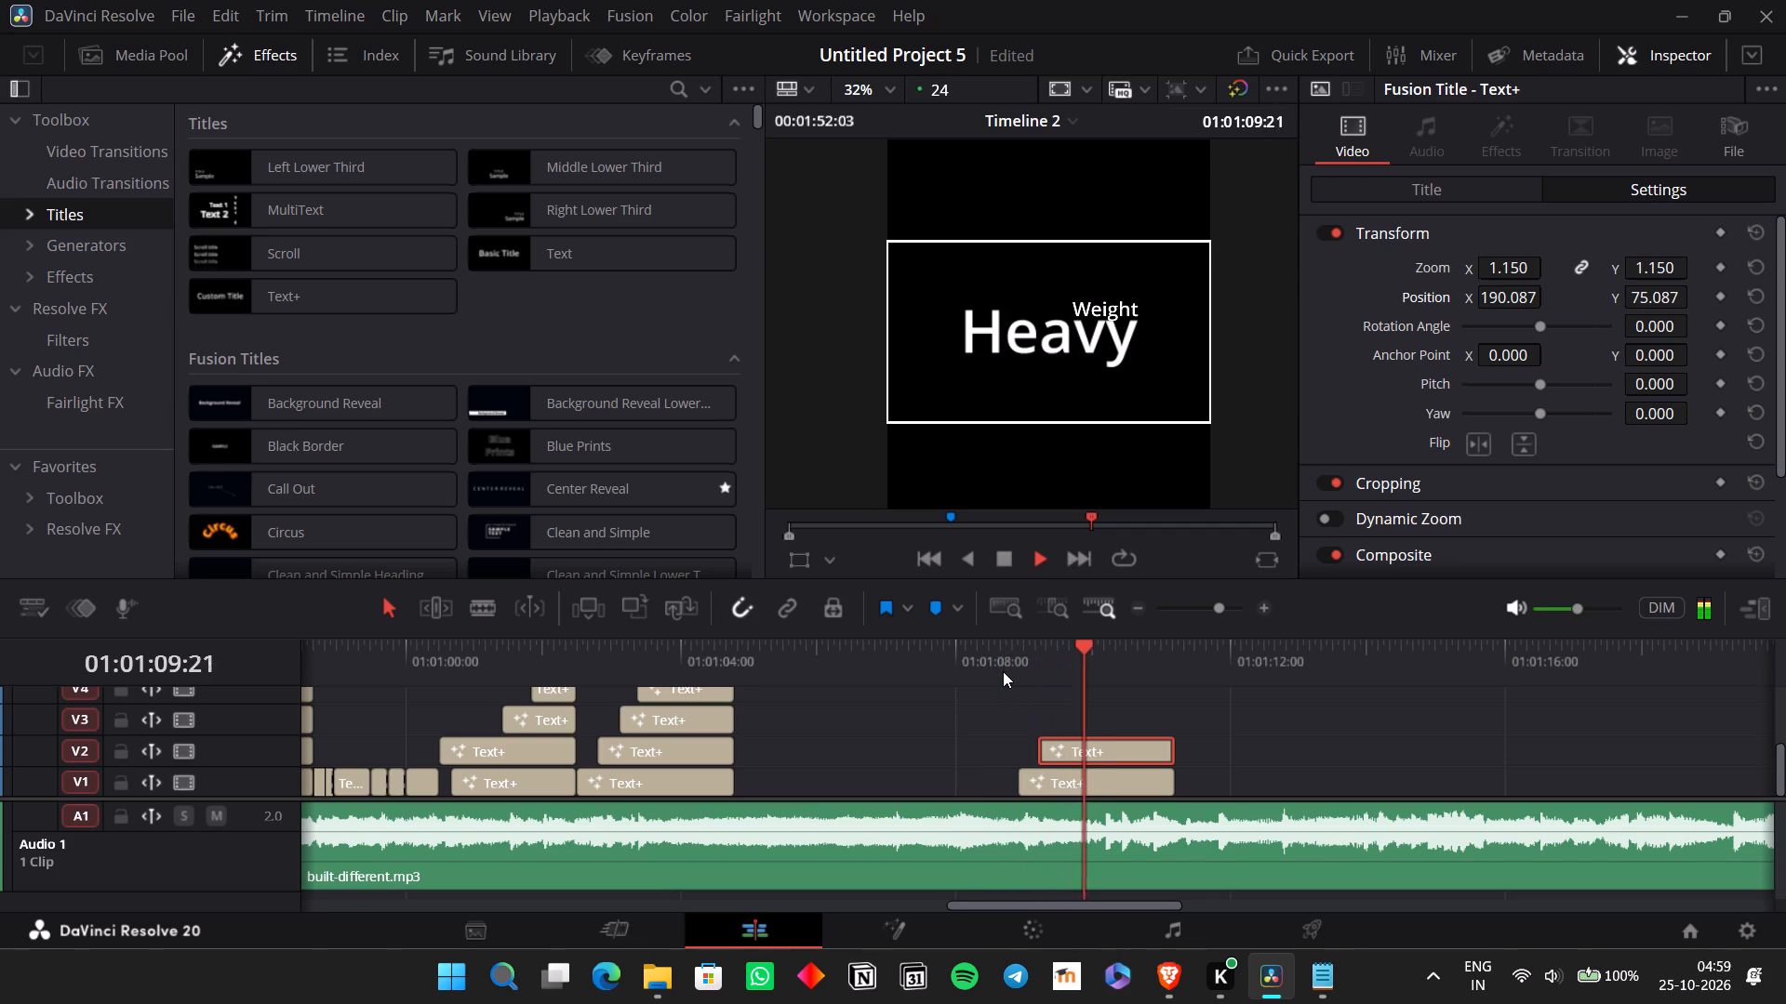
{"action": "key", "text": "space"}
{"action": "left_click", "coordinate": [1265, 615]}
{"action": "left_click_drag", "start_coordinate": [1031, 741], "coordinate": [1057, 744]}
{"action": "left_click", "coordinate": [823, 652]}
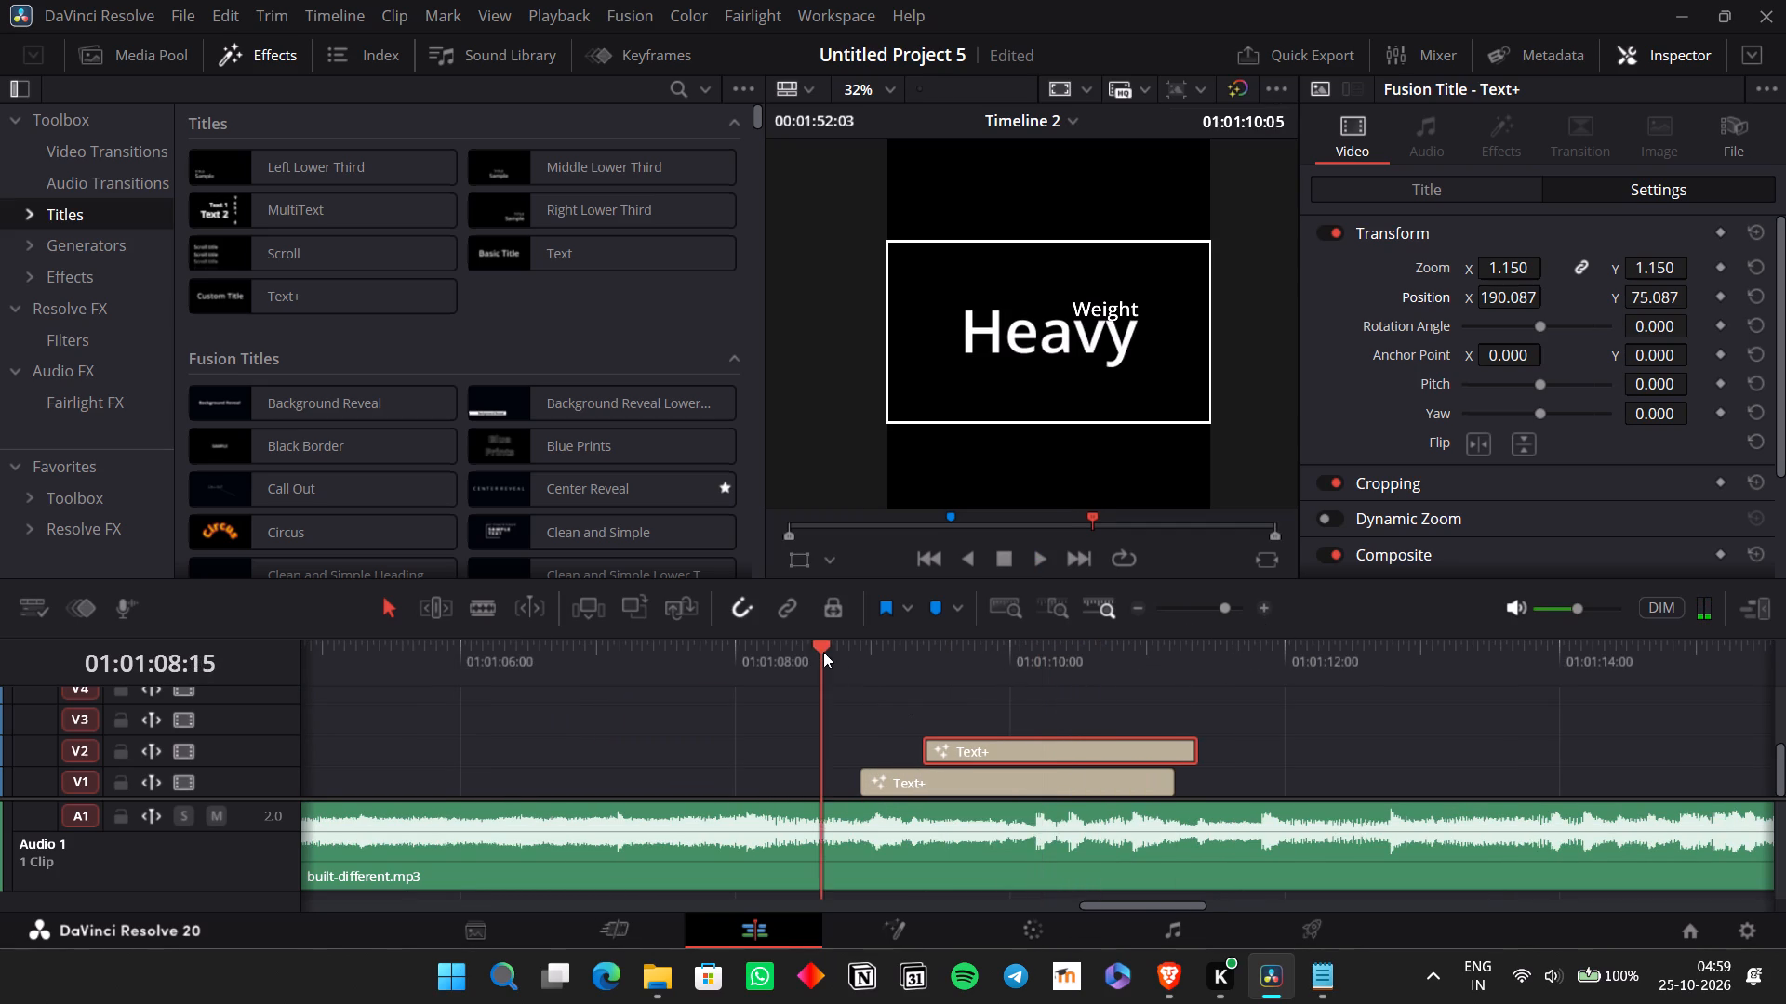
{"action": "key", "text": "space"}
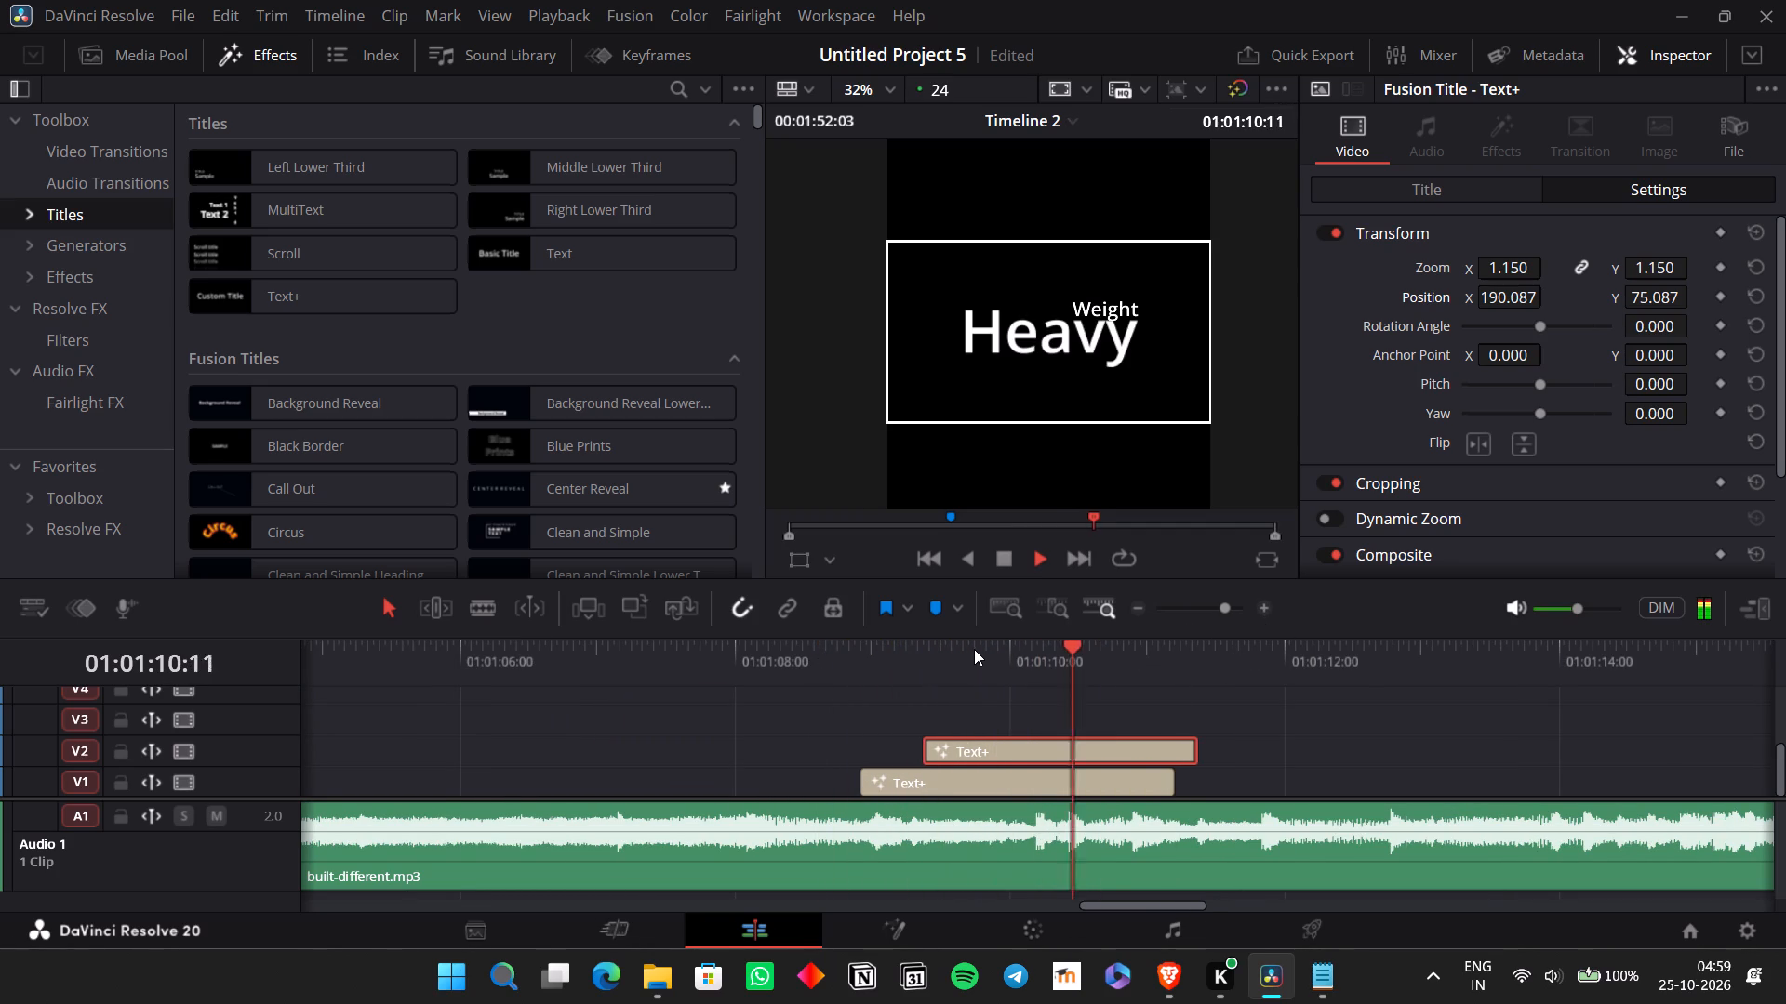
{"action": "key", "text": "space"}
{"action": "left_click_drag", "start_coordinate": [1185, 743], "coordinate": [1180, 743]}
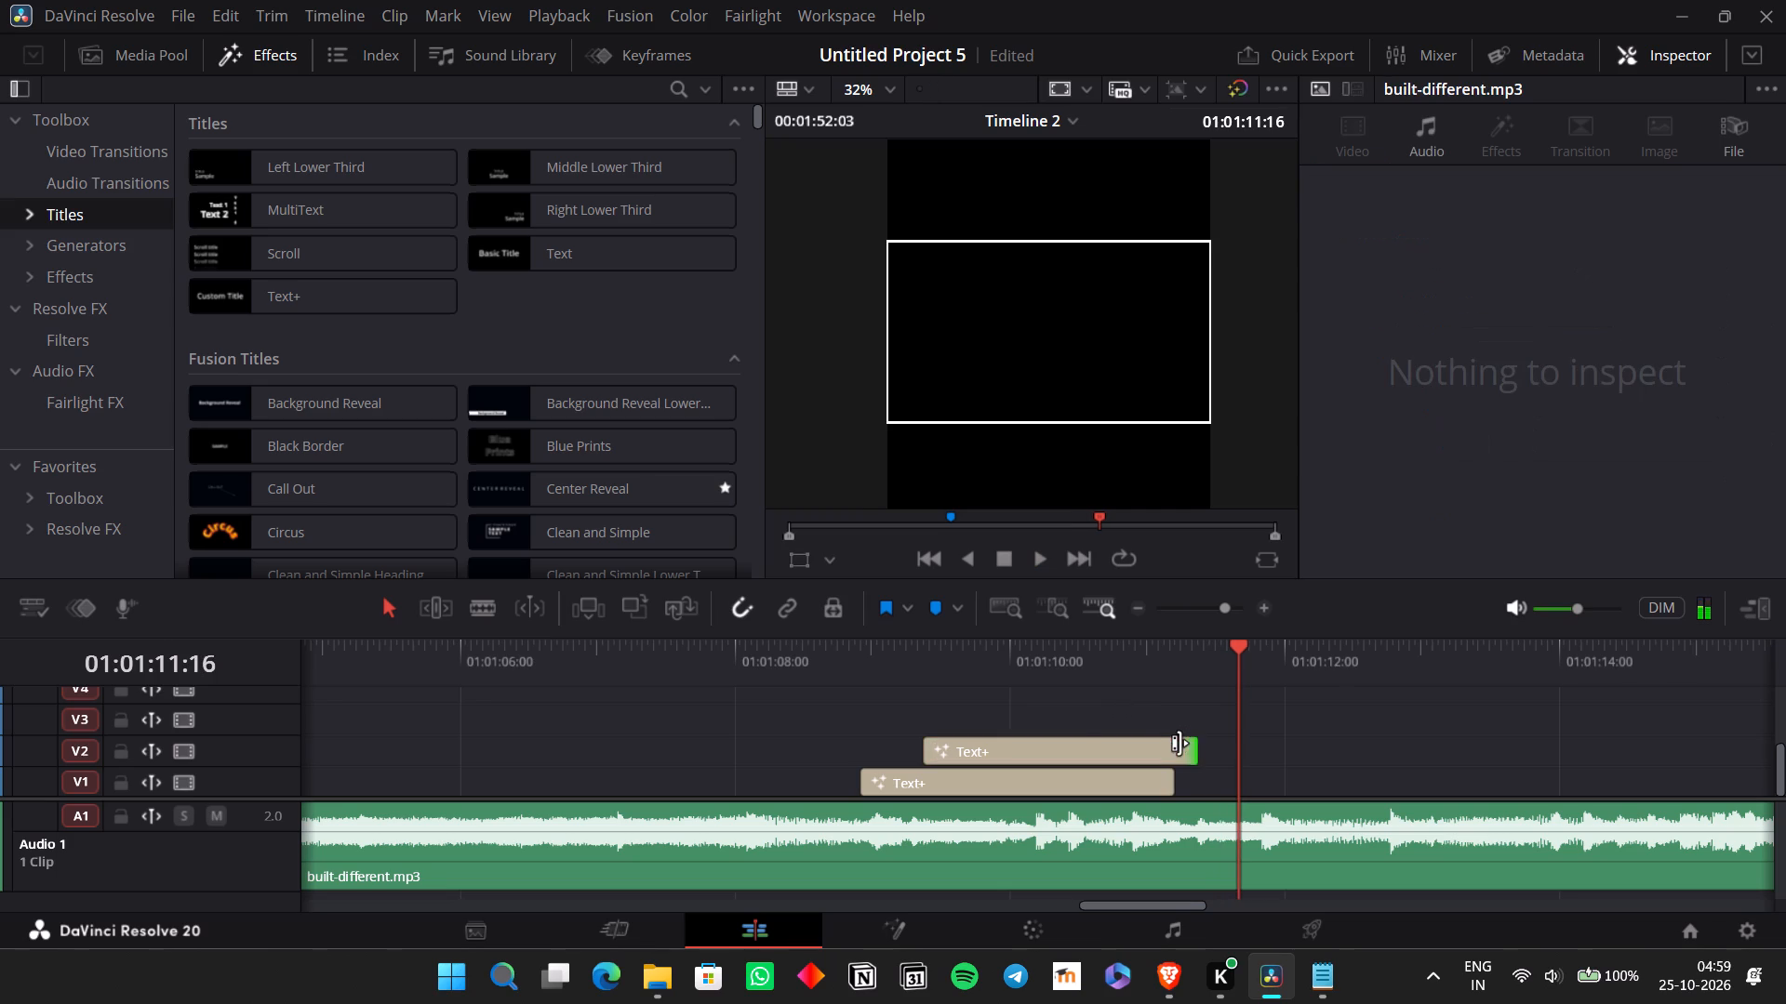
{"action": "left_click_drag", "start_coordinate": [1180, 743], "coordinate": [1171, 745]}
Duplicate the "Heavy" and "Weight" title pair at the next phrase's vocal start, 01:01:10:20, on V1 and V2.
{"action": "scroll", "coordinate": [1171, 745], "scroll_direction": "left", "scroll_amount": 1}
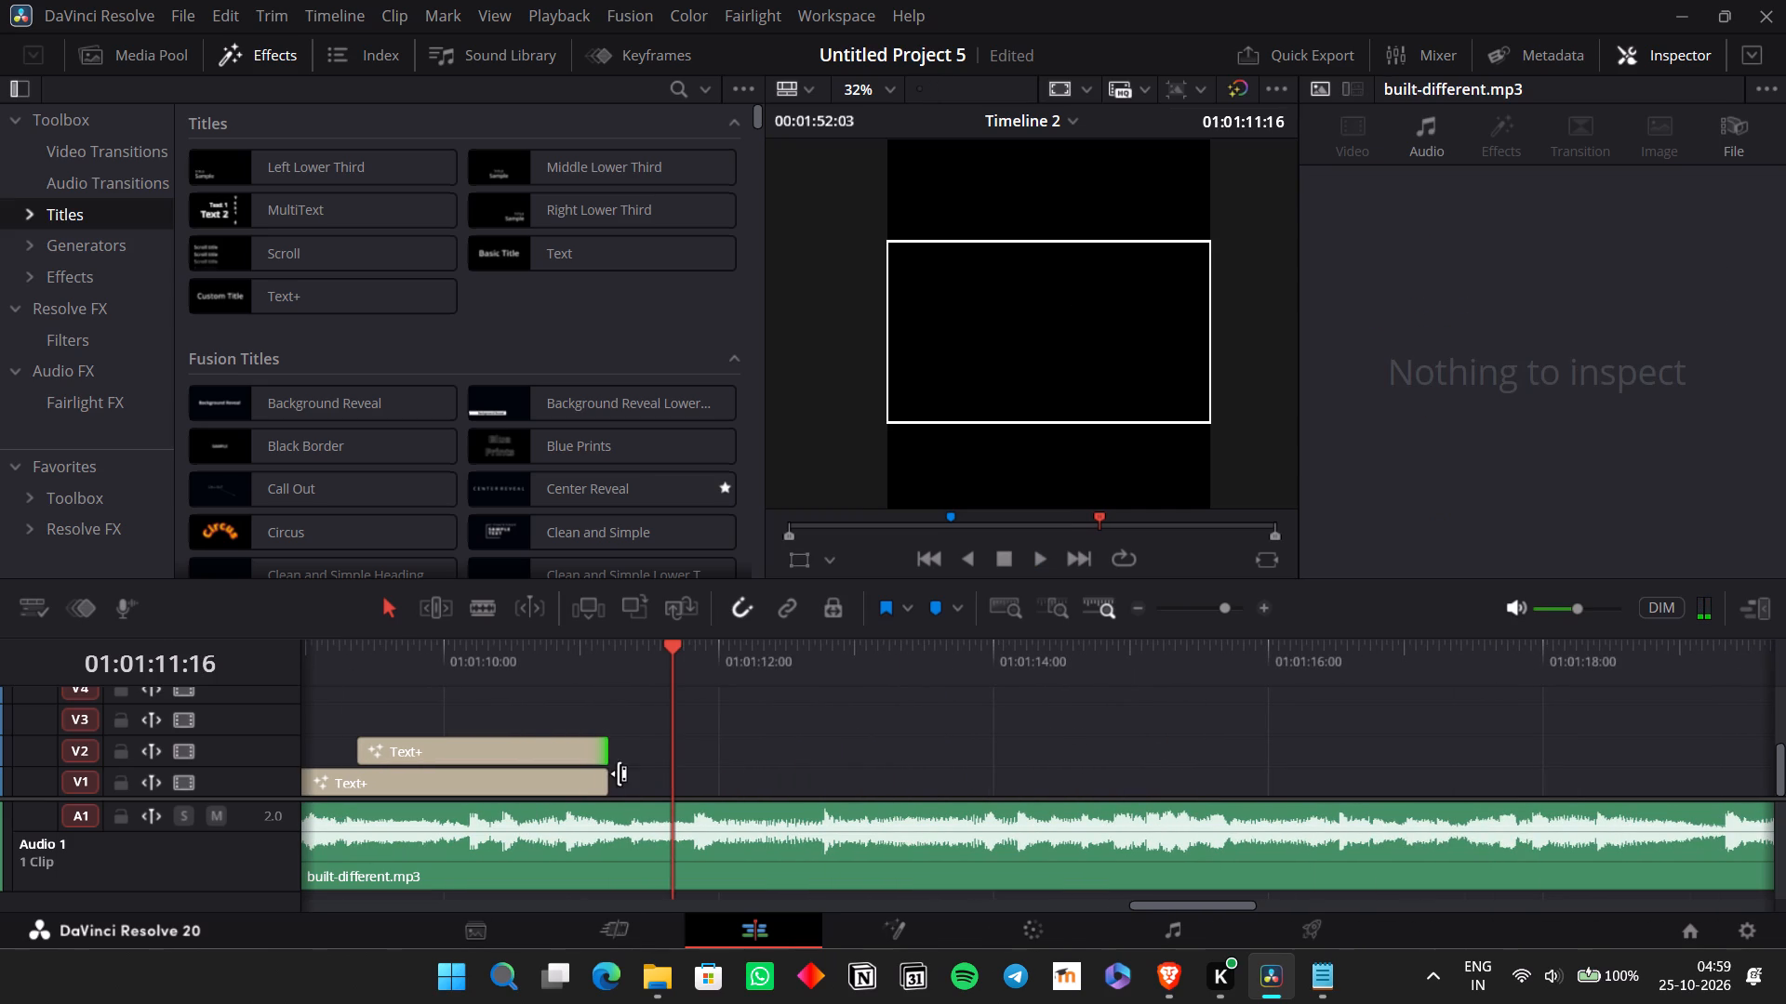
{"action": "left_click_drag", "start_coordinate": [620, 773], "coordinate": [529, 742]}
{"action": "left_click_drag", "start_coordinate": [496, 681], "coordinate": [535, 754]}
{"action": "left_click_drag", "start_coordinate": [358, 700], "coordinate": [478, 786]}
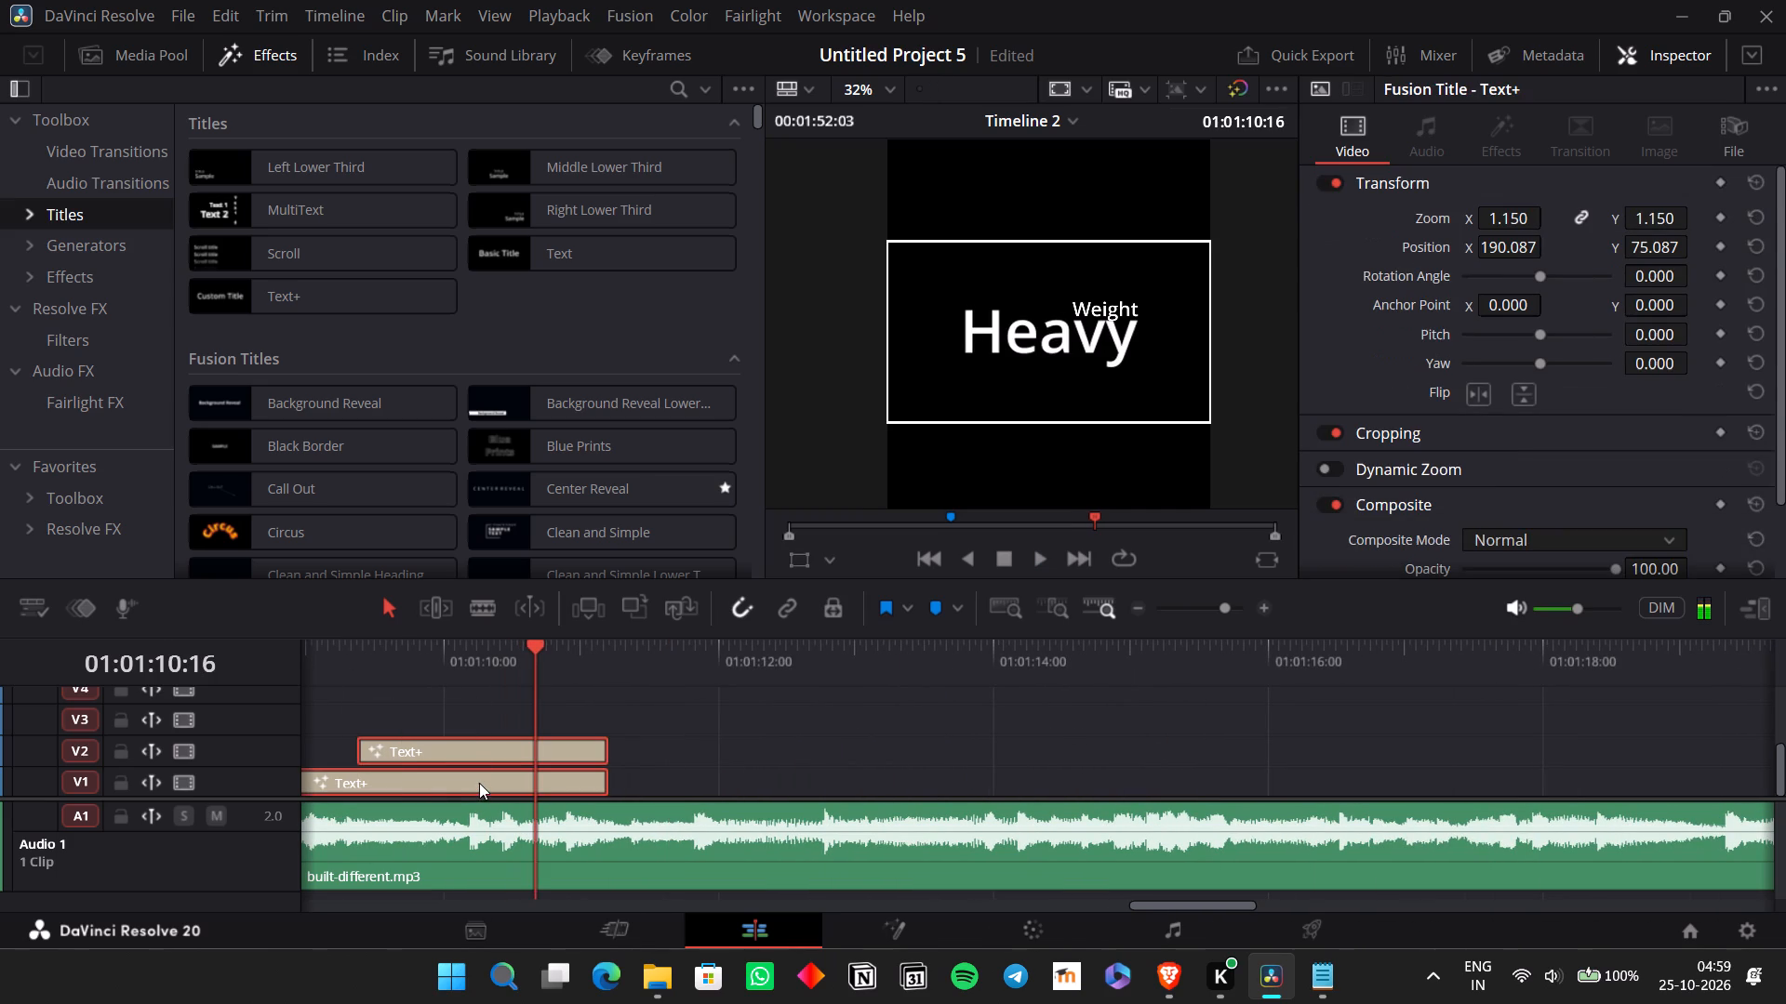
{"action": "key", "text": "ctrl+c"}
{"action": "key", "text": "space"}
{"action": "key", "text": "space"}
{"action": "left_click", "coordinate": [506, 658]}
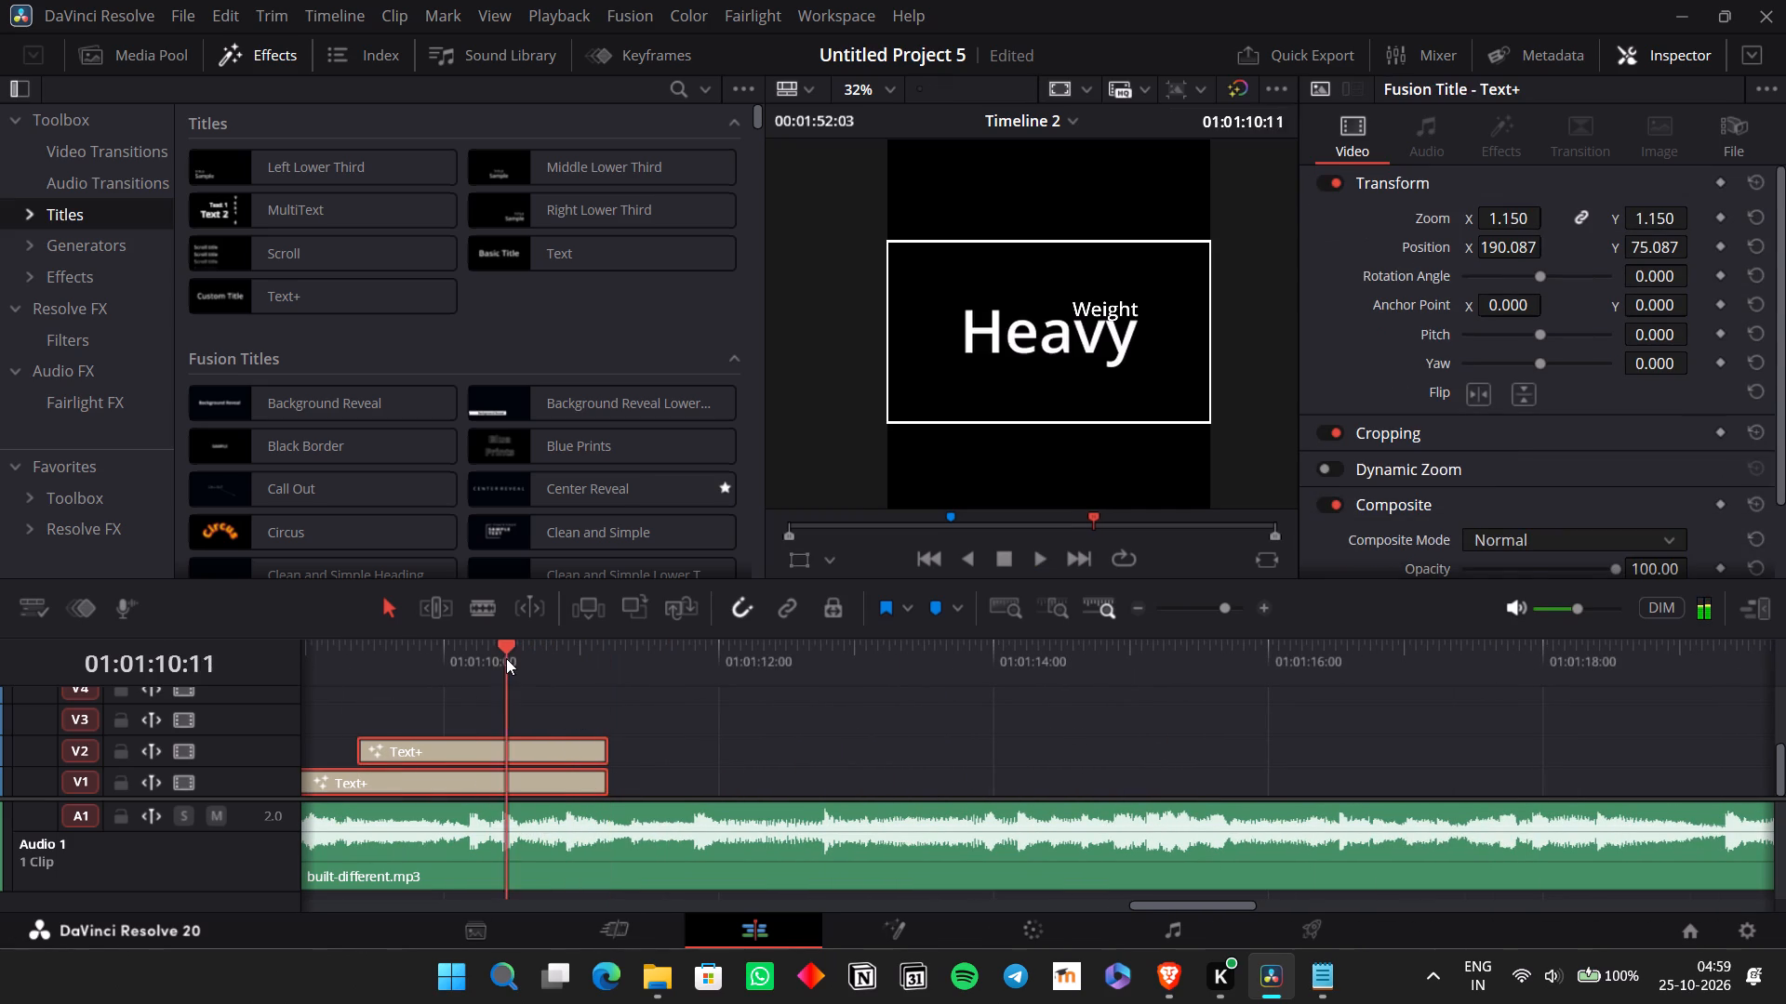
{"action": "key", "text": "space"}
{"action": "key", "text": "space"}
{"action": "key", "text": "ctrl+v"}
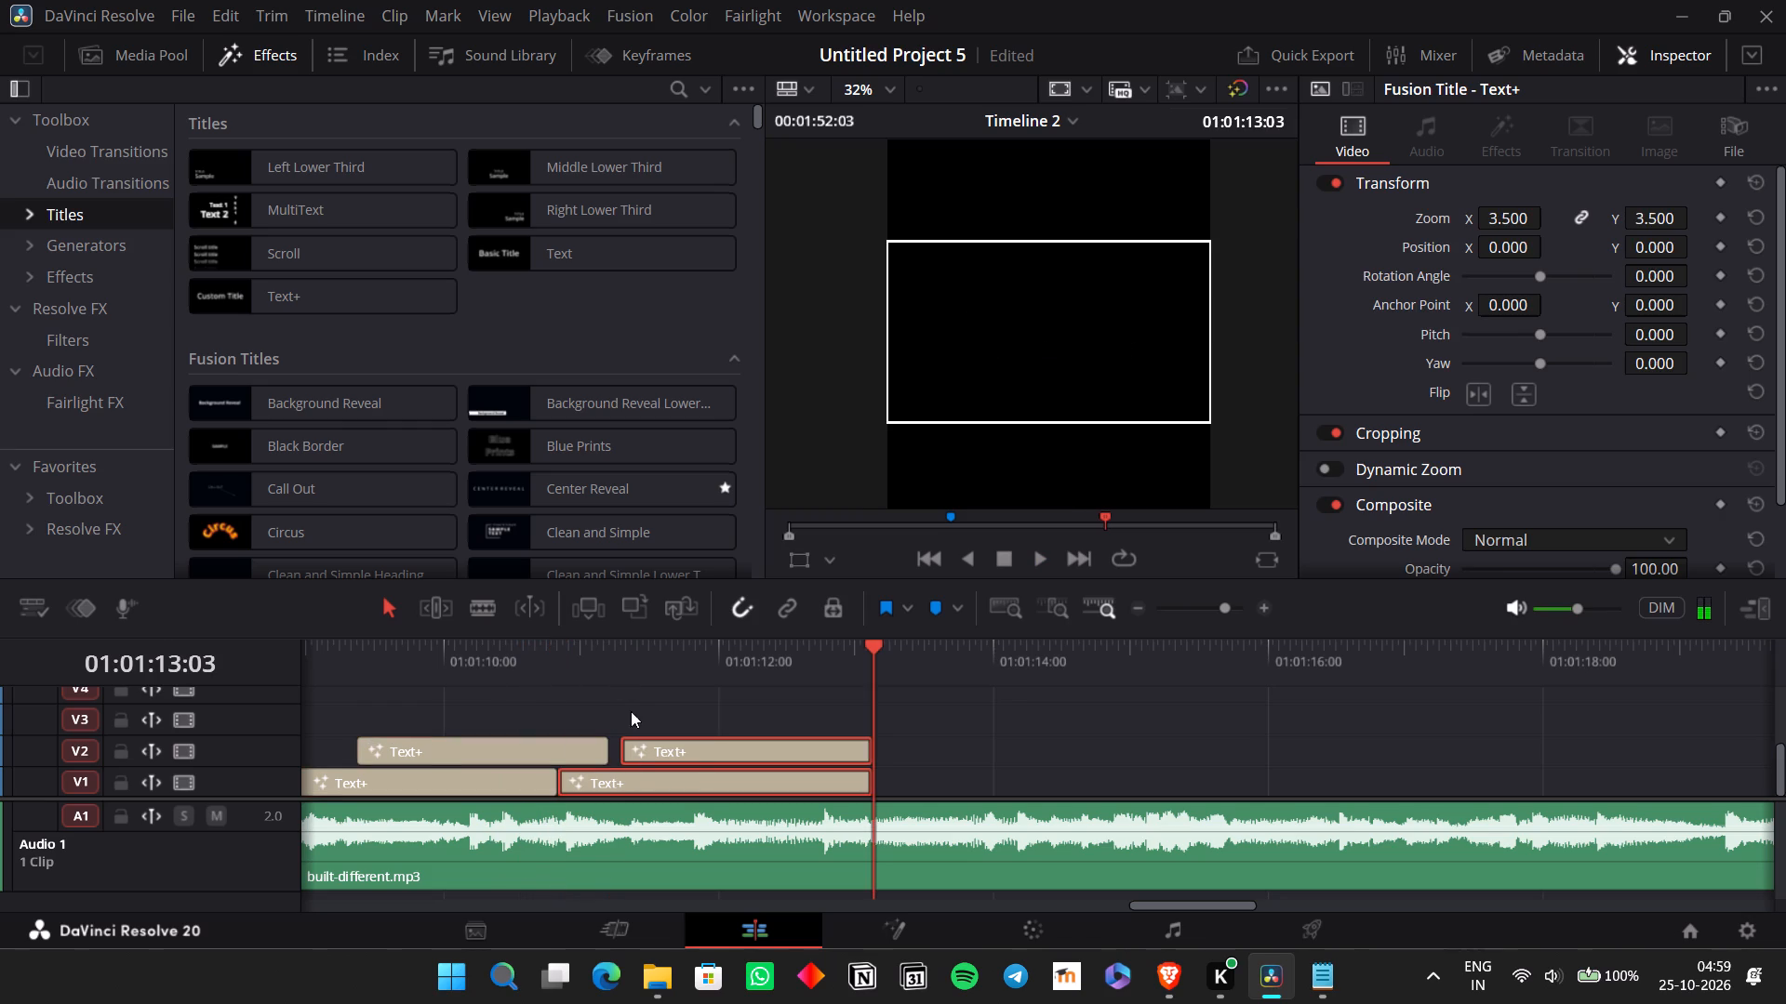
Trim the end of the first "Weight" title to 01:01:10:20, where the duplicated pair begins.
{"action": "left_click", "coordinate": [607, 788]}
{"action": "left_click_drag", "start_coordinate": [546, 668], "coordinate": [559, 670]}
{"action": "left_click_drag", "start_coordinate": [603, 757], "coordinate": [564, 750]}
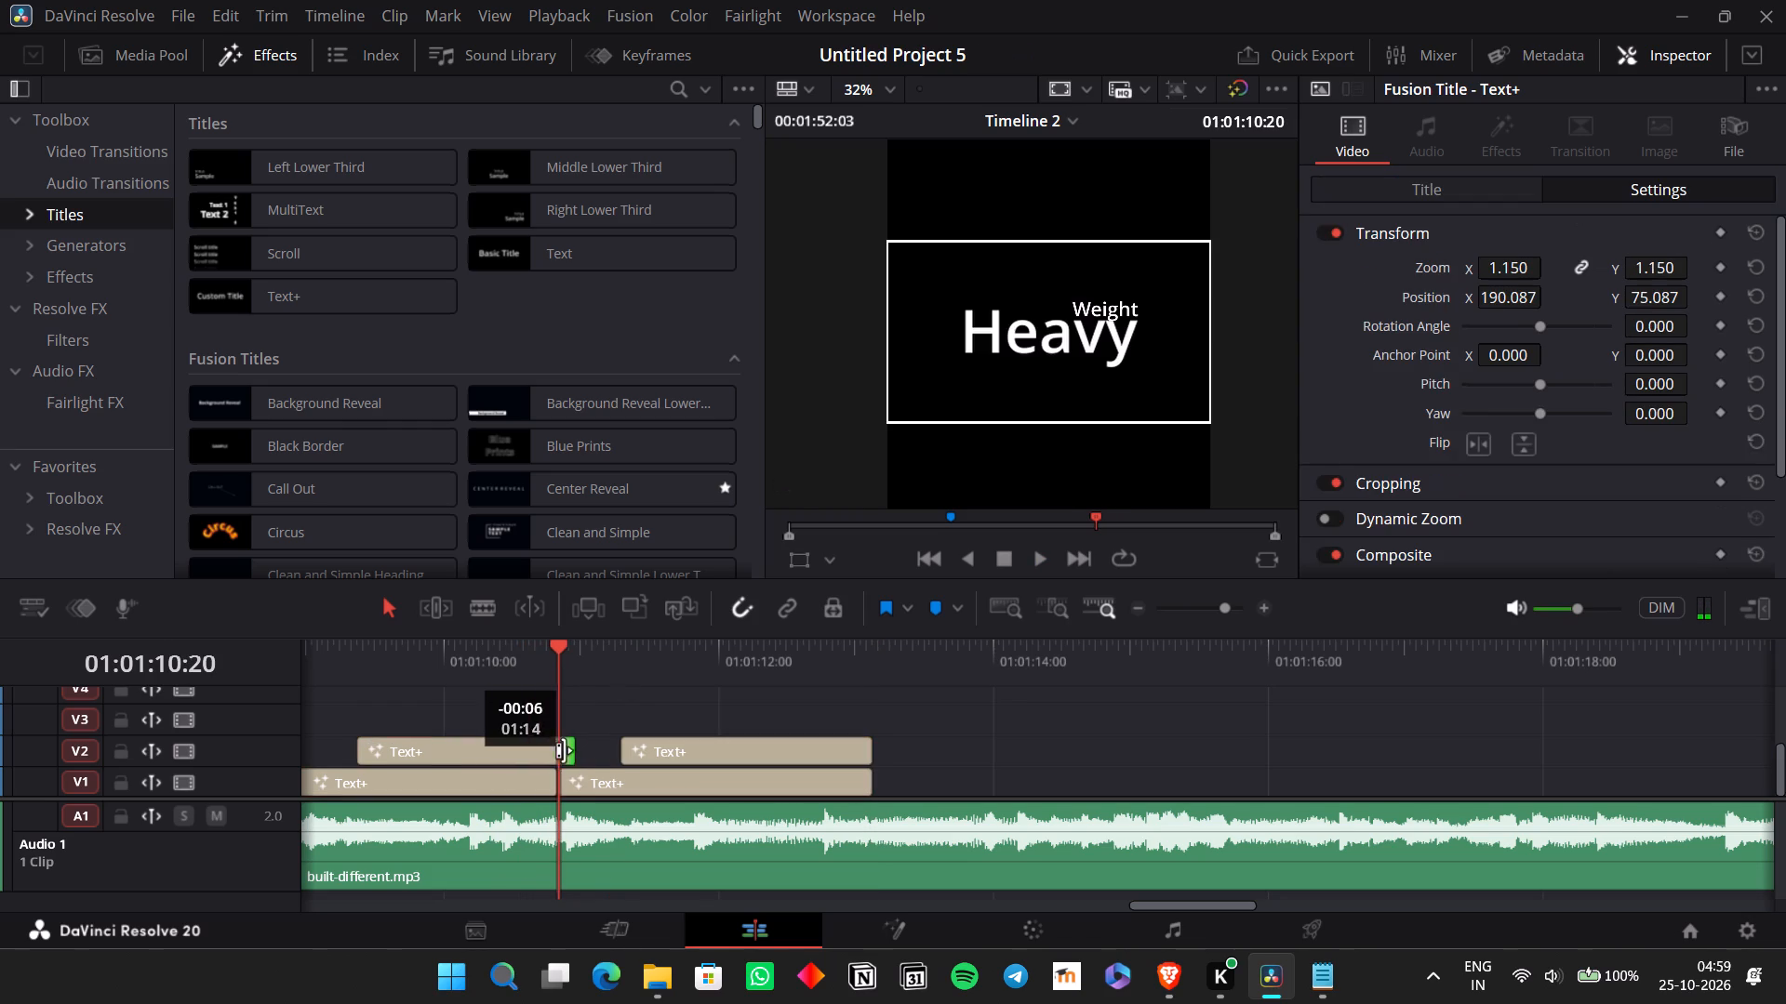
{"action": "left_click_drag", "start_coordinate": [564, 750], "coordinate": [561, 749]}
Change the duplicated V1 title's text from "Heavy" to "Steady".
{"action": "left_click", "coordinate": [587, 784]}
{"action": "left_click", "coordinate": [1469, 177]}
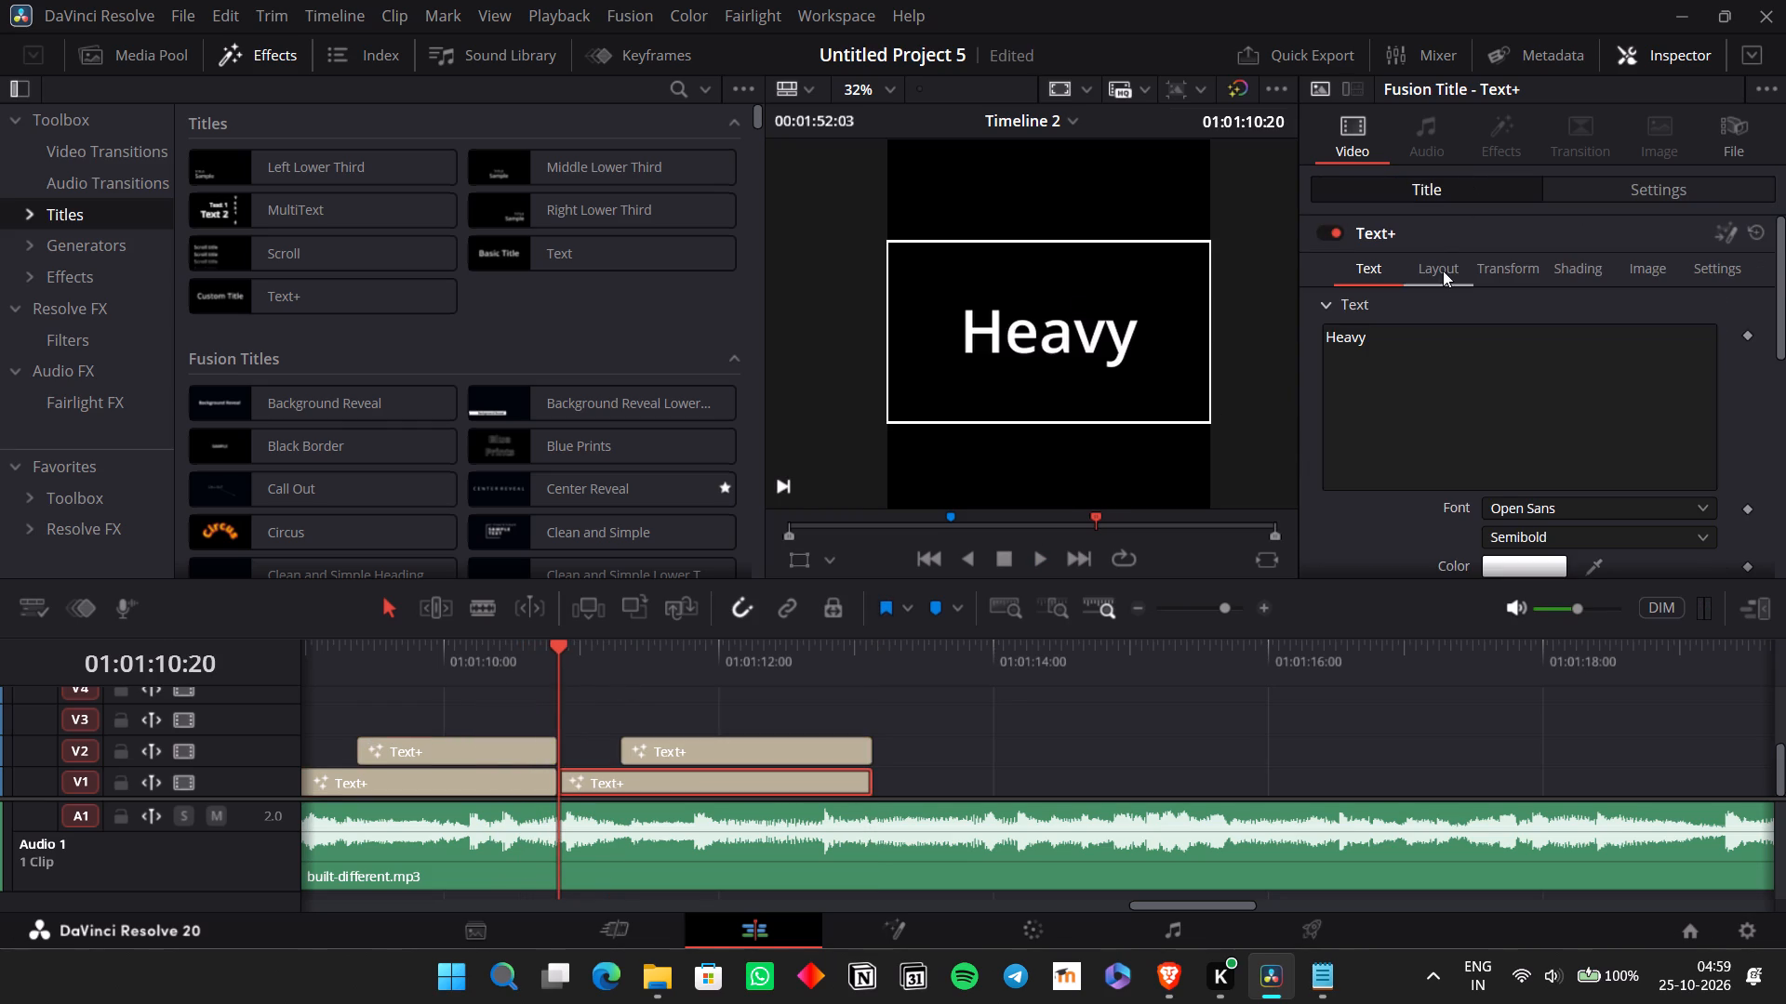
{"action": "type", "text": "teady"}
{"action": "key", "text": "space"}
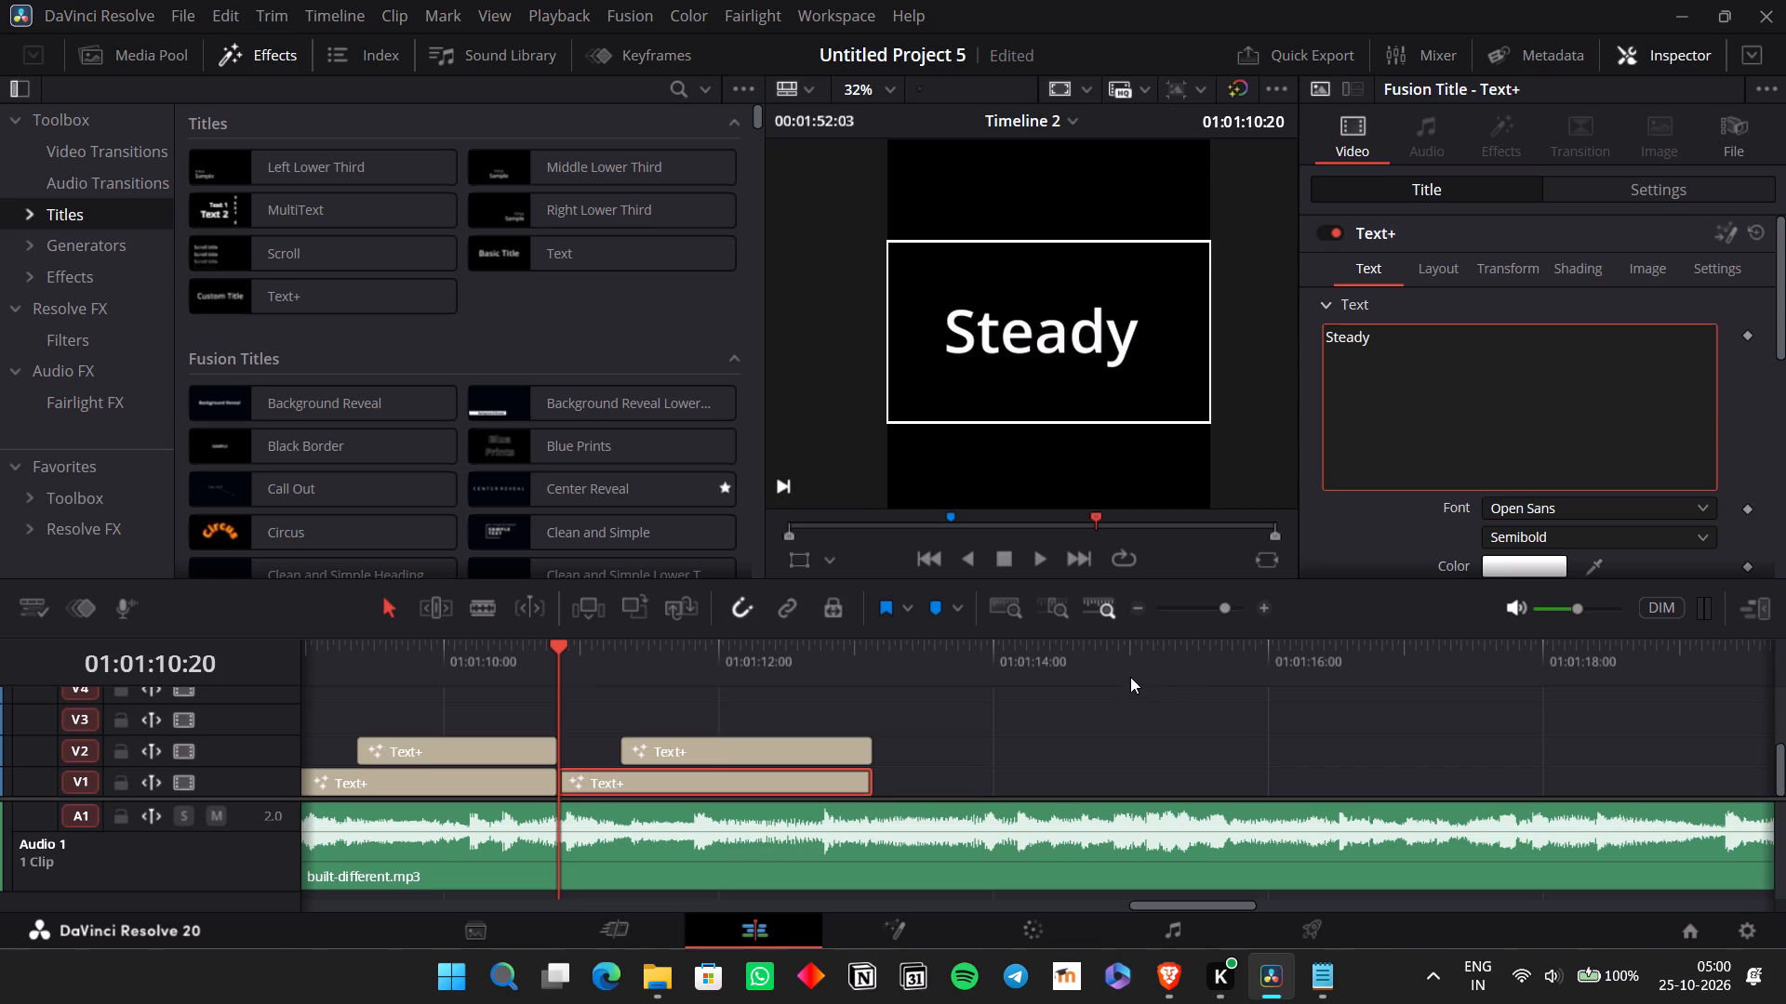
{"action": "key", "text": "BackSpace"}
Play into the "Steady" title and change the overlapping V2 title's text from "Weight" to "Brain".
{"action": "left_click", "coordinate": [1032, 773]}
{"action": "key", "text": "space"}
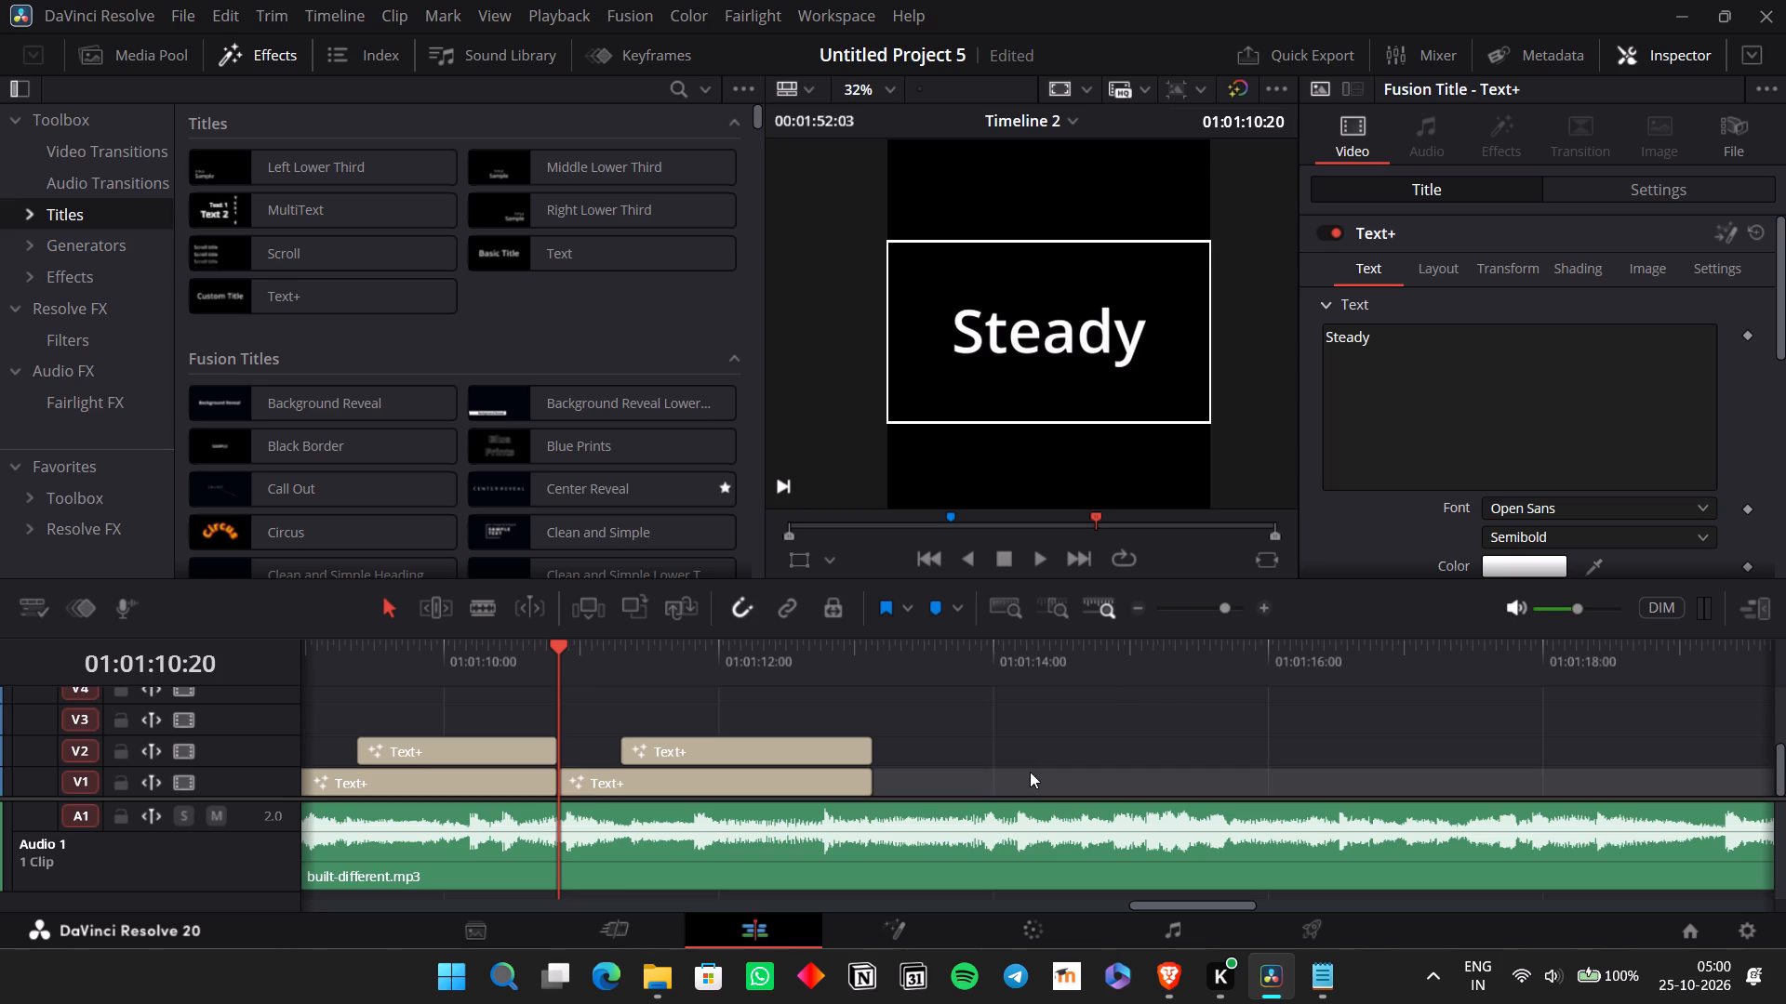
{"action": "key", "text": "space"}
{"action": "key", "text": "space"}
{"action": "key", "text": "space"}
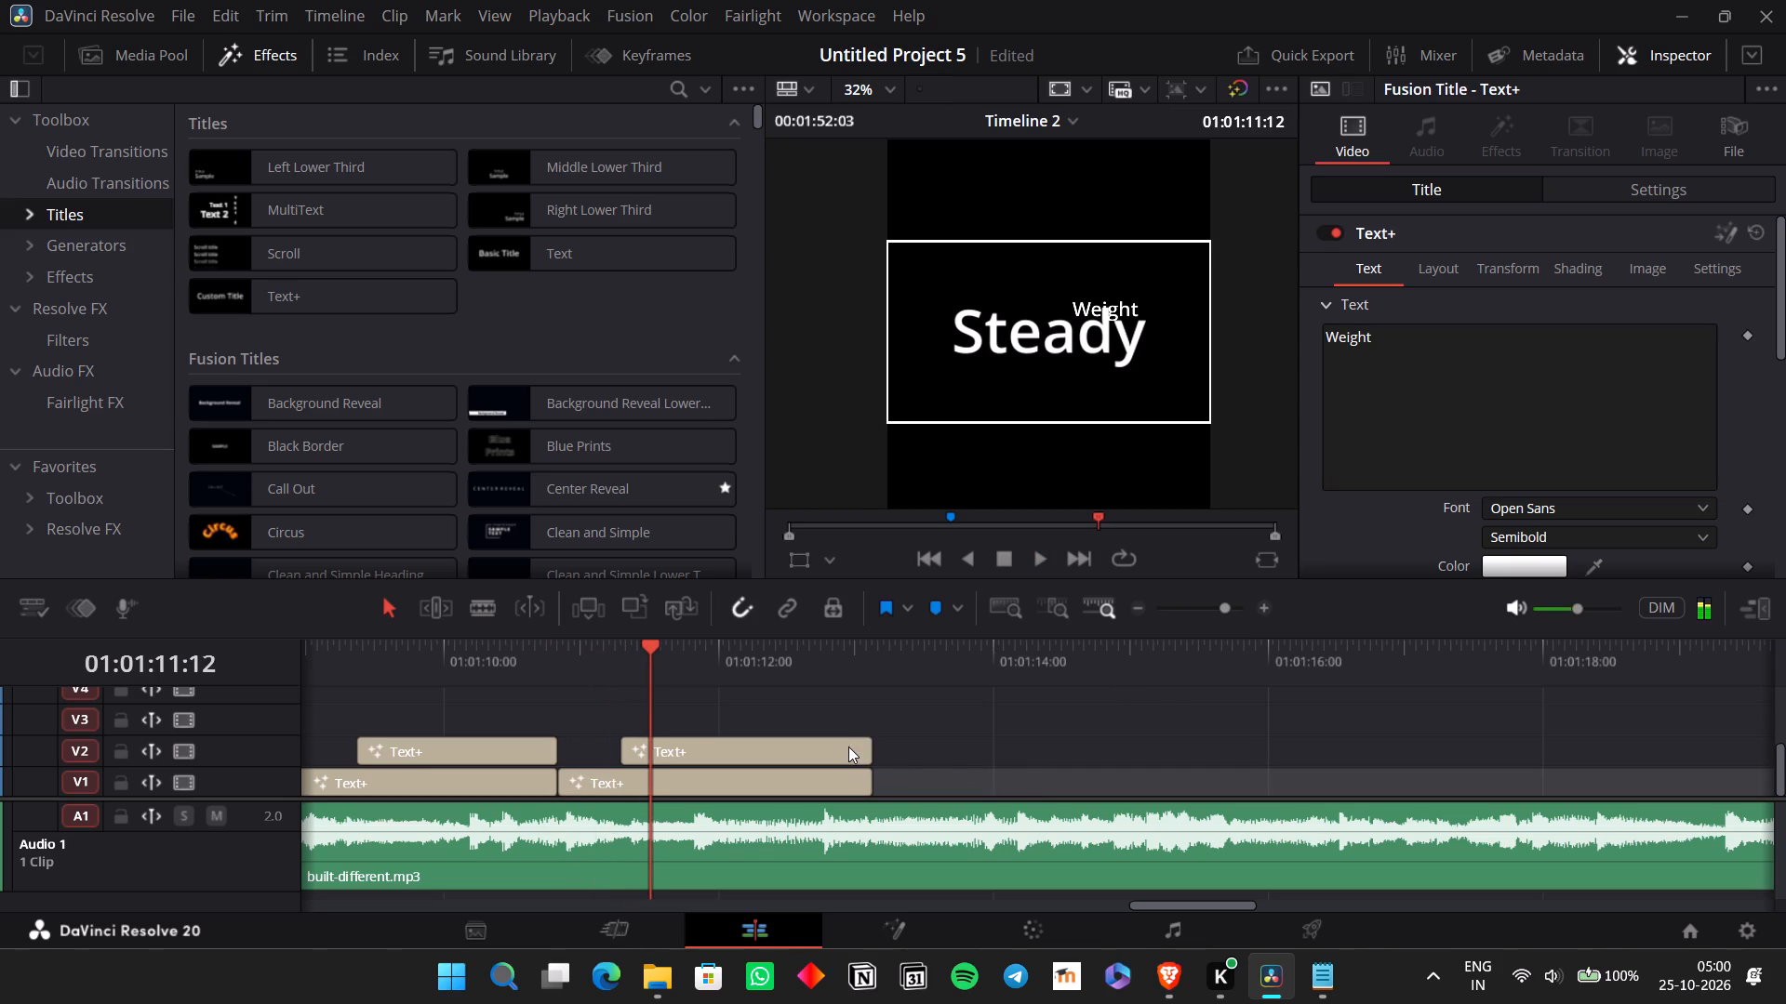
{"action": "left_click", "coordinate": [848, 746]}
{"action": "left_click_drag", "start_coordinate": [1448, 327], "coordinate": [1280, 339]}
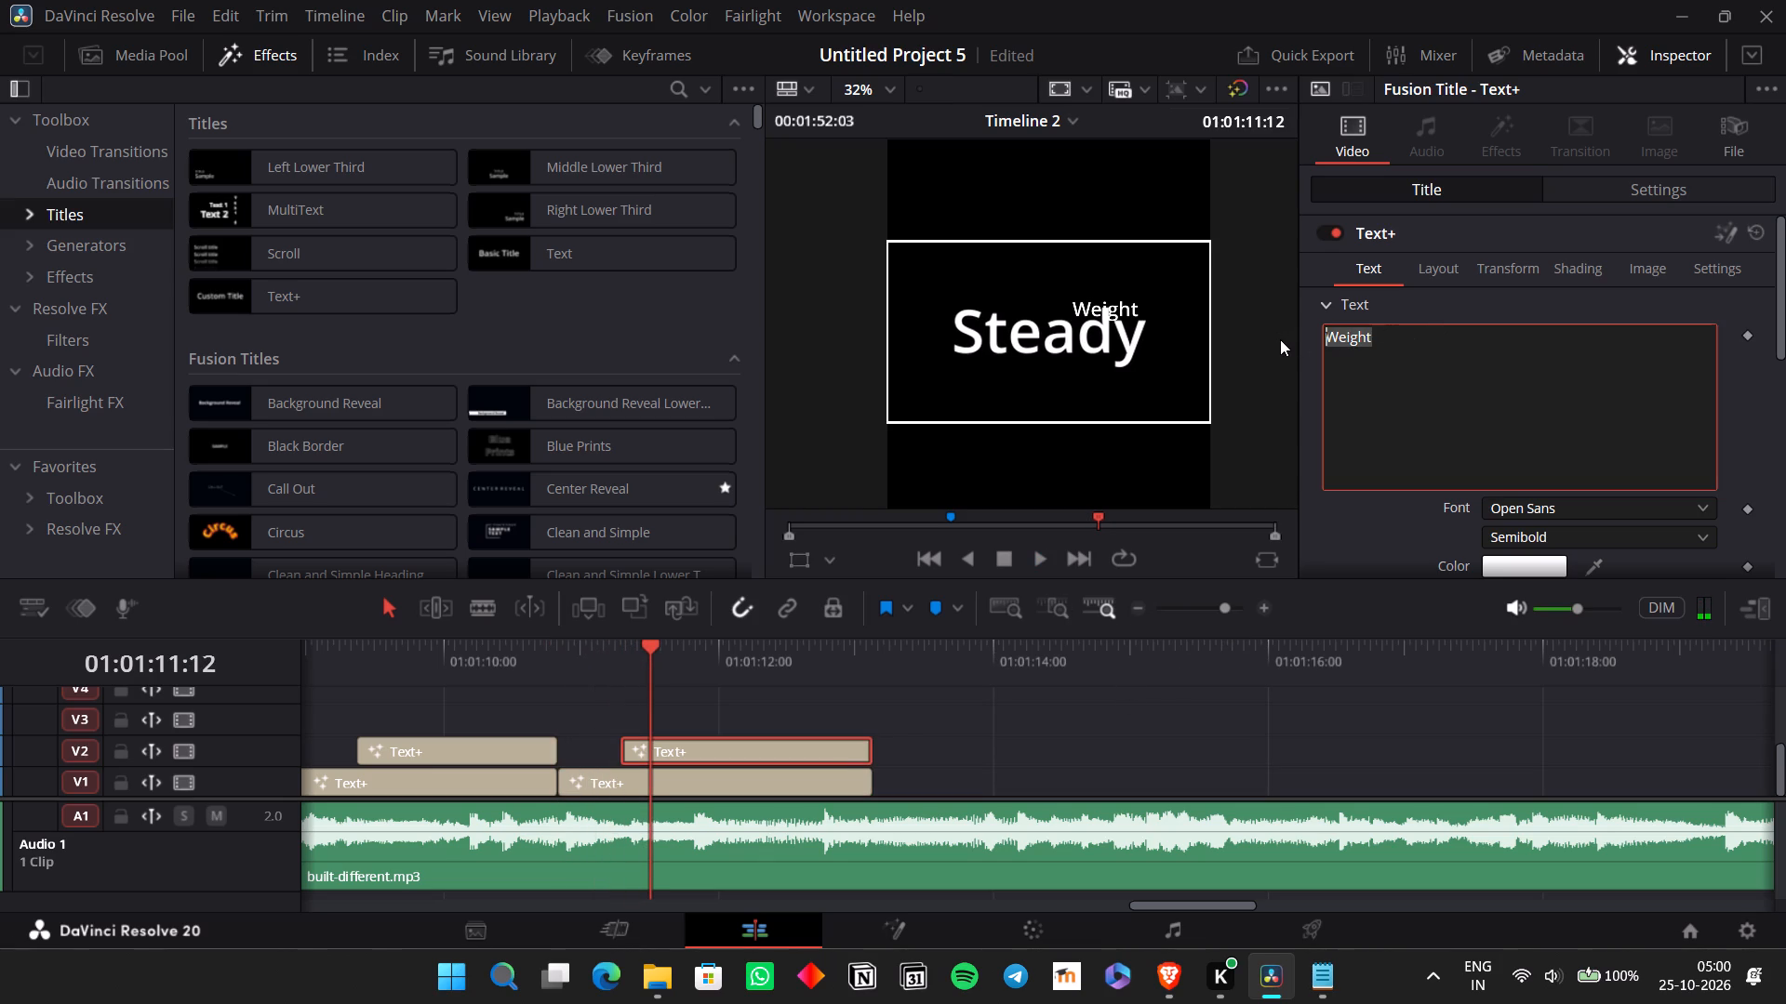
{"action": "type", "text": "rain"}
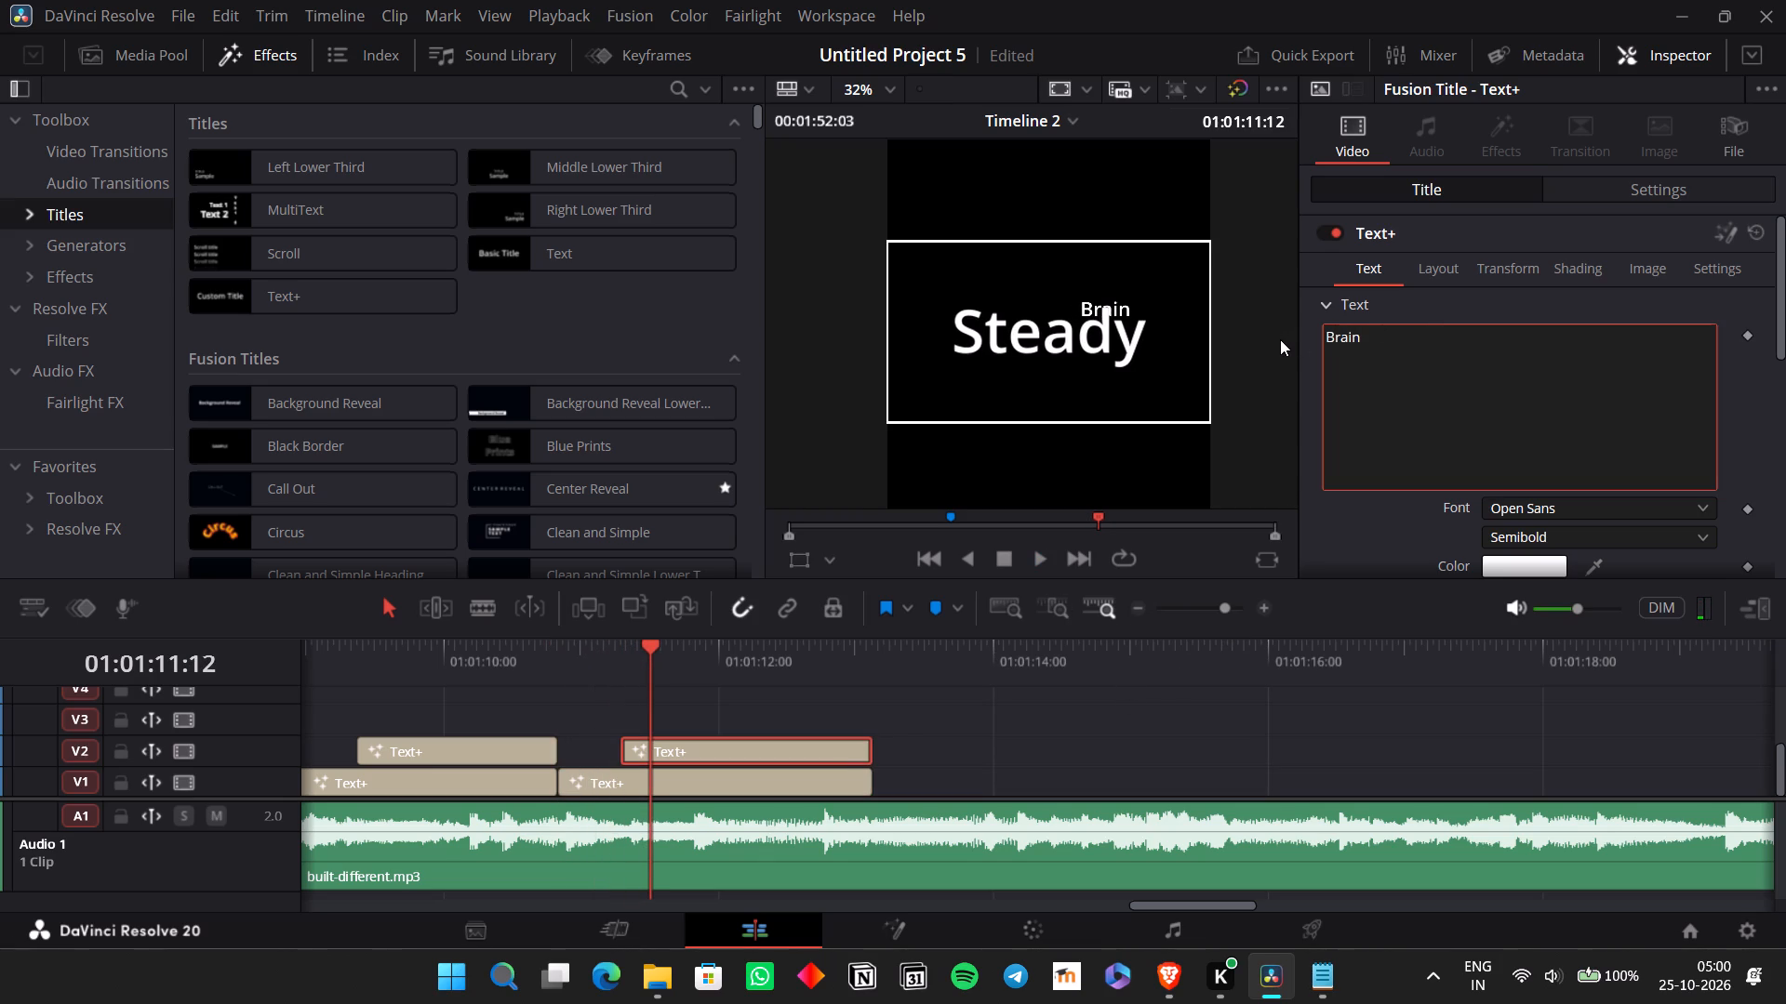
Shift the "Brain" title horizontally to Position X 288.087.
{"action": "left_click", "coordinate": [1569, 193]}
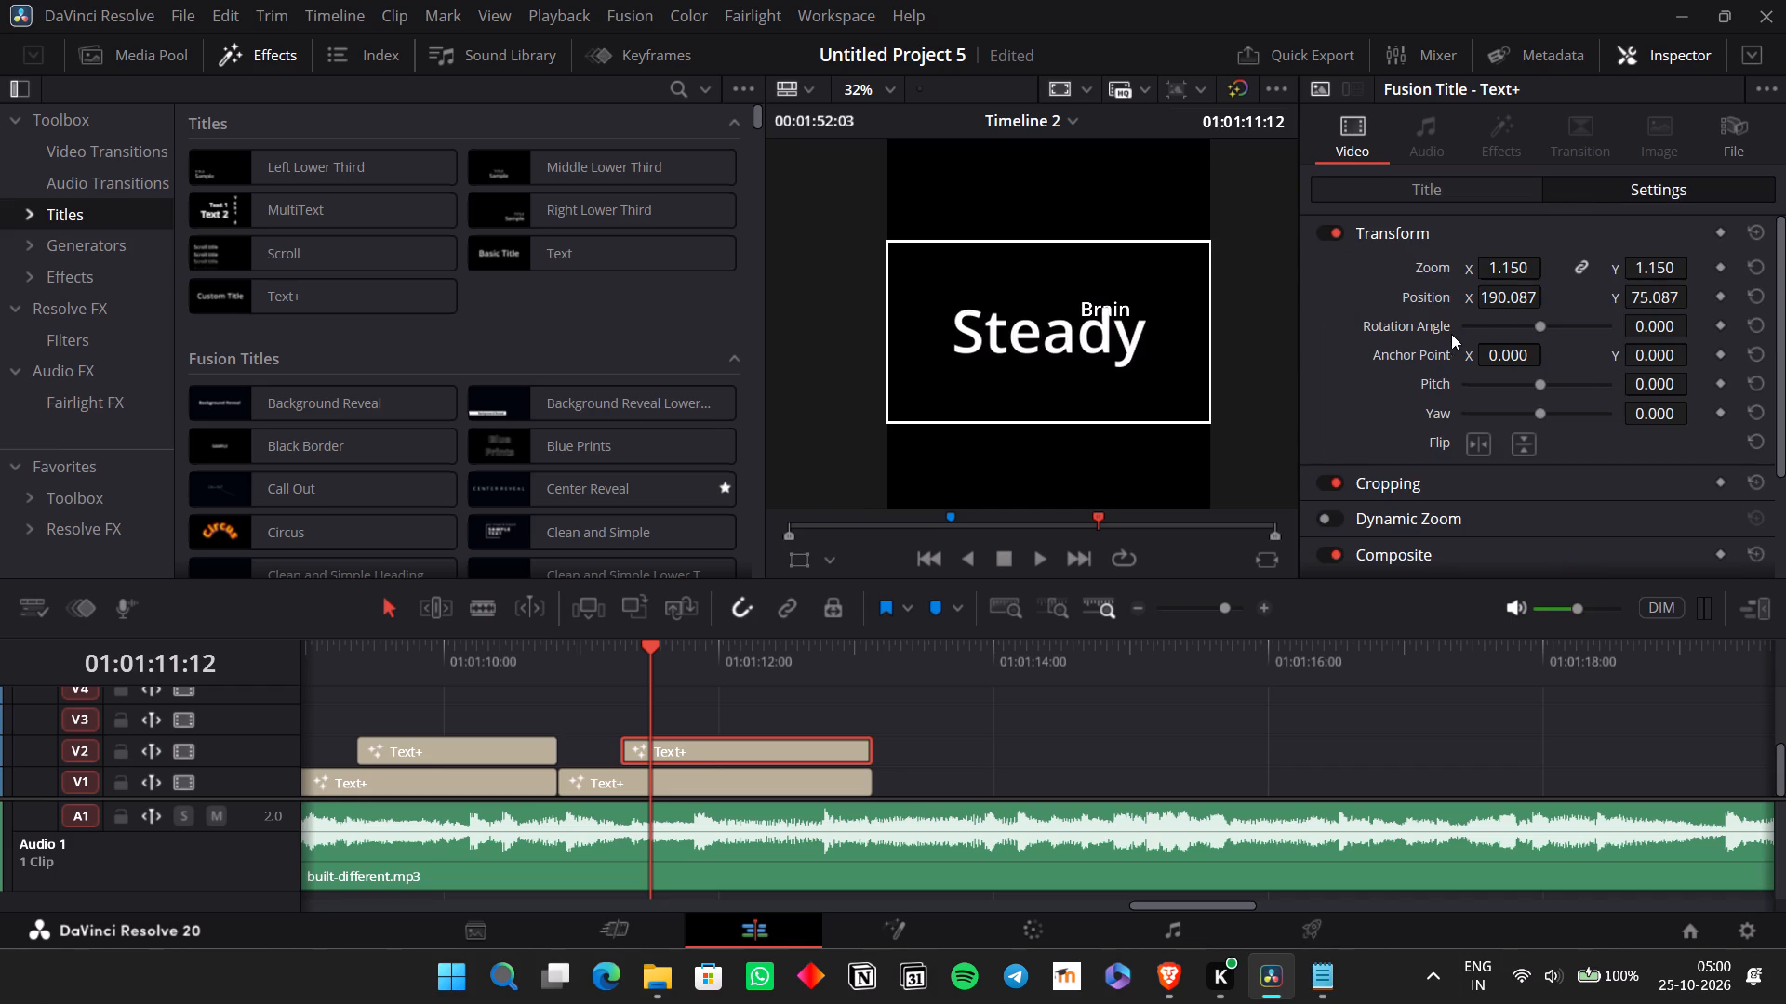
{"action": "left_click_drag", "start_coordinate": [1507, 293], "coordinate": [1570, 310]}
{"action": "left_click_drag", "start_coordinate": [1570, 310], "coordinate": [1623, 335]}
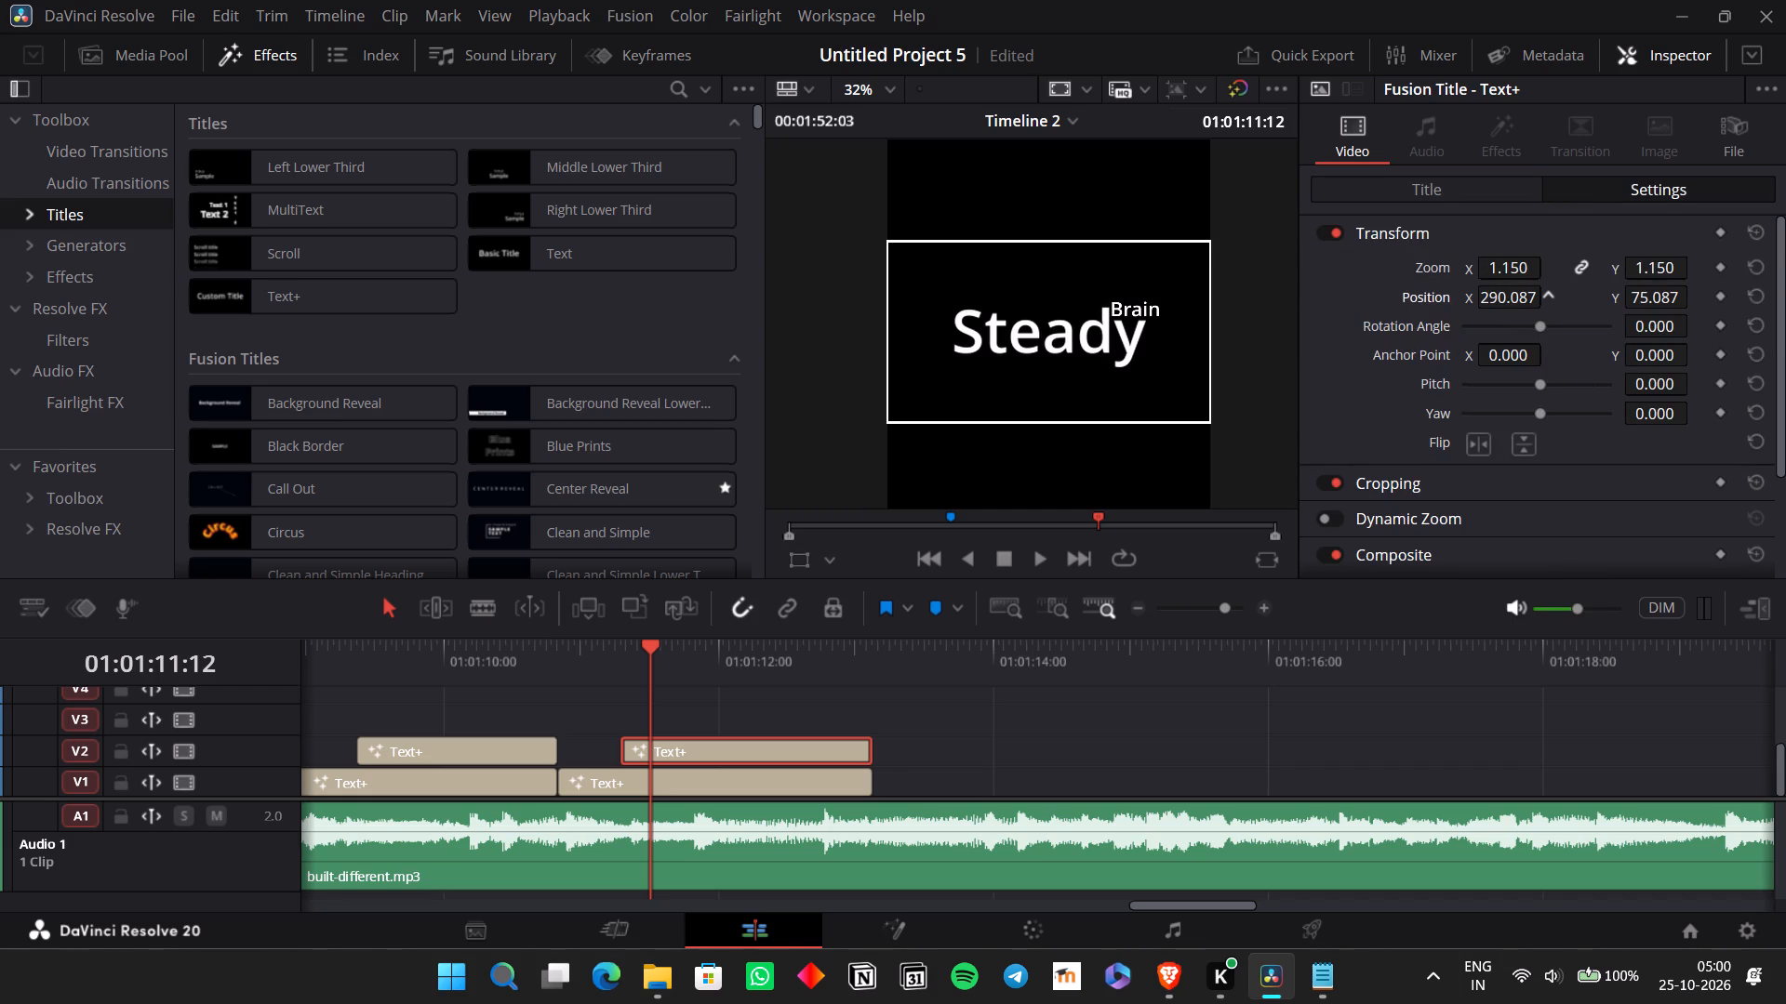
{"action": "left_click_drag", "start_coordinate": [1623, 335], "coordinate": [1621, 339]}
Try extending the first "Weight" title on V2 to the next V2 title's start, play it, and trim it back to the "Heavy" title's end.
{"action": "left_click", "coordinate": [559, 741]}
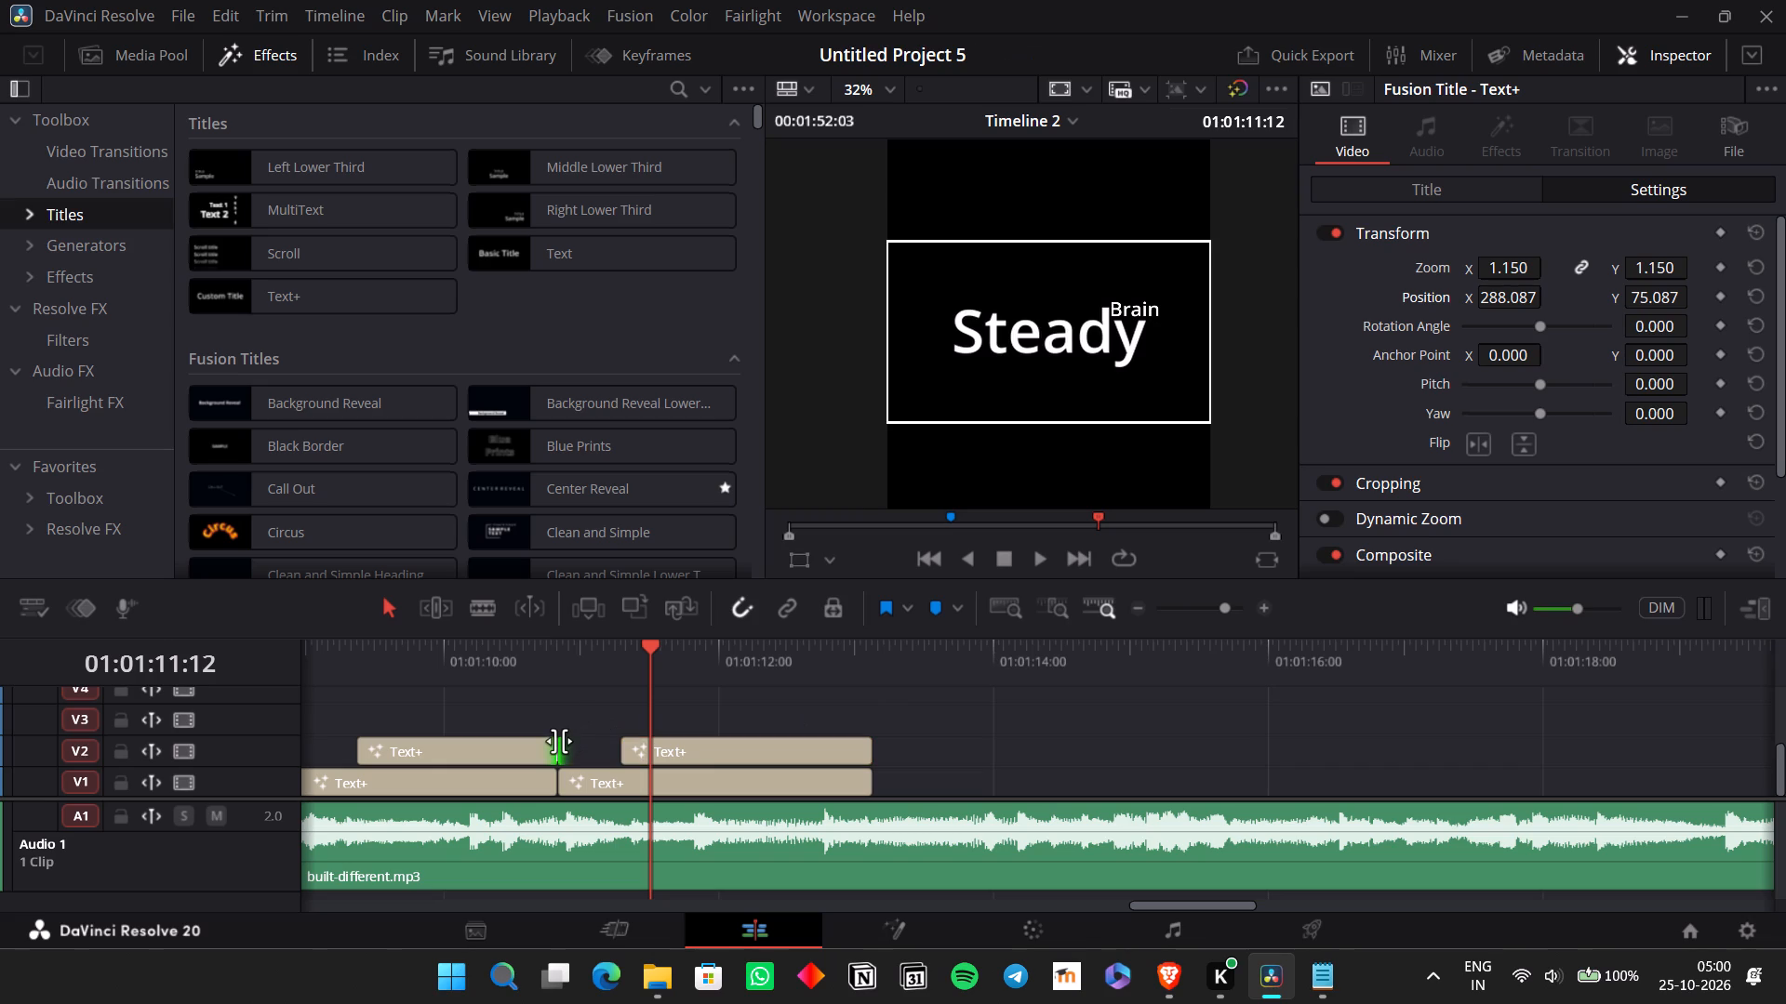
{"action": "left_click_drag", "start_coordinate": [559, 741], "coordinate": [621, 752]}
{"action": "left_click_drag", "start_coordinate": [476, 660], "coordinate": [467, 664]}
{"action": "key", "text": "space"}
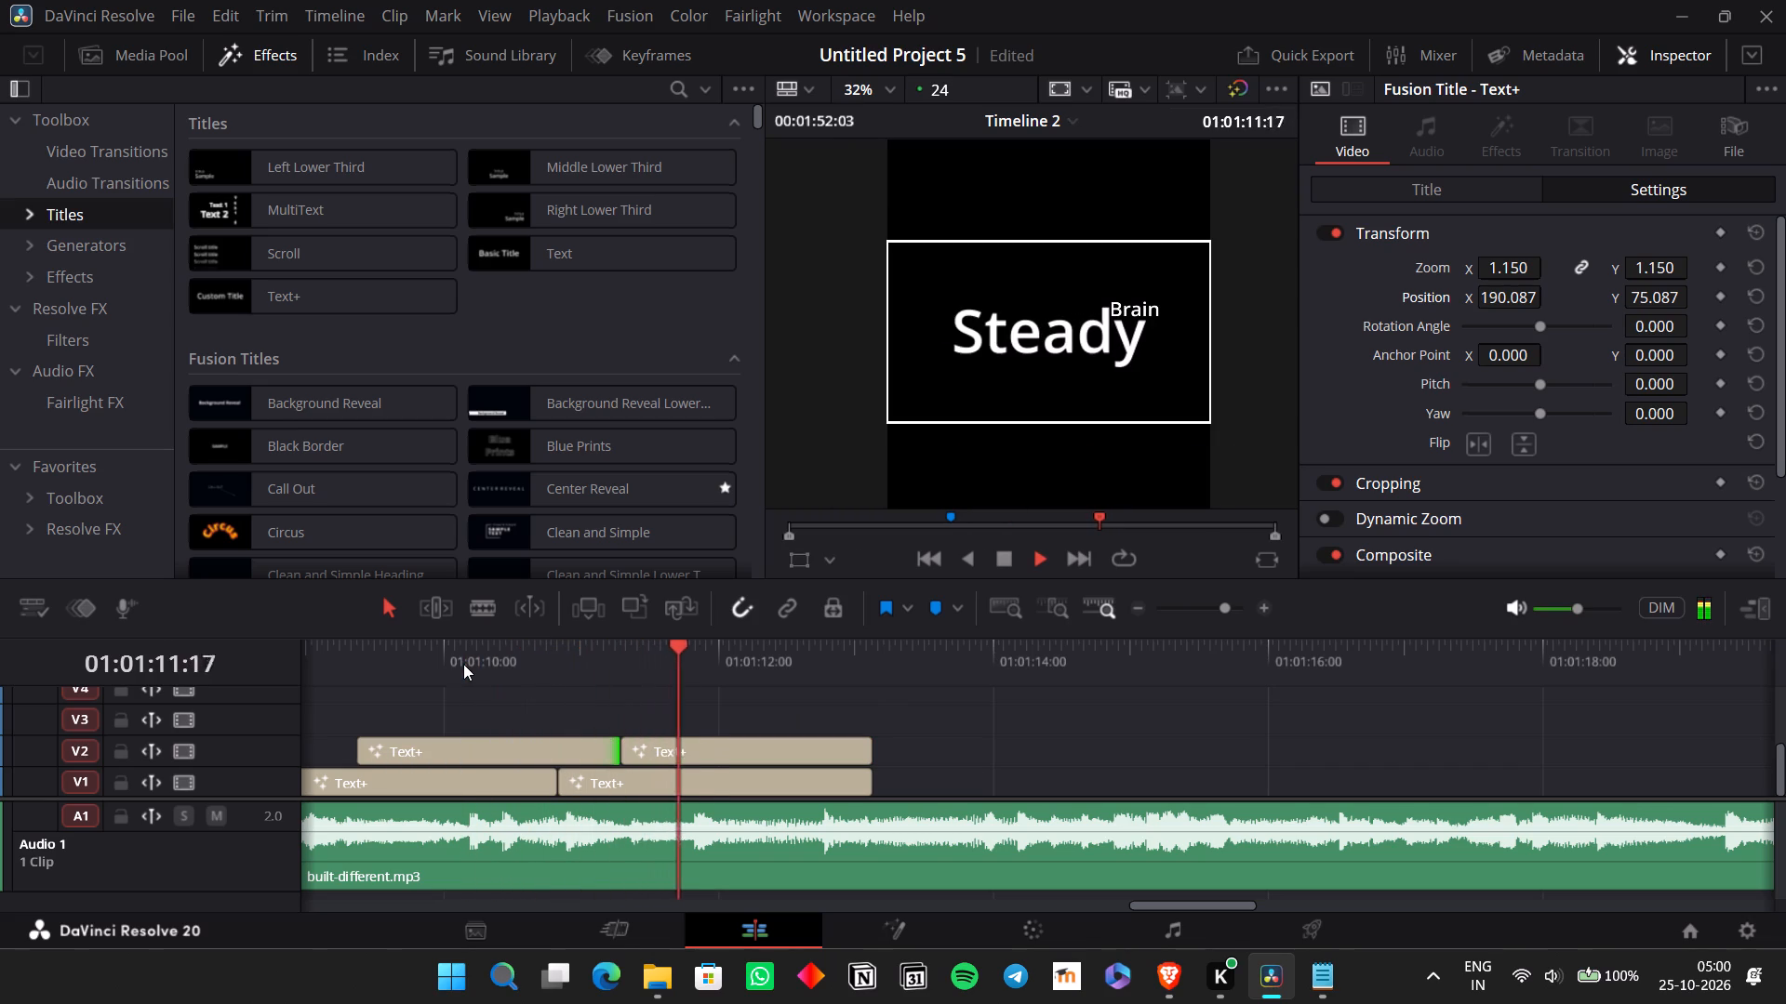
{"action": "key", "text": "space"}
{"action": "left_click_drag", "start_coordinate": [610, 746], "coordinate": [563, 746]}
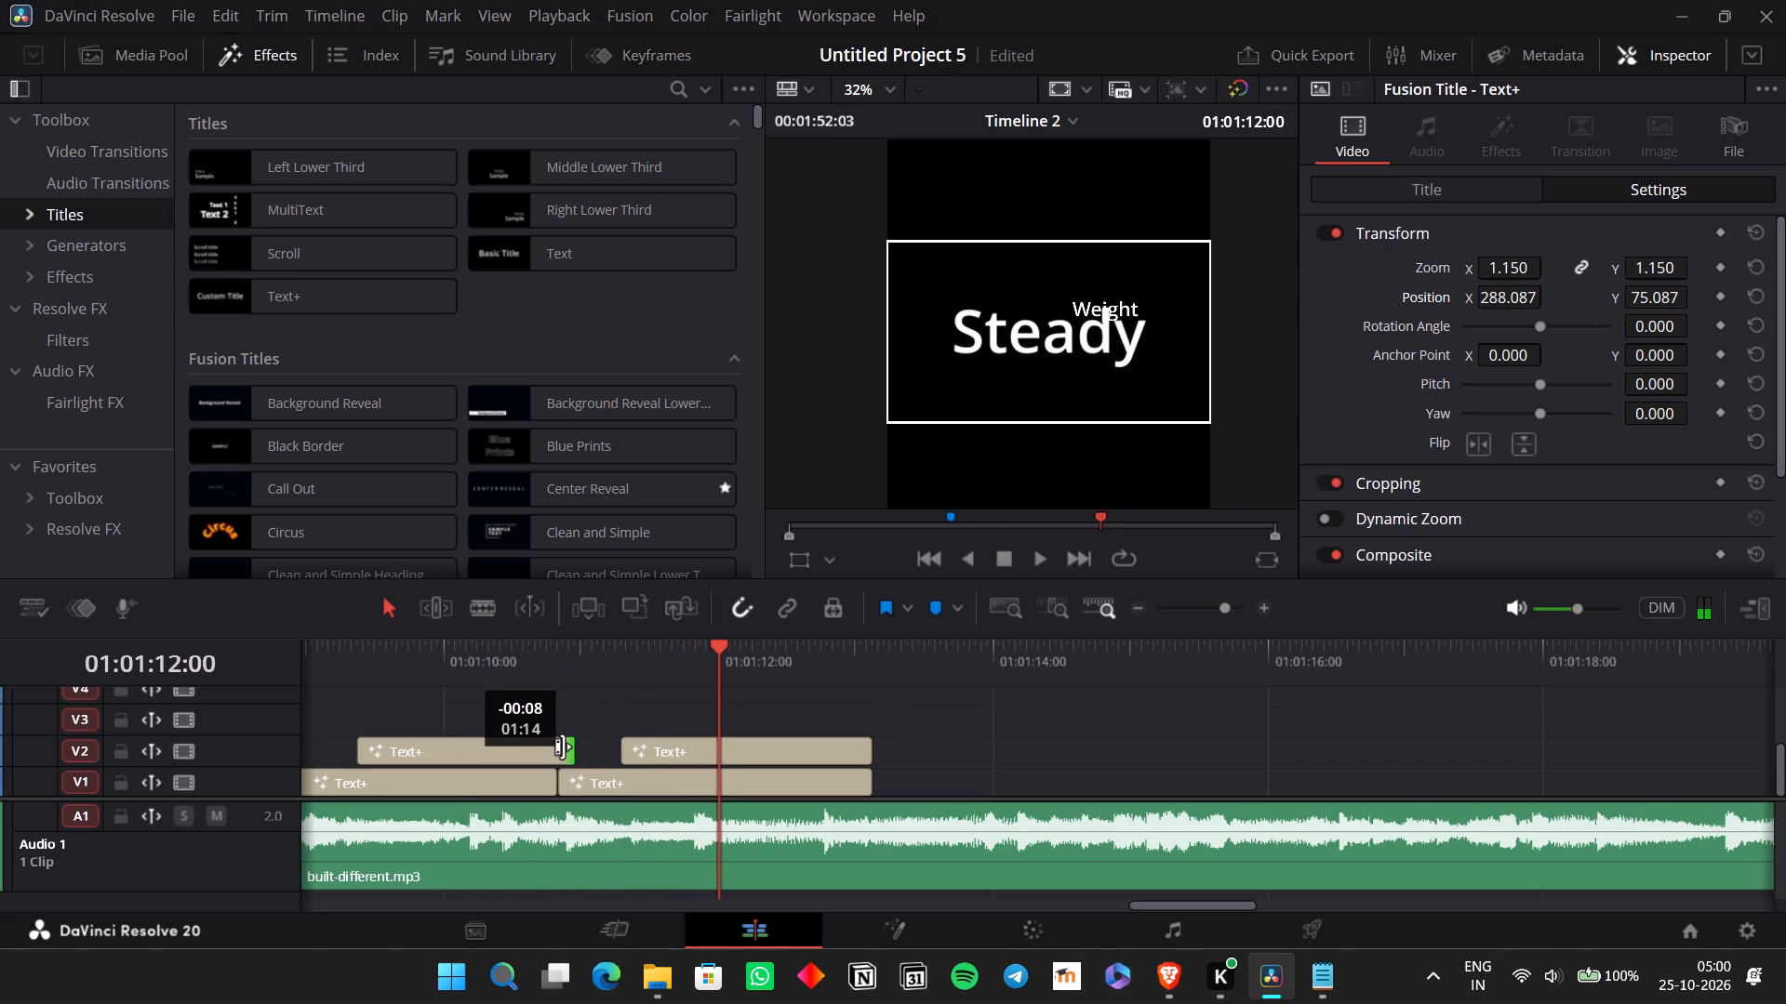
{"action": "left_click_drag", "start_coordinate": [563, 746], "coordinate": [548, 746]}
Replace the second V2 title's text with "Breath", checking the lyrics in Notepad and returning to DaVinci Resolve.
{"action": "left_click", "coordinate": [675, 753]}
{"action": "left_click", "coordinate": [1520, 184]}
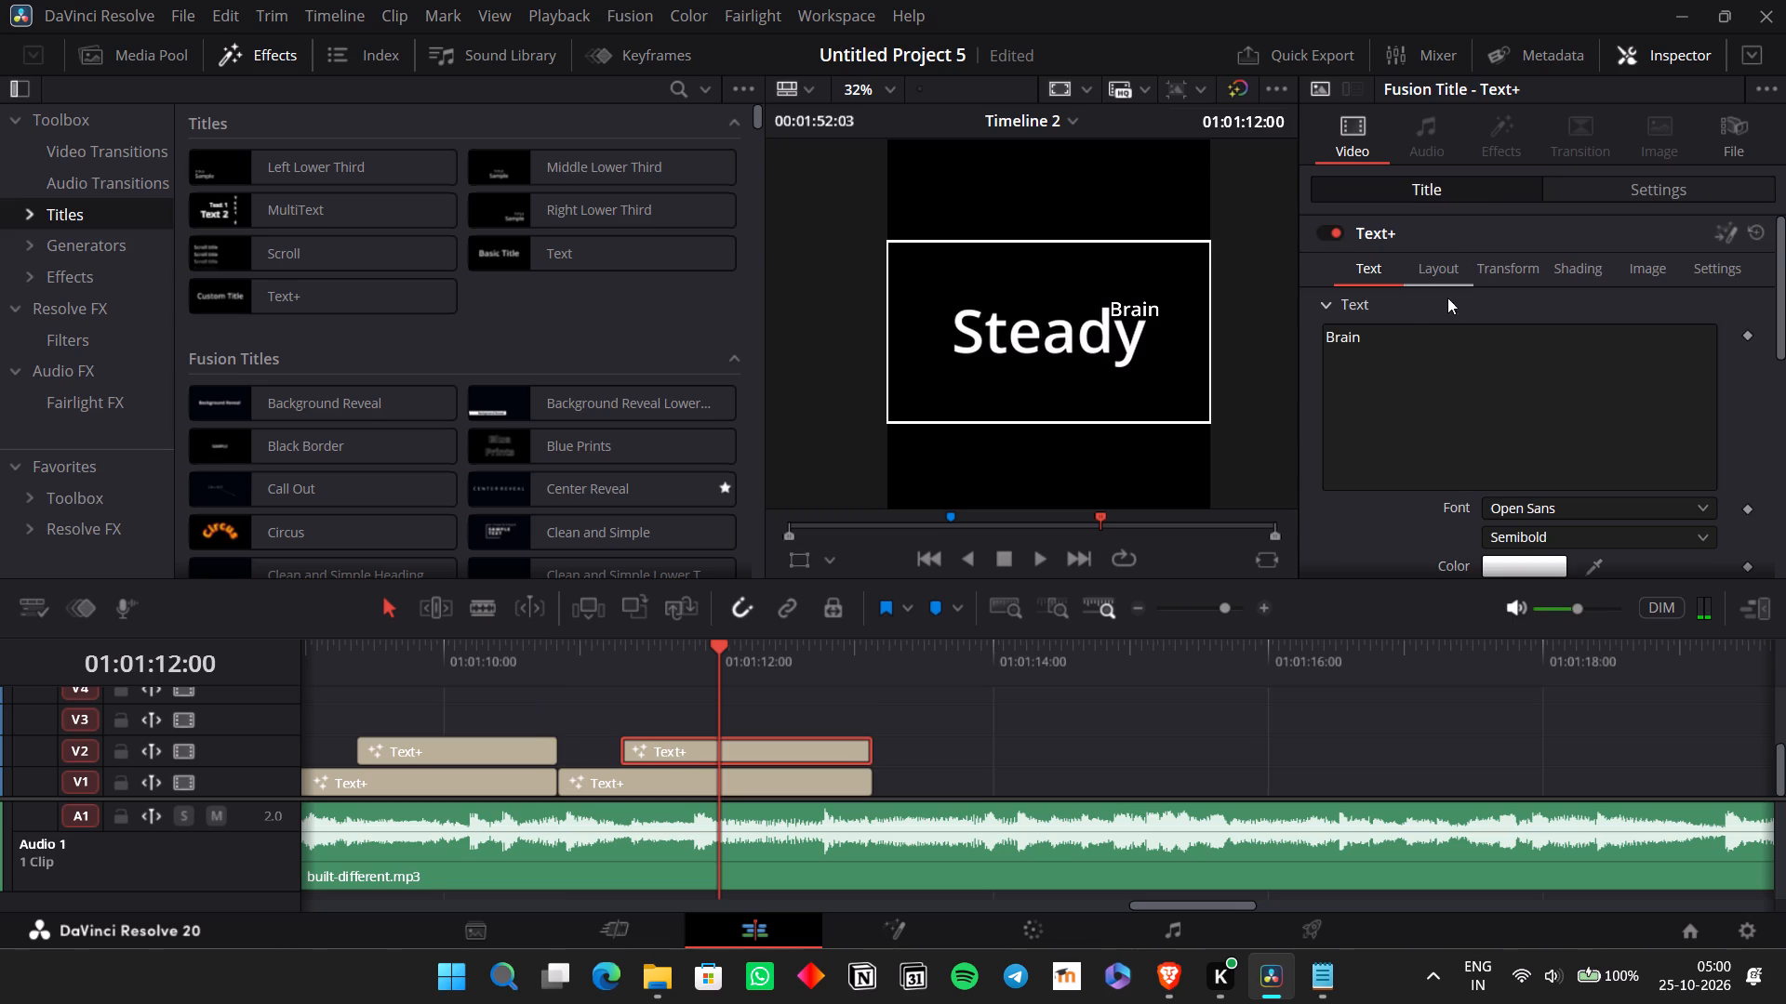
{"action": "left_click_drag", "start_coordinate": [1390, 326], "coordinate": [1323, 336]}
{"action": "left_click_drag", "start_coordinate": [1357, 335], "coordinate": [1313, 329]}
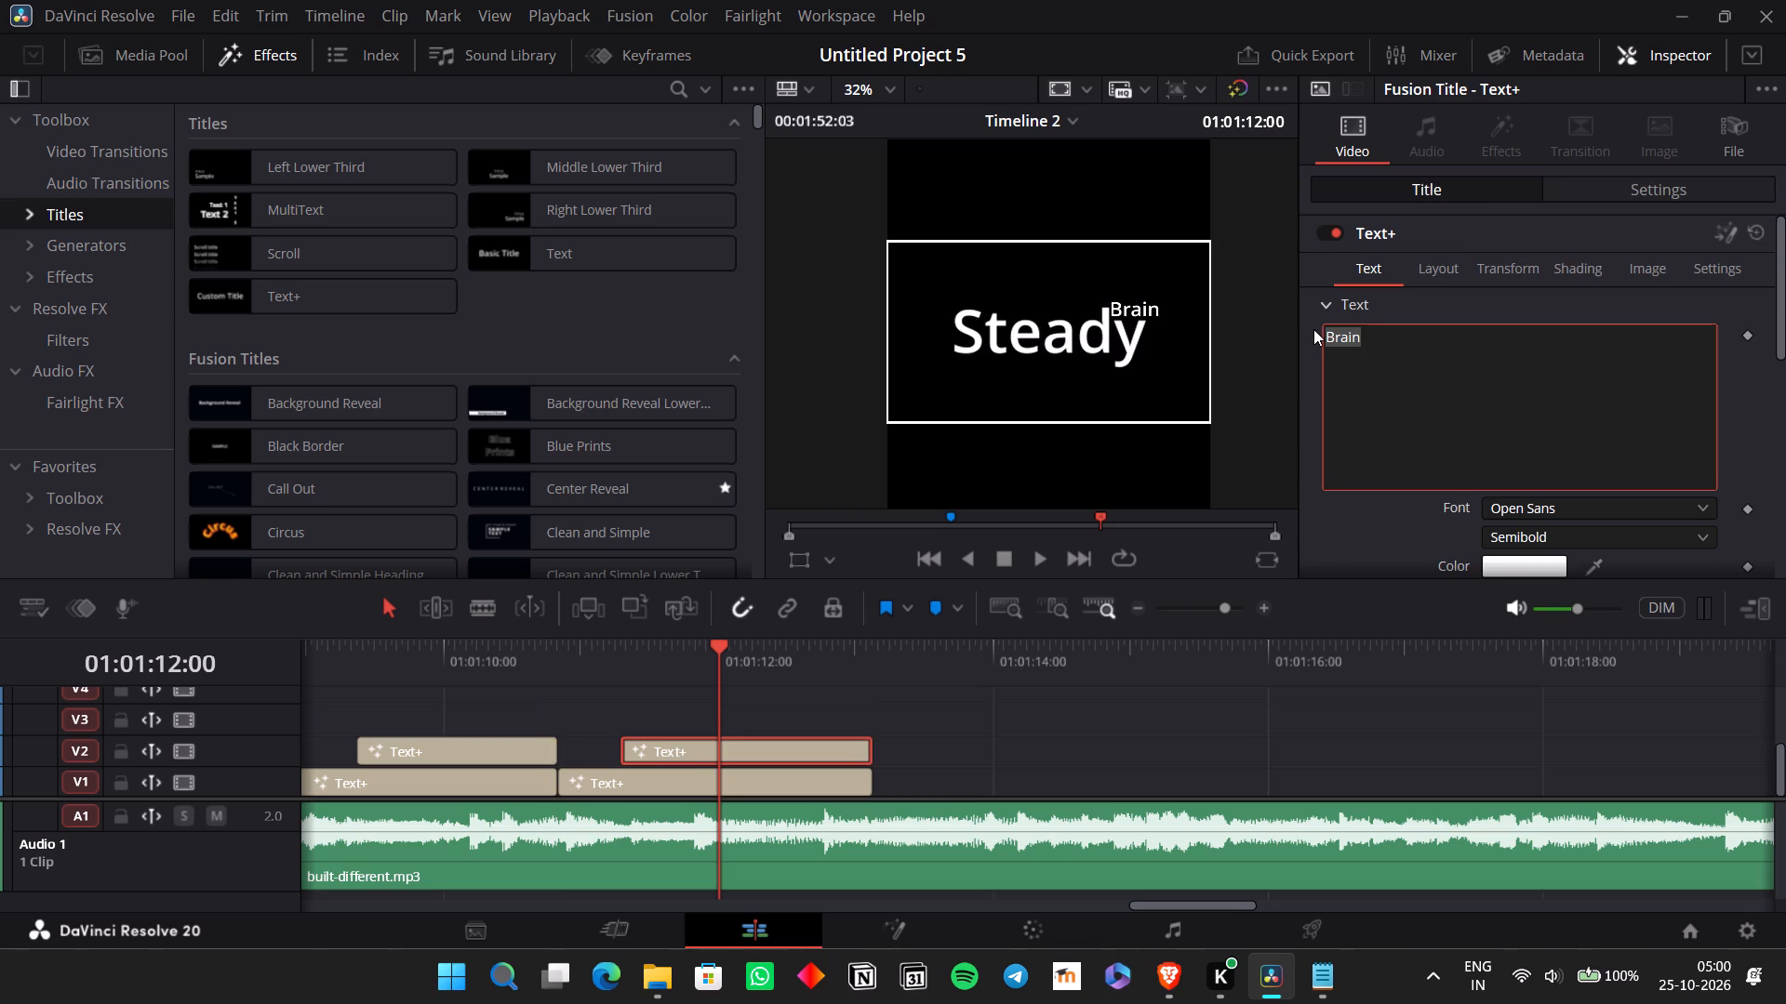
{"action": "type", "text": "reath"}
{"action": "key", "text": "alt+Tab"}
{"action": "key", "text": "alt+Tab"}
Set the "Breath" title's Zoom to 1.000 and its Position X to 83.087.
{"action": "left_click", "coordinate": [1649, 197]}
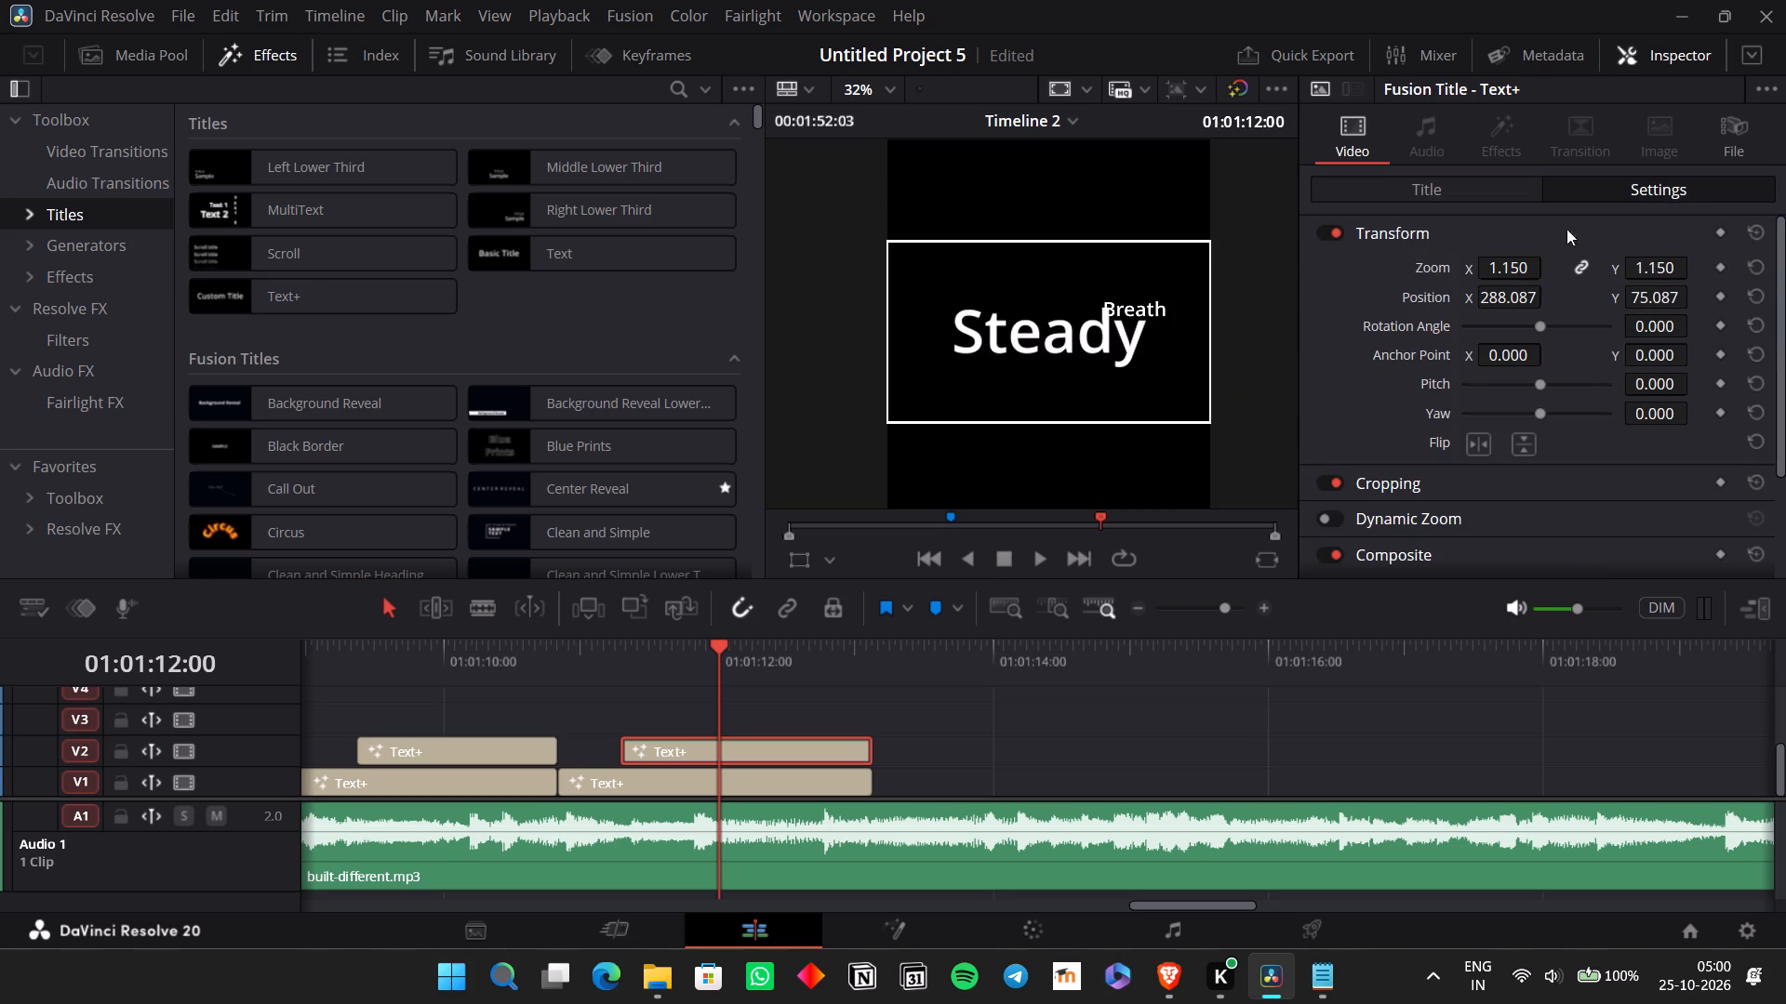
{"action": "left_click", "coordinate": [1525, 270]}
{"action": "left_click_drag", "start_coordinate": [1529, 304], "coordinate": [1526, 304]}
{"action": "left_click_drag", "start_coordinate": [1526, 304], "coordinate": [1270, 371]}
{"action": "left_click_drag", "start_coordinate": [1515, 267], "coordinate": [1512, 267]}
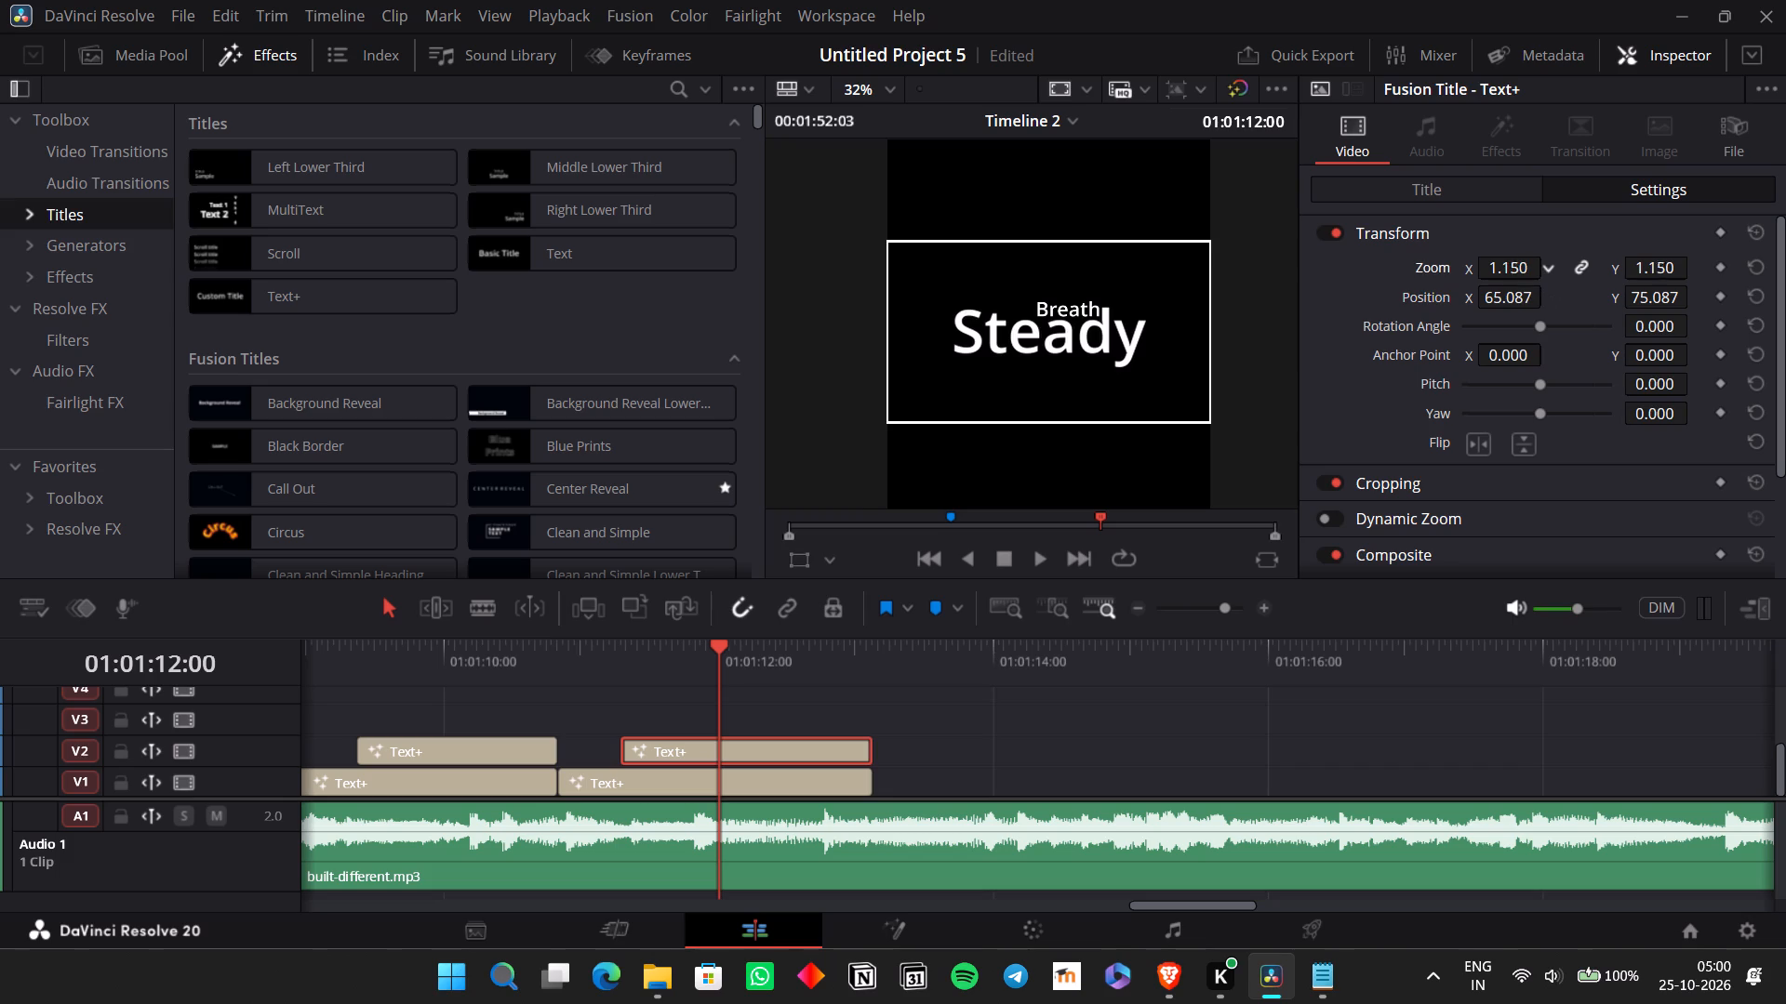
{"action": "left_click_drag", "start_coordinate": [1512, 267], "coordinate": [1502, 269]}
{"action": "left_click_drag", "start_coordinate": [1524, 292], "coordinate": [1532, 305]}
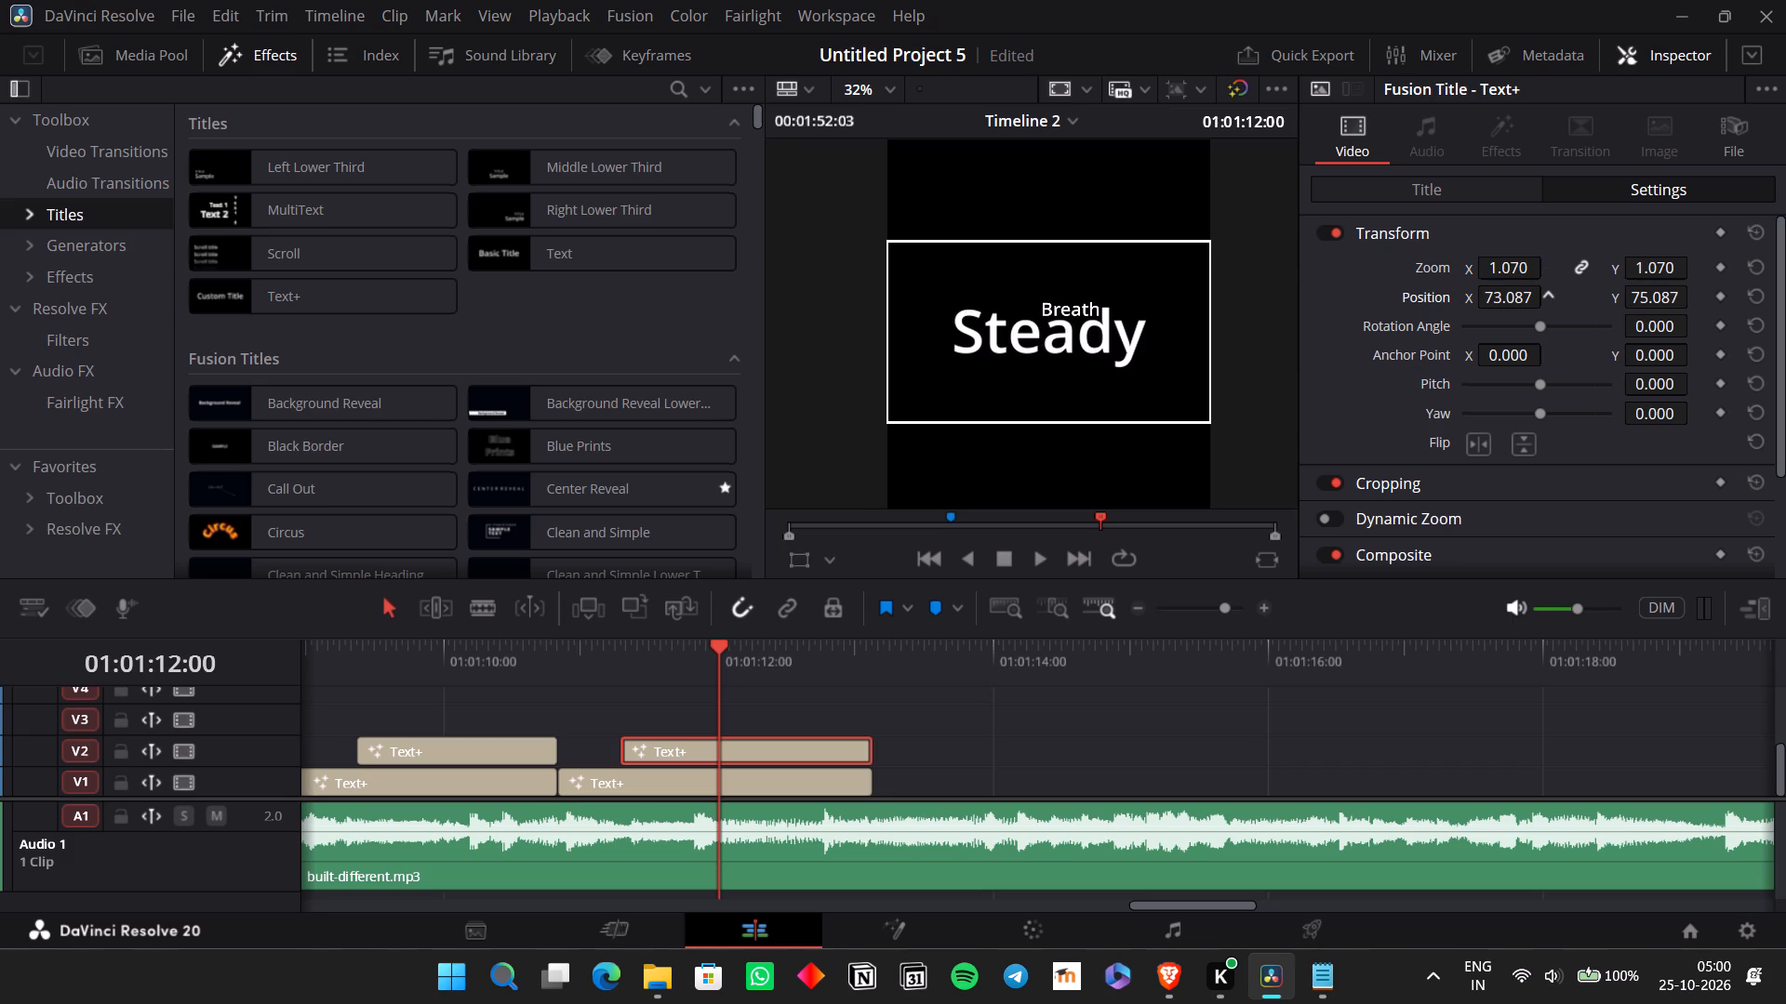
{"action": "left_click_drag", "start_coordinate": [1532, 305], "coordinate": [1533, 306]}
{"action": "left_click_drag", "start_coordinate": [1497, 272], "coordinate": [1488, 280]}
{"action": "left_click_drag", "start_coordinate": [1501, 292], "coordinate": [1513, 307]}
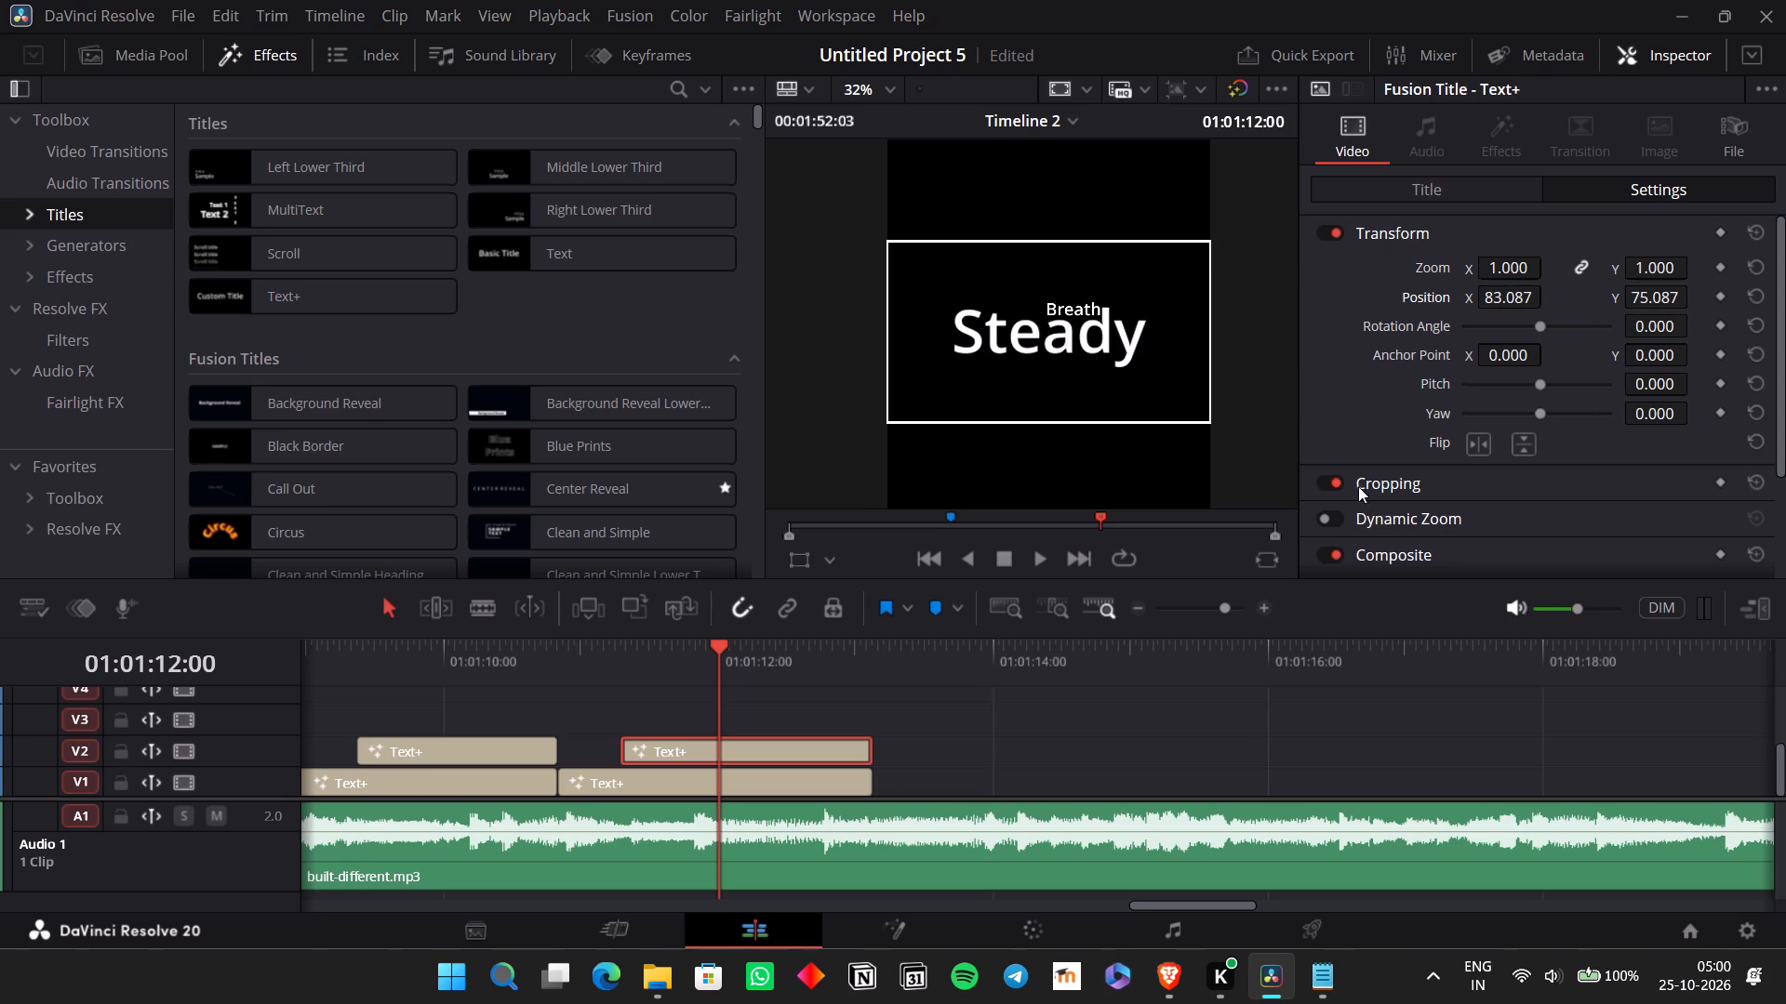
Play back the "Steady Breath" titles from 01:01:10:15 and on past their end.
{"action": "left_click", "coordinate": [531, 685]}
{"action": "key", "text": "space"}
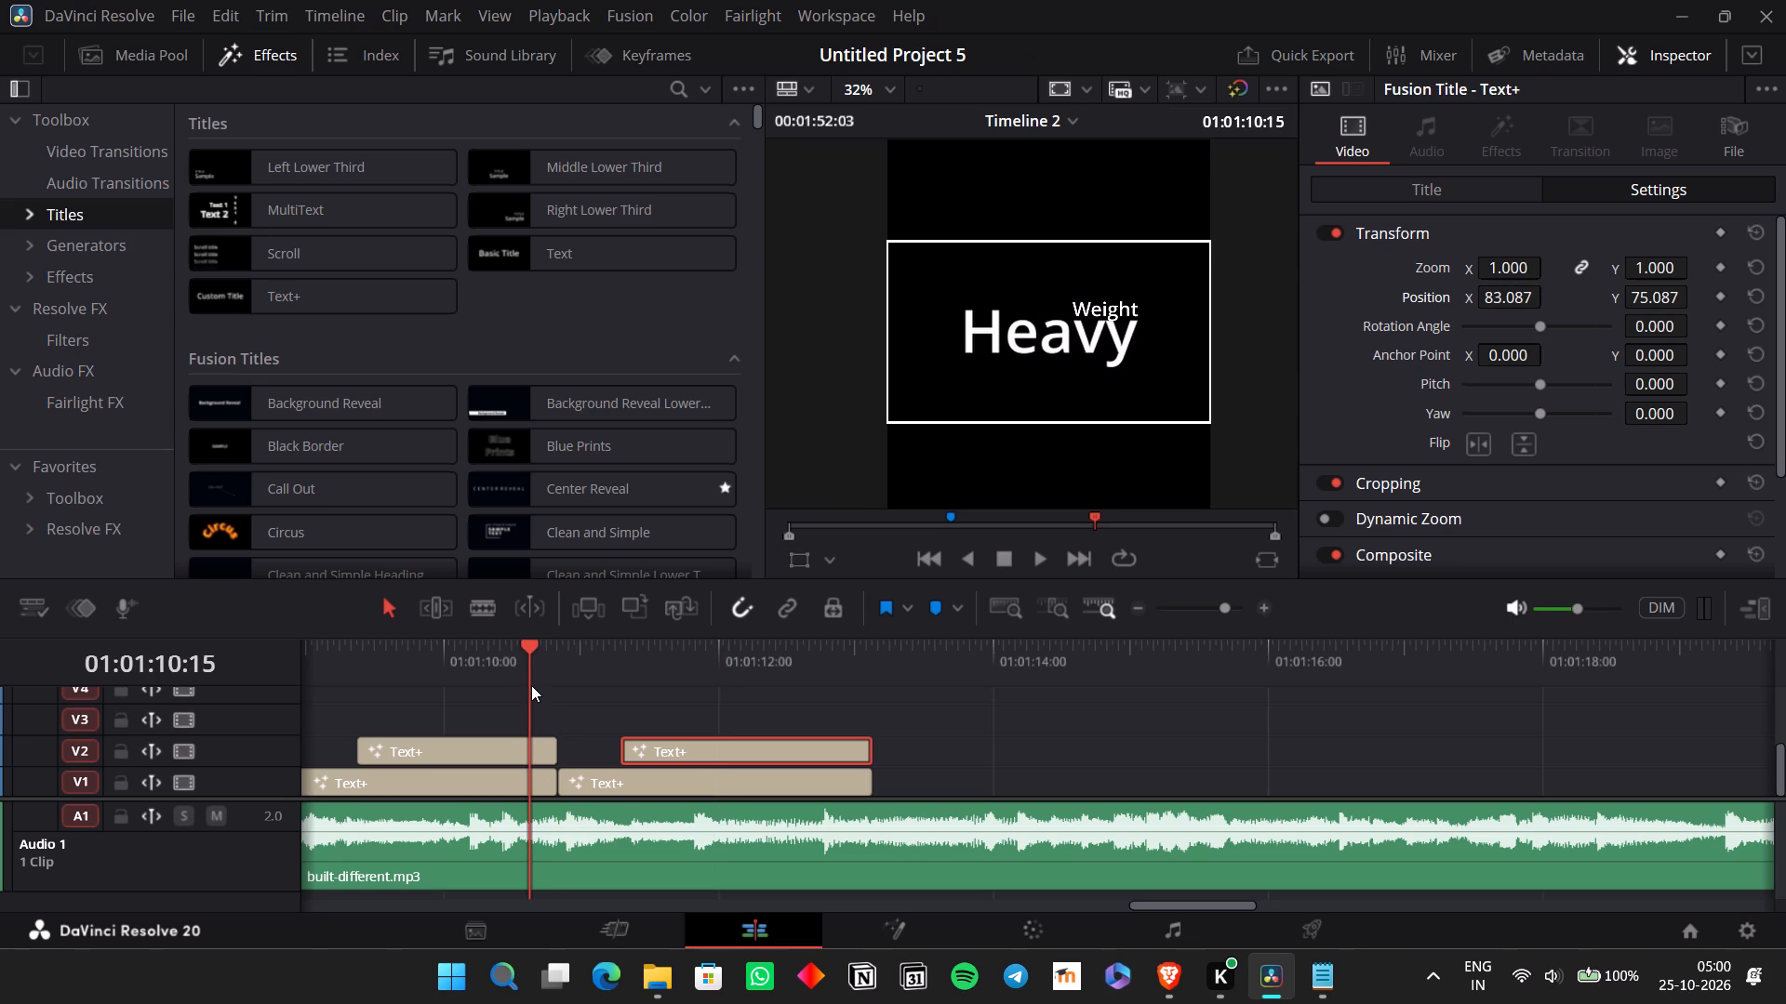
{"action": "key", "text": "space"}
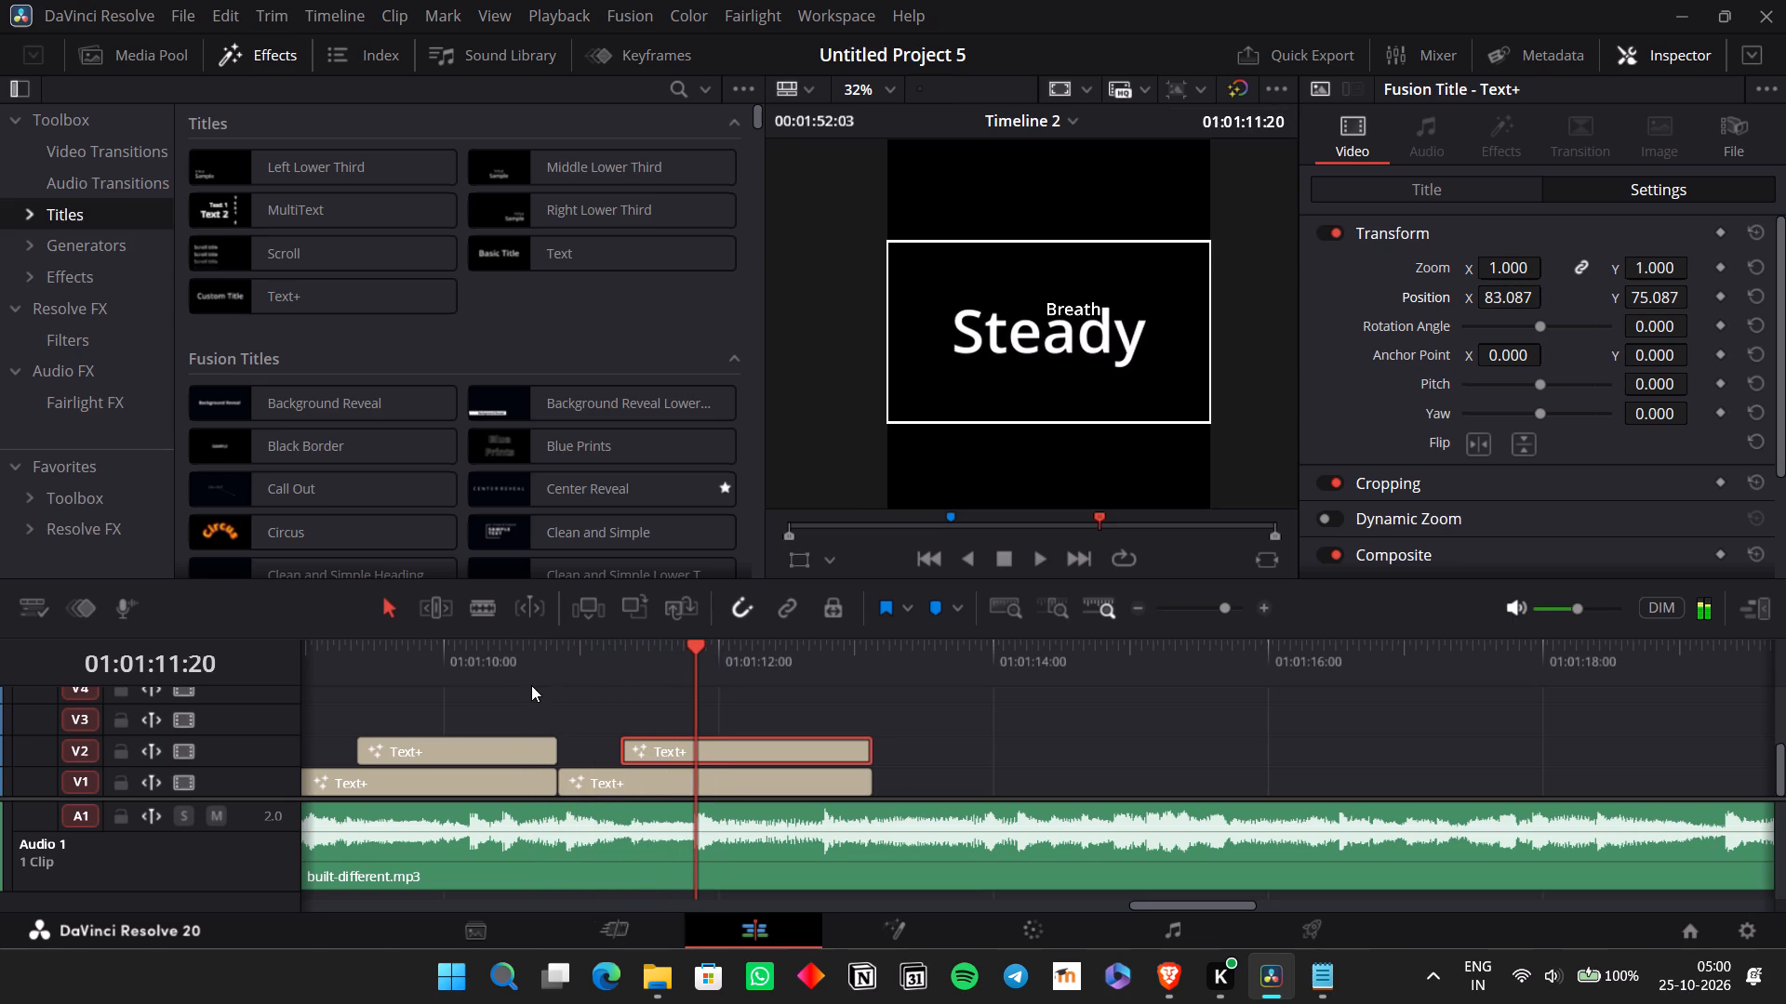
{"action": "key", "text": "space"}
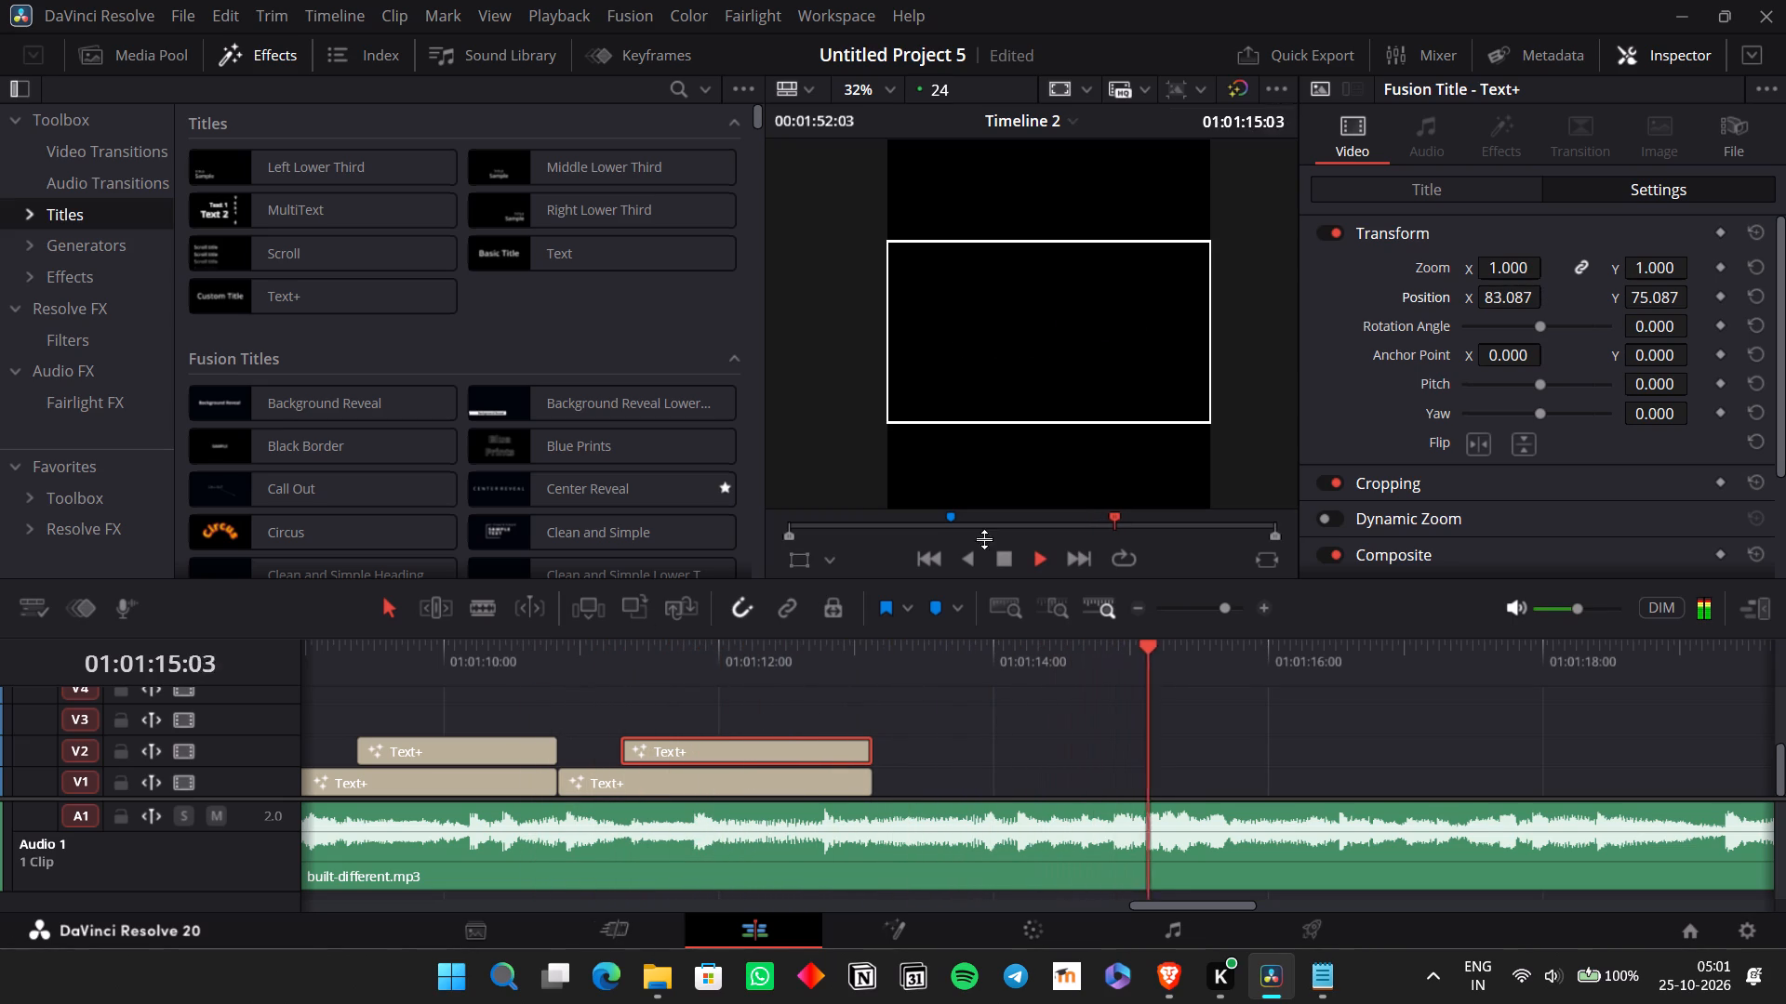
{"action": "key", "text": "space"}
Raise the monitoring volume slightly and replay the "Heavy Weight" and "Steady Breath" titles through to 01:01:17:02.
{"action": "left_click", "coordinate": [1139, 615]}
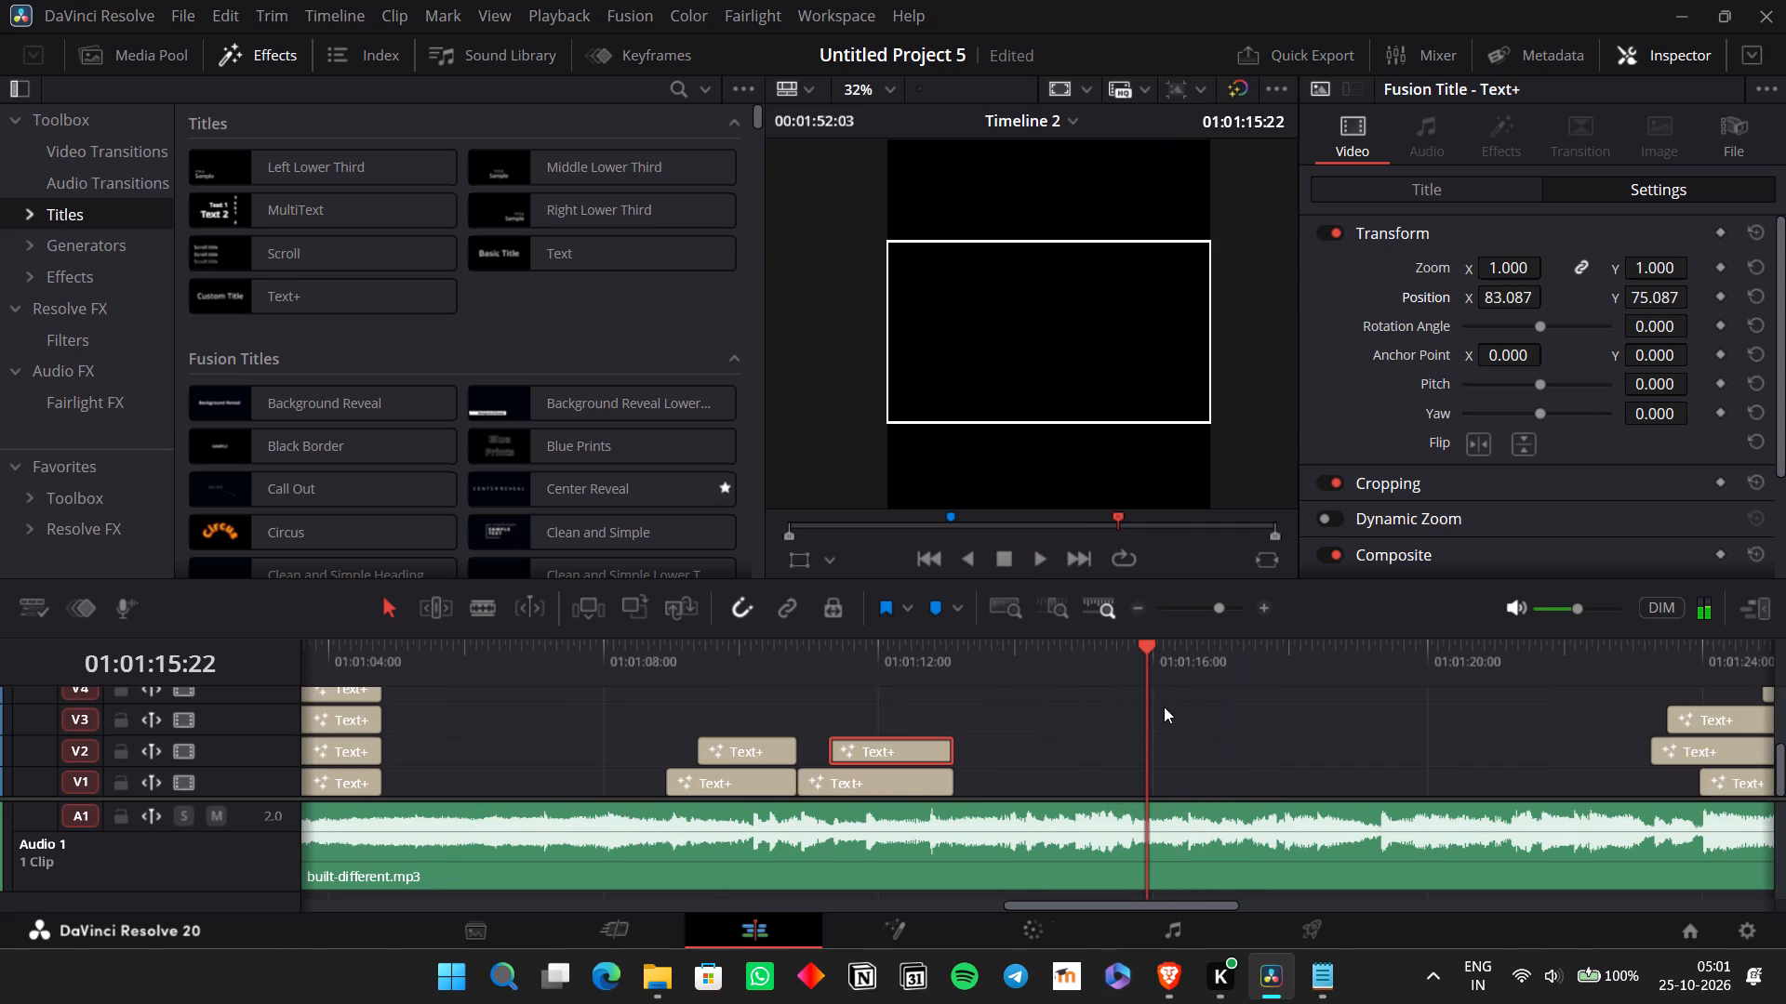
{"action": "scroll", "coordinate": [1151, 721], "scroll_direction": "right", "scroll_amount": 1}
{"action": "left_click", "coordinate": [1651, 600]}
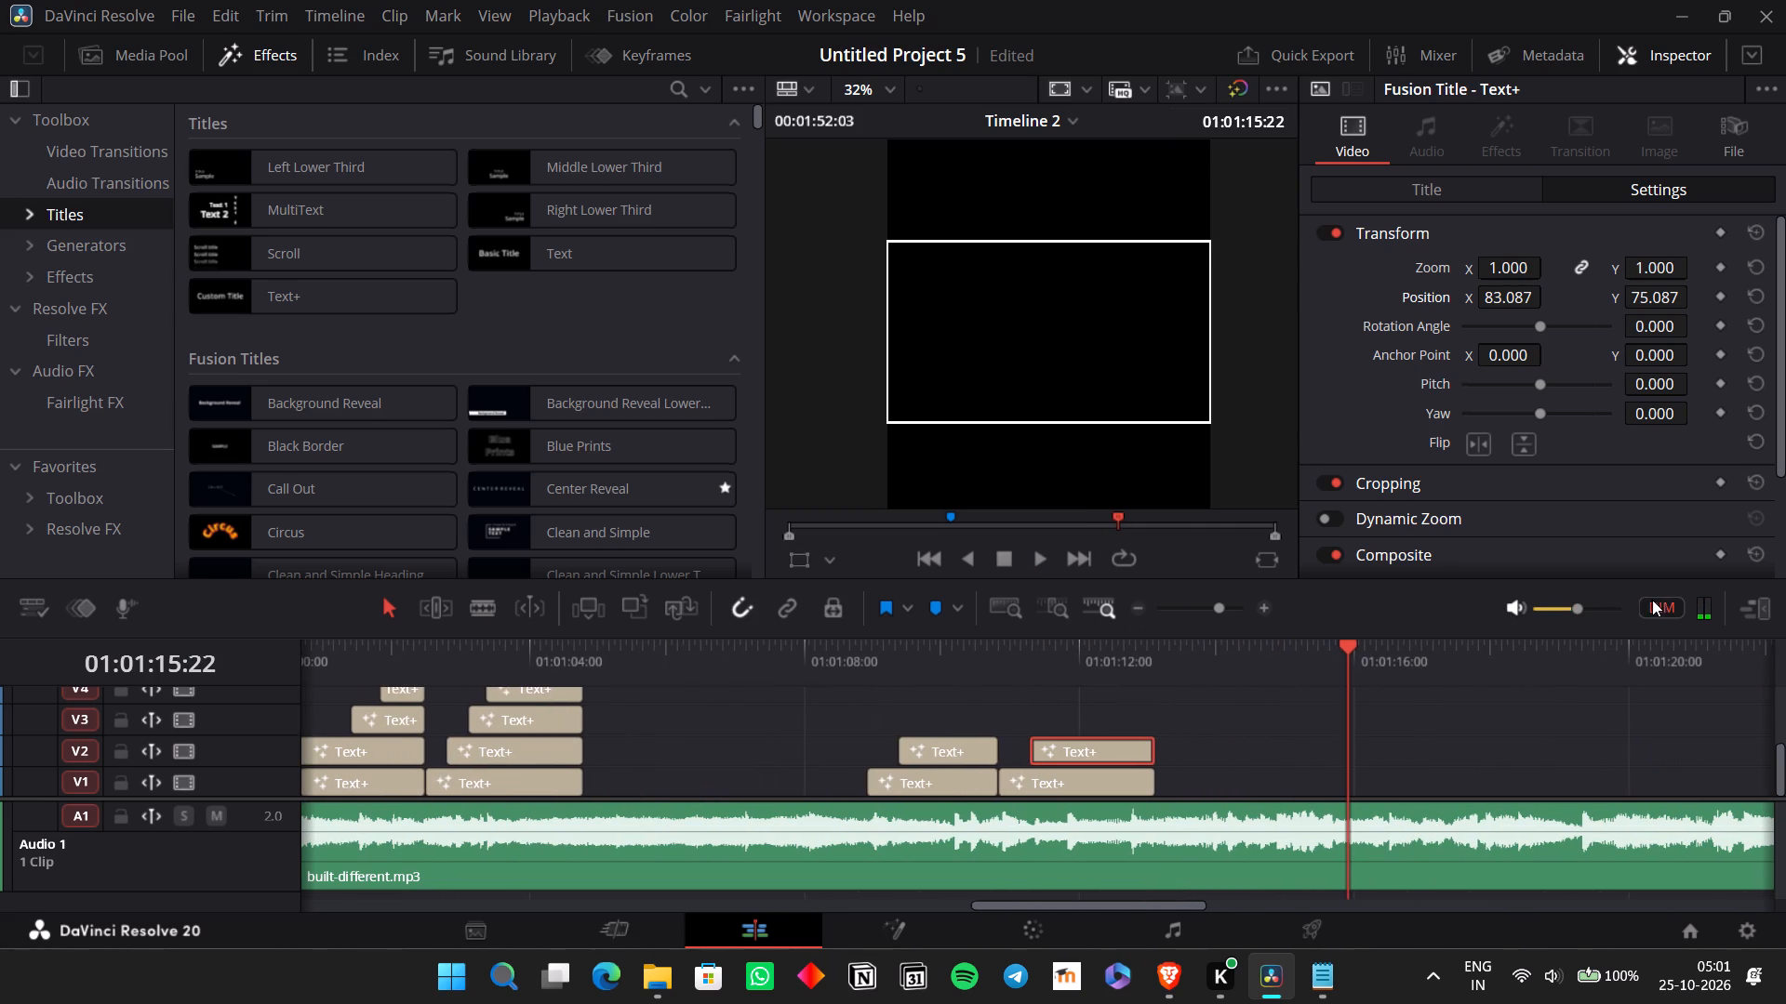
{"action": "left_click", "coordinate": [1659, 603]}
{"action": "key", "text": "space"}
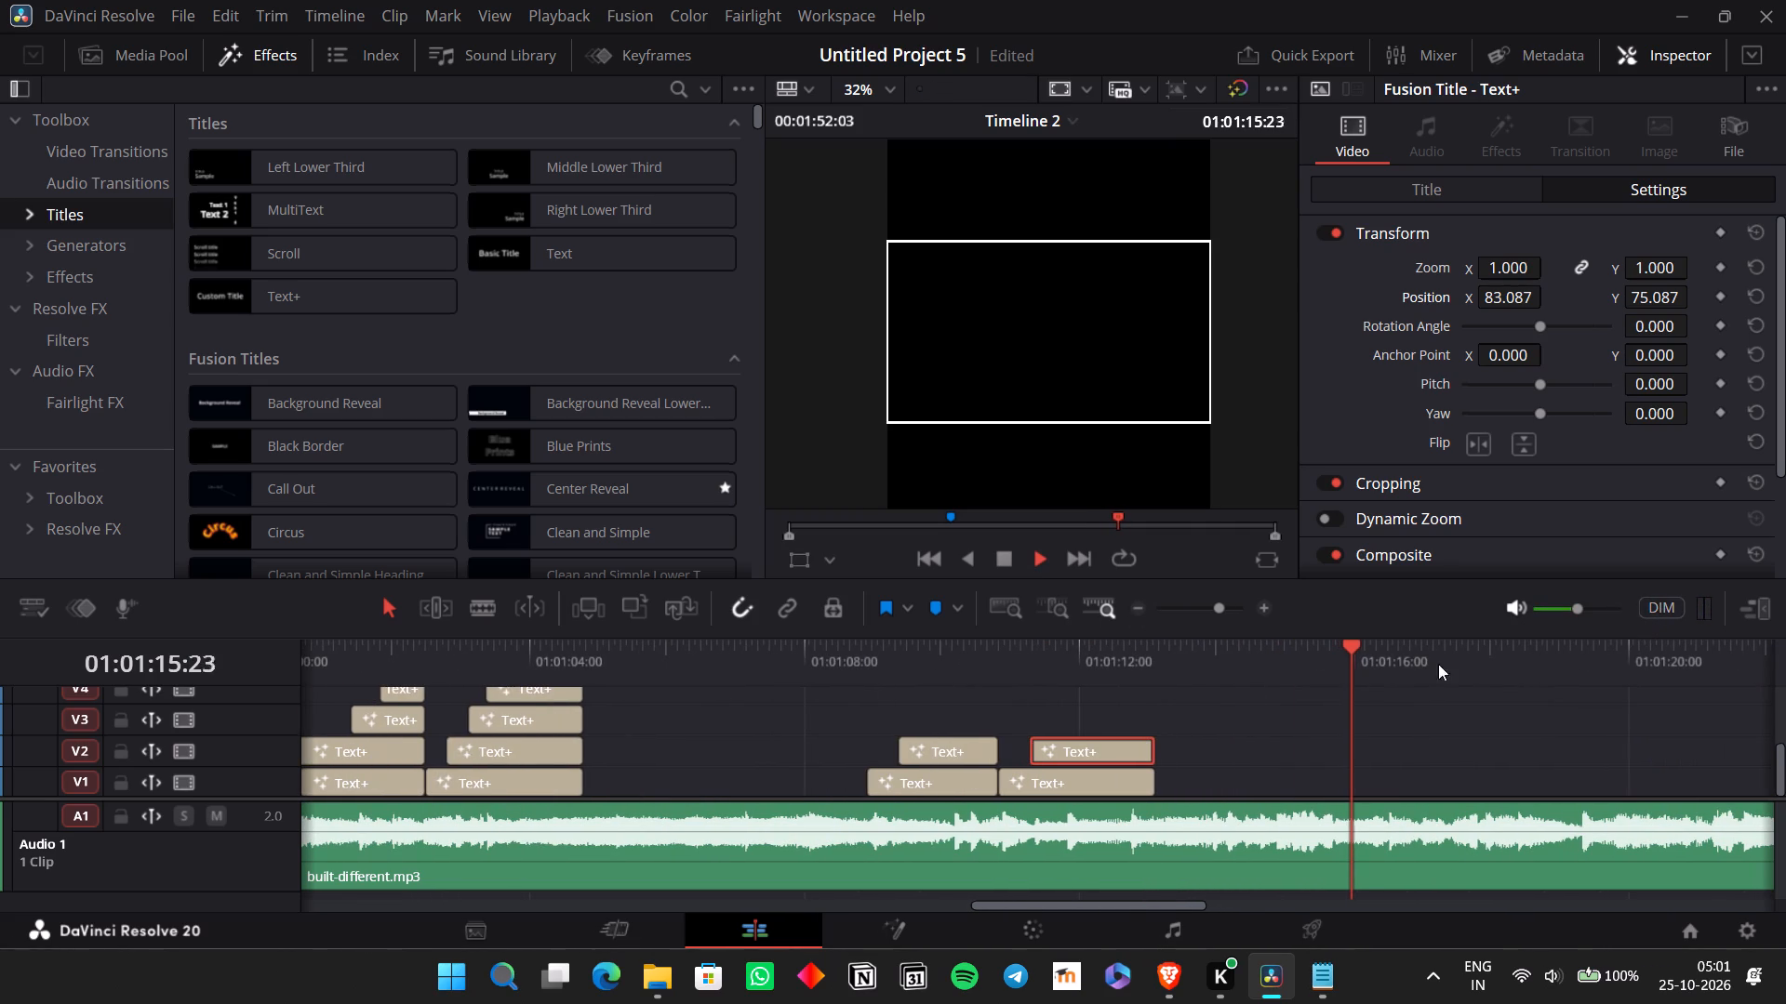
{"action": "left_click", "coordinate": [1137, 692]}
{"action": "triple_click", "coordinate": [1582, 600]}
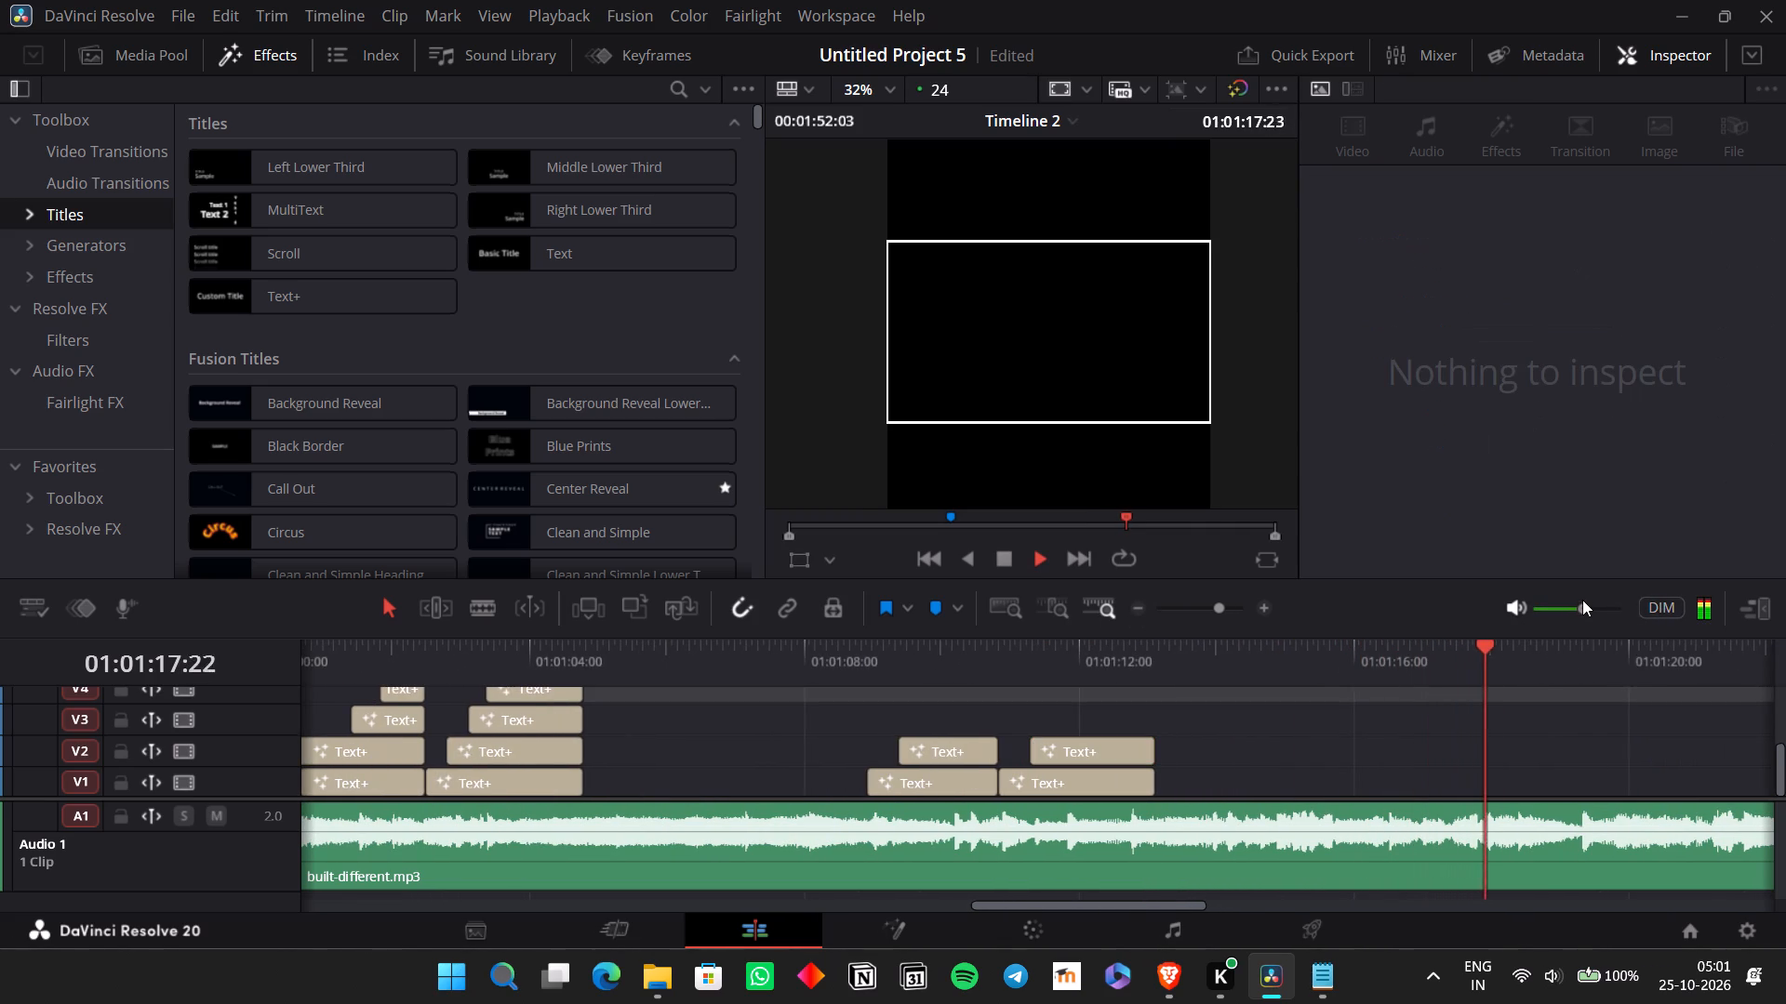
{"action": "double_click", "coordinate": [1582, 600]}
{"action": "key", "text": "space"}
{"action": "left_click", "coordinate": [1013, 678]}
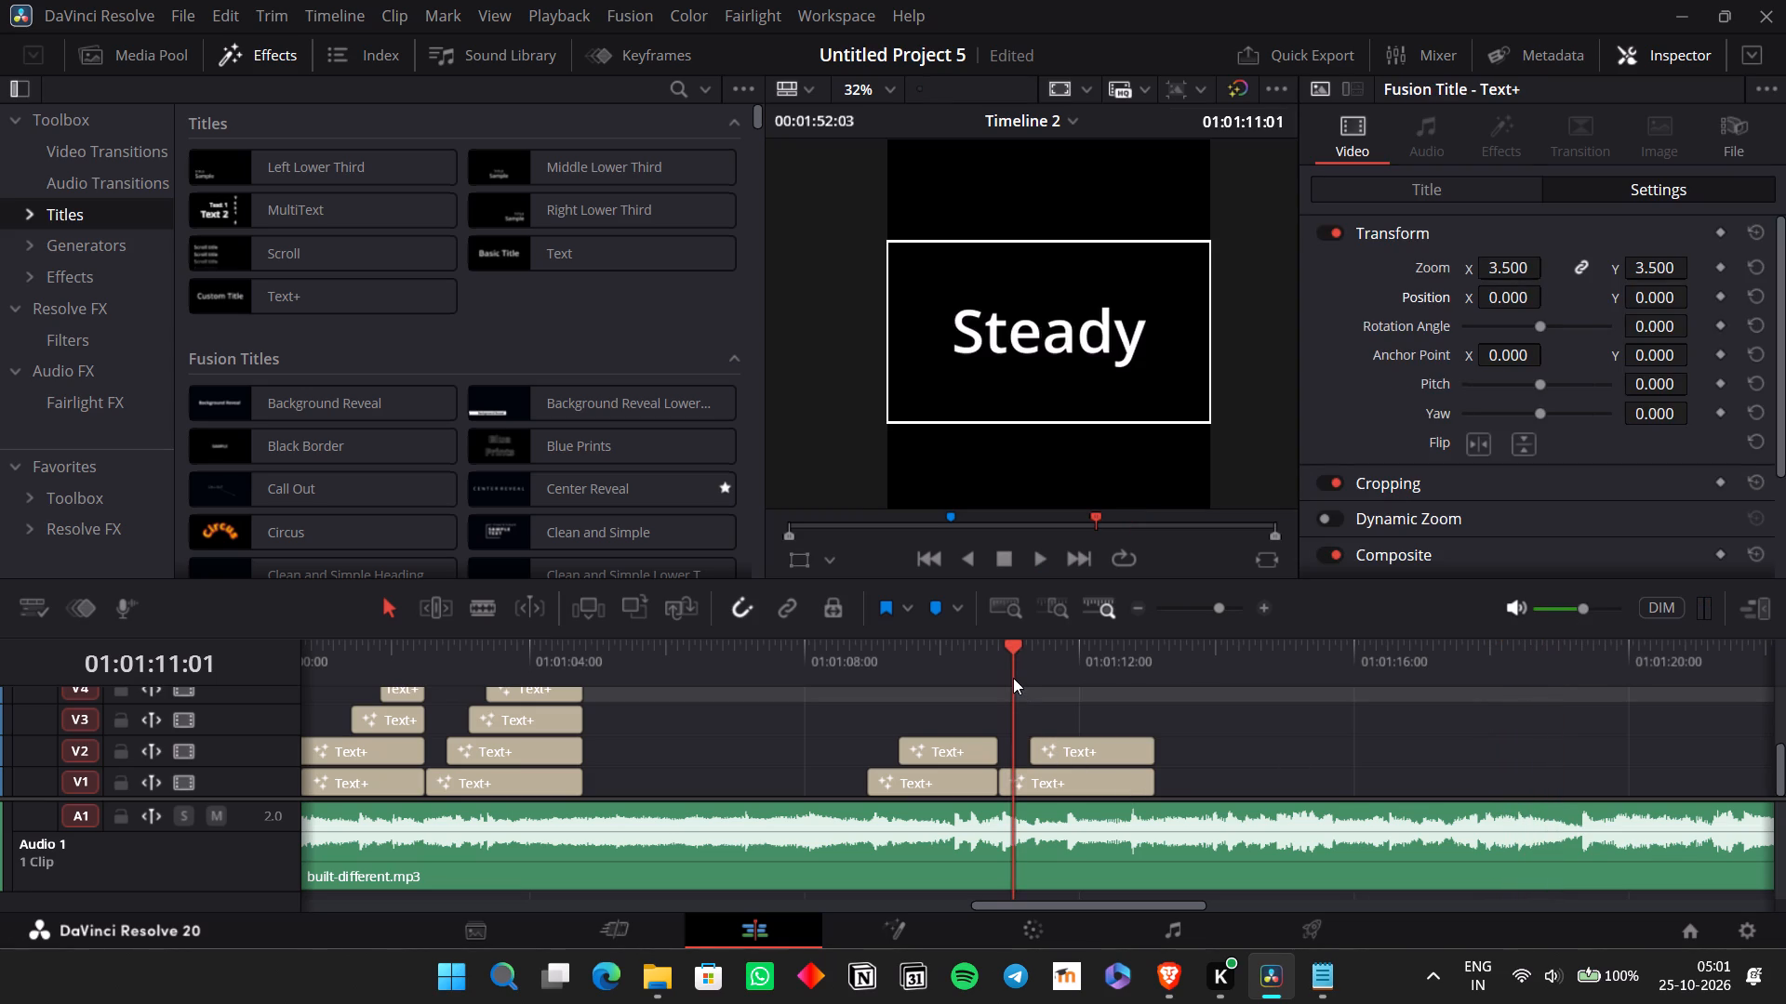
{"action": "left_click", "coordinate": [880, 672]}
{"action": "key", "text": "space"}
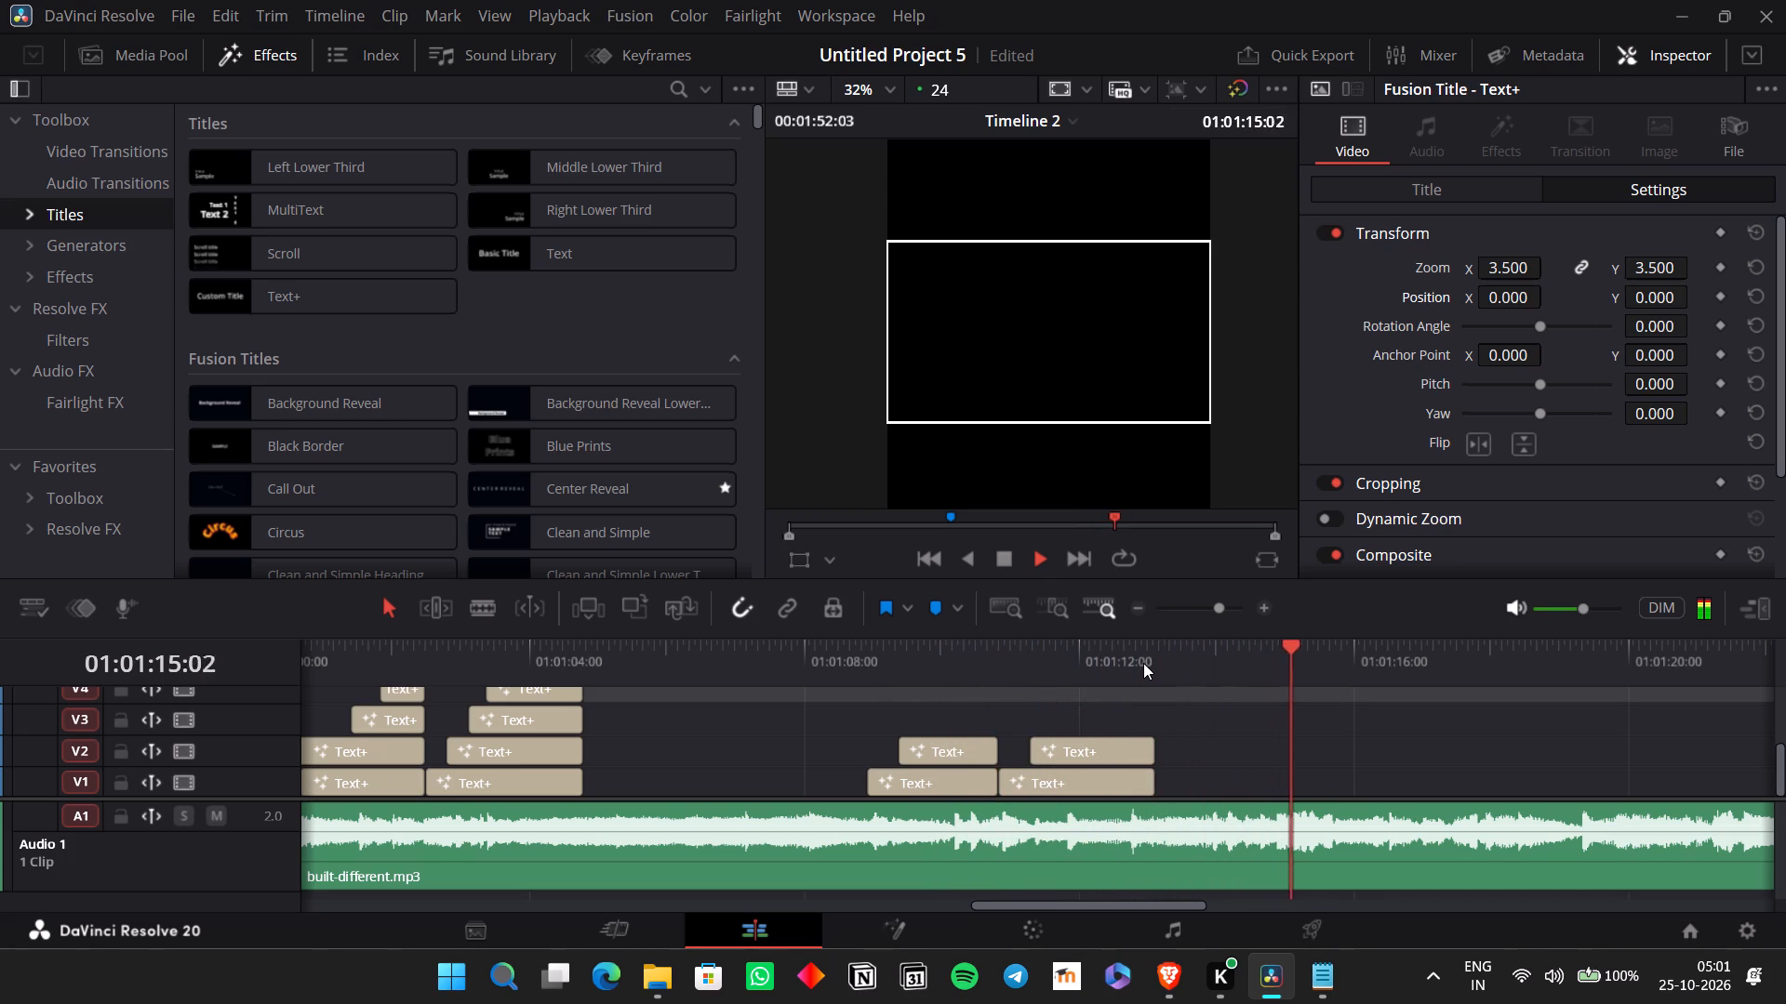
{"action": "key", "text": "space"}
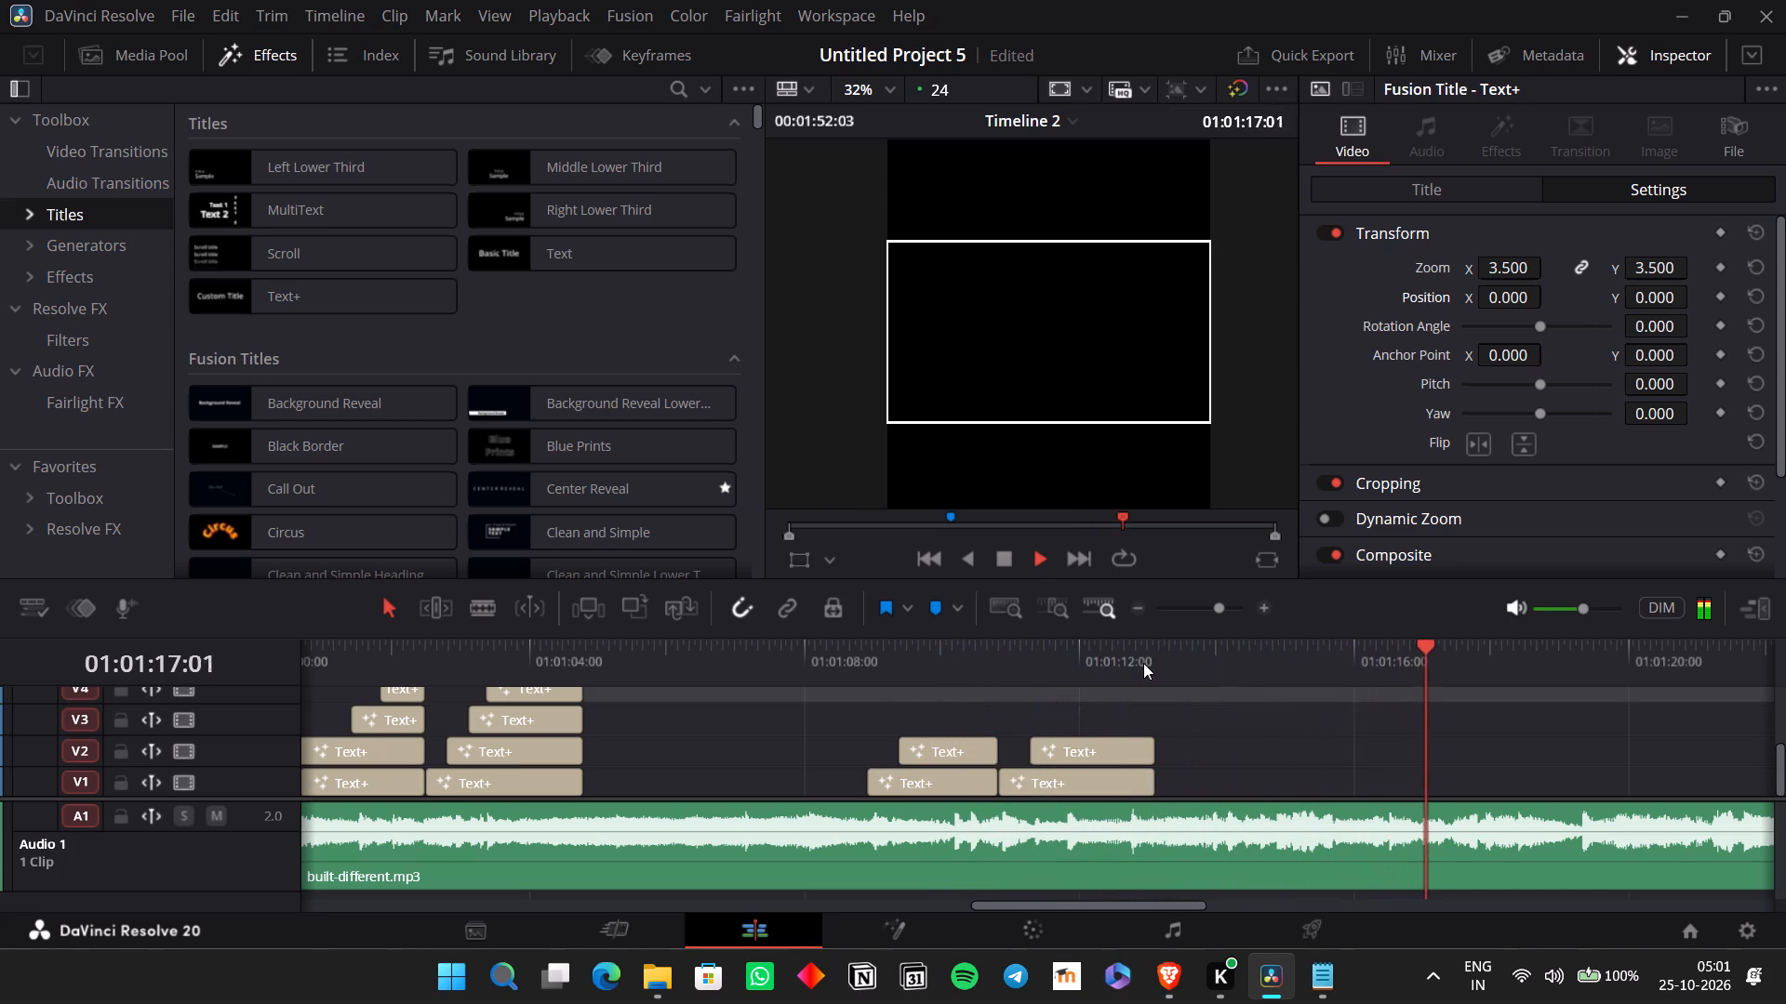
Look through the Master bin's clips and folders in the media pool, checking the Edit Index as well, and select Timeline 1.
{"action": "left_click", "coordinate": [56, 228]}
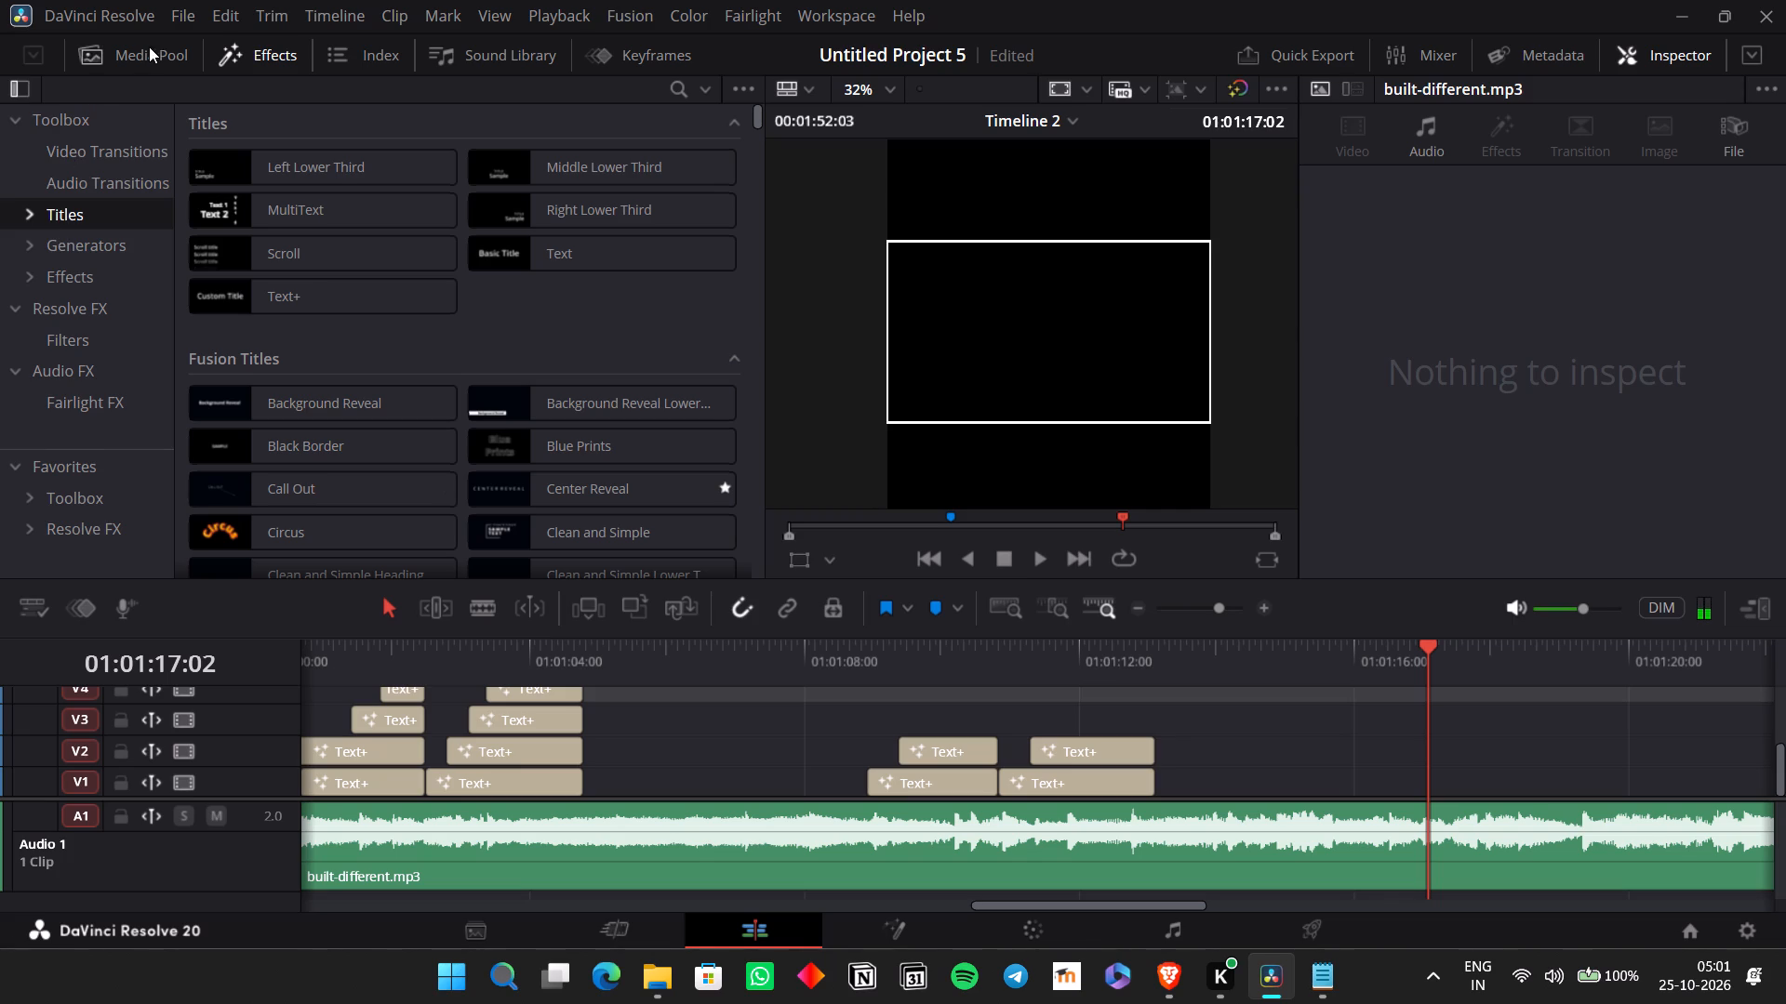
{"action": "left_click", "coordinate": [149, 46]}
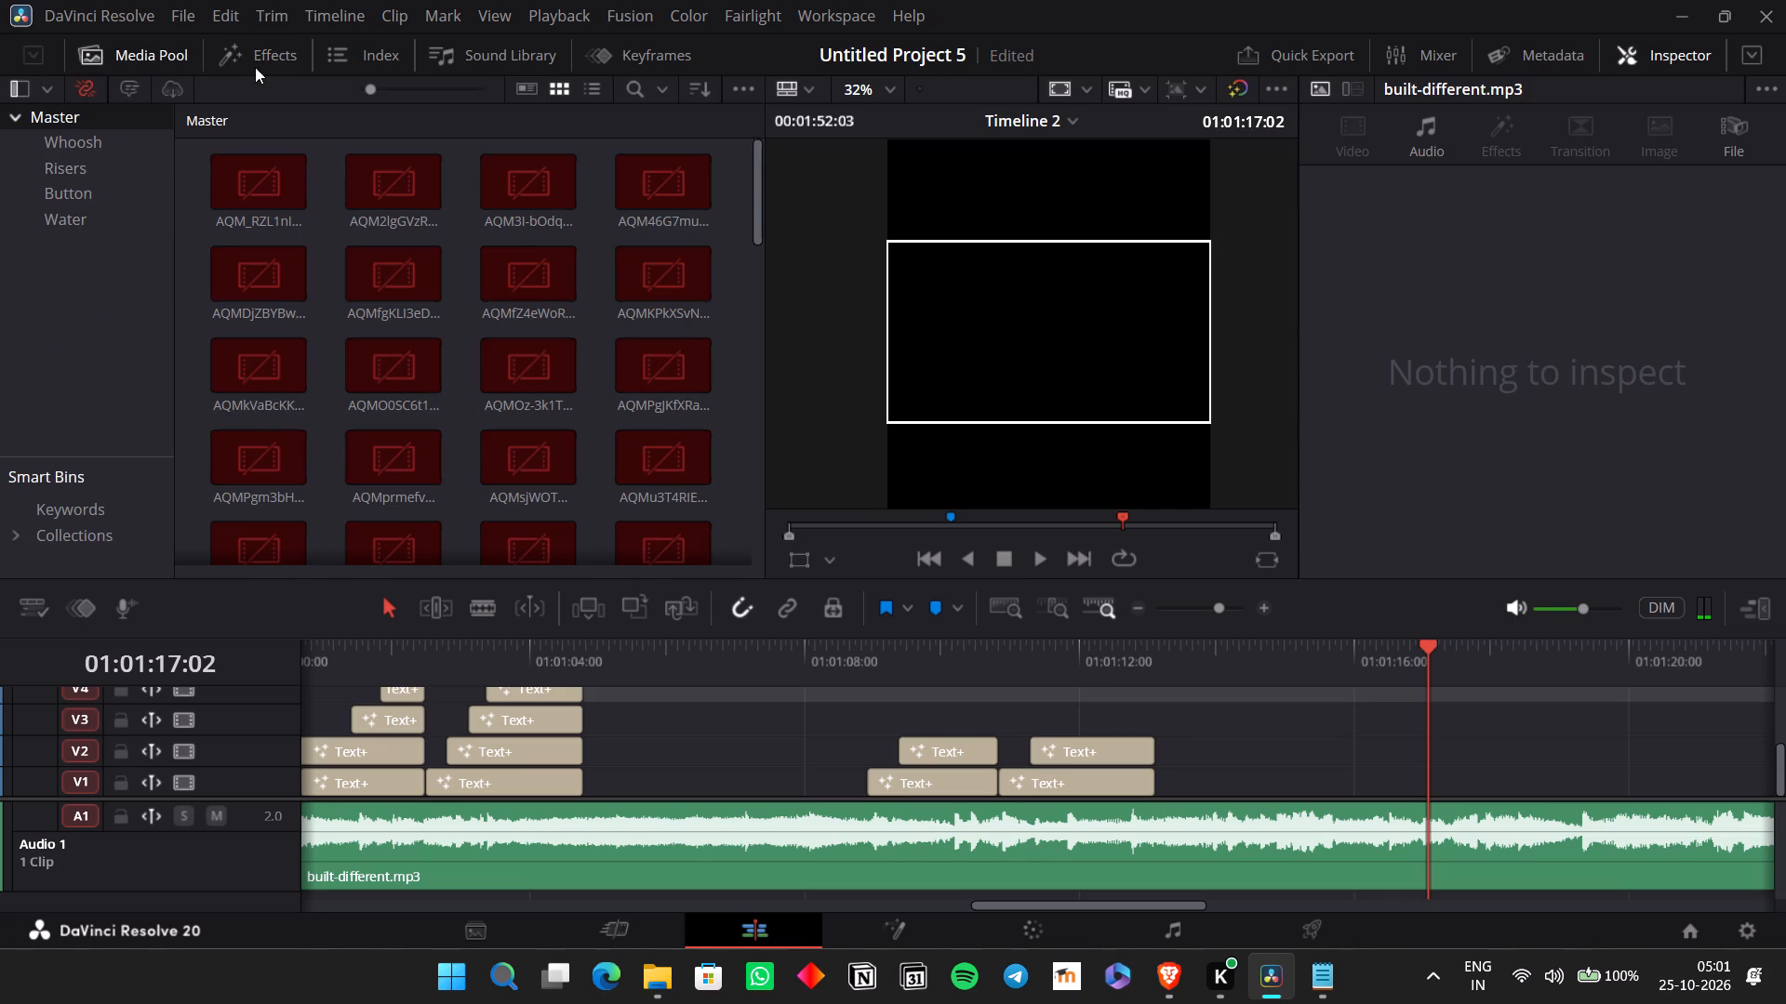
{"action": "left_click", "coordinate": [267, 59]}
{"action": "left_click", "coordinate": [153, 47]}
{"action": "scroll", "coordinate": [323, 263], "scroll_direction": "down", "scroll_amount": 2}
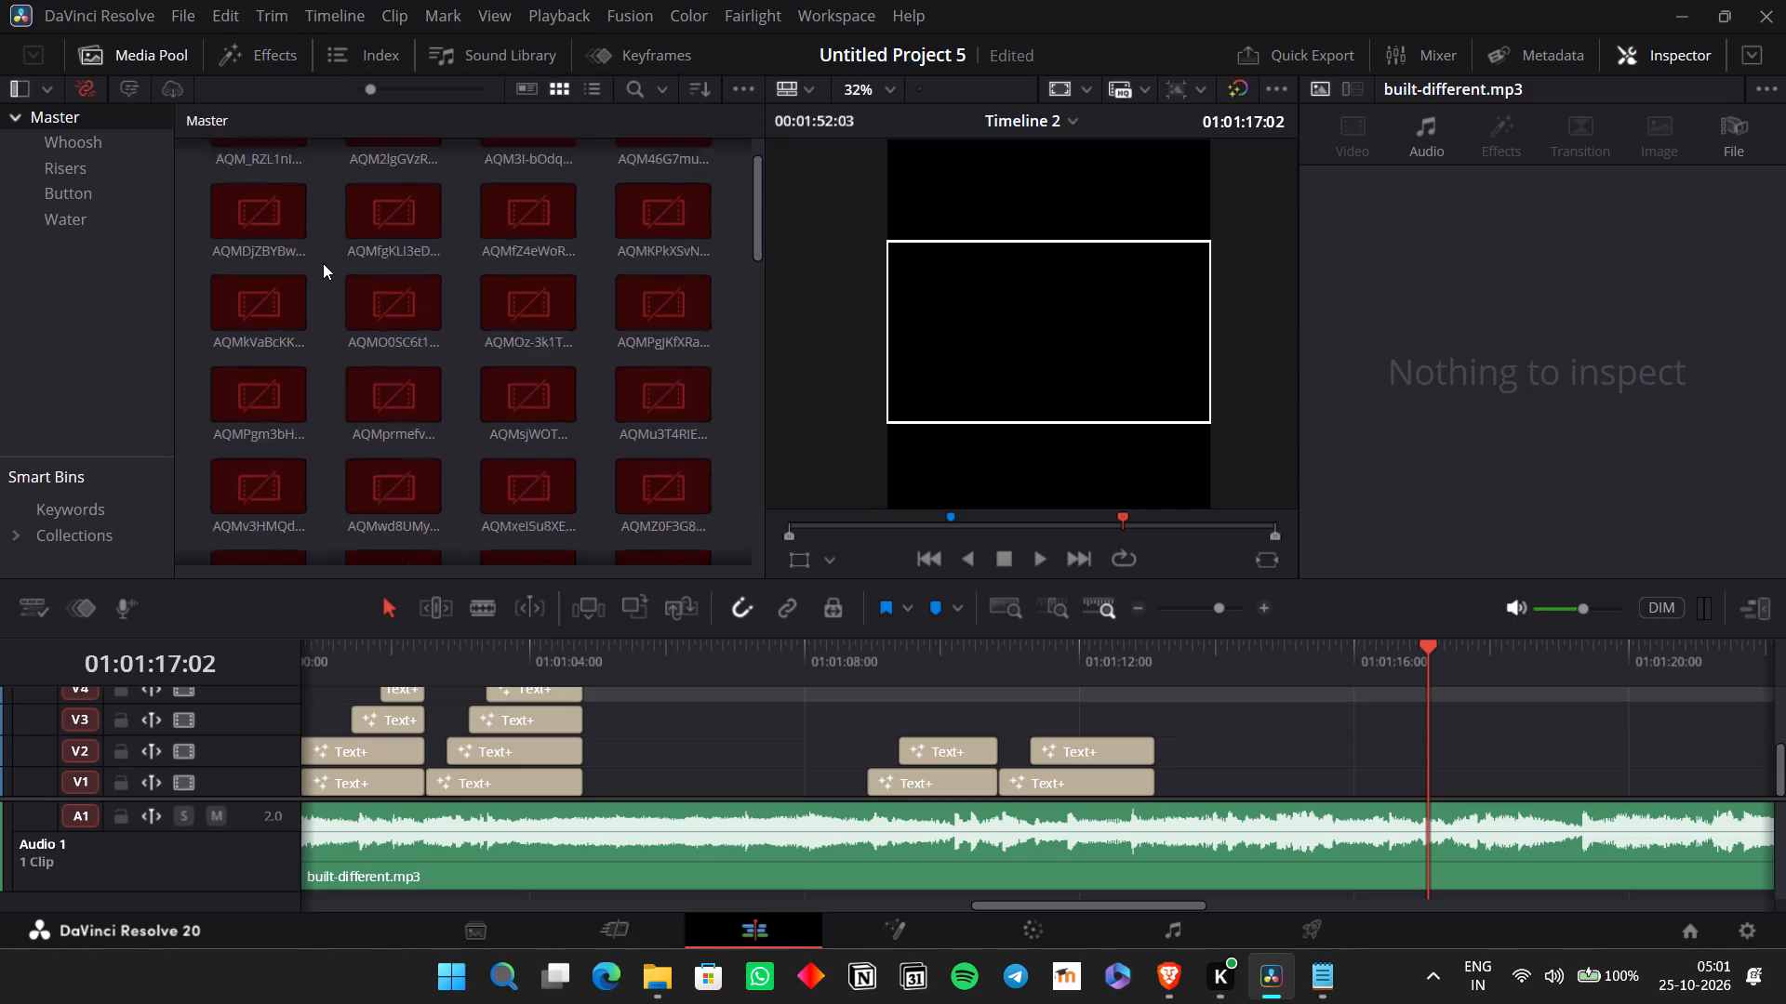
{"action": "scroll", "coordinate": [323, 263], "scroll_direction": "down", "scroll_amount": 20}
{"action": "scroll", "coordinate": [323, 263], "scroll_direction": "down", "scroll_amount": 3}
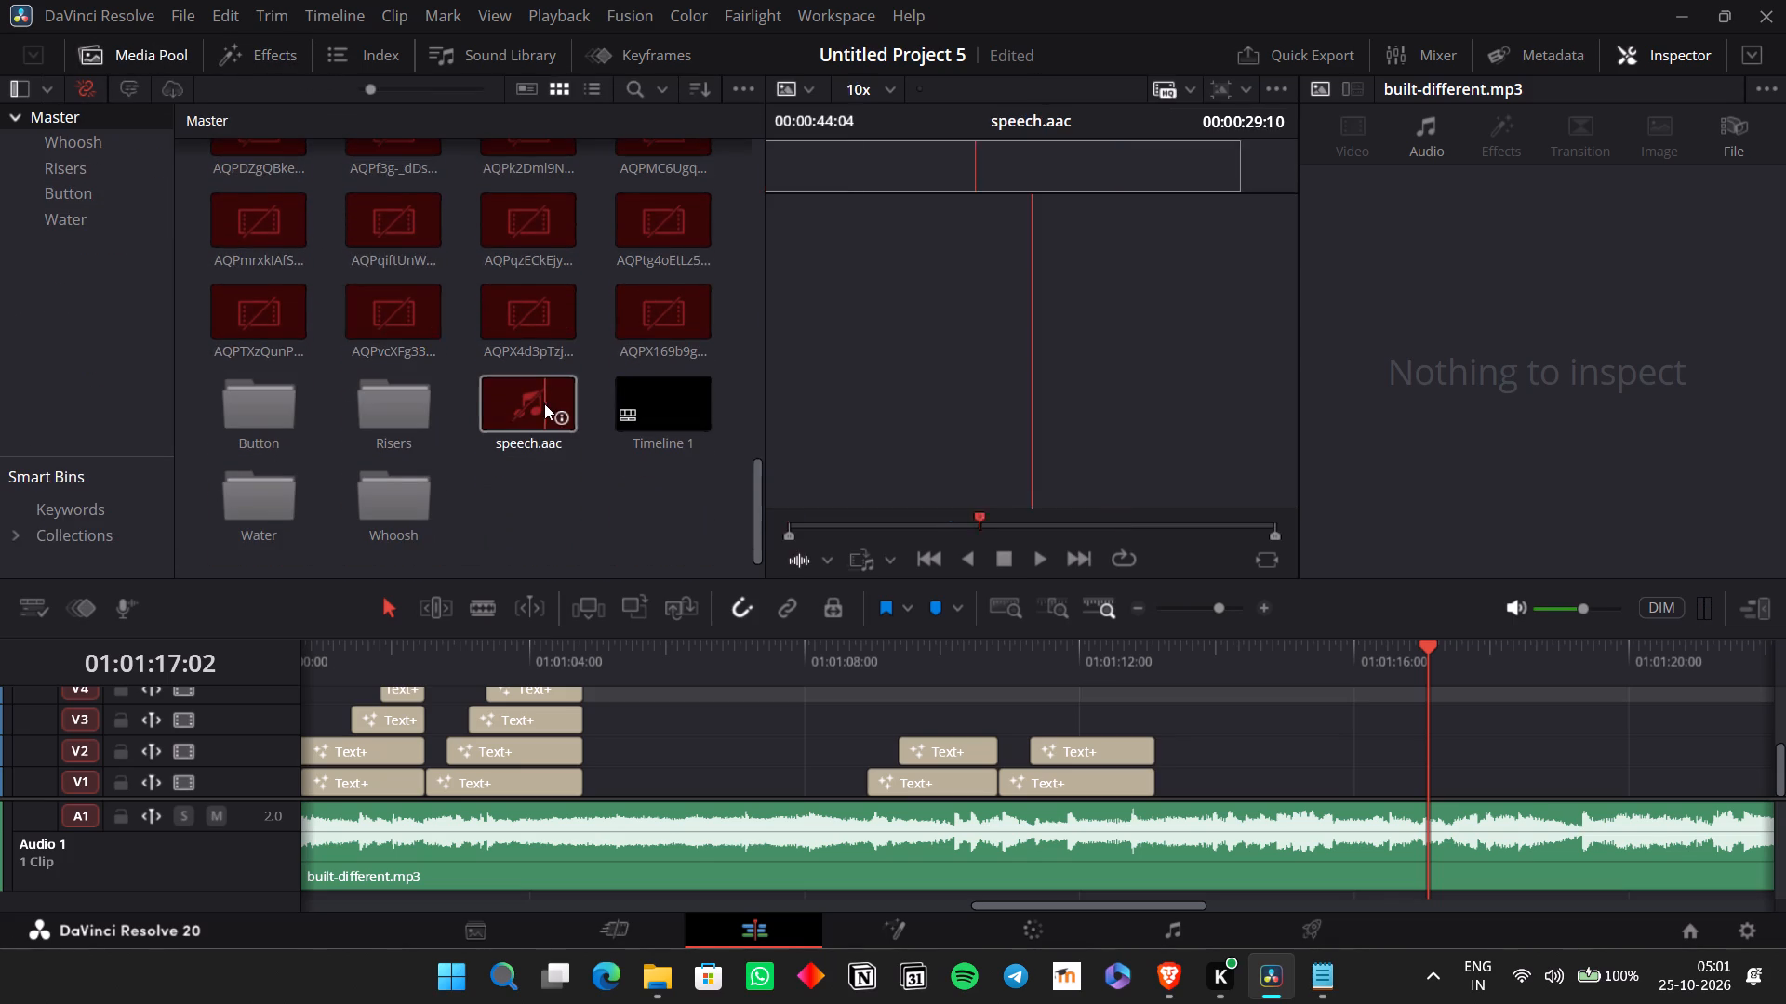
{"action": "scroll", "coordinate": [544, 403], "scroll_direction": "up", "scroll_amount": 19}
{"action": "scroll", "coordinate": [544, 403], "scroll_direction": "down", "scroll_amount": 17}
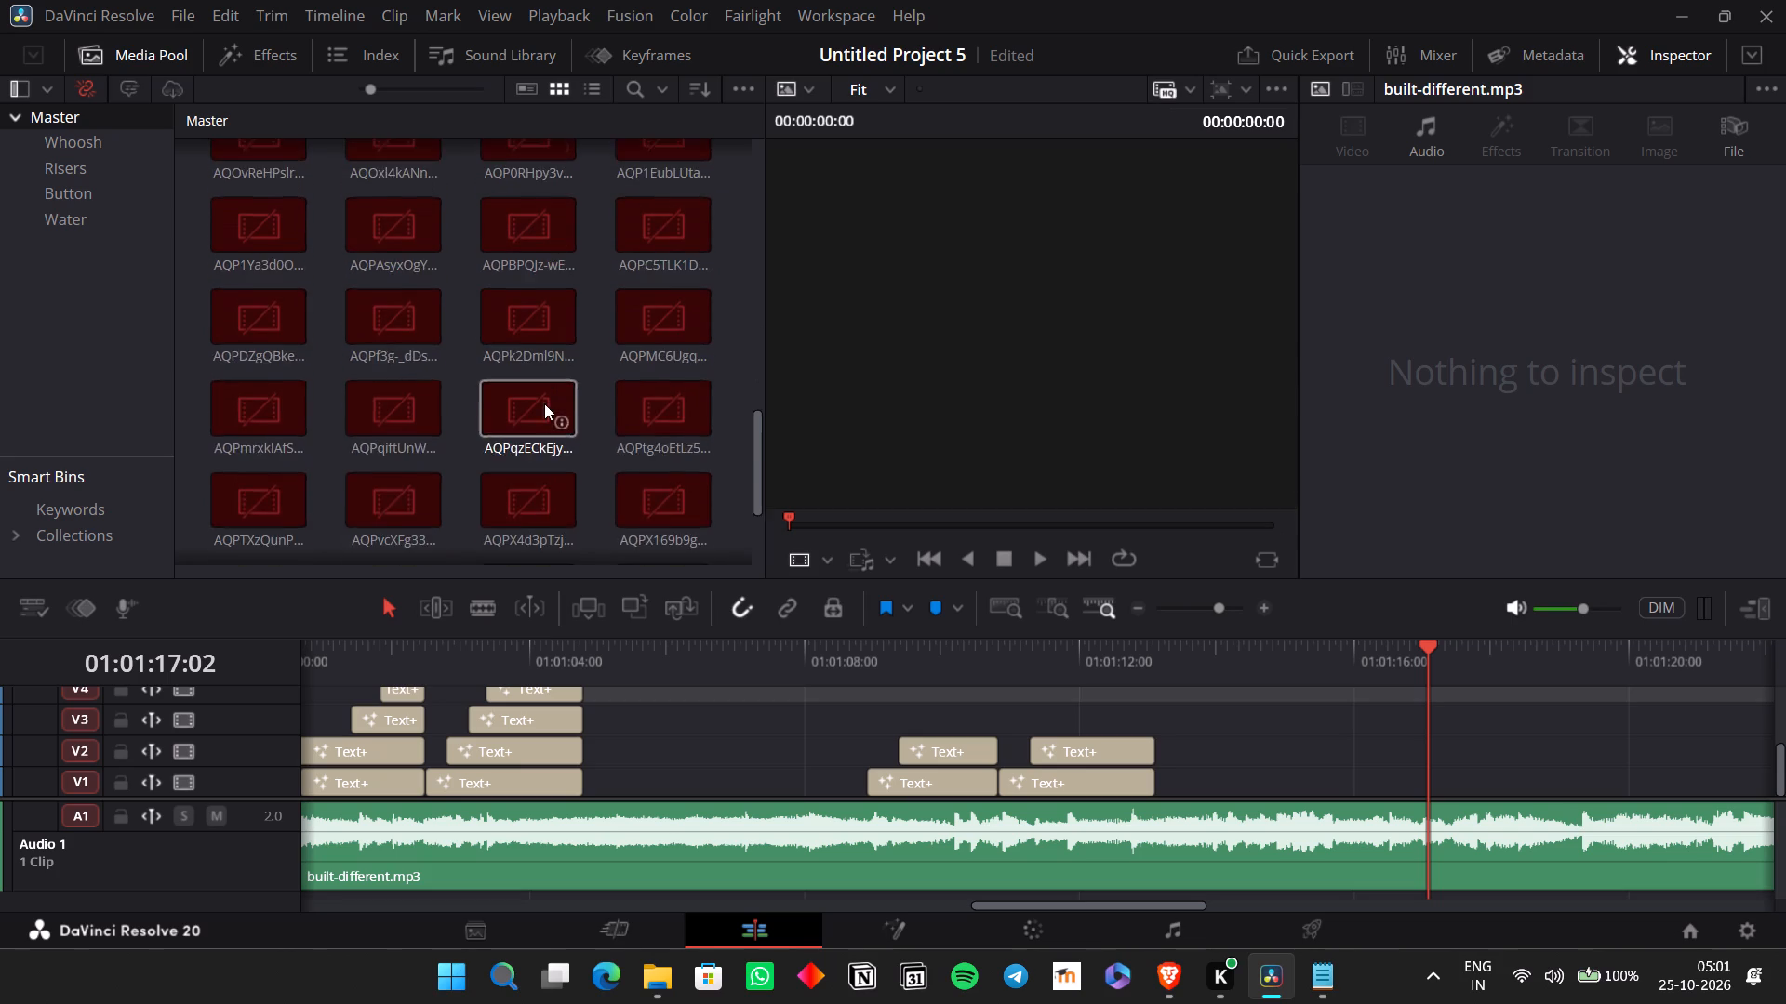
{"action": "scroll", "coordinate": [544, 403], "scroll_direction": "down", "scroll_amount": 4}
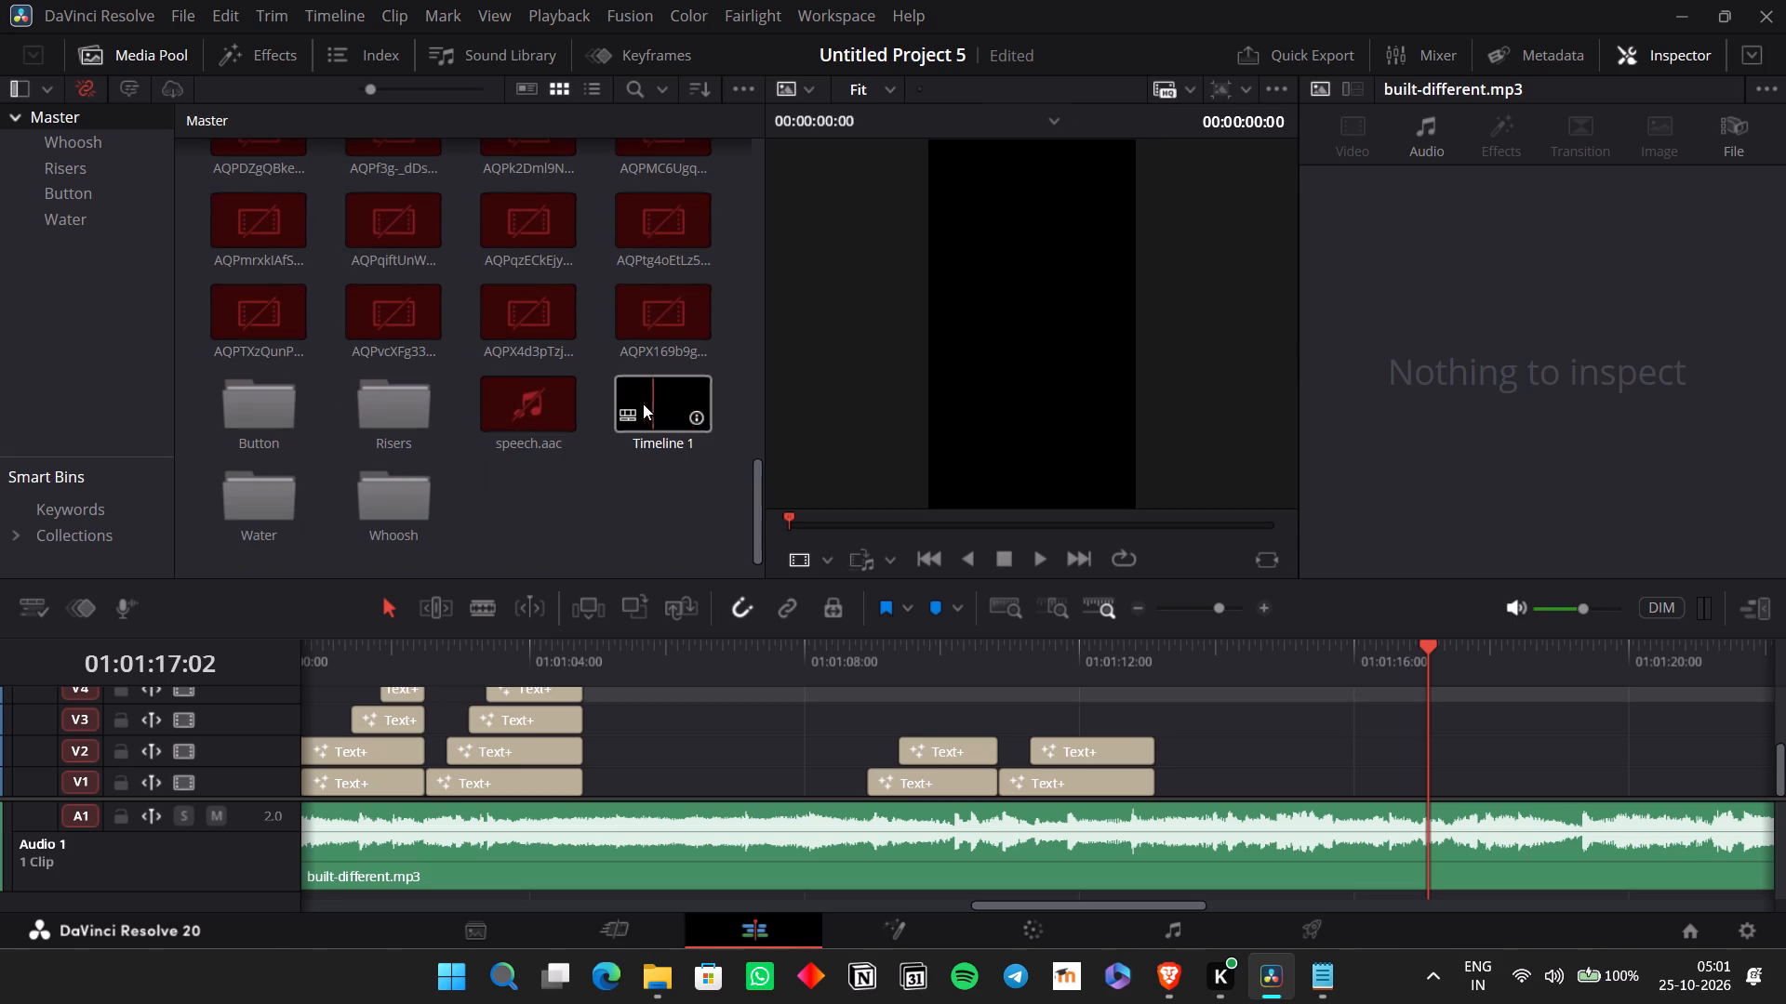
{"action": "left_click", "coordinate": [235, 46]}
{"action": "left_click", "coordinate": [173, 48]}
{"action": "left_click", "coordinate": [178, 47]}
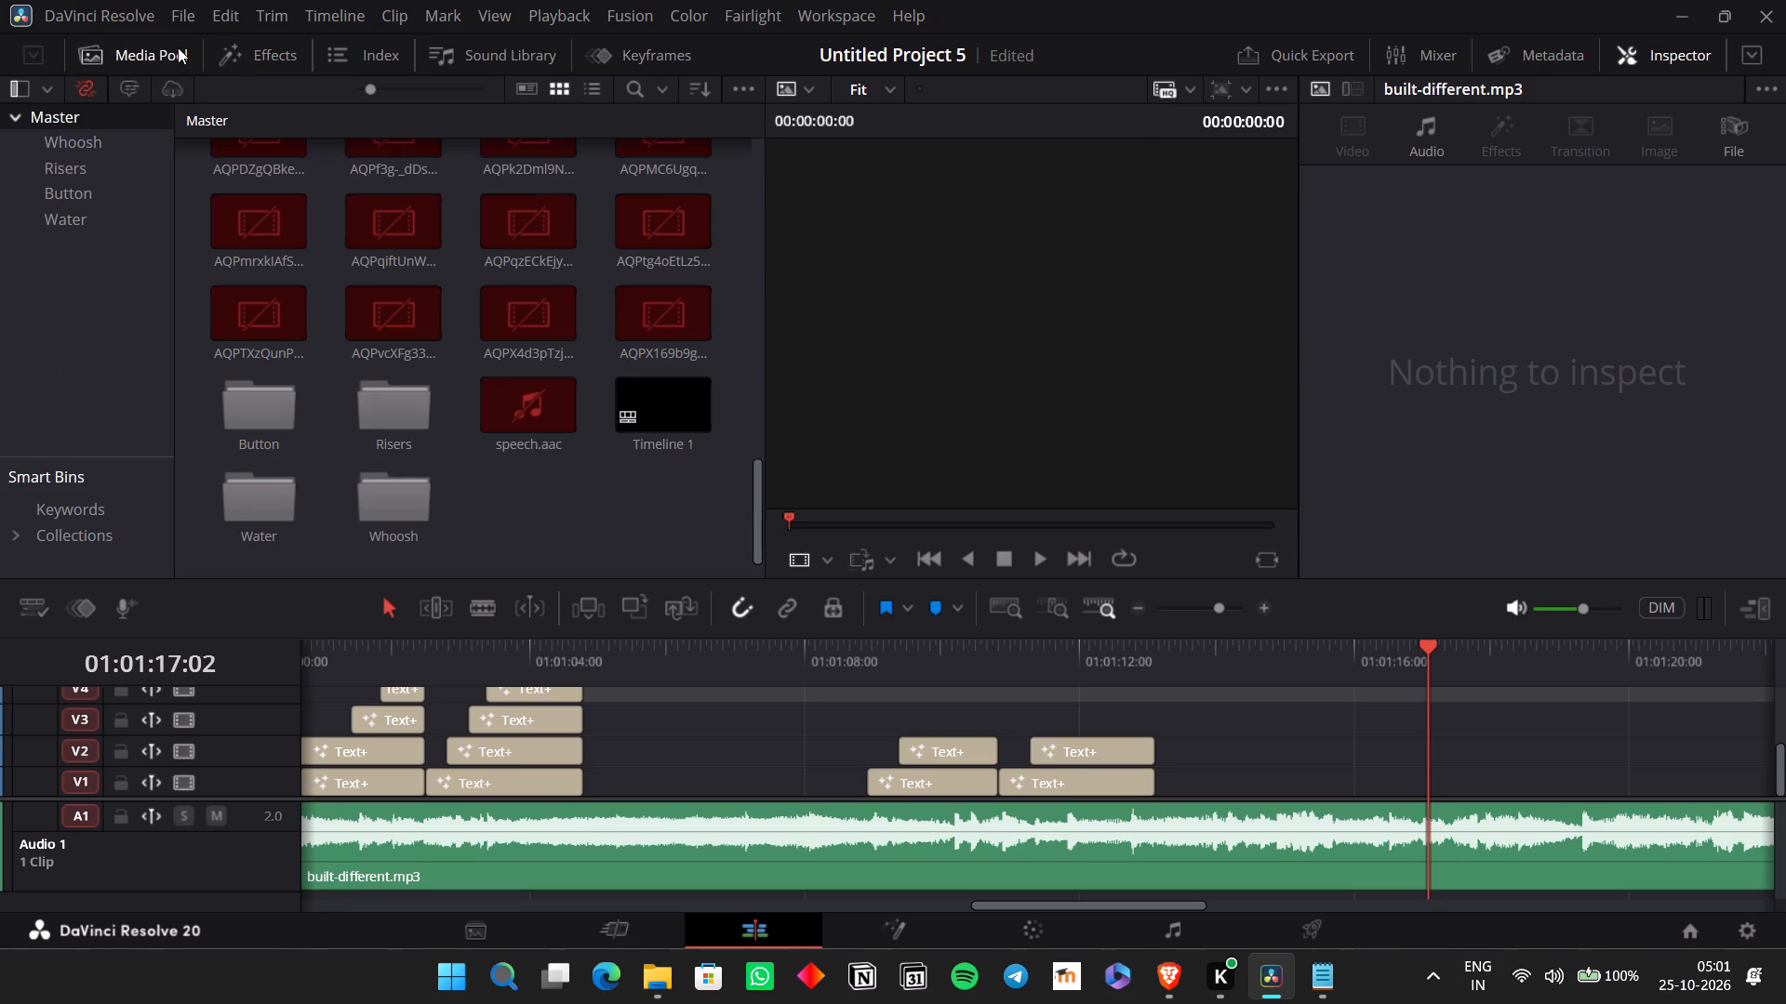
{"action": "left_click", "coordinate": [16, 115]}
{"action": "left_click", "coordinate": [33, 120]}
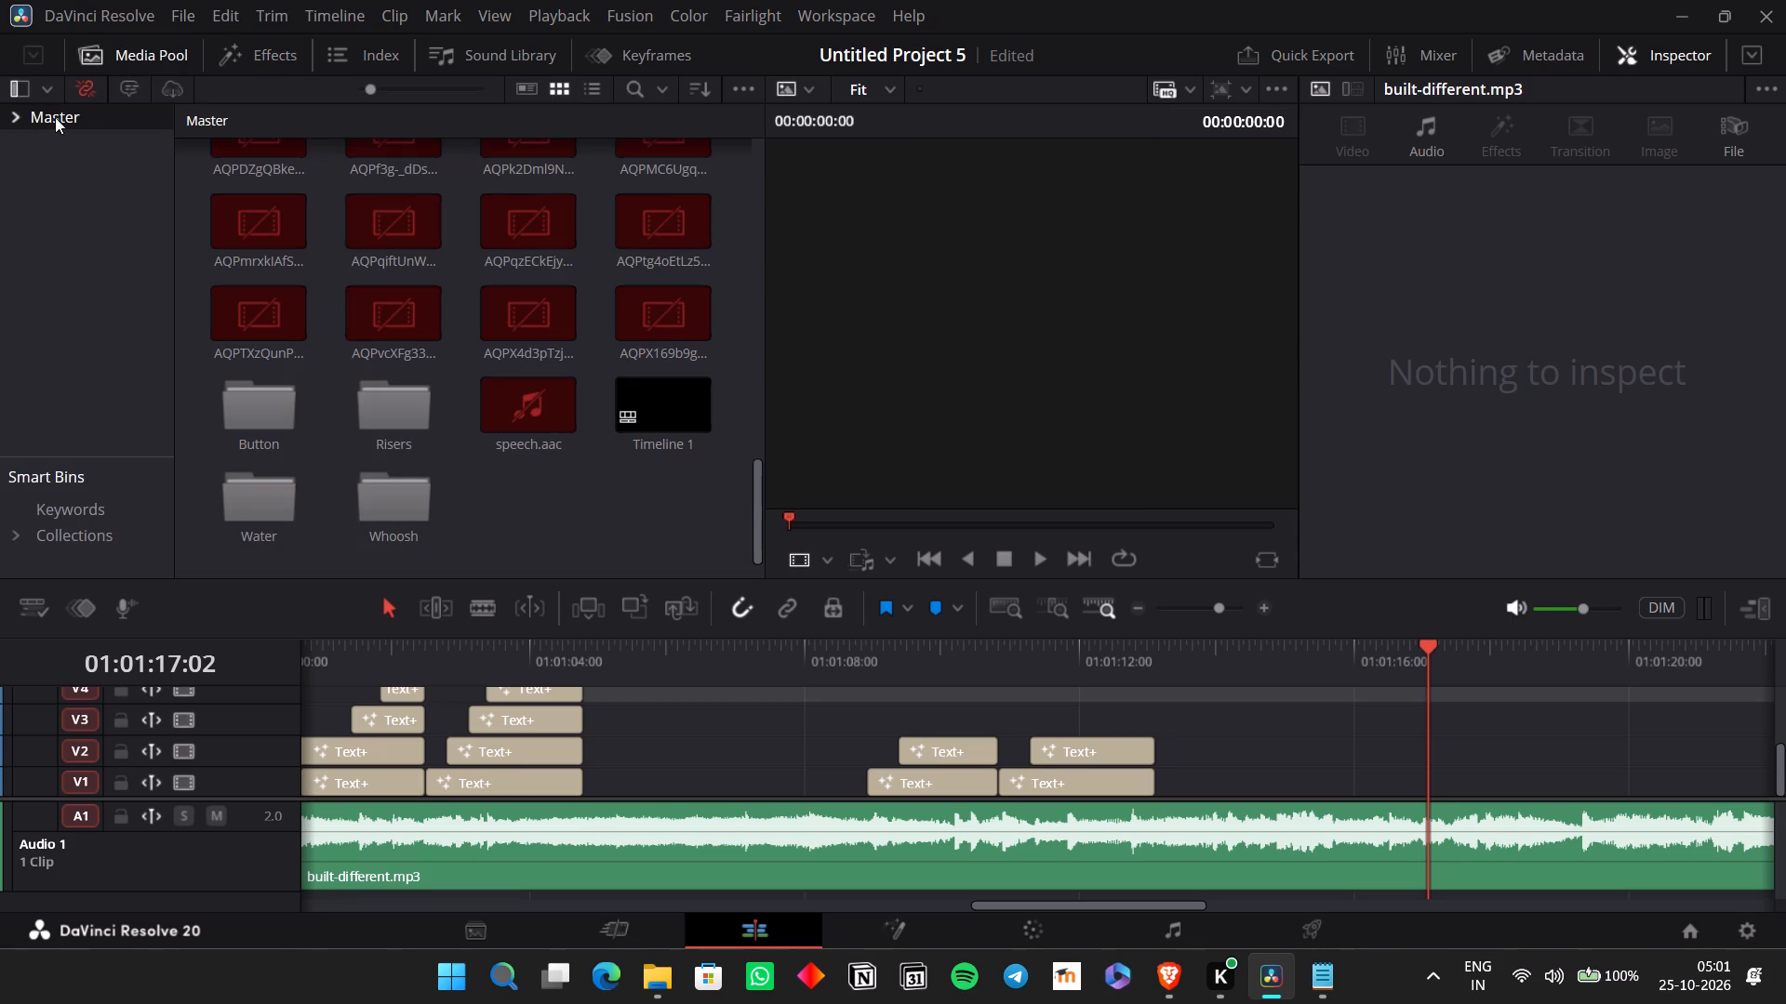
{"action": "left_click", "coordinate": [57, 117]}
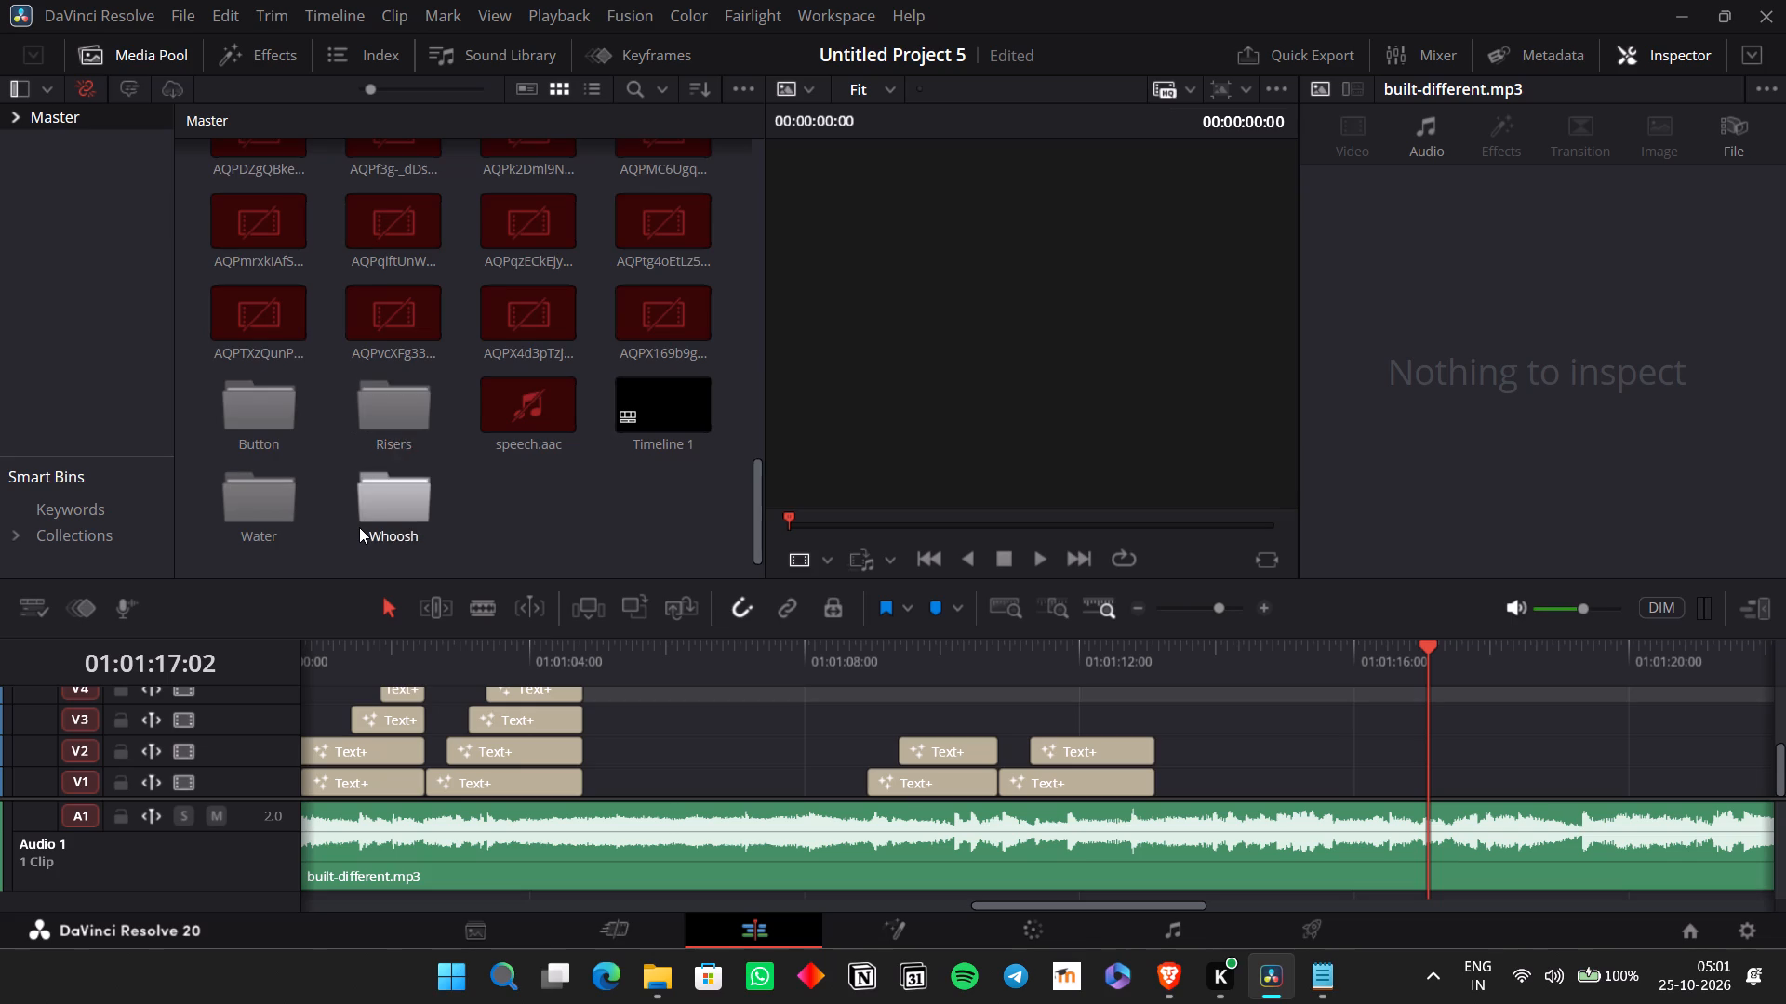
{"action": "scroll", "coordinate": [359, 527], "scroll_direction": "up", "scroll_amount": 20}
{"action": "scroll", "coordinate": [359, 527], "scroll_direction": "up", "scroll_amount": 1}
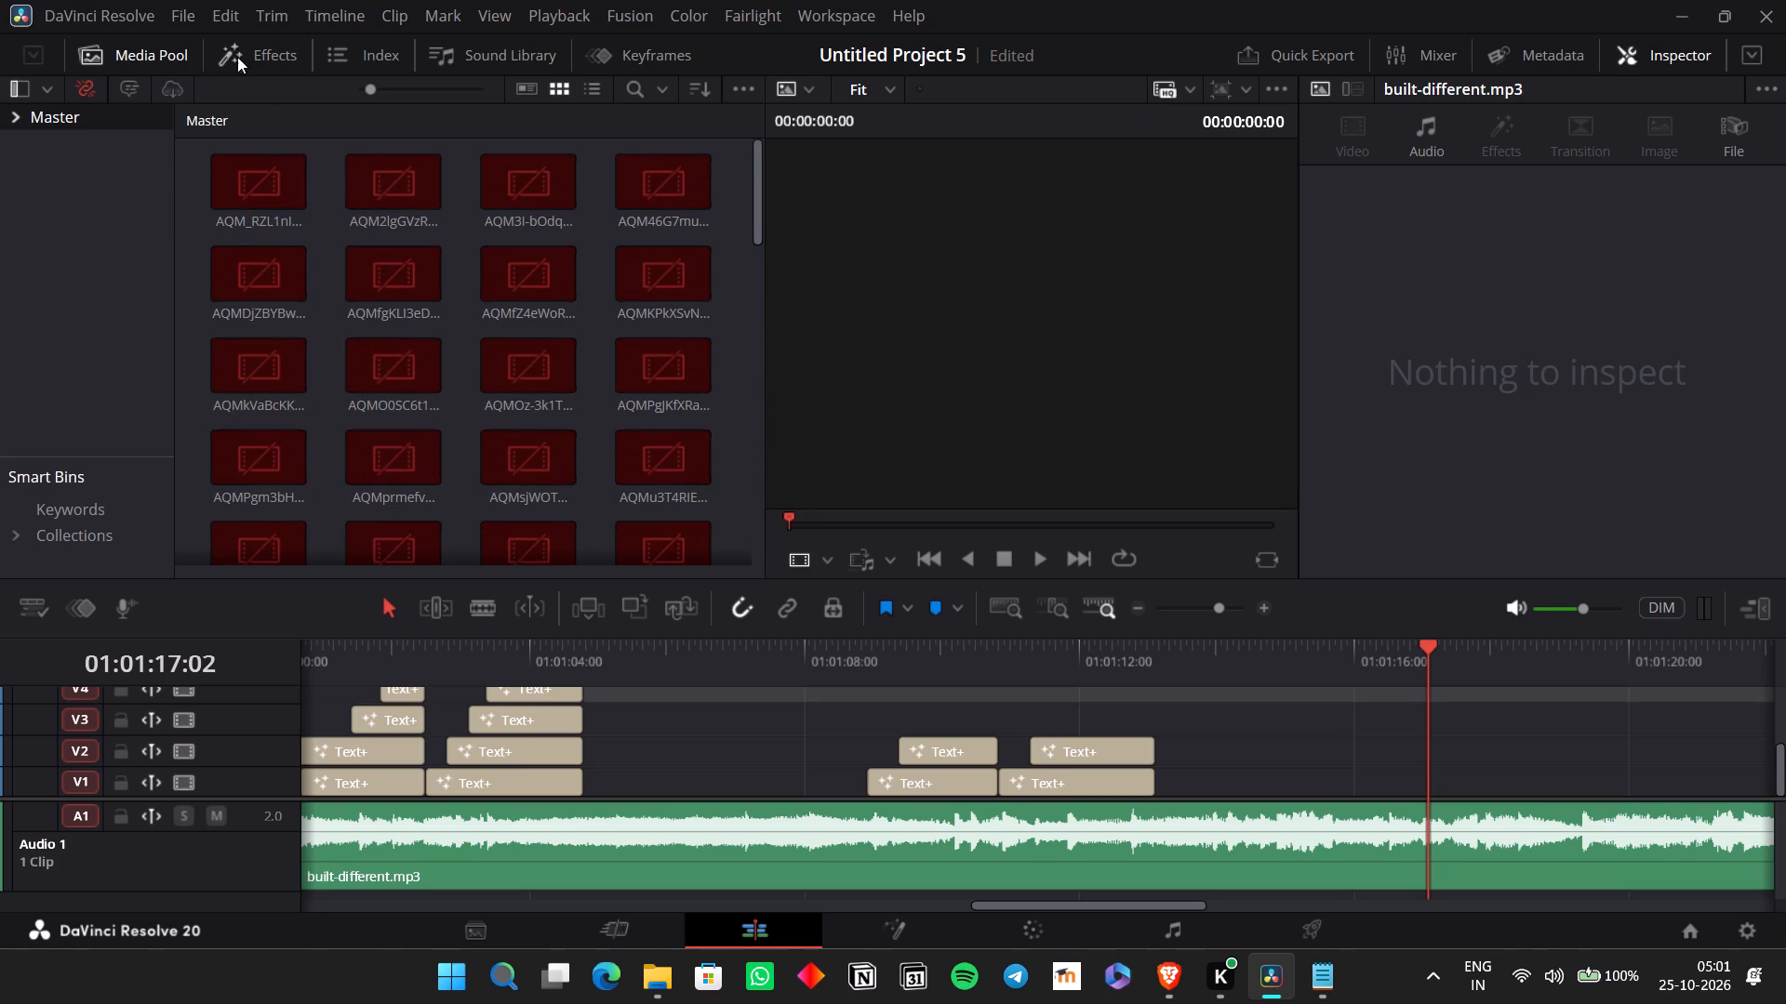
{"action": "left_click", "coordinate": [249, 54]}
{"action": "left_click", "coordinate": [353, 50]}
{"action": "left_click", "coordinate": [498, 46]}
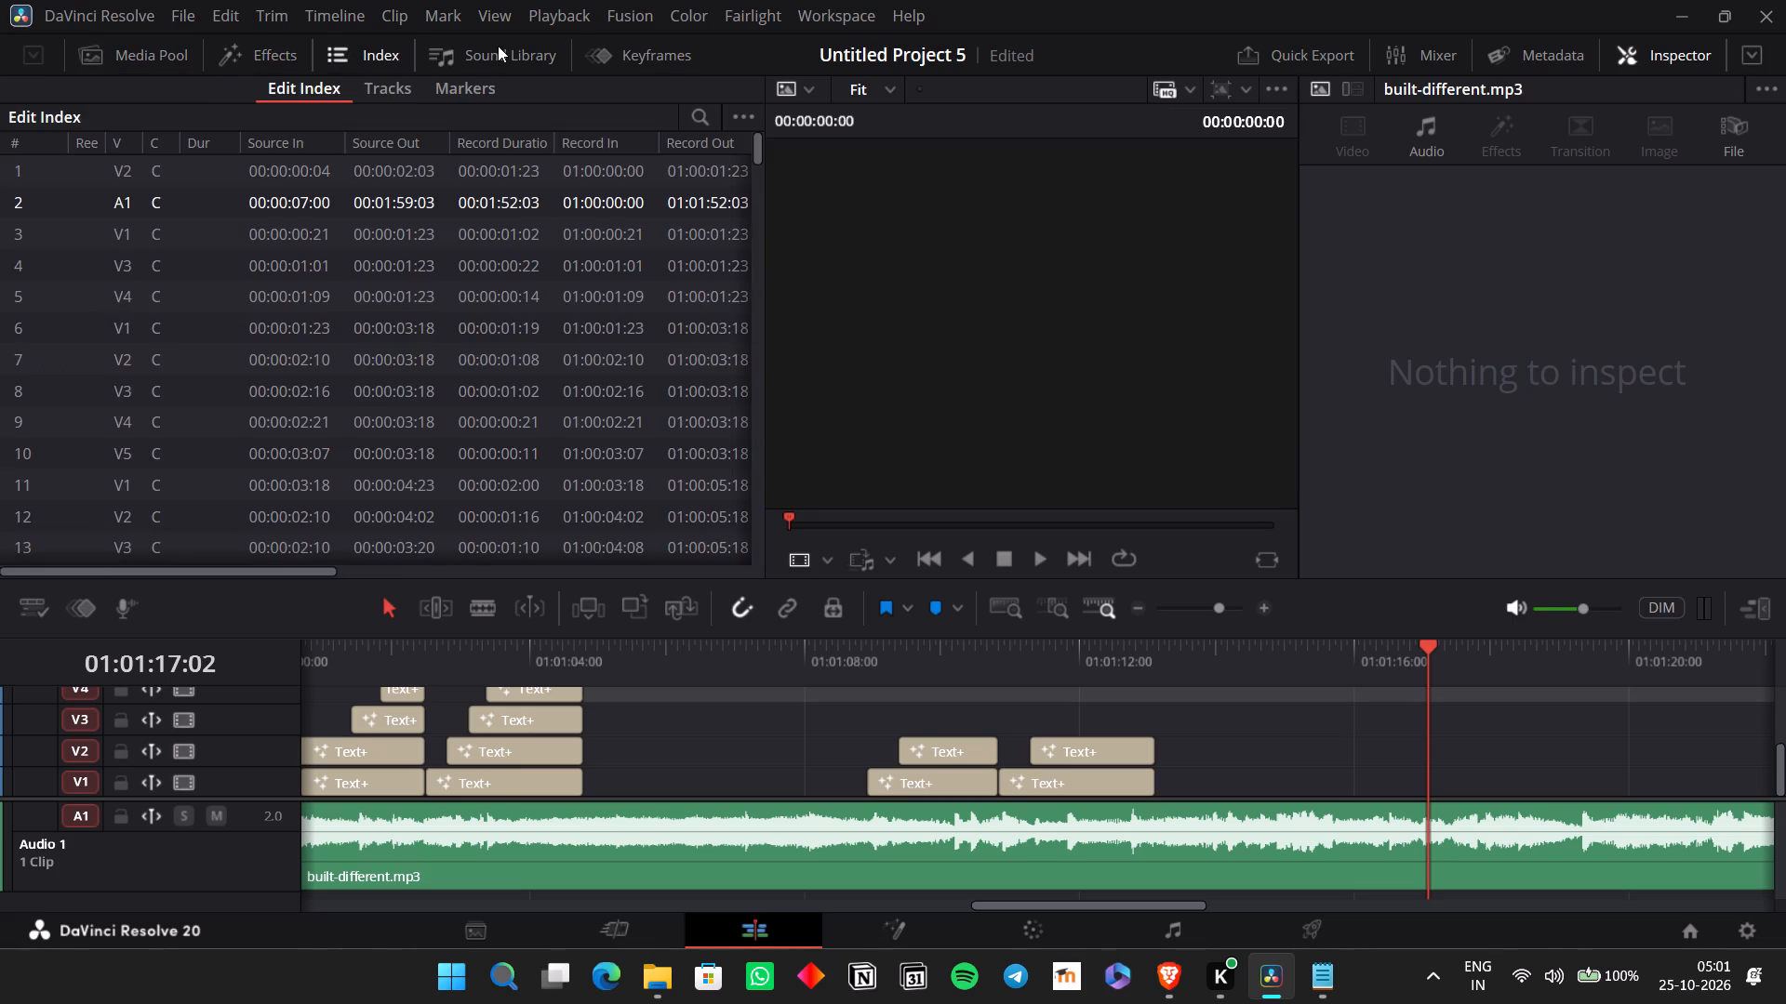
{"action": "left_click", "coordinate": [167, 48]}
{"action": "scroll", "coordinate": [488, 330], "scroll_direction": "down", "scroll_amount": 15}
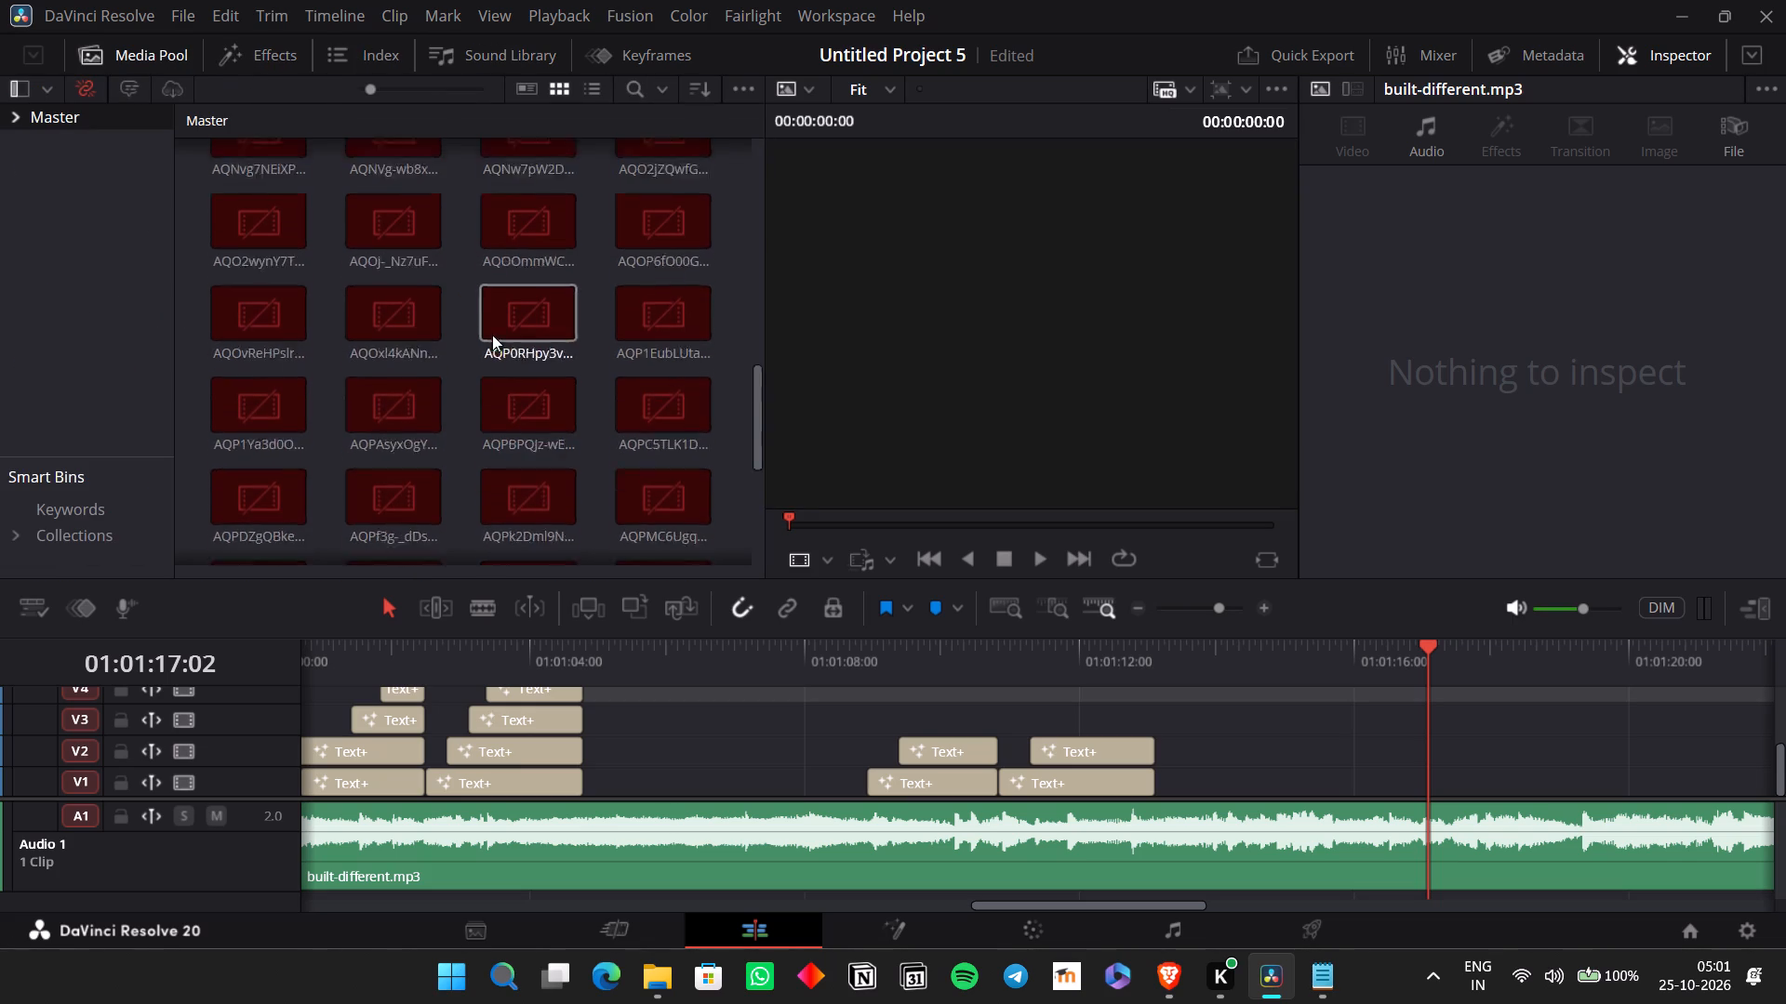
{"action": "scroll", "coordinate": [492, 335], "scroll_direction": "down", "scroll_amount": 7}
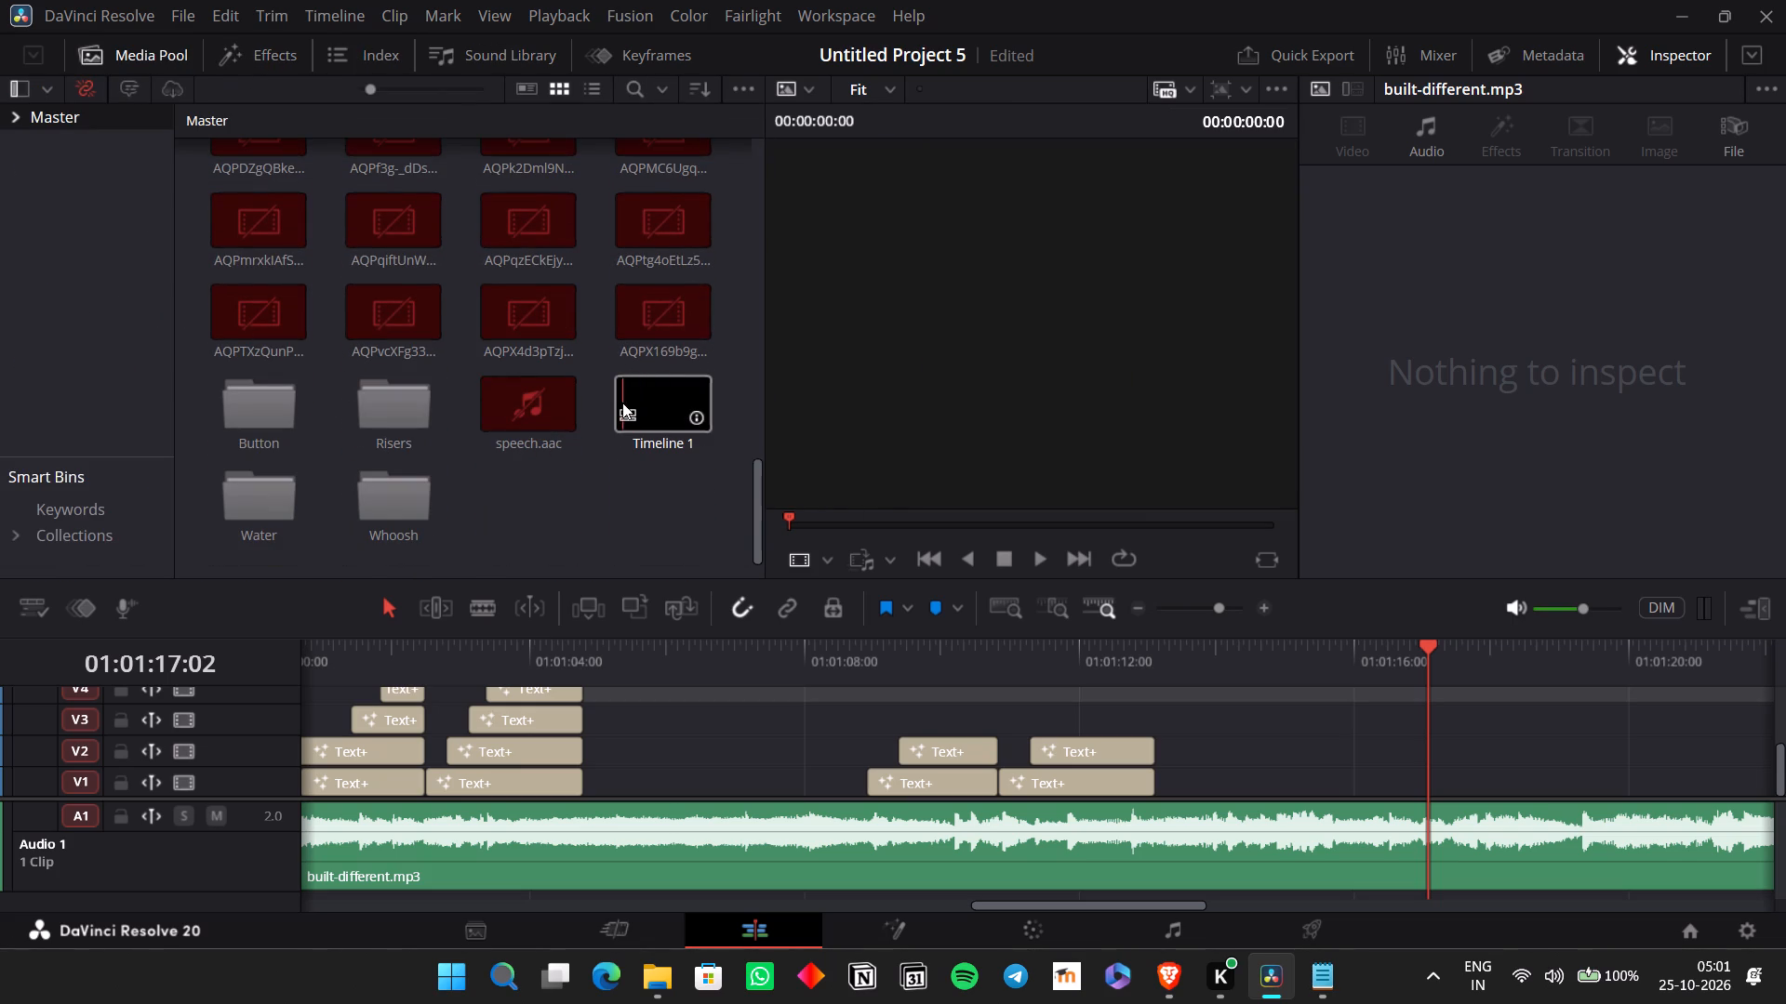
{"action": "left_click", "coordinate": [622, 403]}
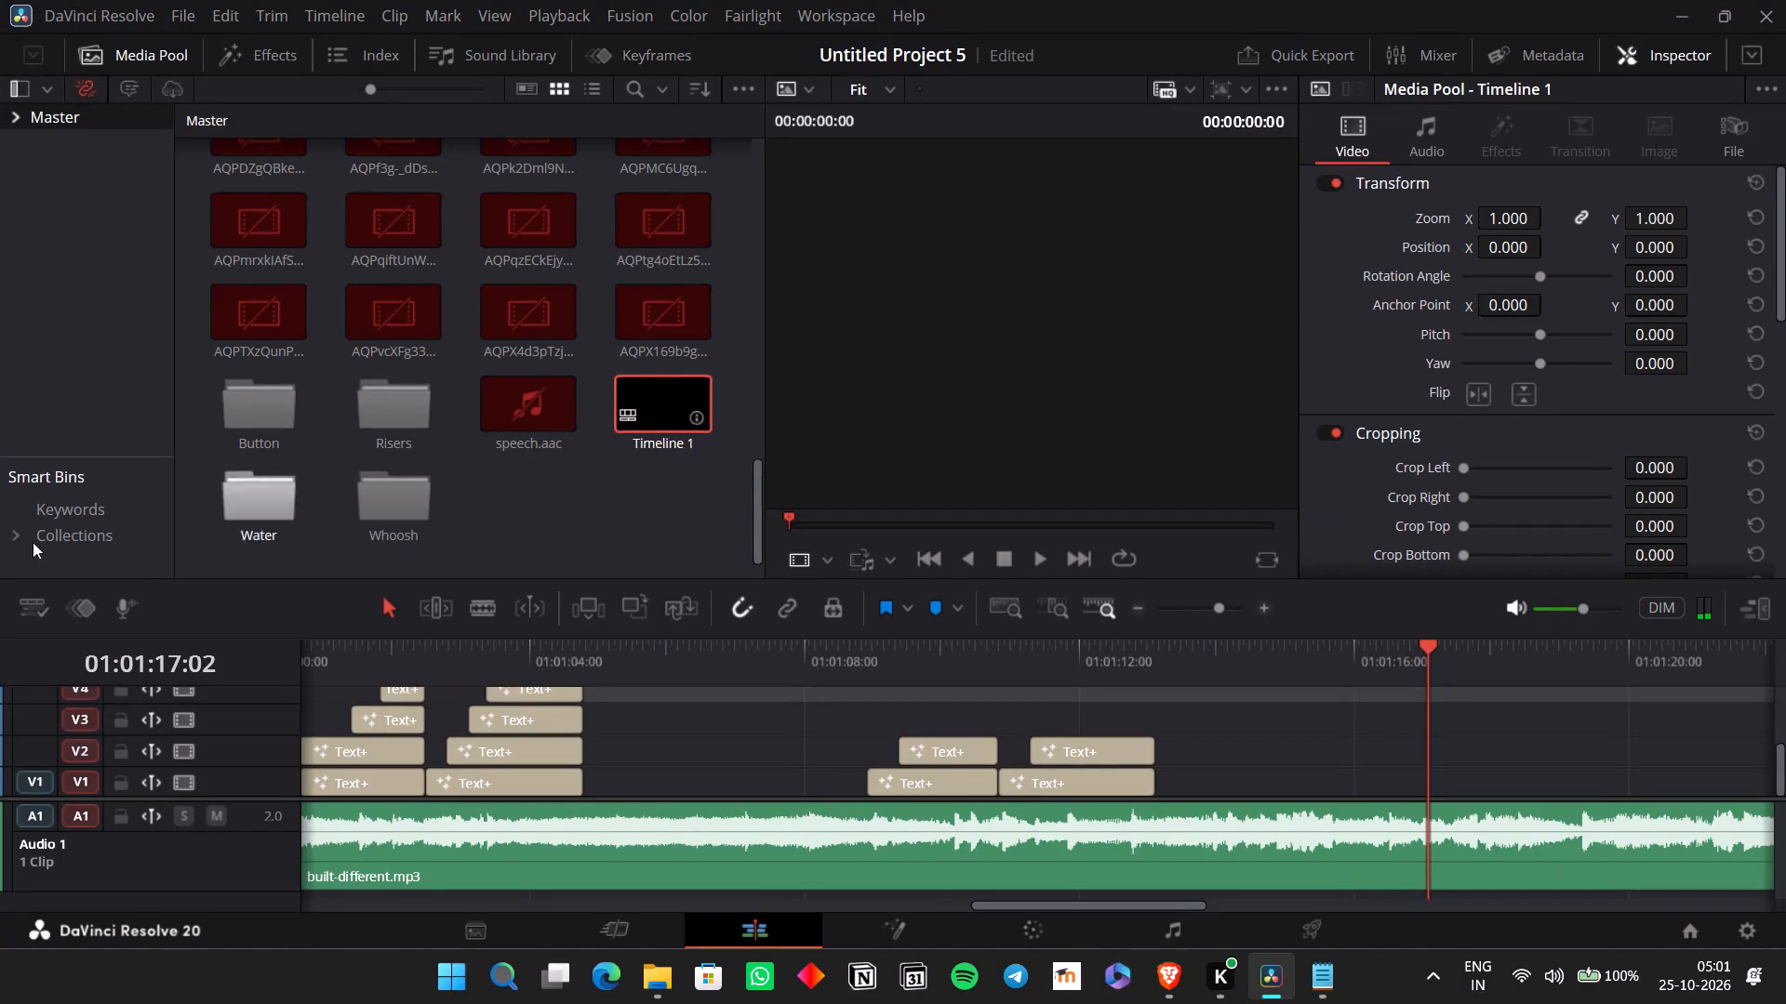
Browse the Collections smart bin's images, audio files and timelines to locate Timeline 2.
{"action": "left_click", "coordinate": [54, 516]}
{"action": "left_click", "coordinate": [52, 483]}
{"action": "left_click", "coordinate": [82, 544]}
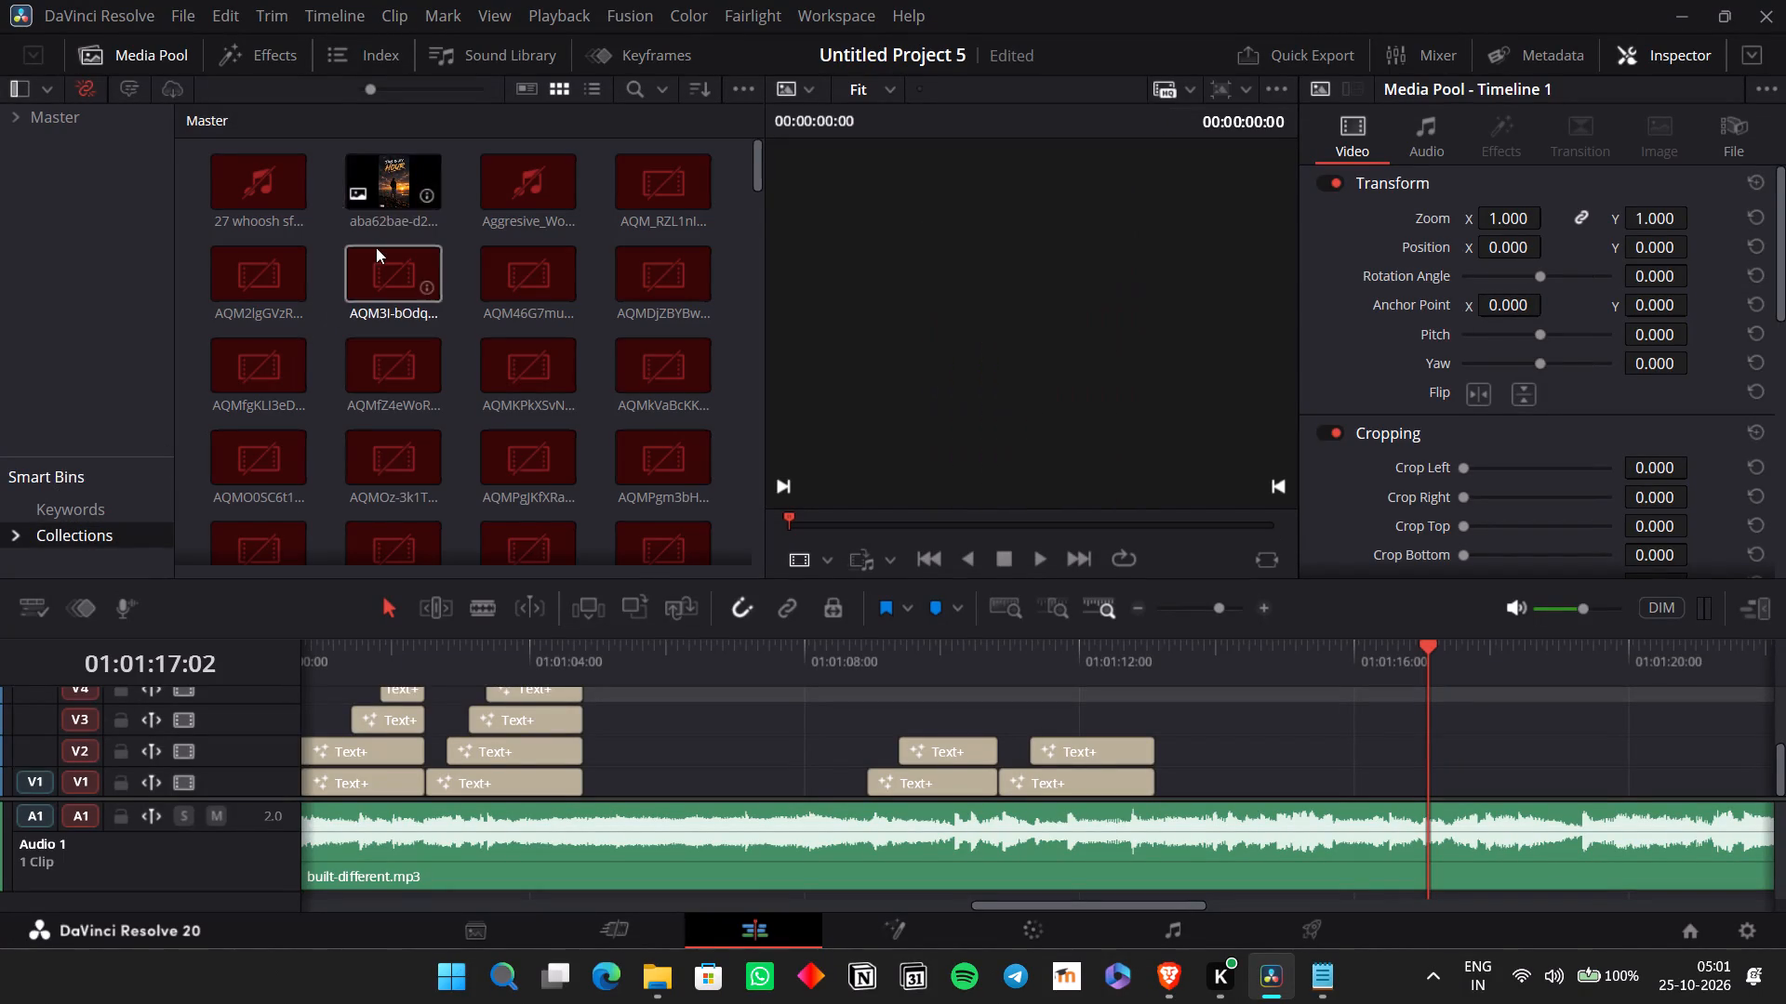
{"action": "scroll", "coordinate": [376, 245], "scroll_direction": "down", "scroll_amount": 17}
{"action": "scroll", "coordinate": [376, 245], "scroll_direction": "down", "scroll_amount": 6}
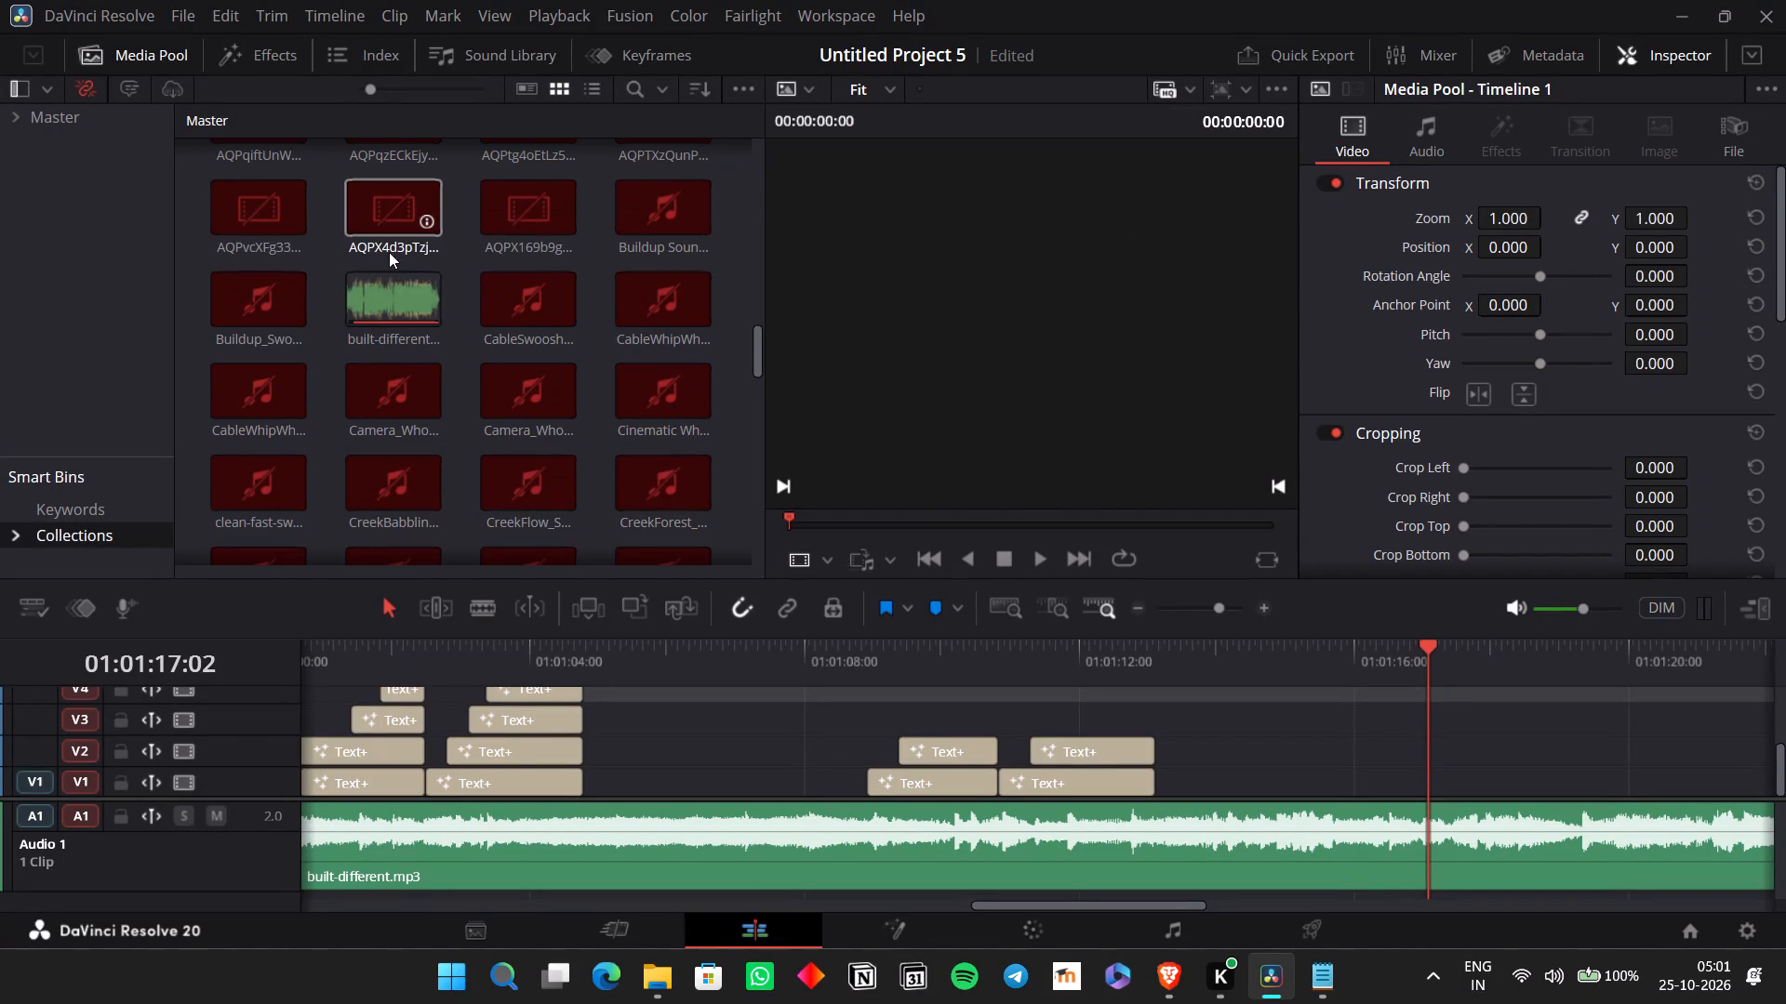
{"action": "scroll", "coordinate": [466, 337], "scroll_direction": "down", "scroll_amount": 6}
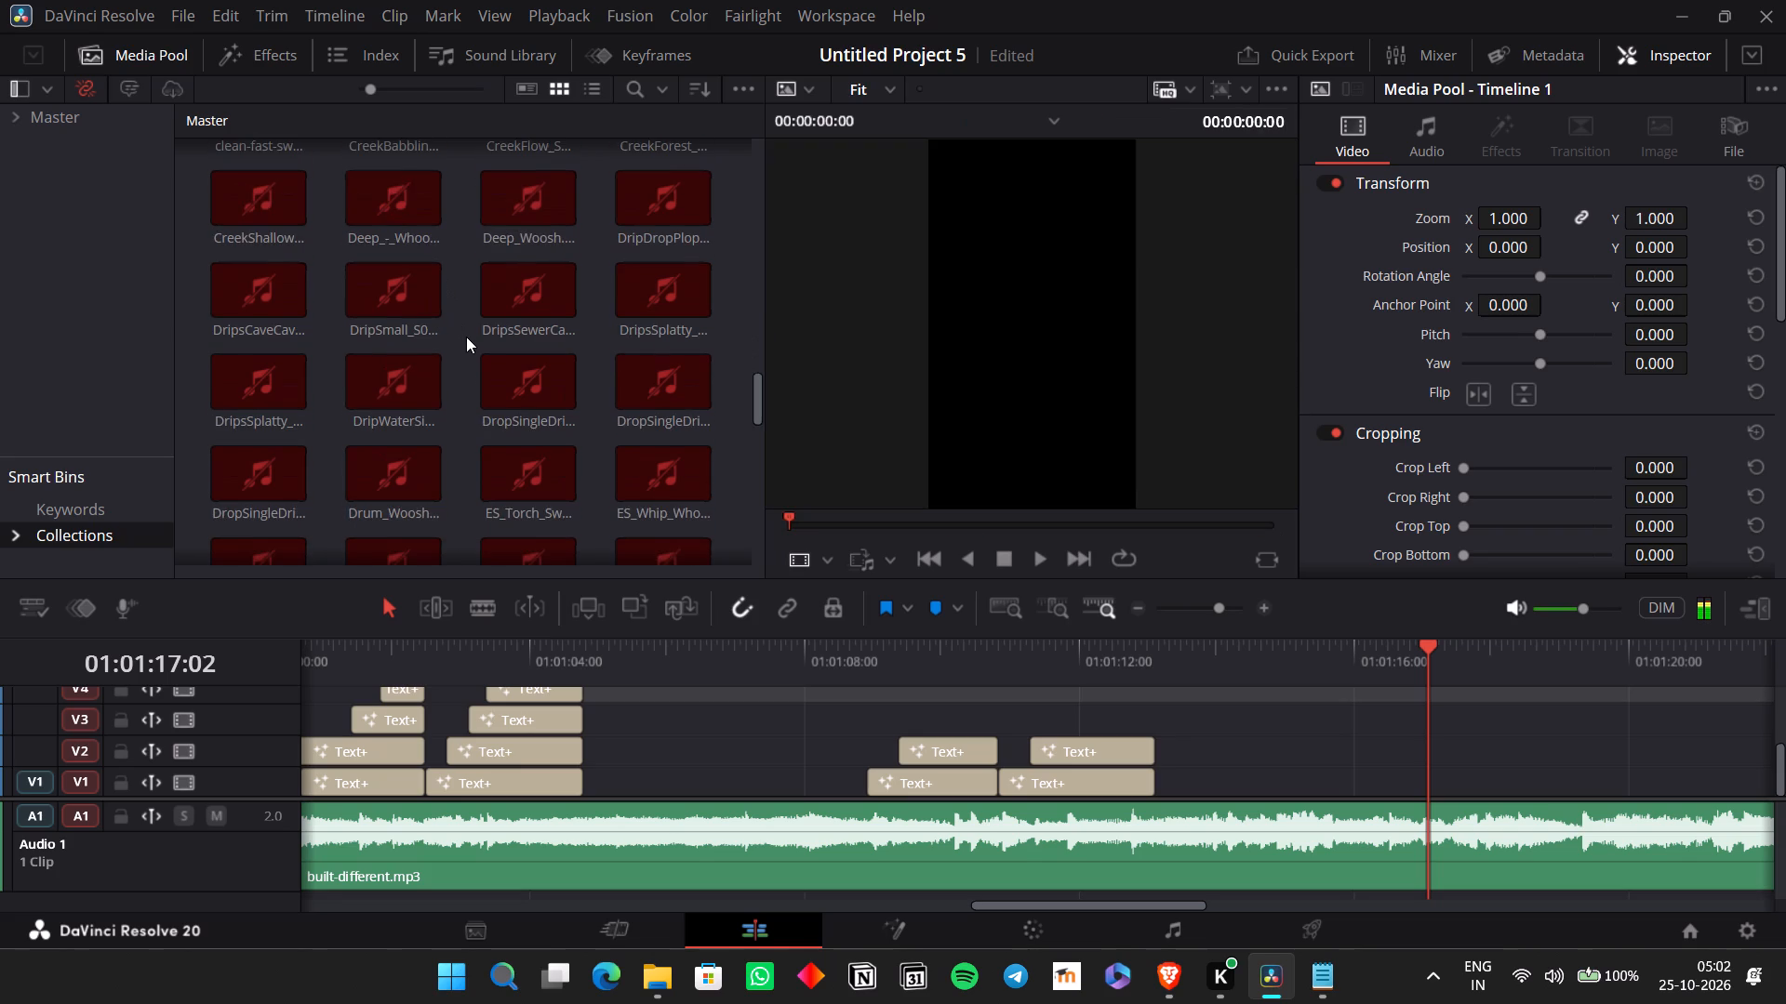
{"action": "scroll", "coordinate": [467, 337], "scroll_direction": "down", "scroll_amount": 10}
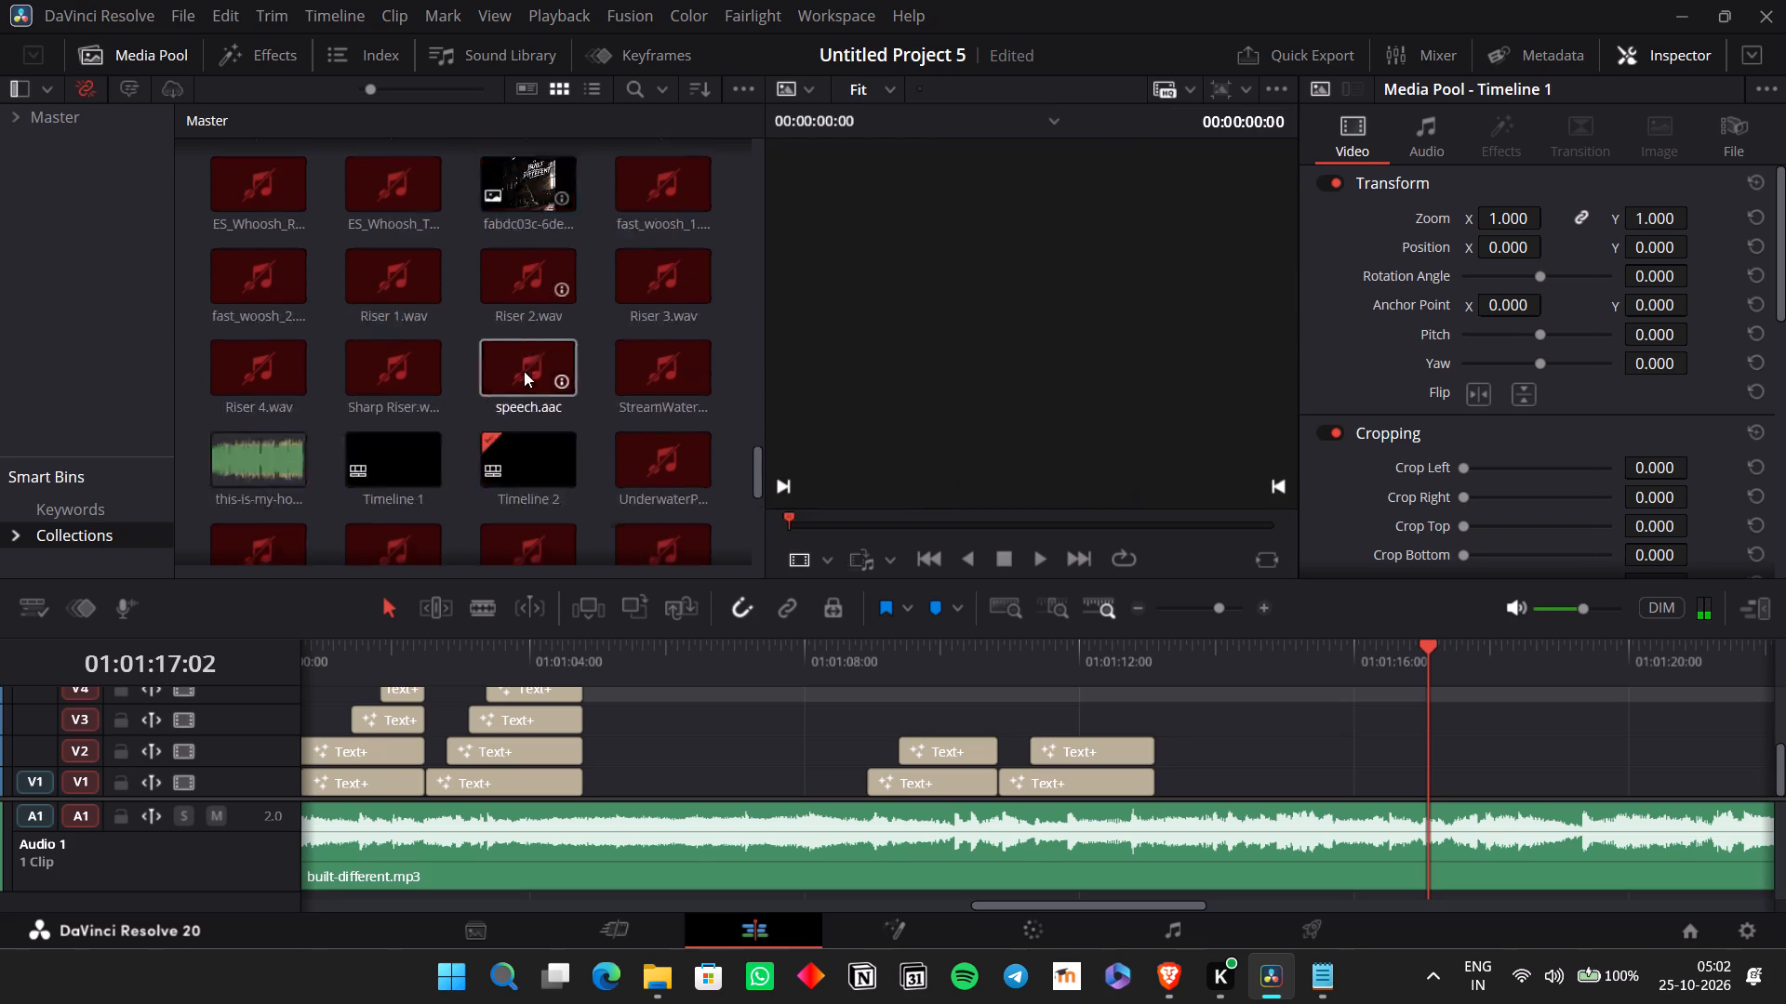
{"action": "scroll", "coordinate": [524, 371], "scroll_direction": "down", "scroll_amount": 2}
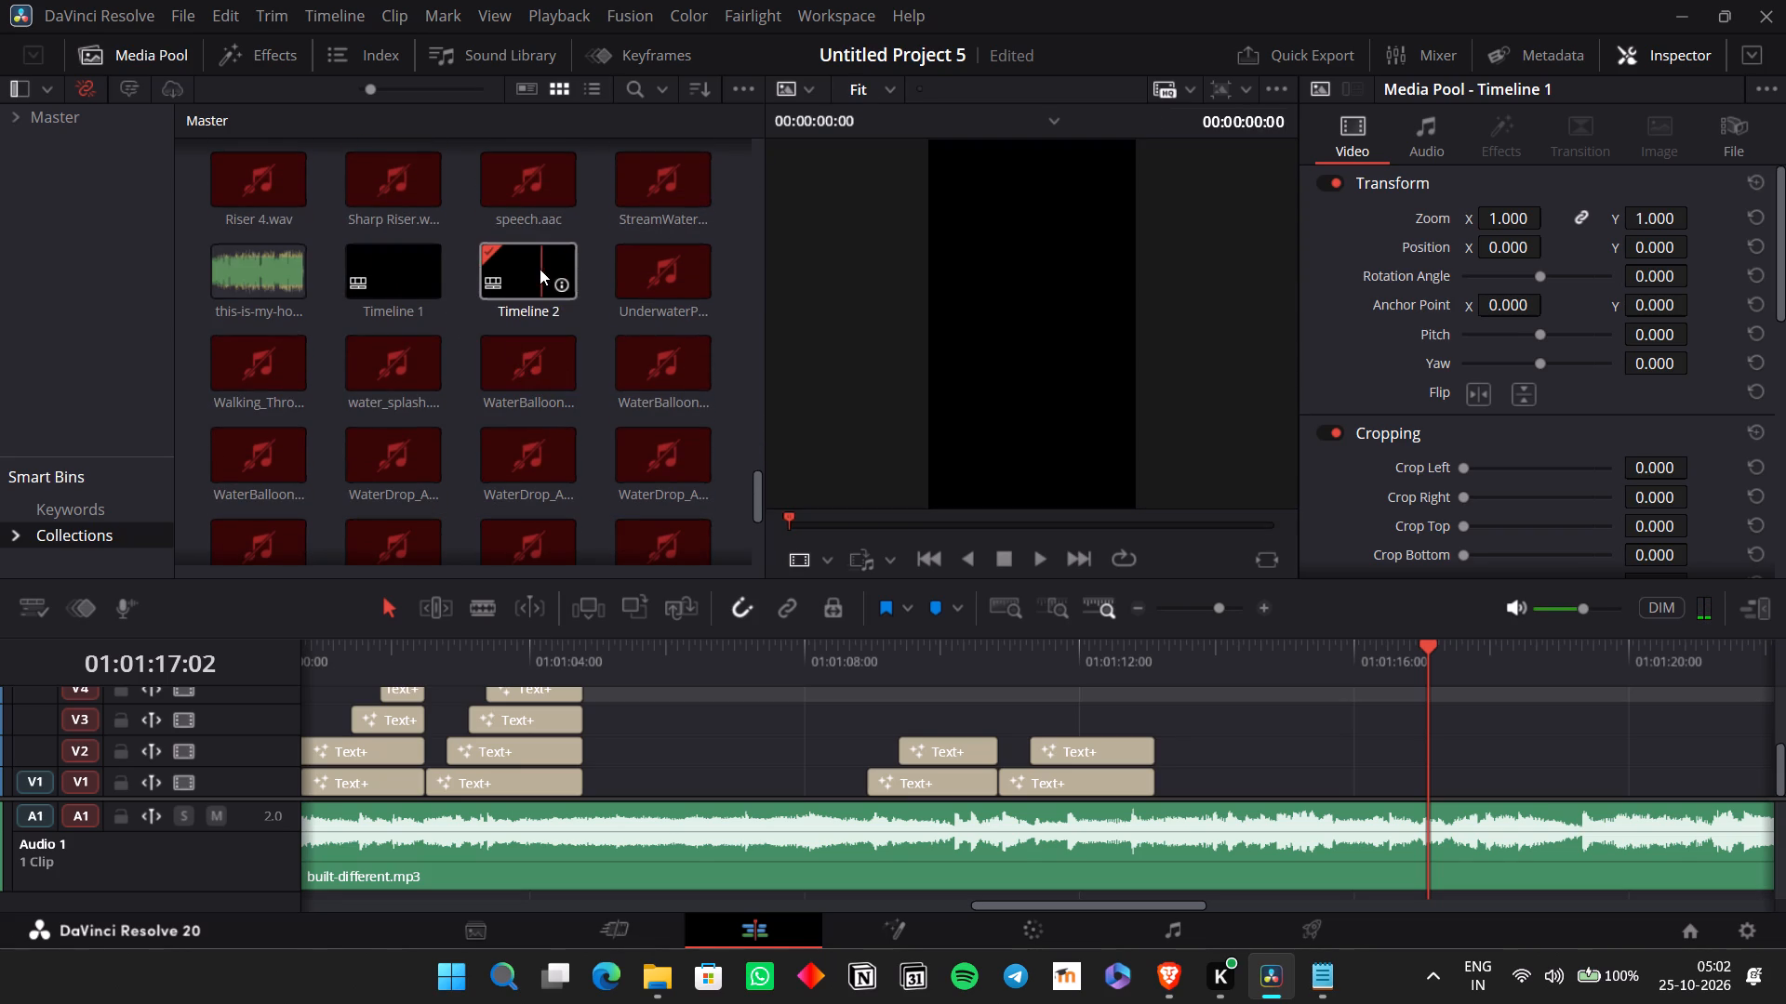
Try to open Timeline 2 from the Collections smart bin in the timeline.
{"action": "double_click", "coordinate": [526, 282]}
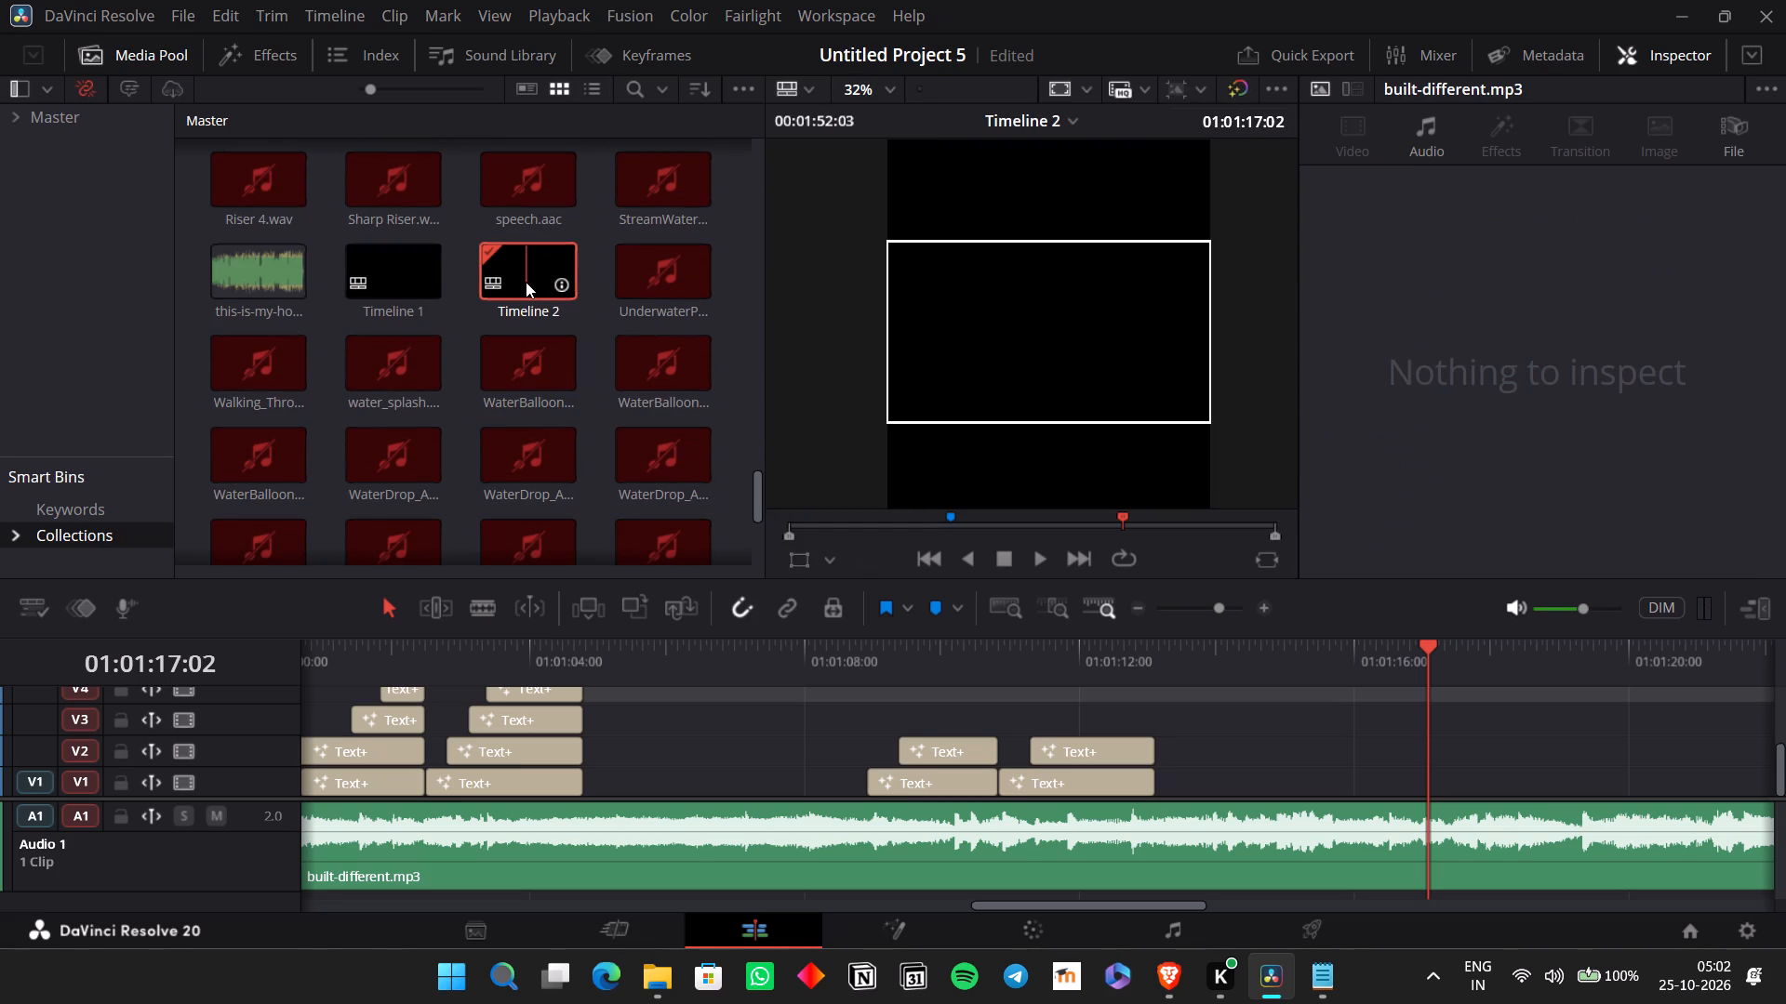
{"action": "double_click", "coordinate": [526, 282]}
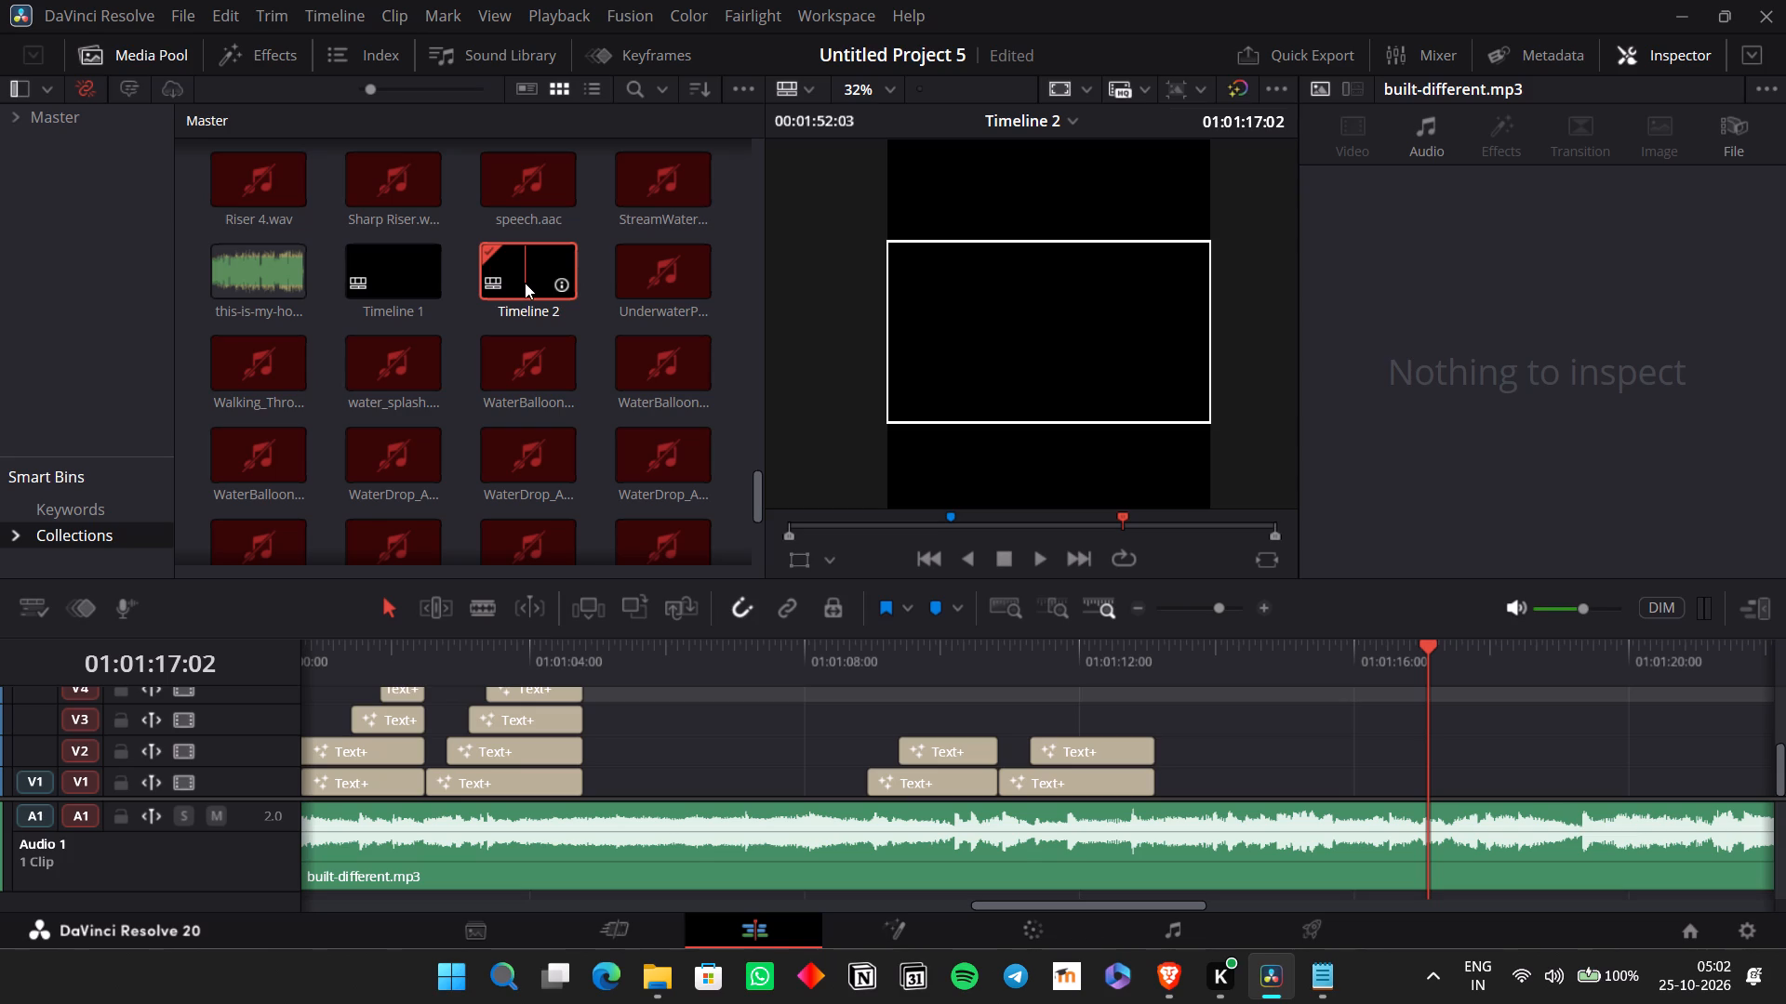
{"action": "double_click", "coordinate": [526, 284]}
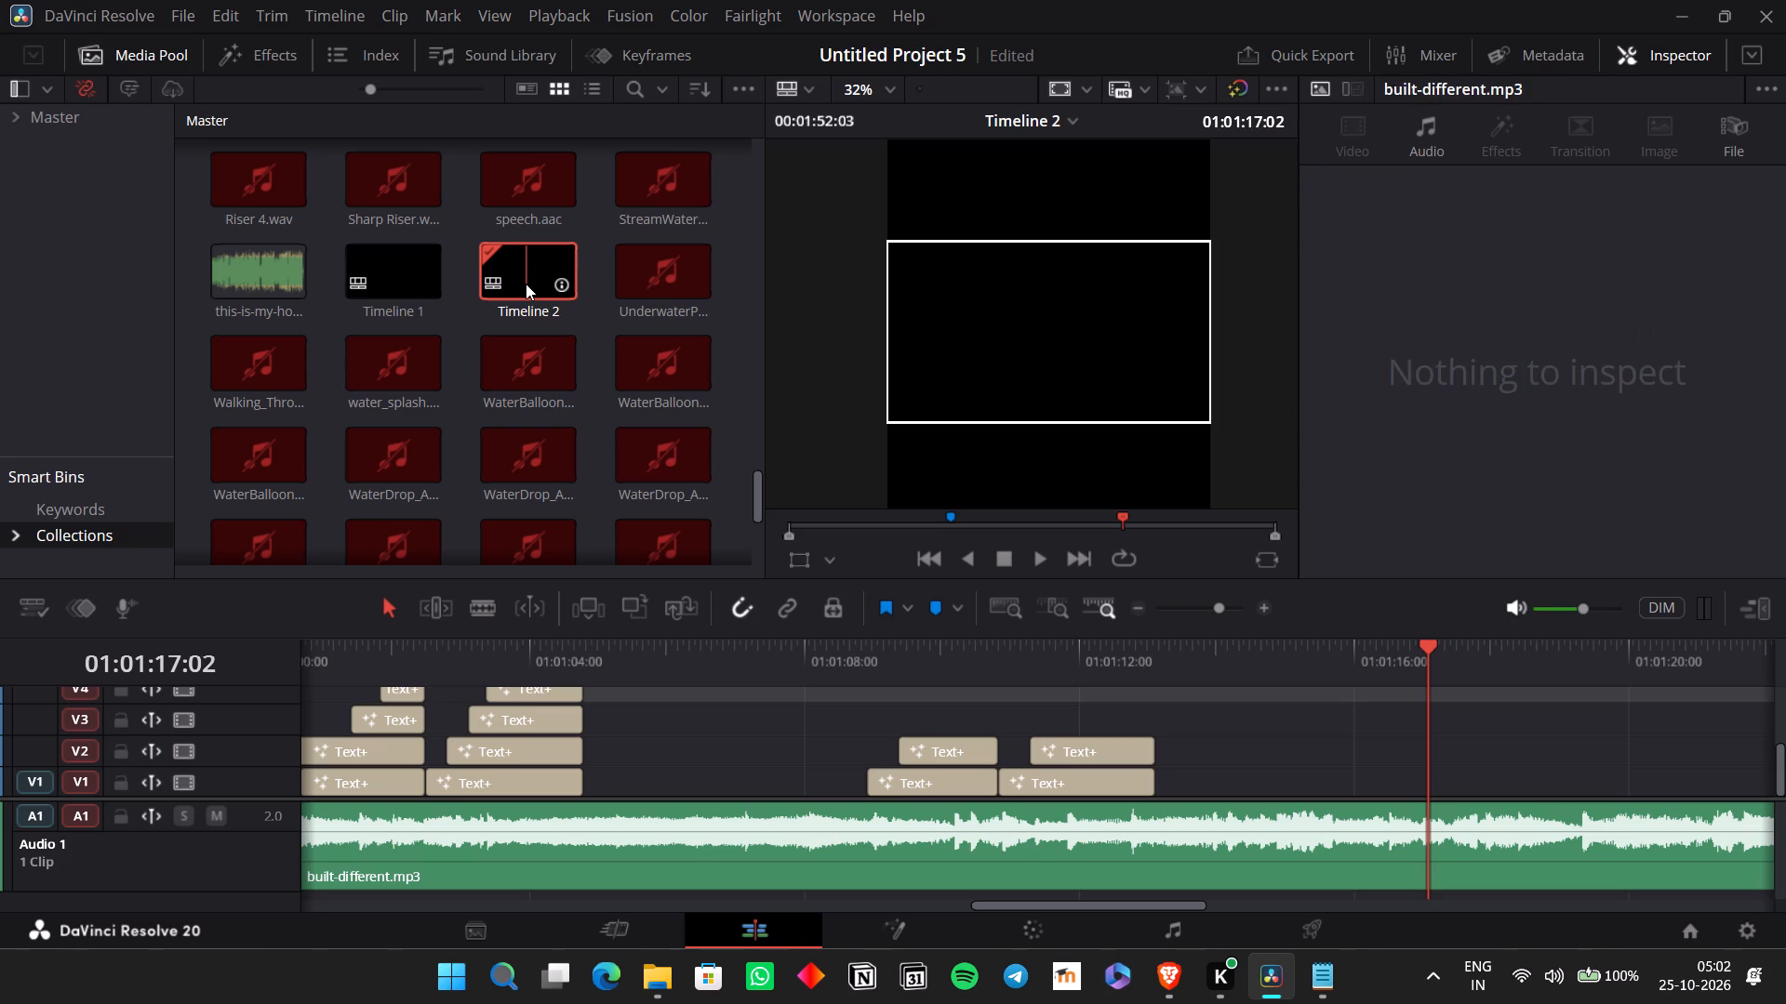
{"action": "left_click", "coordinate": [526, 284]}
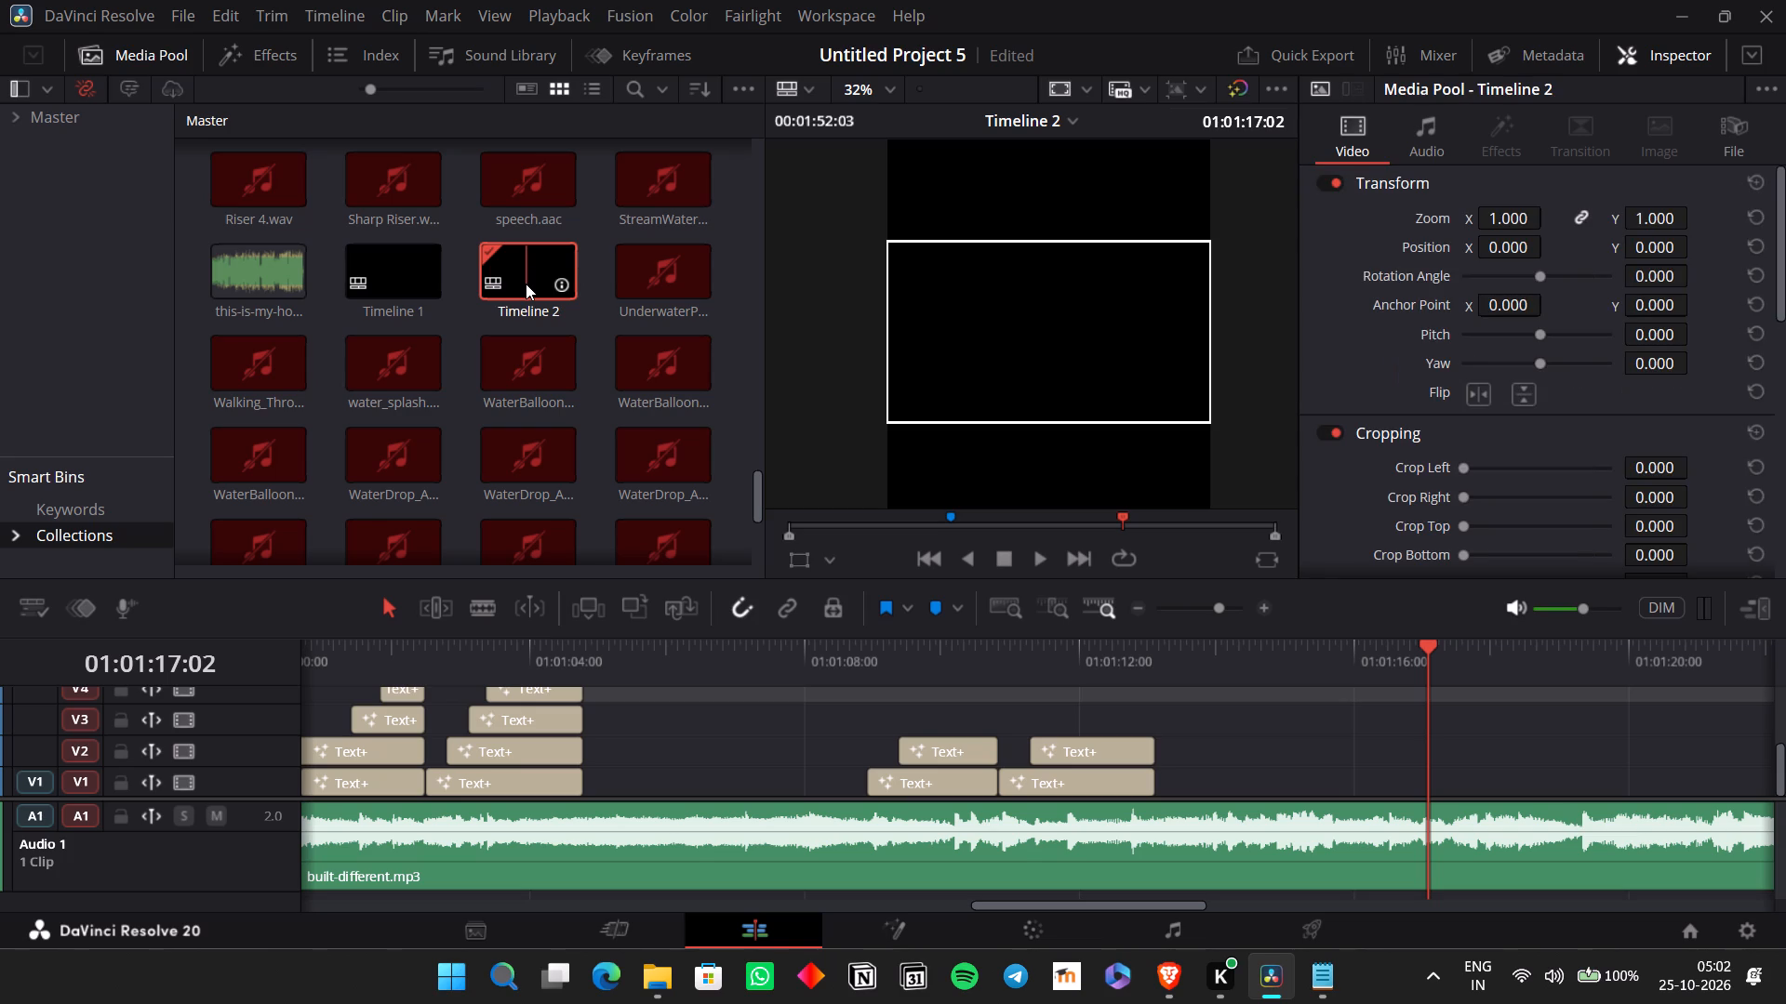
{"action": "key", "text": "Tab"}
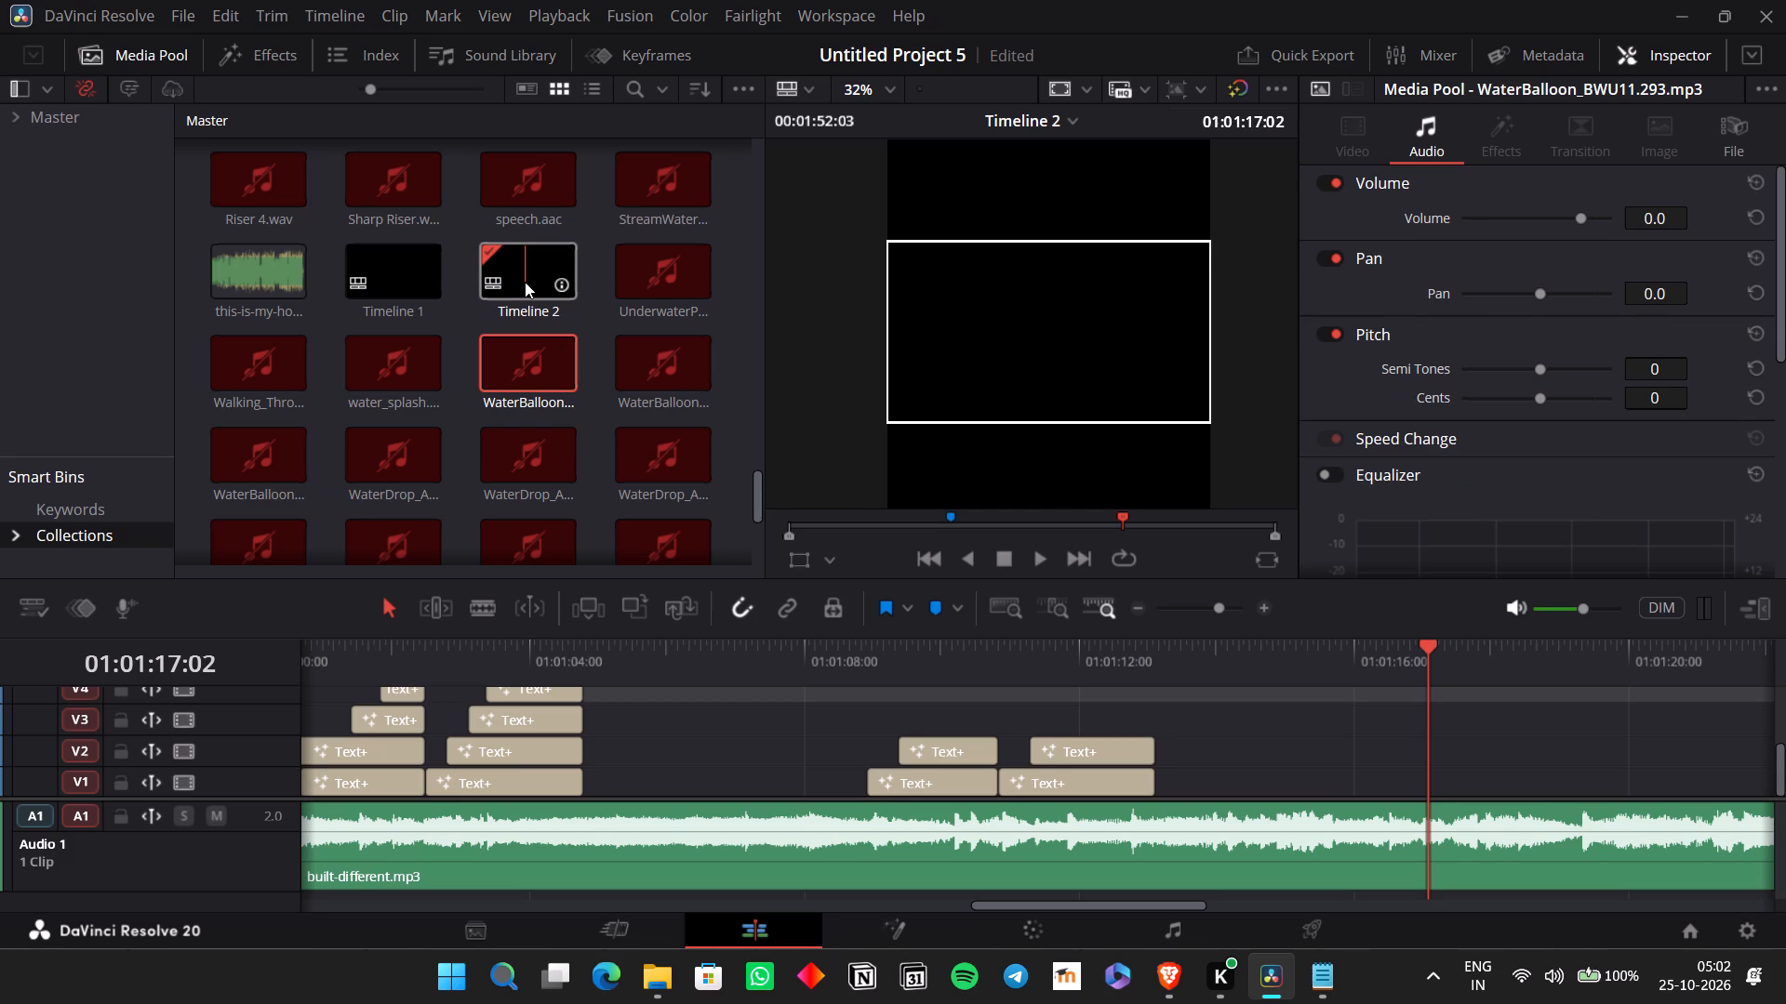
{"action": "triple_click", "coordinate": [523, 278]}
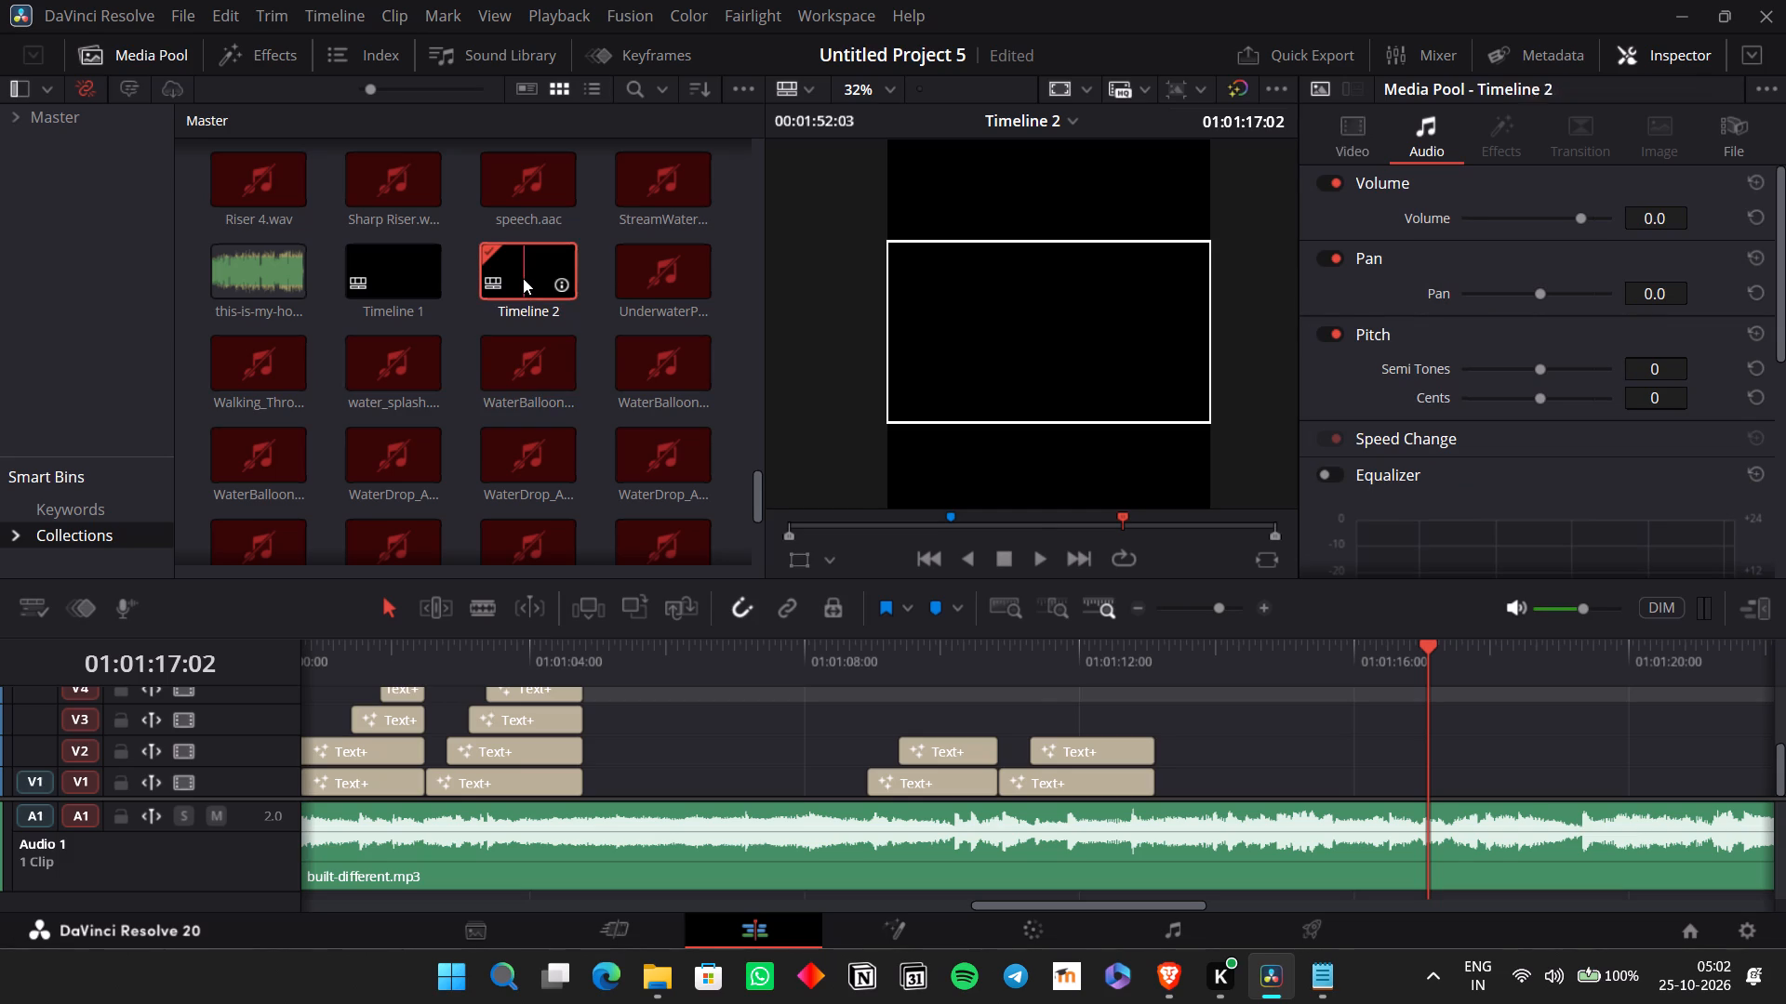
{"action": "right_click", "coordinate": [523, 278]}
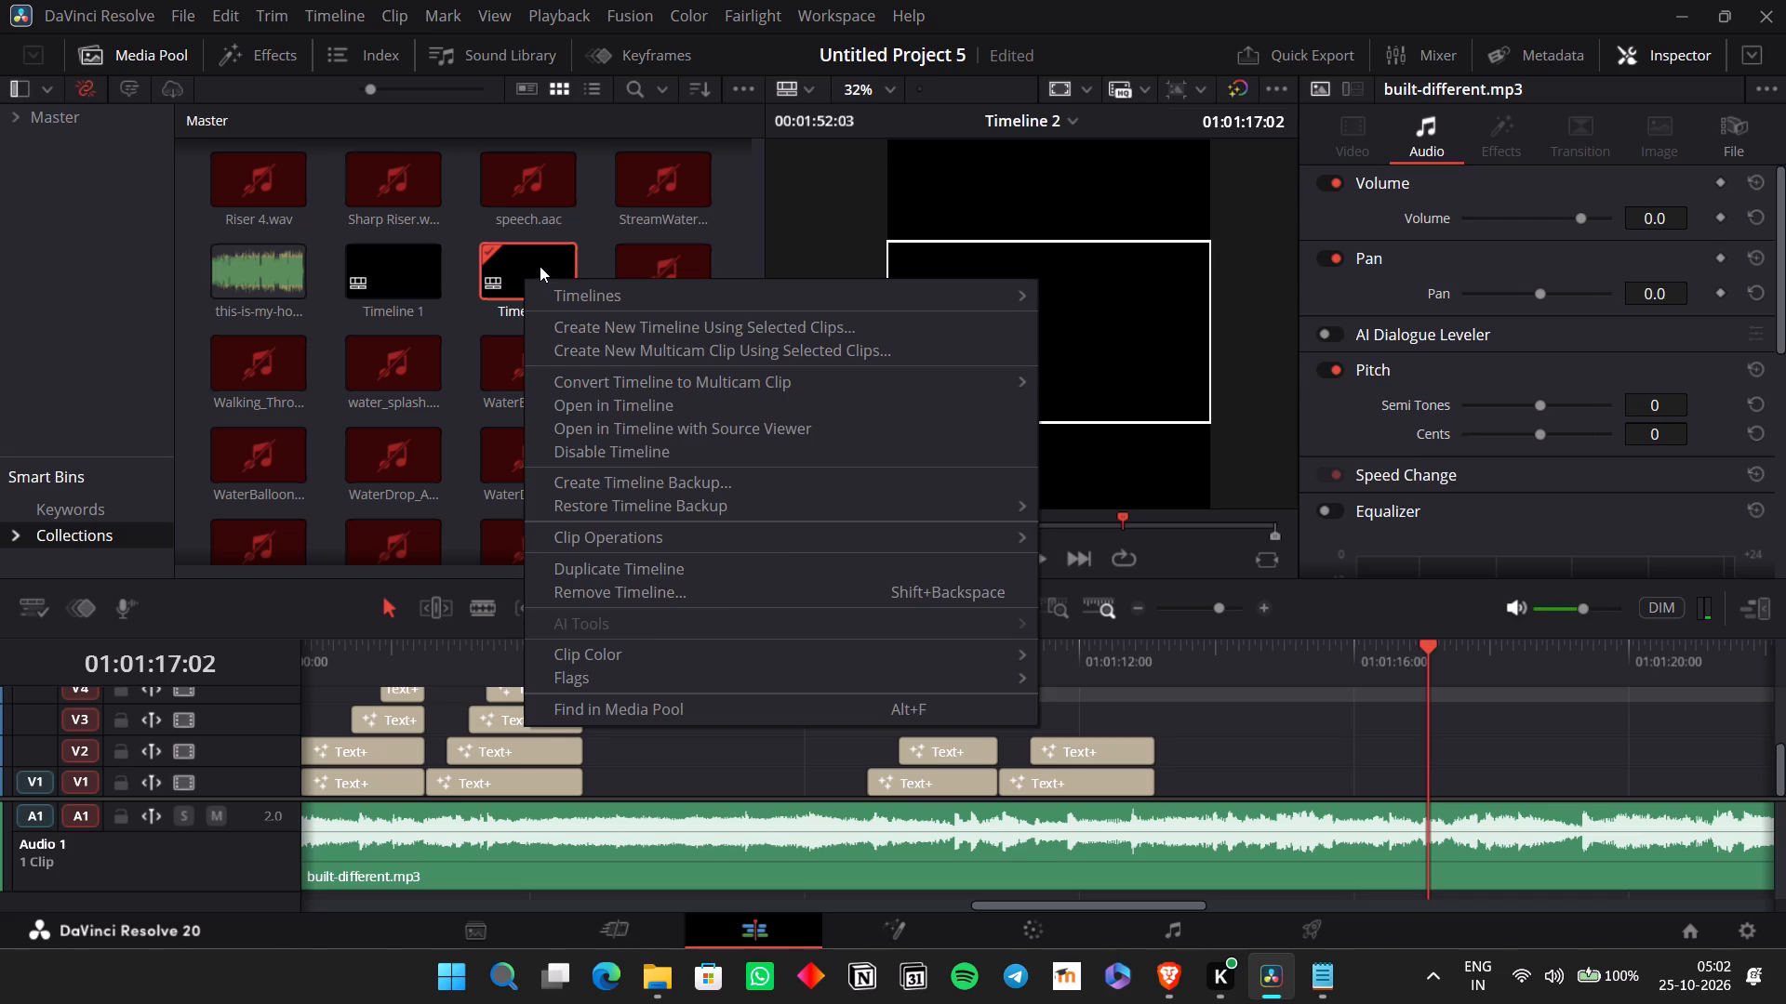
{"action": "triple_click", "coordinate": [540, 266]}
{"action": "left_click", "coordinate": [540, 266]}
{"action": "right_click", "coordinate": [539, 264]}
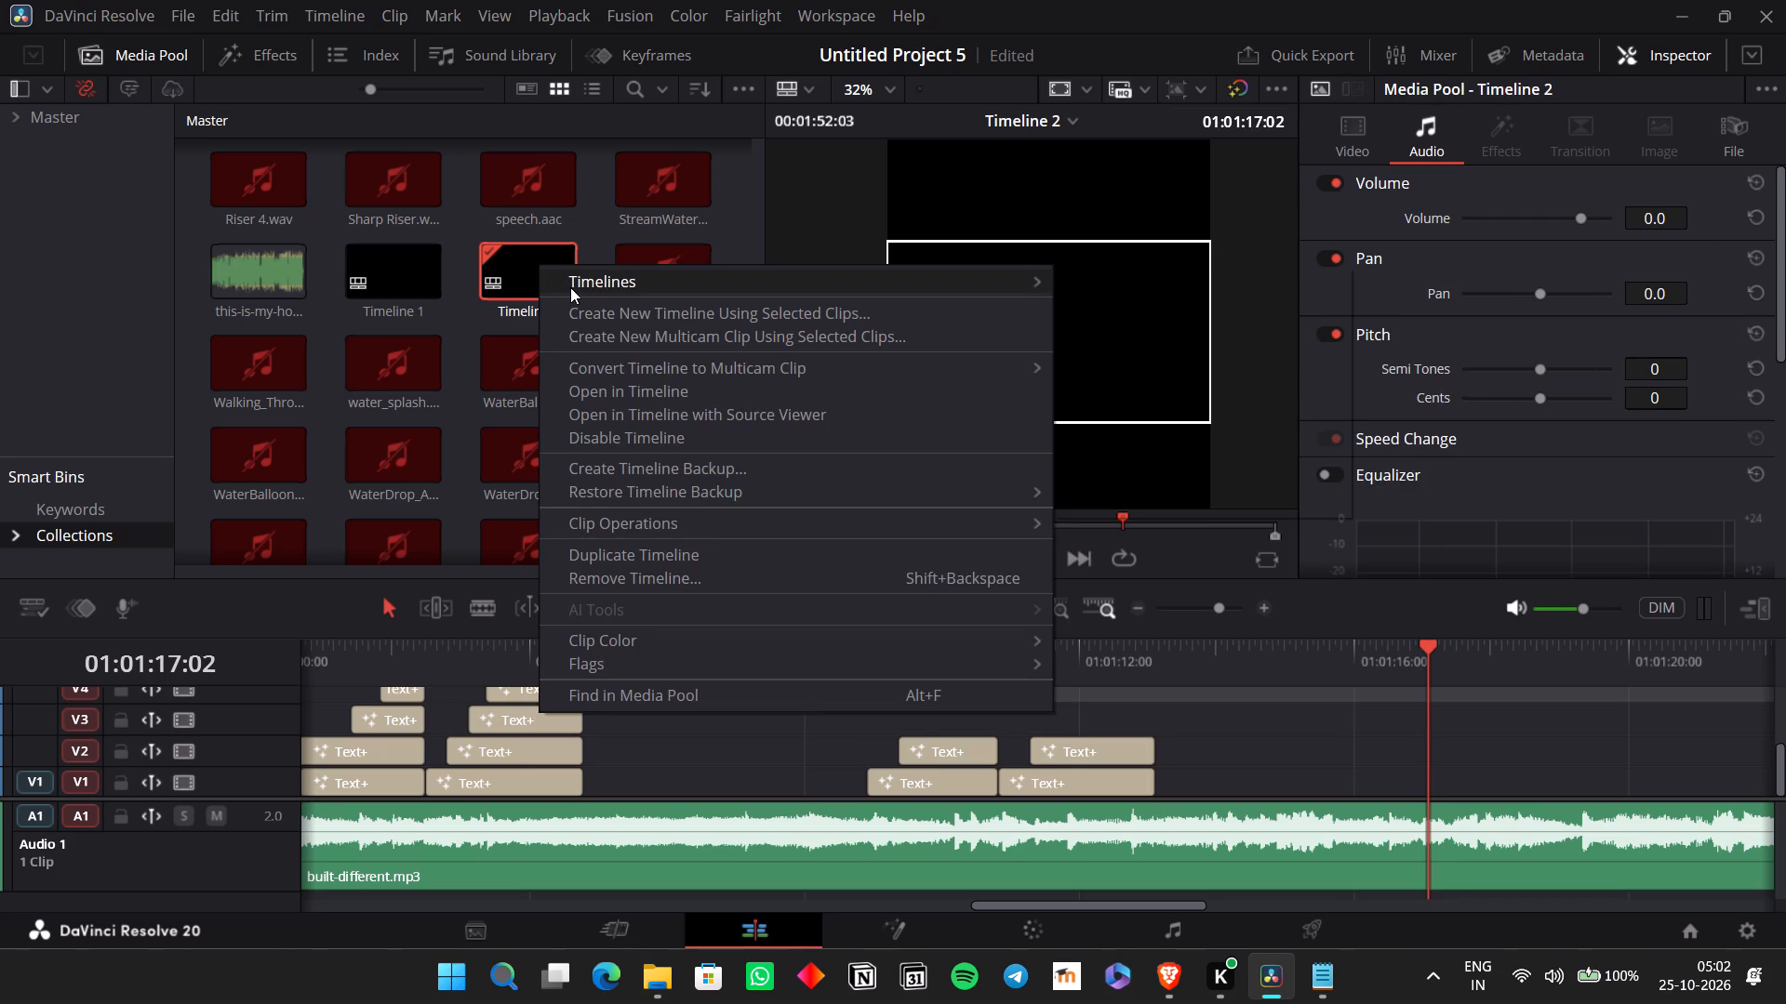
{"action": "left_click", "coordinate": [633, 399]}
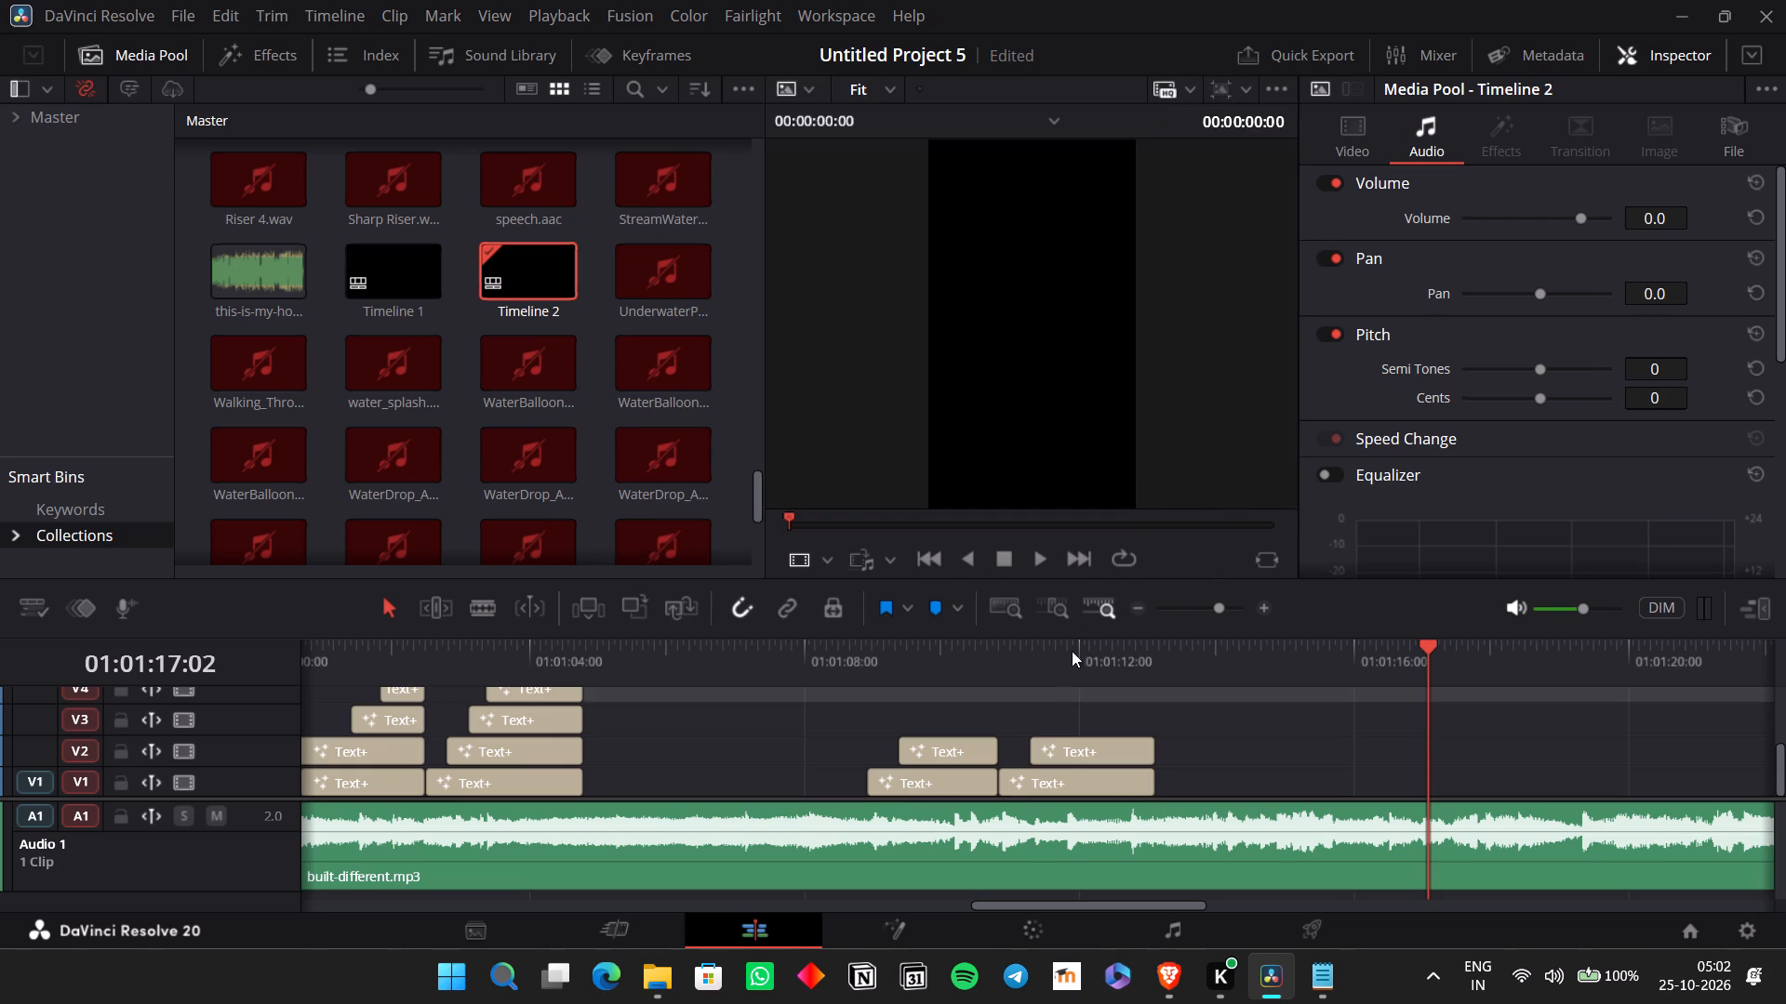
Try to play Timeline 2 from the source viewer, and select Timeline 1 in the Collections smart bin.
{"action": "left_click", "coordinate": [1034, 559]}
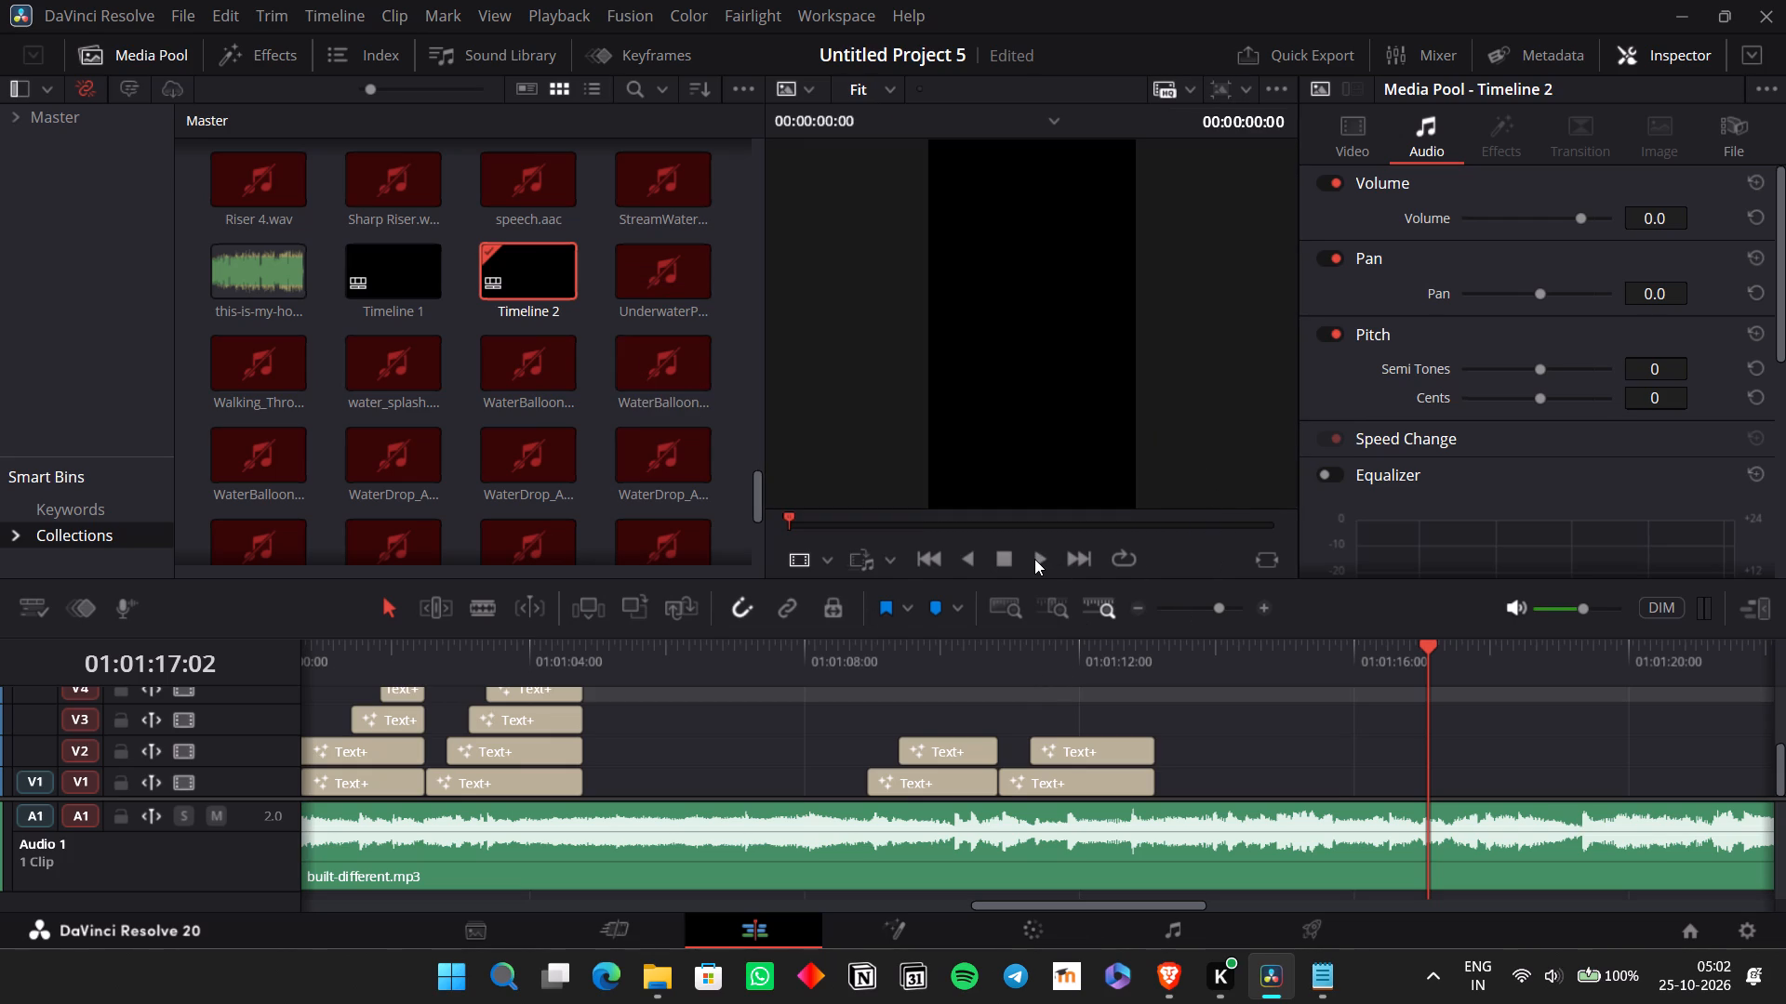
{"action": "left_click", "coordinate": [1033, 559]}
{"action": "left_click", "coordinate": [1040, 561]}
{"action": "left_click", "coordinate": [532, 292]}
{"action": "left_click", "coordinate": [379, 286]}
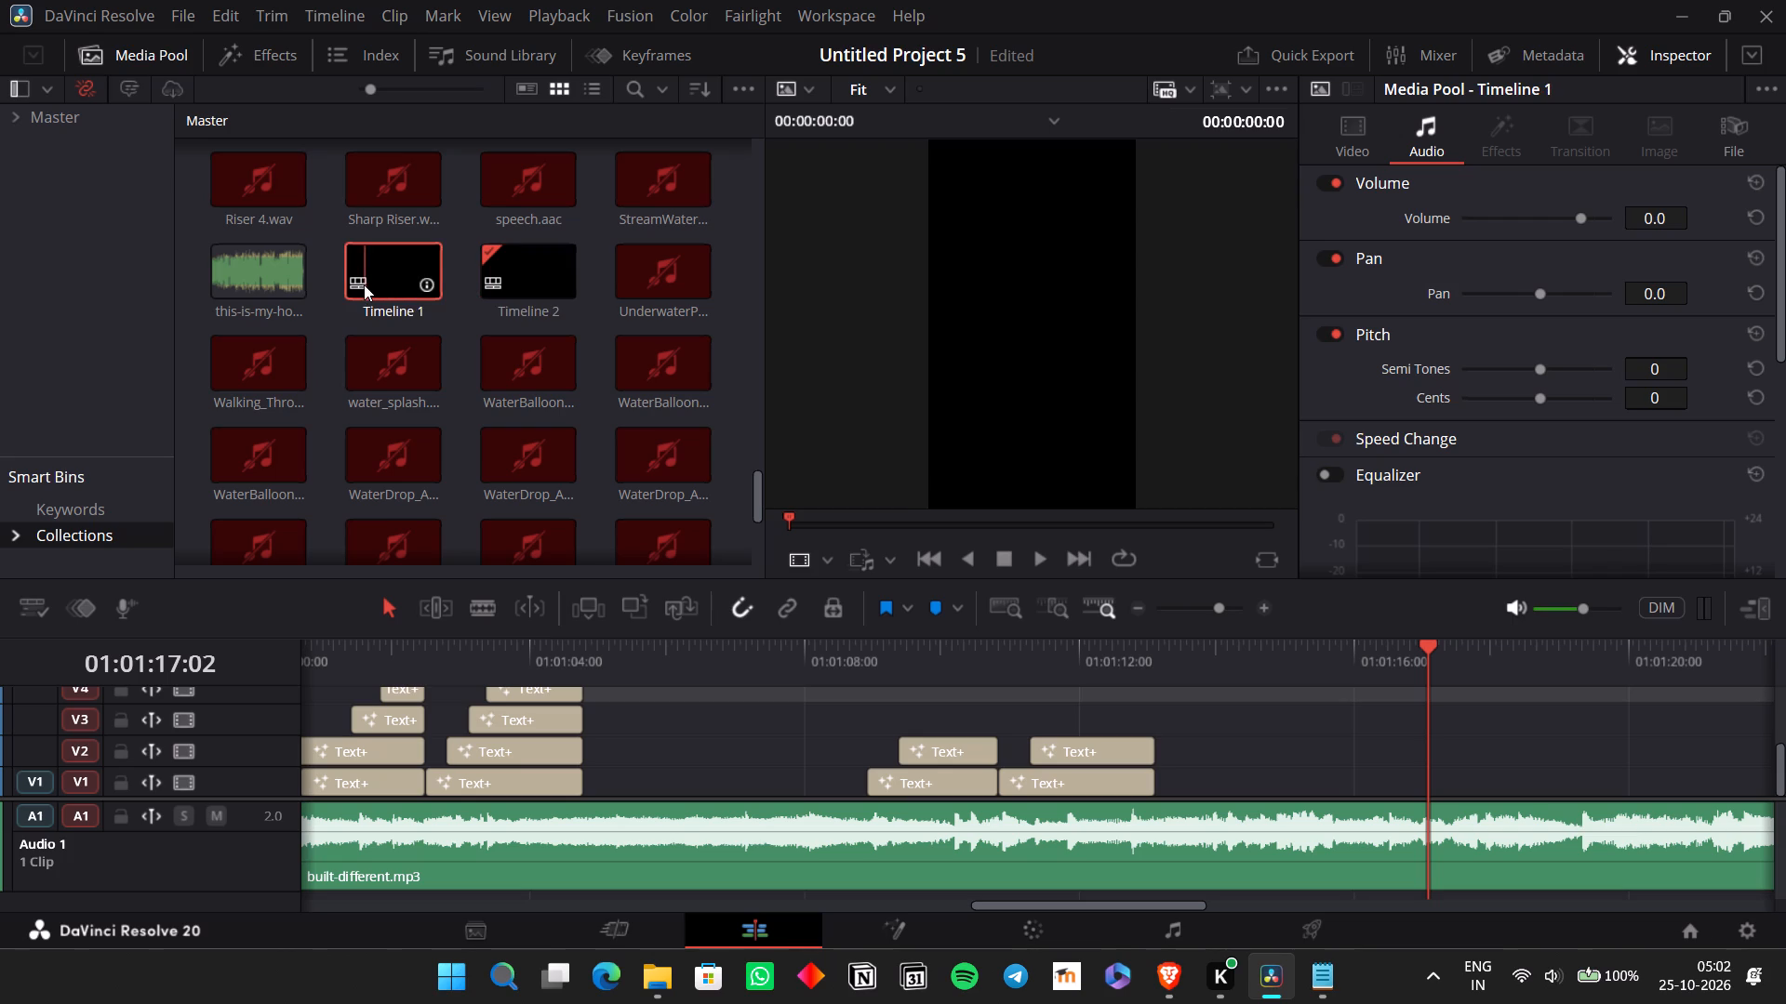
Place the playhead at 01:01:09:09 on the "Heavy Weight" titles in Timeline 2 and save the project.
{"action": "left_click", "coordinate": [911, 665]}
{"action": "scroll", "coordinate": [942, 667], "scroll_direction": "right", "scroll_amount": 1}
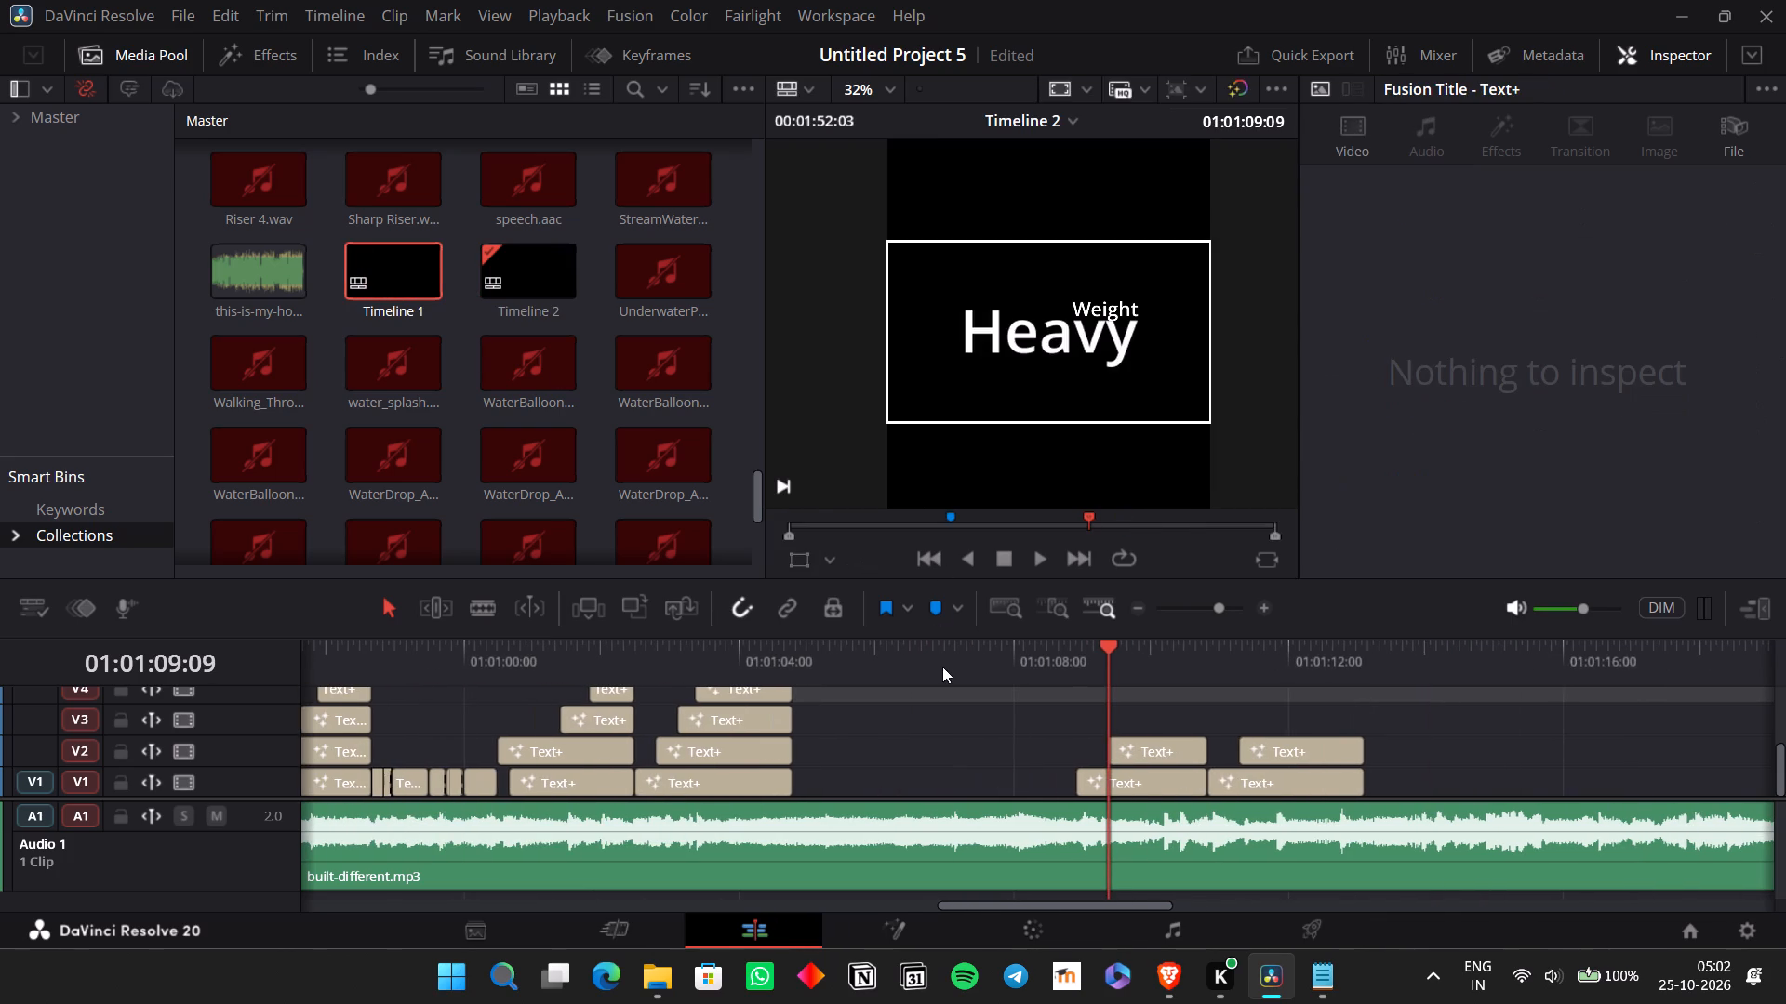
{"action": "scroll", "coordinate": [942, 667], "scroll_direction": "right", "scroll_amount": 1}
{"action": "key", "text": "ctrl+s"}
Examine the arrangement of the Text+ titles along Timeline 2, including the gaps around the bridge titles.
{"action": "scroll", "coordinate": [965, 675], "scroll_direction": "right", "scroll_amount": 3}
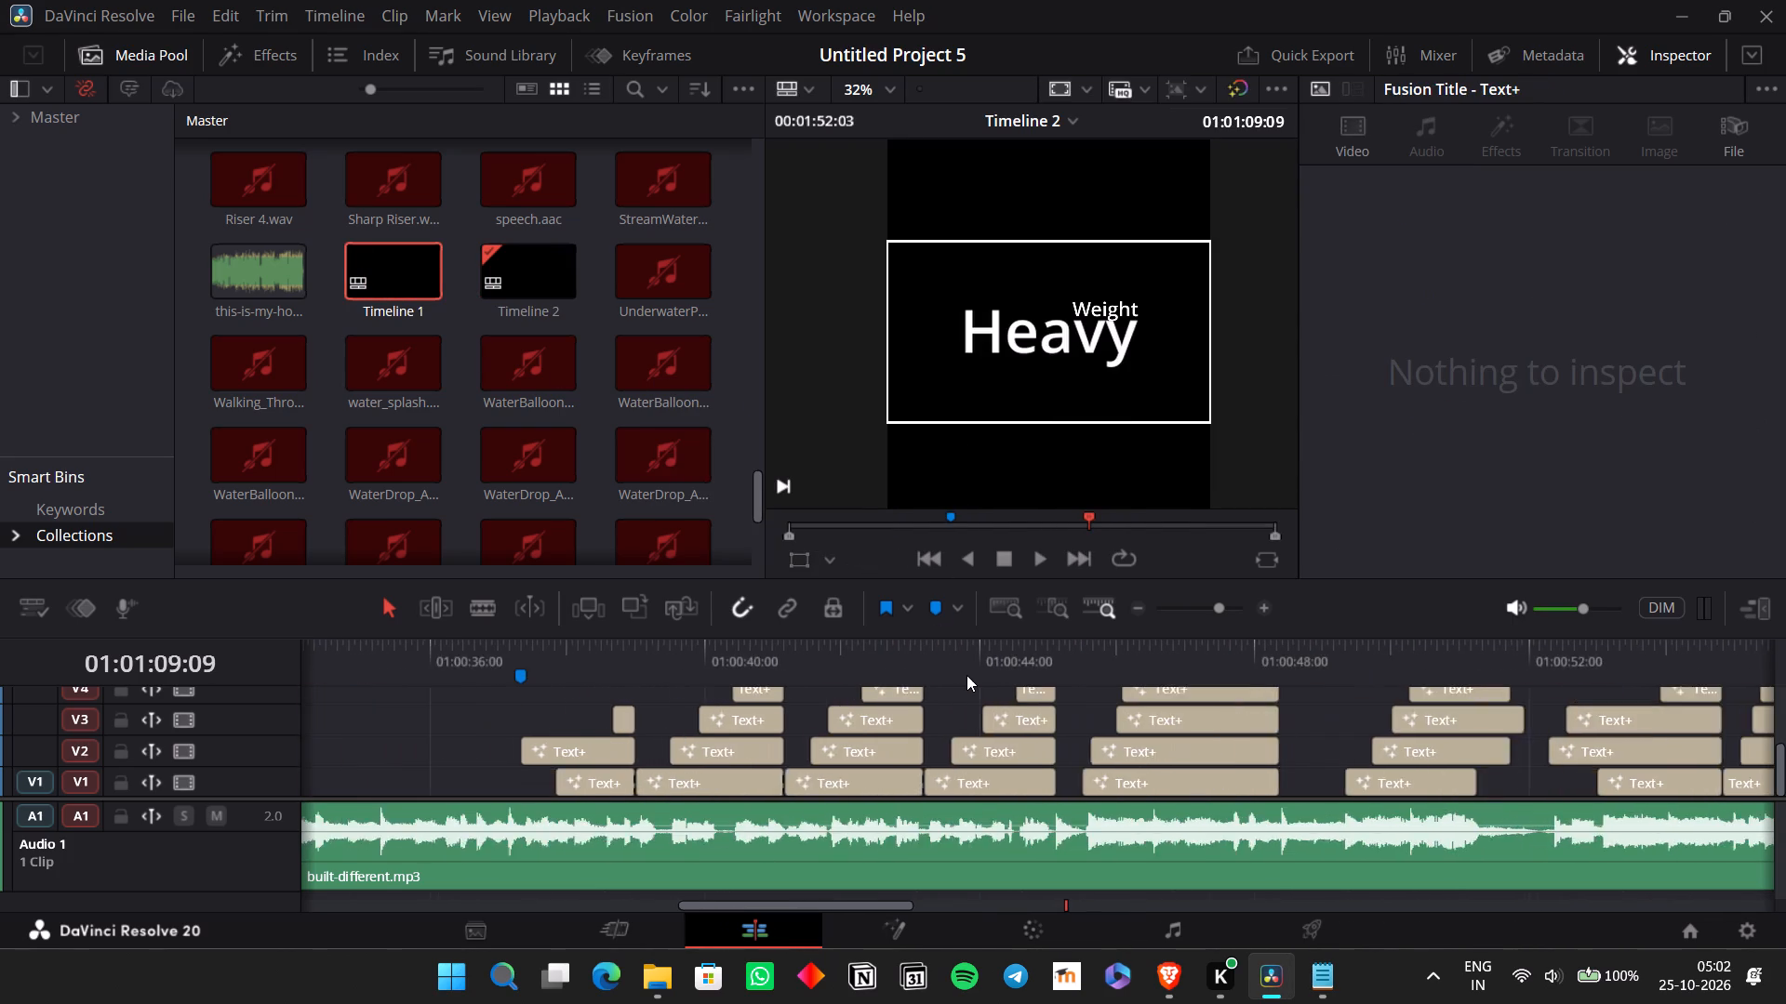
{"action": "scroll", "coordinate": [966, 675], "scroll_direction": "right", "scroll_amount": 3}
{"action": "left_click", "coordinate": [1136, 612]}
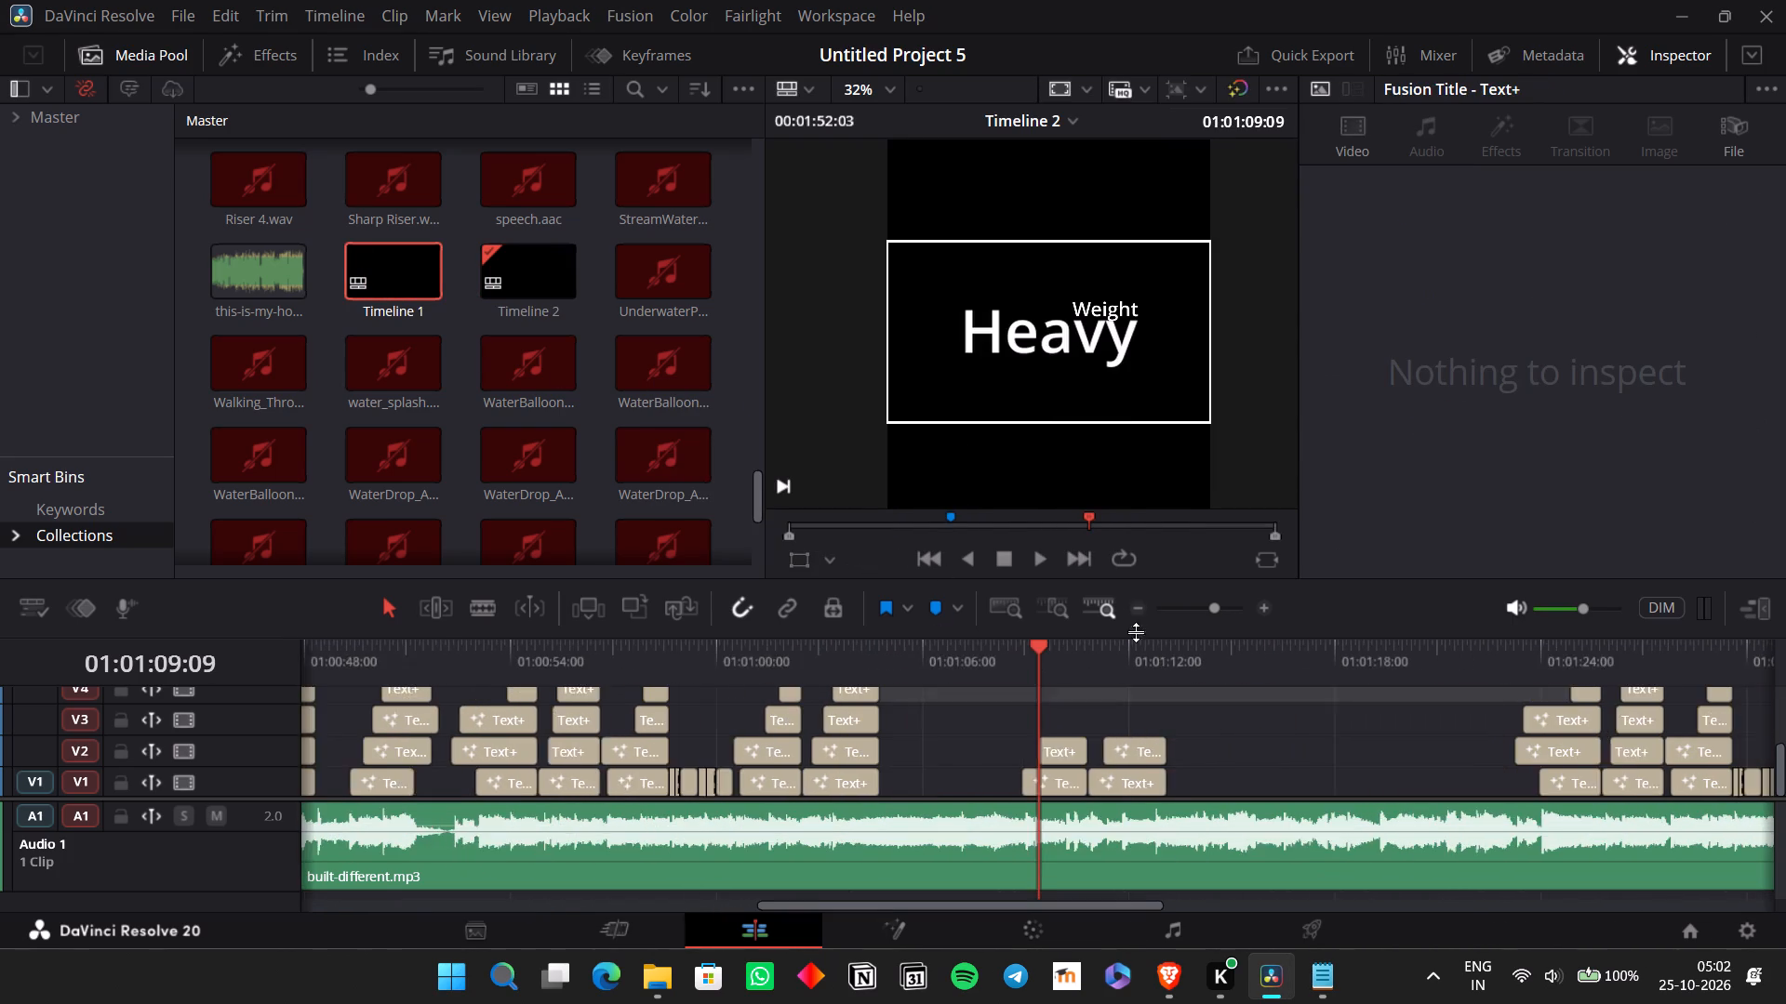
{"action": "scroll", "coordinate": [1136, 665], "scroll_direction": "right", "scroll_amount": 5}
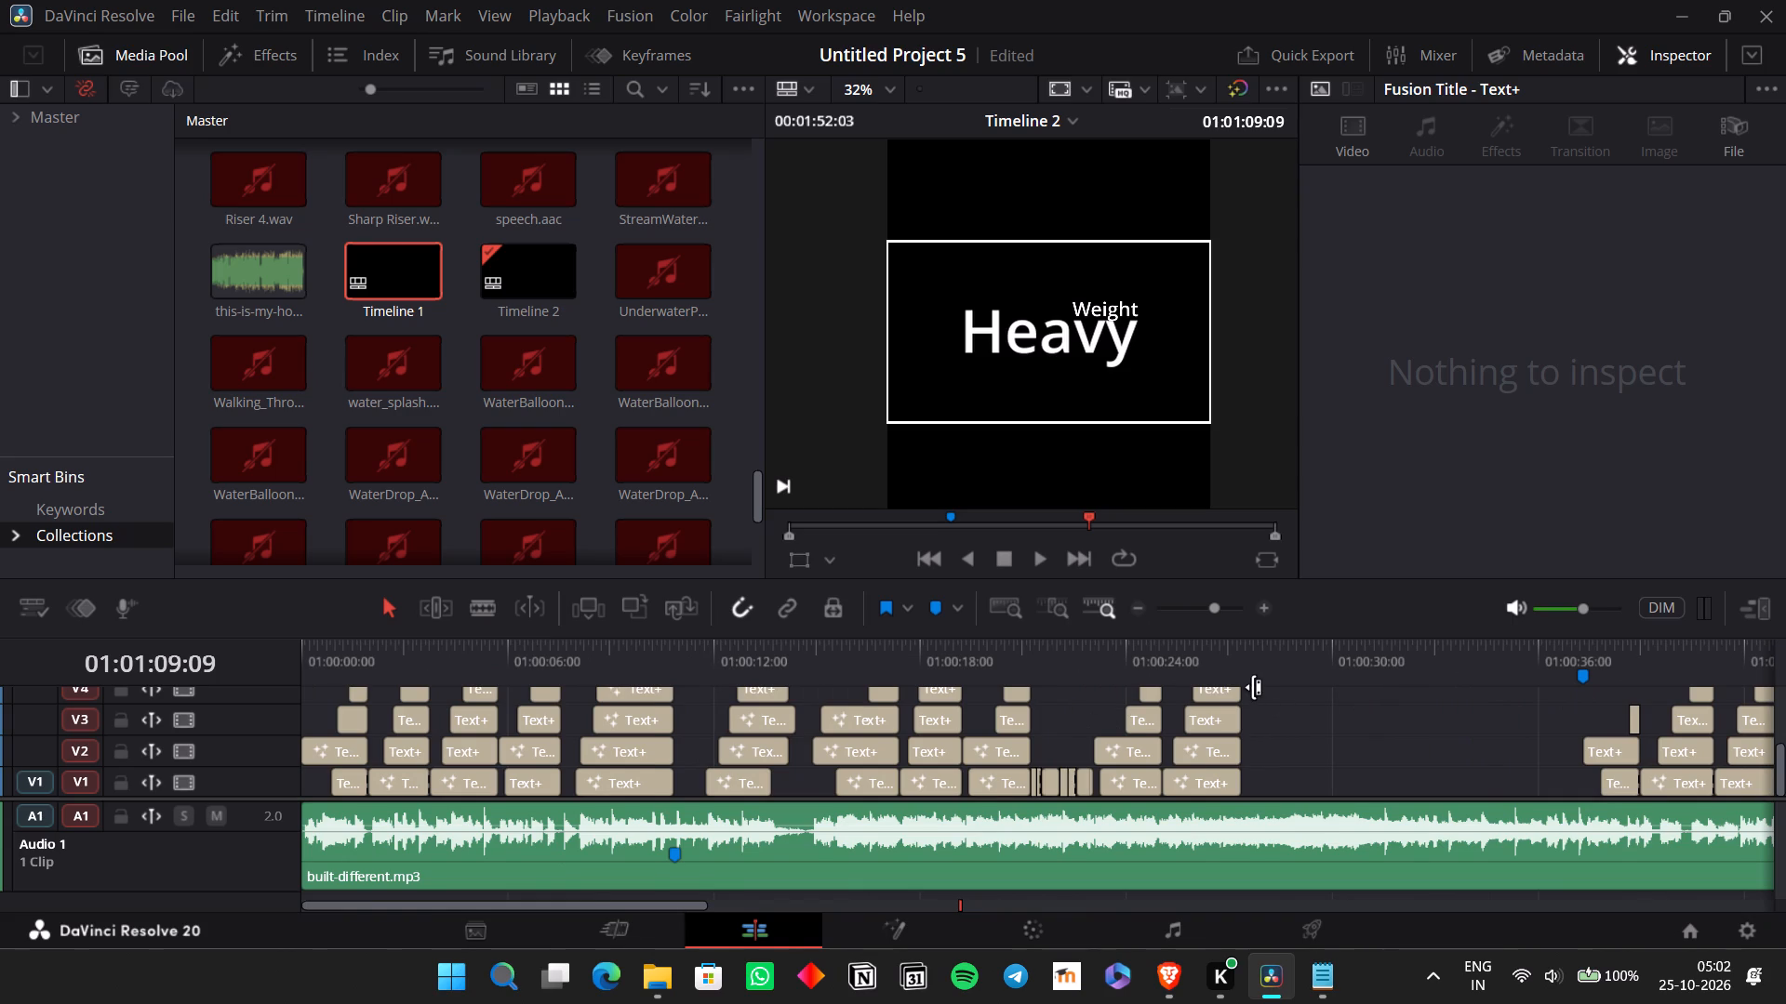
{"action": "scroll", "coordinate": [1253, 687], "scroll_direction": "left", "scroll_amount": 3}
{"action": "scroll", "coordinate": [1253, 687], "scroll_direction": "right", "scroll_amount": 1}
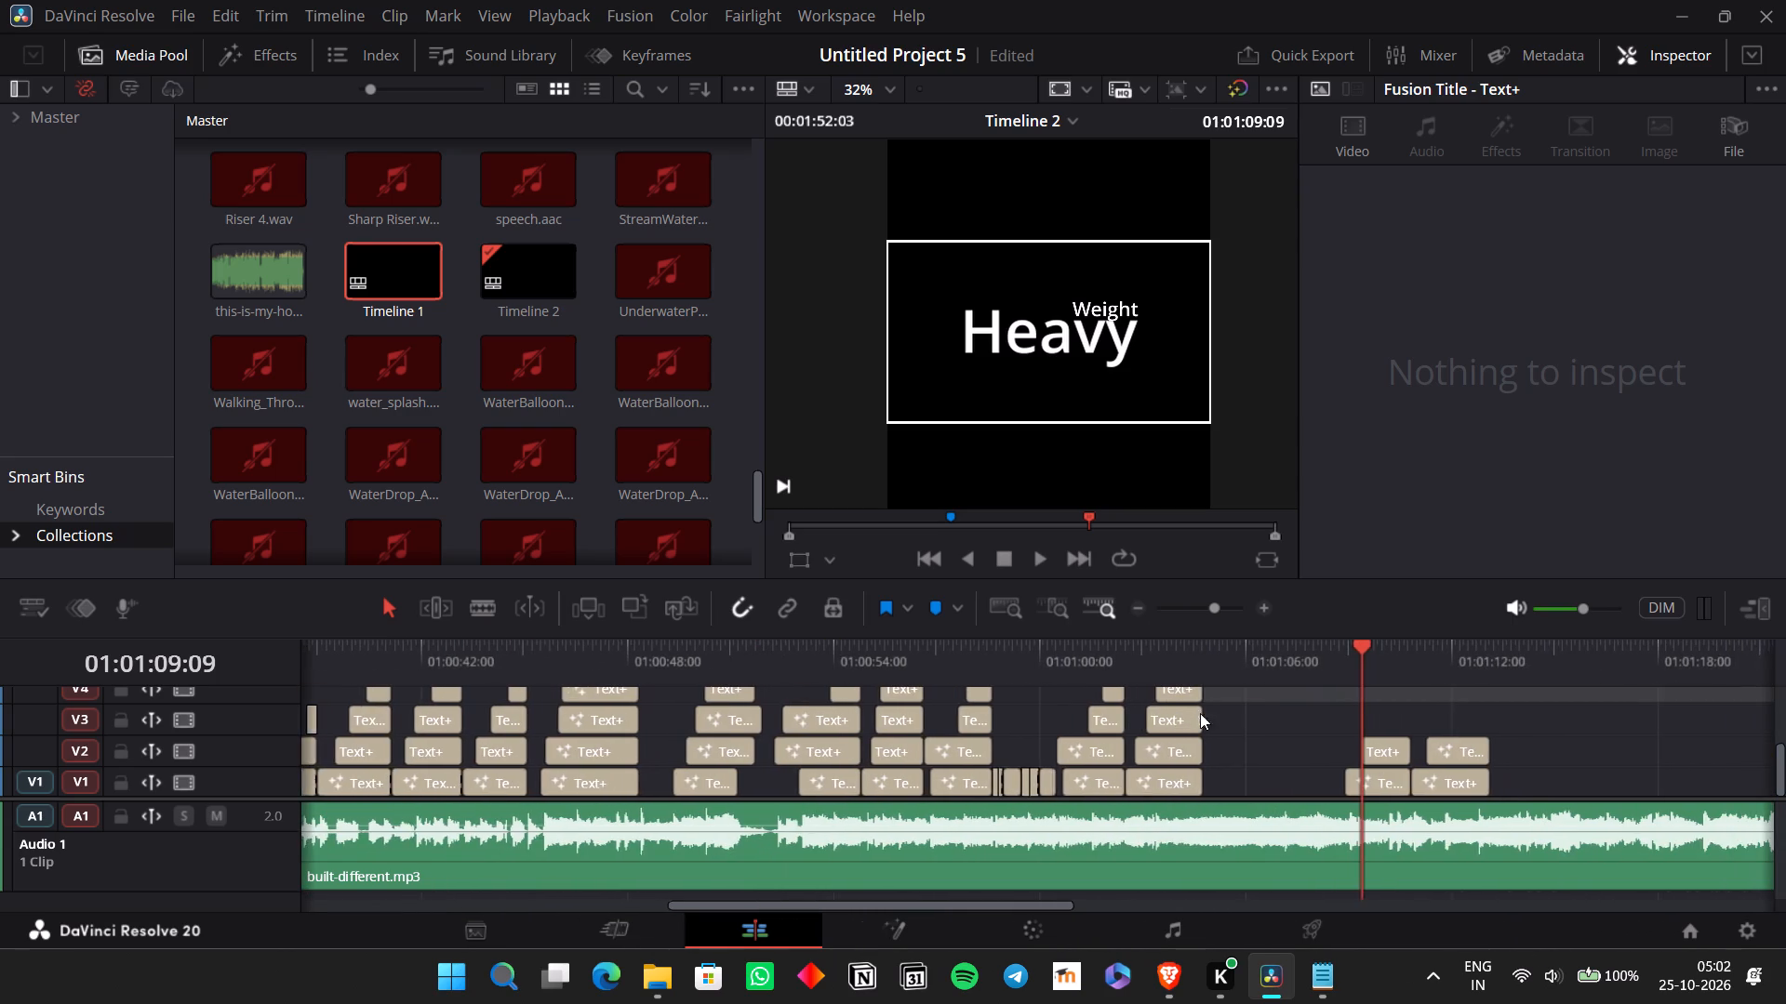
{"action": "scroll", "coordinate": [1200, 713], "scroll_direction": "right", "scroll_amount": 1}
{"action": "scroll", "coordinate": [1198, 715], "scroll_direction": "left", "scroll_amount": 1}
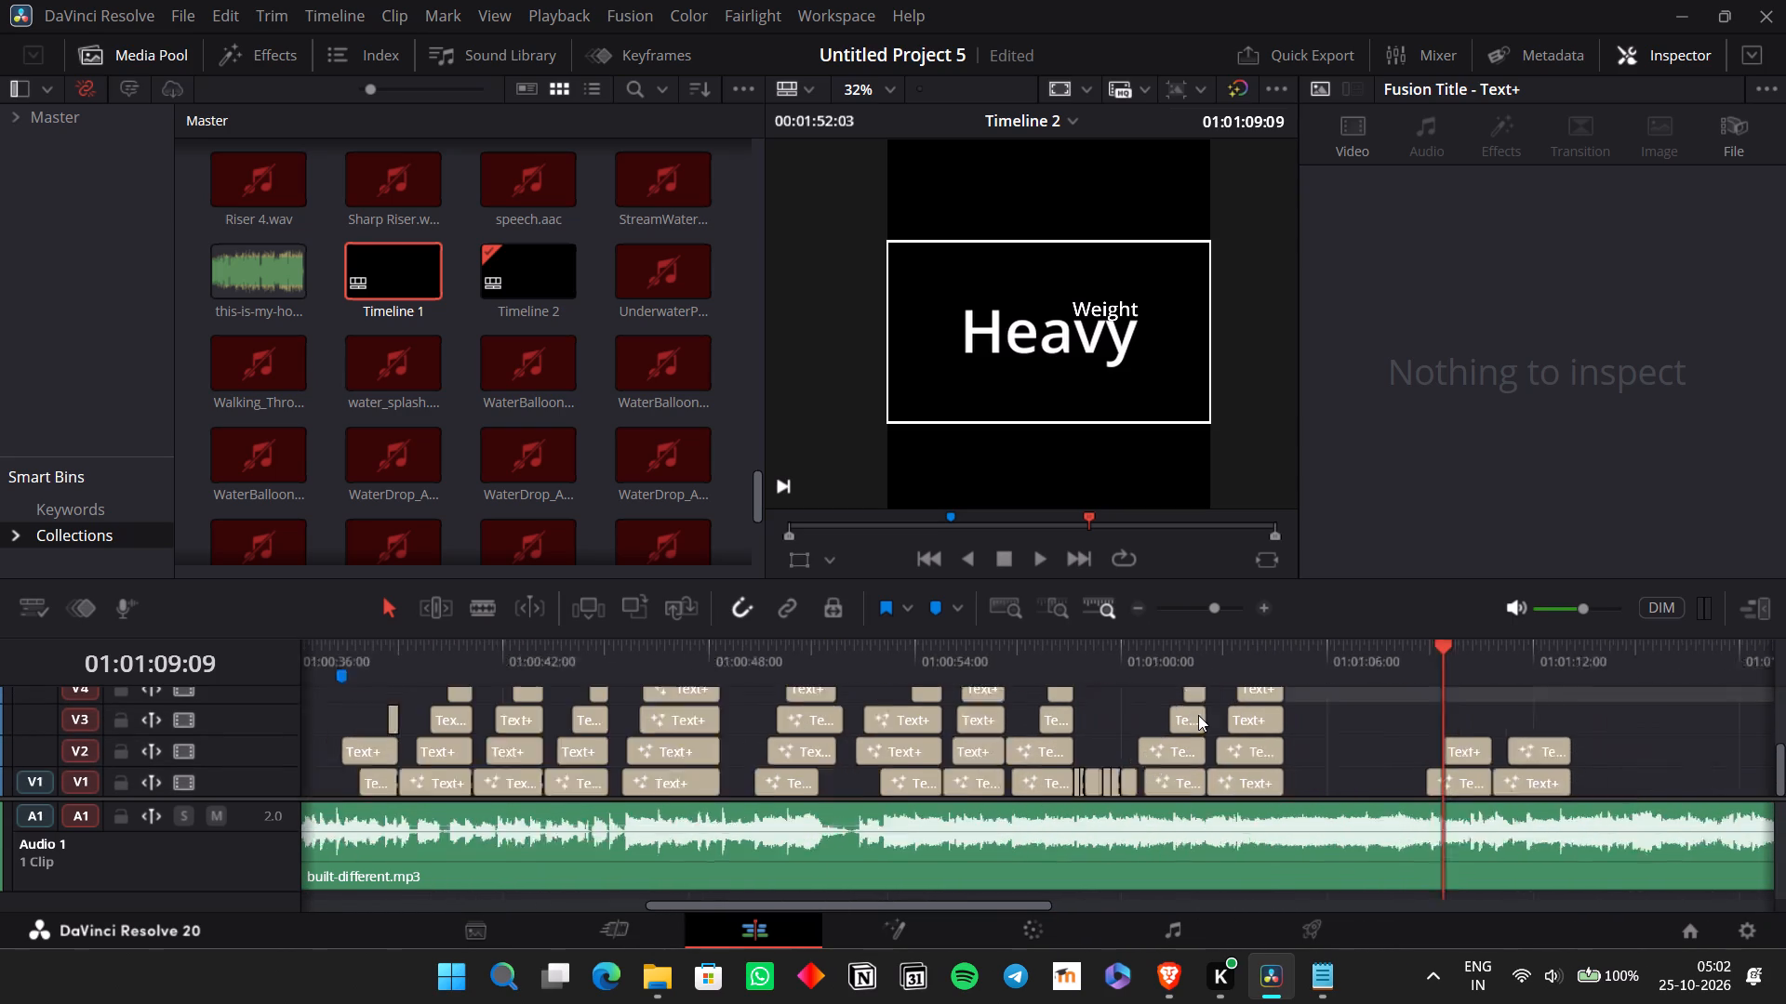
{"action": "scroll", "coordinate": [1198, 715], "scroll_direction": "left", "scroll_amount": 1}
Play Timeline 2 from 01:01:08:01 through the "Heavy Weight" titles to the "Steady" title.
{"action": "left_click", "coordinate": [1156, 669]}
{"action": "scroll", "coordinate": [1156, 669], "scroll_direction": "left", "scroll_amount": 1}
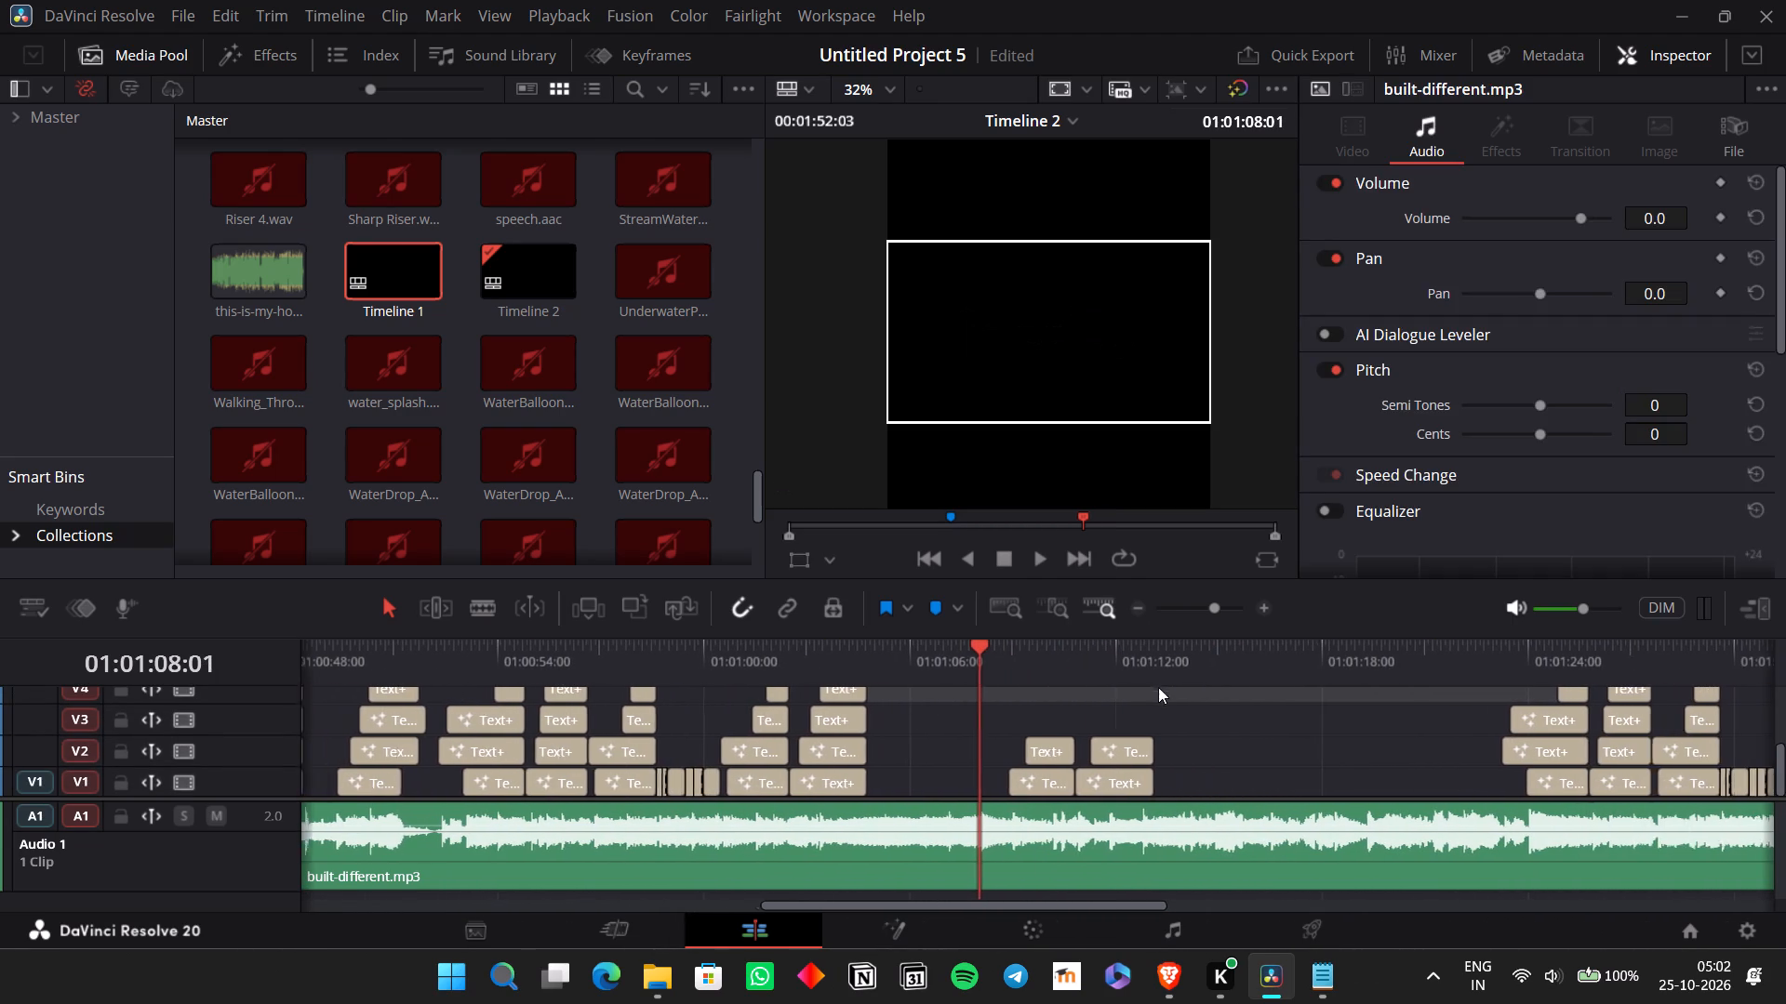
{"action": "scroll", "coordinate": [1158, 687], "scroll_direction": "left", "scroll_amount": 1}
{"action": "left_click", "coordinate": [1248, 746]}
{"action": "key", "text": "space"}
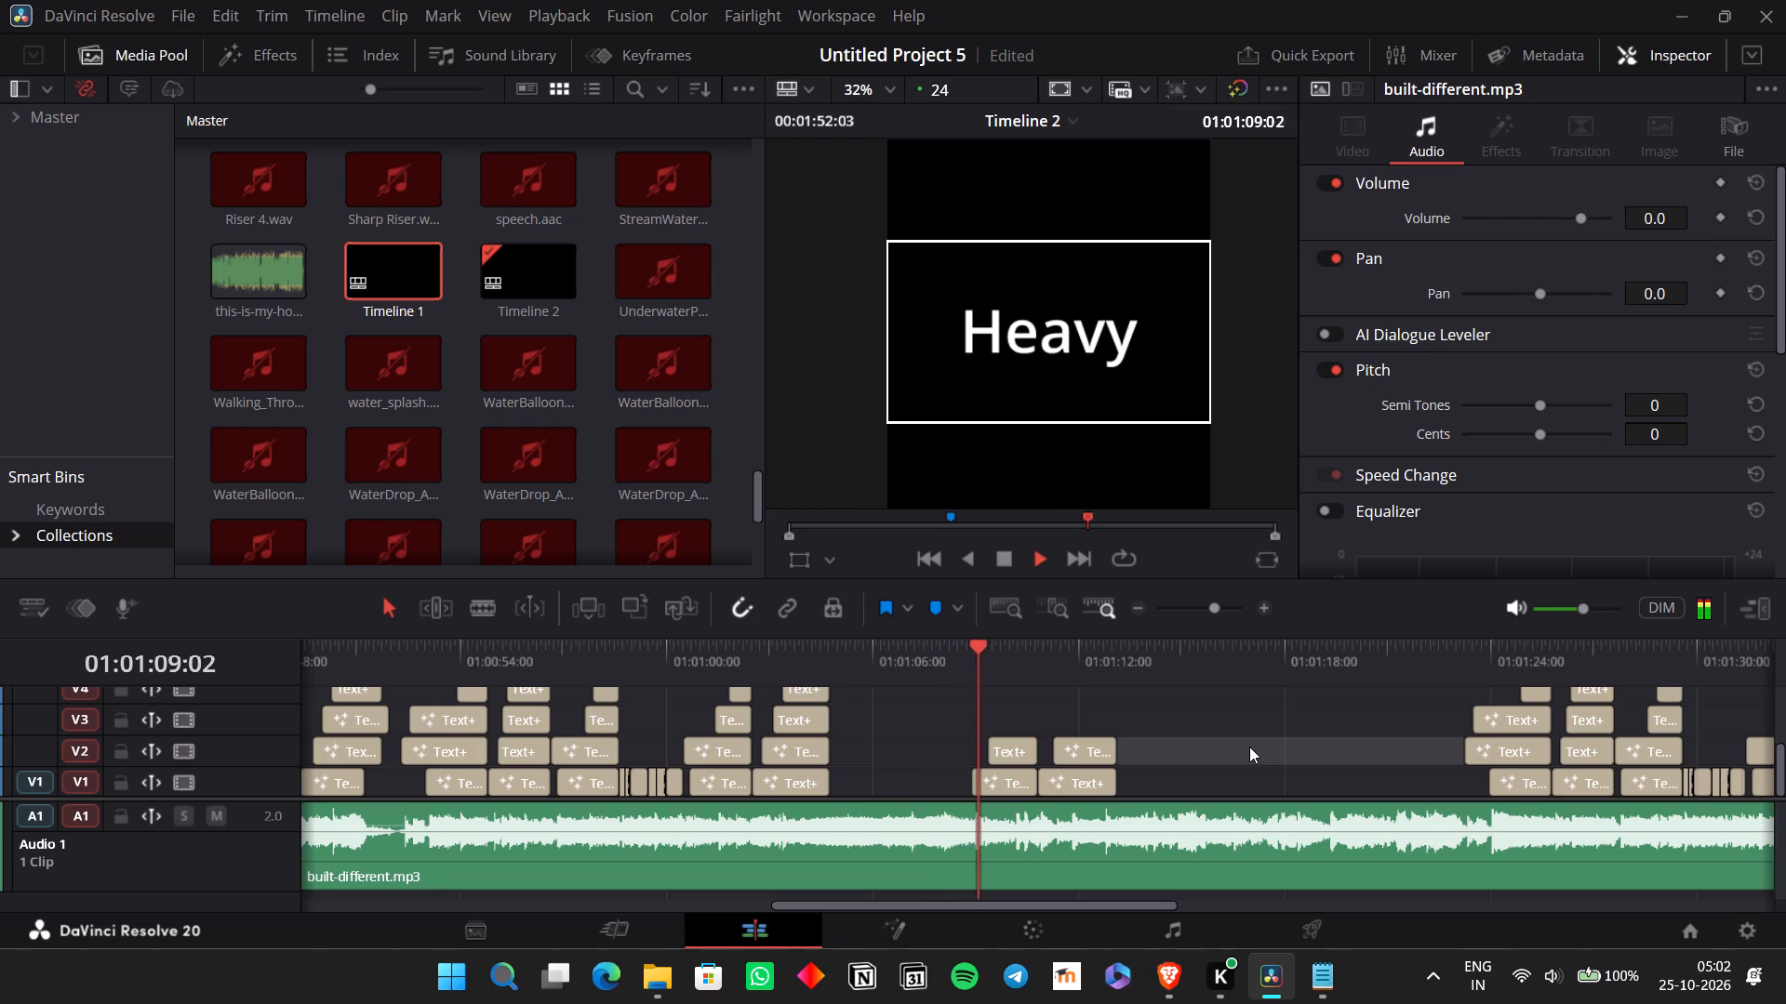
{"action": "key", "text": "space"}
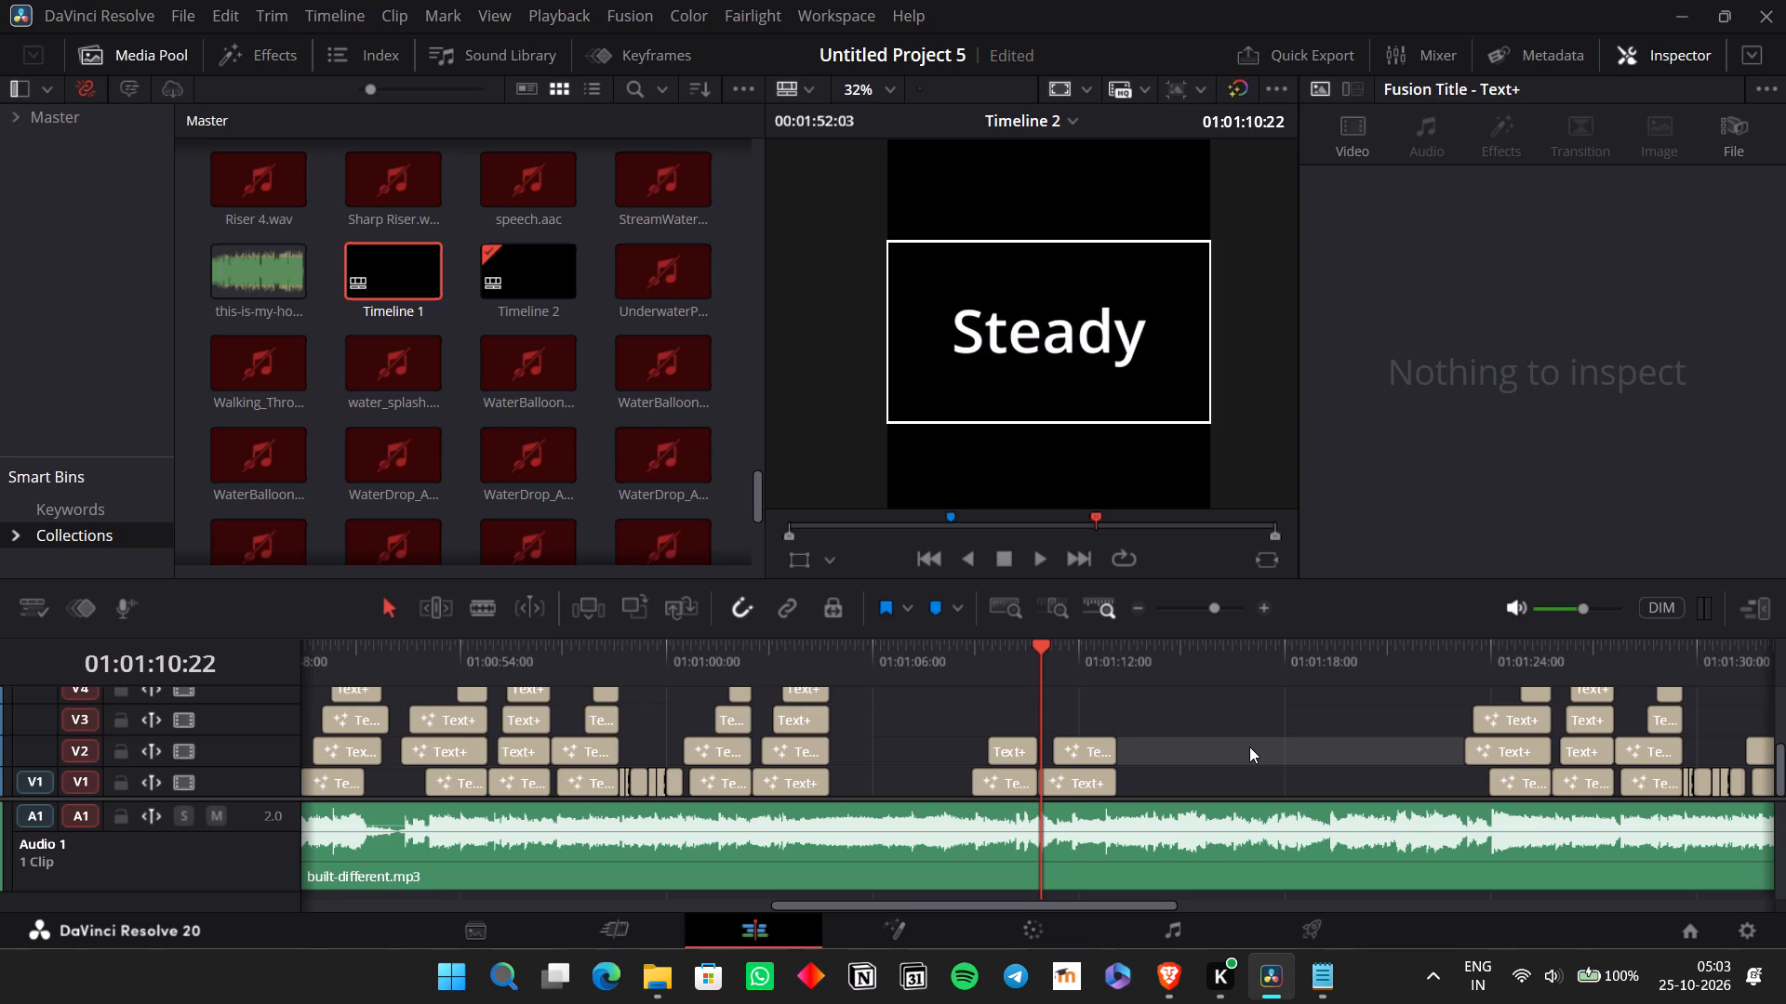
Enlarge the timeline viewer to full height and play the opening titles from the start of Timeline 2.
{"action": "scroll", "coordinate": [1249, 746], "scroll_direction": "left", "scroll_amount": 2}
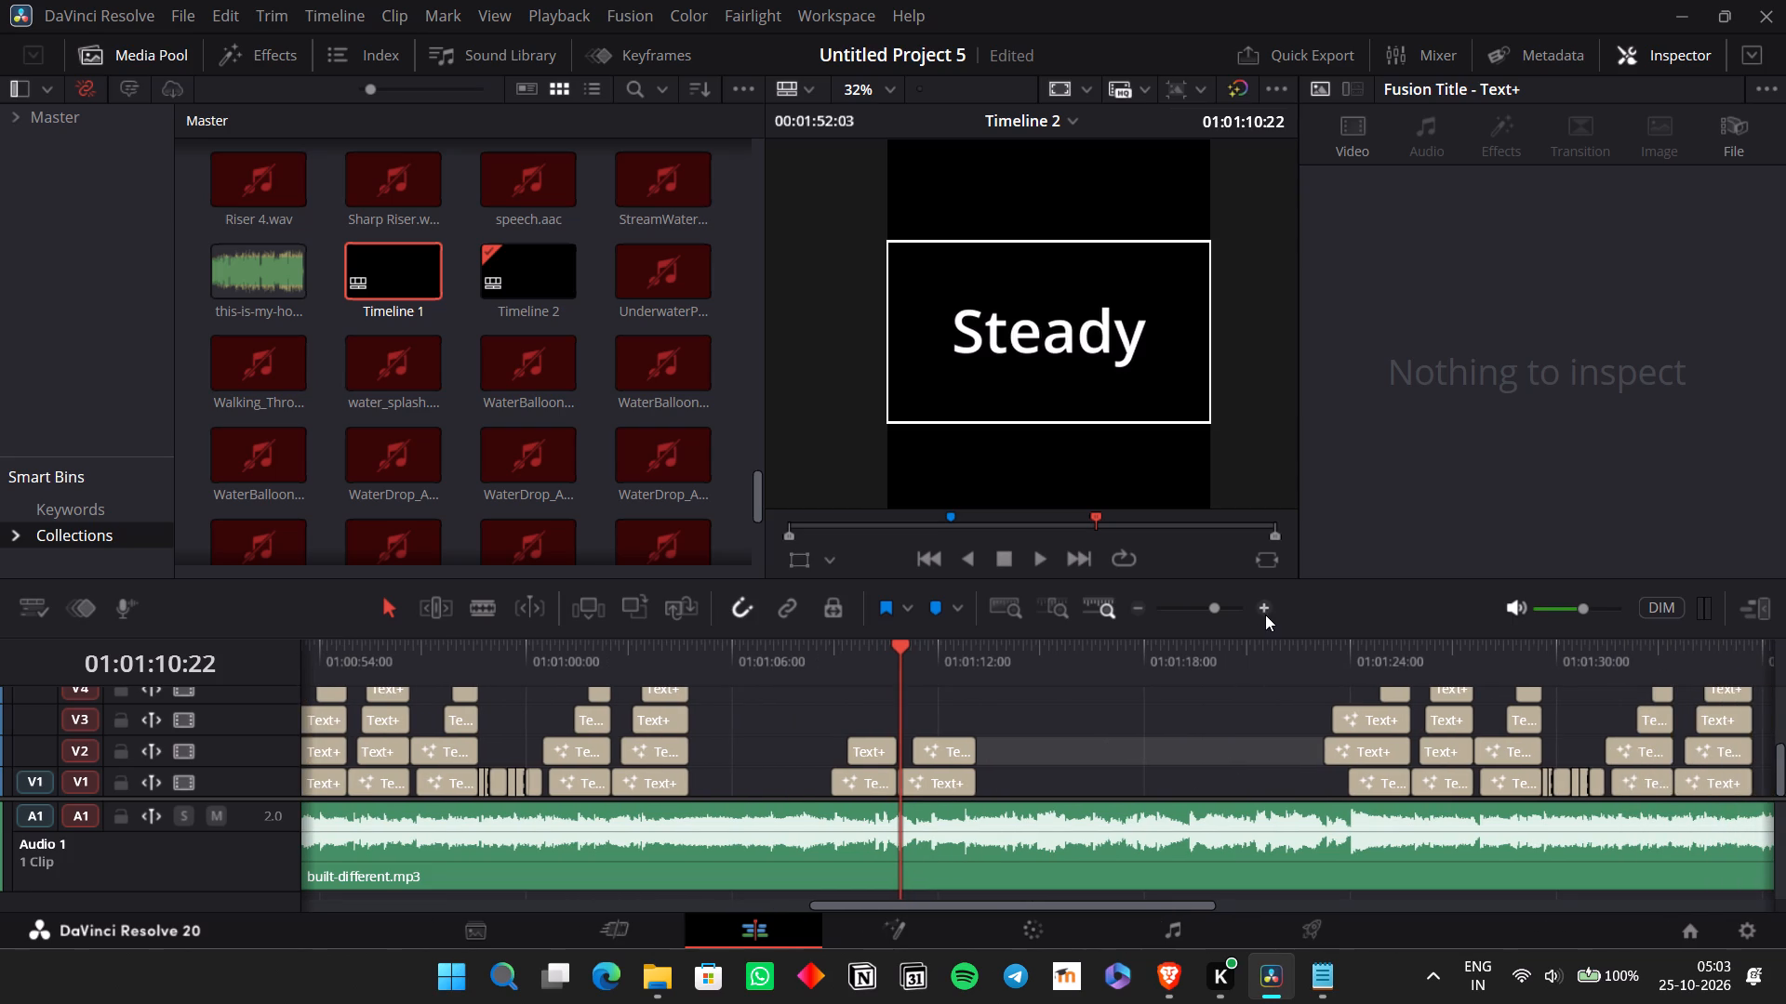
{"action": "left_click", "coordinate": [1265, 614]}
{"action": "scroll", "coordinate": [1231, 691], "scroll_direction": "down", "scroll_amount": 1}
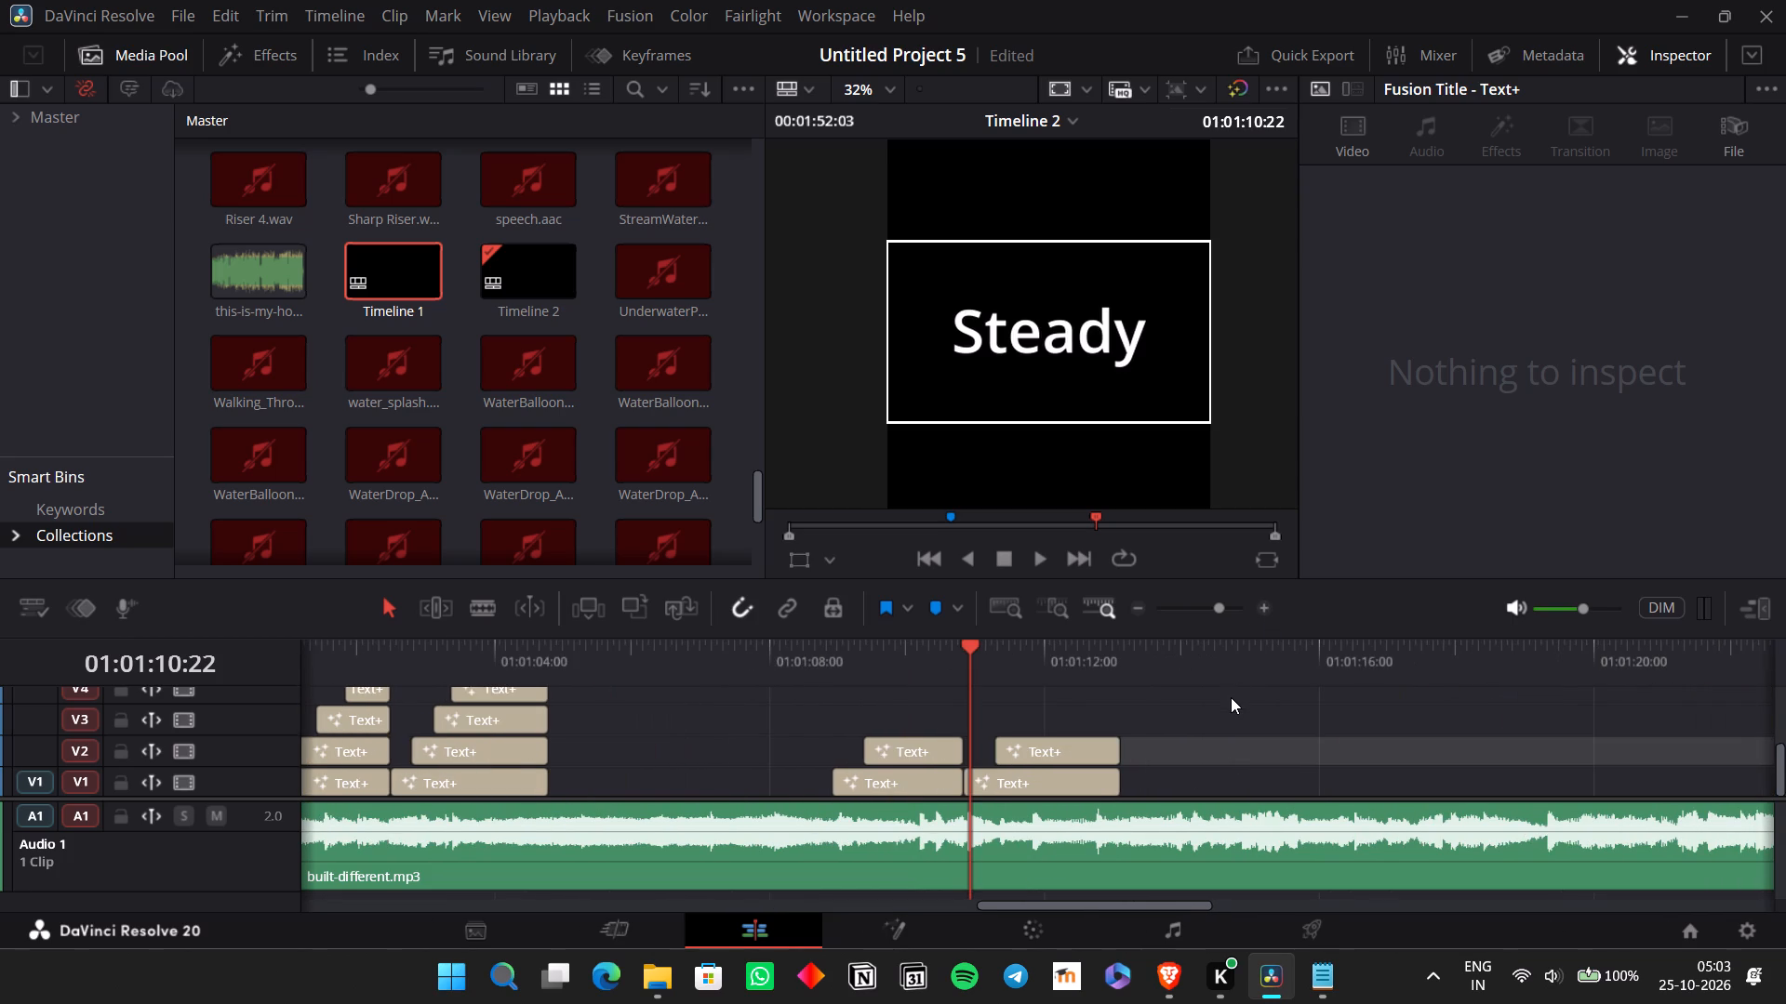
{"action": "scroll", "coordinate": [1231, 697], "scroll_direction": "left", "scroll_amount": 1}
{"action": "left_click", "coordinate": [1751, 601]}
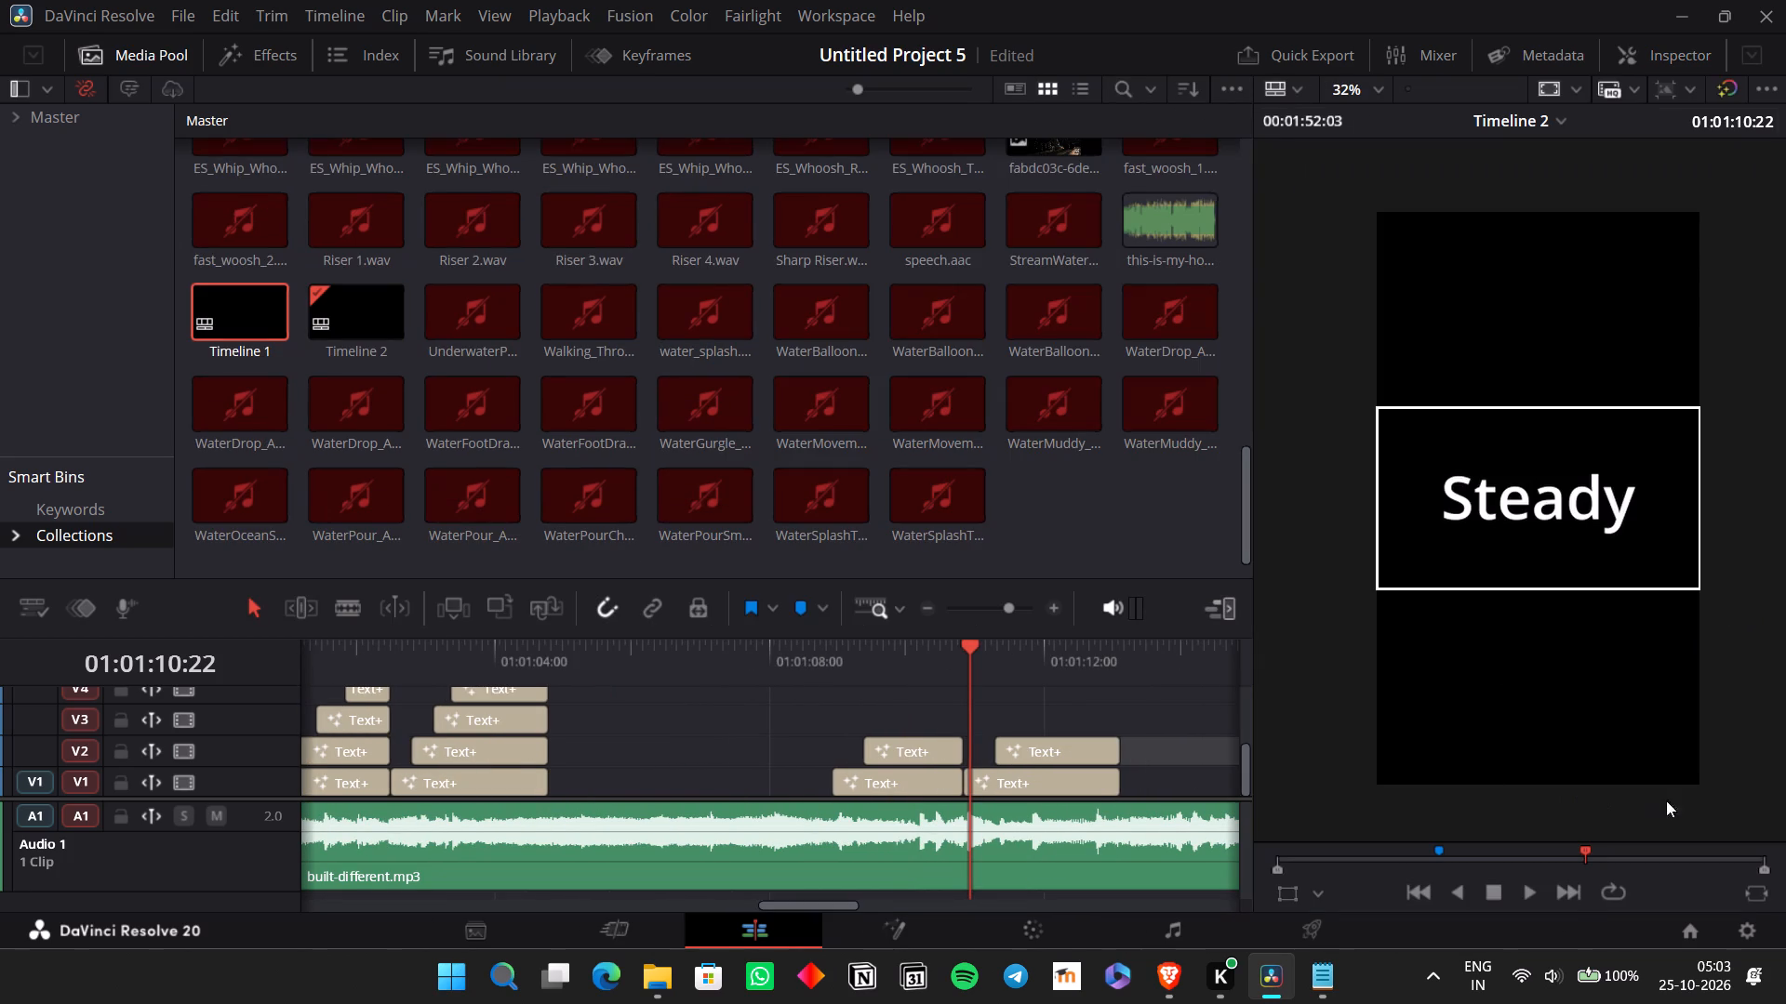
{"action": "left_click_drag", "start_coordinate": [1587, 850], "coordinate": [1463, 850]}
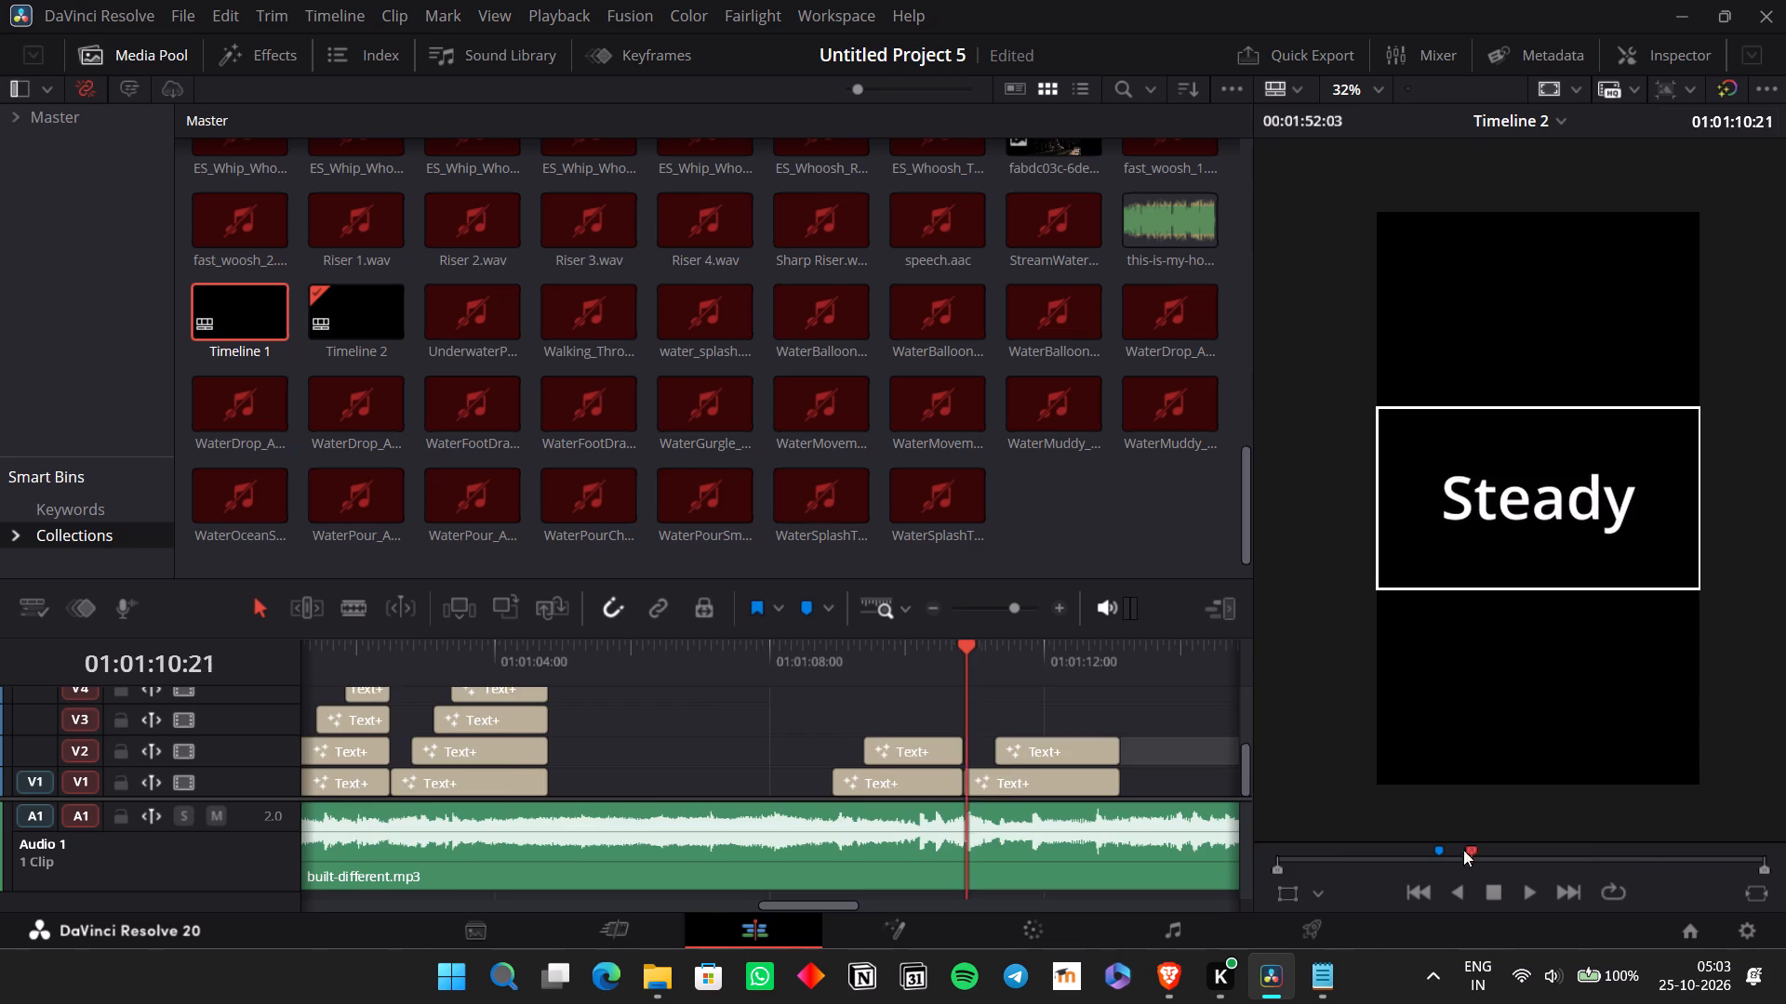
{"action": "left_click_drag", "start_coordinate": [1463, 850], "coordinate": [1243, 846]}
{"action": "key", "text": "space"}
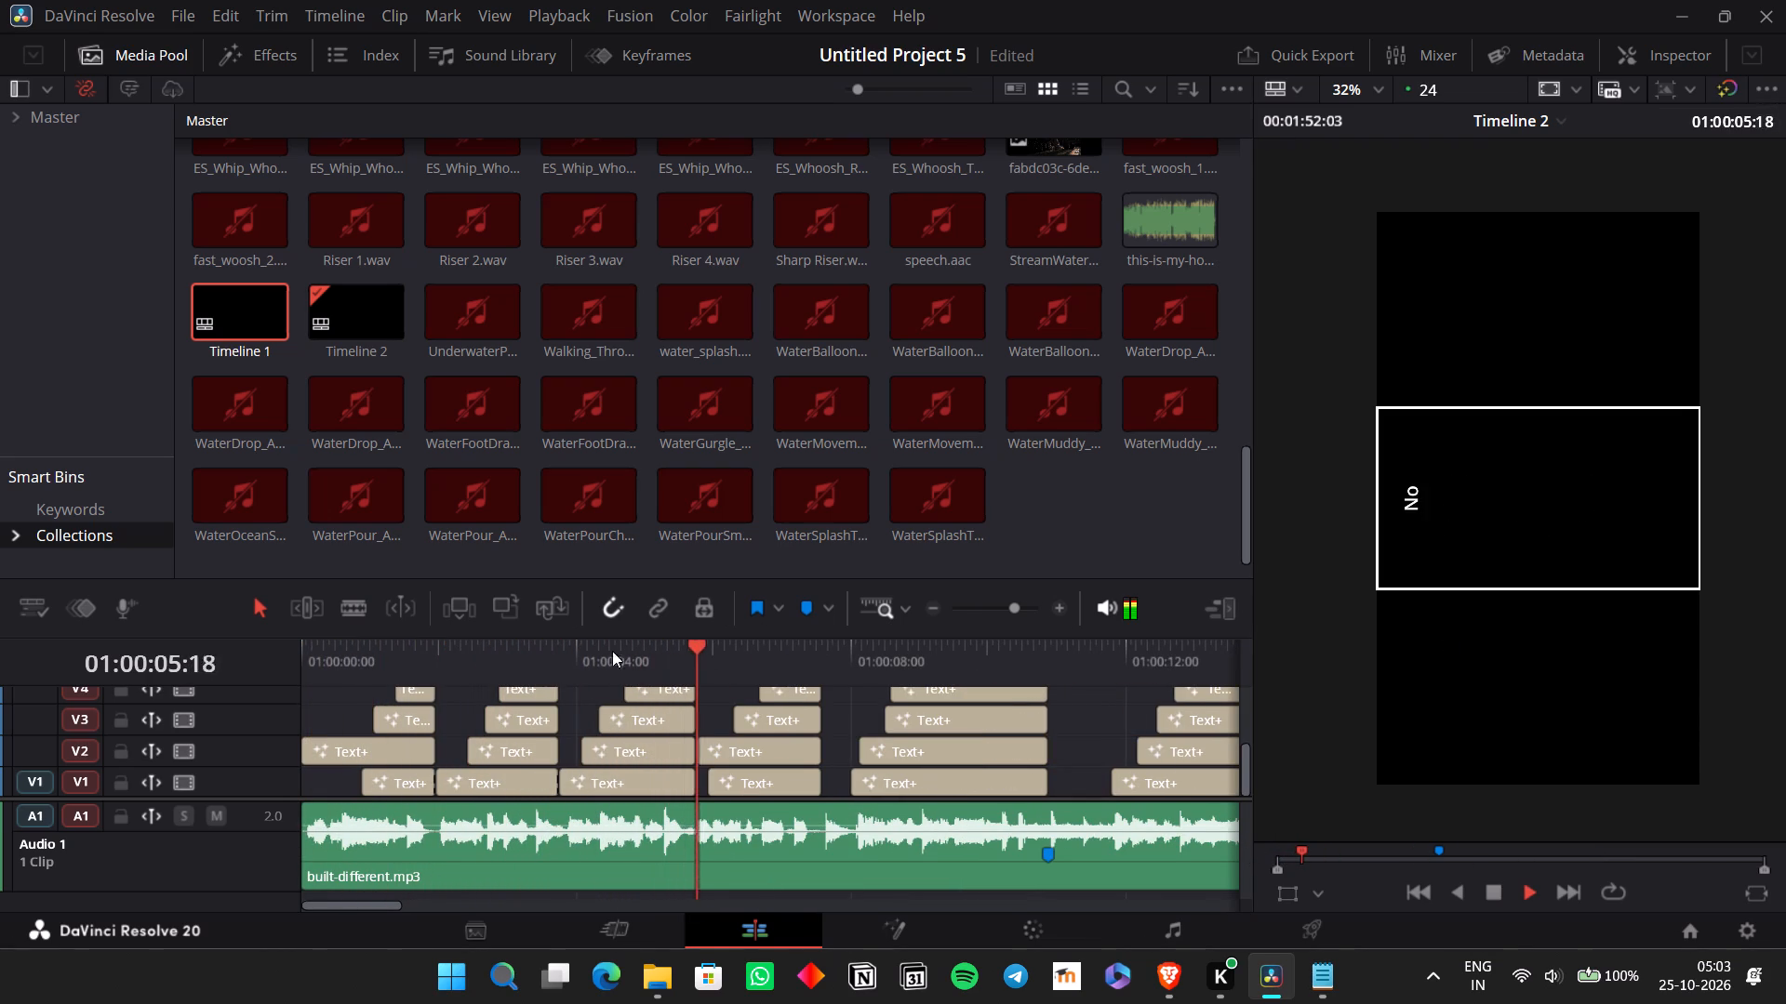
{"action": "key", "text": "space"}
Add a marker at 01:00:03:10 on the "feet" title and another while playing the "Bar is loaded" line.
{"action": "left_click", "coordinate": [491, 664]}
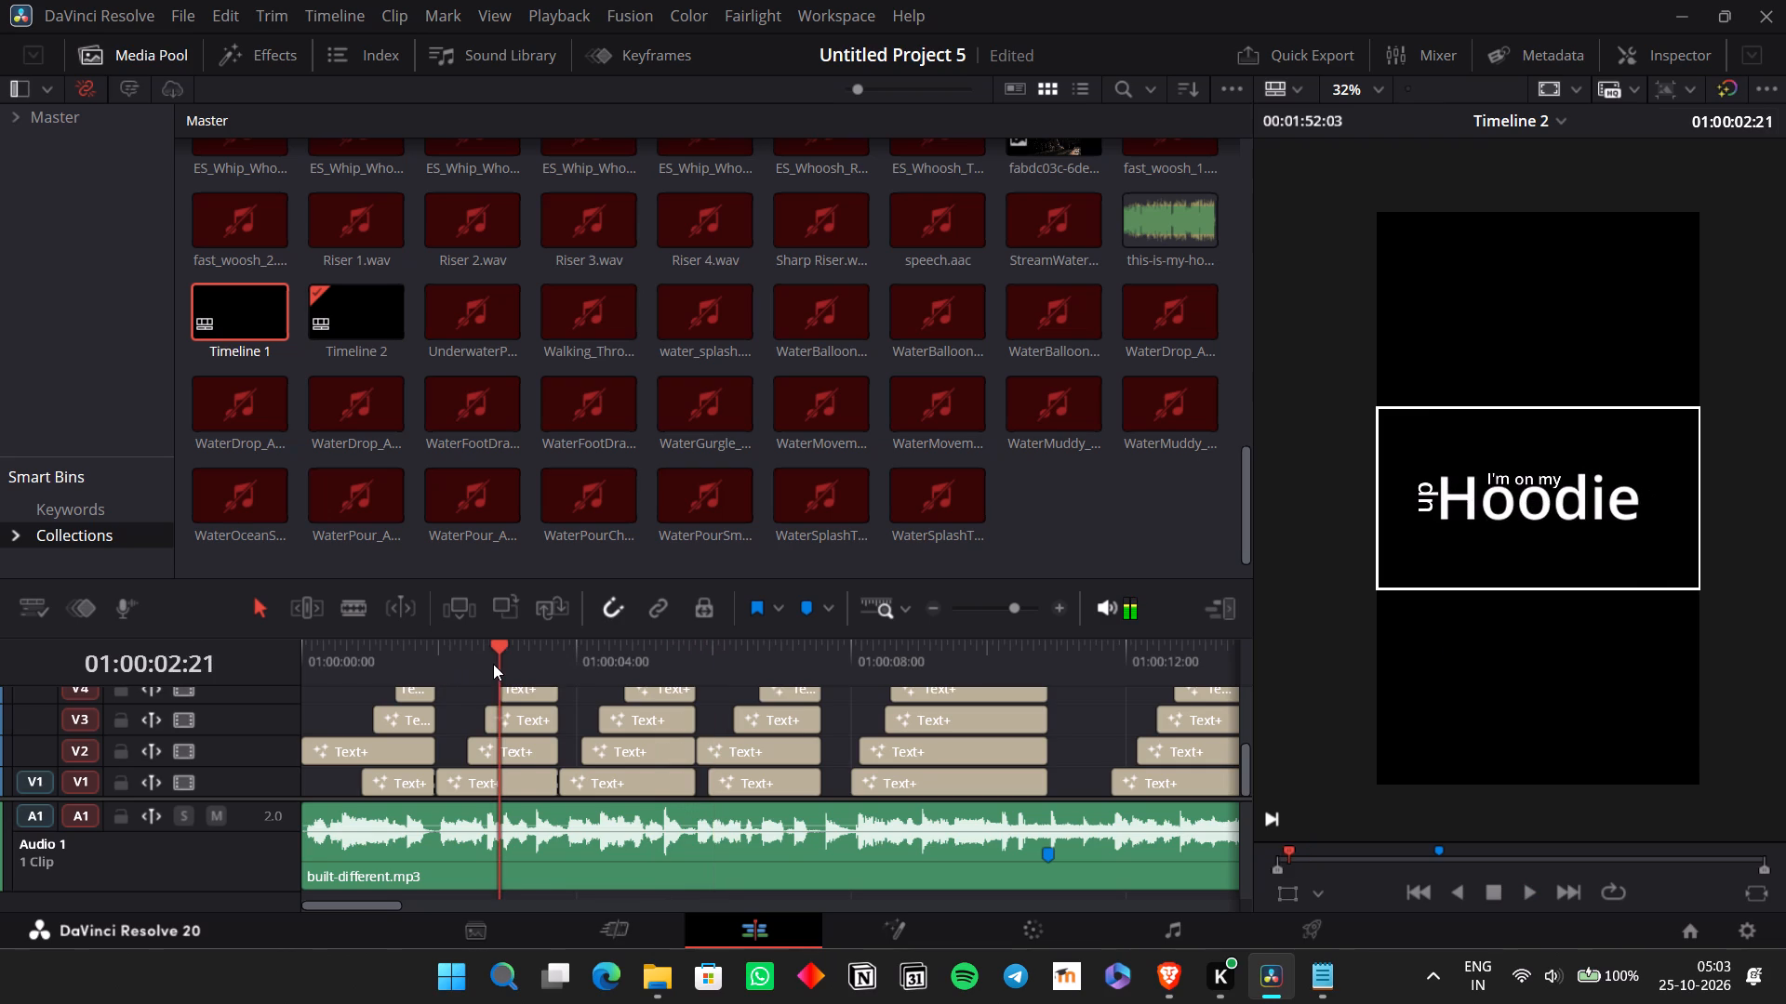
{"action": "key", "text": "space"}
{"action": "key", "text": "space"}
{"action": "scroll", "coordinate": [566, 703], "scroll_direction": "up", "scroll_amount": 1}
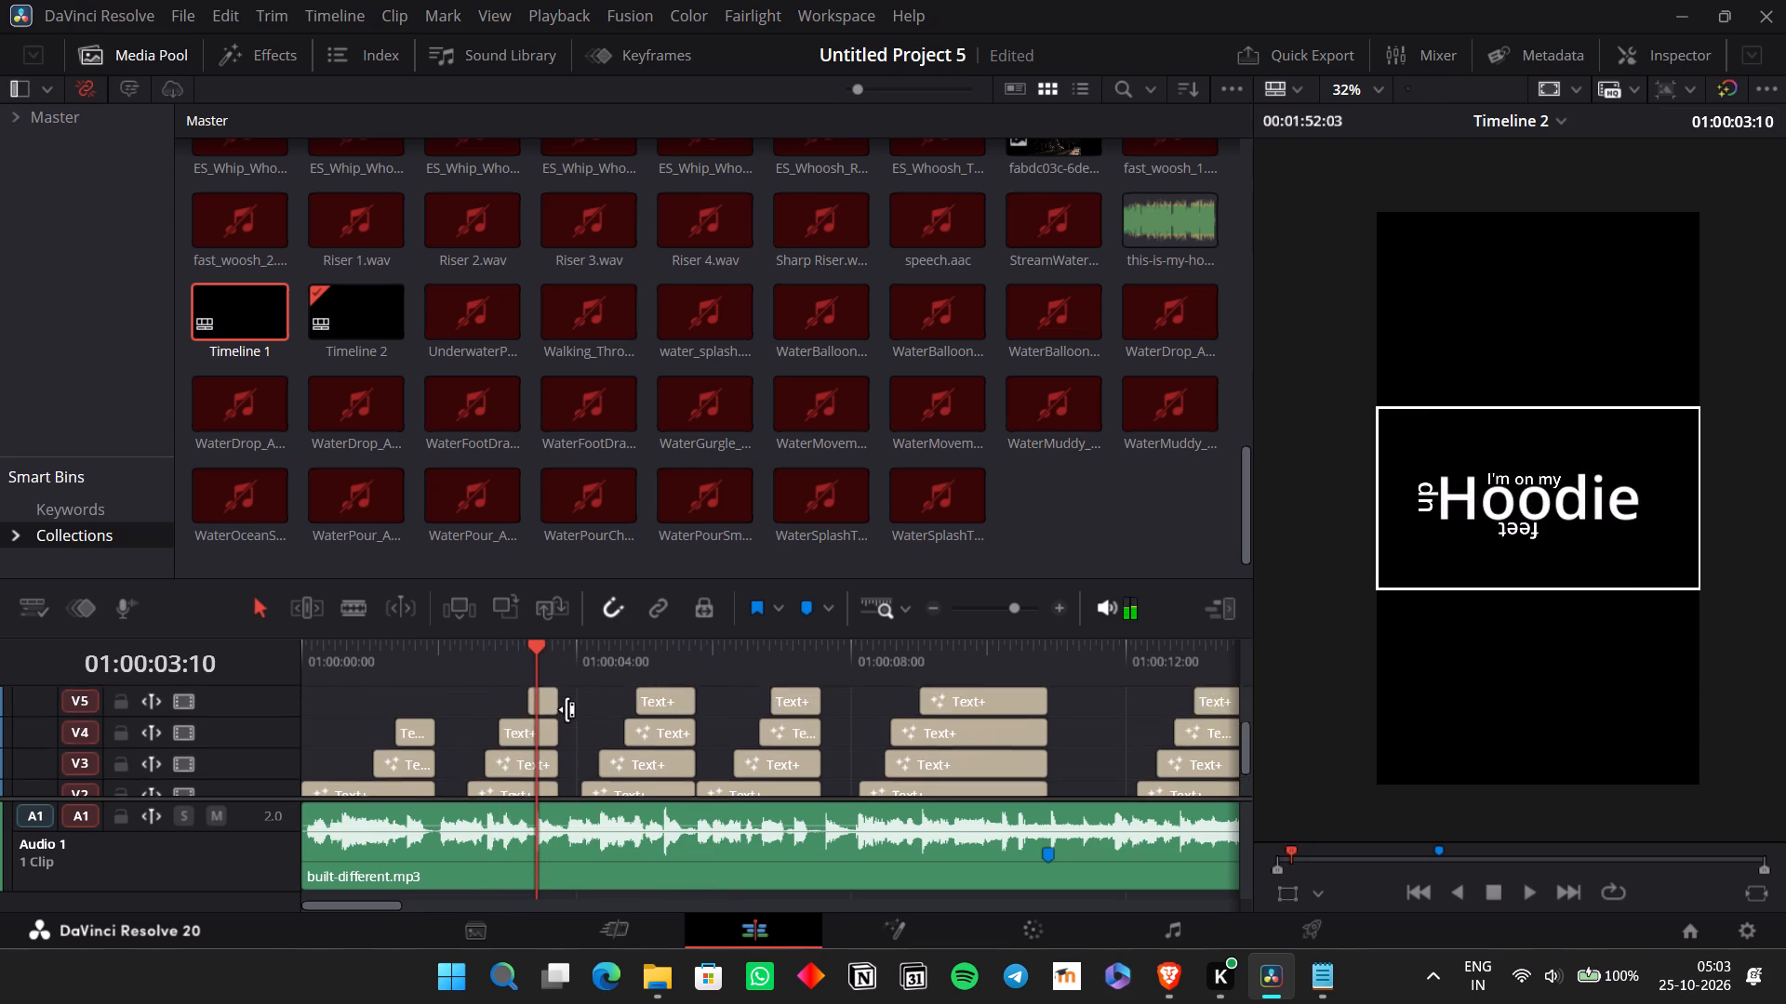
{"action": "scroll", "coordinate": [566, 709], "scroll_direction": "up", "scroll_amount": 1}
{"action": "type", "text": "m"}
{"action": "key", "text": "space"}
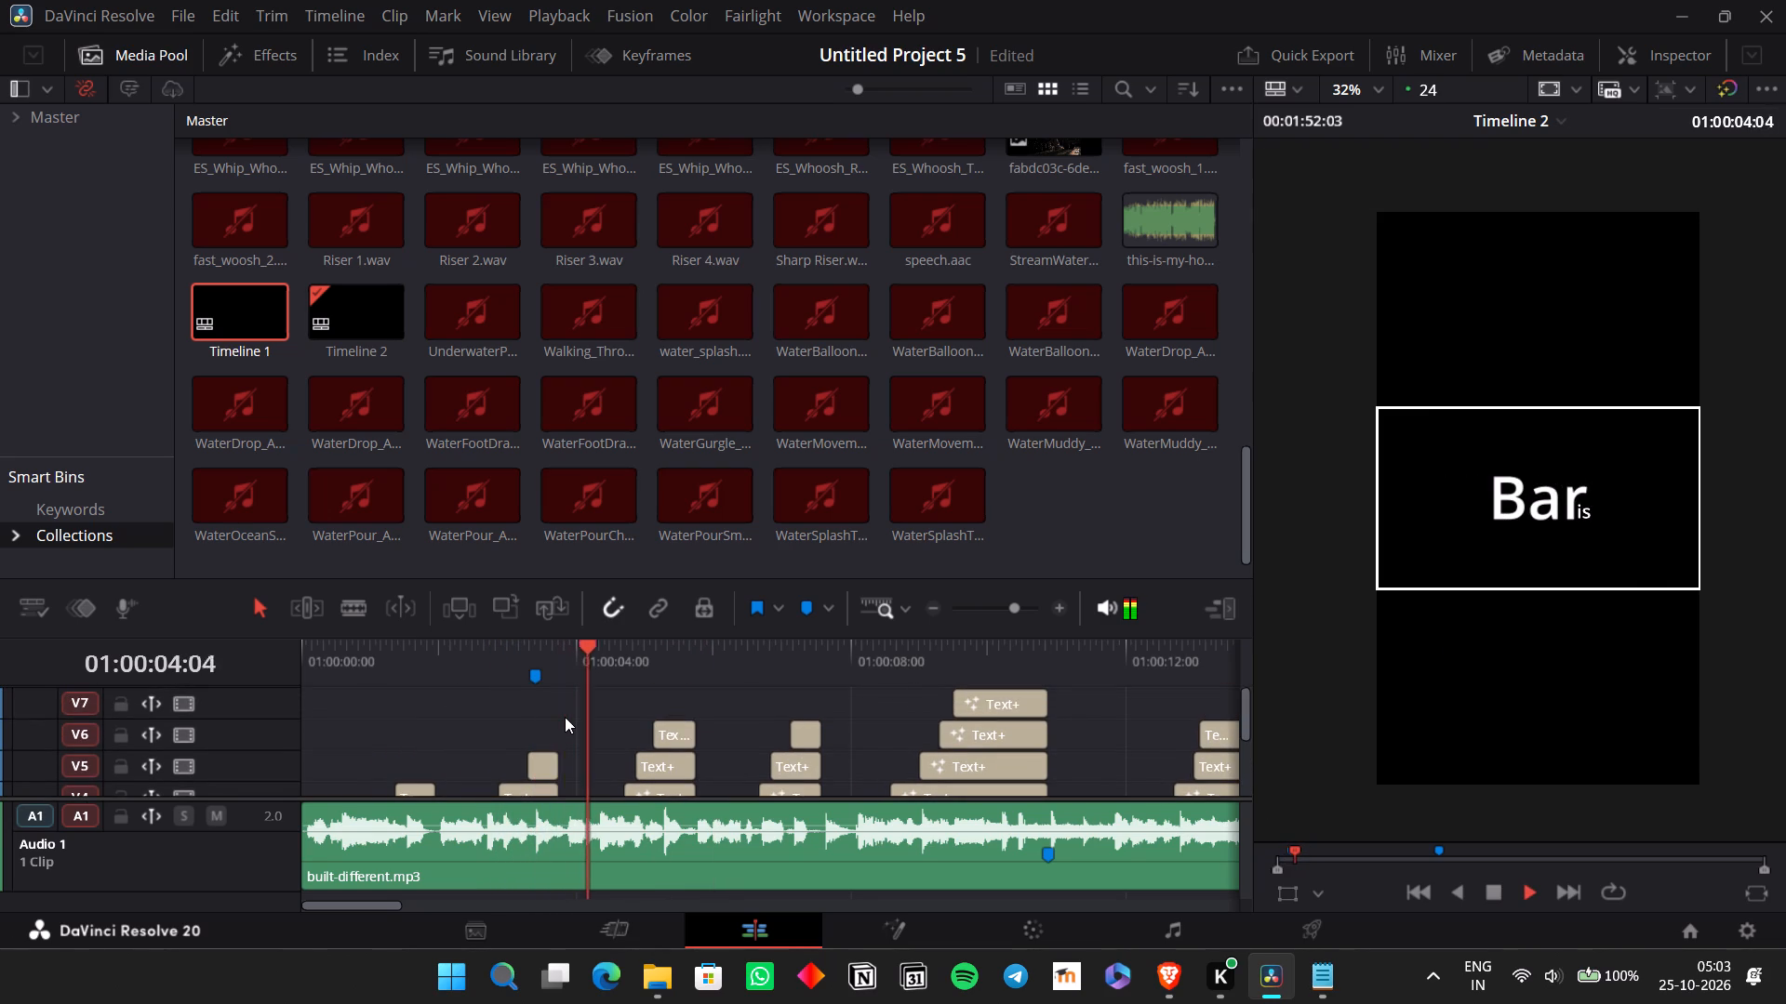
{"action": "type", "text": "m"}
{"action": "key", "text": "space"}
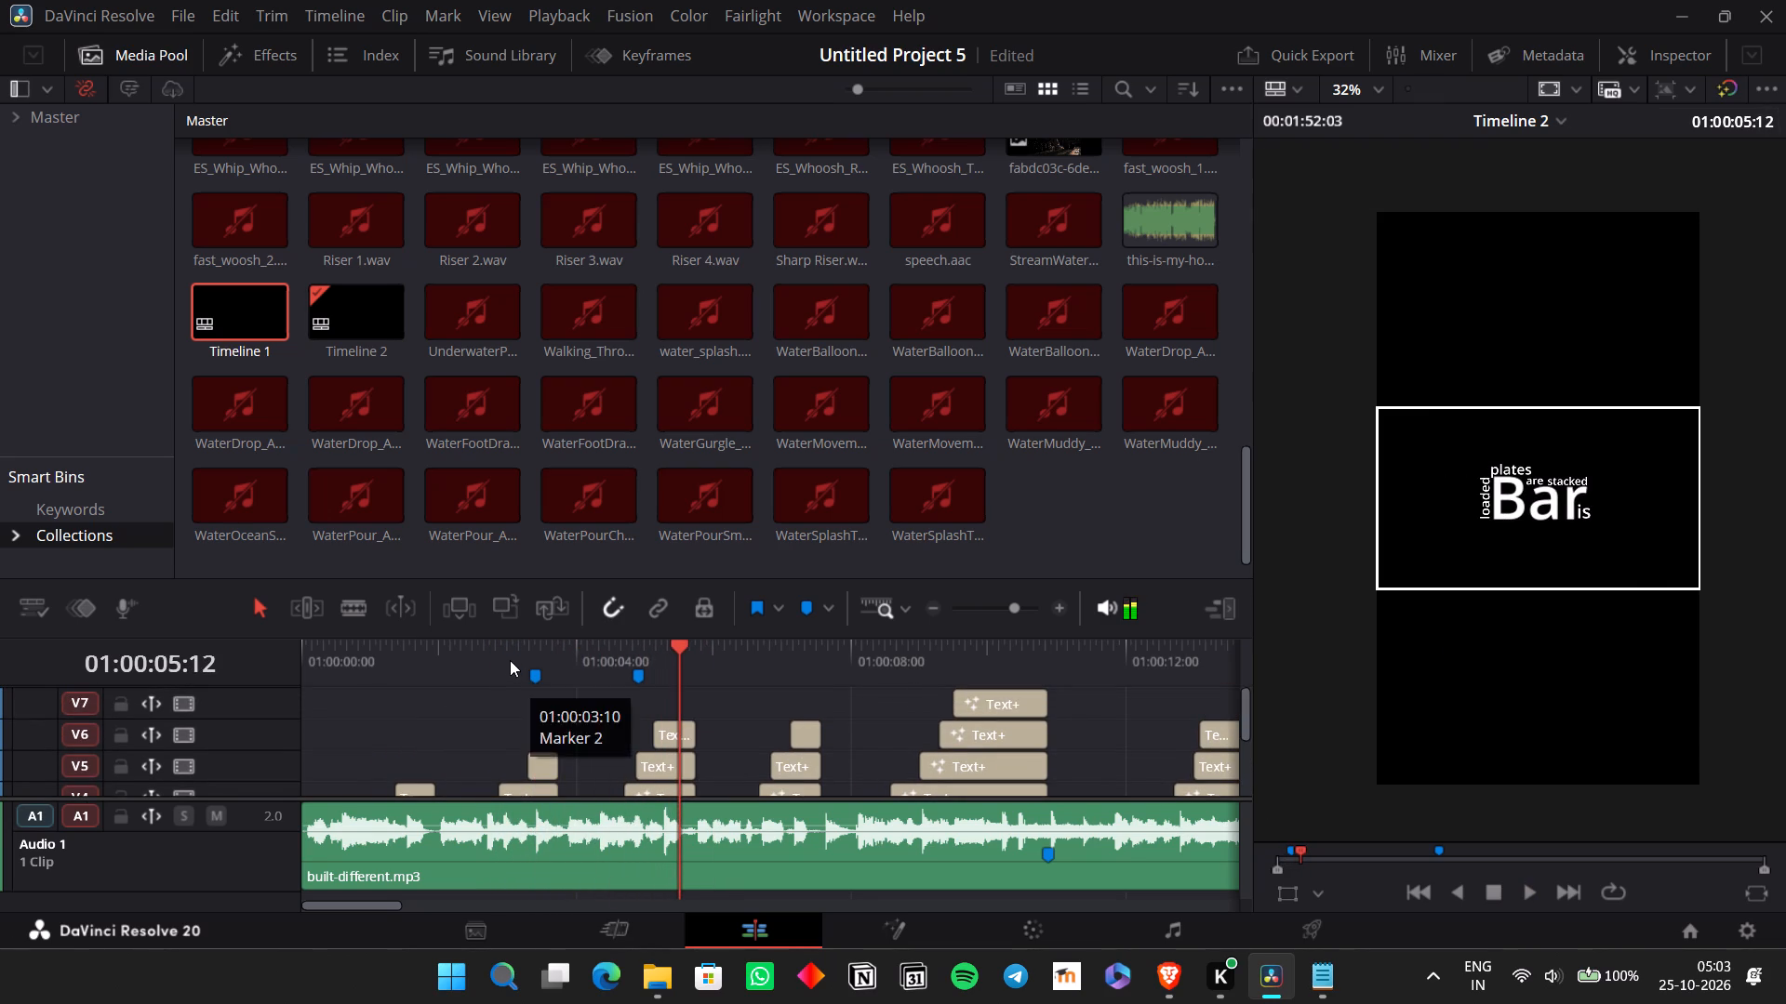
Replay the "Hoodie up, I'm on my feet" titles from 01:00:02:21 to 01:00:03:15.
{"action": "left_click", "coordinate": [506, 658]}
{"action": "scroll", "coordinate": [538, 684], "scroll_direction": "down", "scroll_amount": 1}
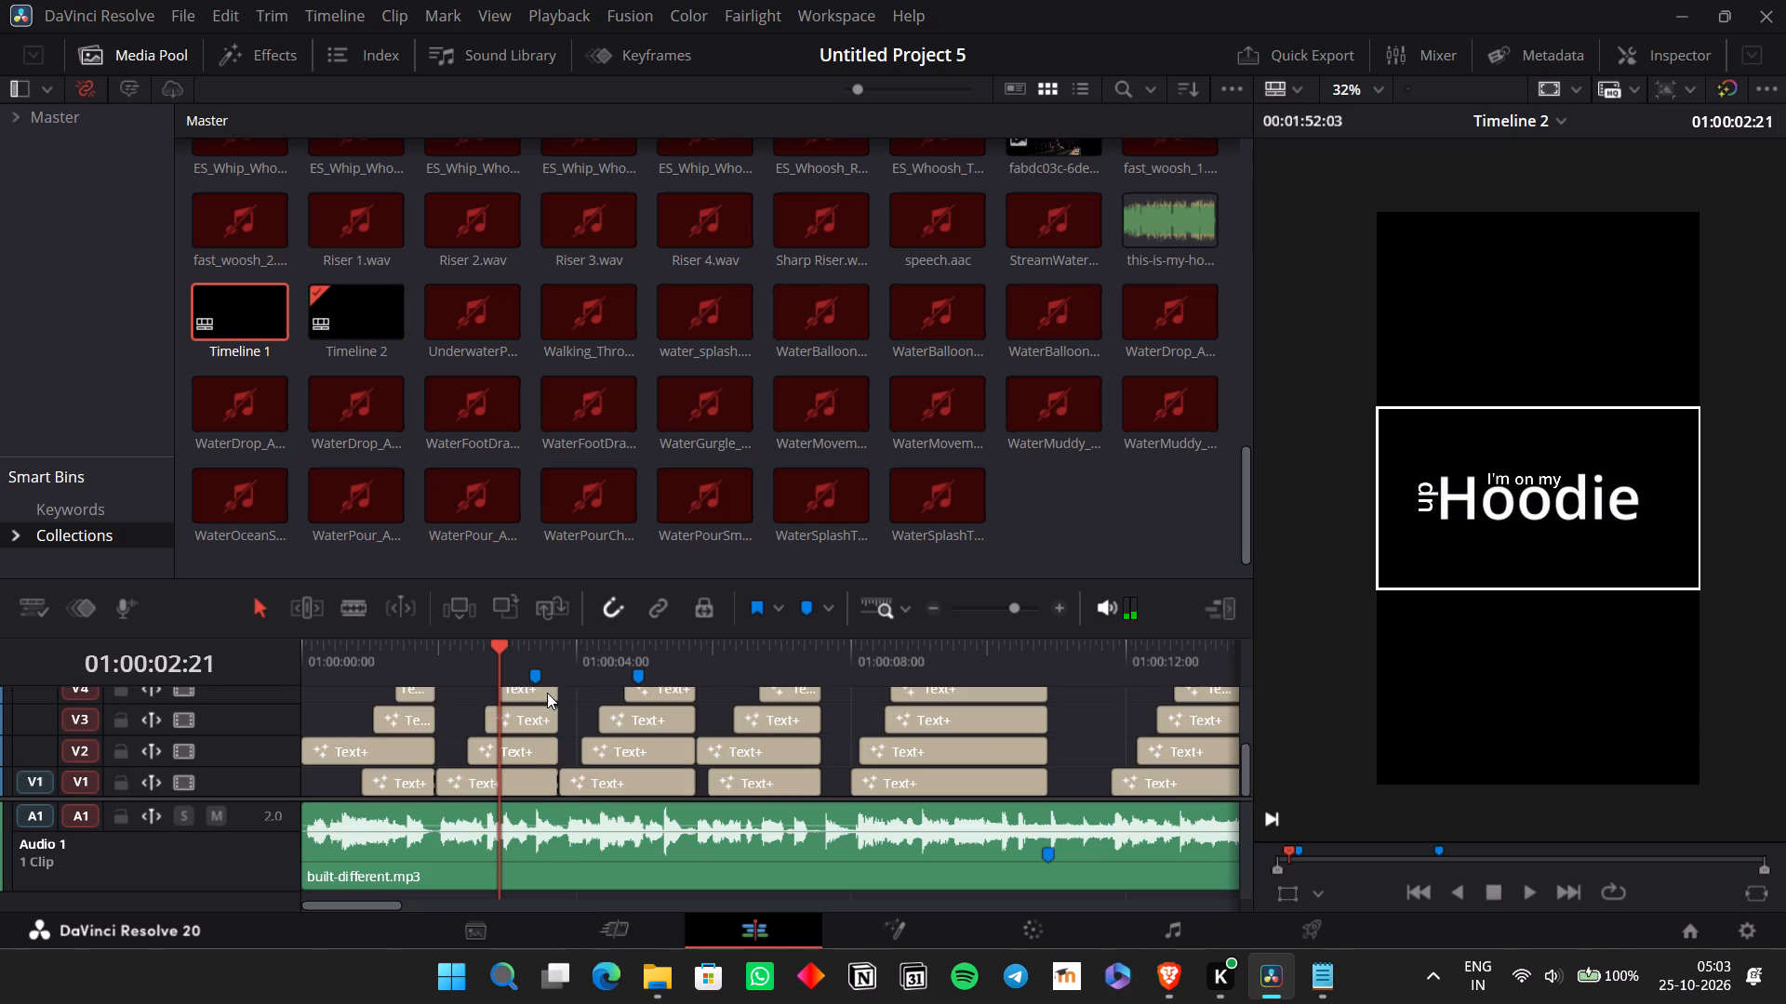
{"action": "scroll", "coordinate": [547, 693], "scroll_direction": "down", "scroll_amount": 1}
{"action": "key", "text": "space"}
{"action": "key", "text": "space"}
{"action": "scroll", "coordinate": [553, 701], "scroll_direction": "up", "scroll_amount": 1}
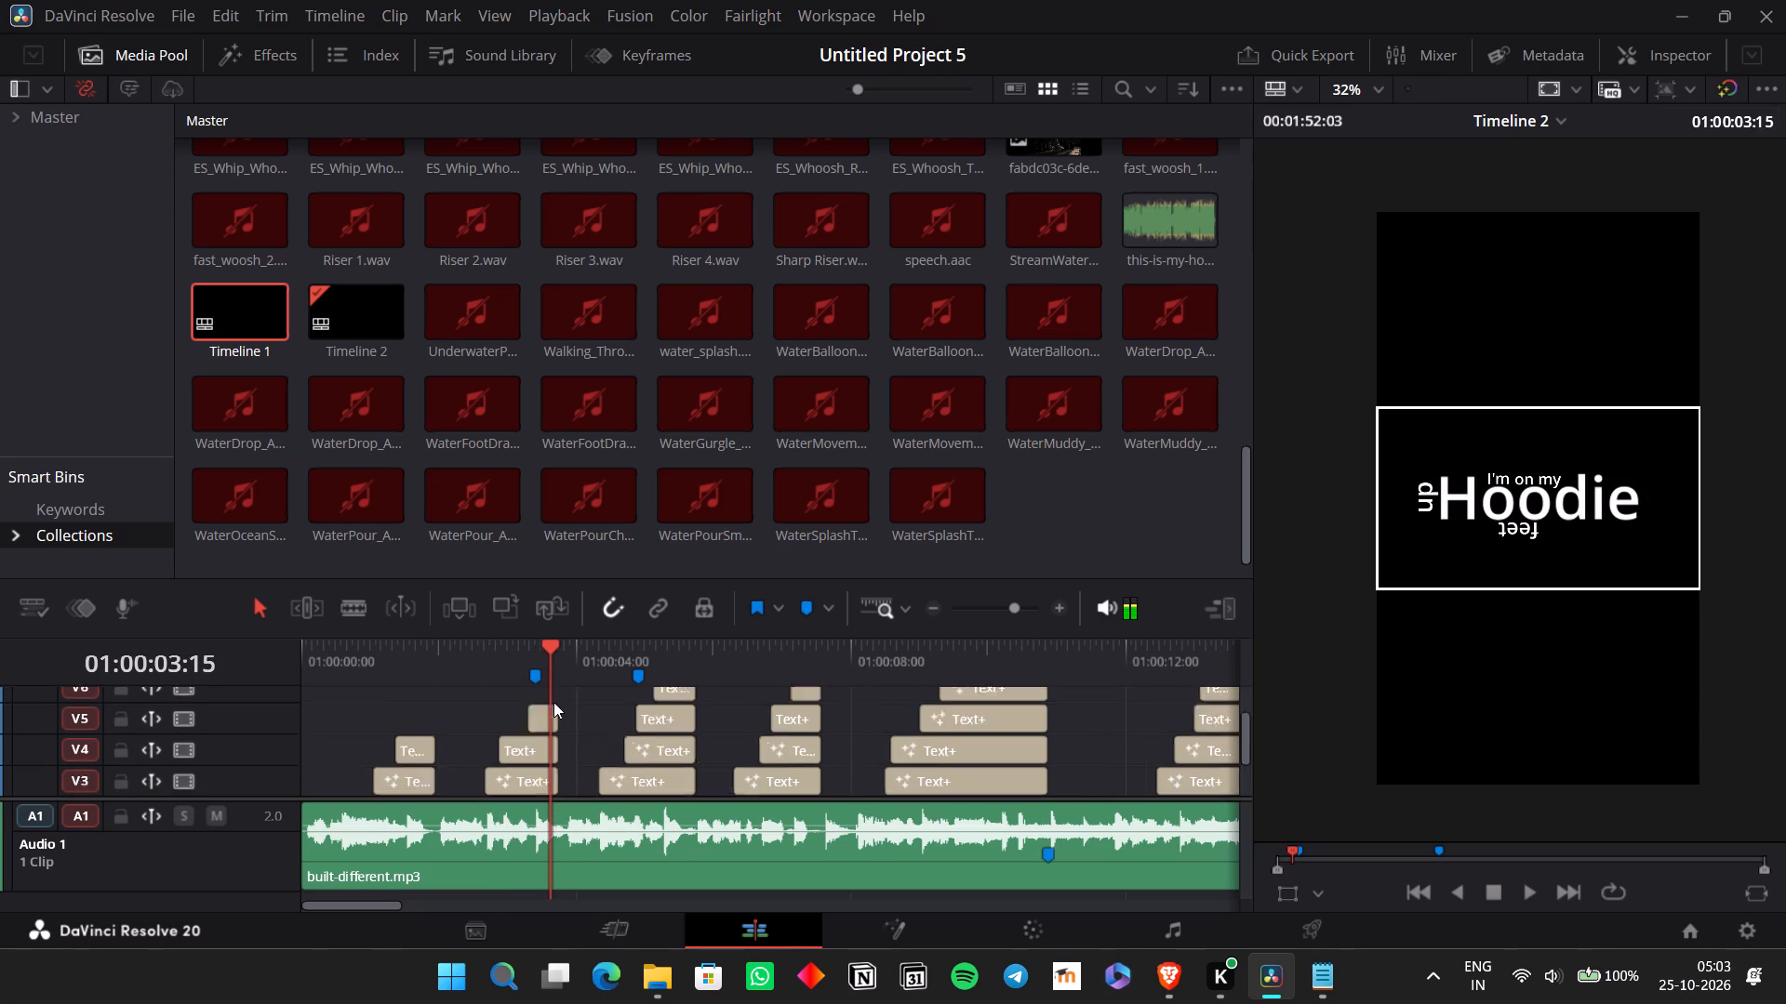
{"action": "scroll", "coordinate": [553, 702], "scroll_direction": "up", "scroll_amount": 1}
Set the V5 "feet" title's Y position to -99 and its rotation angle to 0 in the Inspector.
{"action": "left_click", "coordinate": [547, 737]}
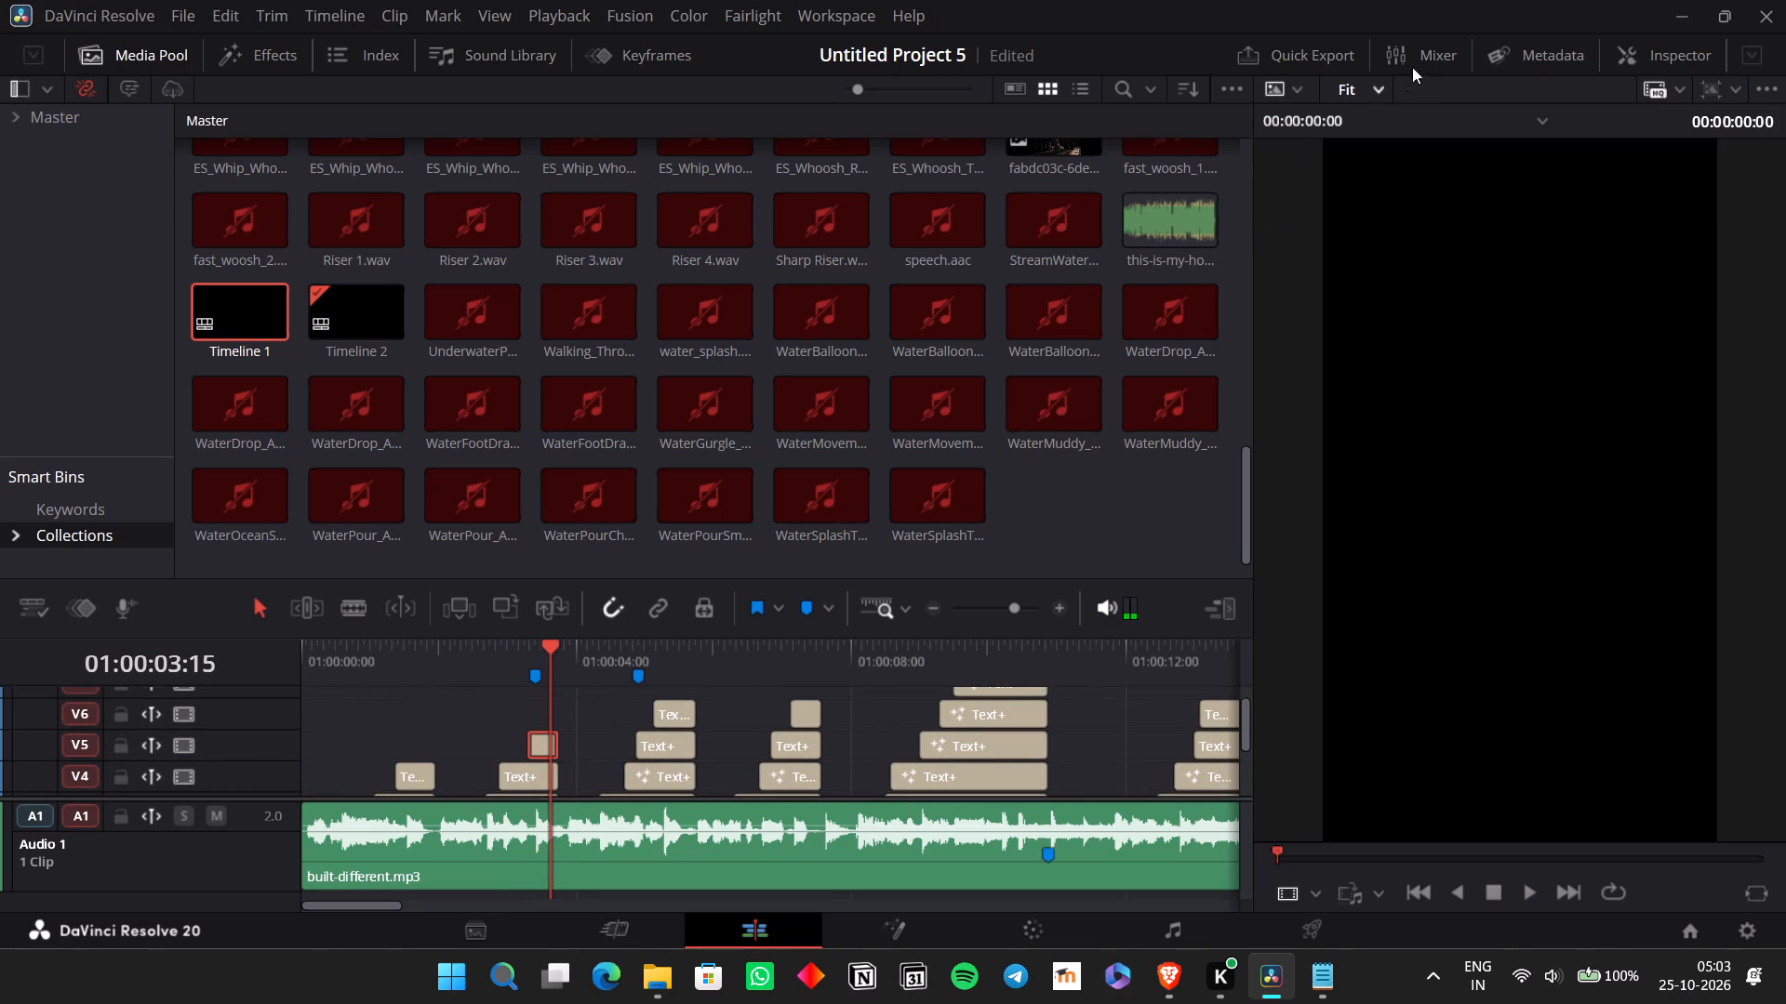
{"action": "left_click", "coordinate": [1674, 48]}
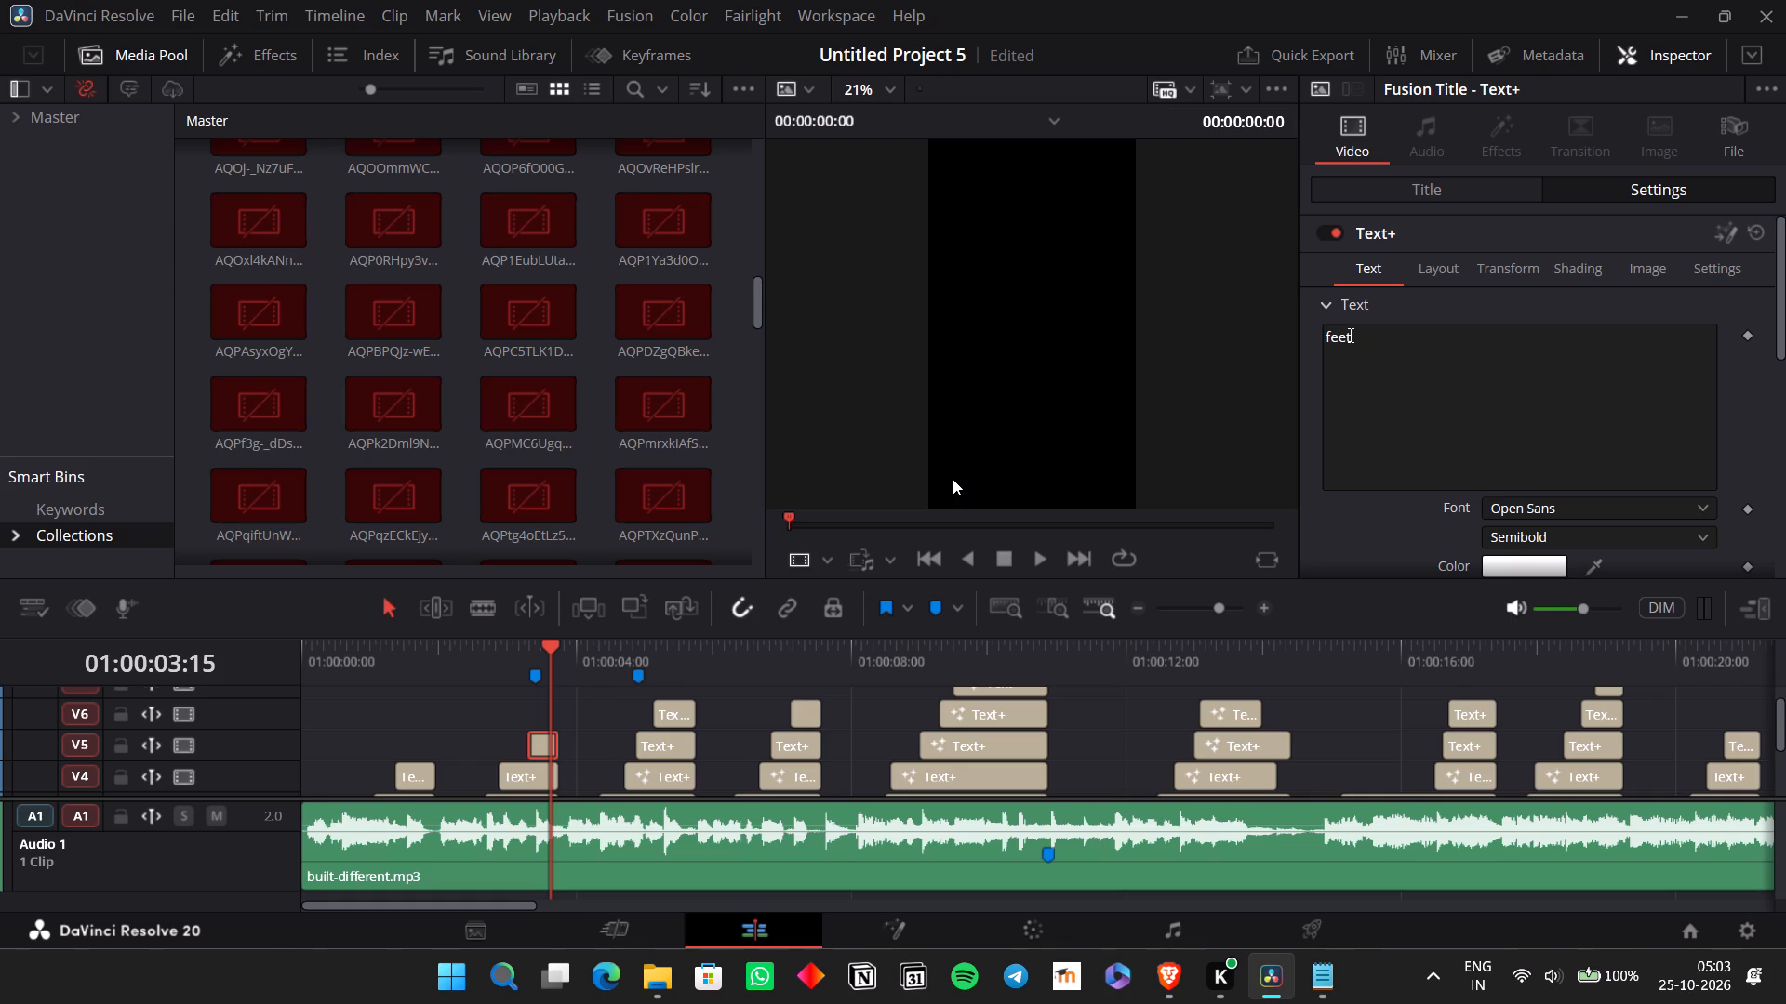
{"action": "key", "text": "Left"}
{"action": "key", "text": "Left"}
{"action": "left_click", "coordinate": [507, 663]}
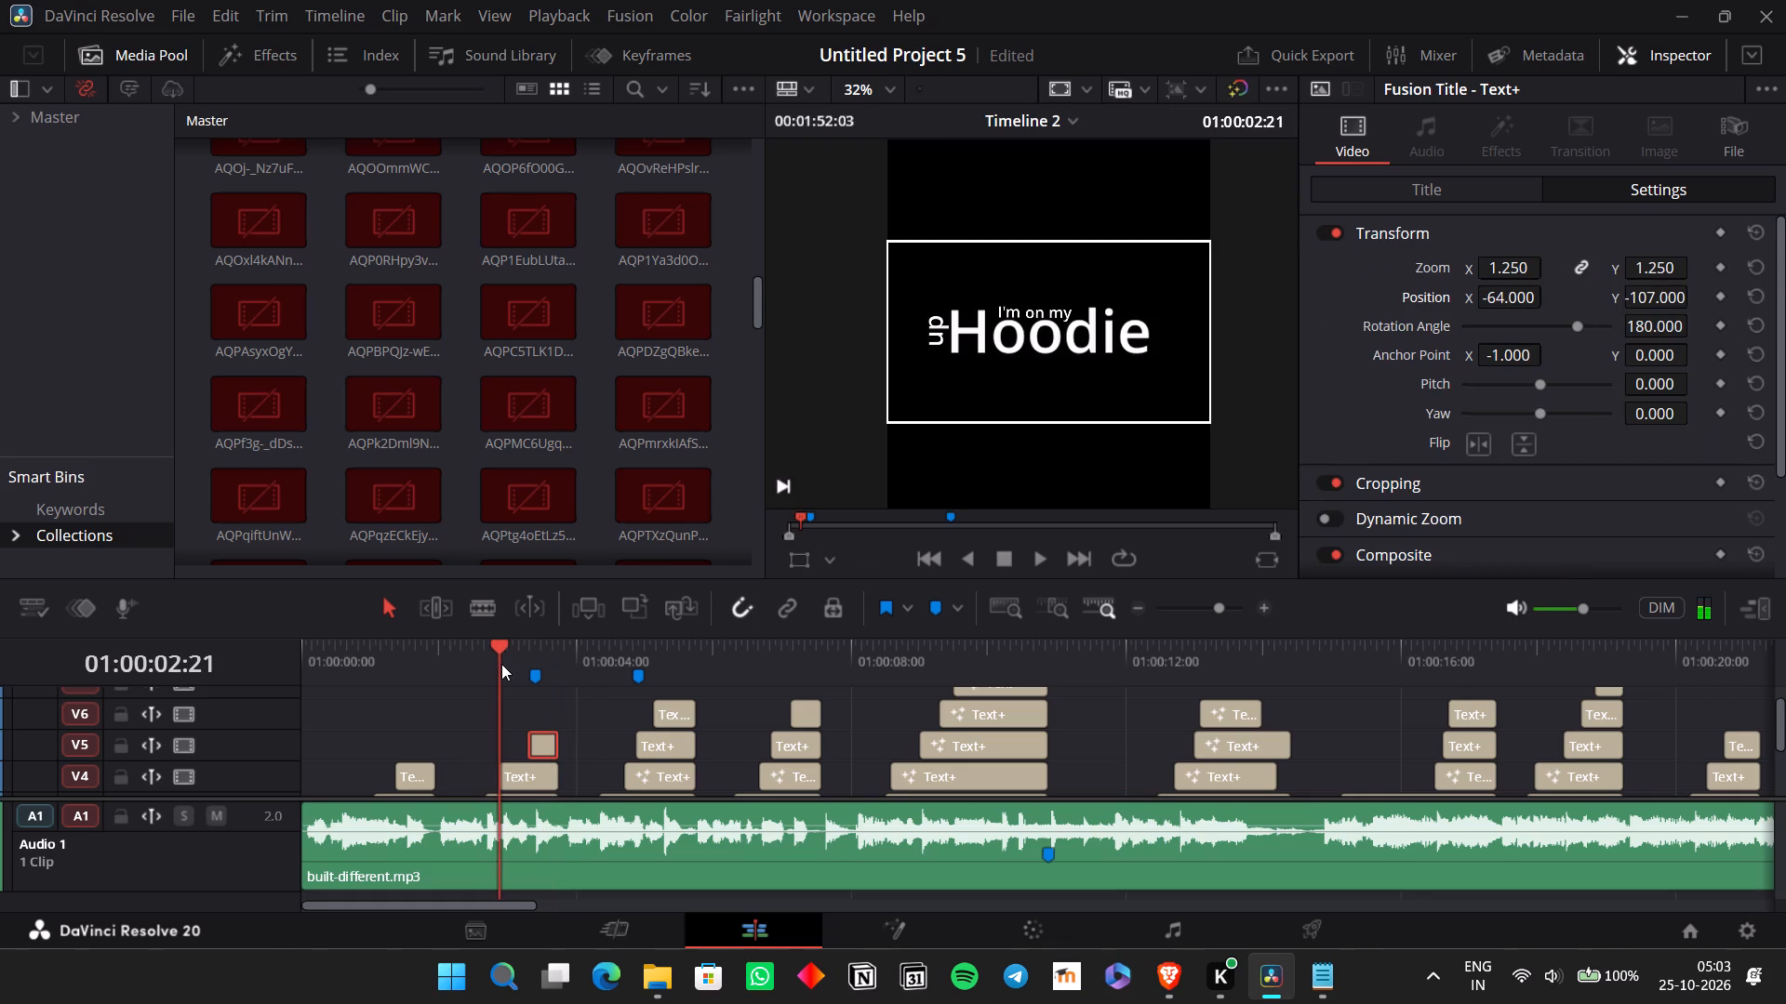
{"action": "key", "text": "space"}
{"action": "key", "text": "space"}
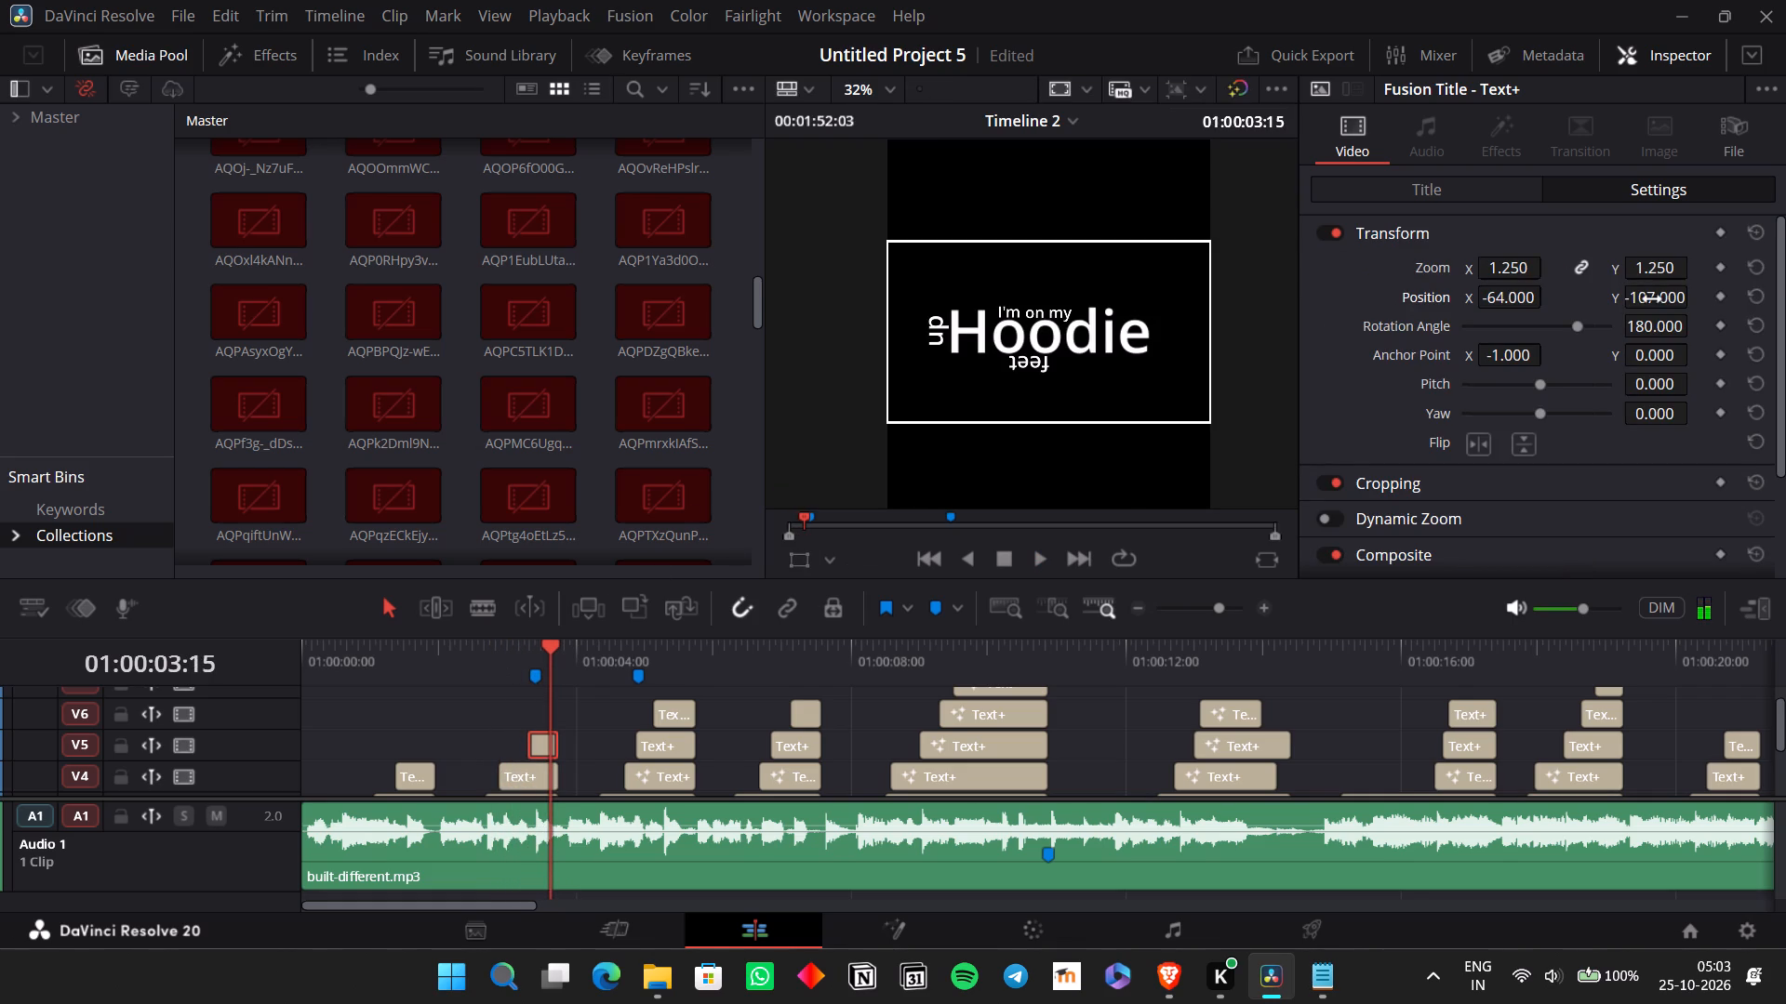
{"action": "left_click_drag", "start_coordinate": [1652, 299], "coordinate": [1661, 297]}
{"action": "double_click", "coordinate": [1651, 331]}
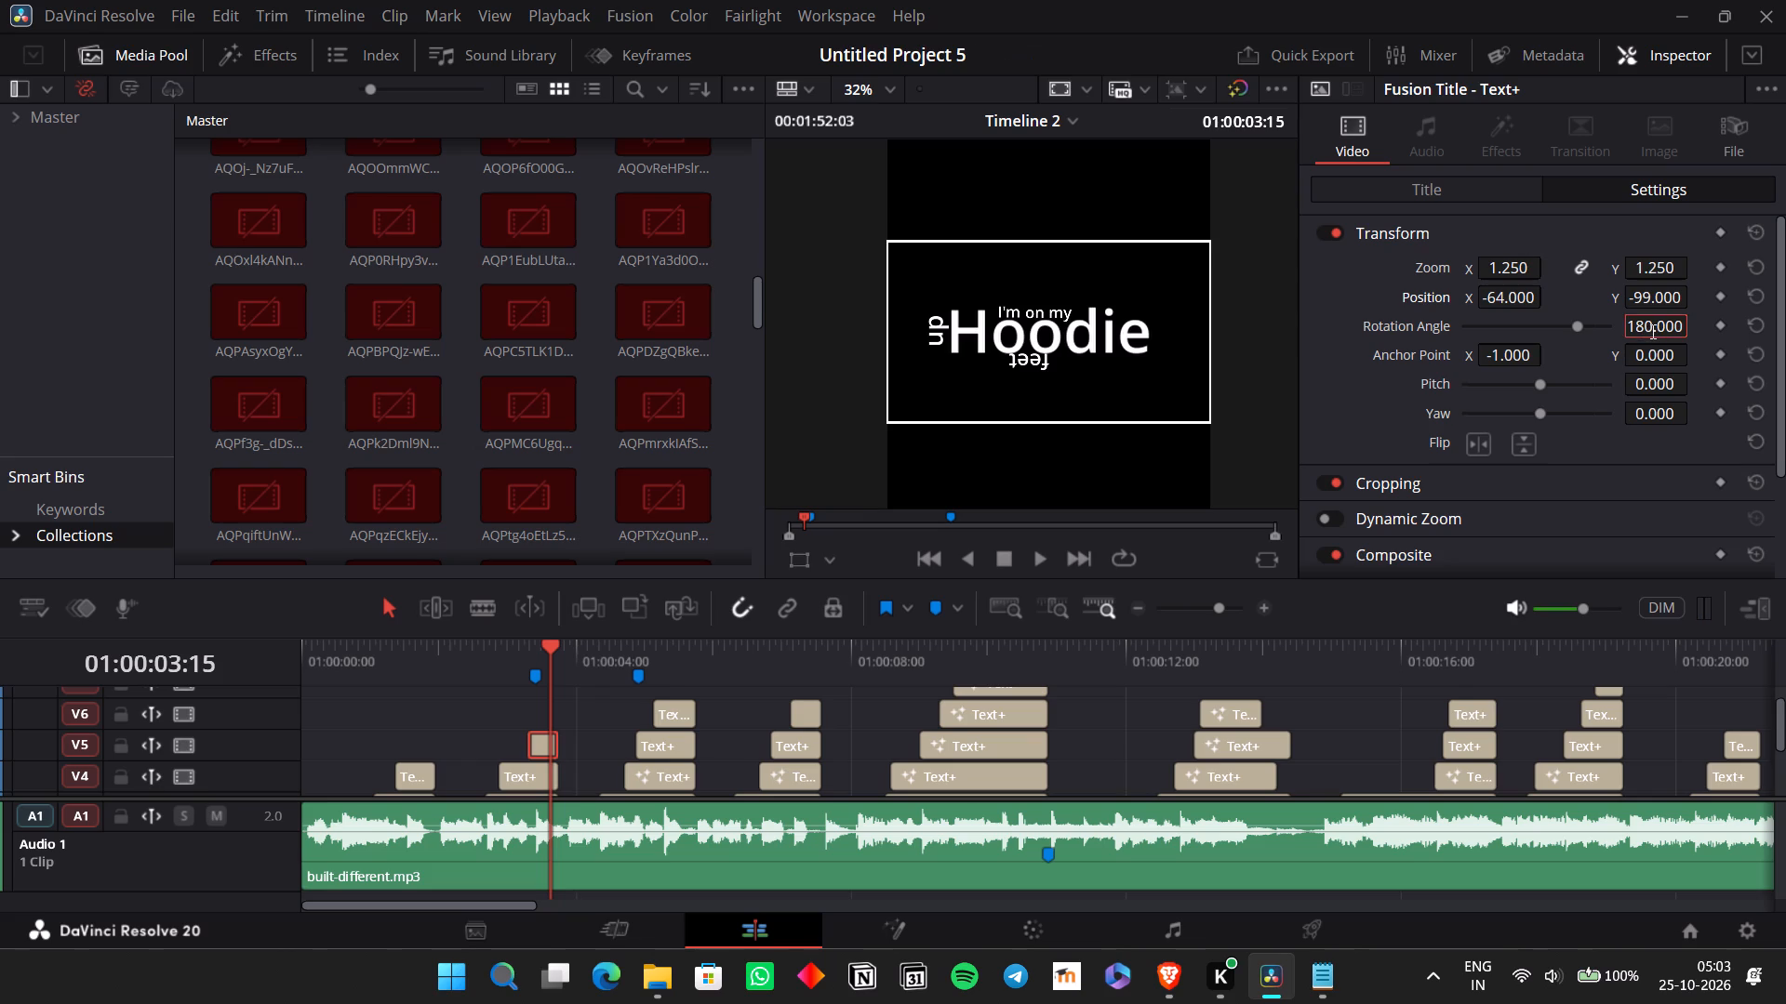
{"action": "key", "text": "0"}
{"action": "key", "text": "Return"}
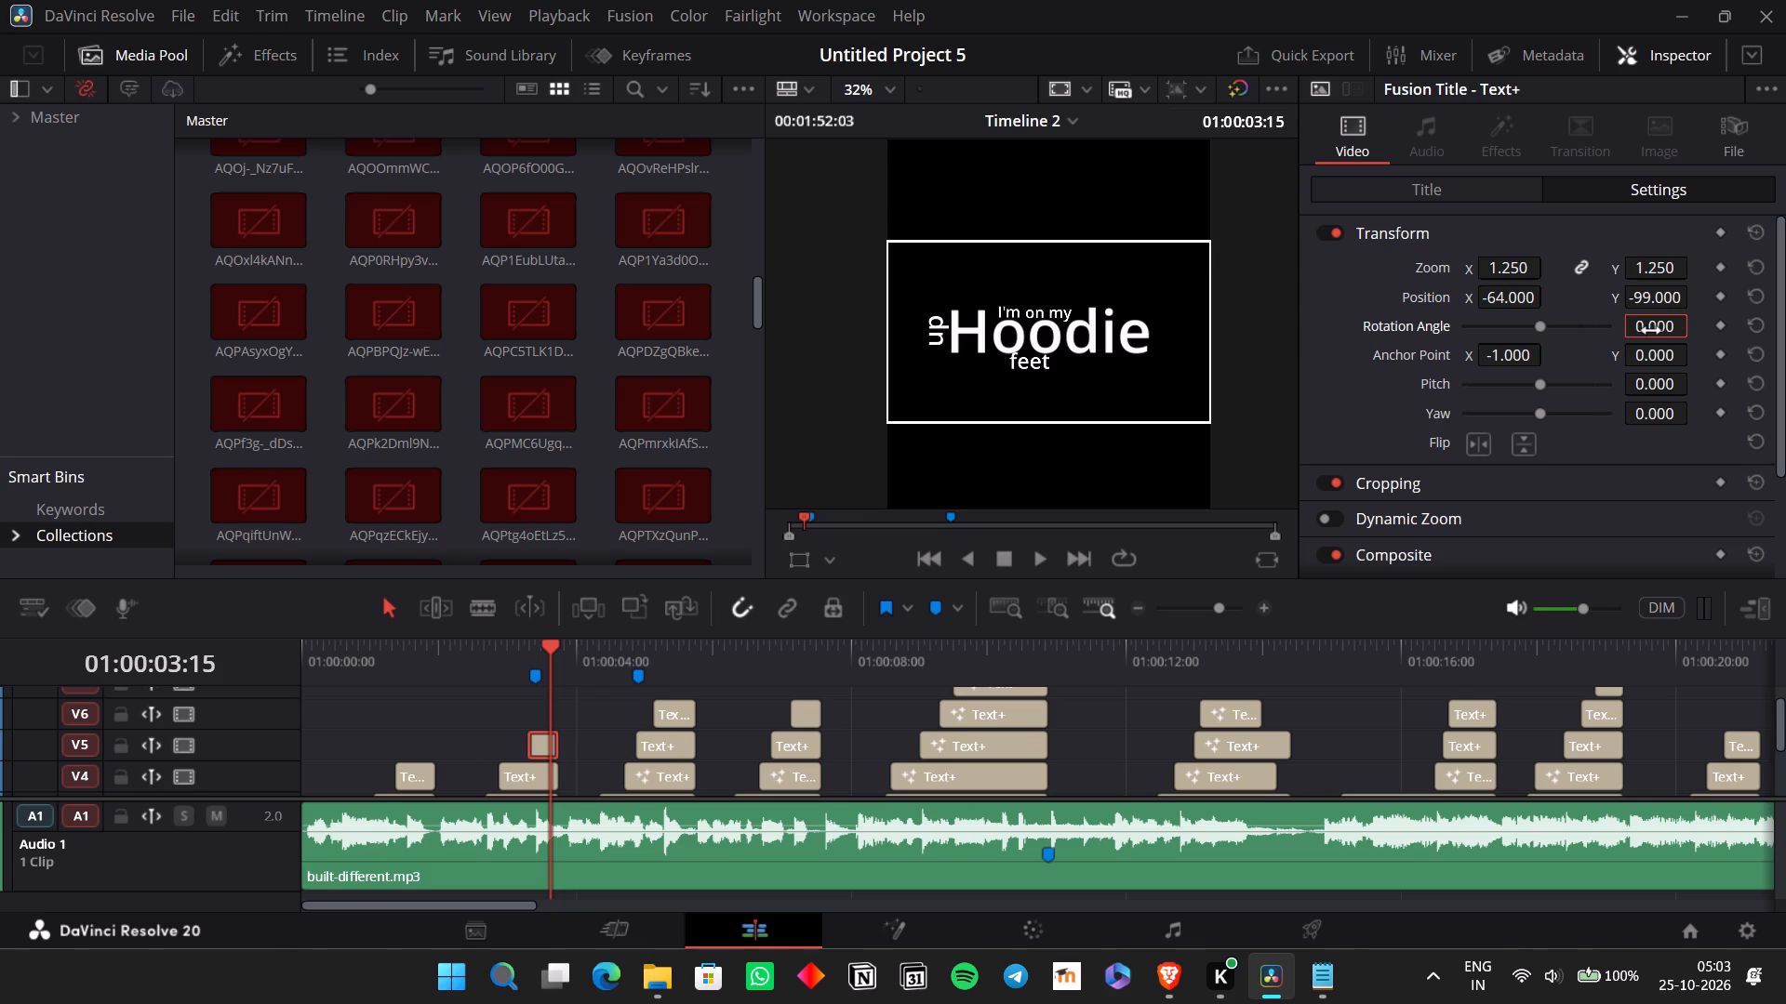
{"action": "left_click", "coordinate": [1483, 208]}
{"action": "left_click", "coordinate": [1476, 195]}
{"action": "left_click", "coordinate": [1604, 199]}
Adjust the "feet" title's position to X -64 and Y -131, below "Hoodie".
{"action": "left_click_drag", "start_coordinate": [1509, 295], "coordinate": [1507, 312]}
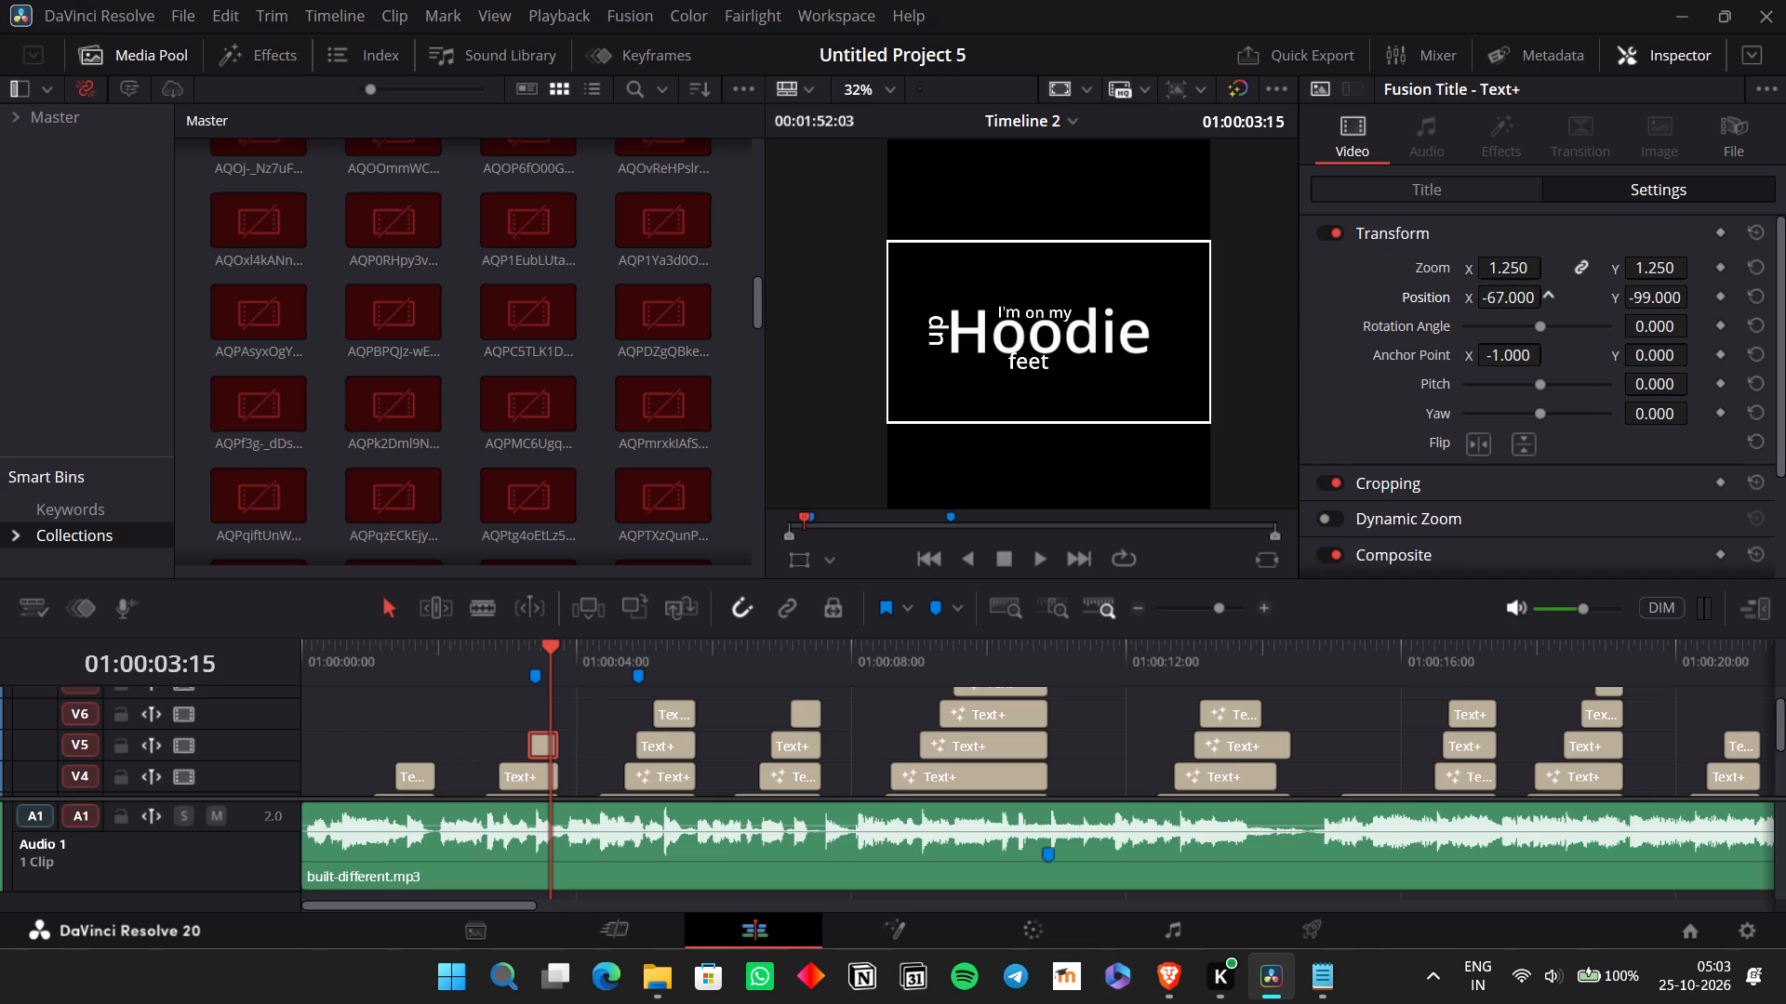
{"action": "left_click_drag", "start_coordinate": [1507, 312], "coordinate": [1510, 313]}
{"action": "left_click_drag", "start_coordinate": [1657, 297], "coordinate": [1633, 313]}
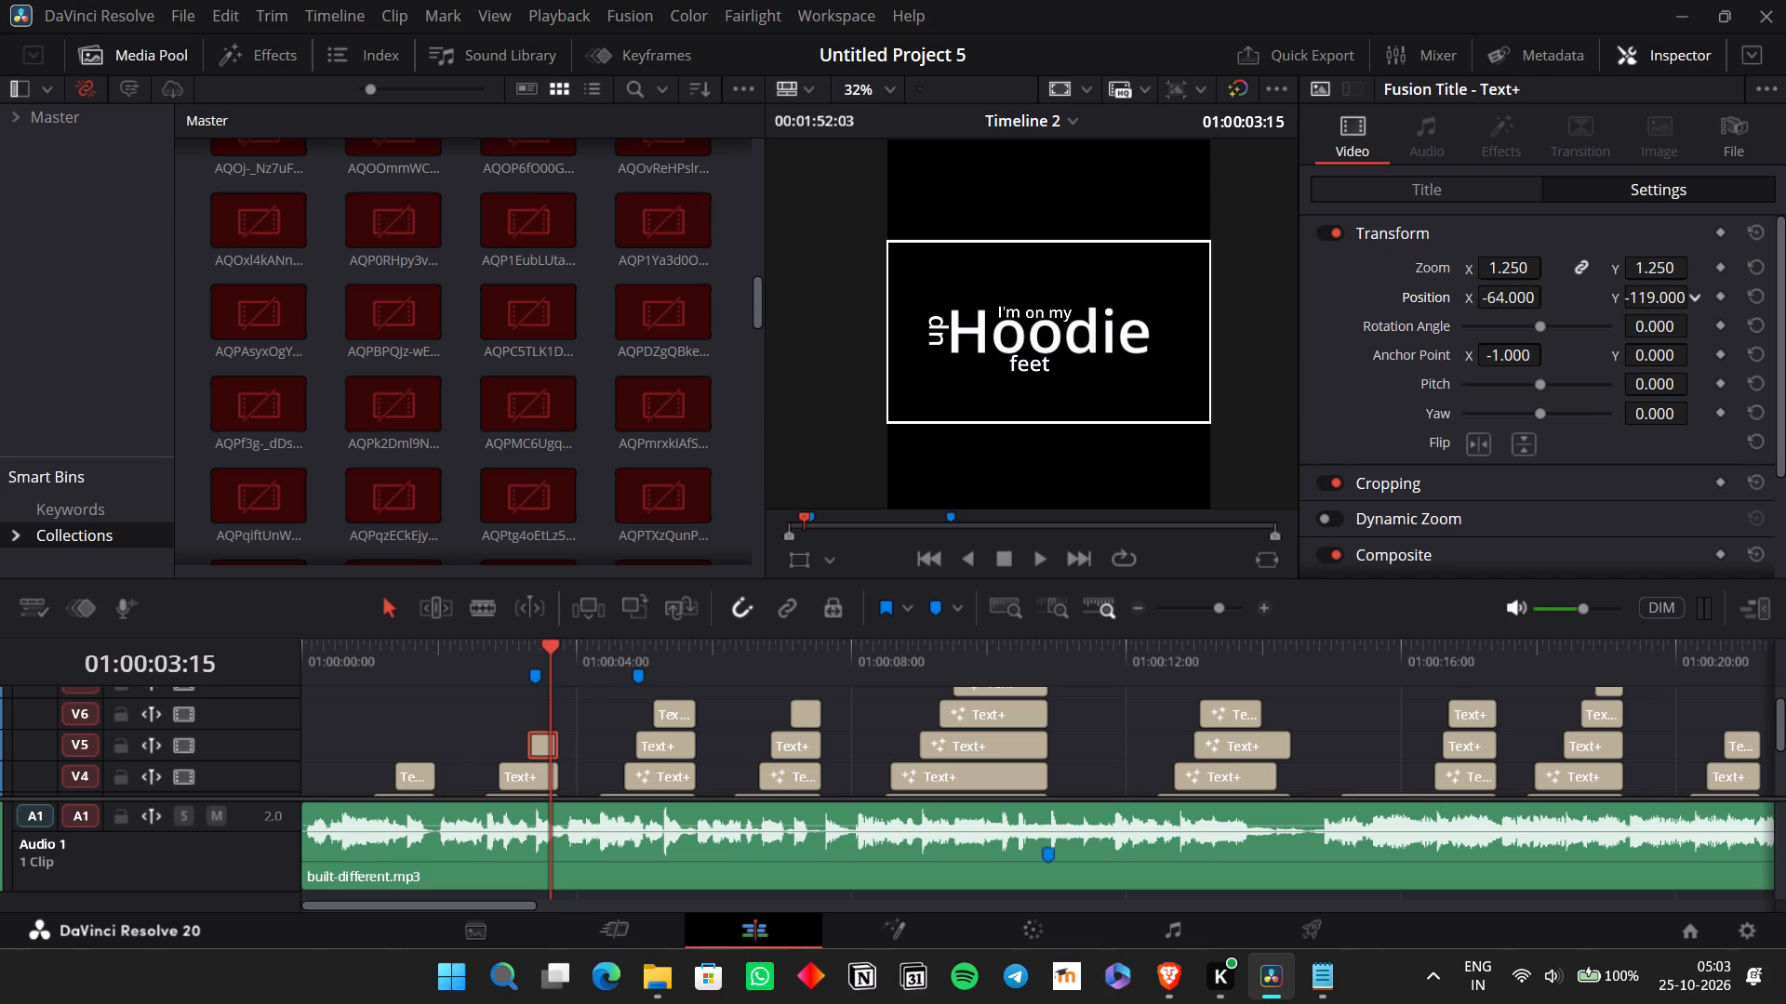
{"action": "left_click_drag", "start_coordinate": [1633, 313], "coordinate": [1619, 315]}
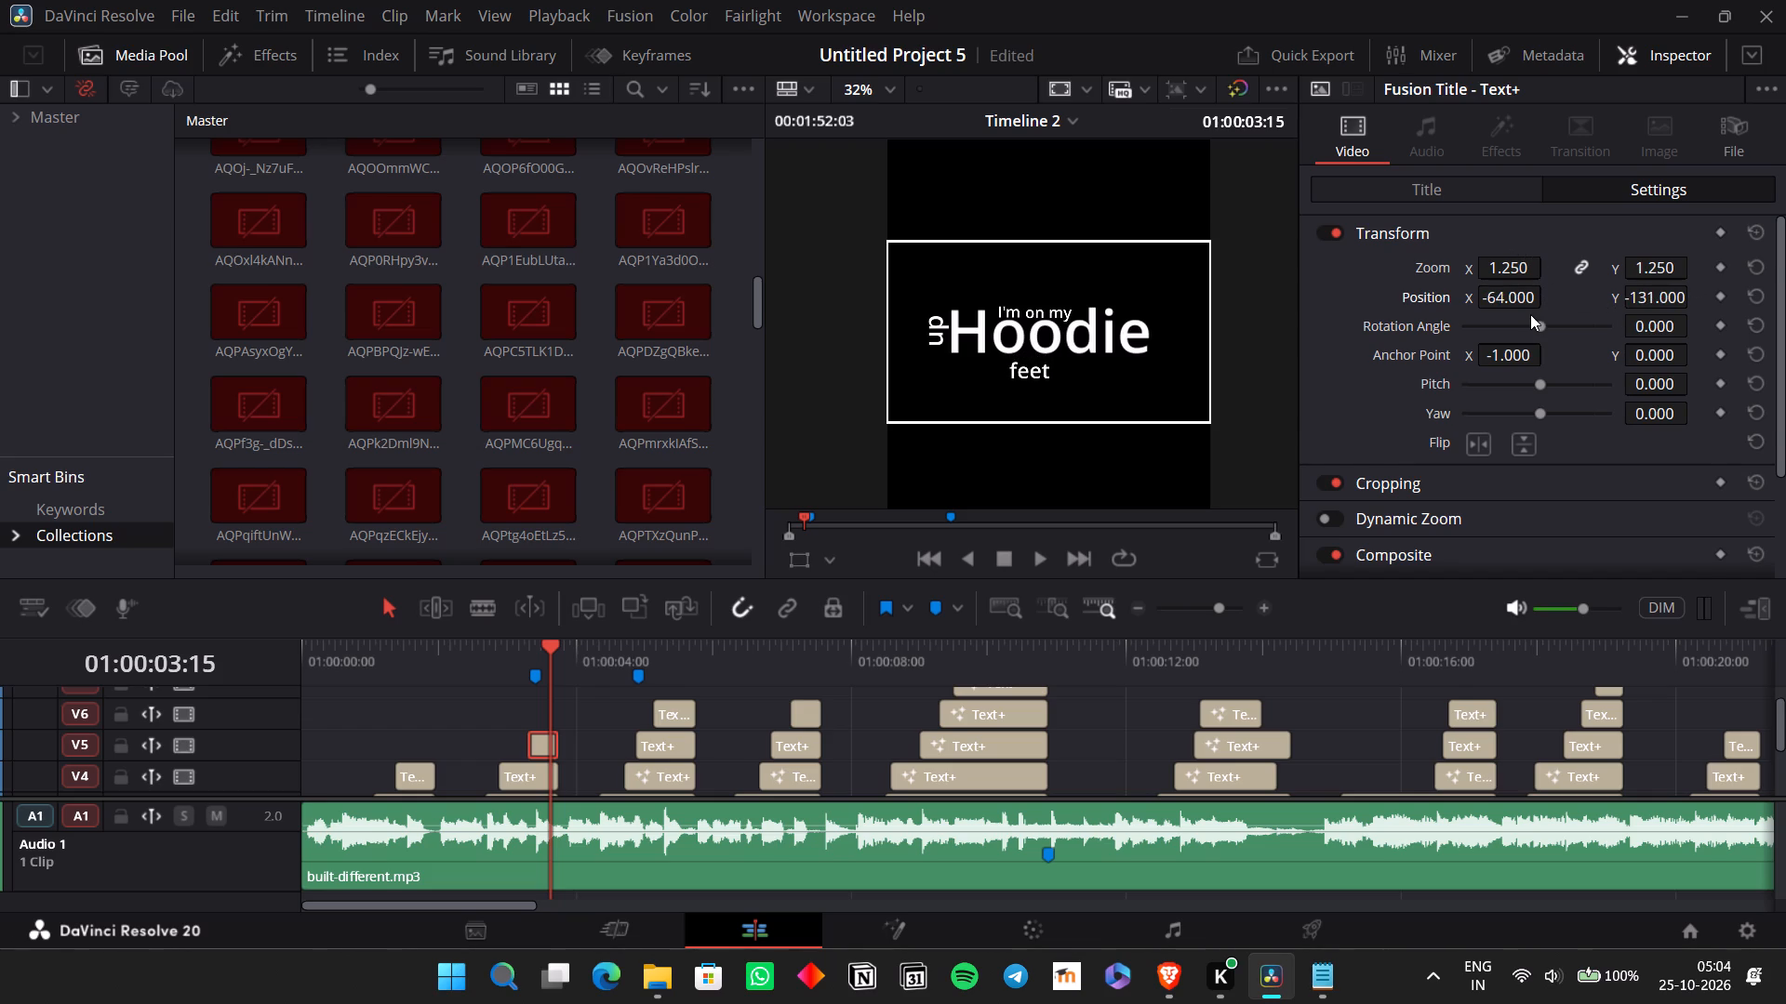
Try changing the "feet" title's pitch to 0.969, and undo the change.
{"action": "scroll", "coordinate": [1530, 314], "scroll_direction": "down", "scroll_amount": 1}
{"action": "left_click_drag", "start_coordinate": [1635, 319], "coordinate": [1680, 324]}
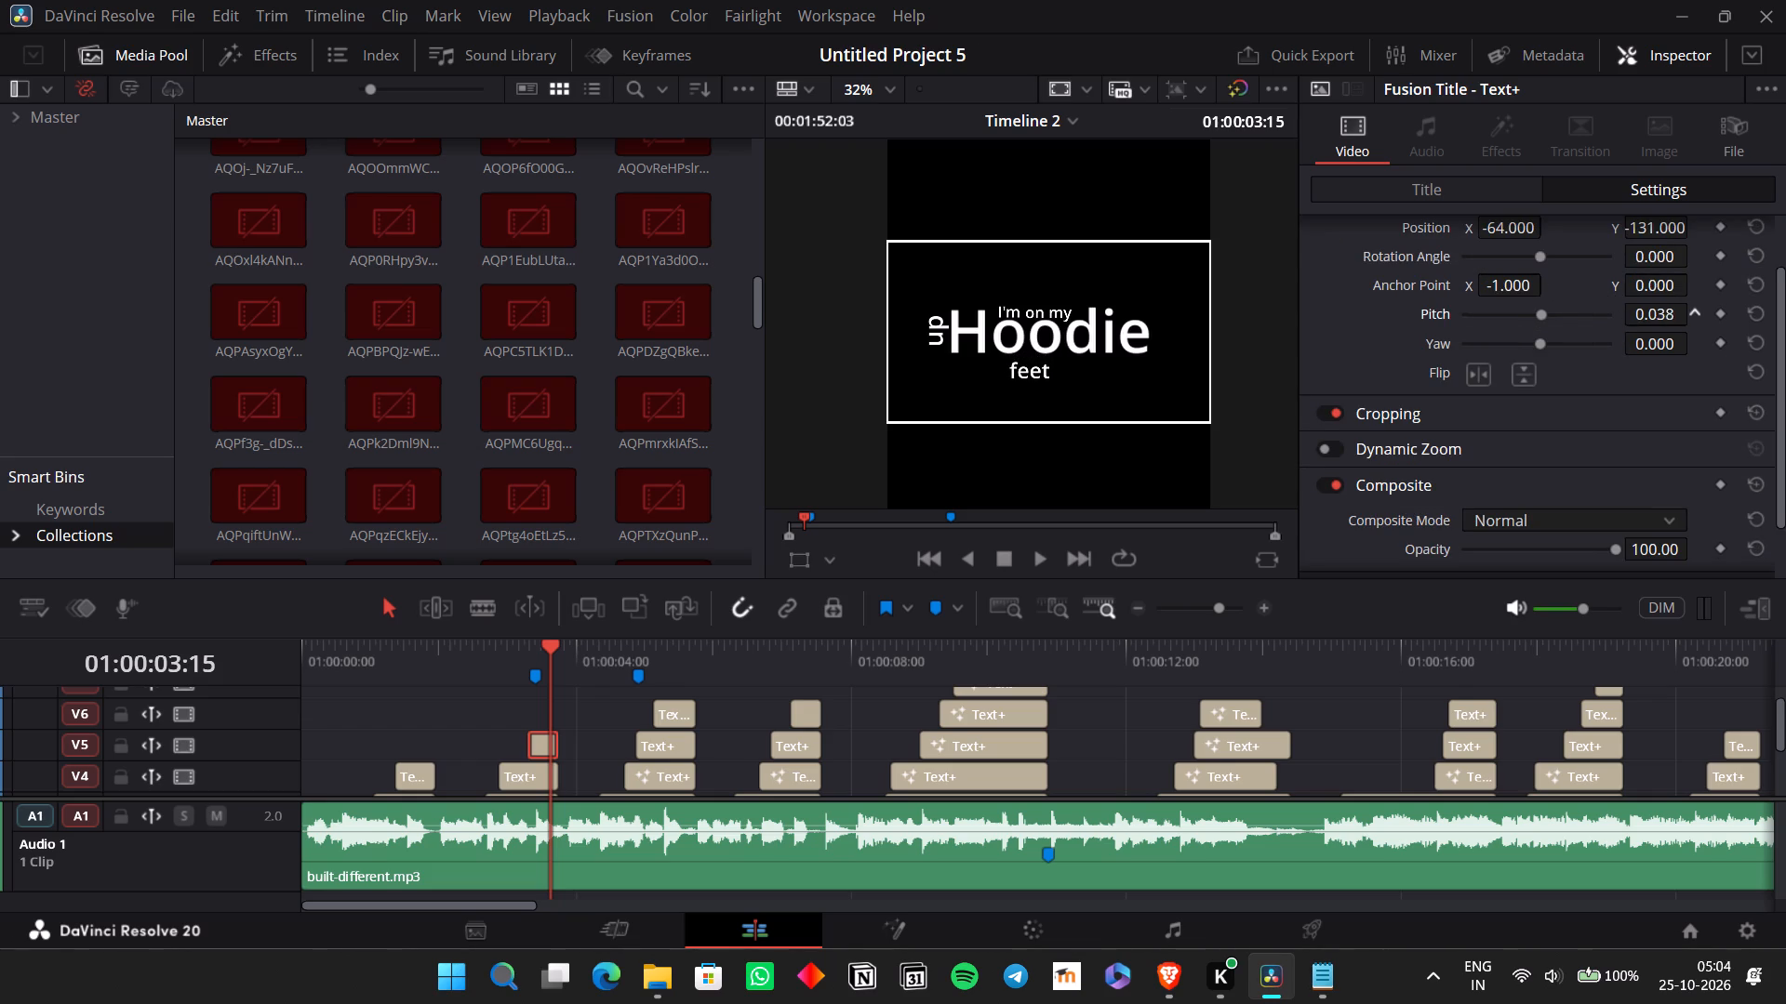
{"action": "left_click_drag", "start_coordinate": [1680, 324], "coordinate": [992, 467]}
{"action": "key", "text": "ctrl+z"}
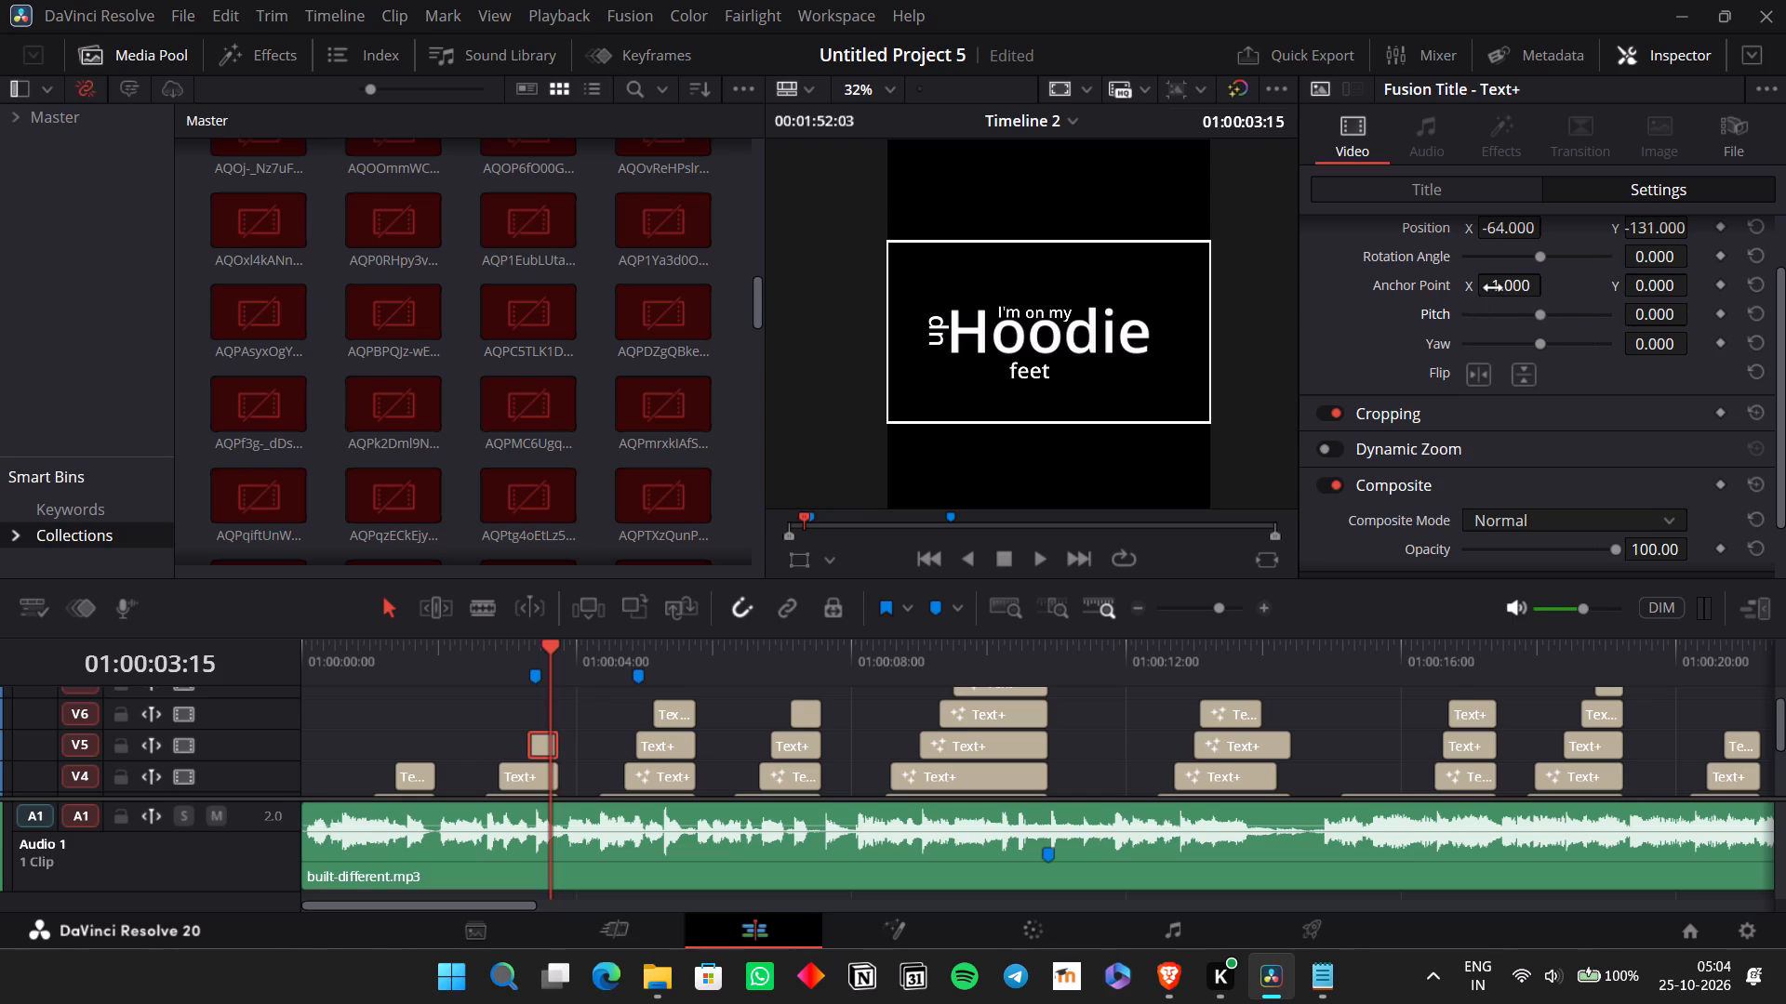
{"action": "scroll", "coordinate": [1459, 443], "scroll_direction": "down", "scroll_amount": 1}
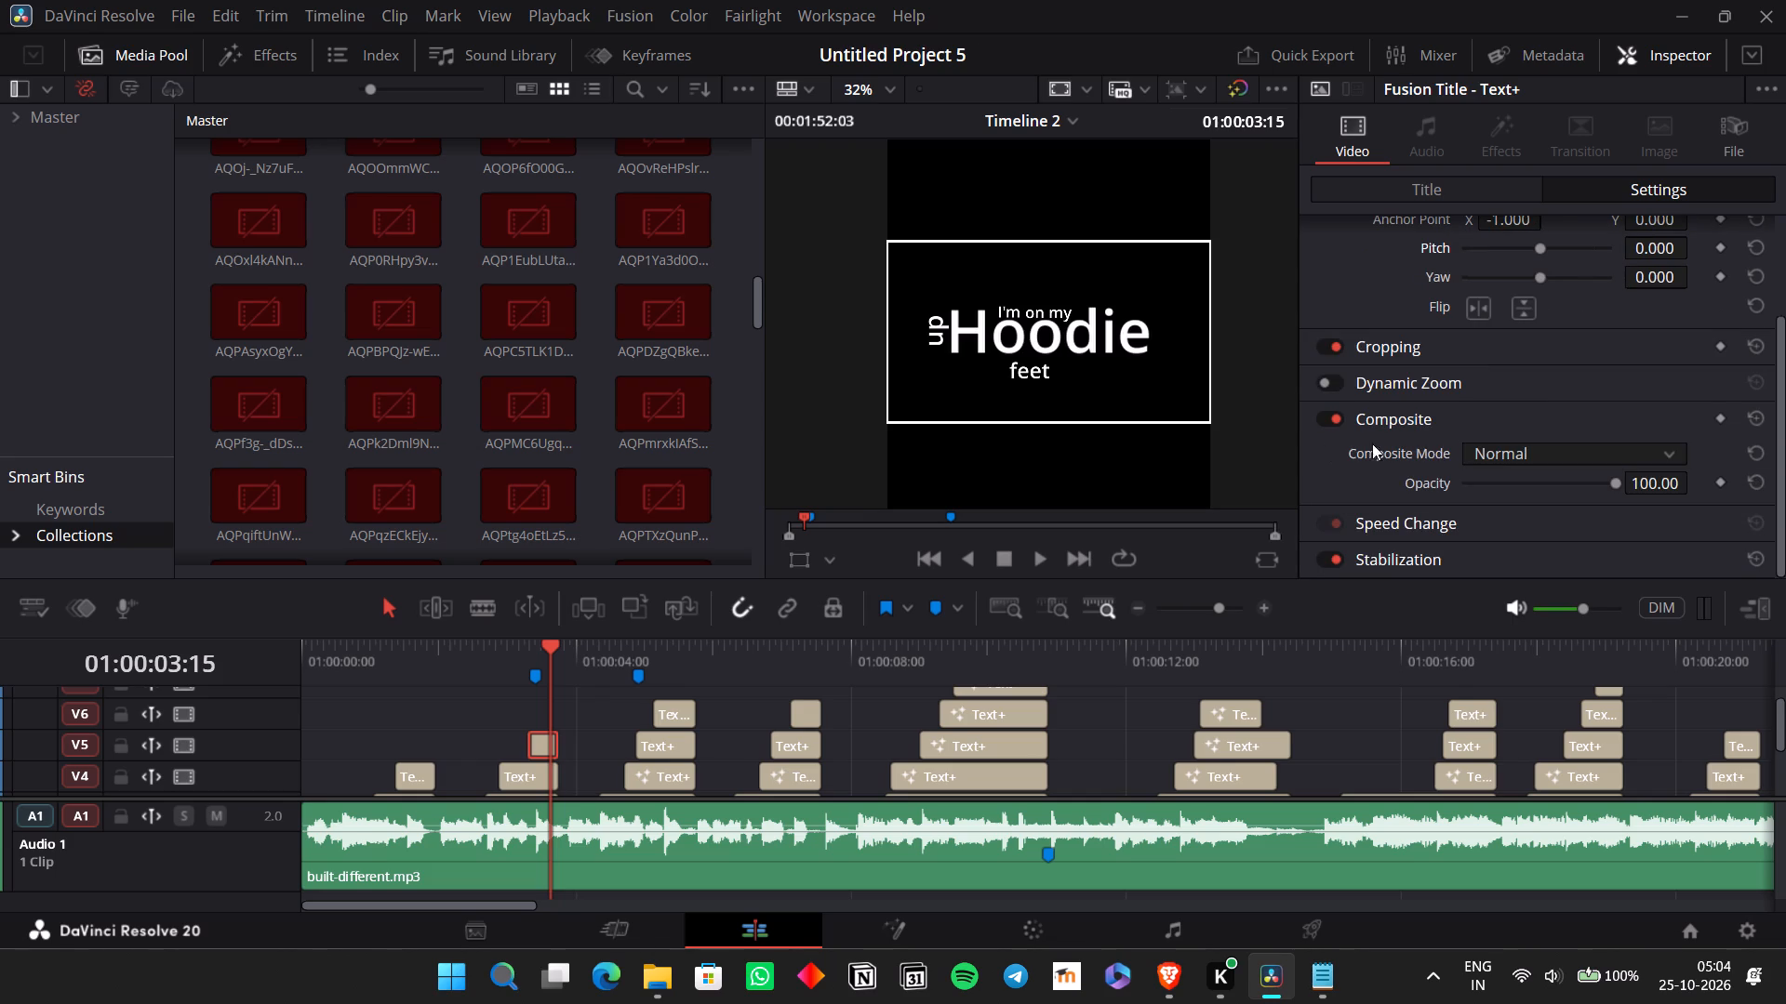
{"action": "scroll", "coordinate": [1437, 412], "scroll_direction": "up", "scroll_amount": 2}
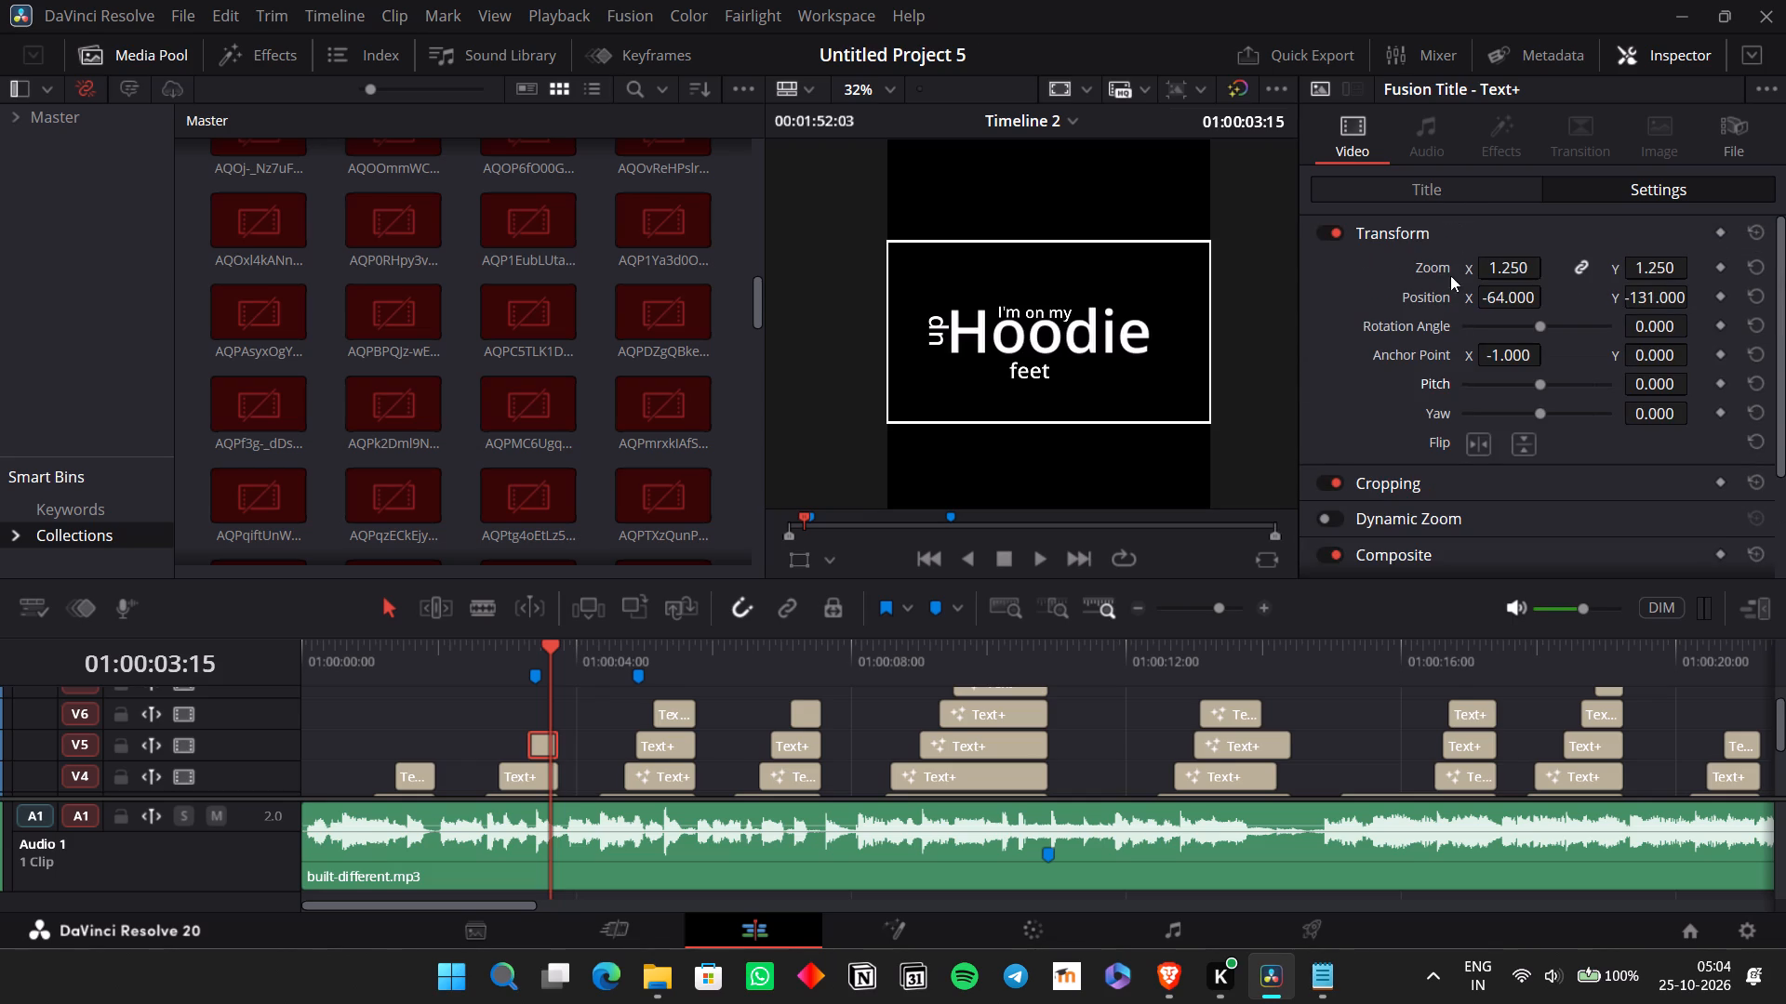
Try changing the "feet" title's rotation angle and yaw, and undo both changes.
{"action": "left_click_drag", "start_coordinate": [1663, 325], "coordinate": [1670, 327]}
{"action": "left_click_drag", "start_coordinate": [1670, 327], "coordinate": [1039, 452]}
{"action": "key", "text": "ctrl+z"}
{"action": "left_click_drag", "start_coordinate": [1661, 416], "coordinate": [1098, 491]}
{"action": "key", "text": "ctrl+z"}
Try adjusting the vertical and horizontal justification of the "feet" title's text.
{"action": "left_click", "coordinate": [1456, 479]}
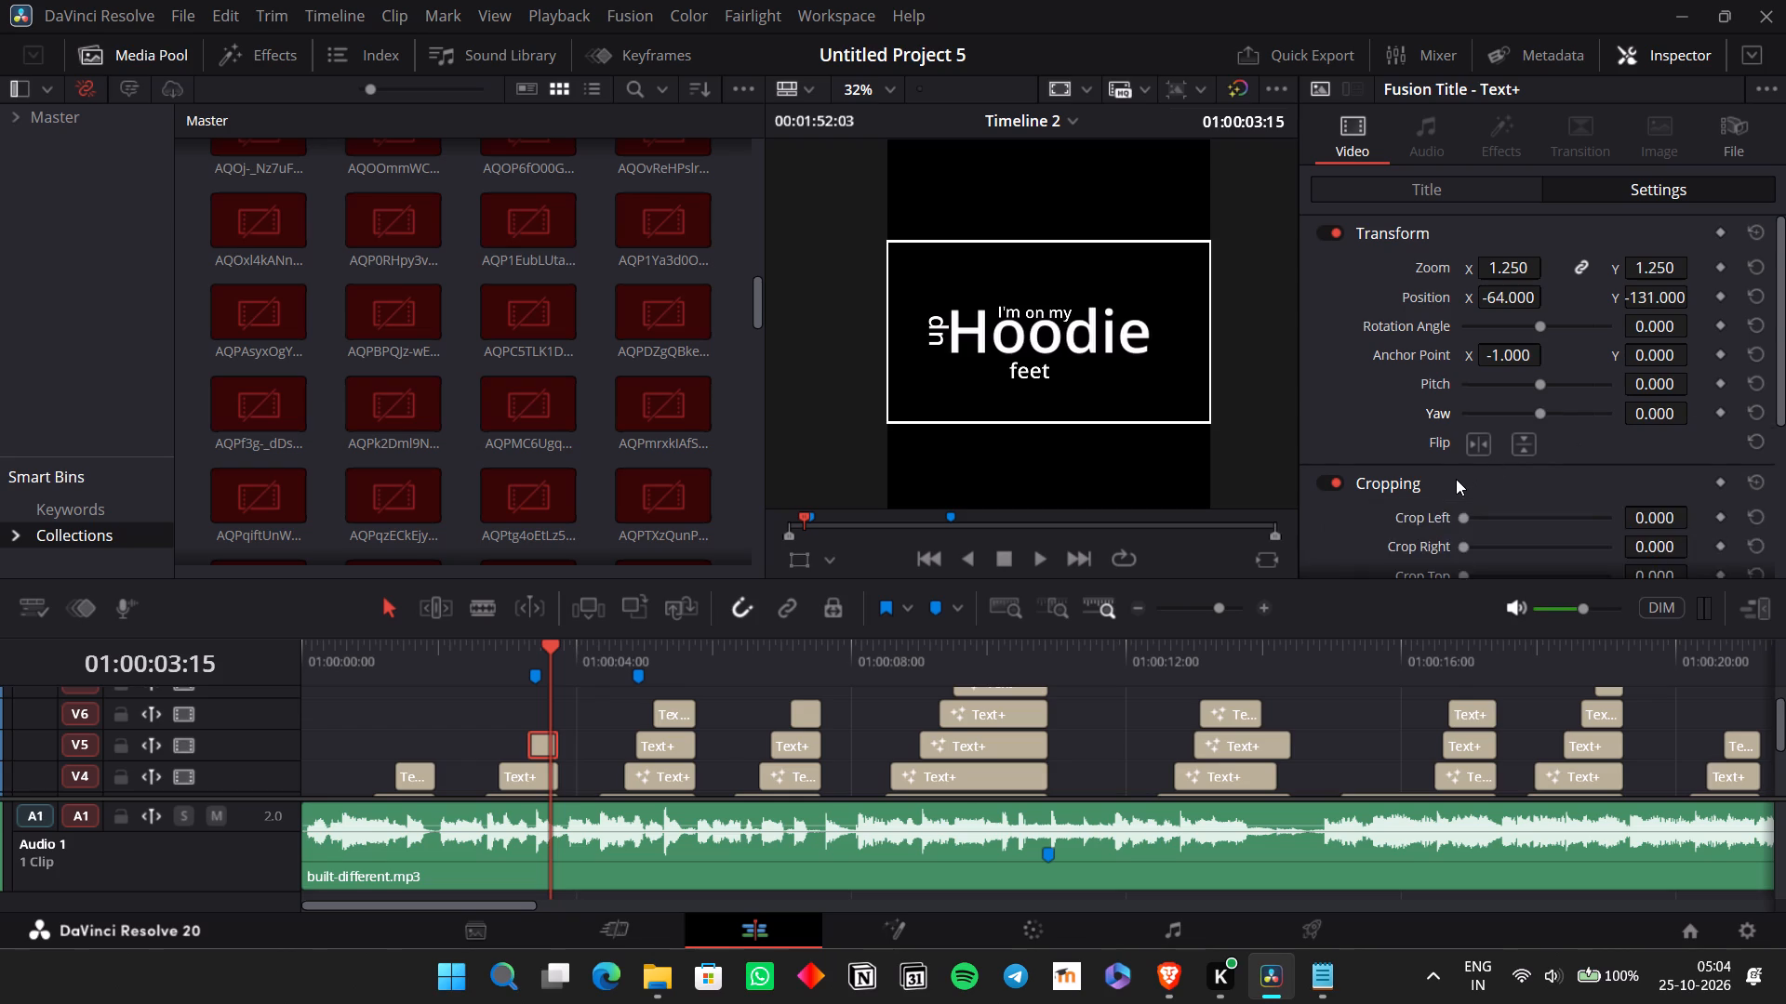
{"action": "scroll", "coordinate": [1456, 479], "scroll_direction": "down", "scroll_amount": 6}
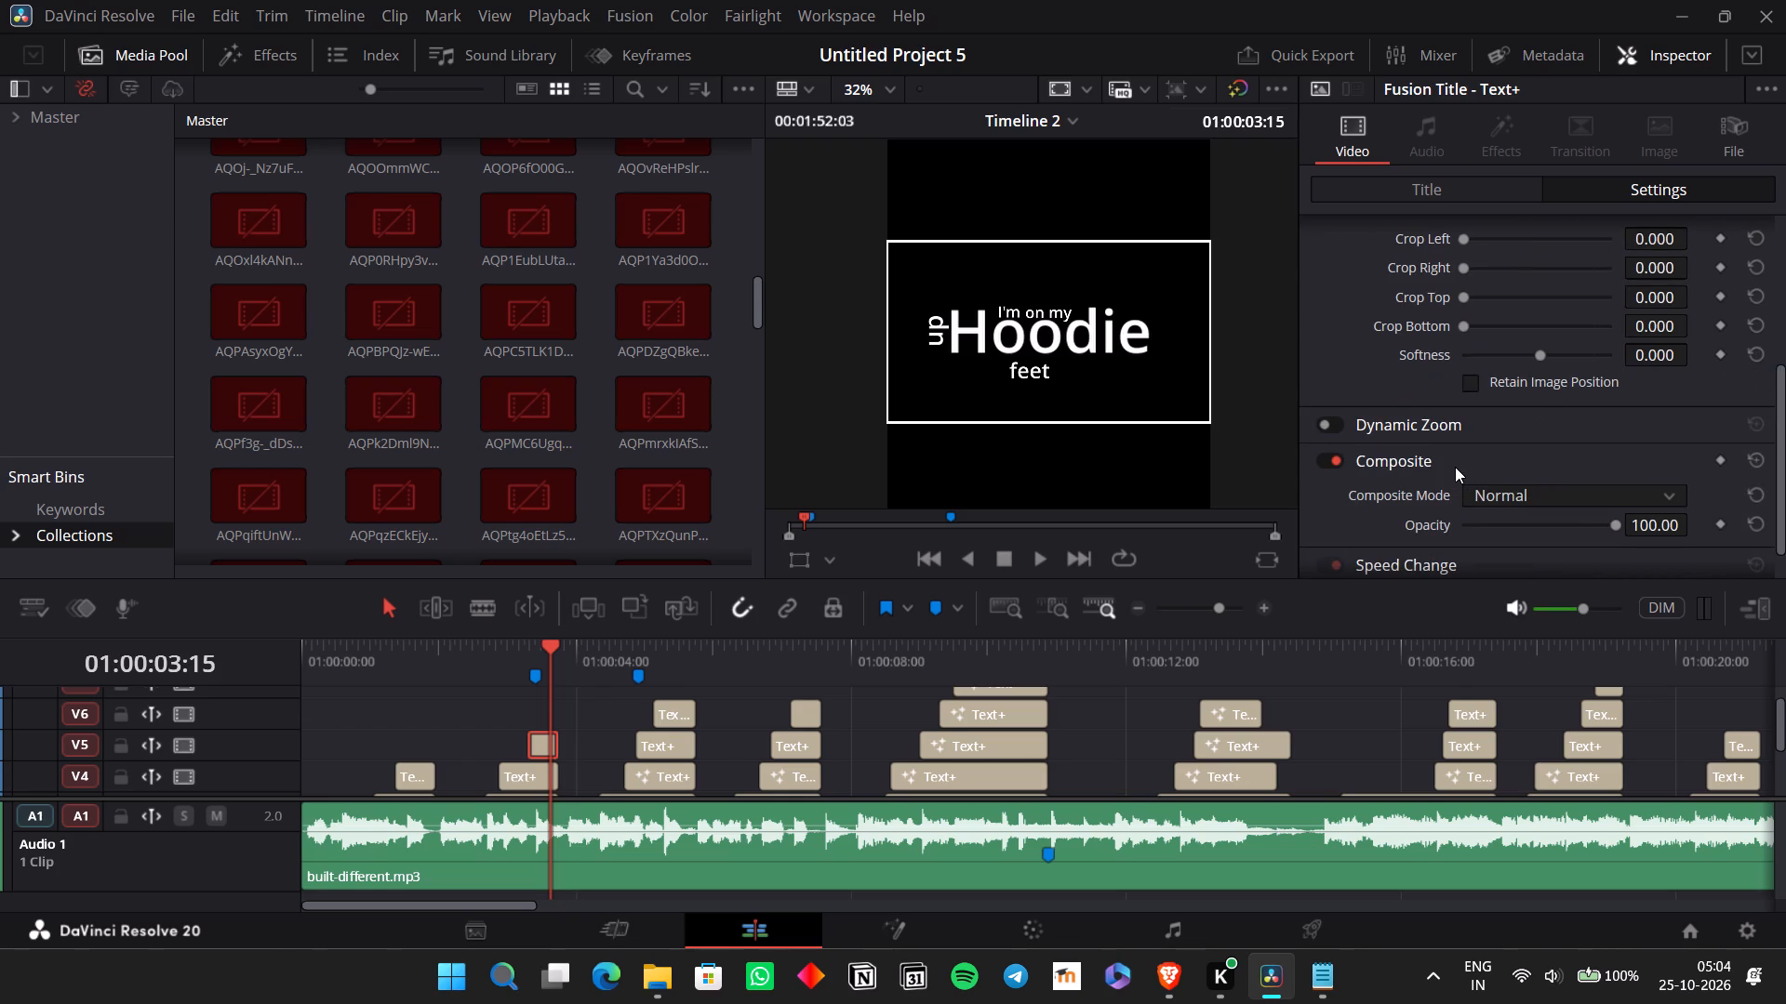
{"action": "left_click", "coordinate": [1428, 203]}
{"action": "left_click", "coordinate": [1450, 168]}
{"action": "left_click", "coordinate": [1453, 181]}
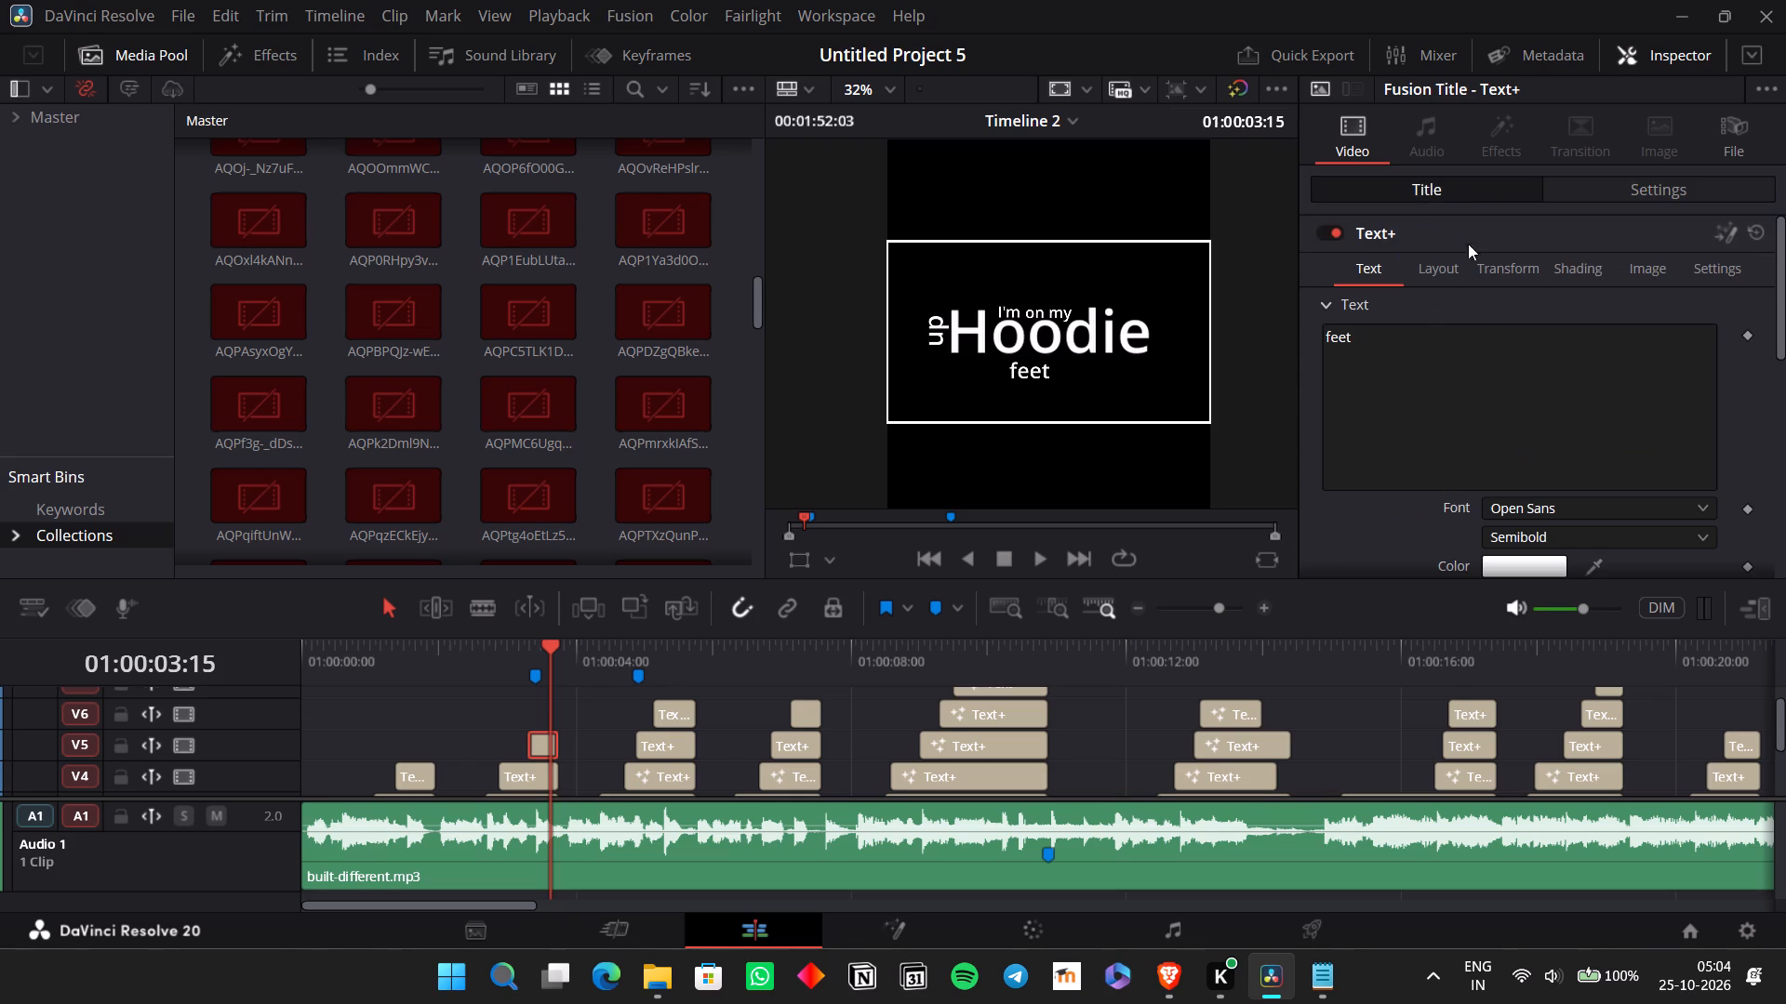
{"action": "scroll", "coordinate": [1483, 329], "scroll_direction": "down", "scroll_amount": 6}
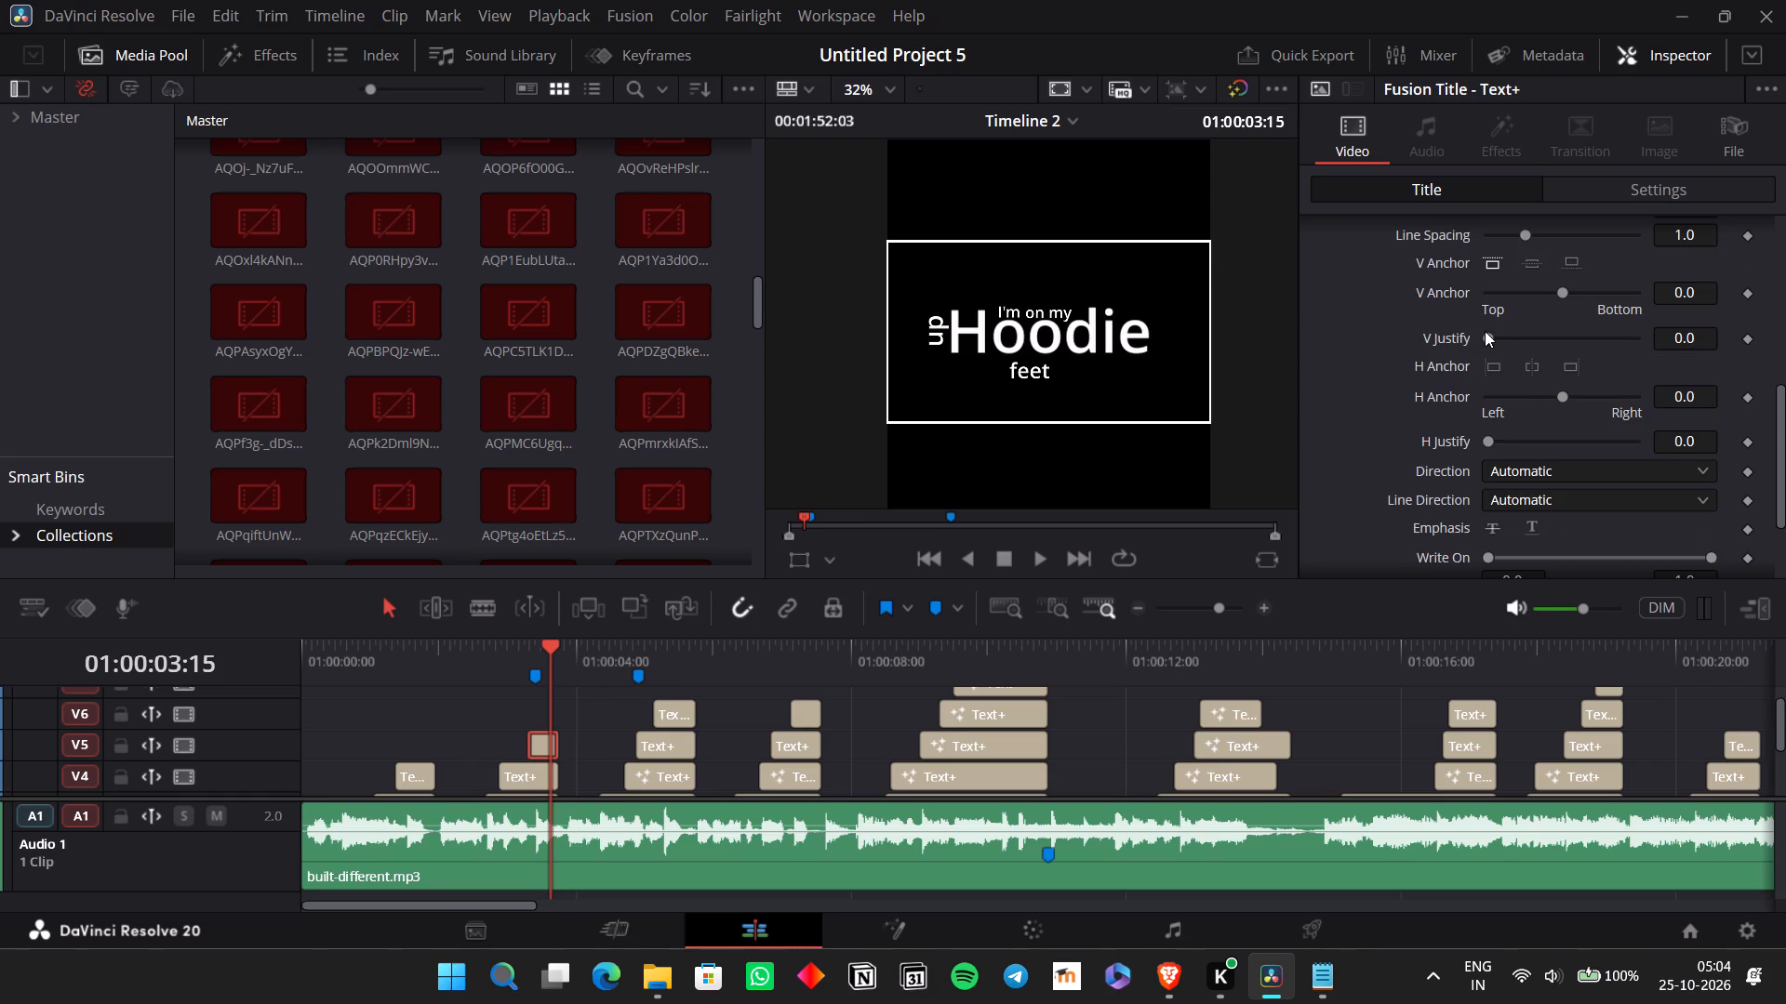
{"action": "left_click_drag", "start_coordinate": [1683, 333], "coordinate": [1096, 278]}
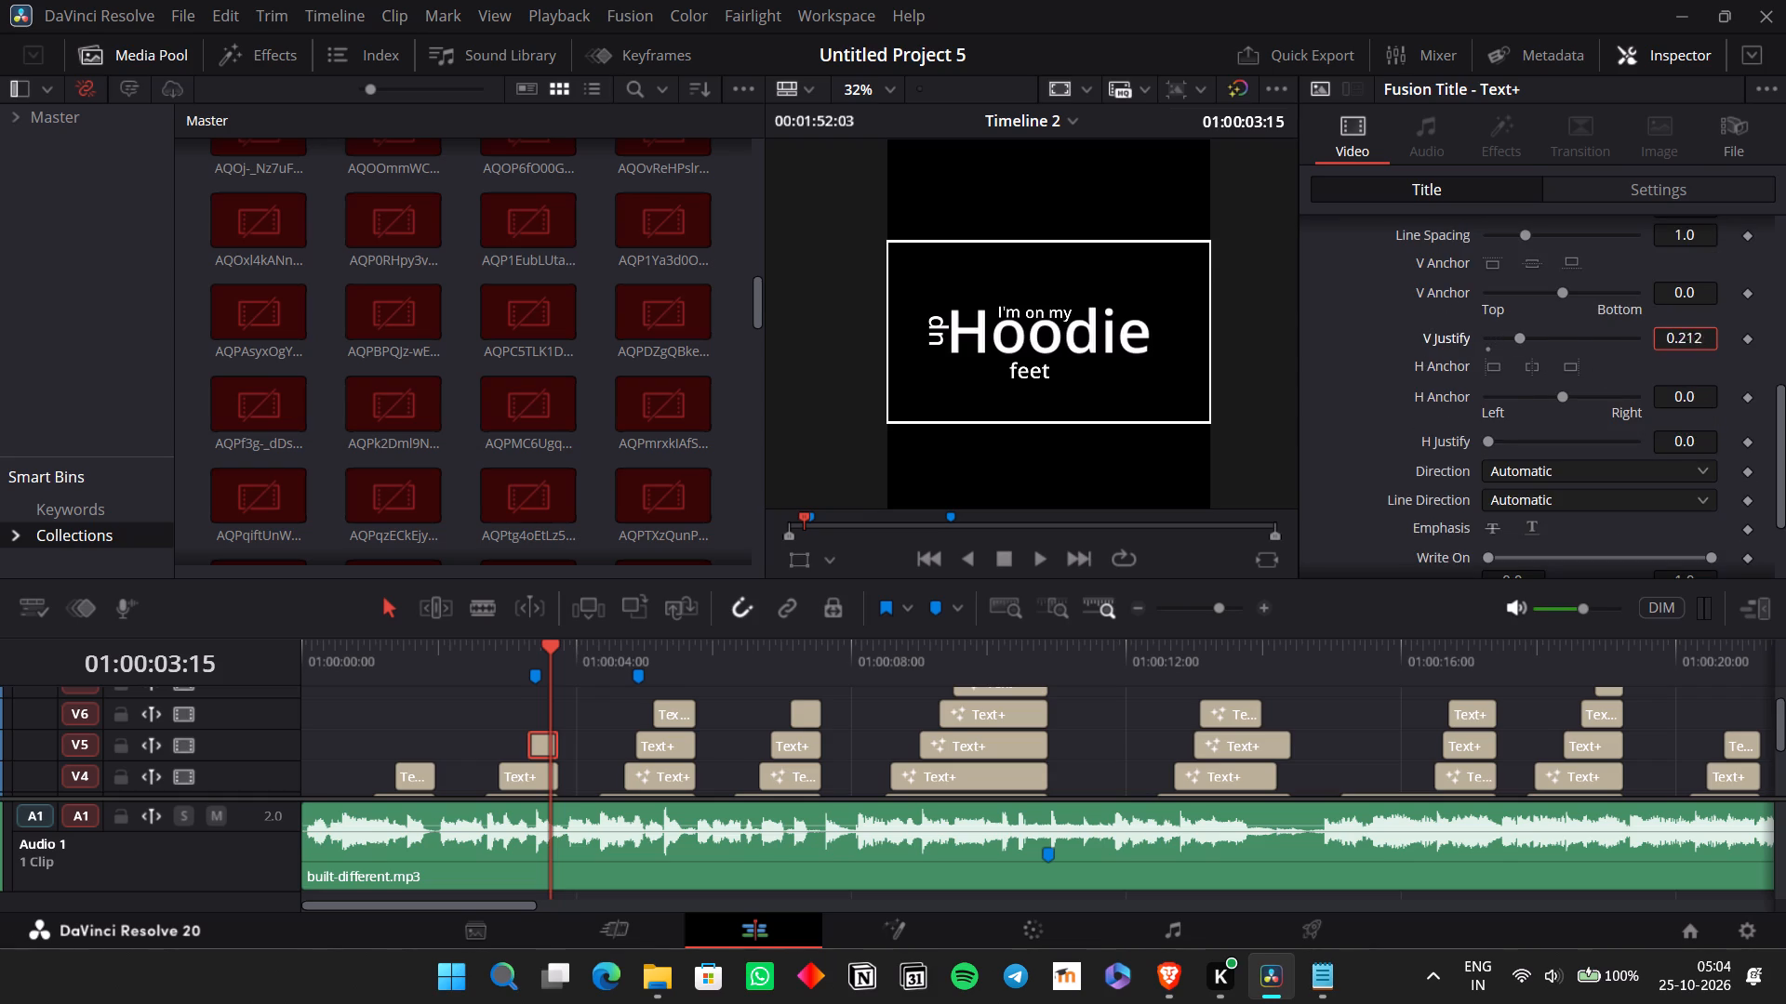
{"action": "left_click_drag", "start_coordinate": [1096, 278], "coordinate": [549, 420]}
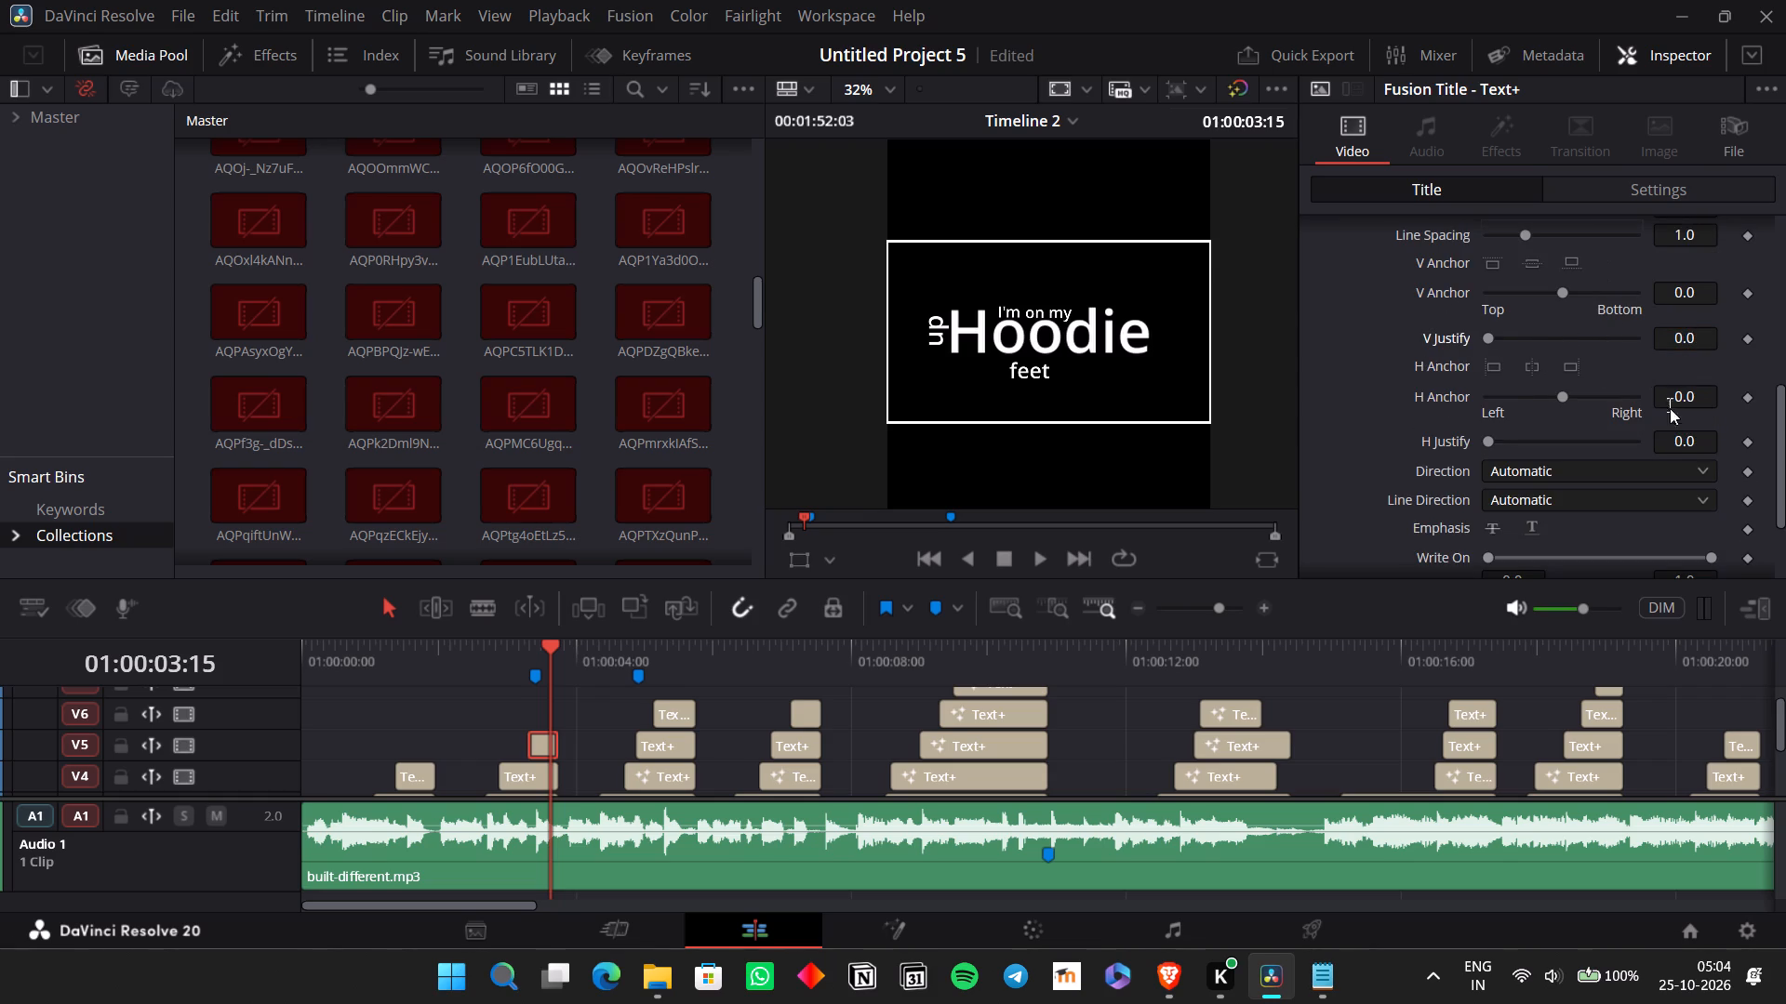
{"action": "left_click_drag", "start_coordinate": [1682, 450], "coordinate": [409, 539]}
Examine the "feet" title's write-on, tab spacing, advanced text and layout settings.
{"action": "scroll", "coordinate": [1607, 446], "scroll_direction": "down", "scroll_amount": 4}
{"action": "left_click", "coordinate": [1326, 517]}
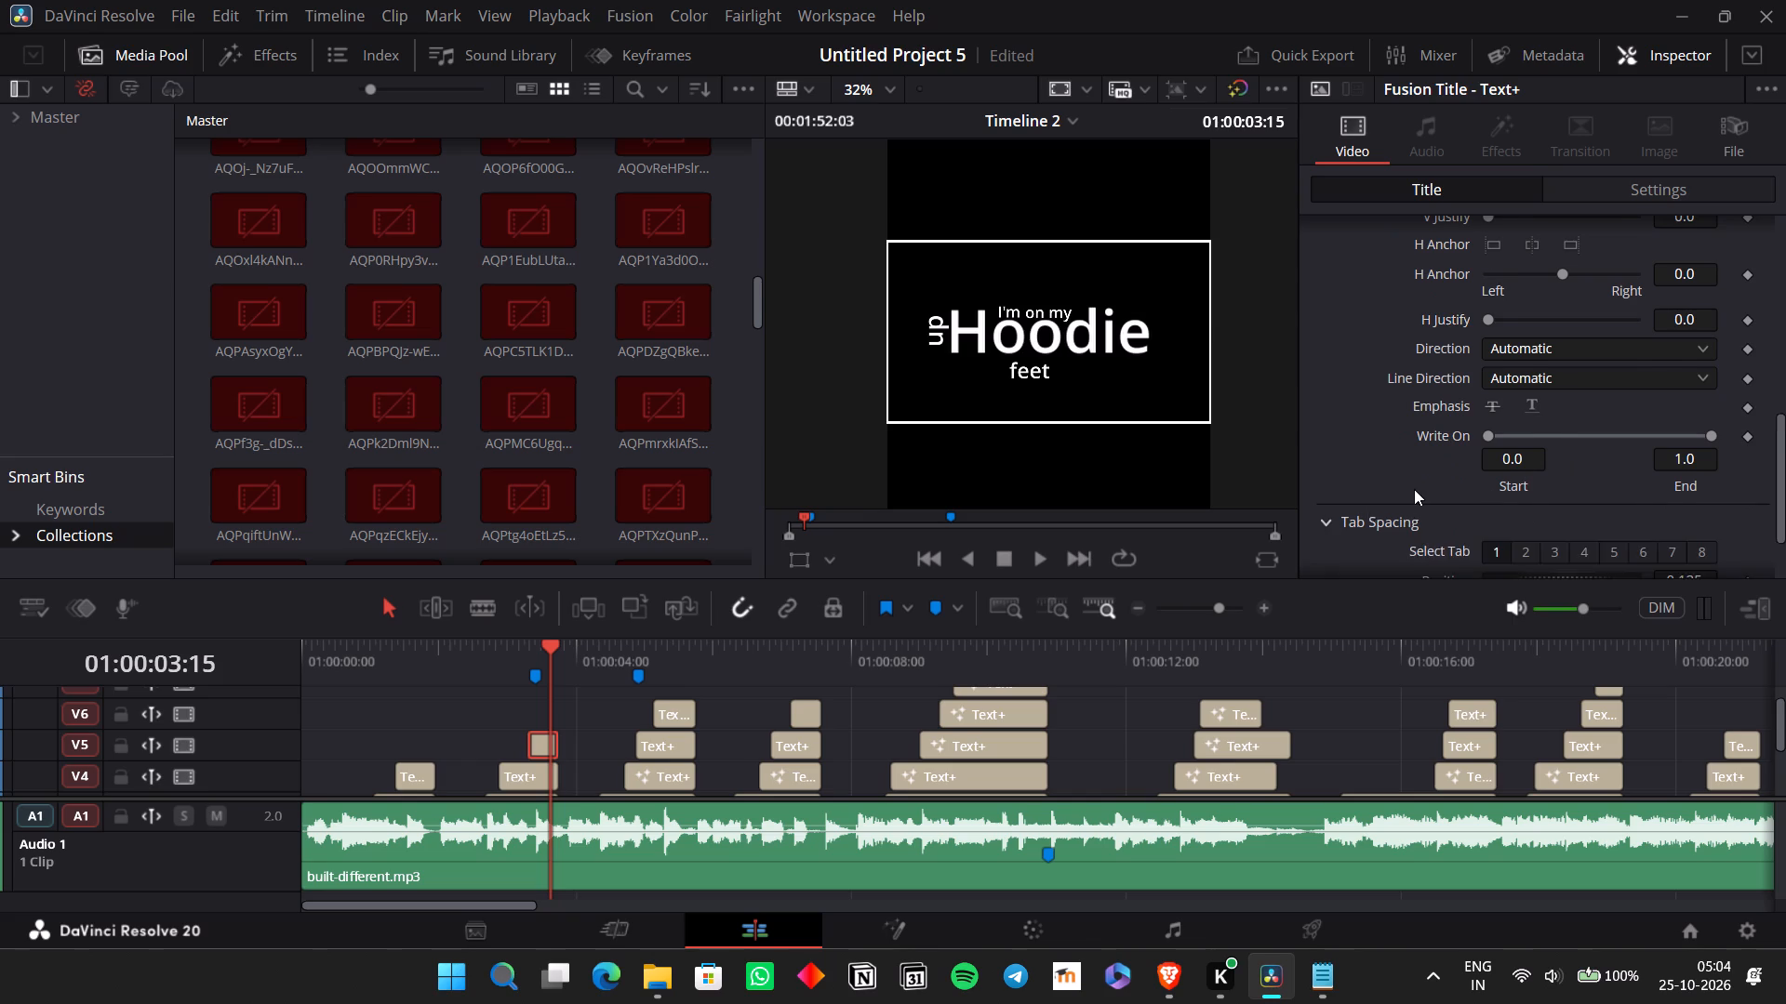
{"action": "scroll", "coordinate": [1416, 489], "scroll_direction": "down", "scroll_amount": 5}
{"action": "left_click", "coordinate": [1323, 550]}
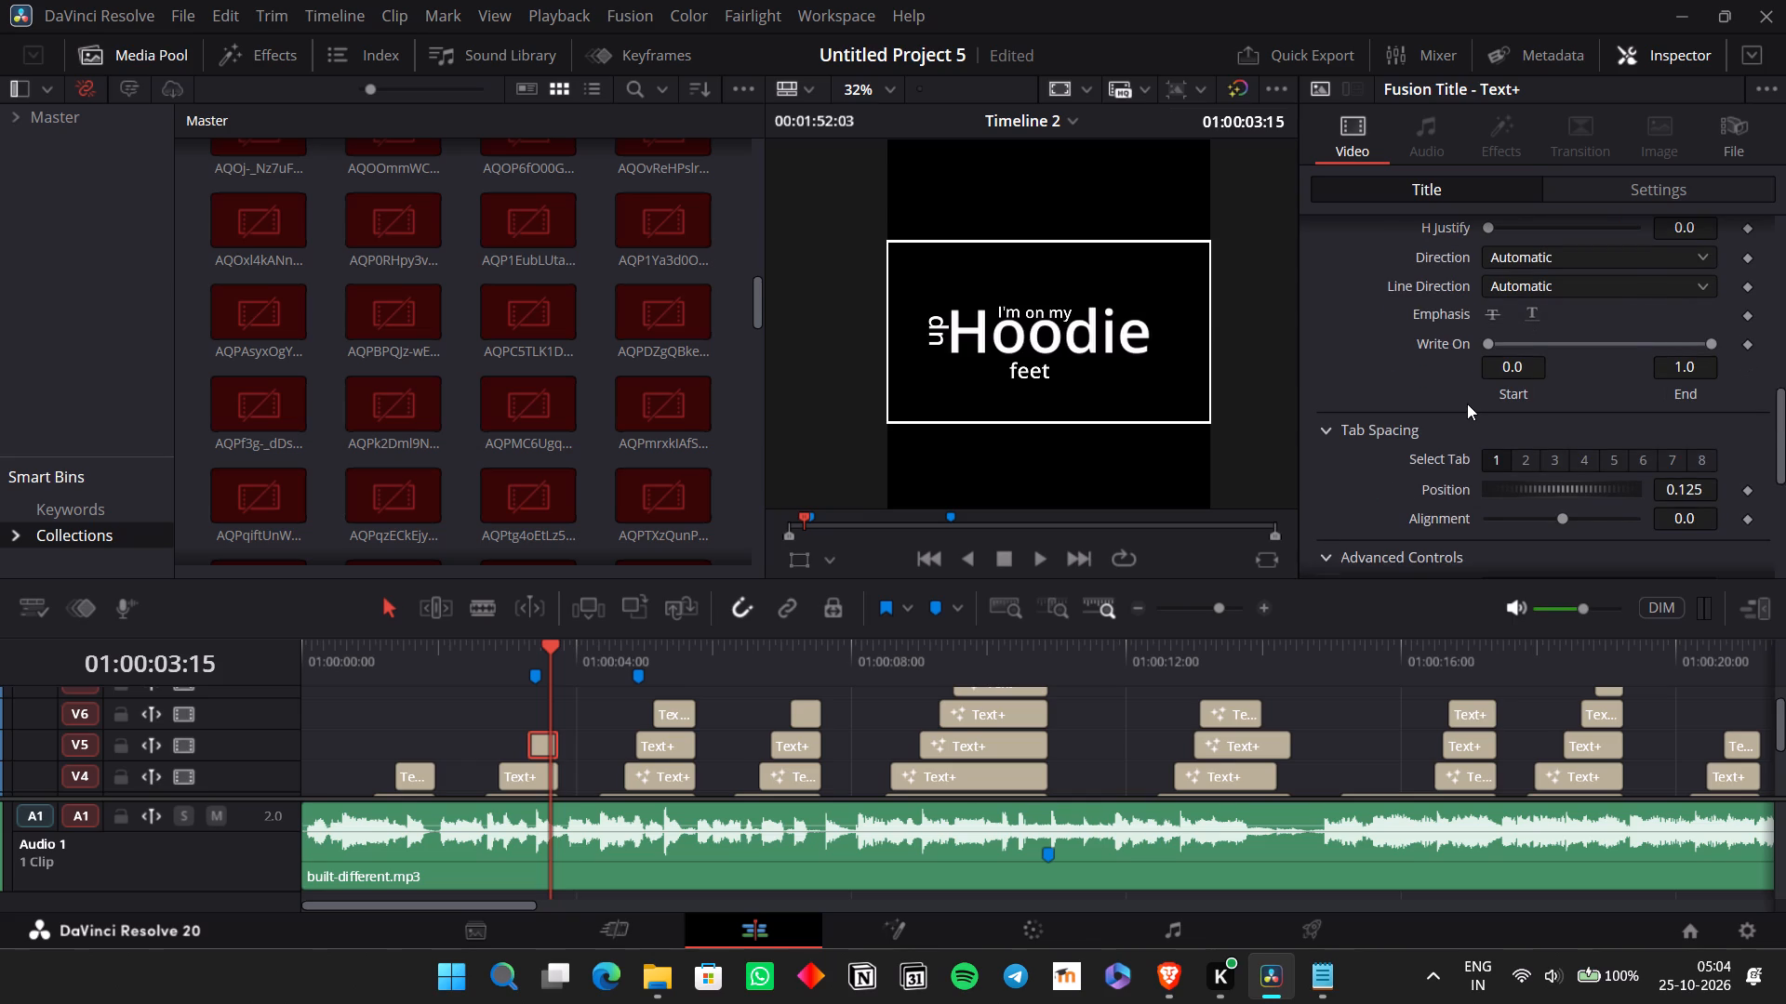
{"action": "scroll", "coordinate": [1467, 403], "scroll_direction": "down", "scroll_amount": 6}
{"action": "scroll", "coordinate": [1427, 347], "scroll_direction": "up", "scroll_amount": 1}
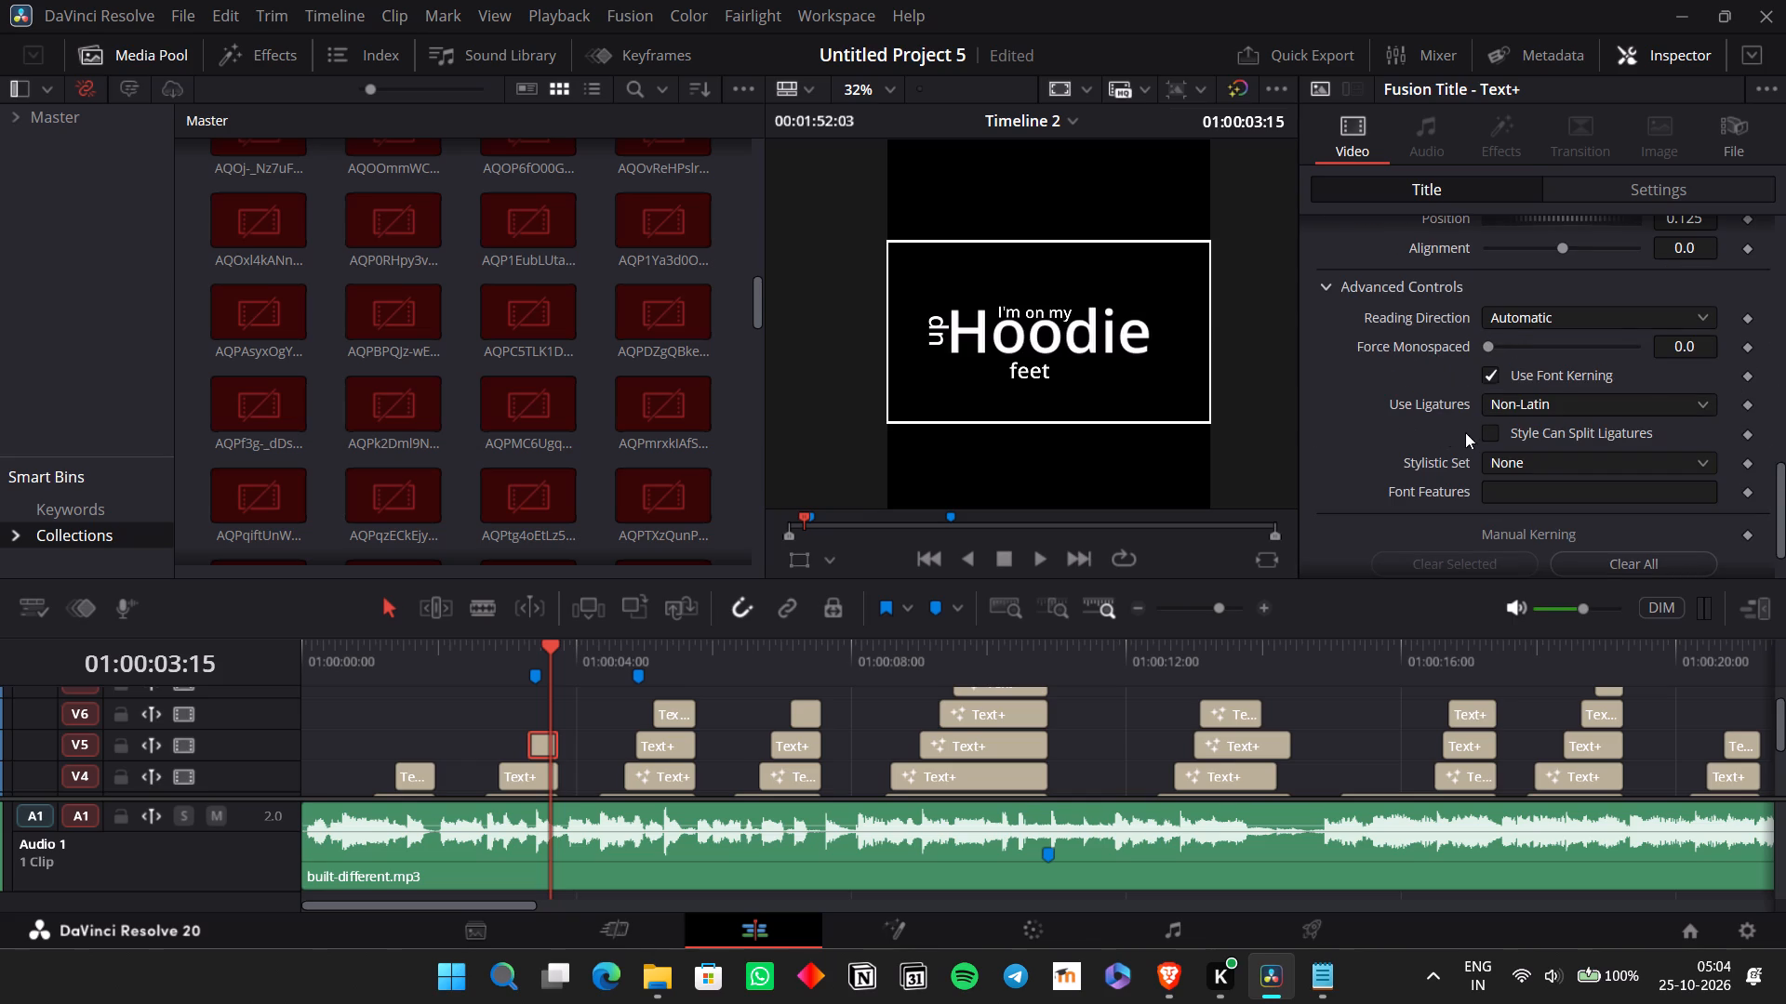
{"action": "scroll", "coordinate": [1437, 482], "scroll_direction": "up", "scroll_amount": 3}
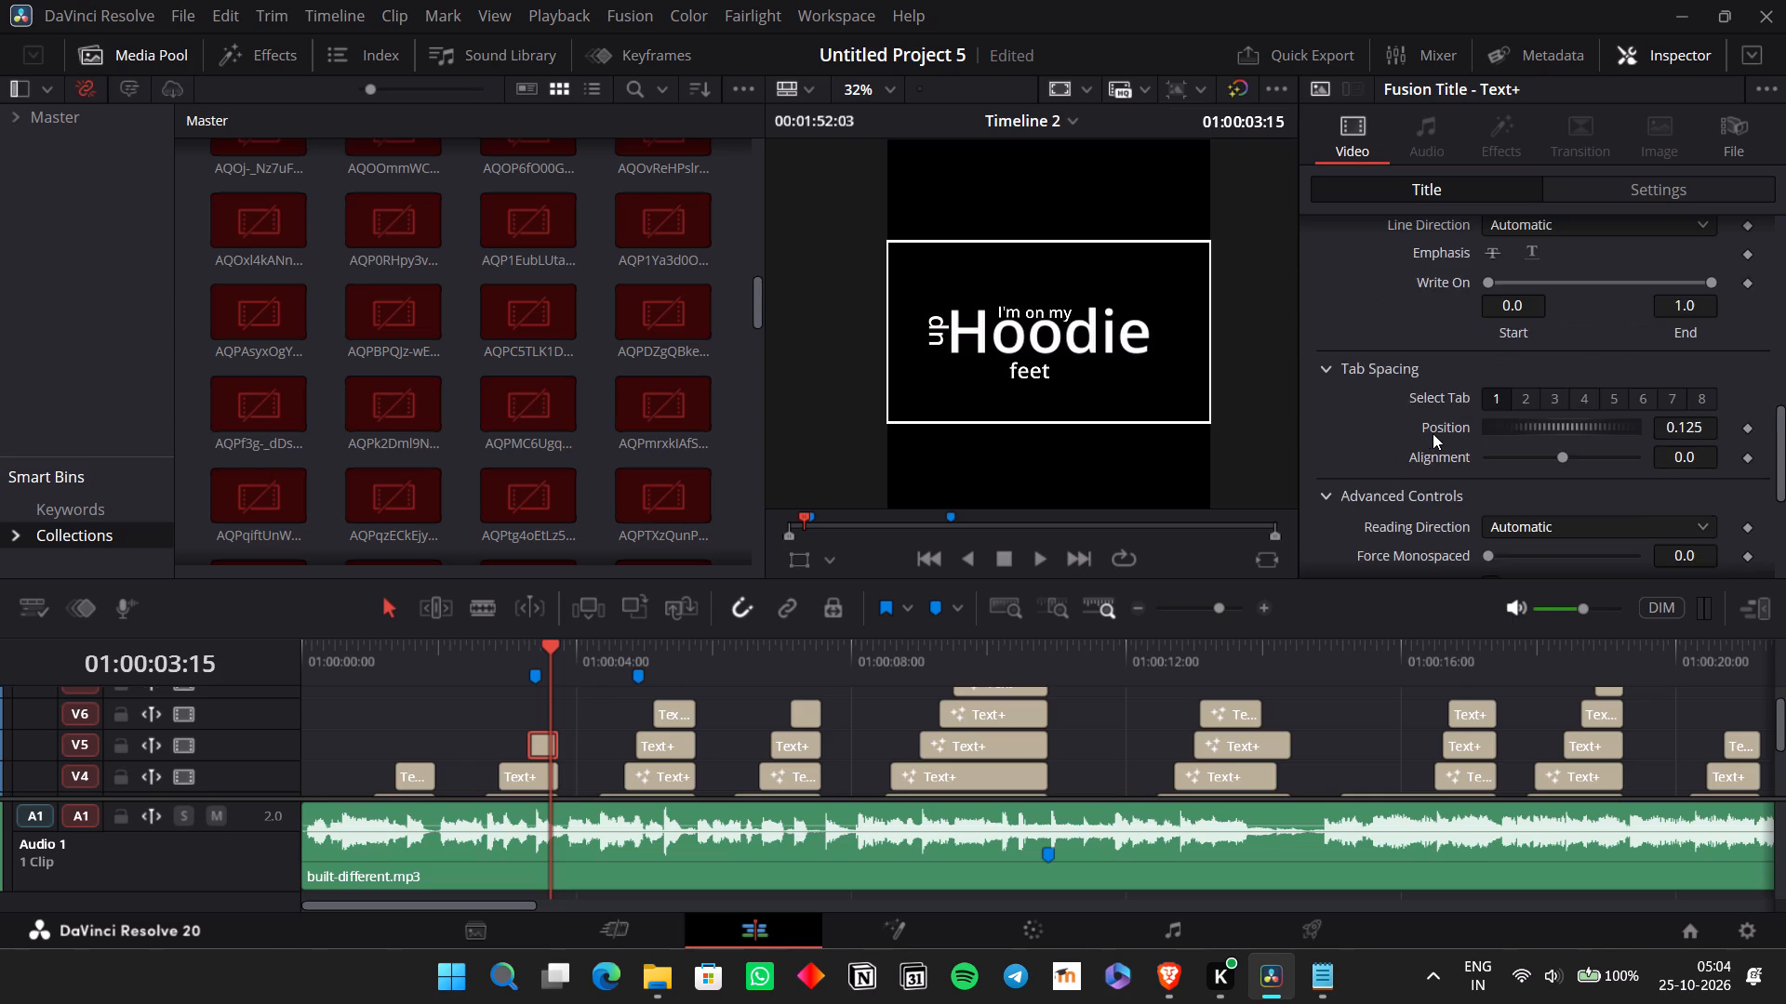
{"action": "scroll", "coordinate": [1435, 436], "scroll_direction": "up", "scroll_amount": 3}
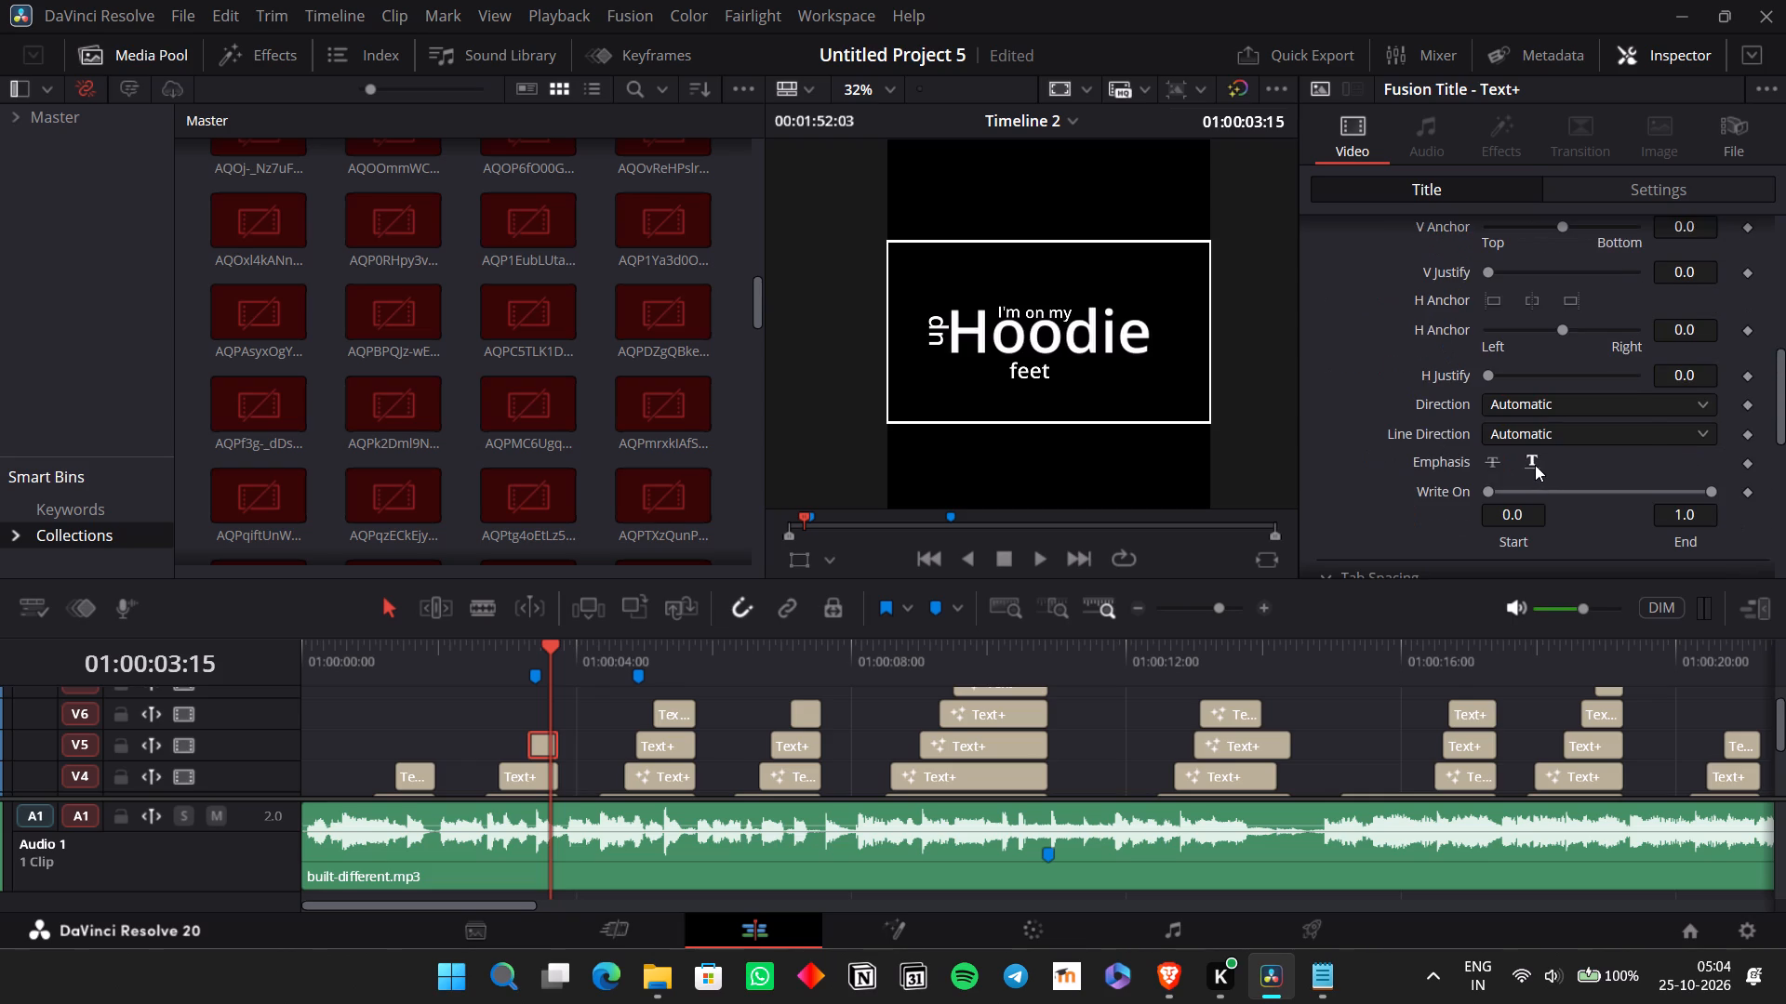
{"action": "scroll", "coordinate": [1535, 465], "scroll_direction": "up", "scroll_amount": 9}
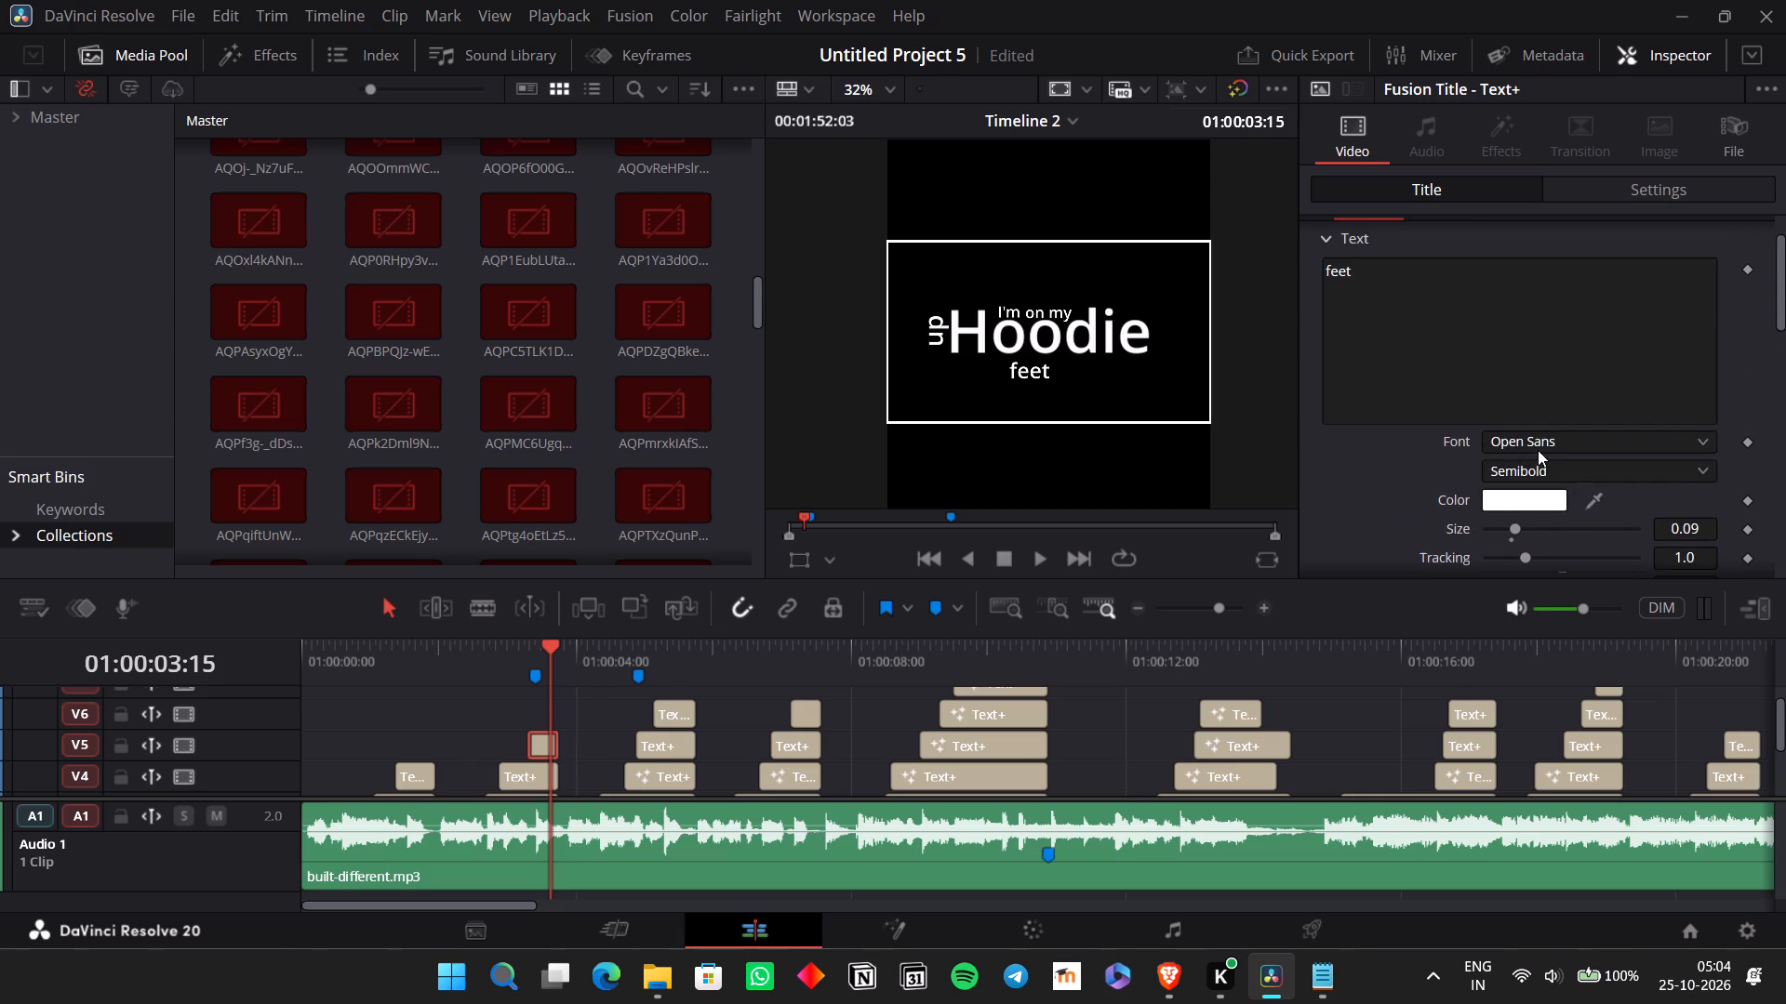
{"action": "left_click", "coordinate": [1433, 261]}
{"action": "scroll", "coordinate": [1498, 347], "scroll_direction": "down", "scroll_amount": 2}
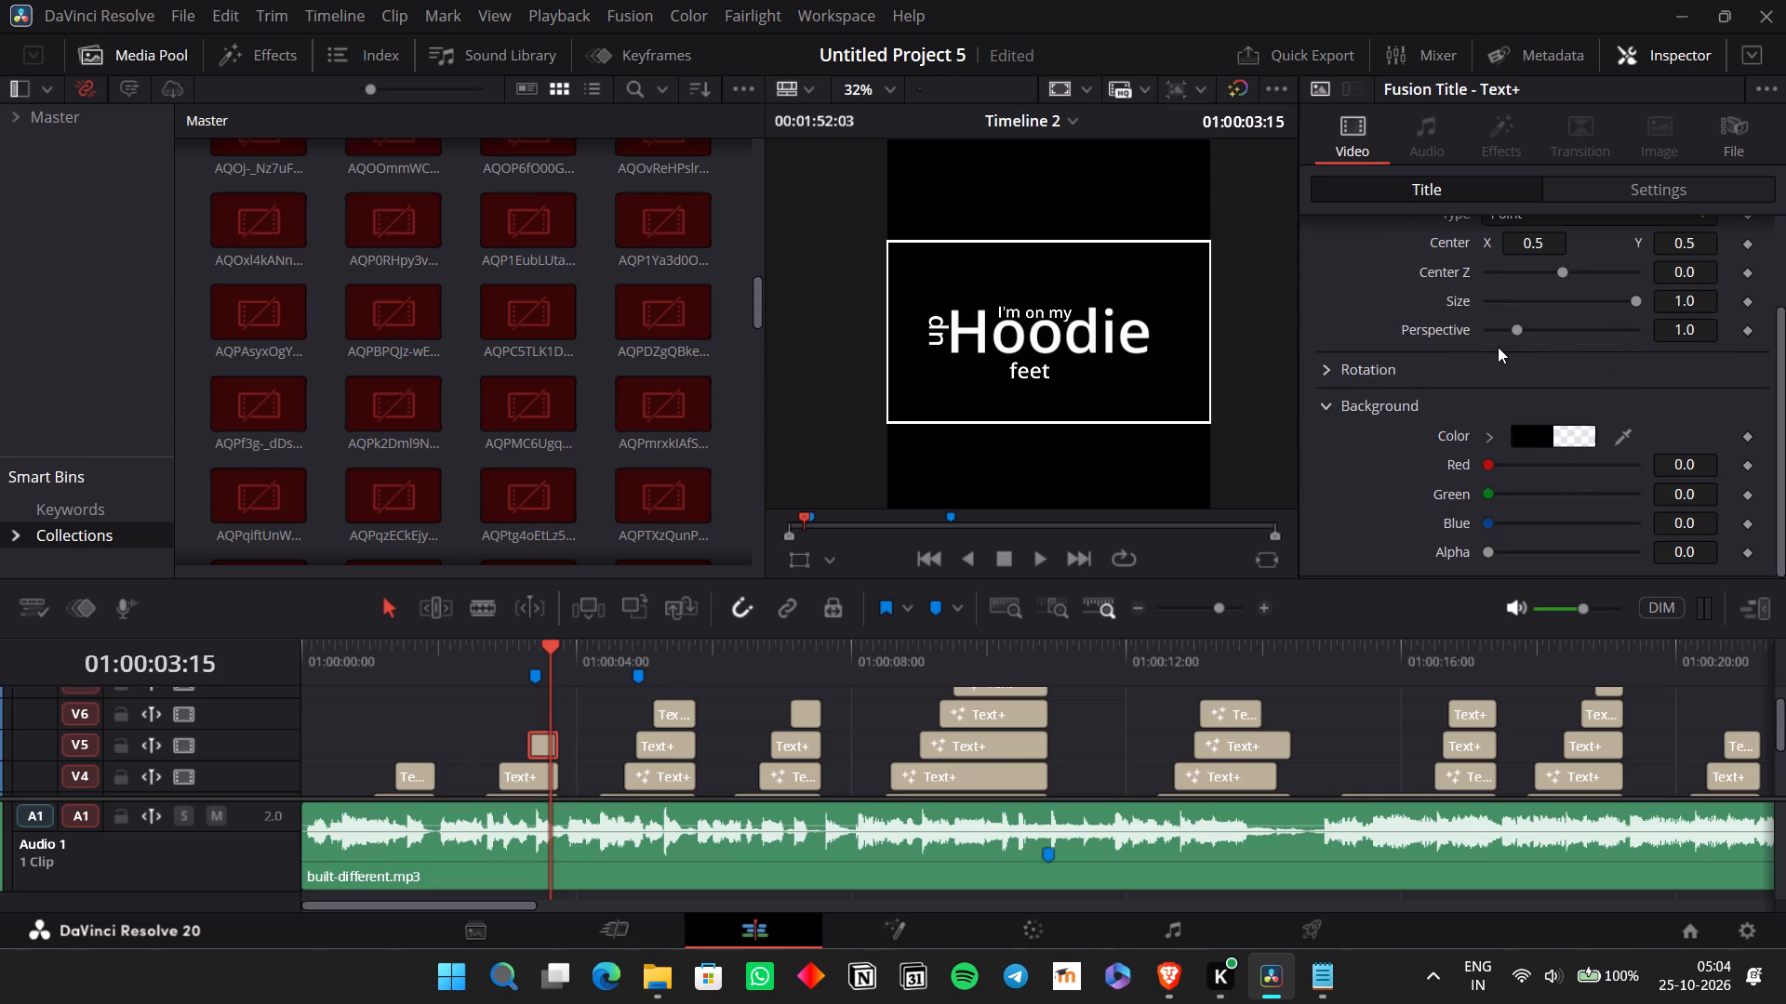
{"action": "scroll", "coordinate": [1498, 347], "scroll_direction": "up", "scroll_amount": 1}
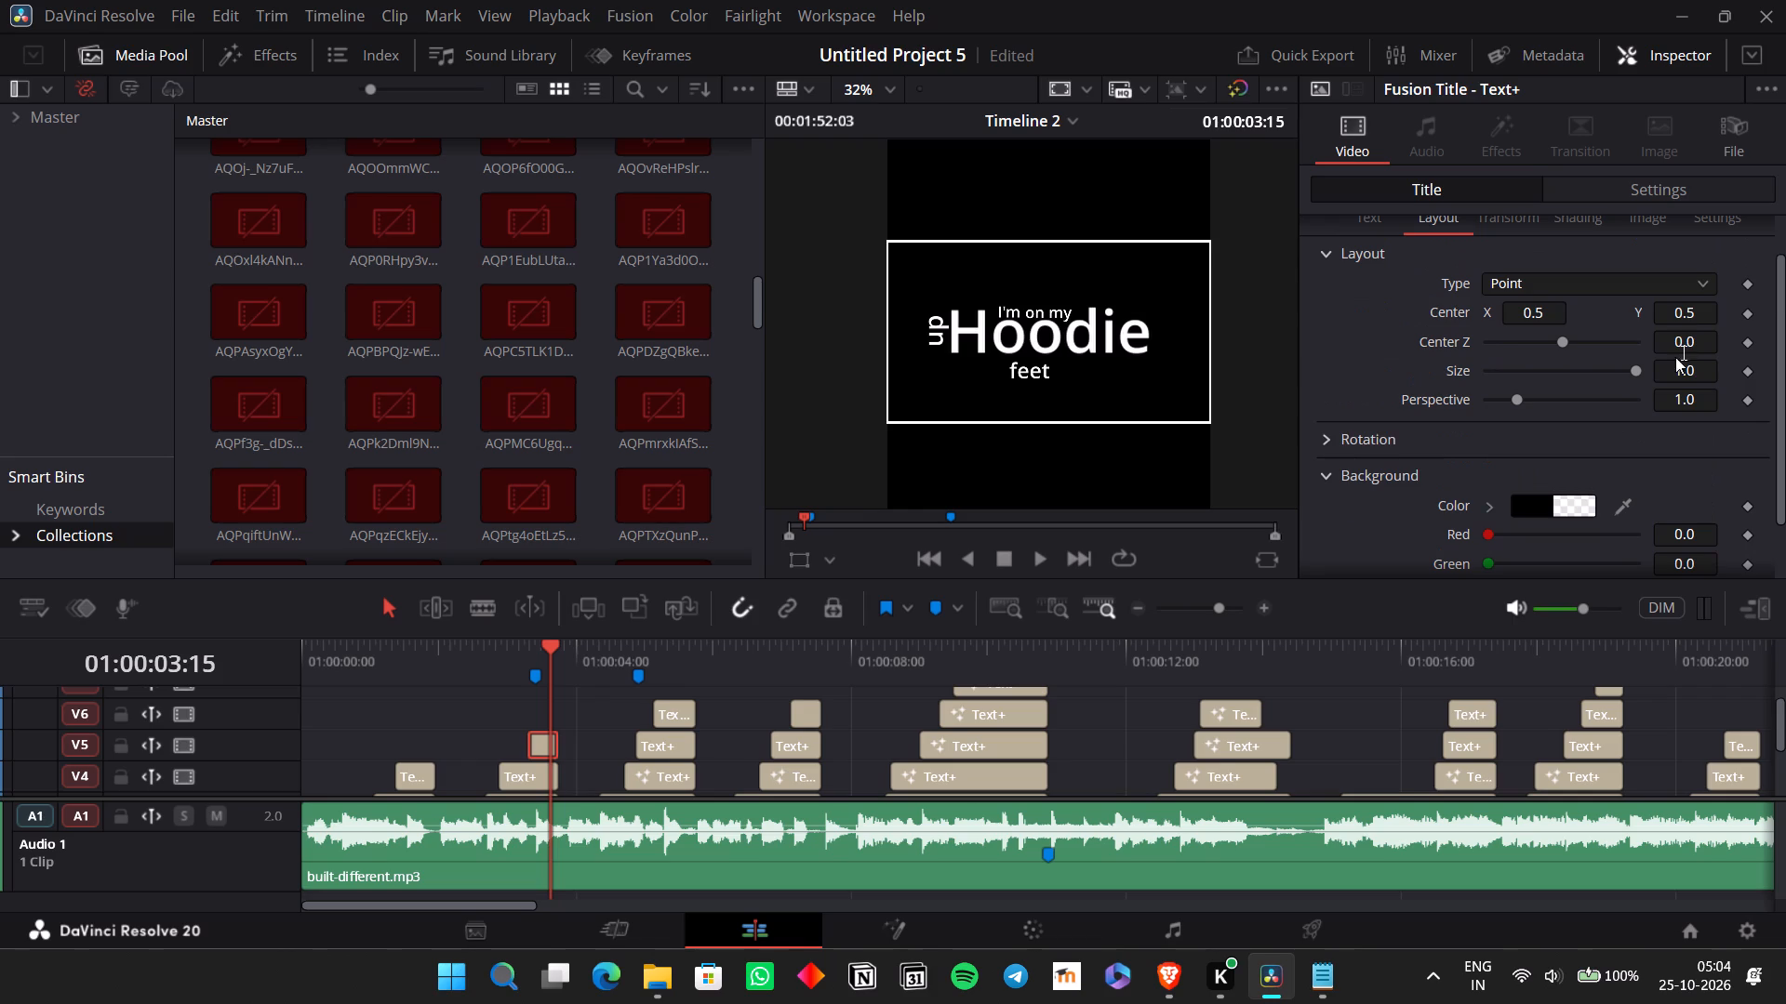
{"action": "scroll", "coordinate": [1527, 319], "scroll_direction": "up", "scroll_amount": 1}
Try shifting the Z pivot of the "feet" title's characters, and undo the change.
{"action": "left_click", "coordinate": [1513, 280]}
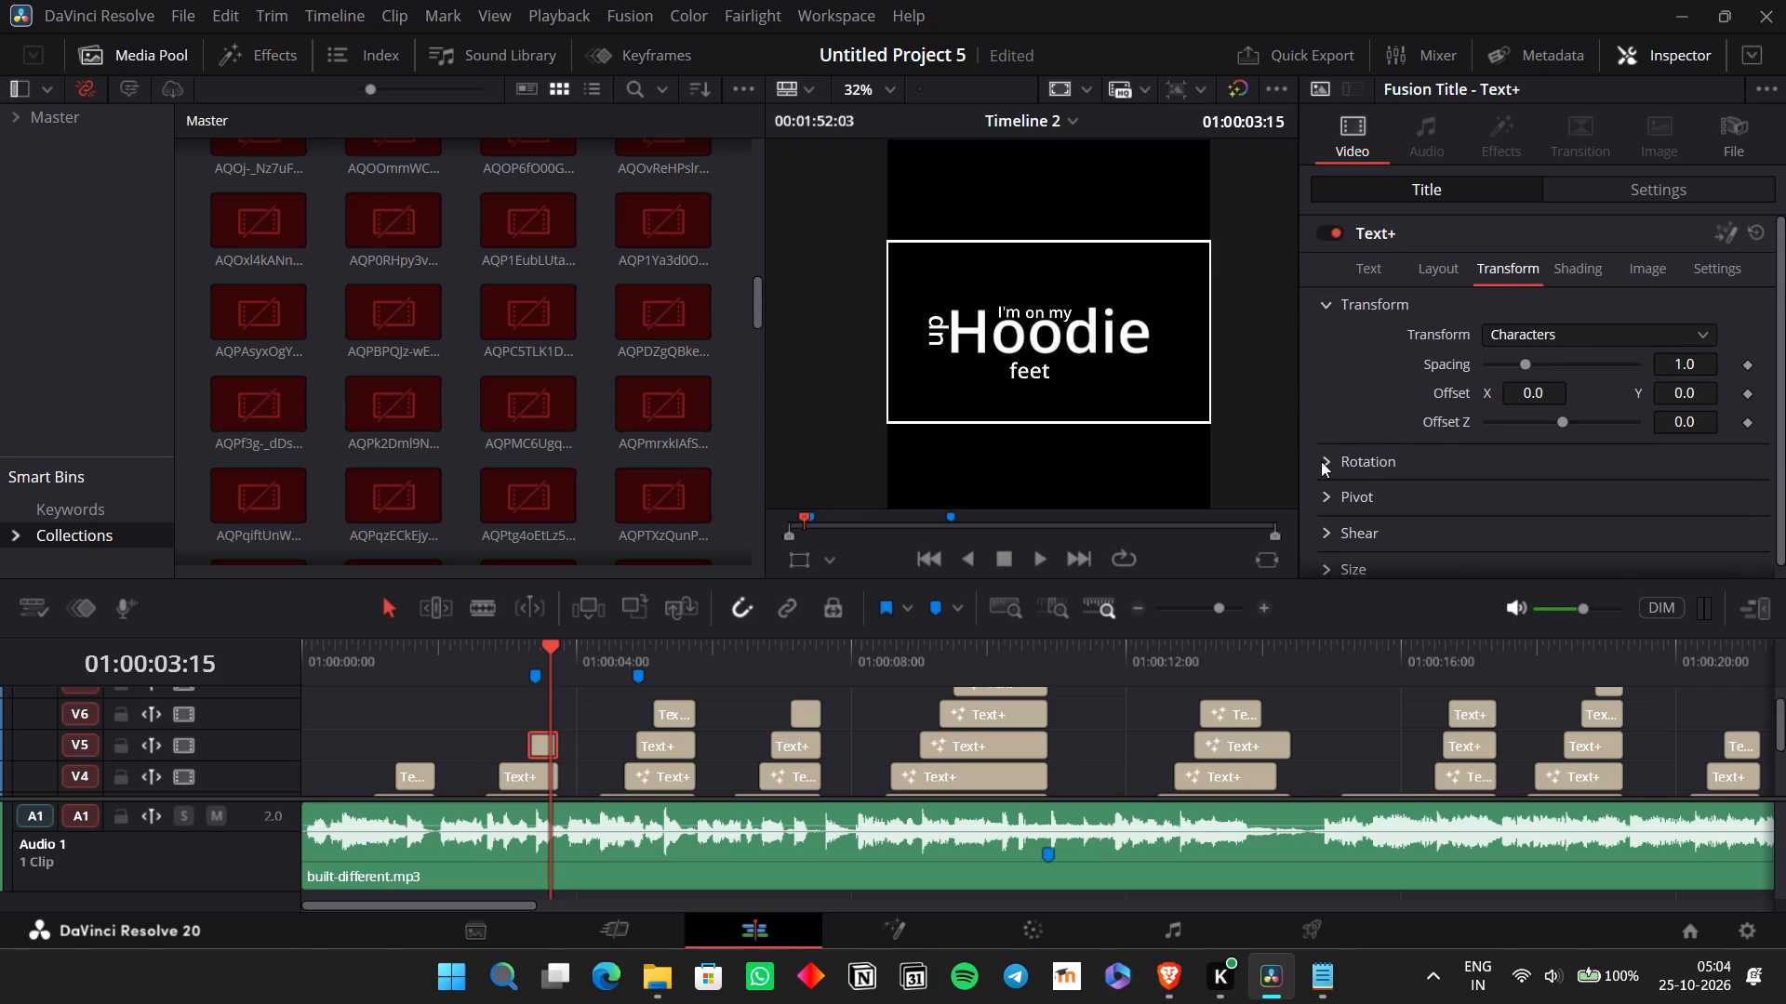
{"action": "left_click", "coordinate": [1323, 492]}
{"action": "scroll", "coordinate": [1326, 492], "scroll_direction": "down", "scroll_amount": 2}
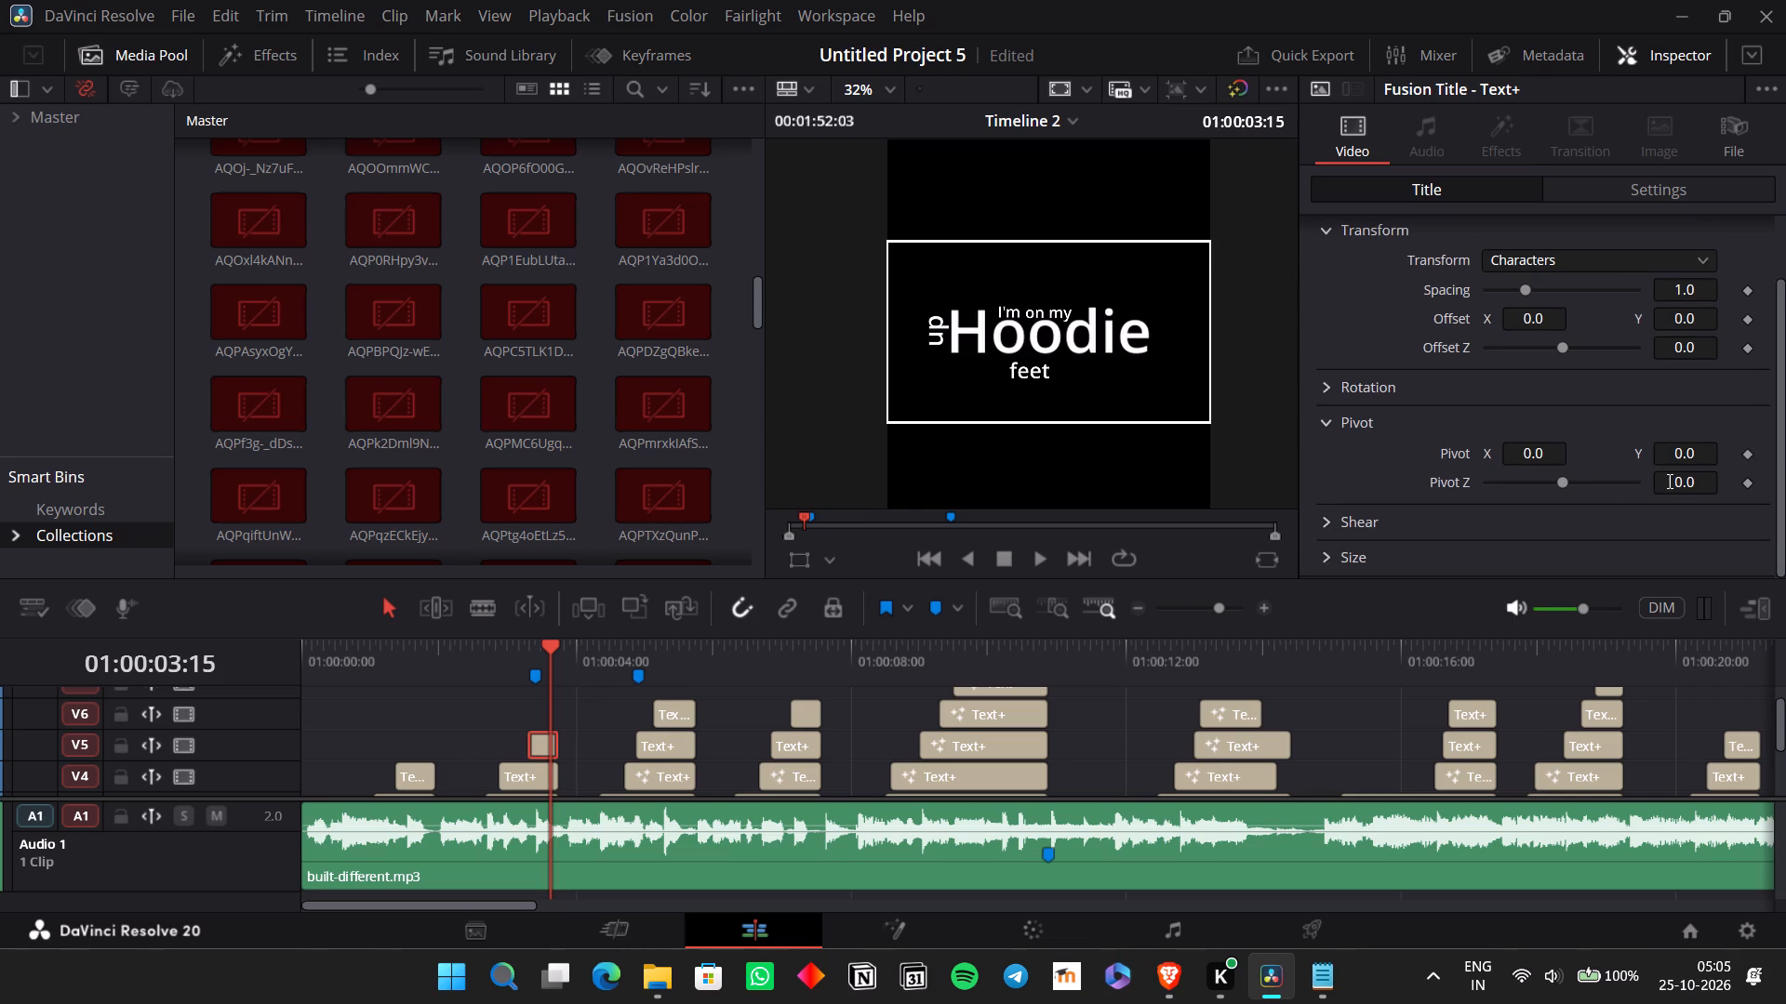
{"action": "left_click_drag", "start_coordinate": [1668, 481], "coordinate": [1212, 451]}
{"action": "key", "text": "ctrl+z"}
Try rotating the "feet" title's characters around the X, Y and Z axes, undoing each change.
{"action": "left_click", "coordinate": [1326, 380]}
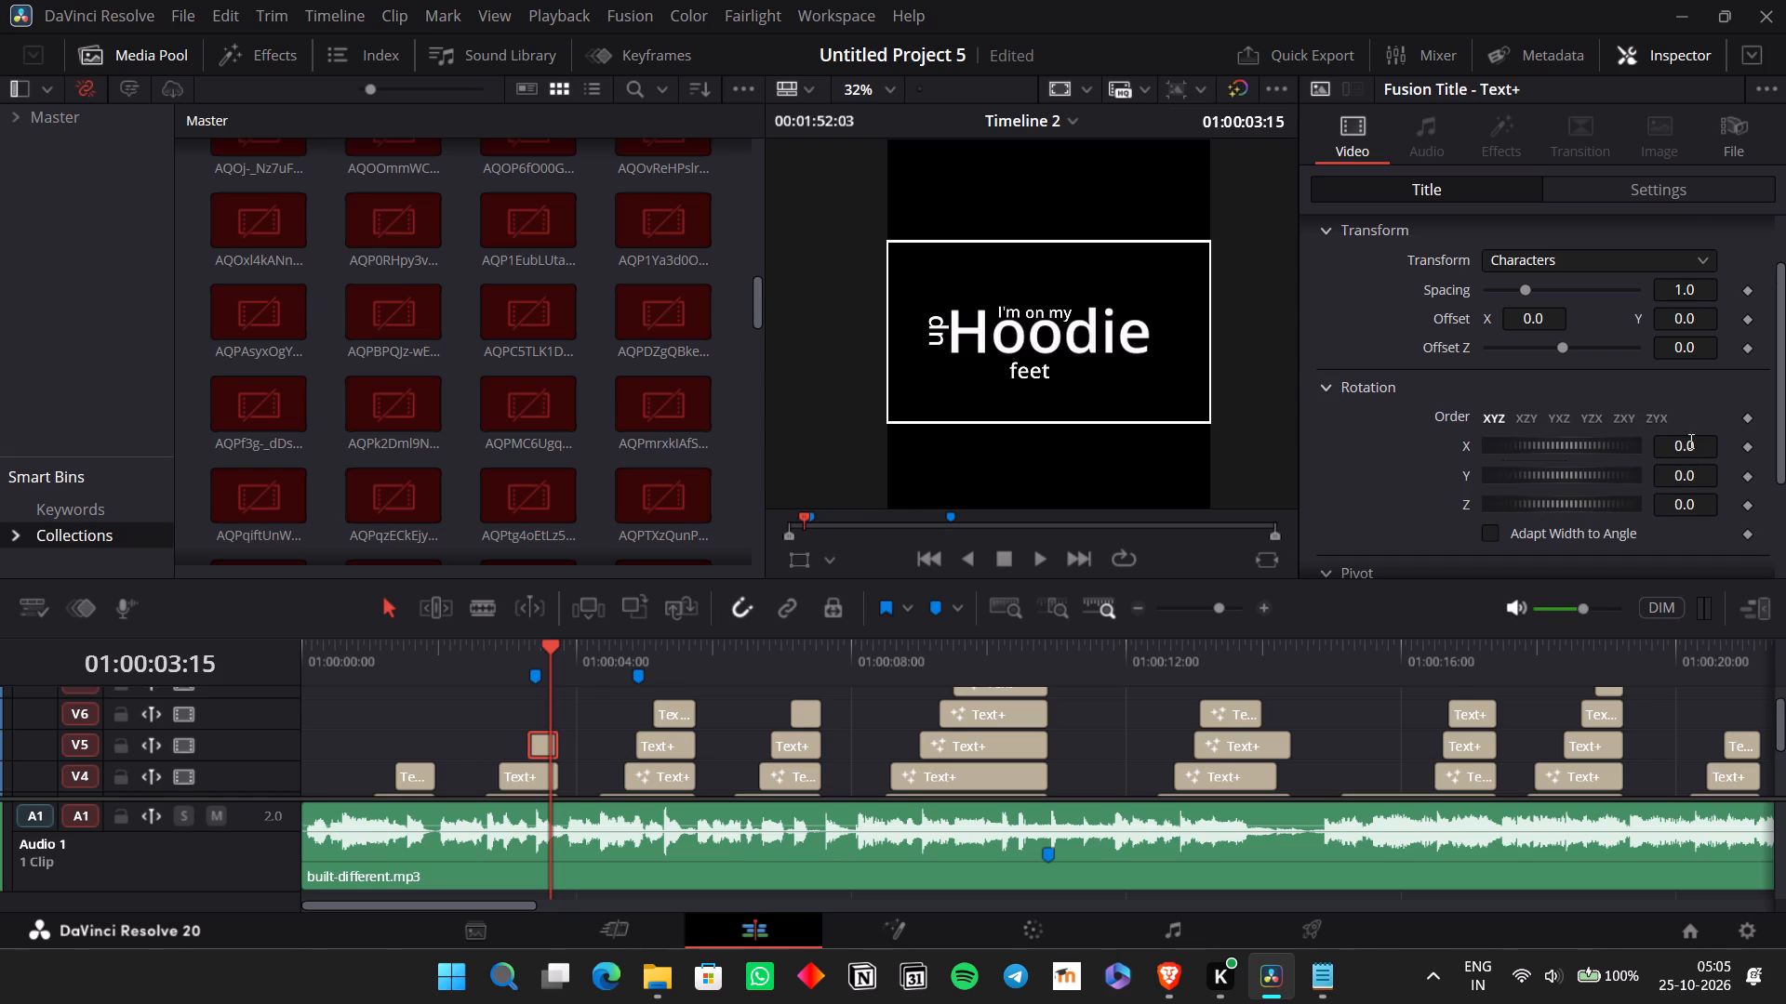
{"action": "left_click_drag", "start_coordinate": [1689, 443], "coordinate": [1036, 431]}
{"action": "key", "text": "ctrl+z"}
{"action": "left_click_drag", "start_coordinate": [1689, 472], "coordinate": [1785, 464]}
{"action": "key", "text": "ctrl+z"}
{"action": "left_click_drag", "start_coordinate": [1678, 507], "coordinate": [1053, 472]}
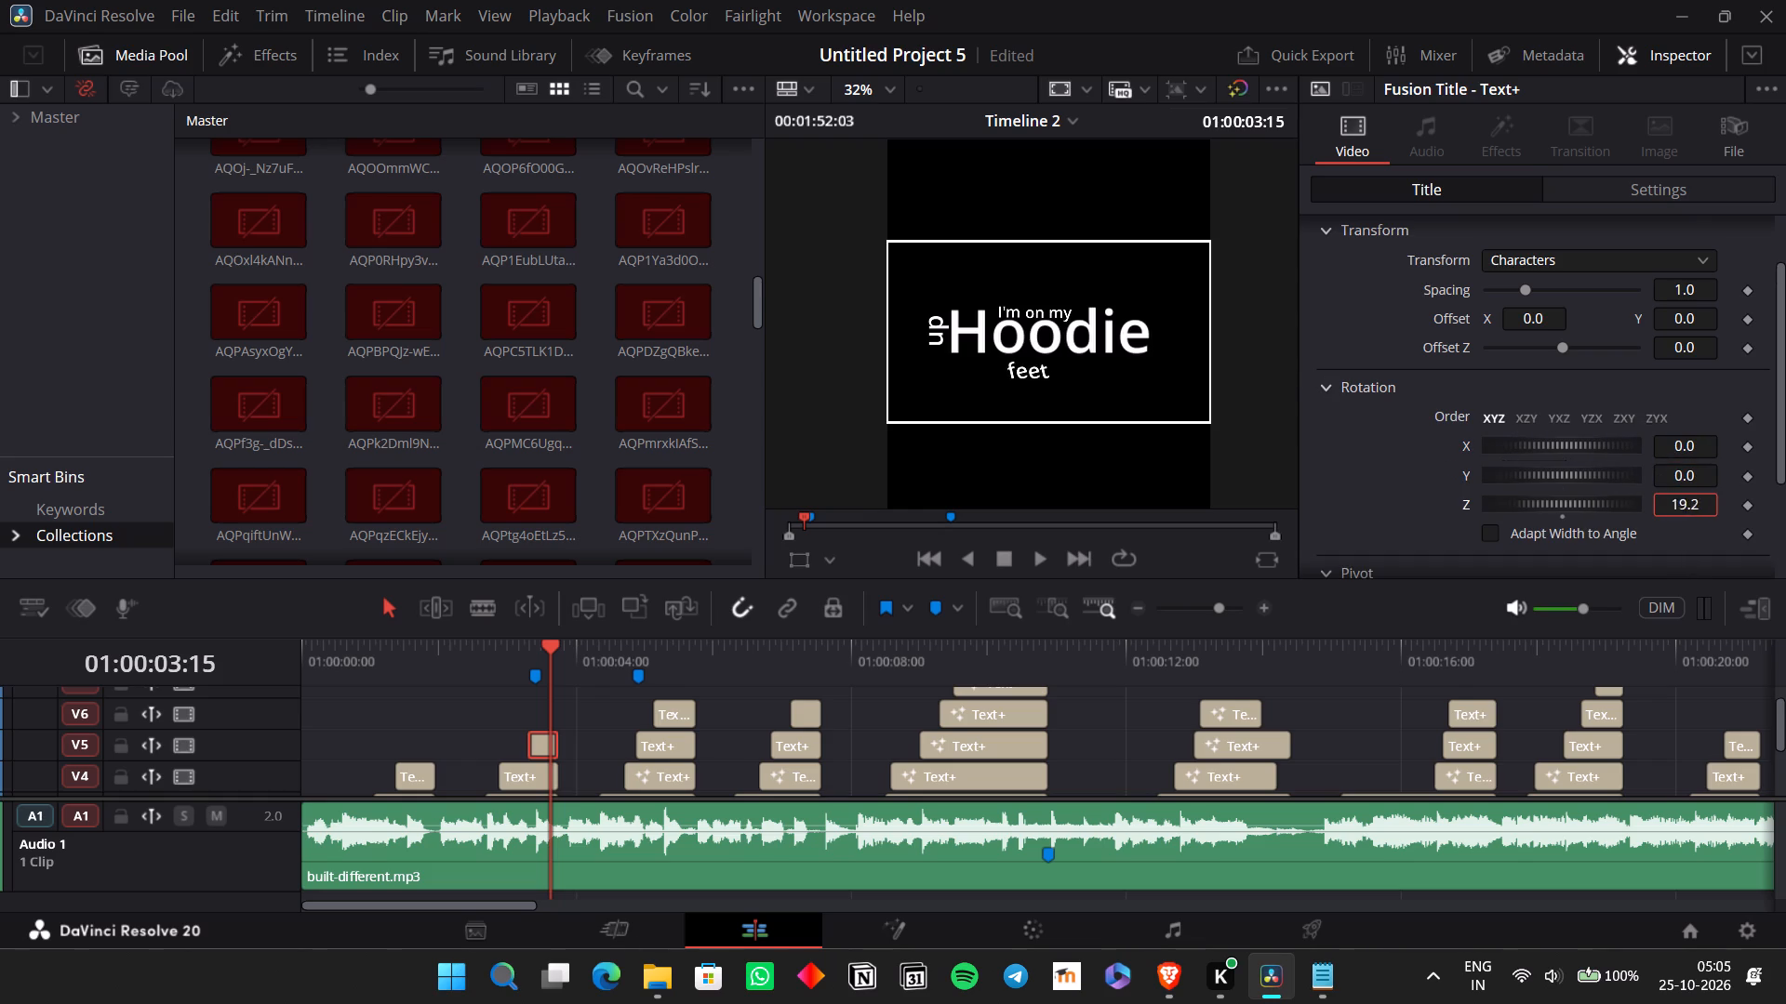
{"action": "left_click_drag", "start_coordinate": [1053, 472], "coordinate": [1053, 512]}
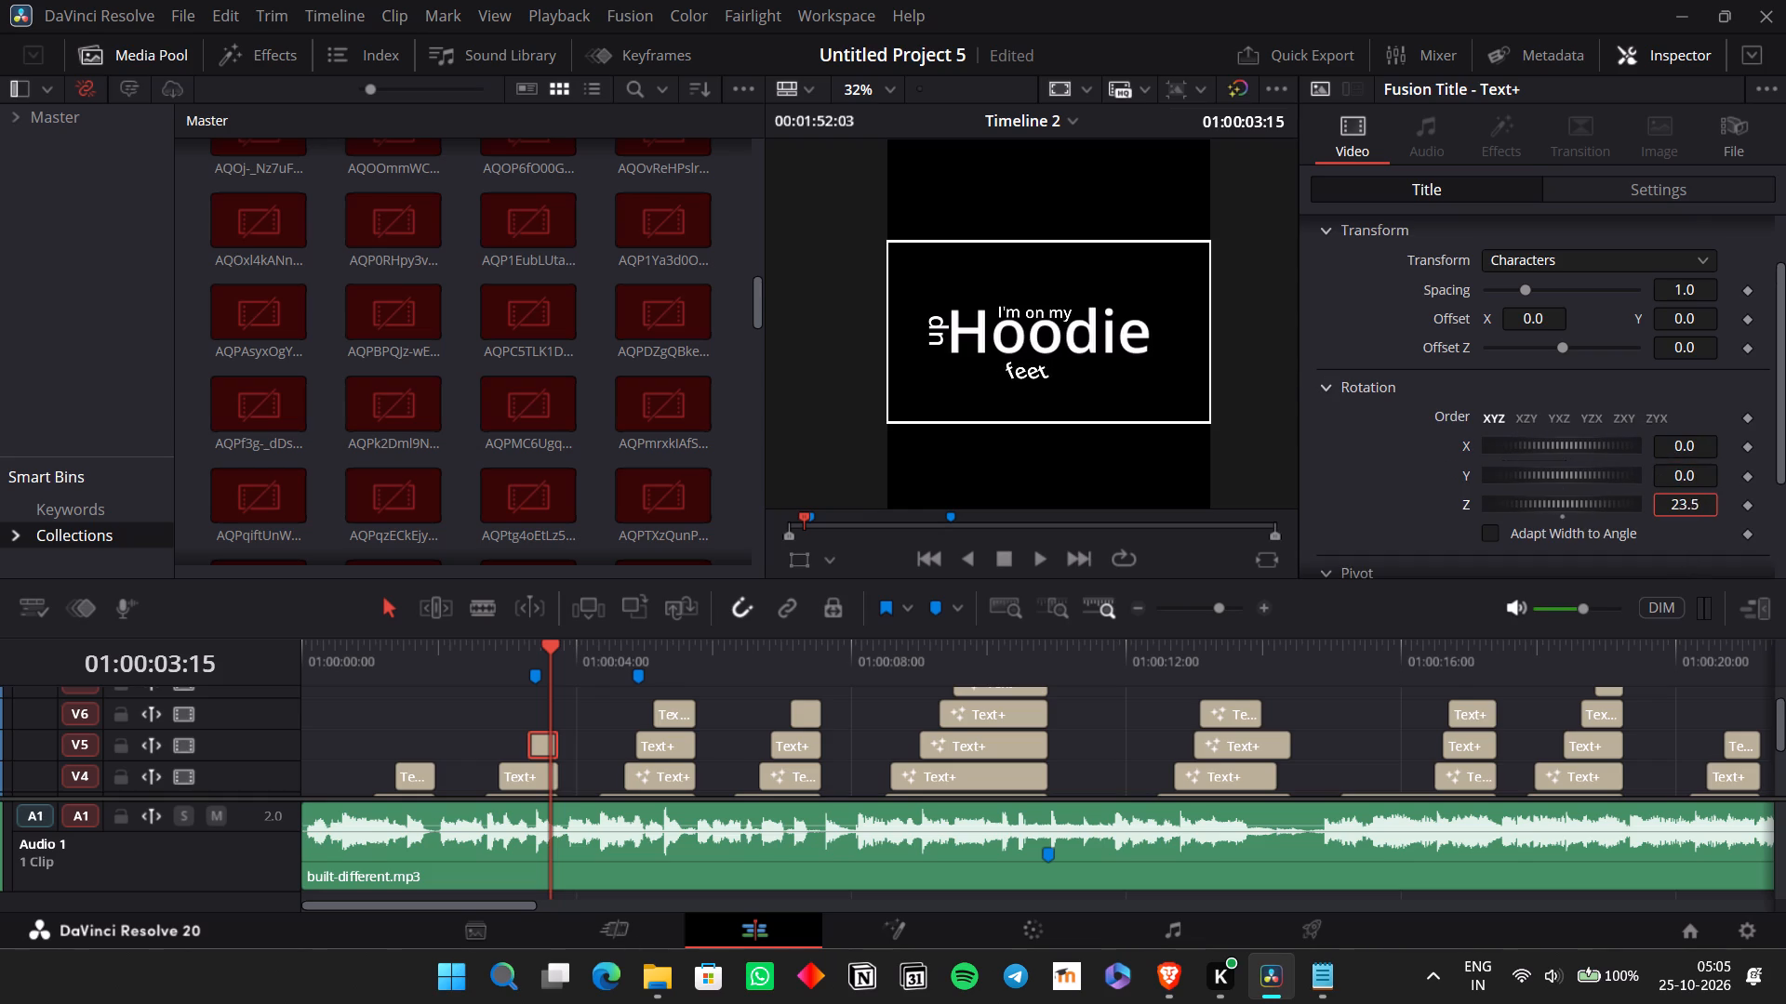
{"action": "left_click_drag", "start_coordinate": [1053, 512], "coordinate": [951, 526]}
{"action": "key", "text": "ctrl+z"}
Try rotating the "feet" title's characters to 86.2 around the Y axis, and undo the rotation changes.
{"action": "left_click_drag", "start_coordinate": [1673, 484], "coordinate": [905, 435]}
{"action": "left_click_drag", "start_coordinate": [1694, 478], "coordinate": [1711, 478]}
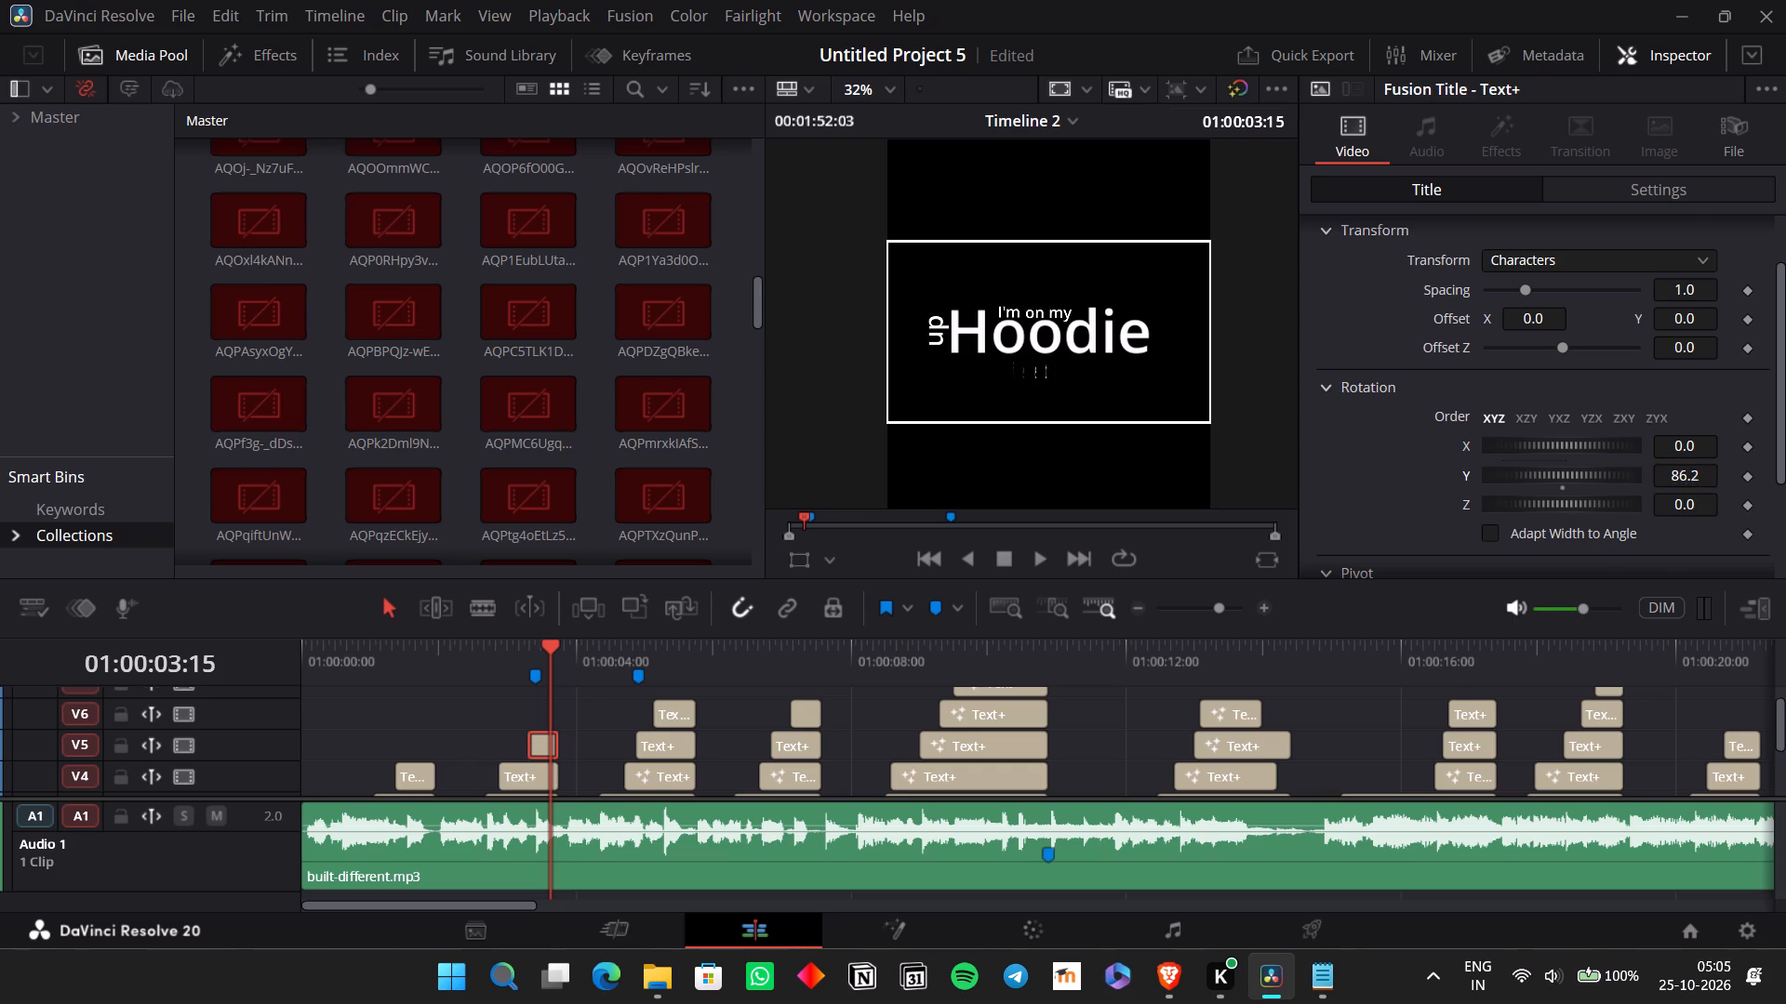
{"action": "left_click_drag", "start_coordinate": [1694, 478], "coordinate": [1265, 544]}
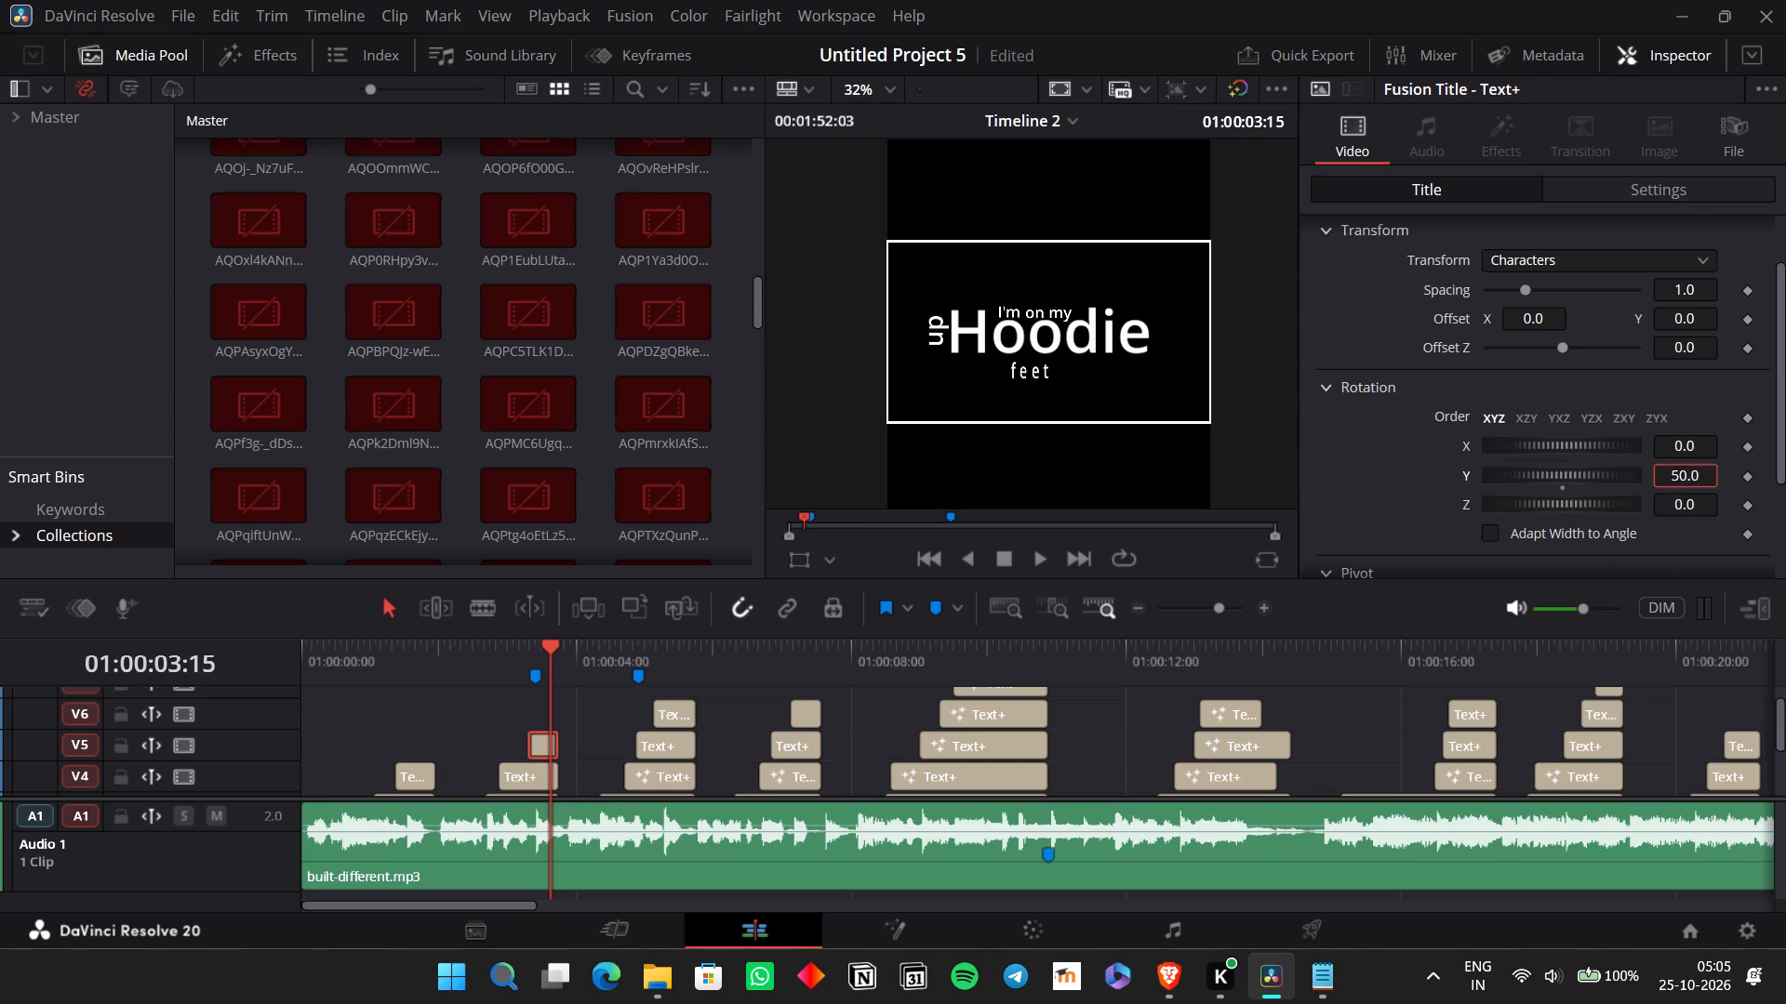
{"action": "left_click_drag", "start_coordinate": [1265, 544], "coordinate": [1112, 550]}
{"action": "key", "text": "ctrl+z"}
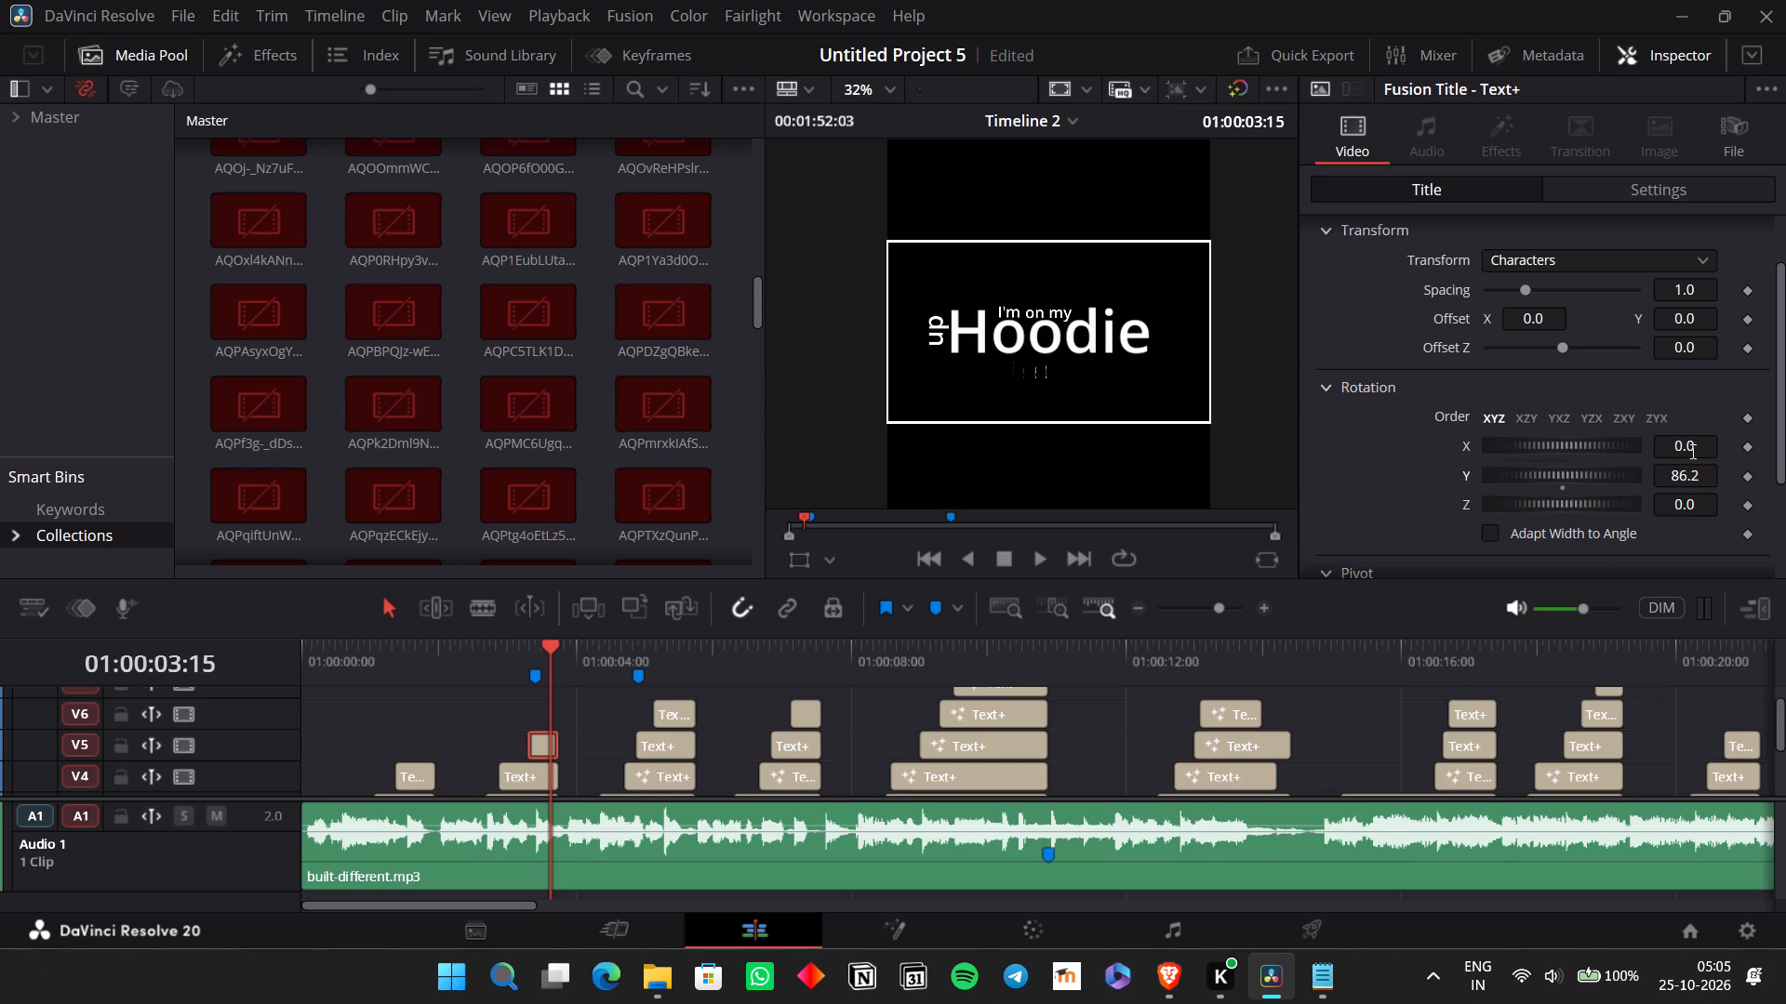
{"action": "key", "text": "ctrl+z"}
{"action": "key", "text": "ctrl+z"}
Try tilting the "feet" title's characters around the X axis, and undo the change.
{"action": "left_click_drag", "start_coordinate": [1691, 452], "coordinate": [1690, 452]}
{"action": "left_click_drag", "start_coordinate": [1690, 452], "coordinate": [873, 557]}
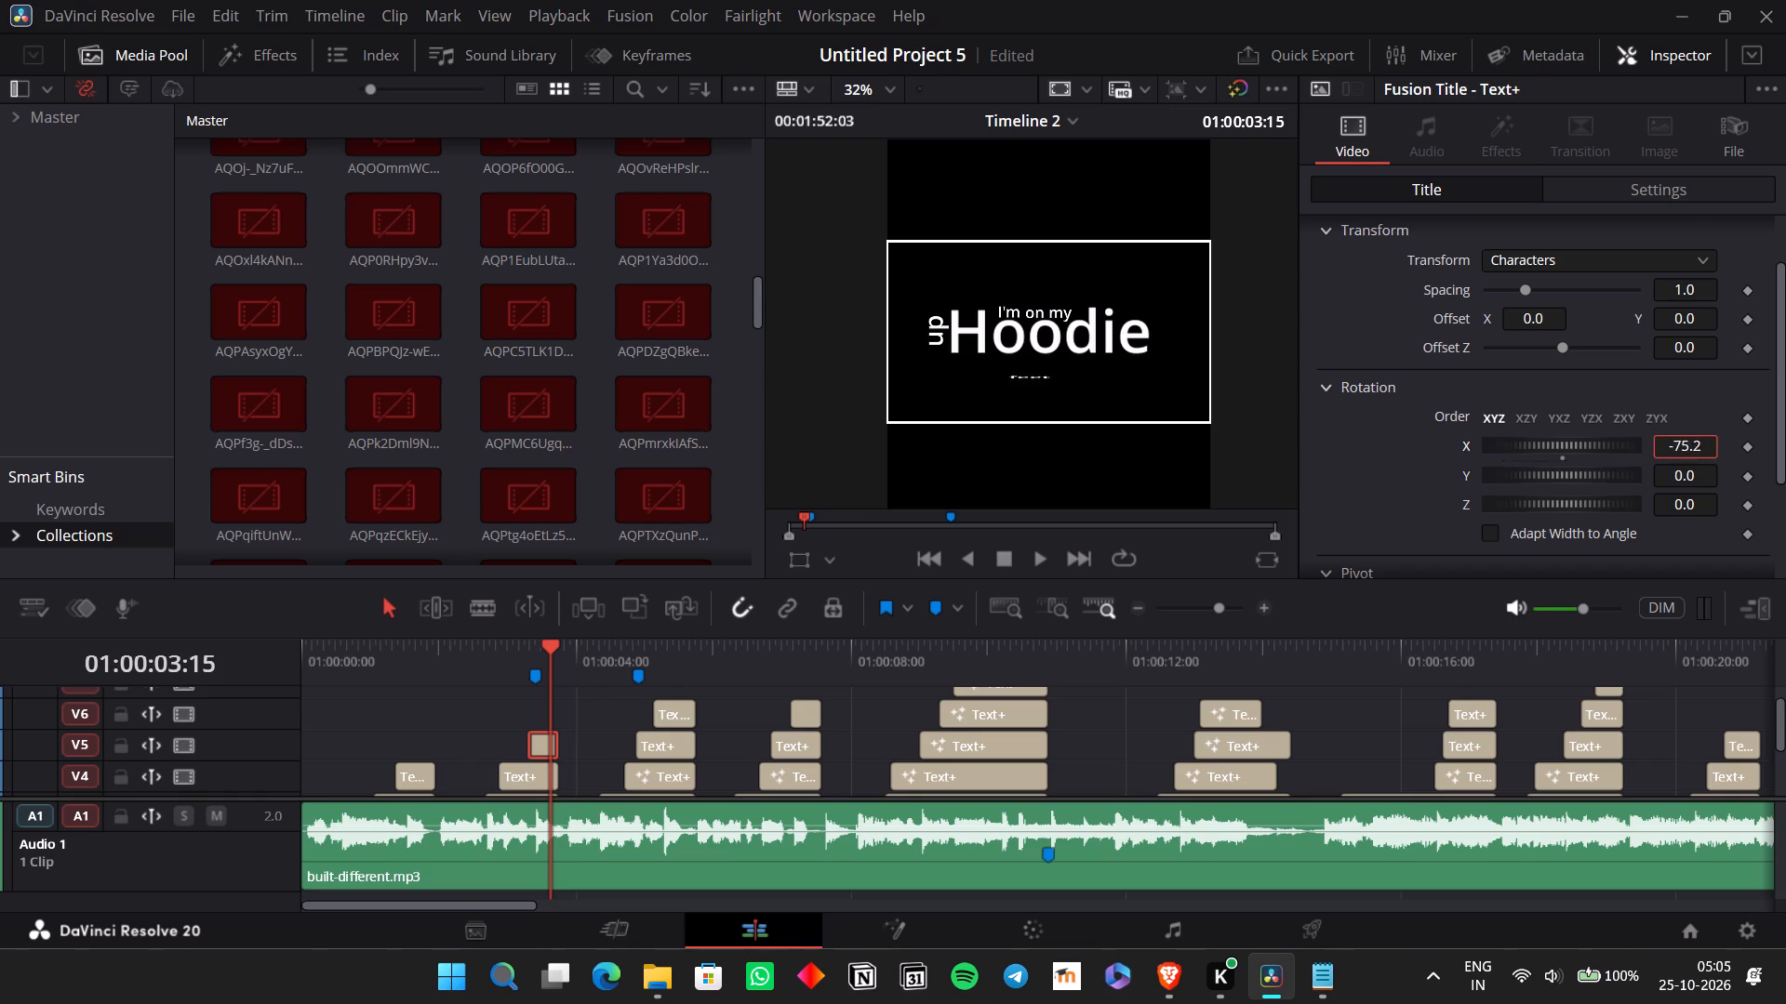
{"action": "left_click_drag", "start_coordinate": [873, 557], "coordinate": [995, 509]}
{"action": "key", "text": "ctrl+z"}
Select the "Hoodie" title on V1 and play the sequence from 01:00:01:23 to 01:00:02:10.
{"action": "scroll", "coordinate": [573, 735], "scroll_direction": "down", "scroll_amount": 4}
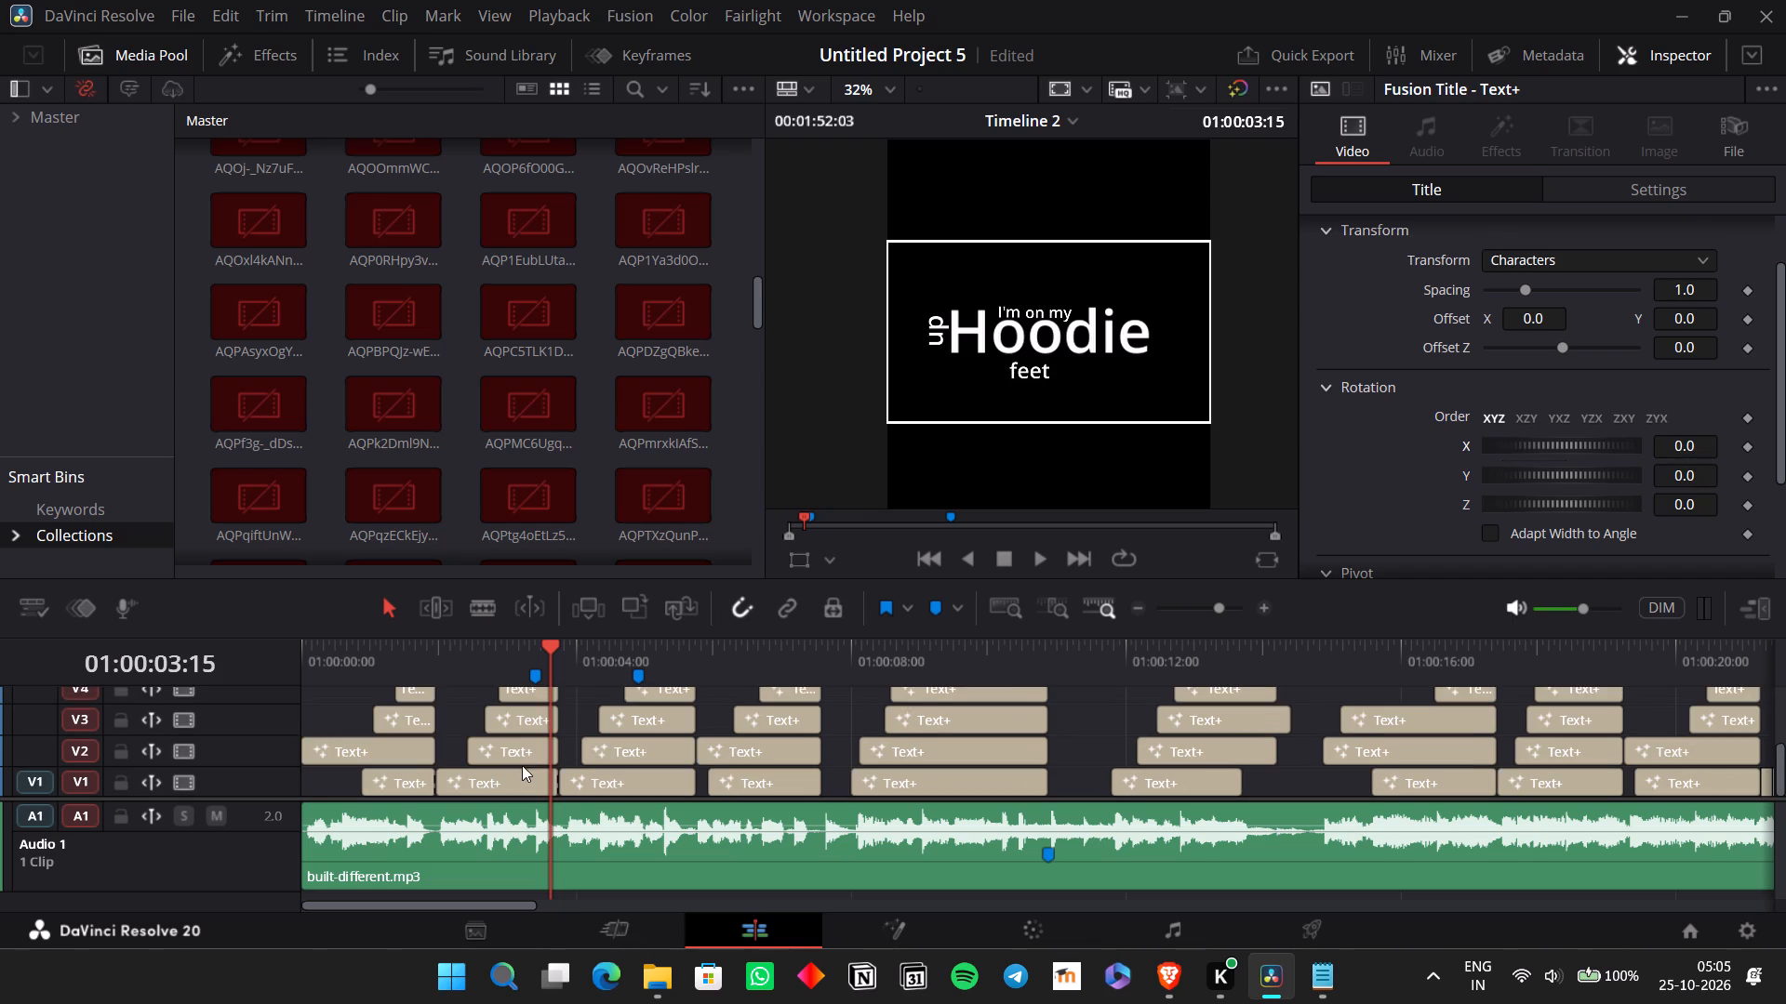
{"action": "left_click", "coordinate": [521, 771]}
{"action": "left_click", "coordinate": [446, 666]}
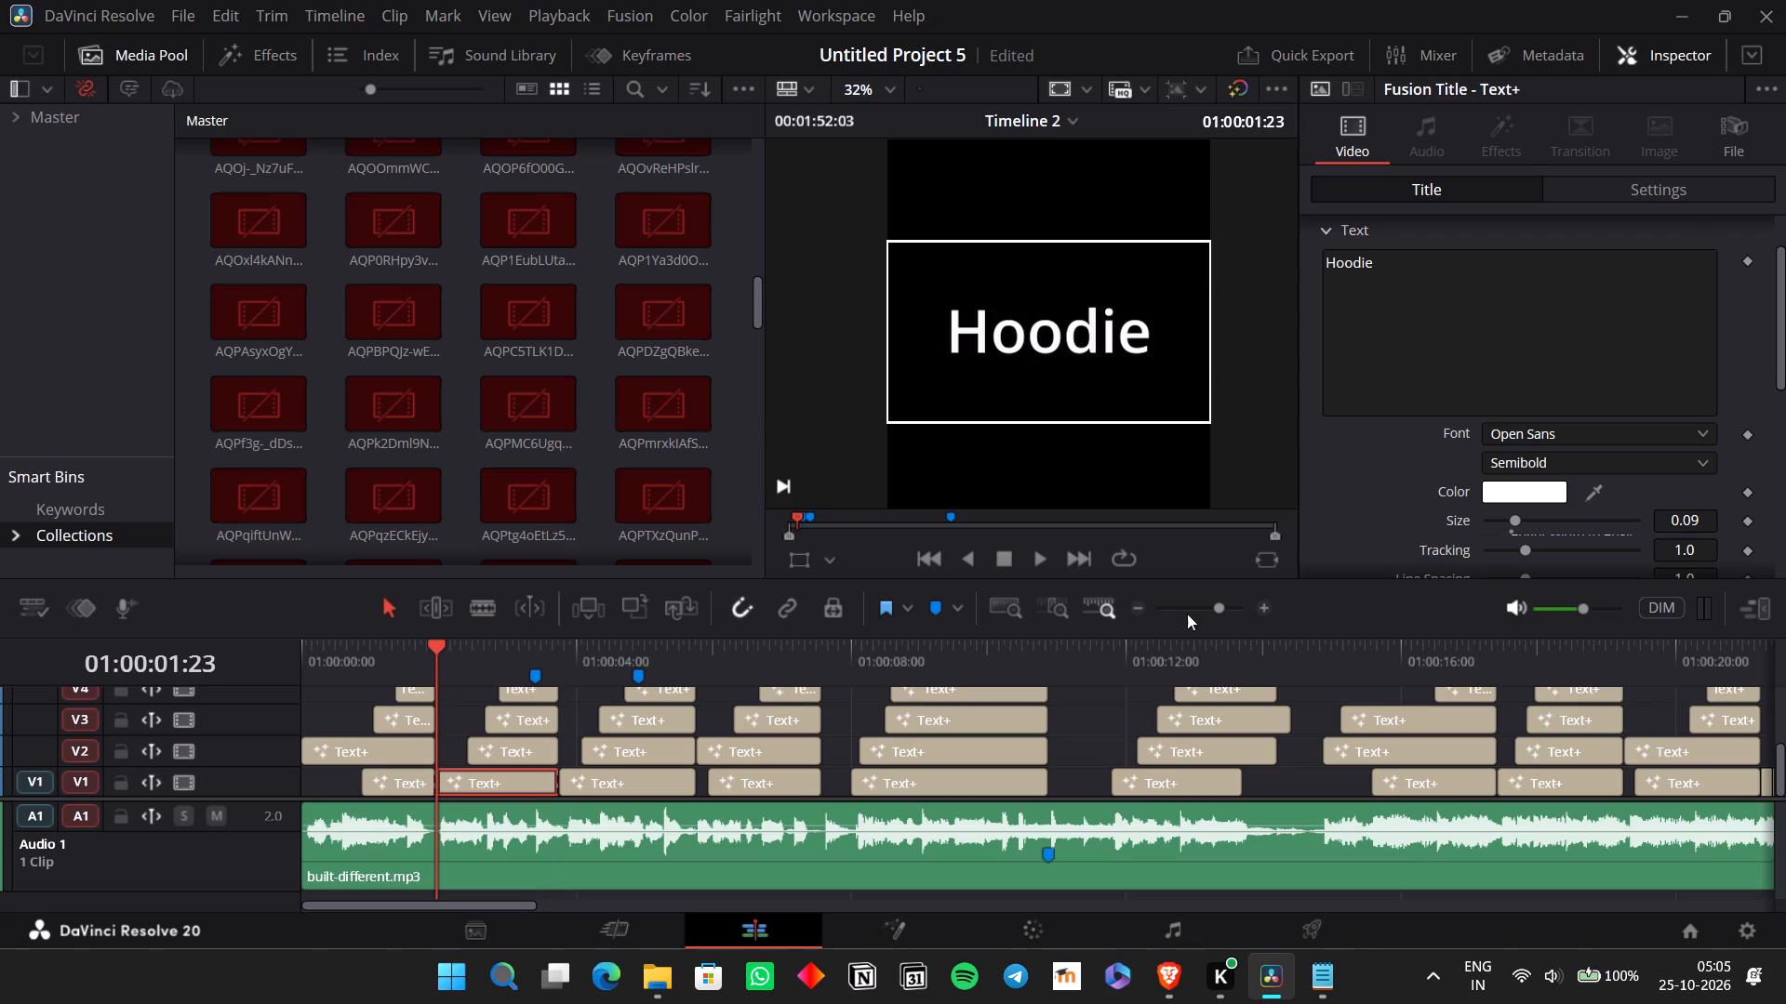
{"action": "left_click", "coordinate": [1270, 612]}
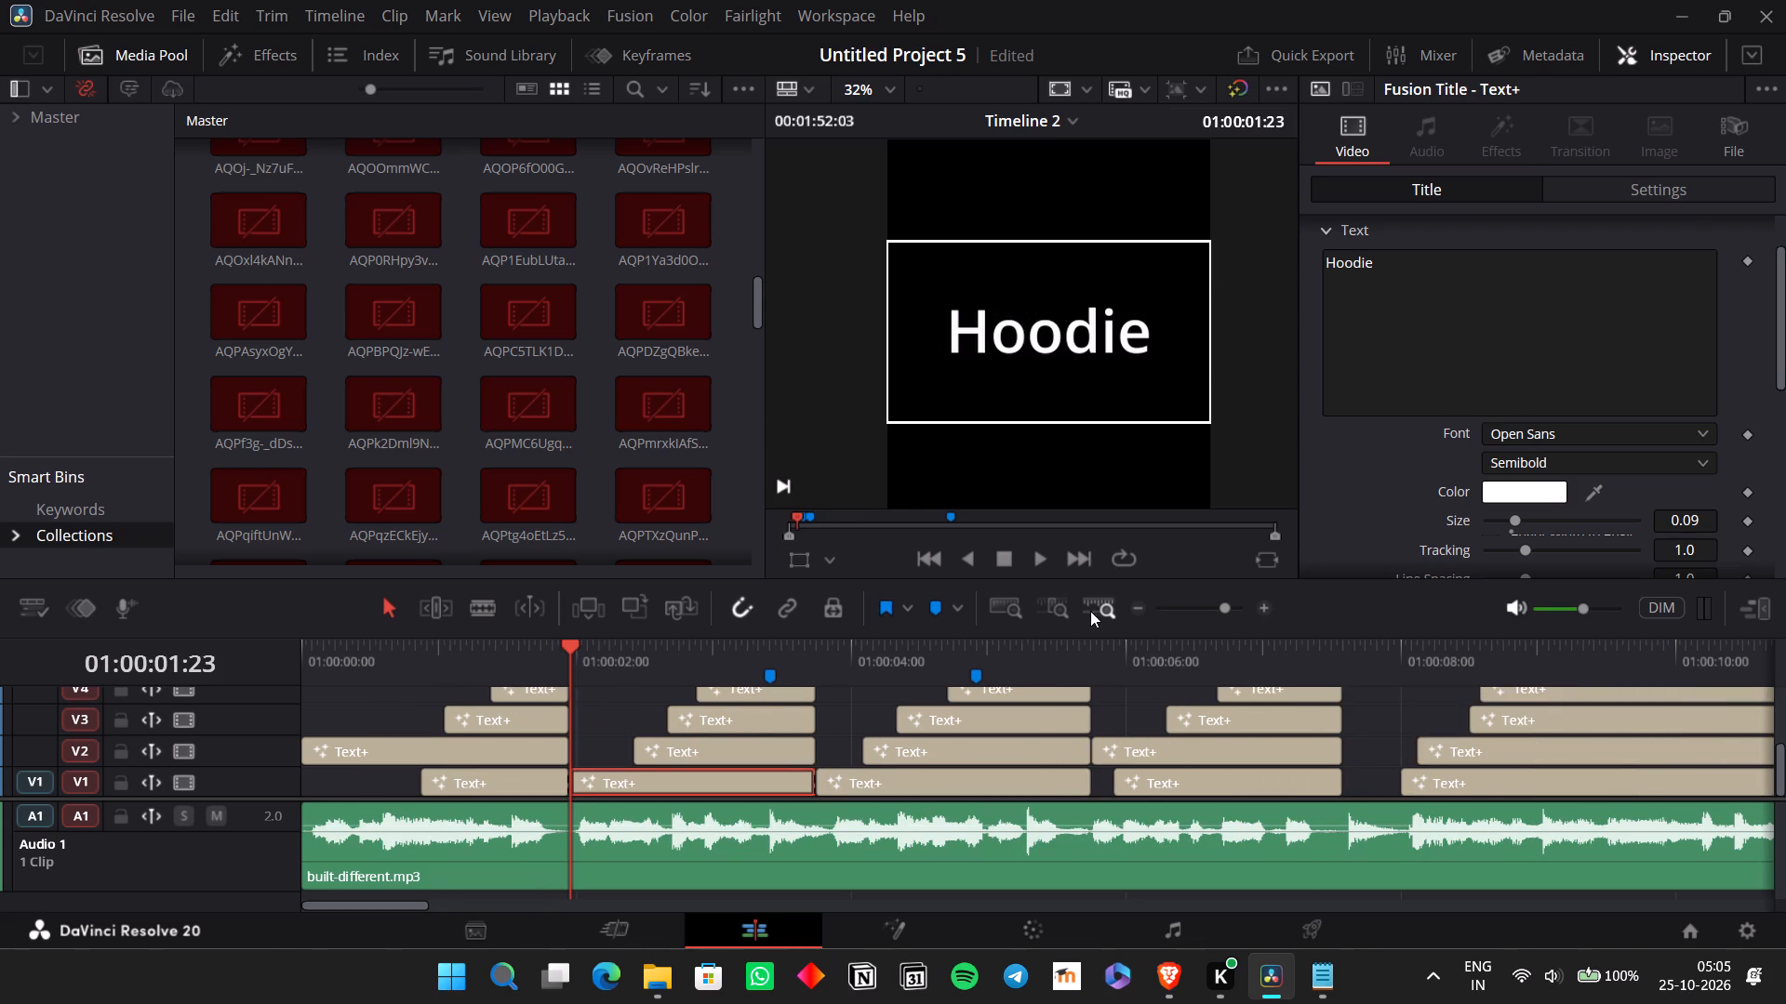
{"action": "key", "text": "space"}
{"action": "key", "text": "space"}
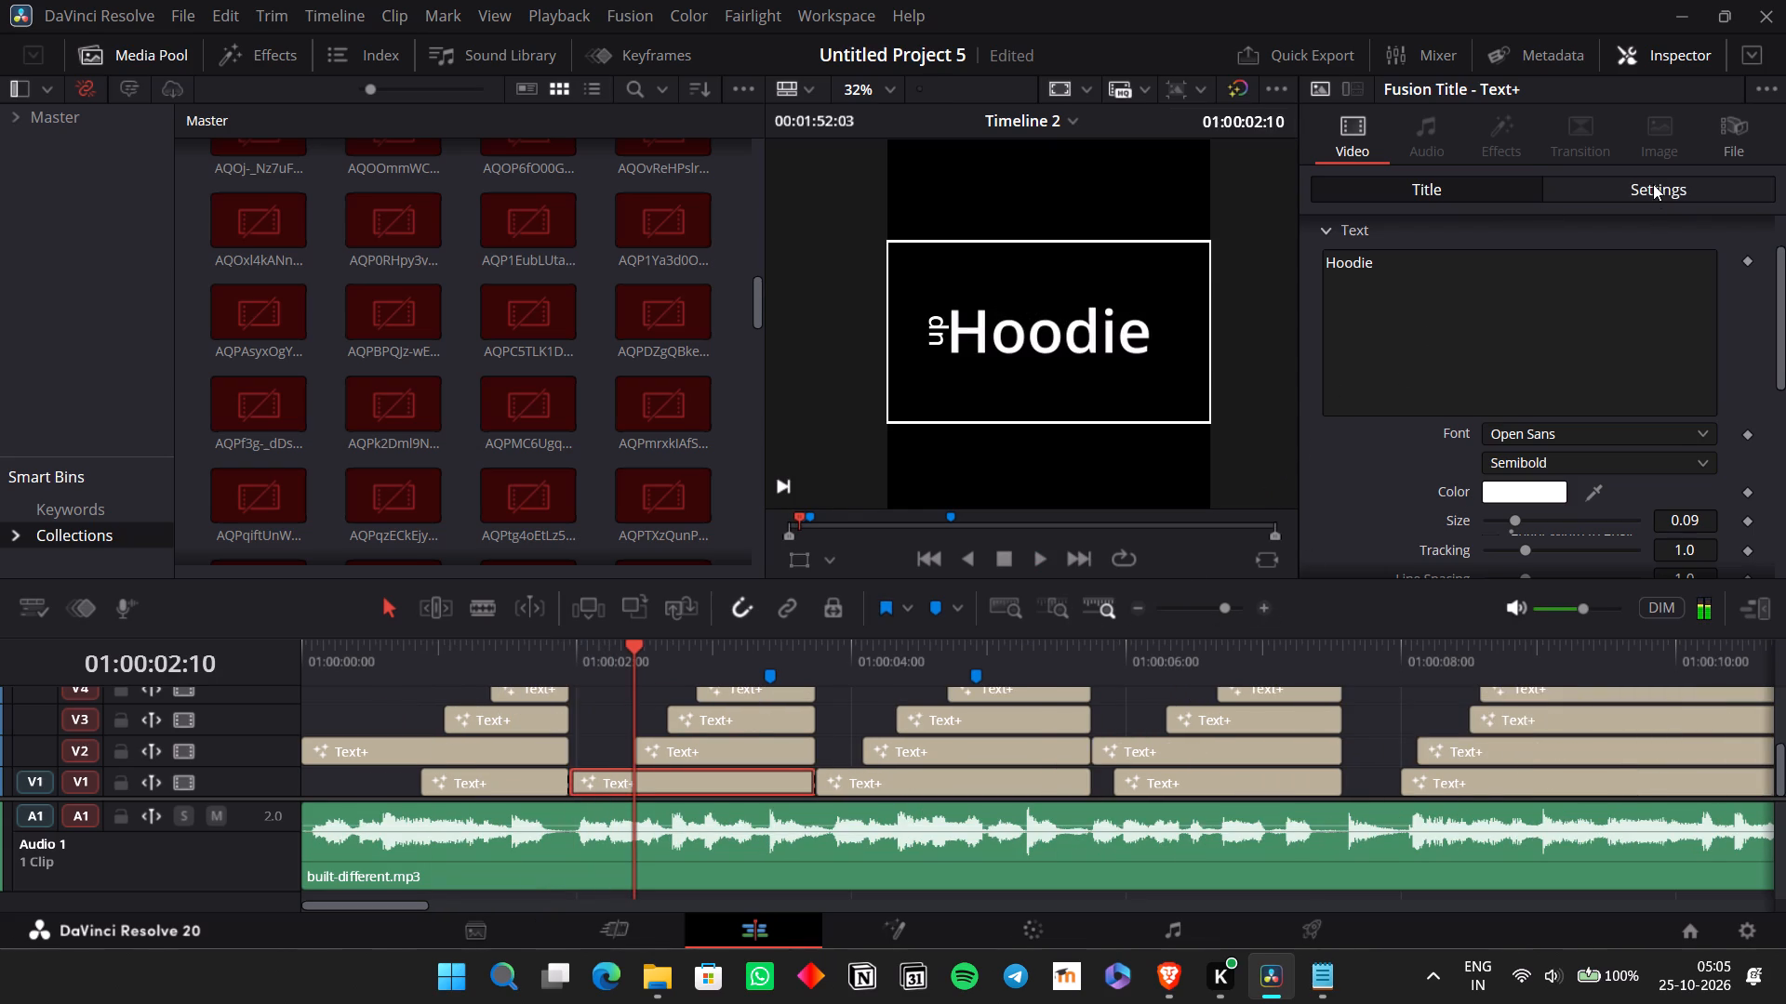
Examine the "Hoodie" title's clip-level transform, cropping, composite and speed settings.
{"action": "left_click", "coordinate": [1653, 184]}
{"action": "scroll", "coordinate": [1501, 418], "scroll_direction": "down", "scroll_amount": 5}
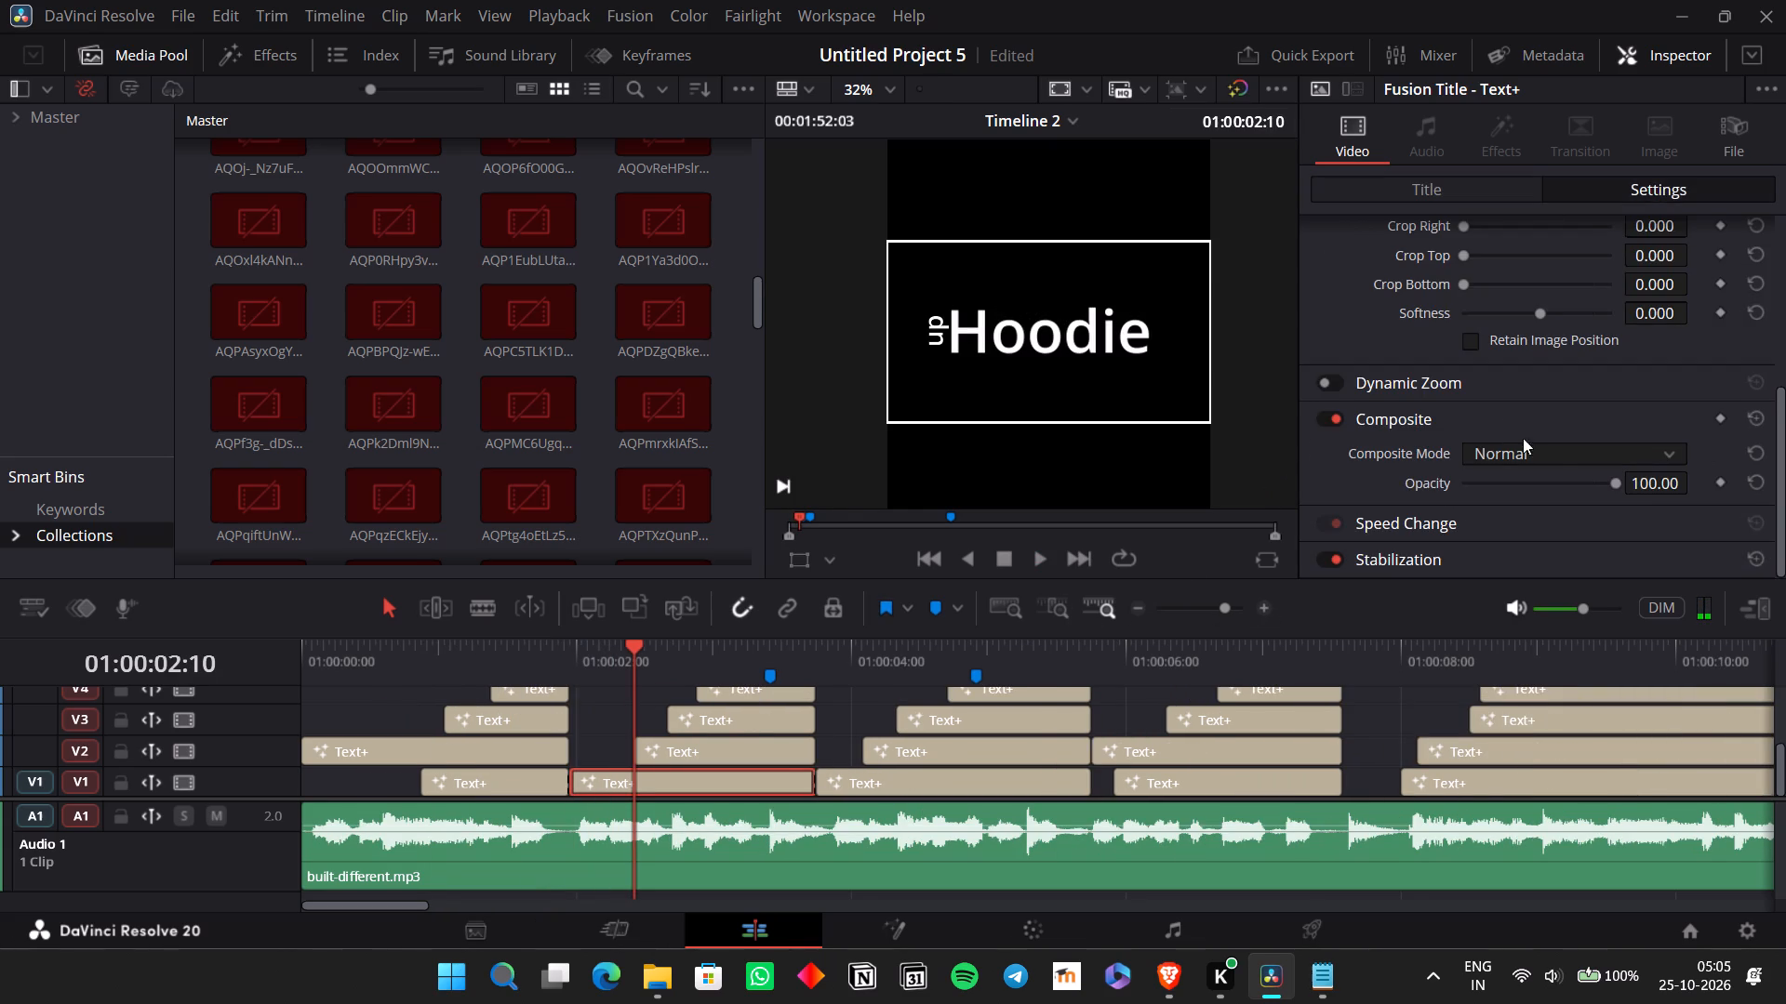
{"action": "left_click", "coordinate": [1504, 532]}
{"action": "scroll", "coordinate": [1519, 408], "scroll_direction": "up", "scroll_amount": 3}
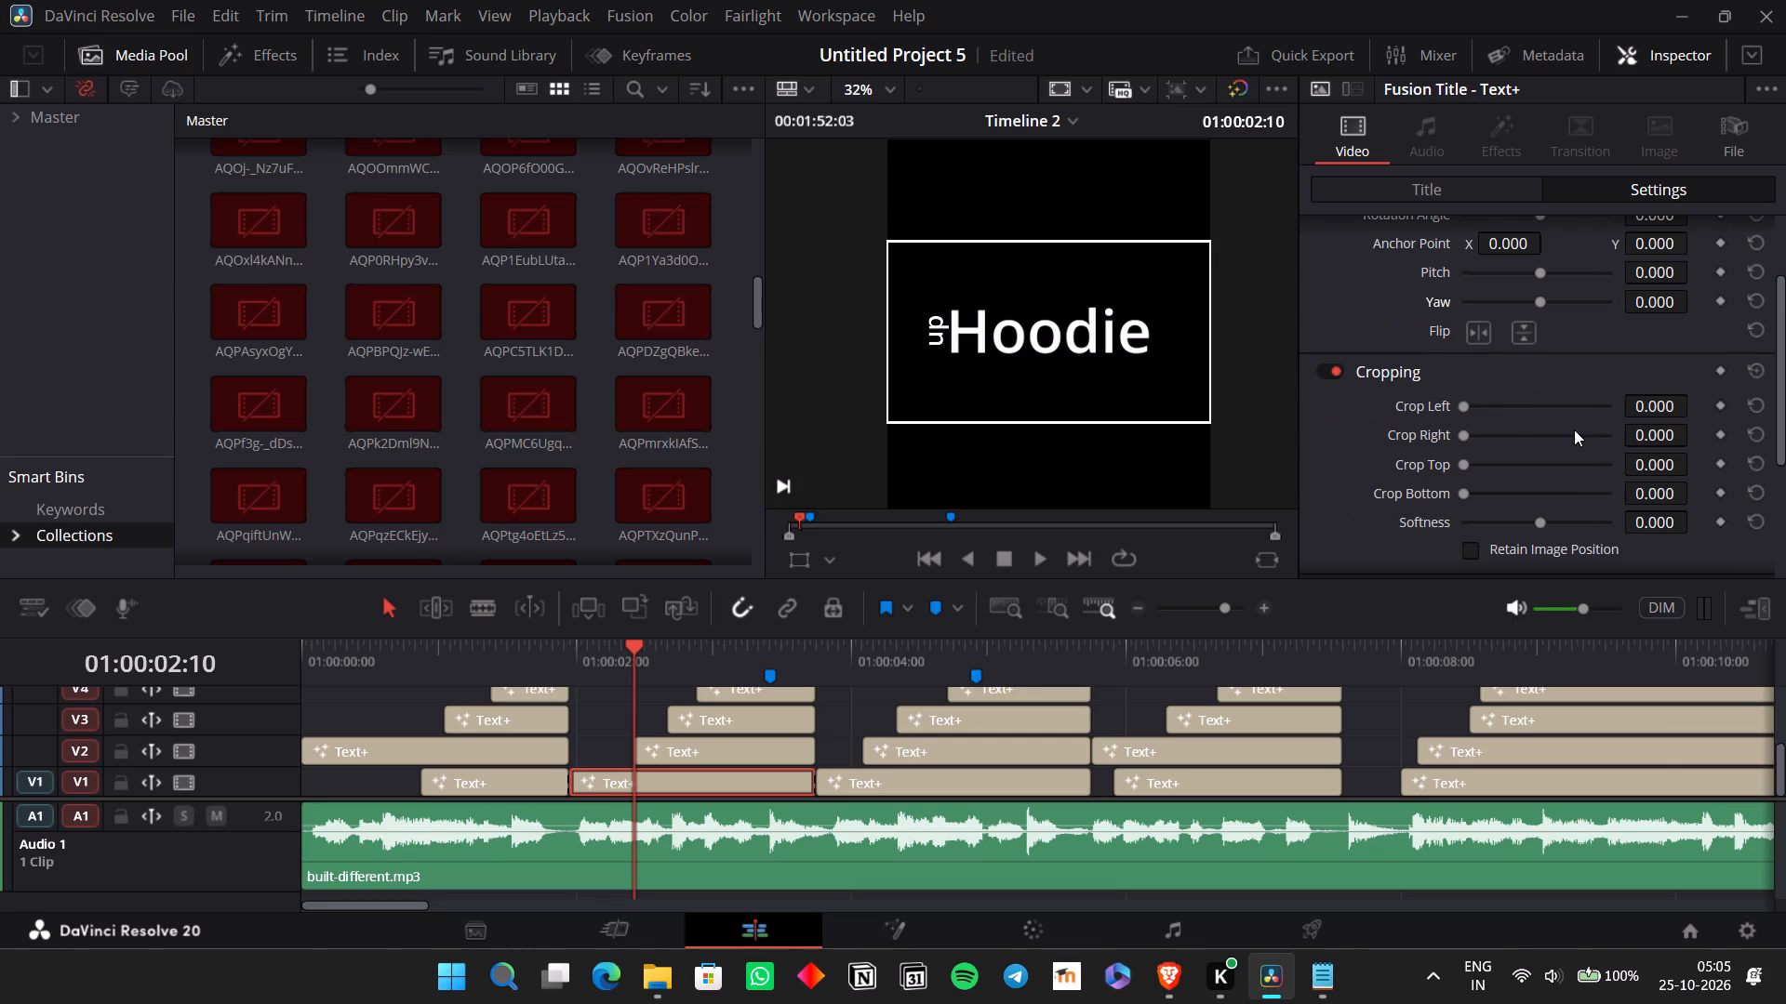
{"action": "scroll", "coordinate": [1574, 429], "scroll_direction": "down", "scroll_amount": 1}
{"action": "scroll", "coordinate": [1574, 429], "scroll_direction": "up", "scroll_amount": 13}
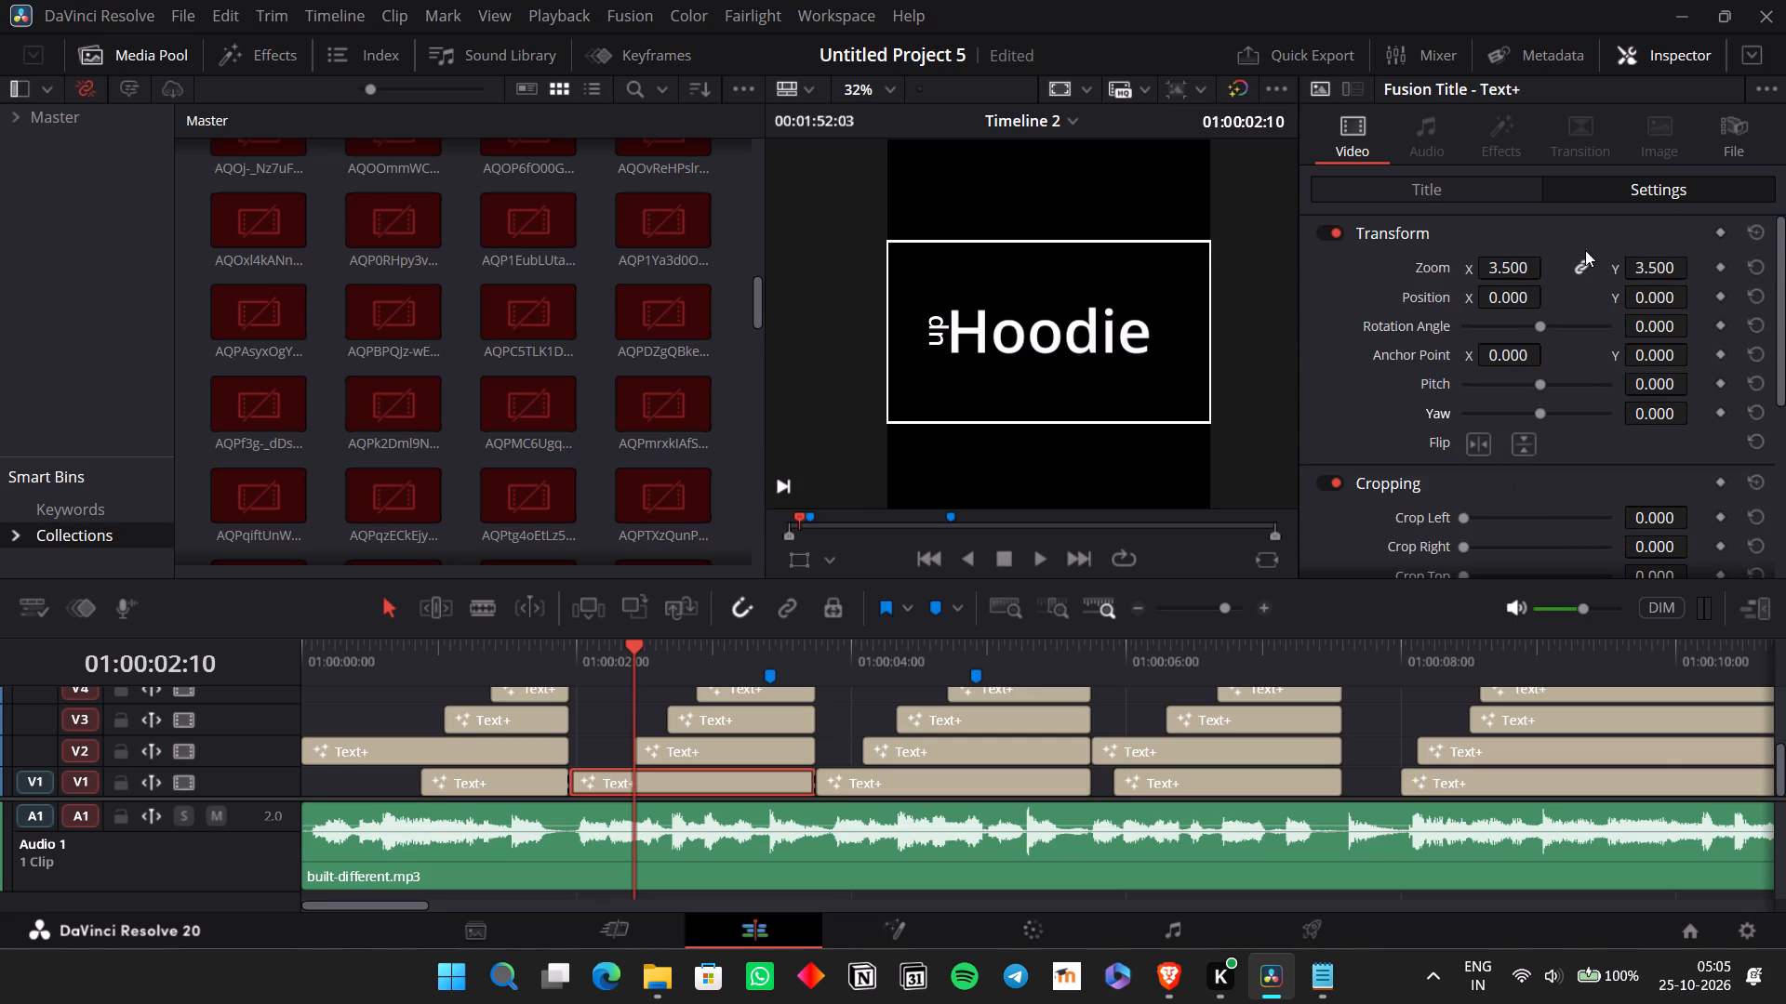
{"action": "scroll", "coordinate": [875, 711], "scroll_direction": "down", "scroll_amount": 1}
{"action": "scroll", "coordinate": [1497, 456], "scroll_direction": "down", "scroll_amount": 4}
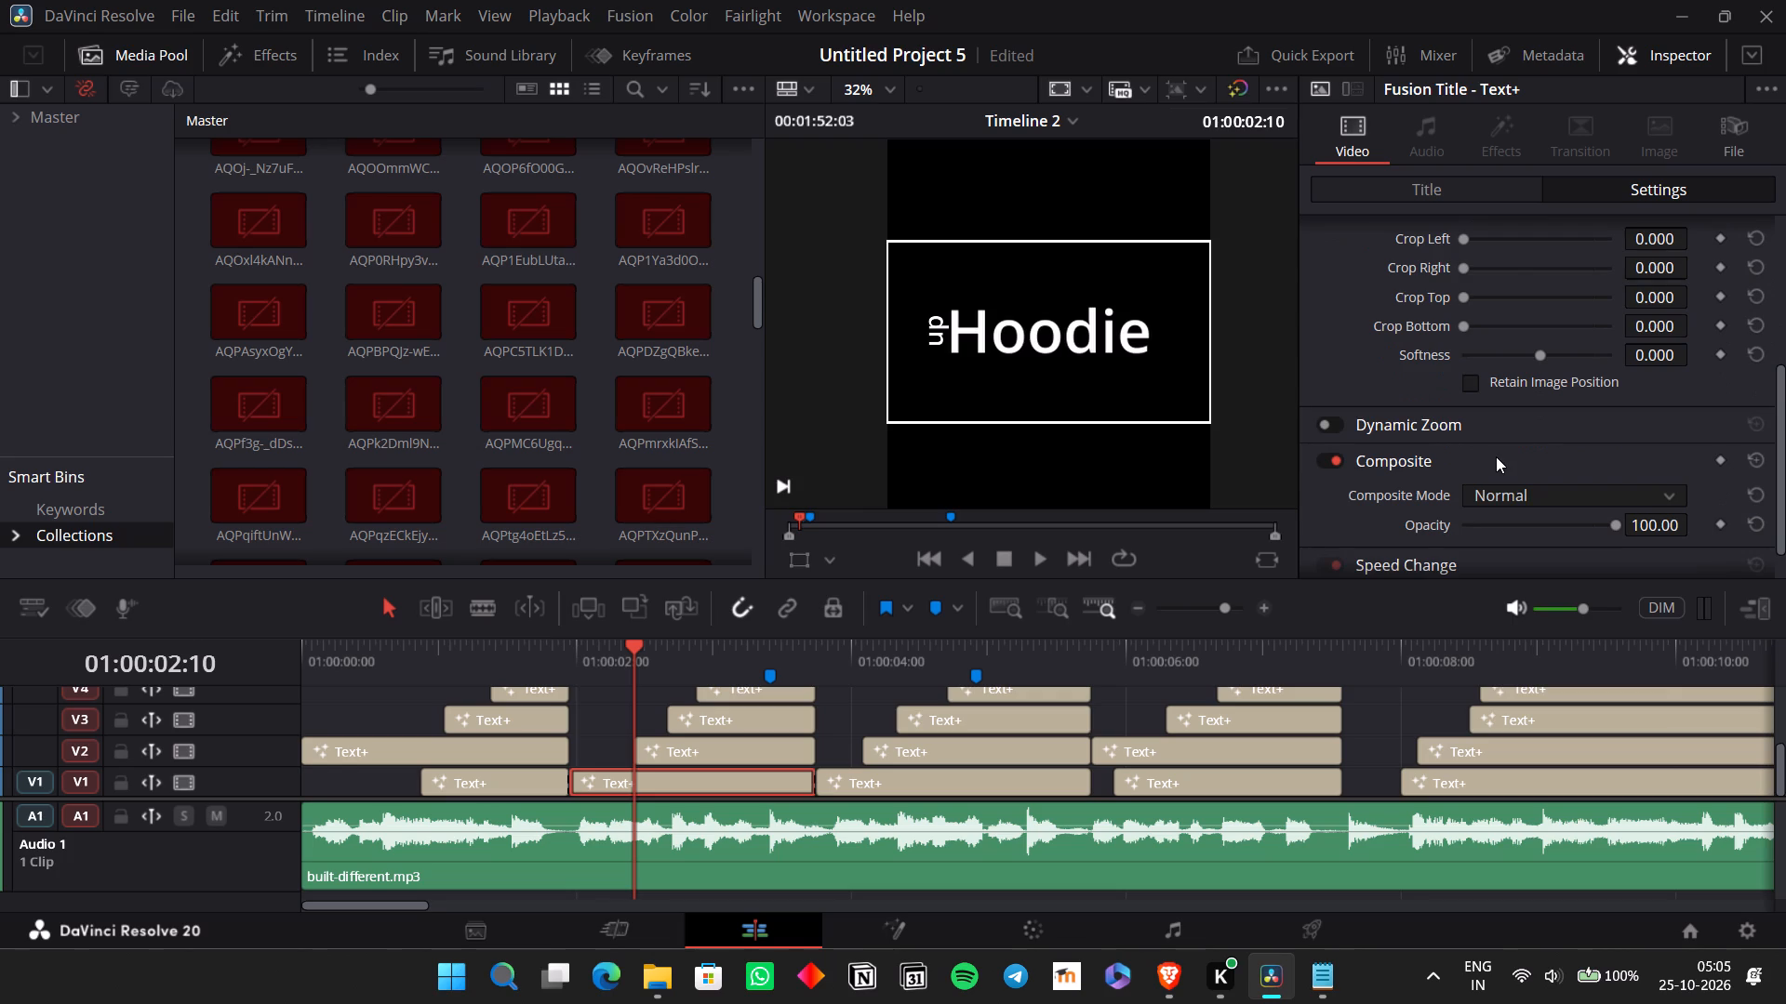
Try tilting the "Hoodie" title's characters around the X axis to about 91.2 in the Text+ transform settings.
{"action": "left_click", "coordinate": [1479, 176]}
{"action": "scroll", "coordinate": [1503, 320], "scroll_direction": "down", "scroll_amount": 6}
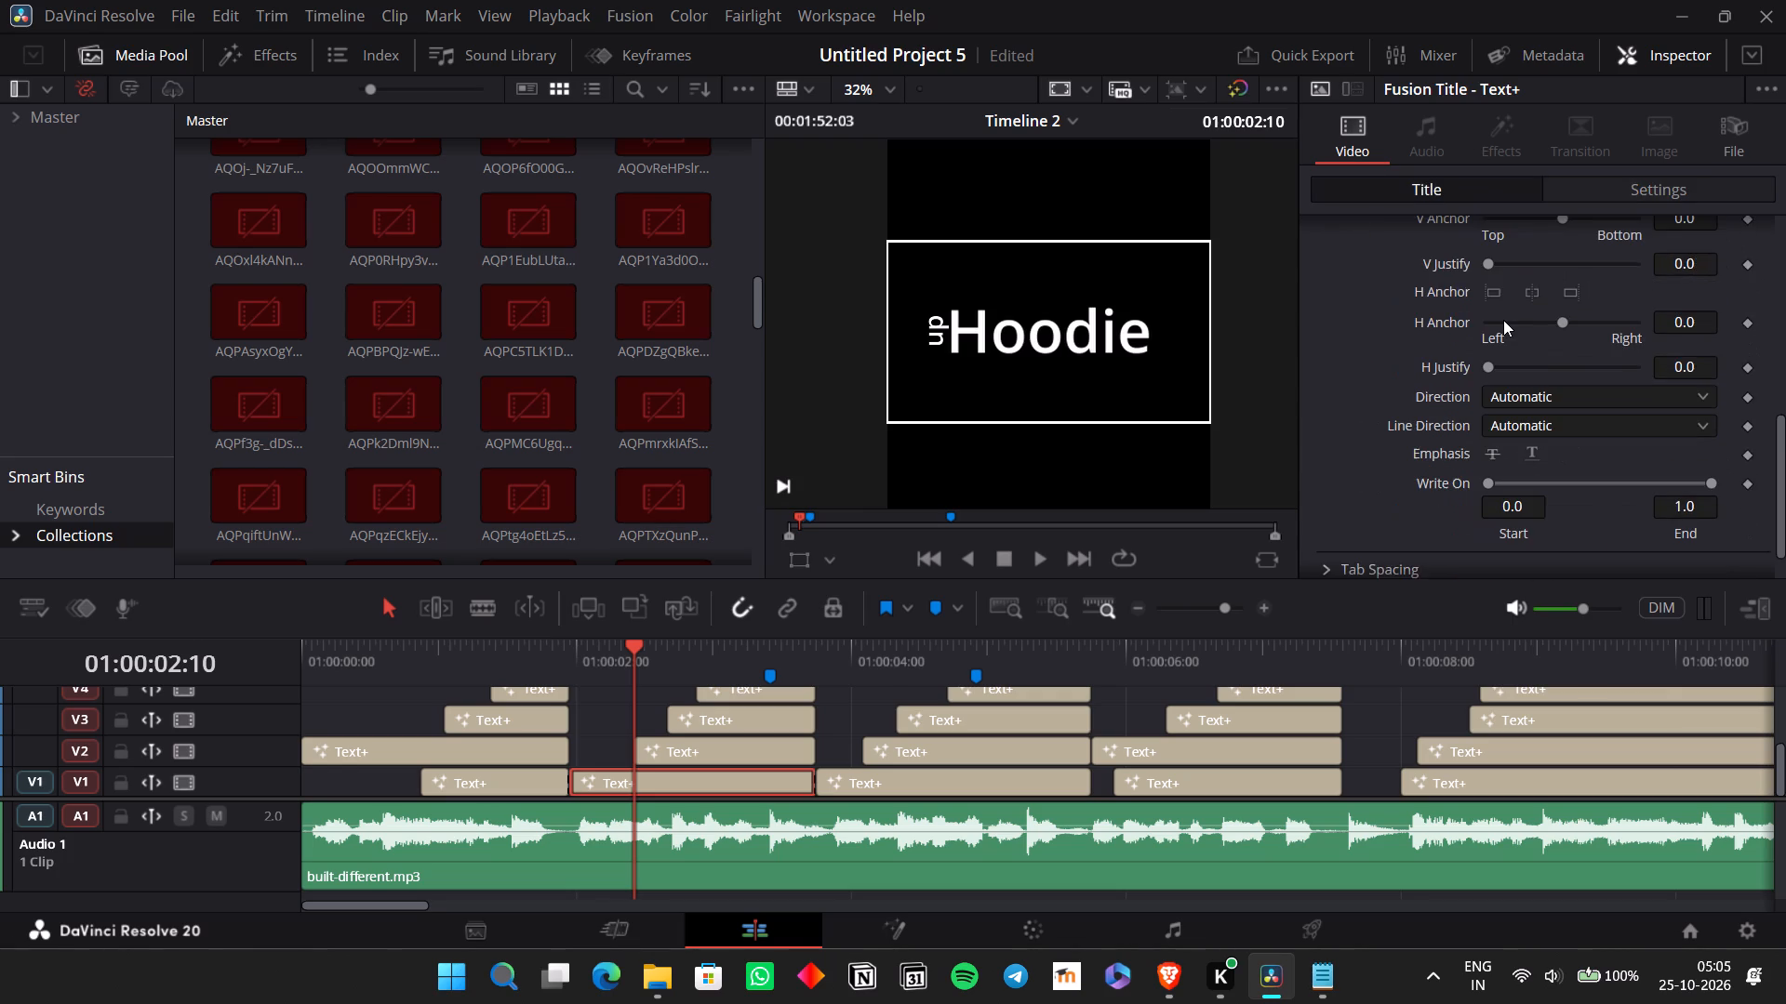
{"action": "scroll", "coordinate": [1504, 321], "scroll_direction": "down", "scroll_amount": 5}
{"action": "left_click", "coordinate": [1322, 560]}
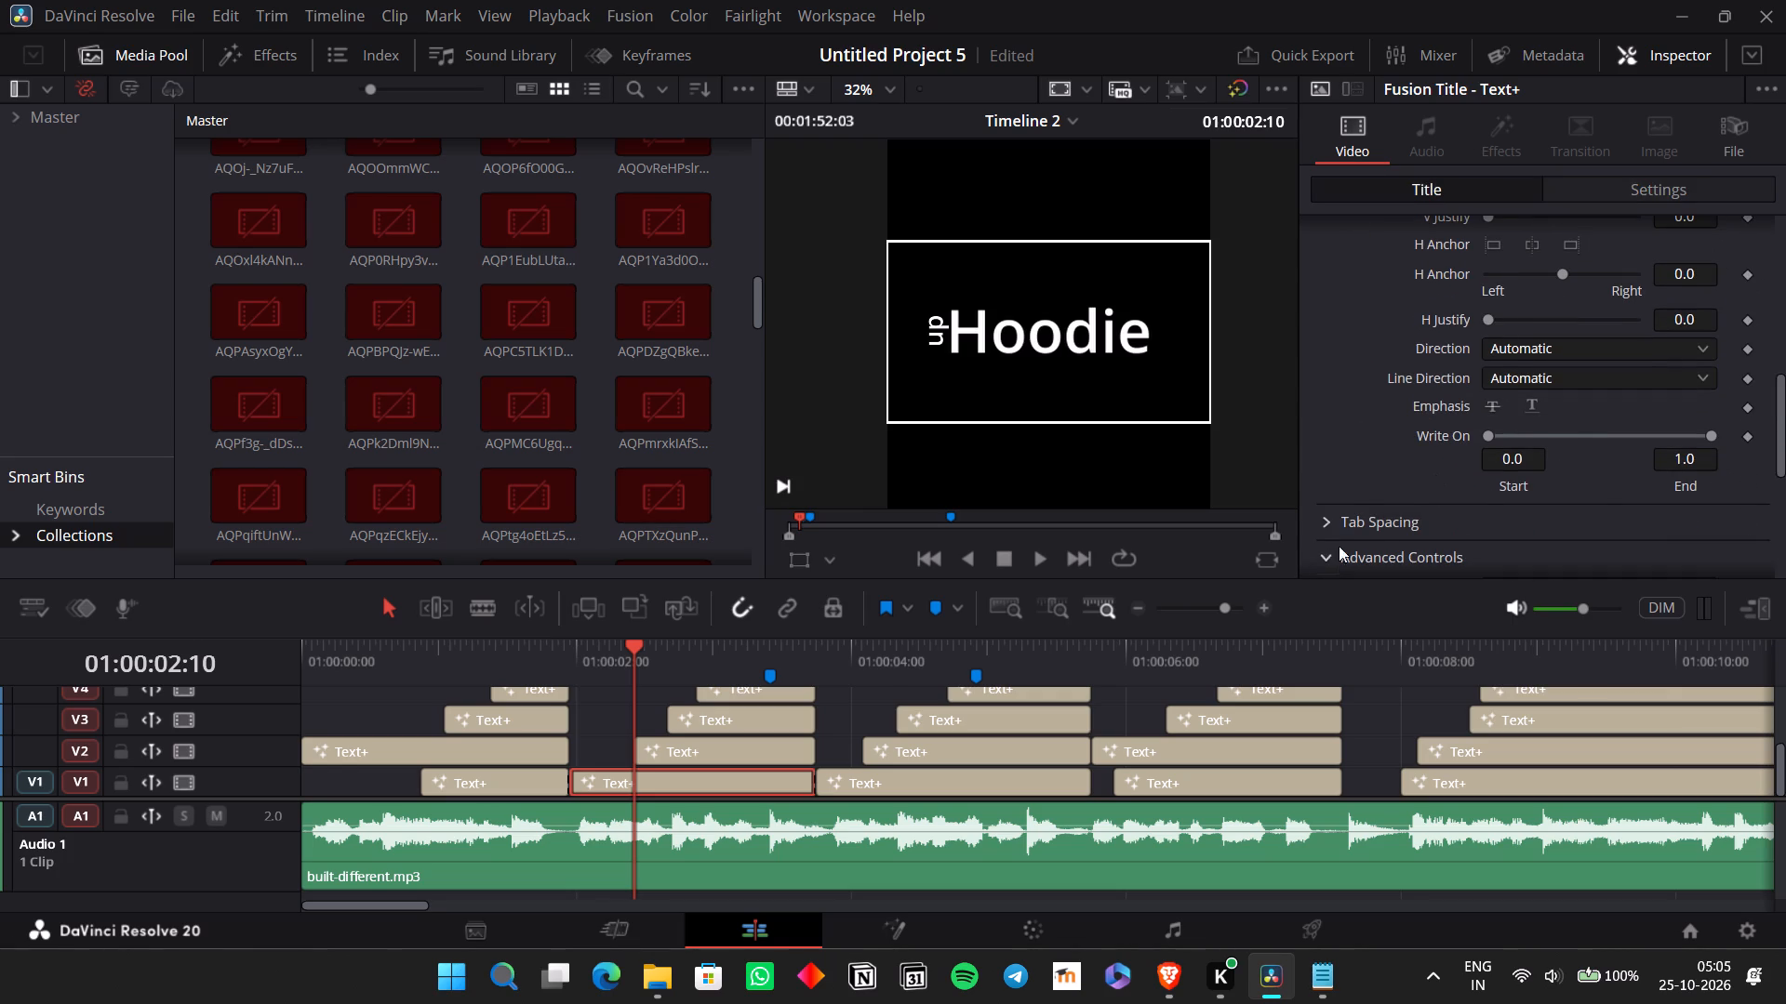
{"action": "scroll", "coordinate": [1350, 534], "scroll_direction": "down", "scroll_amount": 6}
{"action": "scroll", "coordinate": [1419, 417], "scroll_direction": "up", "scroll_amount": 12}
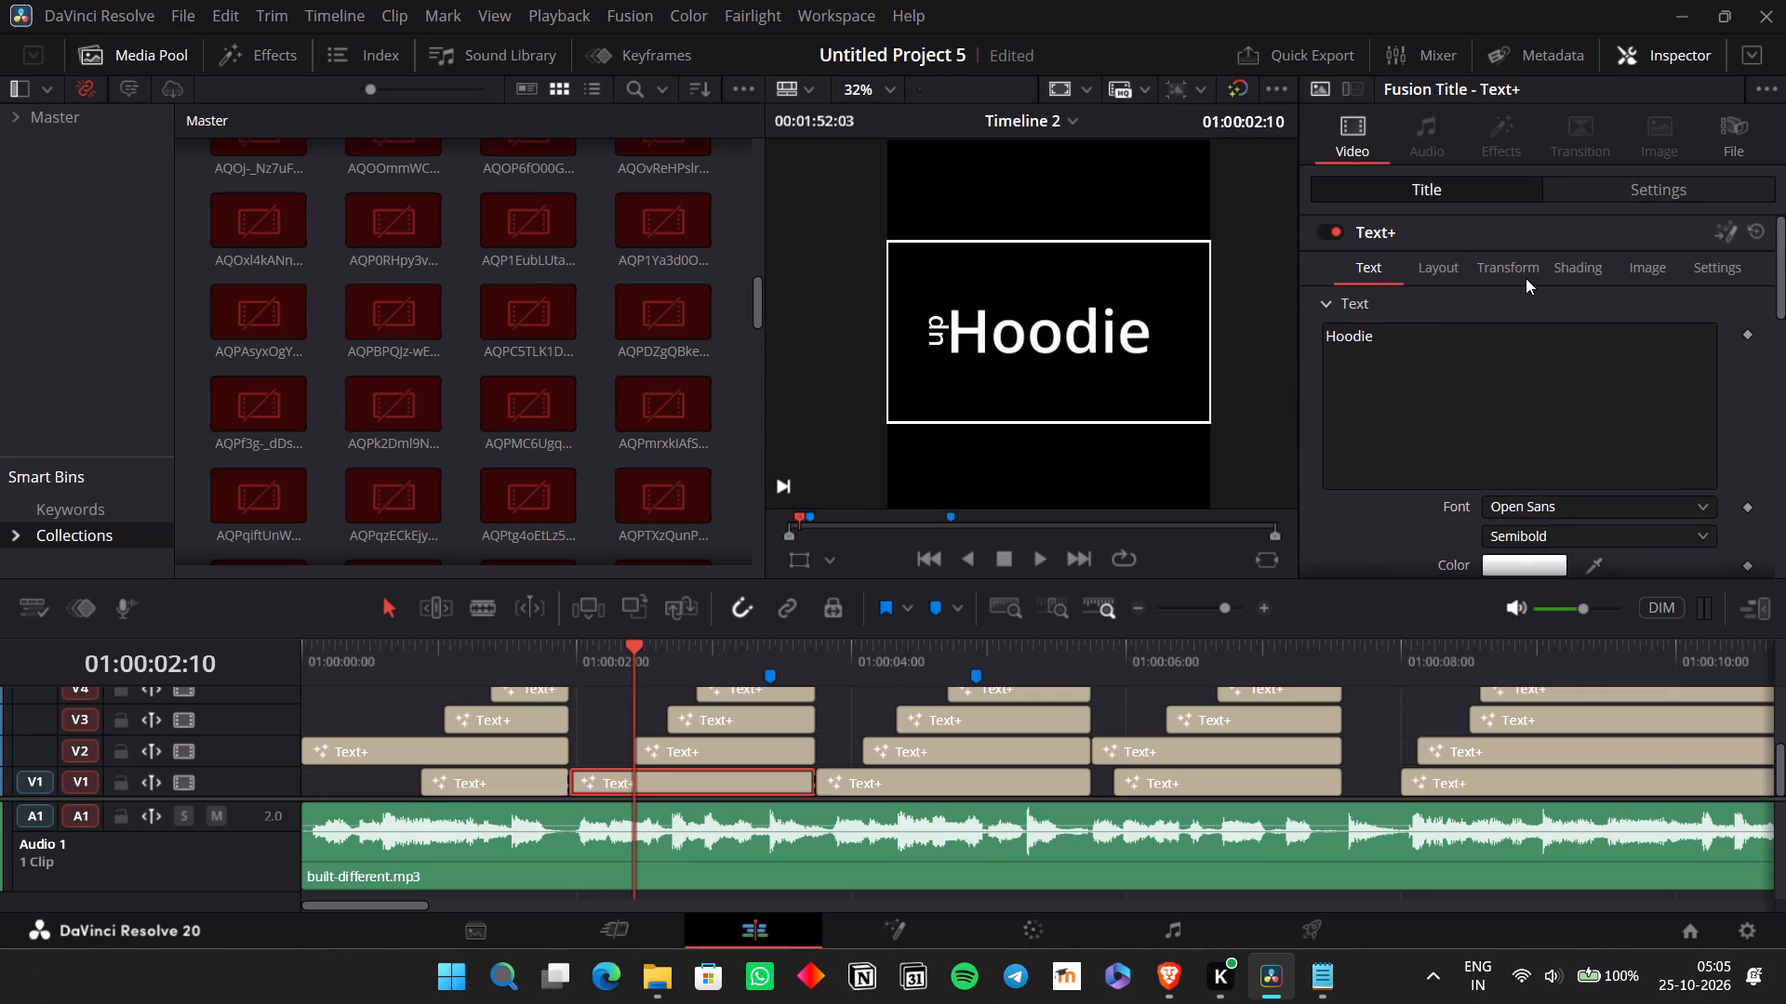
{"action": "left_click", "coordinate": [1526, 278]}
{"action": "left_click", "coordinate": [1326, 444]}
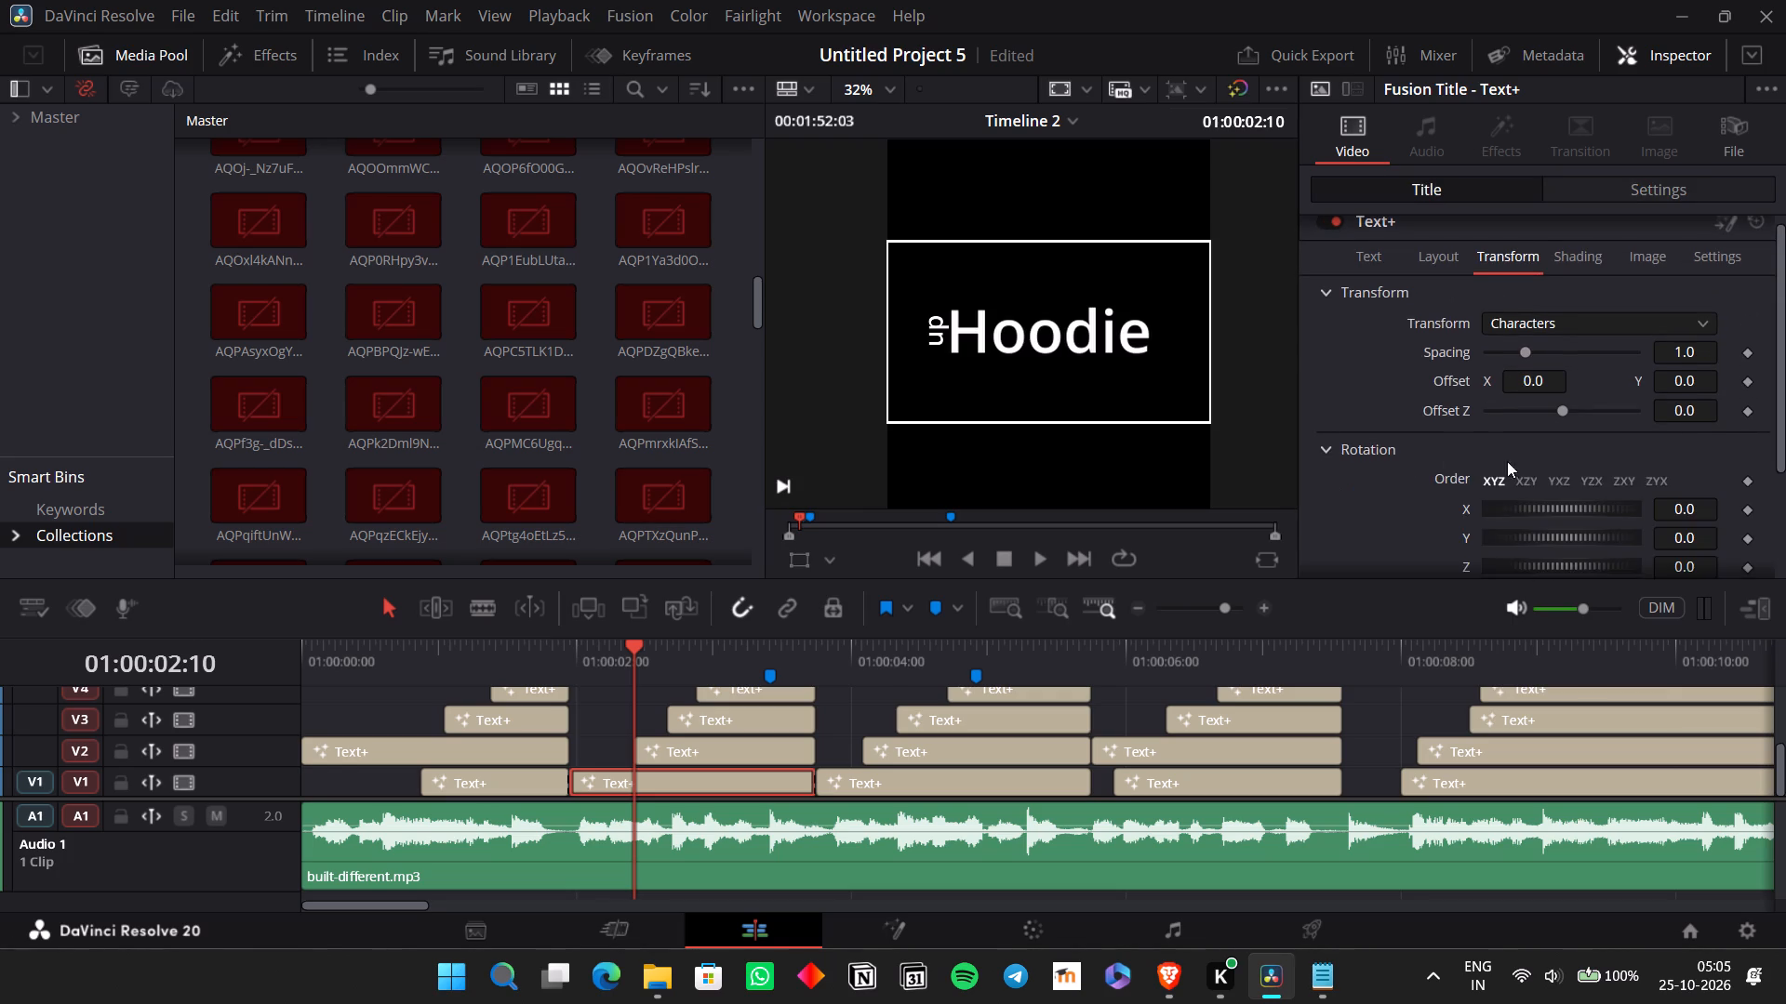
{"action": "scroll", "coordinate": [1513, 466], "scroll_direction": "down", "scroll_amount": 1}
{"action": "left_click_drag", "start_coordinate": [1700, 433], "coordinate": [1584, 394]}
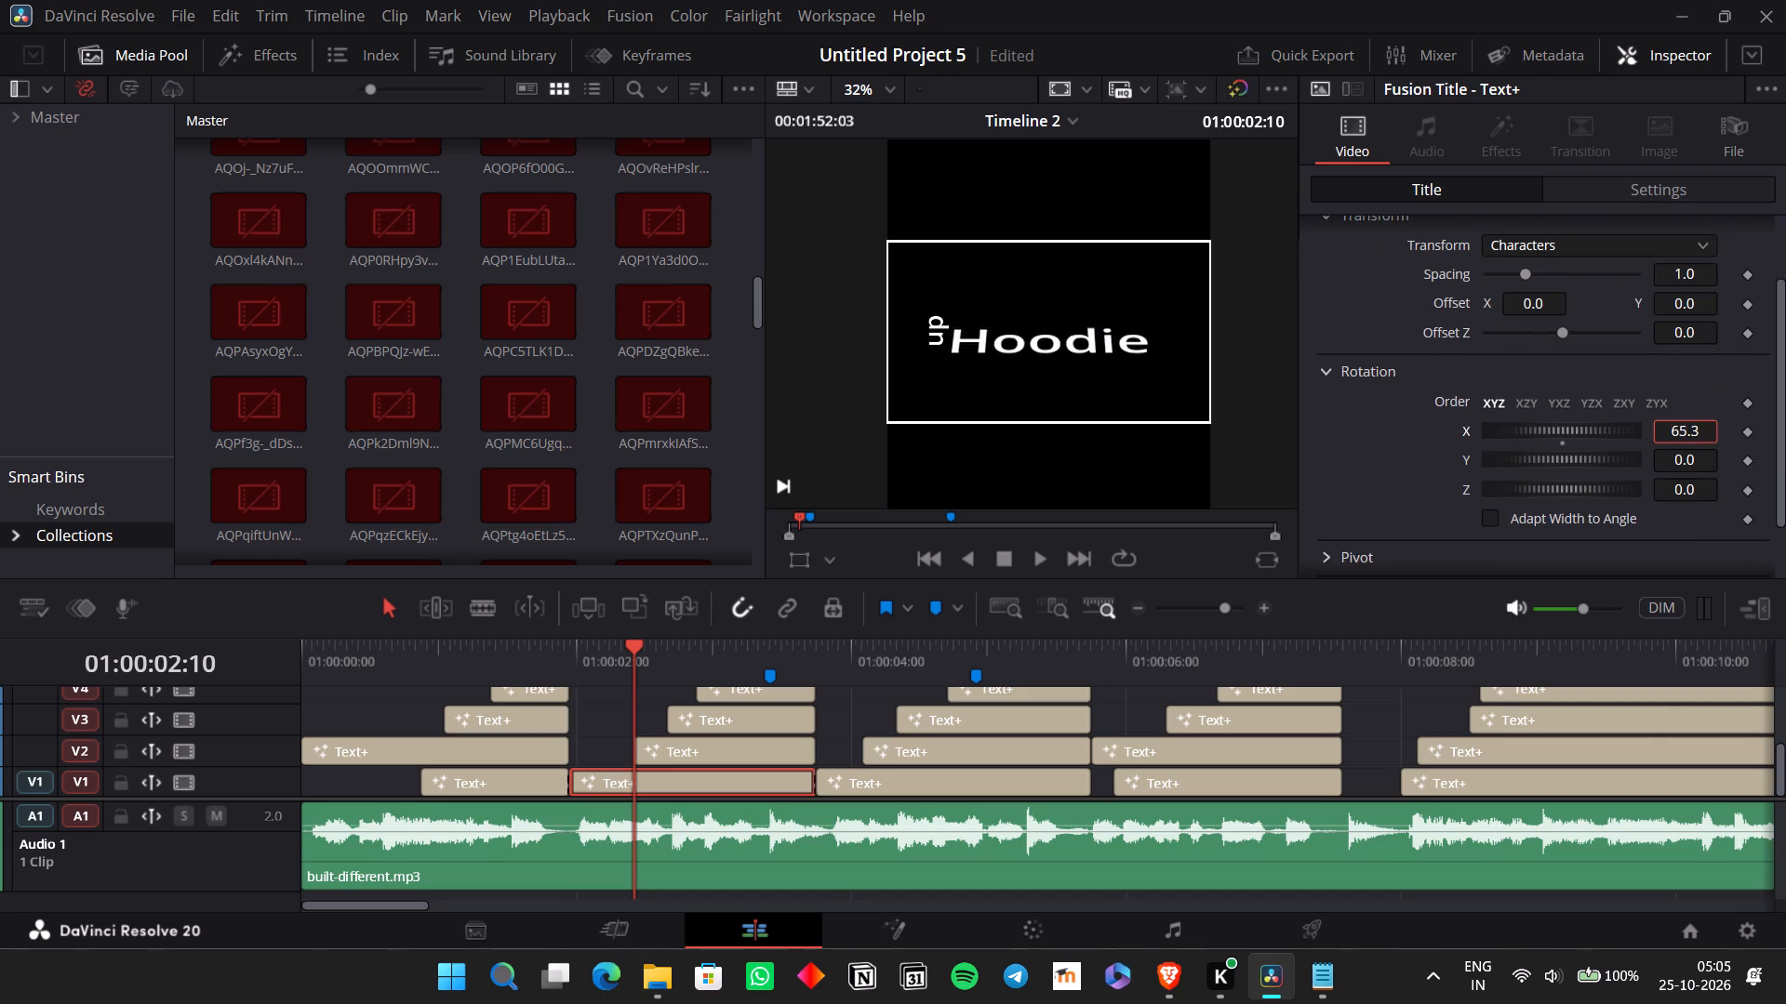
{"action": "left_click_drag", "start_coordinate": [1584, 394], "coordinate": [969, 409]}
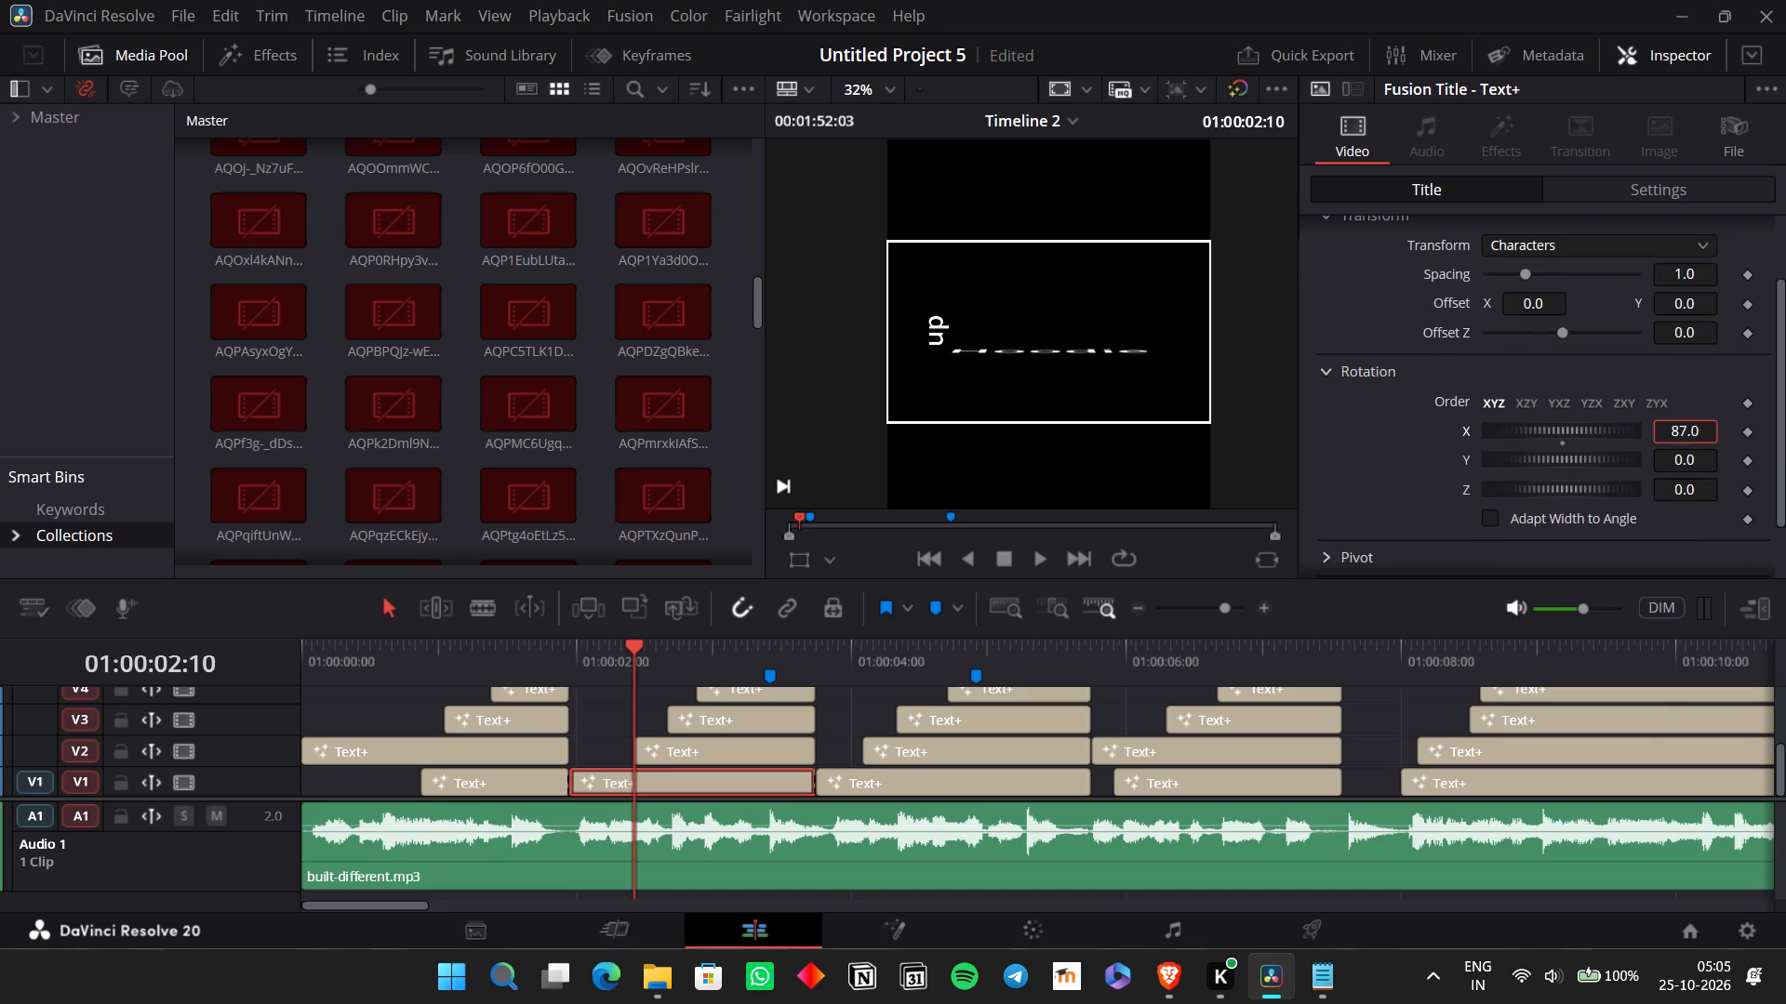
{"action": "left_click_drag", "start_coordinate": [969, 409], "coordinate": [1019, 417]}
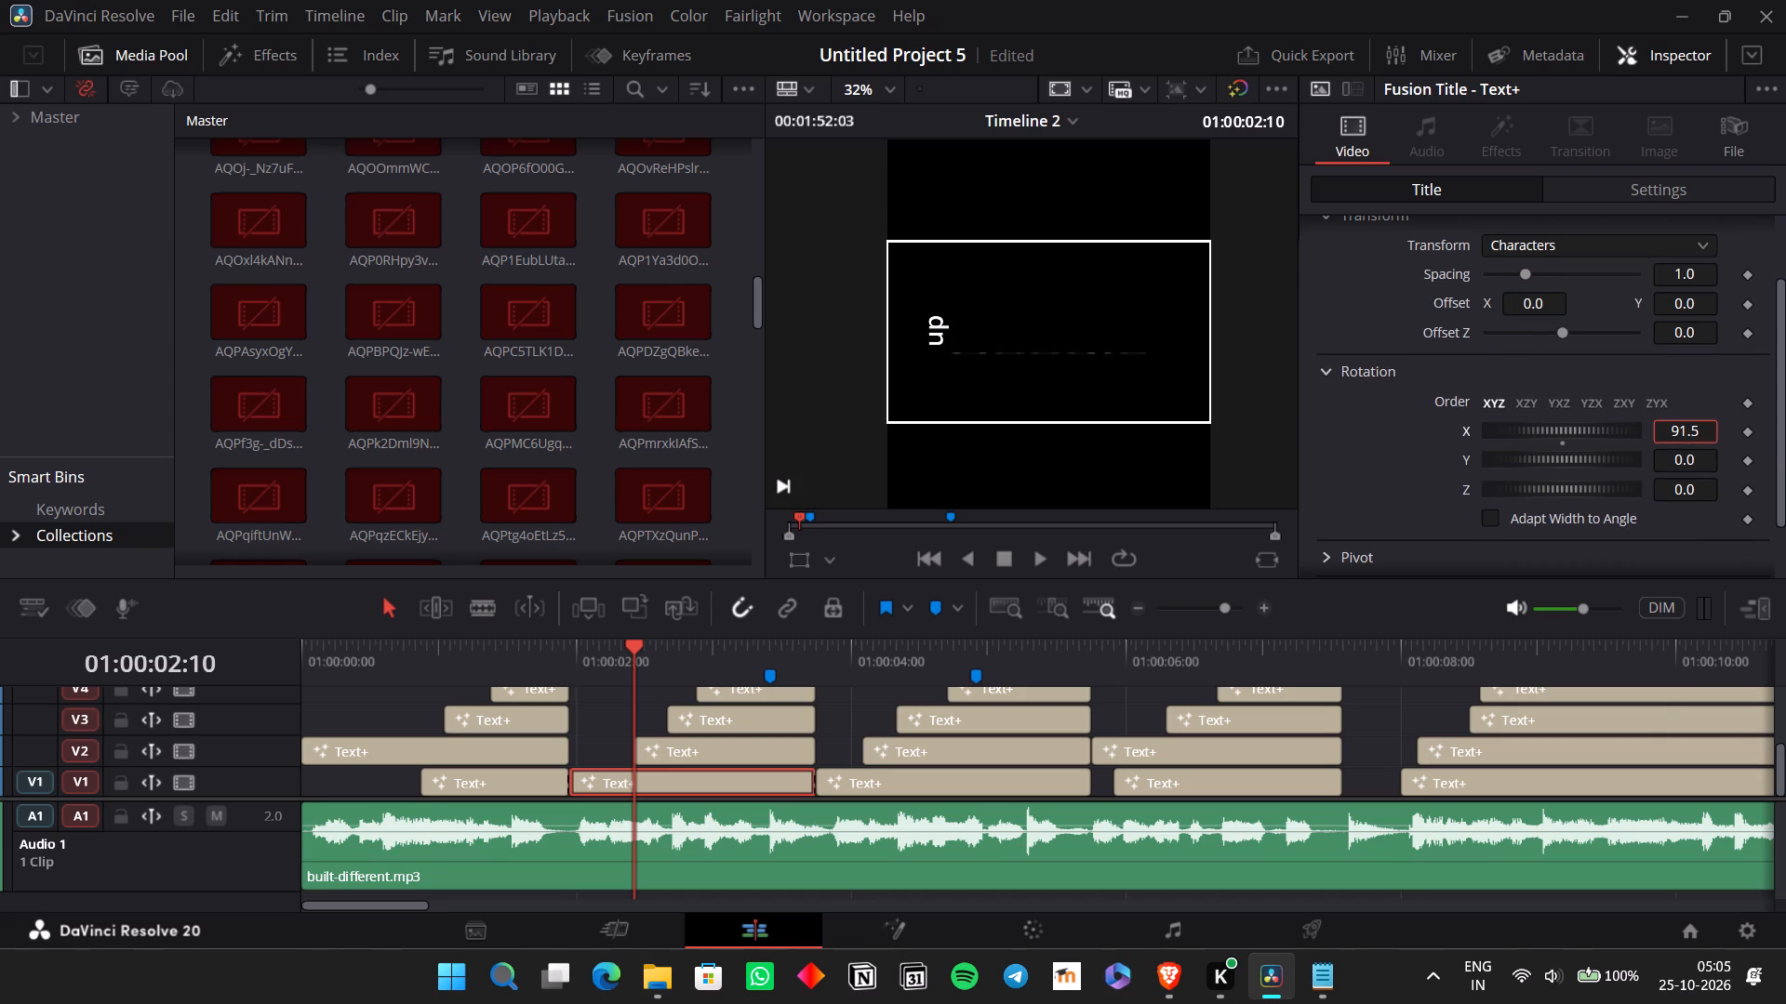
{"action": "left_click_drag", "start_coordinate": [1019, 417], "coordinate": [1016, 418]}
Keyframe the "Hoodie" title's character X rotation at 90 at 01:00:01:23, the start of its clip.
{"action": "left_click", "coordinate": [577, 660]}
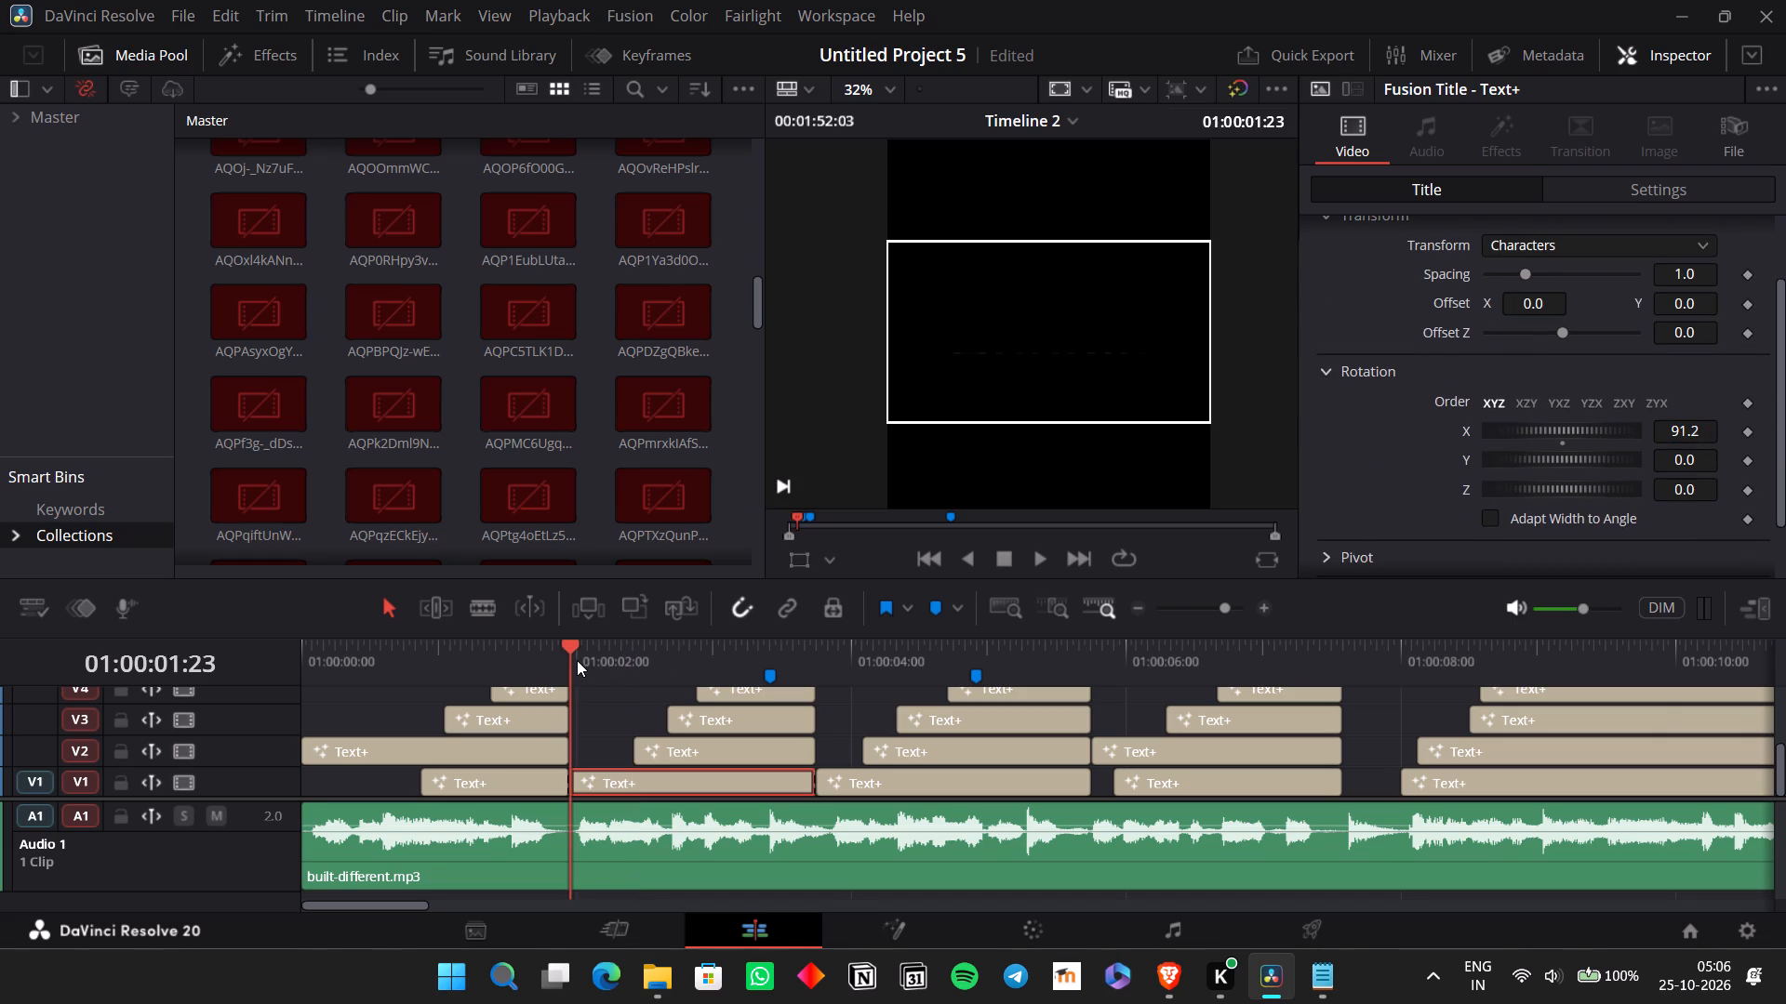
{"action": "left_click", "coordinate": [1744, 431]}
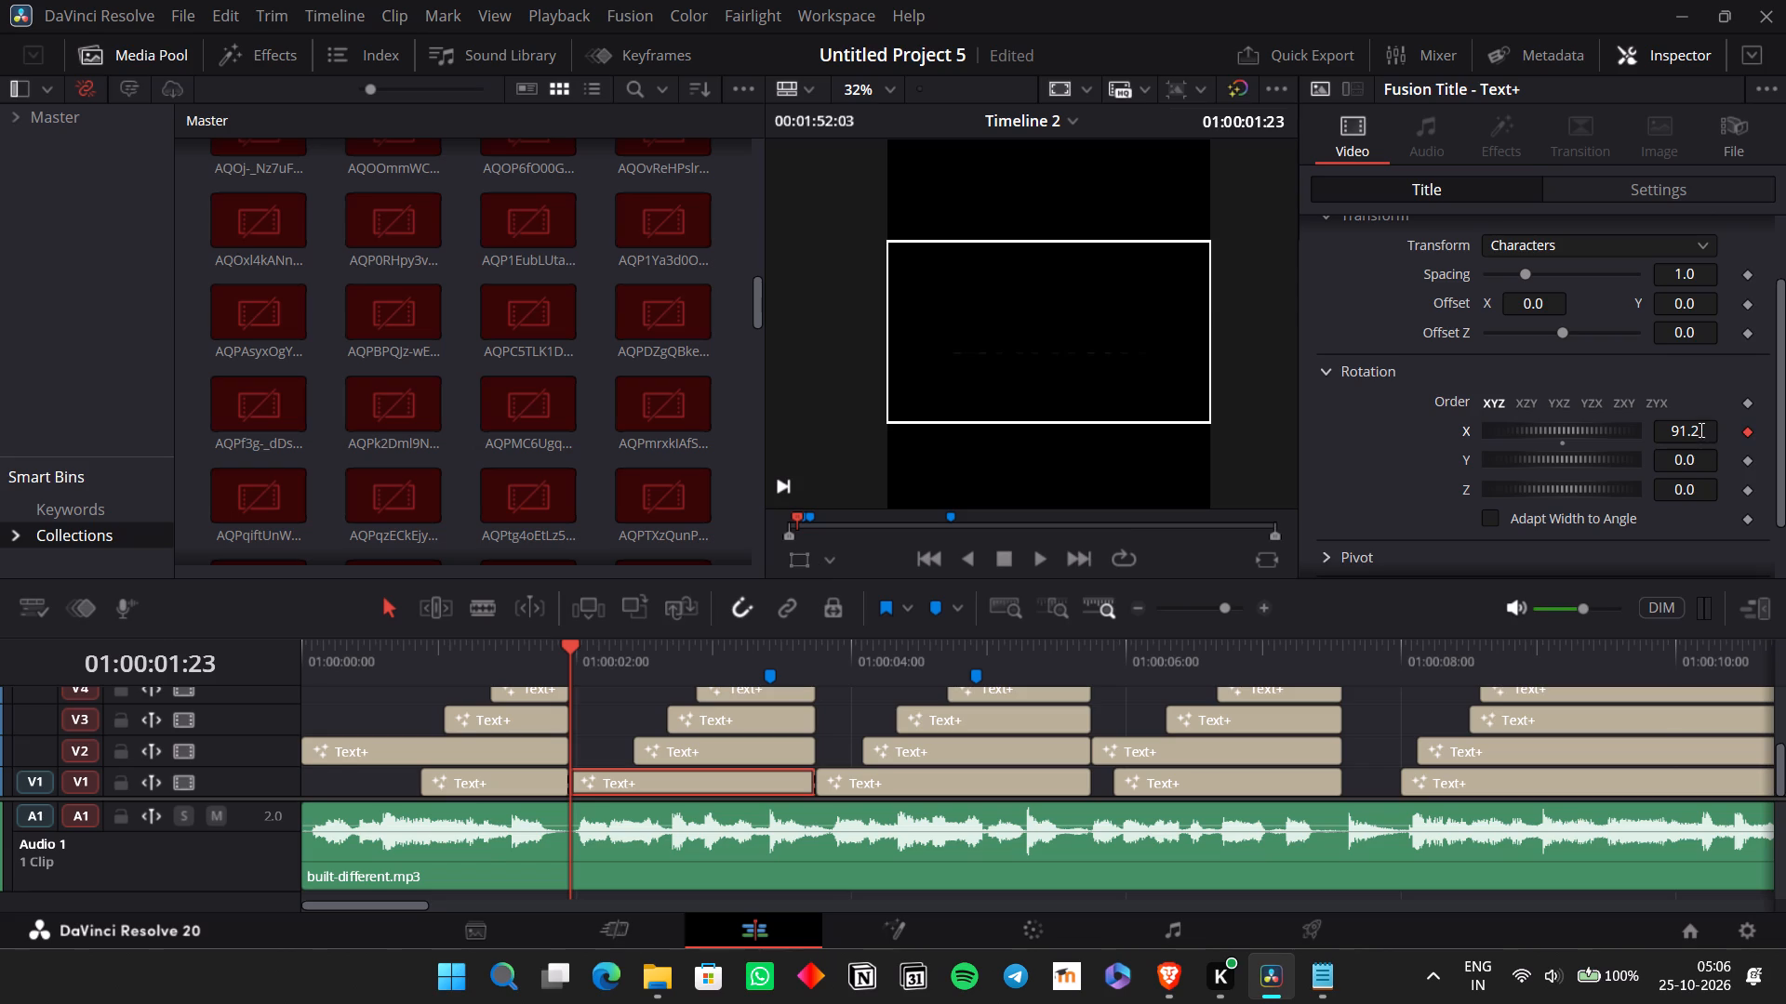
{"action": "double_click", "coordinate": [1699, 429]}
{"action": "type", "text": "90"}
{"action": "key", "text": "Return"}
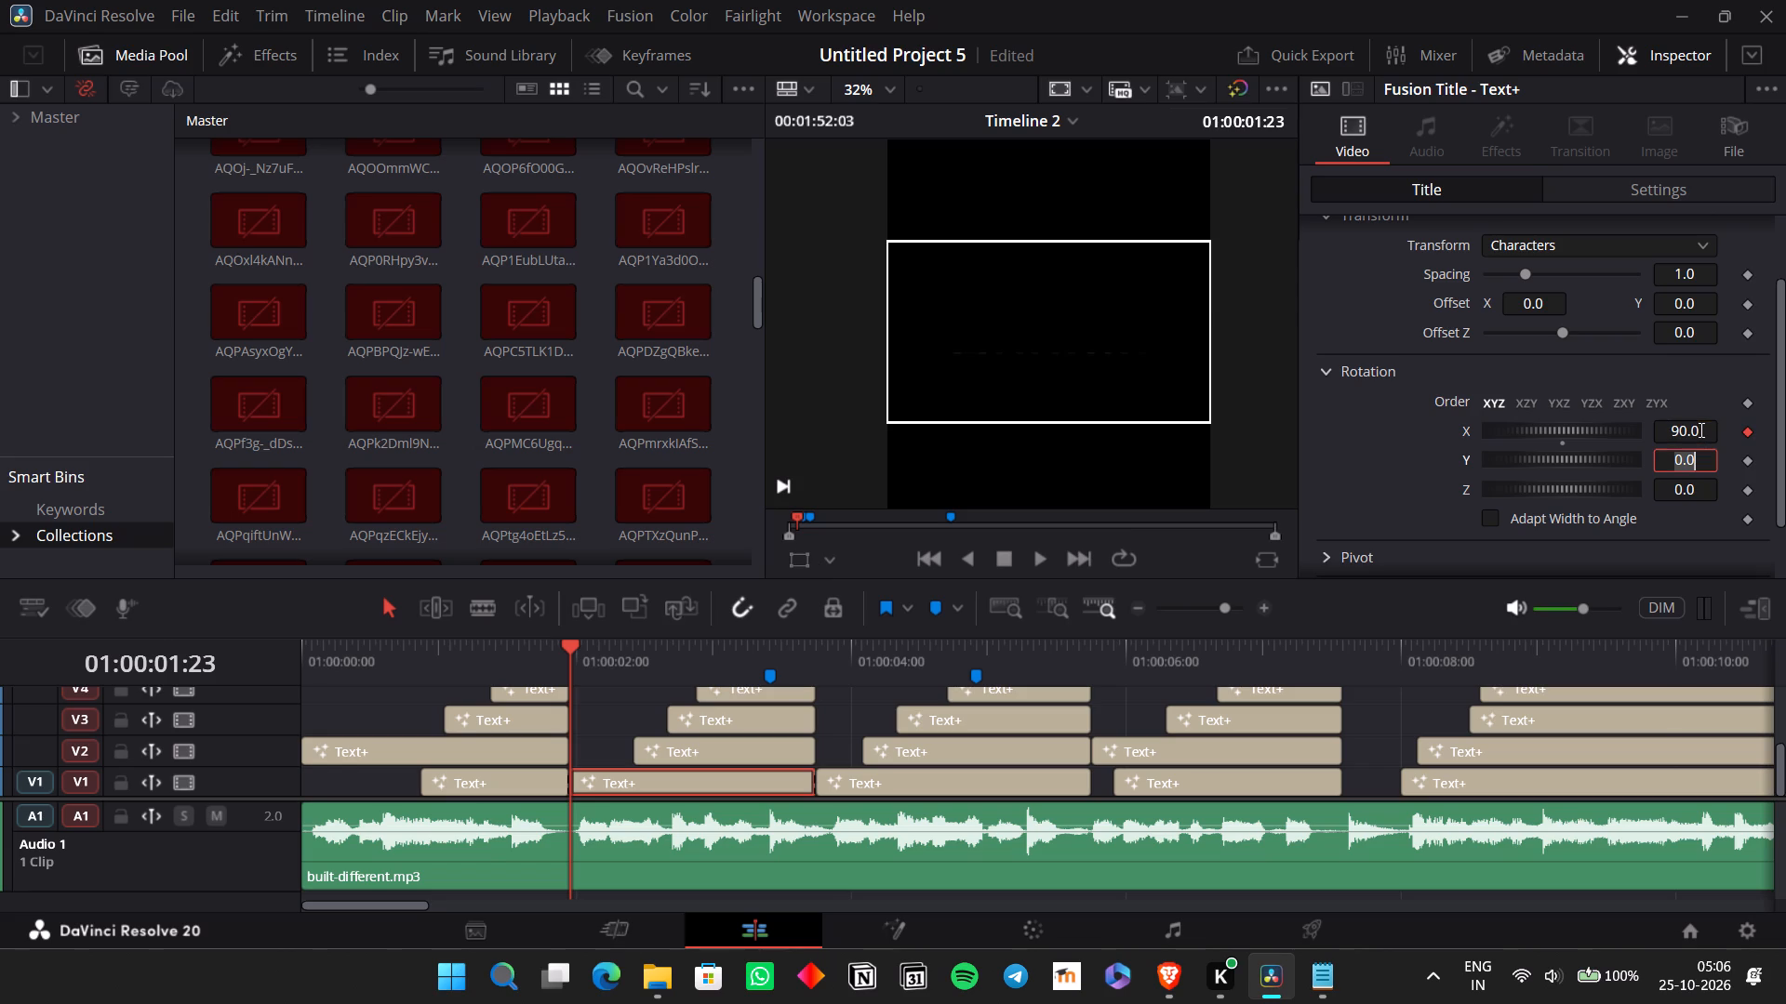
{"action": "left_click", "coordinate": [1690, 434]}
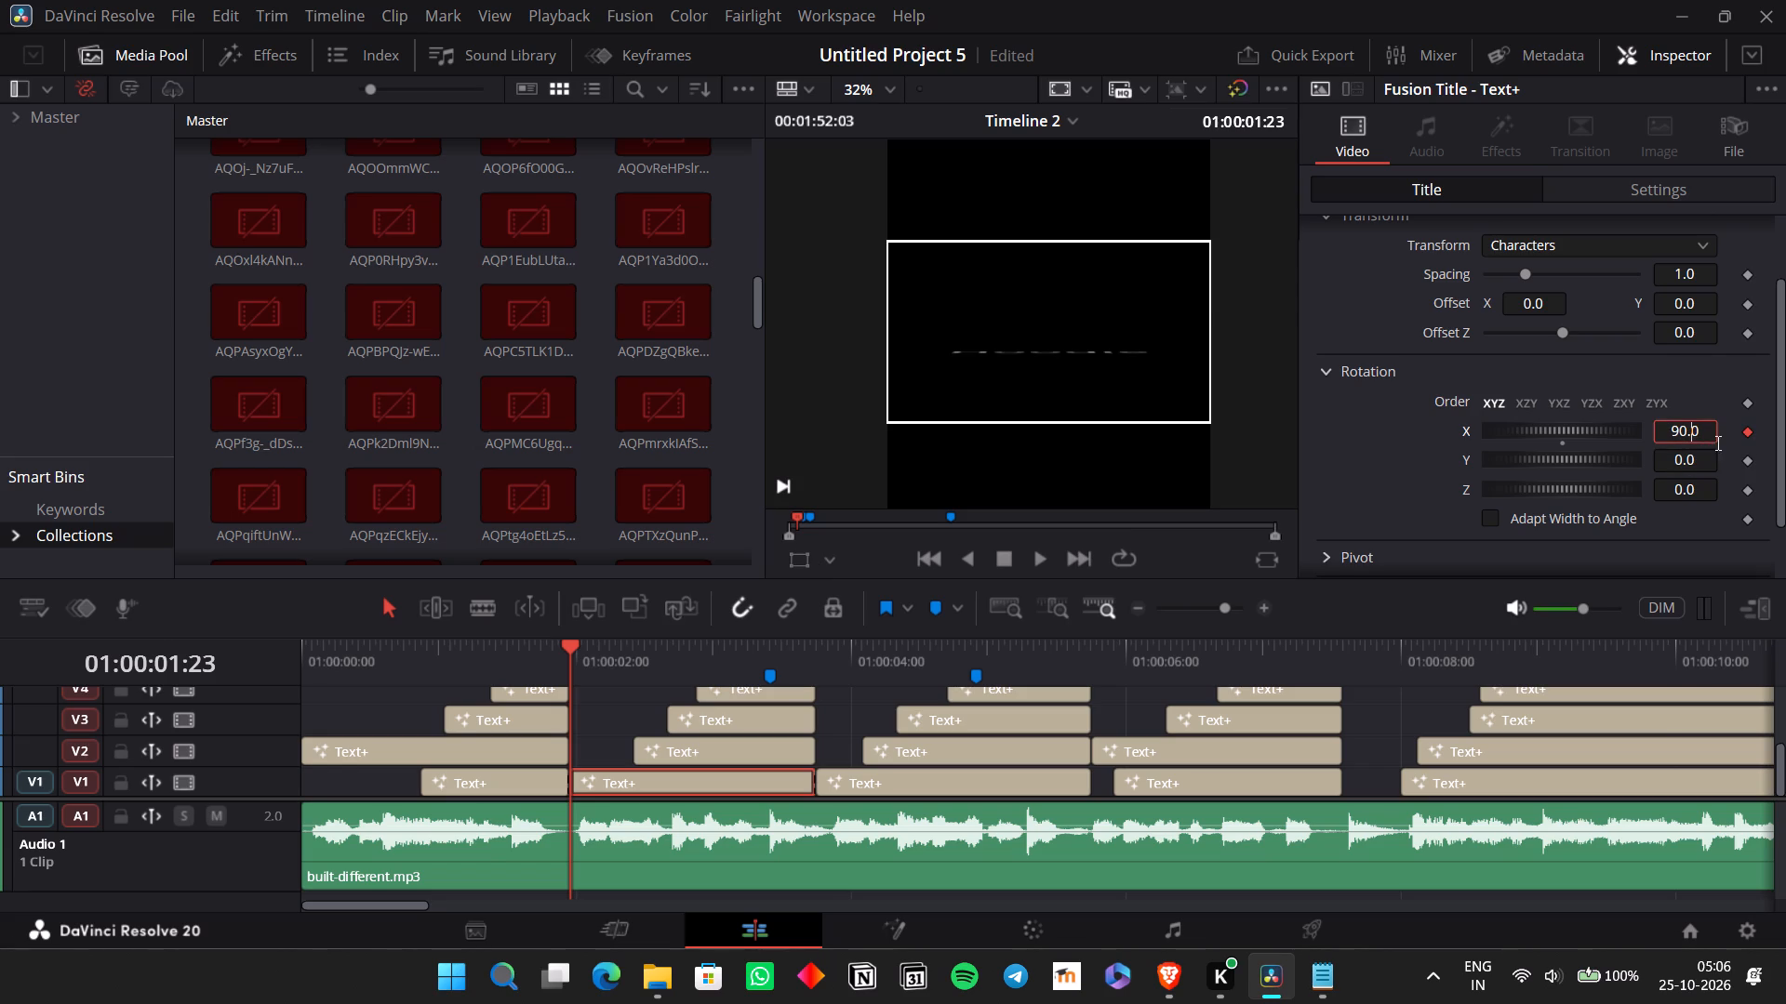
Play the "Hoodie" title from its start to 01:00:02:13 and keyframe its character X rotation at 0 there.
{"action": "left_click", "coordinate": [574, 643]}
{"action": "key", "text": "space"}
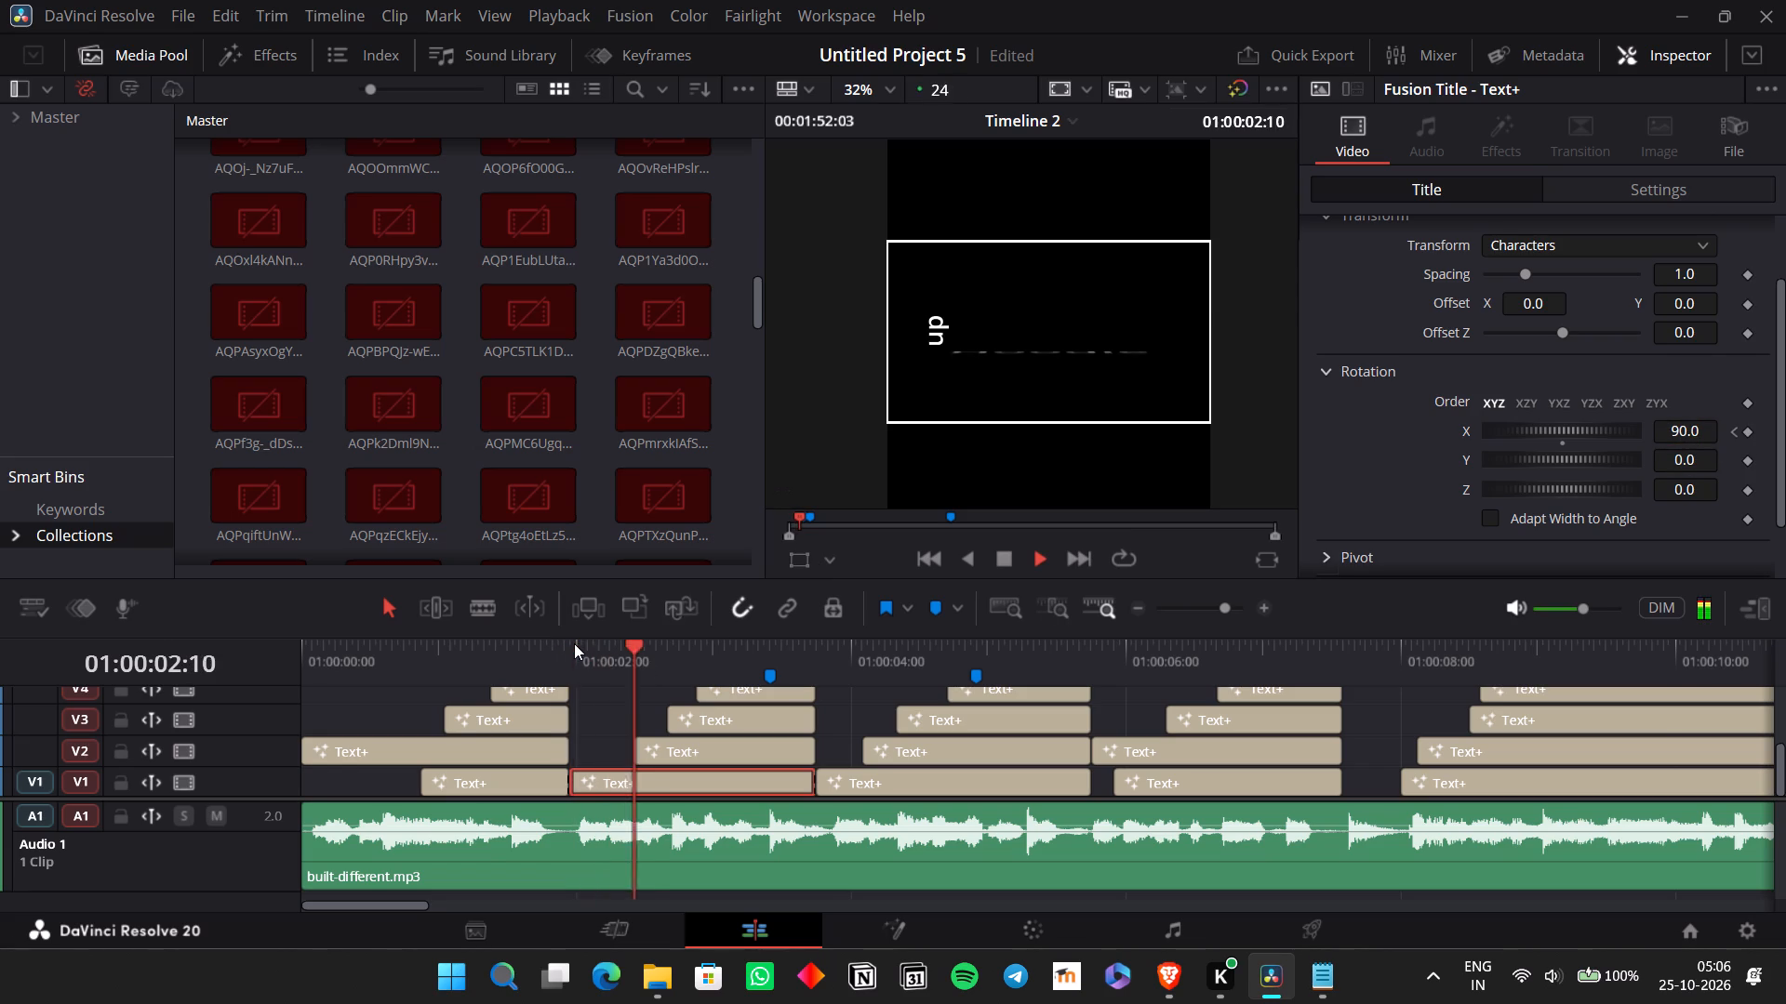
{"action": "key", "text": "space"}
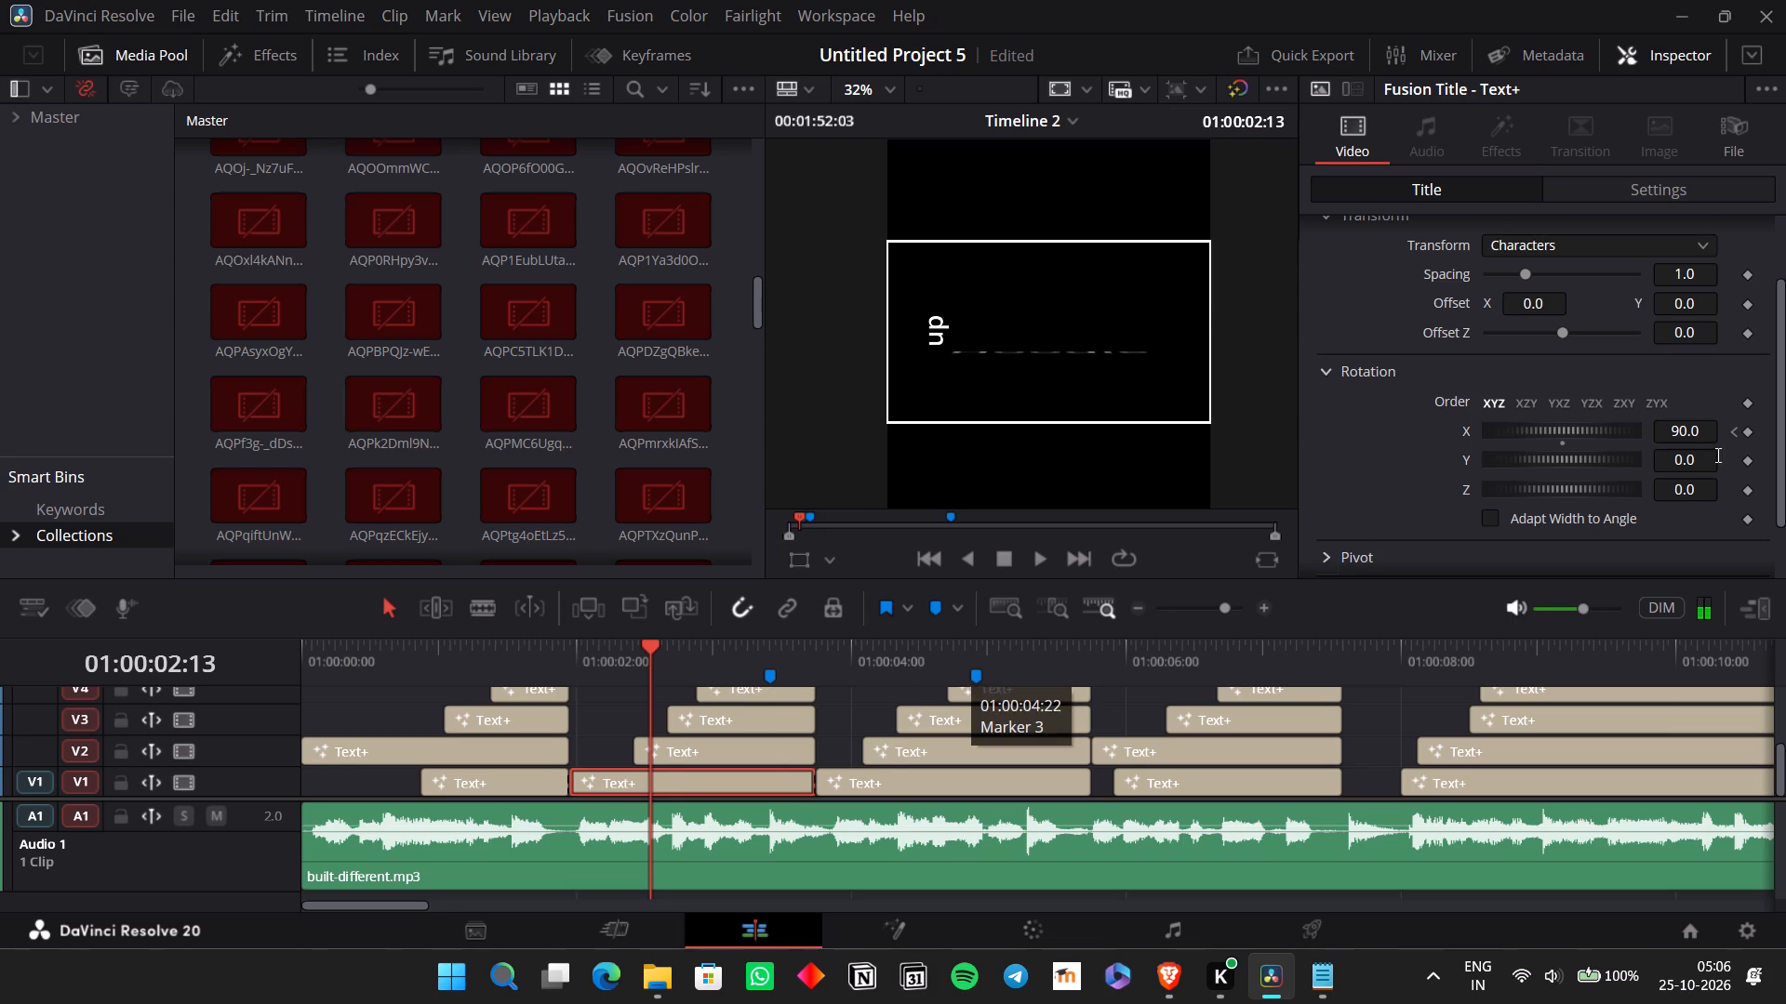
{"action": "left_click", "coordinate": [1752, 426]}
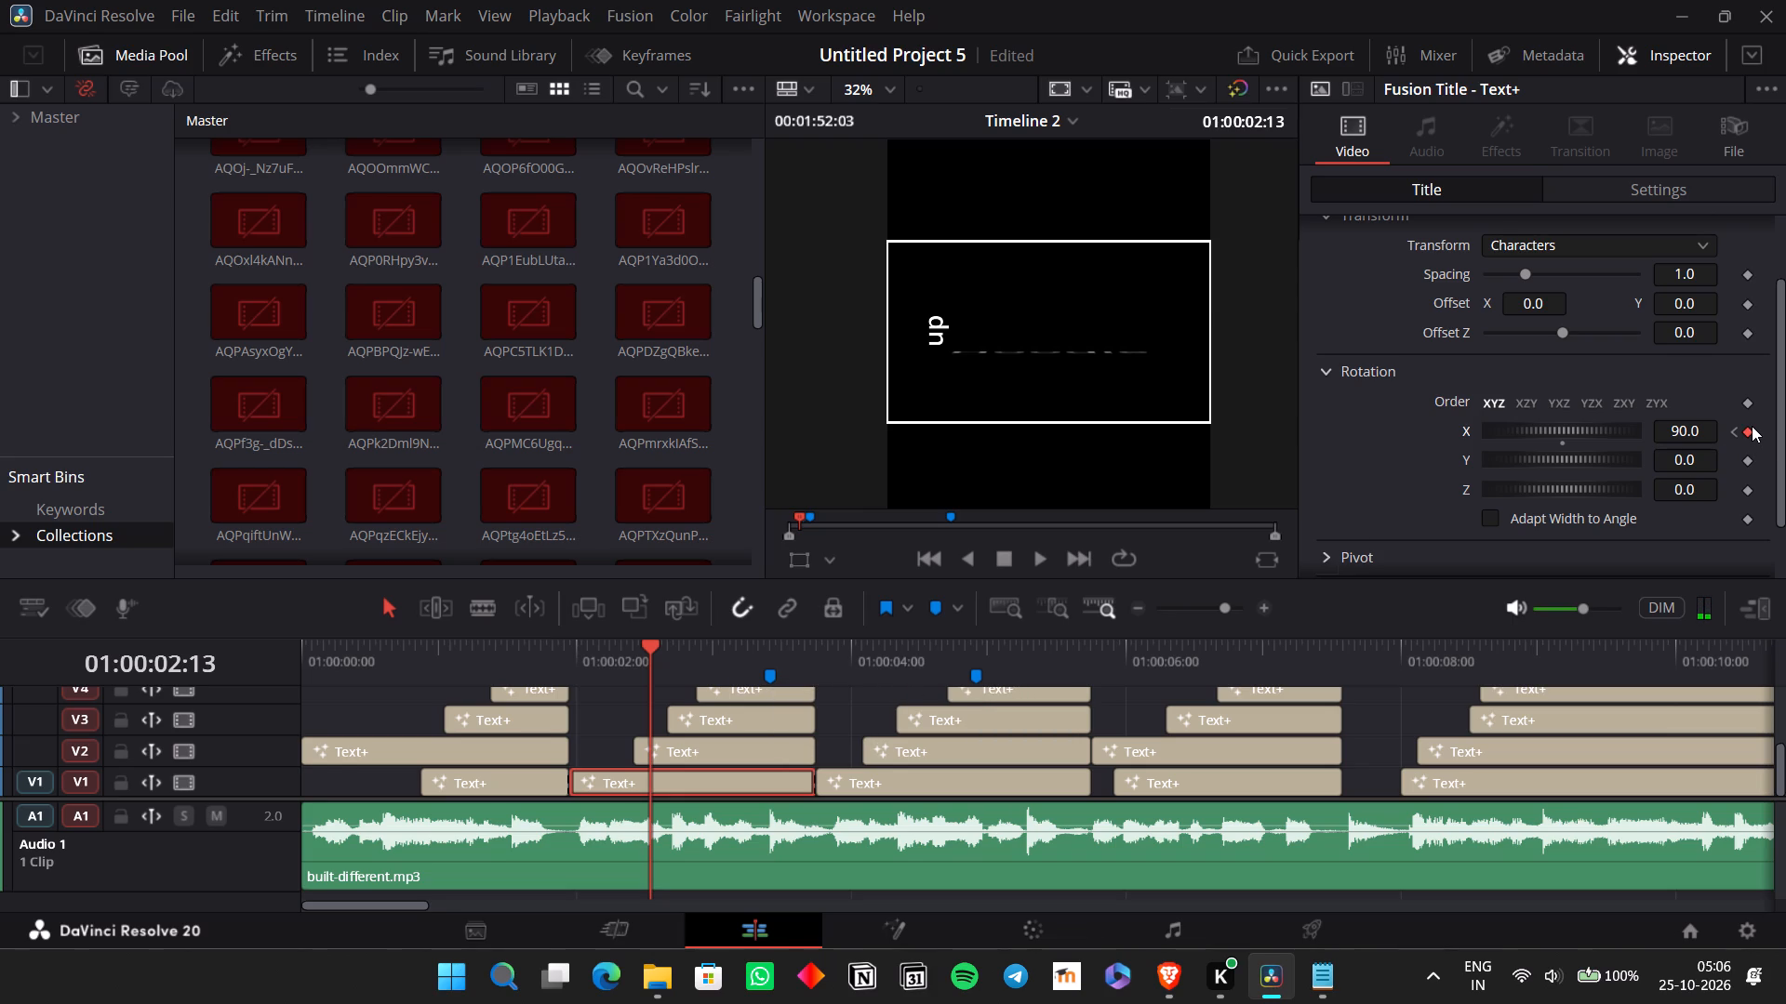
{"action": "left_click", "coordinate": [1707, 433]}
{"action": "left_click", "coordinate": [1707, 433]}
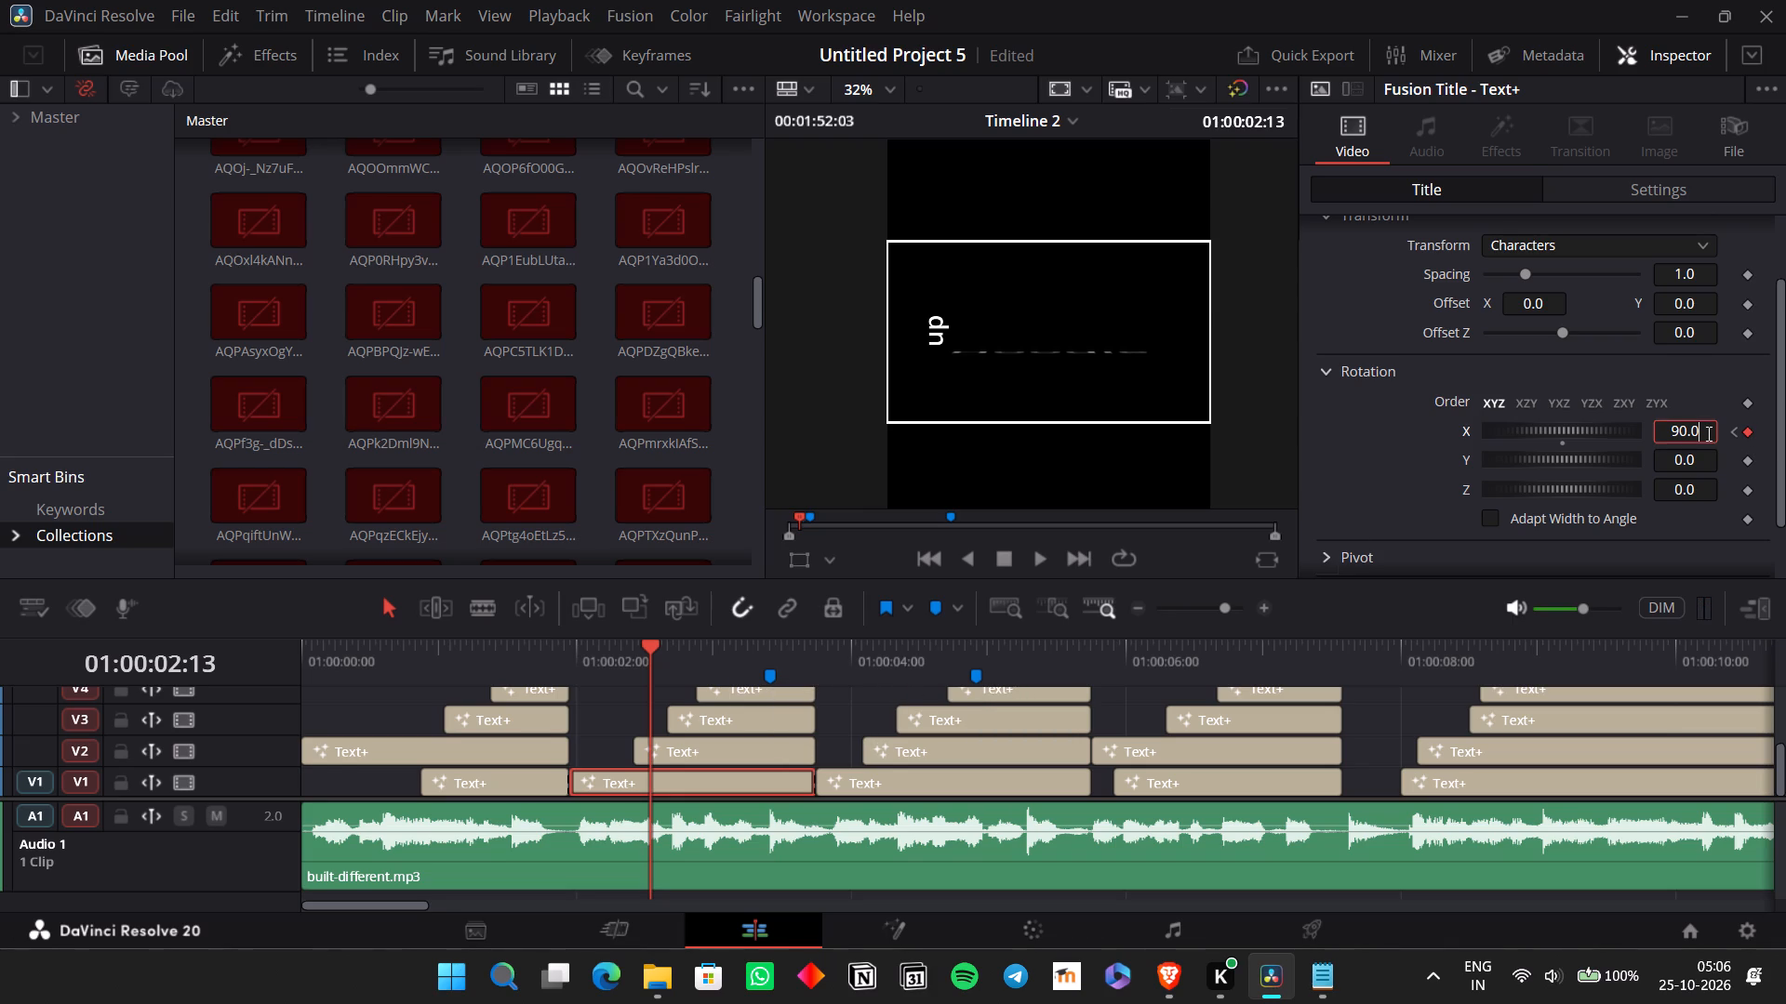
{"action": "double_click", "coordinate": [1707, 433]}
{"action": "key", "text": "0"}
{"action": "key", "text": "Return"}
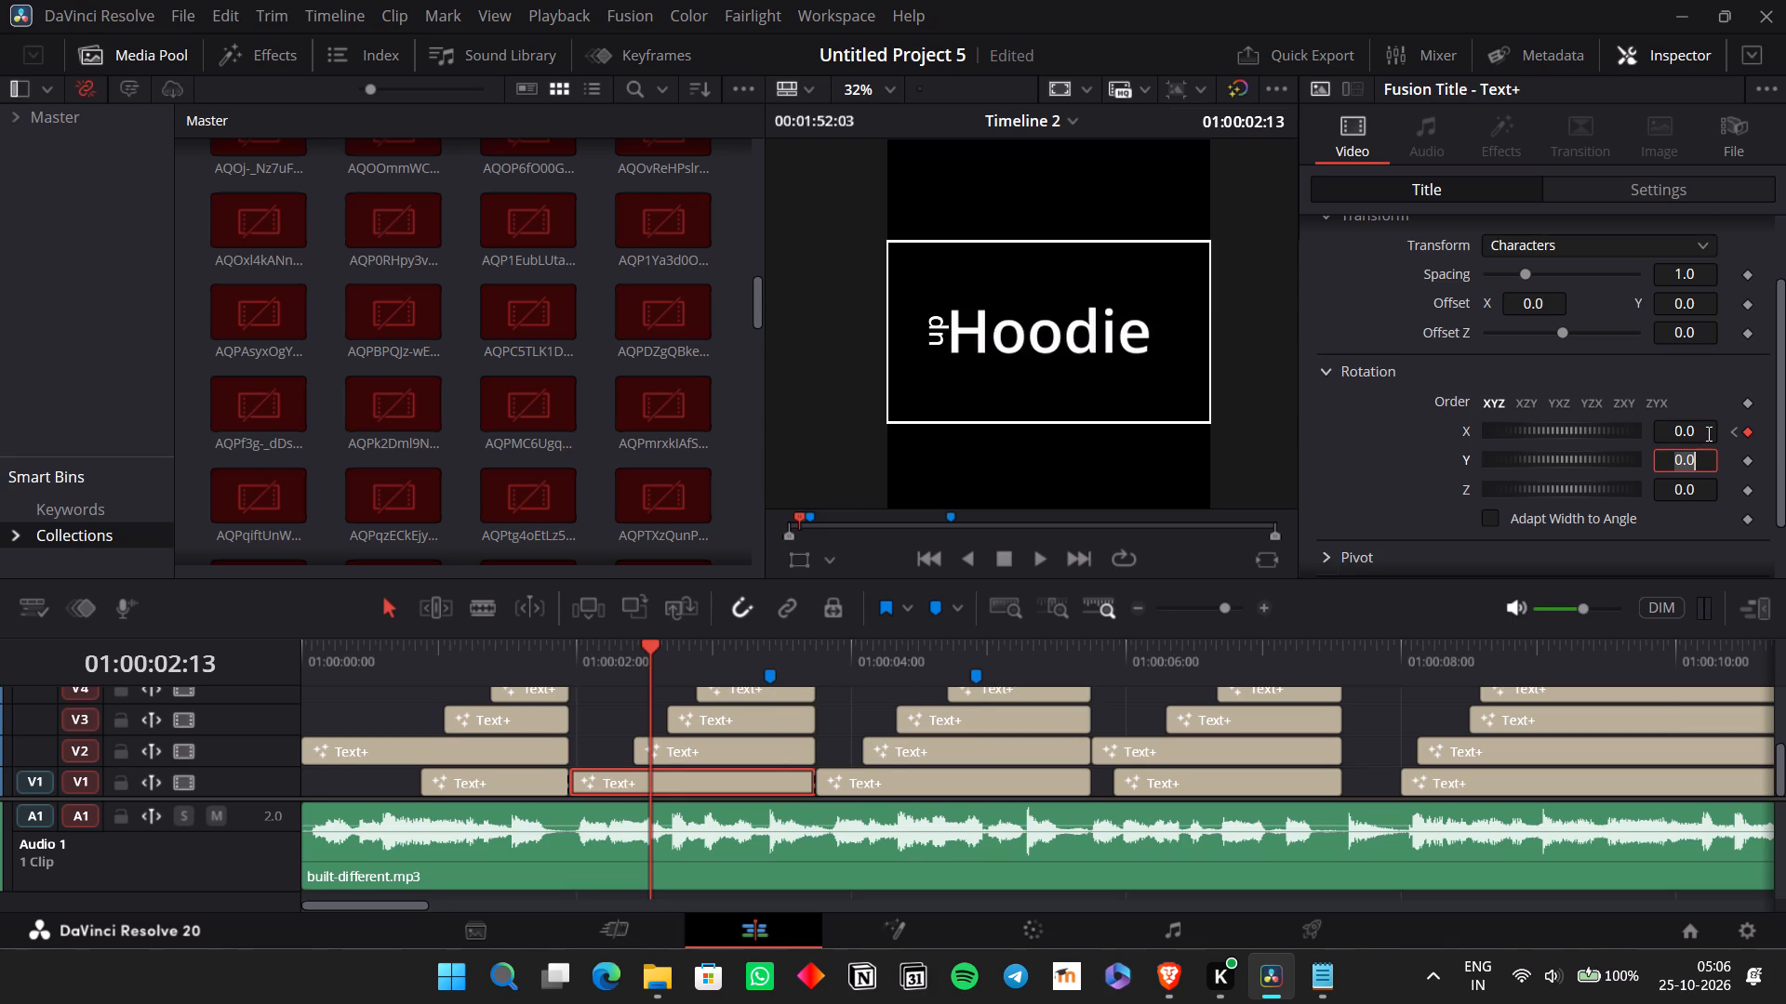
Look through the "Hoodie" title's parameters in the Keyframes editor, in both timeline and curve views, for its rotation animation.
{"action": "left_click", "coordinate": [620, 44]}
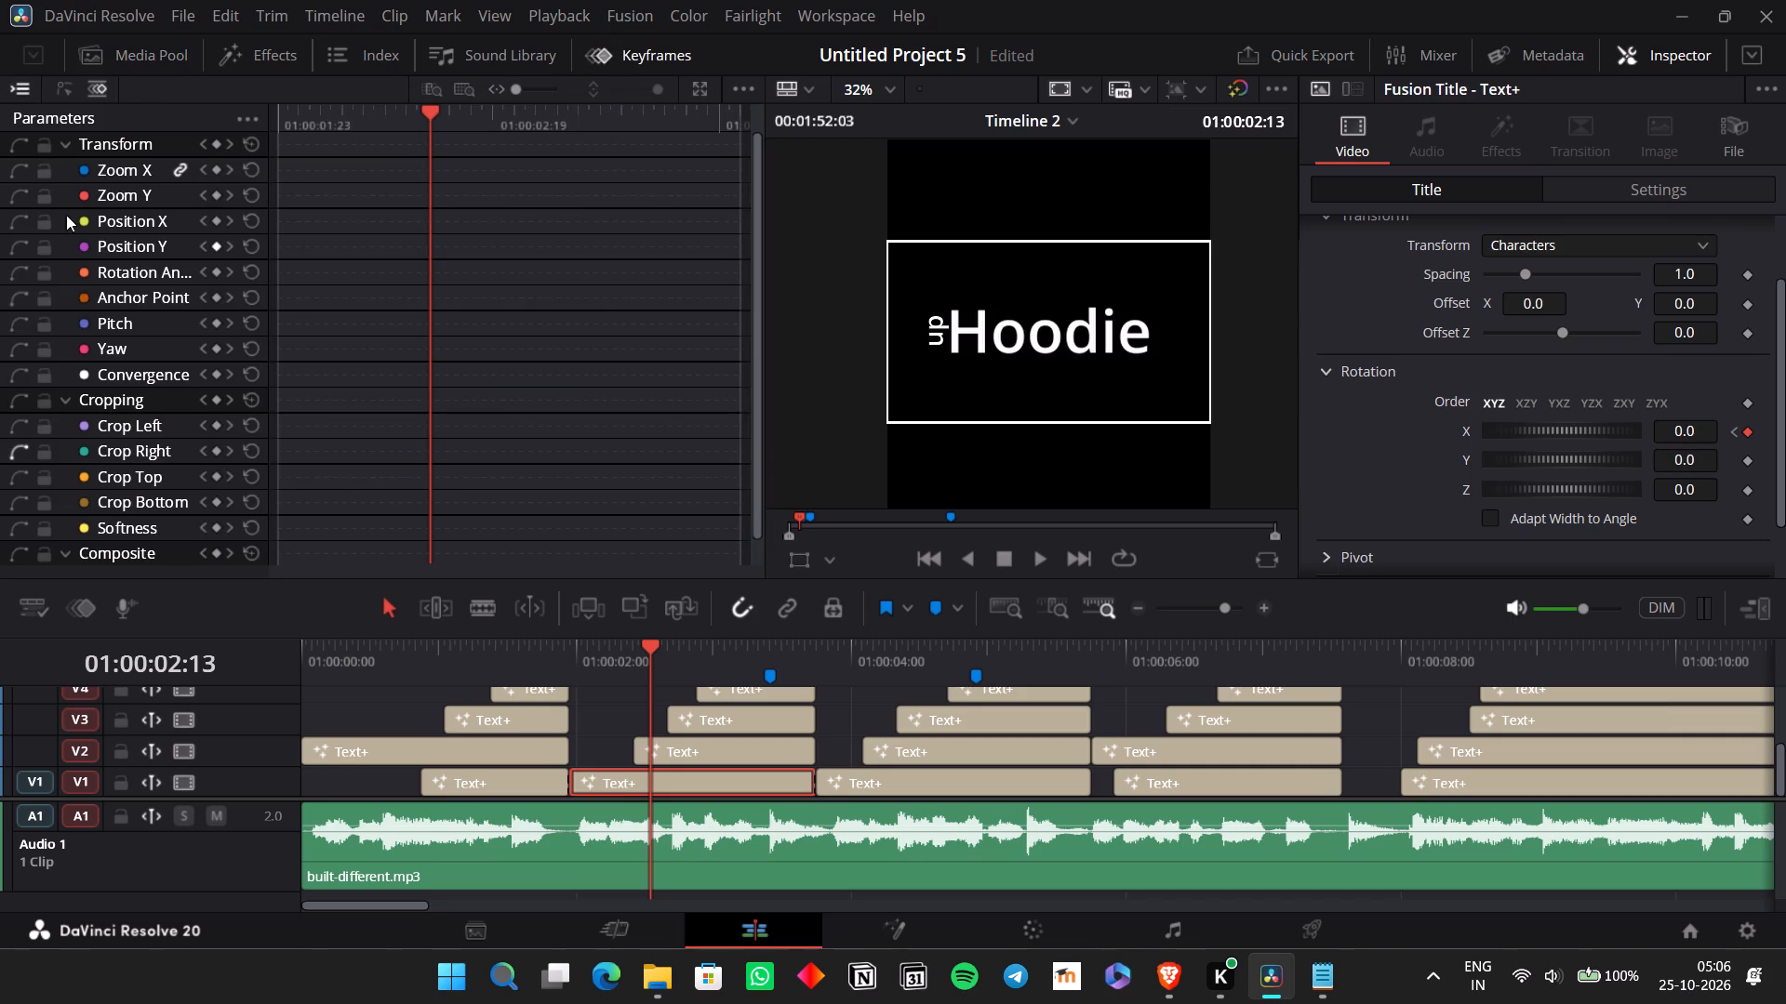
{"action": "scroll", "coordinate": [95, 262], "scroll_direction": "down", "scroll_amount": 3}
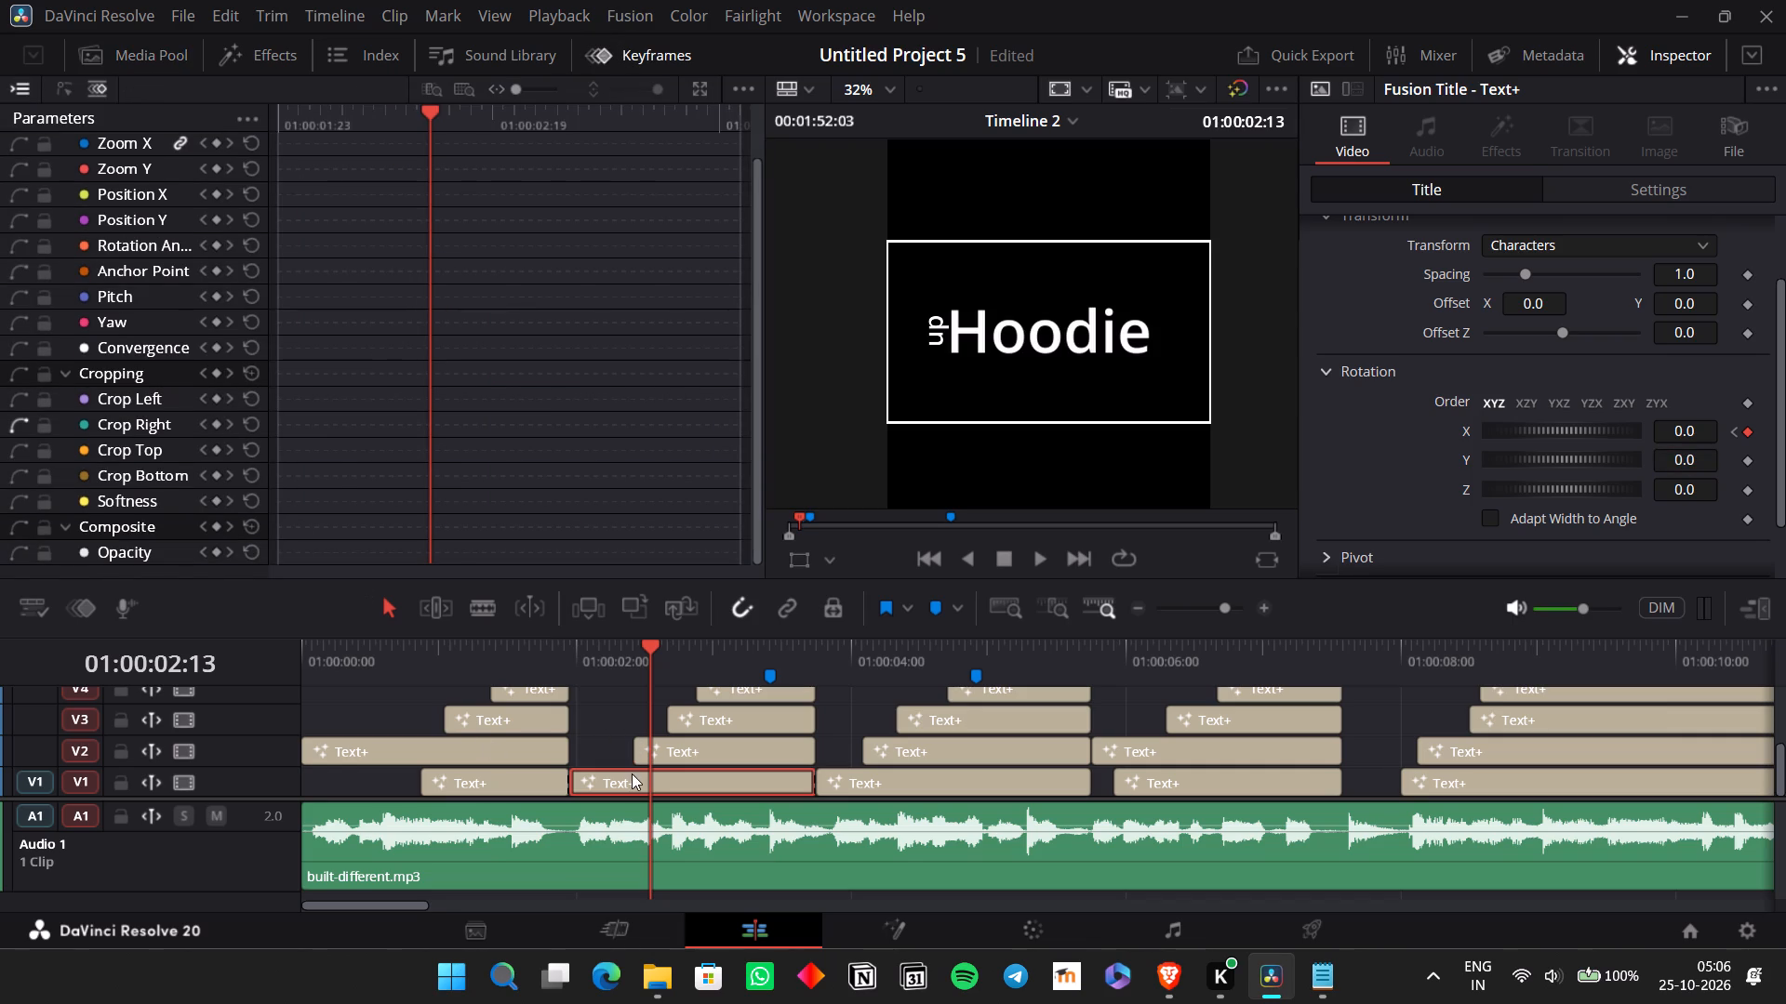
{"action": "left_click", "coordinate": [632, 773]}
{"action": "left_click", "coordinate": [22, 420]}
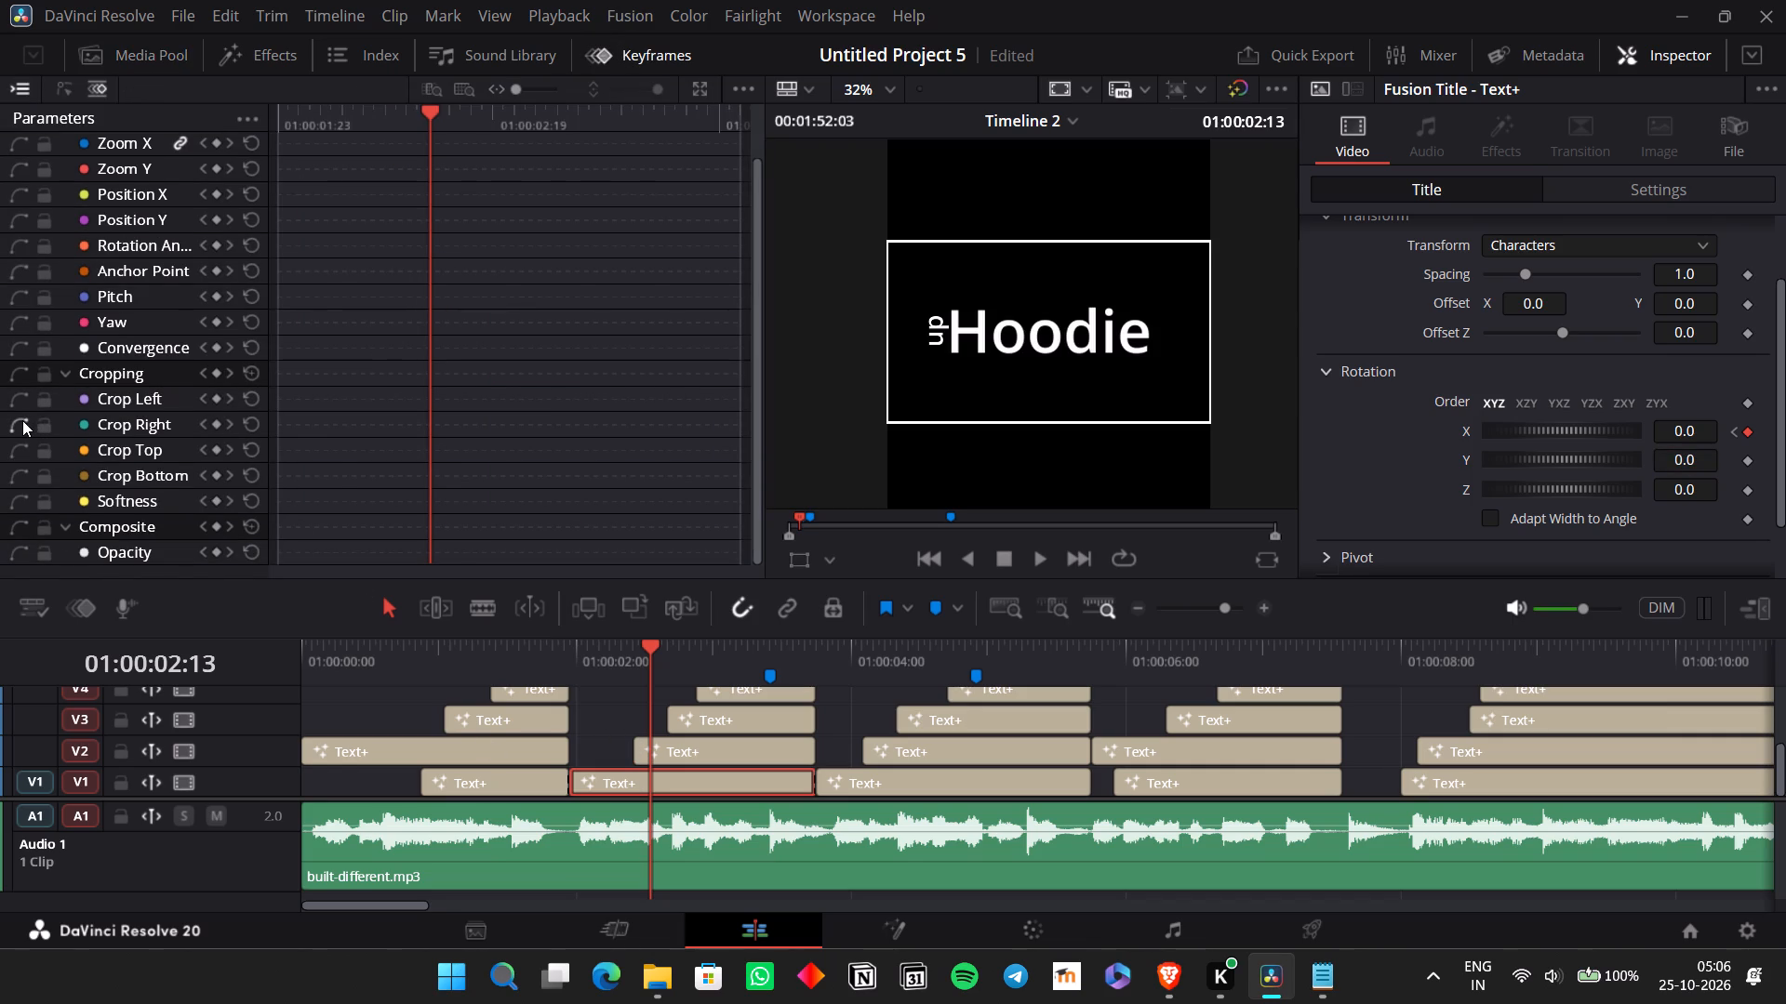
{"action": "left_click", "coordinate": [22, 420]}
{"action": "scroll", "coordinate": [368, 340], "scroll_direction": "up", "scroll_amount": 2}
{"action": "scroll", "coordinate": [371, 343], "scroll_direction": "down", "scroll_amount": 4}
{"action": "left_click", "coordinate": [75, 75]}
{"action": "left_click", "coordinate": [71, 84]}
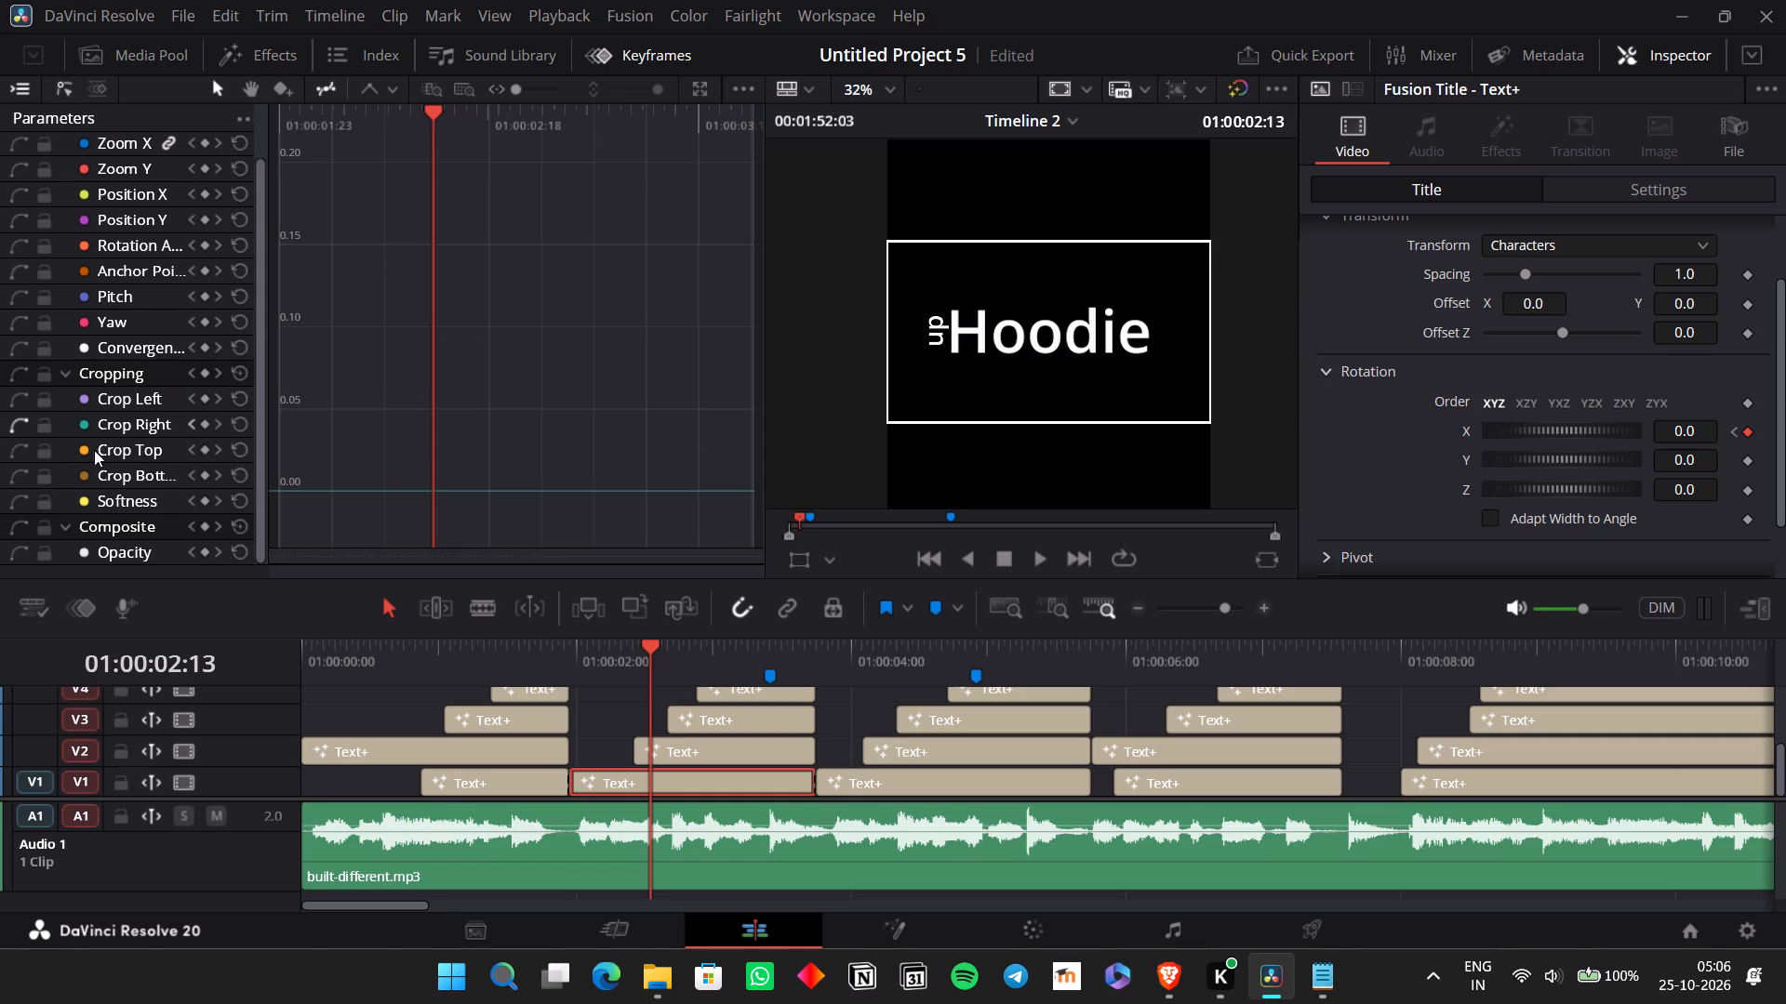
{"action": "scroll", "coordinate": [70, 435], "scroll_direction": "down", "scroll_amount": 6}
{"action": "left_click", "coordinate": [23, 422]}
{"action": "scroll", "coordinate": [131, 409], "scroll_direction": "up", "scroll_amount": 7}
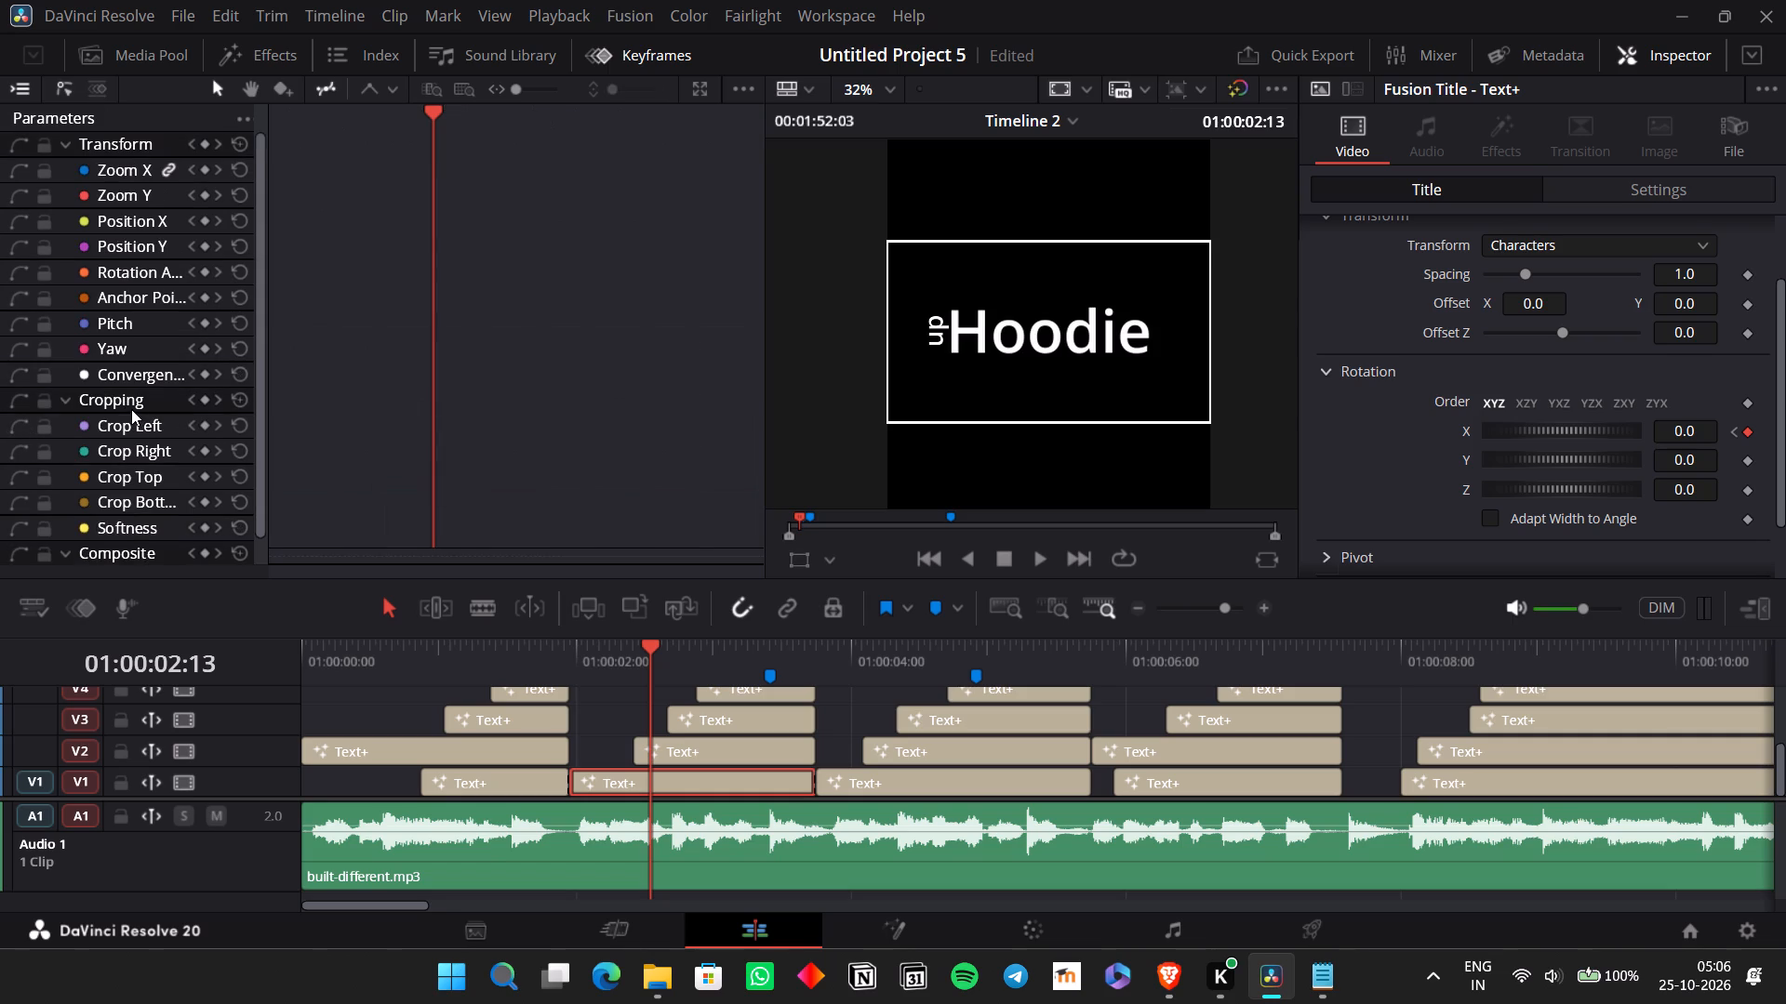
{"action": "scroll", "coordinate": [130, 408], "scroll_direction": "down", "scroll_amount": 6}
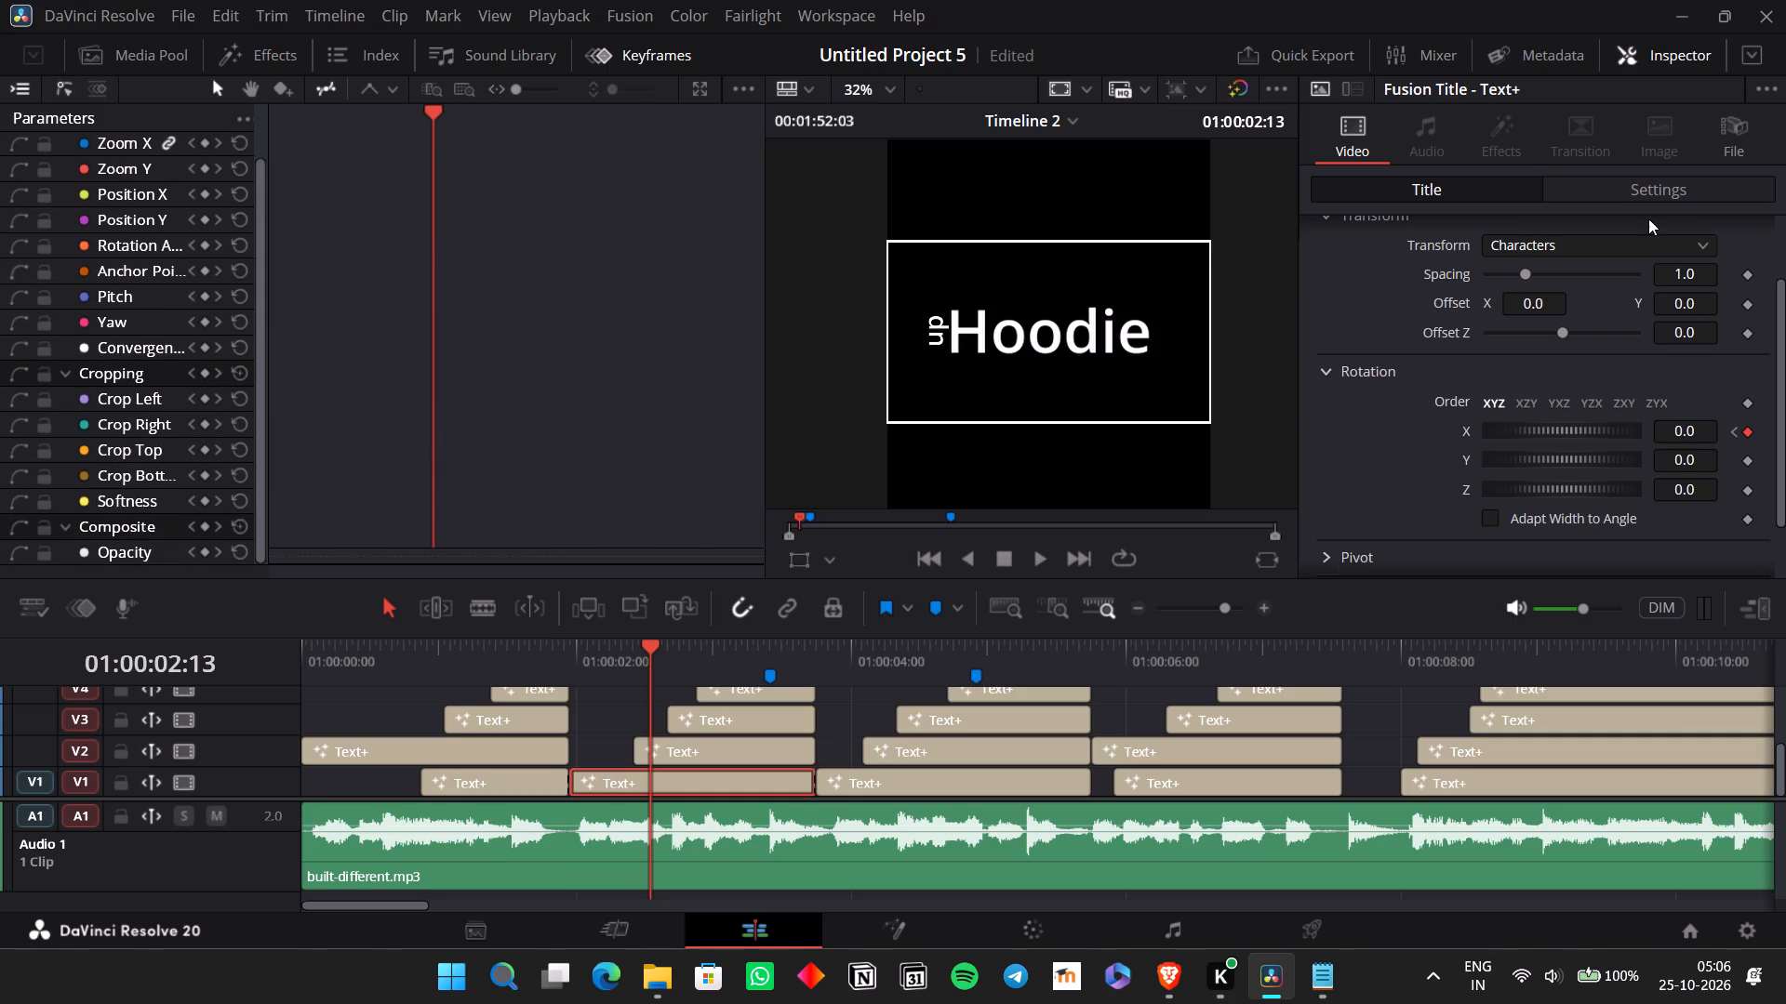
Return to the "Hoodie" title's first rotation keyframe and examine the Keyframes editor's timeline and curve views for its X rotation curve.
{"action": "left_click", "coordinate": [1737, 428]}
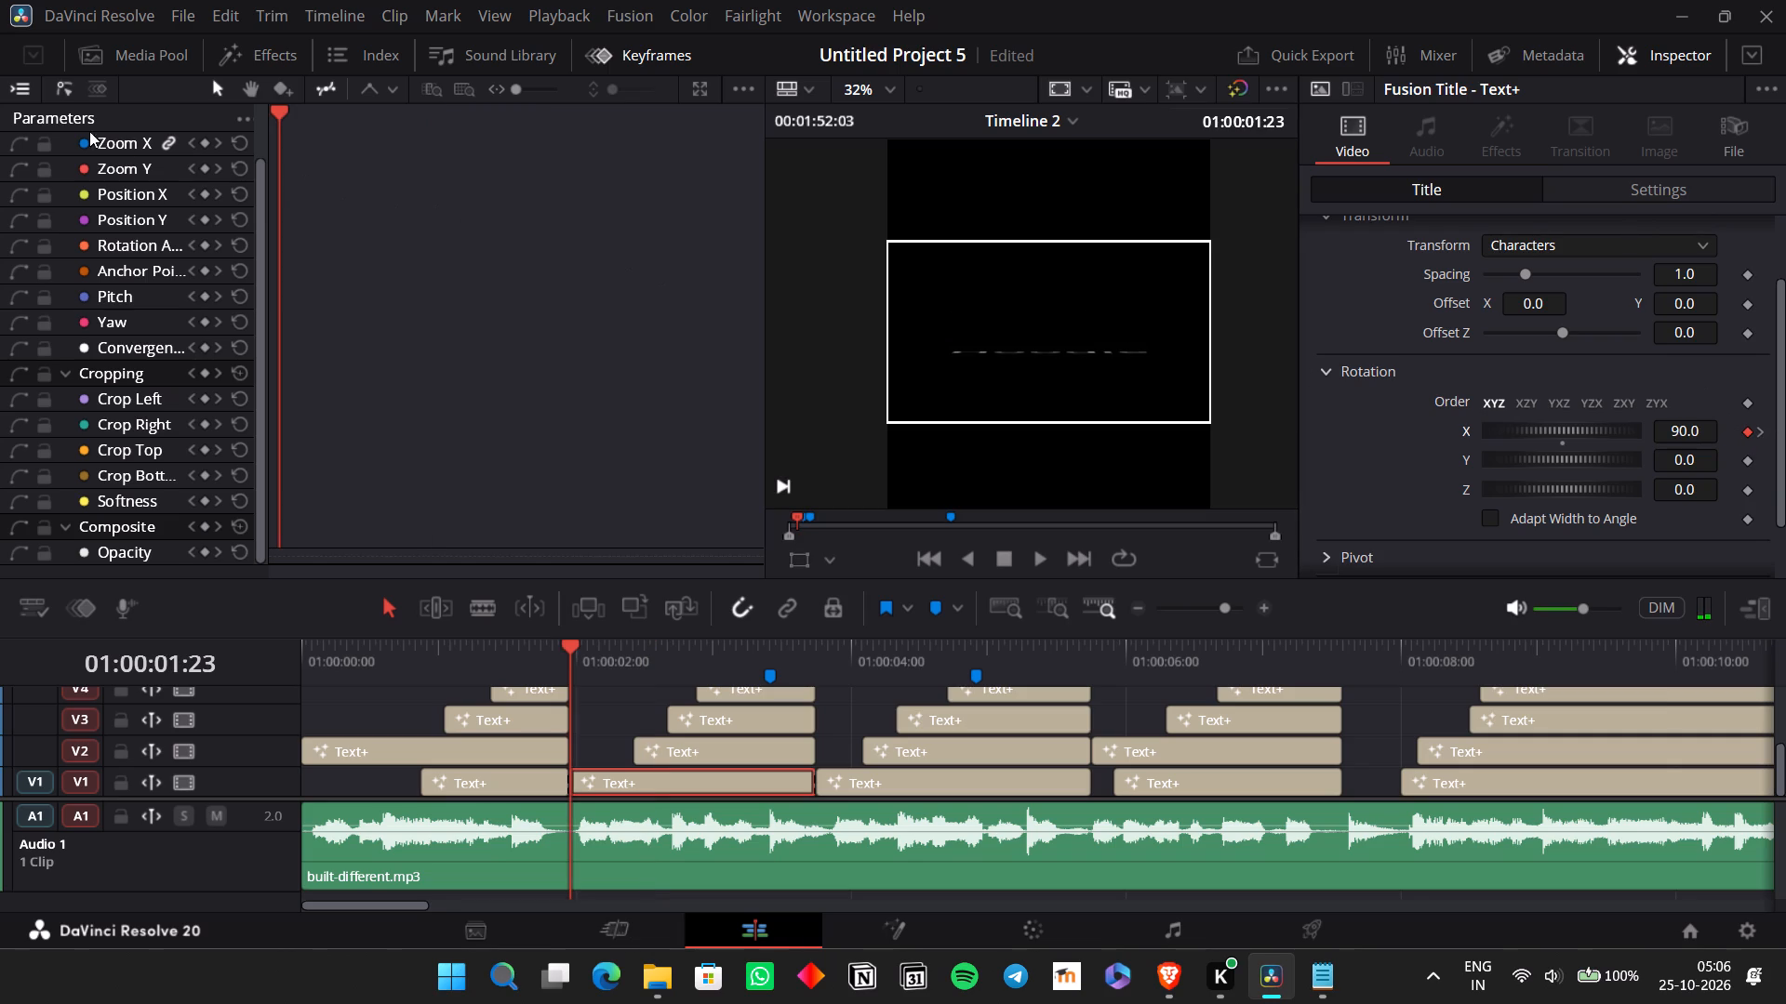
{"action": "left_click", "coordinate": [96, 91]}
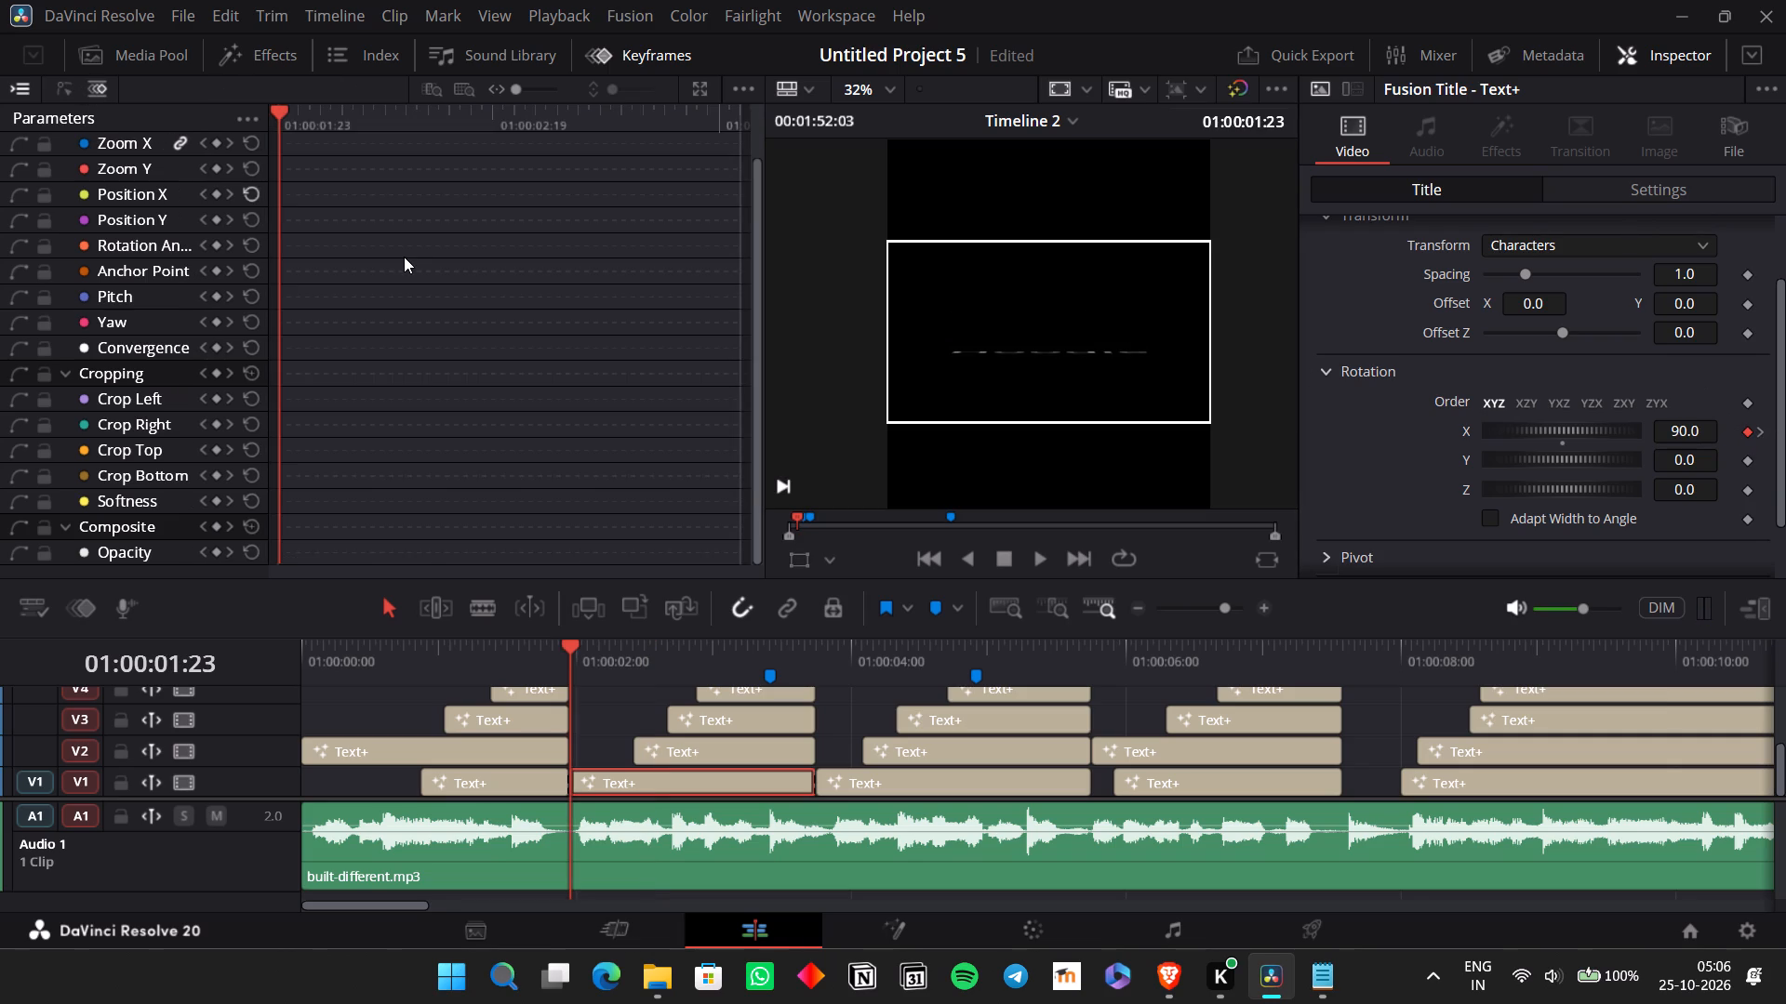
{"action": "scroll", "coordinate": [404, 257], "scroll_direction": "up", "scroll_amount": 3}
{"action": "scroll", "coordinate": [404, 257], "scroll_direction": "down", "scroll_amount": 5}
{"action": "left_click", "coordinate": [19, 89]}
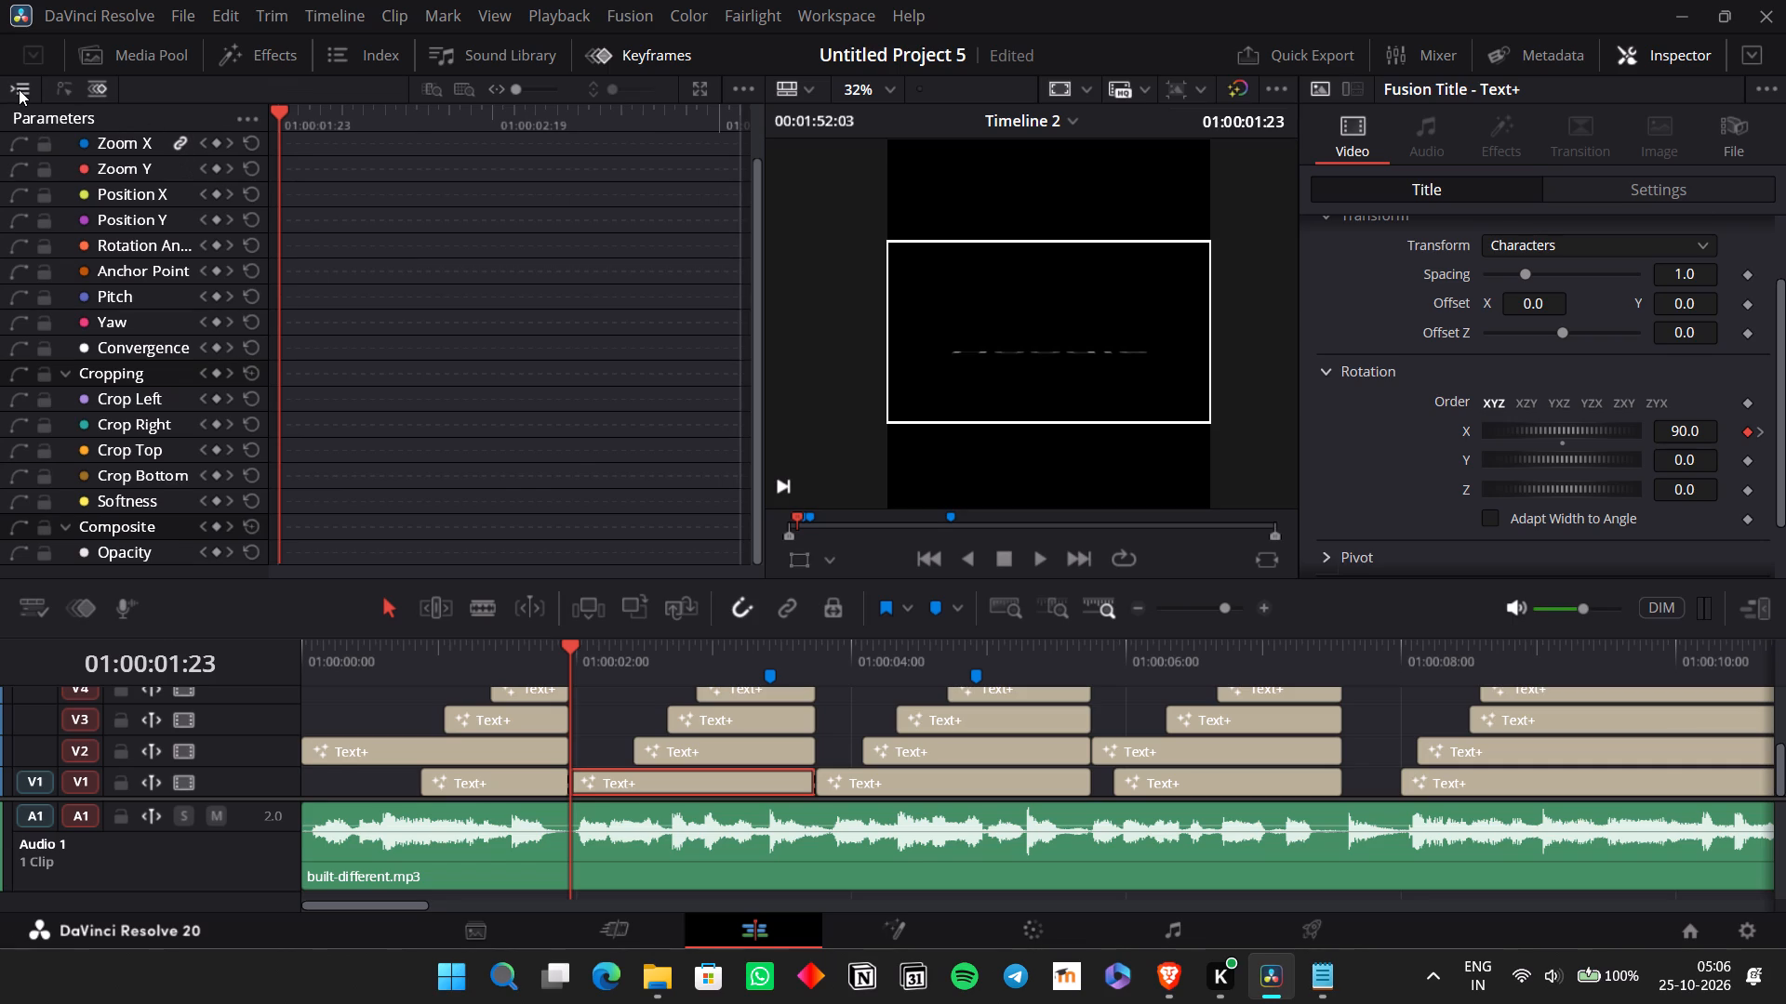
{"action": "left_click", "coordinate": [19, 89]}
{"action": "left_click", "coordinate": [60, 96]}
{"action": "left_click", "coordinate": [61, 95]}
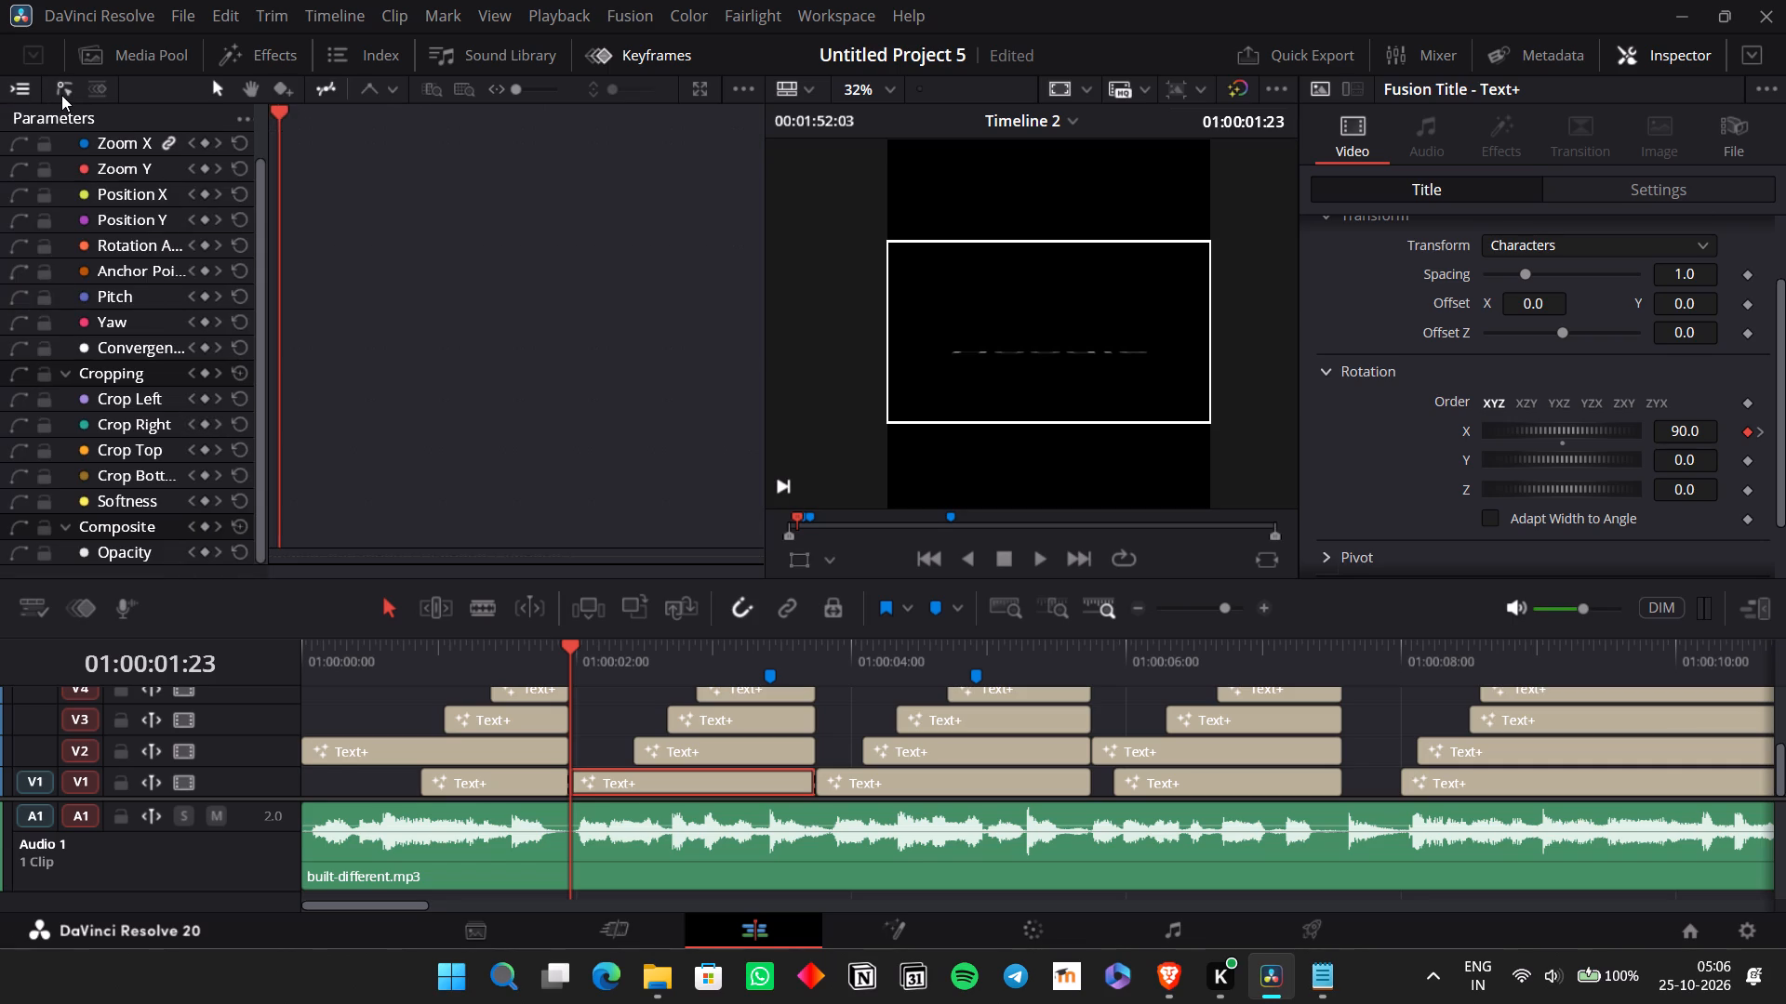
{"action": "left_click", "coordinate": [384, 95]}
{"action": "double_click", "coordinate": [389, 91]}
{"action": "left_click", "coordinate": [430, 83]}
{"action": "left_click", "coordinate": [430, 83]}
{"action": "double_click", "coordinate": [474, 96]}
{"action": "left_click_drag", "start_coordinate": [519, 97], "coordinate": [525, 106]}
{"action": "triple_click", "coordinate": [760, 87]}
{"action": "left_click", "coordinate": [754, 89]}
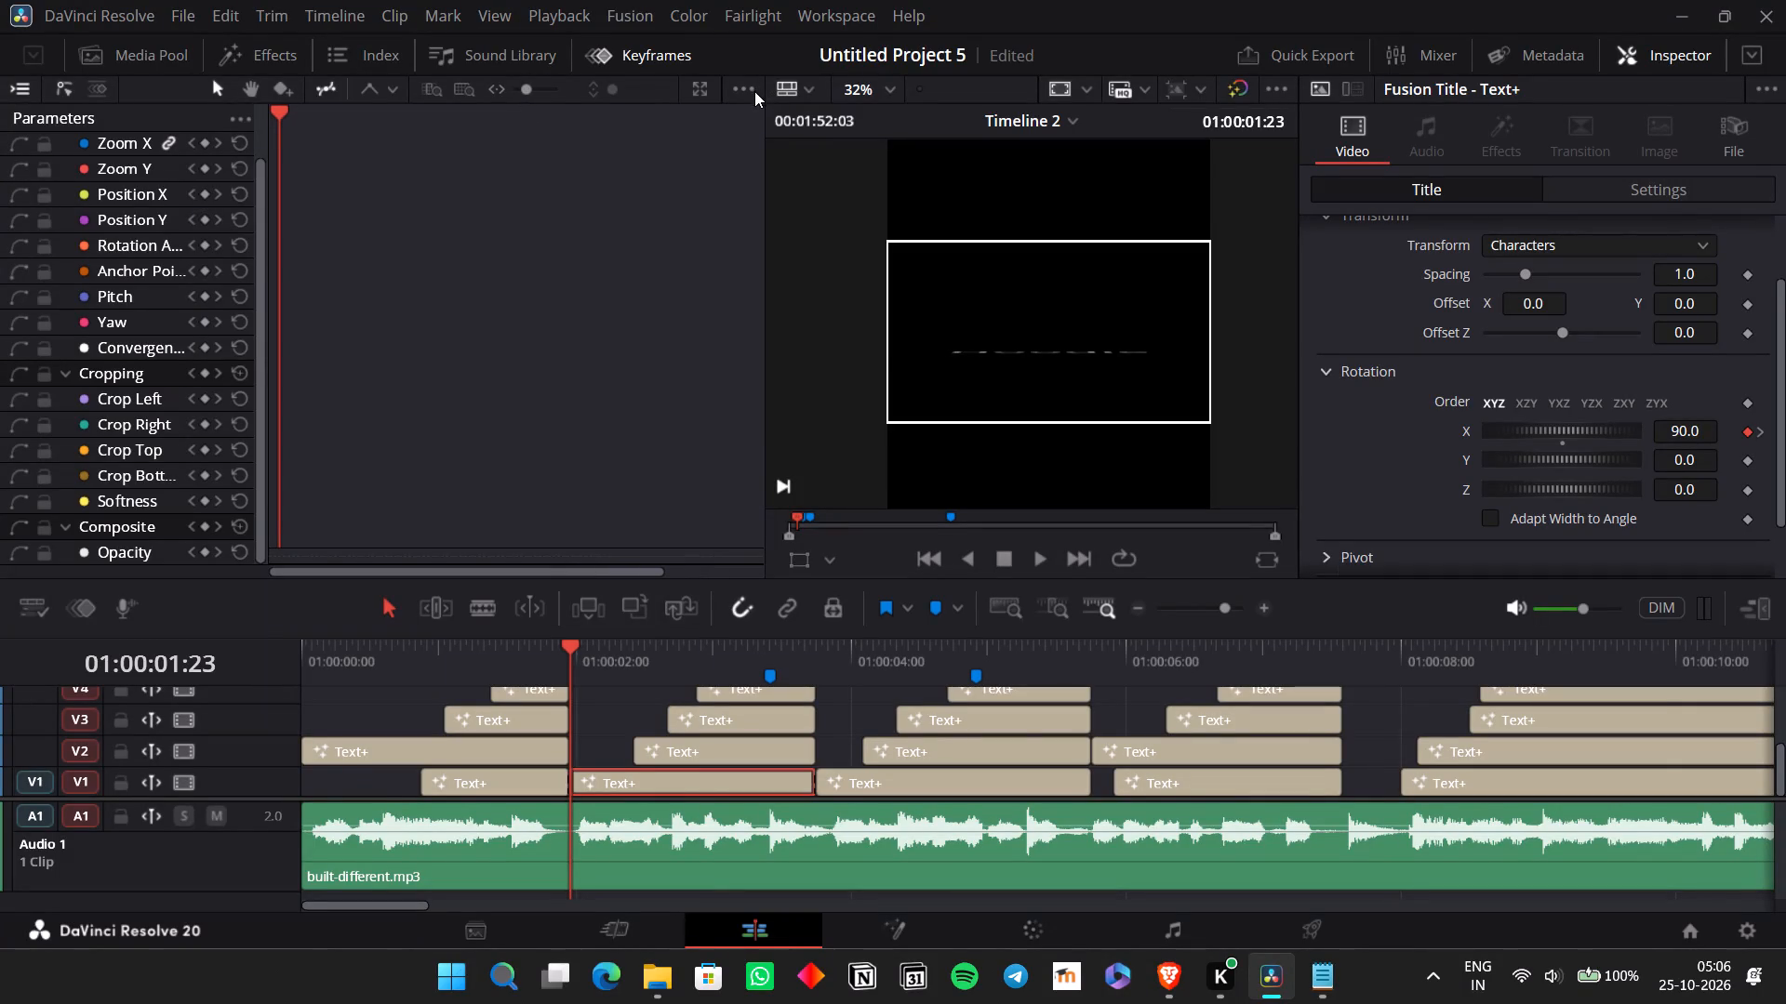
Open the "Hoodie" title on the Fusion page from 01:00:02:02 and play its rotation animation.
{"action": "left_click", "coordinate": [588, 657]}
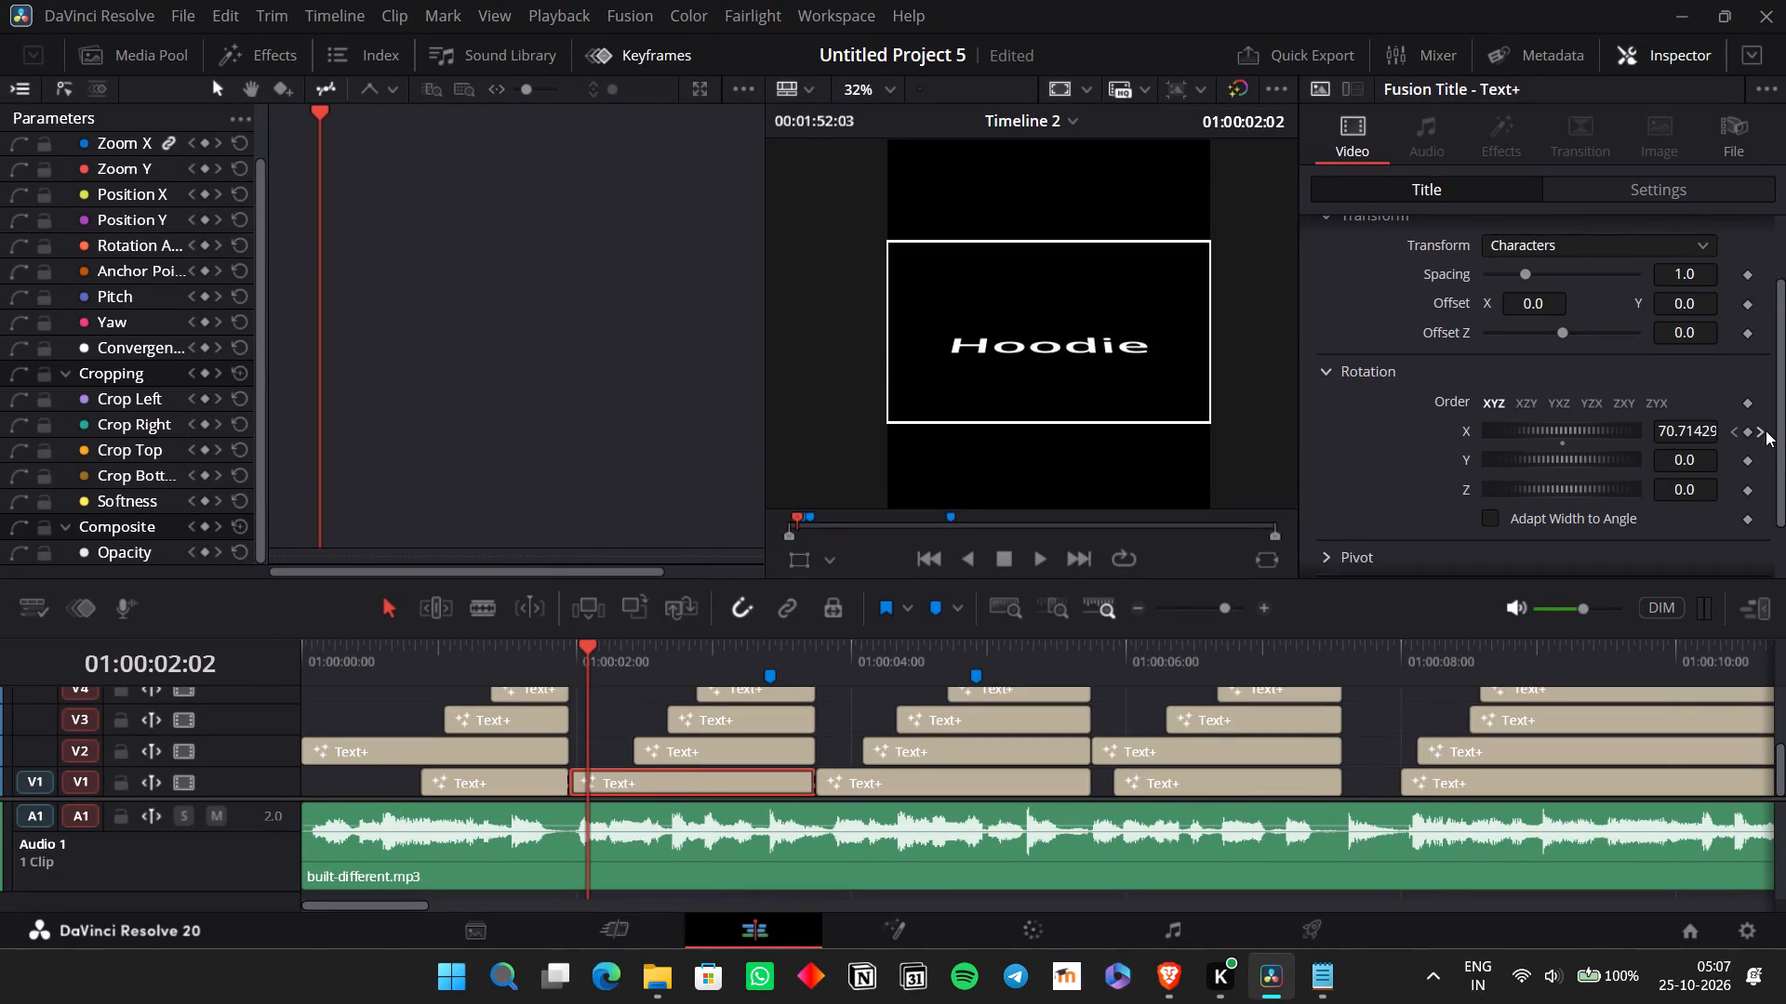
{"action": "left_click", "coordinate": [879, 932]}
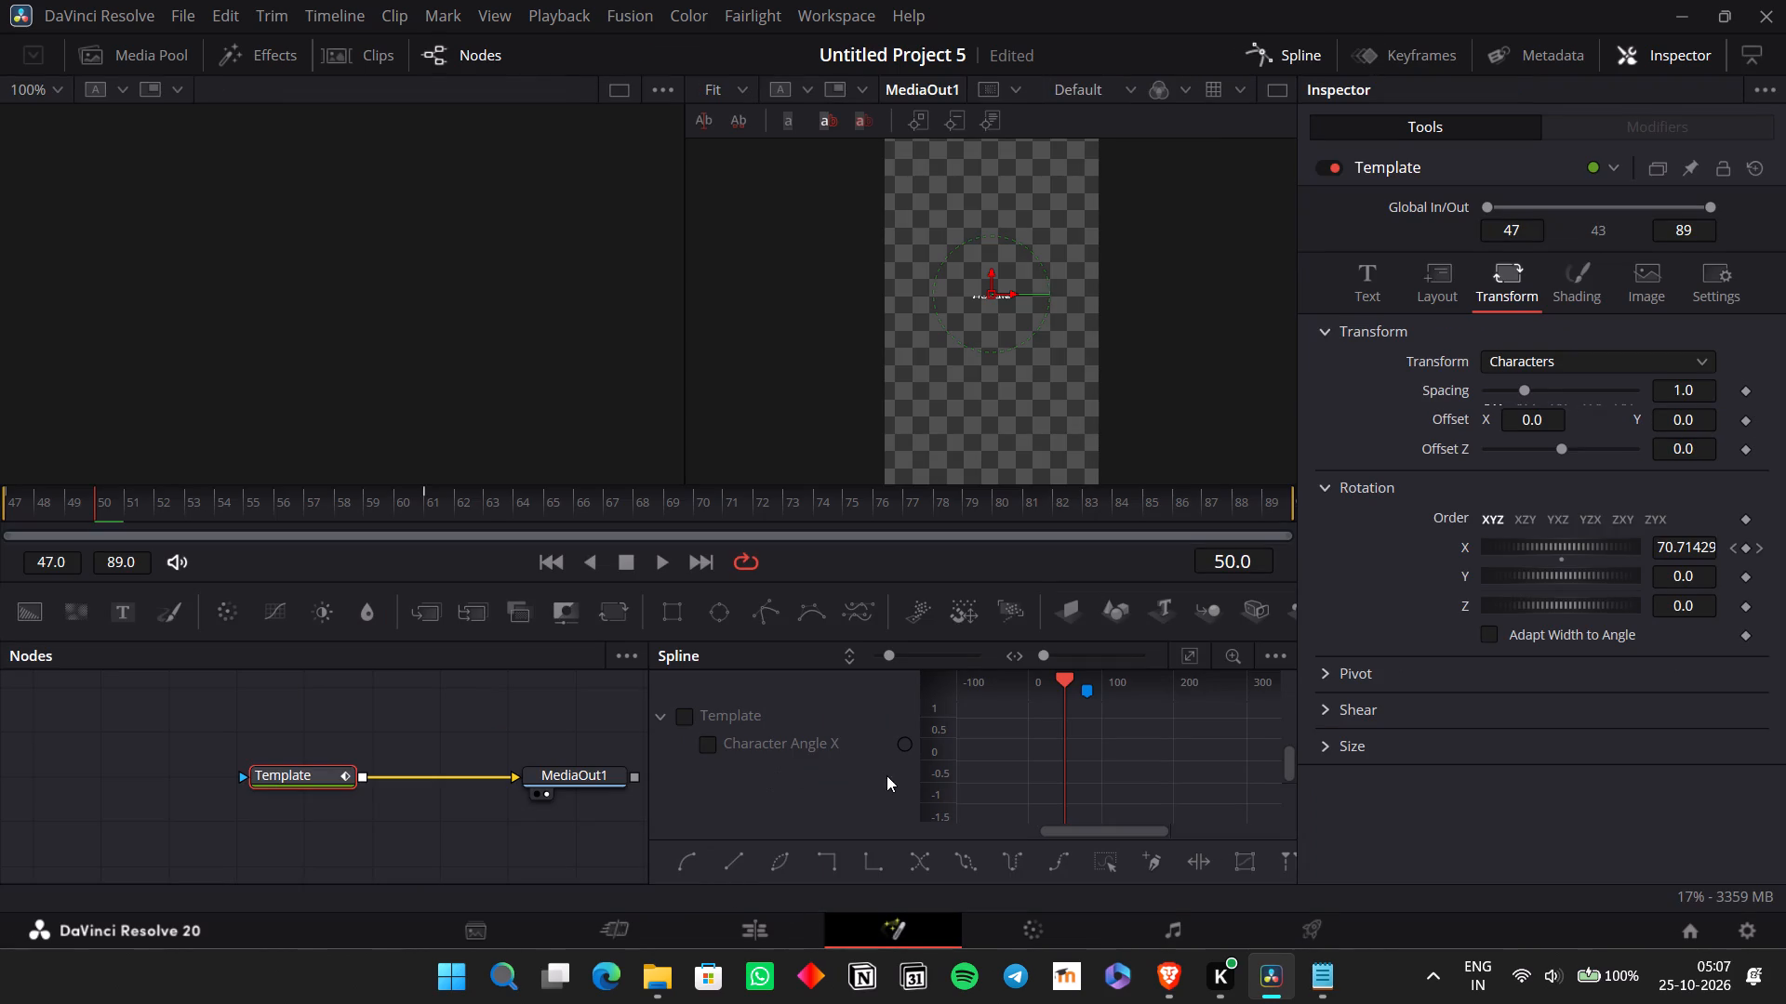
{"action": "left_click", "coordinate": [380, 824]}
{"action": "key", "text": "space"}
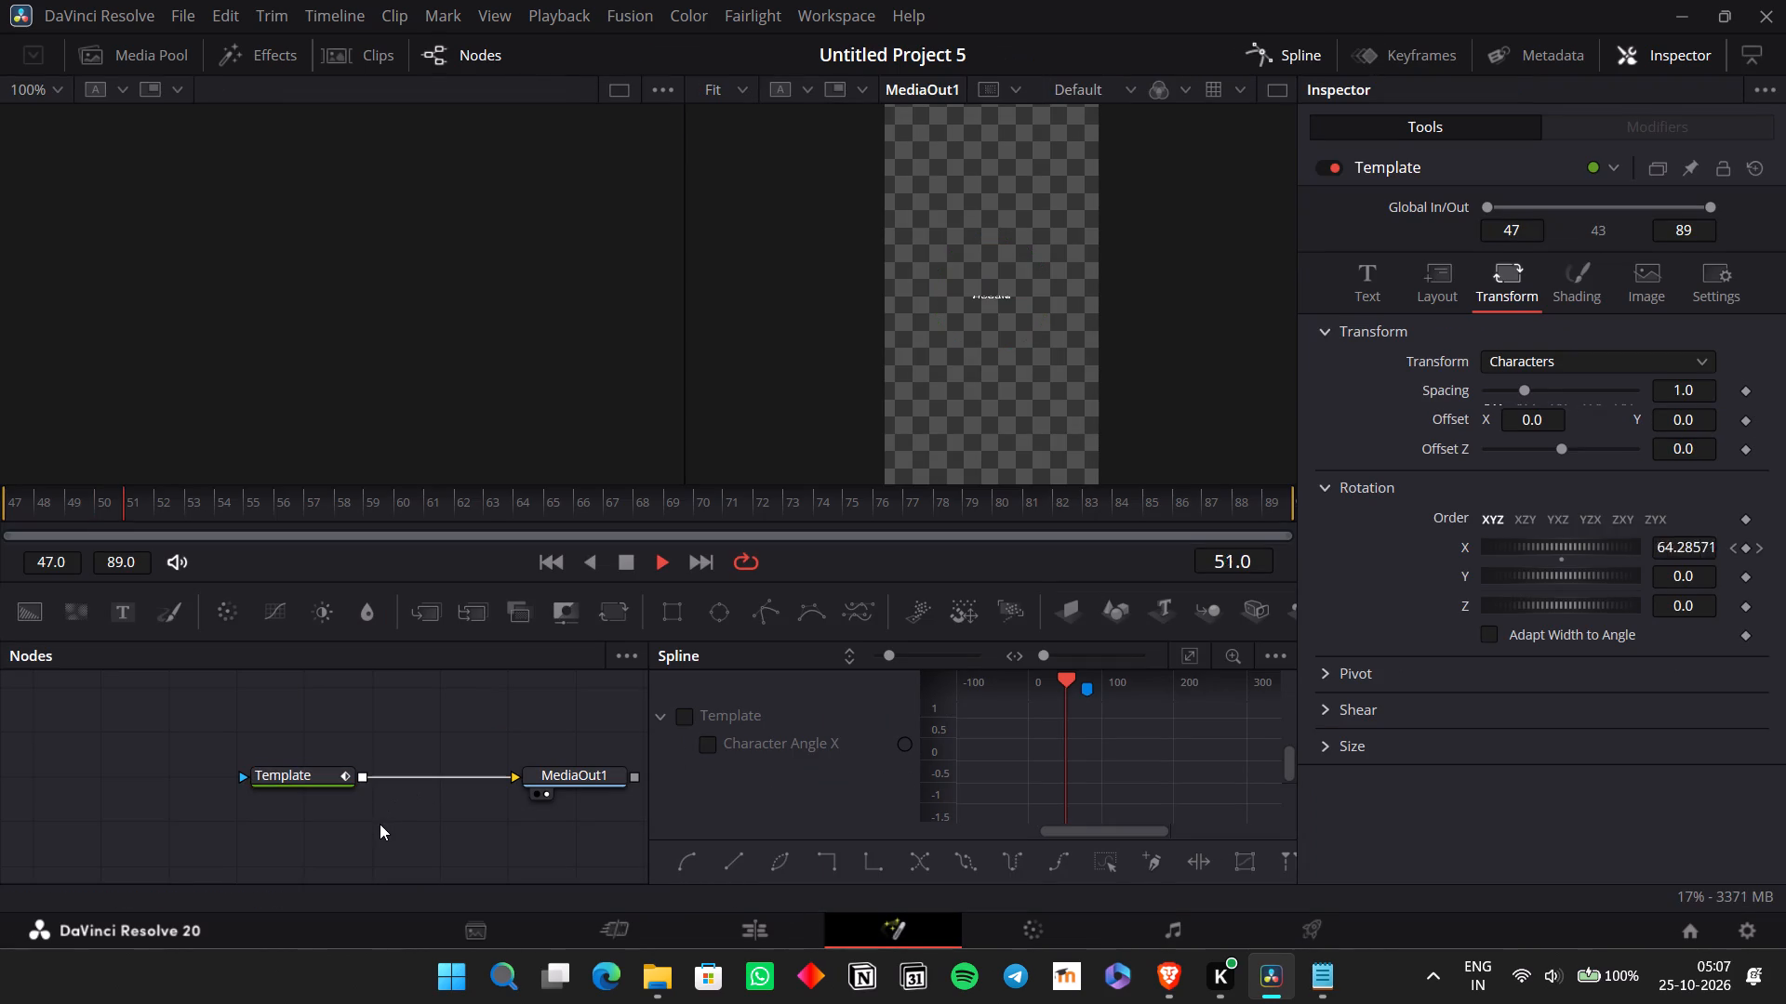
{"action": "key", "text": "space"}
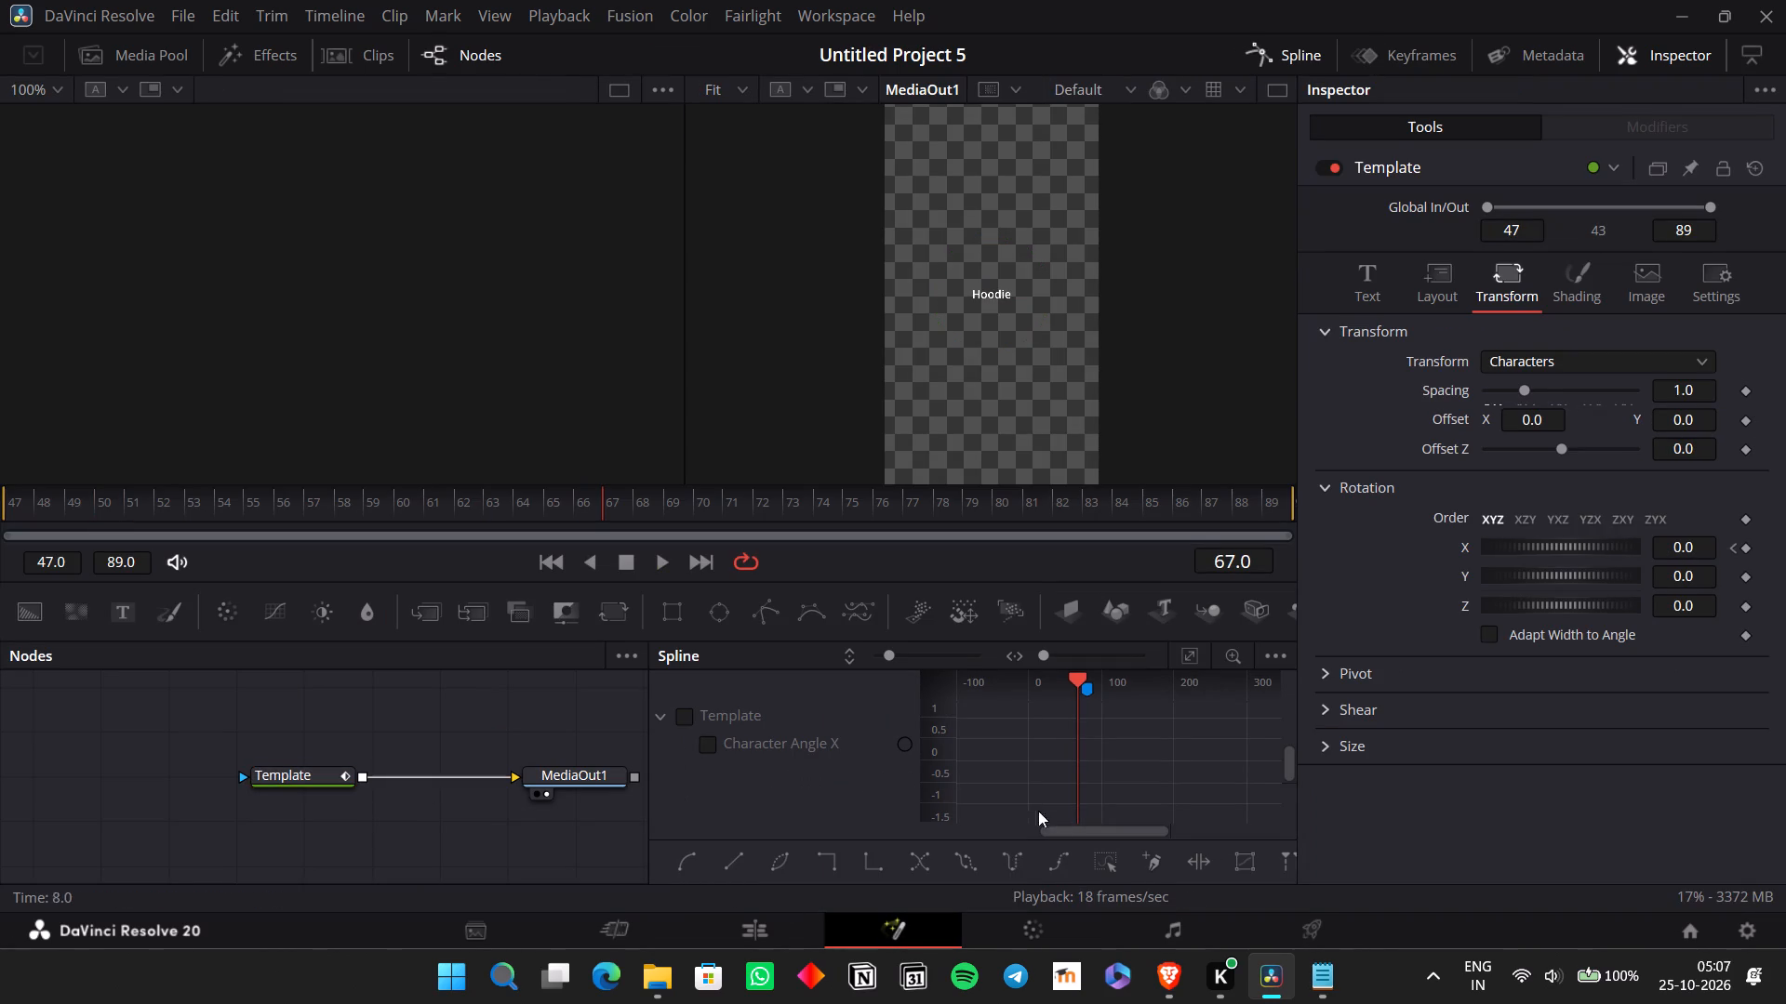
Return to frame 47 and display the Template node's Character Angle X curve in the Spline editor.
{"action": "left_click_drag", "start_coordinate": [1065, 828], "coordinate": [1025, 821]}
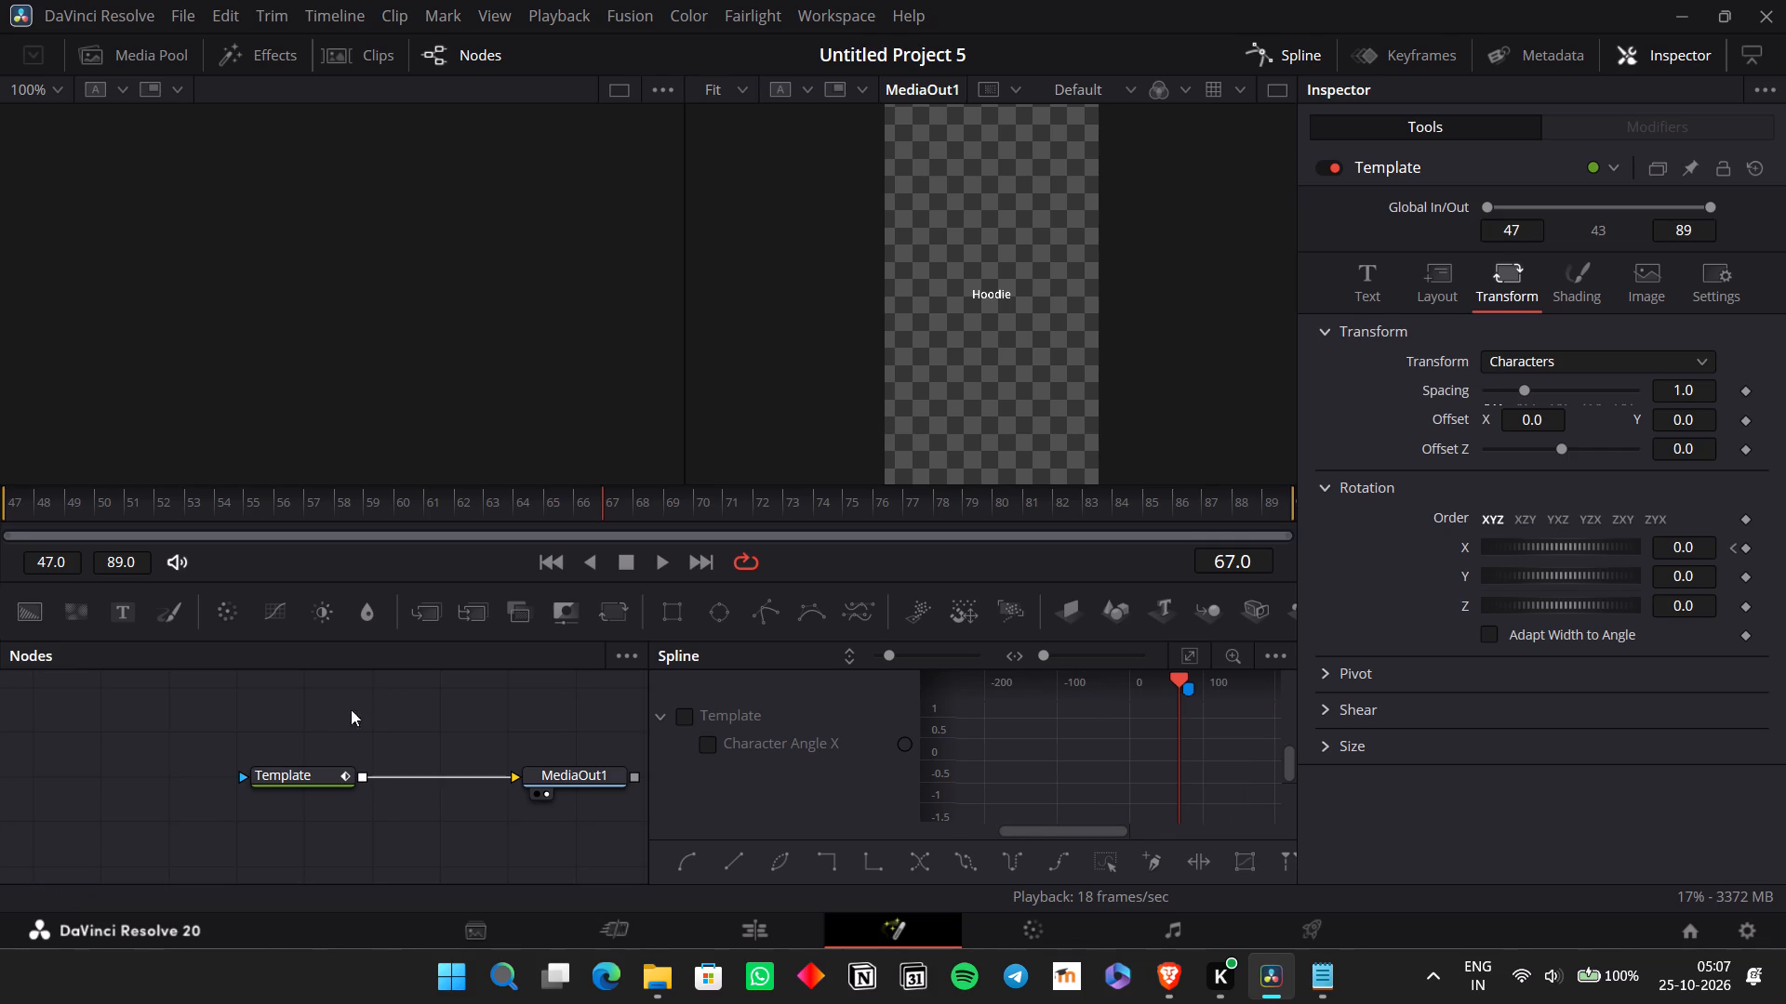
{"action": "left_click_drag", "start_coordinate": [372, 517], "coordinate": [0, 519]}
{"action": "left_click", "coordinate": [703, 747]}
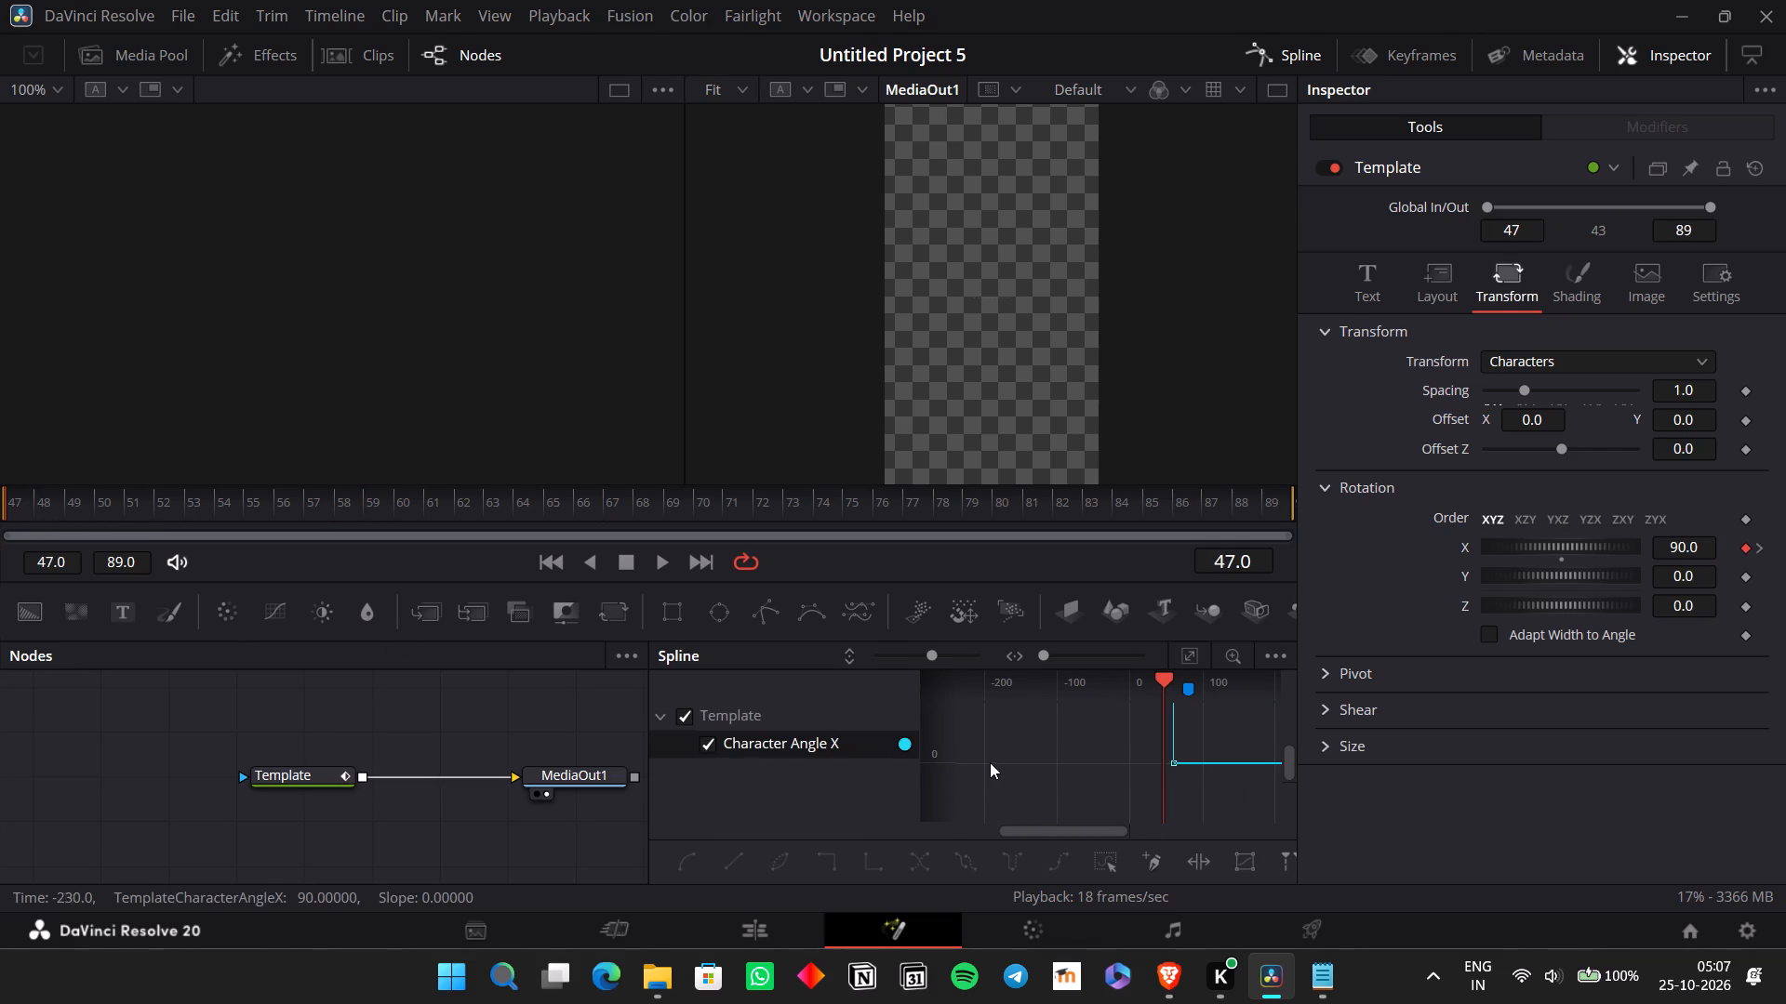
Select both Character Angle X keyframes in the Spline editor and try to smooth the curve between them.
{"action": "scroll", "coordinate": [993, 763], "scroll_direction": "up", "scroll_amount": 1}
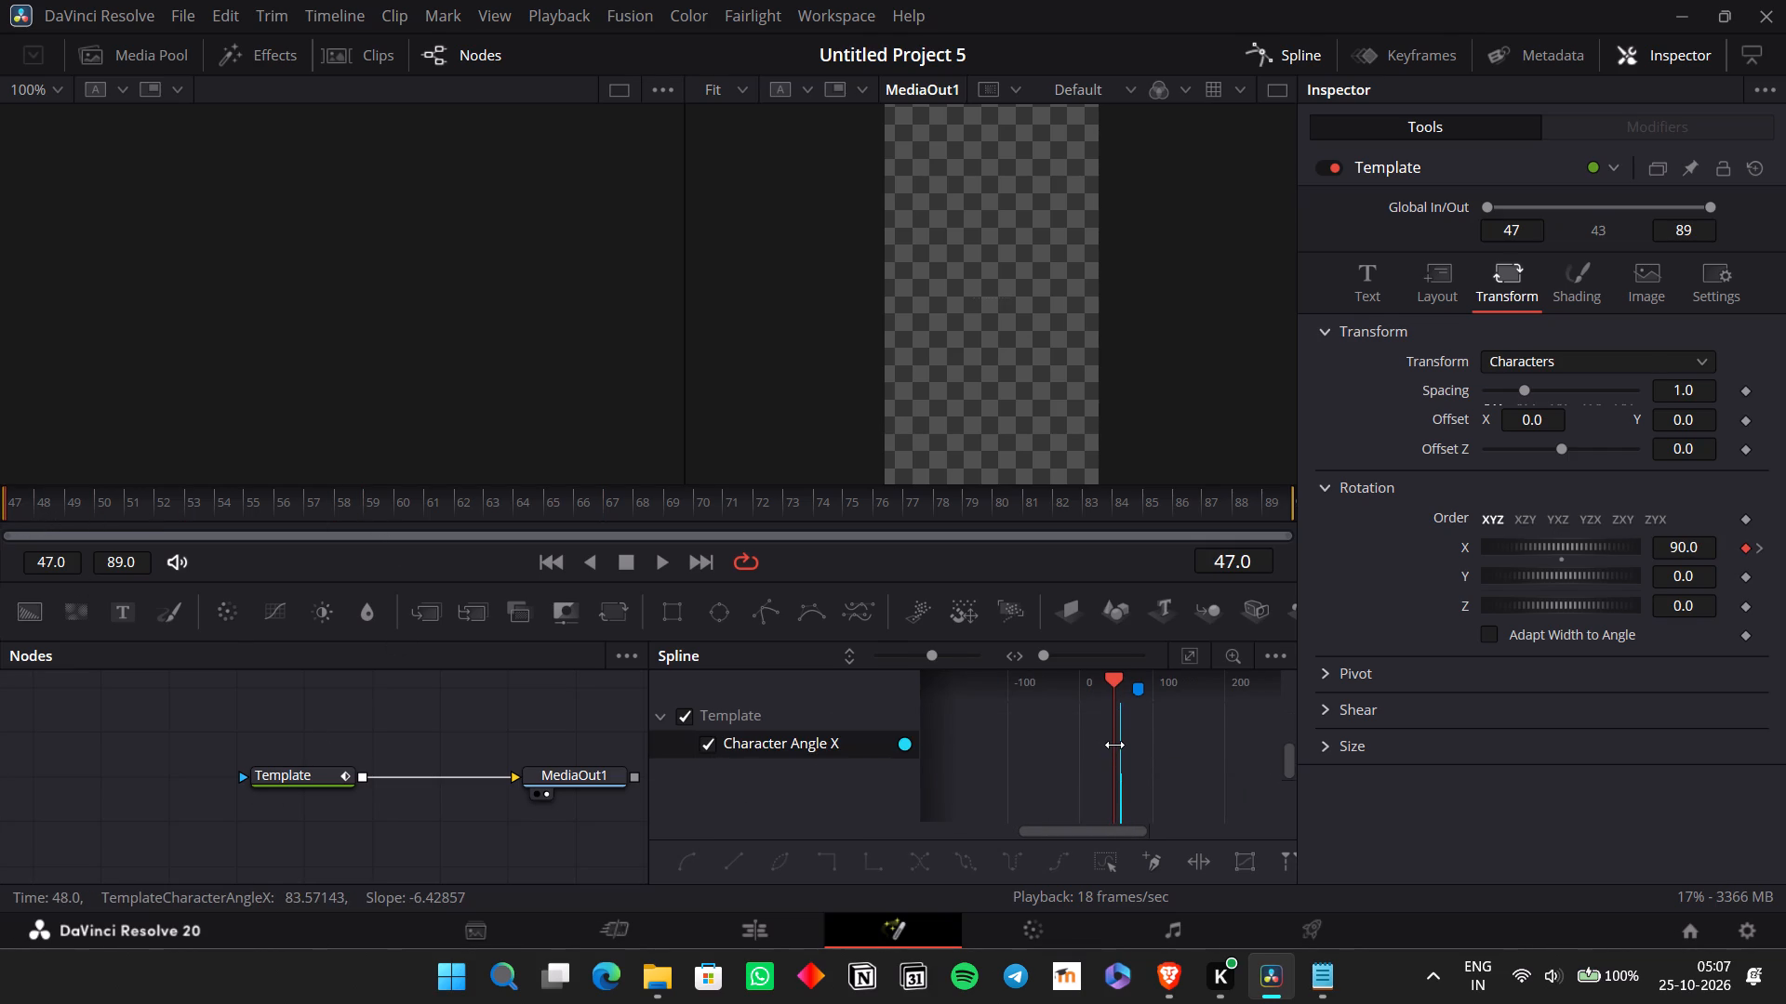
{"action": "scroll", "coordinate": [1114, 745], "scroll_direction": "down", "scroll_amount": 15, "text": "ctrl"}
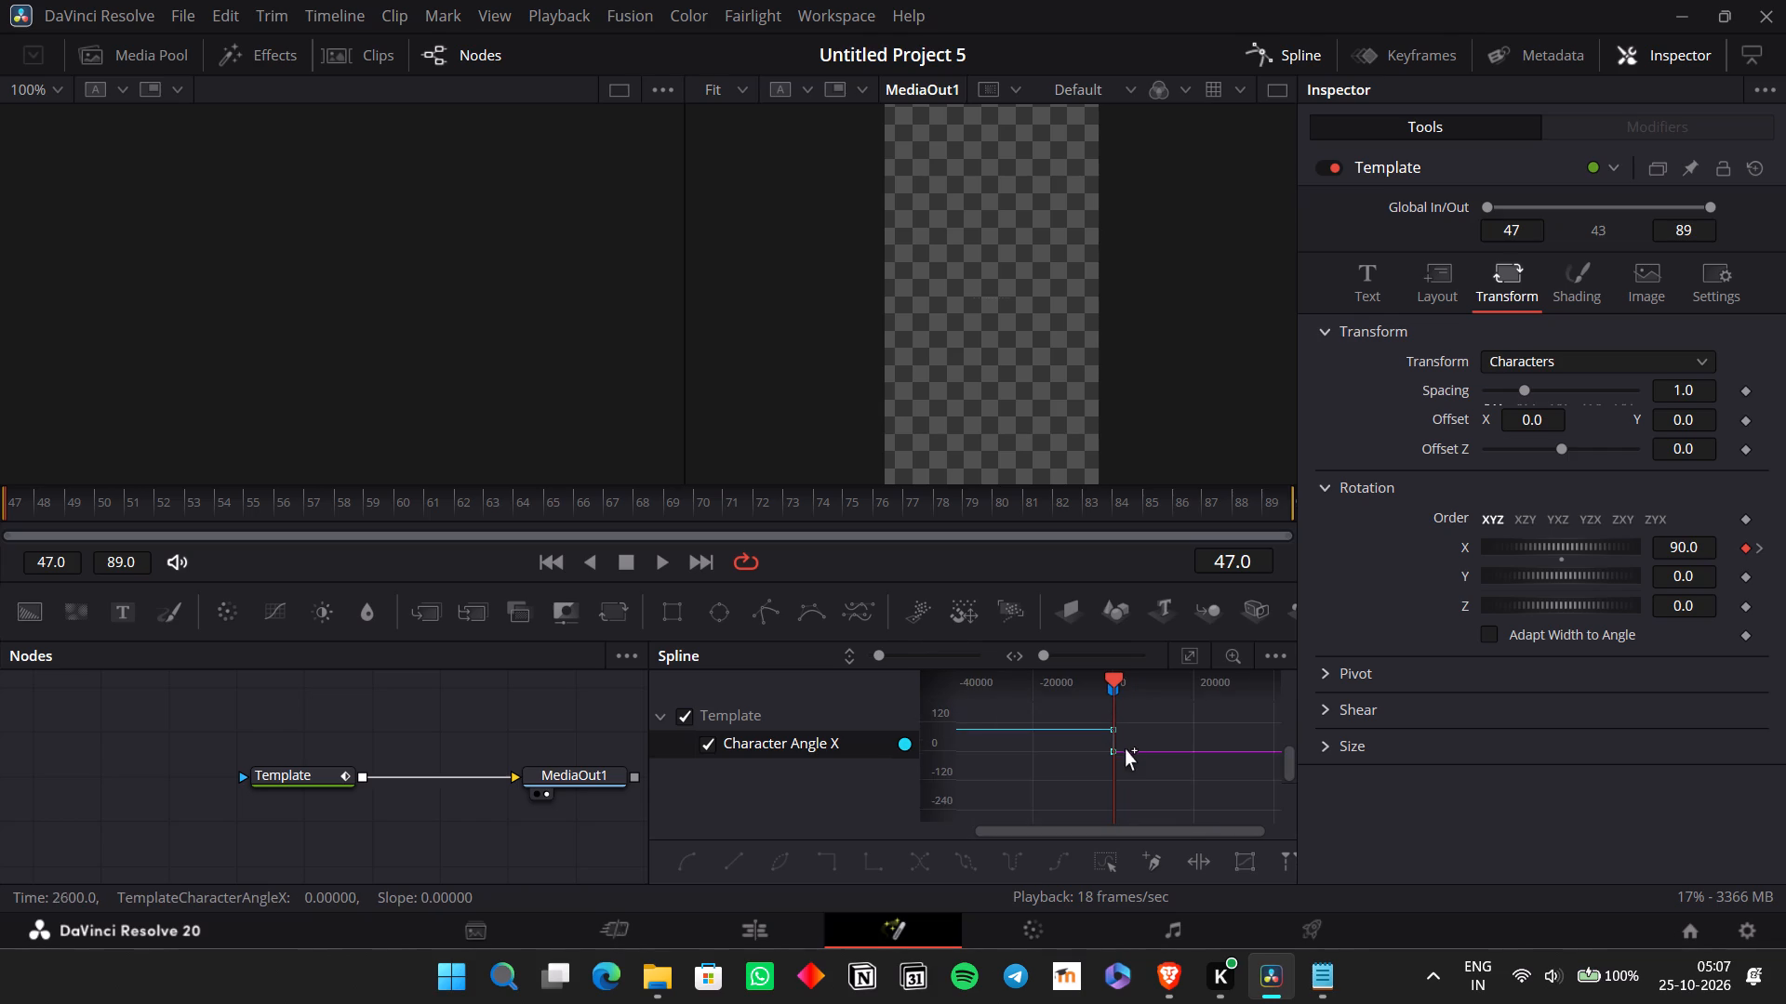
{"action": "scroll", "coordinate": [1131, 760], "scroll_direction": "up", "scroll_amount": 3, "text": "ctrl"}
{"action": "scroll", "coordinate": [1130, 766], "scroll_direction": "up", "scroll_amount": 2}
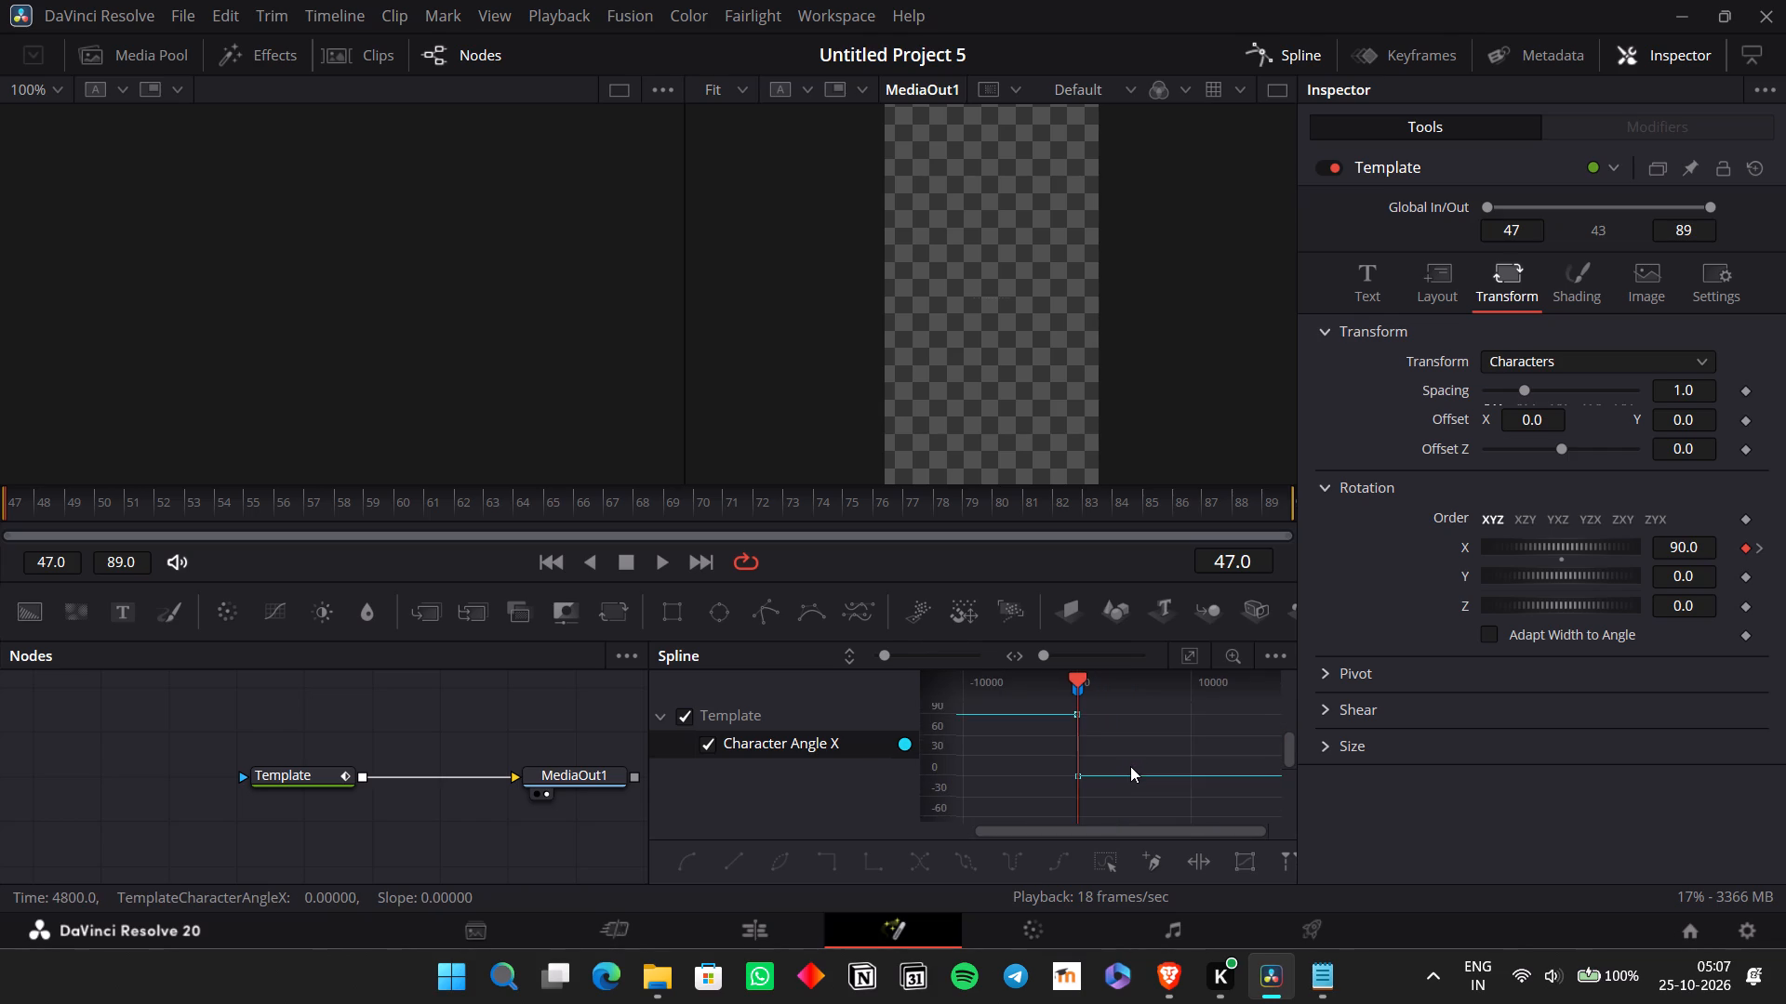
{"action": "left_click_drag", "start_coordinate": [1117, 806], "coordinate": [1030, 701]}
{"action": "key", "text": "s"}
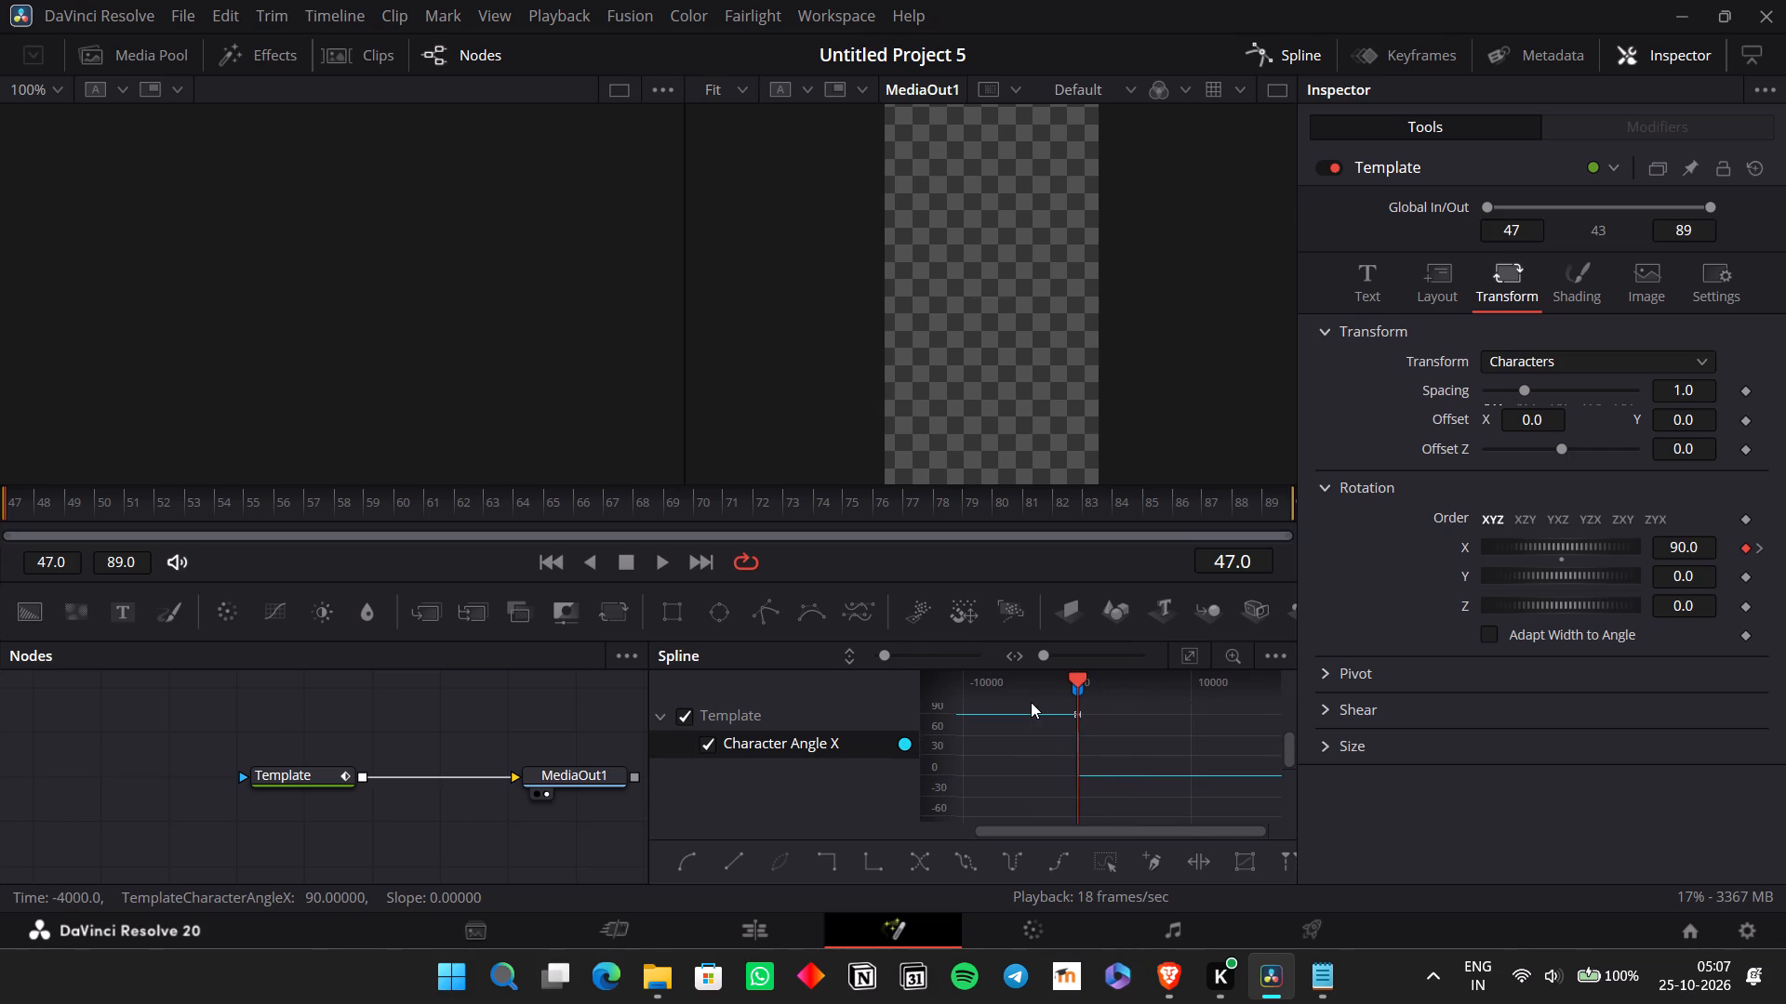
{"action": "left_click_drag", "start_coordinate": [1130, 784], "coordinate": [1036, 694]}
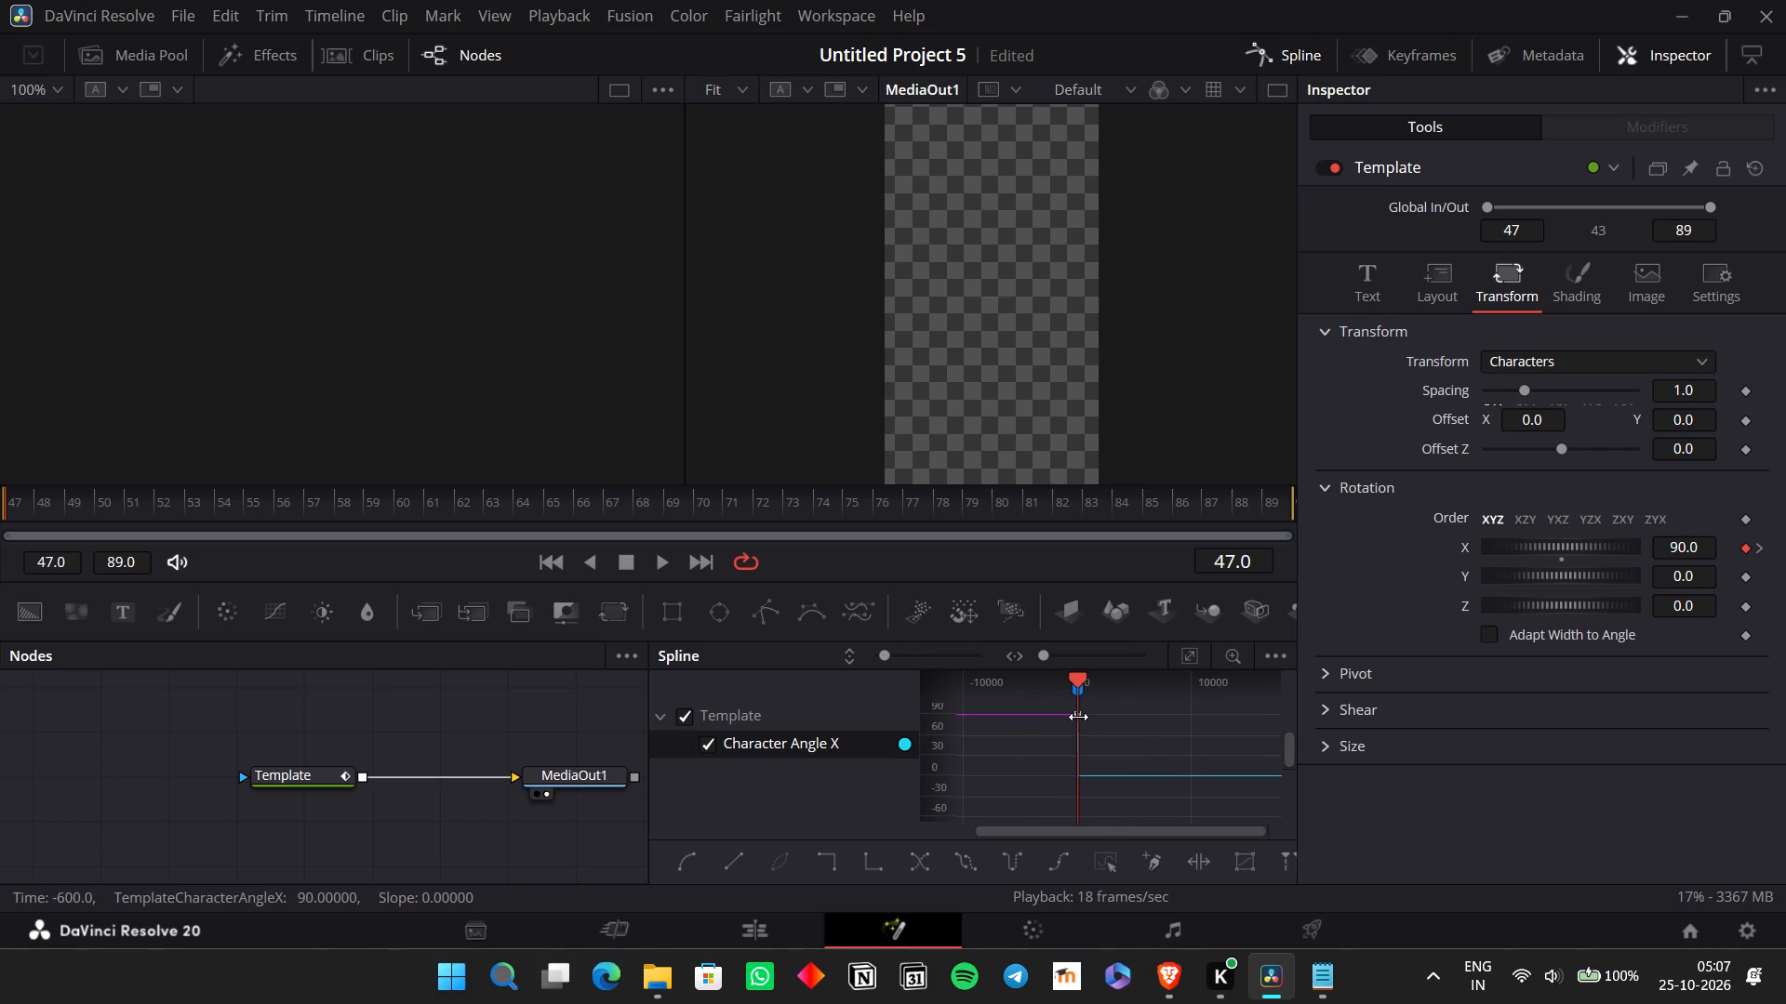
{"action": "left_click", "coordinate": [1110, 722]}
{"action": "left_click", "coordinate": [1076, 714]}
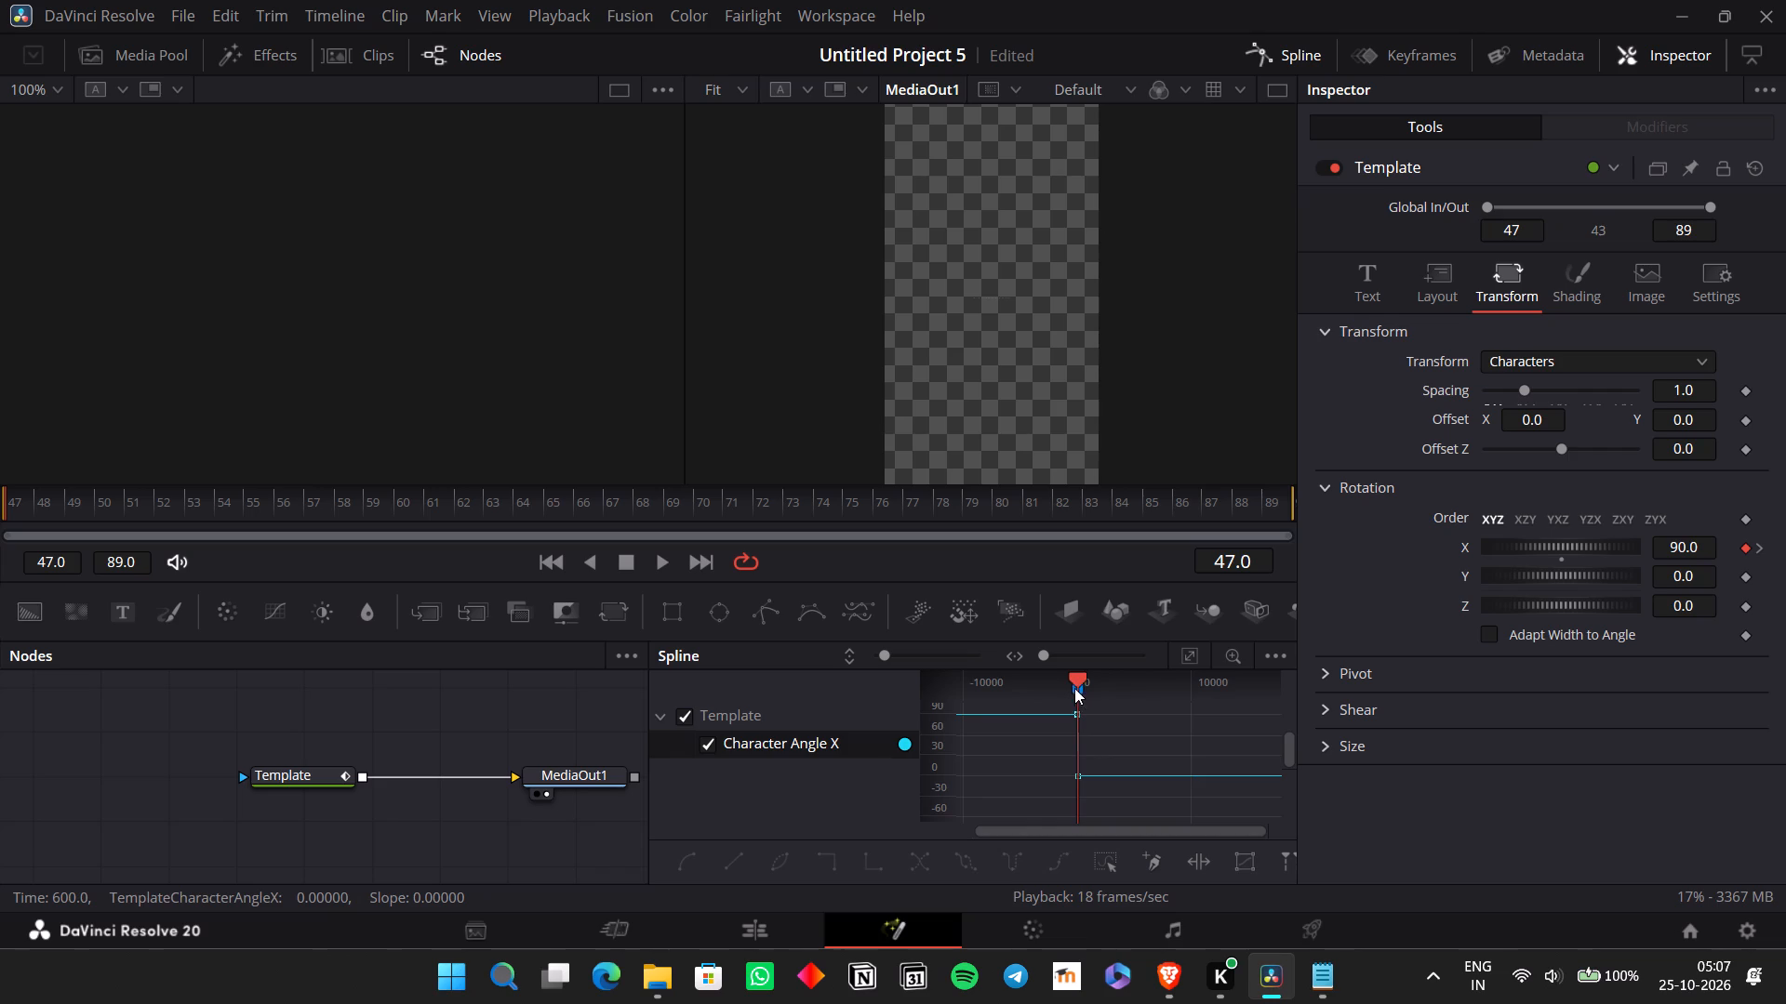
Move the Spline playhead clear of the keyframes to frame -3000 and delete the blue marker above them.
{"action": "left_click_drag", "start_coordinate": [1068, 676], "coordinate": [1036, 678]}
{"action": "left_click_drag", "start_coordinate": [1075, 680], "coordinate": [1039, 682]}
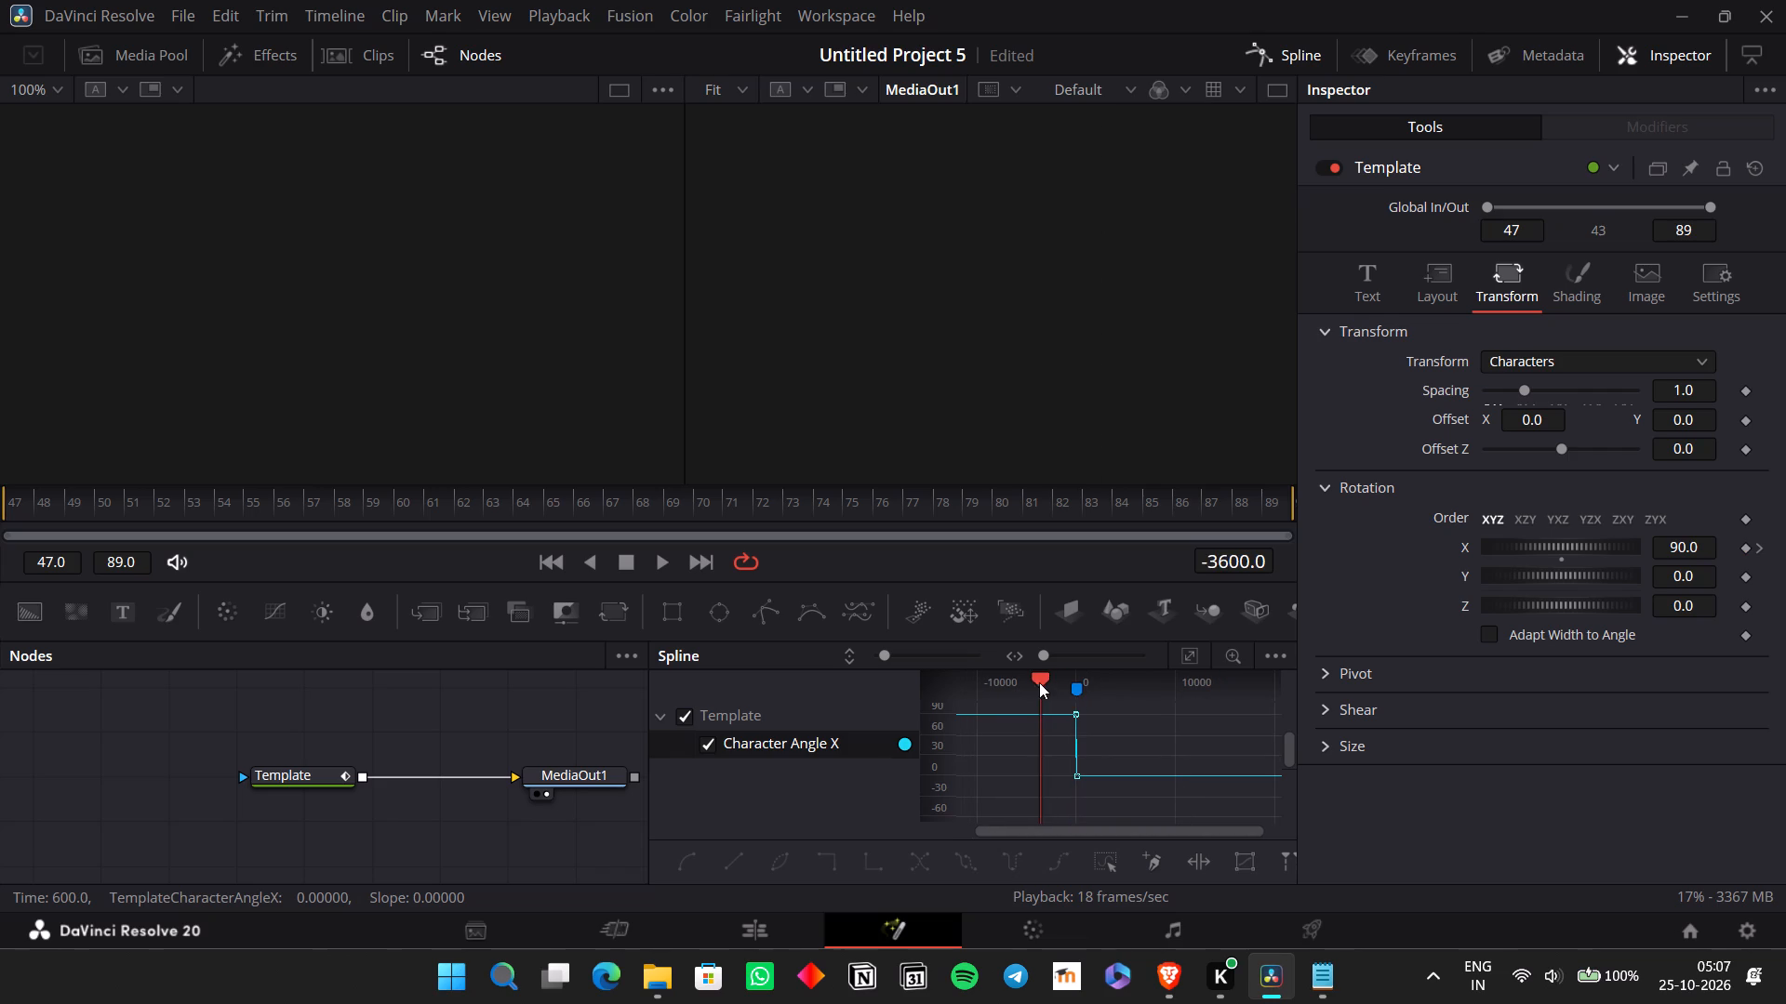
{"action": "left_click_drag", "start_coordinate": [1039, 682], "coordinate": [1046, 687]}
{"action": "left_click", "coordinate": [1079, 713]}
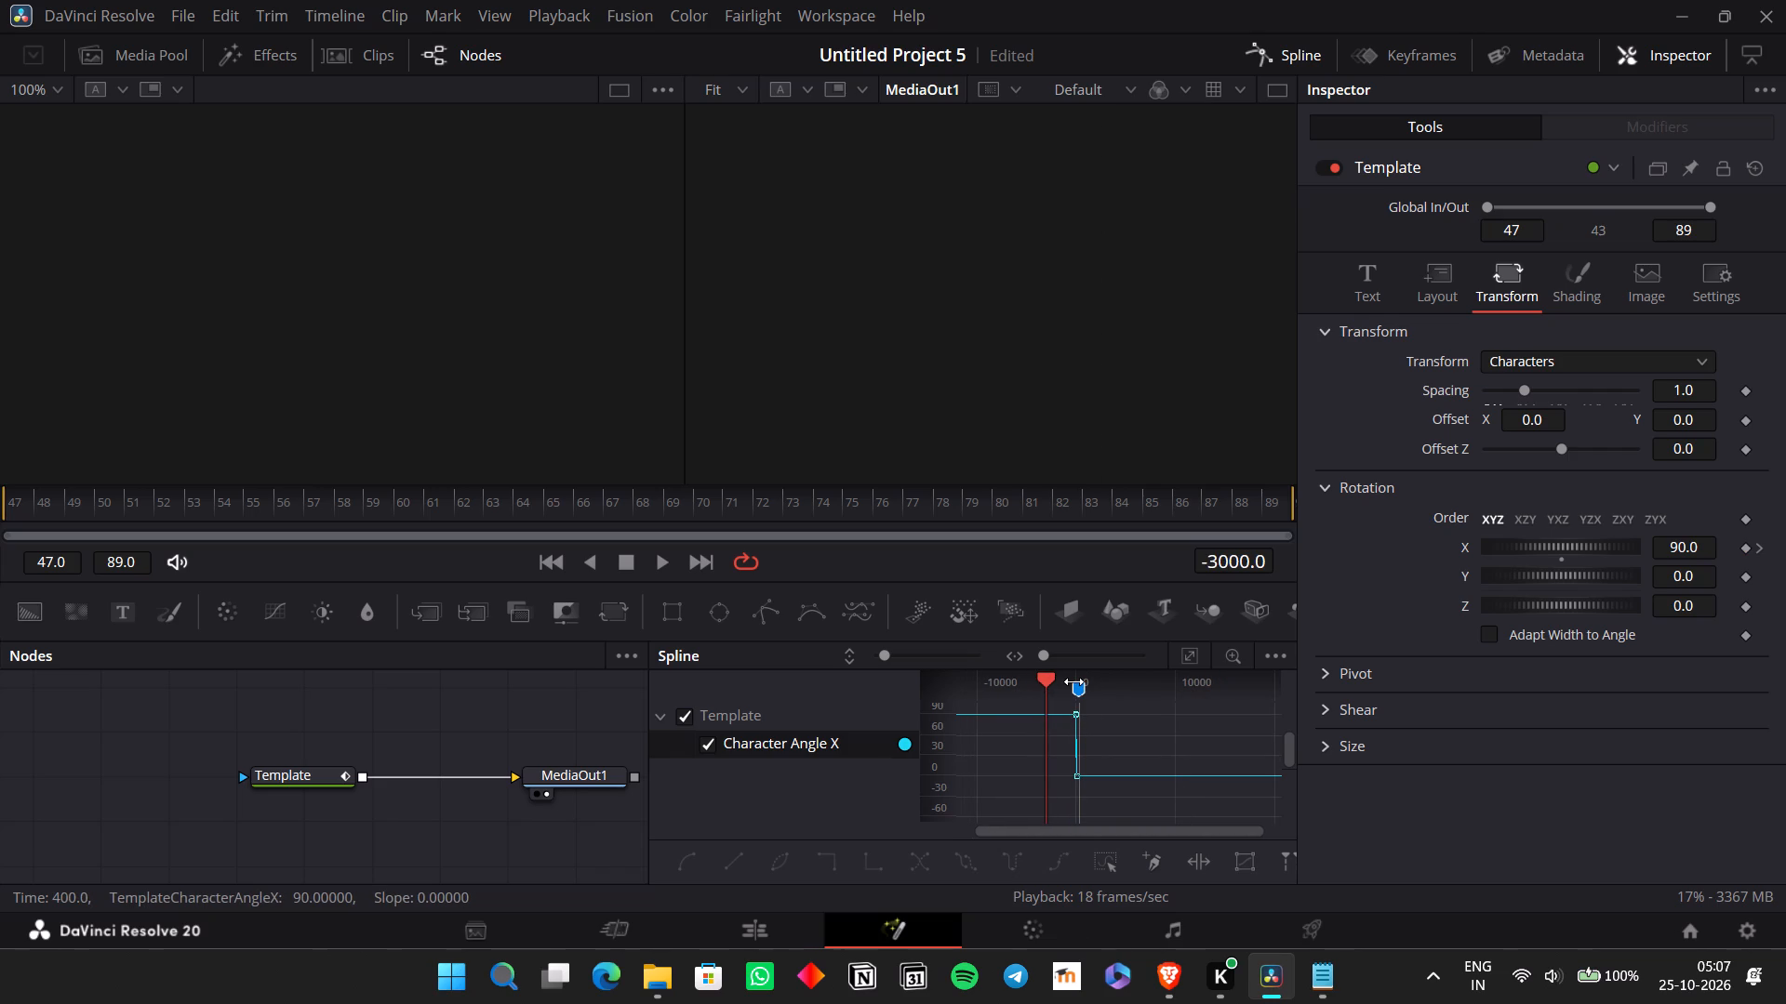
{"action": "key", "text": "BackSpace"}
Select the Character Angle X keyframes and try smoothing their curve again.
{"action": "left_click_drag", "start_coordinate": [1105, 790], "coordinate": [1033, 715]}
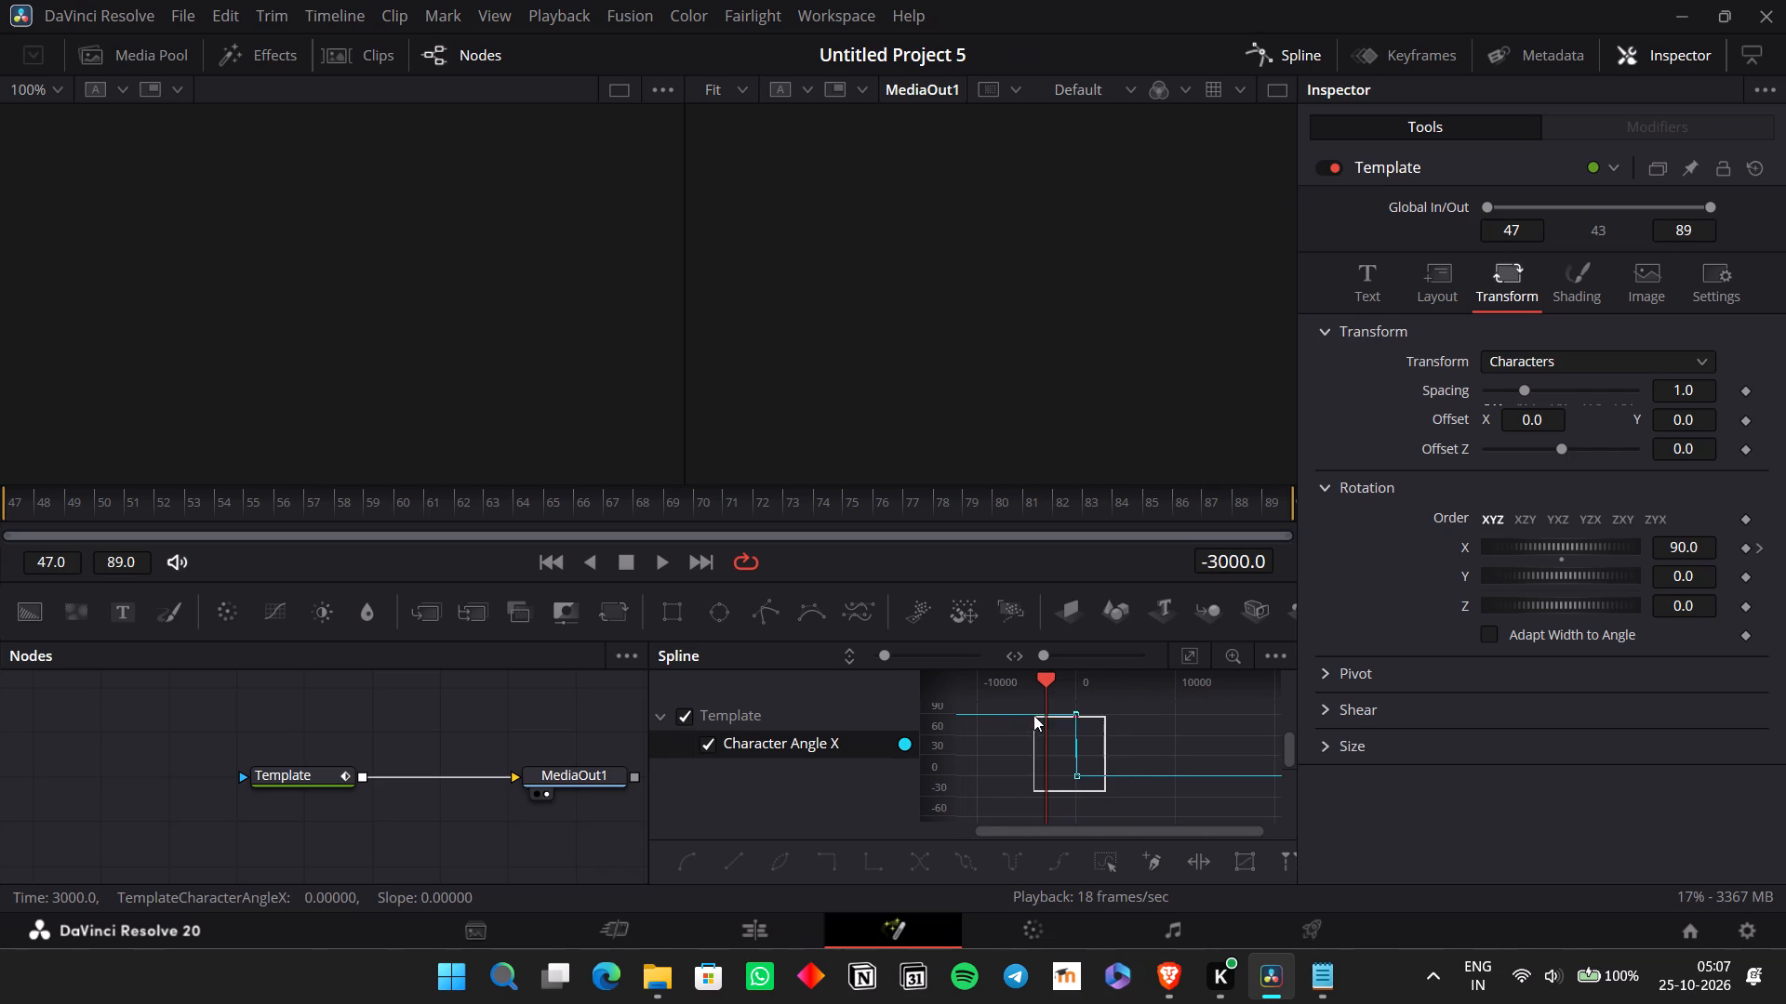
{"action": "left_click_drag", "start_coordinate": [1033, 715], "coordinate": [1048, 707]}
{"action": "key", "text": "s"}
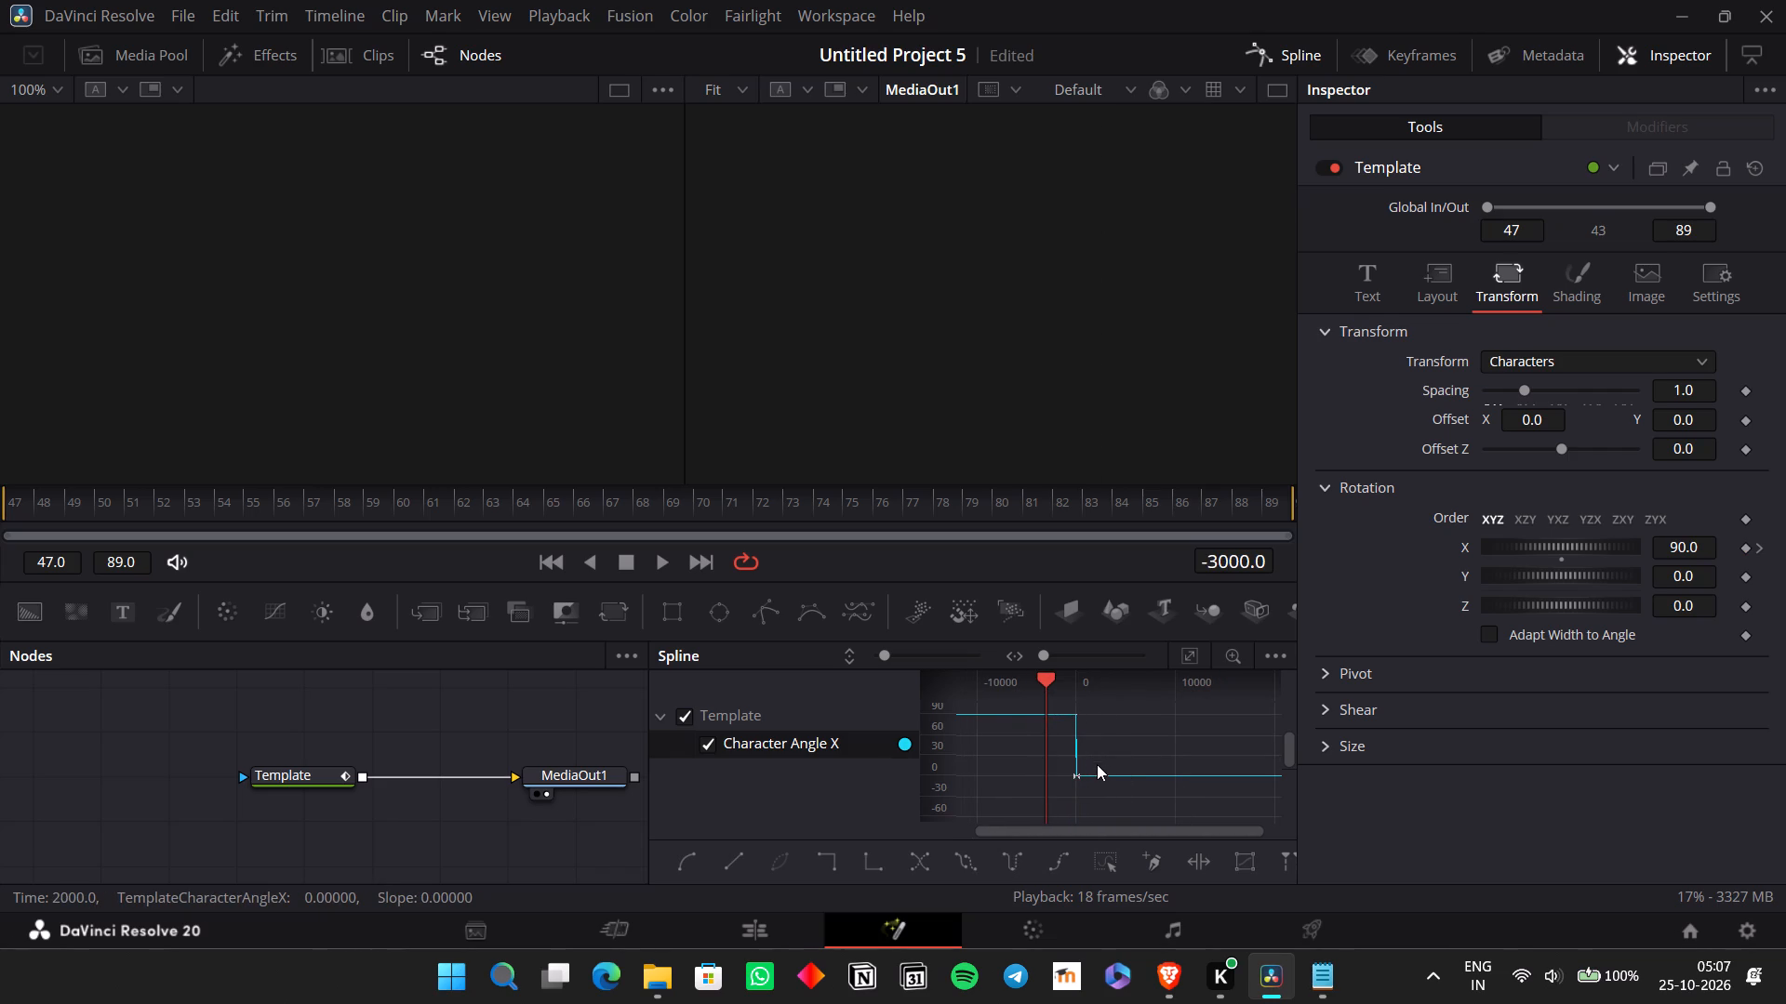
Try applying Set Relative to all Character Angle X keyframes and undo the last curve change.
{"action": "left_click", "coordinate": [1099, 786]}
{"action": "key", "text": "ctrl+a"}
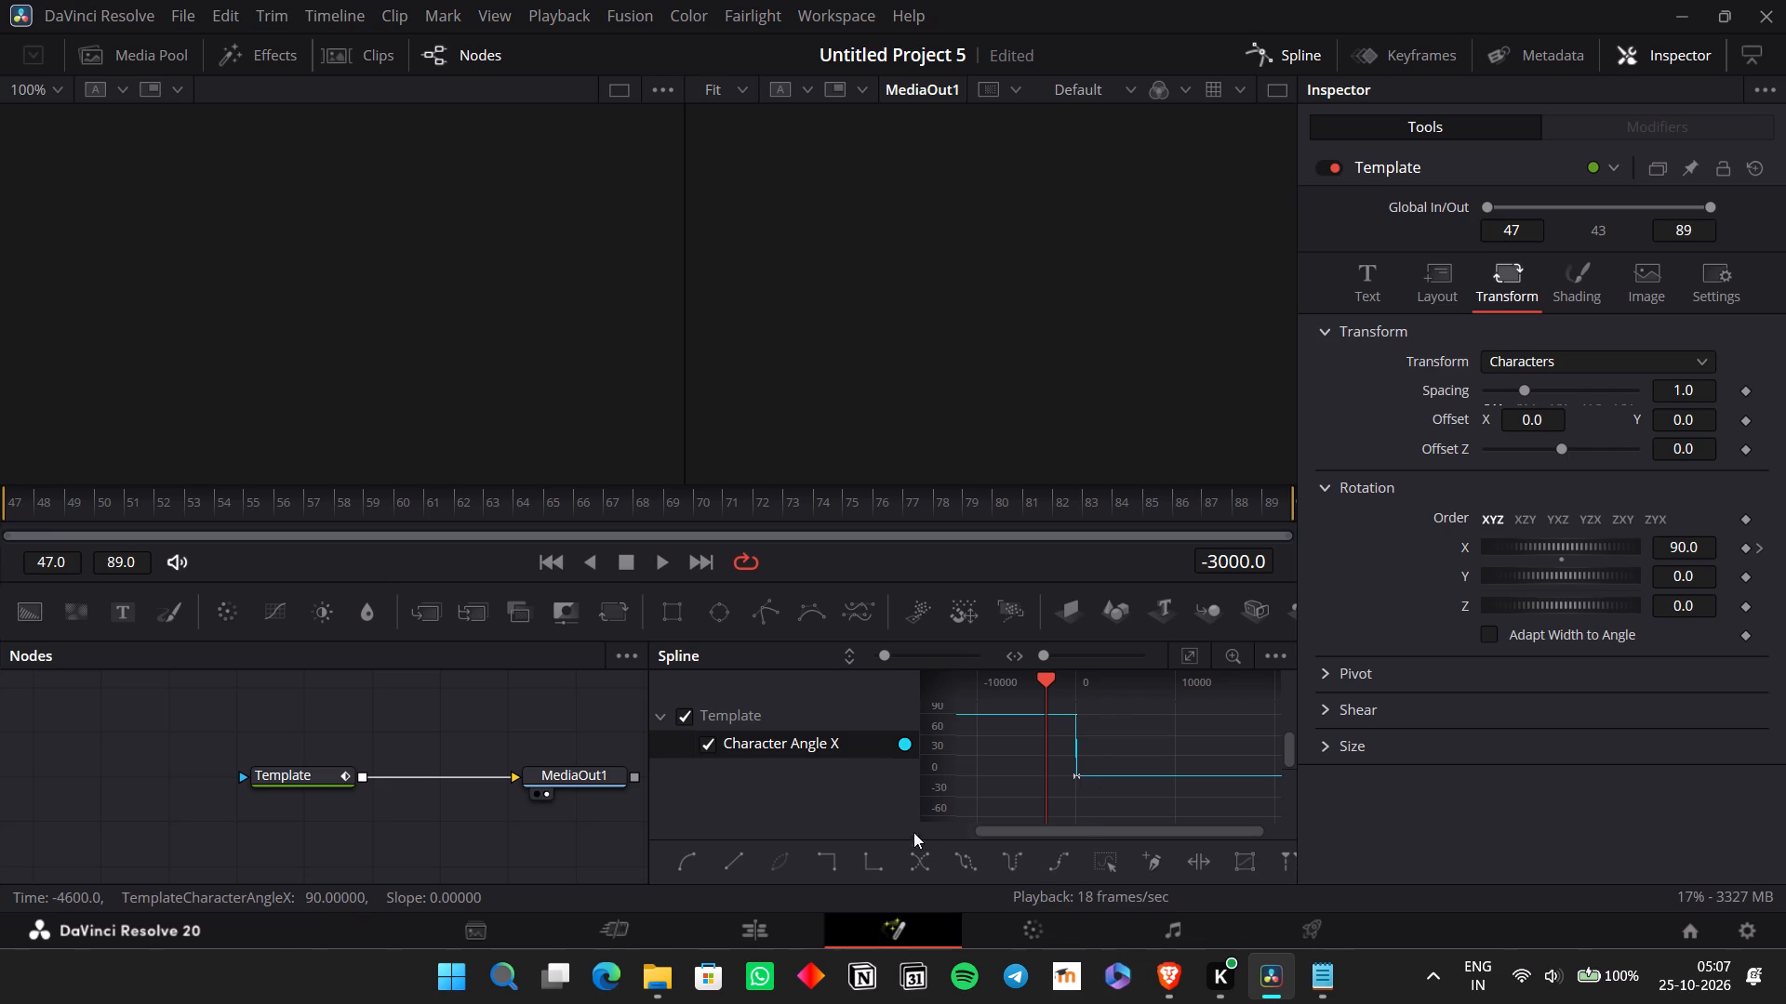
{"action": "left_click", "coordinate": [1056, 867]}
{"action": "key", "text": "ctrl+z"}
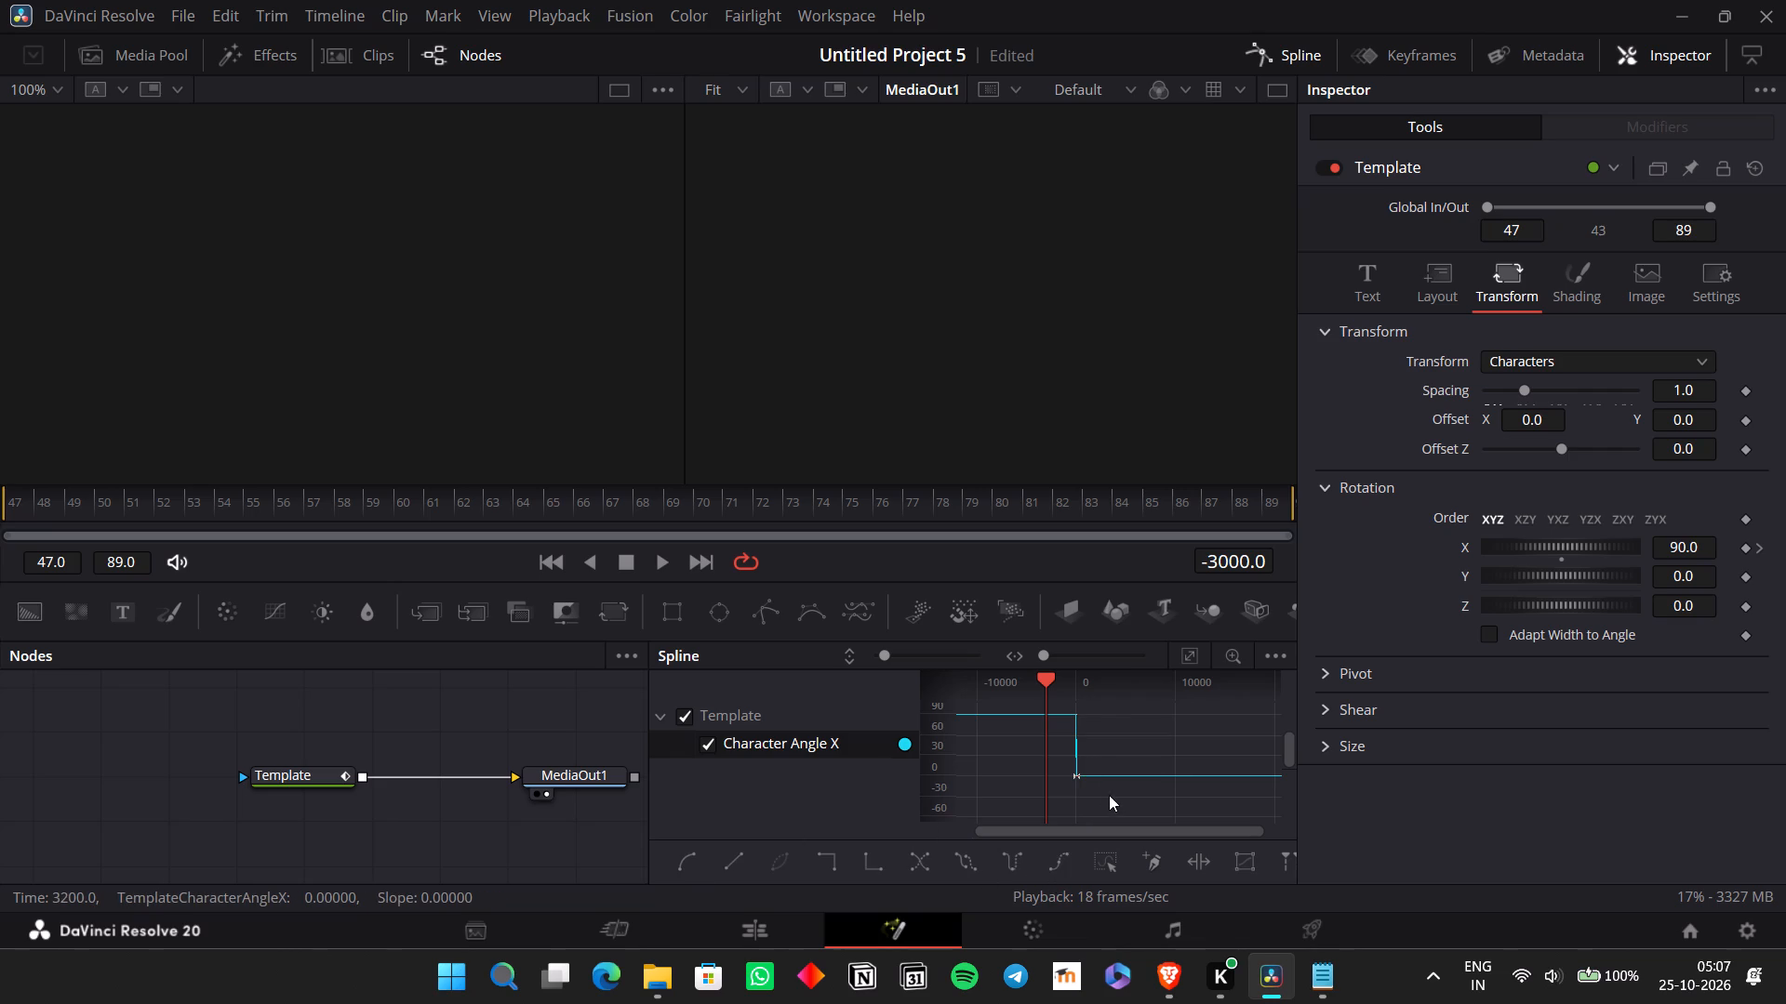
Reselect both Character Angle X keyframes and try once more to smooth the curve.
{"action": "left_click", "coordinate": [1109, 795]}
{"action": "left_click_drag", "start_coordinate": [1109, 795], "coordinate": [1050, 699]}
{"action": "key", "text": "s"}
{"action": "left_click_drag", "start_coordinate": [1102, 794], "coordinate": [1044, 714]}
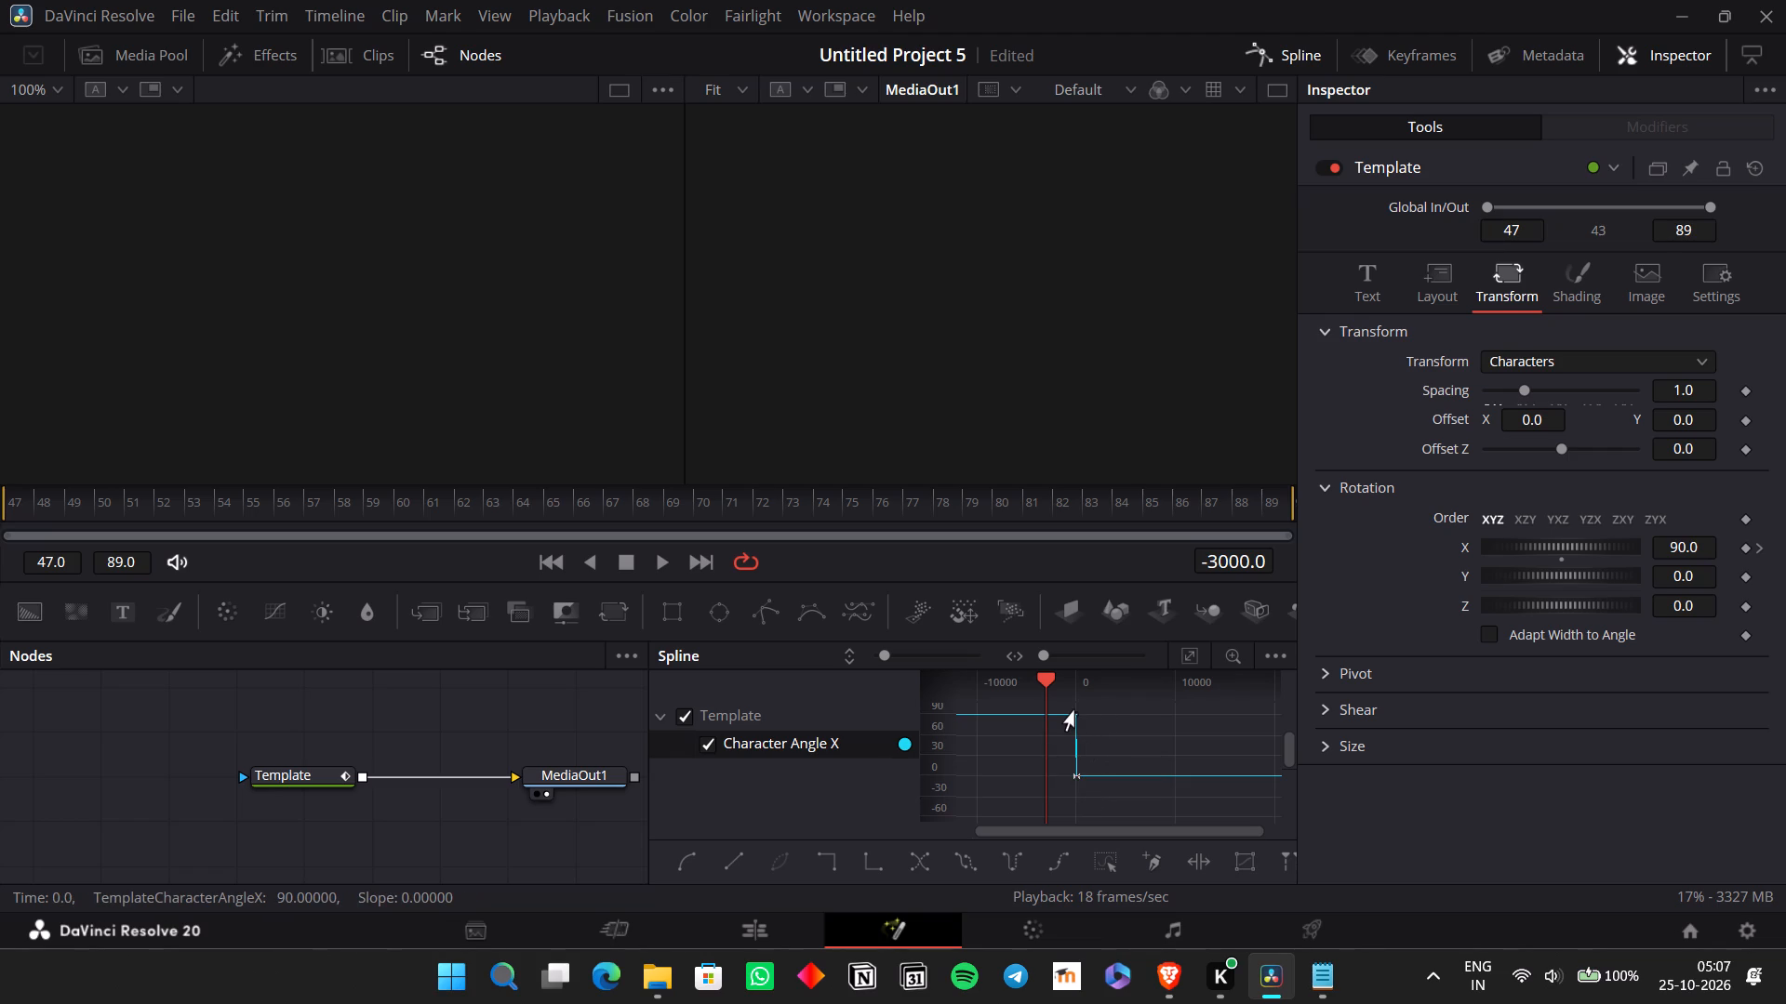
Shift both Character Angle X keyframes down together by 6, to 84 and -6.
{"action": "left_click", "coordinate": [1074, 711]}
{"action": "left_click", "coordinate": [1077, 715]}
{"action": "left_click", "coordinate": [1077, 718]}
{"action": "left_click", "coordinate": [1073, 720]}
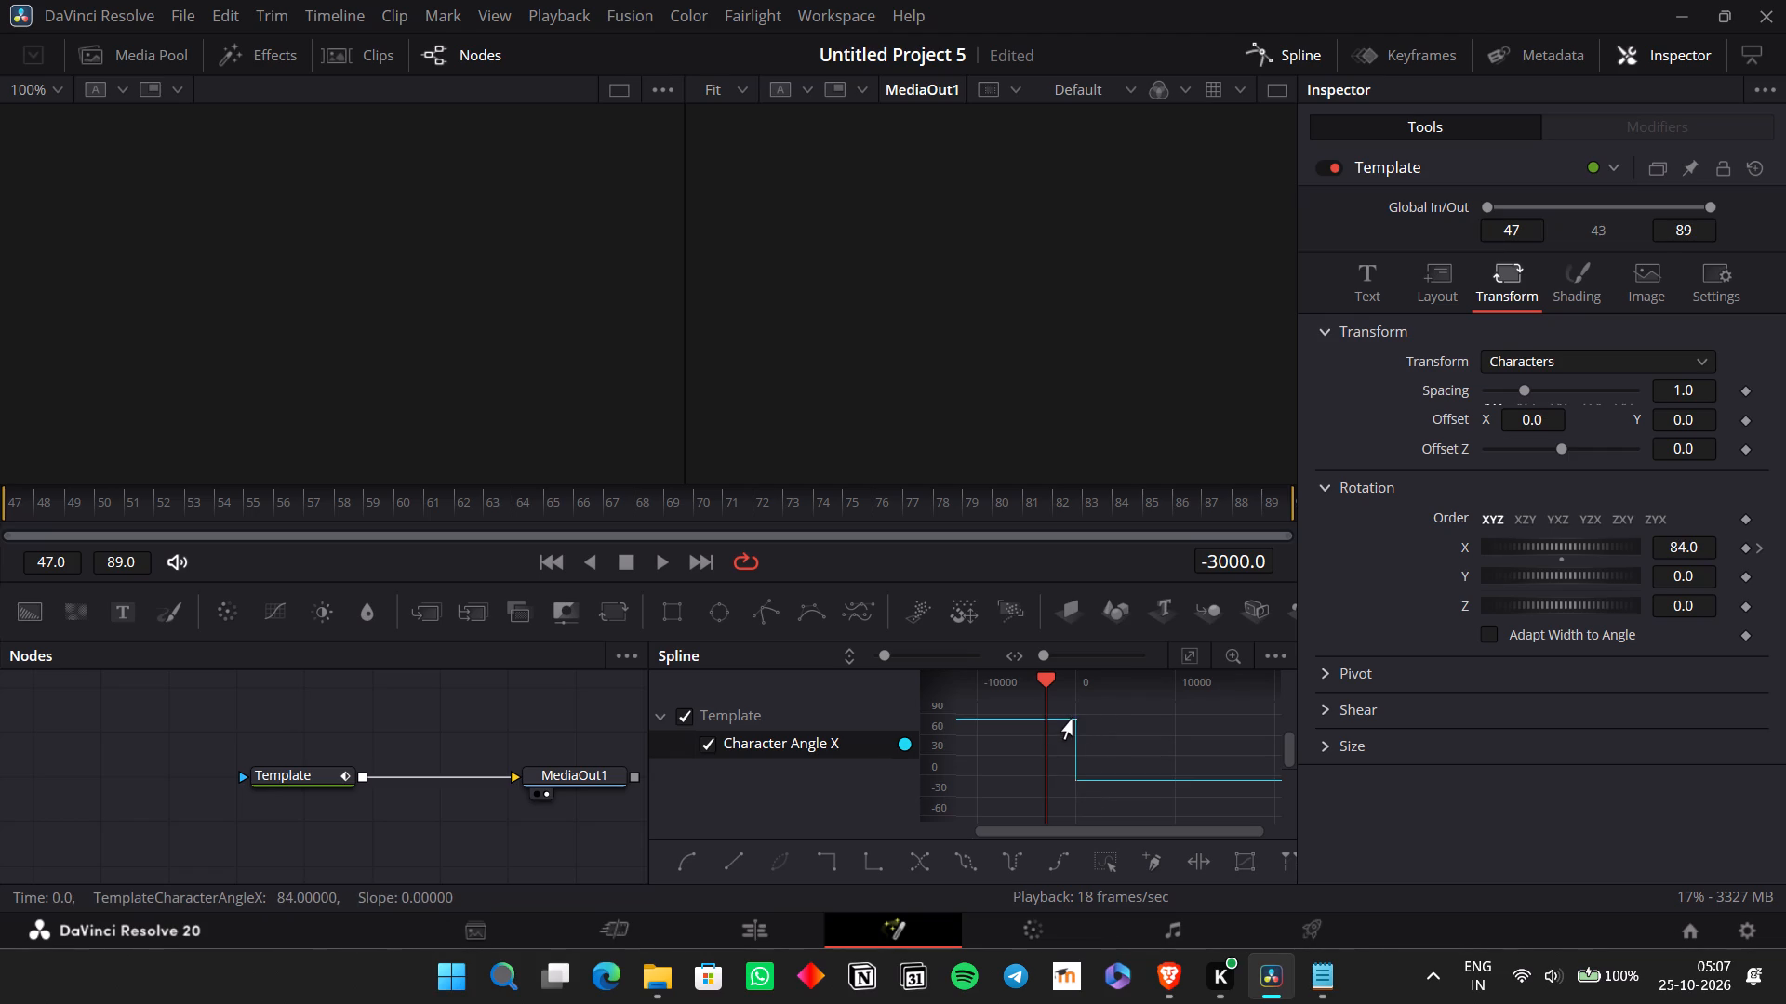
{"action": "left_click", "coordinate": [1073, 720]}
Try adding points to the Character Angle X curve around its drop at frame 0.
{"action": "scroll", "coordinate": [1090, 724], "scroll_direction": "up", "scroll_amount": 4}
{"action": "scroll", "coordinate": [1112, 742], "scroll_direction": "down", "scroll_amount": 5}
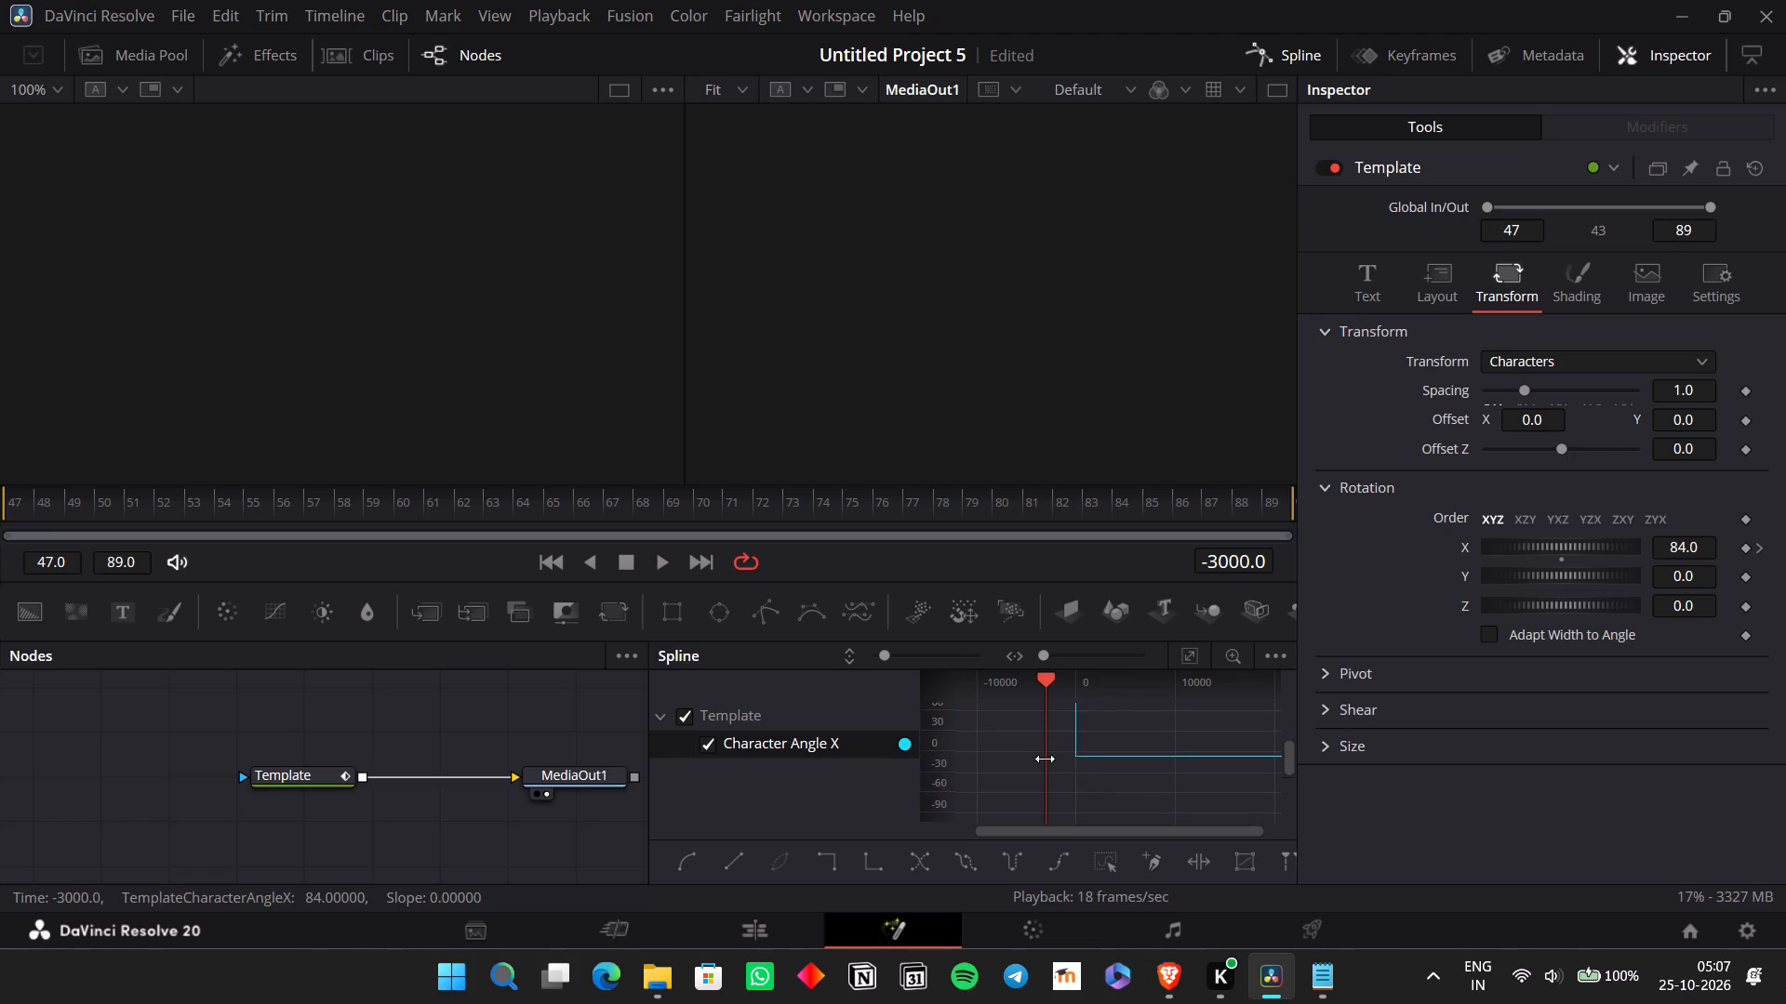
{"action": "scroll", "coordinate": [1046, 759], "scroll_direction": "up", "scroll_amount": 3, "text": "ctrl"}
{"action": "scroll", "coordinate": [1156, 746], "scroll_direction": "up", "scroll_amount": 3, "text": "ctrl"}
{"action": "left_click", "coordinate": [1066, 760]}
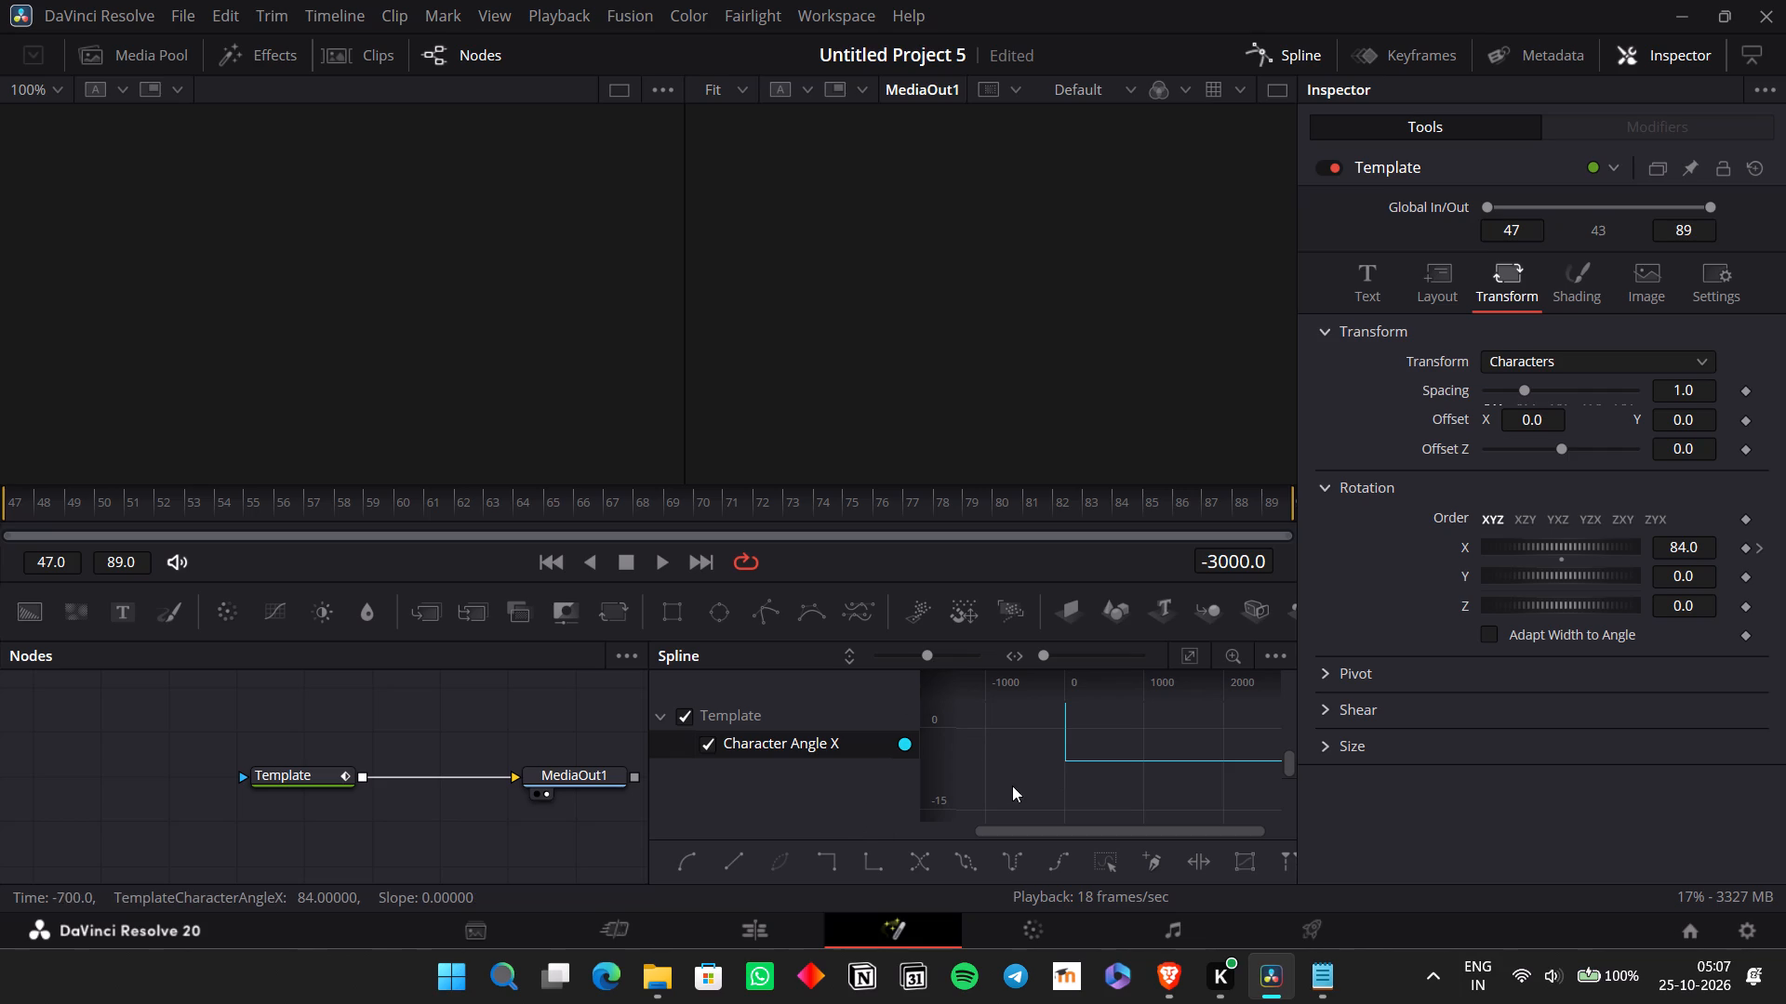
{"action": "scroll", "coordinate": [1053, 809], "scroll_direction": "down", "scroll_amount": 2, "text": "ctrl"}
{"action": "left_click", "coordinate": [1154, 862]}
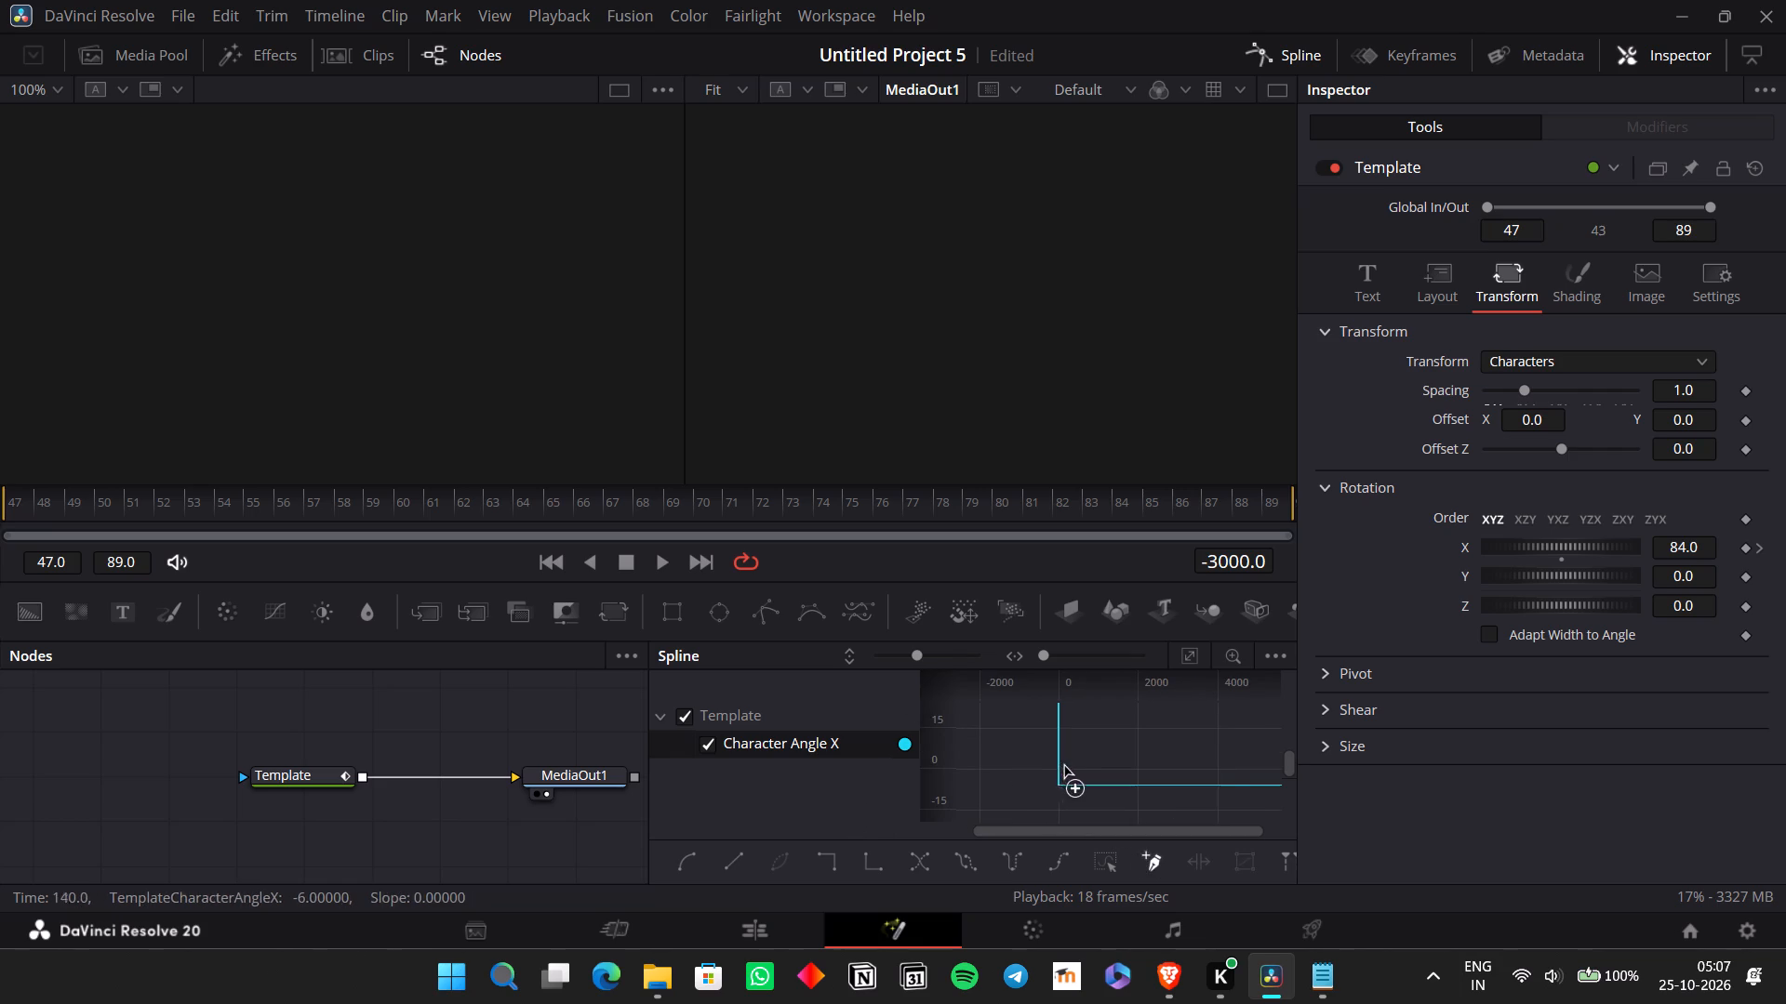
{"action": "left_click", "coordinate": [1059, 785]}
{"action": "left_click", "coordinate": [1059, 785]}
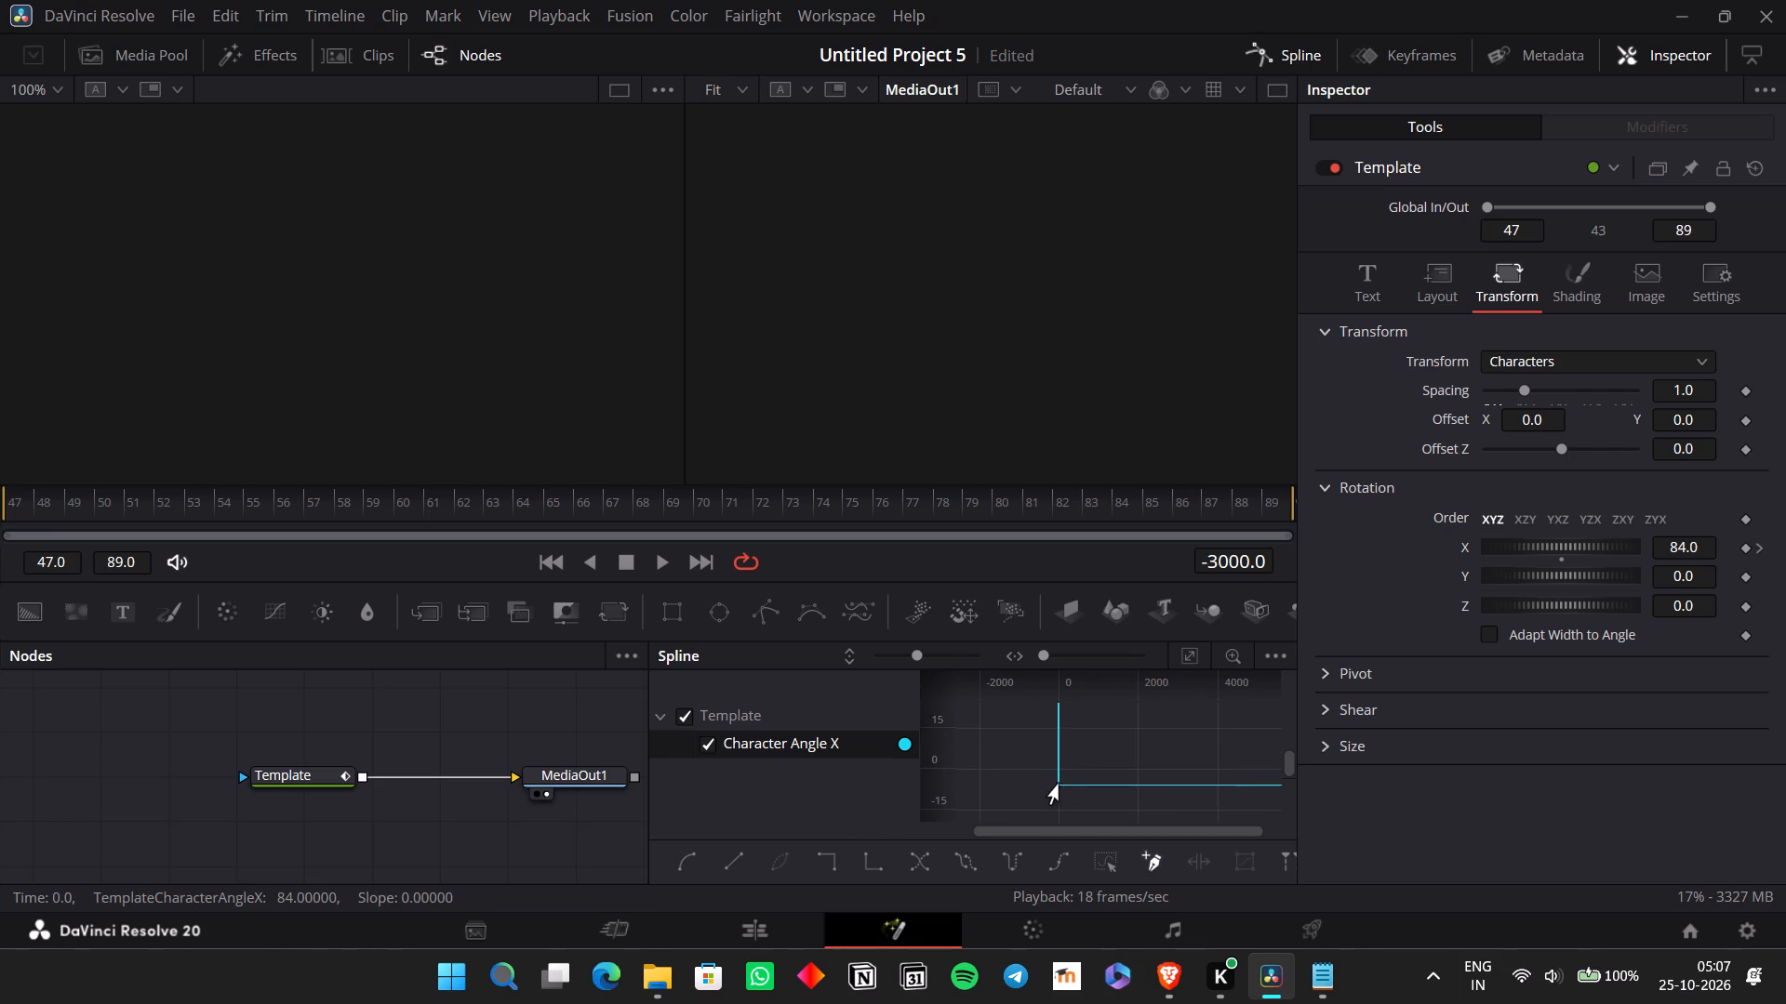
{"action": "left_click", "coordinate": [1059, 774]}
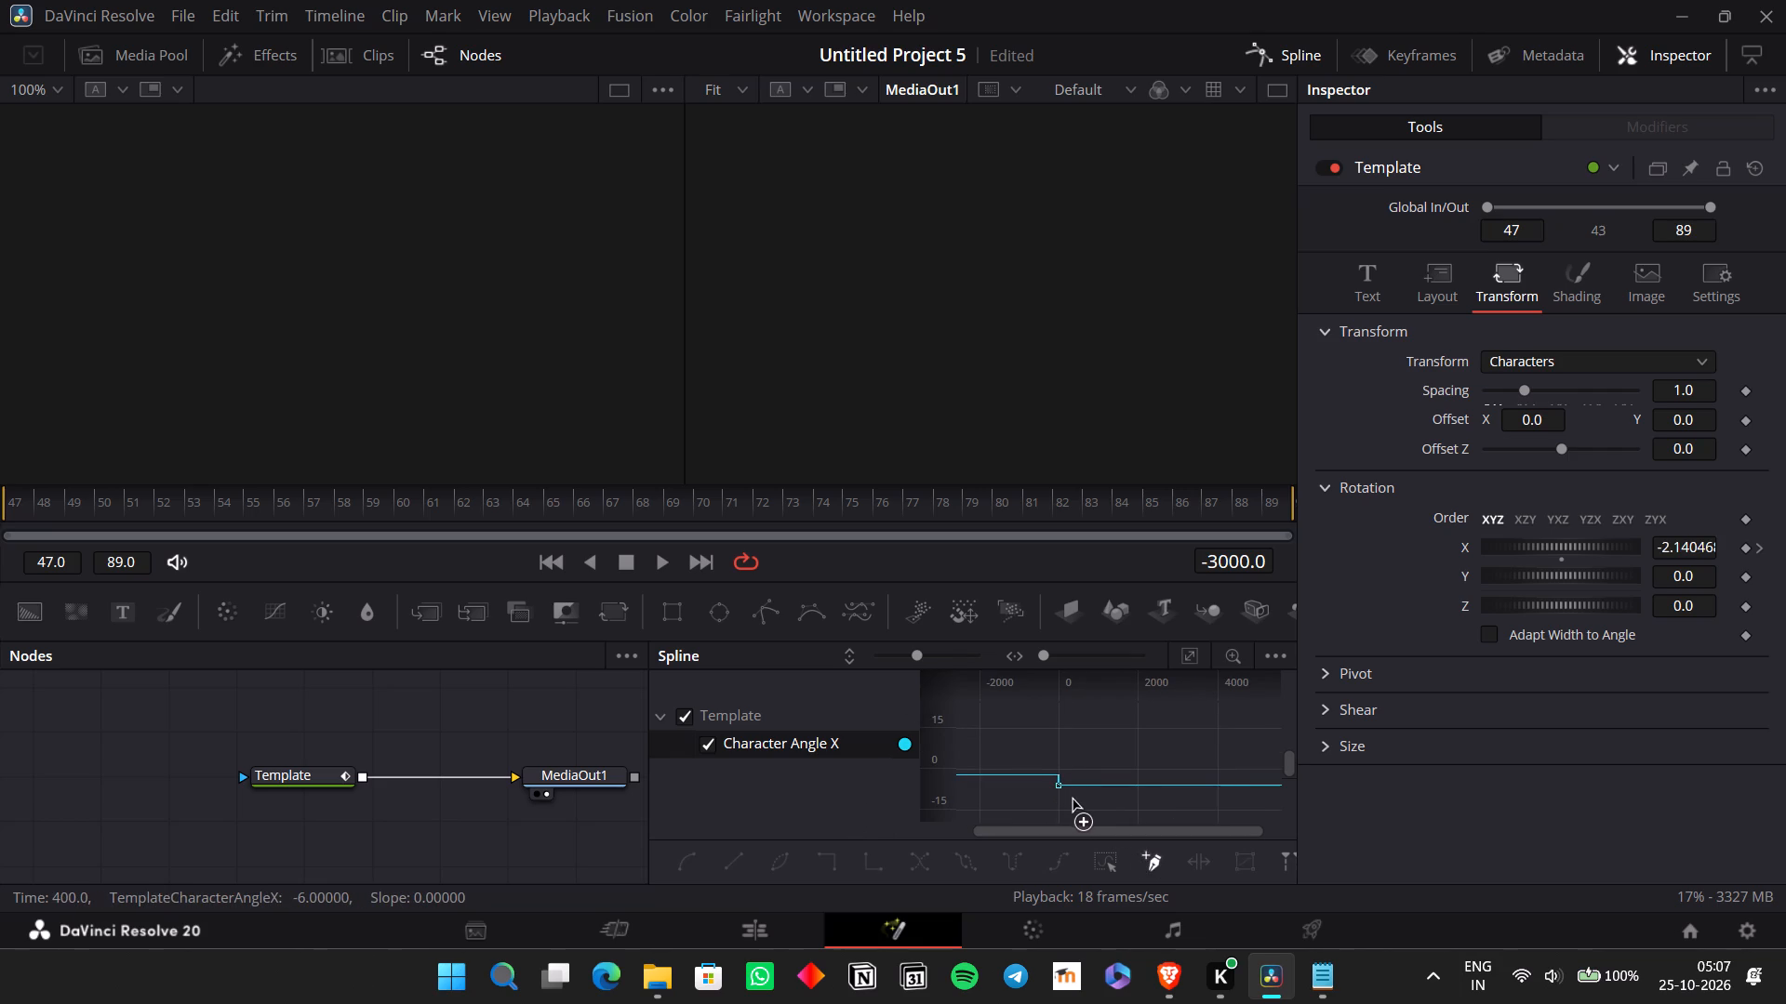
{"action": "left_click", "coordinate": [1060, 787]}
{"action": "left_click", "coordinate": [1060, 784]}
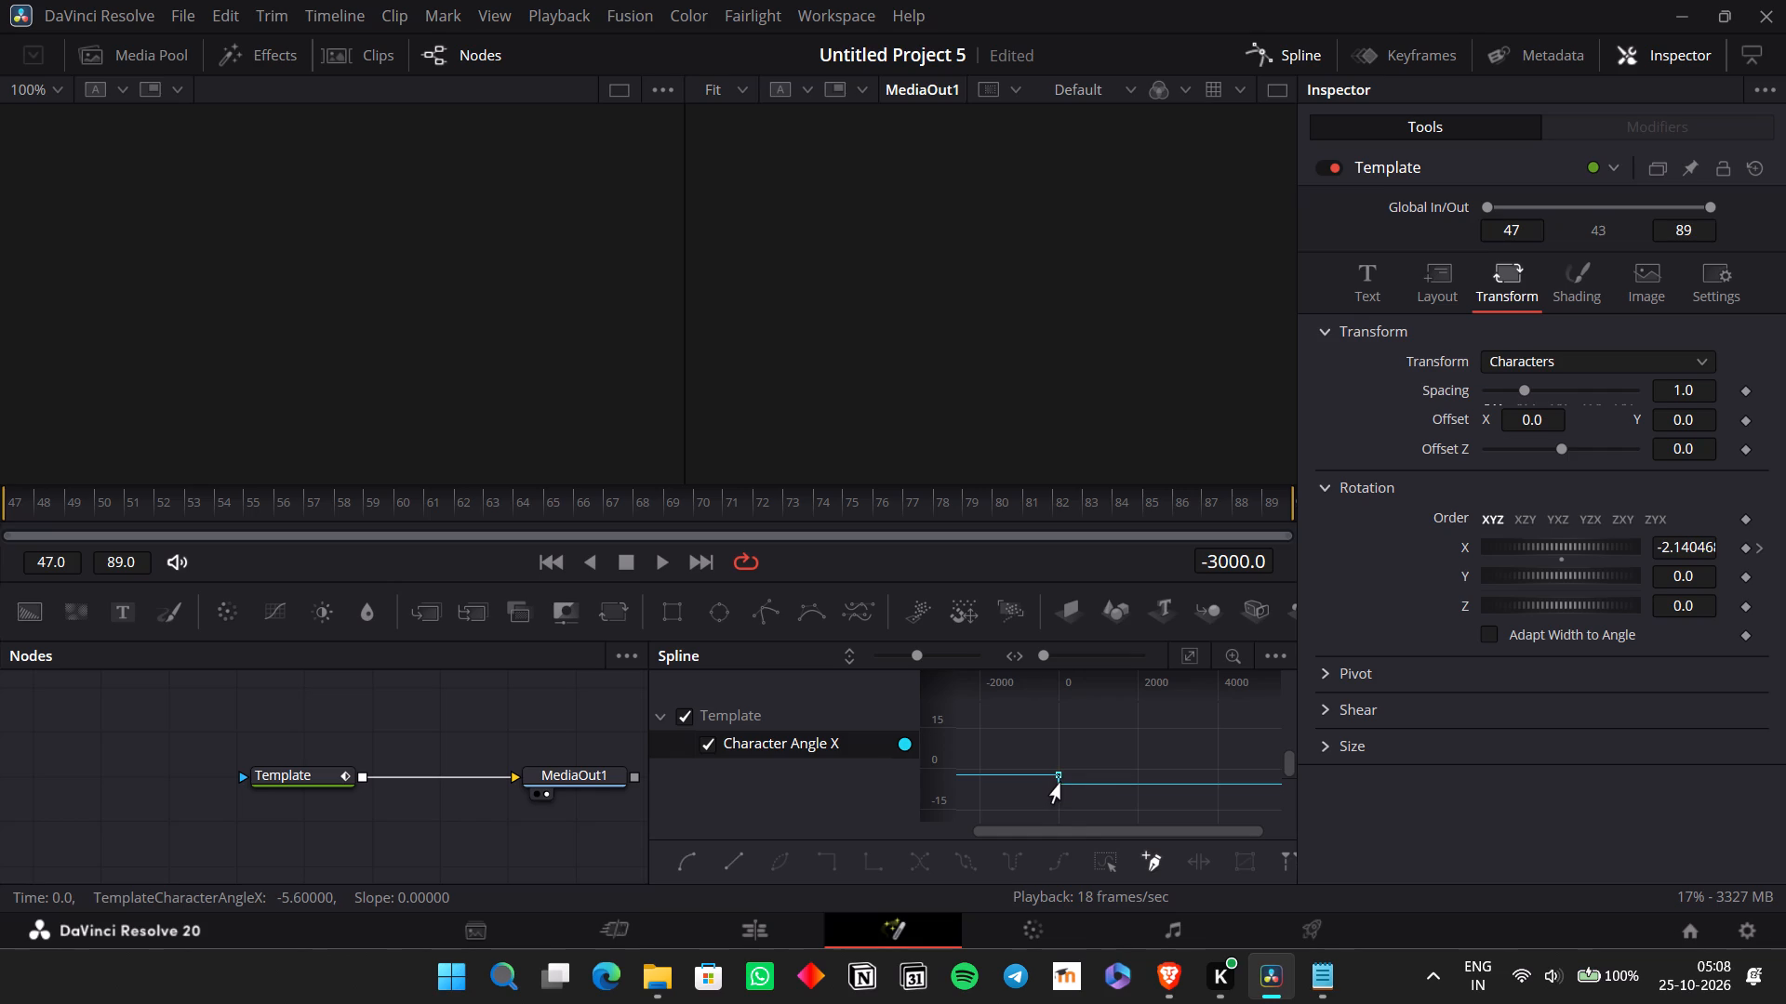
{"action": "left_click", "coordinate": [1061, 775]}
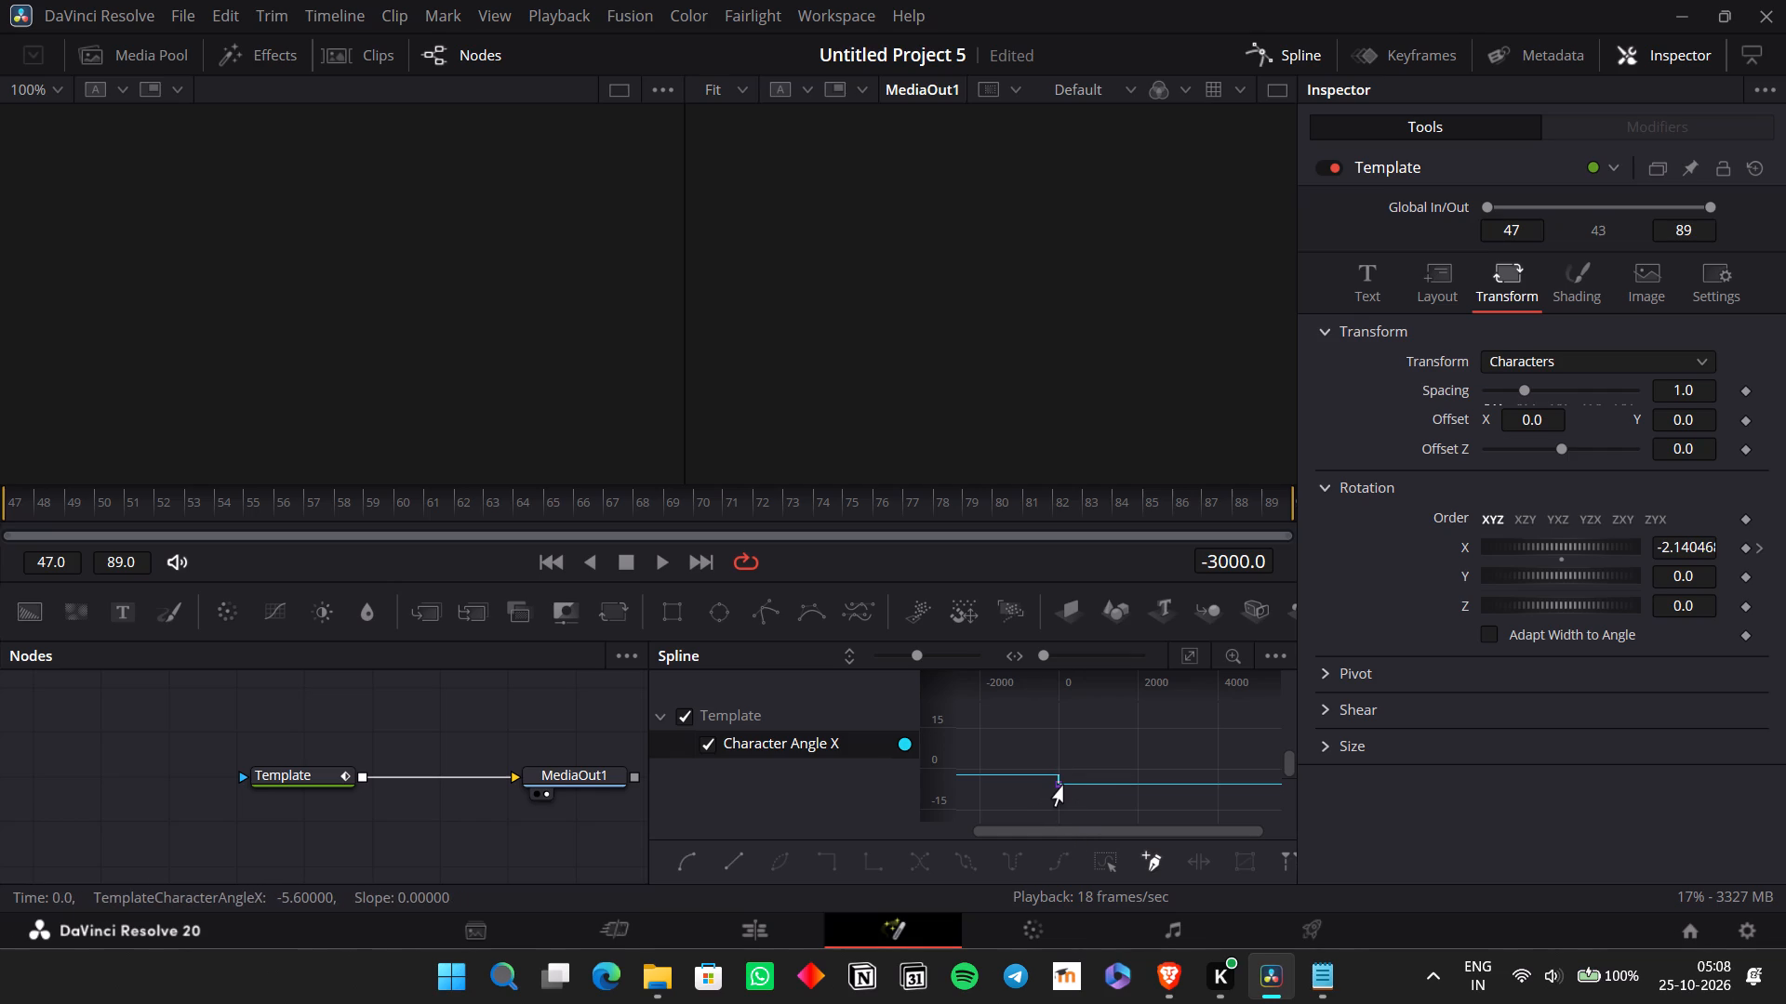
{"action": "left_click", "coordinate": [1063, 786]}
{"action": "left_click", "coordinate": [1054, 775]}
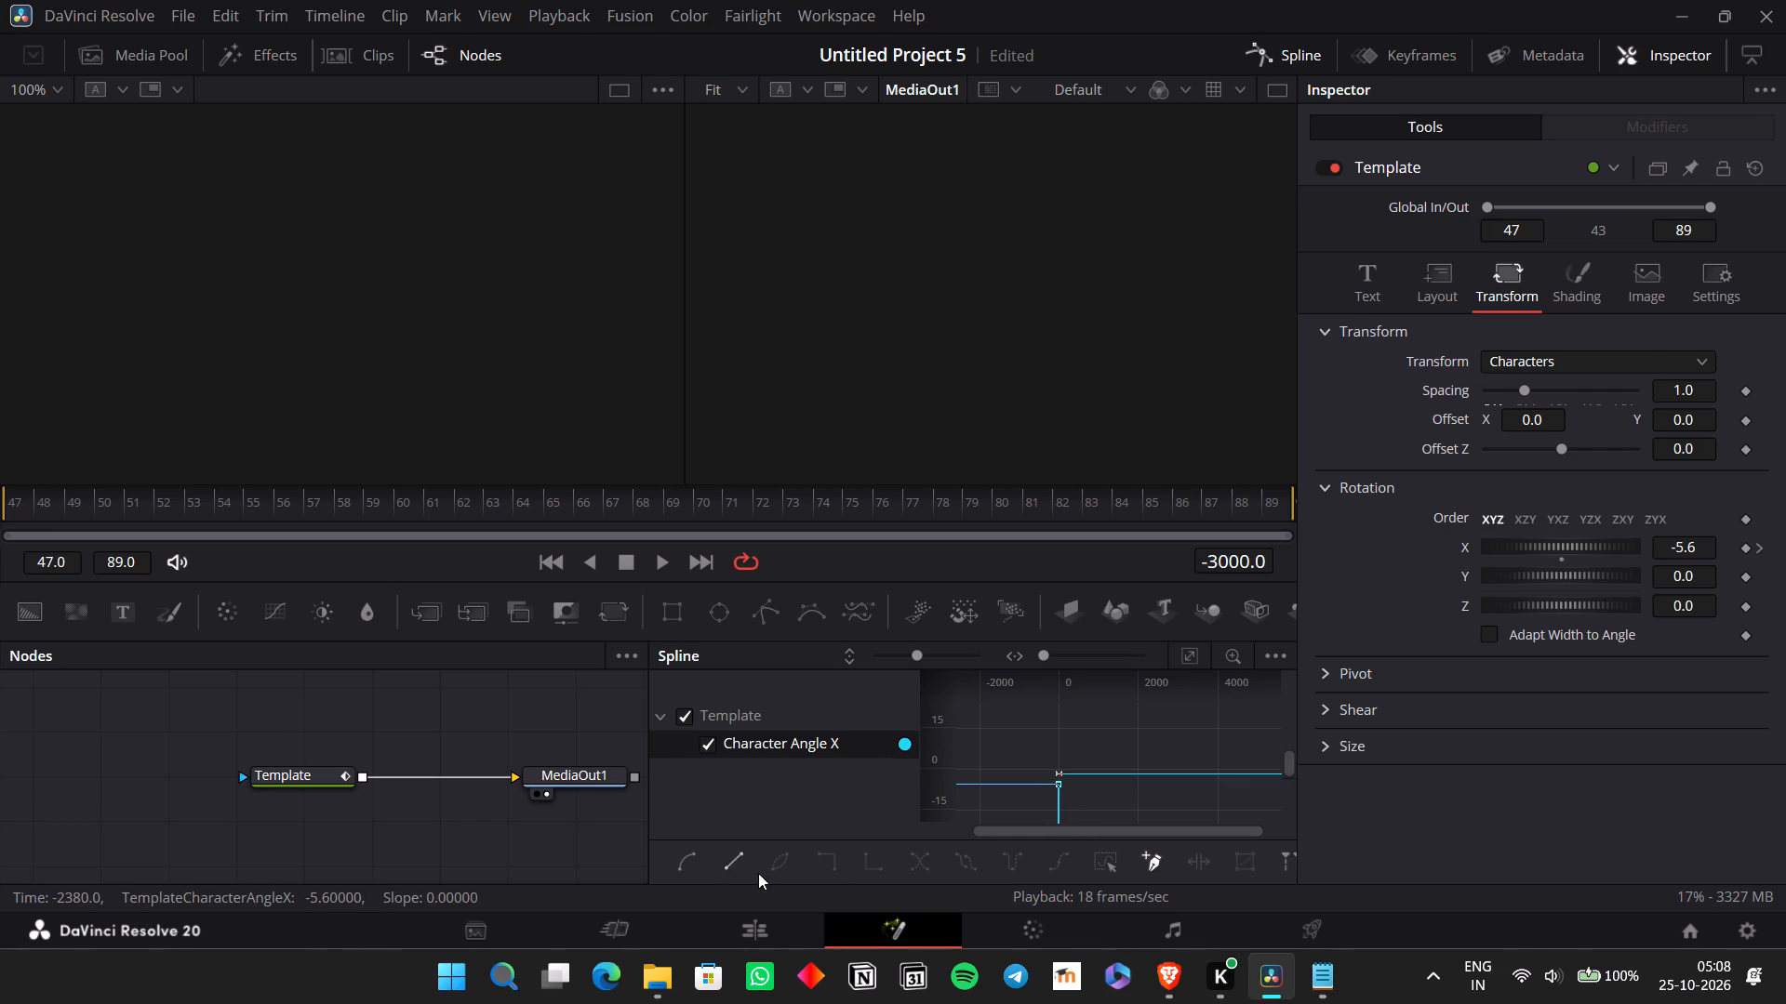
Play back the Hoodie title and watch the reshaped rotation curve near frame 0.
{"action": "scroll", "coordinate": [1108, 789], "scroll_direction": "down", "scroll_amount": 8, "text": "ctrl"}
{"action": "key", "text": "space"}
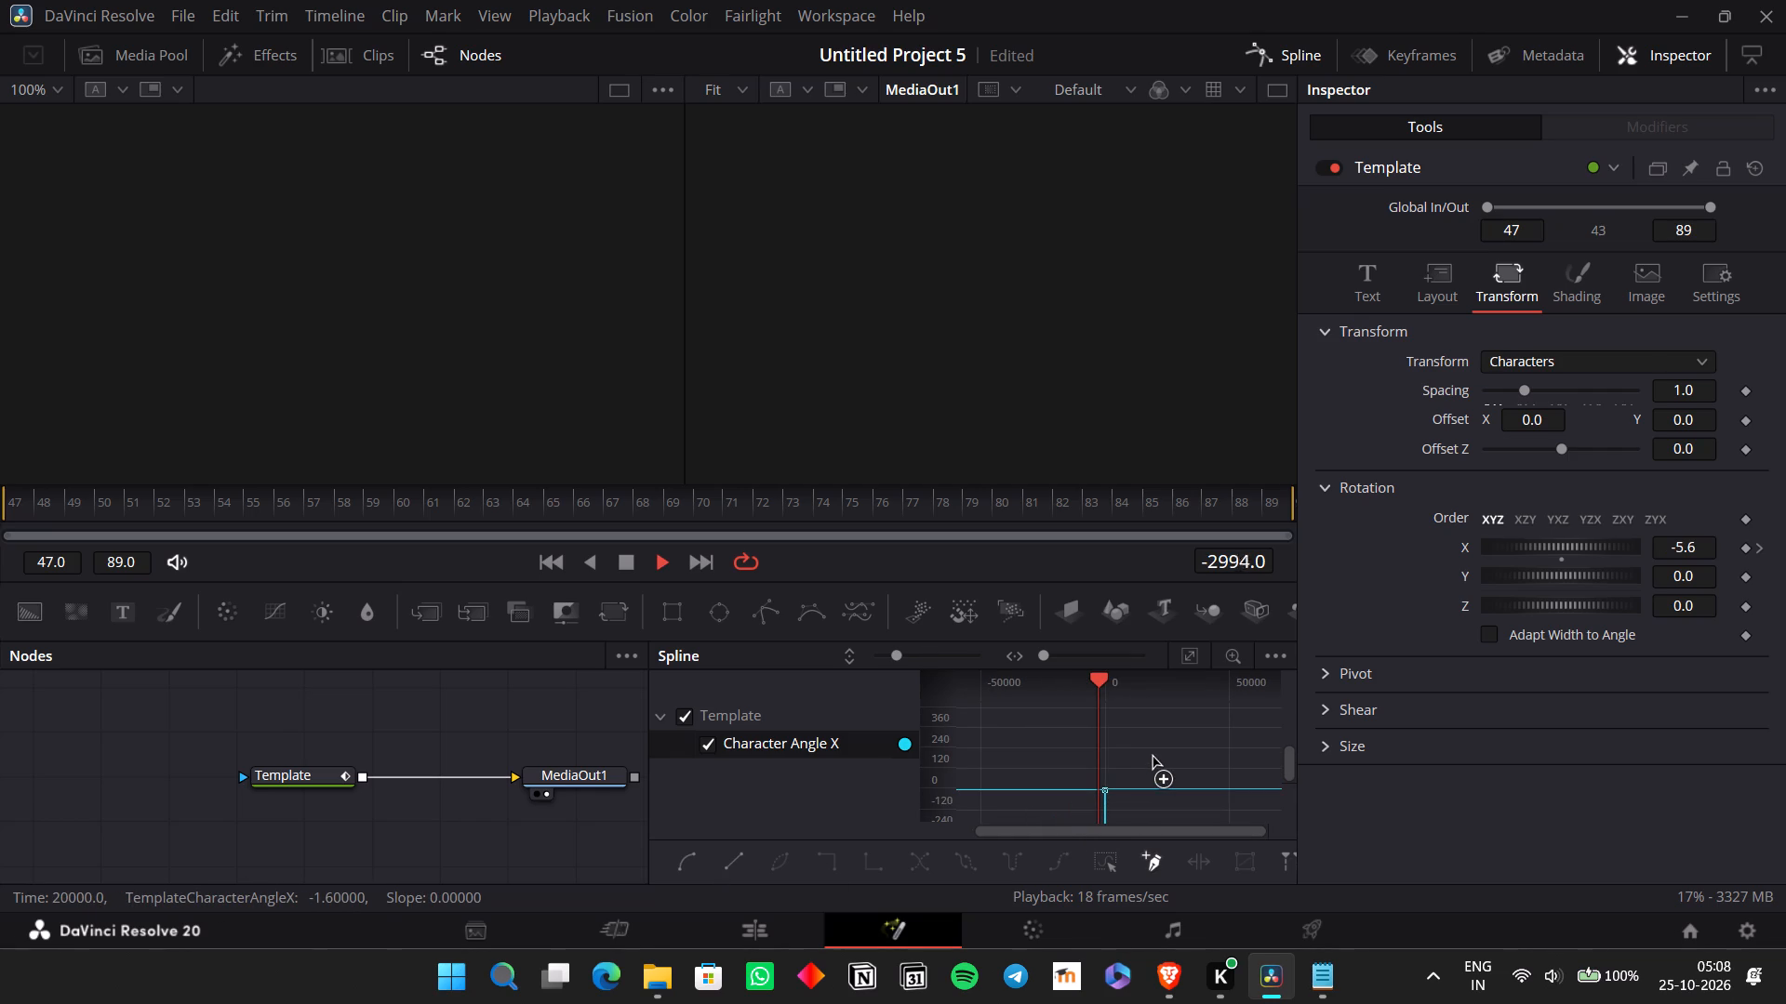
{"action": "left_click", "coordinate": [1100, 686]}
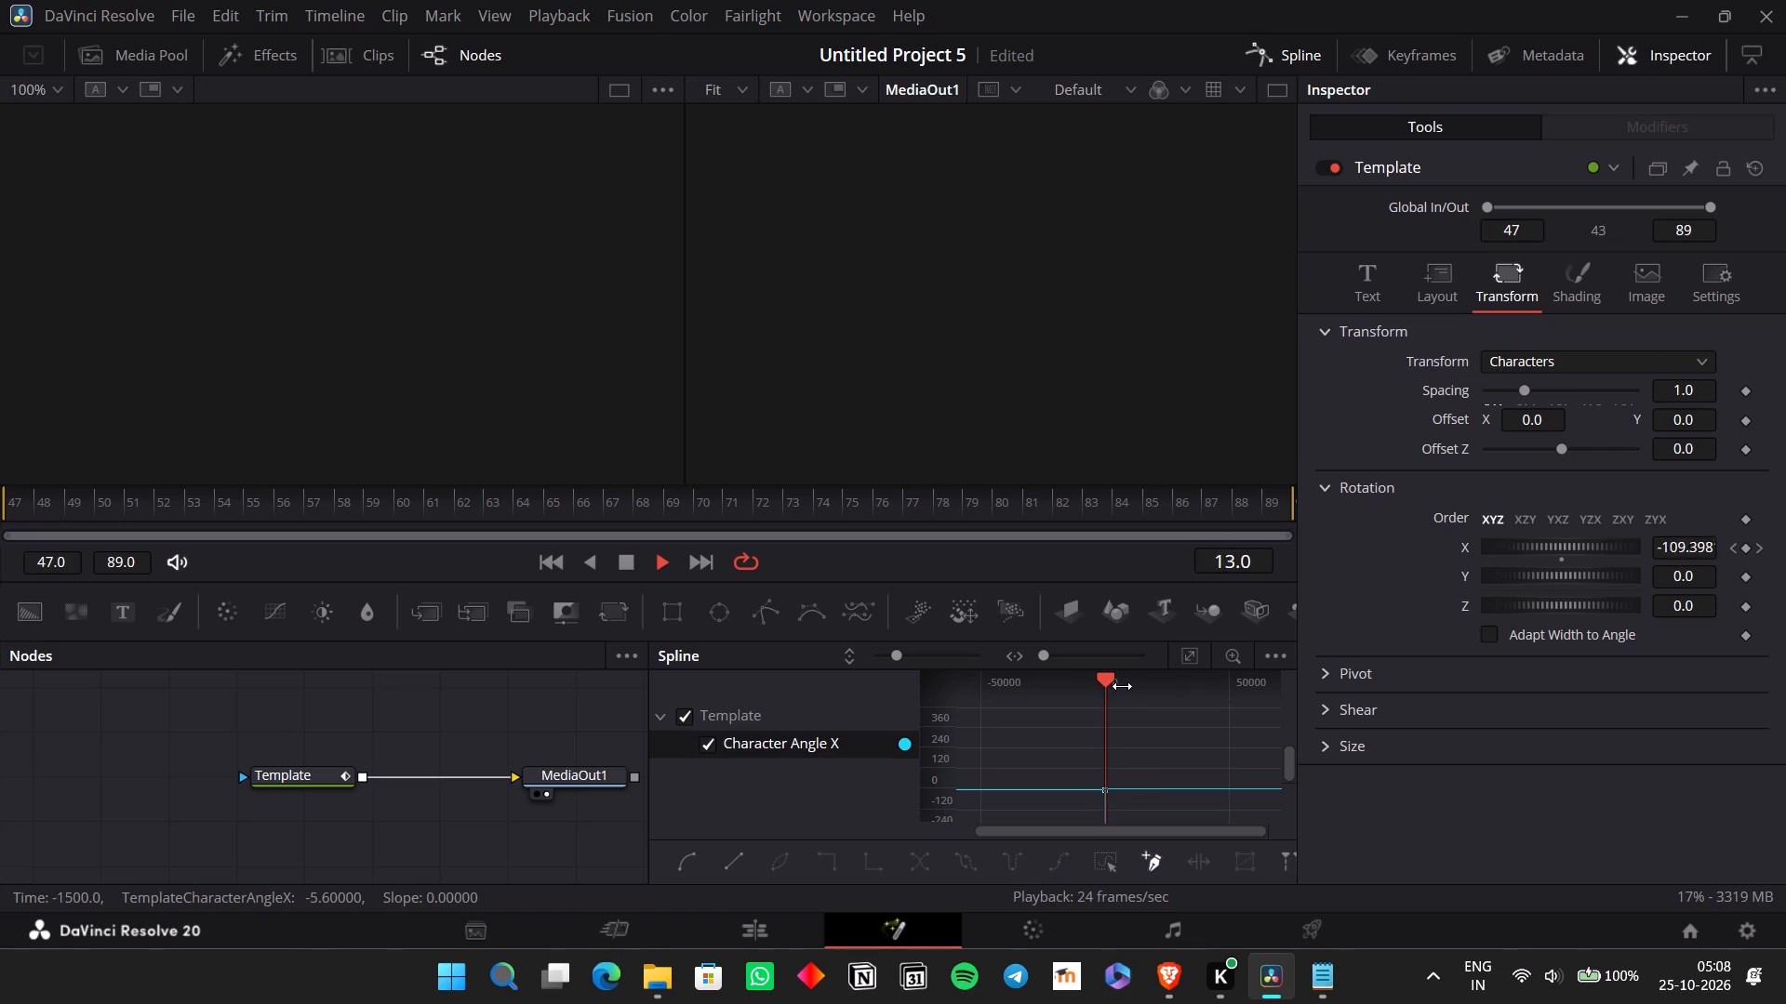
{"action": "scroll", "coordinate": [1149, 792], "scroll_direction": "up", "scroll_amount": 4, "text": "ctrl"}
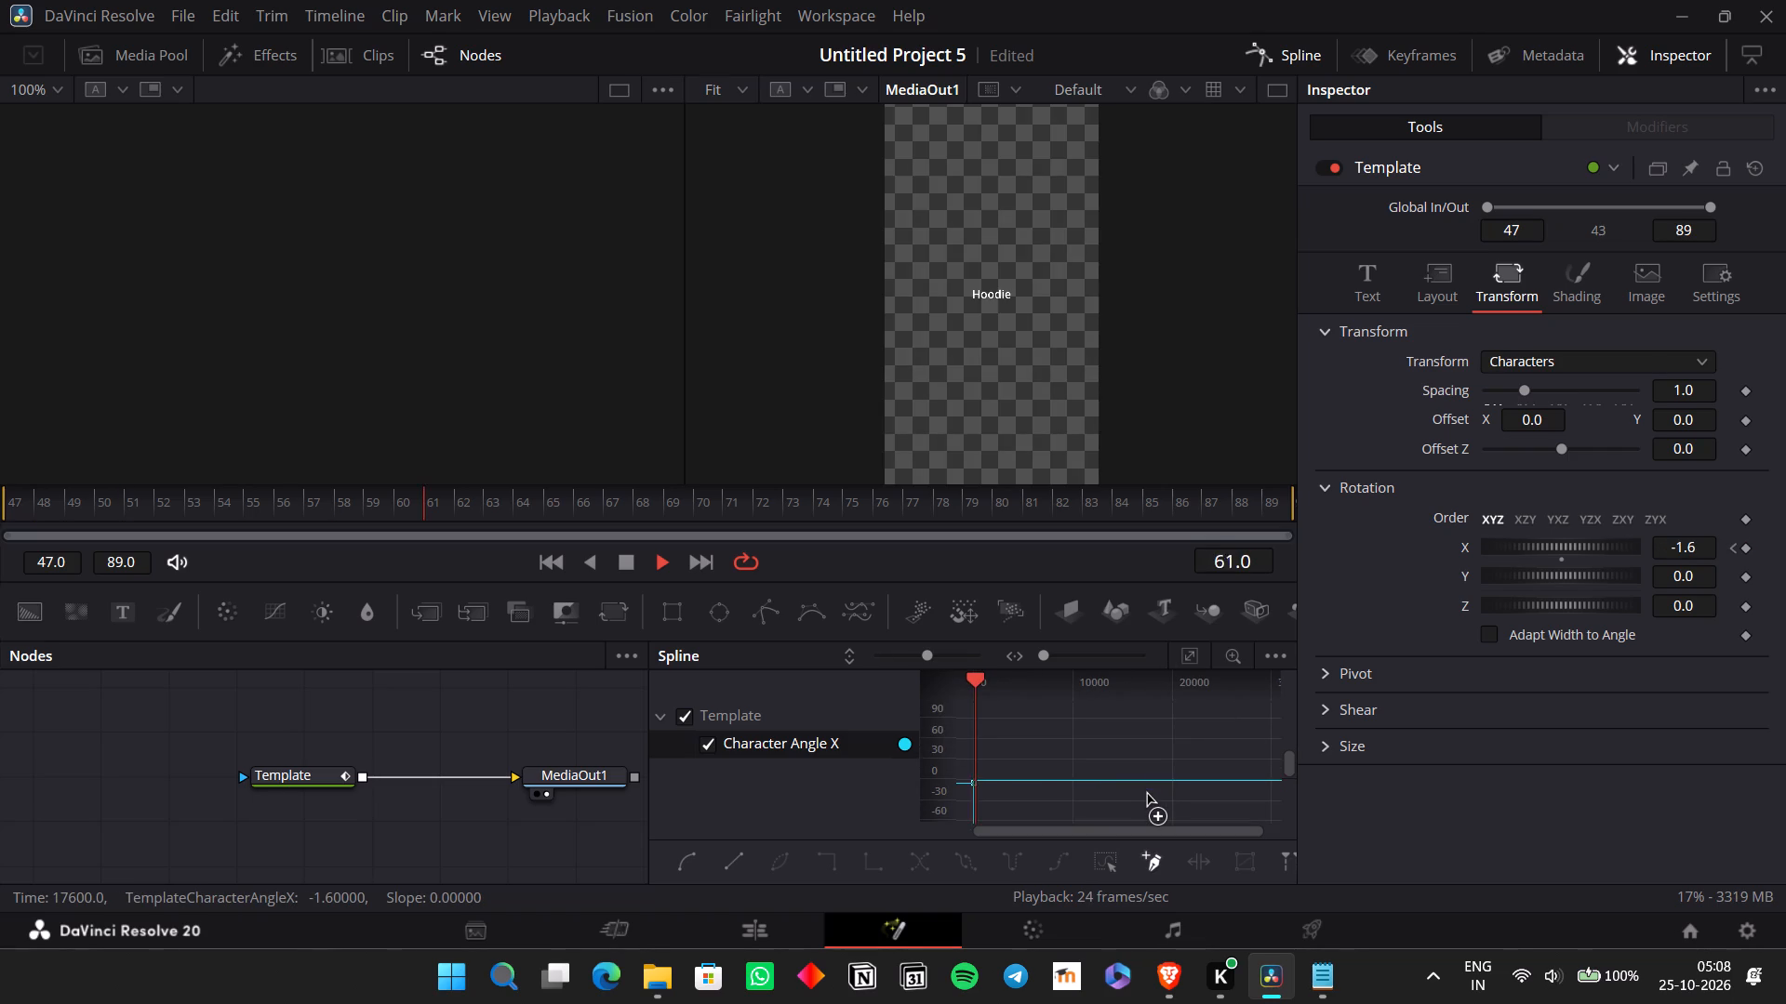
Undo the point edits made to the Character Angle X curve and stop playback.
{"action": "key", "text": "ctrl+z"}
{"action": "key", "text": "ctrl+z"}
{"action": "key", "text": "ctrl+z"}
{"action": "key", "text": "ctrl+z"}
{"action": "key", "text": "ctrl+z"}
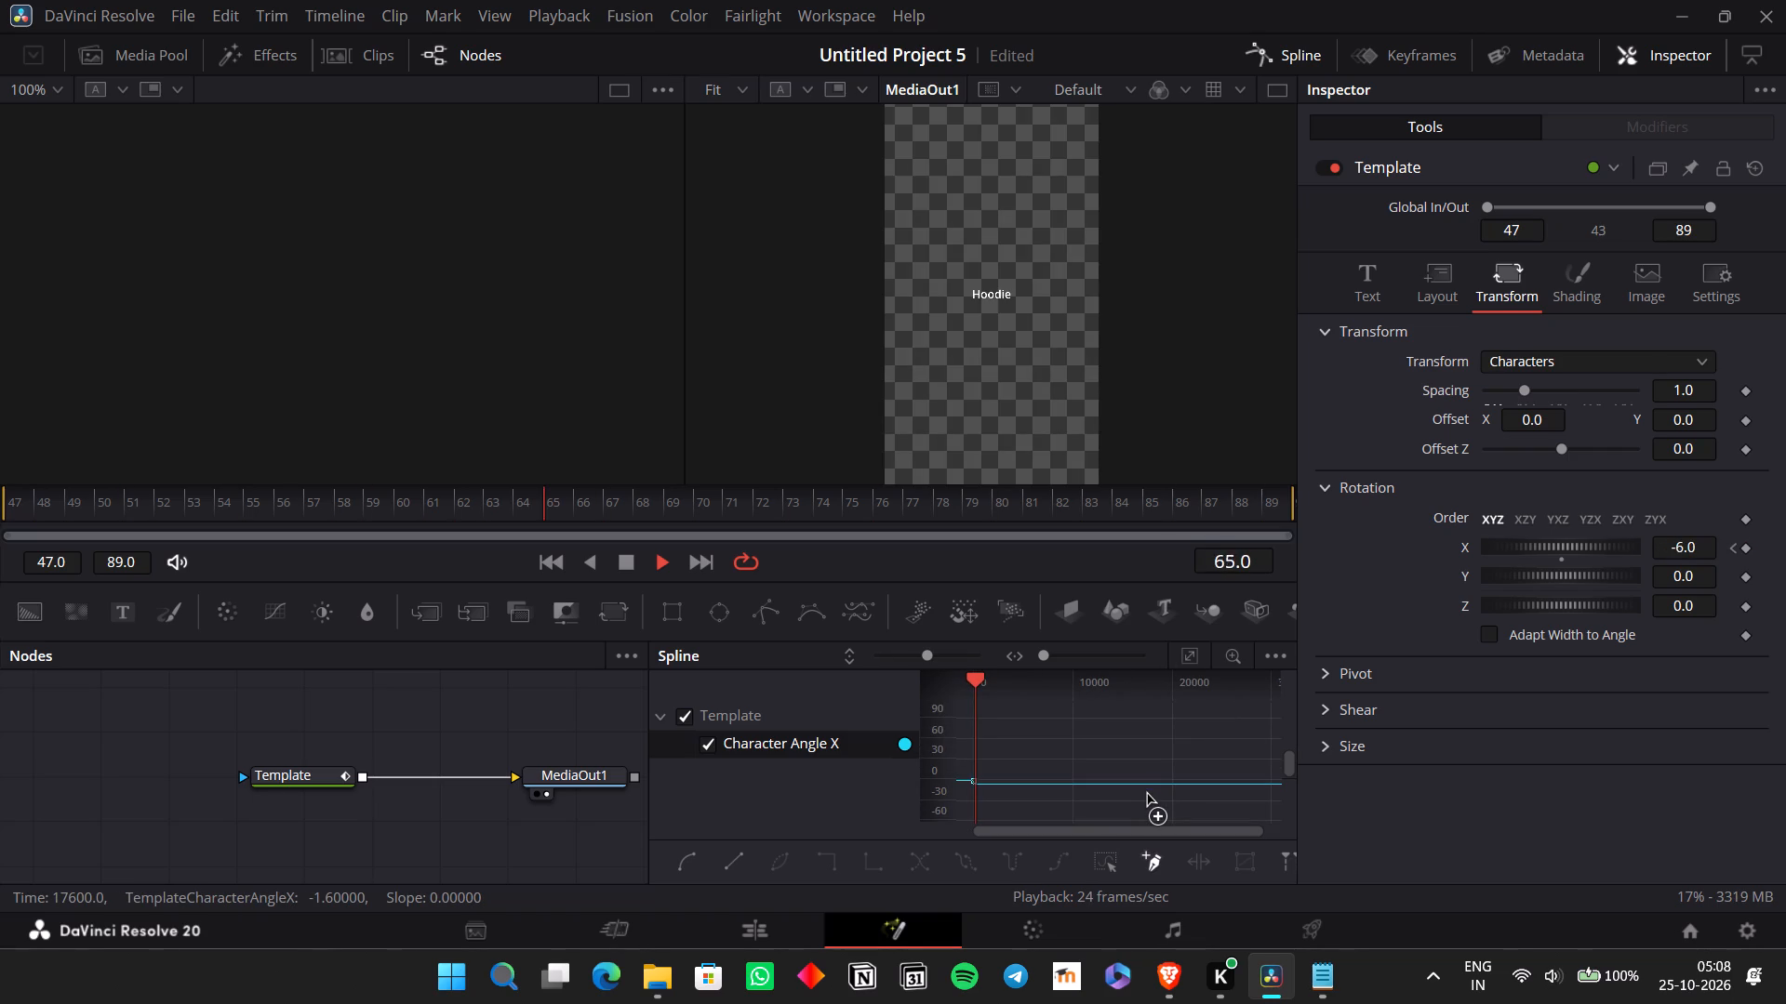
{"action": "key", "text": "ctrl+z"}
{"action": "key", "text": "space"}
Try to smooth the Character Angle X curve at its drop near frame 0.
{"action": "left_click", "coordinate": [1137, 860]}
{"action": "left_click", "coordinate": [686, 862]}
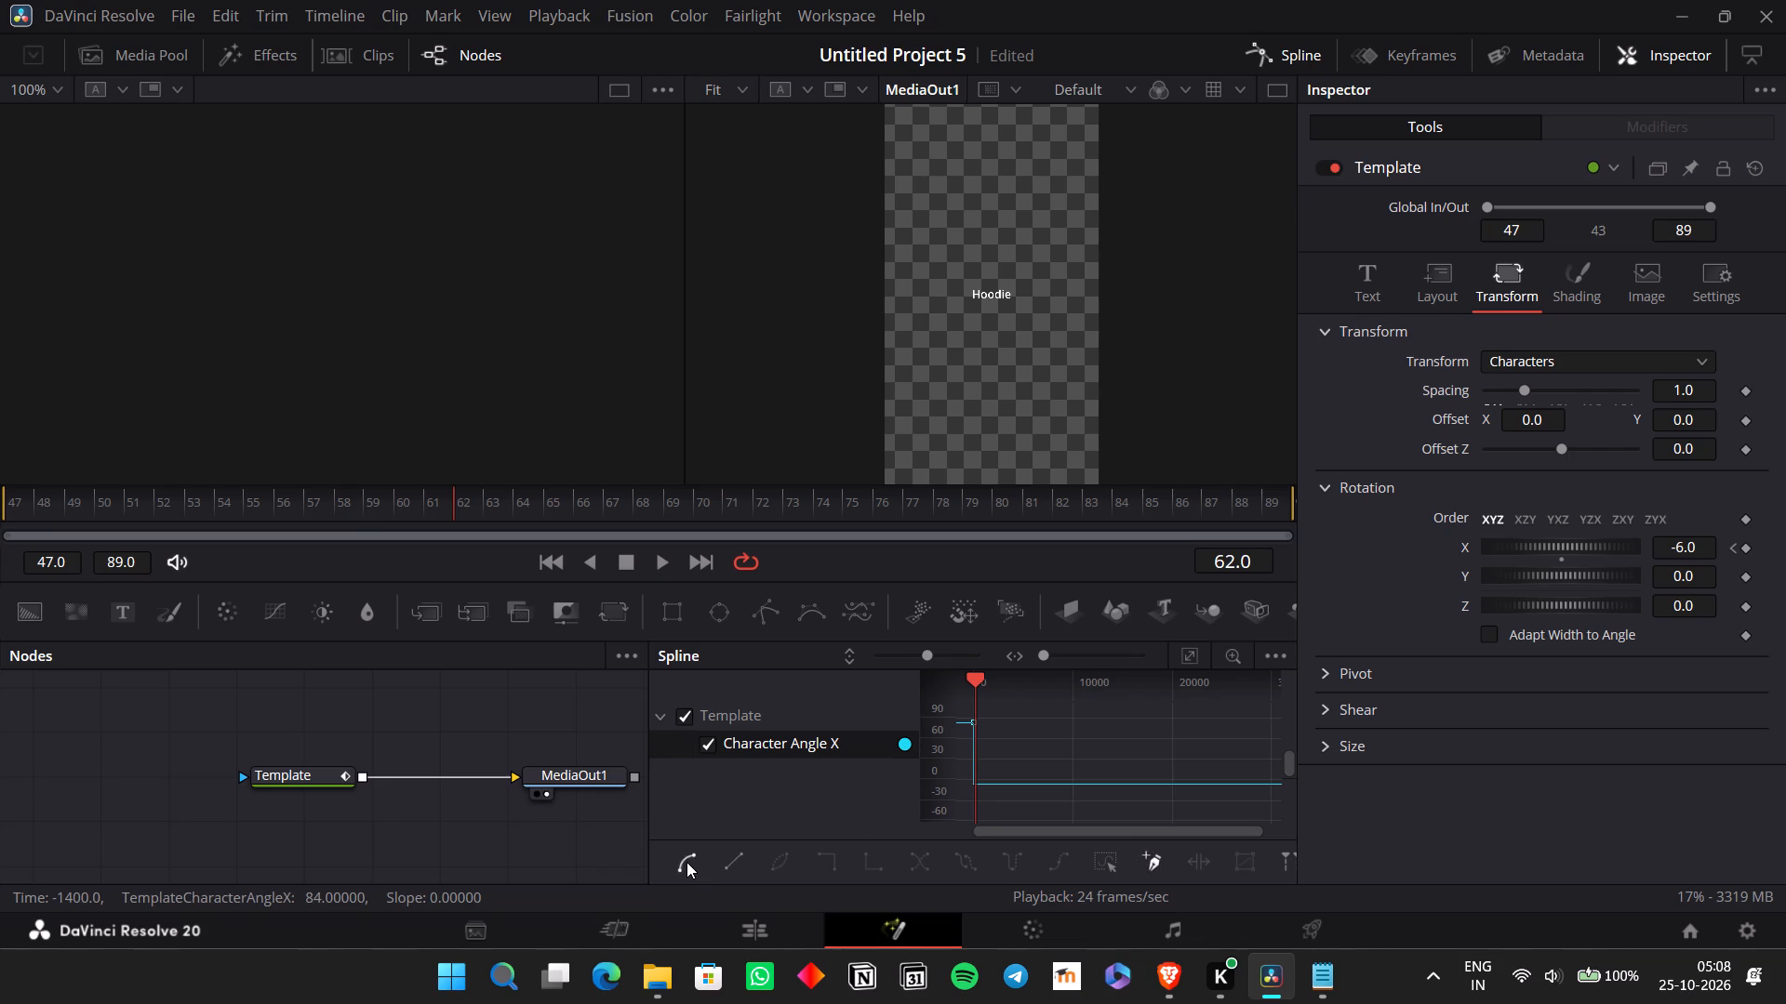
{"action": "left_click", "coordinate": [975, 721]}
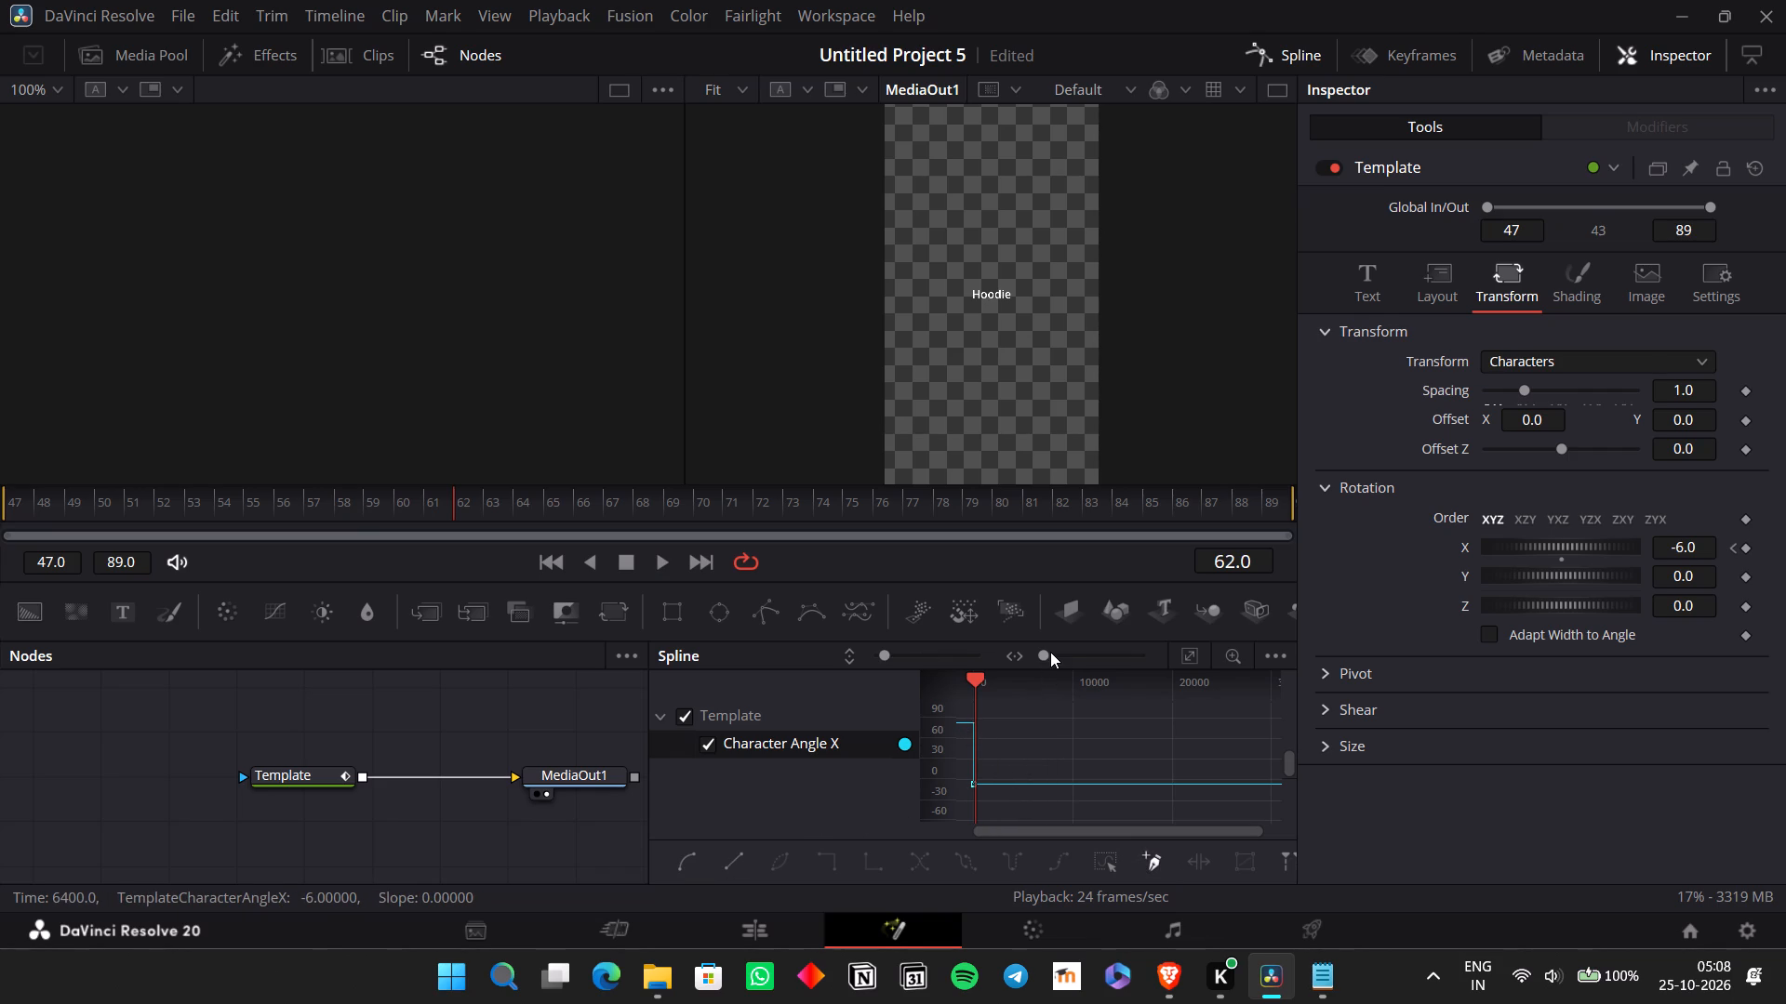
Examine the Character Angle X curve at a finer time scale along the Spline graph.
{"action": "left_click_drag", "start_coordinate": [1050, 652], "coordinate": [1061, 655]}
{"action": "left_click_drag", "start_coordinate": [1046, 652], "coordinate": [1058, 660]}
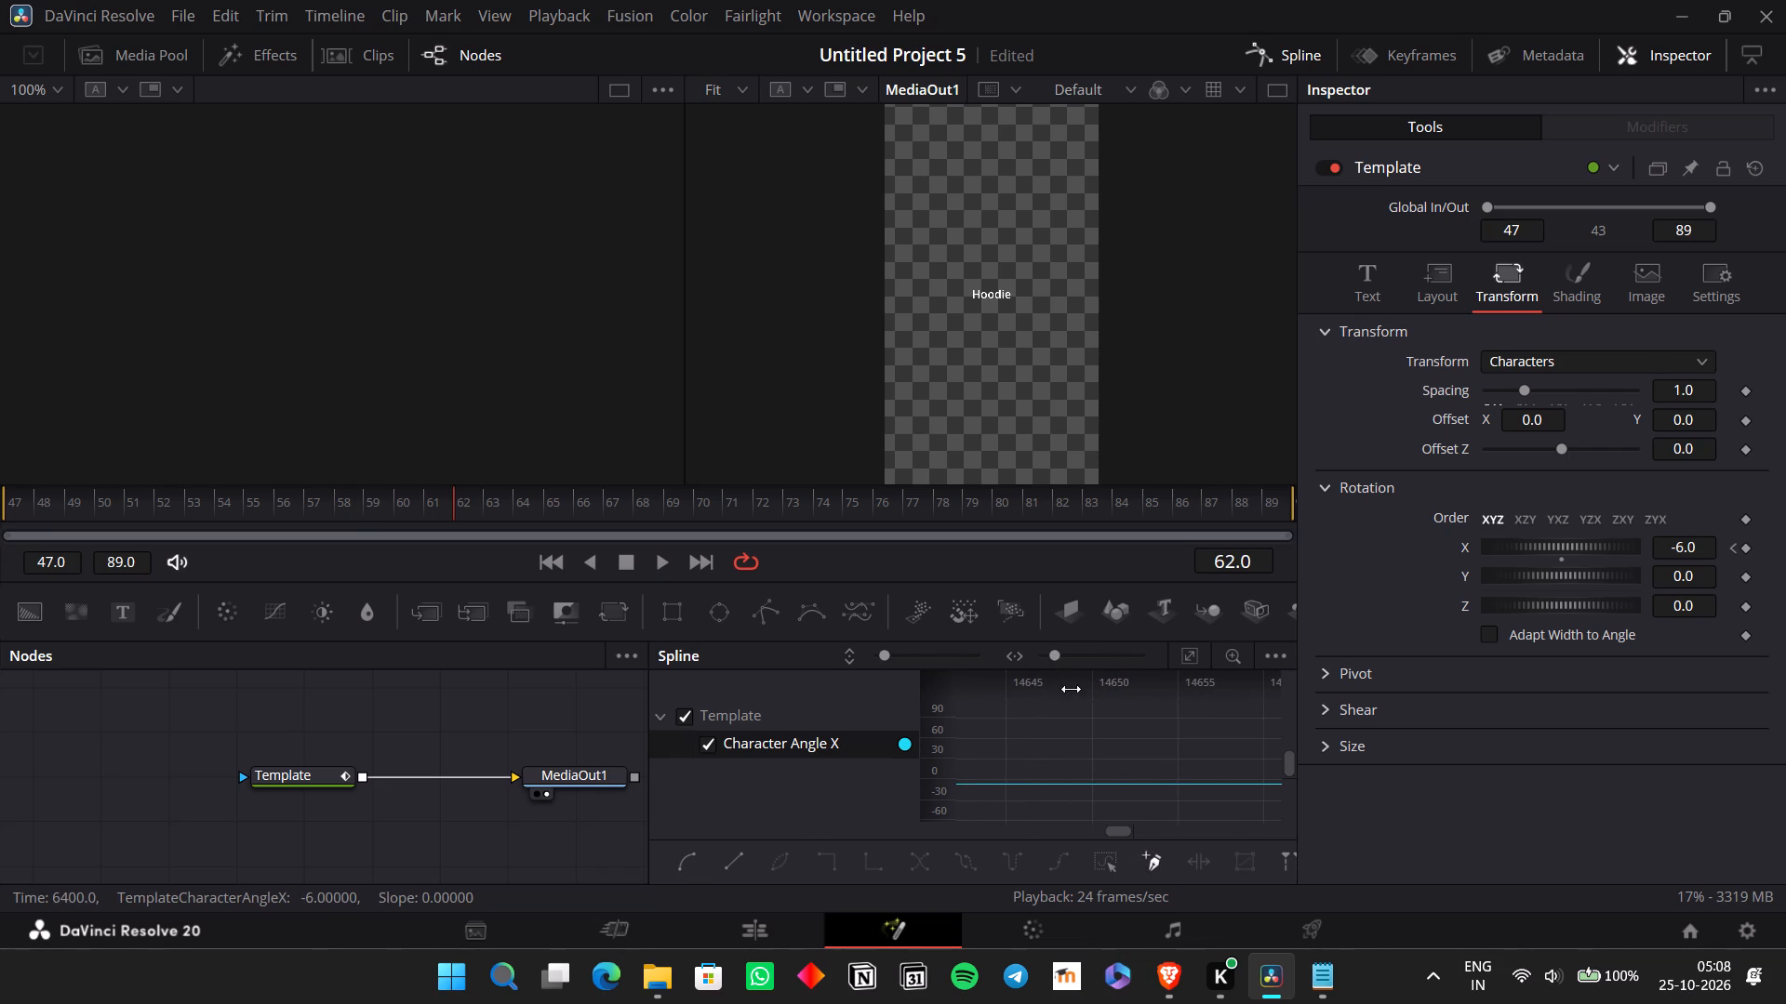
{"action": "scroll", "coordinate": [1091, 737], "scroll_direction": "right", "scroll_amount": 11}
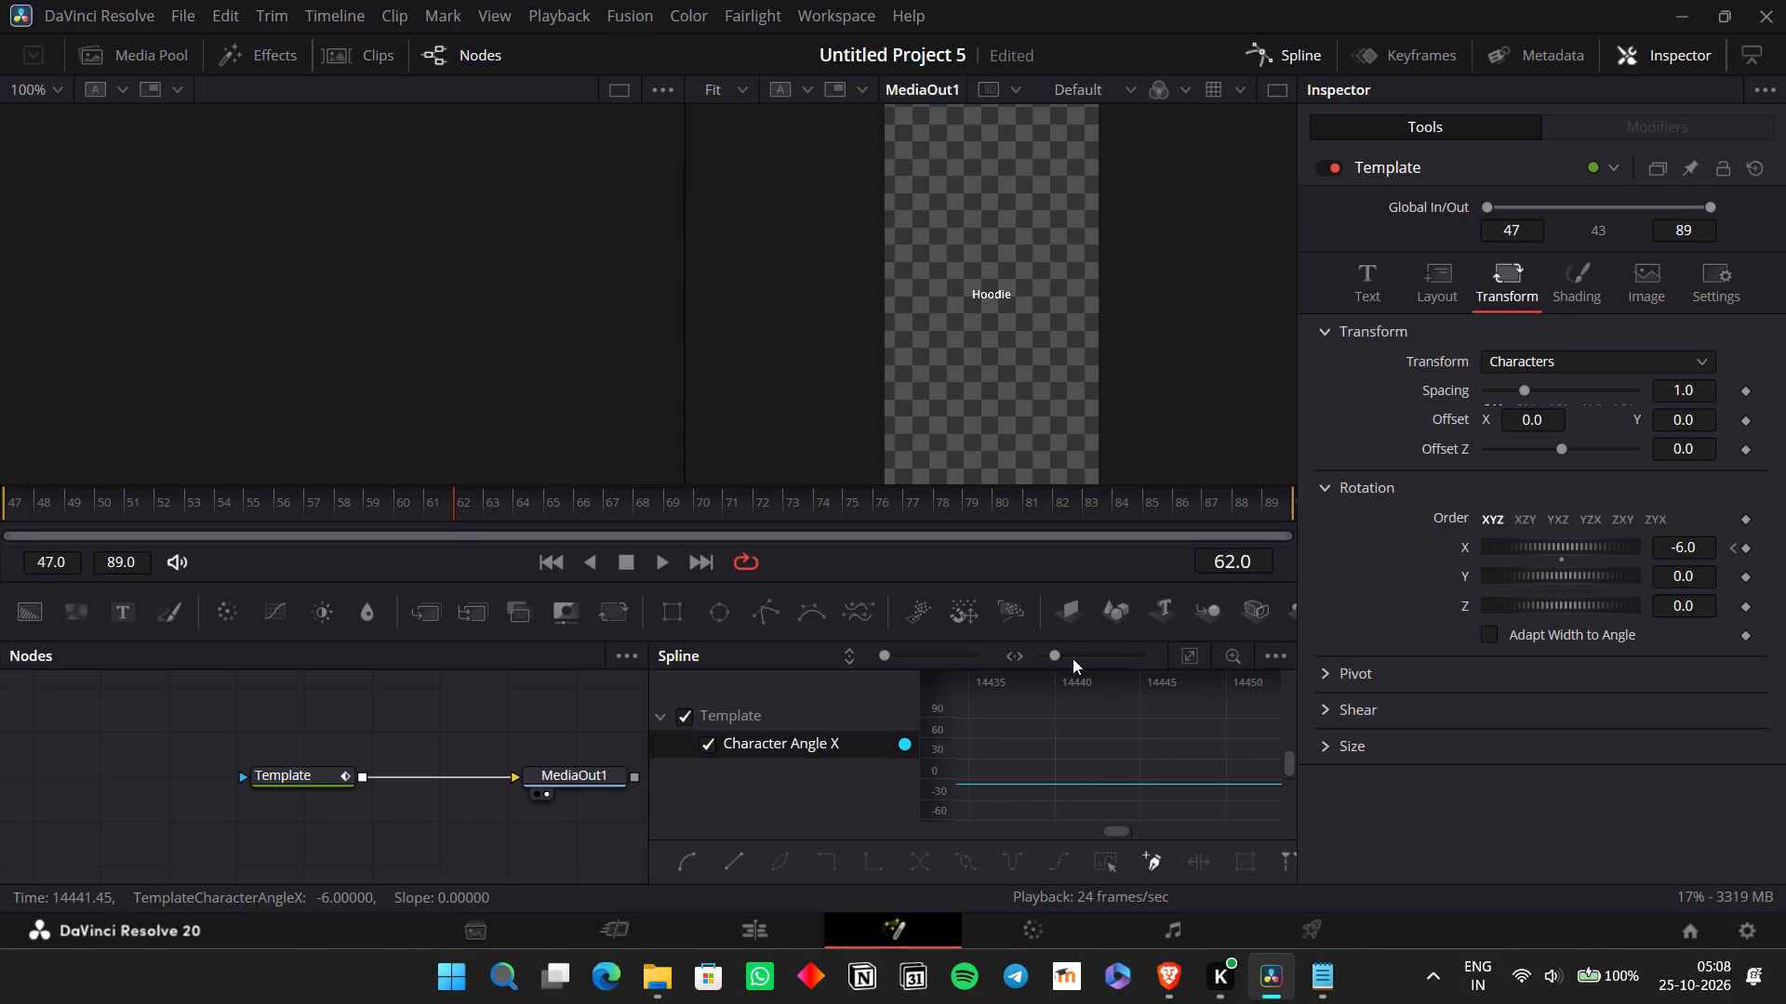
{"action": "left_click_drag", "start_coordinate": [1055, 654], "coordinate": [1002, 661]}
{"action": "left_click_drag", "start_coordinate": [1113, 831], "coordinate": [1095, 830]}
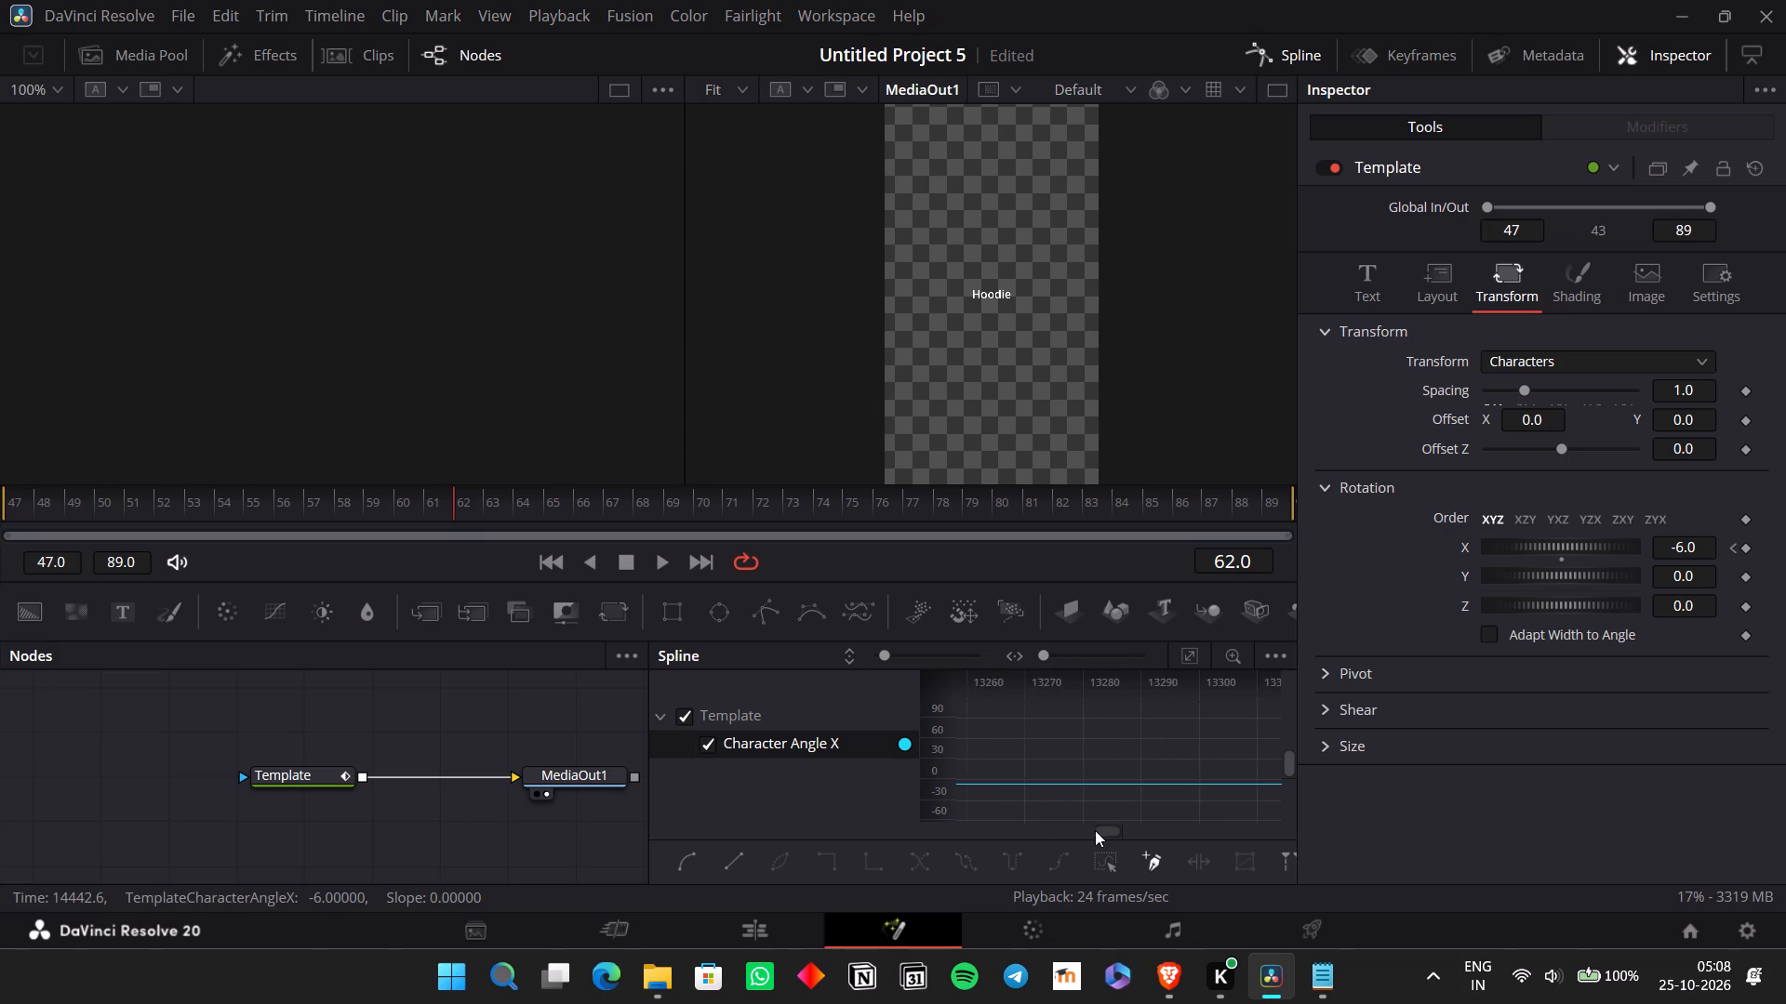
{"action": "left_click_drag", "start_coordinate": [1095, 830], "coordinate": [1064, 838]}
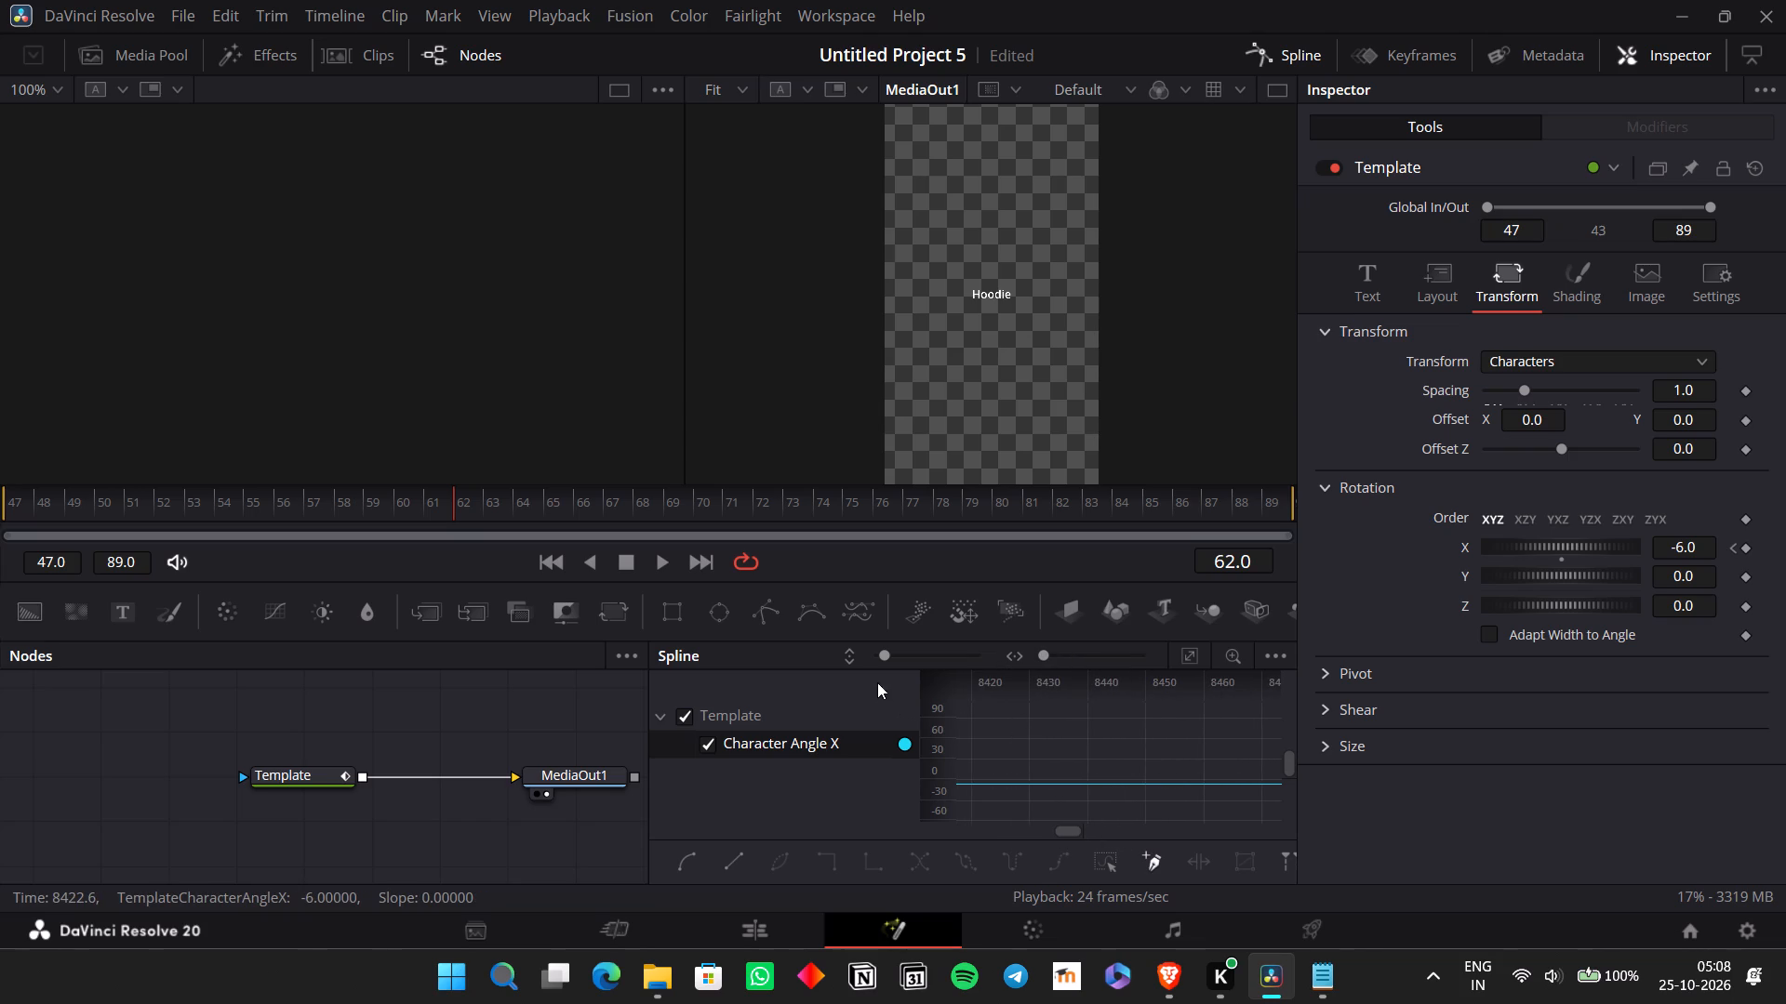
{"action": "left_click_drag", "start_coordinate": [885, 659], "coordinate": [816, 690]}
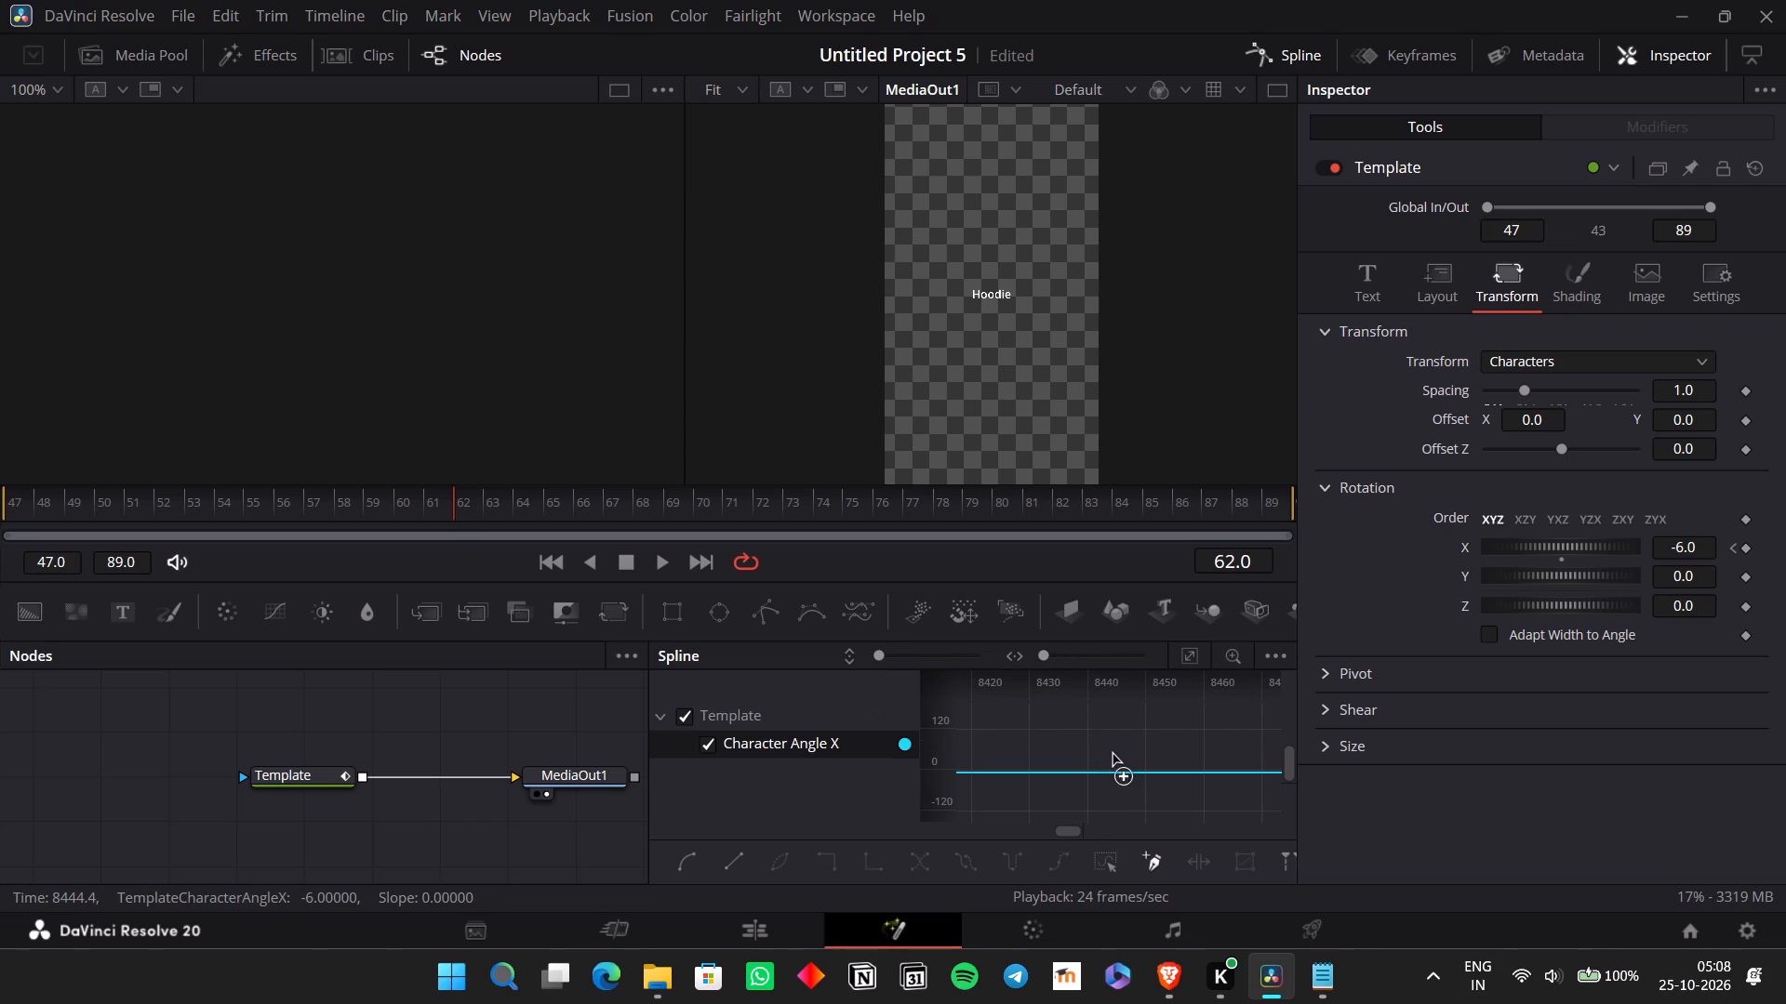
{"action": "scroll", "coordinate": [1113, 757], "scroll_direction": "right", "scroll_amount": 3}
{"action": "scroll", "coordinate": [1113, 759], "scroll_direction": "left", "scroll_amount": 1}
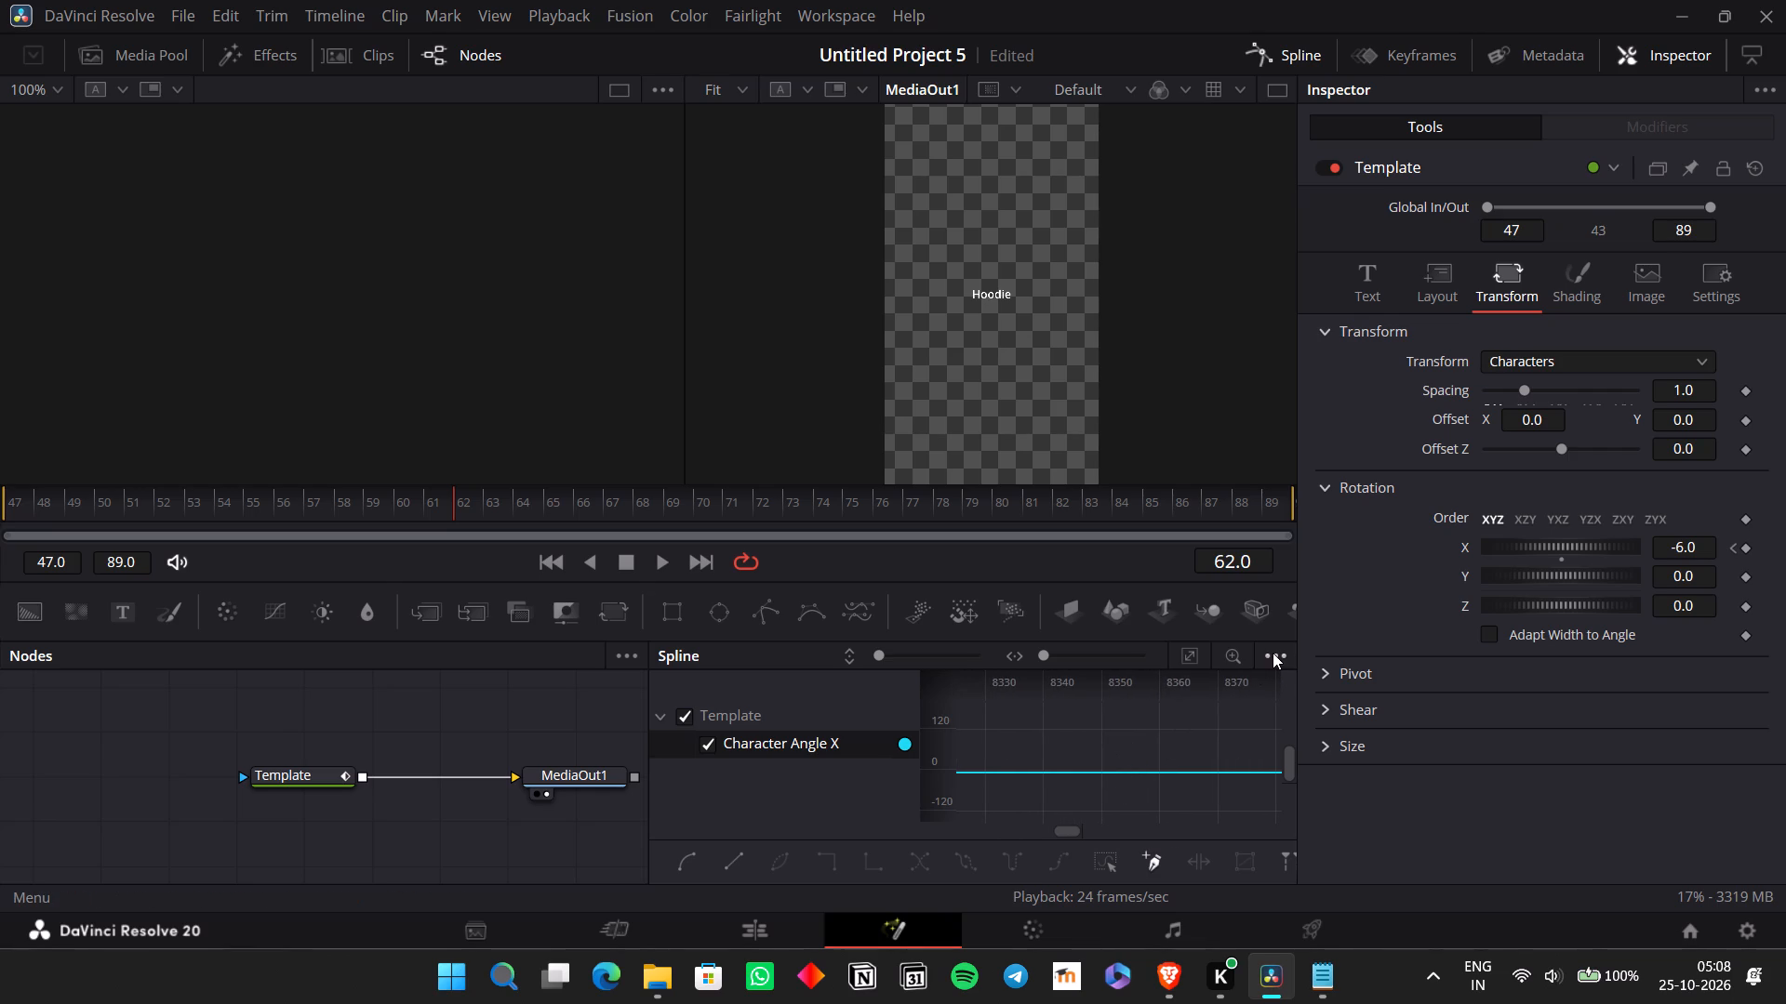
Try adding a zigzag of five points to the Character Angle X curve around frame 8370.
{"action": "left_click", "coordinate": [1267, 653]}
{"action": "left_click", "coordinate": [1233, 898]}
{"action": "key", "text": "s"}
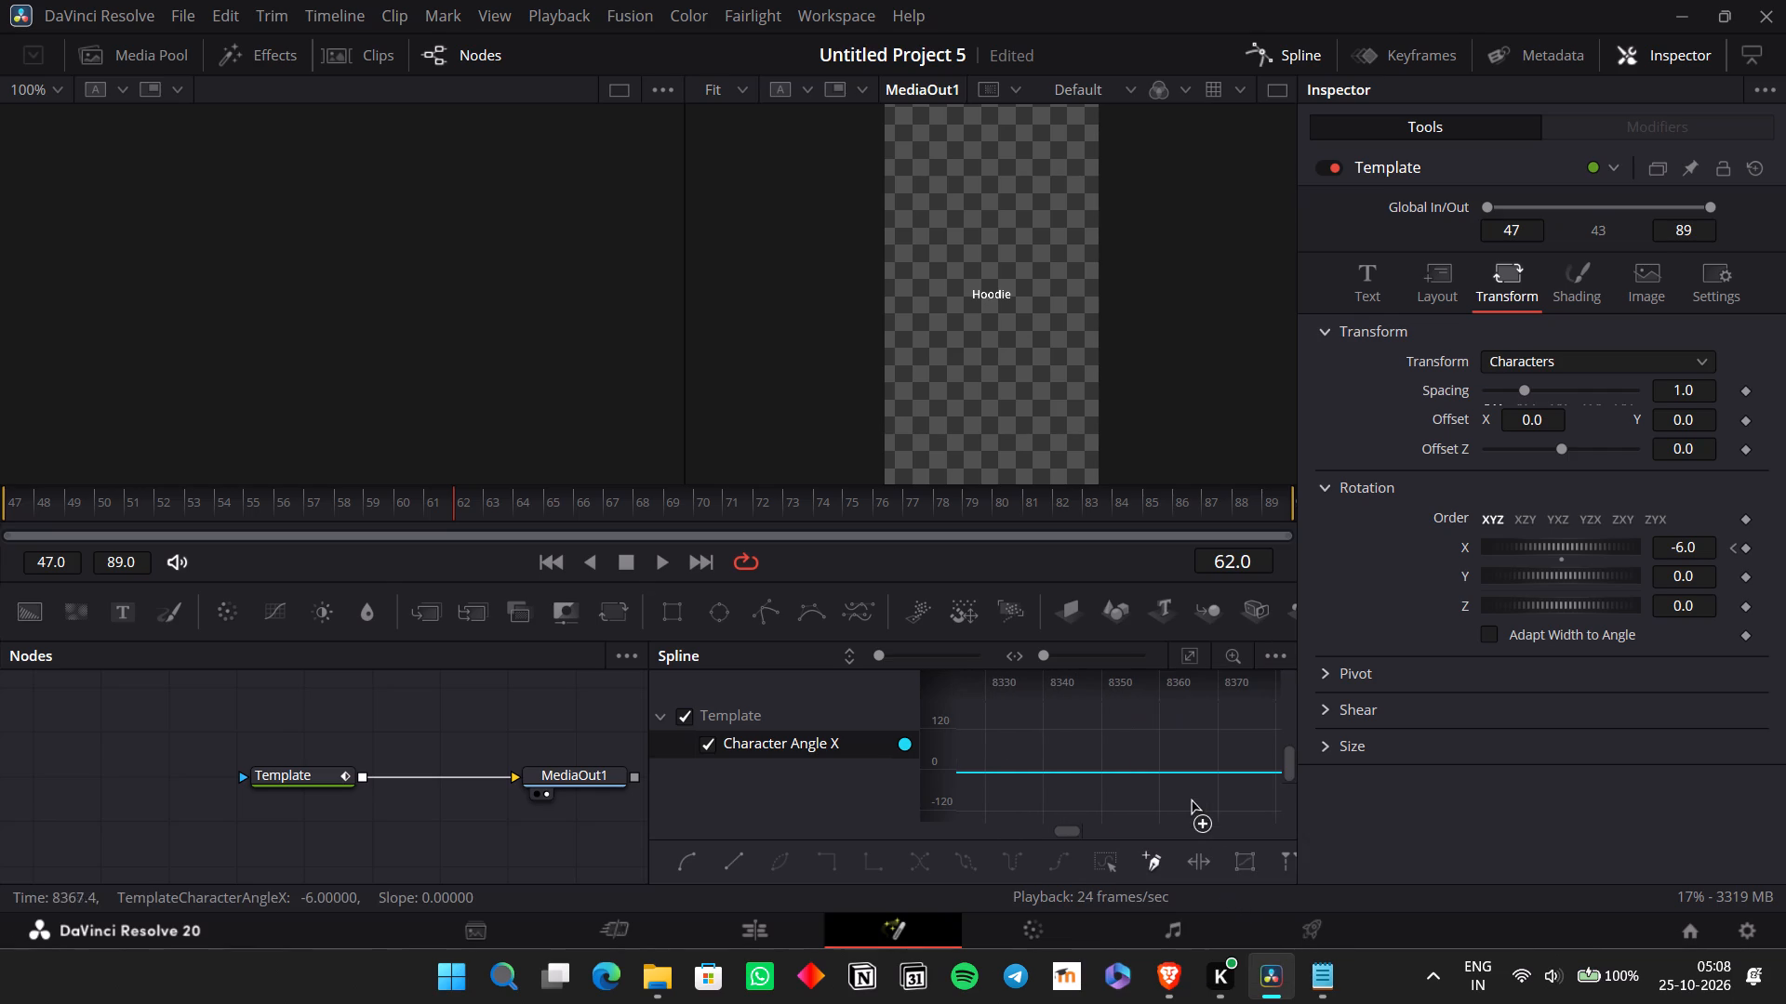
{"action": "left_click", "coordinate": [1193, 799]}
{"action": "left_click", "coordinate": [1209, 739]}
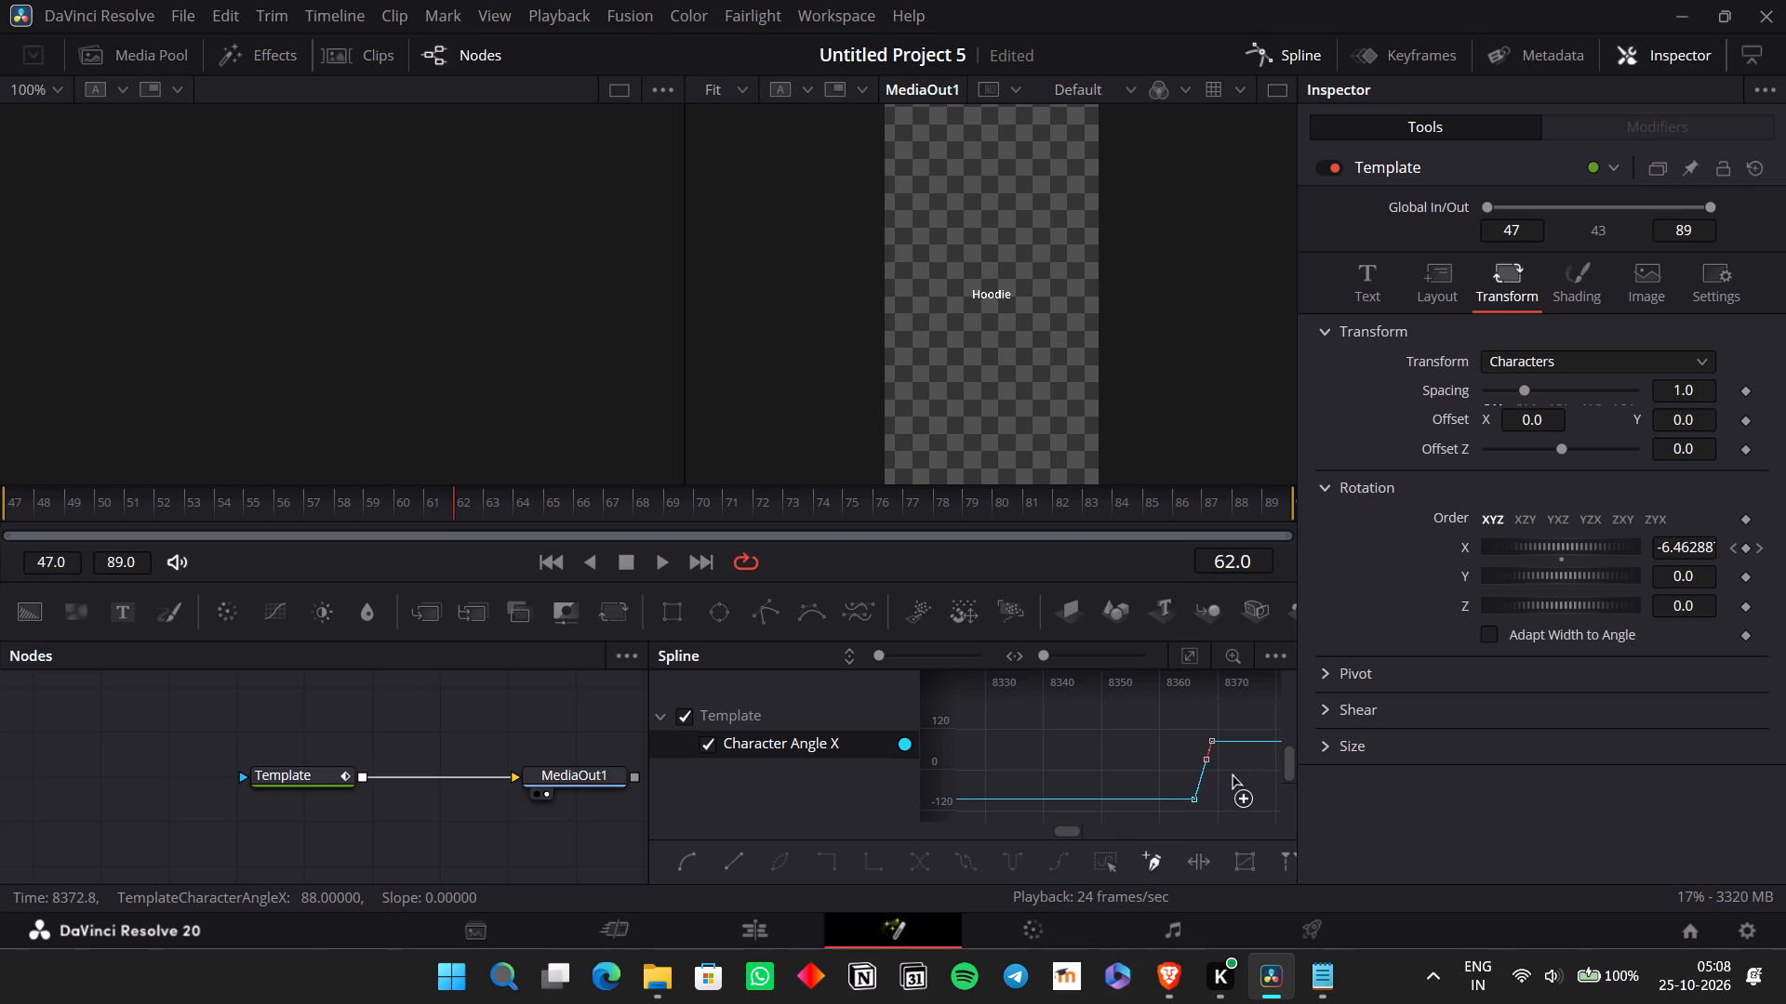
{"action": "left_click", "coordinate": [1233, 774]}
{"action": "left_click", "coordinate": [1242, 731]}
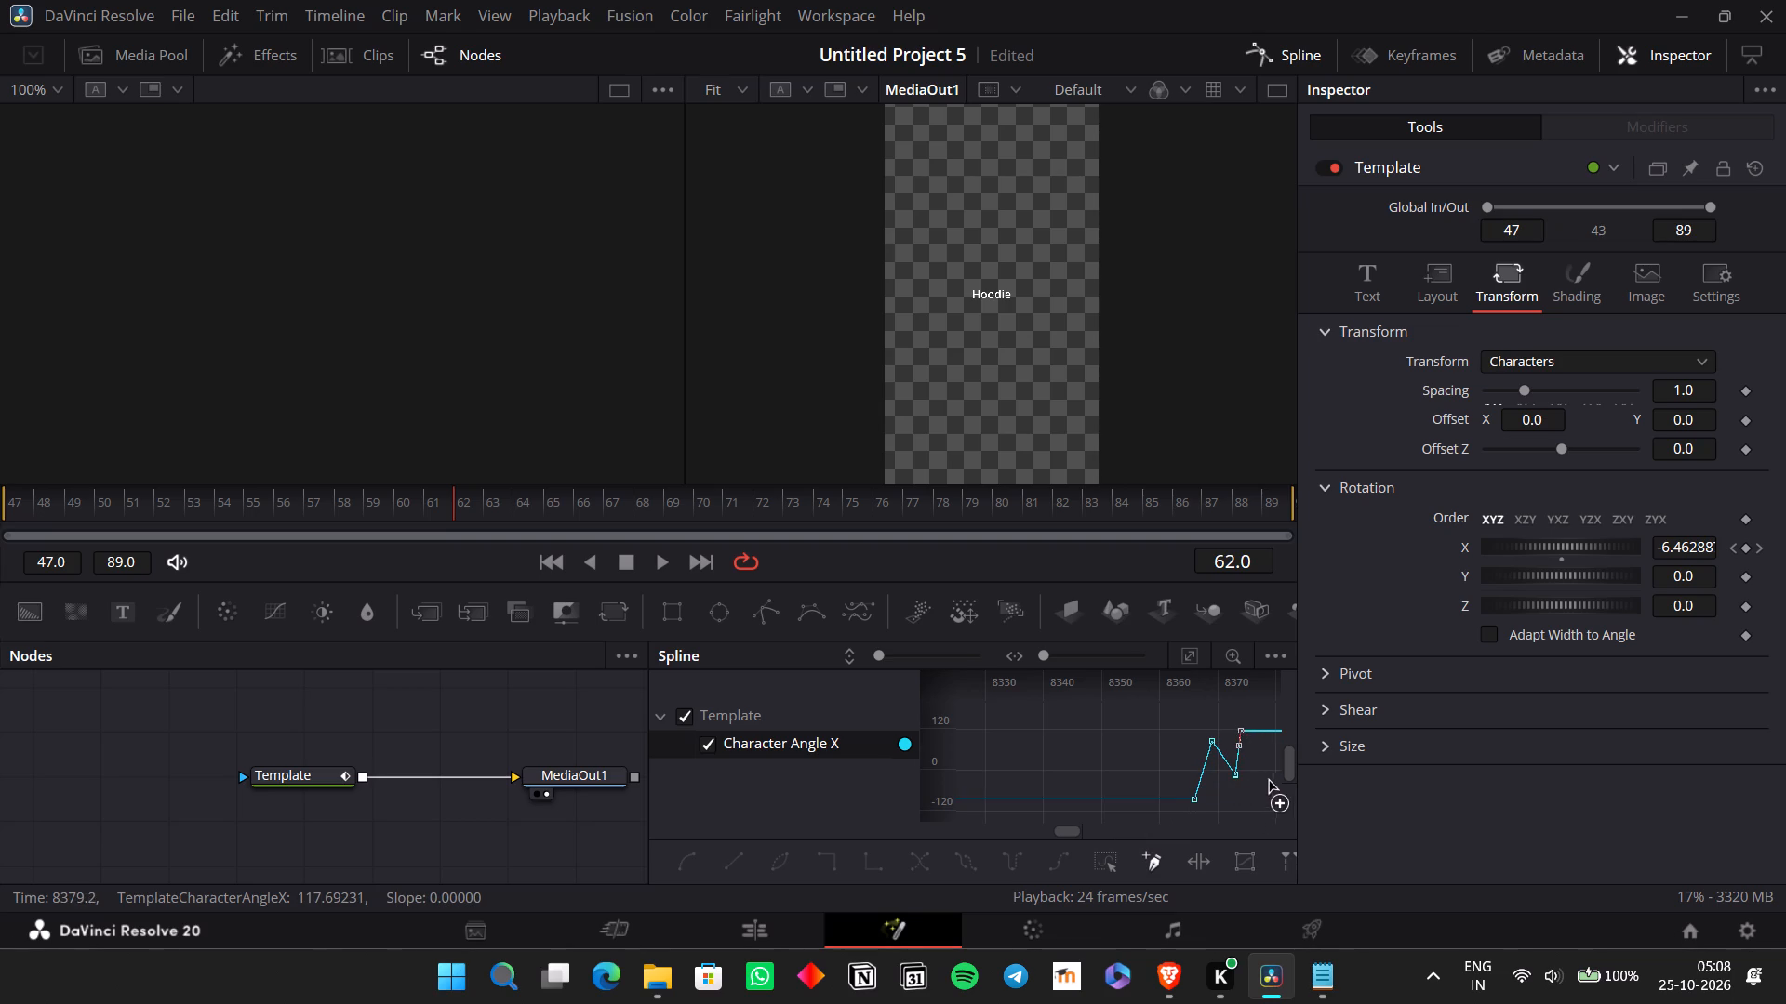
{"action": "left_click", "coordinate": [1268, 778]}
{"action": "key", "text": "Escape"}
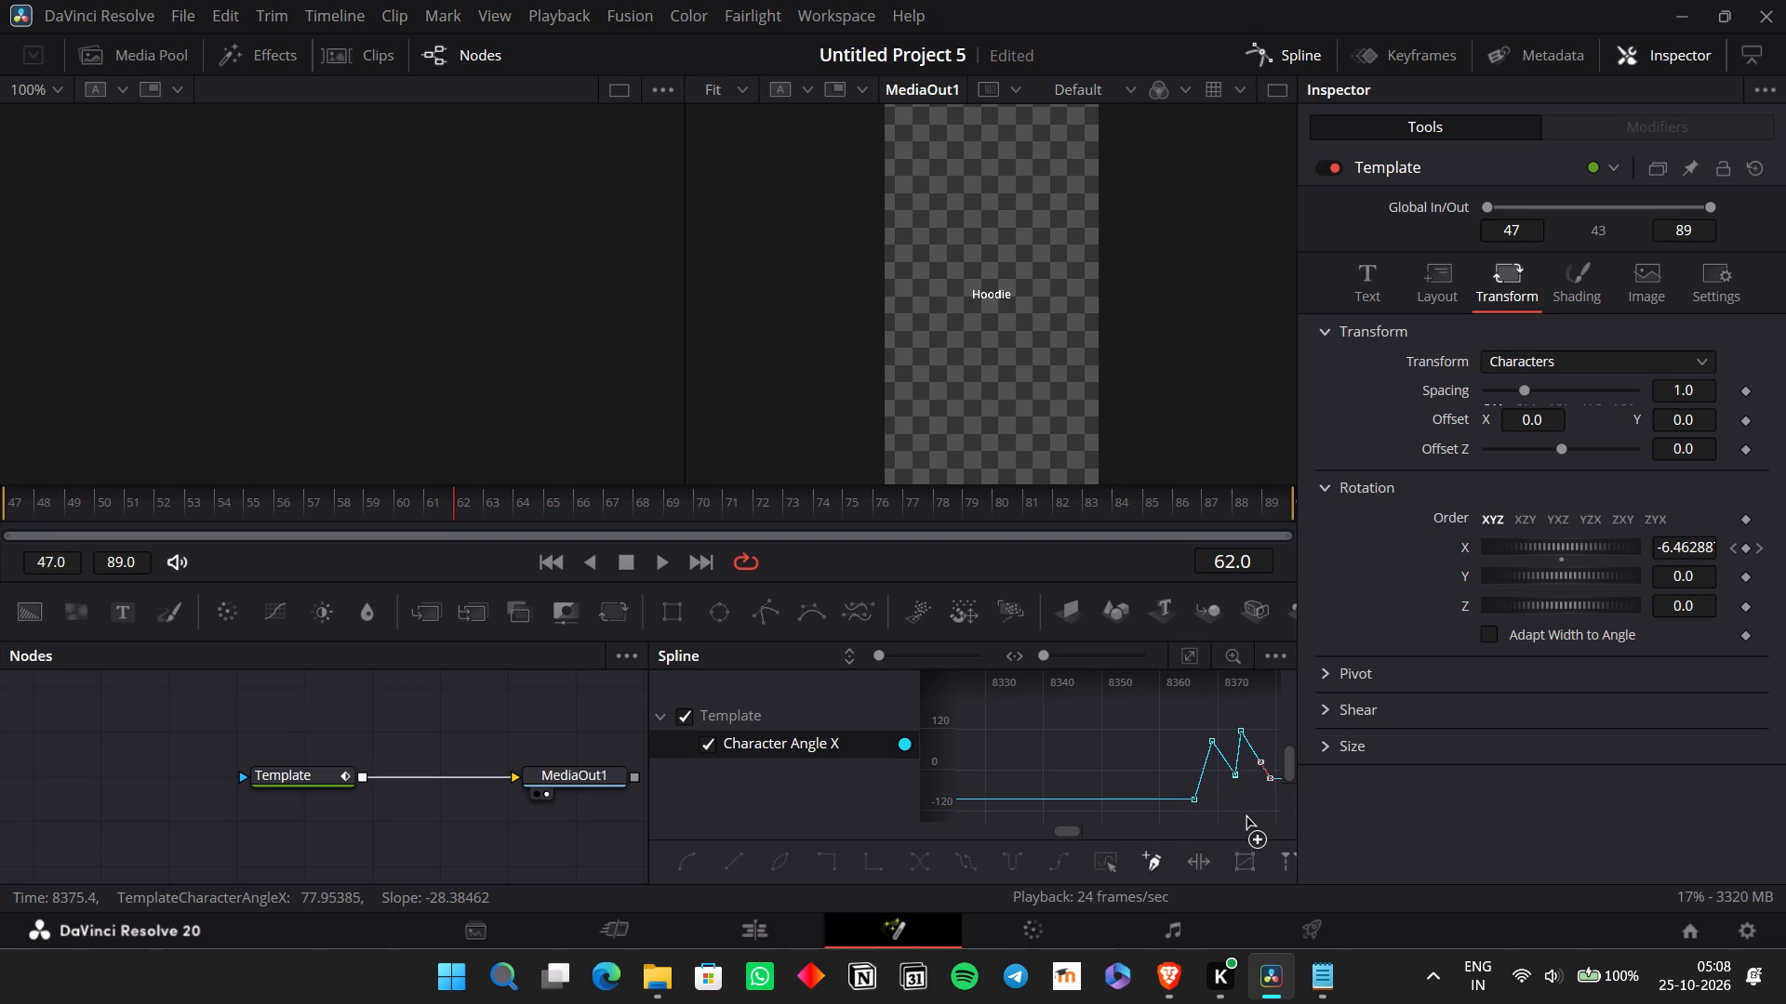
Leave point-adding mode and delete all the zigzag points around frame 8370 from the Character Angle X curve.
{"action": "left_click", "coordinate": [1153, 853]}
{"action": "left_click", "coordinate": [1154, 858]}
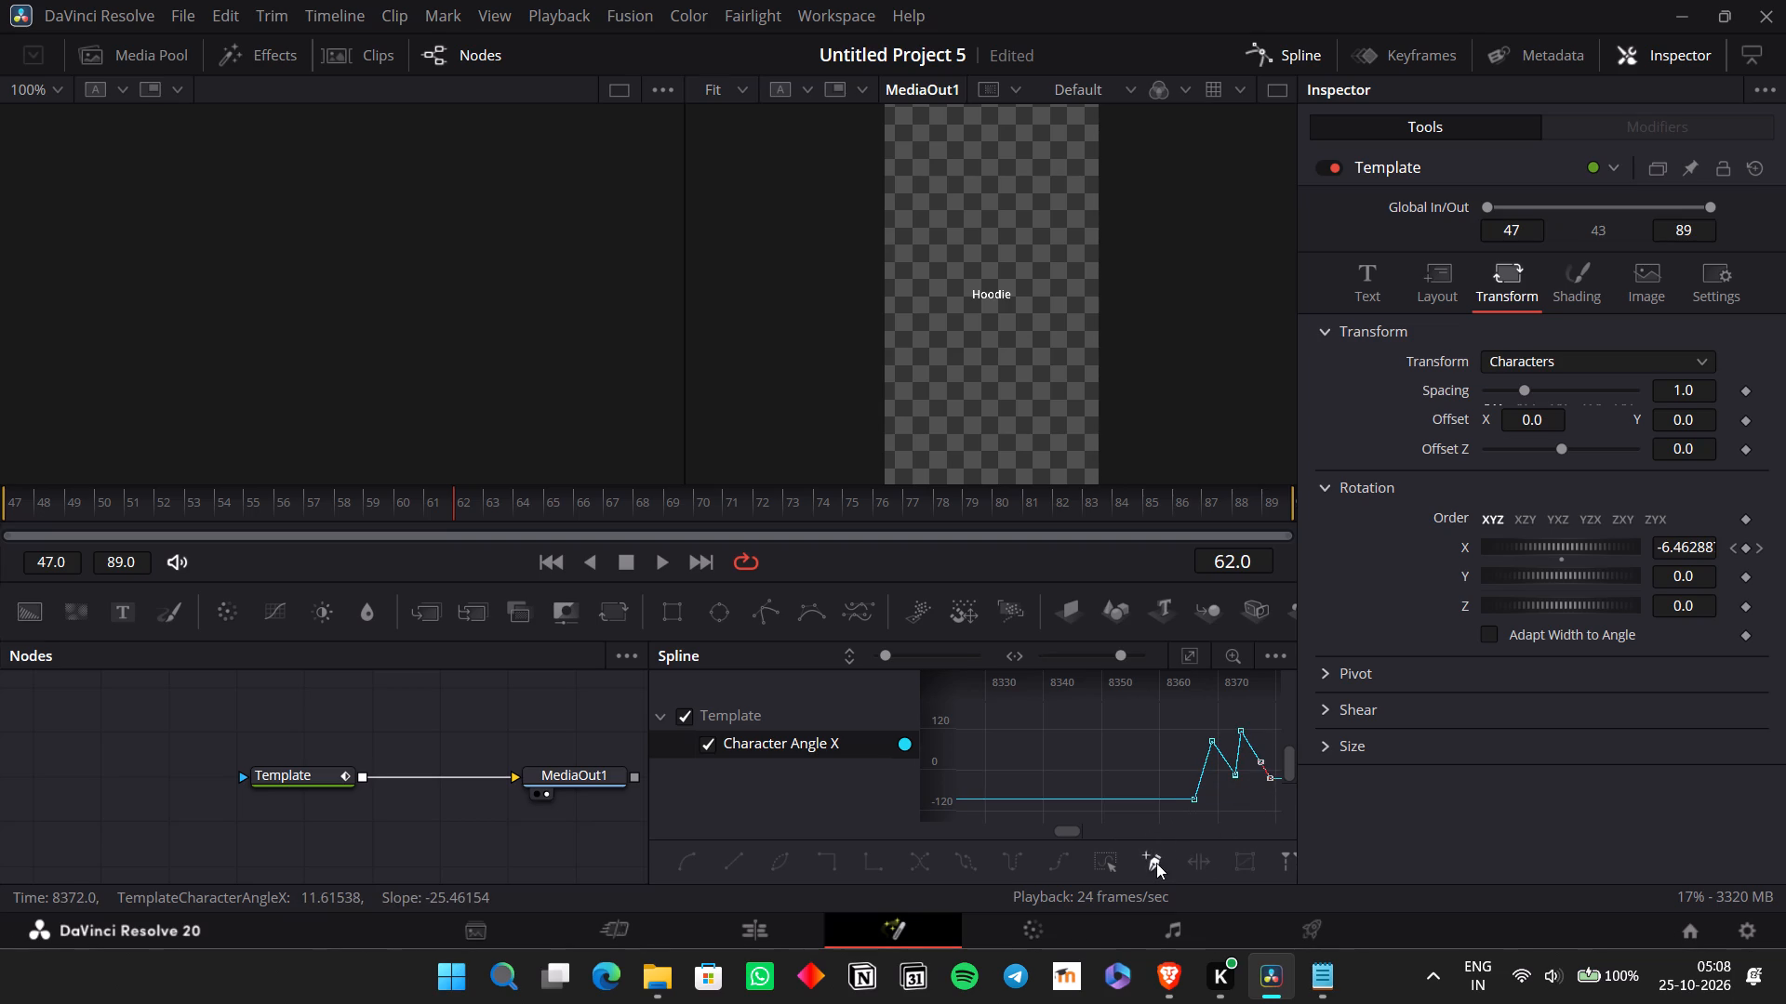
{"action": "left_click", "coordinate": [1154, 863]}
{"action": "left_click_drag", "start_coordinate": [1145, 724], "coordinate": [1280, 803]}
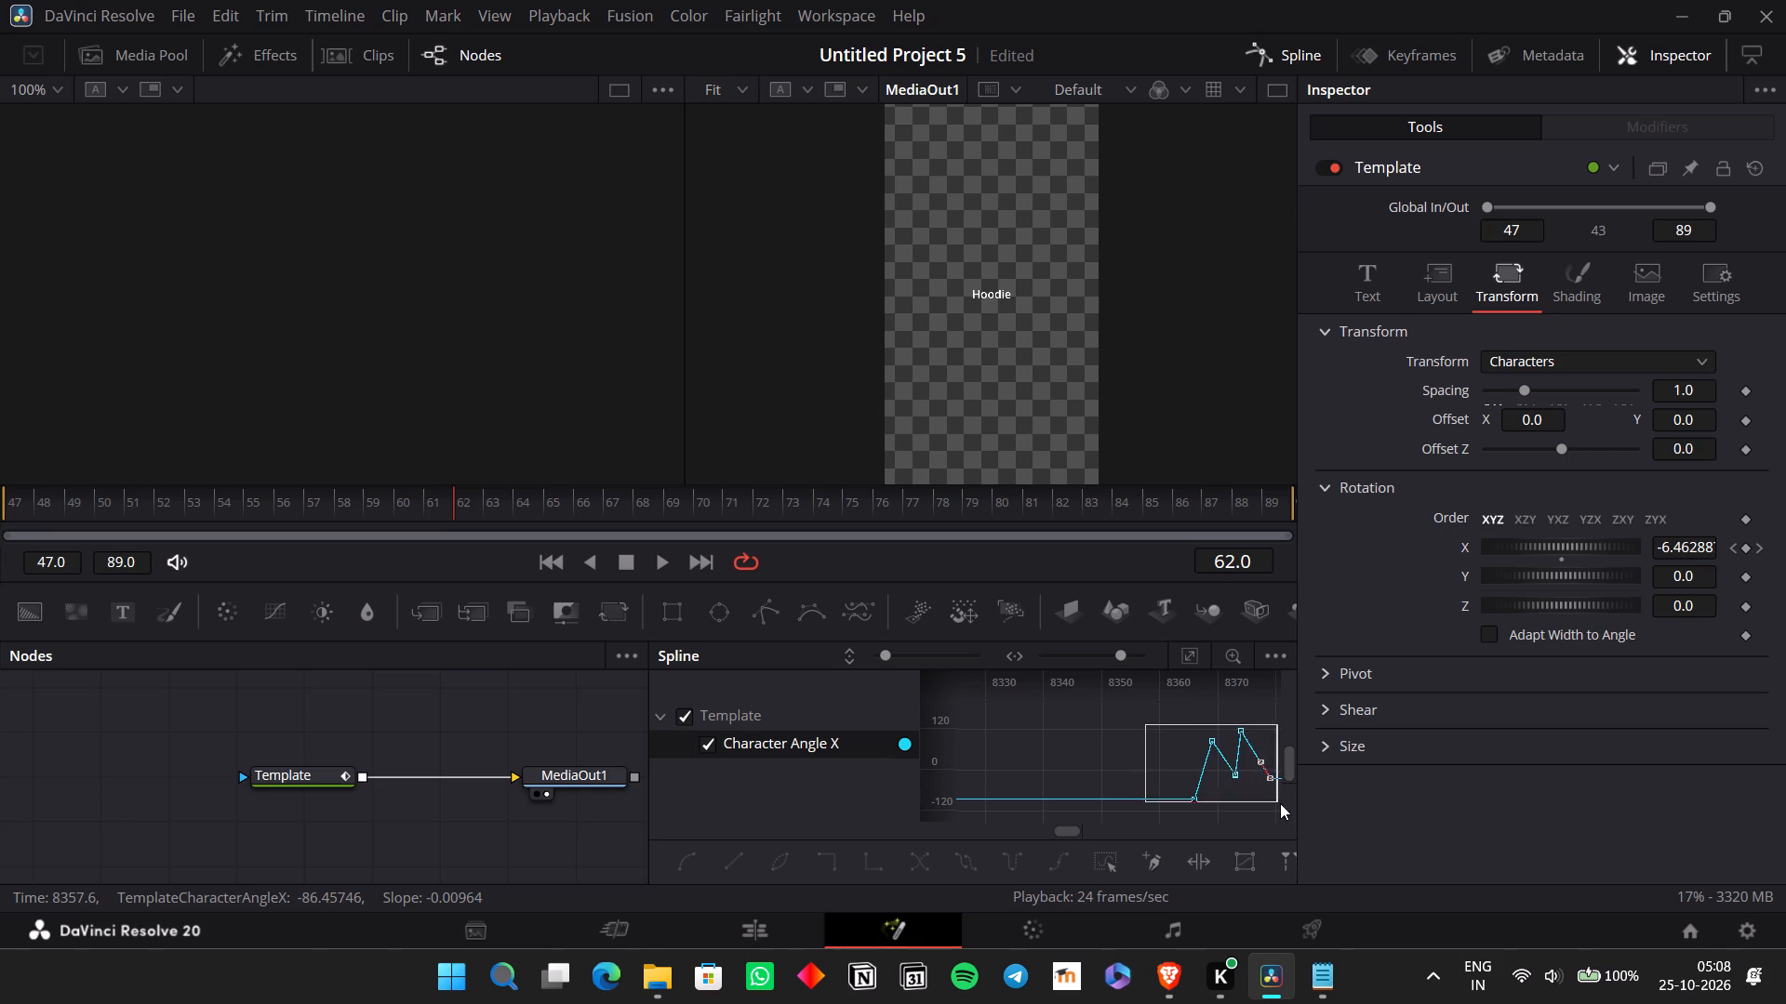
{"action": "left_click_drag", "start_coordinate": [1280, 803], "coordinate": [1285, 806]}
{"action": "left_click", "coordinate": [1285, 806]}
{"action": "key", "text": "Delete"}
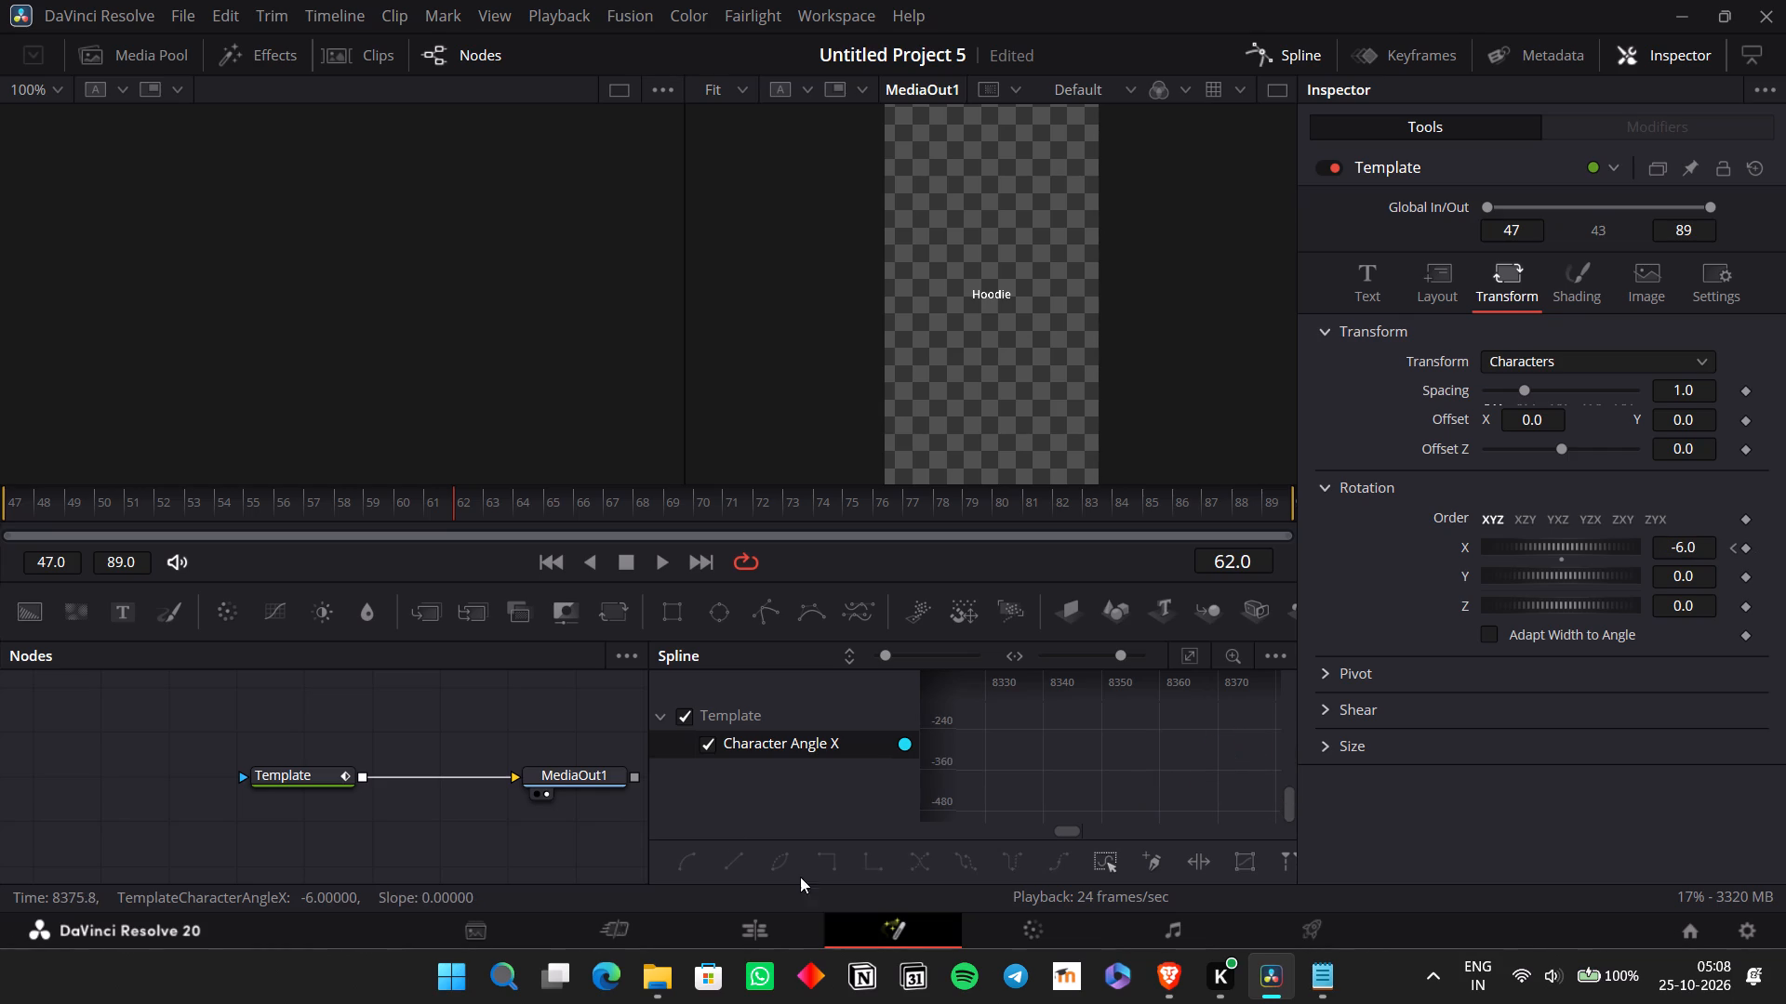
Move the playhead just before the first Character Angle X keyframe near frame 0 and play the rotation animation.
{"action": "left_click_drag", "start_coordinate": [362, 517], "coordinate": [0, 542]}
{"action": "scroll", "coordinate": [1044, 794], "scroll_direction": "down", "scroll_amount": 5}
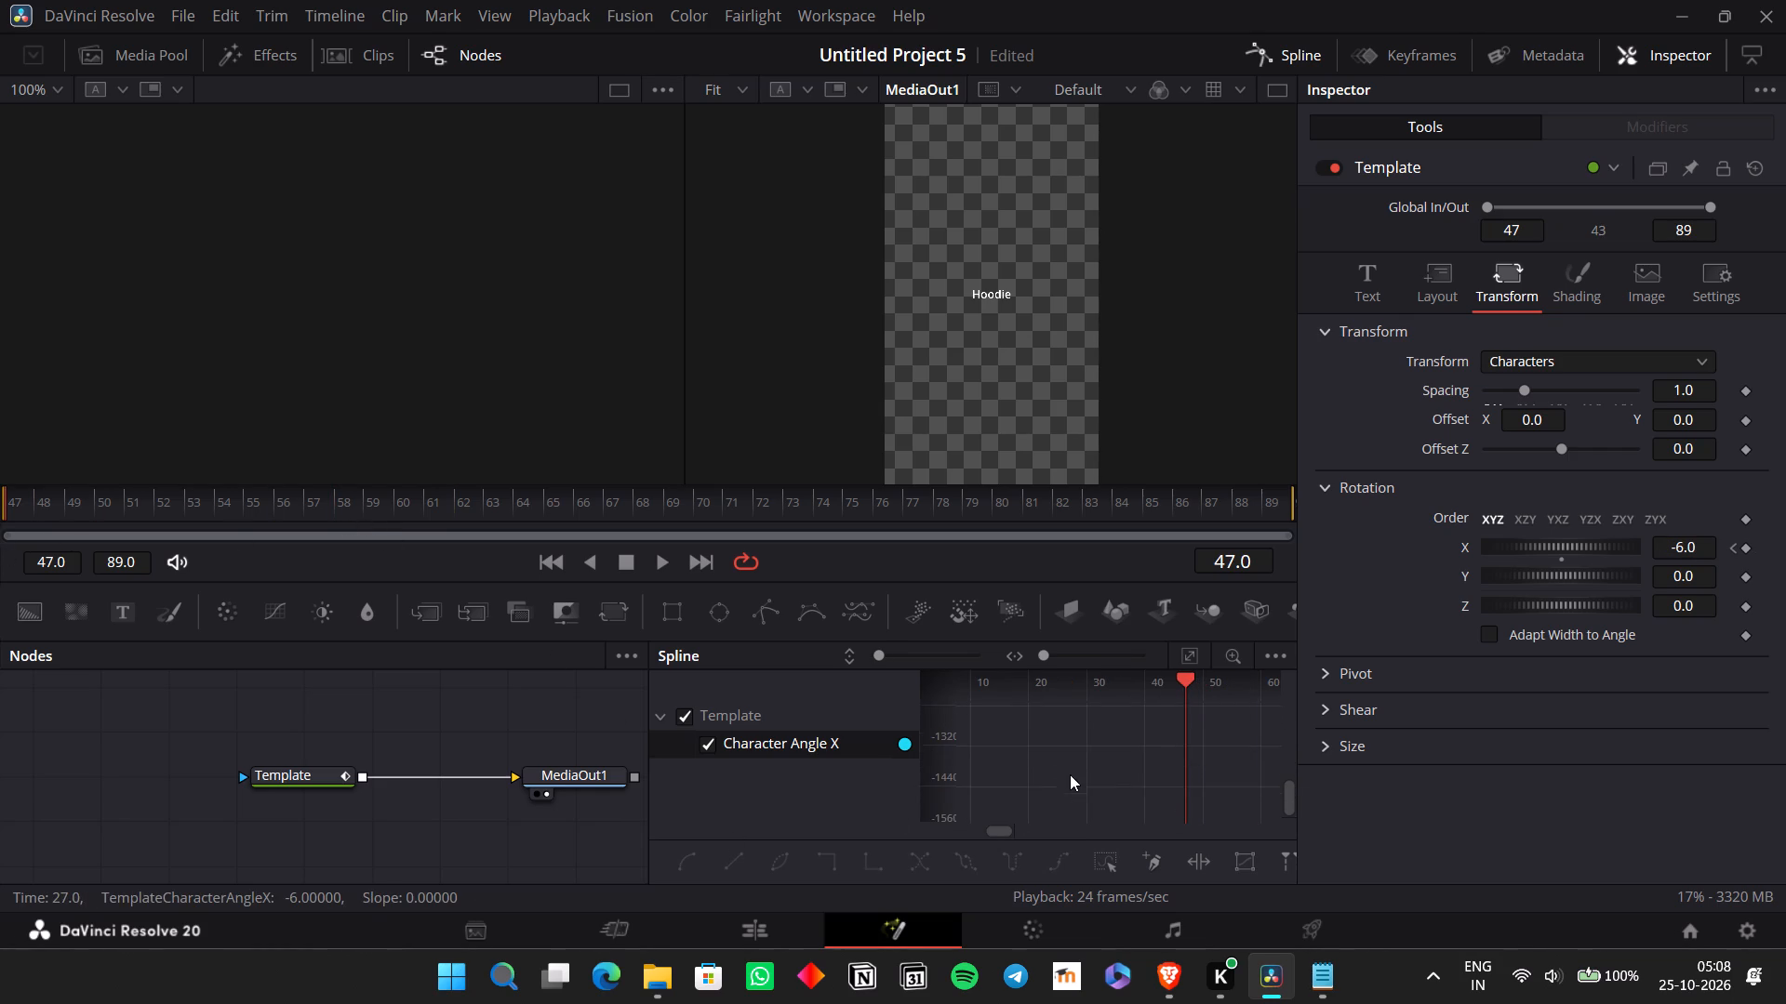
{"action": "scroll", "coordinate": [1130, 785], "scroll_direction": "down", "scroll_amount": 2}
{"action": "scroll", "coordinate": [1130, 785], "scroll_direction": "up", "scroll_amount": 5}
{"action": "scroll", "coordinate": [1130, 785], "scroll_direction": "down", "scroll_amount": 1}
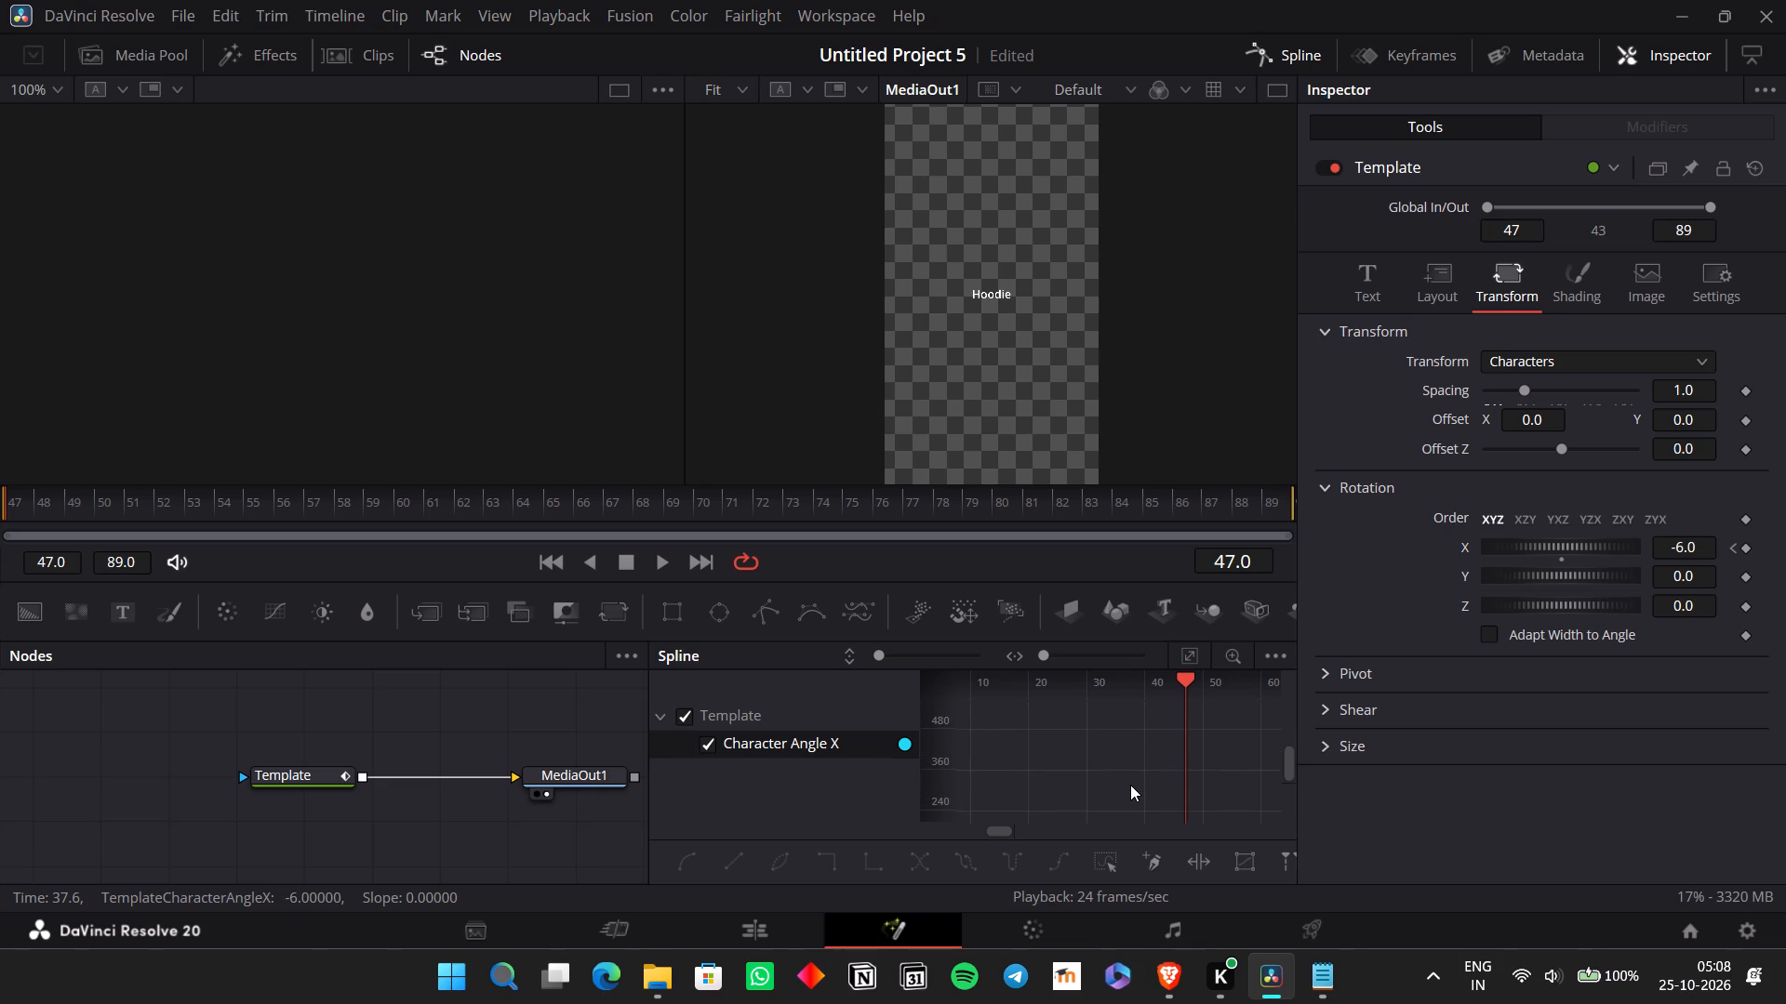
{"action": "scroll", "coordinate": [1130, 785], "scroll_direction": "down", "scroll_amount": 1}
{"action": "scroll", "coordinate": [1130, 785], "scroll_direction": "down", "scroll_amount": 4, "text": "ctrl"}
{"action": "scroll", "coordinate": [1129, 785], "scroll_direction": "up", "scroll_amount": 1, "text": "ctrl"}
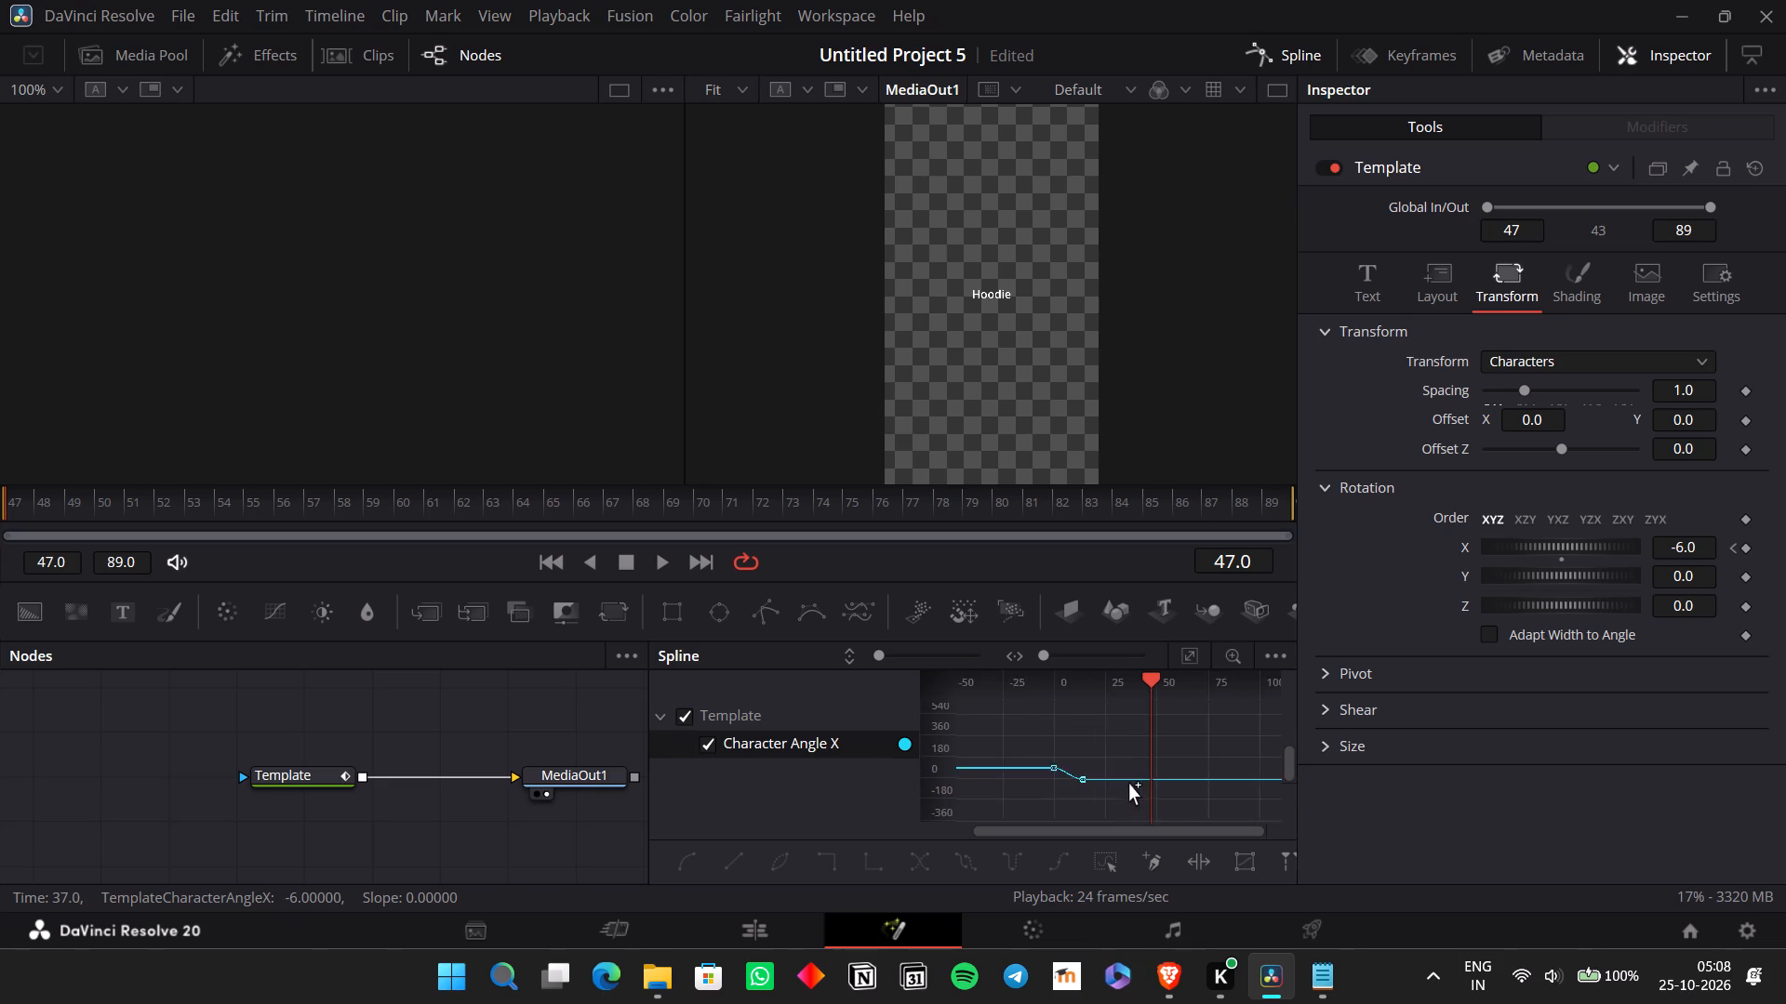
{"action": "scroll", "coordinate": [1129, 785], "scroll_direction": "up", "scroll_amount": 1, "text": "ctrl"}
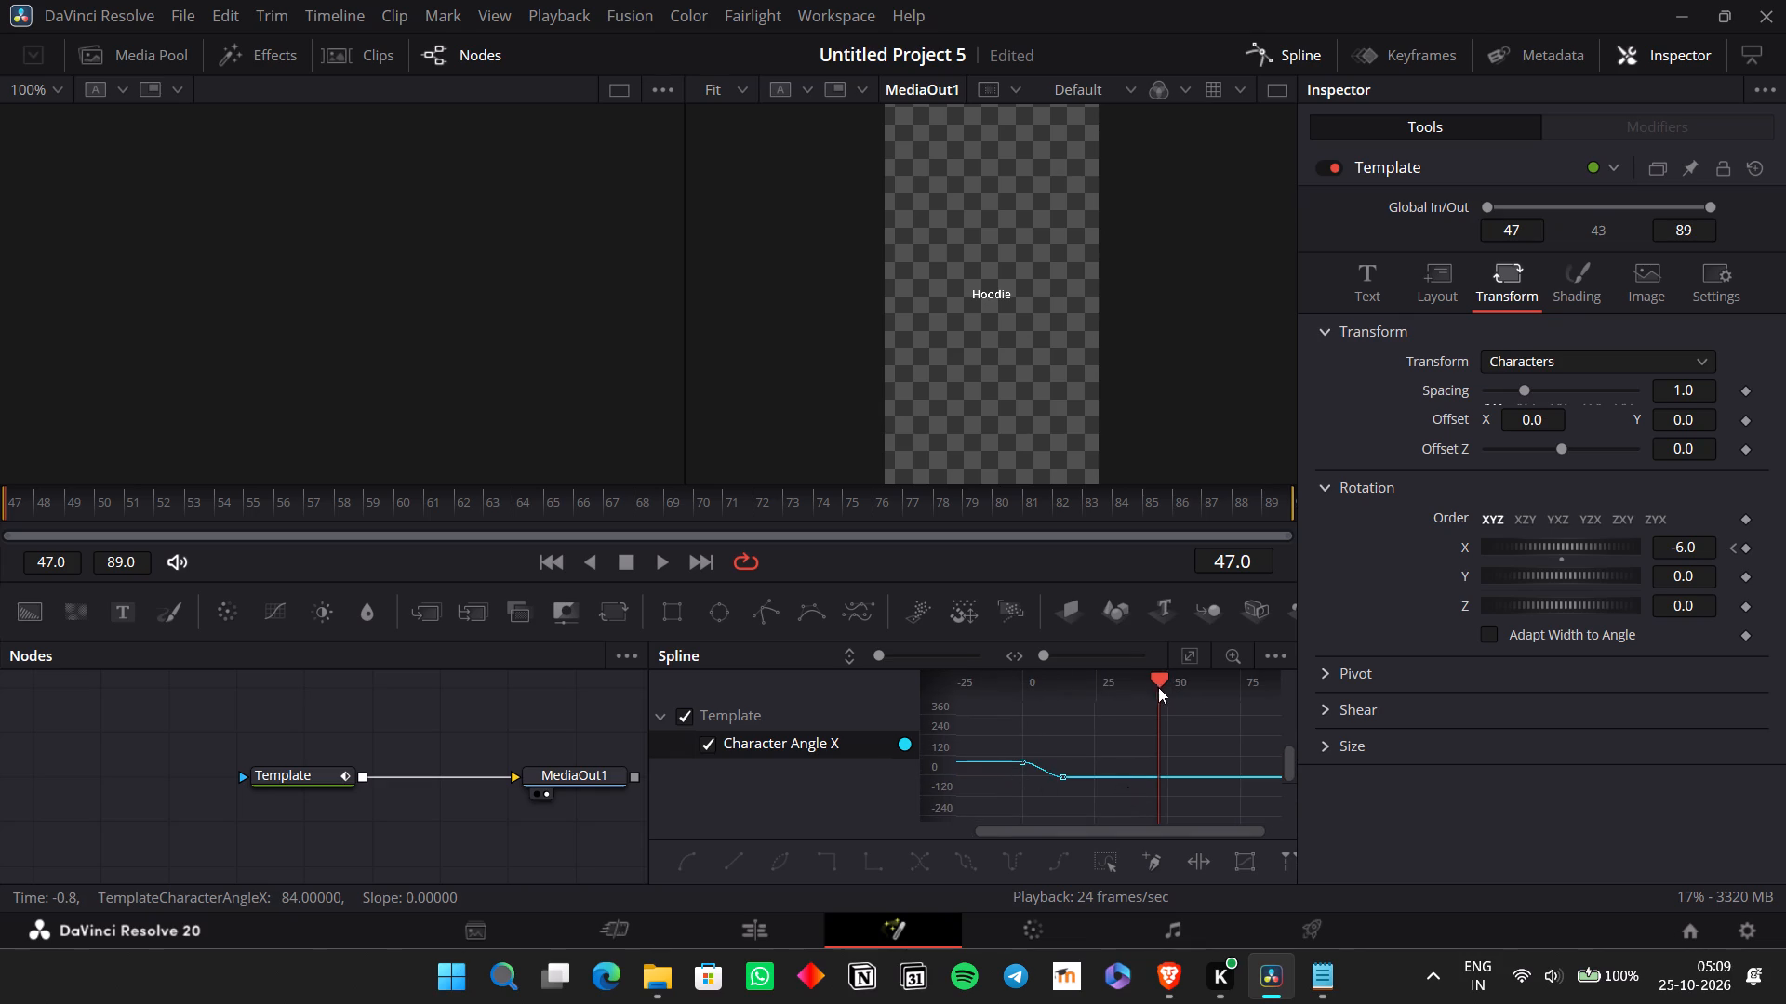
{"action": "left_click_drag", "start_coordinate": [1160, 687], "coordinate": [1019, 680]}
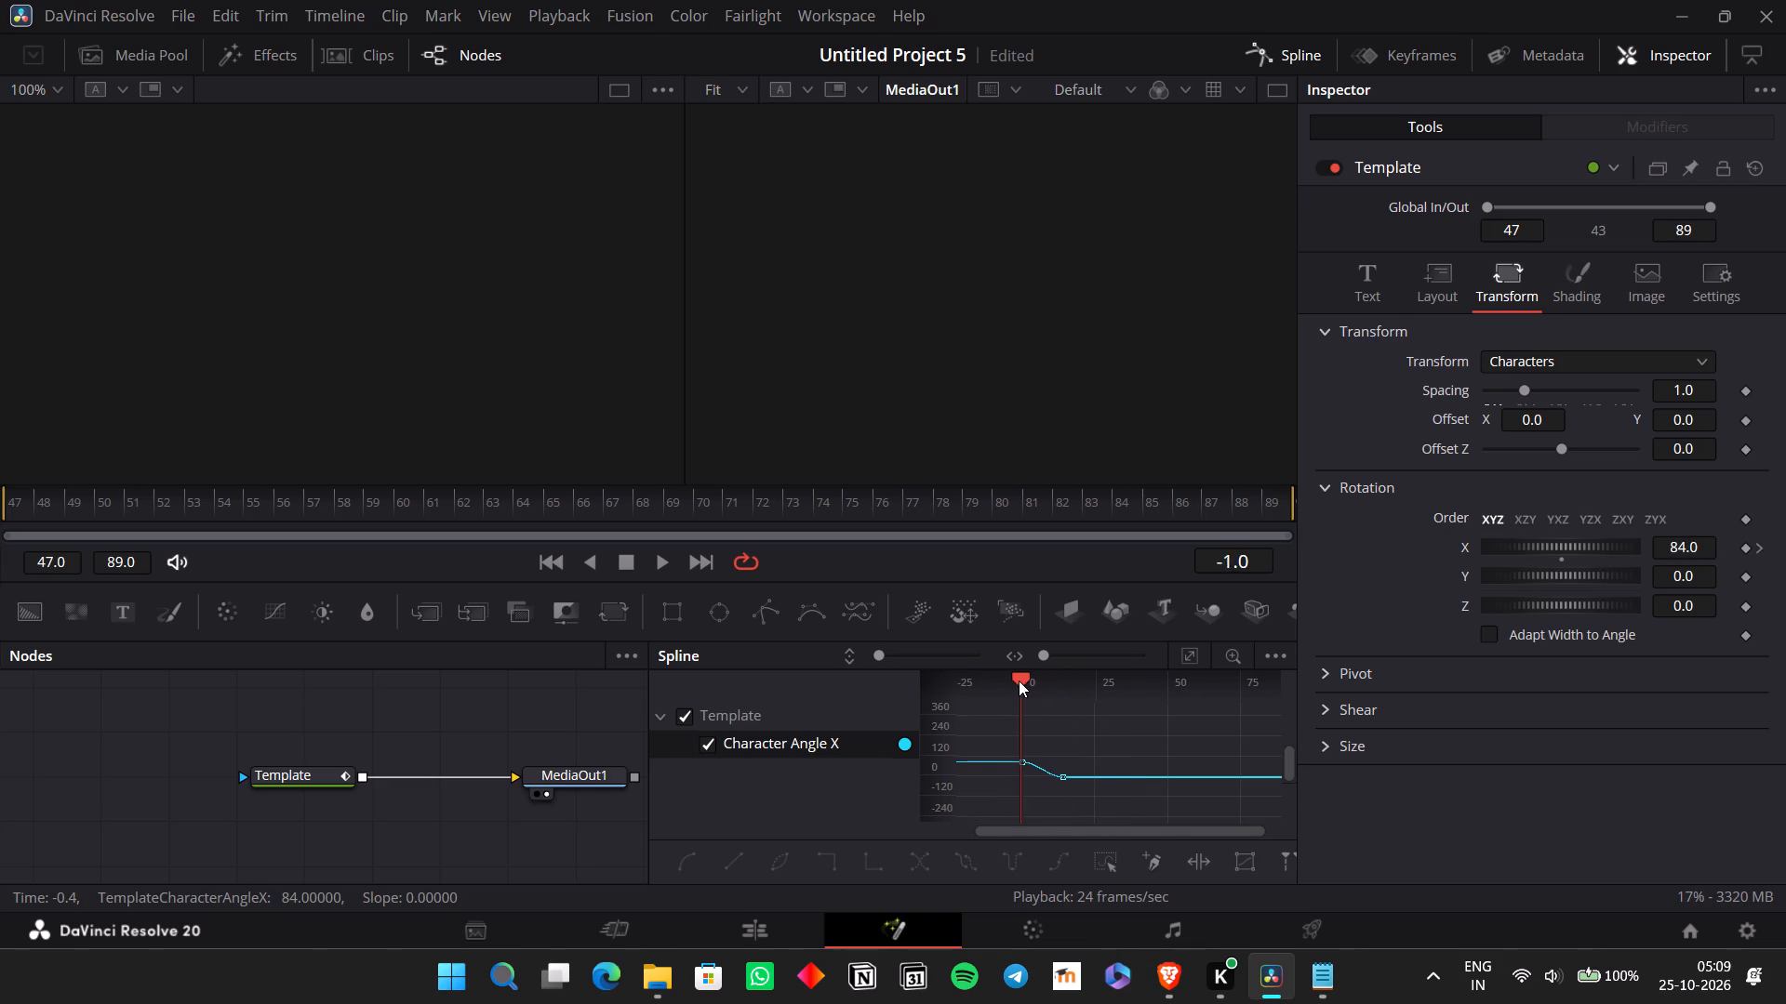
{"action": "left_click_drag", "start_coordinate": [1019, 680], "coordinate": [1016, 682]}
{"action": "key", "text": "space"}
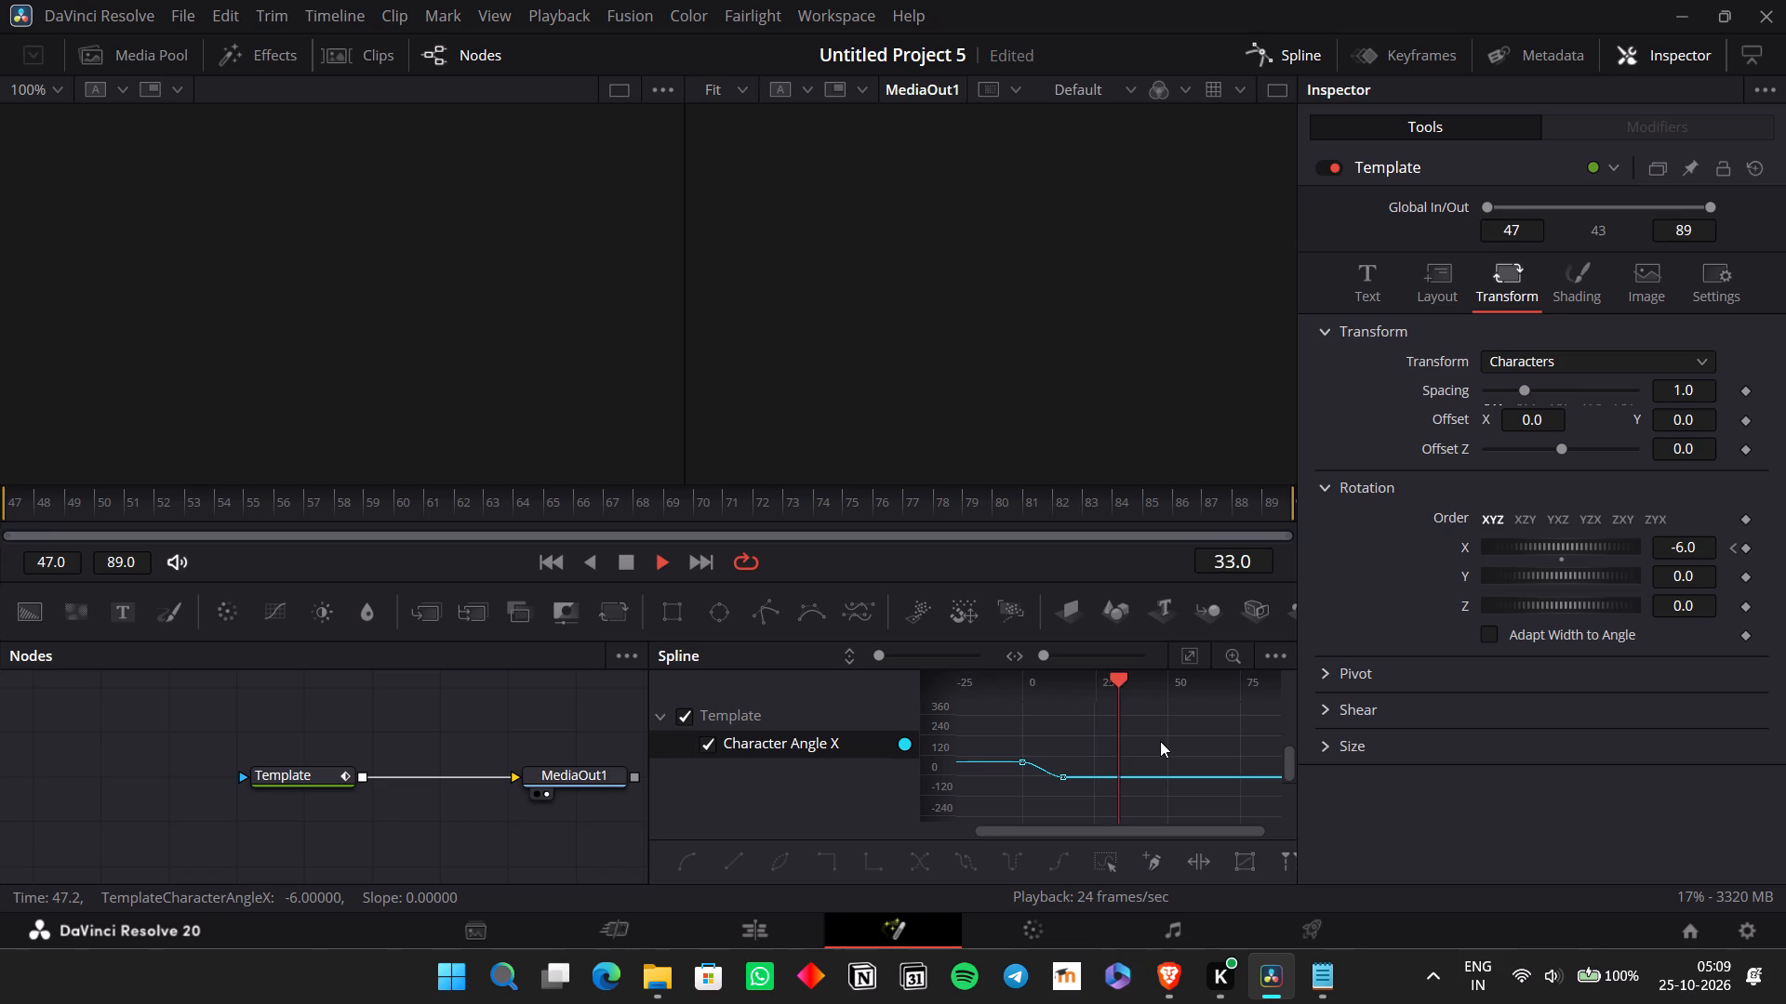
Stop the Fusion playback, return to the edit timeline and play the "Hoodie" title from its start.
{"action": "scroll", "coordinate": [1160, 741], "scroll_direction": "left", "scroll_amount": 1}
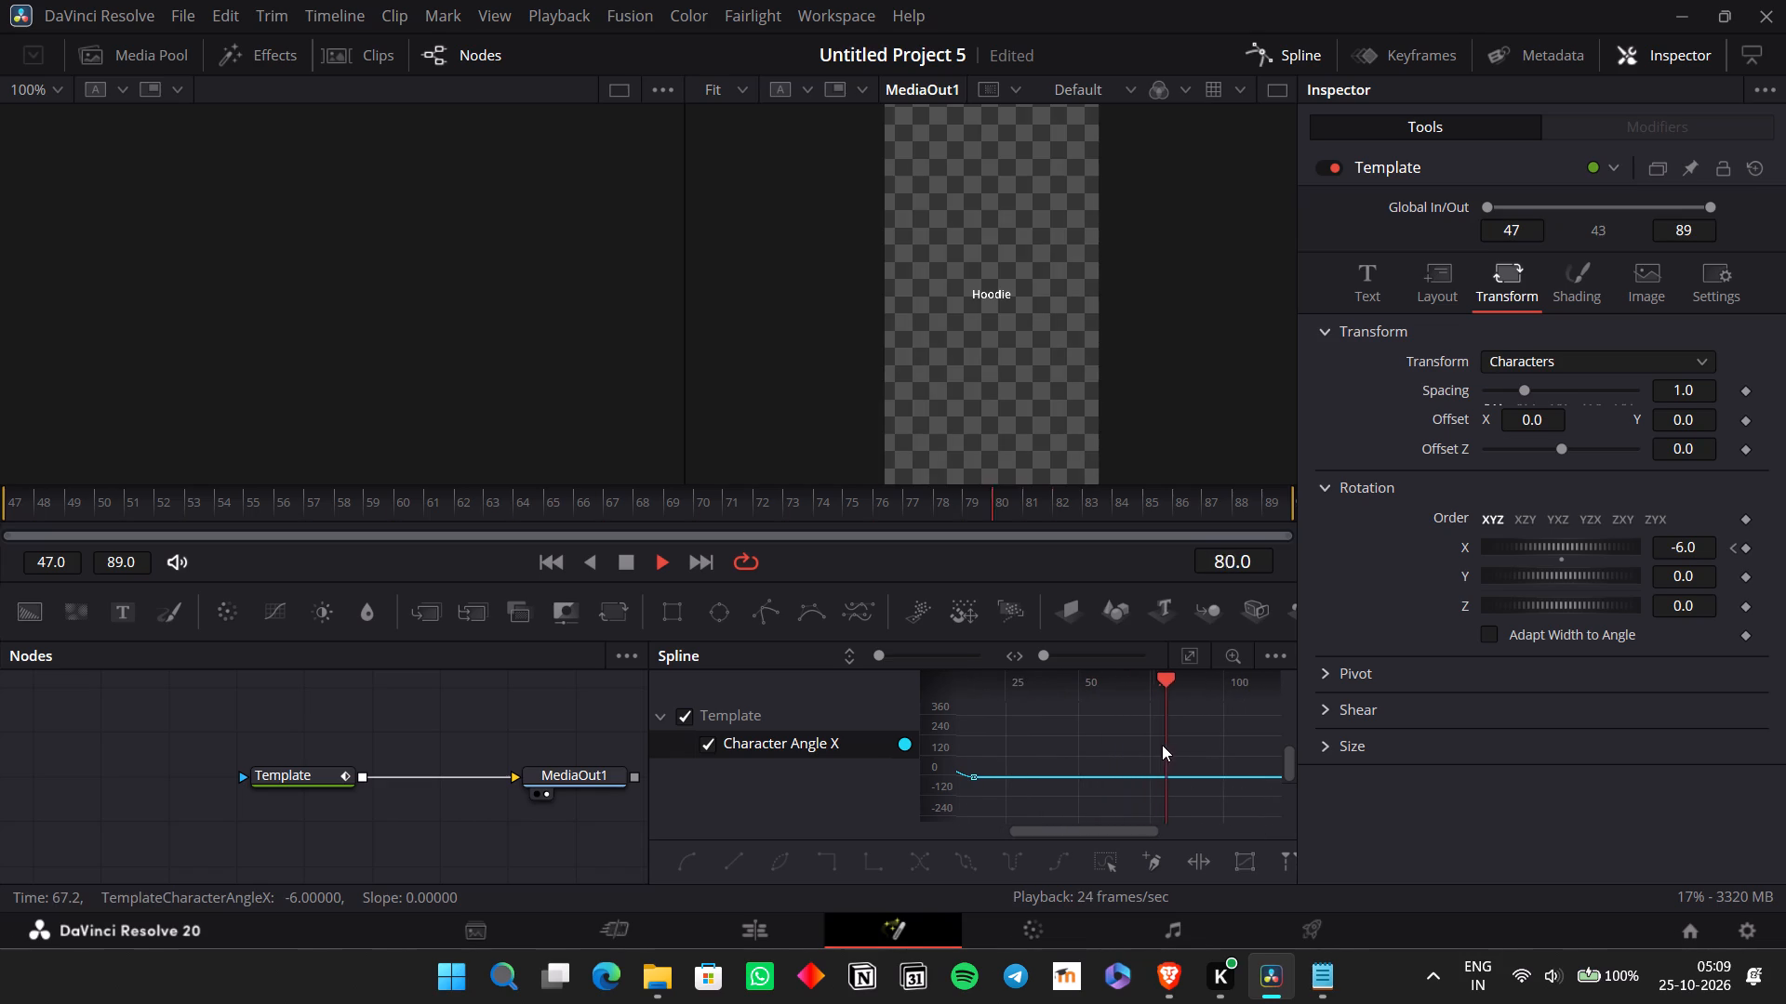
{"action": "key", "text": "space"}
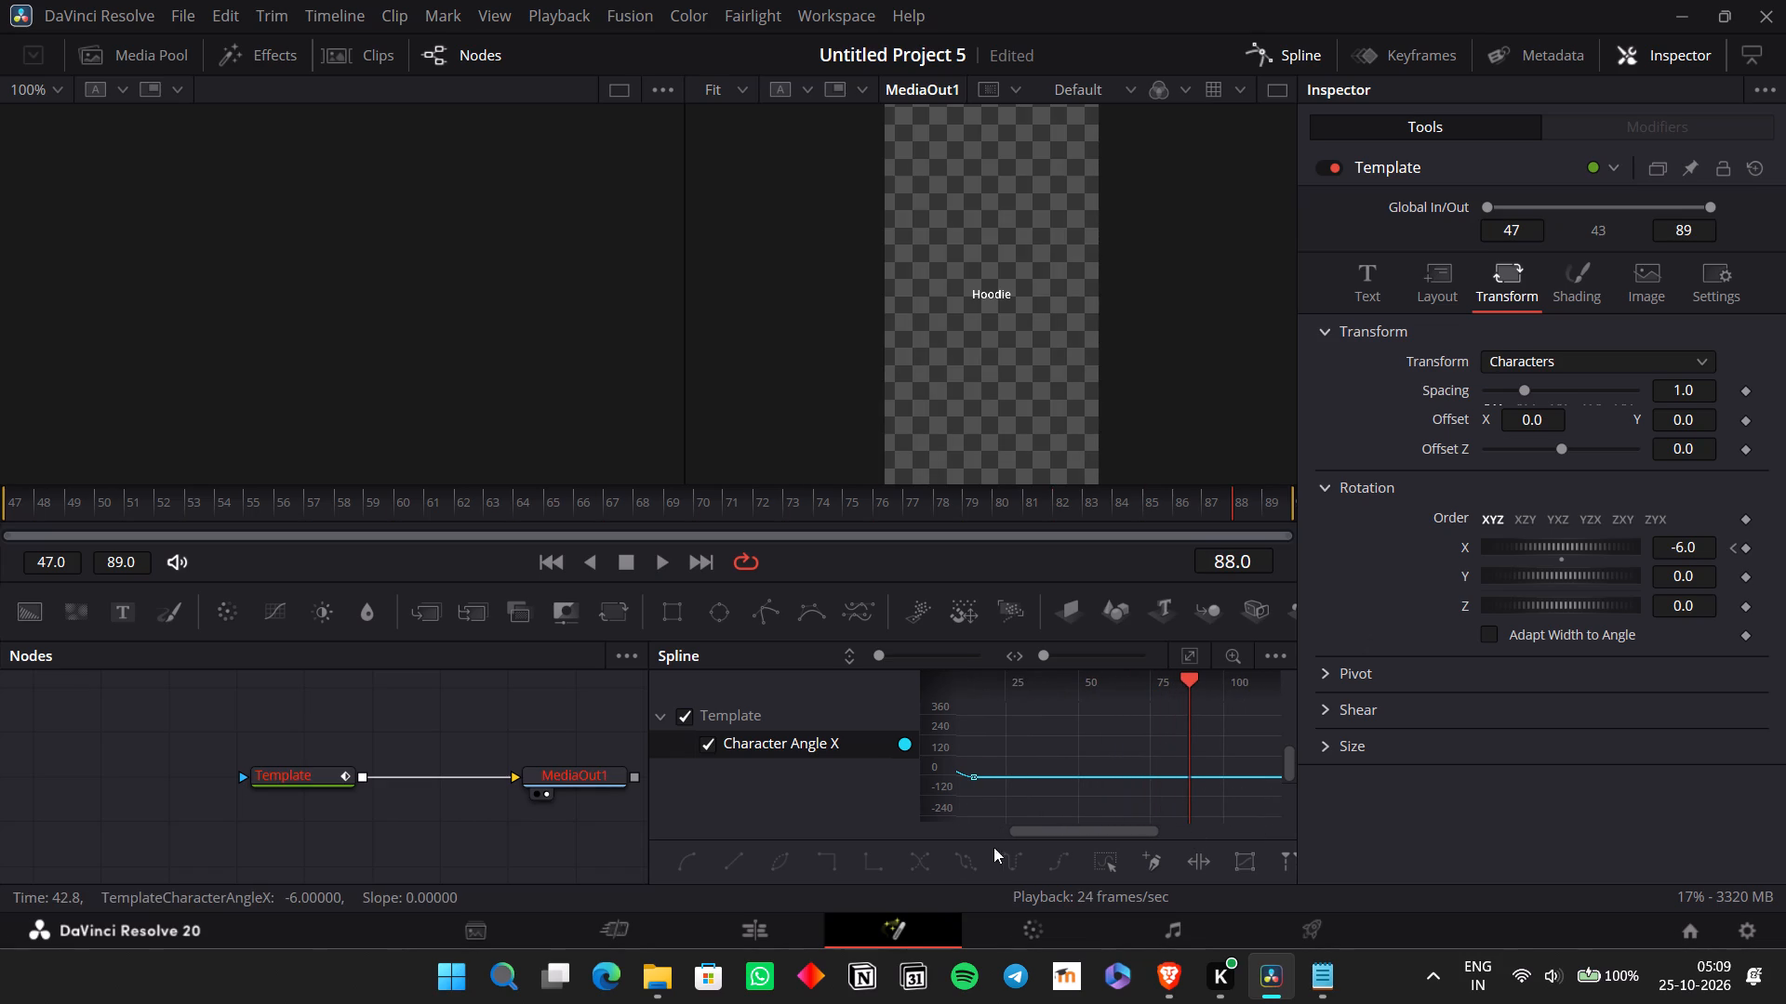
{"action": "left_click", "coordinate": [738, 913]}
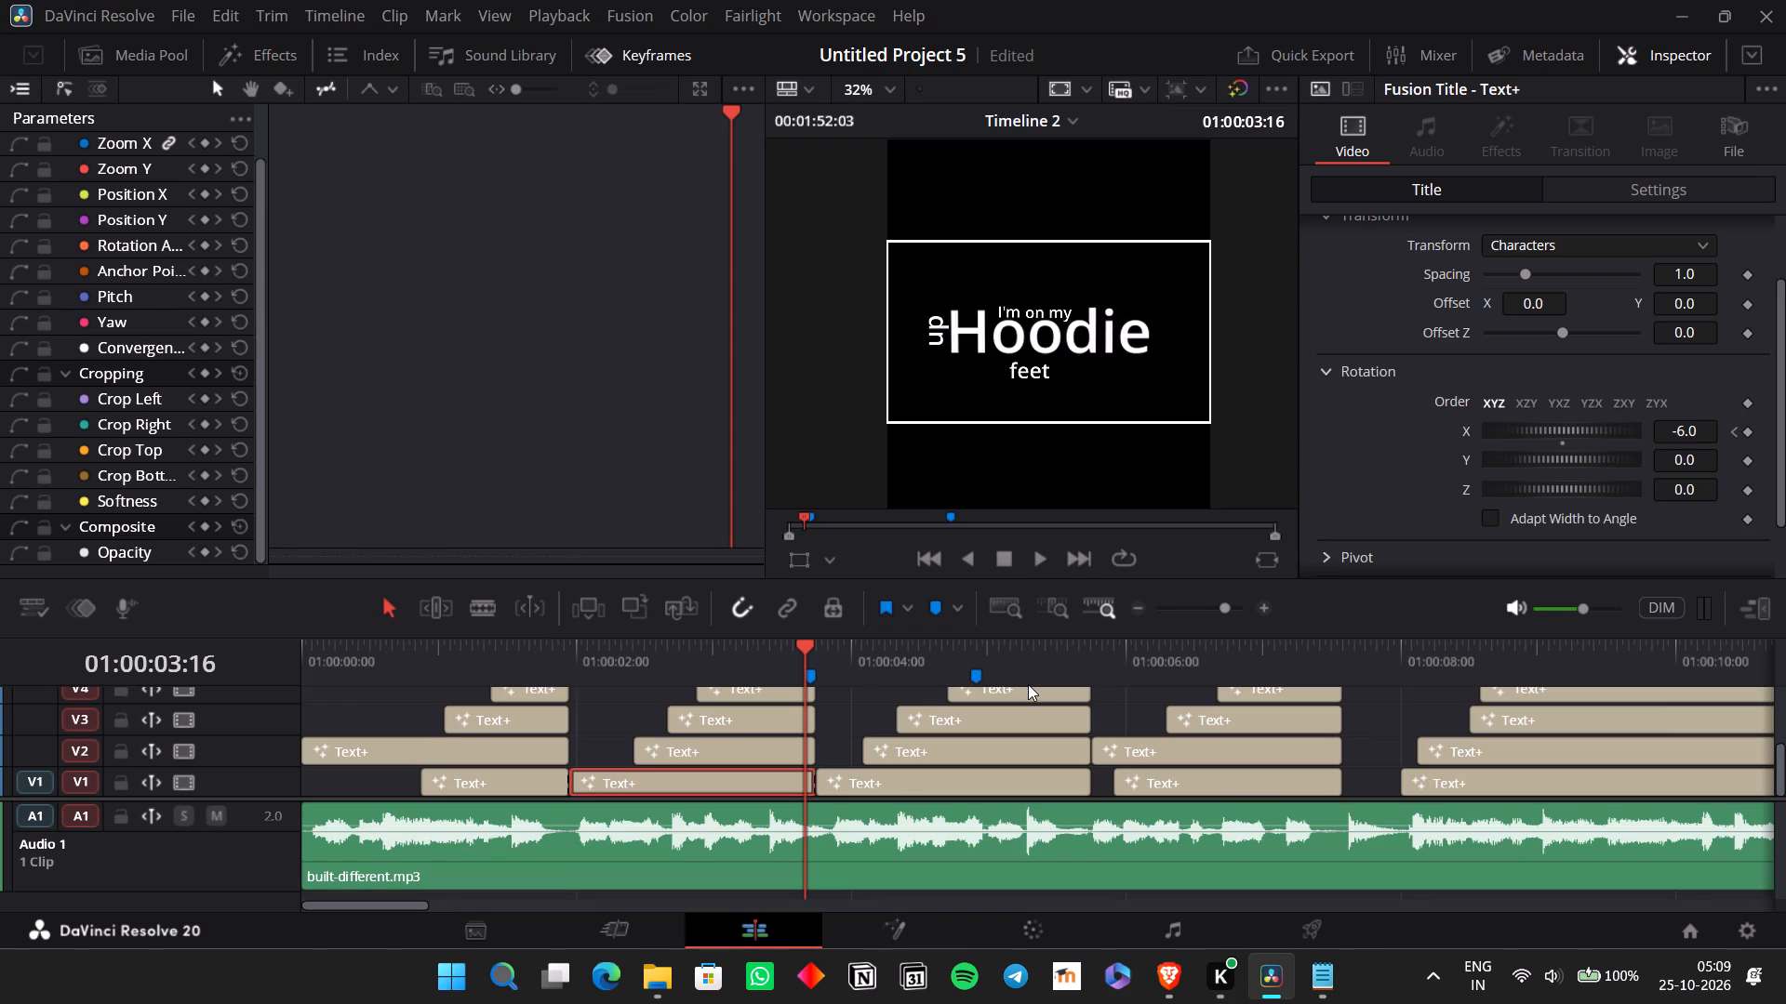
{"action": "left_click", "coordinate": [569, 653]}
{"action": "key", "text": "space"}
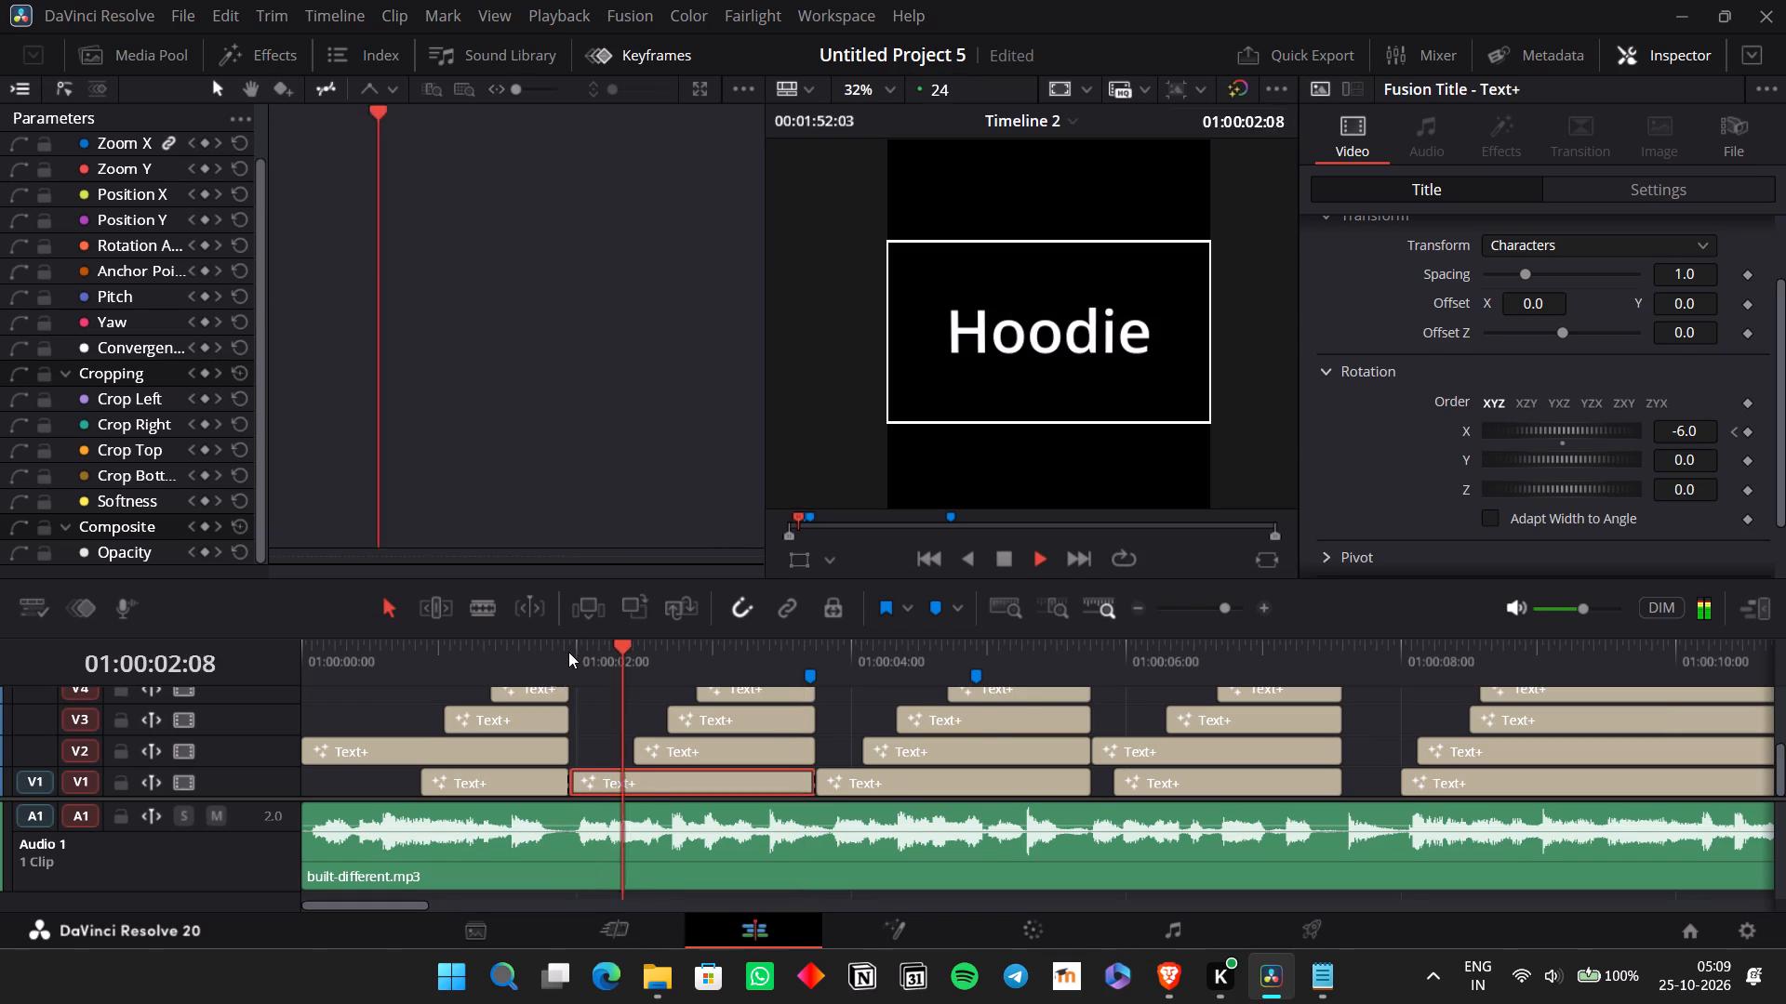
{"action": "key", "text": "space"}
Keyframe the "Hoodie" title's character X rotation at 01:00:01:23 and 01:00:02:16, and return to the first keyframe.
{"action": "left_click", "coordinate": [568, 652]}
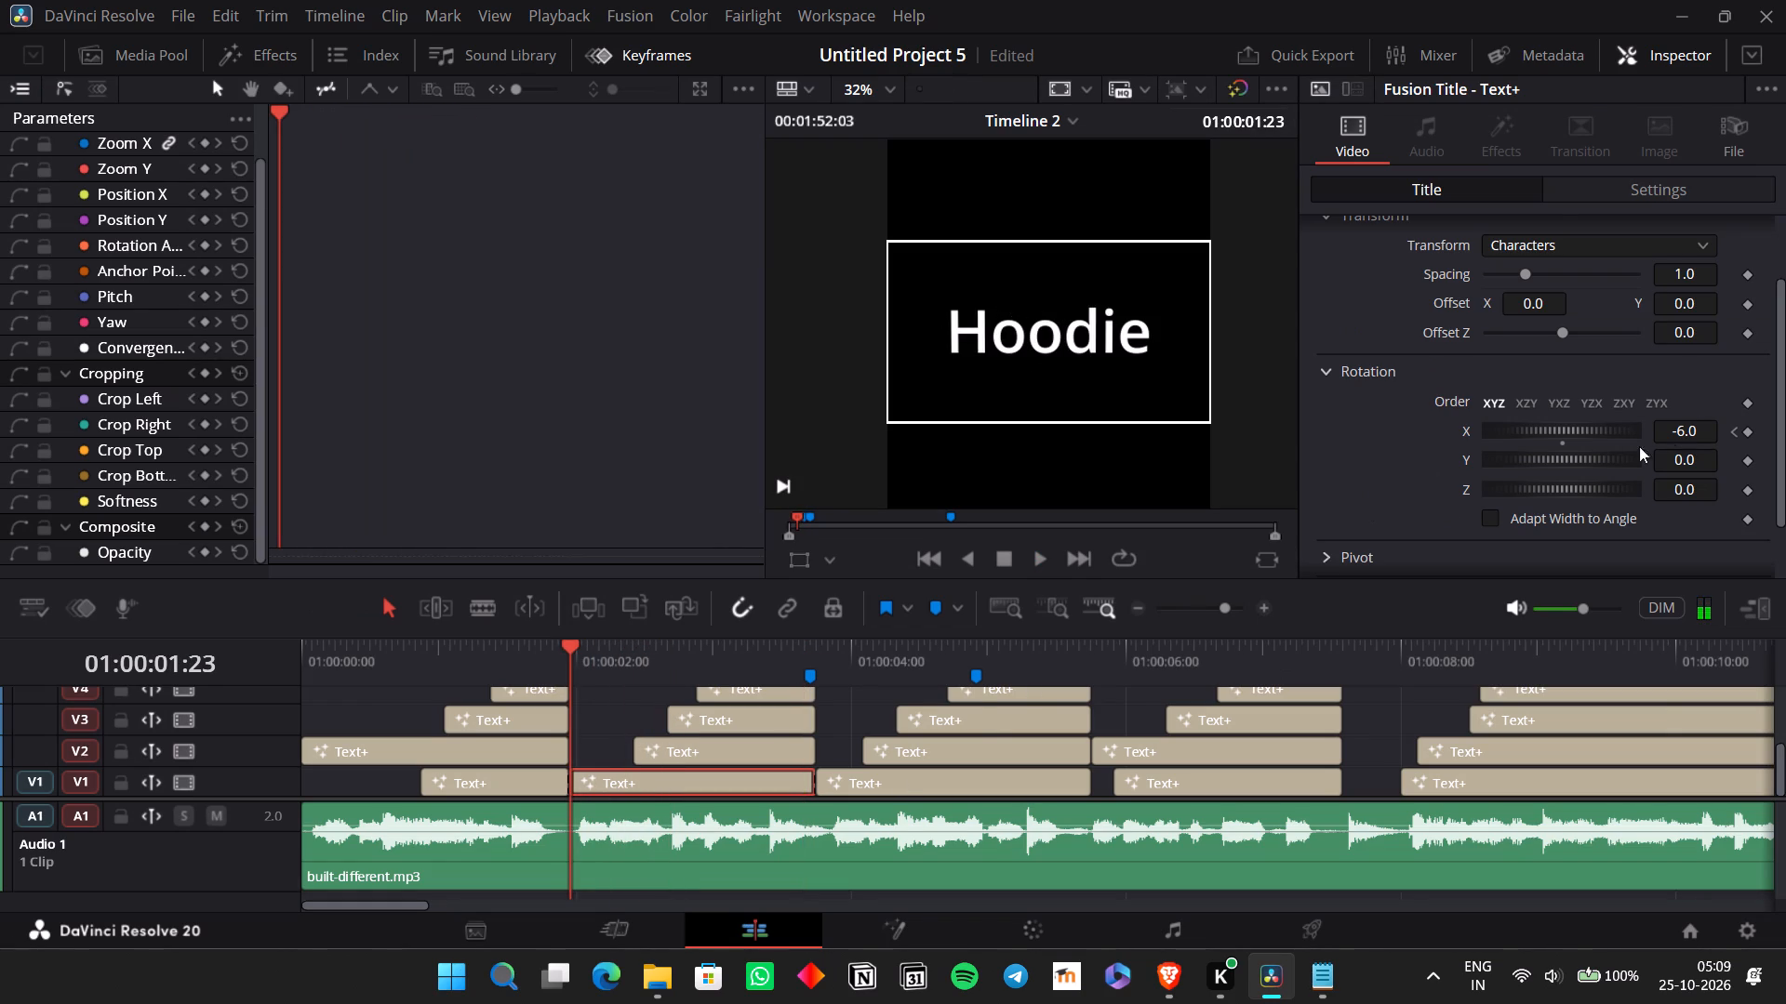
{"action": "left_click", "coordinate": [1743, 428]}
{"action": "key", "text": "space"}
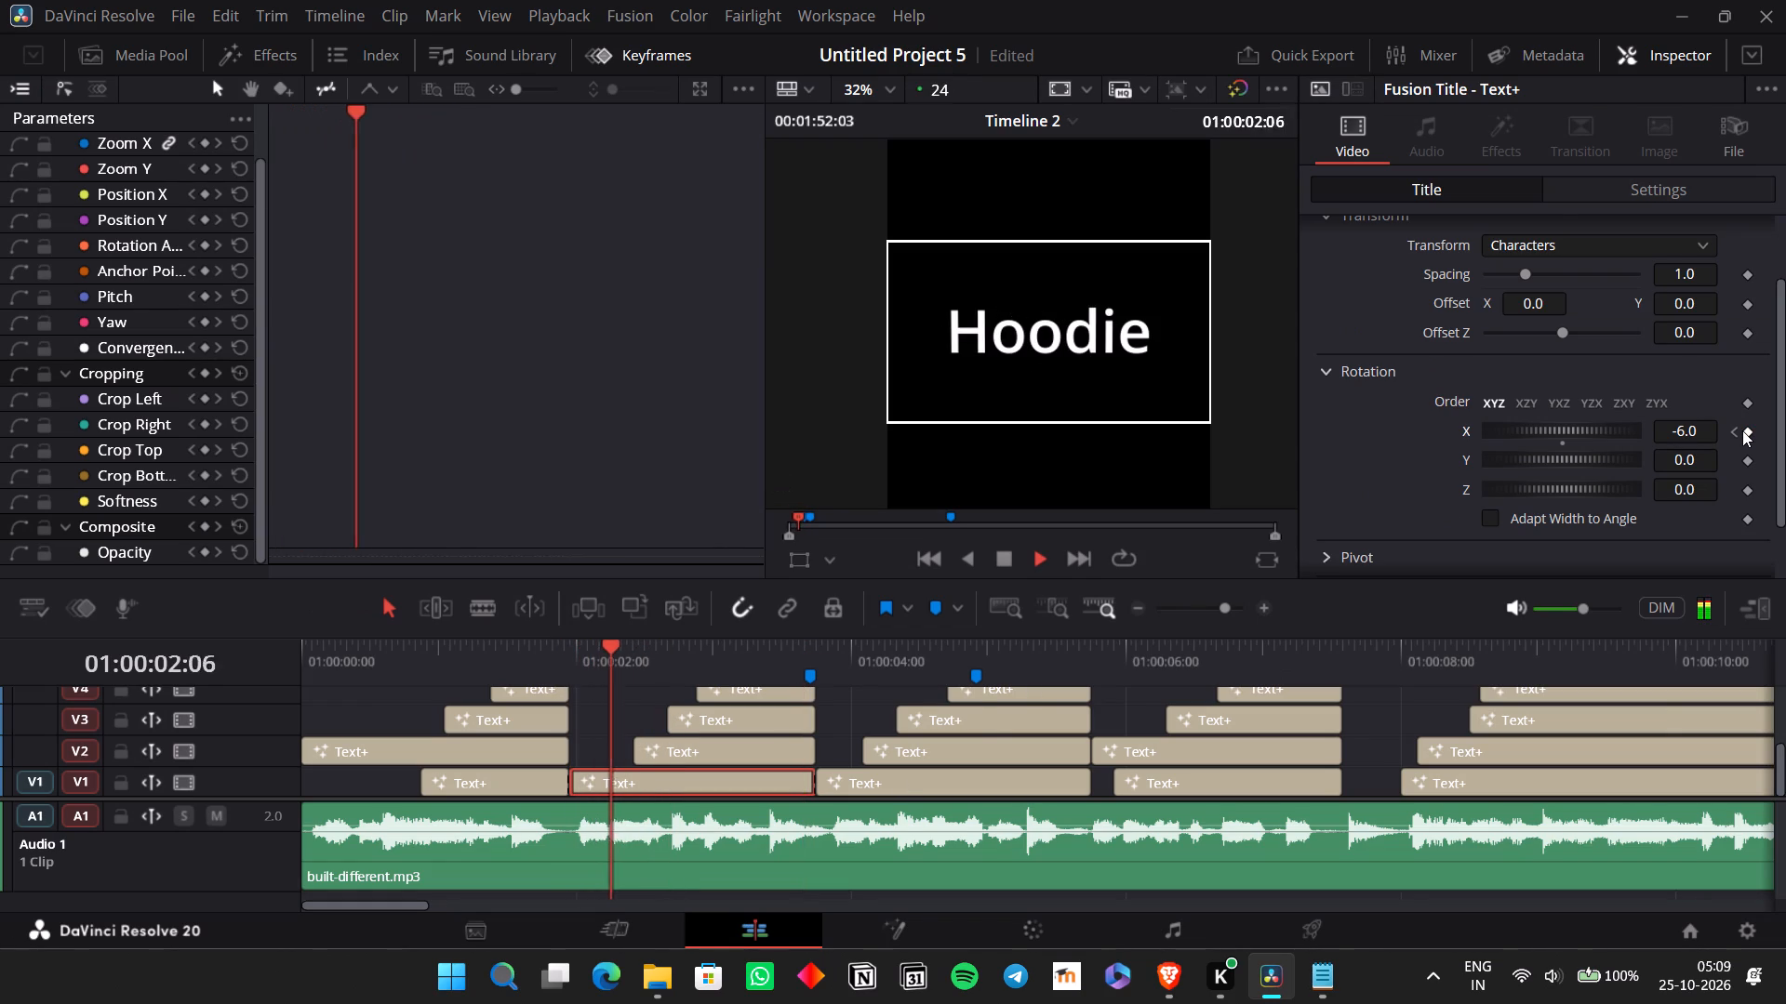
{"action": "key", "text": "space"}
{"action": "left_click", "coordinate": [1742, 430]}
{"action": "left_click", "coordinate": [1728, 432]}
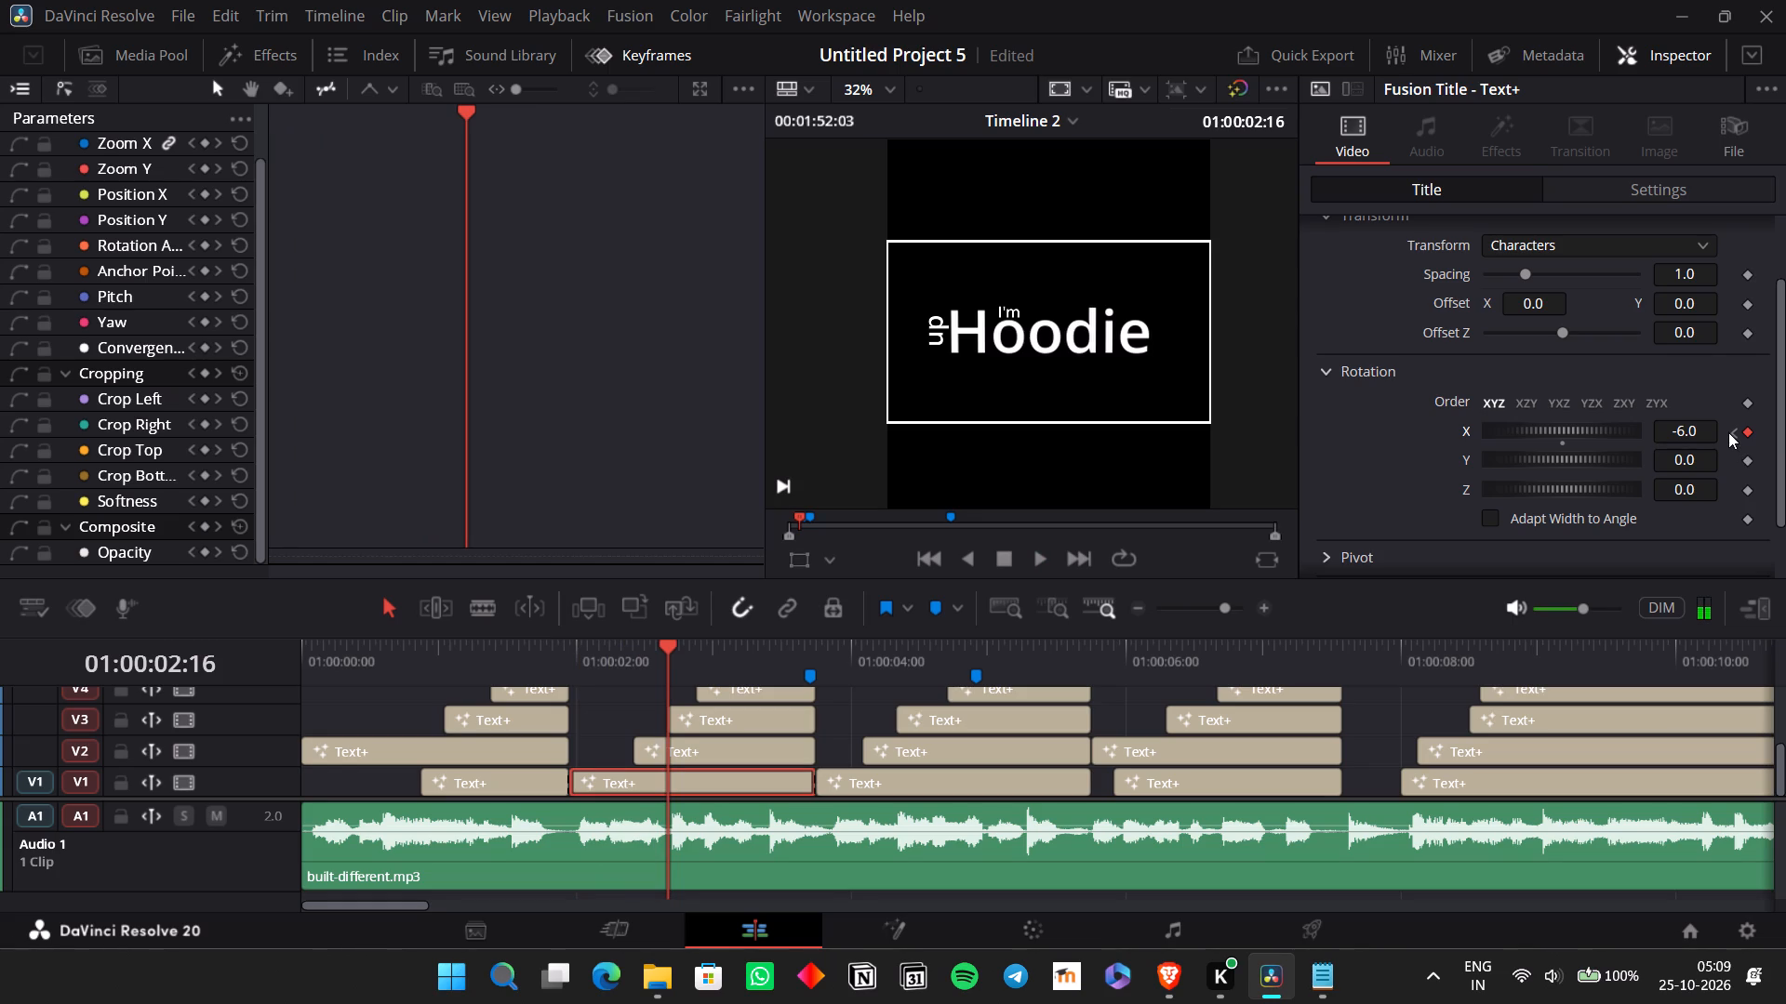
Set the X rotation to 90 at the 01:00:01:23 keyframe.
{"action": "double_click", "coordinate": [1703, 429]}
{"action": "key", "text": "0"}
{"action": "key", "text": "Return"}
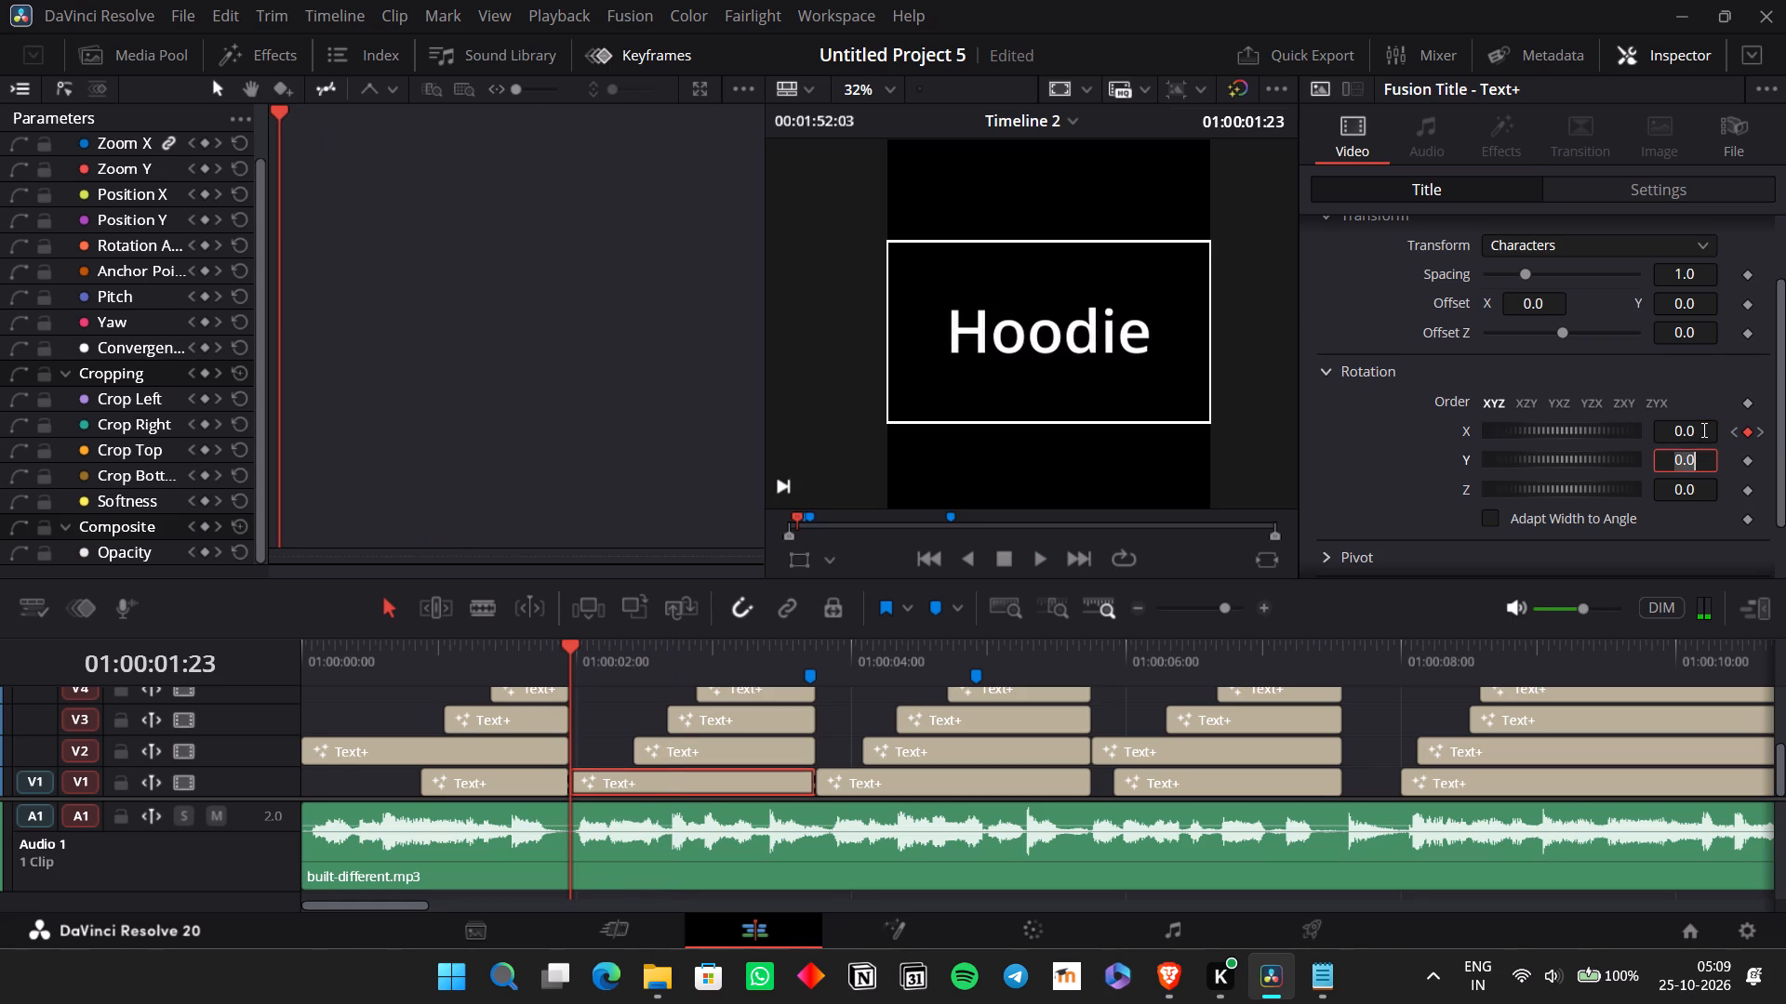
{"action": "double_click", "coordinate": [1702, 429]}
{"action": "type", "text": "90"}
{"action": "key", "text": "Return"}
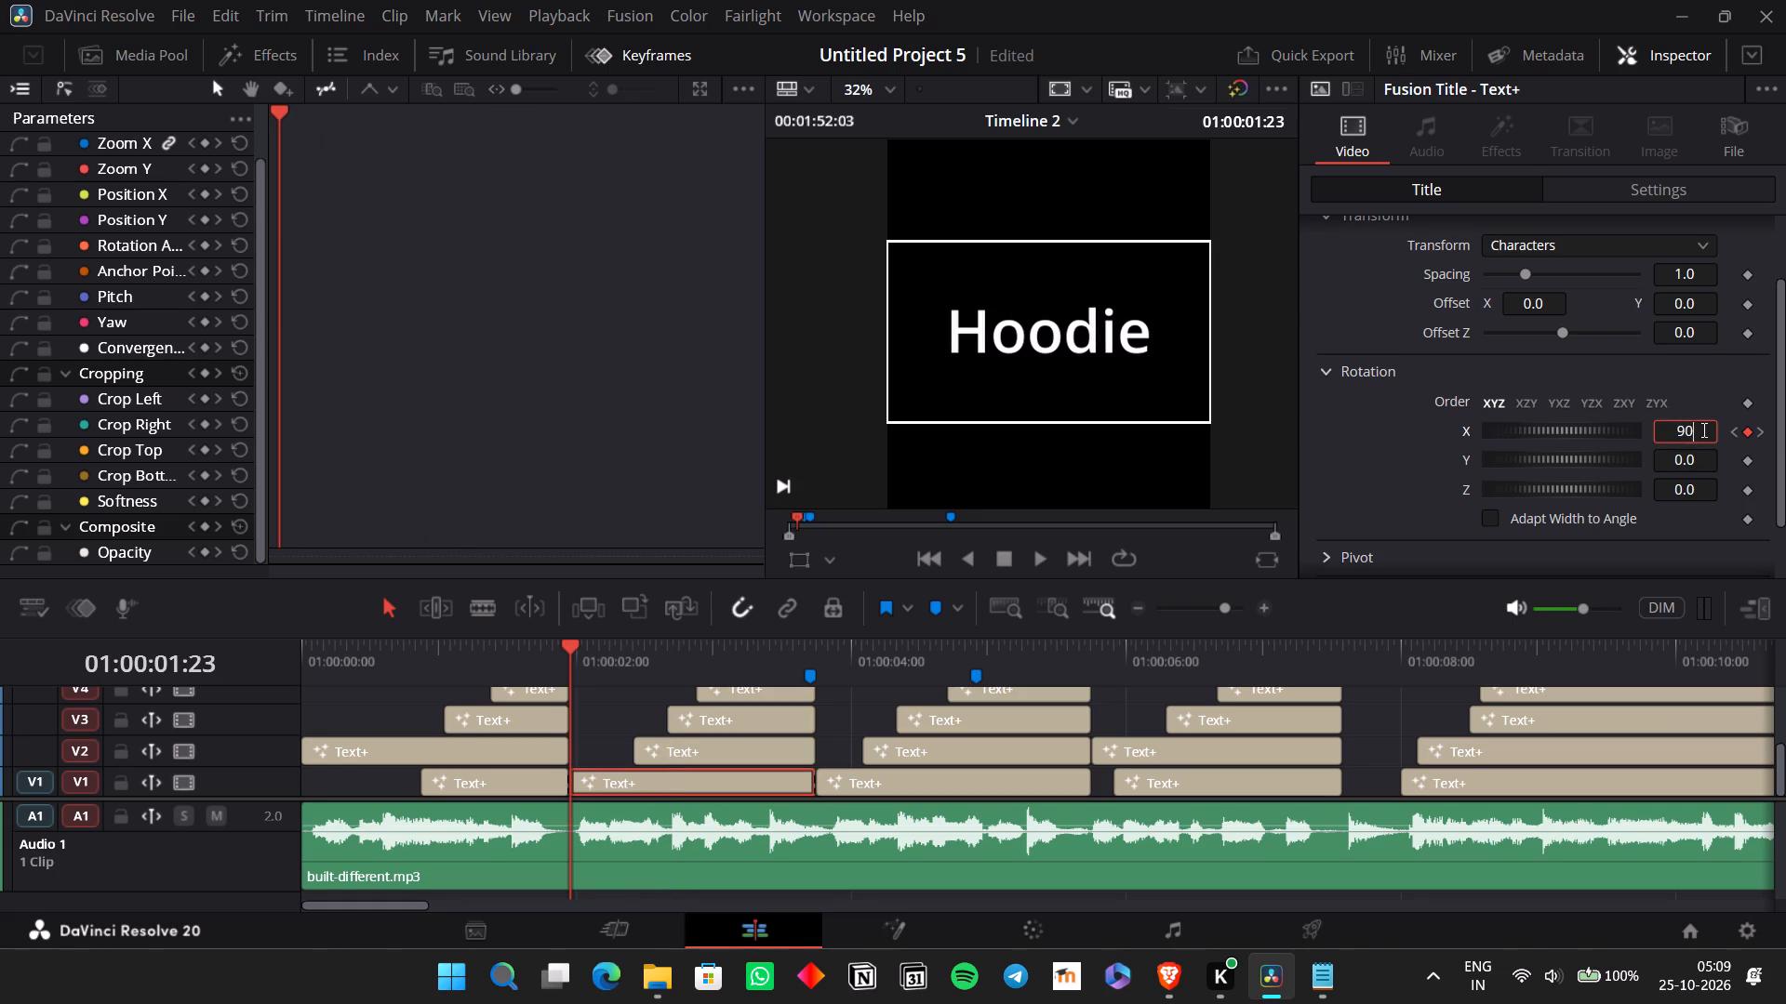
Set the X rotation to 0 at the 01:00:02:16 keyframe.
{"action": "left_click", "coordinate": [1759, 431]}
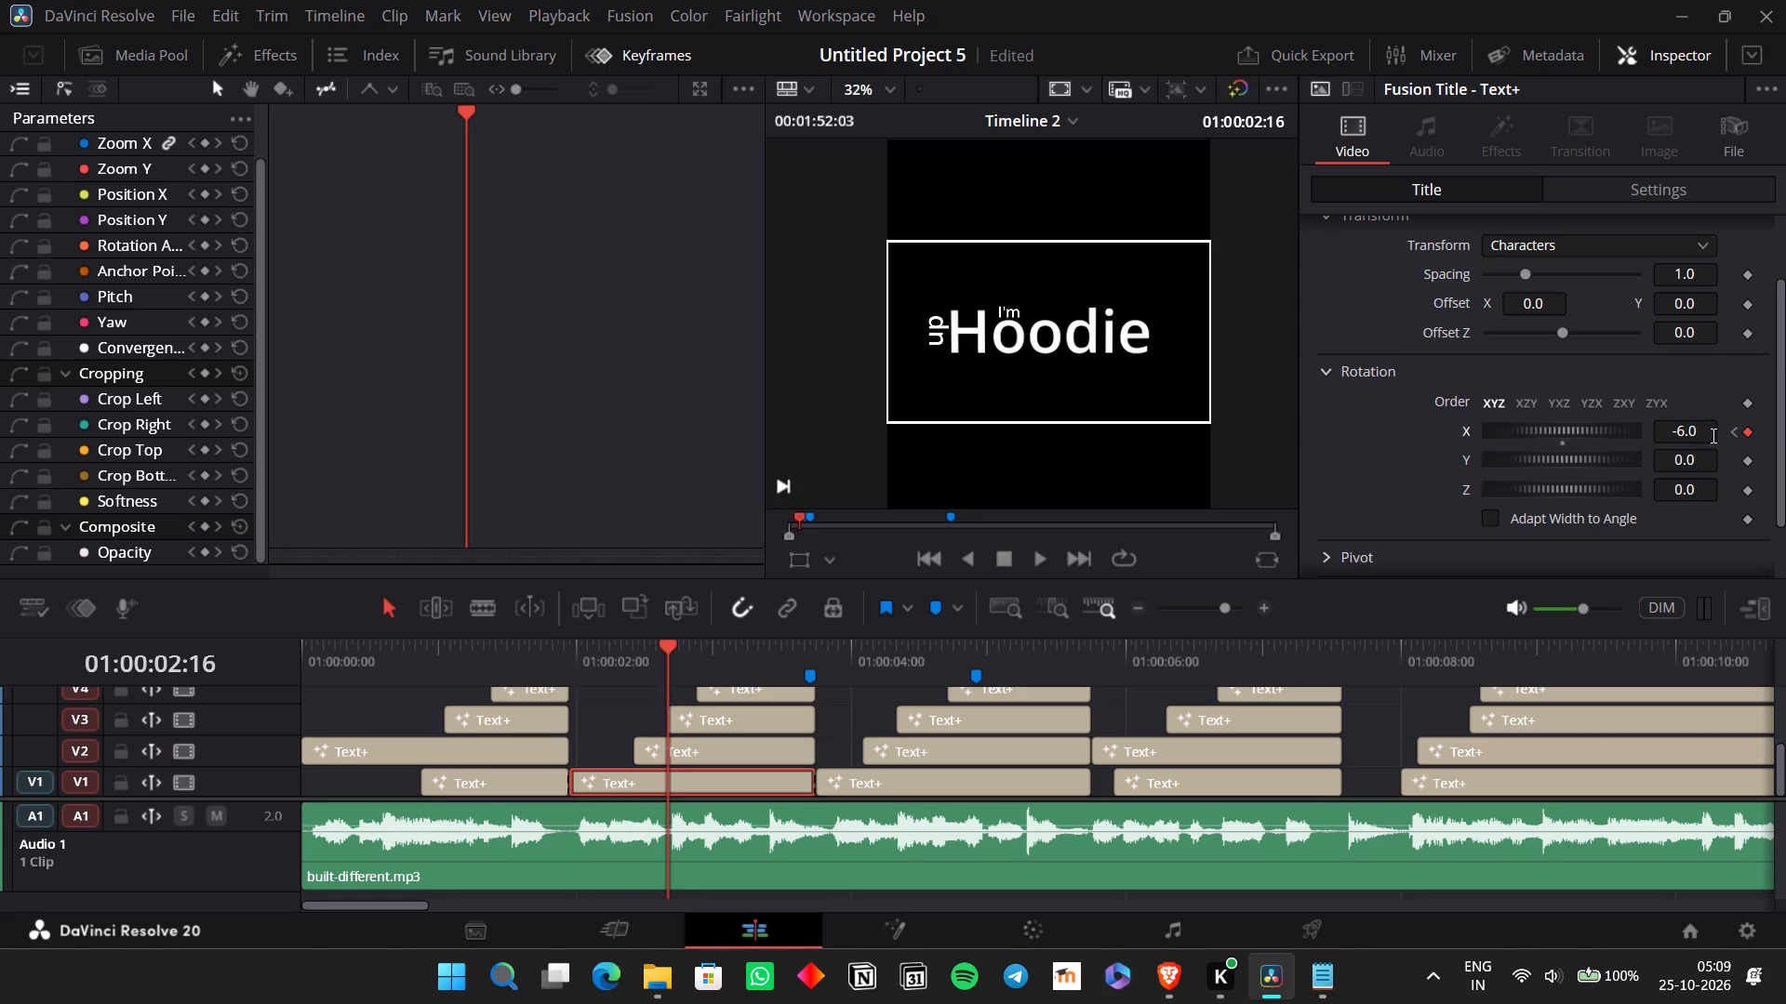
{"action": "double_click", "coordinate": [1710, 435]}
{"action": "key", "text": "0"}
{"action": "key", "text": "Return"}
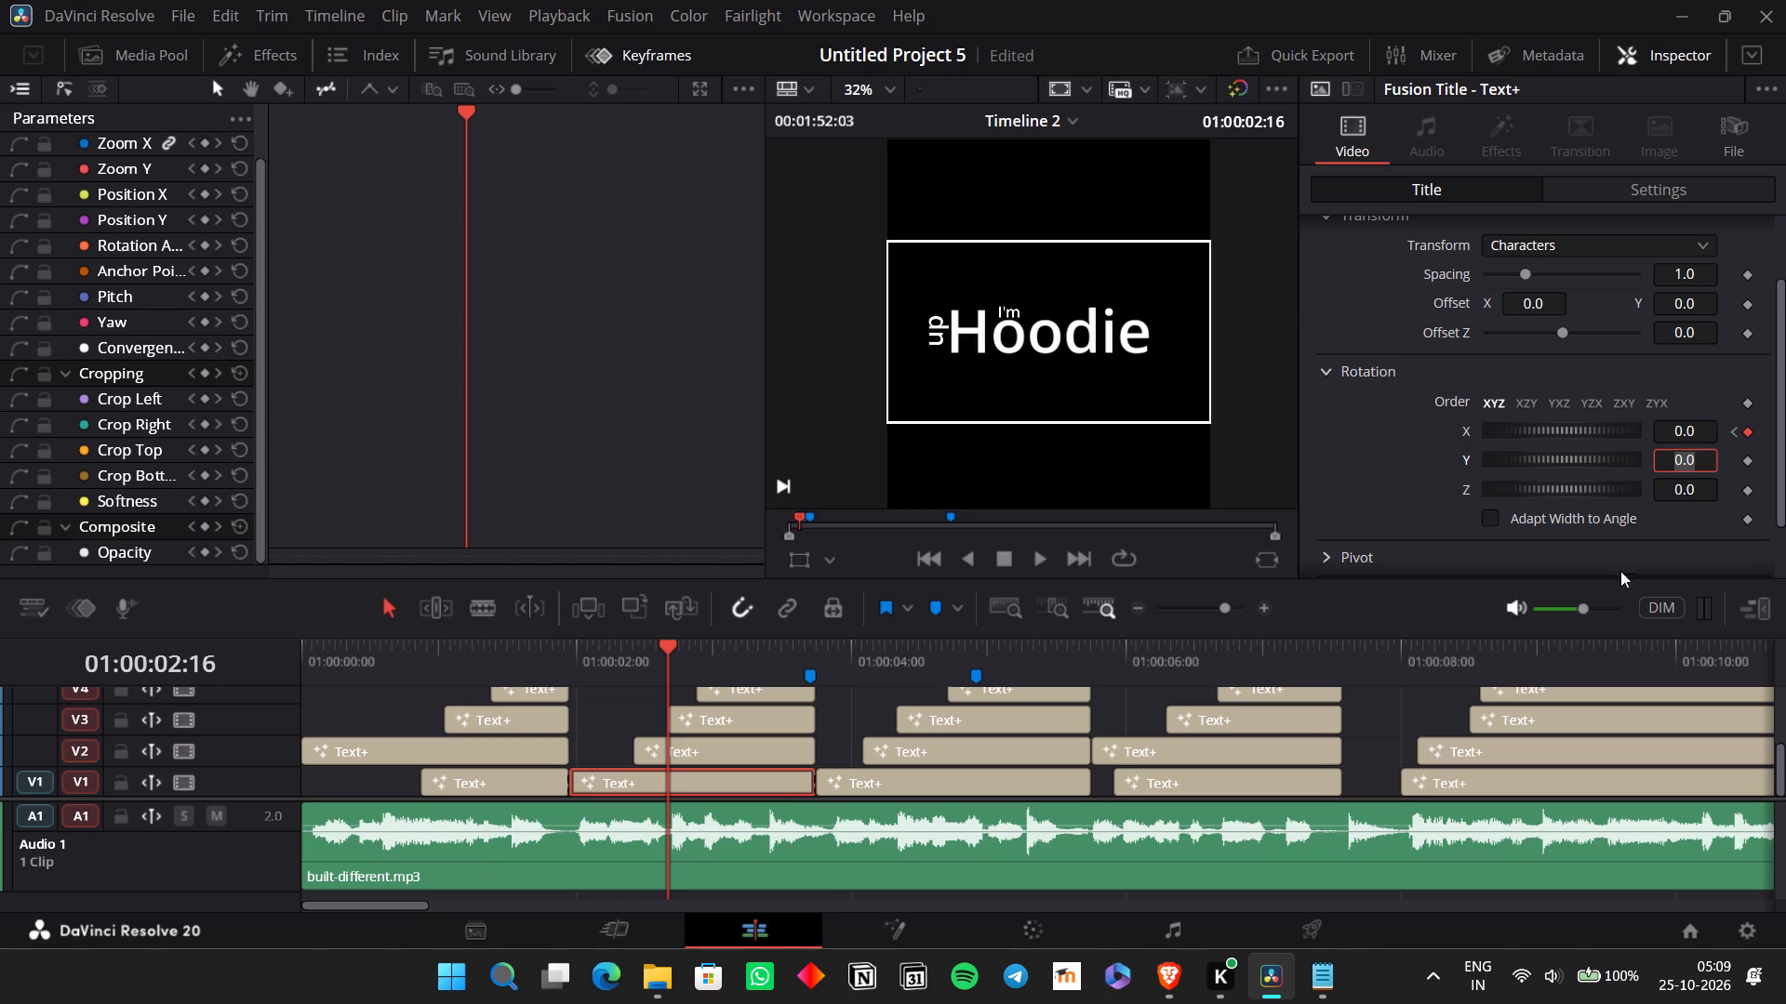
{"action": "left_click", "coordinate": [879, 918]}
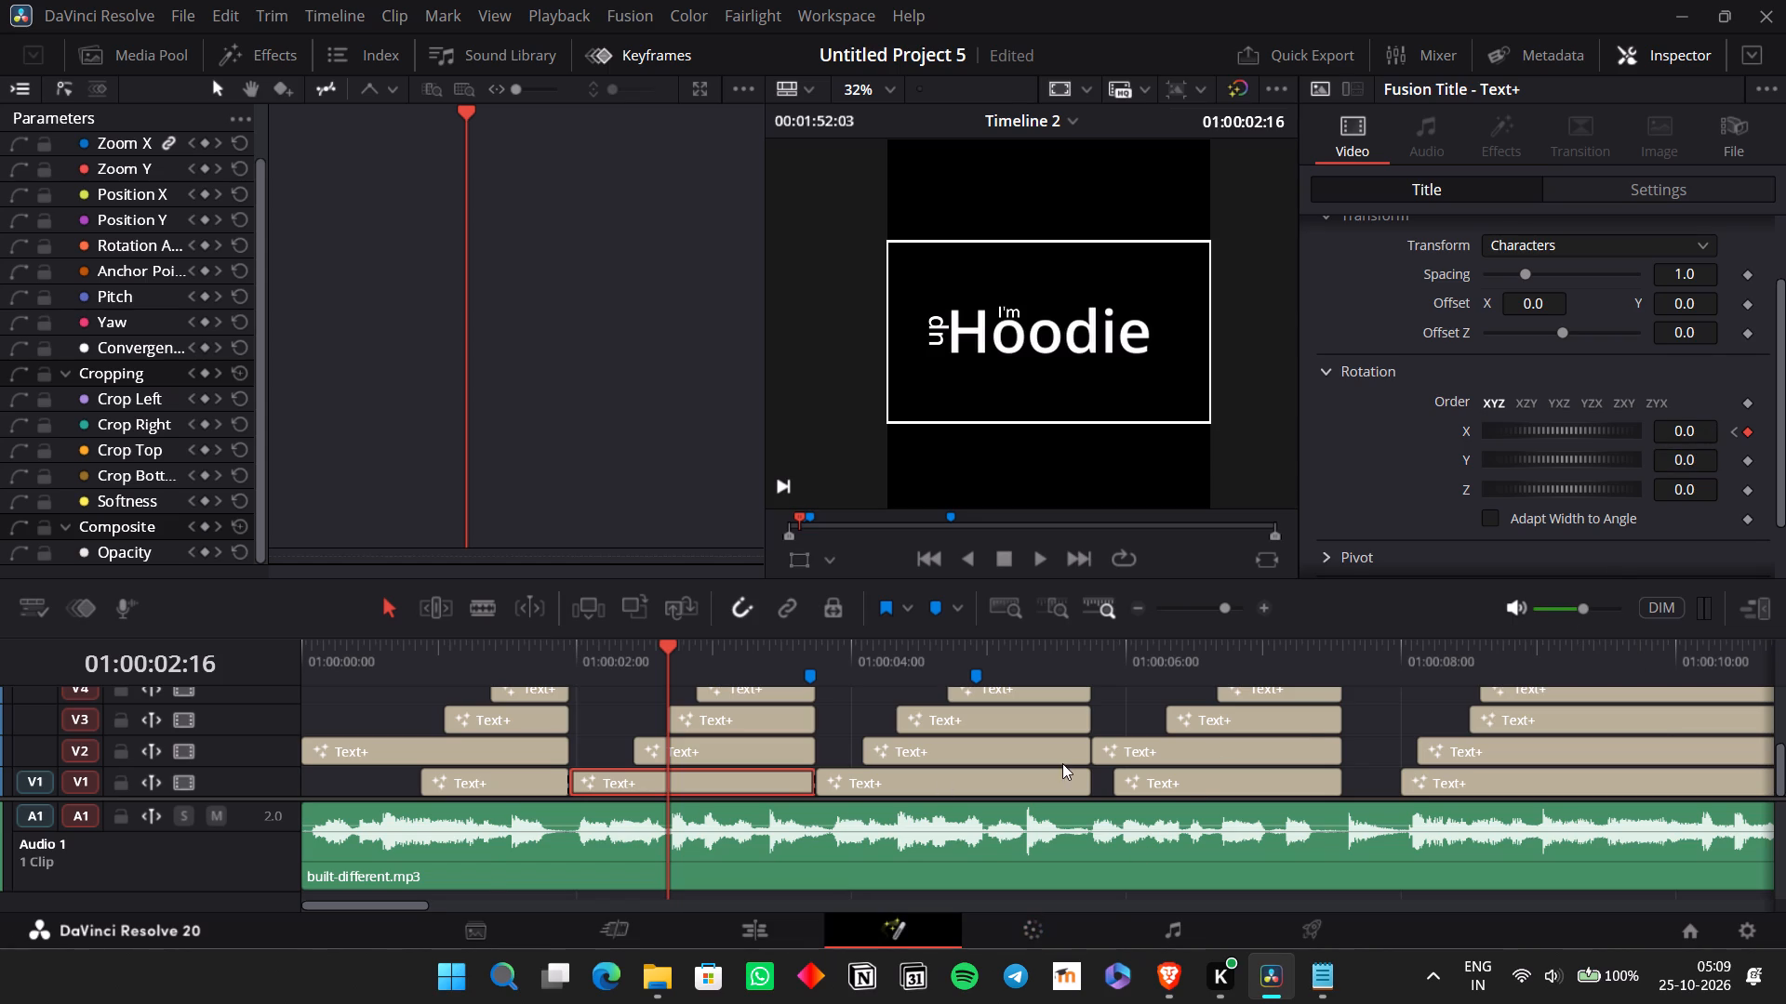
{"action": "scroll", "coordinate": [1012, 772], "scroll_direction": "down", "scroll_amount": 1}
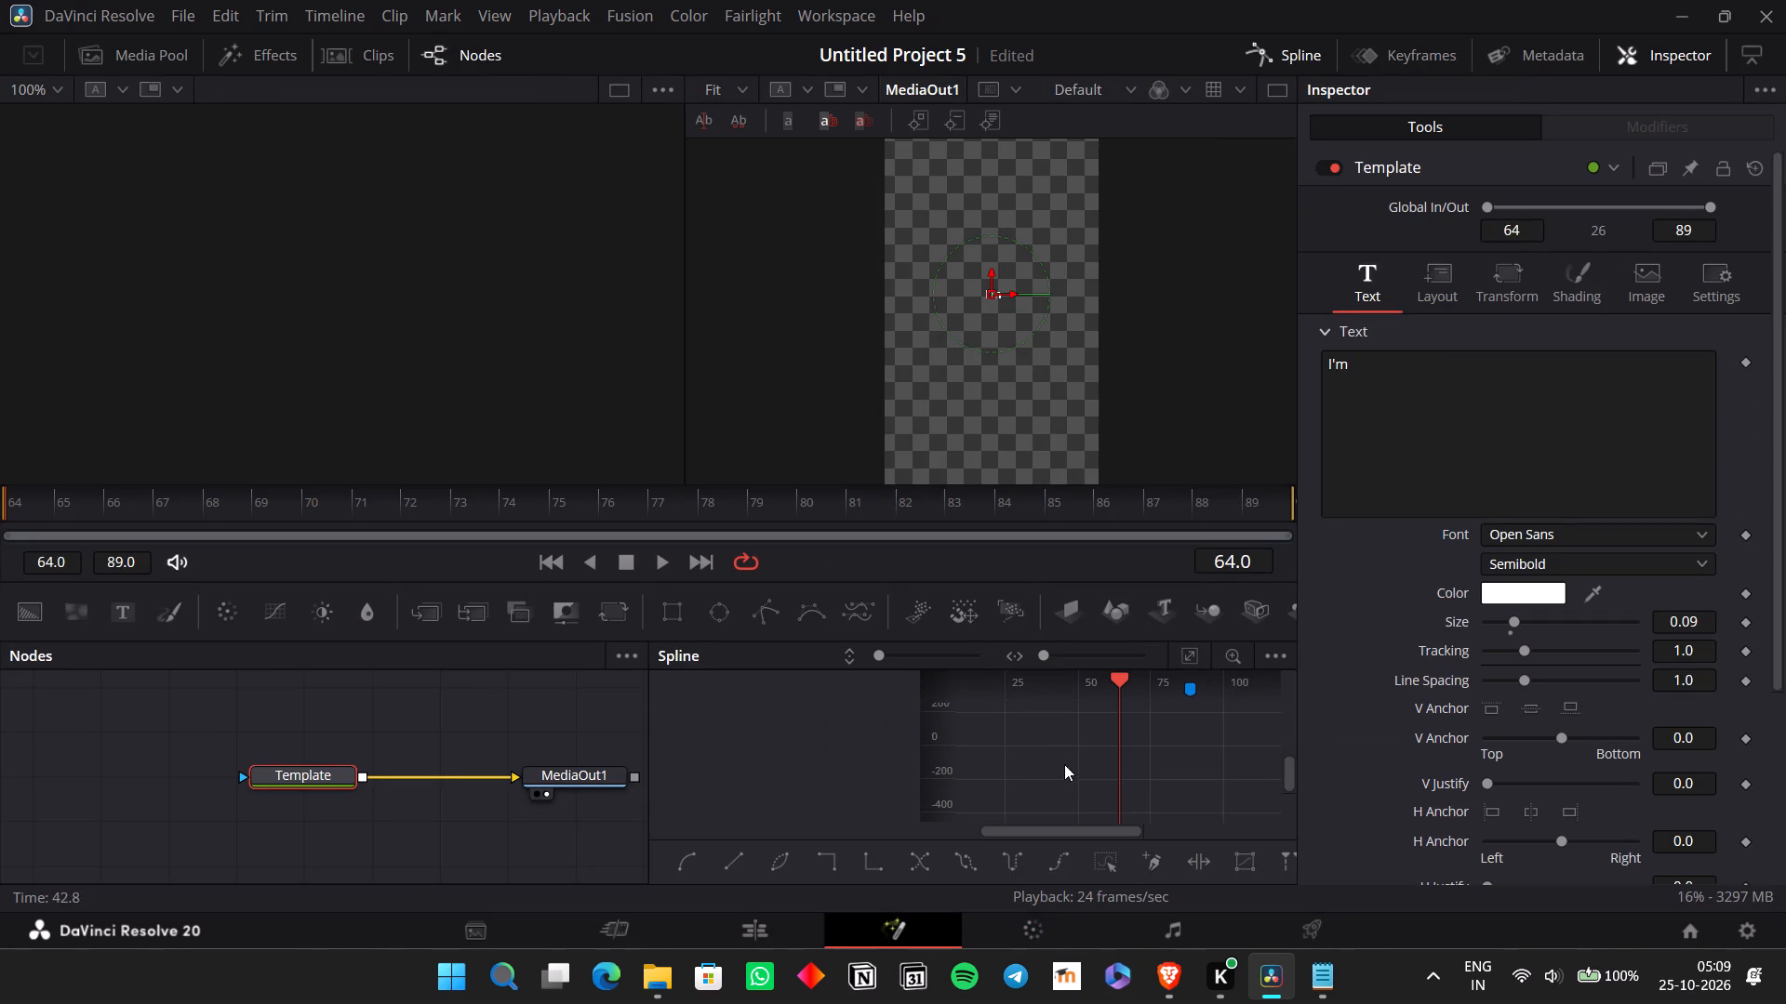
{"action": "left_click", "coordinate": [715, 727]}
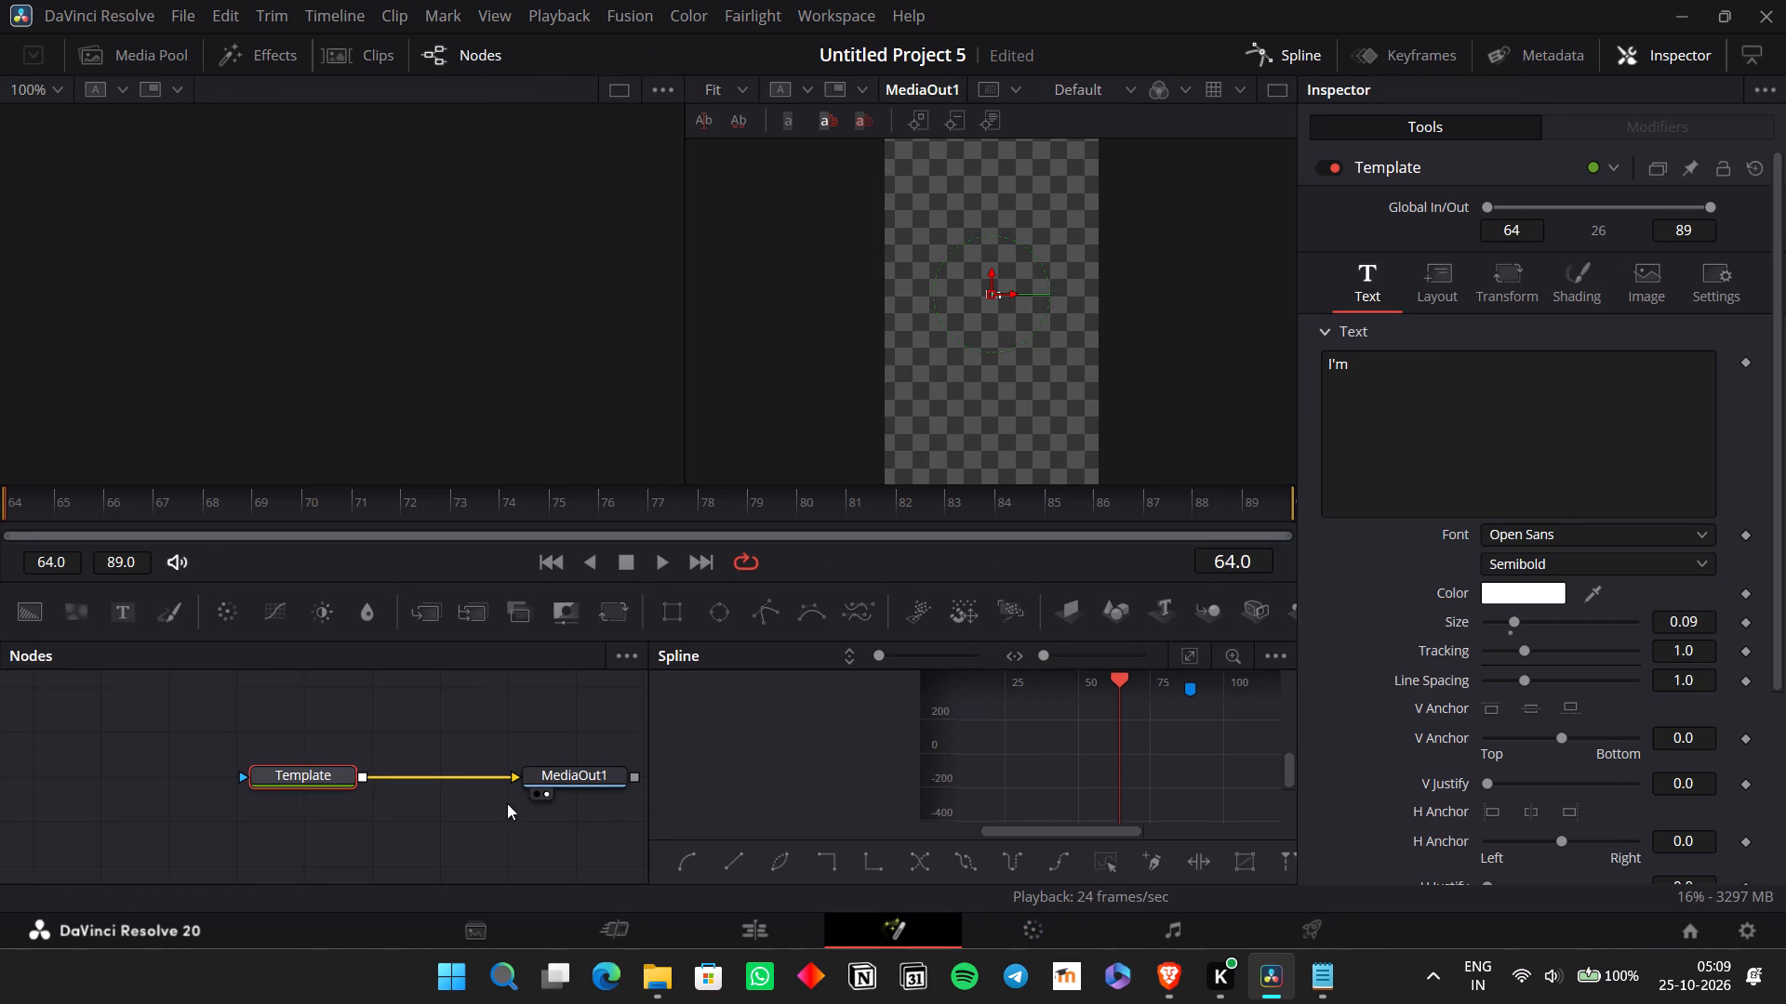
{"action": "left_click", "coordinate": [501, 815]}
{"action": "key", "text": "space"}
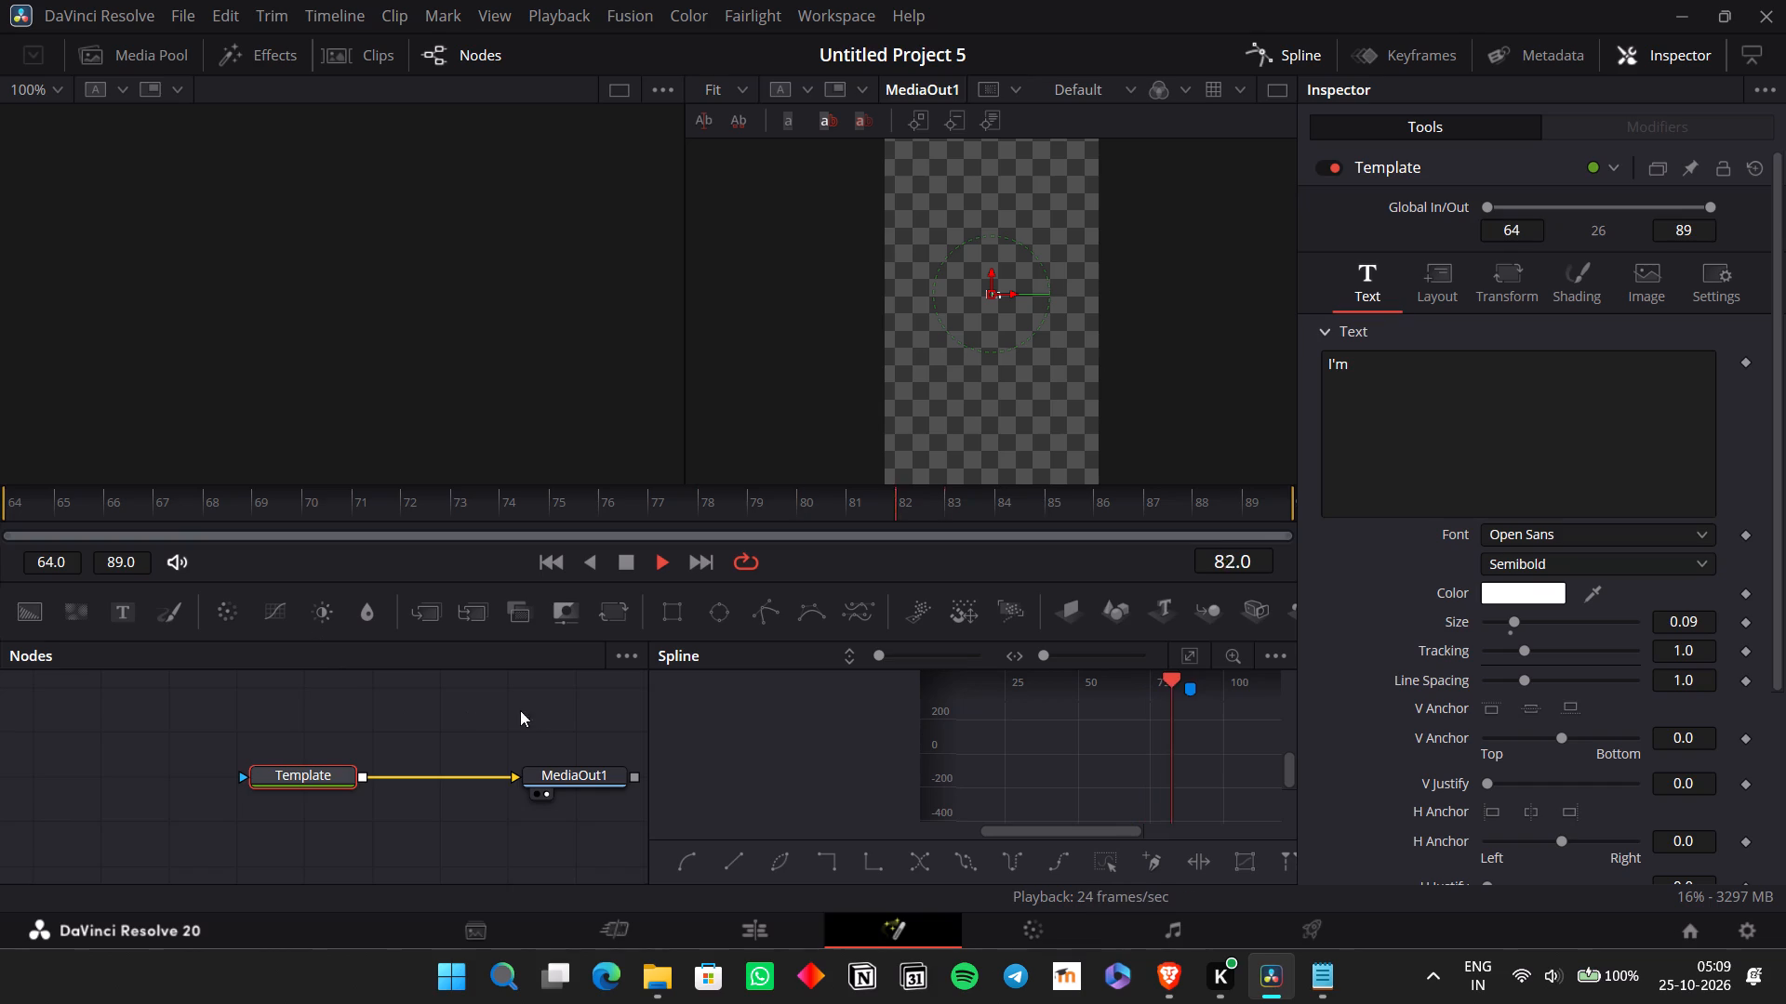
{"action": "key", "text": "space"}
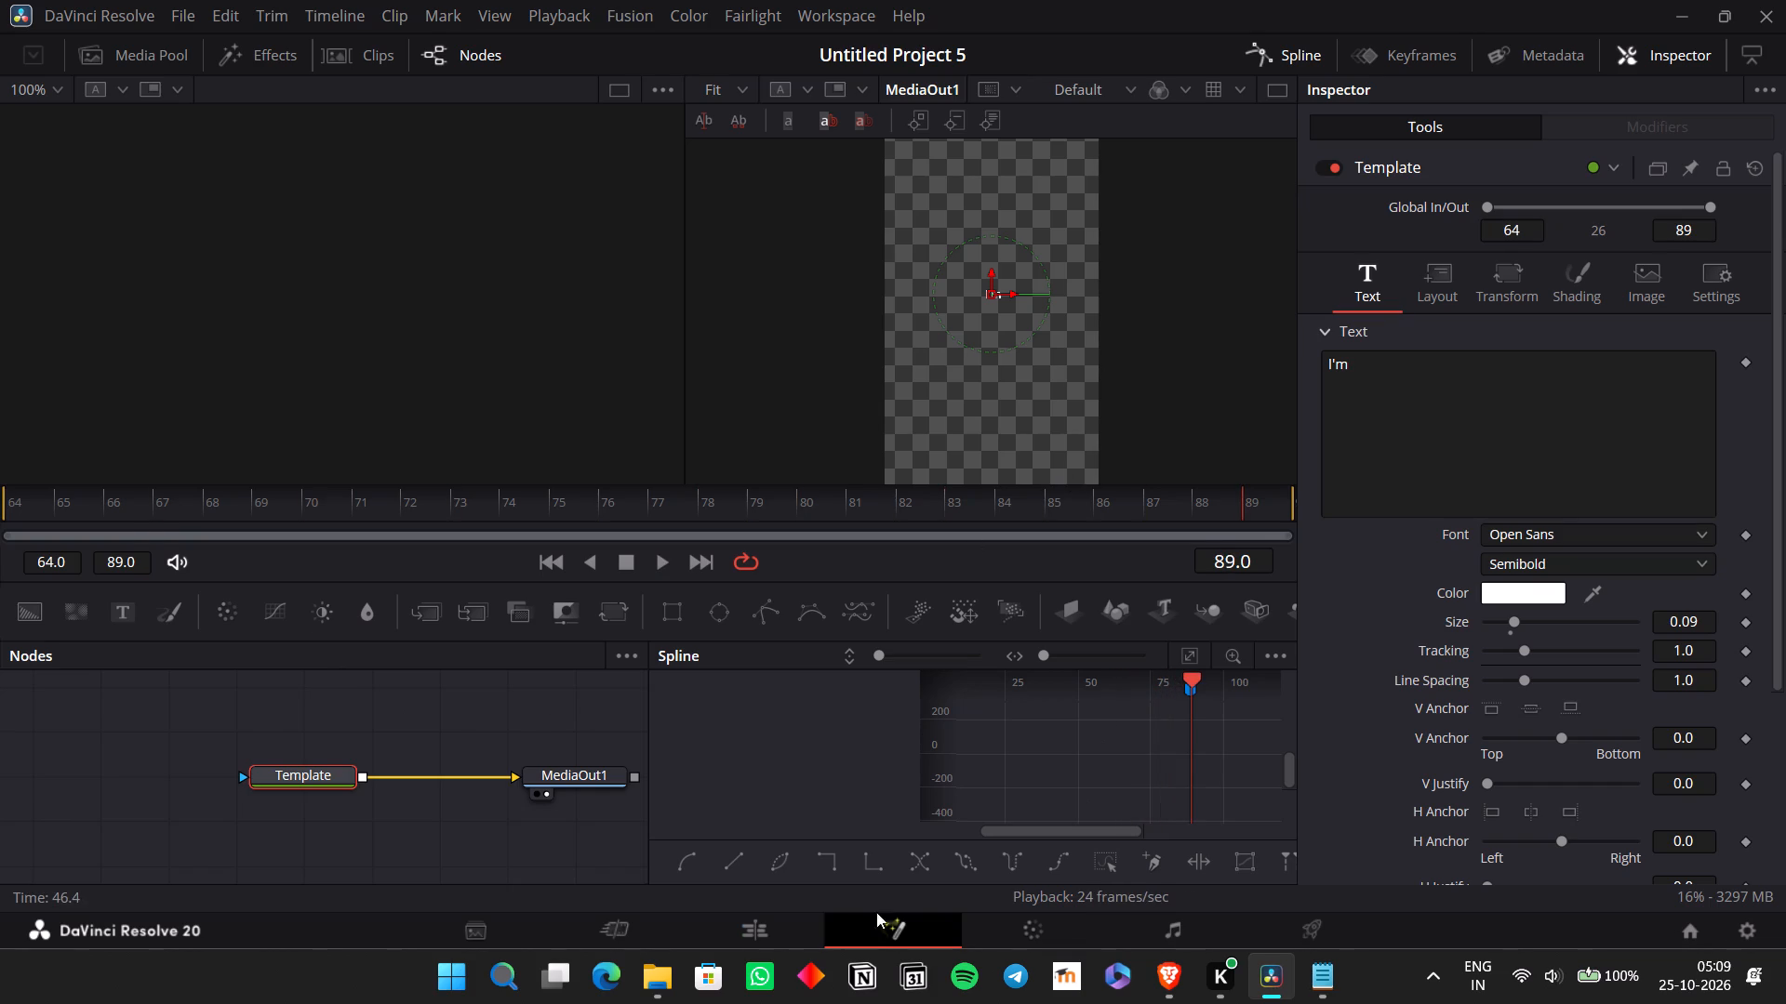
Select the "Hoodie" title on track V1, place the timeline playhead at 01:00:02:06 and open the title in Fusion.
{"action": "left_click", "coordinate": [803, 928]}
{"action": "left_click", "coordinate": [858, 780]}
{"action": "left_click", "coordinate": [747, 779]}
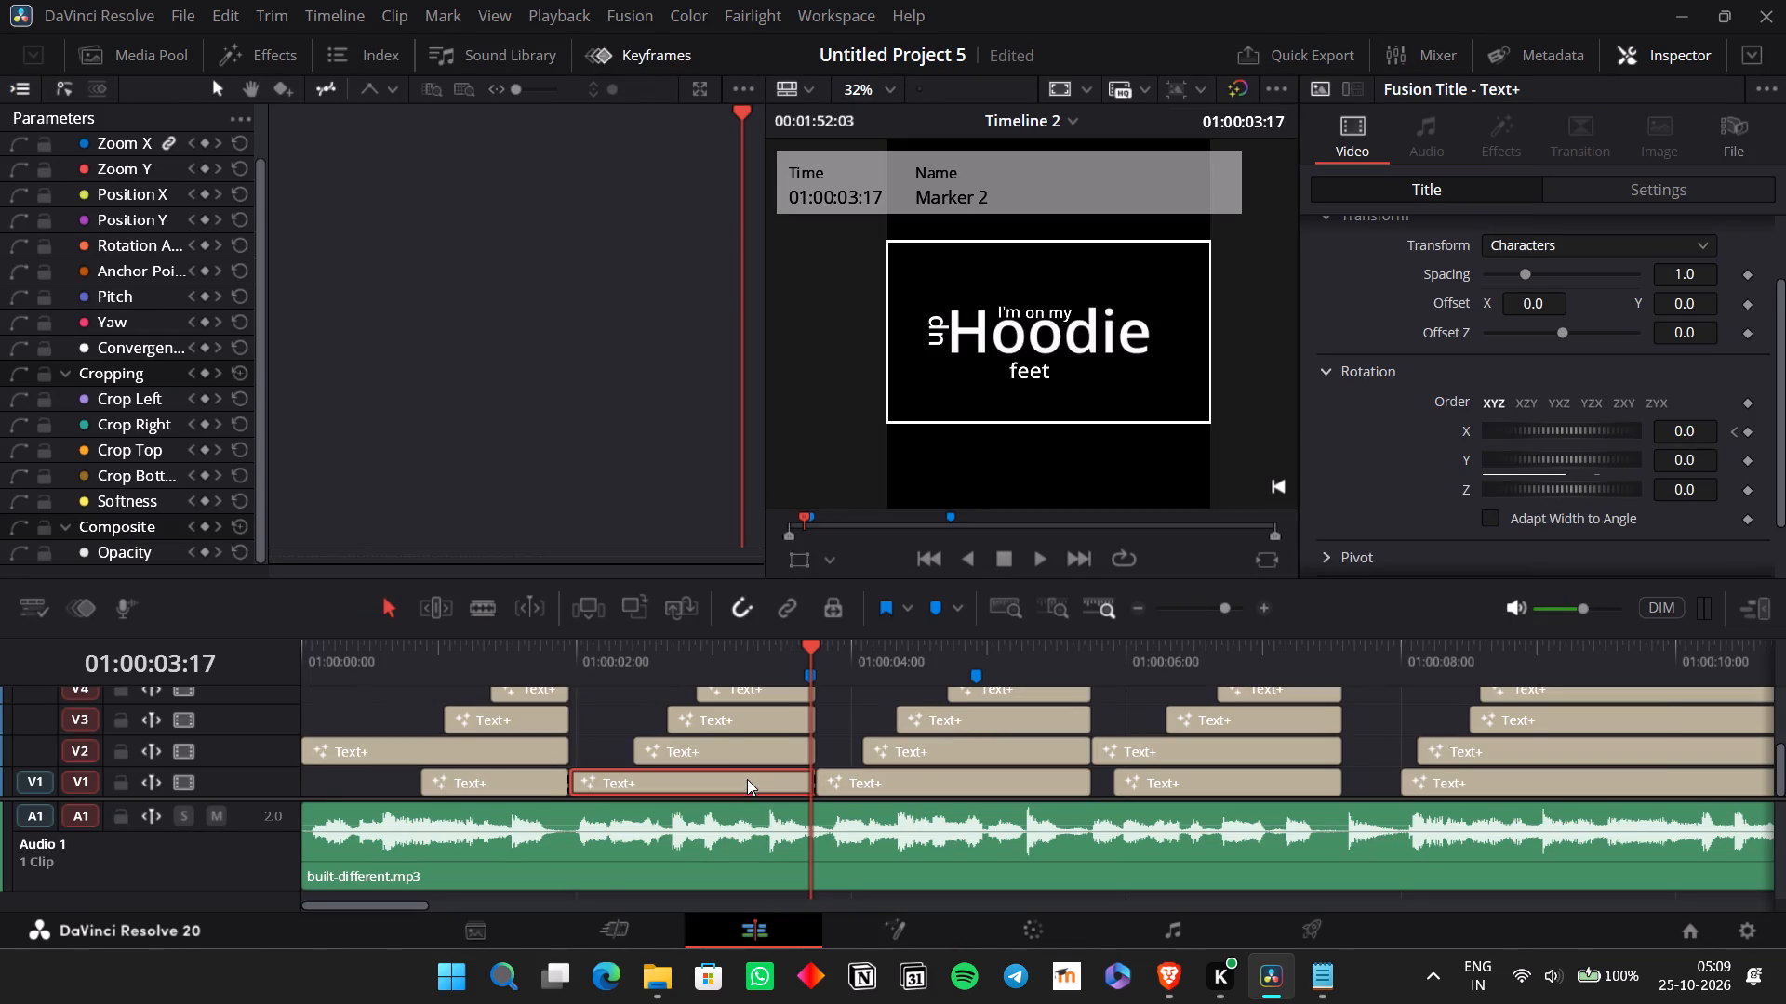
{"action": "left_click", "coordinate": [609, 665]}
{"action": "left_click", "coordinate": [913, 910]}
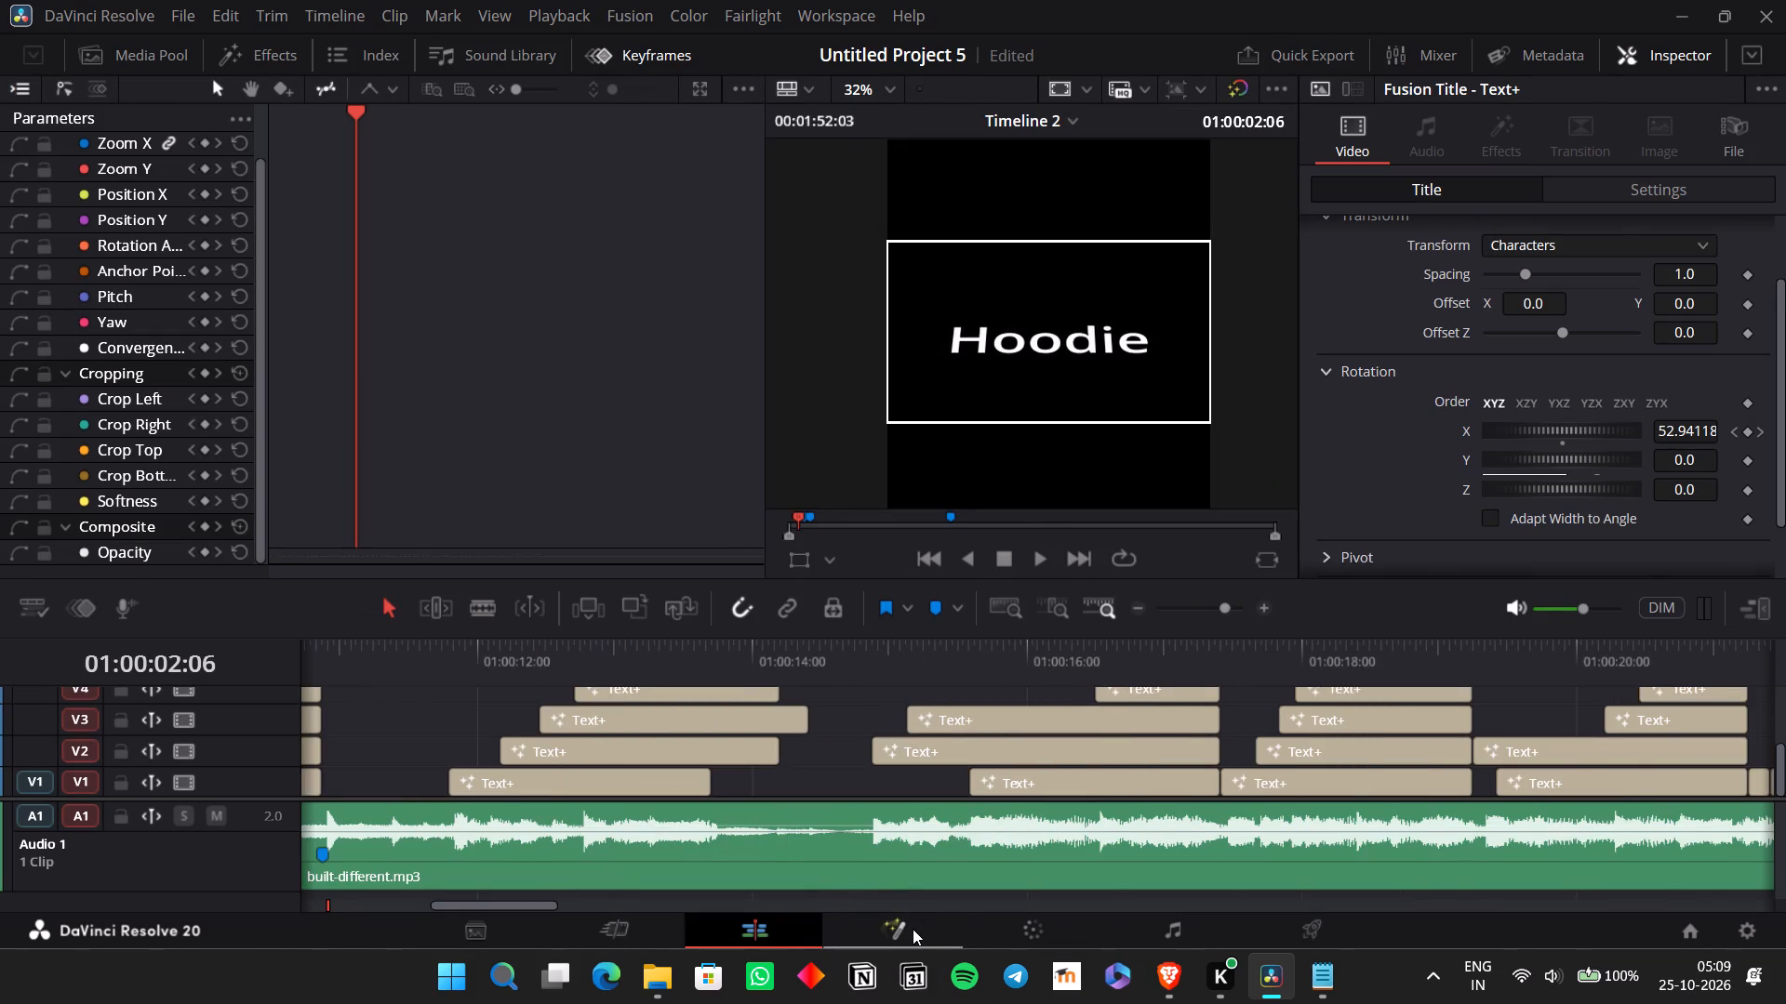
{"action": "left_click", "coordinate": [913, 929]}
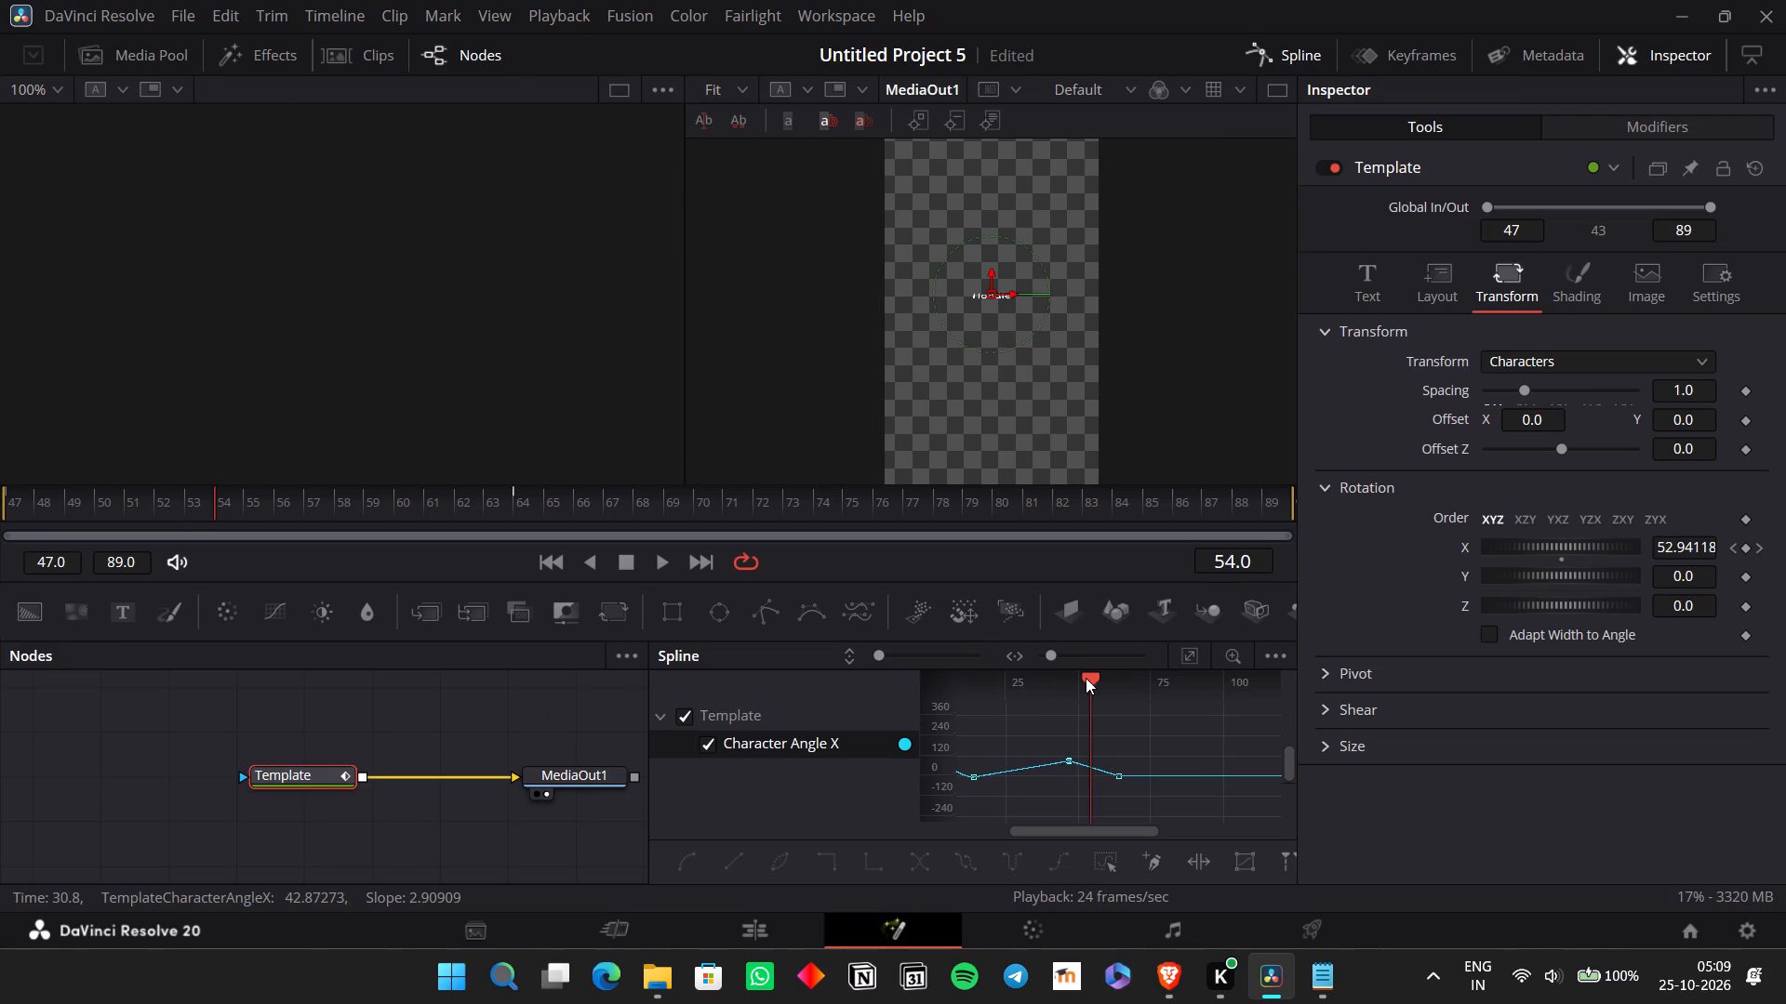
Play the "Hoodie" rotation animation from around frame 14 in the Spline graph.
{"action": "left_click_drag", "start_coordinate": [1086, 678], "coordinate": [967, 698]}
{"action": "key", "text": "space"}
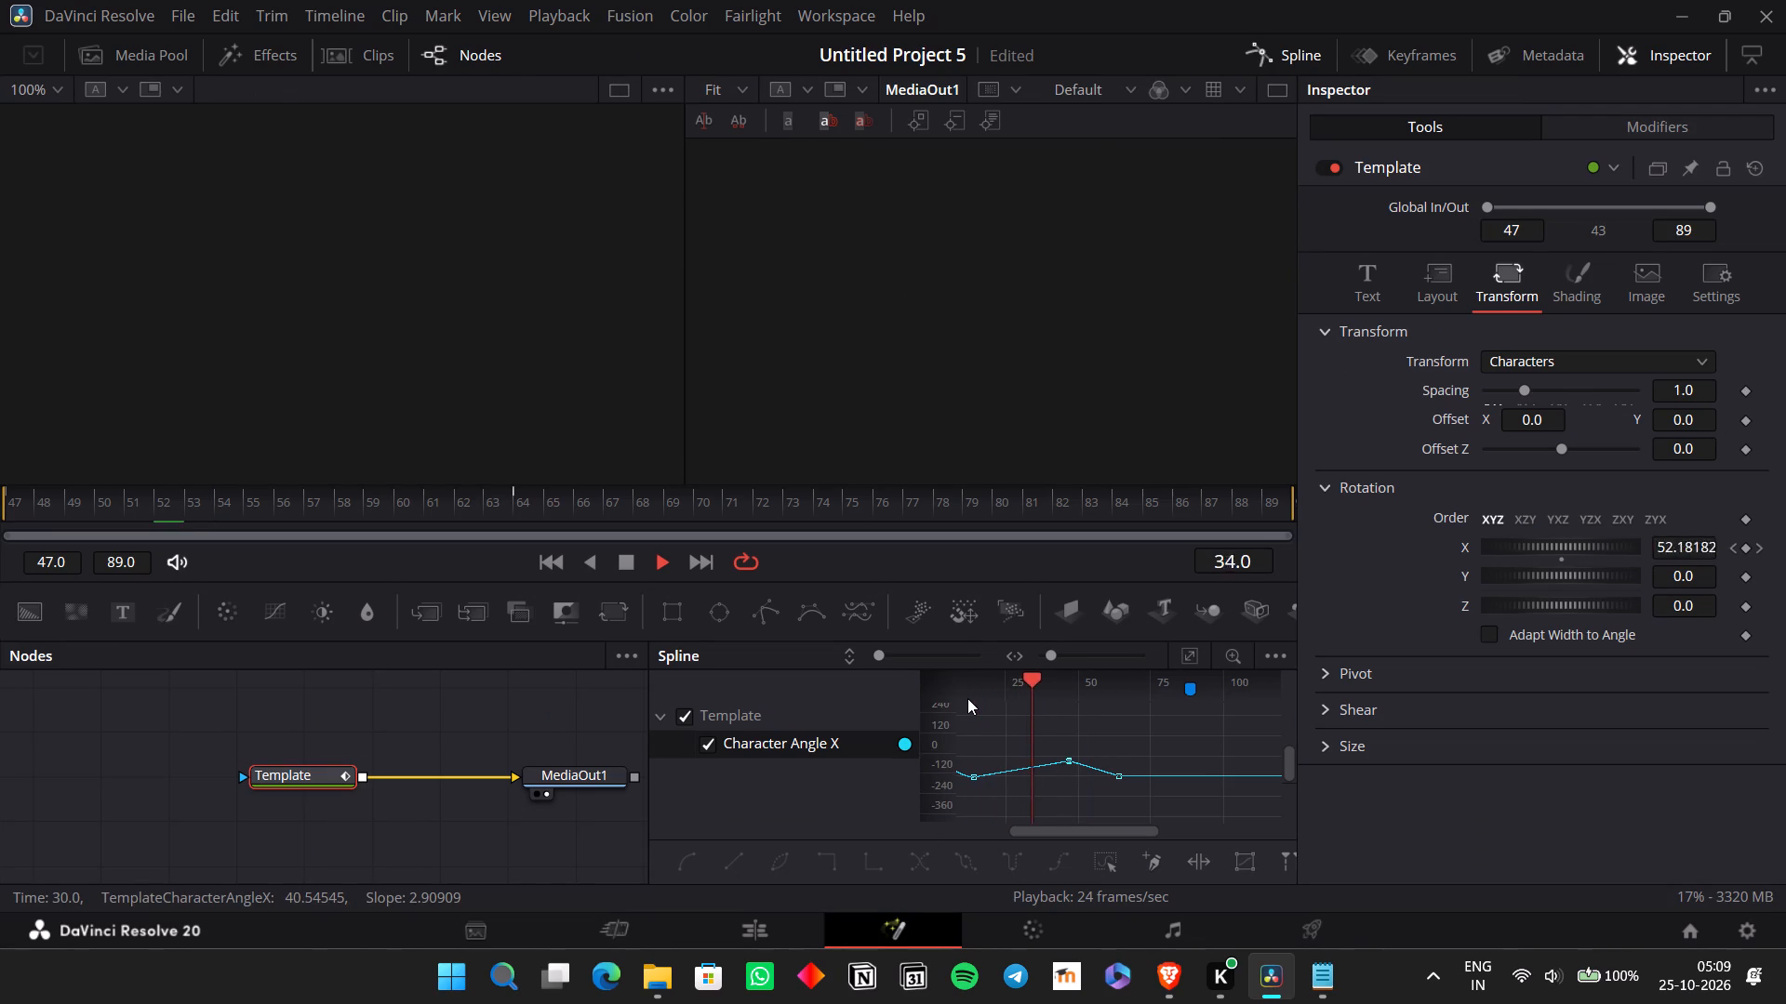
{"action": "key", "text": "space"}
{"action": "key", "text": "space"}
{"action": "key", "text": "space"}
{"action": "key", "text": "space"}
{"action": "key", "text": "space"}
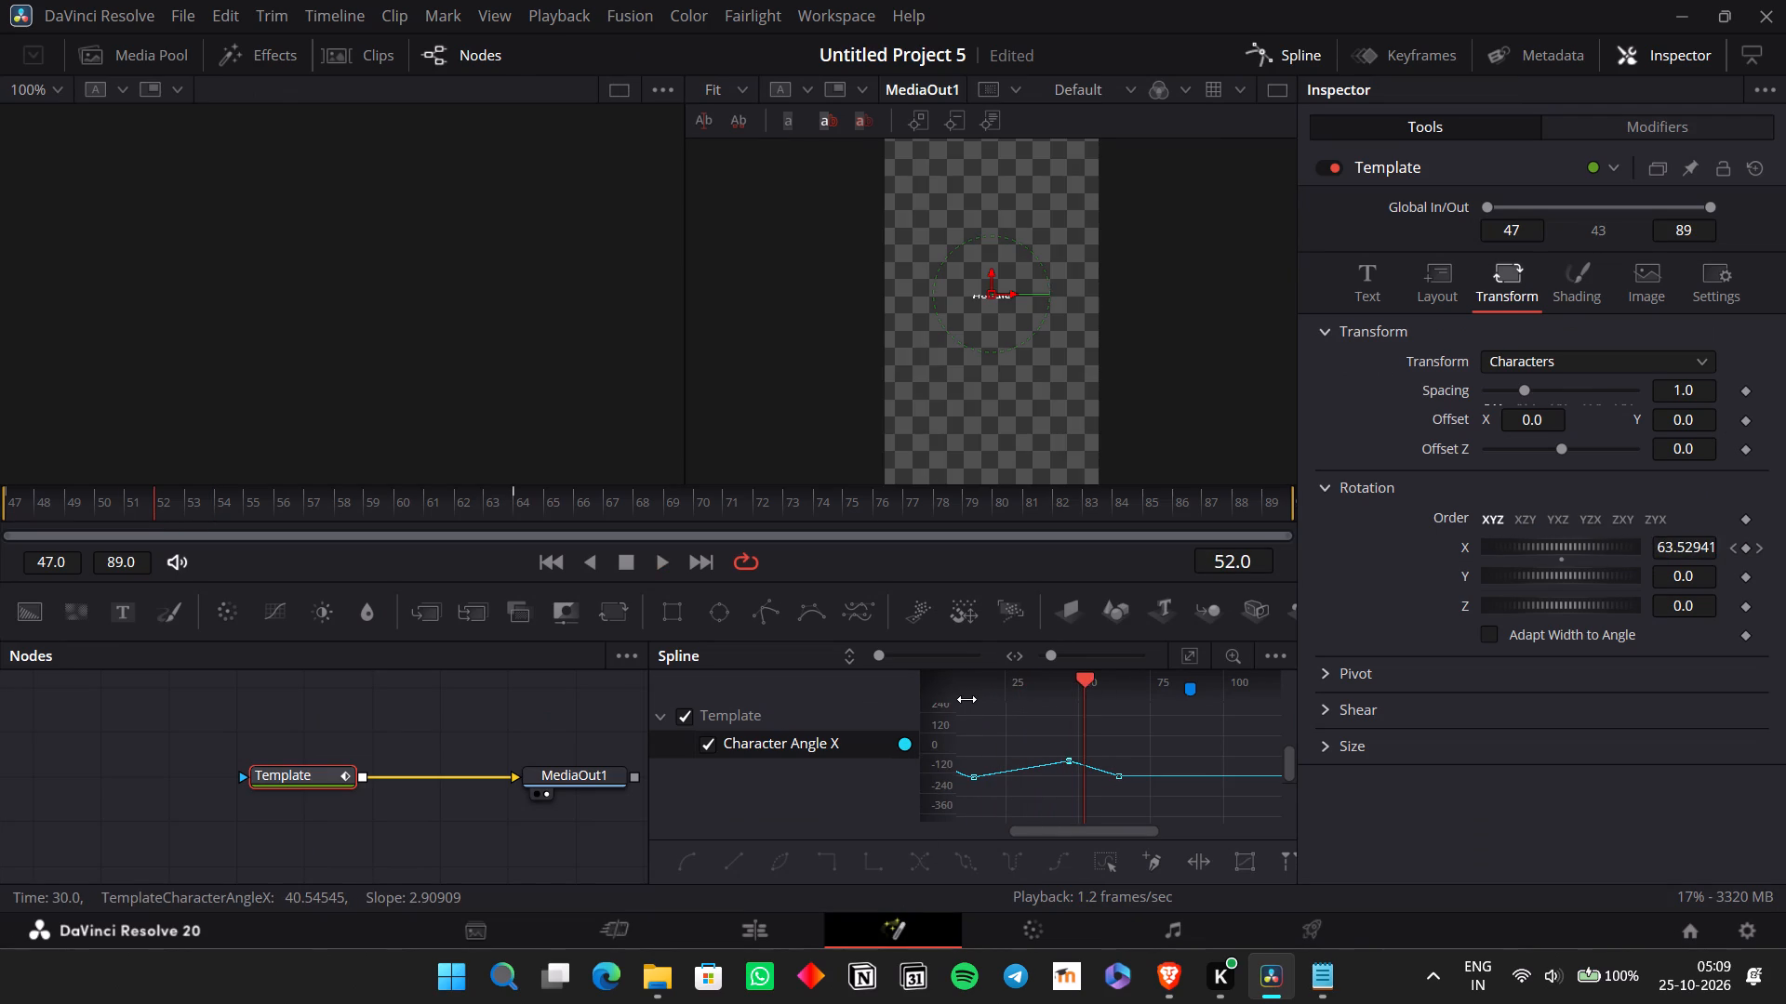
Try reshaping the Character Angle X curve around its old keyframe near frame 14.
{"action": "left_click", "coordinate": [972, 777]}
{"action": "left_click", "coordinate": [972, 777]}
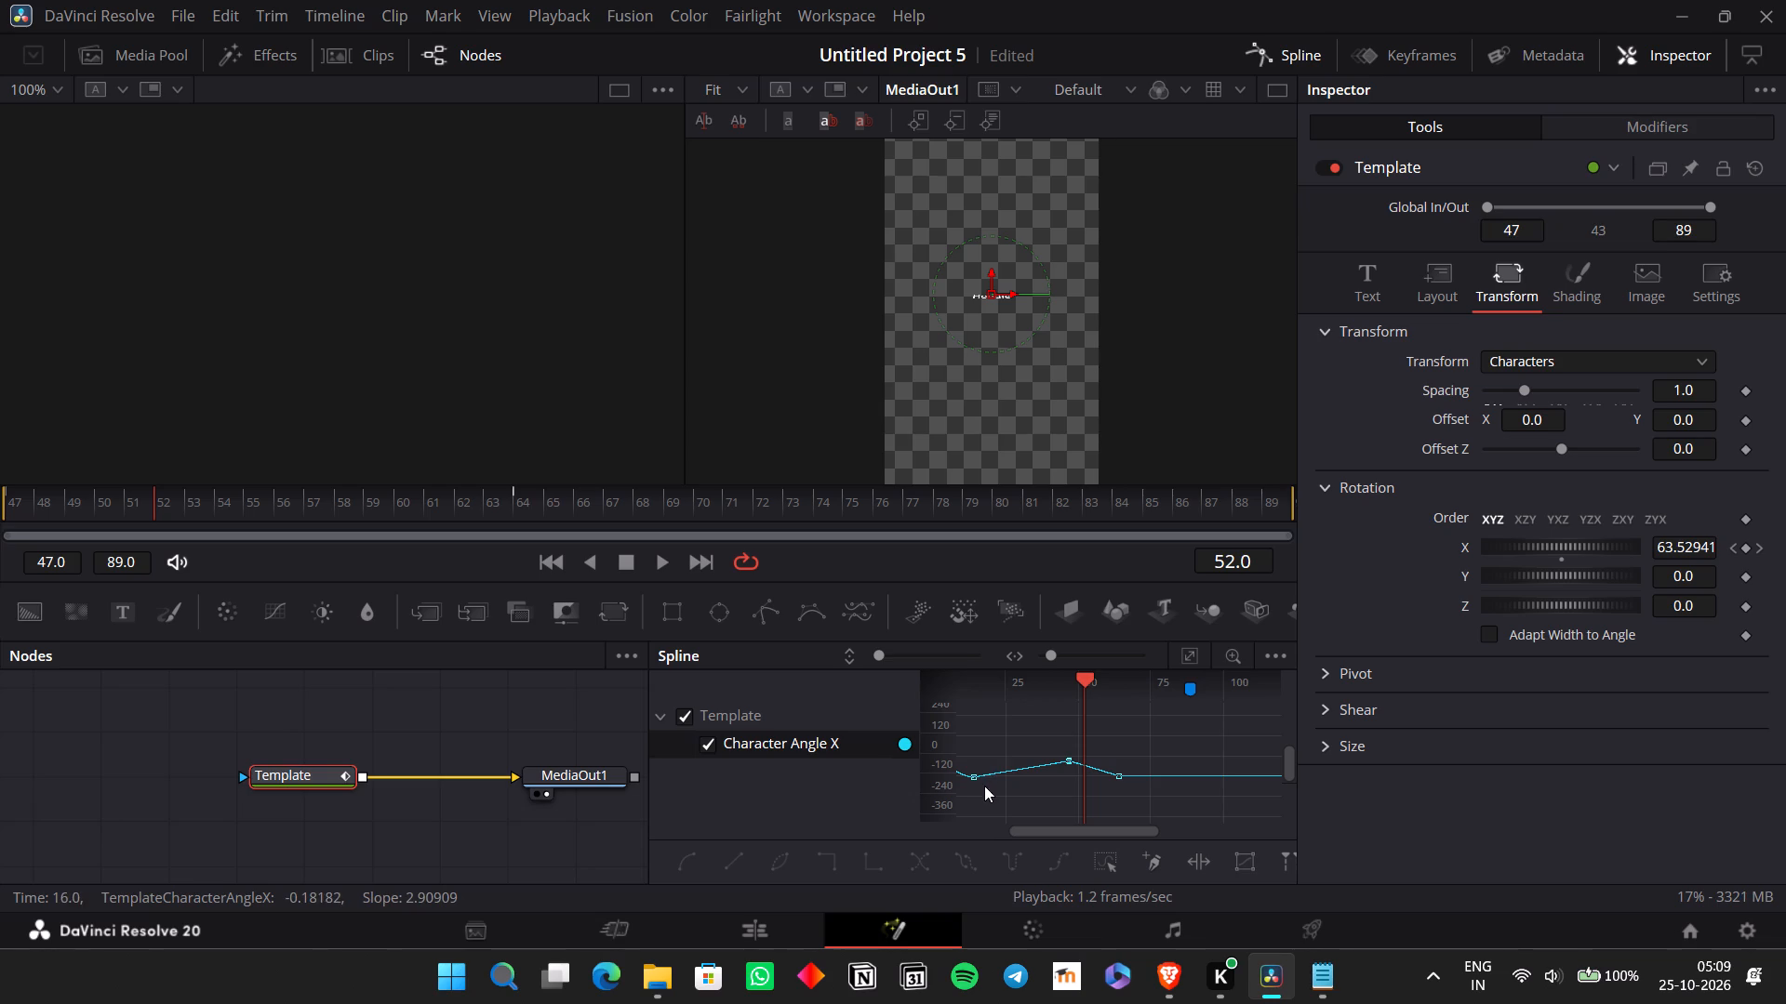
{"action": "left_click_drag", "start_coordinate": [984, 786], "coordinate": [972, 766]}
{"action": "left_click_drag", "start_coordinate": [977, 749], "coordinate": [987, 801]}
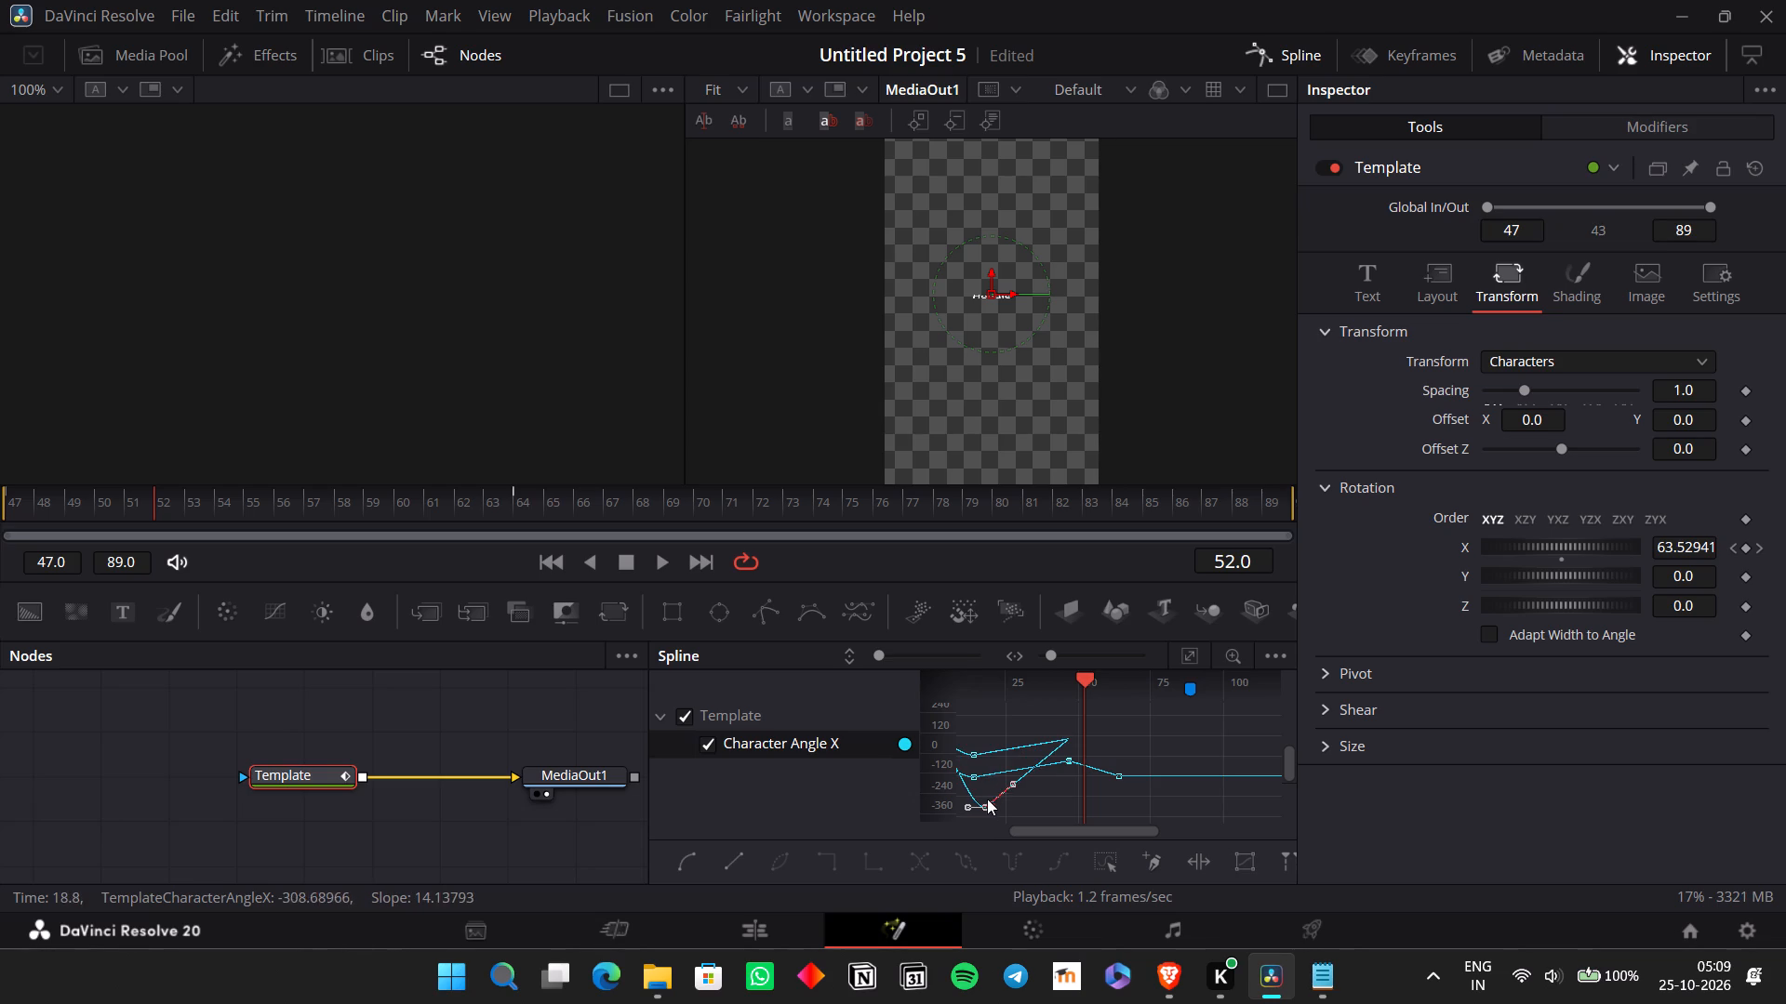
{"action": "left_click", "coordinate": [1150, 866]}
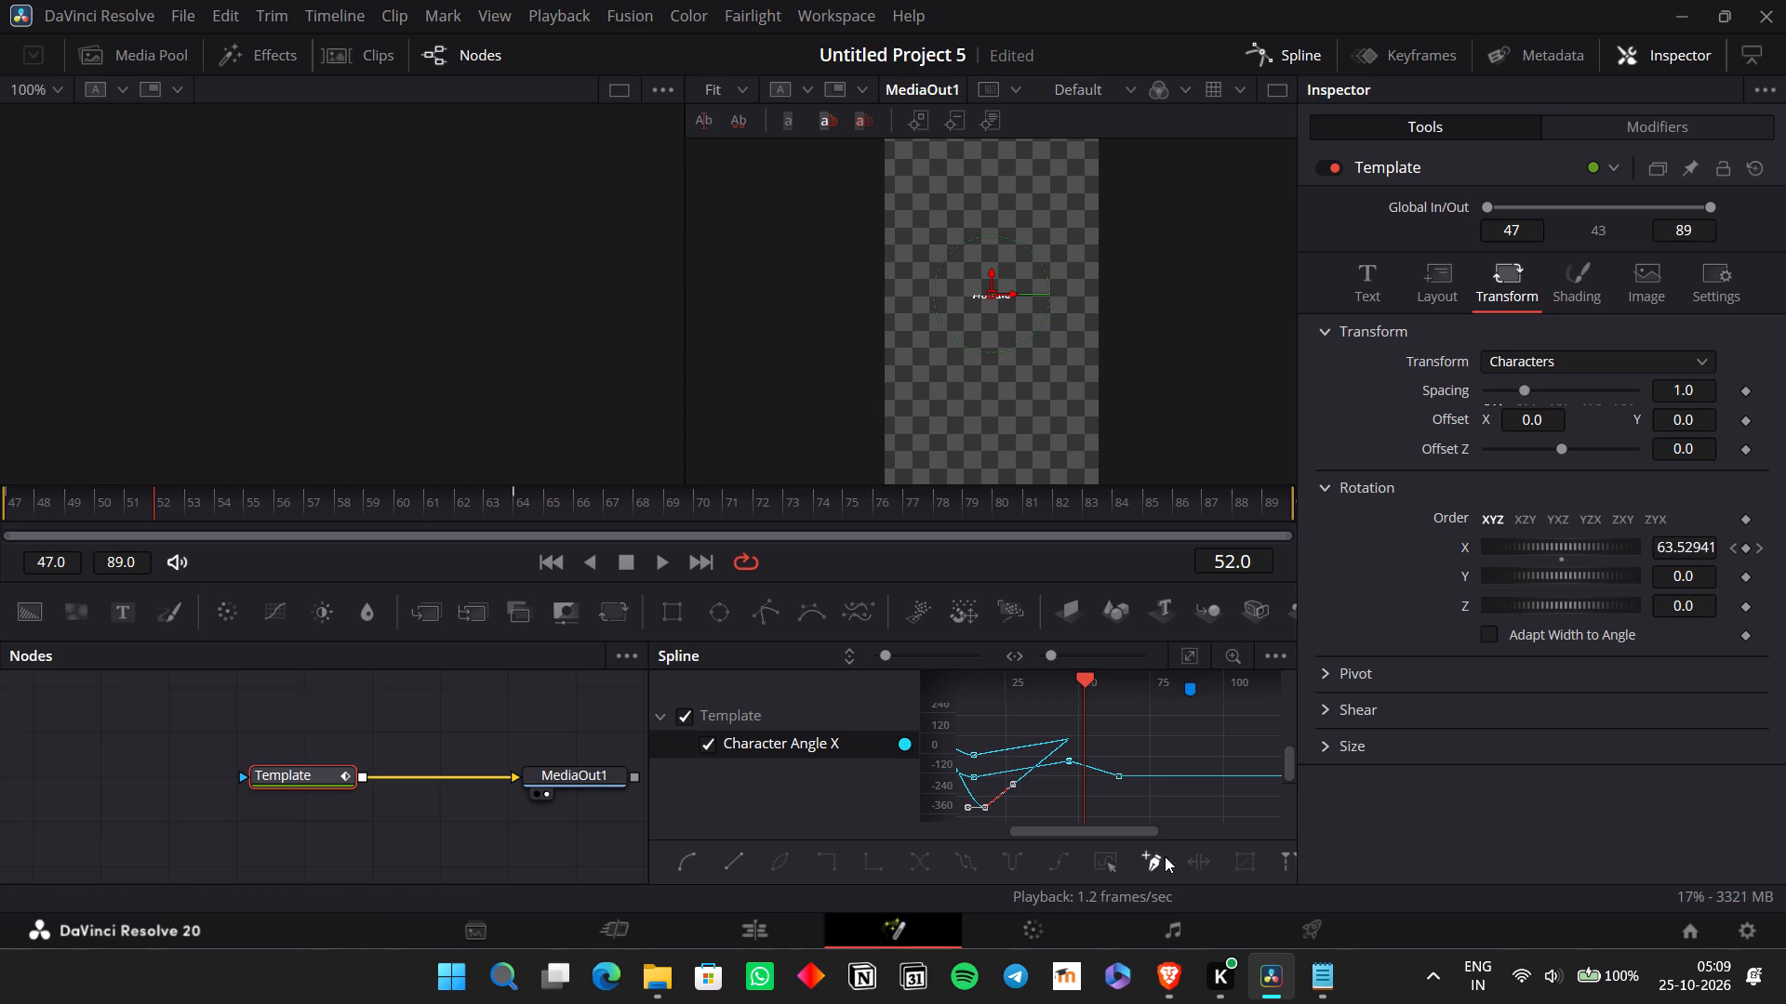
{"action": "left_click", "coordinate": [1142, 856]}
Delete the old Character Angle X keyframes near frames 0 and 14, keeping those at frames 47 and 64.
{"action": "scroll", "coordinate": [1026, 762], "scroll_direction": "right", "scroll_amount": 1}
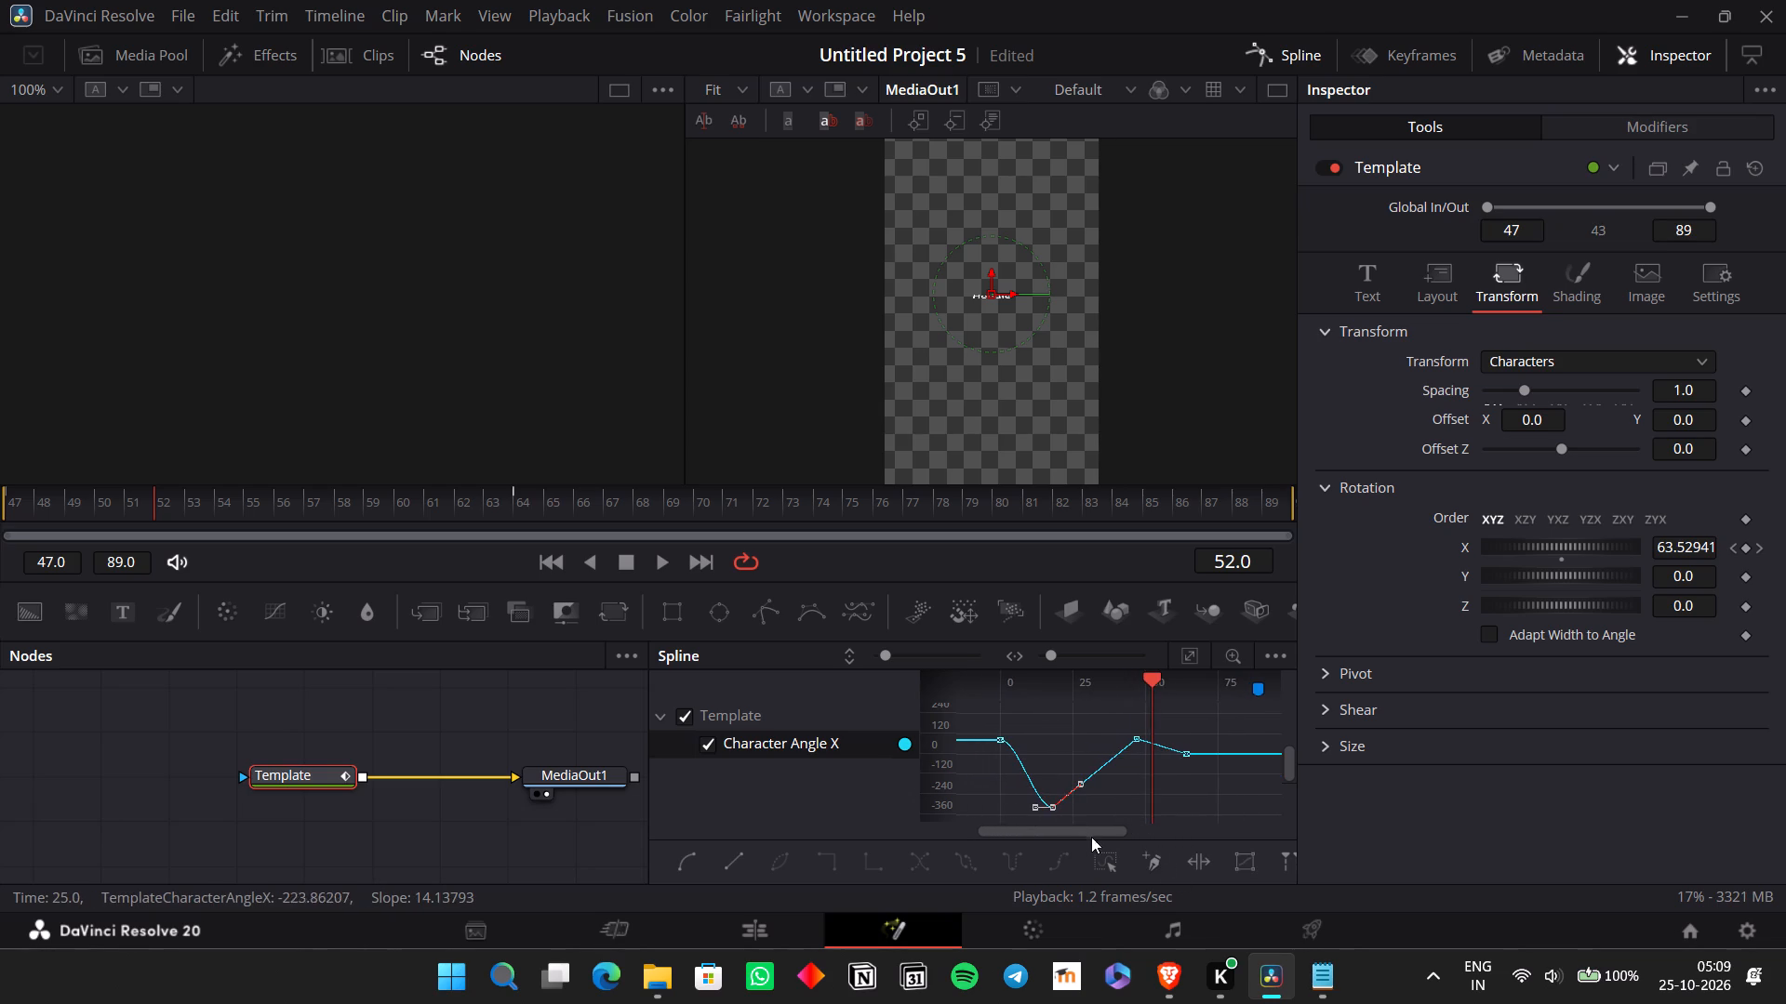
{"action": "scroll", "coordinate": [1091, 837], "scroll_direction": "right", "scroll_amount": 1}
{"action": "scroll", "coordinate": [1128, 856], "scroll_direction": "left", "scroll_amount": 1}
{"action": "left_click_drag", "start_coordinate": [991, 721], "coordinate": [1117, 812]}
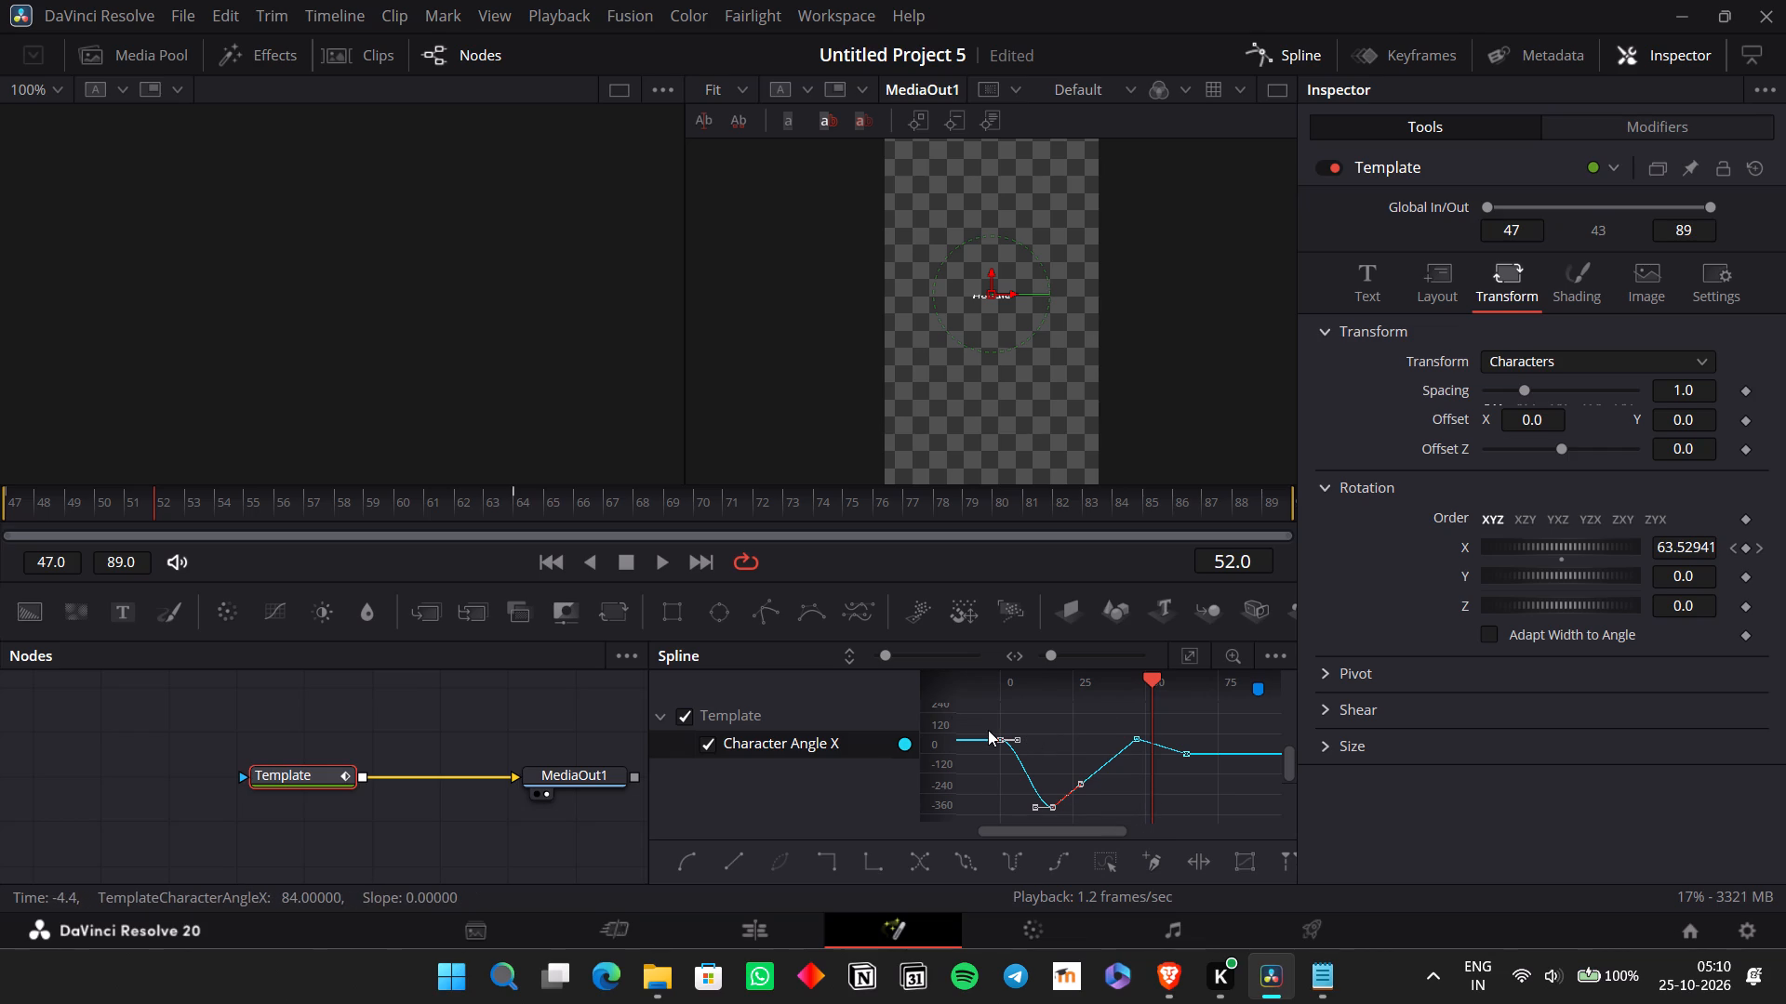
{"action": "key", "text": "BackSpace"}
Smooth the keyframes at frames 47 and 64, and extend the first one's outgoing handle to about frame 68.
{"action": "left_click_drag", "start_coordinate": [1125, 709], "coordinate": [1202, 773]}
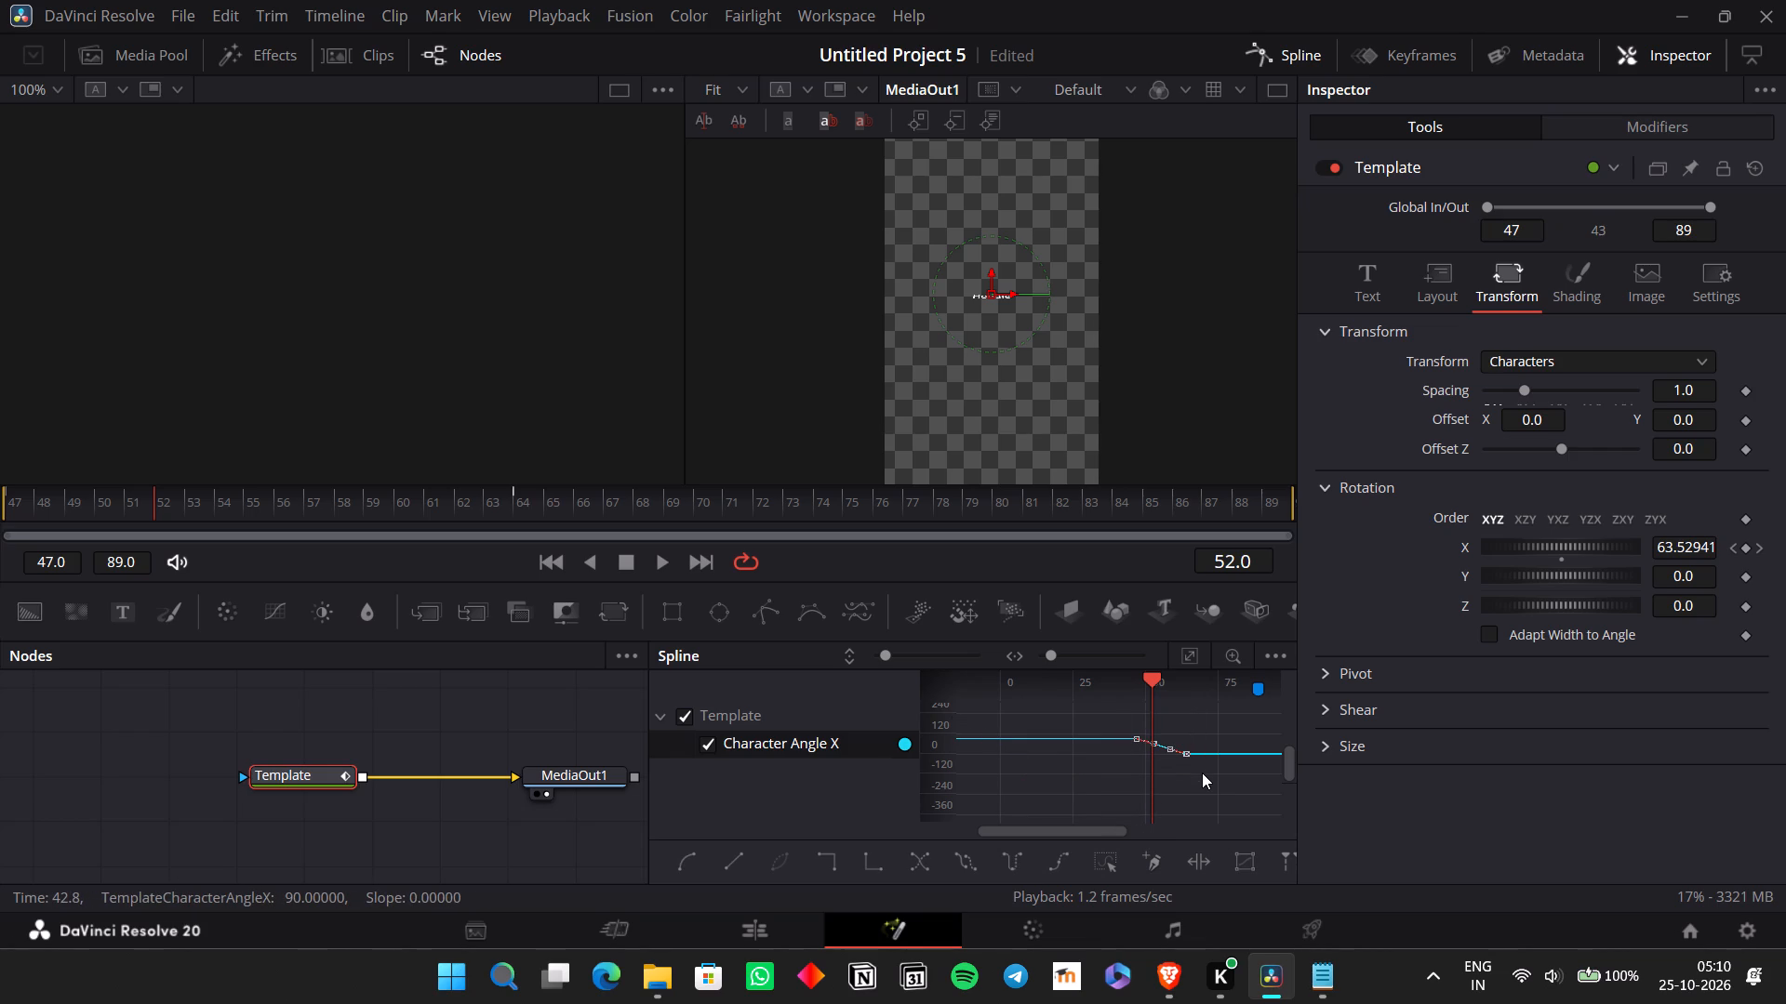
{"action": "key", "text": "s"}
{"action": "left_click_drag", "start_coordinate": [1154, 740], "coordinate": [1200, 739]}
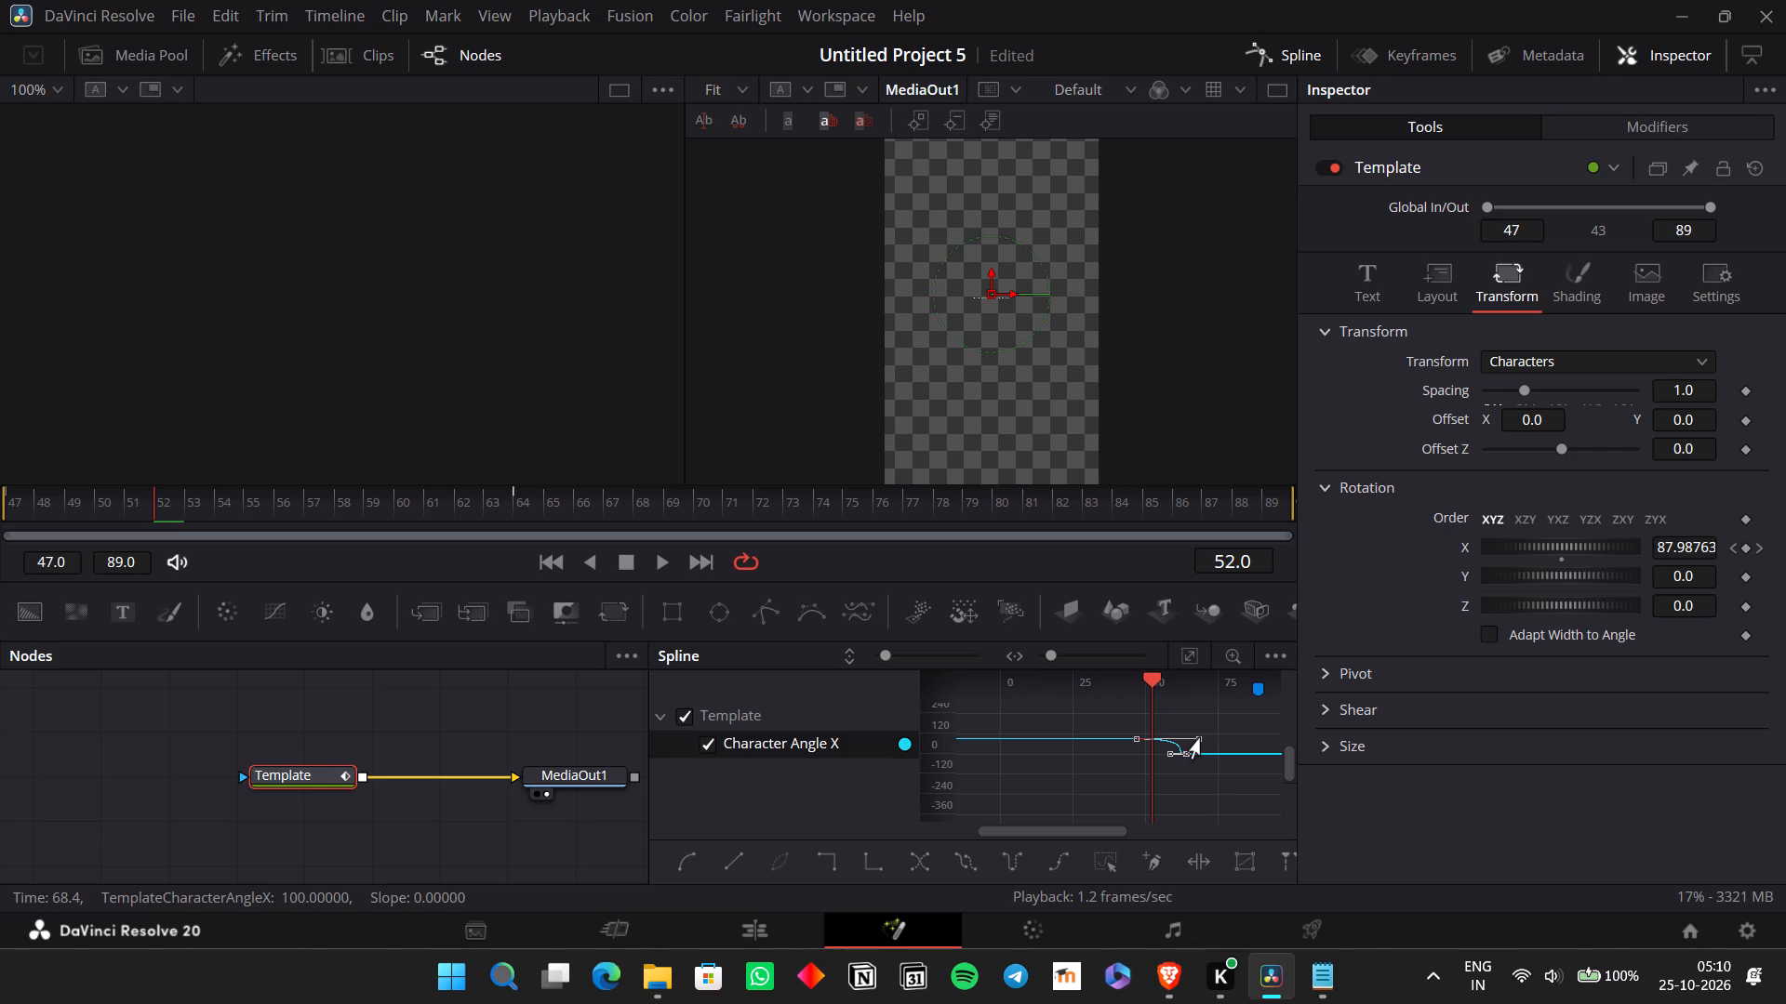
Raise the incoming handle of the frame 64 keyframe above the curve's end and pull it back to about frame 58.
{"action": "scroll", "coordinate": [1206, 760], "scroll_direction": "up", "scroll_amount": 4, "text": "ctrl"}
{"action": "scroll", "coordinate": [1184, 764], "scroll_direction": "down", "scroll_amount": 1, "text": "ctrl"}
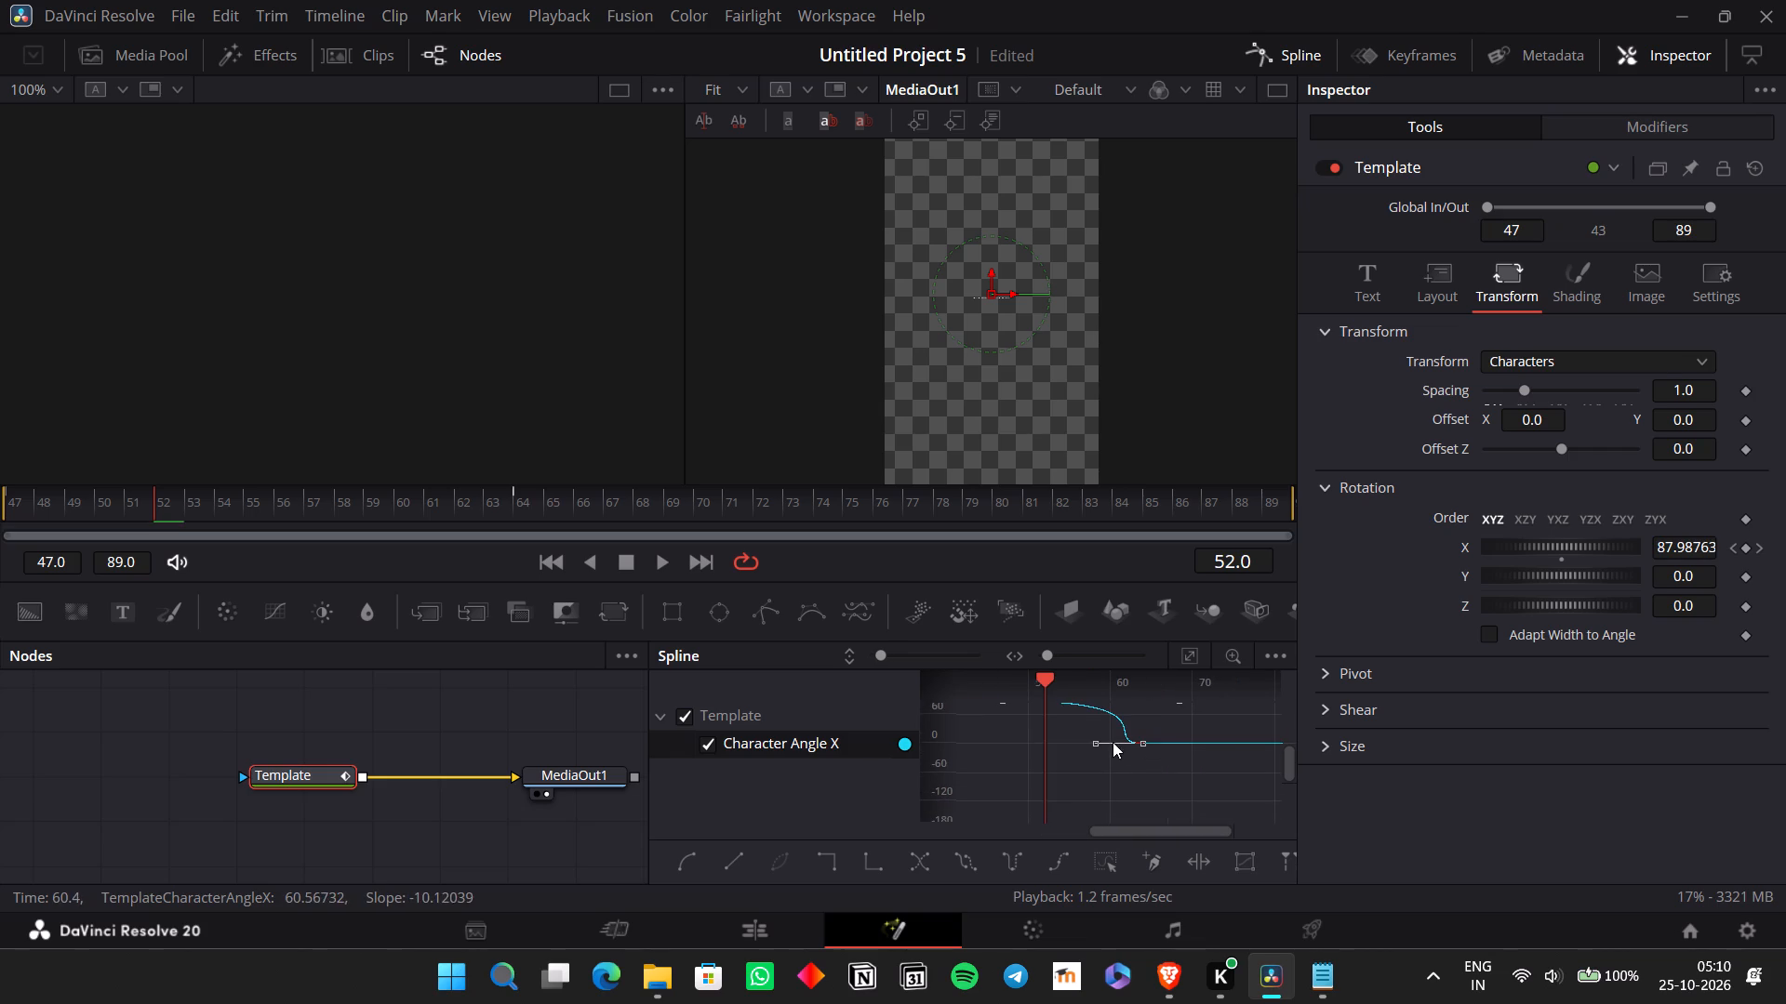
{"action": "left_click_drag", "start_coordinate": [1096, 757], "coordinate": [1144, 727]}
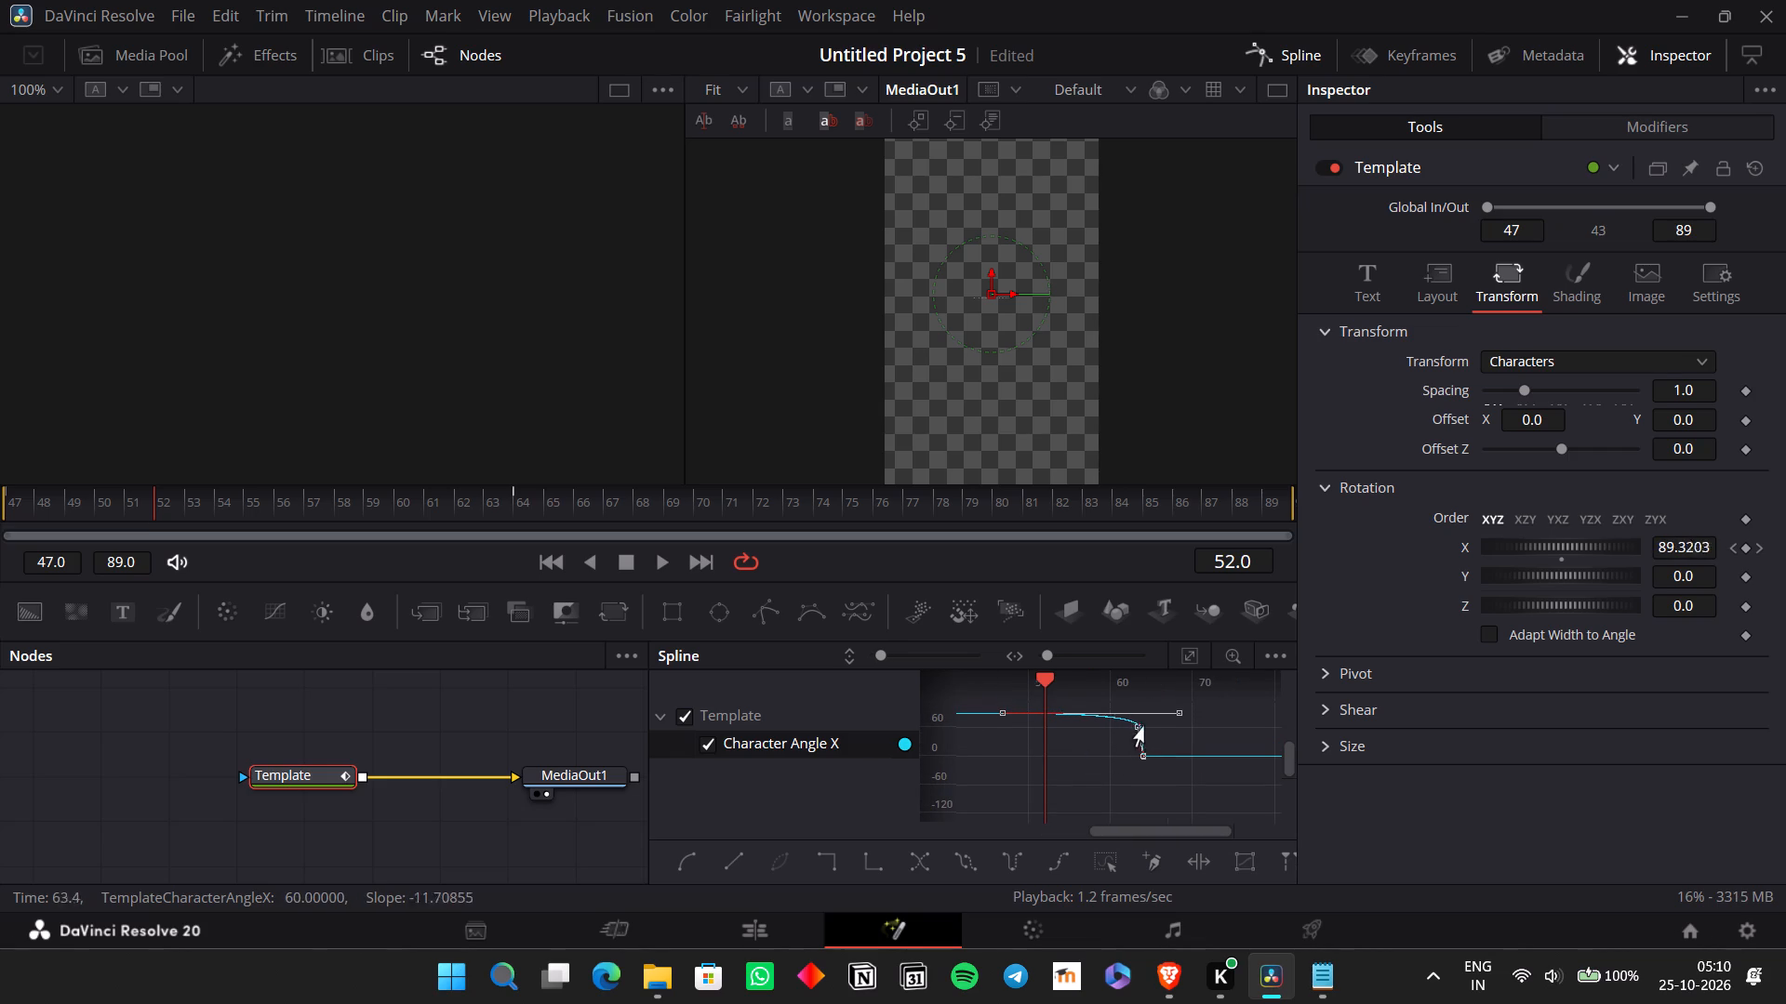
{"action": "left_click_drag", "start_coordinate": [1144, 727], "coordinate": [1112, 726]}
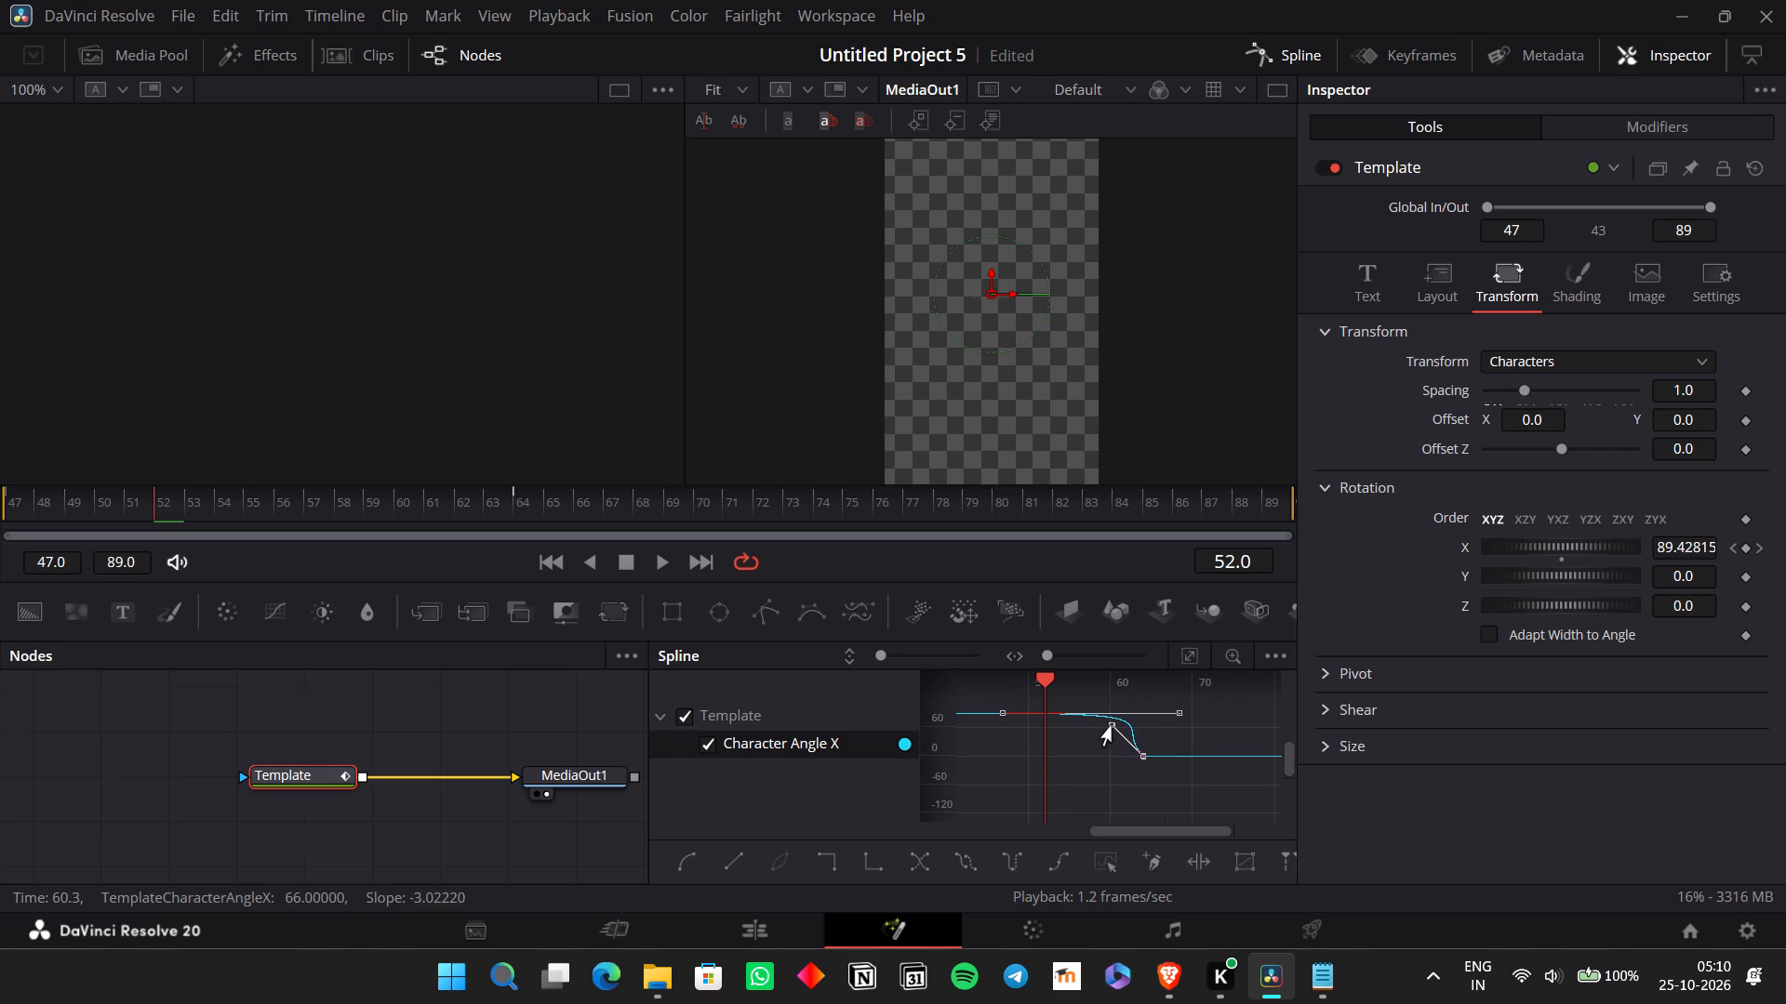
{"action": "left_click_drag", "start_coordinate": [1112, 726], "coordinate": [1102, 723]}
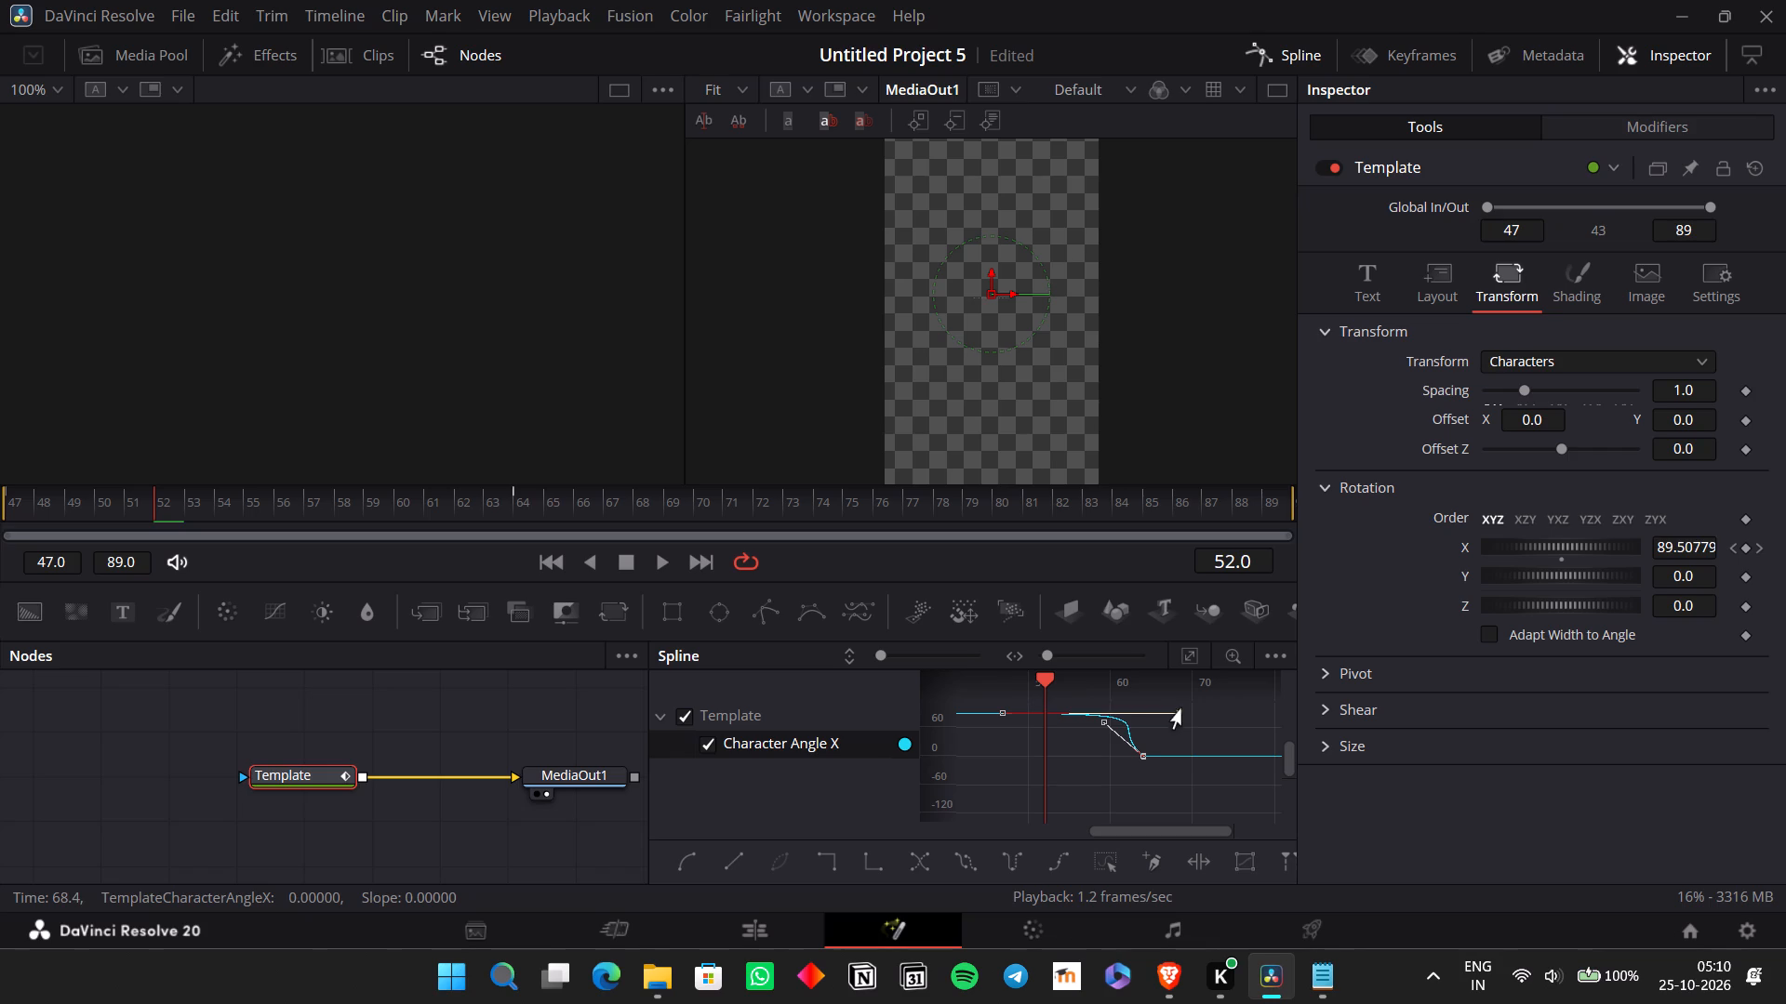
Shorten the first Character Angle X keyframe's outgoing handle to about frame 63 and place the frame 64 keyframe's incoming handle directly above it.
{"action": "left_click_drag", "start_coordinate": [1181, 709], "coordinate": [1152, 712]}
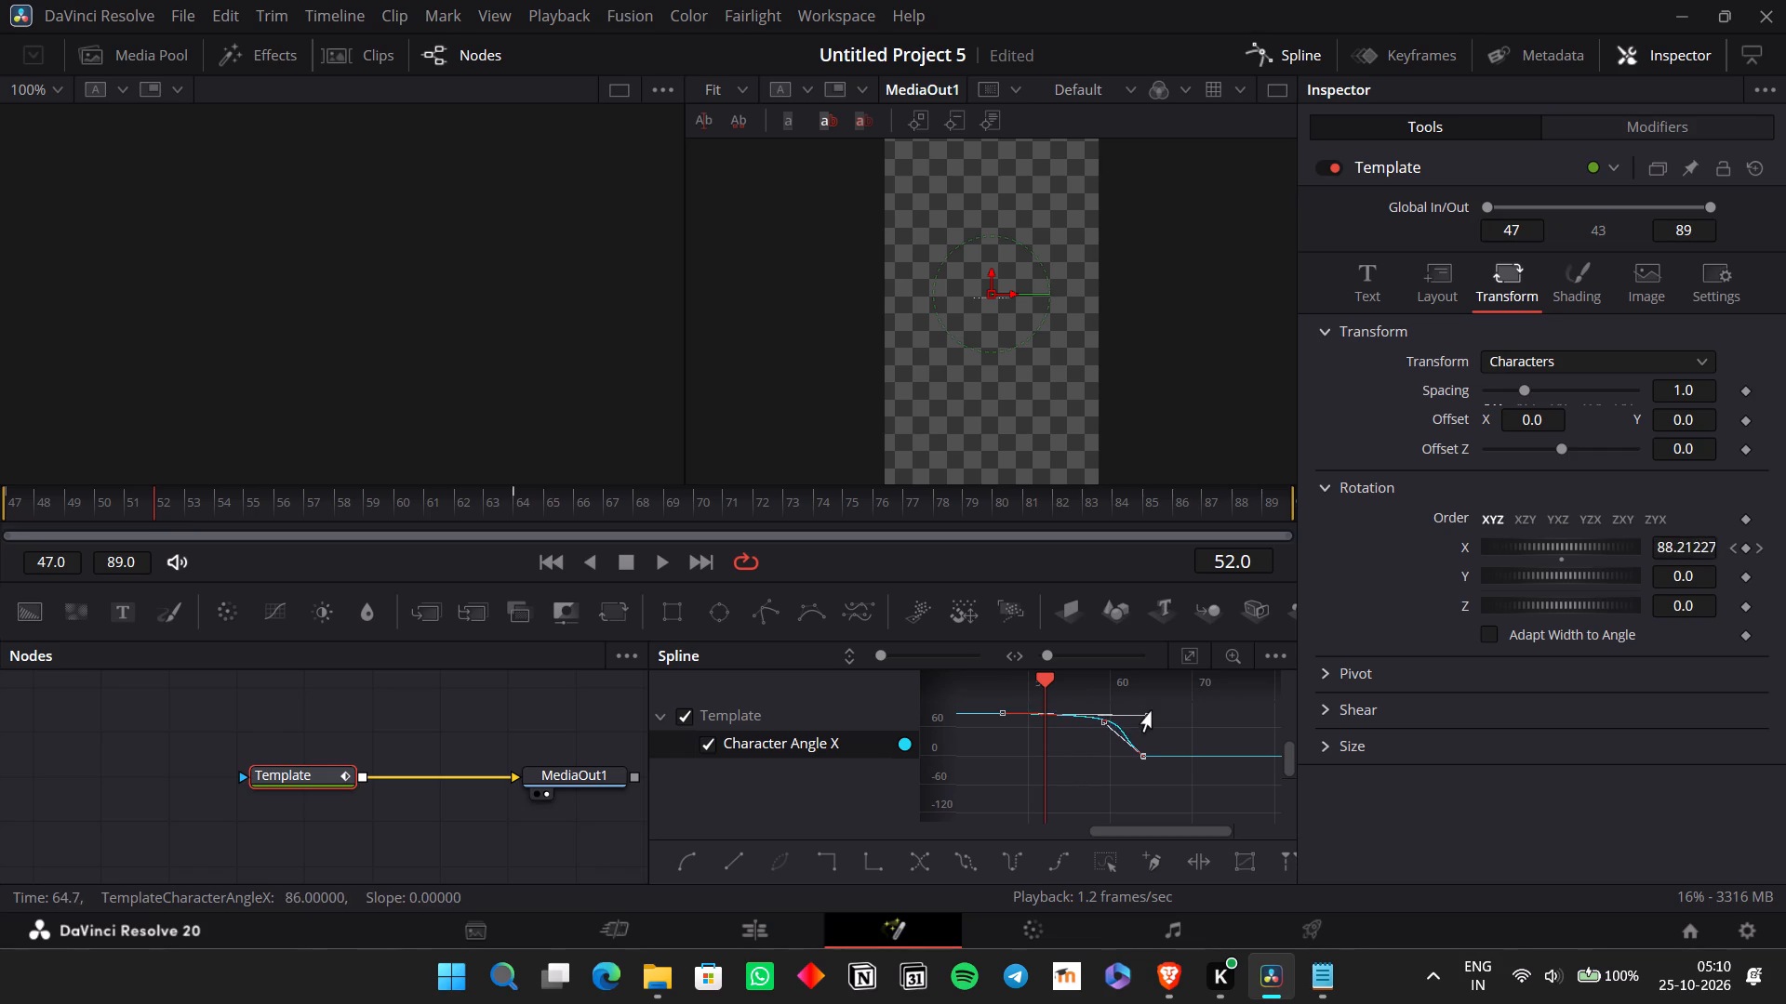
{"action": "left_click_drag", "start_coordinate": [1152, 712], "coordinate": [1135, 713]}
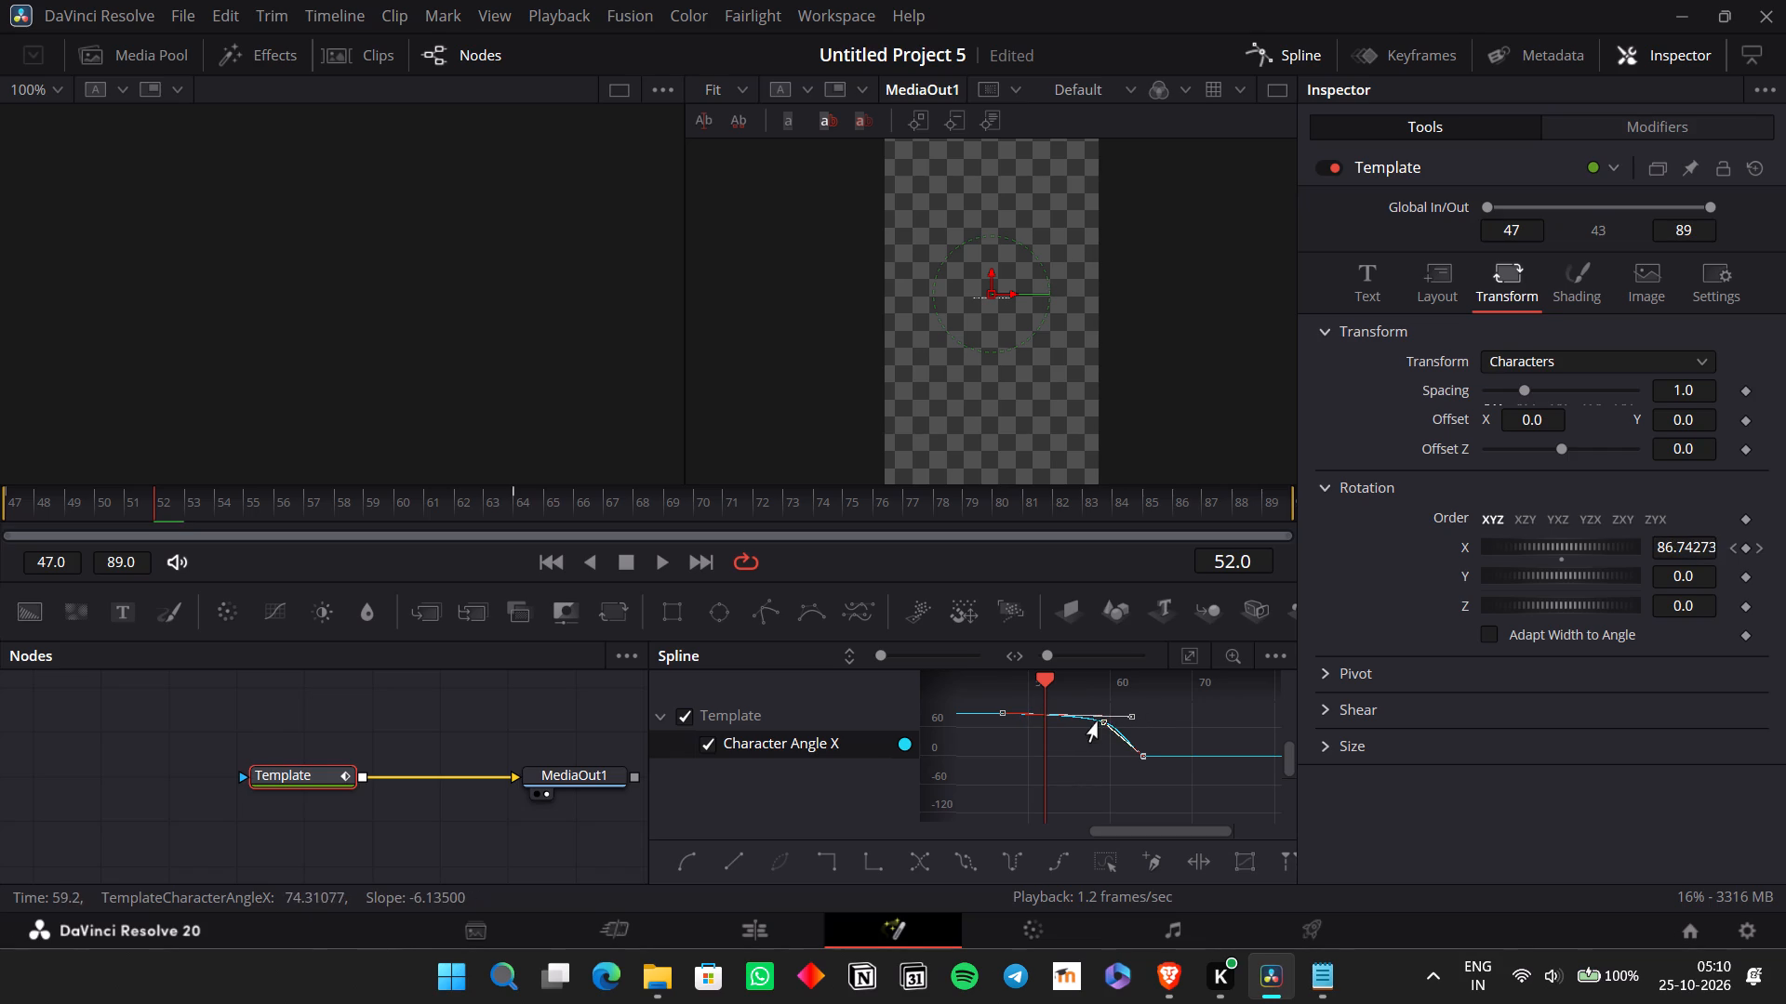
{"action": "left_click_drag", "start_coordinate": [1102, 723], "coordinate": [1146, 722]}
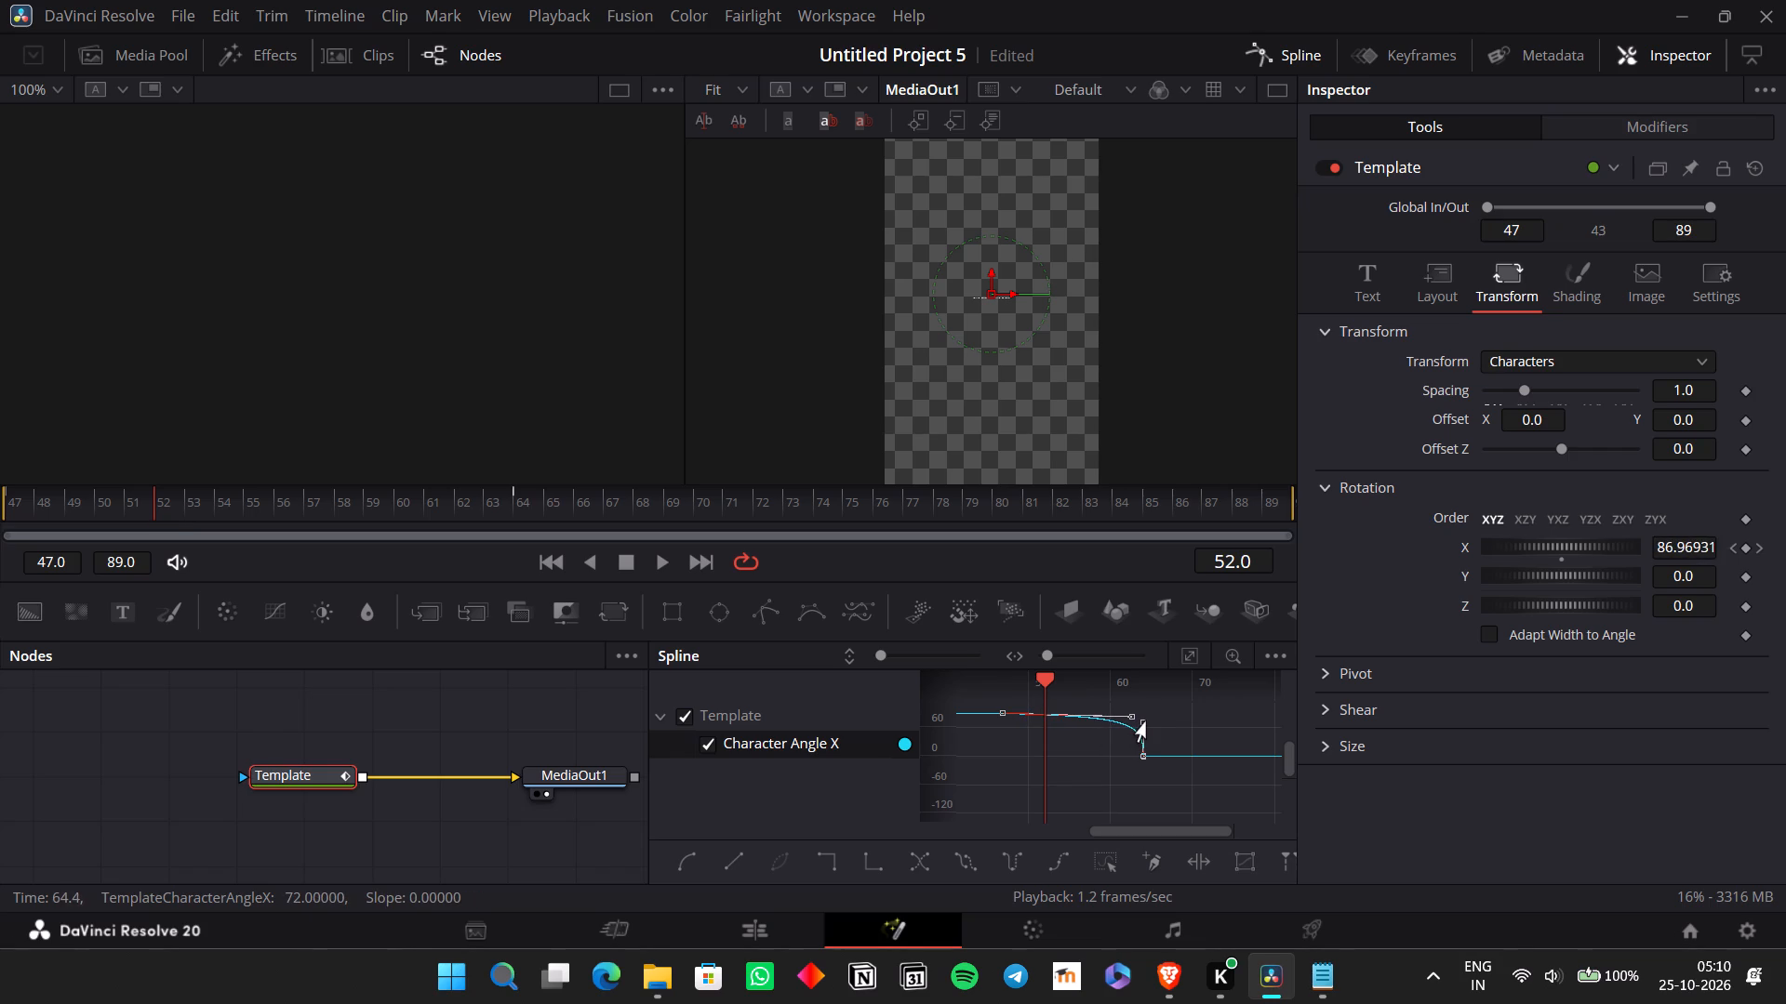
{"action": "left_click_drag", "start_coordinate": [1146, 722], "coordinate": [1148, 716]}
Play back the "Hoodie" section on the Edit page to check the rotation easing.
{"action": "left_click", "coordinate": [830, 922]}
{"action": "left_click", "coordinate": [804, 926]}
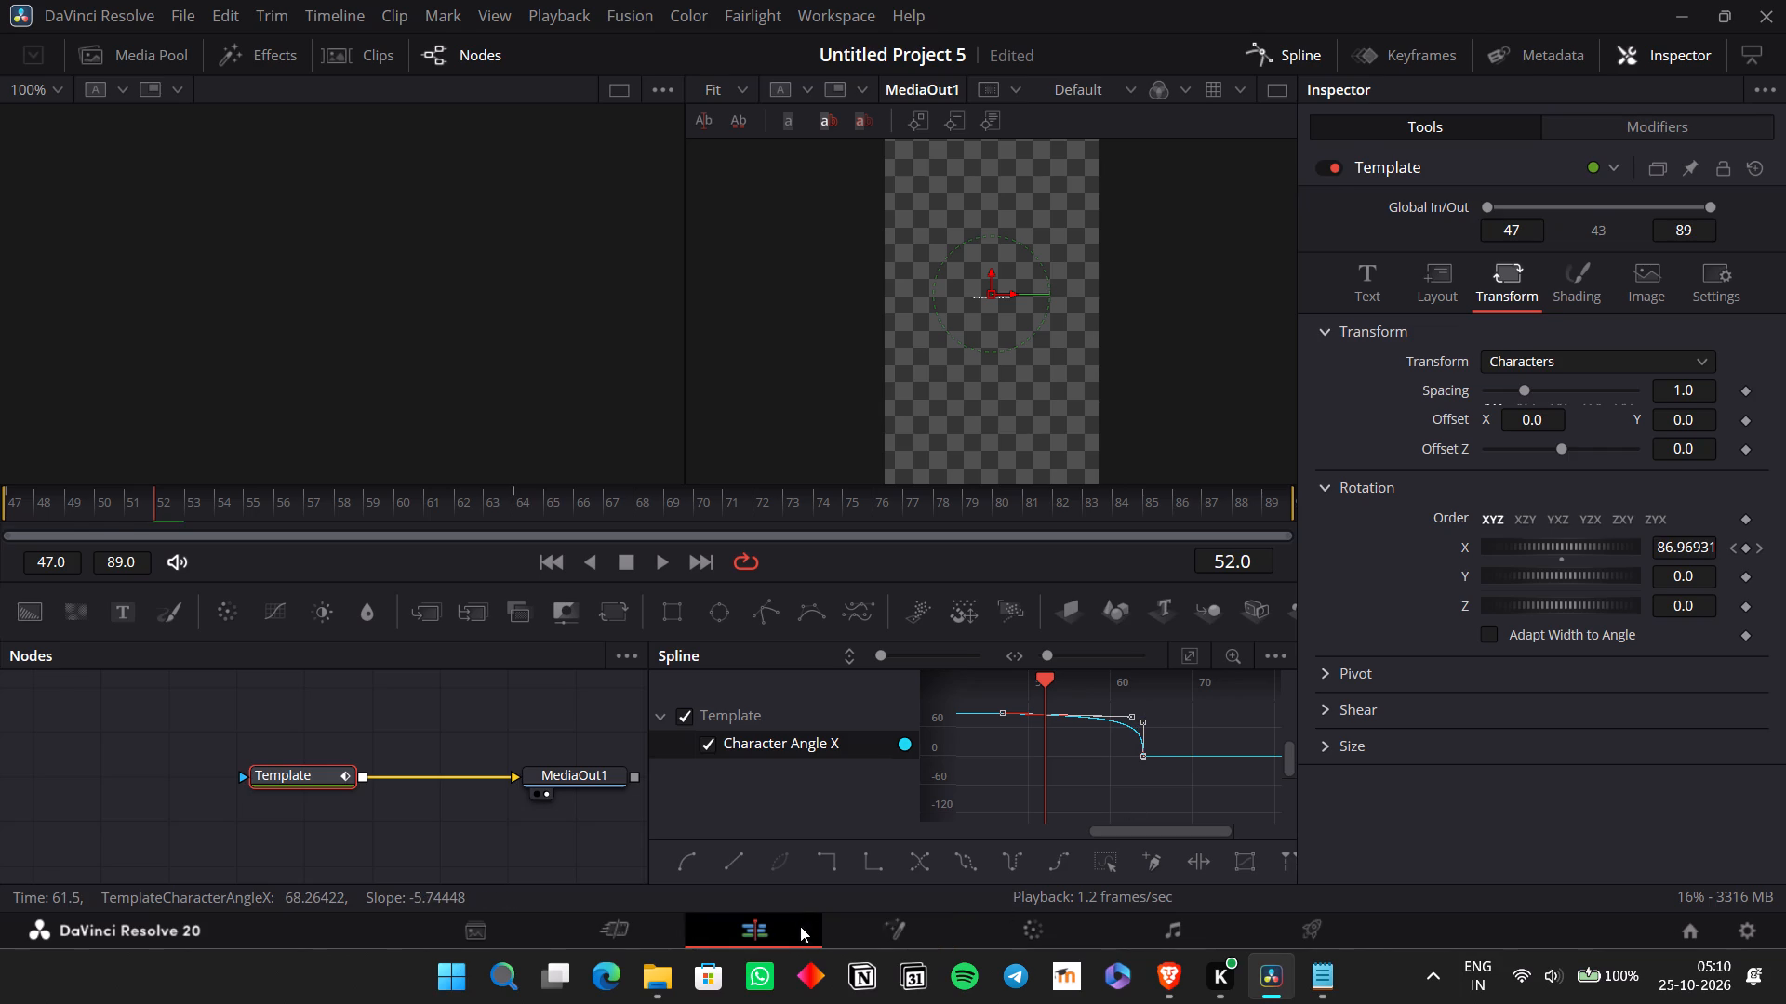
{"action": "left_click", "coordinate": [508, 662]}
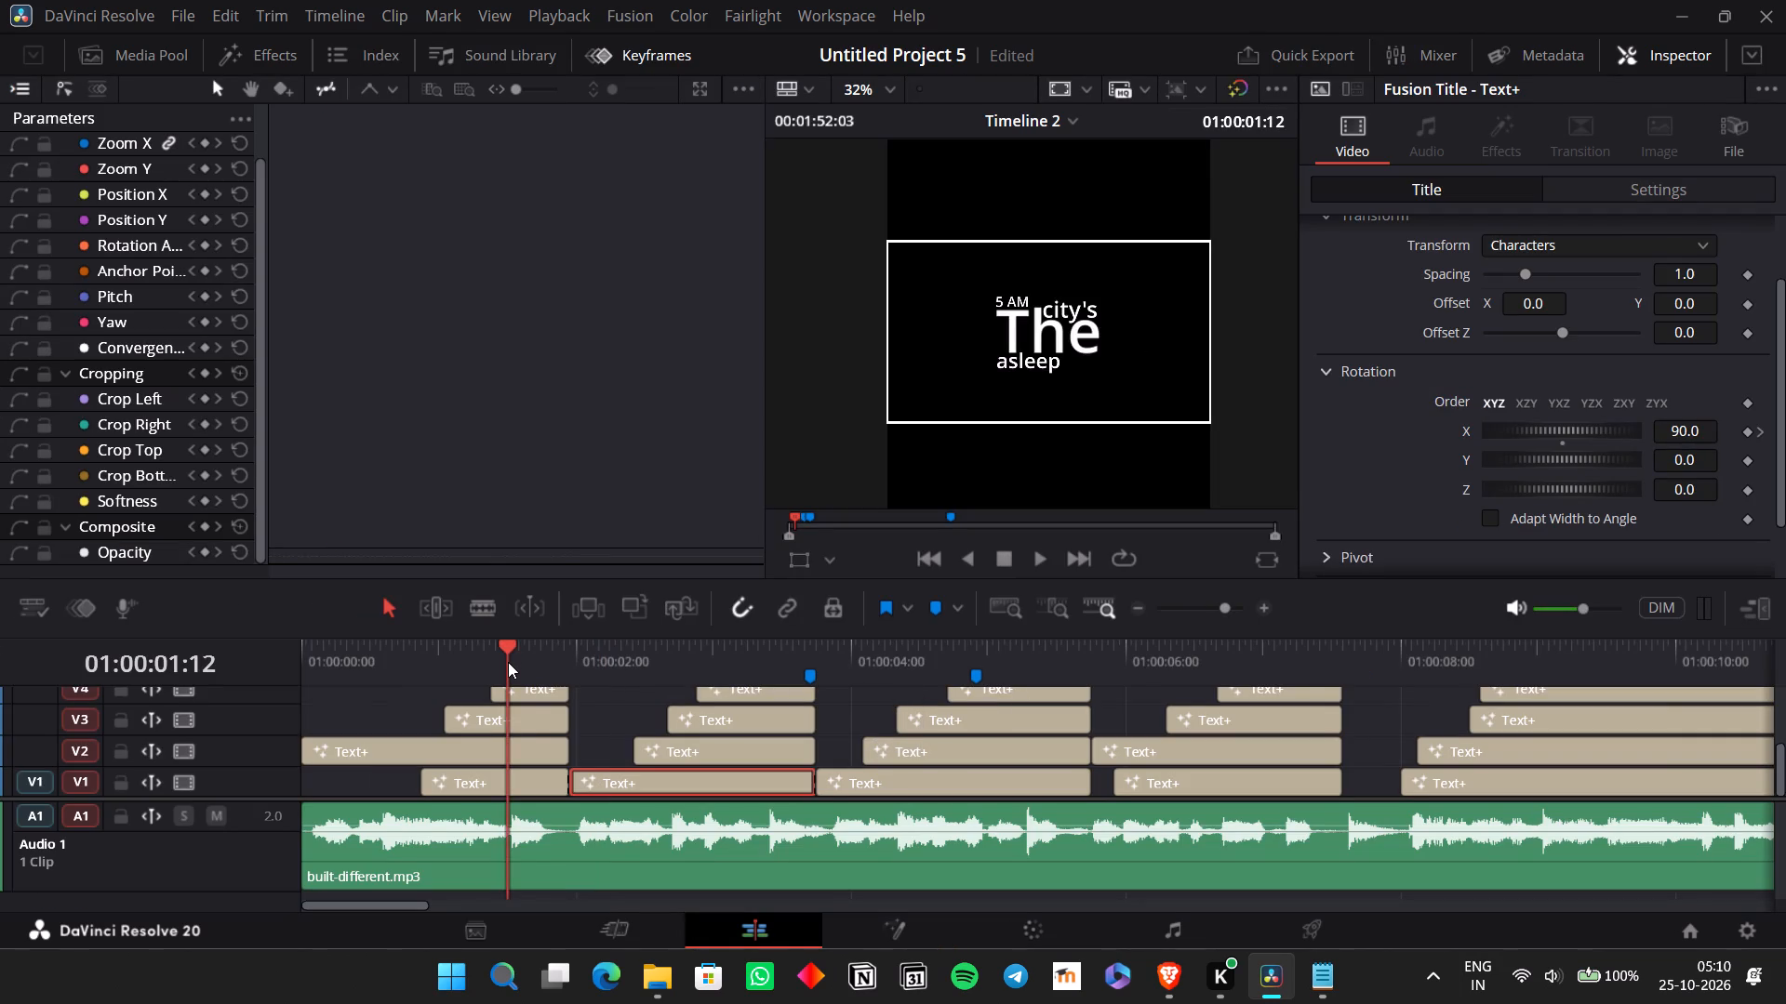
{"action": "key", "text": "space"}
{"action": "key", "text": "space"}
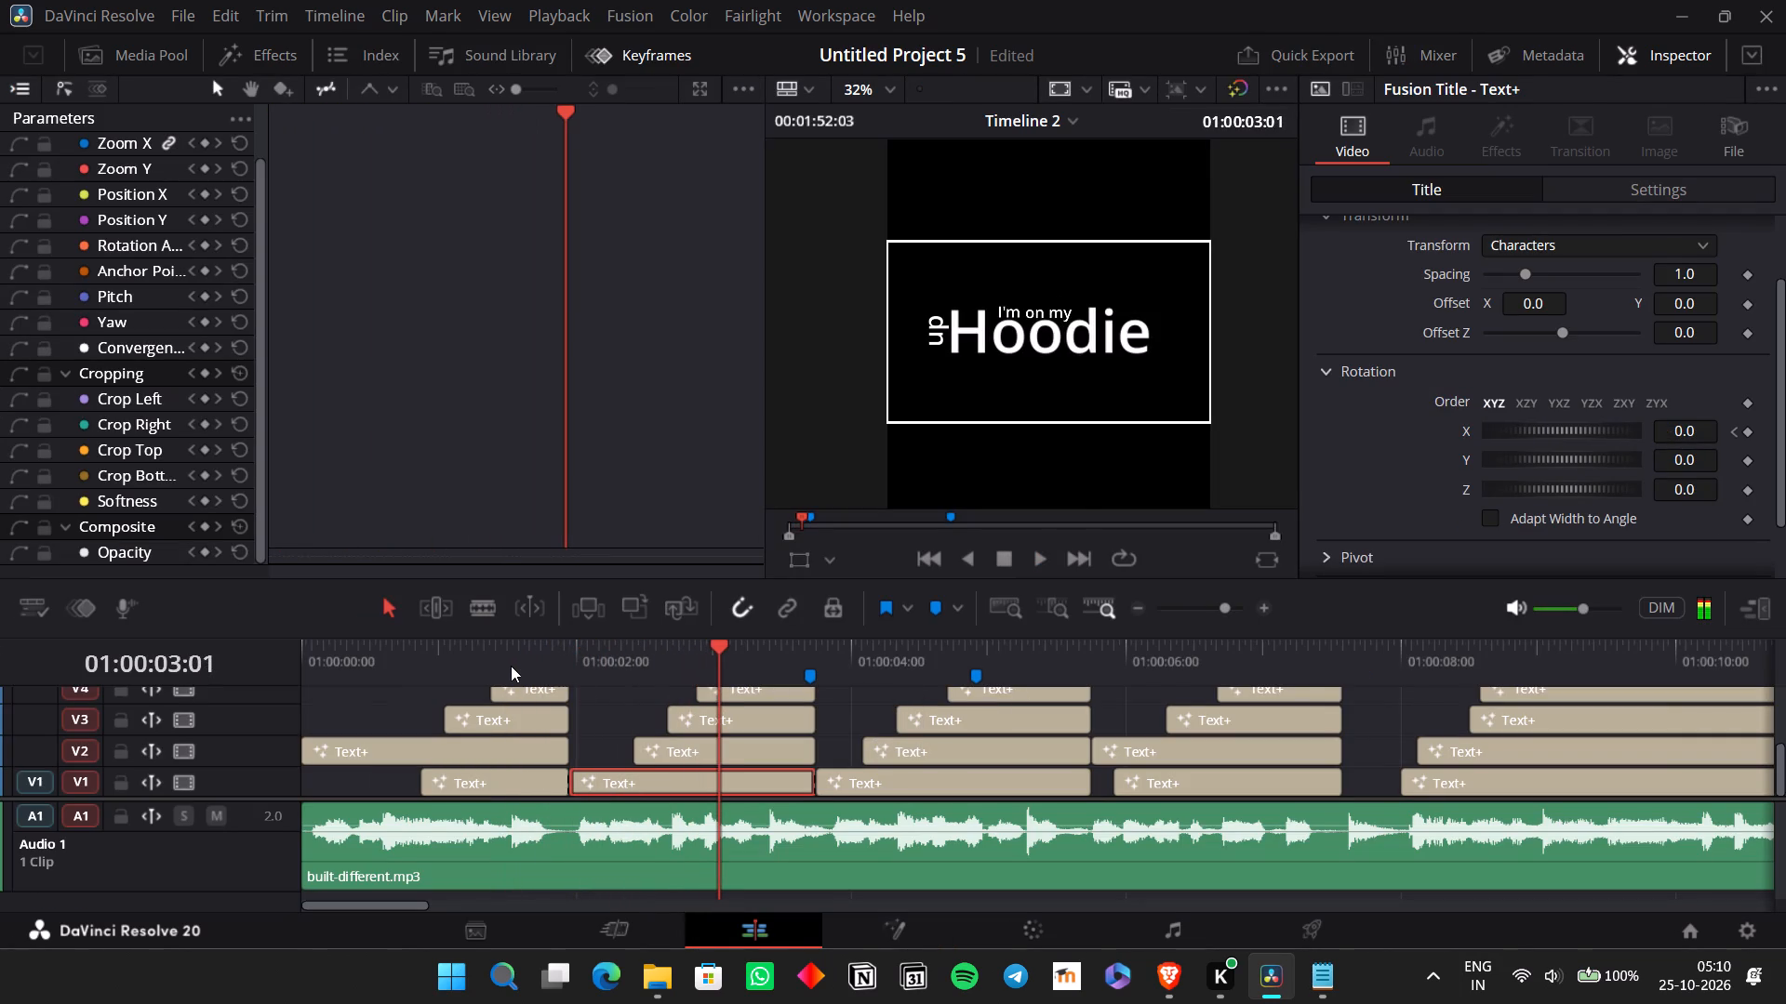
{"action": "left_click", "coordinate": [581, 654]}
{"action": "key", "text": "space"}
{"action": "key", "text": "space"}
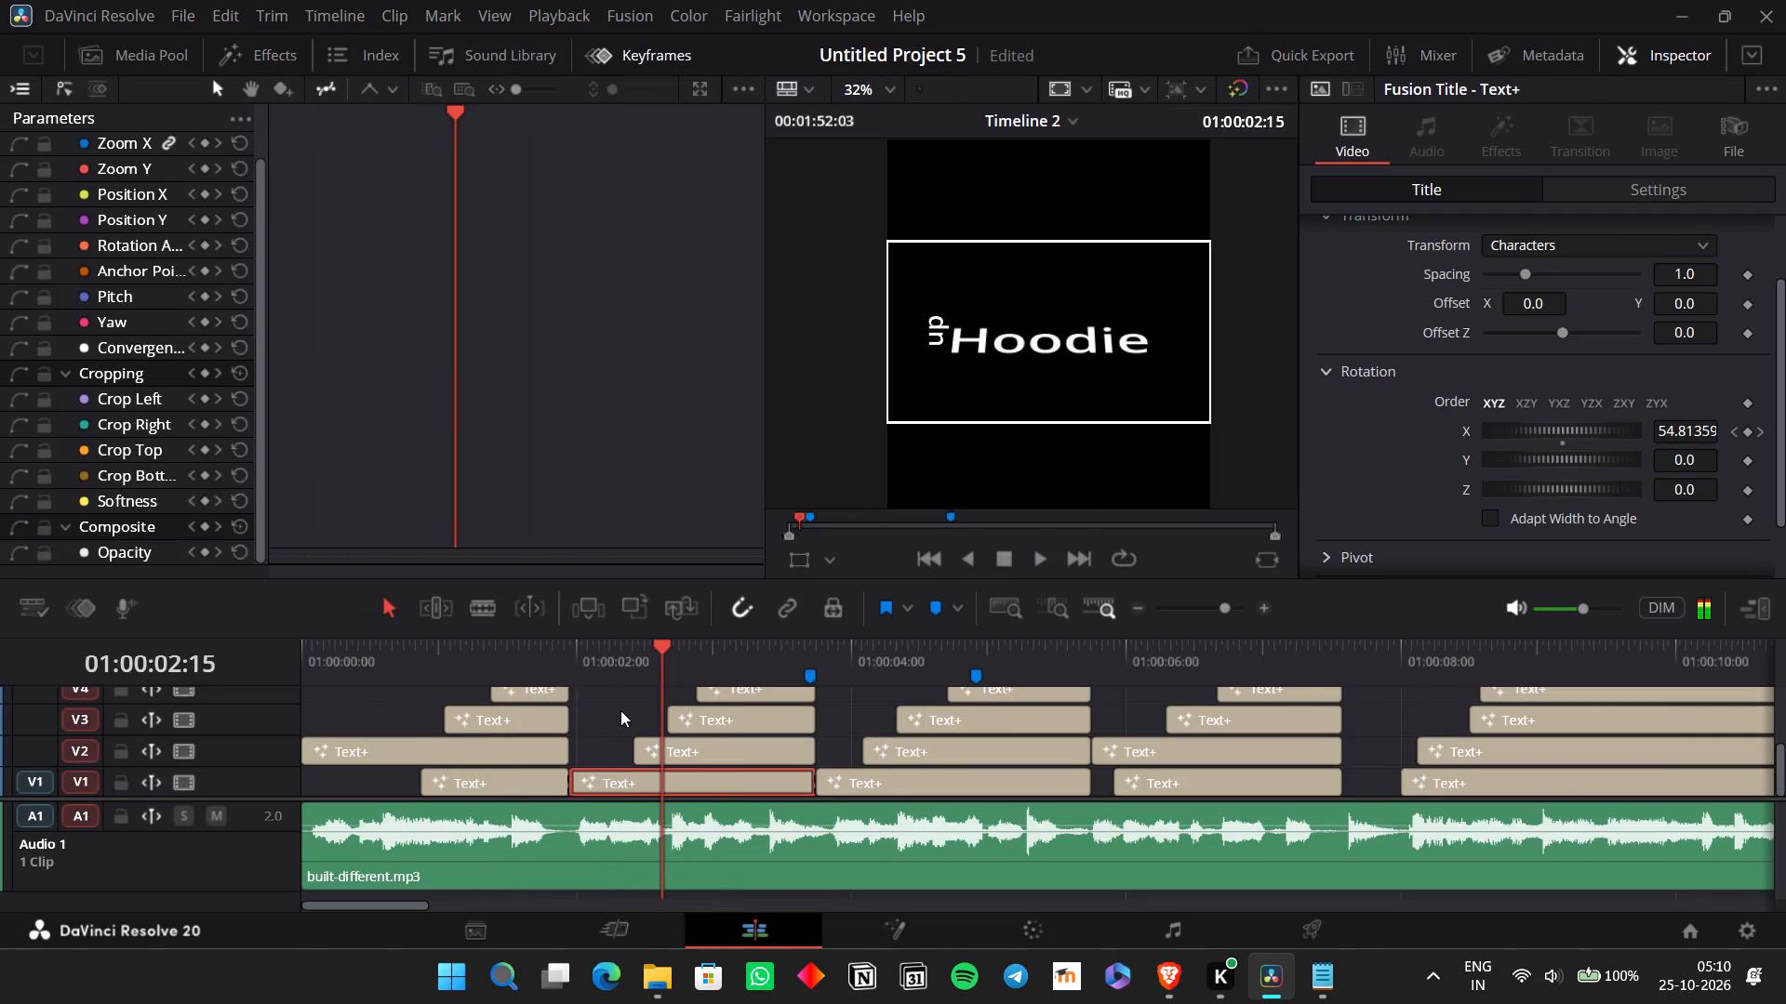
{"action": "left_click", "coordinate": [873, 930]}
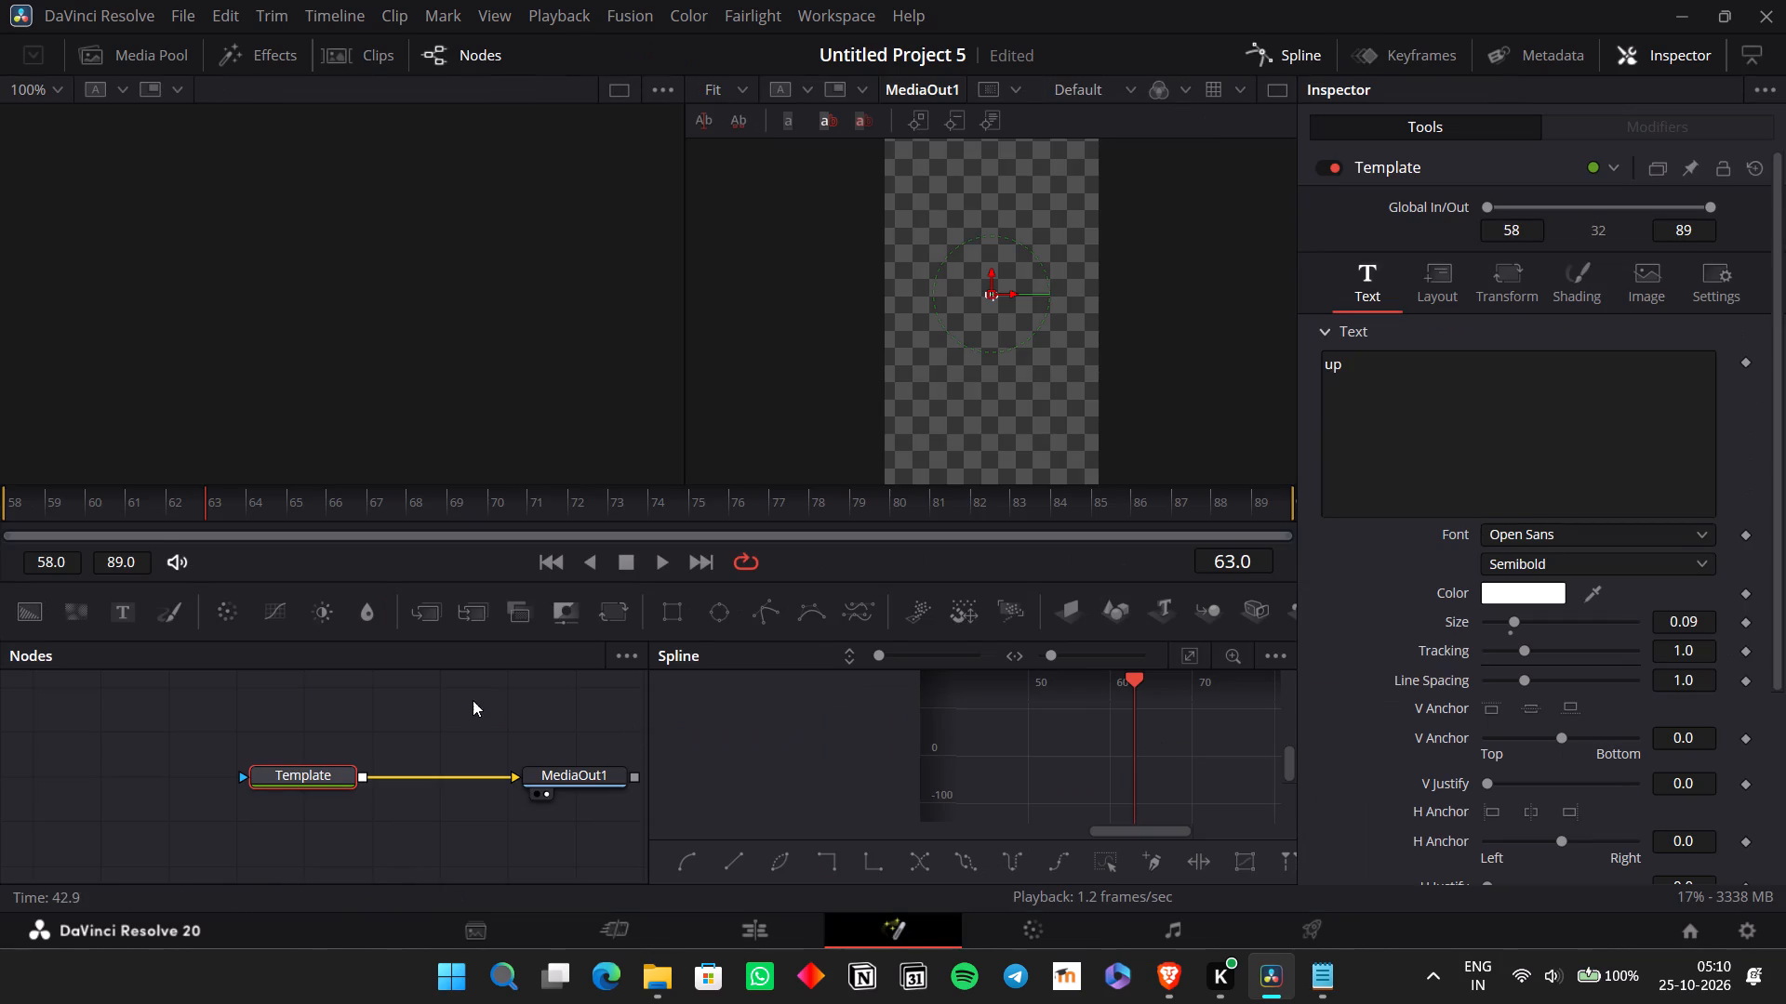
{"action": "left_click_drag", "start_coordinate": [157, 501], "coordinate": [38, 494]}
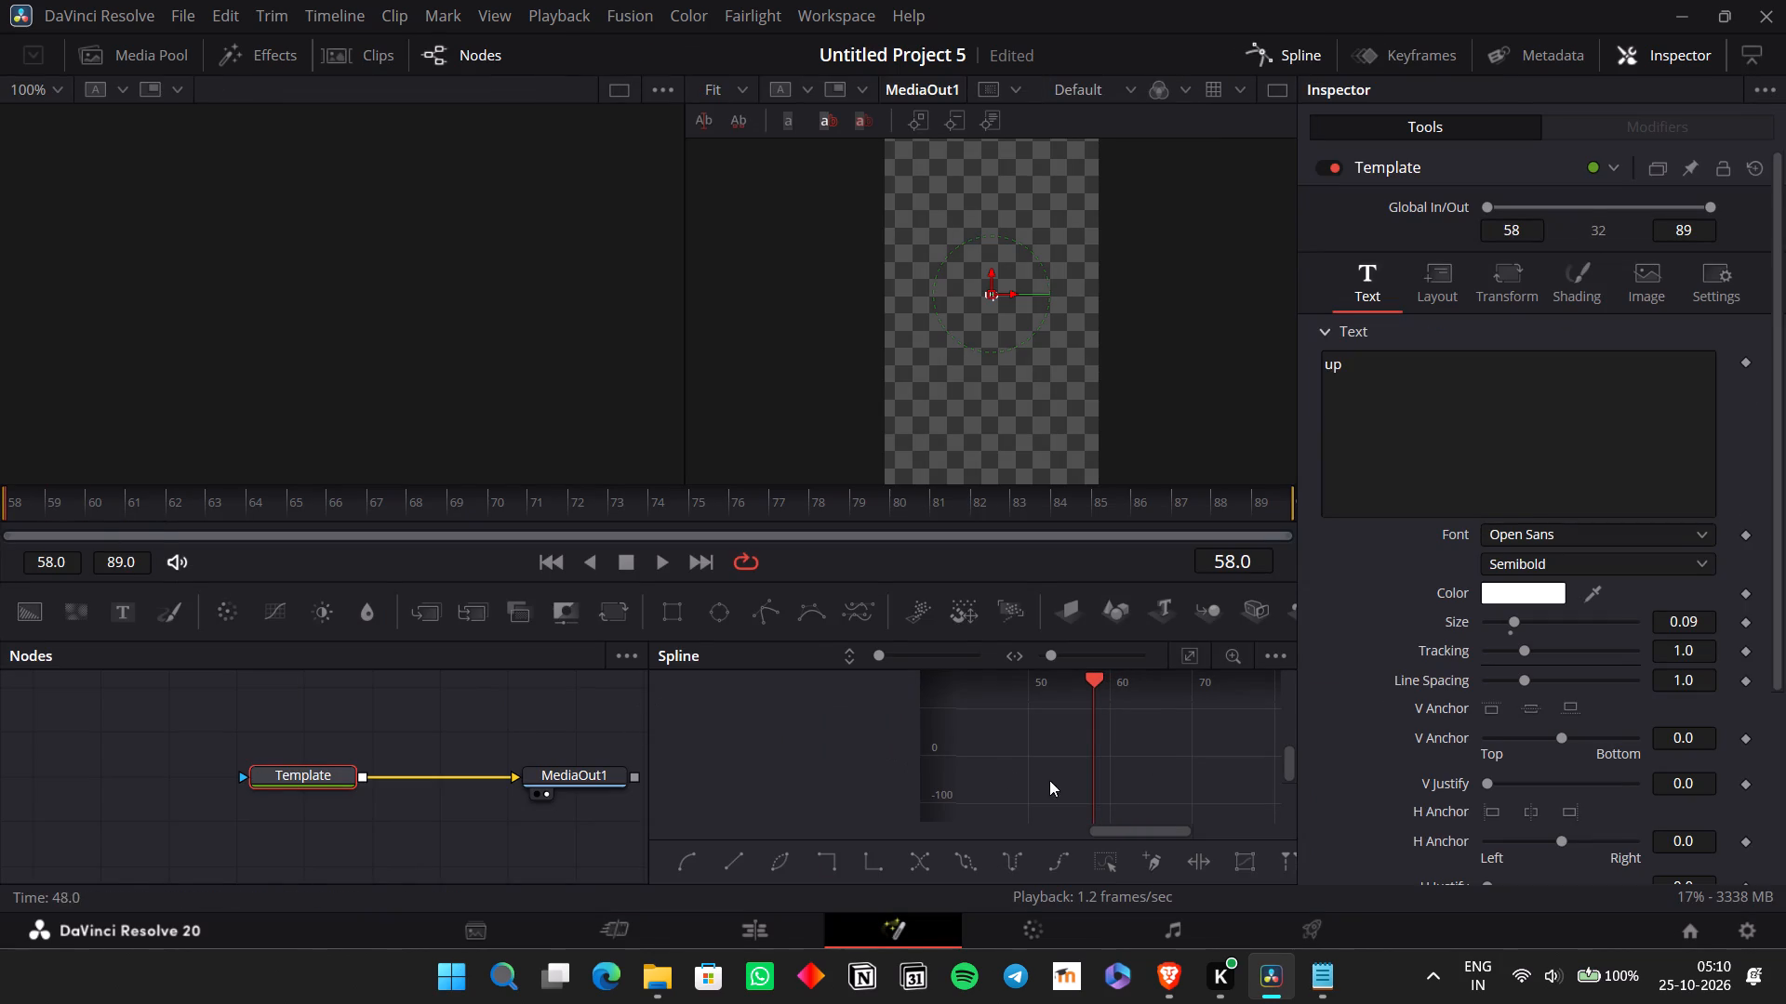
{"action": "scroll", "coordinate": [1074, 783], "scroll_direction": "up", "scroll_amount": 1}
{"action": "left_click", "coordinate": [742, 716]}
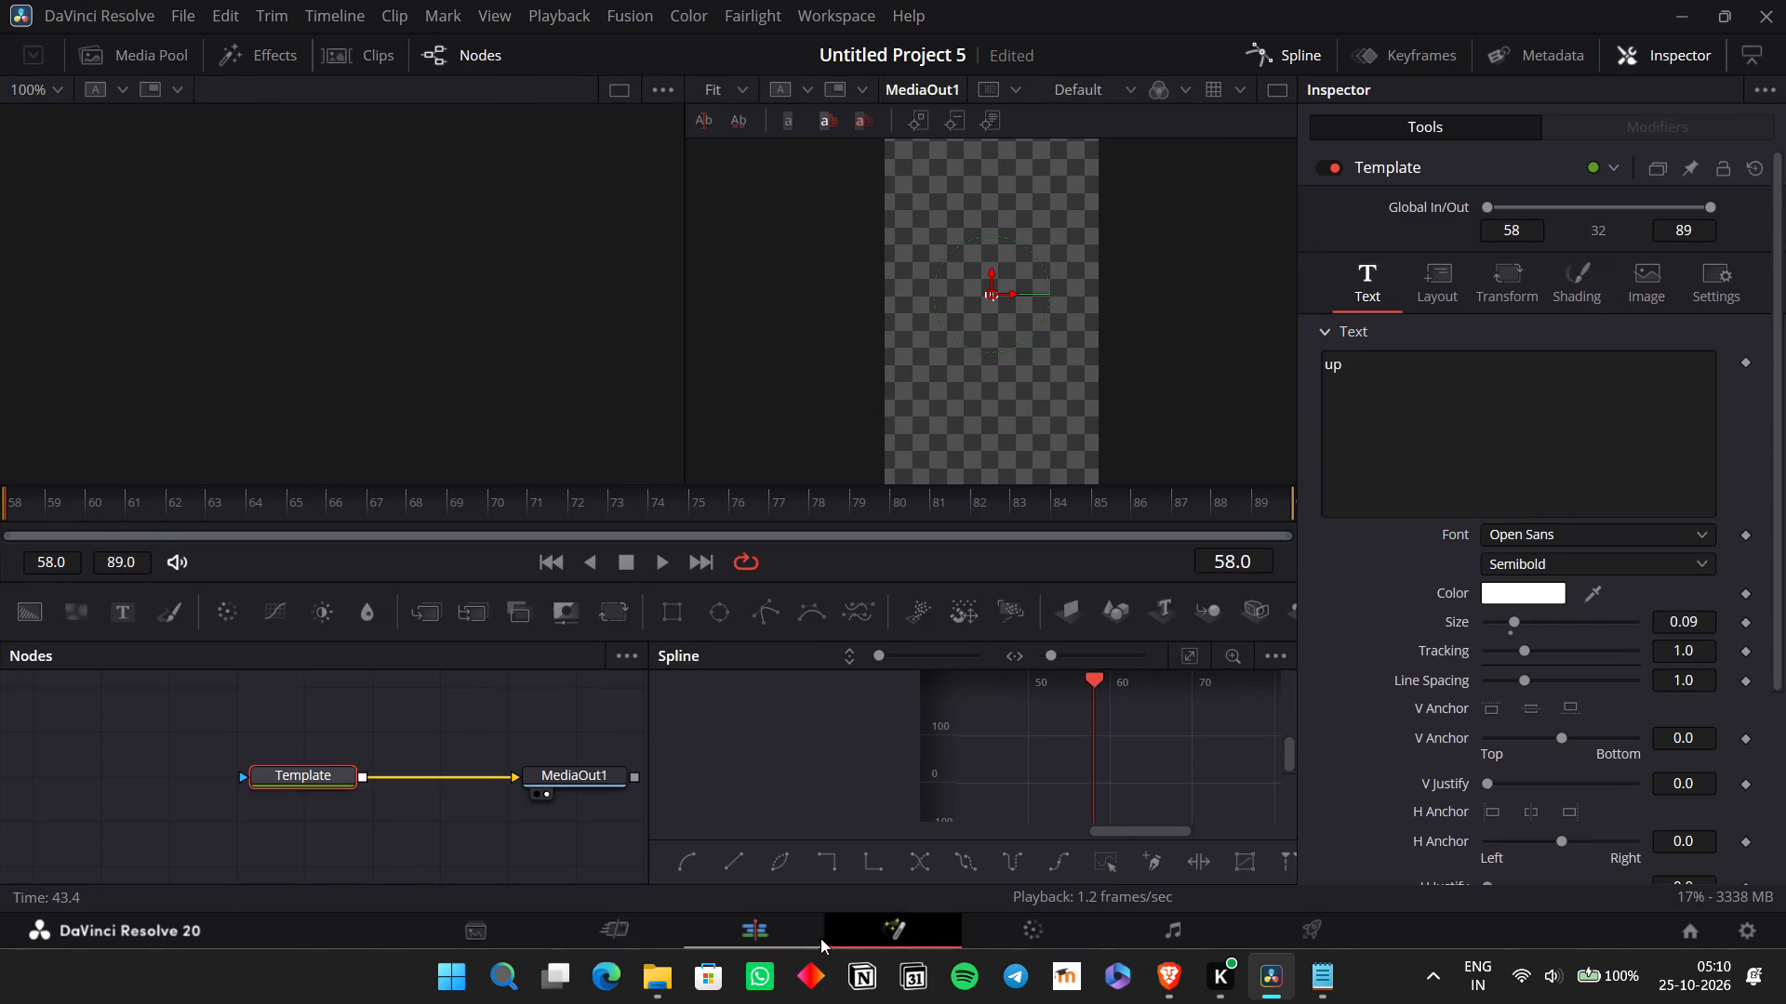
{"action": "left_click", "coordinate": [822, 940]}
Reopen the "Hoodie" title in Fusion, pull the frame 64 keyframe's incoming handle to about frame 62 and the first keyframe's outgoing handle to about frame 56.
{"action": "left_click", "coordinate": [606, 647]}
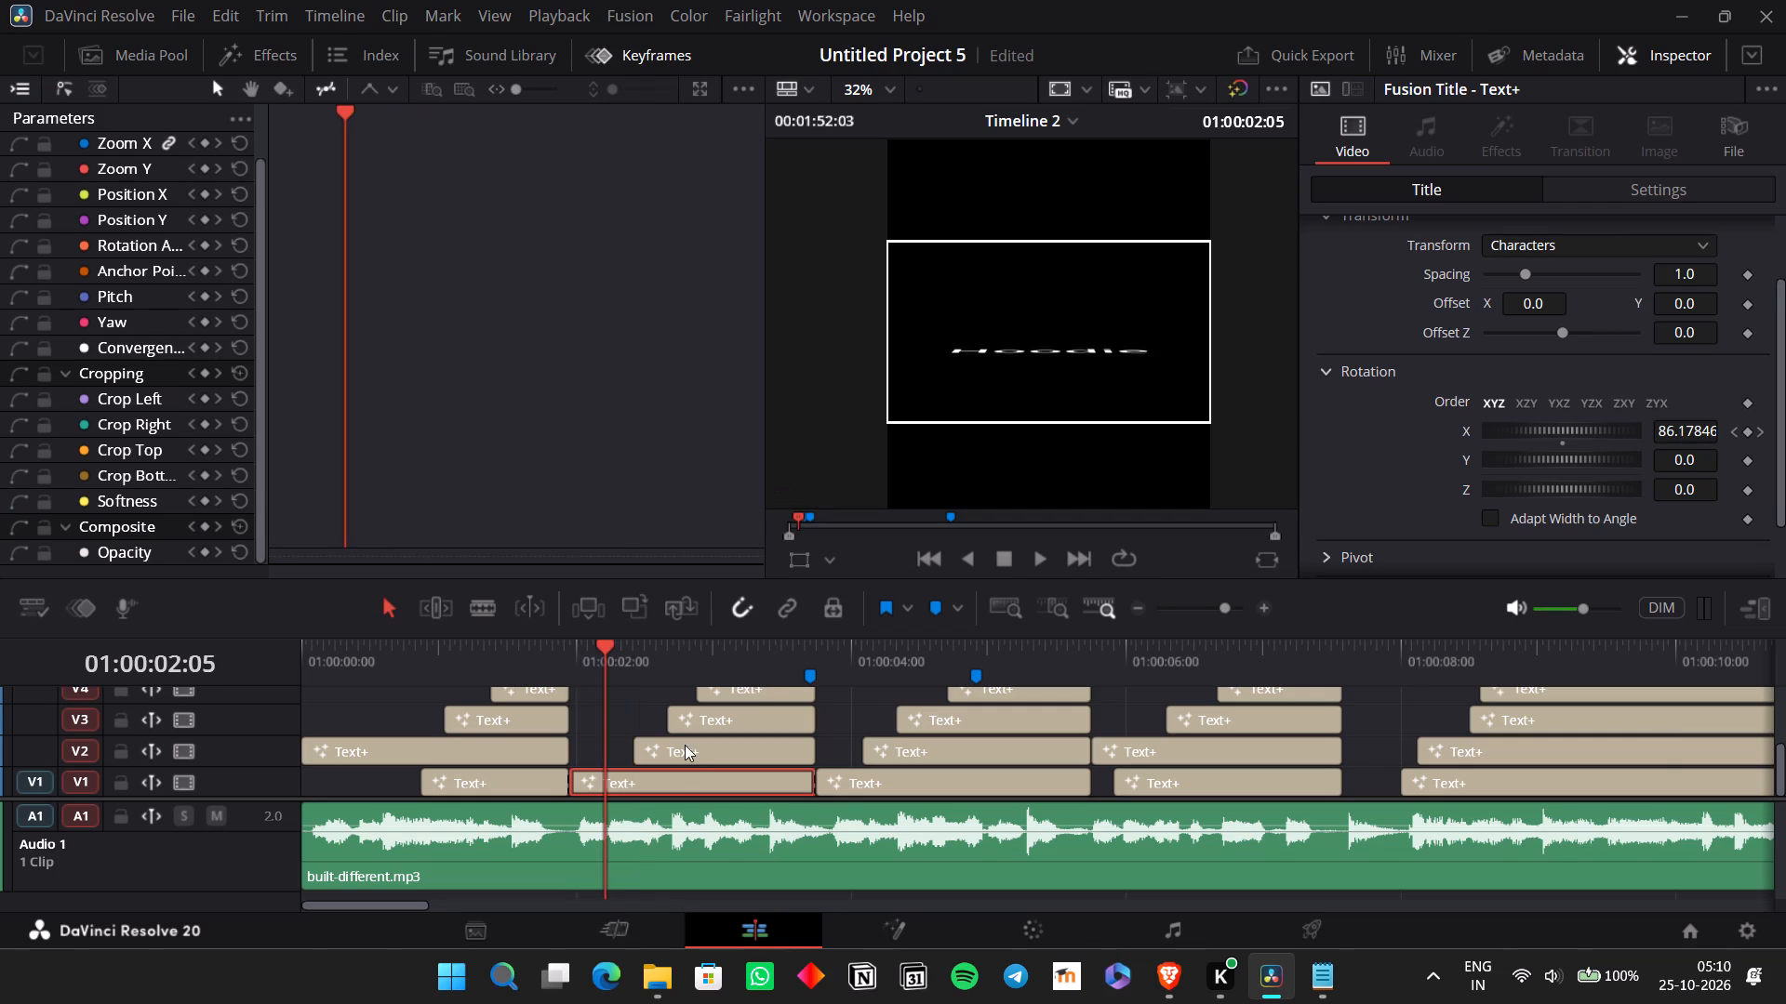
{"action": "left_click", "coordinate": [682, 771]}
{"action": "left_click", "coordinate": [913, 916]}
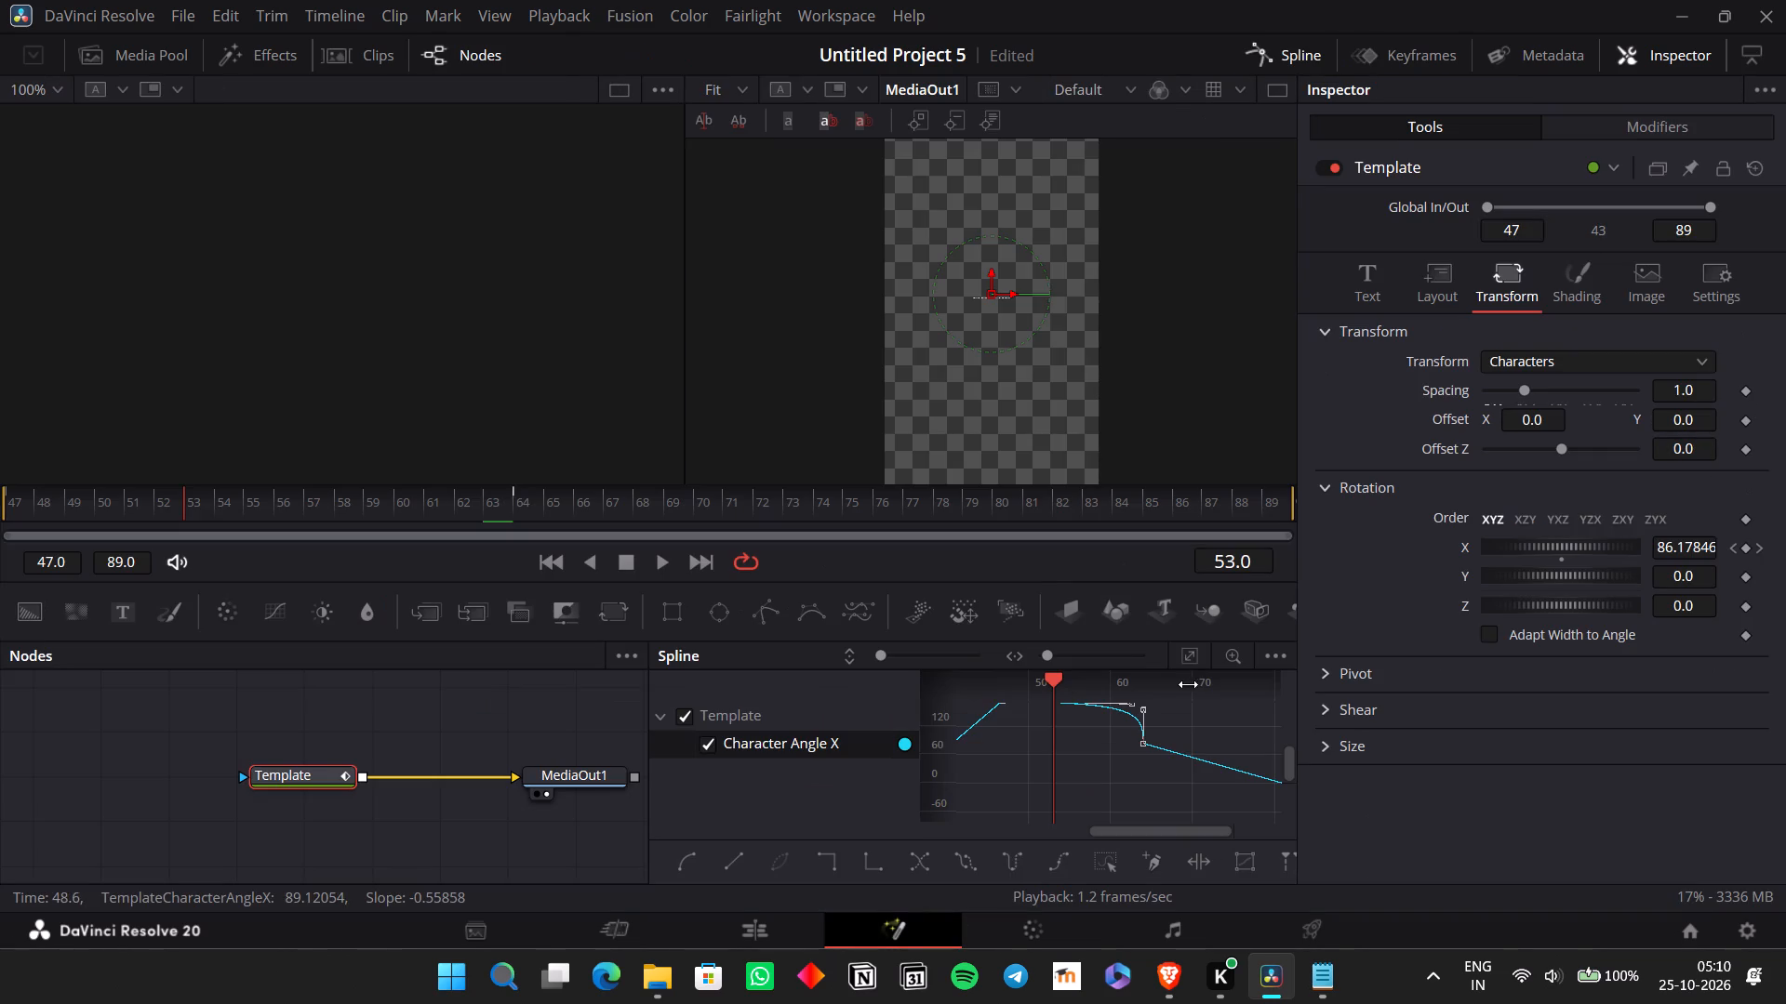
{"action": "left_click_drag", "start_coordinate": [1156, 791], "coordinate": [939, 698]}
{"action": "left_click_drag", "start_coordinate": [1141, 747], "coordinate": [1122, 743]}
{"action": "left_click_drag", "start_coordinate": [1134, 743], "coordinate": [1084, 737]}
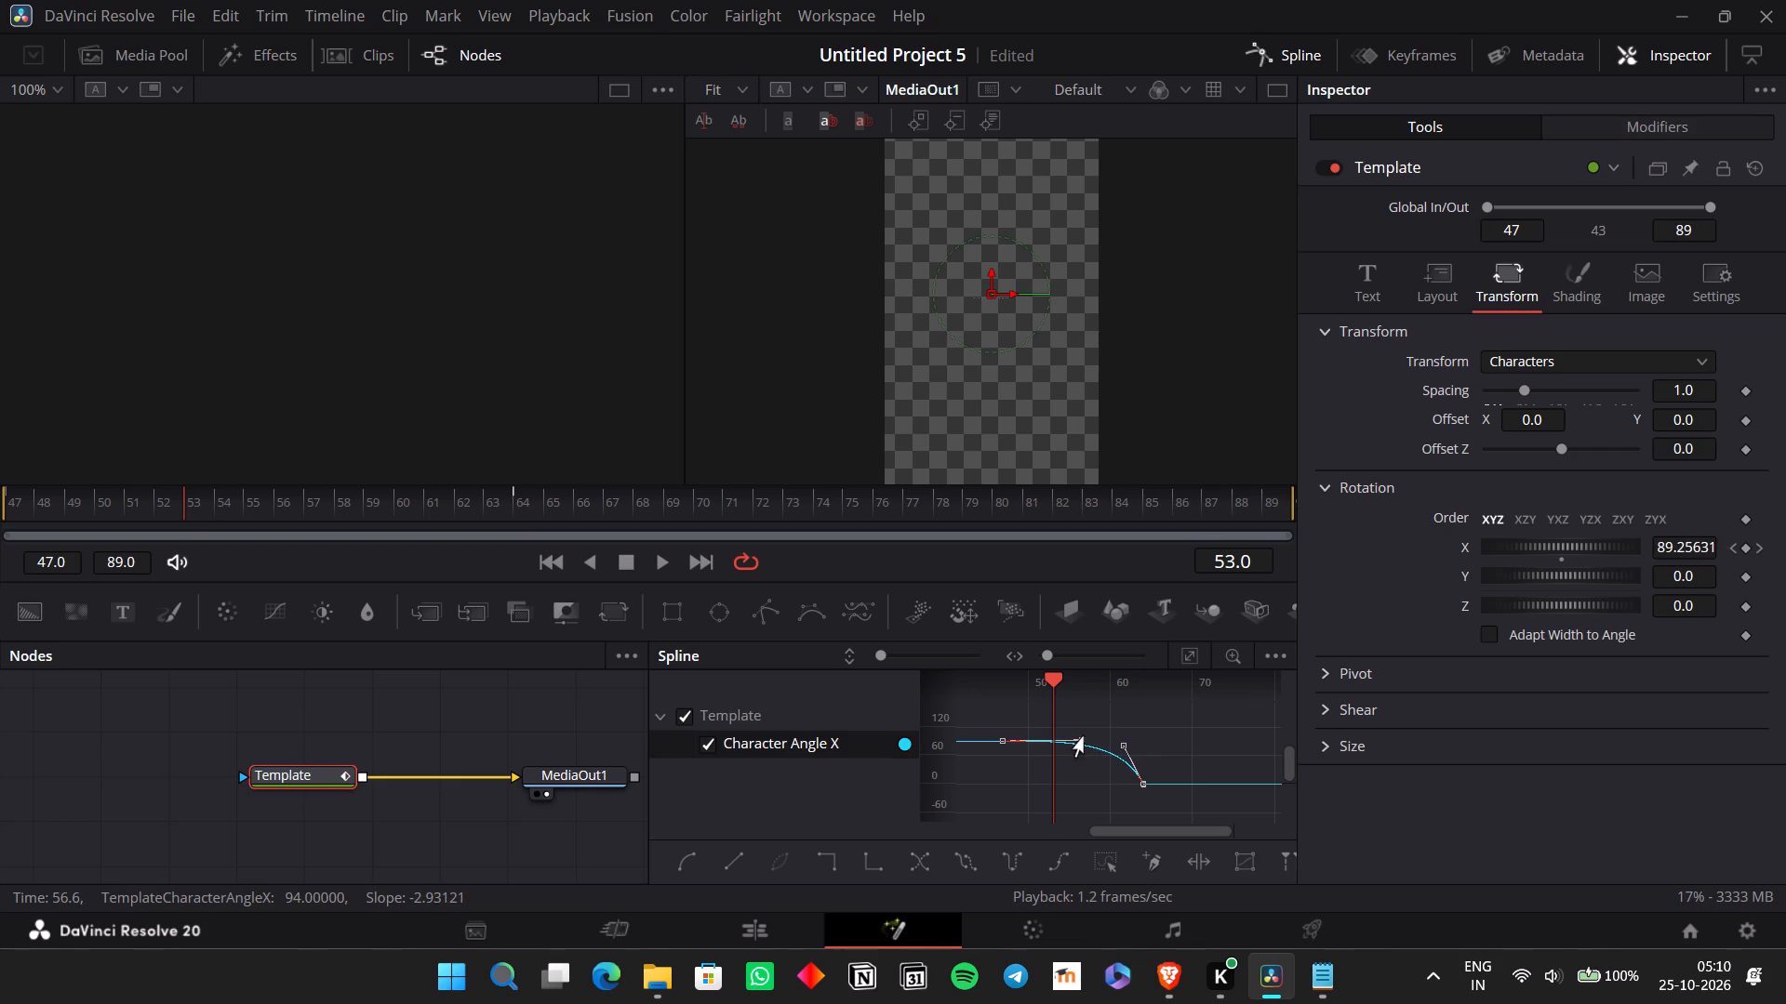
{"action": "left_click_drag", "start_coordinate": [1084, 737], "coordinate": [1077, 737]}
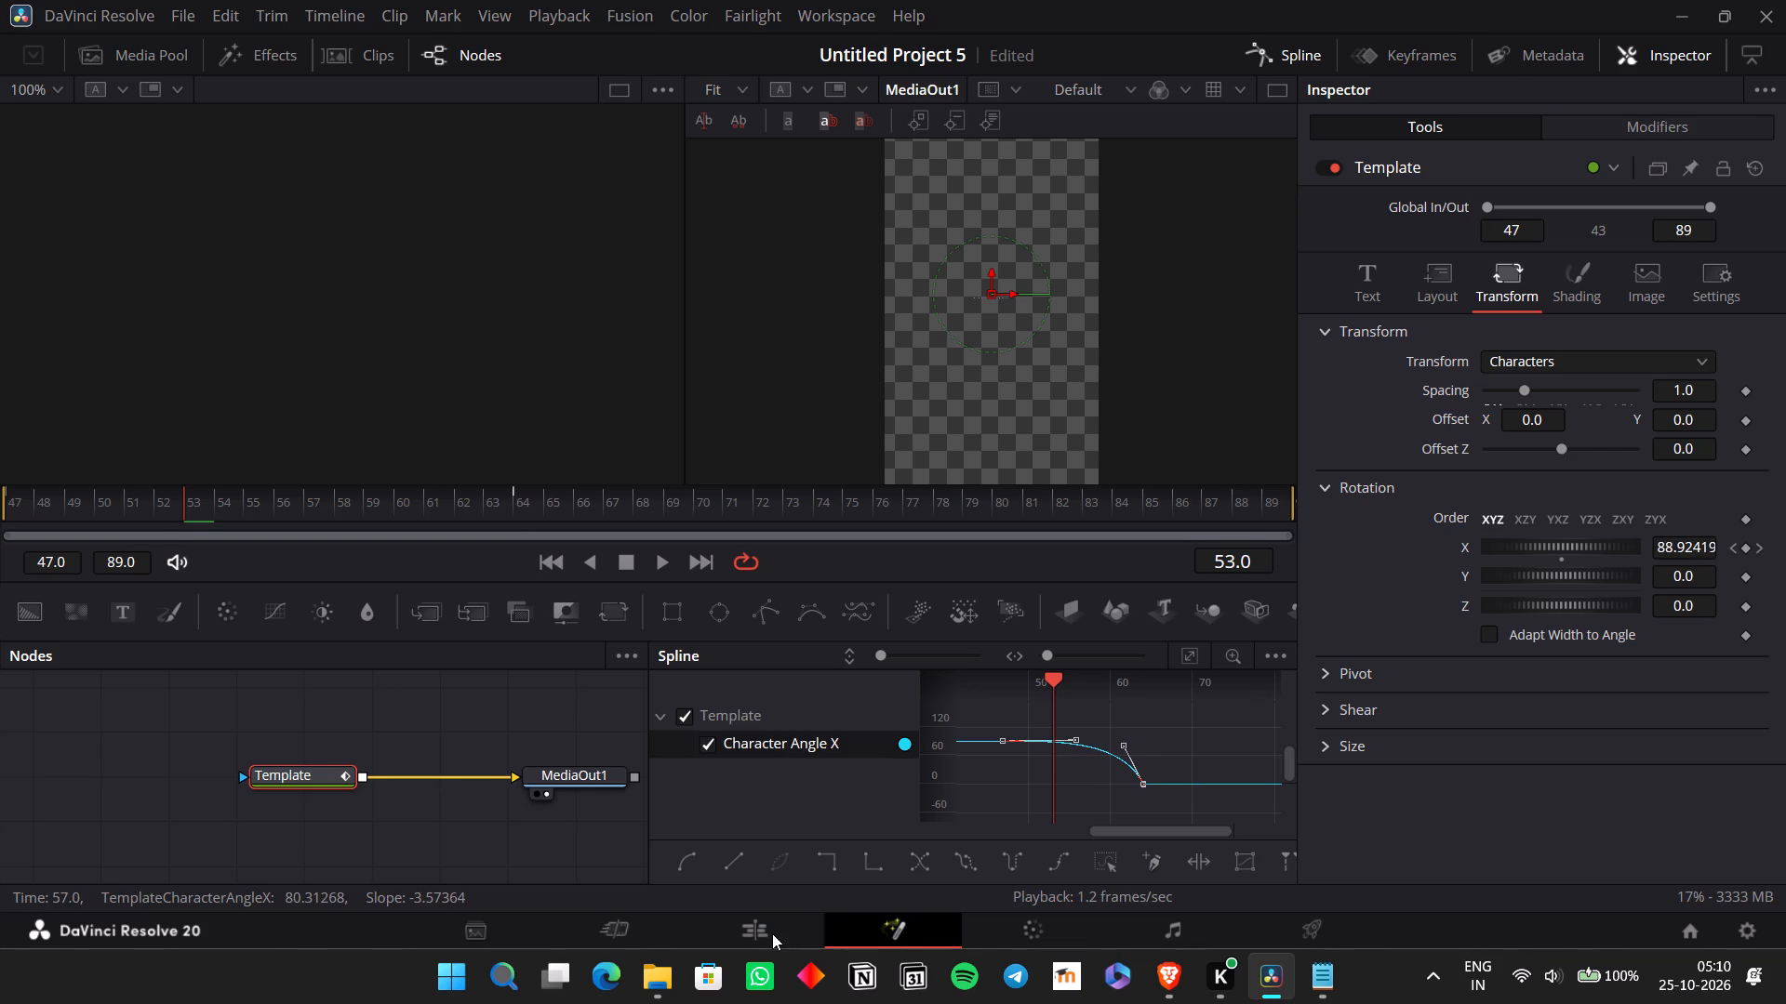
Play back the "Hoodie" section on the Edit page to check the reshaped easing.
{"action": "left_click", "coordinate": [772, 933]}
{"action": "left_click", "coordinate": [538, 642]}
{"action": "key", "text": "space"}
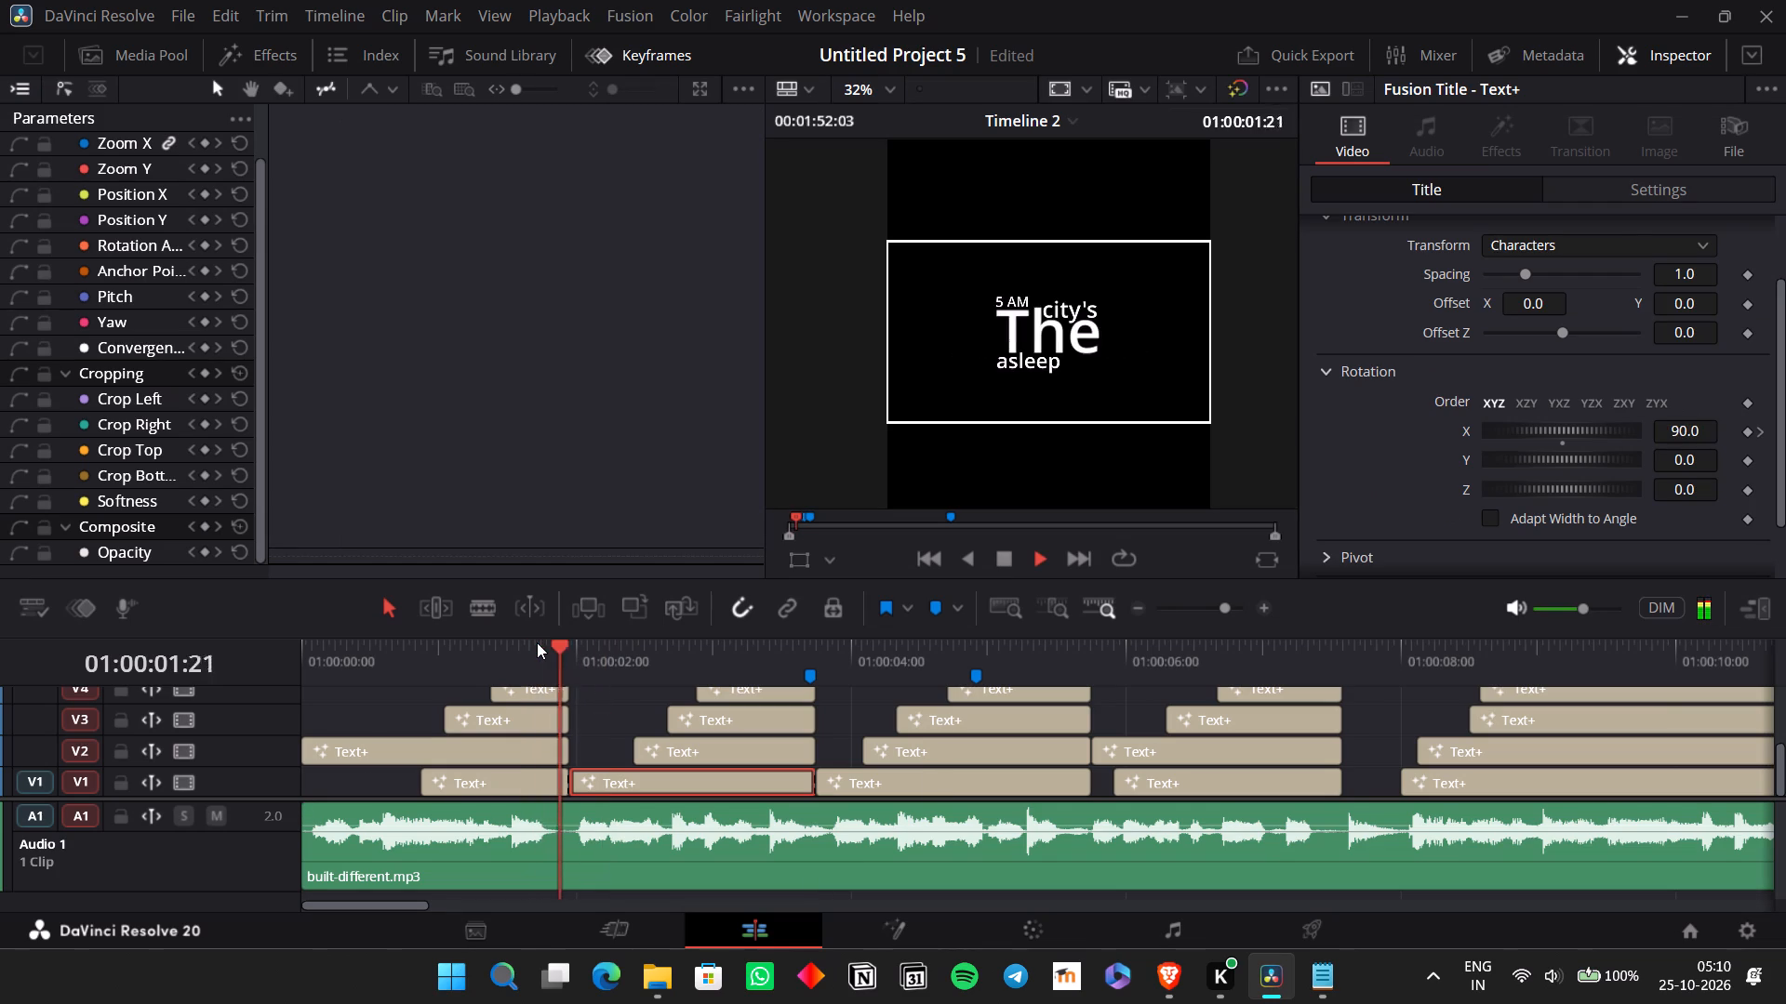
{"action": "key", "text": "space"}
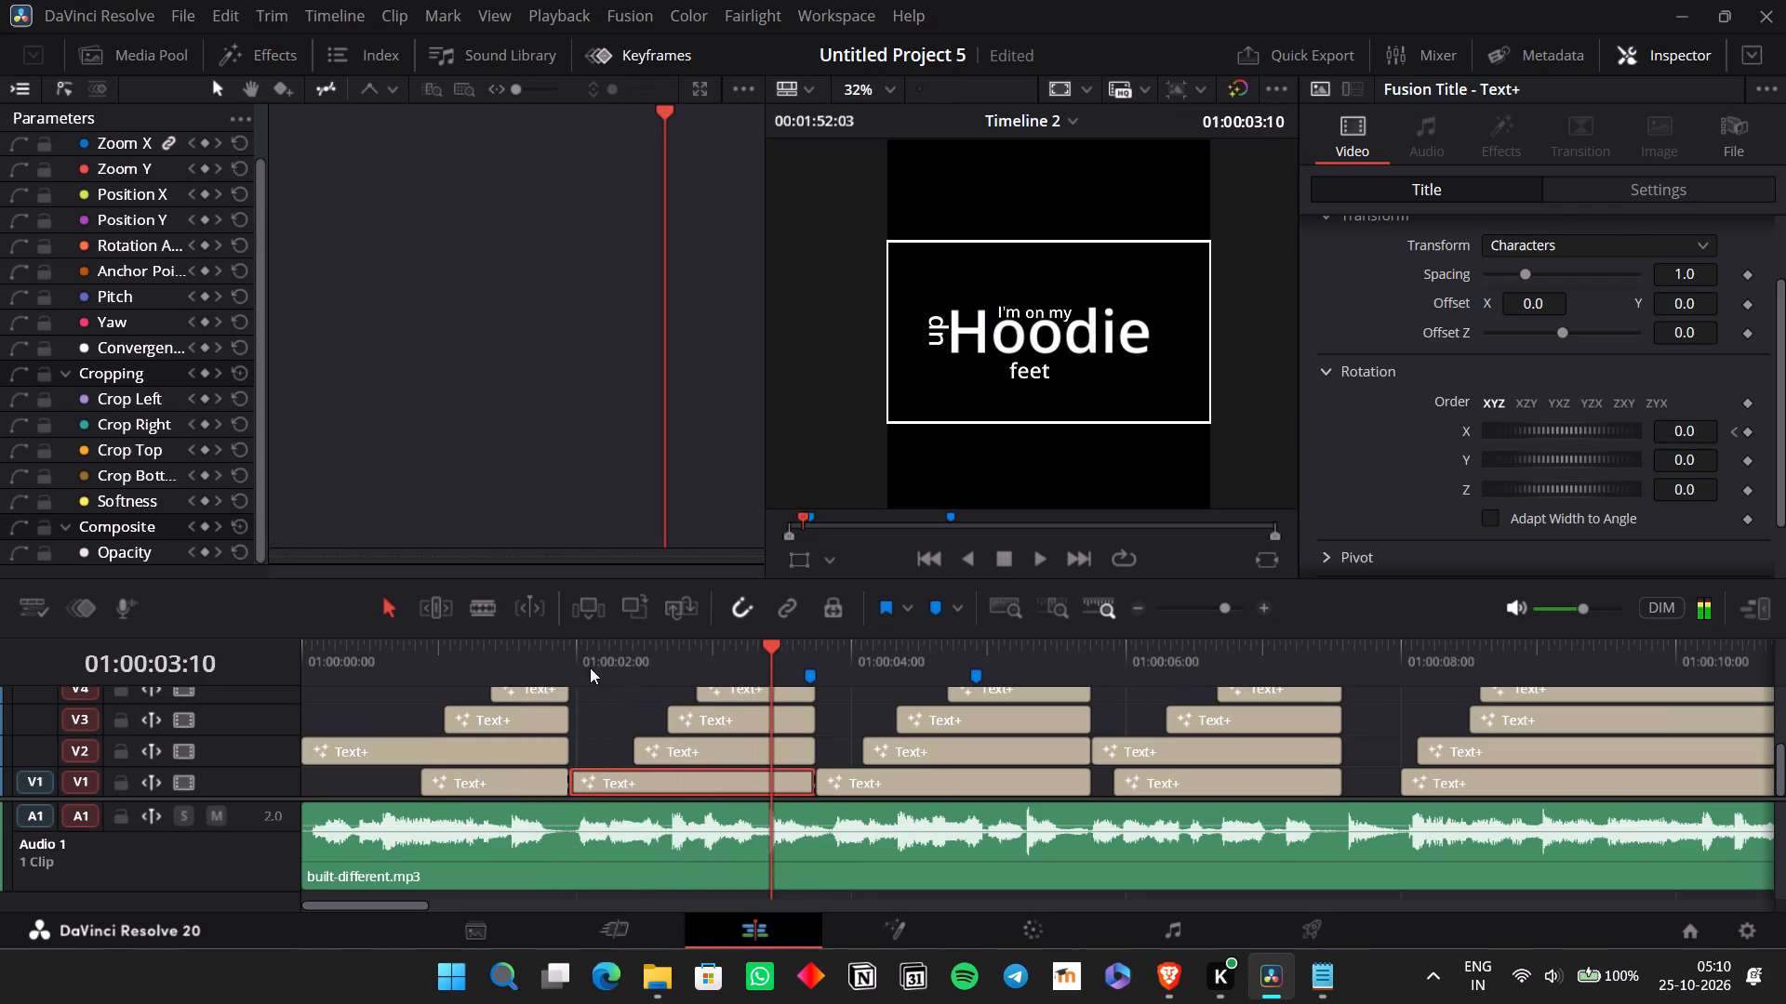
Add a 0-degree X rotation keyframe to the "Hoodie" title at about frame 72 and remove the one at 01:00:02:16.
{"action": "left_click", "coordinate": [694, 654]}
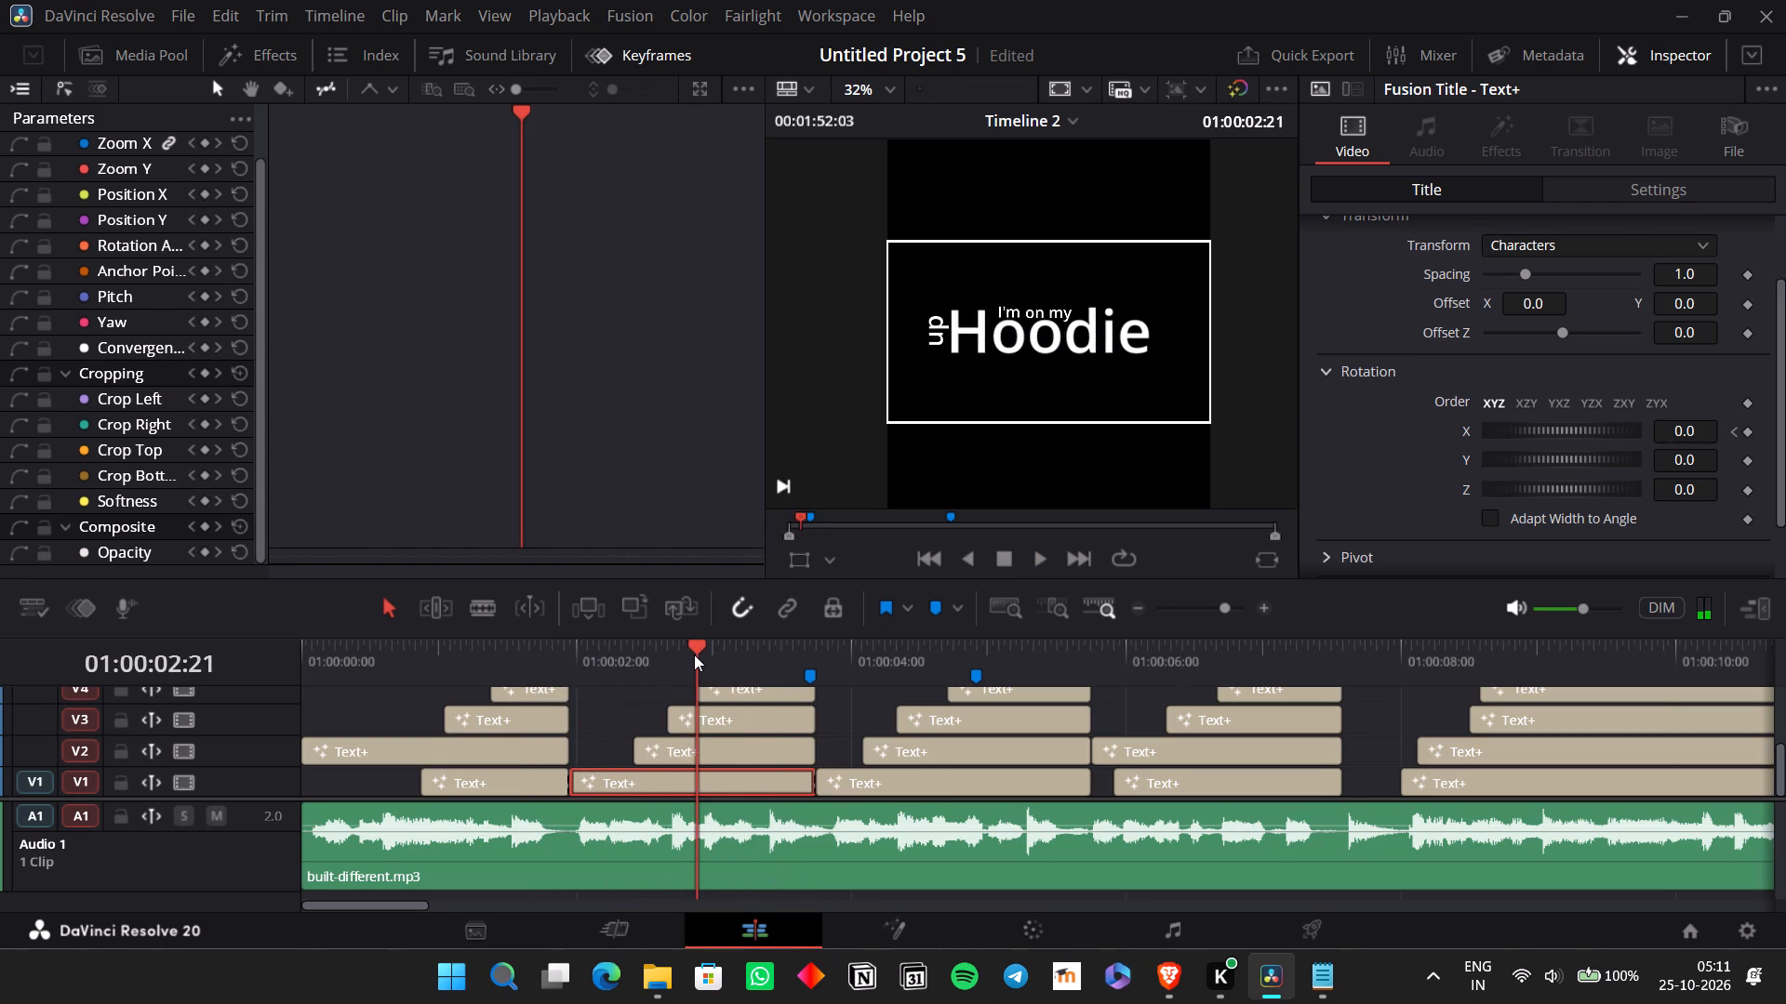
{"action": "left_click", "coordinate": [711, 638]}
{"action": "left_click_drag", "start_coordinate": [696, 647], "coordinate": [708, 654]}
{"action": "left_click_drag", "start_coordinate": [708, 654], "coordinate": [712, 656]}
{"action": "left_click", "coordinate": [1746, 431]}
{"action": "left_click", "coordinate": [1739, 433]}
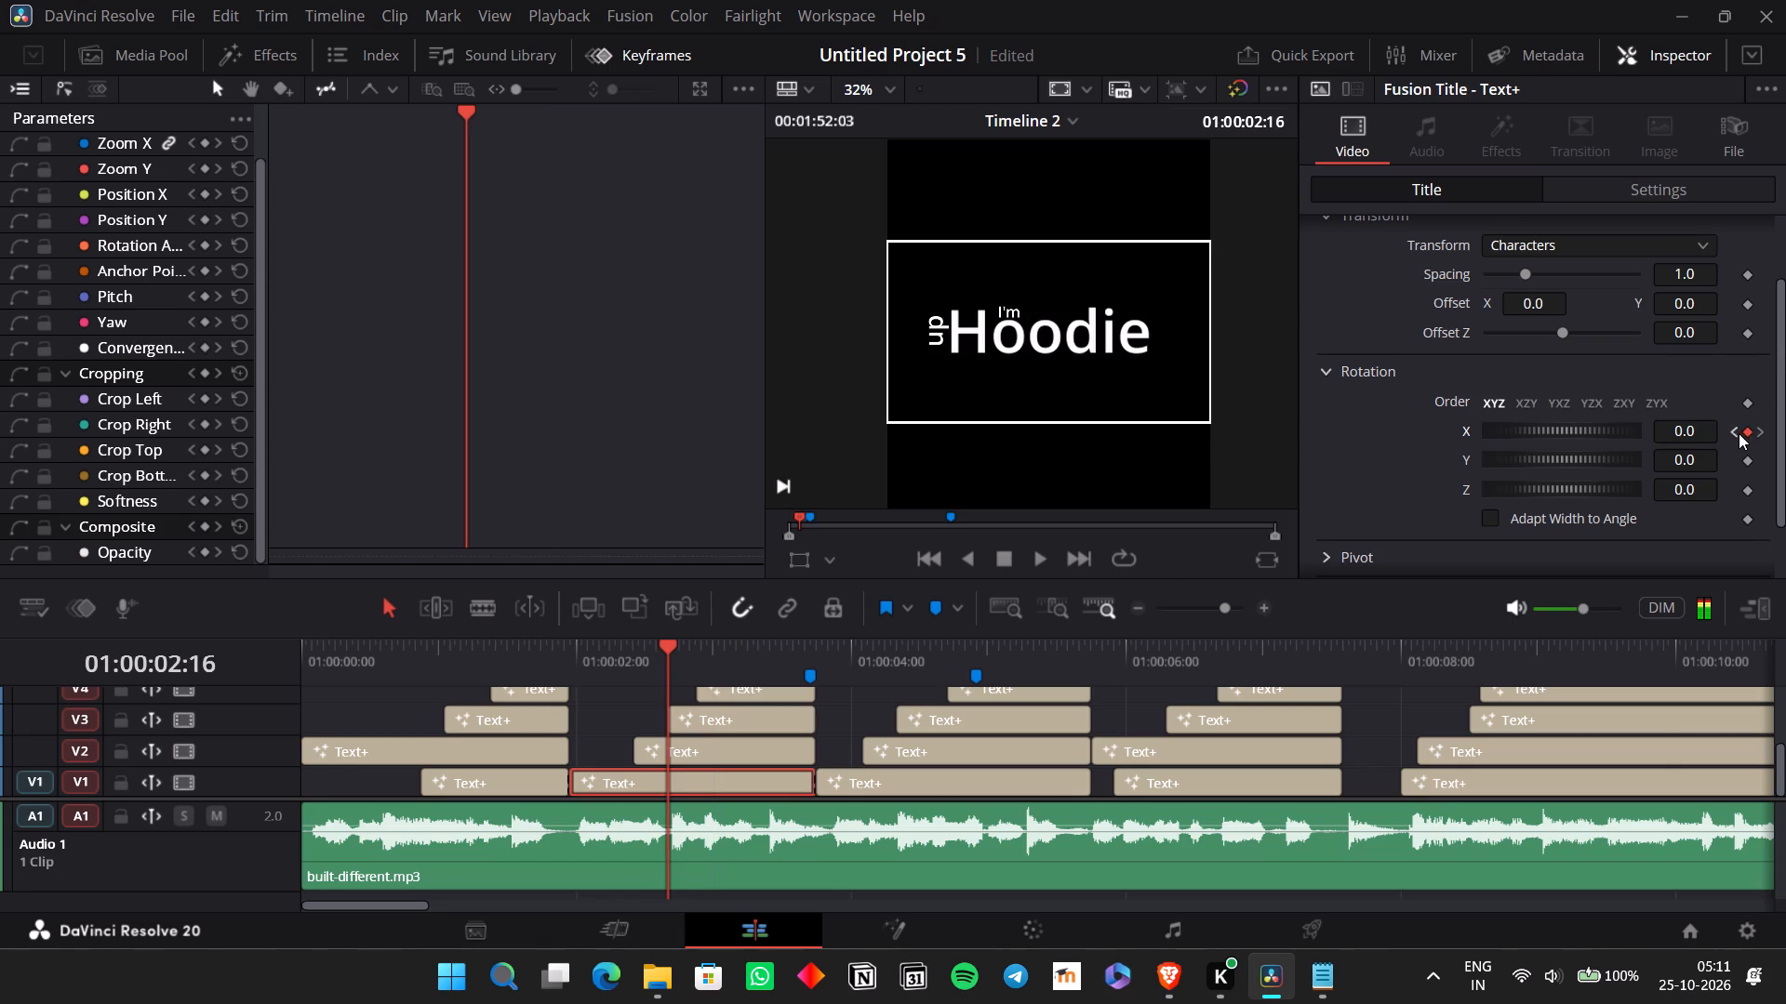
{"action": "left_click", "coordinate": [1745, 435]}
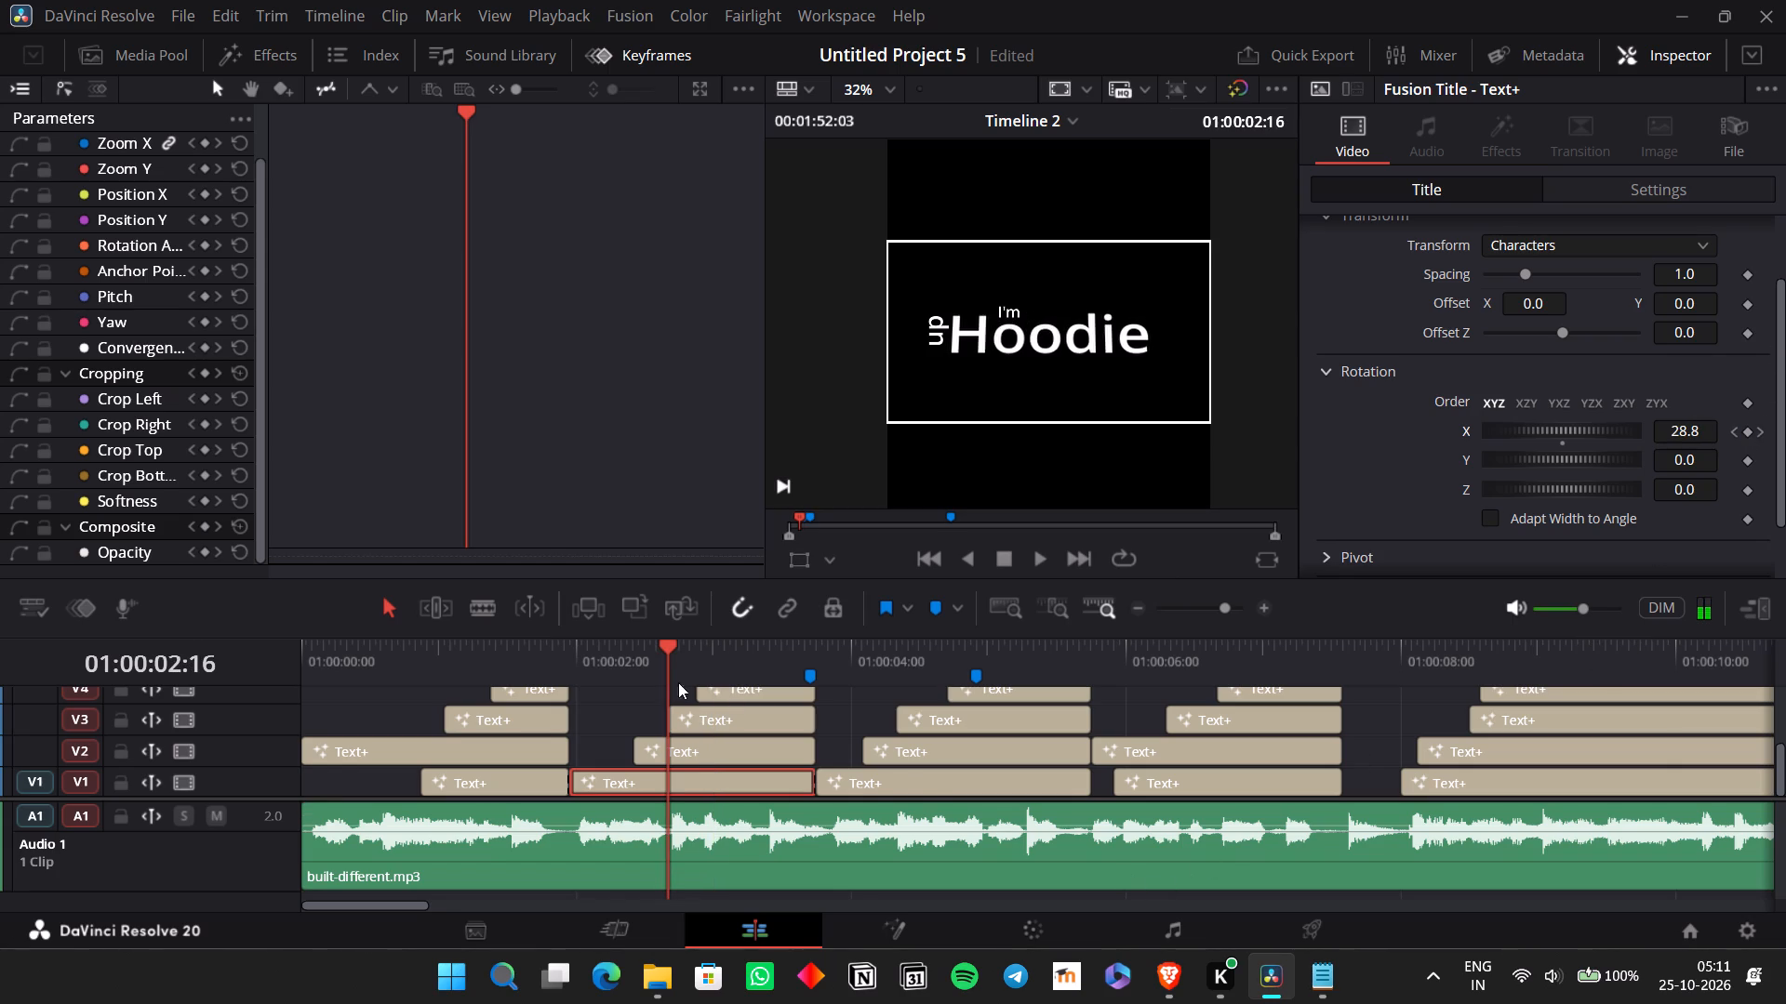
Play back the "Hoodie" section to check the timing of the longer rotation.
{"action": "left_click", "coordinate": [575, 663]}
{"action": "key", "text": "space"}
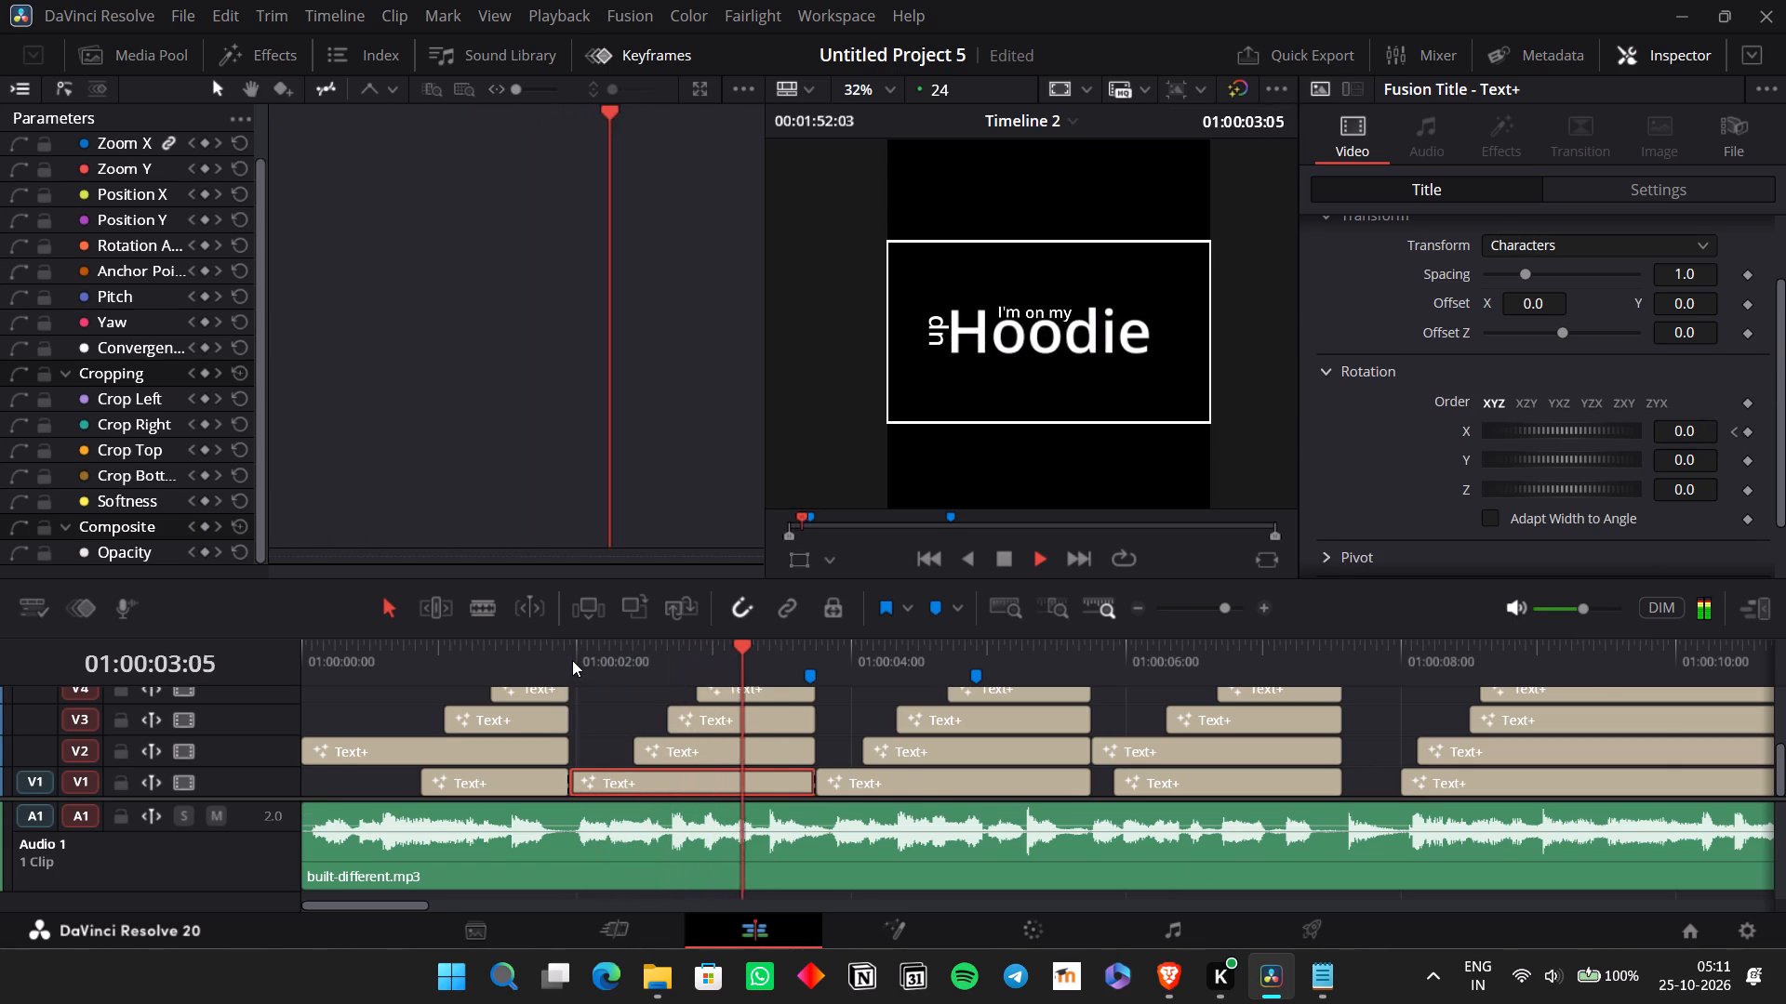
{"action": "key", "text": "space"}
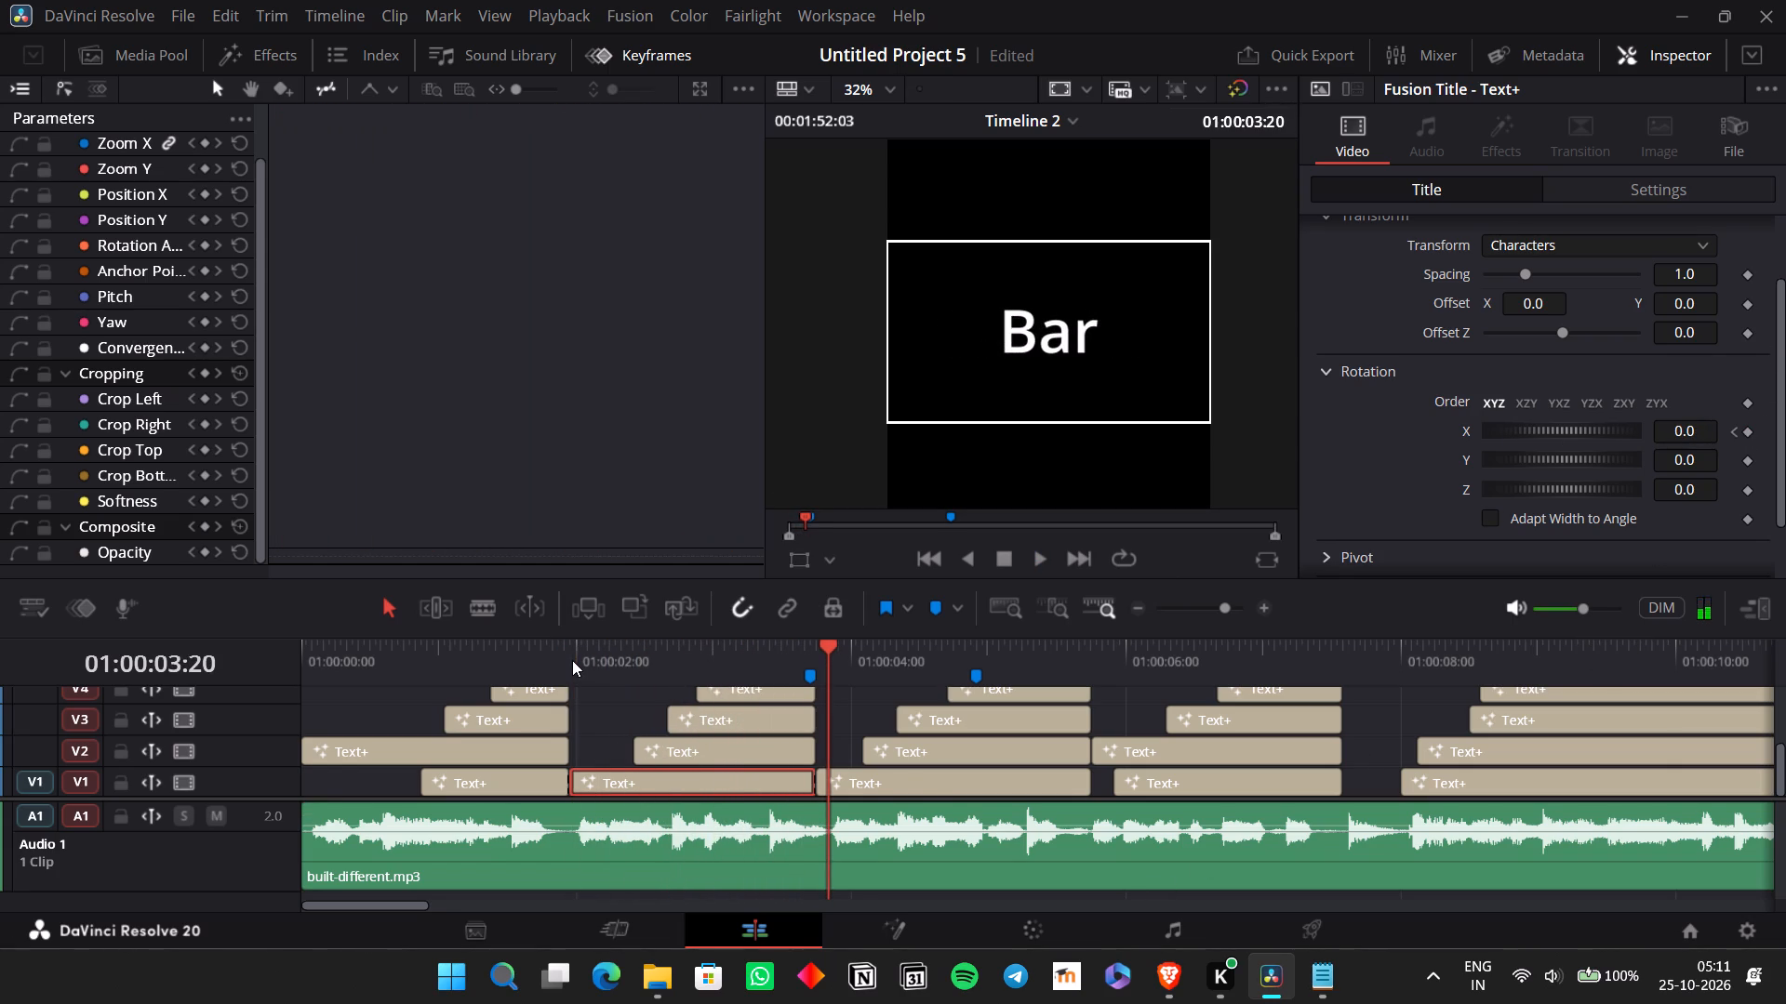
{"action": "left_click", "coordinate": [1138, 602]}
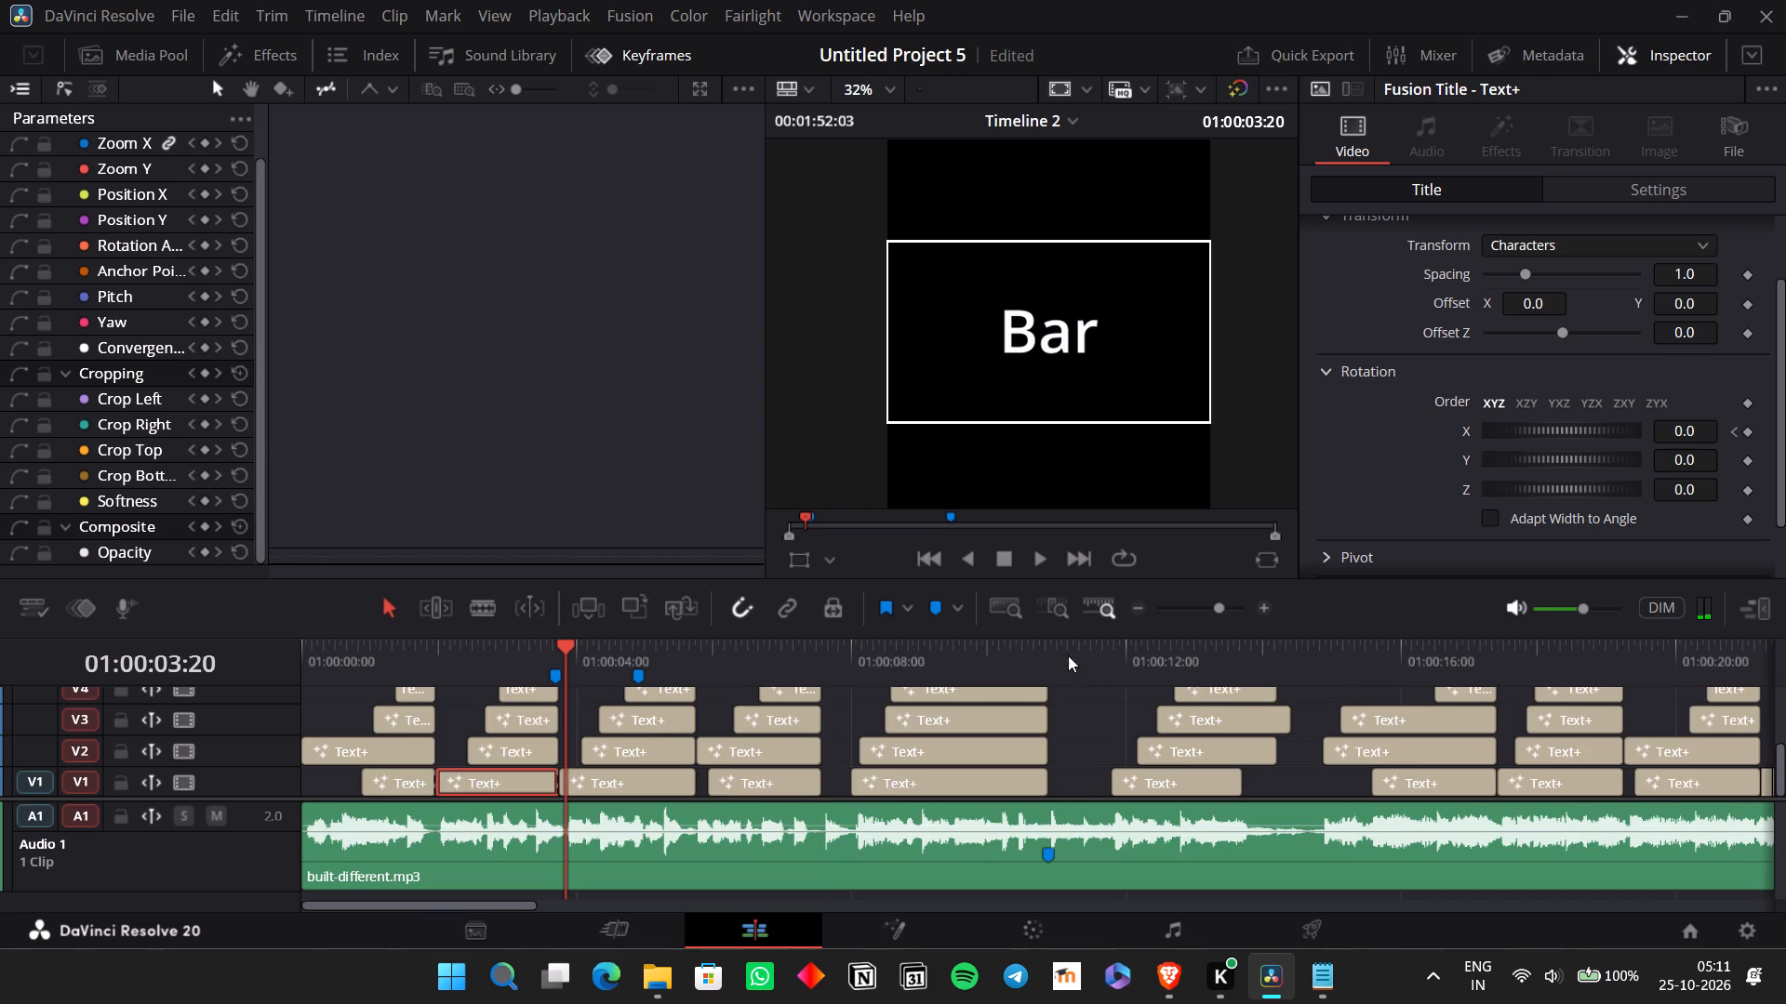
{"action": "scroll", "coordinate": [754, 702], "scroll_direction": "right", "scroll_amount": 1}
{"action": "left_click", "coordinate": [486, 664]}
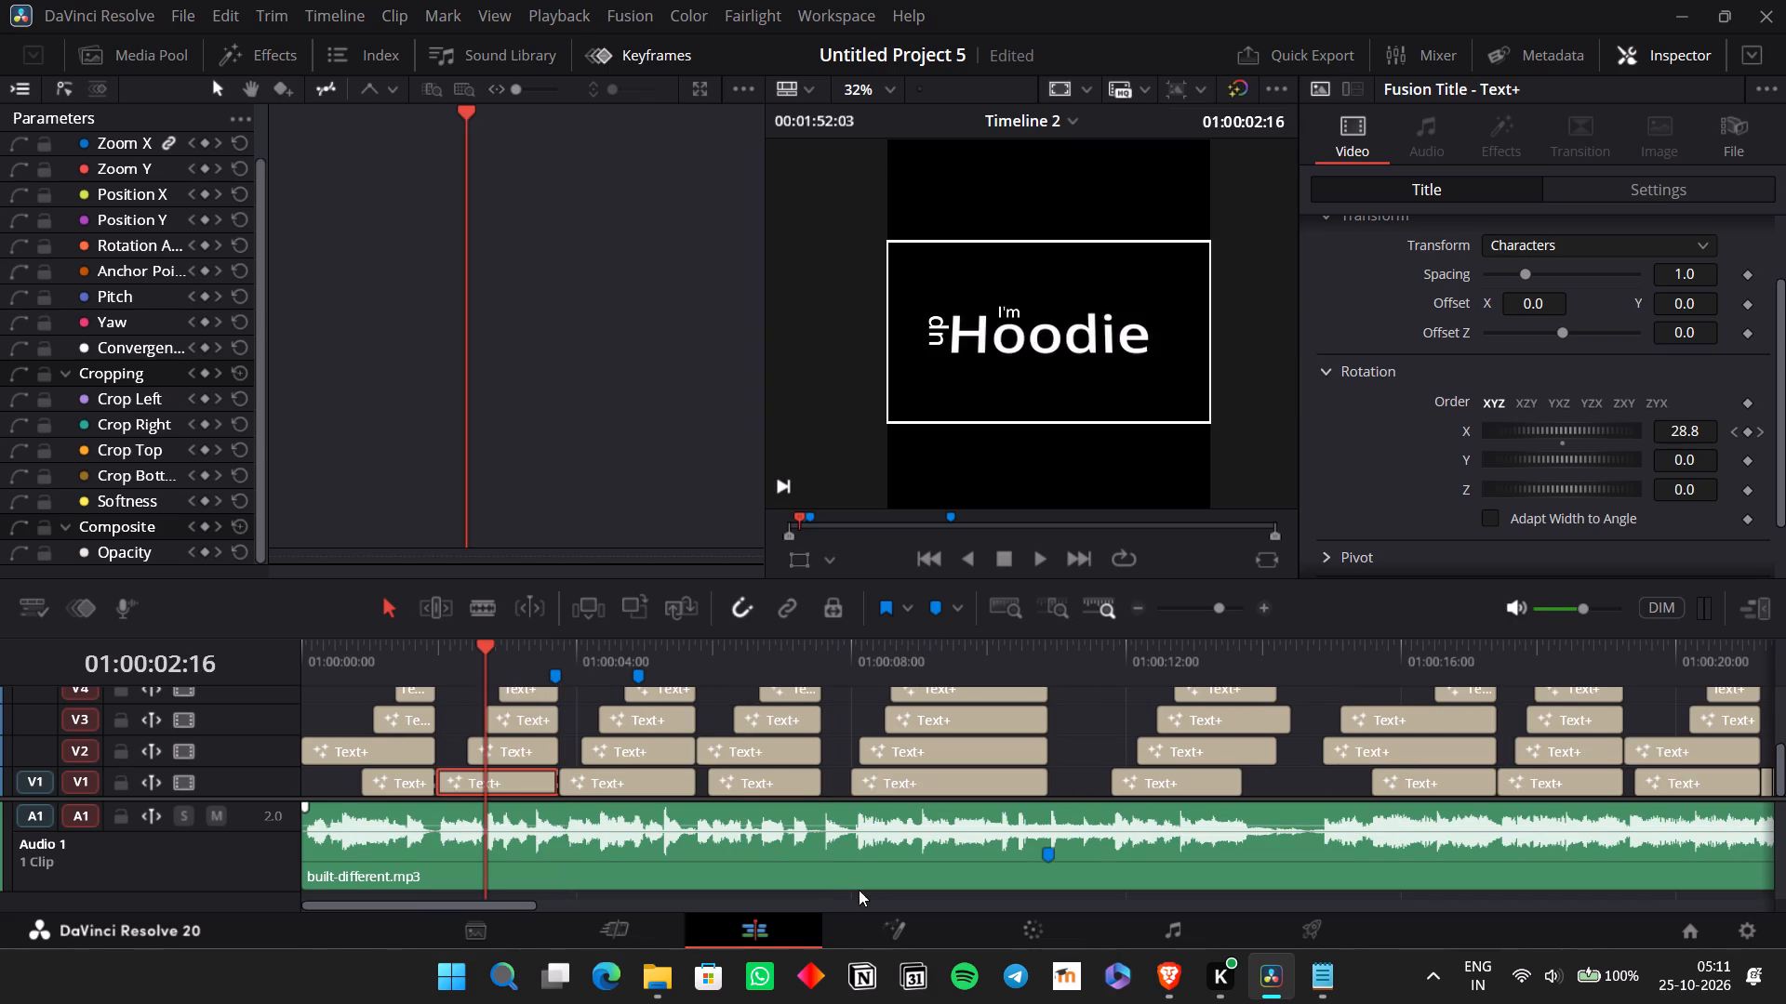
{"action": "left_click", "coordinate": [438, 663]}
{"action": "key", "text": "space"}
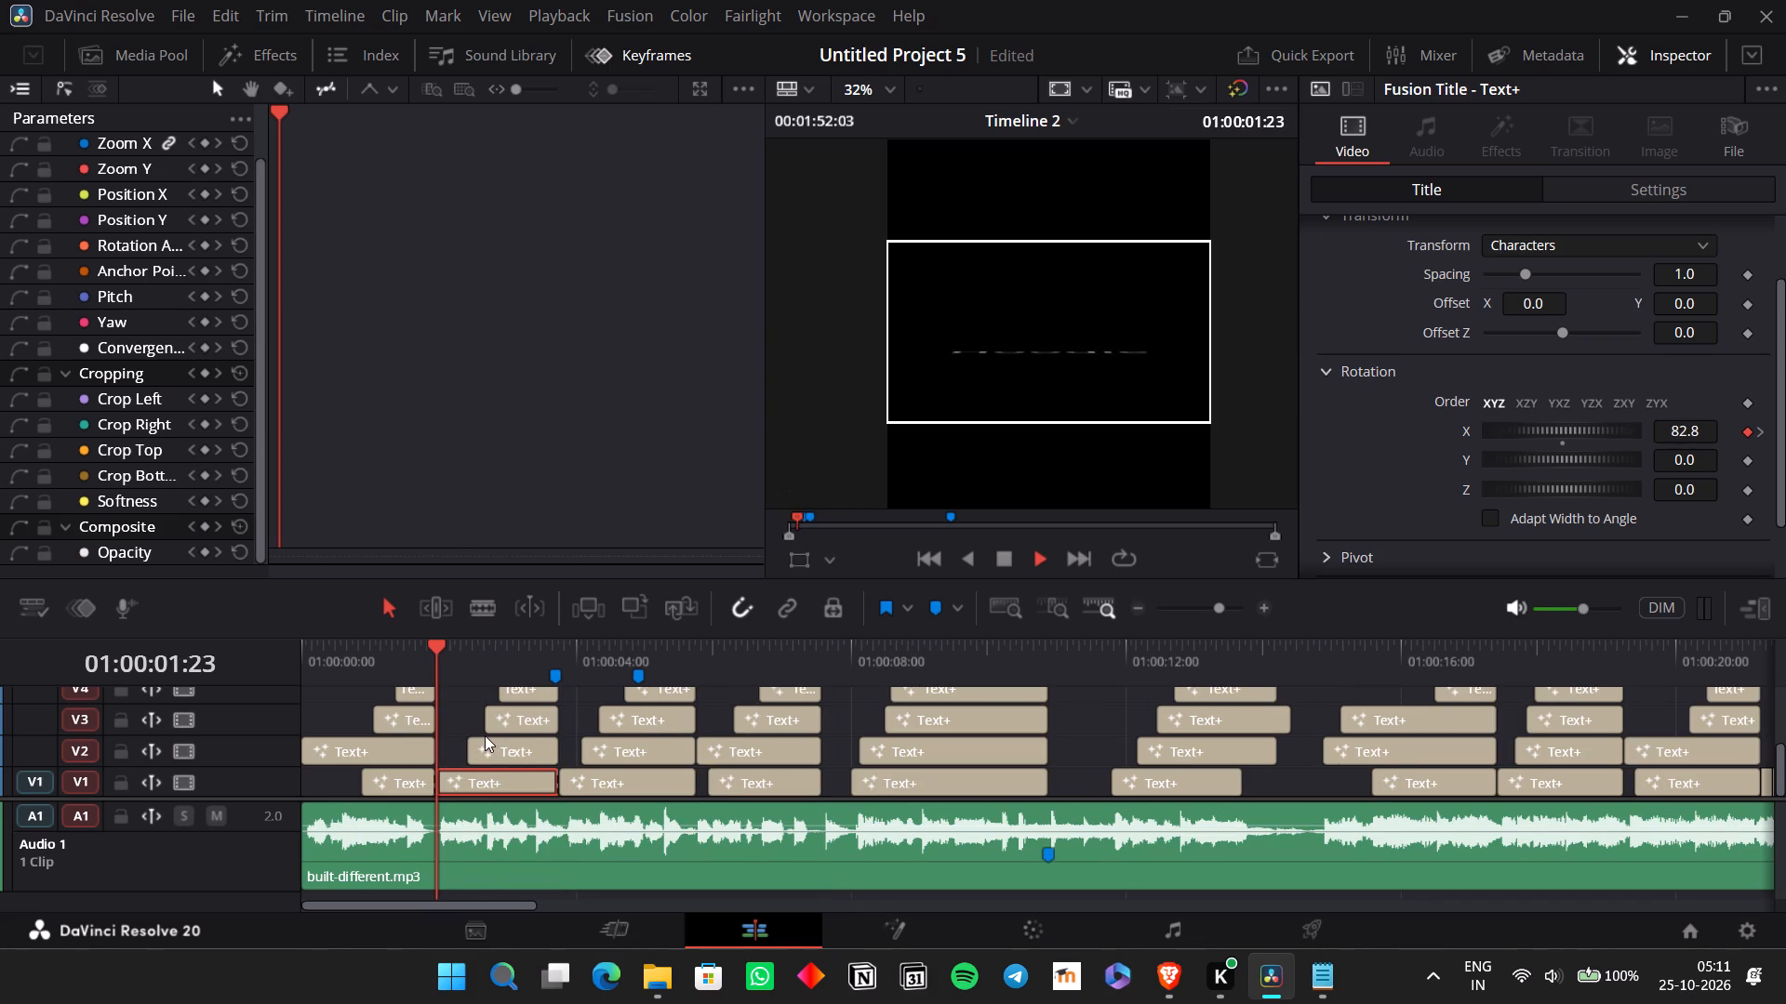
{"action": "key", "text": "space"}
In Fusion, smooth both Character Angle X keyframes, extend the first's outgoing handle to about frame 68, and raise the last's incoming handle near frame 69.
{"action": "left_click", "coordinate": [926, 938]}
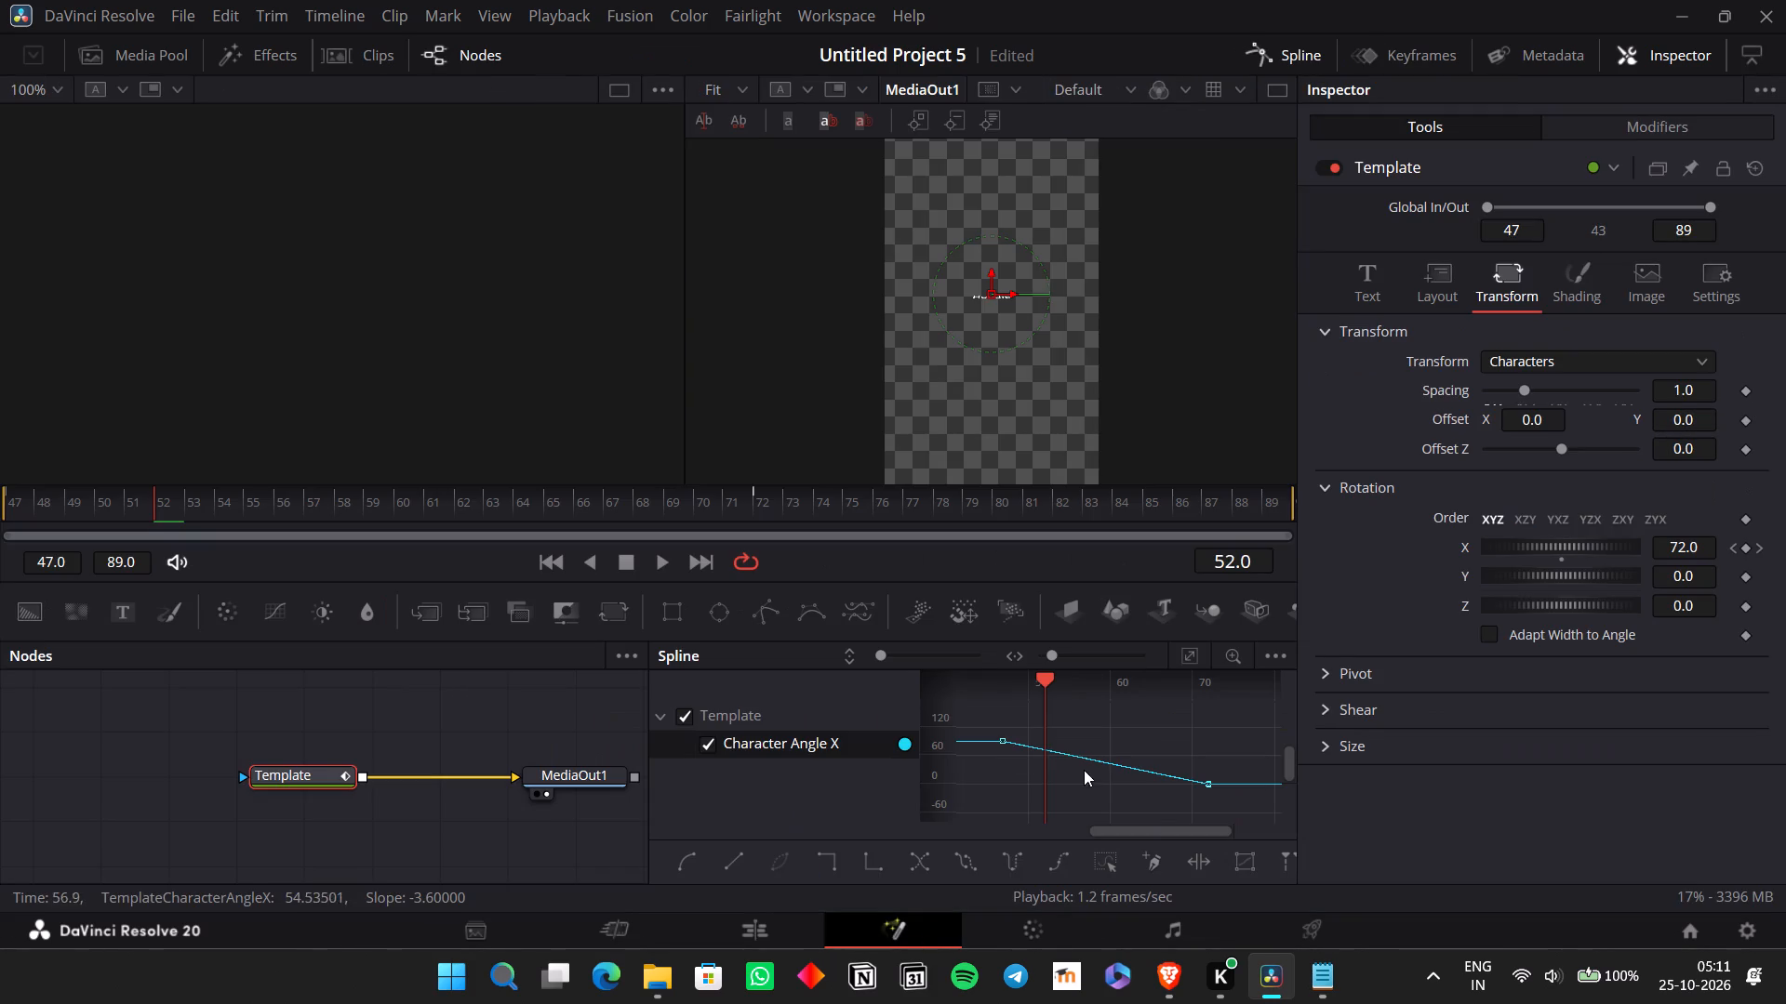
{"action": "left_click_drag", "start_coordinate": [1256, 799], "coordinate": [966, 682]}
{"action": "key", "text": "s"}
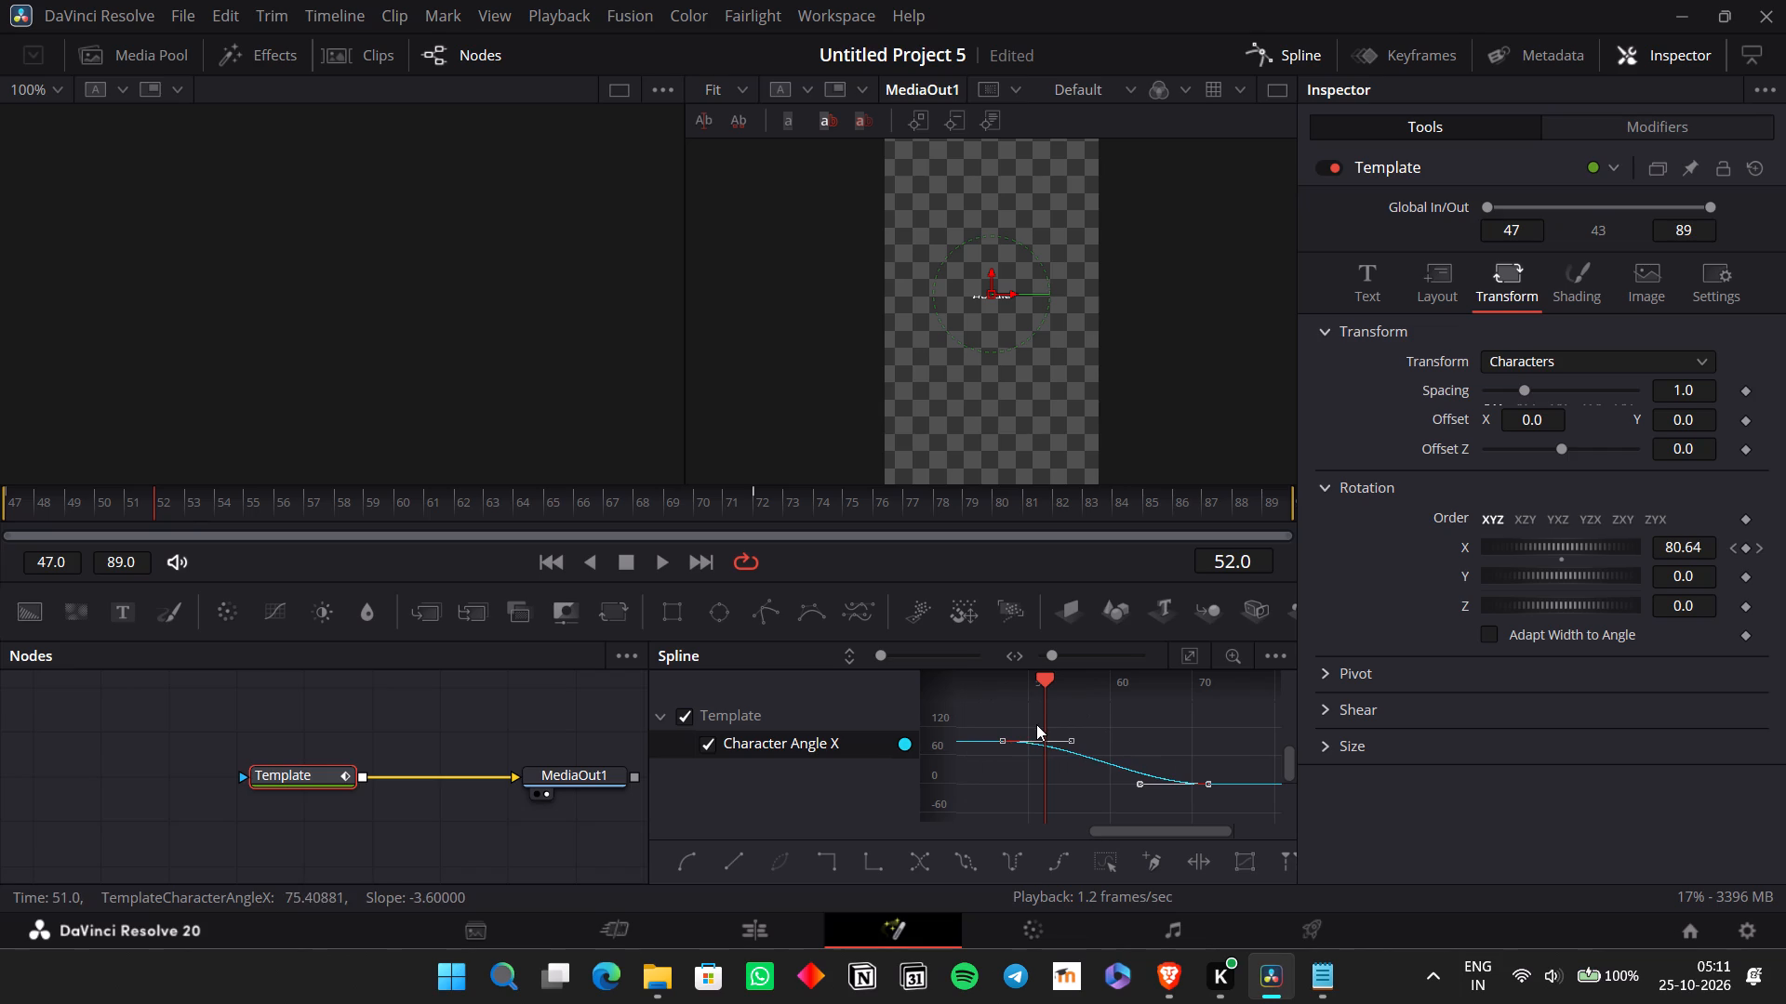
{"action": "left_click_drag", "start_coordinate": [1075, 744], "coordinate": [1180, 743]}
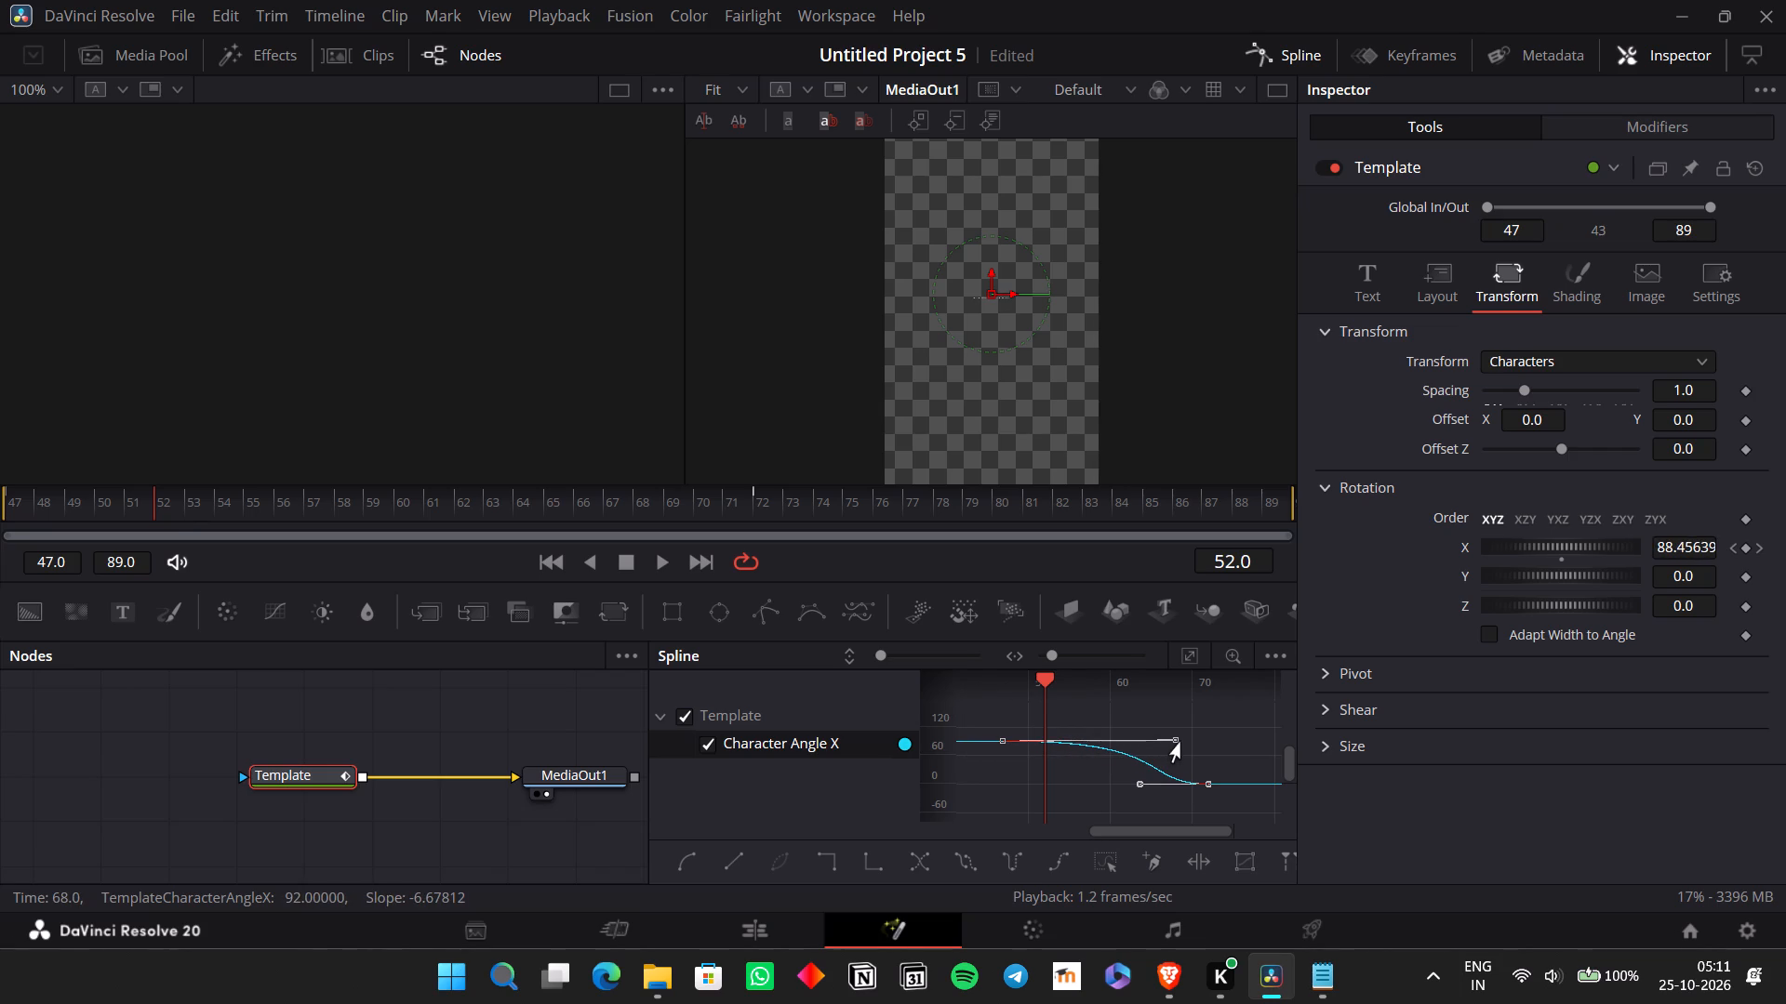
{"action": "left_click_drag", "start_coordinate": [1180, 743], "coordinate": [1181, 743]}
{"action": "left_click_drag", "start_coordinate": [1142, 782], "coordinate": [1194, 753]}
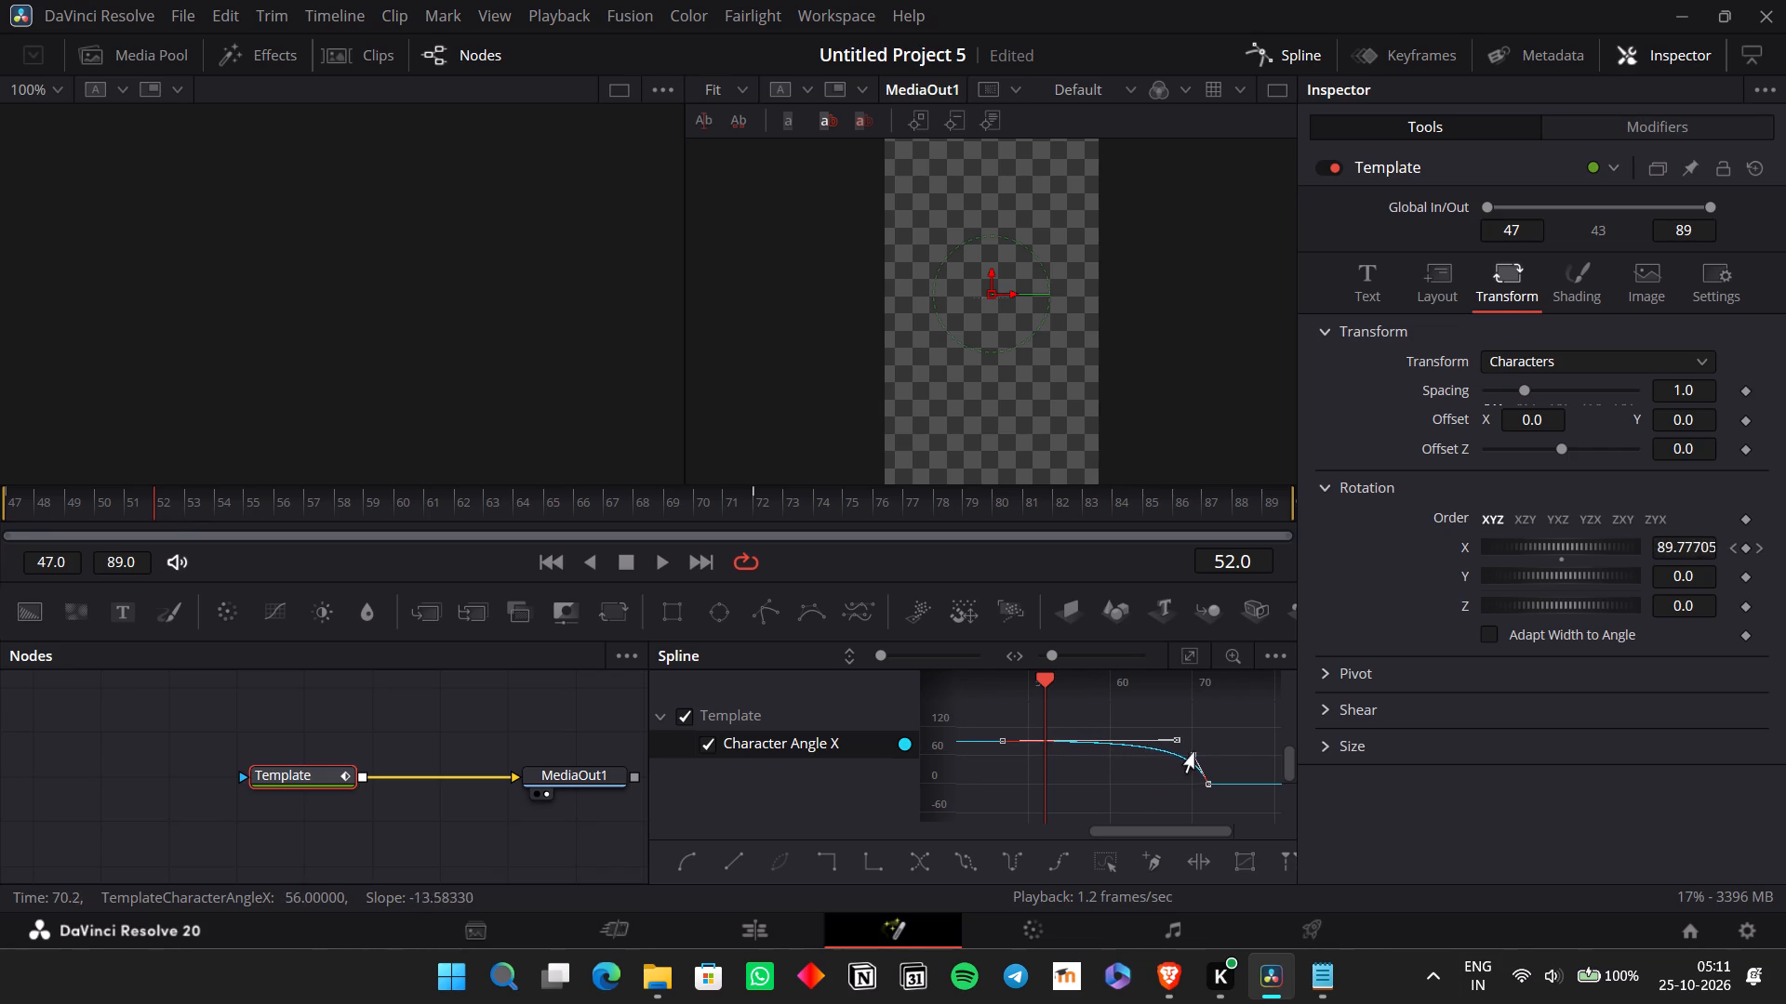
{"action": "left_click_drag", "start_coordinate": [1194, 753], "coordinate": [1185, 748]}
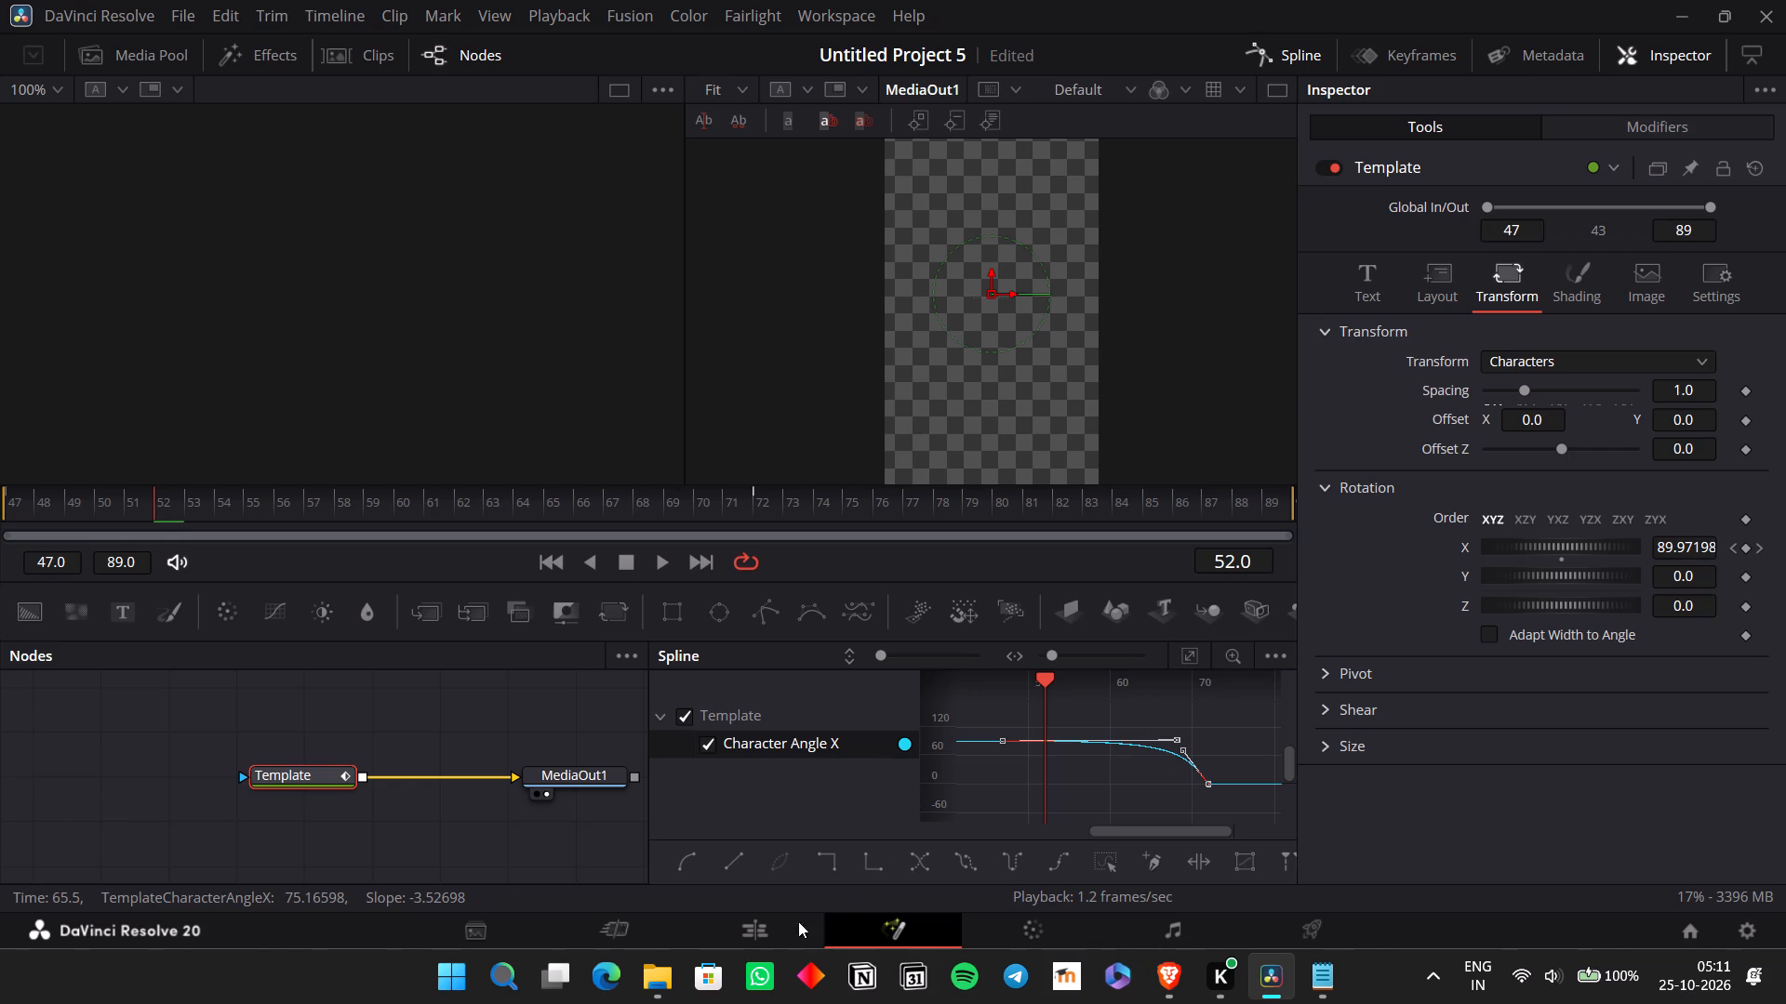
Play back the "Hoodie" section on the Edit page to check the new easing.
{"action": "left_click", "coordinate": [788, 923]}
{"action": "left_click", "coordinate": [429, 646]}
{"action": "key", "text": "space"}
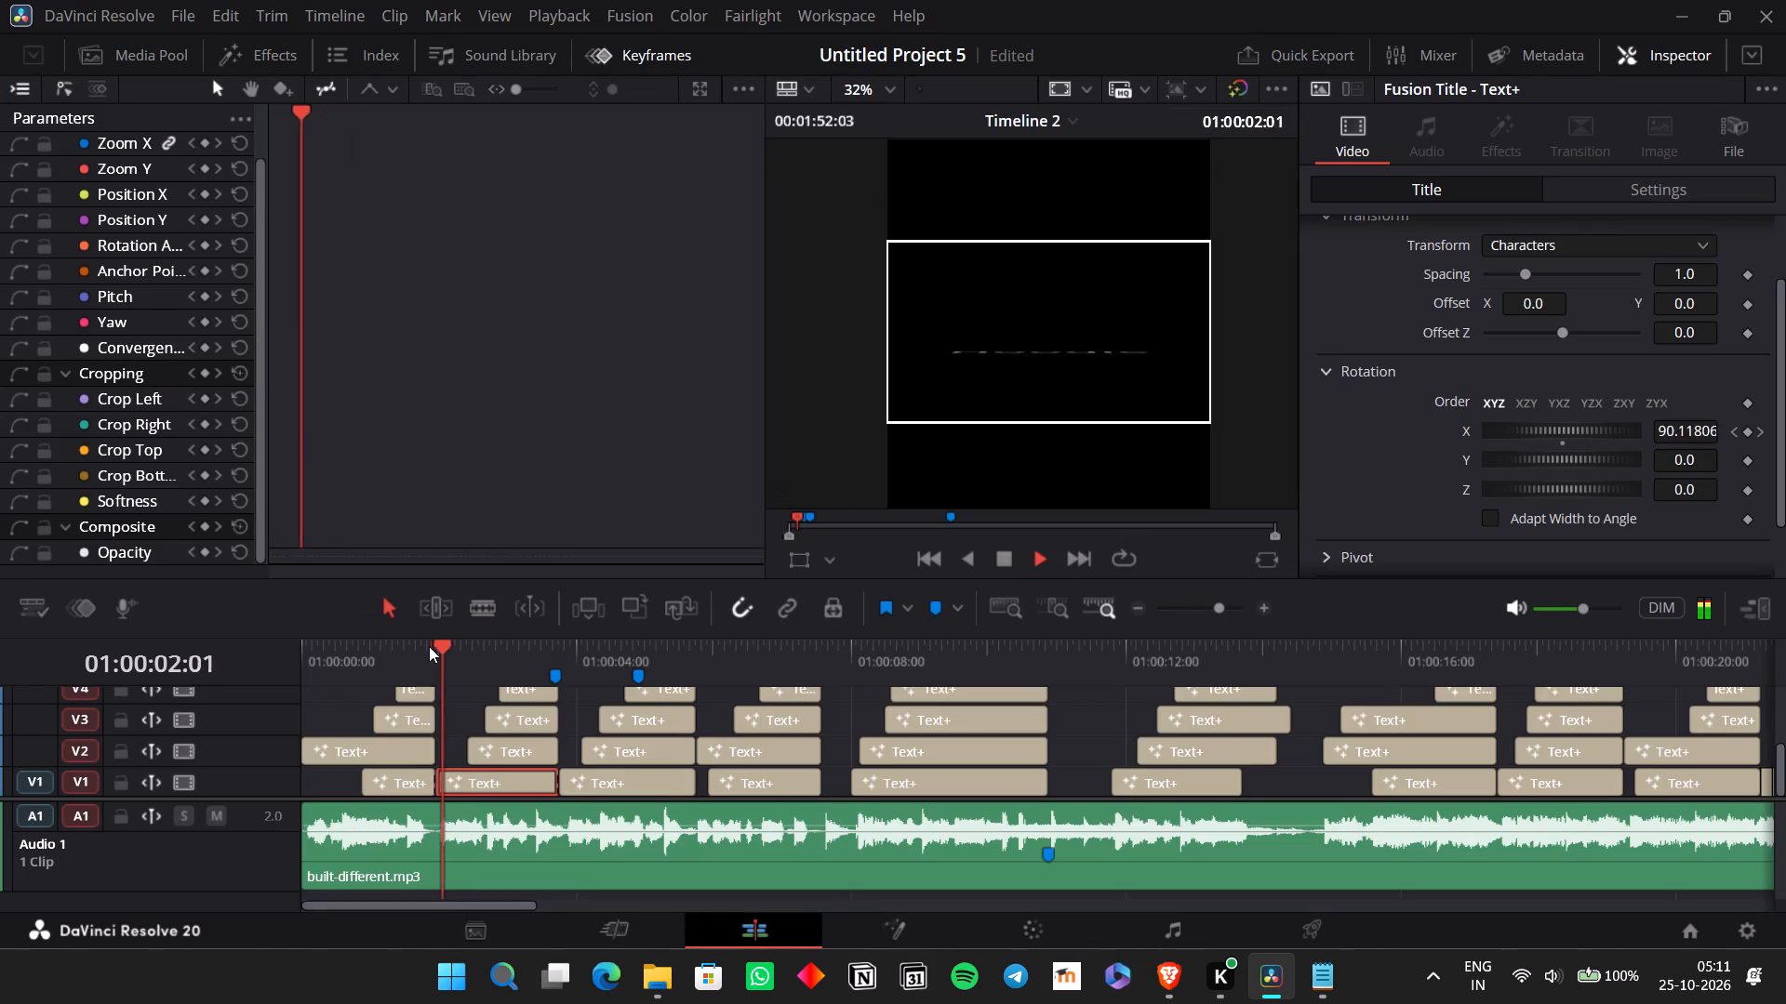
{"action": "key", "text": "space"}
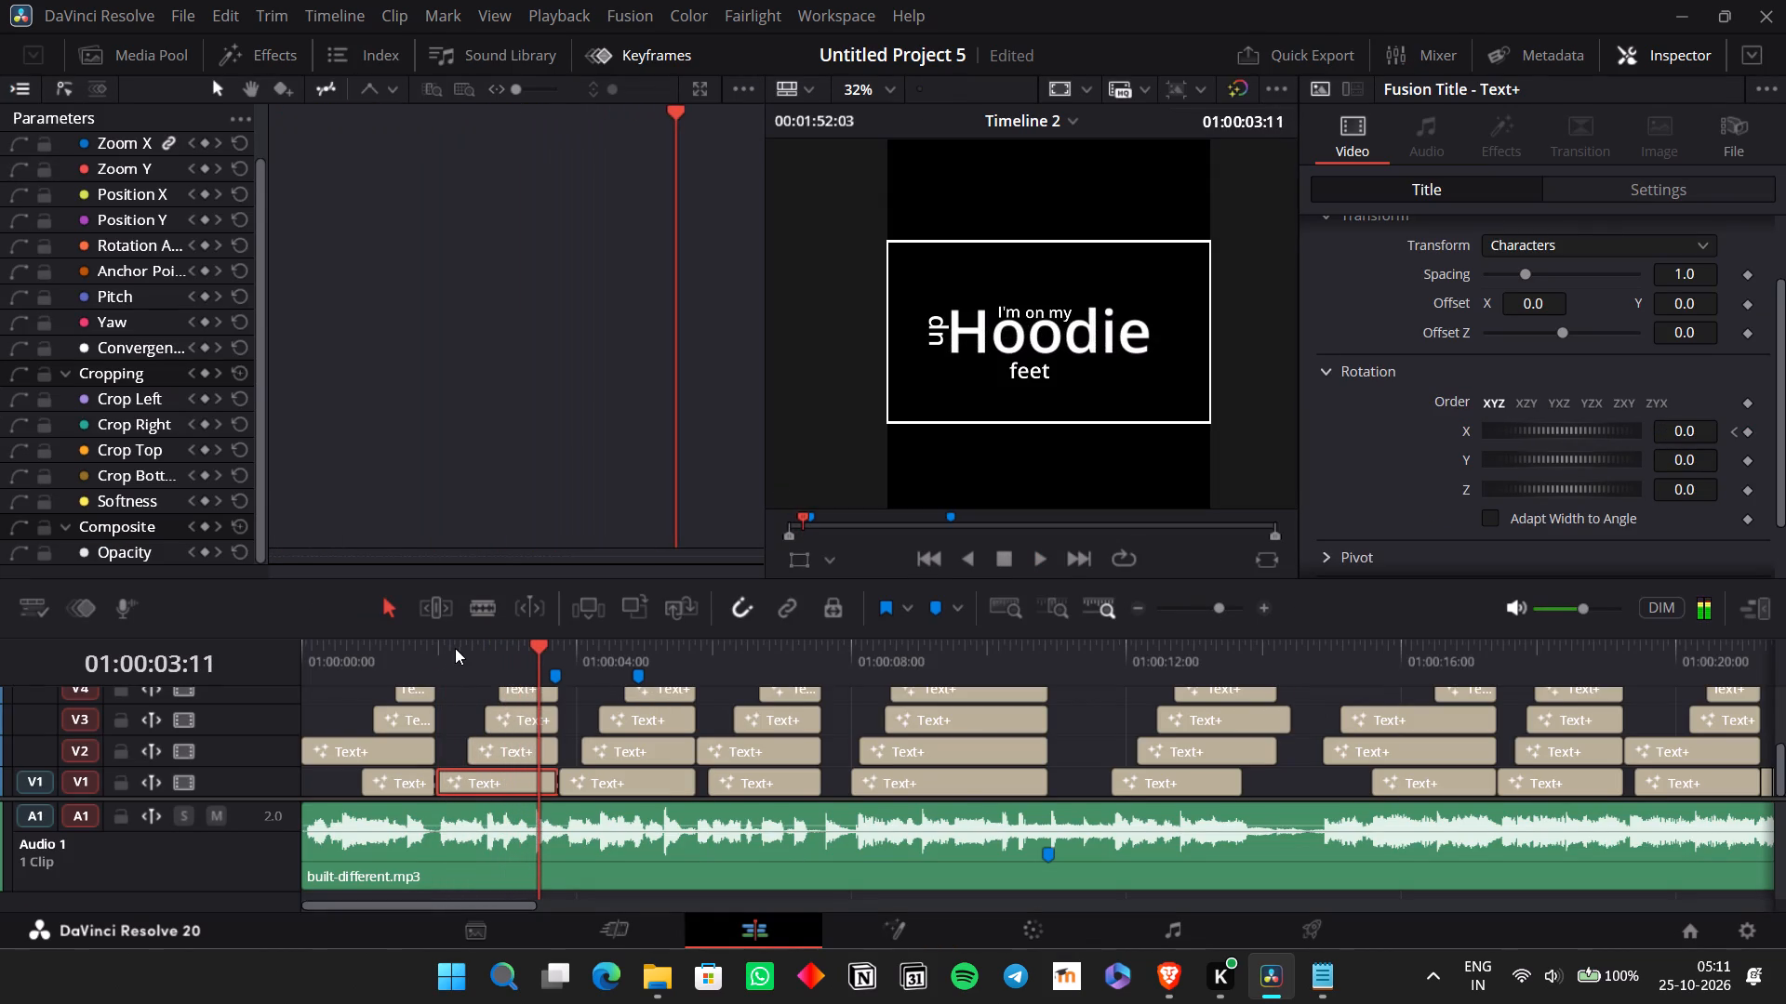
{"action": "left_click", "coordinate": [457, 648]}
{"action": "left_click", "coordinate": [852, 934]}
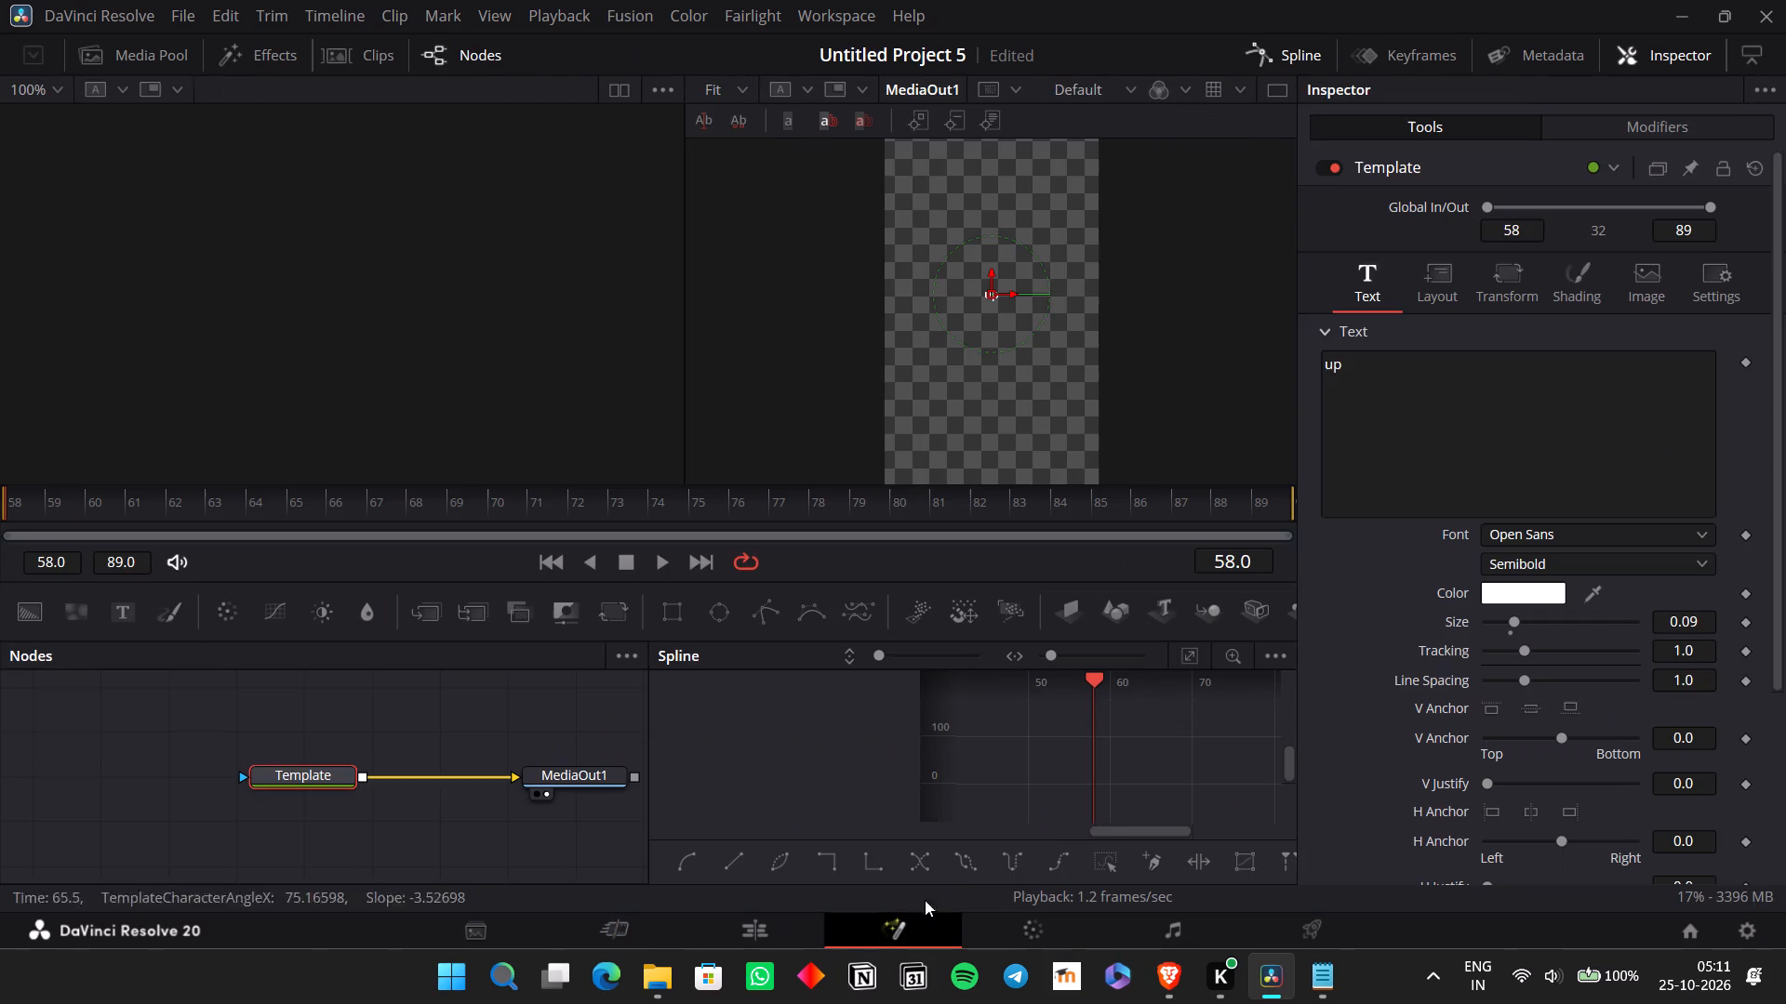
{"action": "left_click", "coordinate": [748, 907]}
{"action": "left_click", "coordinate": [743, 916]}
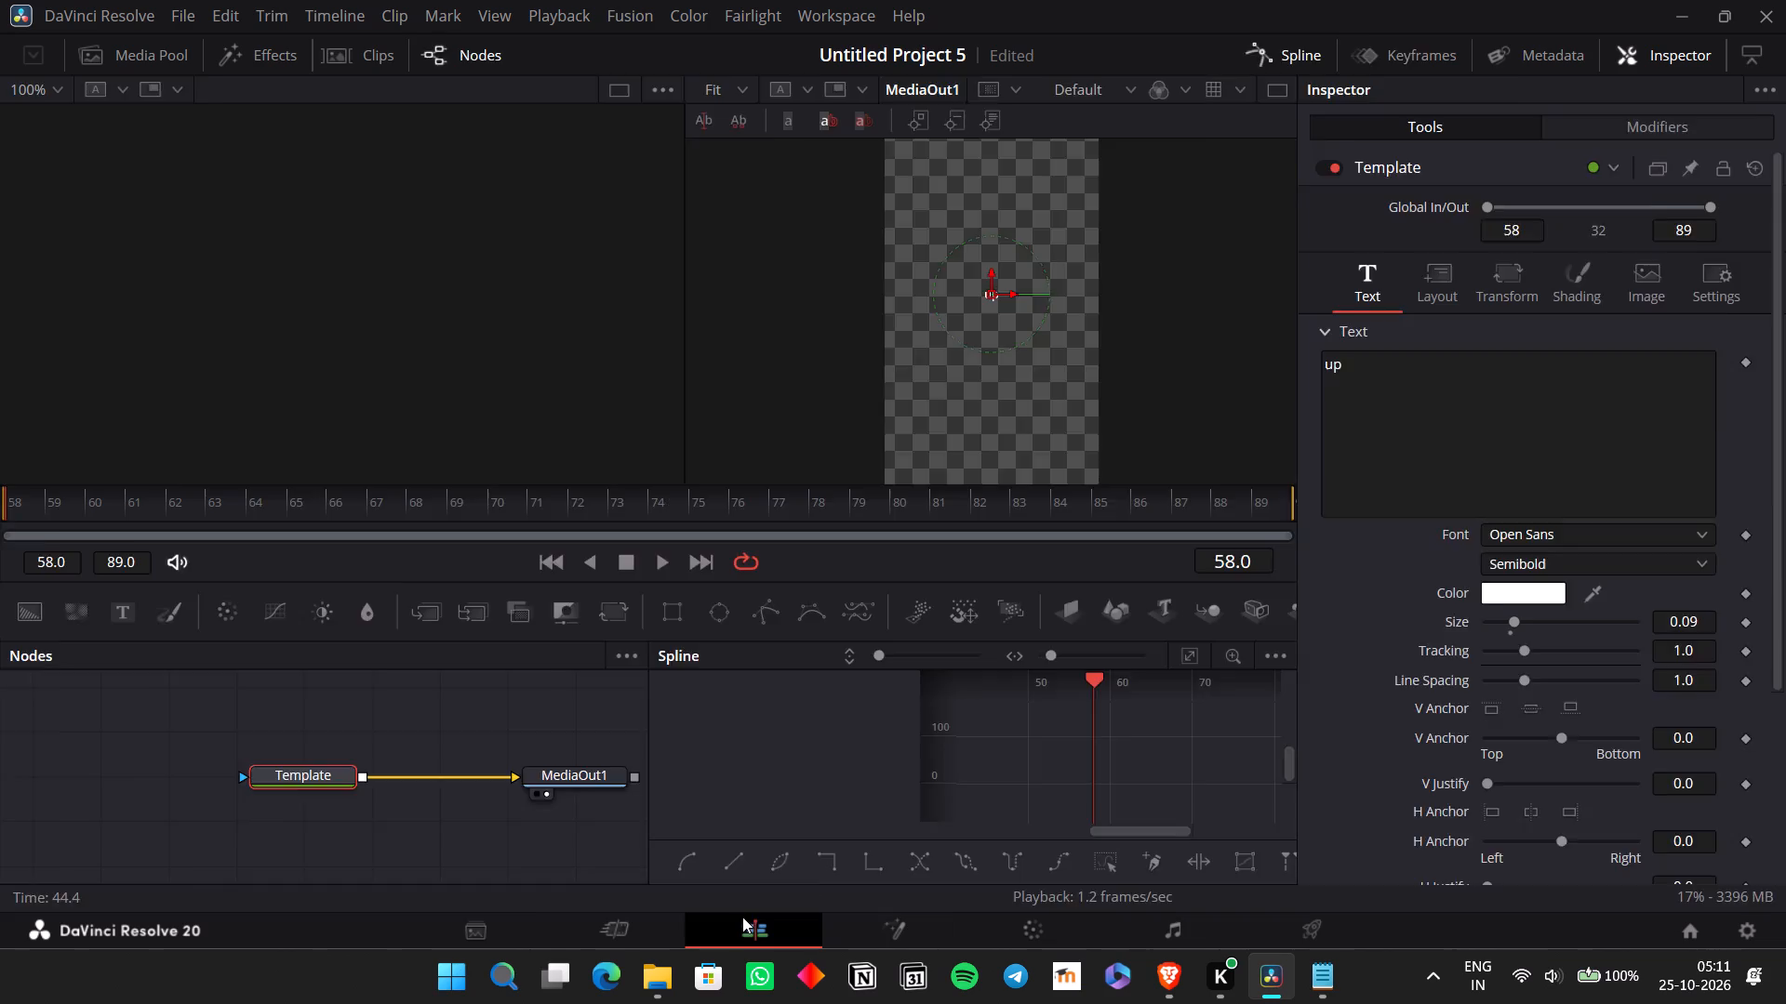
Select the "Hoodie" title on V1 with the playhead near its start, and open it in Fusion.
{"action": "left_click", "coordinate": [446, 652]}
{"action": "left_click", "coordinate": [473, 782]}
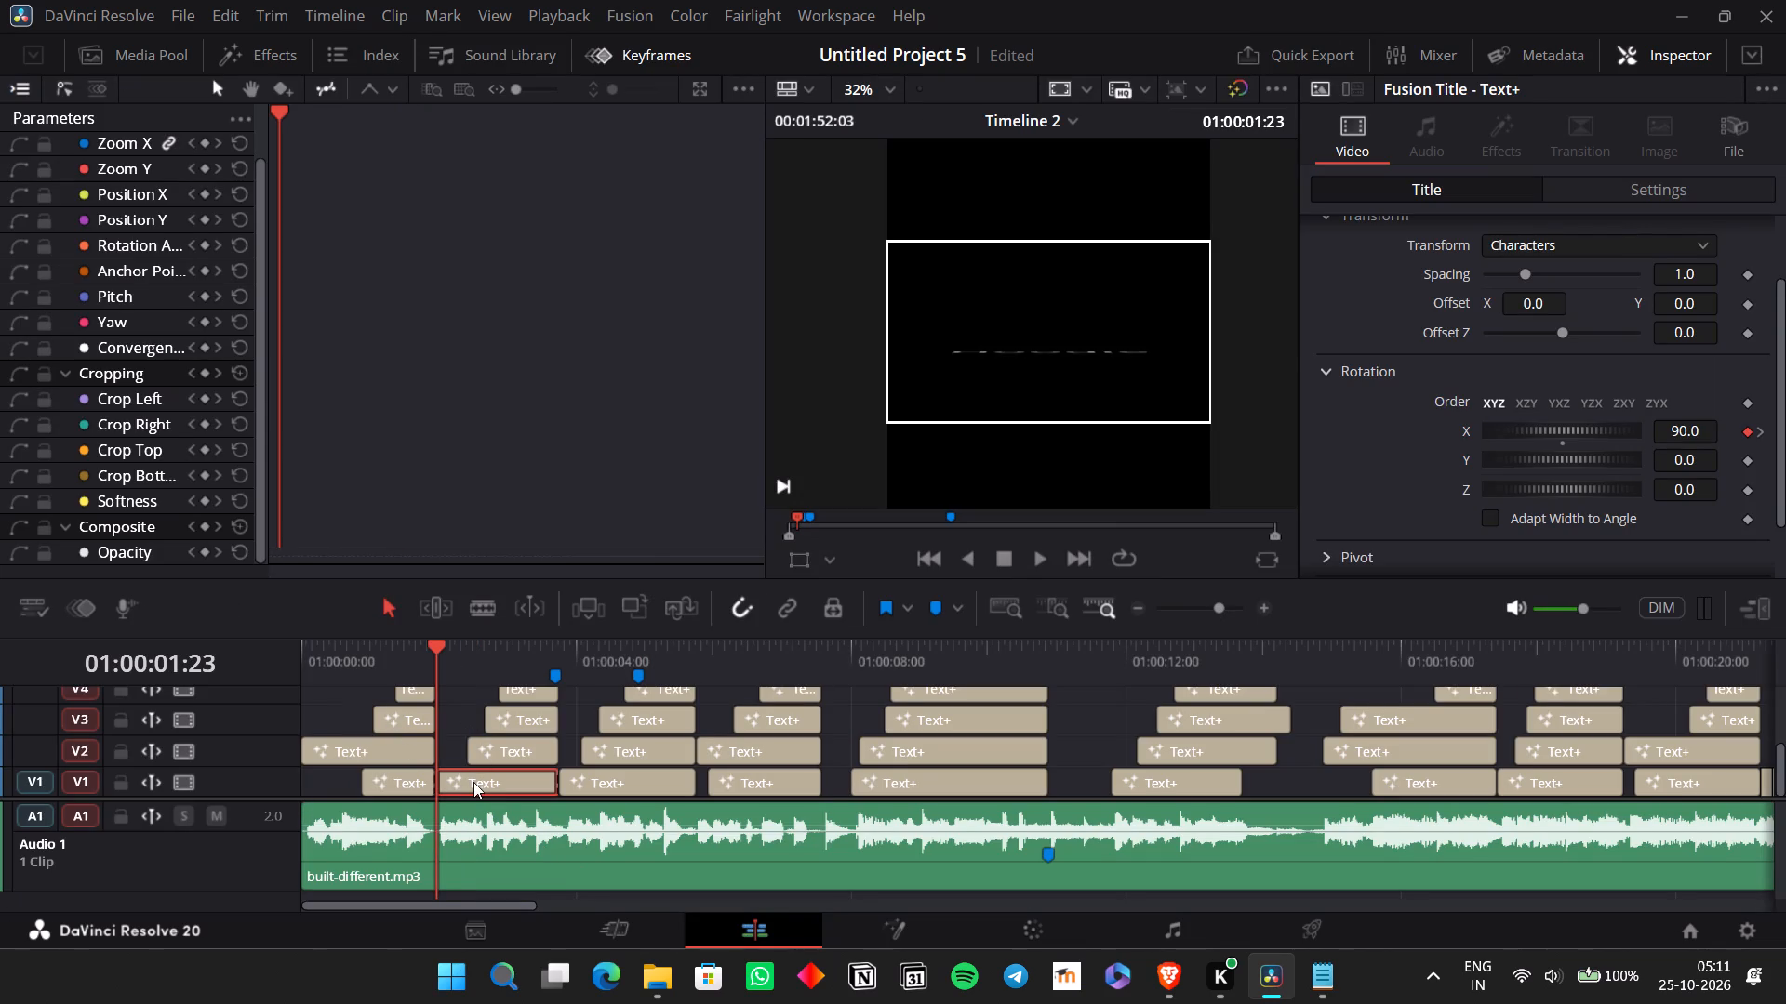
{"action": "key", "text": "space"}
{"action": "key", "text": "space"}
{"action": "left_click", "coordinate": [918, 931]}
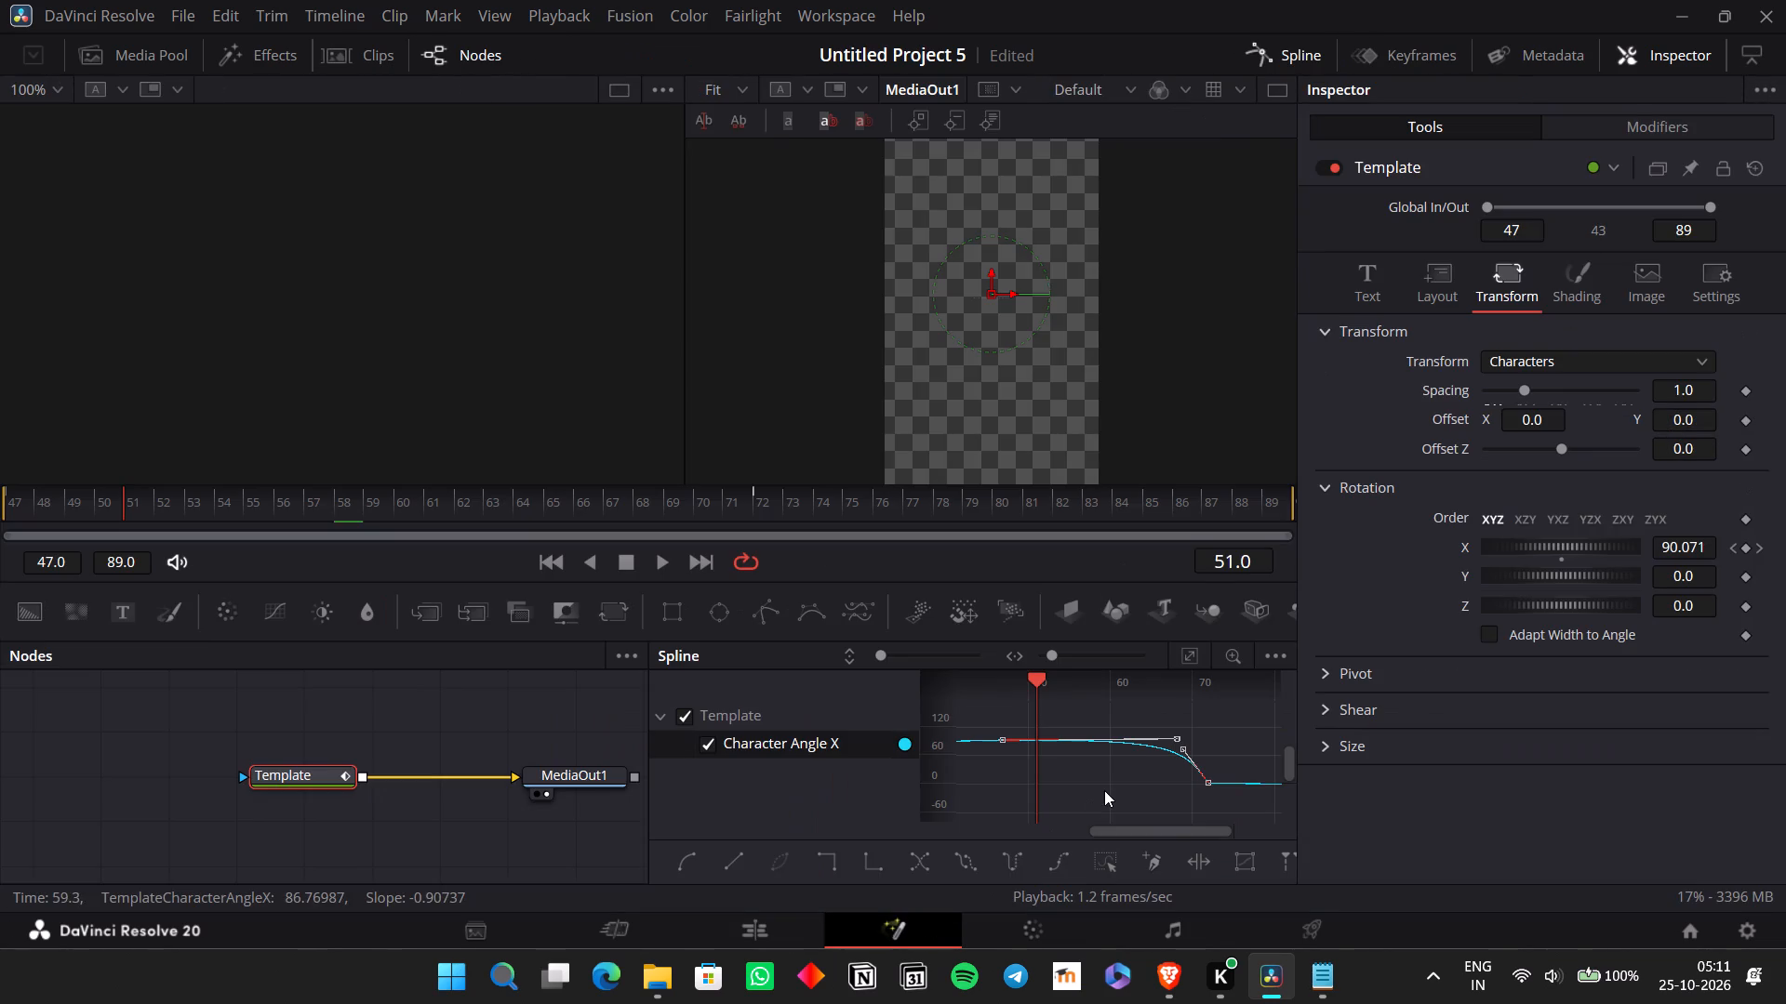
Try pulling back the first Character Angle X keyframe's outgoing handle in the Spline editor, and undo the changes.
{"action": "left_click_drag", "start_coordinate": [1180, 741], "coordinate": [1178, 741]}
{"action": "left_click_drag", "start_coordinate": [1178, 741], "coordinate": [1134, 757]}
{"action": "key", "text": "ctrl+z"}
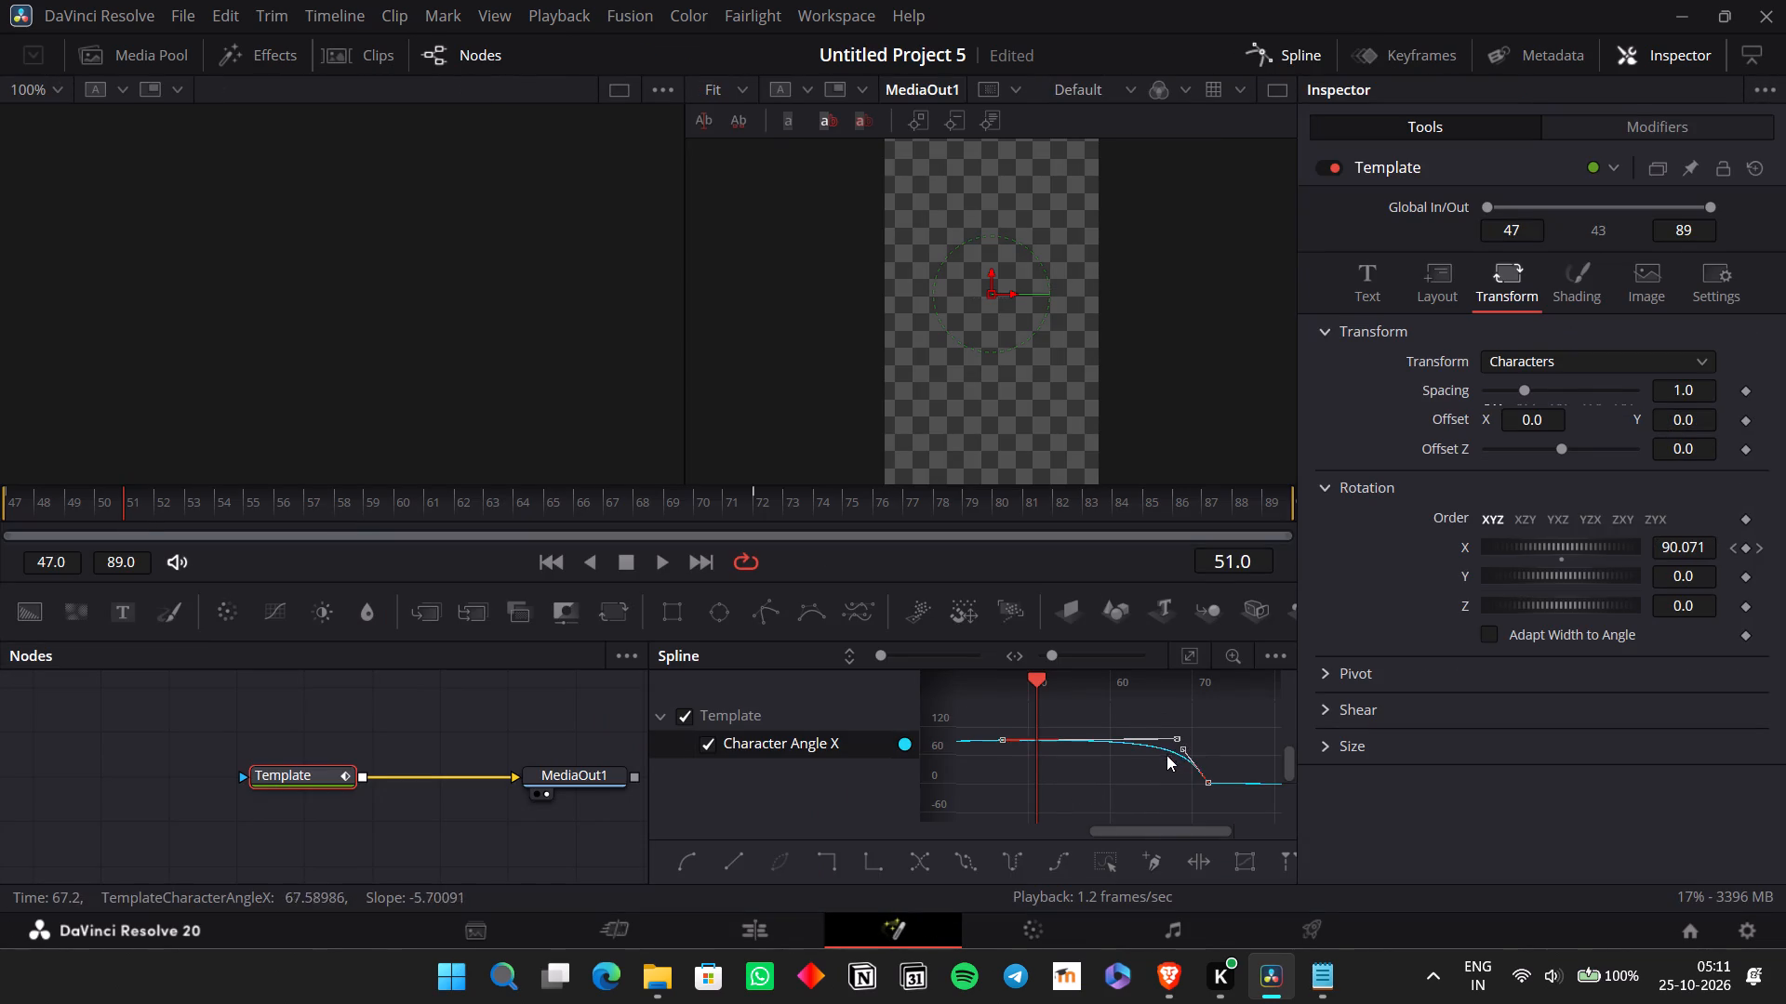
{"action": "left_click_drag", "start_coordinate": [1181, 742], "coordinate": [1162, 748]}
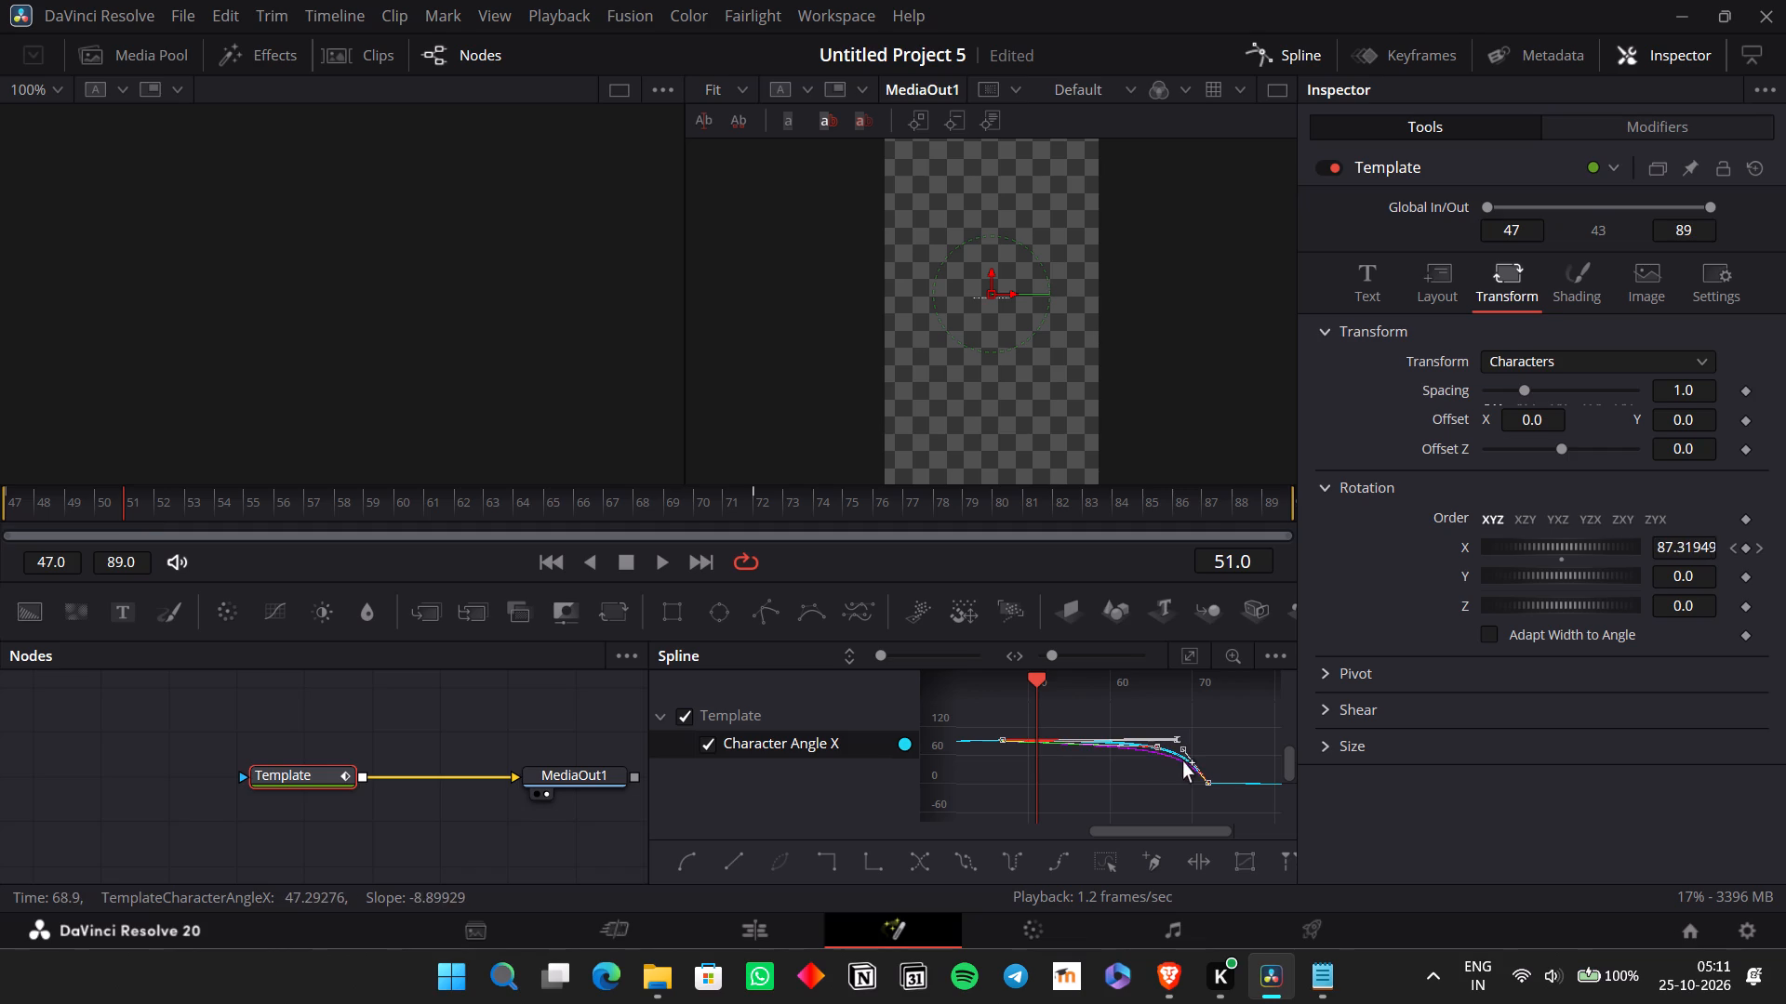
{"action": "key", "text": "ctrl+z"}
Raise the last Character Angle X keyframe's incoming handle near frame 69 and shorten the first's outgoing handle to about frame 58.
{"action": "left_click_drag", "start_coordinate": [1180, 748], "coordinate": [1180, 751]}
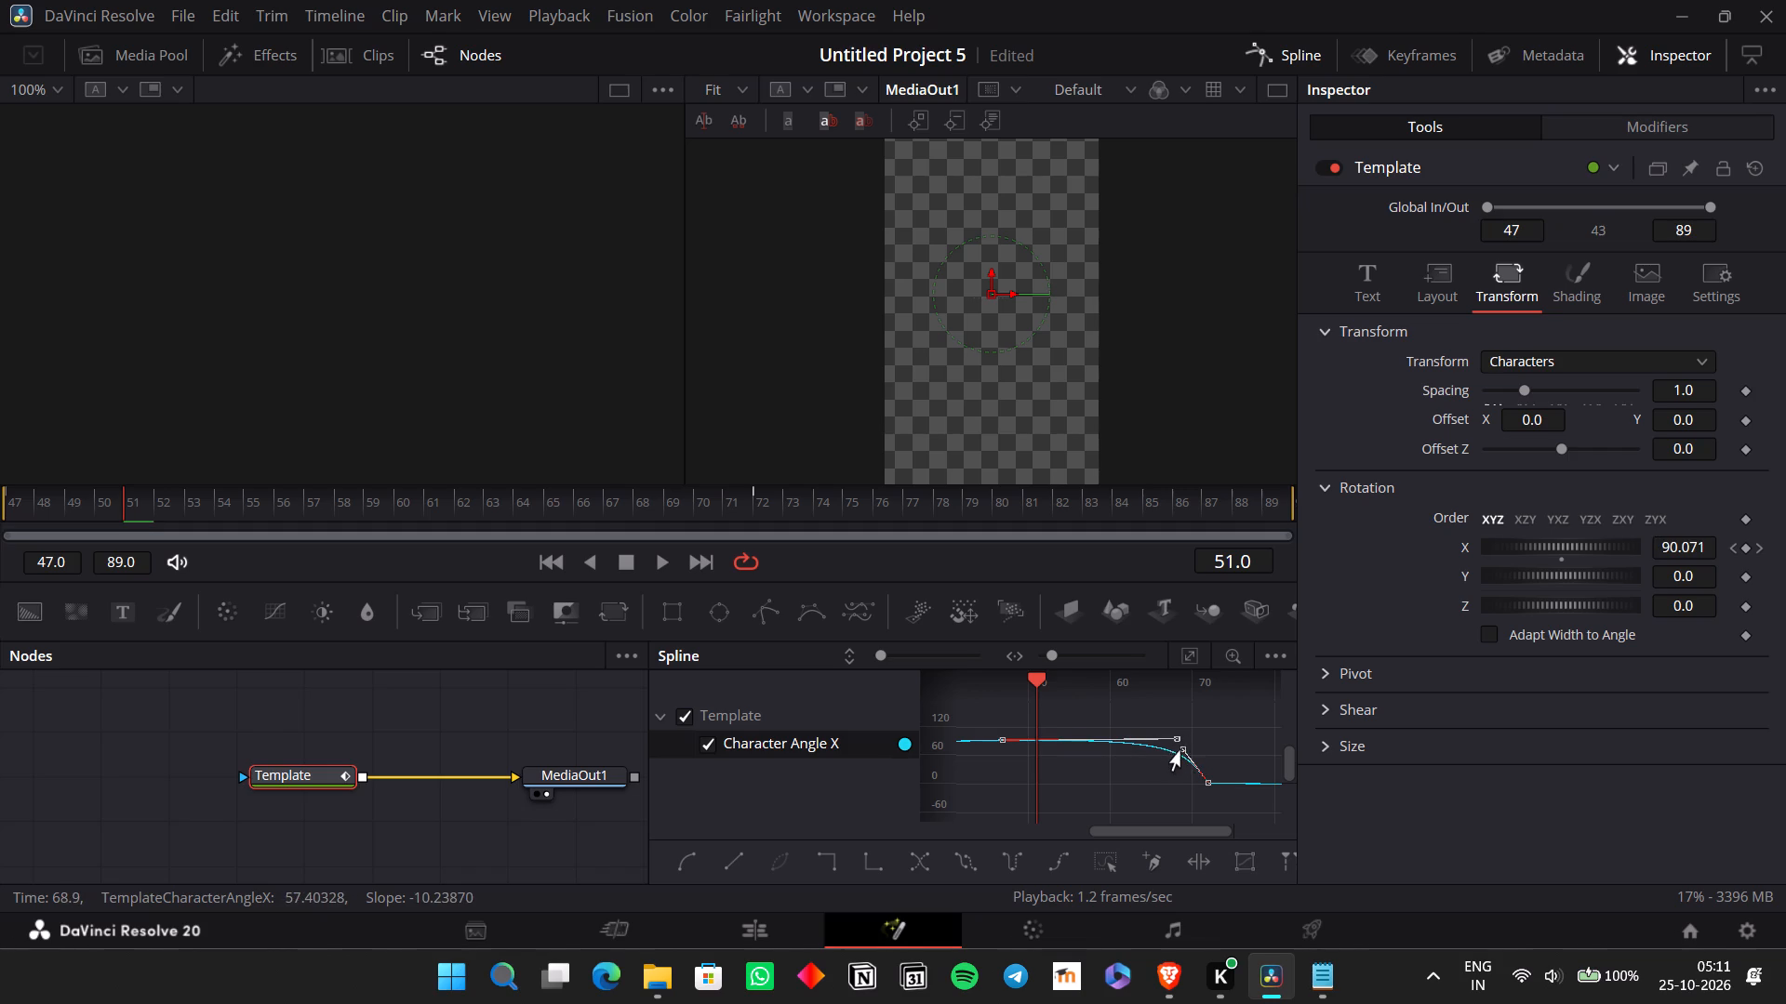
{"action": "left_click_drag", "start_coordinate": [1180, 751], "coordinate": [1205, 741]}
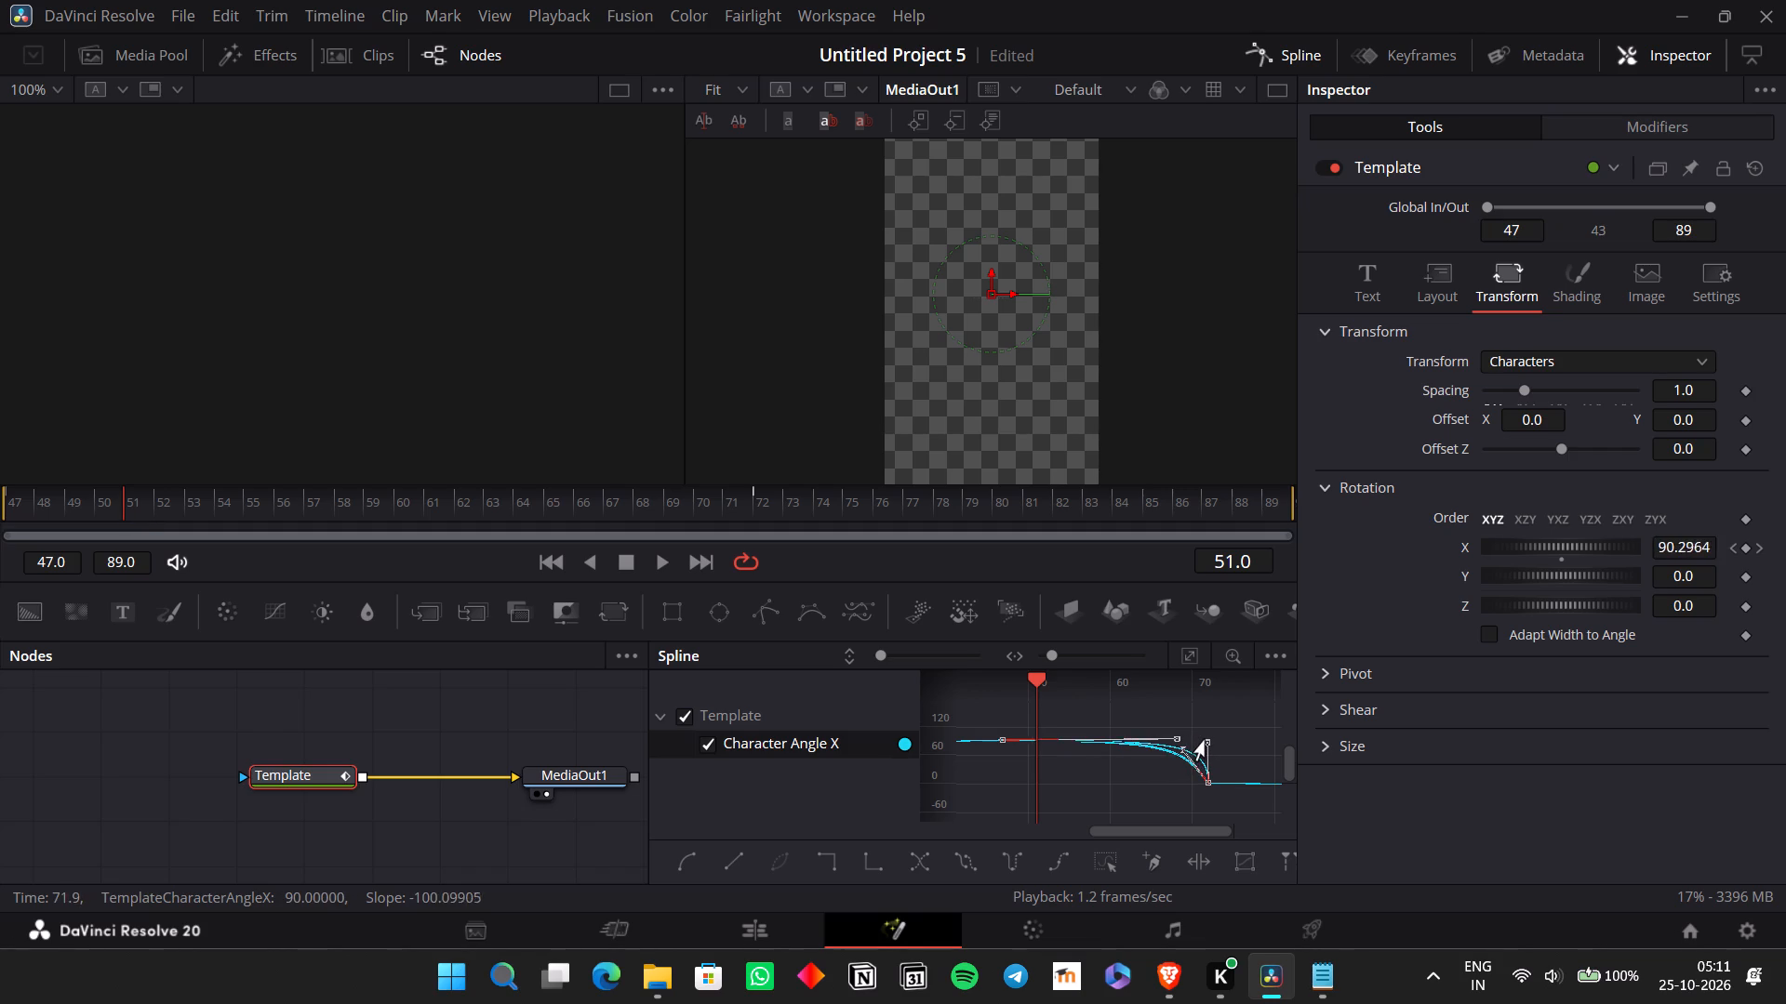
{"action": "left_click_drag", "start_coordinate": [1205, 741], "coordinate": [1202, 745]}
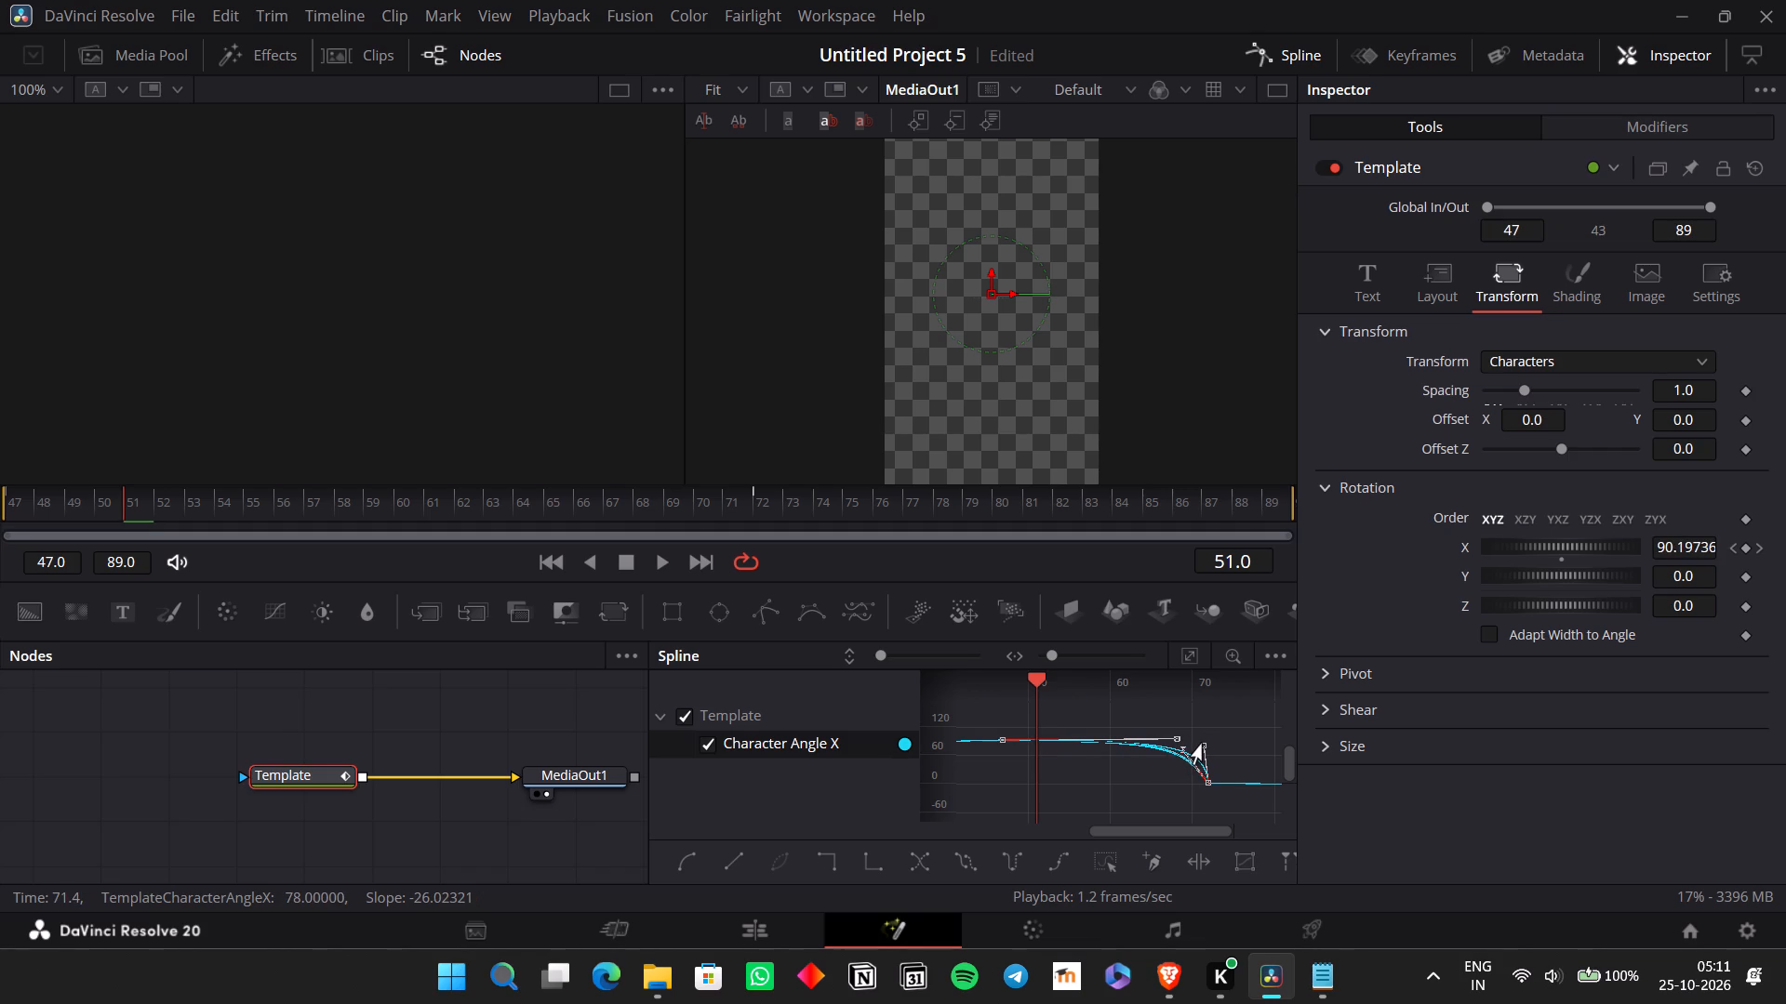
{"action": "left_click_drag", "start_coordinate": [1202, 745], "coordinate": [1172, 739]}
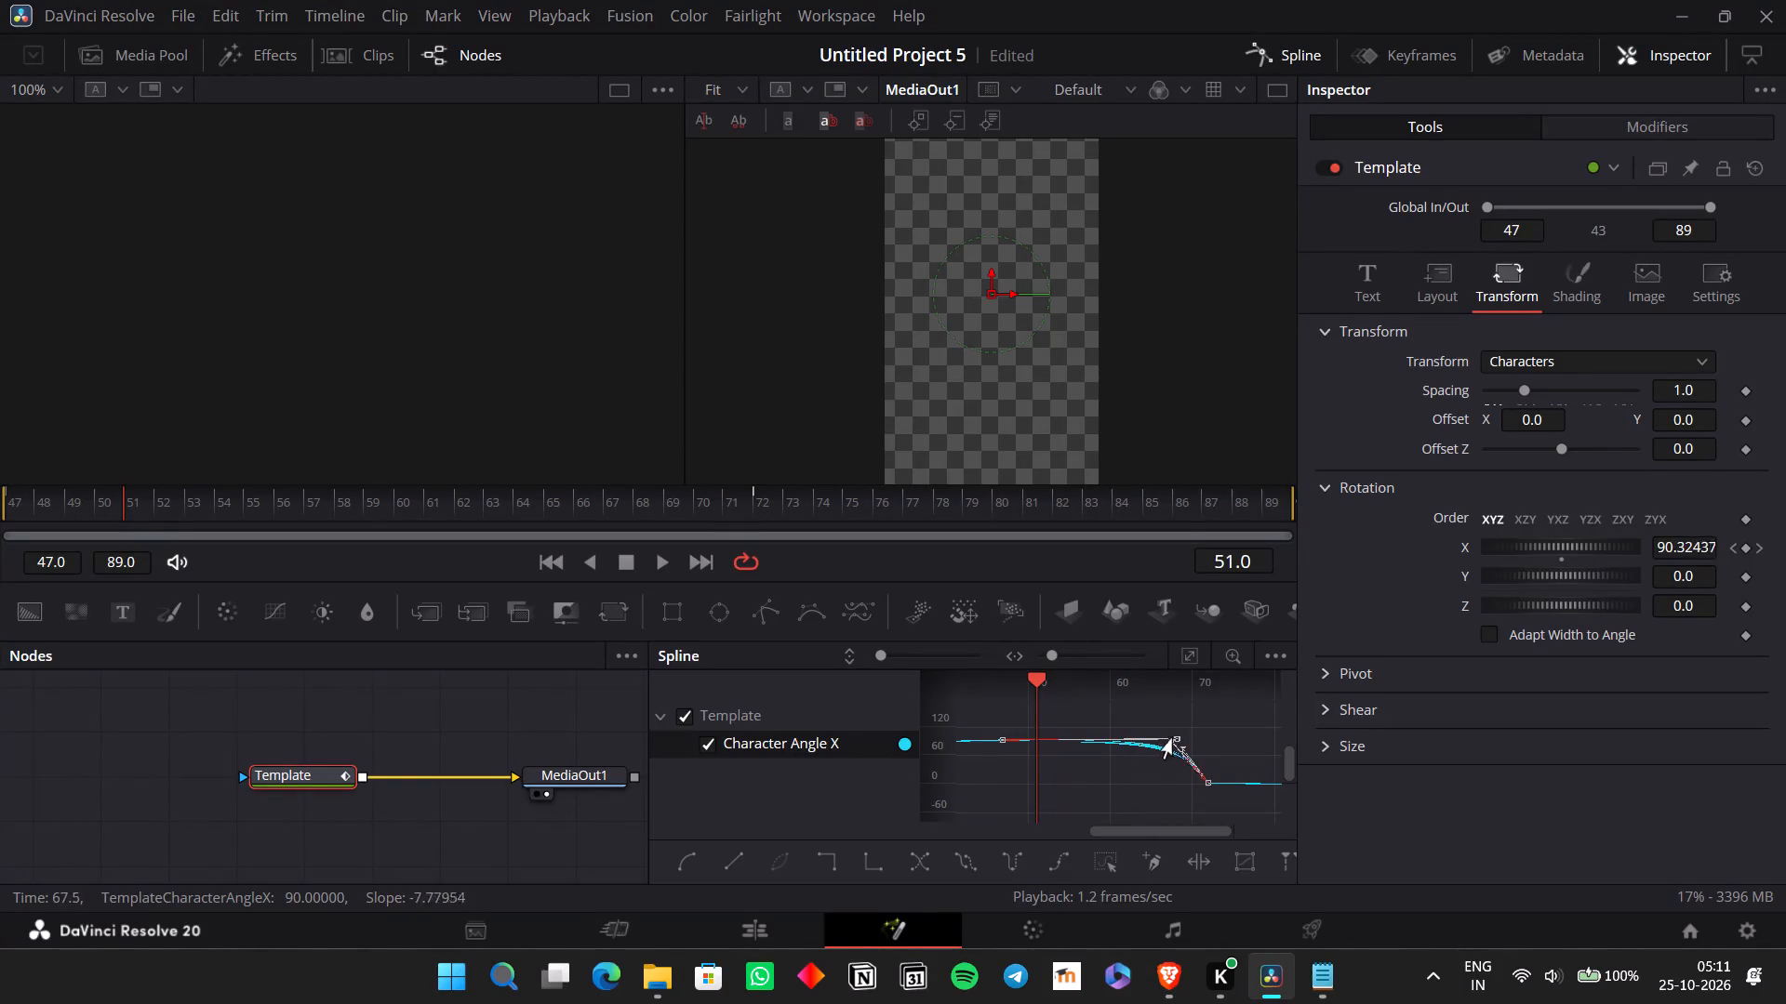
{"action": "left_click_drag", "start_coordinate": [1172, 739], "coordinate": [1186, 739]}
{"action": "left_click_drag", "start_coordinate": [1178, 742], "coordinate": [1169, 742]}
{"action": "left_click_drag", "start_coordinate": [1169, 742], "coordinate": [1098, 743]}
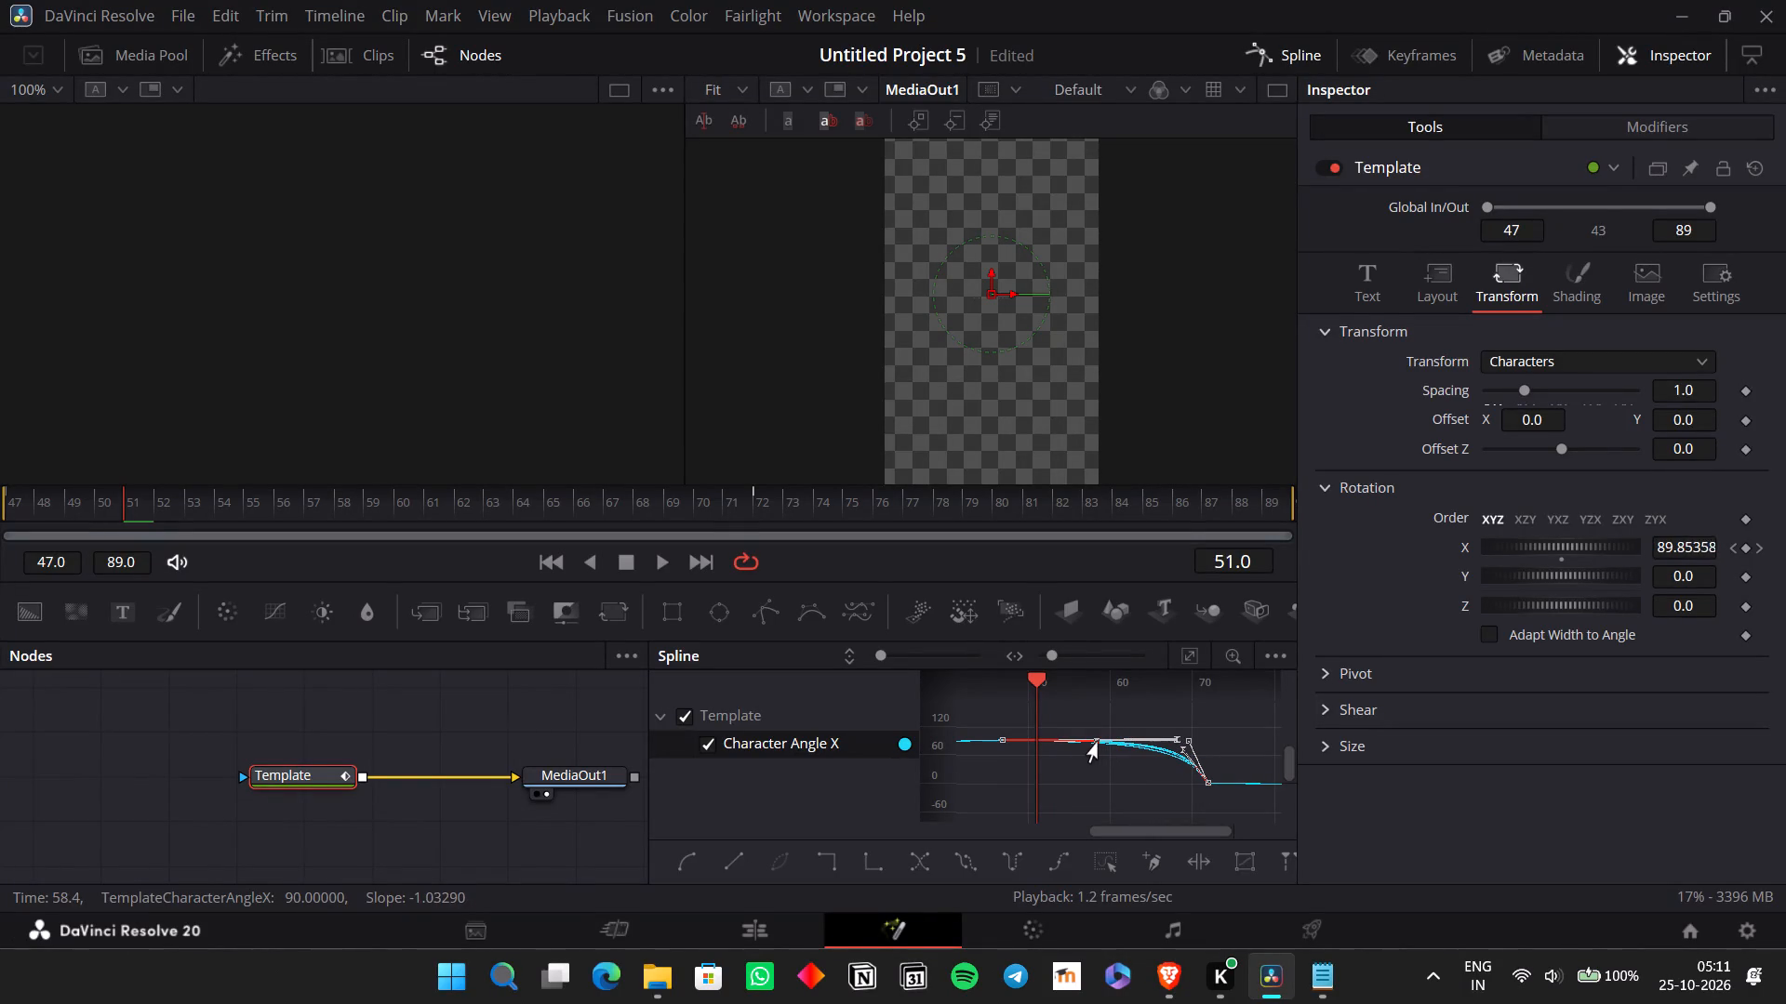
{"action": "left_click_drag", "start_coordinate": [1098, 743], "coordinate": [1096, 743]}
Play back the "Hoodie" section twice on the Edit page to check the reshaped easing.
{"action": "left_click", "coordinate": [780, 915]}
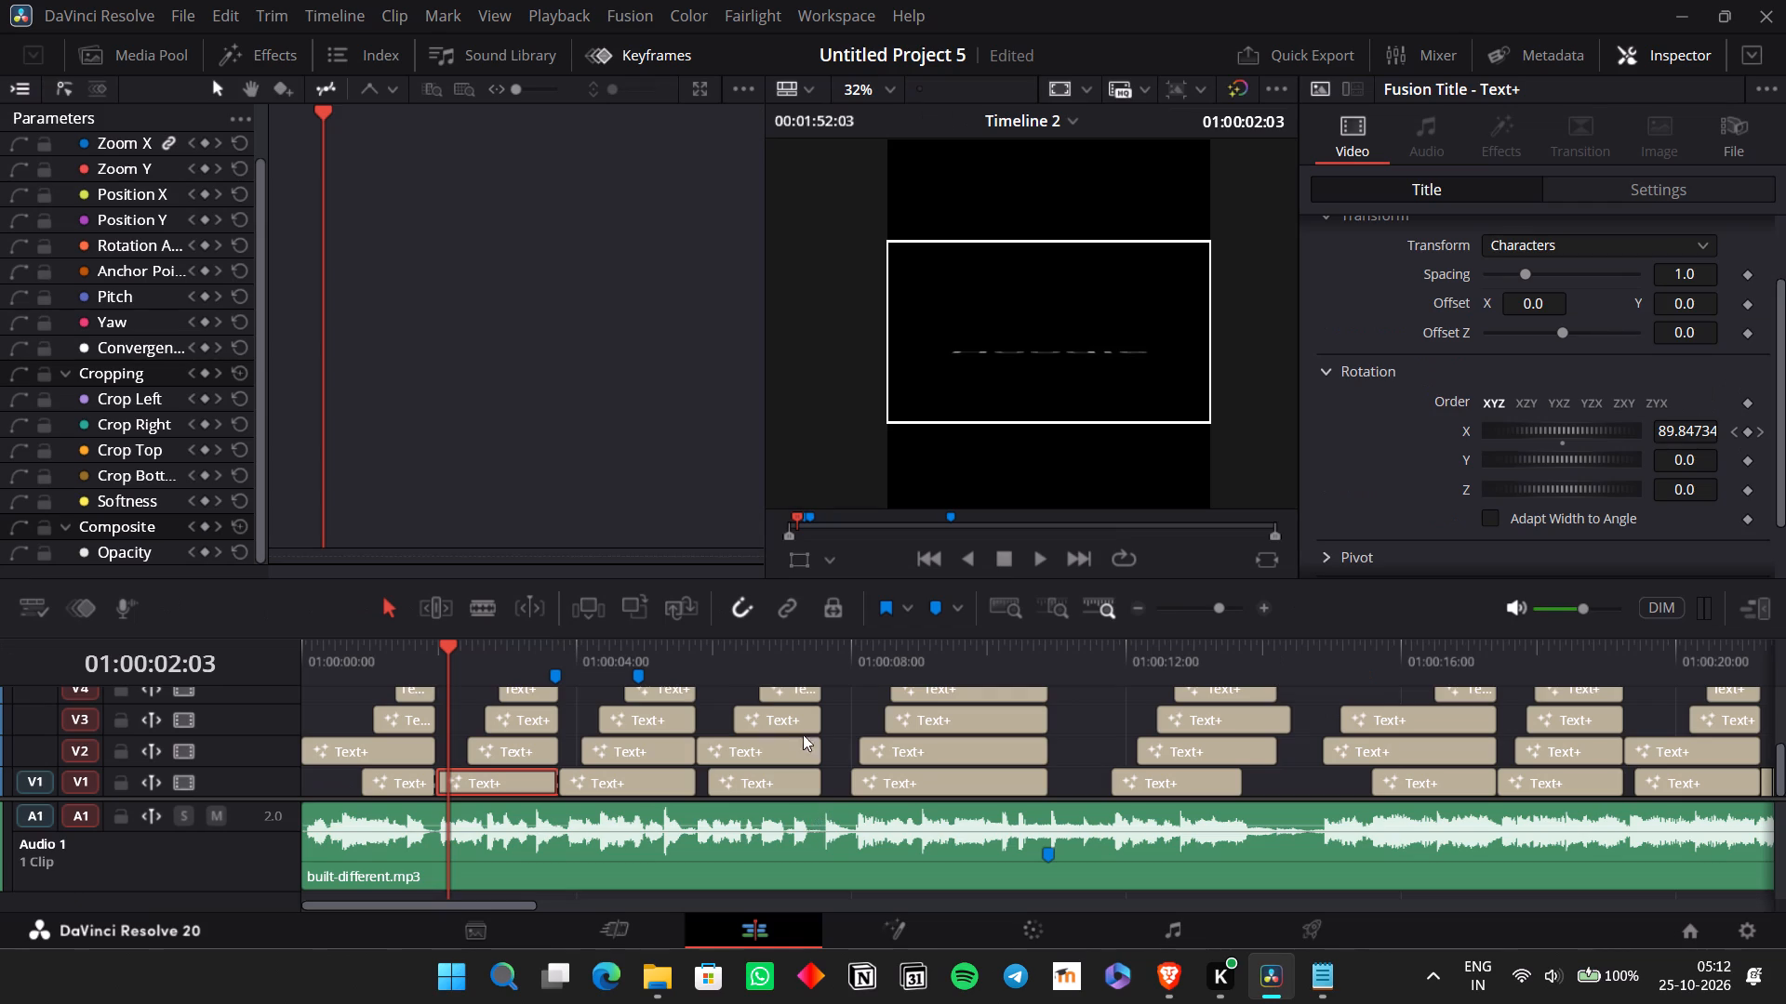
{"action": "left_click", "coordinate": [432, 657]}
{"action": "key", "text": "space"}
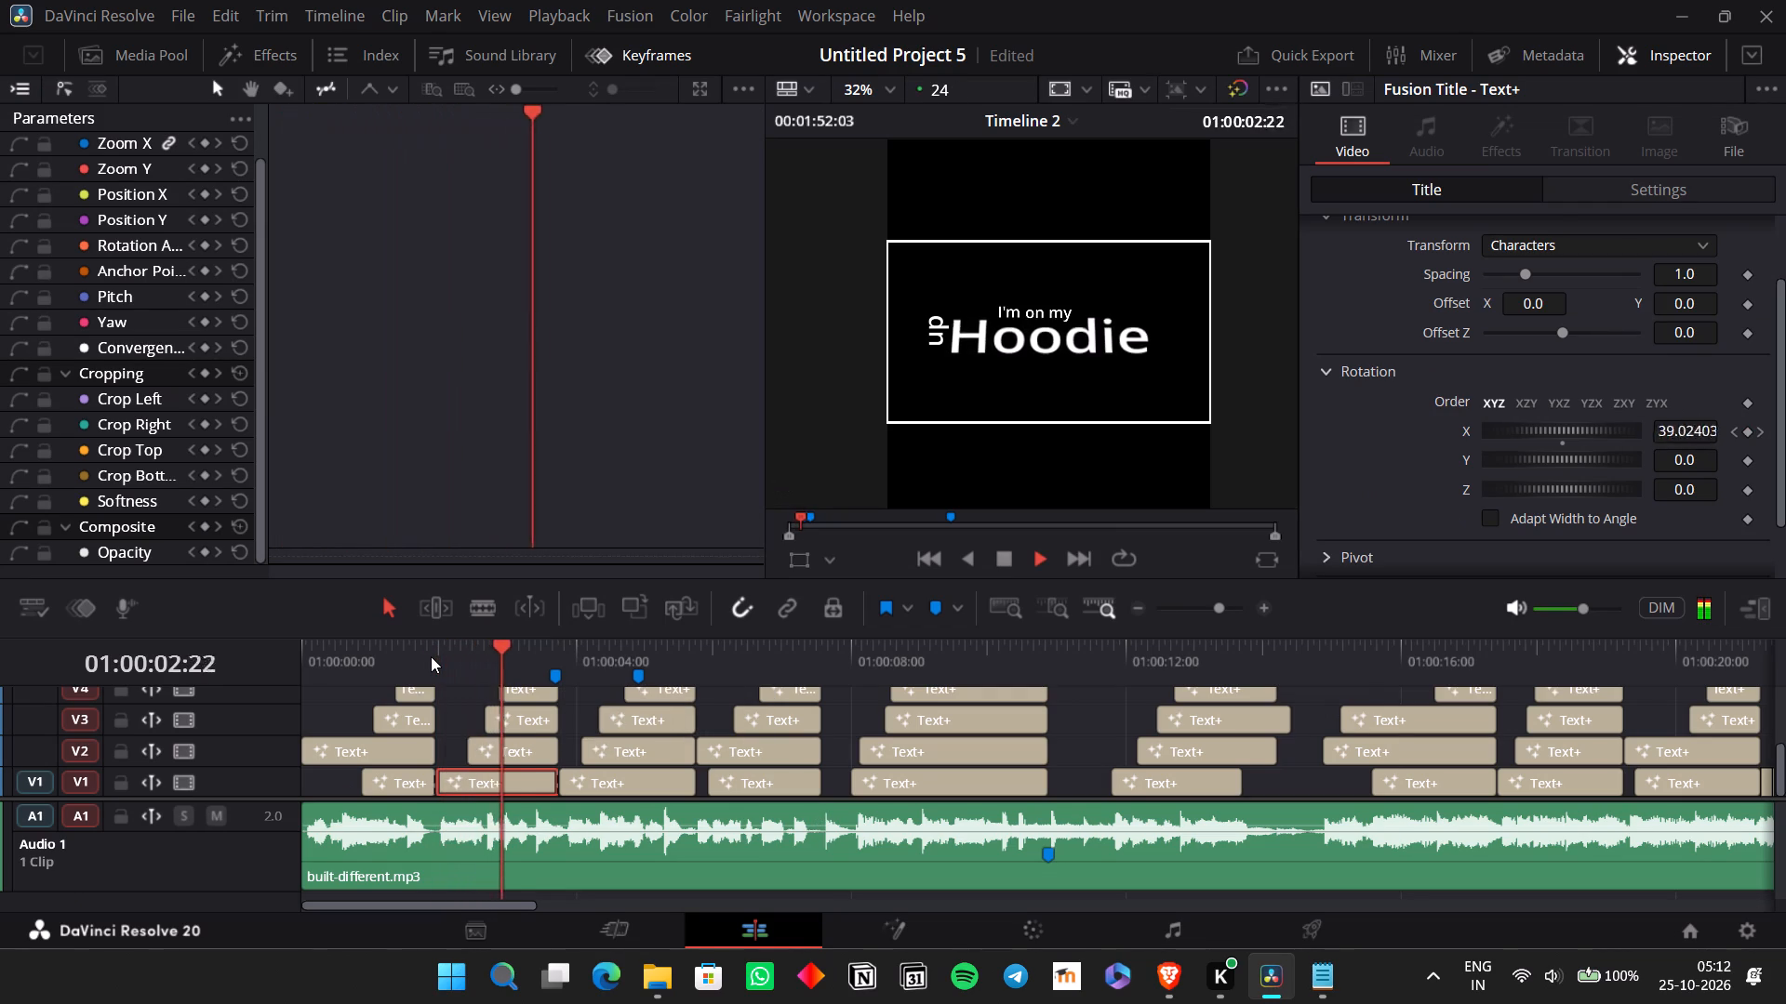
{"action": "key", "text": "space"}
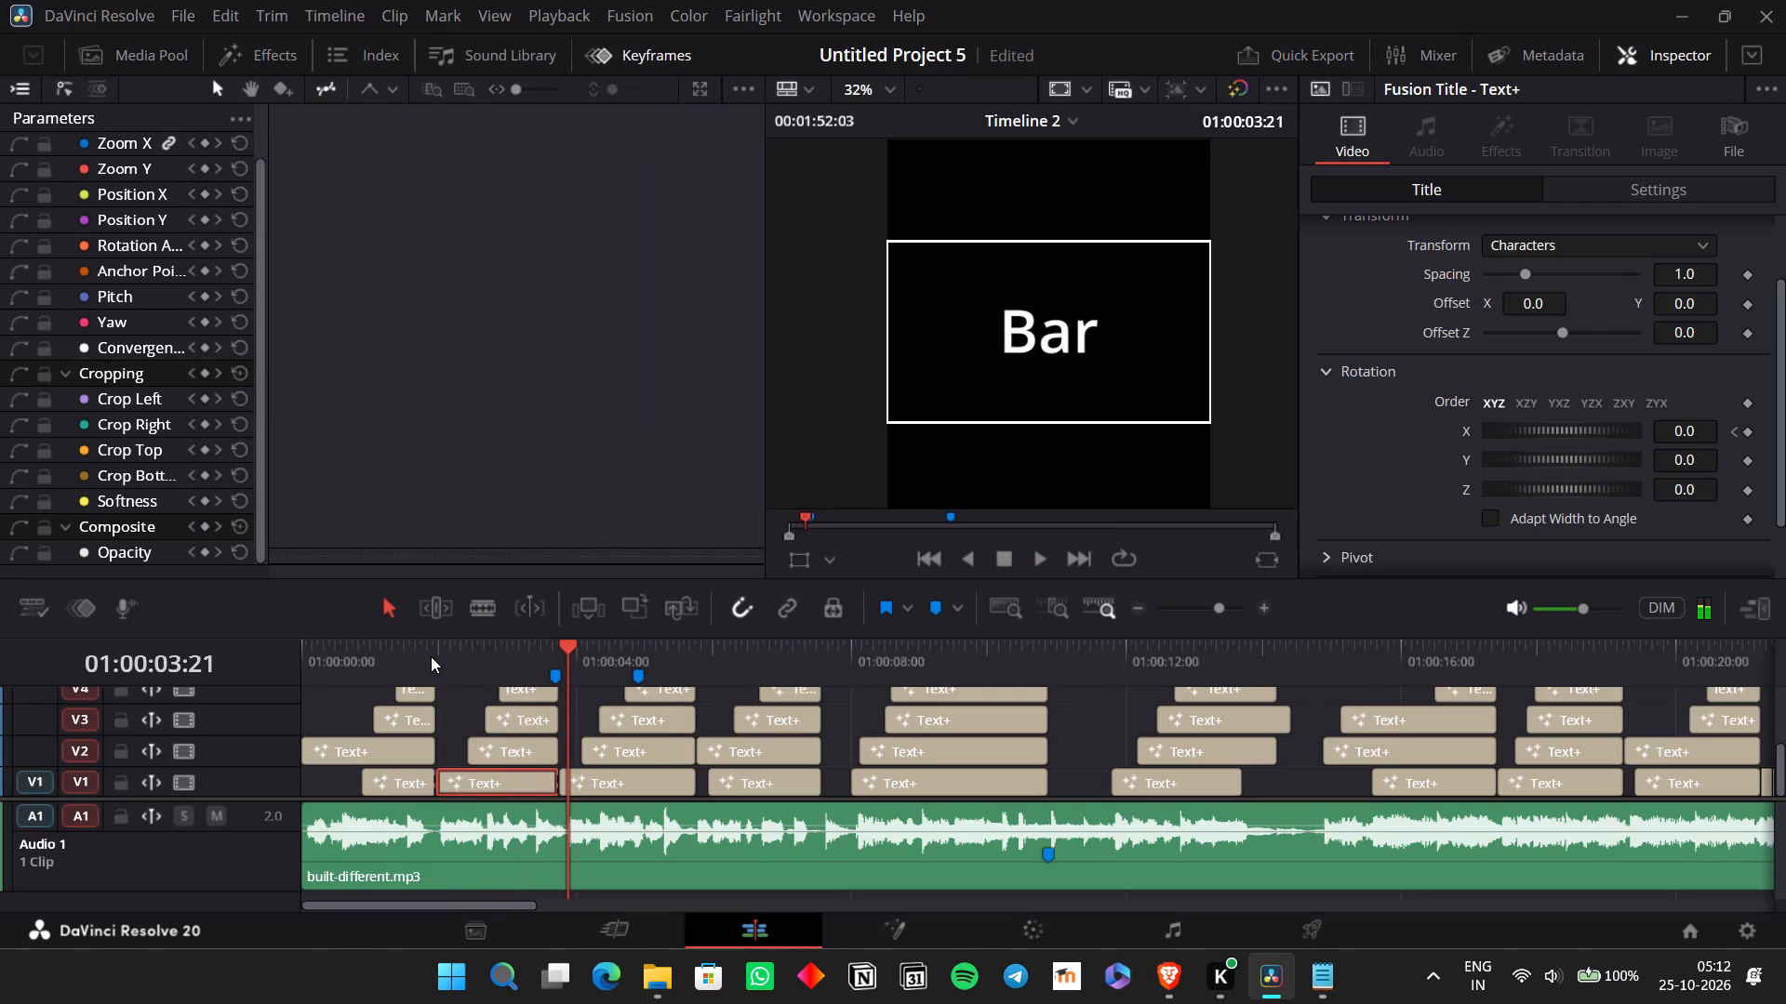
{"action": "left_click", "coordinate": [431, 656]}
{"action": "key", "text": "space"}
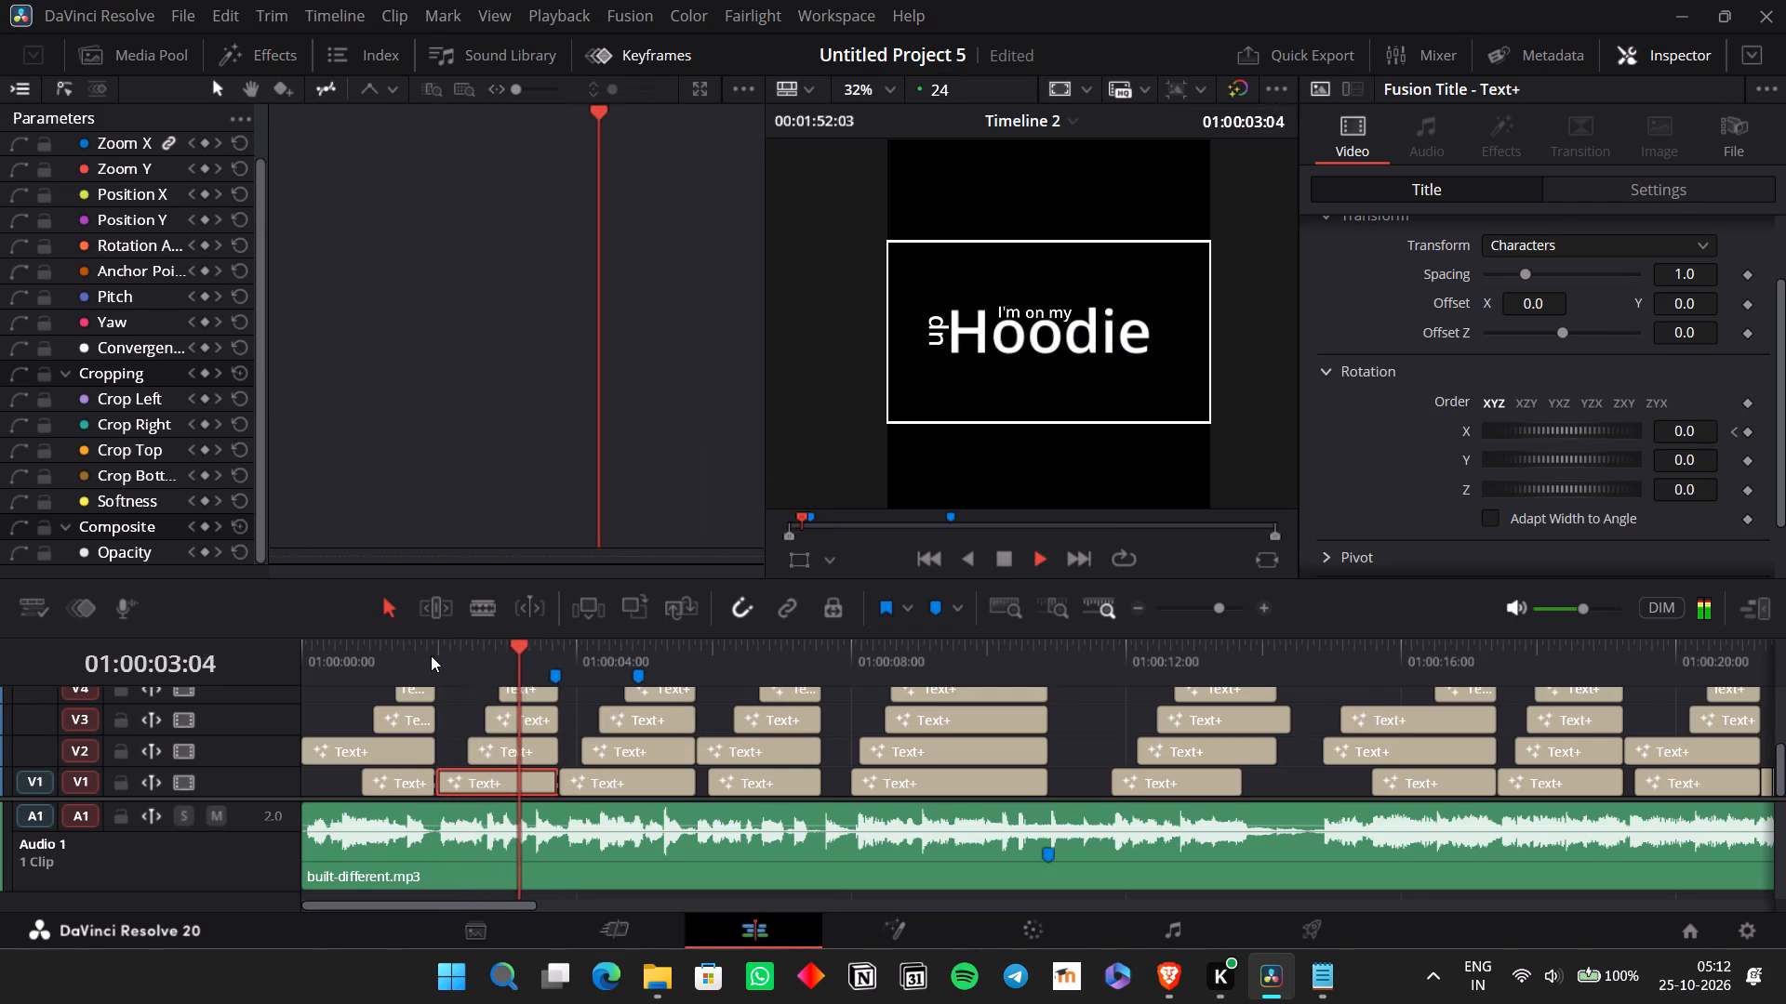
{"action": "key", "text": "space"}
Add a 0-degree X rotation keyframe to the "Hoodie" title at 01:00:03:15 and remove the one at 01:00:03:00.
{"action": "key", "text": "Right"}
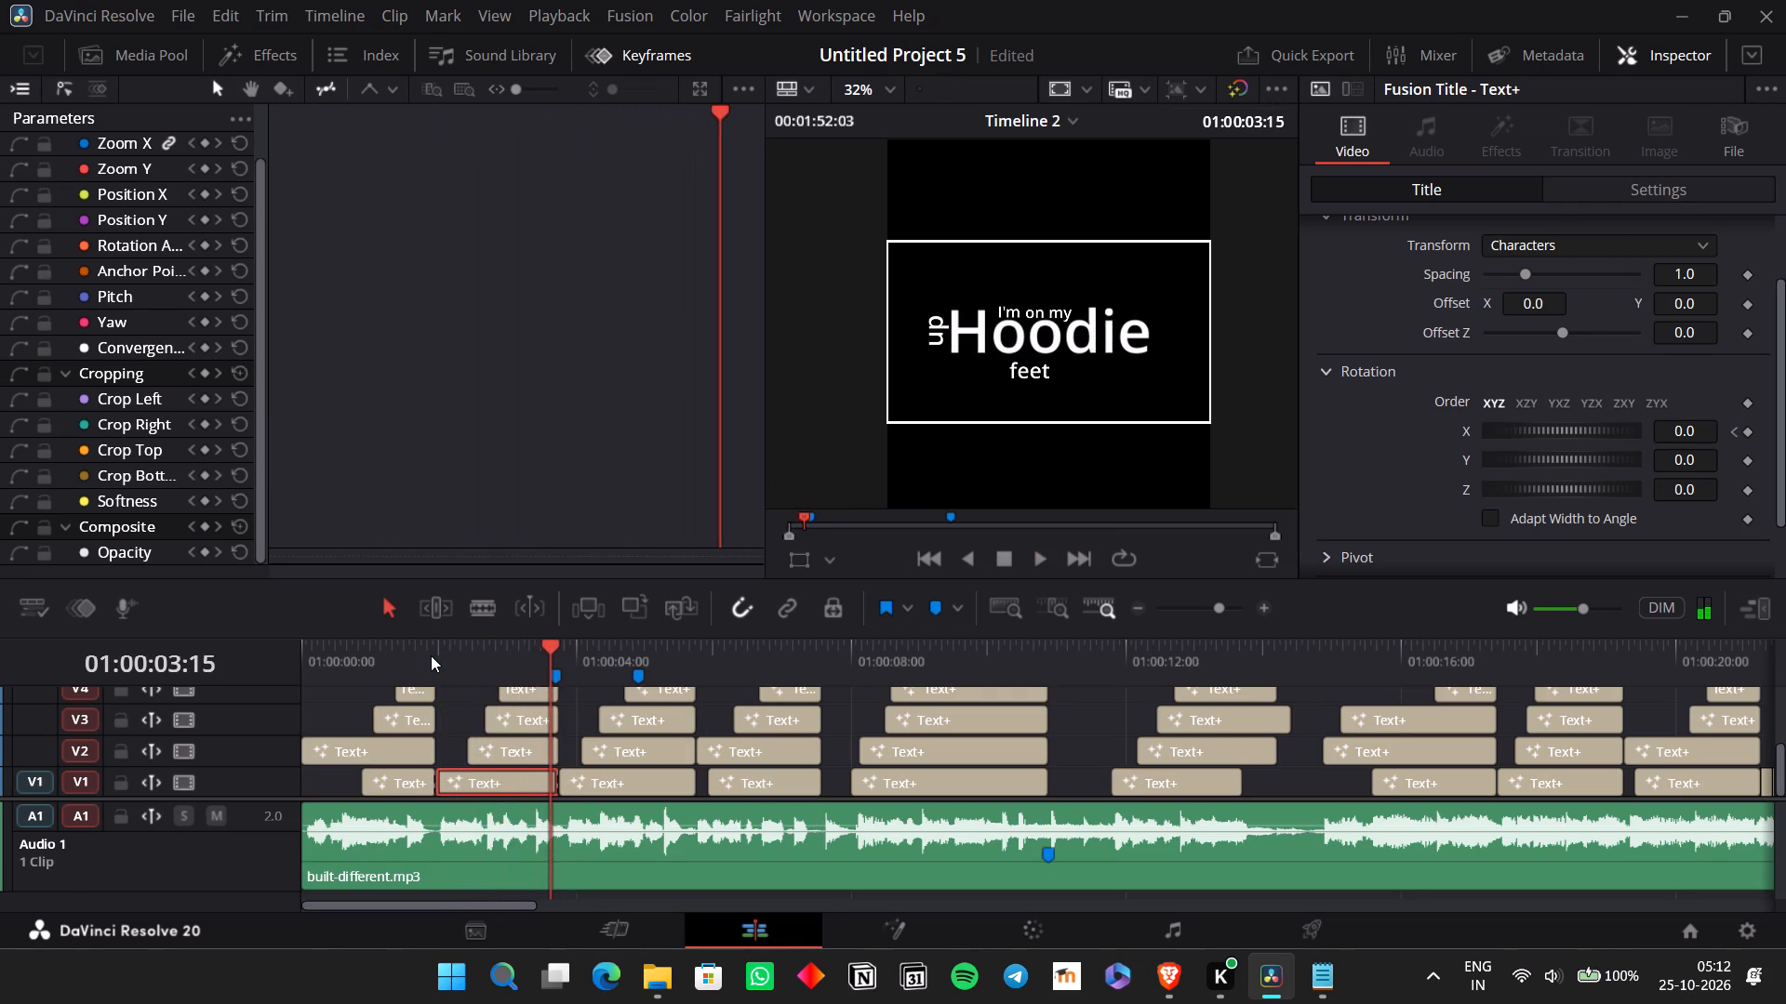
{"action": "key", "text": "Right"}
{"action": "key", "text": "Left"}
{"action": "left_click", "coordinate": [1750, 423]}
{"action": "triple_click", "coordinate": [1743, 426]}
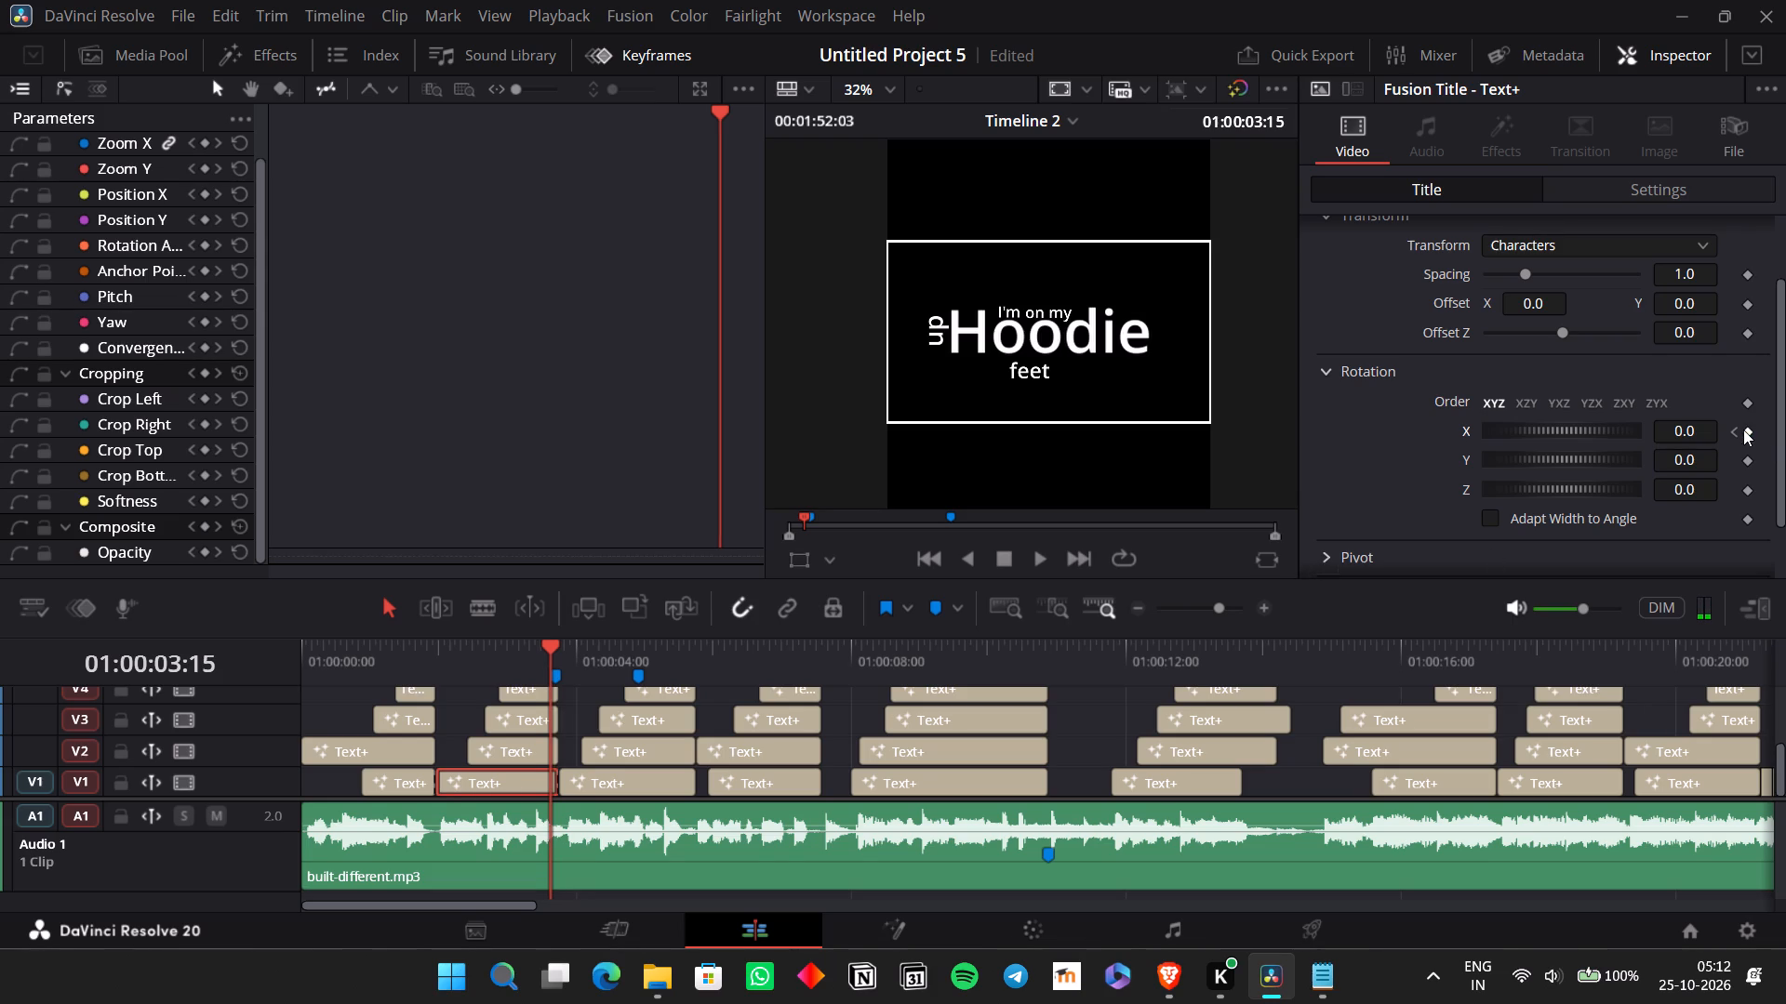
{"action": "left_click", "coordinate": [1738, 430]}
{"action": "left_click", "coordinate": [1745, 436]}
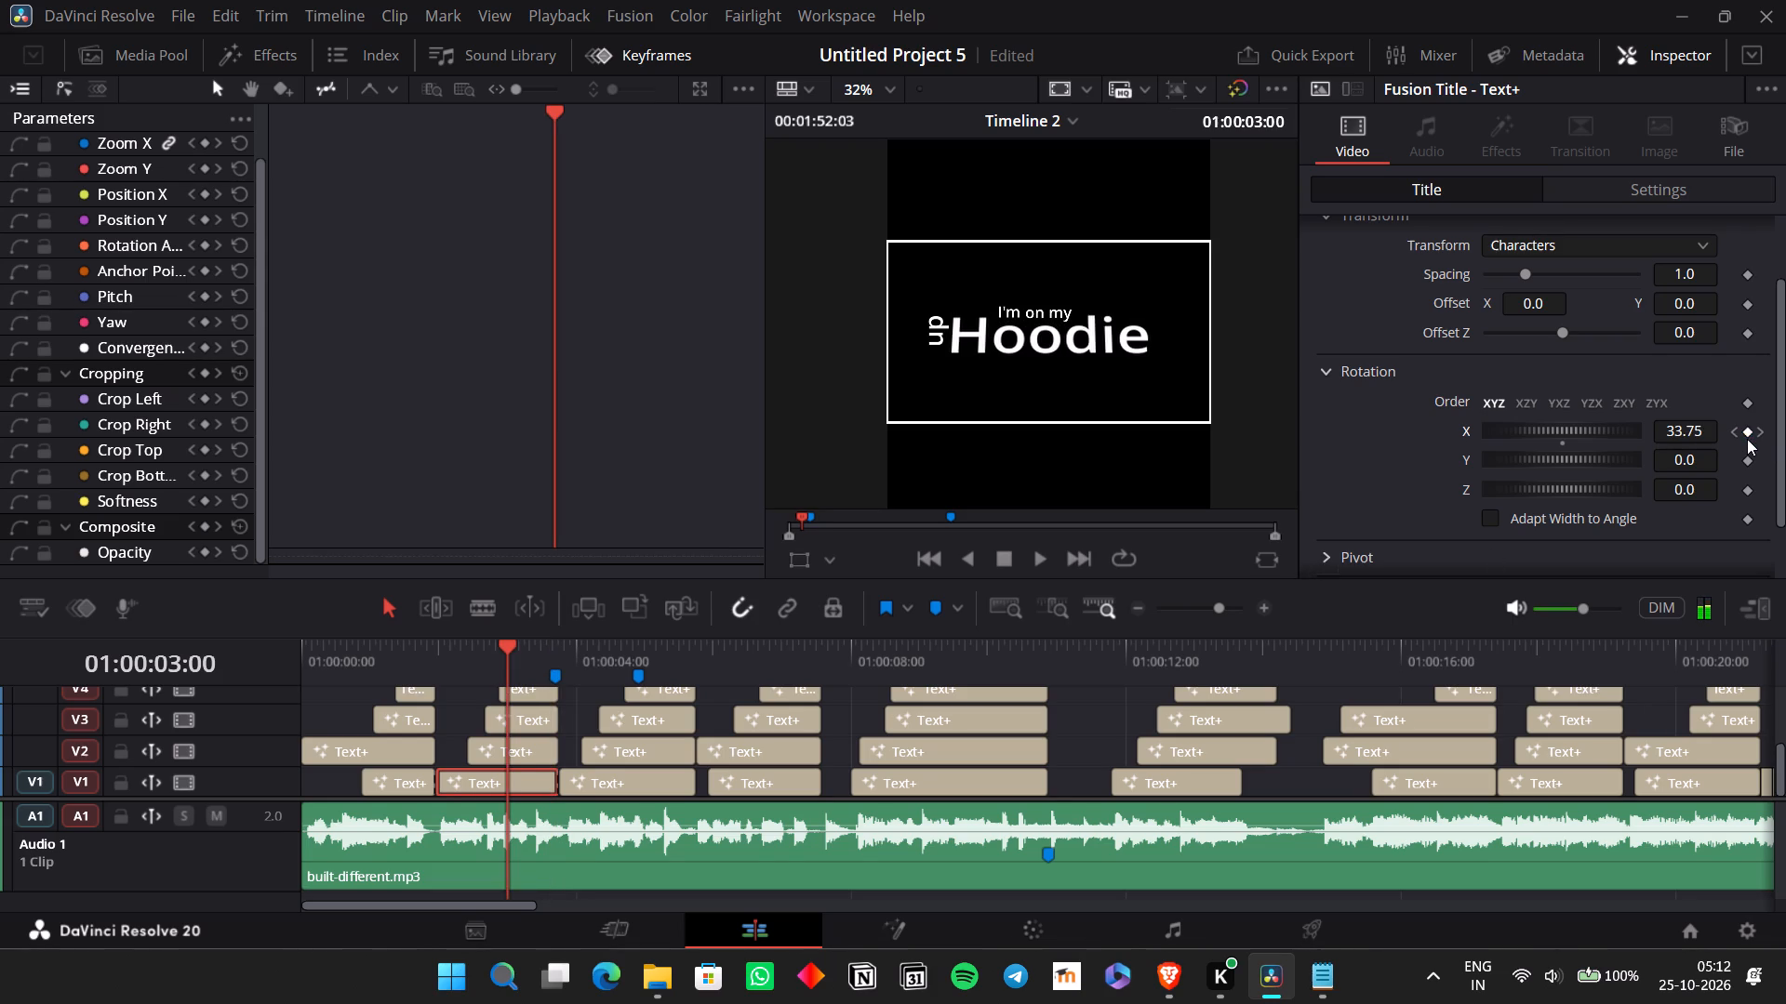
{"action": "left_click", "coordinate": [1736, 433]}
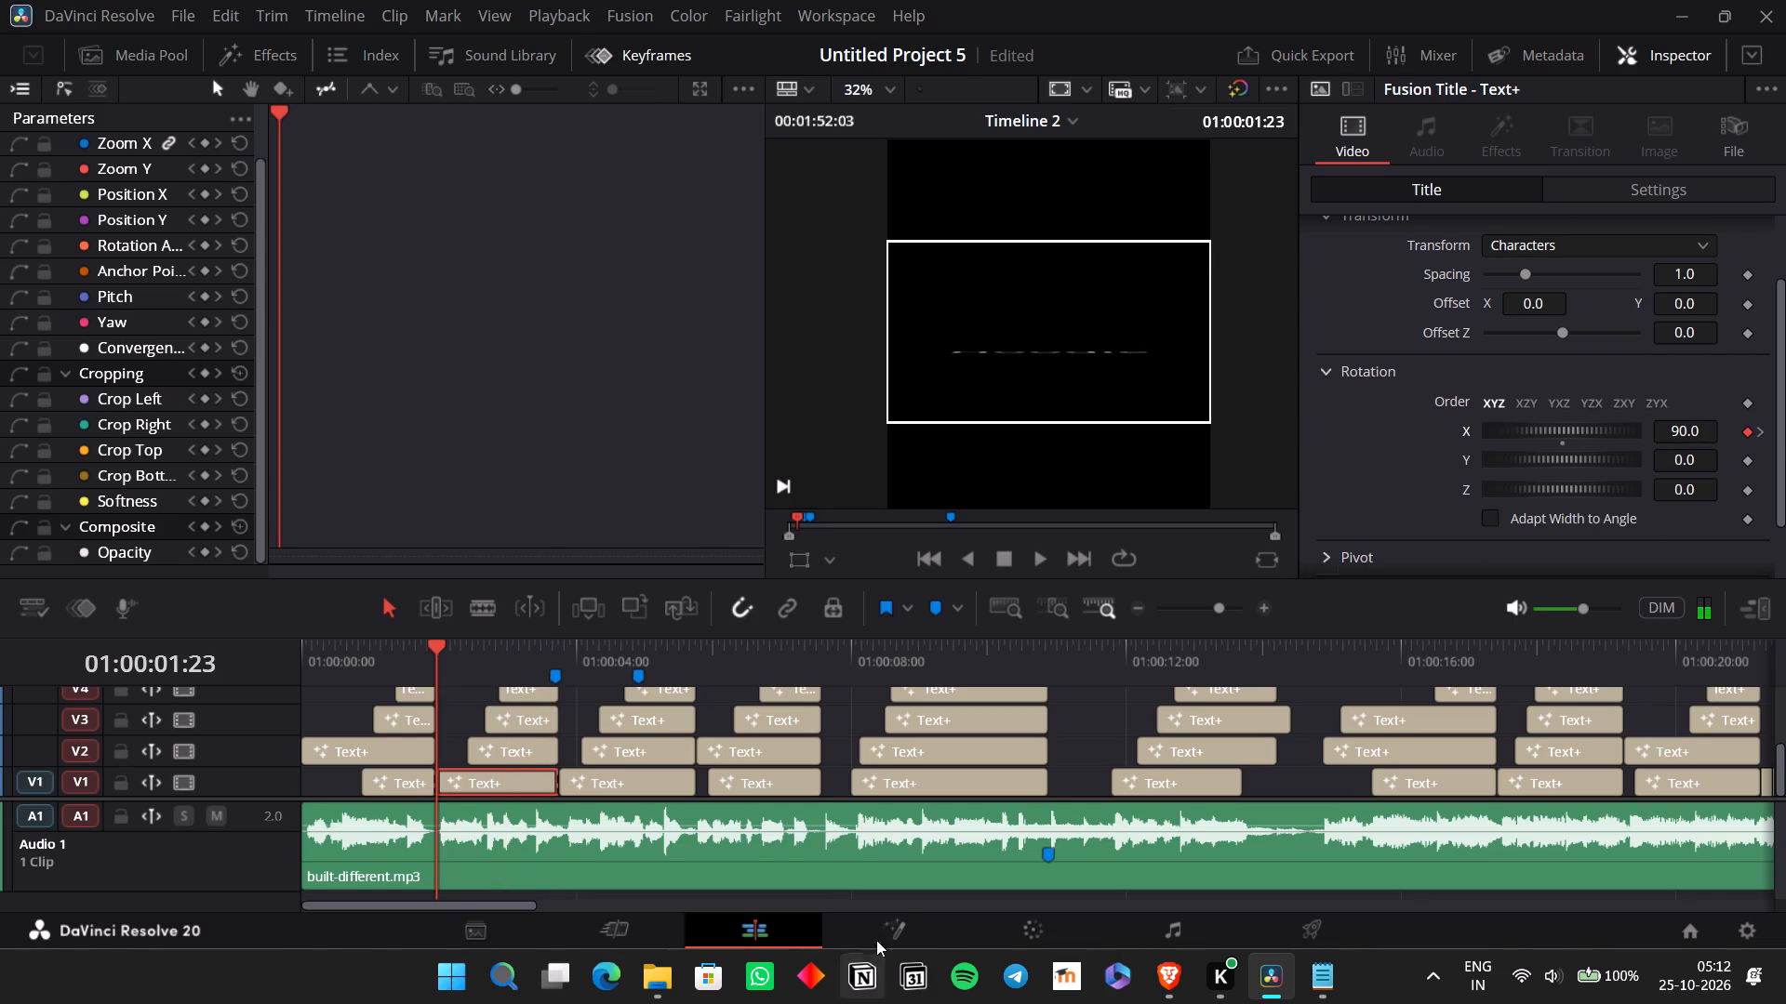
In Fusion, smooth both Character Angle X keyframes and extend the first's outgoing handle to about frame 81 at roughly 90 degrees.
{"action": "left_click", "coordinate": [890, 932]}
{"action": "left_click", "coordinate": [1156, 783]}
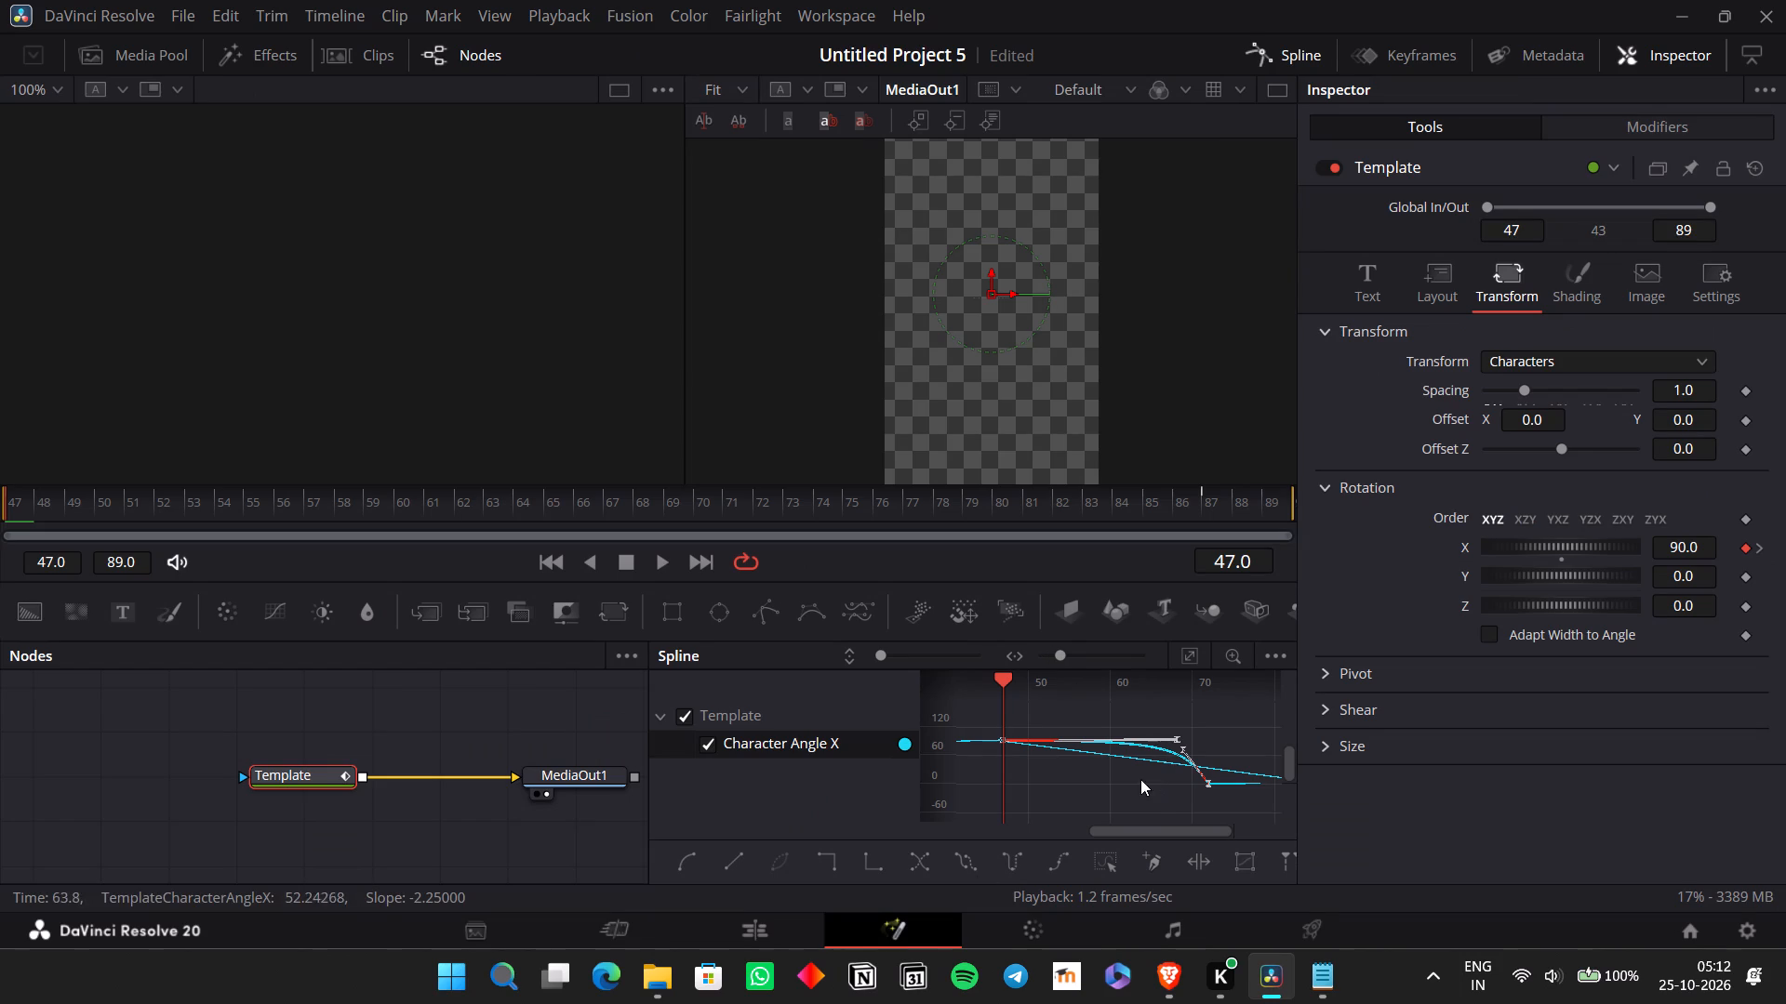
{"action": "left_click", "coordinate": [708, 744]}
{"action": "left_click", "coordinate": [708, 744]}
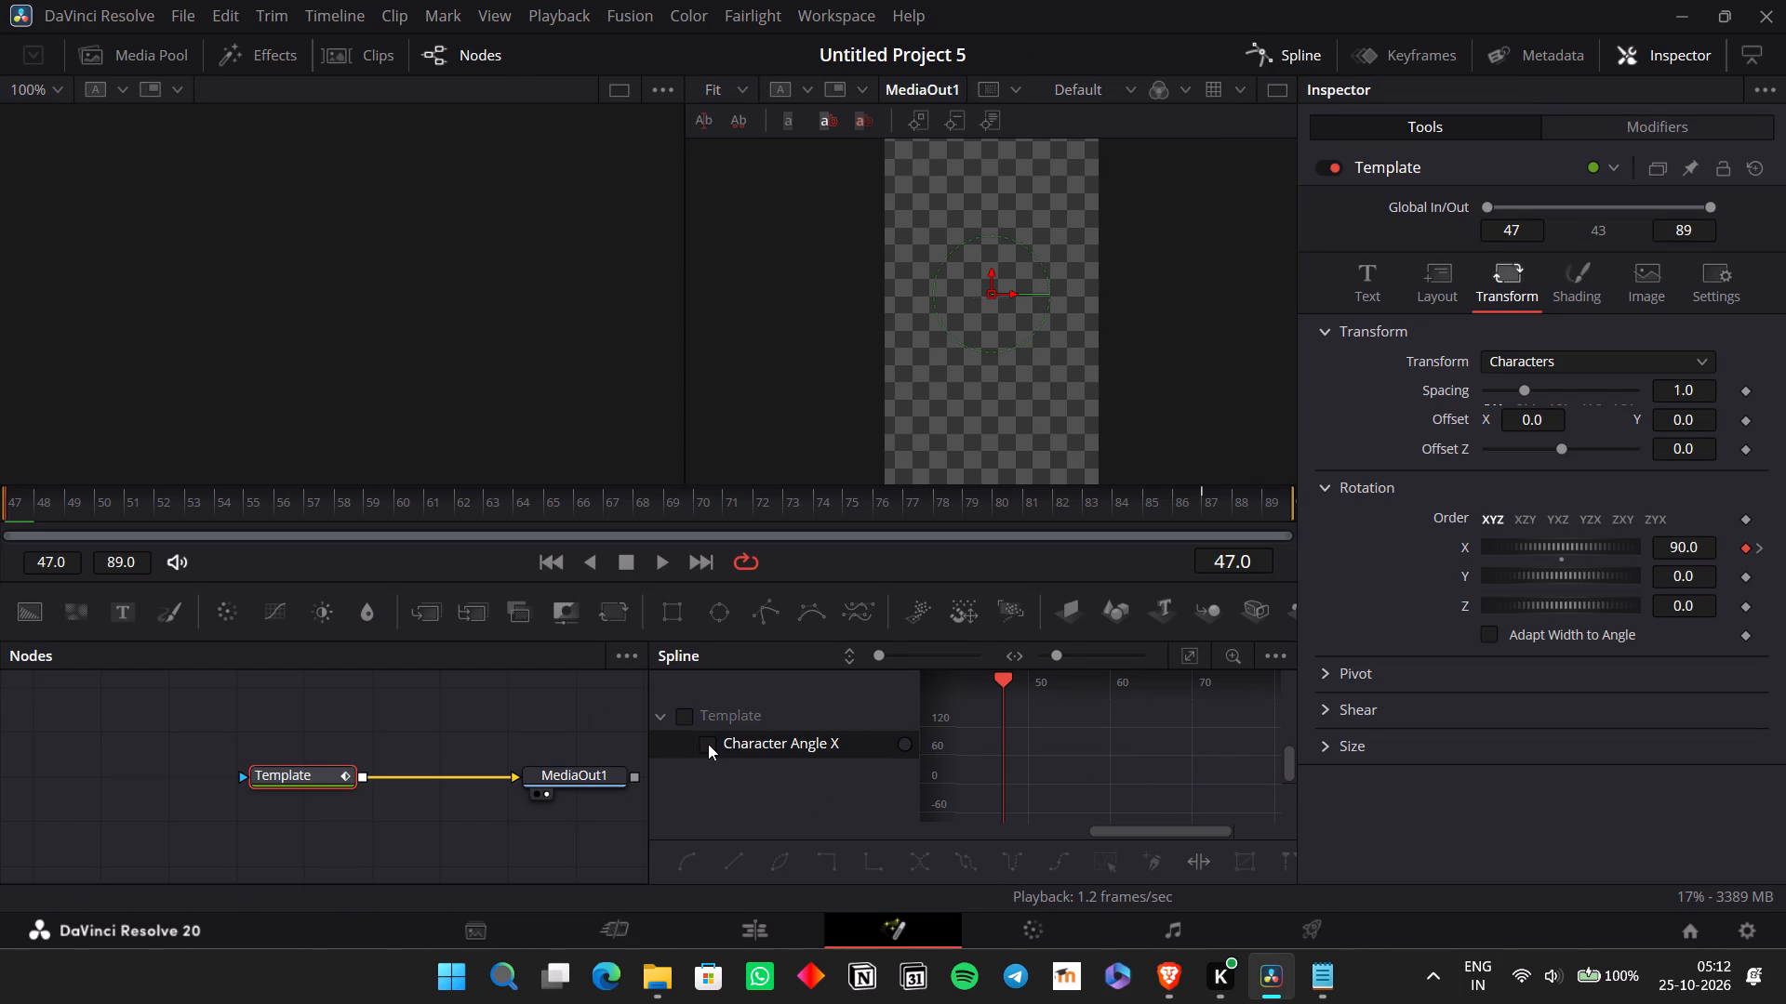
{"action": "left_click", "coordinate": [708, 744]}
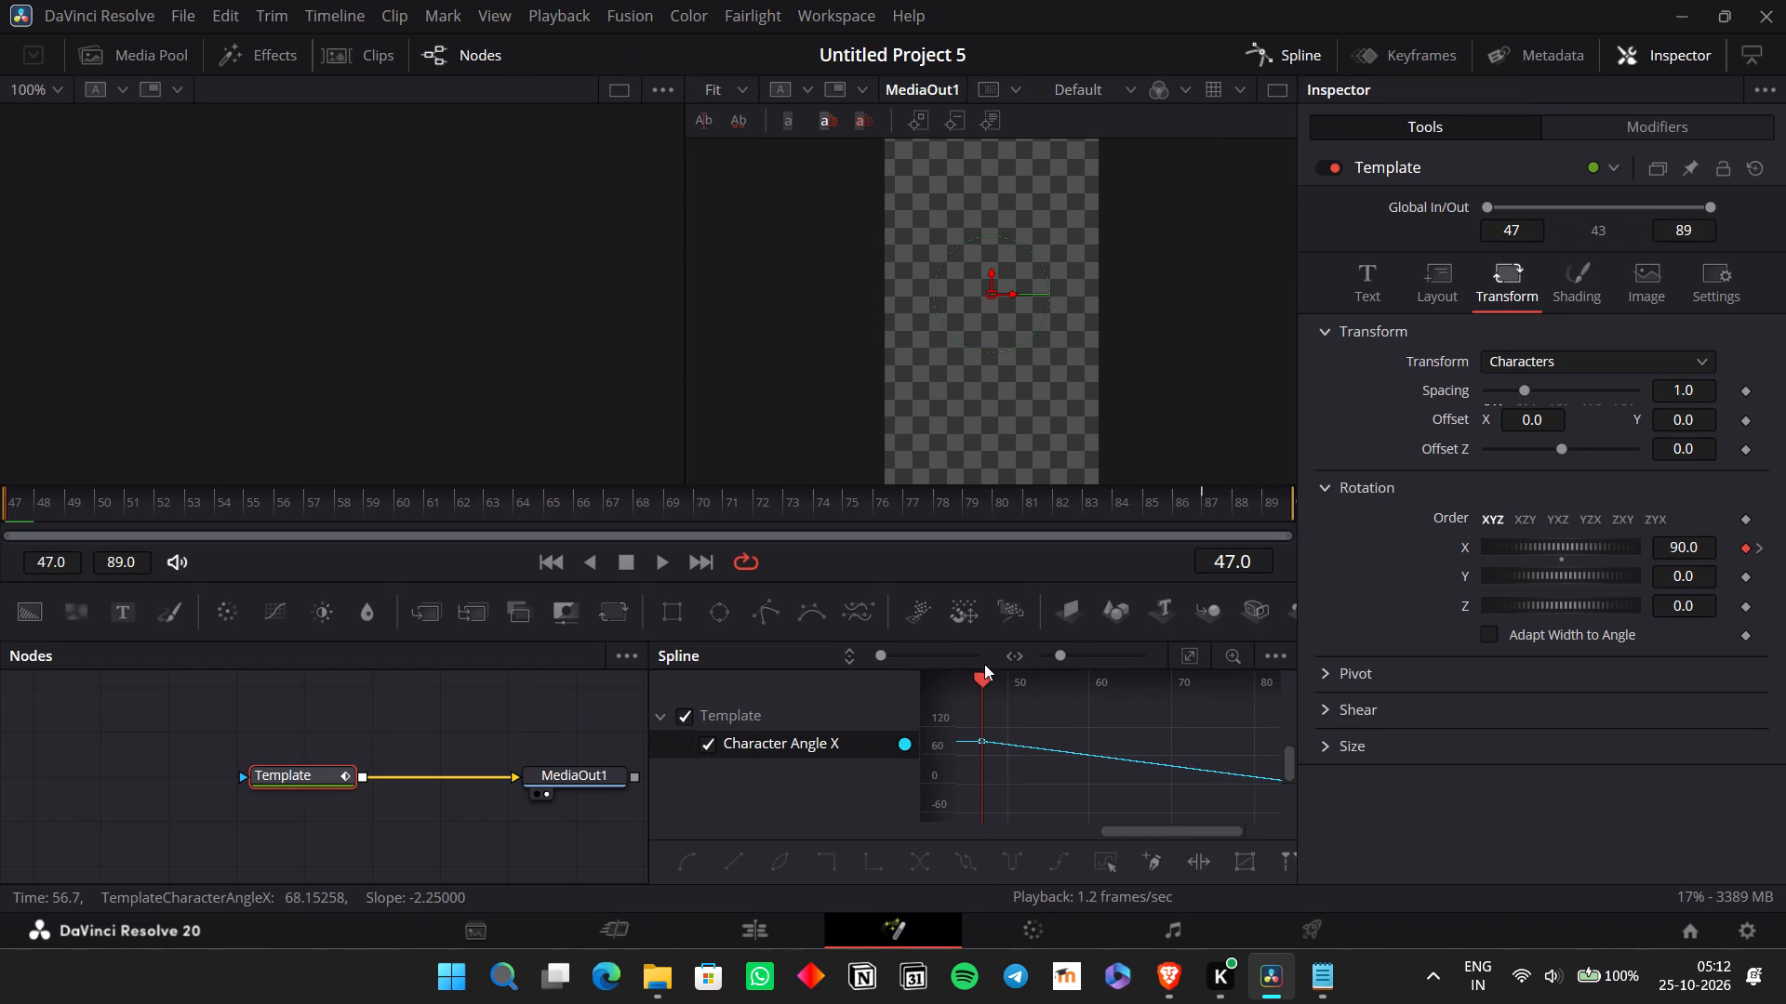
{"action": "scroll", "coordinate": [1066, 730], "scroll_direction": "down", "scroll_amount": 1, "text": "ctrl"}
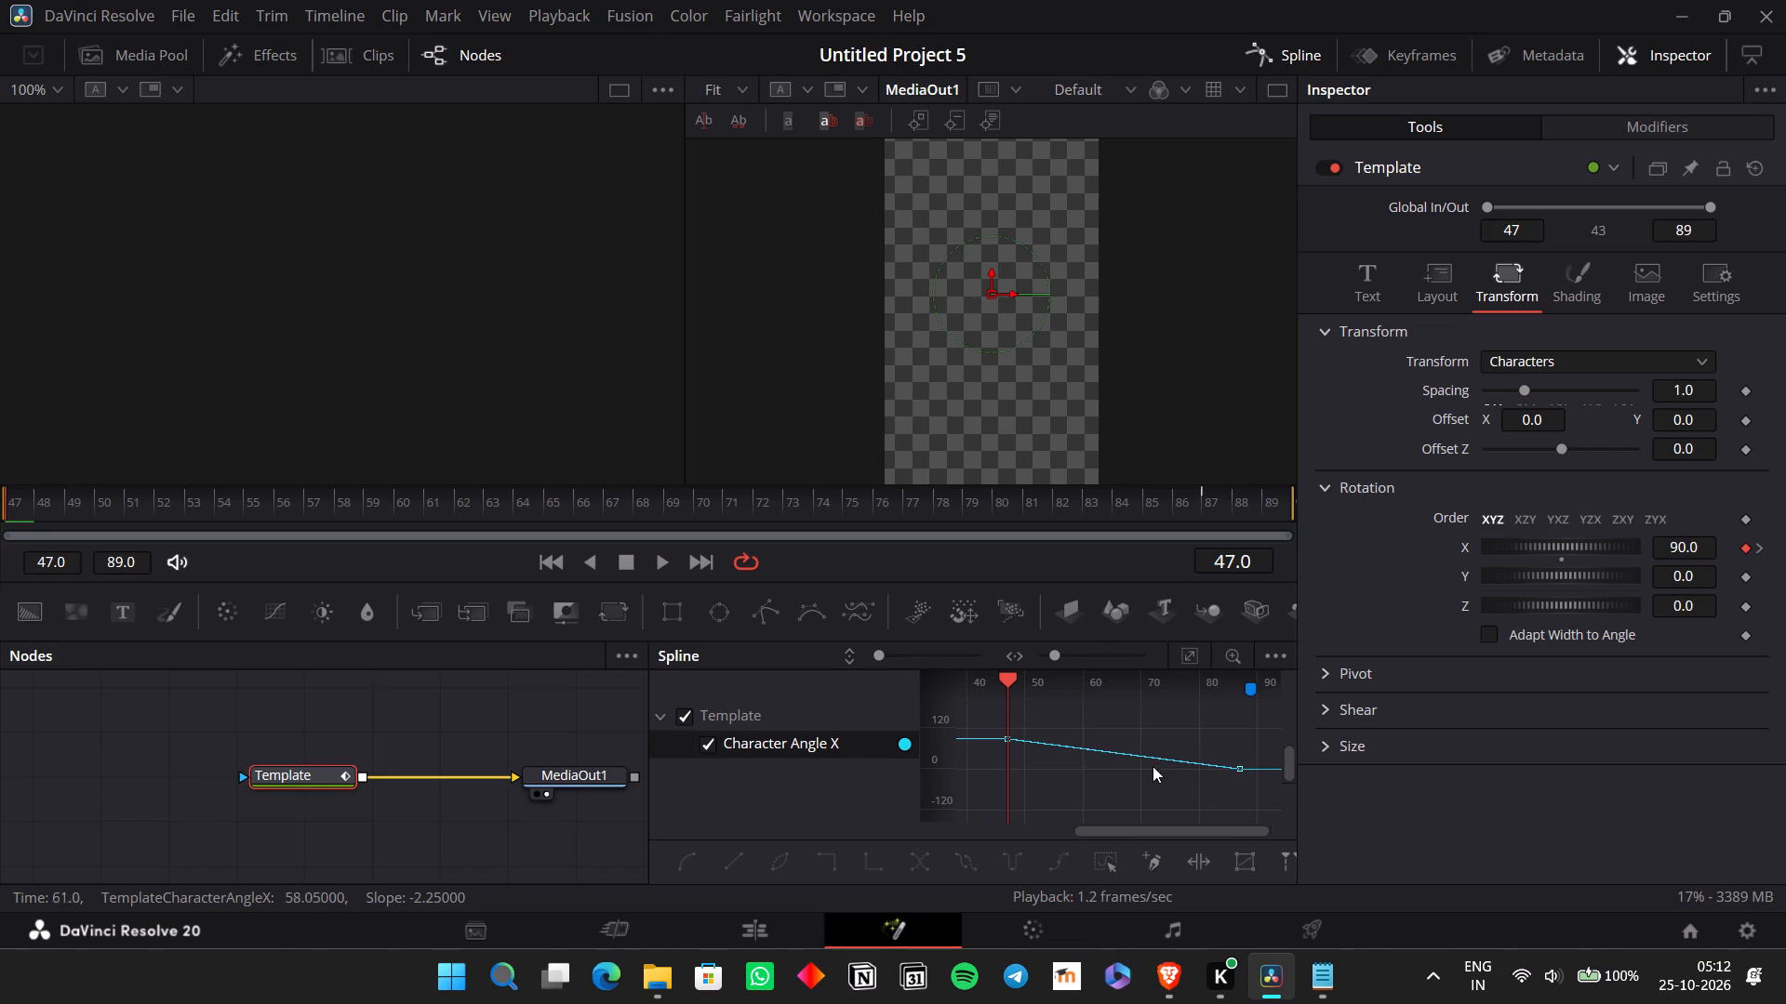
{"action": "left_click_drag", "start_coordinate": [1244, 794], "coordinate": [980, 697]}
{"action": "key", "text": "s"}
{"action": "left_click", "coordinate": [1088, 773]}
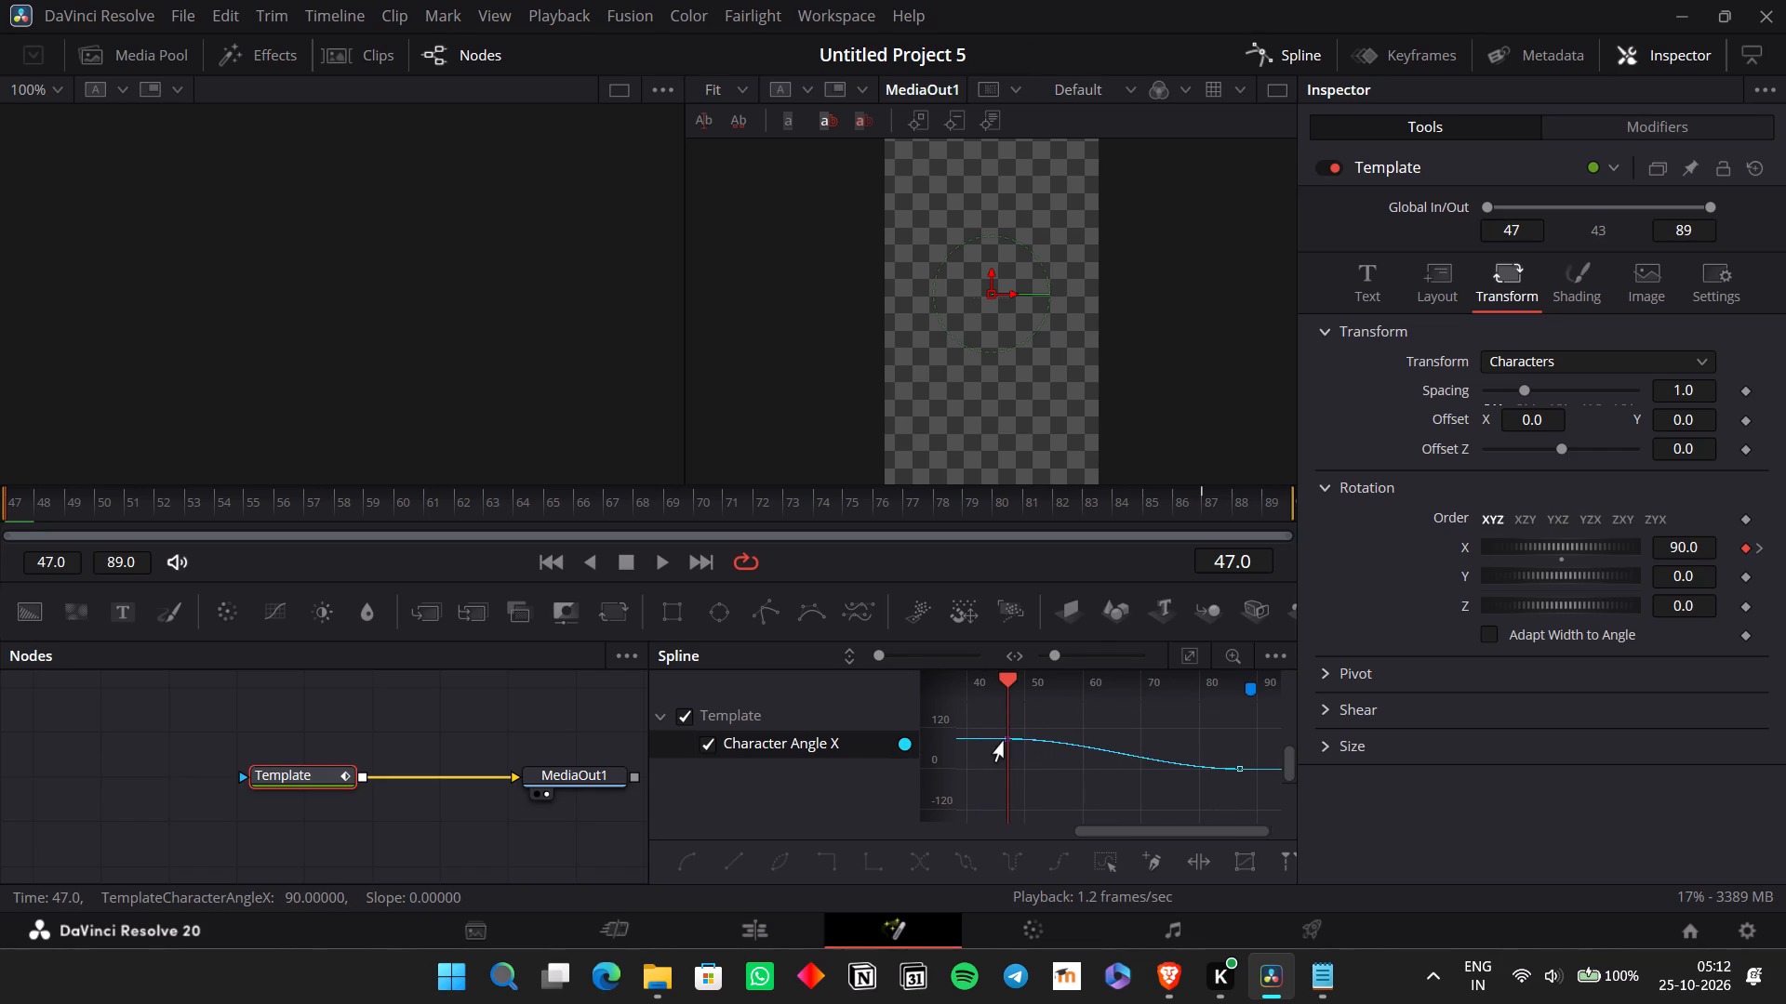
{"action": "left_click", "coordinate": [1004, 742]}
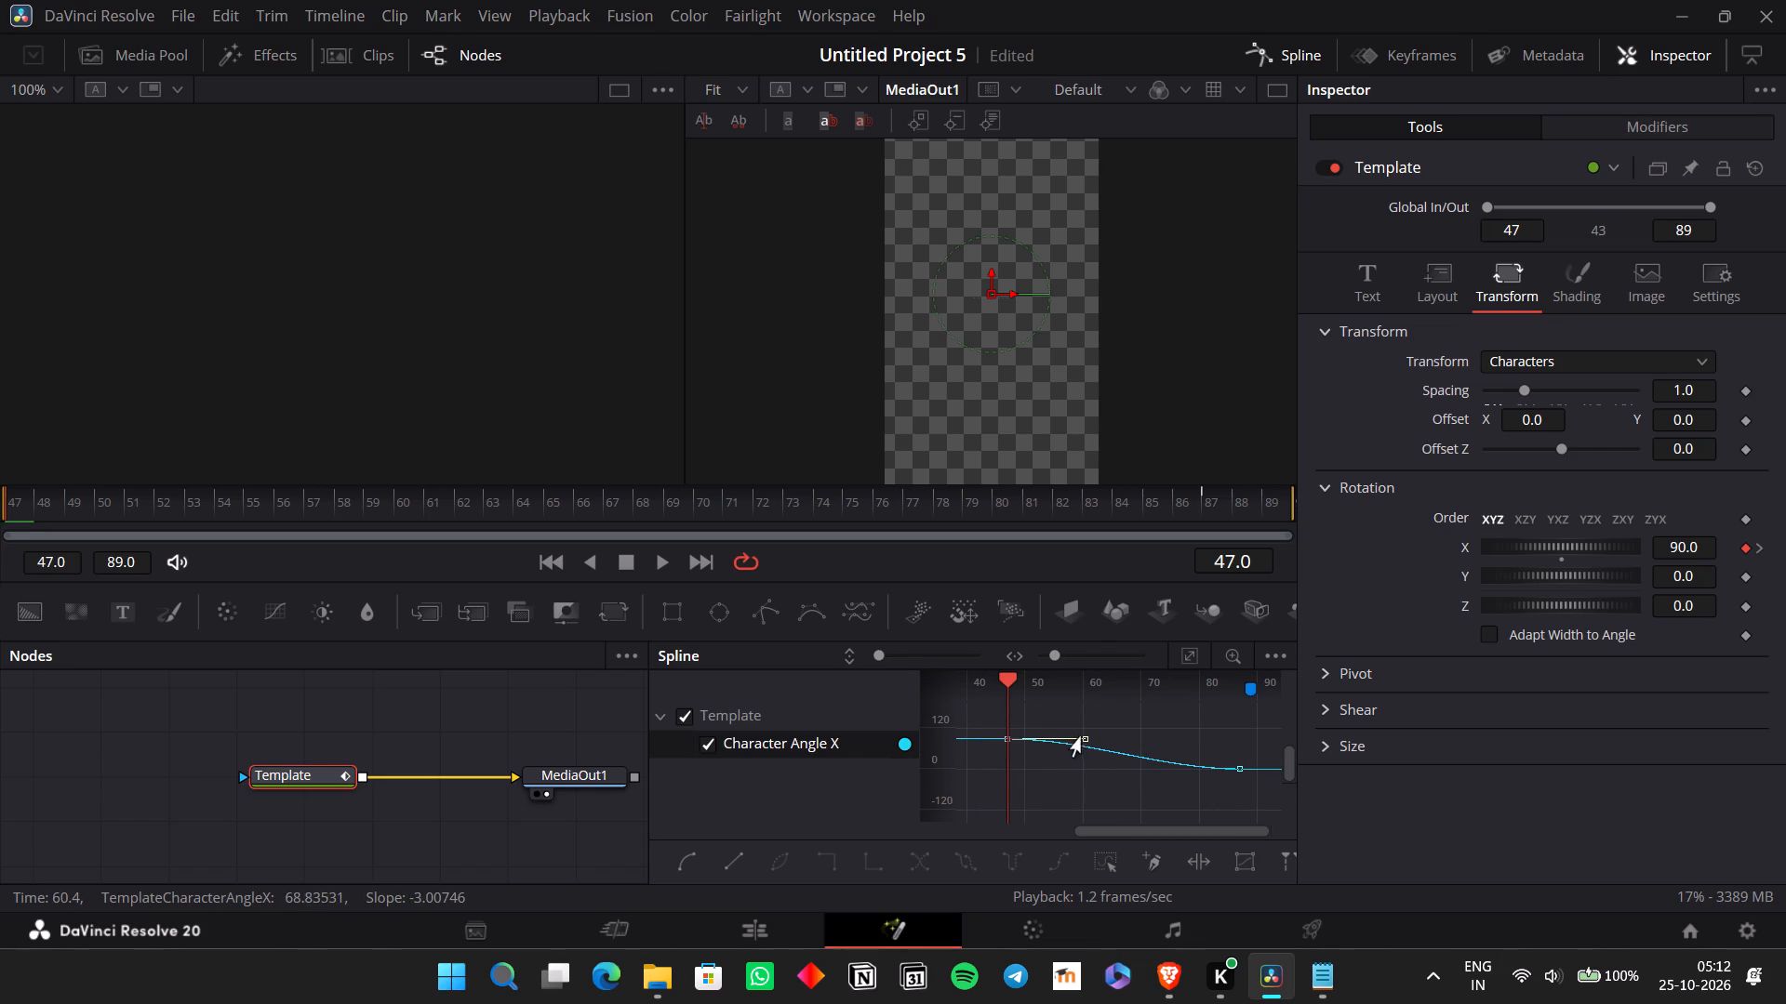
{"action": "left_click_drag", "start_coordinate": [1086, 741], "coordinate": [1204, 742]}
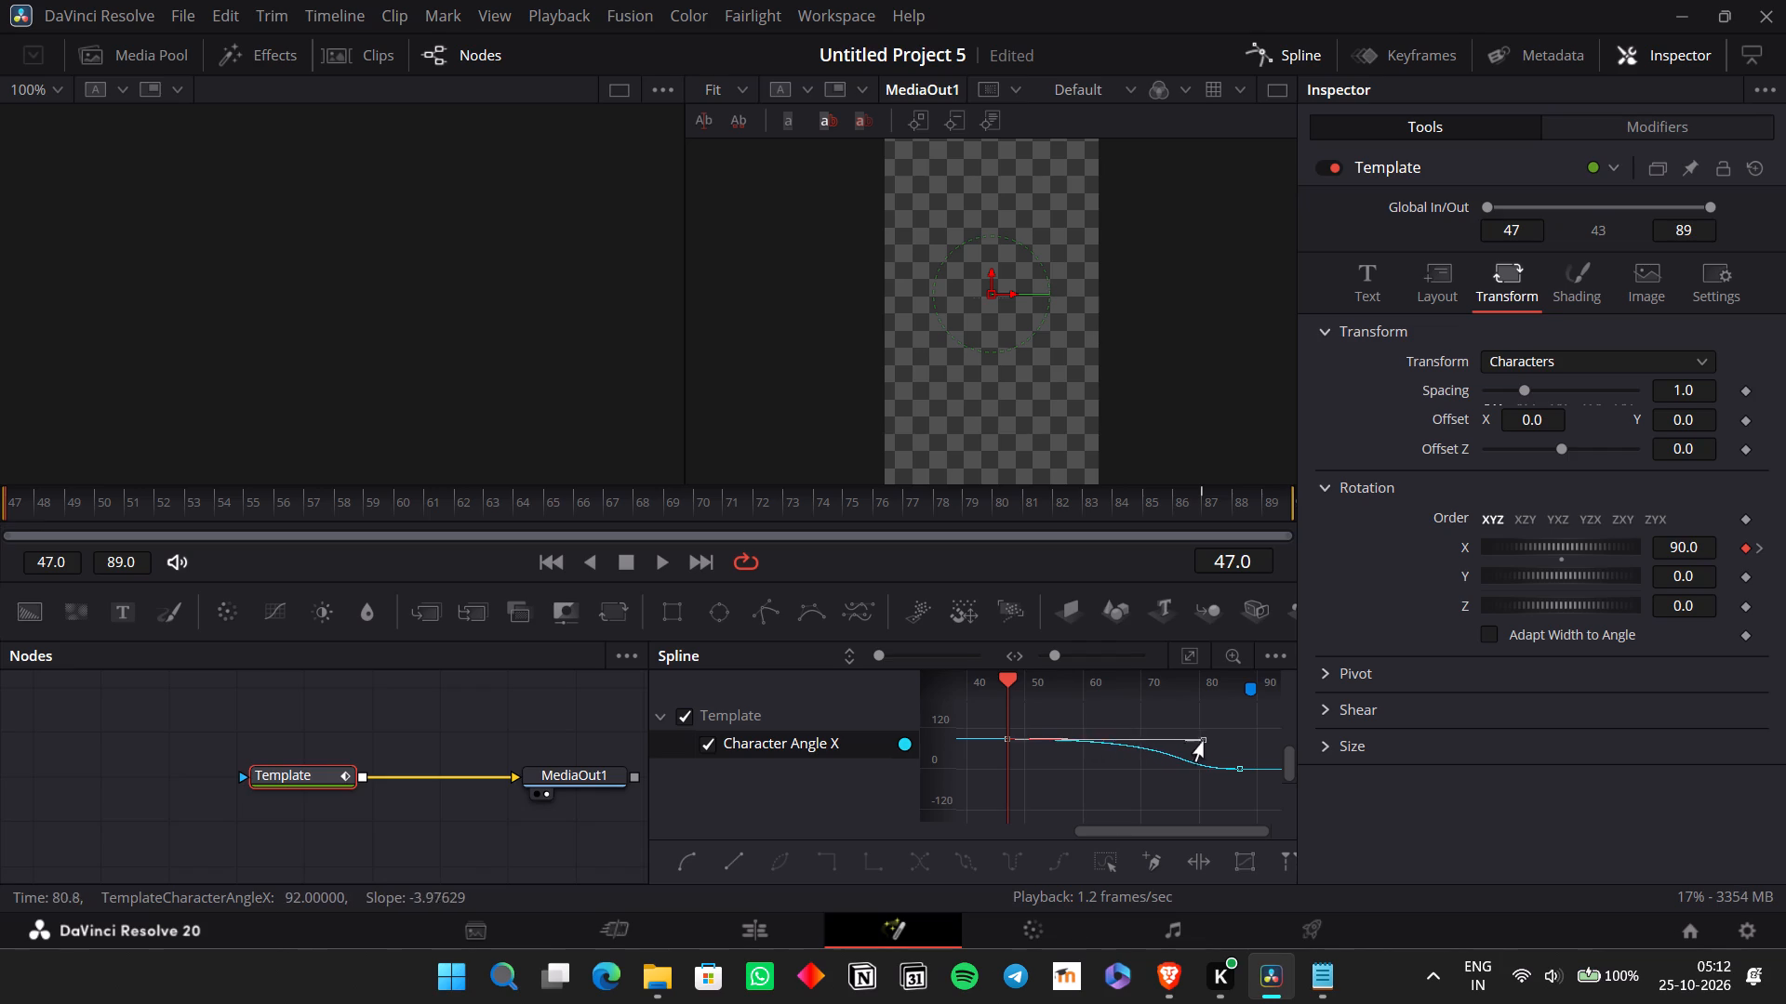
{"action": "left_click_drag", "start_coordinate": [1204, 742], "coordinate": [1205, 743]}
Raise the last Character Angle X keyframe's incoming handle above the baseline and place it near frame 75.
{"action": "left_click", "coordinate": [1241, 773]}
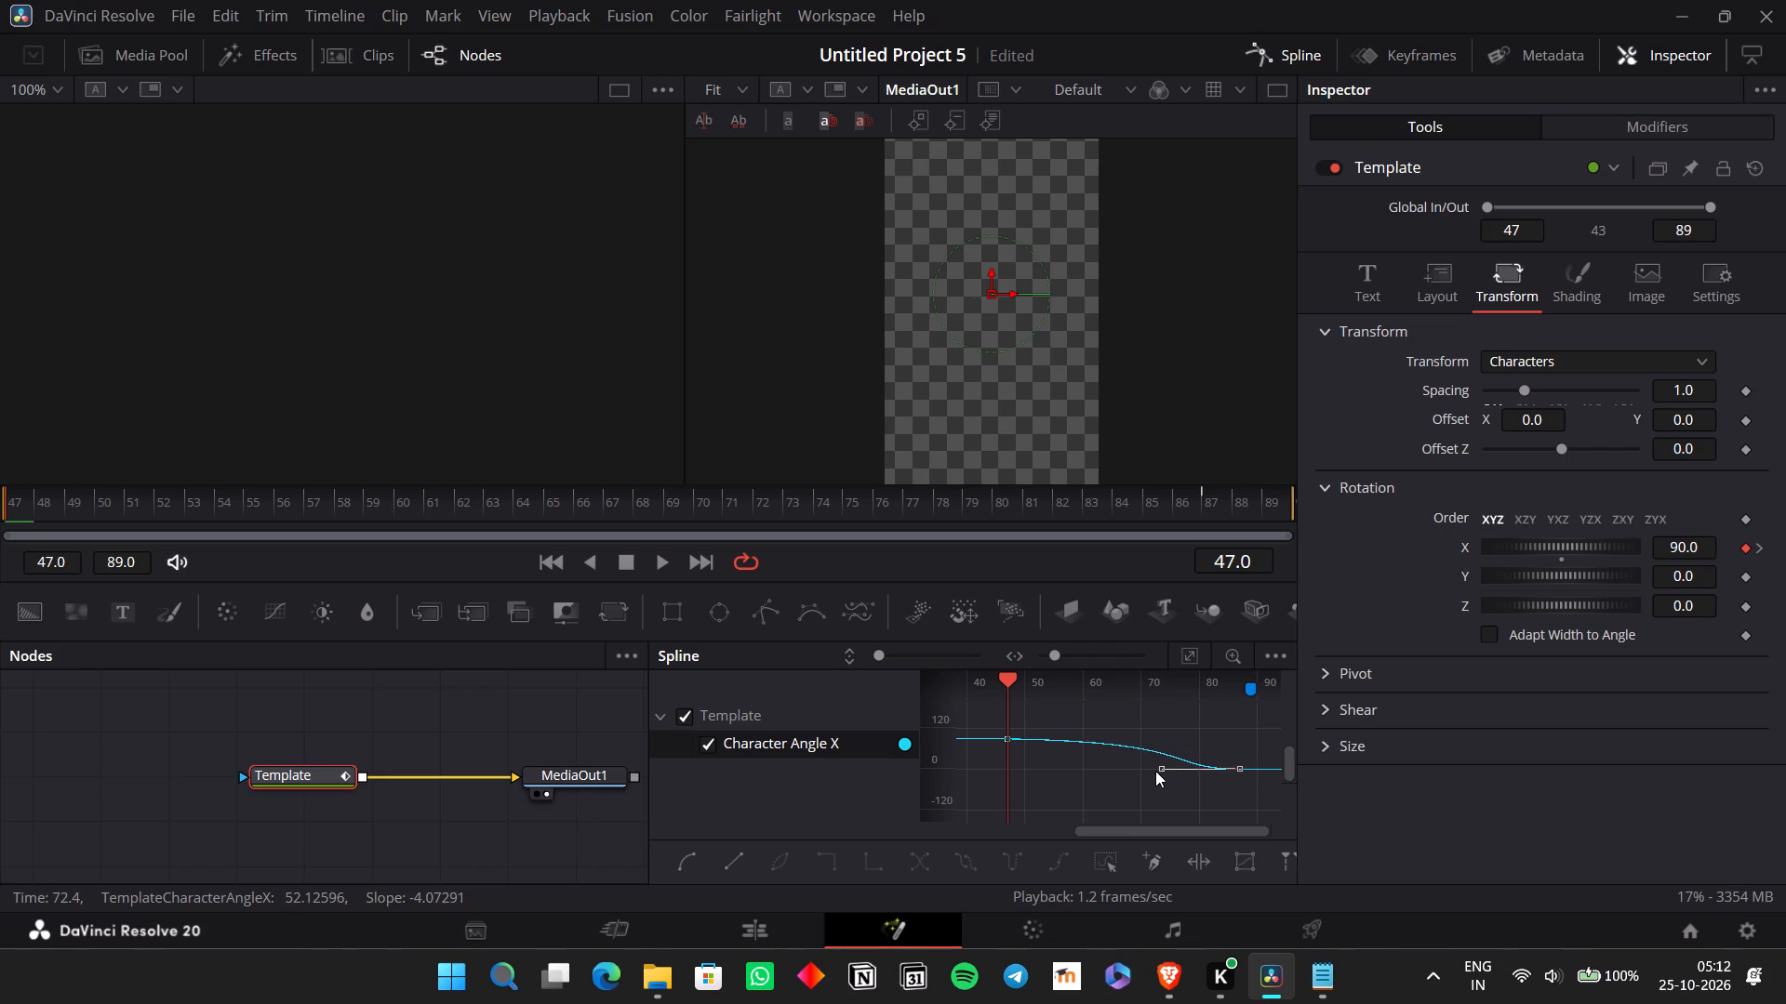
{"action": "left_click_drag", "start_coordinate": [1160, 771], "coordinate": [1180, 752]}
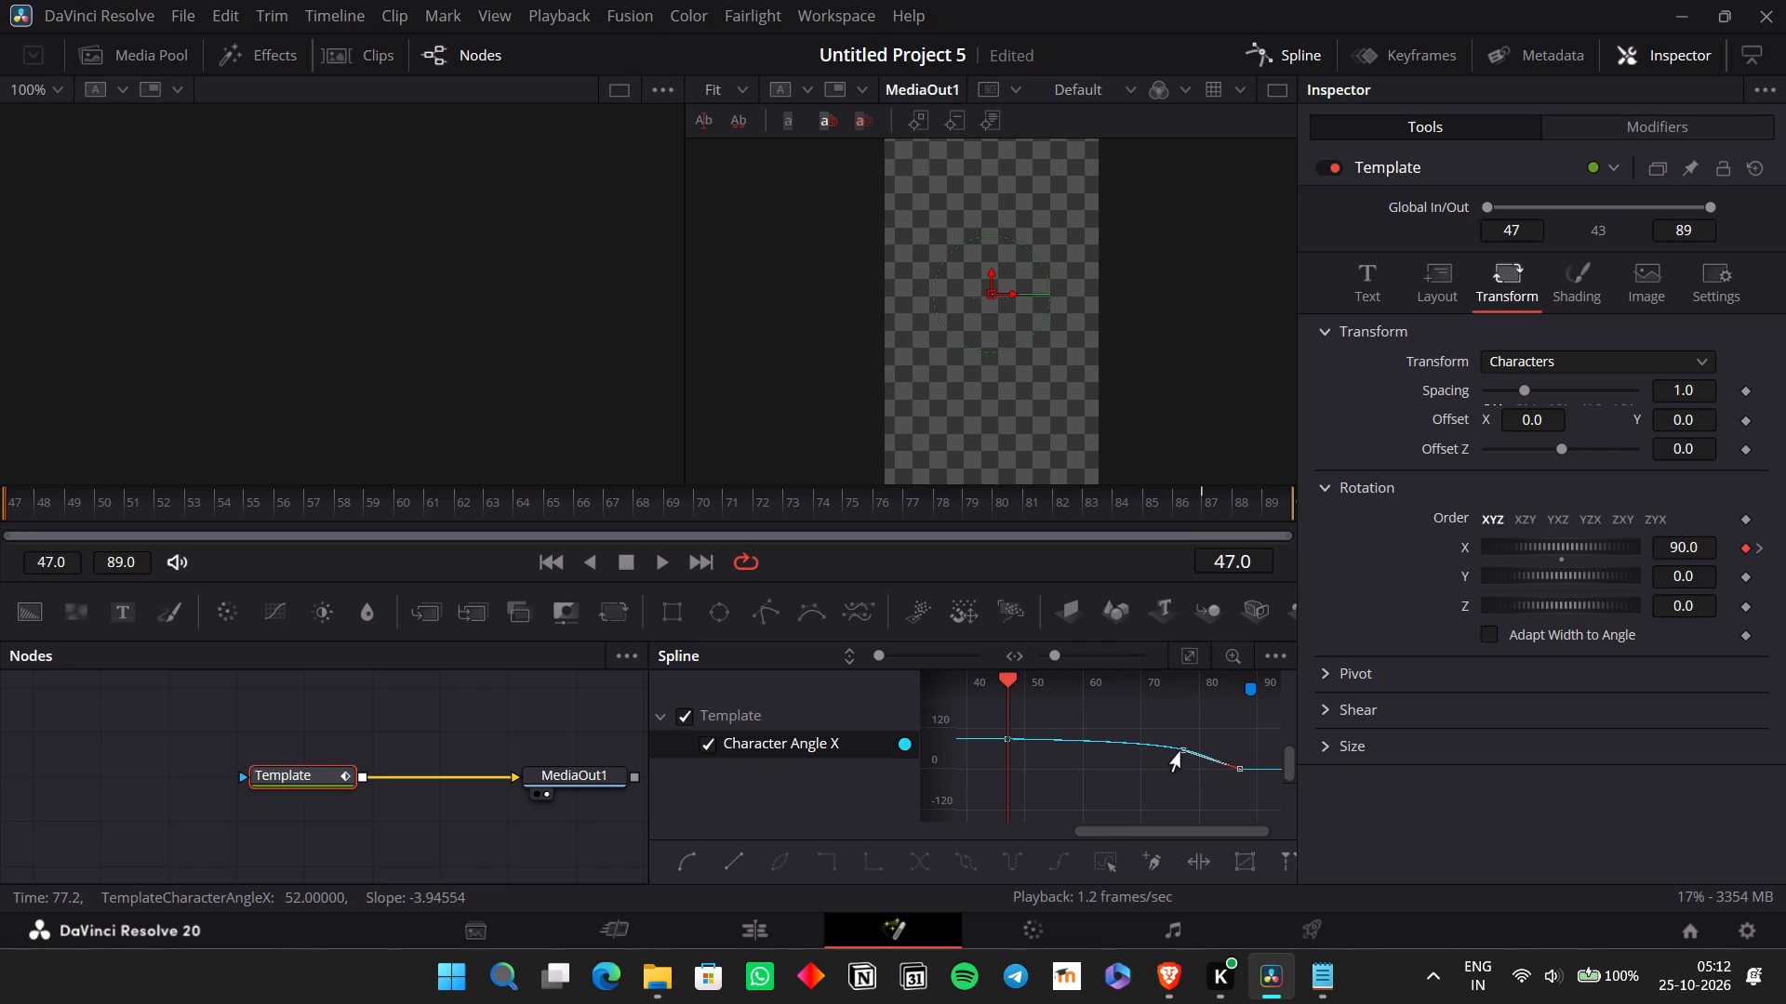
{"action": "left_click_drag", "start_coordinate": [1180, 752], "coordinate": [1220, 743]}
{"action": "left_click_drag", "start_coordinate": [1220, 743], "coordinate": [1168, 746]}
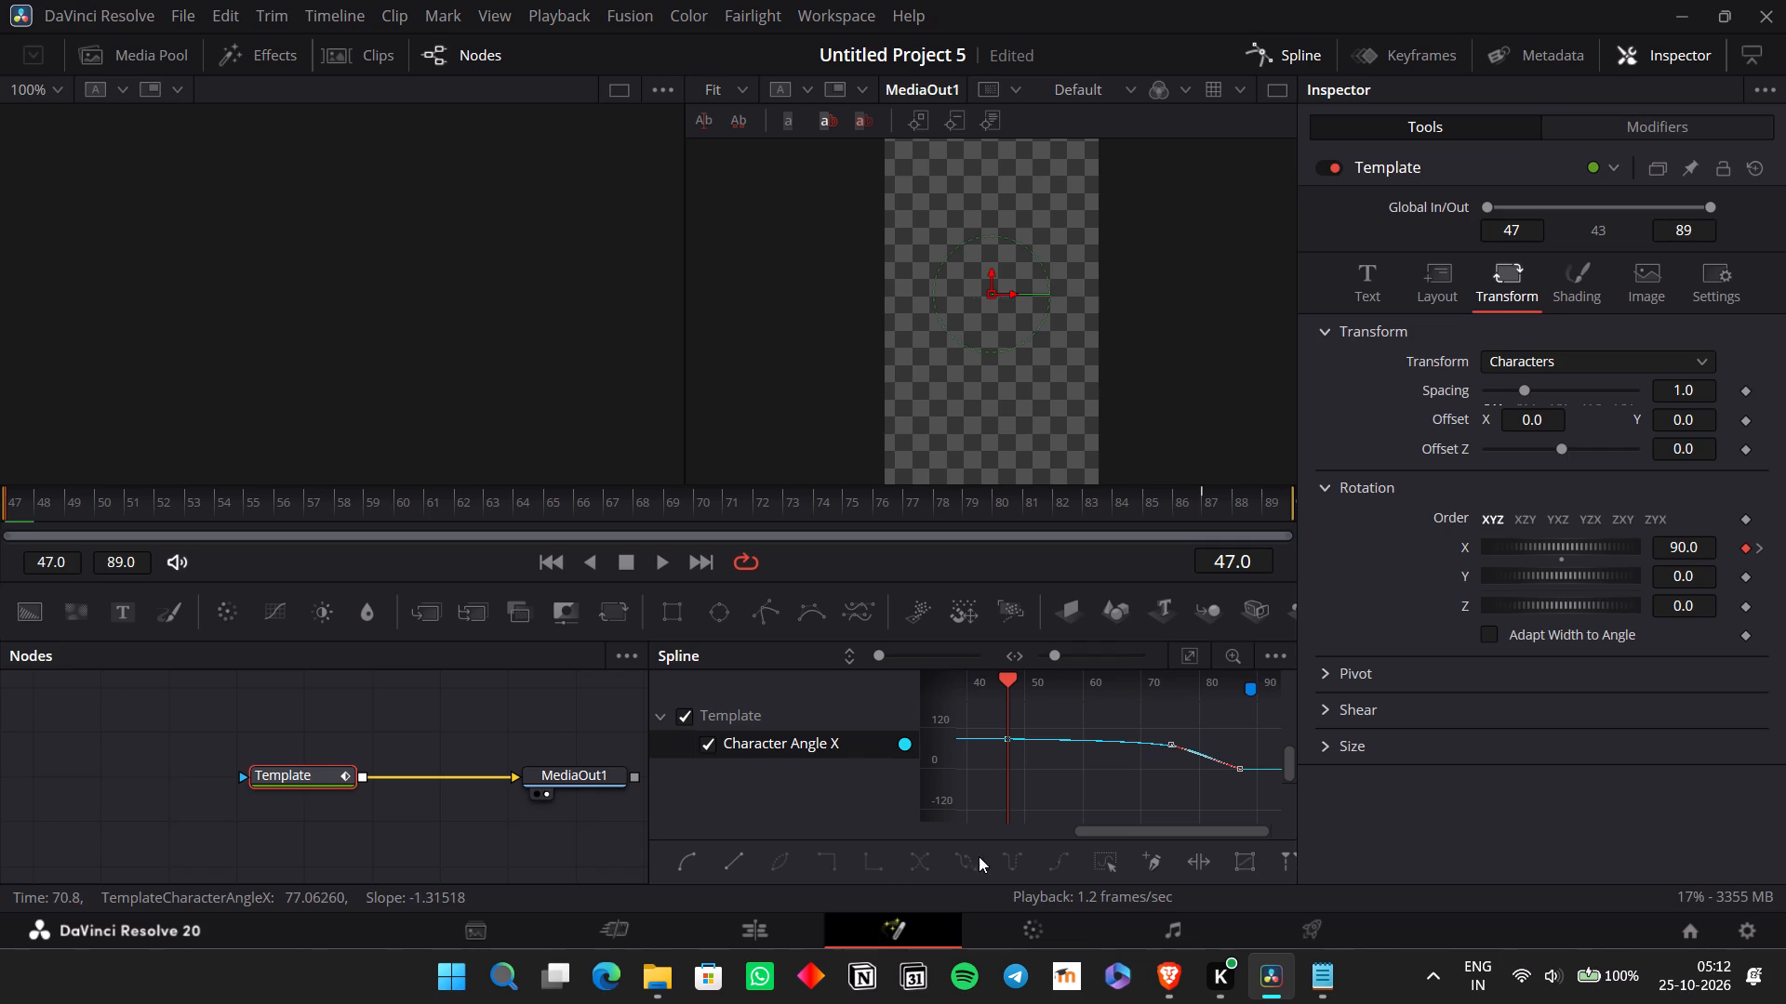
Play back the "Hoodie" section twice on the Edit page to check the reshaped easing.
{"action": "left_click", "coordinate": [761, 921]}
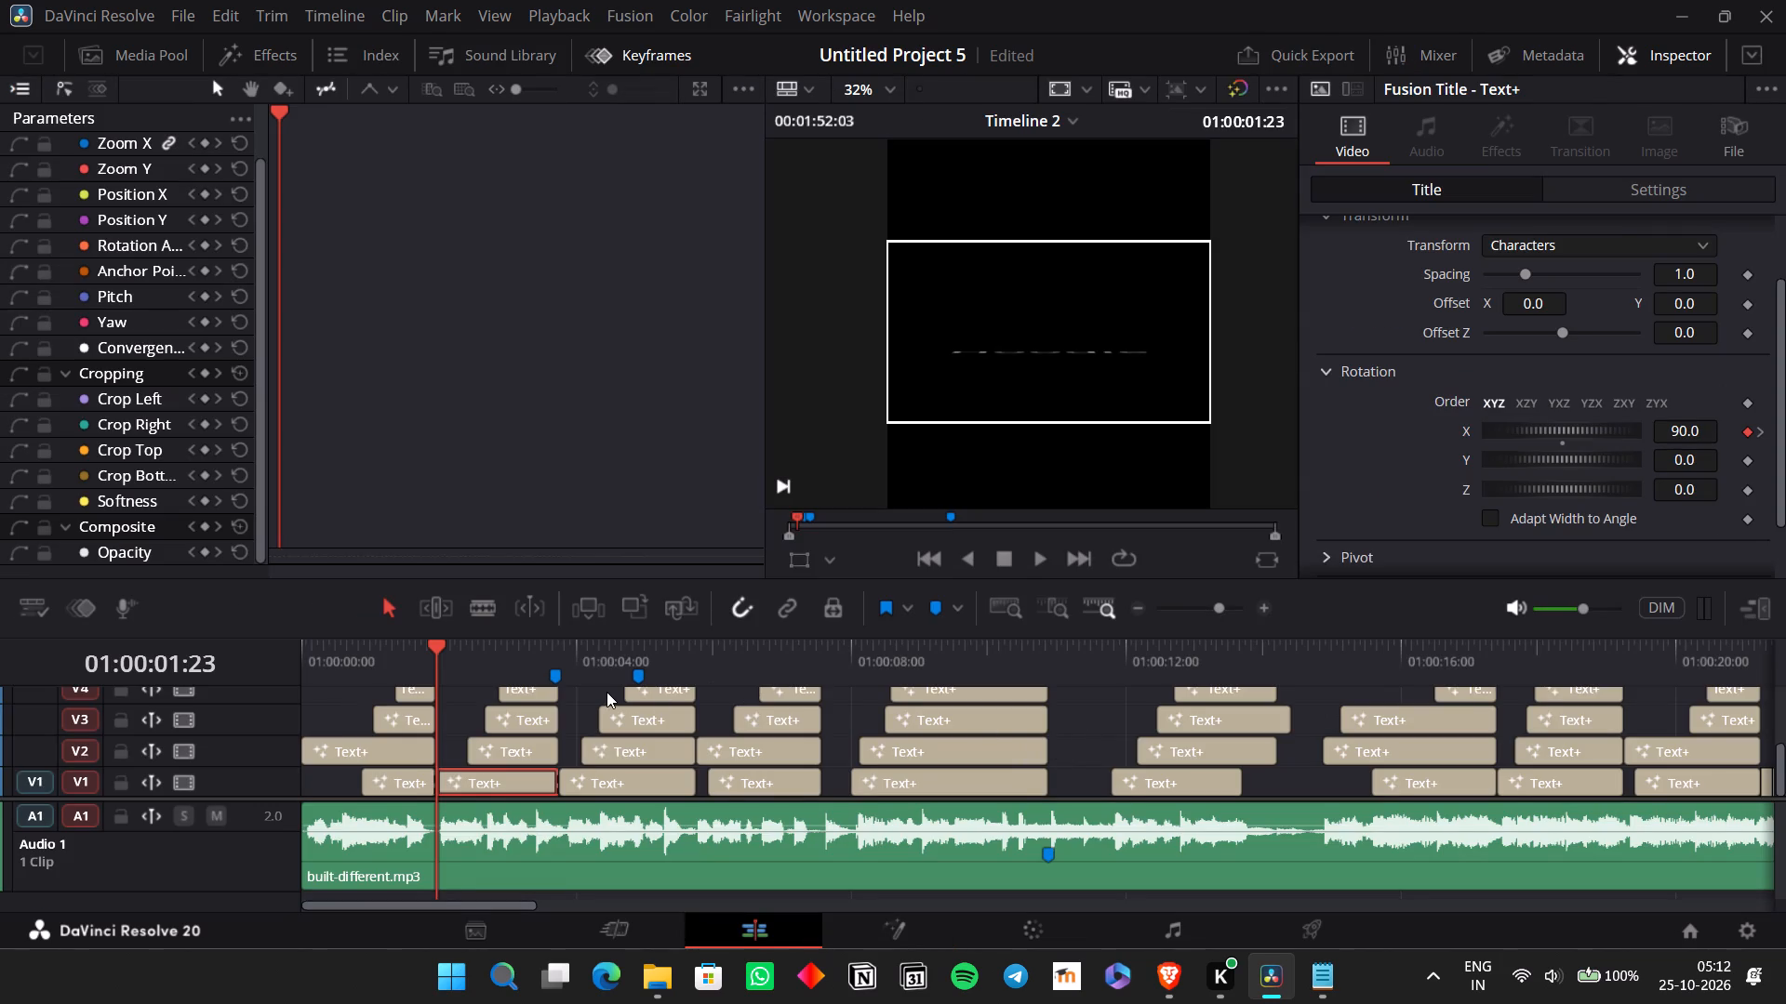
{"action": "key", "text": "space"}
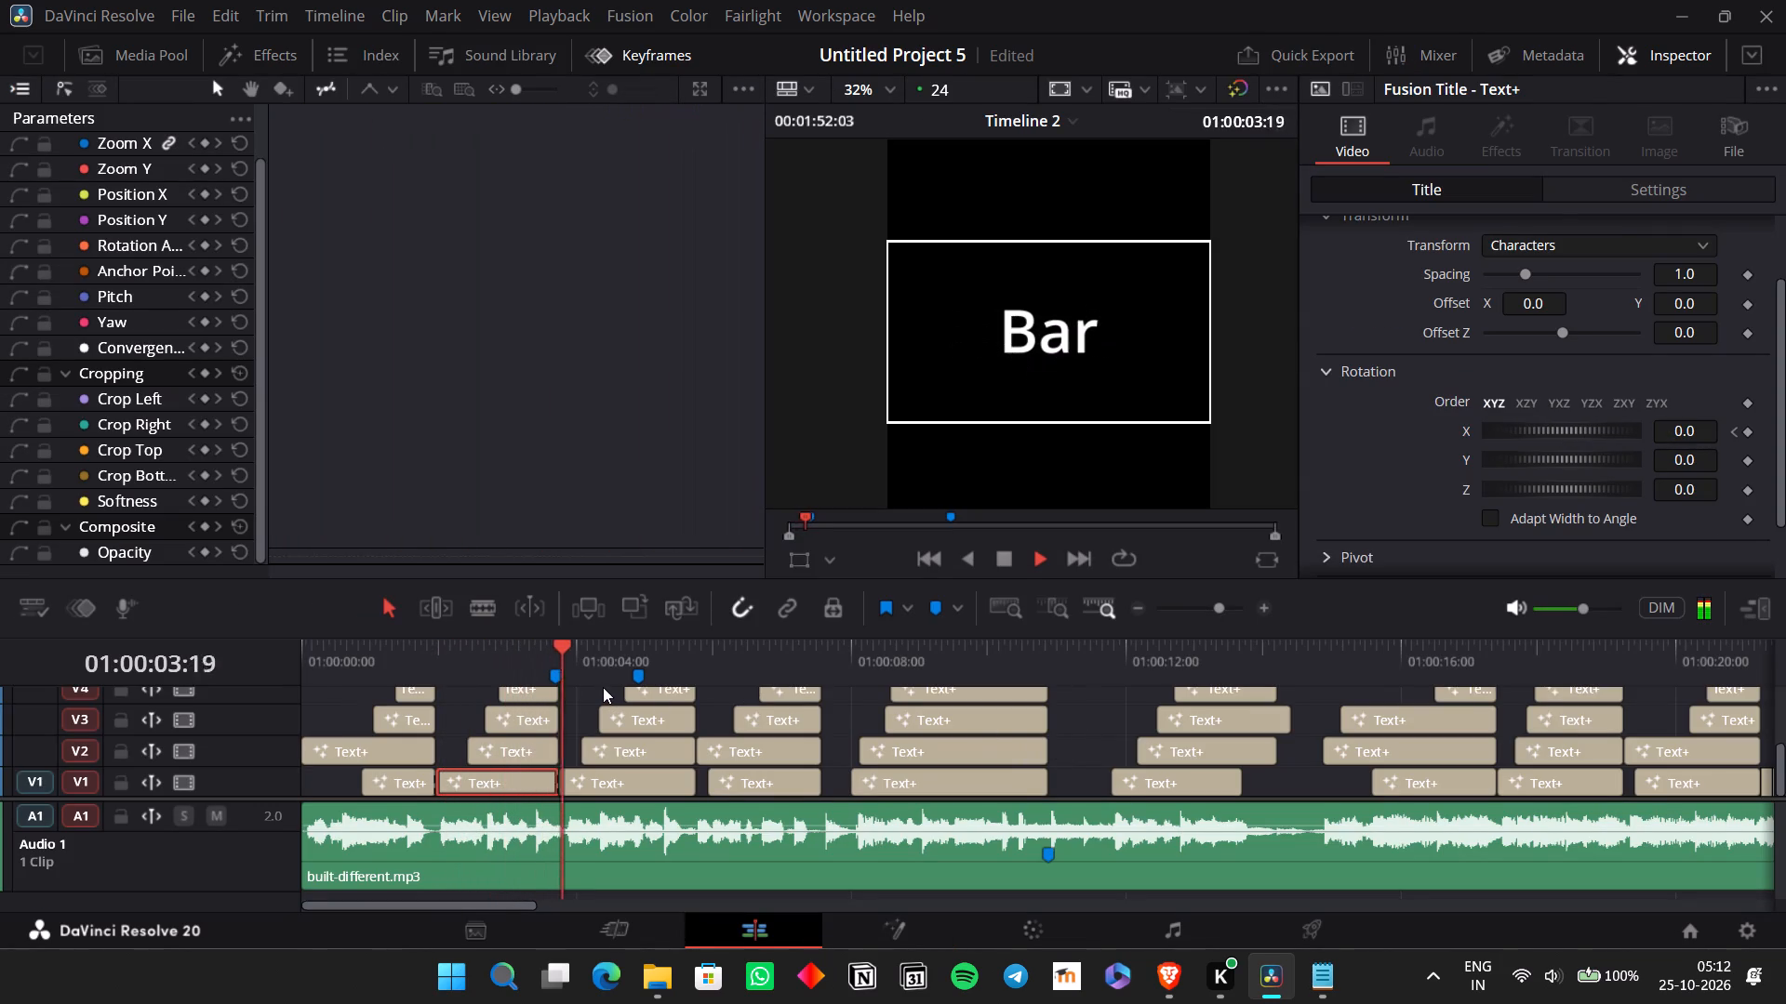
{"action": "key", "text": "space"}
{"action": "left_click", "coordinate": [441, 649]}
{"action": "key", "text": "space"}
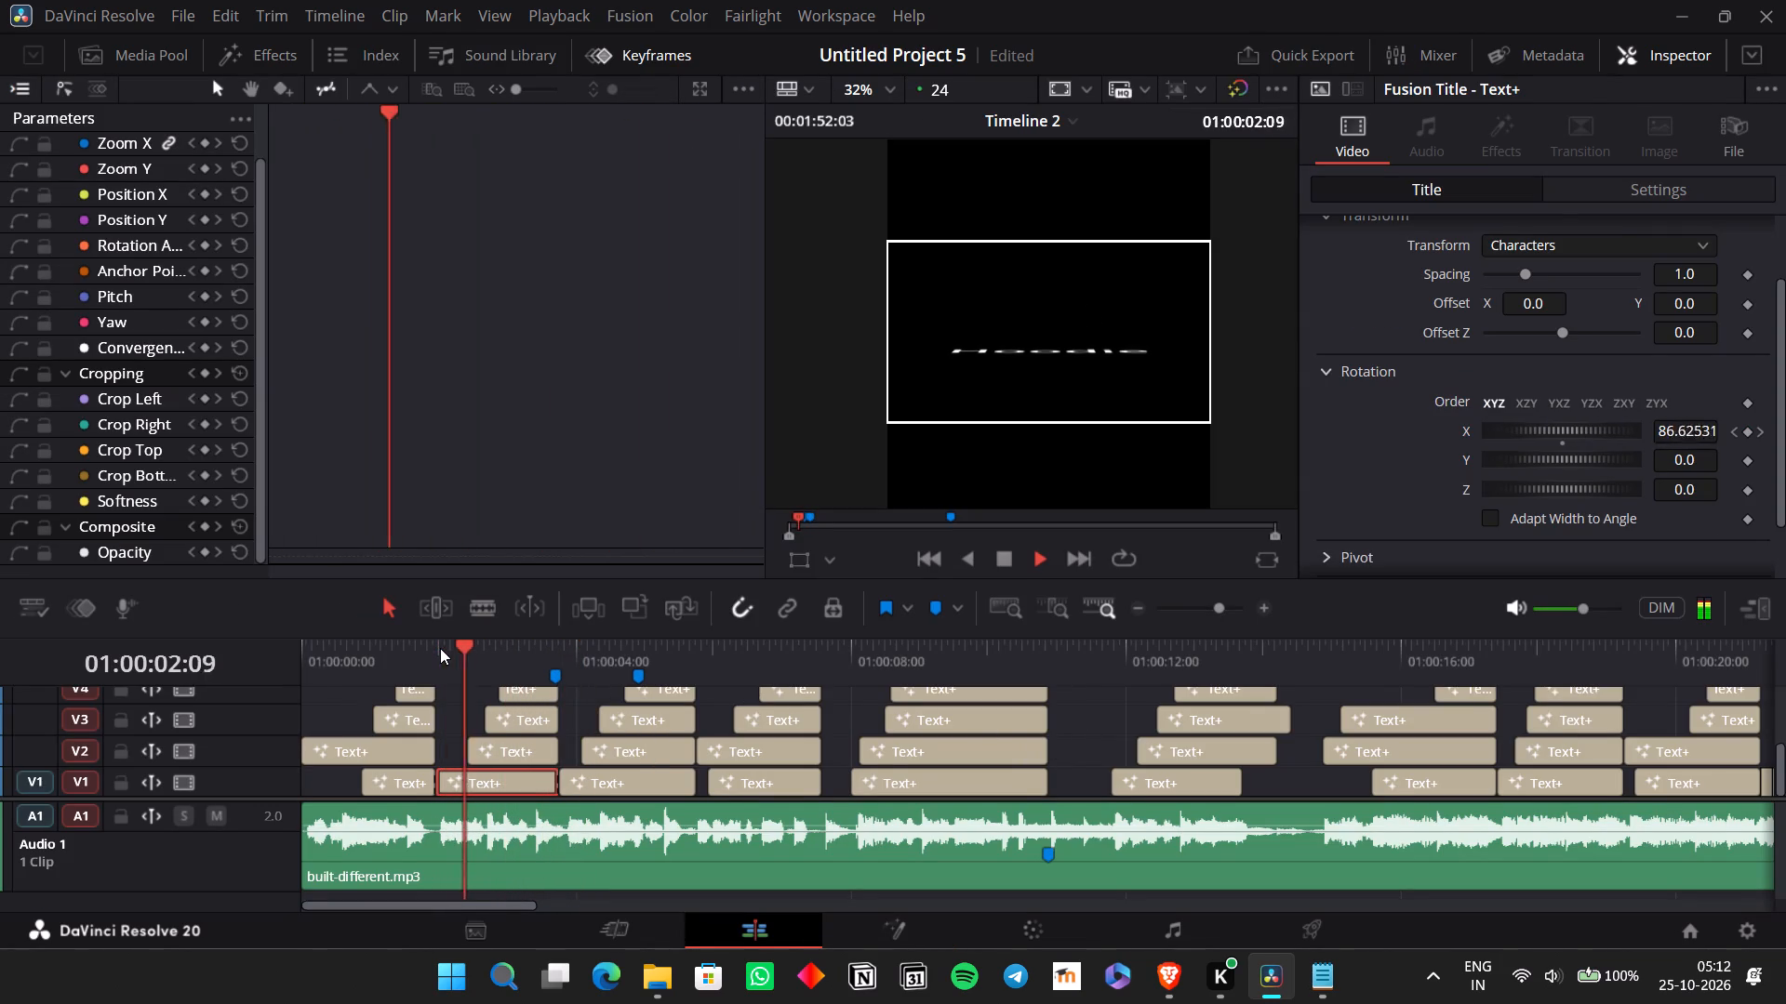
{"action": "key", "text": "space"}
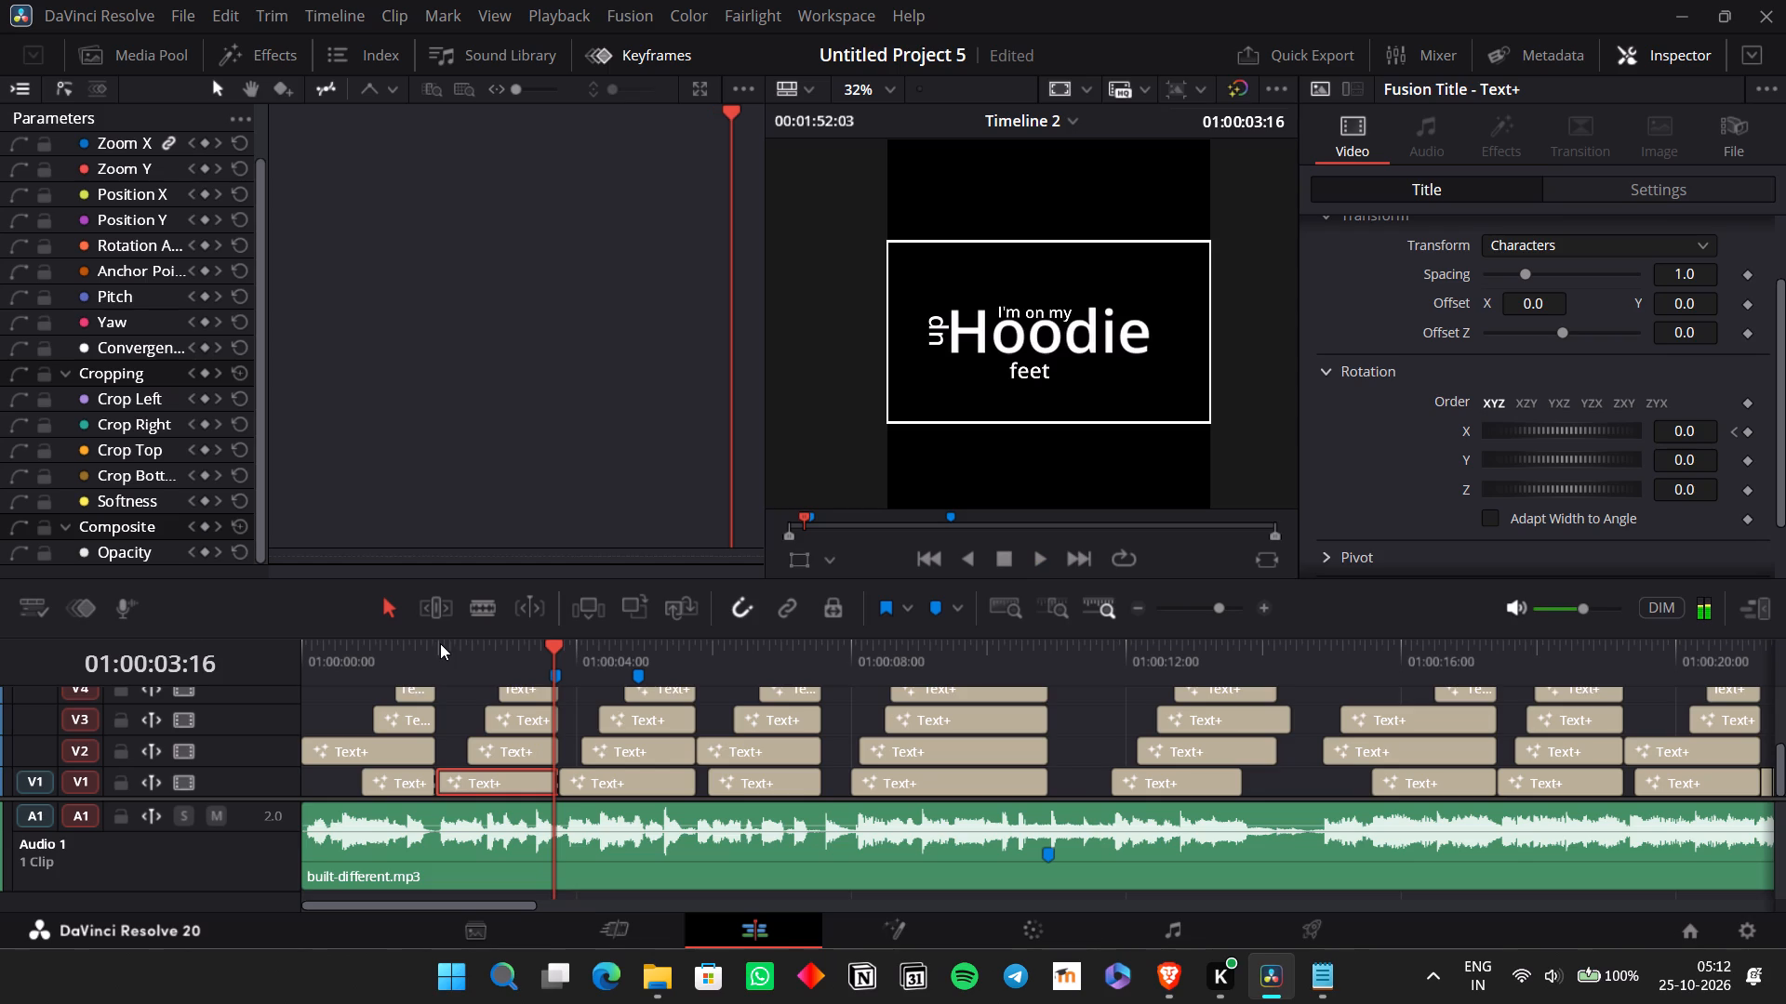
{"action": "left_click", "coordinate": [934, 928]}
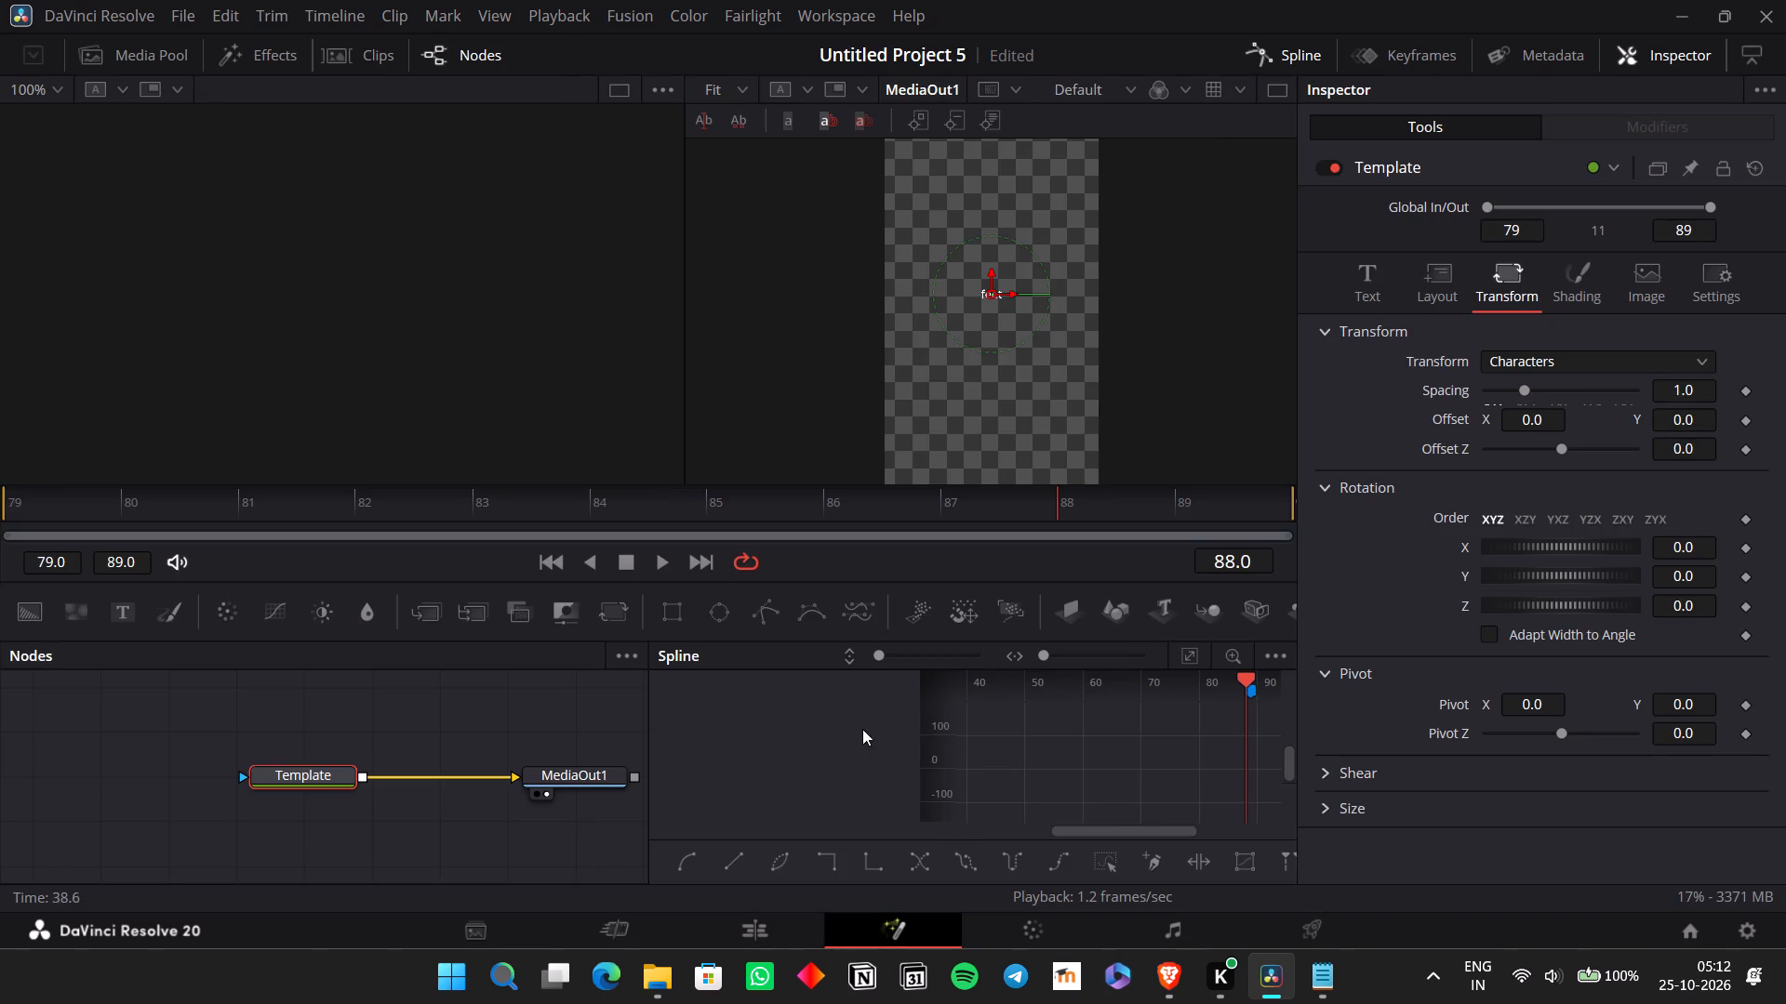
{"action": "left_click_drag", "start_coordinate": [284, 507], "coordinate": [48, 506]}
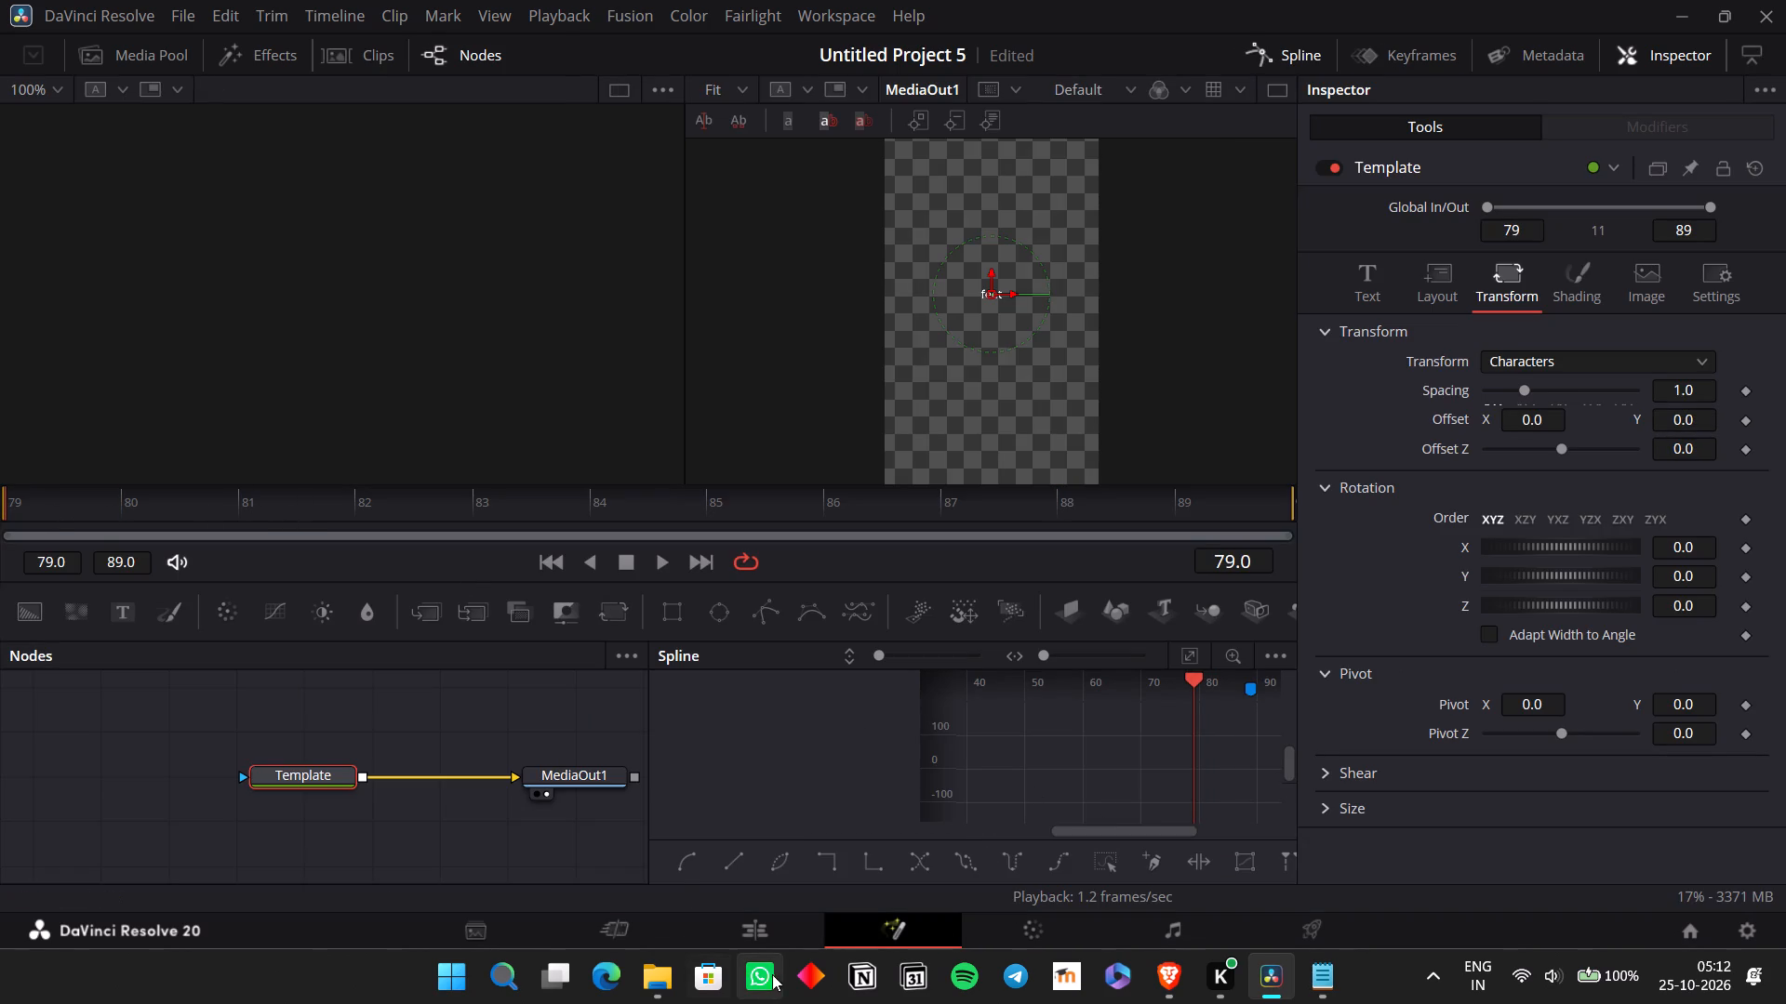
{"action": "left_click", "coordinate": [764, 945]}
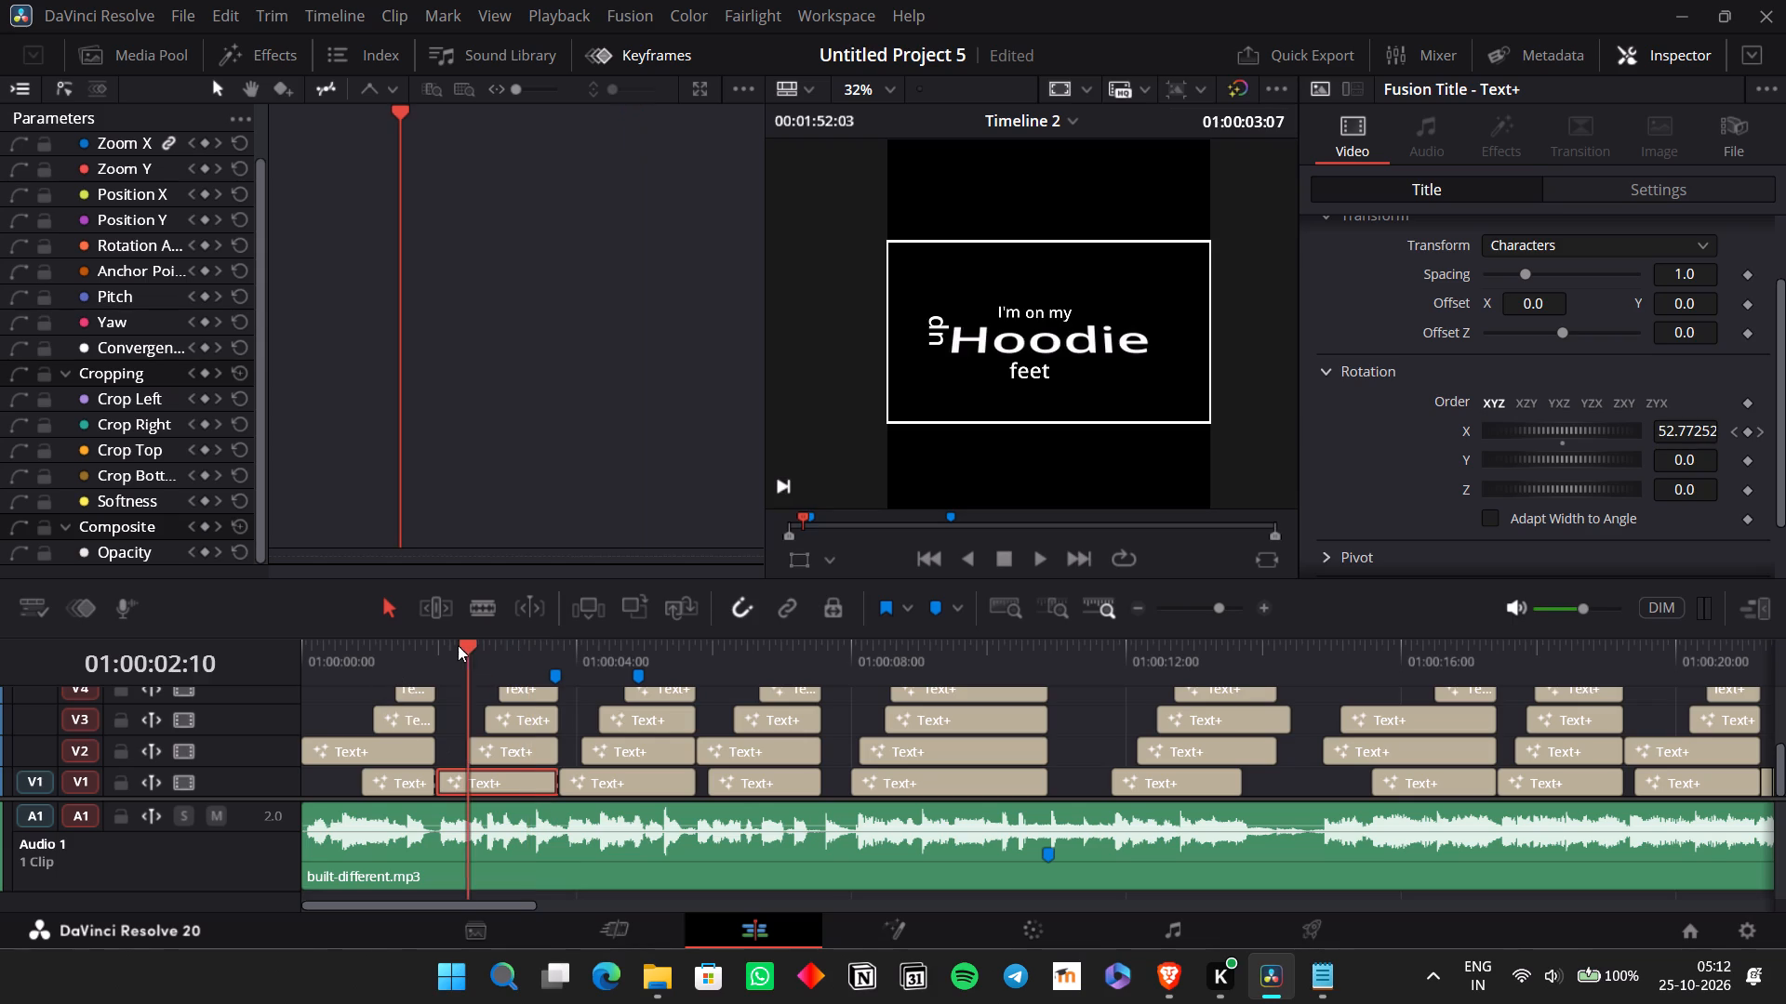
Reopen the "Hoodie" title in Fusion from 01:00:02:09 and pull the first Character Angle X keyframe's outgoing handle down near the baseline around frame 60.
{"action": "left_click", "coordinate": [460, 646]}
{"action": "key", "text": "Left"}
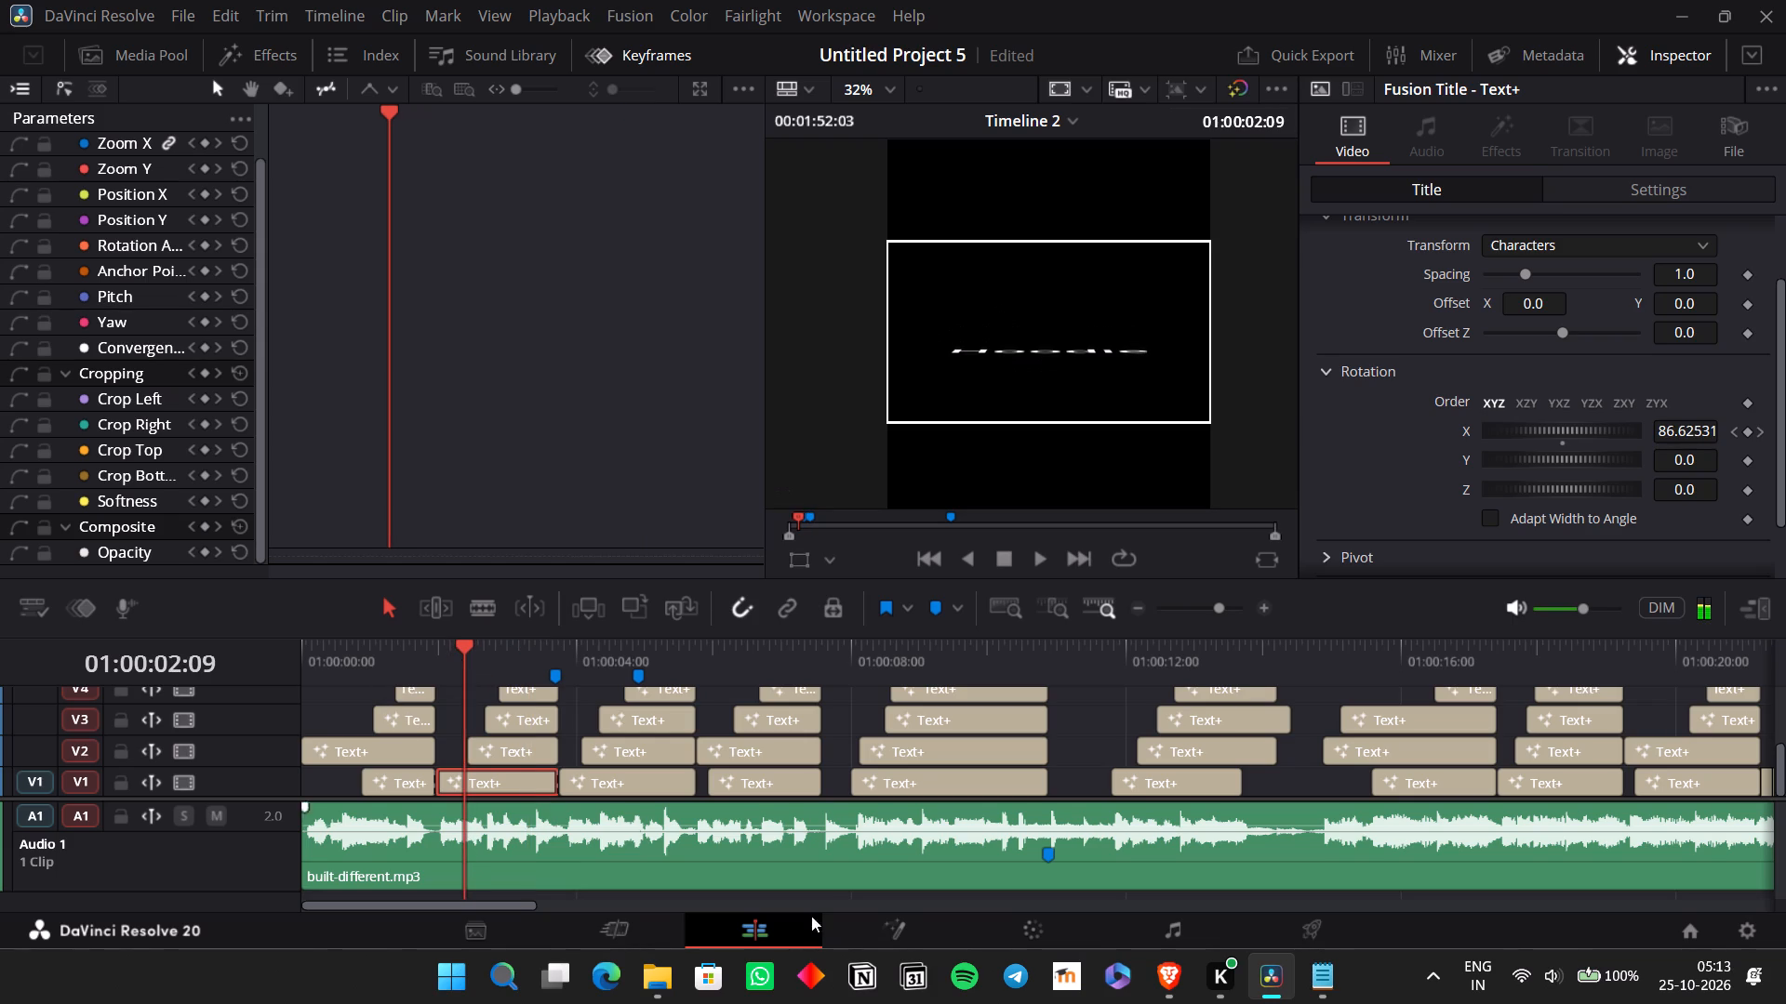
{"action": "left_click", "coordinate": [940, 923]}
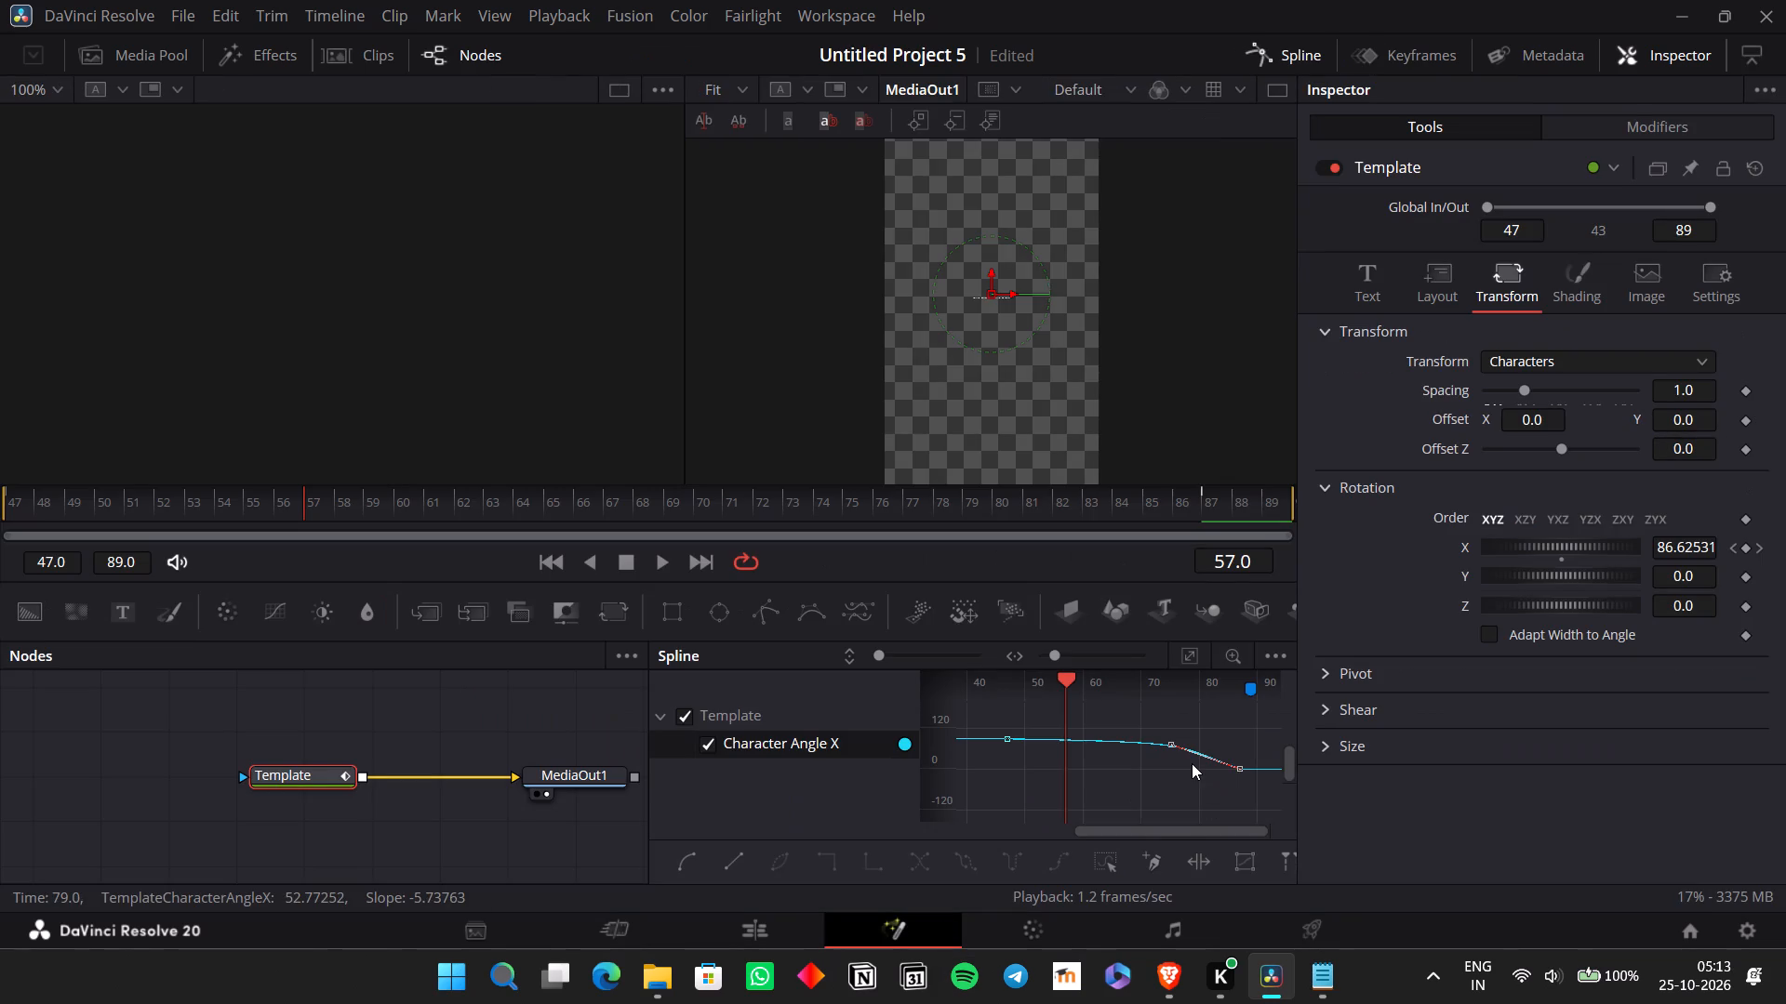
{"action": "left_click", "coordinate": [1192, 763]}
{"action": "left_click_drag", "start_coordinate": [1254, 781], "coordinate": [1038, 739]}
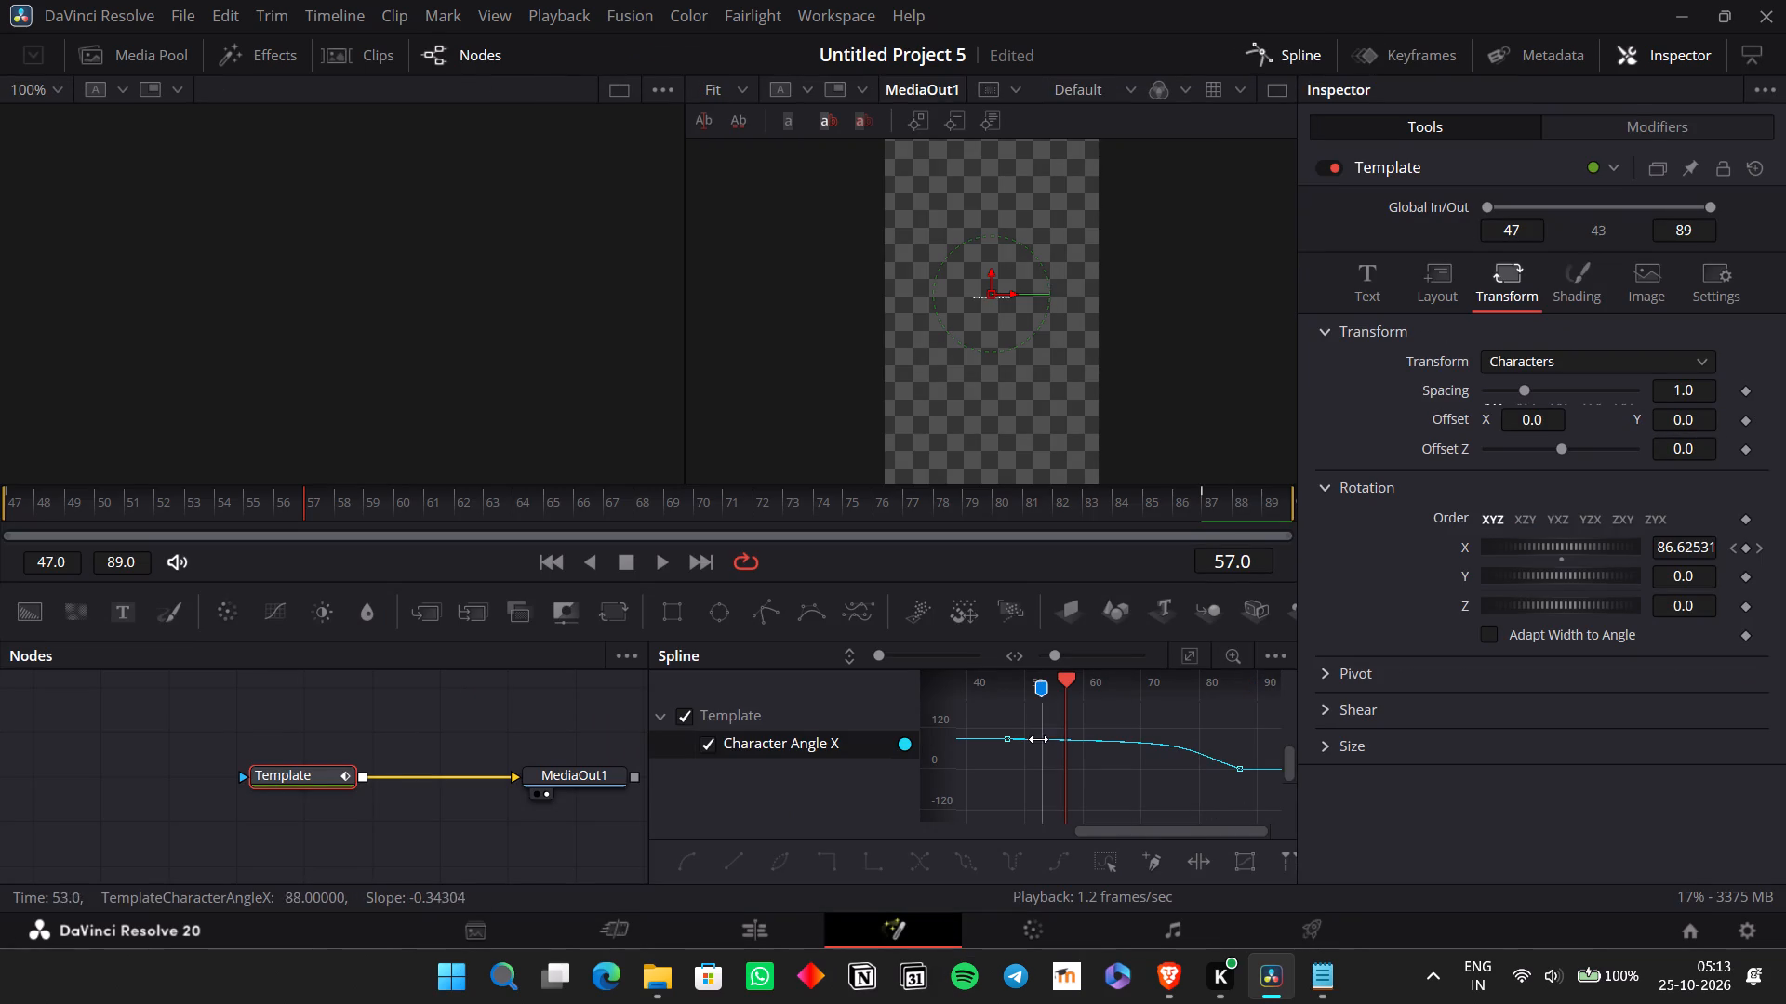
{"action": "left_click_drag", "start_coordinate": [1038, 739], "coordinate": [1044, 746]}
{"action": "left_click_drag", "start_coordinate": [992, 758], "coordinate": [1264, 760]}
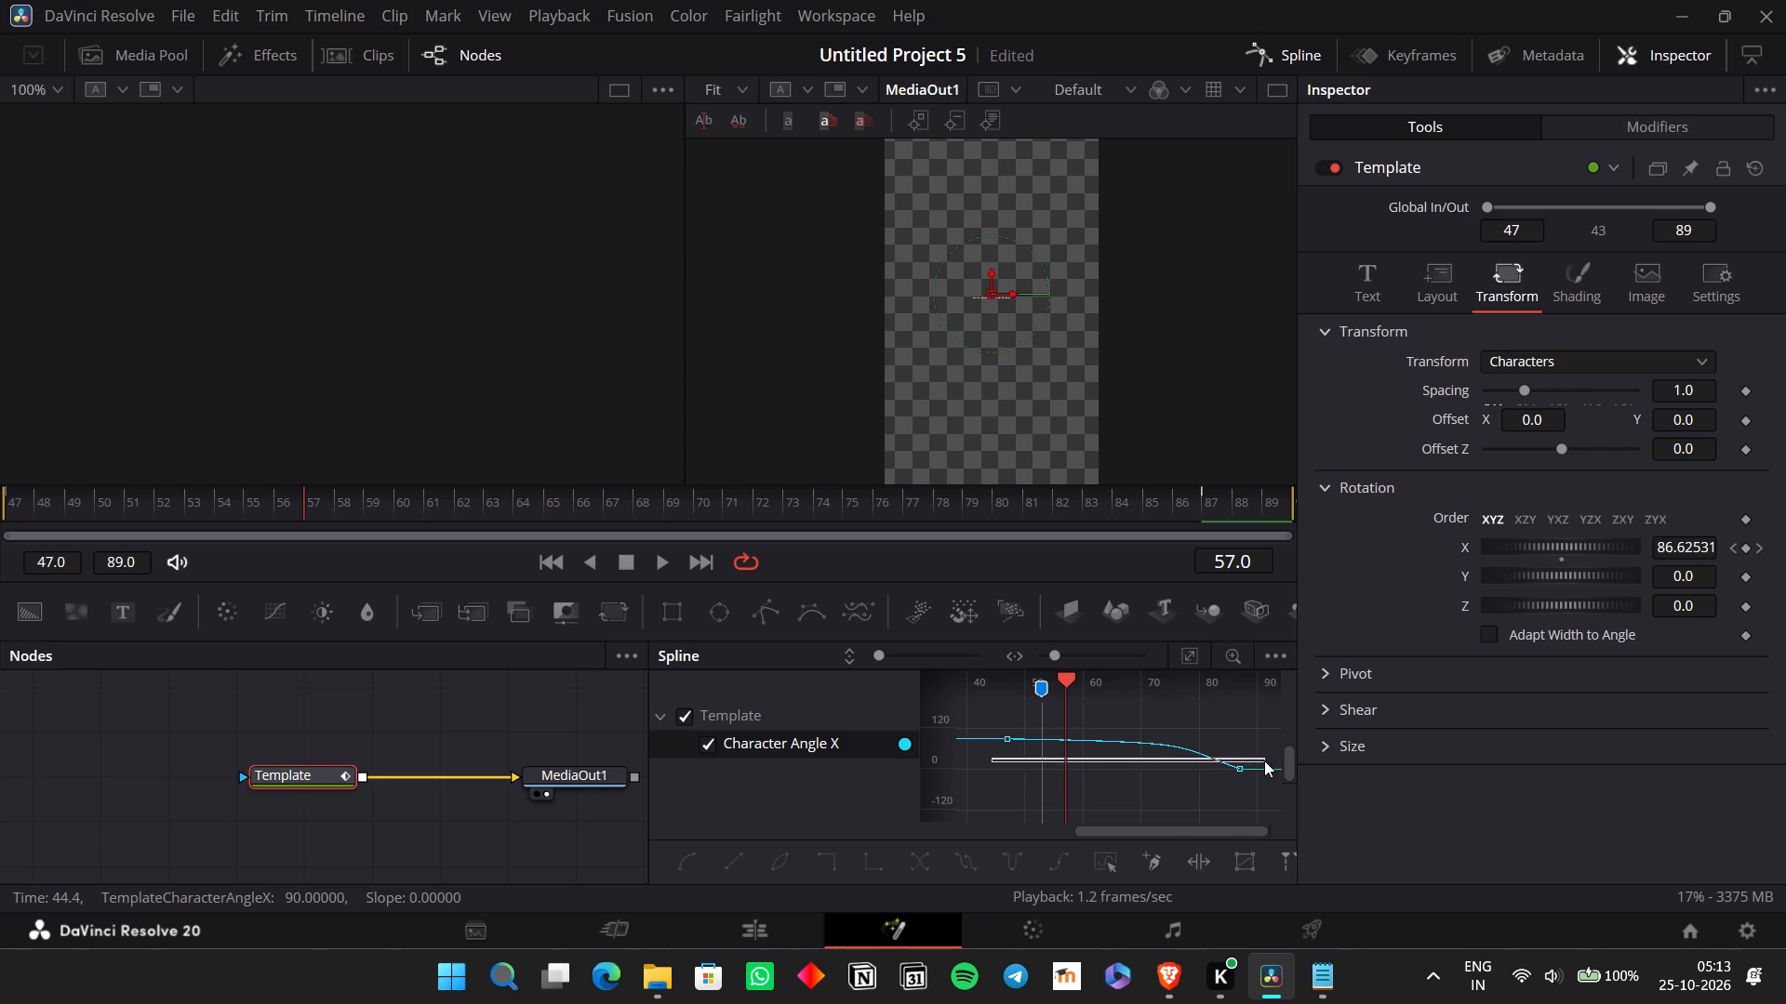
{"action": "left_click_drag", "start_coordinate": [1264, 760], "coordinate": [1265, 760]}
{"action": "left_click_drag", "start_coordinate": [1252, 799], "coordinate": [977, 715]}
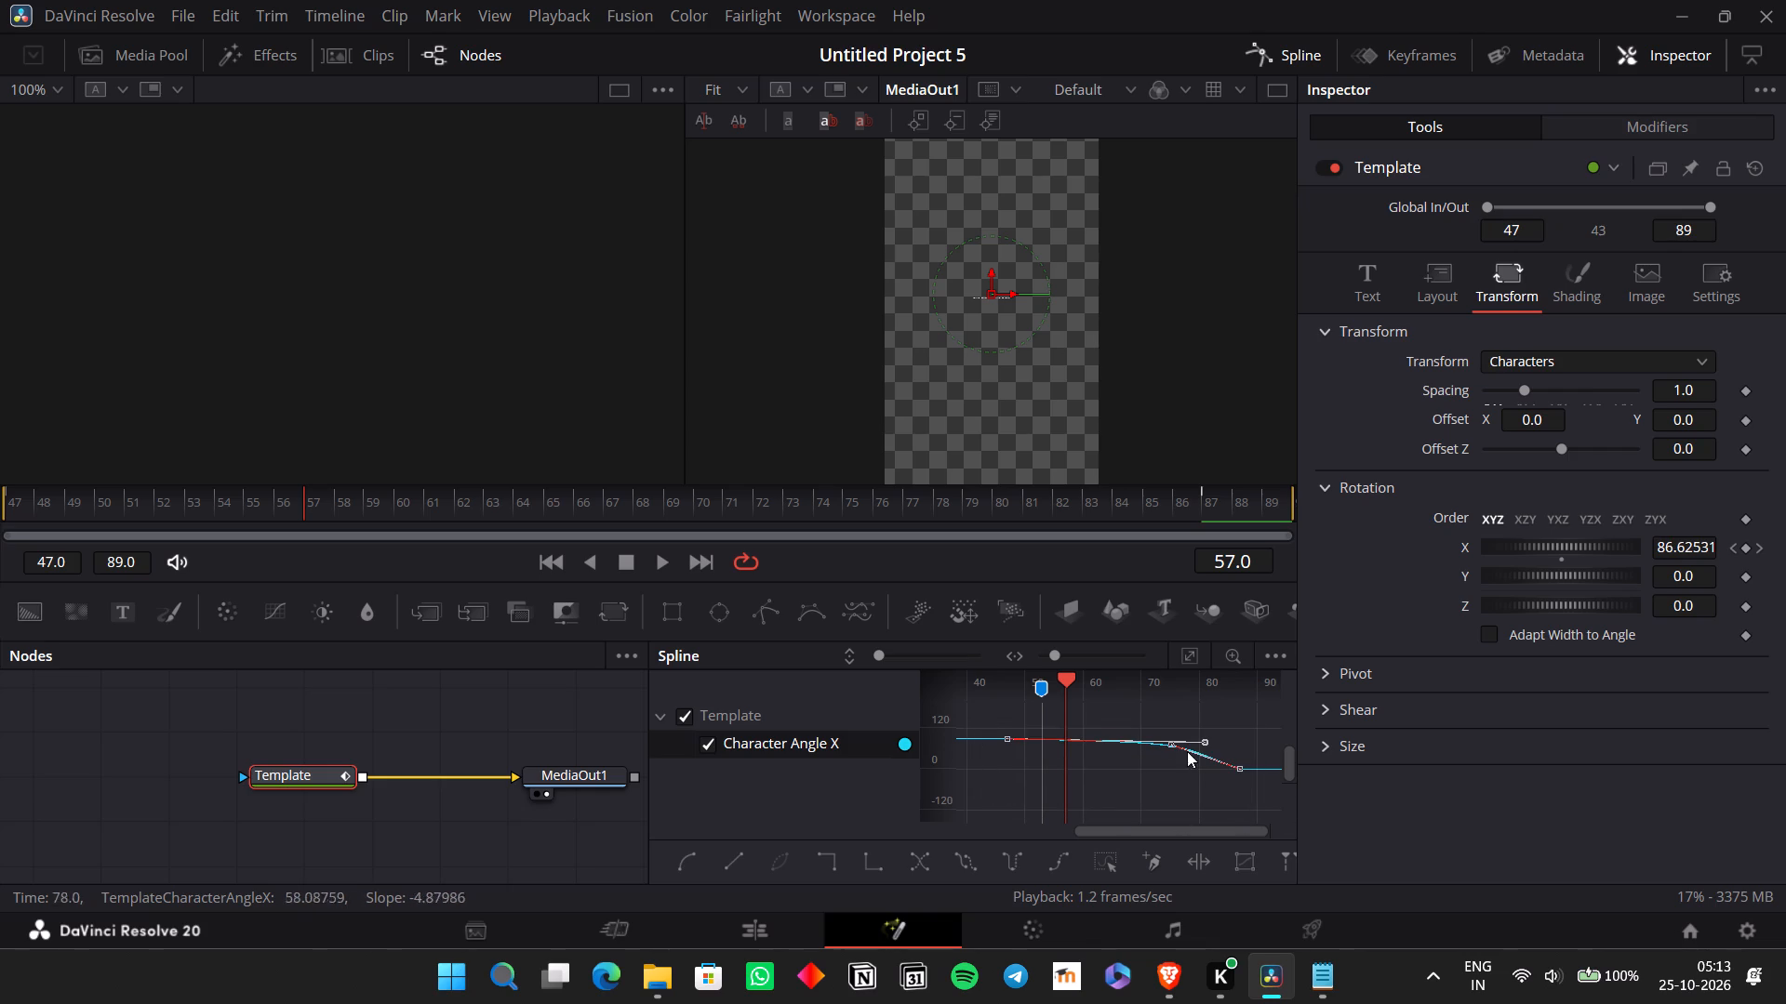
{"action": "left_click_drag", "start_coordinate": [1208, 739], "coordinate": [1100, 747]}
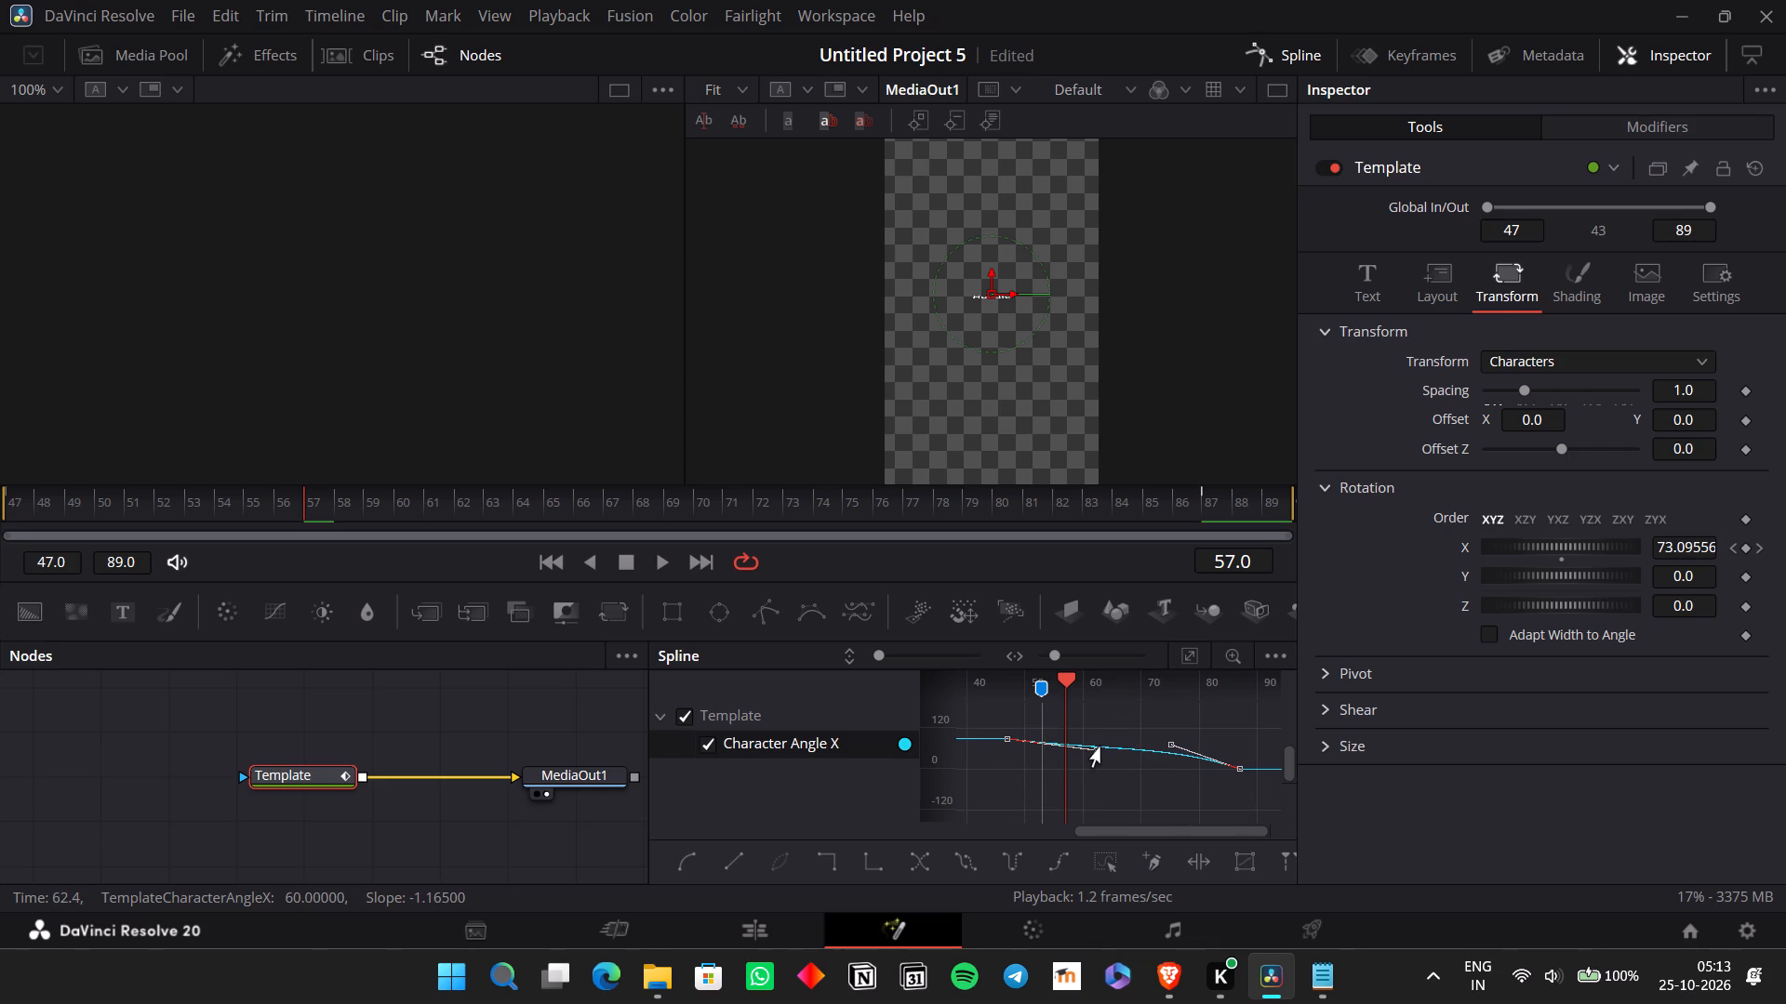
{"action": "left_click_drag", "start_coordinate": [1100, 747], "coordinate": [1073, 772]}
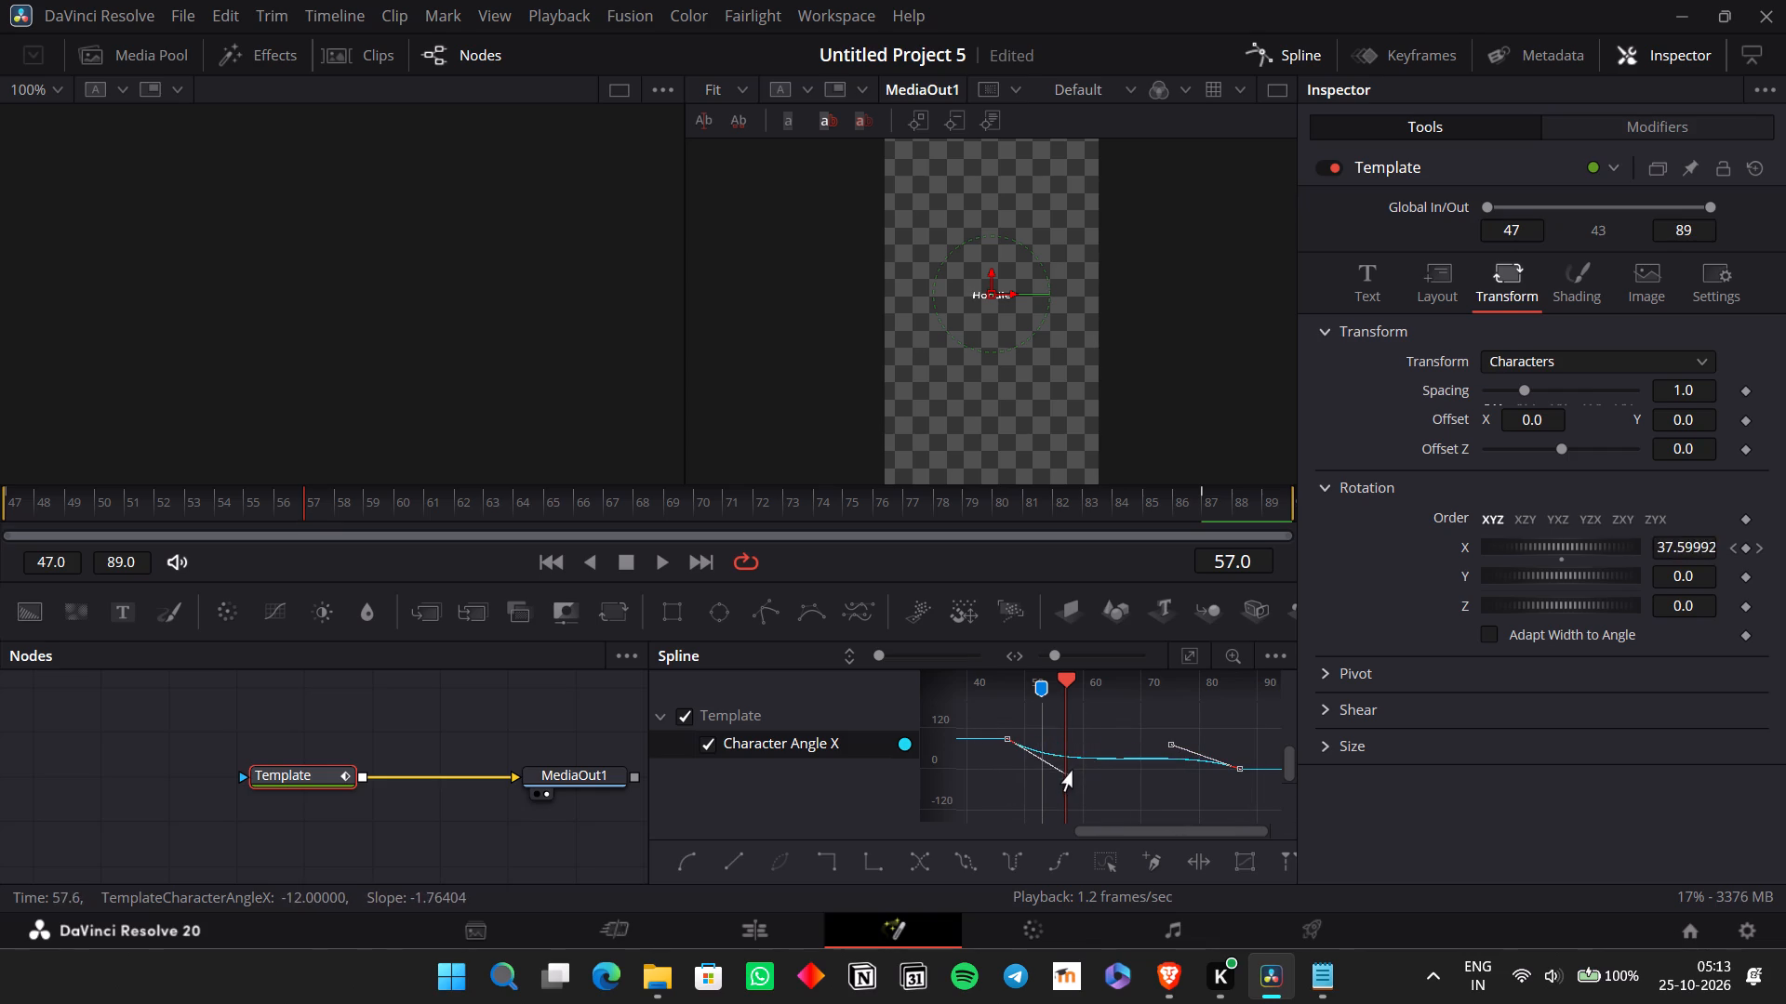
{"action": "left_click_drag", "start_coordinate": [1073, 772], "coordinate": [1088, 762]}
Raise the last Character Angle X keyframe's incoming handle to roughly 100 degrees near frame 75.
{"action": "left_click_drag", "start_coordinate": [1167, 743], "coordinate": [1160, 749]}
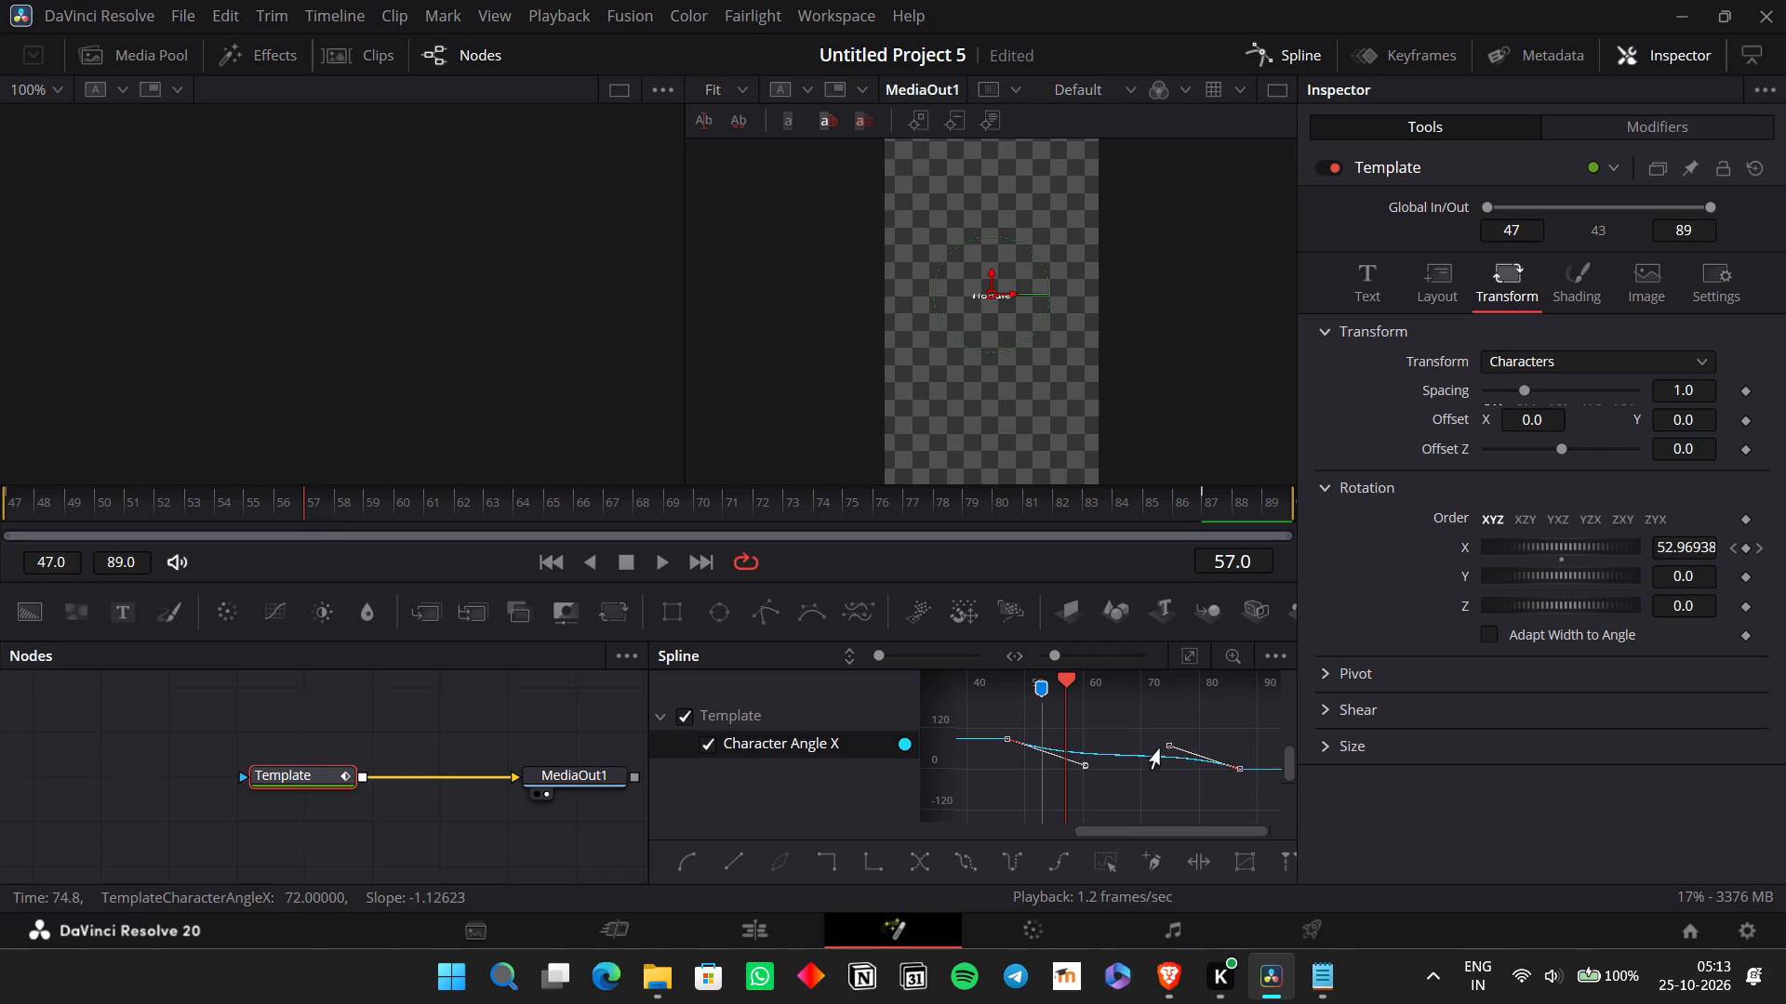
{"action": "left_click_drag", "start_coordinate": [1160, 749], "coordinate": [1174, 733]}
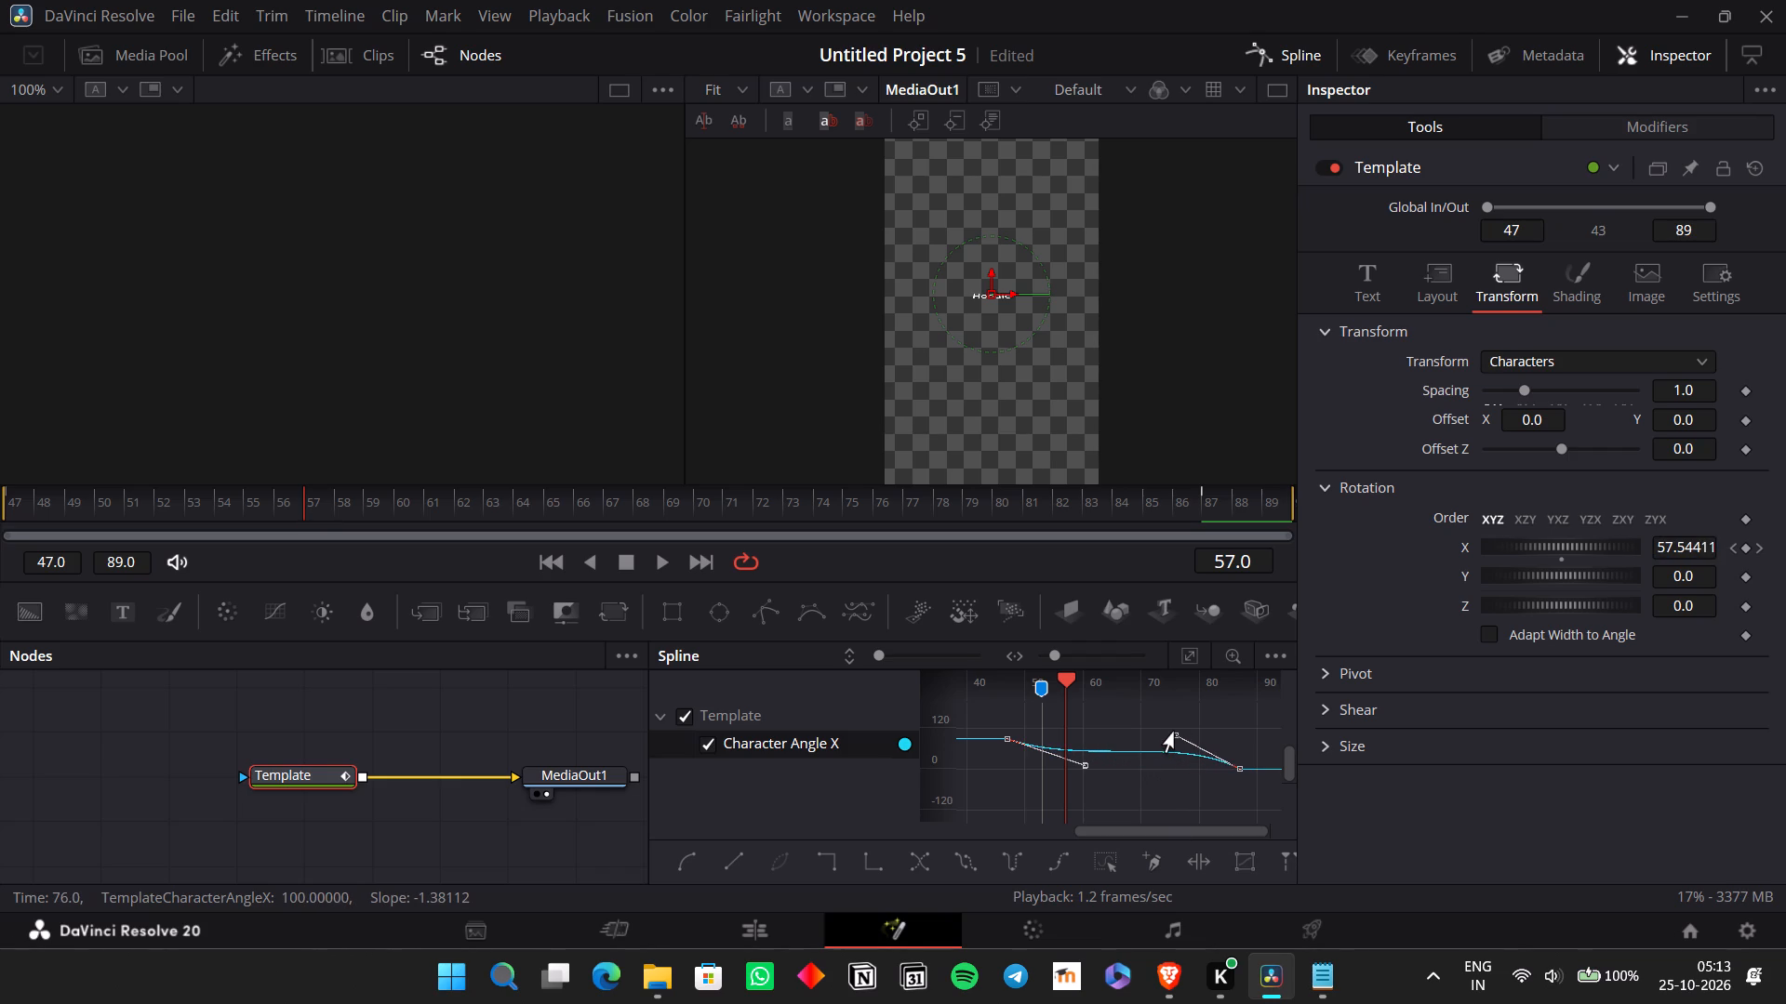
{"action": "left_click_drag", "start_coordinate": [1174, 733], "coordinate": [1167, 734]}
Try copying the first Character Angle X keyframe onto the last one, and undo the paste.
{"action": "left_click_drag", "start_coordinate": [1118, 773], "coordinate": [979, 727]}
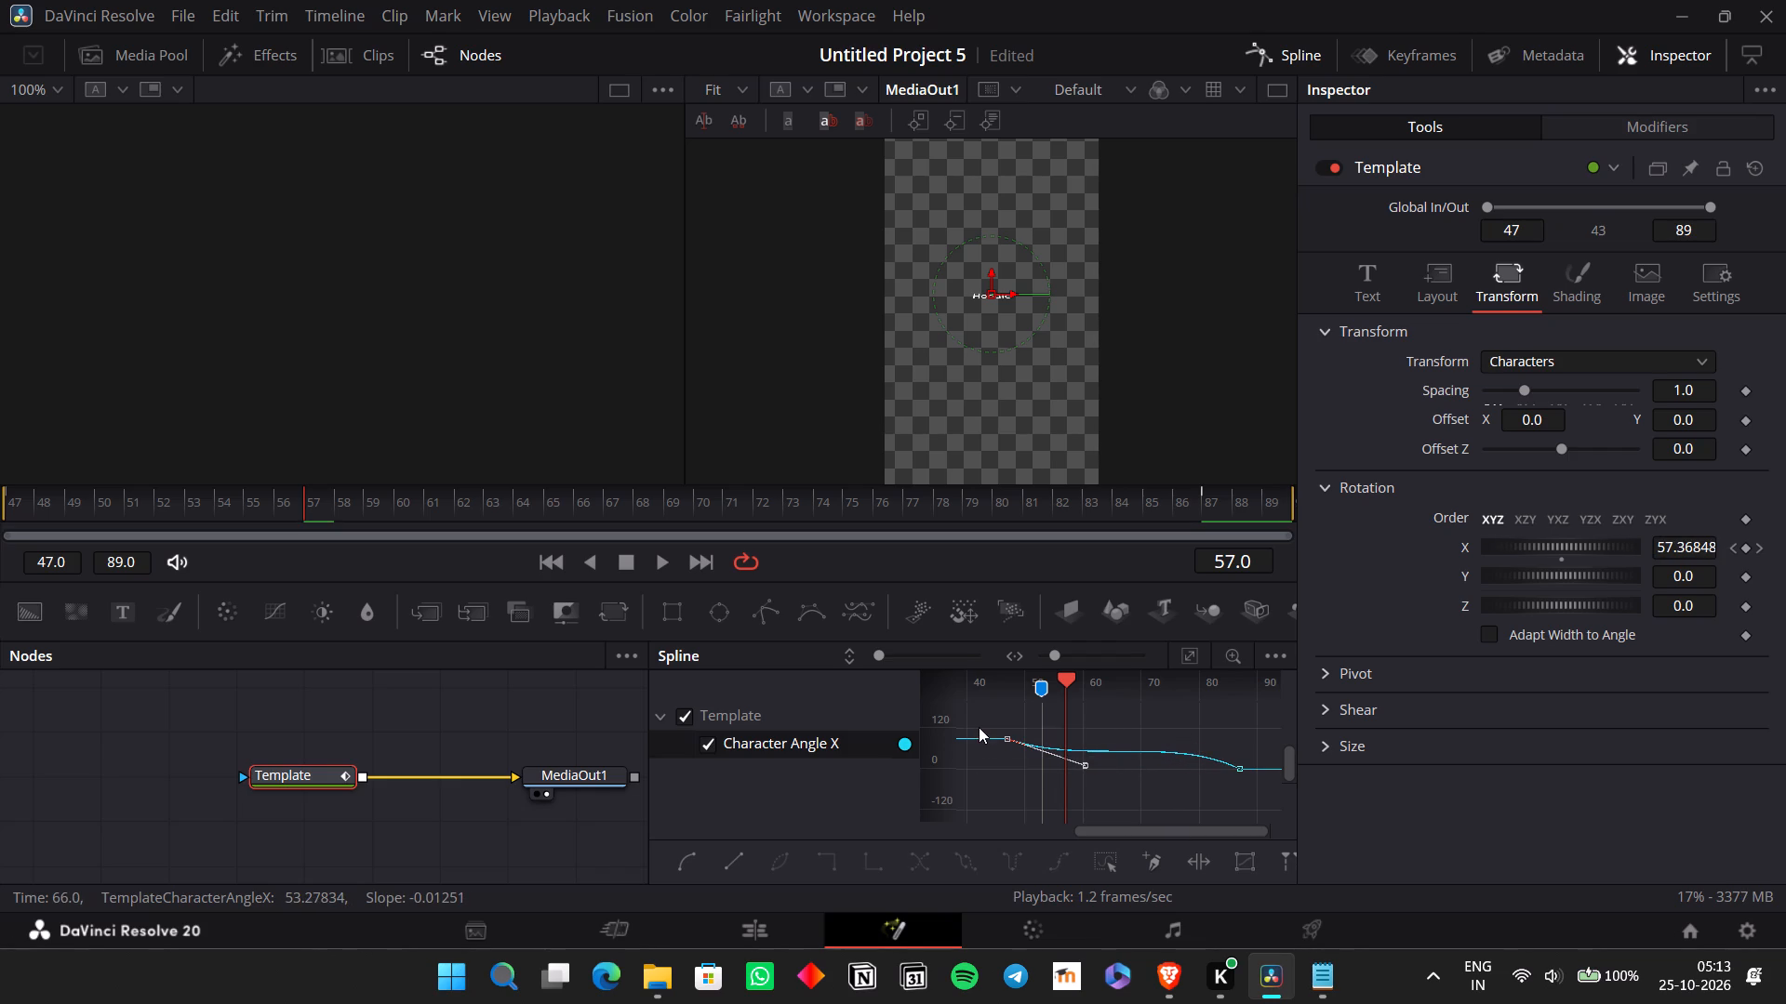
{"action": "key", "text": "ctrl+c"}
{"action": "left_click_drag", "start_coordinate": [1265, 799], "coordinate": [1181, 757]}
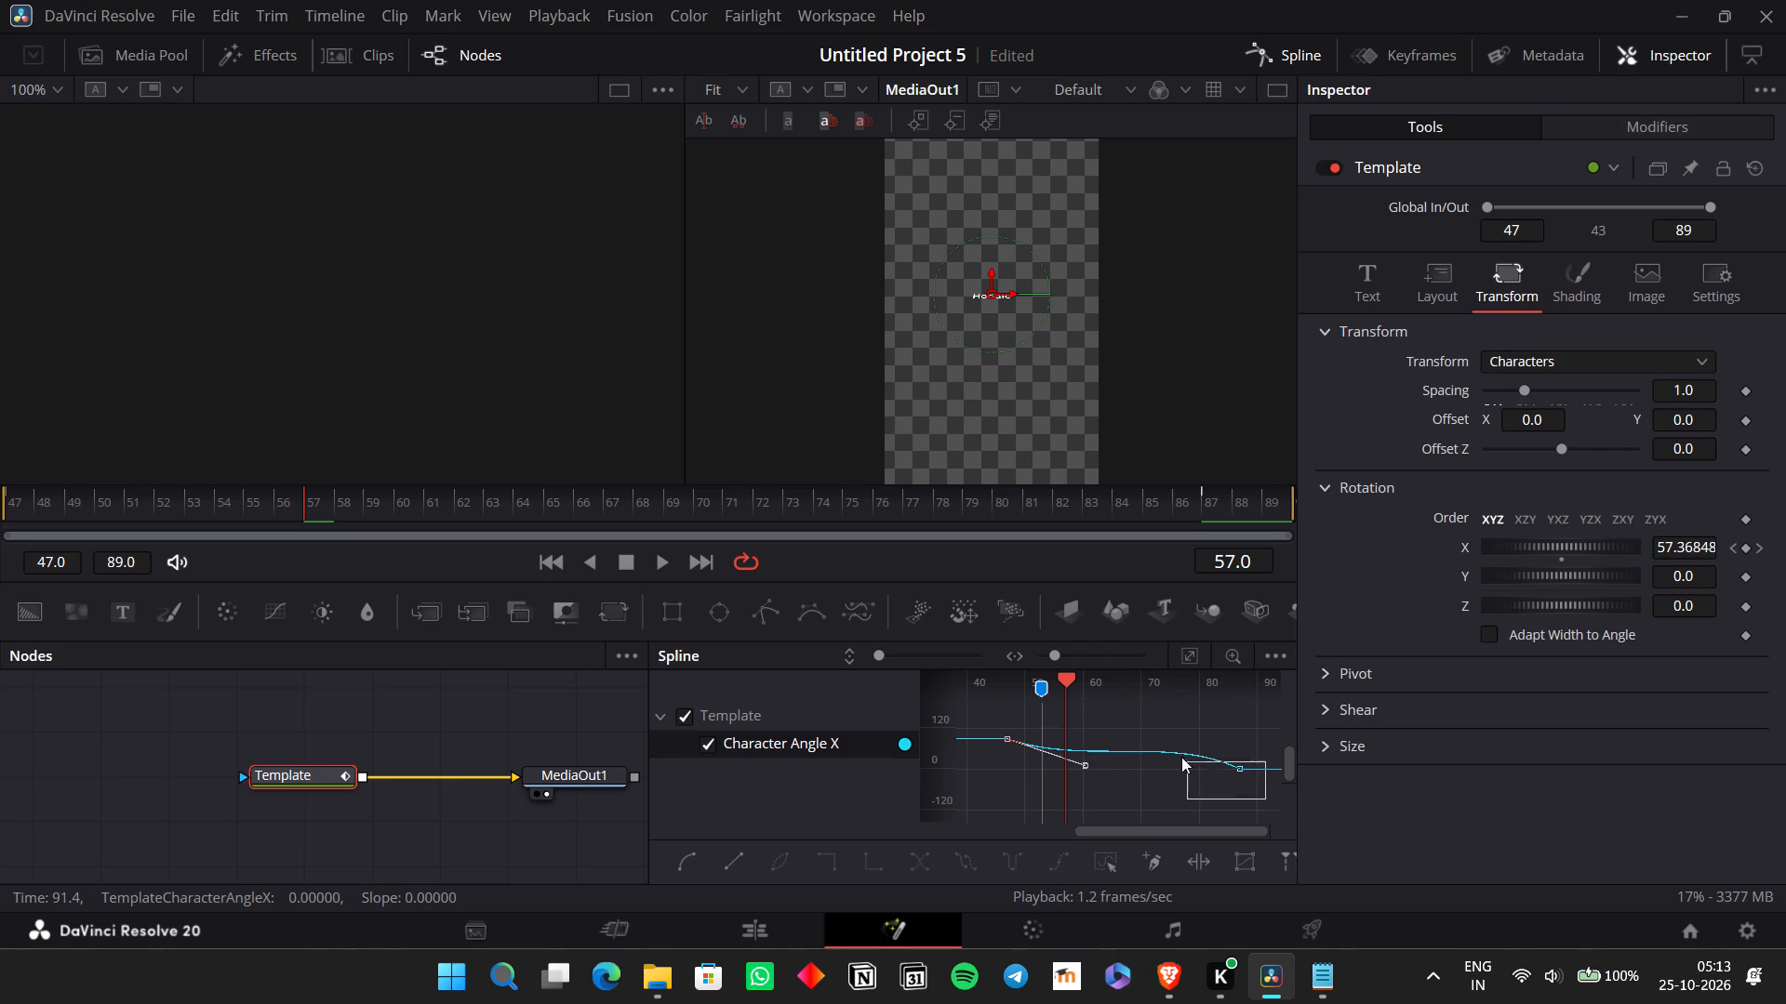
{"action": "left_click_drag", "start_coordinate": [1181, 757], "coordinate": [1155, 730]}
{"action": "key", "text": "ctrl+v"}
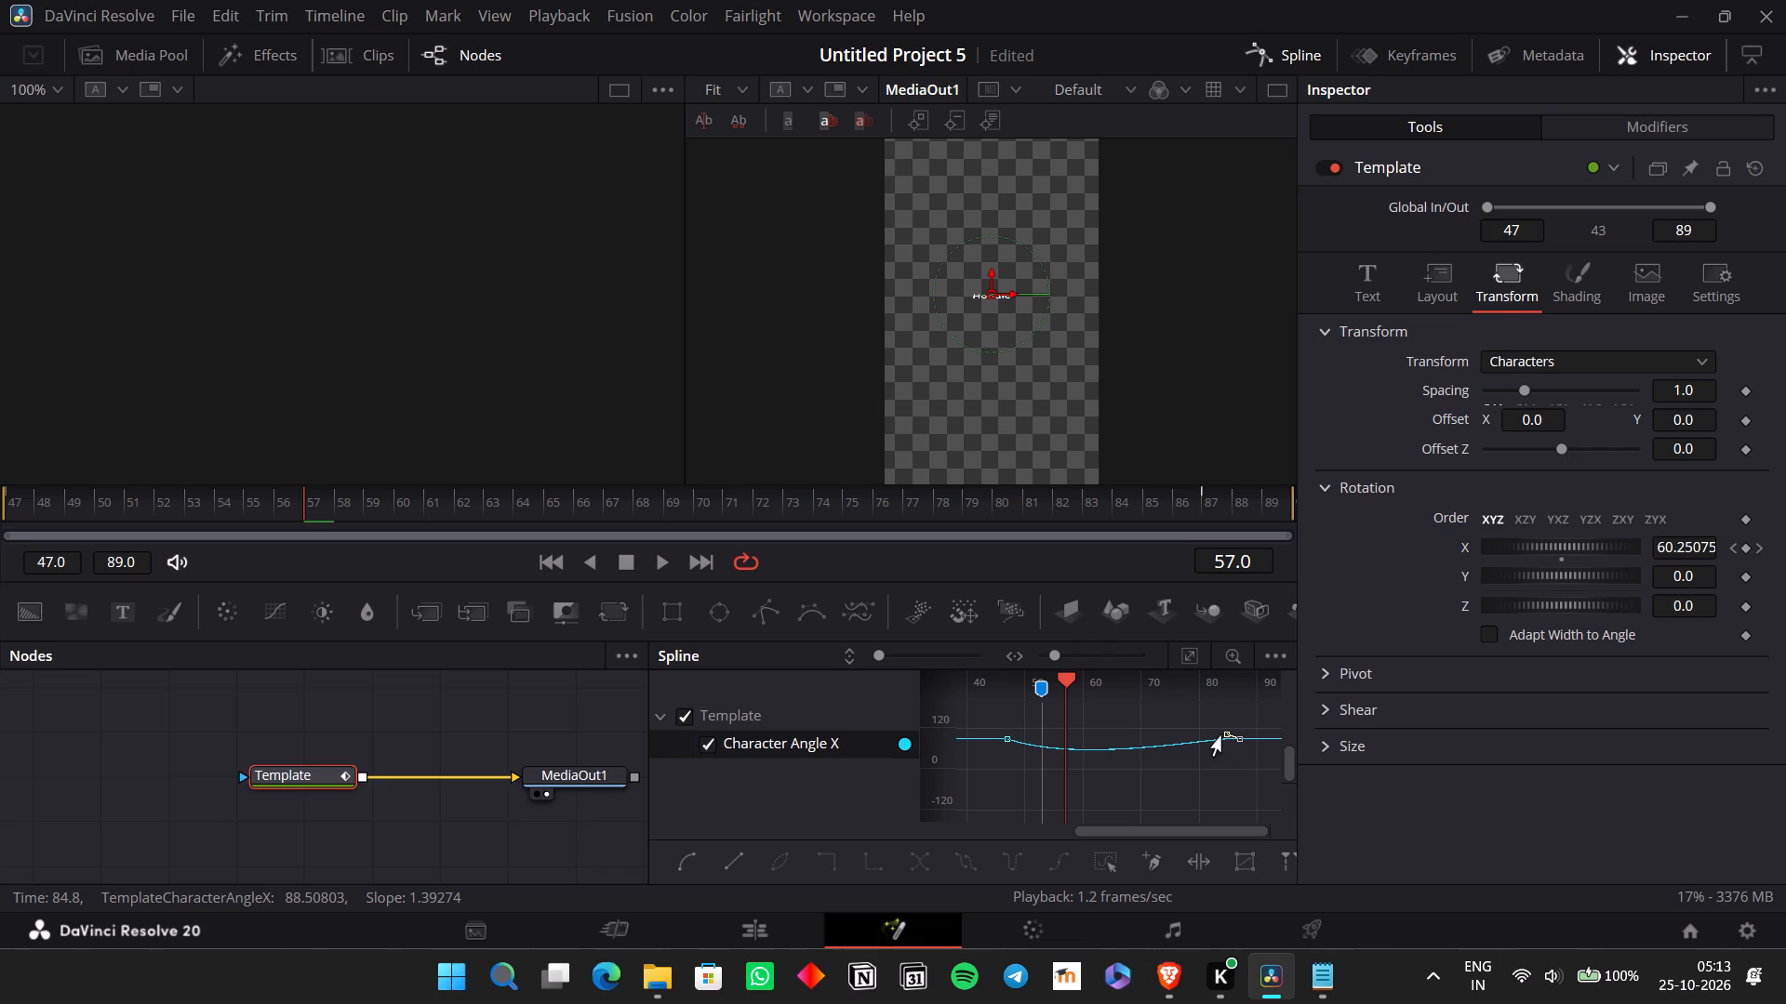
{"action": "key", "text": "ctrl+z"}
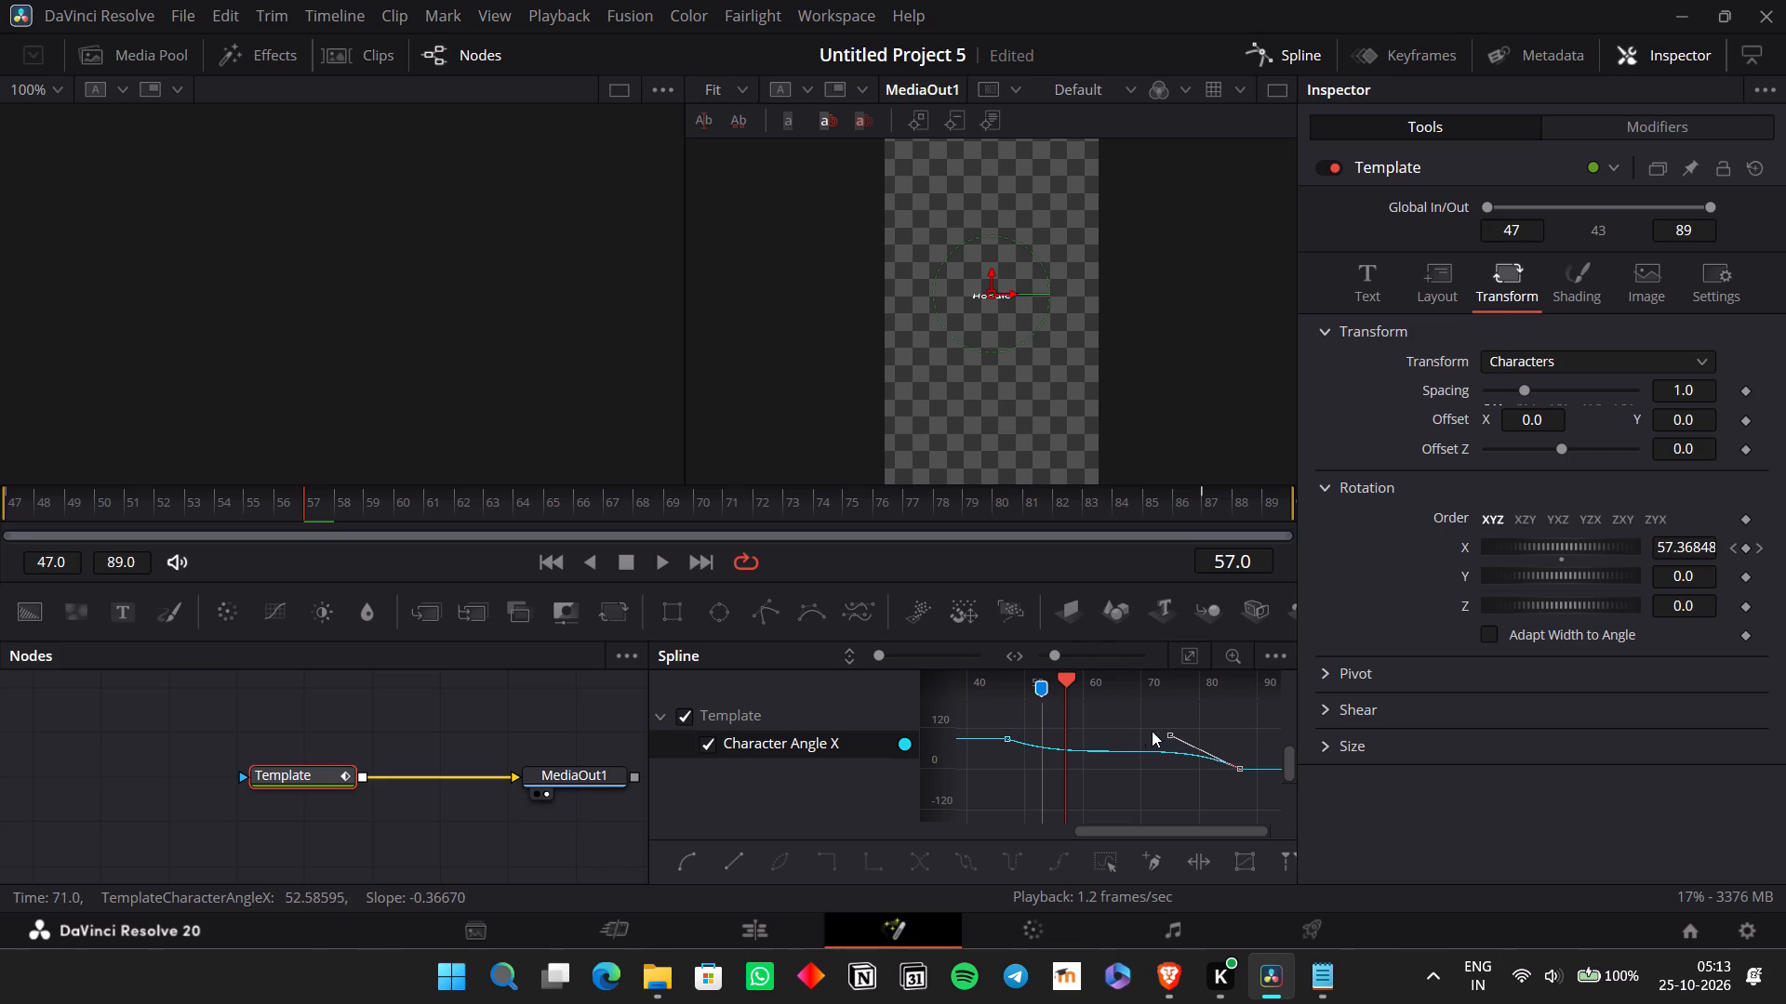
Move the last Character Angle X keyframe's incoming handle to about frame 77 at roughly 88 degrees and return to the Edit page.
{"action": "left_click_drag", "start_coordinate": [1166, 732], "coordinate": [1178, 734]}
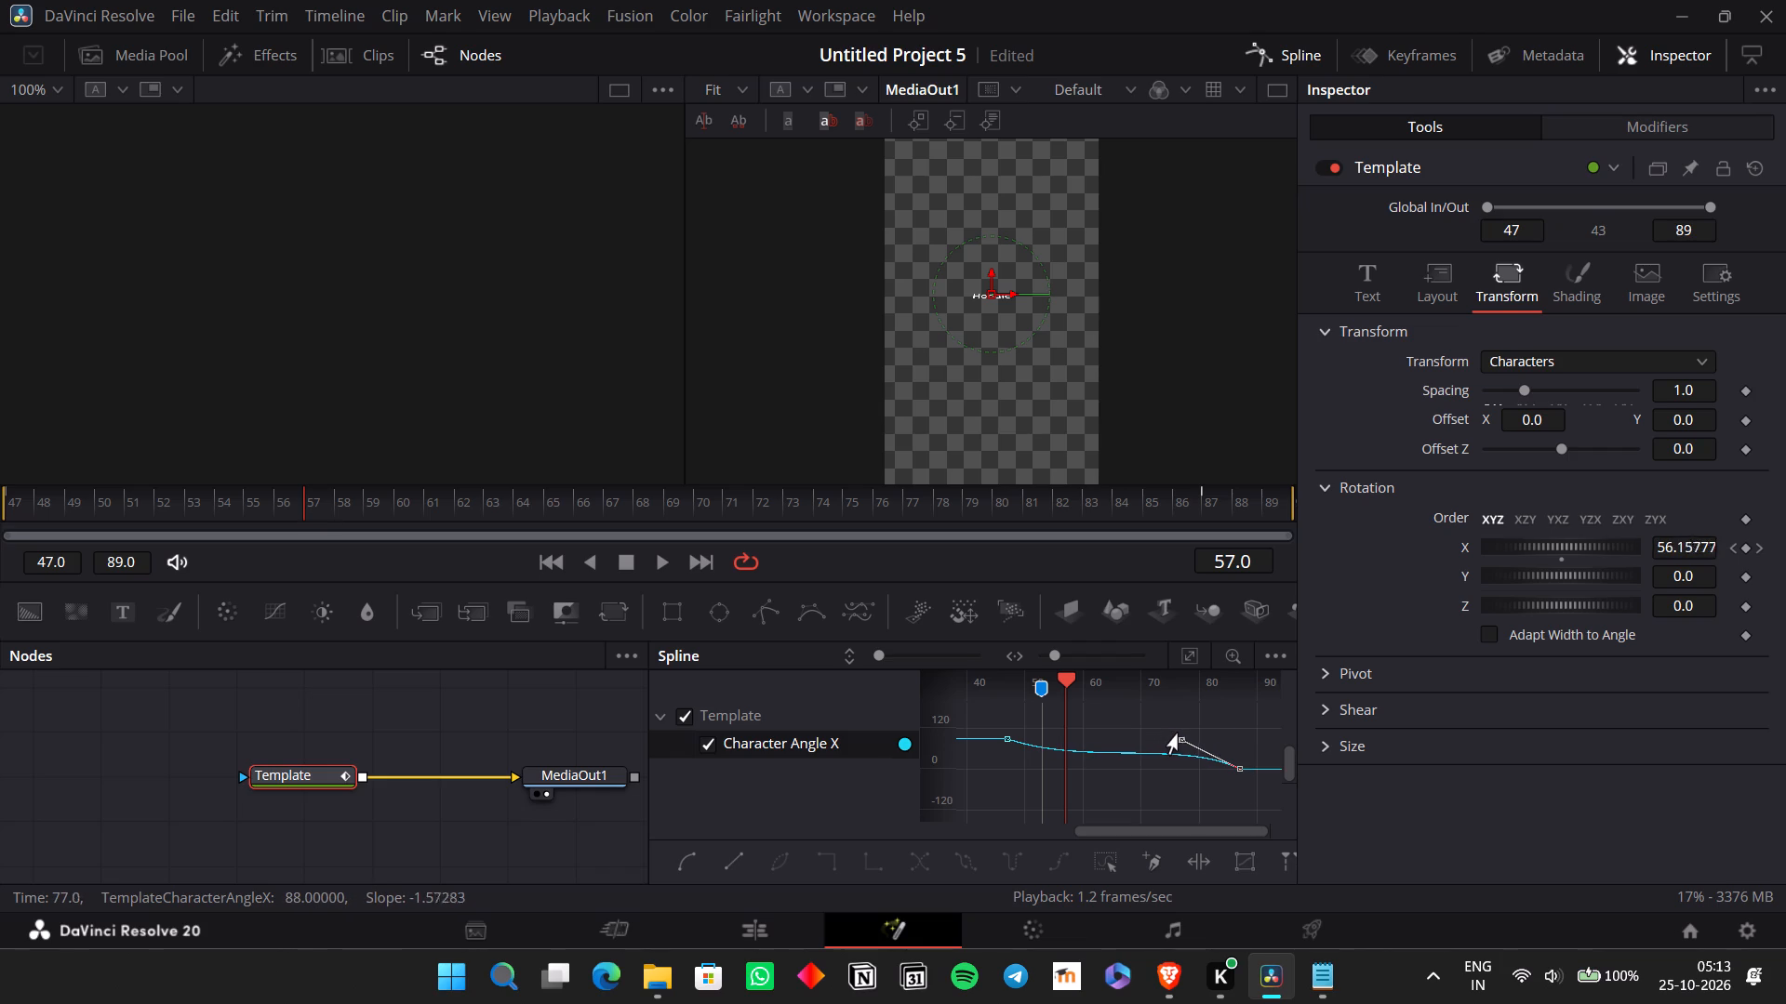
{"action": "left_click_drag", "start_coordinate": [1178, 734], "coordinate": [1180, 734]}
{"action": "left_click", "coordinate": [1184, 770]}
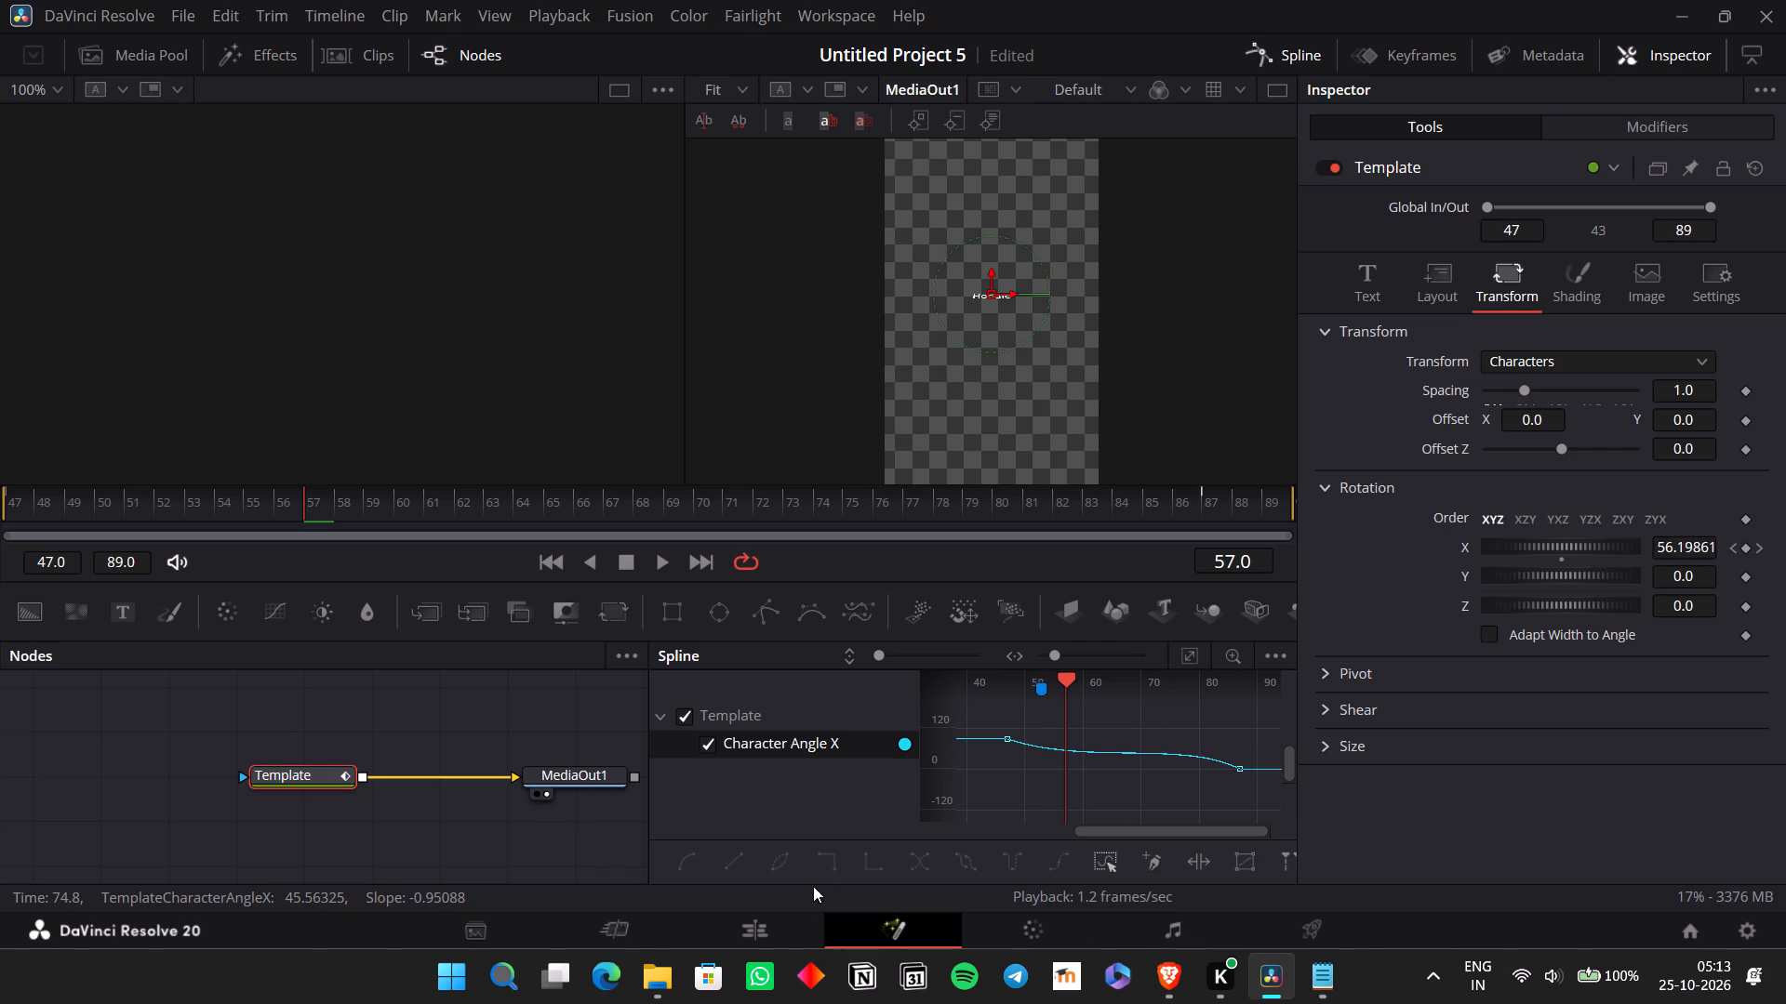
{"action": "left_click", "coordinate": [786, 922]}
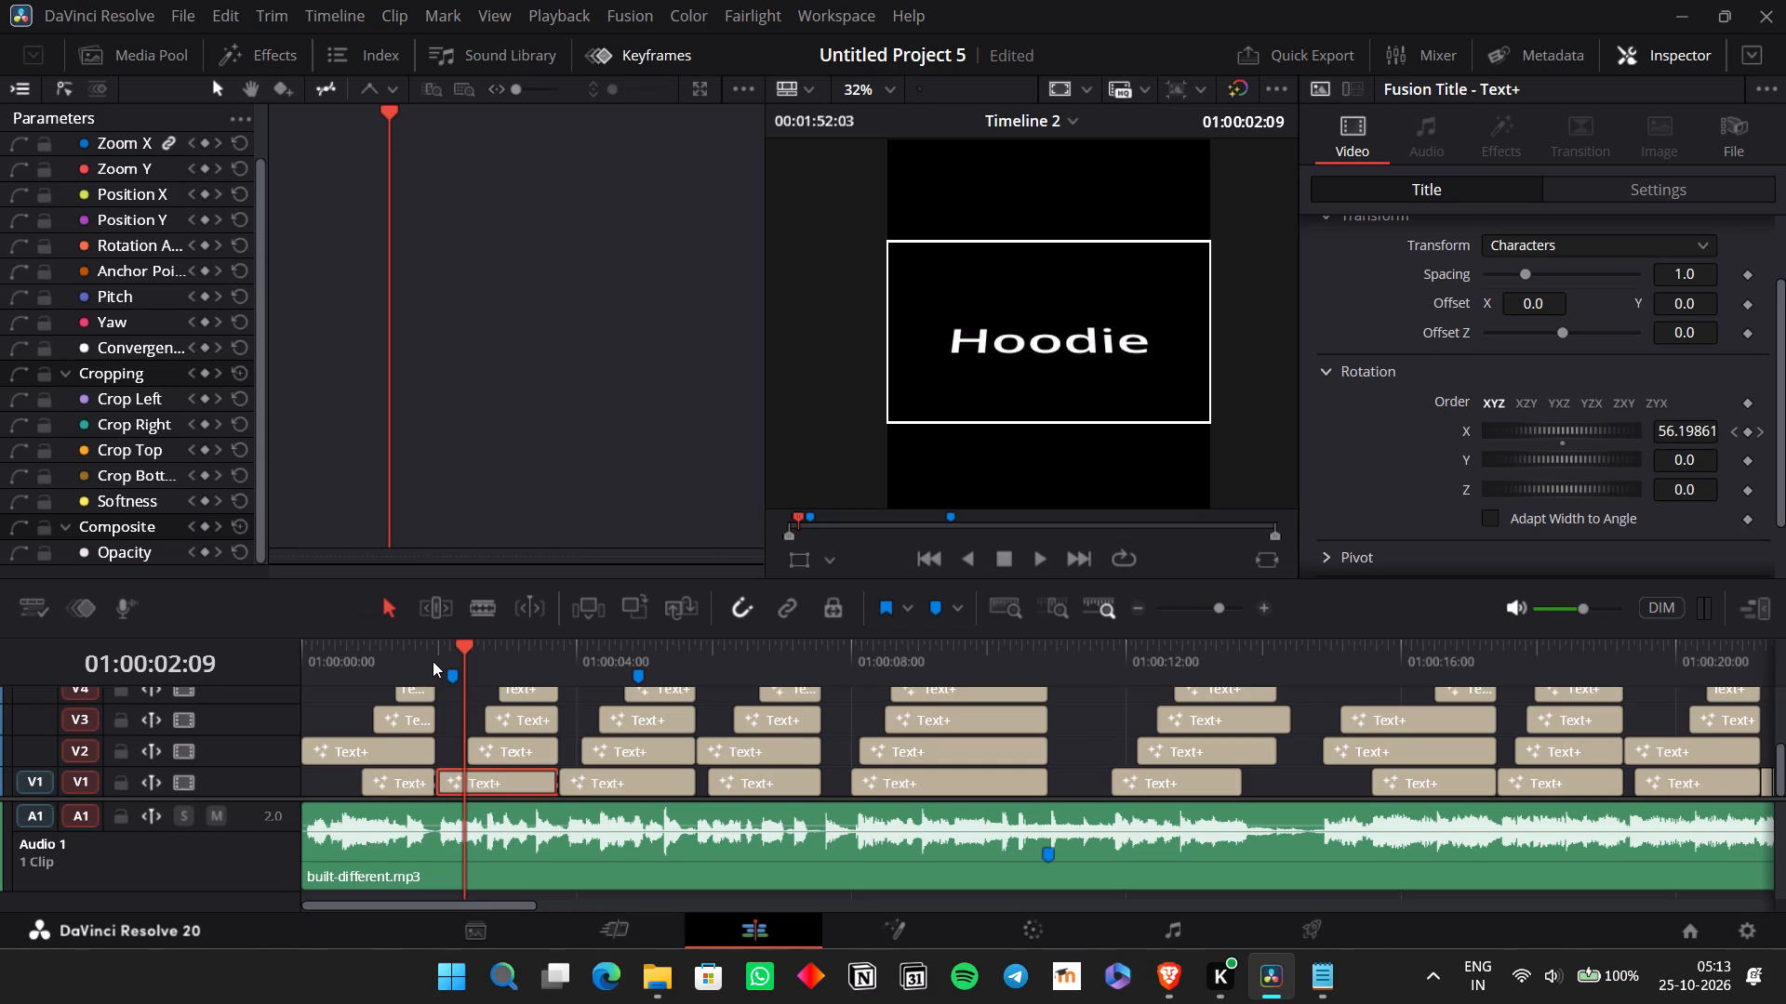
Play back the "Hoodie" title section and the opening of the timeline to examine the rotation animation against the music.
{"action": "left_click", "coordinate": [433, 661]}
{"action": "key", "text": "space"}
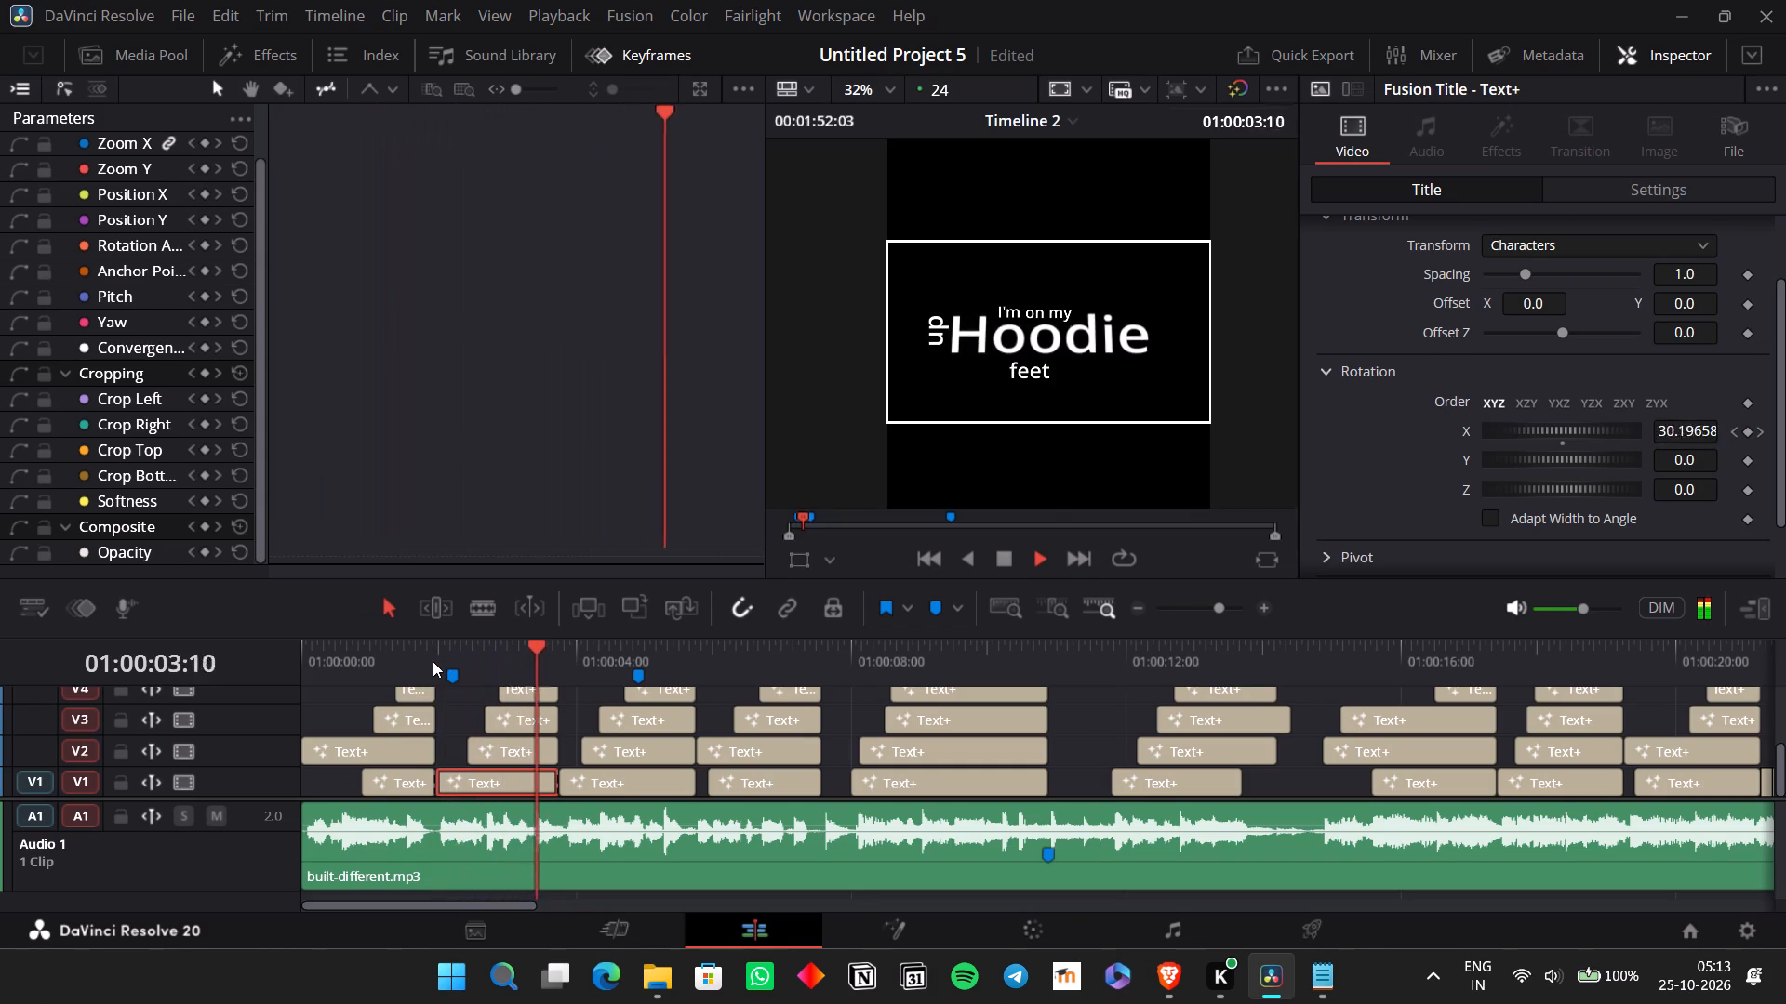
{"action": "key", "text": "space"}
{"action": "left_click", "coordinate": [439, 661]}
{"action": "key", "text": "space"}
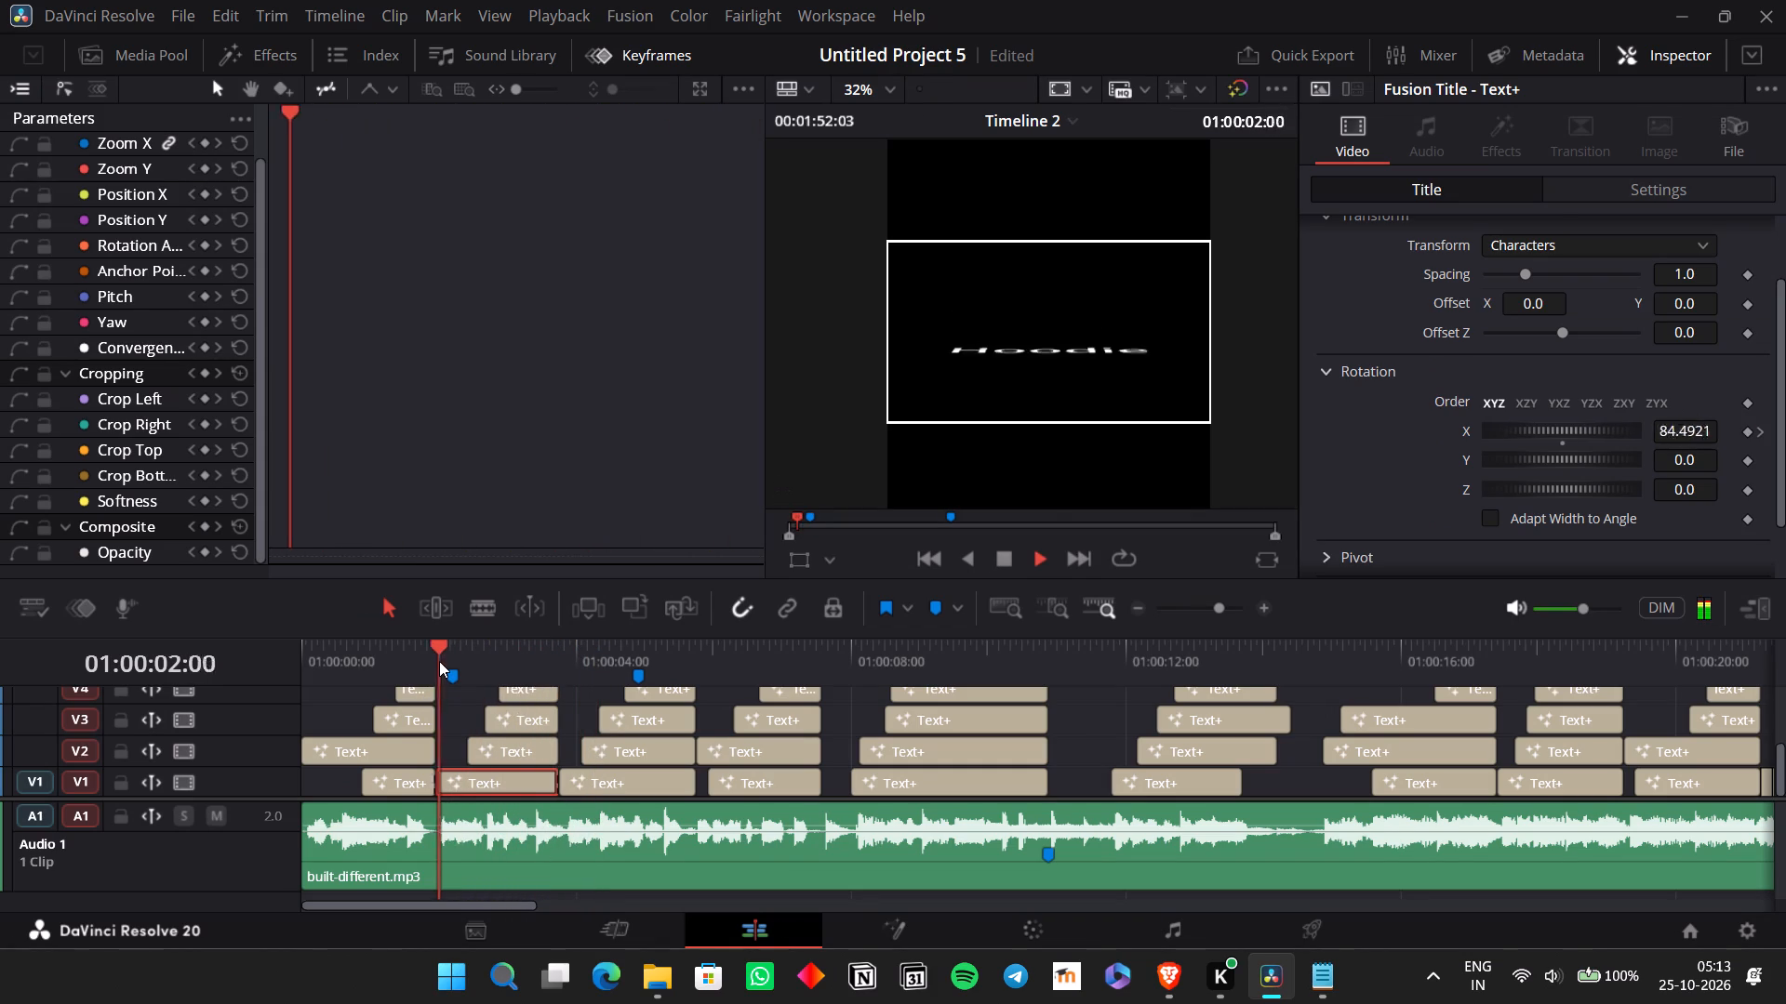
{"action": "key", "text": "space"}
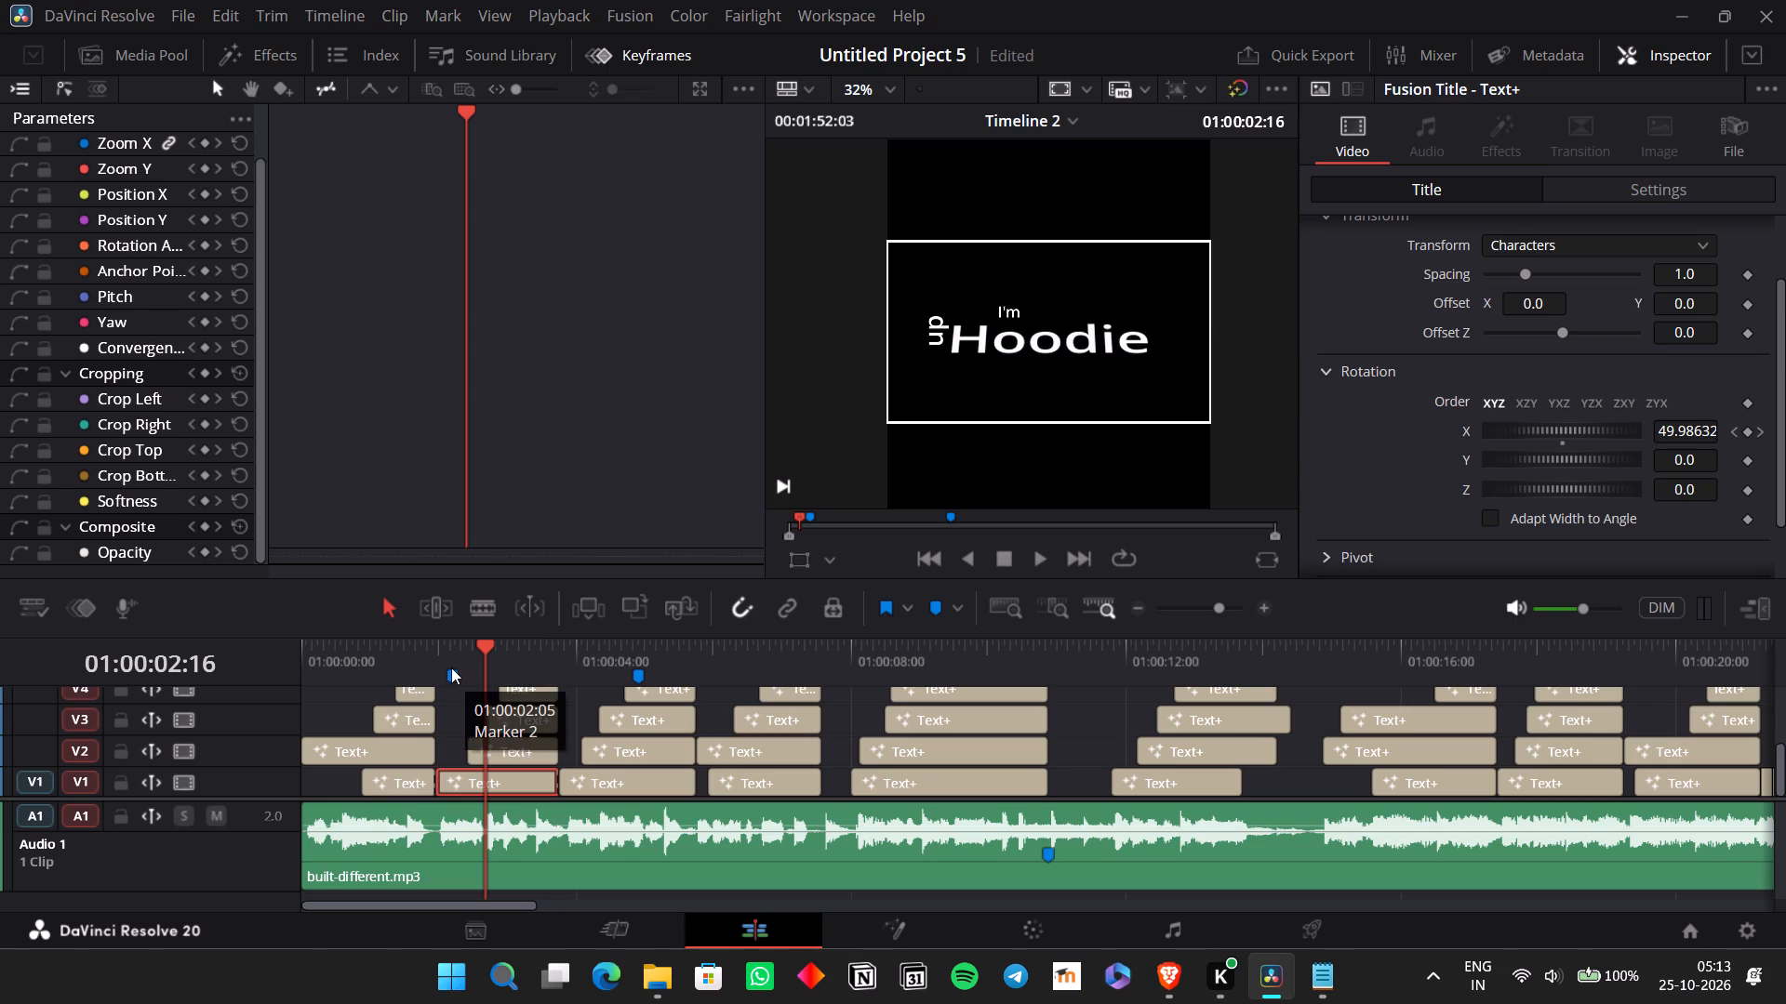
{"action": "left_click", "coordinate": [437, 654]}
{"action": "scroll", "coordinate": [509, 725], "scroll_direction": "right", "scroll_amount": 1}
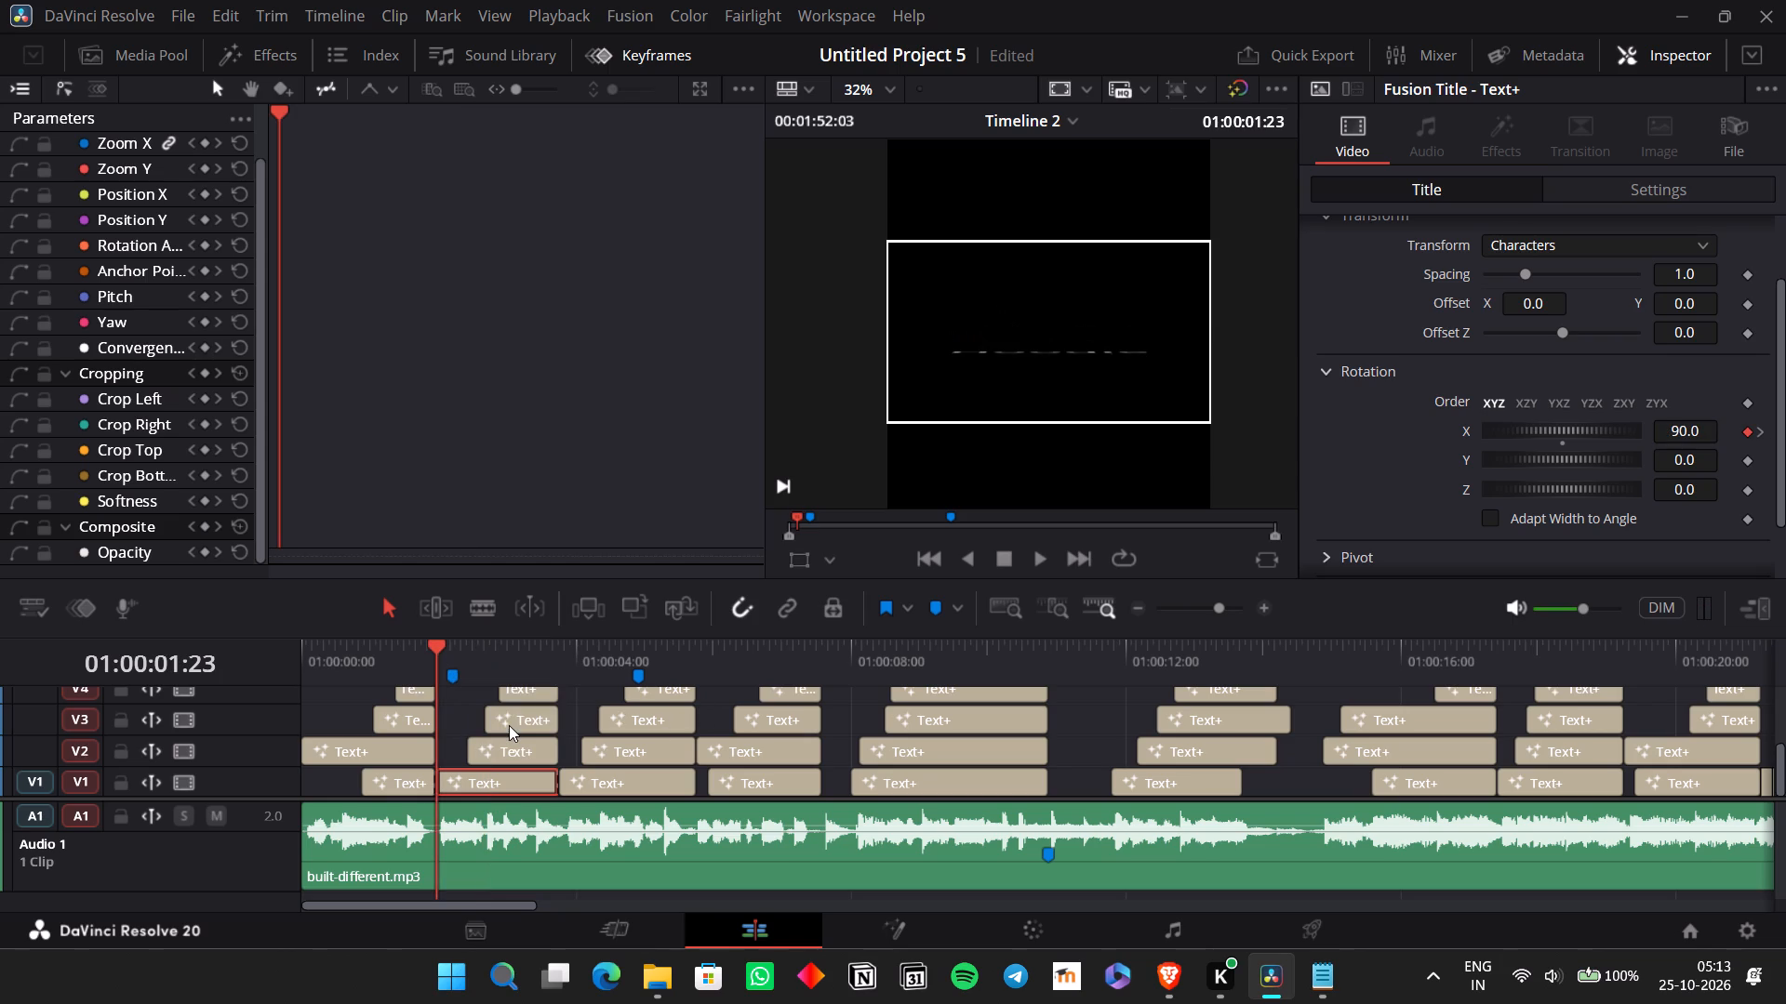
{"action": "scroll", "coordinate": [509, 725], "scroll_direction": "right", "scroll_amount": 1}
{"action": "left_click_drag", "start_coordinate": [363, 652], "coordinate": [268, 635]}
{"action": "key", "text": "space"}
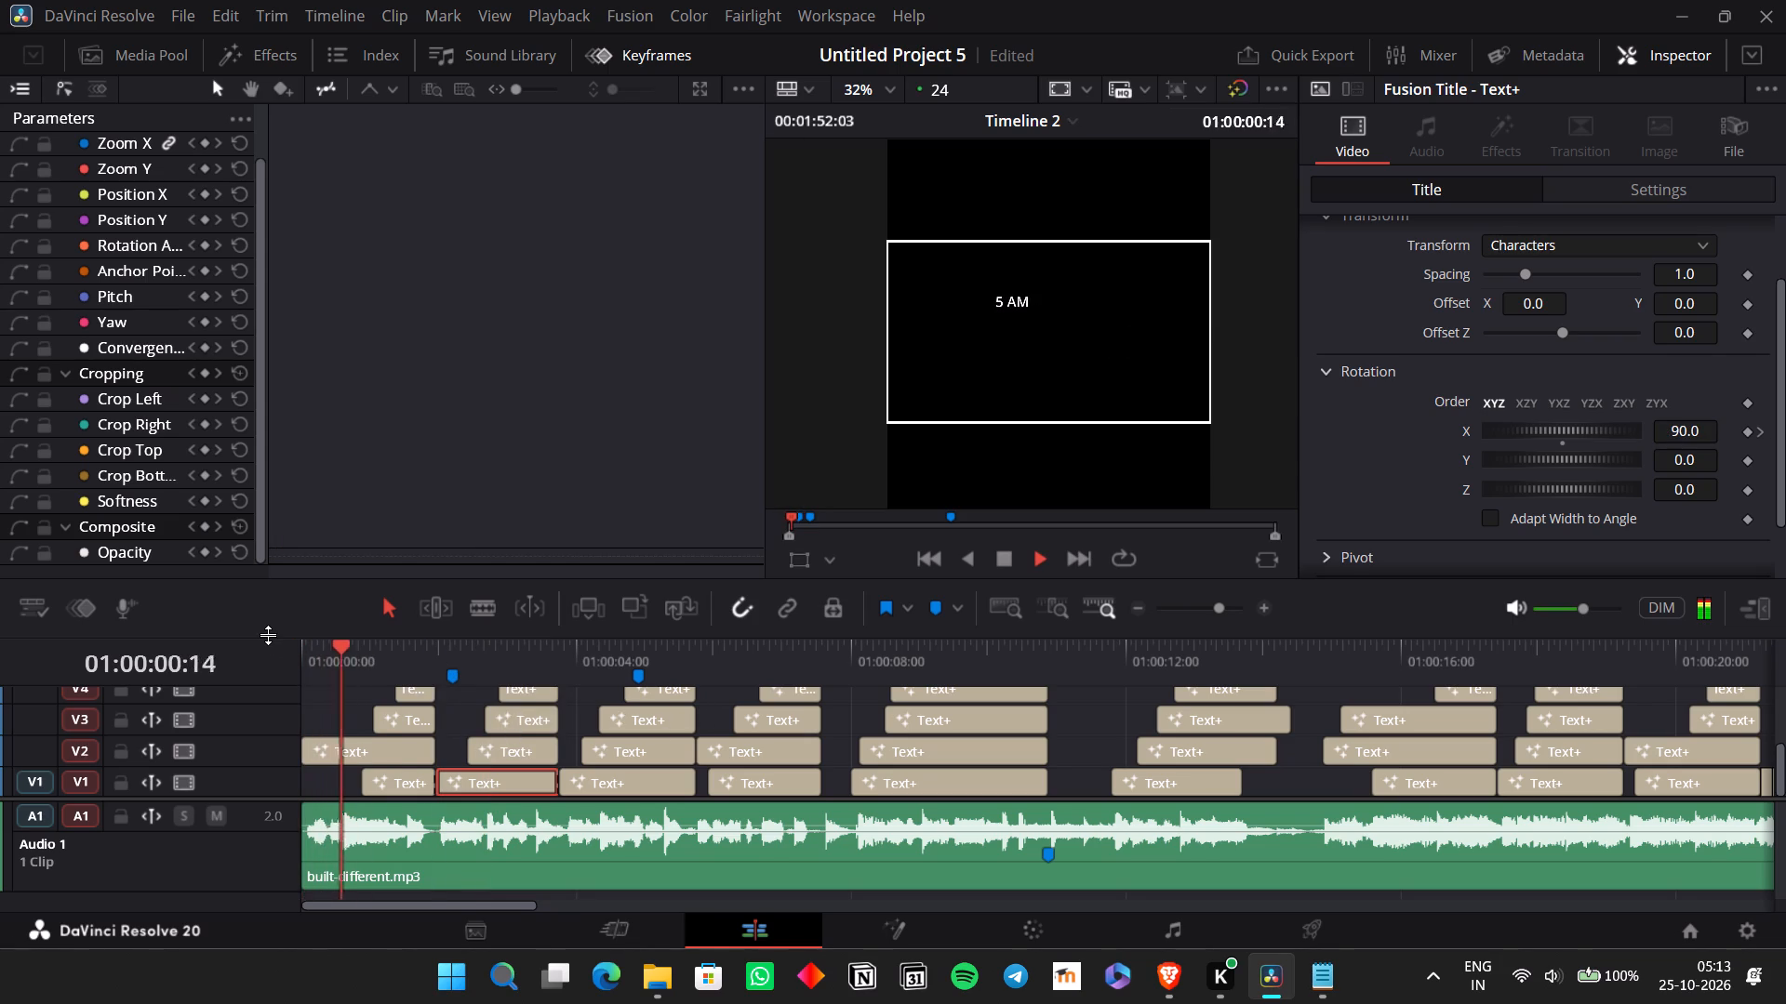
{"action": "key", "text": "space"}
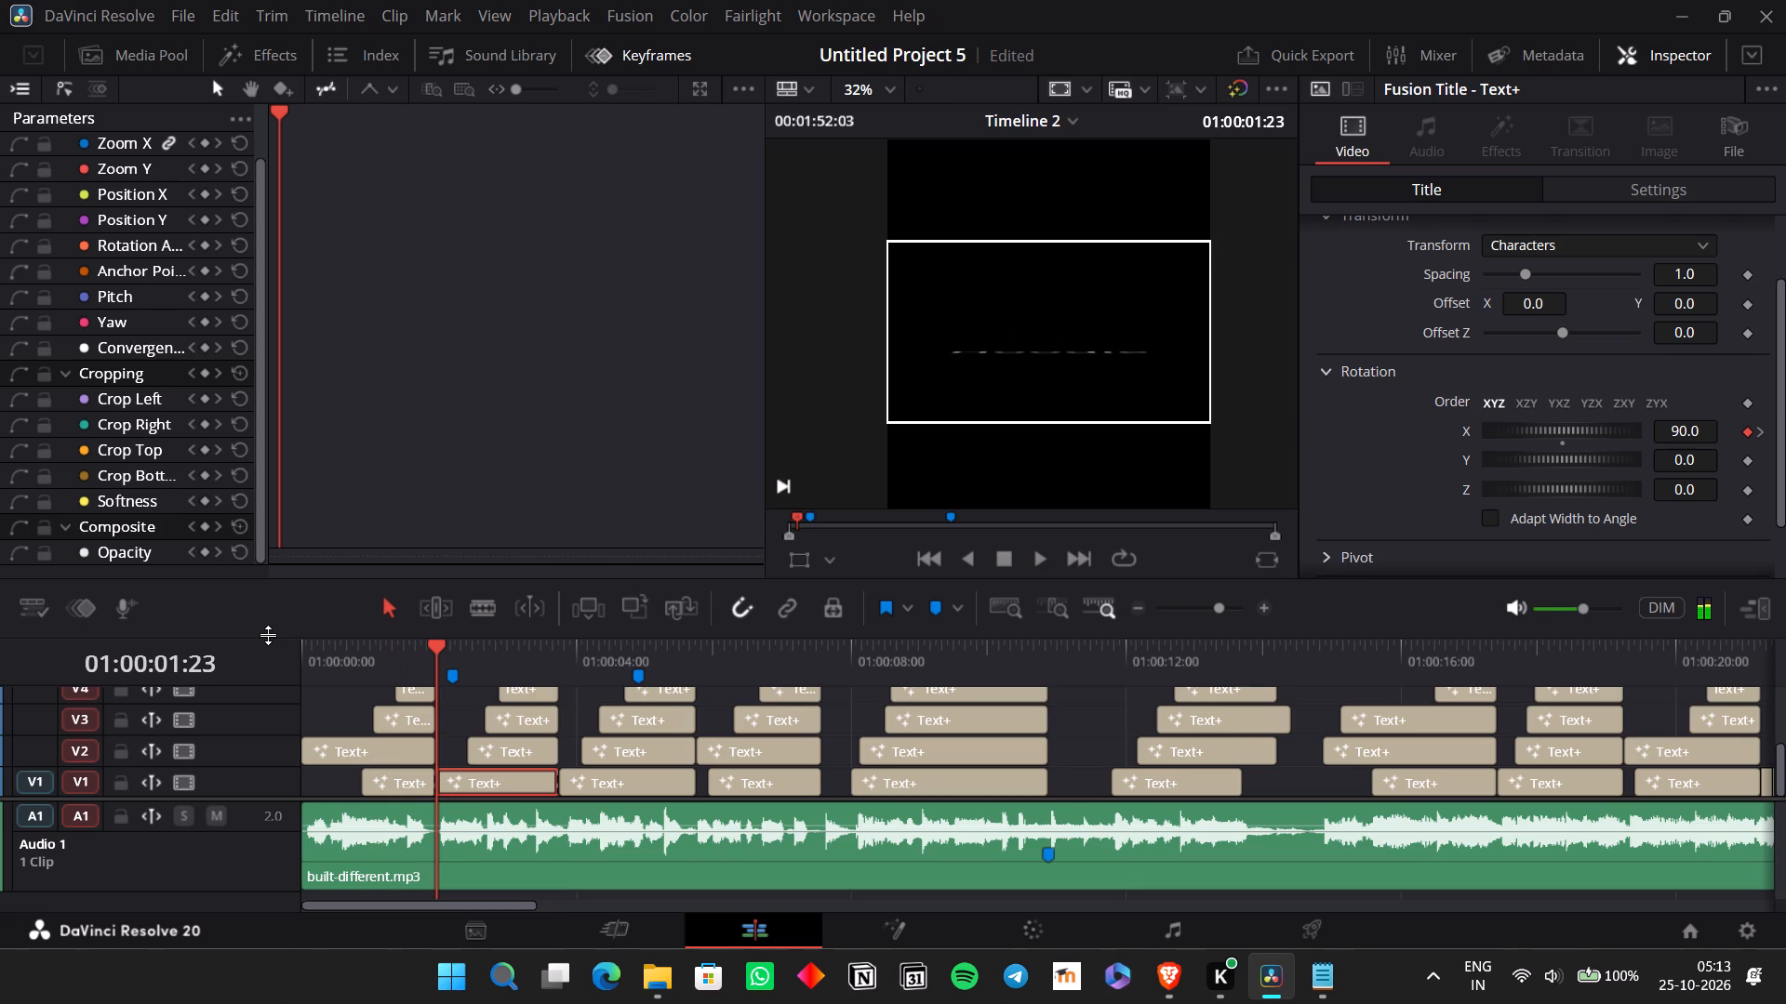
{"action": "key", "text": "space"}
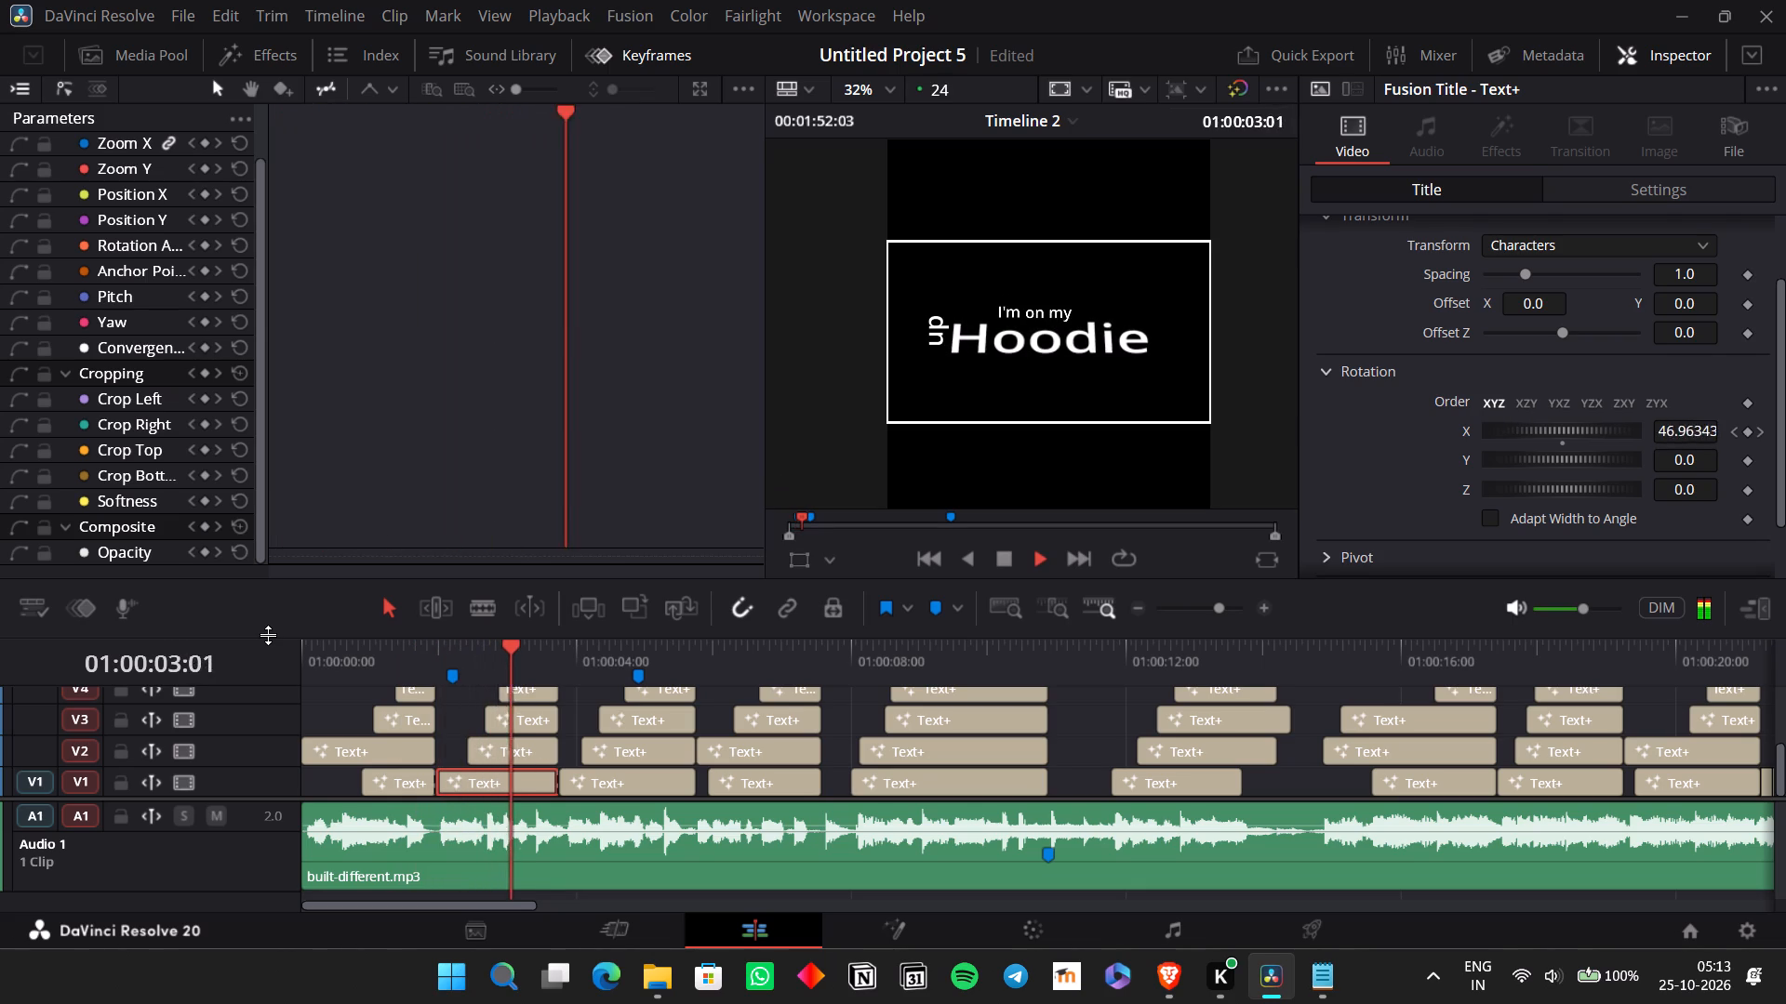
{"action": "key", "text": "space"}
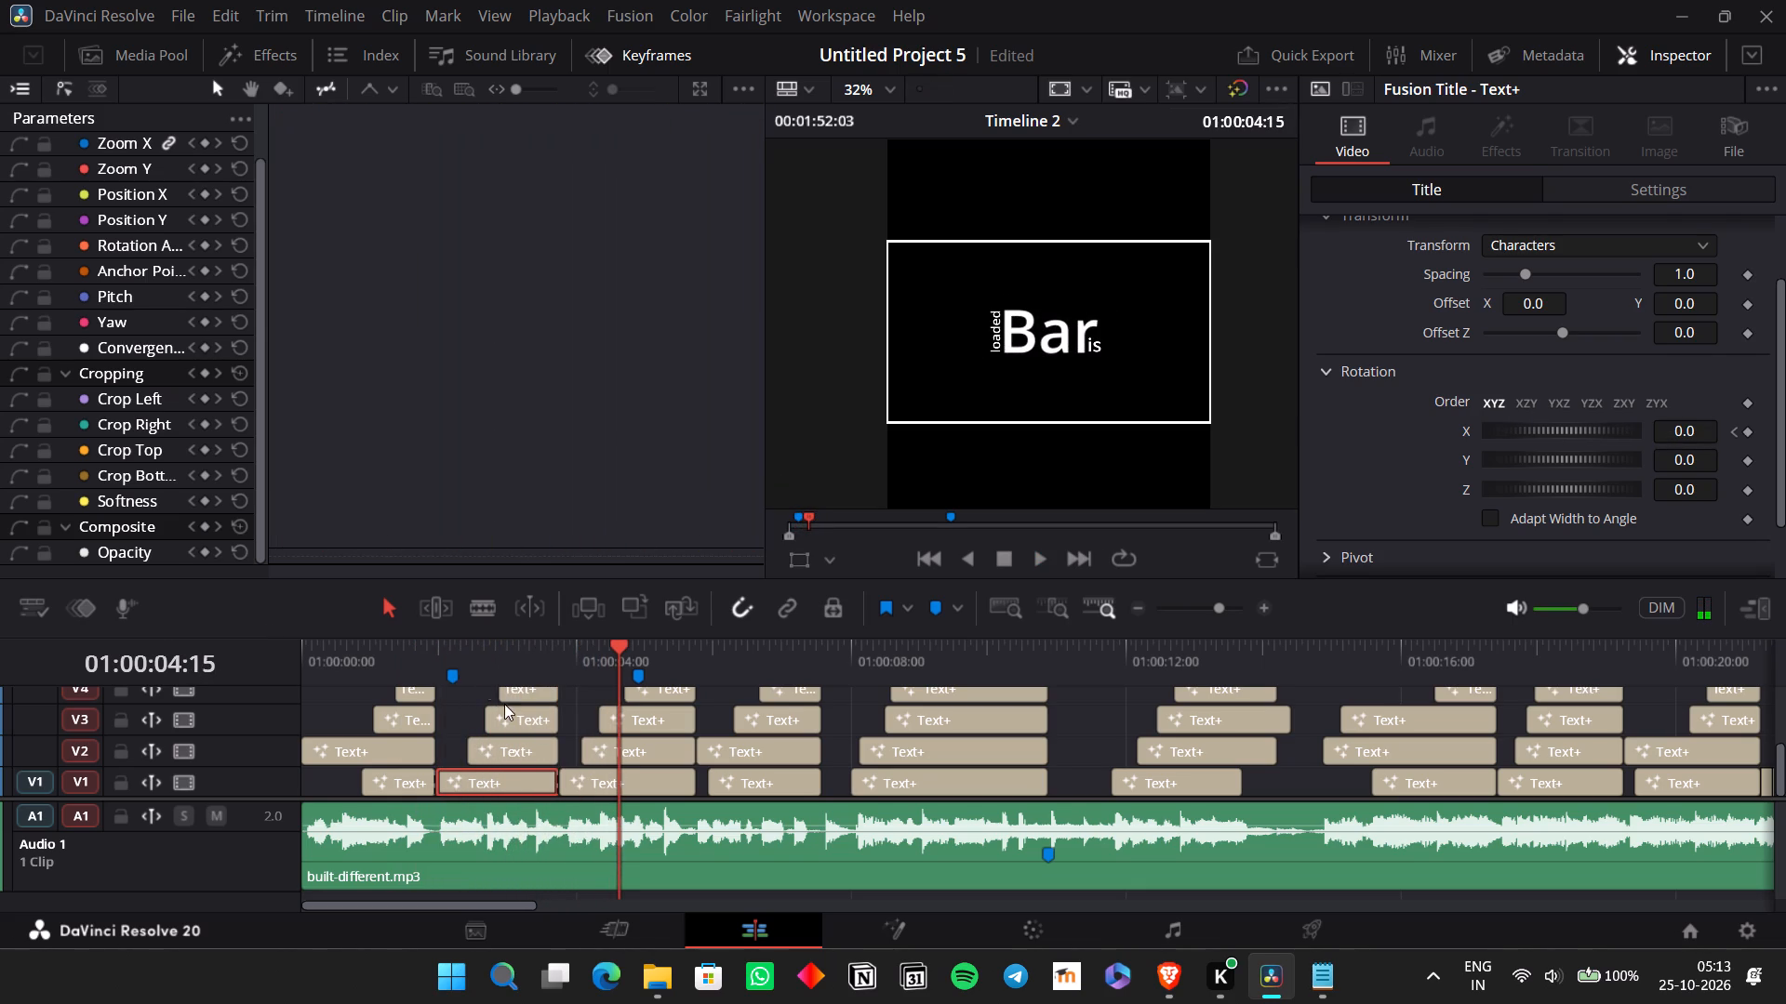
Replay the passage from the "Hoodie" title into the "Bar" title to examine the timing of the transition.
{"action": "left_click", "coordinate": [485, 622]}
{"action": "left_click", "coordinate": [485, 620]}
{"action": "left_click", "coordinate": [397, 601]}
{"action": "left_click", "coordinate": [487, 655]}
{"action": "key", "text": "space"}
{"action": "key", "text": "space"}
{"action": "key", "text": "space"}
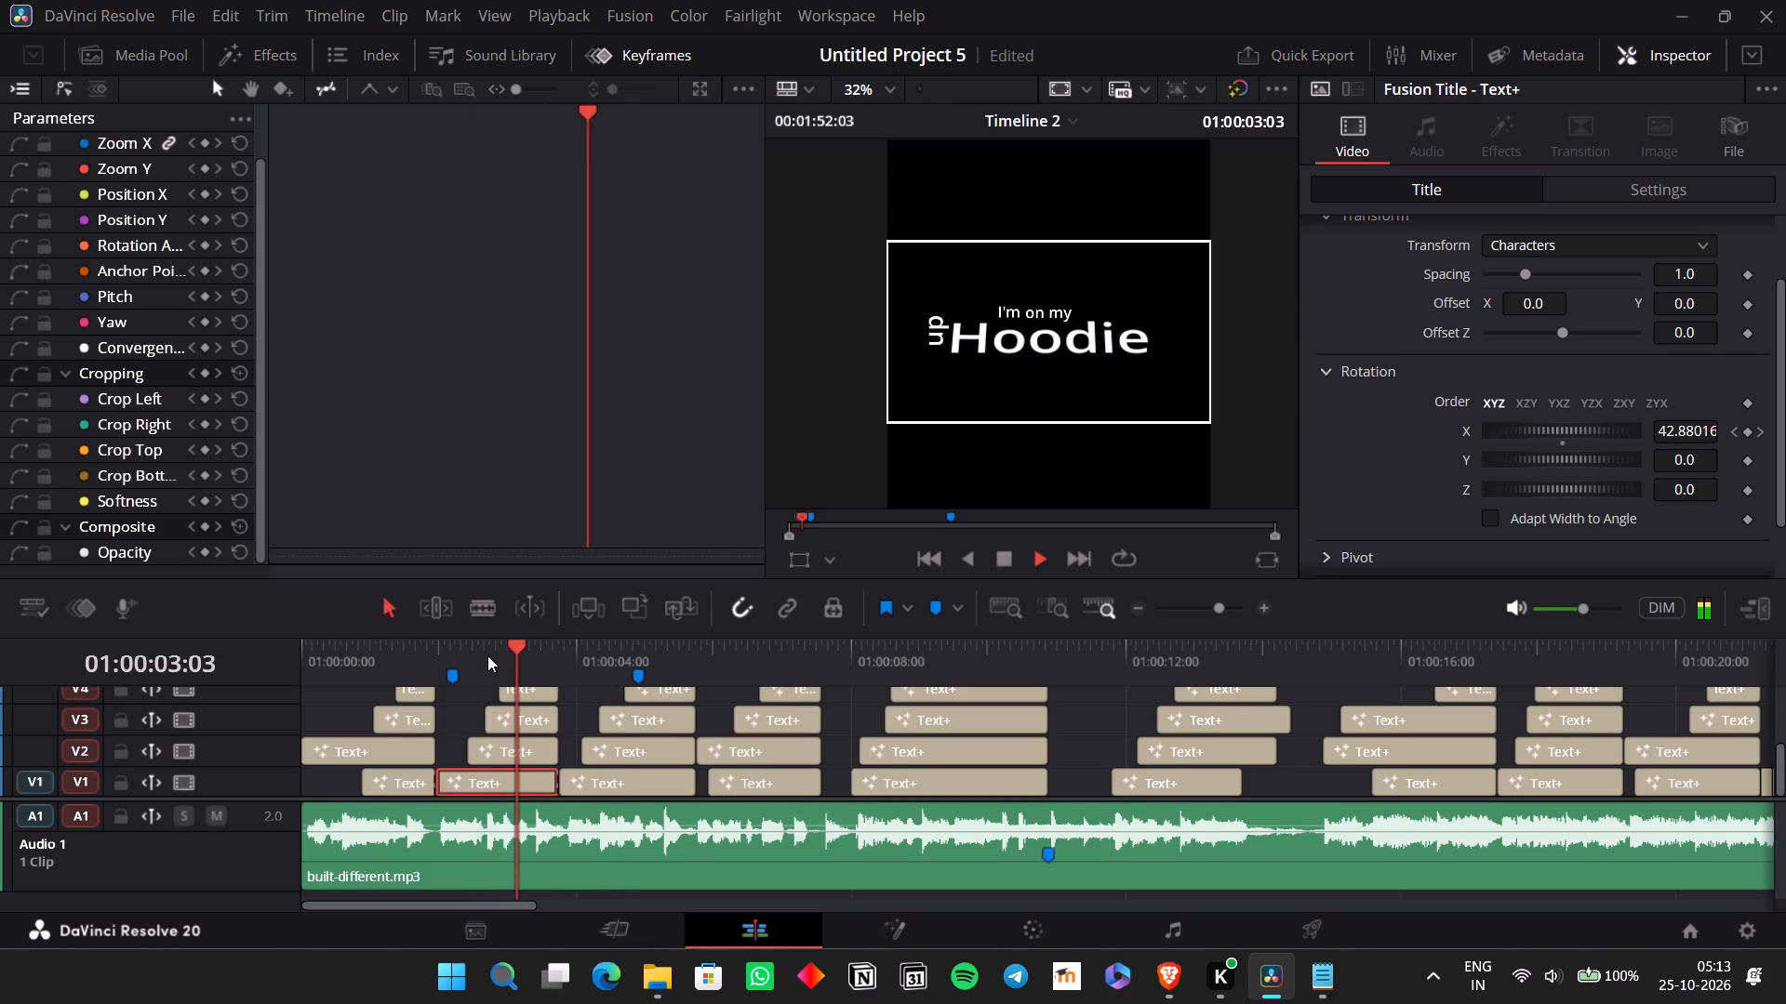
{"action": "key", "text": "space"}
{"action": "key", "text": "space"}
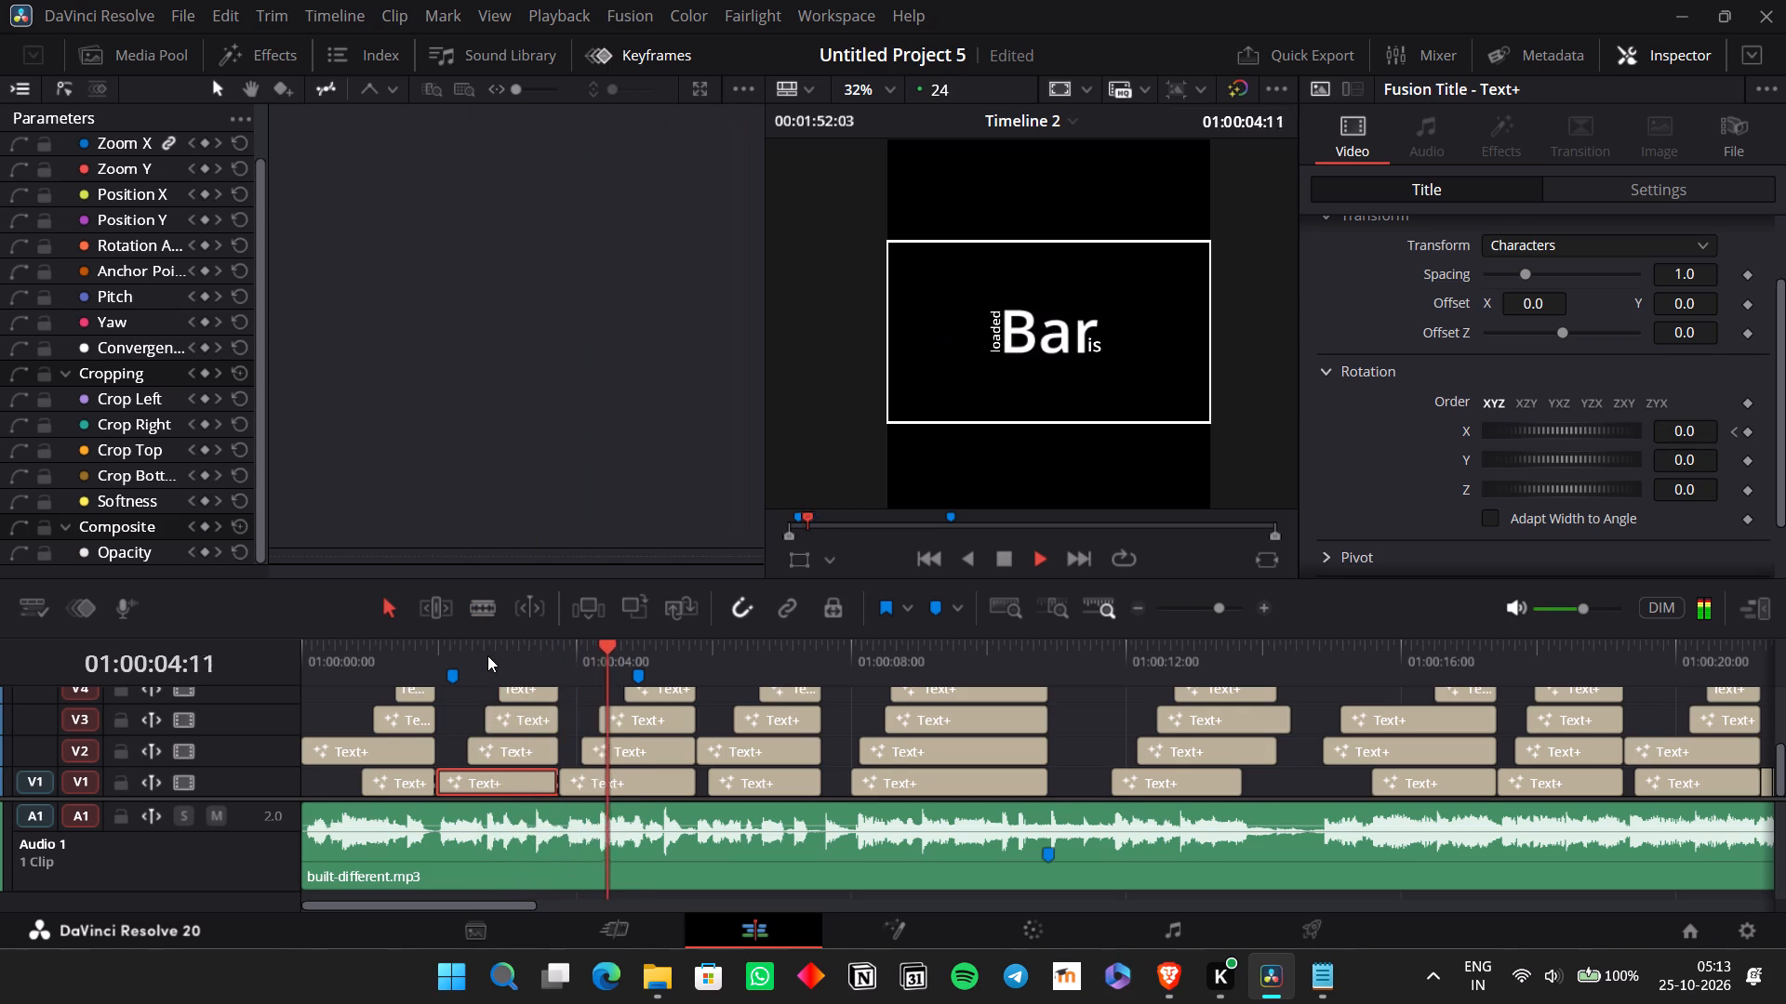
{"action": "key", "text": "space"}
Keyframe the "Bar" title's character Y rotation at 90 at the start of its clip, 01:00:03:18.
{"action": "left_click", "coordinate": [580, 663]}
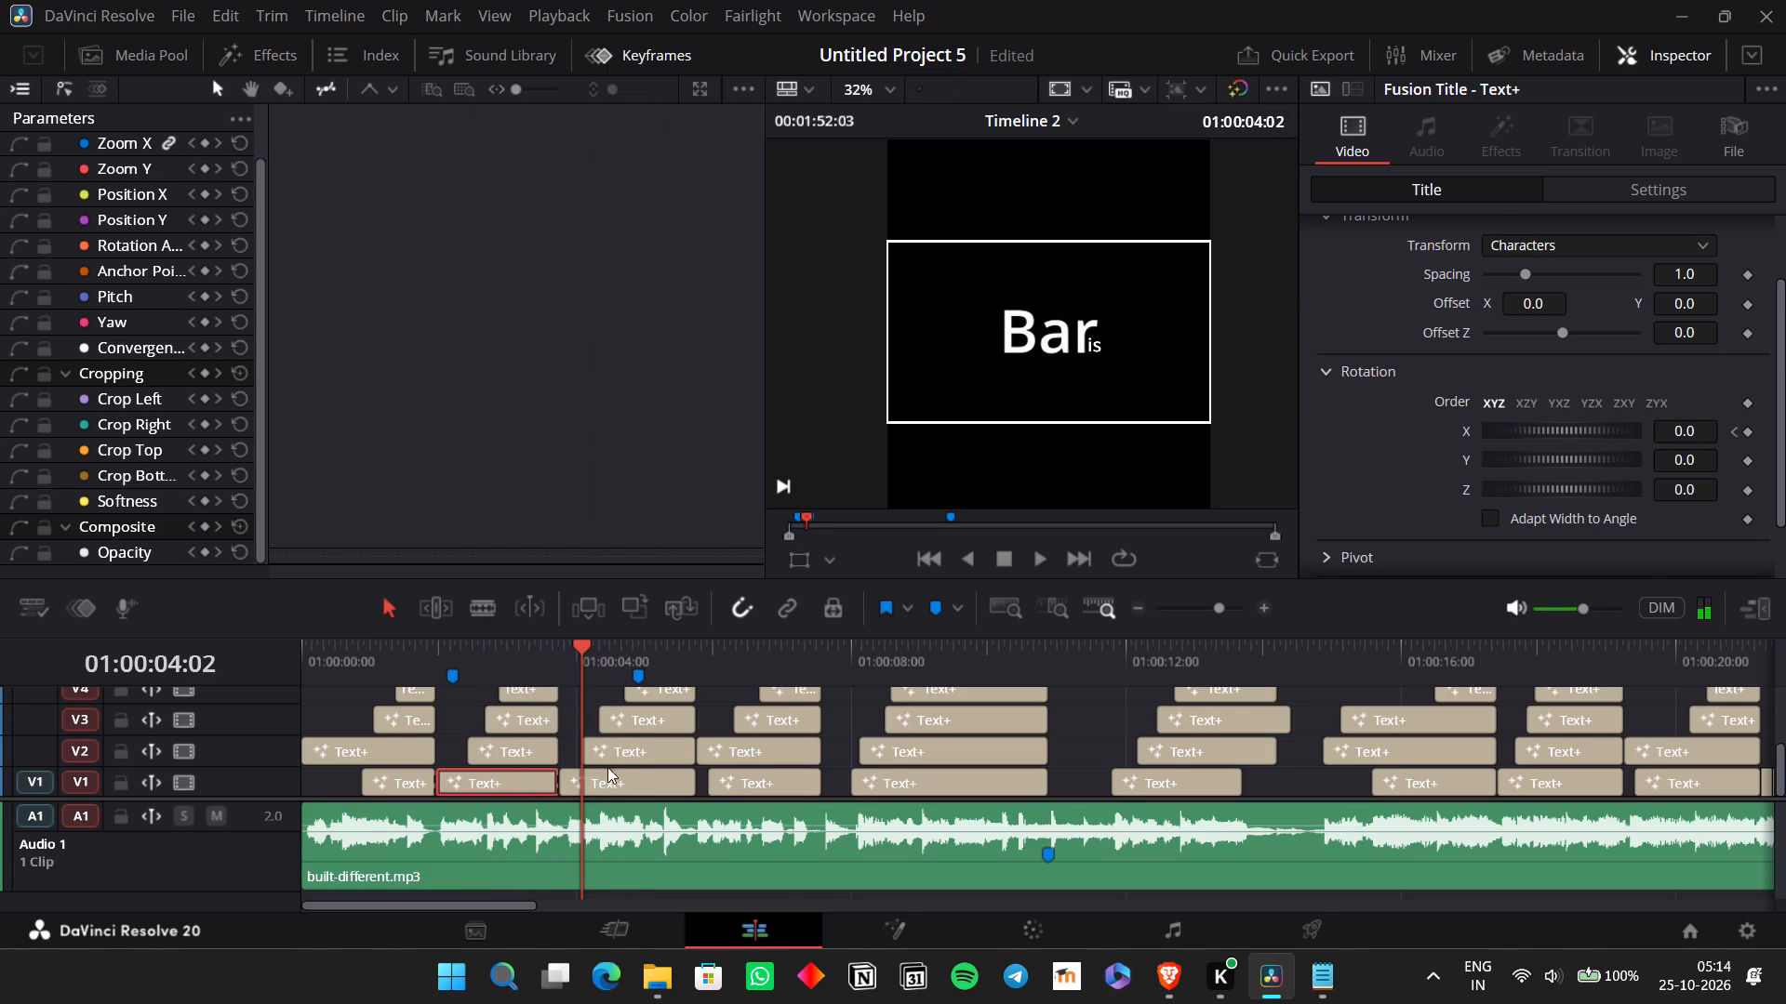
{"action": "left_click", "coordinate": [609, 777]}
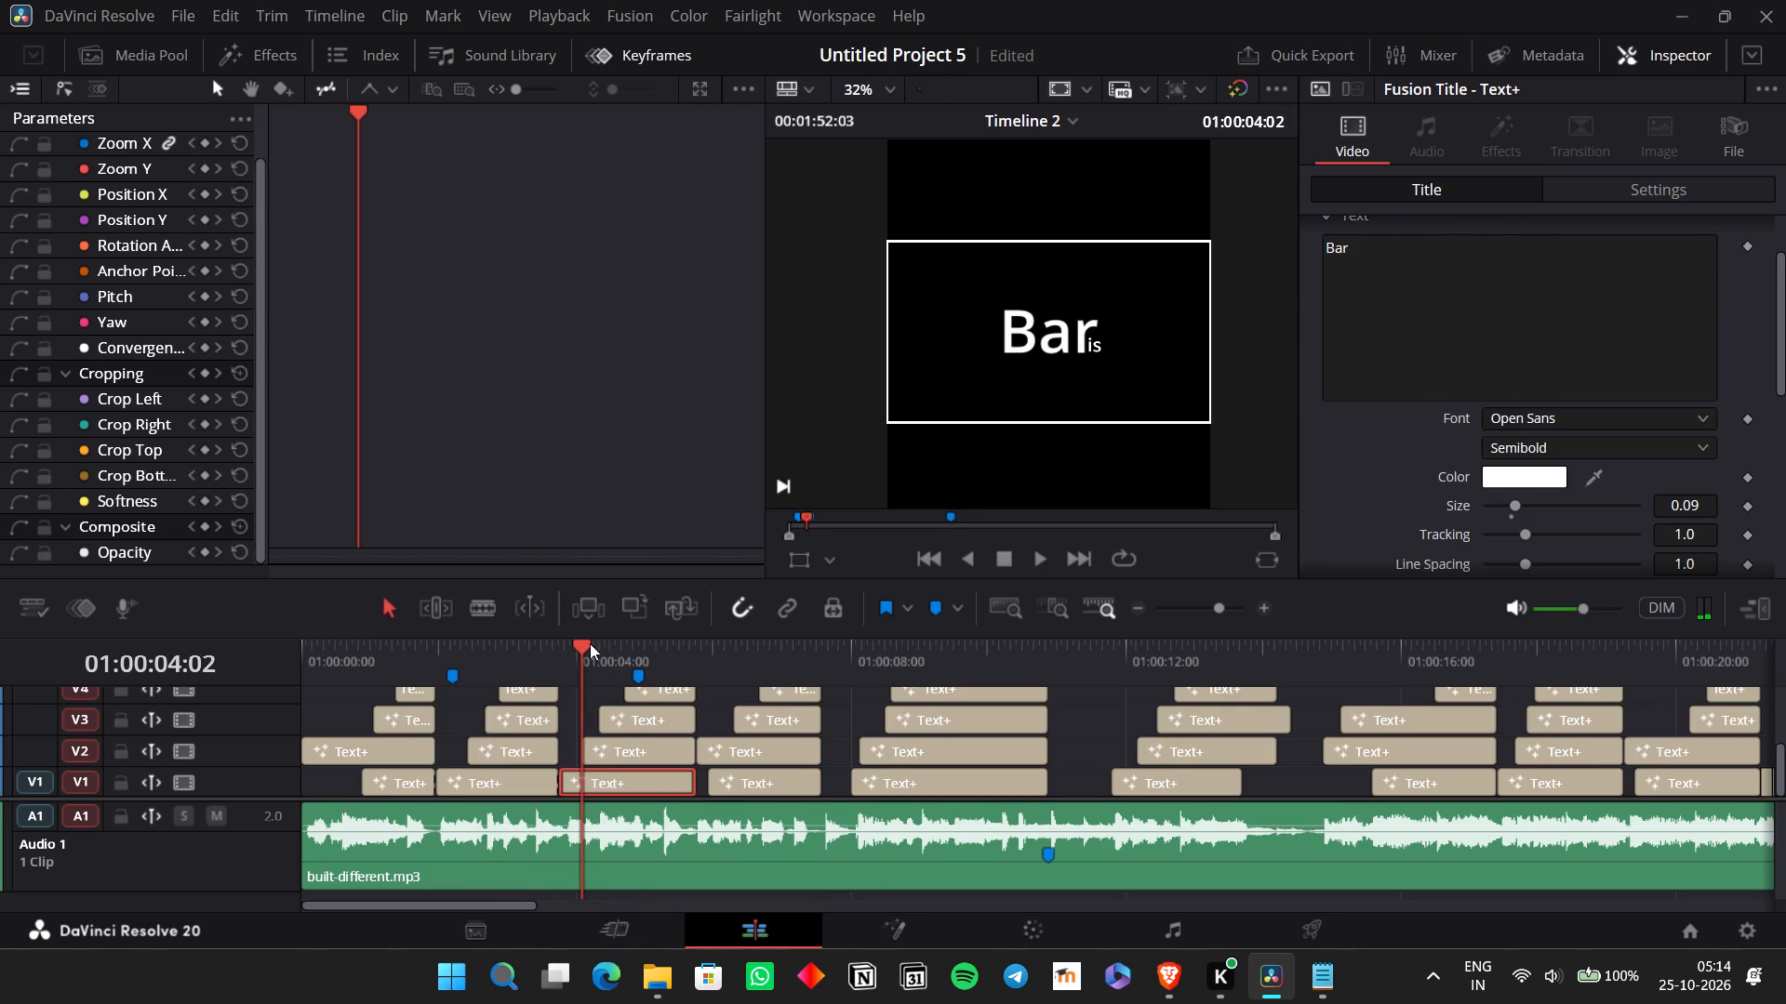
{"action": "left_click", "coordinate": [556, 639]}
{"action": "key", "text": "space"}
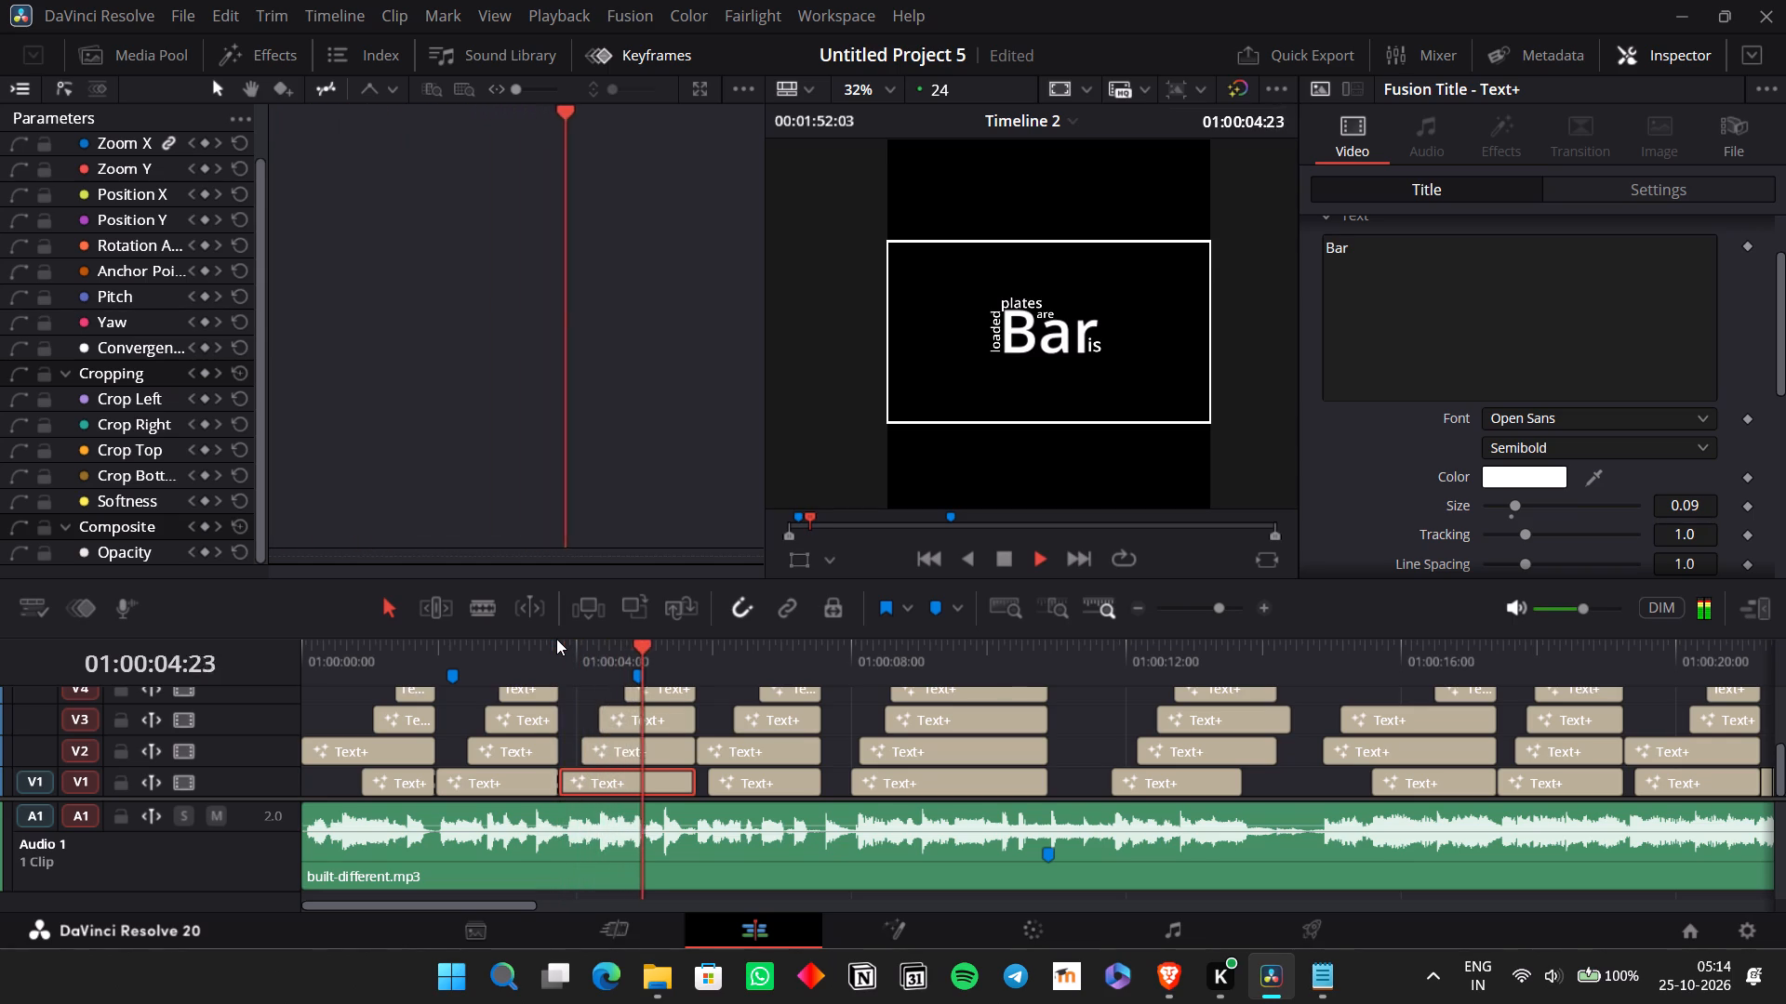
{"action": "key", "text": "space"}
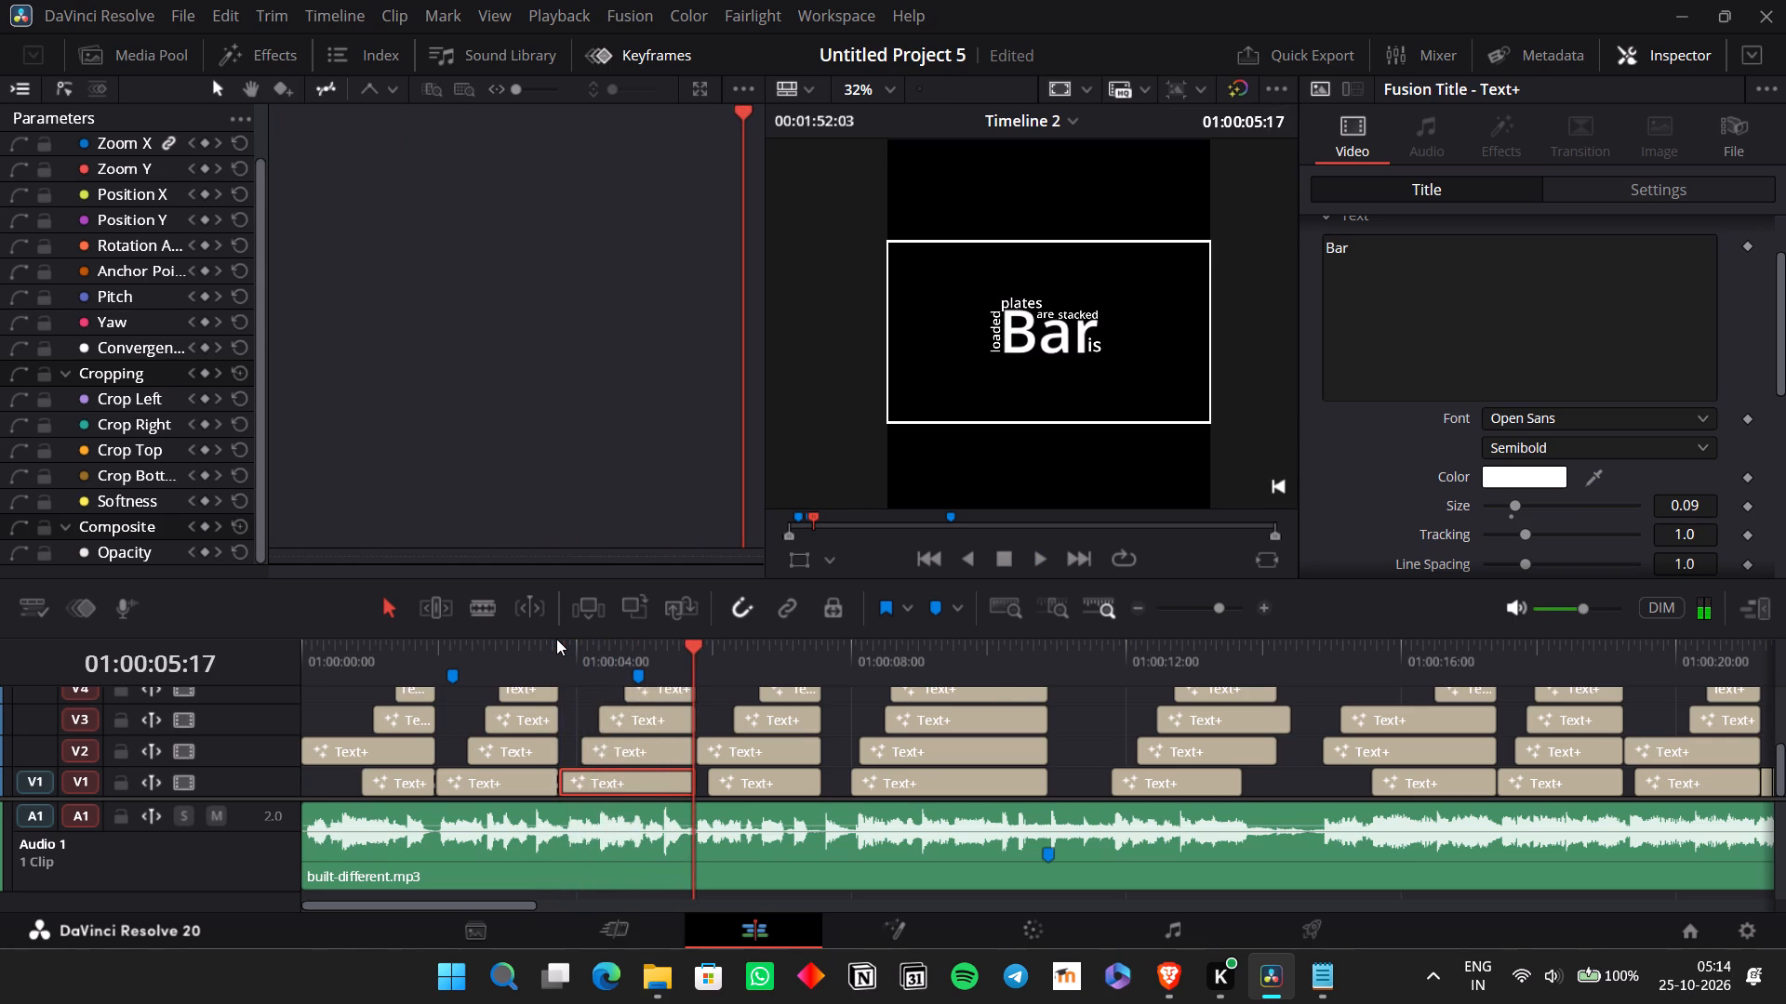
{"action": "left_click", "coordinate": [561, 648]}
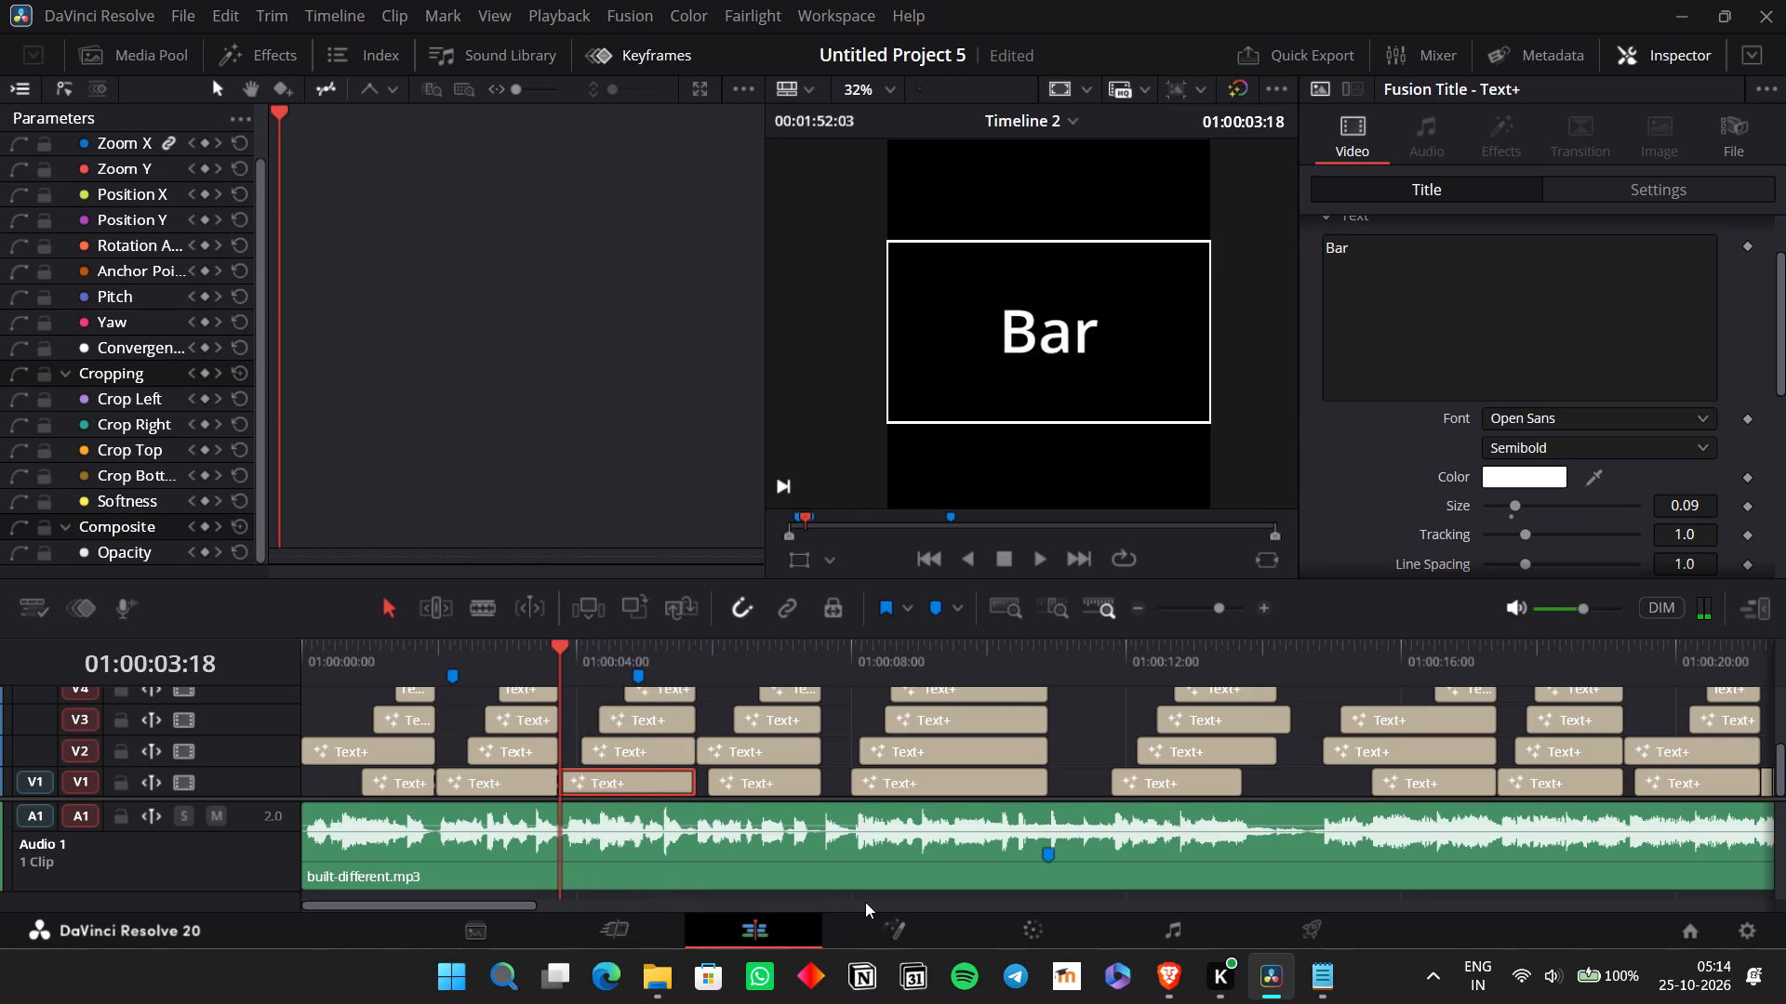
{"action": "scroll", "coordinate": [1537, 359], "scroll_direction": "up", "scroll_amount": 3}
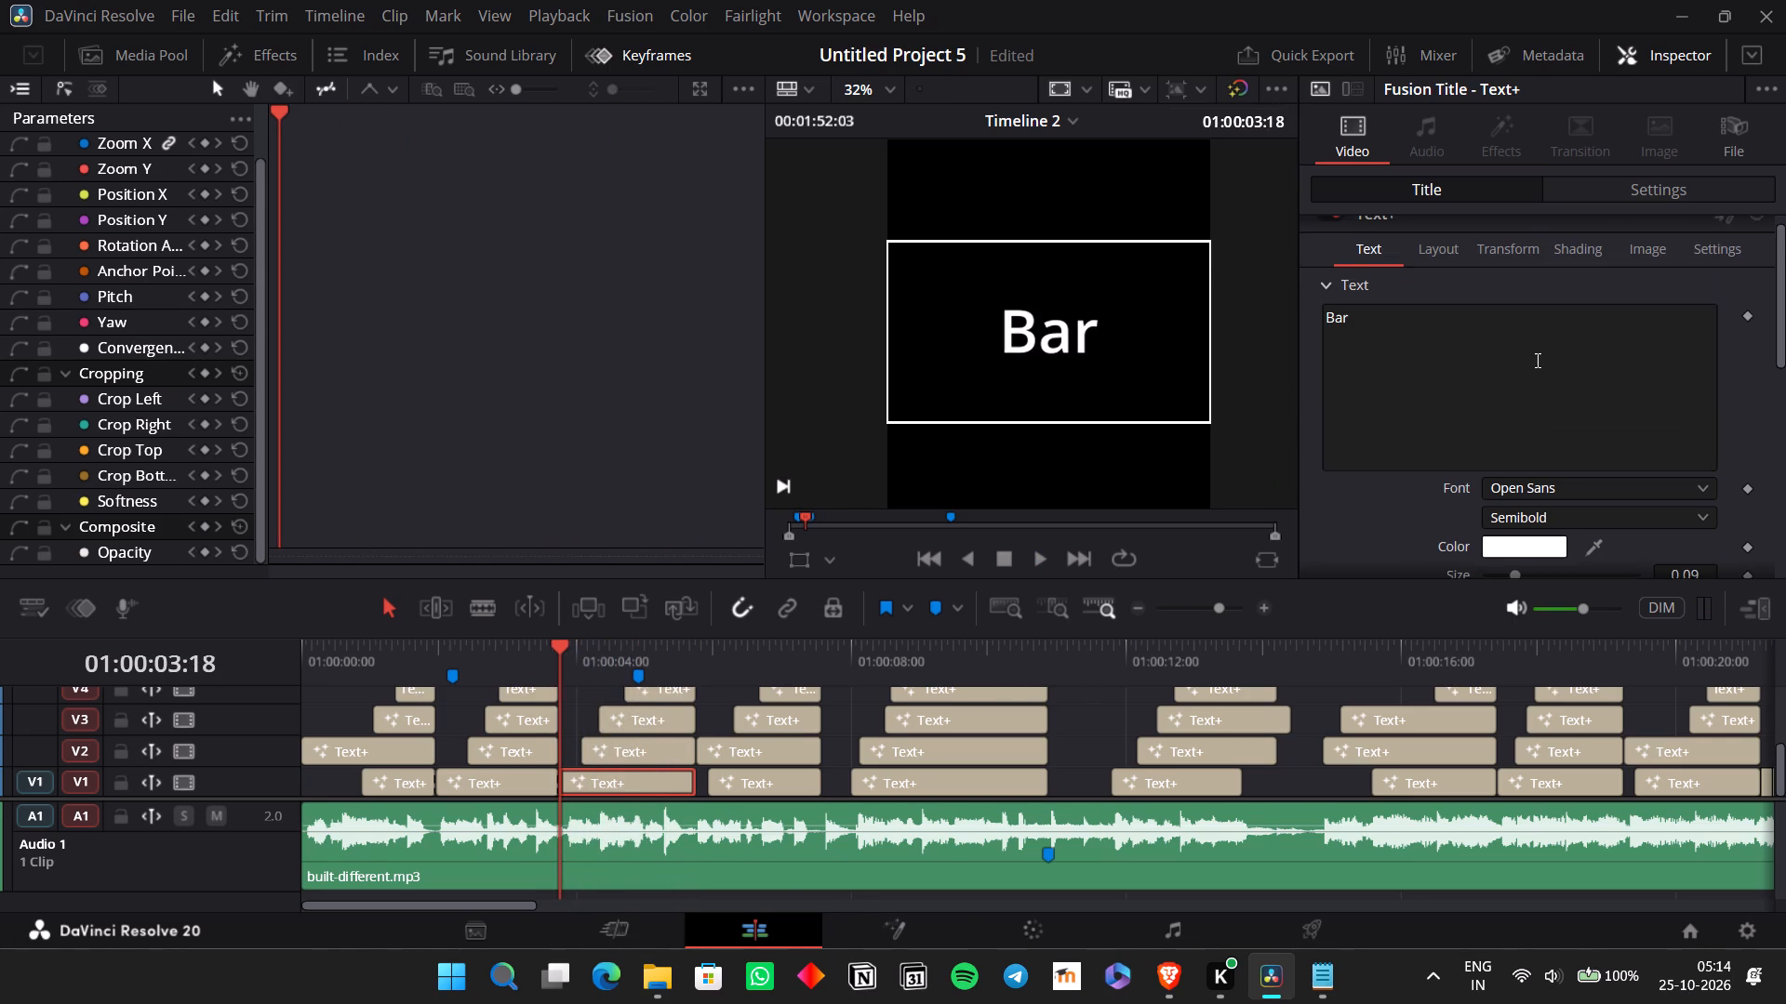
{"action": "left_click", "coordinate": [1503, 272]}
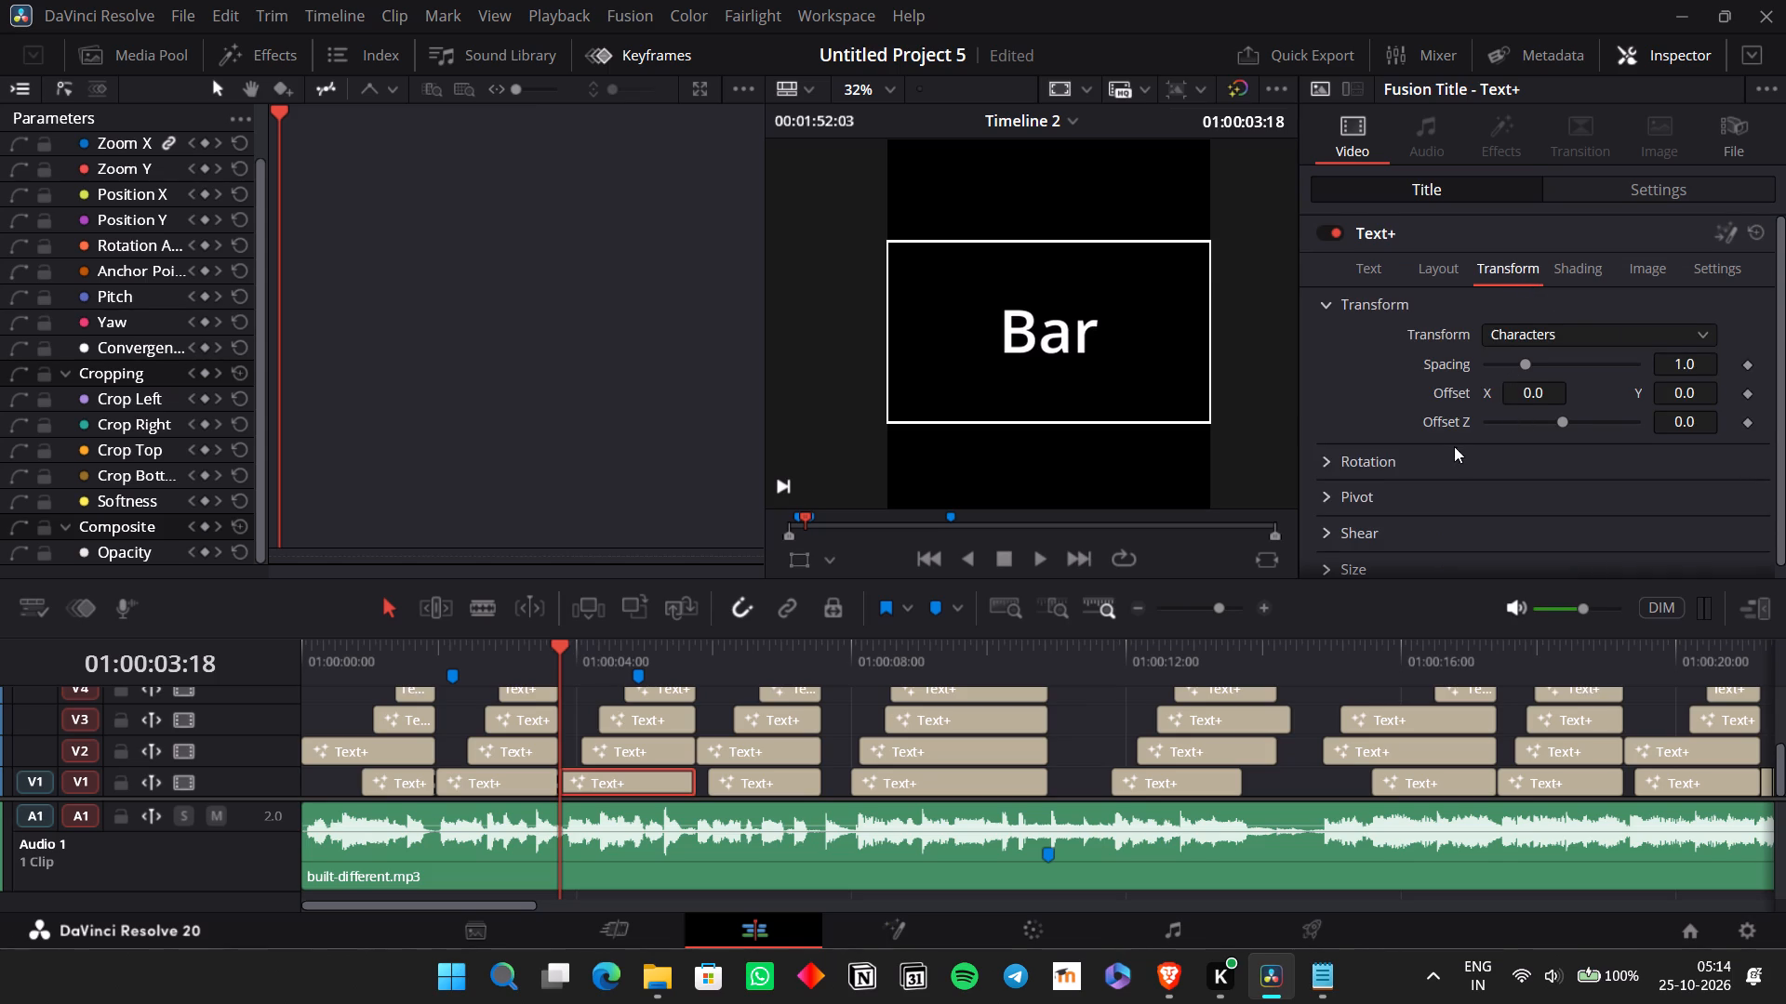
{"action": "scroll", "coordinate": [1439, 471], "scroll_direction": "down", "scroll_amount": 1}
{"action": "left_click", "coordinate": [1330, 448]}
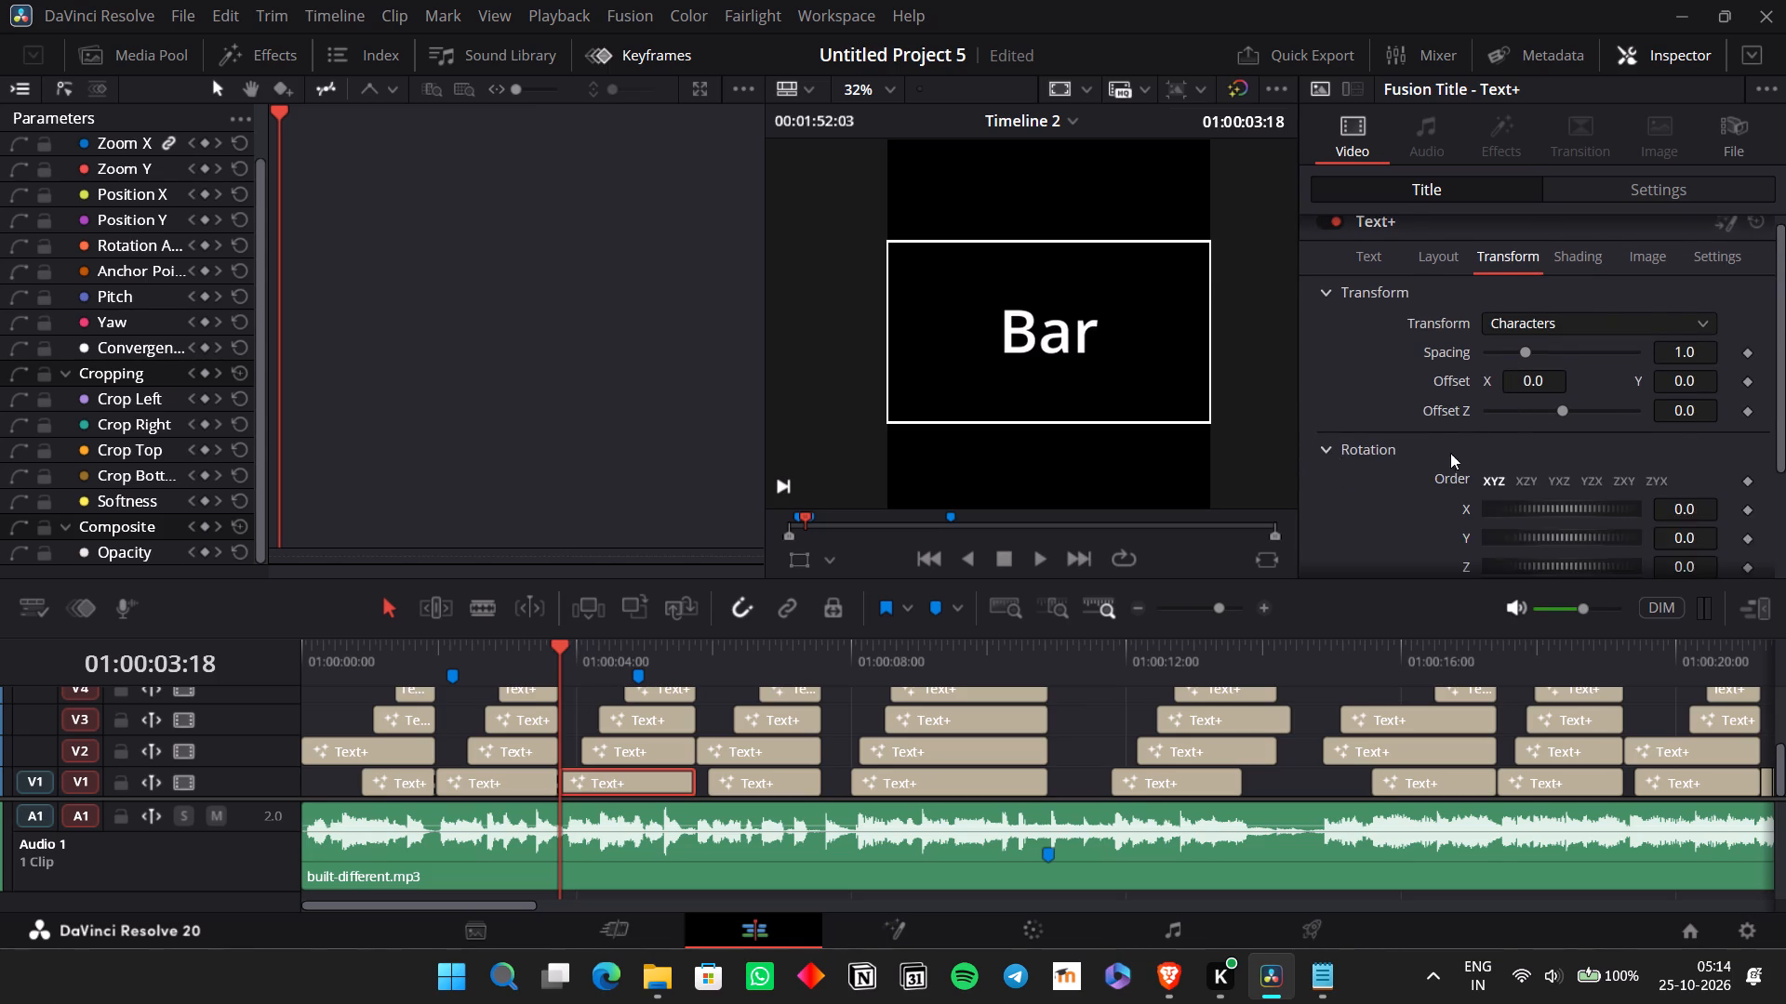
{"action": "scroll", "coordinate": [1456, 456], "scroll_direction": "down", "scroll_amount": 1}
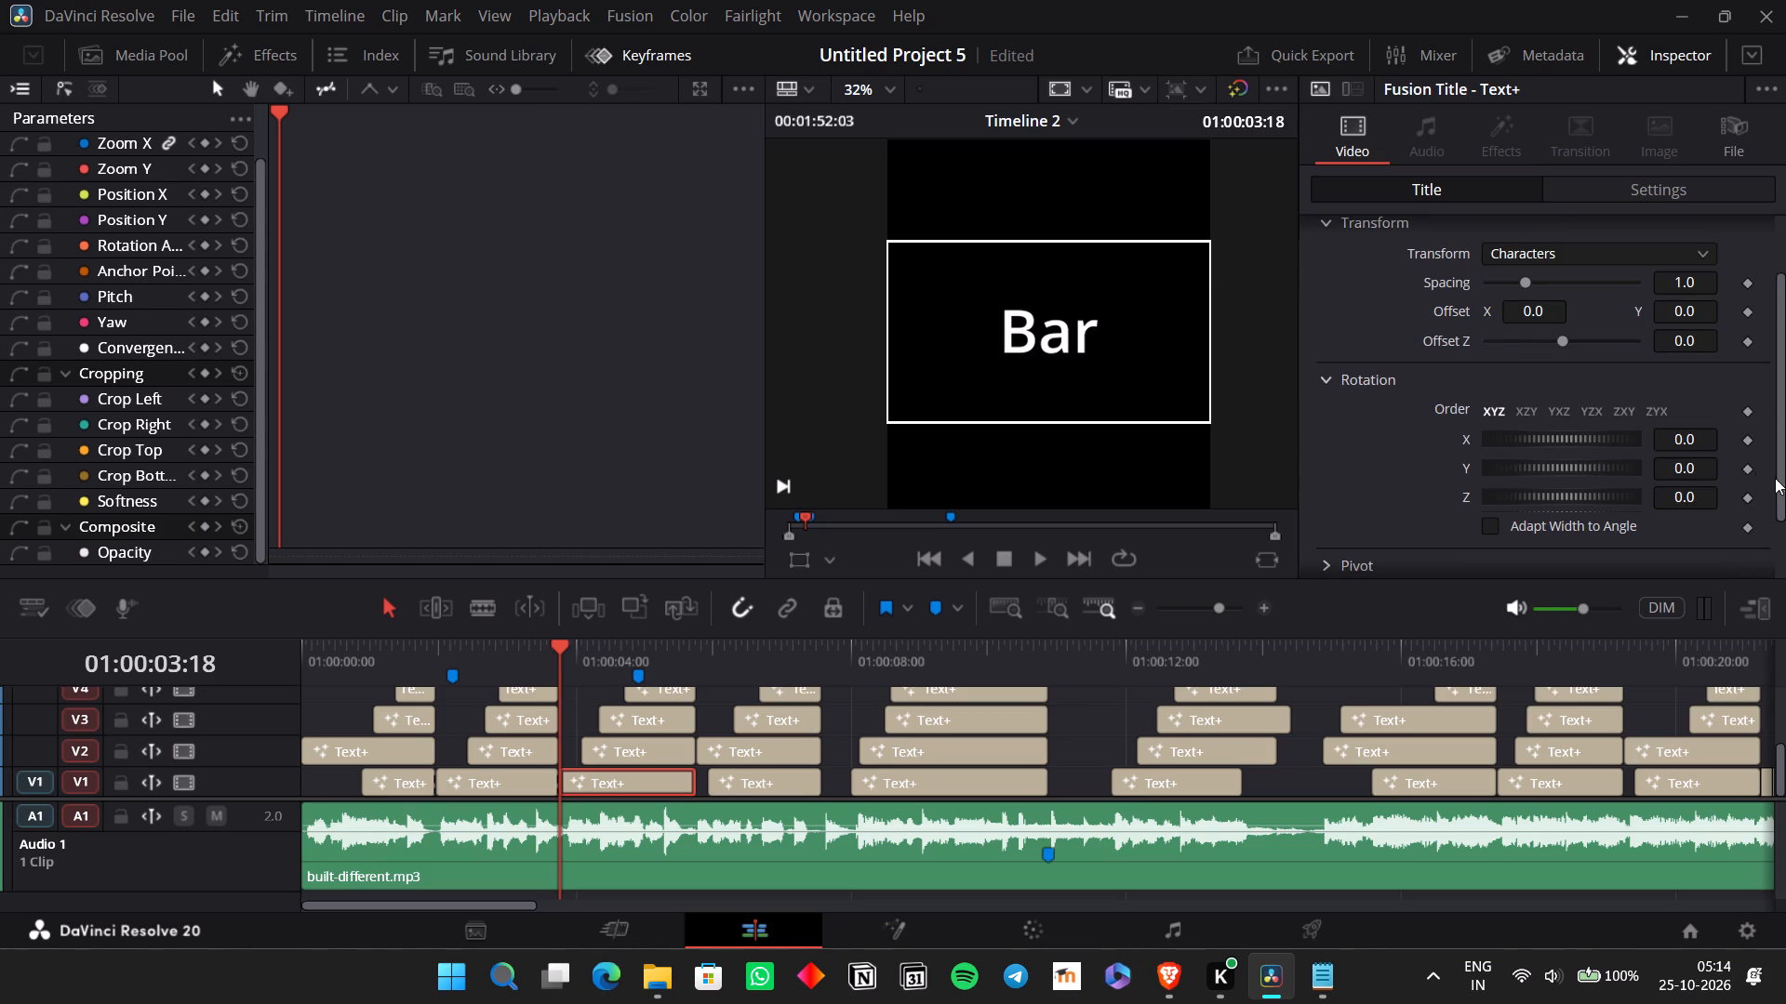
{"action": "double_click", "coordinate": [1703, 466]}
{"action": "type", "text": "90"}
{"action": "key", "text": "Return"}
{"action": "left_click", "coordinate": [1746, 467]}
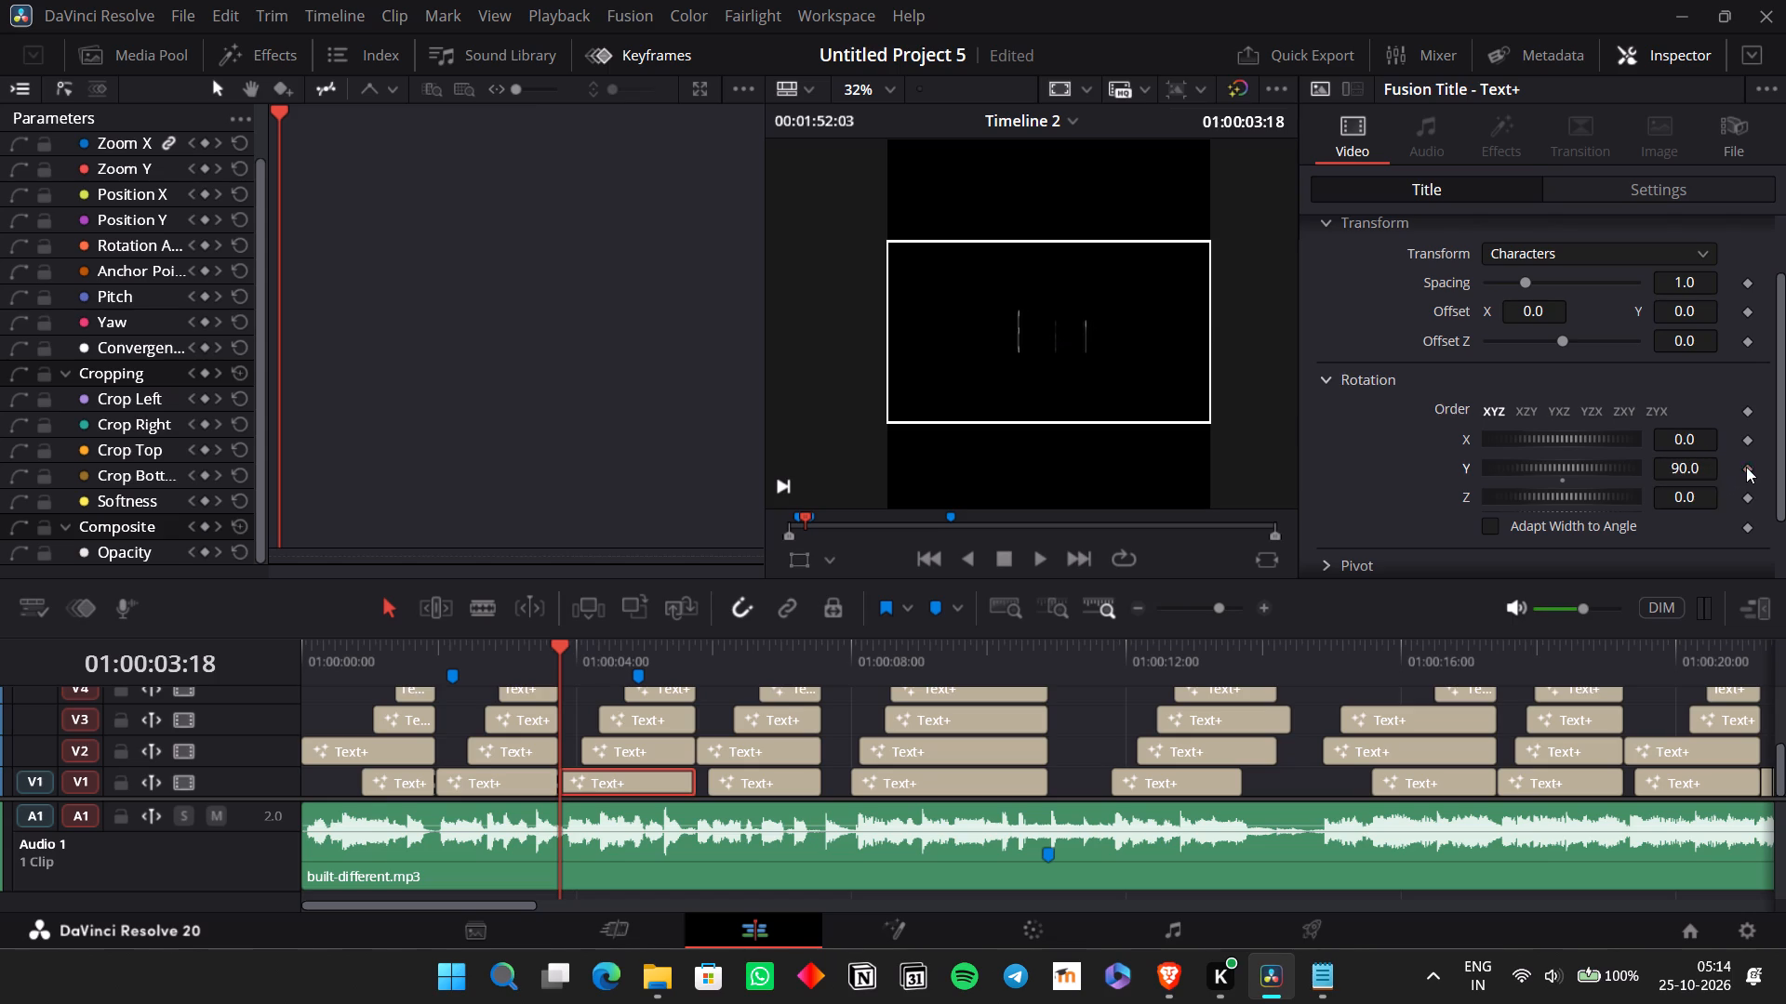
Set the "Bar" title's Y rotation to 0 at 01:00:05:08 as a second keyframe and play back the animation.
{"action": "left_click", "coordinate": [554, 647]}
{"action": "key", "text": "space"}
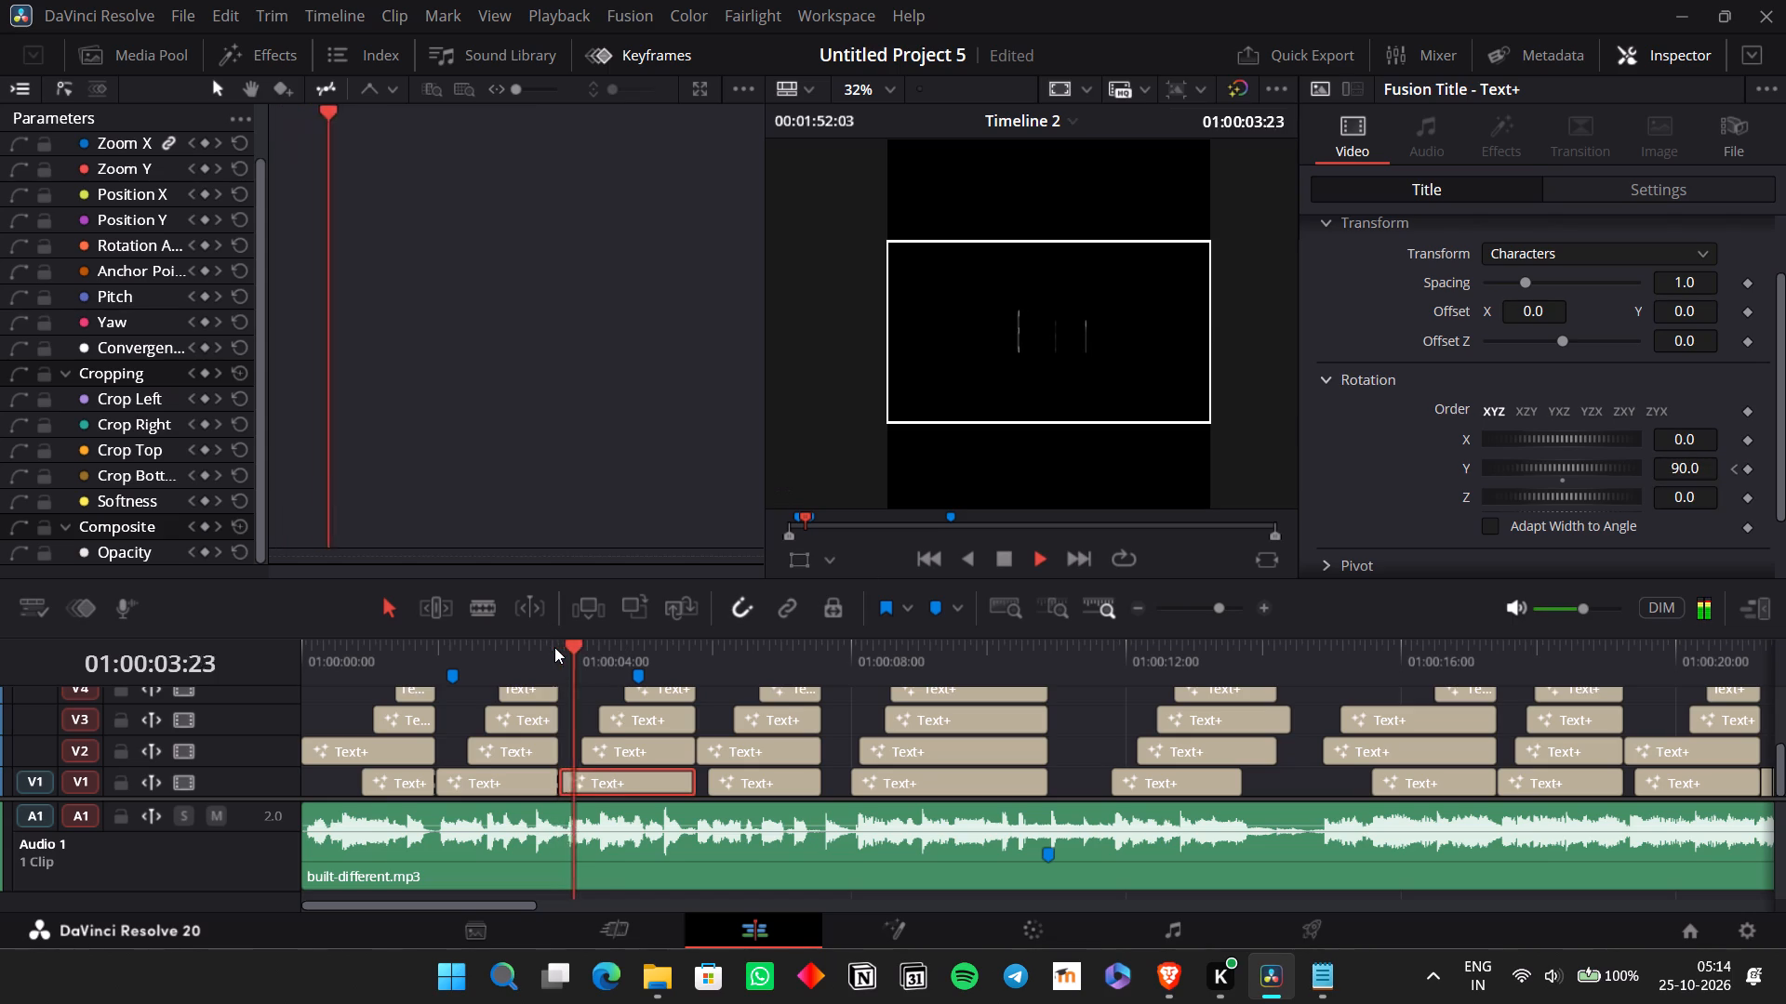
{"action": "key", "text": "space"}
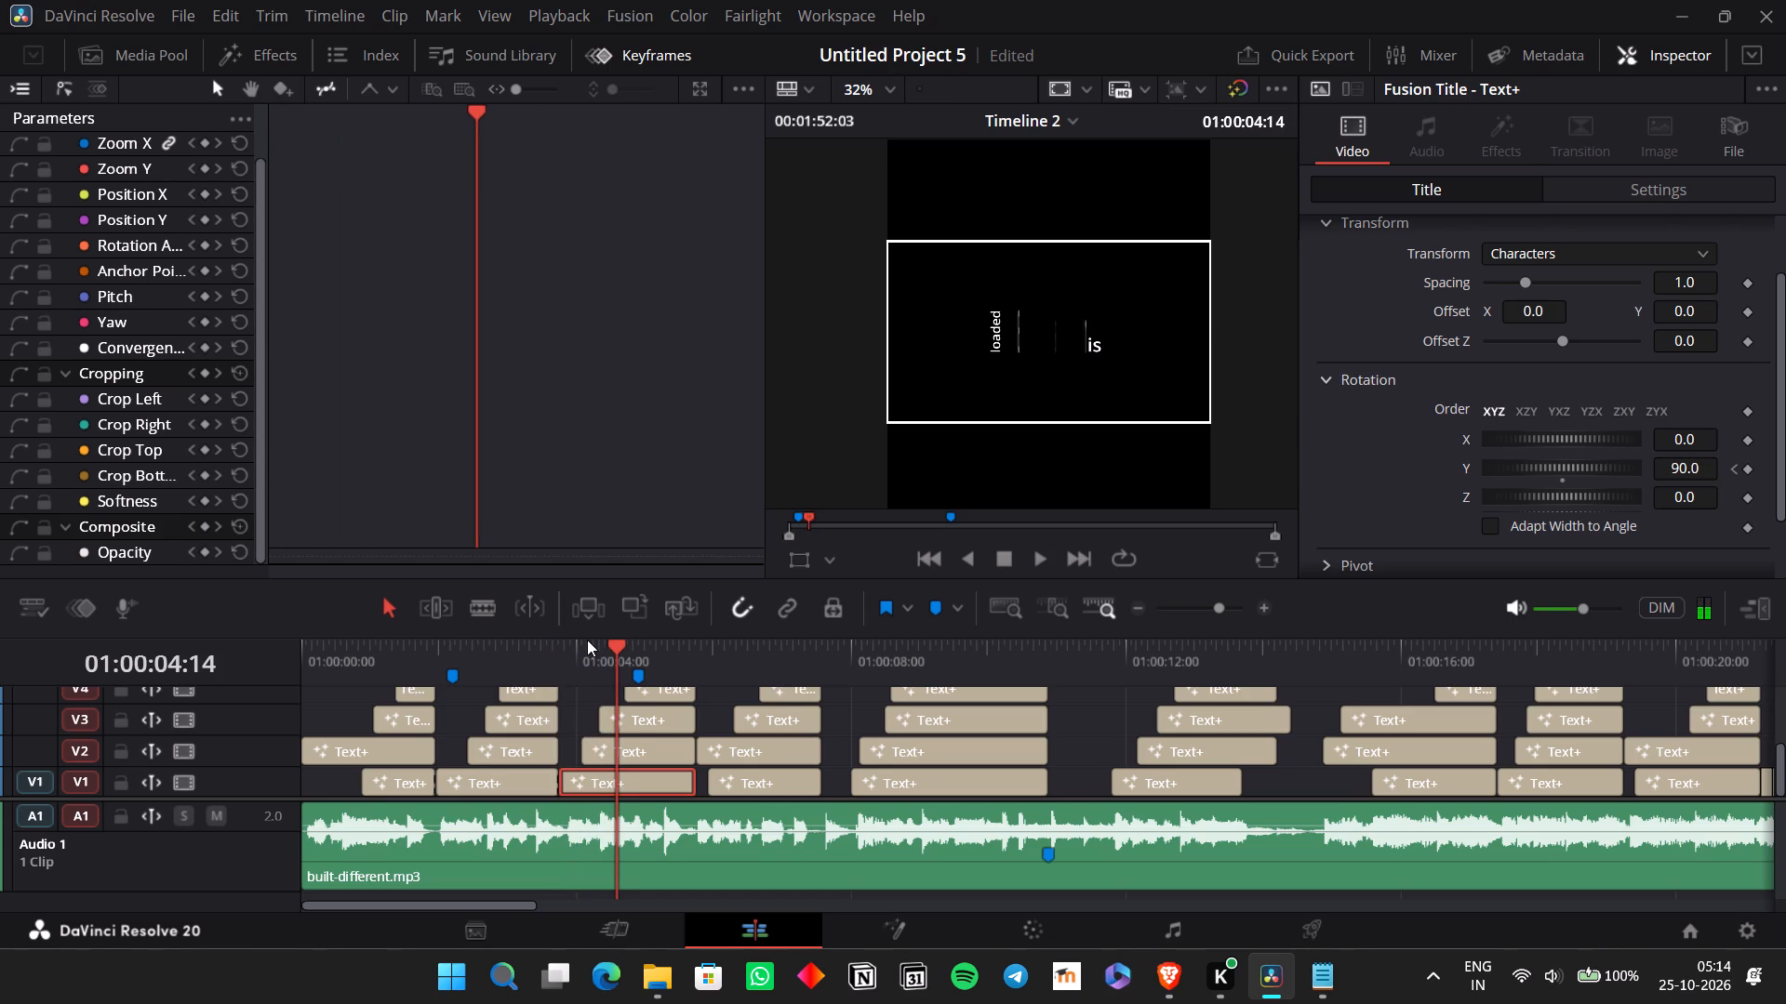
{"action": "key", "text": "space"}
{"action": "key", "text": "space"}
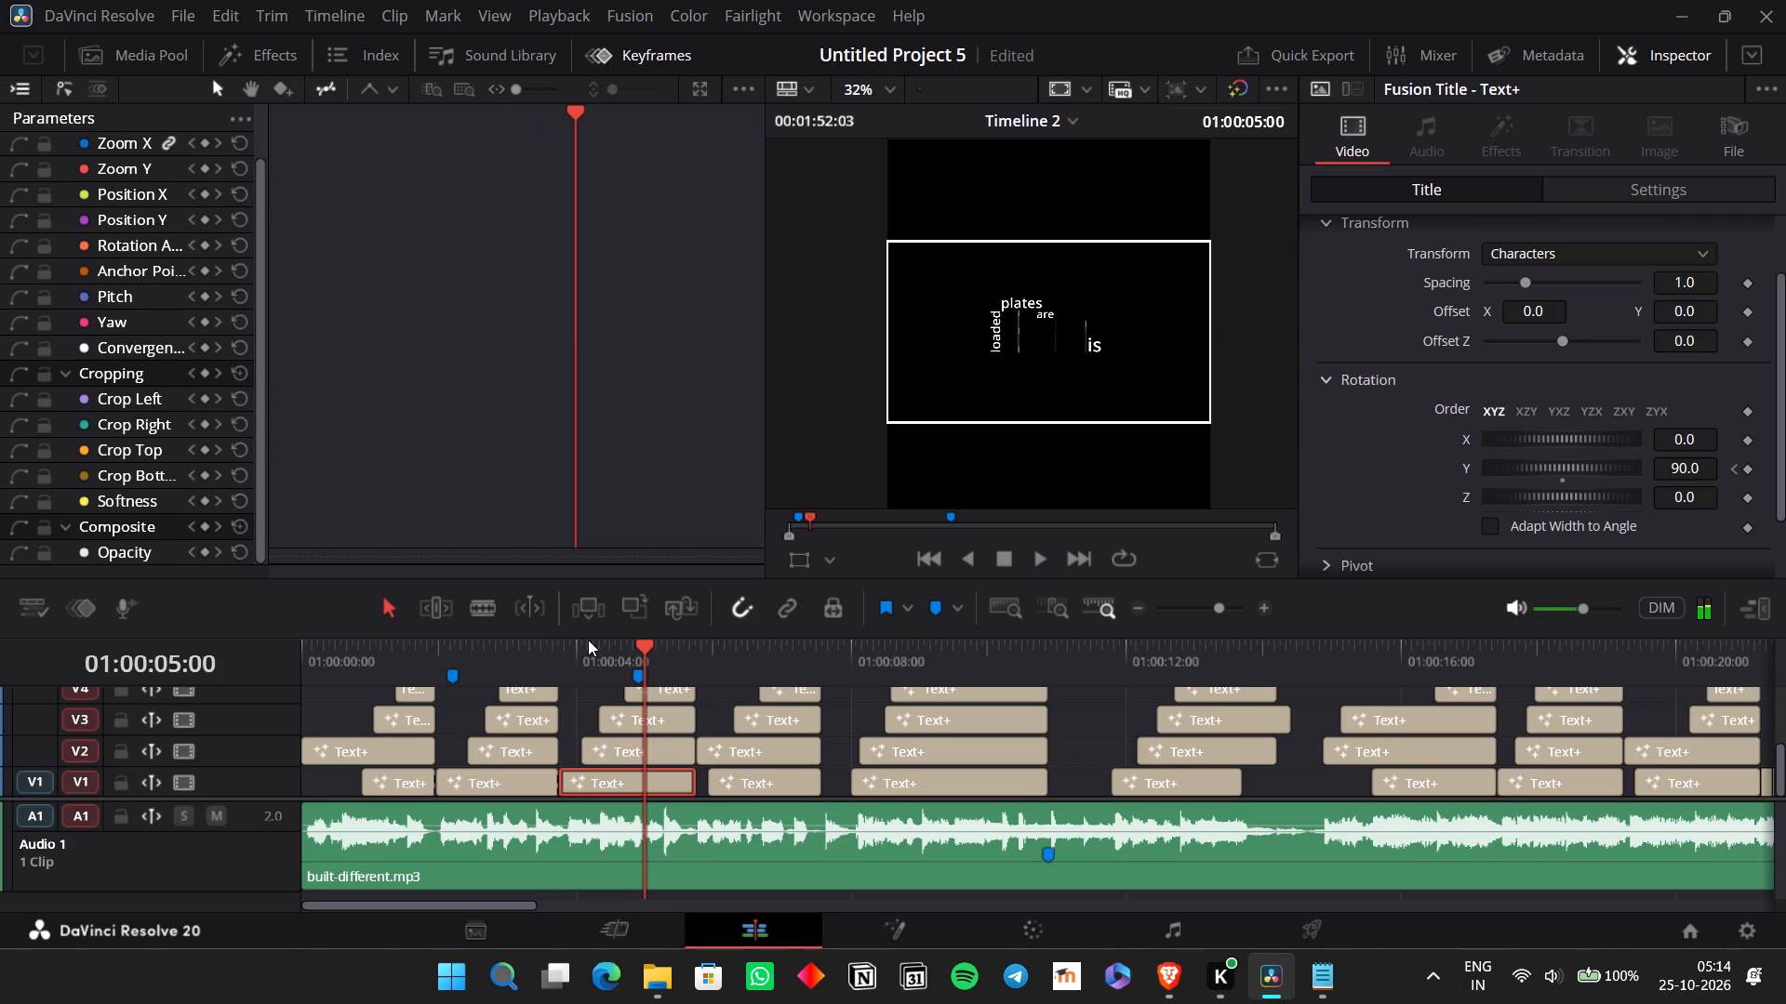
{"action": "key", "text": "space"}
{"action": "key", "text": "space"}
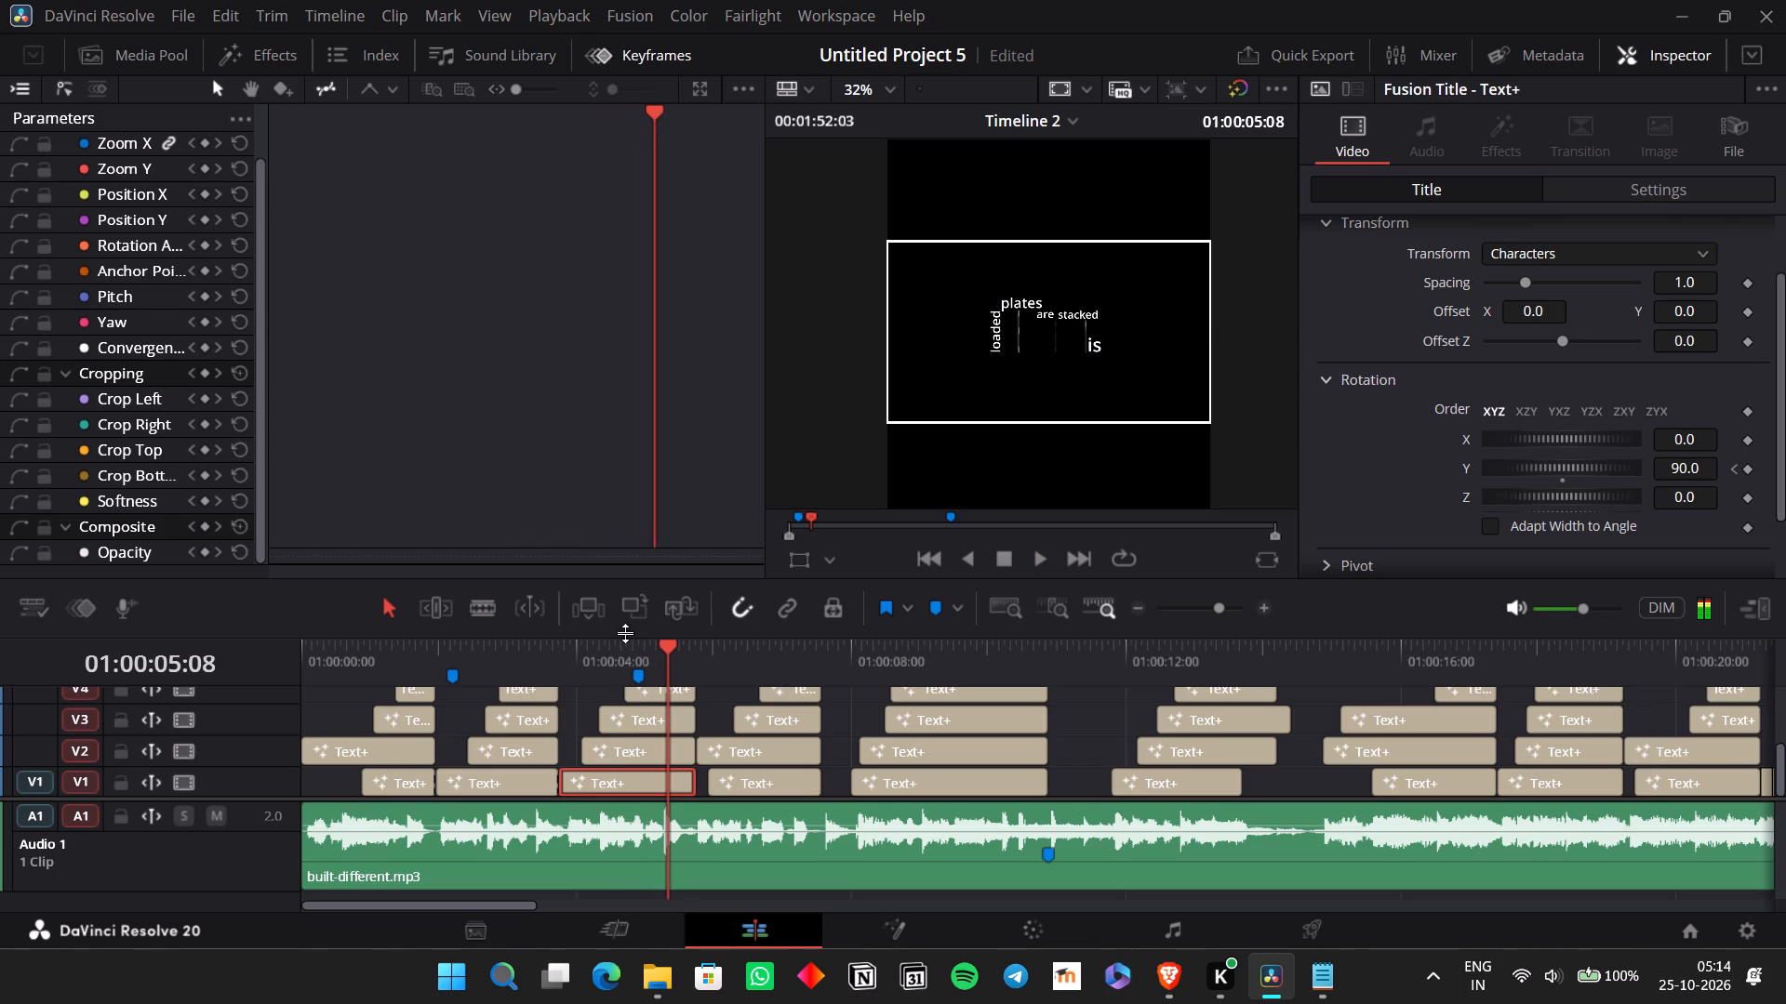
{"action": "double_click", "coordinate": [1696, 470]}
{"action": "key", "text": "0"}
{"action": "key", "text": "Return"}
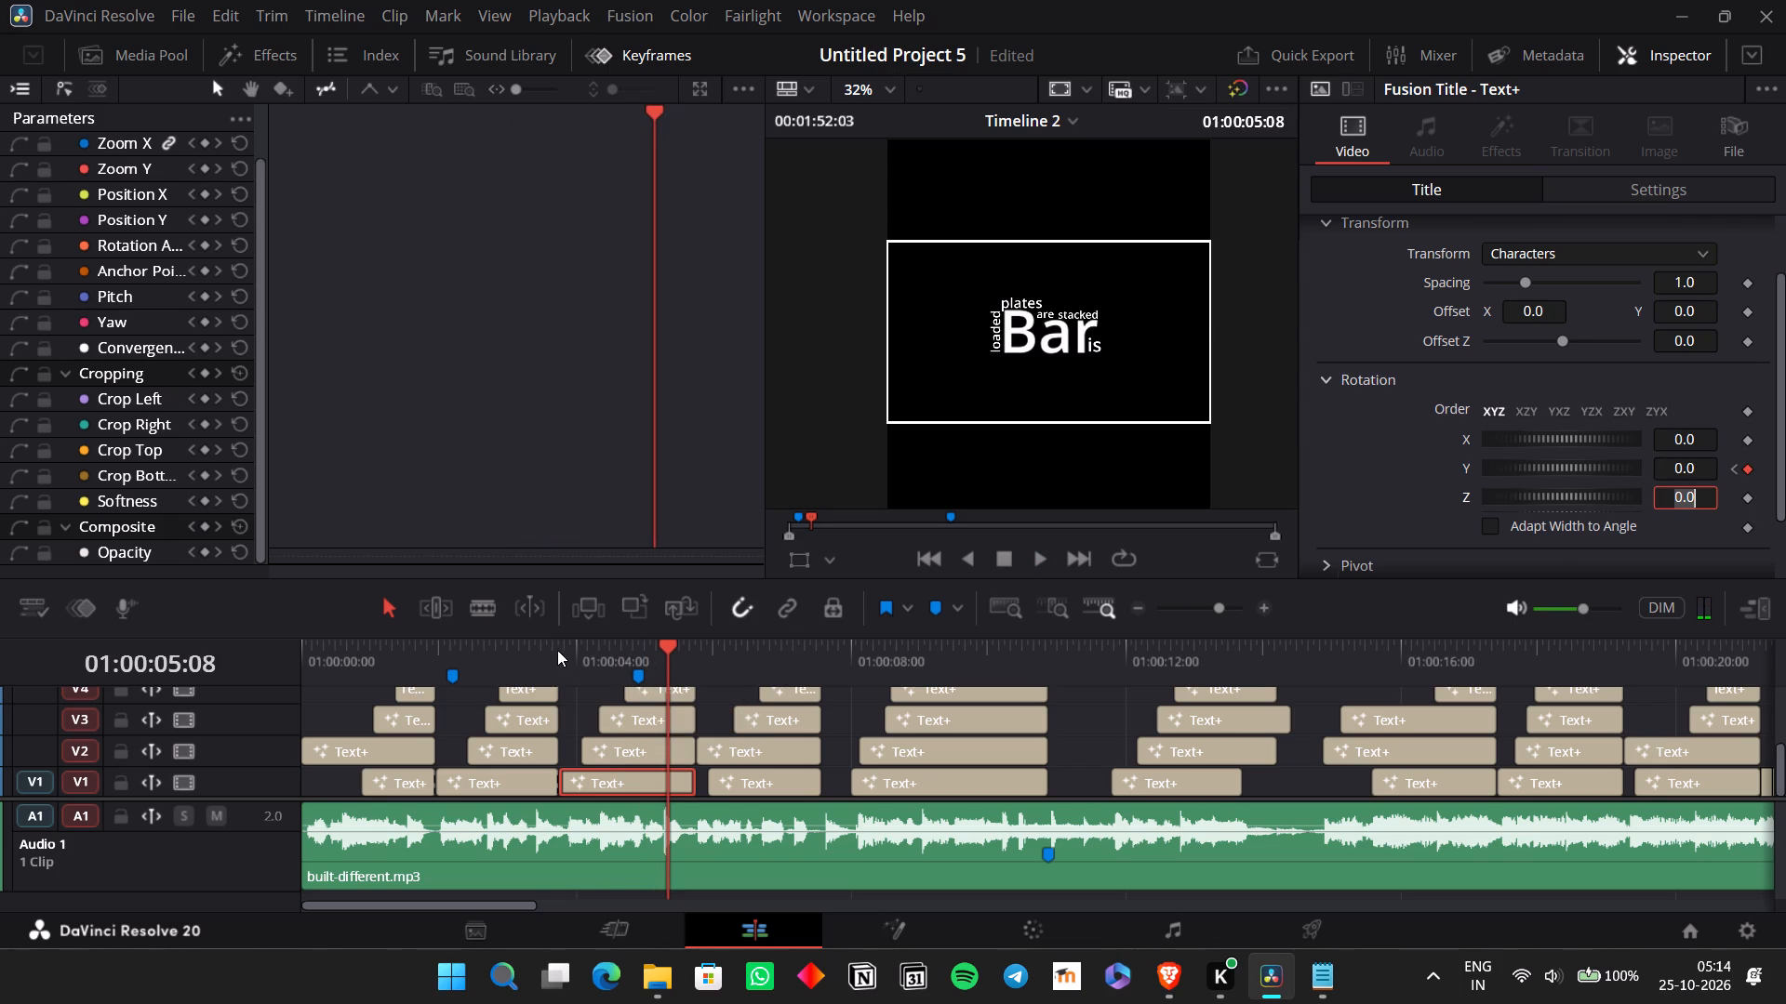
{"action": "left_click", "coordinate": [558, 649]}
{"action": "key", "text": "space"}
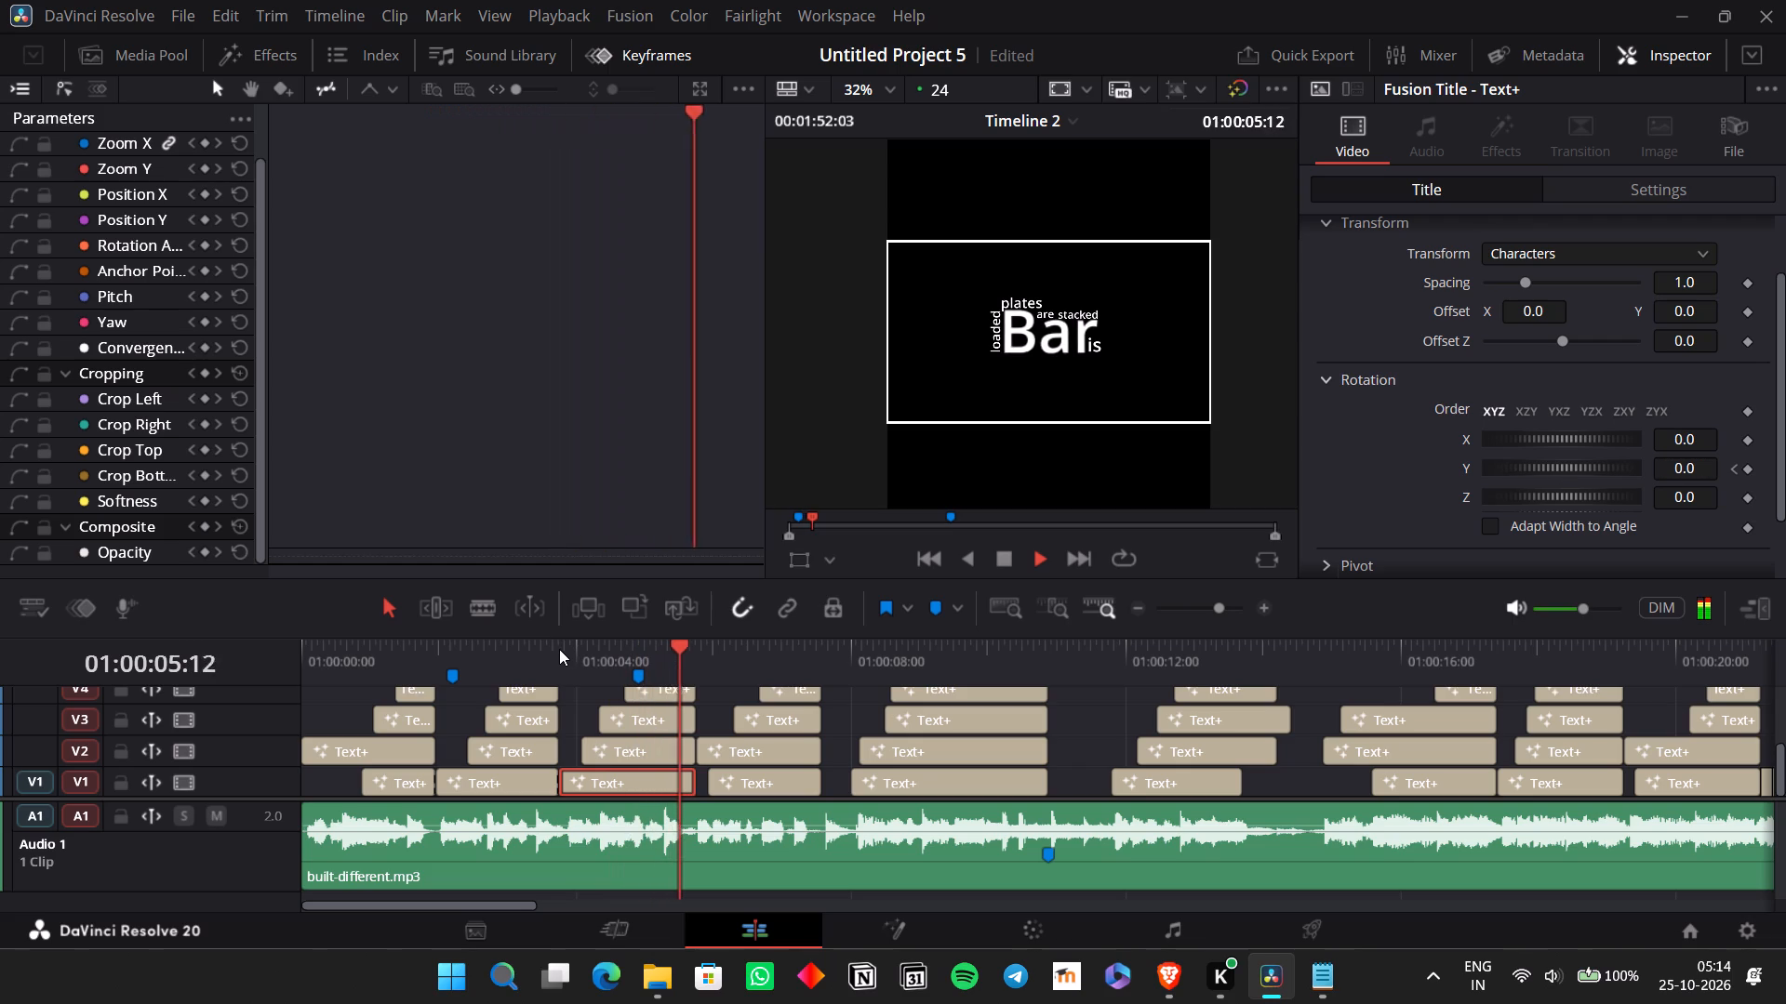
{"action": "key", "text": "space"}
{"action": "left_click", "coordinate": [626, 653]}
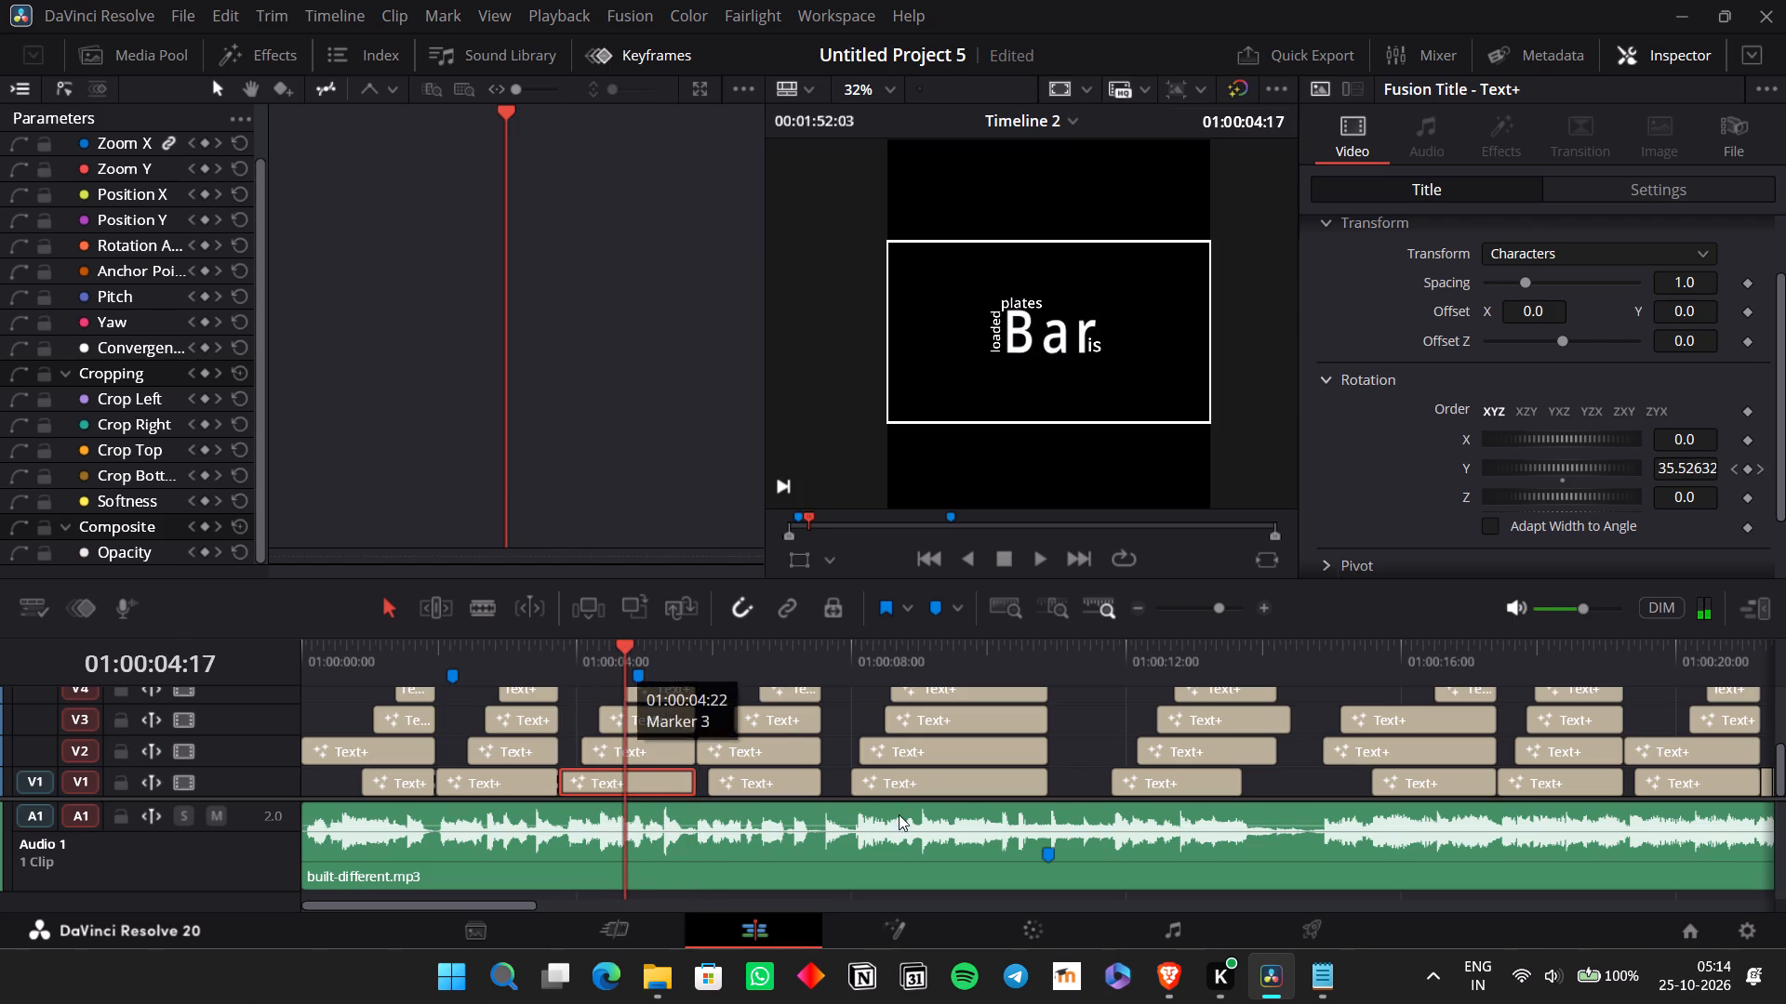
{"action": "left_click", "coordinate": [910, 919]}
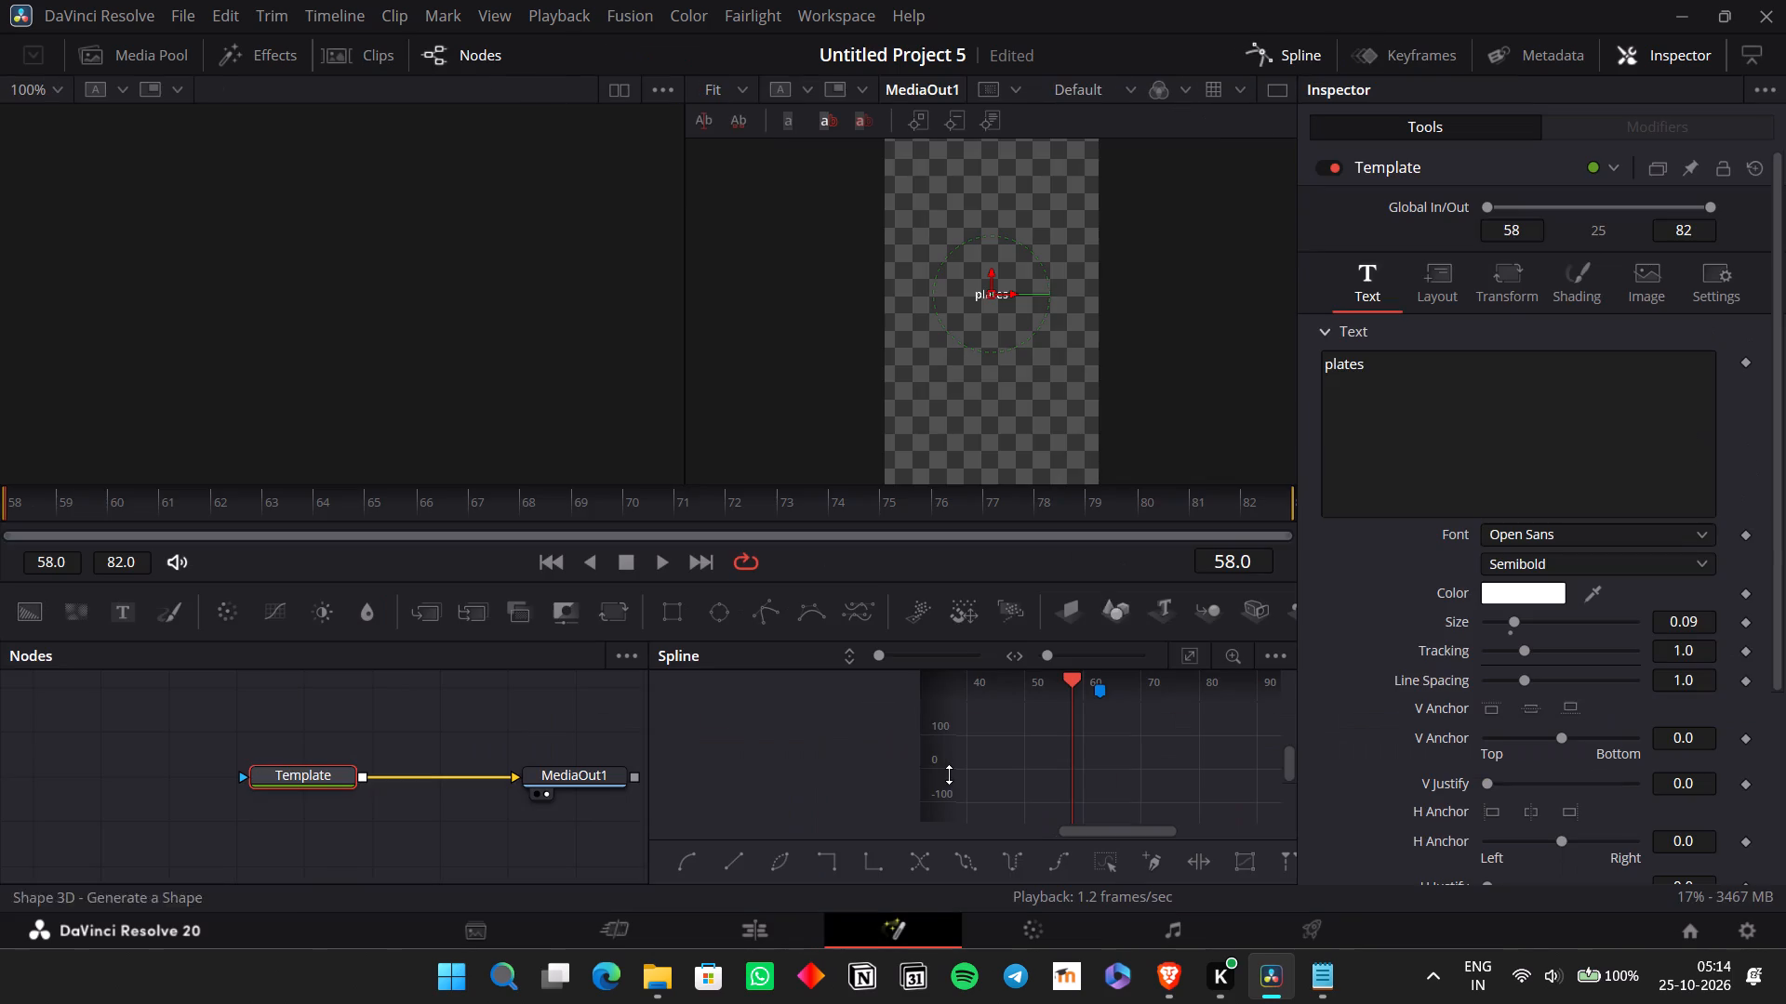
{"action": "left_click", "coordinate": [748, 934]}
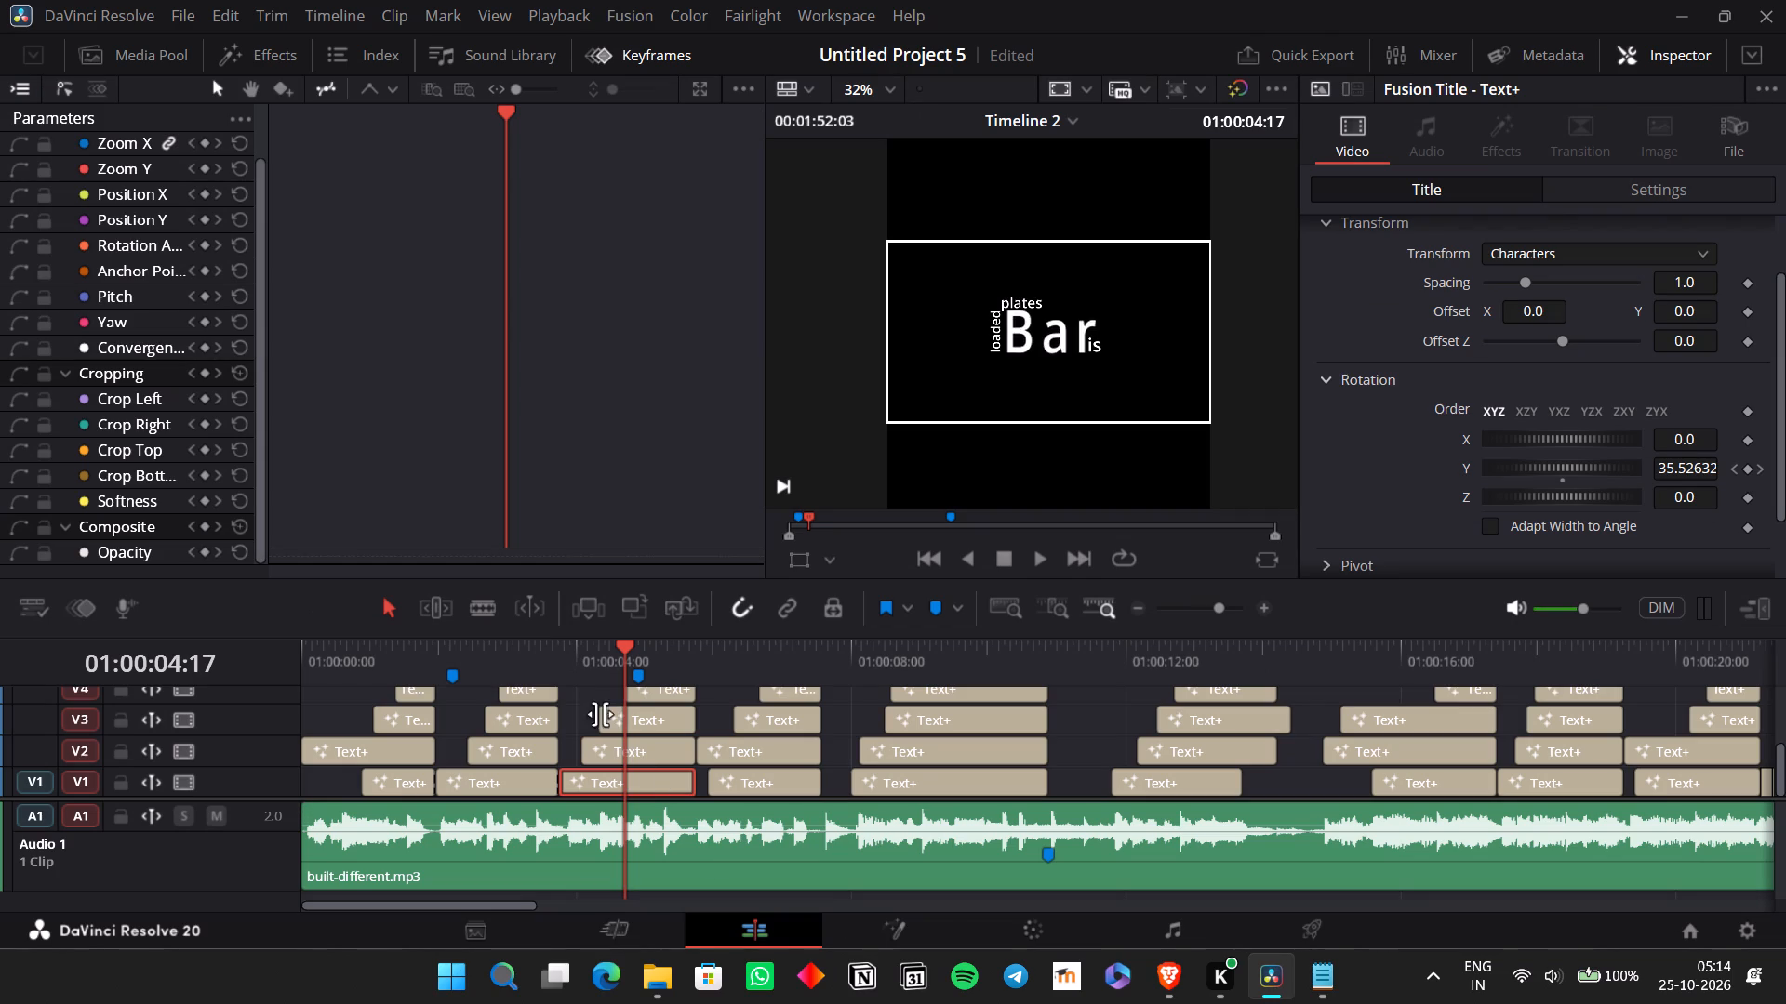
Smooth the "Bar" title's Character Angle Y curve in Fusion and extend both keyframe handles into a steep S-shaped ease.
{"action": "left_click", "coordinate": [570, 655]}
{"action": "key", "text": "Left"}
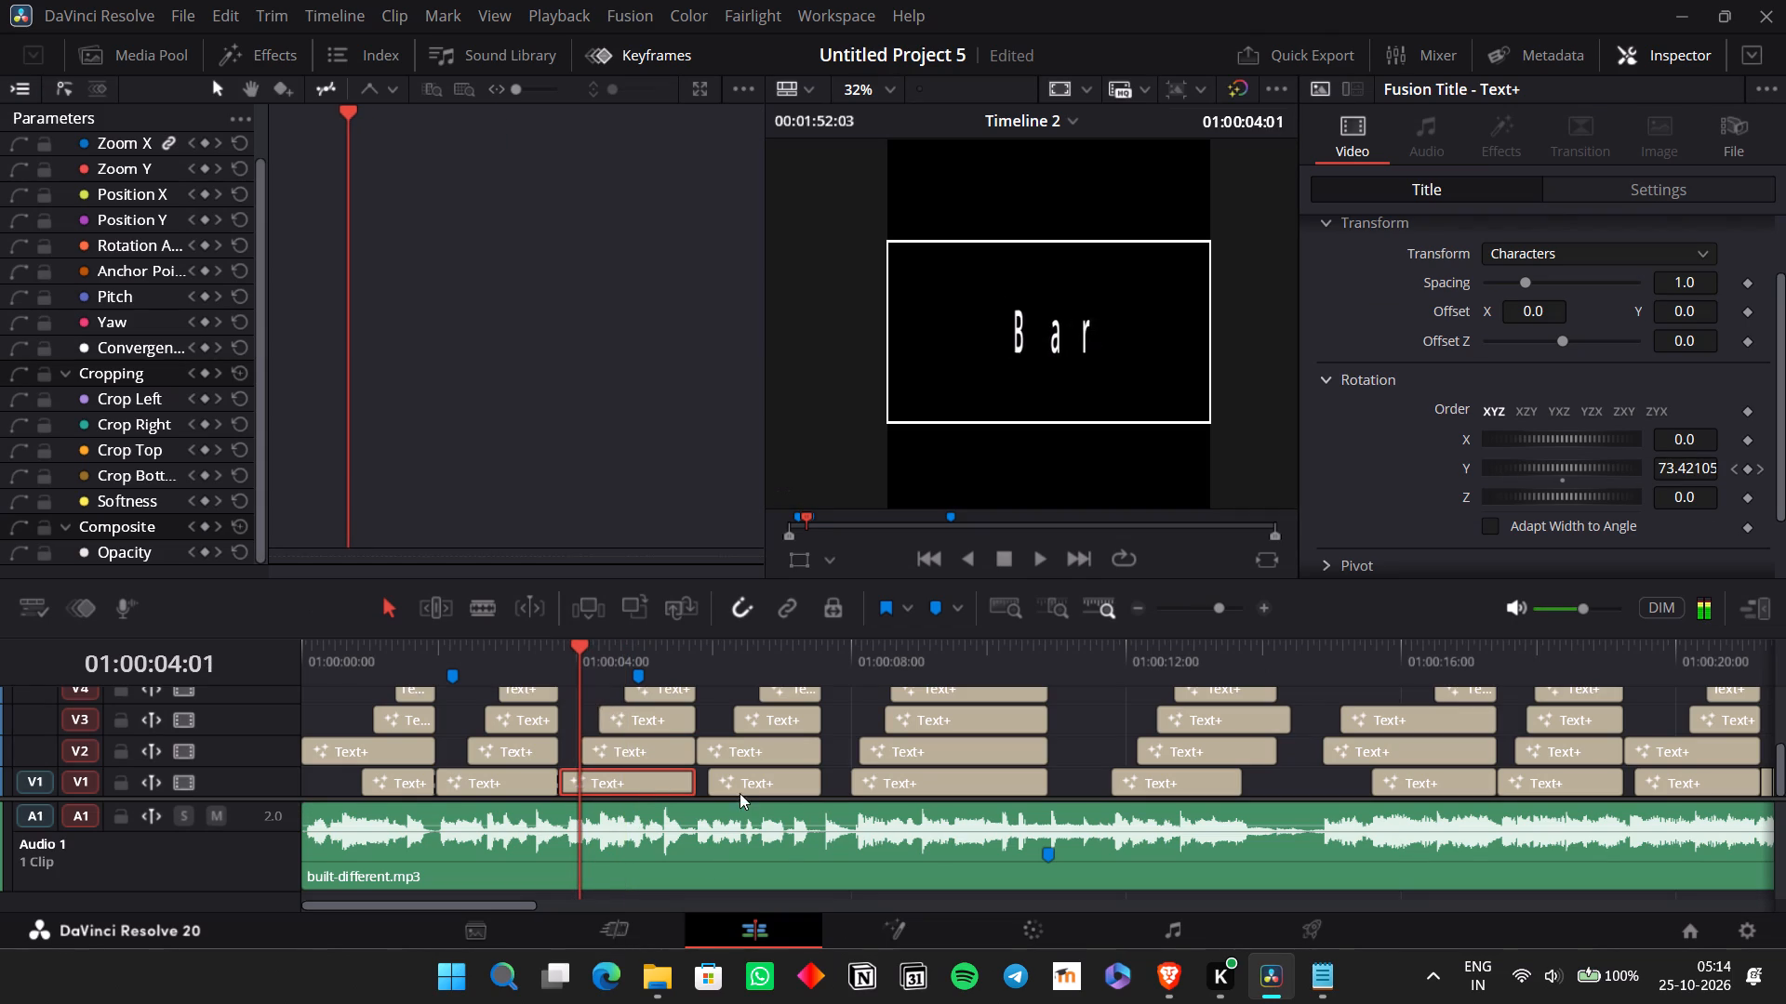
{"action": "left_click", "coordinate": [948, 930]}
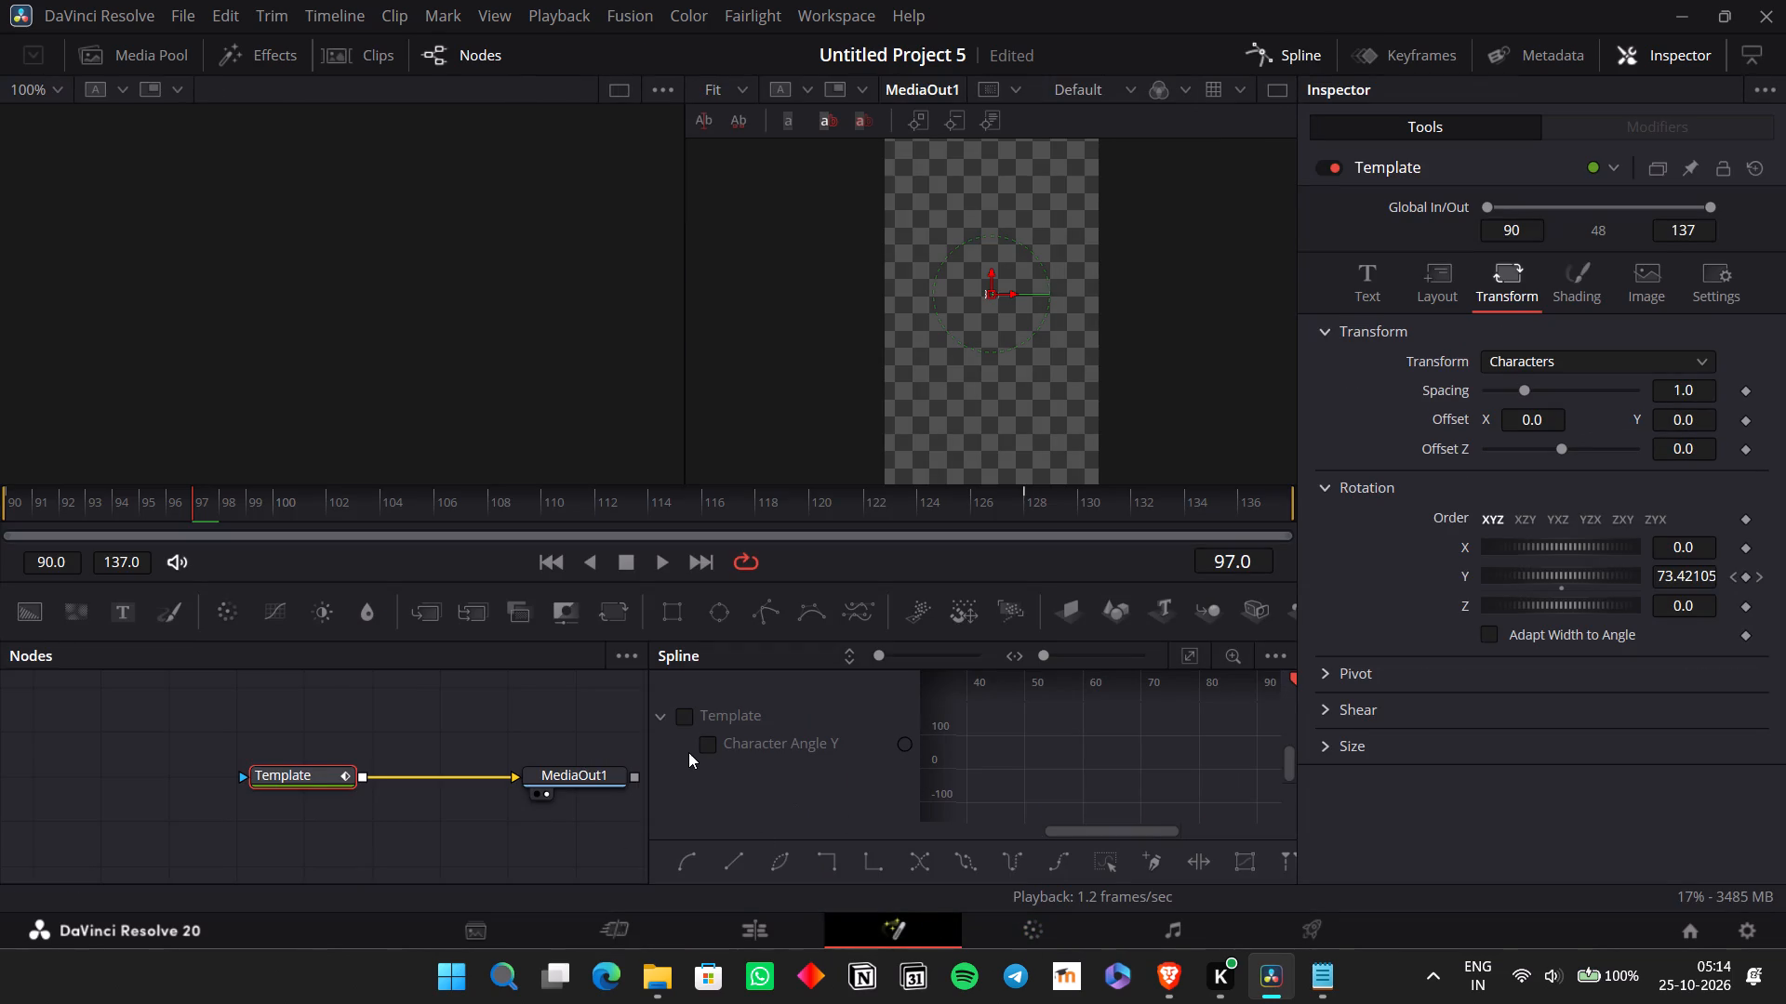
{"action": "left_click", "coordinate": [710, 747]}
{"action": "scroll", "coordinate": [1159, 786], "scroll_direction": "left", "scroll_amount": 1}
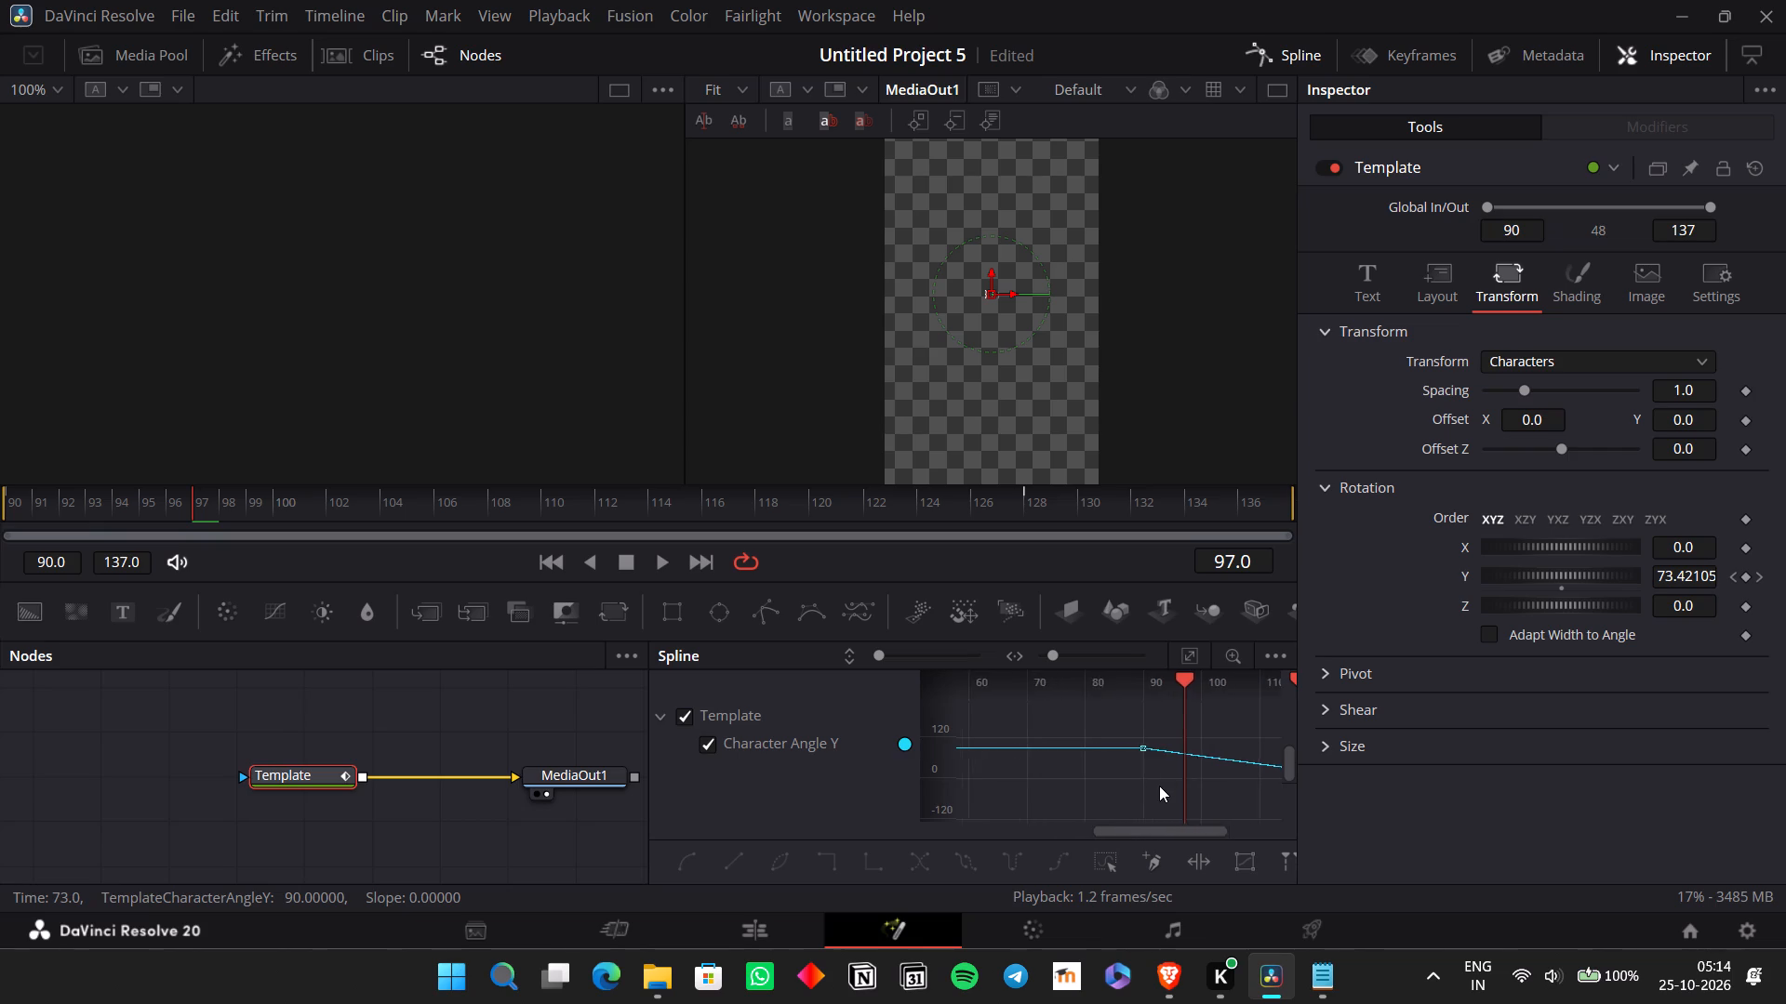
{"action": "scroll", "coordinate": [1159, 786], "scroll_direction": "left", "scroll_amount": 1}
{"action": "left_click_drag", "start_coordinate": [1246, 792], "coordinate": [920, 717]}
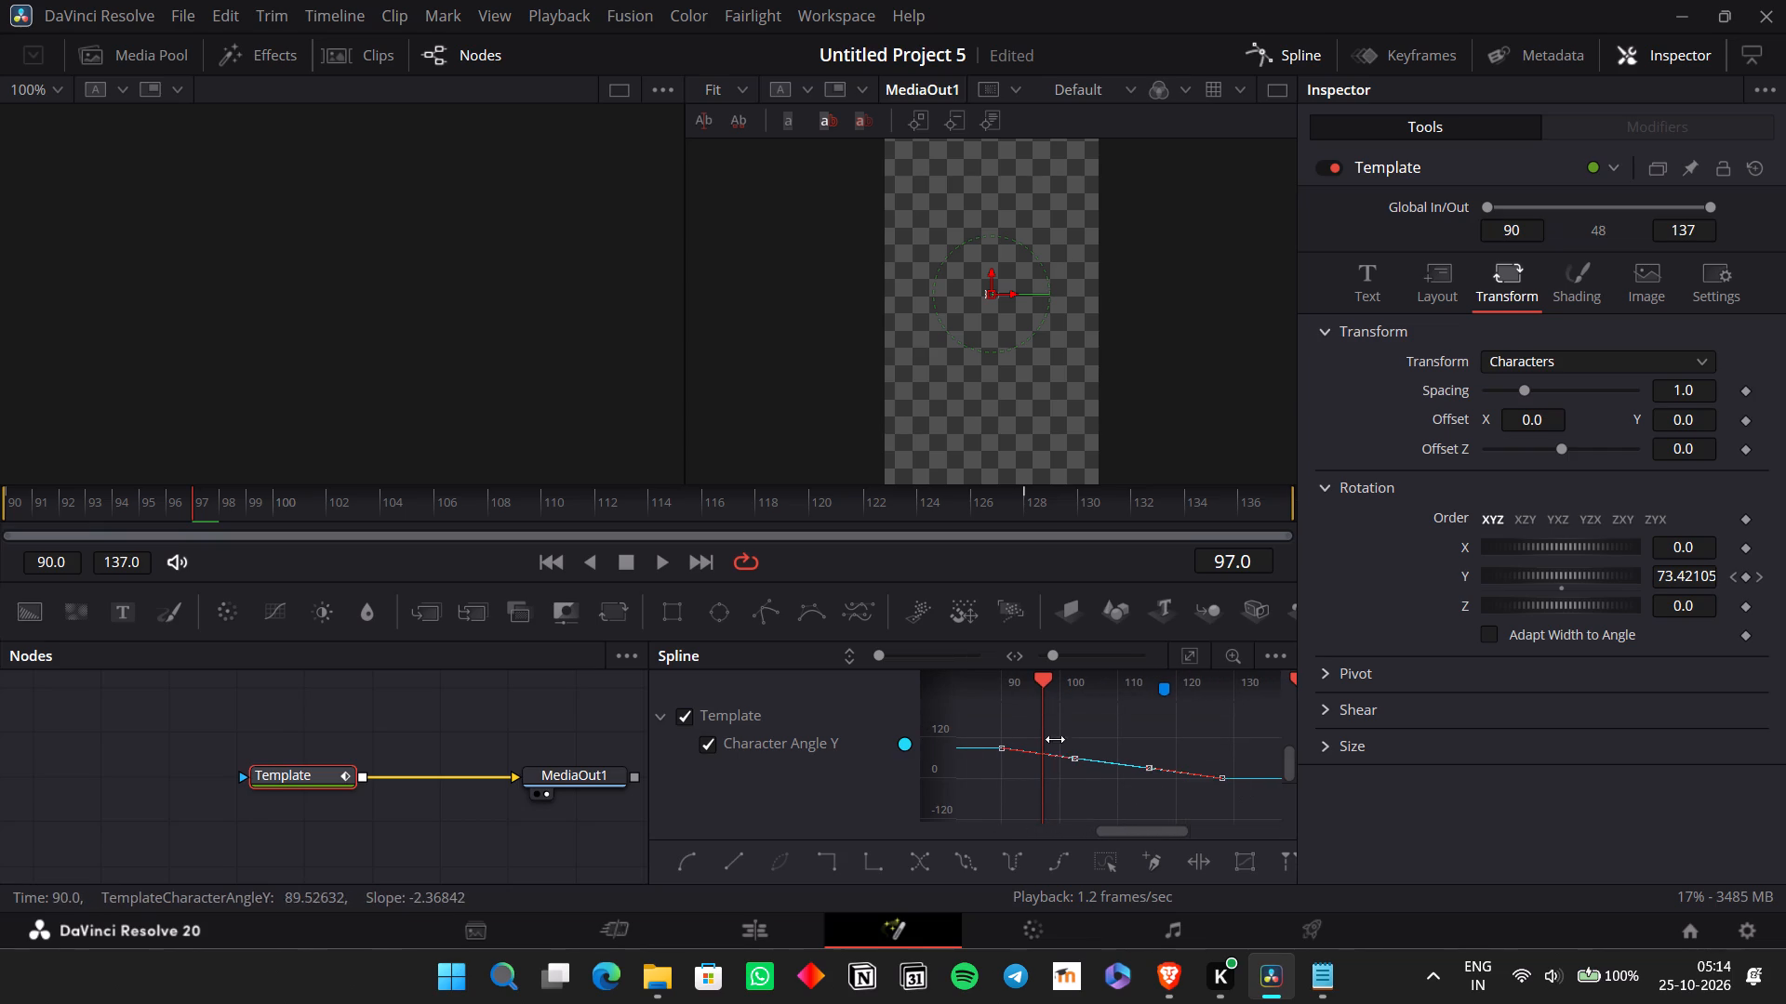
{"action": "key", "text": "s"}
{"action": "left_click_drag", "start_coordinate": [1074, 748], "coordinate": [1192, 747]}
{"action": "left_click_drag", "start_coordinate": [1150, 779], "coordinate": [1124, 779]}
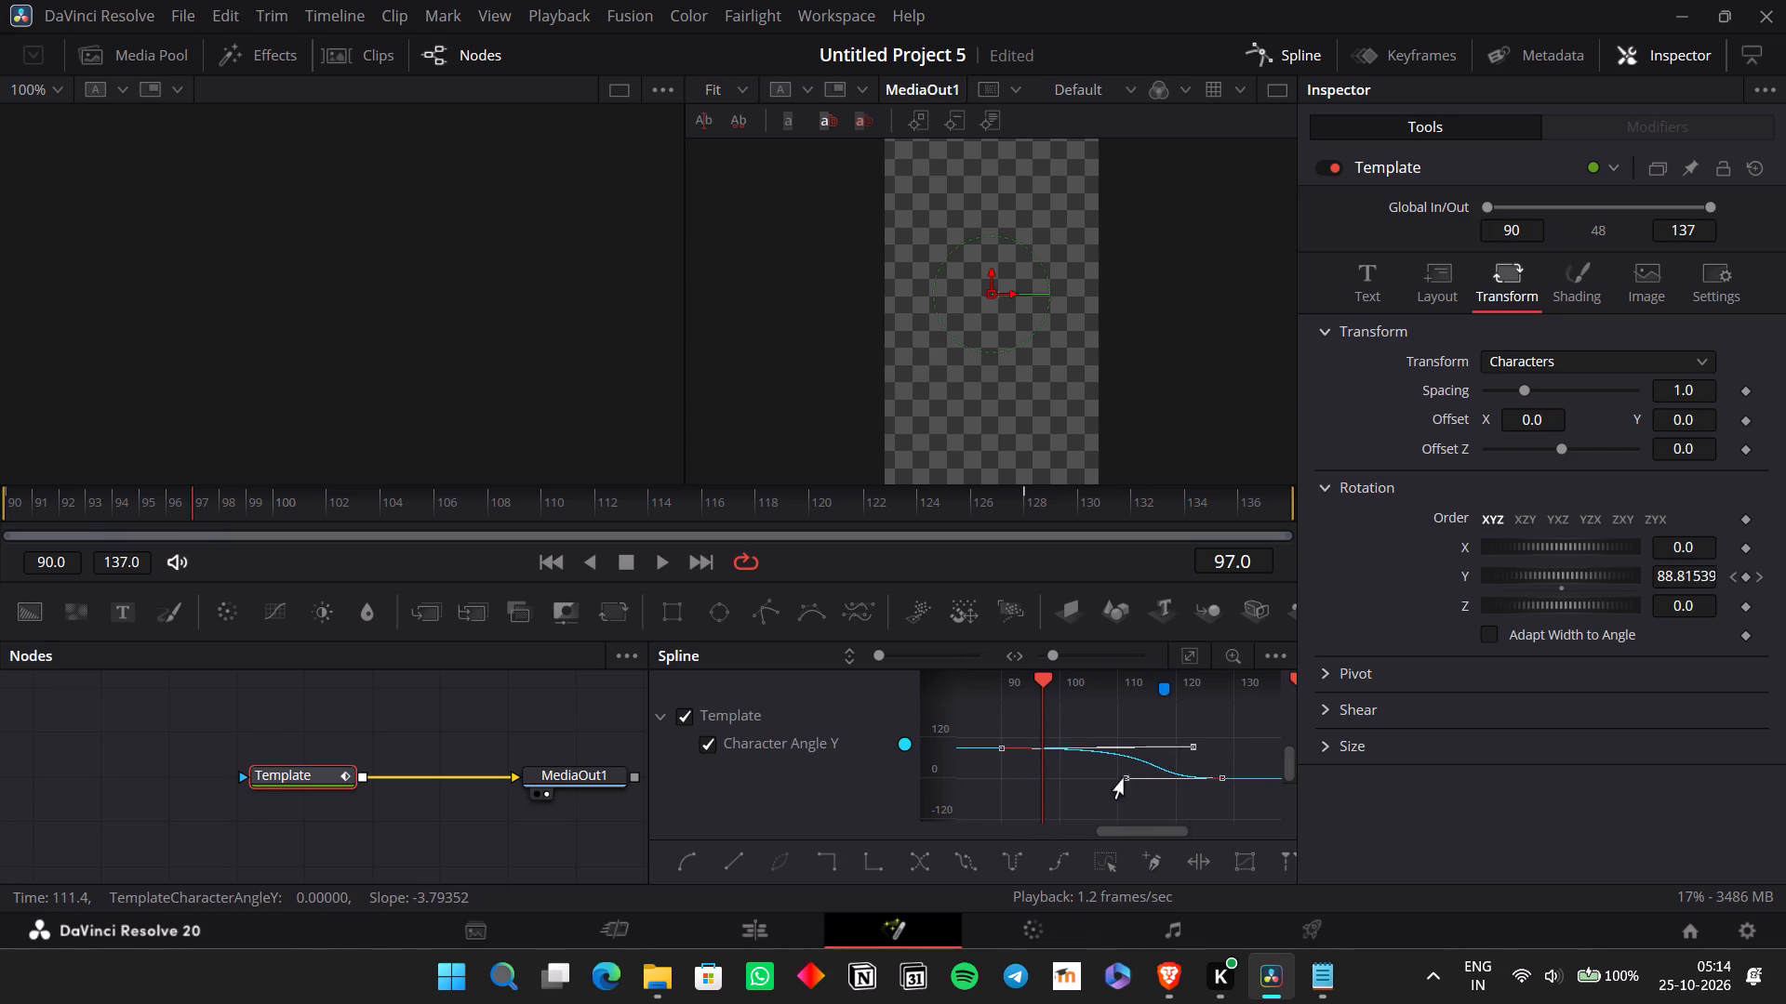
{"action": "left_click_drag", "start_coordinate": [1124, 779], "coordinate": [1038, 780]}
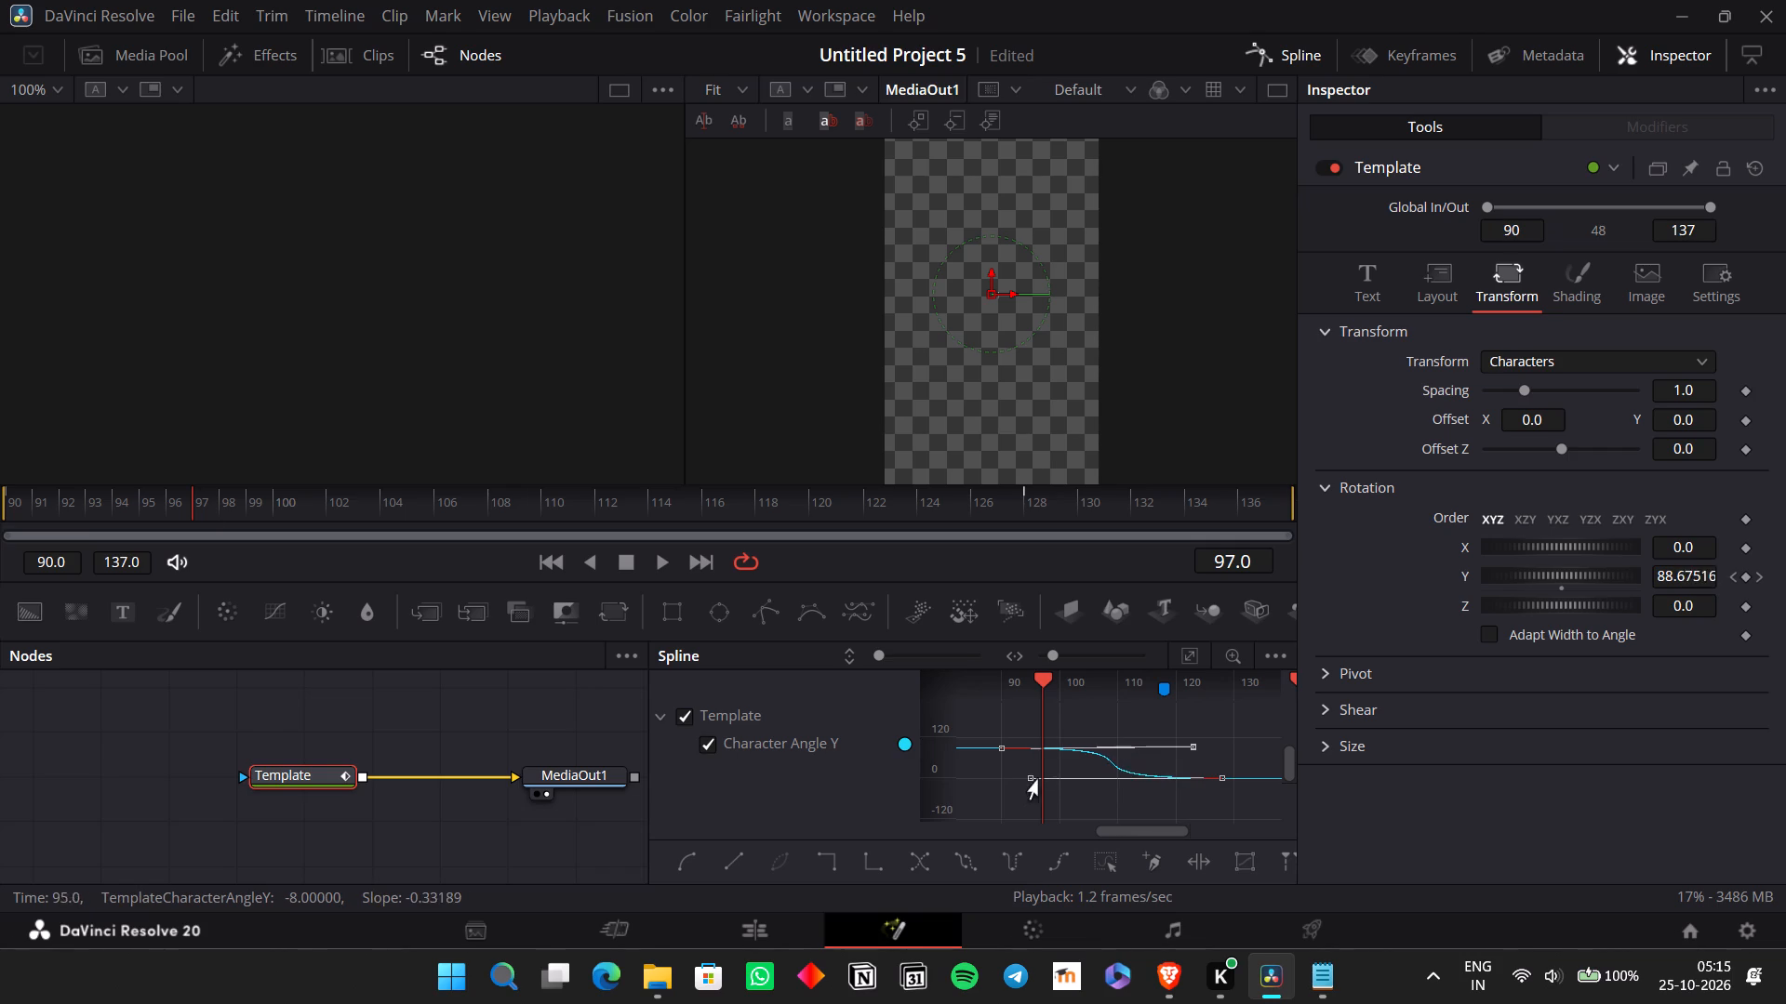
{"action": "left_click_drag", "start_coordinate": [1038, 780], "coordinate": [1090, 775]}
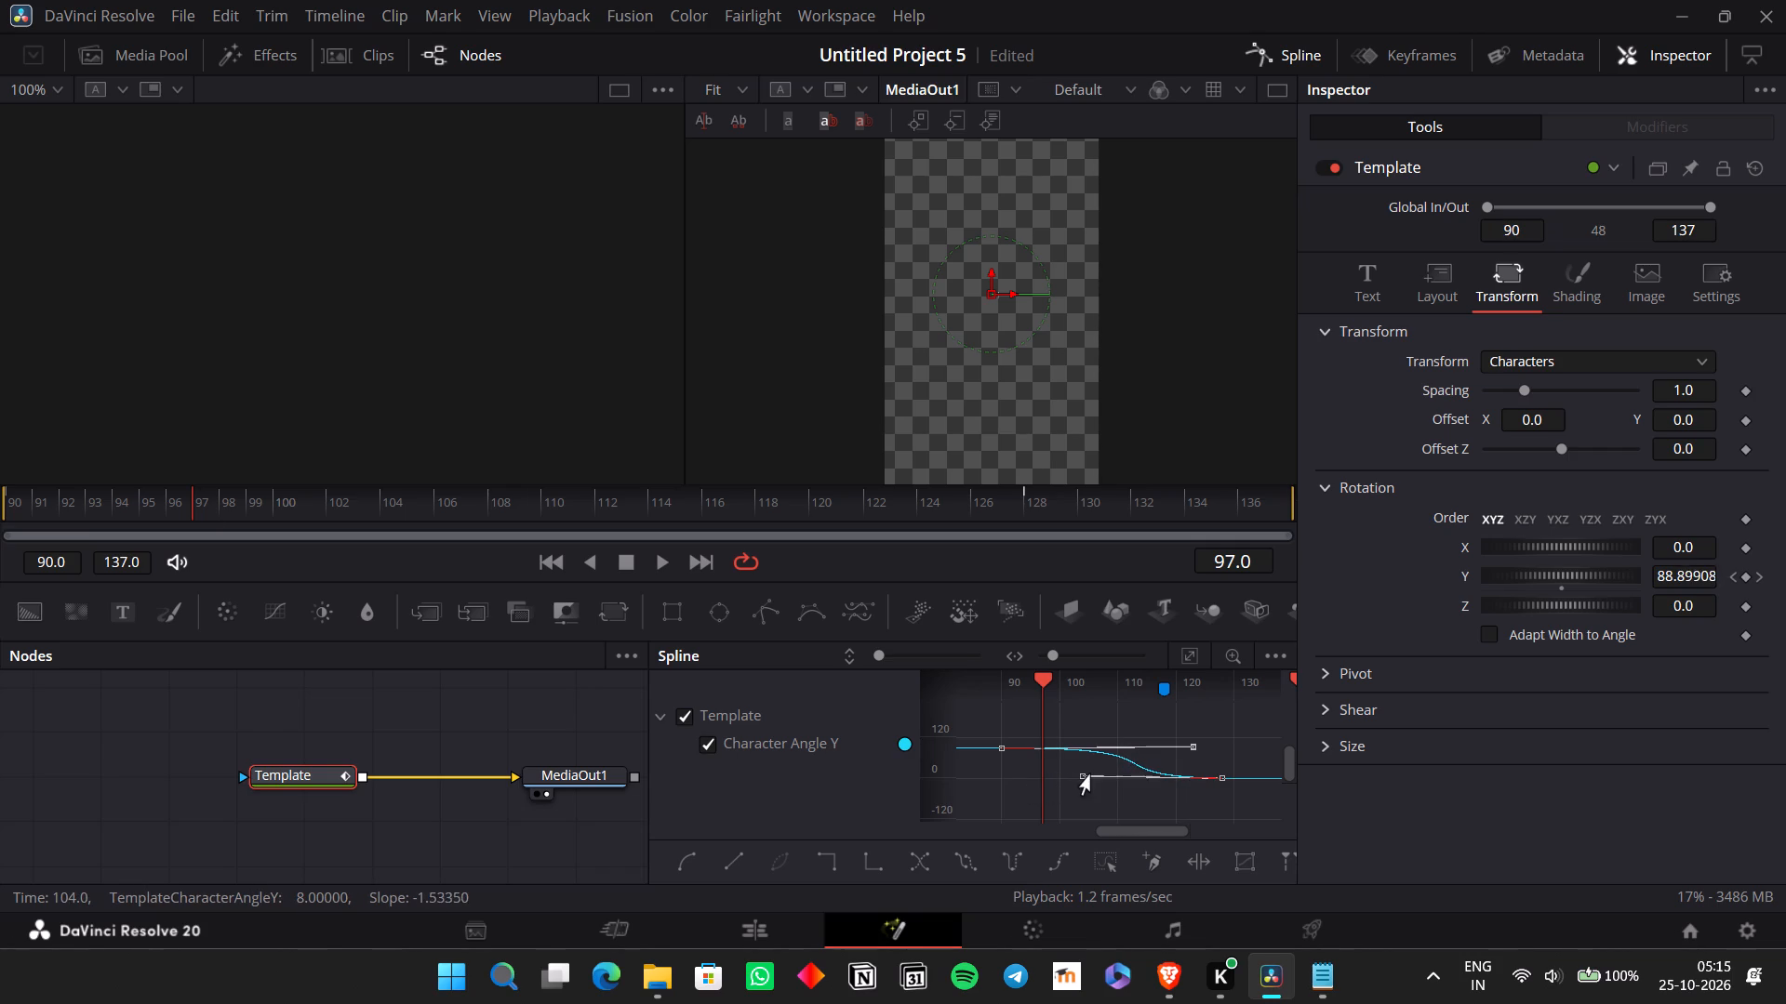
{"action": "left_click_drag", "start_coordinate": [1090, 775], "coordinate": [1072, 776]}
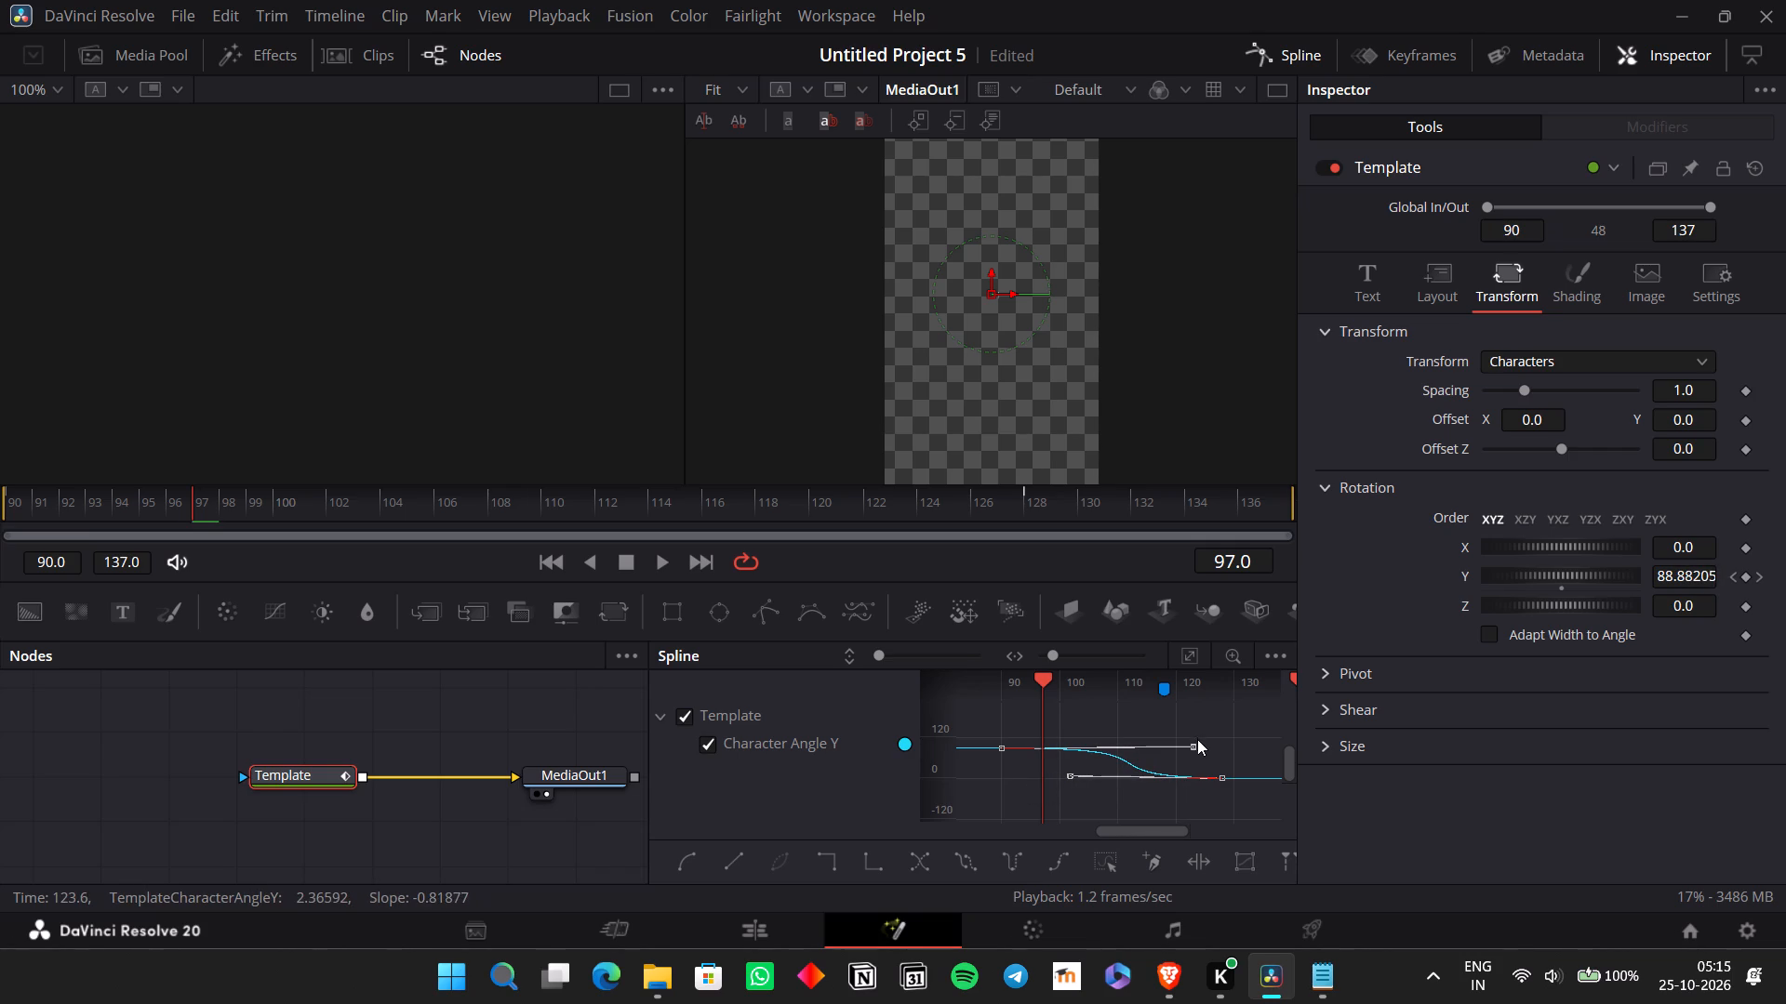
{"action": "left_click_drag", "start_coordinate": [1193, 743], "coordinate": [1140, 742]}
{"action": "left_click", "coordinate": [821, 921]}
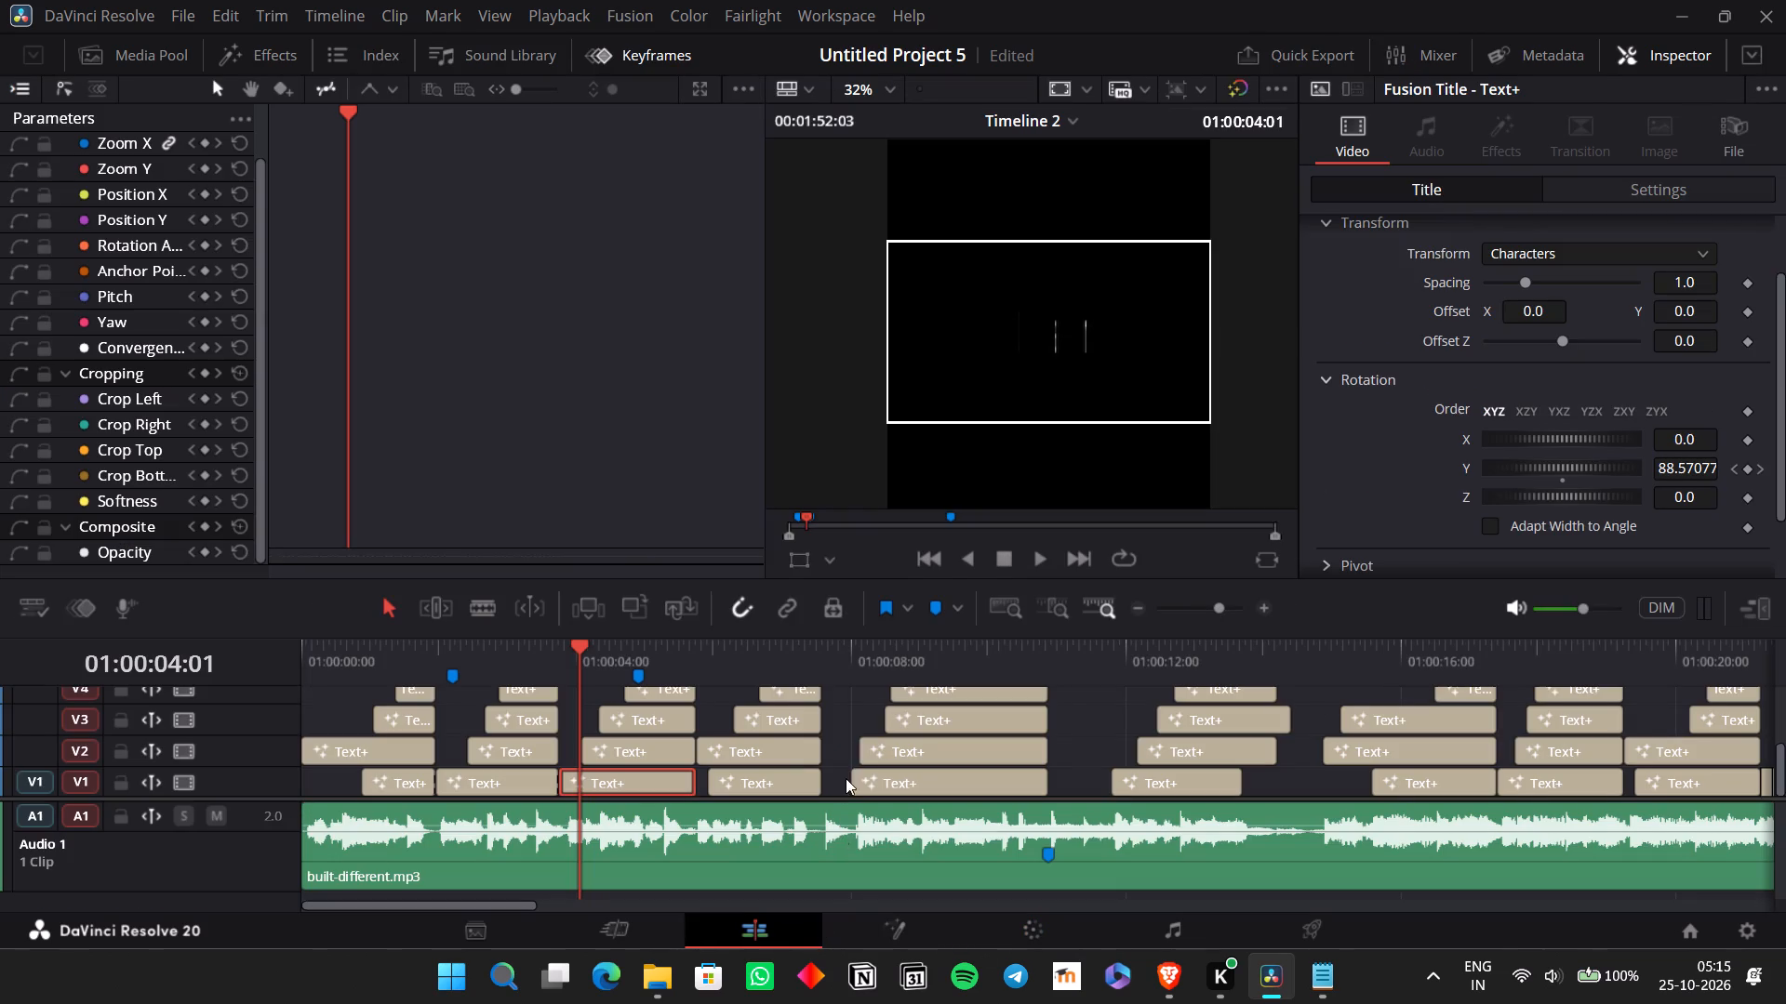
Replay the "Bar" title and continue through "Days Off" into "Pain" to examine the eased rotation and timing against the music.
{"action": "left_click", "coordinate": [553, 655]}
{"action": "key", "text": "space"}
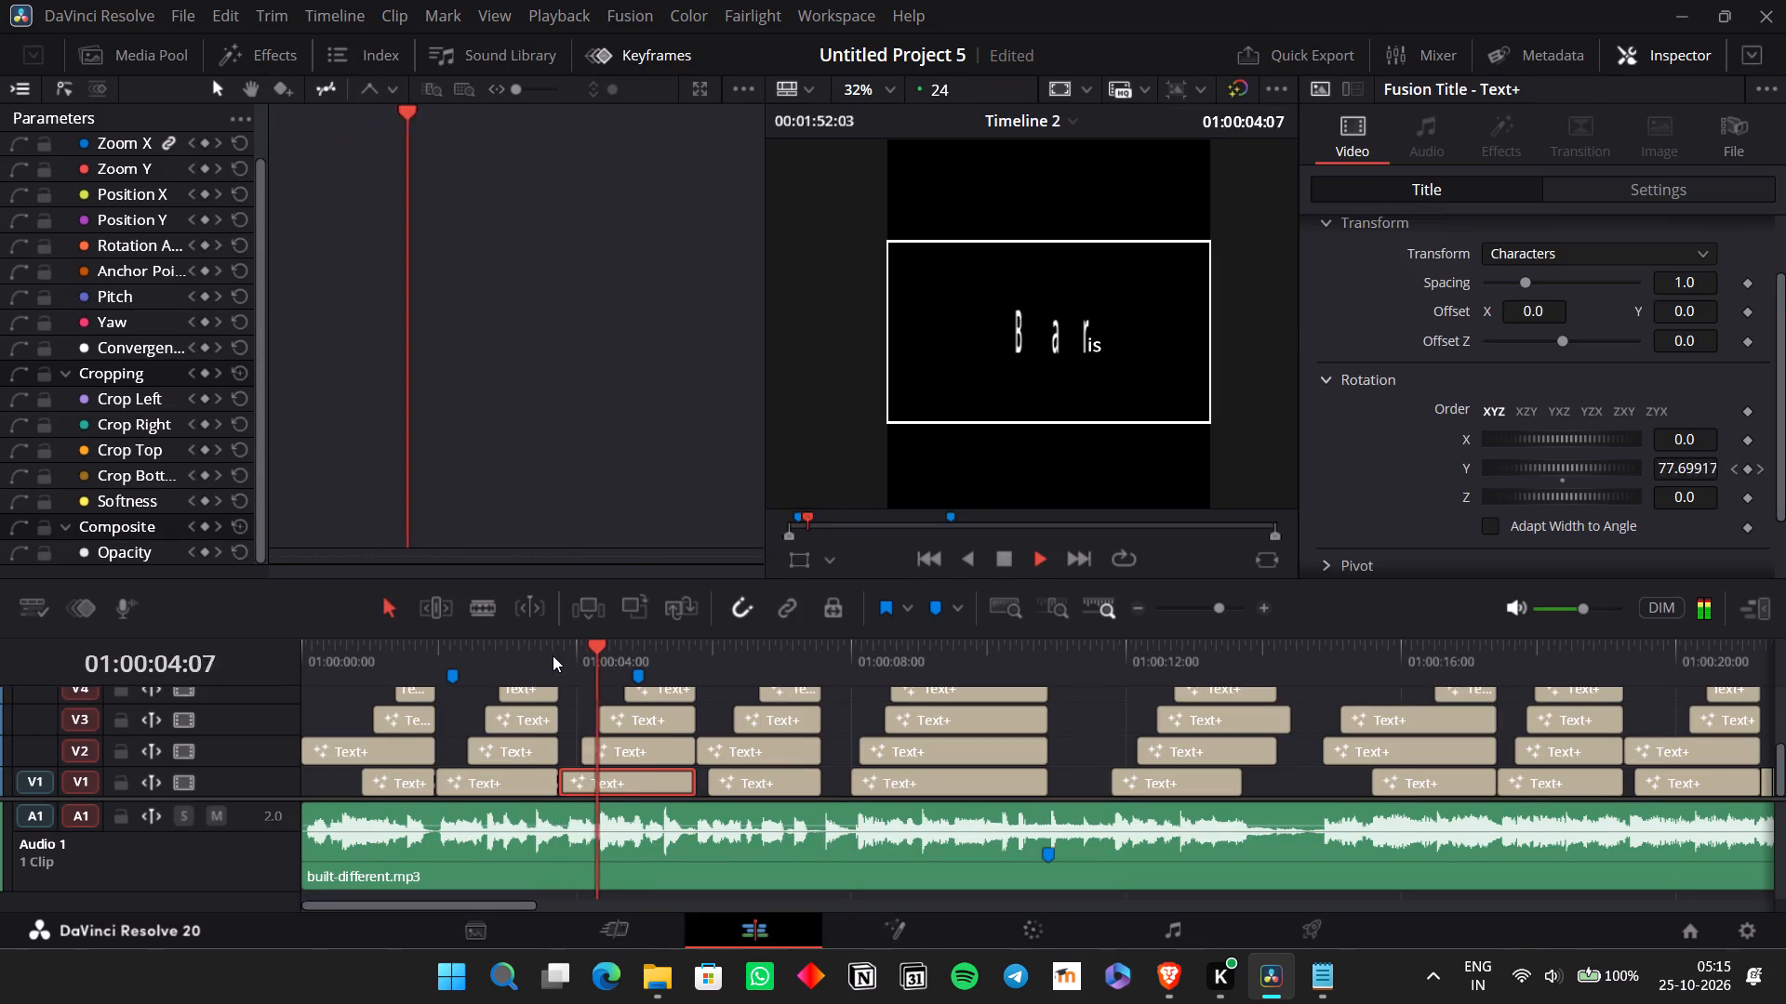
{"action": "key", "text": "space"}
{"action": "left_click", "coordinate": [553, 655]}
{"action": "key", "text": "space"}
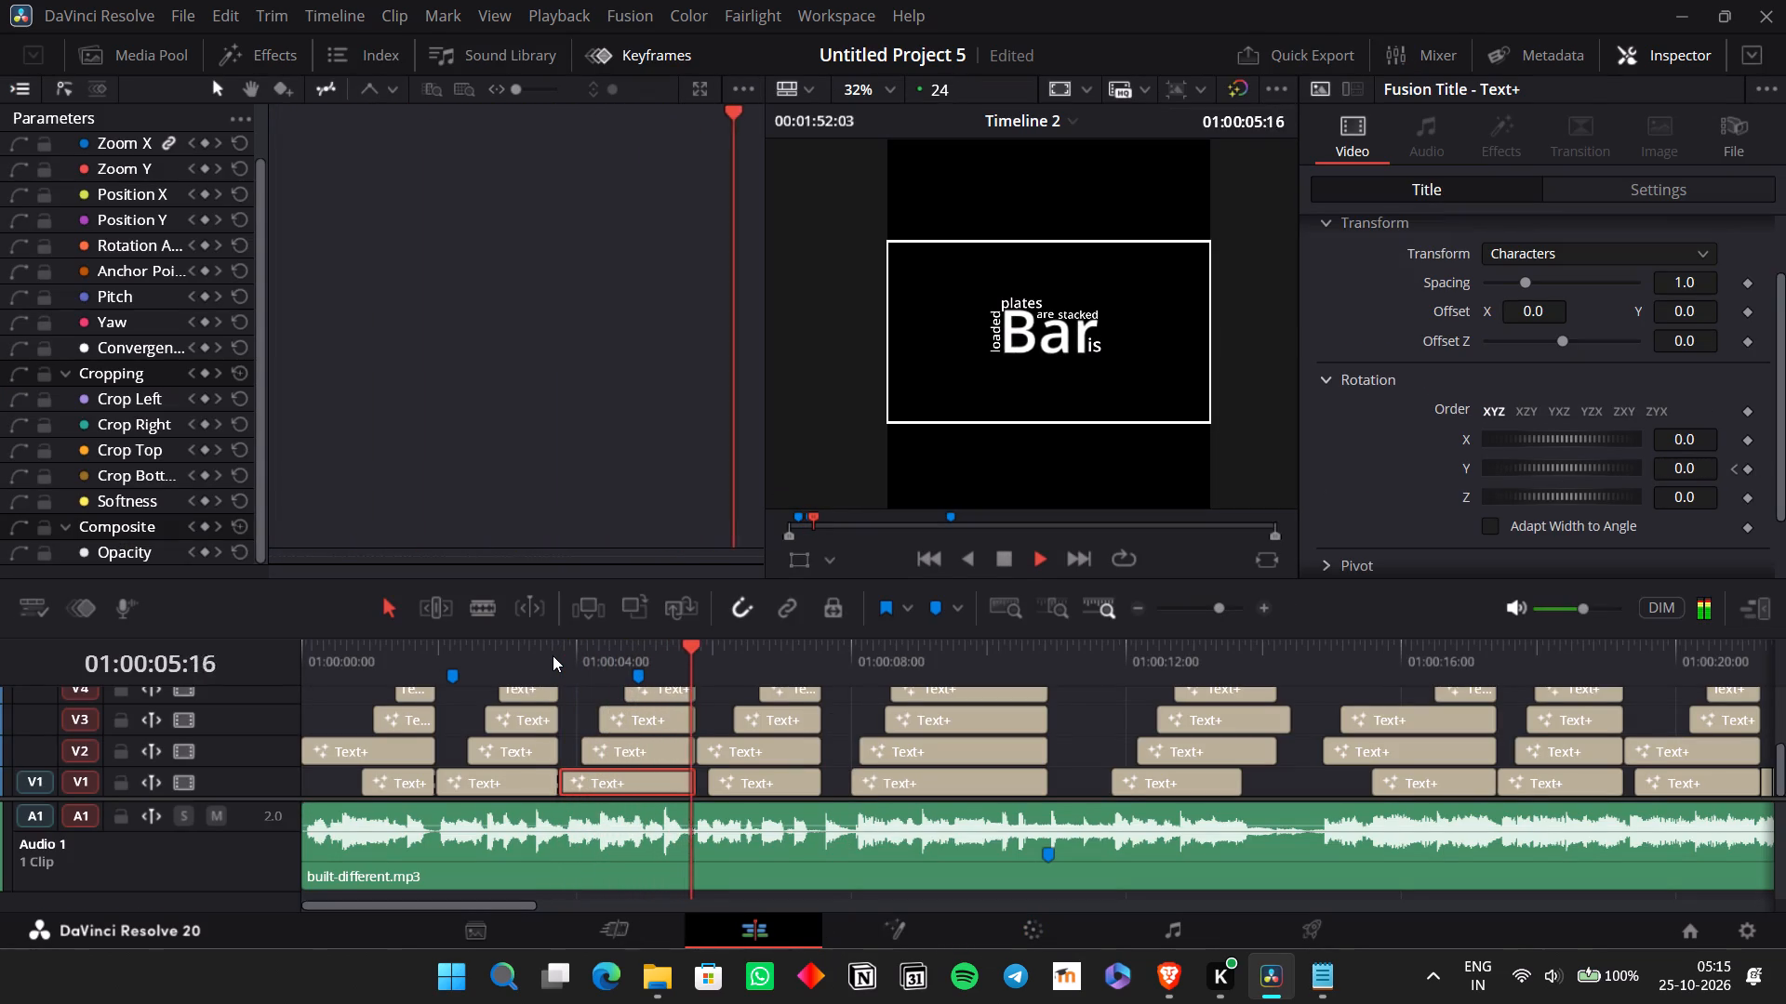
{"action": "key", "text": "space"}
{"action": "left_click", "coordinate": [553, 655]}
{"action": "key", "text": "space"}
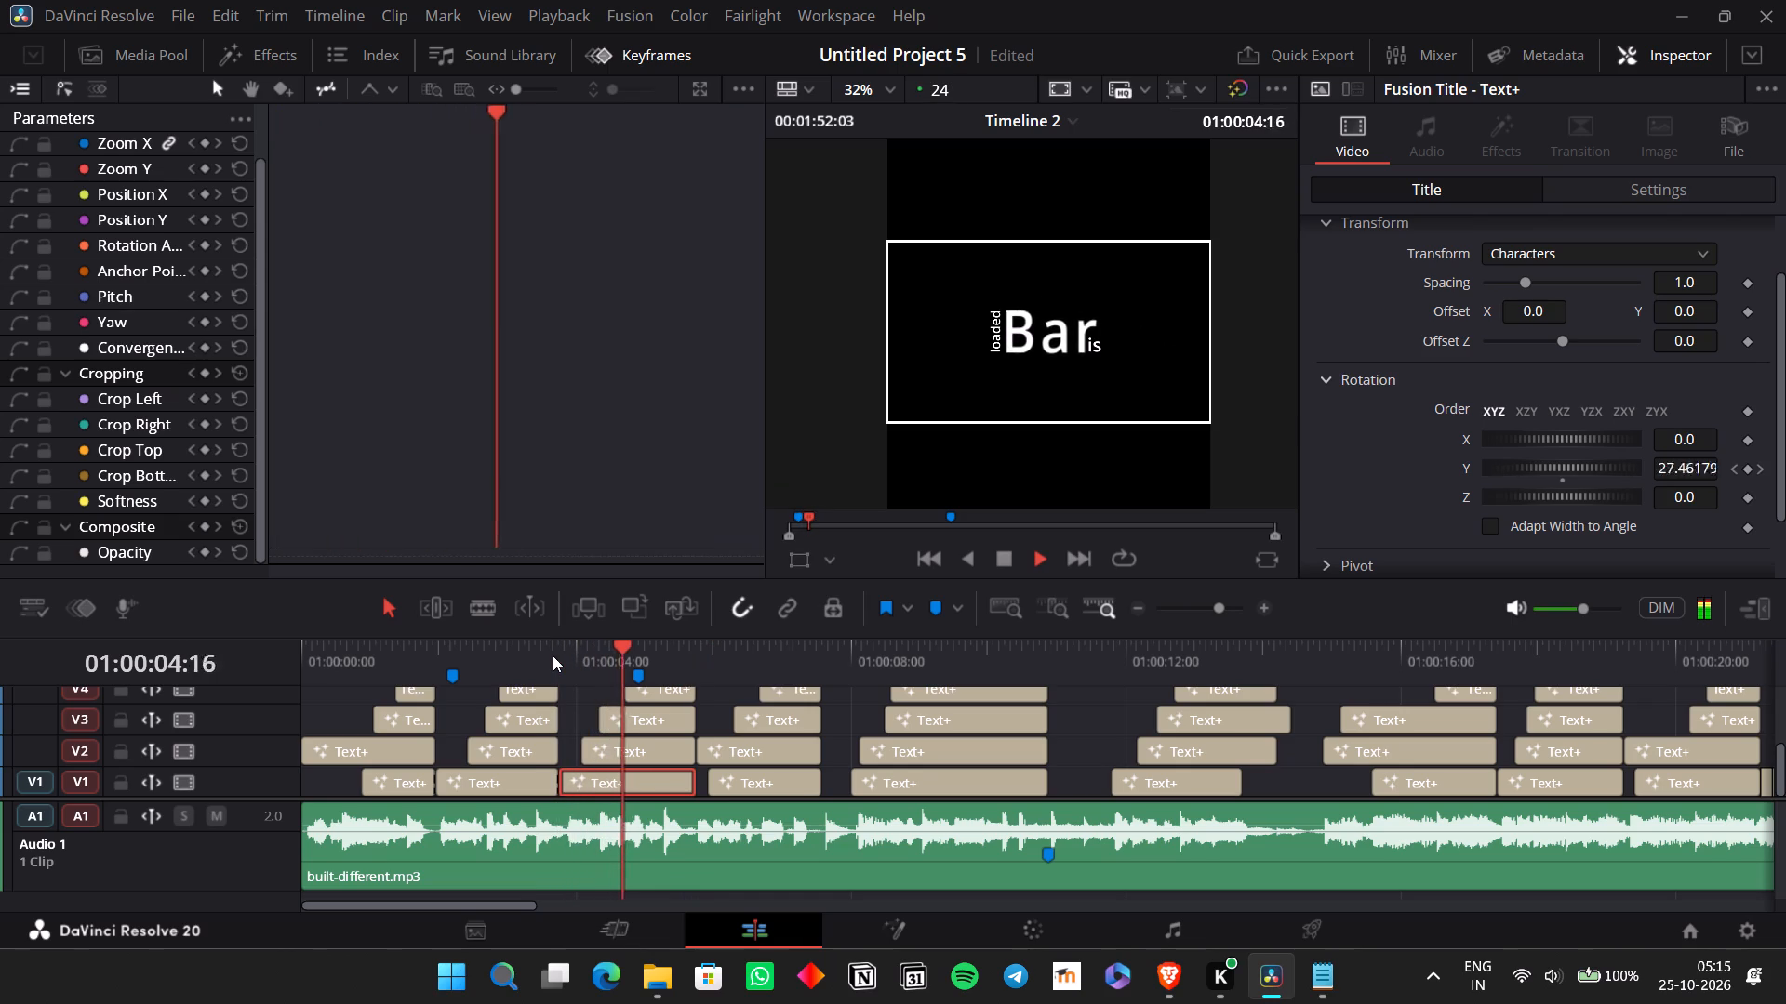
{"action": "key", "text": "space"}
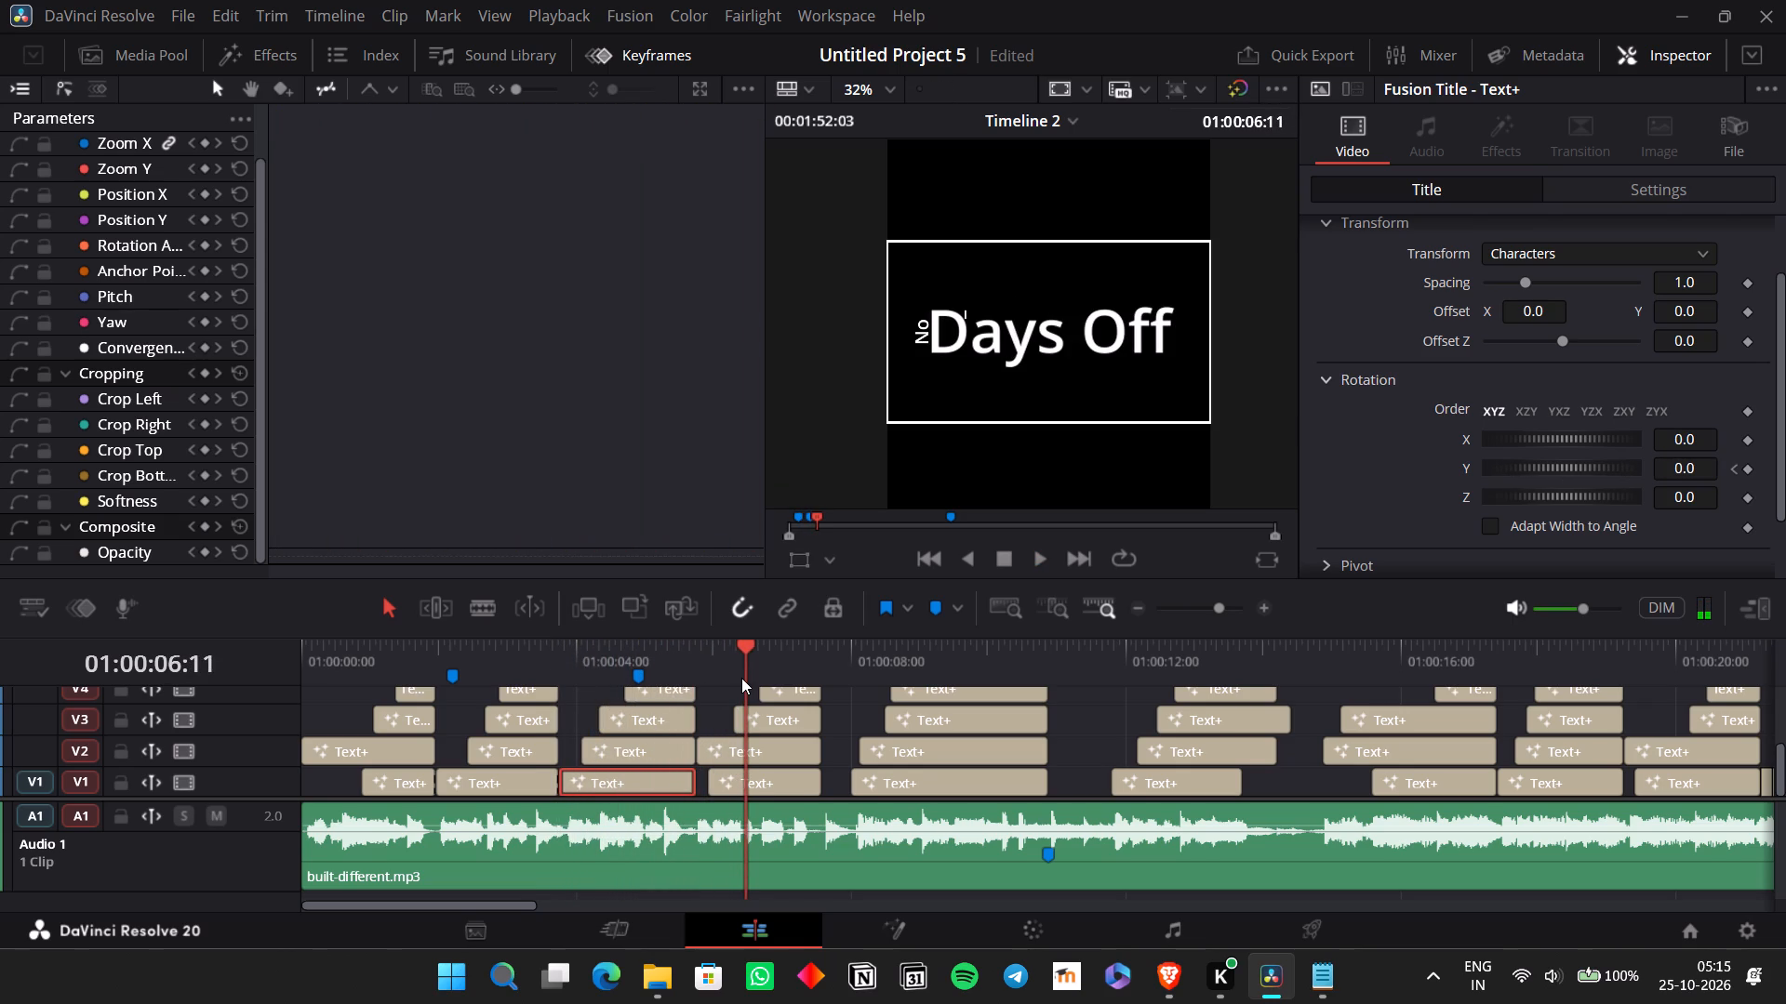
{"action": "key", "text": "space"}
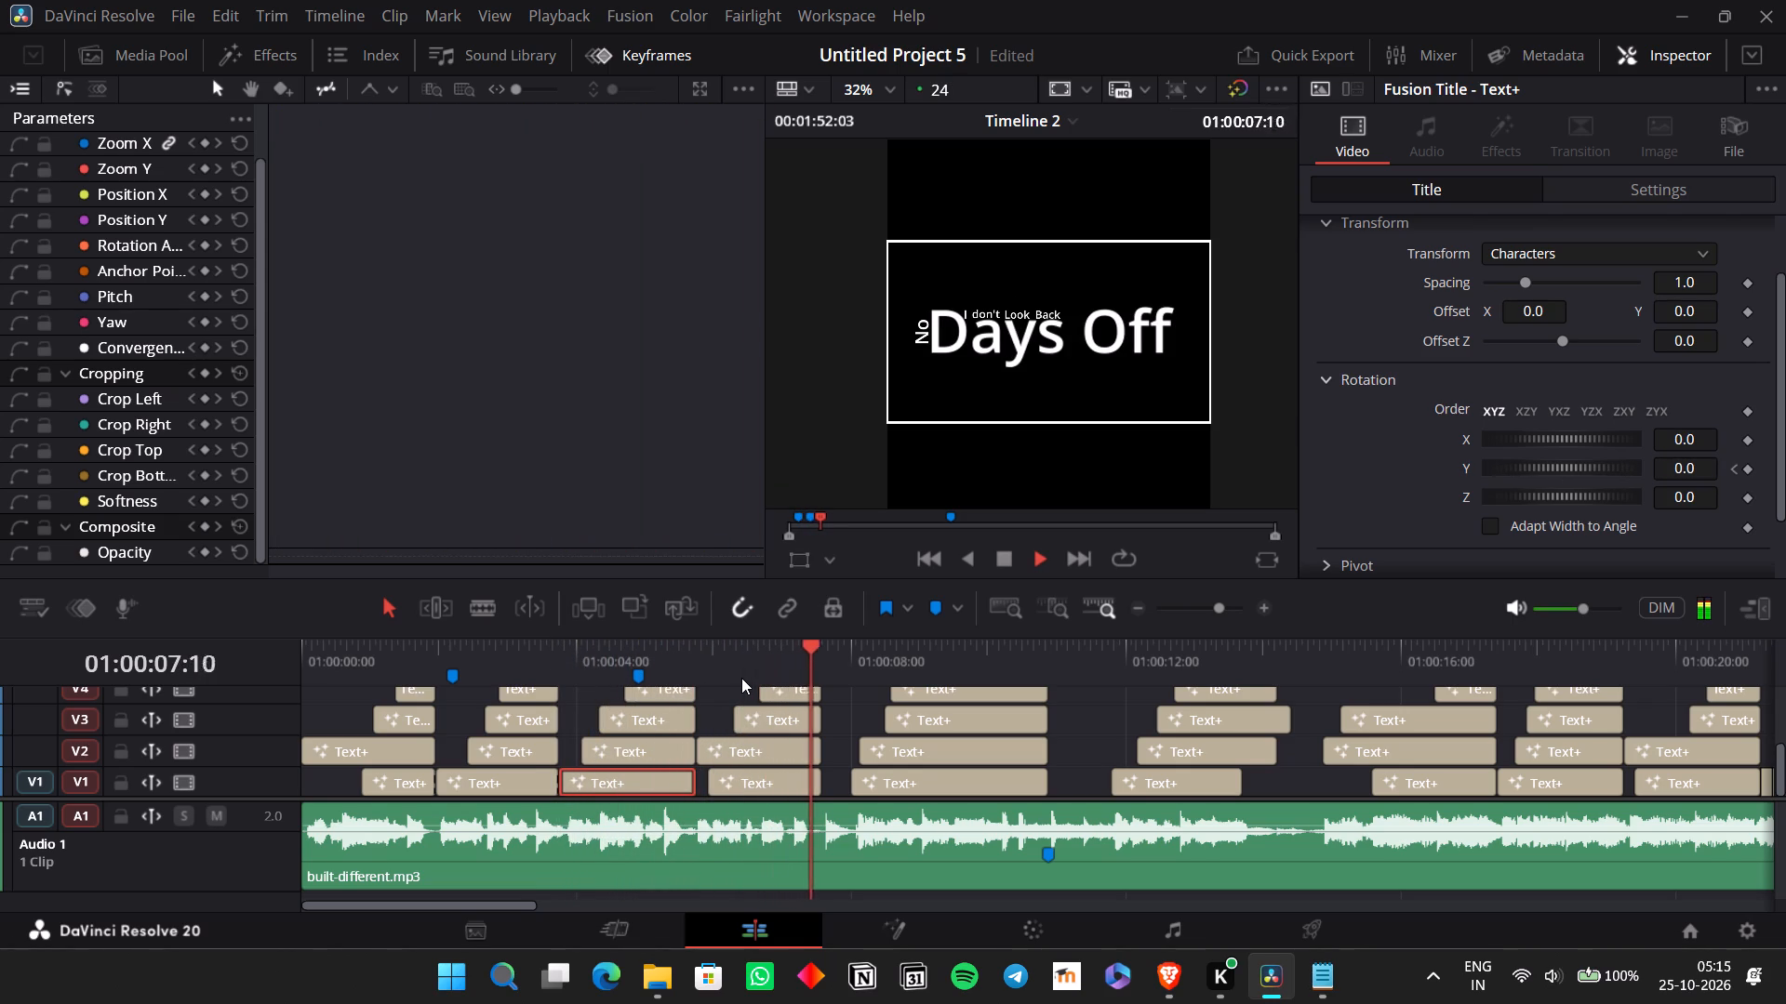
{"action": "key", "text": "space"}
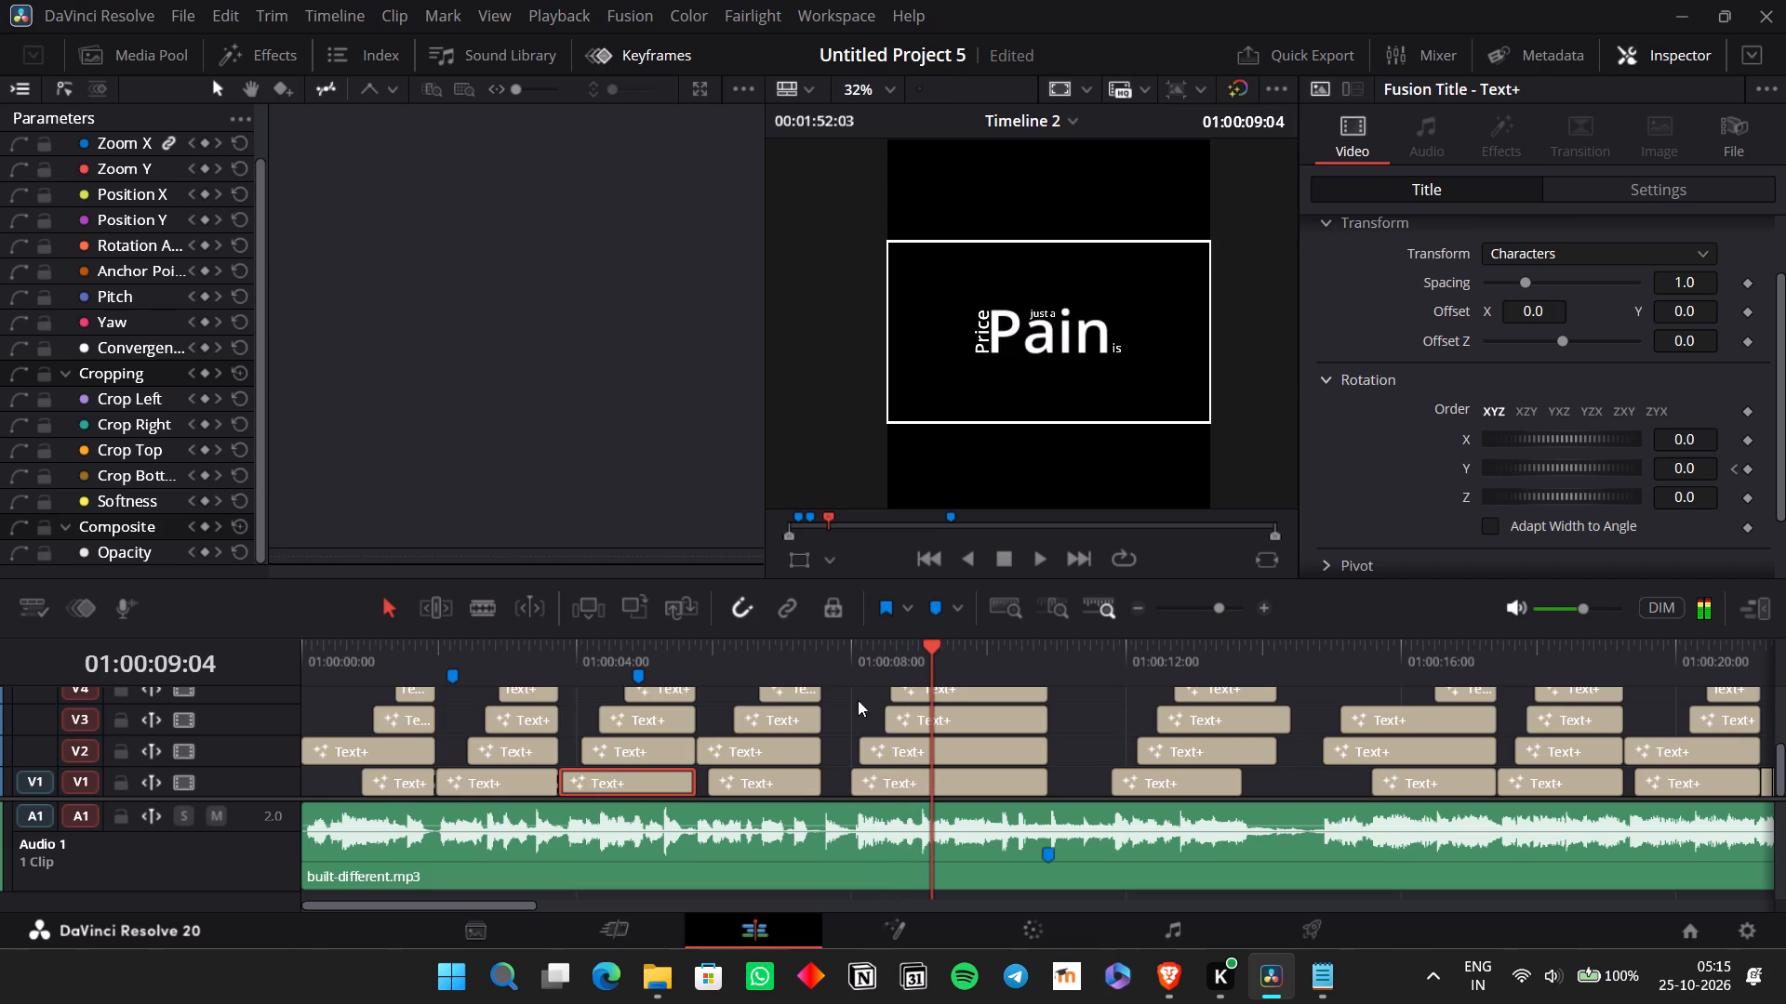
Select the "Pain" title at its clip start, 01:00:08:00, and show its character rotation settings.
{"action": "left_click", "coordinate": [849, 654]}
{"action": "left_click", "coordinate": [901, 774]}
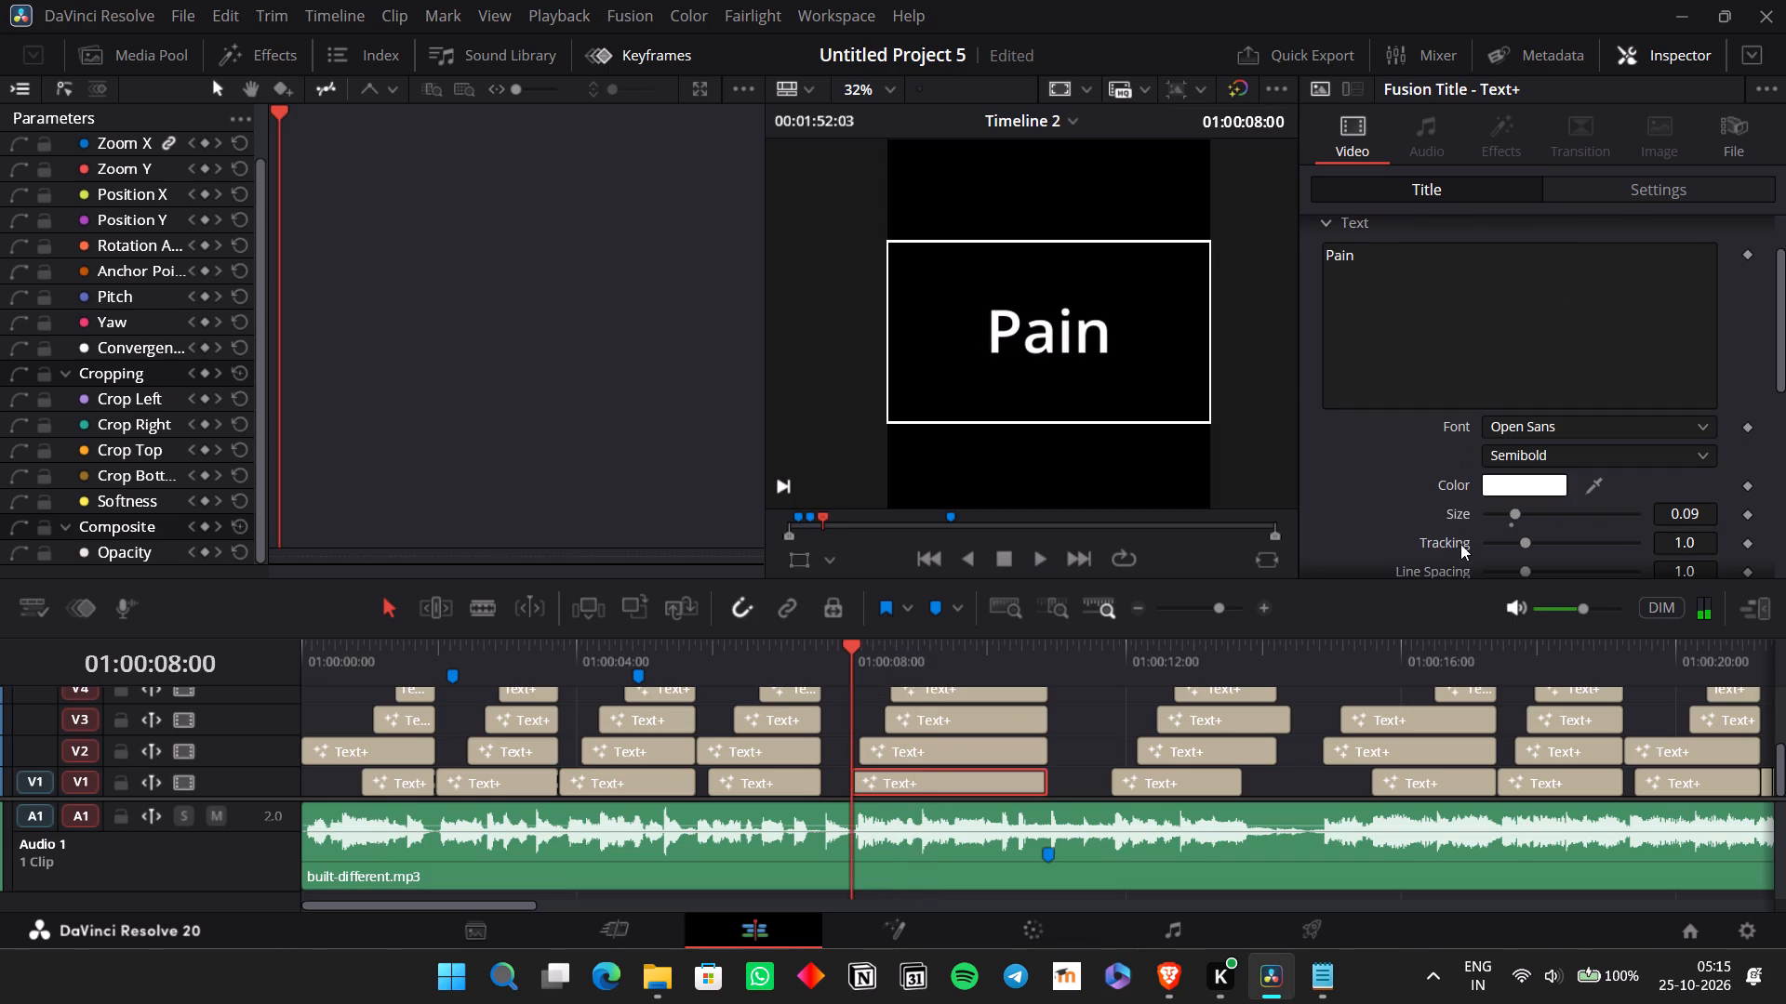
{"action": "left_click", "coordinate": [1656, 199]}
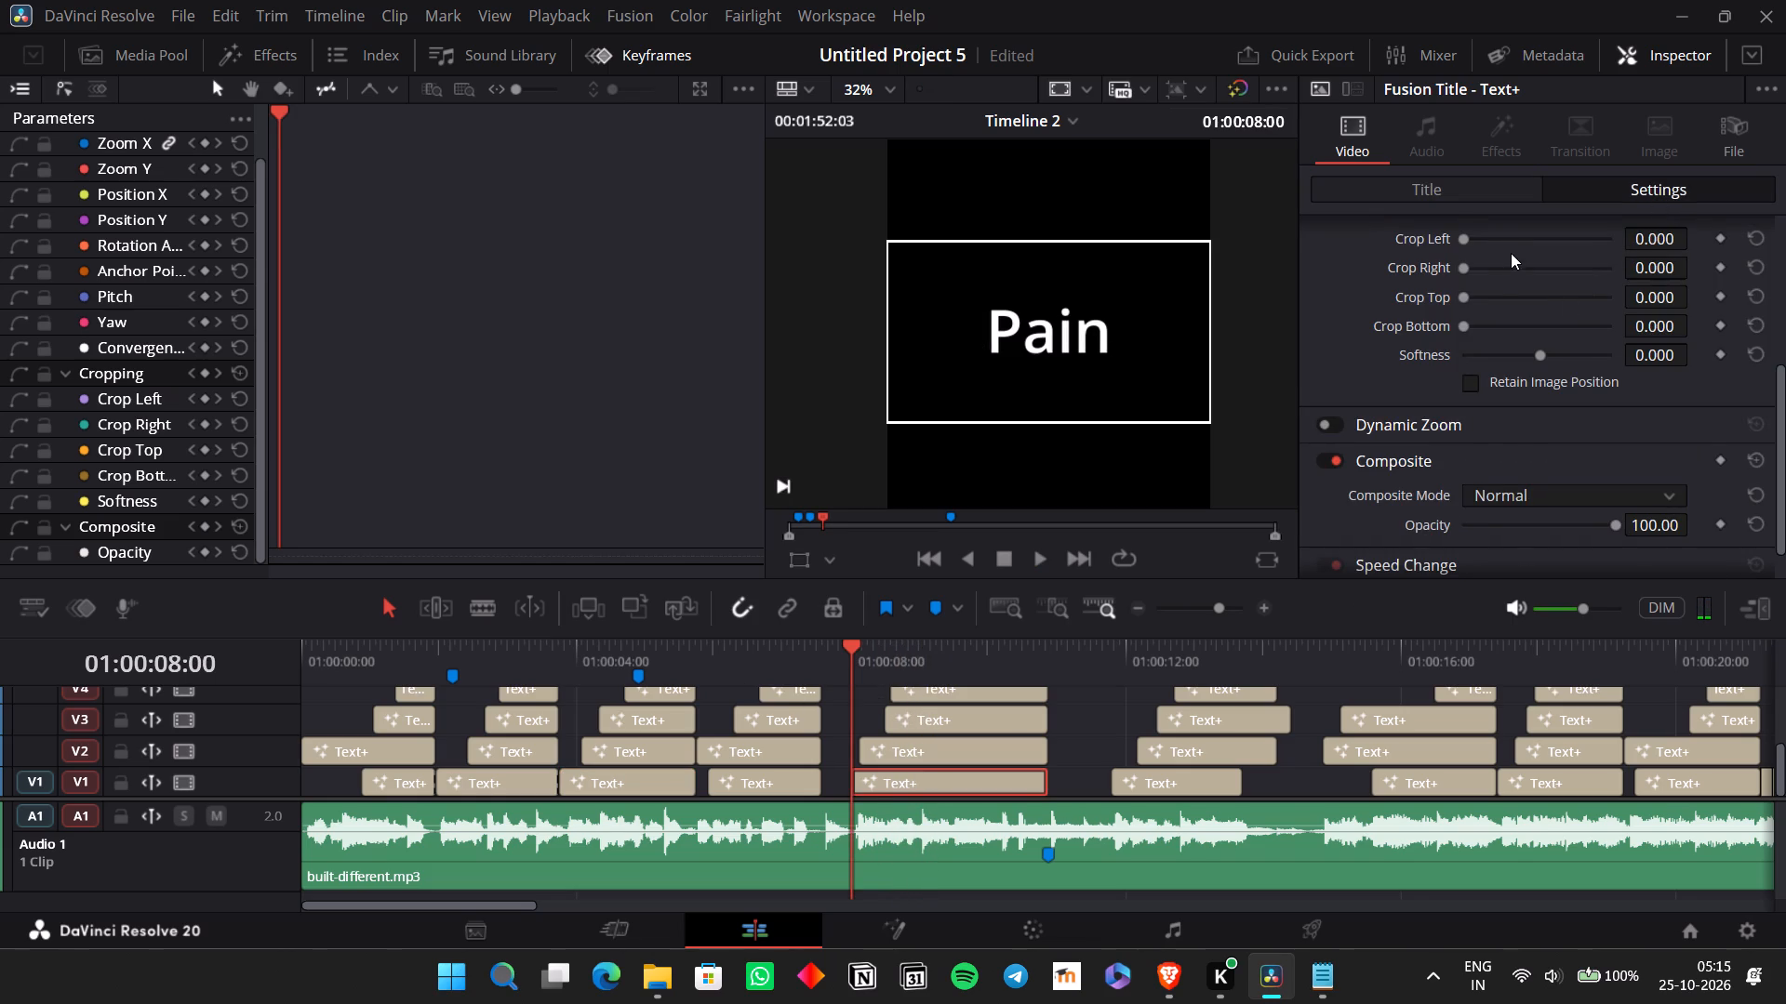
{"action": "left_click", "coordinate": [1468, 197]}
{"action": "scroll", "coordinate": [1578, 372], "scroll_direction": "up", "scroll_amount": 4}
{"action": "left_click", "coordinate": [1514, 258]}
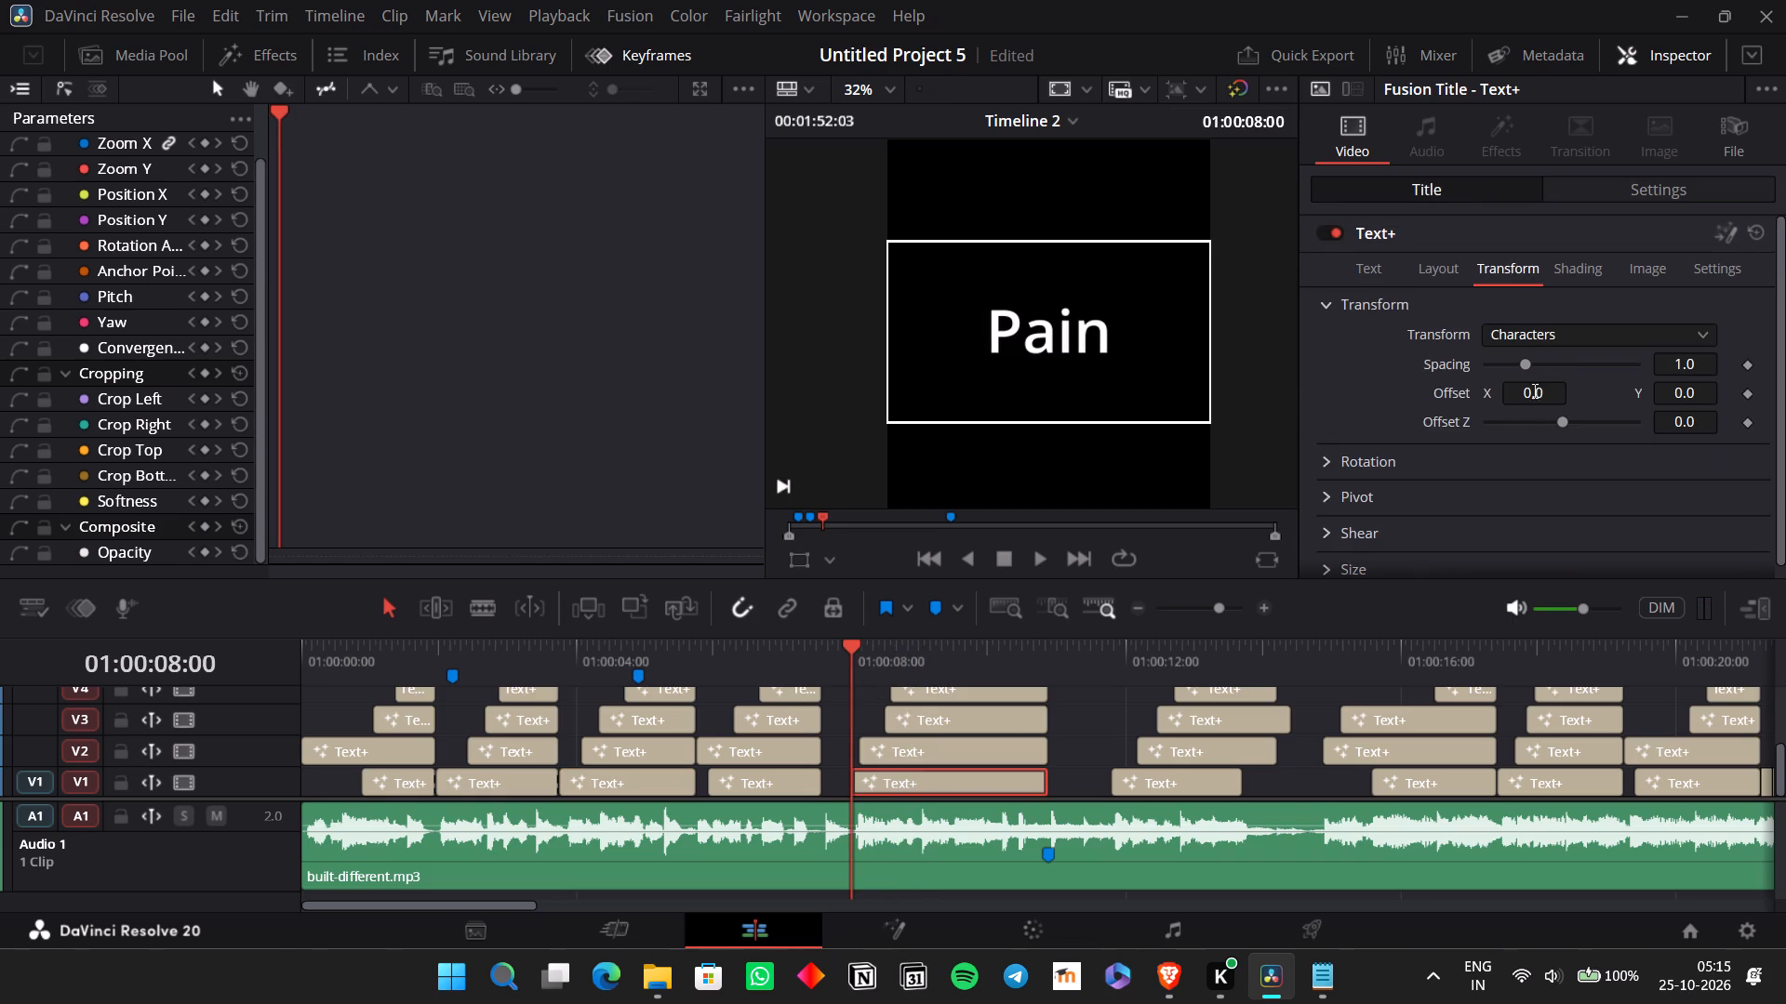
{"action": "left_click", "coordinate": [1329, 494]}
{"action": "scroll", "coordinate": [1329, 494], "scroll_direction": "down", "scroll_amount": 2}
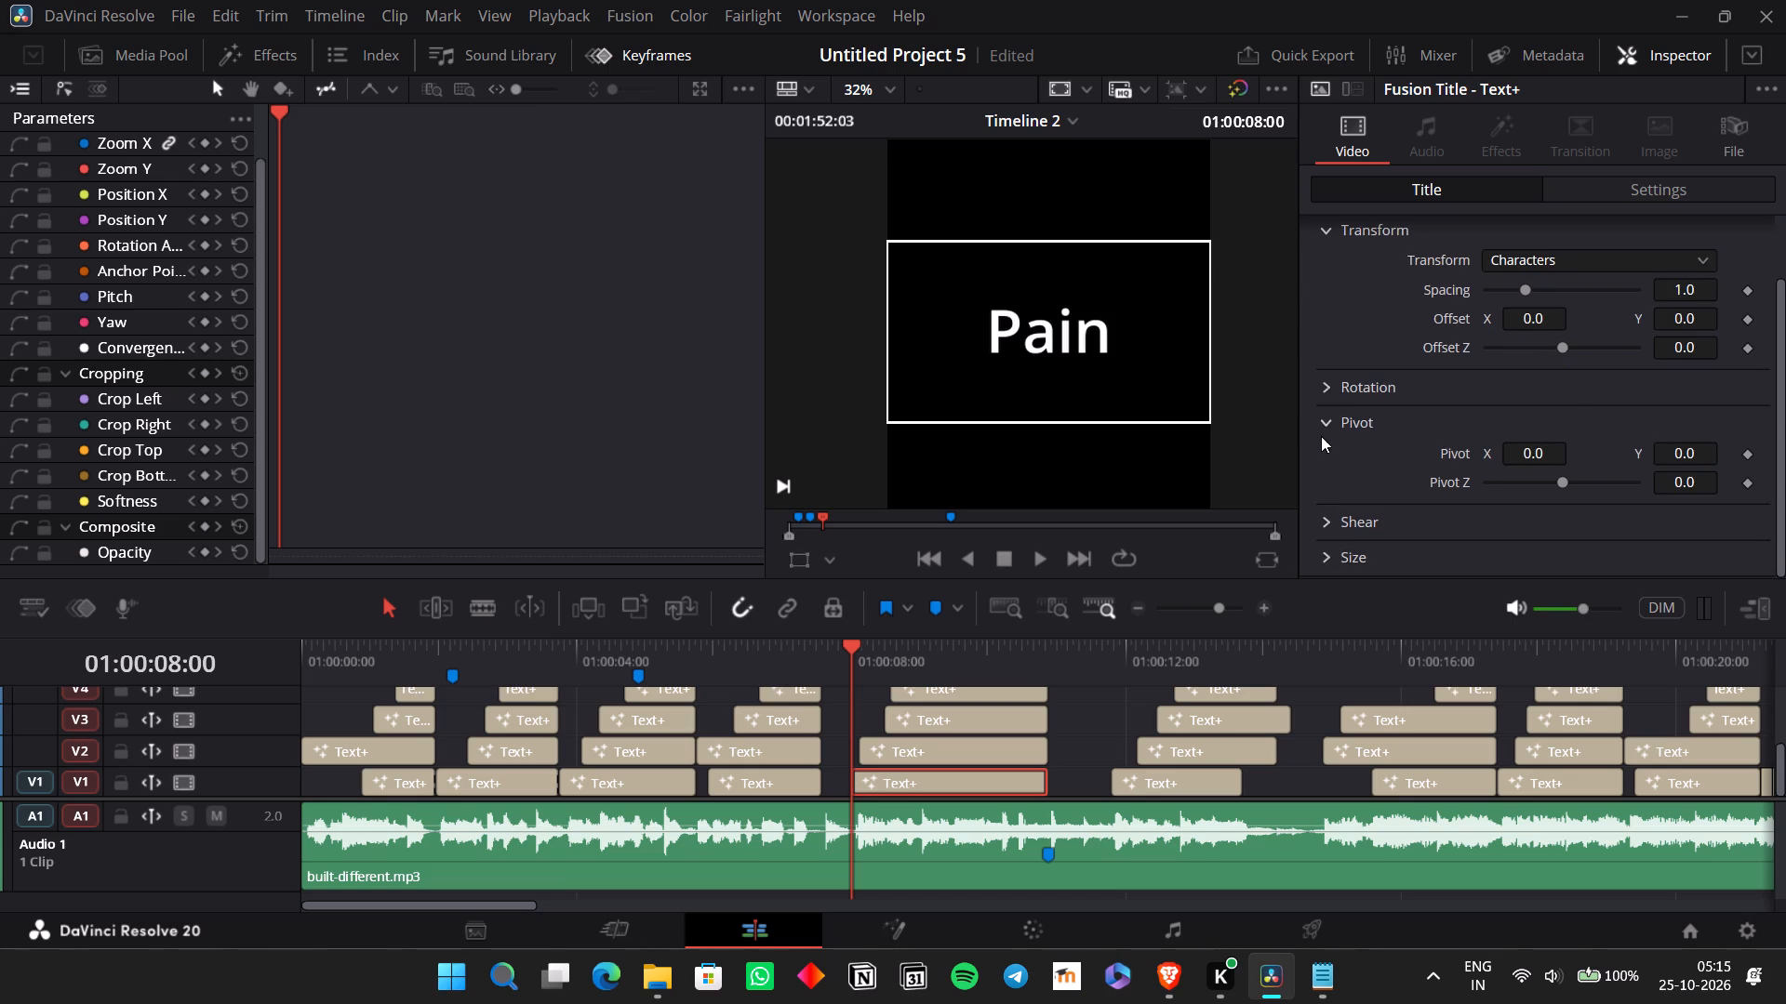
{"action": "left_click", "coordinate": [1325, 424]}
{"action": "left_click", "coordinate": [1332, 451]}
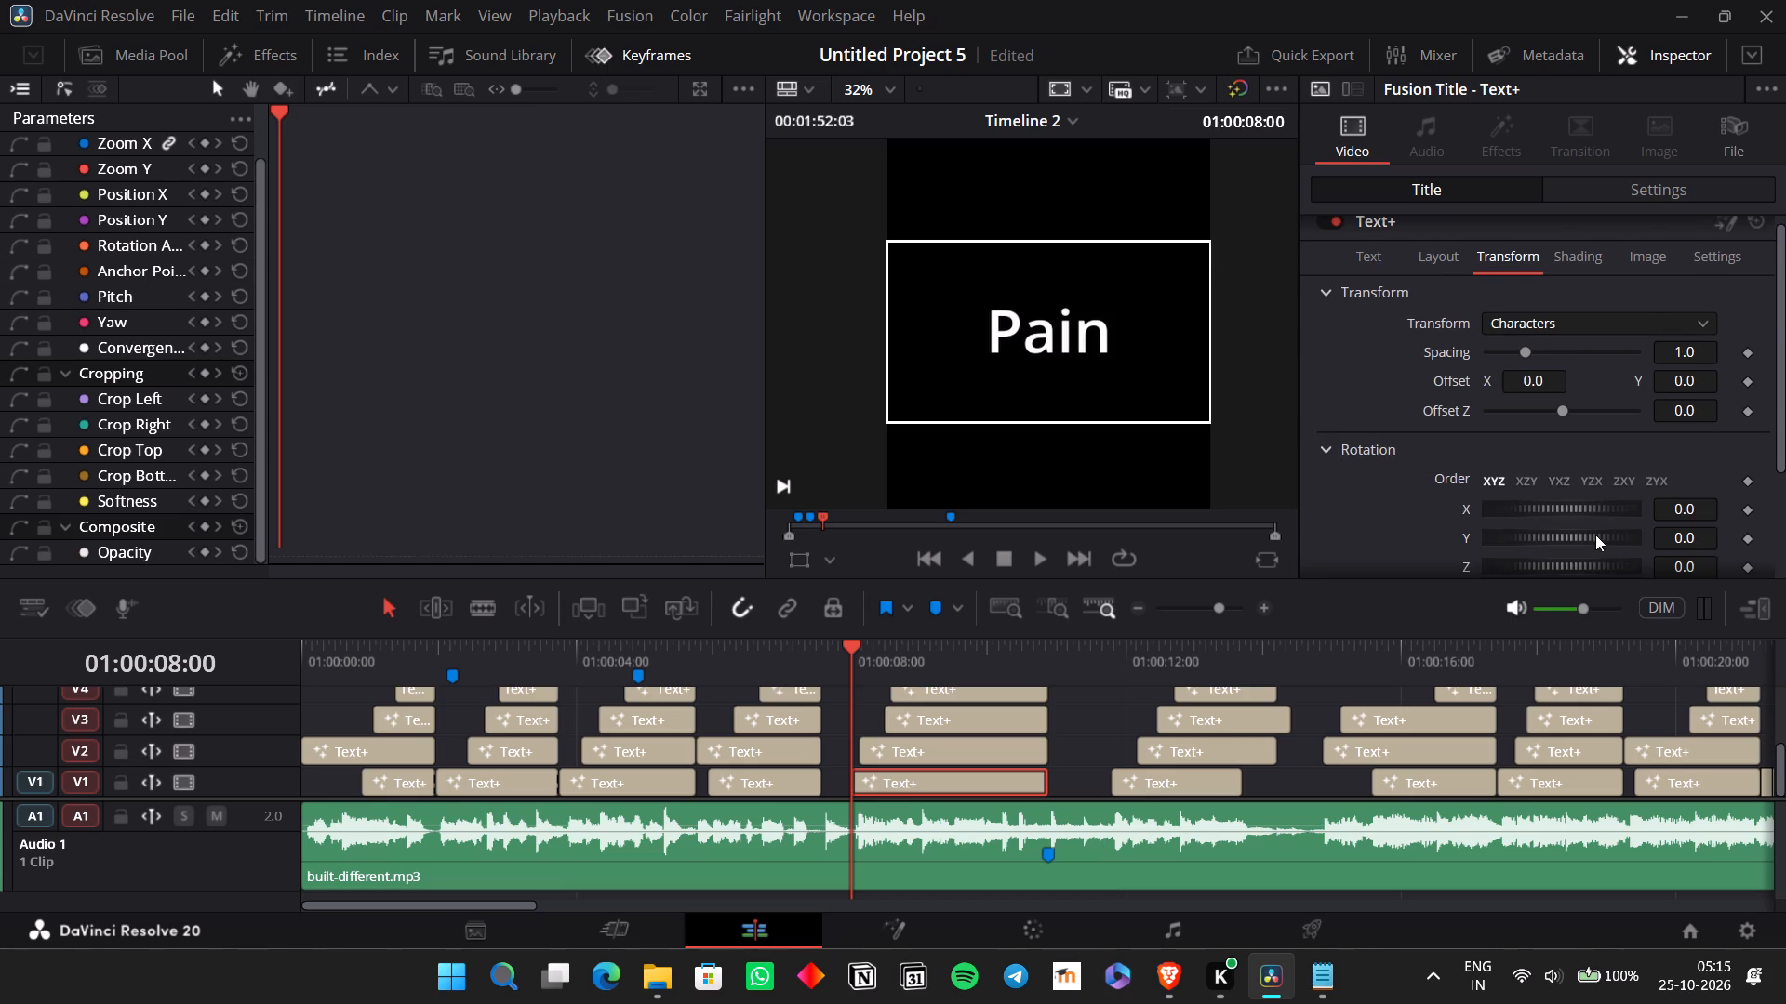
{"action": "scroll", "coordinate": [1595, 535], "scroll_direction": "down", "scroll_amount": 2}
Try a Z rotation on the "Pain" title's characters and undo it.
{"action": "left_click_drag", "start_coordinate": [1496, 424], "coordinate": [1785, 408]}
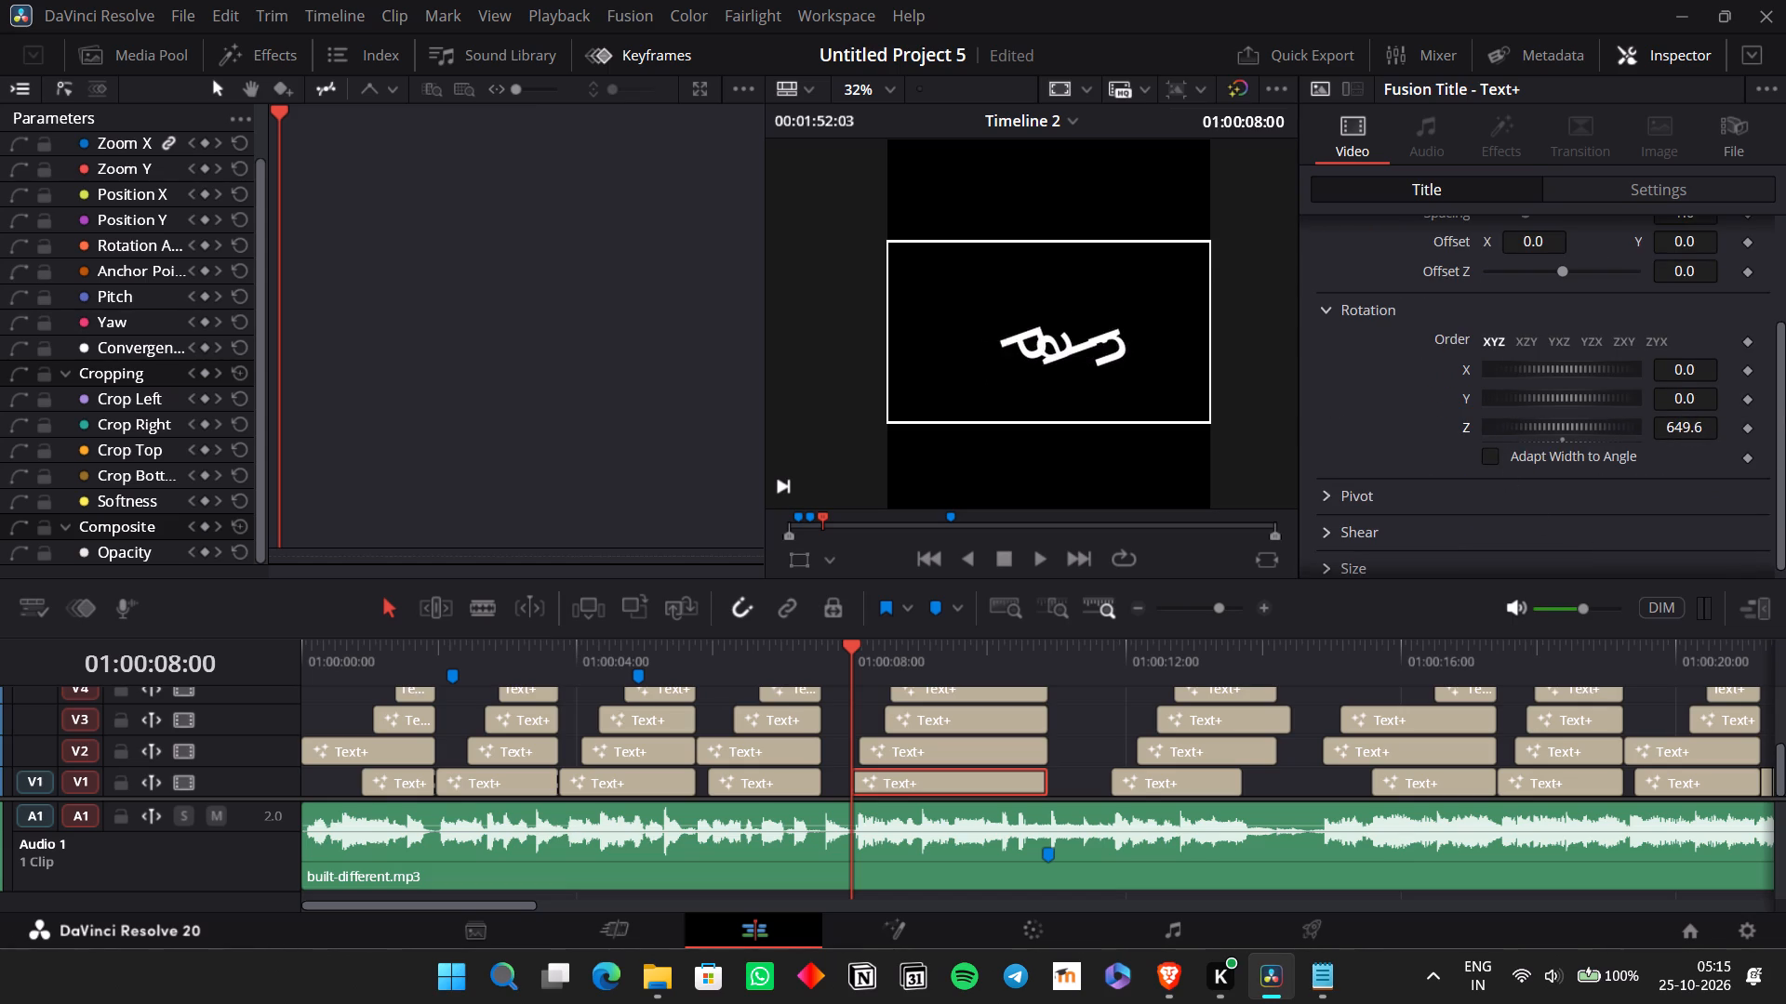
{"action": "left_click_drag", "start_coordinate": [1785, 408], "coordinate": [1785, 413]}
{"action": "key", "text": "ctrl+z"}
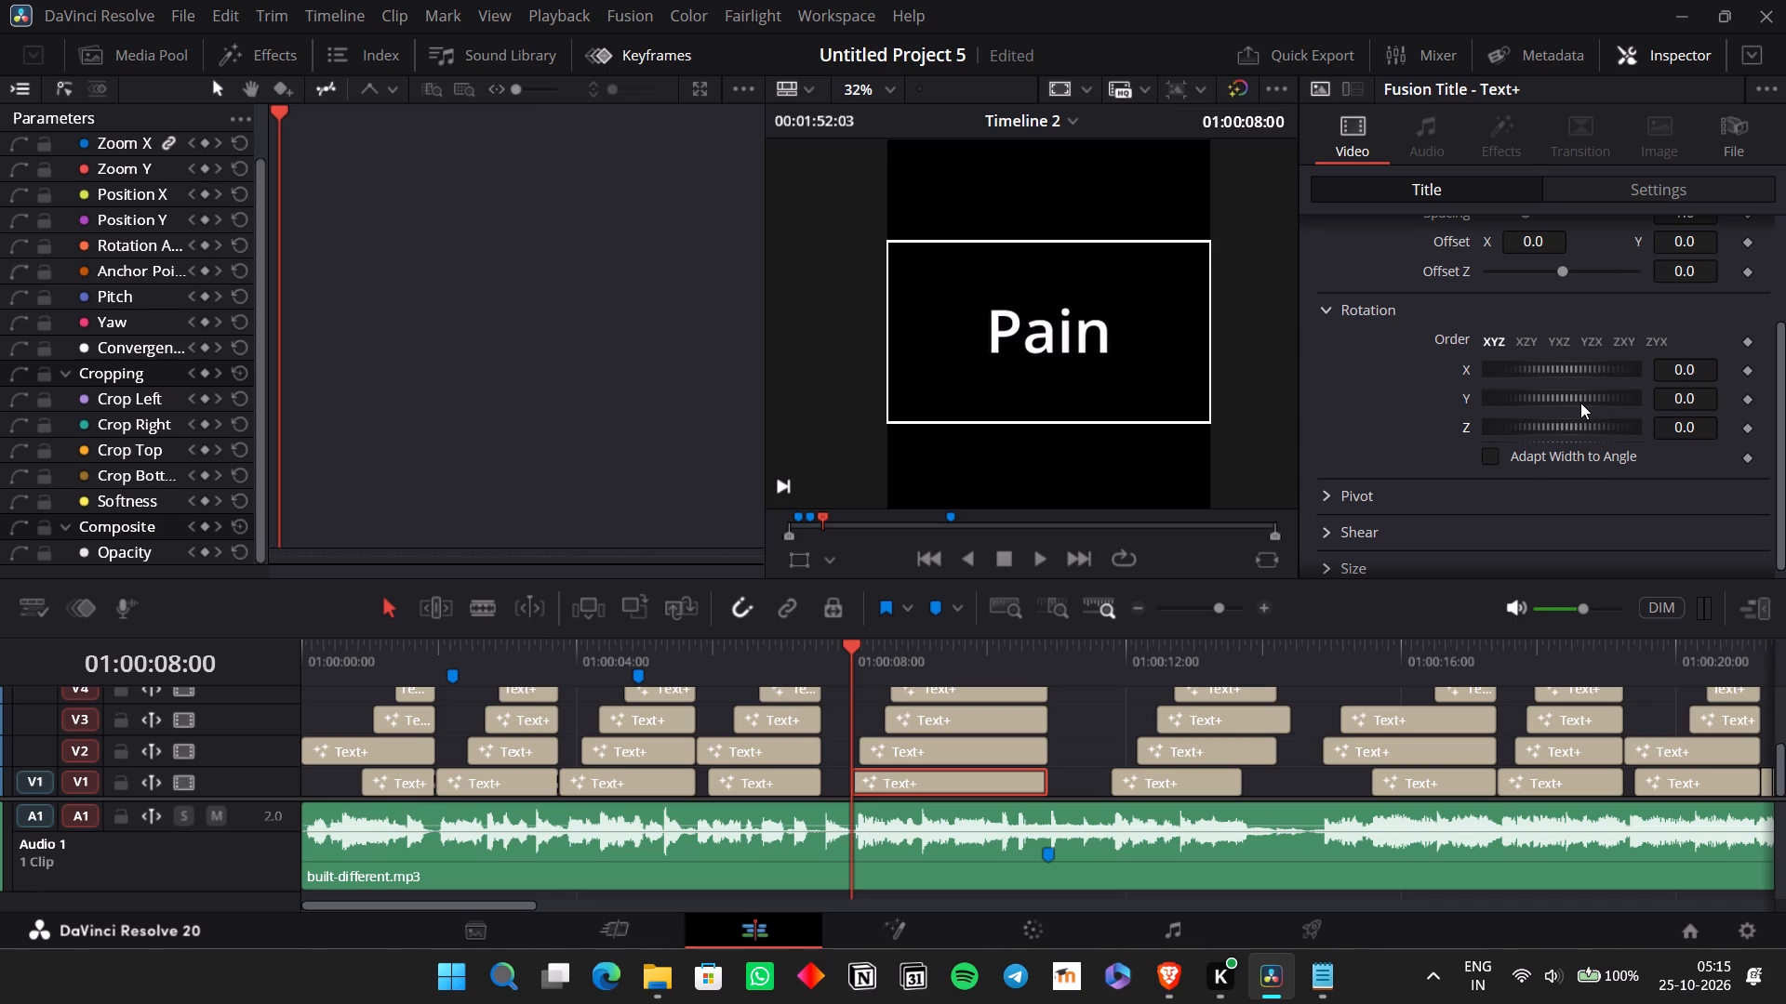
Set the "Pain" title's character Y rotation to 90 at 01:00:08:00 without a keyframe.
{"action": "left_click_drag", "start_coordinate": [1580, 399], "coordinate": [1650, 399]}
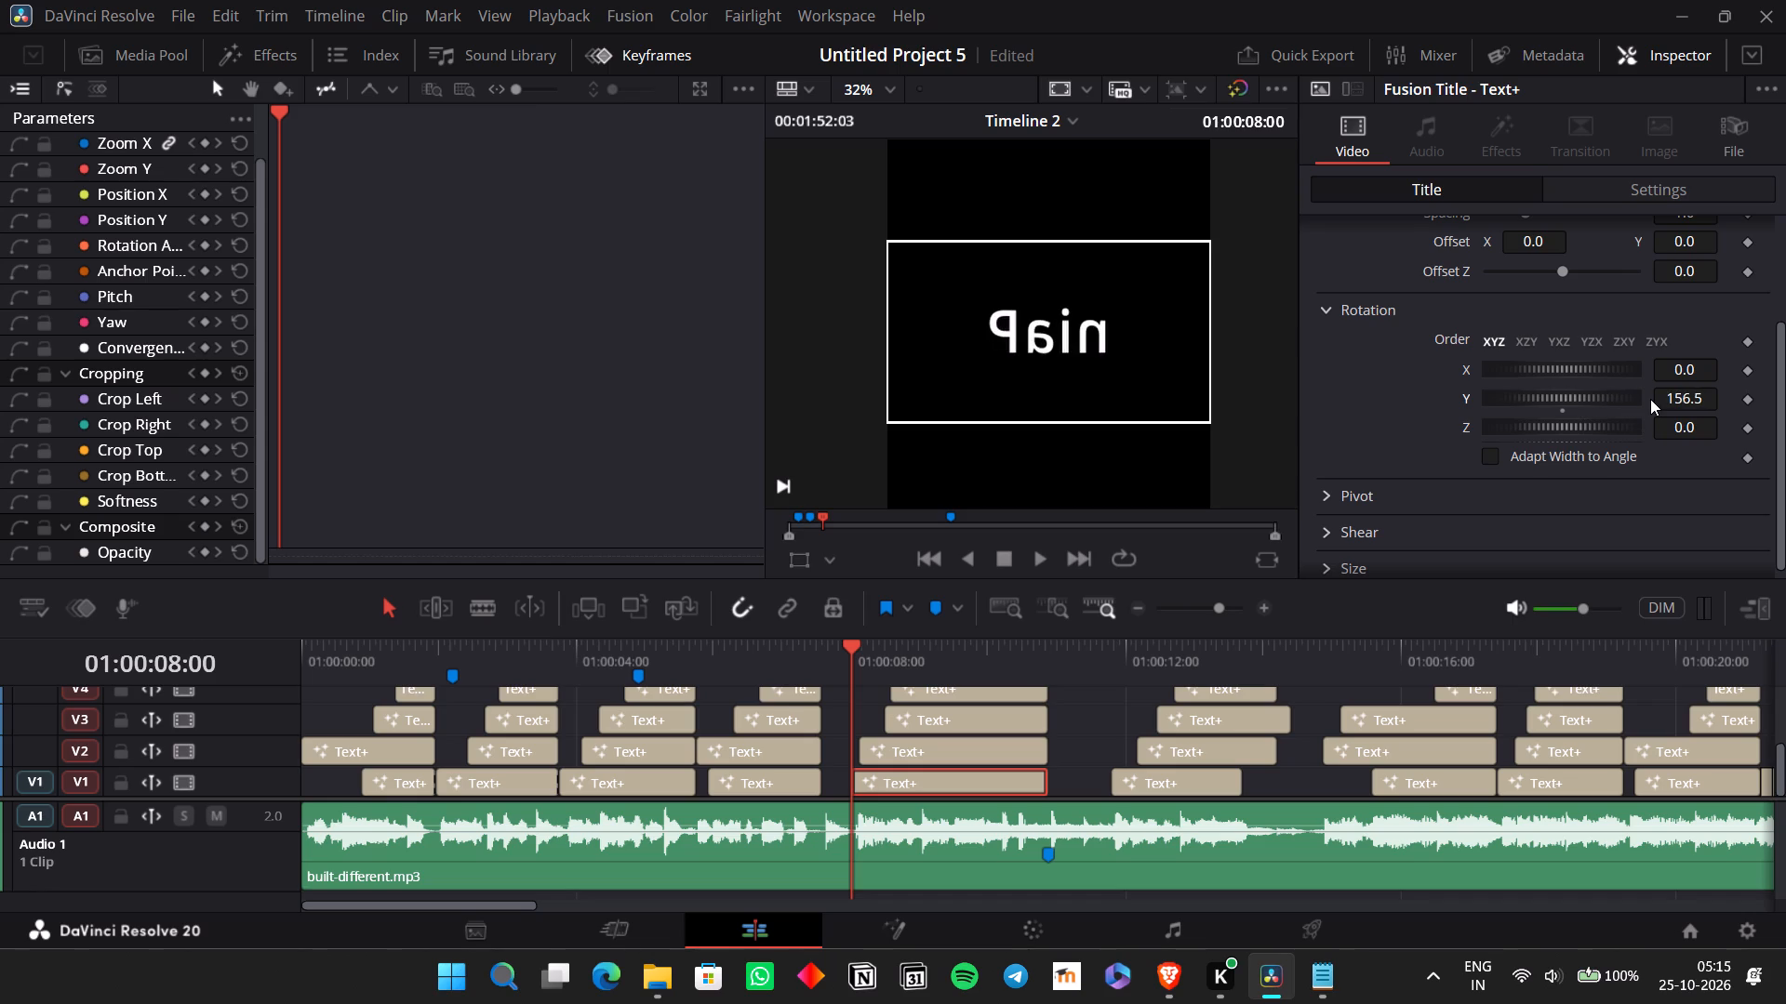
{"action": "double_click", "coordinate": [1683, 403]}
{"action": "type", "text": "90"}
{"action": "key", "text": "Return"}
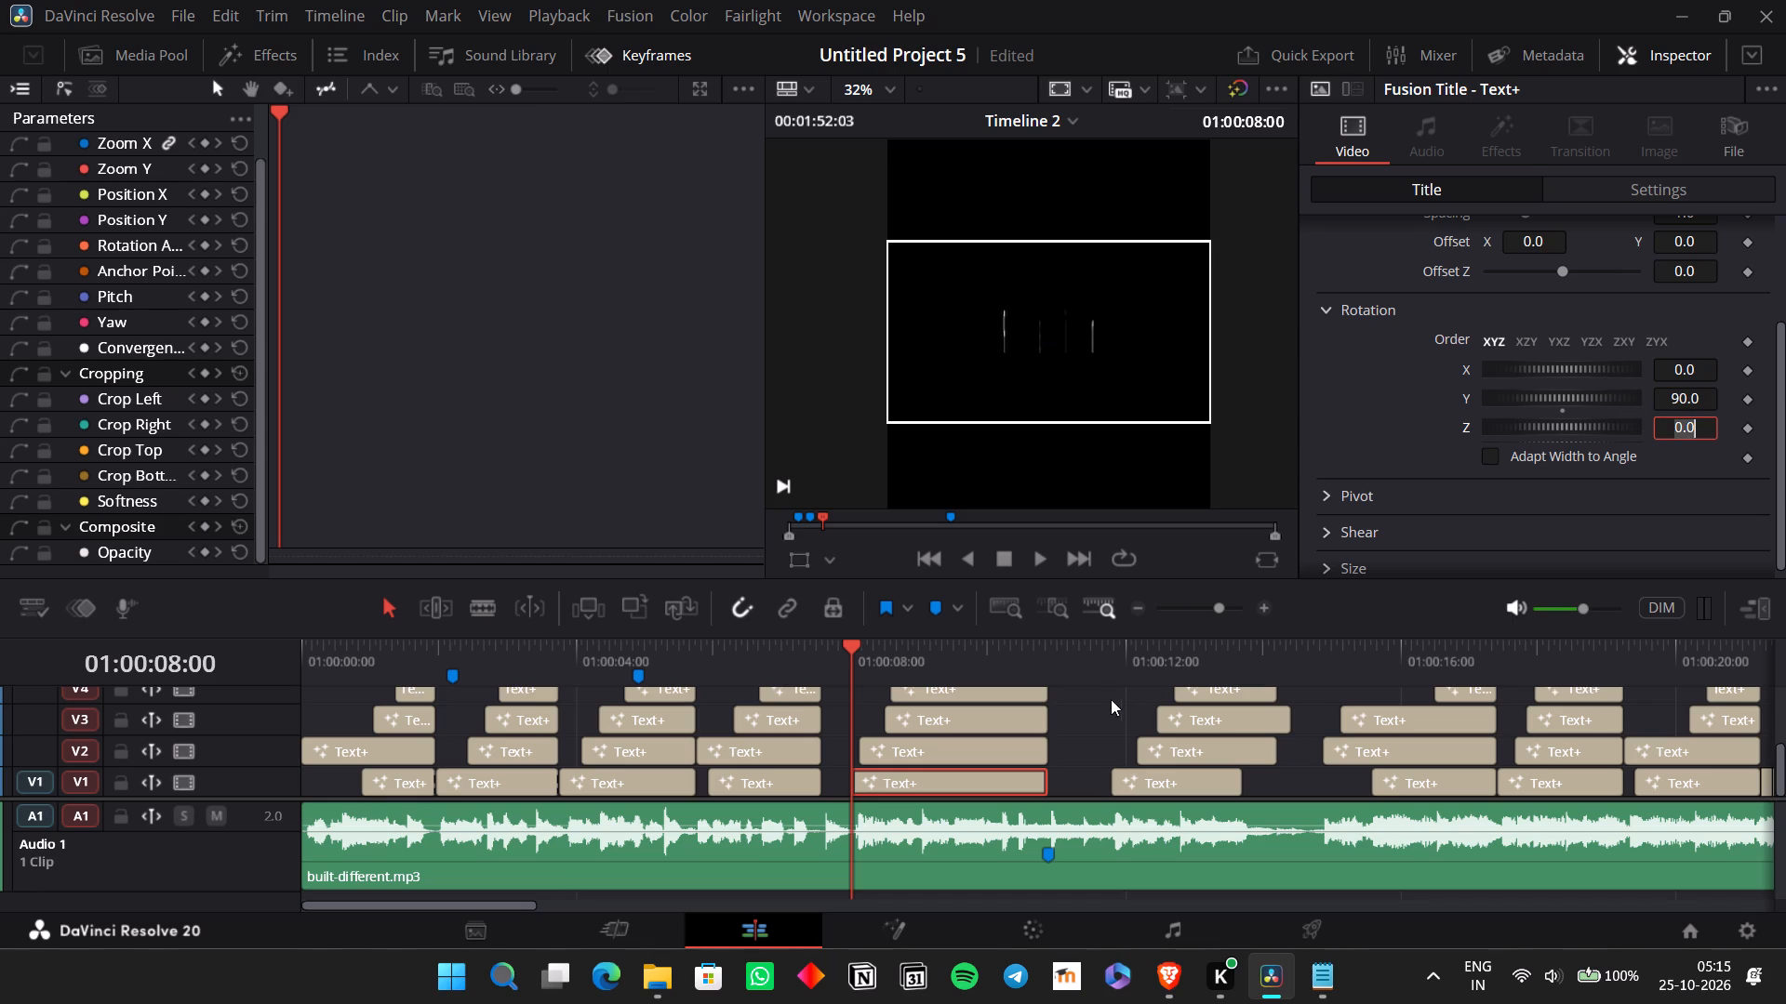
Play forward to 01:00:09:08 and keyframe the "Pain" title's character Y rotation at 0 there.
{"action": "left_click", "coordinate": [1003, 786]}
{"action": "key", "text": "space"}
{"action": "key", "text": "space"}
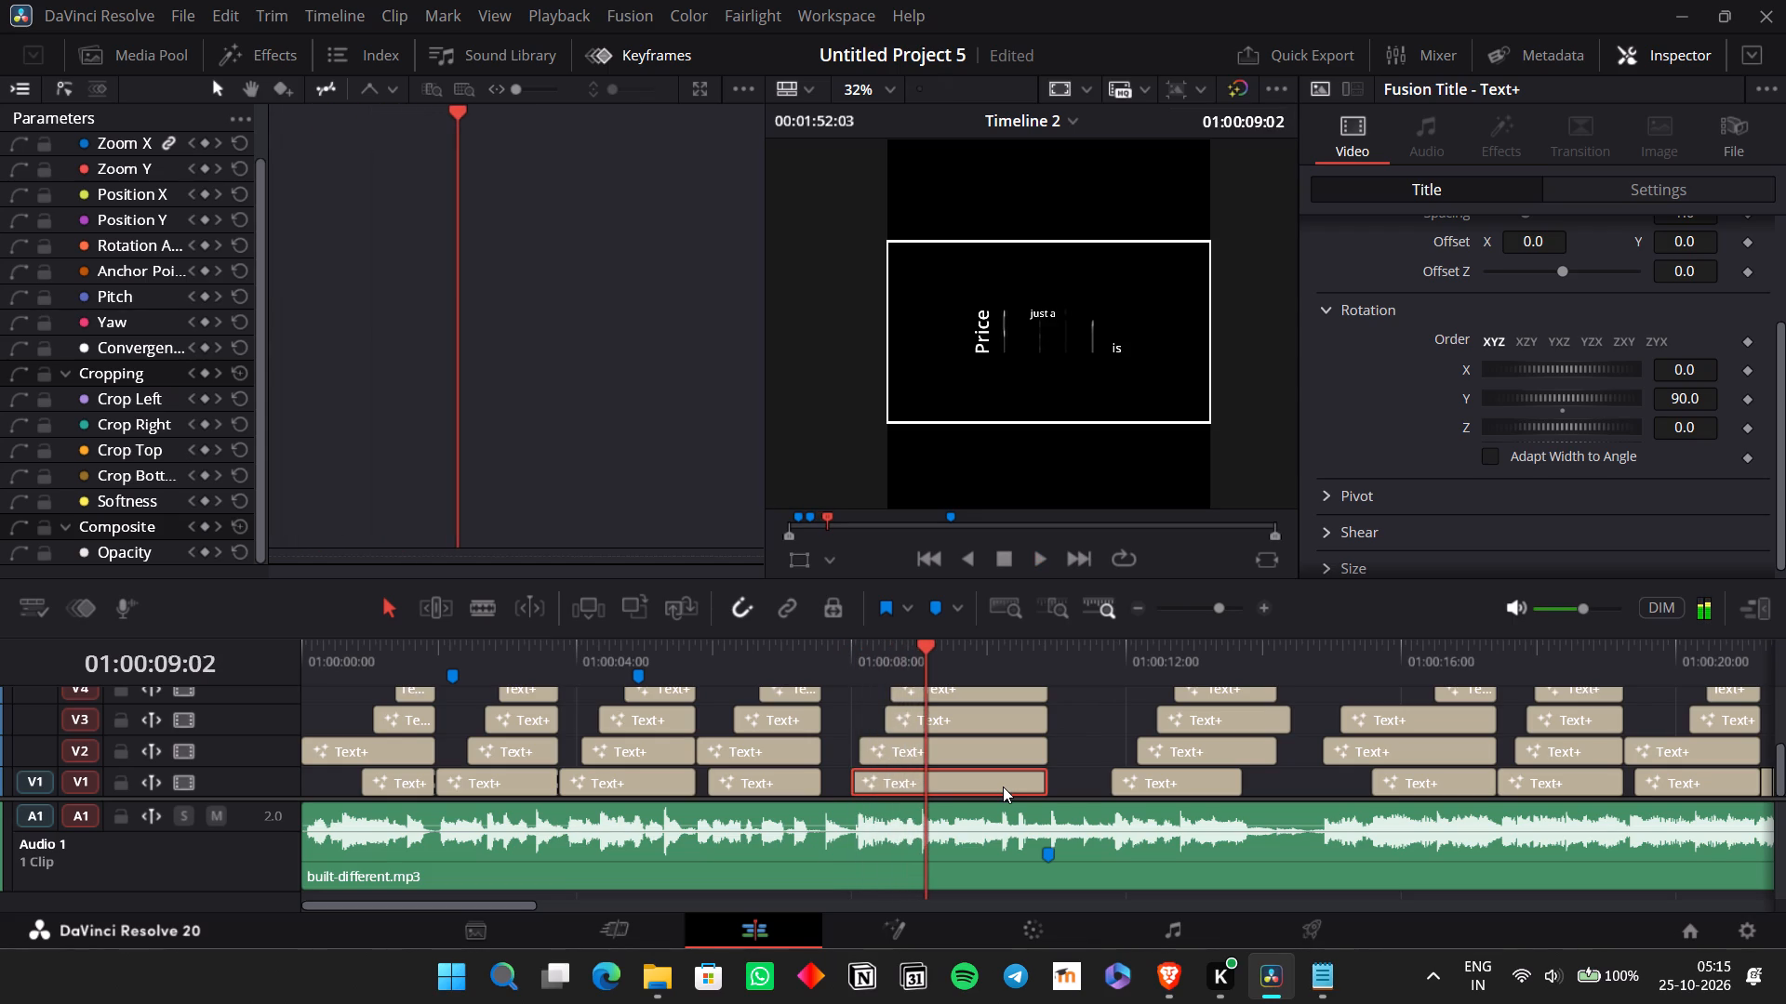
{"action": "key", "text": "space"}
{"action": "key", "text": "space"}
{"action": "left_click", "coordinate": [1003, 786]}
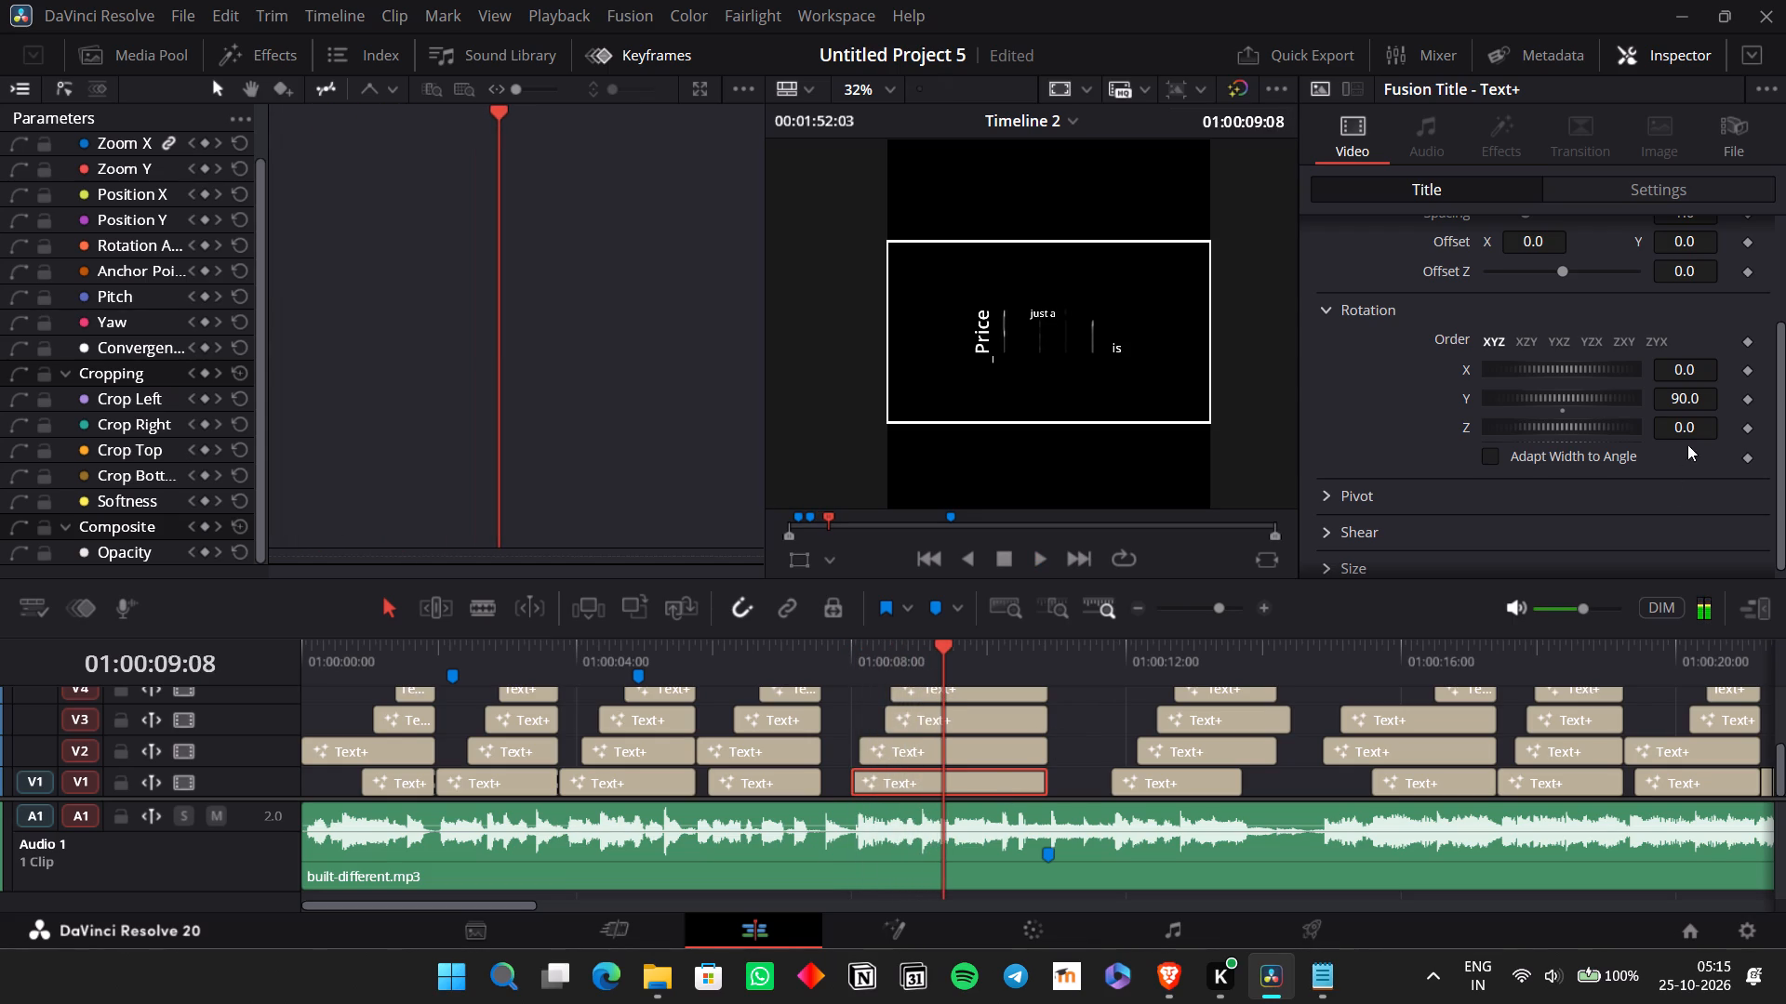
{"action": "double_click", "coordinate": [1709, 395]}
{"action": "key", "text": "0"}
{"action": "key", "text": "Return"}
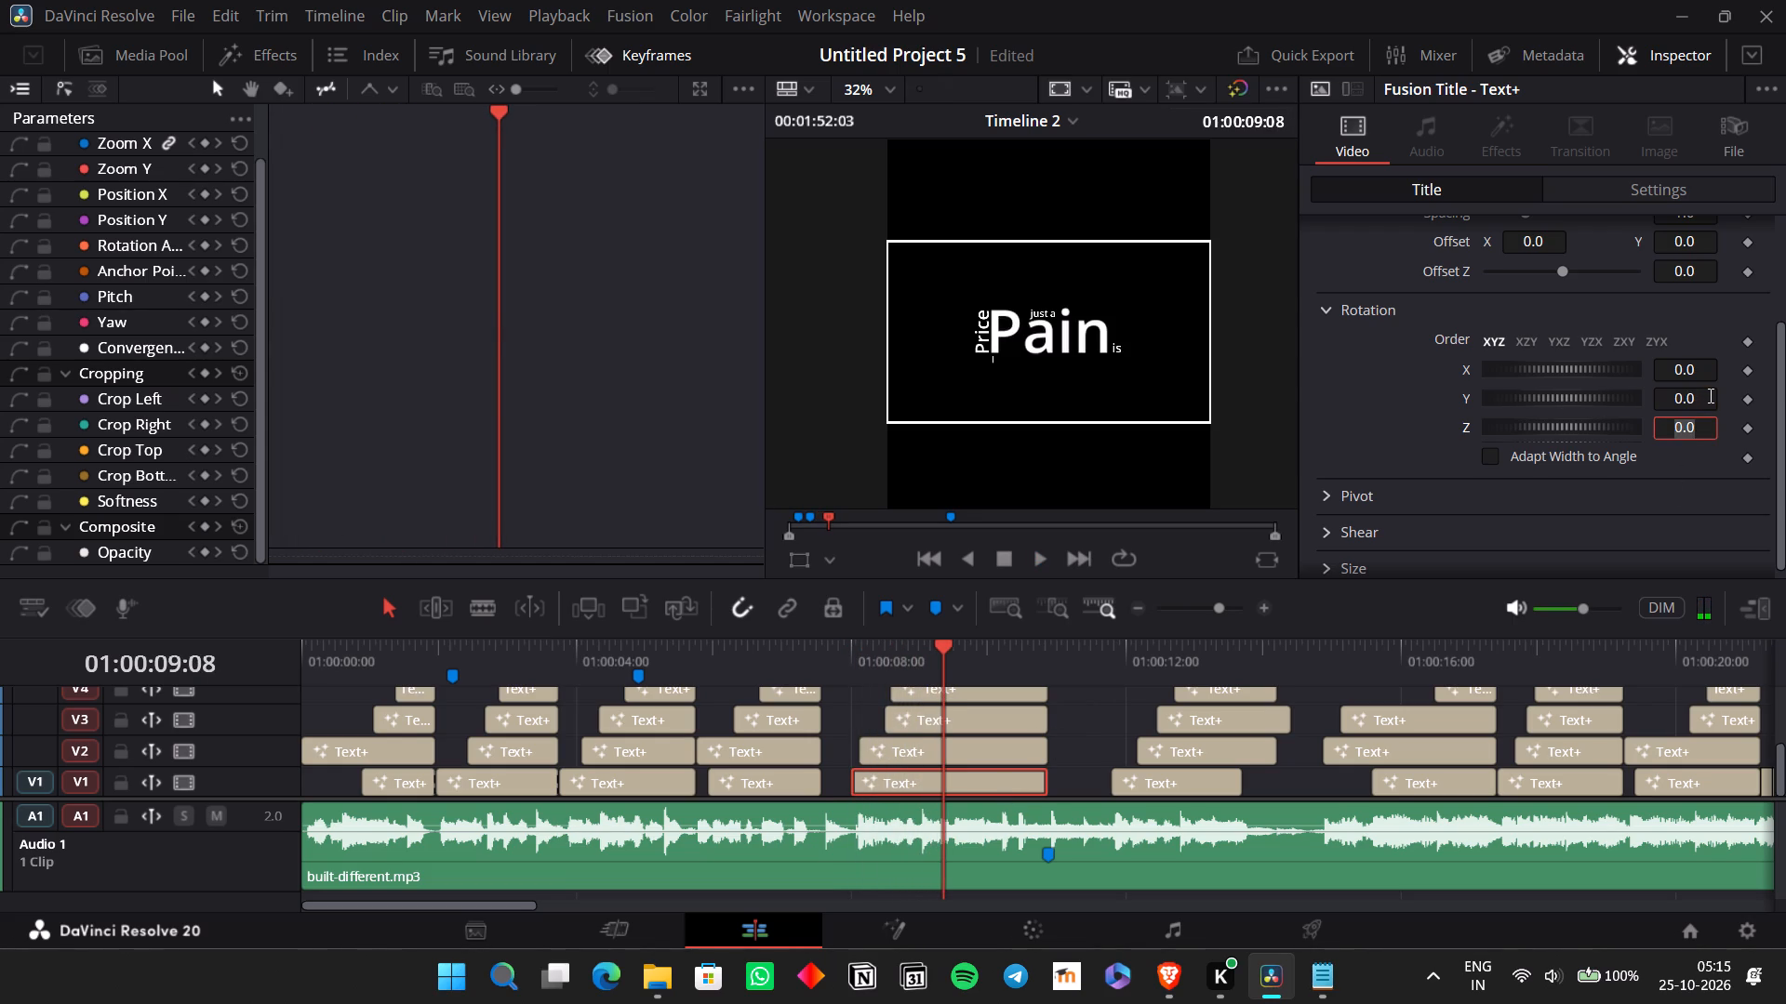
{"action": "left_click", "coordinate": [1707, 395]}
{"action": "left_click", "coordinate": [1739, 394]}
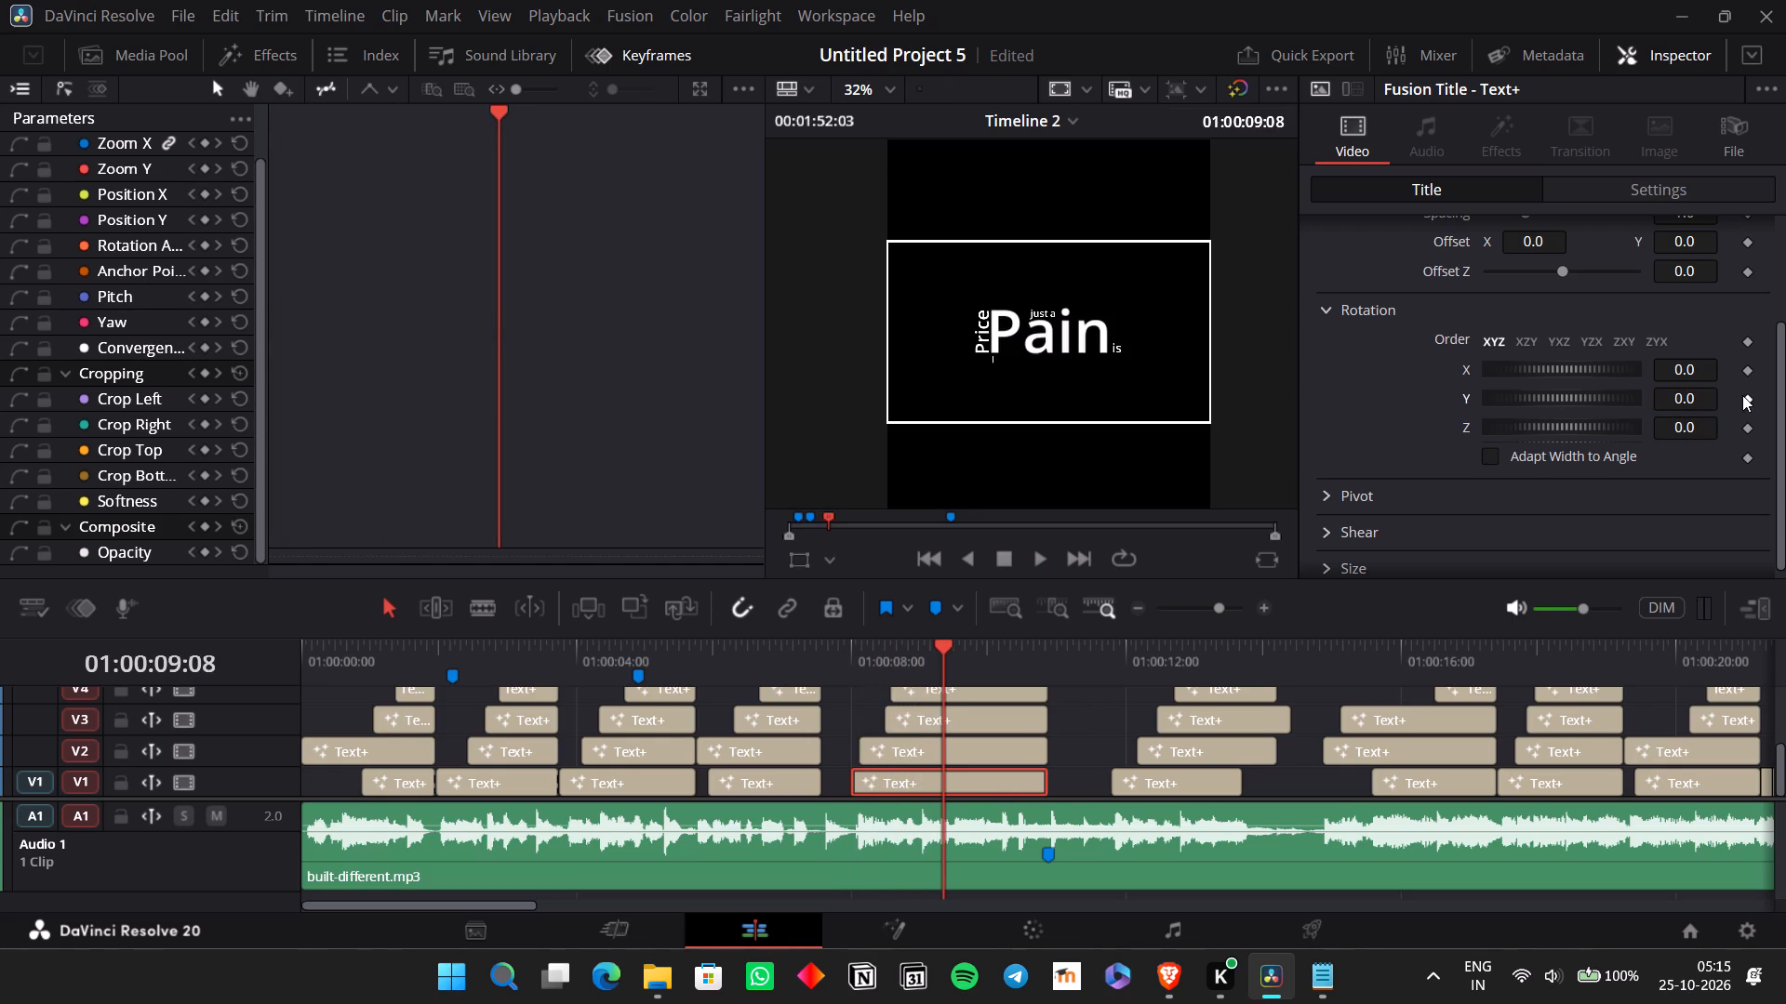
{"action": "left_click", "coordinate": [1742, 395]}
Keyframe the "Pain" title's character Y rotation at 90 at the start of its clip, 01:00:08:00.
{"action": "left_click", "coordinate": [846, 641]}
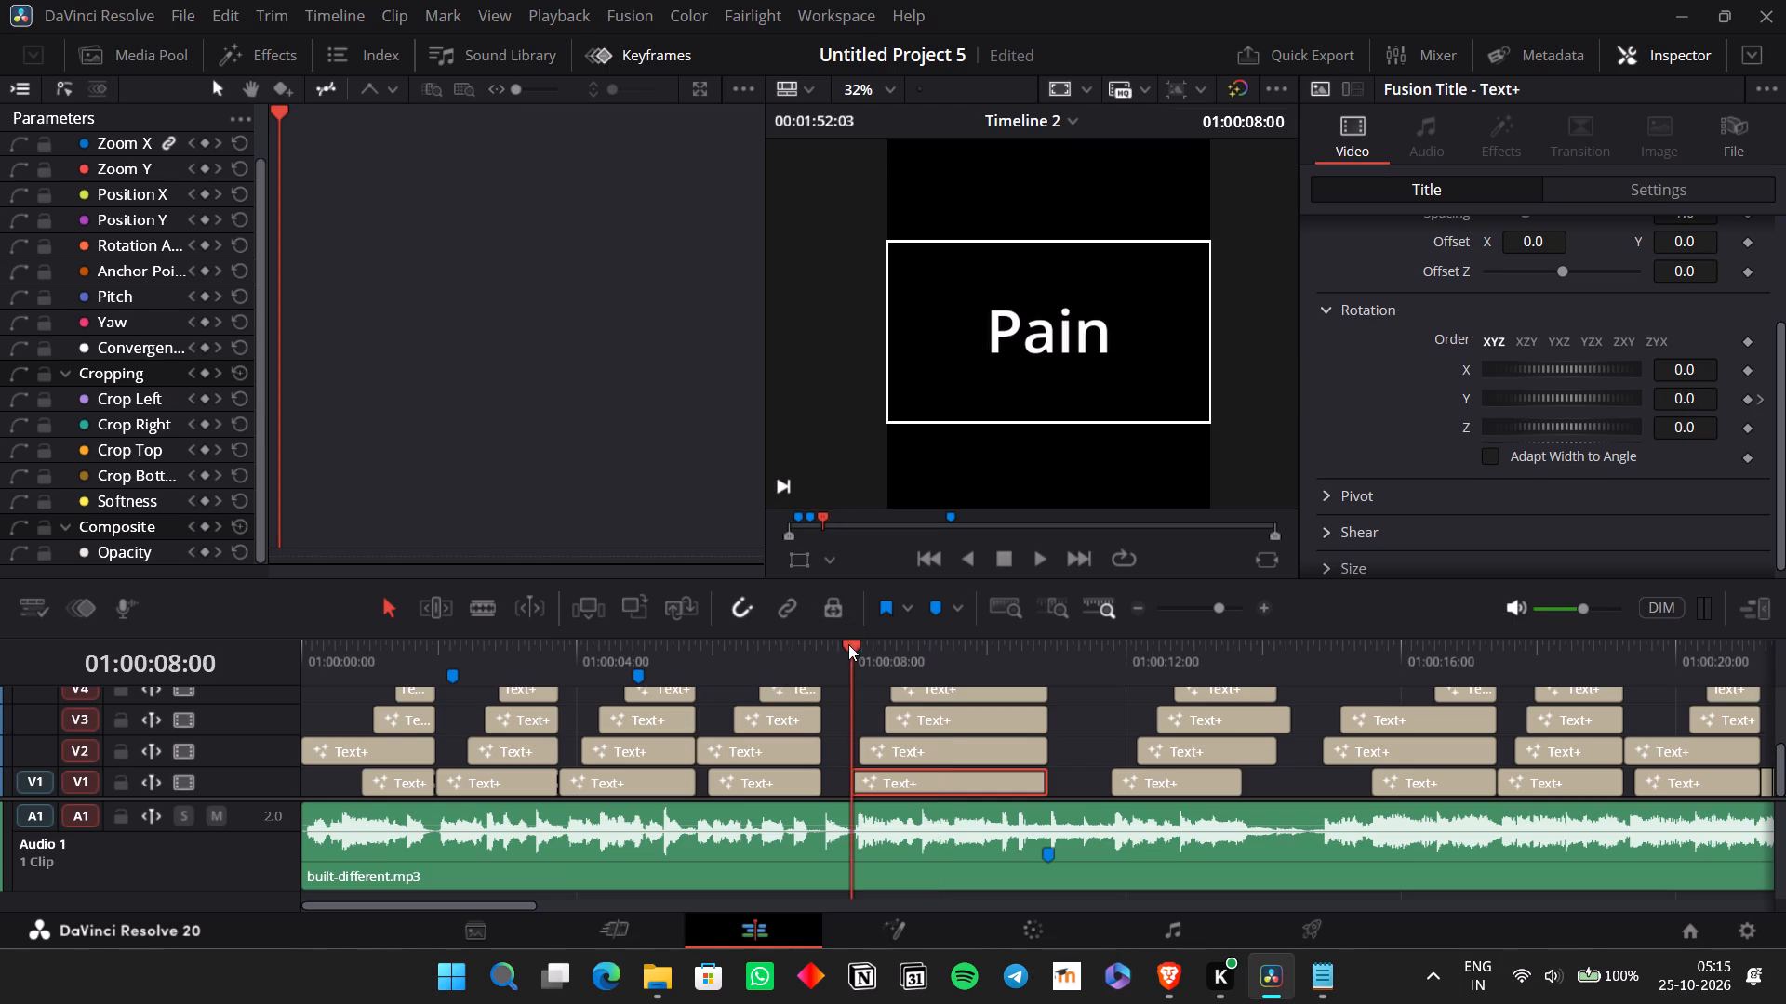
{"action": "left_click", "coordinate": [1745, 400]}
{"action": "left_click", "coordinate": [1693, 403]}
{"action": "key", "text": "BackSpace"}
{"action": "key", "text": "BackSpace"}
{"action": "key", "text": "BackSpace"}
{"action": "key", "text": "BackSpace"}
{"action": "type", "text": "90"}
{"action": "key", "text": "Return"}
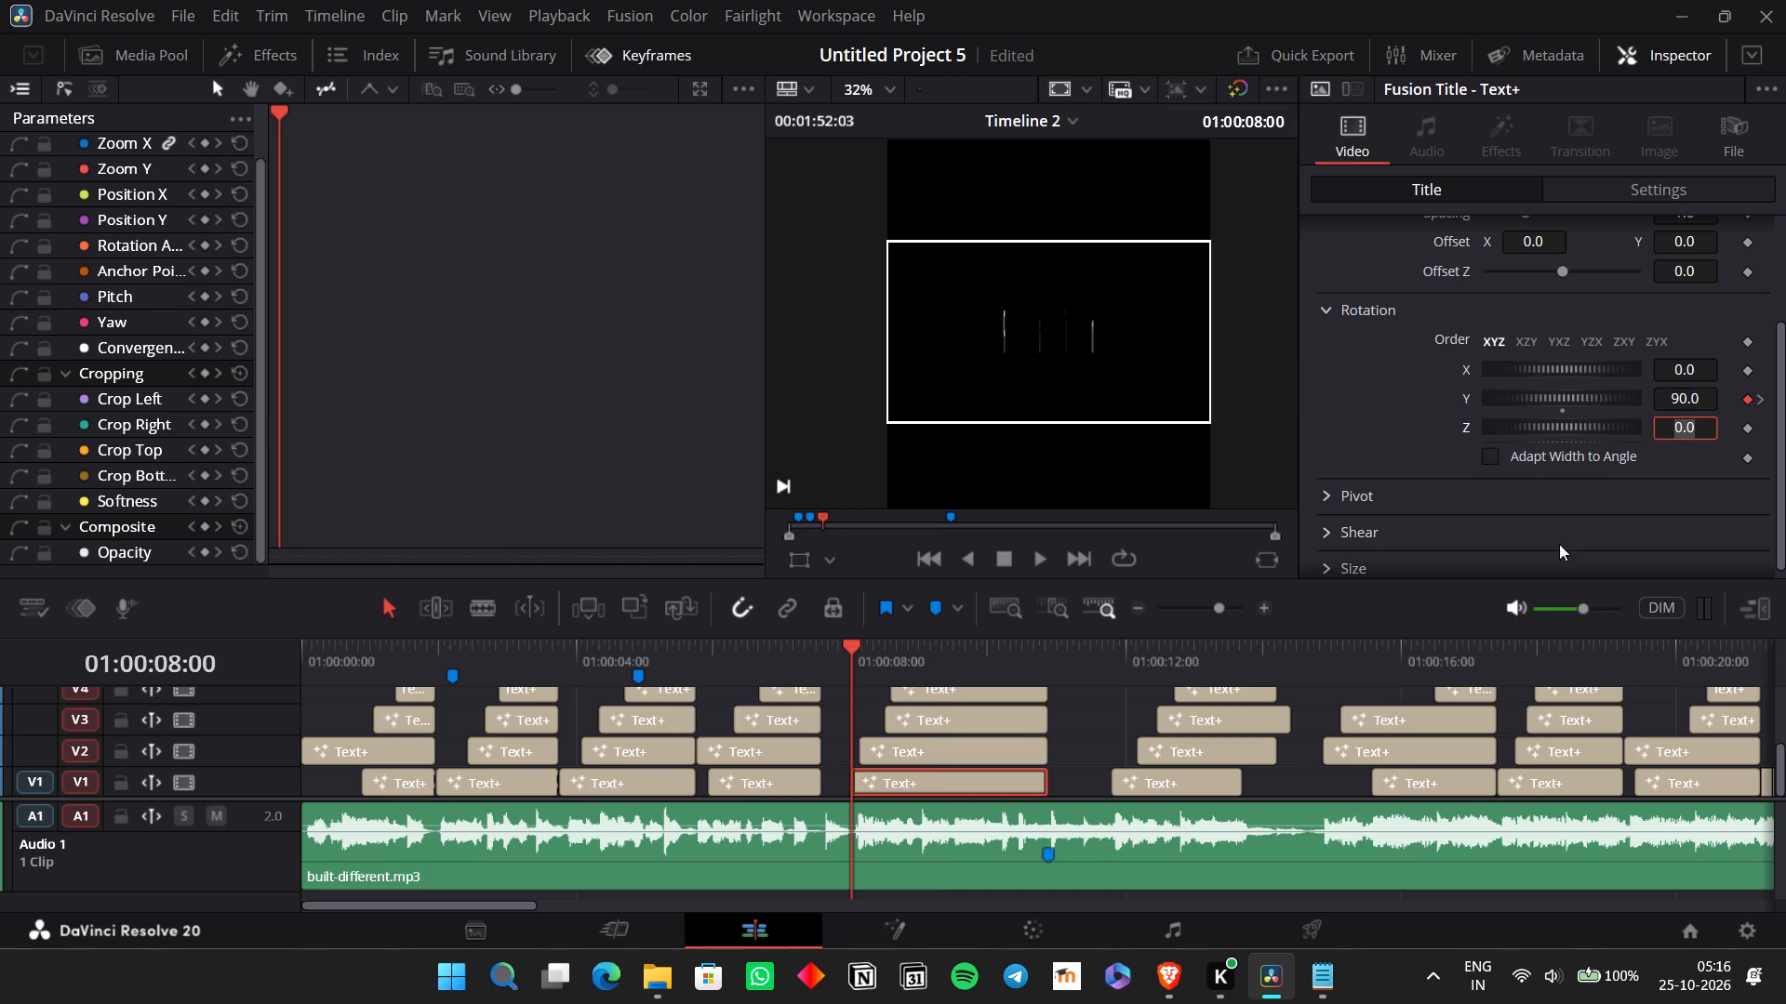
Smooth the "Pain" title's Character Angle Y curve in Fusion and lengthen the easing handles of both keyframes.
{"action": "left_click", "coordinate": [912, 942]}
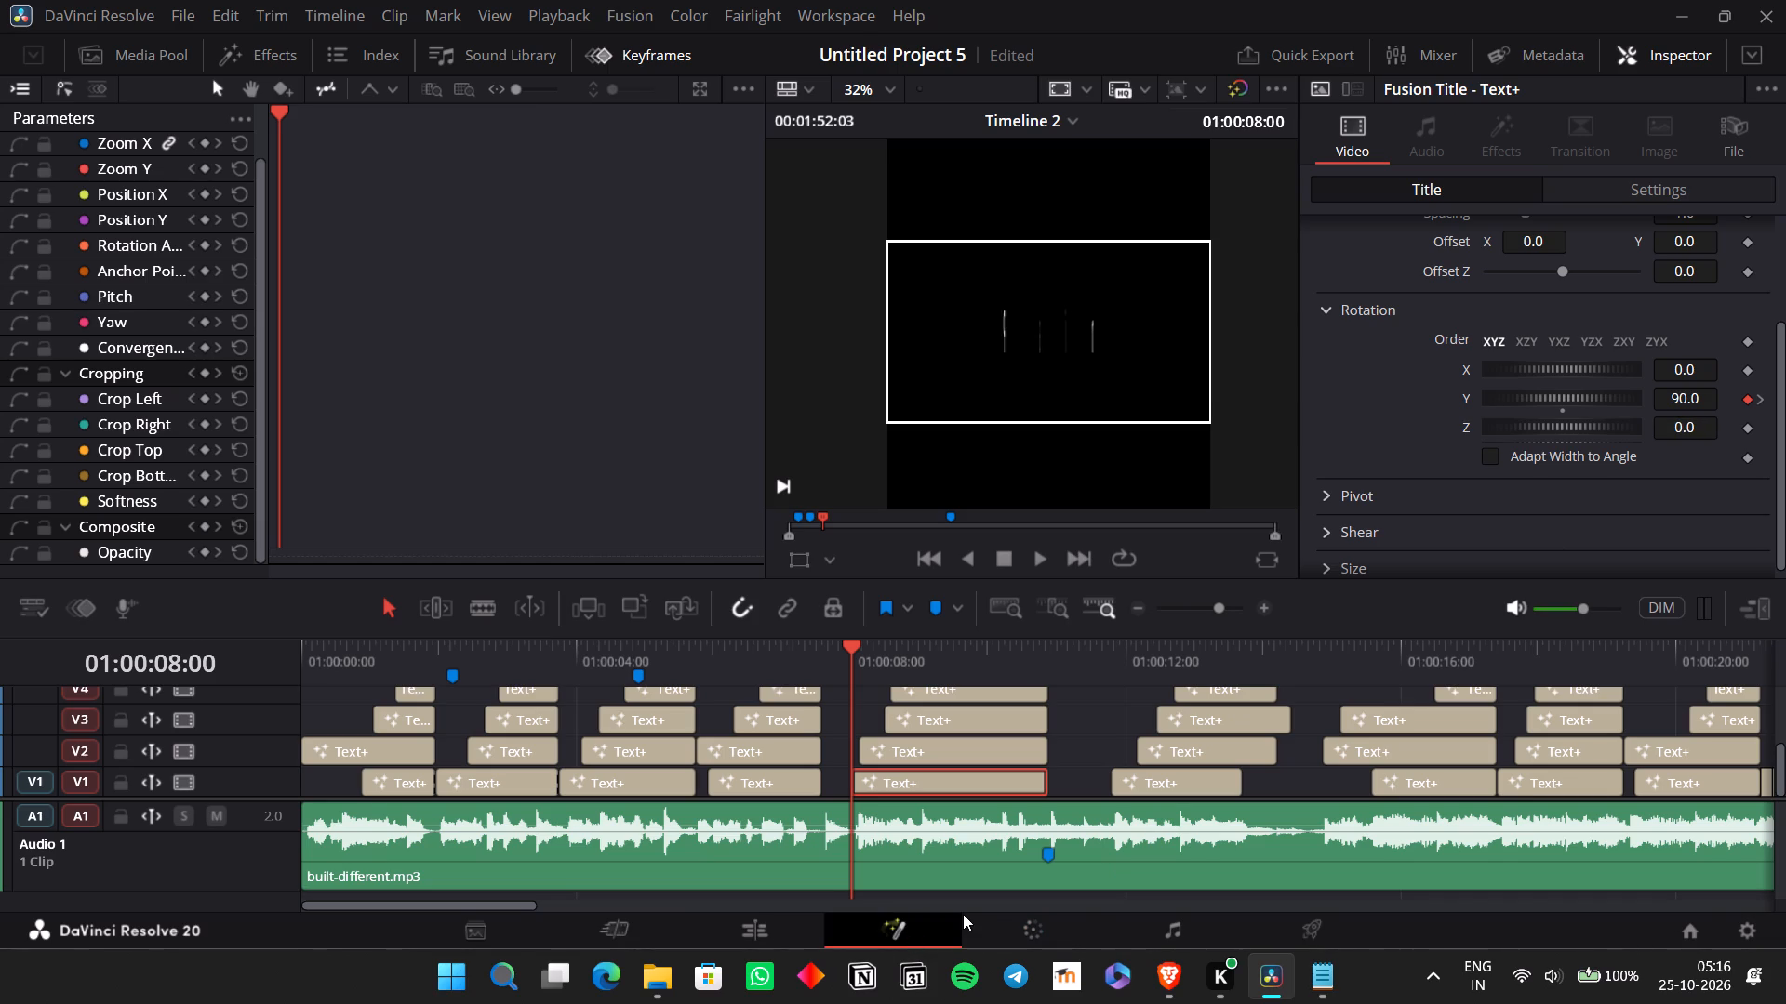
{"action": "left_click", "coordinate": [712, 742]}
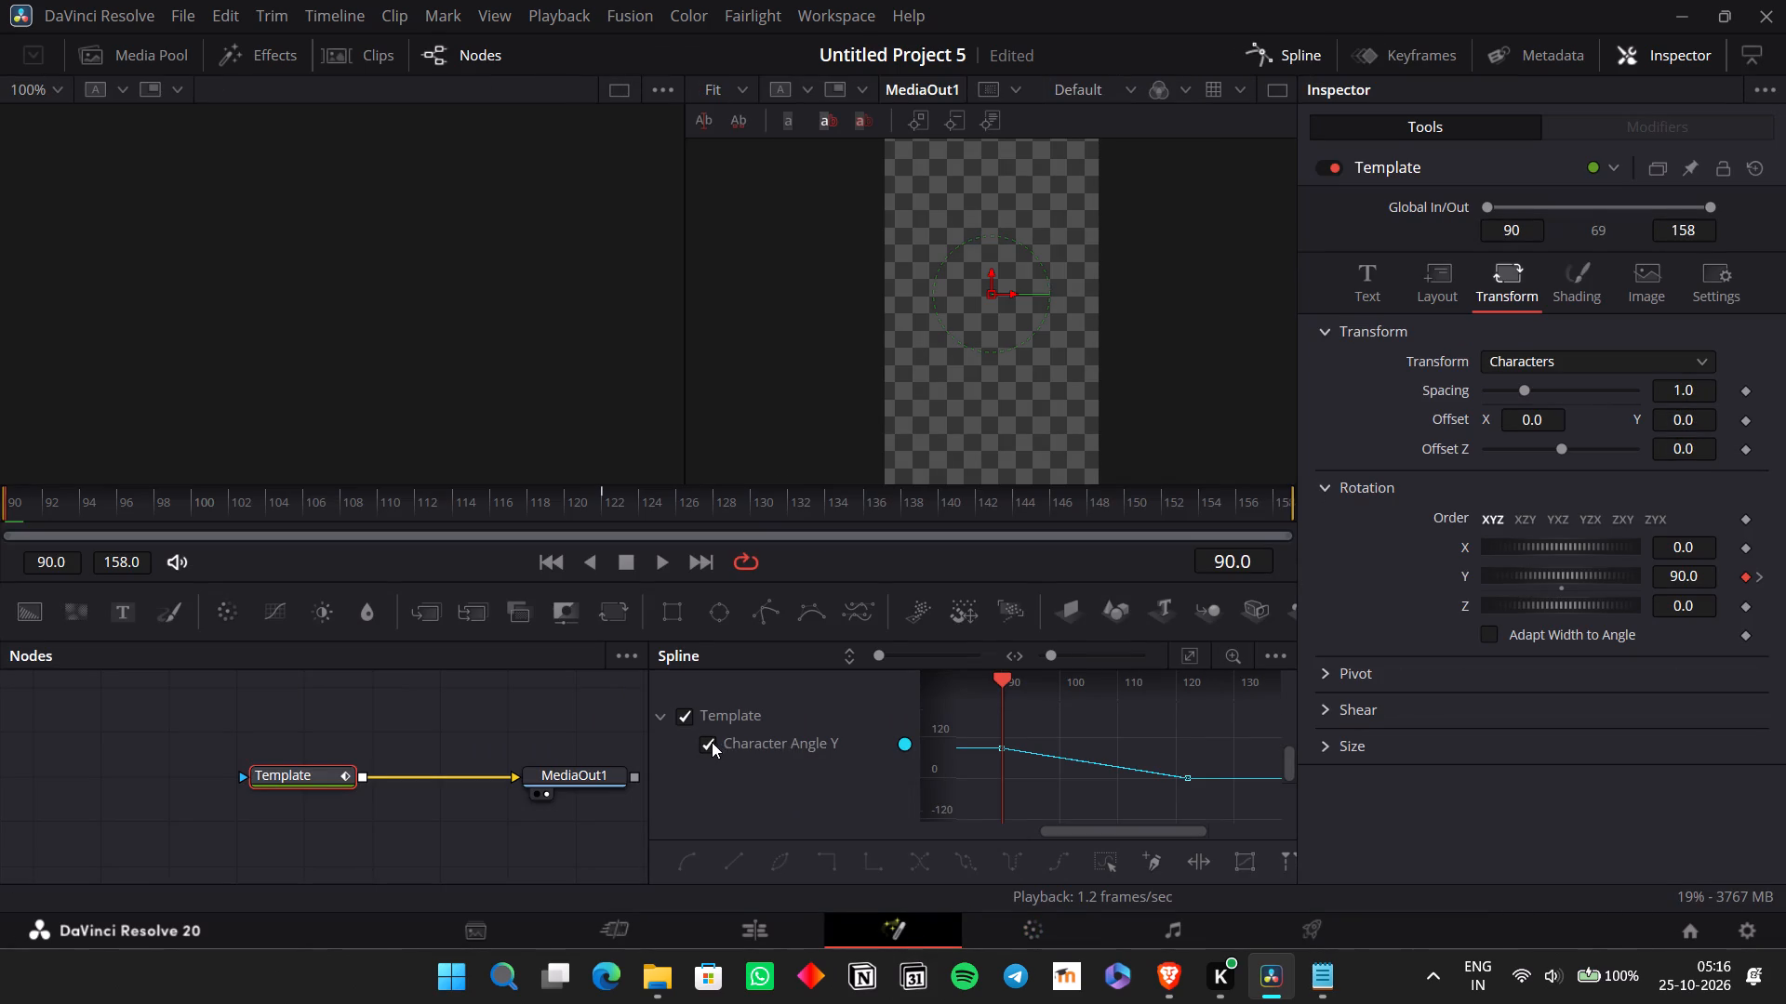
{"action": "left_click_drag", "start_coordinate": [1226, 797], "coordinate": [958, 717]}
{"action": "key", "text": "s"}
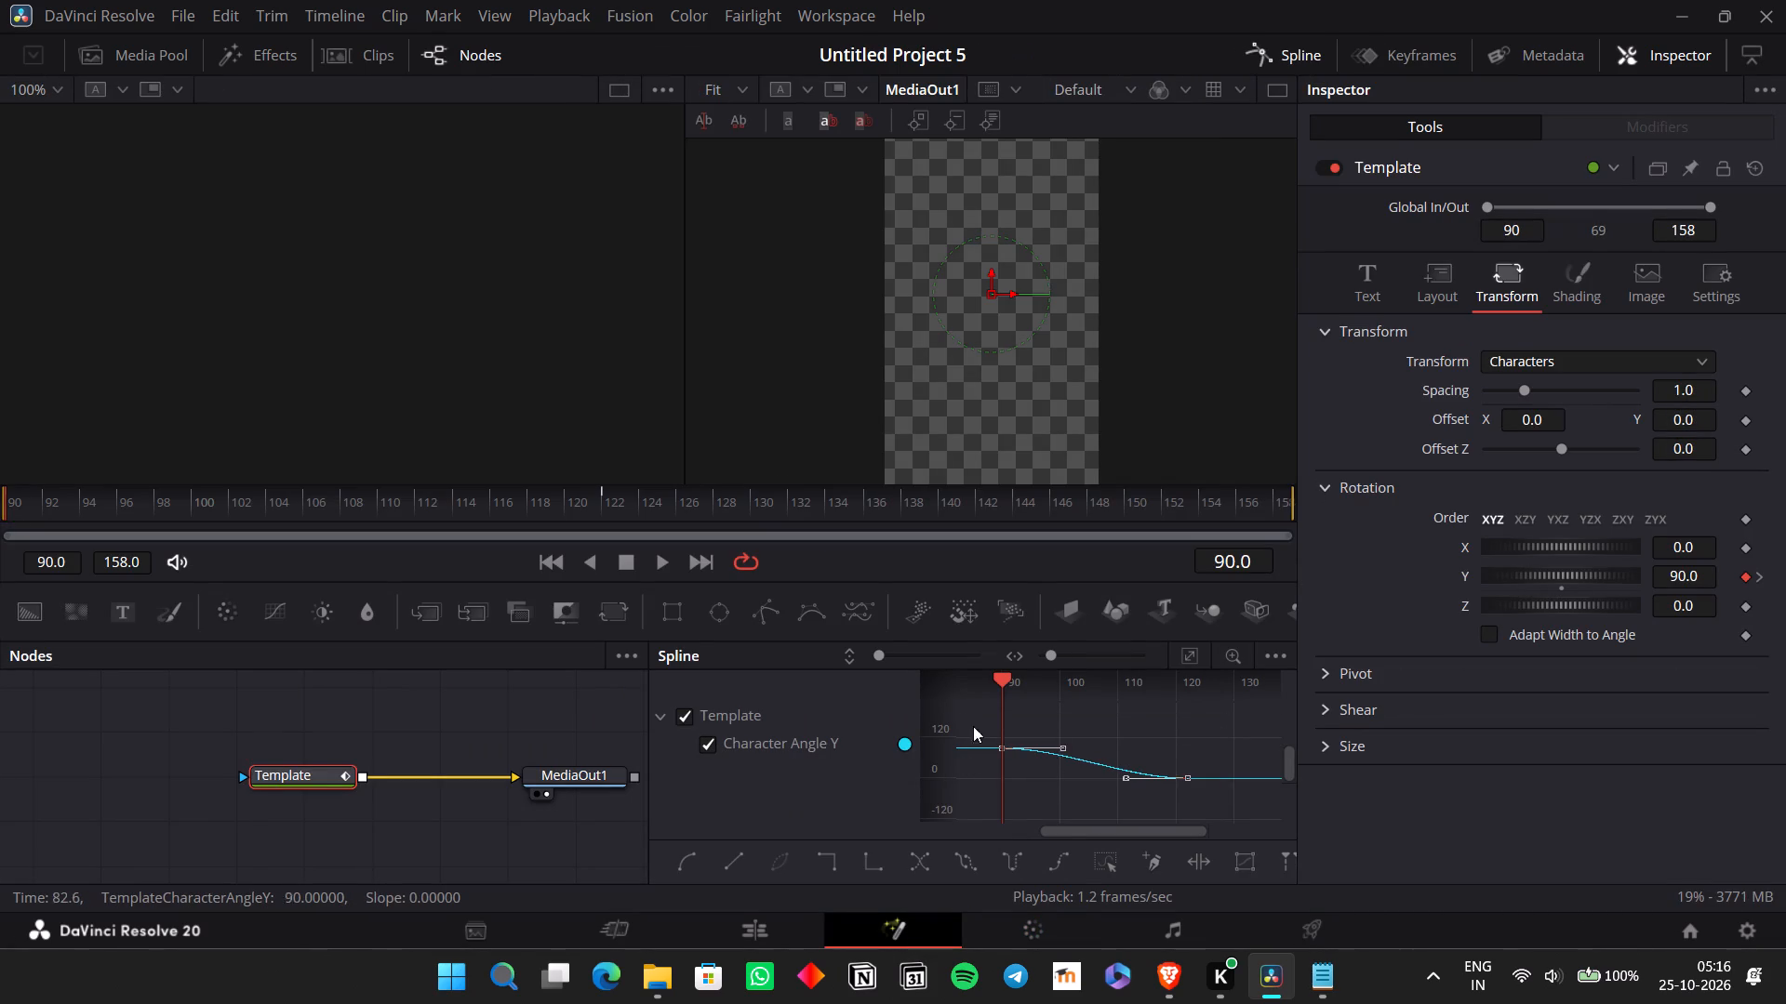
{"action": "left_click_drag", "start_coordinate": [1063, 747], "coordinate": [1106, 750]}
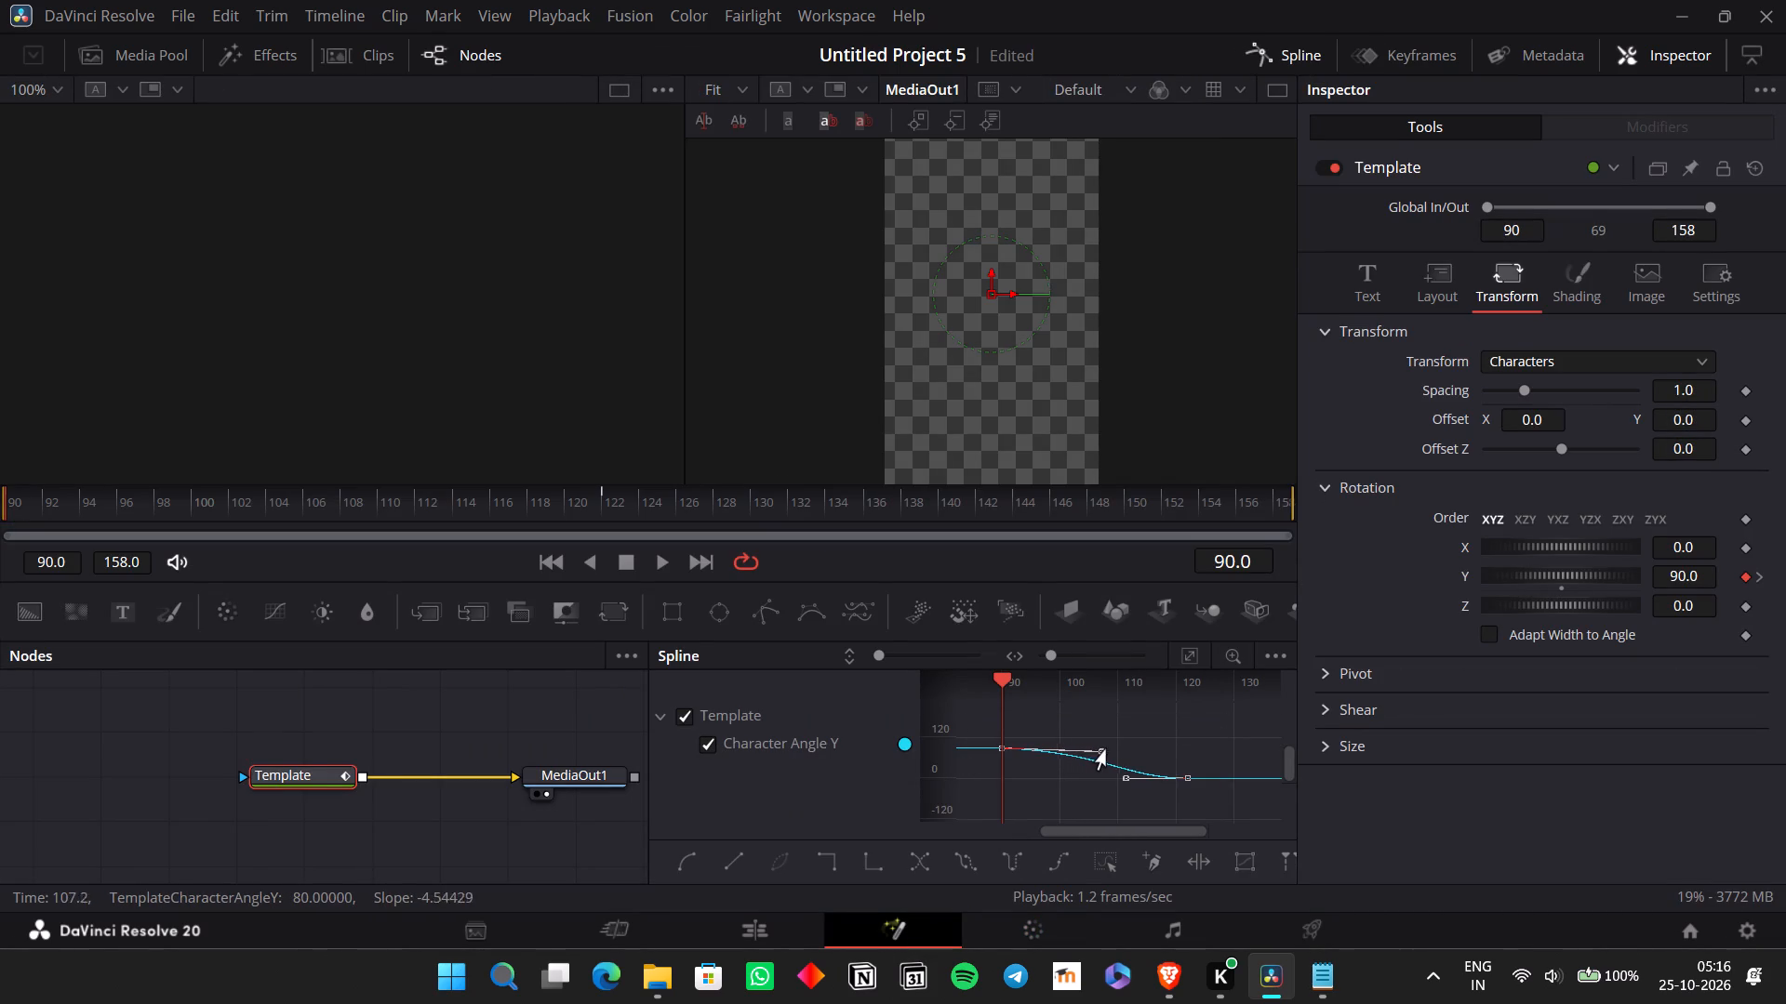
{"action": "left_click_drag", "start_coordinate": [1106, 750], "coordinate": [1116, 750]}
{"action": "left_click_drag", "start_coordinate": [1124, 780], "coordinate": [1119, 780]}
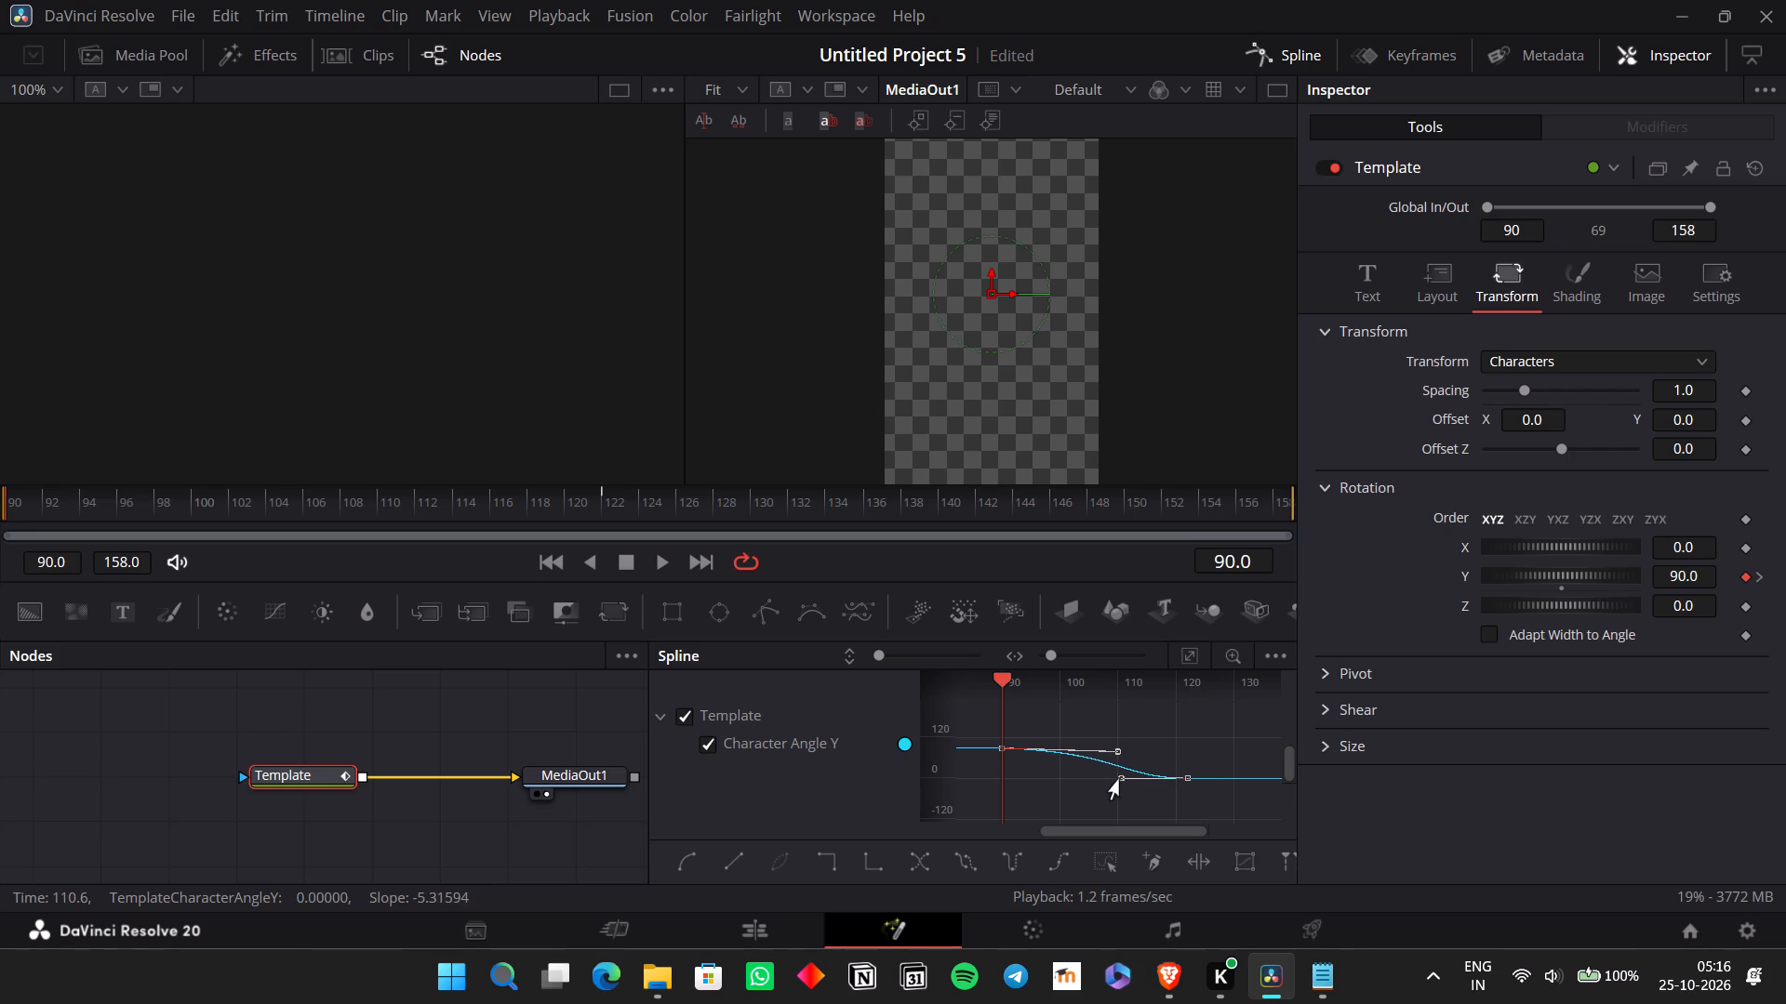
{"action": "left_click_drag", "start_coordinate": [1119, 780], "coordinate": [1085, 779]}
{"action": "left_click", "coordinate": [797, 921]}
Play the timeline from the "Pain" title through the "Every" and "Different" titles, stopping at intervals to check their timing.
{"action": "key", "text": "space"}
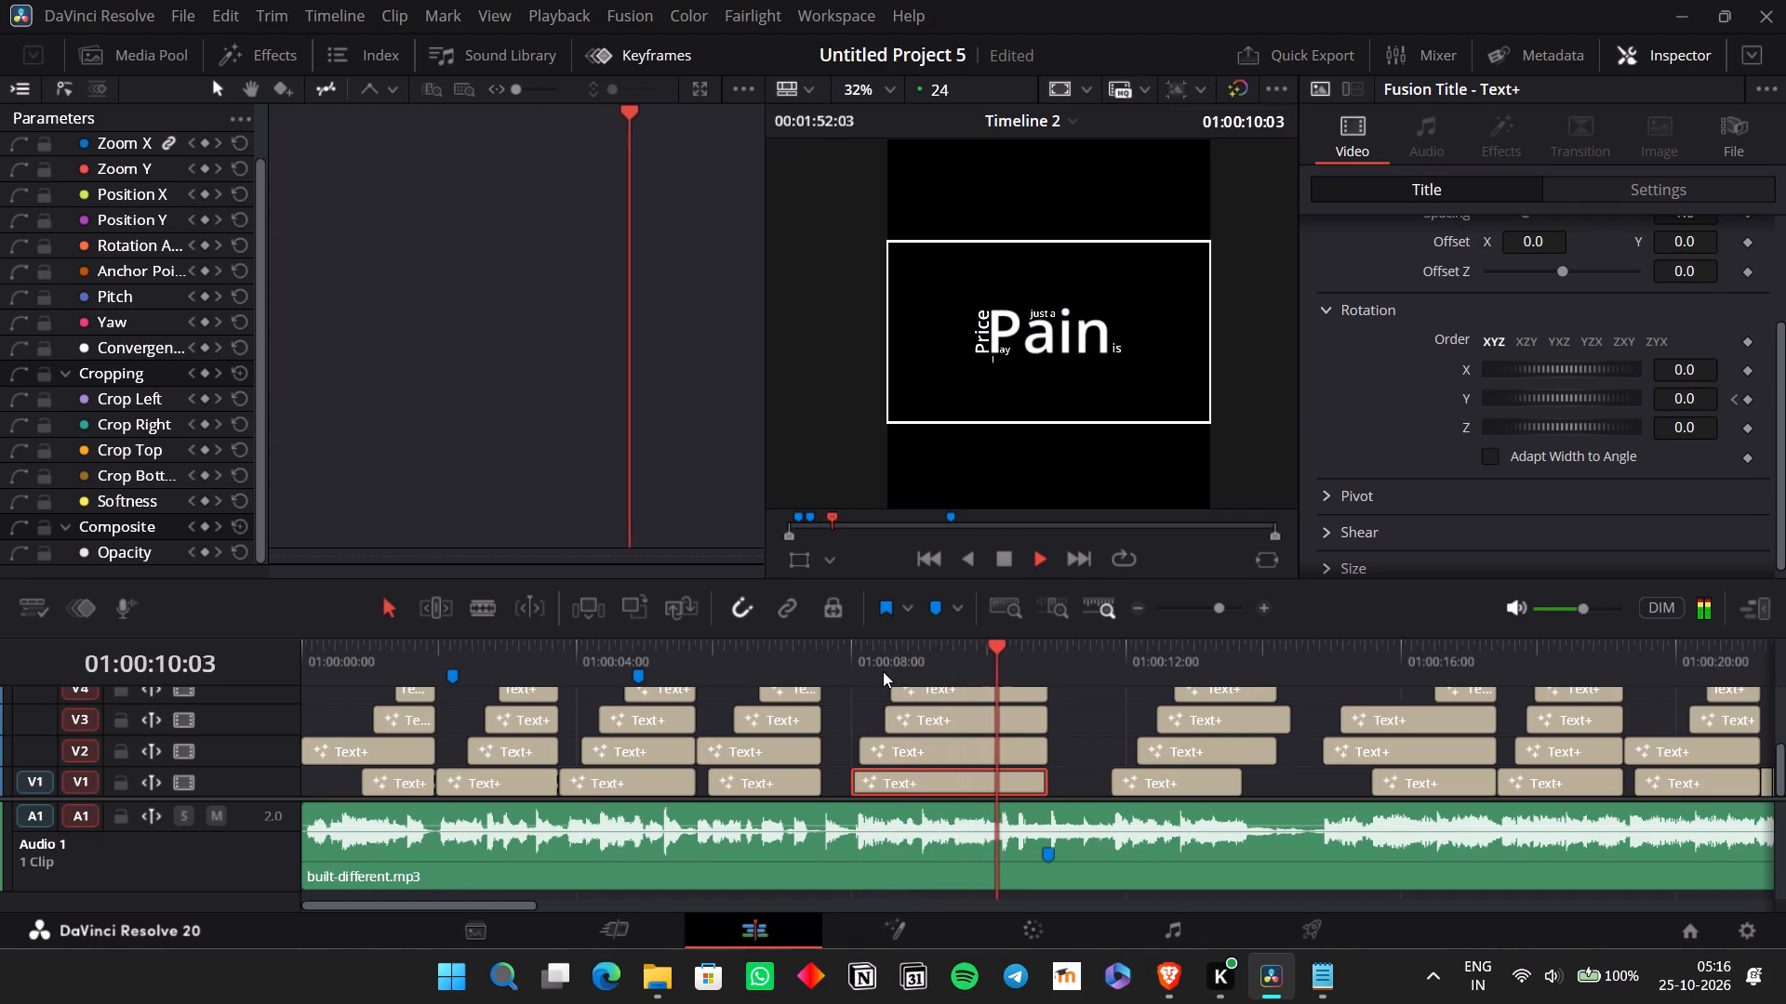
{"action": "key", "text": "space"}
{"action": "key", "text": "space"}
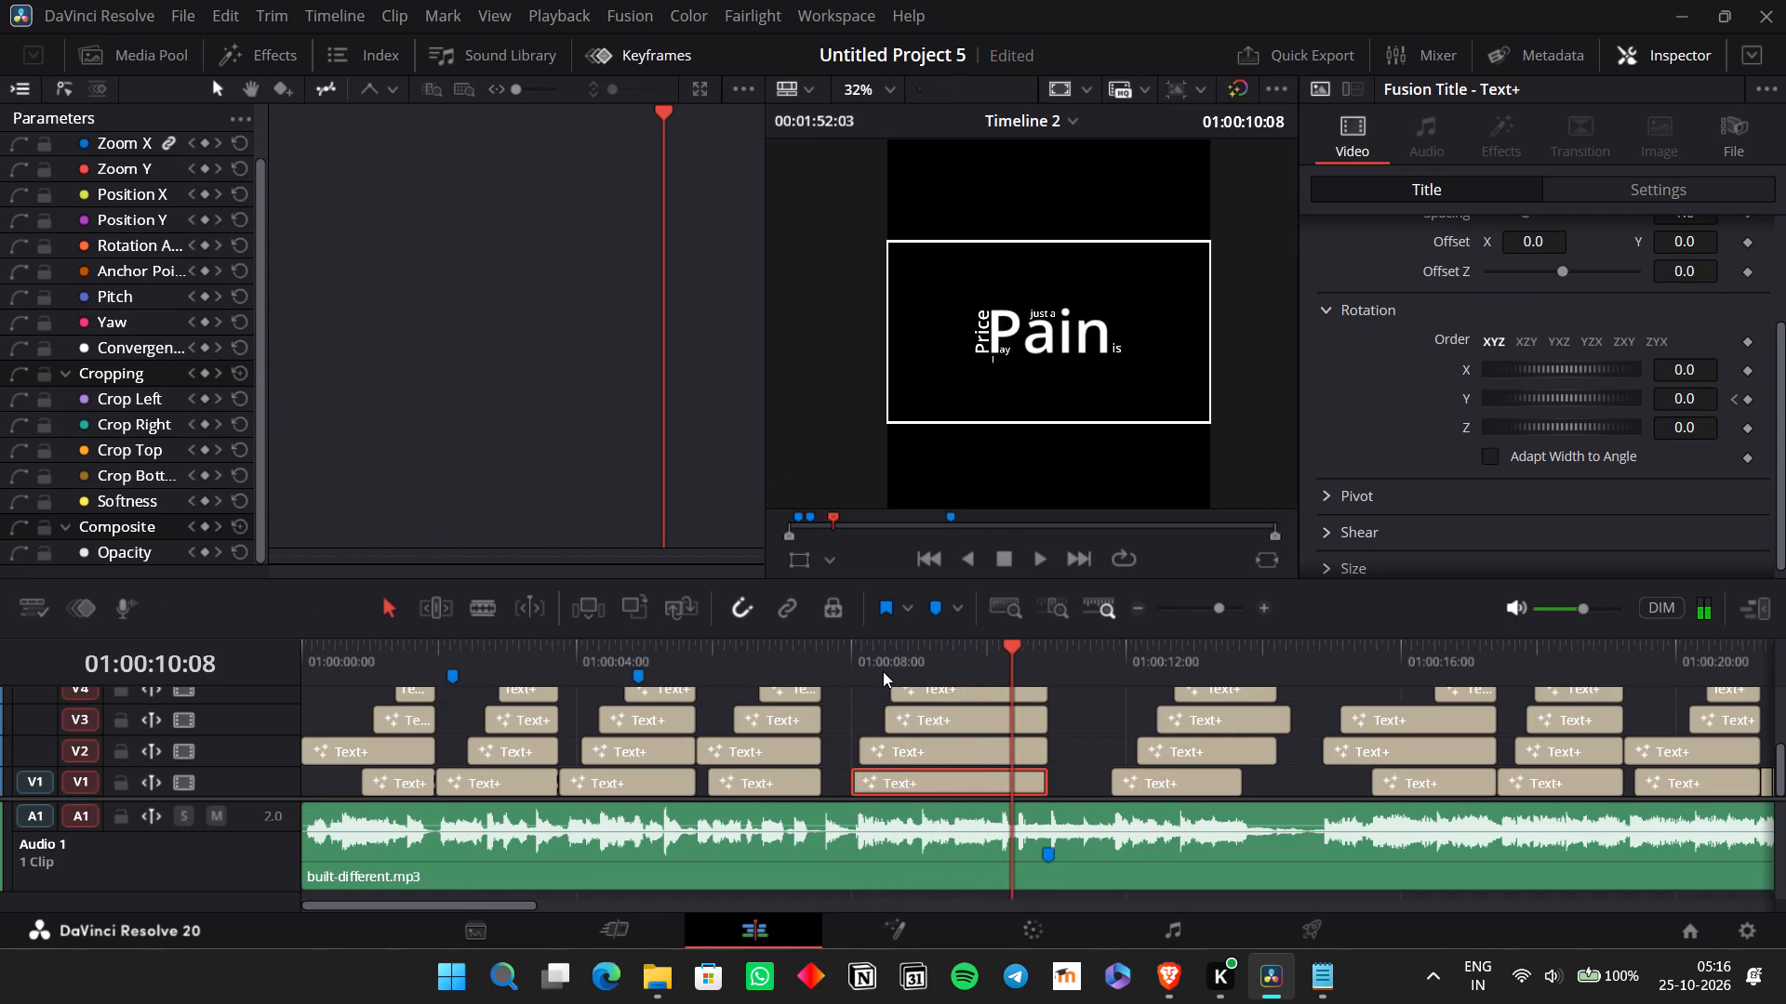
{"action": "key", "text": "space"}
{"action": "key", "text": "space"}
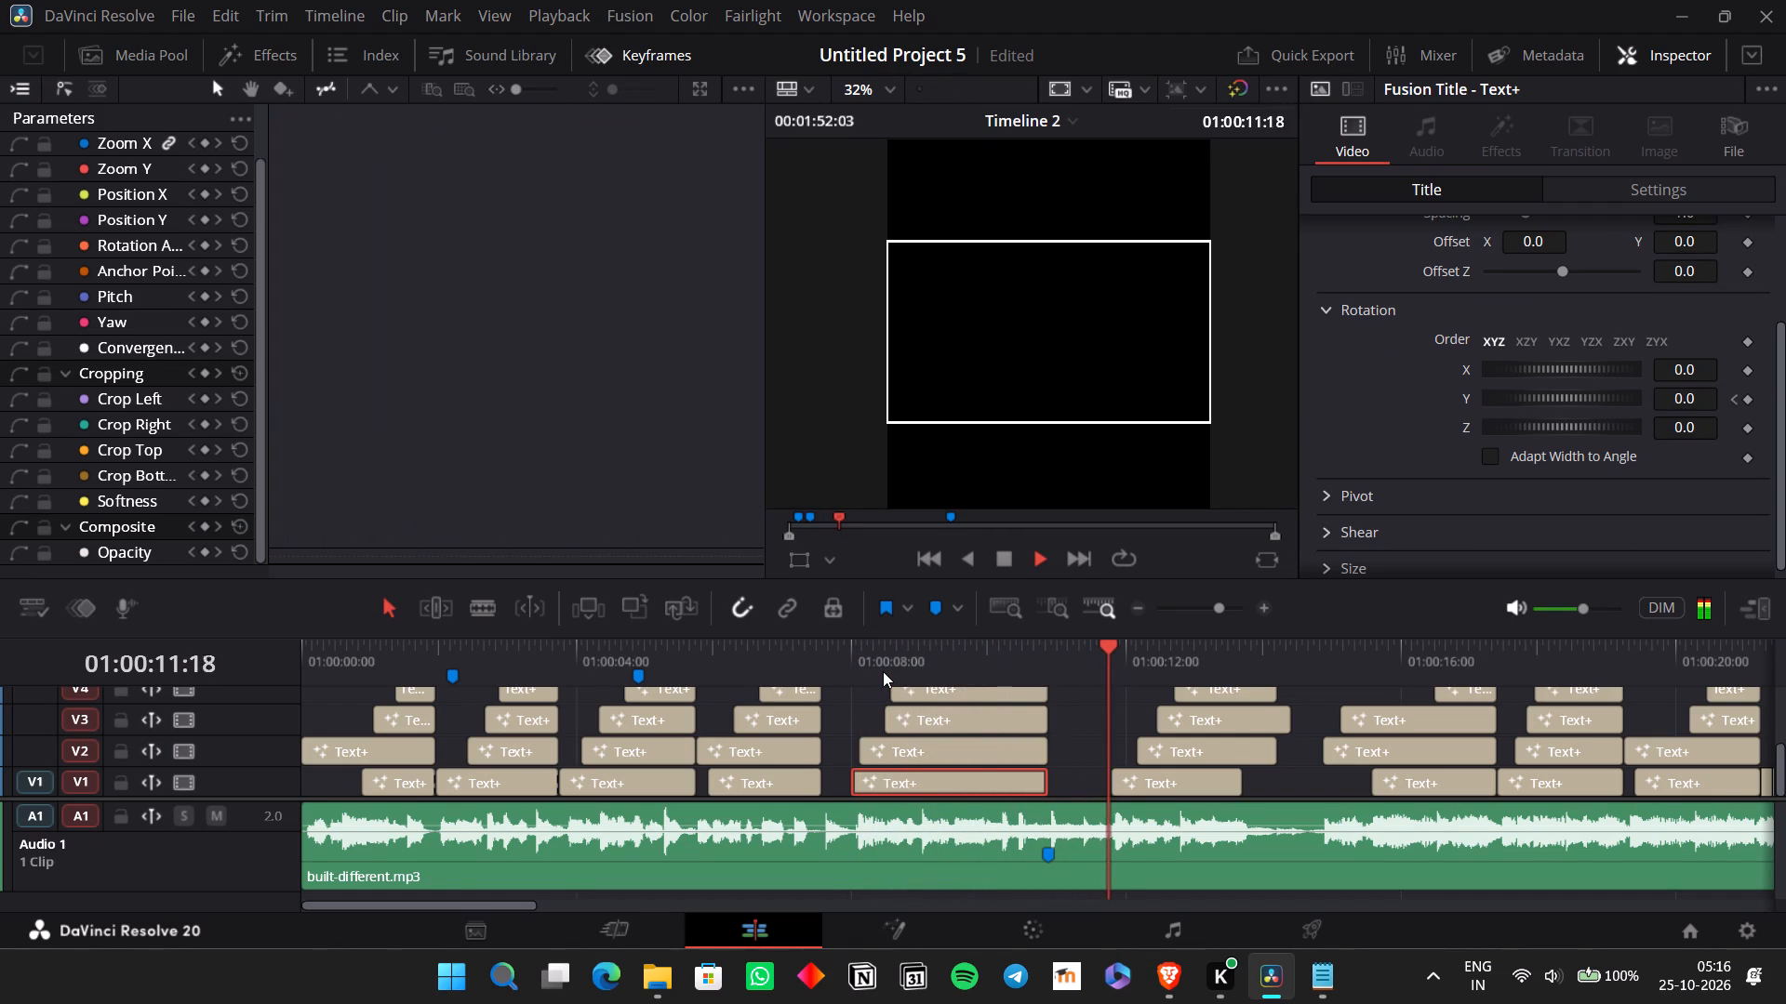
{"action": "key", "text": "space"}
{"action": "scroll", "coordinate": [1032, 740], "scroll_direction": "left", "scroll_amount": 1}
{"action": "key", "text": "space"}
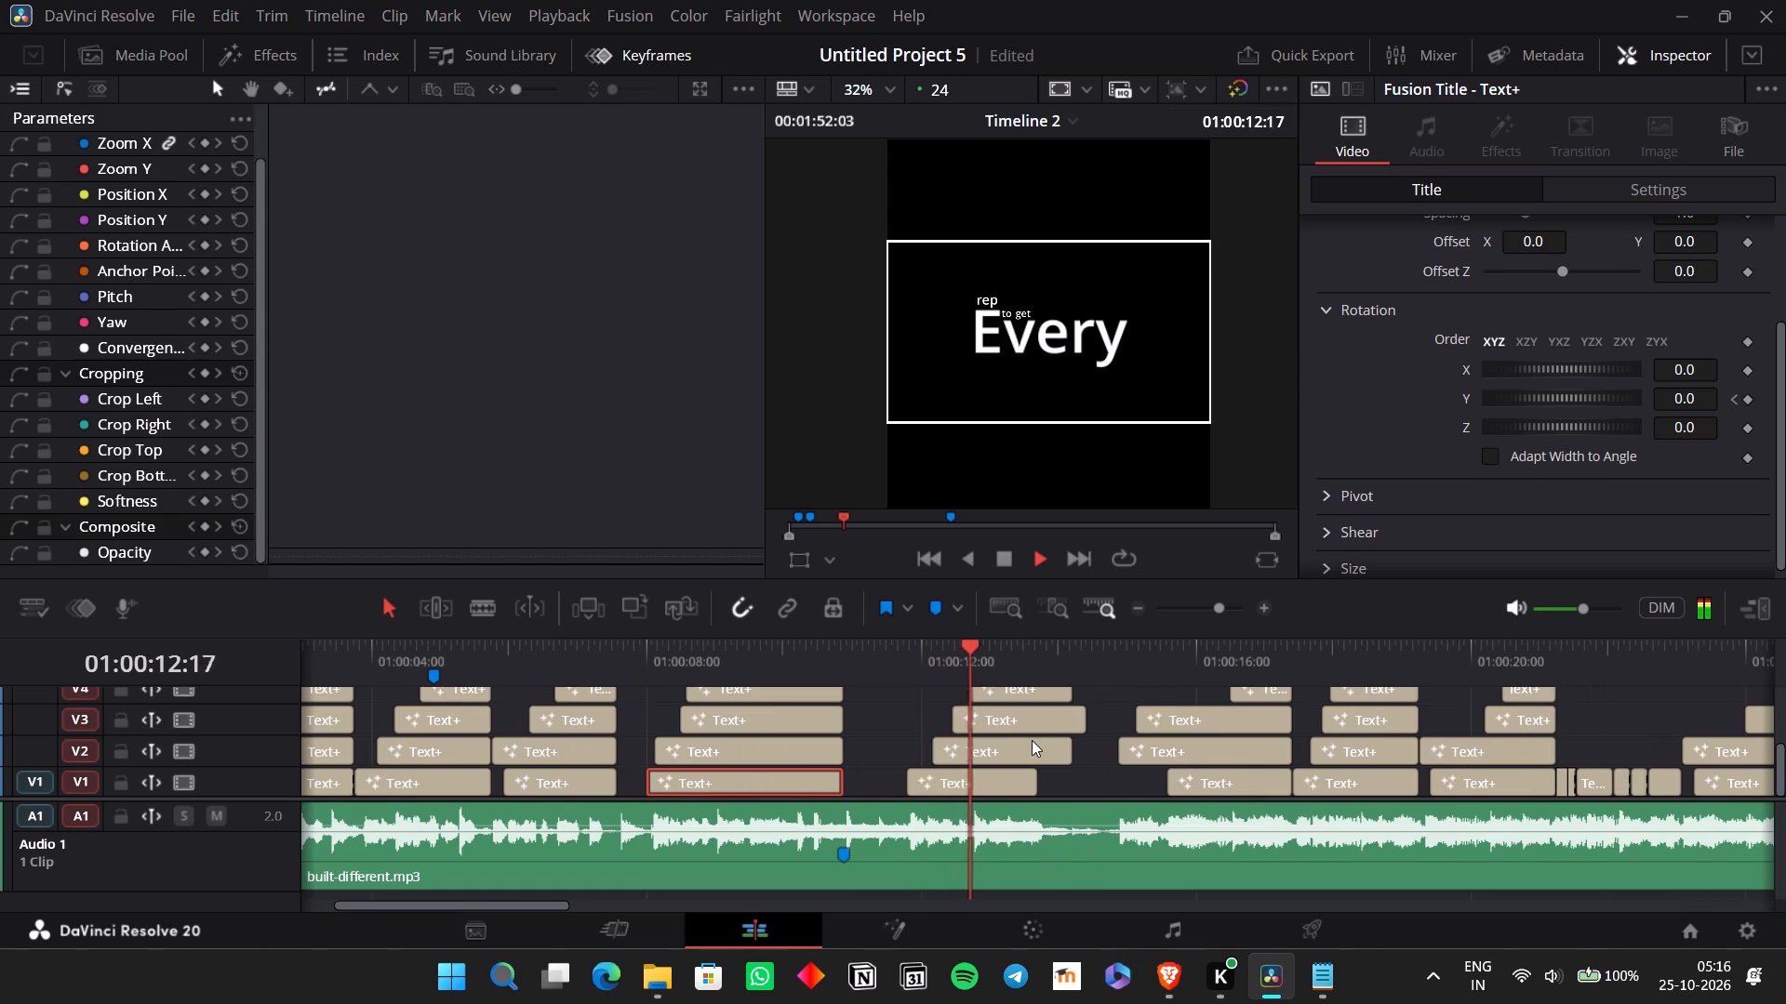
{"action": "key", "text": "space"}
{"action": "key", "text": "space"}
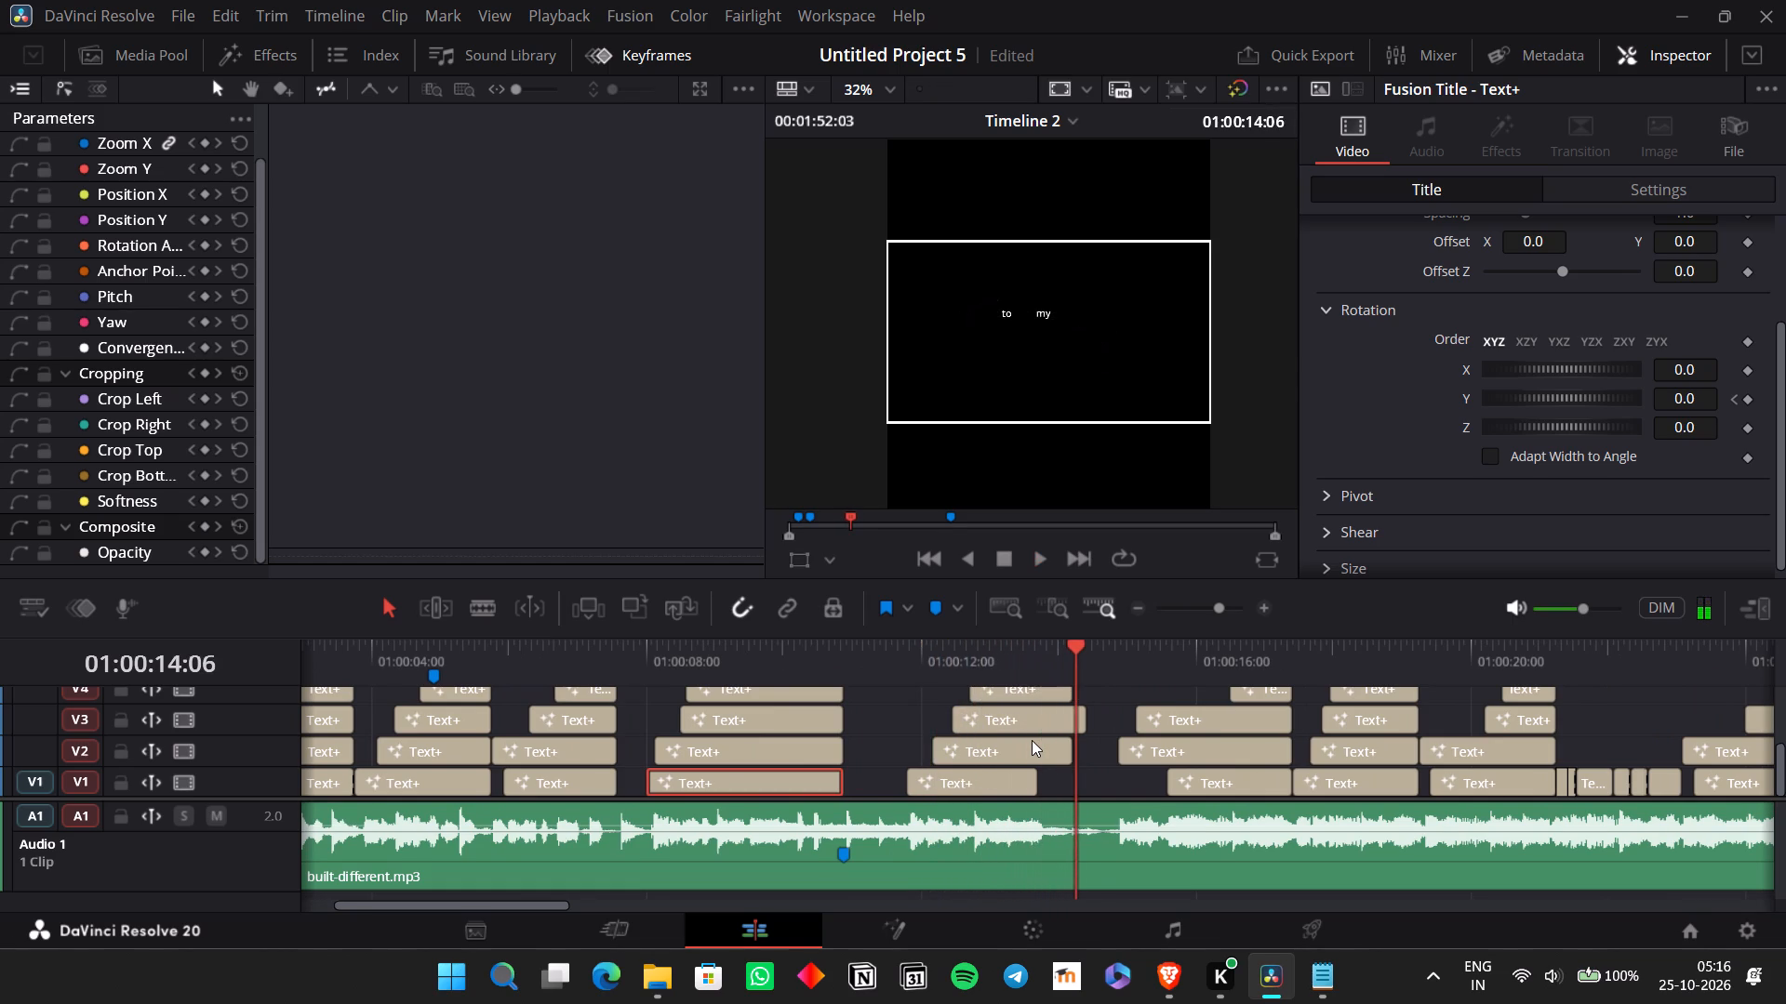
{"action": "key", "text": "space"}
{"action": "key", "text": "space"}
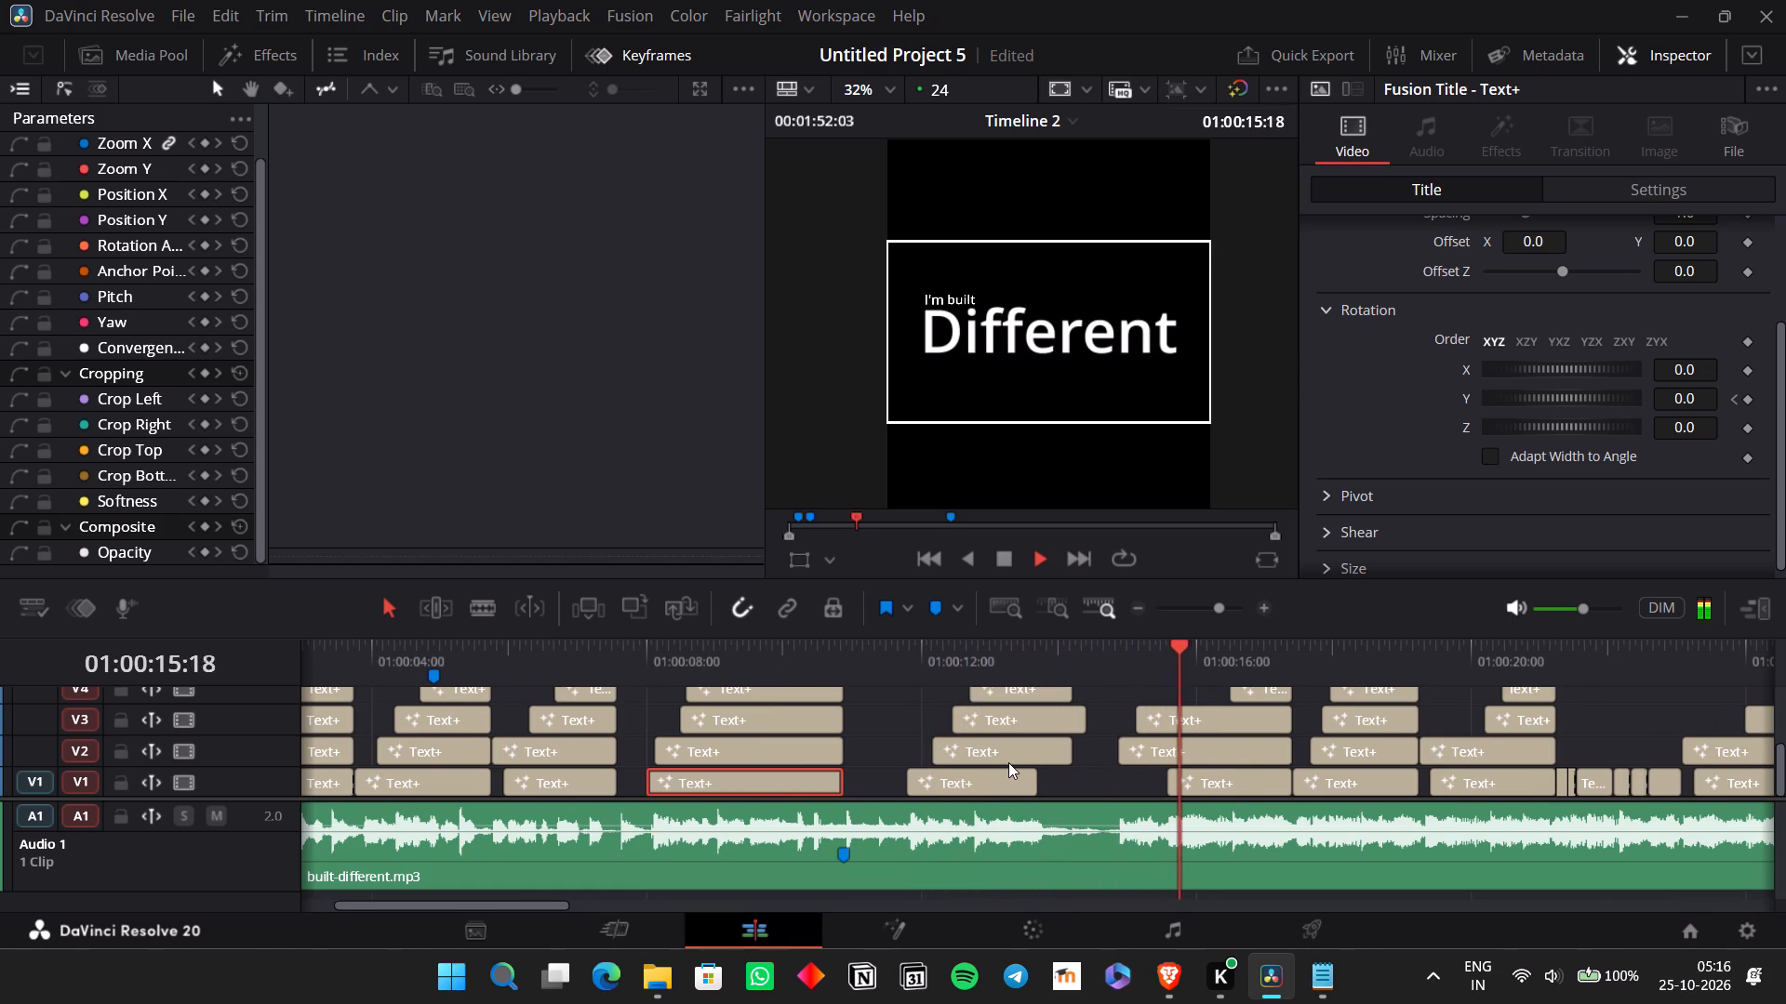
{"action": "key", "text": "space"}
{"action": "scroll", "coordinate": [1066, 748], "scroll_direction": "left", "scroll_amount": 1}
{"action": "key", "text": "space"}
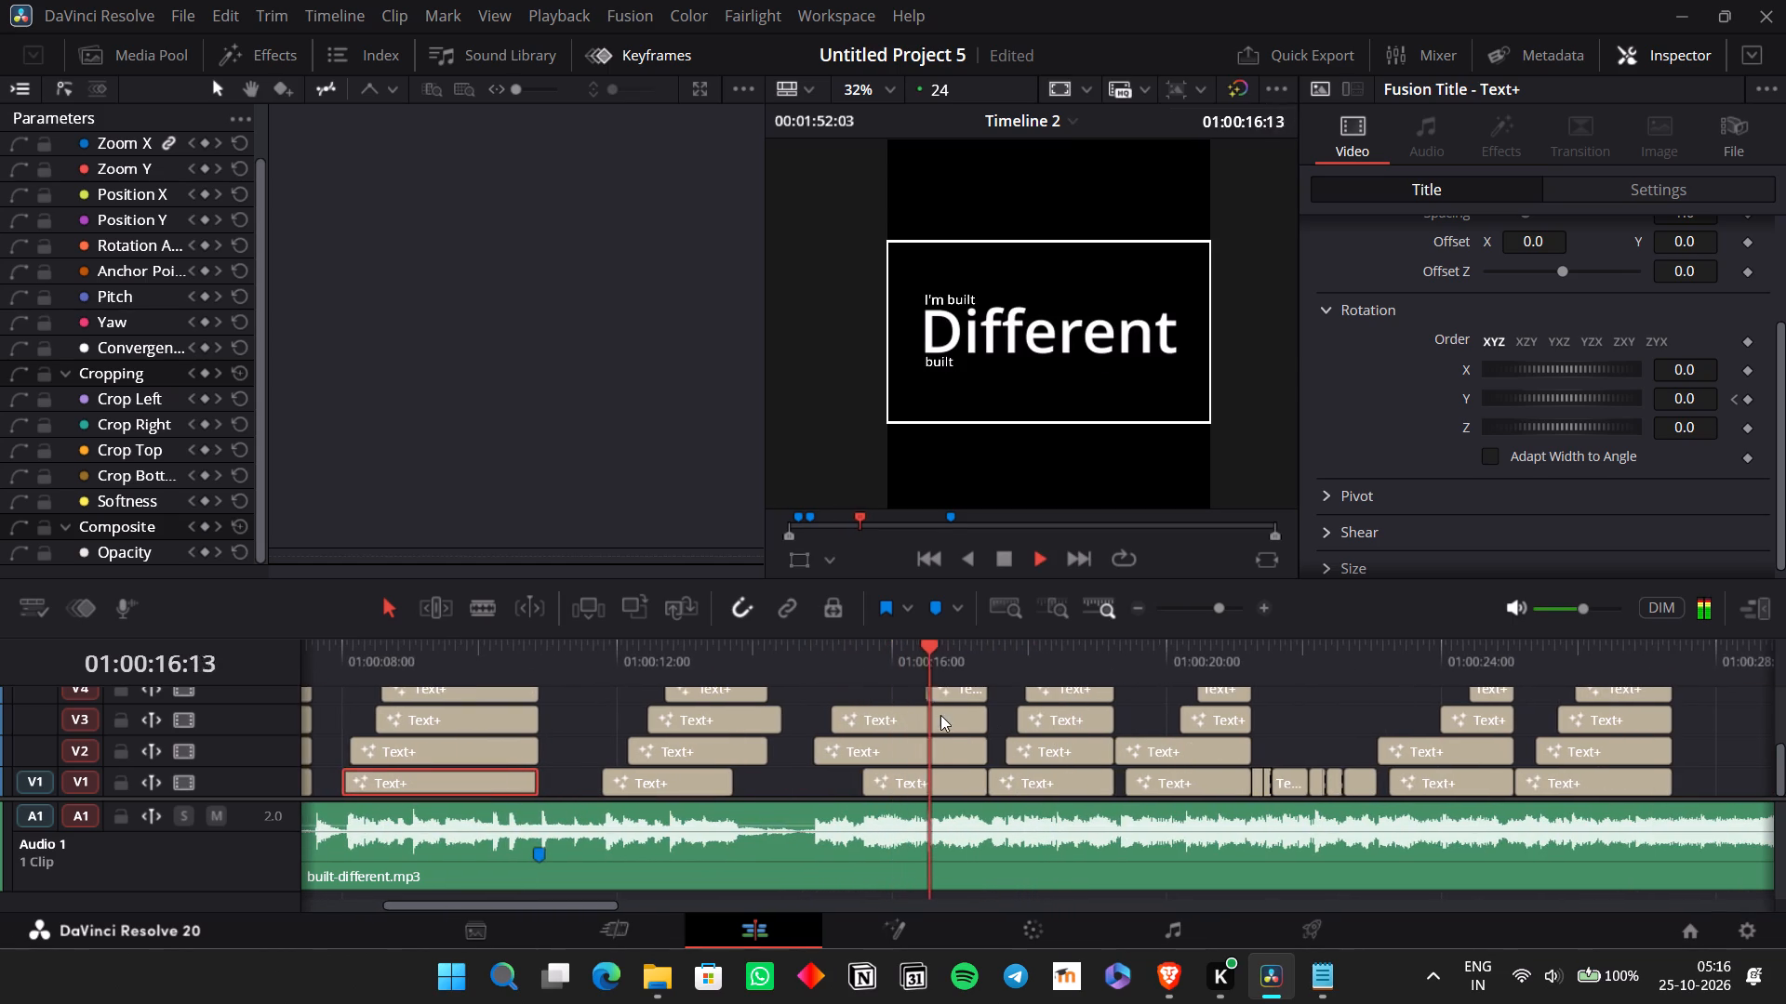
{"action": "key", "text": "space"}
Set the "Different" title's character X rotation to 90 and keyframe it at 01:00:15:17.
{"action": "left_click", "coordinate": [820, 664]}
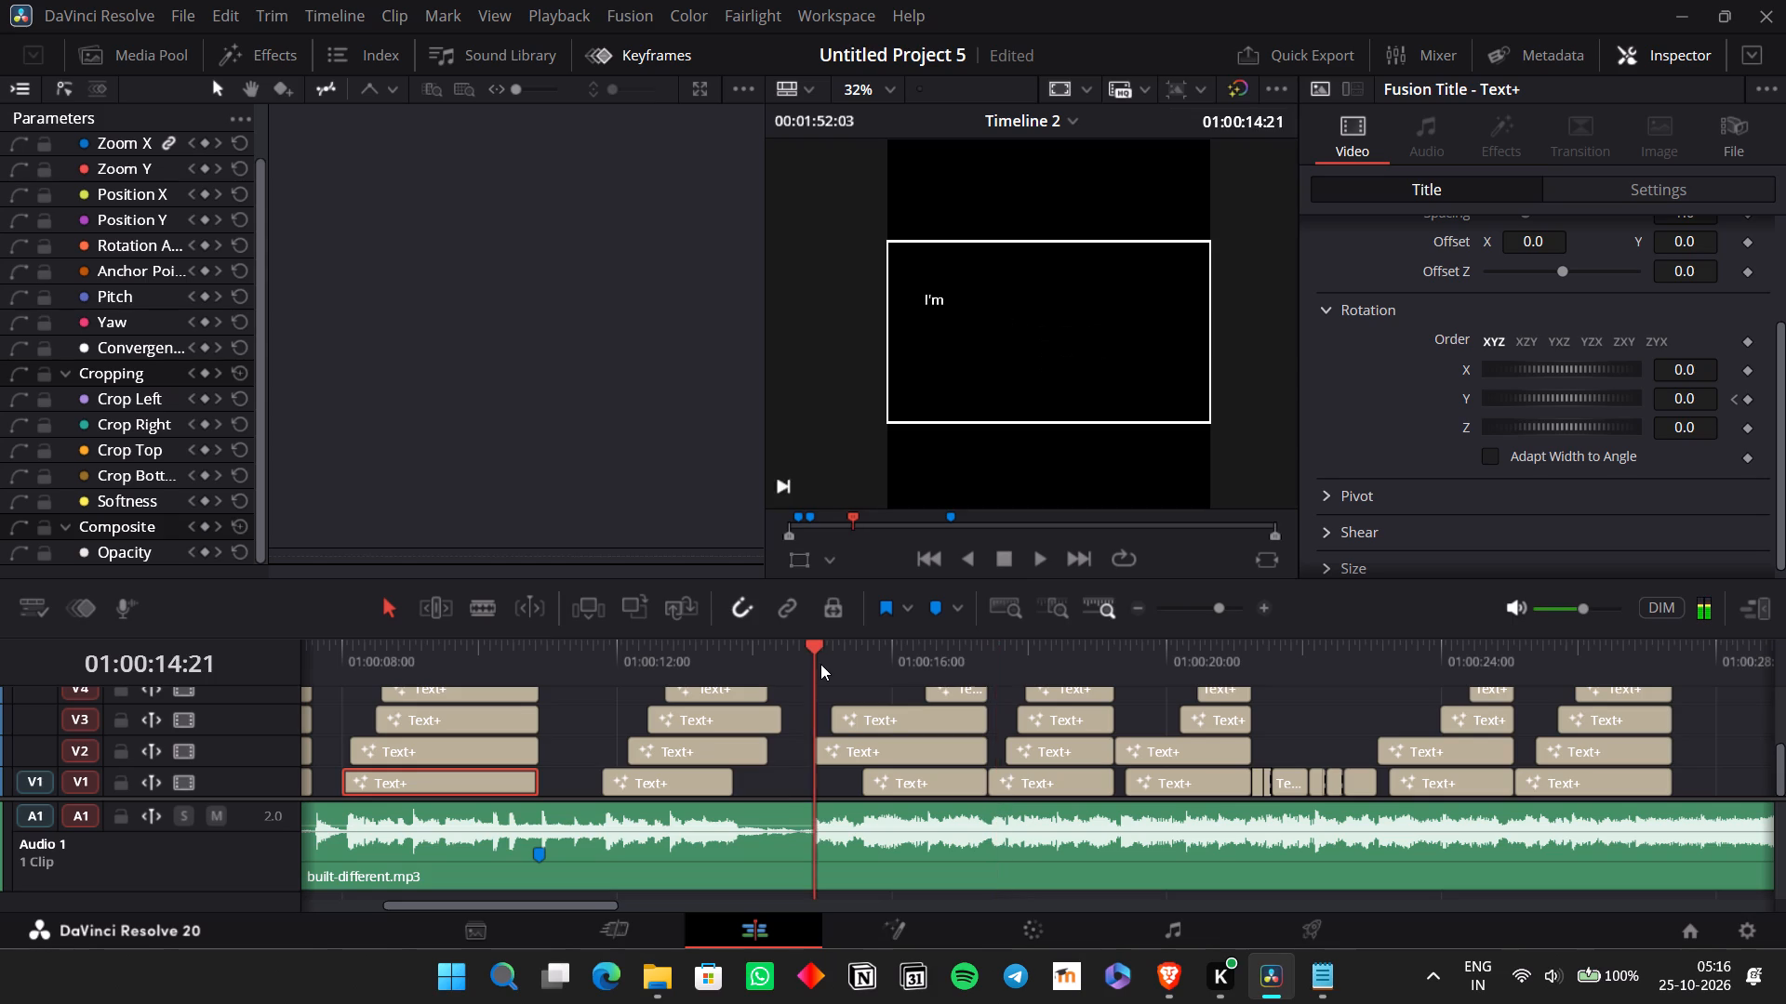
{"action": "key", "text": "space"}
{"action": "key", "text": "space"}
{"action": "left_click", "coordinate": [892, 746]}
{"action": "left_click", "coordinate": [897, 773]}
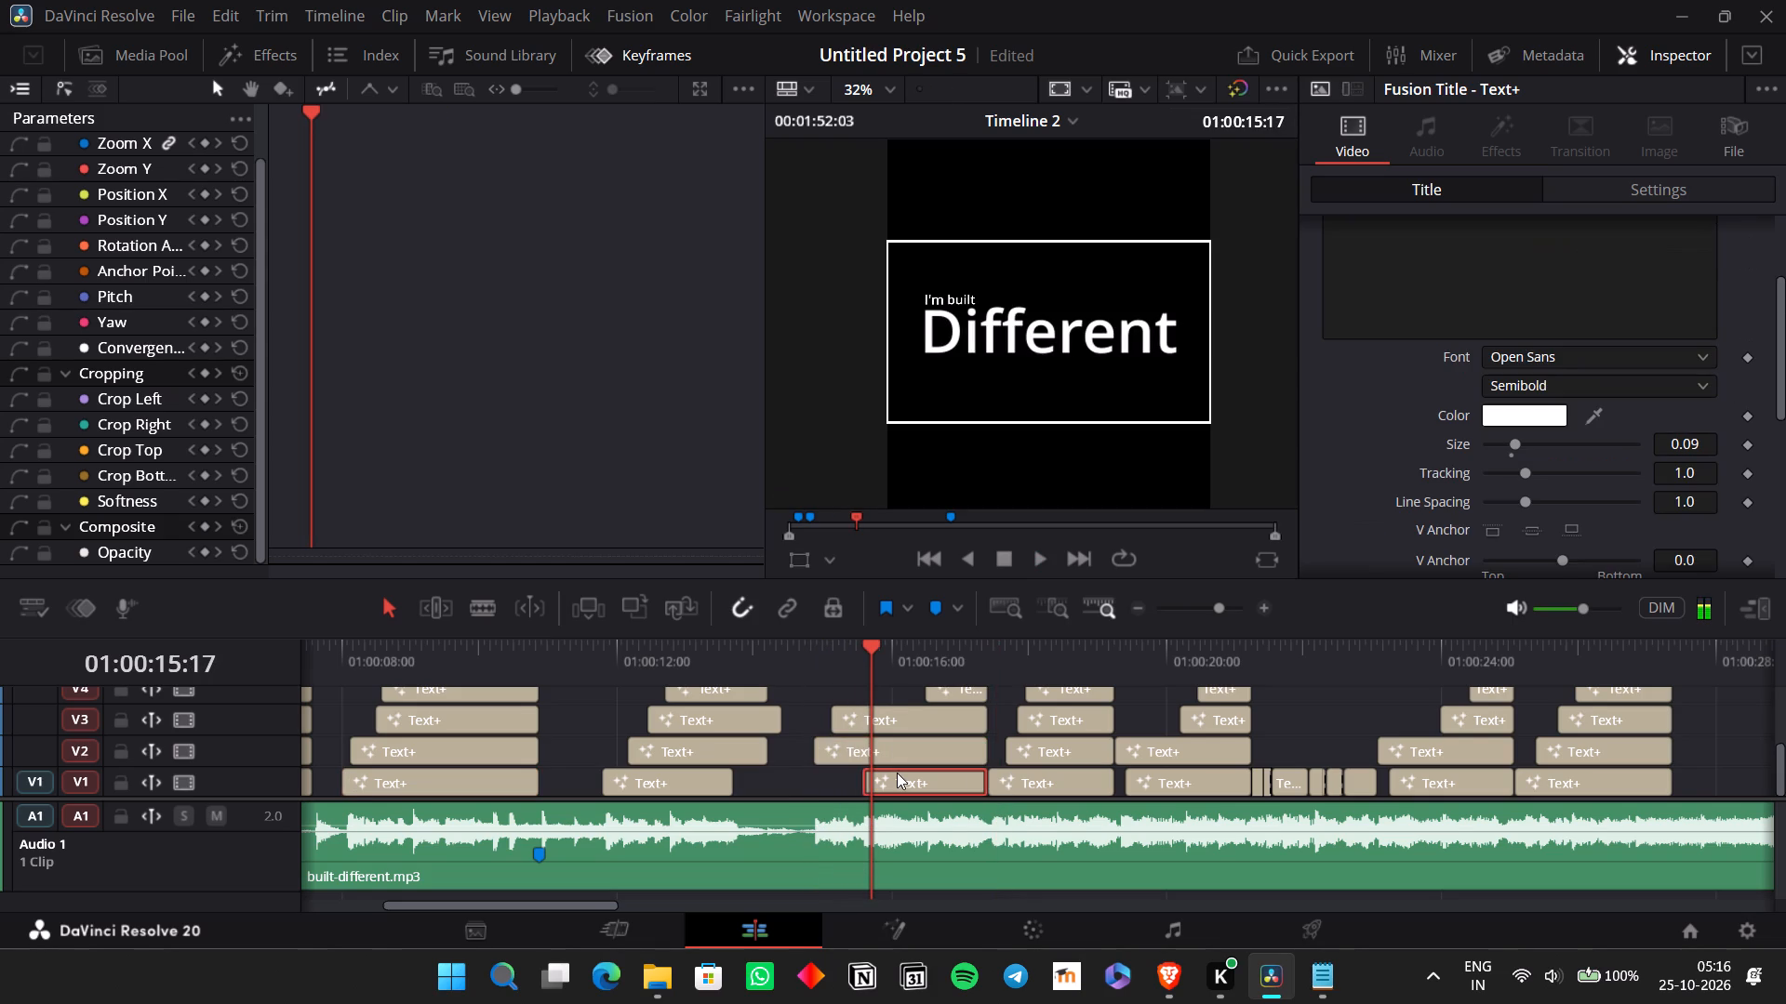
{"action": "scroll", "coordinate": [1588, 360], "scroll_direction": "up", "scroll_amount": 4}
{"action": "left_click", "coordinate": [1513, 274]}
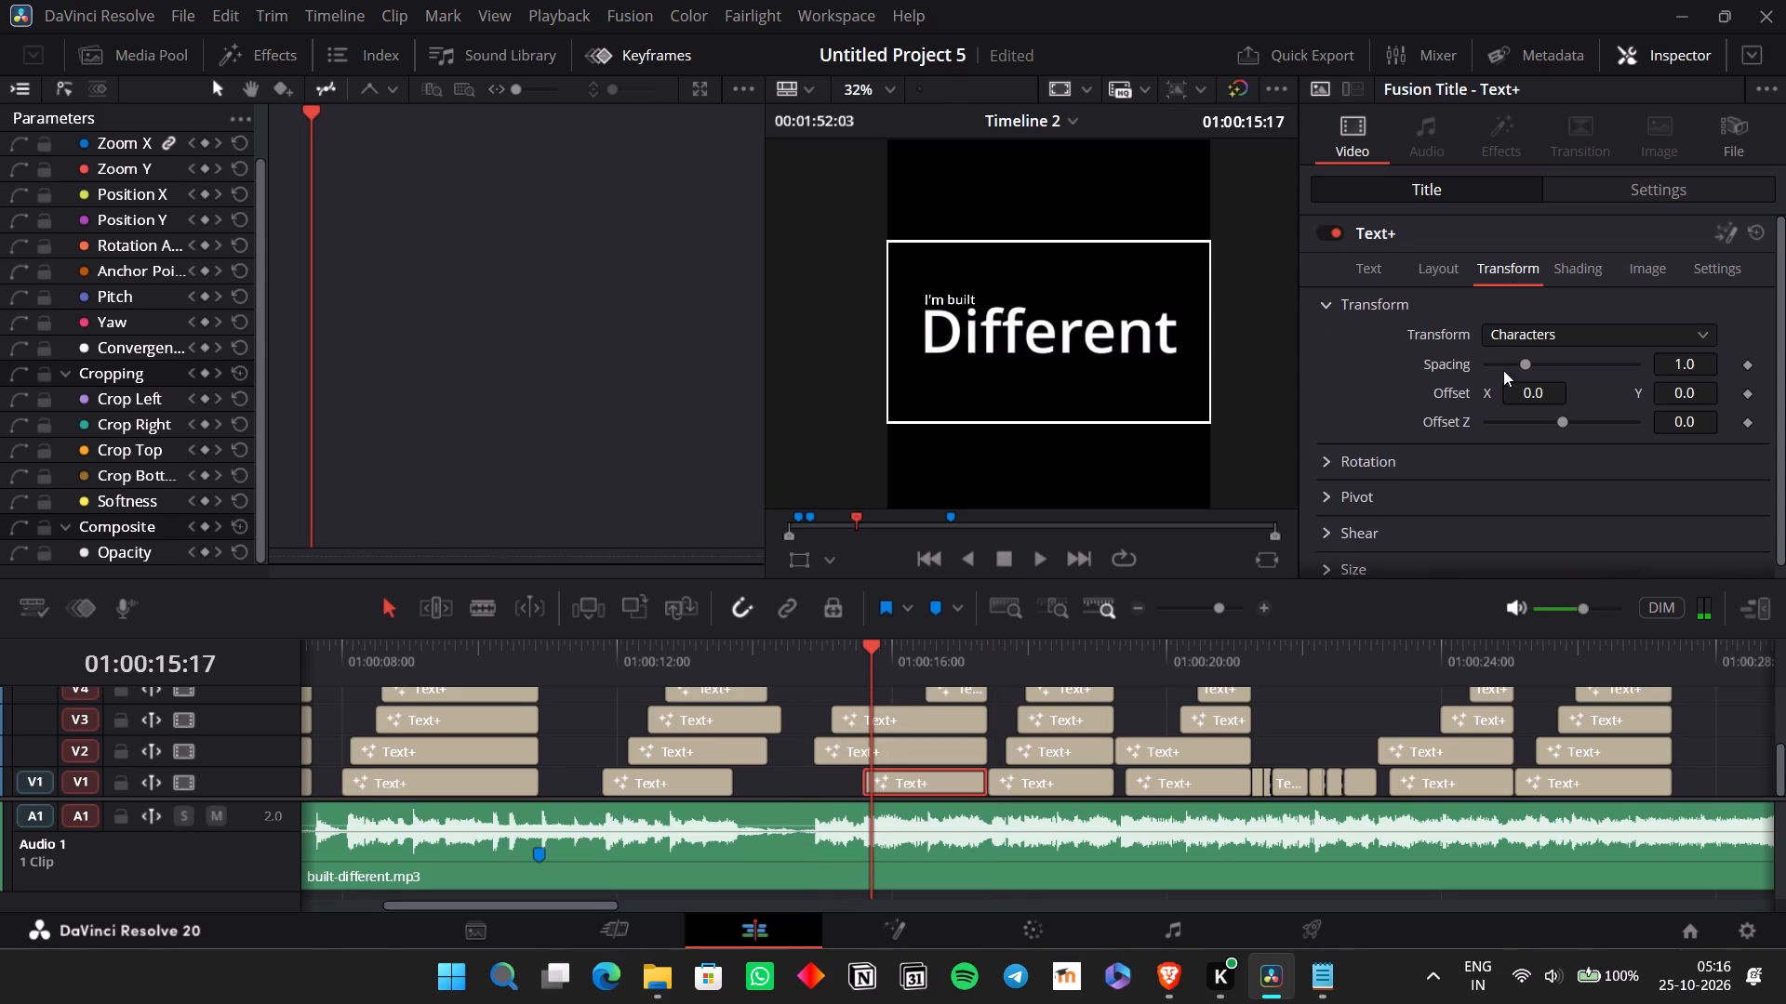
{"action": "left_click", "coordinate": [1328, 460]}
{"action": "scroll", "coordinate": [1328, 460], "scroll_direction": "down", "scroll_amount": 2}
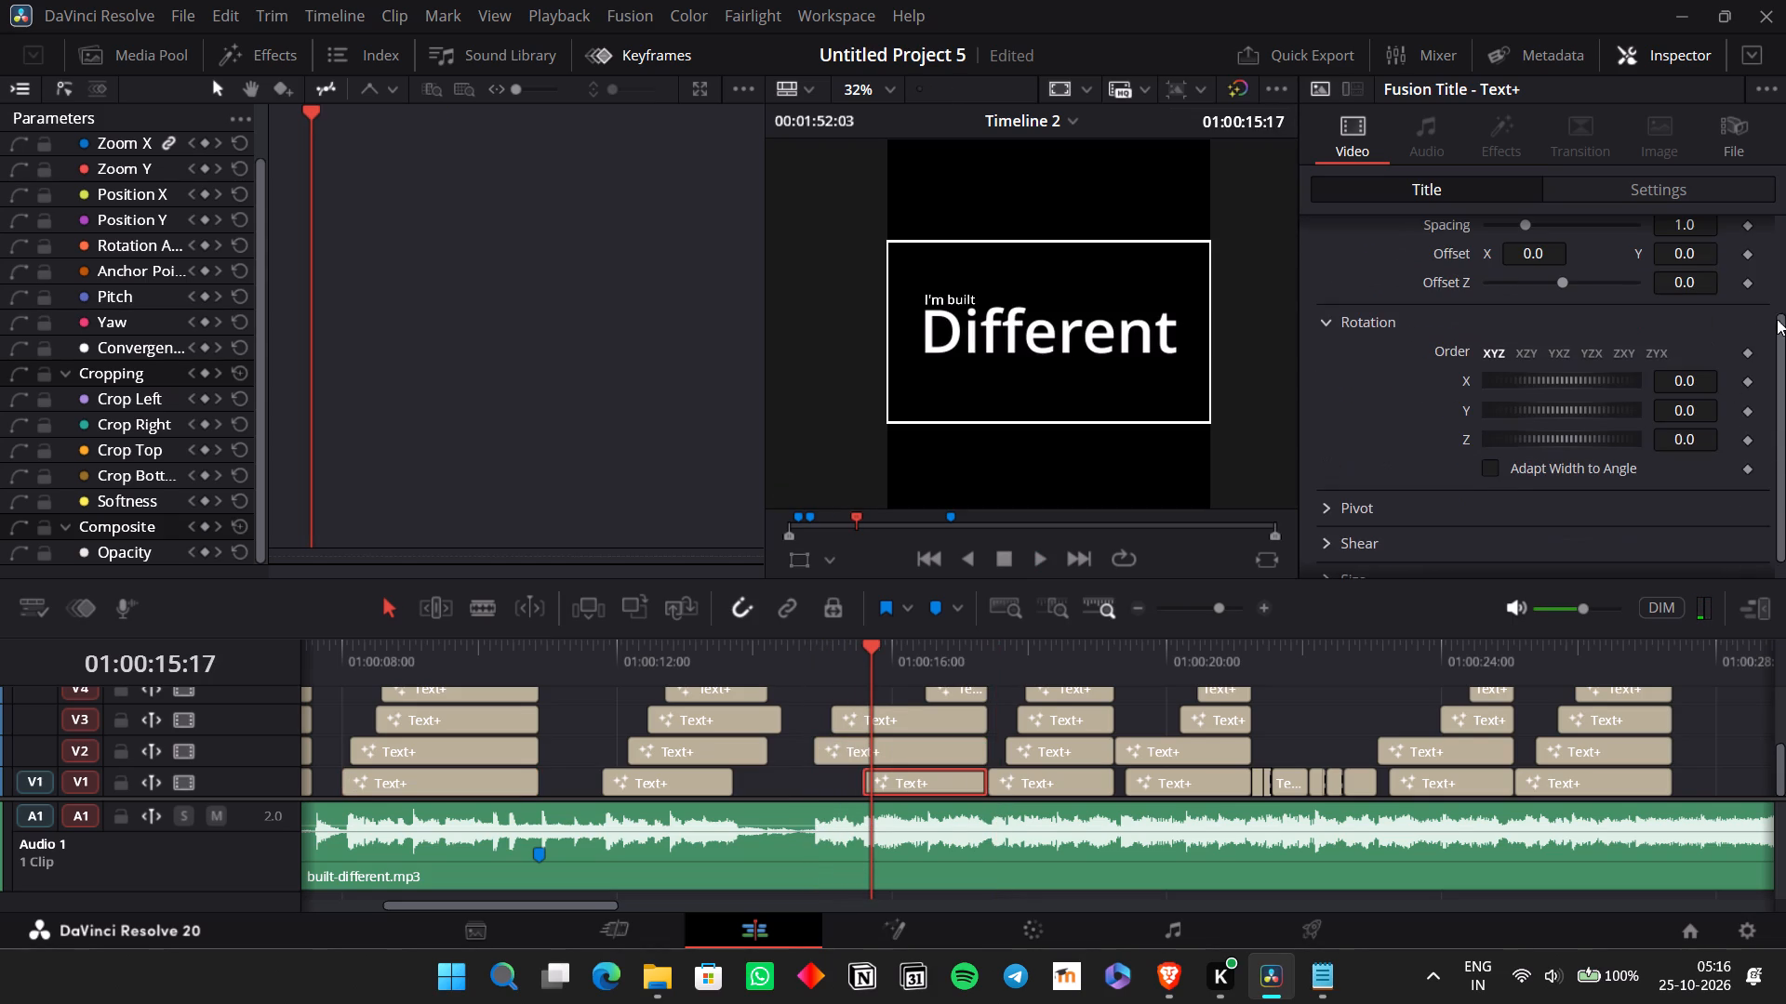
{"action": "left_click_drag", "start_coordinate": [1690, 383], "coordinate": [921, 371]}
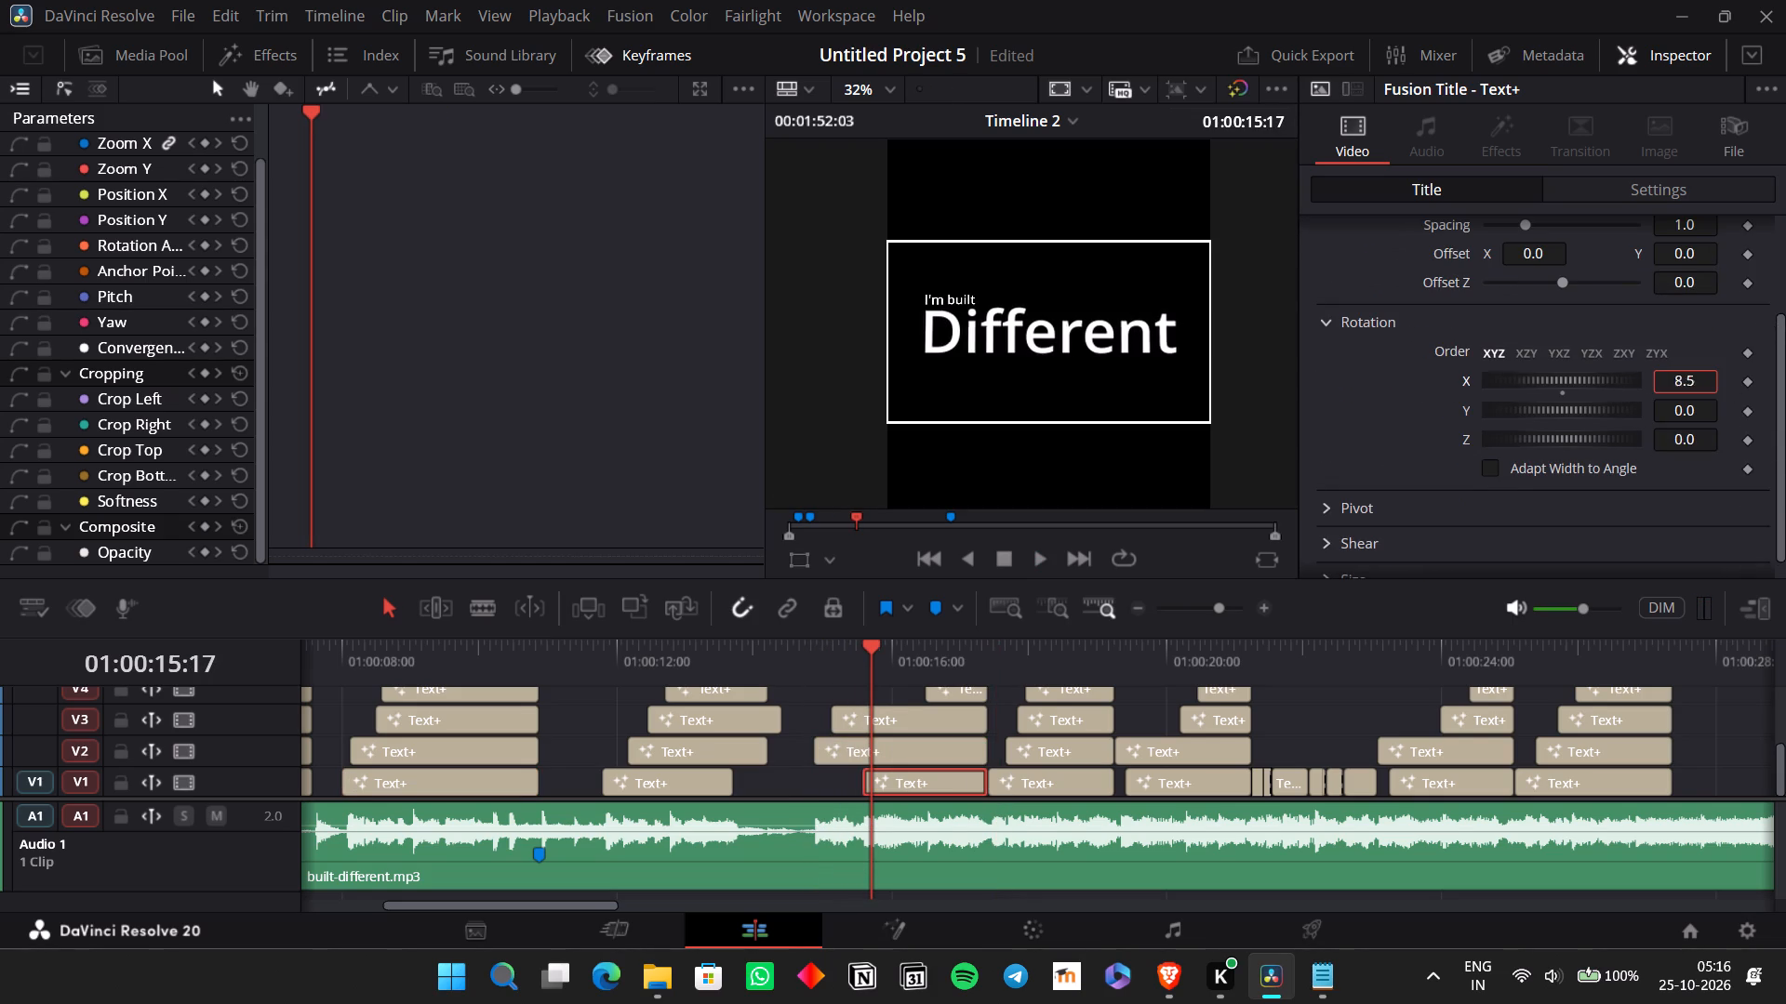
{"action": "left_click_drag", "start_coordinate": [921, 371], "coordinate": [980, 328]}
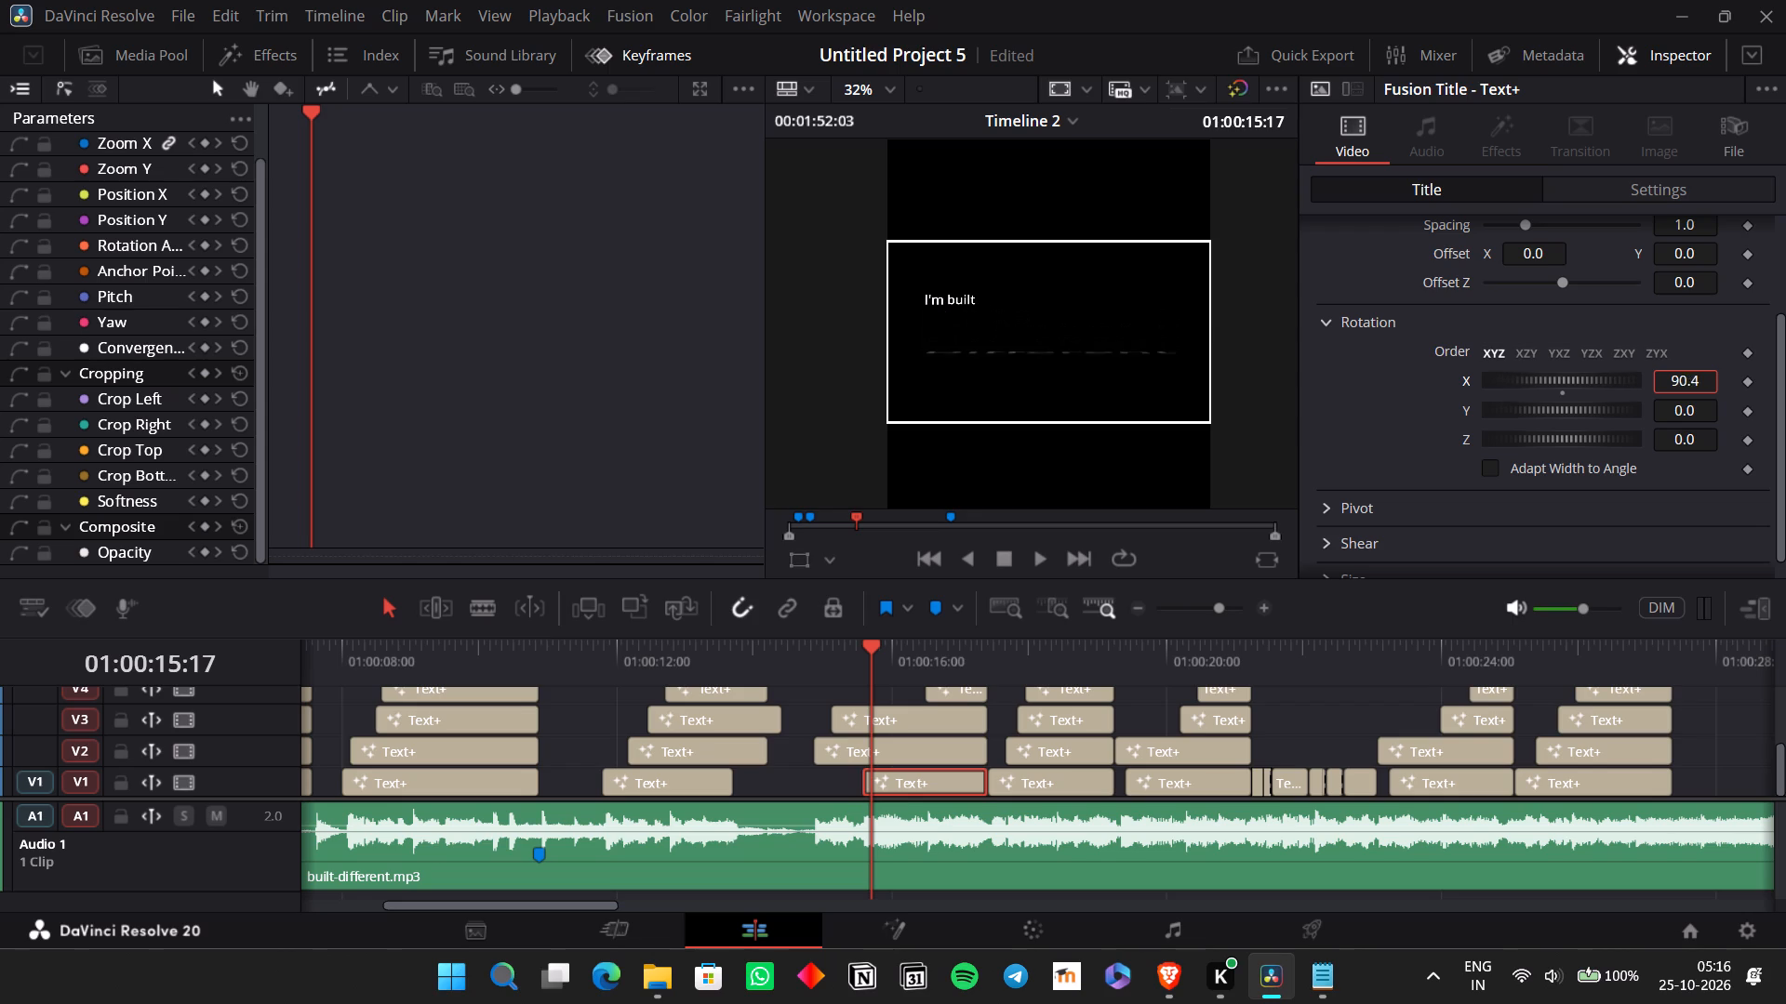
{"action": "left_click_drag", "start_coordinate": [980, 328], "coordinate": [998, 329]}
{"action": "double_click", "coordinate": [1689, 382]}
{"action": "type", "text": "90"}
{"action": "key", "text": "Return"}
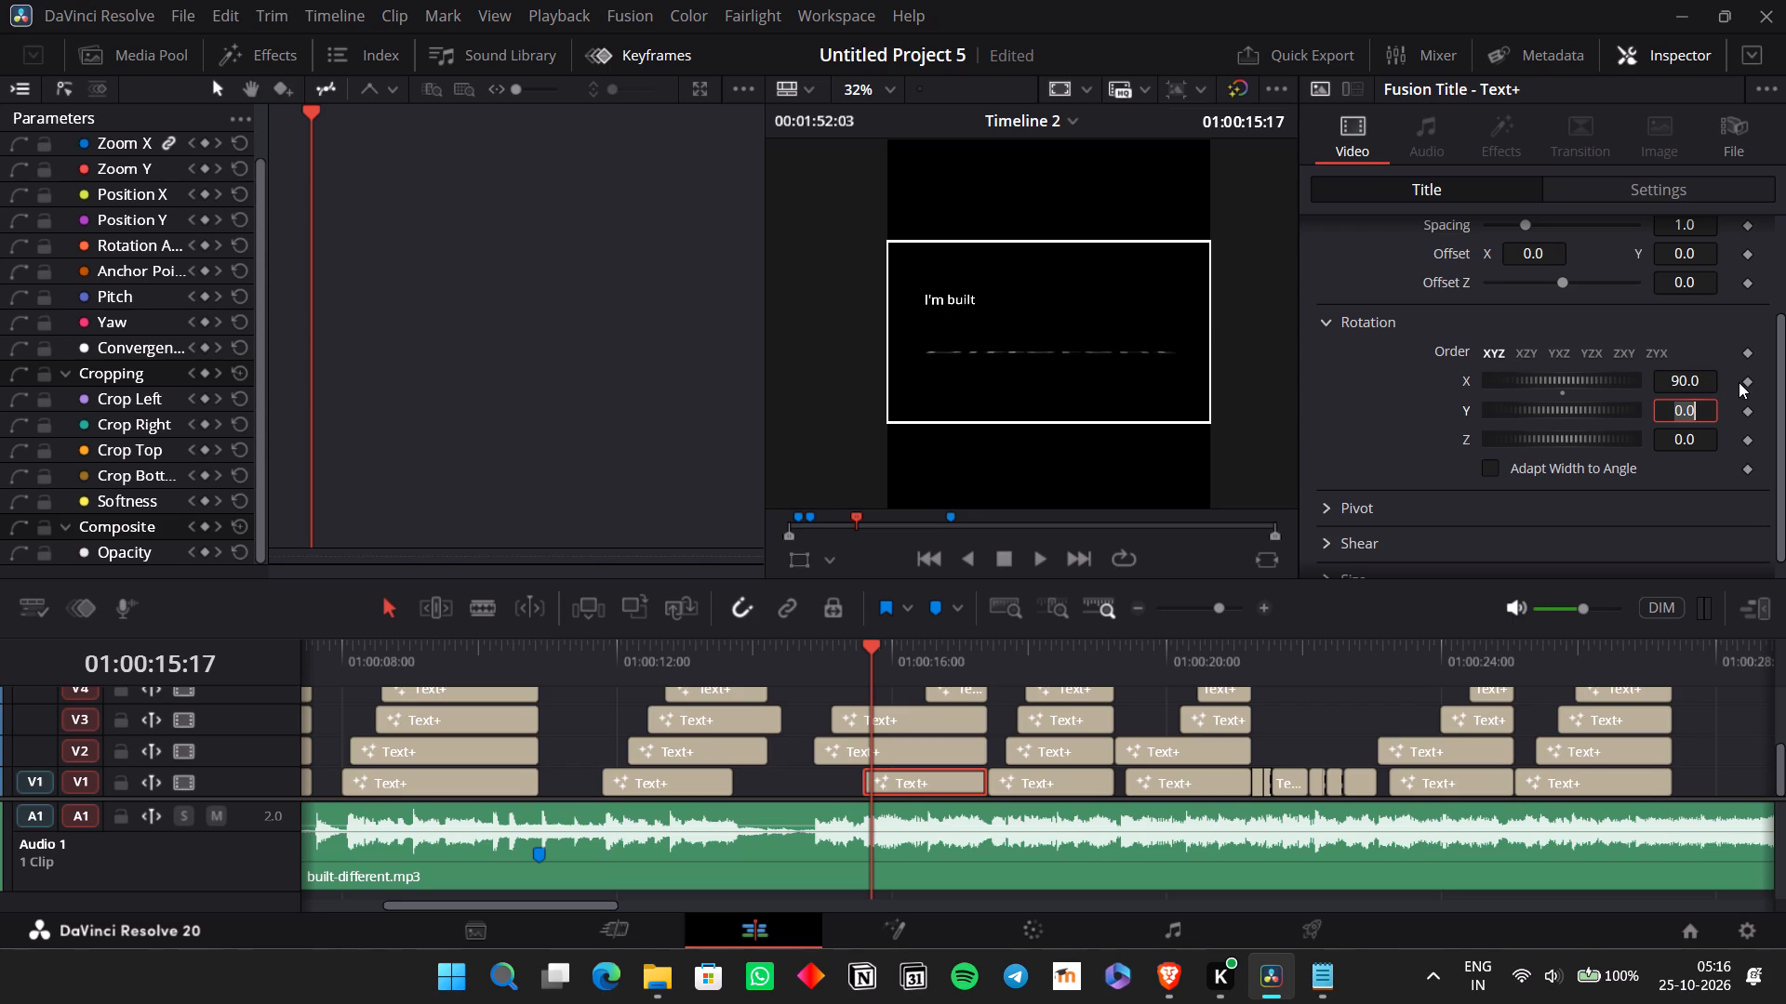
{"action": "left_click", "coordinate": [1742, 378]}
Keyframe the "Different" title's X rotation at 90 at its clip start, 01:00:15:14, and remove the keyframe at 01:00:15:17.
{"action": "key", "text": "Left"}
{"action": "key", "text": "Left"}
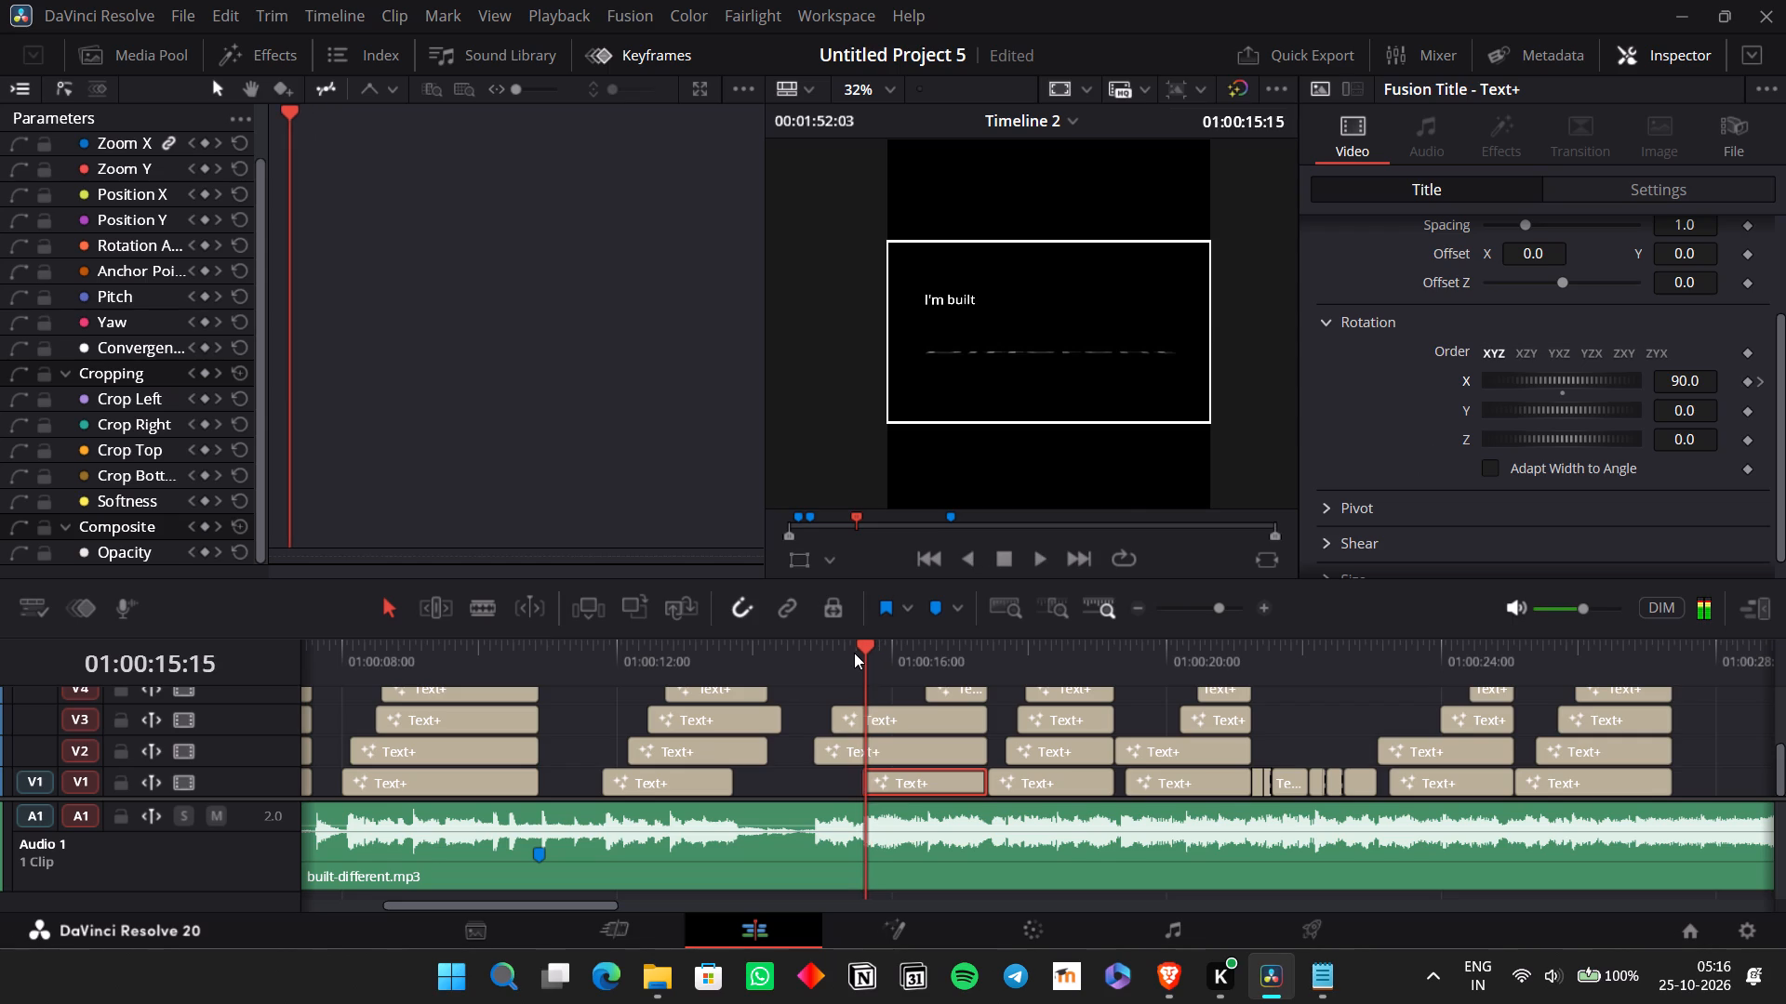
{"action": "key", "text": "Left"}
{"action": "left_click", "coordinate": [1746, 378]}
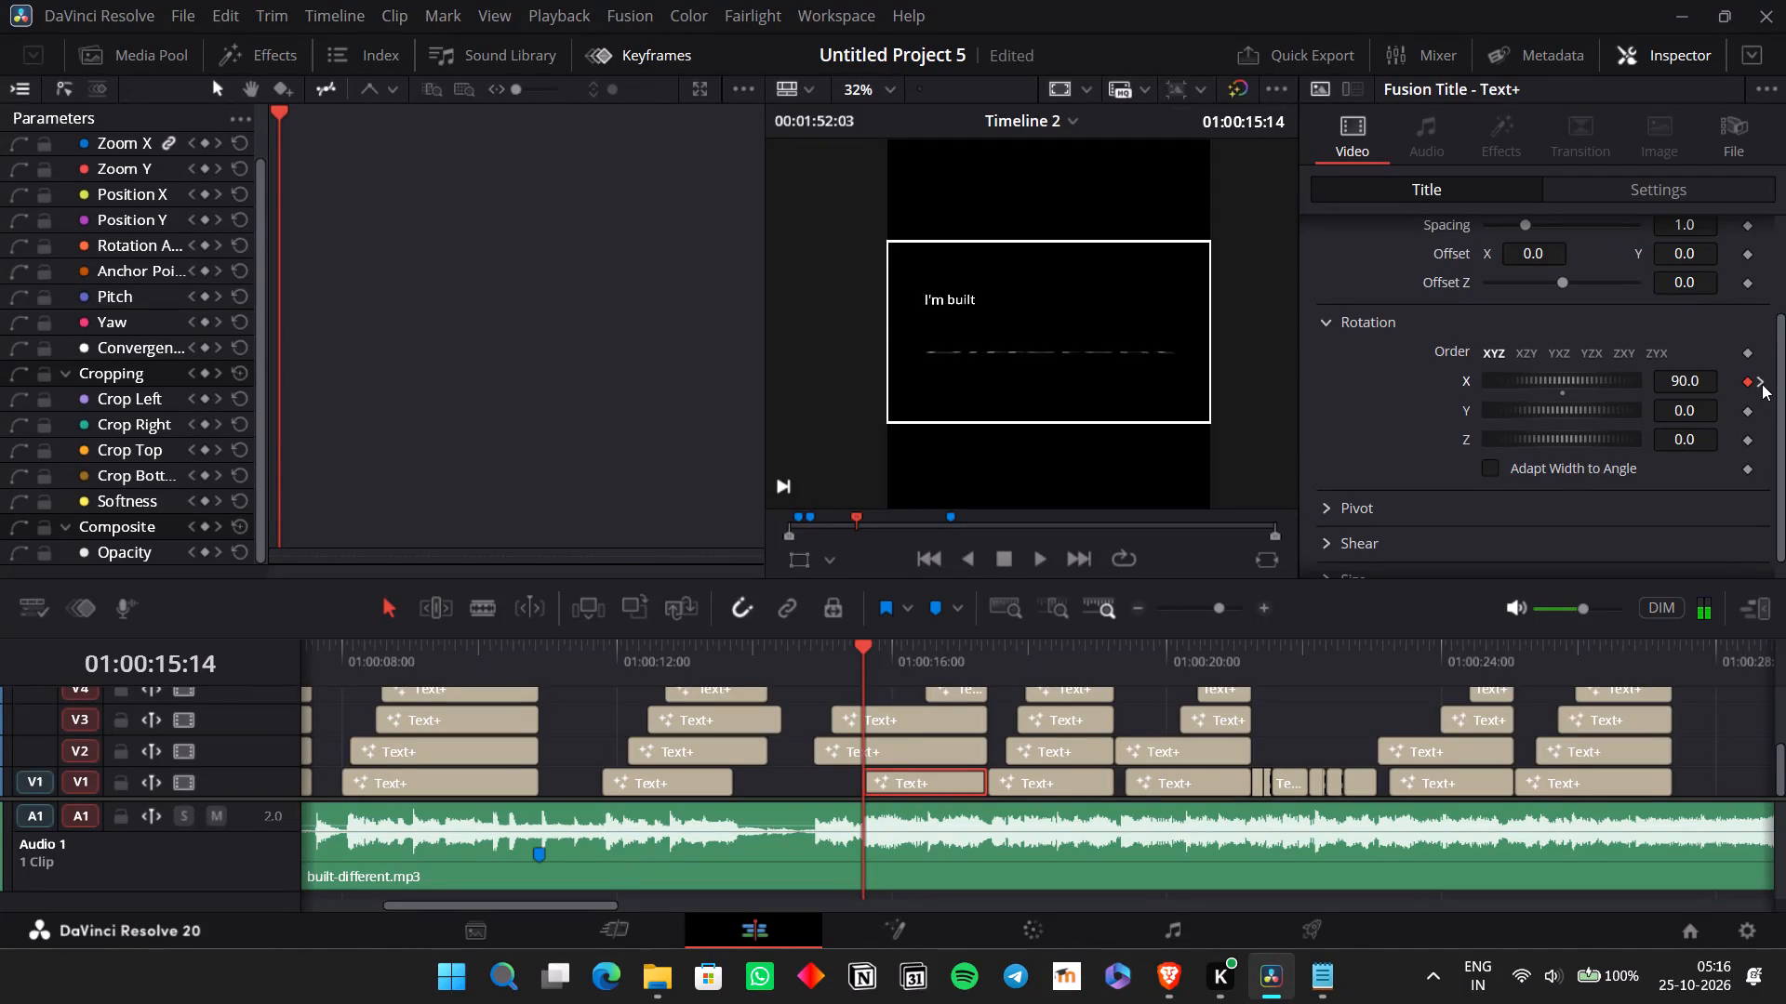
{"action": "left_click", "coordinate": [1759, 383]}
{"action": "left_click", "coordinate": [1750, 378]}
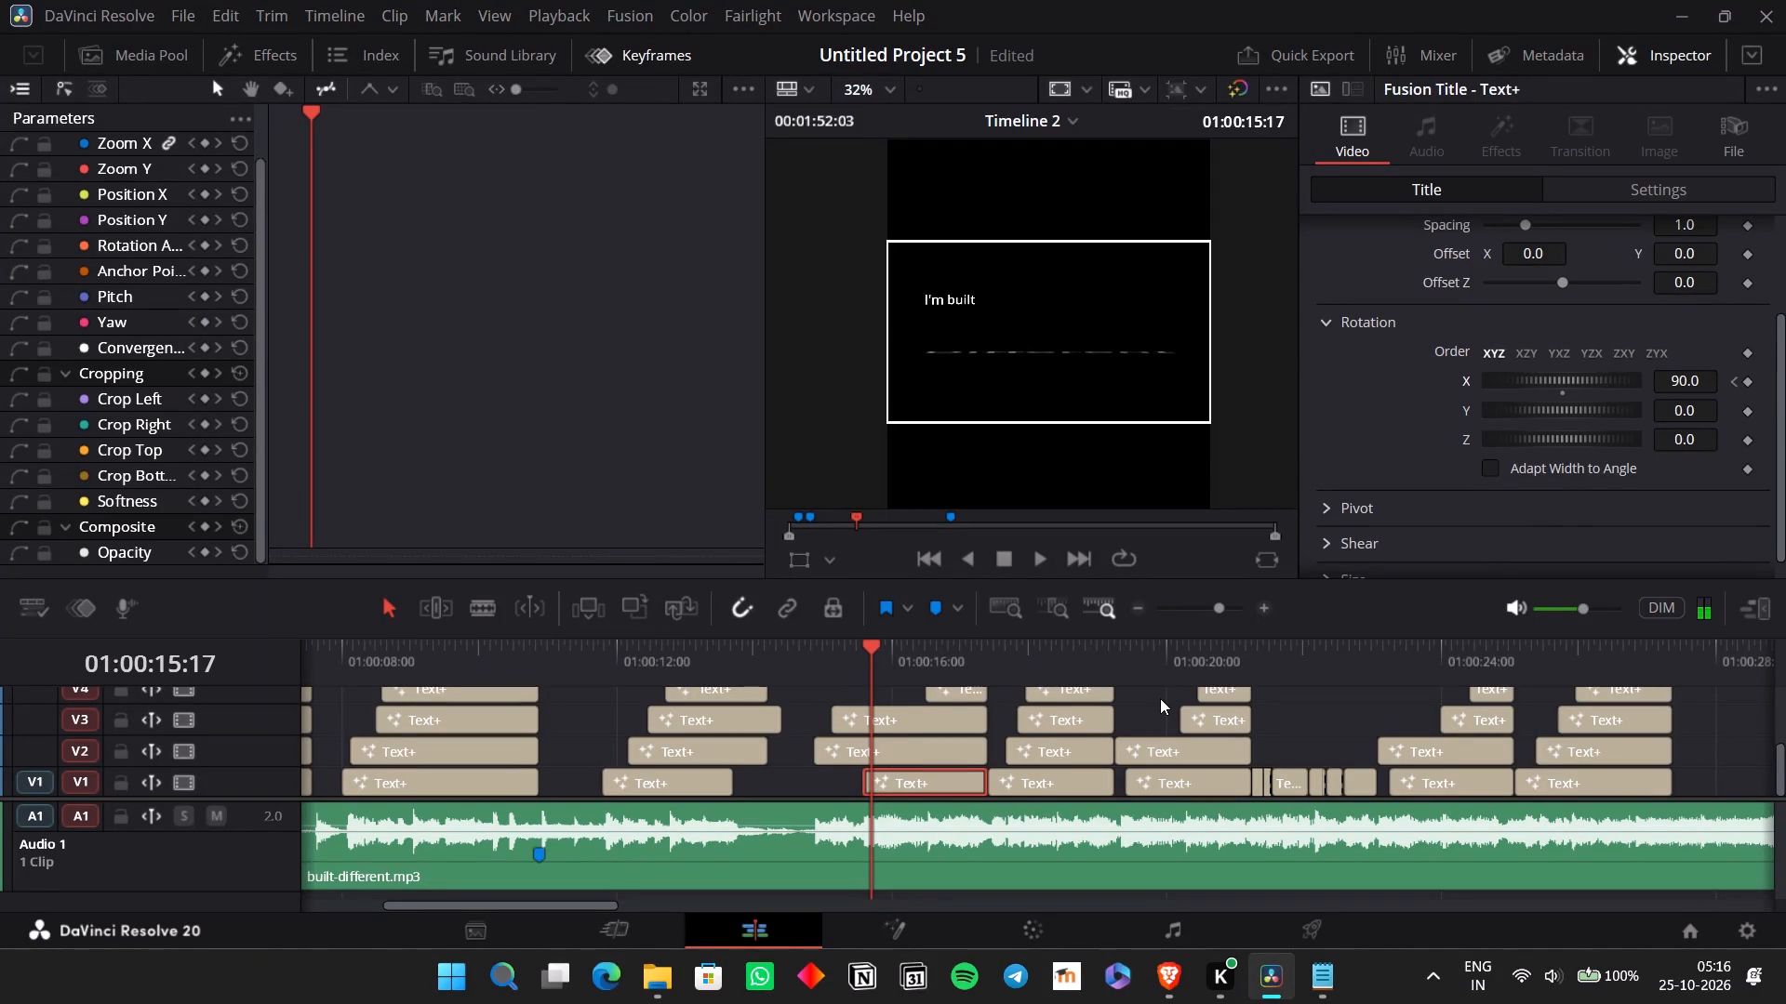
Play forward to 01:00:16:15 and keyframe the "Different" title's character X rotation at 0 there.
{"action": "key", "text": "space"}
{"action": "key", "text": "space"}
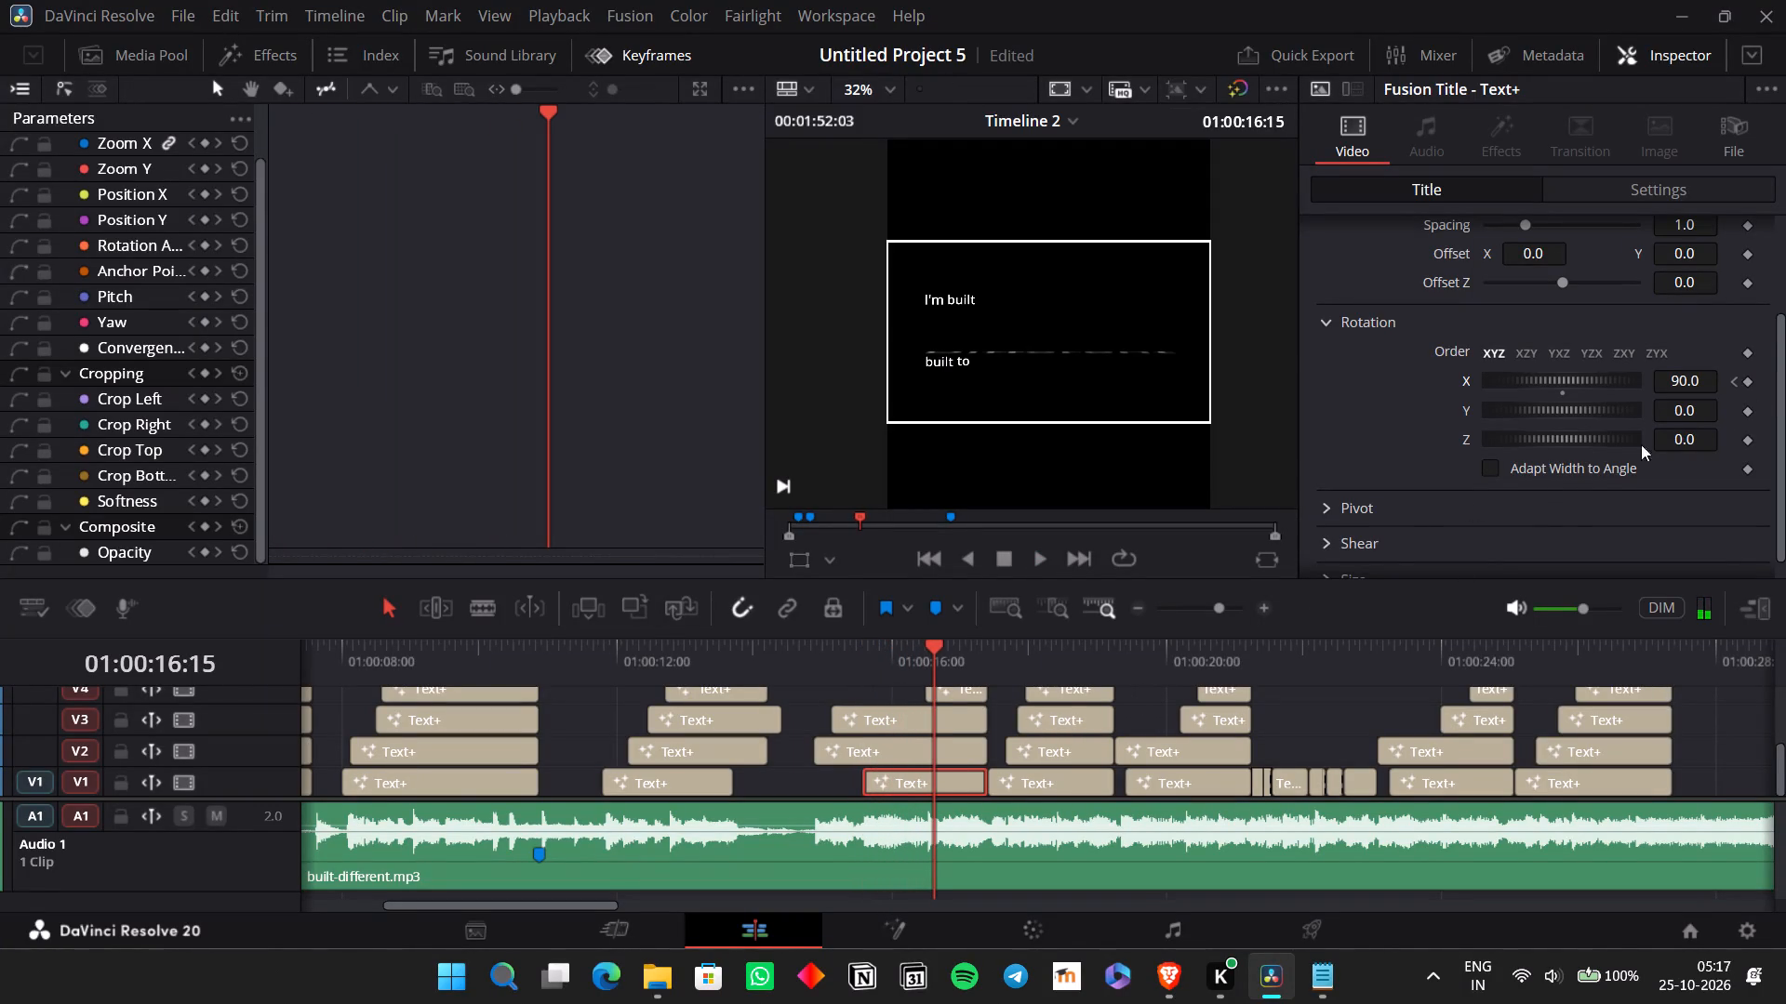
{"action": "left_click", "coordinate": [1746, 376]}
{"action": "double_click", "coordinate": [1705, 377]}
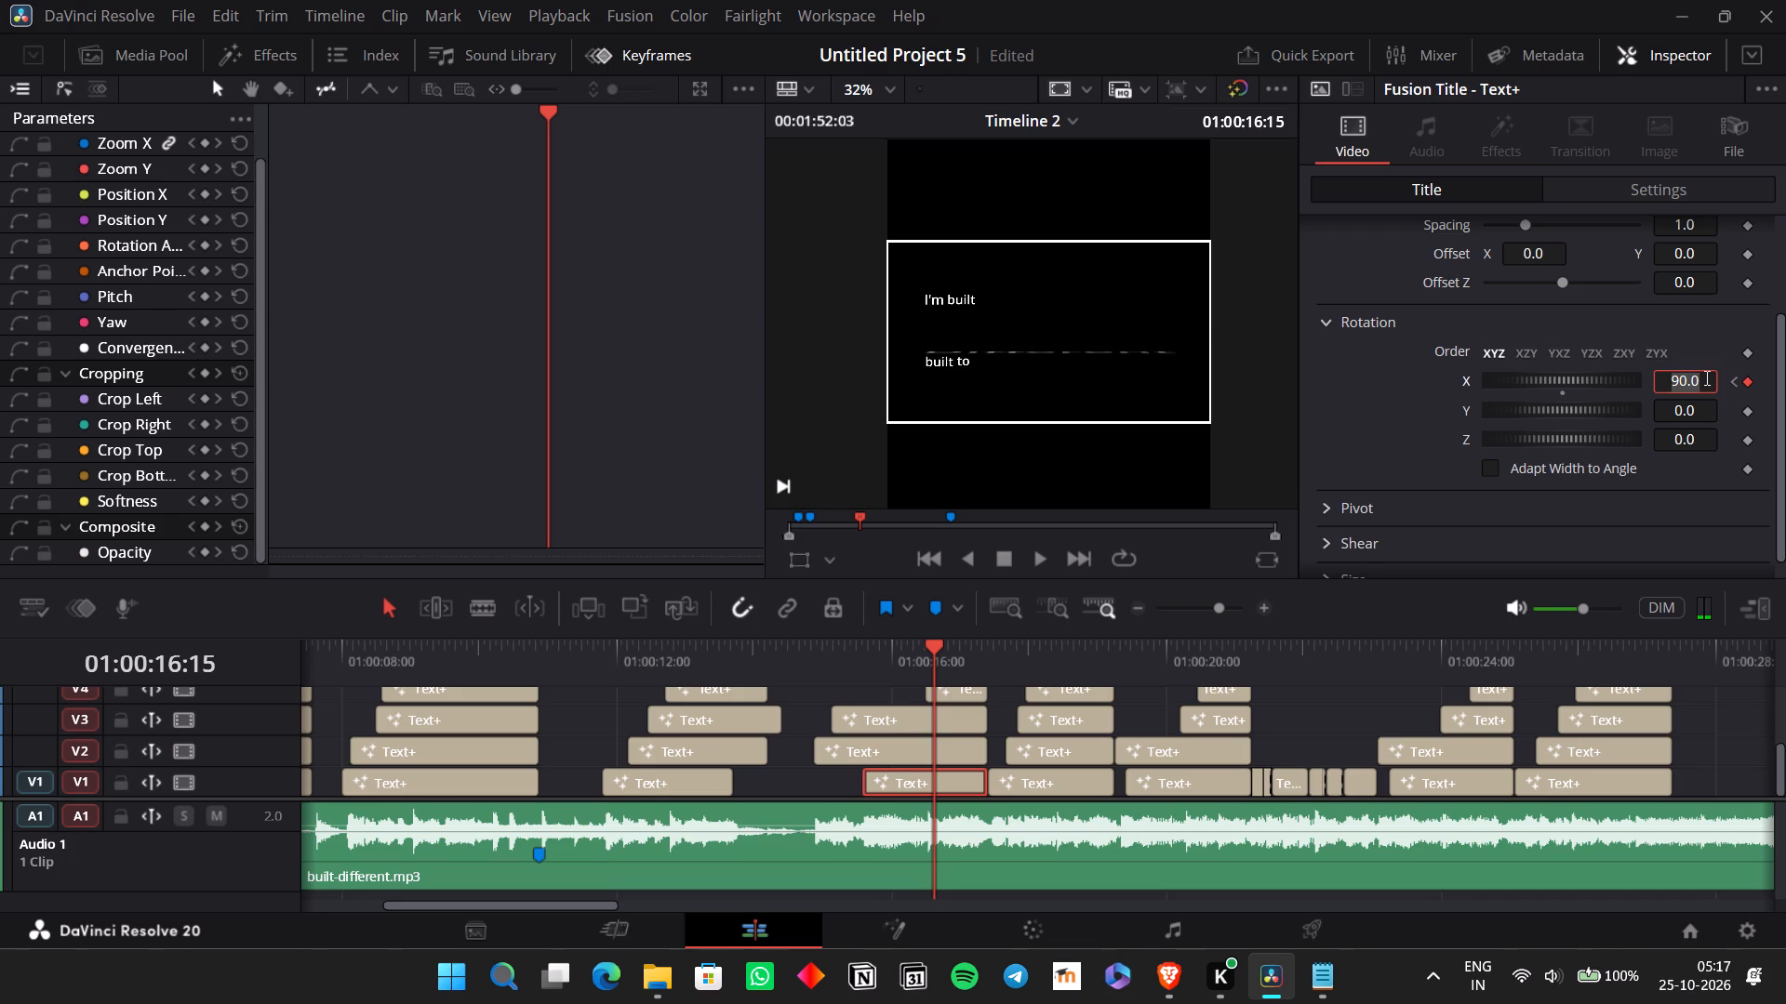
{"action": "key", "text": "0"}
{"action": "key", "text": "Return"}
Smooth the "Different" title's Character Angle X curve in Fusion, pulling the first handle down and lengthening the second for a fast start.
{"action": "left_click", "coordinate": [863, 655]}
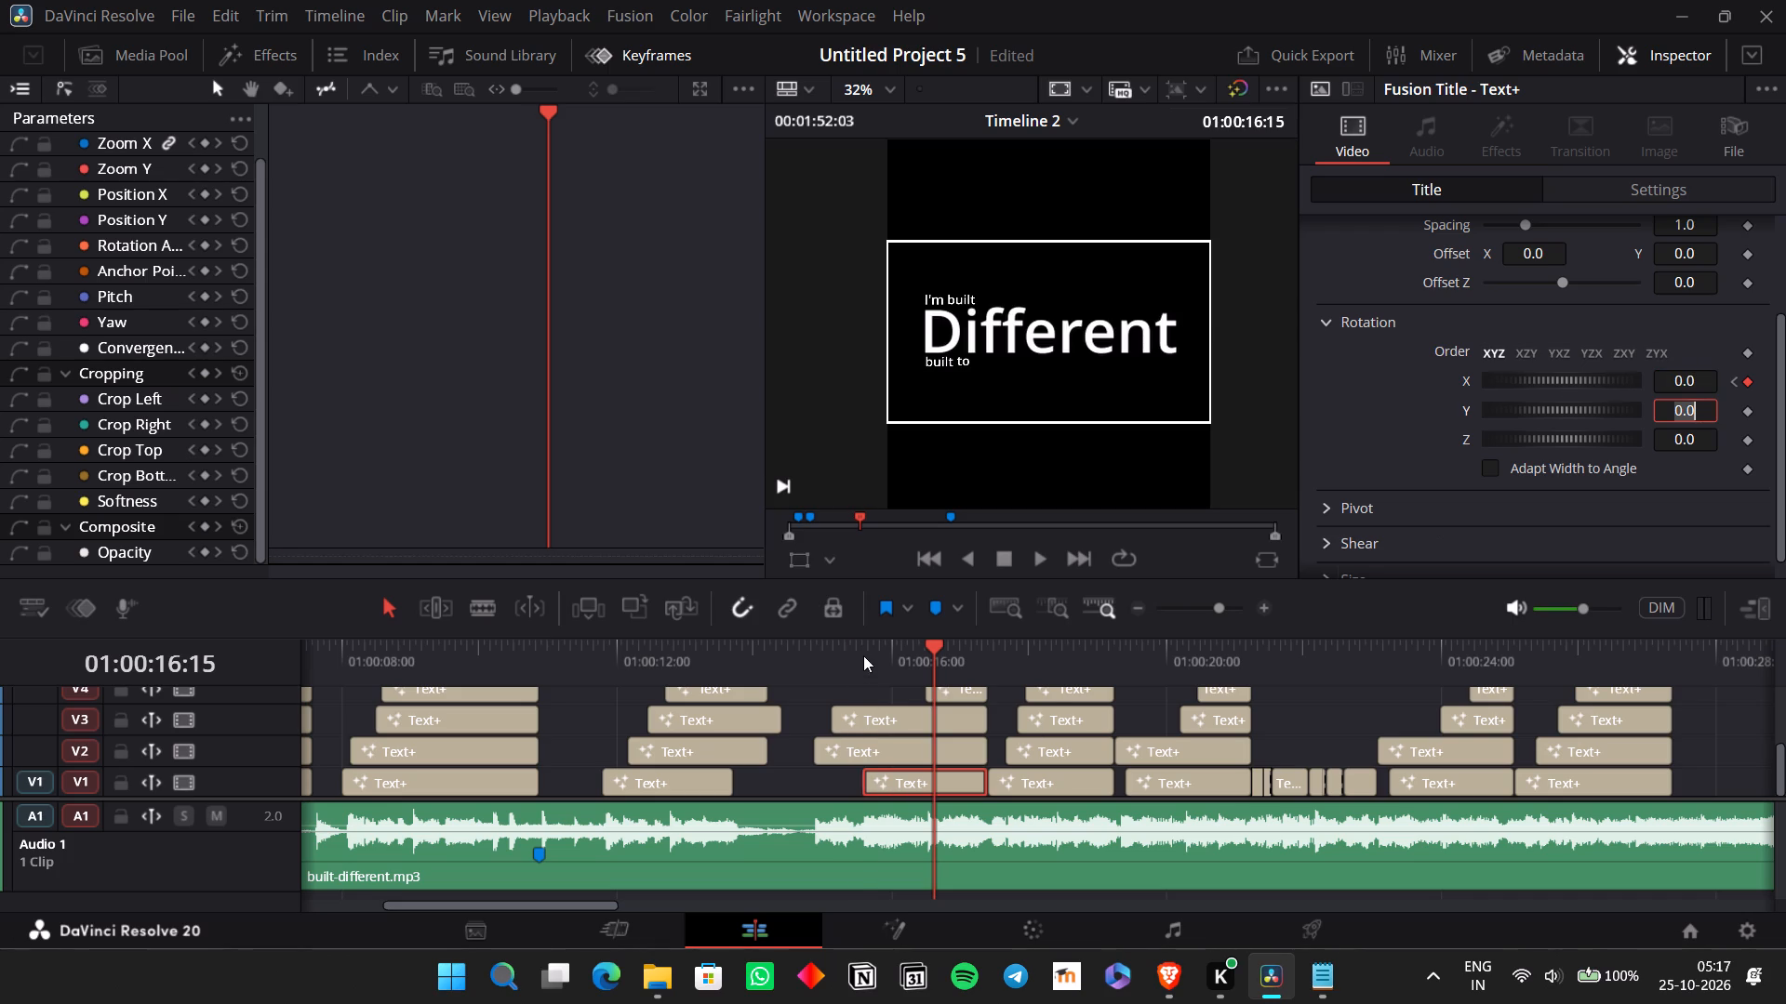
{"action": "right_click", "coordinate": [890, 778]}
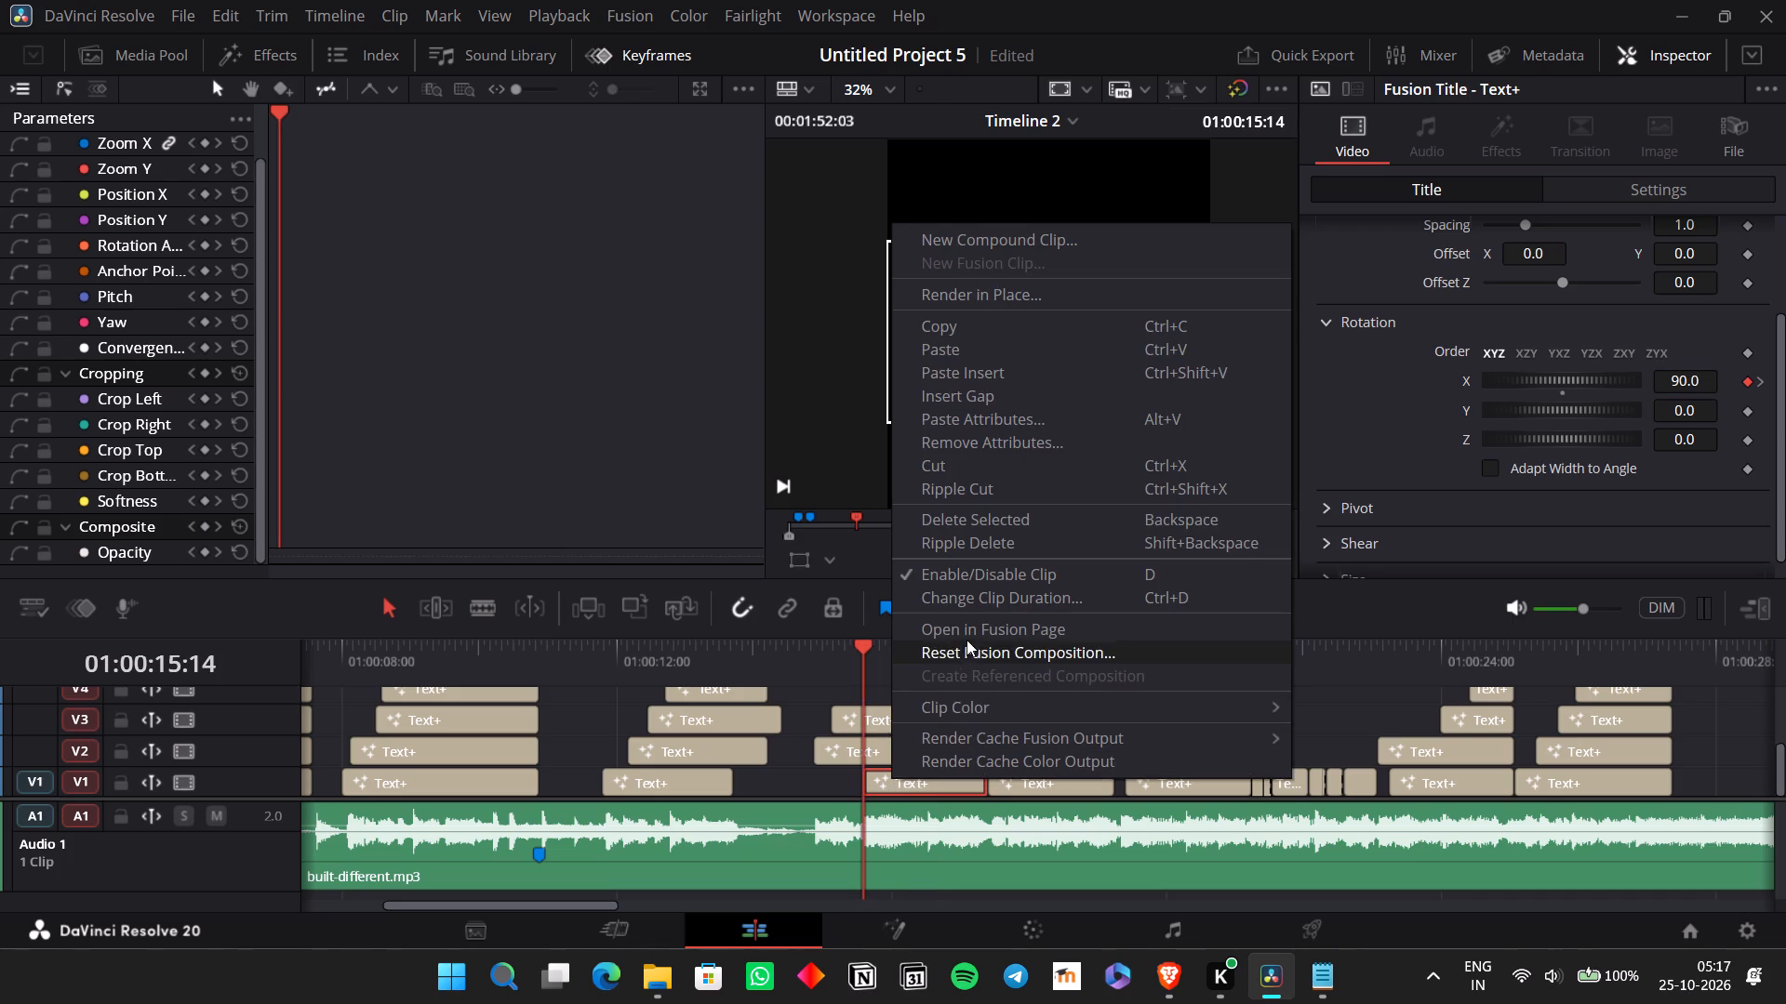
{"action": "left_click", "coordinate": [968, 636]}
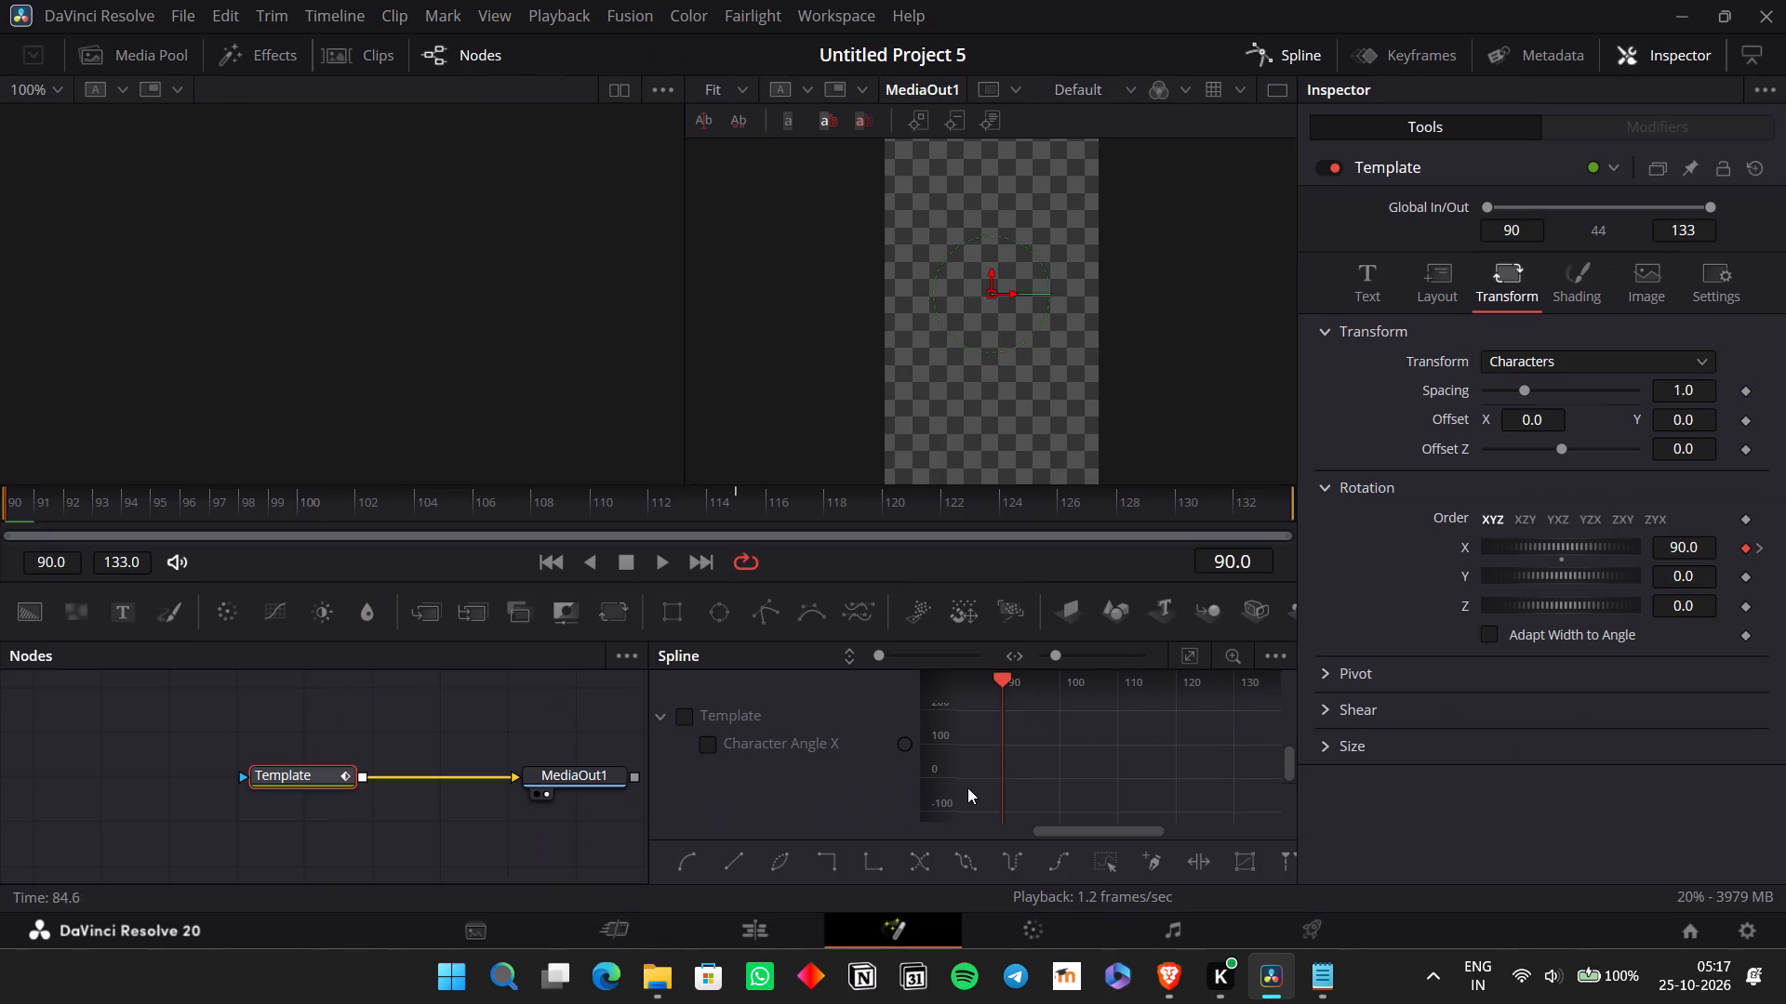
{"action": "left_click", "coordinate": [713, 744]}
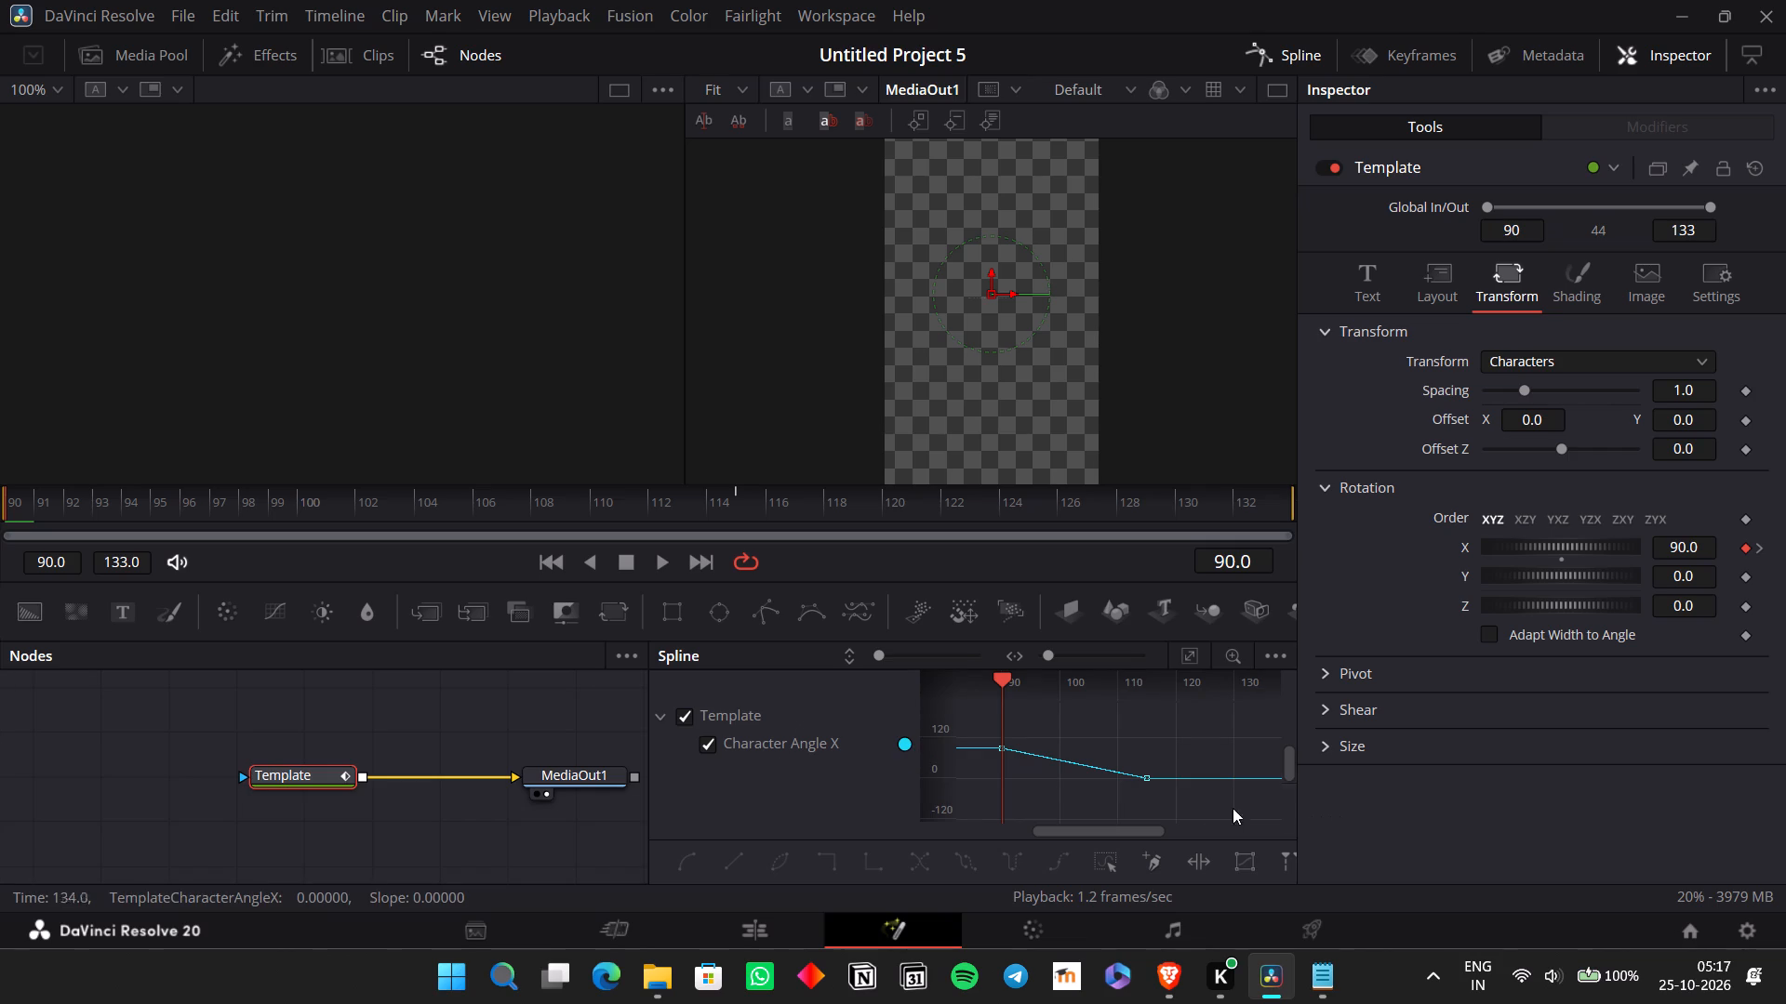
{"action": "left_click_drag", "start_coordinate": [1174, 799], "coordinate": [983, 713]}
{"action": "key", "text": "s"}
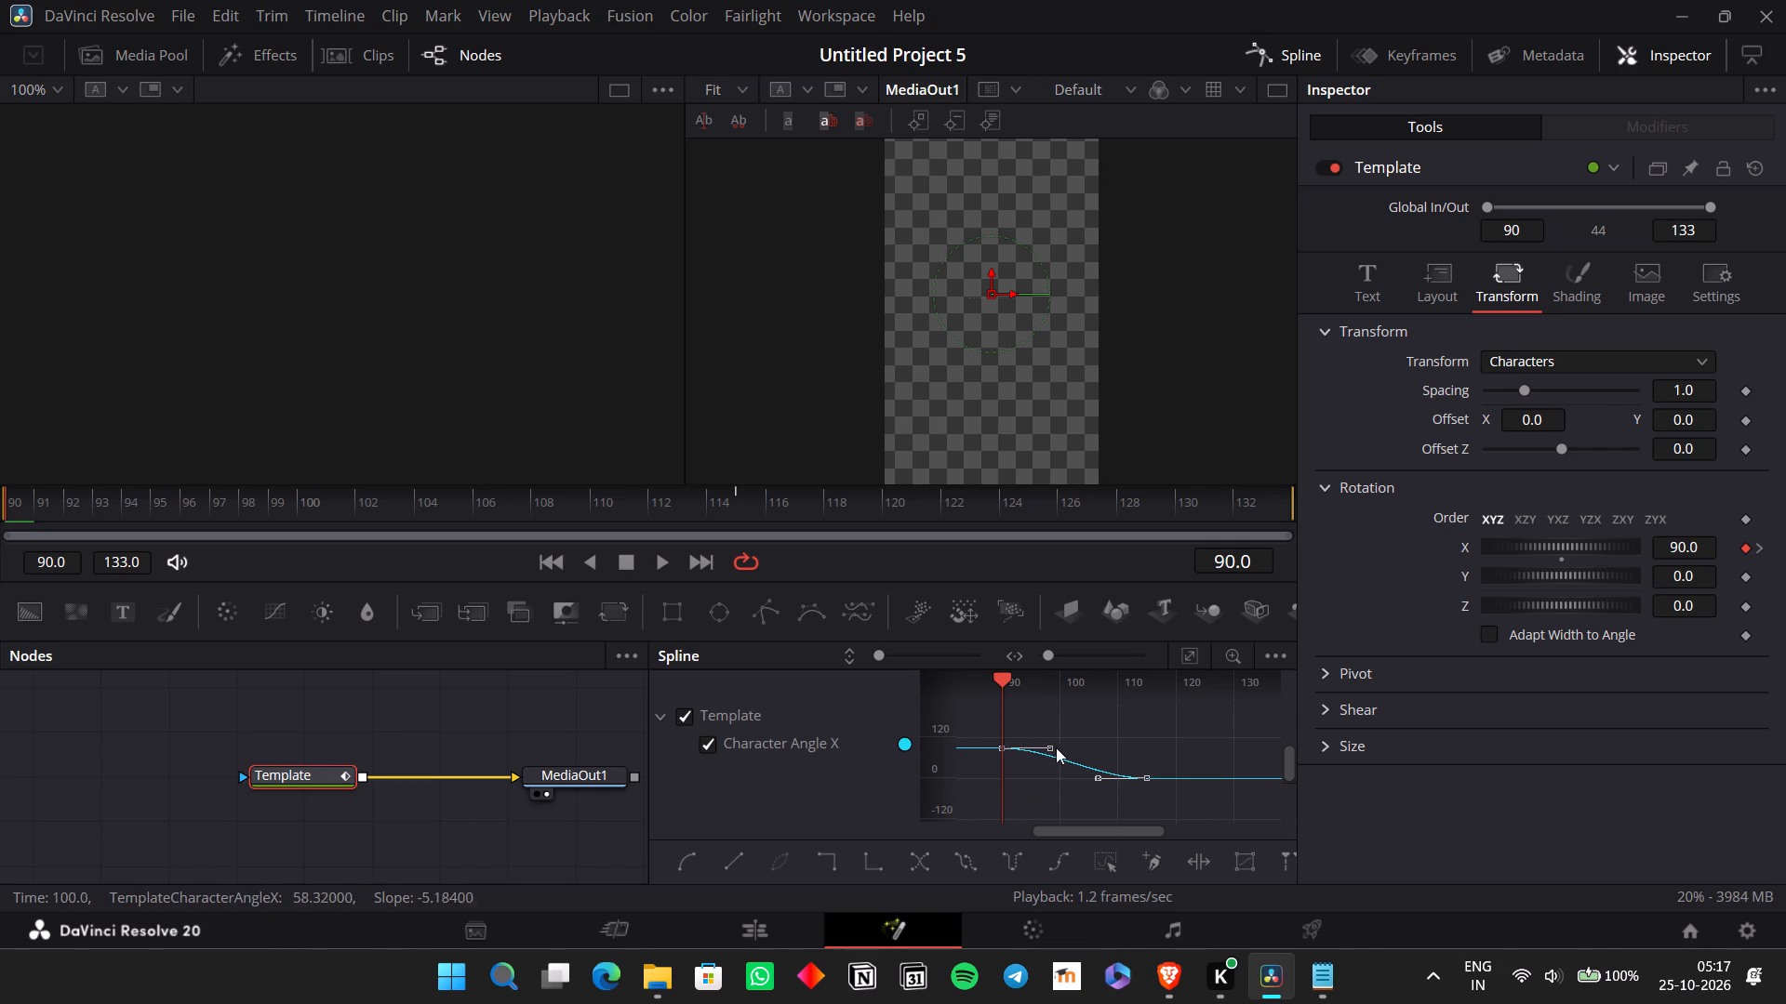
{"action": "left_click_drag", "start_coordinate": [1052, 749], "coordinate": [1072, 749]}
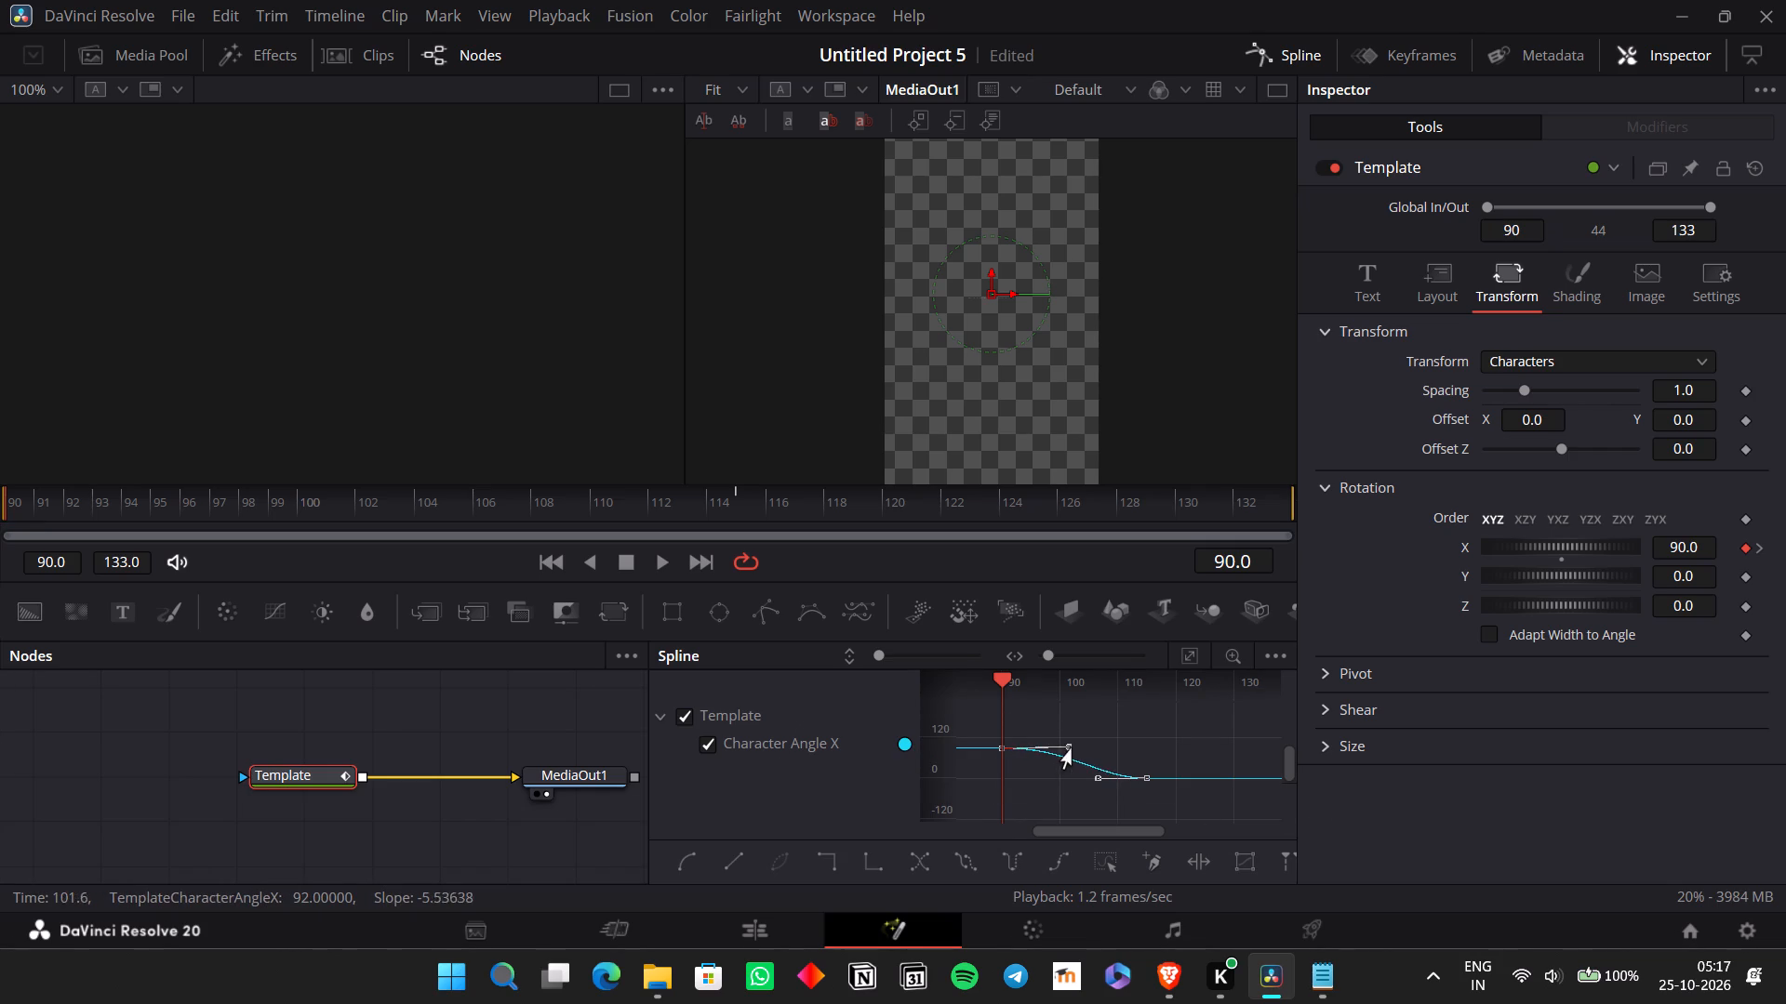
{"action": "left_click_drag", "start_coordinate": [1072, 749], "coordinate": [1044, 770]}
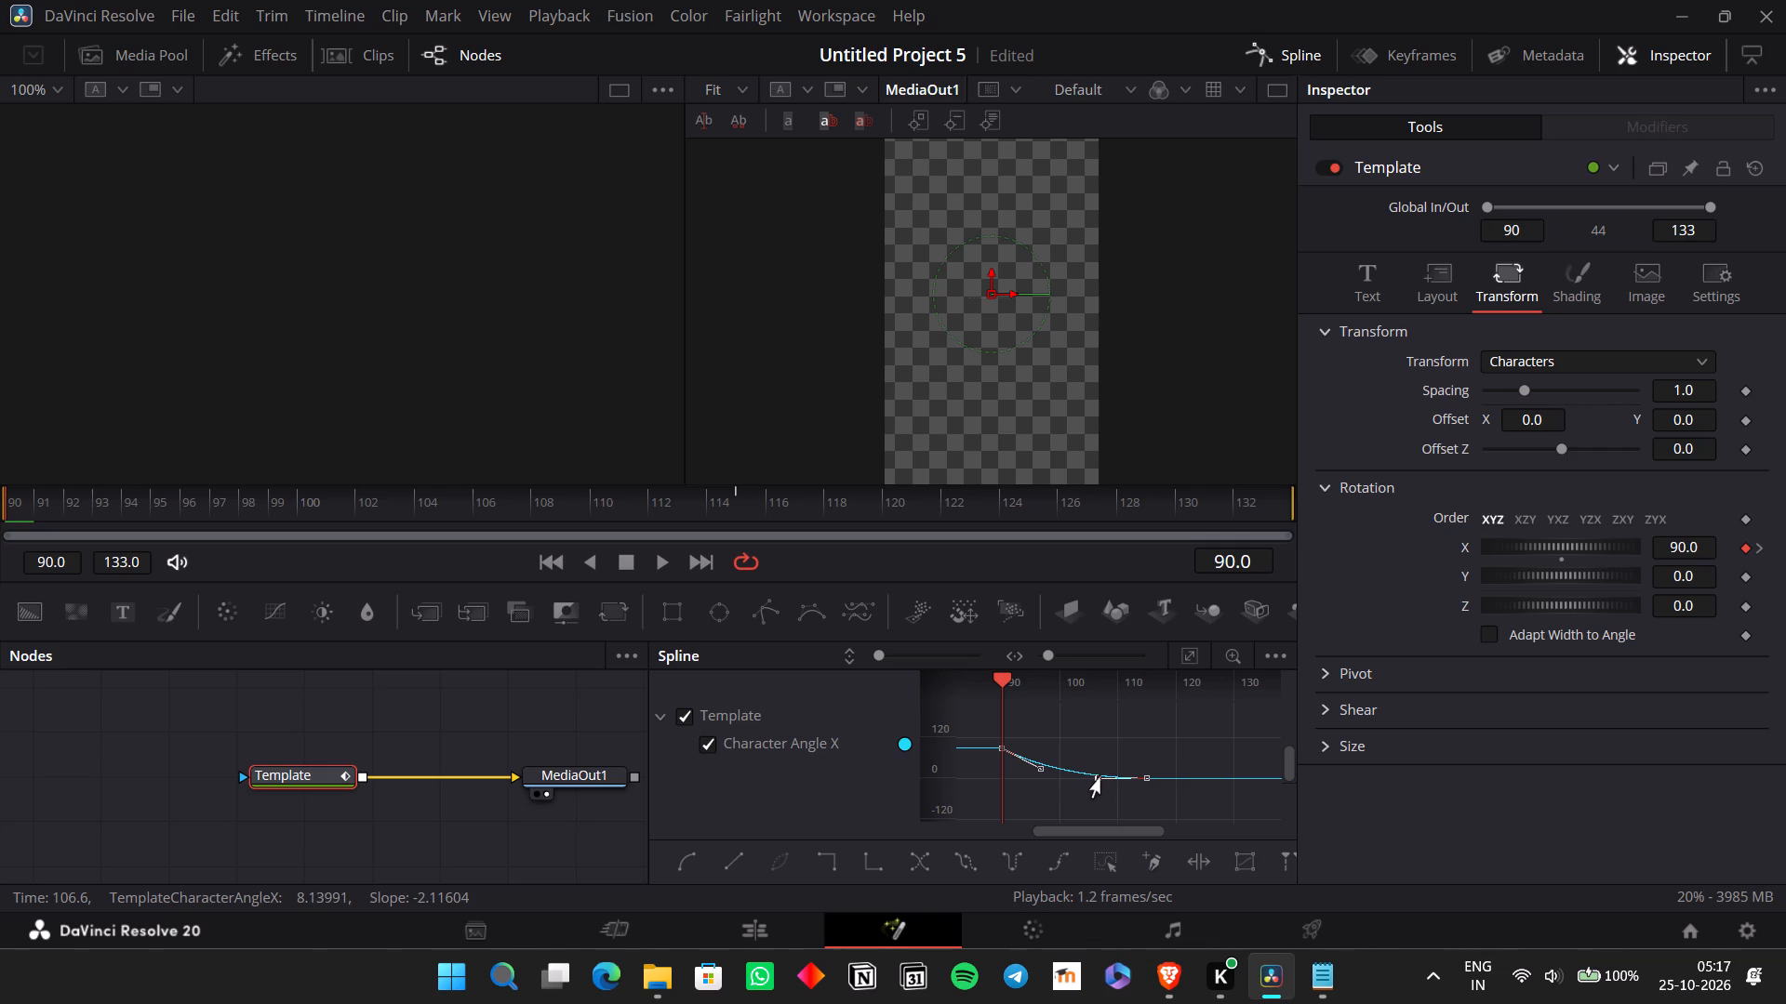
{"action": "left_click_drag", "start_coordinate": [1099, 781], "coordinate": [1081, 777]}
{"action": "left_click", "coordinate": [760, 918]}
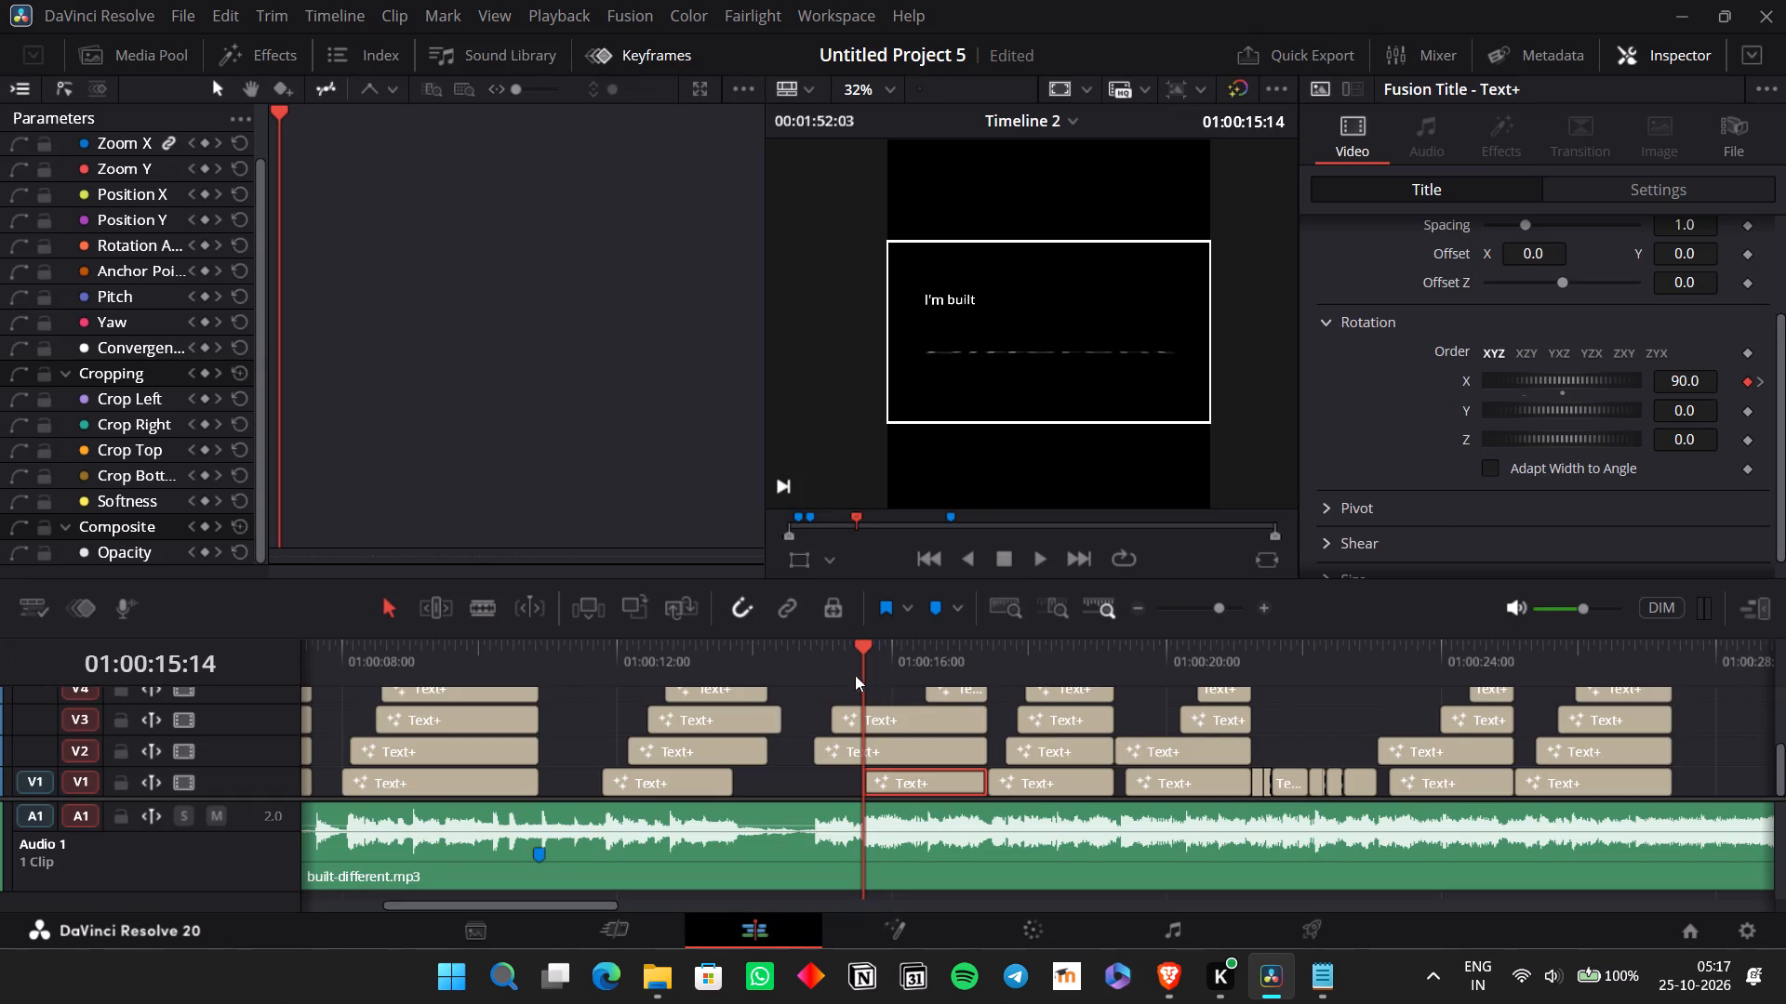
Play back the first "Different" title's rotation animation and check the timing where the second "Different" title starts.
{"action": "left_click", "coordinate": [815, 661]}
{"action": "key", "text": "space"}
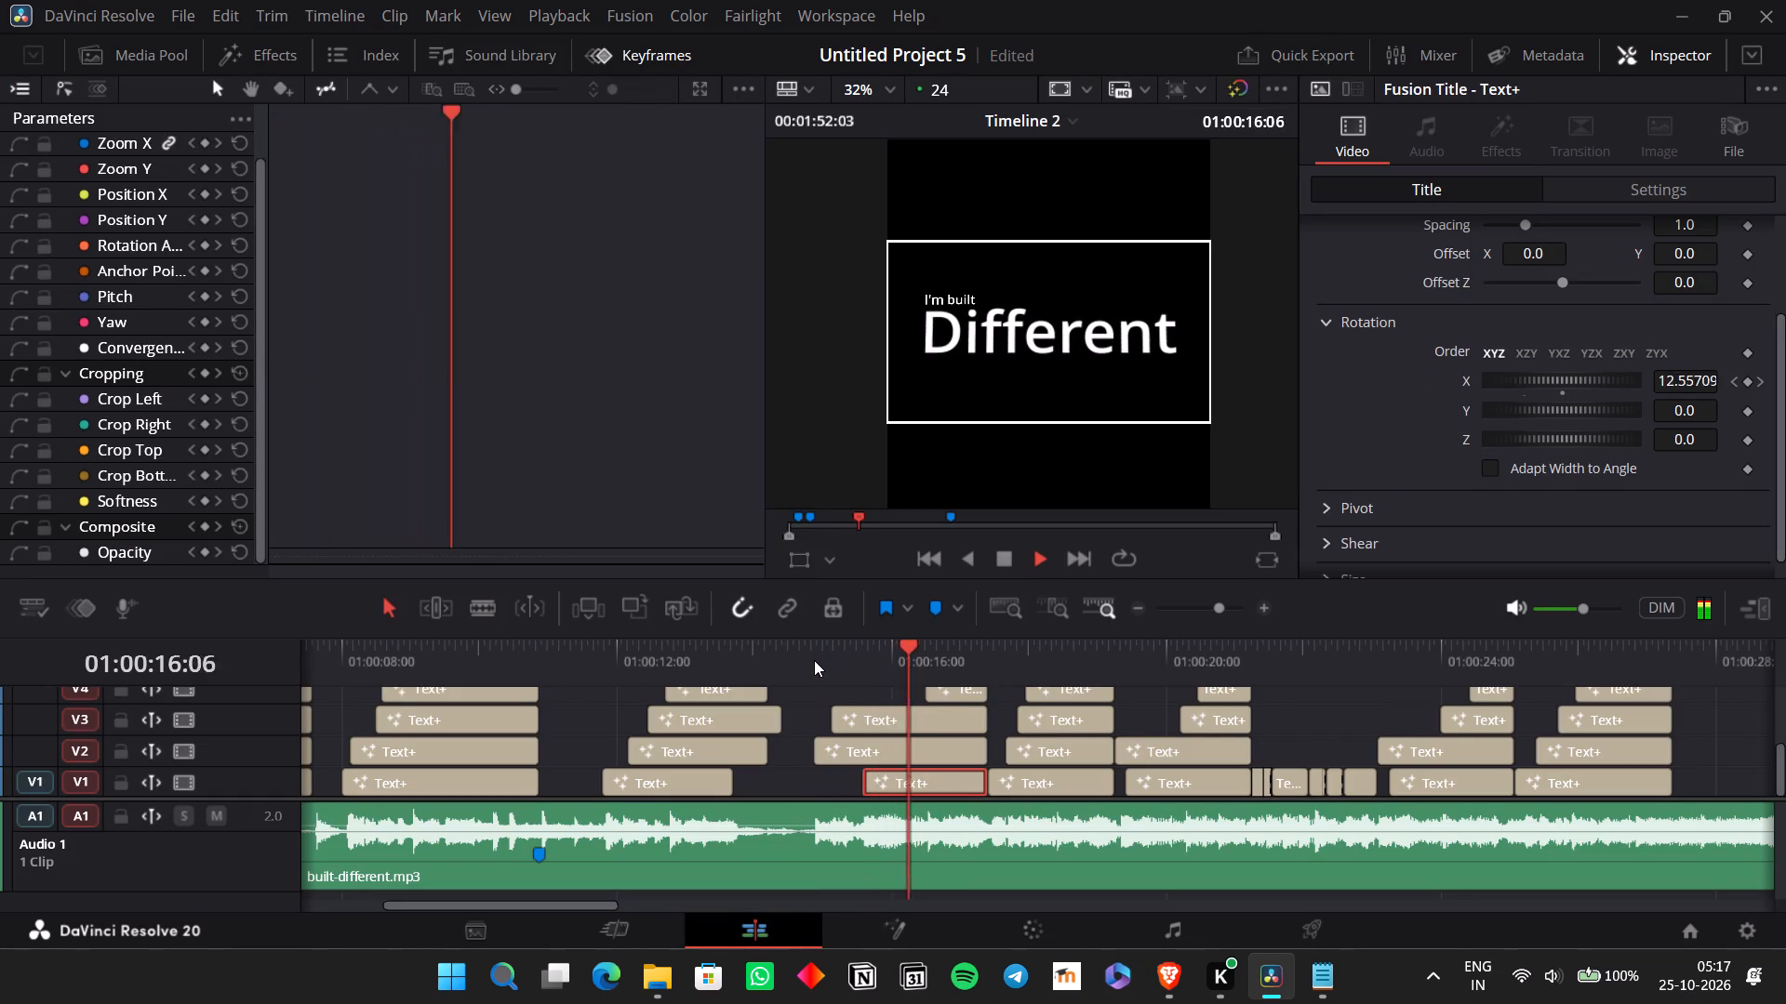
{"action": "key", "text": "space"}
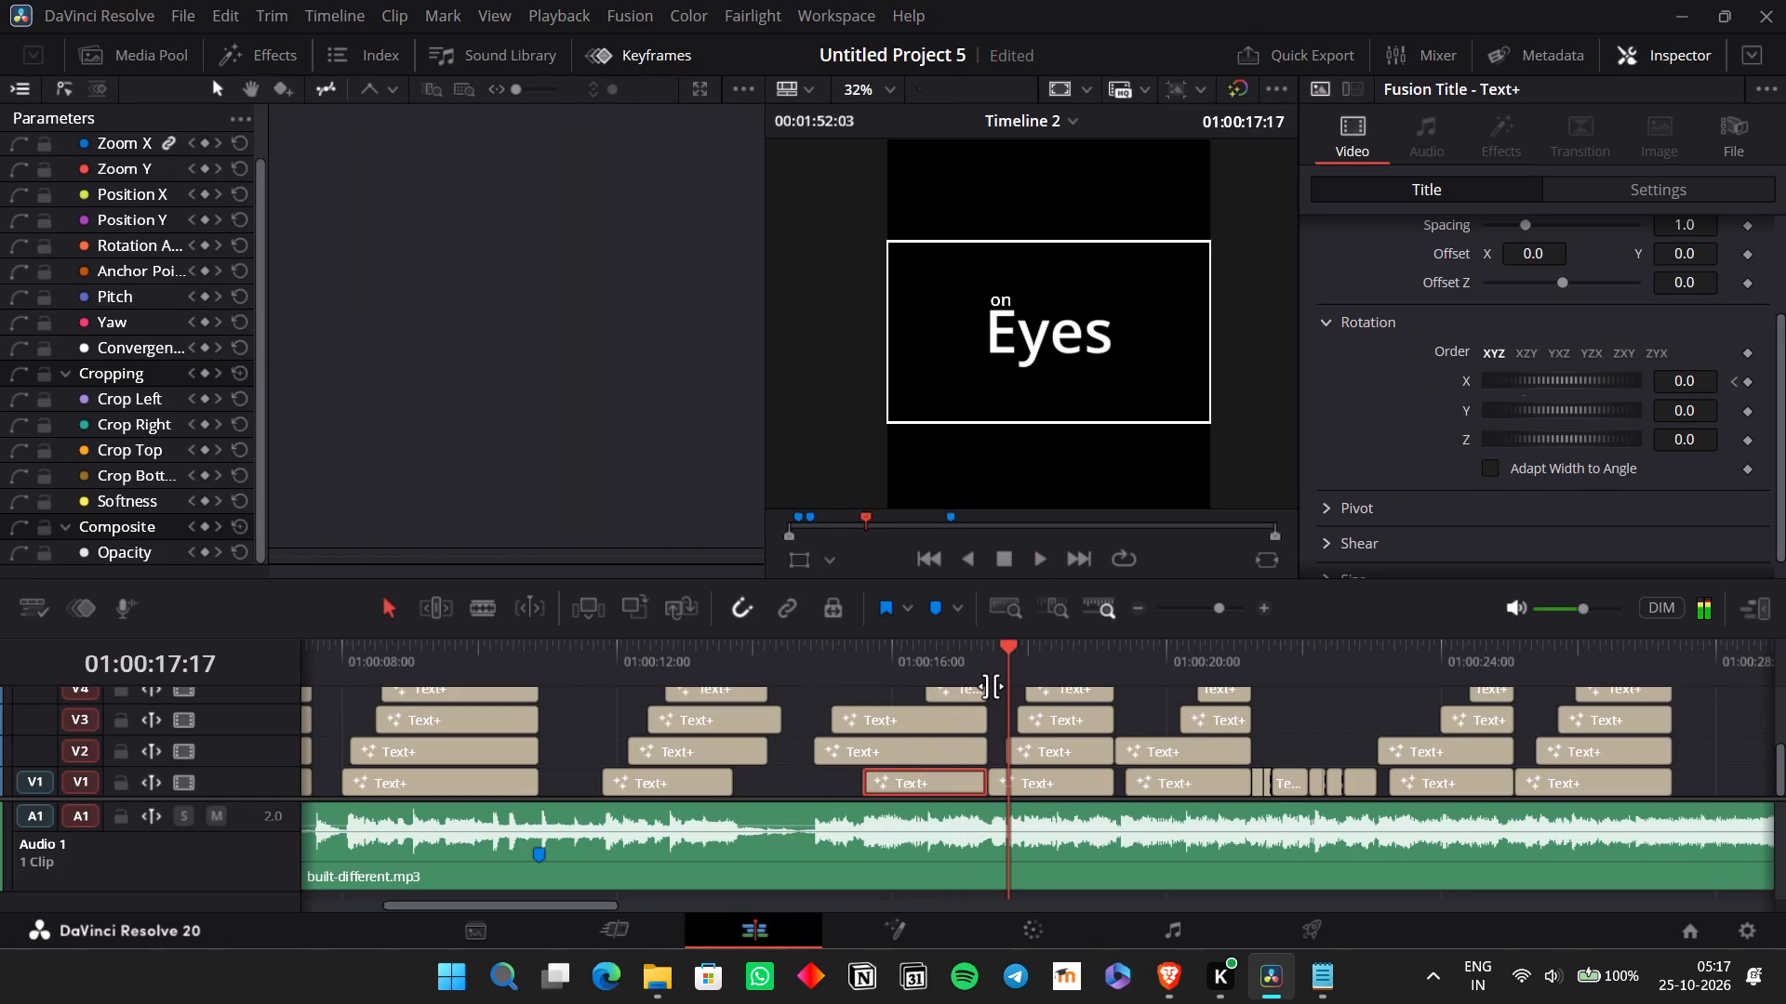
{"action": "left_click", "coordinate": [832, 650]}
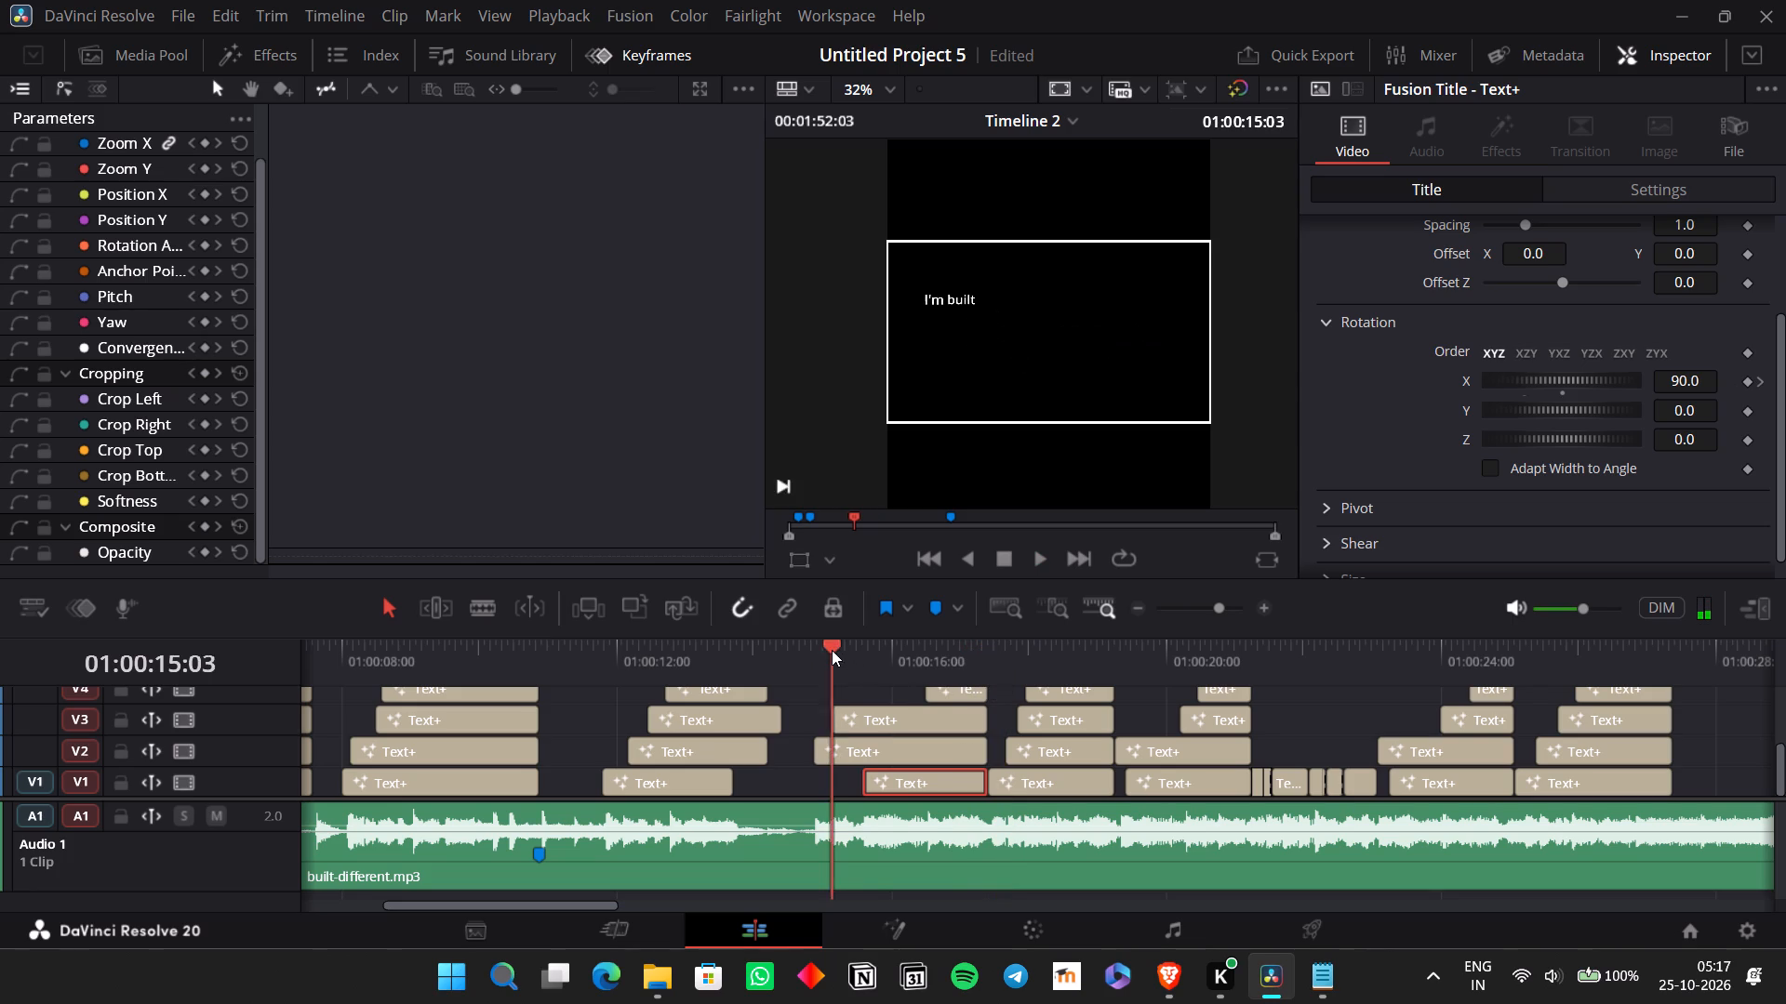
{"action": "key", "text": "space"}
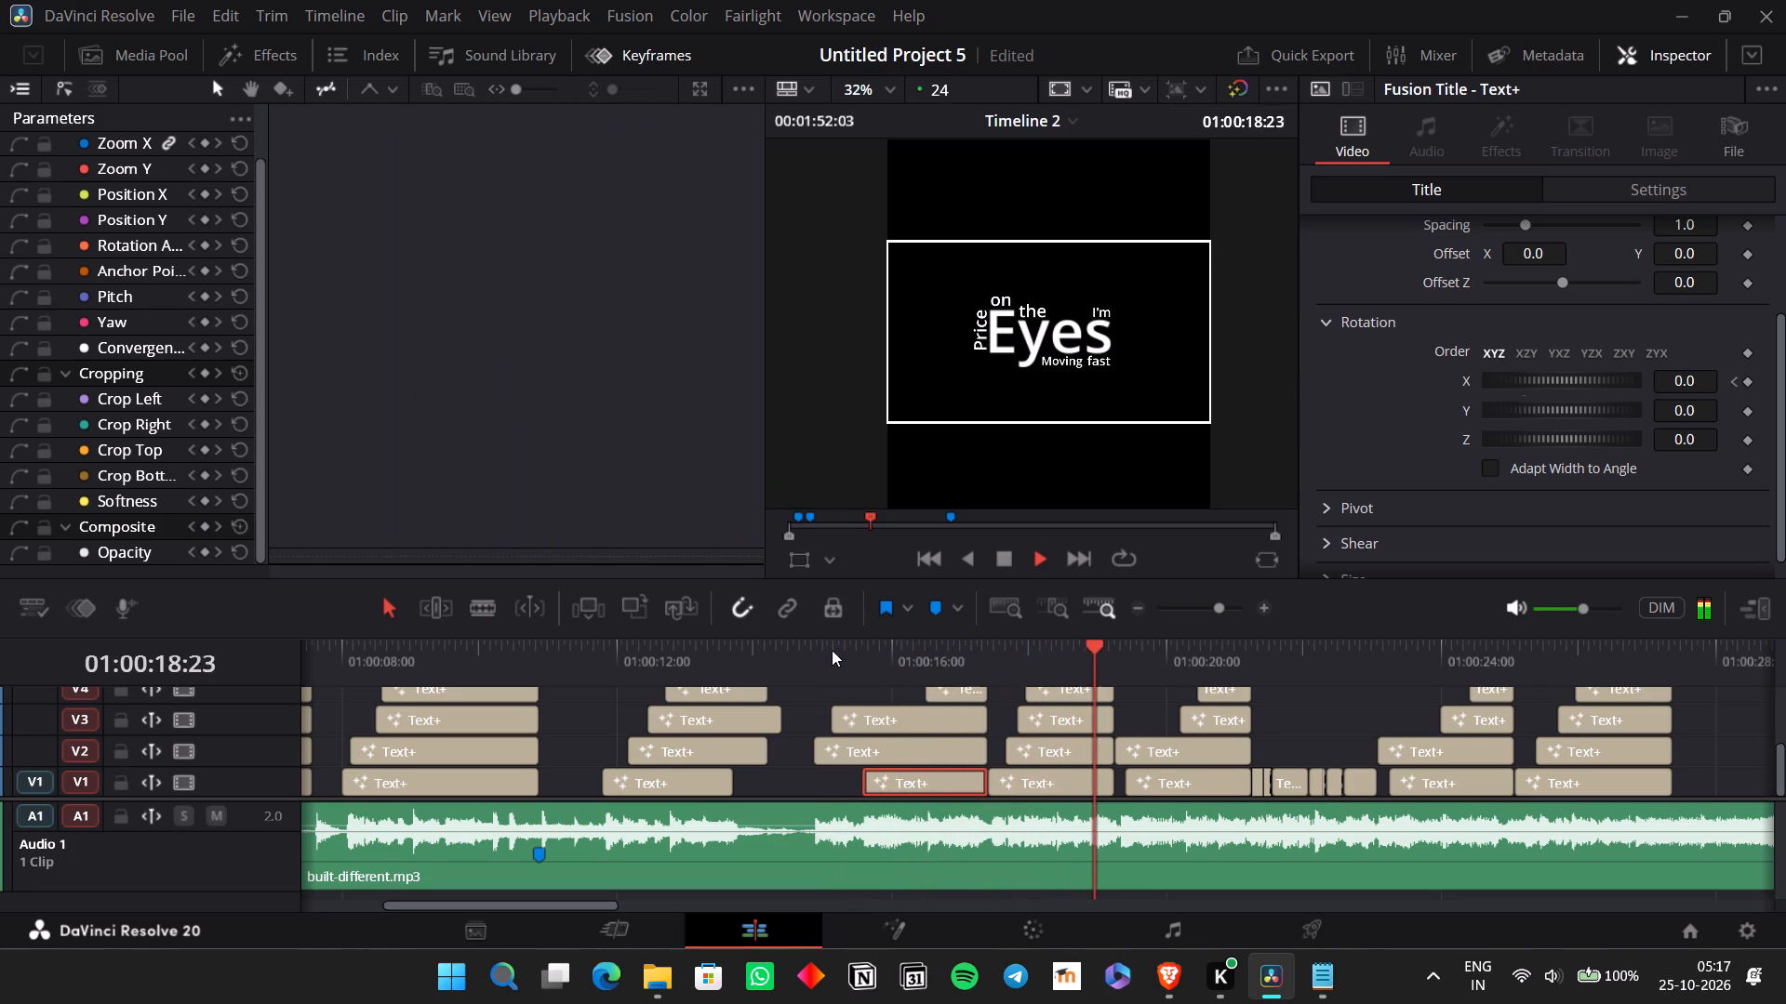
{"action": "key", "text": "space"}
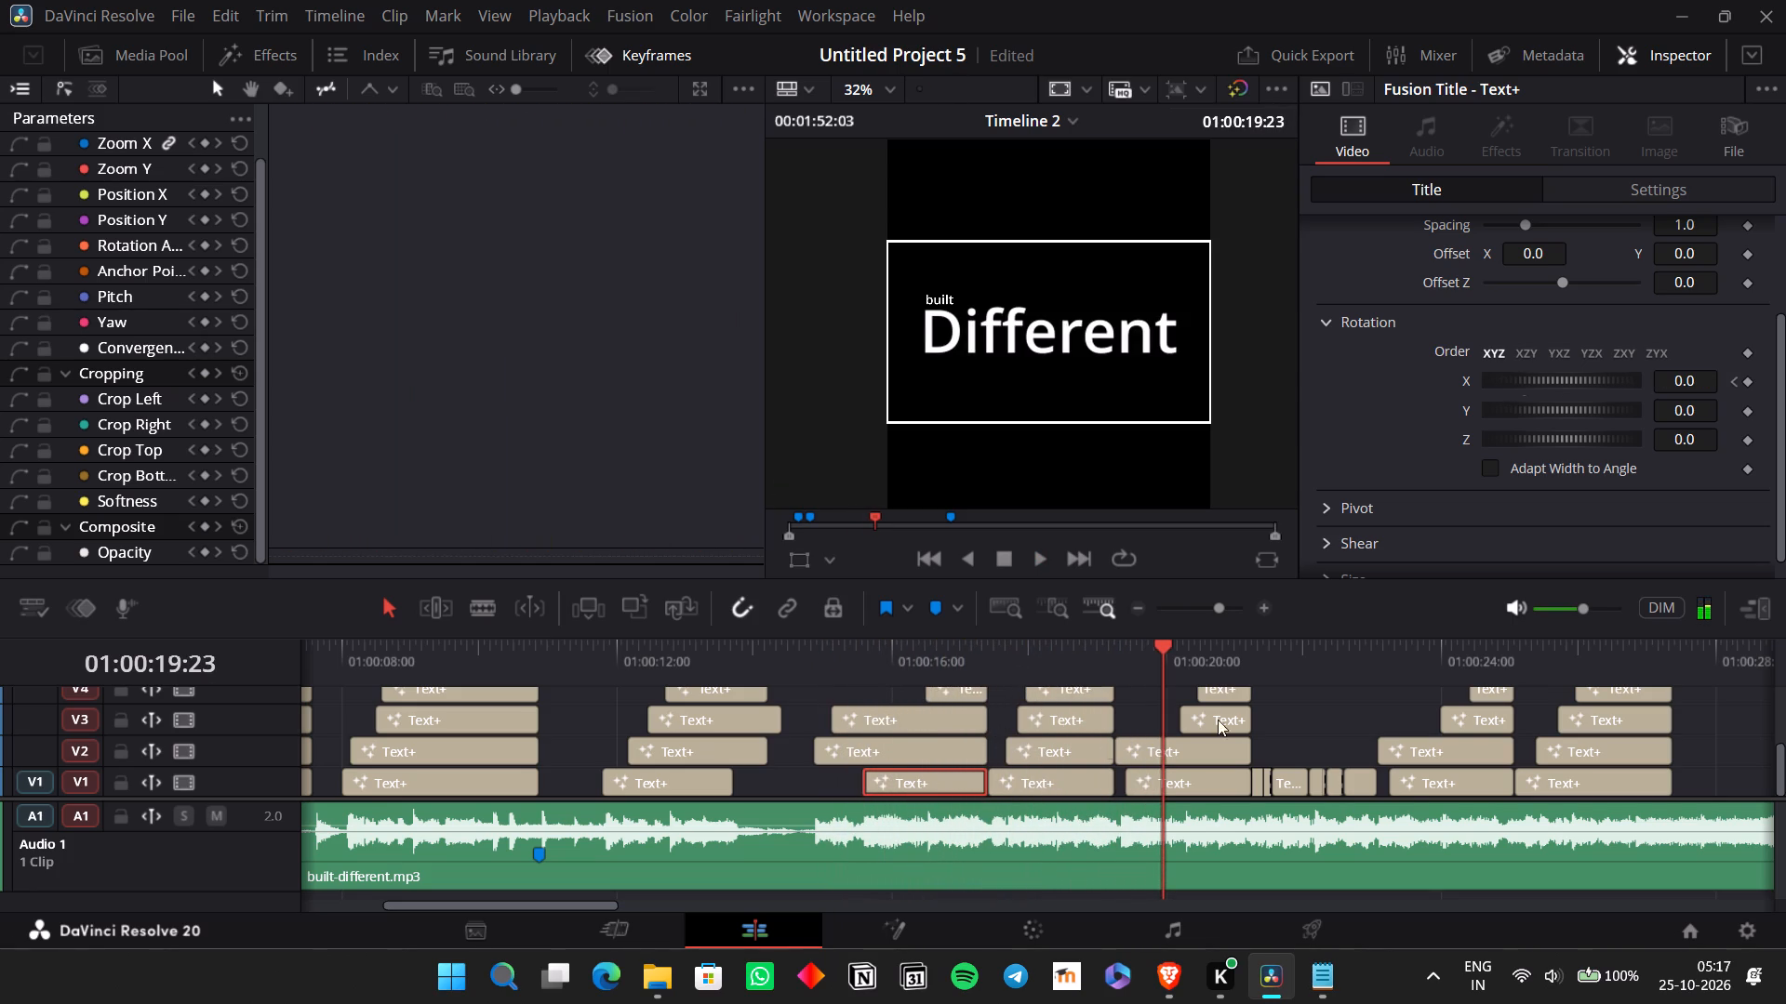
{"action": "left_click", "coordinate": [1128, 658]}
{"action": "key", "text": "space"}
{"action": "key", "text": "space"}
{"action": "left_click", "coordinate": [1123, 658]}
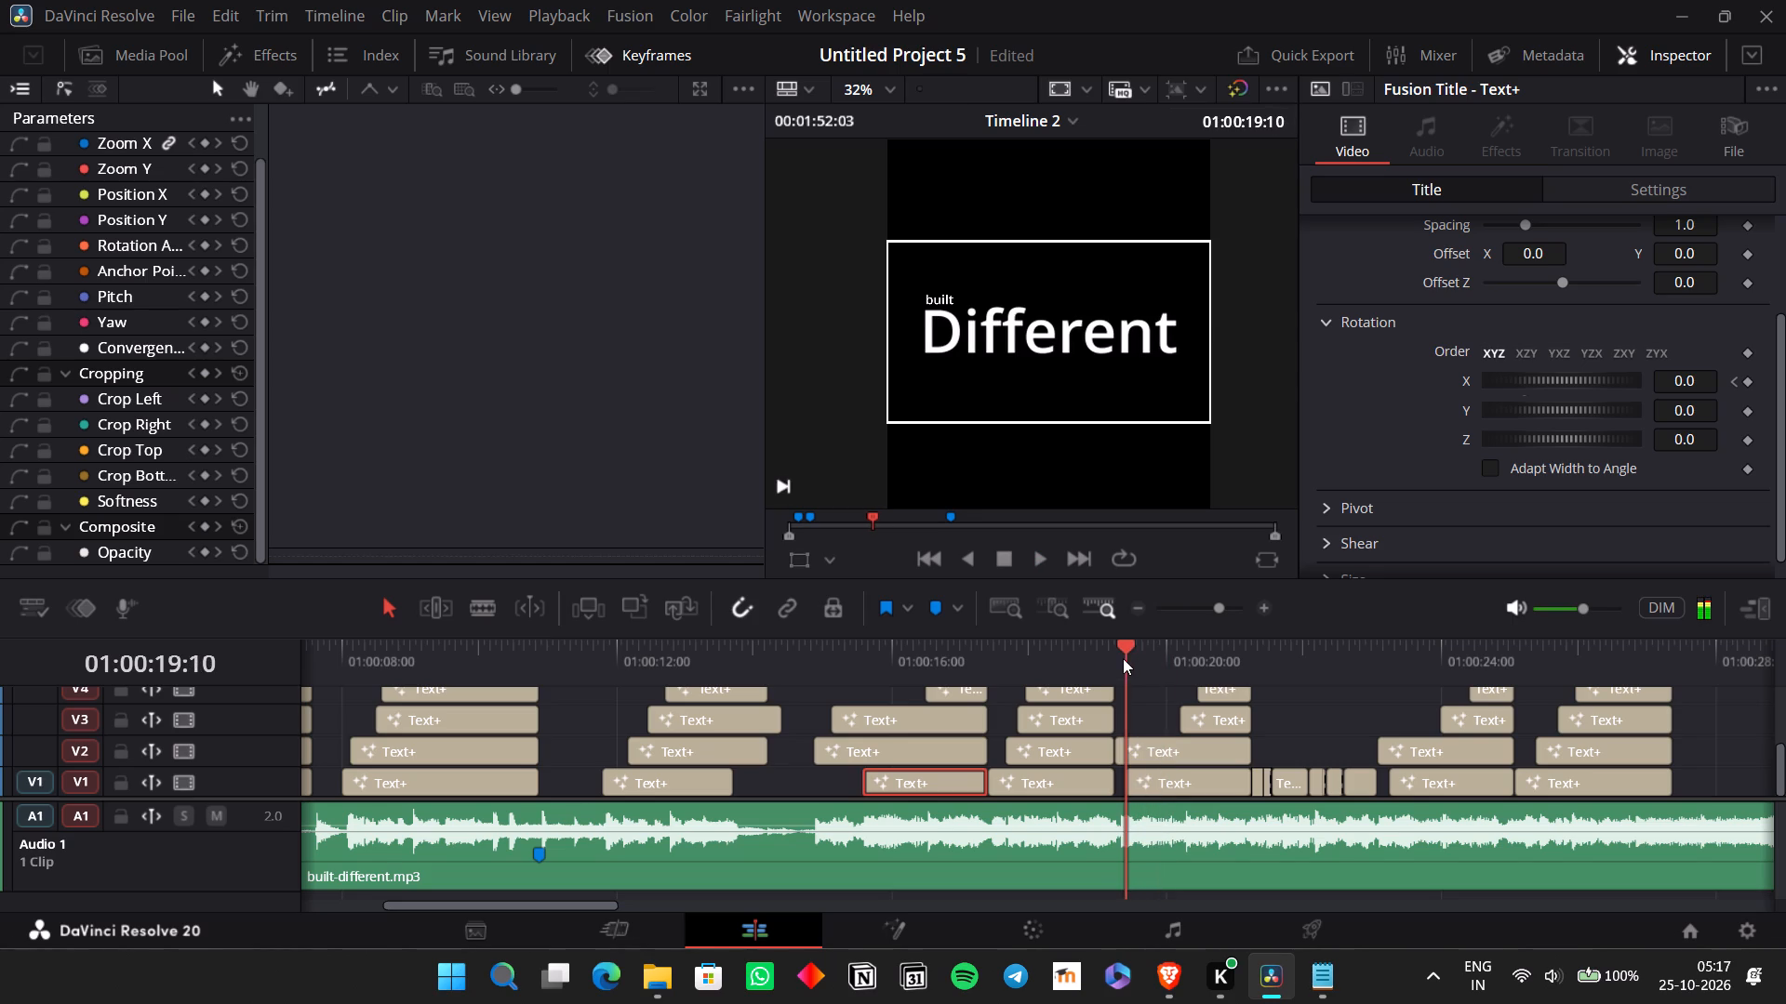
{"action": "left_click", "coordinate": [1104, 653]}
{"action": "key", "text": "space"}
{"action": "key", "text": "space"}
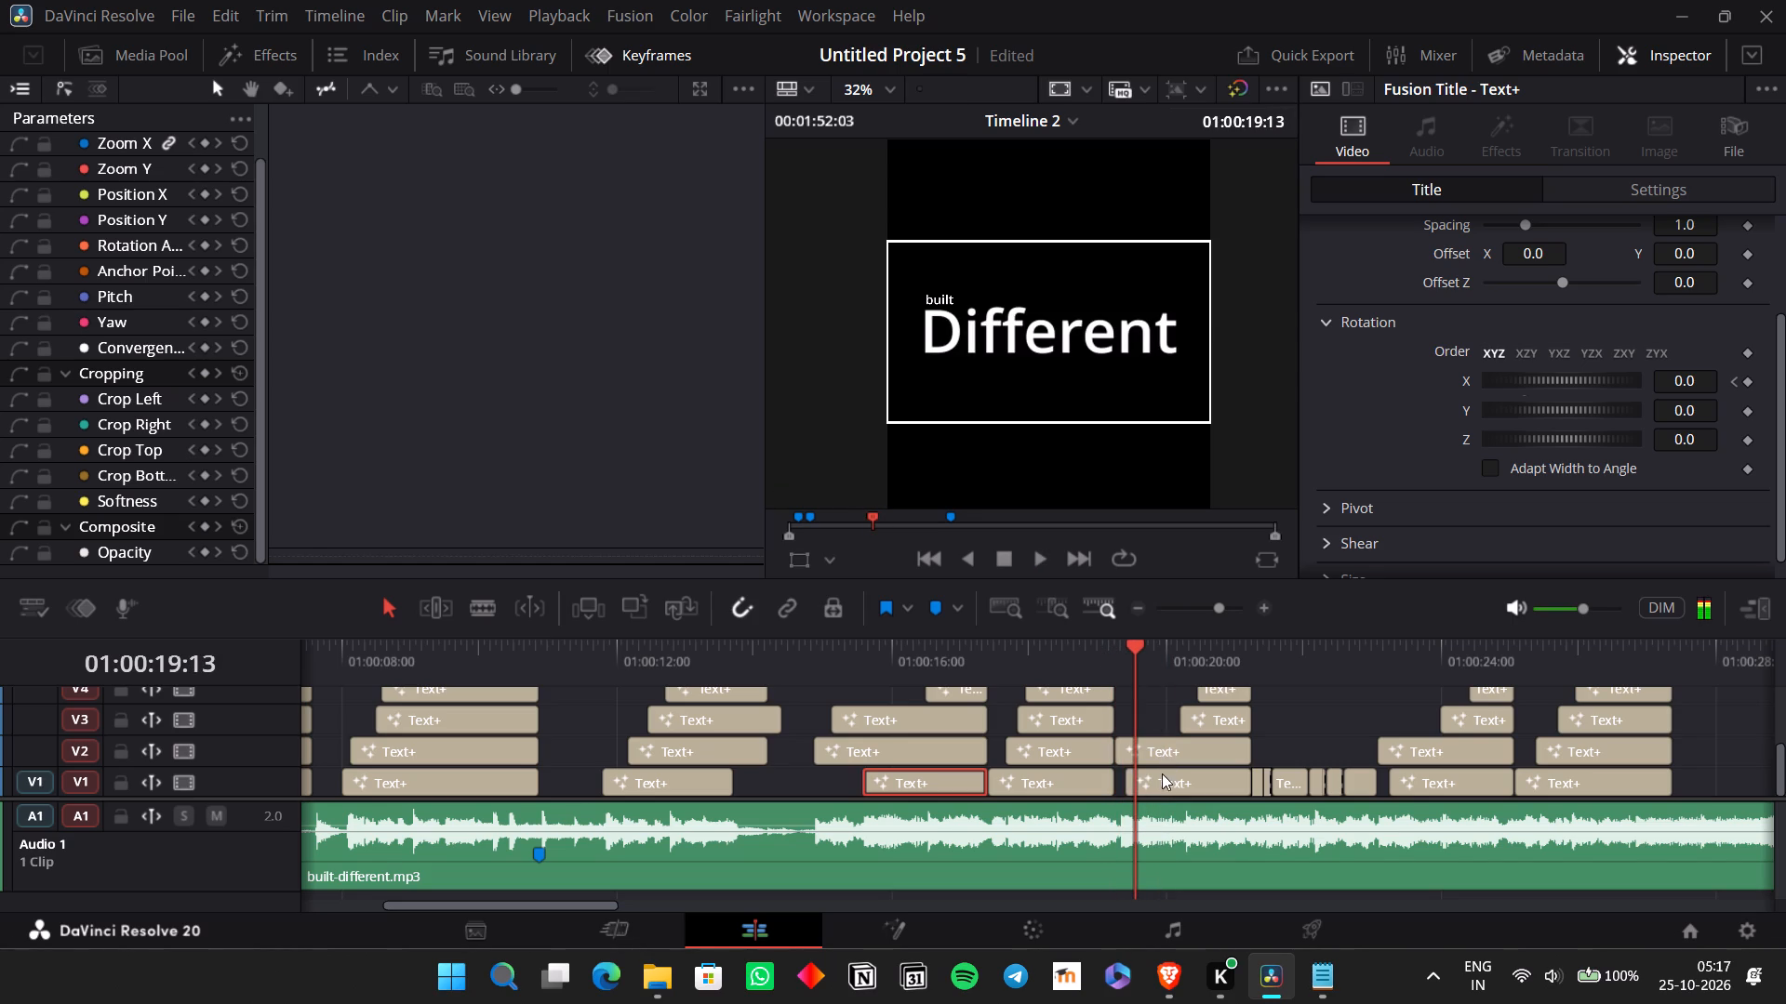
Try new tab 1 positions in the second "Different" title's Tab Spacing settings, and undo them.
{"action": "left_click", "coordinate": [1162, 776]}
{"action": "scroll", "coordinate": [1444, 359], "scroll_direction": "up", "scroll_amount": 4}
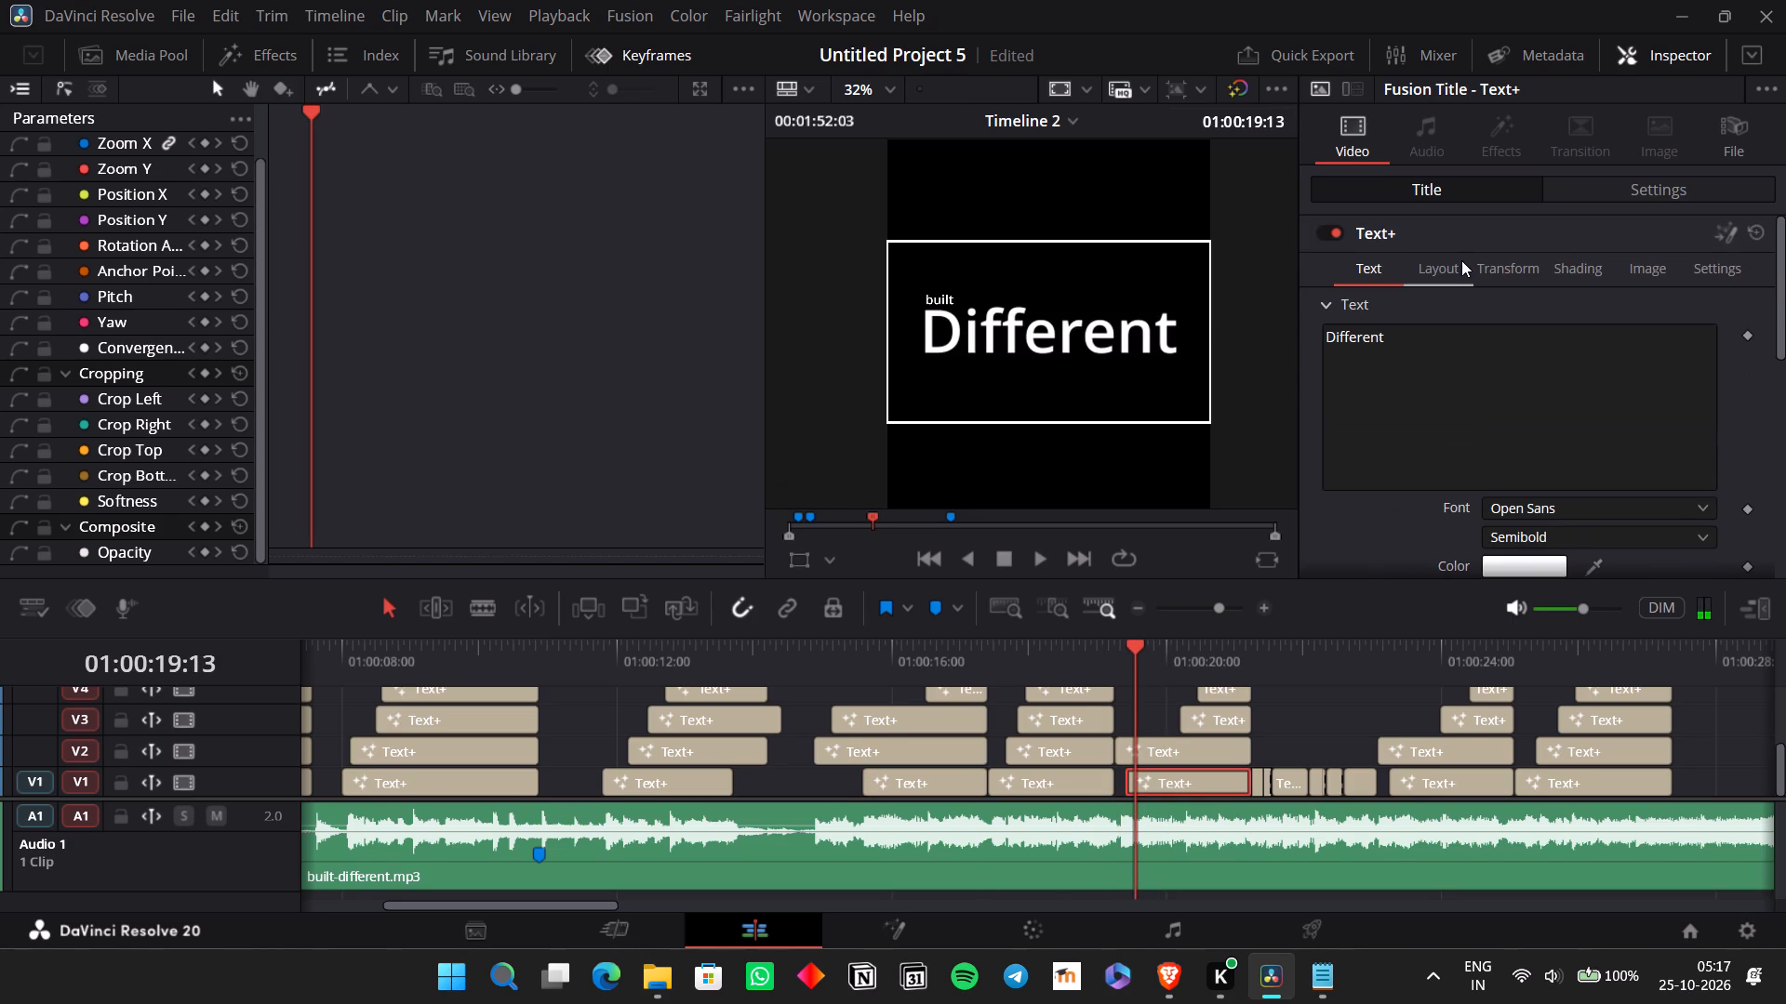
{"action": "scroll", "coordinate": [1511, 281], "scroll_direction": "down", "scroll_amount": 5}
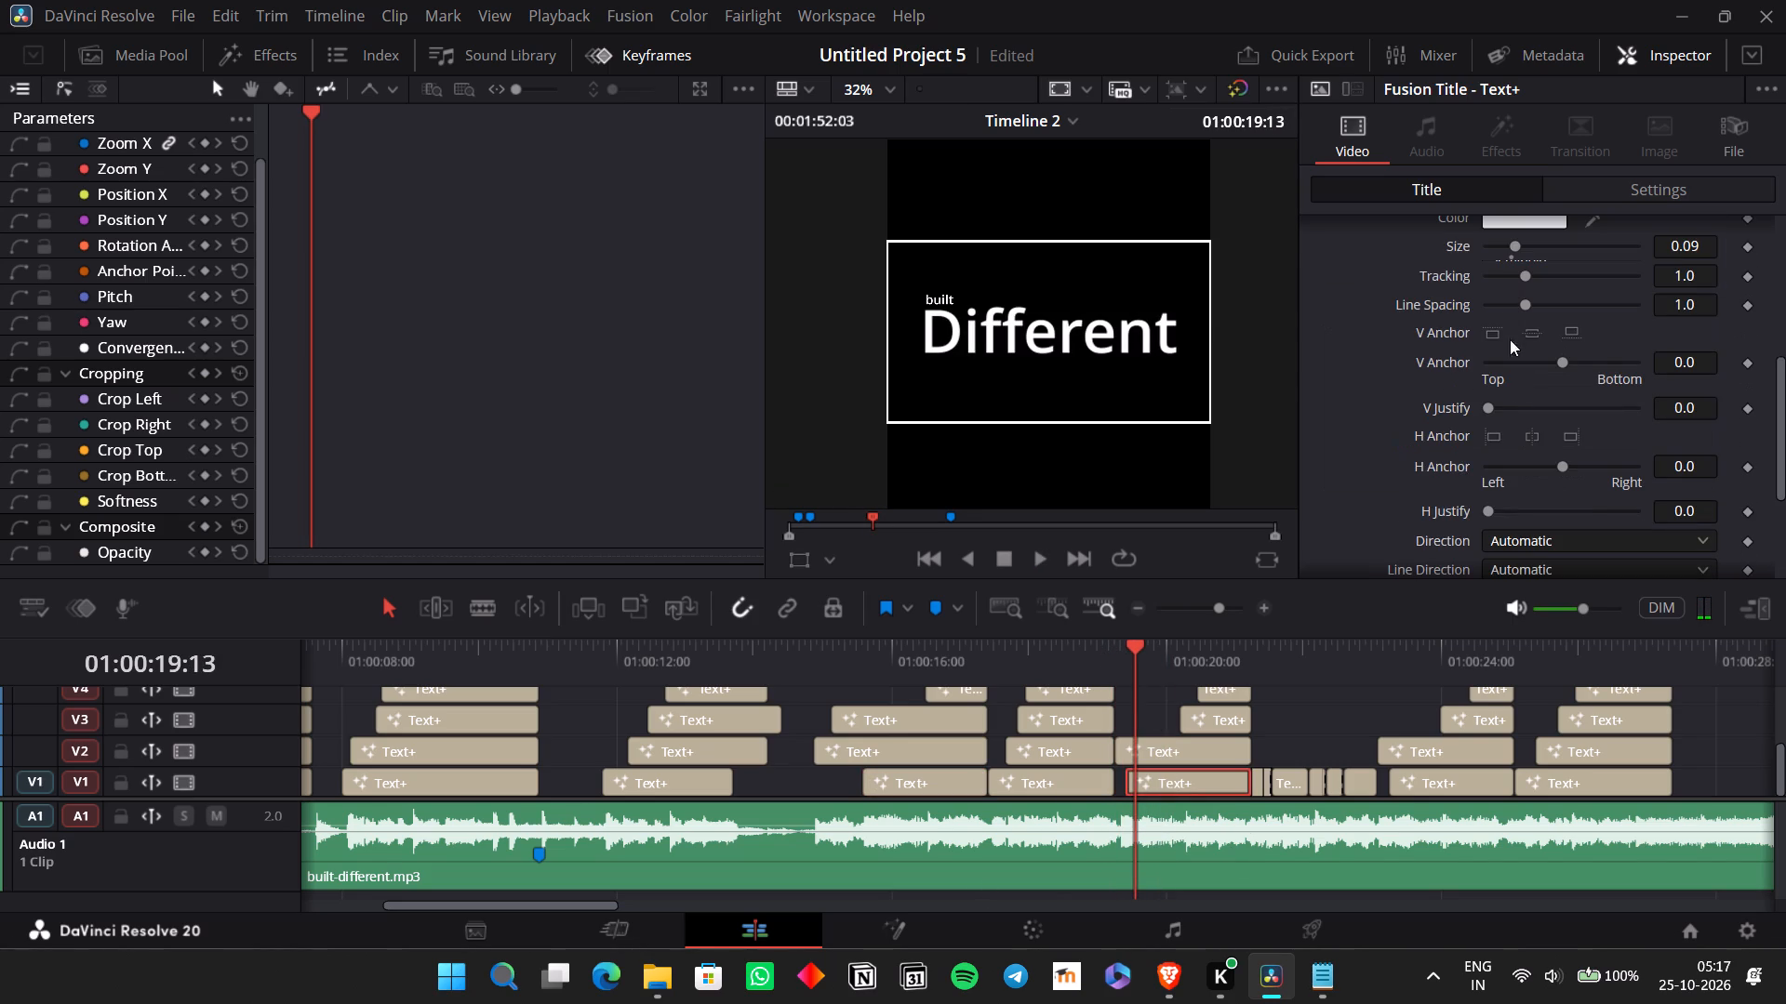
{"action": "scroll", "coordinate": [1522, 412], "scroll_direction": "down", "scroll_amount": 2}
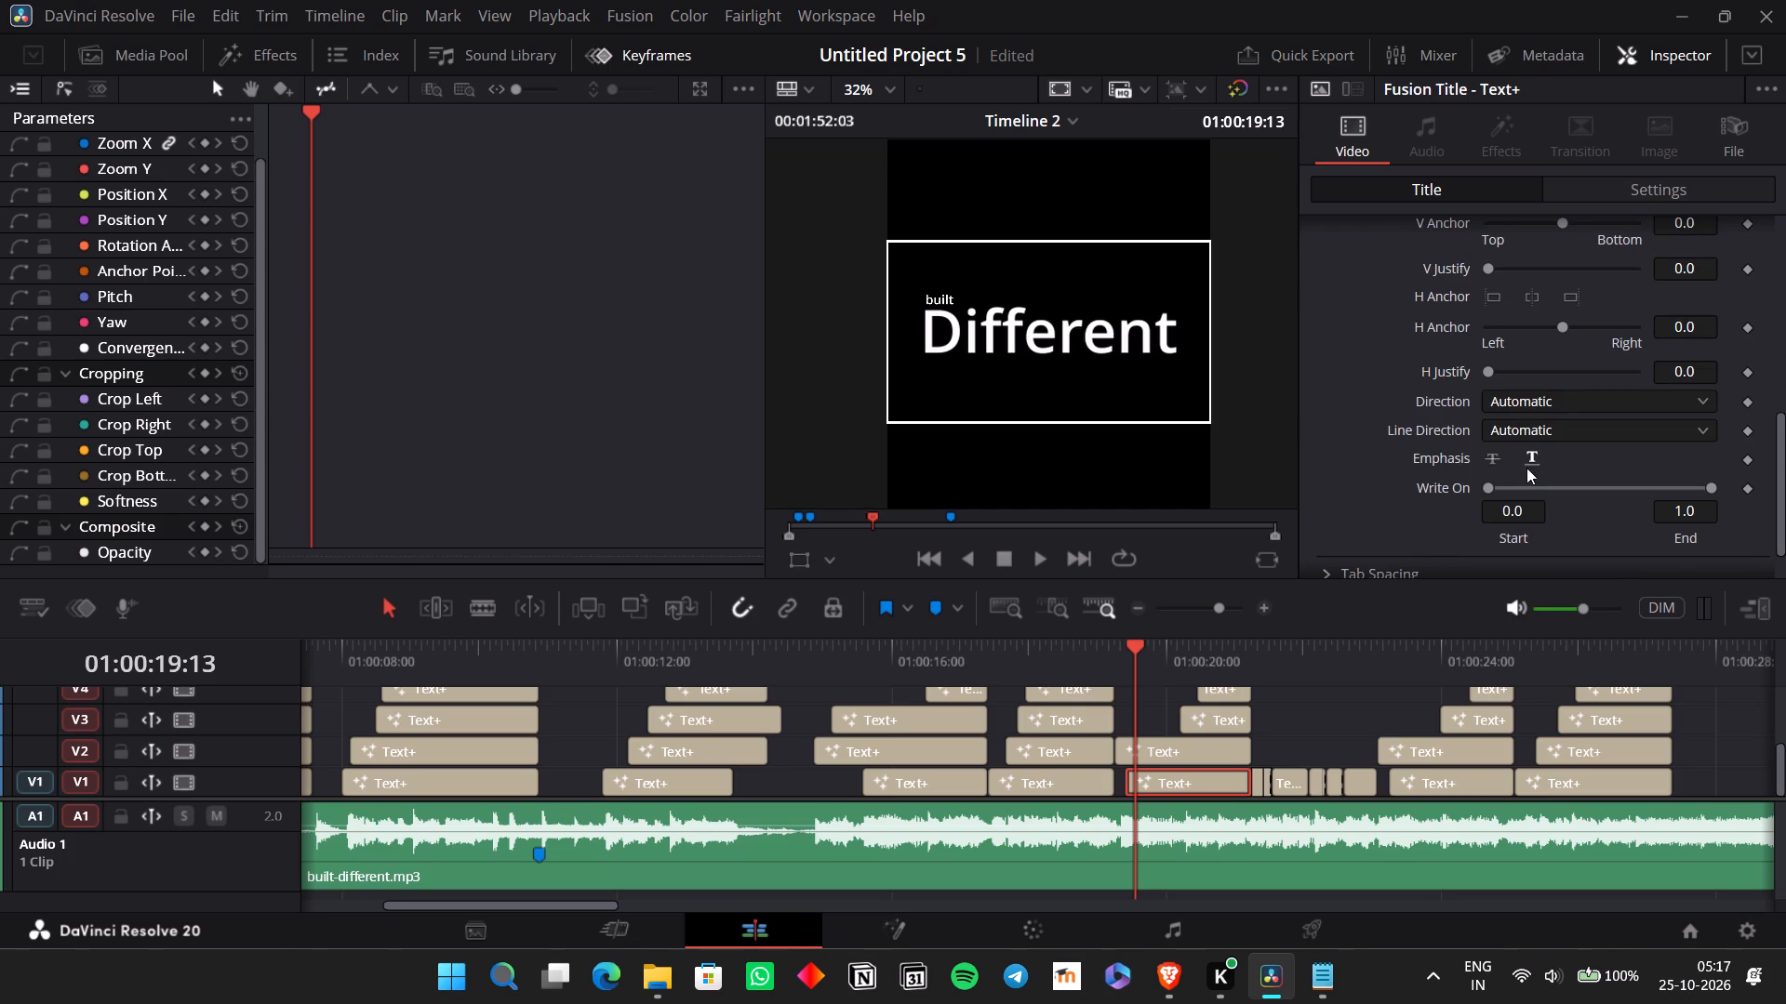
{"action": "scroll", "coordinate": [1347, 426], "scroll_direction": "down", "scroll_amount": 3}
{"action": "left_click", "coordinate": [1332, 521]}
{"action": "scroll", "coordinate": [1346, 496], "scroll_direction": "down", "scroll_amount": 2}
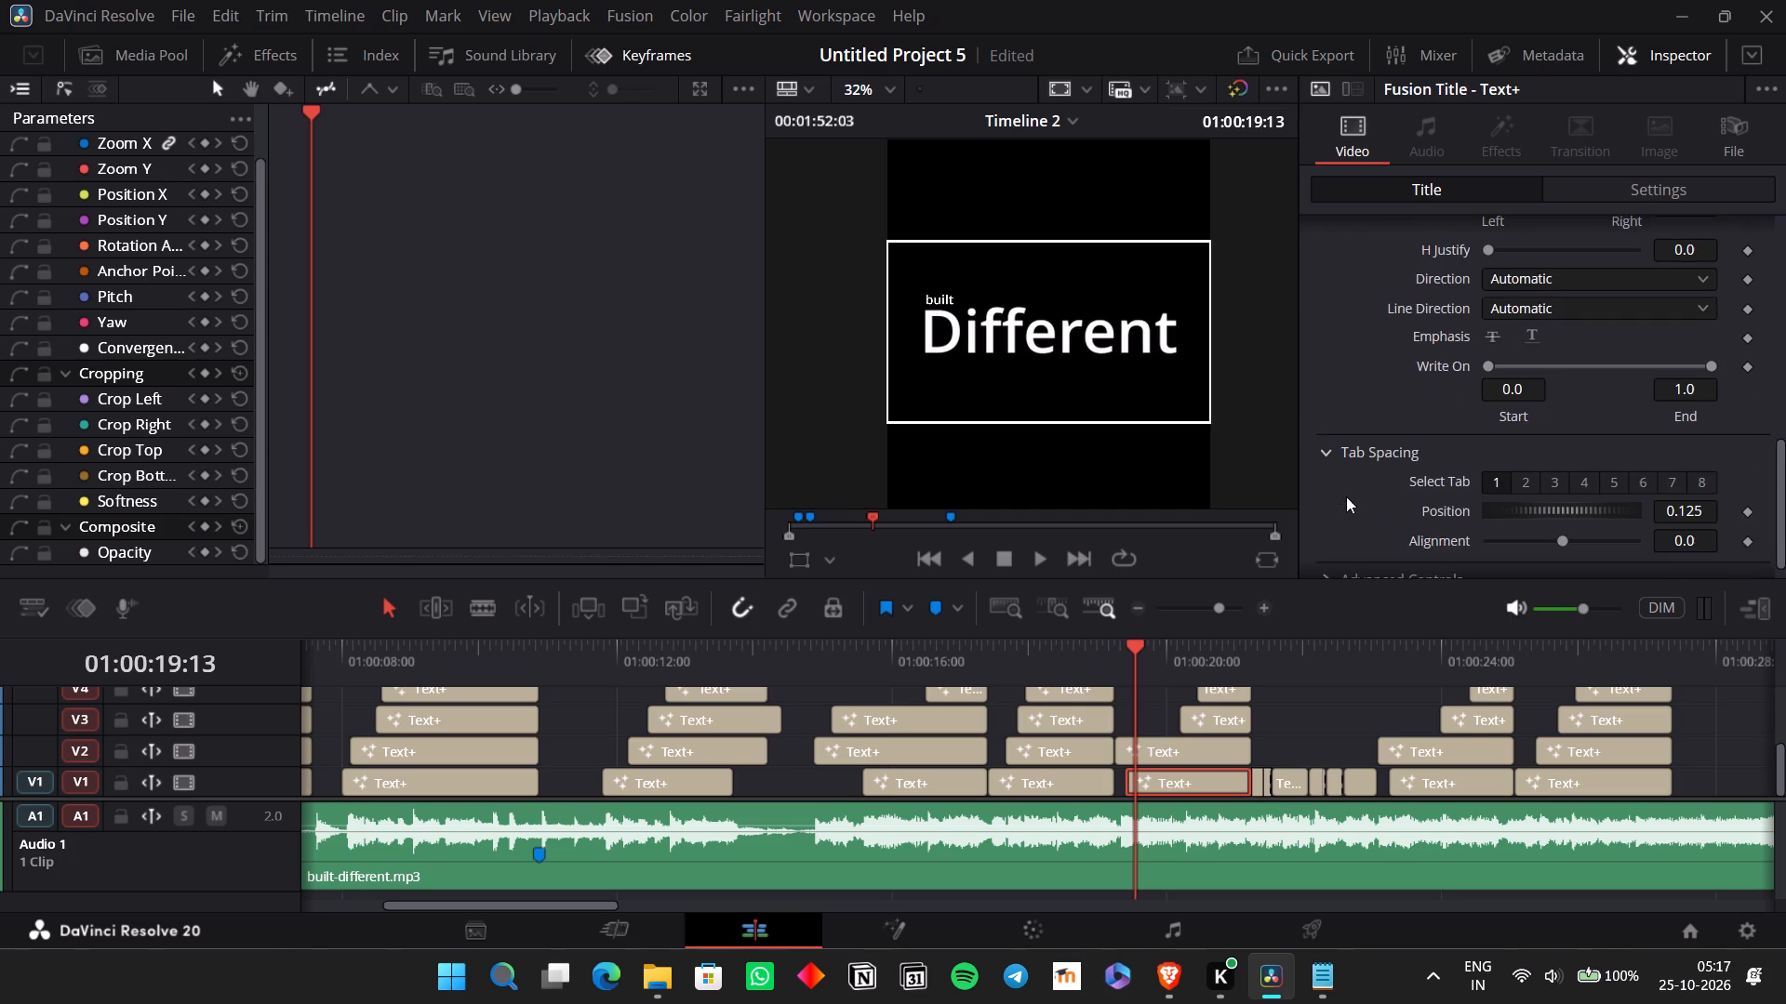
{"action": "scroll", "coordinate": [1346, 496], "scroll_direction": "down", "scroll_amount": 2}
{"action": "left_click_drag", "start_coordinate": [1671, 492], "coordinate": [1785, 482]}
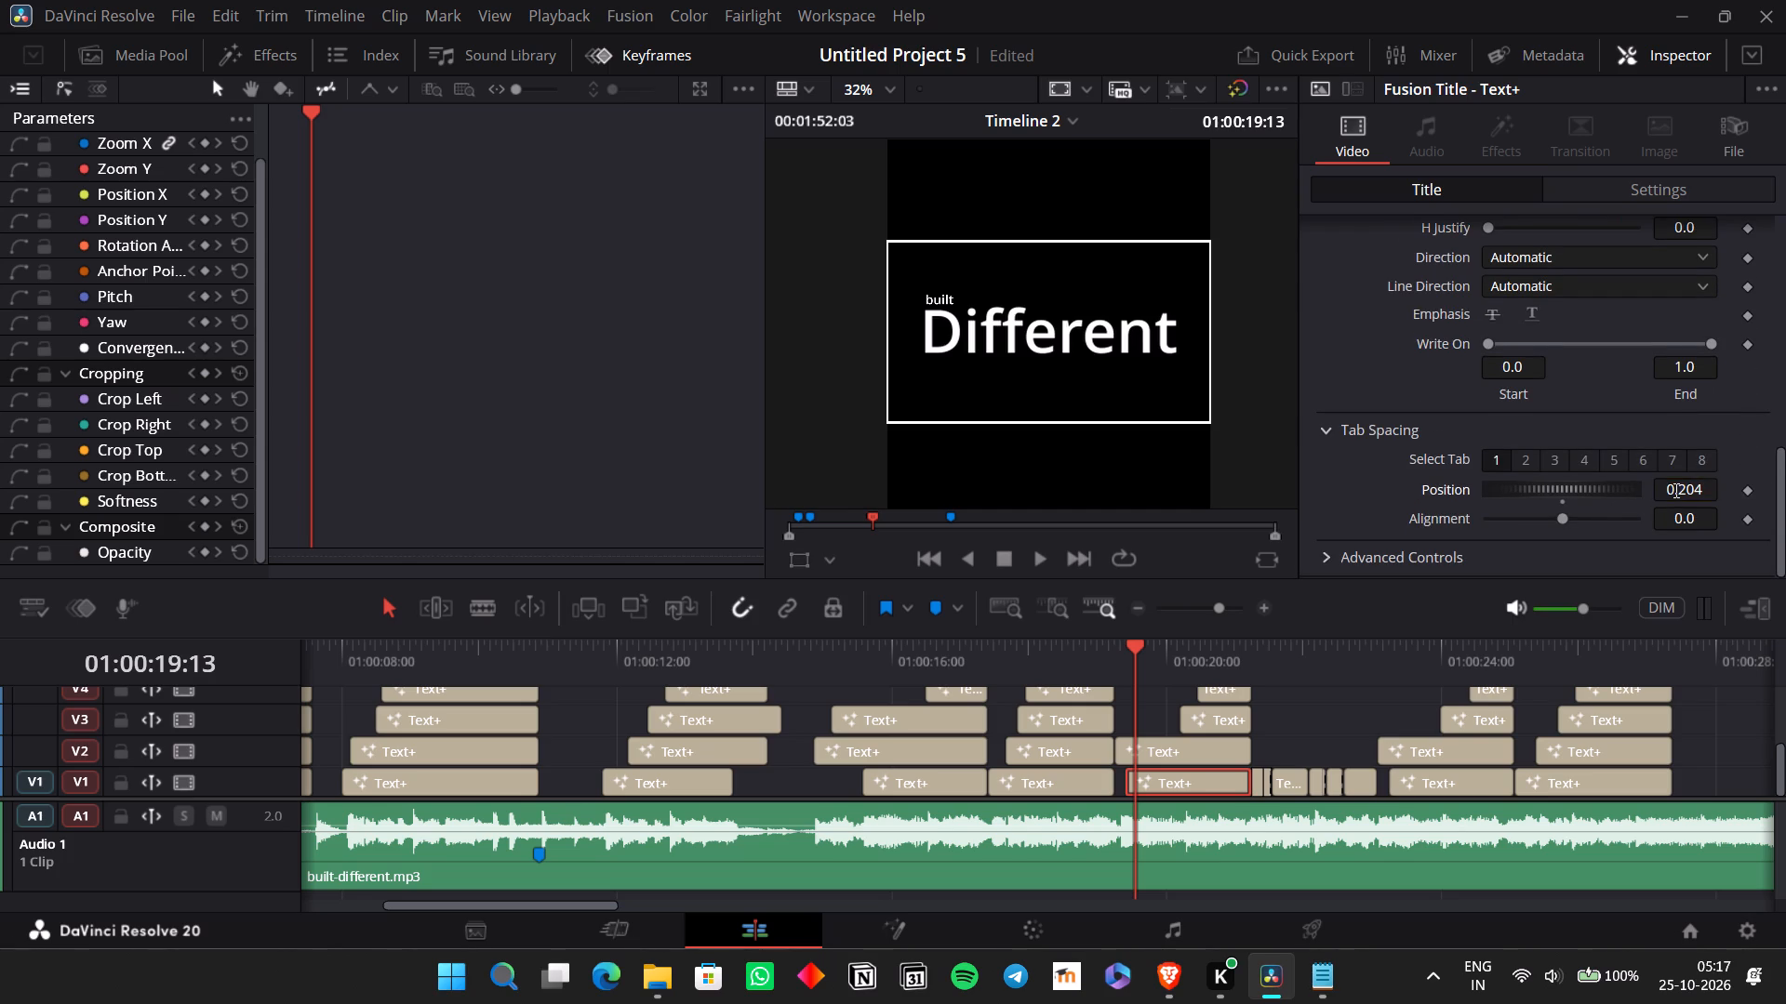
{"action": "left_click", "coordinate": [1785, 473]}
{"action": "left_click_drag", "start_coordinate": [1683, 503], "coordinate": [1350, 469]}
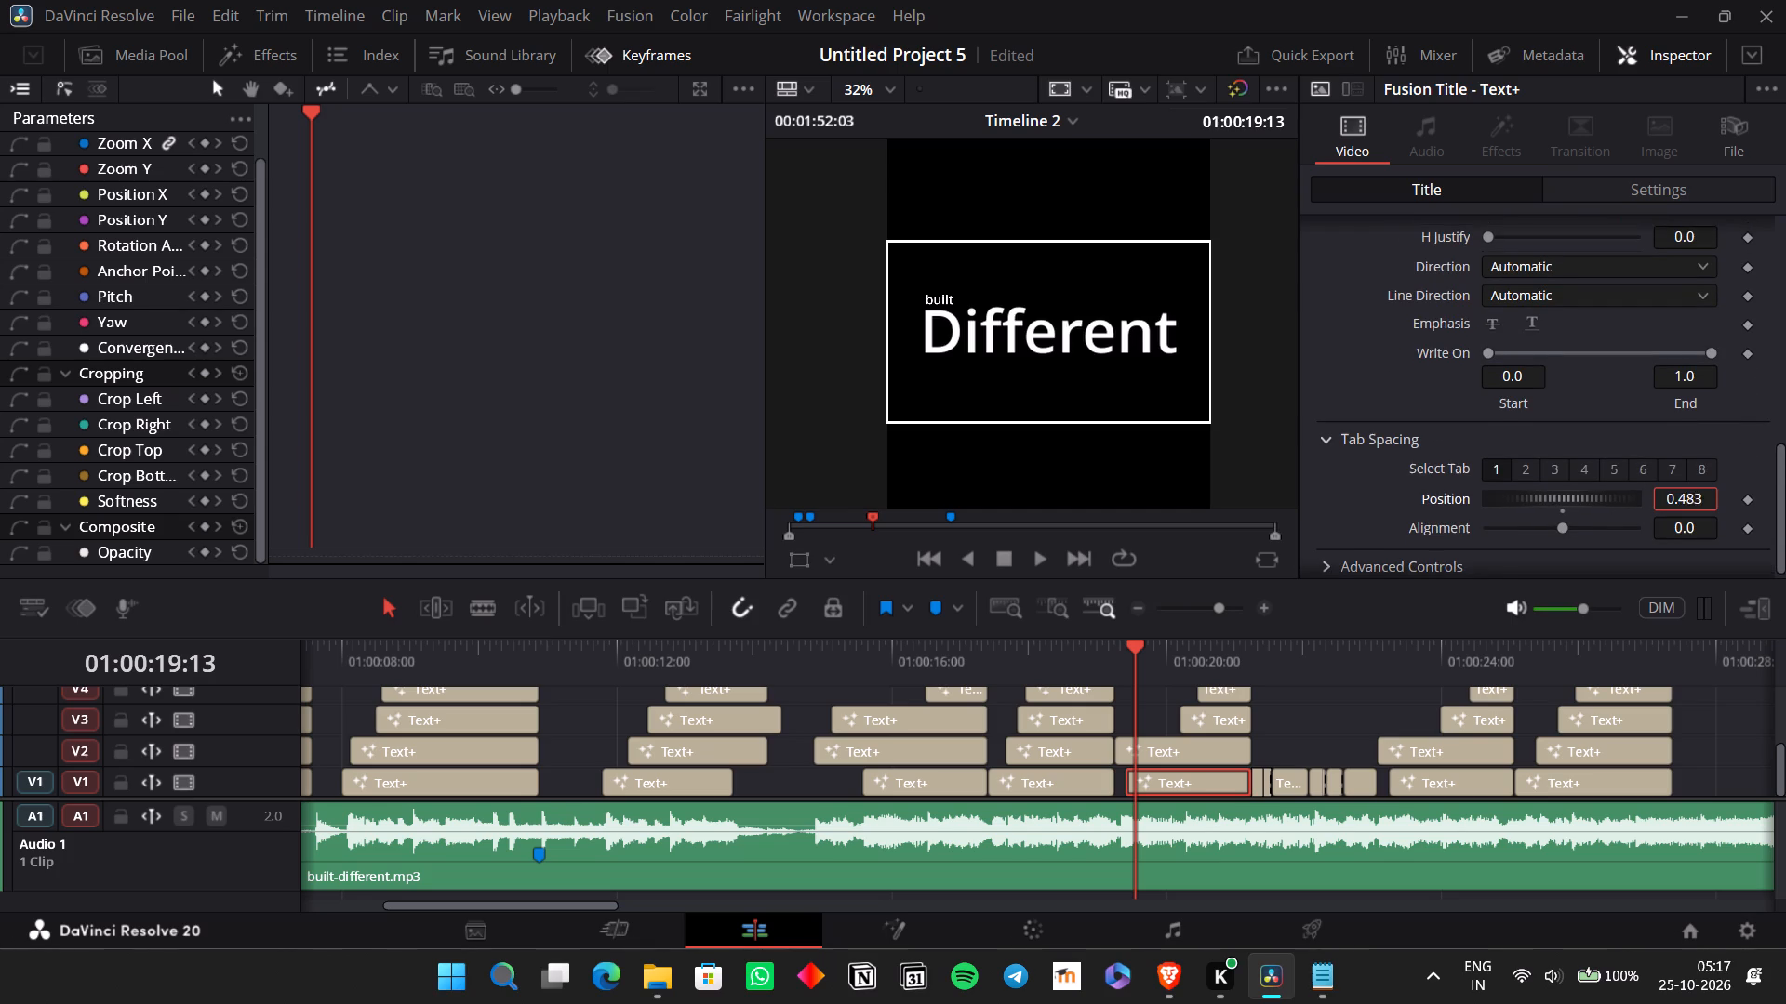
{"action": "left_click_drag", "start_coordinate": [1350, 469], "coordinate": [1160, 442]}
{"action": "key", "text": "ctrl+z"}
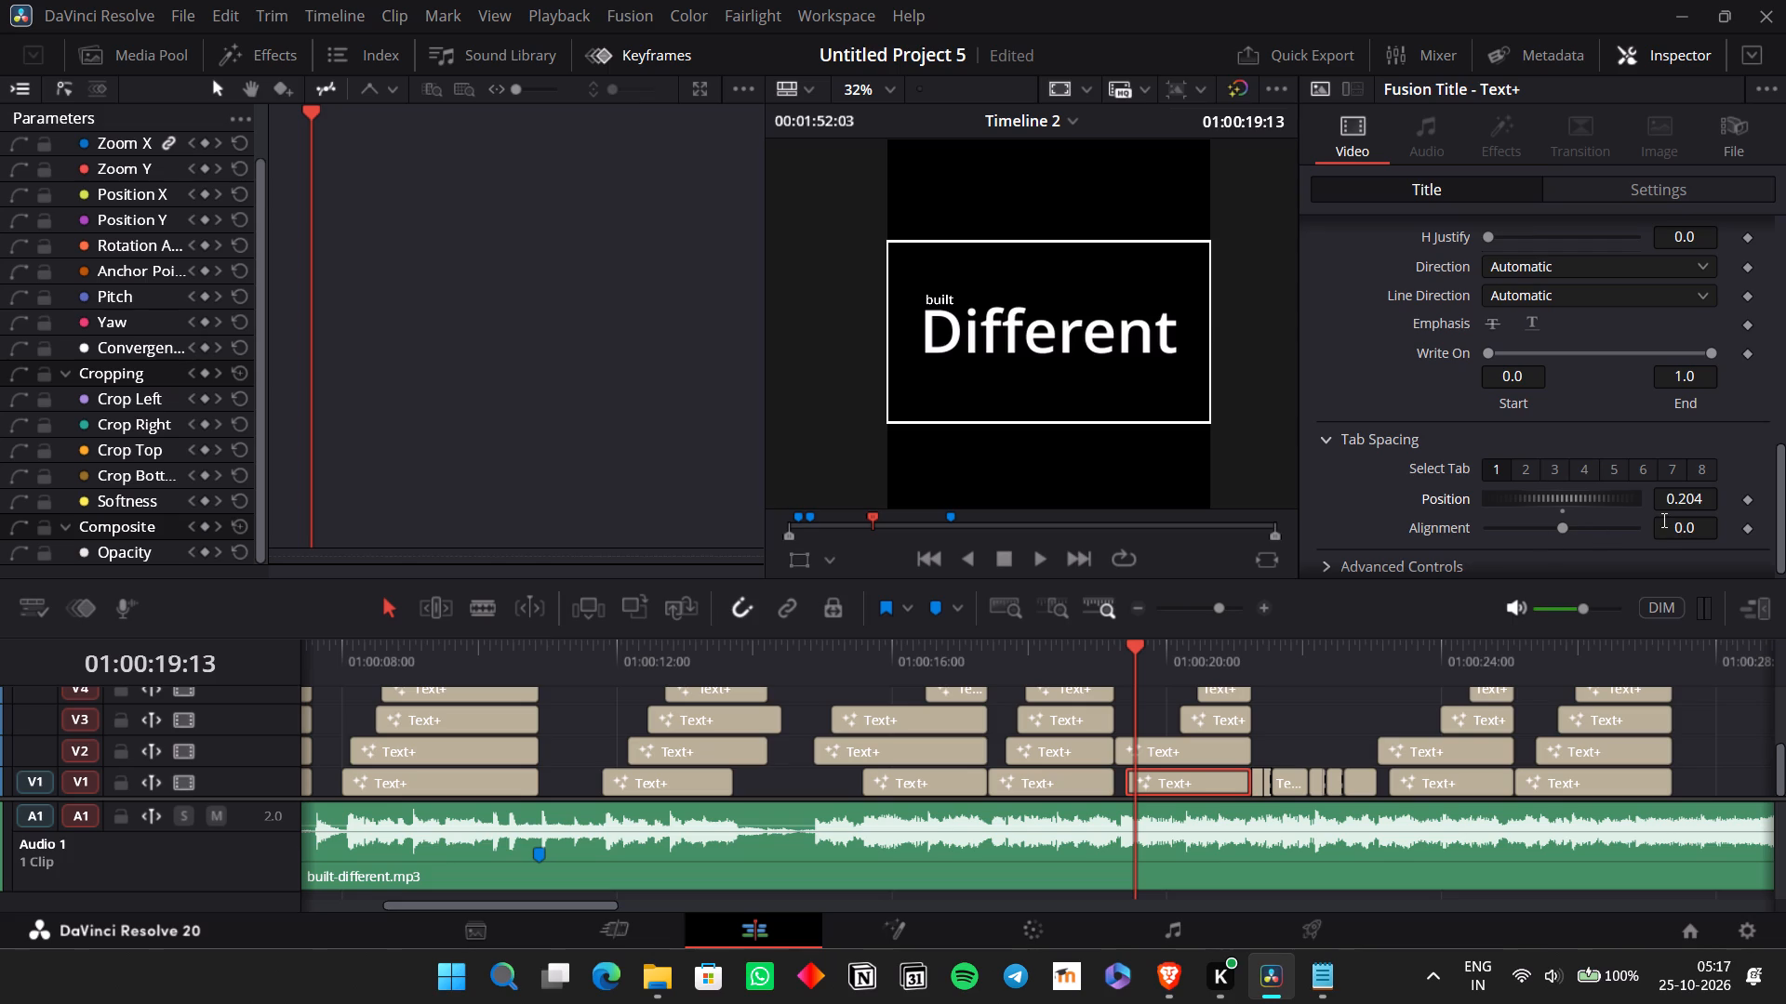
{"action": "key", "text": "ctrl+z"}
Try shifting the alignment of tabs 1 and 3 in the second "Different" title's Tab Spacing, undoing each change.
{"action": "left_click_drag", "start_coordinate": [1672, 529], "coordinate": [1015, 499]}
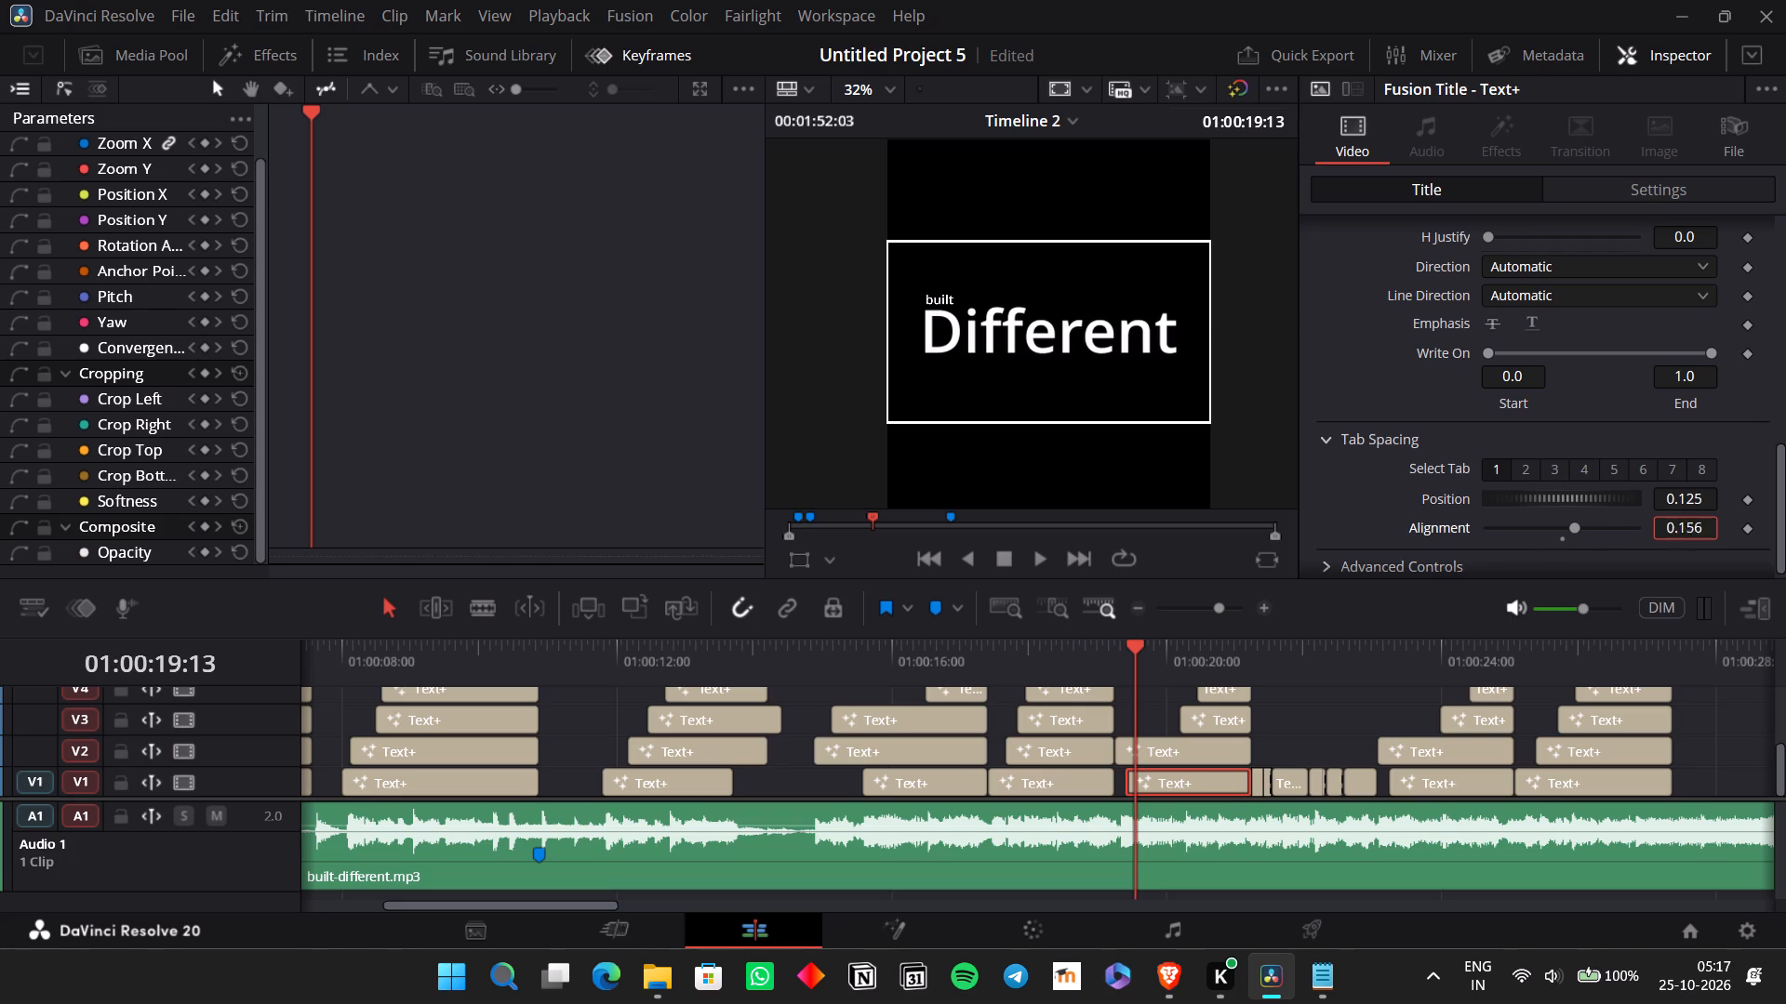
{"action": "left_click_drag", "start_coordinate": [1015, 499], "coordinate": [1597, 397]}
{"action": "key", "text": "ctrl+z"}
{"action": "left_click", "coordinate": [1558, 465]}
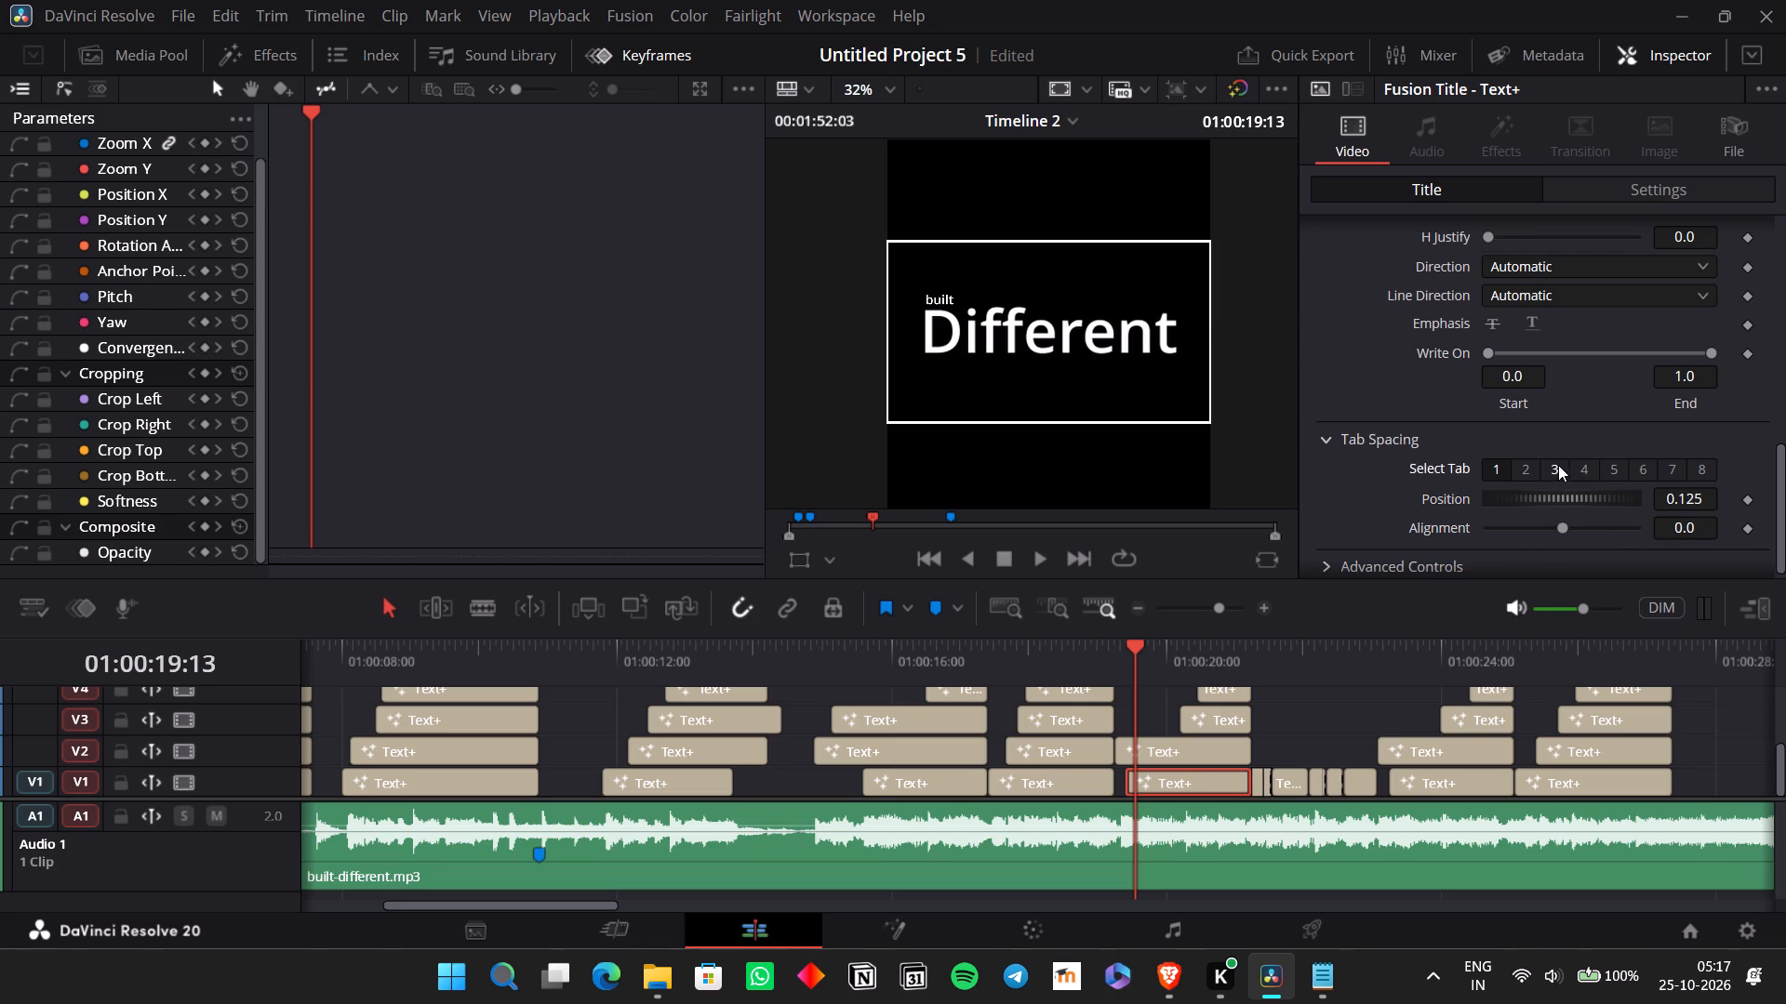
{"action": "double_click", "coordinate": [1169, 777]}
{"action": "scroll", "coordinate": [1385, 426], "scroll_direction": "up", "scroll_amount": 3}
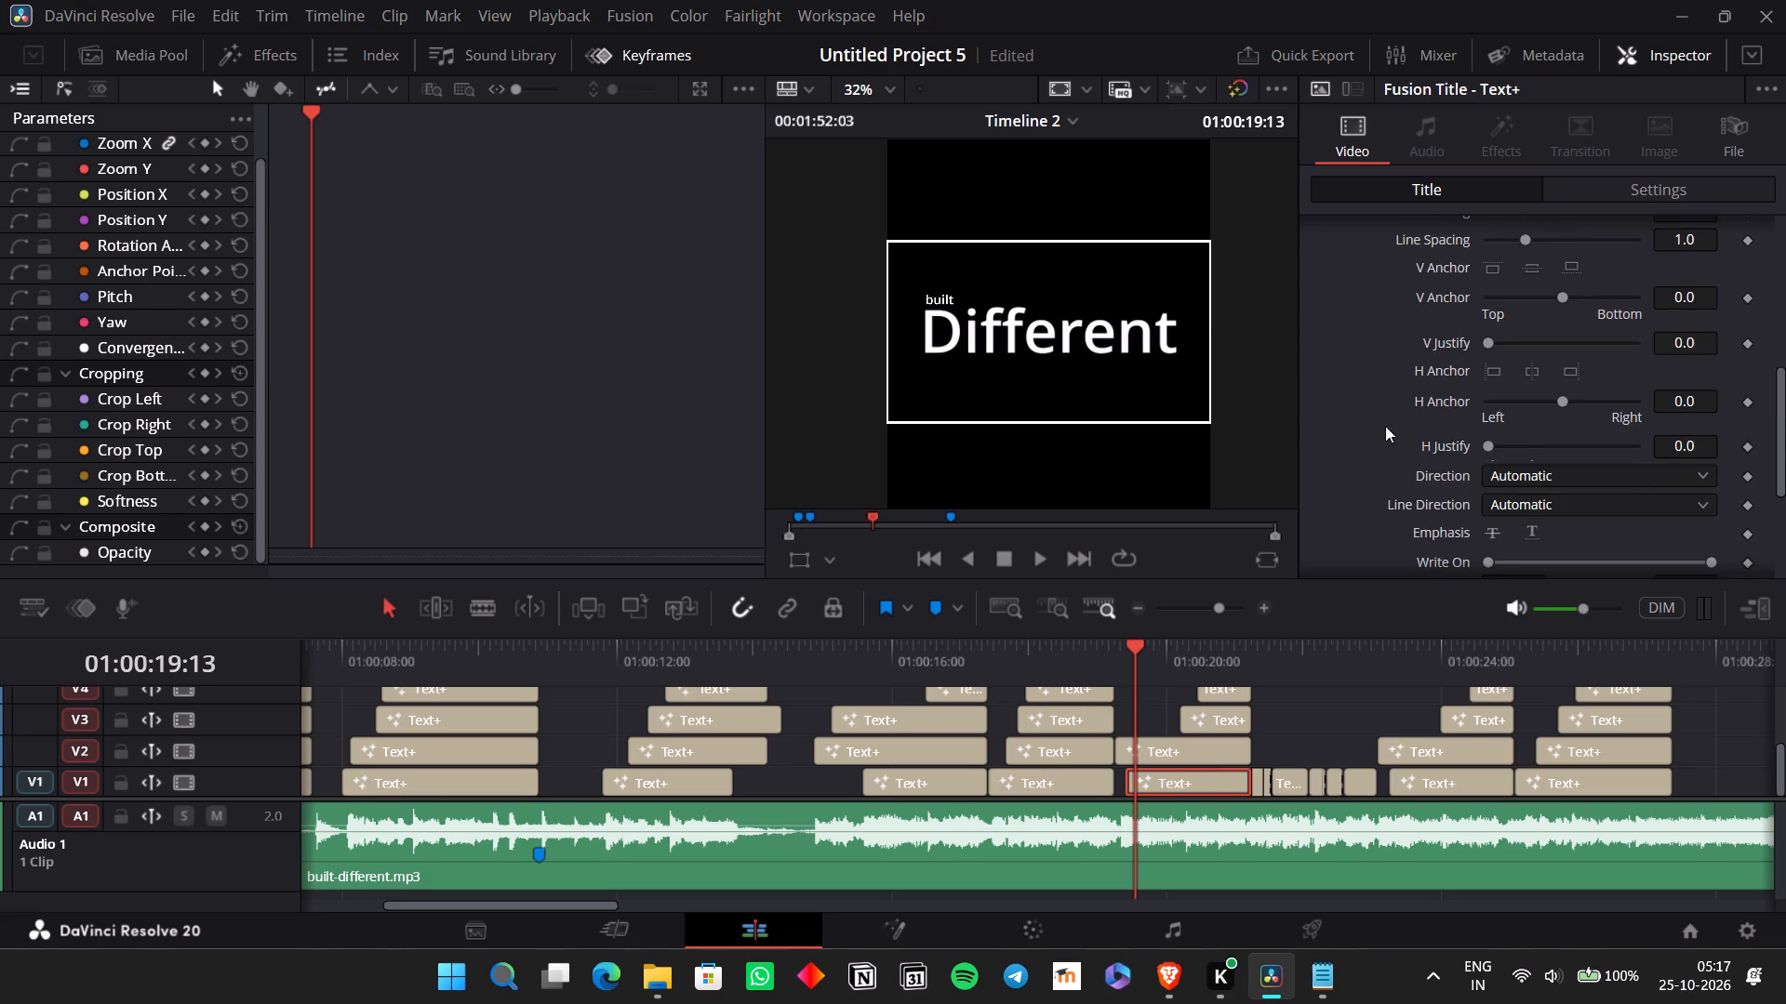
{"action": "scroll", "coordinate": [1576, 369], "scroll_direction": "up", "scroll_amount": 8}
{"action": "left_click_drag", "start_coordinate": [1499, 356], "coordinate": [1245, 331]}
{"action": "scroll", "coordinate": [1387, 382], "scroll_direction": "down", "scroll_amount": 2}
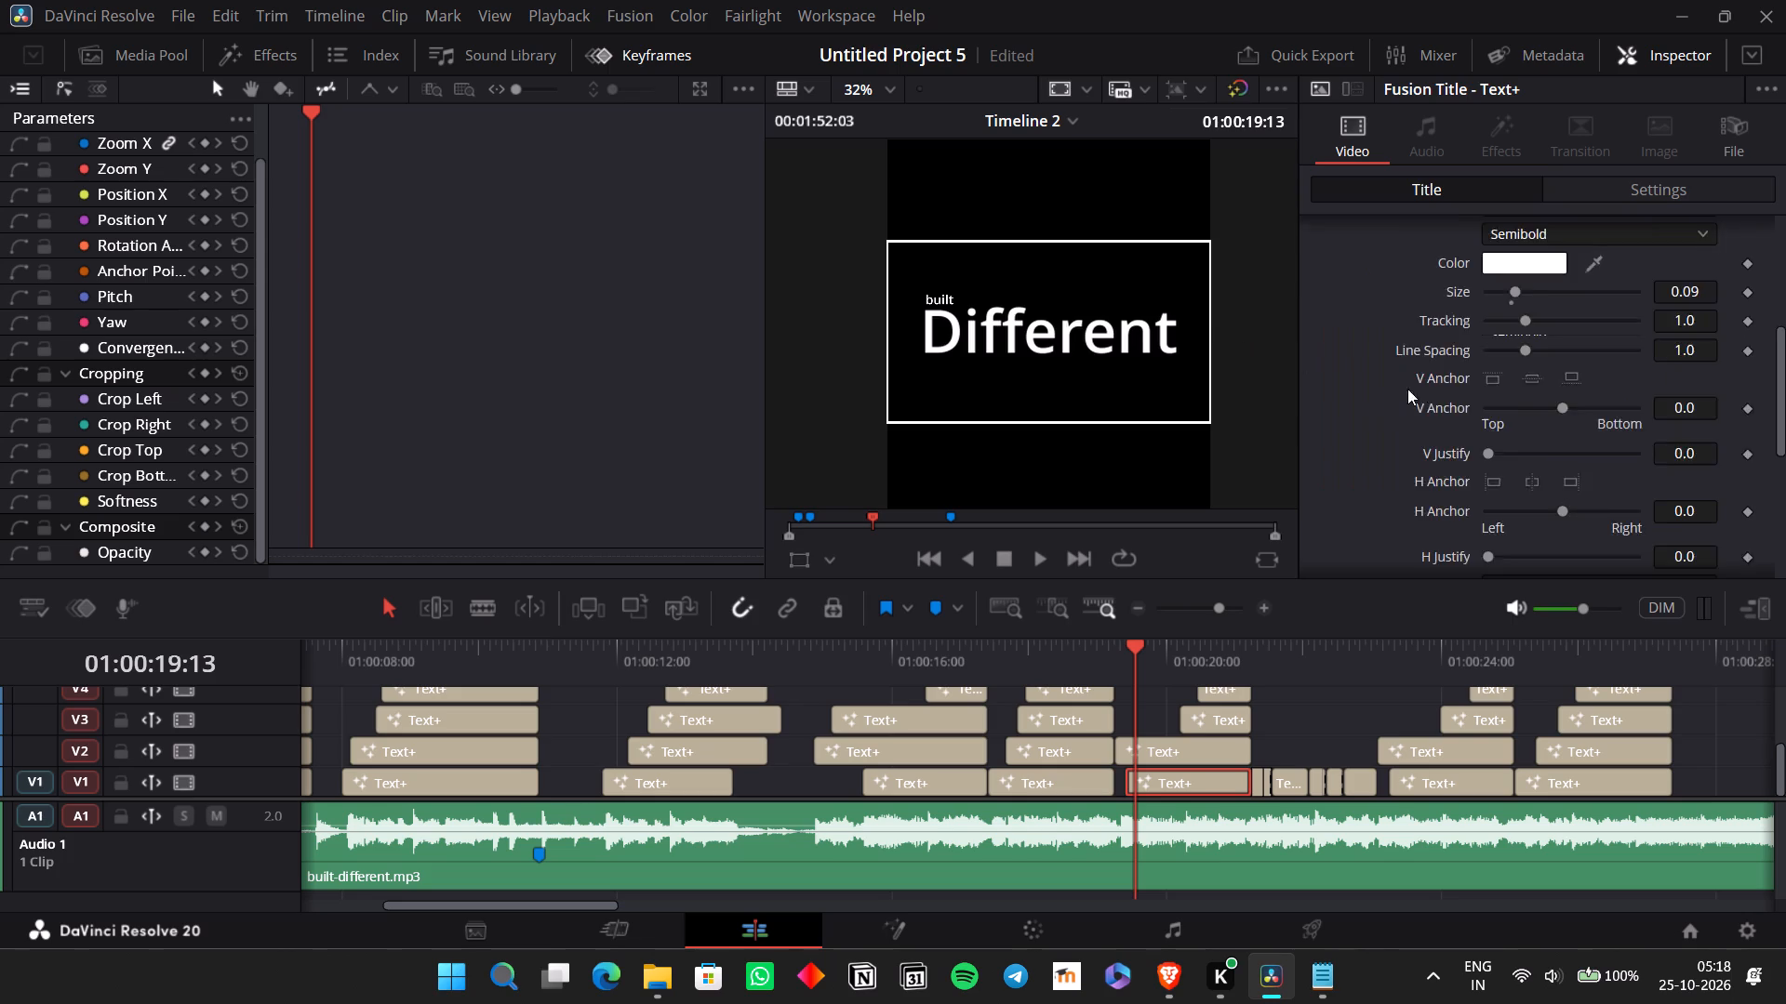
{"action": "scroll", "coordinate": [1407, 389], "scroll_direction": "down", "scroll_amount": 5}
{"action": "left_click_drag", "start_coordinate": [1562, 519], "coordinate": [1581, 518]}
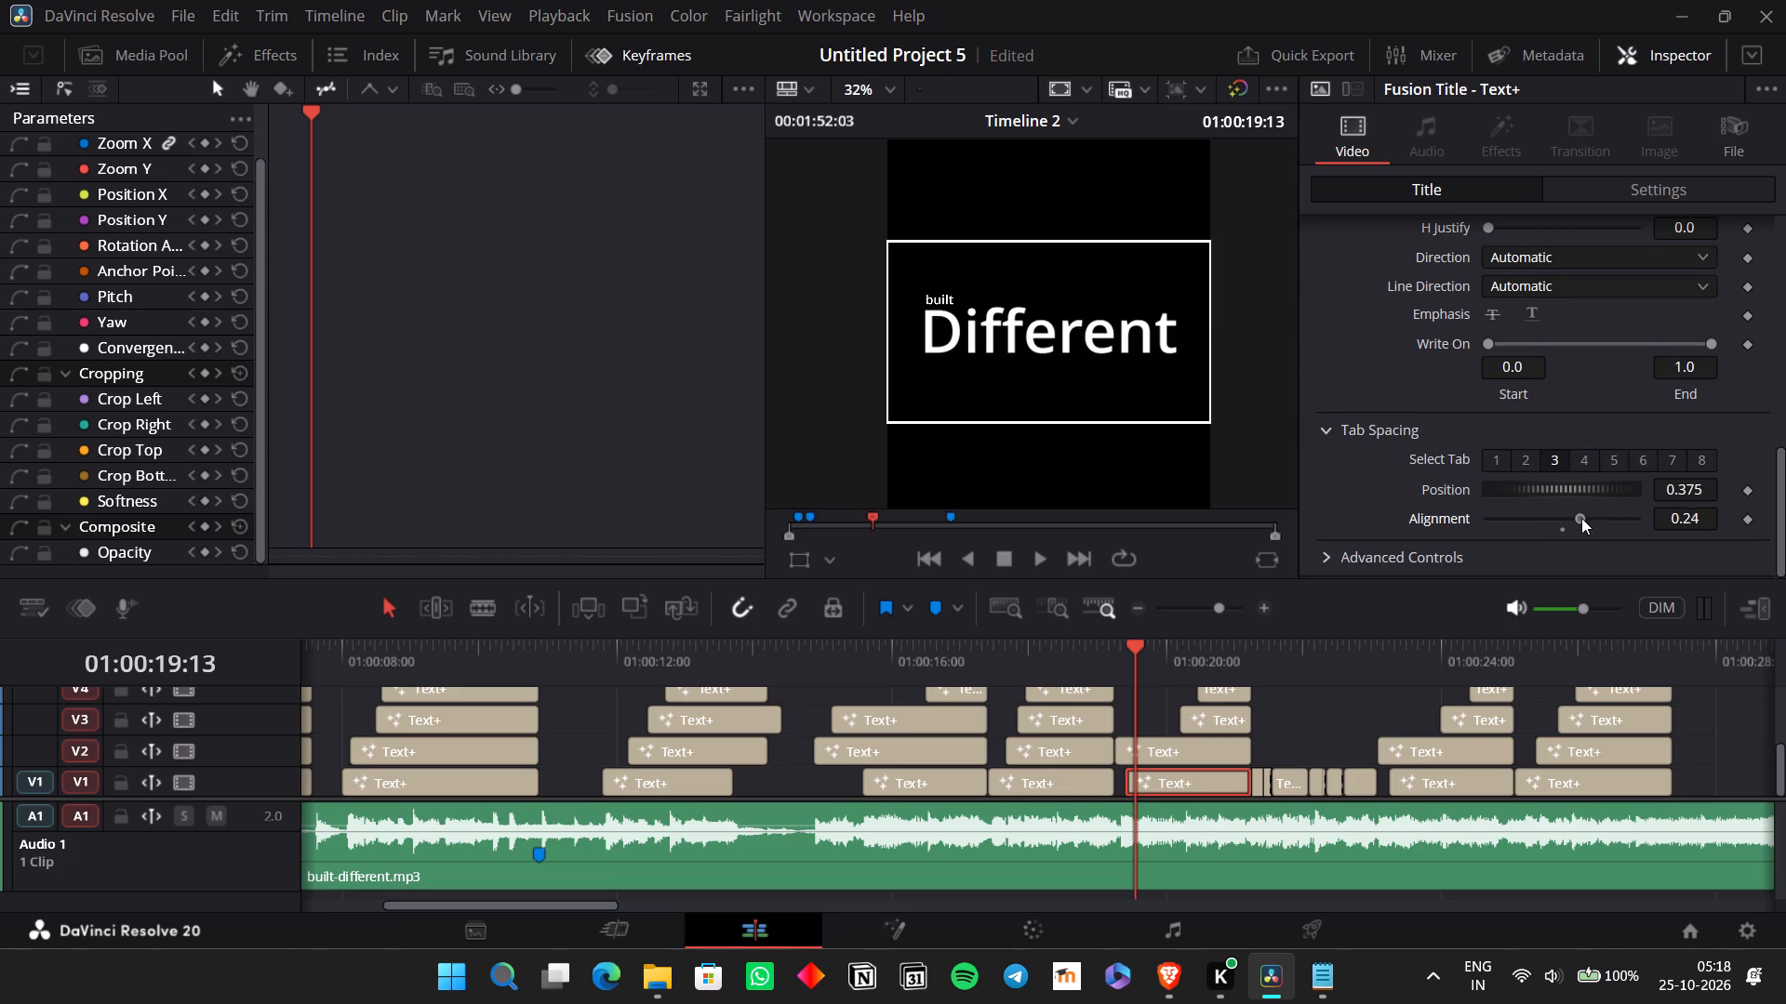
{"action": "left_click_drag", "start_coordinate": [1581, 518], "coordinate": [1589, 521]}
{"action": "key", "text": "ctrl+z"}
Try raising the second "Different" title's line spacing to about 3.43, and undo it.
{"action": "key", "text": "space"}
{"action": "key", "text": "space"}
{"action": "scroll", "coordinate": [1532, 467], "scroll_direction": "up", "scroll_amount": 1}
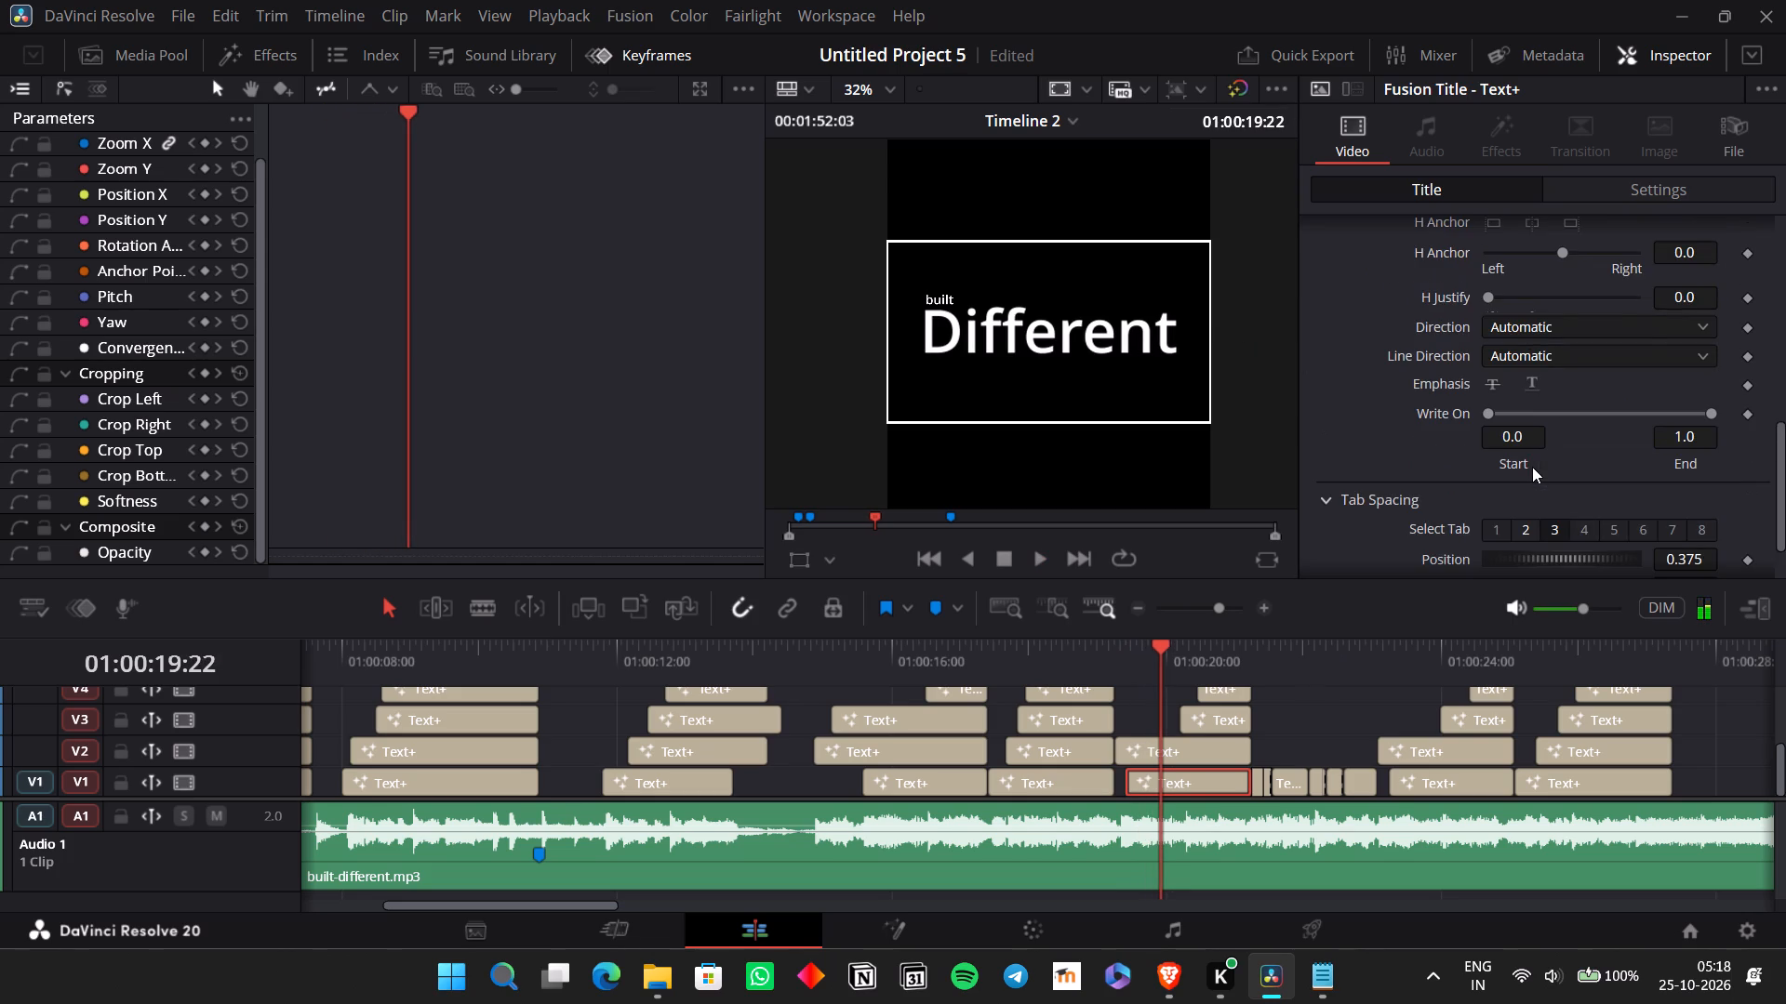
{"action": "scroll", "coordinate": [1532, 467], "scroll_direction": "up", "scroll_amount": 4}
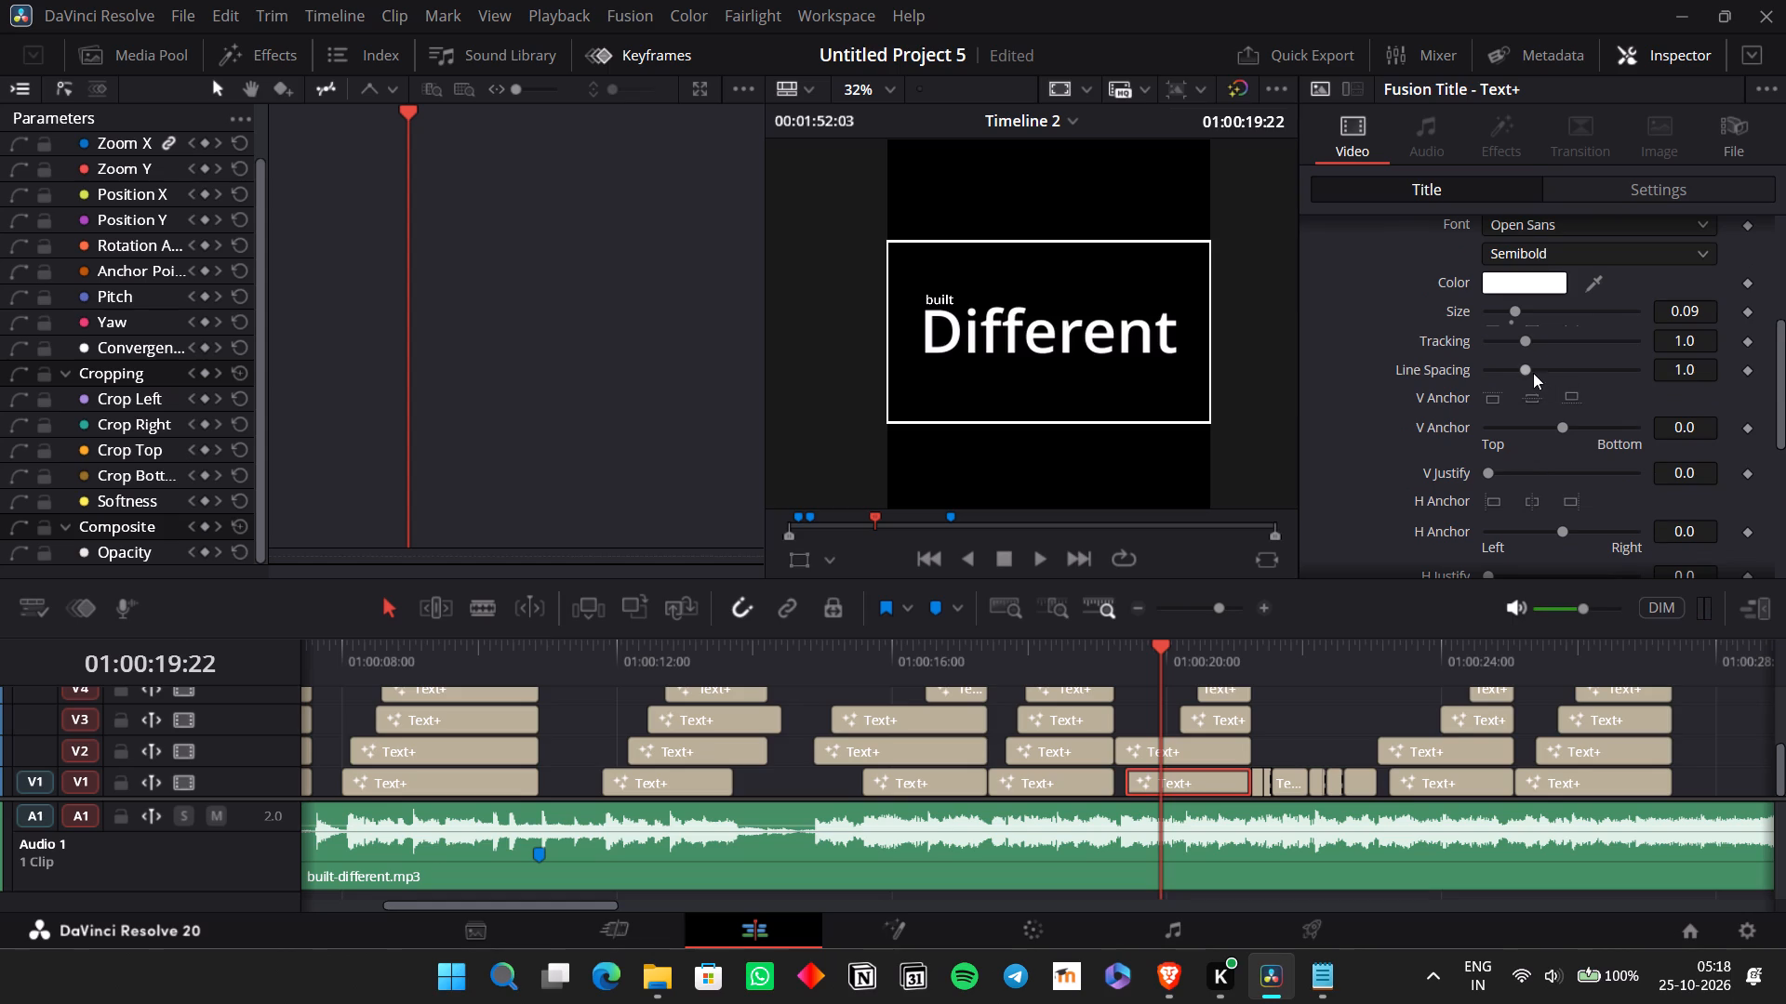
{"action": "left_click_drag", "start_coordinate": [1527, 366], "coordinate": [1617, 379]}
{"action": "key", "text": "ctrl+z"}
Set the second "Different" title's Write On end to 0.0 and keyframe it at the clip start, 01:00:19:10.
{"action": "scroll", "coordinate": [1585, 358], "scroll_direction": "left", "scroll_amount": 1}
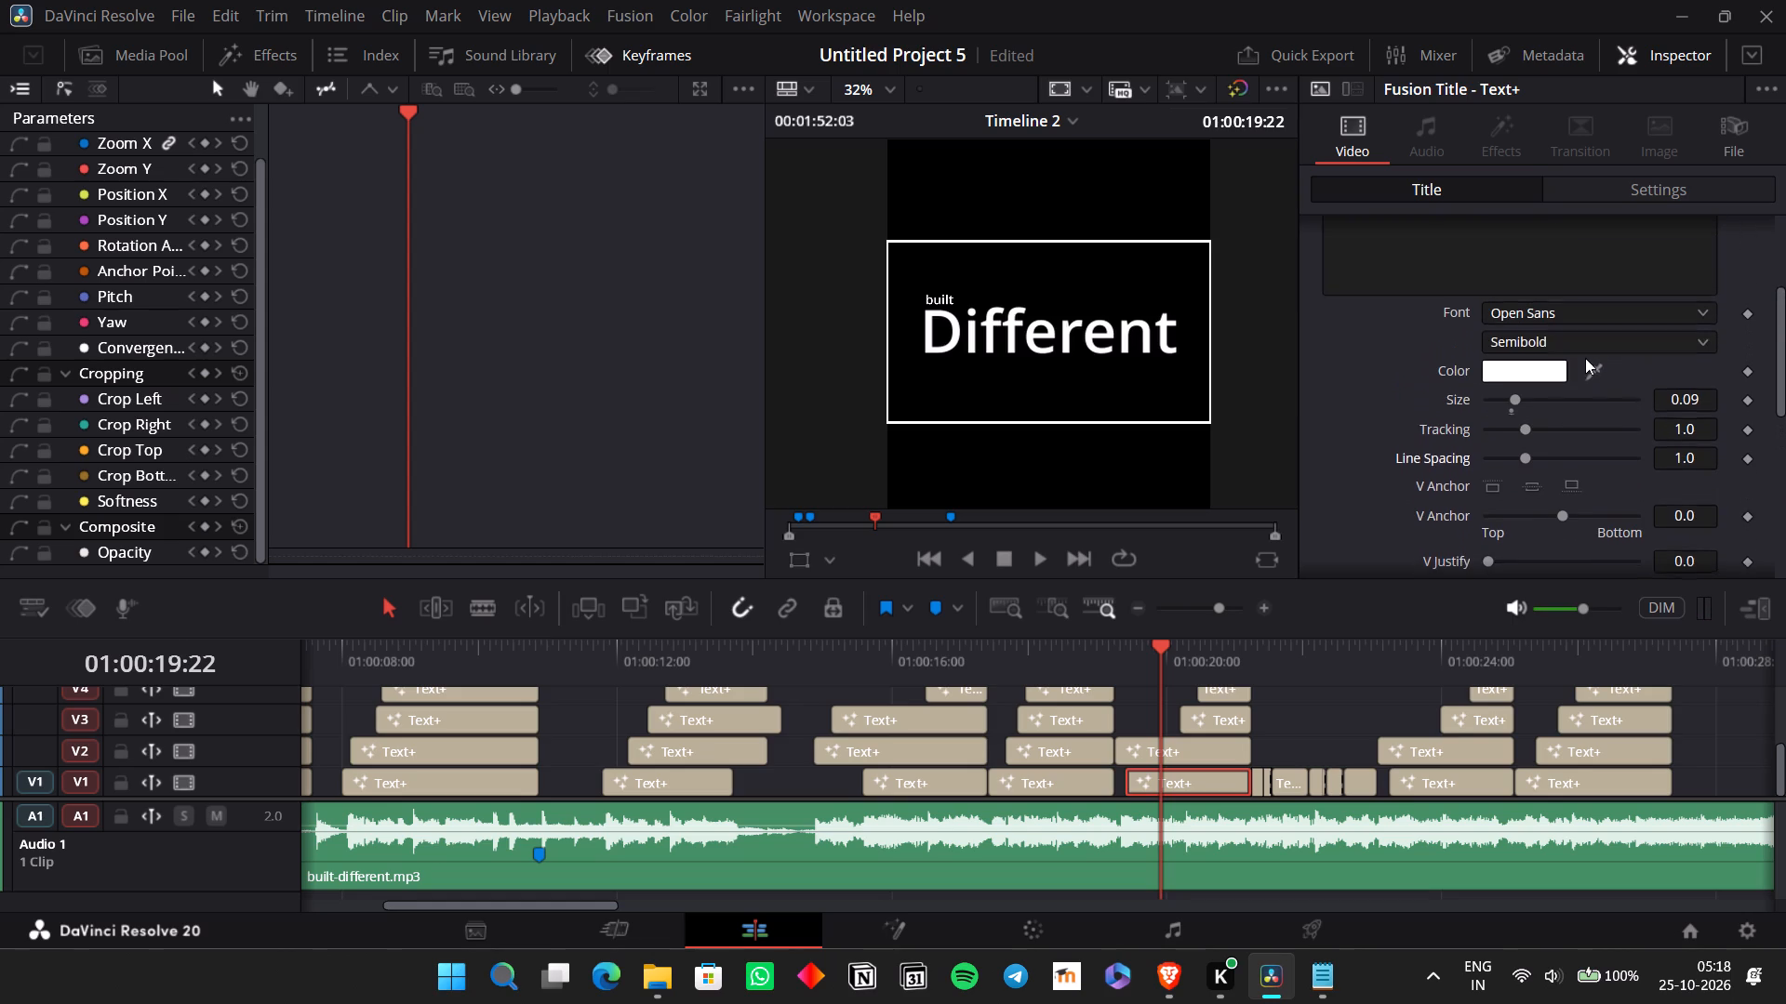
{"action": "scroll", "coordinate": [1585, 358], "scroll_direction": "left", "scroll_amount": 2}
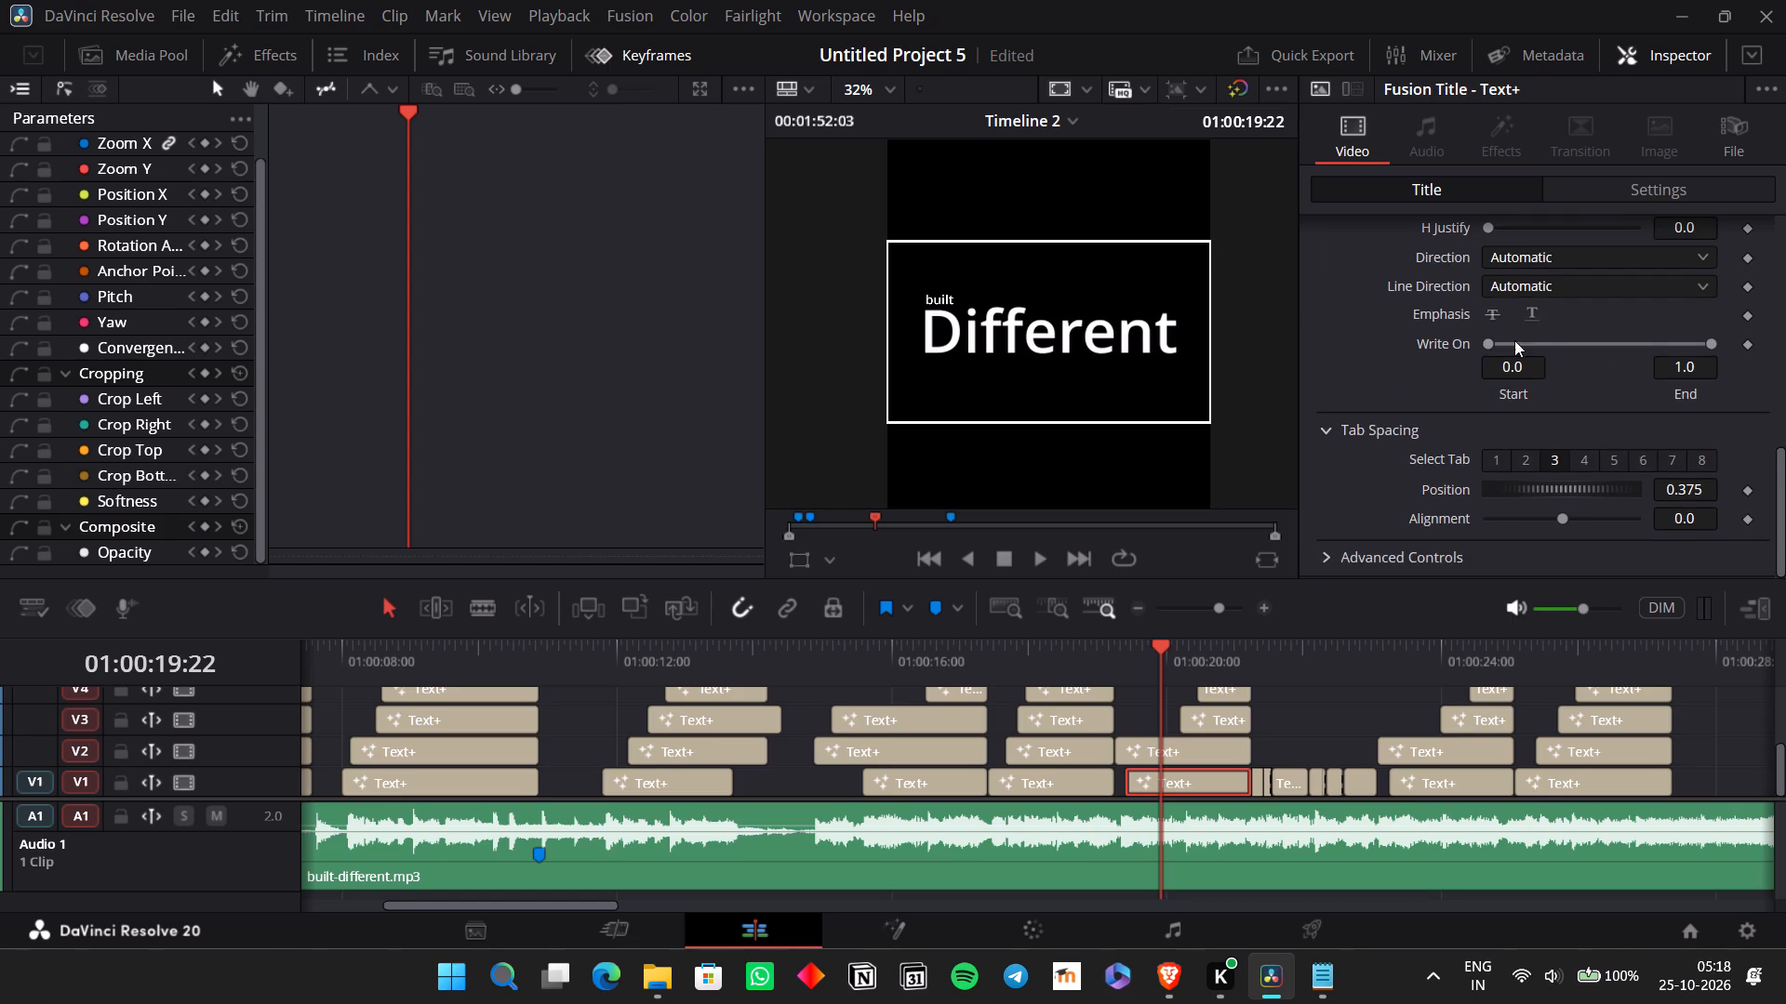
{"action": "scroll", "coordinate": [1514, 340], "scroll_direction": "left", "scroll_amount": 1}
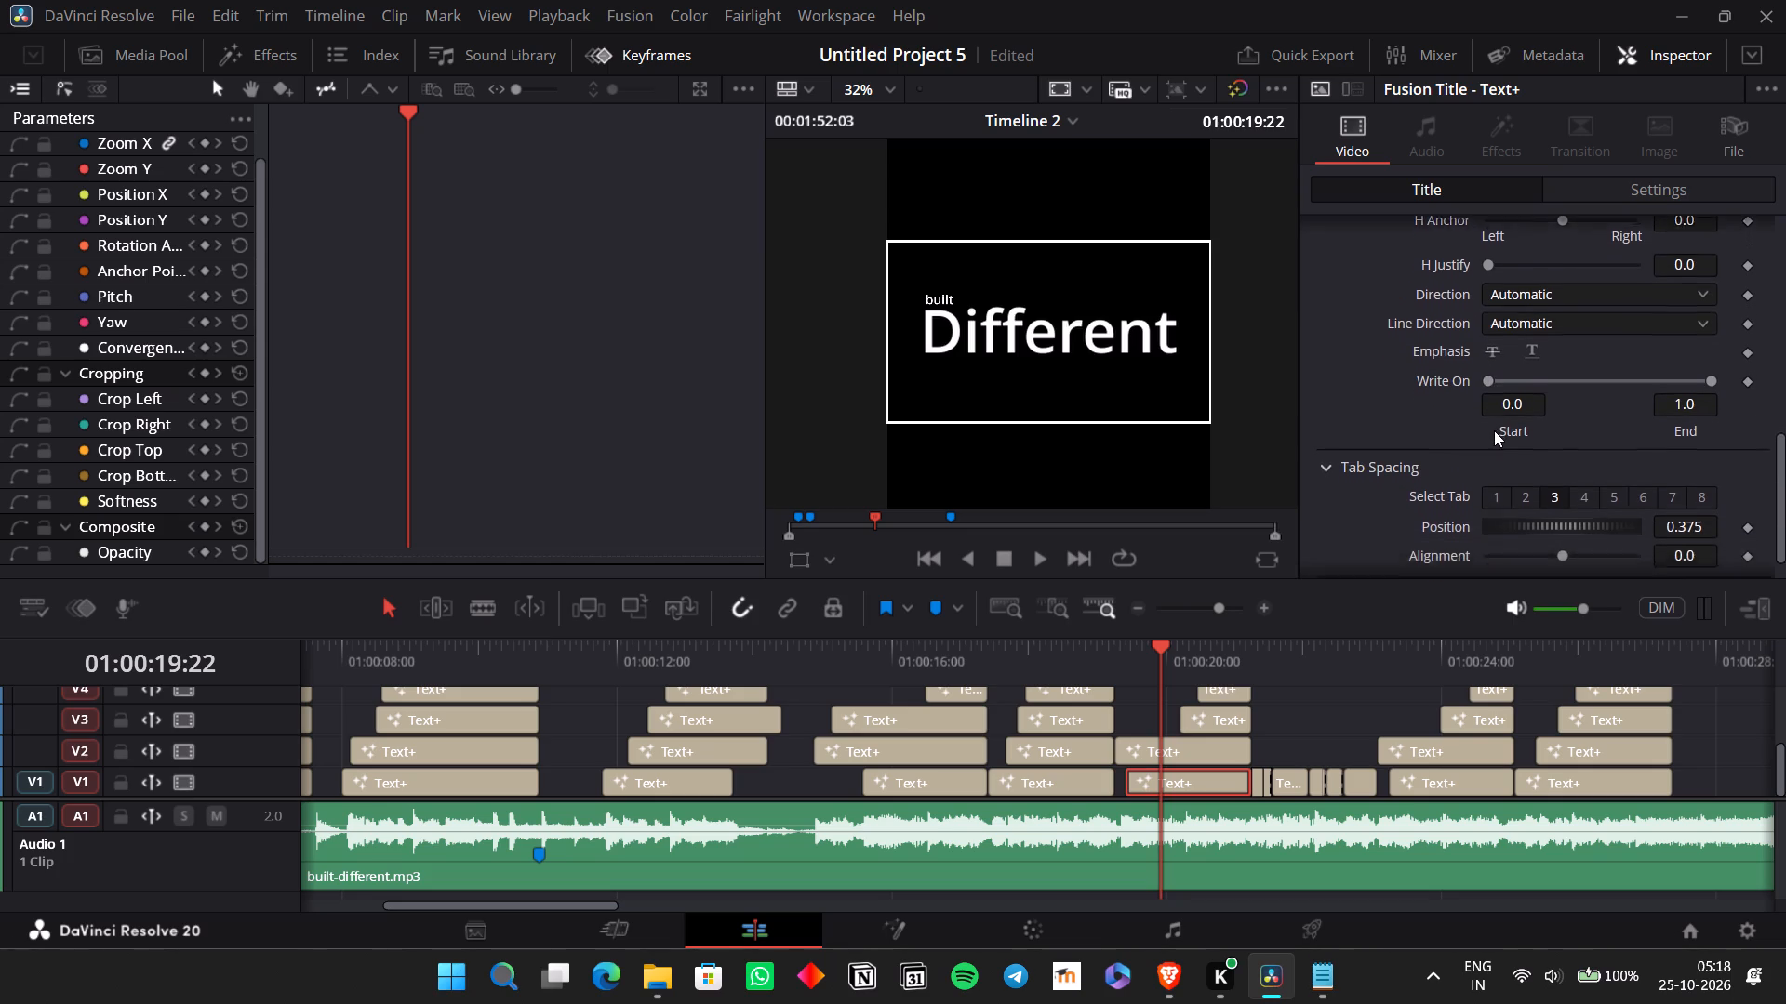
{"action": "scroll", "coordinate": [1494, 430], "scroll_direction": "left", "scroll_amount": 1}
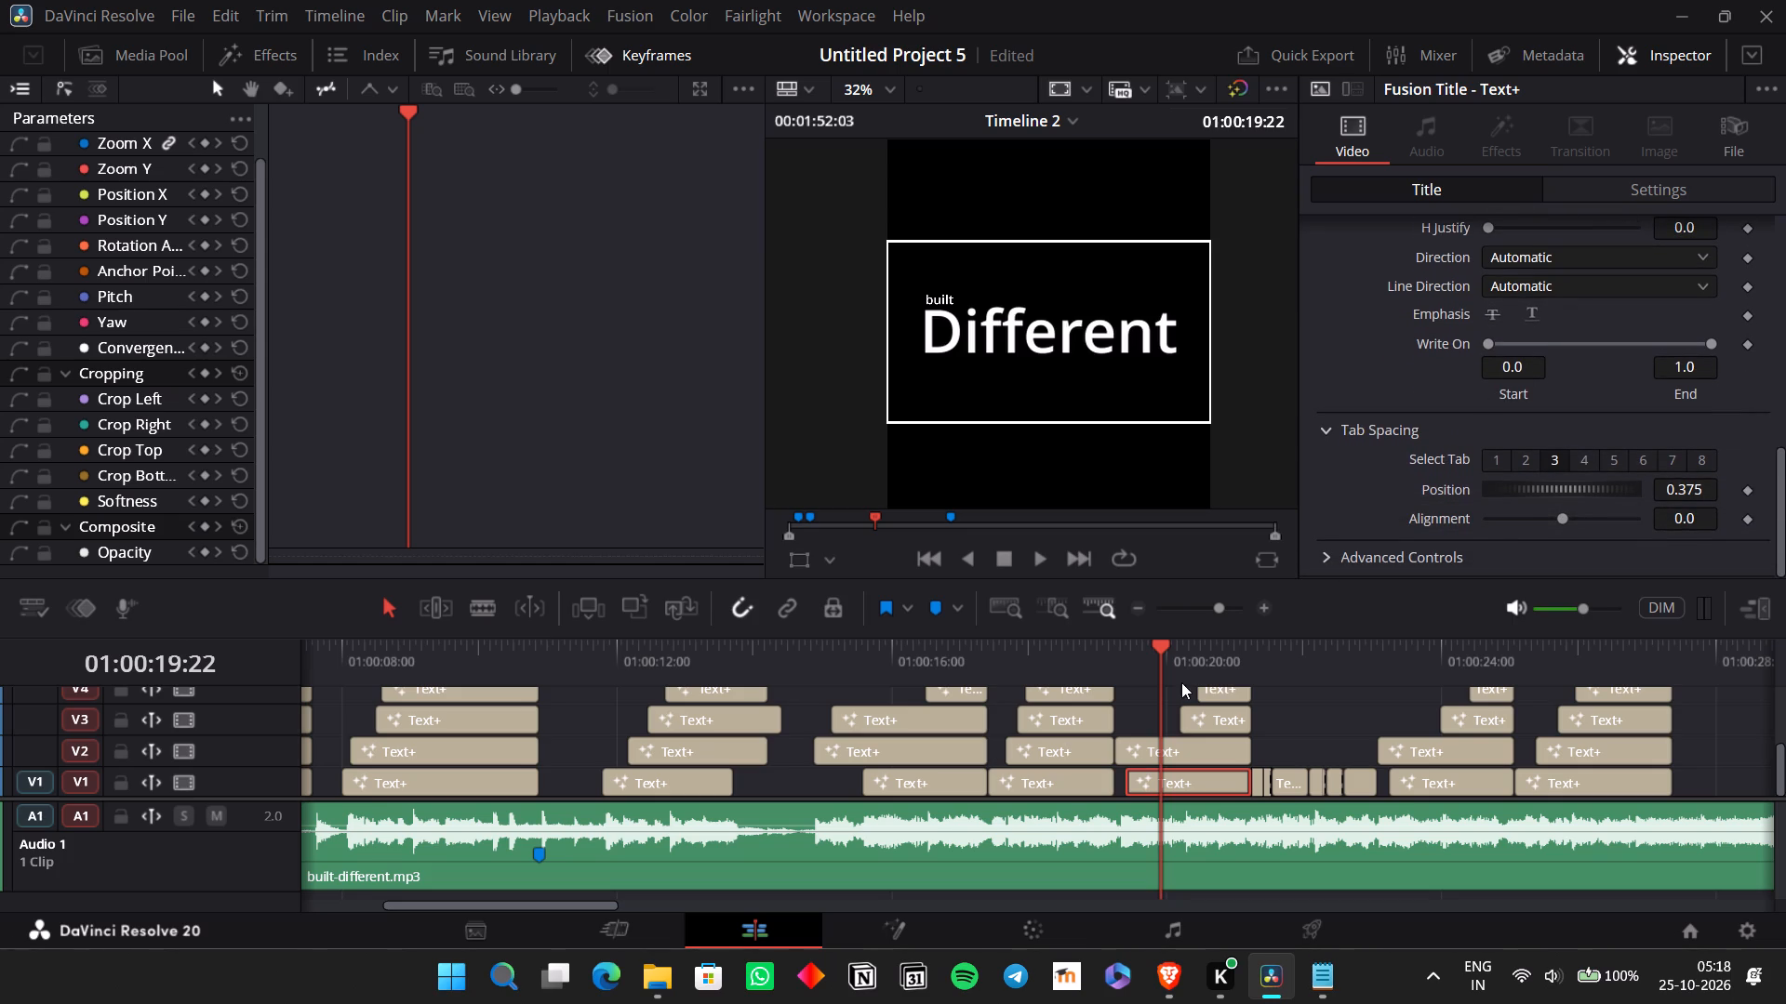
{"action": "left_click", "coordinate": [1116, 662]}
{"action": "key", "text": "space"}
{"action": "key", "text": "space"}
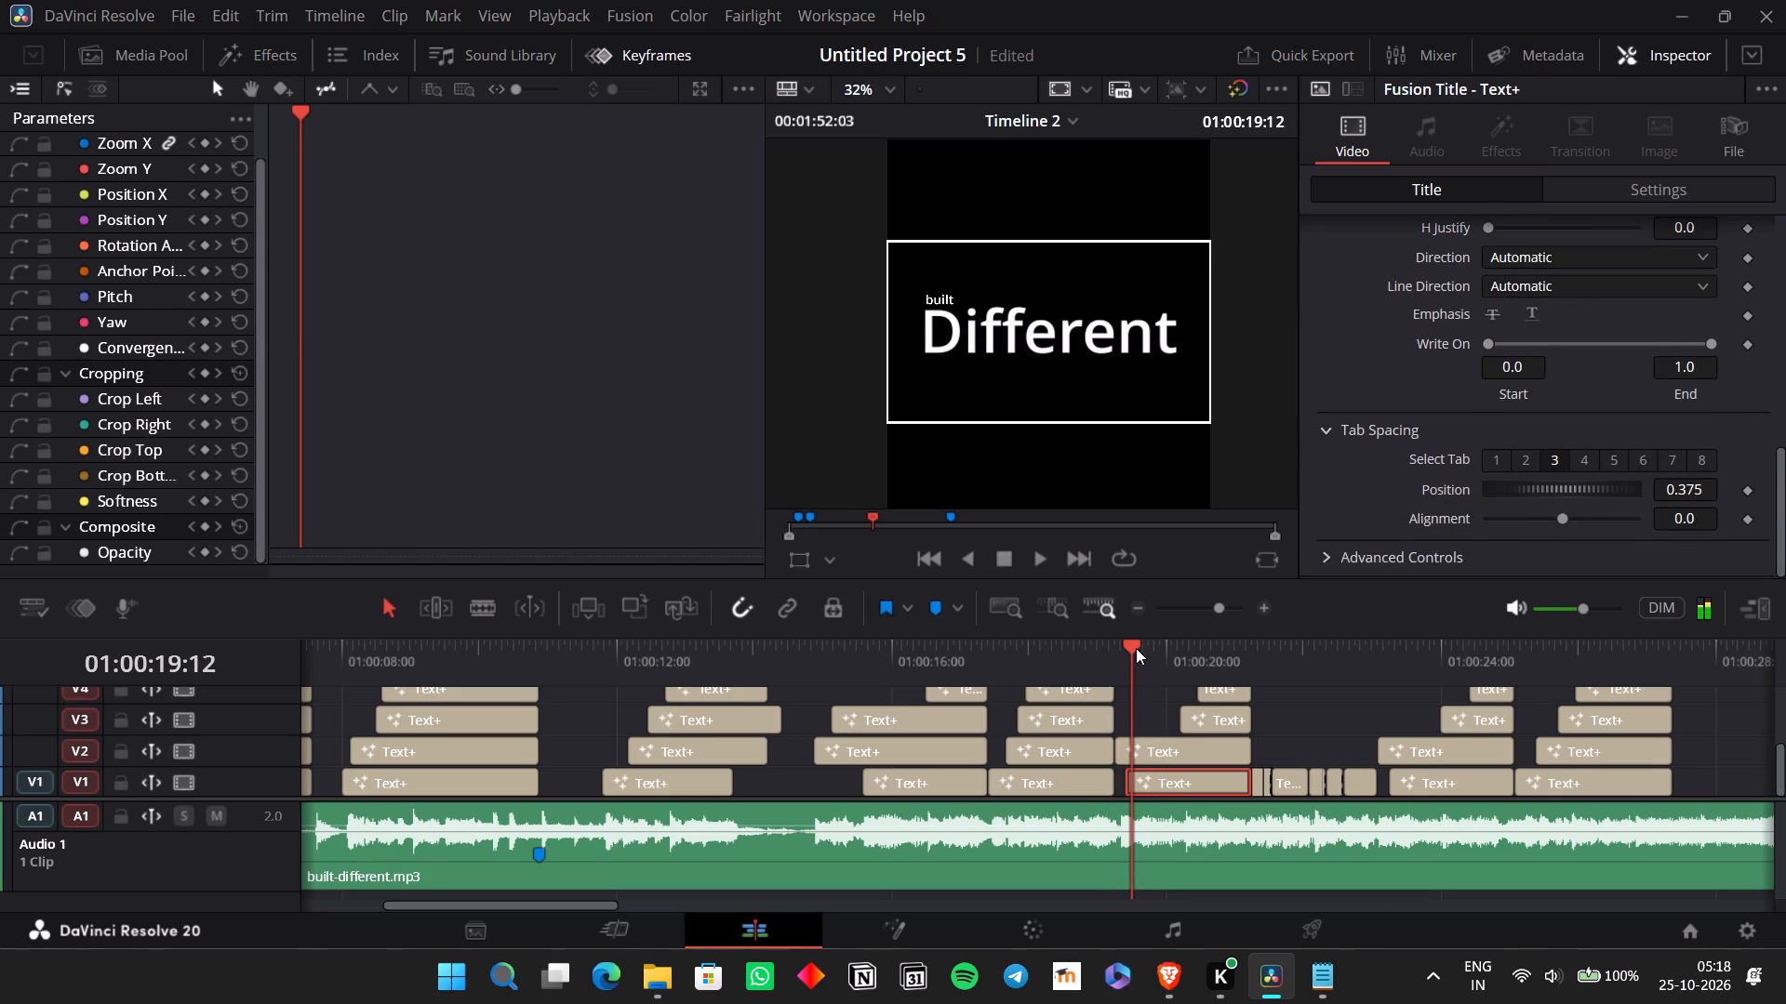
{"action": "key", "text": "Left"}
{"action": "key", "text": "Left"}
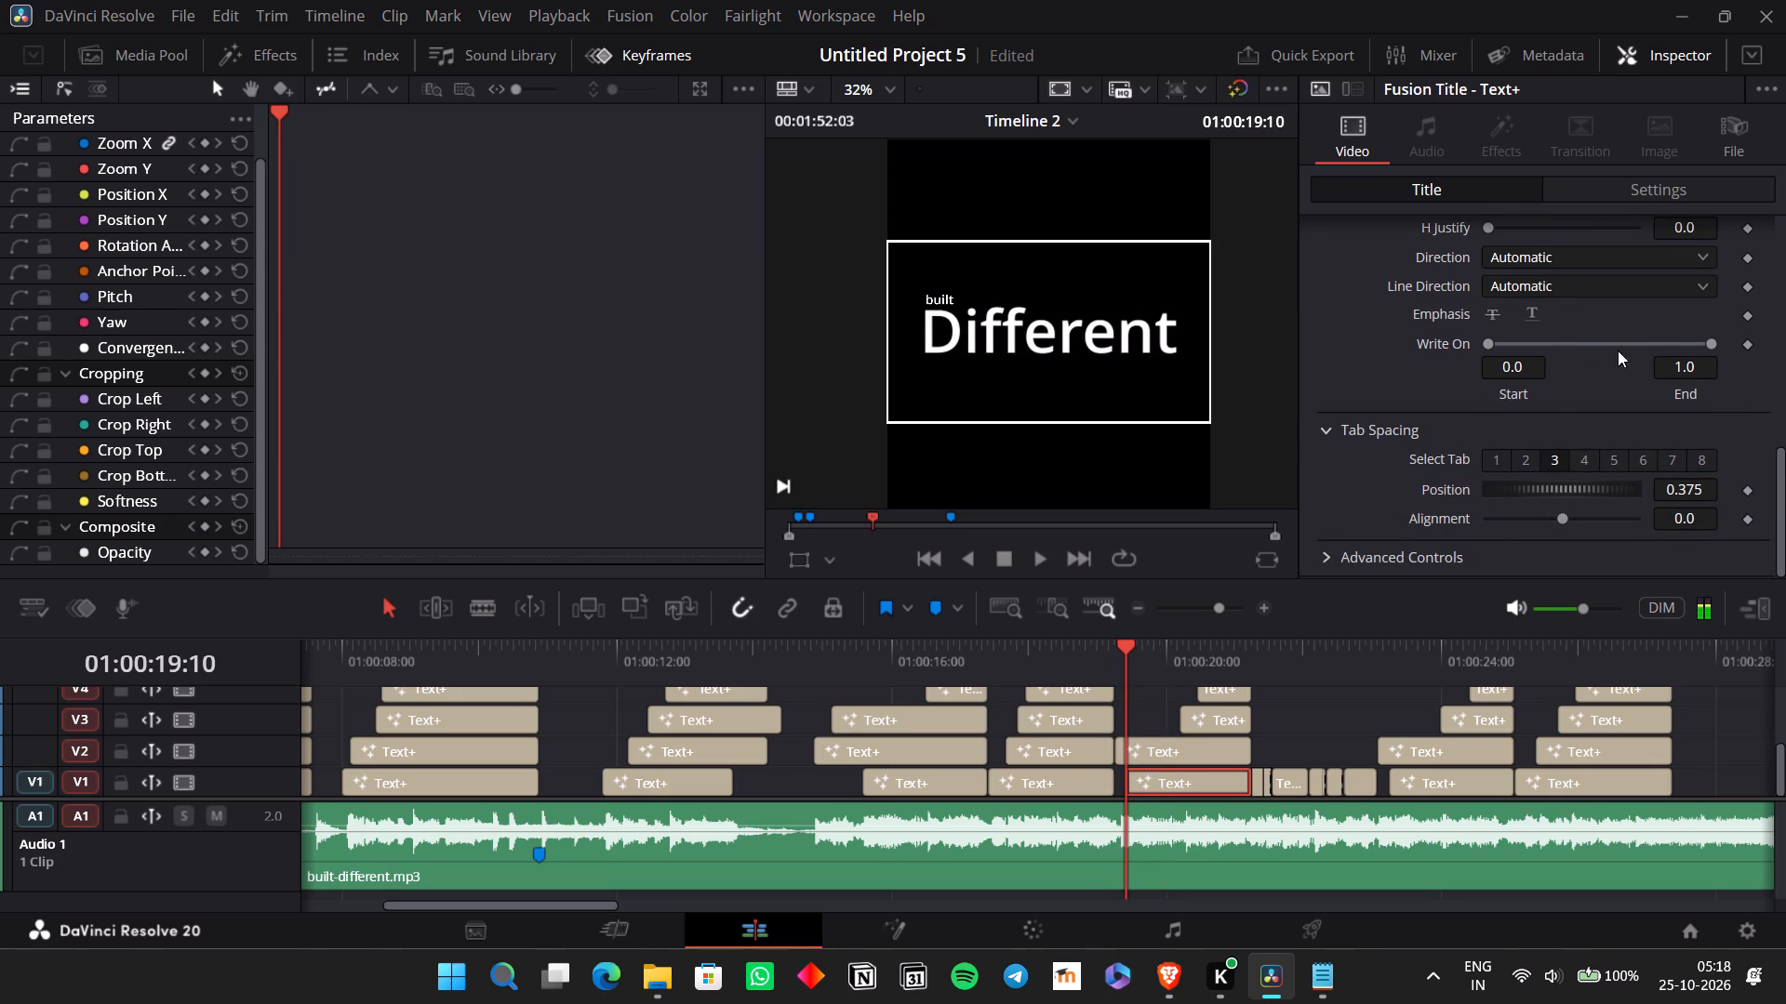
{"action": "left_click_drag", "start_coordinate": [1707, 344], "coordinate": [1457, 355]}
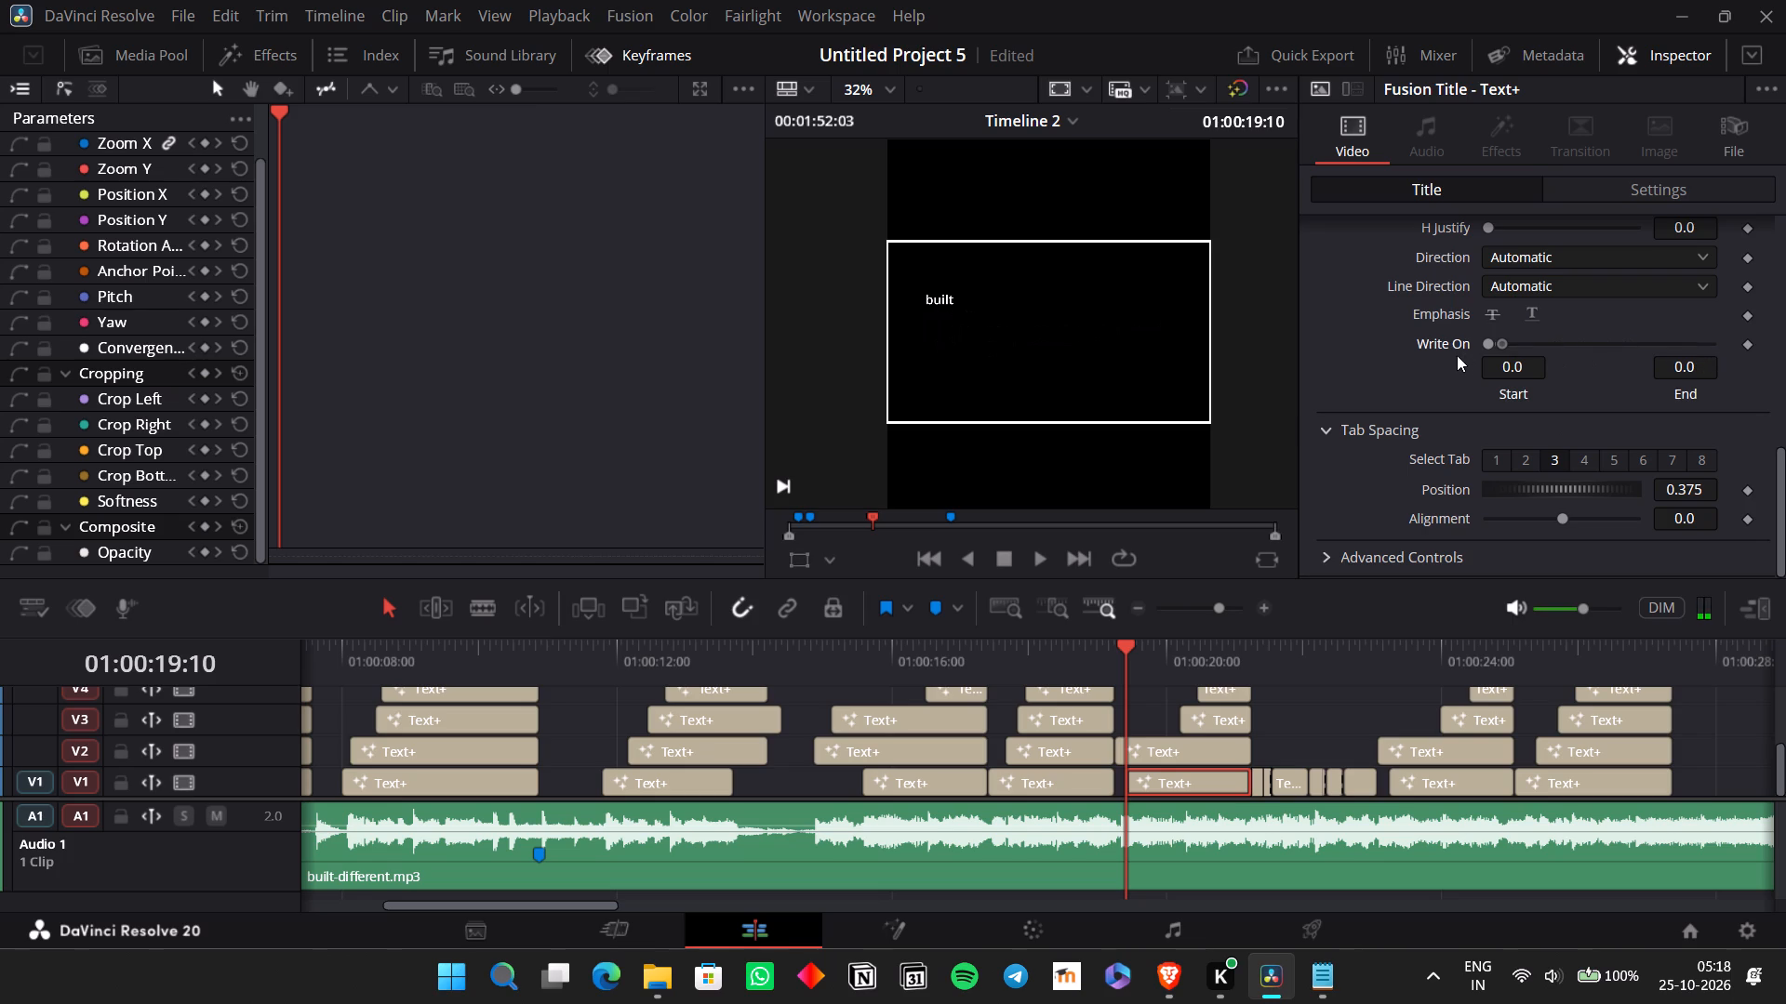
{"action": "left_click_drag", "start_coordinate": [1457, 355], "coordinate": [1464, 358]}
{"action": "left_click", "coordinate": [1750, 343]}
Play forward to 01:00:20:10 and keyframe the second "Different" title's Write On end at 1.0 there.
{"action": "key", "text": "space"}
{"action": "key", "text": "space"}
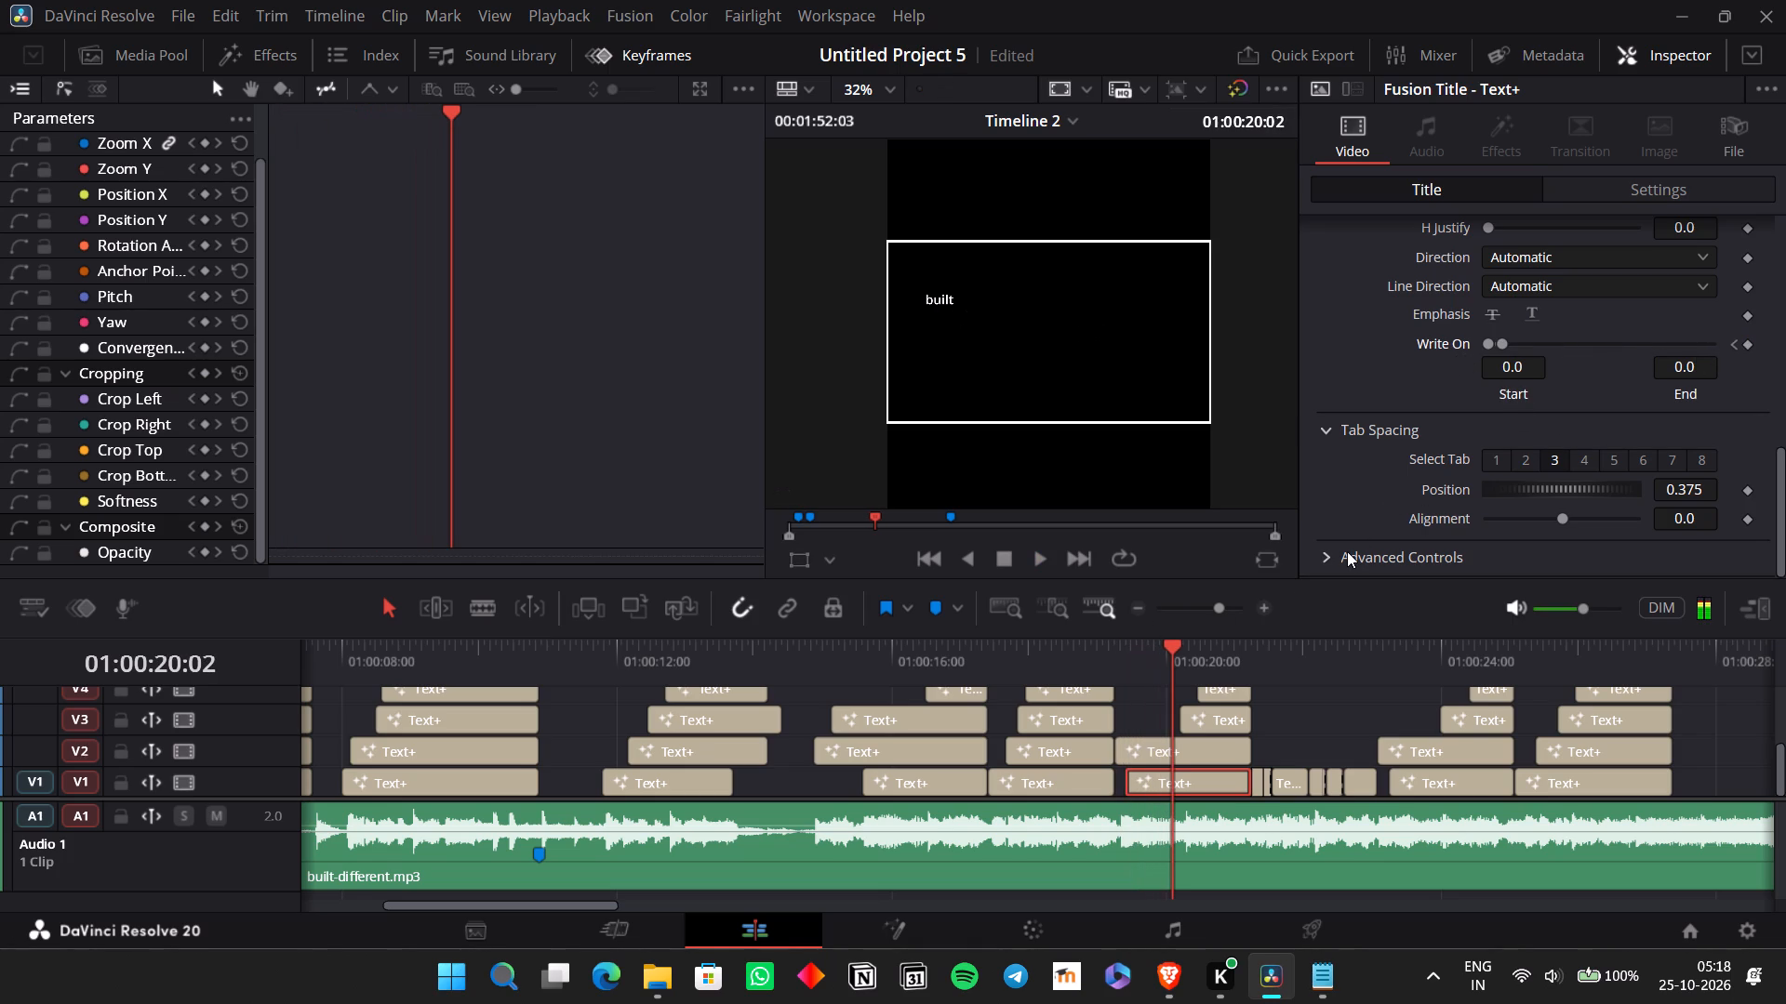
{"action": "key", "text": "space"}
{"action": "key", "text": "space"}
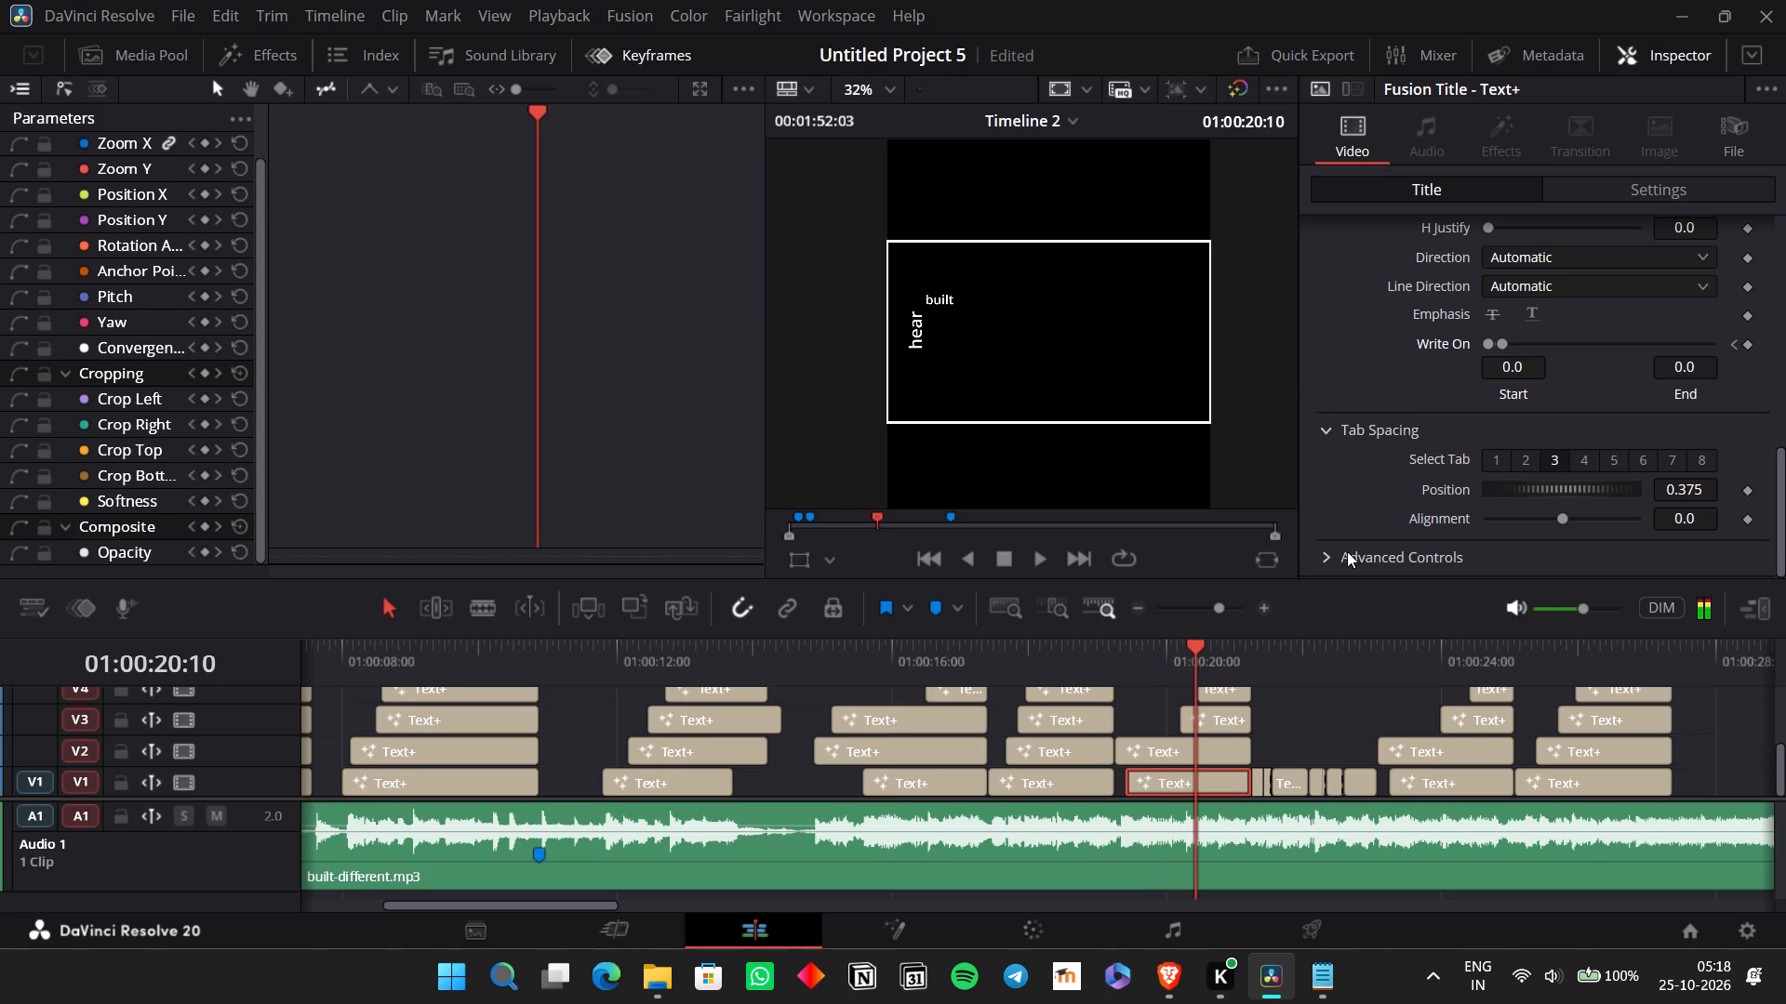
{"action": "left_click_drag", "start_coordinate": [1499, 343], "coordinate": [1589, 338]}
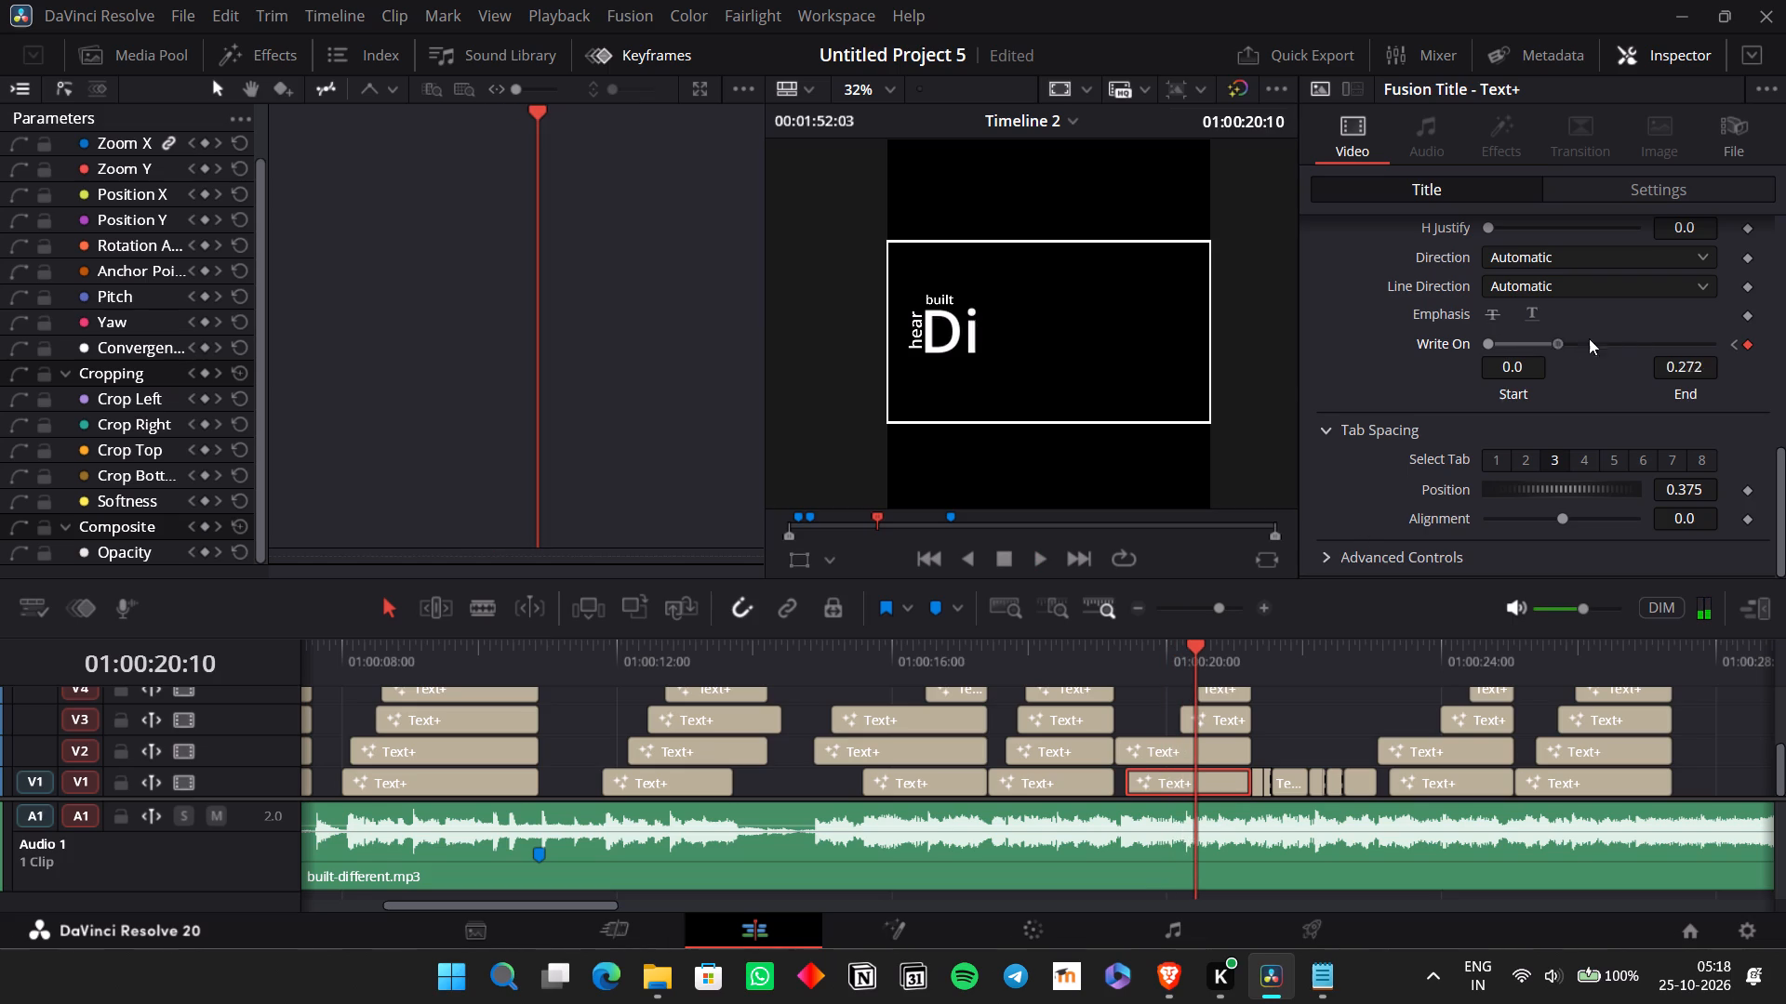
{"action": "left_click_drag", "start_coordinate": [1589, 338], "coordinate": [1730, 335]}
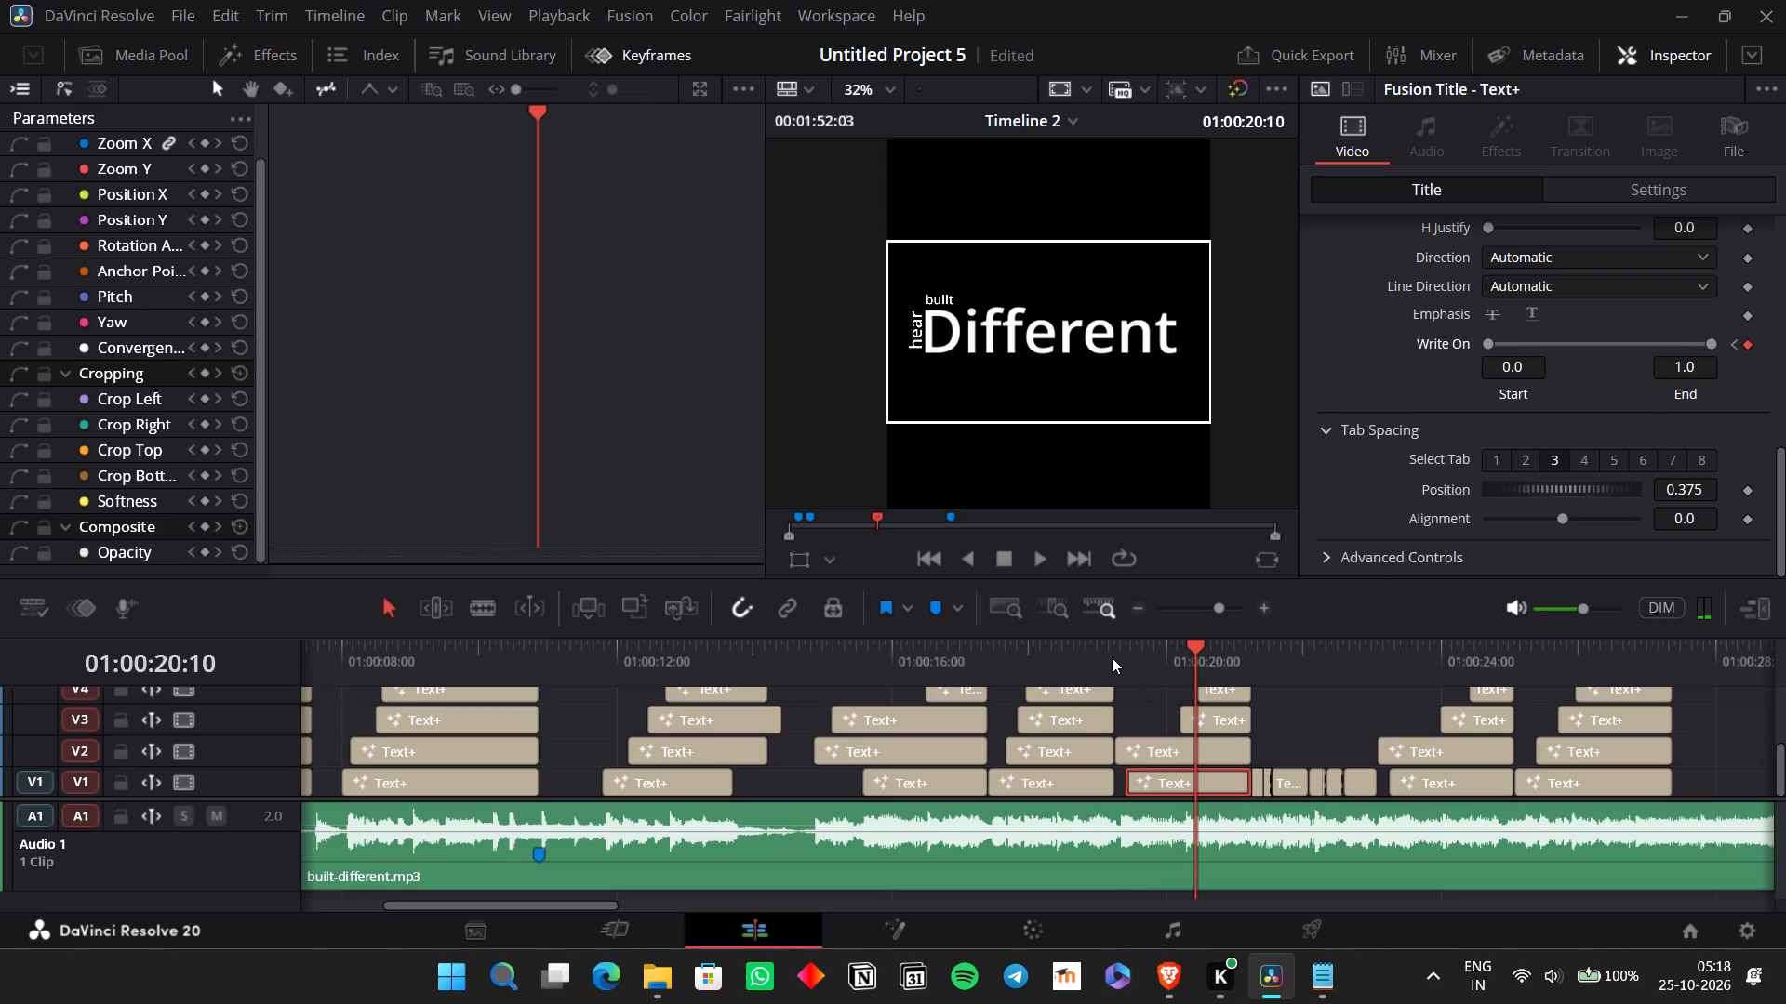
Play back the second "Different" title and the word titles after it to check the Write On timing against the music.
{"action": "left_click", "coordinate": [1112, 657]}
{"action": "key", "text": "space"}
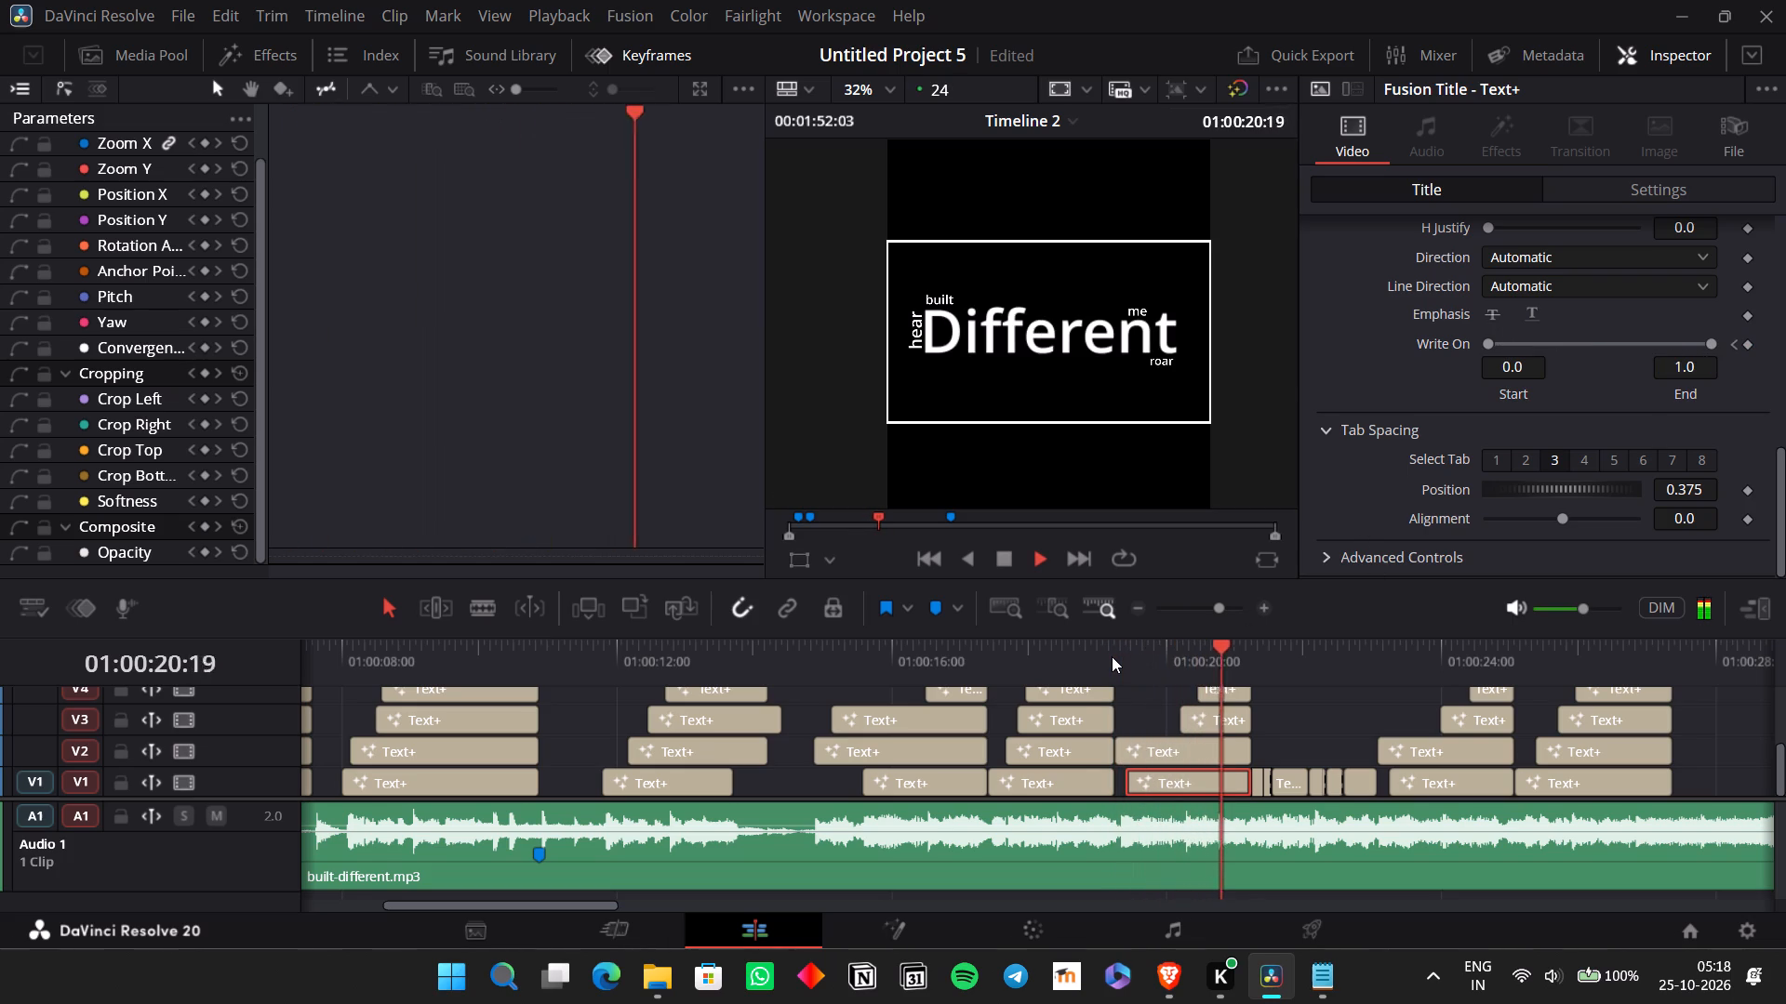
{"action": "key", "text": "space"}
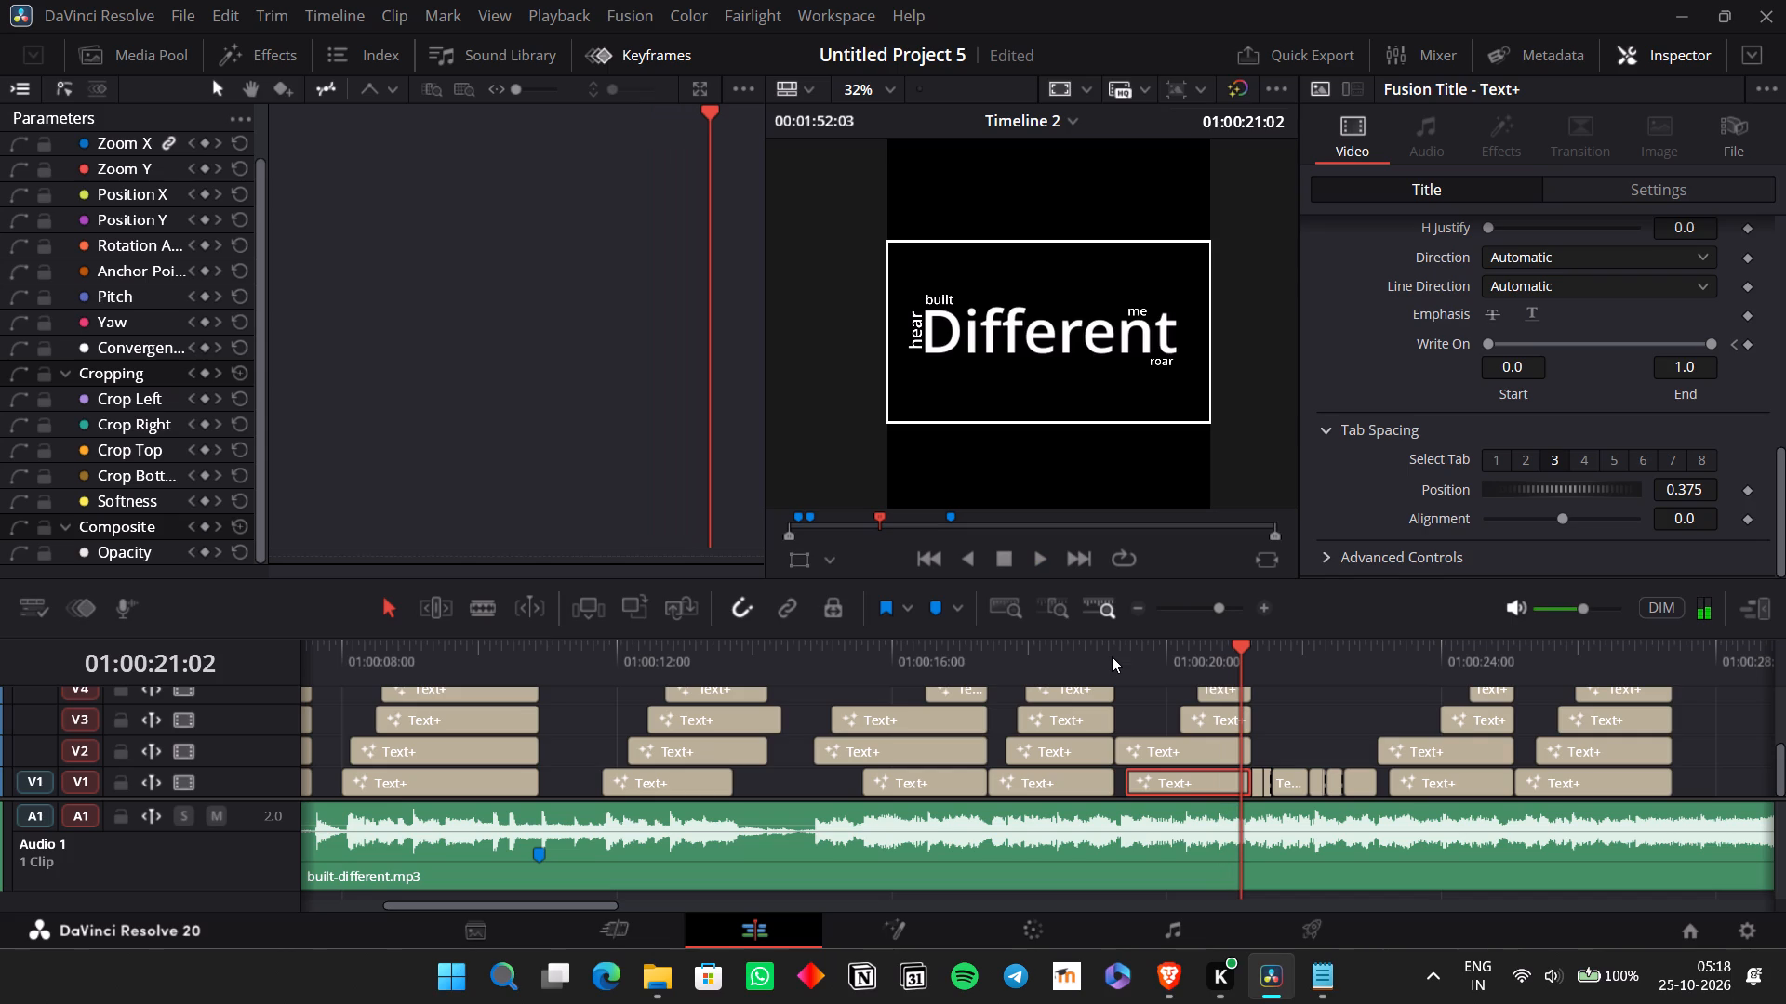
{"action": "key", "text": "space"}
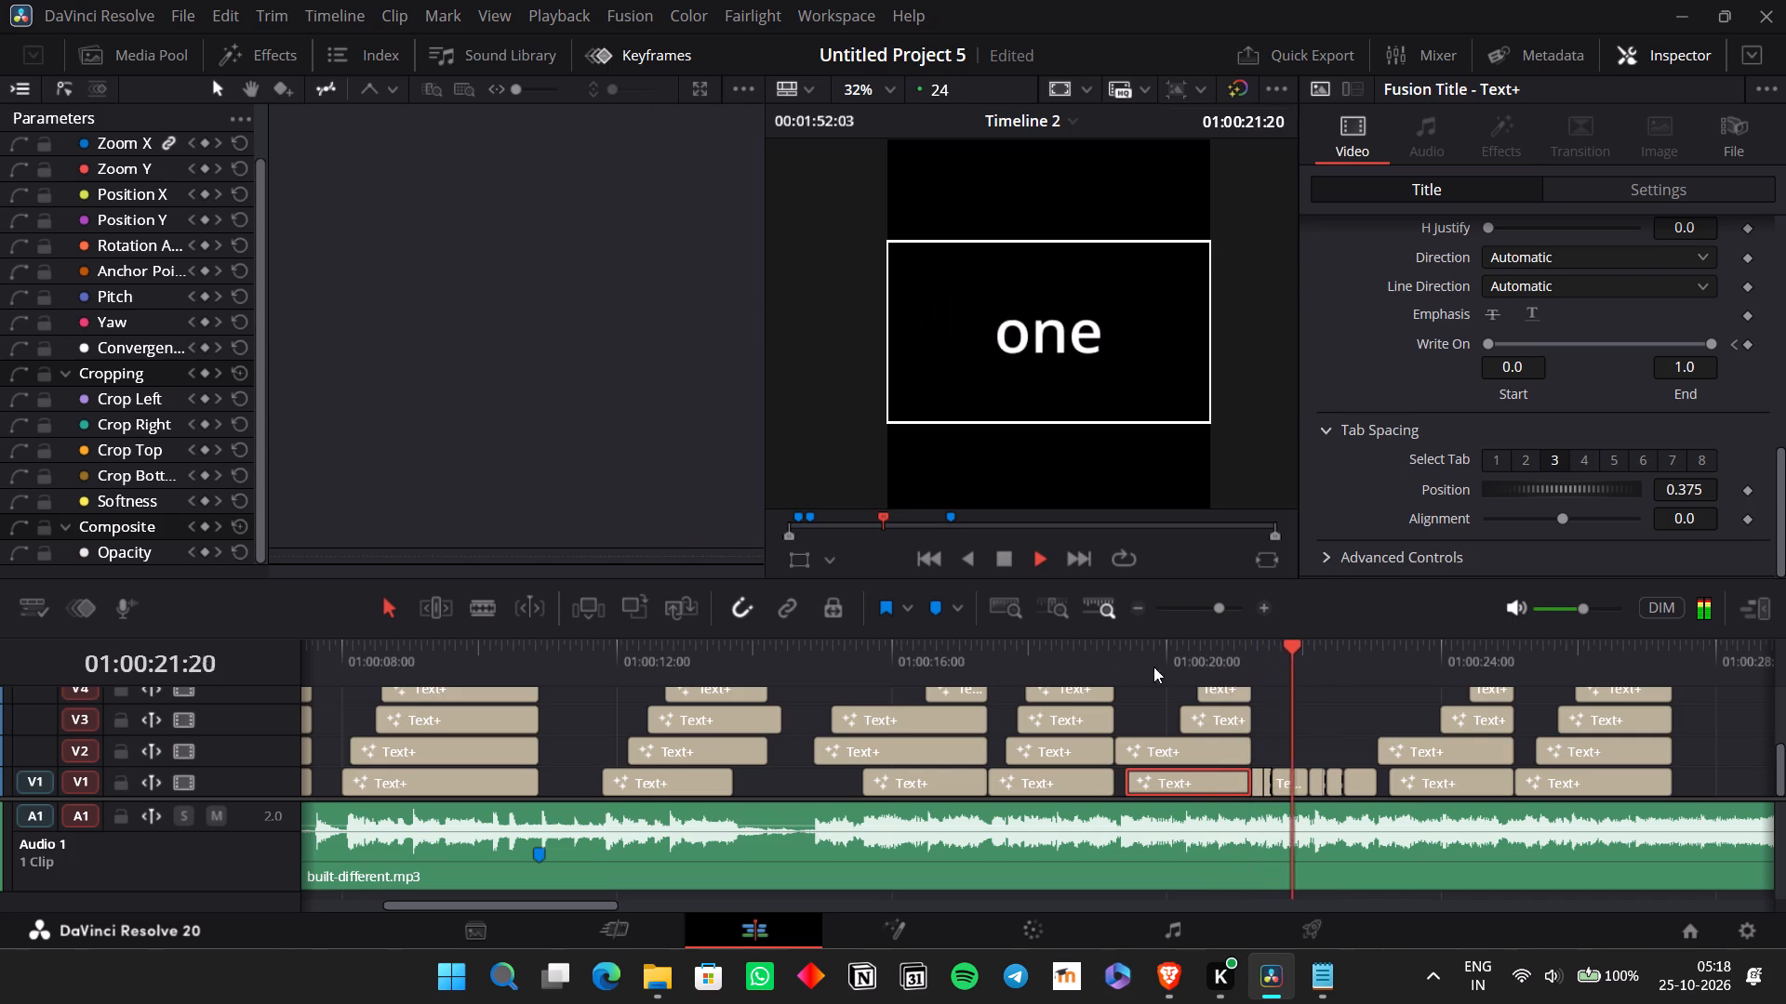
{"action": "key", "text": "space"}
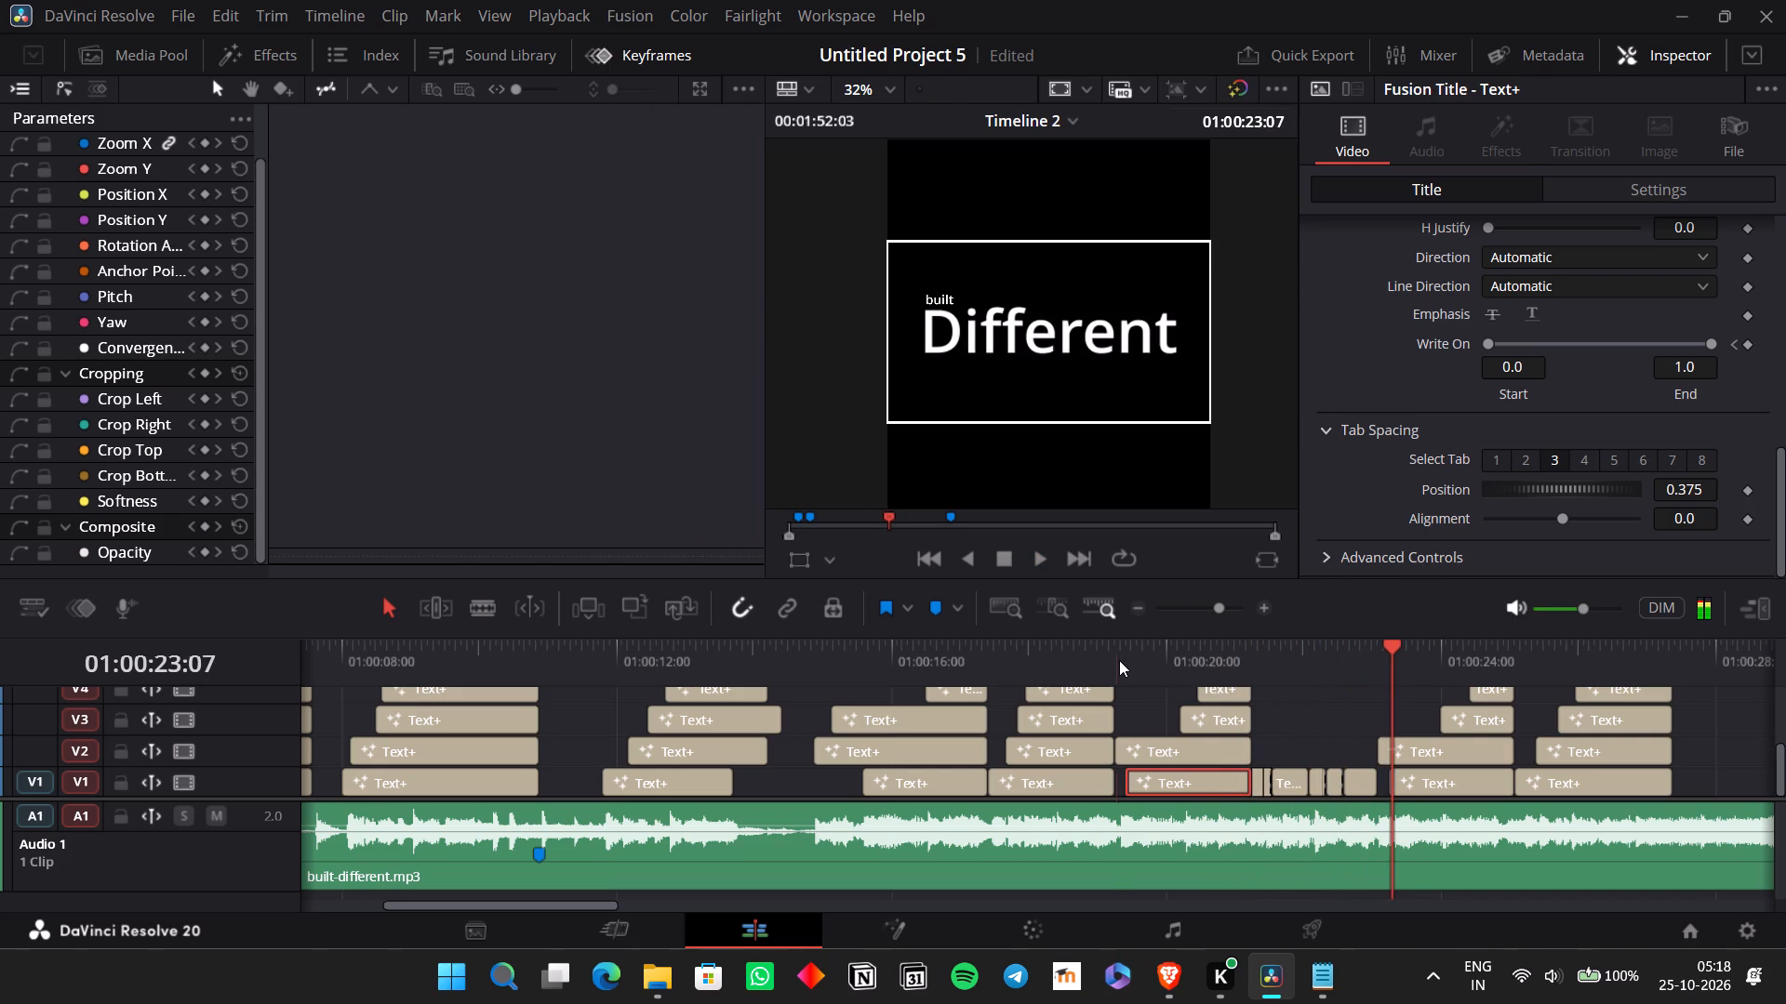
{"action": "left_click", "coordinate": [1119, 660]}
{"action": "key", "text": "space"}
{"action": "key", "text": "space"}
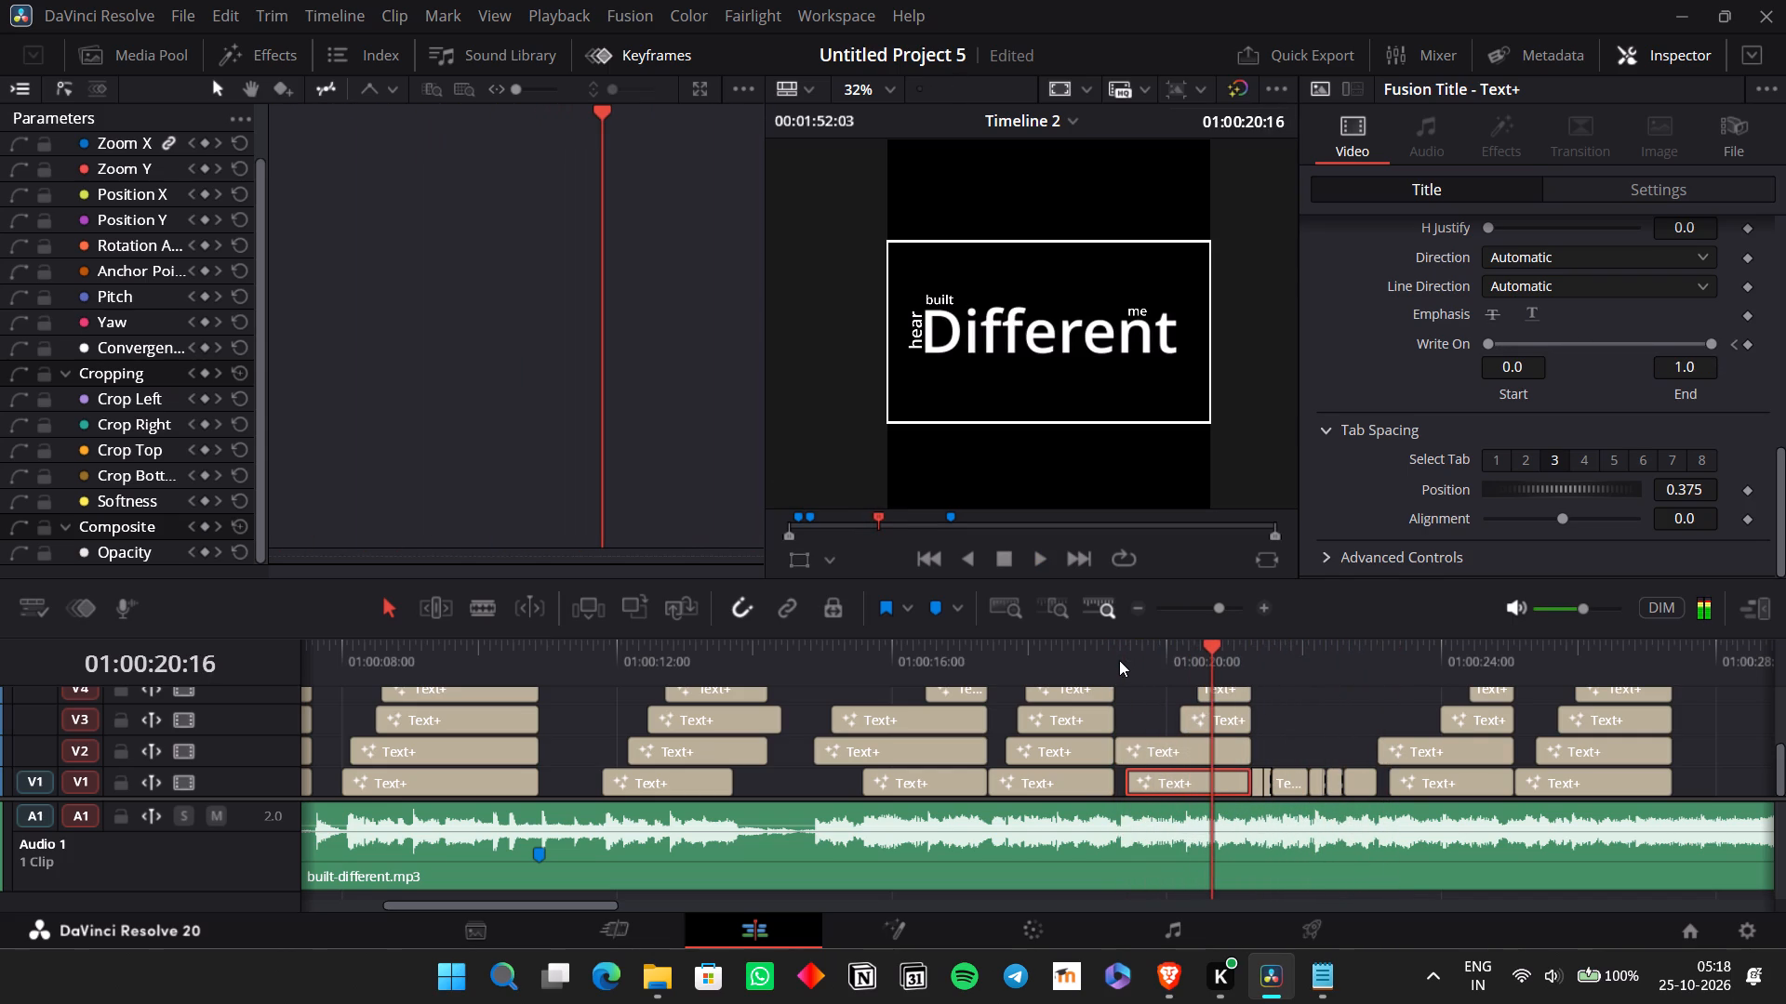
Move the second "Different" title's Write On end 0.0 keyframe from the clip start to 01:00:19:03, and play back the reveal.
{"action": "left_click", "coordinate": [1127, 662]}
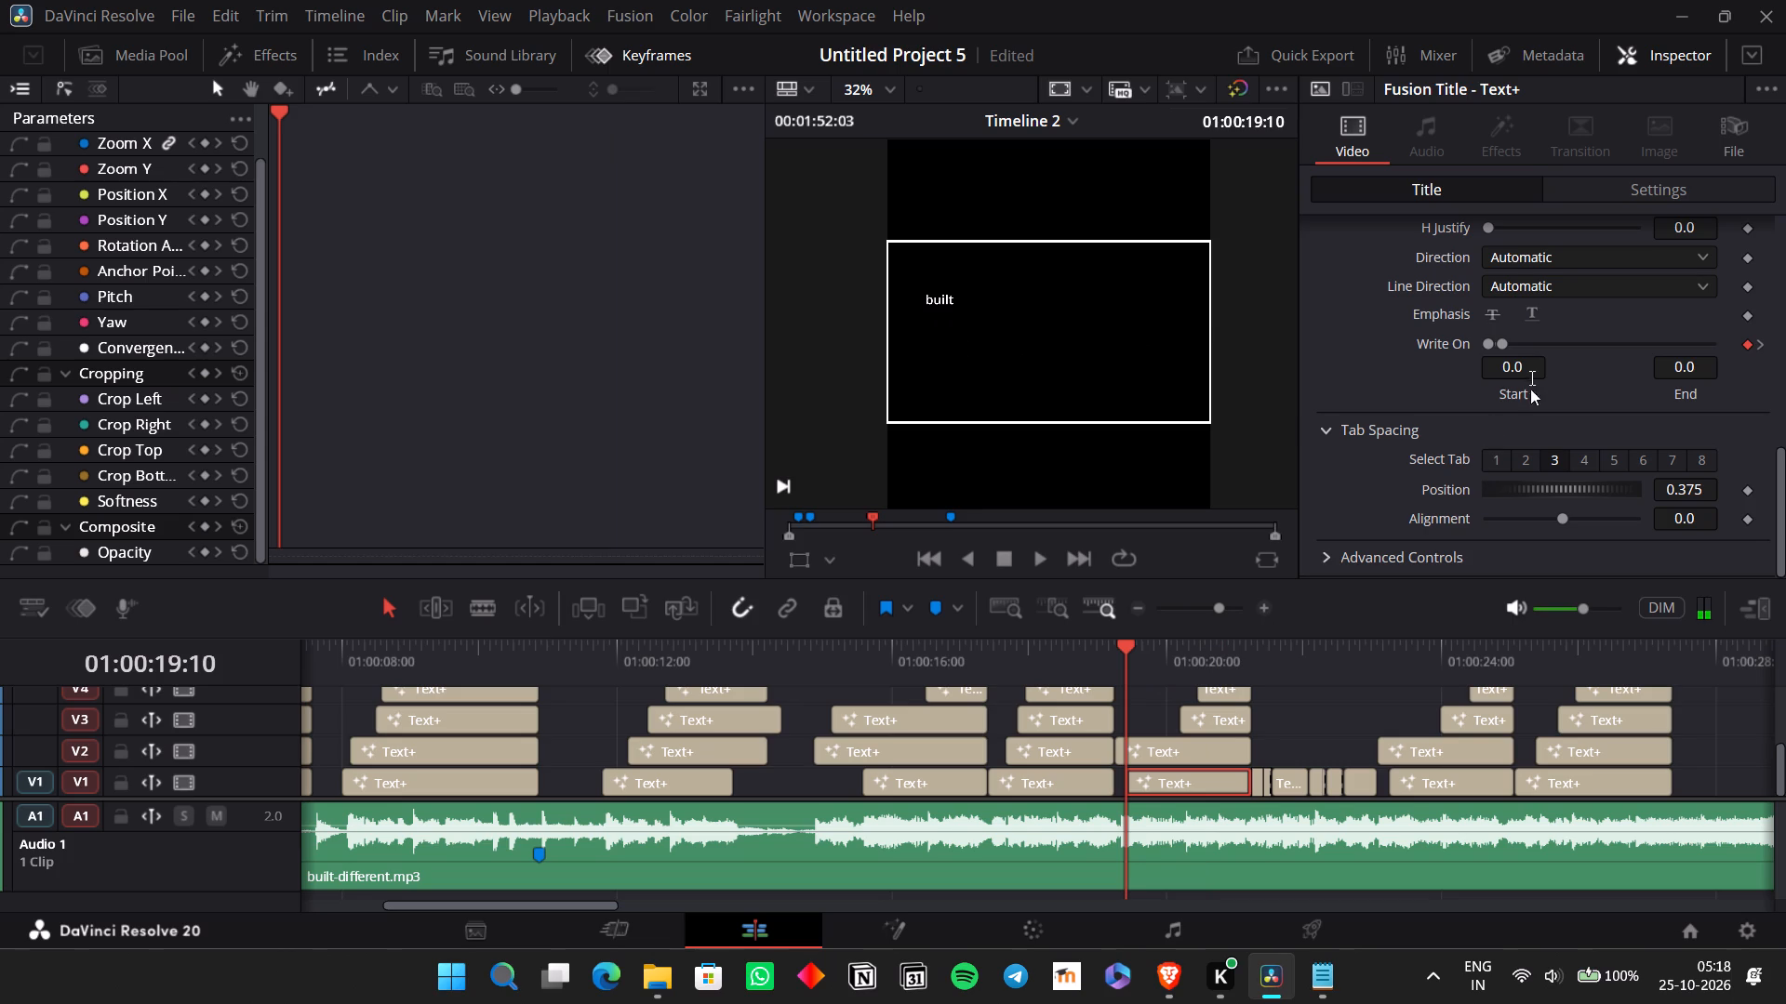
{"action": "key", "text": "Left"}
{"action": "key", "text": "Left"}
{"action": "key", "text": "Left"}
{"action": "key", "text": "Left"}
{"action": "key", "text": "Left"}
{"action": "key", "text": "Left"}
{"action": "key", "text": "Left"}
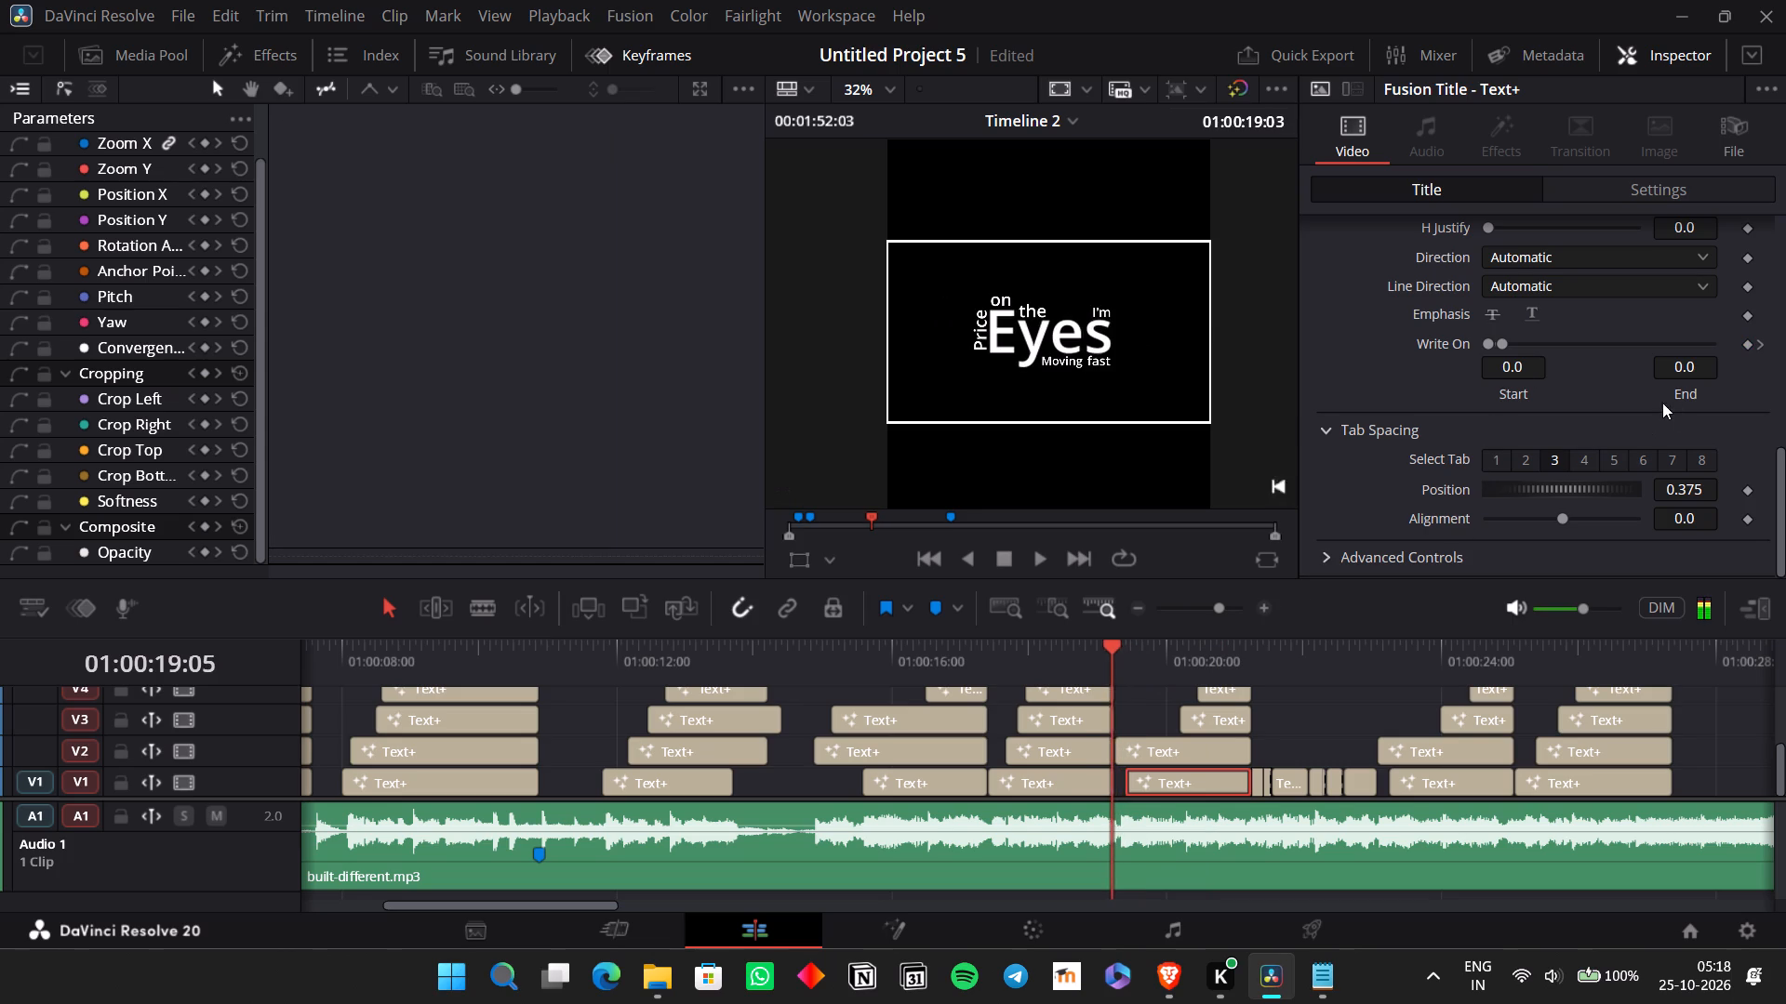
{"action": "left_click", "coordinate": [1750, 344]}
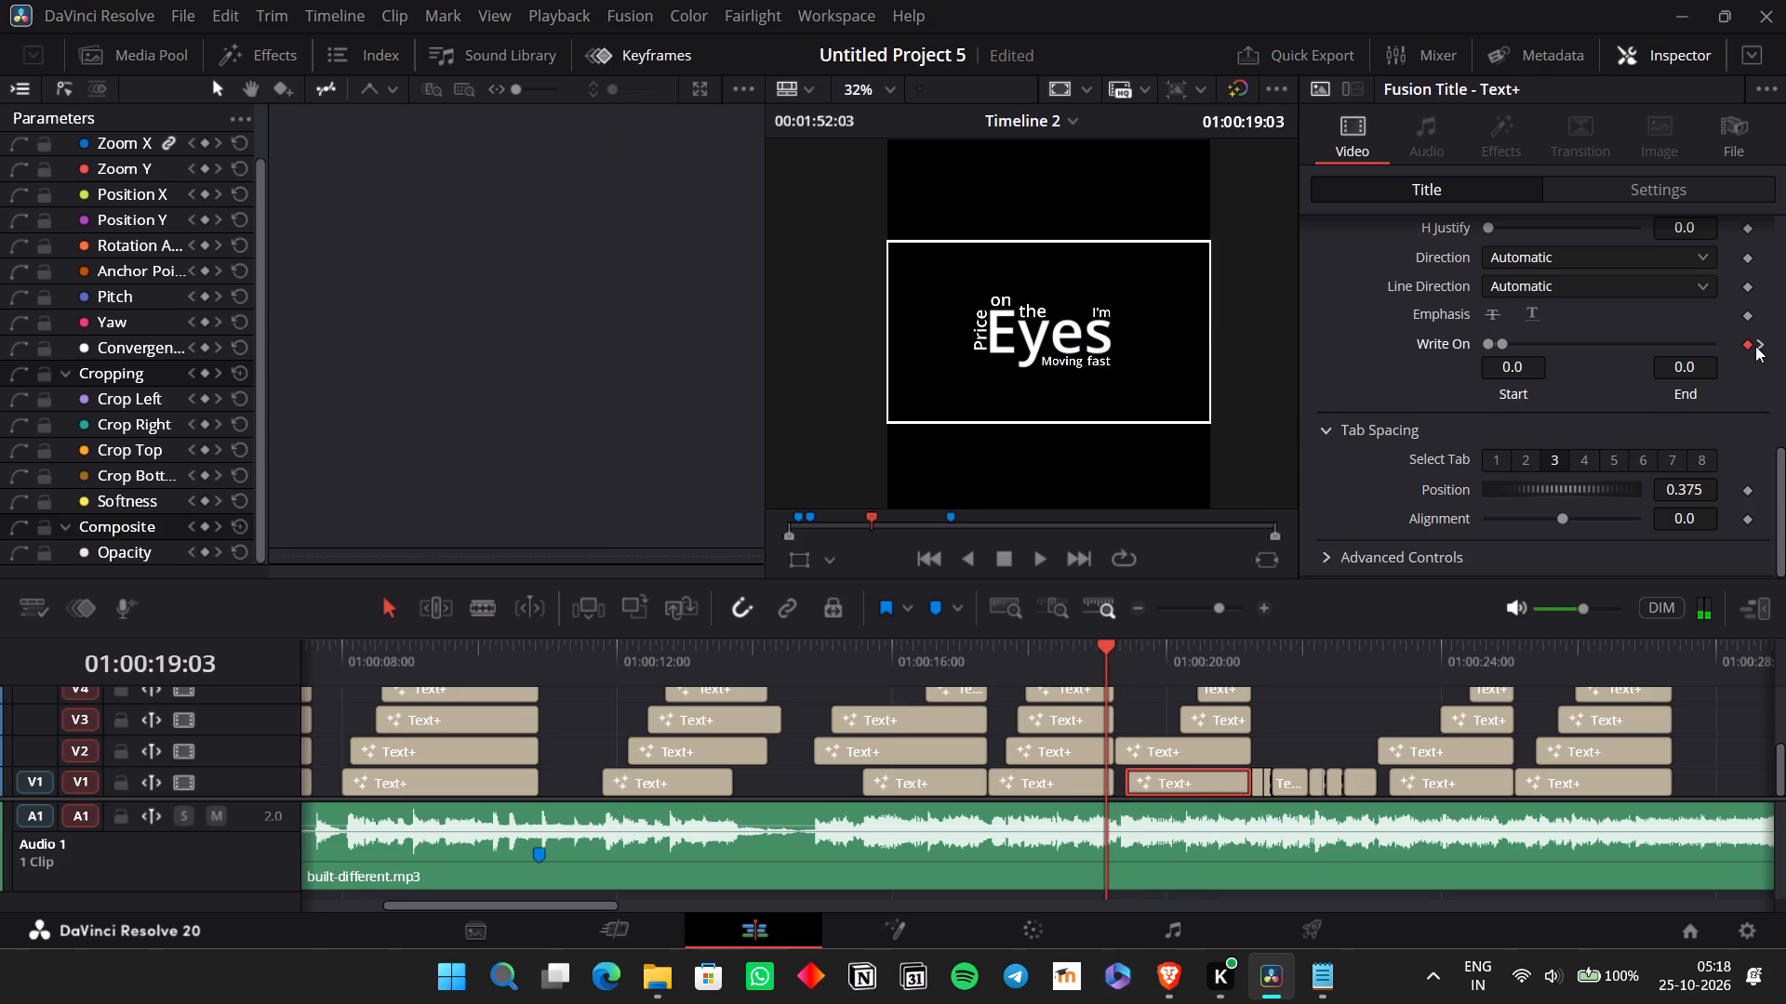
{"action": "left_click", "coordinate": [1755, 346]}
{"action": "left_click", "coordinate": [1746, 343]}
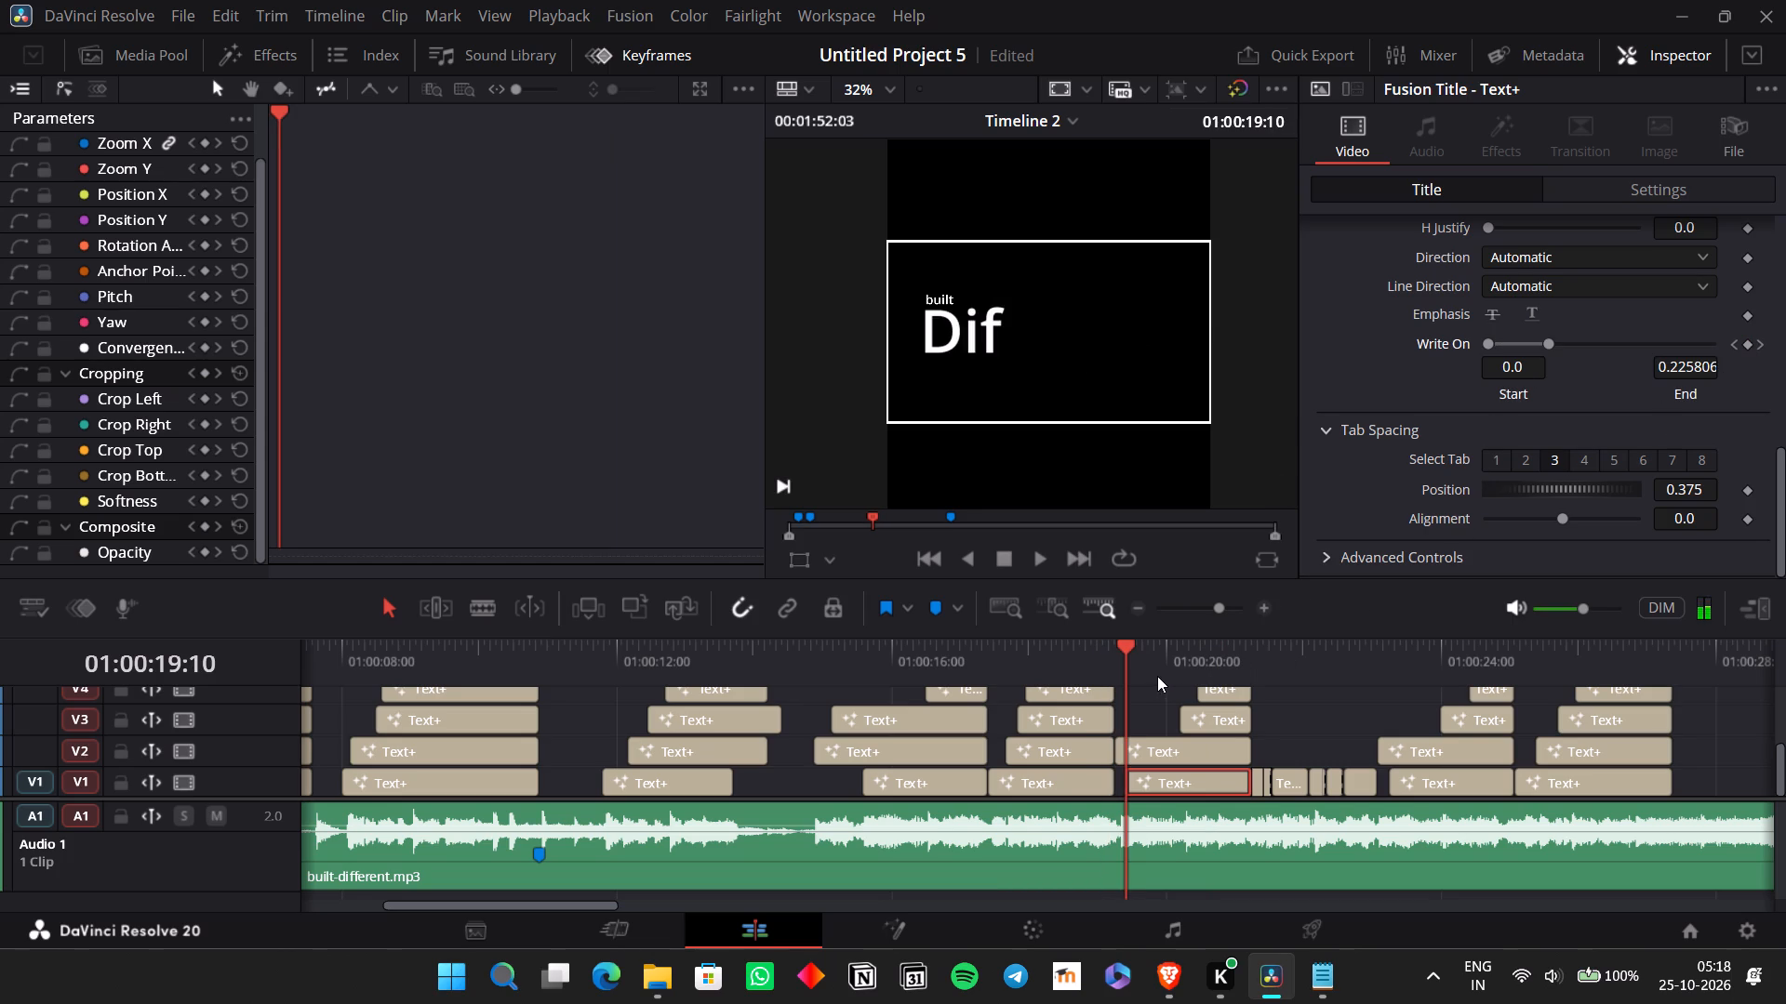
{"action": "left_click", "coordinate": [1075, 655]}
{"action": "key", "text": "space"}
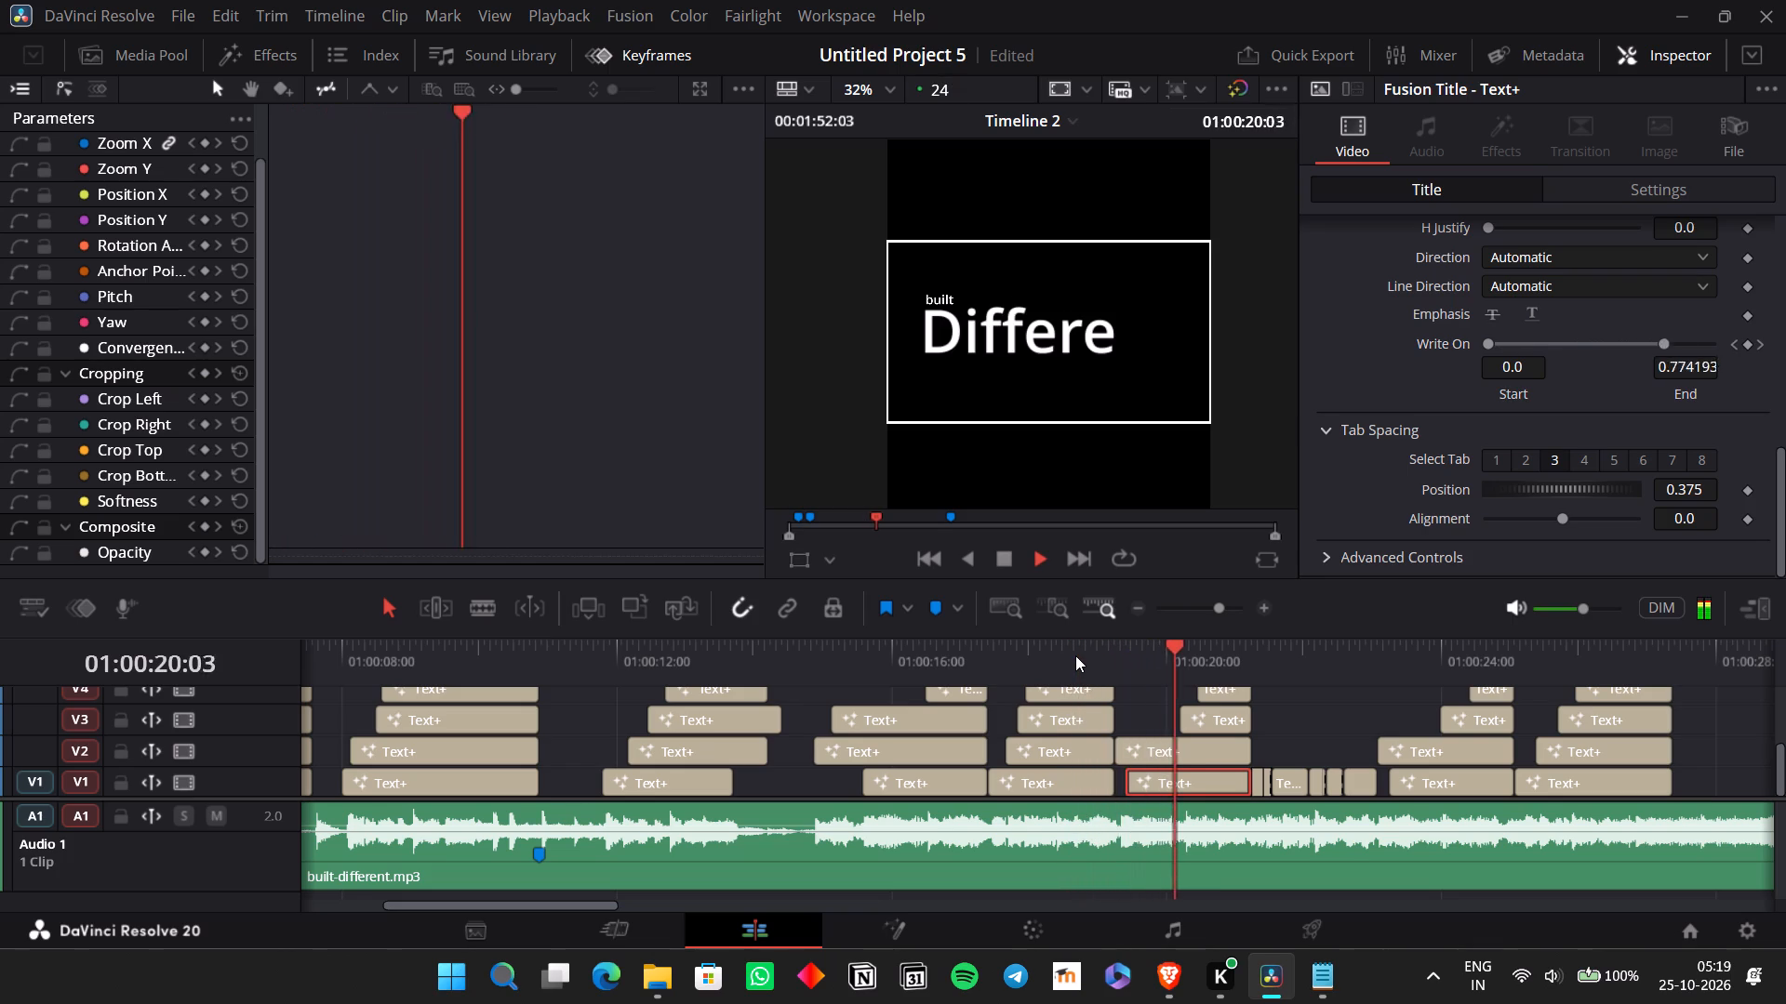
{"action": "key", "text": "space"}
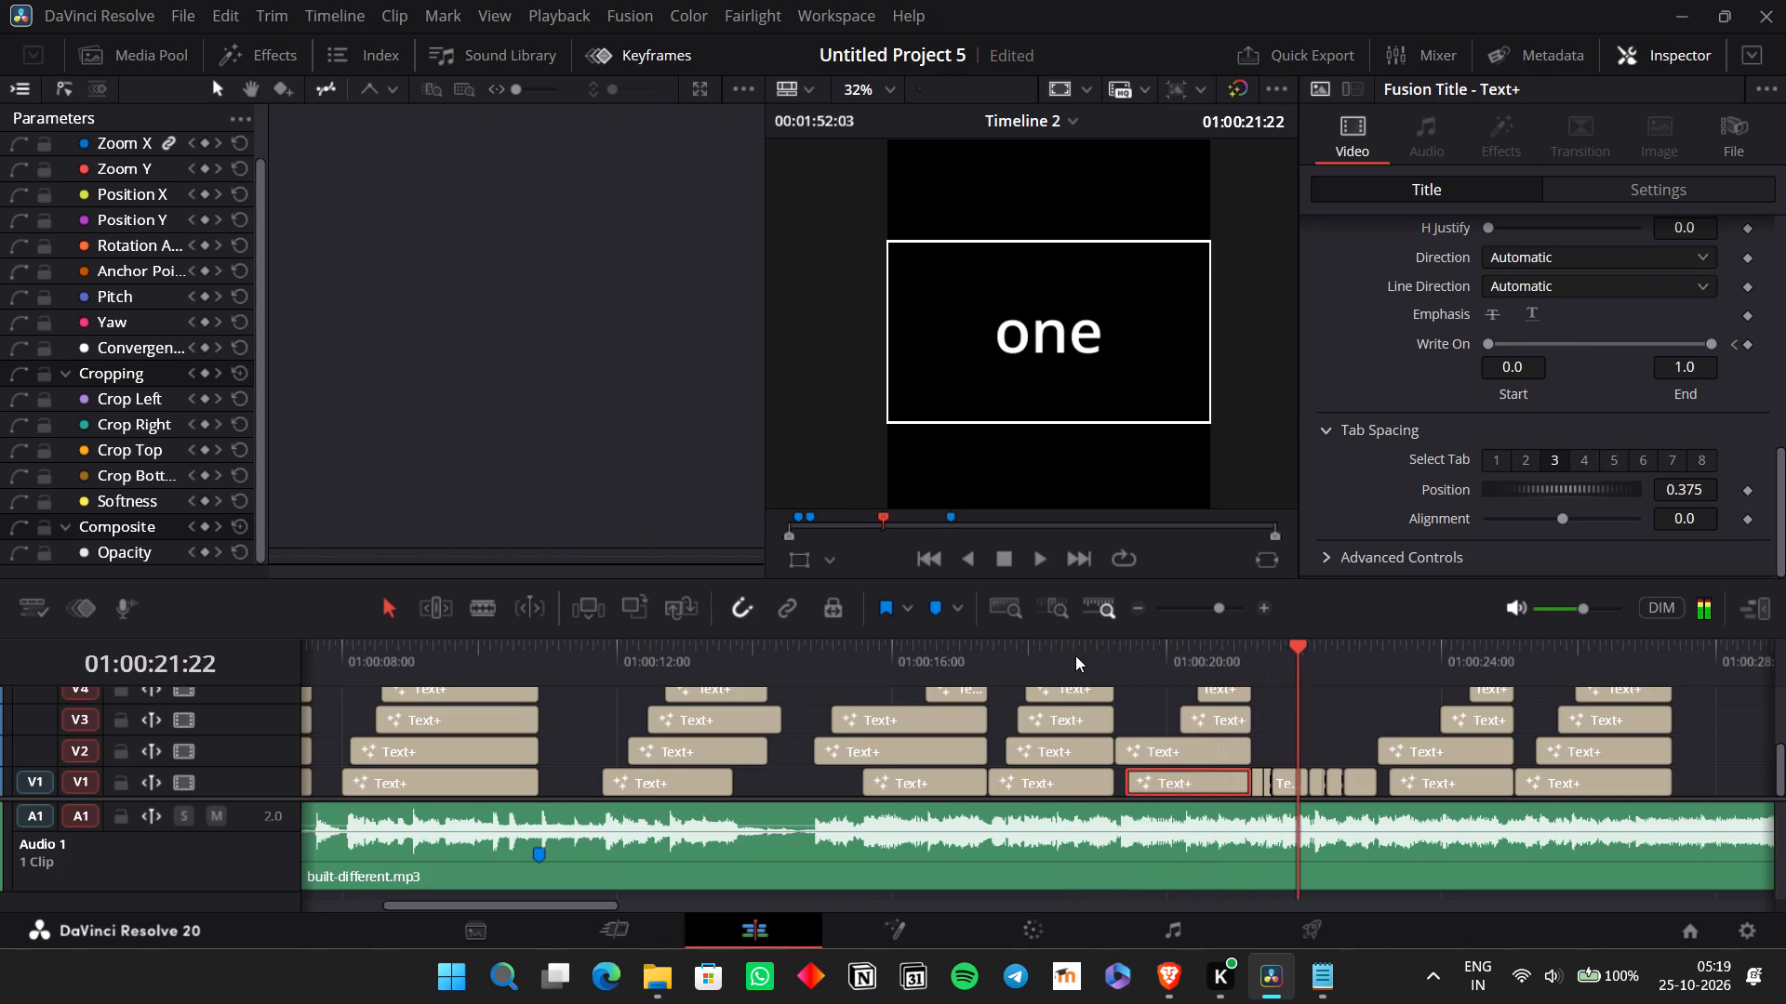
{"action": "key", "text": "space"}
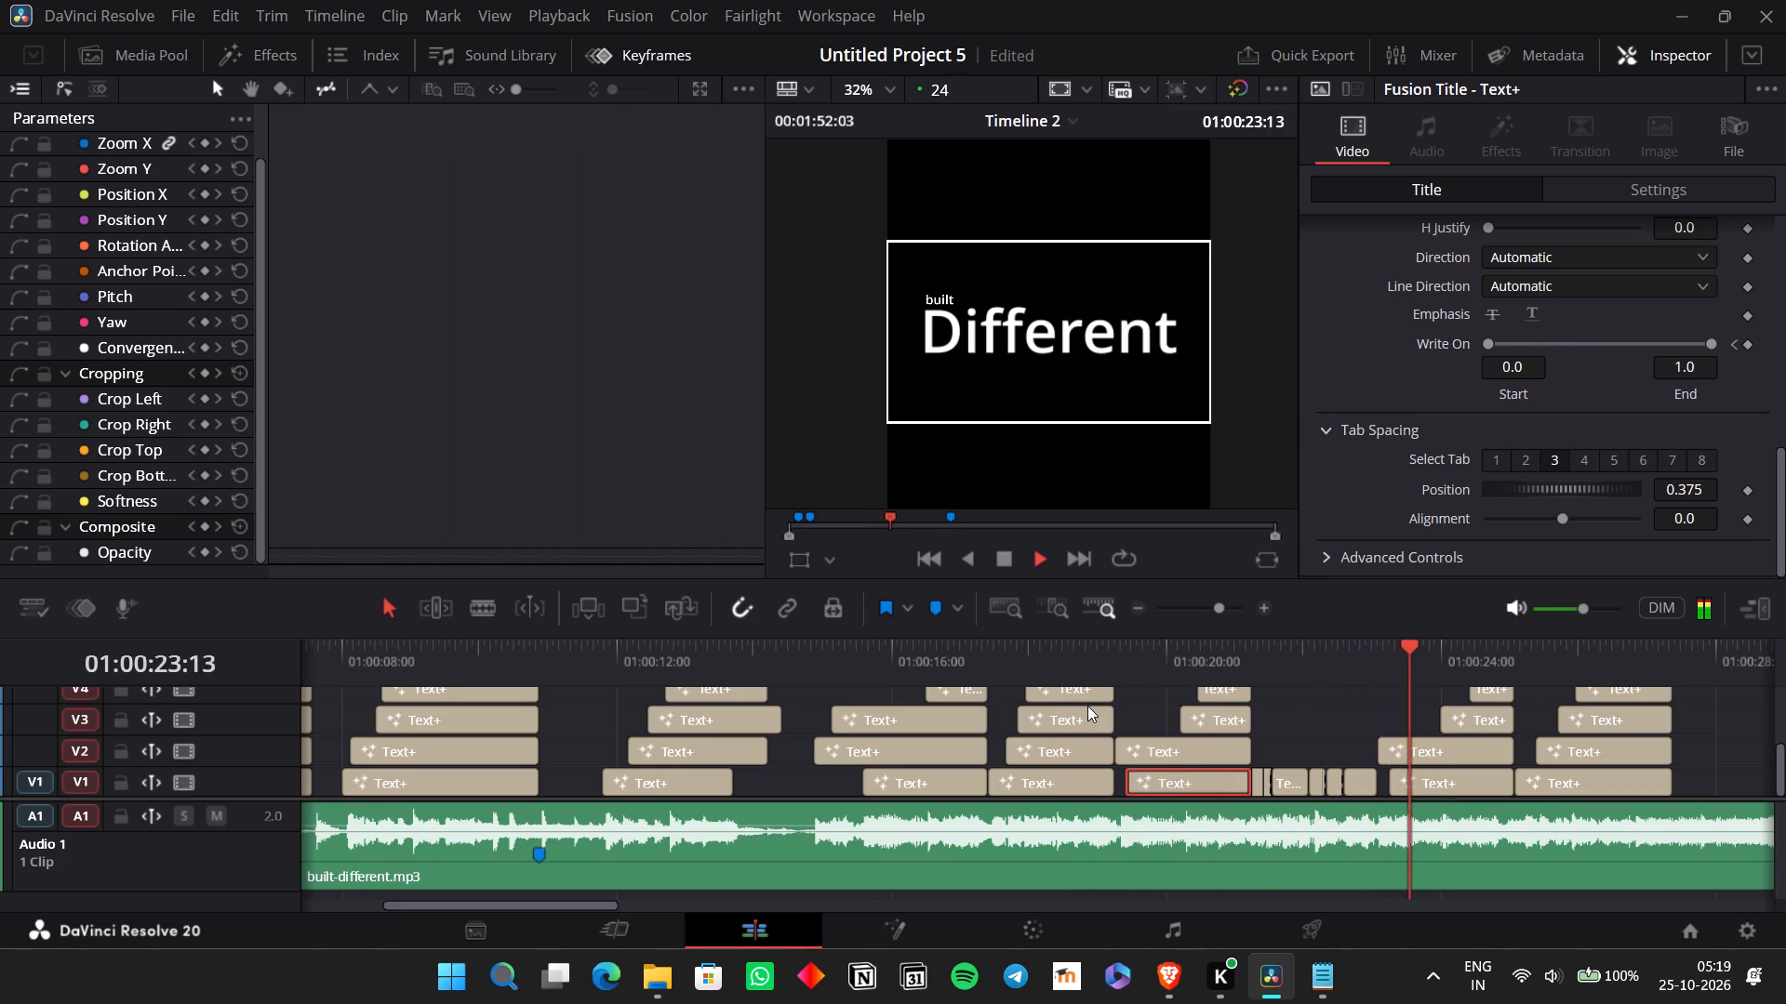
{"action": "key", "text": "space"}
Paste a copy of the "Different" title at 01:00:15:14 over the V1 title at 01:00:23:06, and play it back.
{"action": "scroll", "coordinate": [1250, 670], "scroll_direction": "left", "scroll_amount": 1}
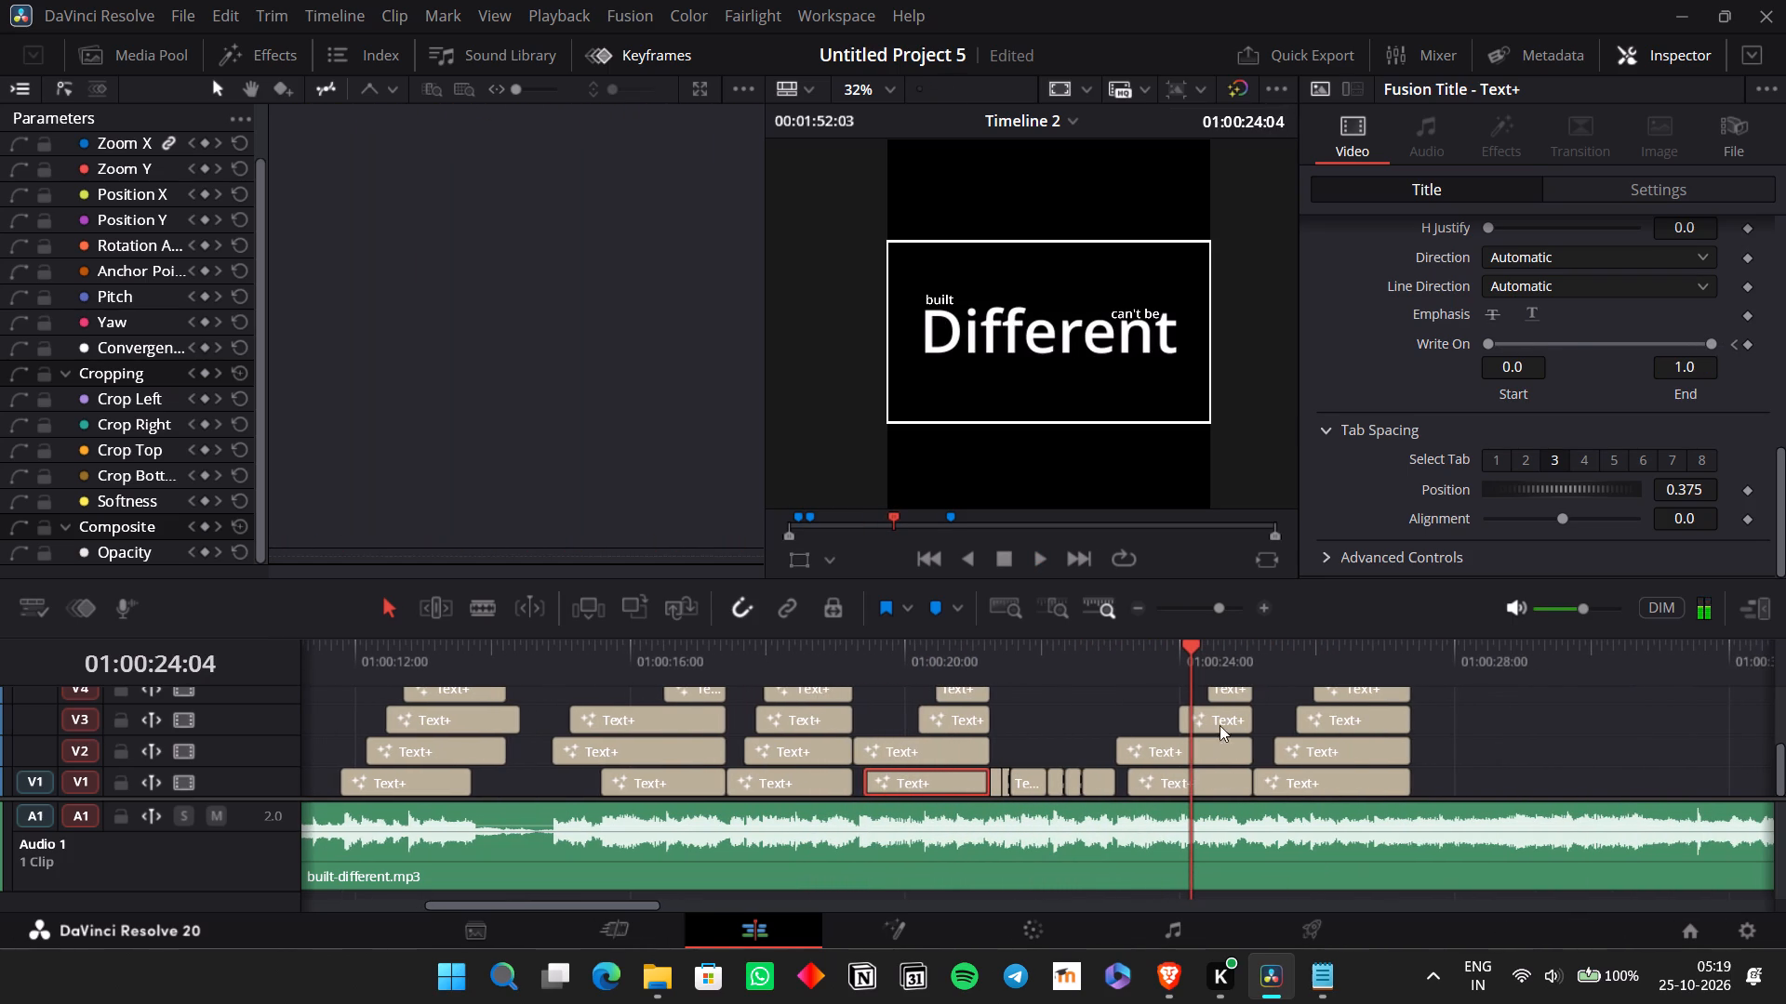
{"action": "left_click", "coordinate": [603, 677]}
{"action": "key", "text": "space"}
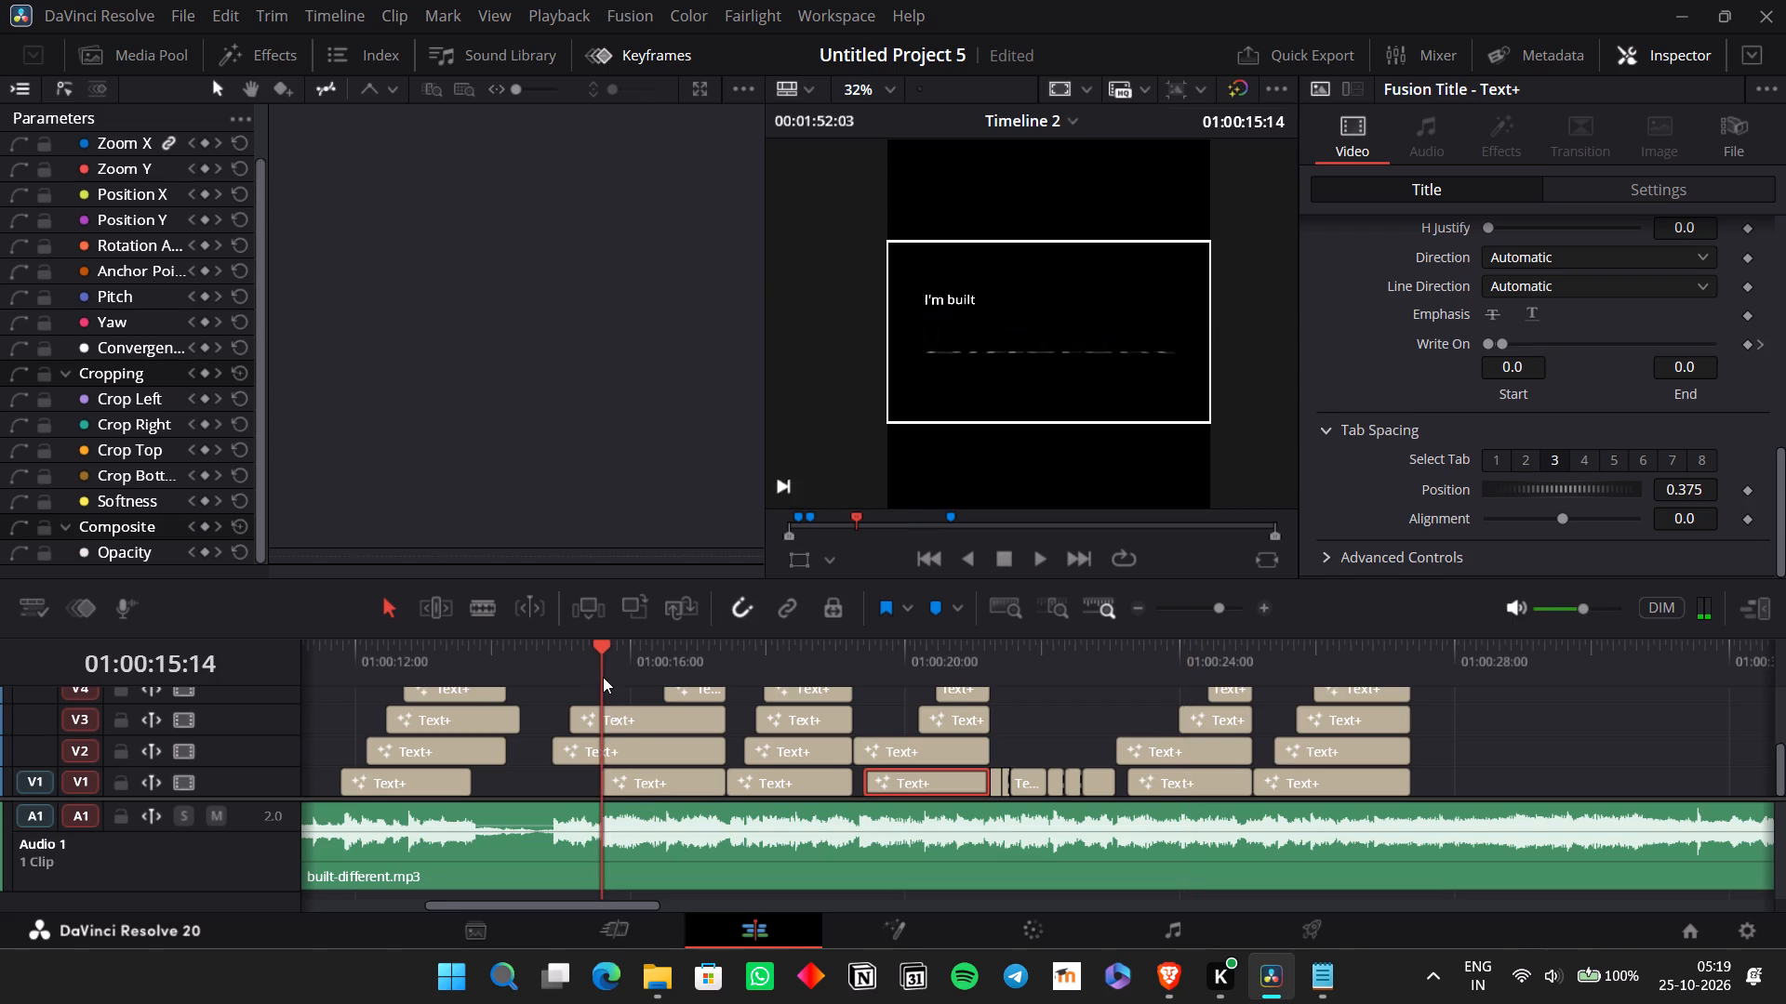
{"action": "key", "text": "space"}
{"action": "left_click", "coordinate": [640, 773]}
{"action": "key", "text": "ctrl+c"}
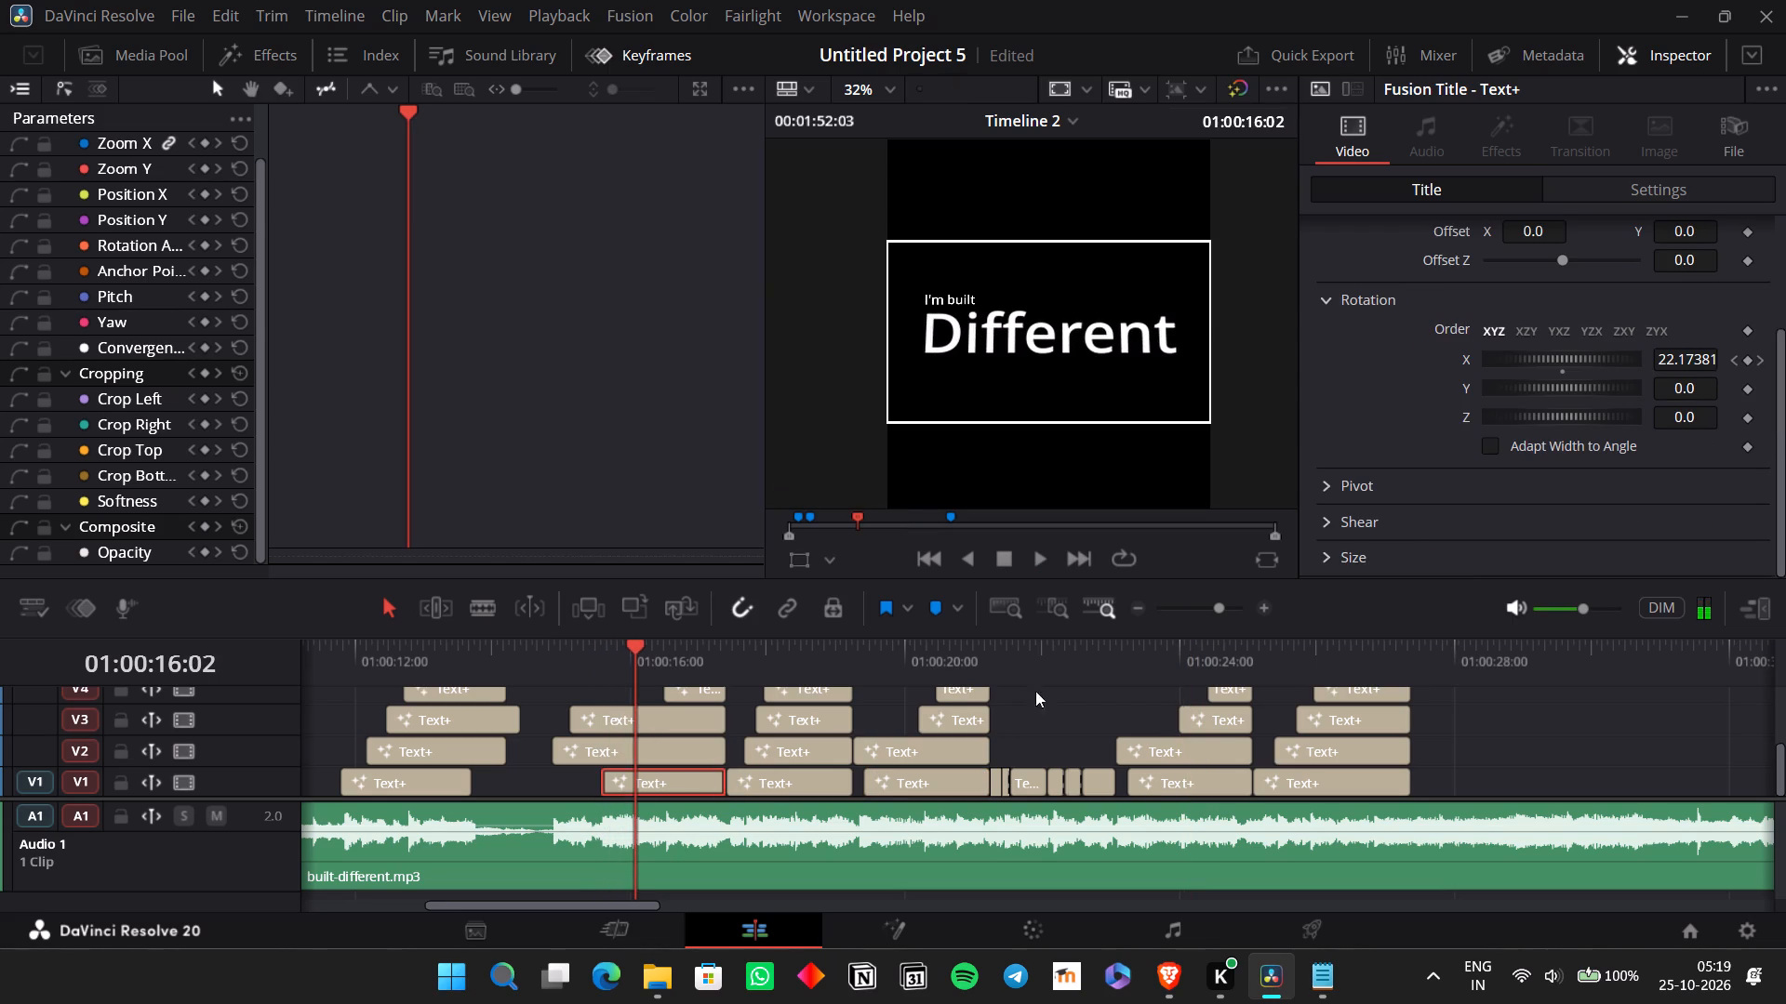
{"action": "left_click", "coordinate": [1127, 648]}
{"action": "left_click", "coordinate": [1186, 788]}
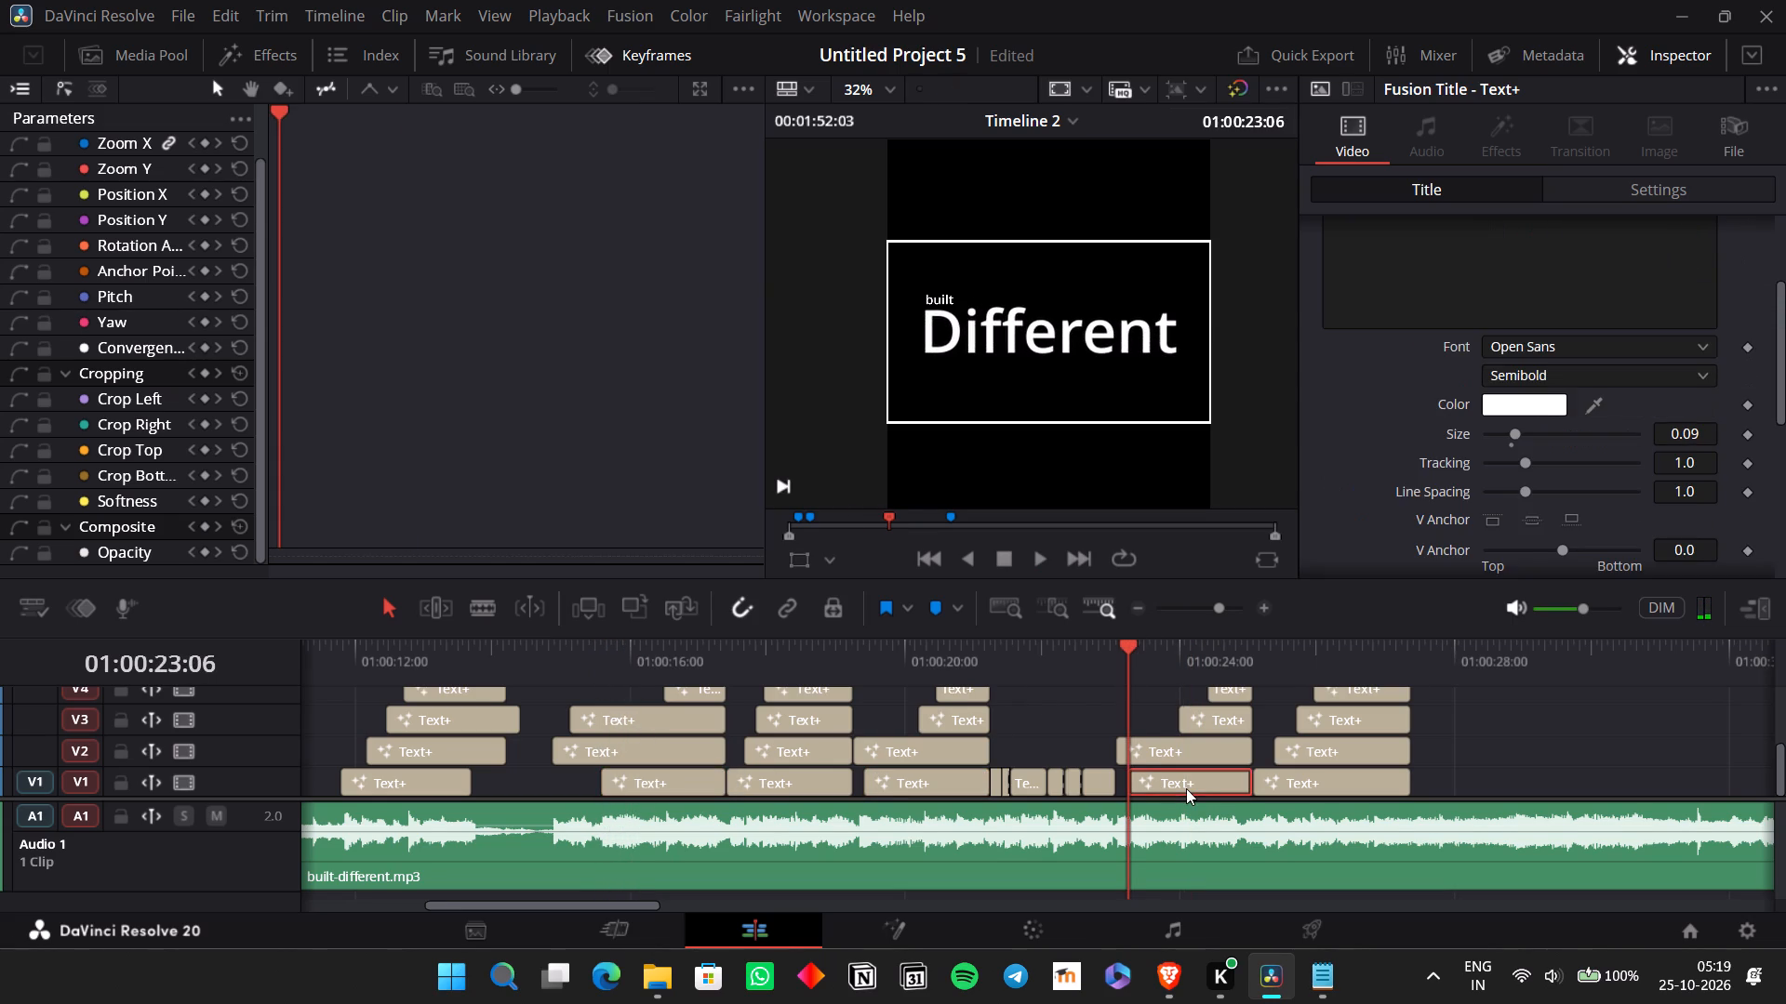
{"action": "key", "text": "ctrl+v"}
{"action": "left_click", "coordinate": [1090, 662]}
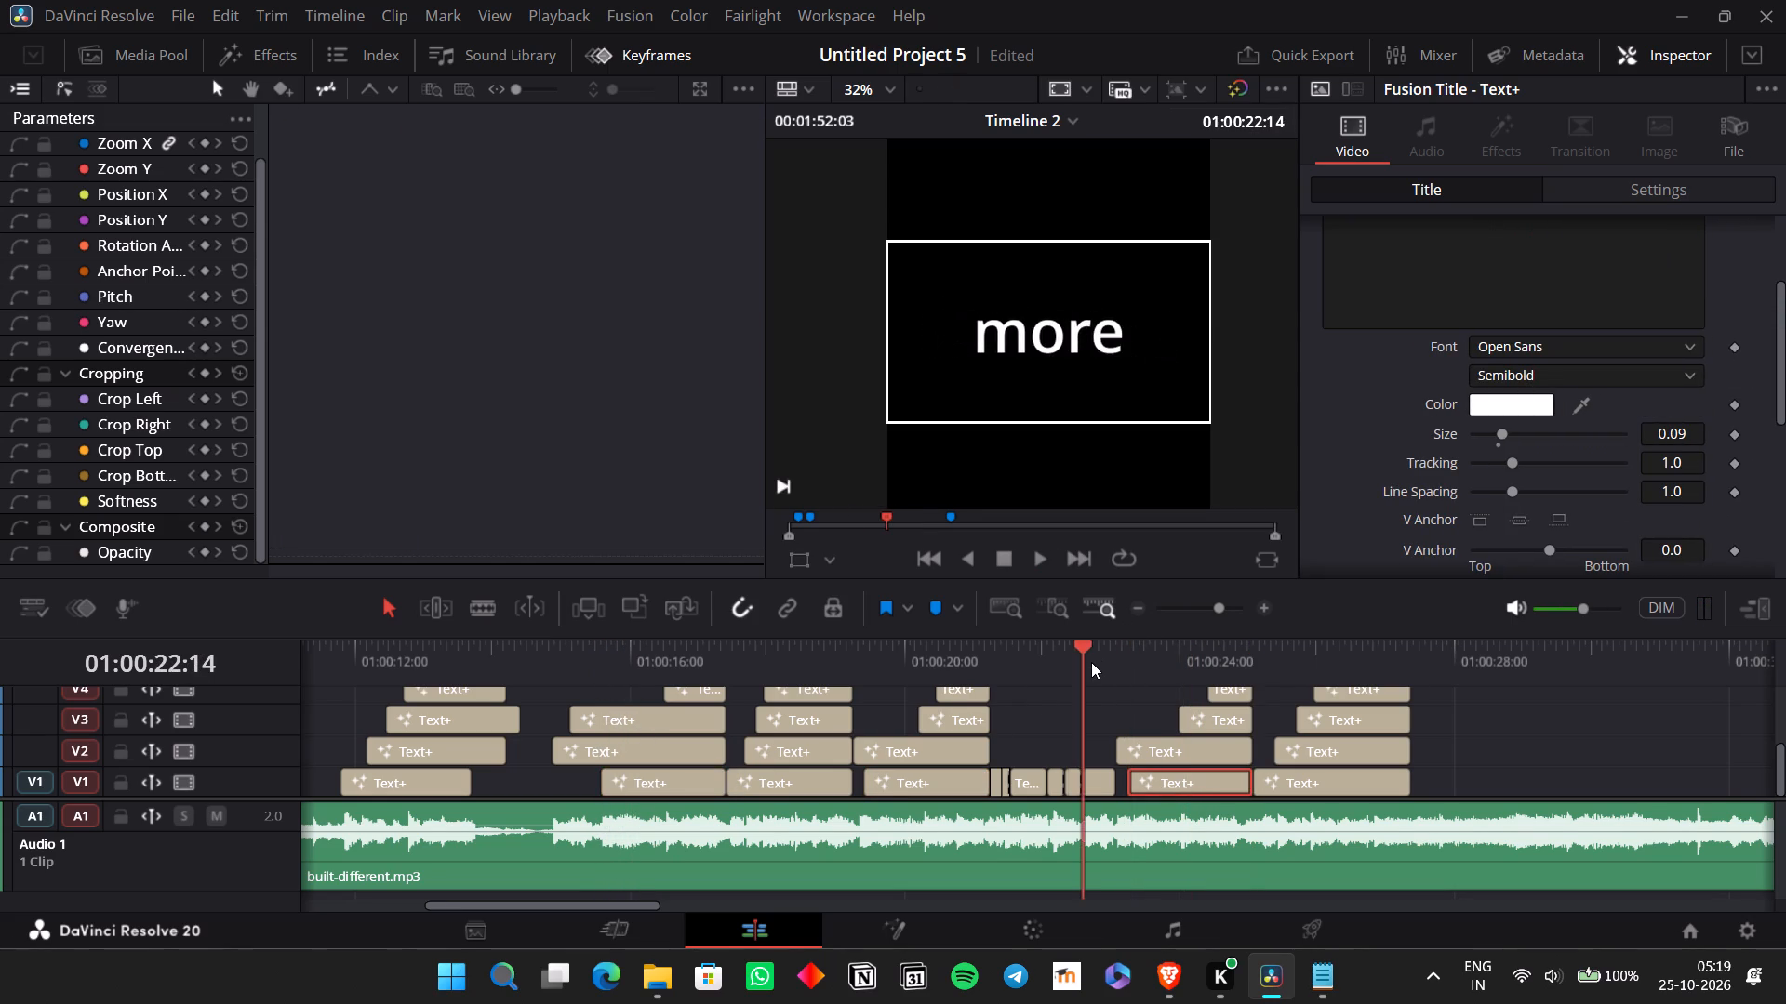
{"action": "key", "text": "space"}
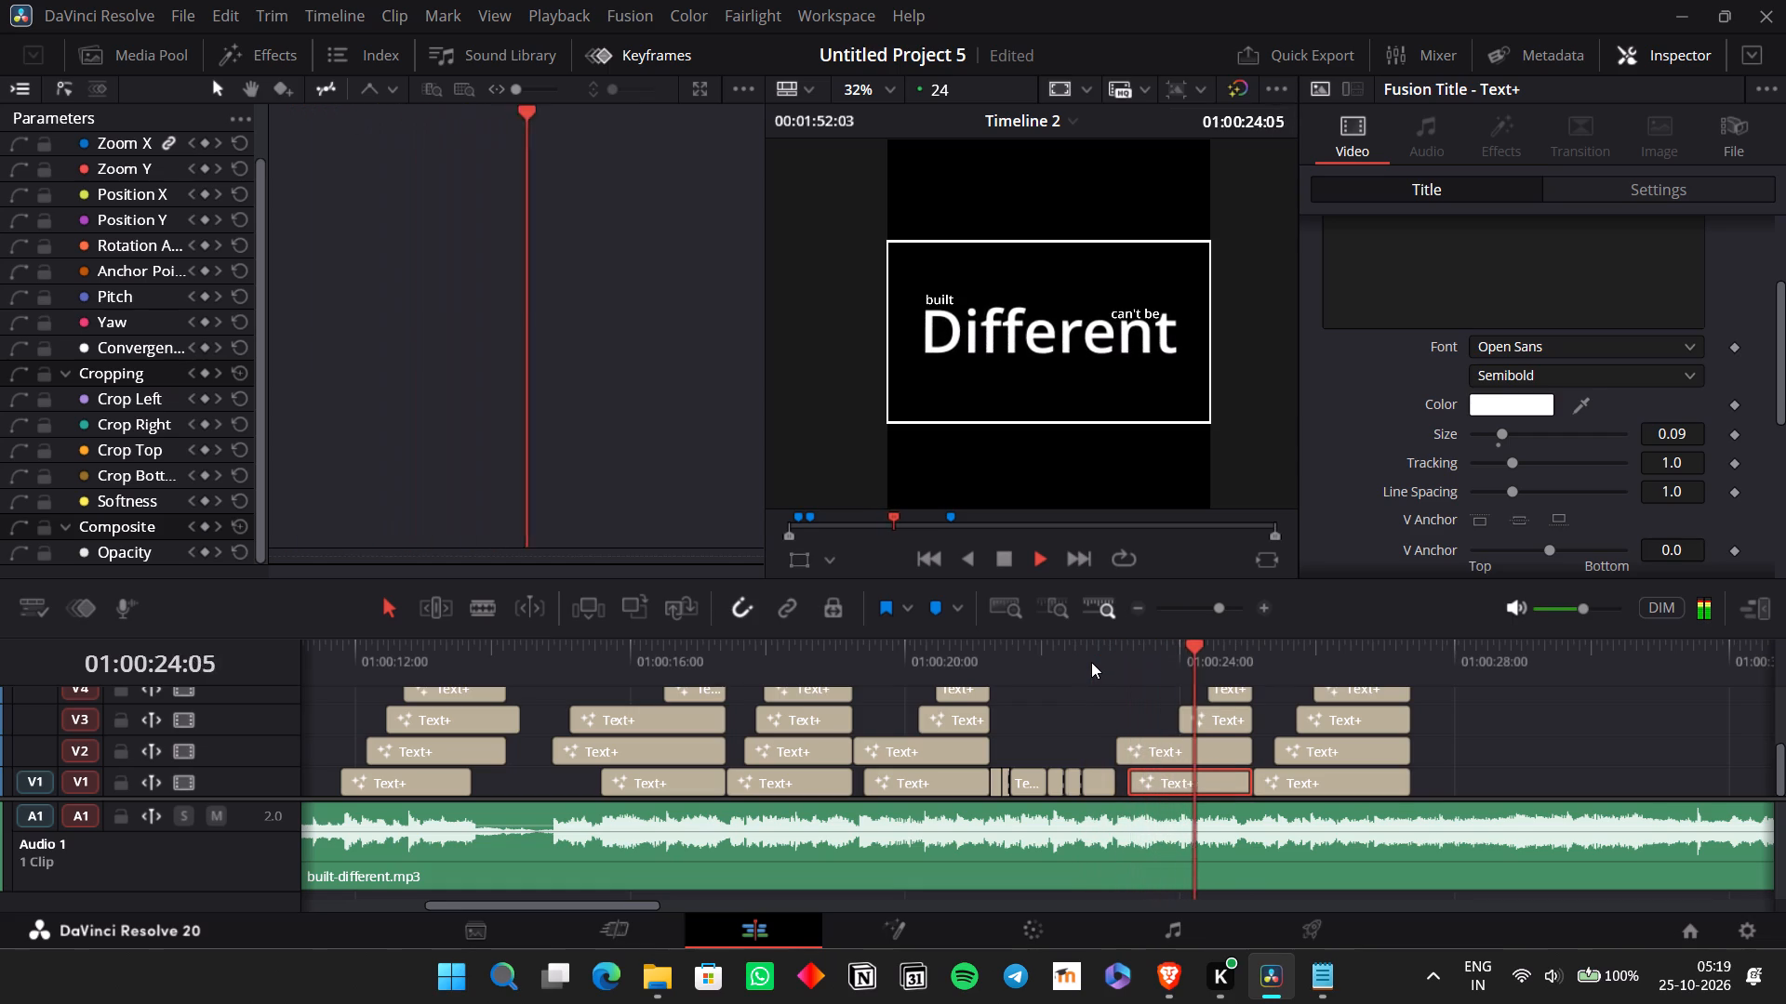
{"action": "key", "text": "space"}
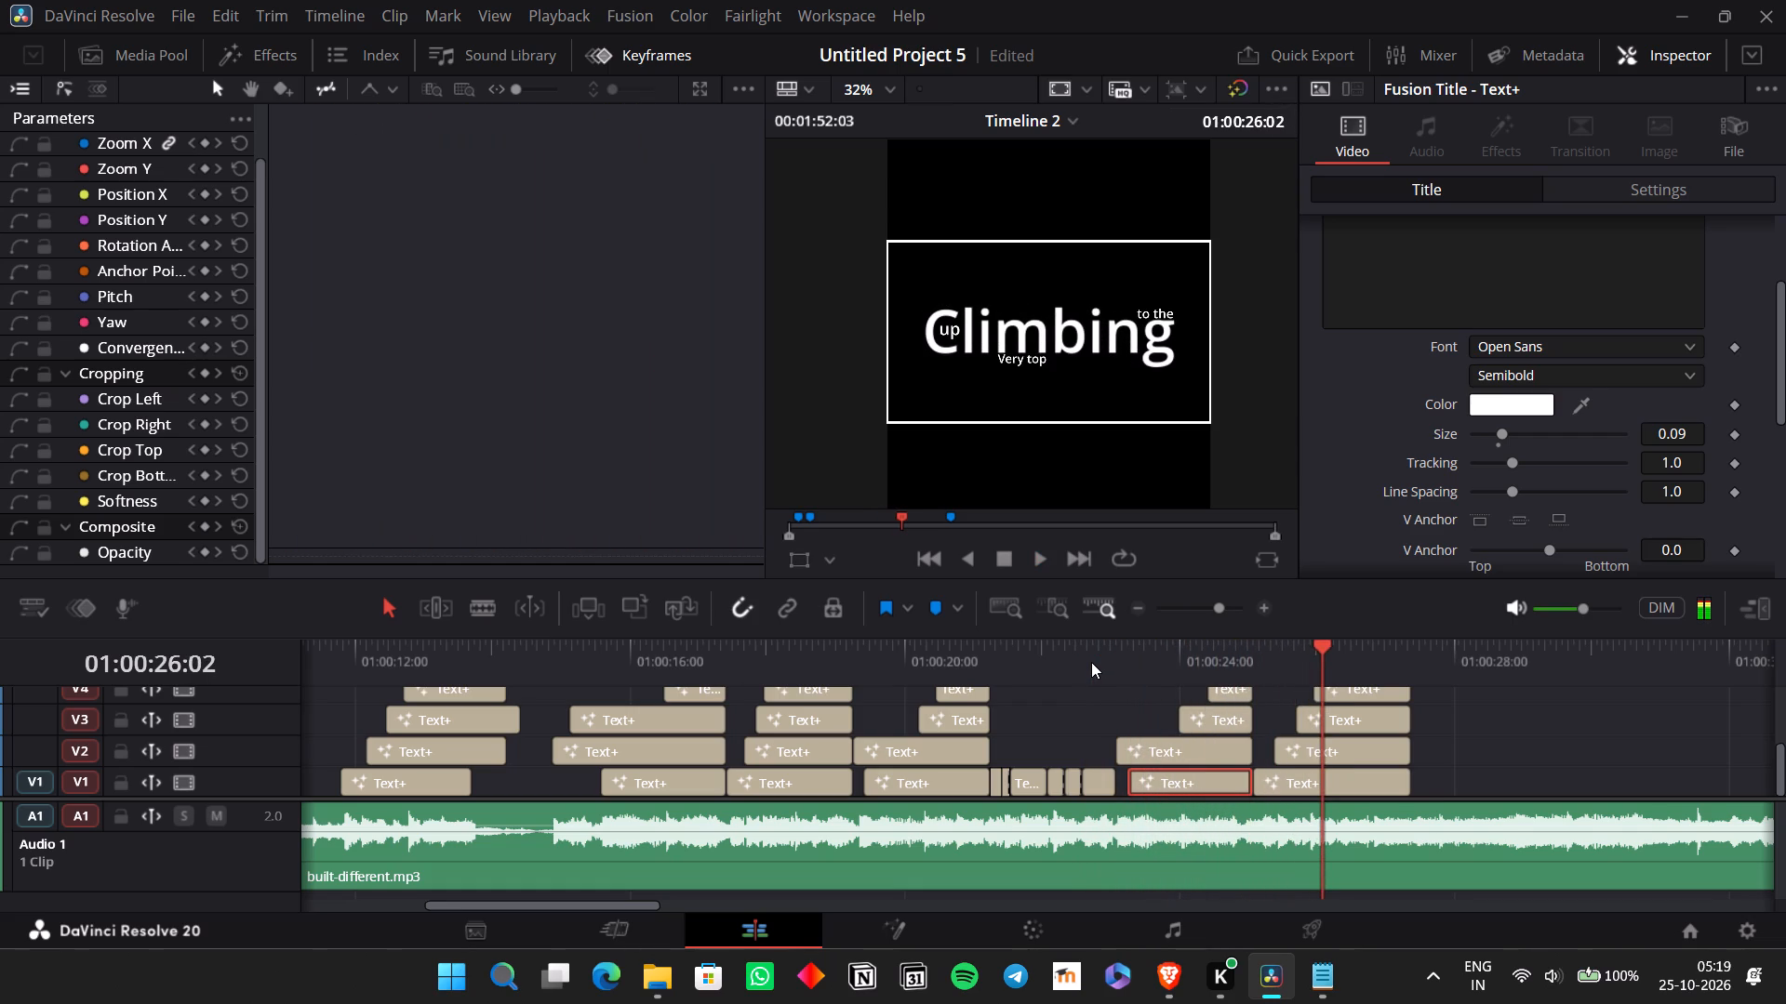
{"action": "key", "text": "space"}
{"action": "key", "text": "space"}
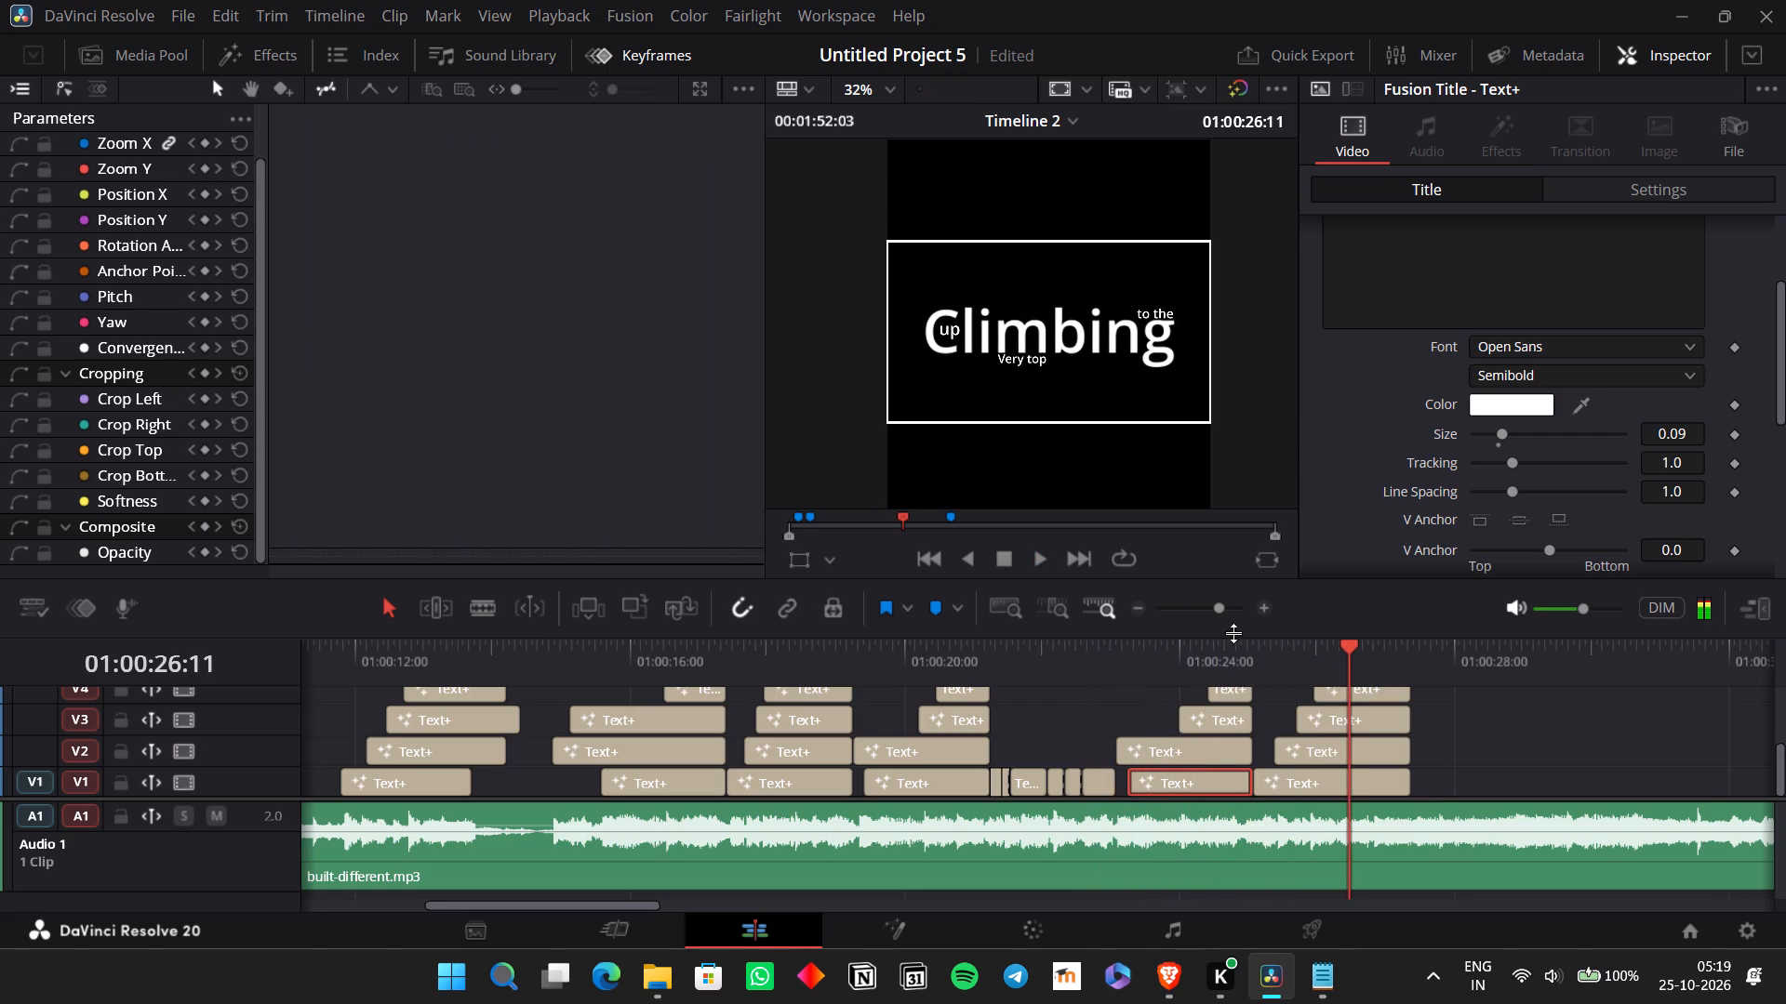
Set the "Climbing" title's character Y rotation to -90, trying 180 and 90 first.
{"action": "left_click", "coordinate": [1278, 654]}
{"action": "left_click", "coordinate": [1294, 783]}
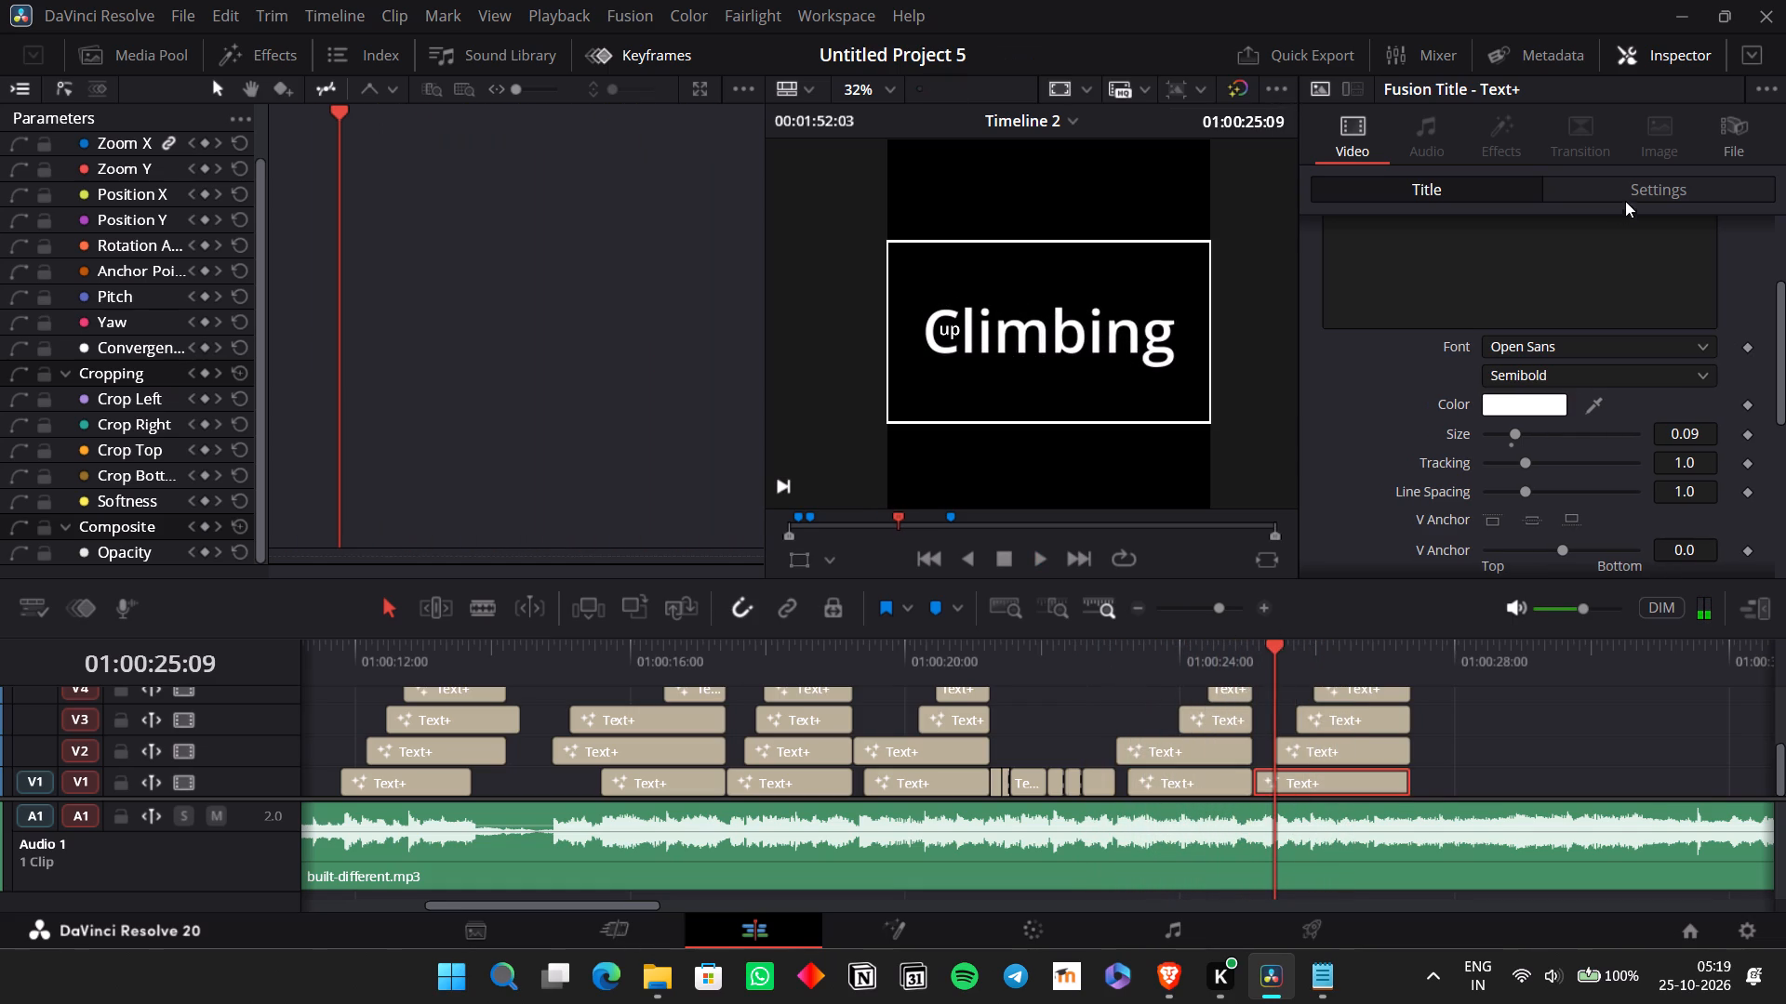
{"action": "scroll", "coordinate": [1623, 291], "scroll_direction": "up", "scroll_amount": 5}
{"action": "left_click", "coordinate": [1528, 264]}
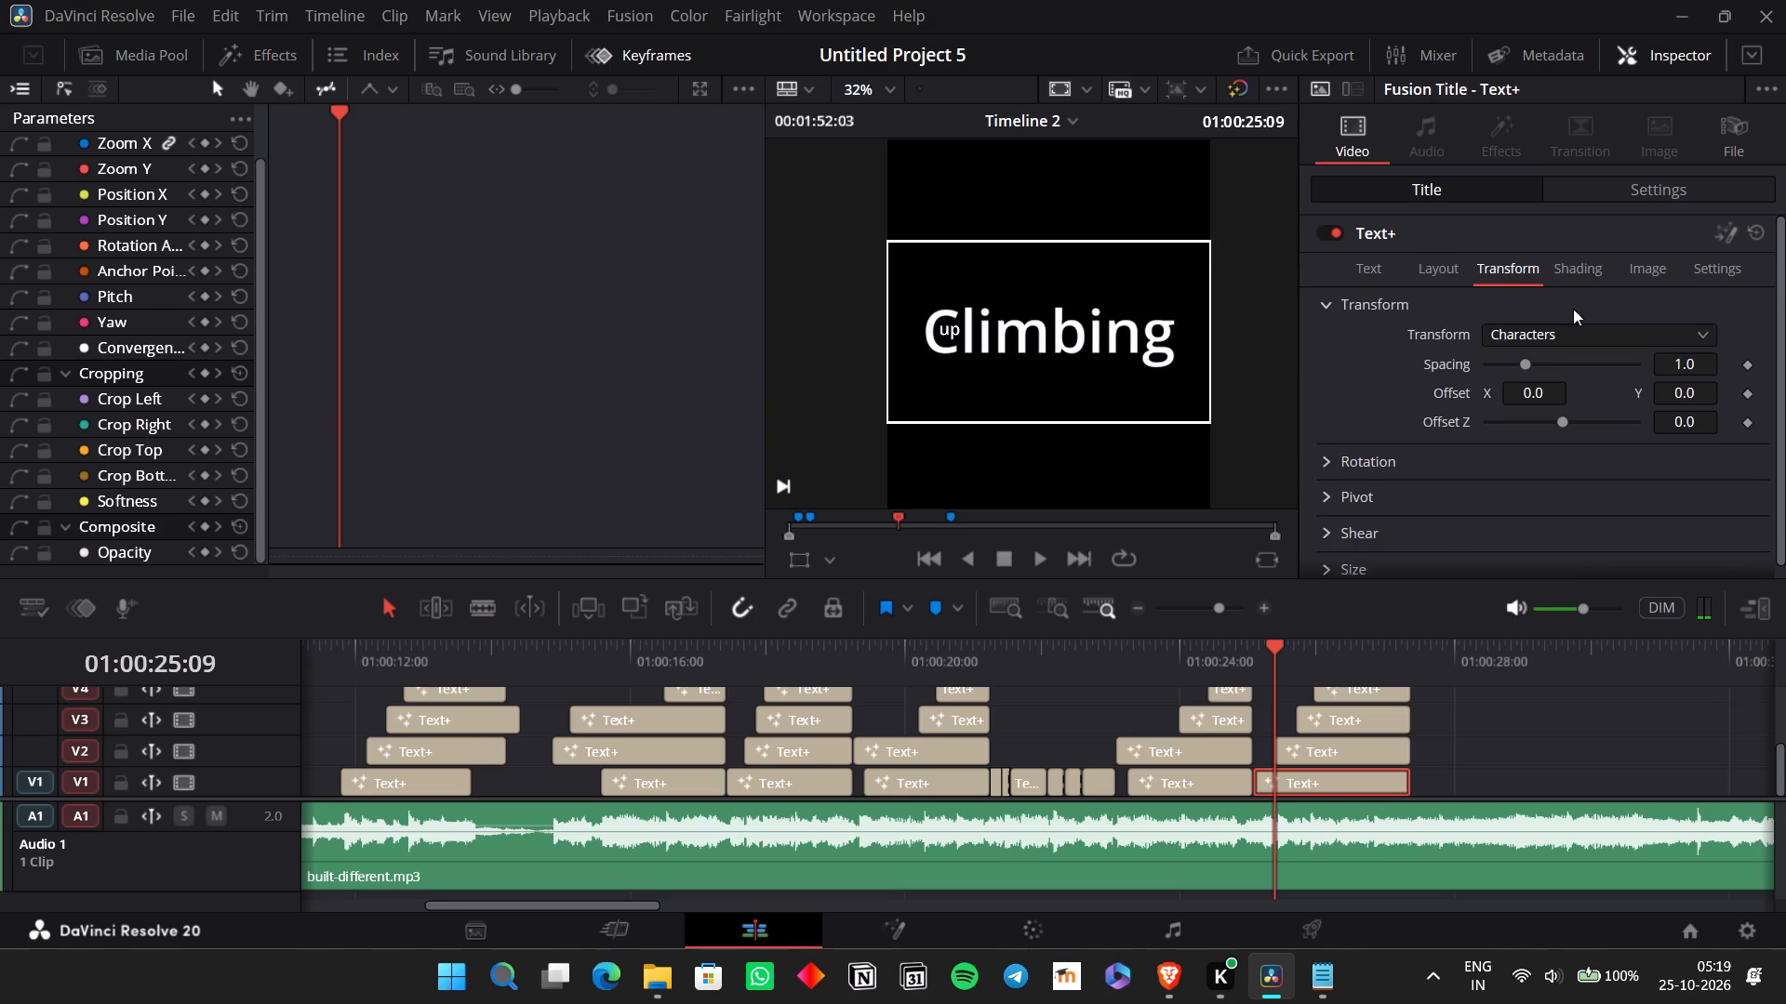
{"action": "scroll", "coordinate": [1331, 505], "scroll_direction": "down", "scroll_amount": 2}
{"action": "scroll", "coordinate": [1627, 258], "scroll_direction": "up", "scroll_amount": 1}
{"action": "left_click", "coordinate": [1319, 465]}
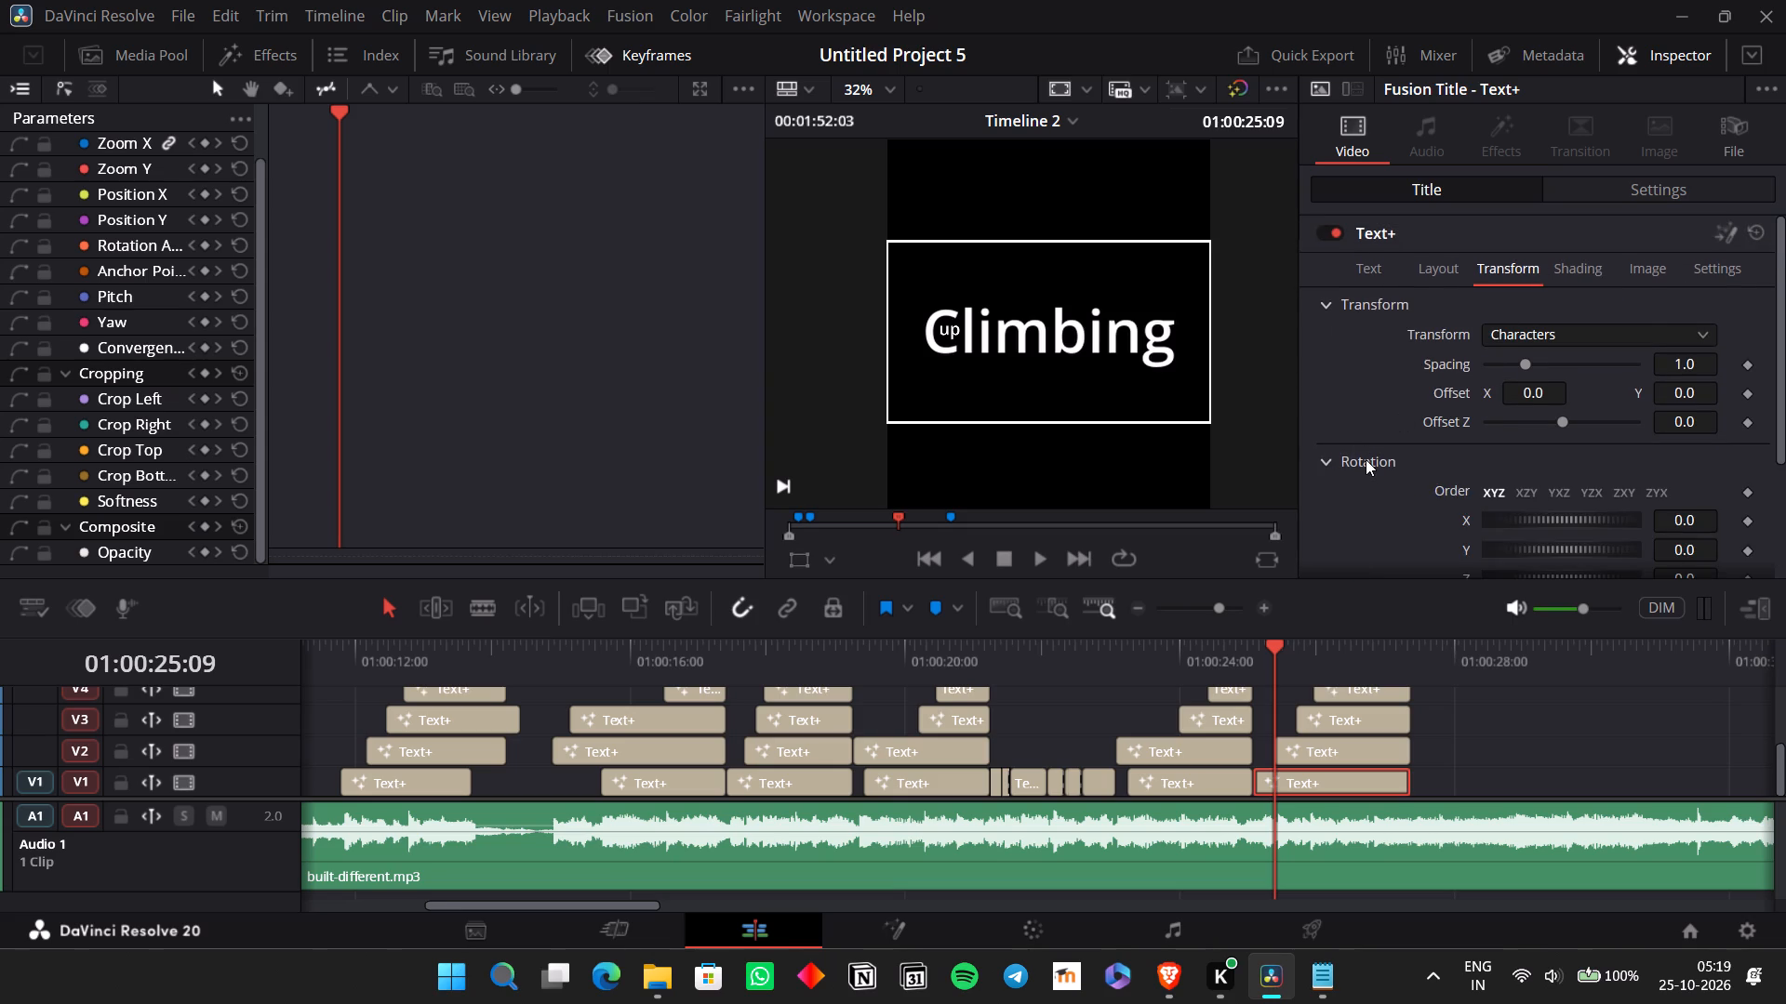
{"action": "scroll", "coordinate": [1366, 459], "scroll_direction": "down", "scroll_amount": 1}
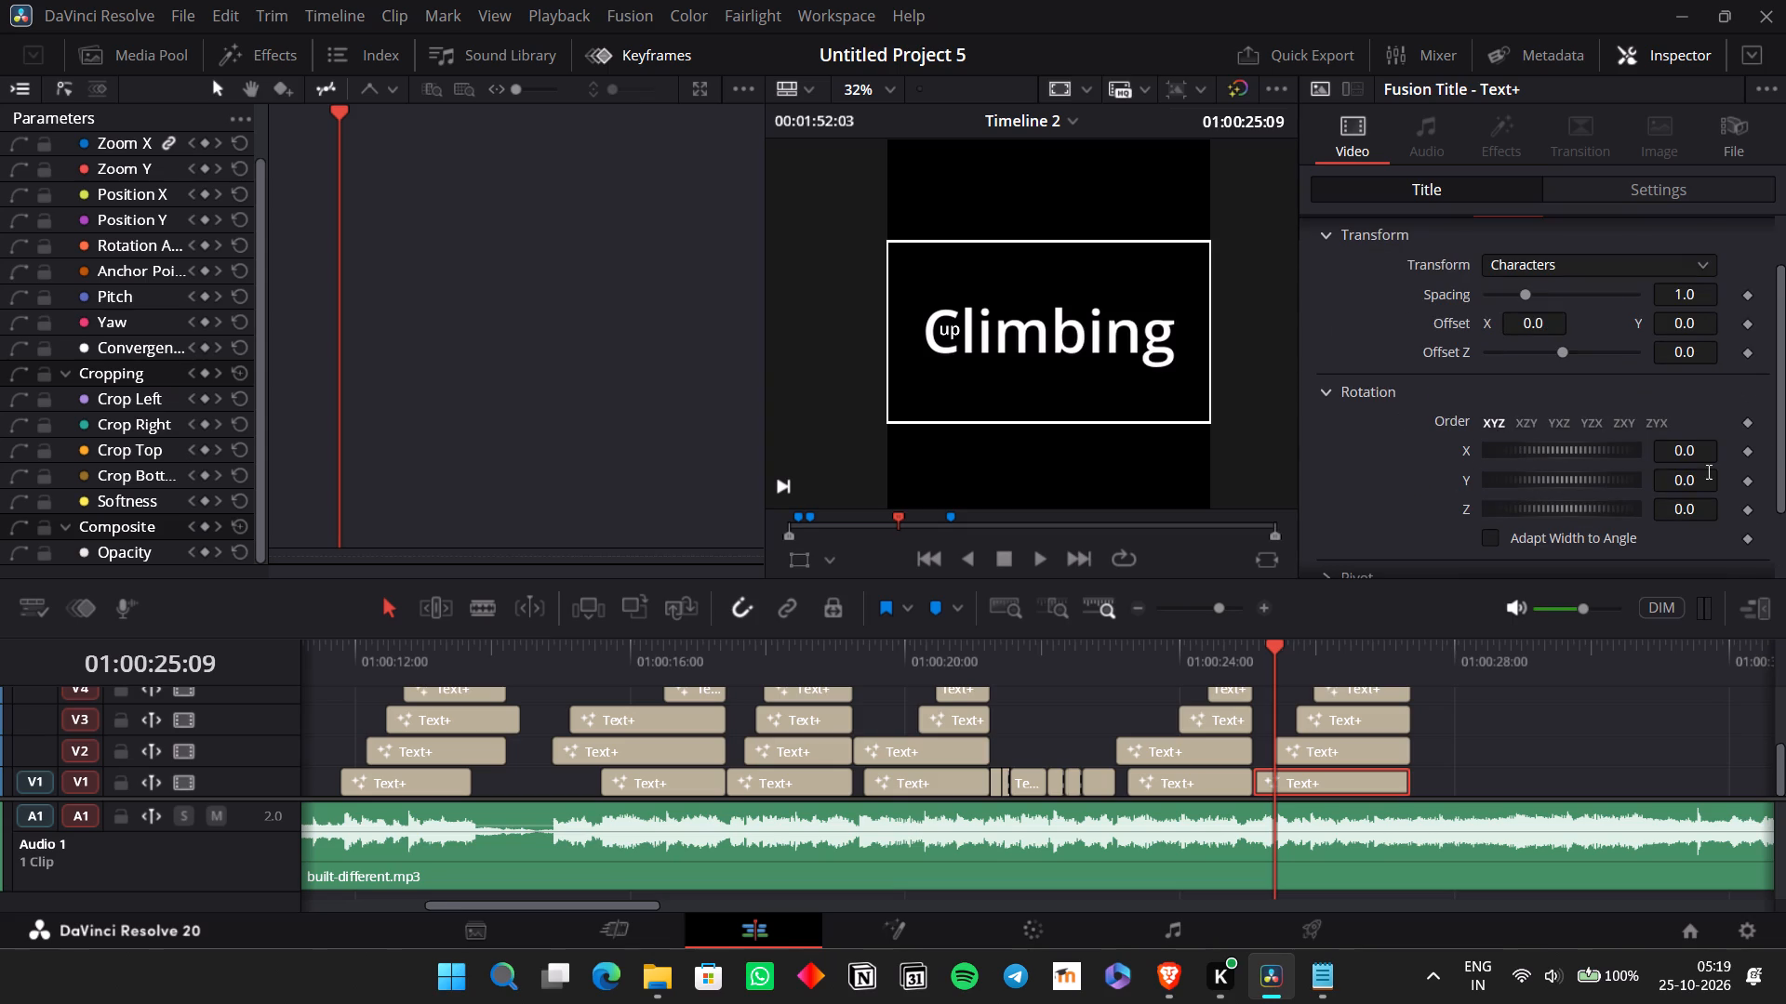
{"action": "left_click_drag", "start_coordinate": [1698, 478], "coordinate": [1204, 463]}
{"action": "left_click_drag", "start_coordinate": [1698, 478], "coordinate": [1739, 465]}
{"action": "double_click", "coordinate": [1704, 490]}
{"action": "type", "text": "180"}
{"action": "key", "text": "Return"}
{"action": "double_click", "coordinate": [1704, 488]}
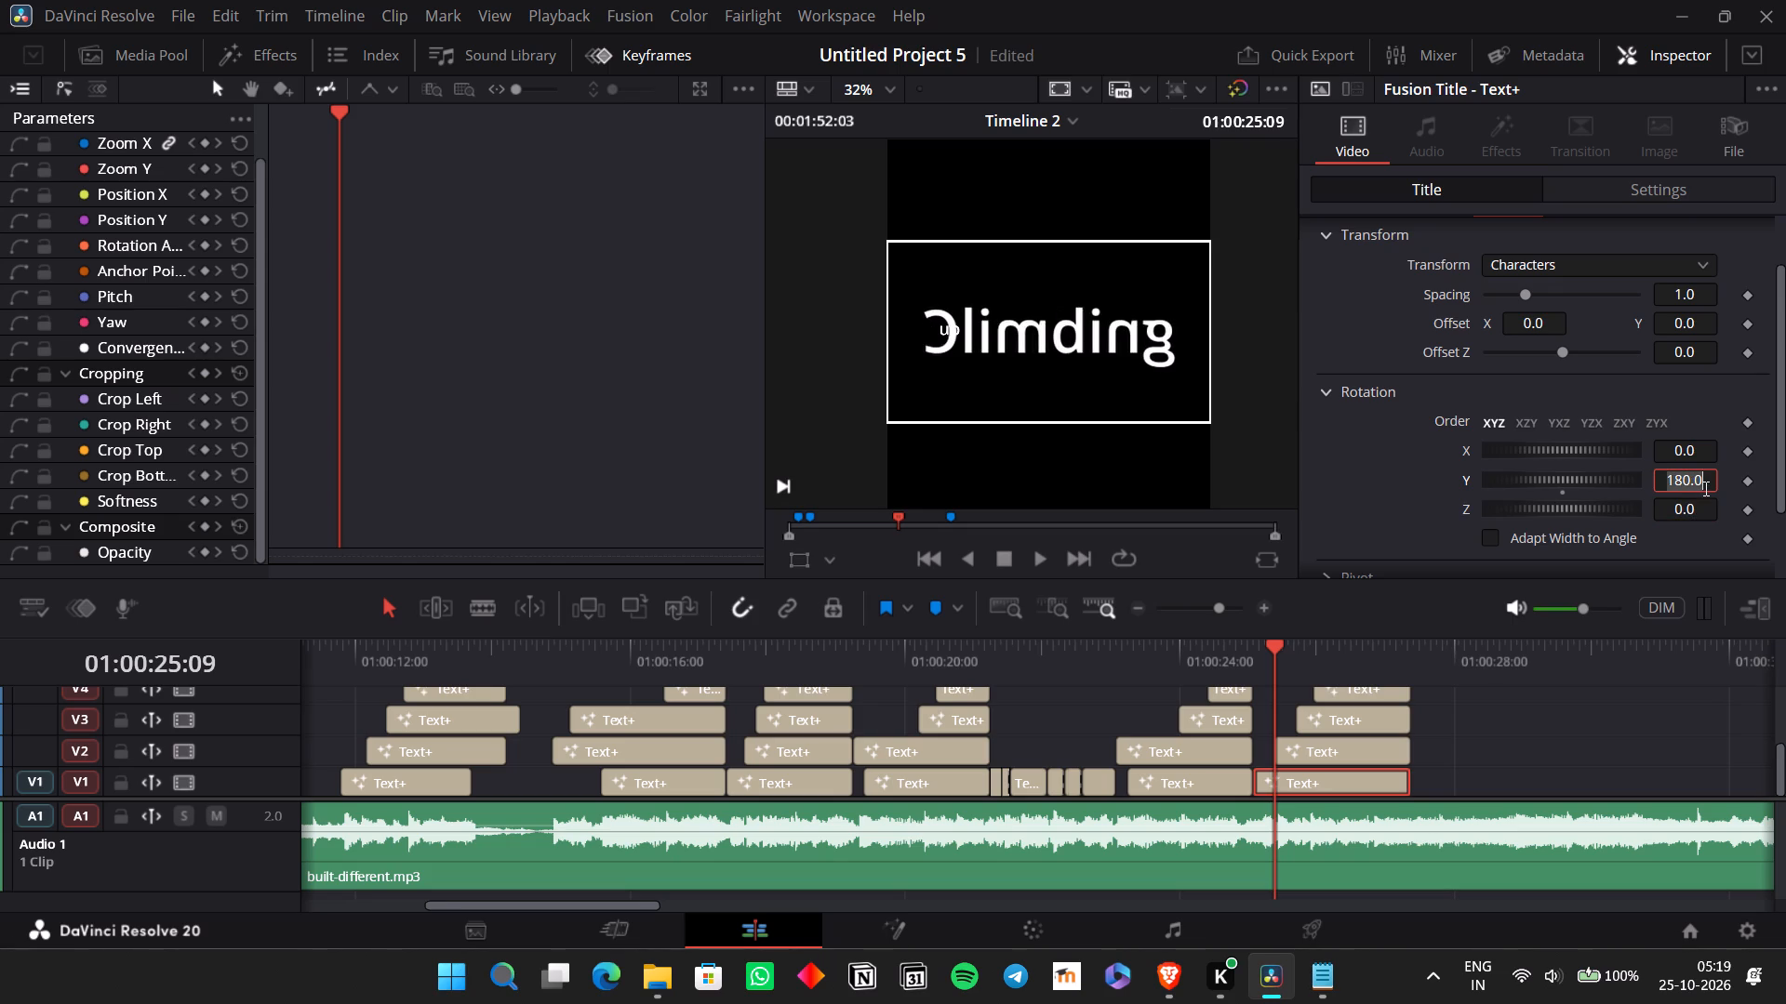
{"action": "type", "text": "90"}
{"action": "key", "text": "Return"}
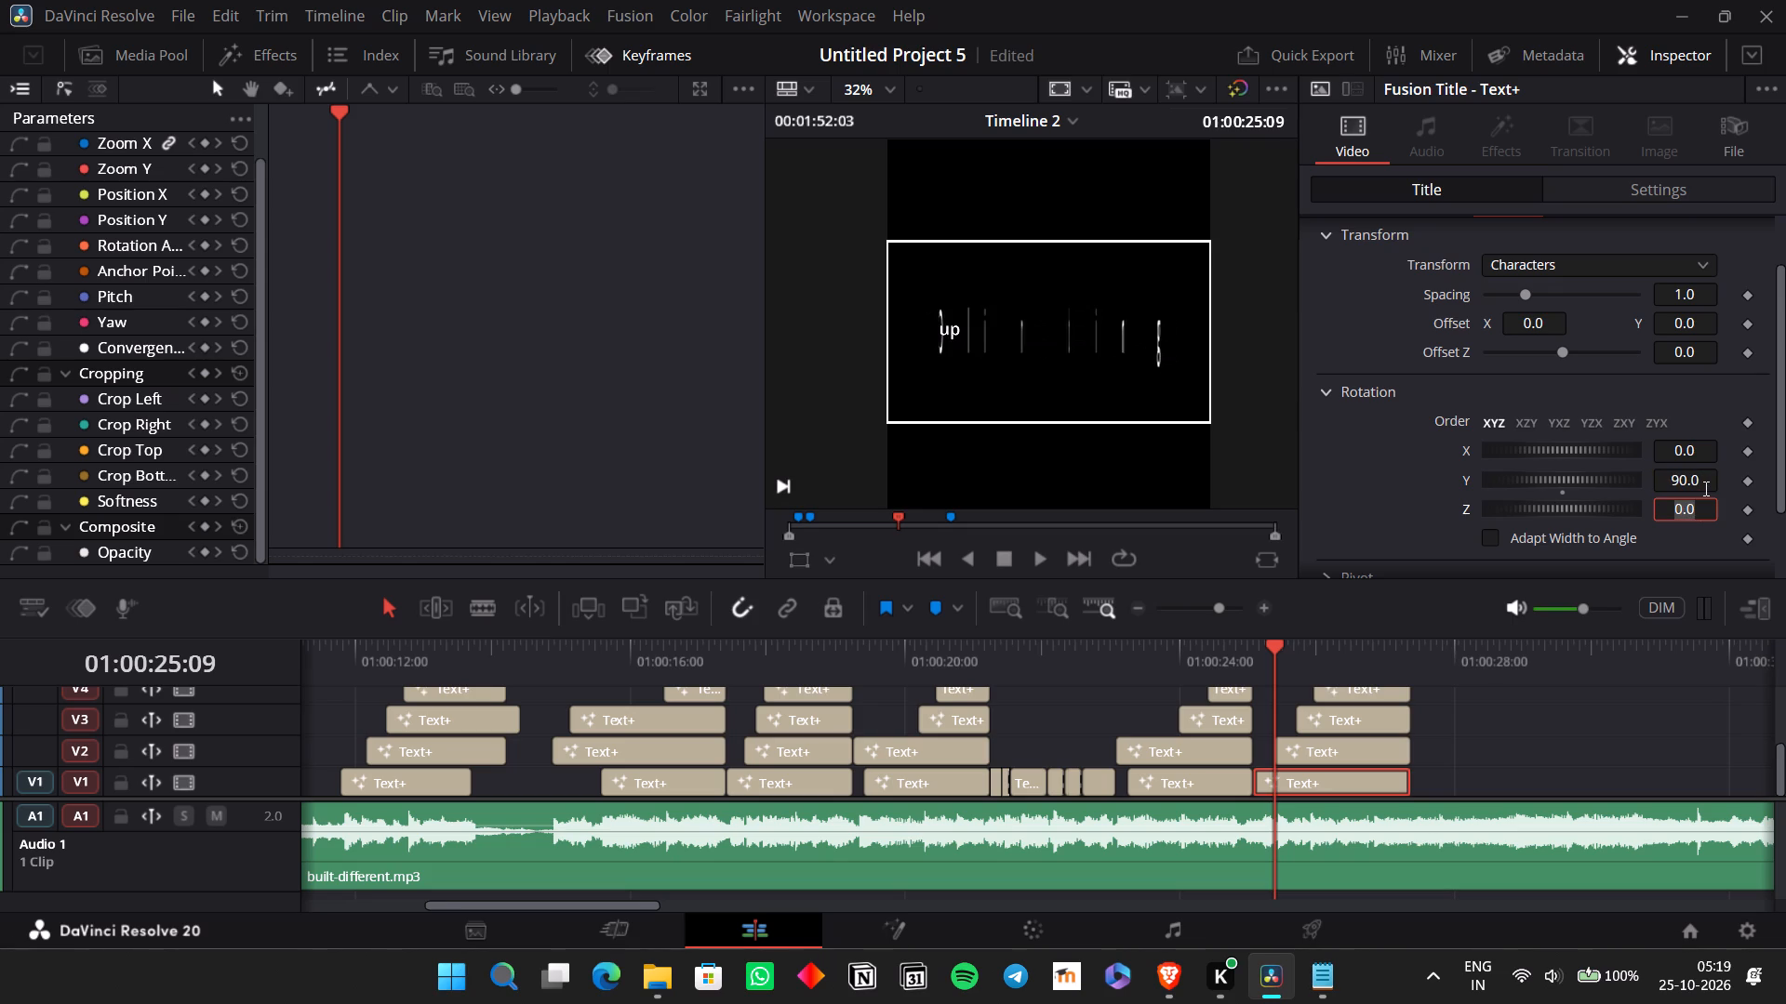
{"action": "left_click", "coordinate": [1704, 488]}
{"action": "double_click", "coordinate": [1703, 486]}
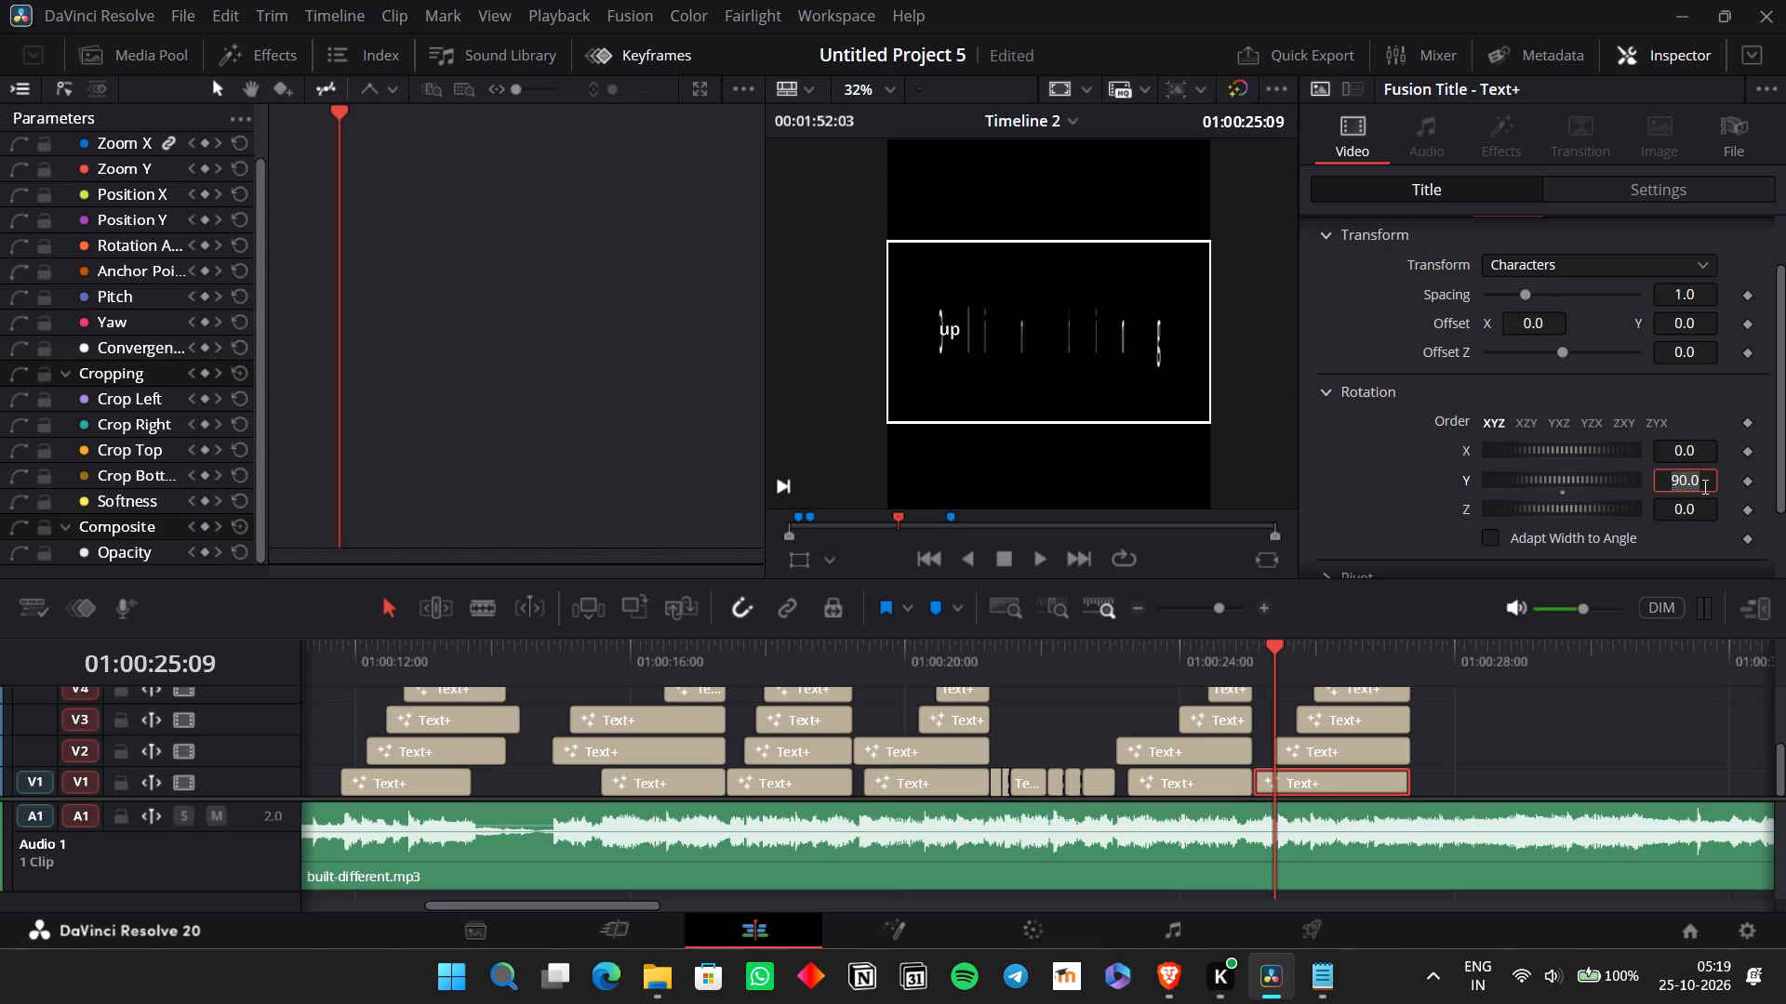
{"action": "type", "text": "-90"}
{"action": "key", "text": "Return"}
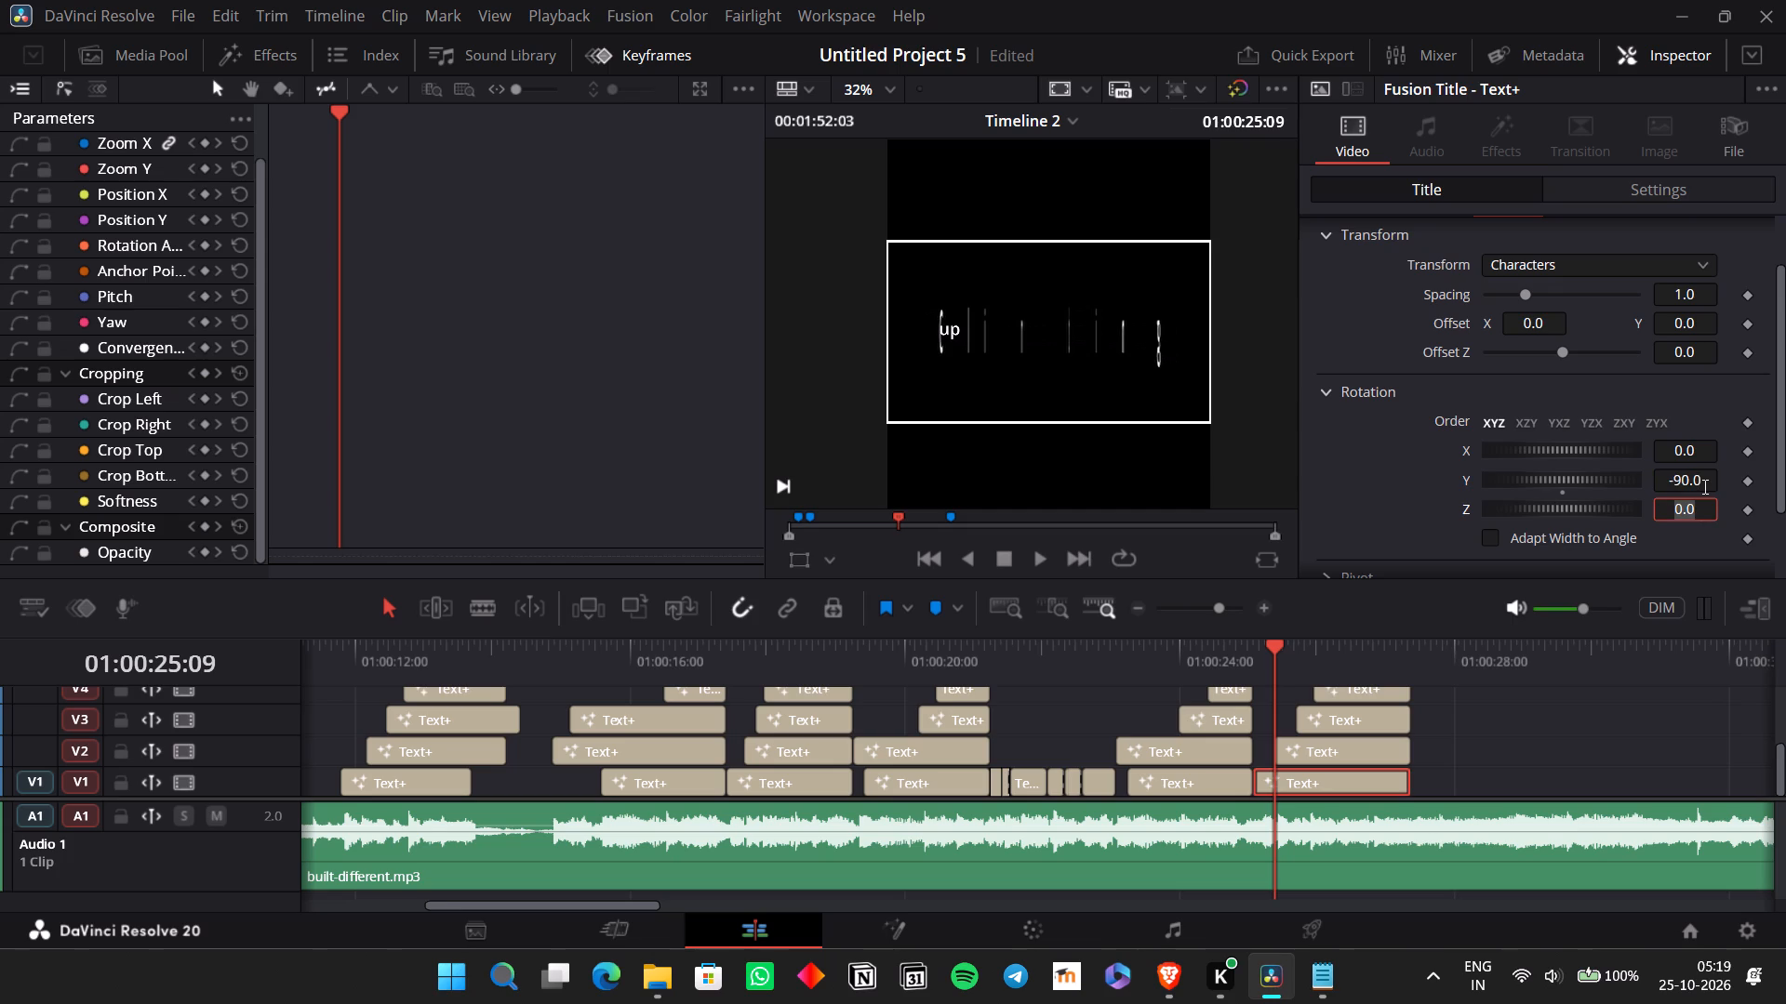
Keyframe the "Climbing" title's Y rotation of -90 at the clip start, 01:00:25:02, and at 01:00:25:17.
{"action": "left_click", "coordinate": [1252, 651]}
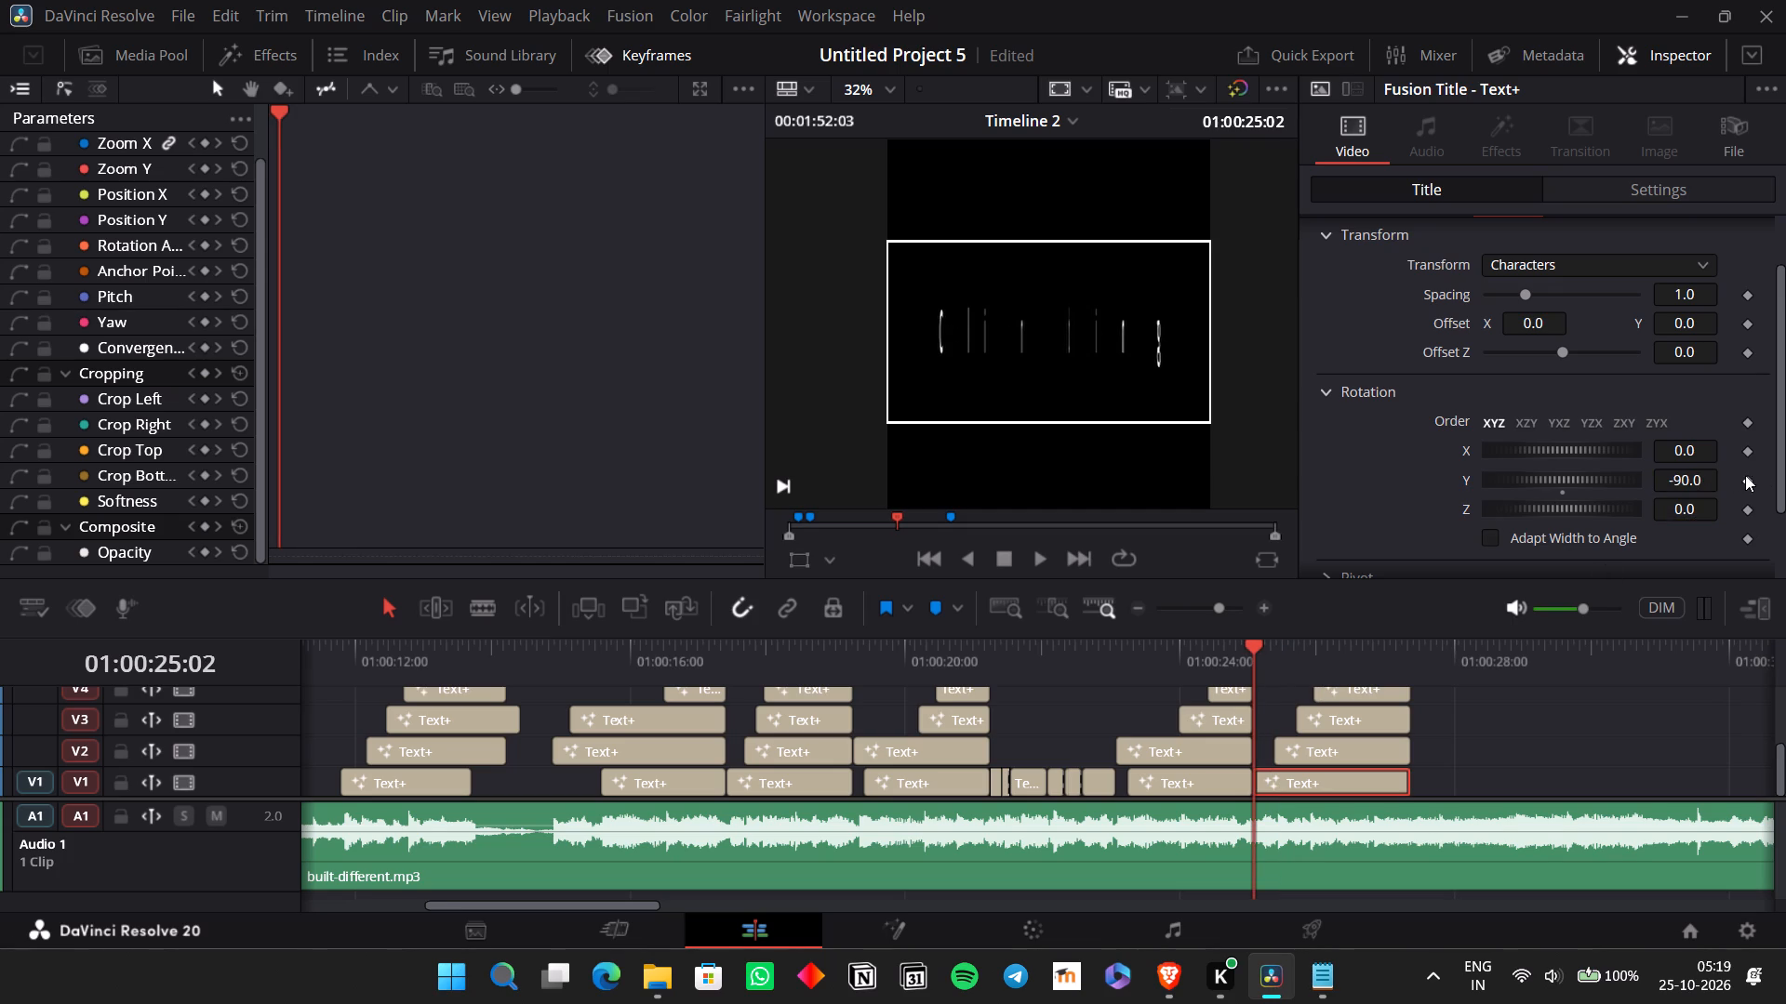
{"action": "left_click", "coordinate": [1743, 480]}
{"action": "left_click", "coordinate": [1326, 652]}
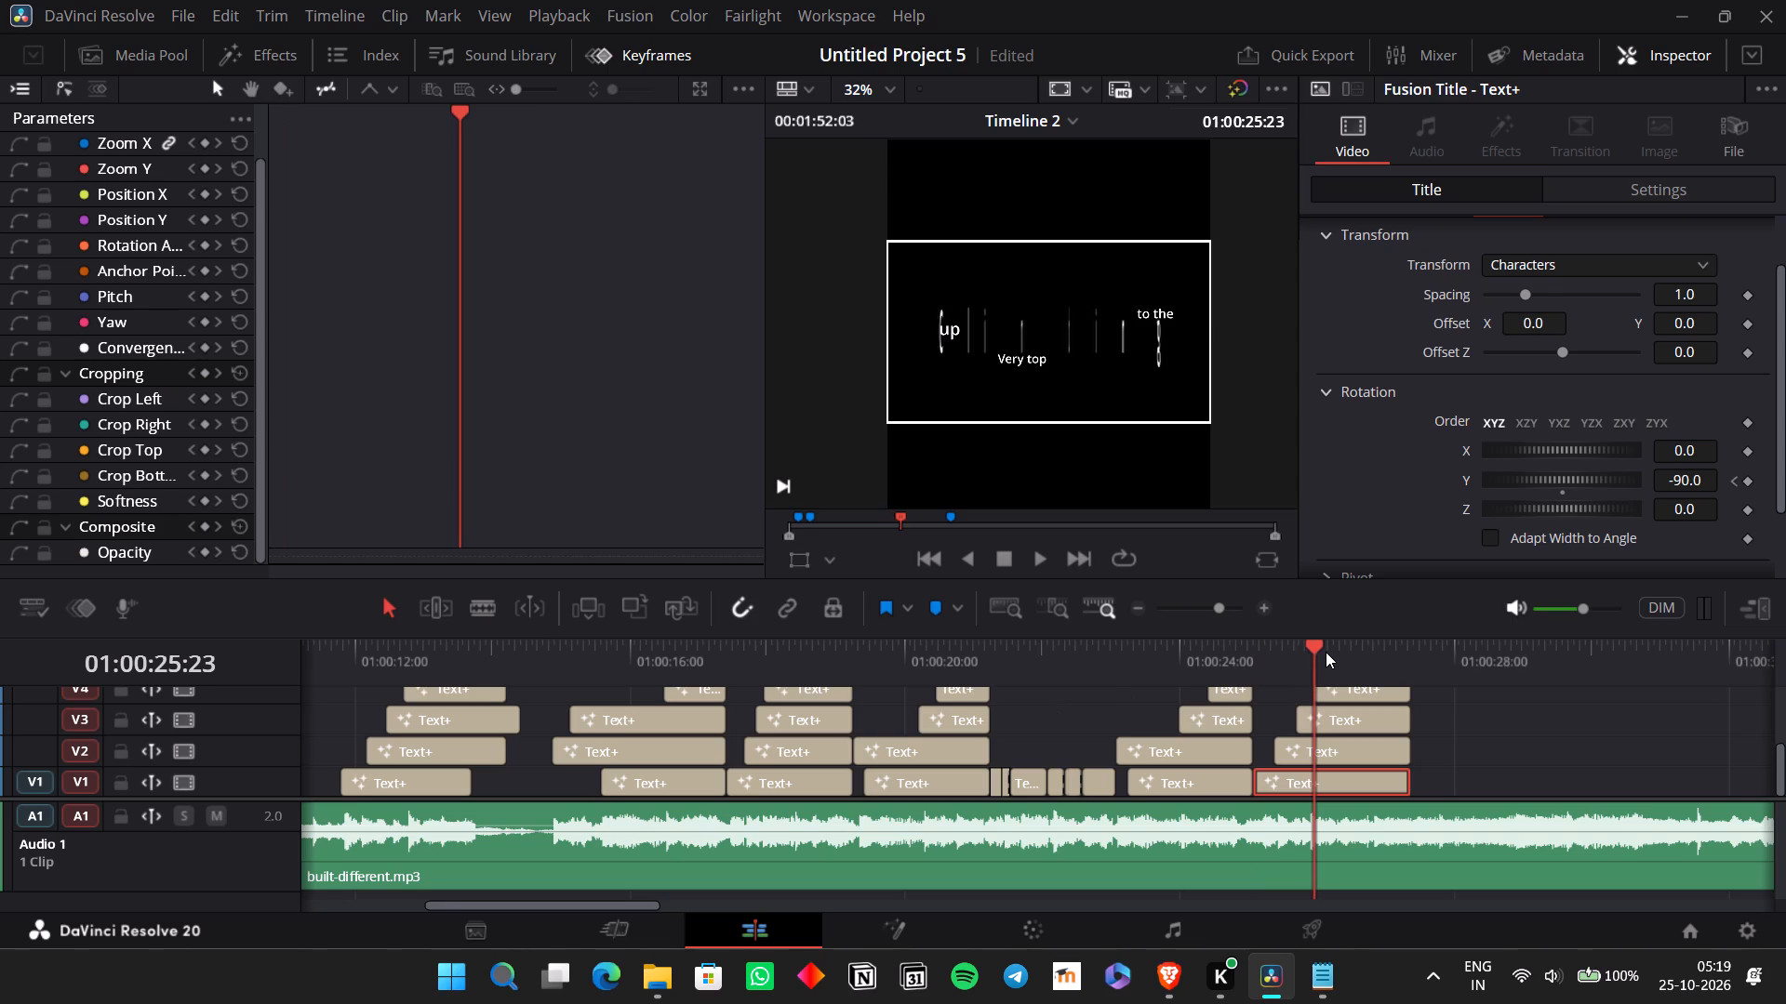
{"action": "left_click", "coordinate": [1294, 652]}
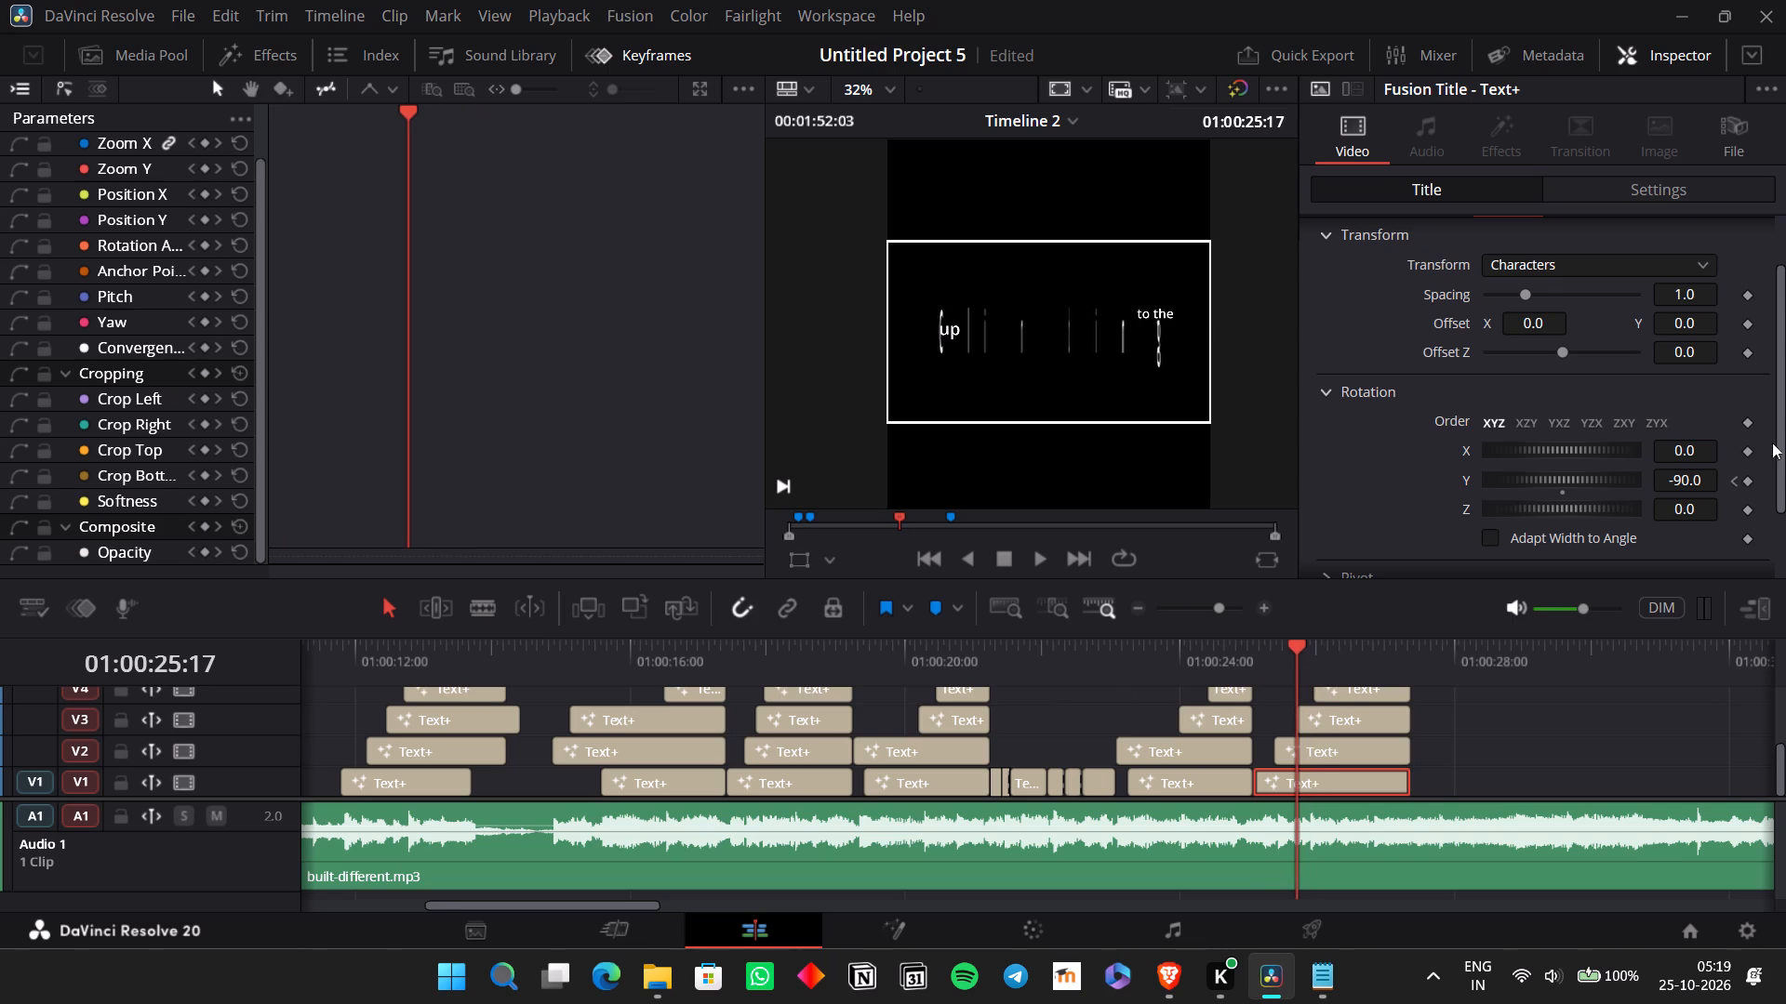
{"action": "left_click", "coordinate": [1742, 480]}
Examine the "Climbing" title's Character Angle Y curve between its two keyframes in Fusion's Spline editor.
{"action": "left_click", "coordinate": [1736, 480]}
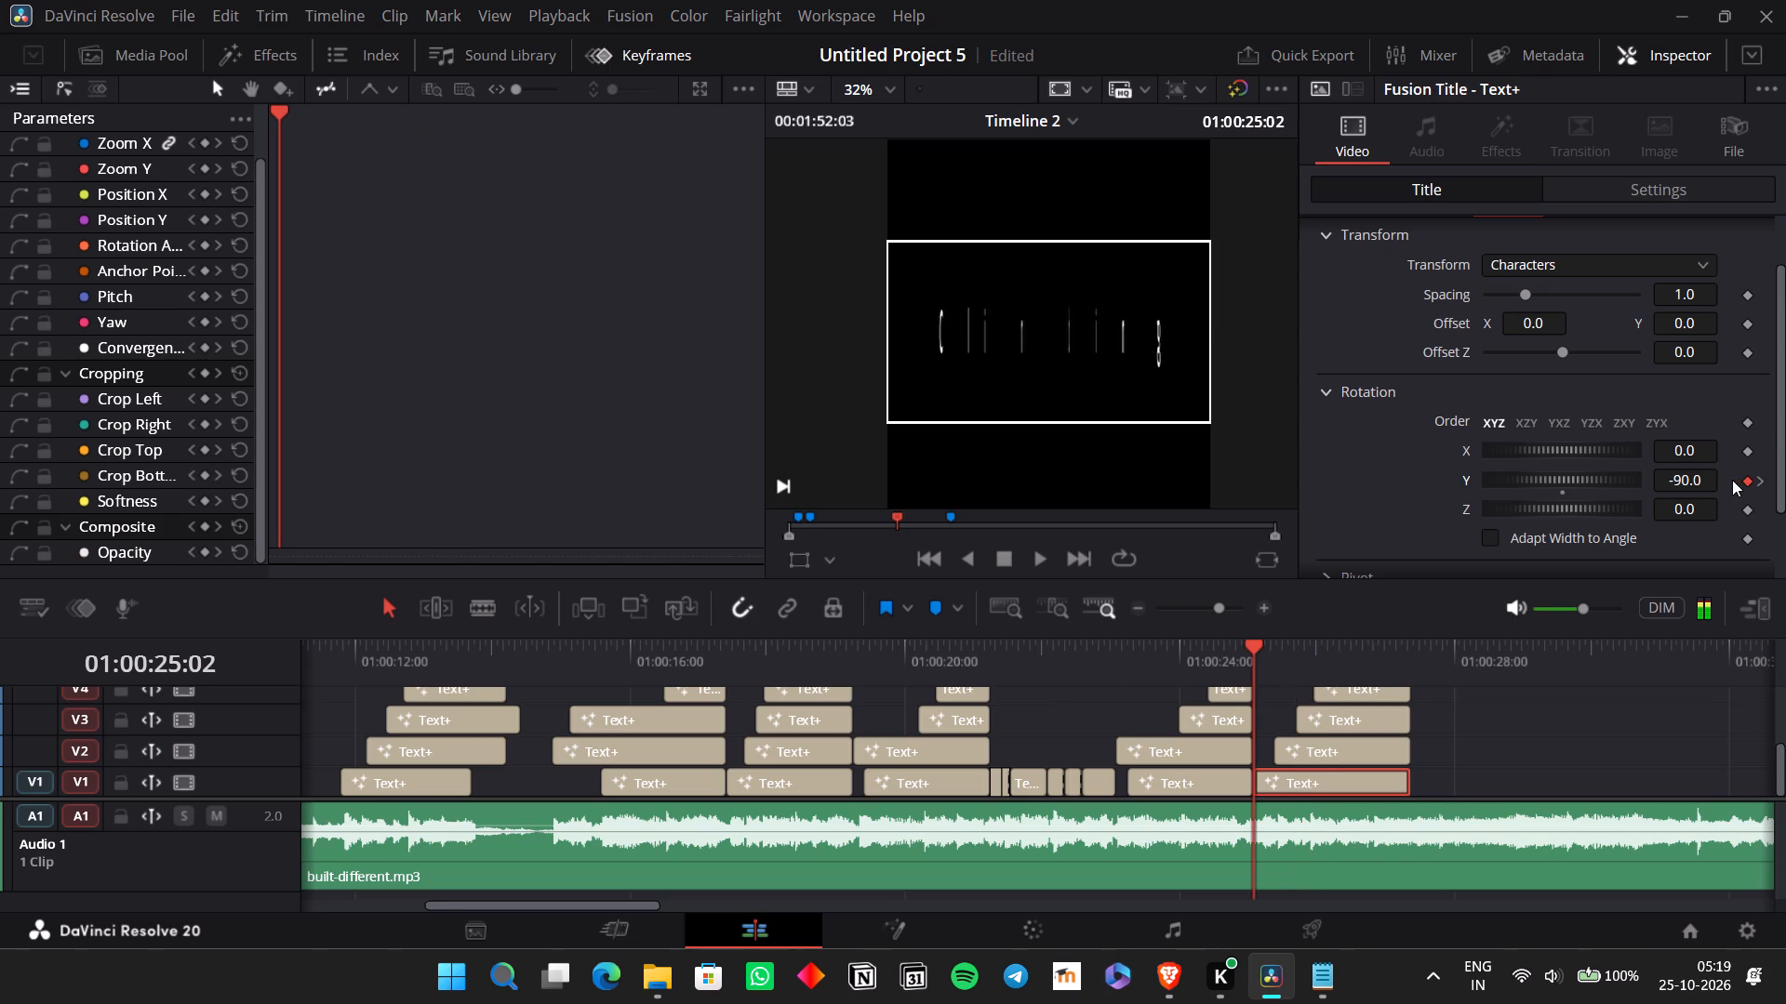
{"action": "key", "text": "Right"}
{"action": "left_click", "coordinate": [879, 931]}
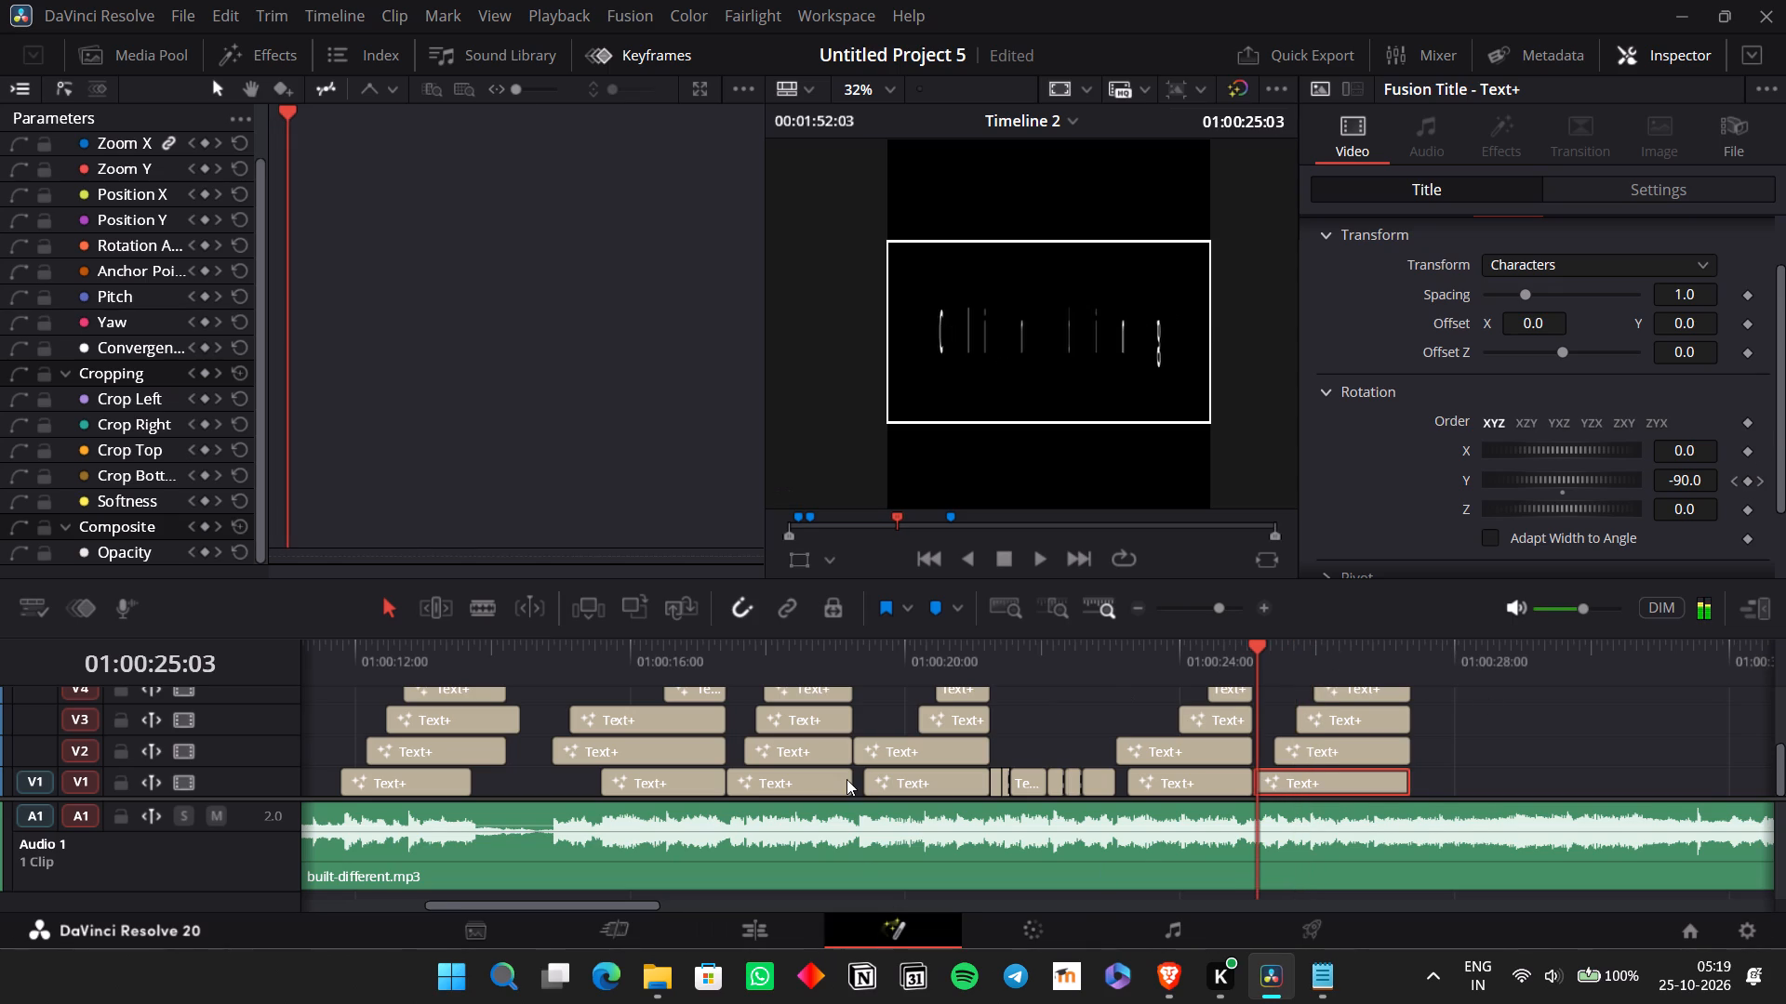
{"action": "left_click", "coordinate": [713, 741]}
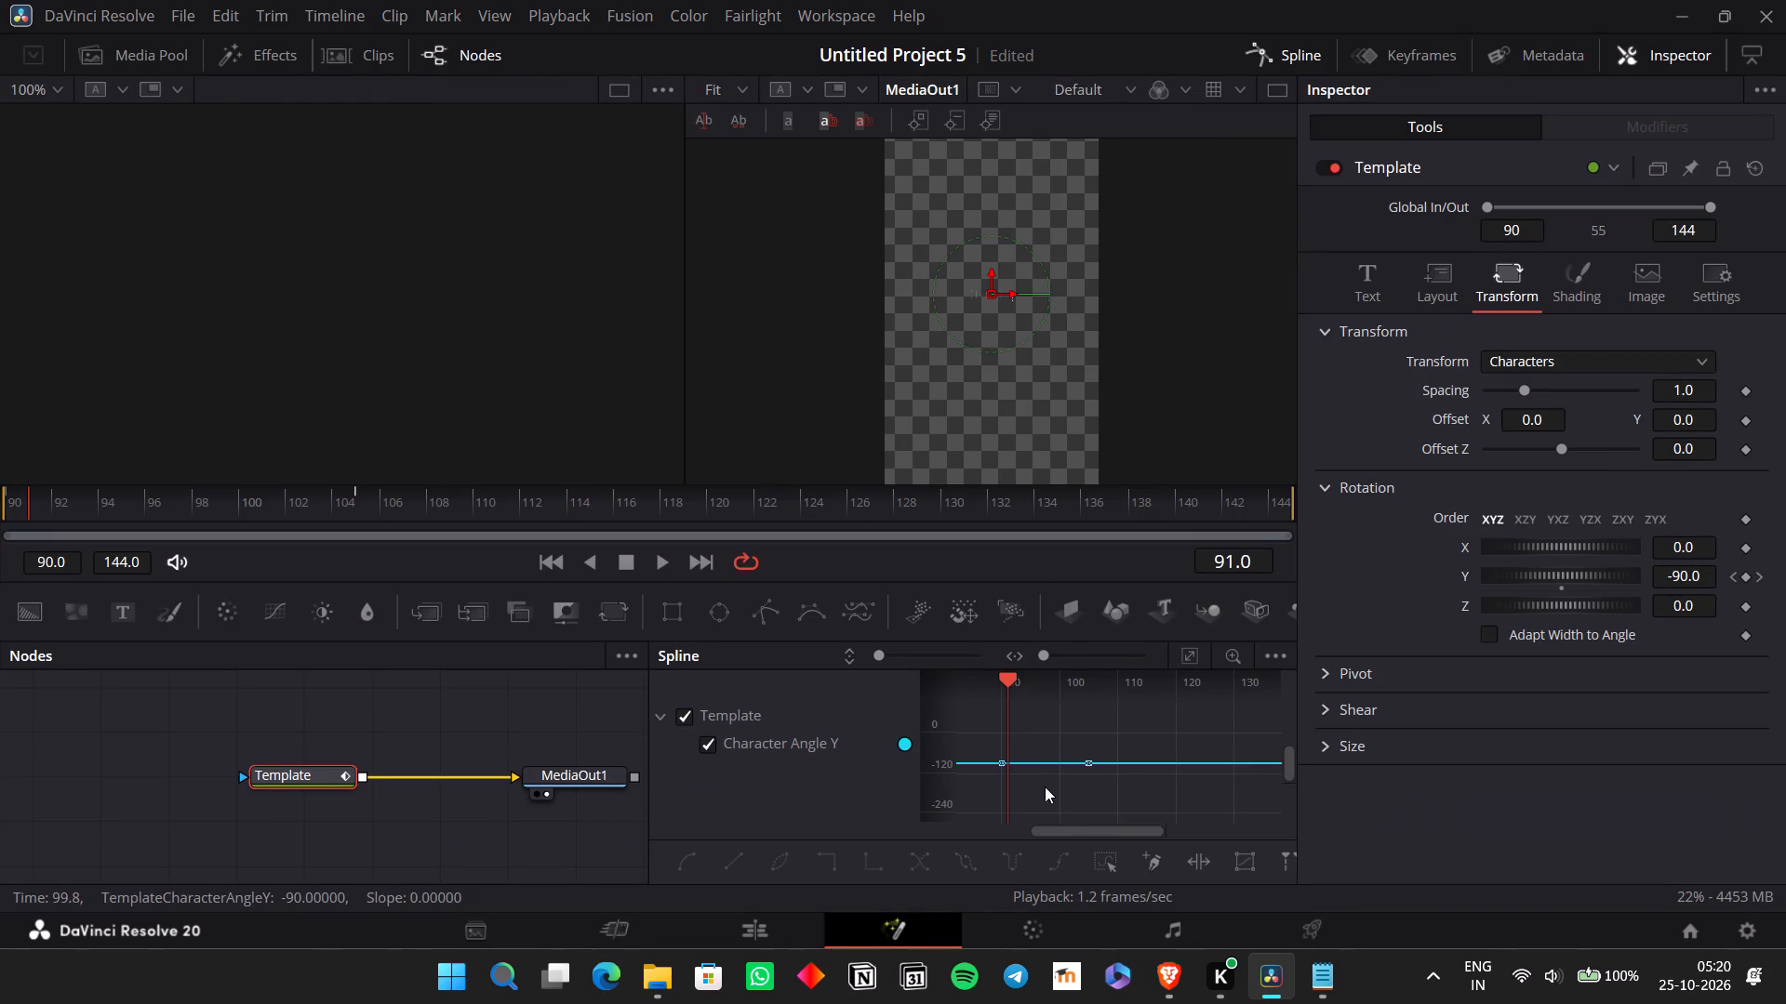
{"action": "scroll", "coordinate": [1131, 774], "scroll_direction": "right", "scroll_amount": 1}
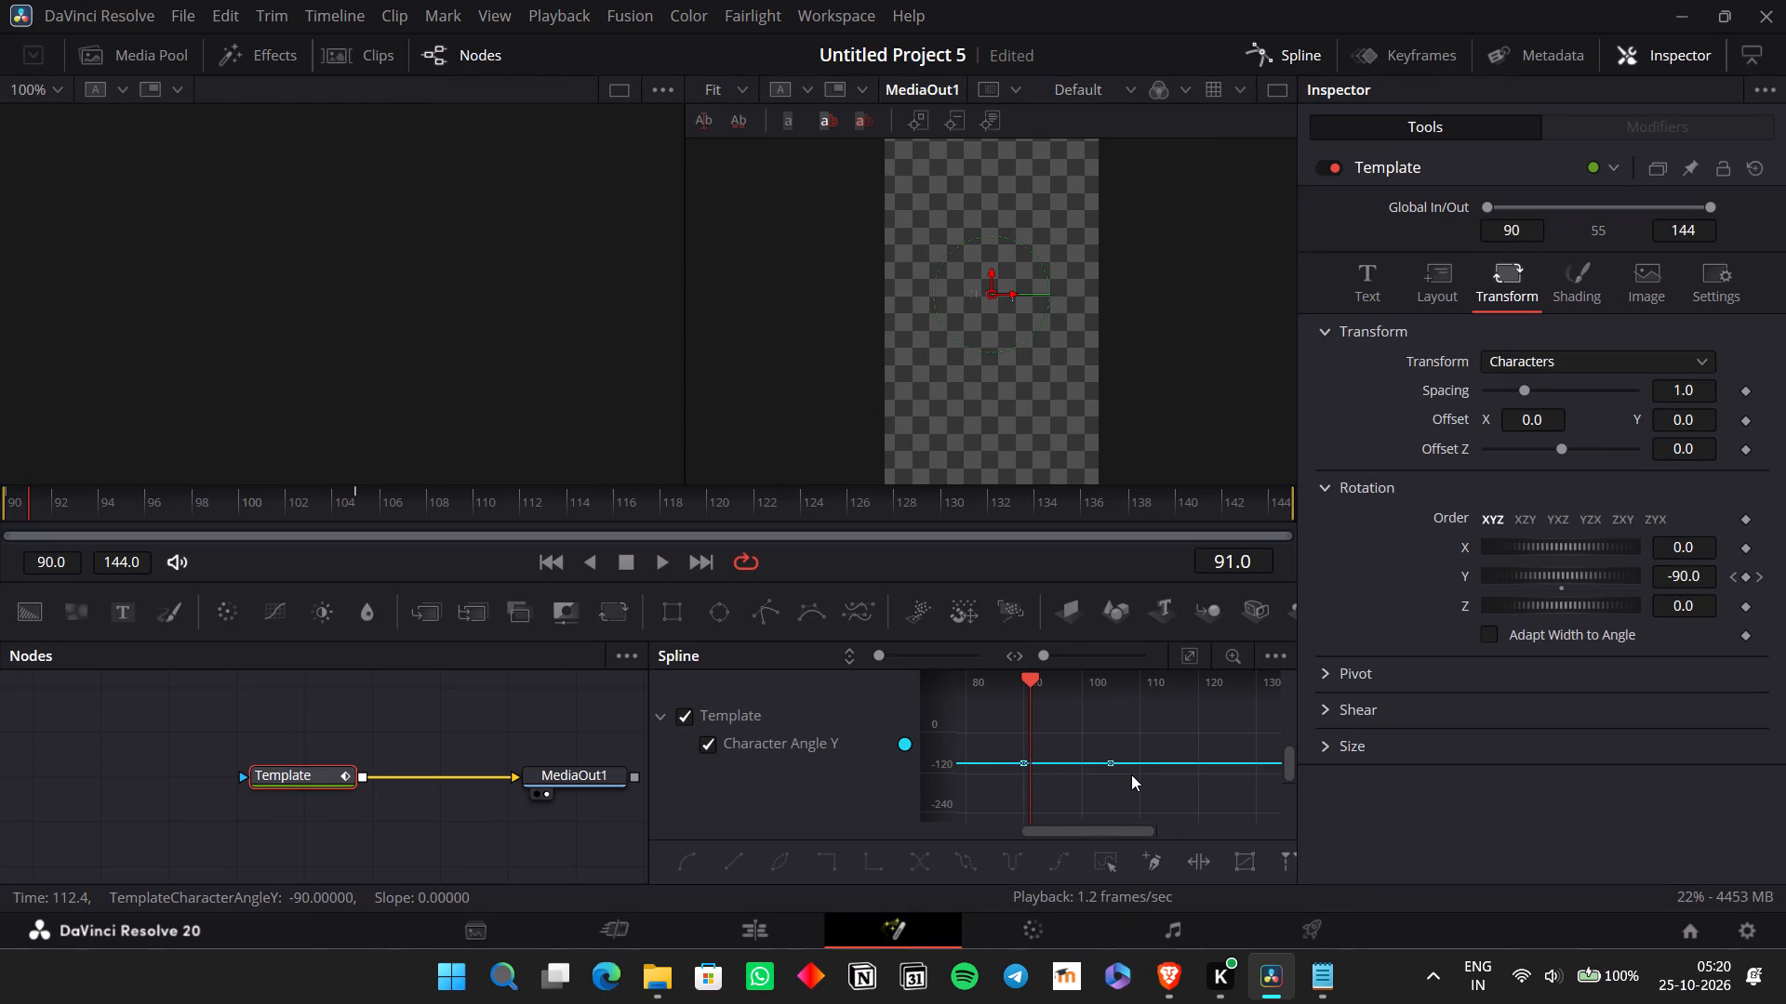
{"action": "scroll", "coordinate": [1131, 774], "scroll_direction": "right", "scroll_amount": 1}
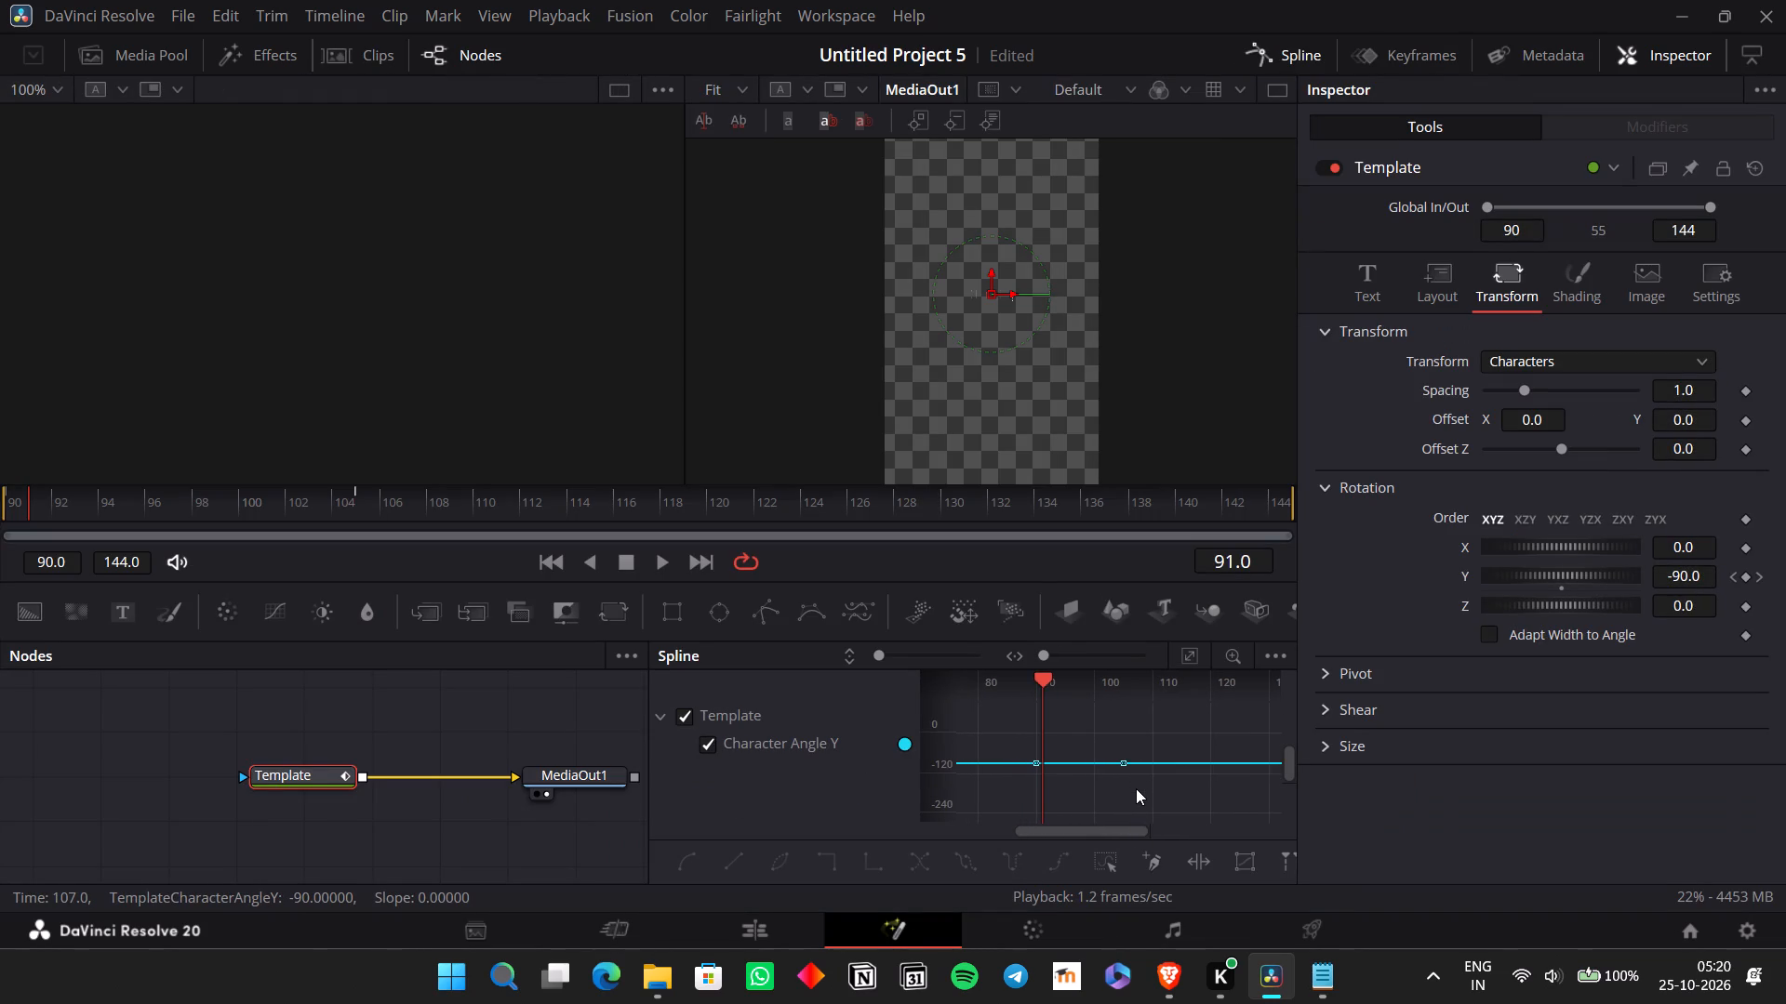
{"action": "left_click", "coordinate": [1189, 667]}
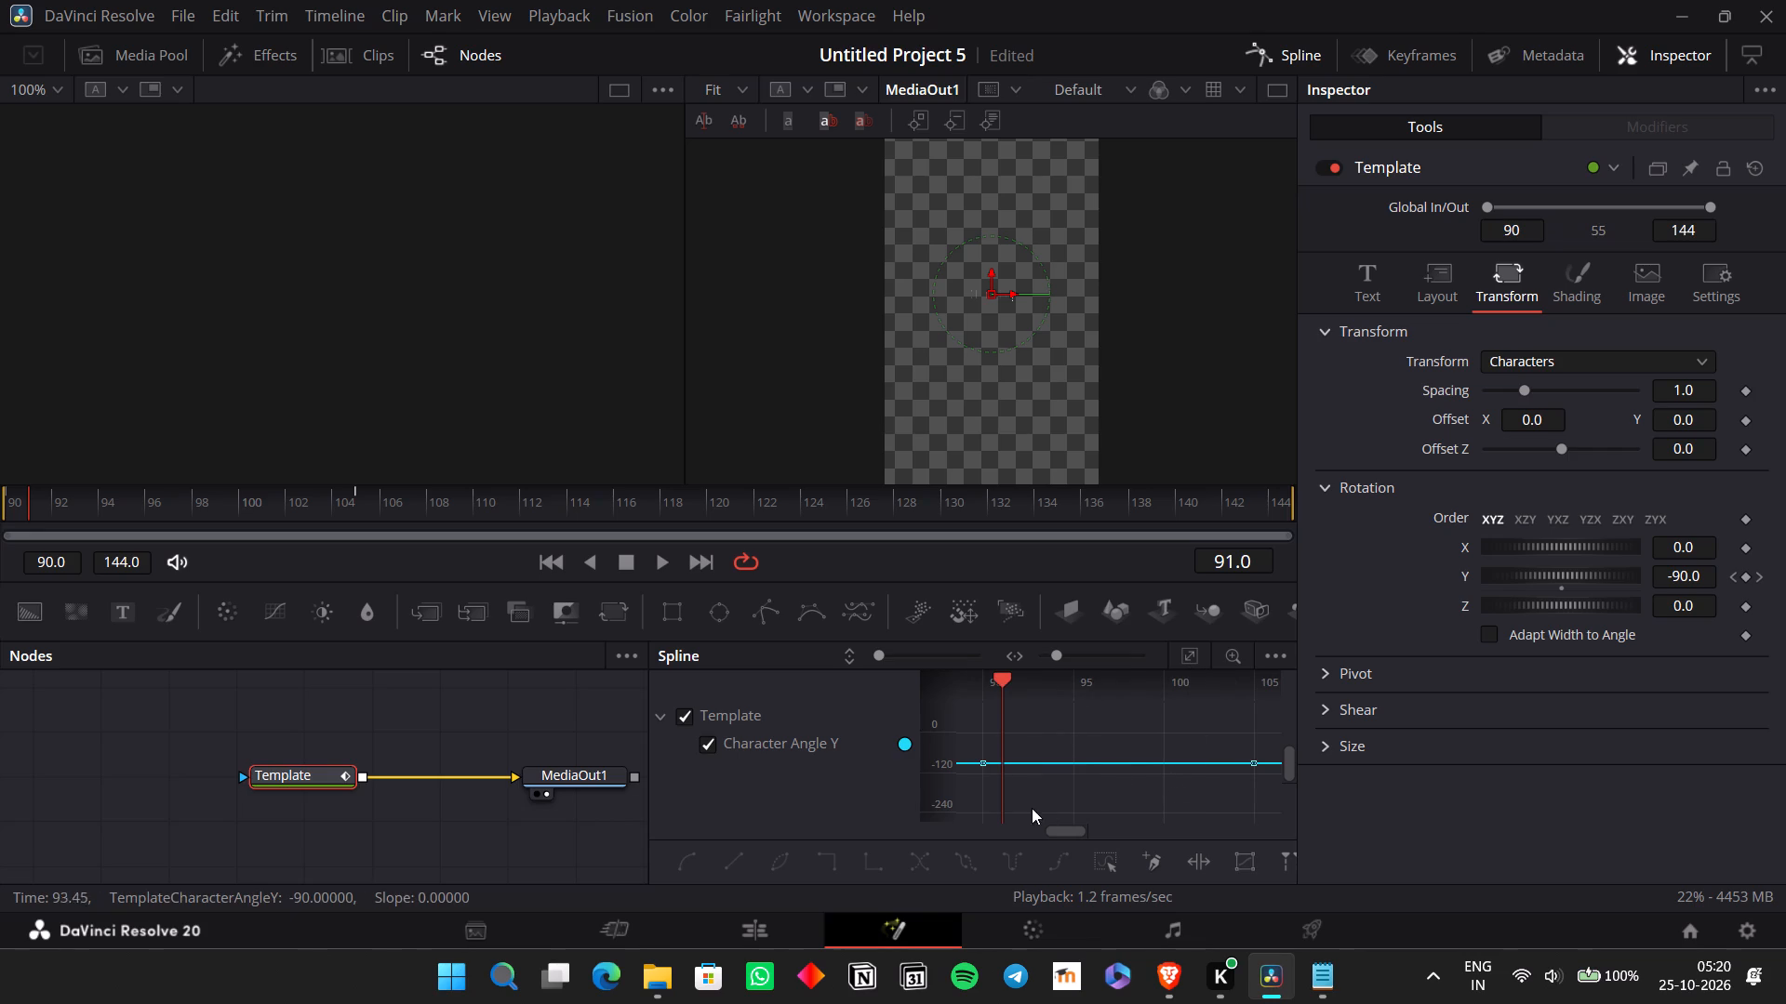
{"action": "left_click_drag", "start_coordinate": [971, 798], "coordinate": [1285, 698]}
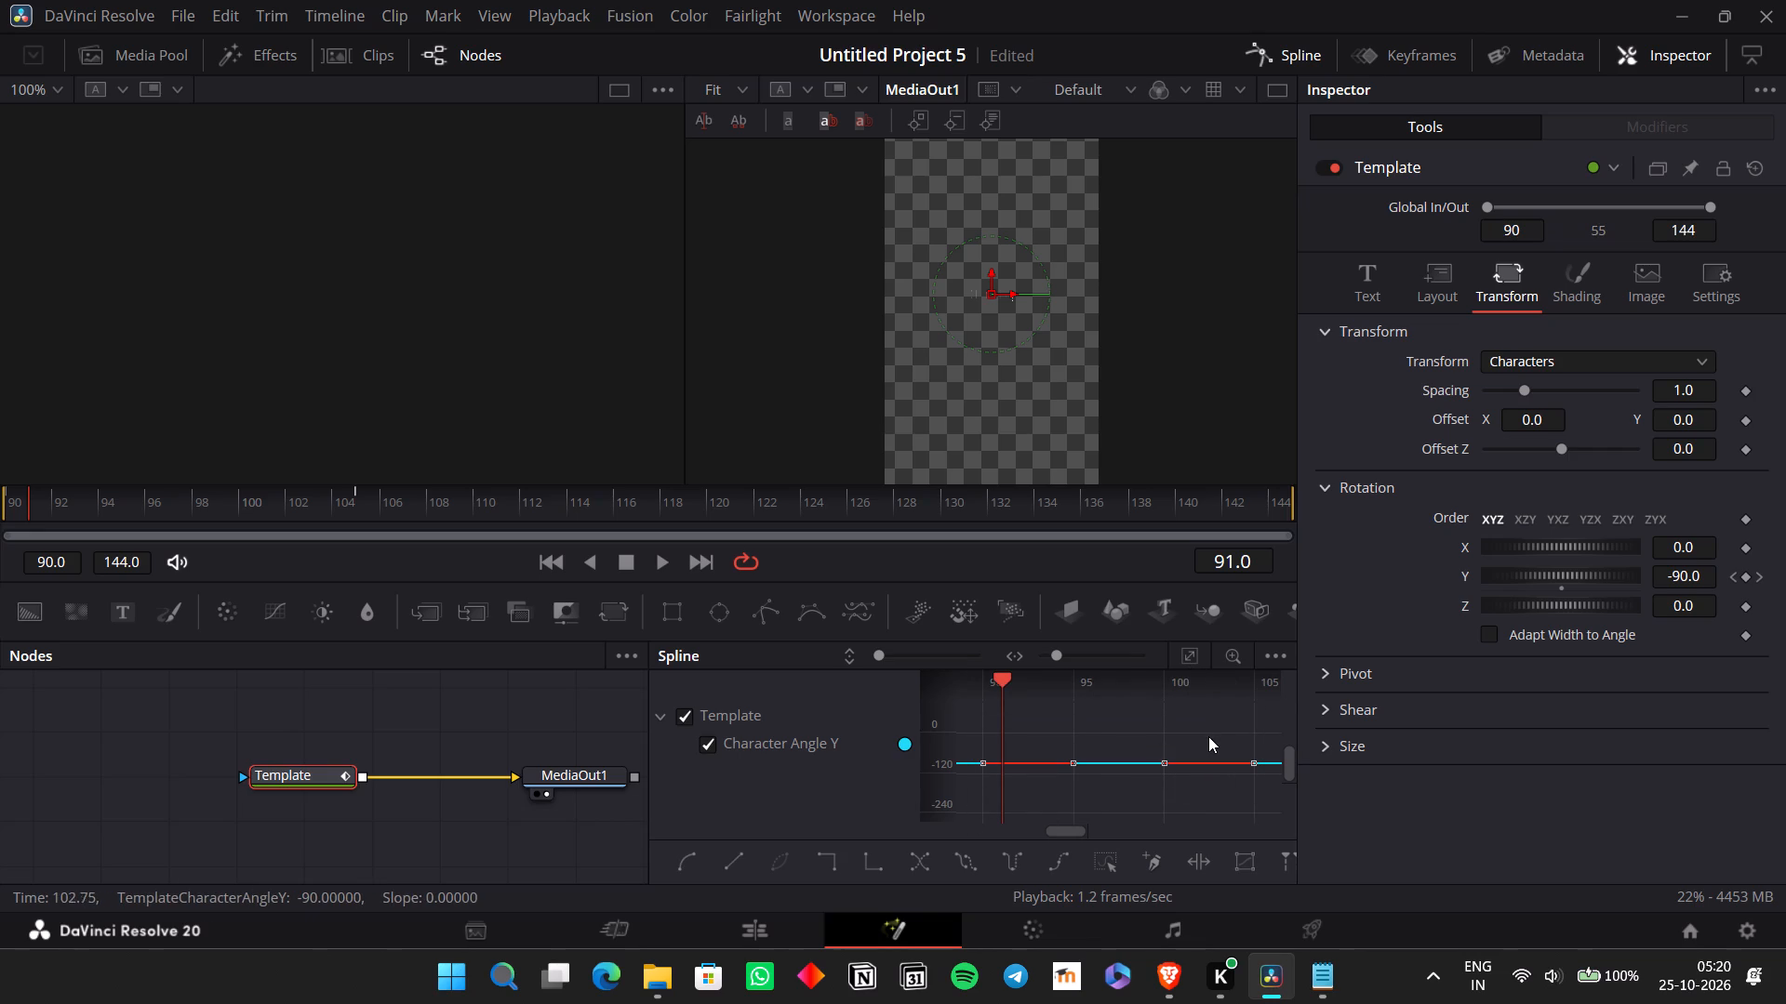
{"action": "left_click", "coordinate": [794, 941]}
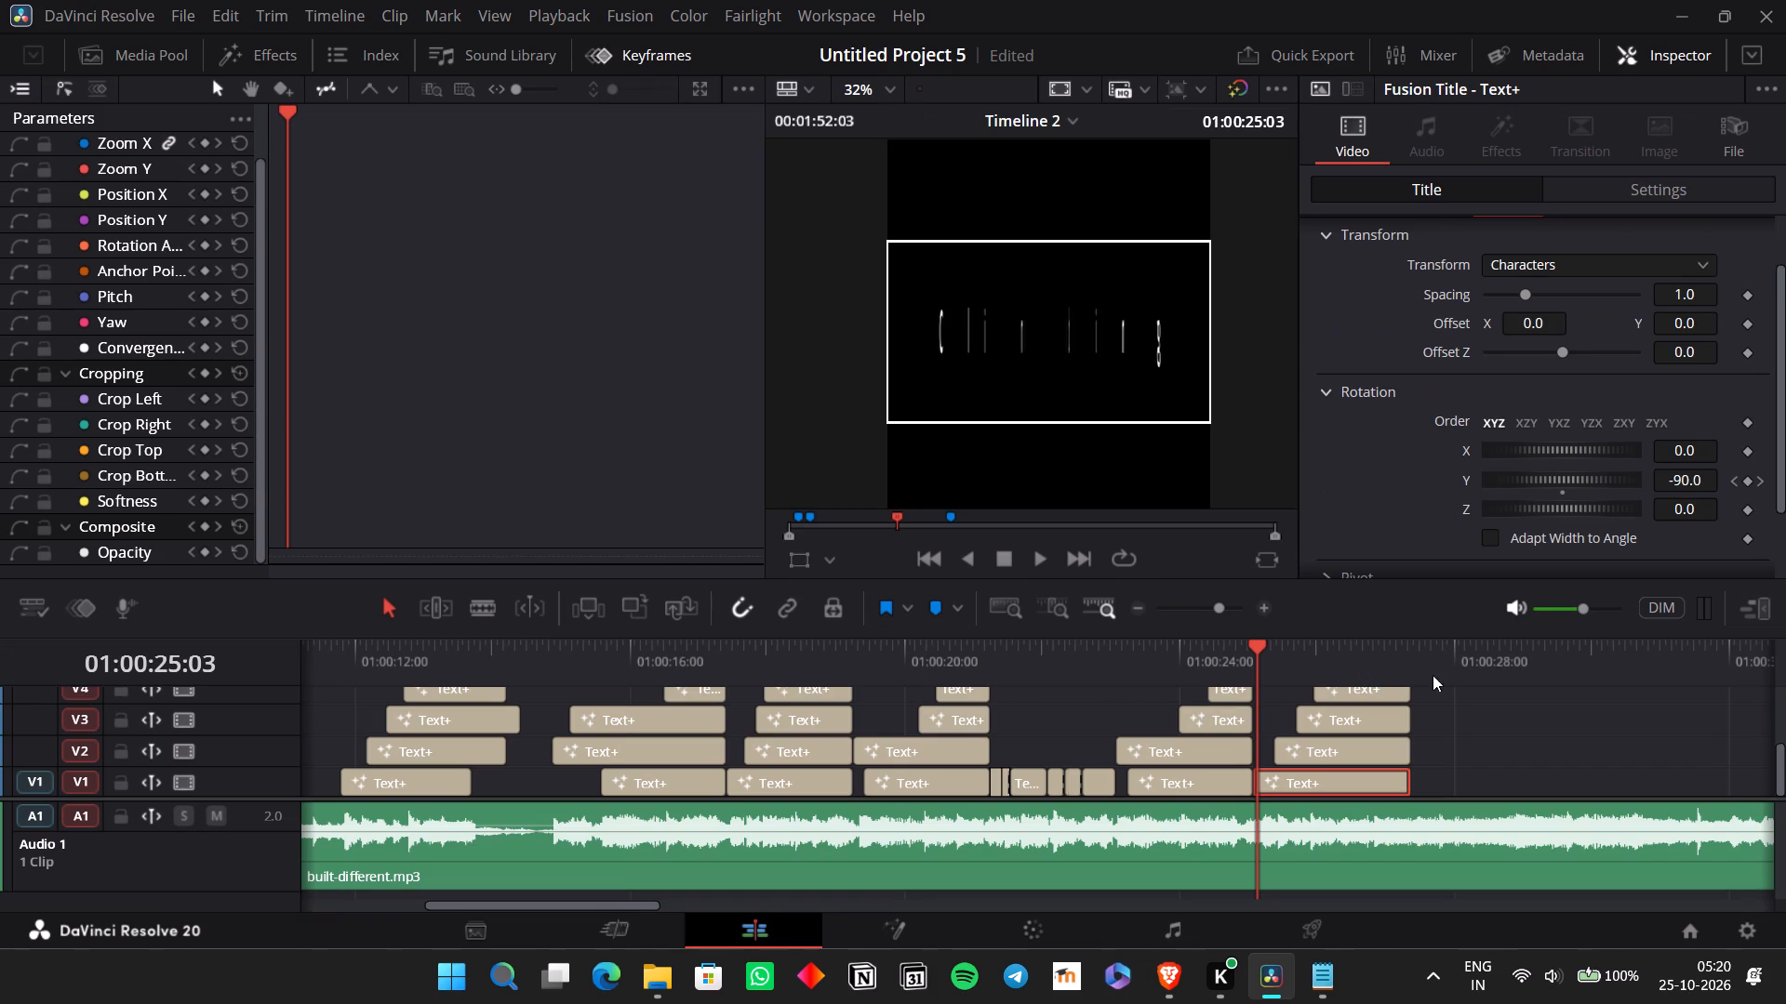
Set the "Climbing" title's Y rotation to 0 at its 01:00:25:17 keyframe.
{"action": "left_click", "coordinate": [1756, 477]}
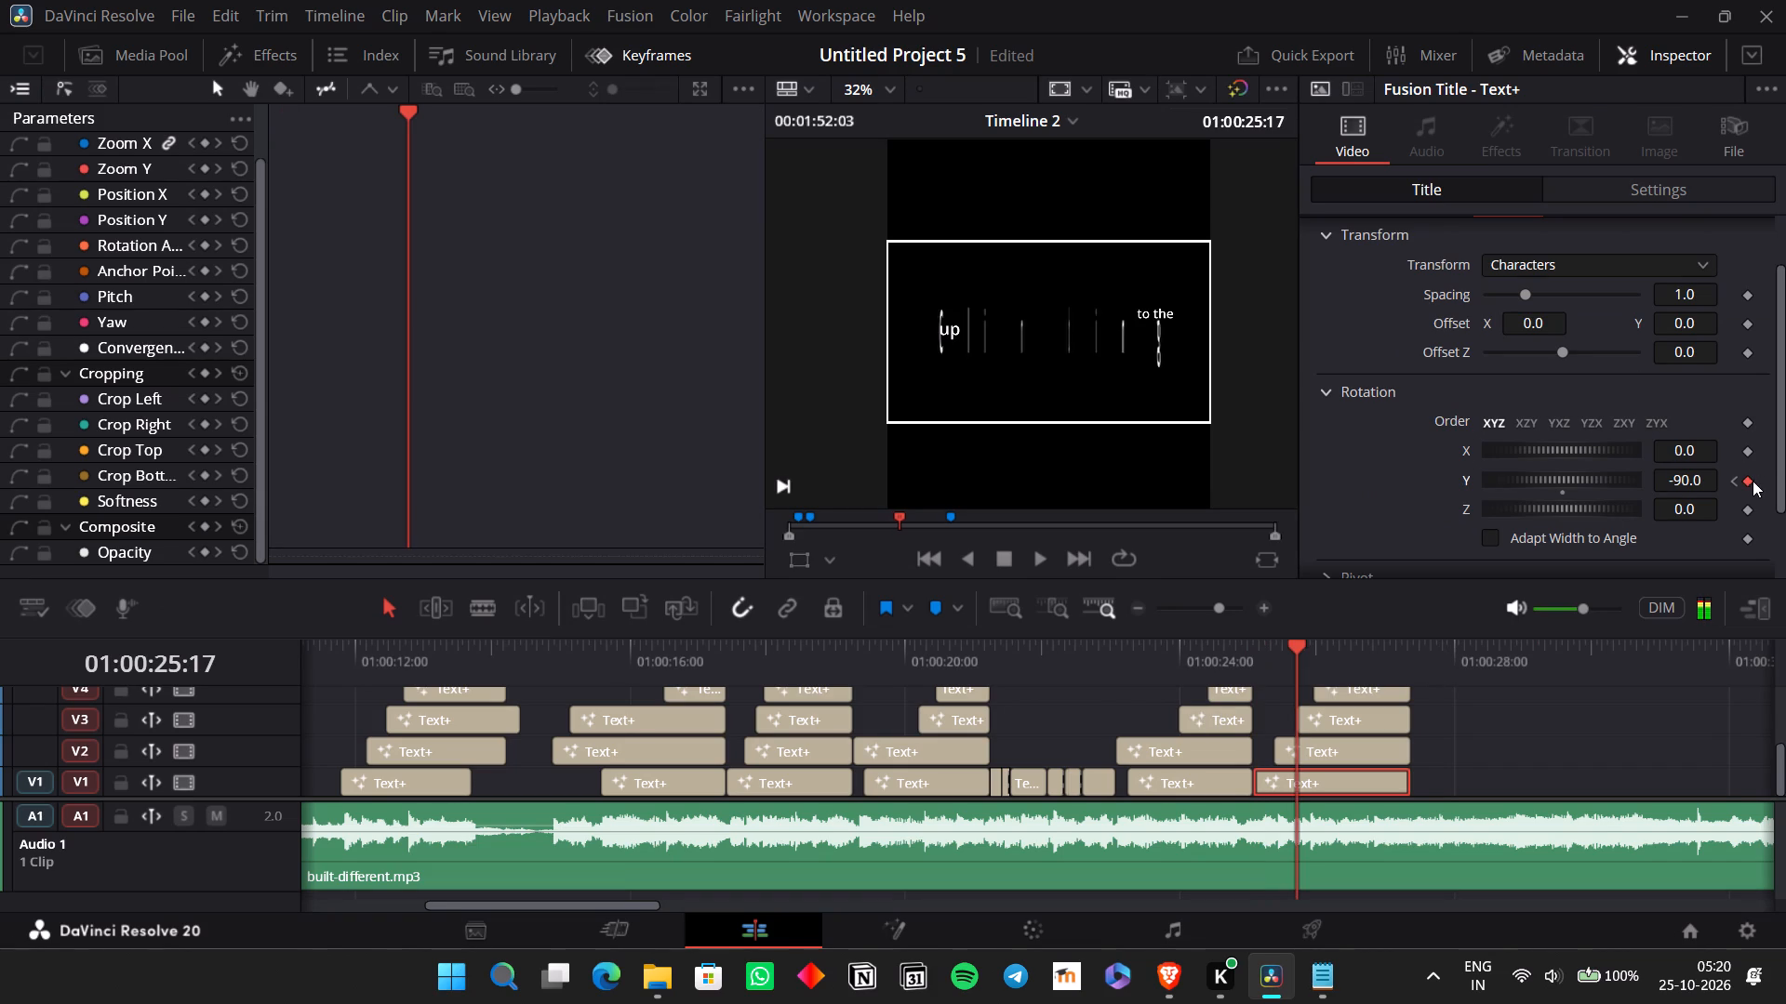
{"action": "left_click", "coordinate": [1749, 483]}
{"action": "left_click", "coordinate": [1749, 483]}
{"action": "double_click", "coordinate": [1692, 488]}
{"action": "key", "text": "0"}
{"action": "key", "text": "Return"}
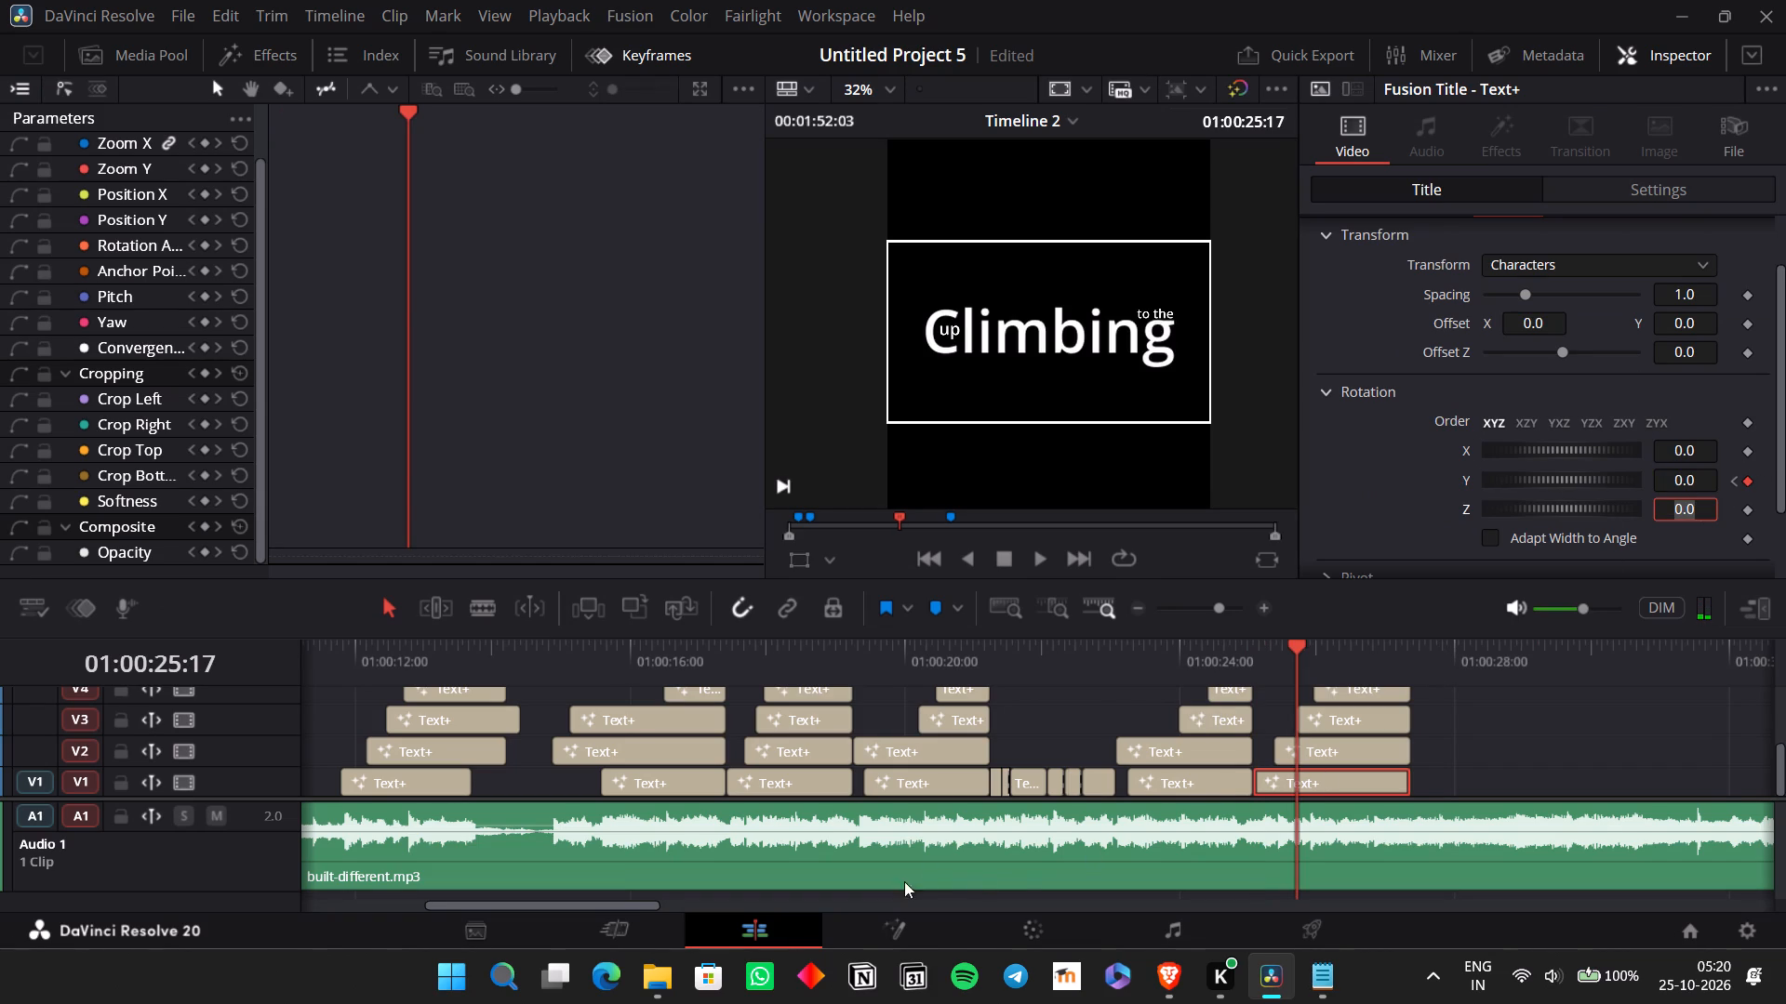
Open the "Climbing" title in Fusion and smooth both Character Angle Y keyframes on its spline curve.
{"action": "left_click", "coordinate": [867, 924]}
{"action": "left_click", "coordinate": [795, 925]}
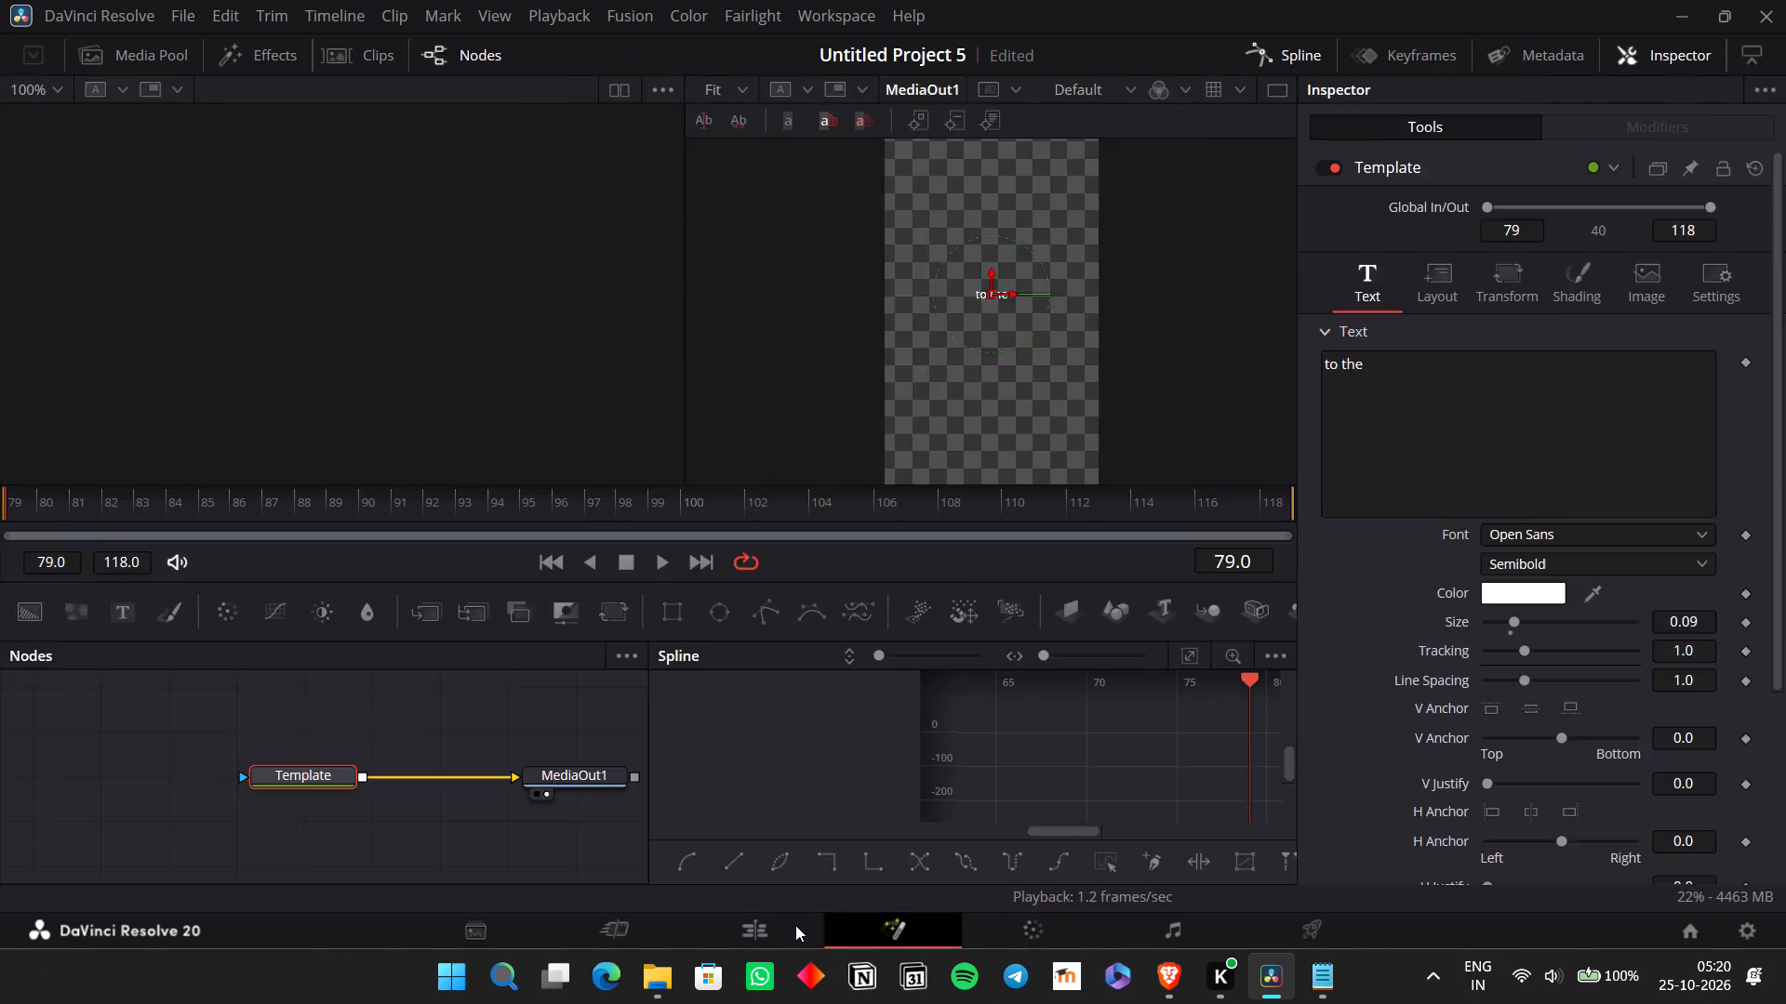
{"action": "left_click", "coordinate": [1265, 654]}
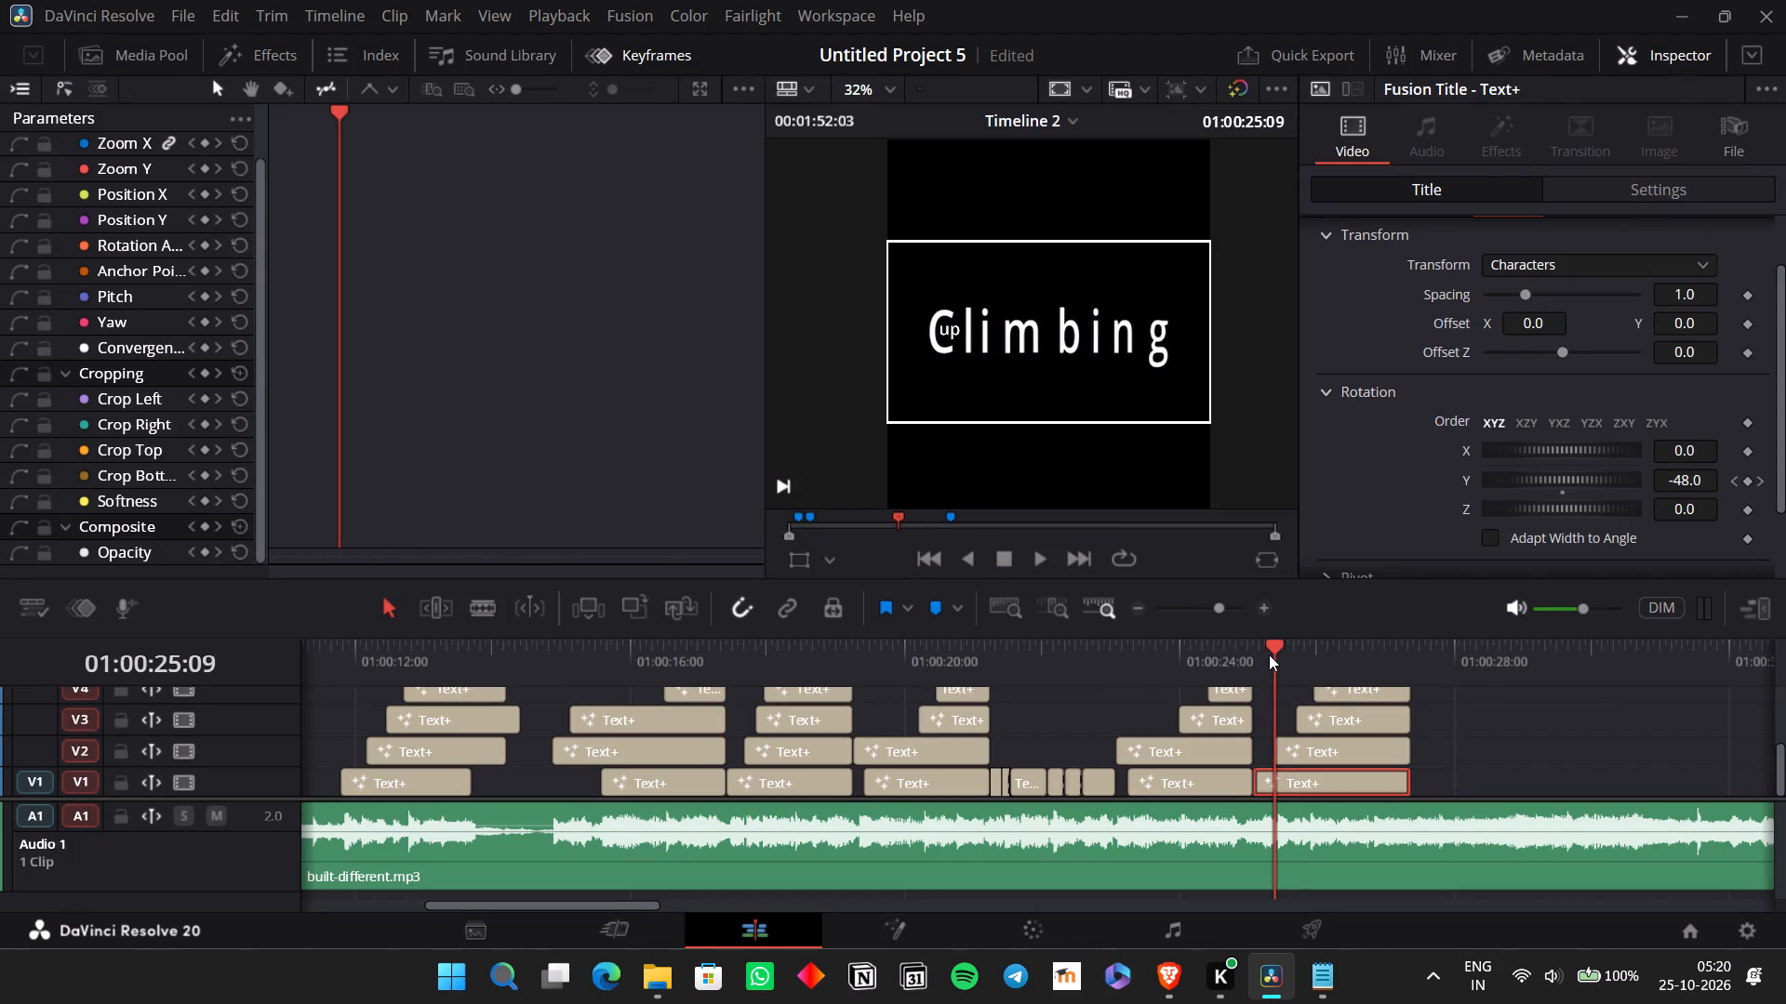
{"action": "key", "text": "Left"}
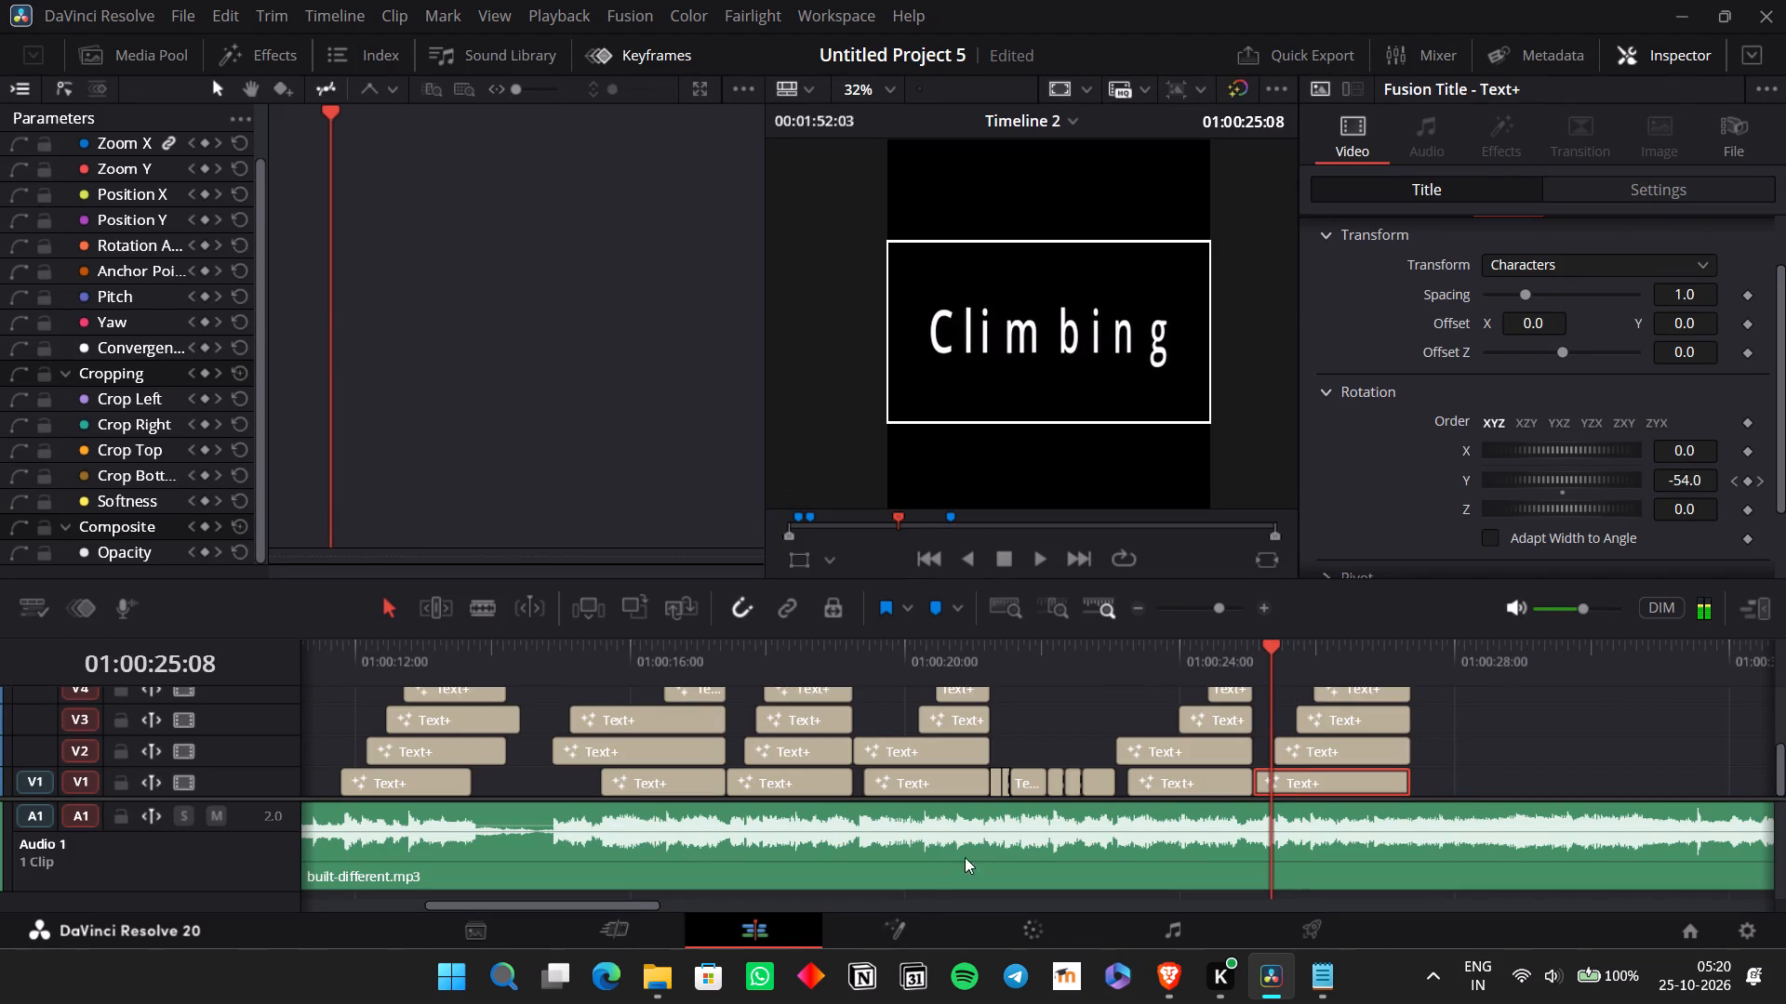
{"action": "right_click", "coordinate": [886, 942]}
{"action": "left_click", "coordinate": [886, 942]}
{"action": "left_click", "coordinate": [878, 931]}
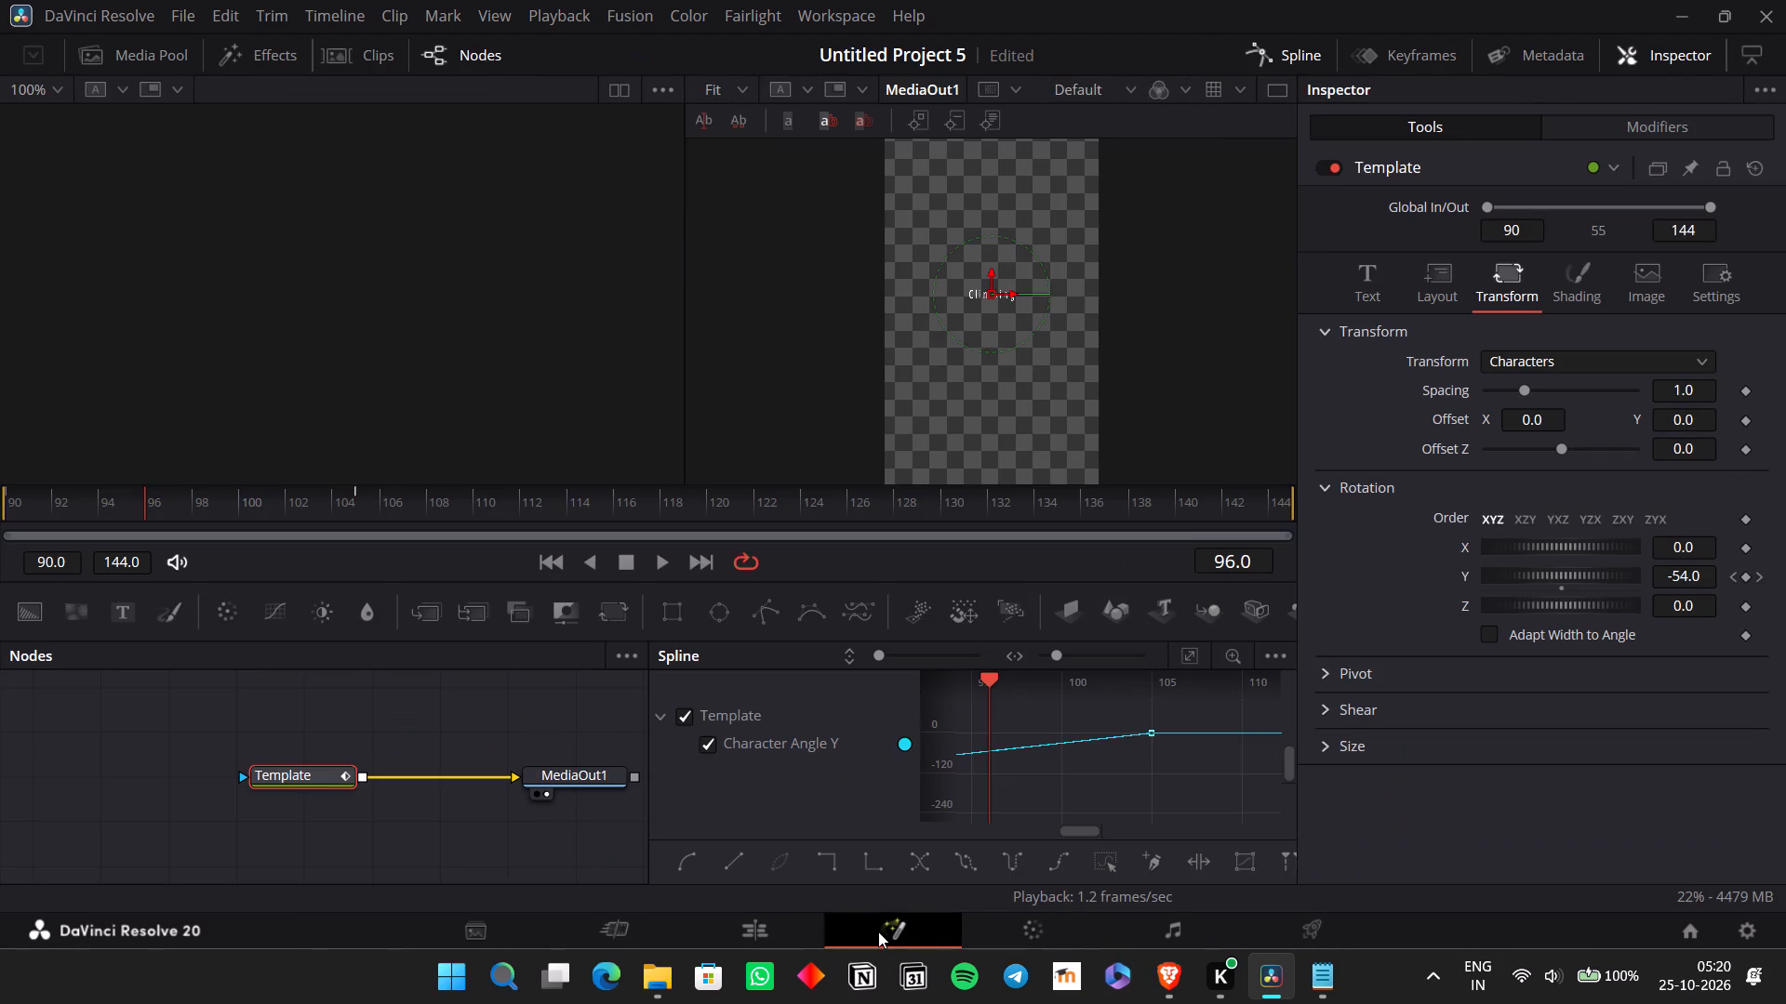
{"action": "left_click_drag", "start_coordinate": [1238, 747], "coordinate": [1228, 747]}
{"action": "scroll", "coordinate": [1219, 761], "scroll_direction": "right", "scroll_amount": 1}
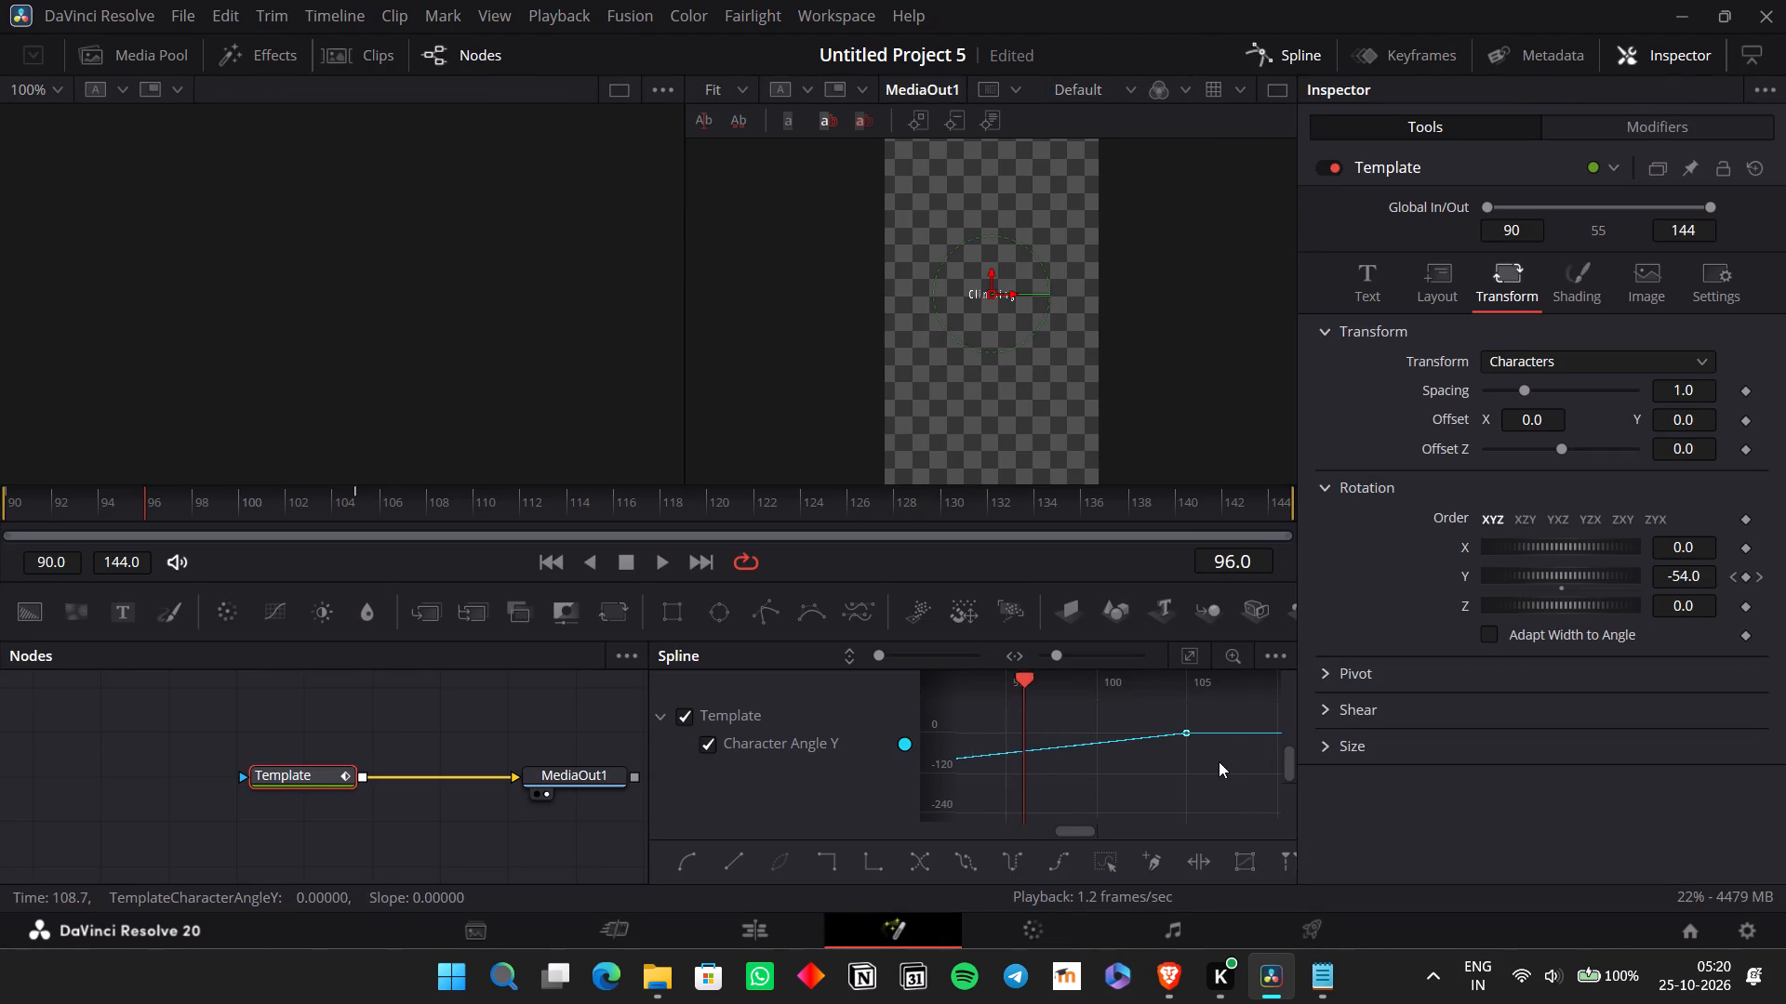
{"action": "scroll", "coordinate": [1219, 761], "scroll_direction": "right", "scroll_amount": 1}
{"action": "left_click_drag", "start_coordinate": [1261, 779], "coordinate": [1049, 749]}
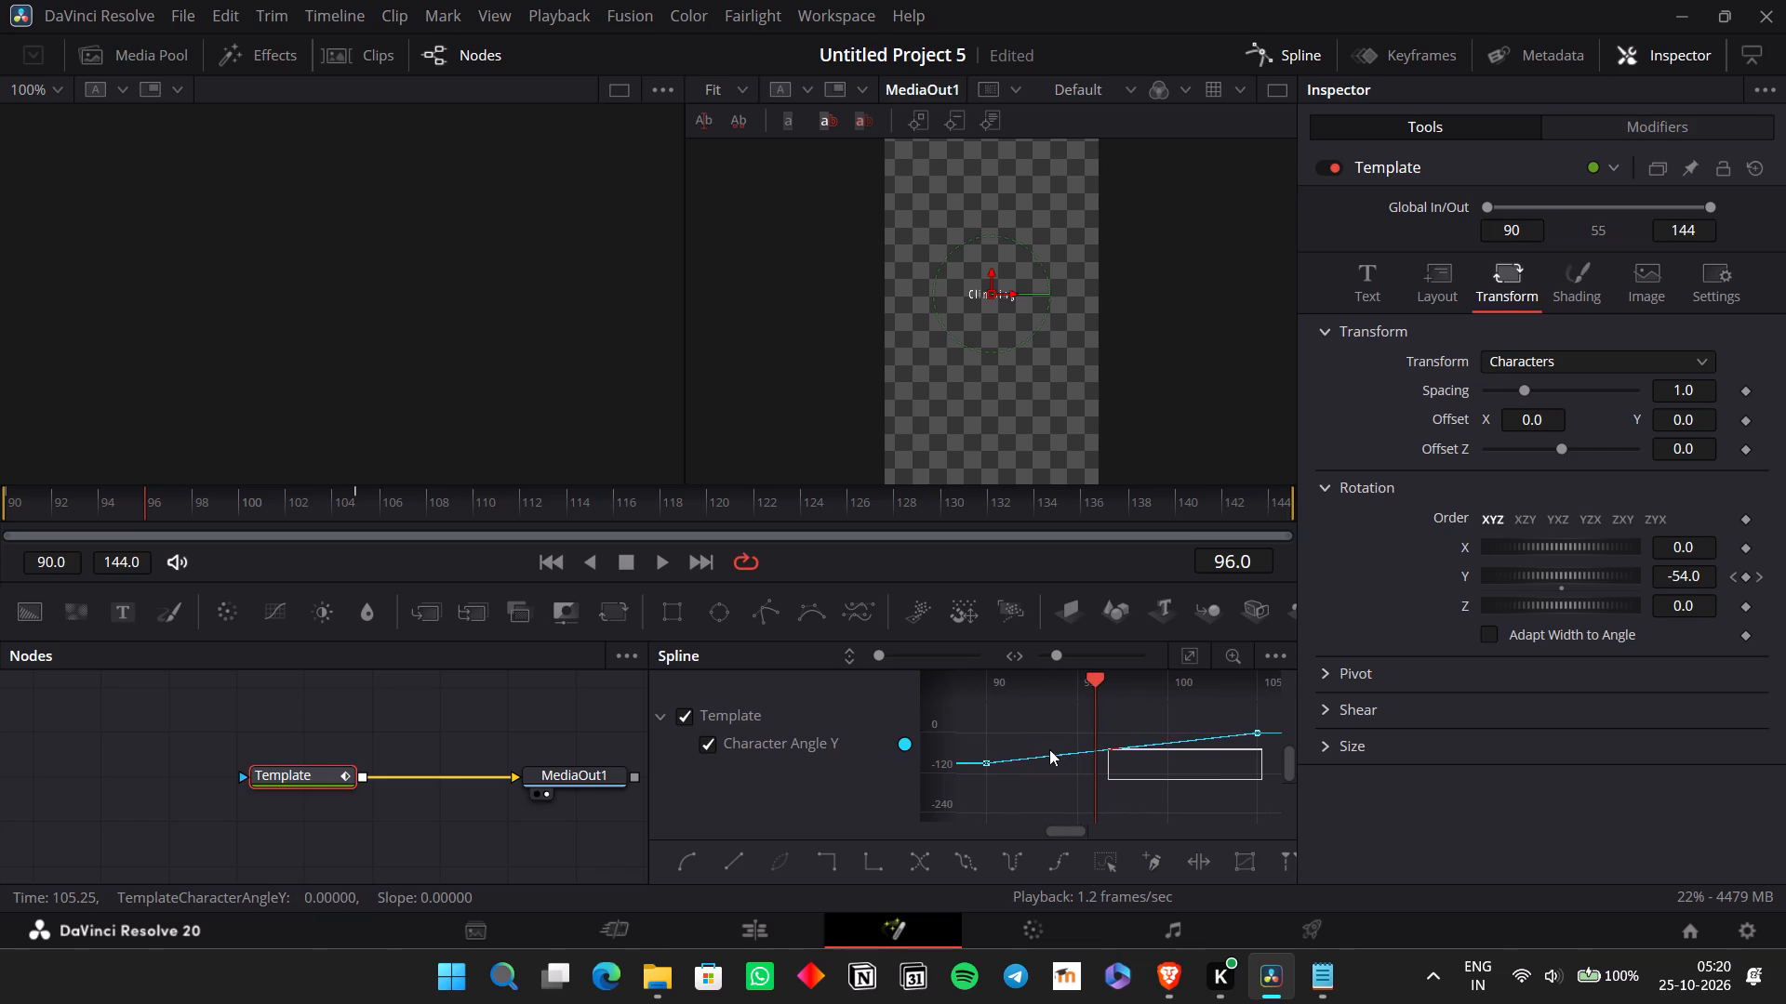
{"action": "left_click_drag", "start_coordinate": [1049, 749], "coordinate": [993, 719]}
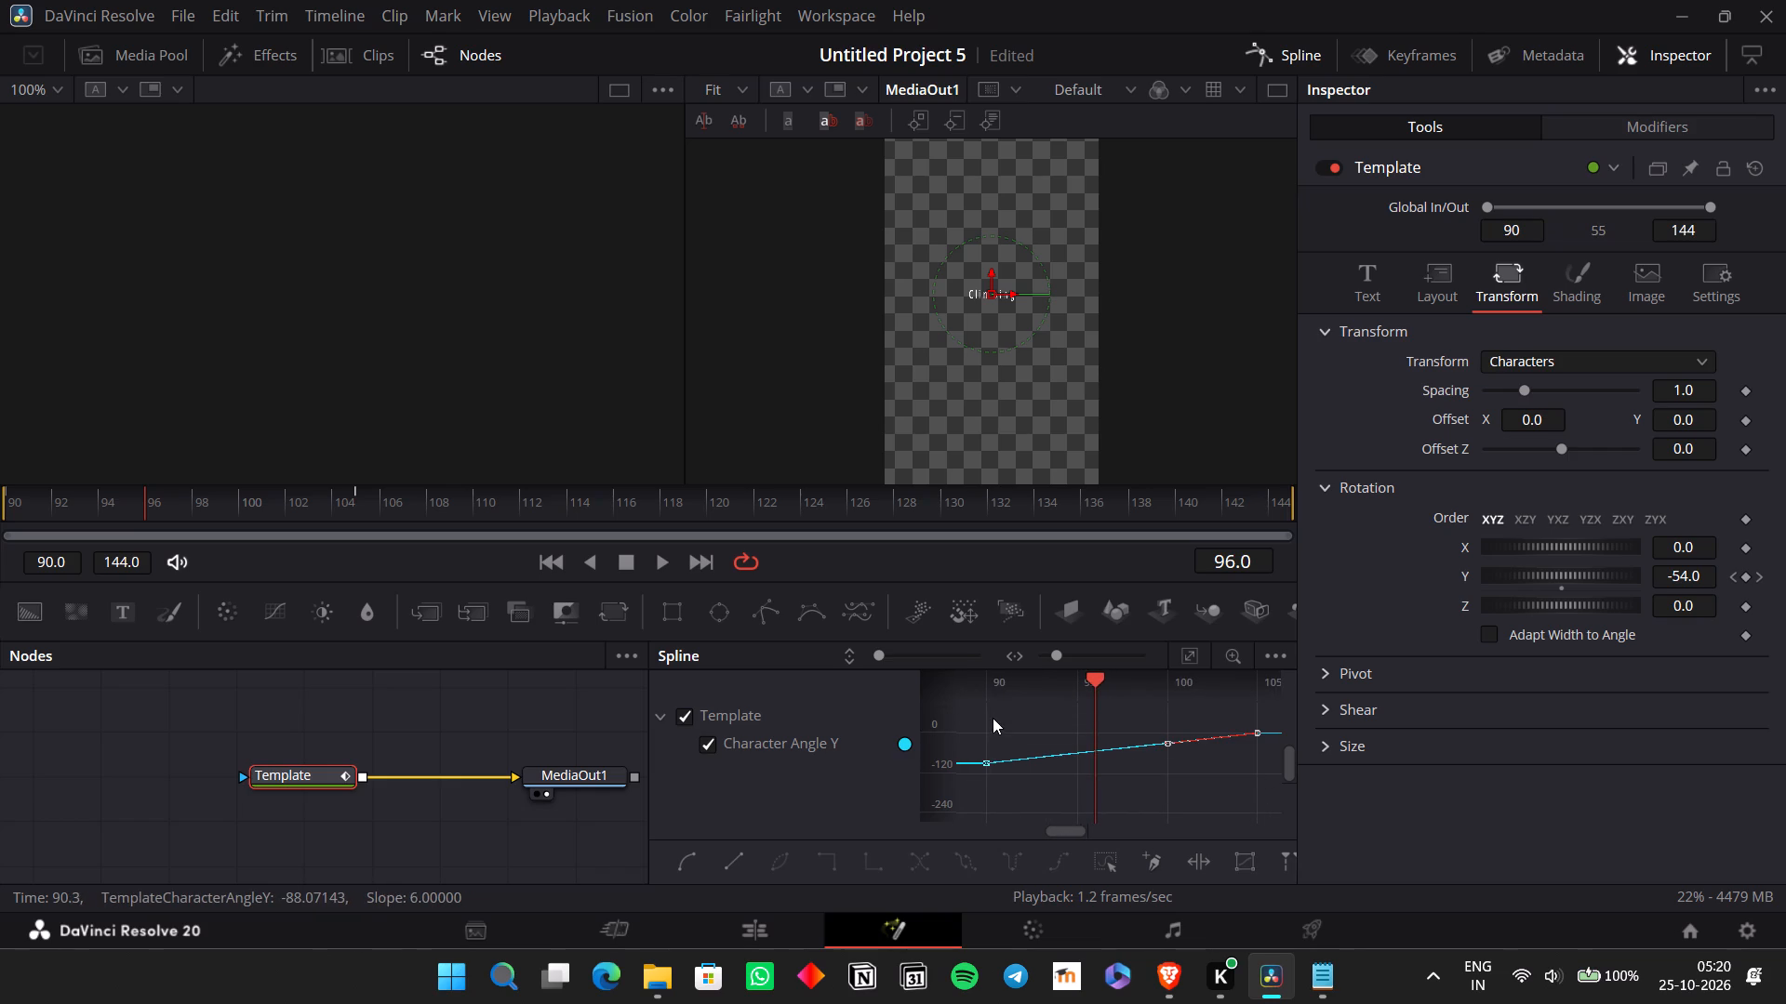
{"action": "key", "text": "s"}
{"action": "left_click_drag", "start_coordinate": [1019, 781], "coordinate": [985, 728]}
{"action": "key", "text": "s"}
Lengthen the easing handles of the start and end Character Angle Y keyframes to shape an S-curve.
{"action": "left_click_drag", "start_coordinate": [1077, 764], "coordinate": [1176, 751]}
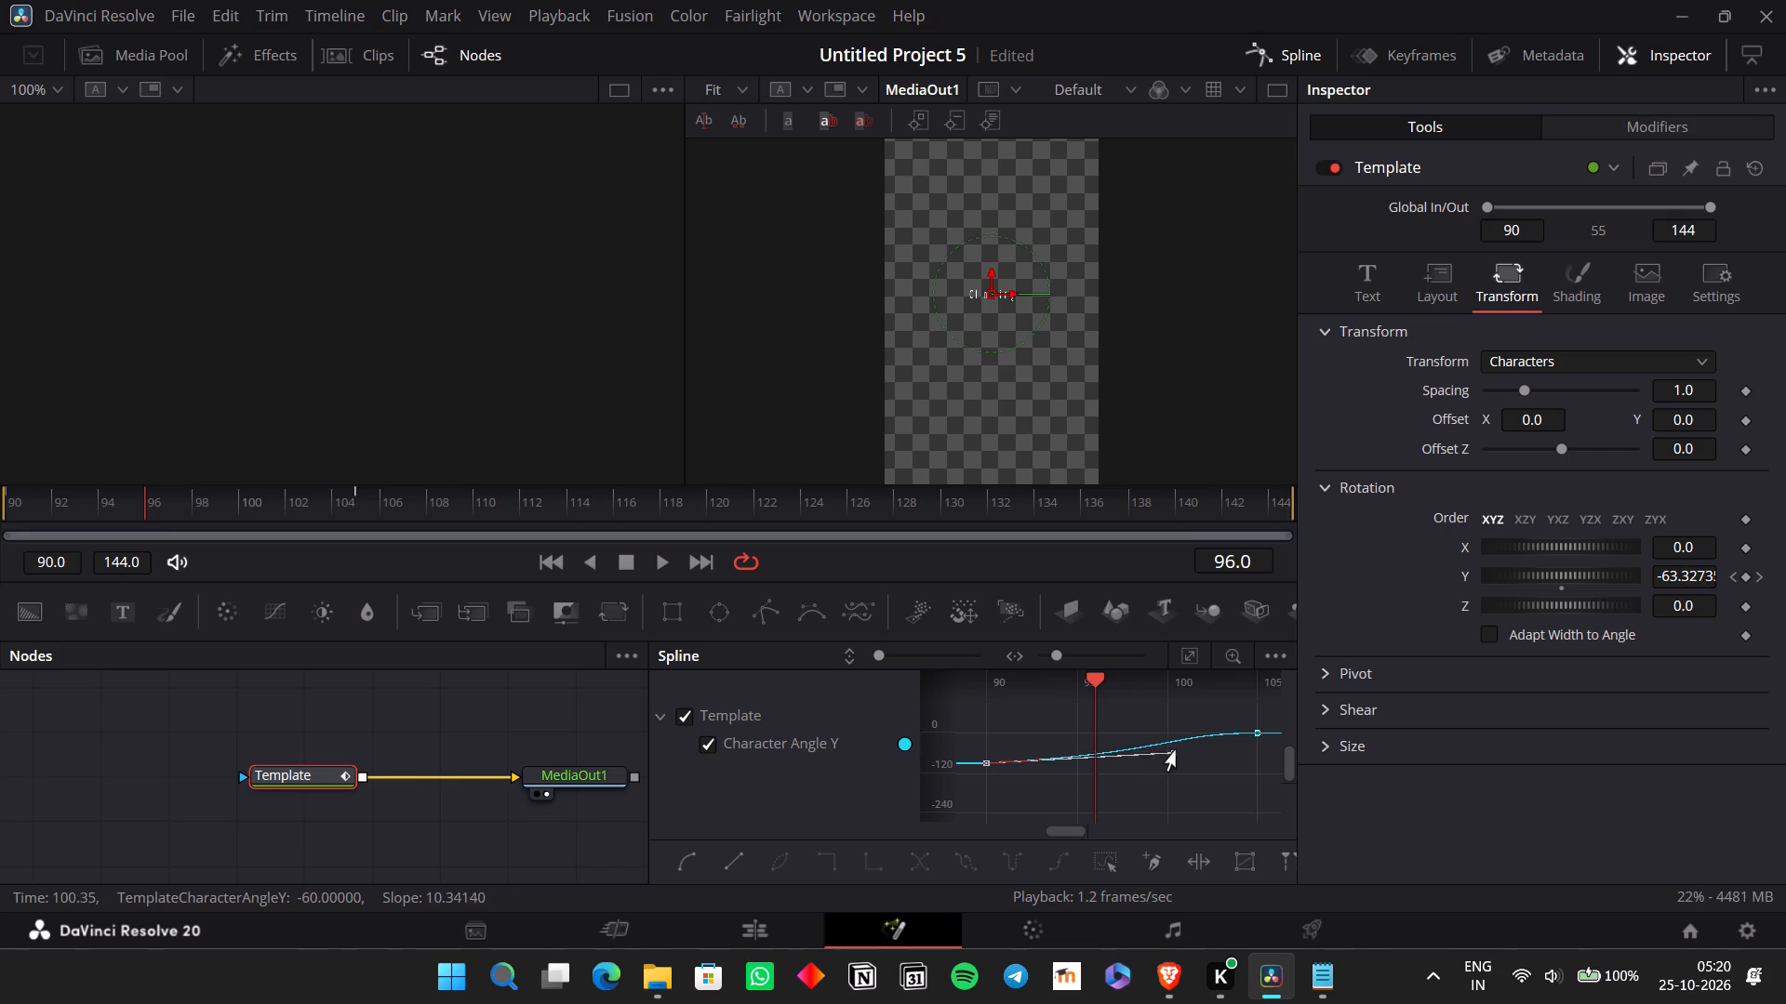
{"action": "left_click_drag", "start_coordinate": [1176, 751], "coordinate": [1193, 758]}
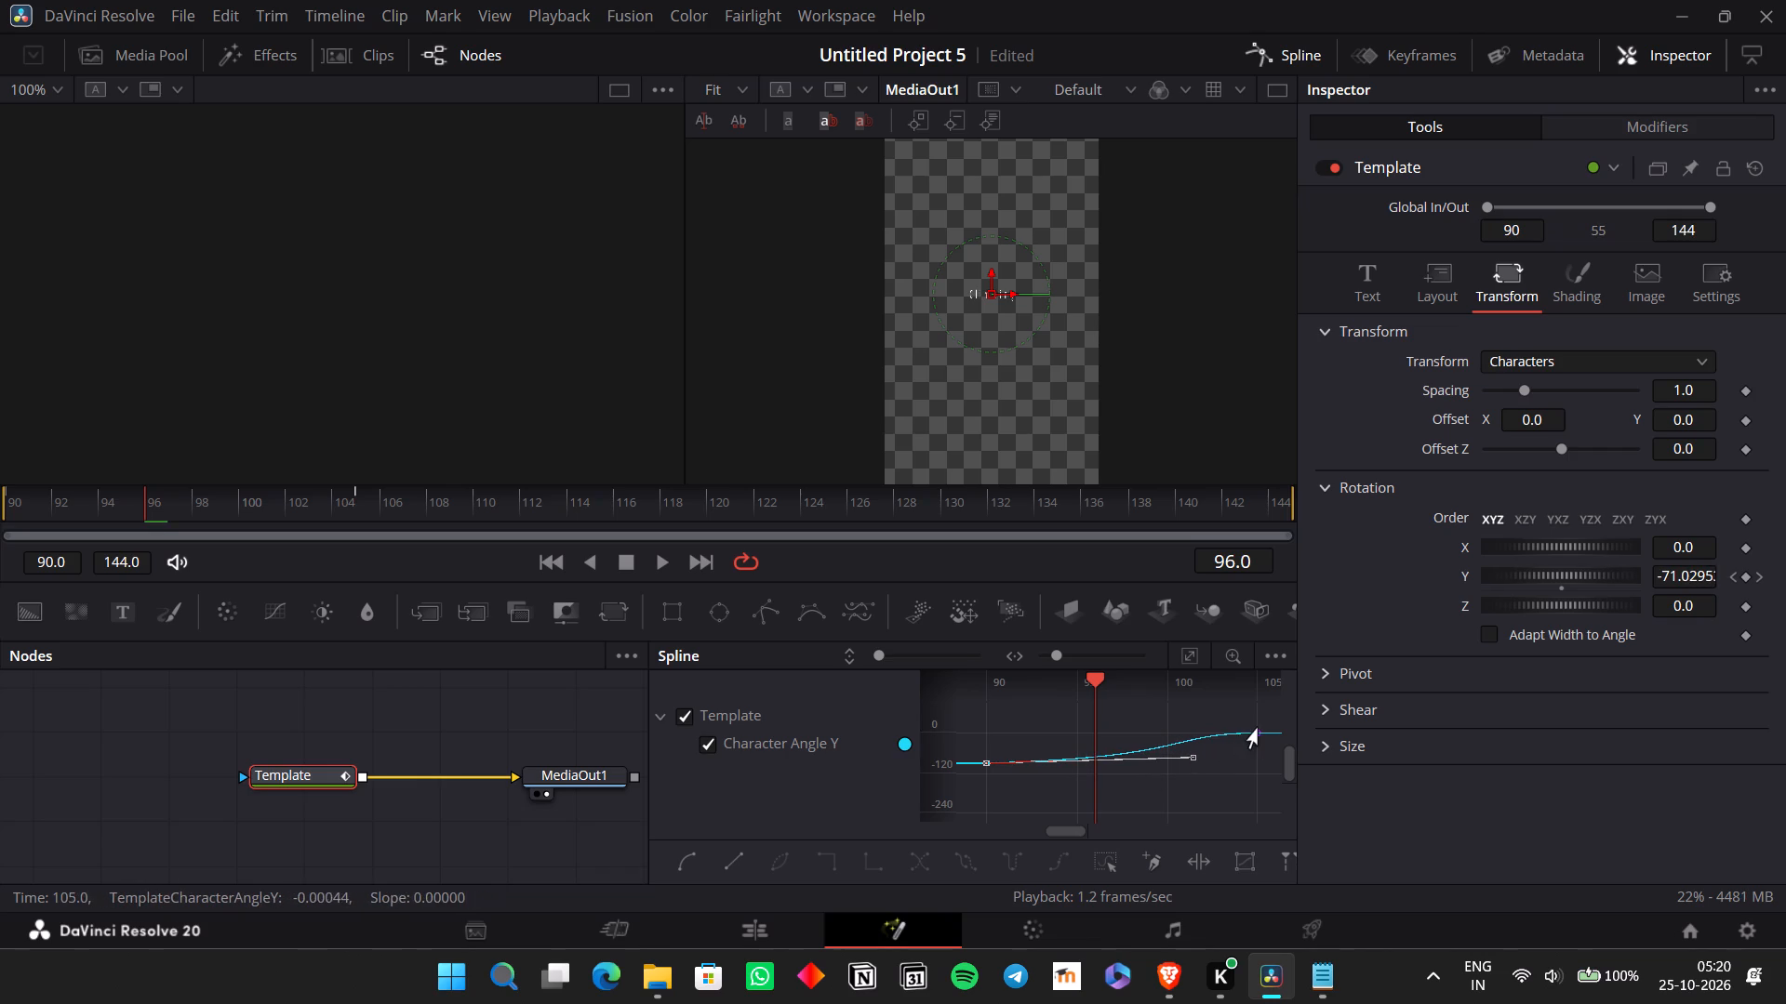
{"action": "left_click", "coordinate": [1260, 729]}
{"action": "left_click_drag", "start_coordinate": [1168, 734], "coordinate": [1123, 736]}
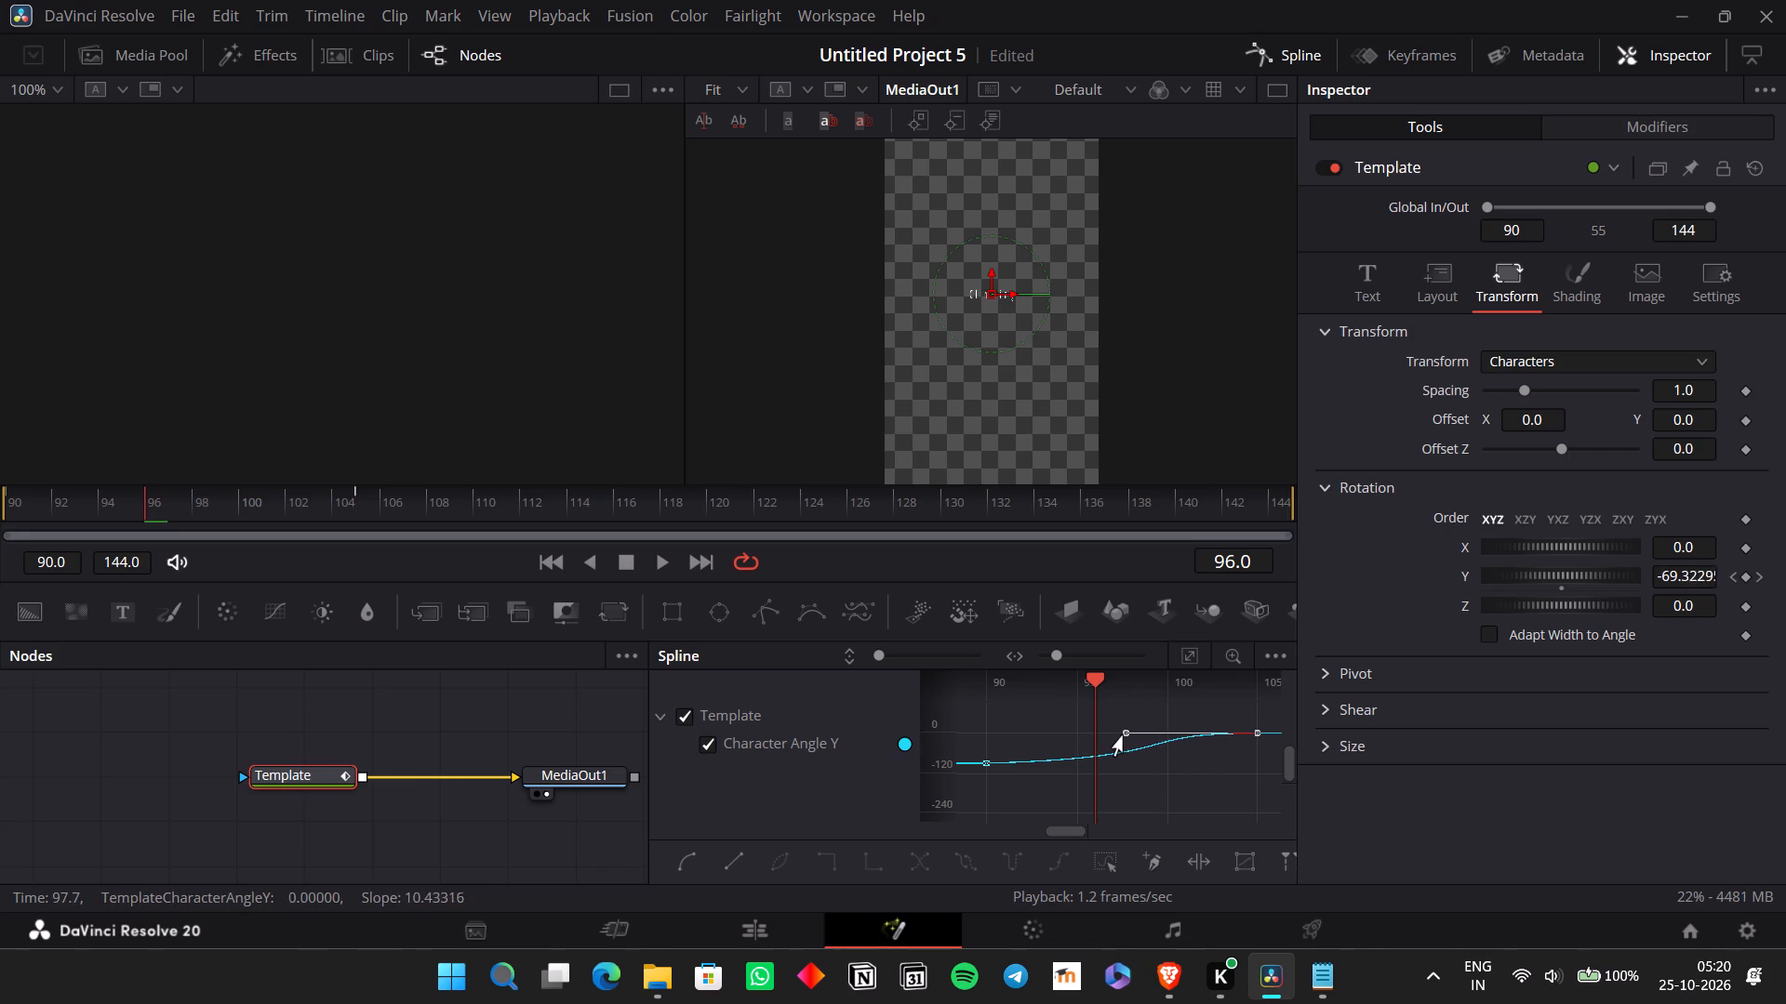
{"action": "left_click_drag", "start_coordinate": [1123, 736], "coordinate": [1108, 738]}
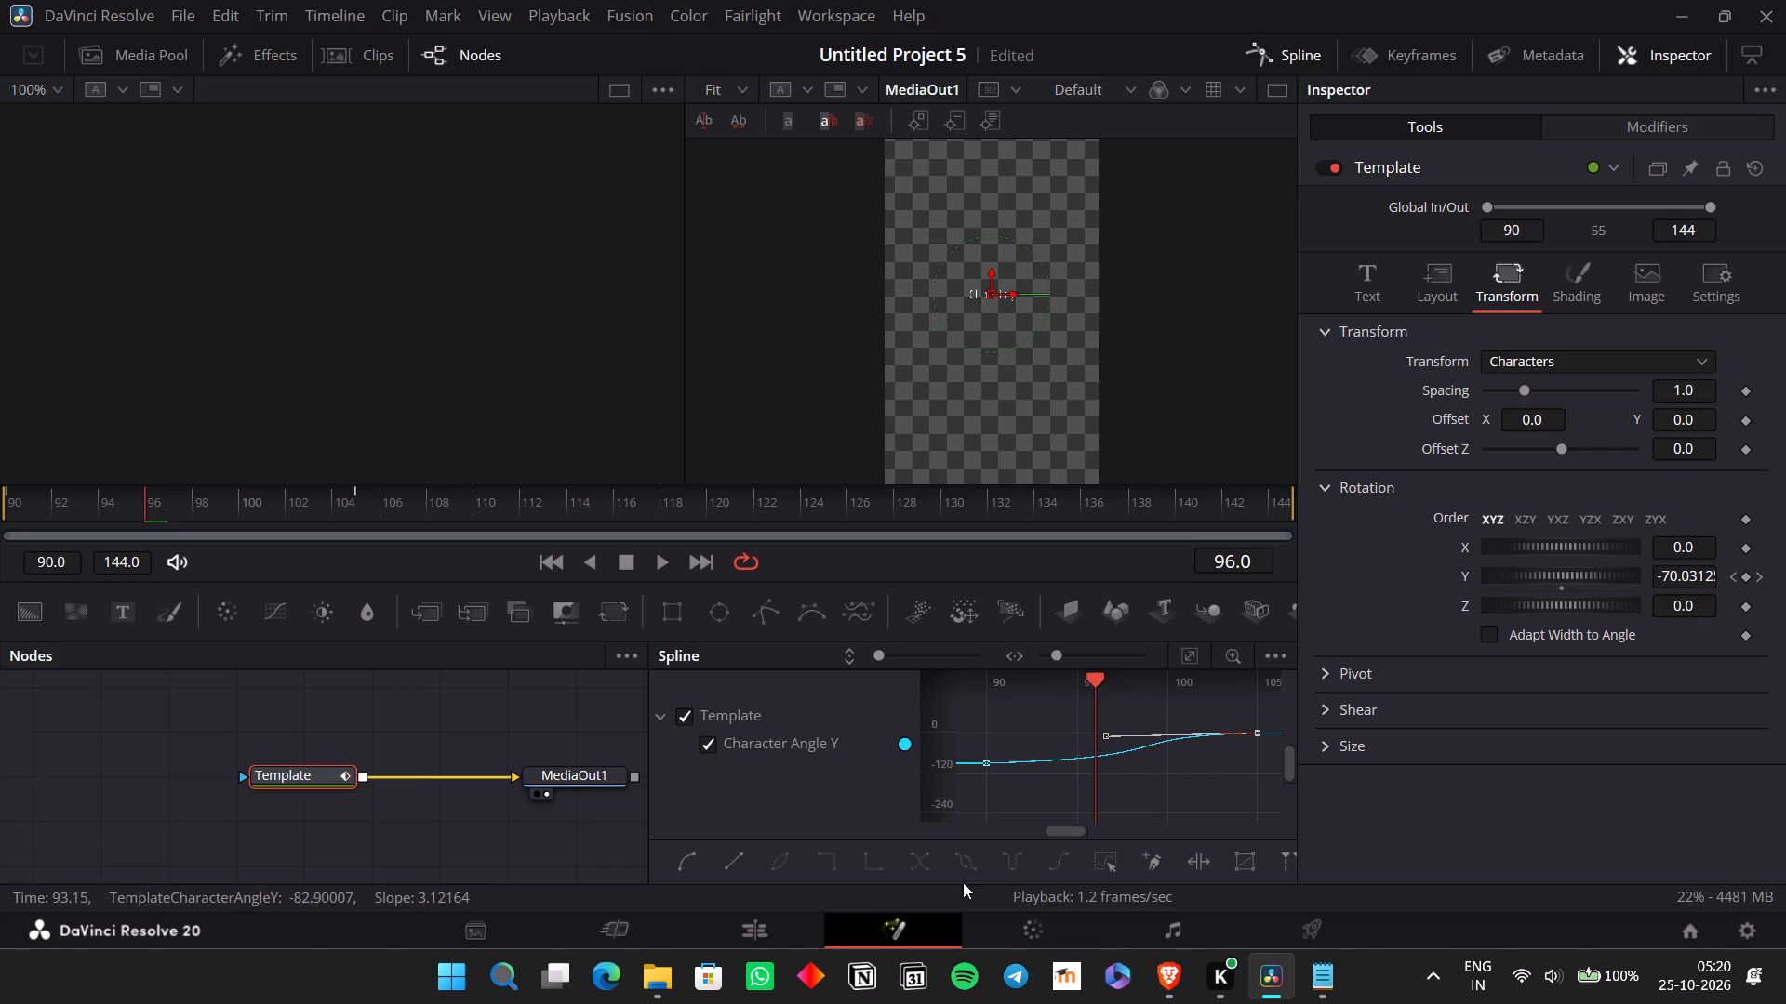
{"action": "left_click", "coordinate": [1101, 731]}
{"action": "left_click_drag", "start_coordinate": [1105, 738], "coordinate": [1093, 743]}
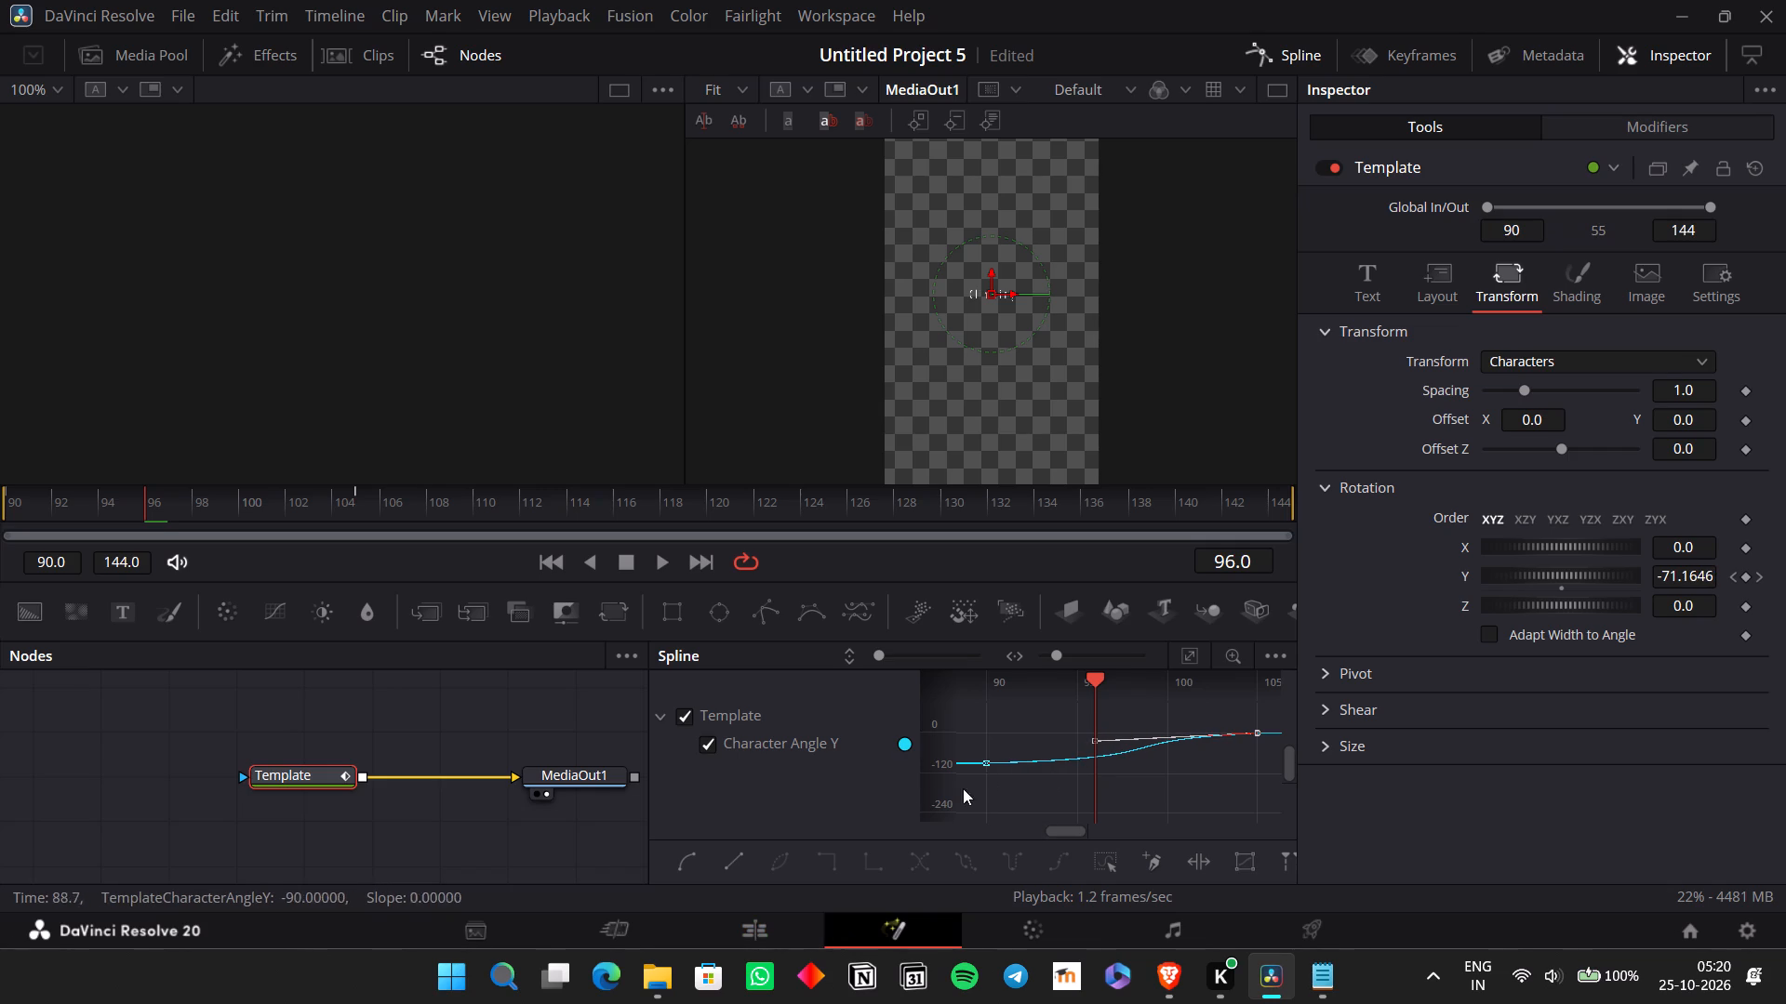
{"action": "left_click", "coordinate": [990, 757]}
{"action": "left_click", "coordinate": [1192, 757]}
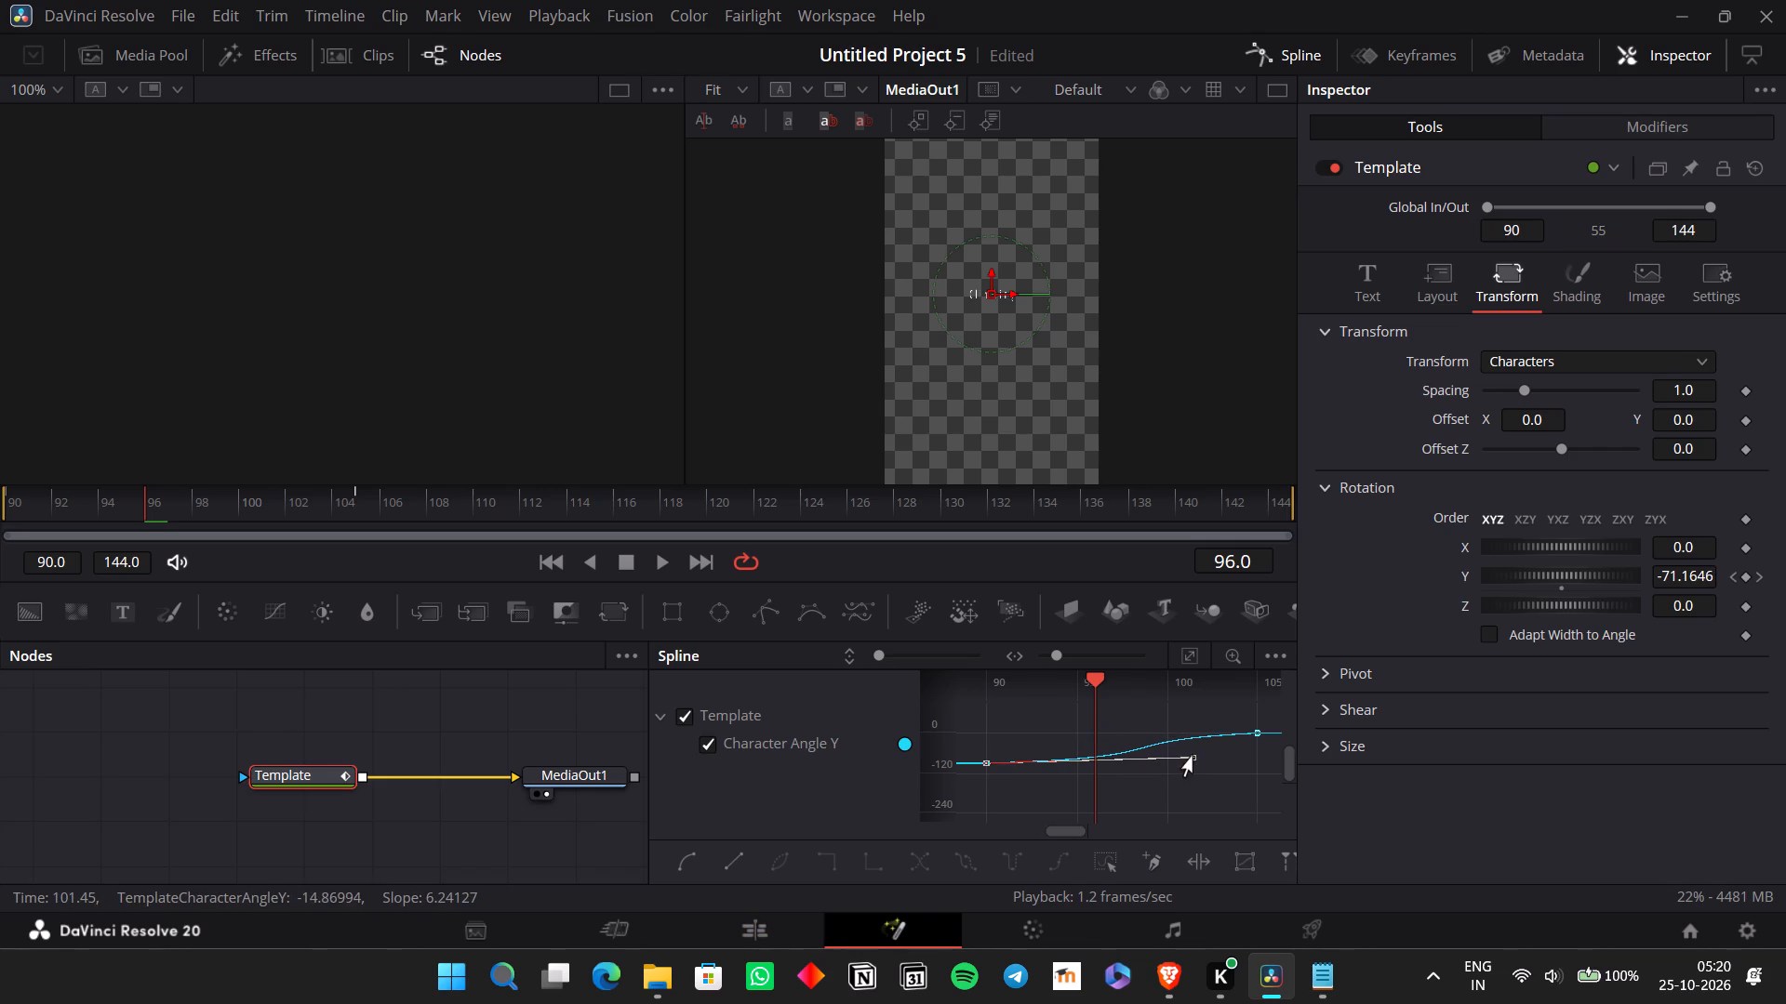
{"action": "left_click", "coordinate": [801, 927]}
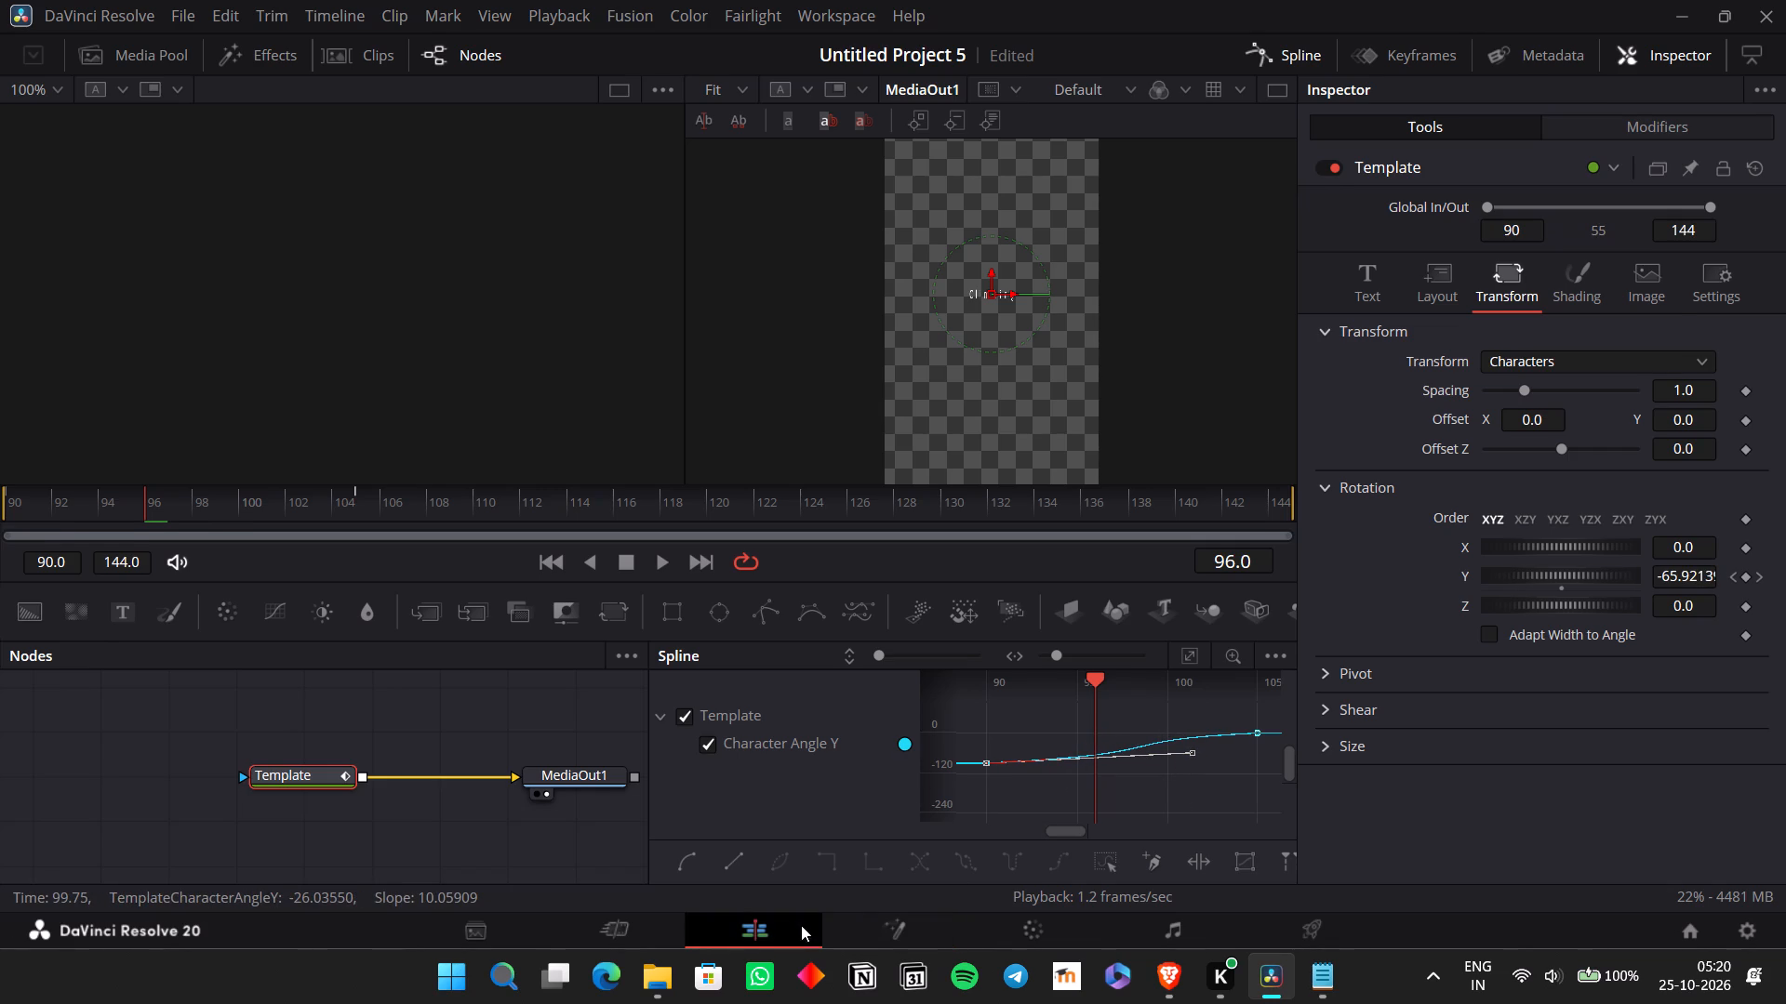
Play back the "Climbing" title's rotation reveal twice from just before its clip start.
{"action": "left_click", "coordinate": [1241, 645]}
{"action": "key", "text": "space"}
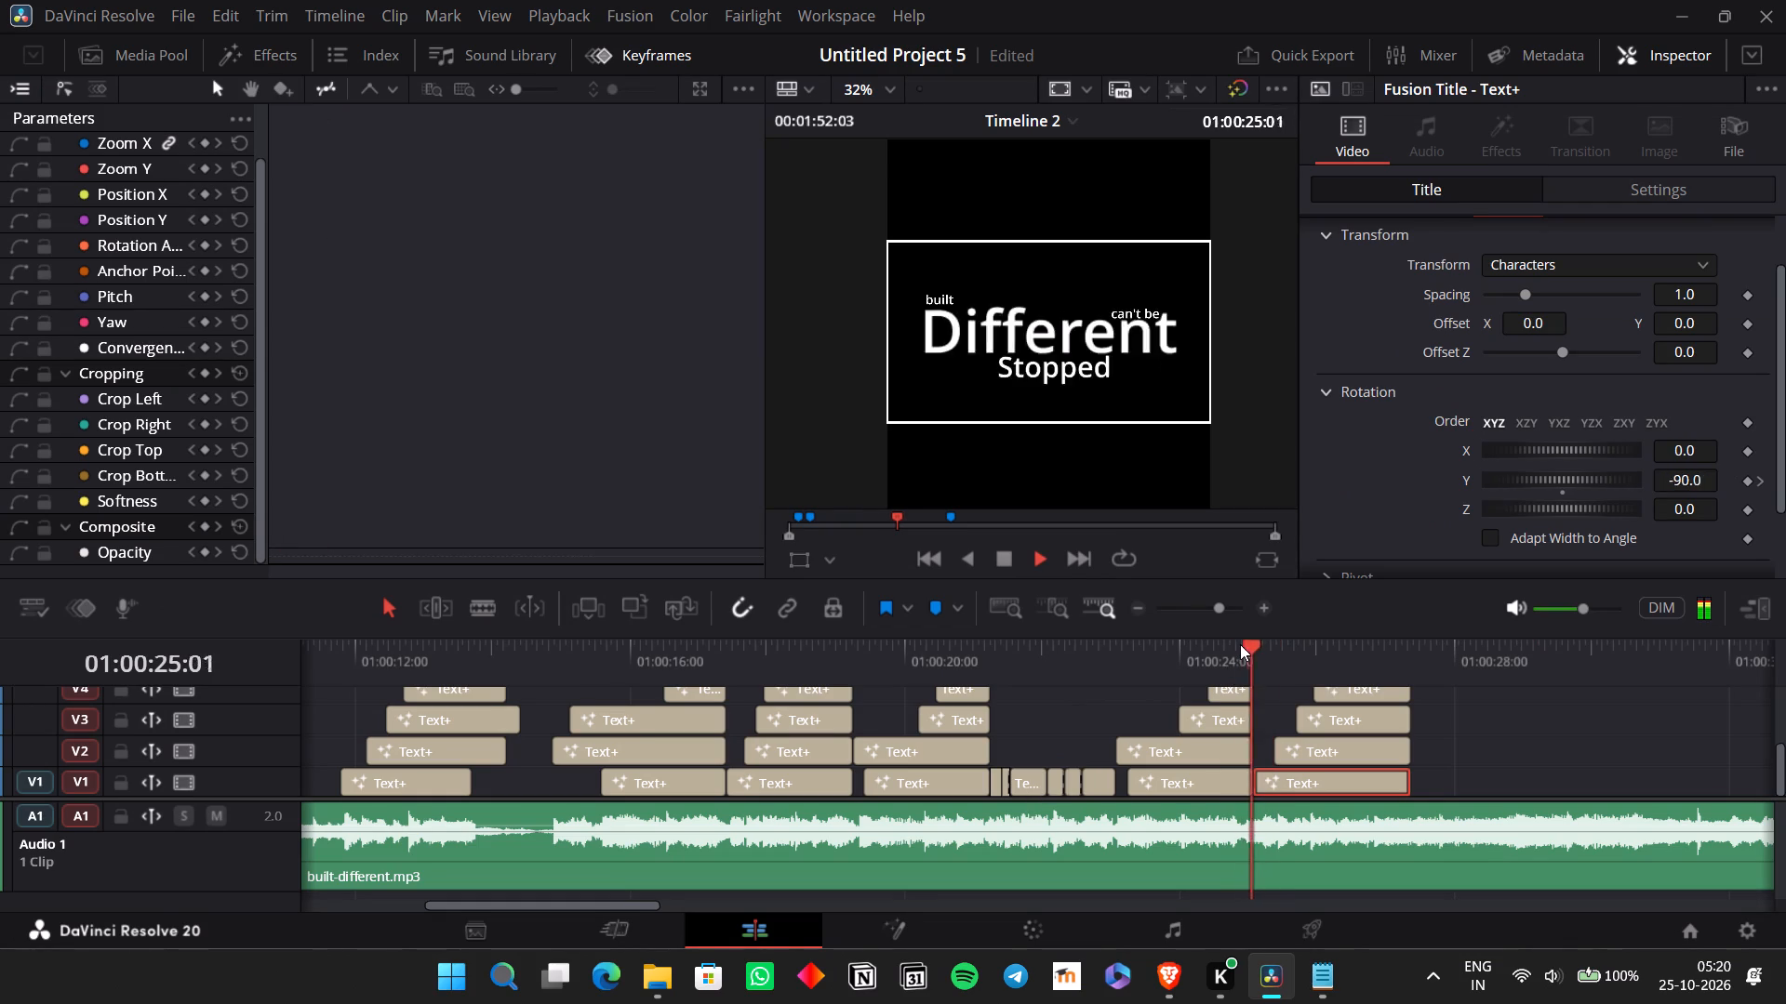
{"action": "key", "text": "space"}
{"action": "key", "text": "space"}
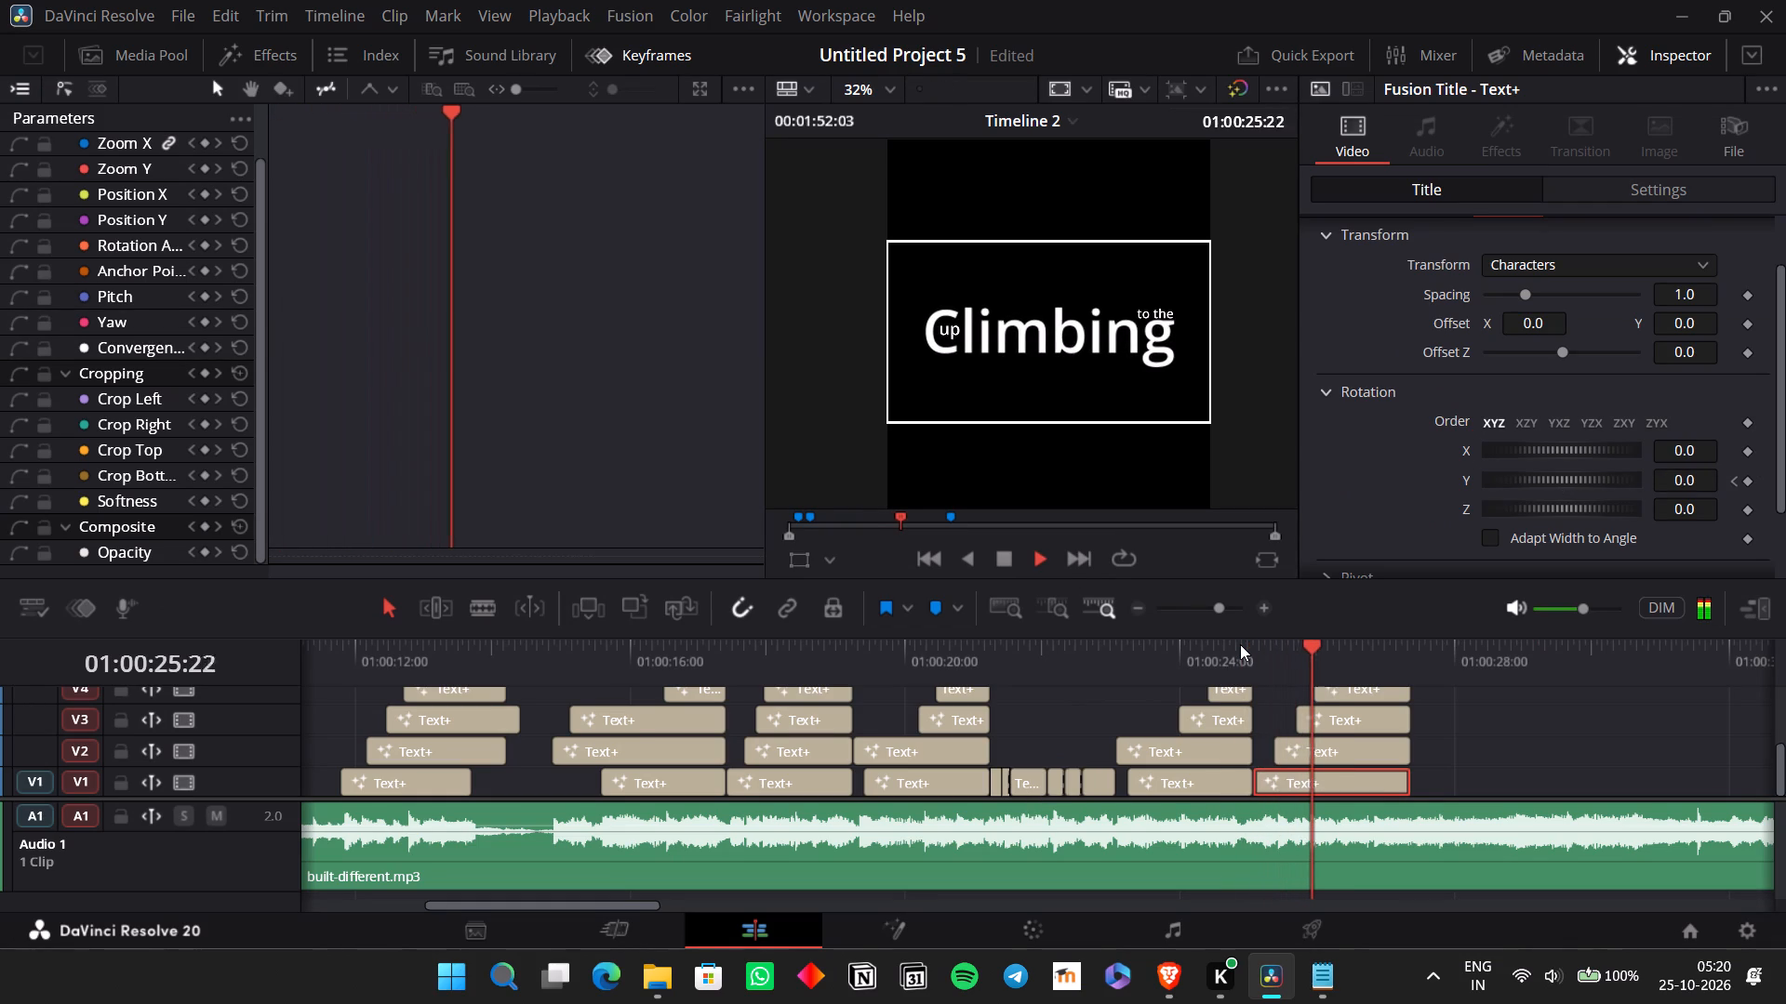
{"action": "key", "text": "space"}
{"action": "left_click", "coordinate": [1212, 654]}
{"action": "key", "text": "space"}
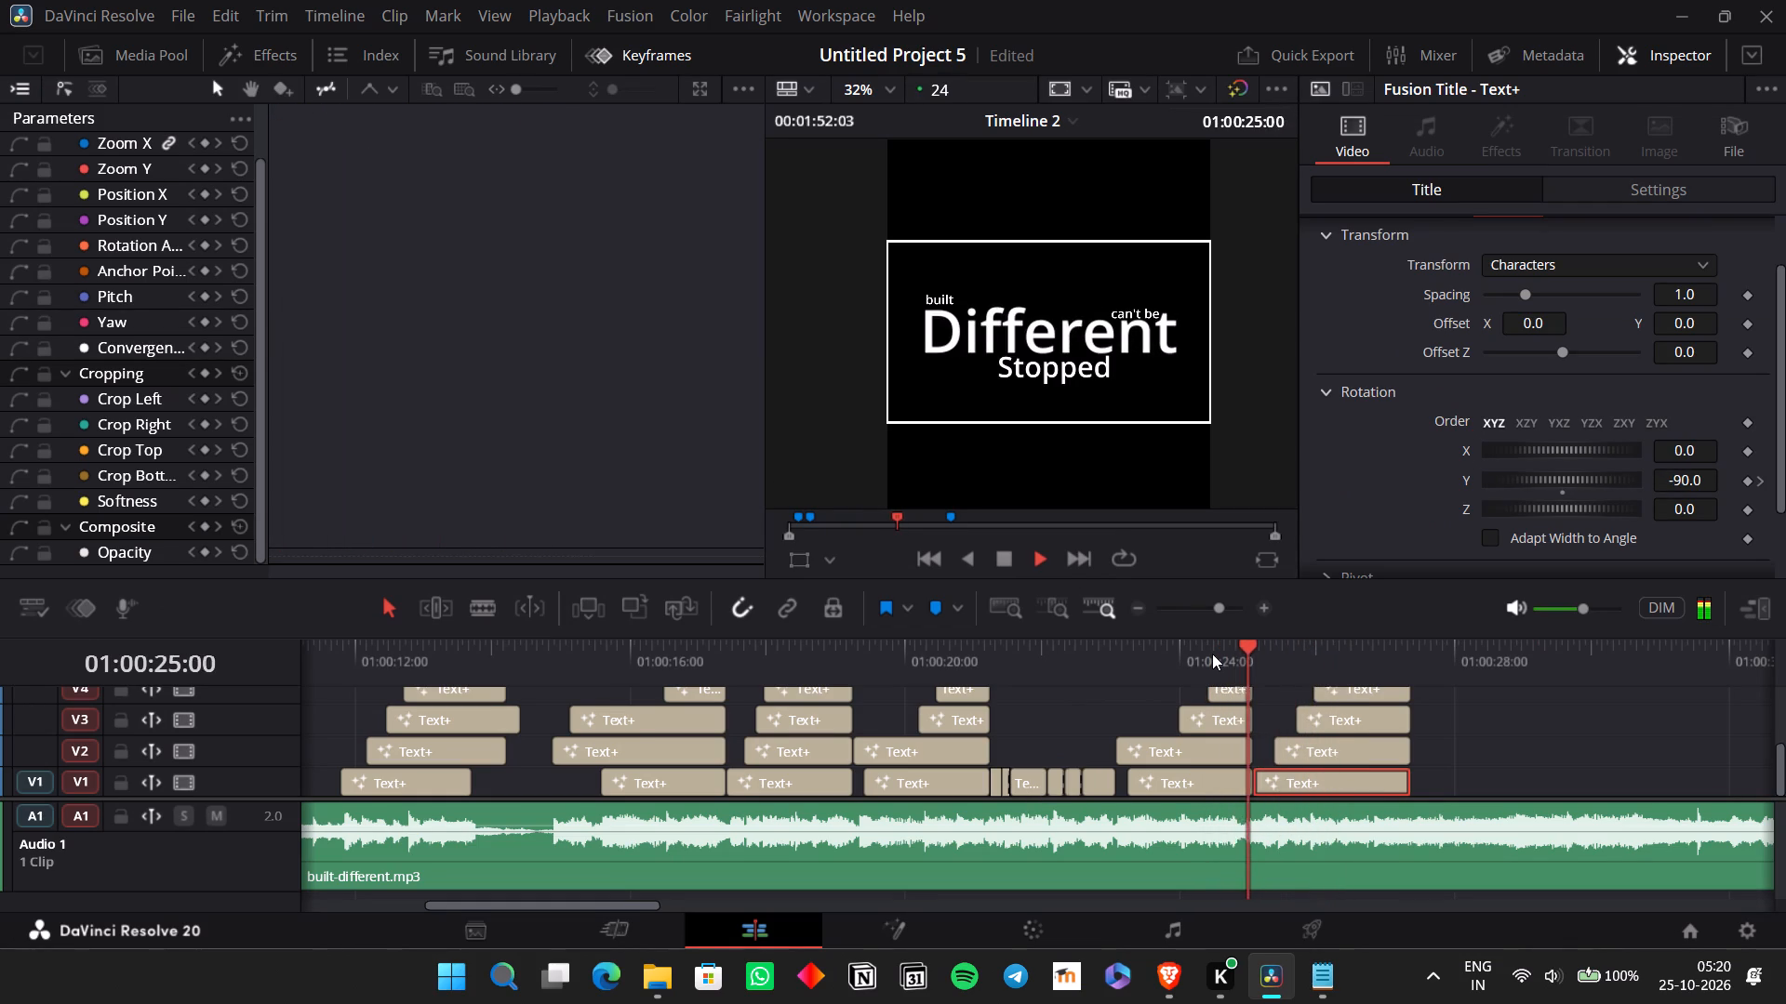
{"action": "key", "text": "space"}
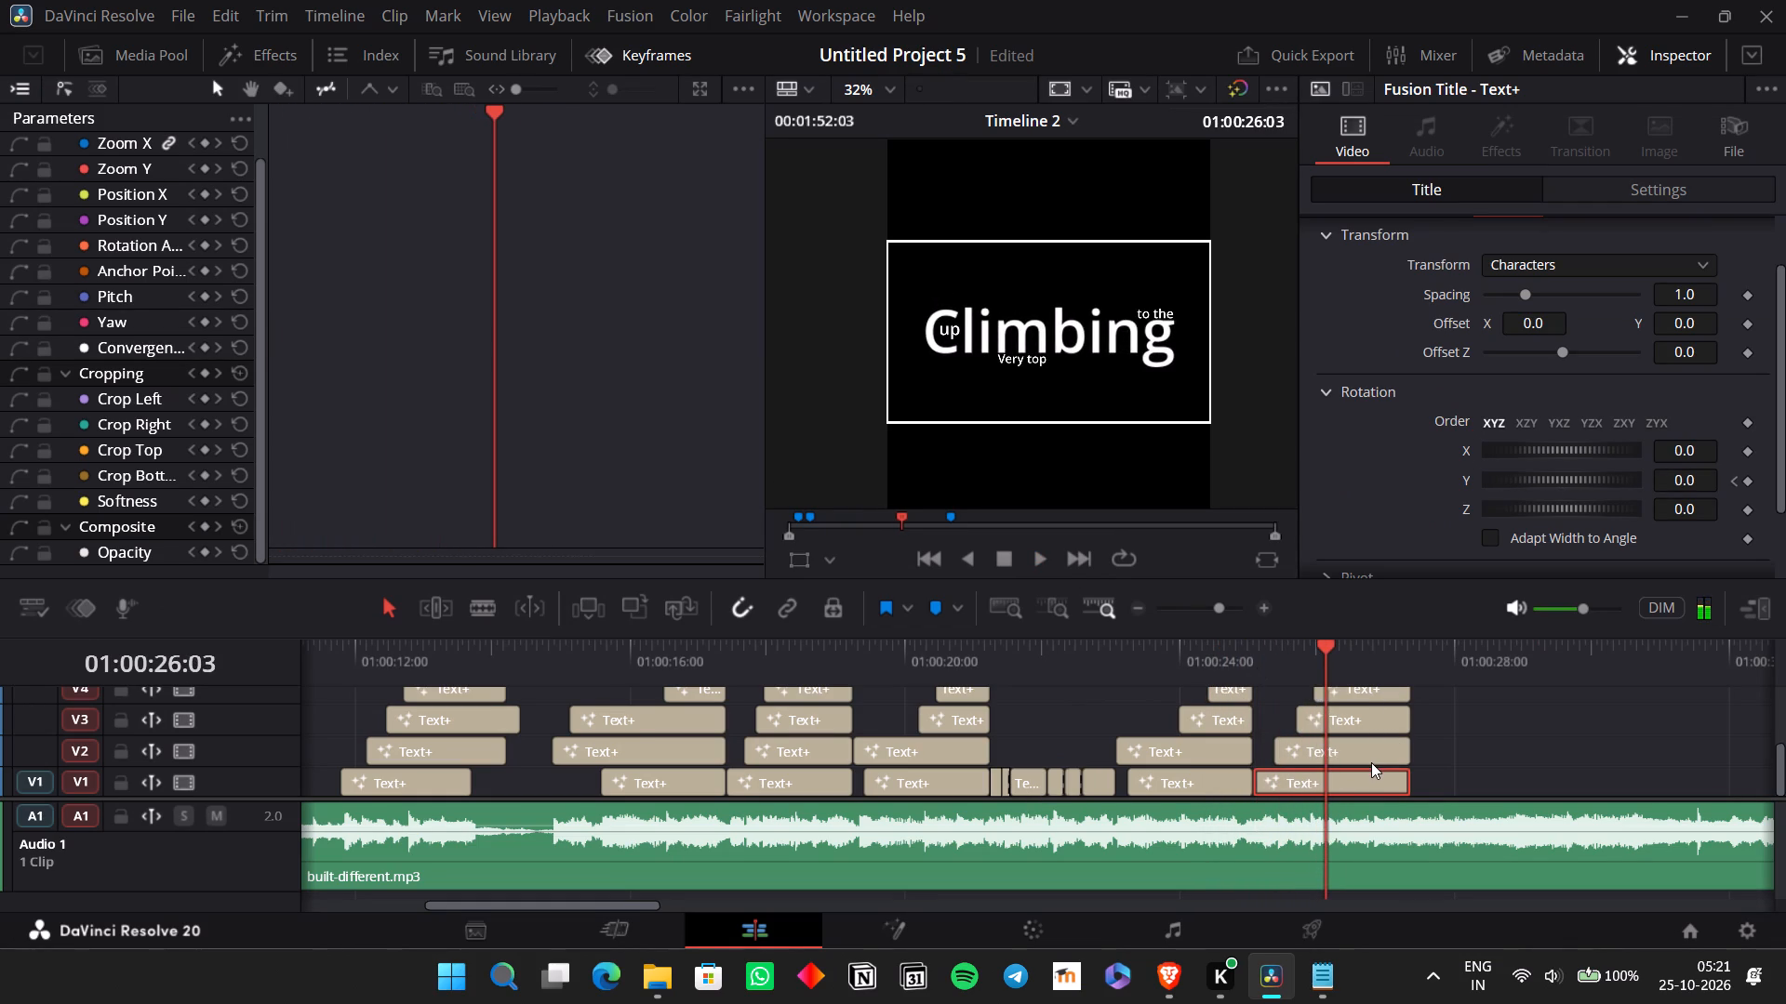
Add a Y rotation keyframe of 0.0 at 01:00:26:14 on the "Climbing" title and delete the one at 01:00:25:17.
{"action": "key", "text": "space"}
{"action": "key", "text": "space"}
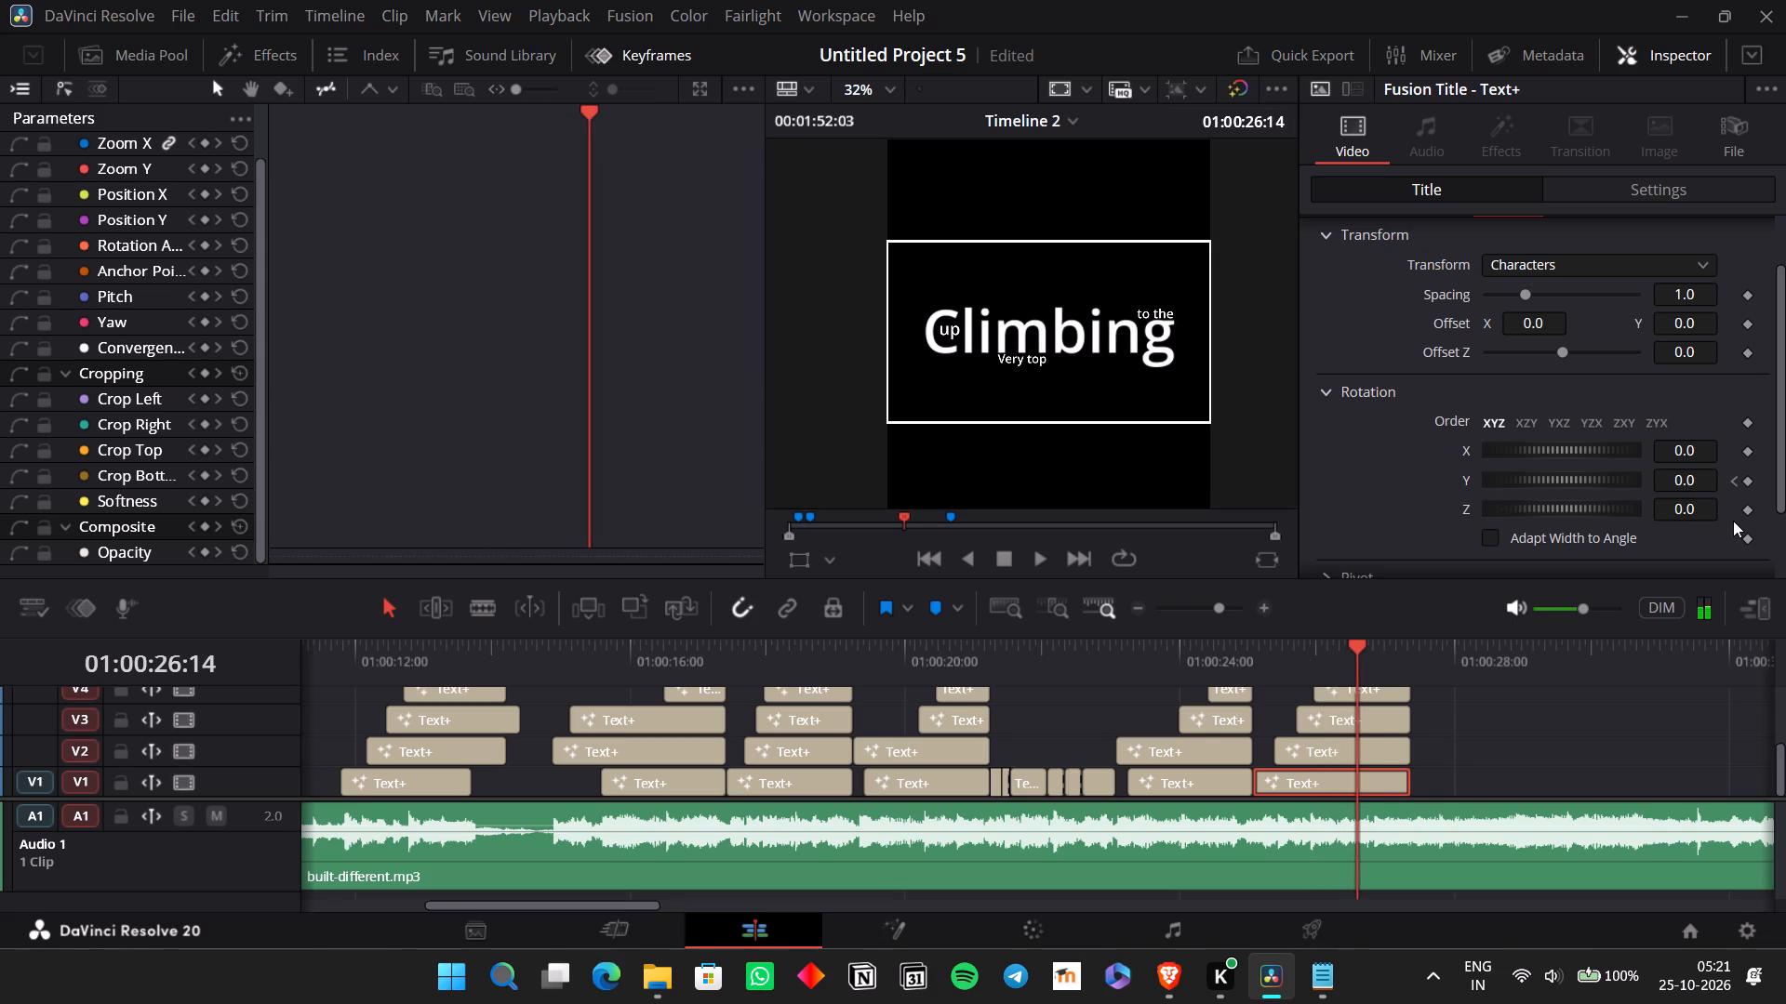
{"action": "left_click", "coordinate": [1751, 484]}
{"action": "left_click", "coordinate": [1739, 484]}
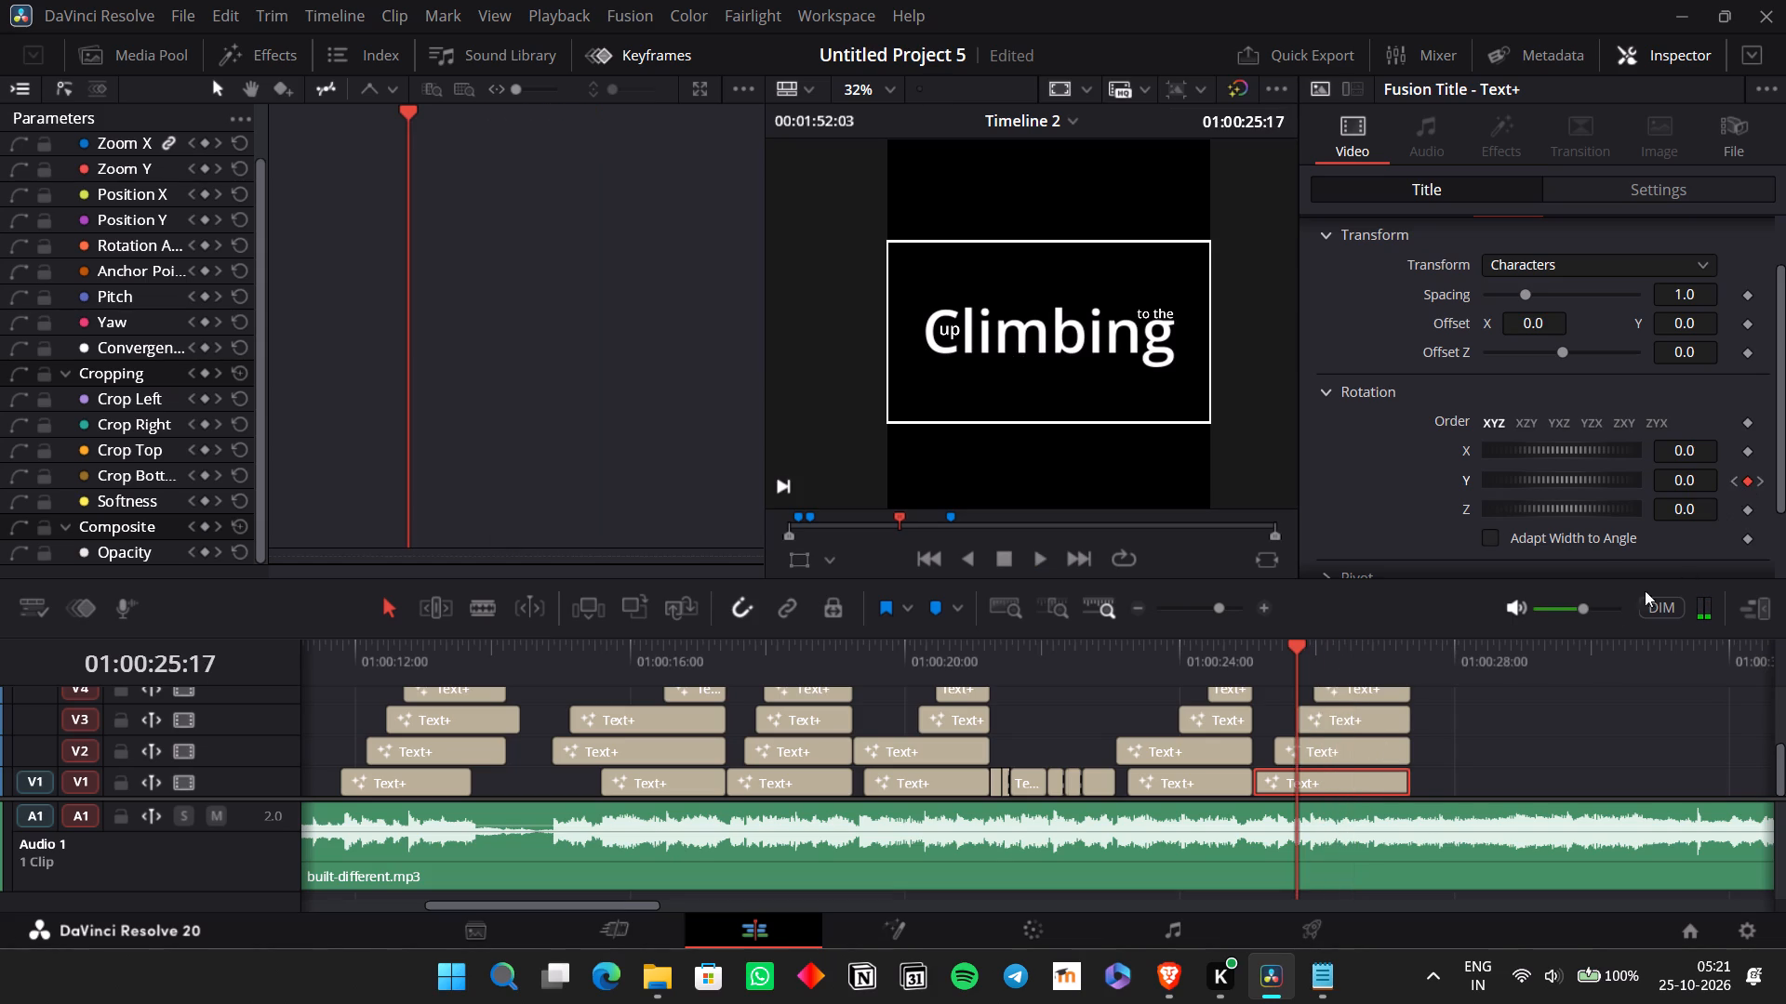
{"action": "left_click", "coordinate": [1745, 483]}
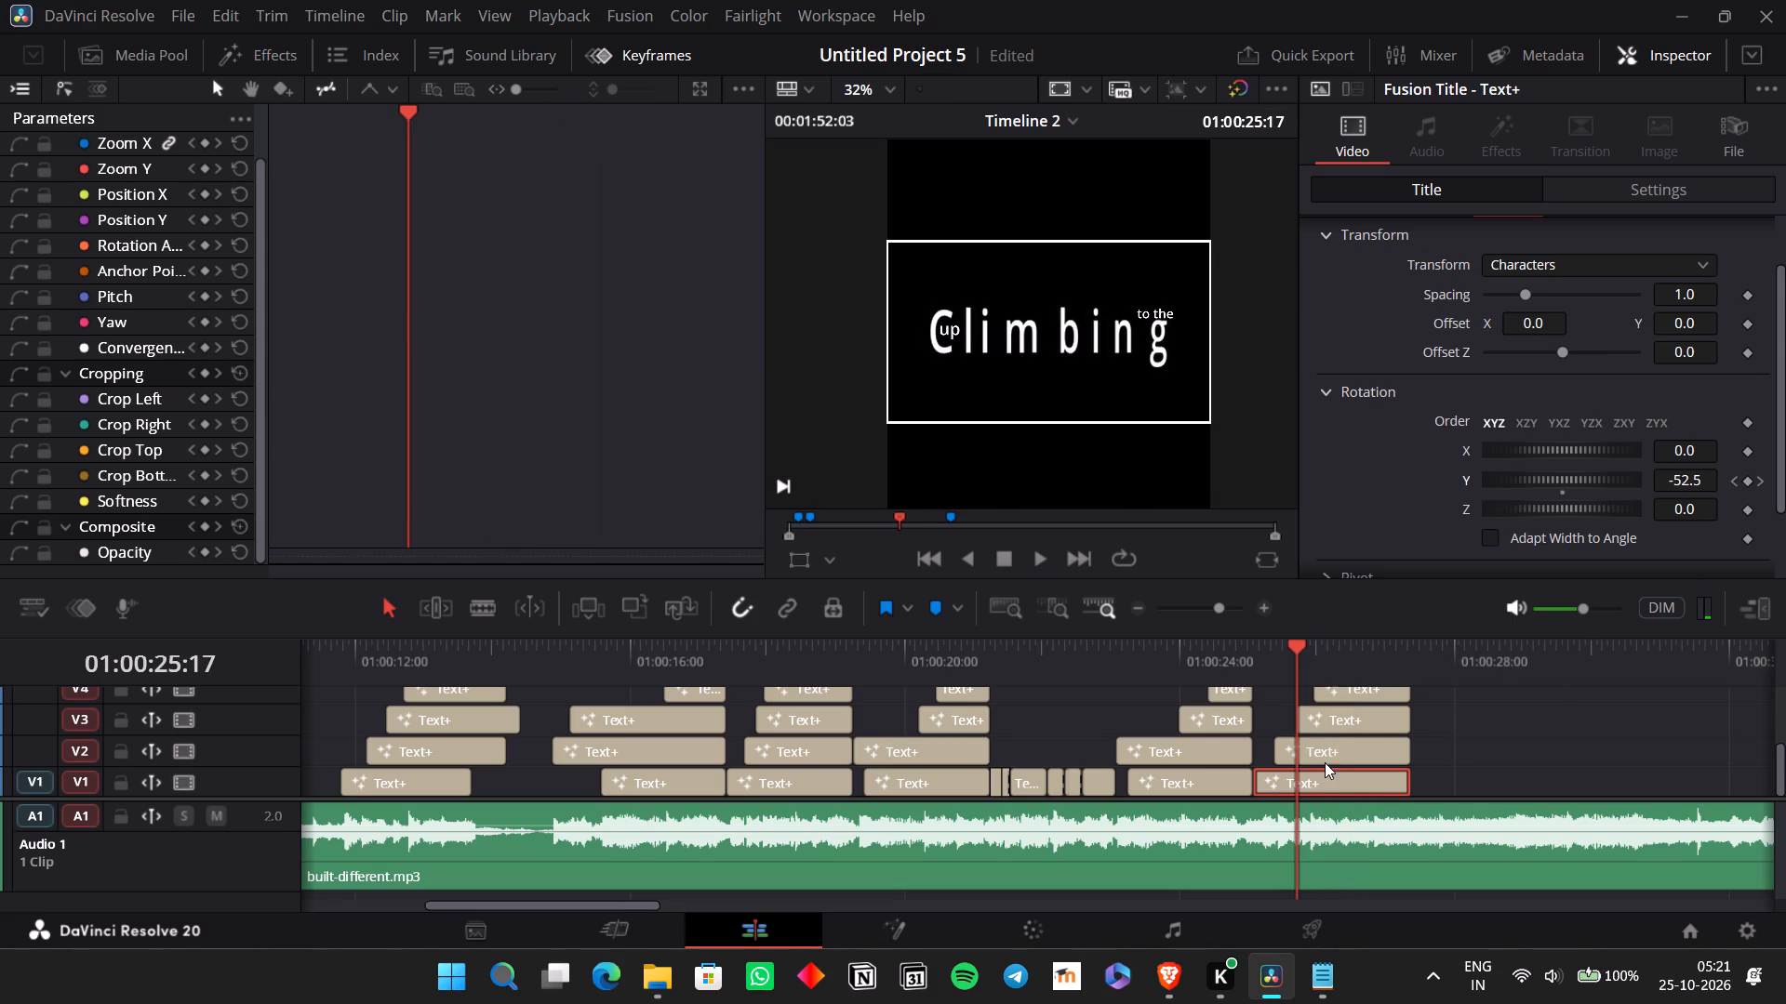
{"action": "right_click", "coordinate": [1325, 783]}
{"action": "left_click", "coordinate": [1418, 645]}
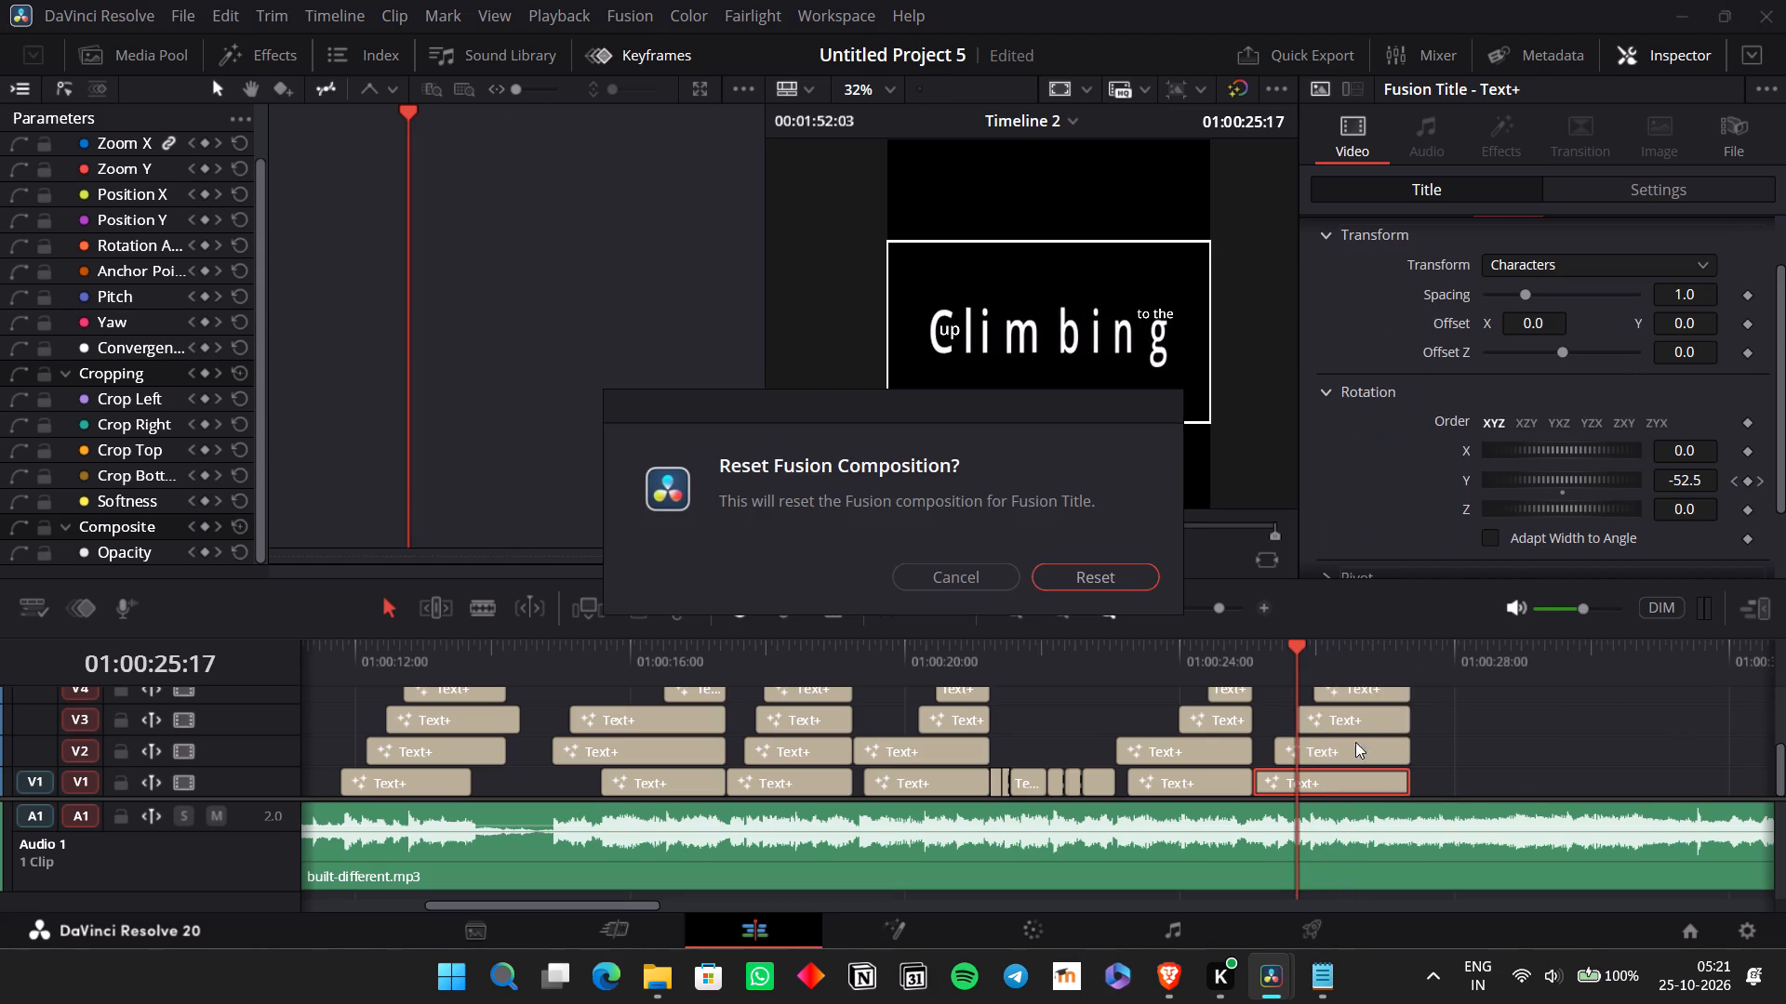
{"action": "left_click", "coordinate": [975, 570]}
Open the "Climbing" title in Fusion and smooth both Character Angle Y keyframes on its spline curve.
{"action": "right_click", "coordinate": [1318, 778]}
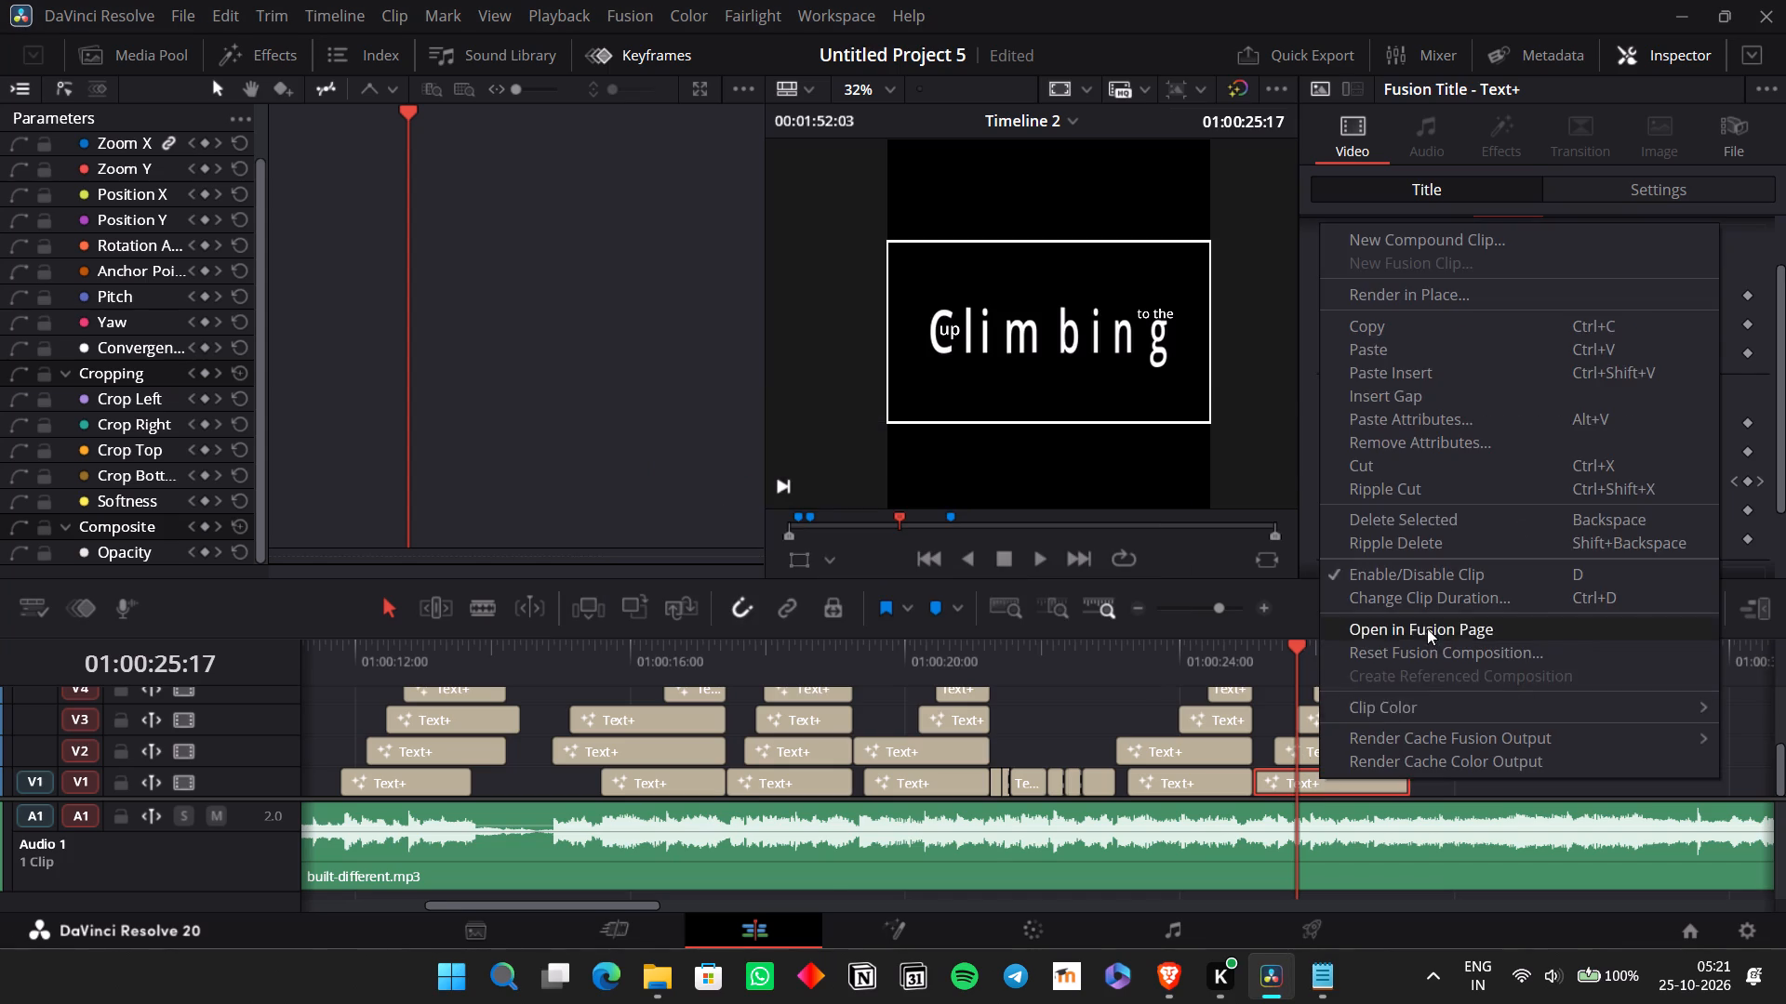
{"action": "left_click", "coordinate": [1427, 628]}
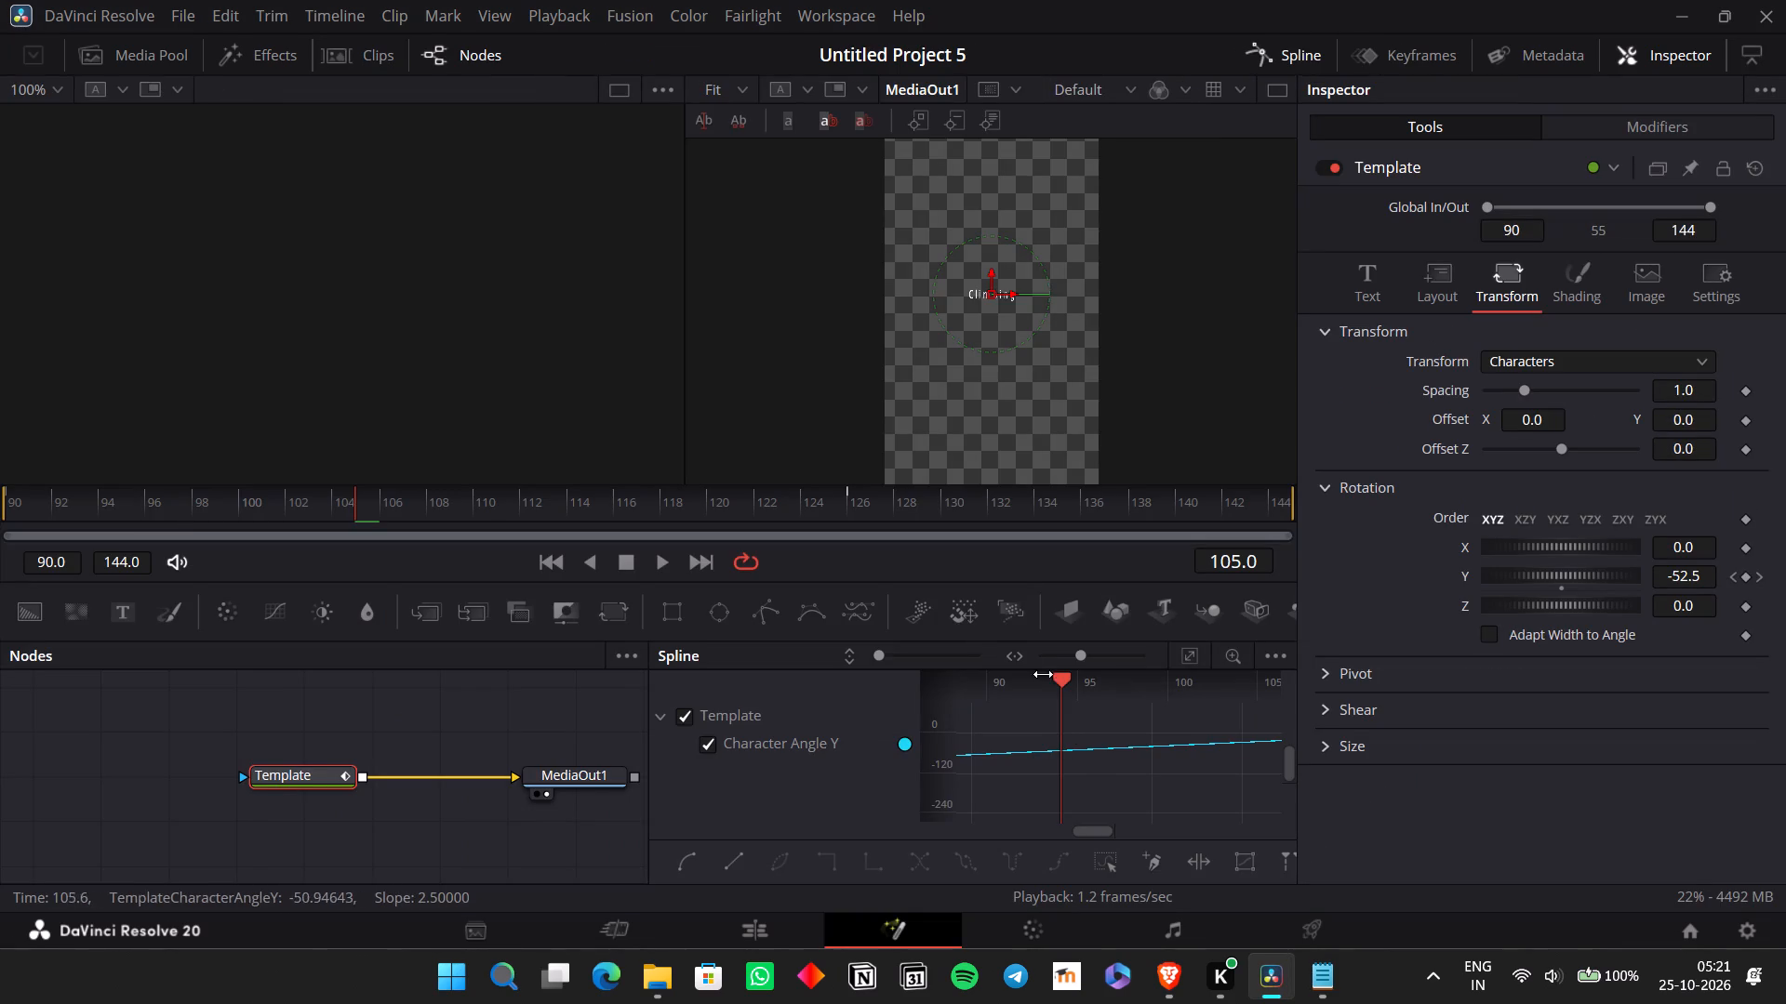
{"action": "scroll", "coordinate": [1089, 758], "scroll_direction": "down", "scroll_amount": 1}
{"action": "scroll", "coordinate": [1090, 759], "scroll_direction": "up", "scroll_amount": 1}
{"action": "scroll", "coordinate": [1090, 759], "scroll_direction": "down", "scroll_amount": 3, "text": "ctrl"}
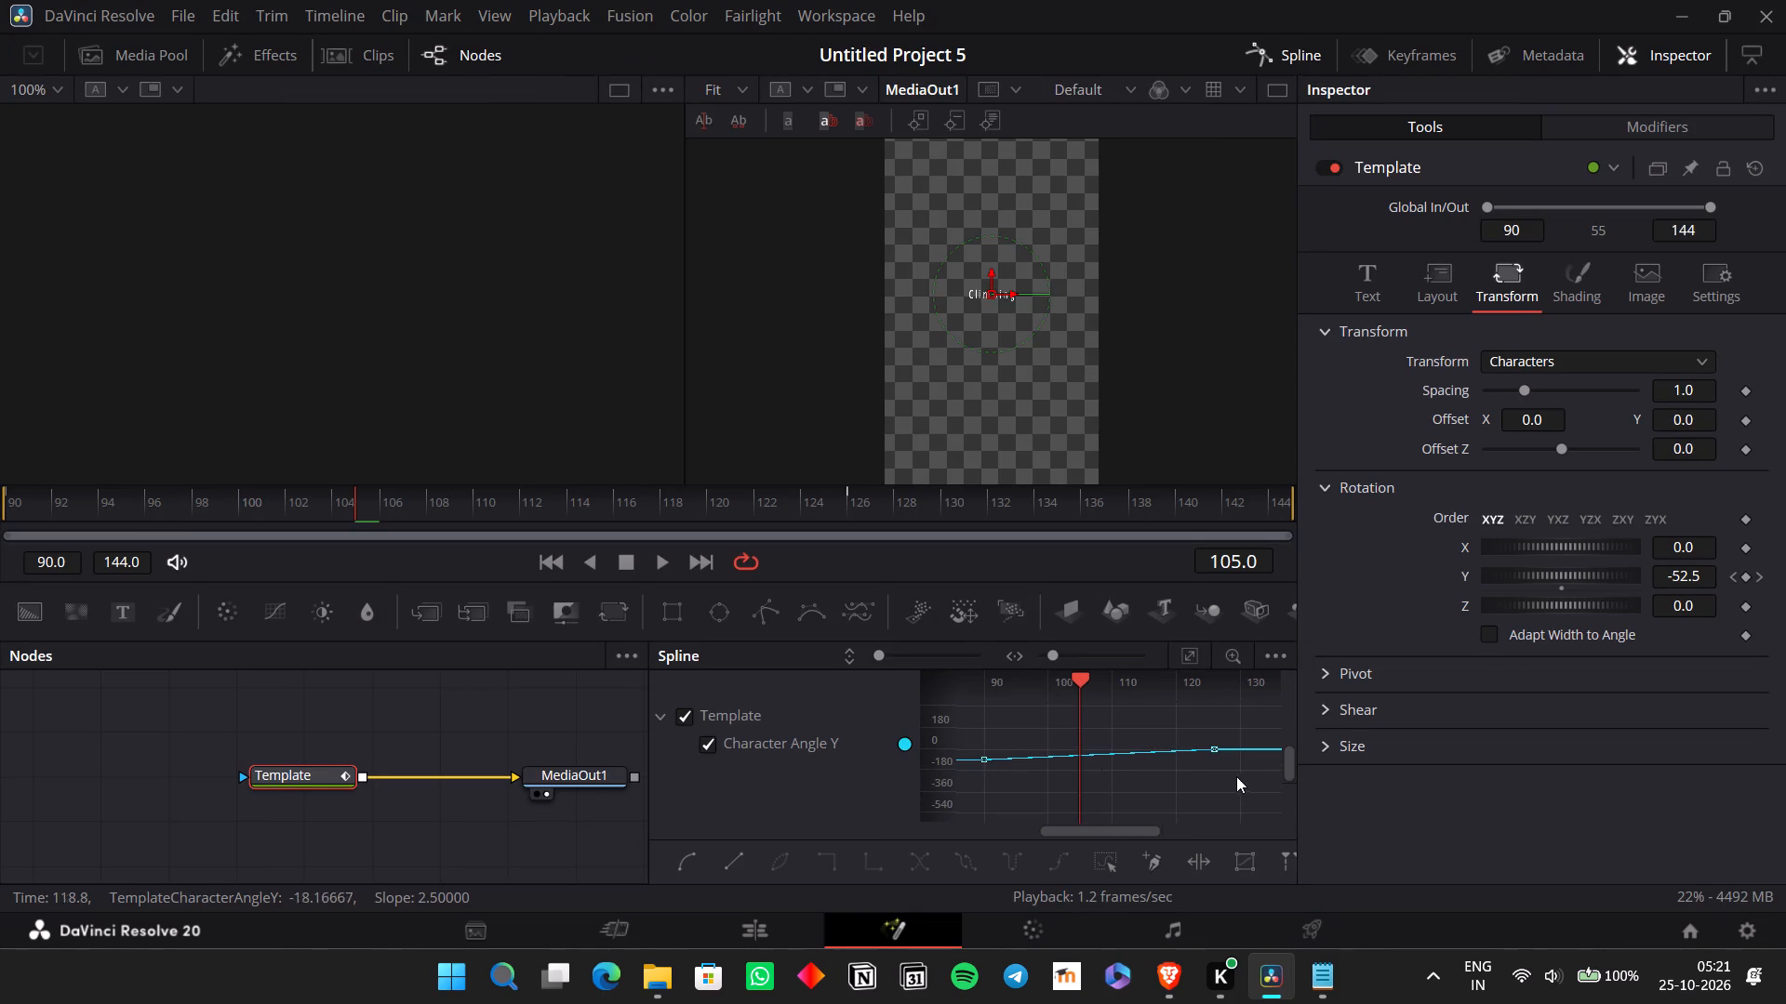
{"action": "left_click_drag", "start_coordinate": [1234, 773], "coordinate": [975, 720]}
{"action": "key", "text": "s"}
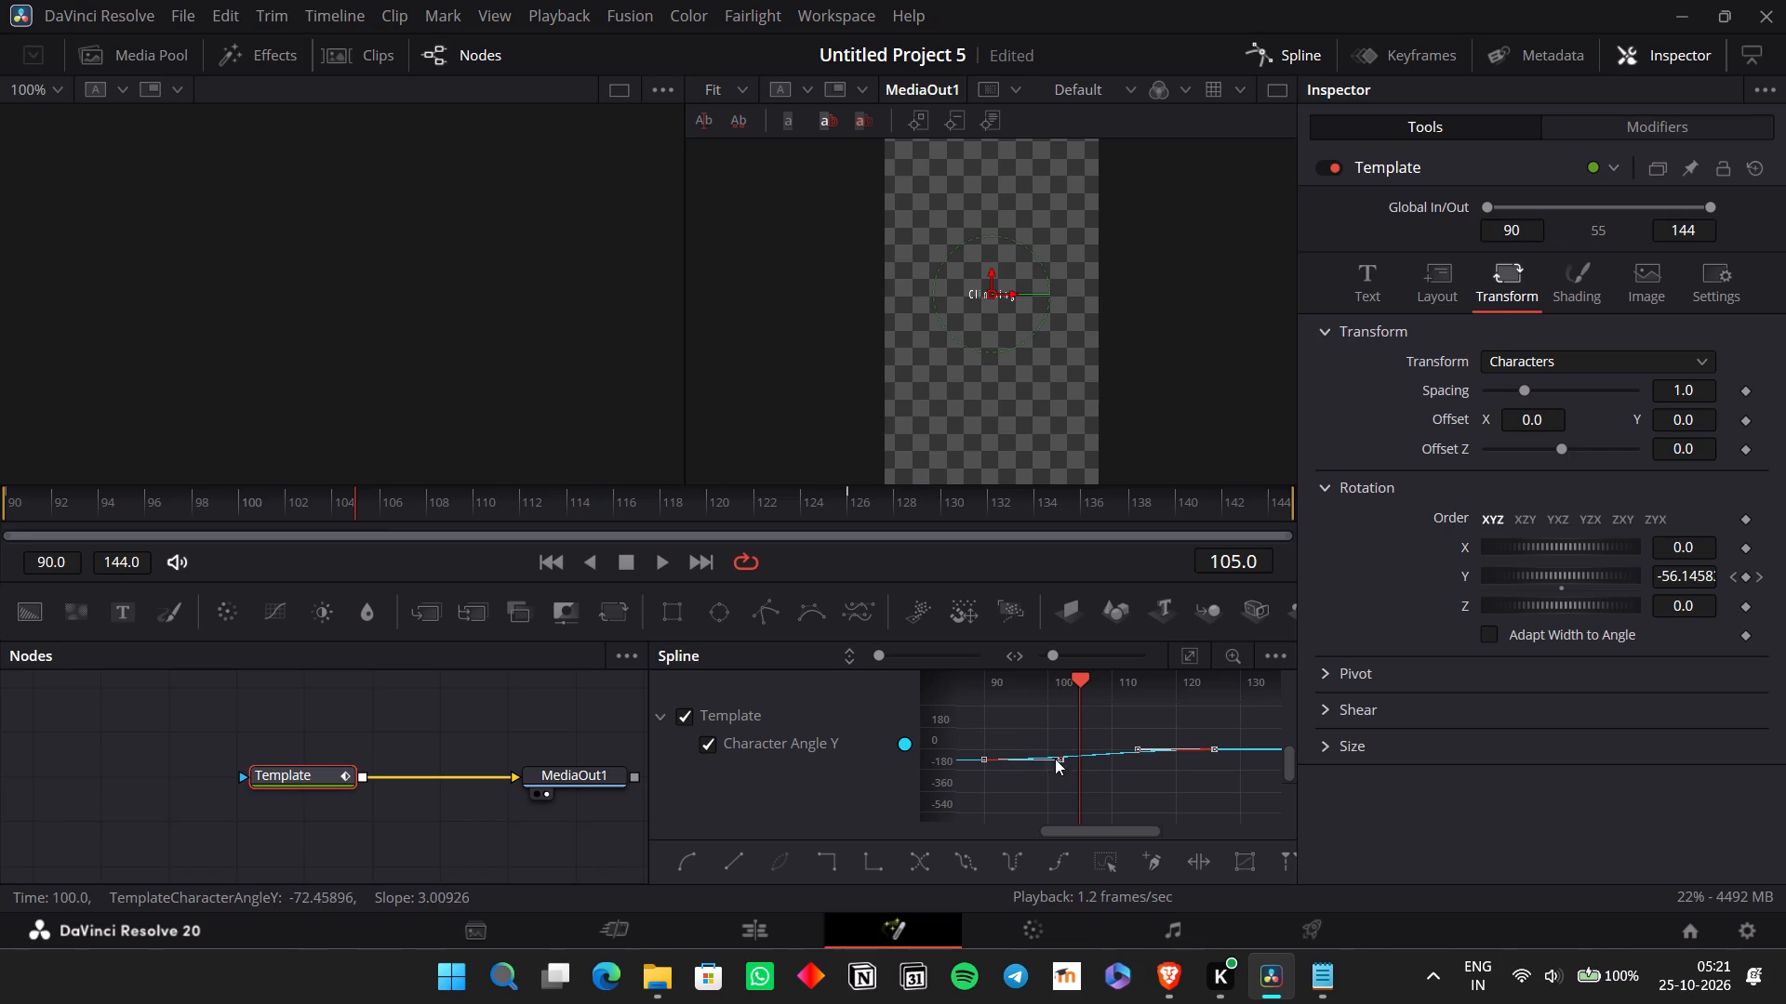
Extend the facing easing handles of both Character Angle Y keyframes past each other for a steeper S-curve, and return to the Edit page.
{"action": "left_click_drag", "start_coordinate": [1060, 760], "coordinate": [1083, 760]}
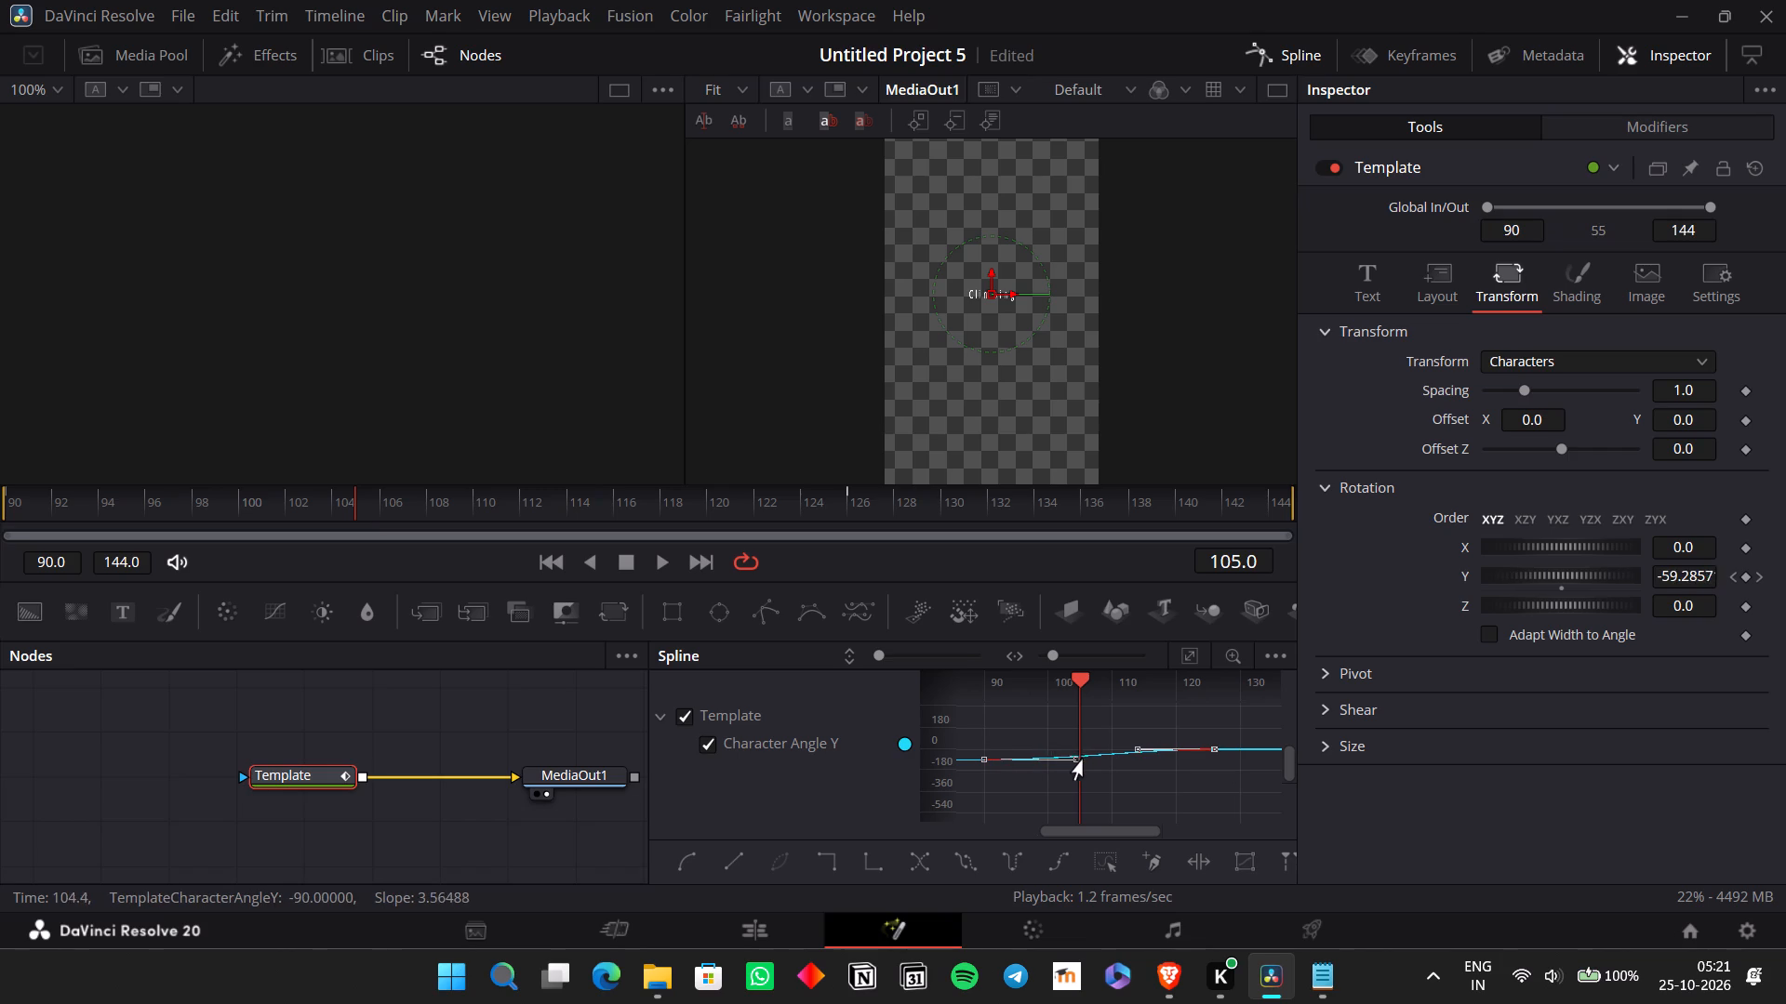
{"action": "left_click_drag", "start_coordinate": [1083, 760], "coordinate": [1141, 761]}
{"action": "left_click_drag", "start_coordinate": [1142, 748], "coordinate": [1075, 744]}
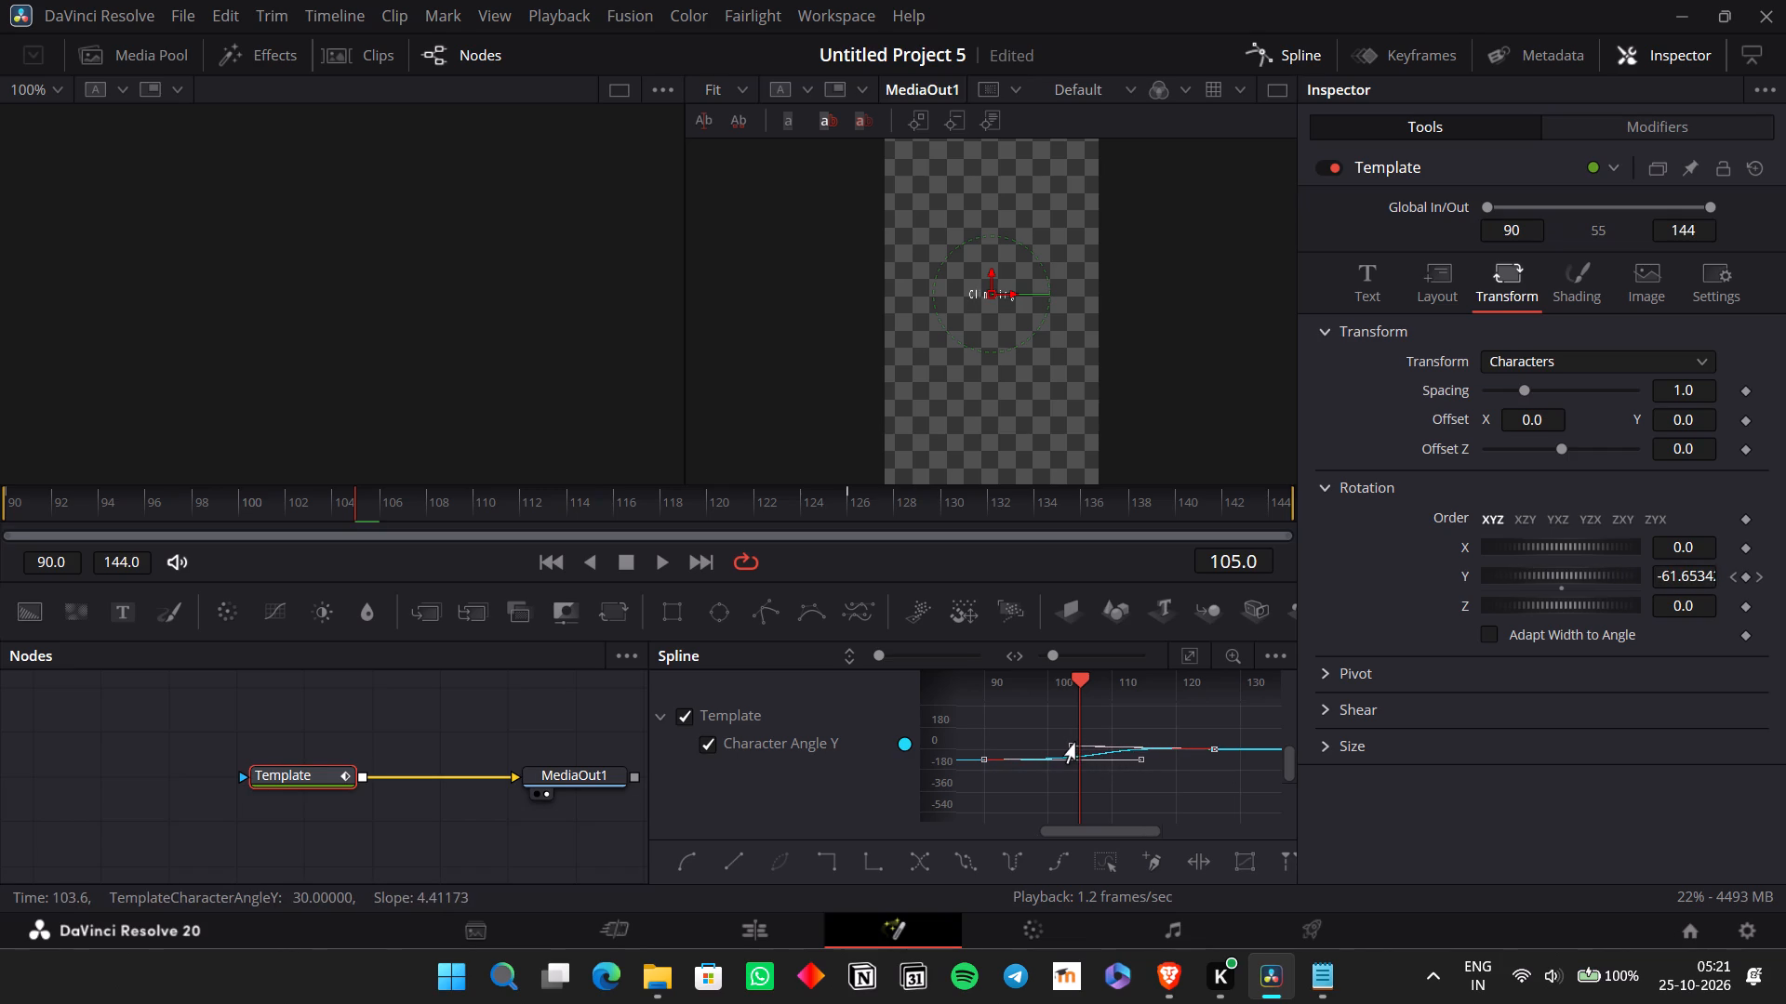
{"action": "left_click_drag", "start_coordinate": [1075, 744], "coordinate": [1082, 752]}
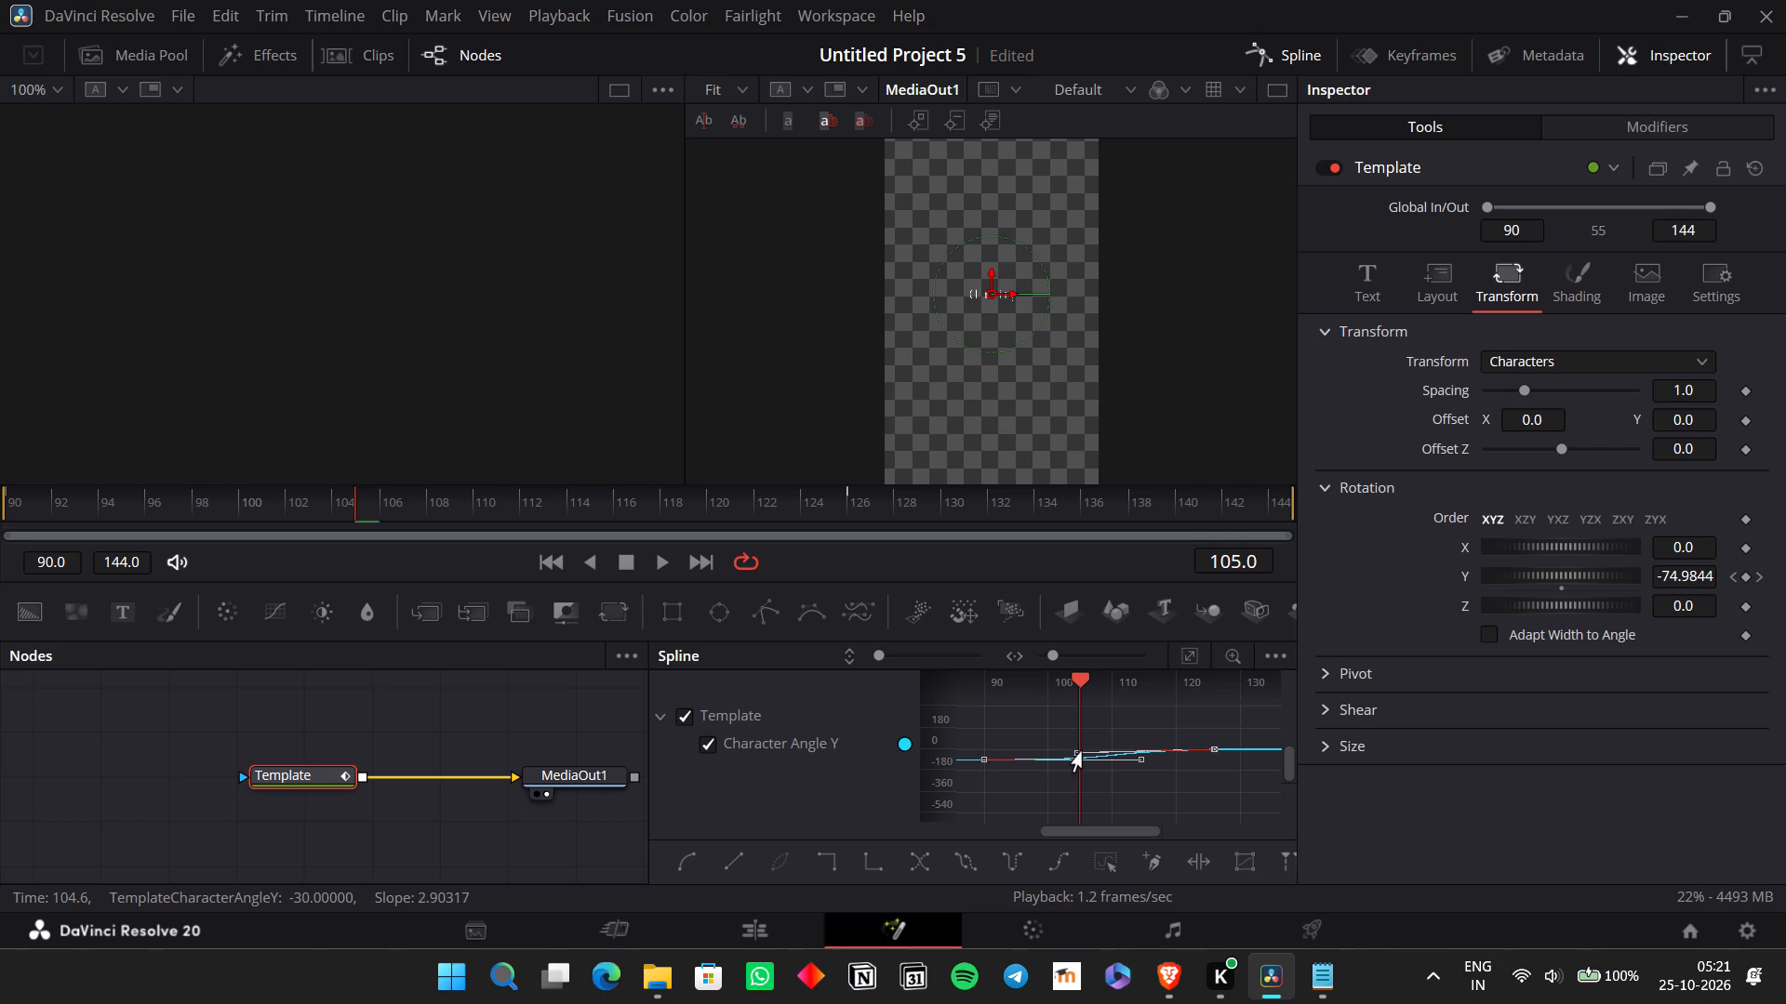
{"action": "left_click_drag", "start_coordinate": [1082, 752], "coordinate": [1113, 748]}
{"action": "left_click_drag", "start_coordinate": [1143, 761], "coordinate": [1132, 759]}
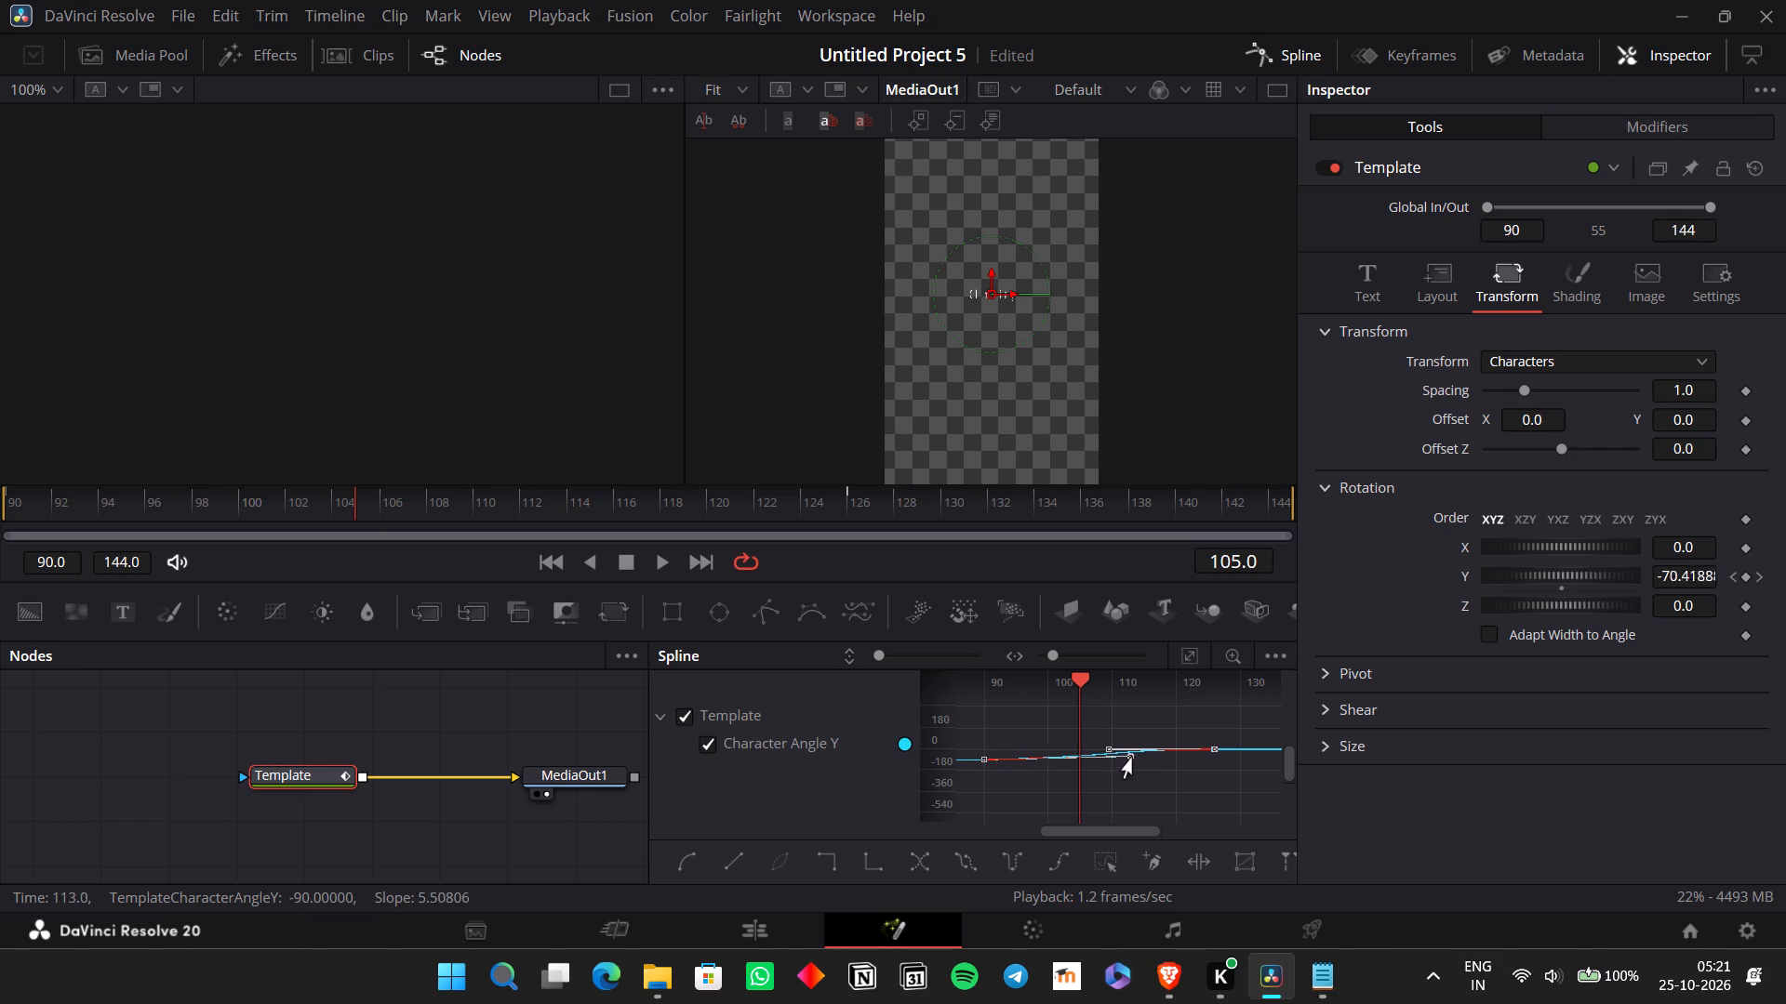
{"action": "left_click_drag", "start_coordinate": [1132, 759], "coordinate": [1109, 765]}
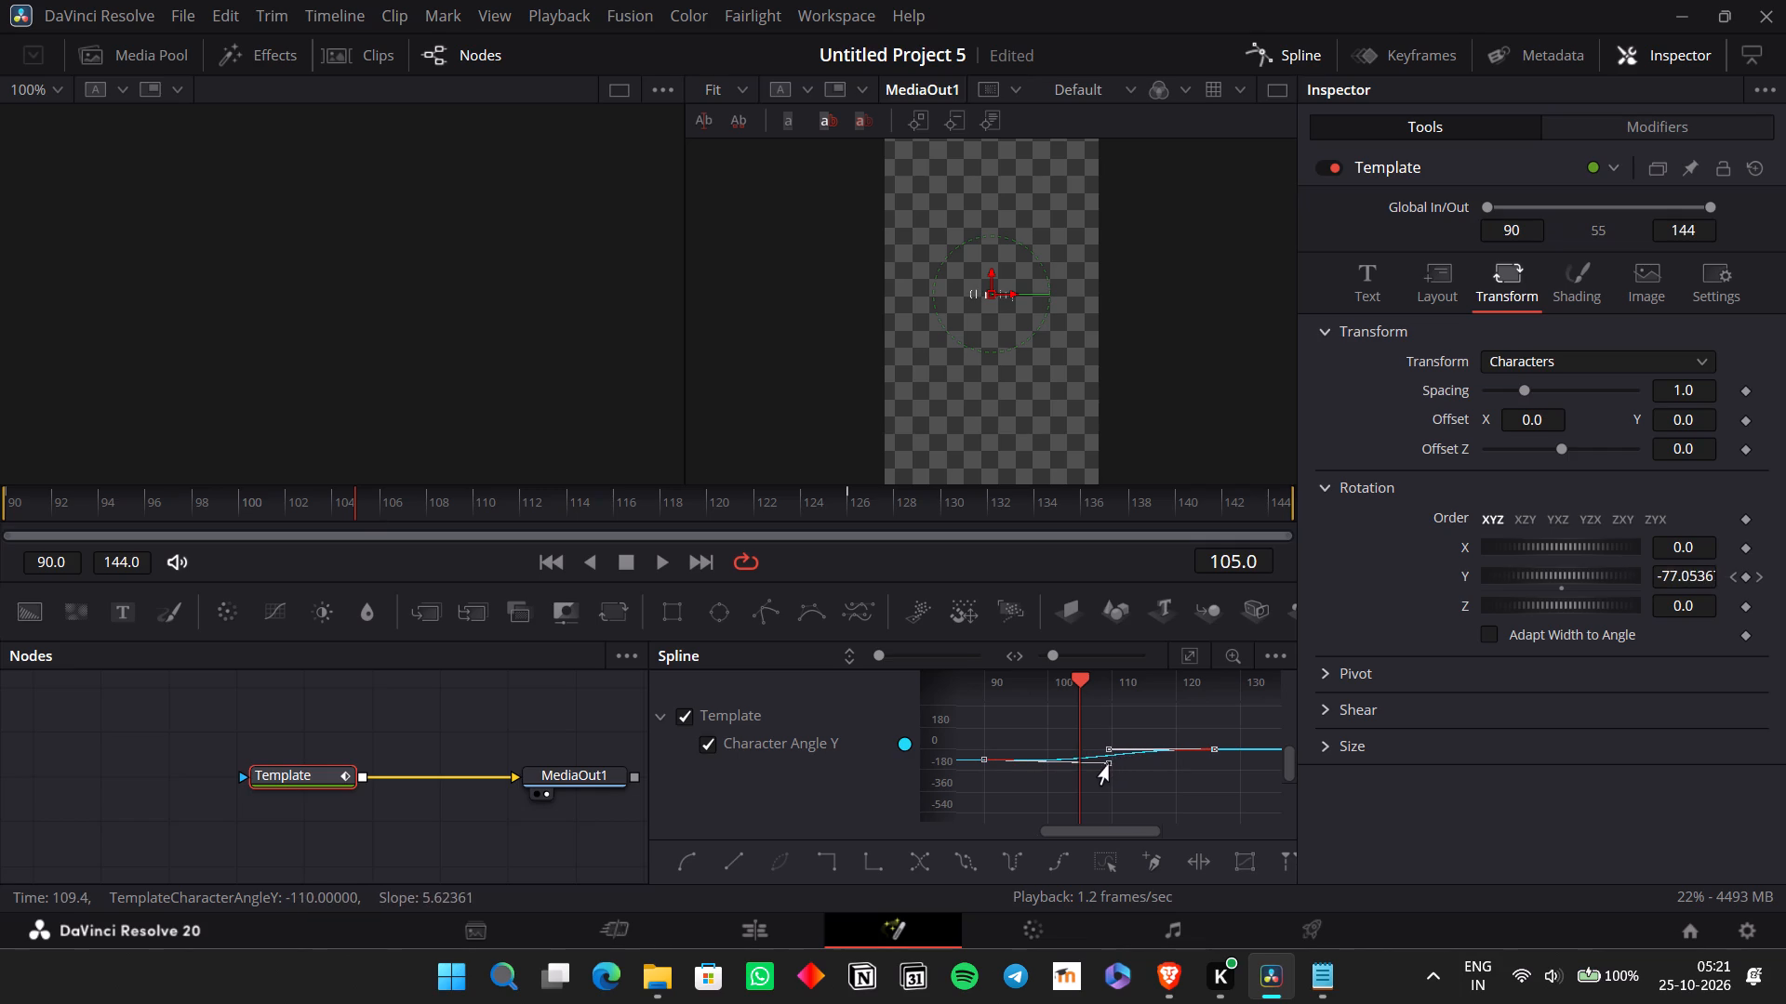
{"action": "left_click_drag", "start_coordinate": [1109, 765], "coordinate": [1126, 764]}
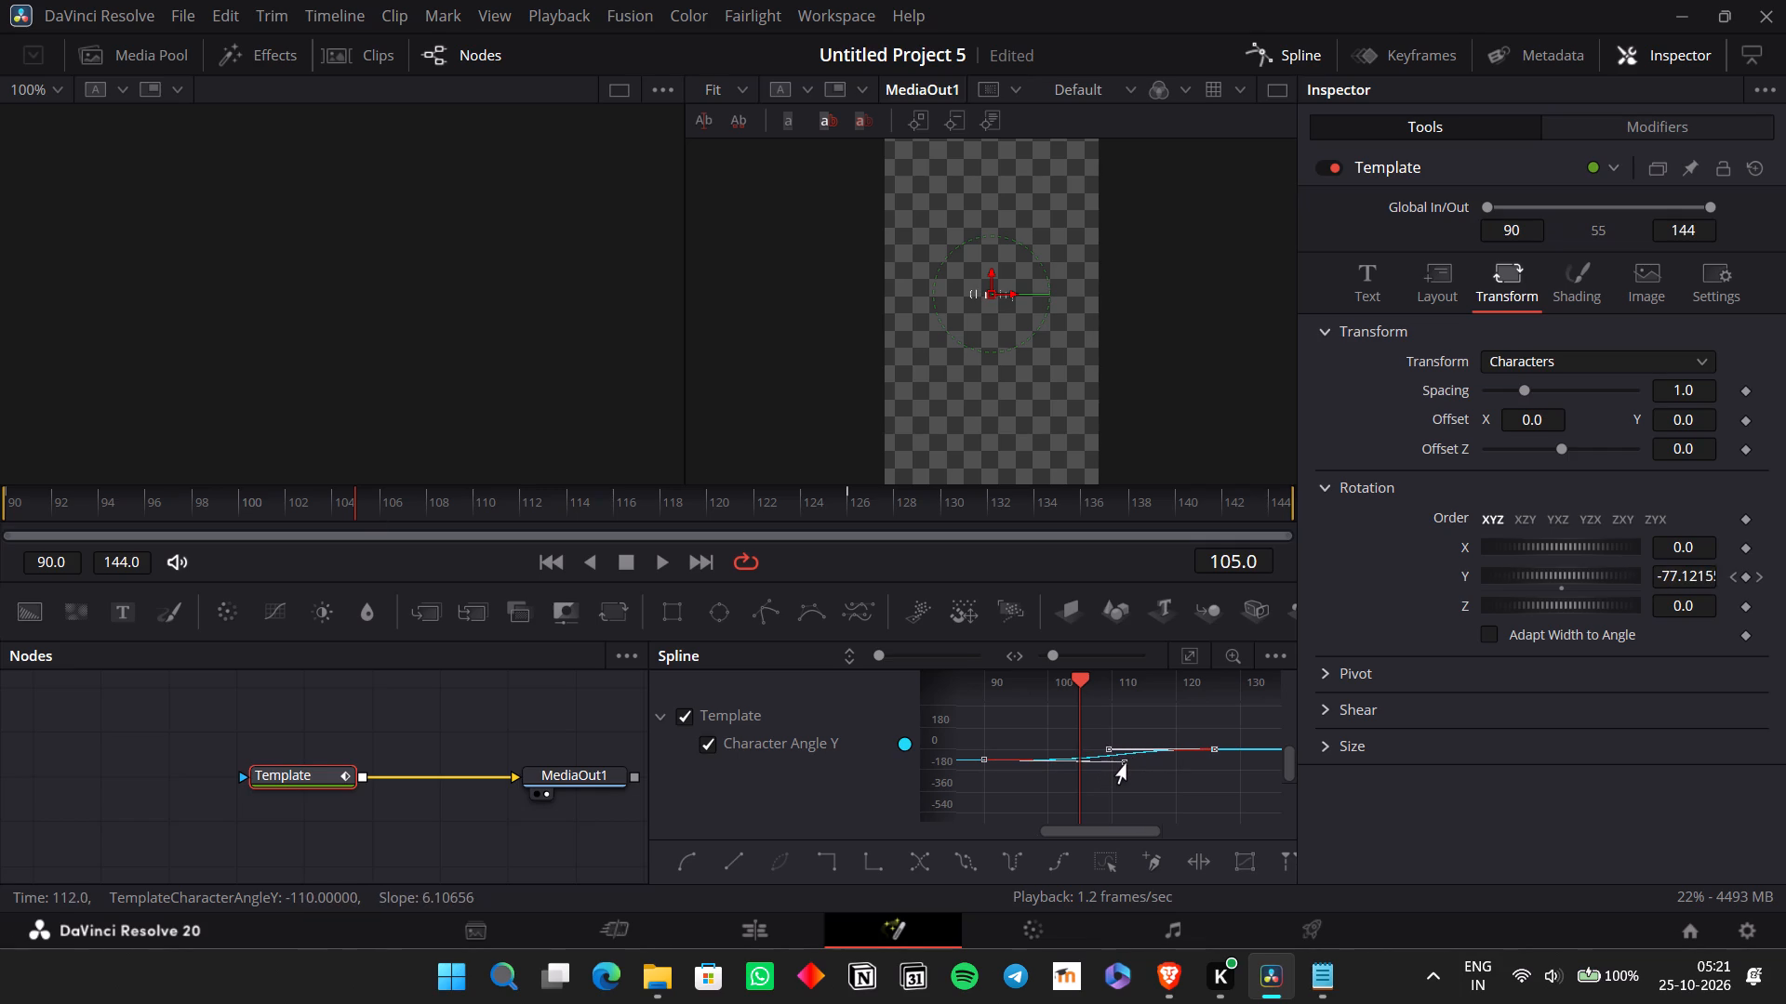
{"action": "left_click_drag", "start_coordinate": [1126, 764], "coordinate": [1126, 765]}
{"action": "left_click_drag", "start_coordinate": [1106, 750], "coordinate": [1086, 753]}
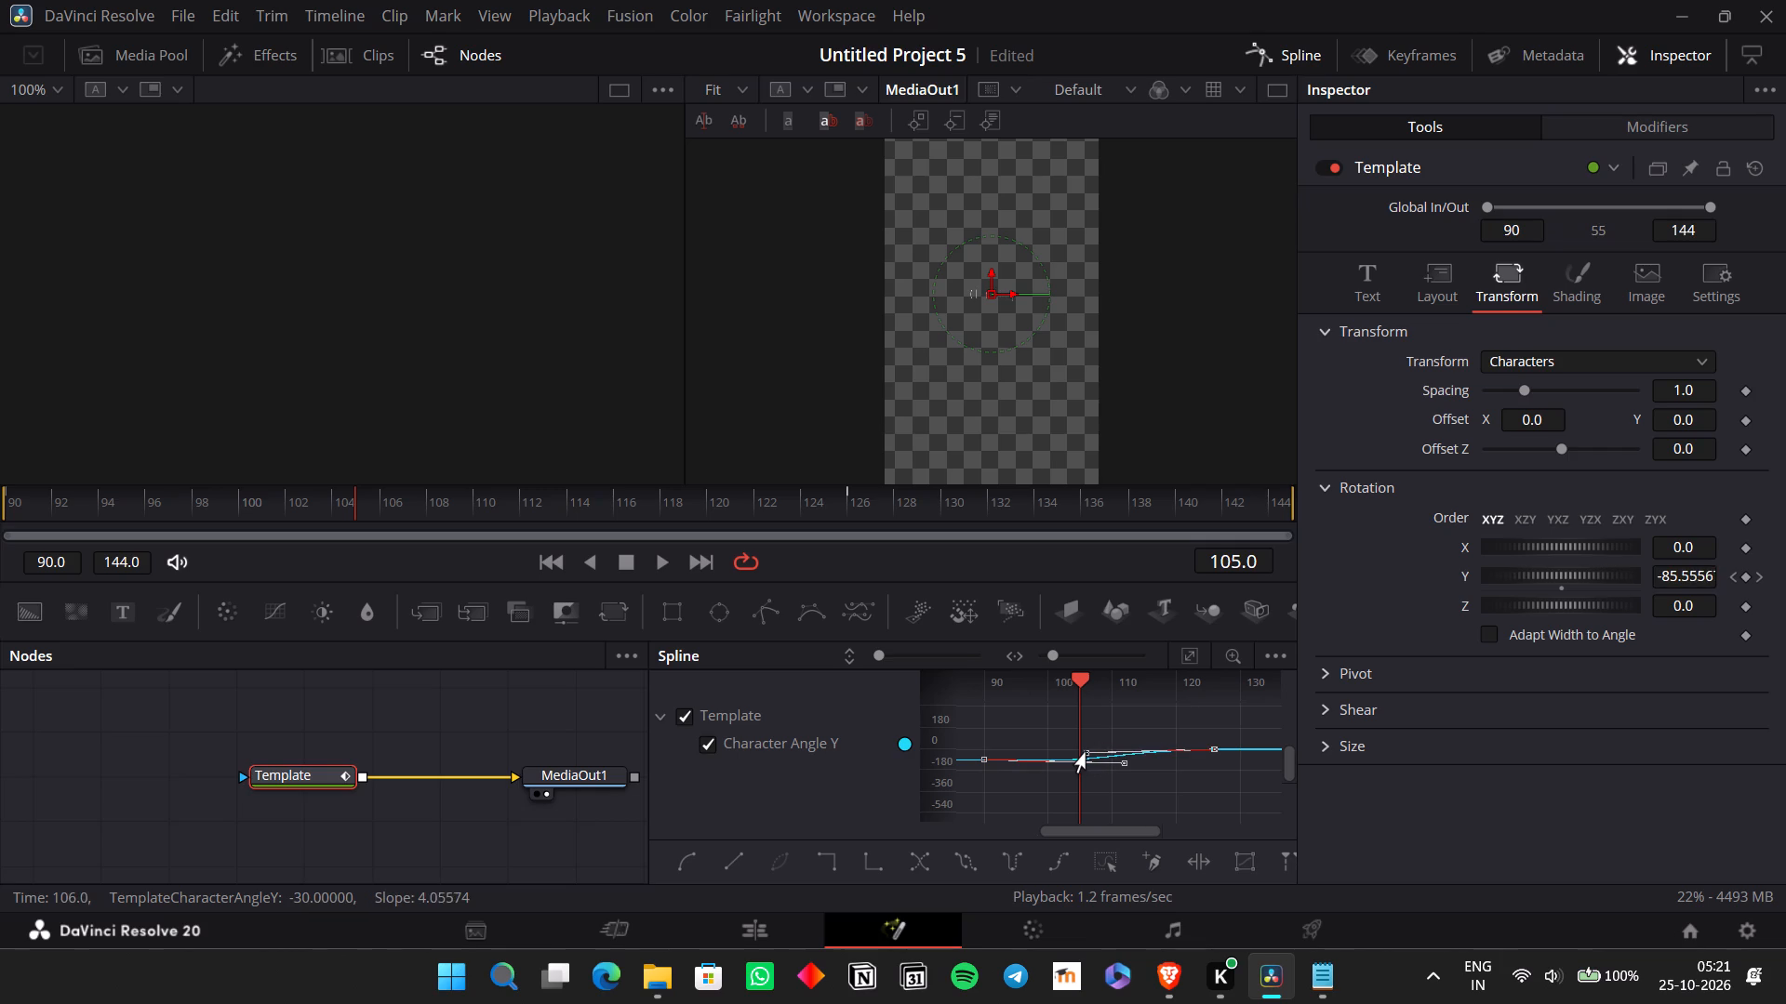
{"action": "left_click_drag", "start_coordinate": [1086, 753], "coordinate": [1083, 753]}
{"action": "left_click_drag", "start_coordinate": [1126, 764], "coordinate": [1140, 760]}
{"action": "left_click", "coordinate": [807, 935]}
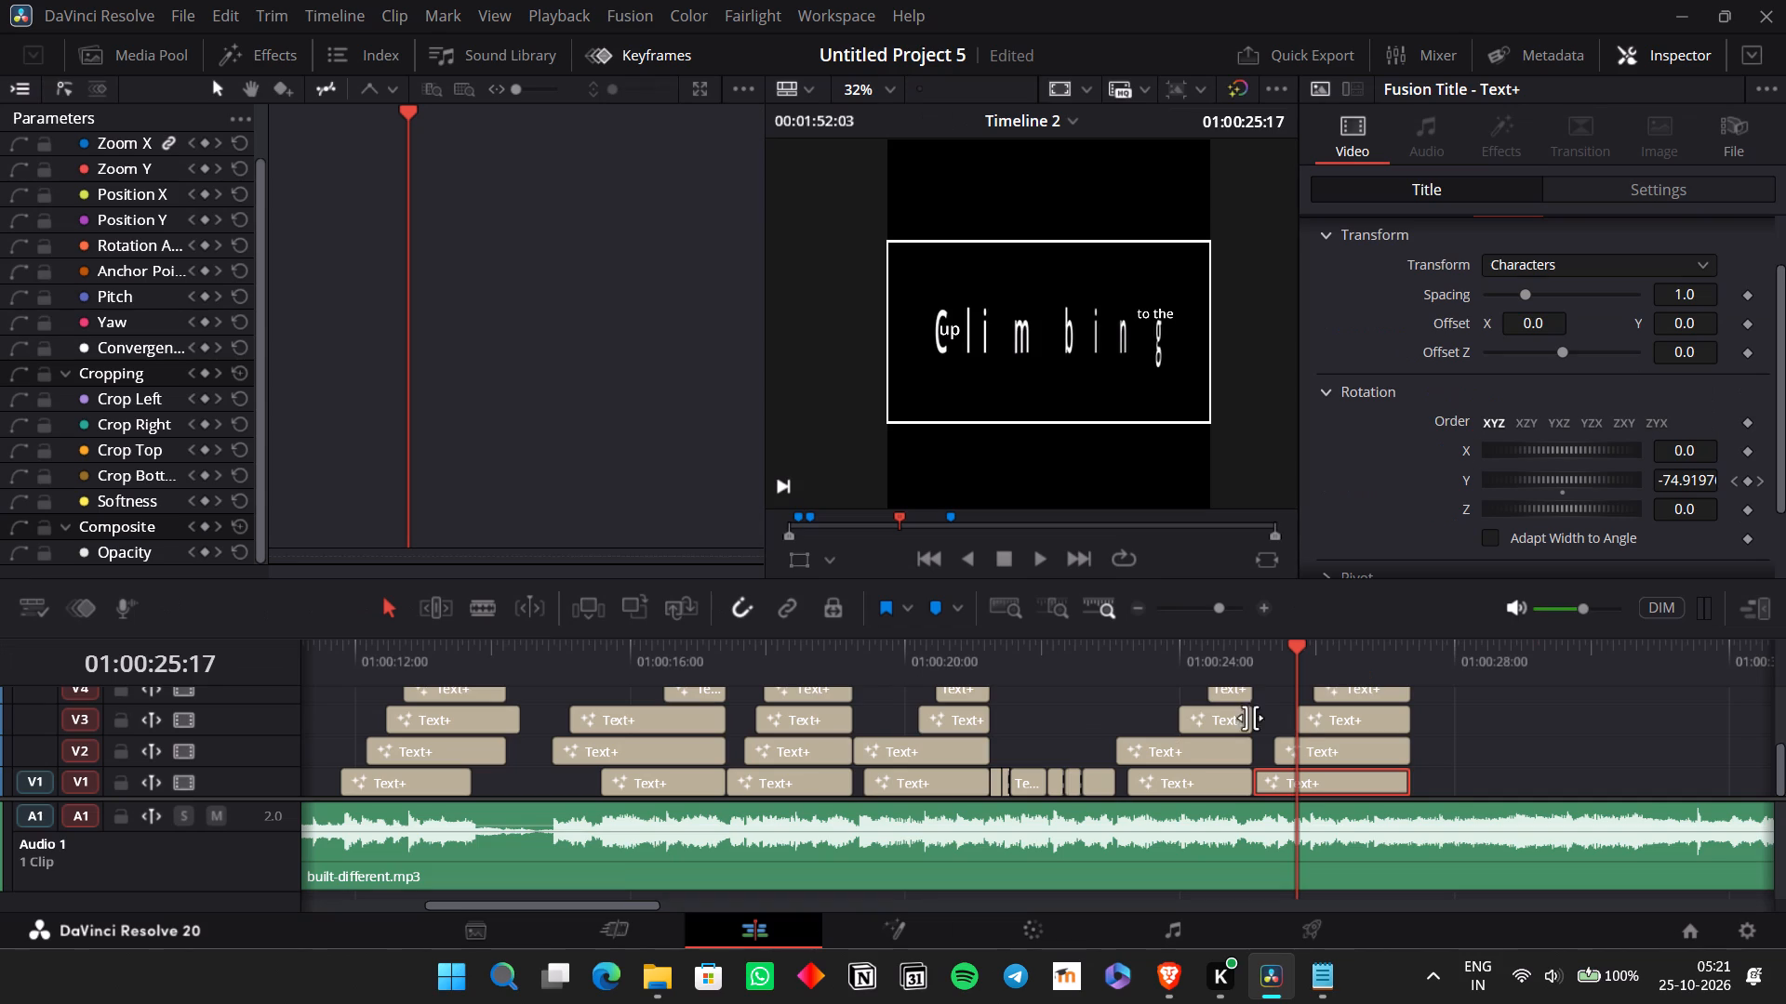
Play back the "Climbing" title's rotation reveal from just before its clip start.
{"action": "left_click", "coordinate": [1250, 656]}
{"action": "left_click", "coordinate": [1224, 655]}
{"action": "key", "text": "space"}
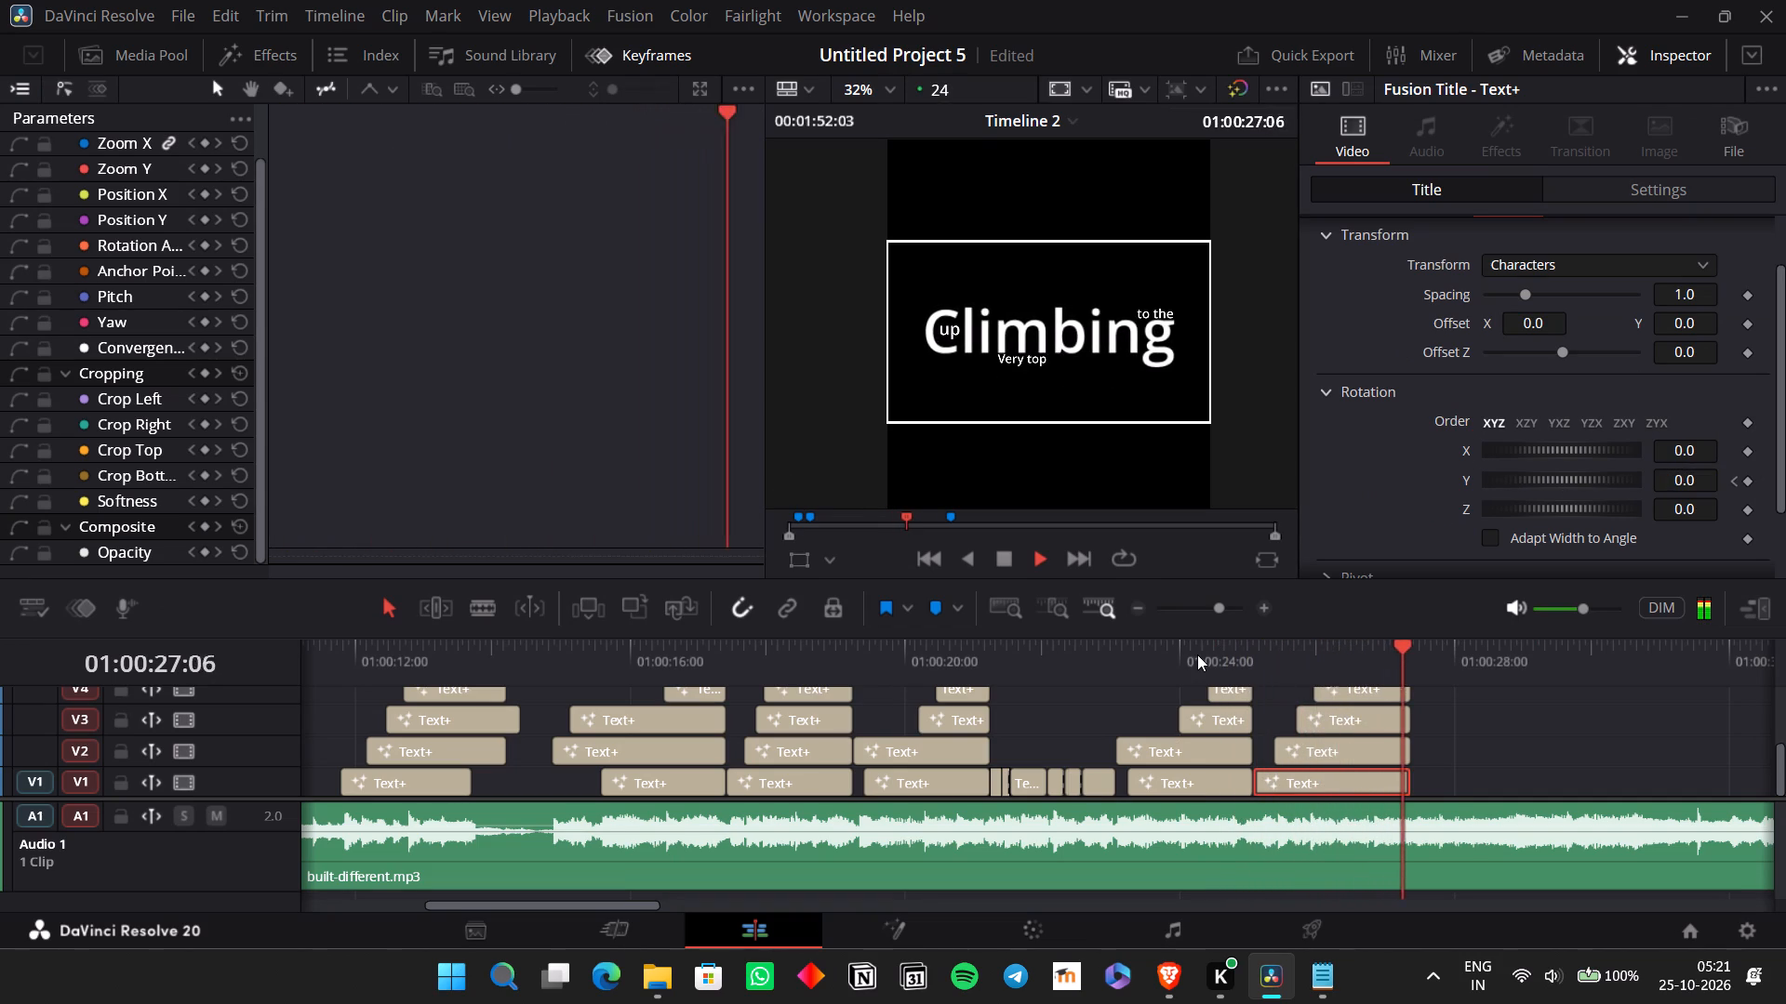
{"action": "key", "text": "space"}
{"action": "key", "text": "space"}
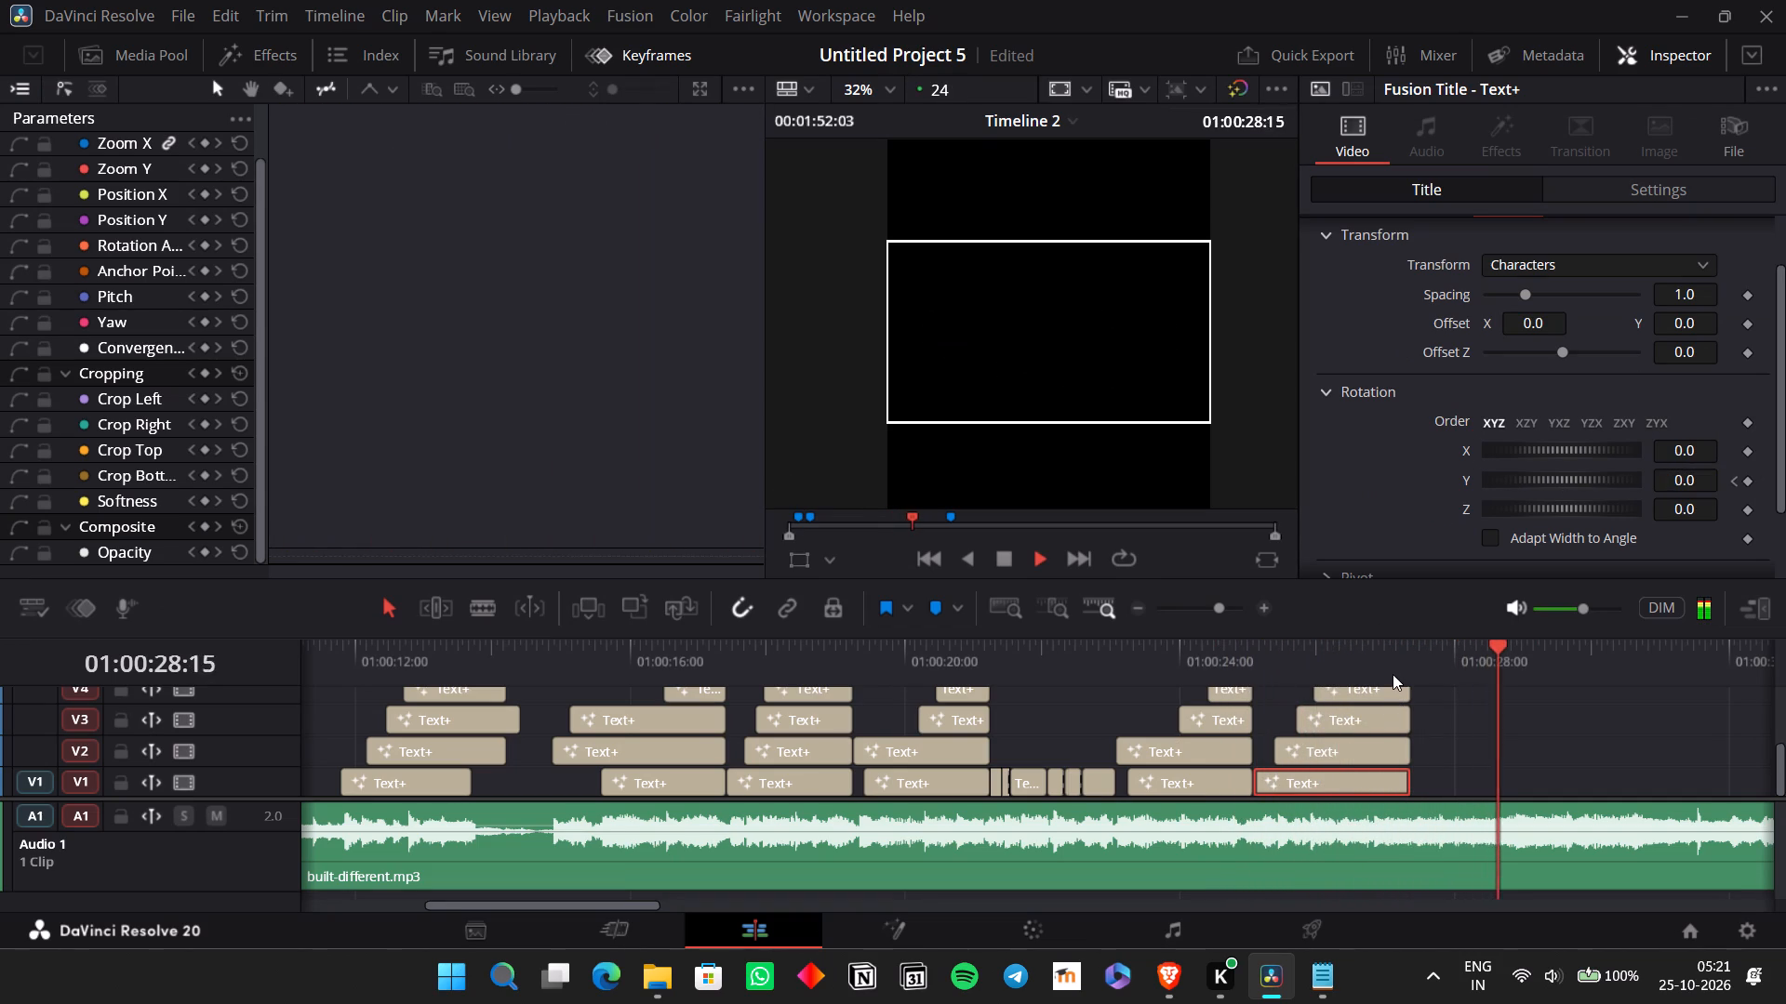
{"action": "left_click", "coordinate": [1136, 606]}
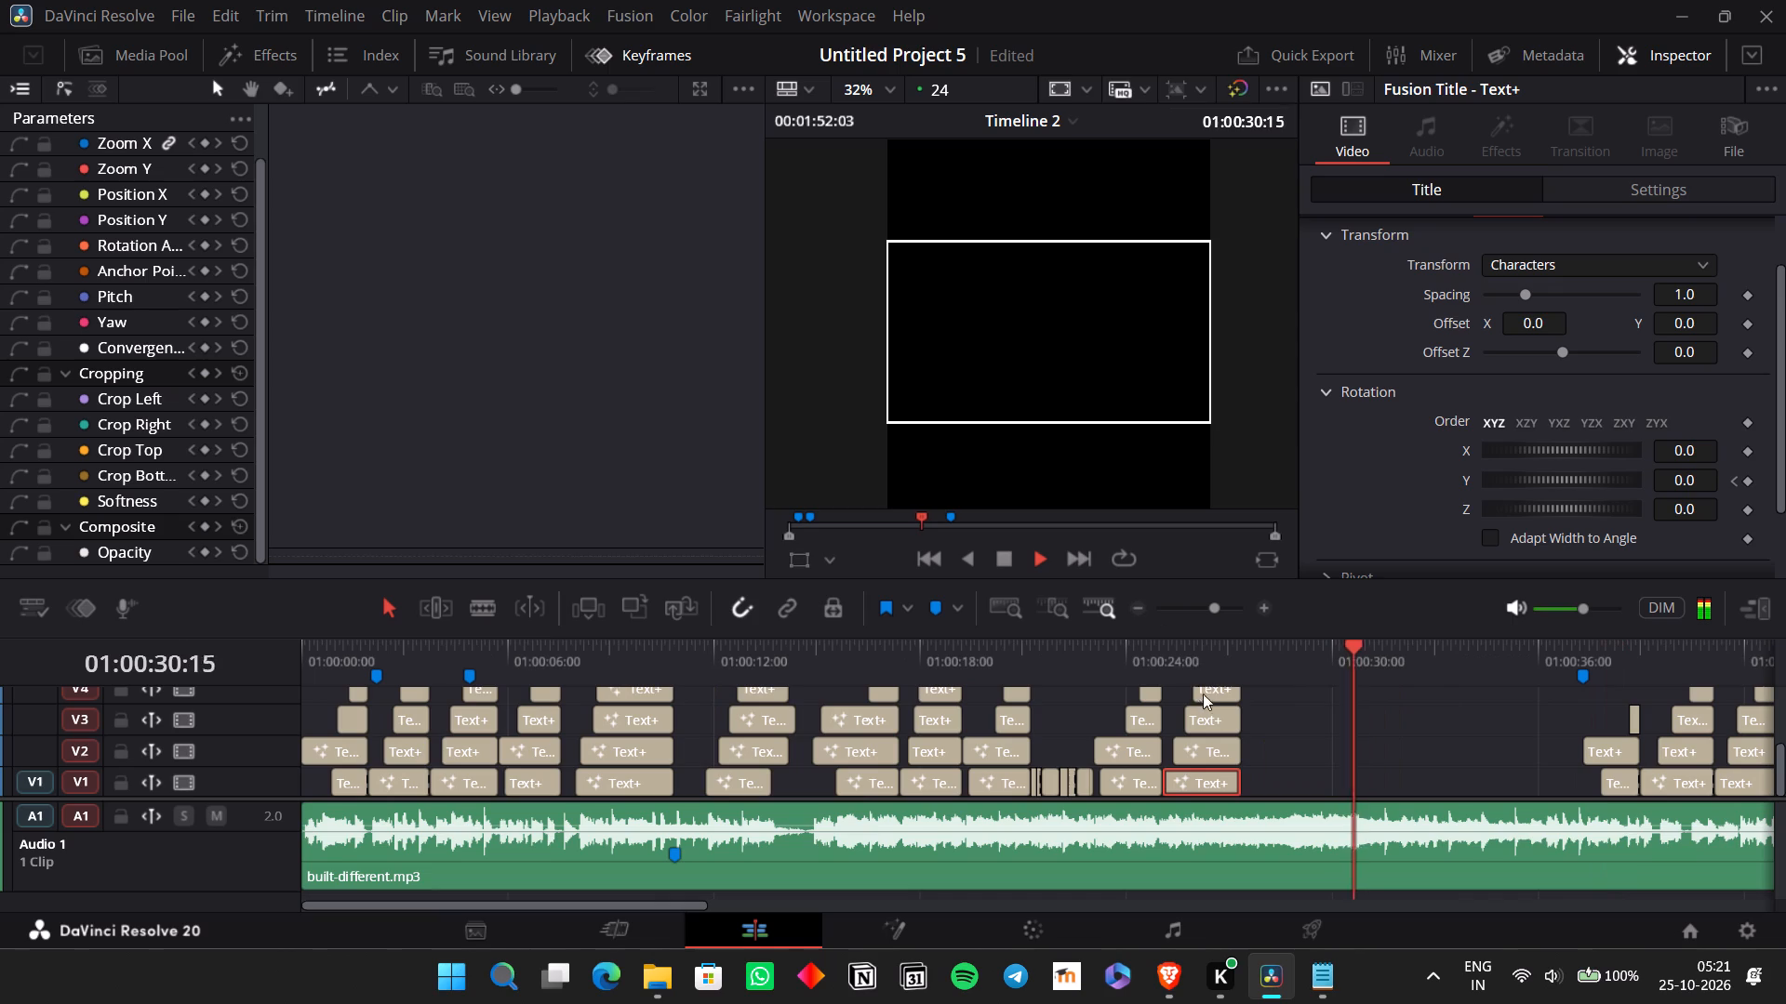
{"action": "key", "text": "space"}
Review the lyric animations by playing back from about 01:00:15, and again from the start of the timeline through the "Climbing" title.
{"action": "left_click", "coordinate": [809, 649]}
{"action": "key", "text": "space"}
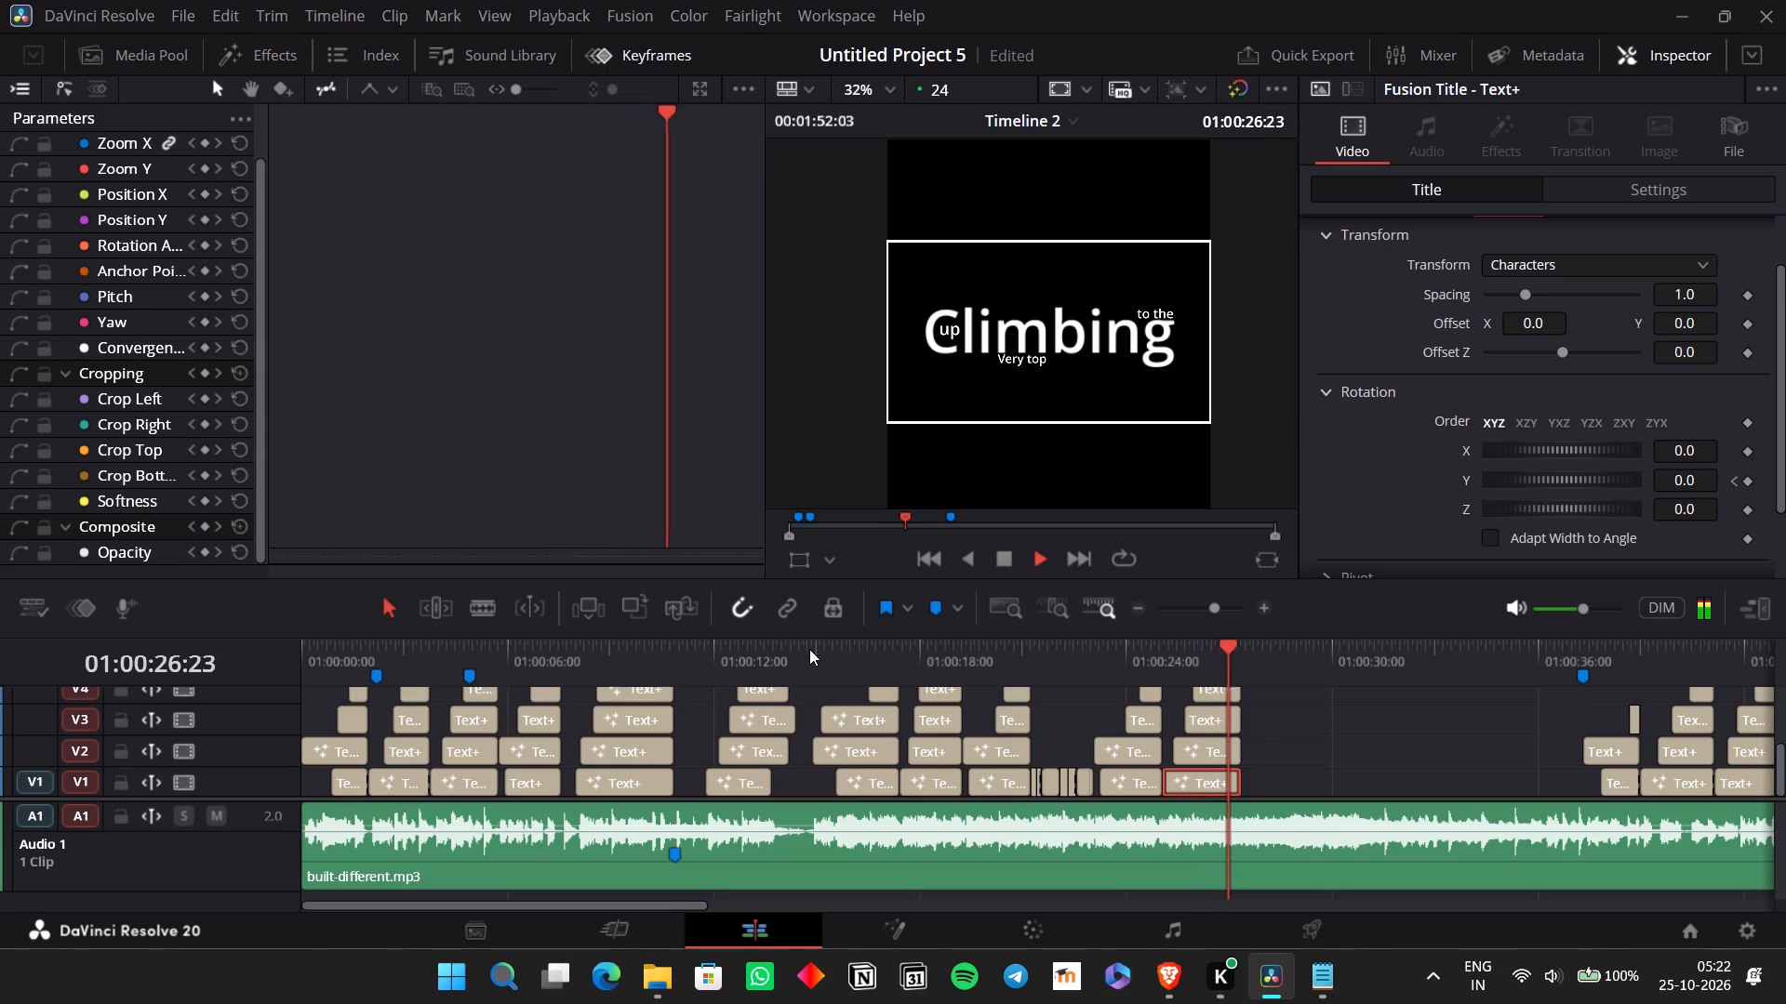
{"action": "key", "text": "space"}
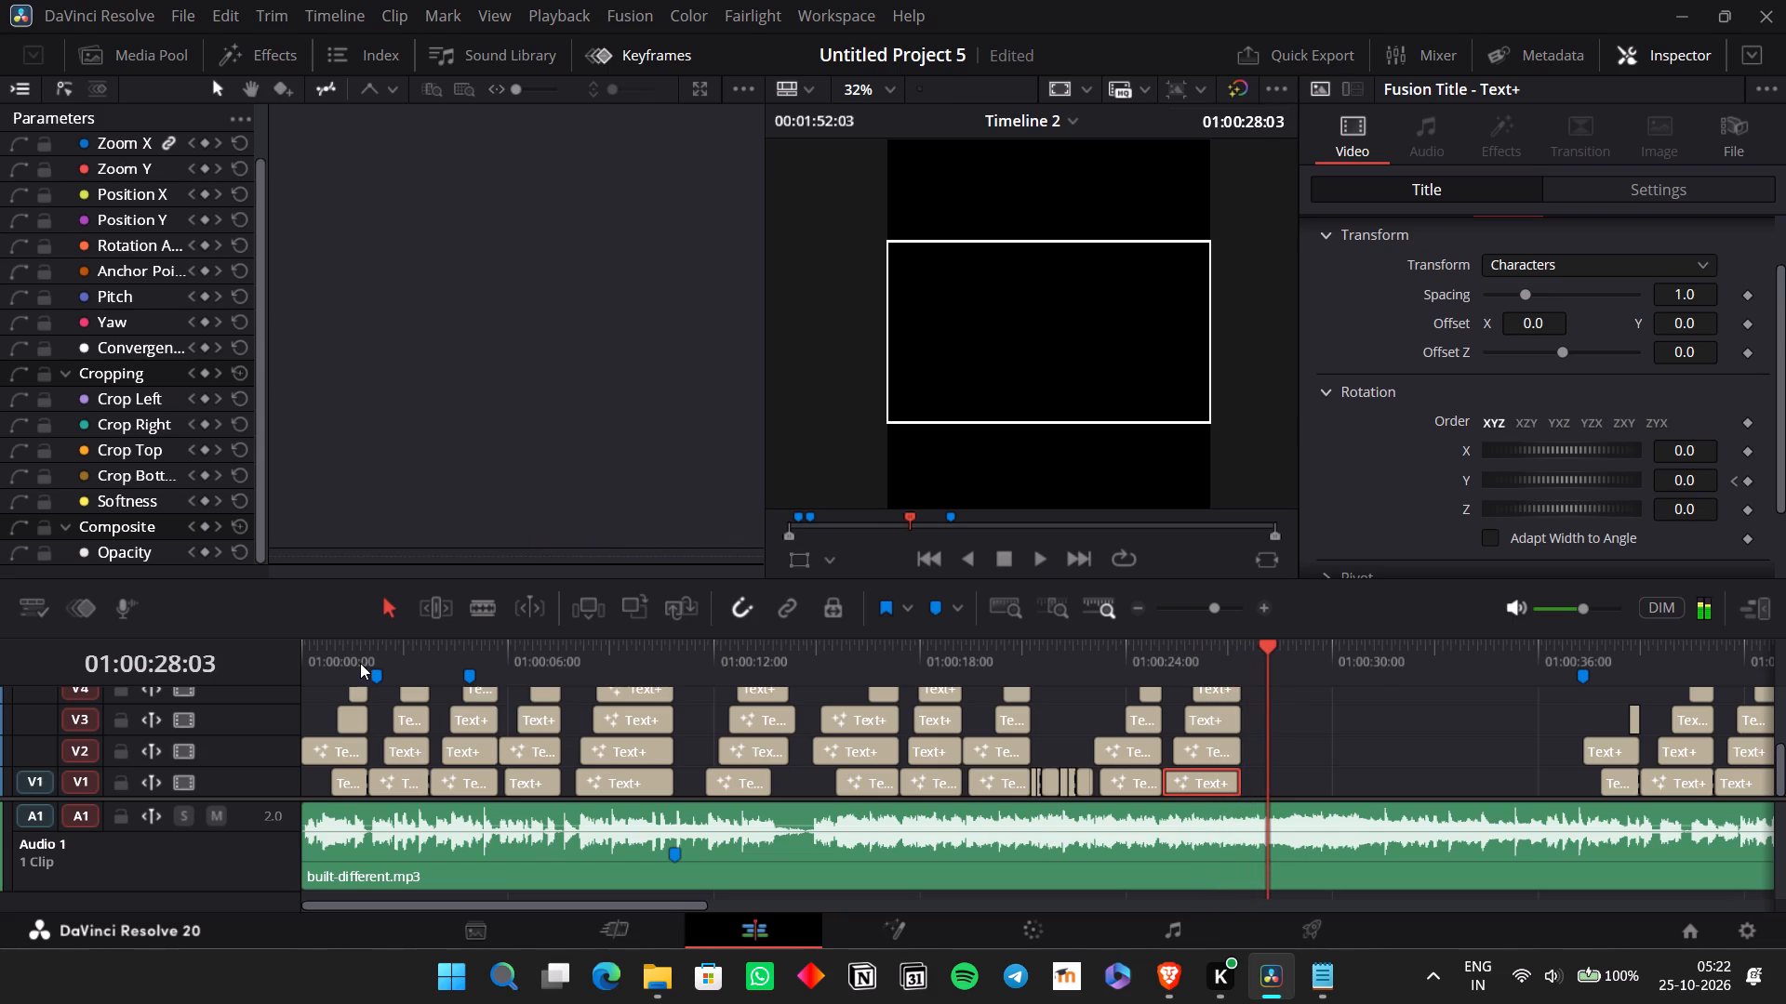
{"action": "left_click_drag", "start_coordinate": [349, 655], "coordinate": [244, 654]}
{"action": "key", "text": "space"}
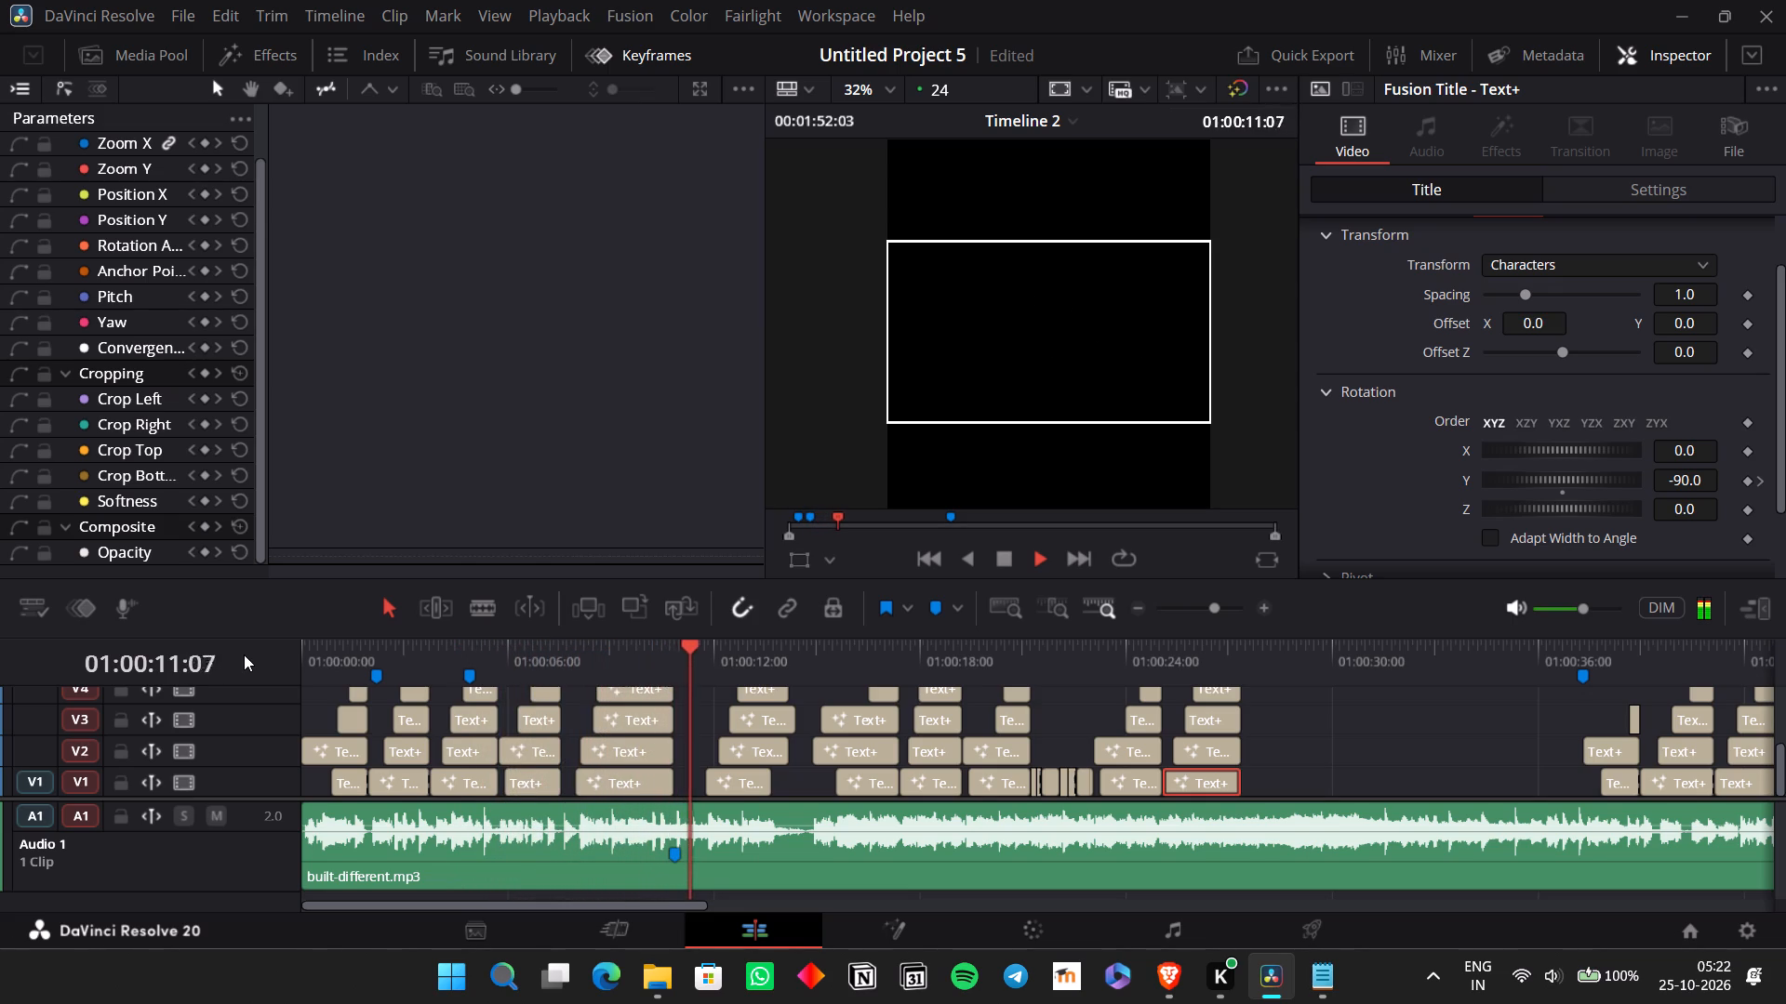
{"action": "key", "text": "space"}
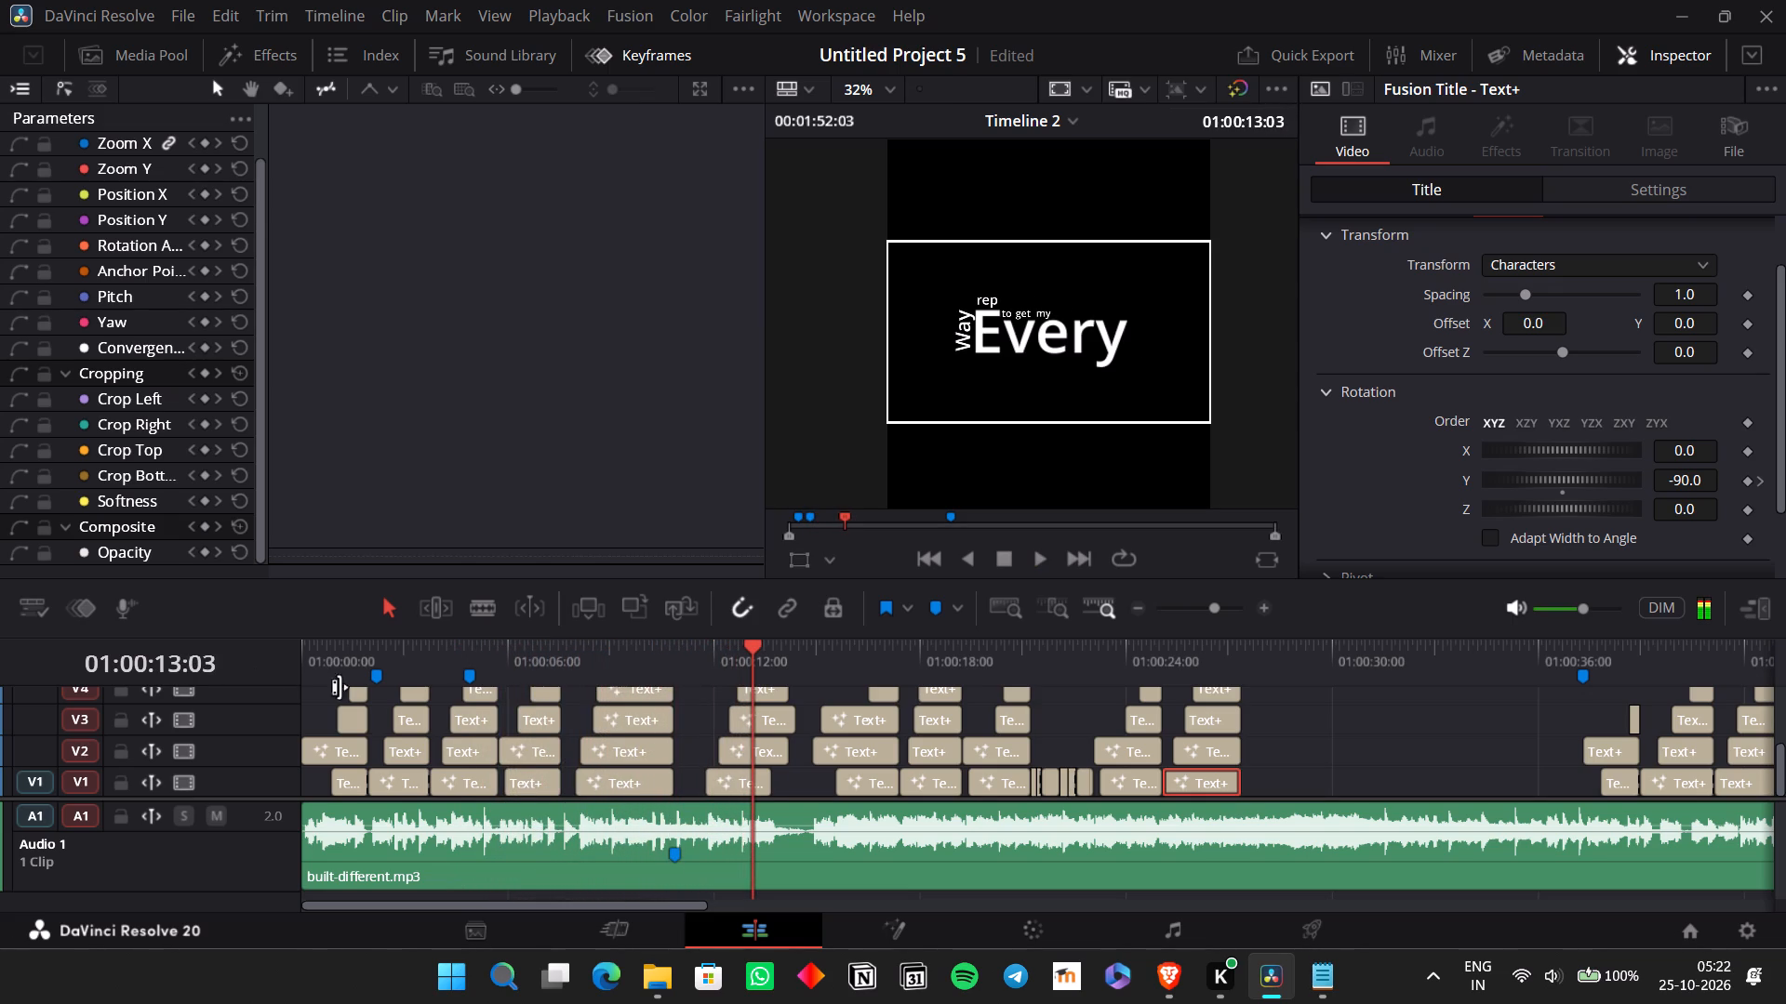
{"action": "left_click", "coordinate": [726, 782]}
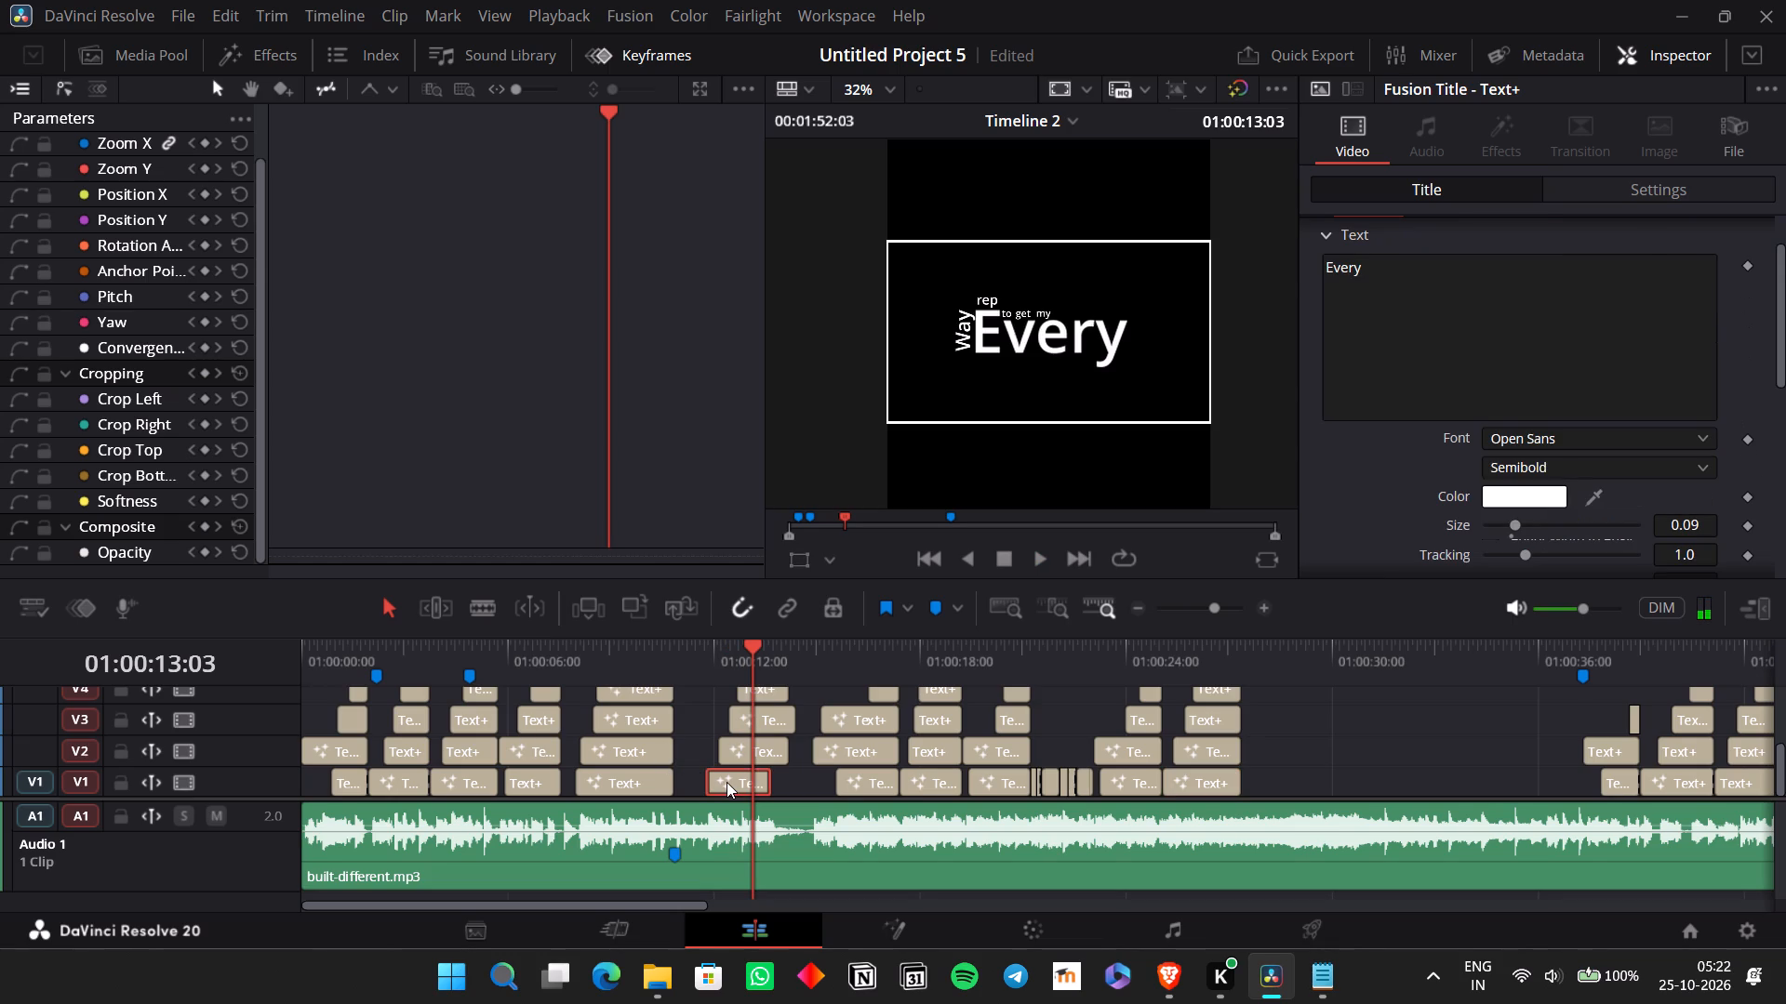
{"action": "key", "text": "space"}
{"action": "left_click", "coordinate": [806, 777]}
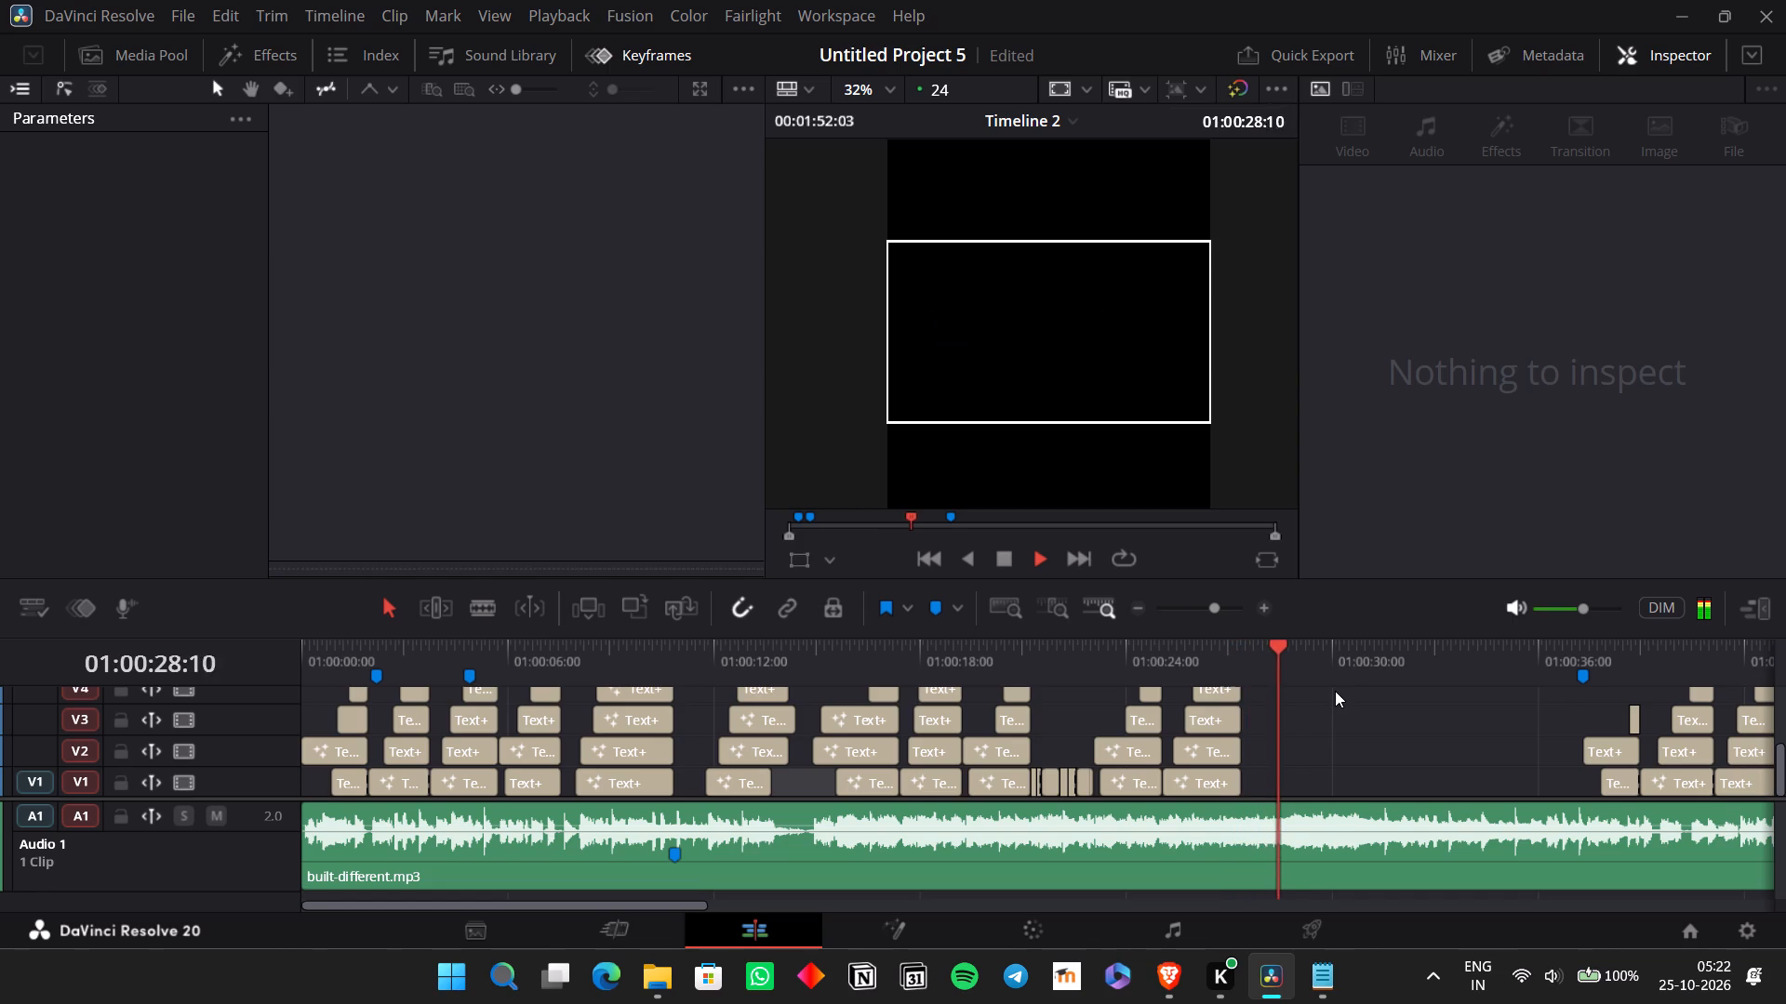
{"action": "key", "text": "space"}
Play back from just after the marker near 01:00:37 until the "Slow Down" title, stopping at 01:00:38:09.
{"action": "scroll", "coordinate": [1335, 691], "scroll_direction": "left", "scroll_amount": 1}
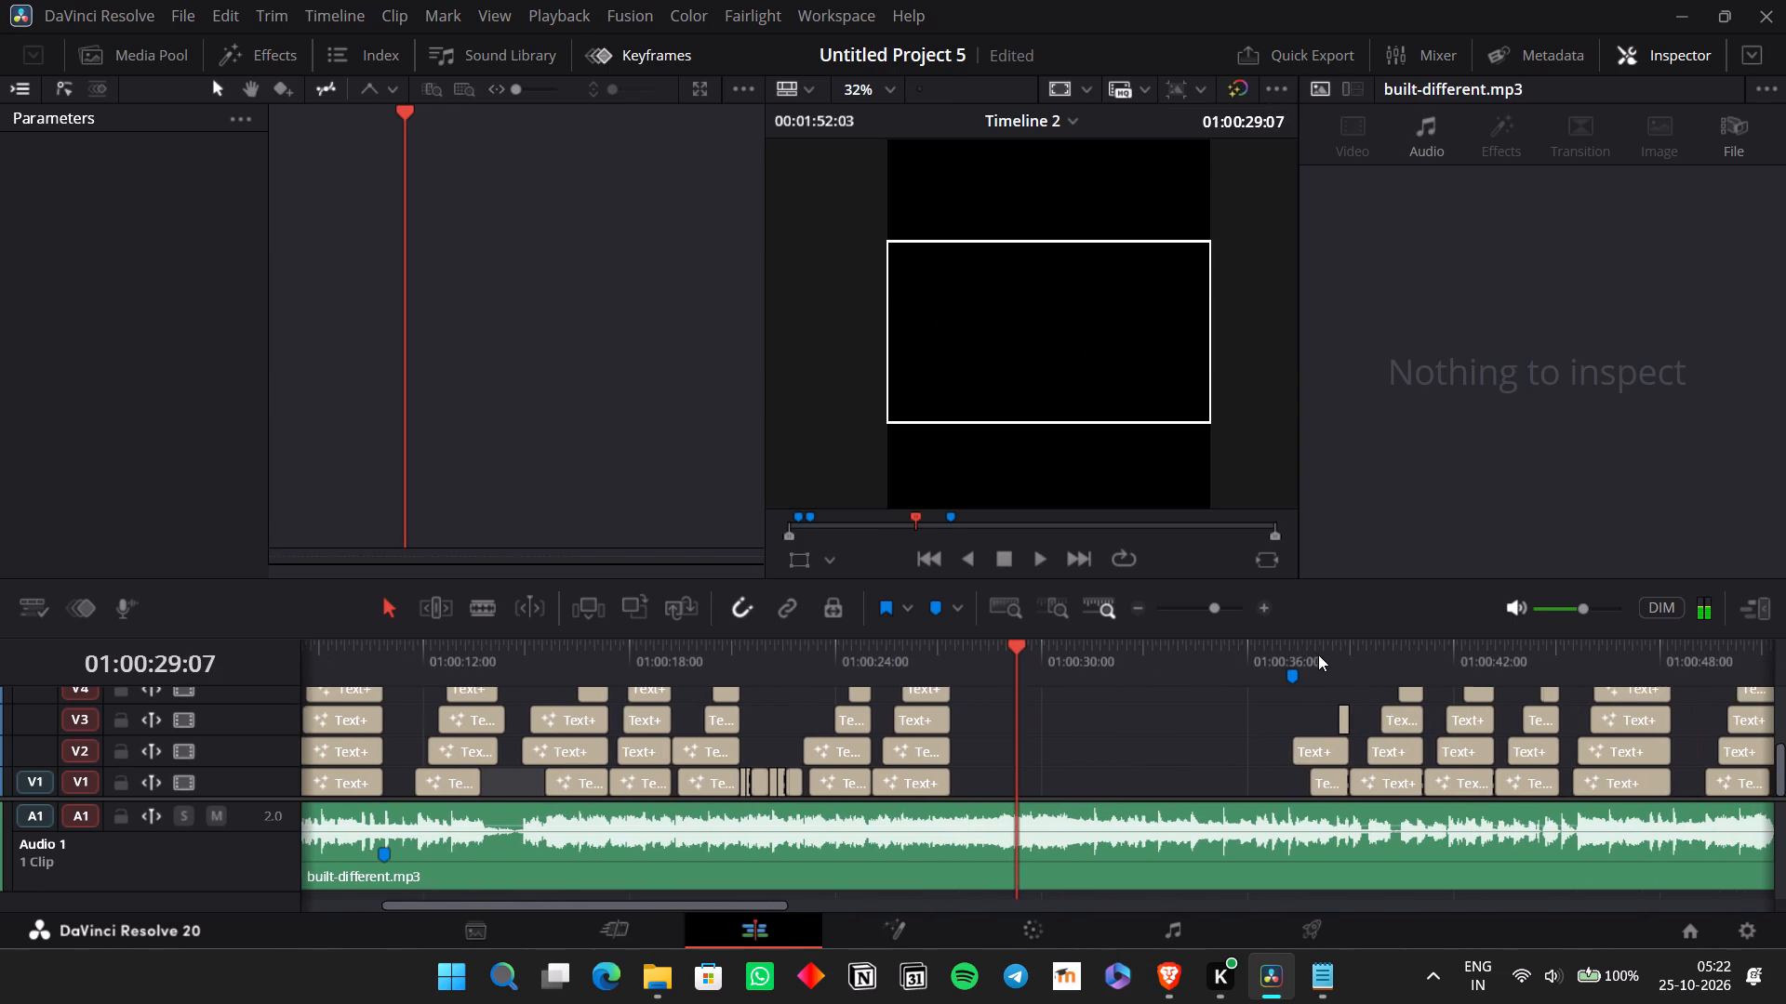
{"action": "left_click", "coordinate": [1299, 646]}
{"action": "key", "text": "space"}
{"action": "key", "text": "space"}
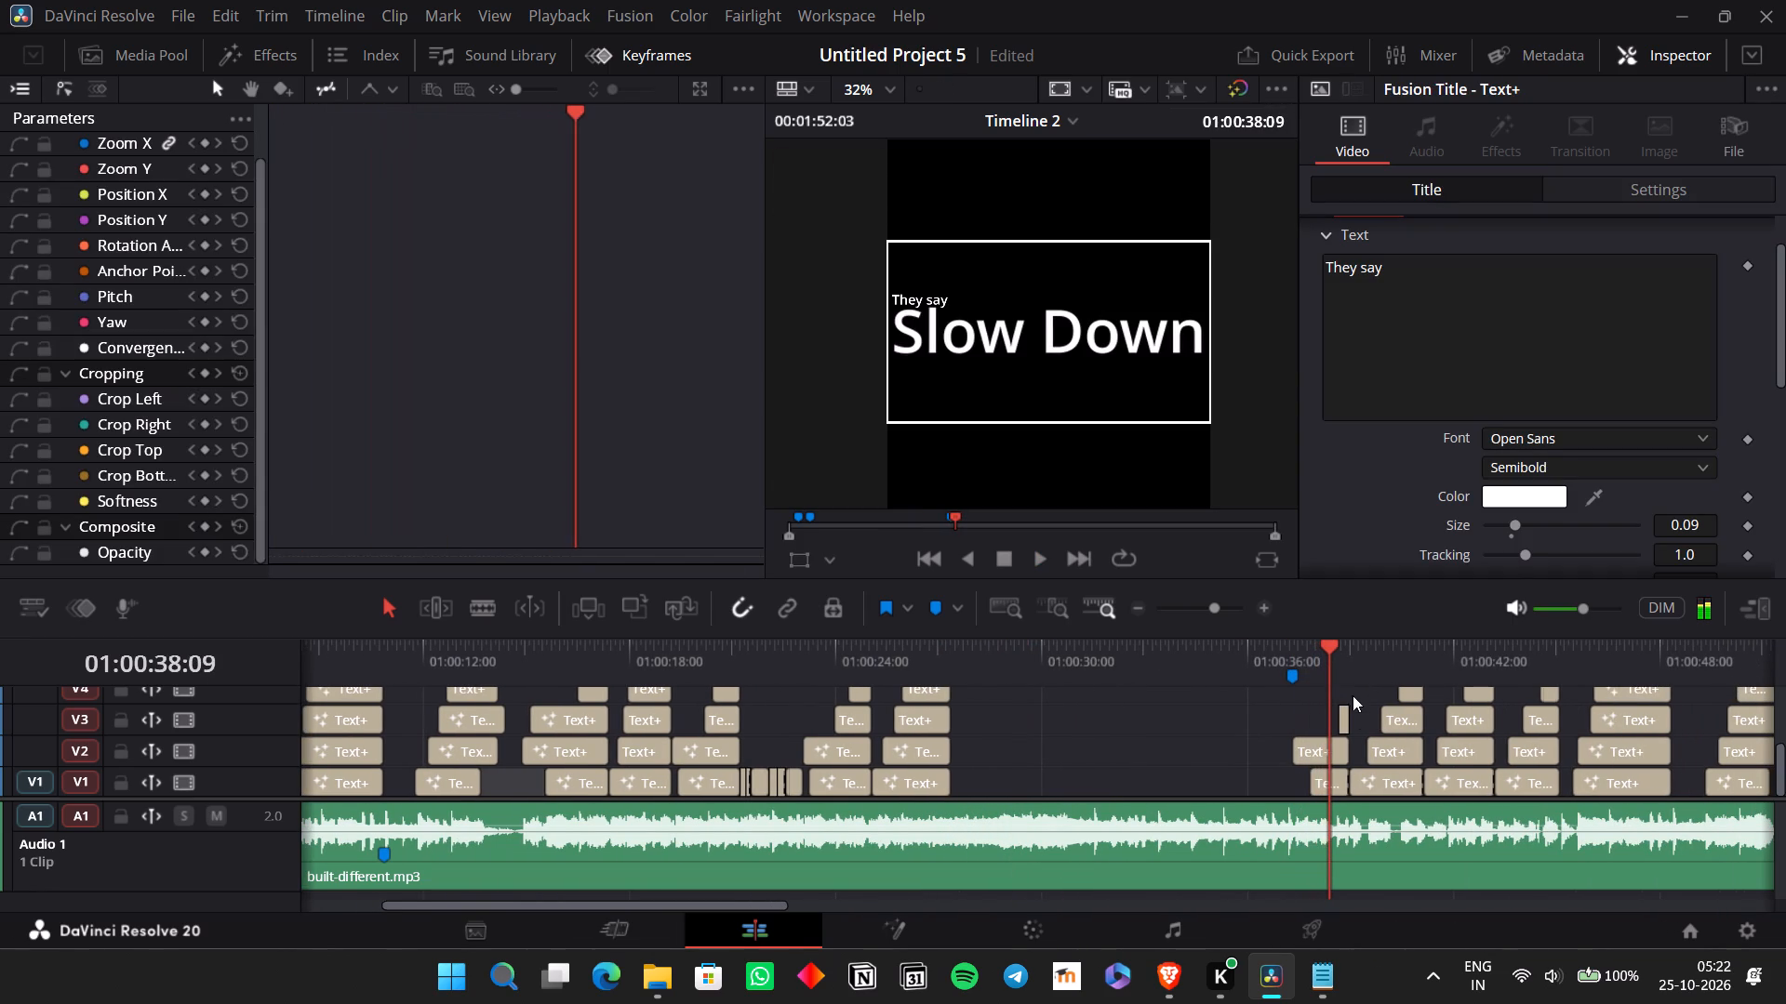
Examine the "Slow Down" title's clip-level transform, cropping and composite settings.
{"action": "left_click", "coordinate": [1329, 775]}
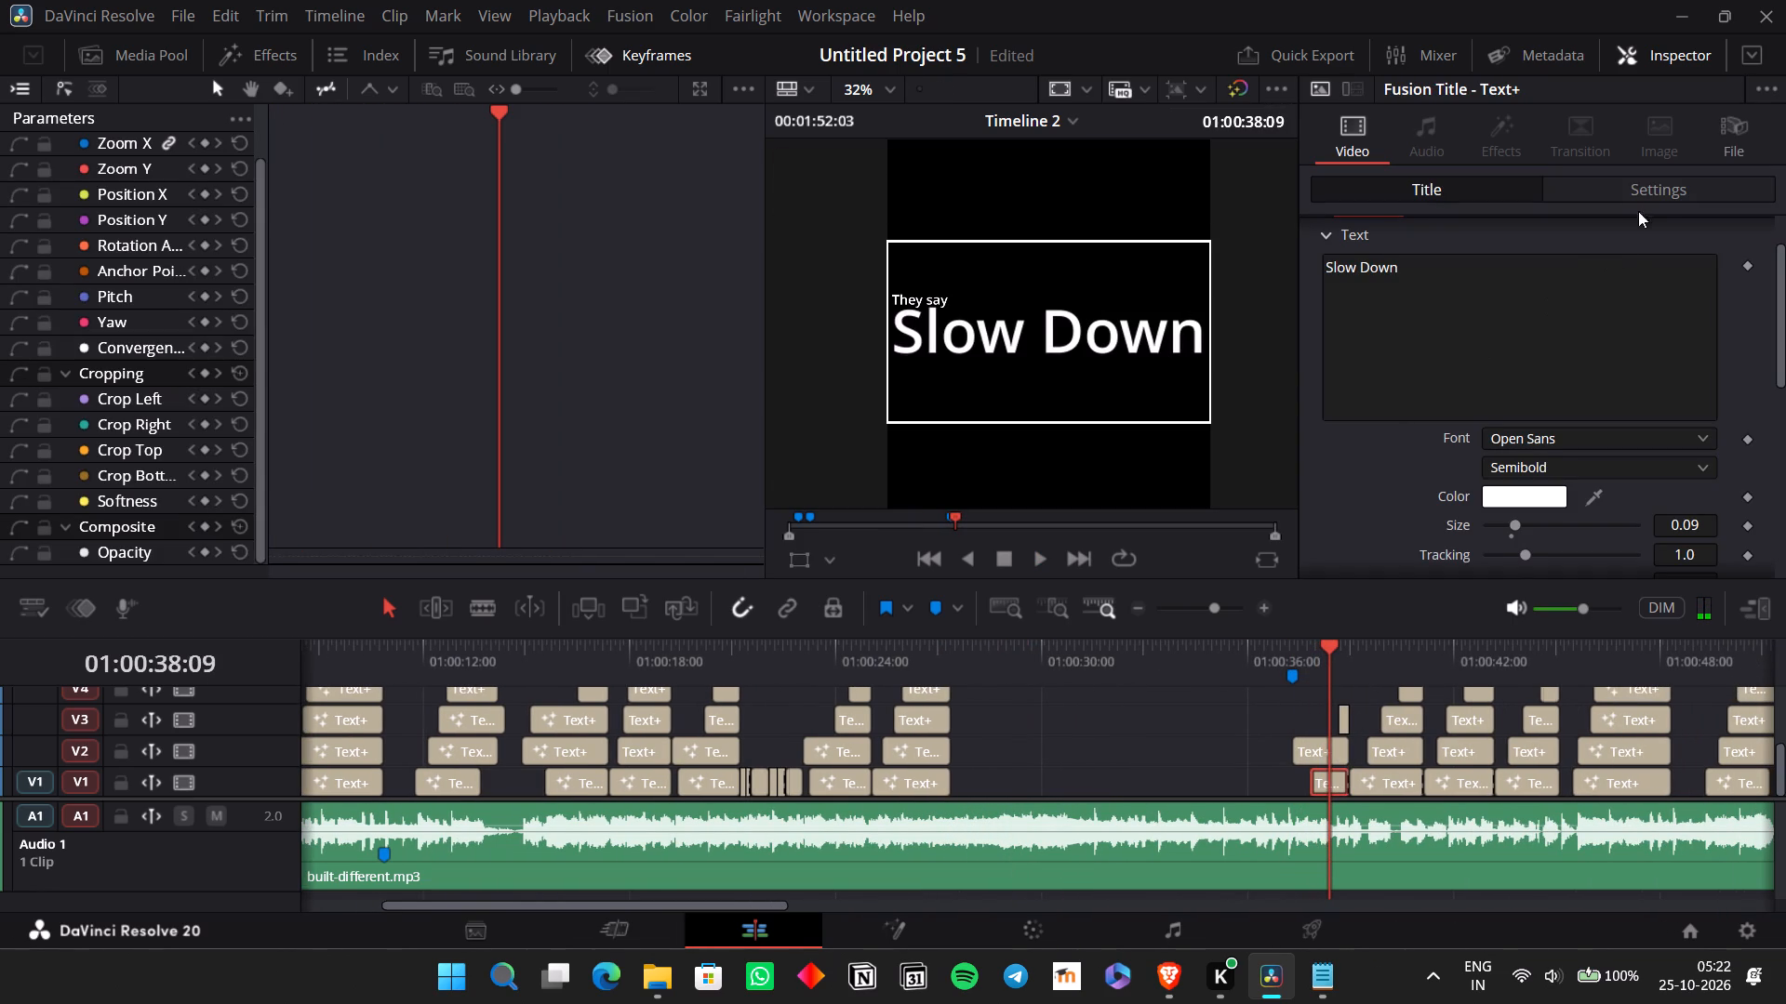
{"action": "left_click", "coordinate": [1656, 182]}
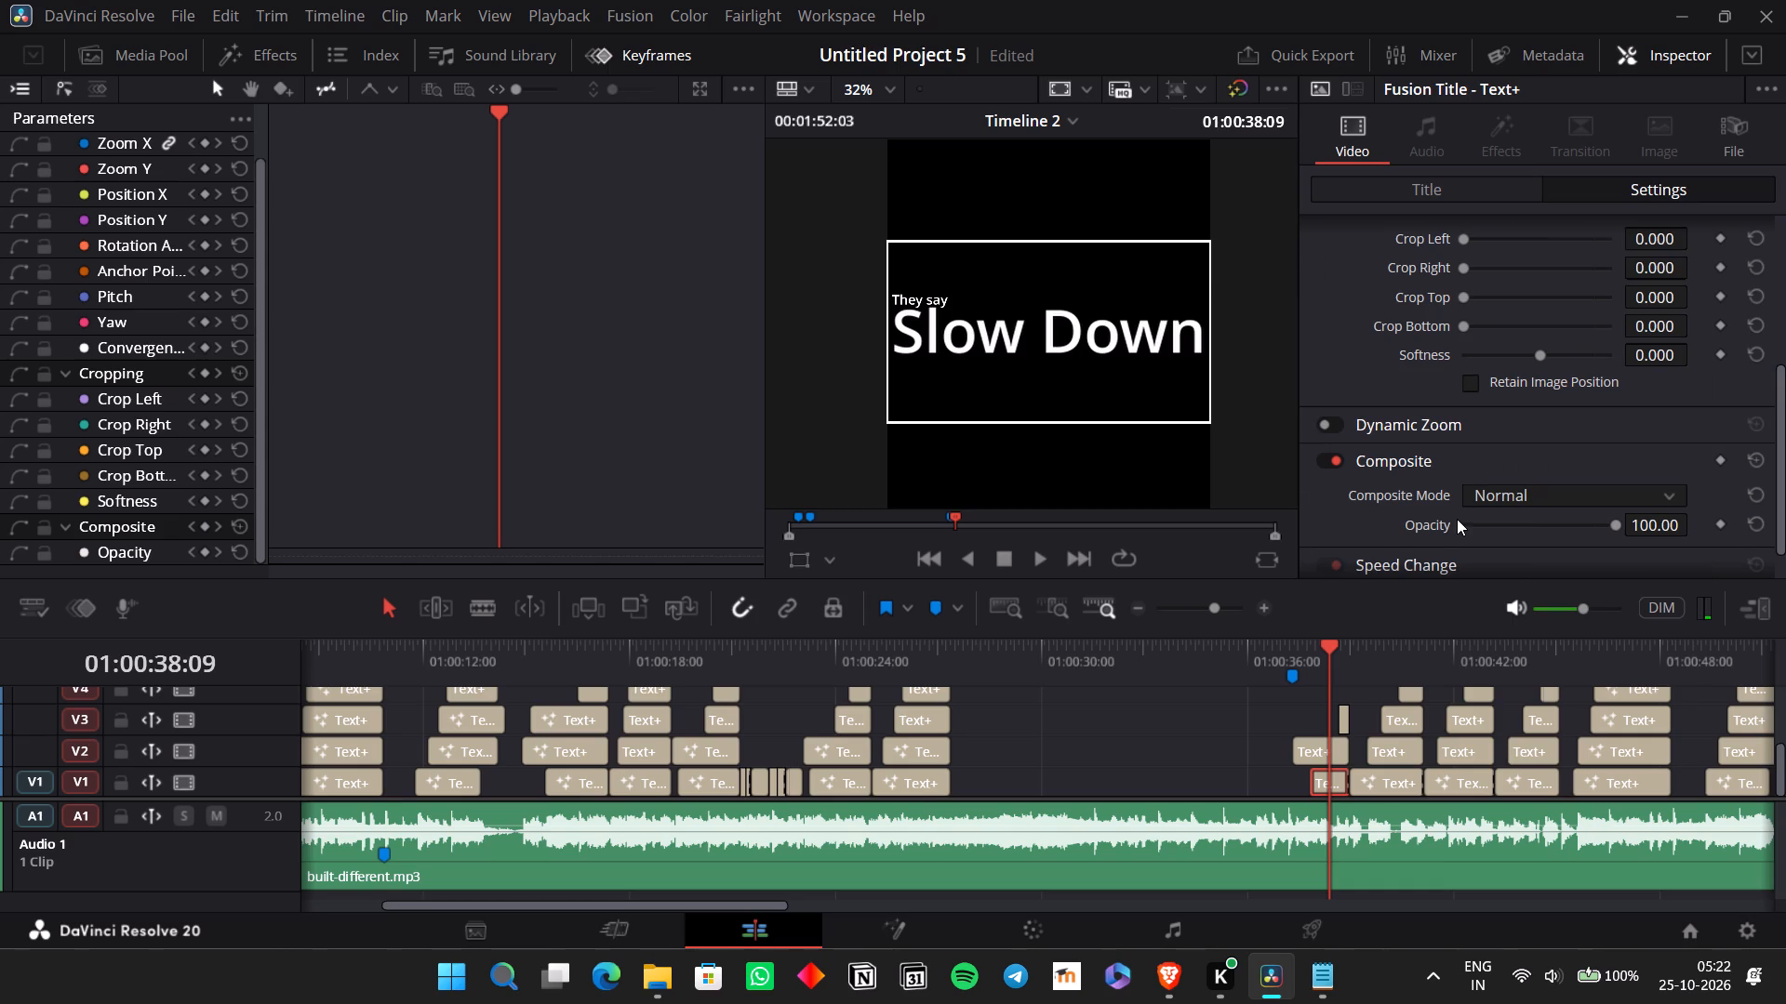
{"action": "scroll", "coordinate": [1458, 509], "scroll_direction": "up", "scroll_amount": 9}
{"action": "scroll", "coordinate": [1459, 508], "scroll_direction": "down", "scroll_amount": 5}
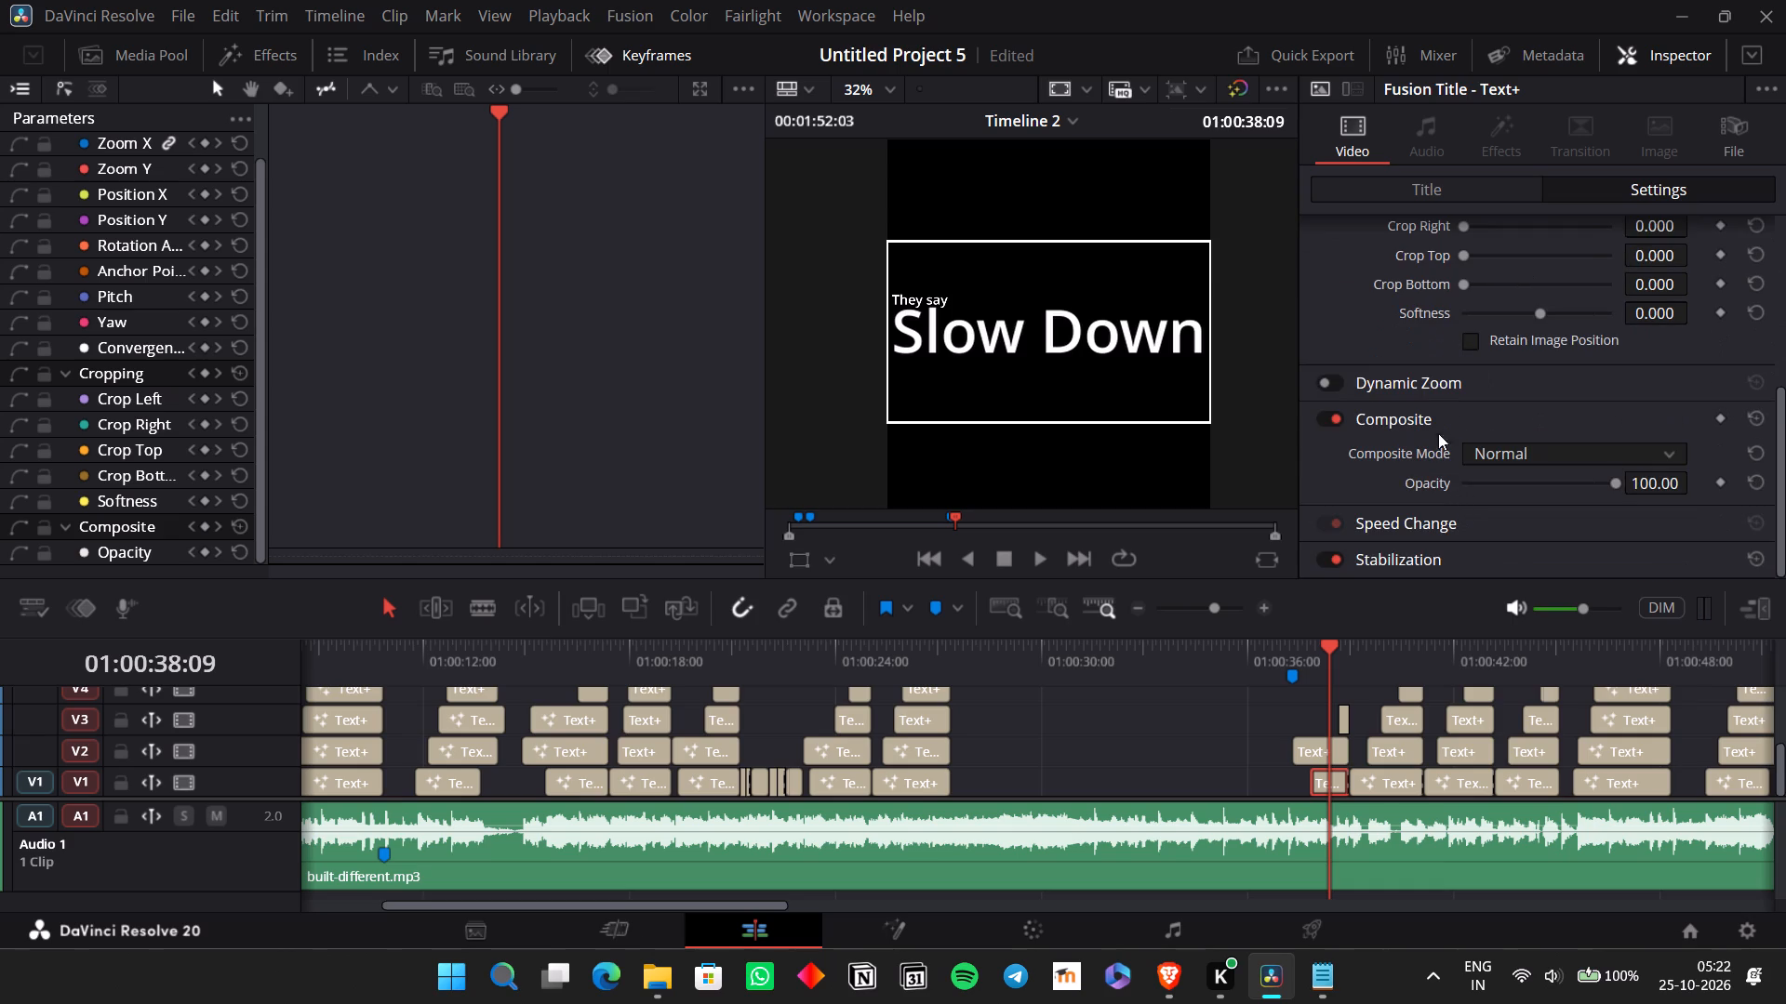
{"action": "scroll", "coordinate": [1455, 322], "scroll_direction": "up", "scroll_amount": 8}
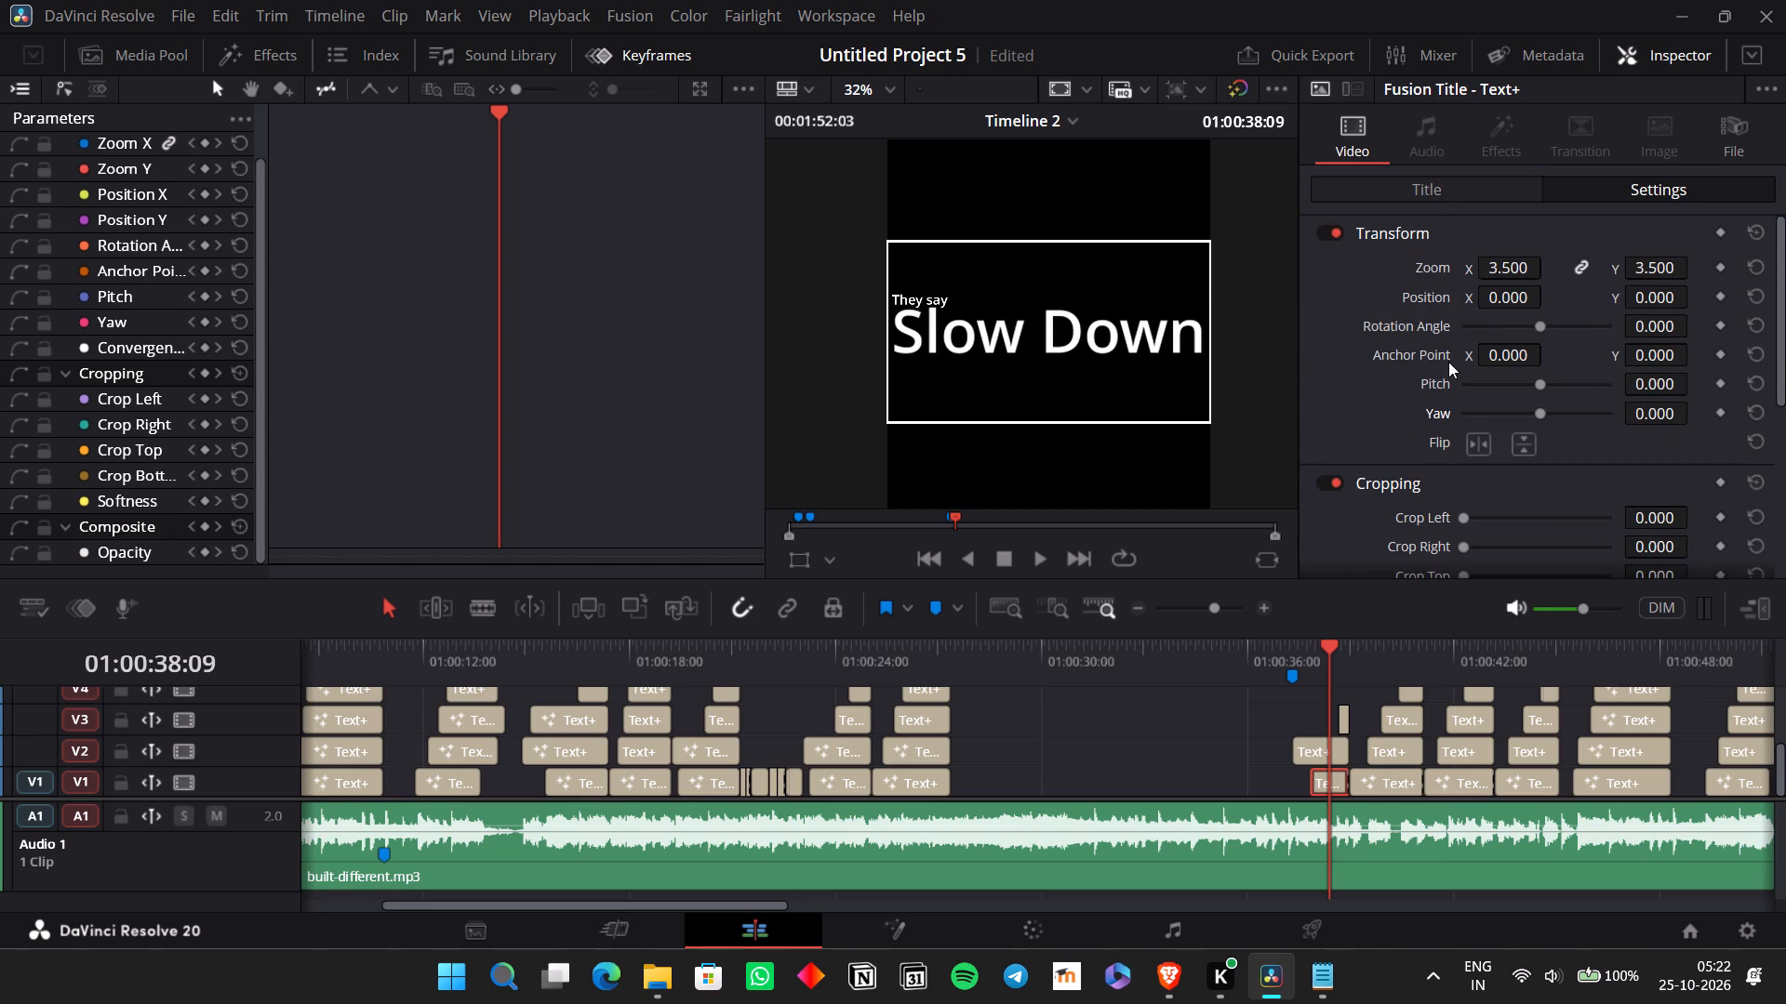
{"action": "scroll", "coordinate": [1448, 374], "scroll_direction": "down", "scroll_amount": 6}
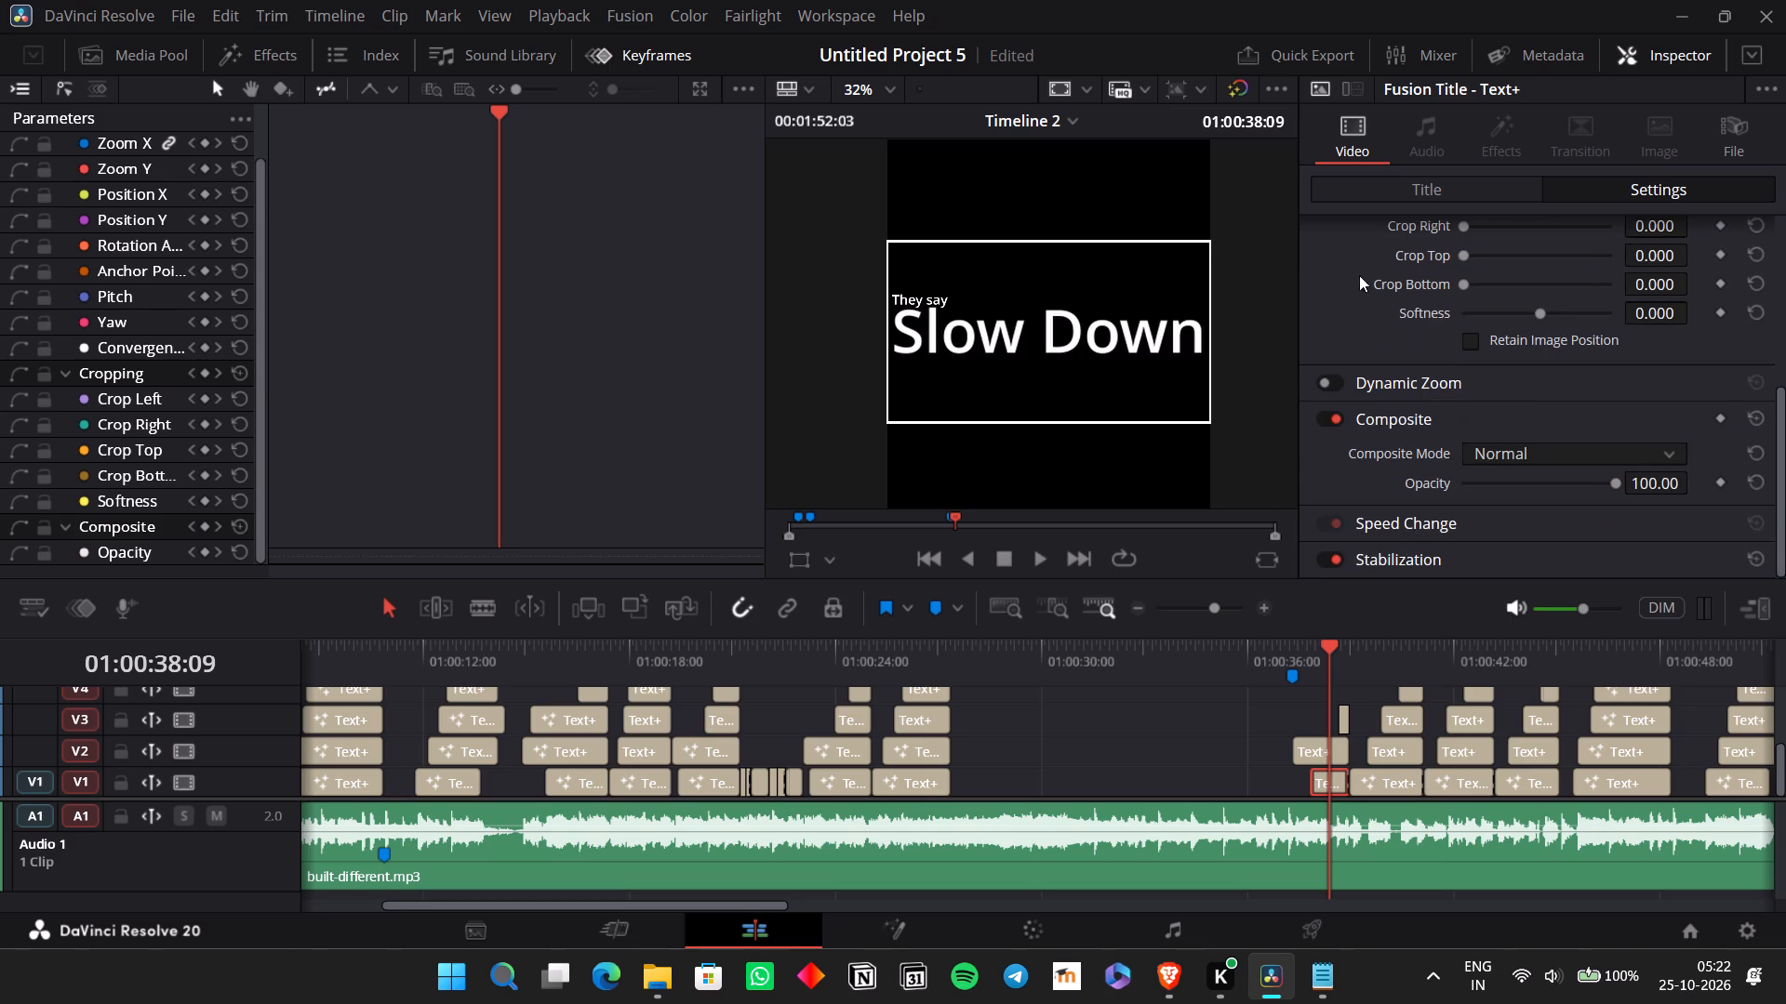
Set the "Slow Down" title's per-character Y rotation to 90 degrees.
{"action": "left_click", "coordinate": [1365, 197]}
{"action": "scroll", "coordinate": [1419, 383], "scroll_direction": "down", "scroll_amount": 2}
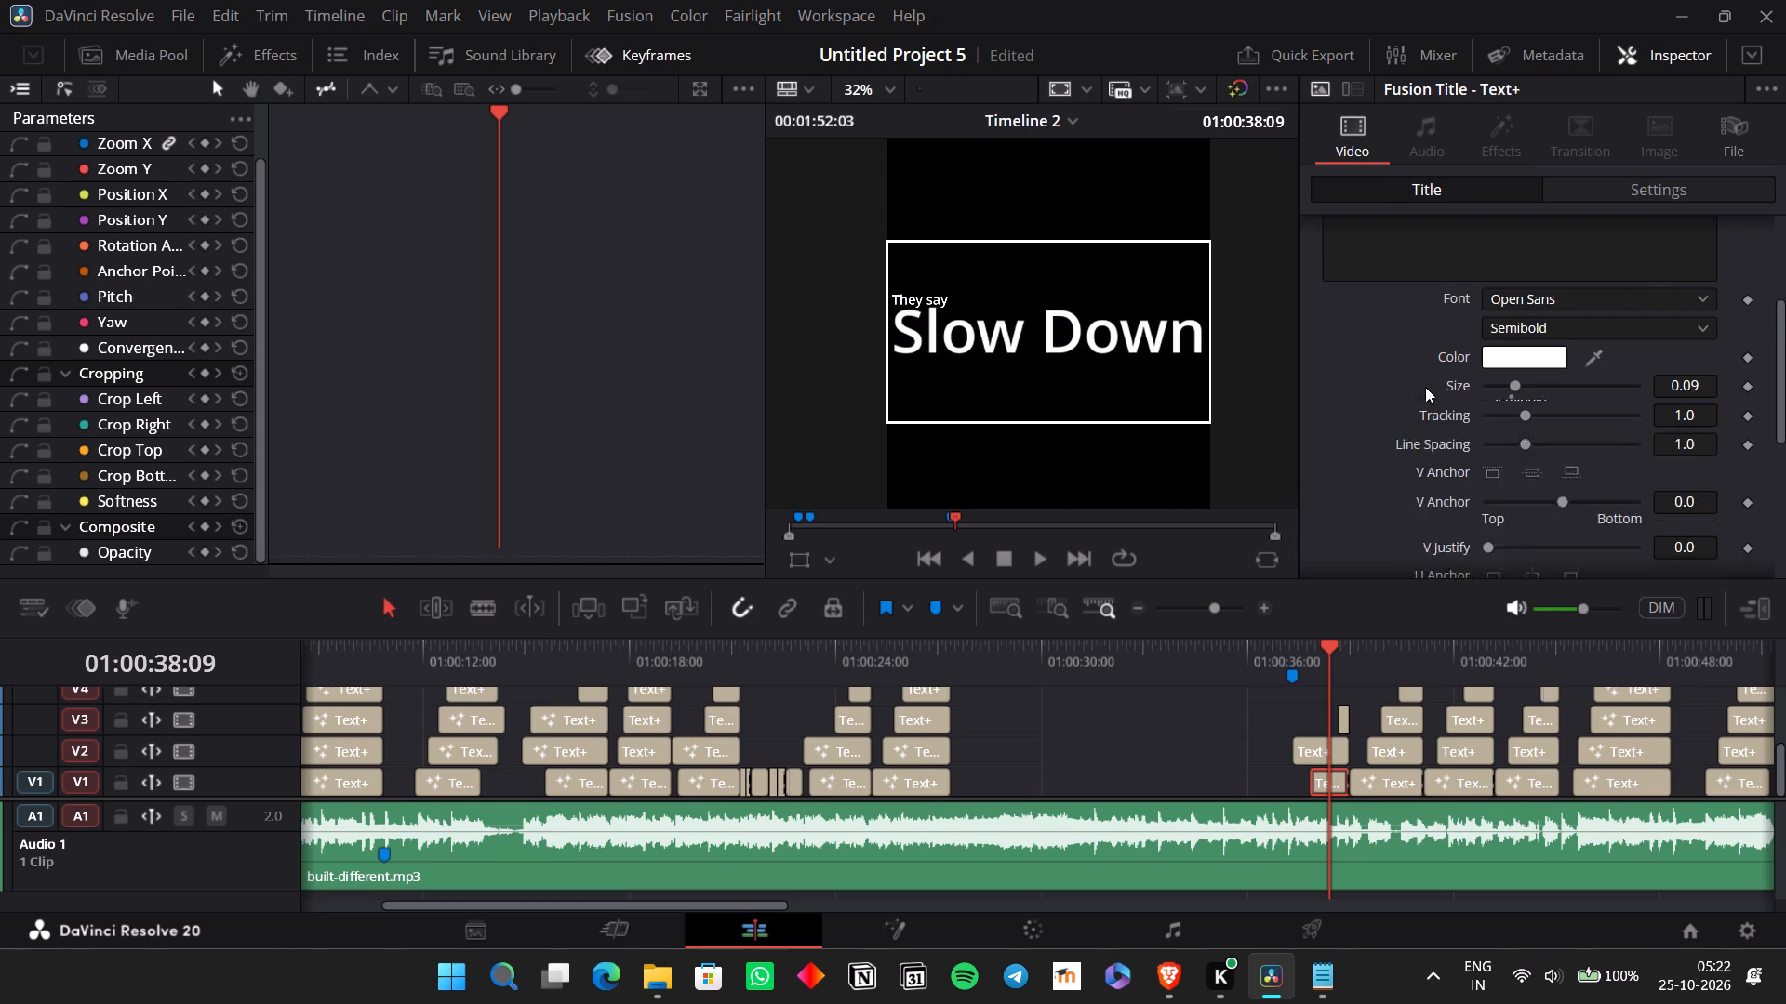
{"action": "scroll", "coordinate": [1425, 387], "scroll_direction": "down", "scroll_amount": 1}
{"action": "scroll", "coordinate": [1426, 388], "scroll_direction": "up", "scroll_amount": 4}
{"action": "left_click", "coordinate": [1502, 275]}
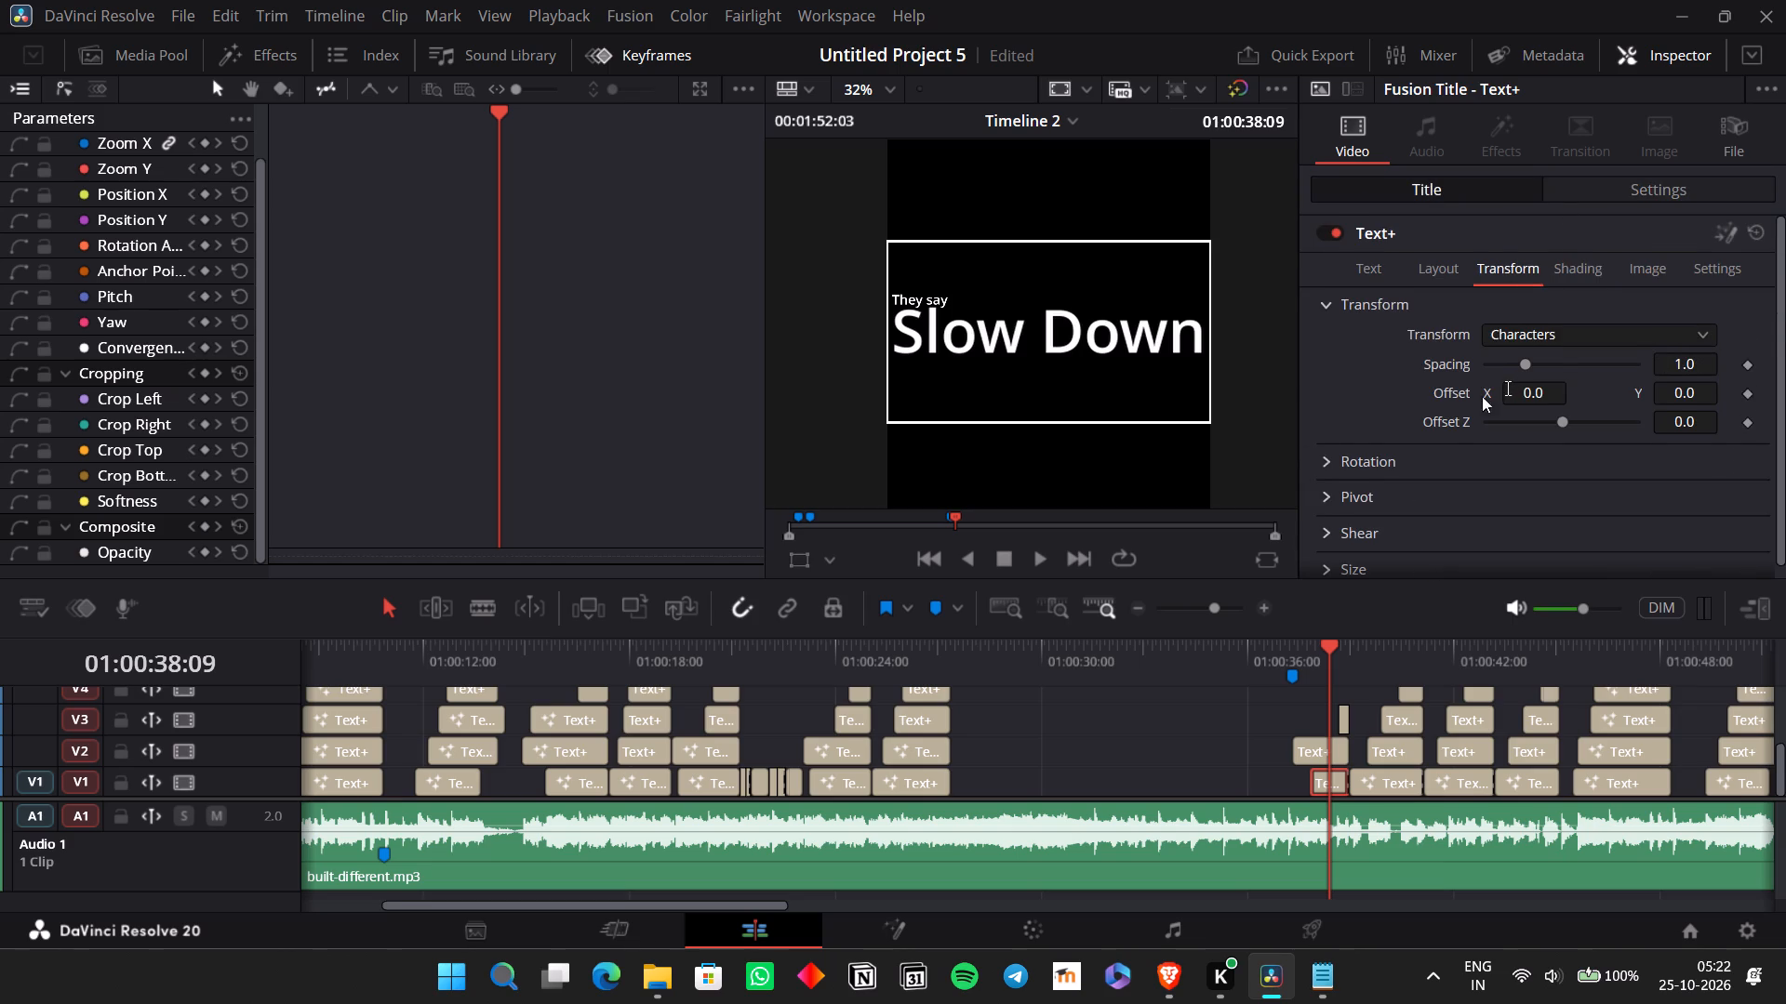
{"action": "scroll", "coordinate": [1451, 412], "scroll_direction": "down", "scroll_amount": 1}
{"action": "left_click", "coordinate": [1570, 266]}
{"action": "left_click", "coordinate": [1509, 267]}
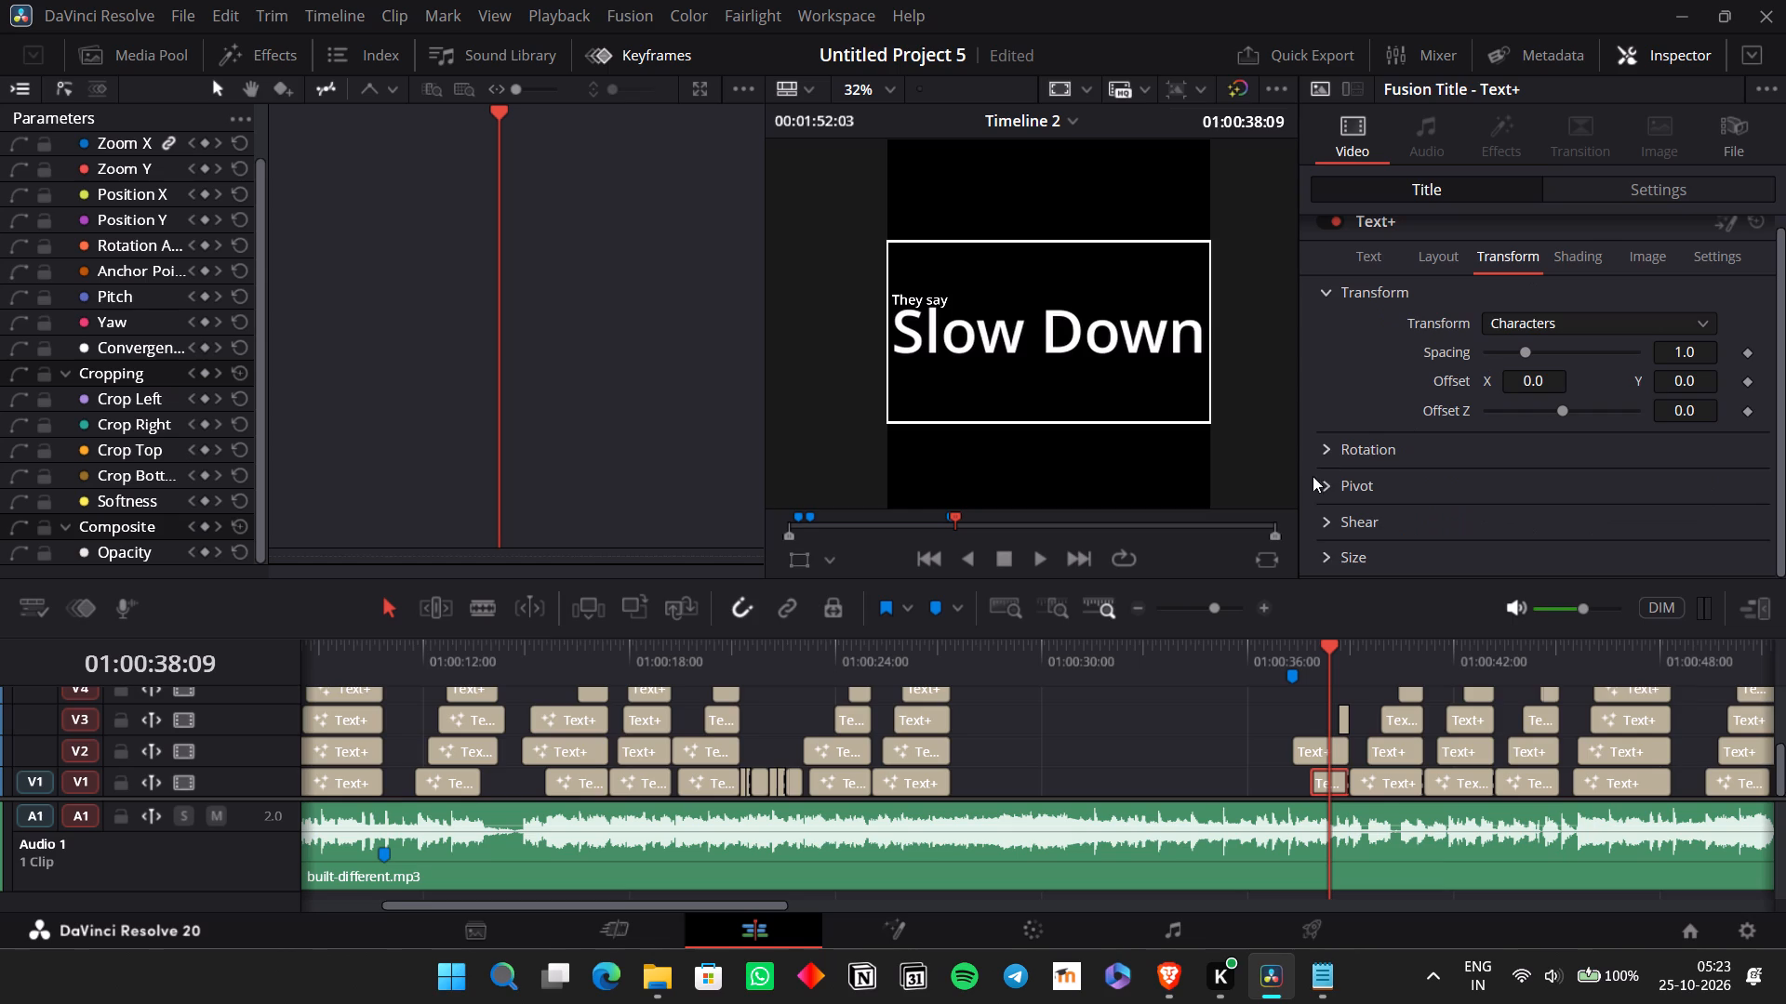
{"action": "left_click", "coordinate": [1329, 447]}
{"action": "scroll", "coordinate": [1462, 464], "scroll_direction": "down", "scroll_amount": 1}
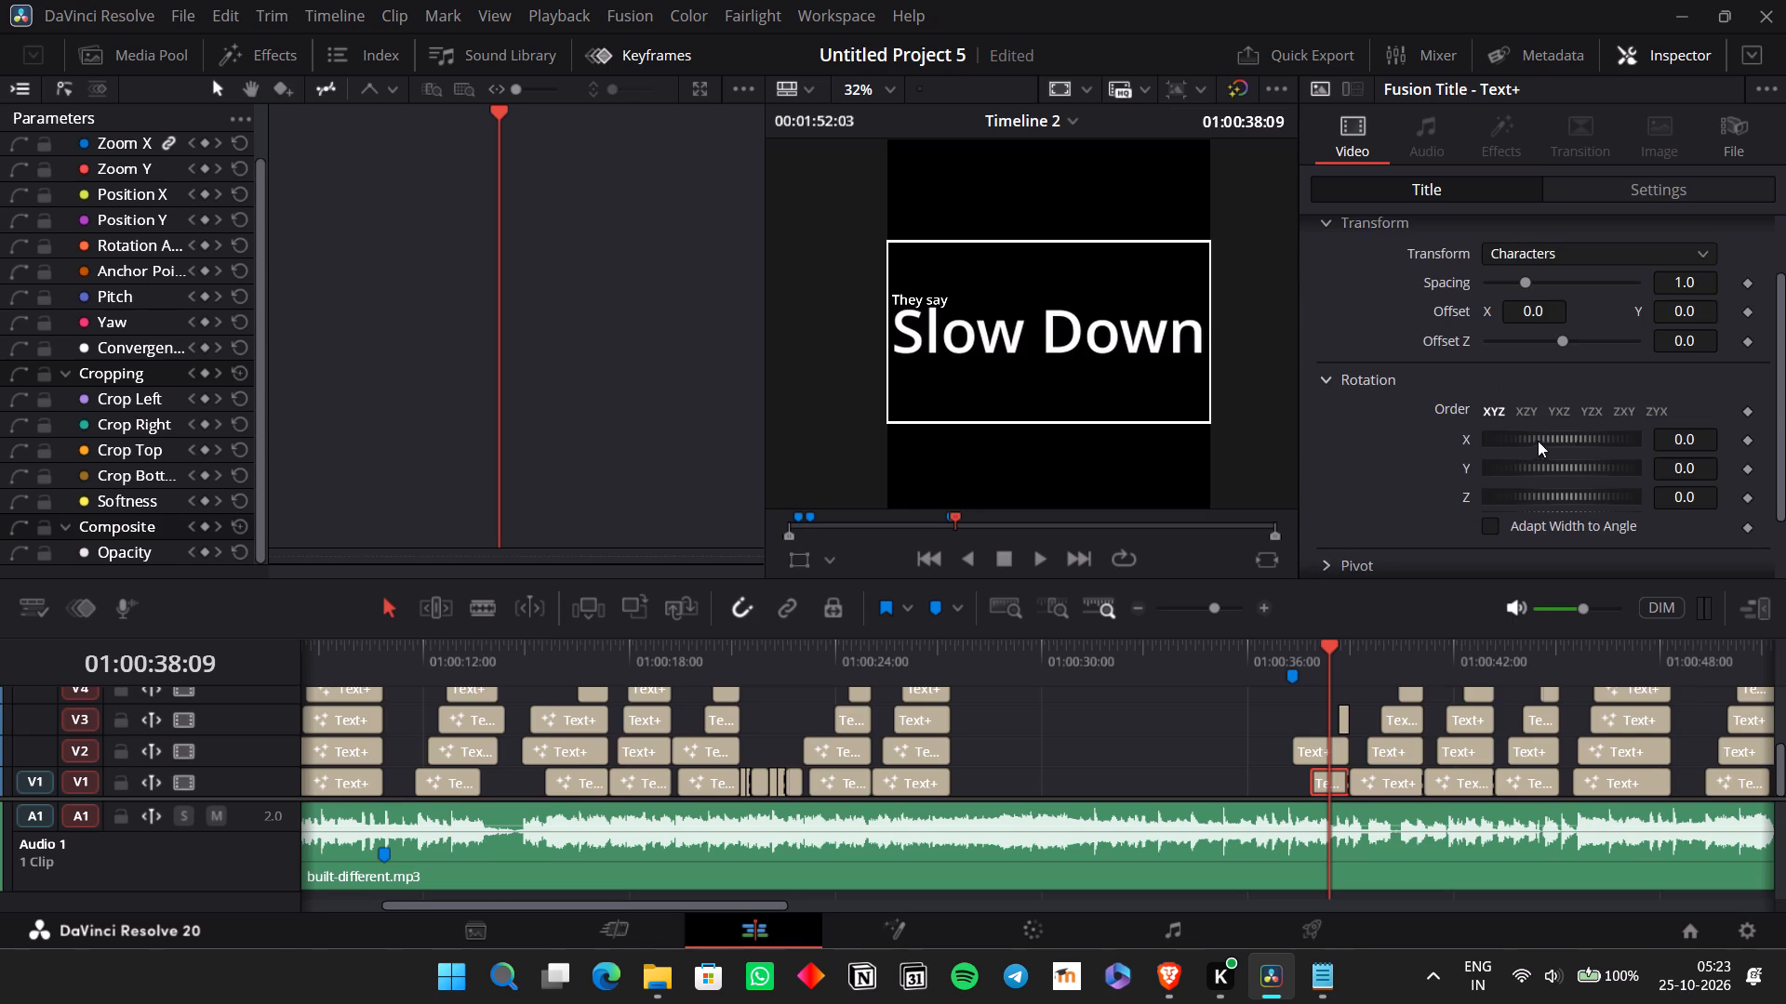
{"action": "left_click_drag", "start_coordinate": [1673, 466], "coordinate": [956, 469]}
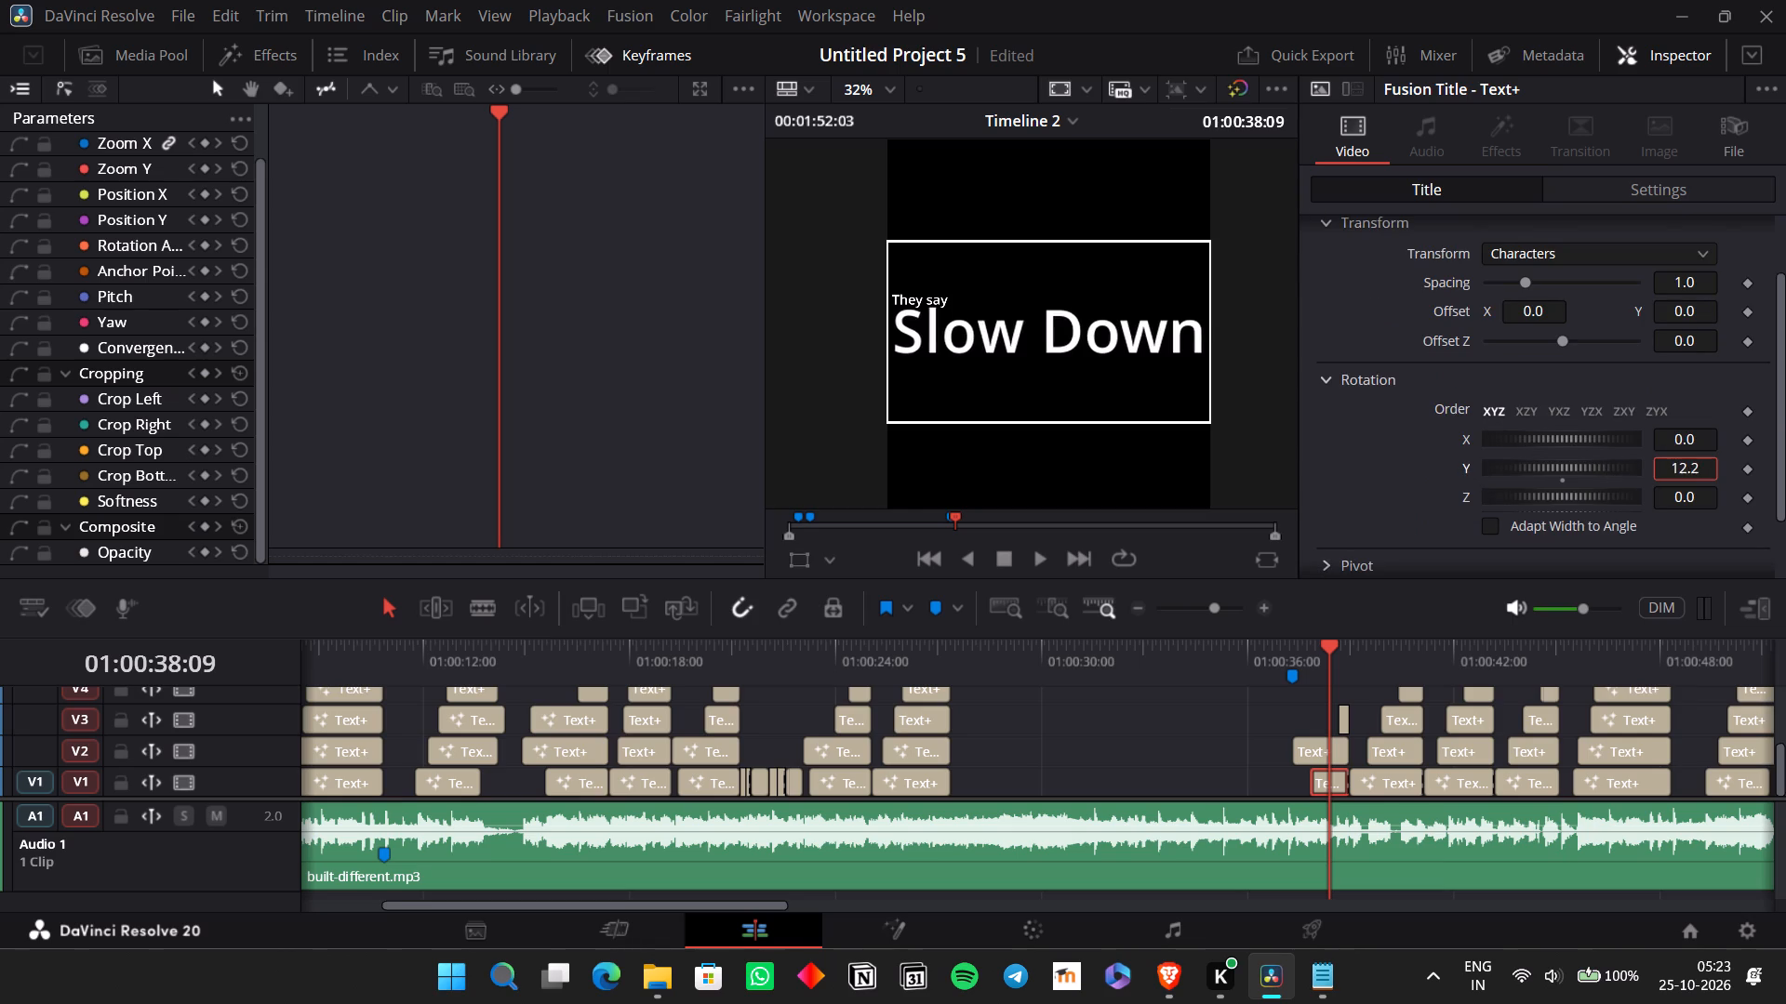
{"action": "left_click_drag", "start_coordinate": [956, 469], "coordinate": [1705, 459]}
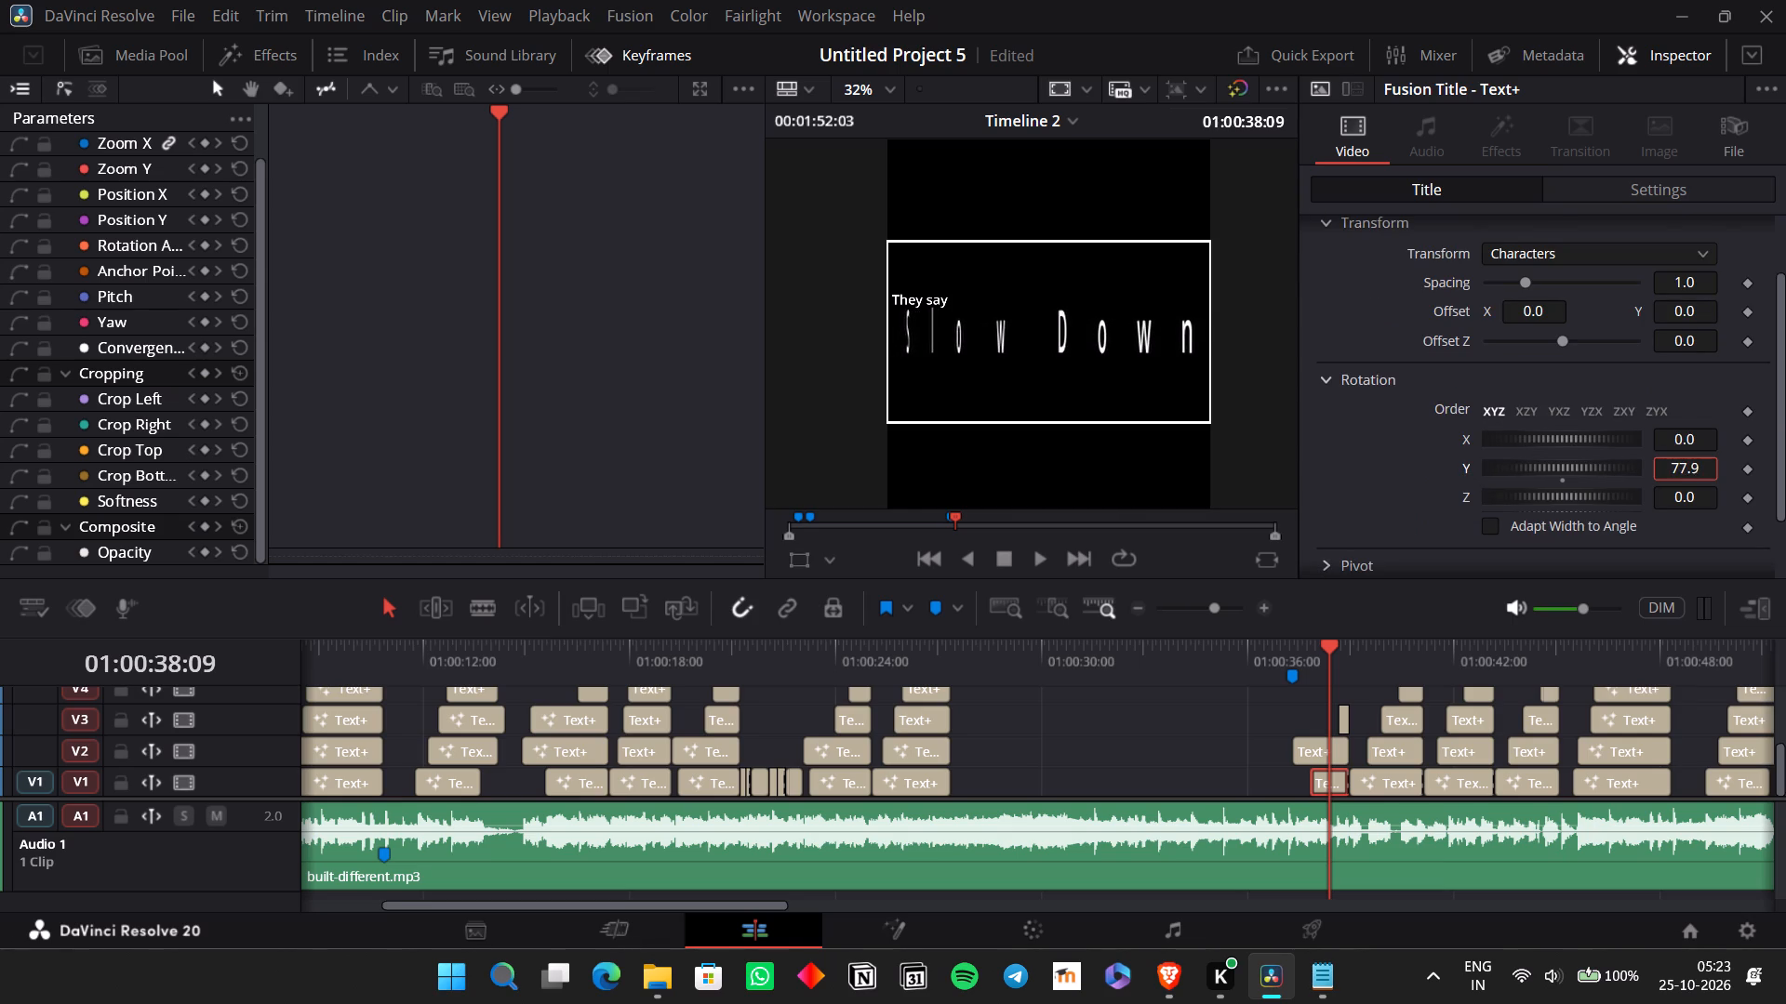
{"action": "left_click_drag", "start_coordinate": [1705, 459], "coordinate": [907, 456]}
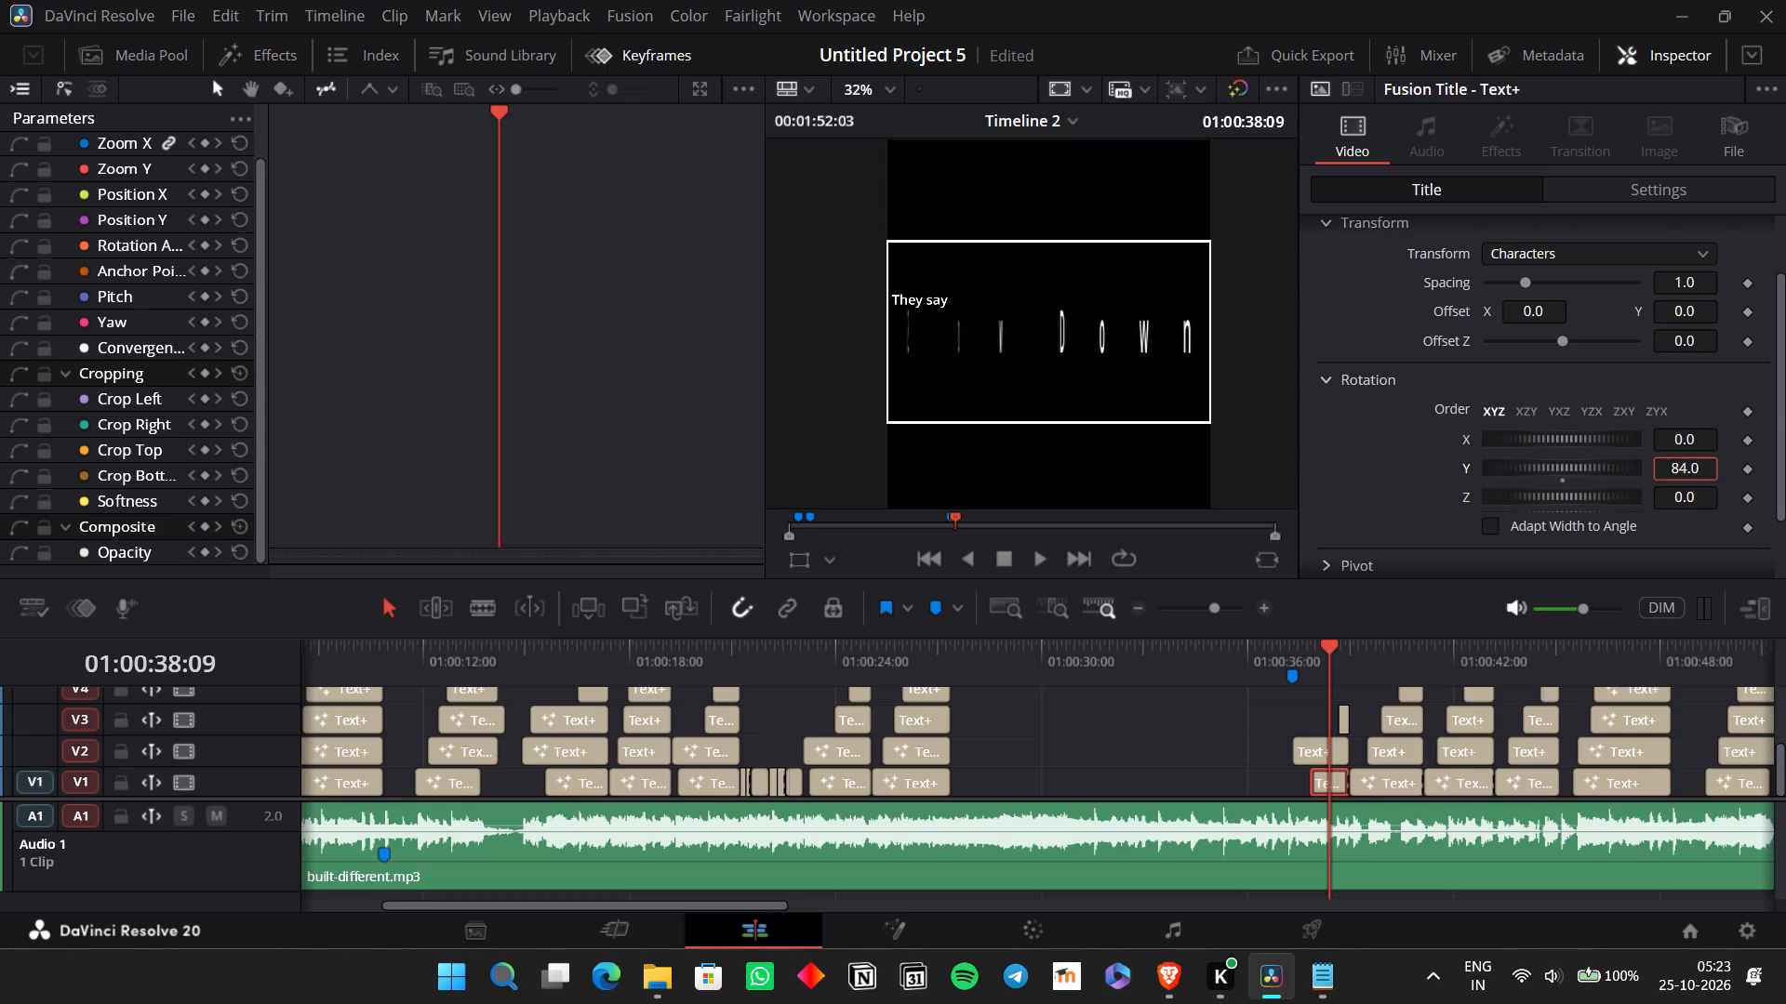
{"action": "left_click_drag", "start_coordinate": [907, 456], "coordinate": [909, 456]}
{"action": "double_click", "coordinate": [1673, 465]}
{"action": "type", "text": "90"}
{"action": "key", "text": "Return"}
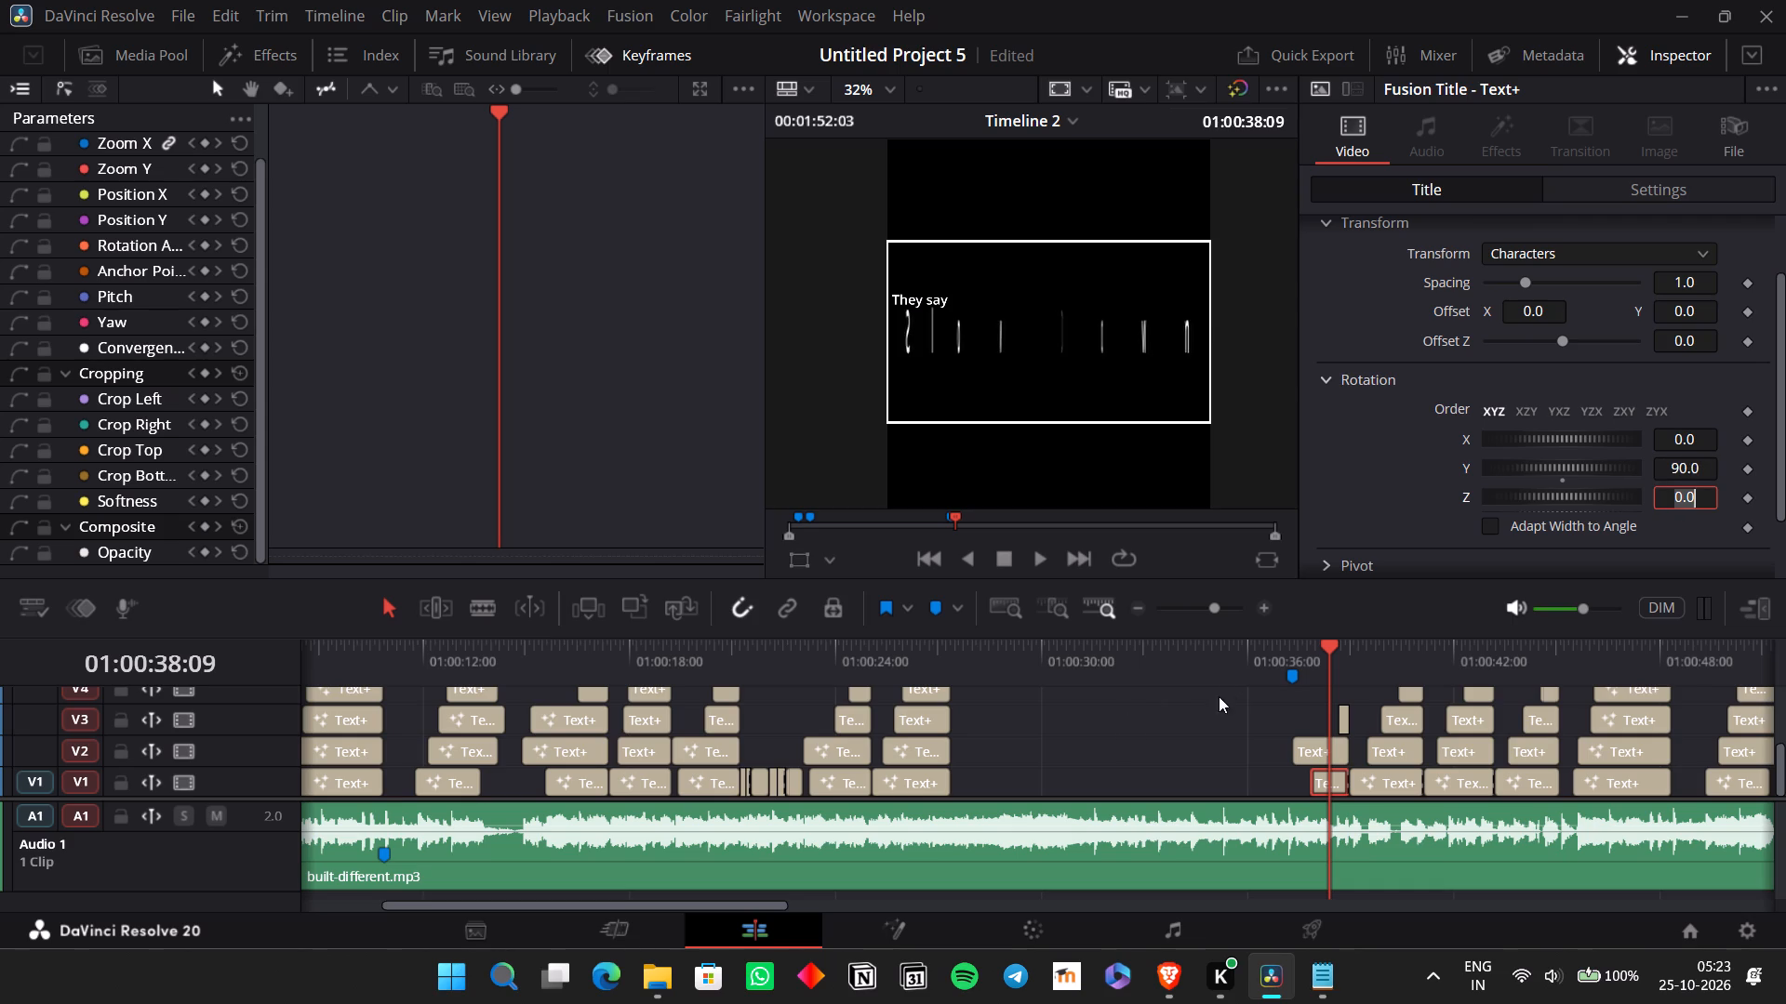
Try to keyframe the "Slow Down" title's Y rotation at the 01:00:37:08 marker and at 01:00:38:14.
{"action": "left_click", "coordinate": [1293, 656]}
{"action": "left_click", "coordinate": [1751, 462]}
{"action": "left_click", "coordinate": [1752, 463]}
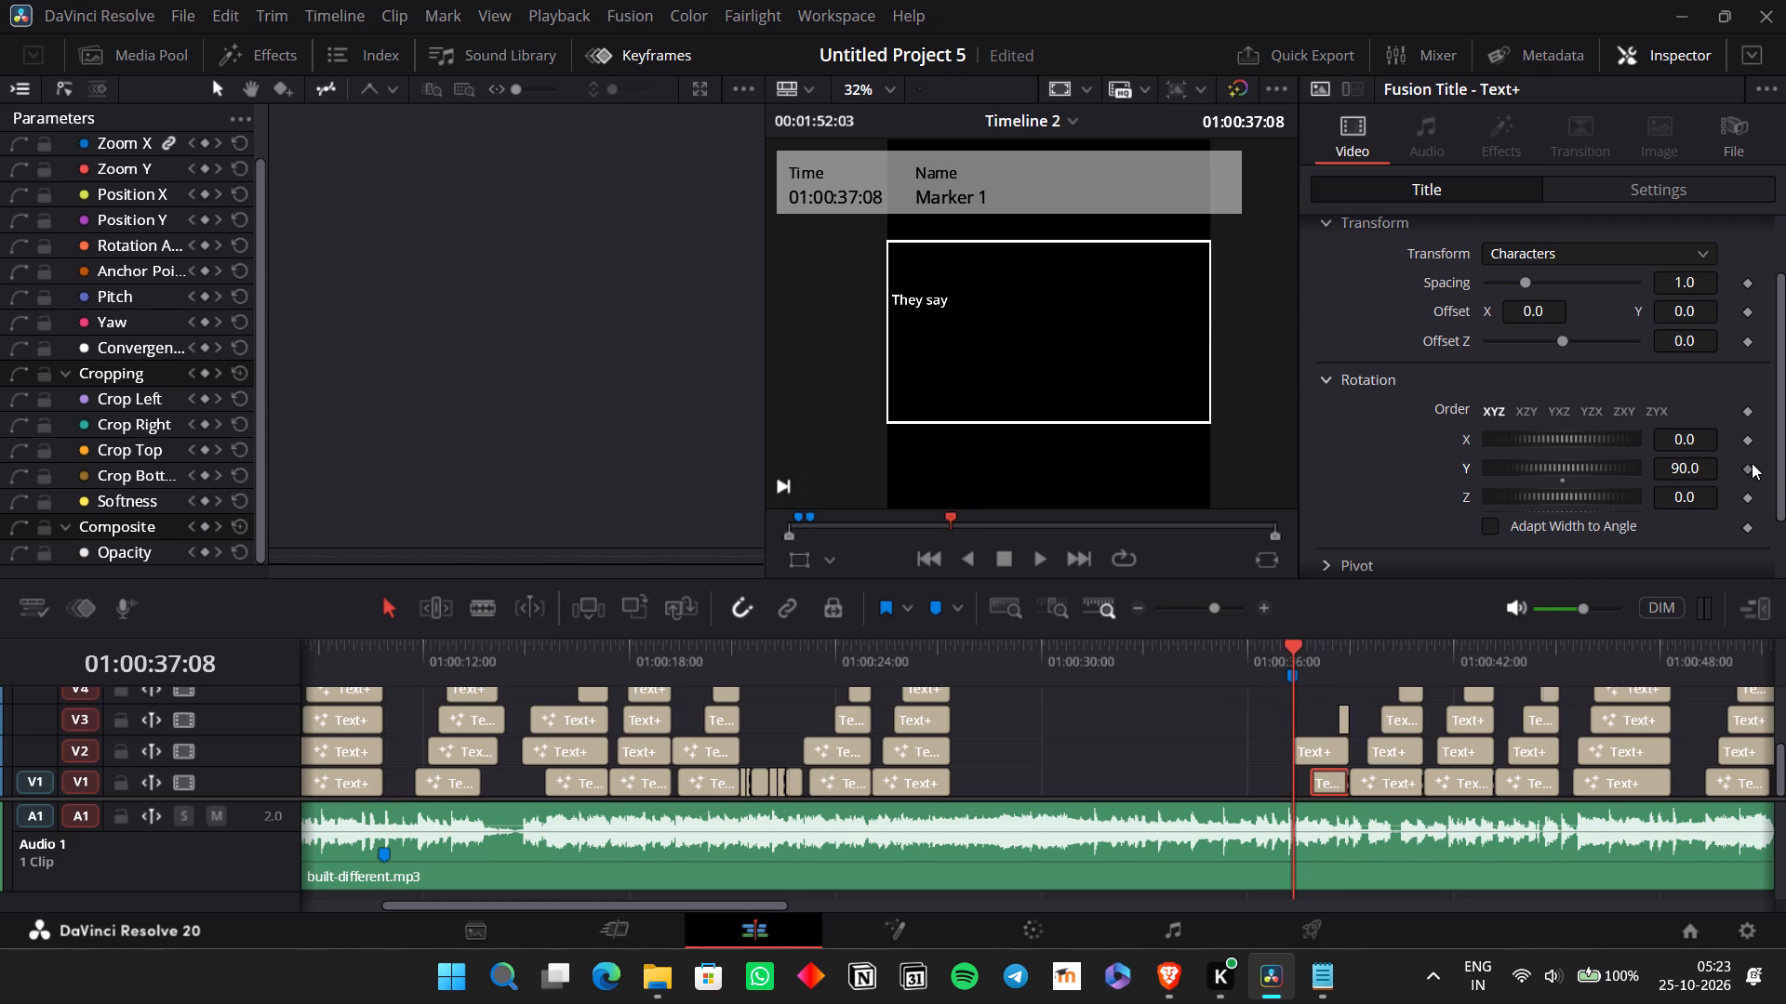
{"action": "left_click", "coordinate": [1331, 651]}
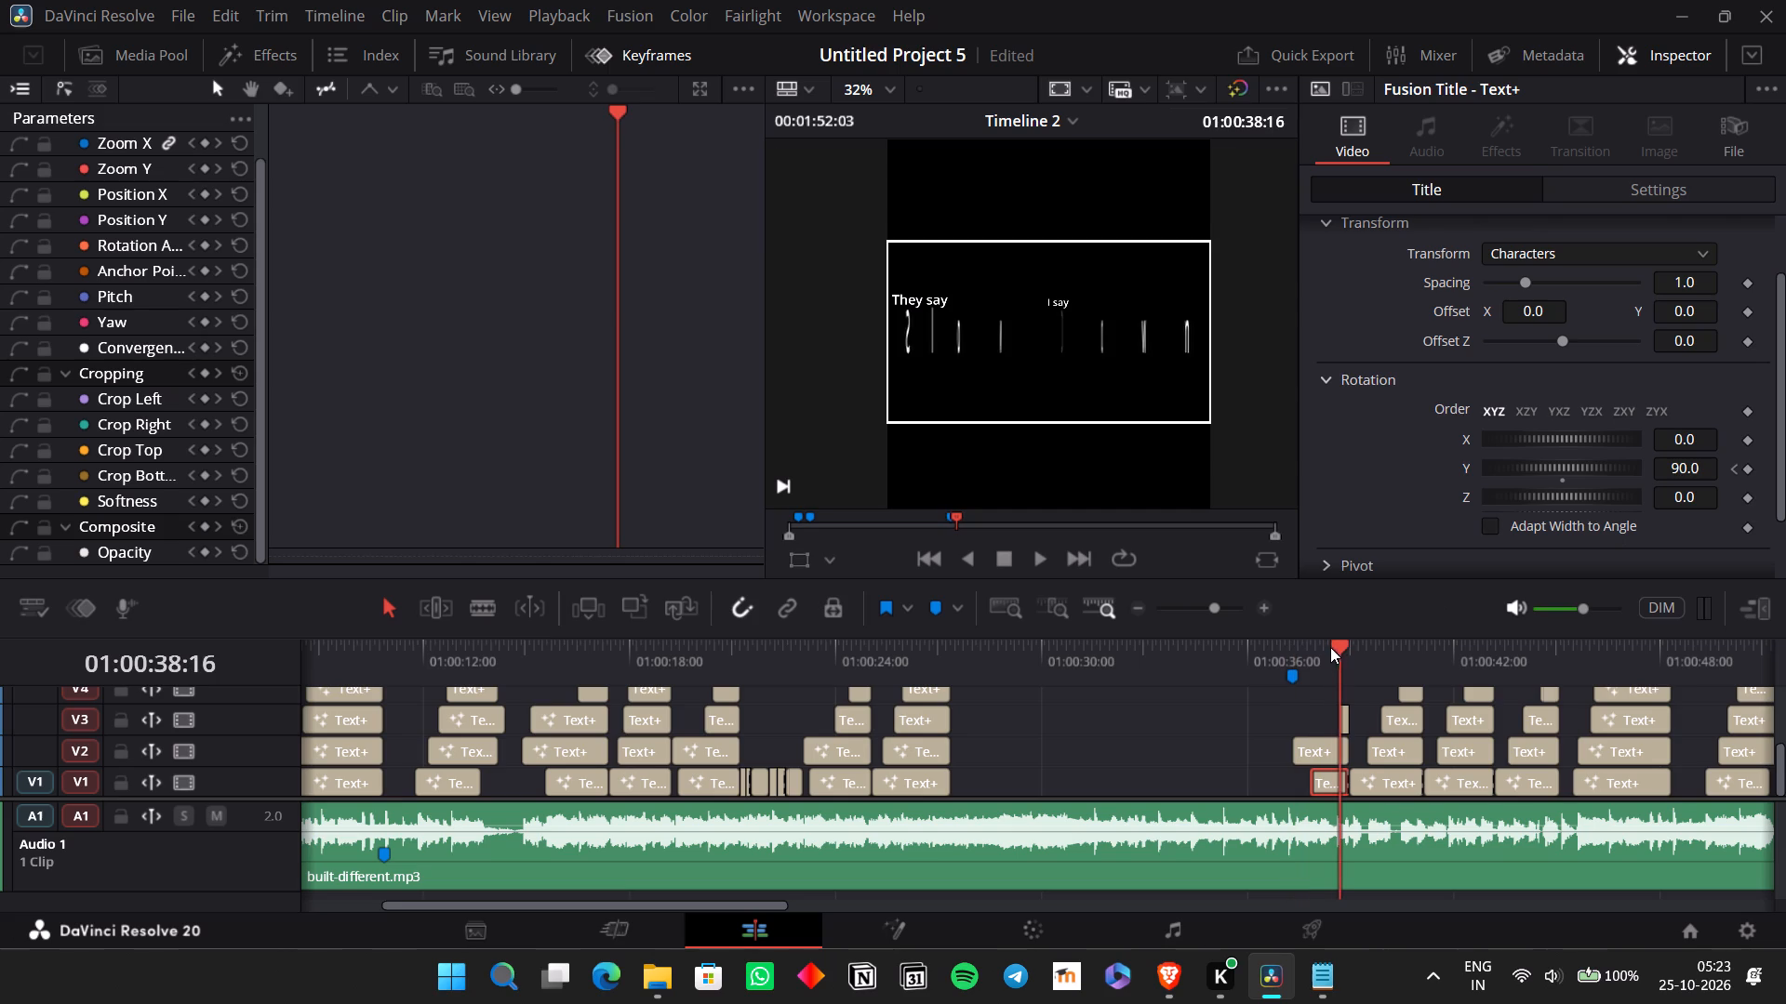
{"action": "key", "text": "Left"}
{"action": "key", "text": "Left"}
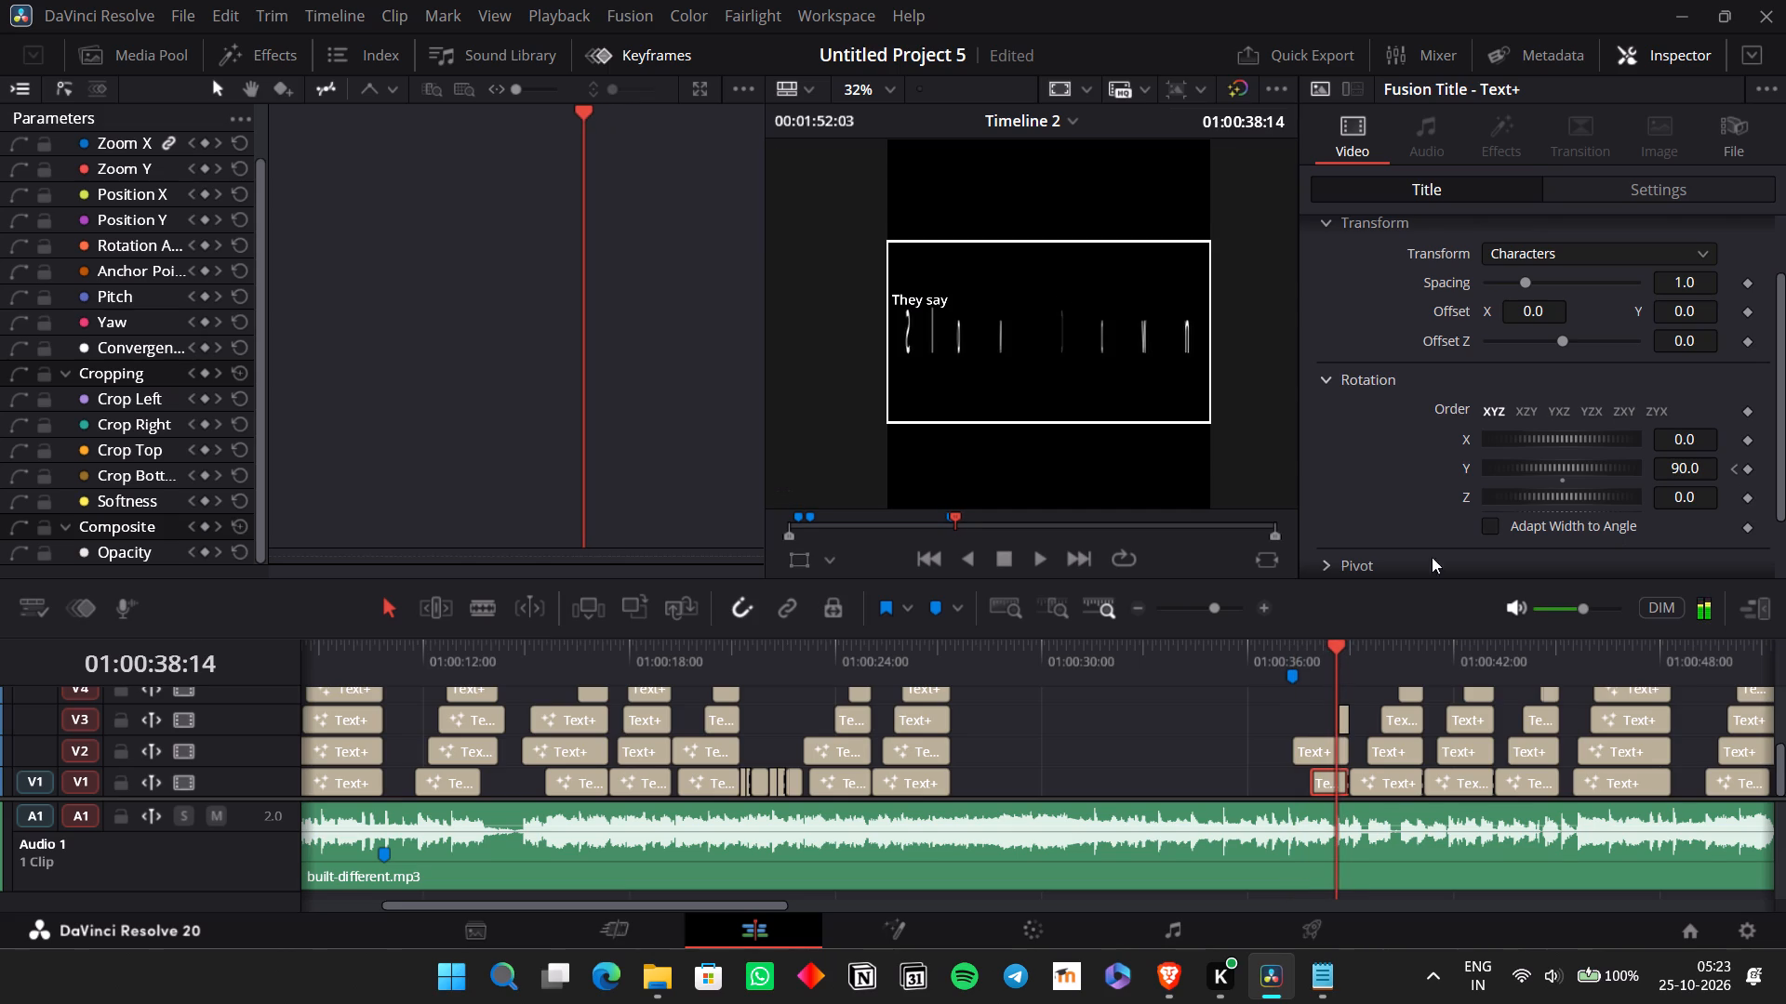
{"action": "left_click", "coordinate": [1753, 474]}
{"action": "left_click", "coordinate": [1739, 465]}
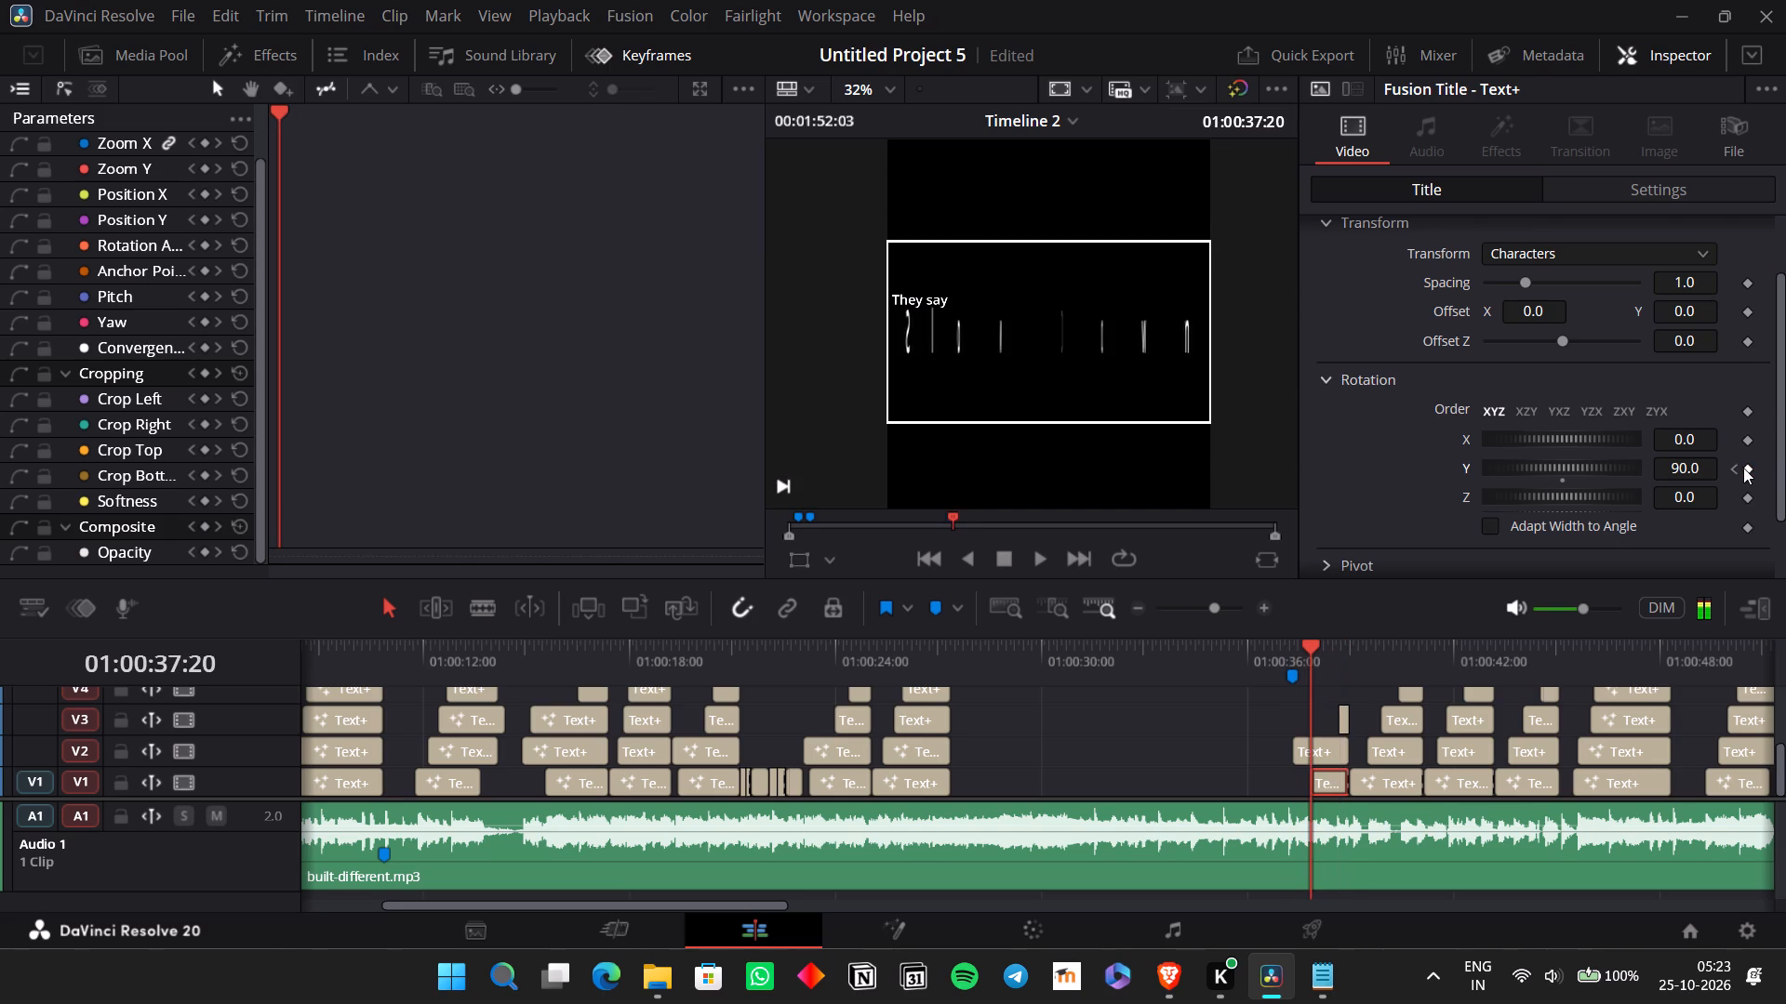
Keyframe the "Slow Down" title's Y rotation at 01:00:38:16, checking it against the clip-start position.
{"action": "left_click", "coordinate": [1334, 645]}
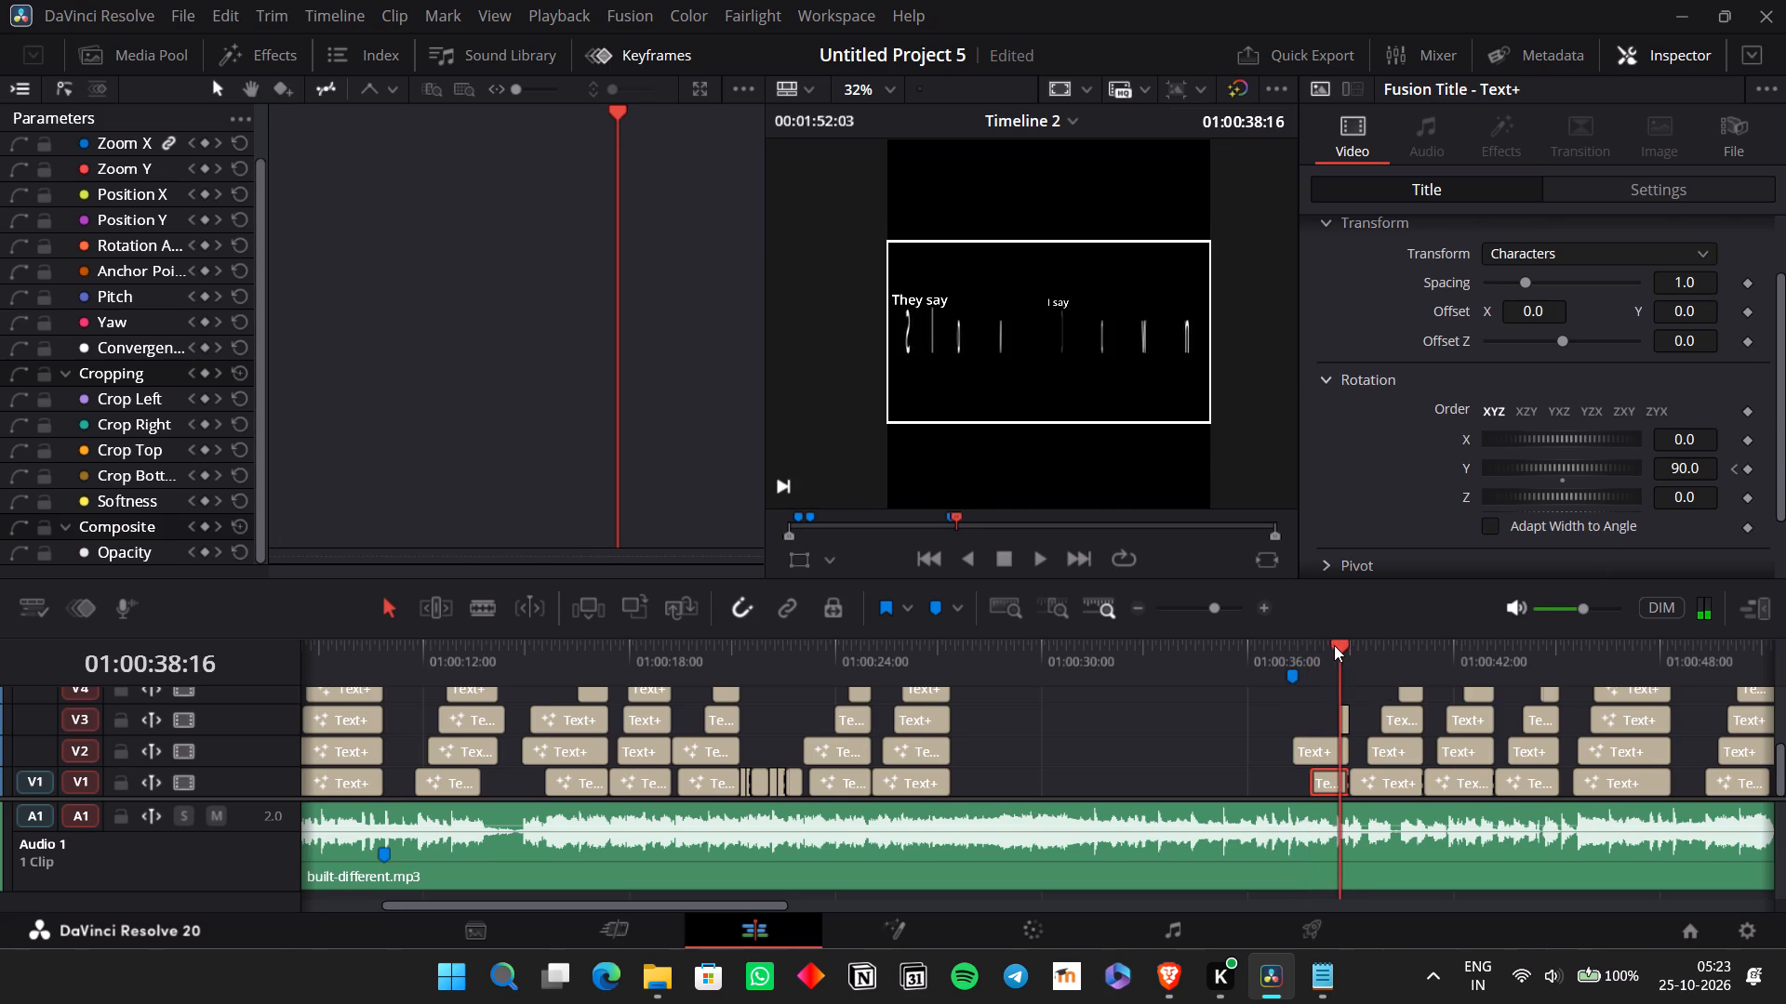
{"action": "left_click", "coordinate": [1748, 461]}
{"action": "left_click", "coordinate": [1748, 469]}
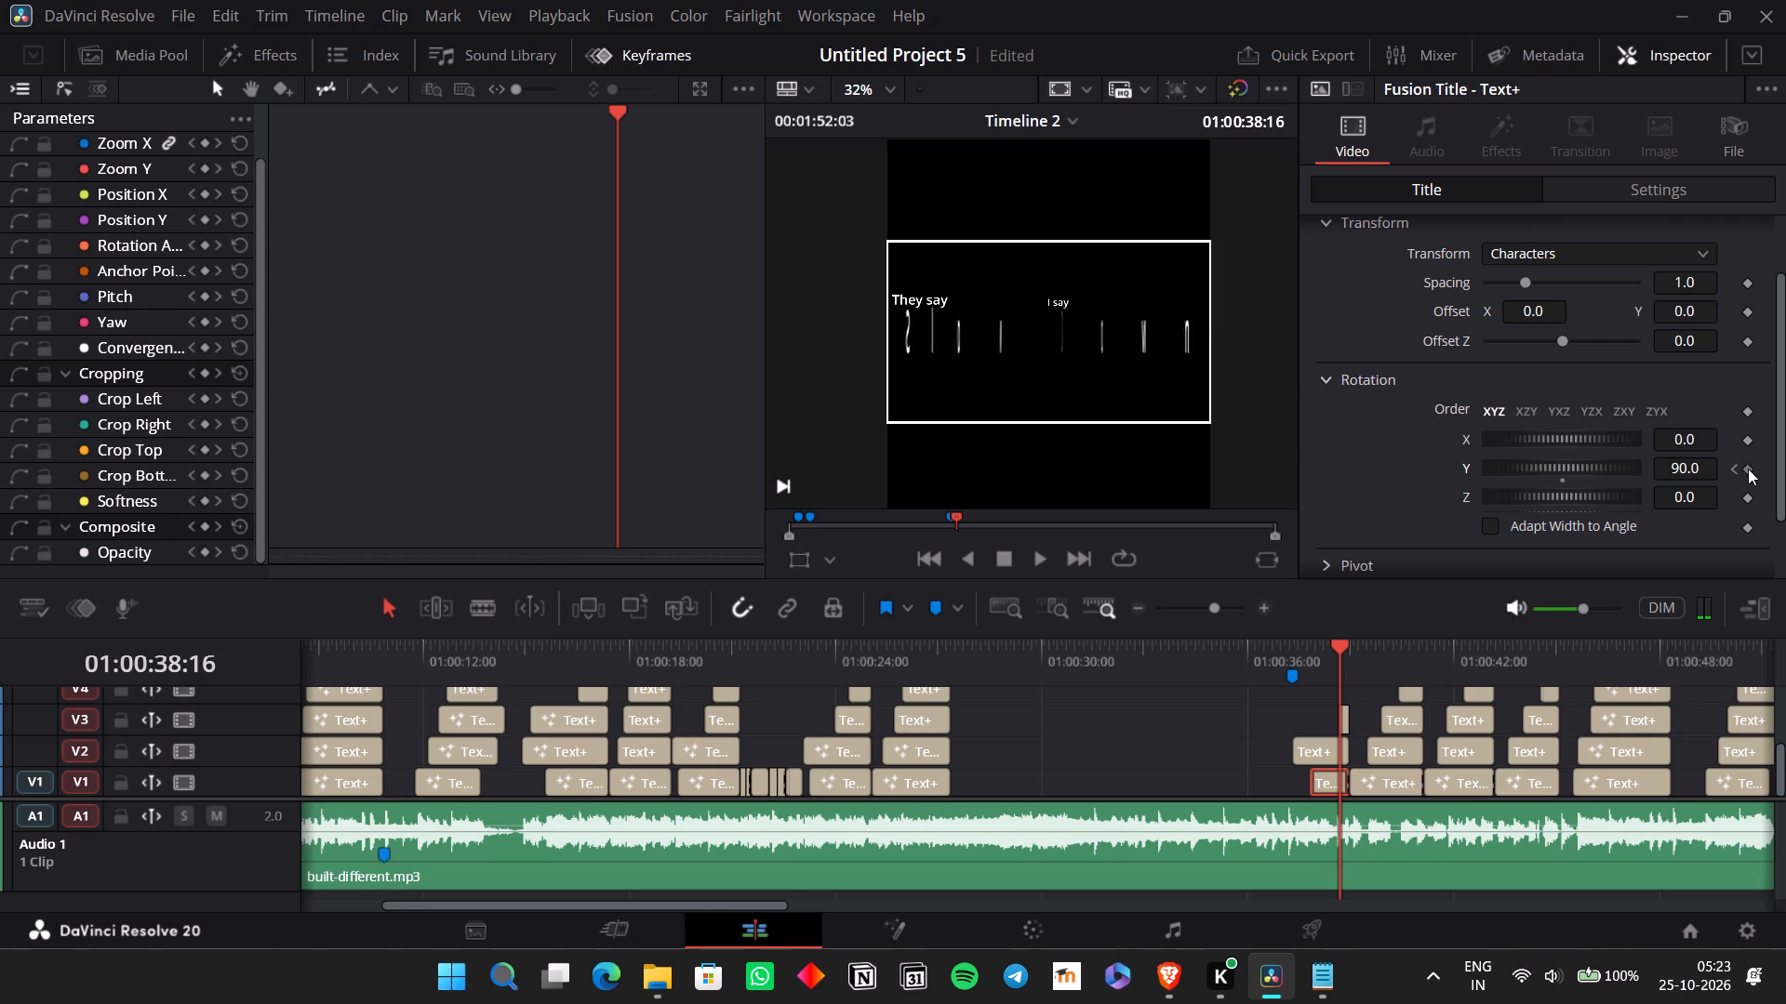
{"action": "left_click", "coordinate": [1736, 469]}
{"action": "left_click", "coordinate": [1736, 469]}
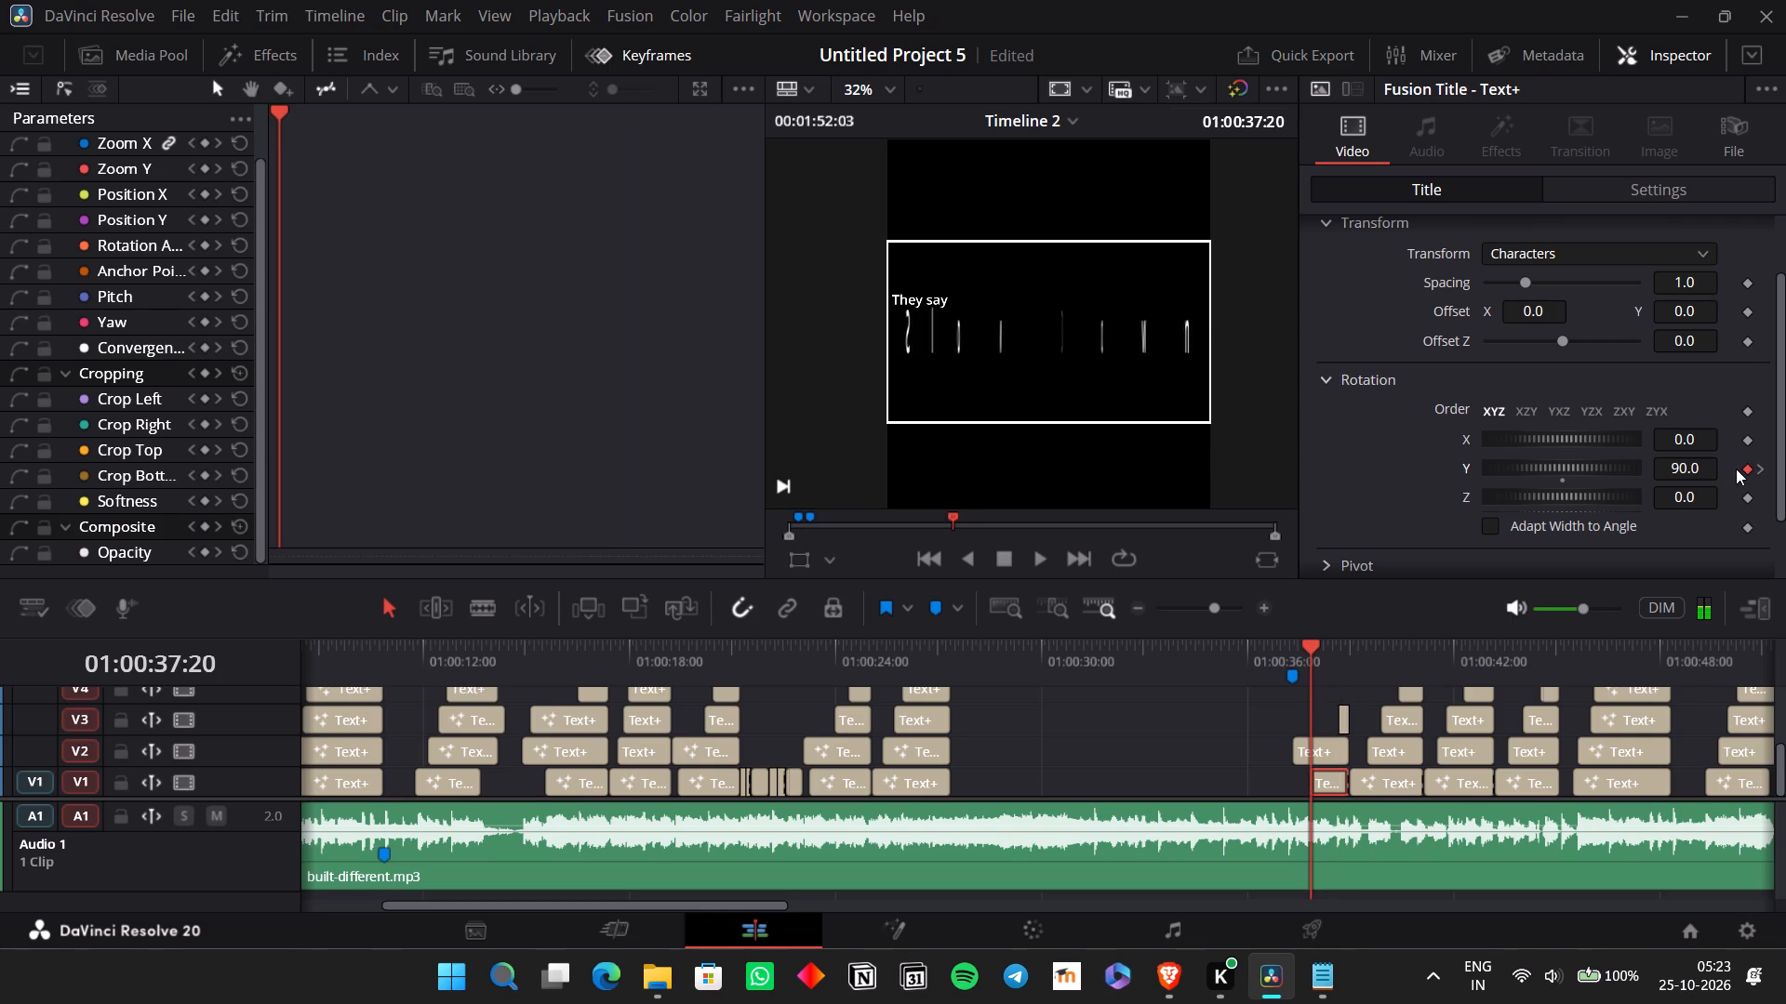
{"action": "left_click", "coordinate": [1764, 471]}
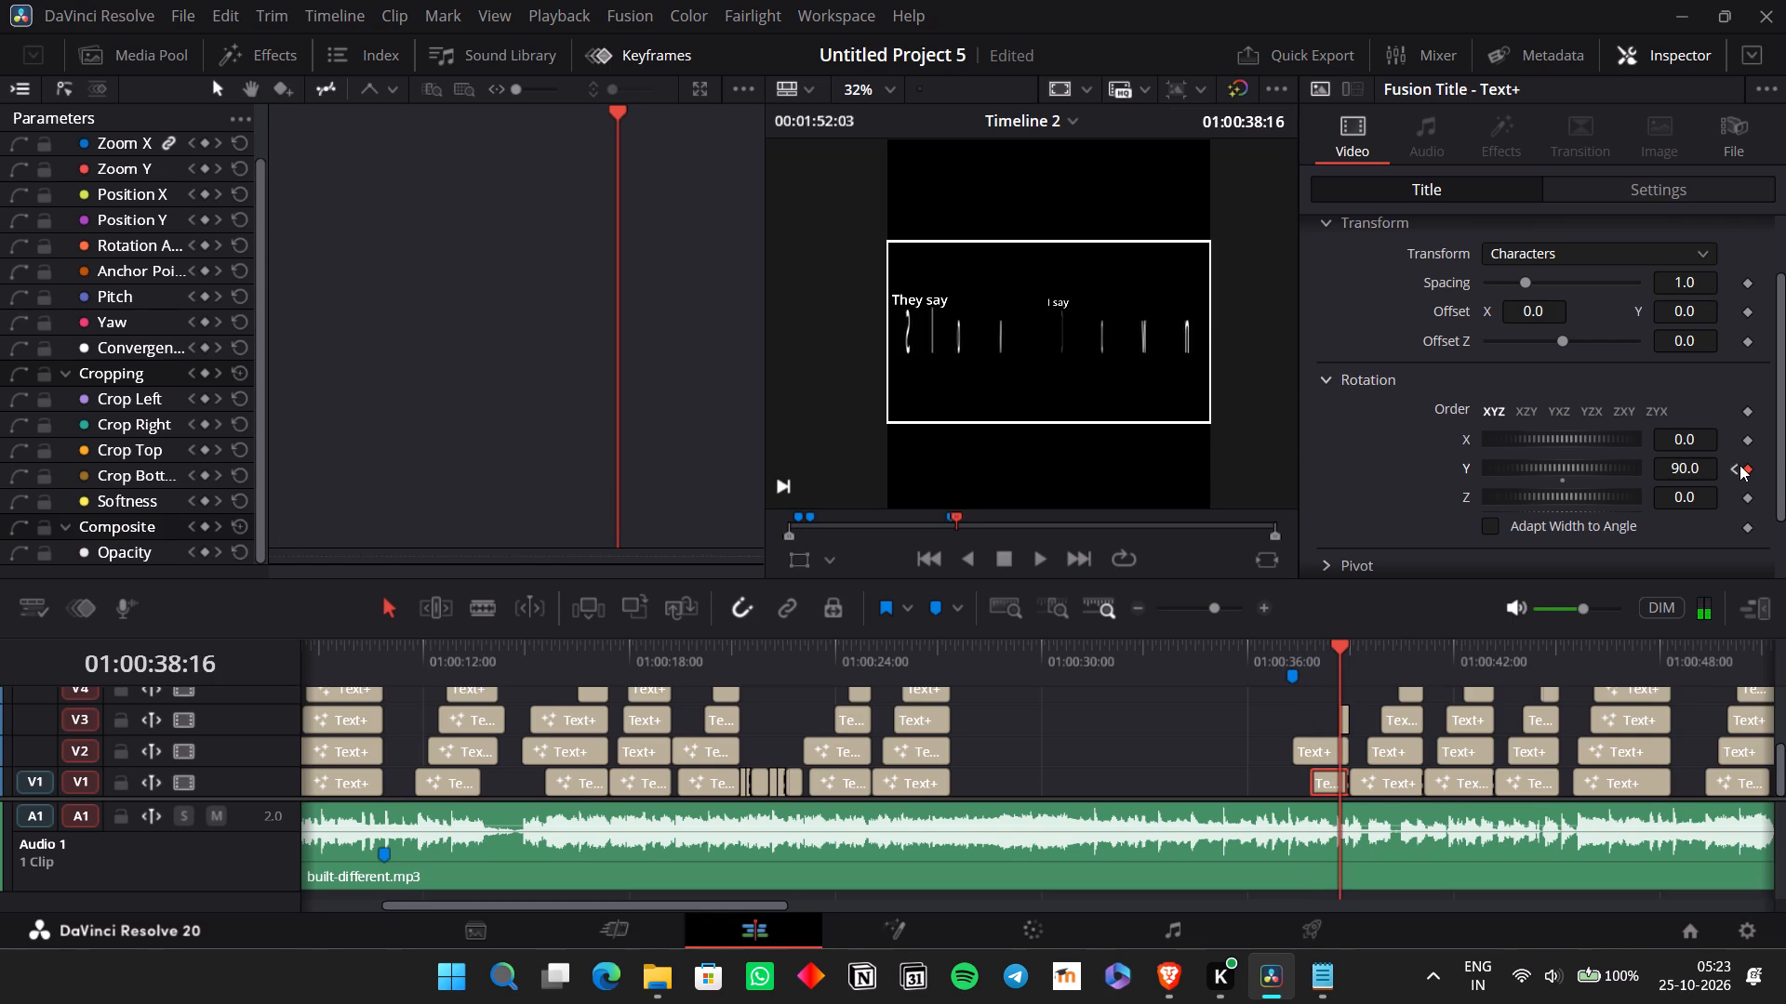
Keyframe the "Slow Down" title's Y rotation at 01:00:37:07 and remove the extra keyframe at 01:00:37:20.
{"action": "left_click", "coordinate": [1739, 465]}
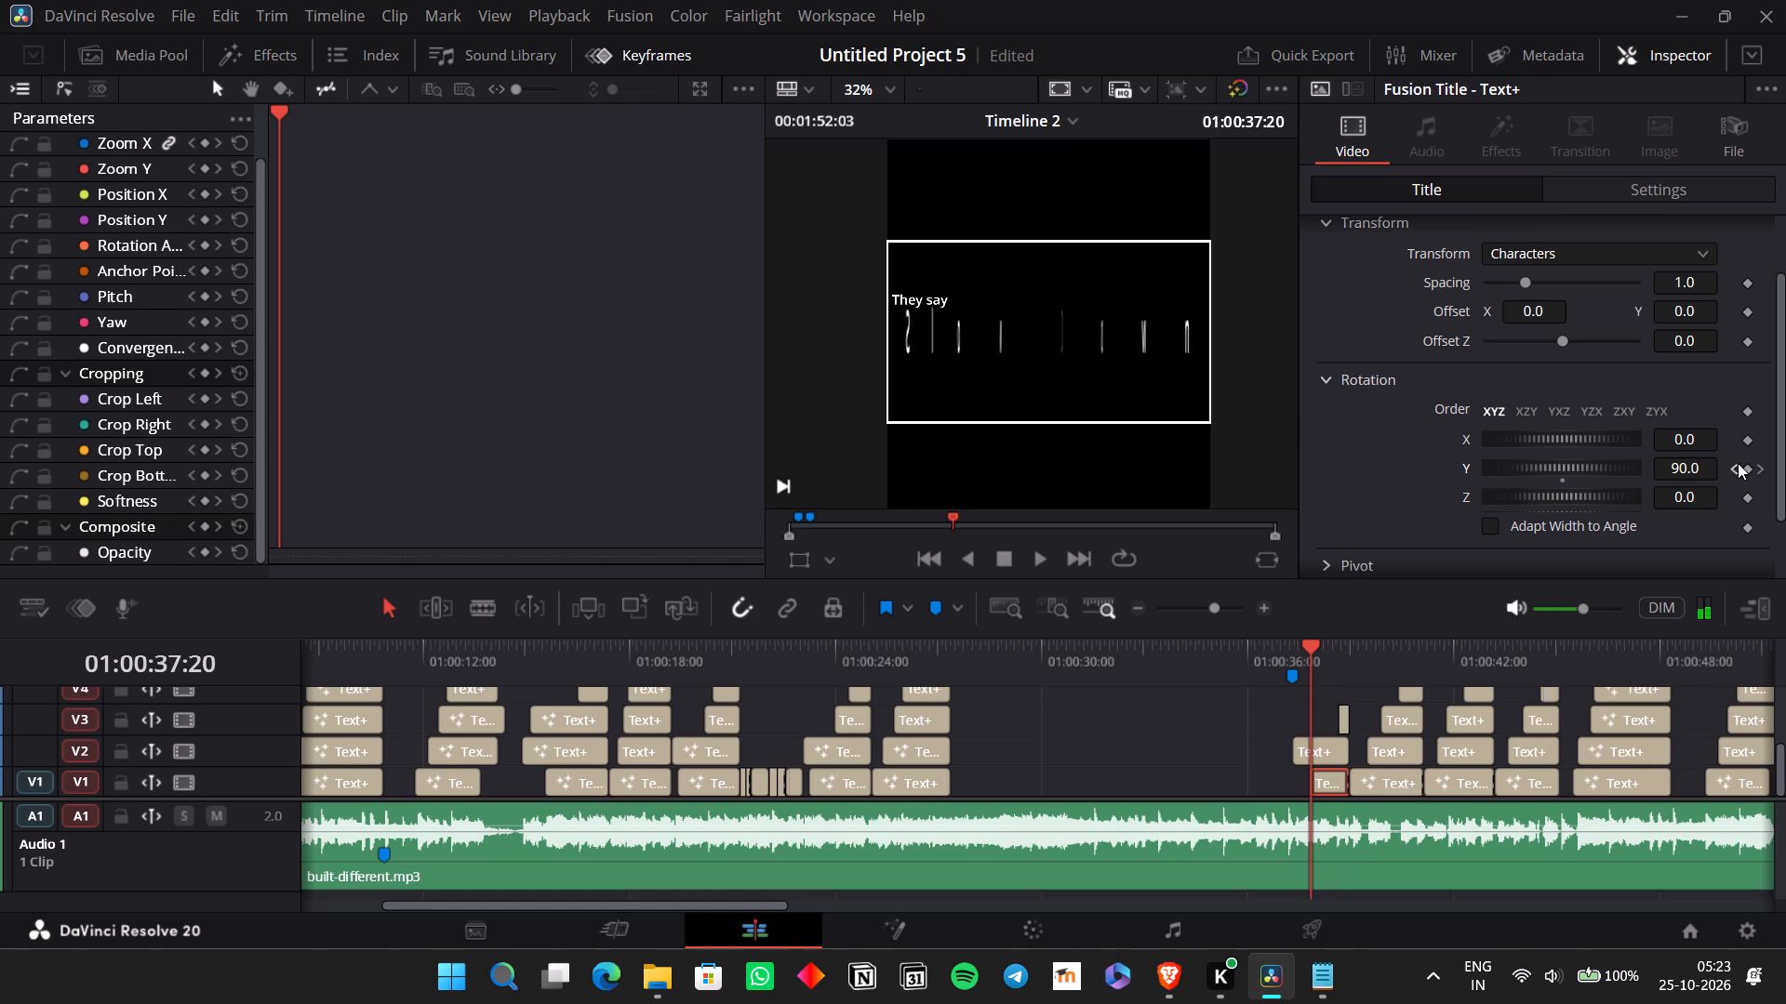
{"action": "key", "text": "Left"}
{"action": "key", "text": "Left"}
{"action": "key", "text": "Left"}
{"action": "key", "text": "Left"}
{"action": "key", "text": "Left"}
{"action": "key", "text": "Left"}
{"action": "key", "text": "Left"}
{"action": "key", "text": "Left"}
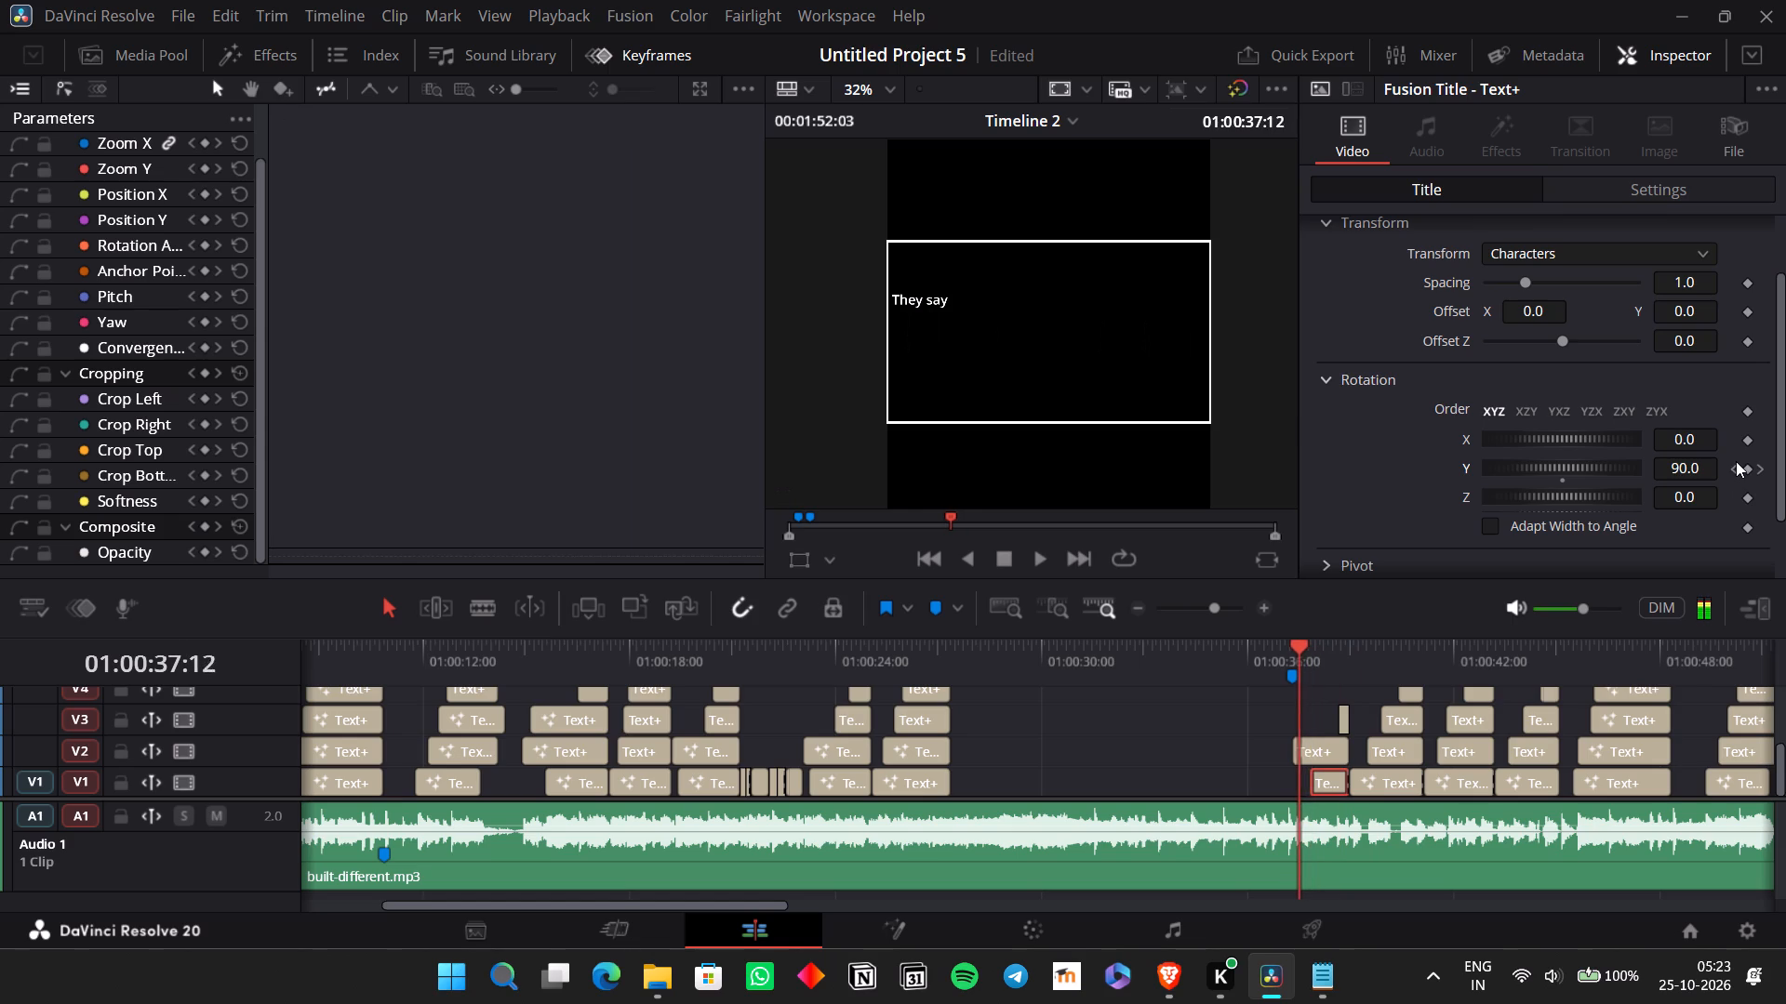
{"action": "key", "text": "Left"}
{"action": "key", "text": "Left"}
{"action": "key", "text": "Left"}
{"action": "key", "text": "Left"}
{"action": "key", "text": "Left"}
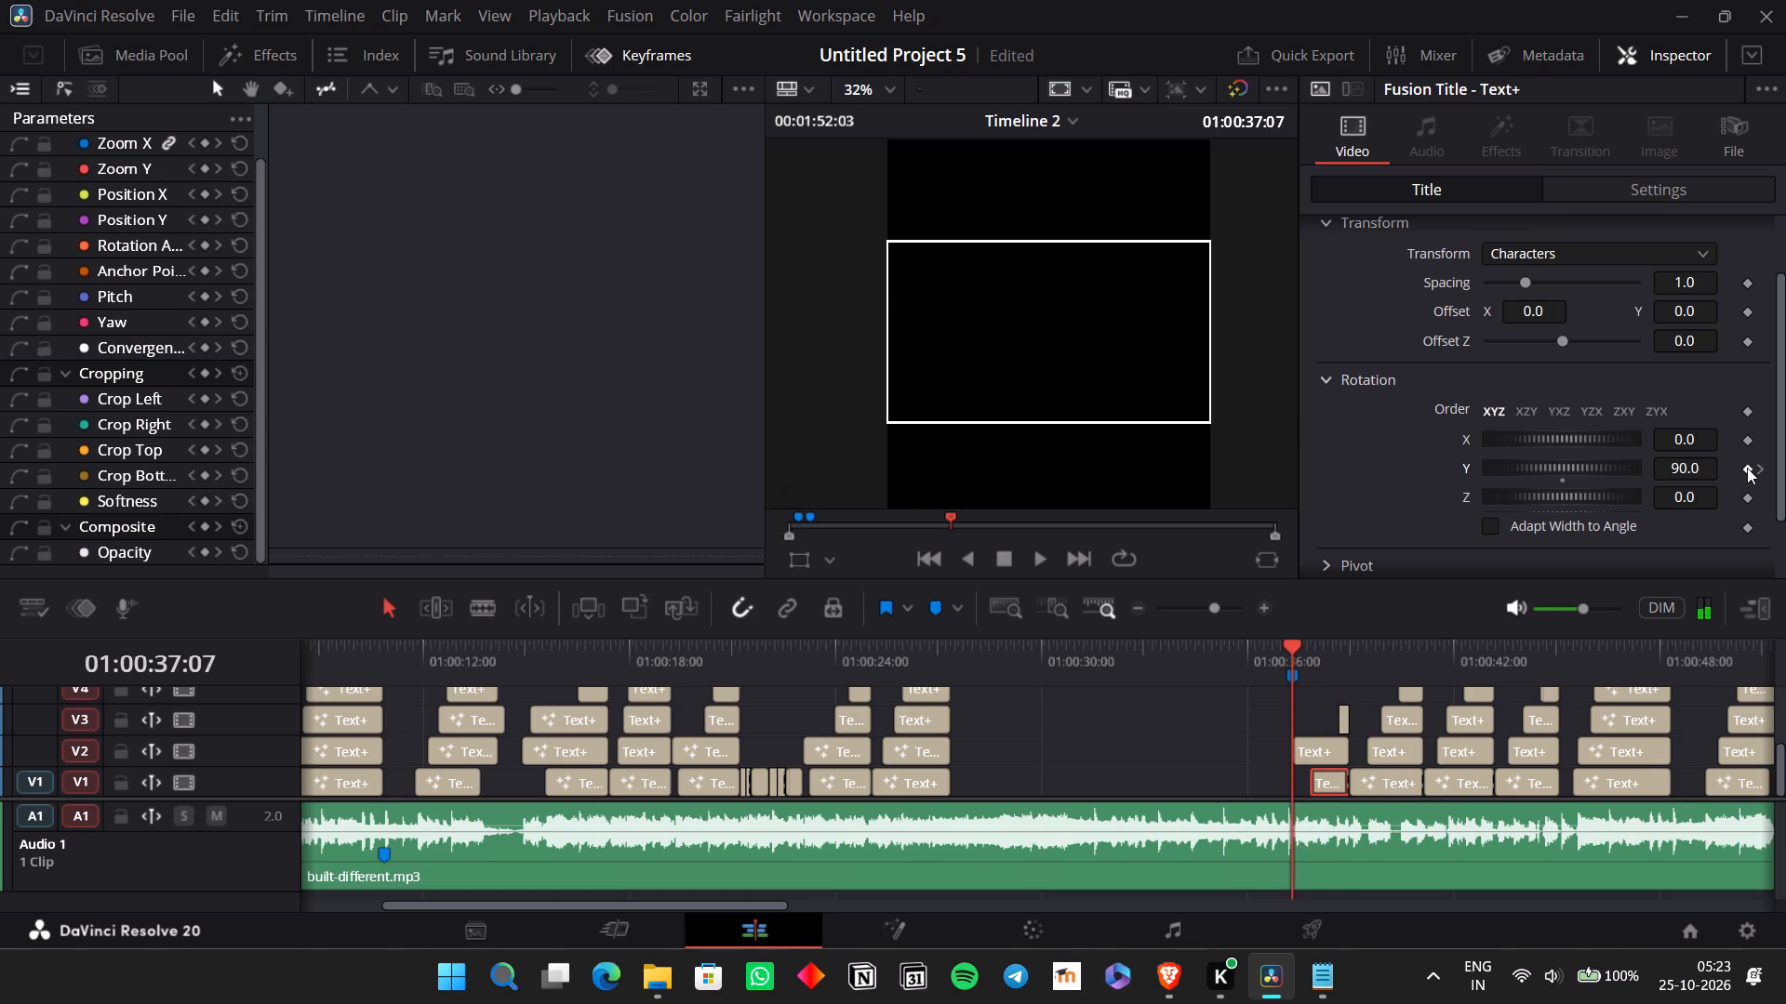
{"action": "left_click", "coordinate": [1749, 469]}
{"action": "left_click", "coordinate": [1755, 471]}
{"action": "left_click", "coordinate": [1749, 467]}
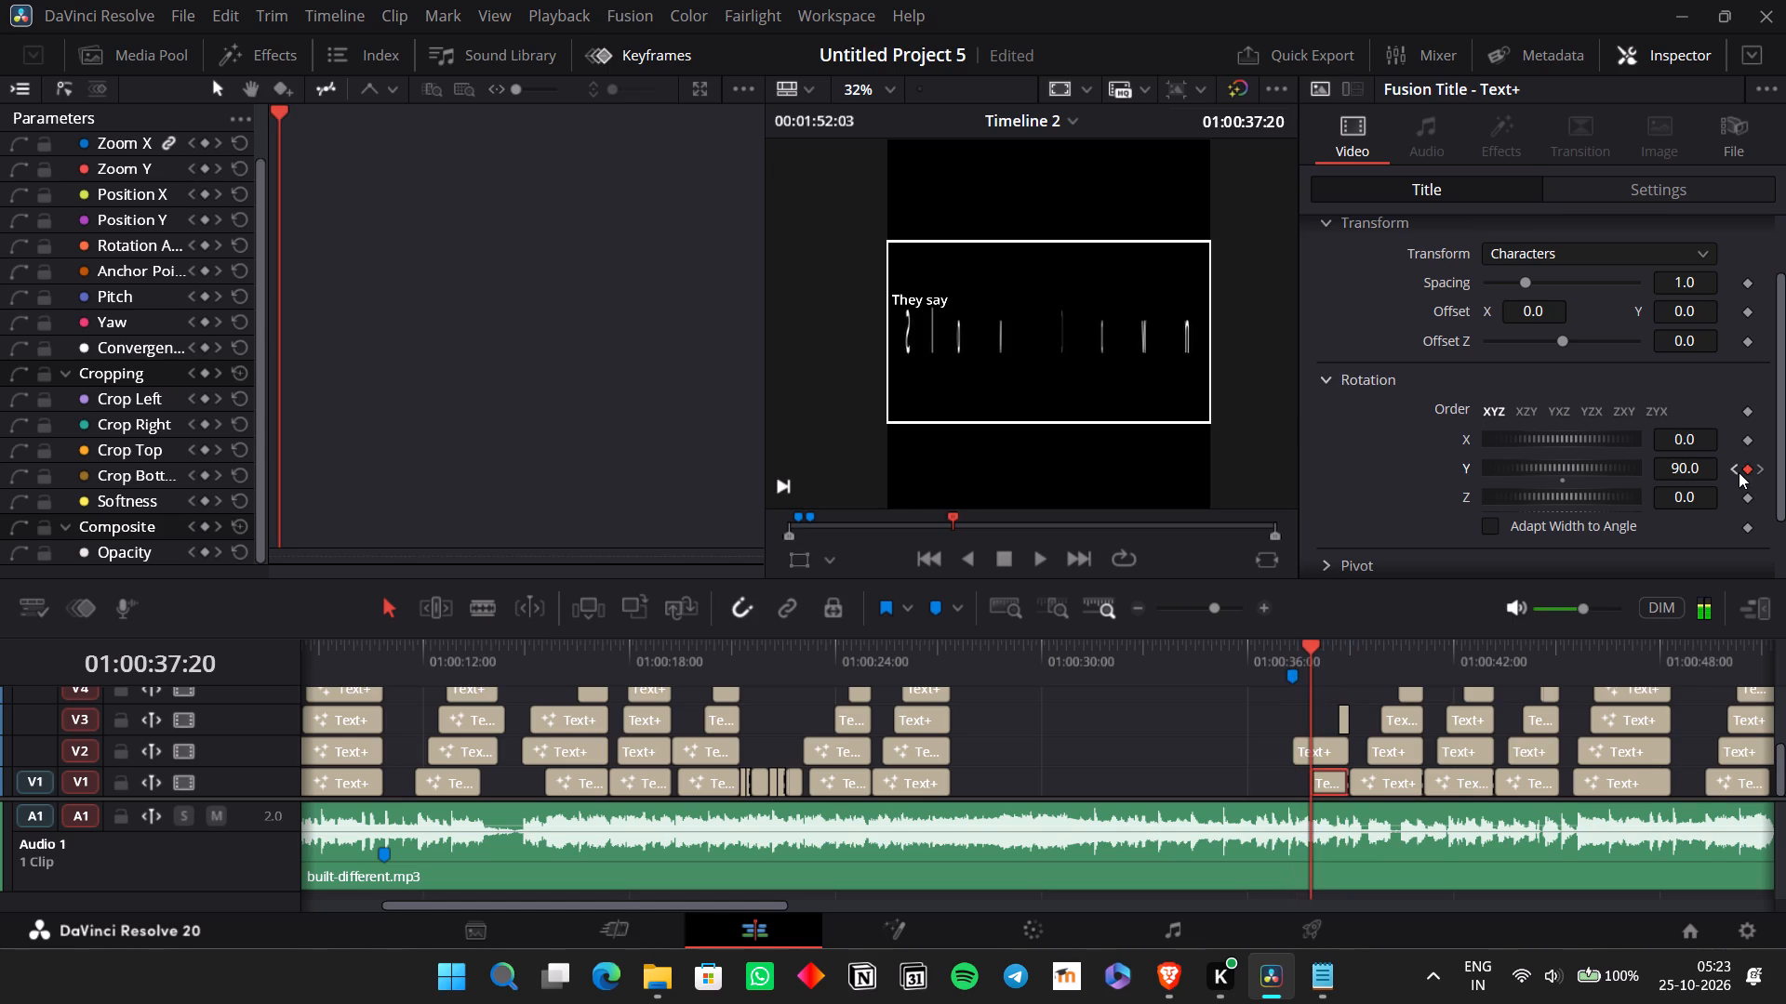
{"action": "left_click", "coordinate": [1741, 470]}
{"action": "left_click", "coordinate": [1760, 467]}
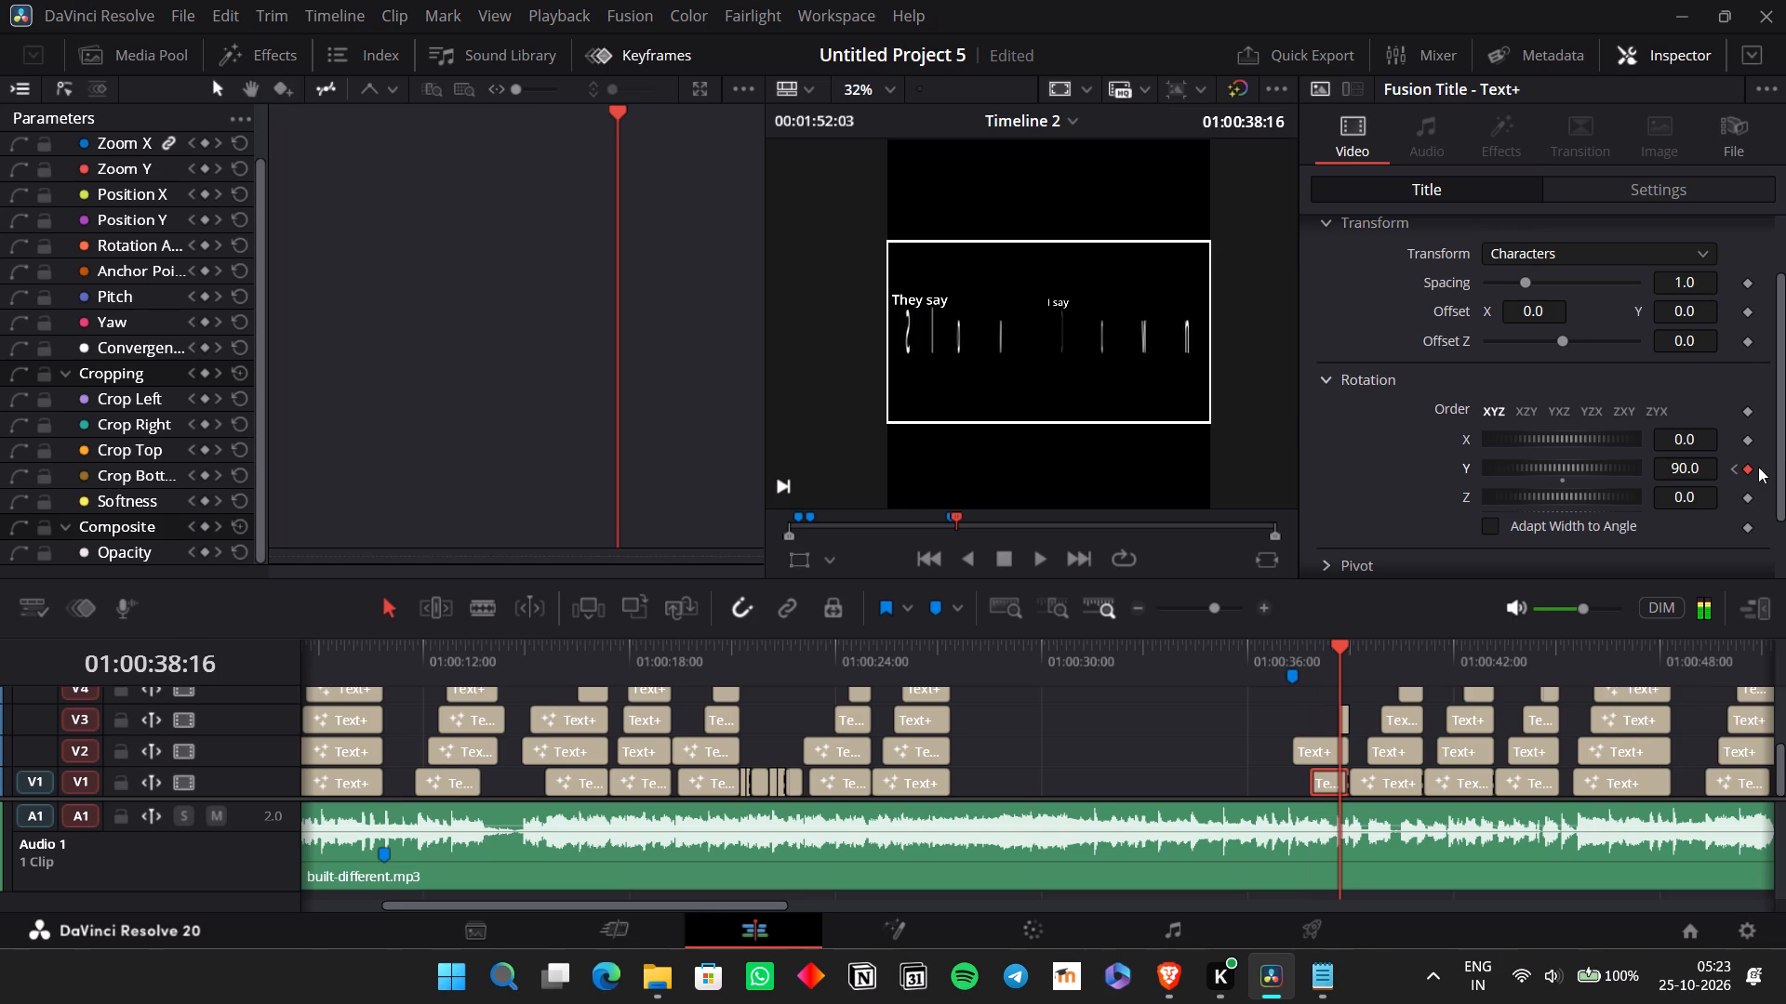
{"action": "left_click", "coordinate": [1736, 470]}
{"action": "left_click", "coordinate": [1736, 470]}
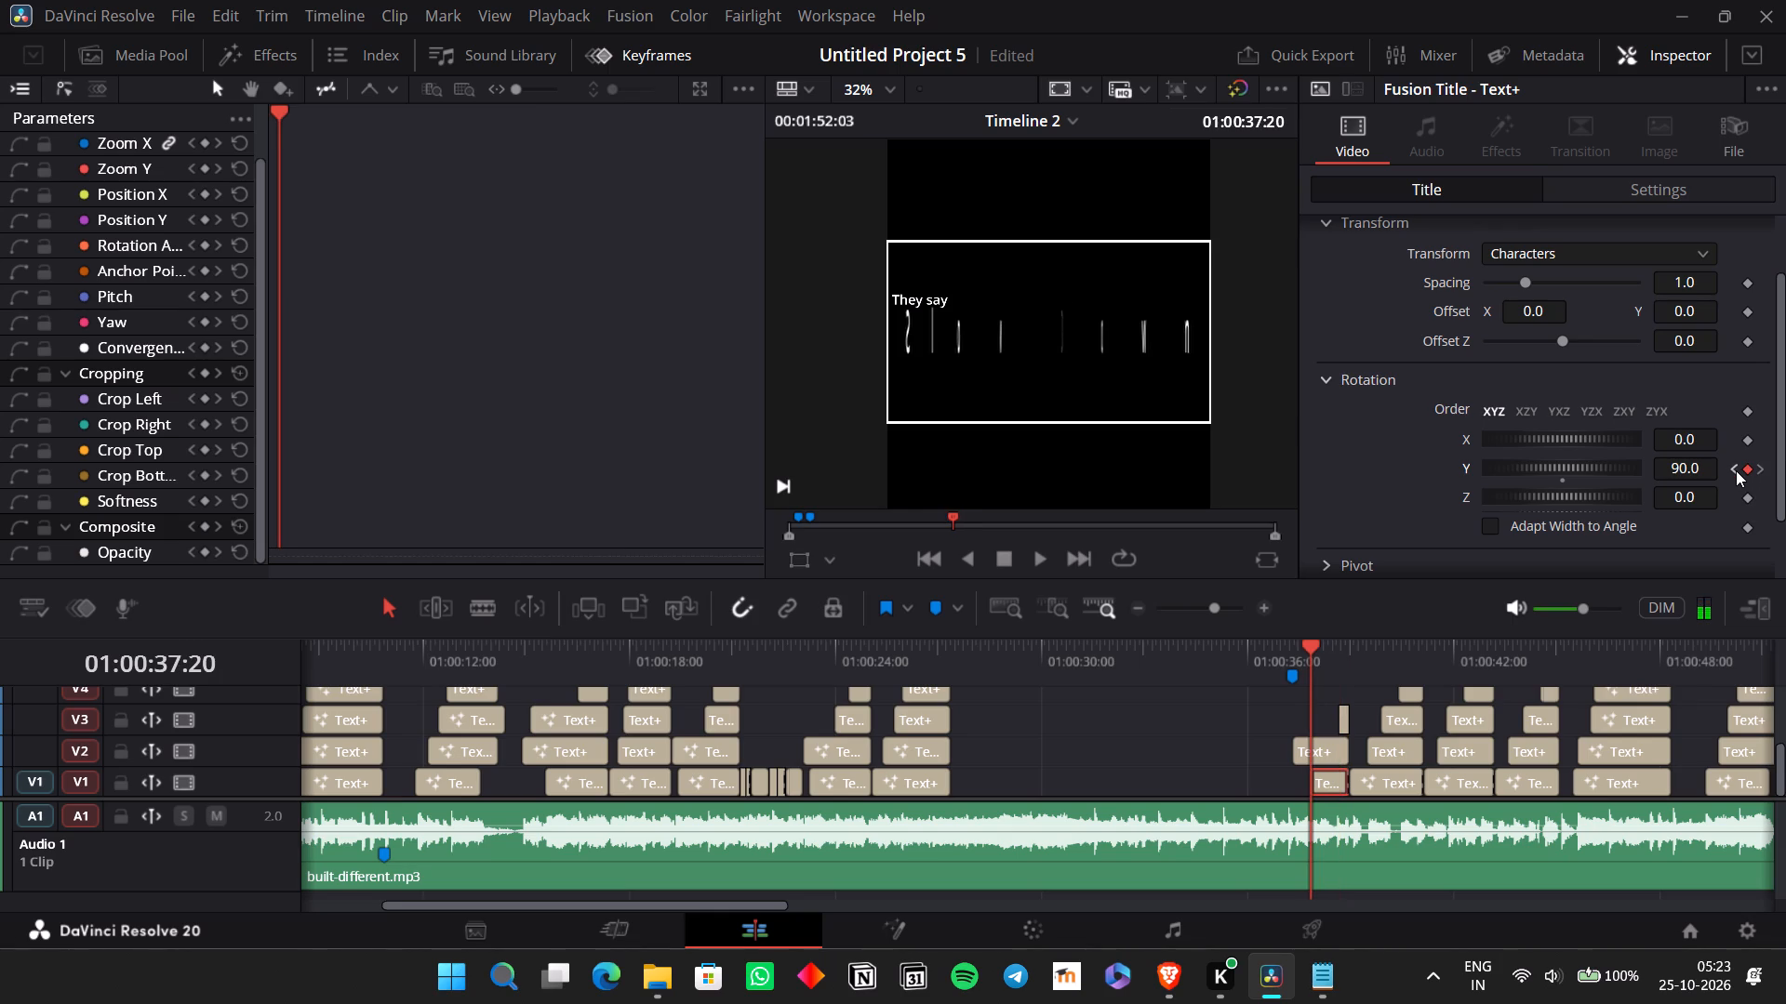
{"action": "left_click", "coordinate": [1740, 471]}
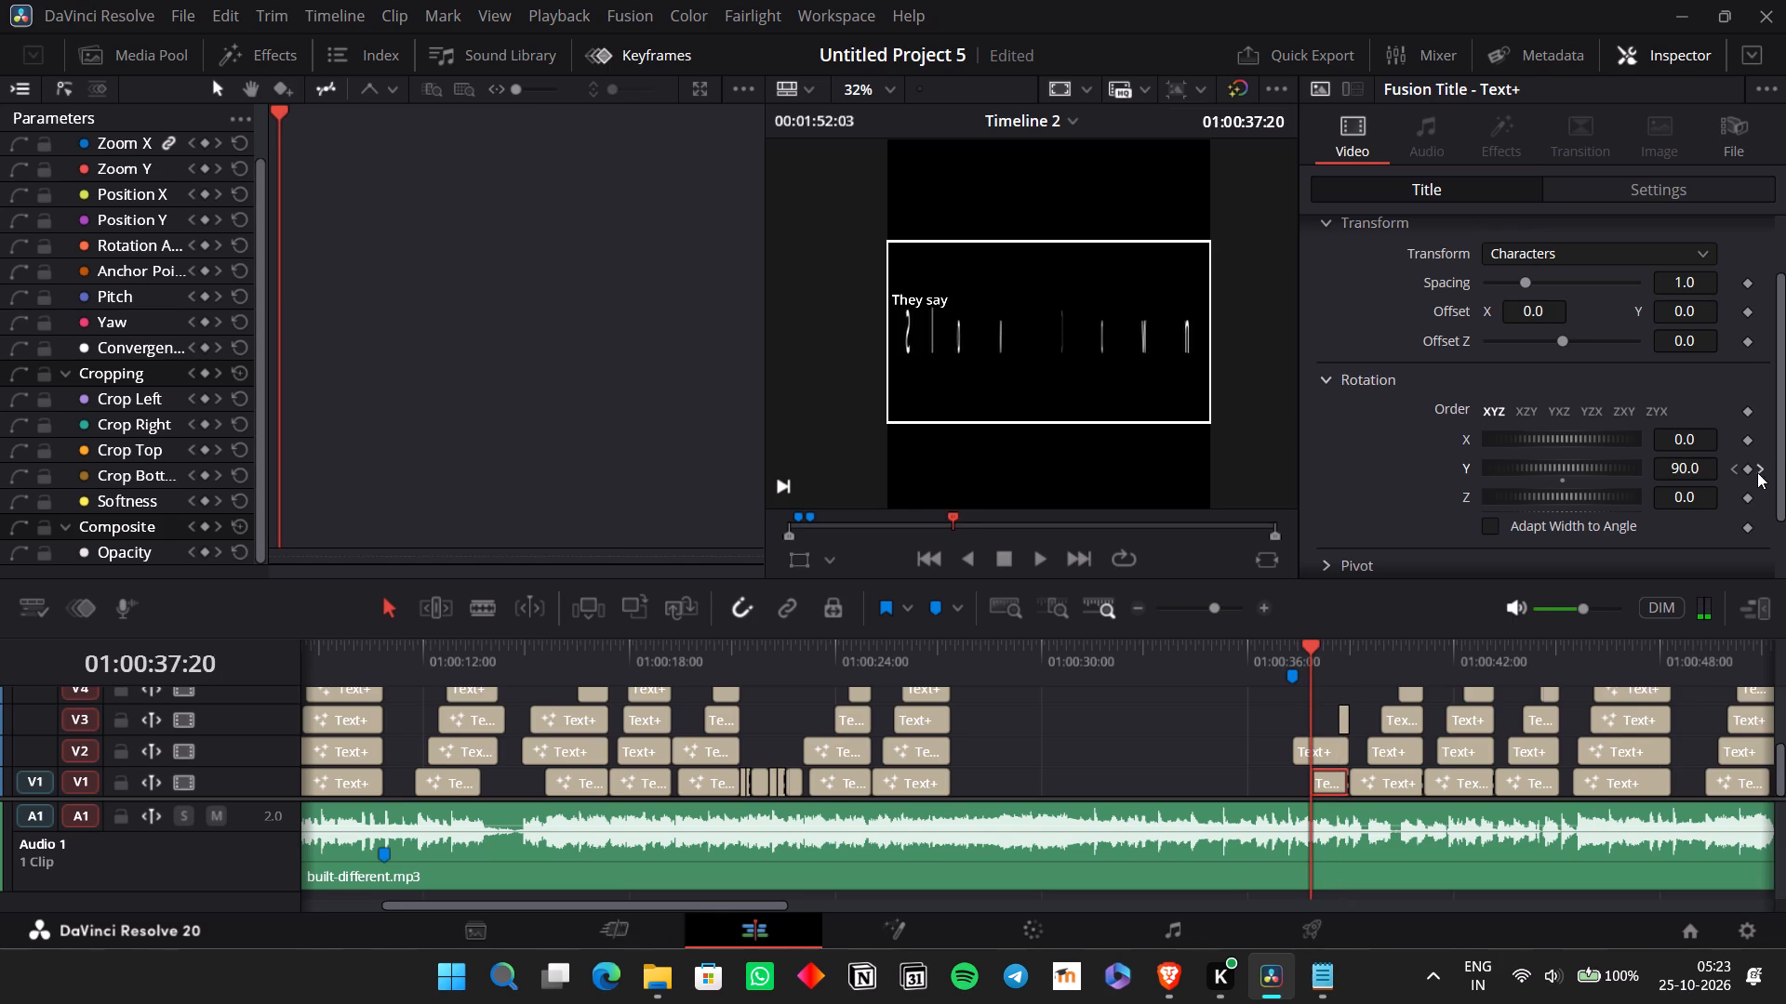
Set the "Slow Down" title's Y rotation to 0 on the keyframe at 01:00:38:16.
{"action": "left_click", "coordinate": [1759, 472]}
{"action": "left_click", "coordinate": [1759, 472]}
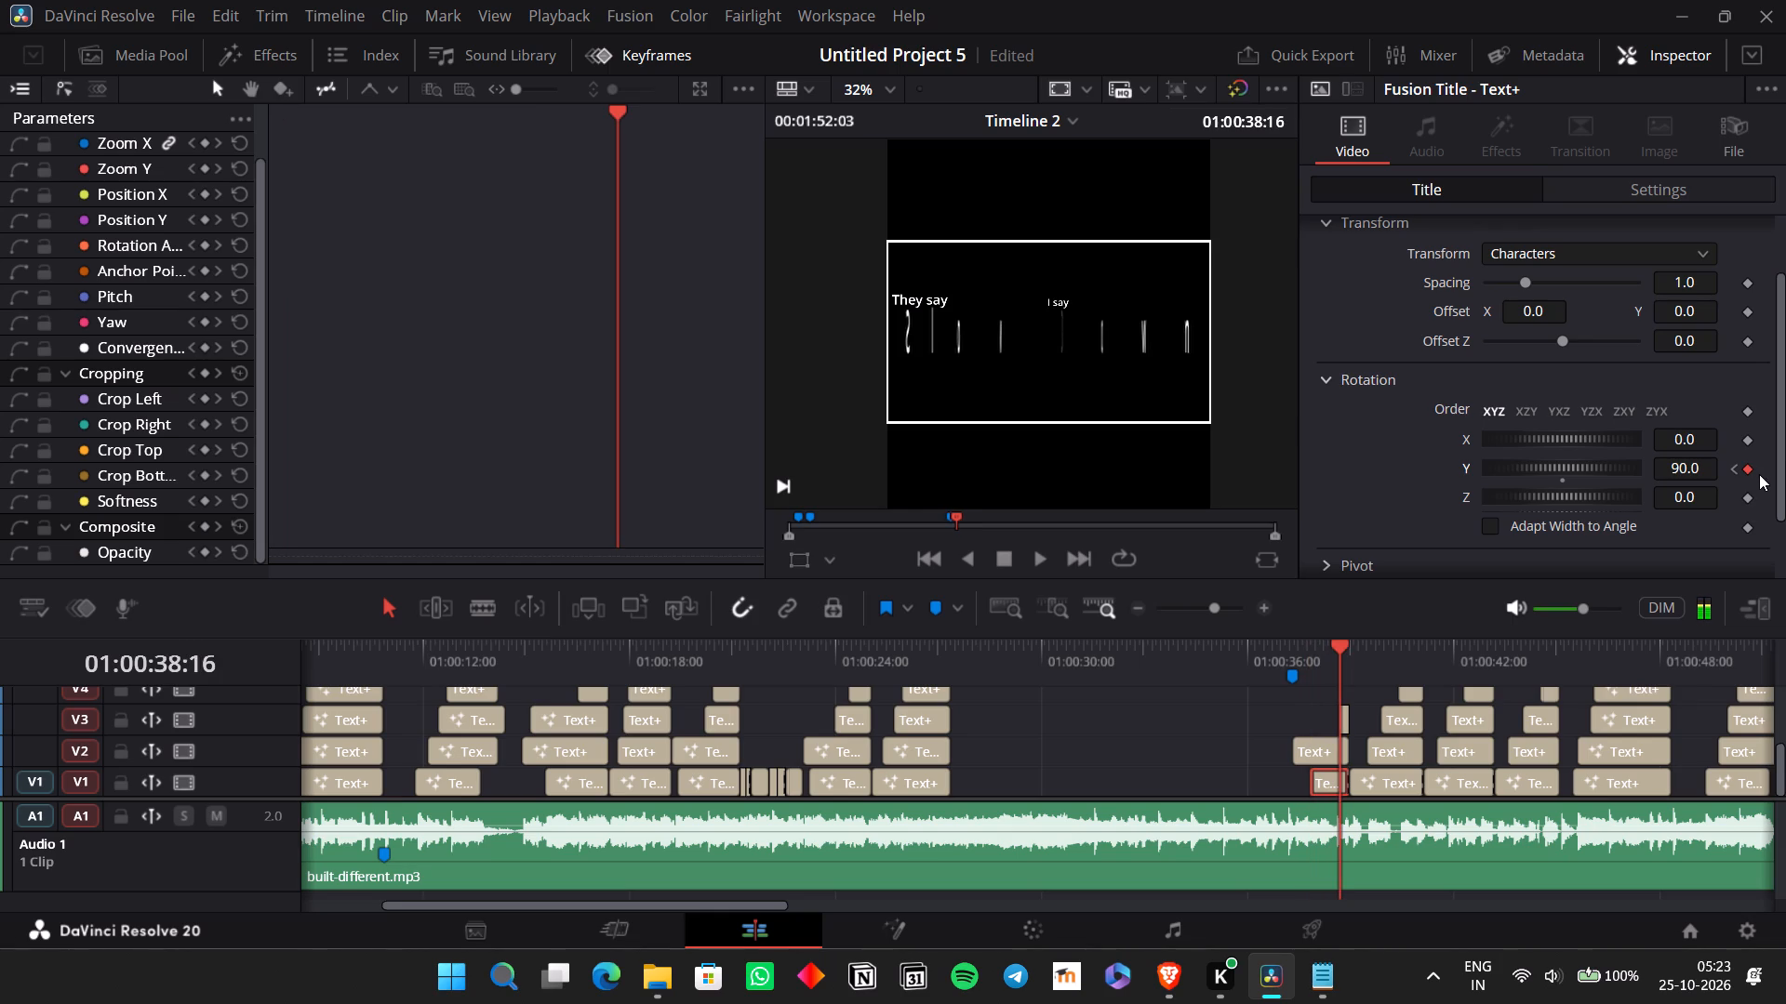
{"action": "left_click", "coordinate": [1734, 468]}
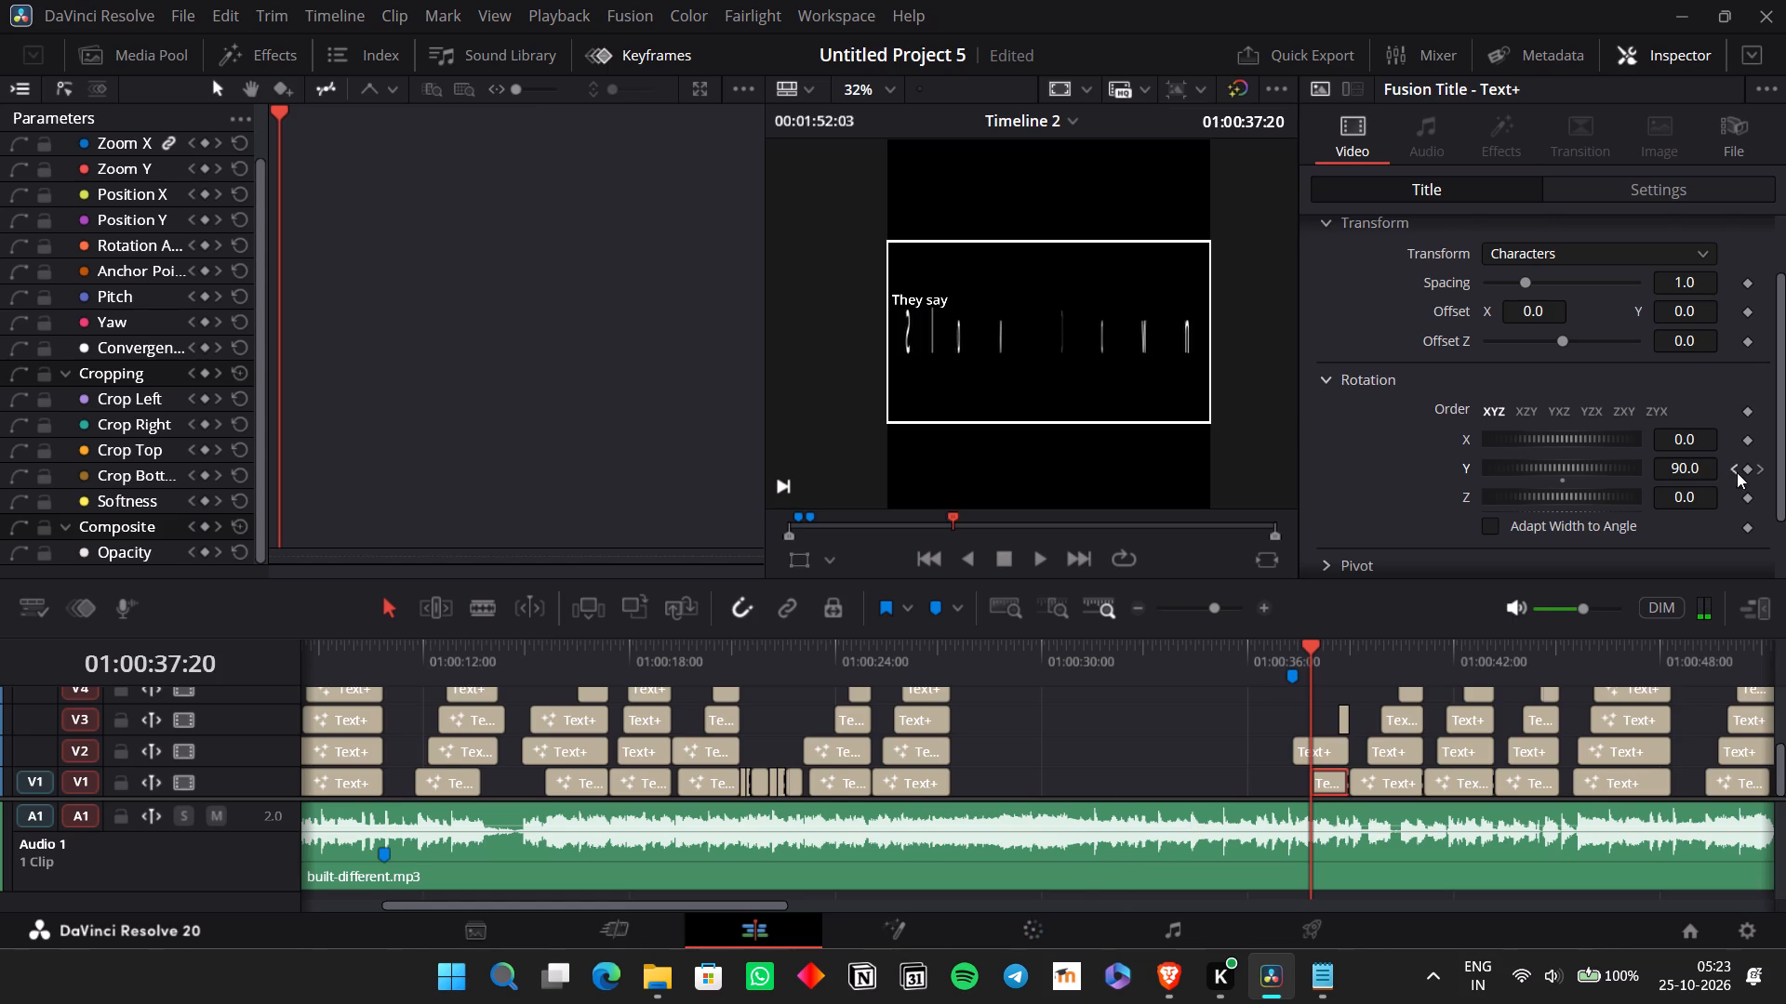
{"action": "left_click", "coordinate": [1765, 467]}
{"action": "double_click", "coordinate": [1699, 471]}
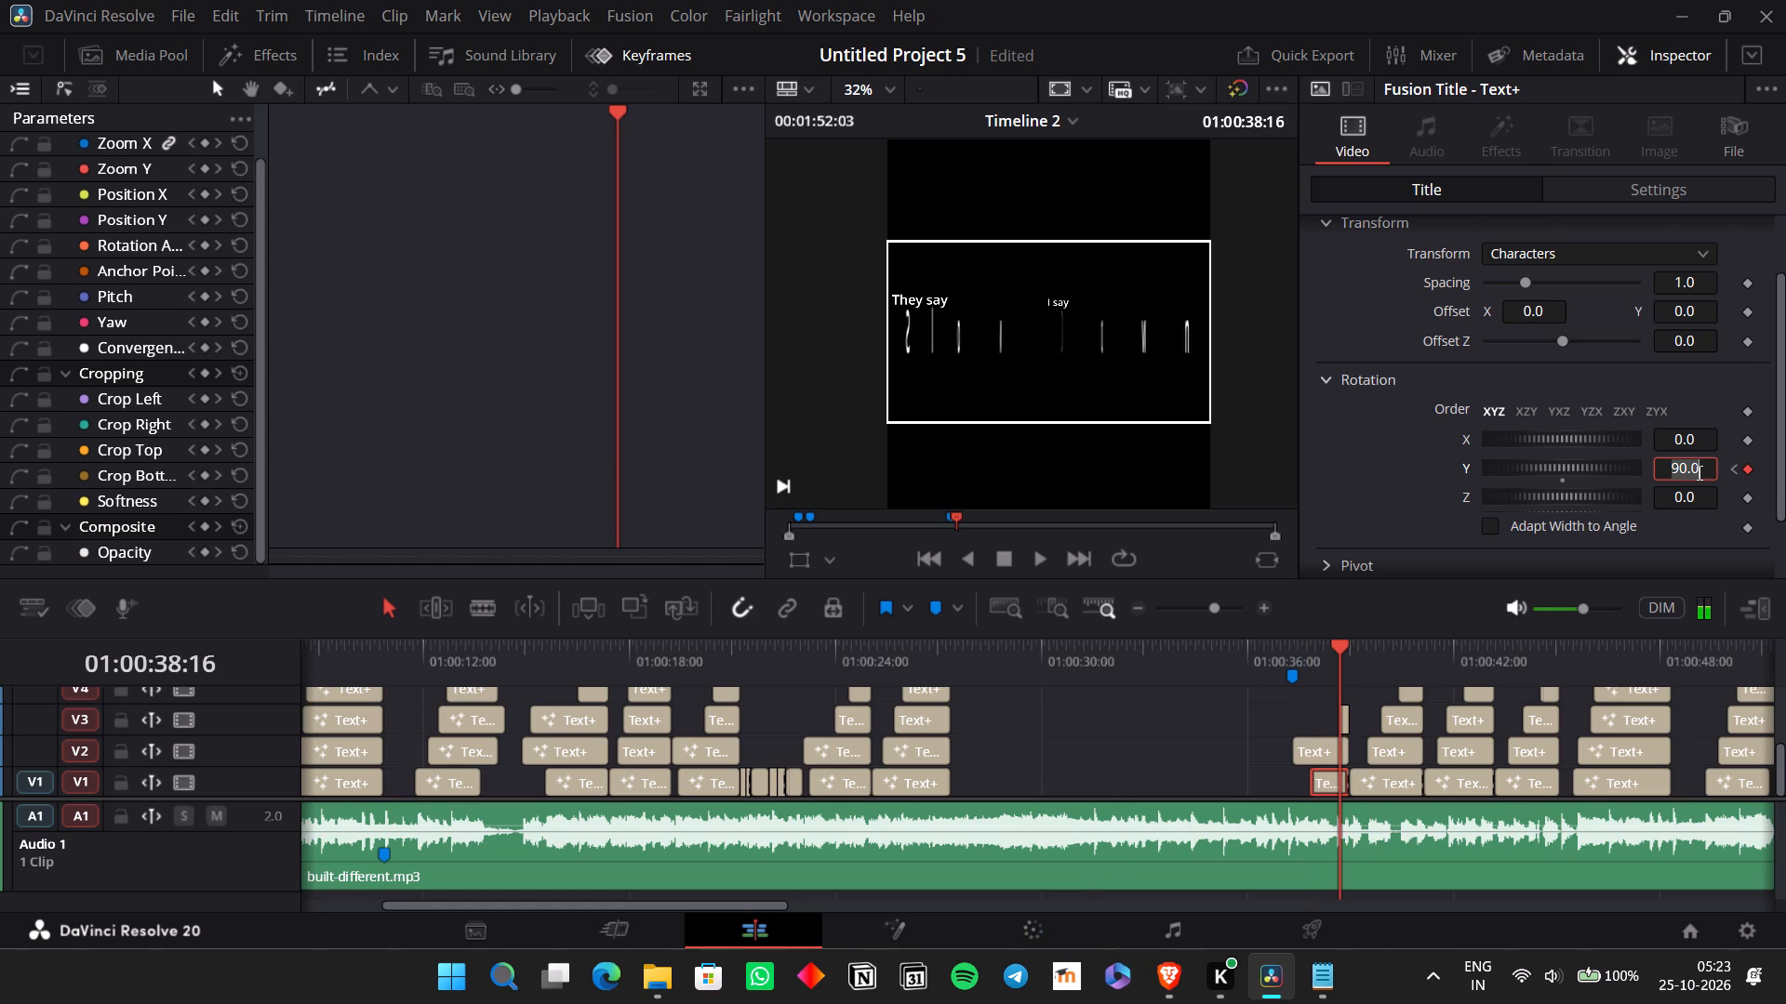
{"action": "key", "text": "0"}
{"action": "key", "text": "Return"}
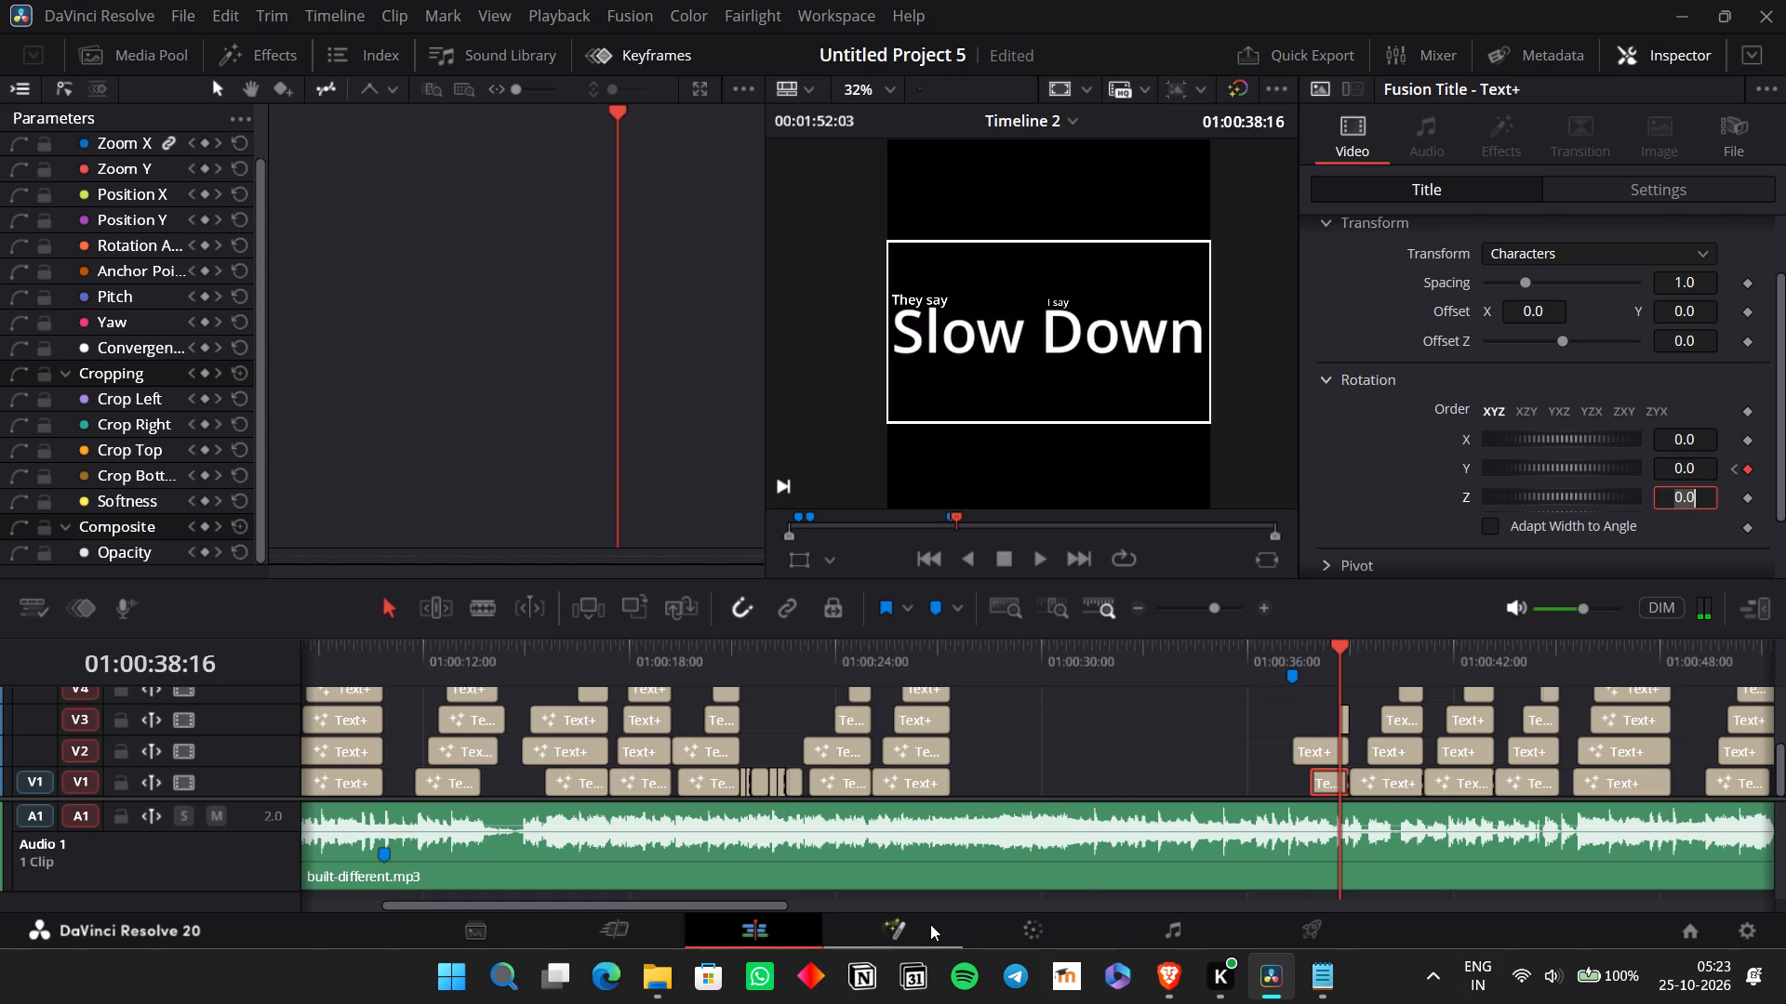
Open the "Slow Down" title in Fusion and smooth both keyframes of its Character Angle Y curve.
{"action": "left_click", "coordinate": [930, 924]}
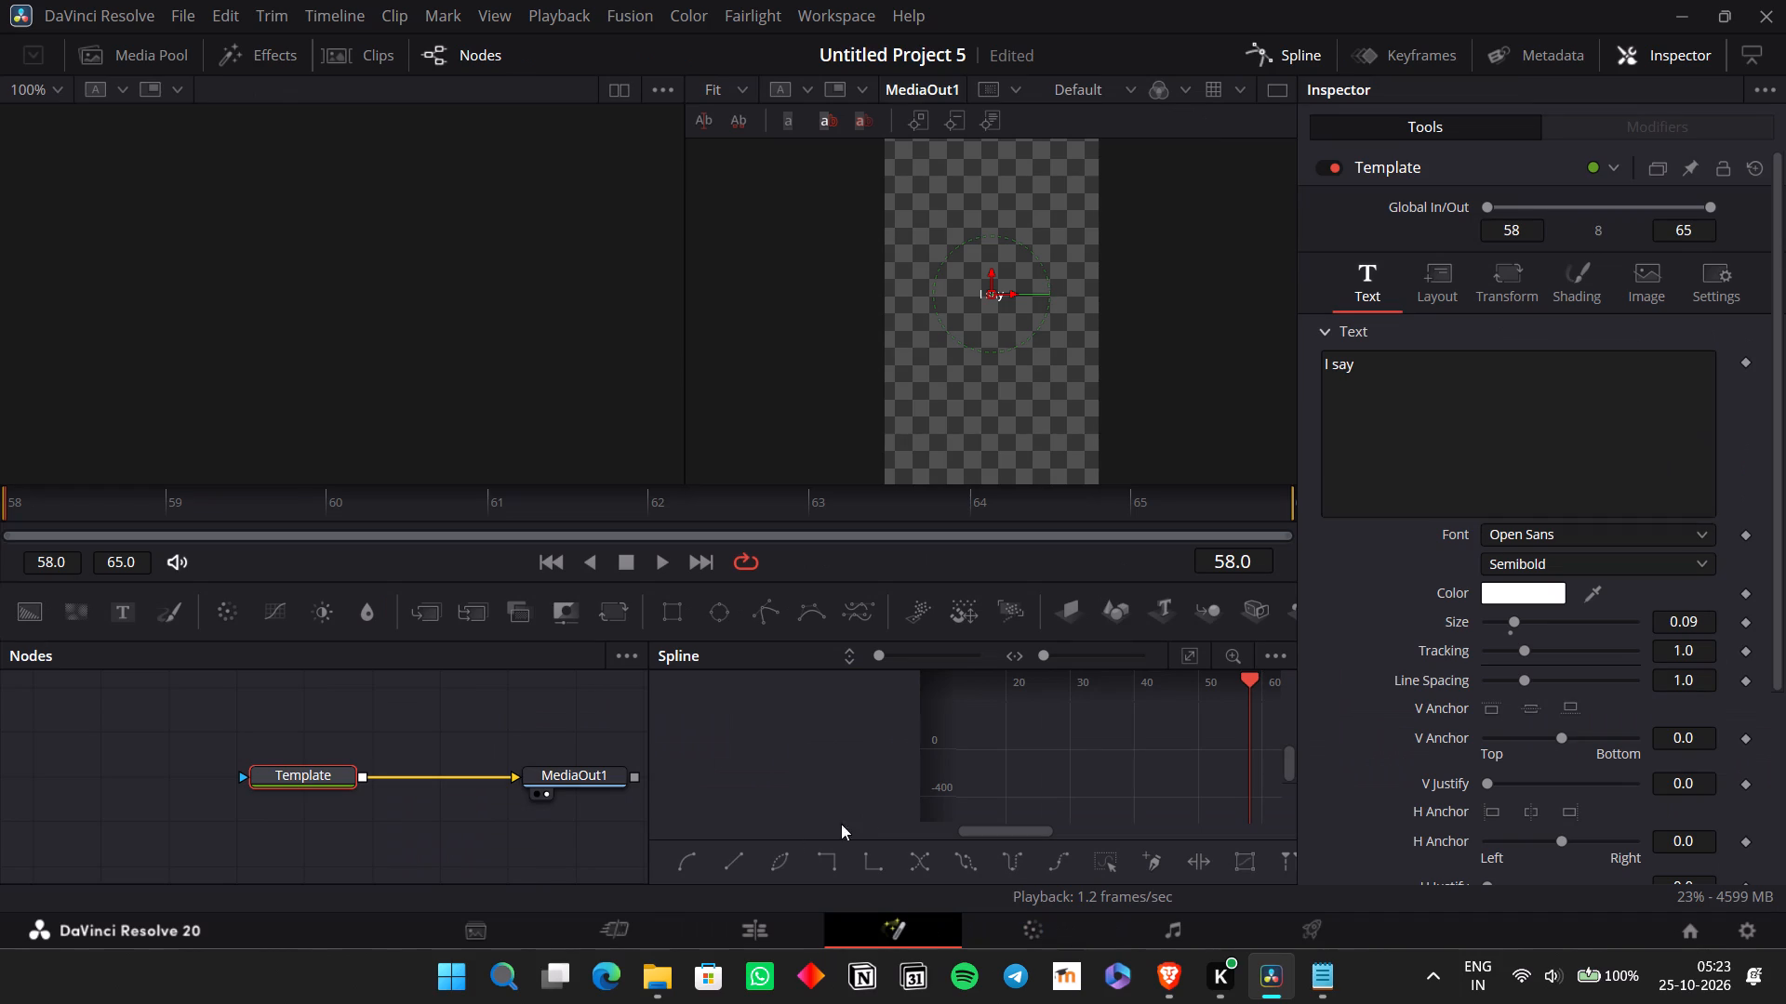
{"action": "left_click", "coordinate": [777, 920]}
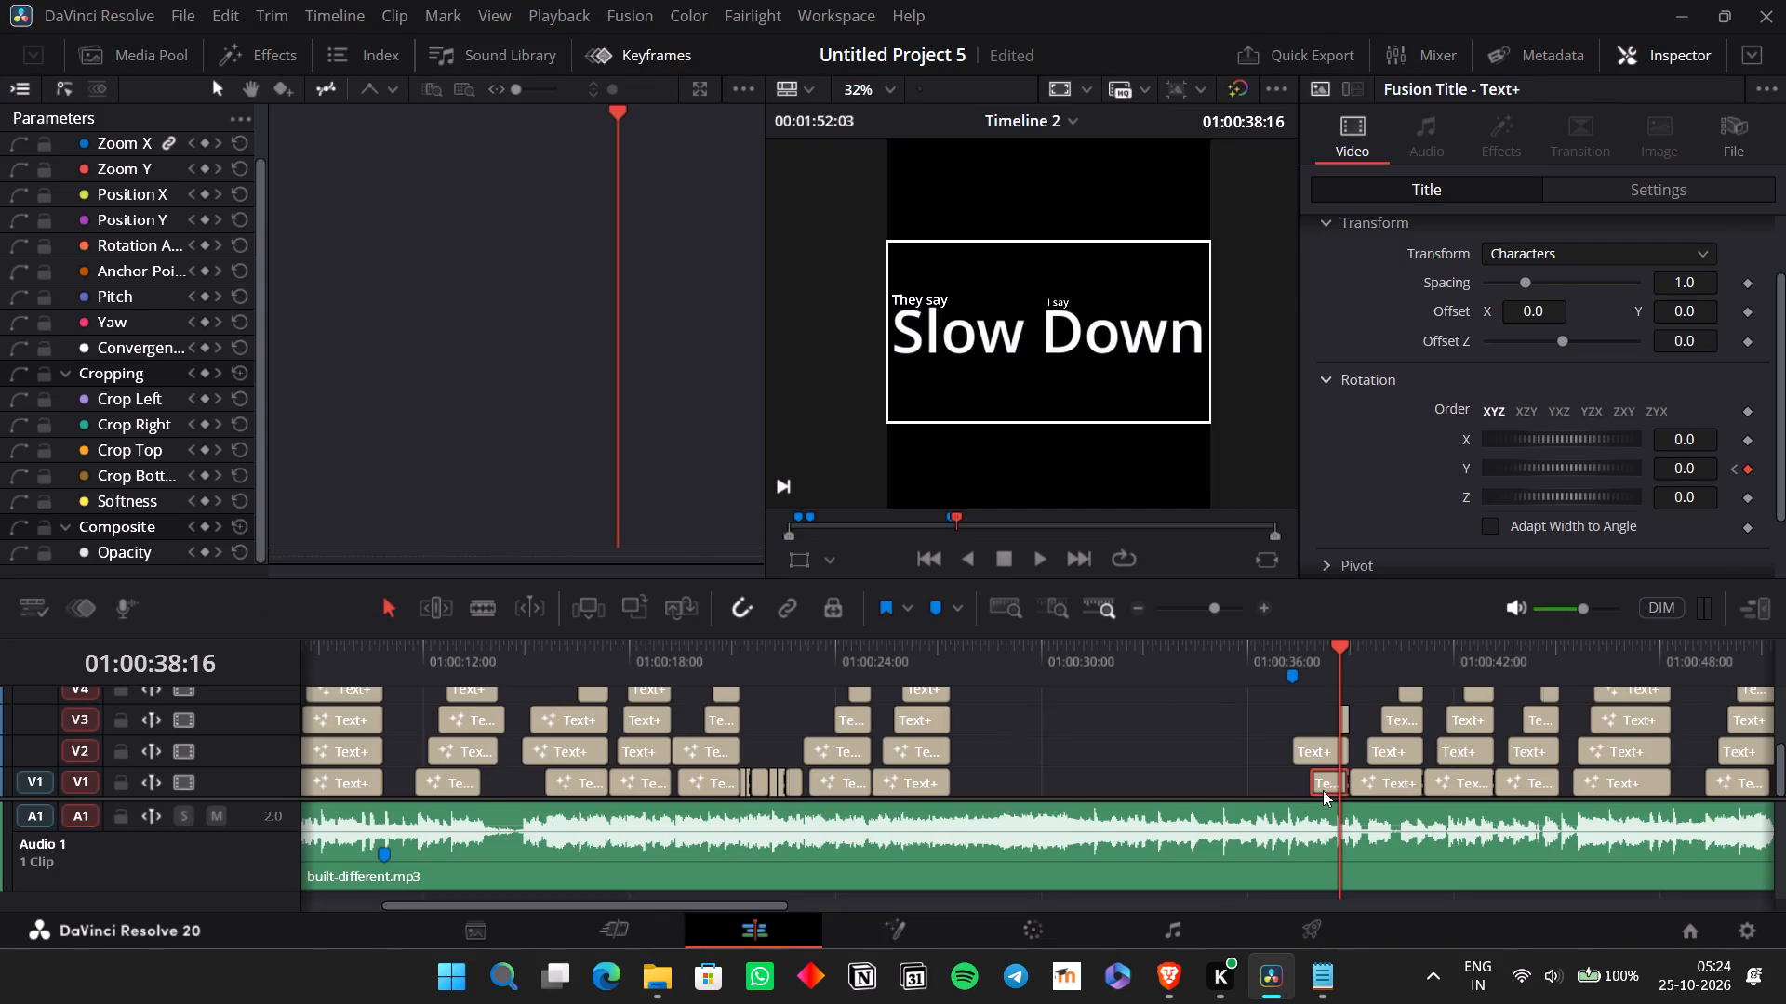
{"action": "right_click", "coordinate": [1325, 790]}
{"action": "left_click", "coordinate": [1433, 649]}
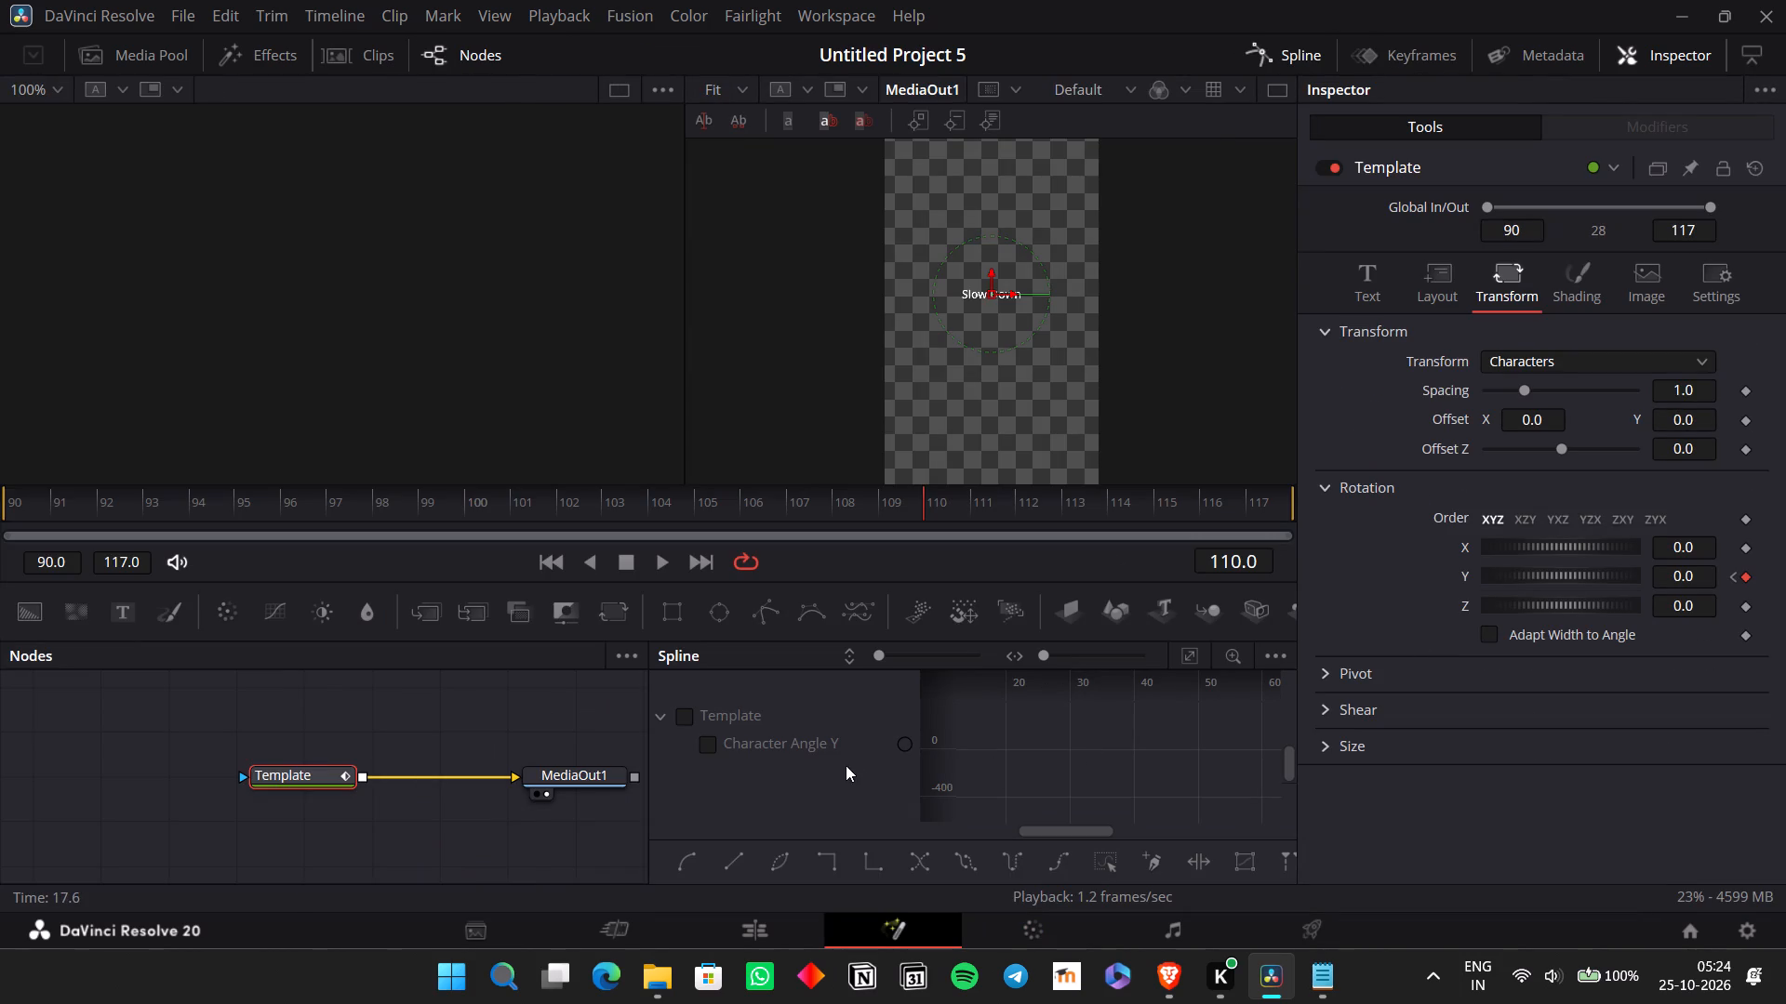
{"action": "left_click", "coordinate": [716, 741]}
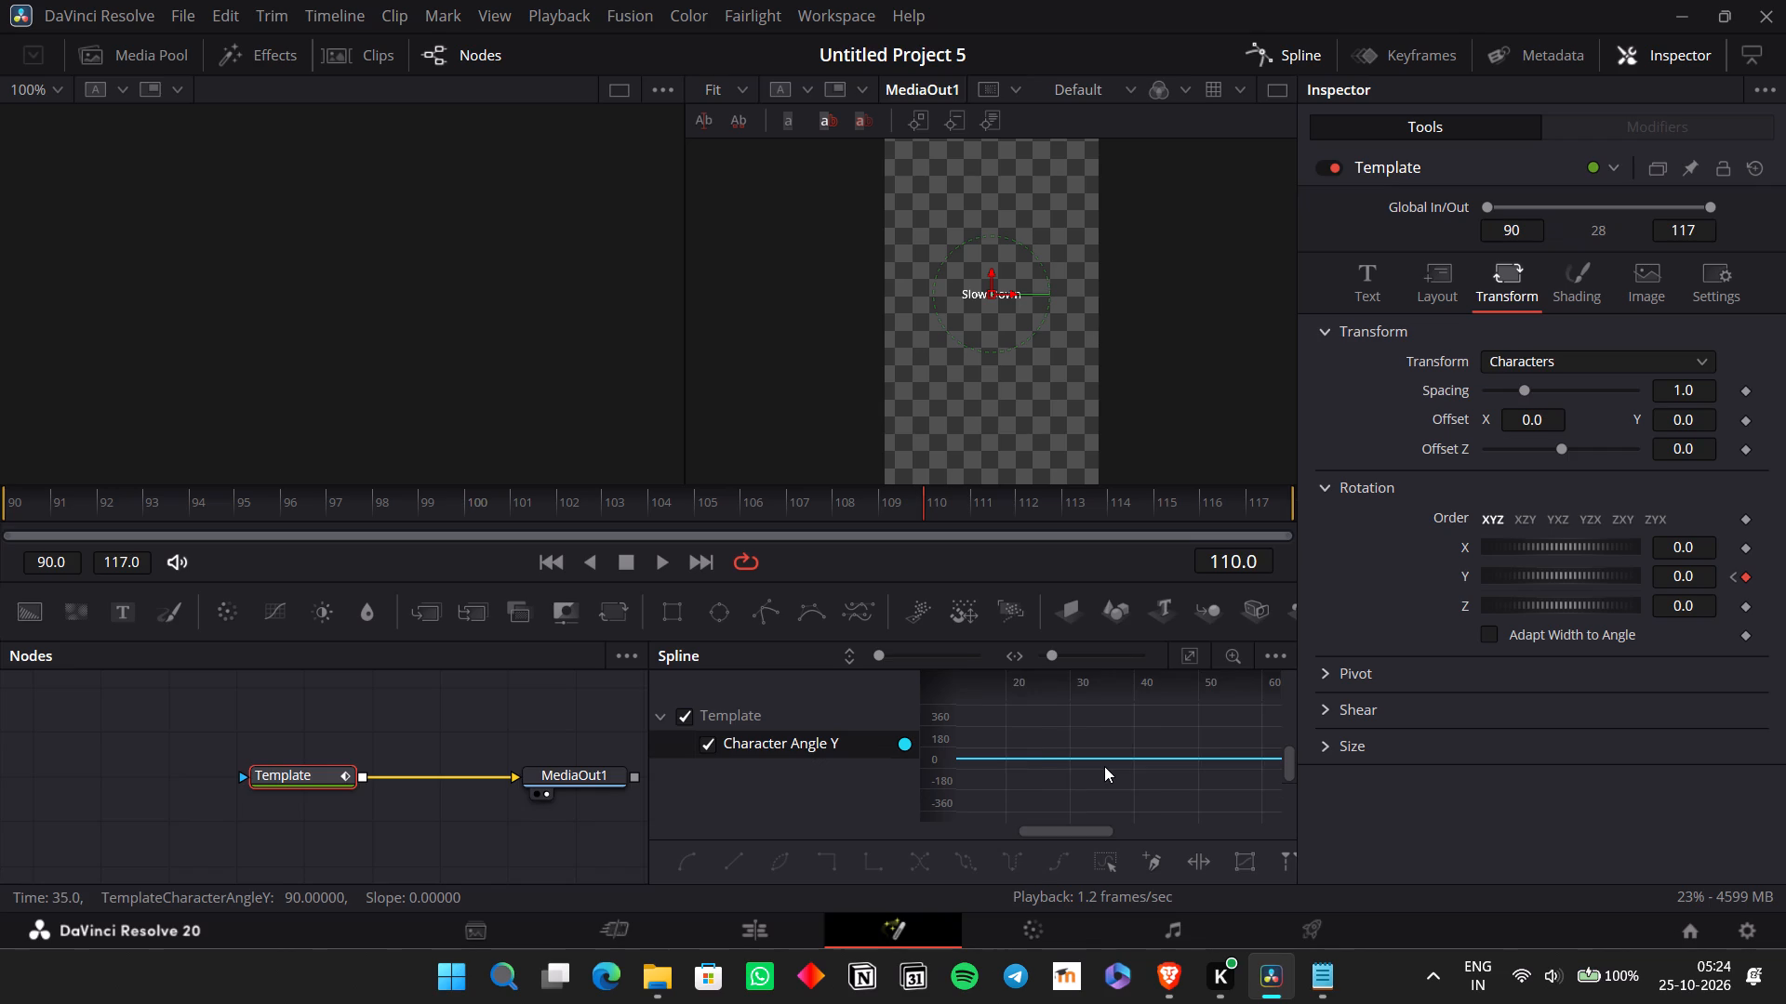
{"action": "scroll", "coordinate": [1104, 766], "scroll_direction": "up", "scroll_amount": 1}
{"action": "scroll", "coordinate": [1107, 766], "scroll_direction": "right", "scroll_amount": 1}
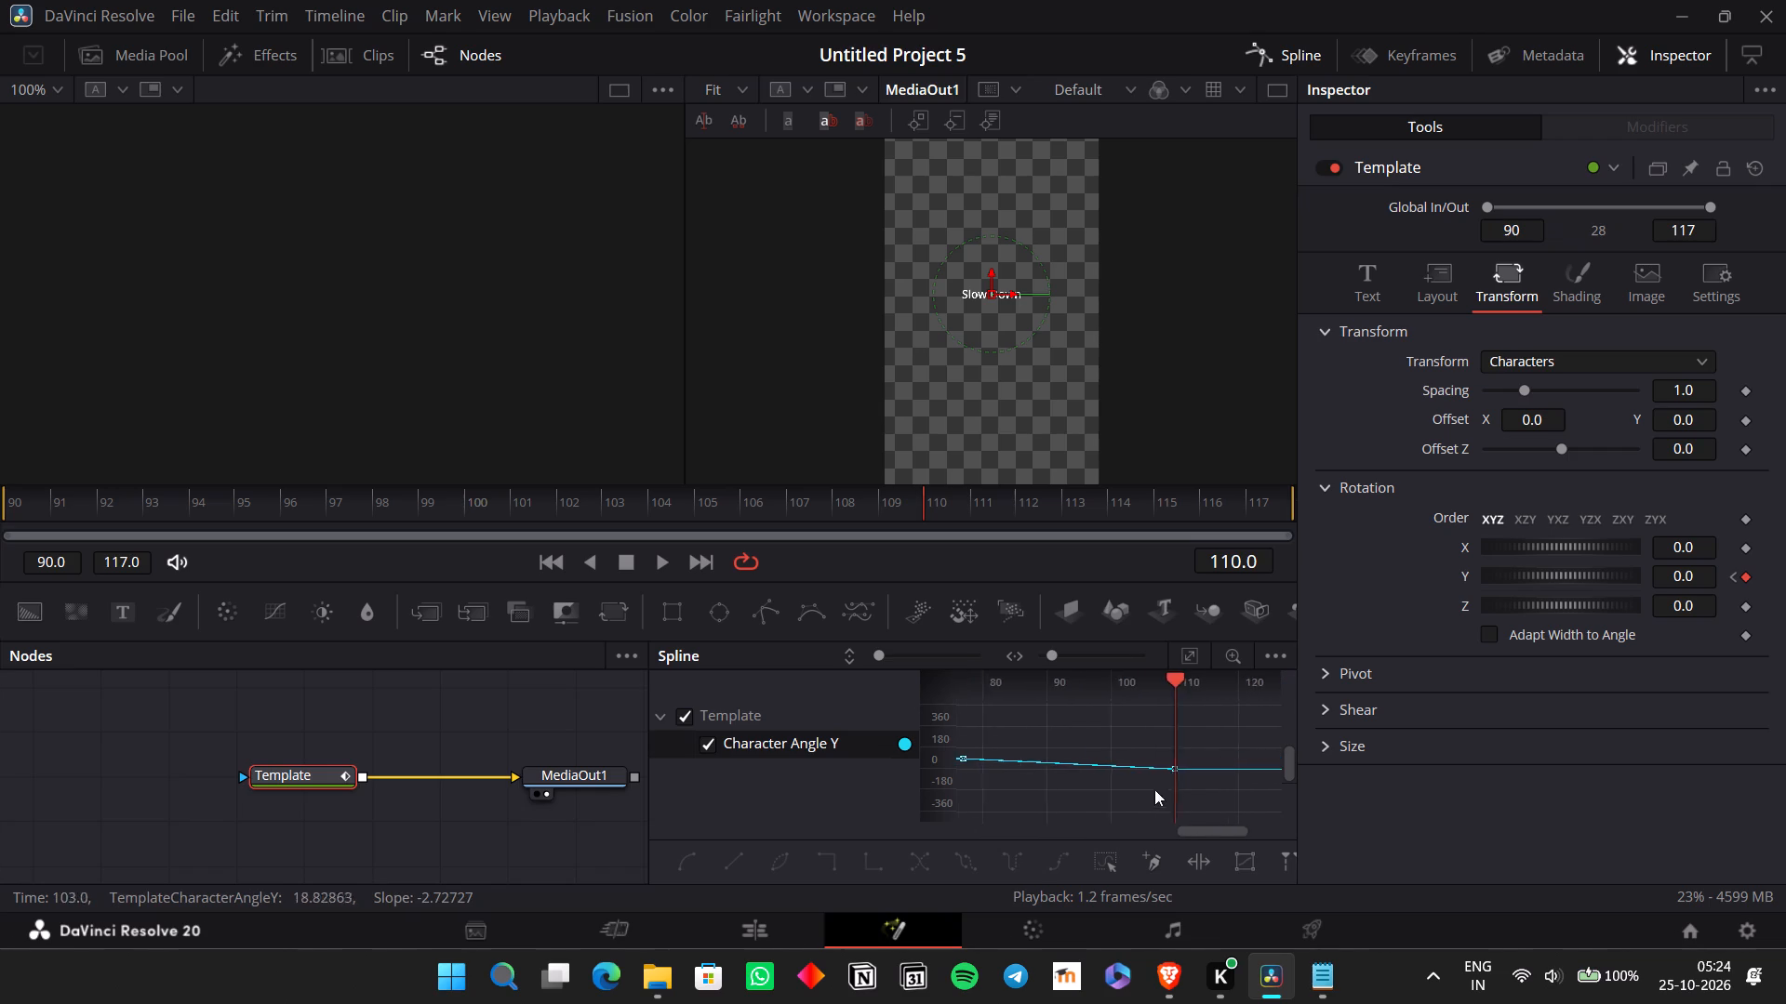
{"action": "scroll", "coordinate": [1154, 789], "scroll_direction": "right", "scroll_amount": 1}
{"action": "left_click_drag", "start_coordinate": [1248, 790], "coordinate": [1013, 727]}
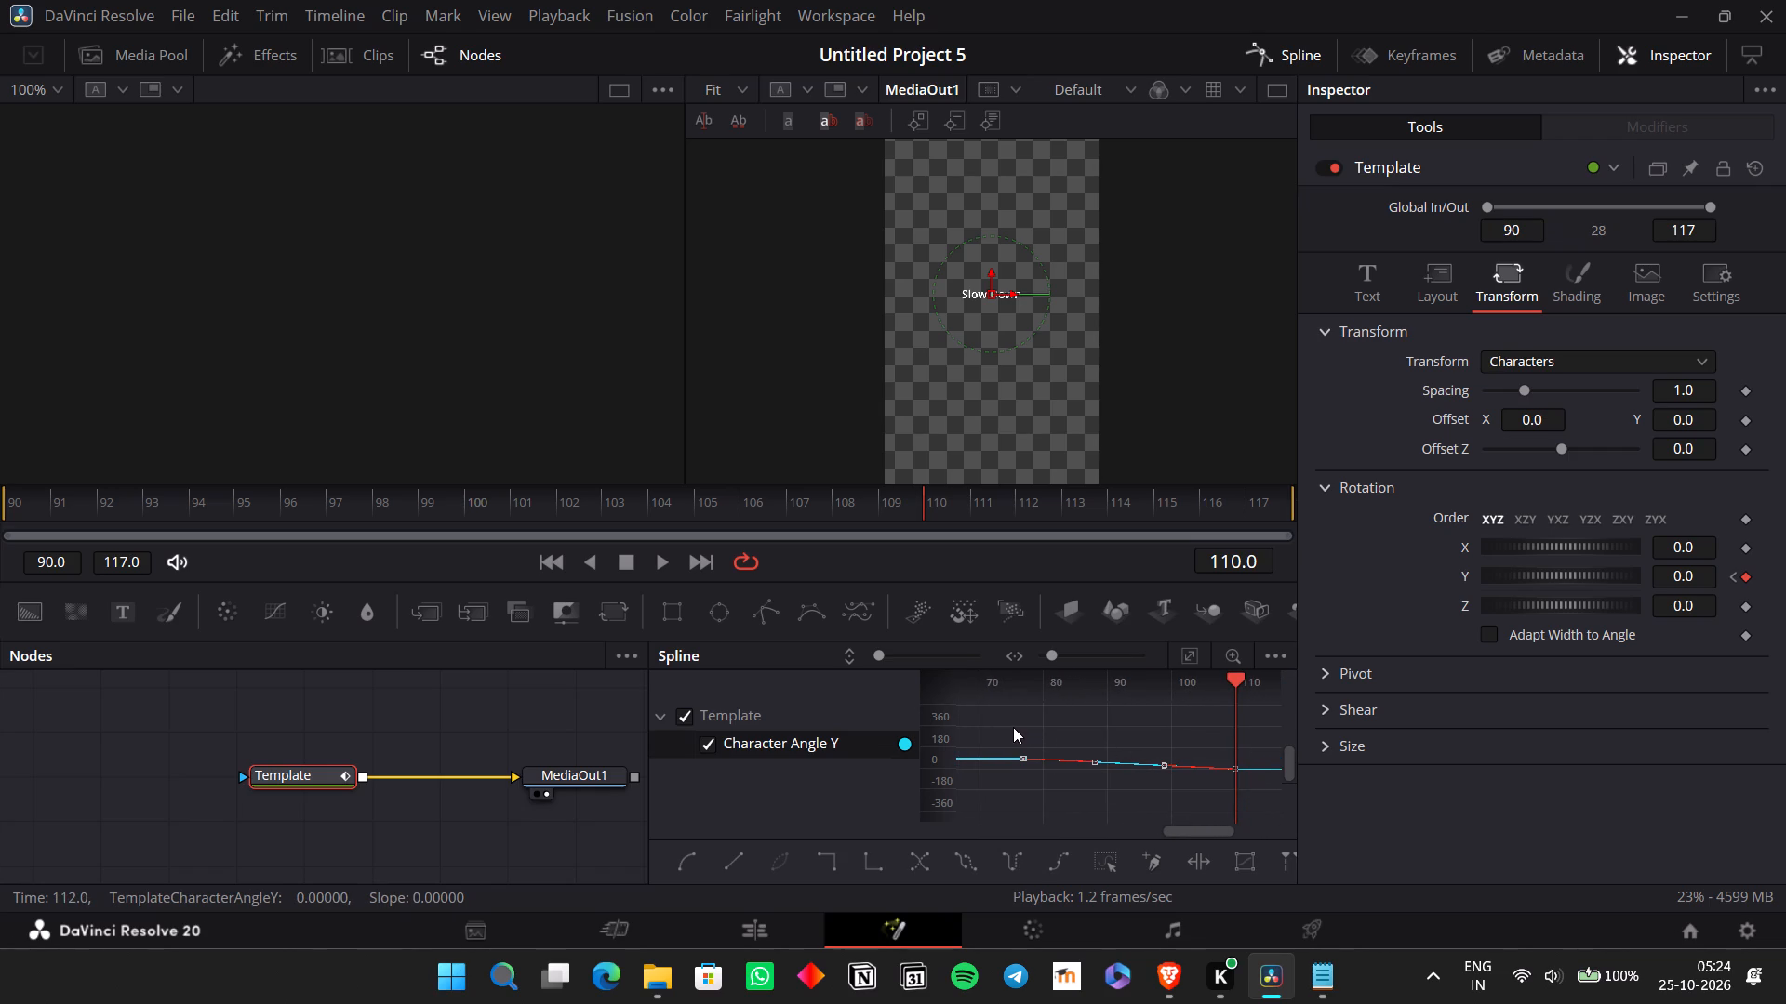
{"action": "key", "text": "s"}
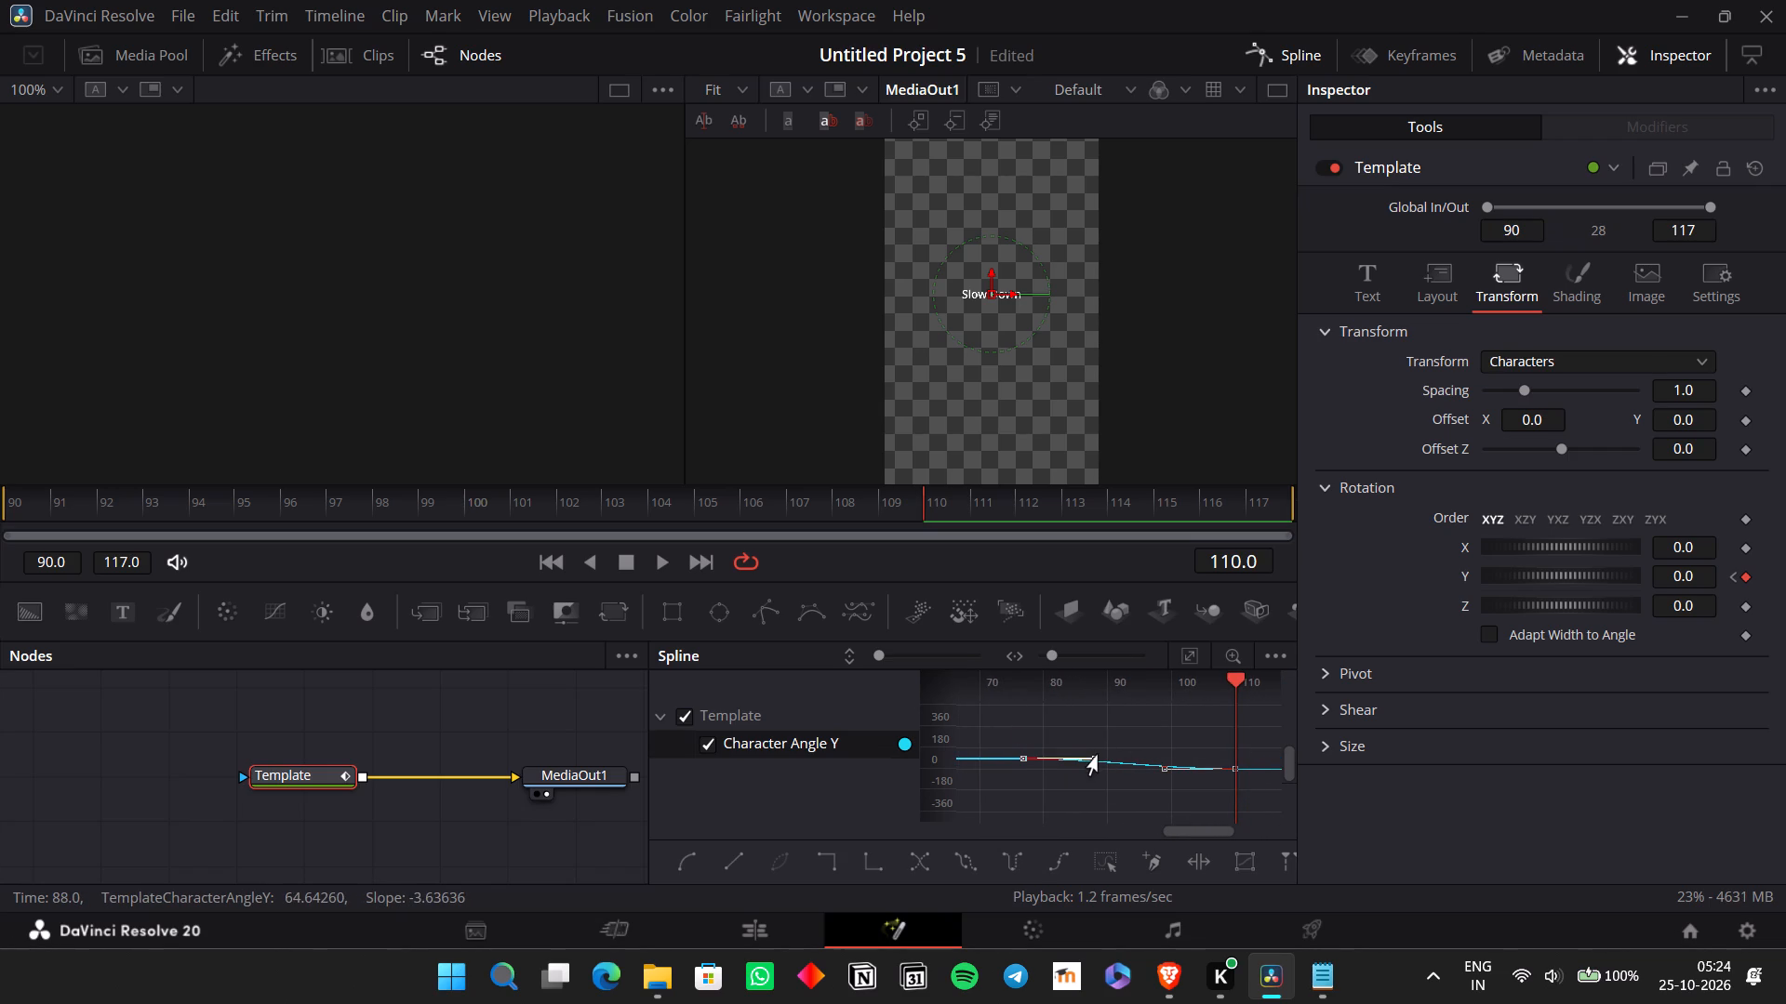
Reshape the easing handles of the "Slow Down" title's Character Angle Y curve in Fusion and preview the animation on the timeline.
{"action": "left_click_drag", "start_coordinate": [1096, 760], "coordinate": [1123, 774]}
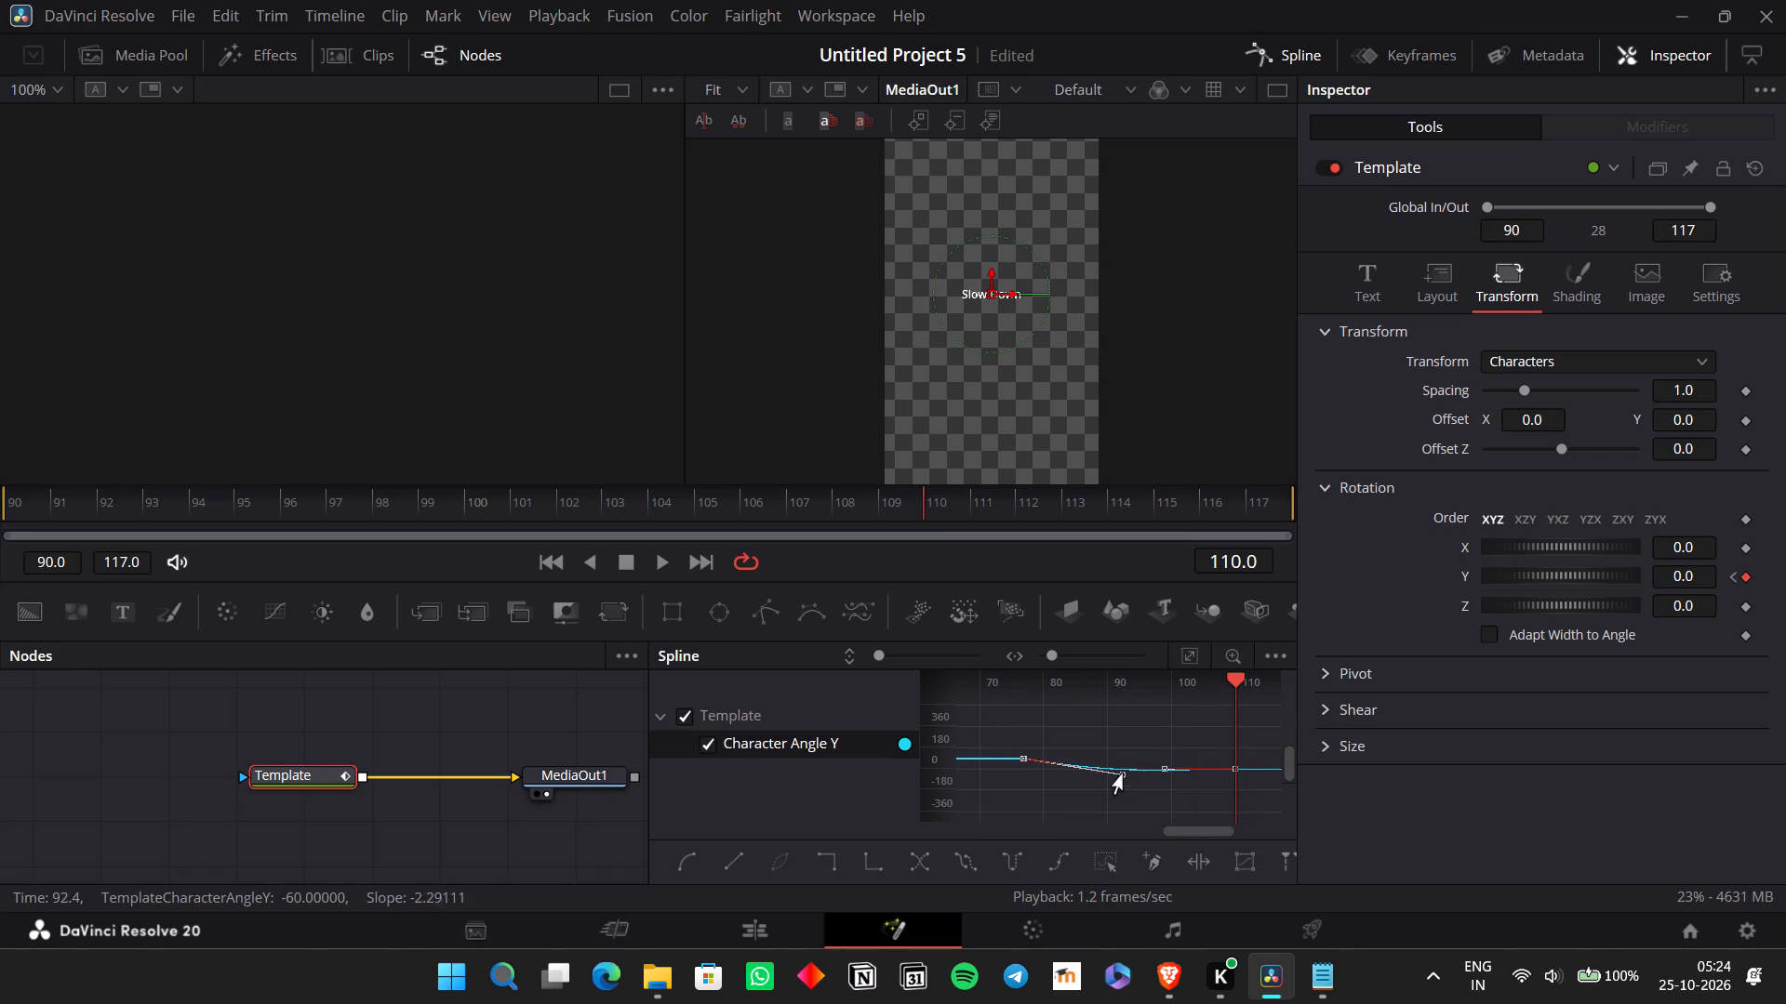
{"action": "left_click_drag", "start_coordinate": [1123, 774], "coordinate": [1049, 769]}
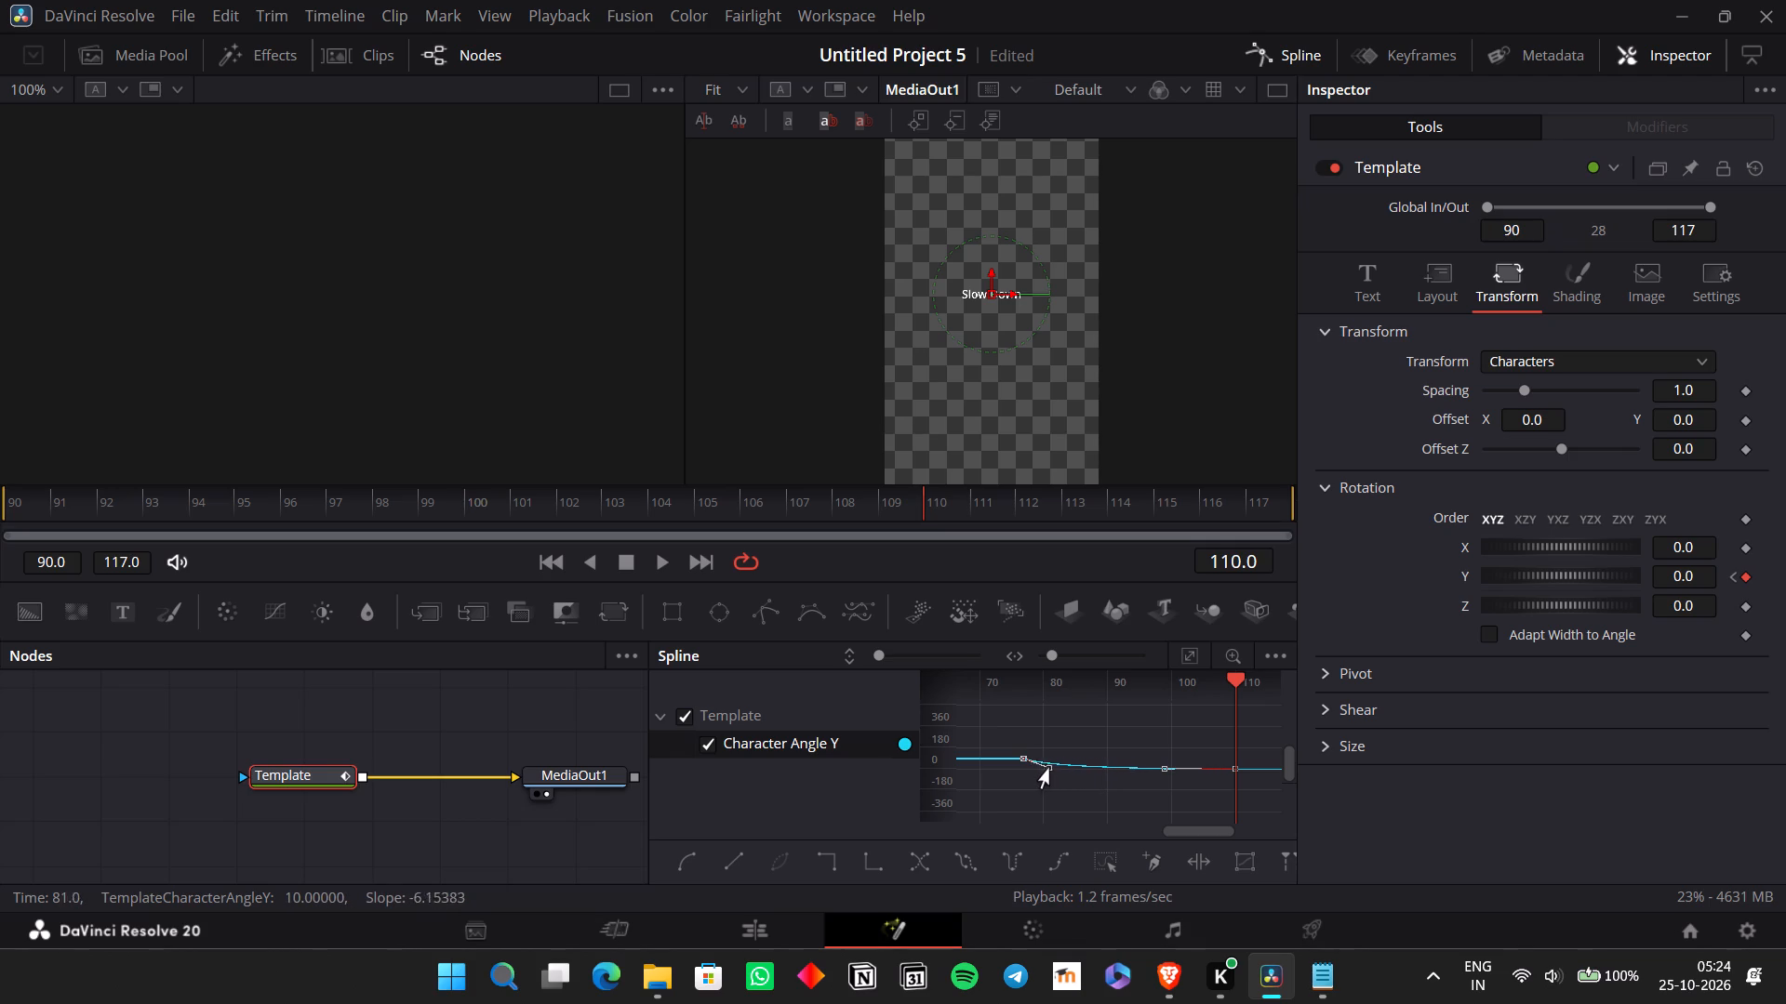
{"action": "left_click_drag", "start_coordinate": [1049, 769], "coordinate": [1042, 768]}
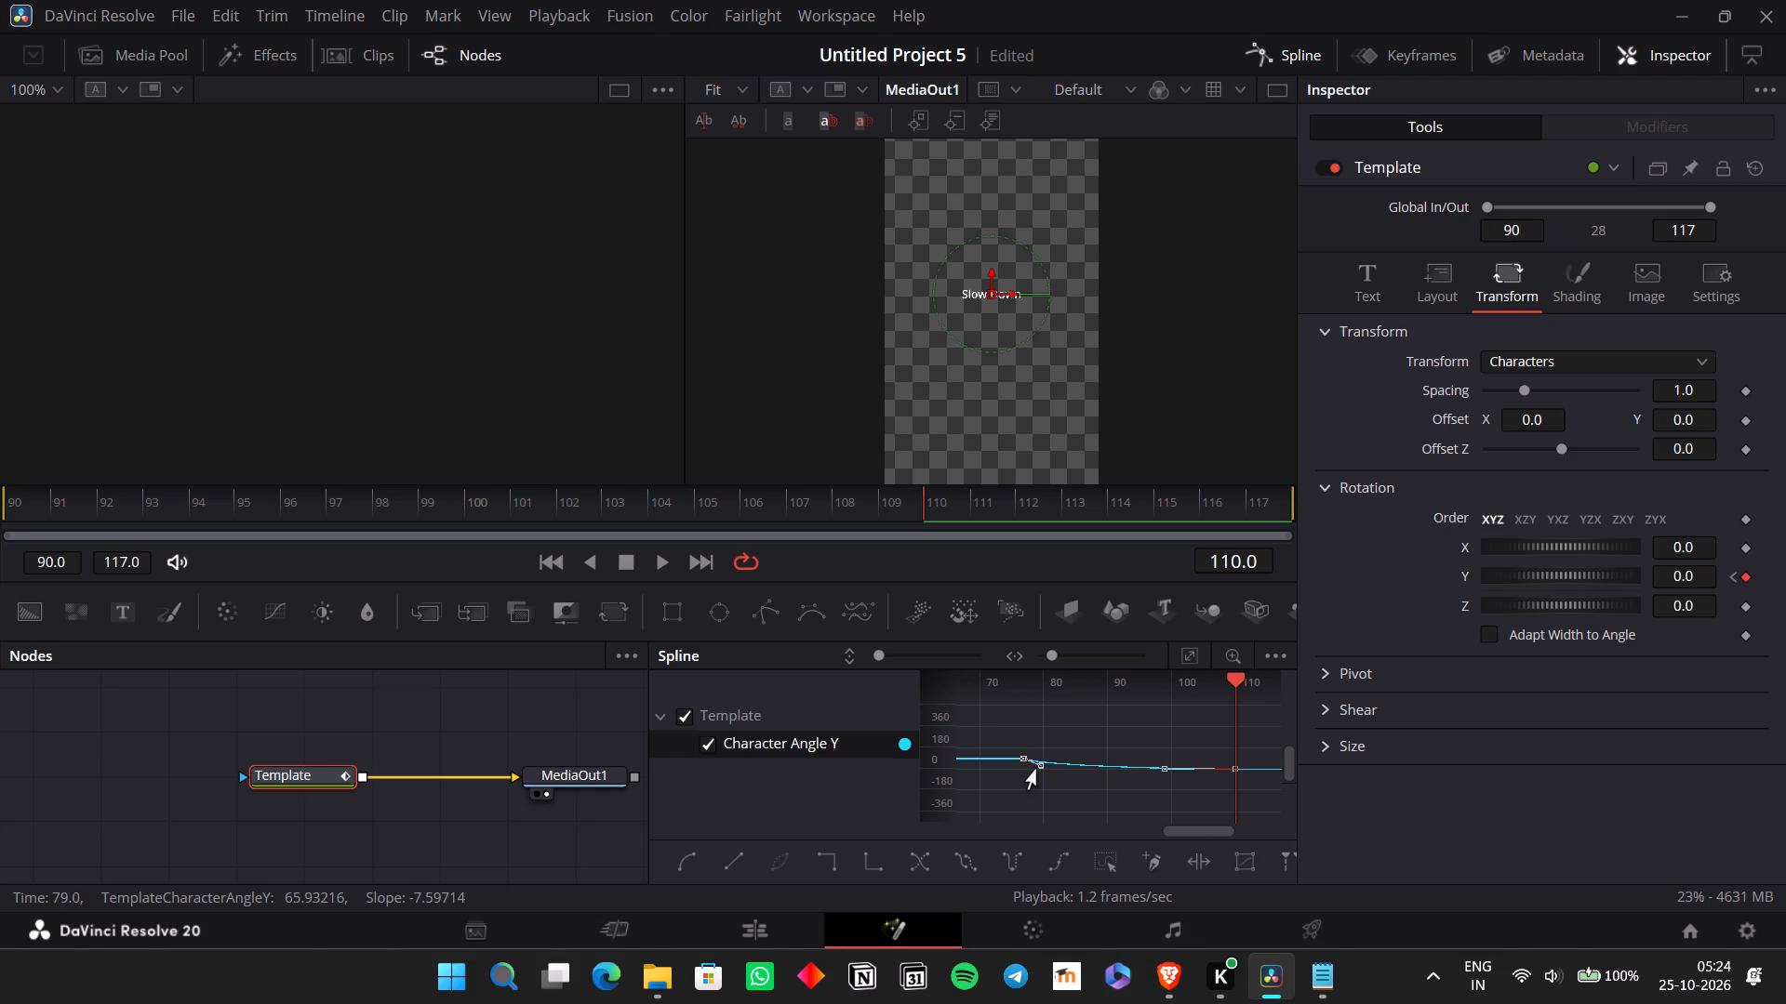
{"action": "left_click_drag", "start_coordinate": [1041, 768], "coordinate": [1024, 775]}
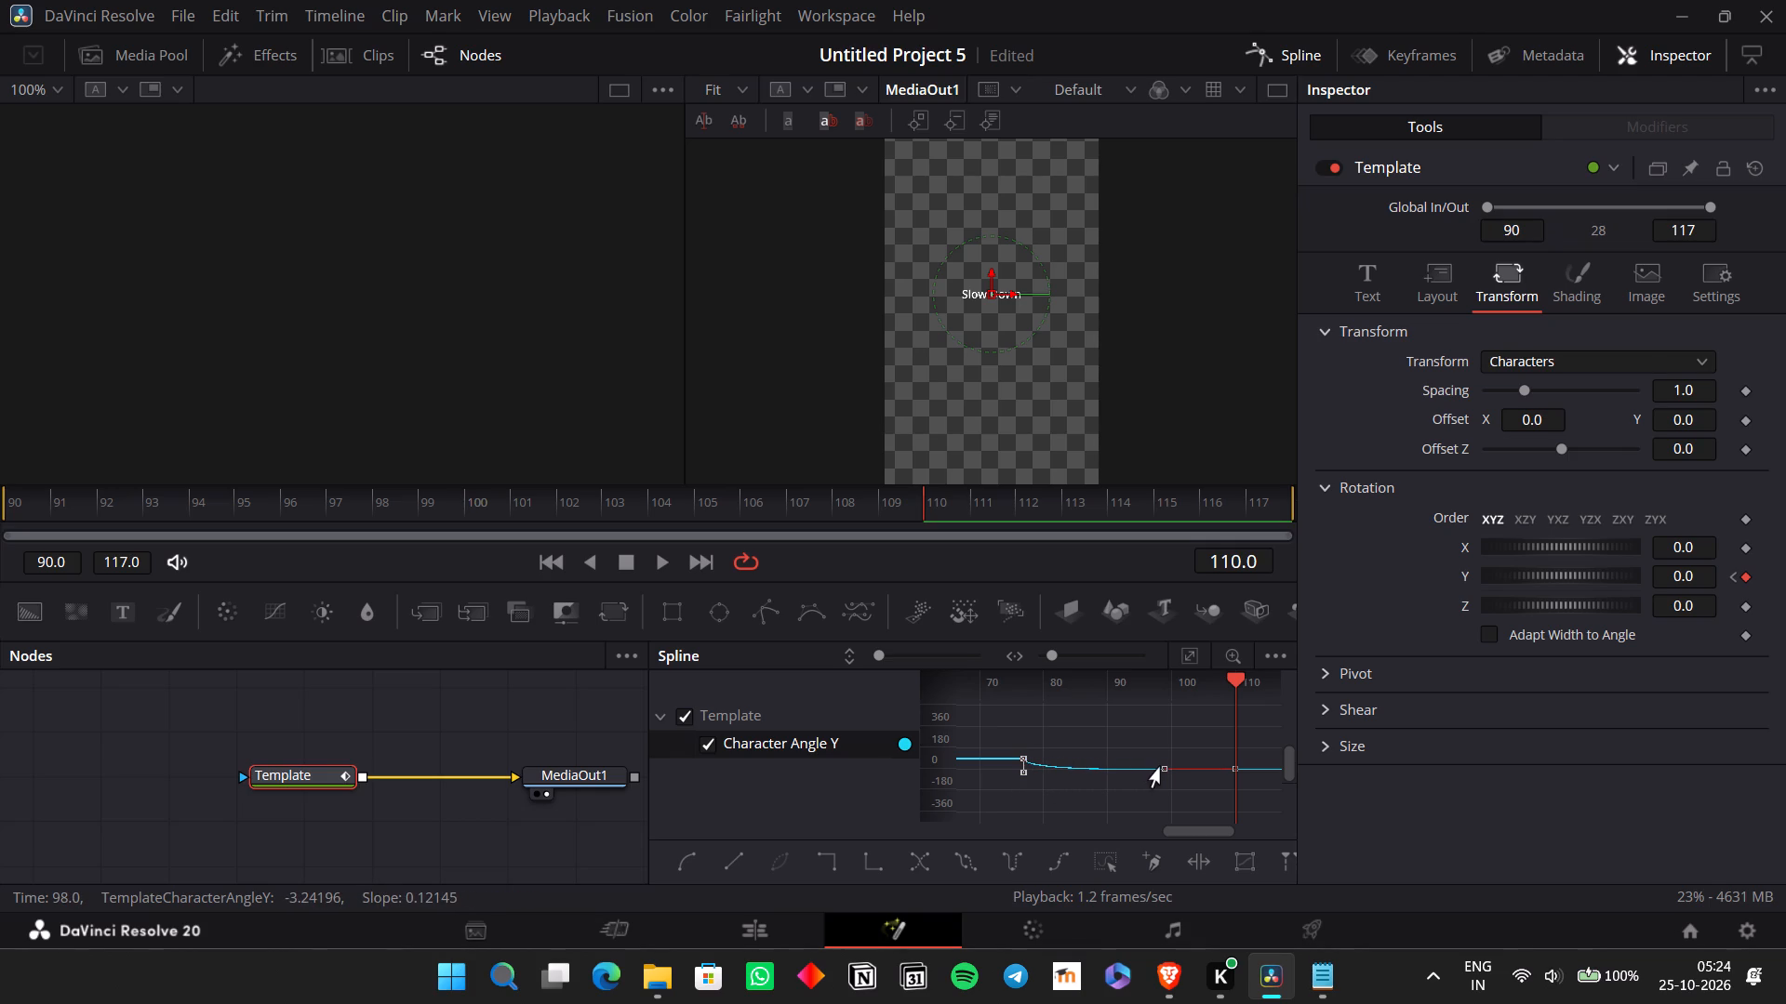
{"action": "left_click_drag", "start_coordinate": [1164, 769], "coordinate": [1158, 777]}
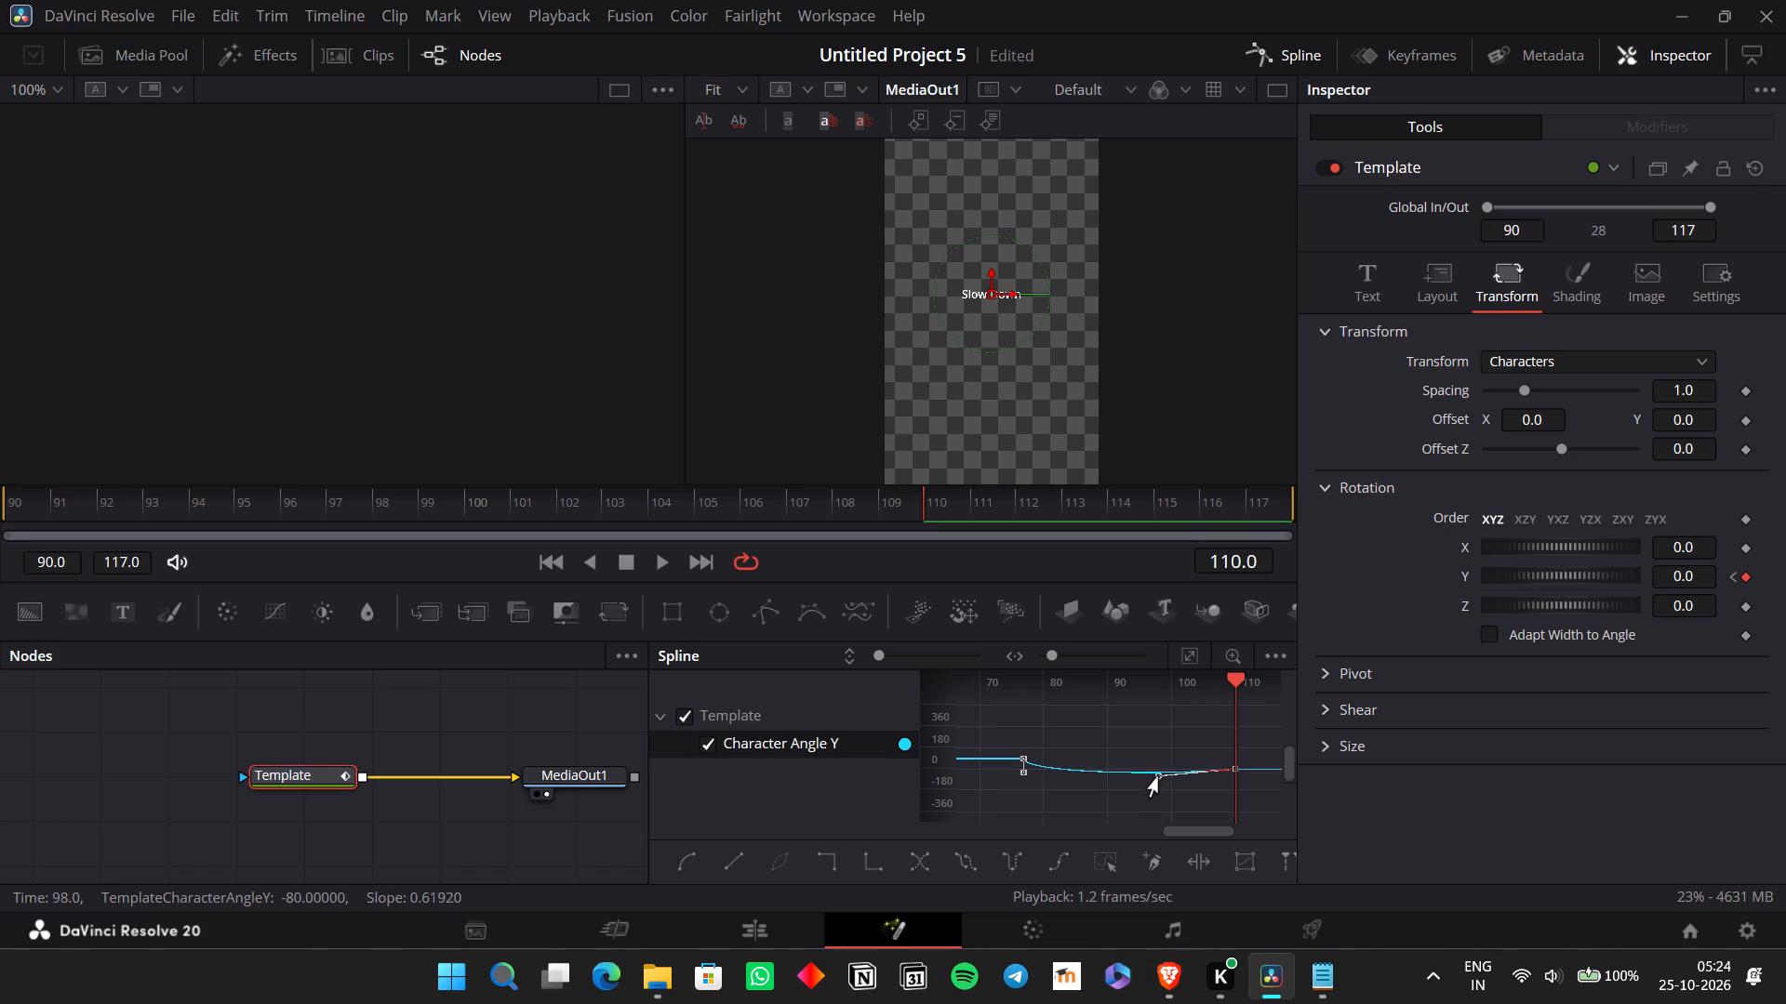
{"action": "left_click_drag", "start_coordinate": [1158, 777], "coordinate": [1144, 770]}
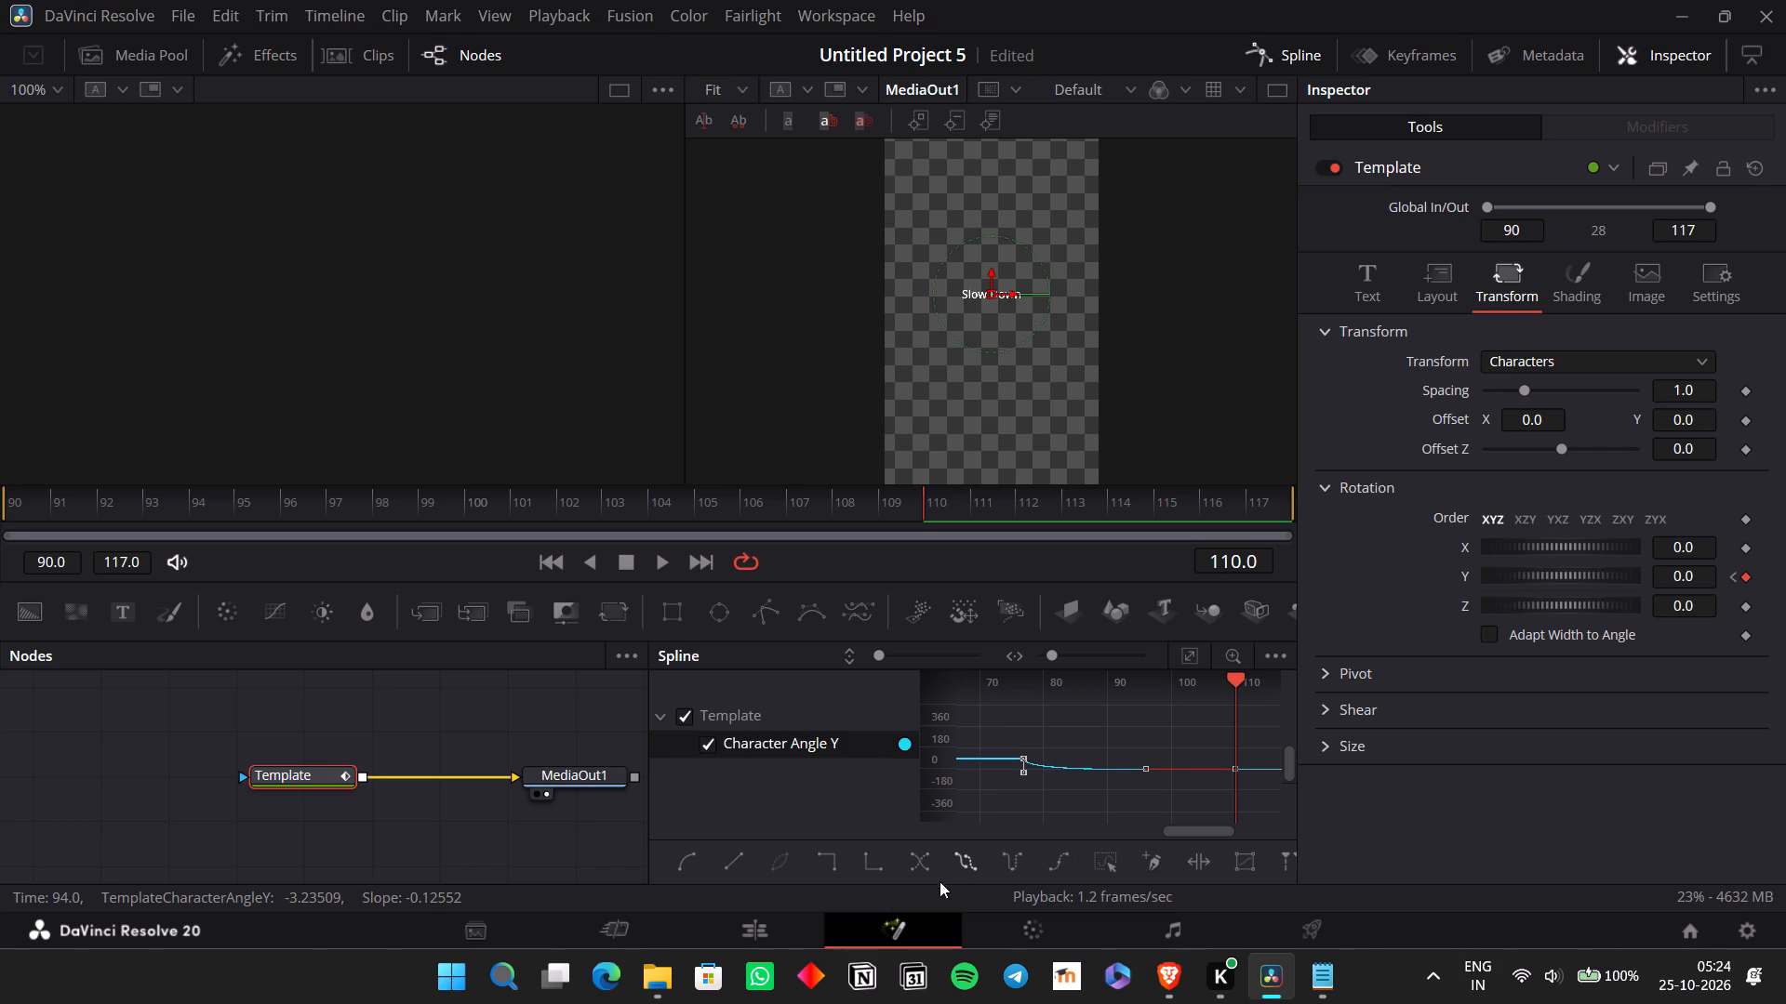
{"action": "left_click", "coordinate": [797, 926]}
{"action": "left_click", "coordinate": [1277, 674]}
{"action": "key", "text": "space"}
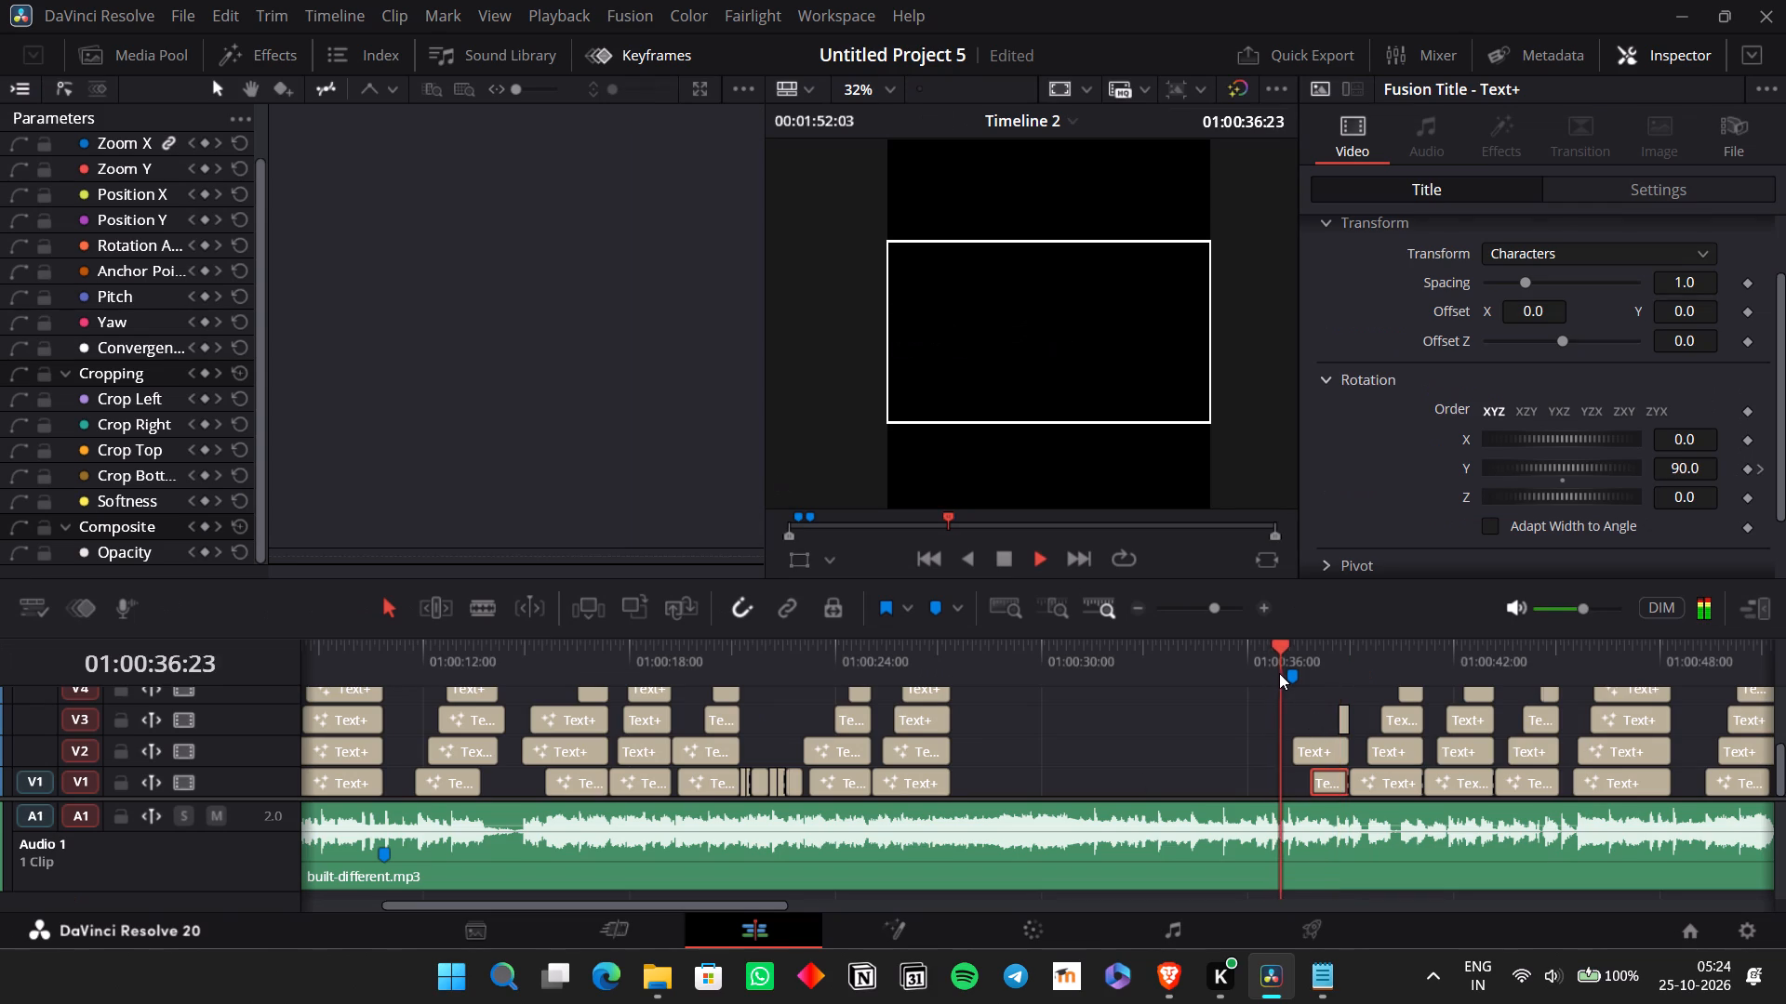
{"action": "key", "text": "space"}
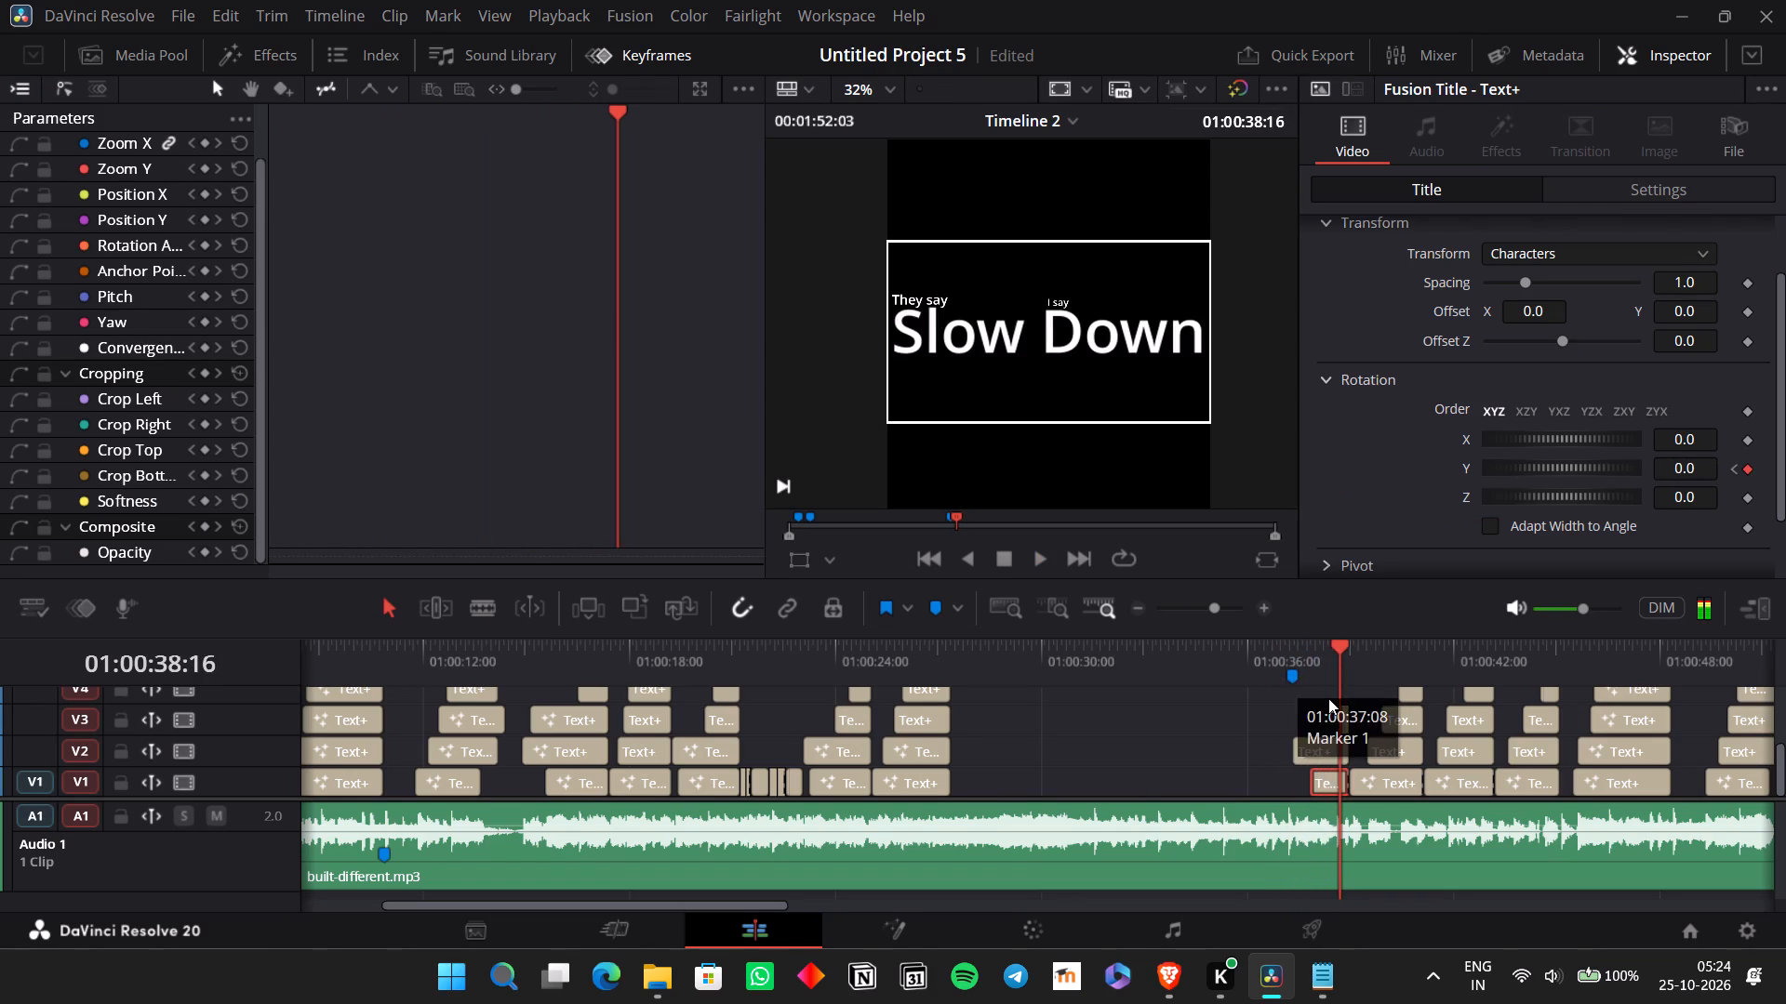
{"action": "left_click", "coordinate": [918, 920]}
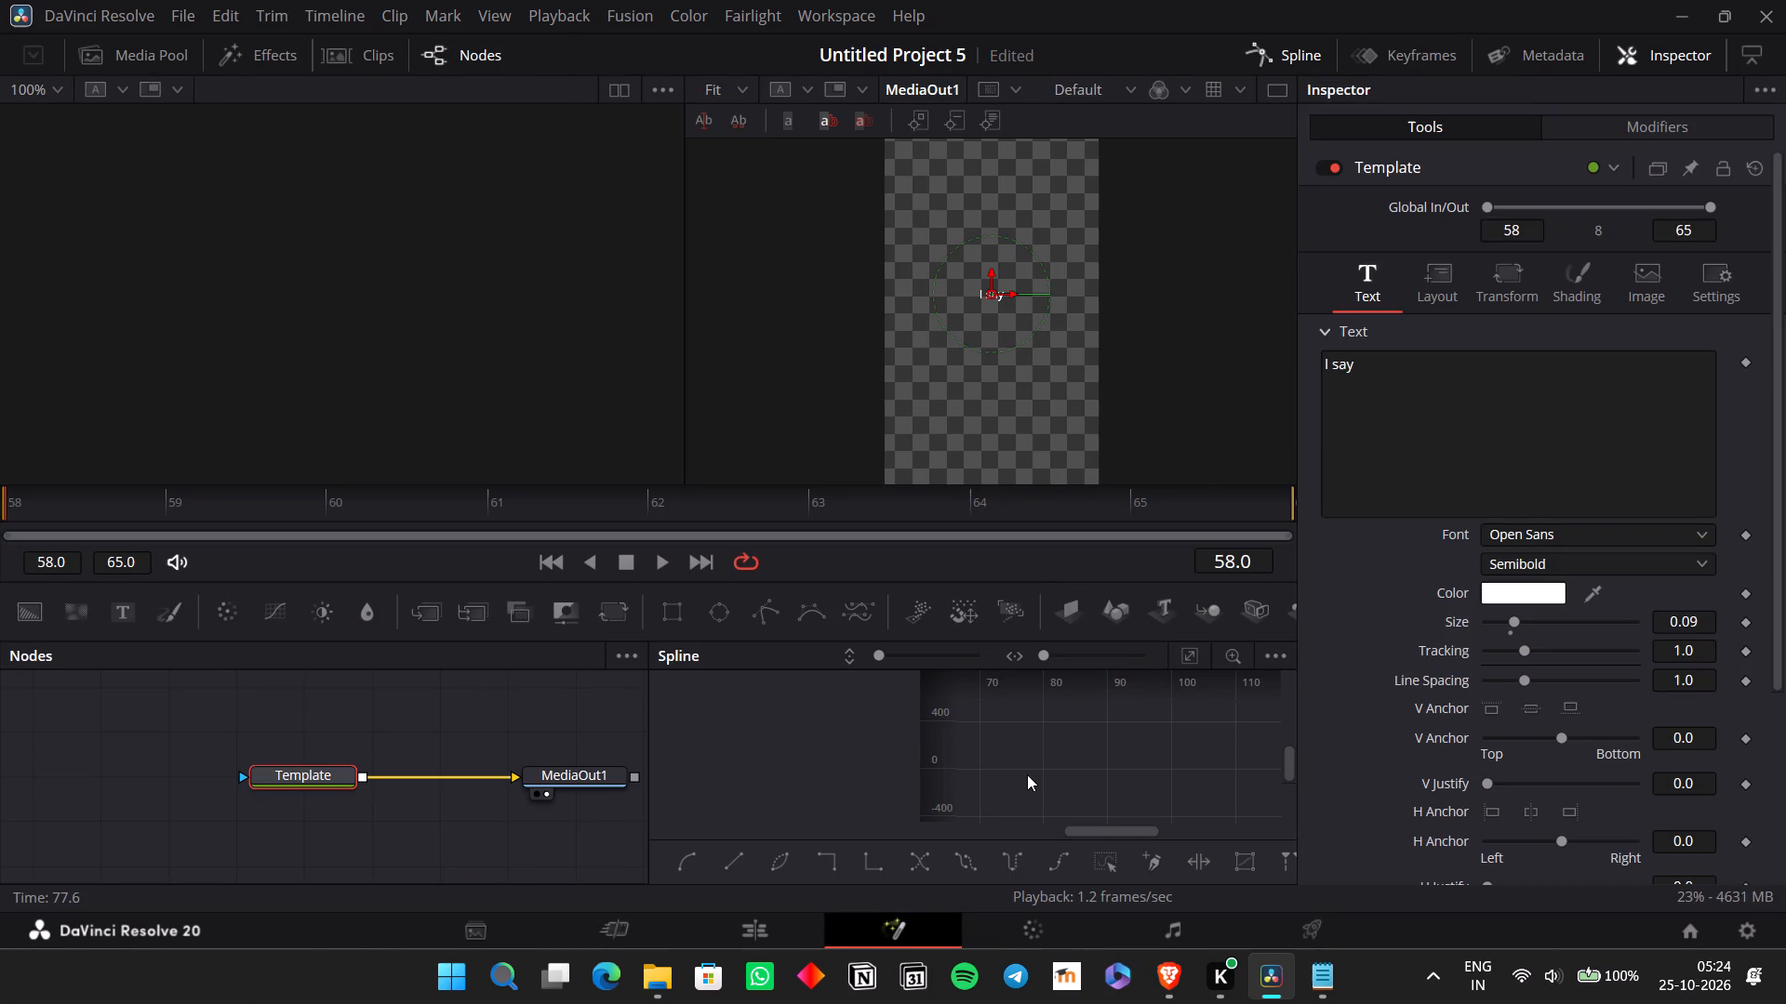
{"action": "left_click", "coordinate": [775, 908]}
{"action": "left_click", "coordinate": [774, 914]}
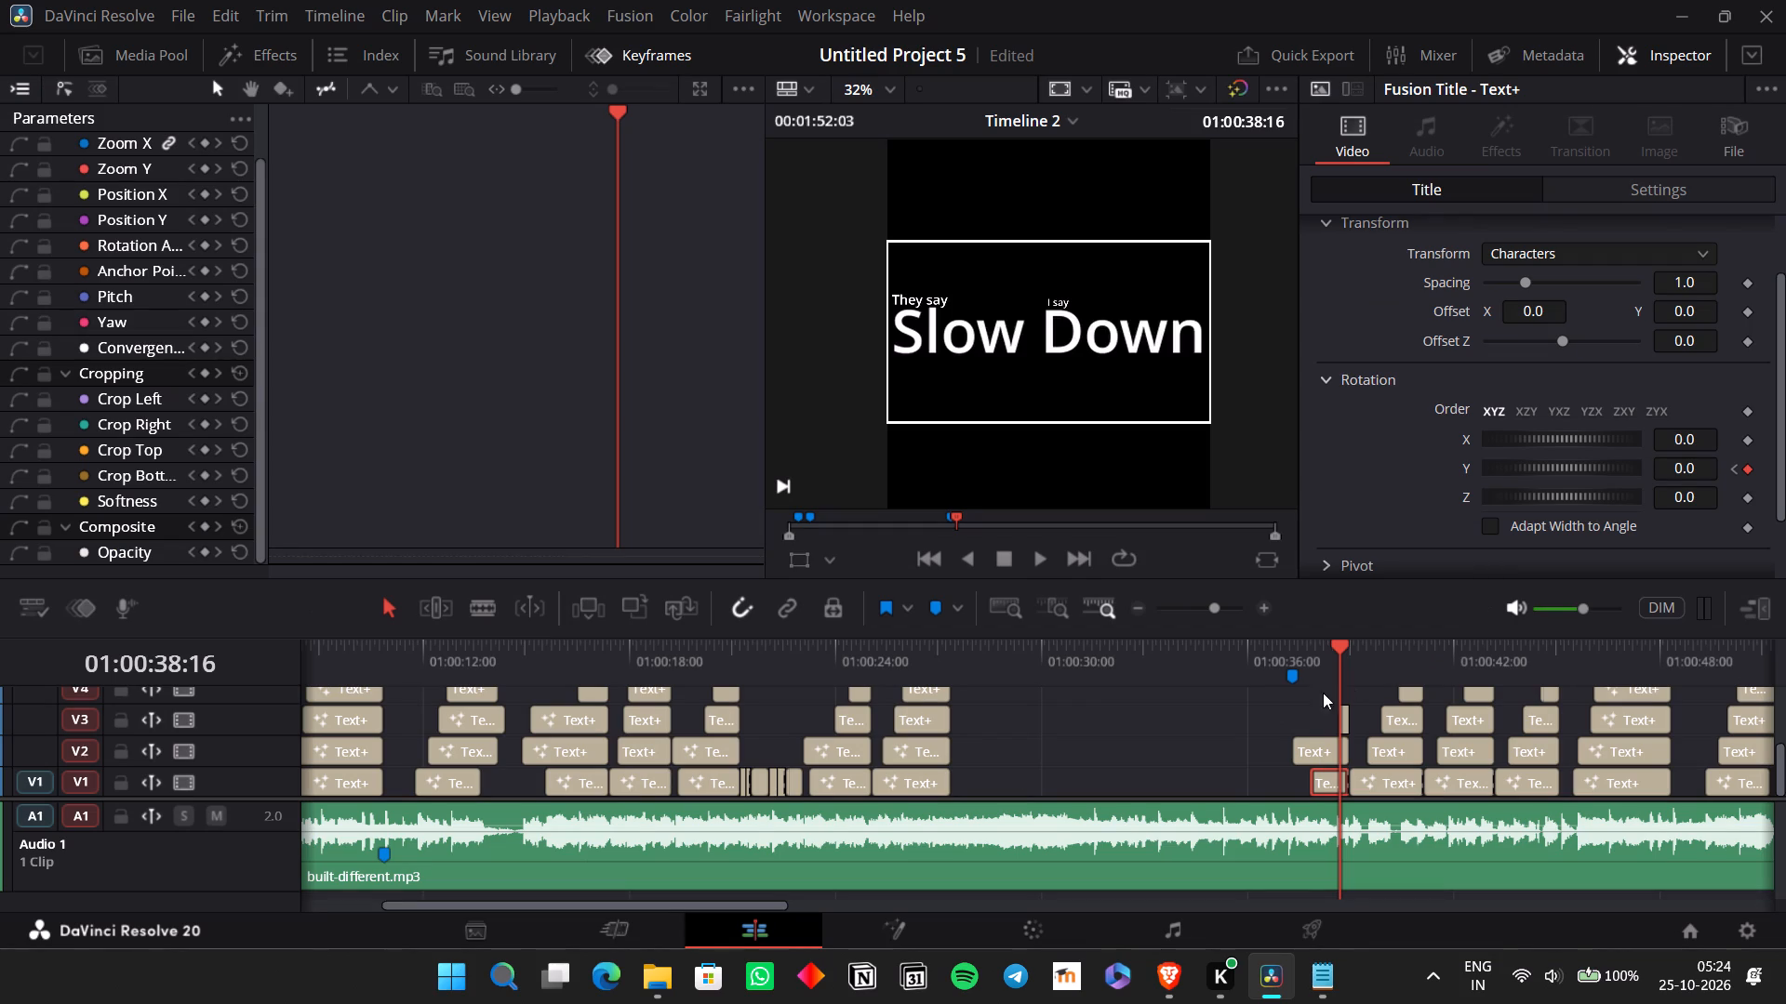
Replace the "Slow Down" title's starting Y rotation keyframe with one at the clip start, 01:00:37:20, set to 90.
{"action": "left_click", "coordinate": [1307, 649]}
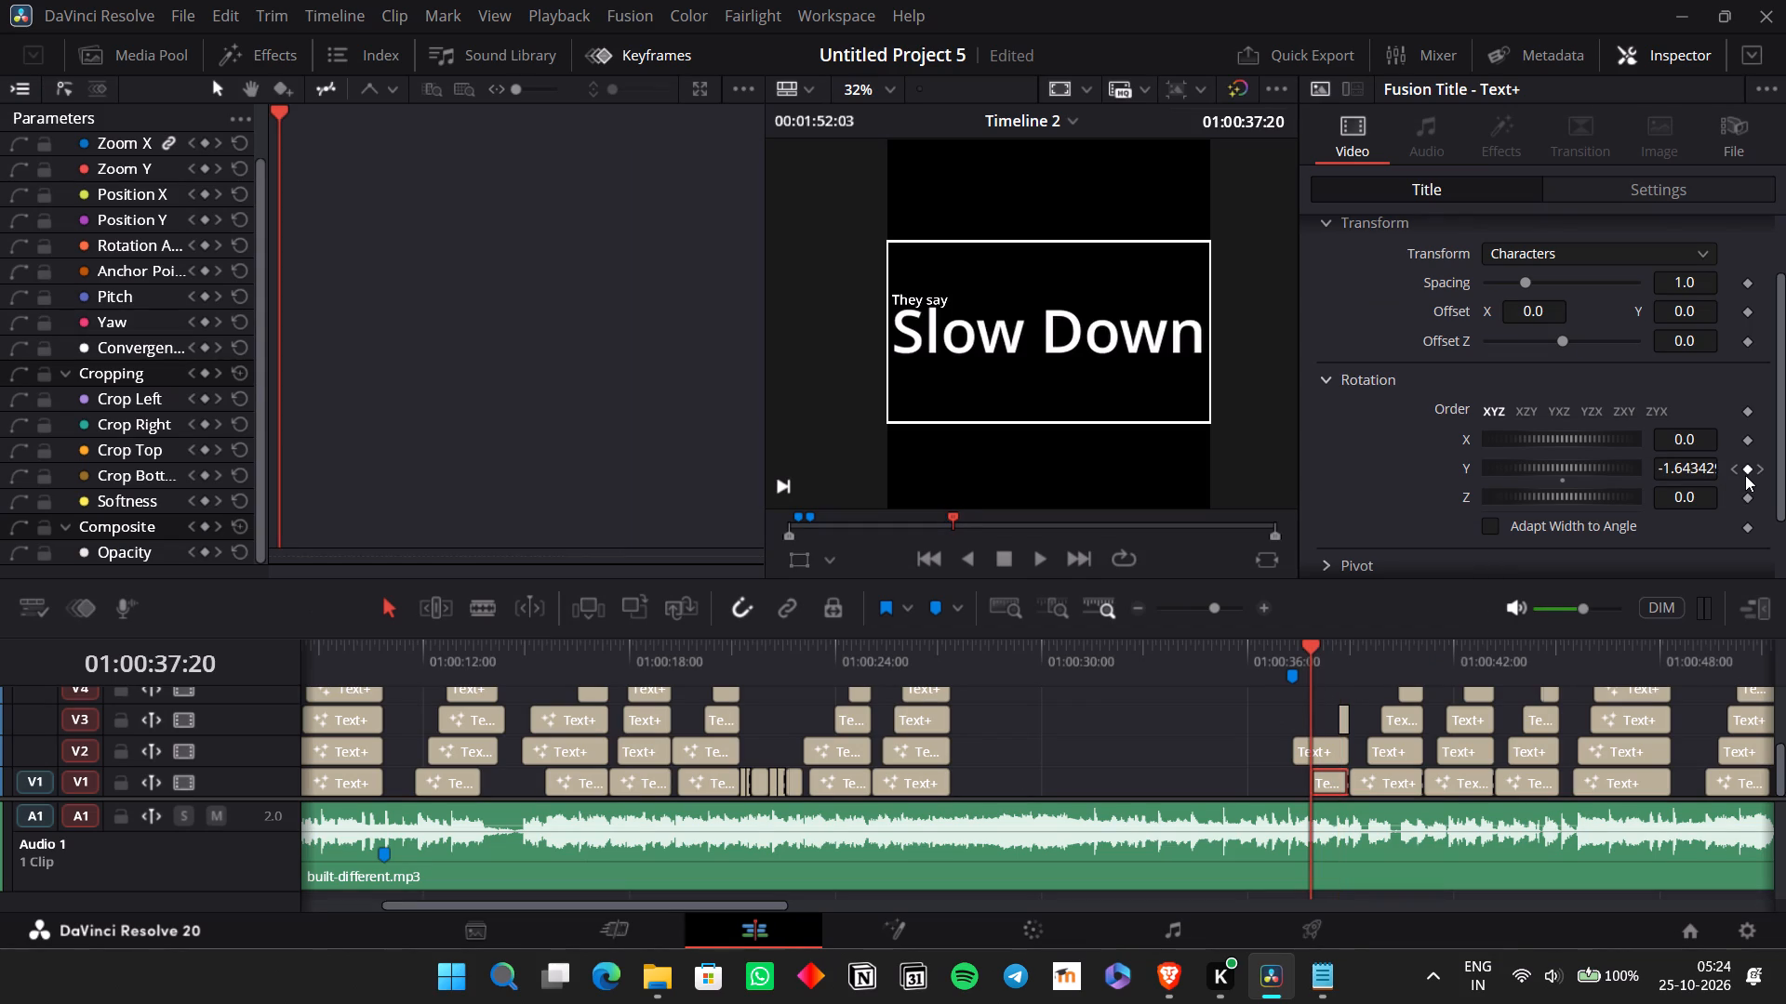
{"action": "left_click", "coordinate": [1745, 475]}
{"action": "left_click", "coordinate": [1737, 469]}
{"action": "left_click", "coordinate": [1745, 473]}
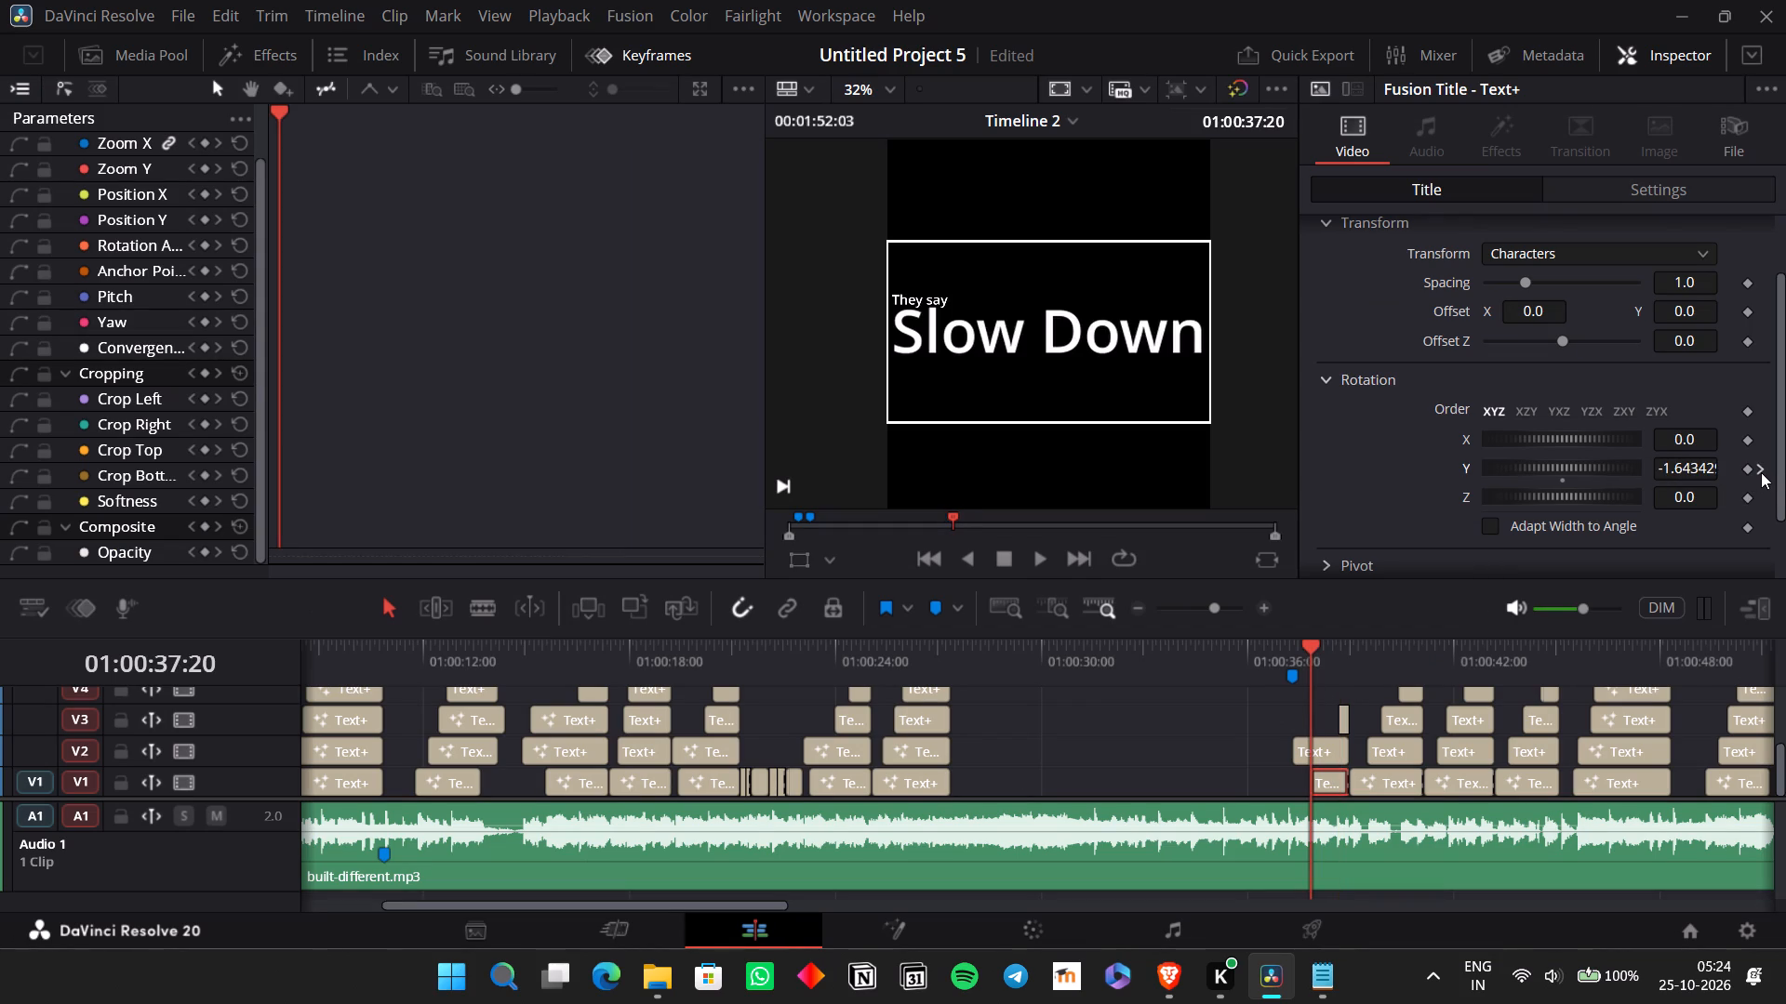
{"action": "left_click", "coordinate": [1760, 472]}
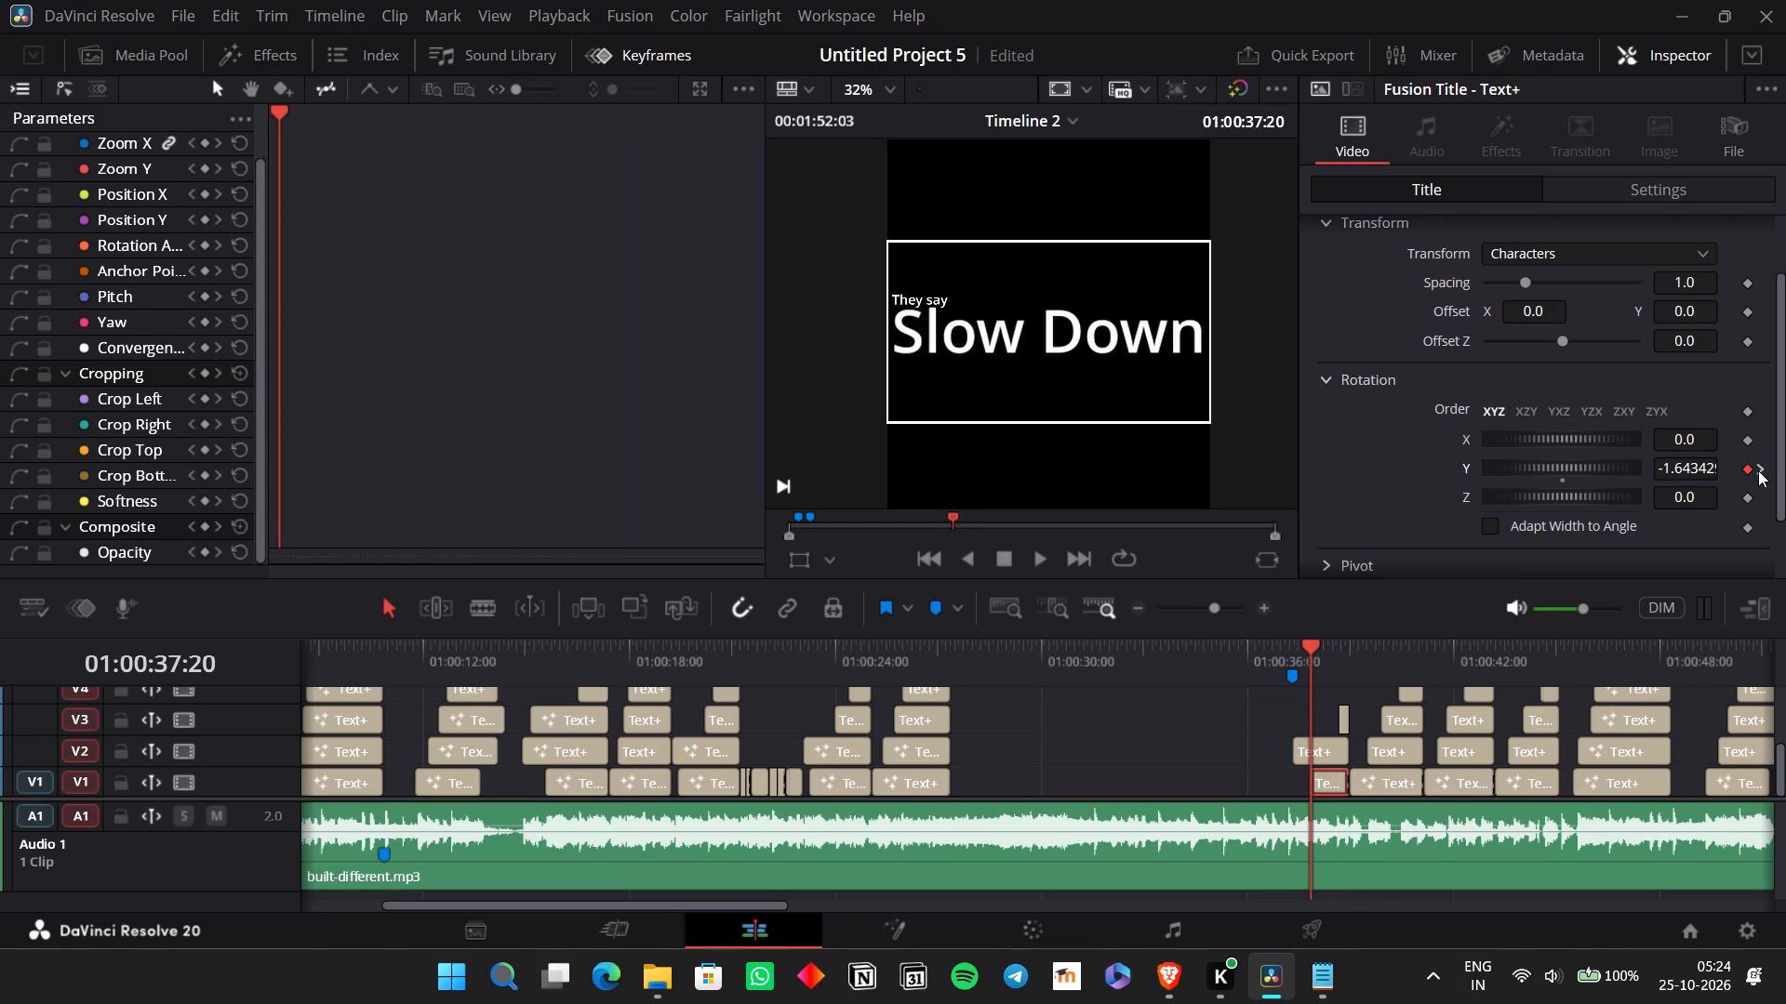
{"action": "left_click", "coordinate": [1758, 470]}
{"action": "left_click", "coordinate": [1738, 469]}
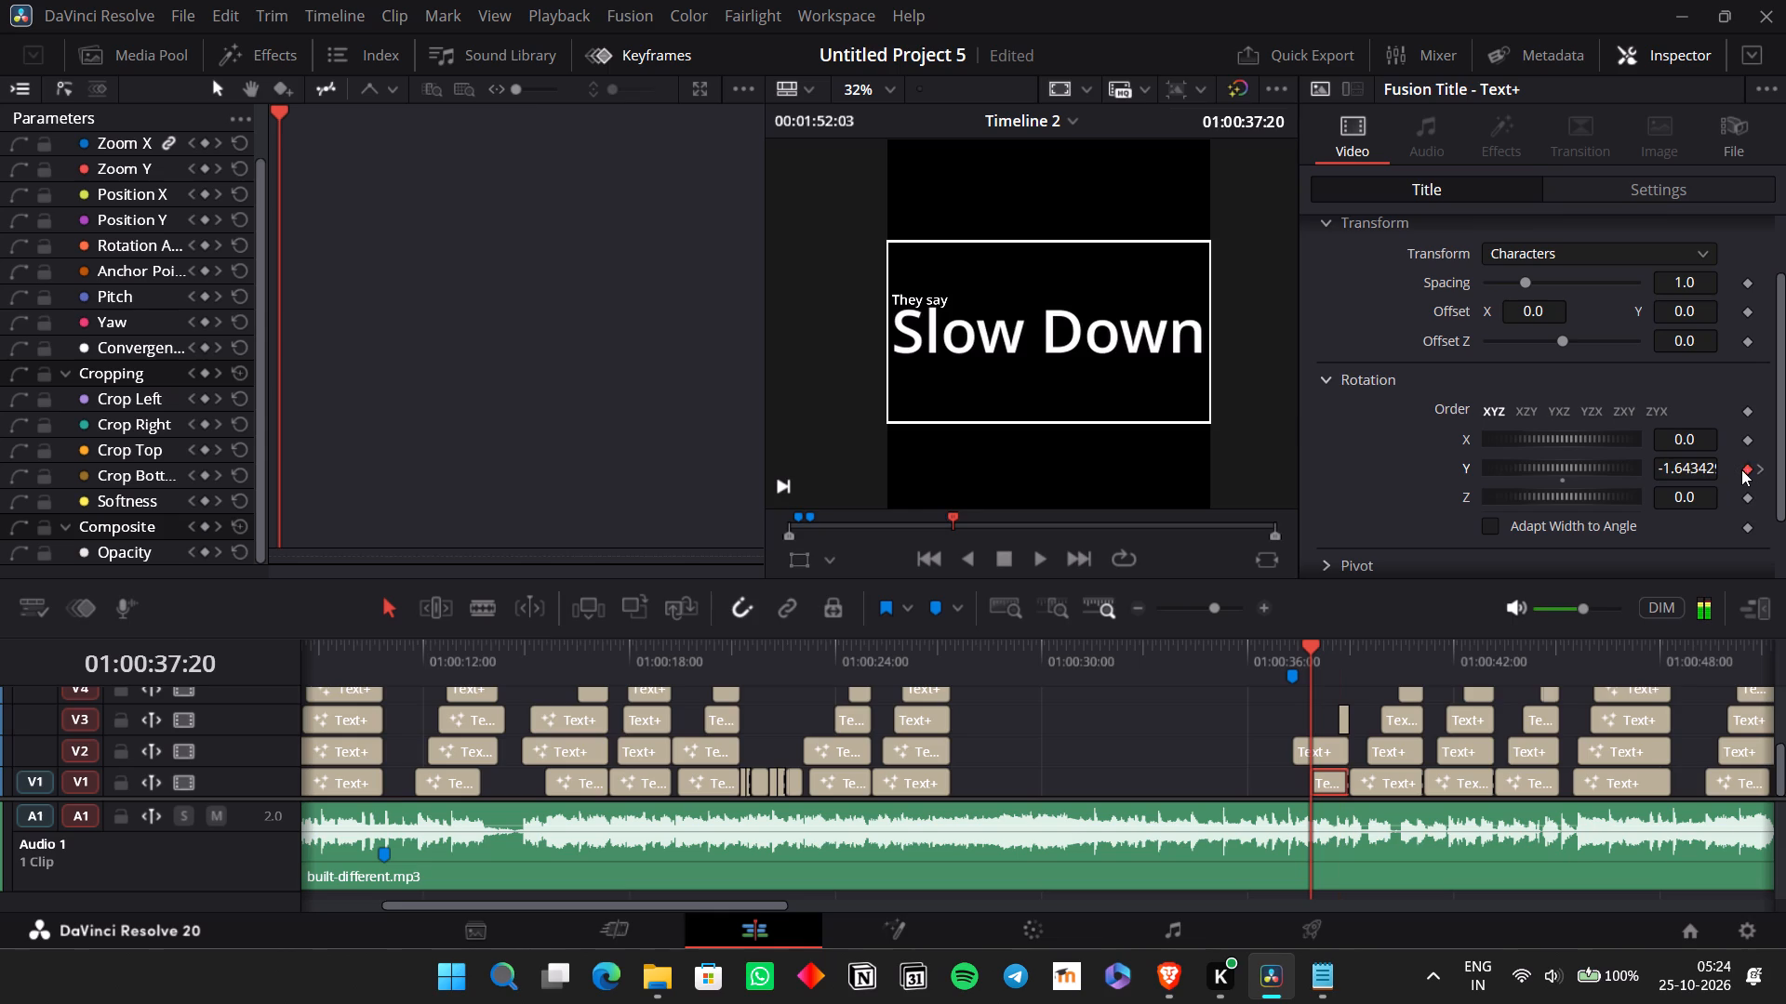
{"action": "left_click", "coordinate": [1752, 469]}
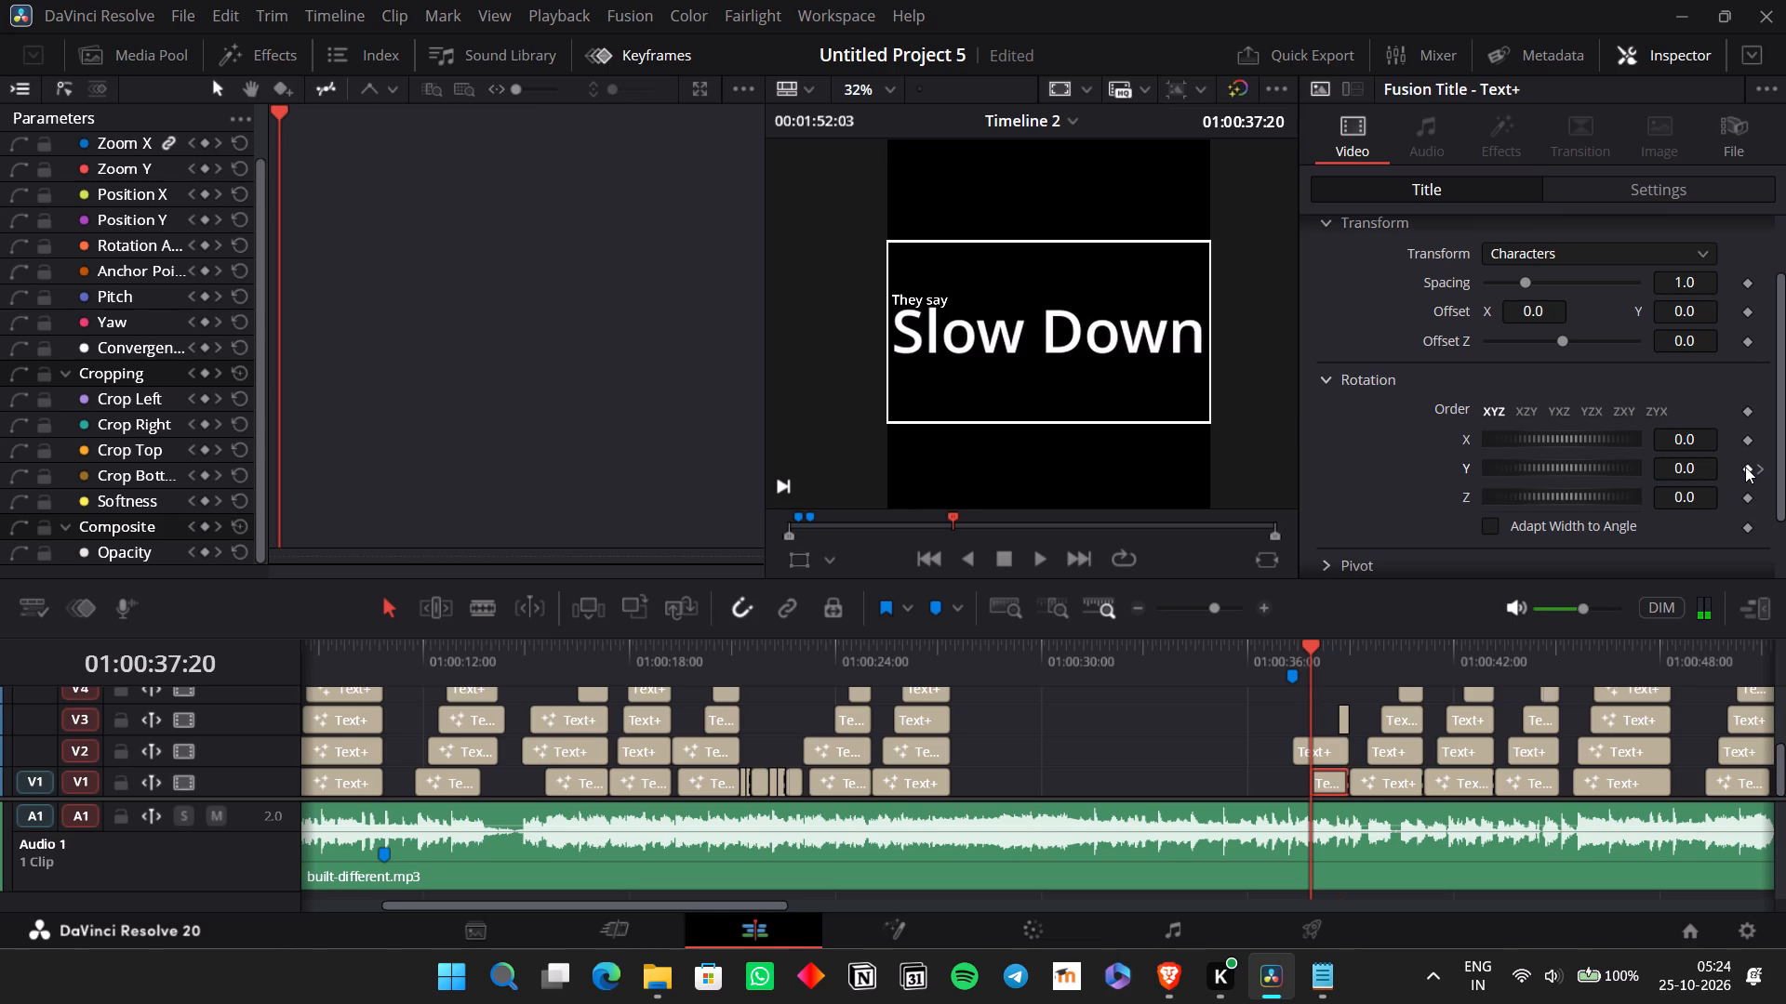
{"action": "left_click", "coordinate": [1746, 468]}
{"action": "double_click", "coordinate": [1685, 469]}
{"action": "type", "text": "90"}
{"action": "key", "text": "Return"}
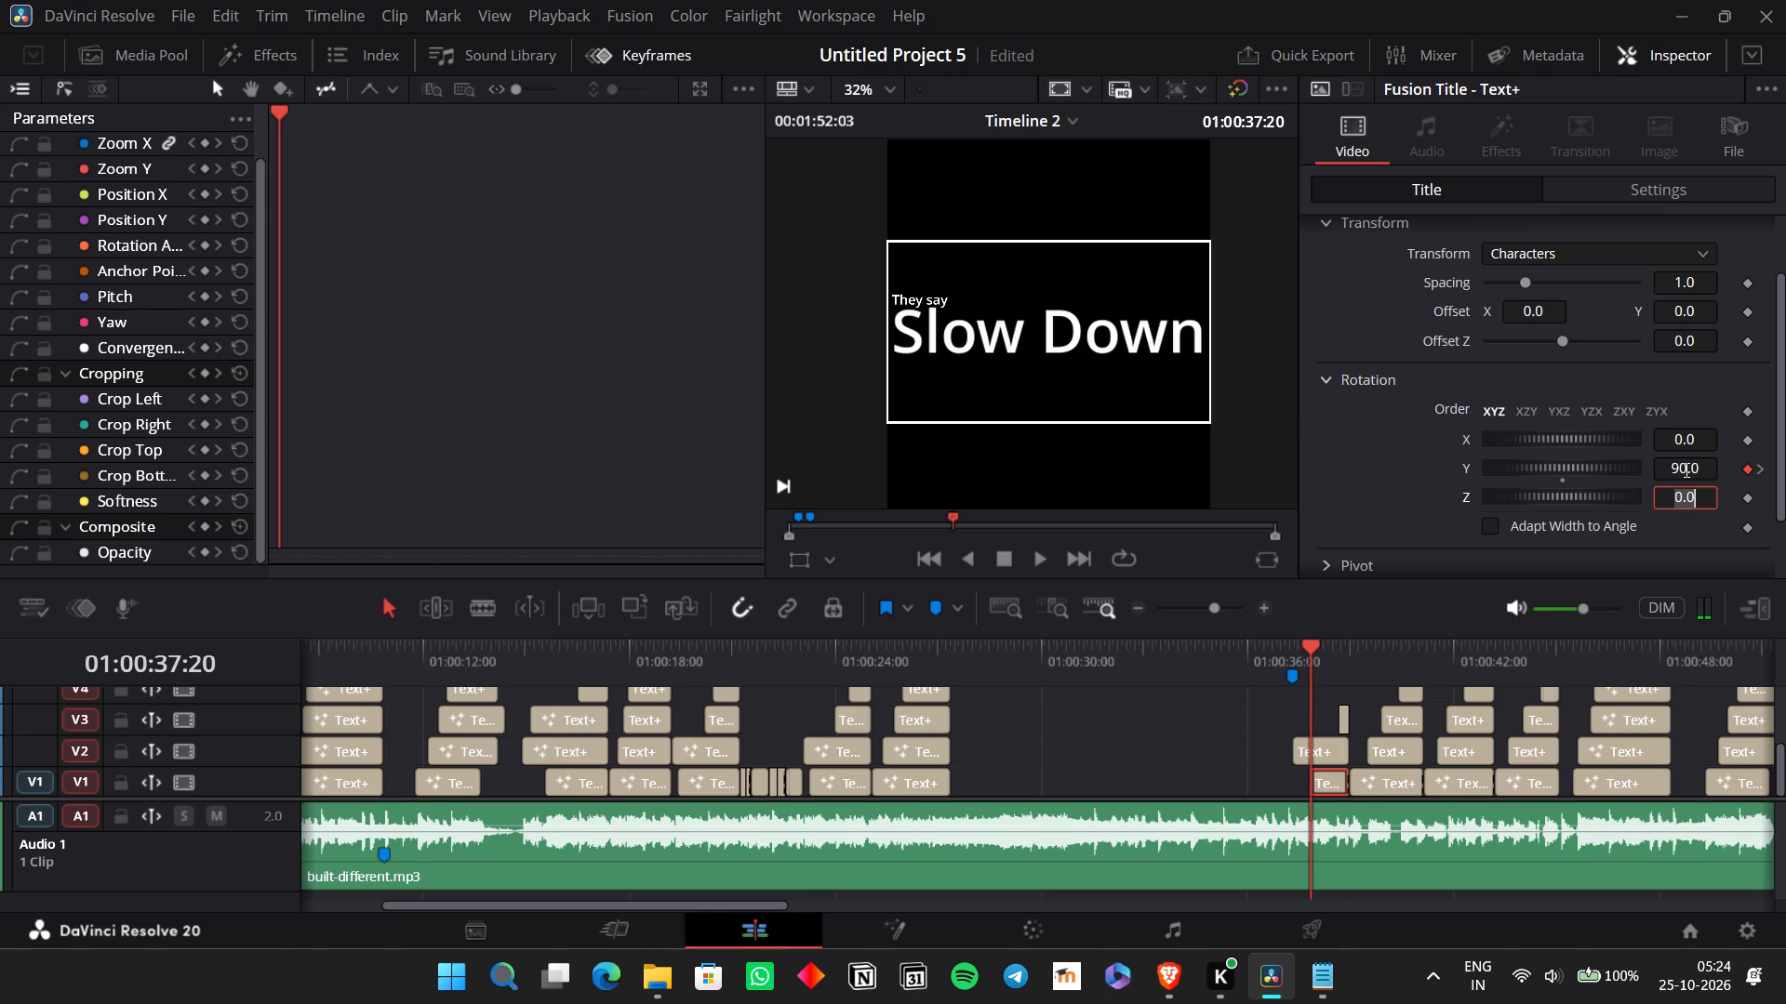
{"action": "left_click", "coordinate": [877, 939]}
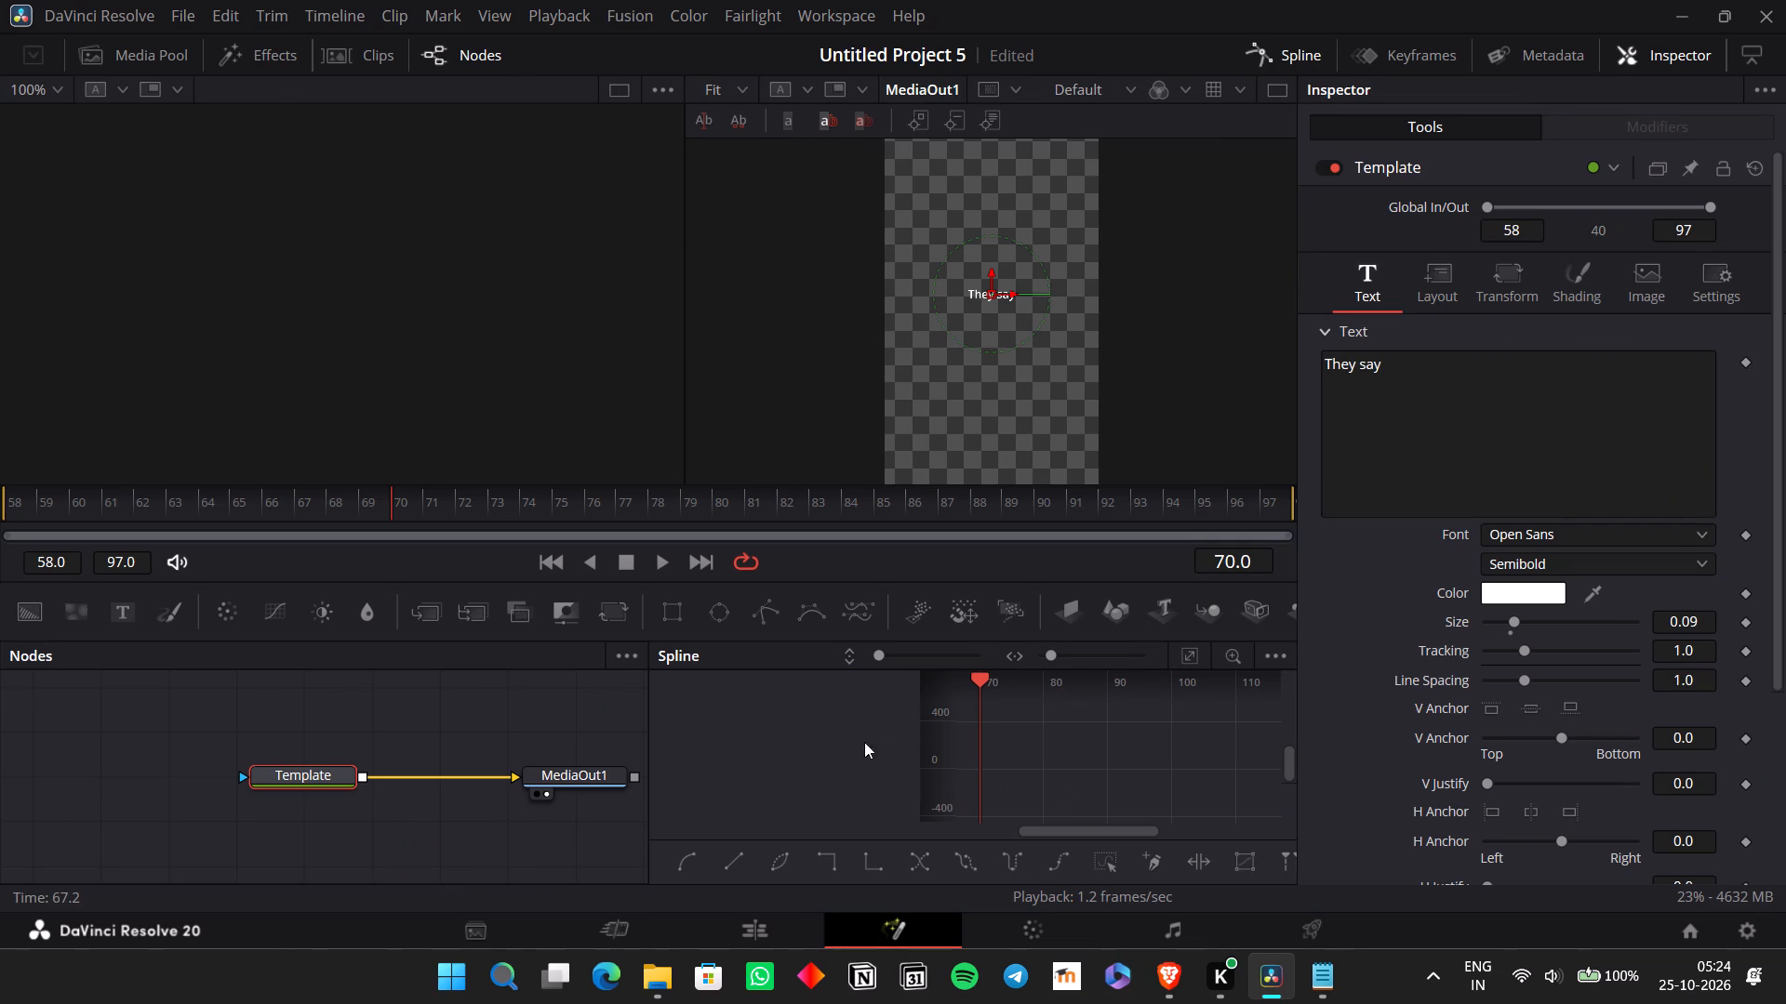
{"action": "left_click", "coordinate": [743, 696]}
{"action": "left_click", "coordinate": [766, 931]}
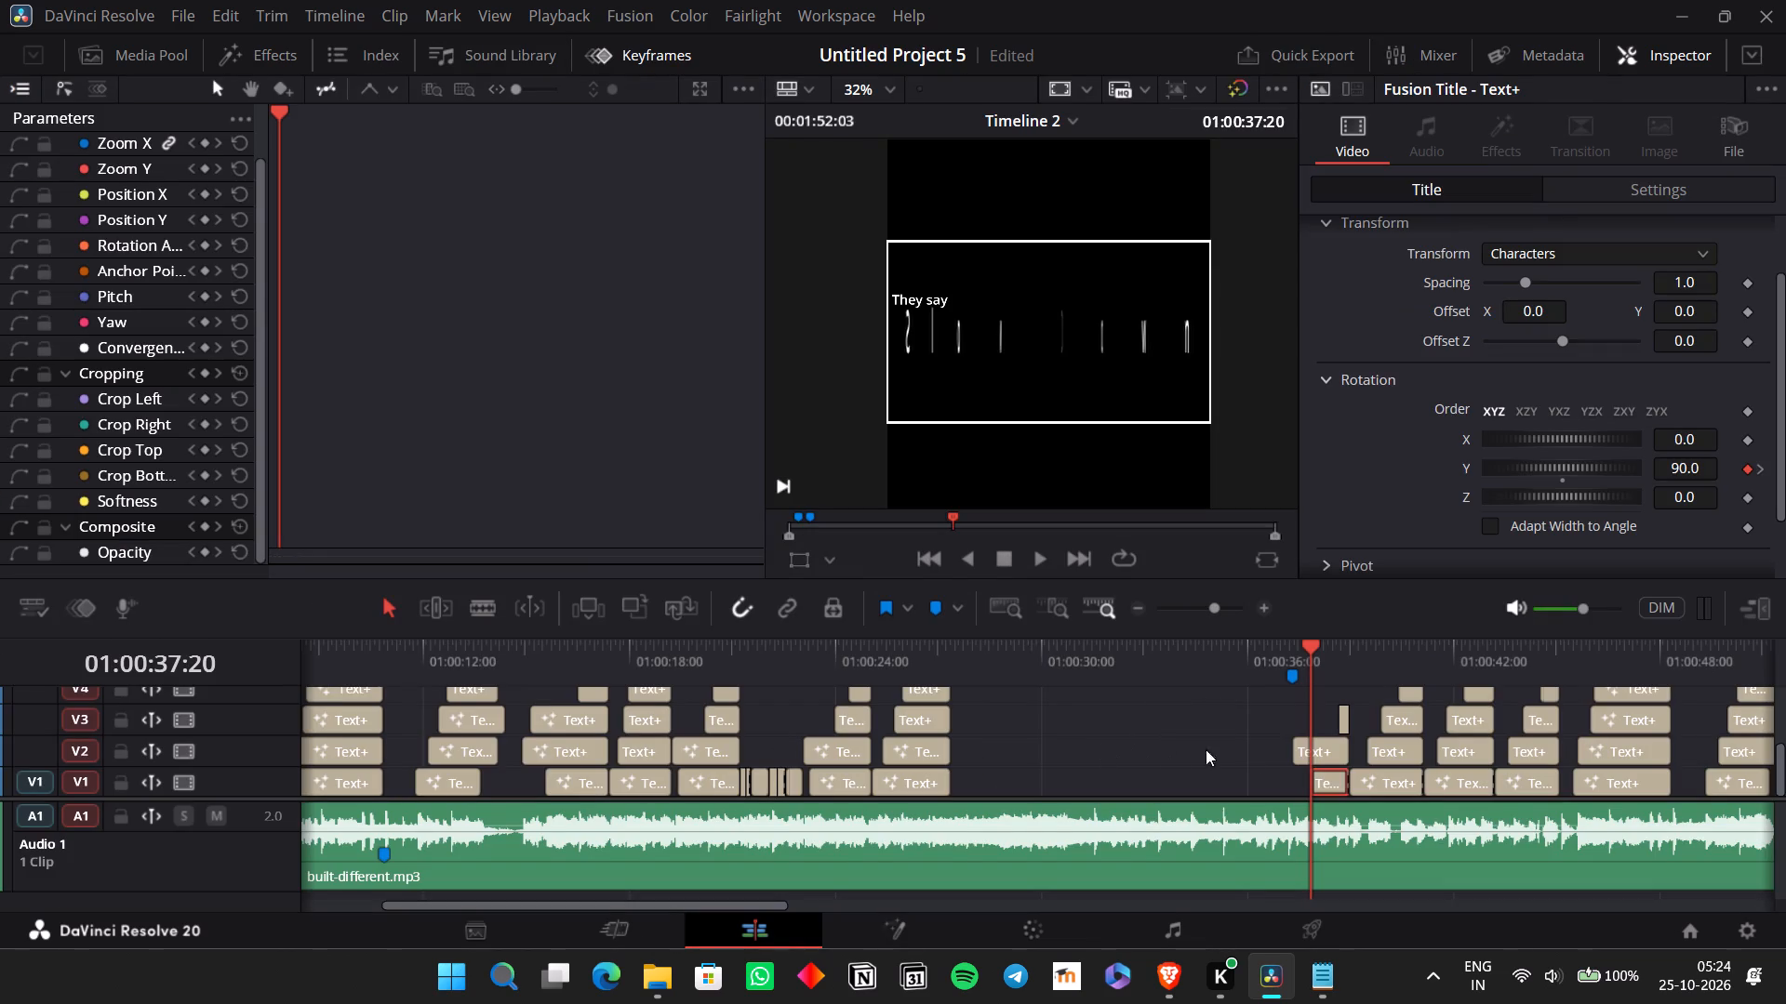
Open the "Slow Down" title in Fusion, smooth both Character Angle Y keyframes and extend their handles into an S-shaped ease.
{"action": "right_click", "coordinate": [1336, 775]}
{"action": "left_click", "coordinate": [1375, 632]}
{"action": "left_click_drag", "start_coordinate": [1260, 783], "coordinate": [1056, 741]}
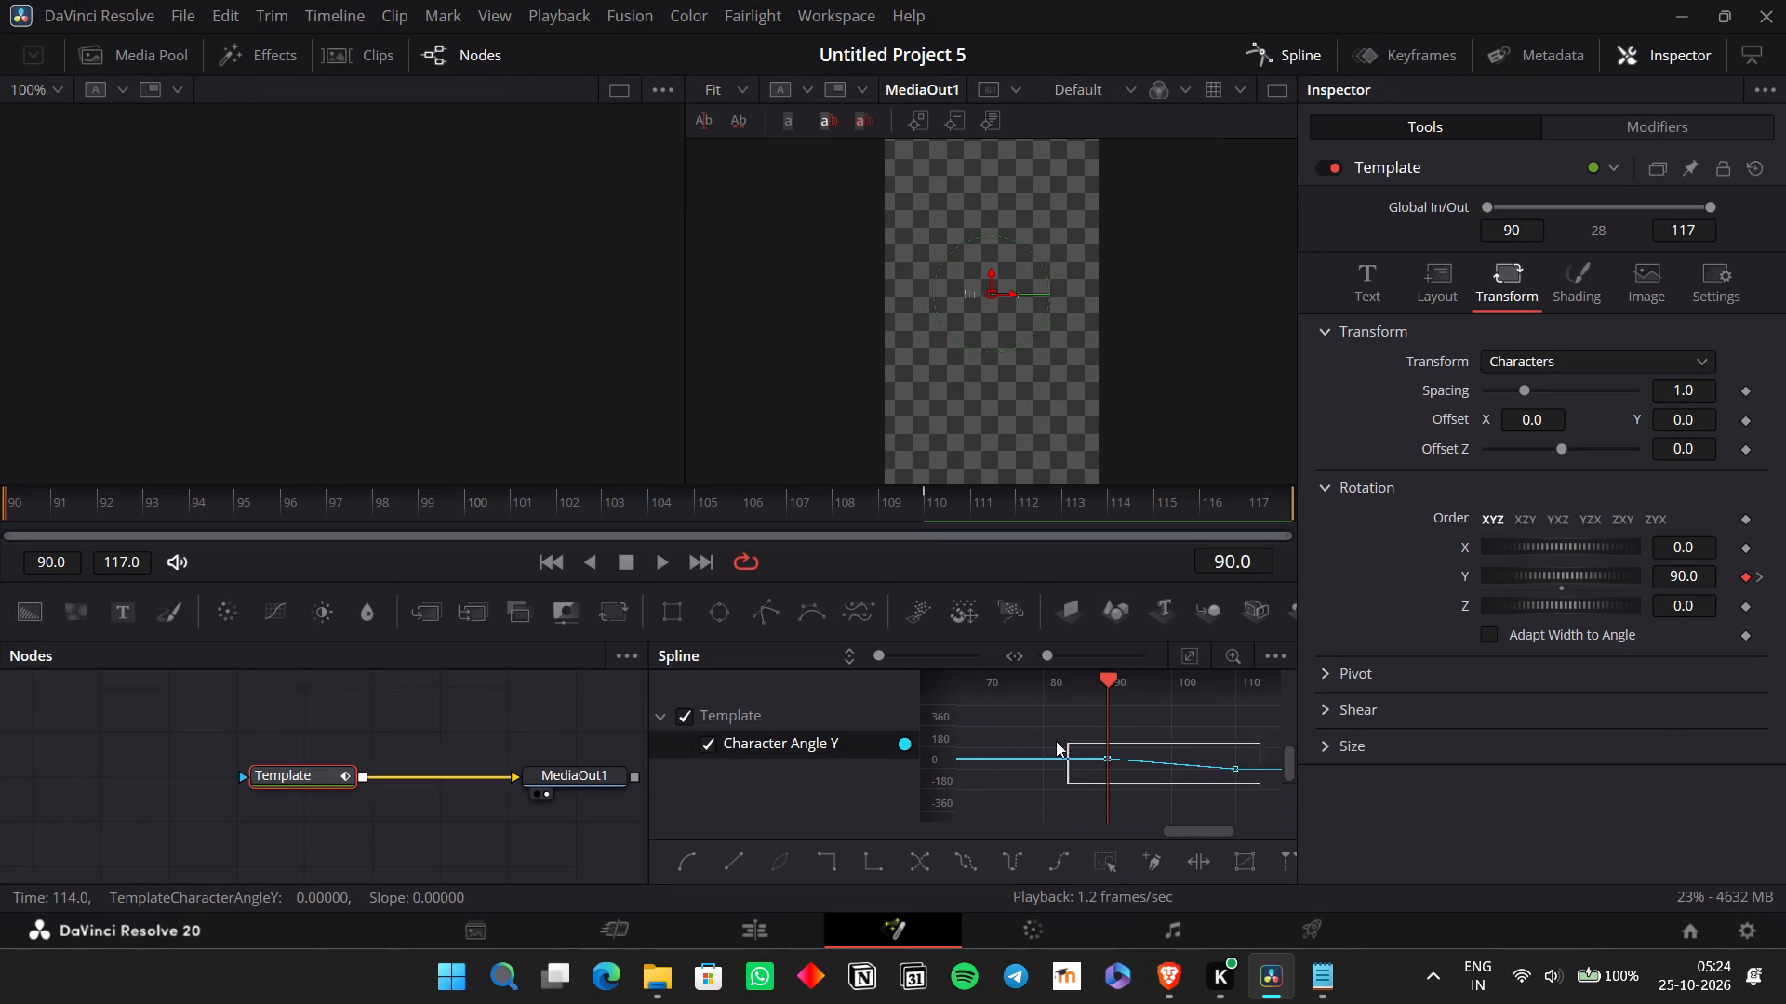
{"action": "left_click_drag", "start_coordinate": [1056, 741], "coordinate": [1051, 740]}
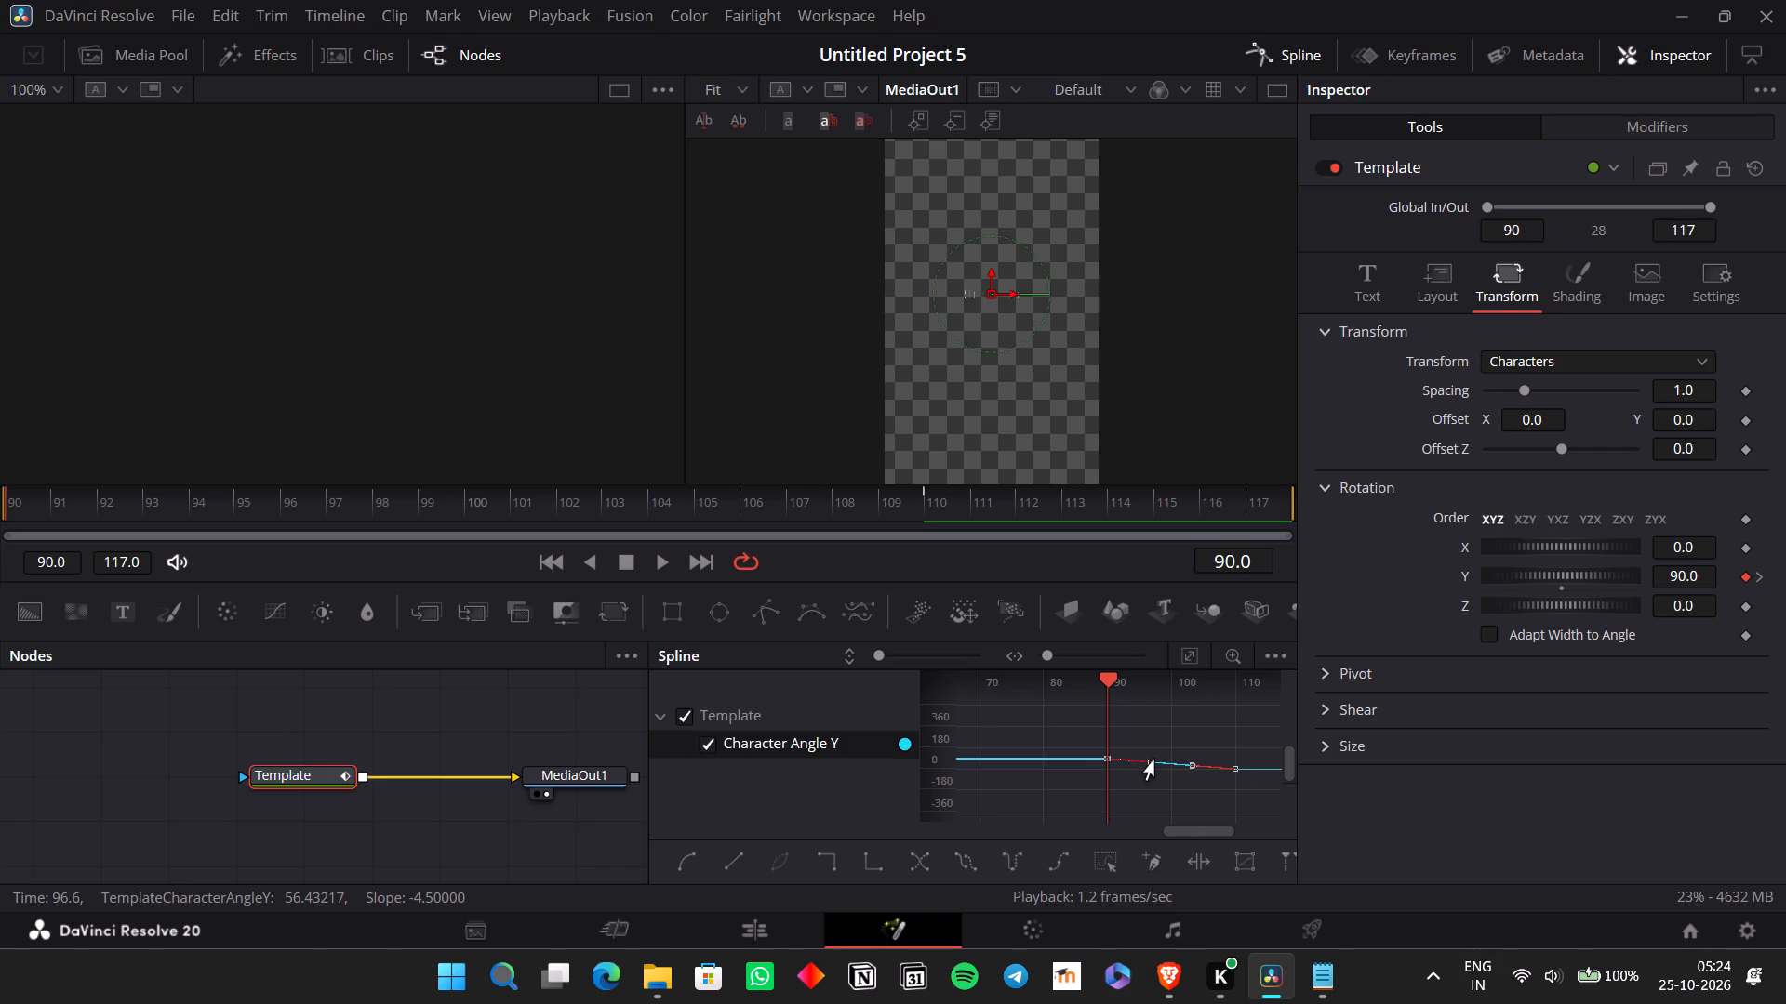
{"action": "key", "text": "s"}
{"action": "left_click_drag", "start_coordinate": [1153, 761], "coordinate": [1129, 773]}
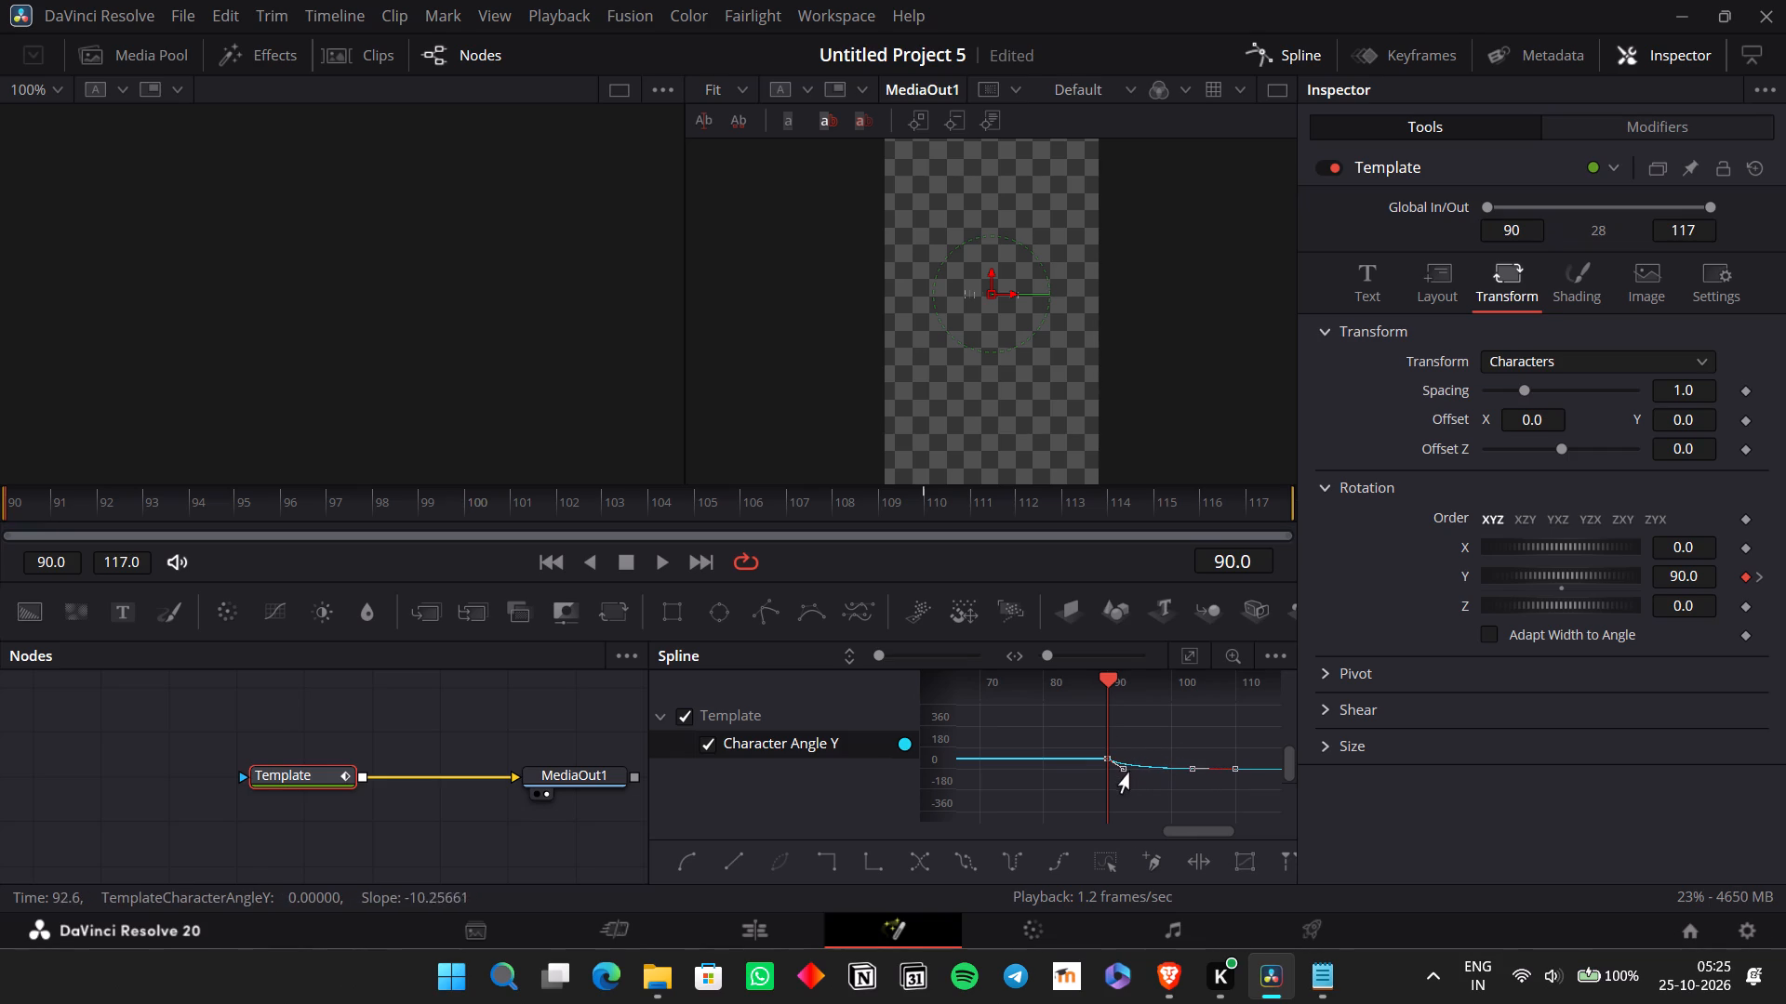
{"action": "left_click_drag", "start_coordinate": [1129, 773], "coordinate": [1188, 760]}
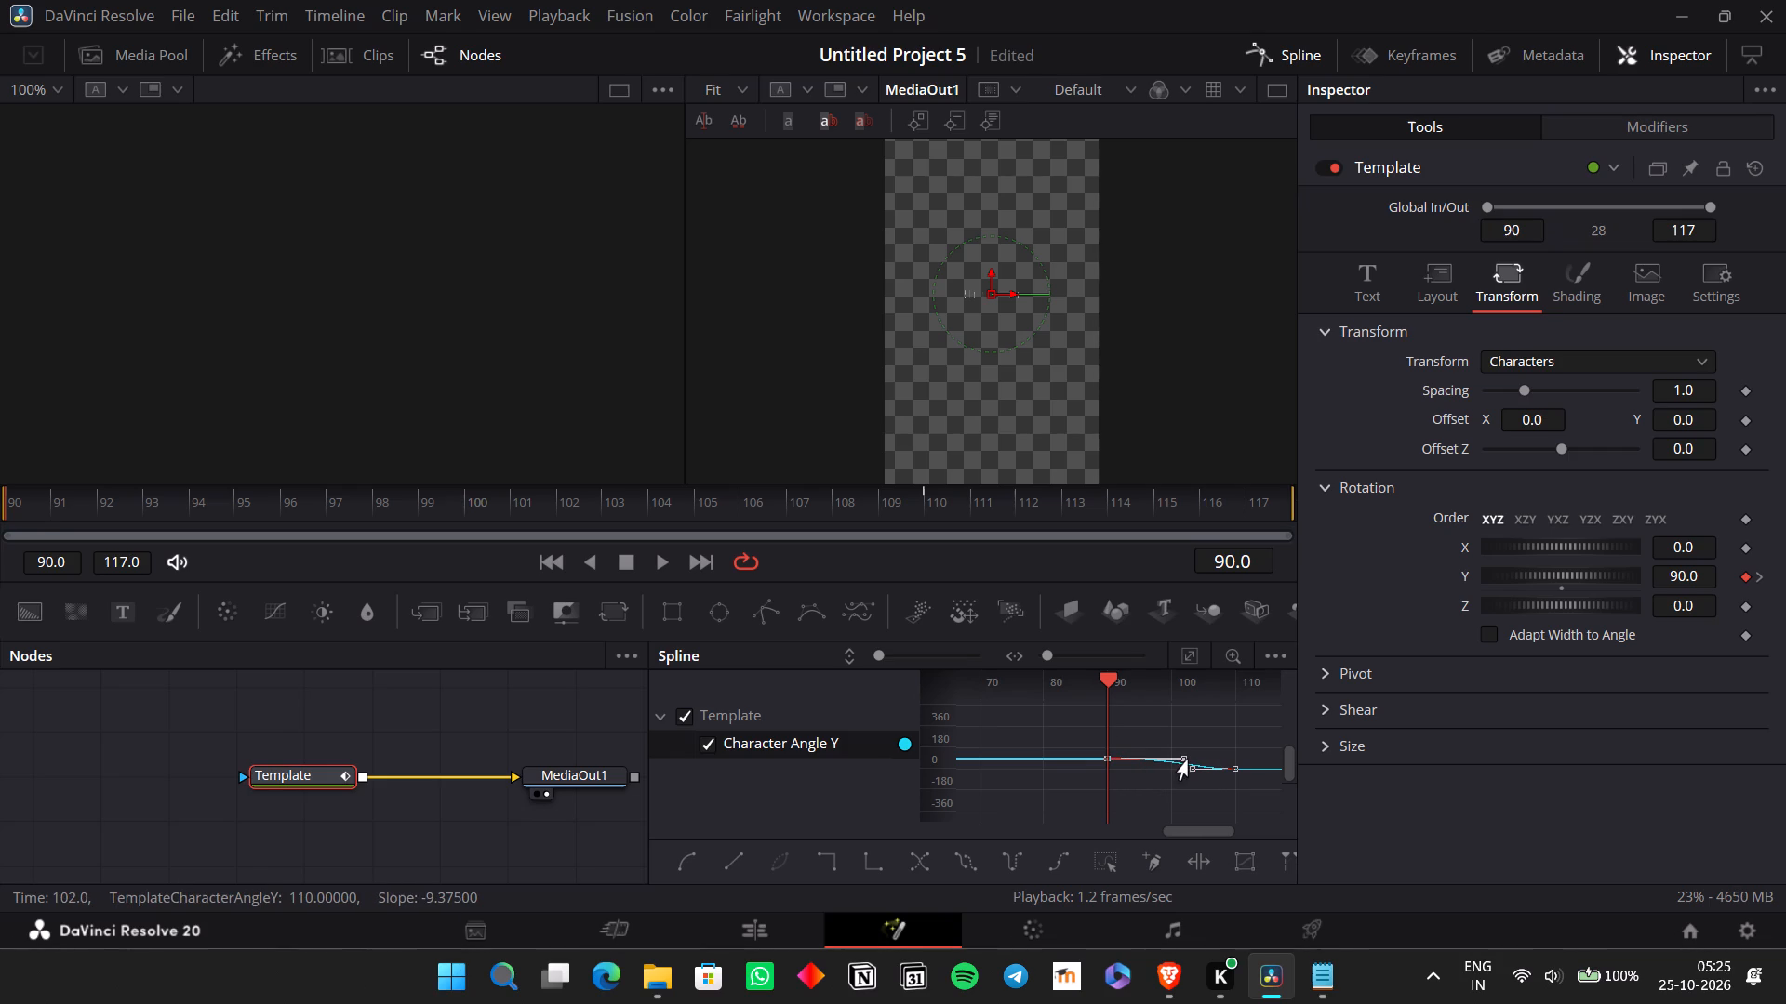
{"action": "left_click_drag", "start_coordinate": [1188, 760], "coordinate": [1201, 766]}
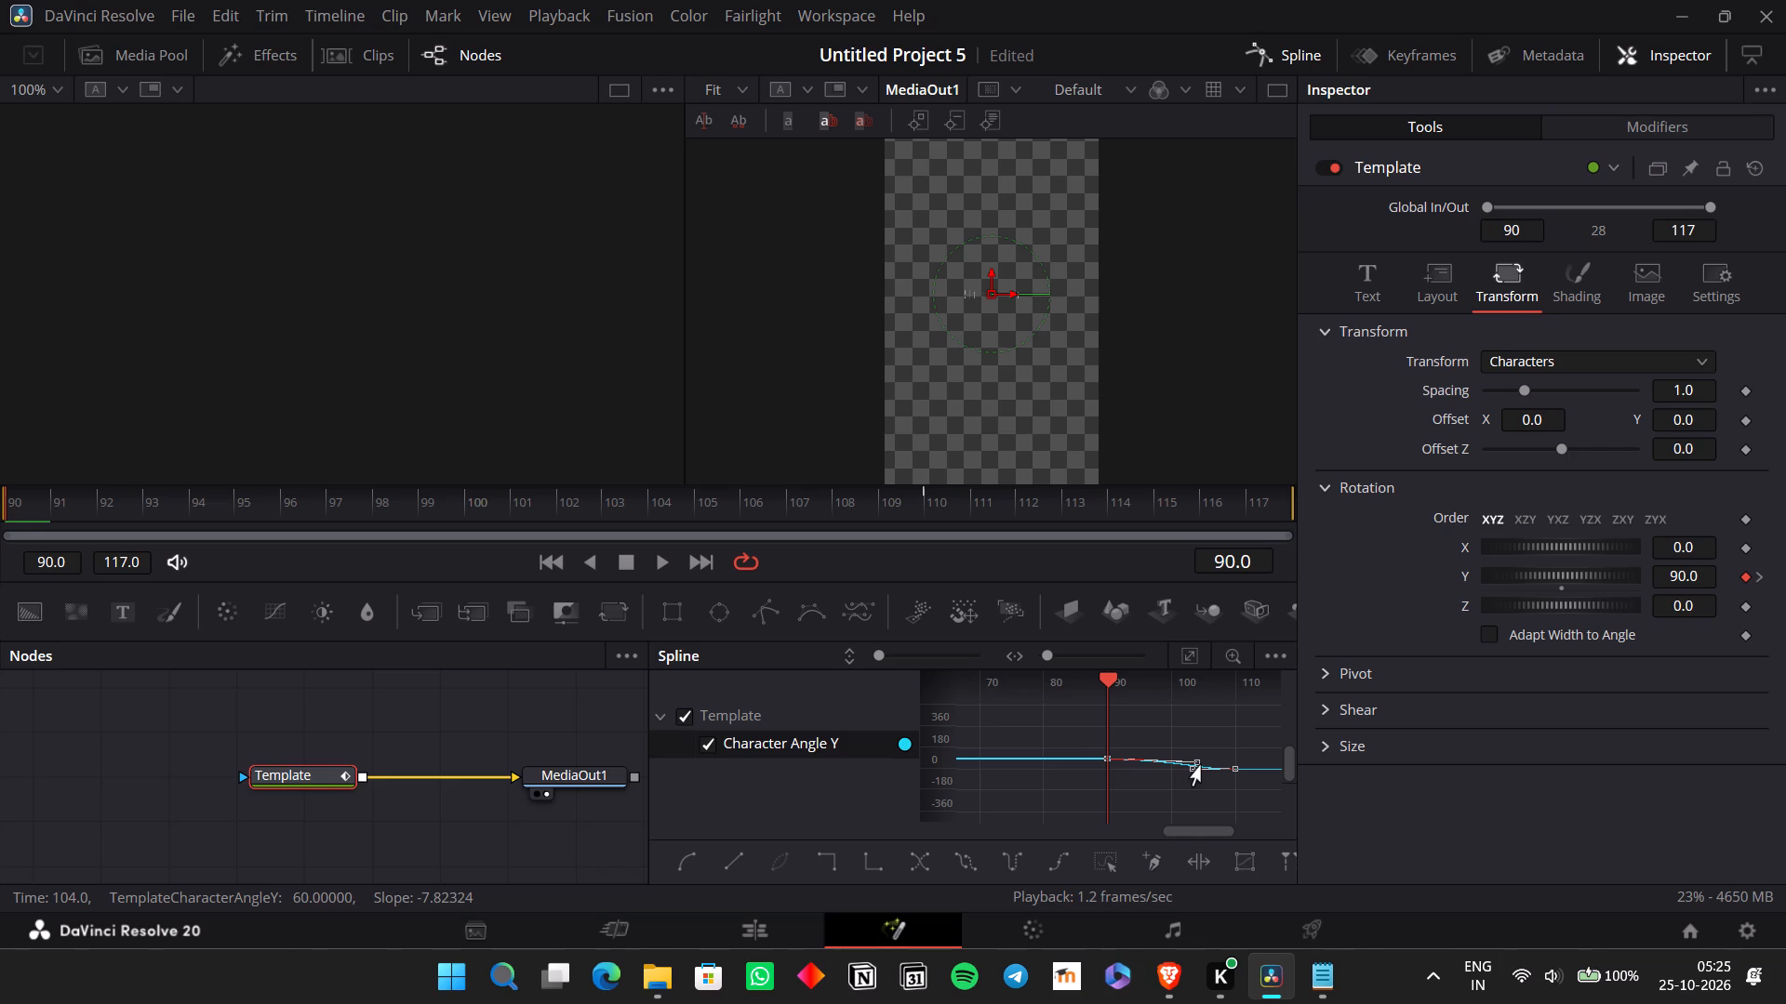
{"action": "left_click_drag", "start_coordinate": [1195, 771], "coordinate": [1155, 773]}
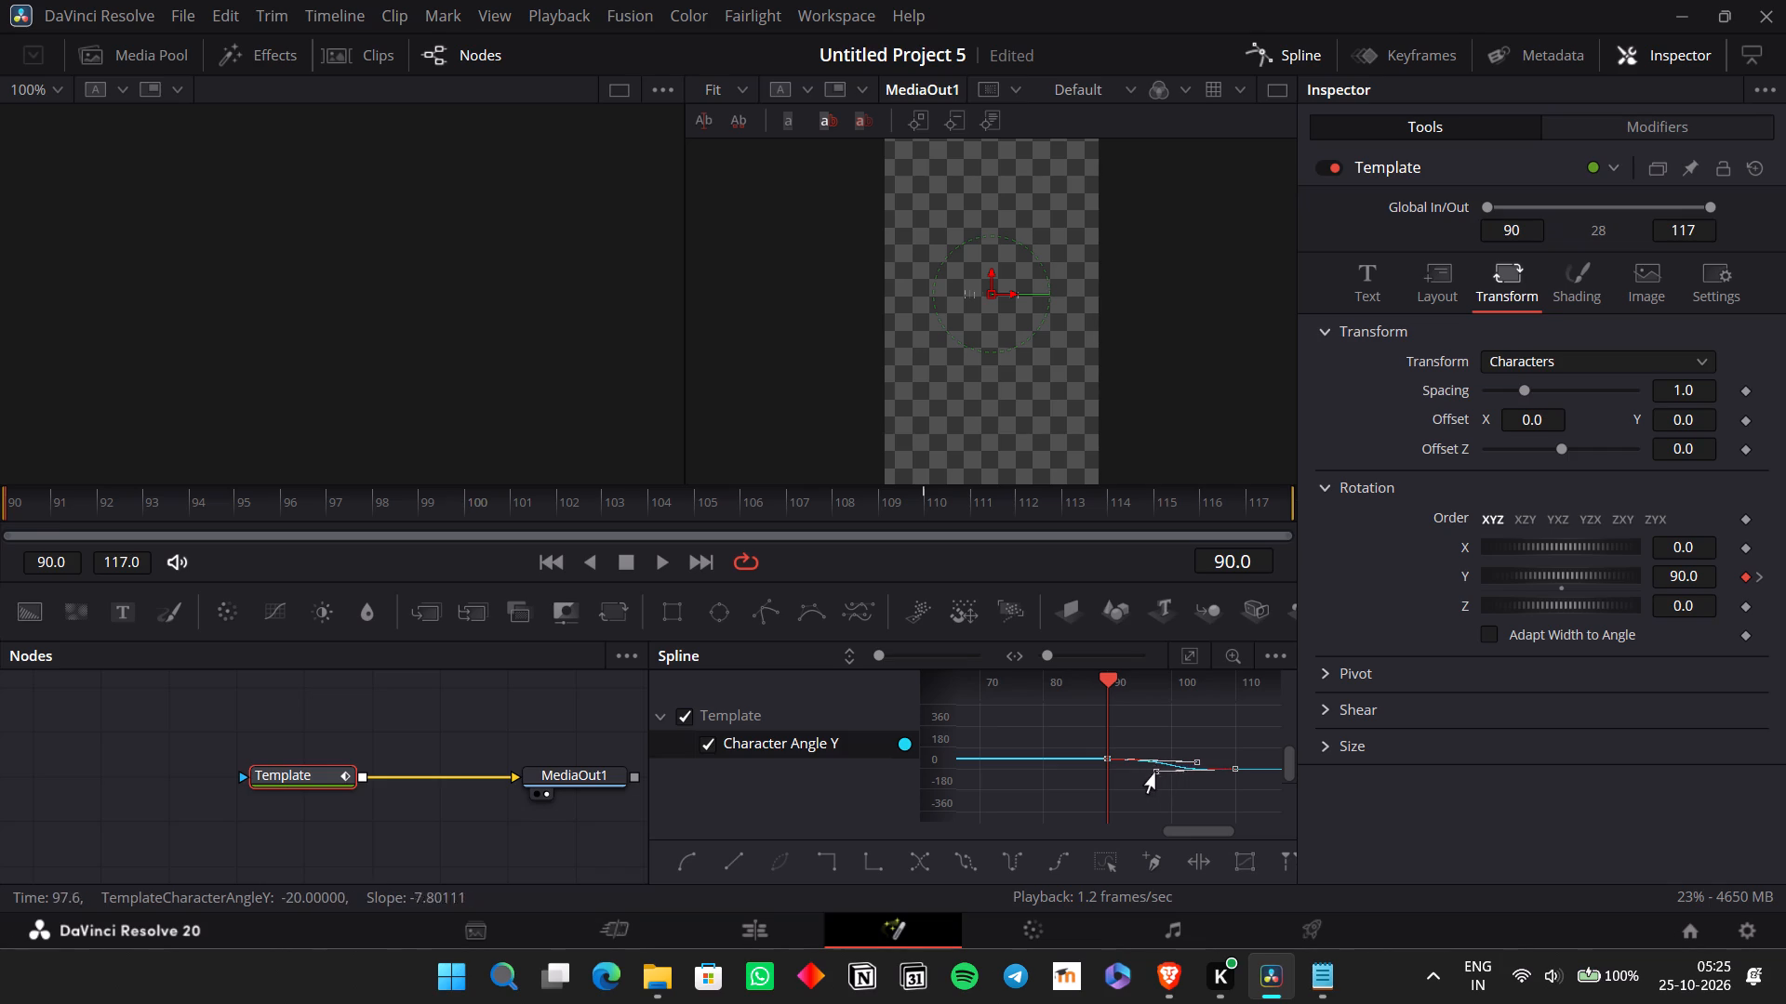
{"action": "left_click_drag", "start_coordinate": [1155, 773], "coordinate": [1135, 772]}
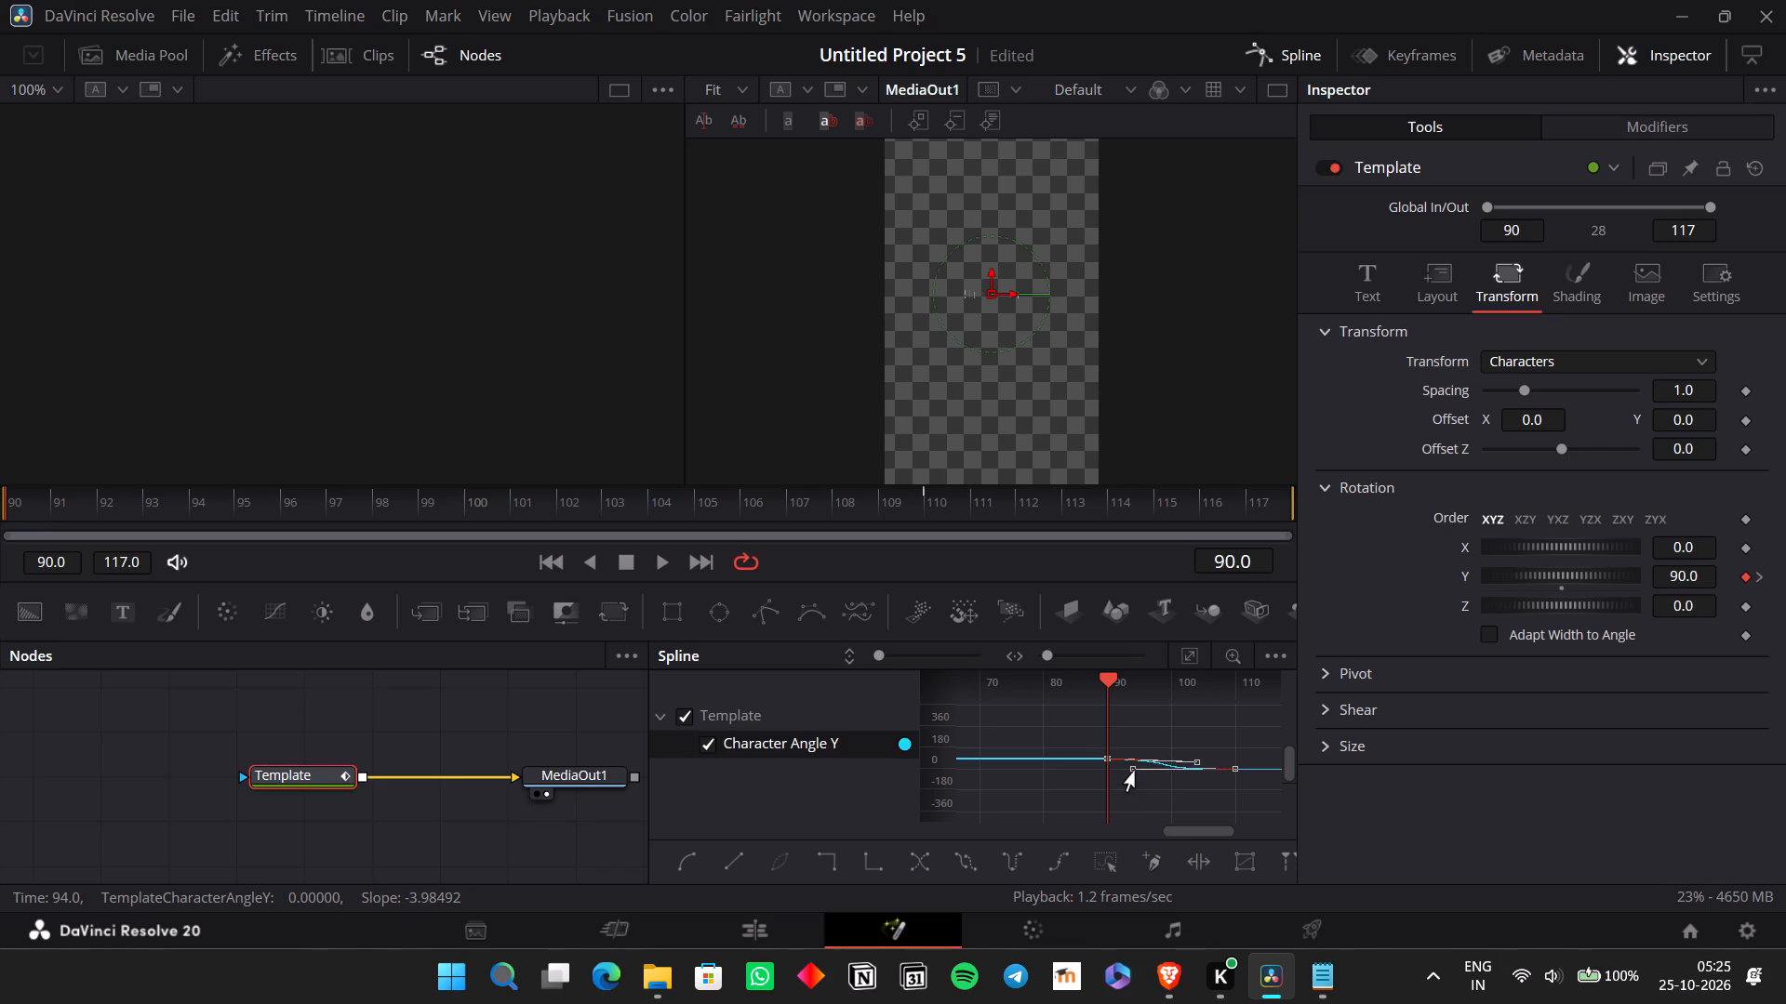
{"action": "left_click_drag", "start_coordinate": [1135, 772], "coordinate": [1137, 766]}
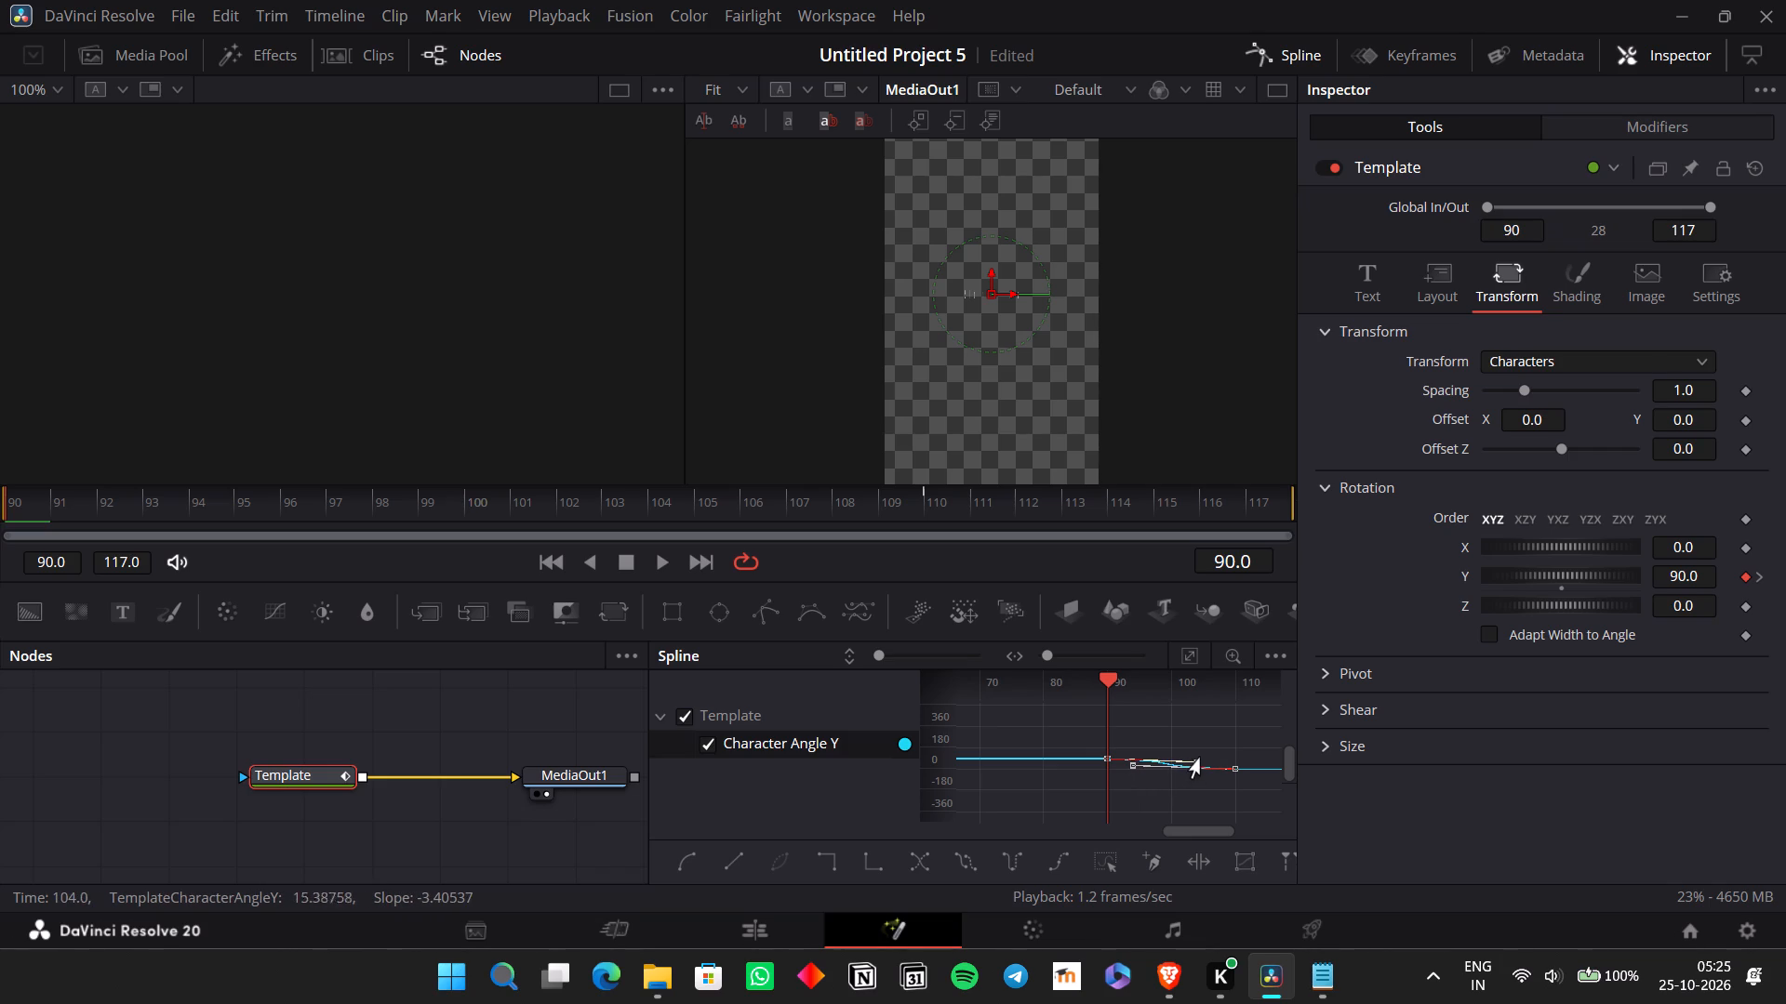
Play back the timeline around the "Slow Down" title to review its eased rotation and the transition into "NO".
{"action": "left_click", "coordinate": [785, 923]}
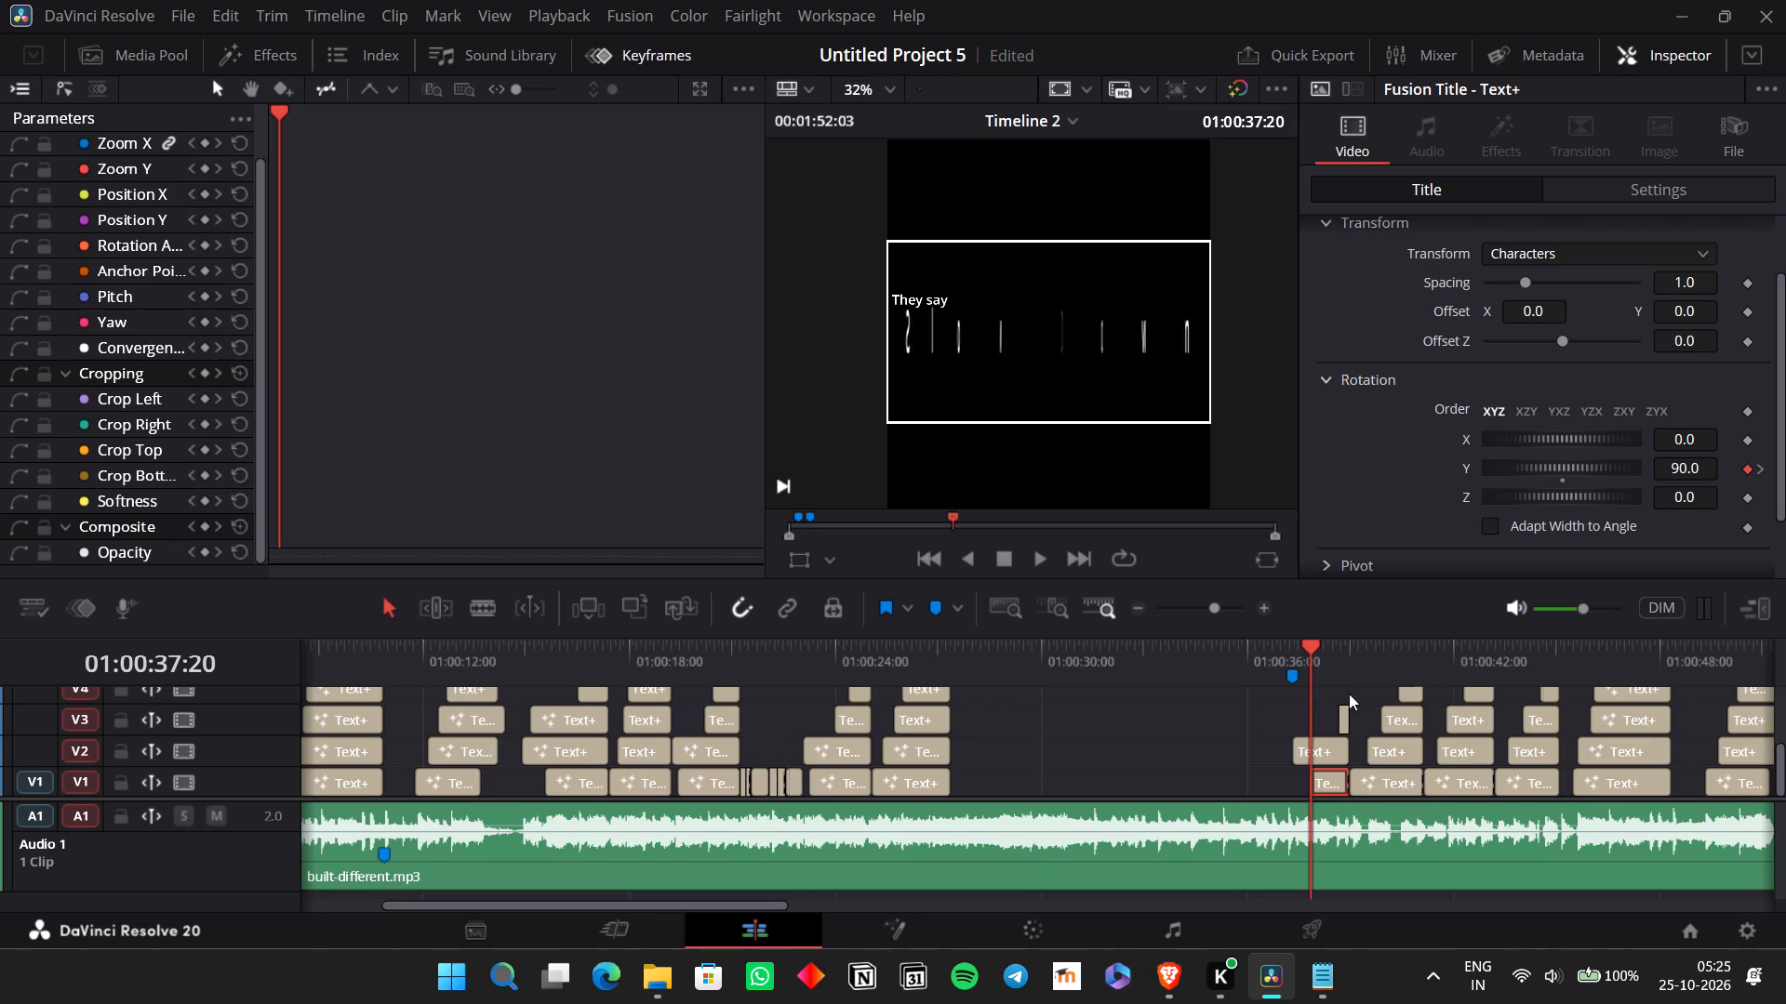
{"action": "left_click", "coordinate": [1290, 657]}
{"action": "key", "text": "space"}
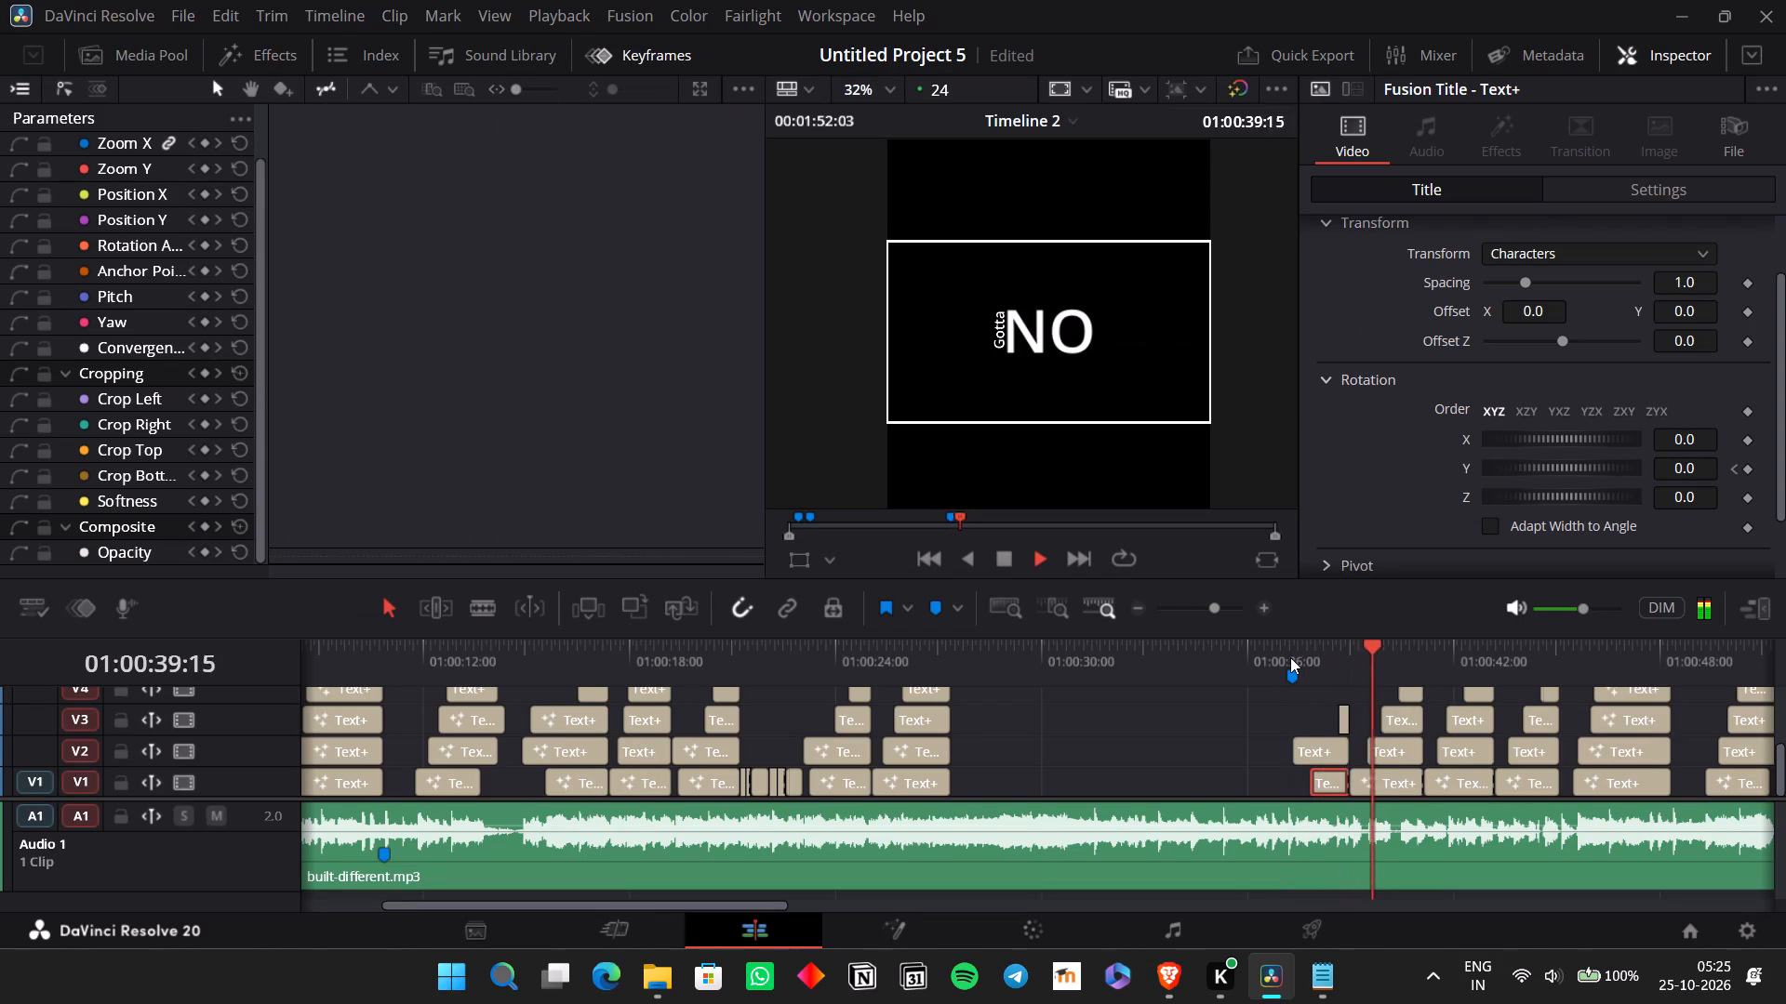
{"action": "key", "text": "space"}
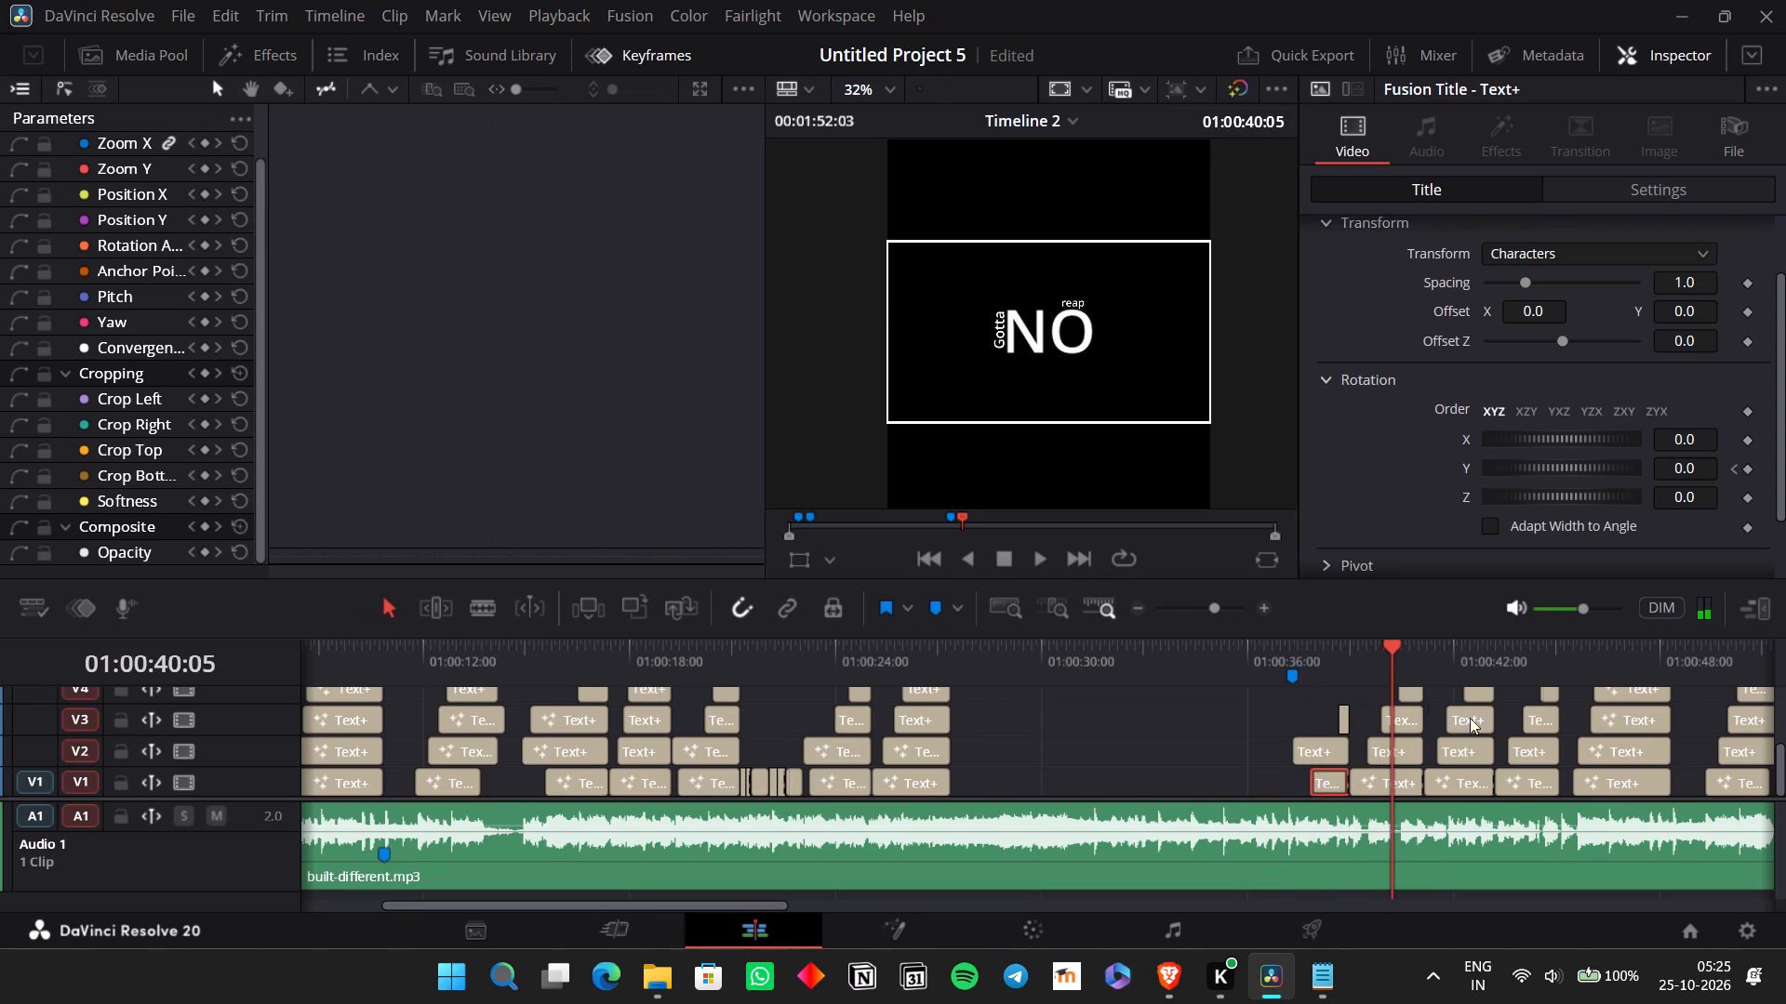
{"action": "left_click", "coordinate": [1343, 639]}
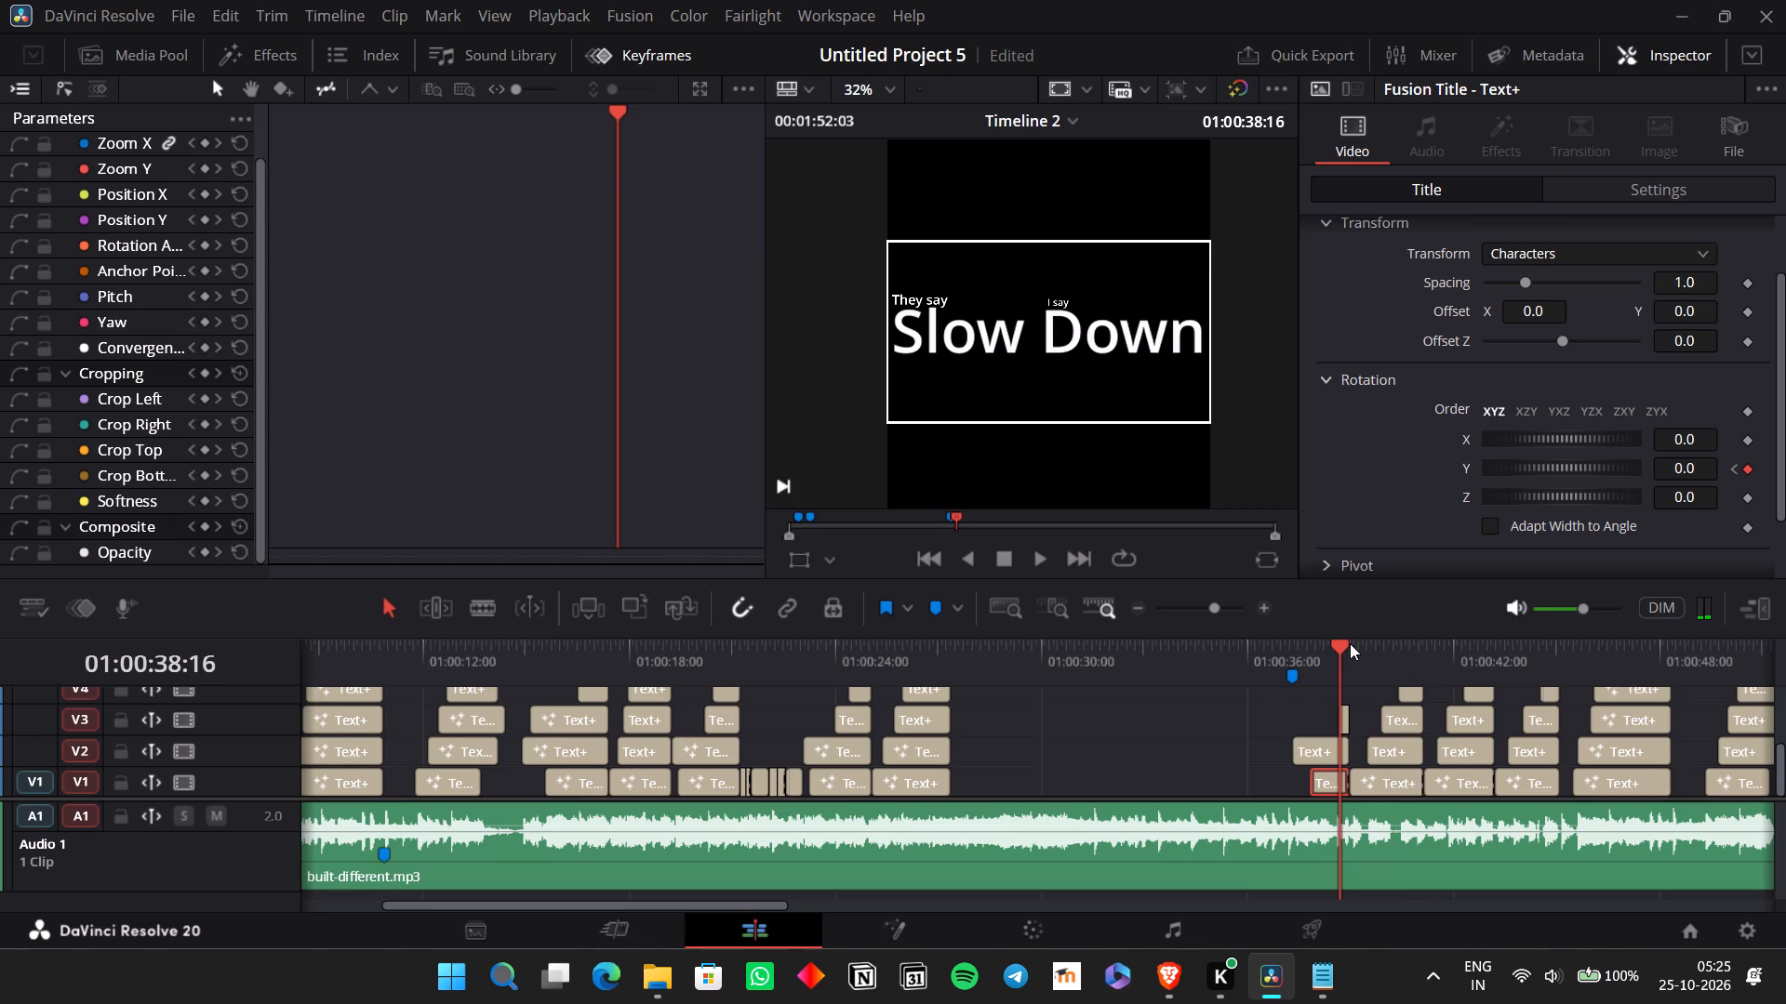
{"action": "key", "text": "space"}
{"action": "key", "text": "space"}
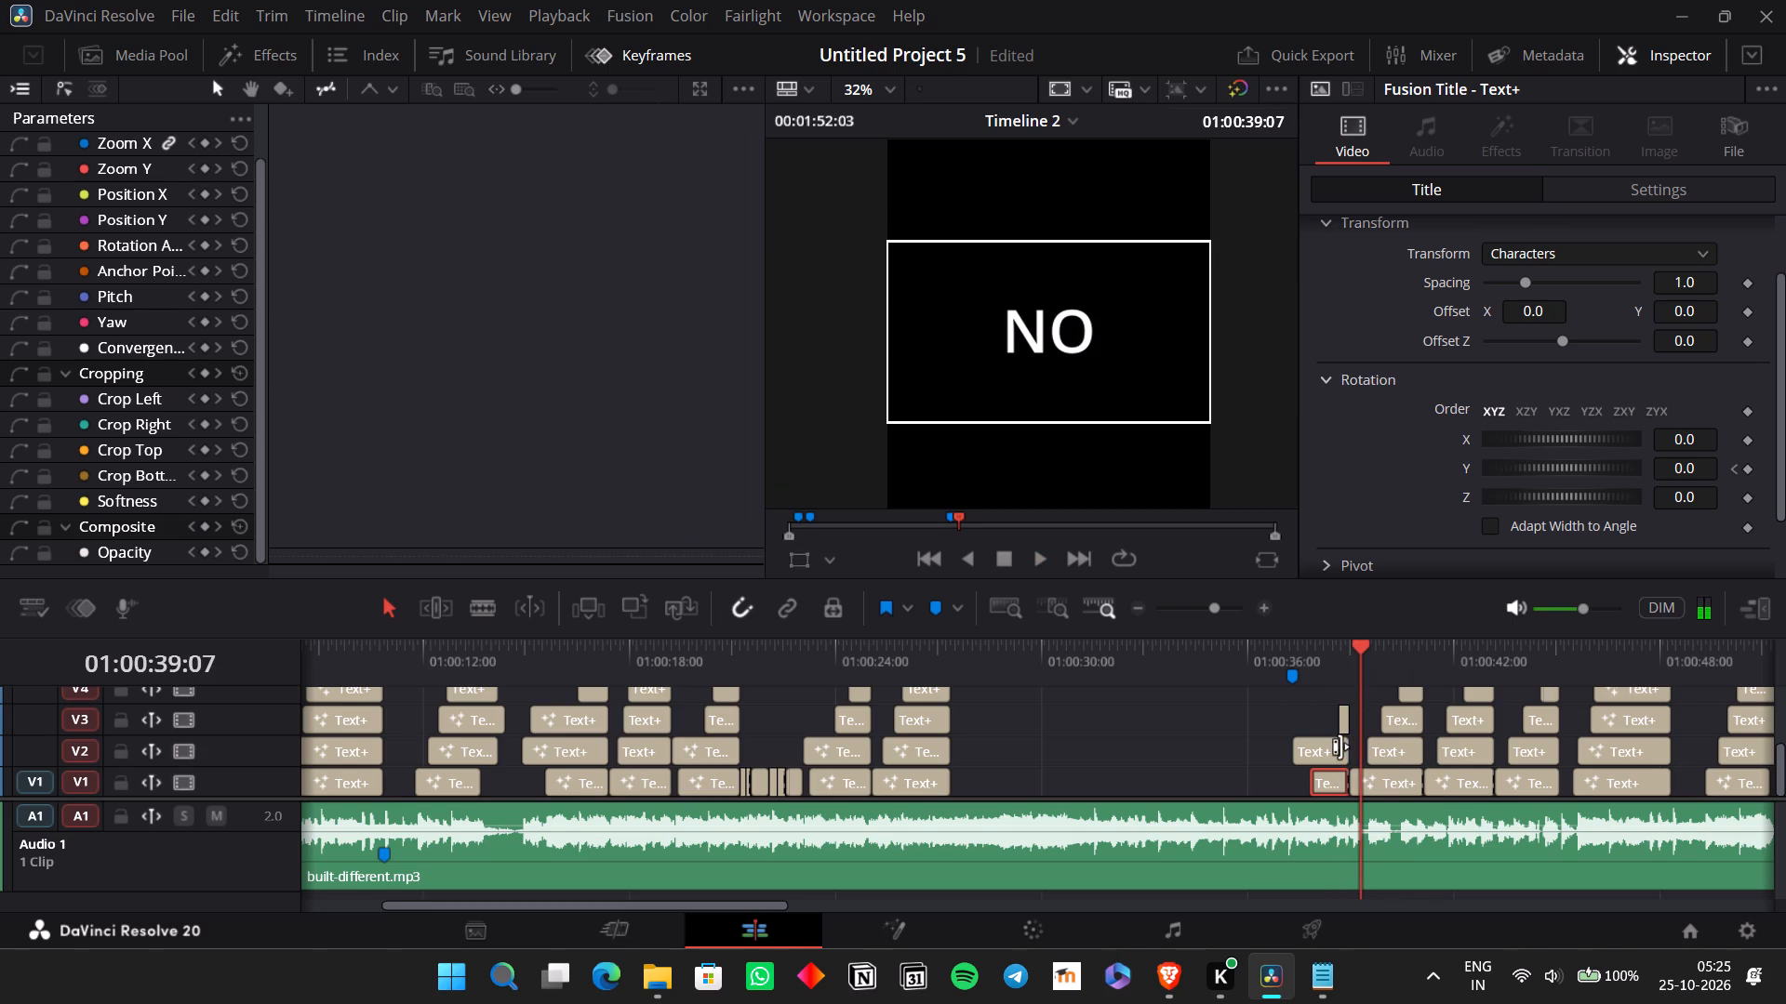
At the "NO" title's clip start, 01:00:39:00, set its Character Spacing to 4.0 and add a keyframe.
{"action": "left_click", "coordinate": [1347, 654]}
{"action": "left_click", "coordinate": [1379, 782]}
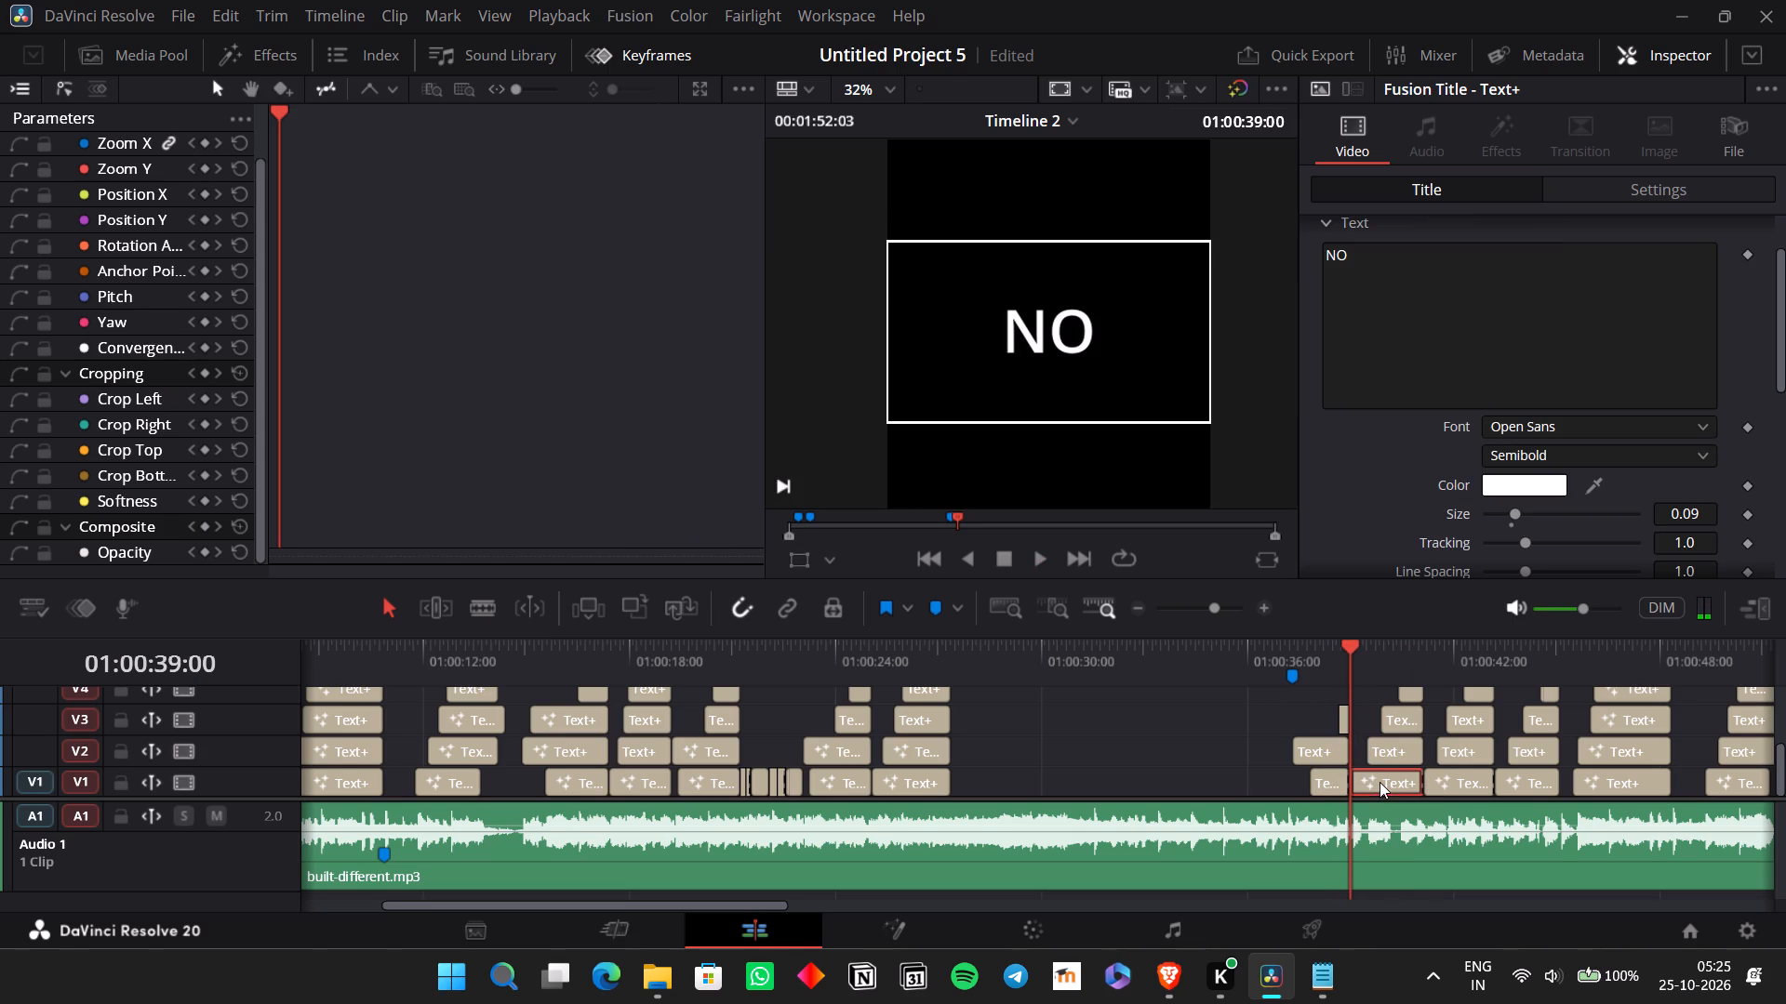
{"action": "scroll", "coordinate": [1589, 383], "scroll_direction": "up", "scroll_amount": 4}
{"action": "left_click", "coordinate": [1526, 290]}
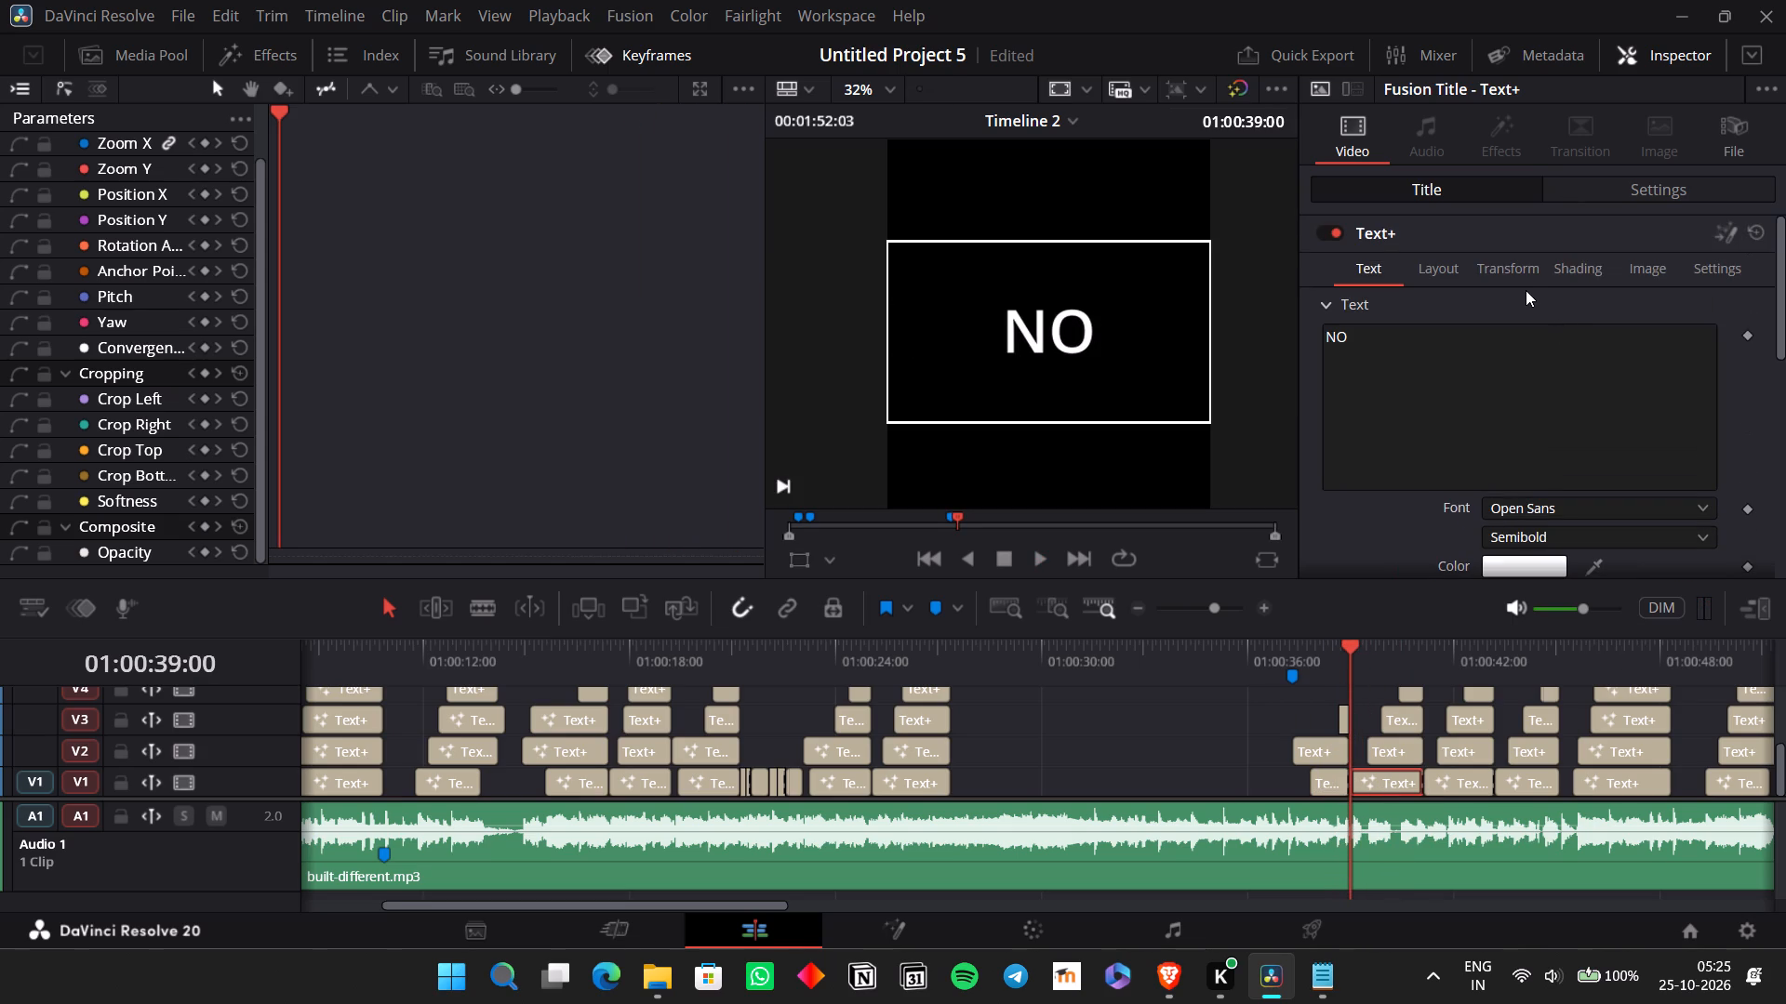
{"action": "left_click", "coordinate": [1517, 265]}
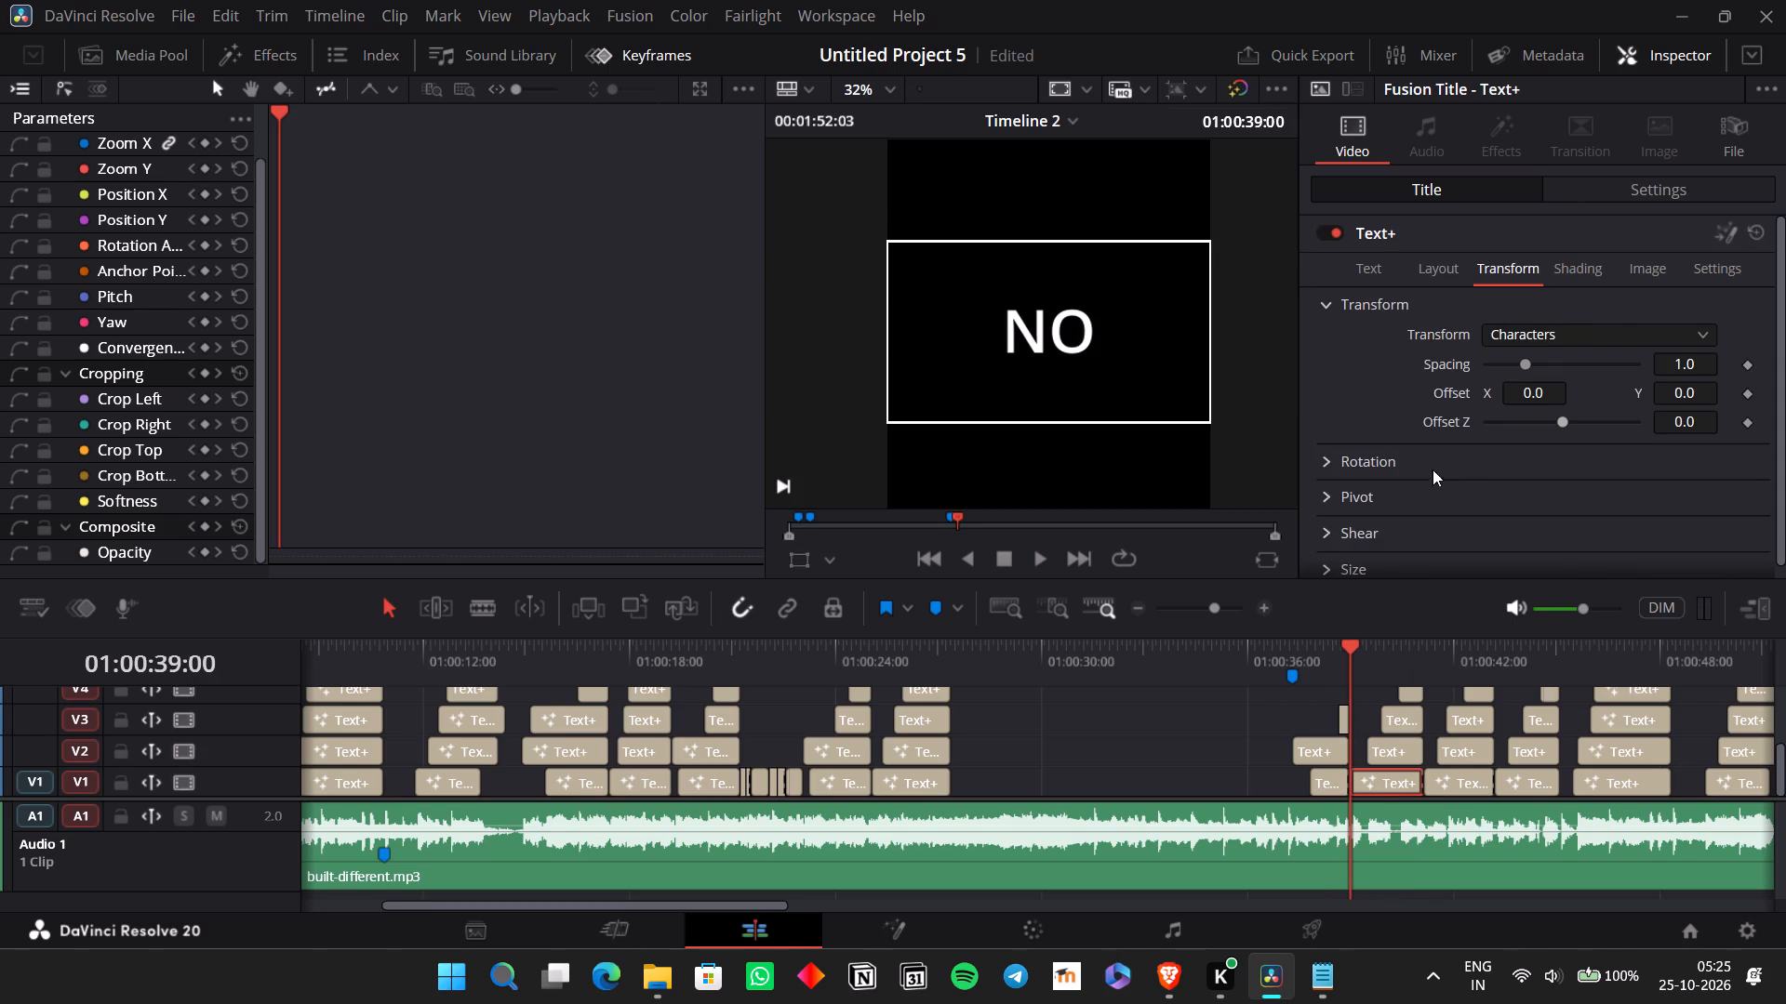
{"action": "left_click_drag", "start_coordinate": [1526, 364], "coordinate": [1550, 368]}
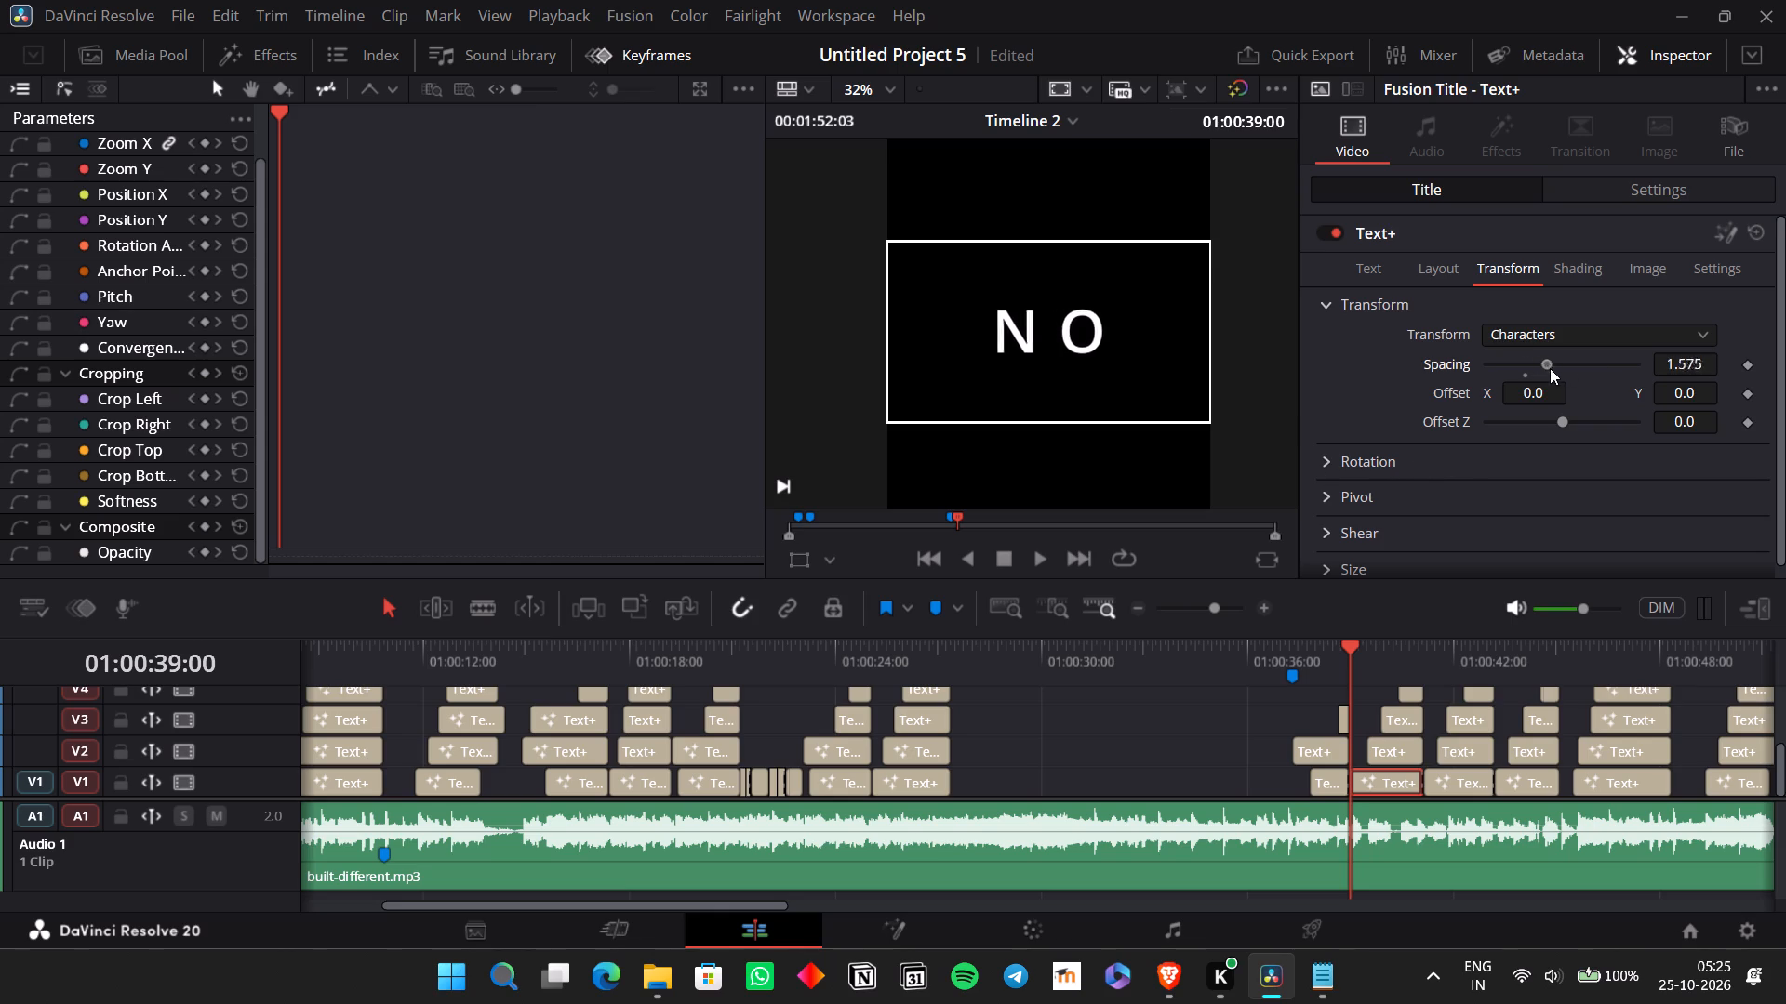
{"action": "left_click_drag", "start_coordinate": [1550, 368], "coordinate": [1656, 382]}
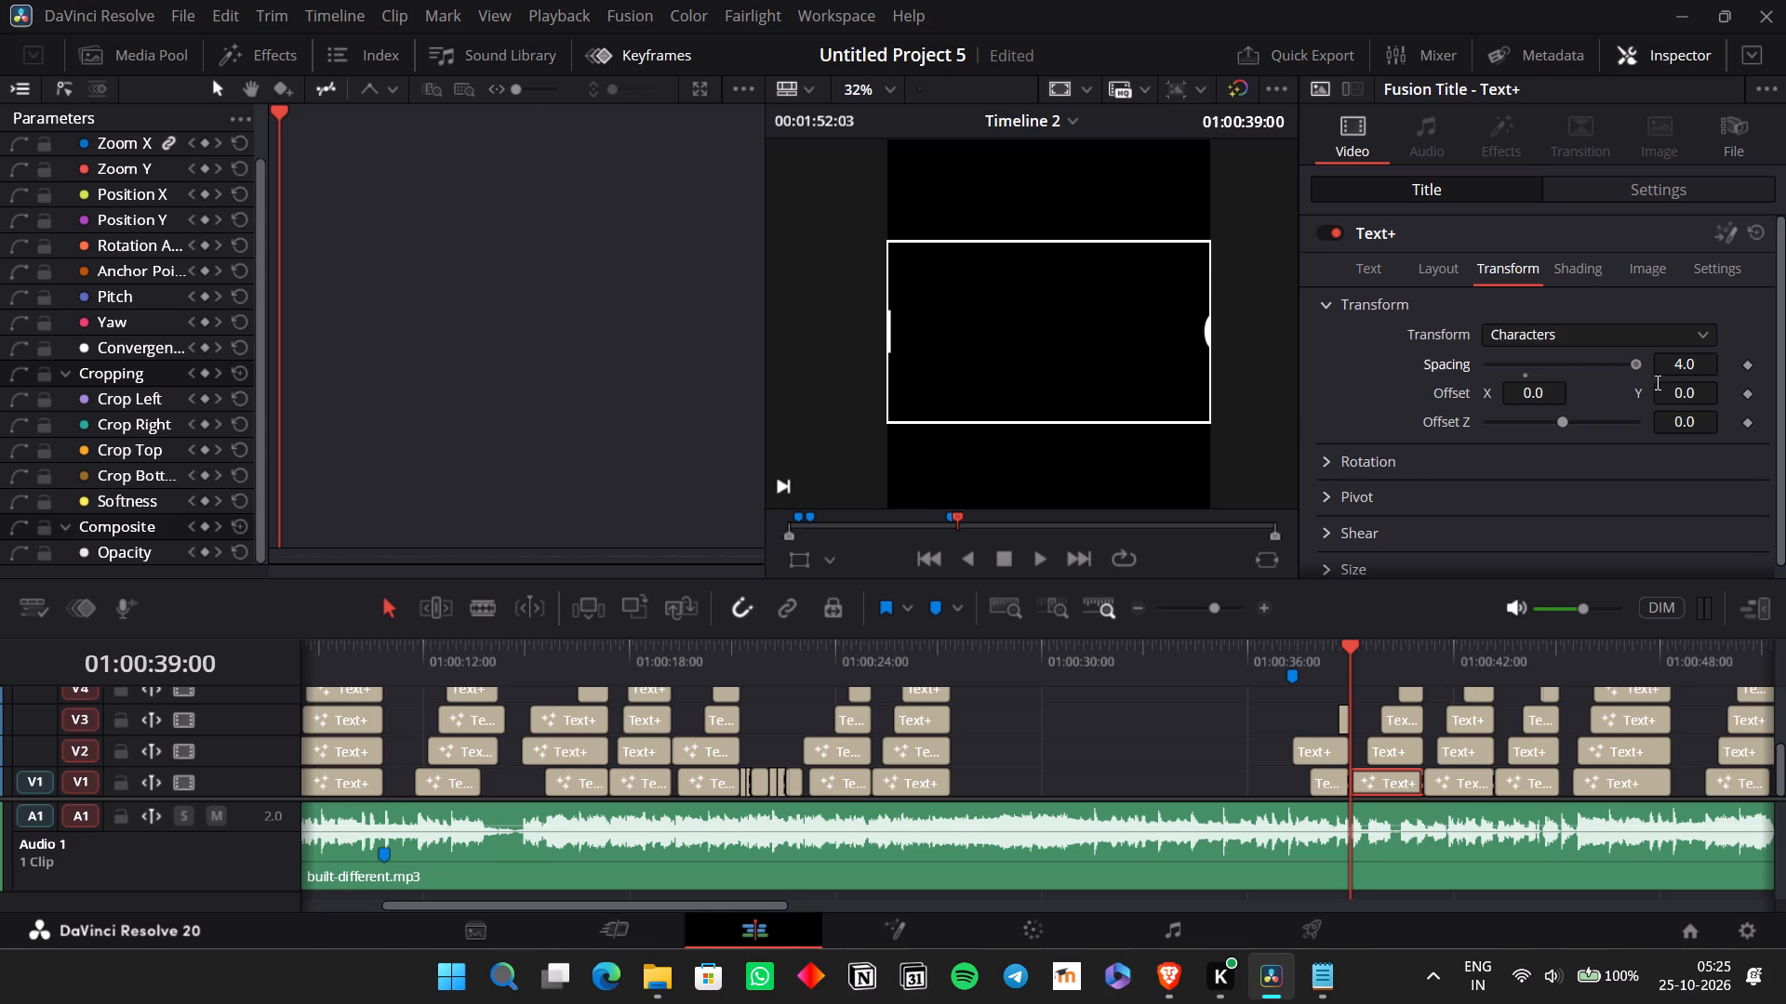
{"action": "left_click", "coordinate": [1750, 363]}
Add a second Character Spacing keyframe on the "NO" title at 01:00:39:14 and set it to 1.
{"action": "key", "text": "space"}
{"action": "key", "text": "space"}
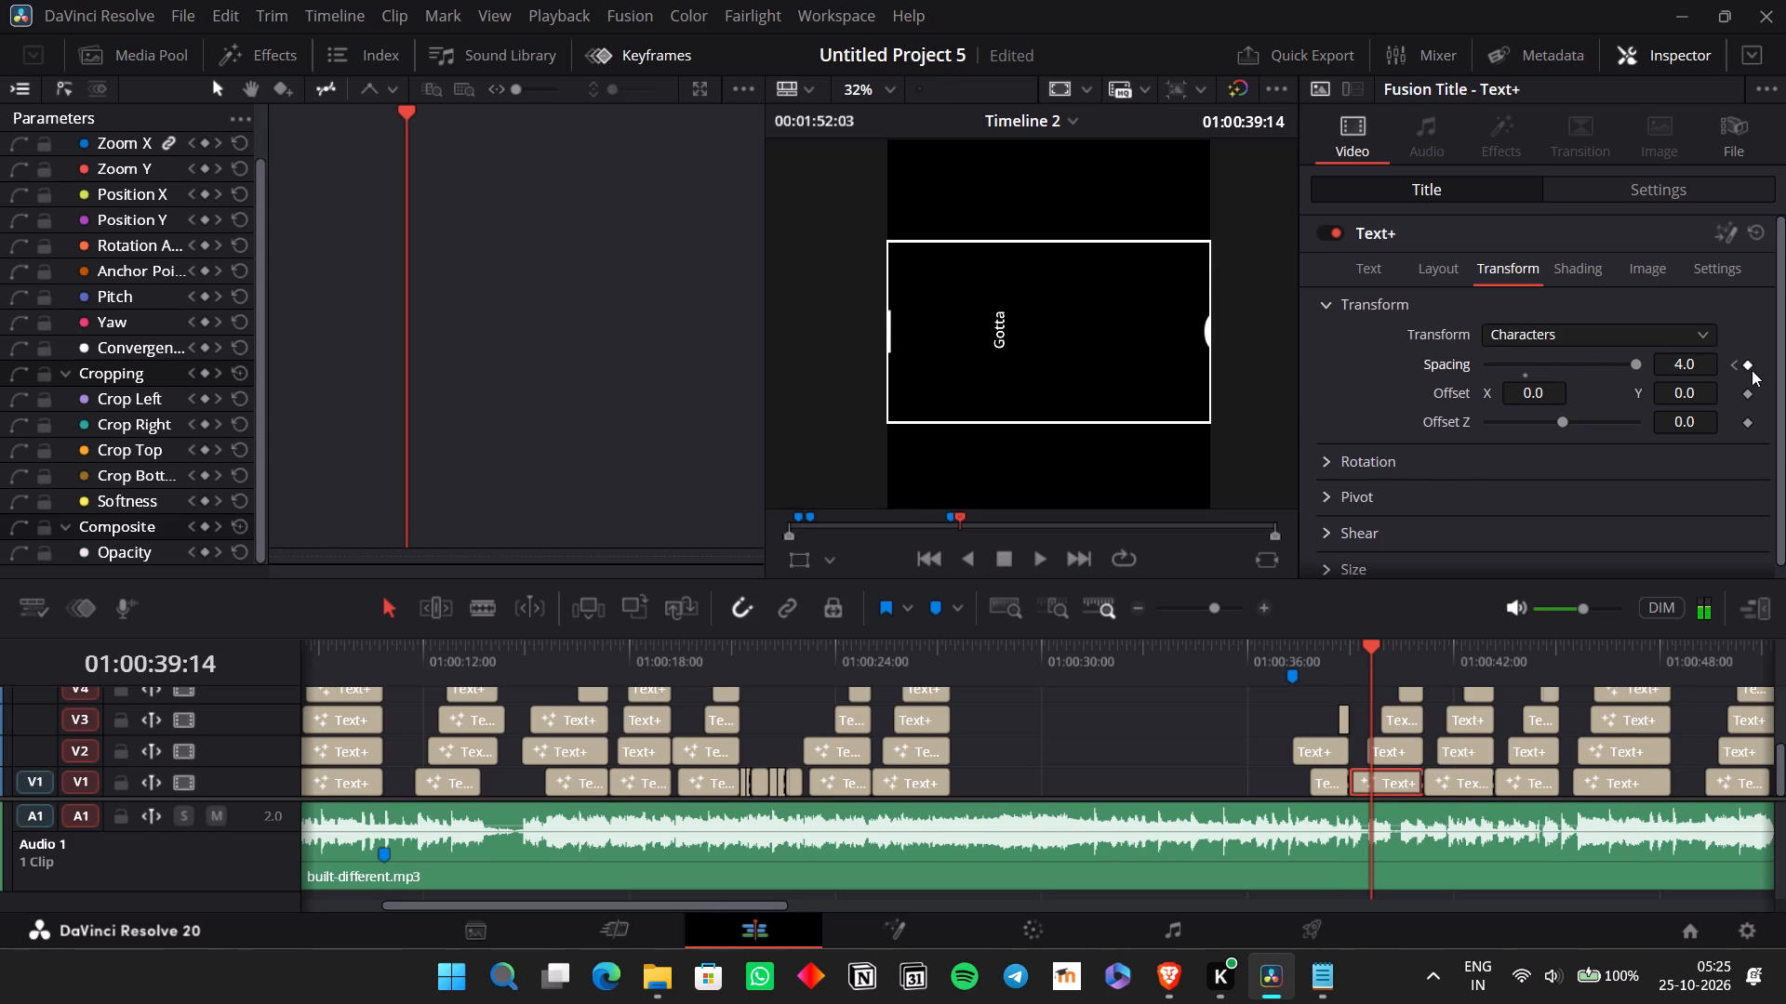
{"action": "left_click", "coordinate": [1752, 367]}
{"action": "double_click", "coordinate": [1683, 367]}
{"action": "key", "text": "1"}
{"action": "key", "text": "Return"}
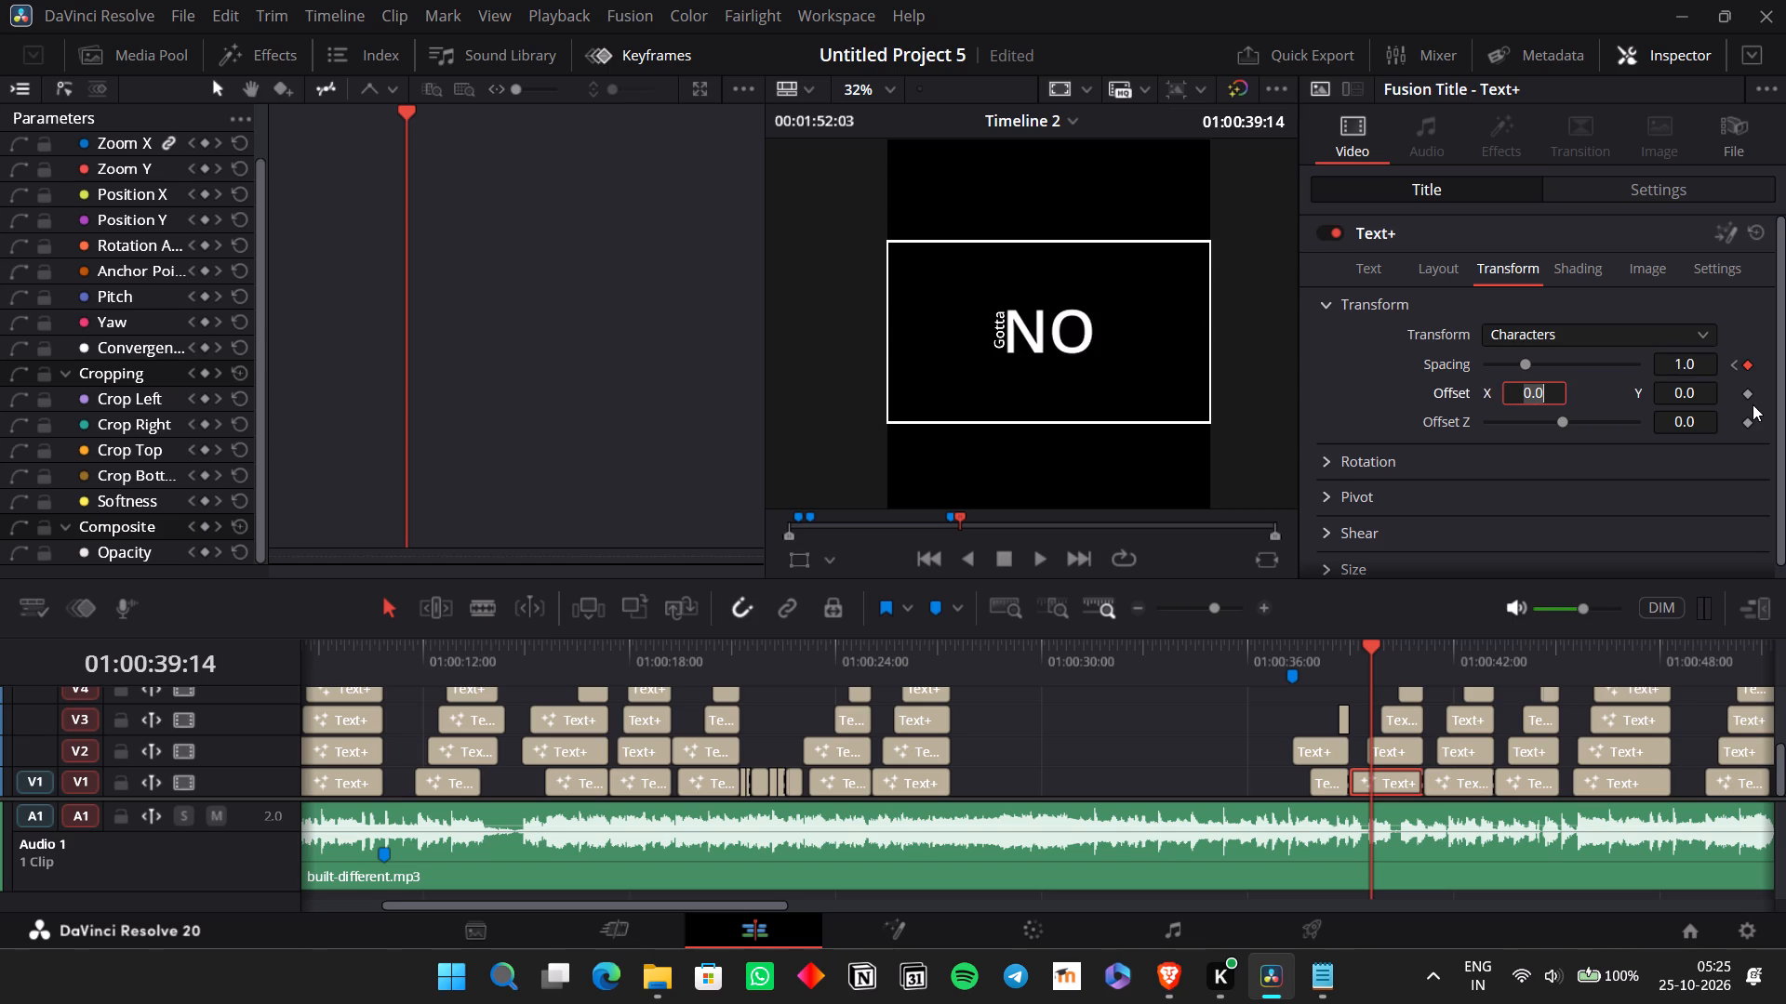
Step back frame by frame through the "NO" title to examine how its letters close together.
{"action": "key", "text": "Left"}
{"action": "key", "text": "Left"}
{"action": "key", "text": "Left"}
{"action": "left_click", "coordinate": [1381, 778]}
{"action": "key", "text": "Left"}
{"action": "key", "text": "Left"}
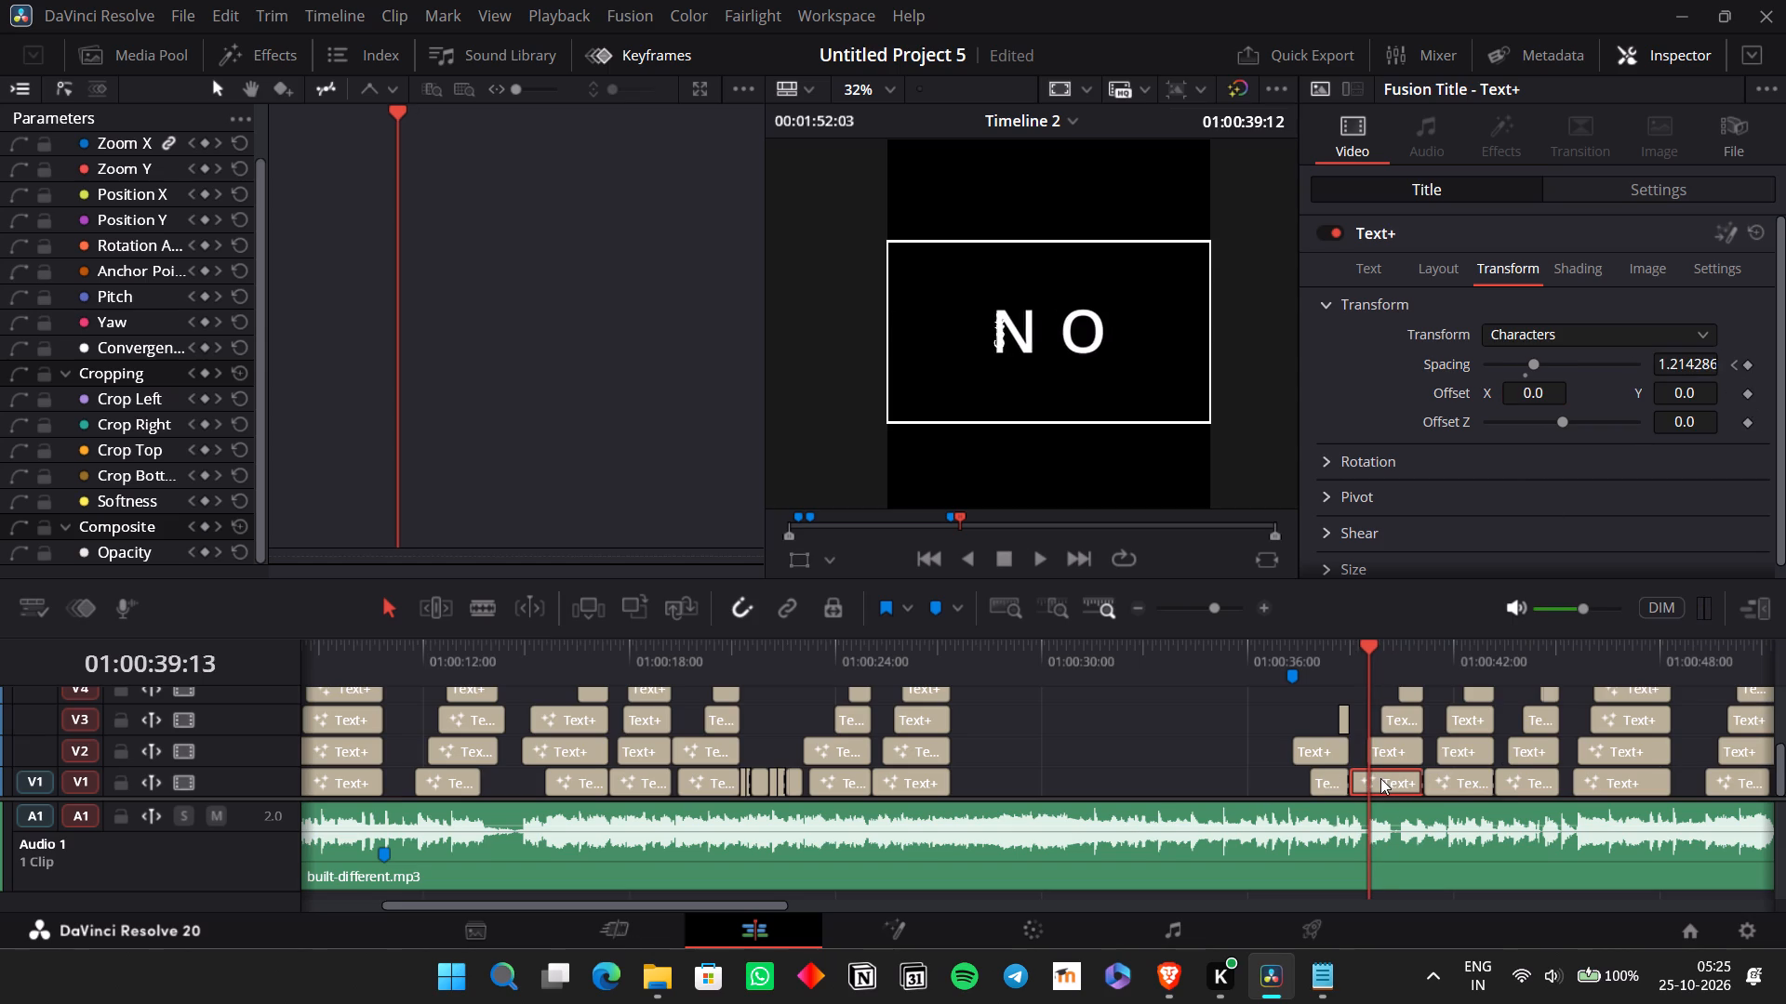
{"action": "key", "text": "Left"}
{"action": "key", "text": "Left"}
{"action": "key", "text": "Left"}
{"action": "key", "text": "Left"}
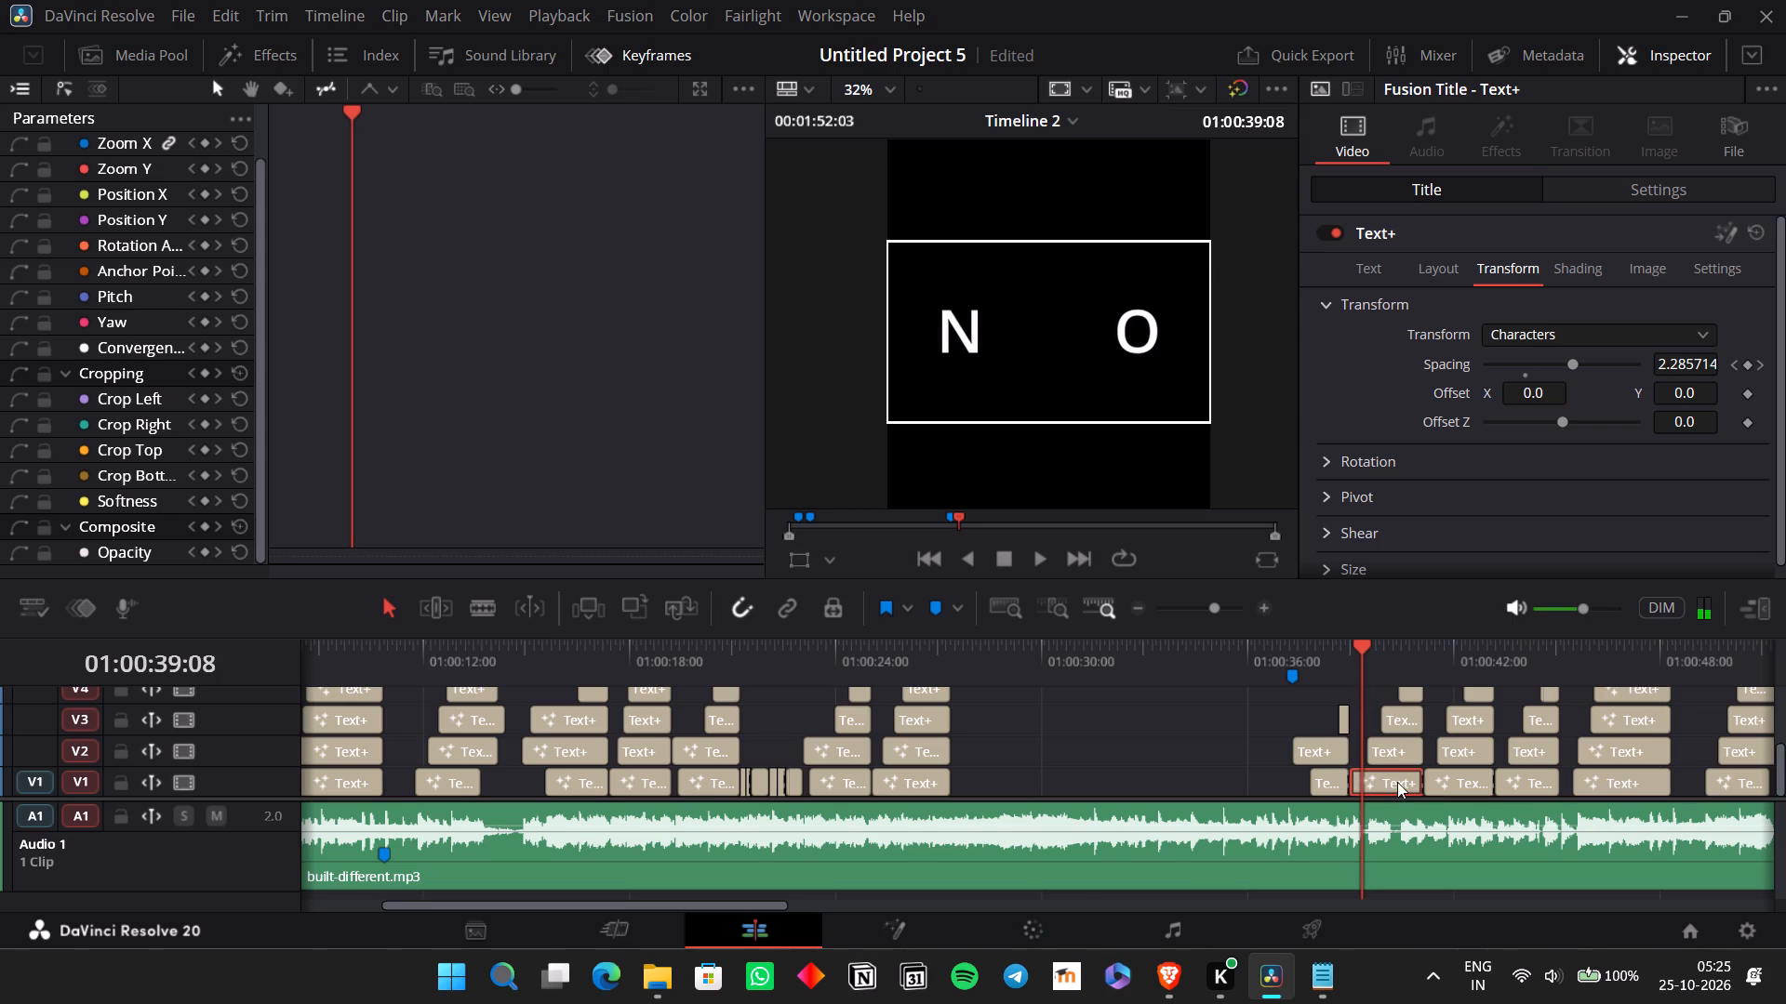
Open the "NO" title in Fusion, display its Character Spacing curve and select the curve's keyframes.
{"action": "left_click", "coordinate": [1397, 782]}
{"action": "left_click", "coordinate": [877, 931]}
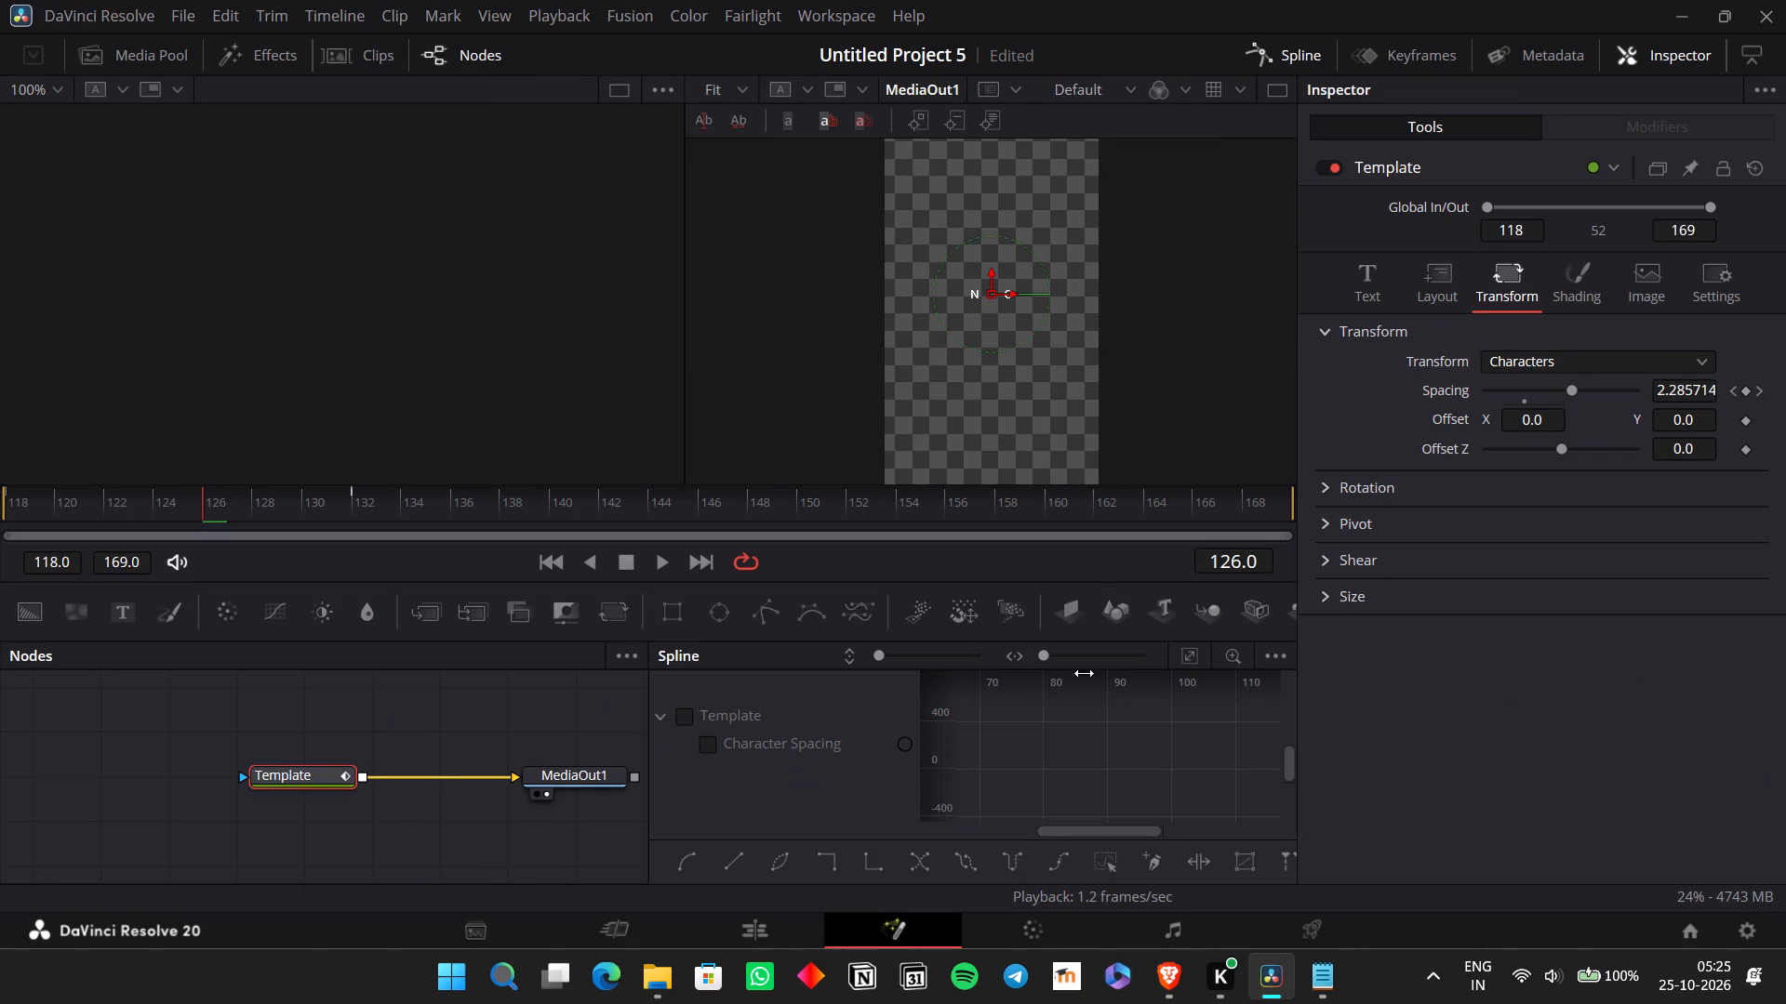
{"action": "left_click", "coordinate": [700, 745]}
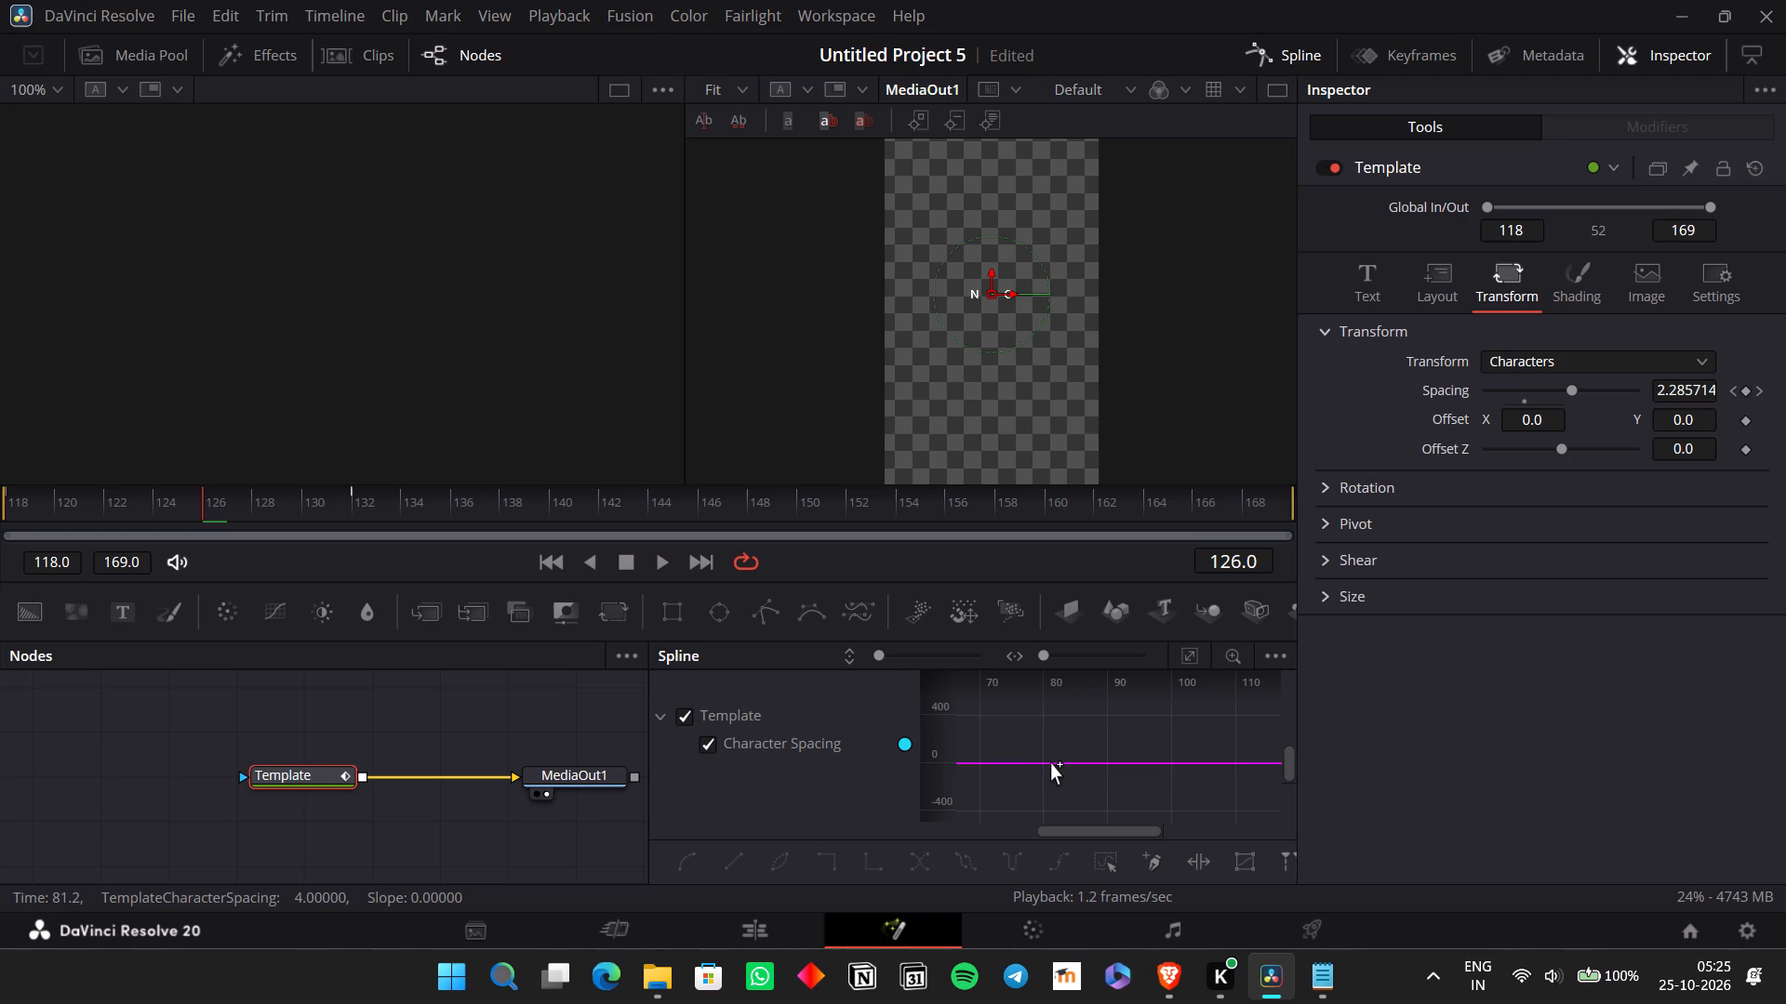
{"action": "scroll", "coordinate": [1051, 764], "scroll_direction": "left", "scroll_amount": 1}
{"action": "scroll", "coordinate": [1106, 786], "scroll_direction": "right", "scroll_amount": 1}
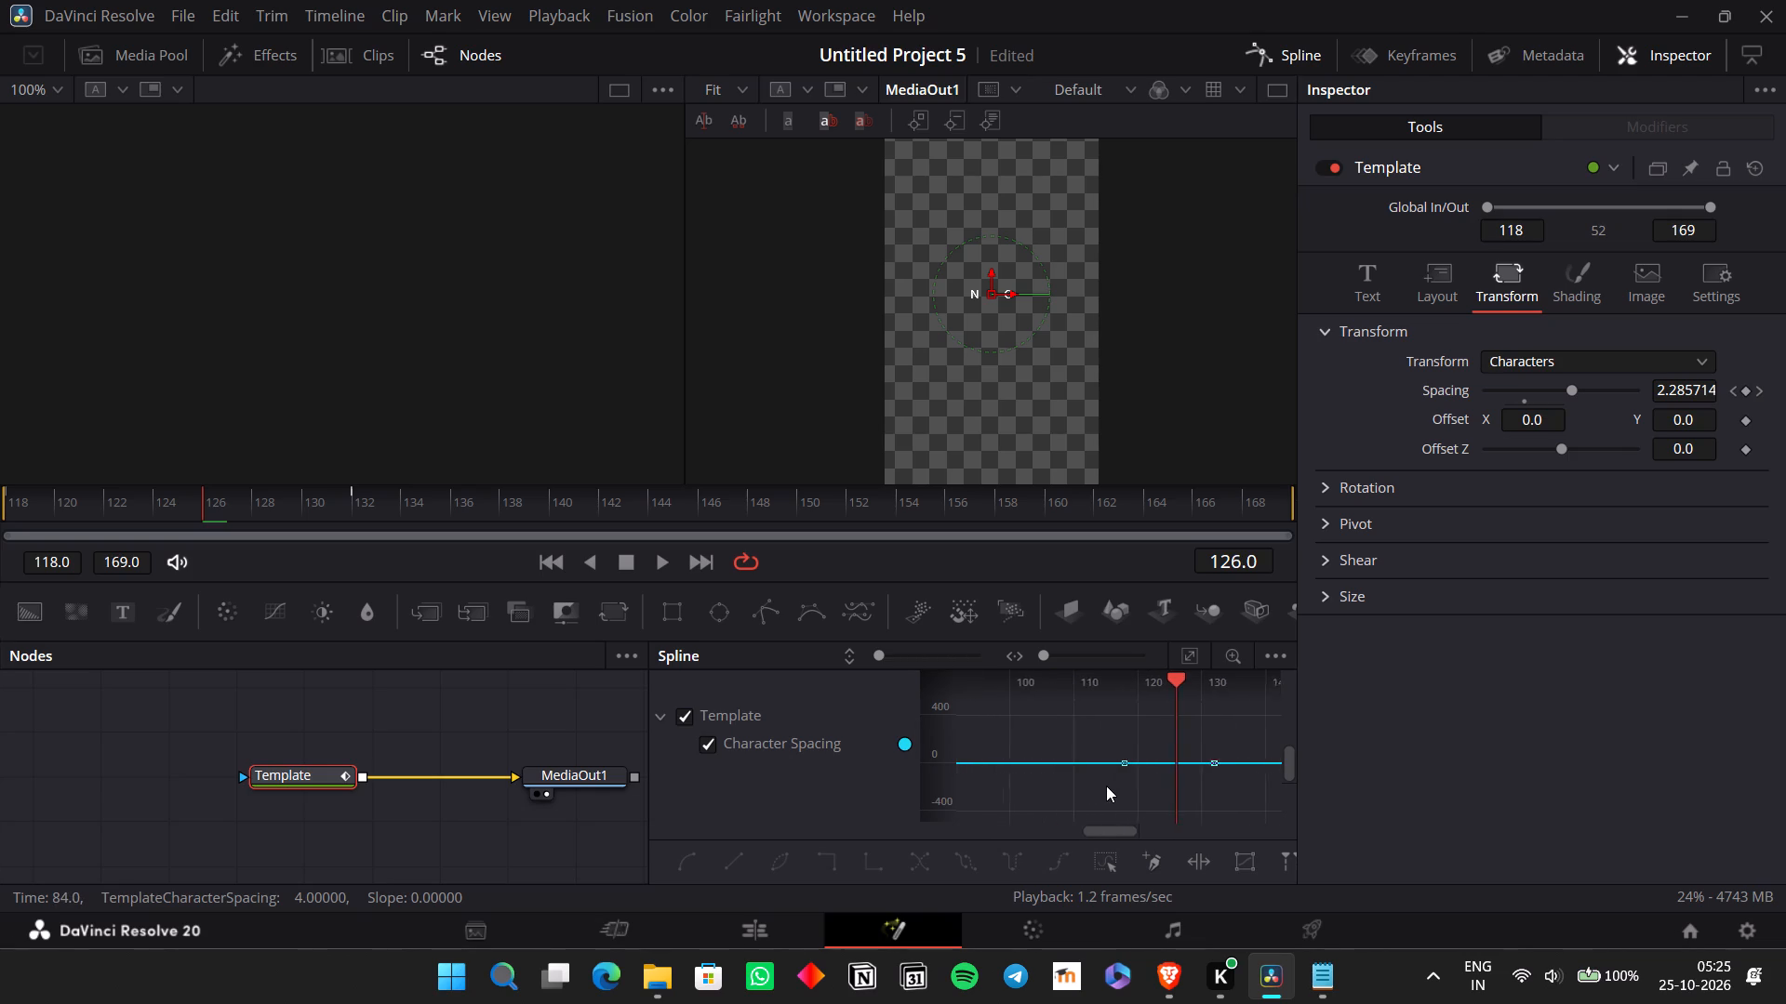
{"action": "scroll", "coordinate": [1106, 786], "scroll_direction": "right", "scroll_amount": 1}
{"action": "left_click_drag", "start_coordinate": [1240, 772], "coordinate": [1077, 714]}
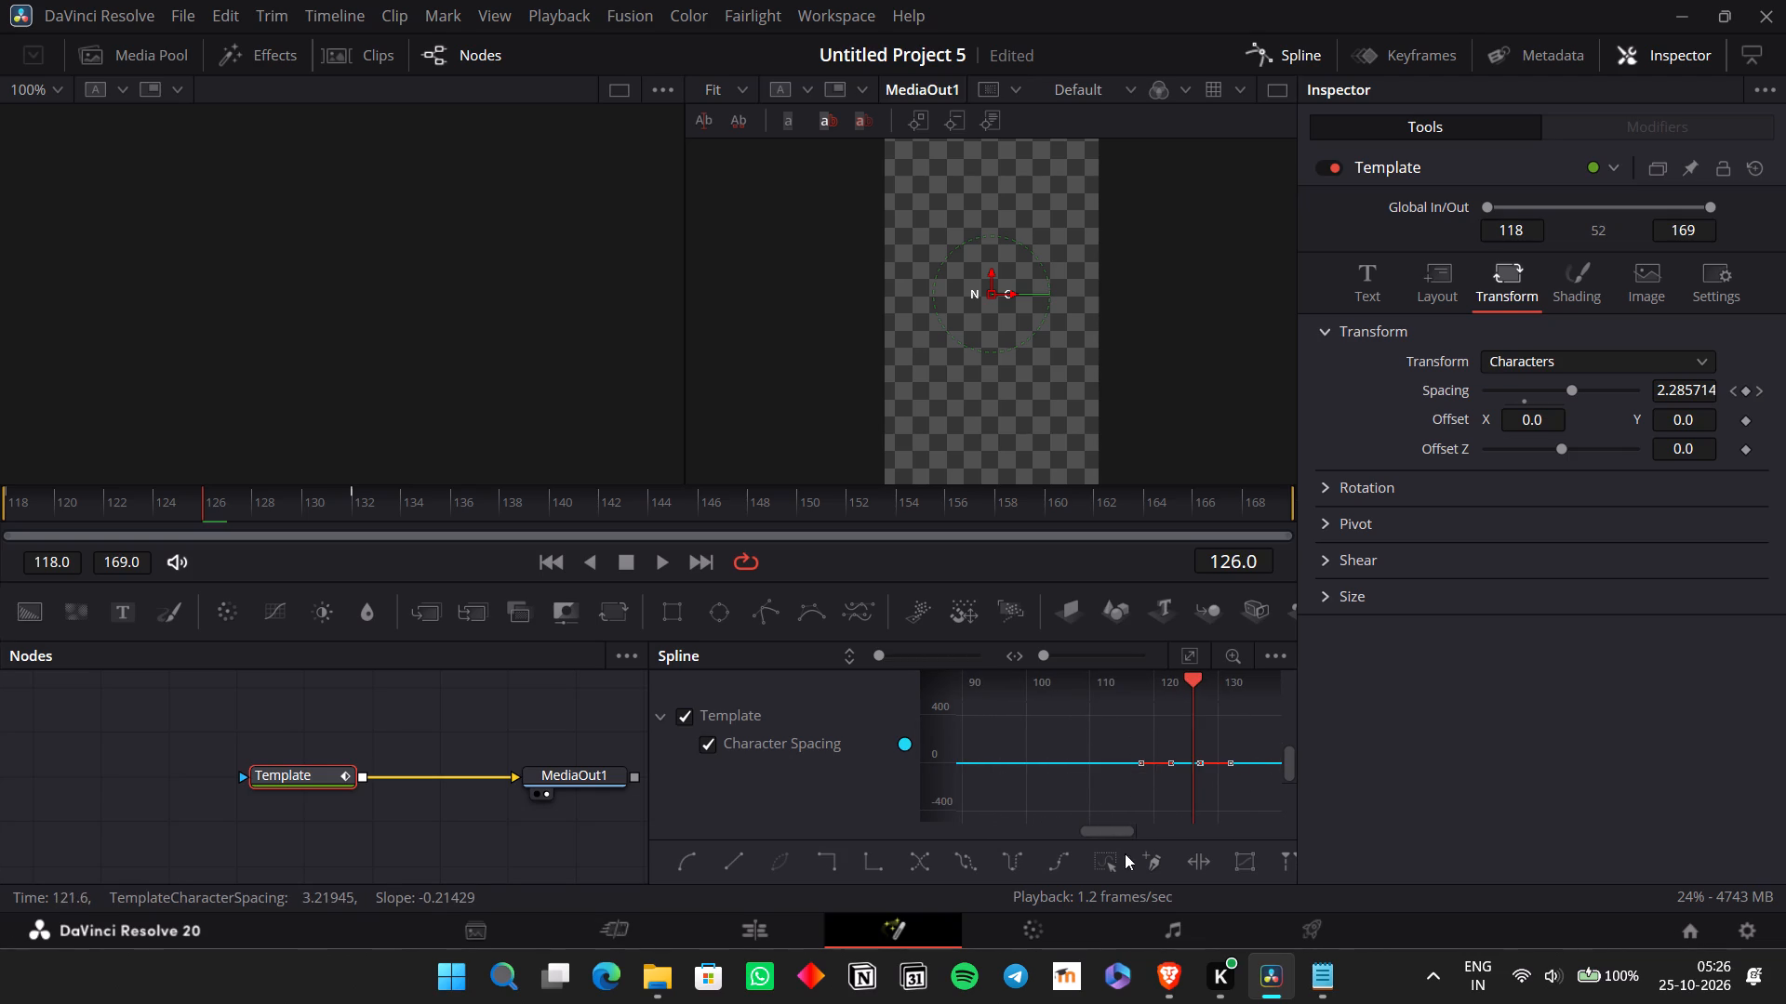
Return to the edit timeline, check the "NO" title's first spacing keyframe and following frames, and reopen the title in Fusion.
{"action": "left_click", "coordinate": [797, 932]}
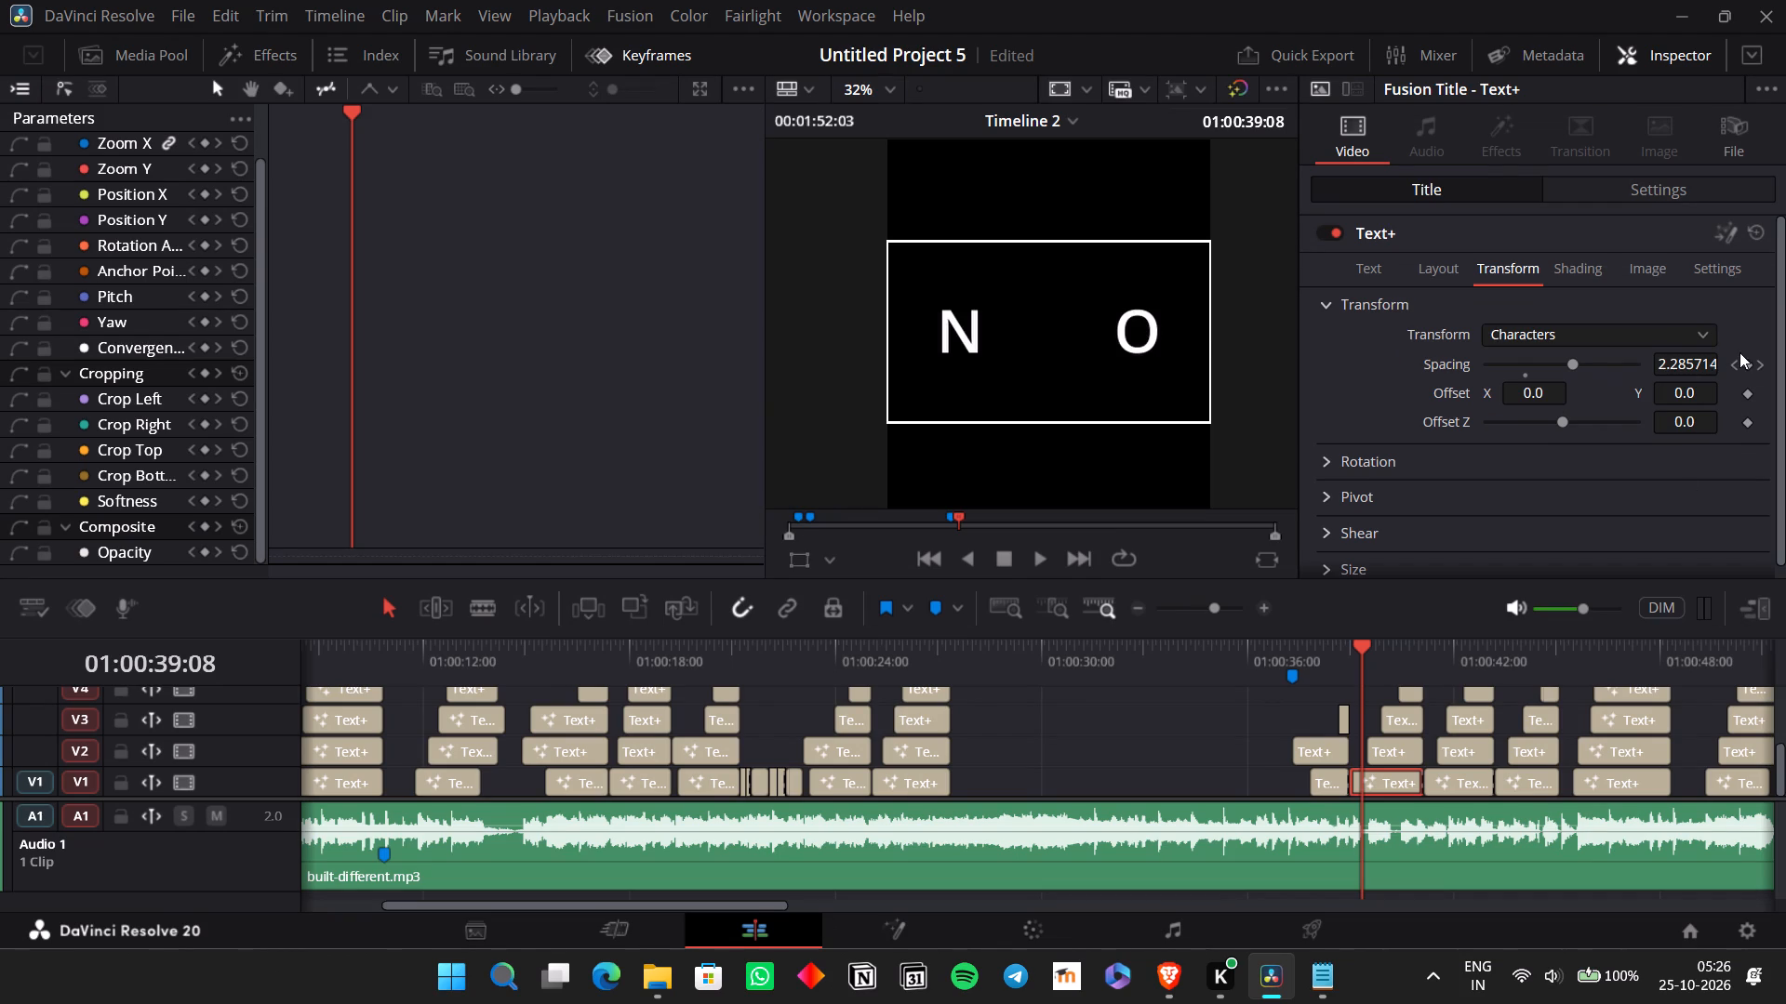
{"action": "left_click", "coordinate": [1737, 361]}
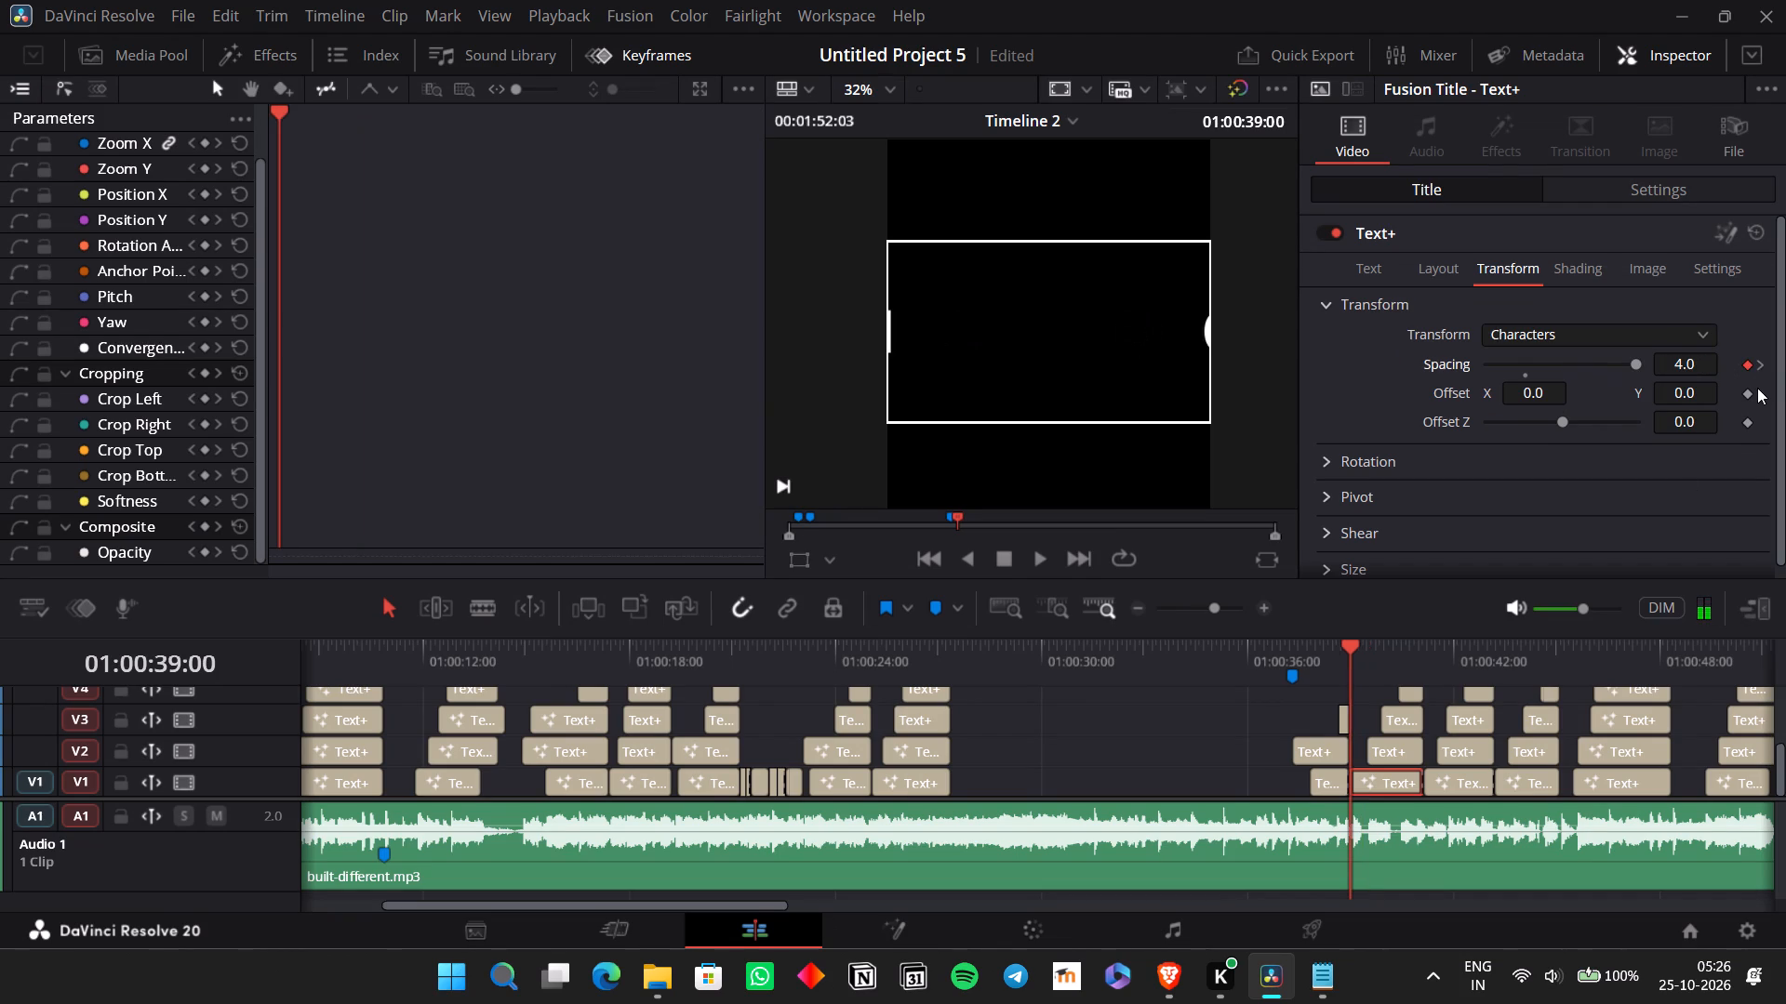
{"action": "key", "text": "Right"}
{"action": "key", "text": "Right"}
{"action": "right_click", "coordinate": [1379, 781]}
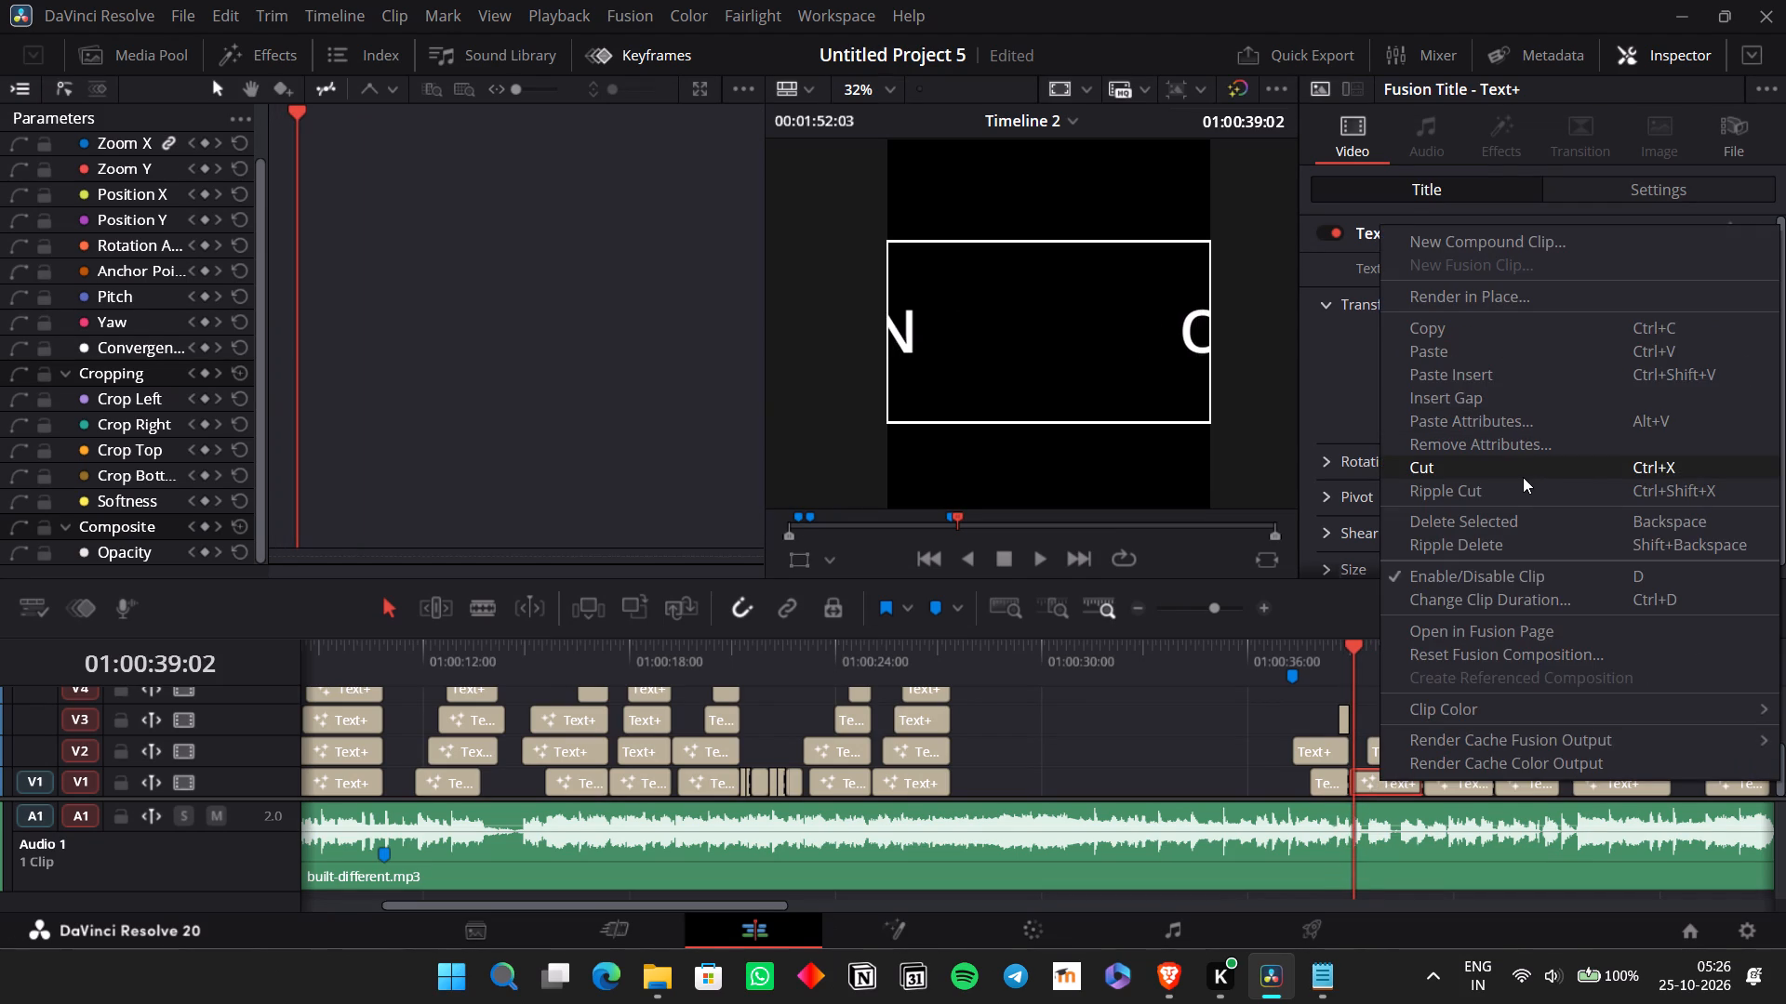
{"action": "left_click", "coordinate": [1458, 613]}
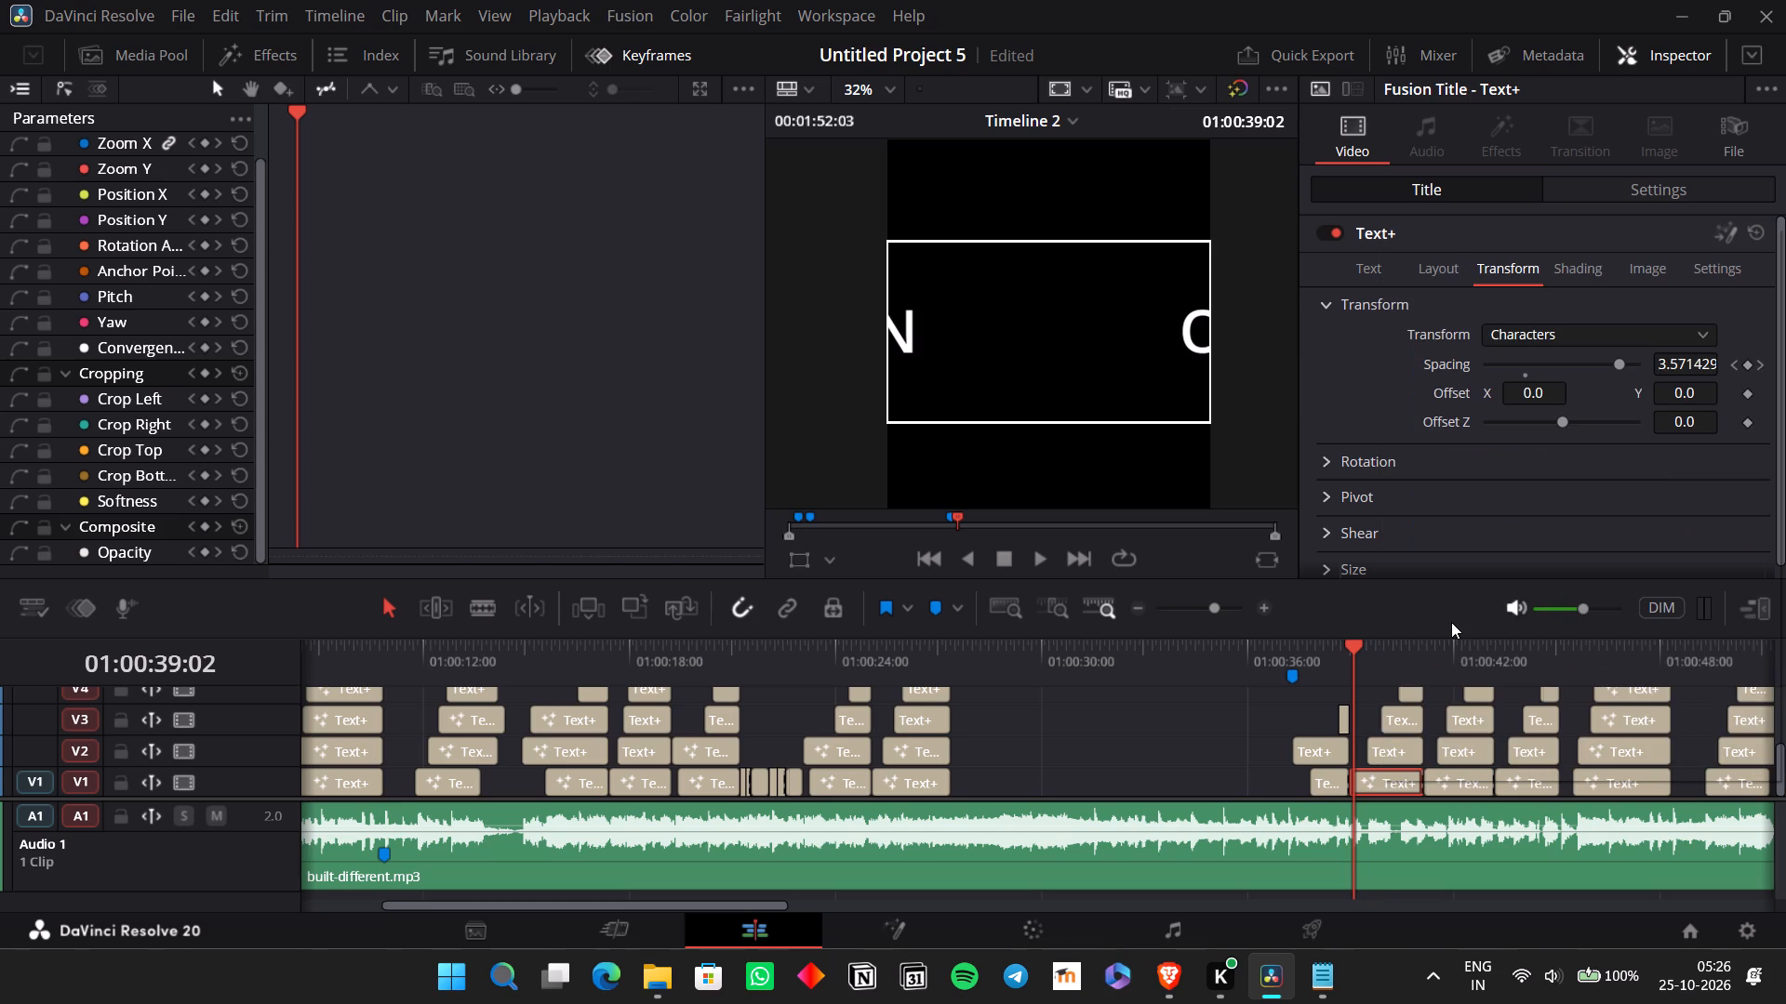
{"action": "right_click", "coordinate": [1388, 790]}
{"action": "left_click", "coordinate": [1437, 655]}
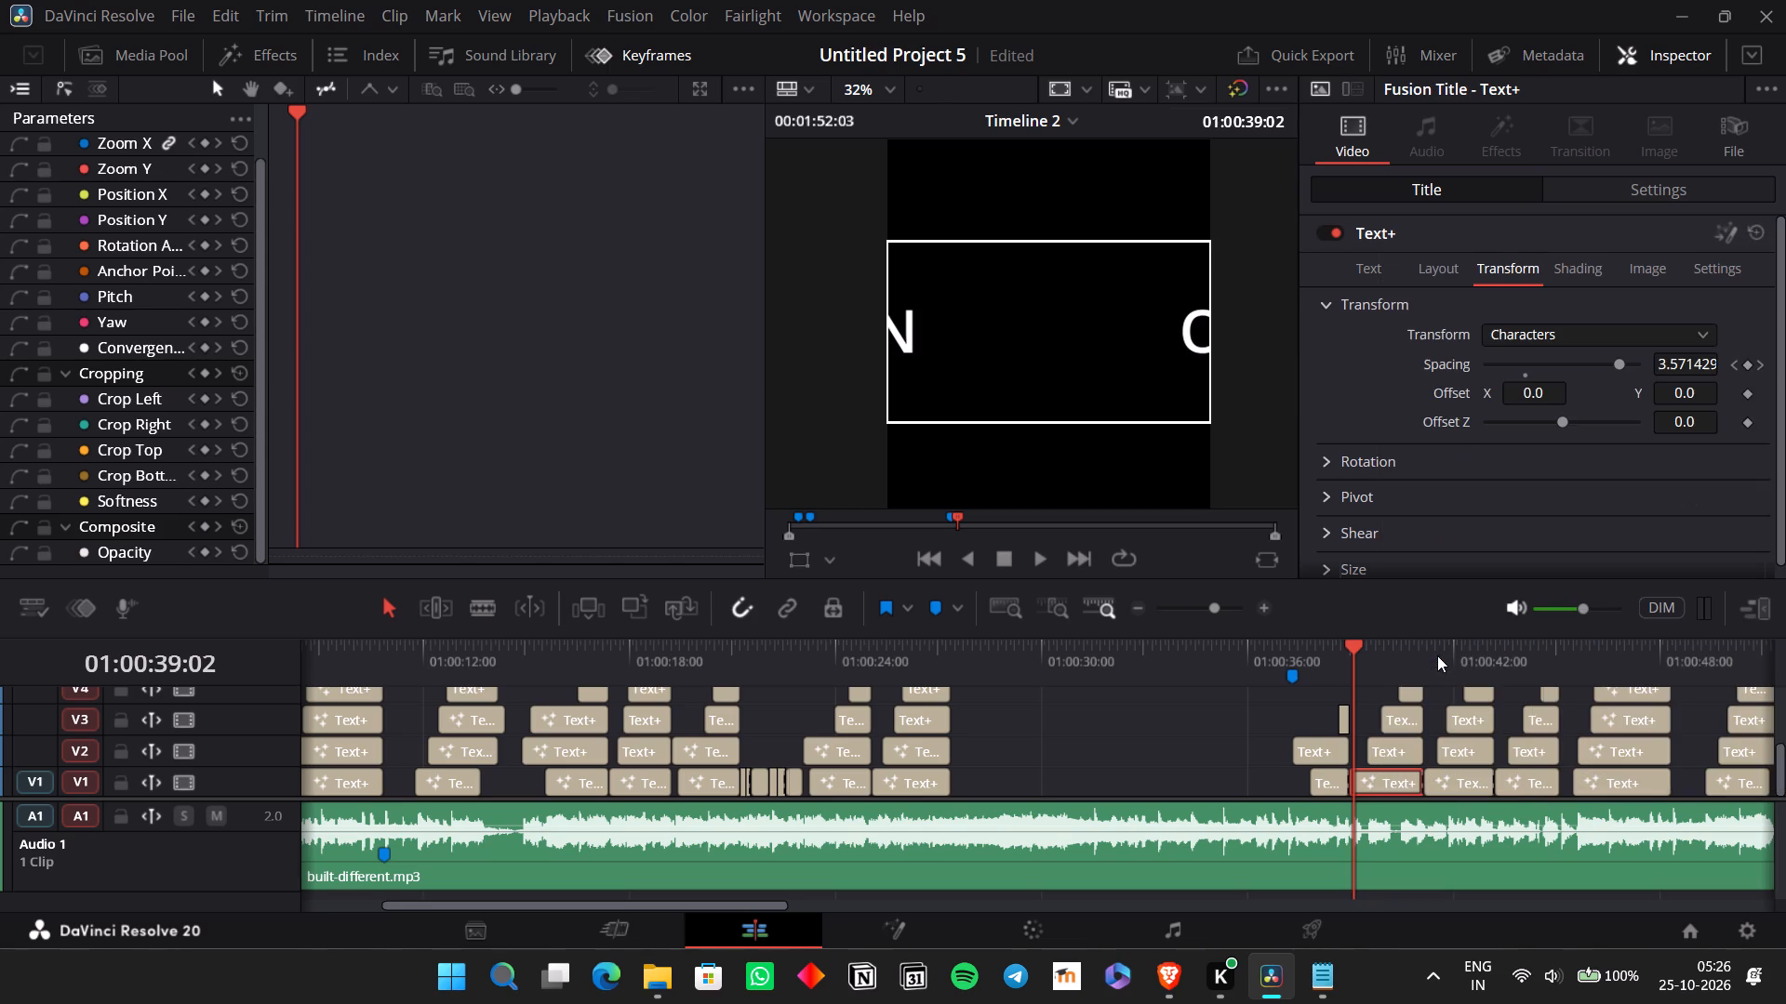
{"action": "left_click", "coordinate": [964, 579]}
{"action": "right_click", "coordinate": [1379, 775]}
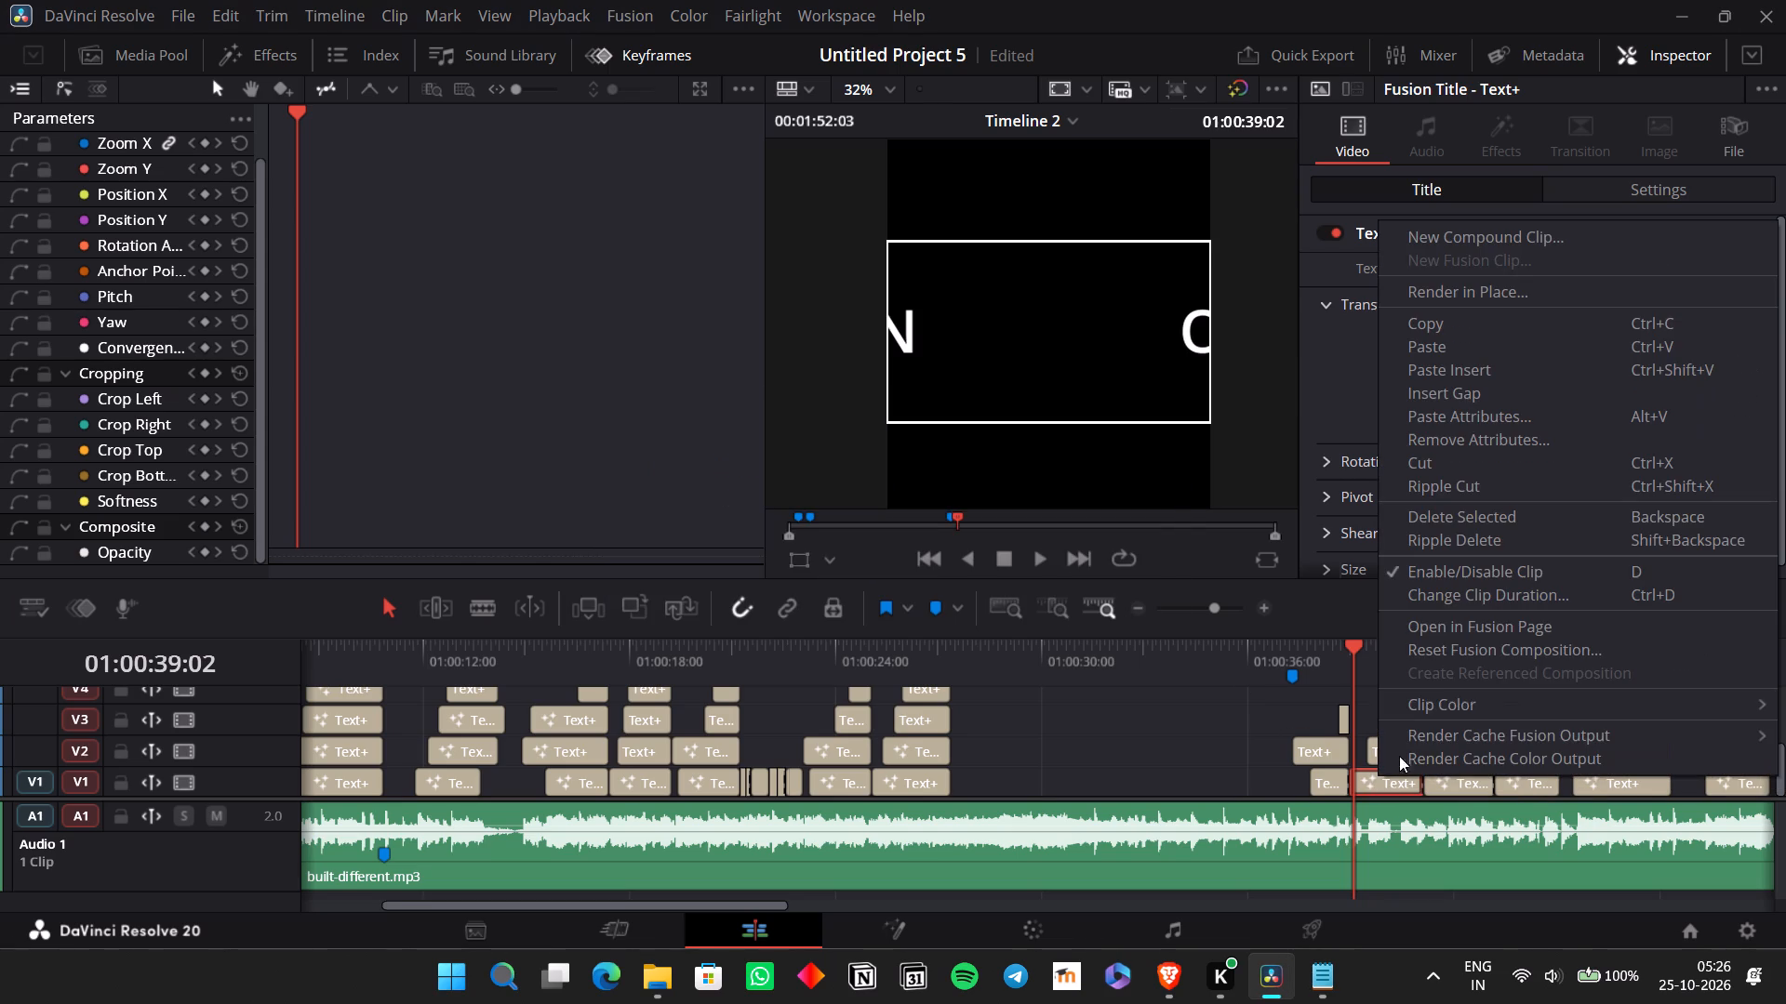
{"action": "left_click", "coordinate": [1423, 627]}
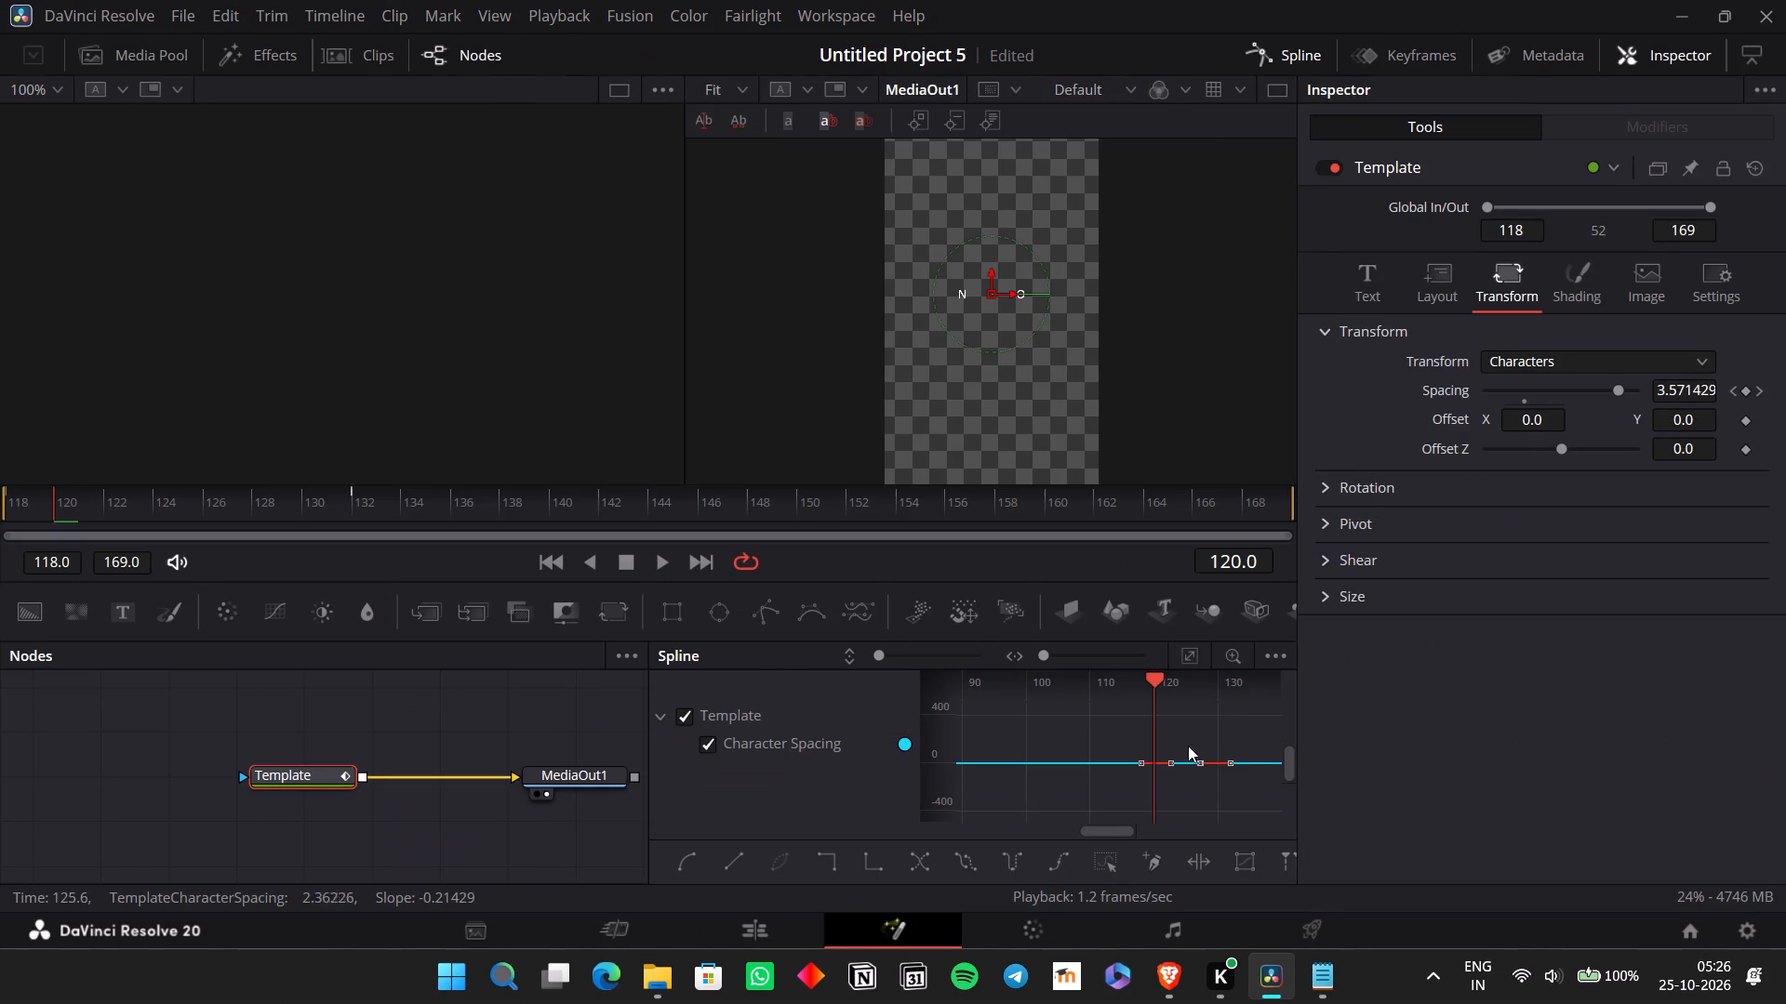
Preview the "NO" title's spacing animation in Fusion from its first keyframe at frame 118.
{"action": "scroll", "coordinate": [1296, 729], "scroll_direction": "left", "scroll_amount": 1}
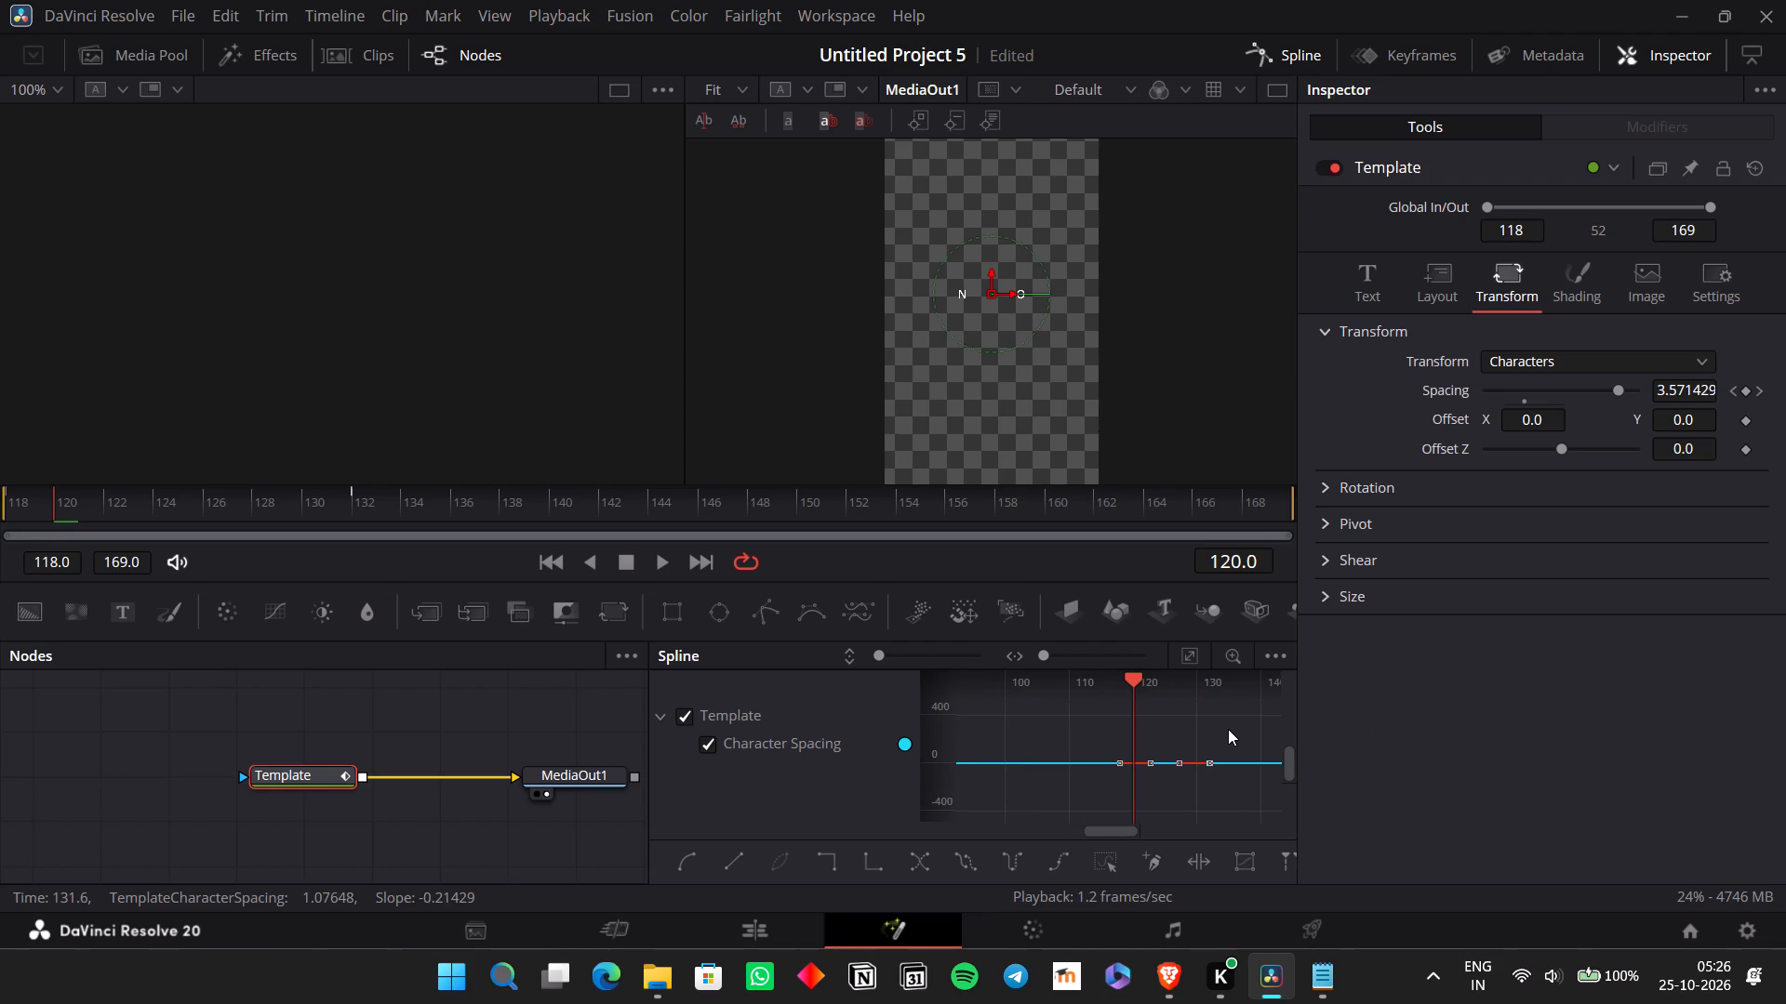
{"action": "left_click", "coordinate": [1731, 397]}
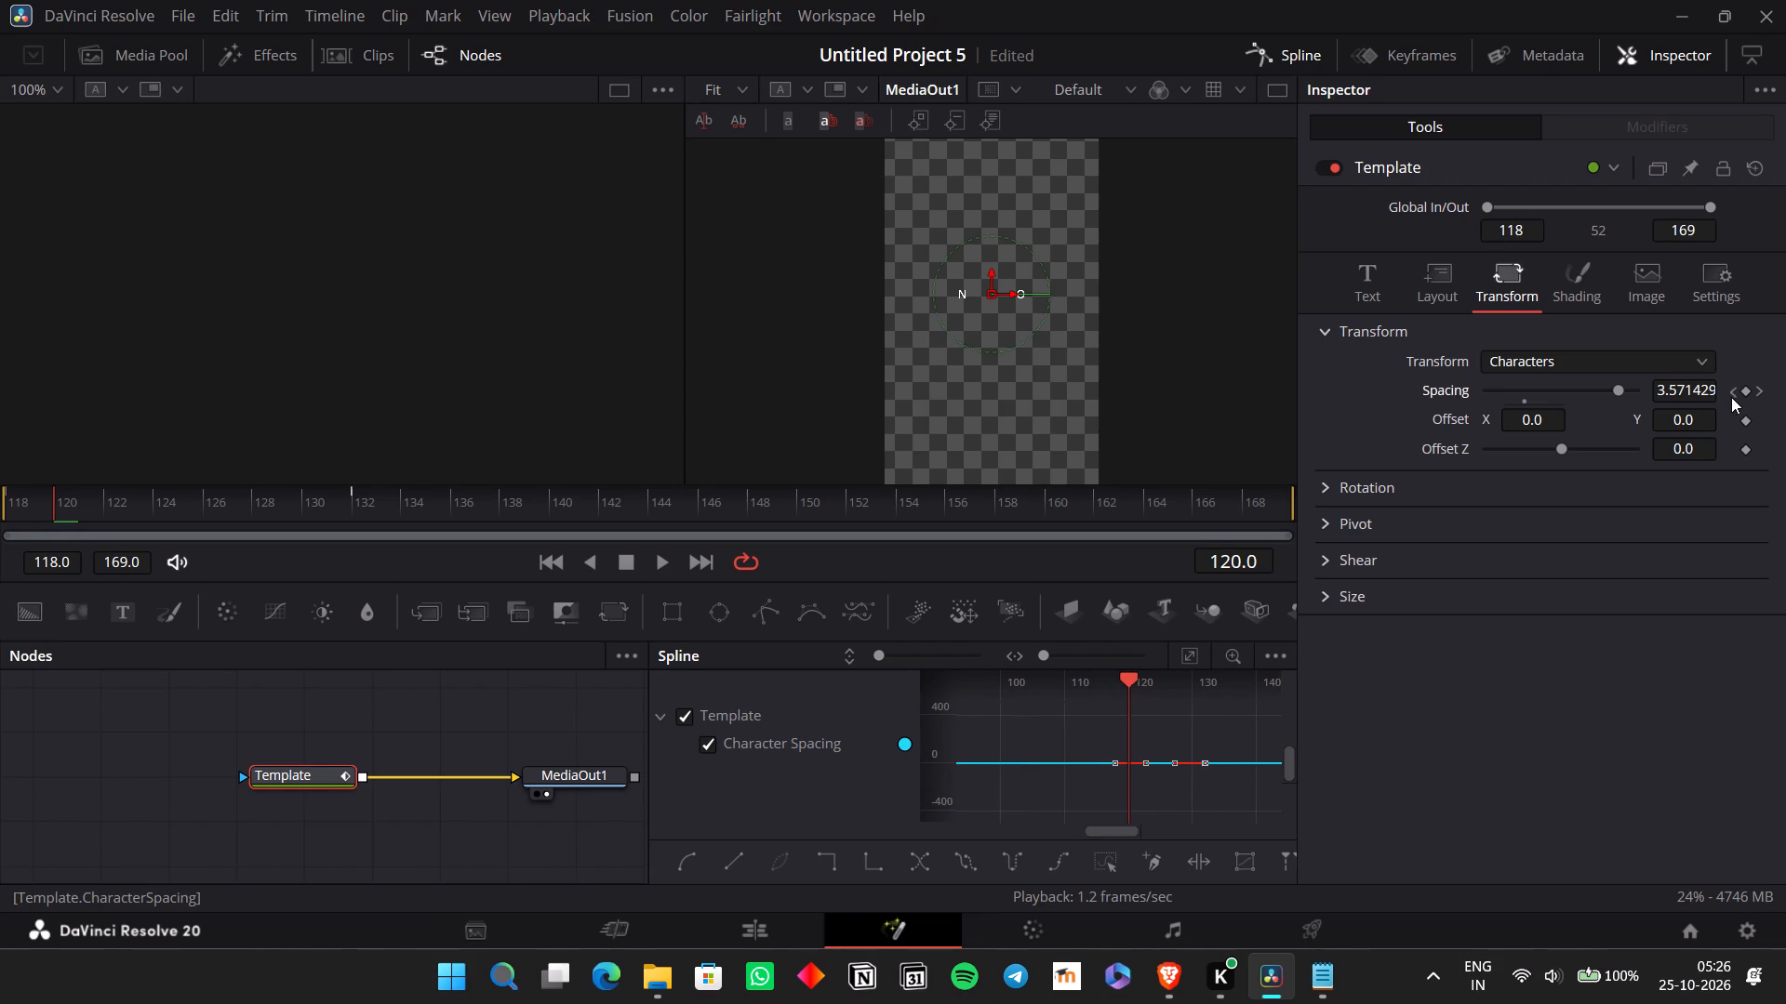
{"action": "left_click", "coordinate": [1072, 778]}
{"action": "scroll", "coordinate": [1070, 781], "scroll_direction": "right", "scroll_amount": 1}
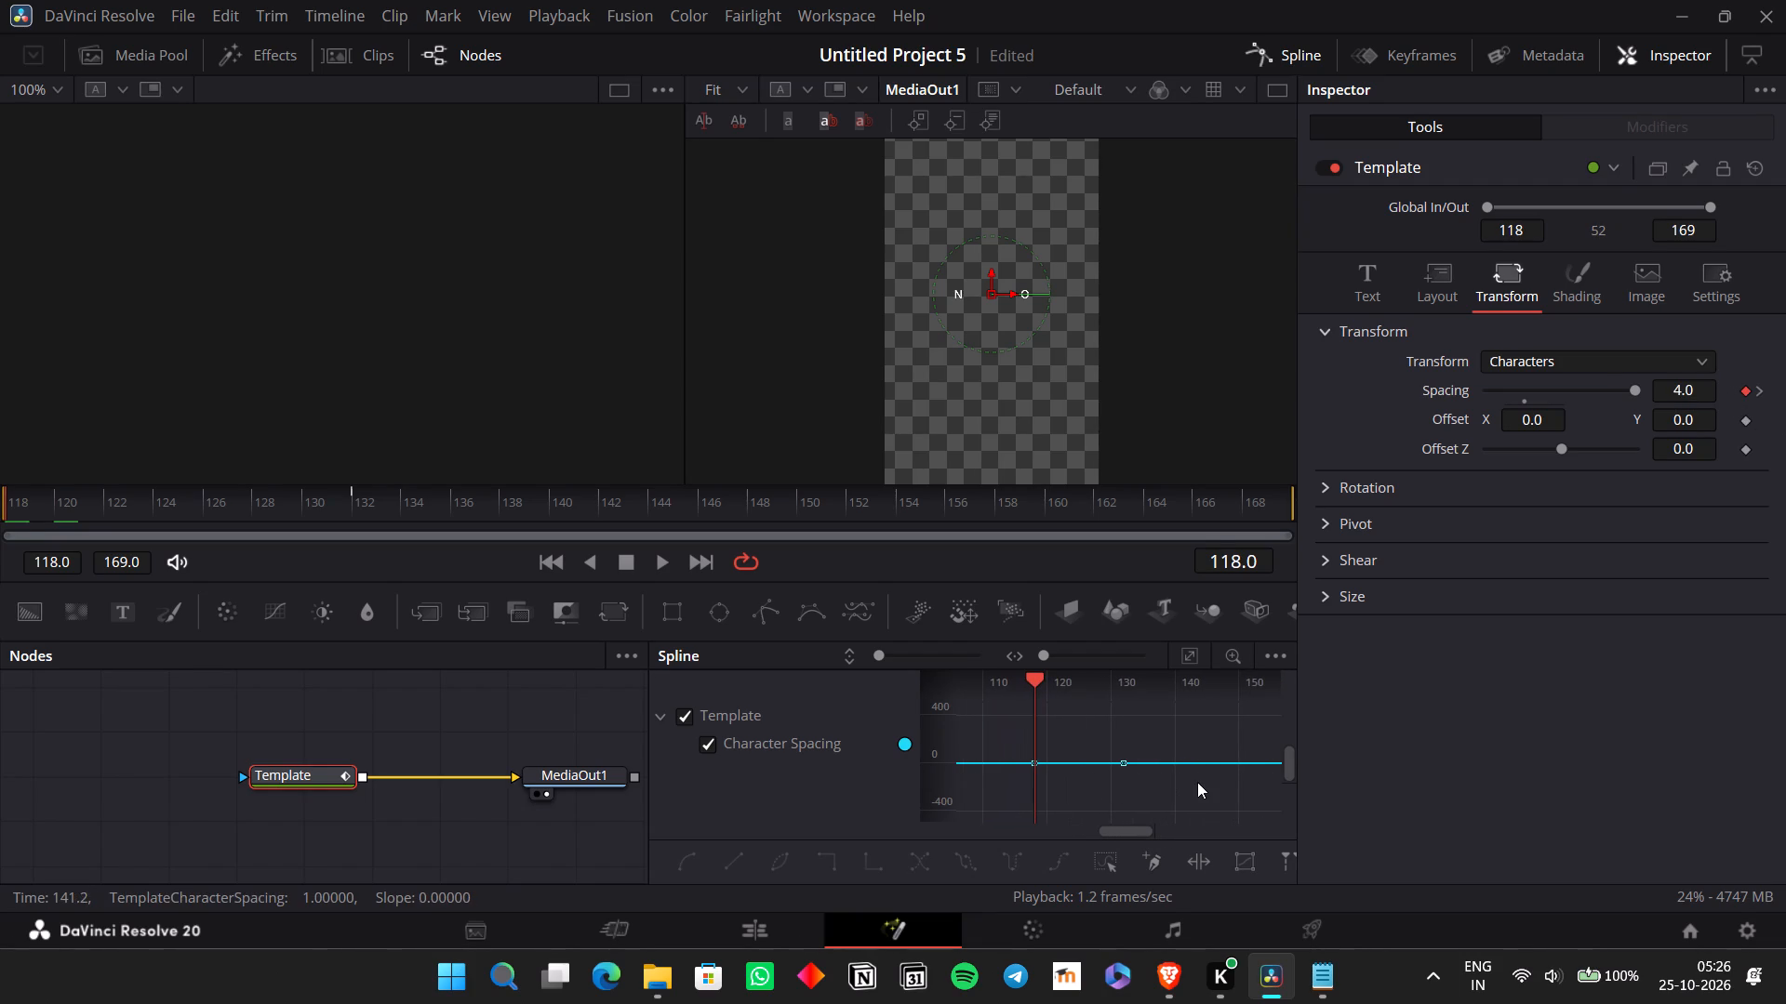
{"action": "key", "text": "space"}
{"action": "key", "text": "space"}
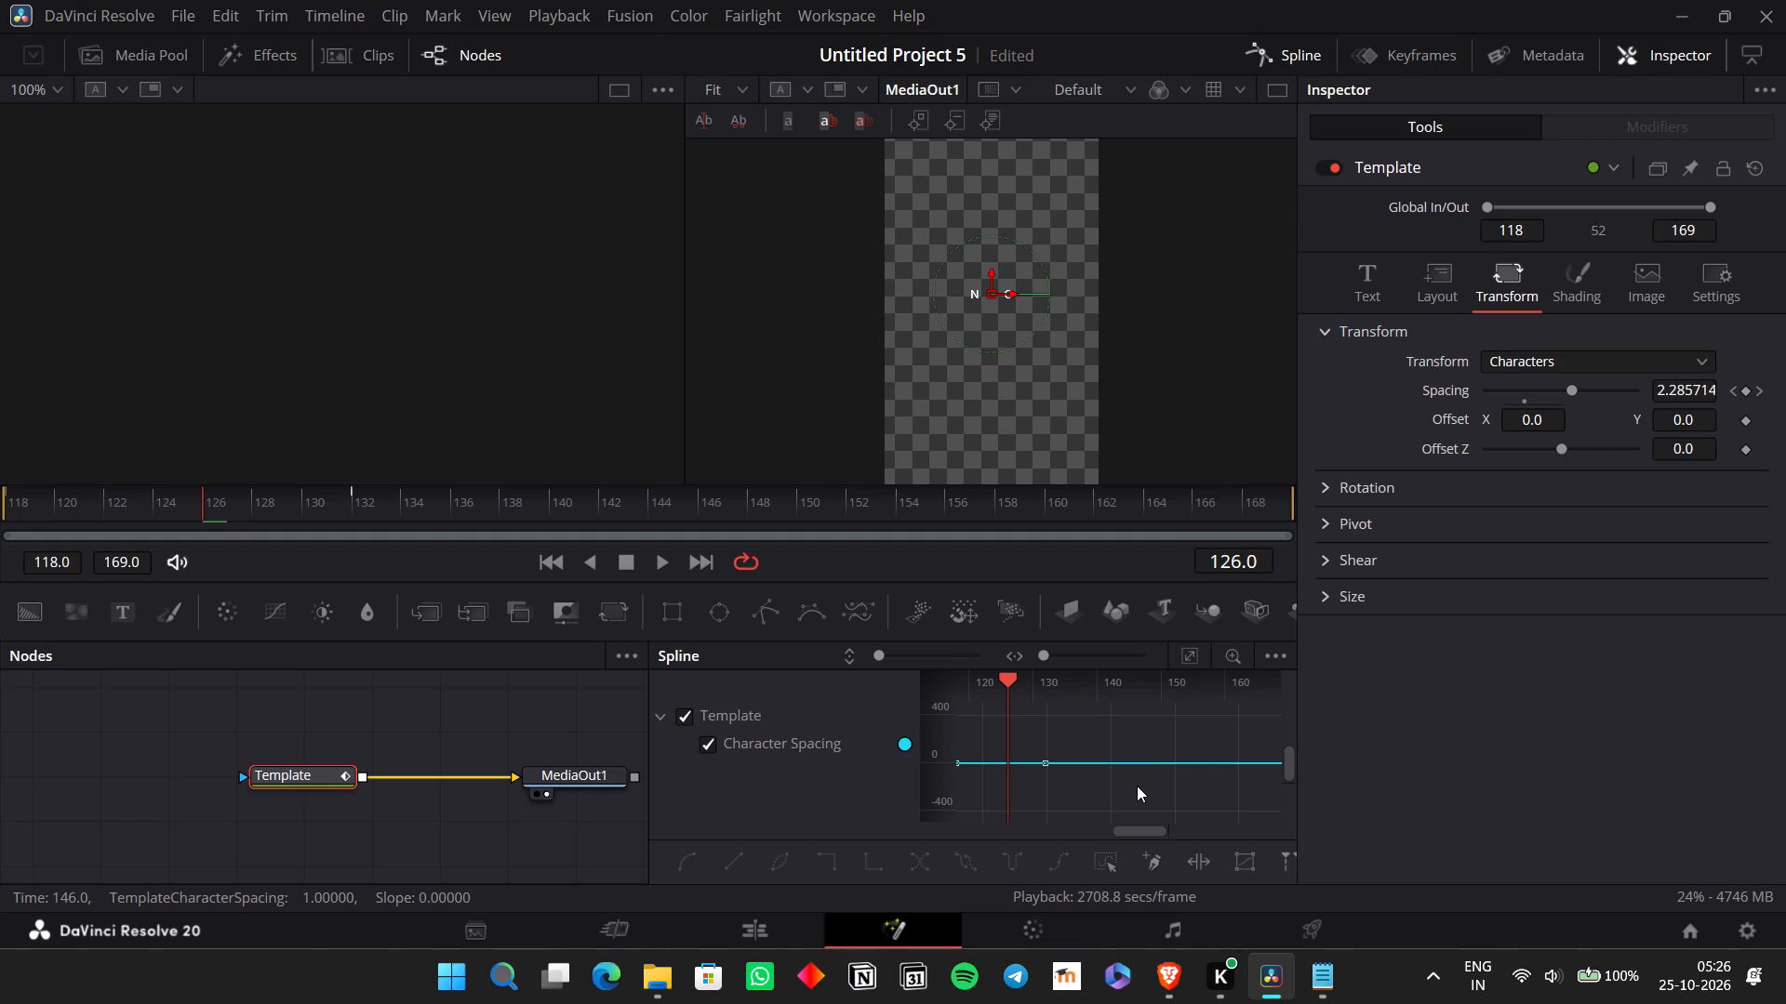
{"action": "key", "text": "space"}
{"action": "key", "text": "space"}
{"action": "scroll", "coordinate": [1137, 786], "scroll_direction": "right", "scroll_amount": 1}
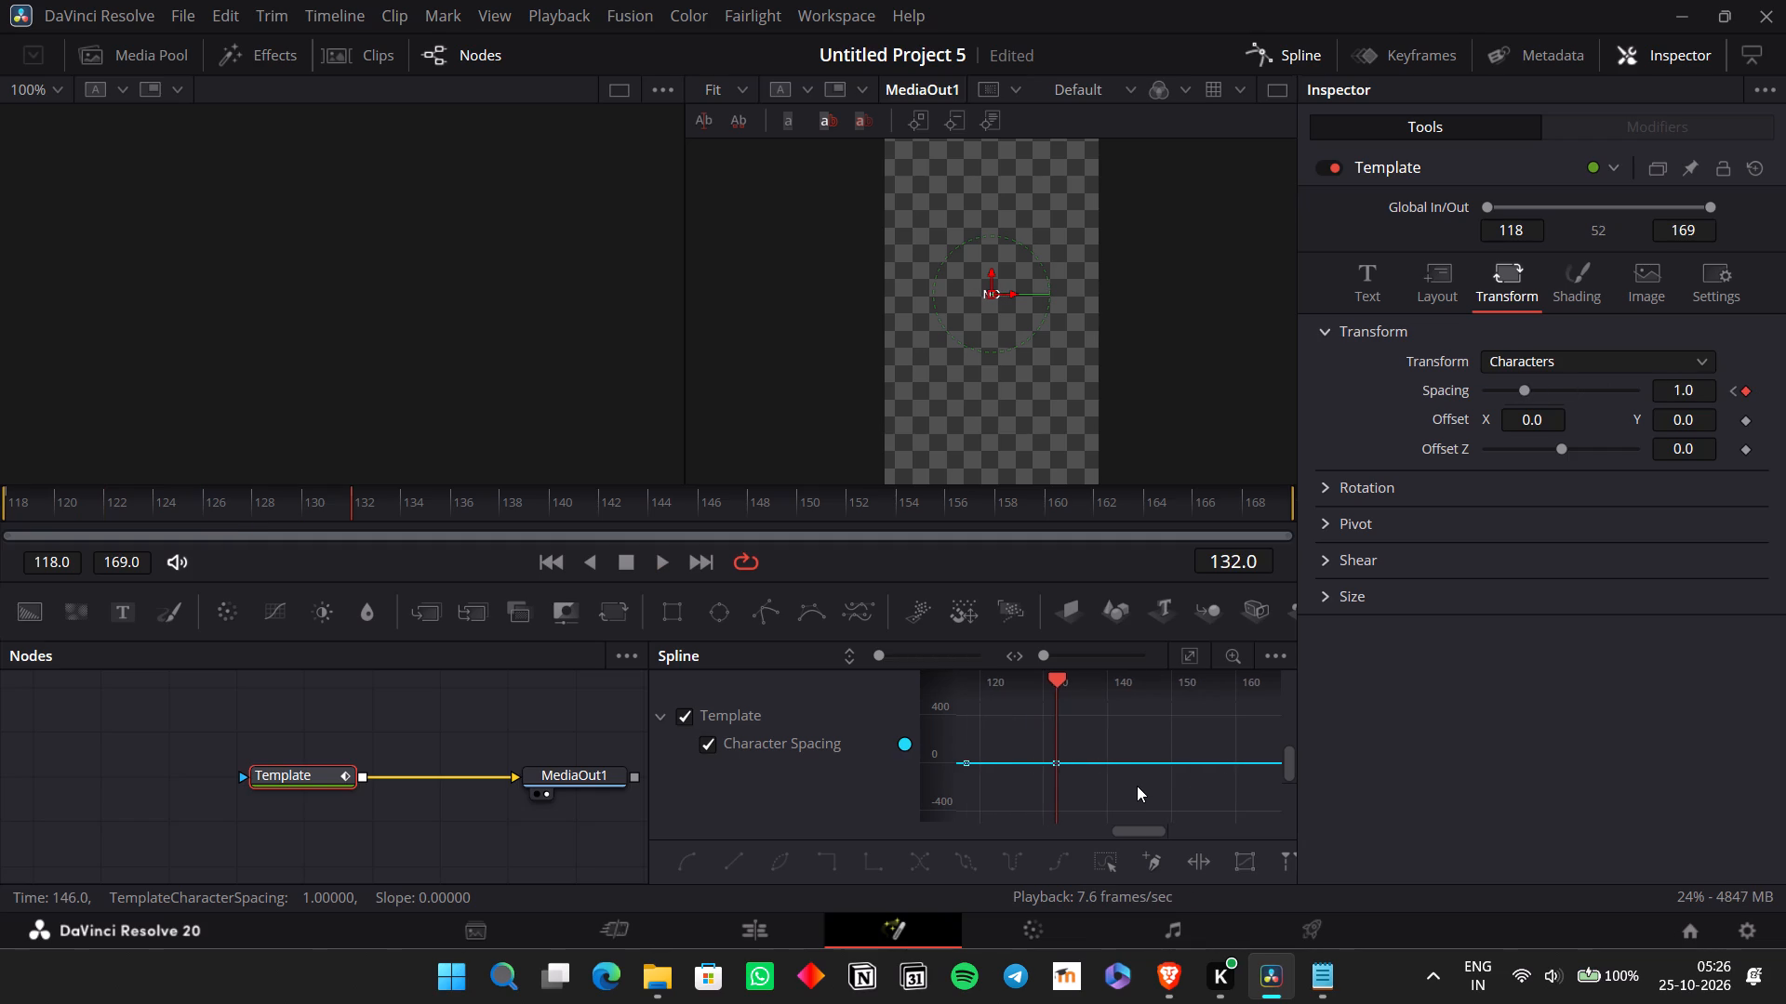
{"action": "scroll", "coordinate": [1137, 786], "scroll_direction": "right", "scroll_amount": 1}
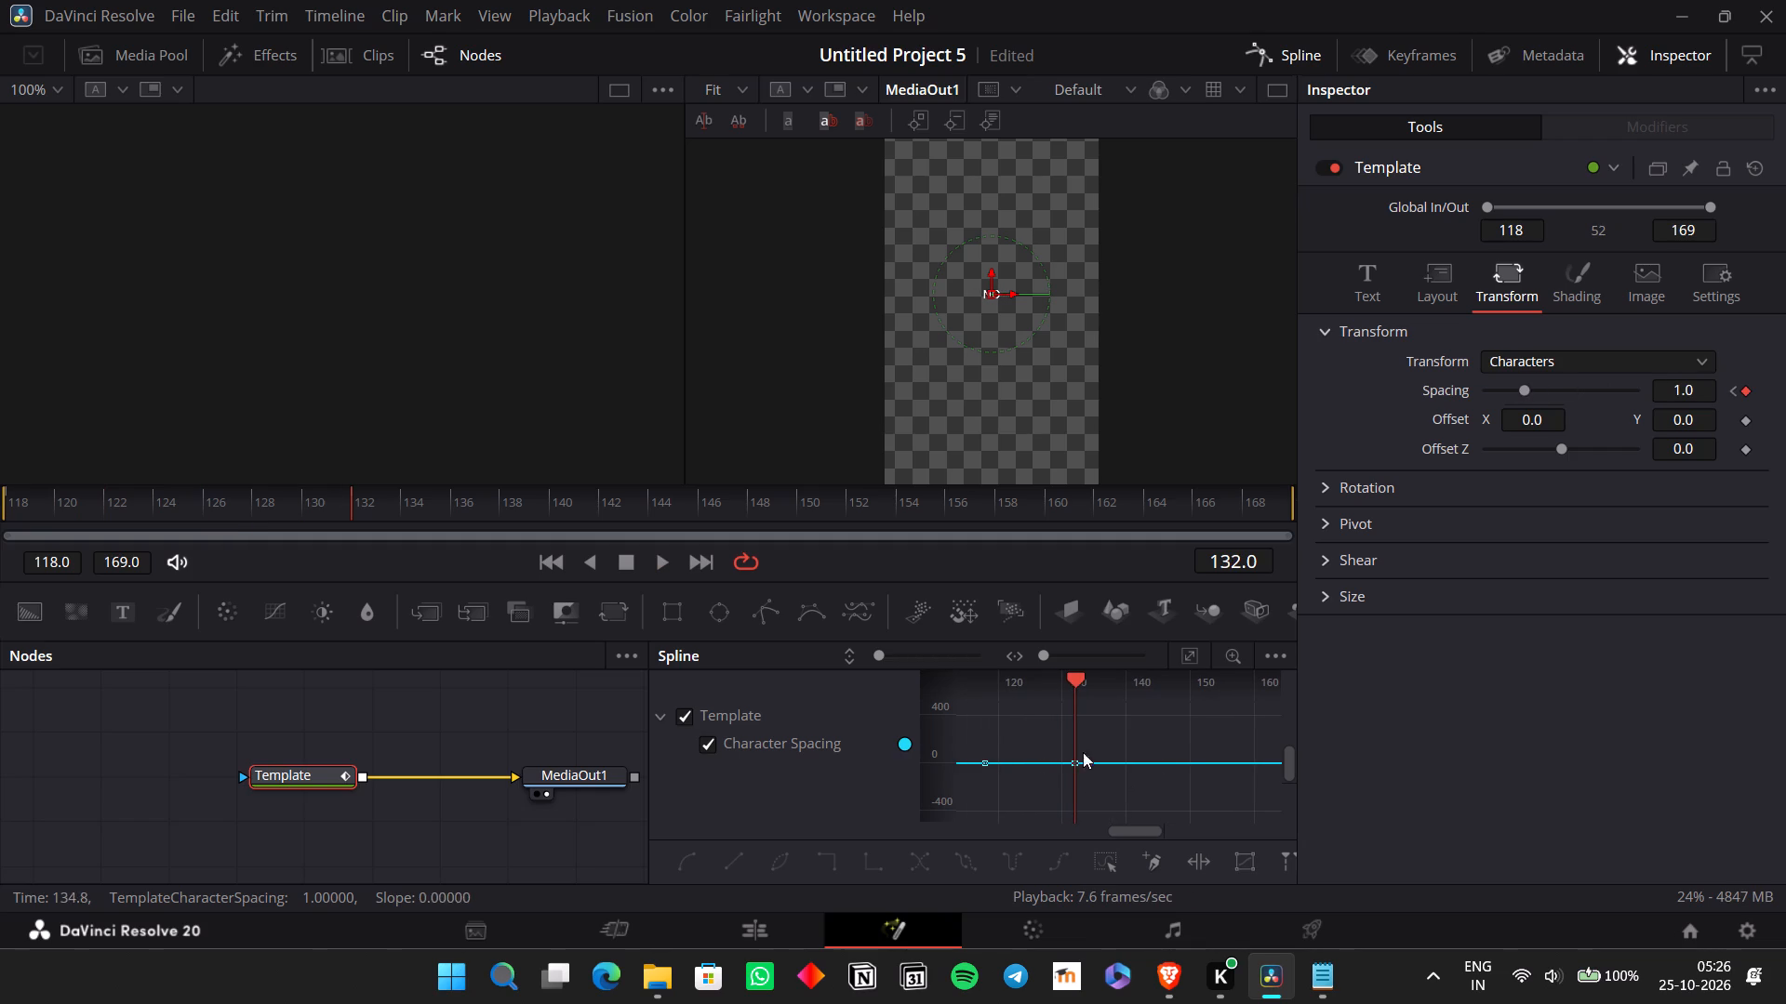
Select both keyframes of the "NO" title's Character Spacing curve in the spline view and smooth them.
{"action": "scroll", "coordinate": [1053, 764], "scroll_direction": "up", "scroll_amount": 9, "text": "ctrl"}
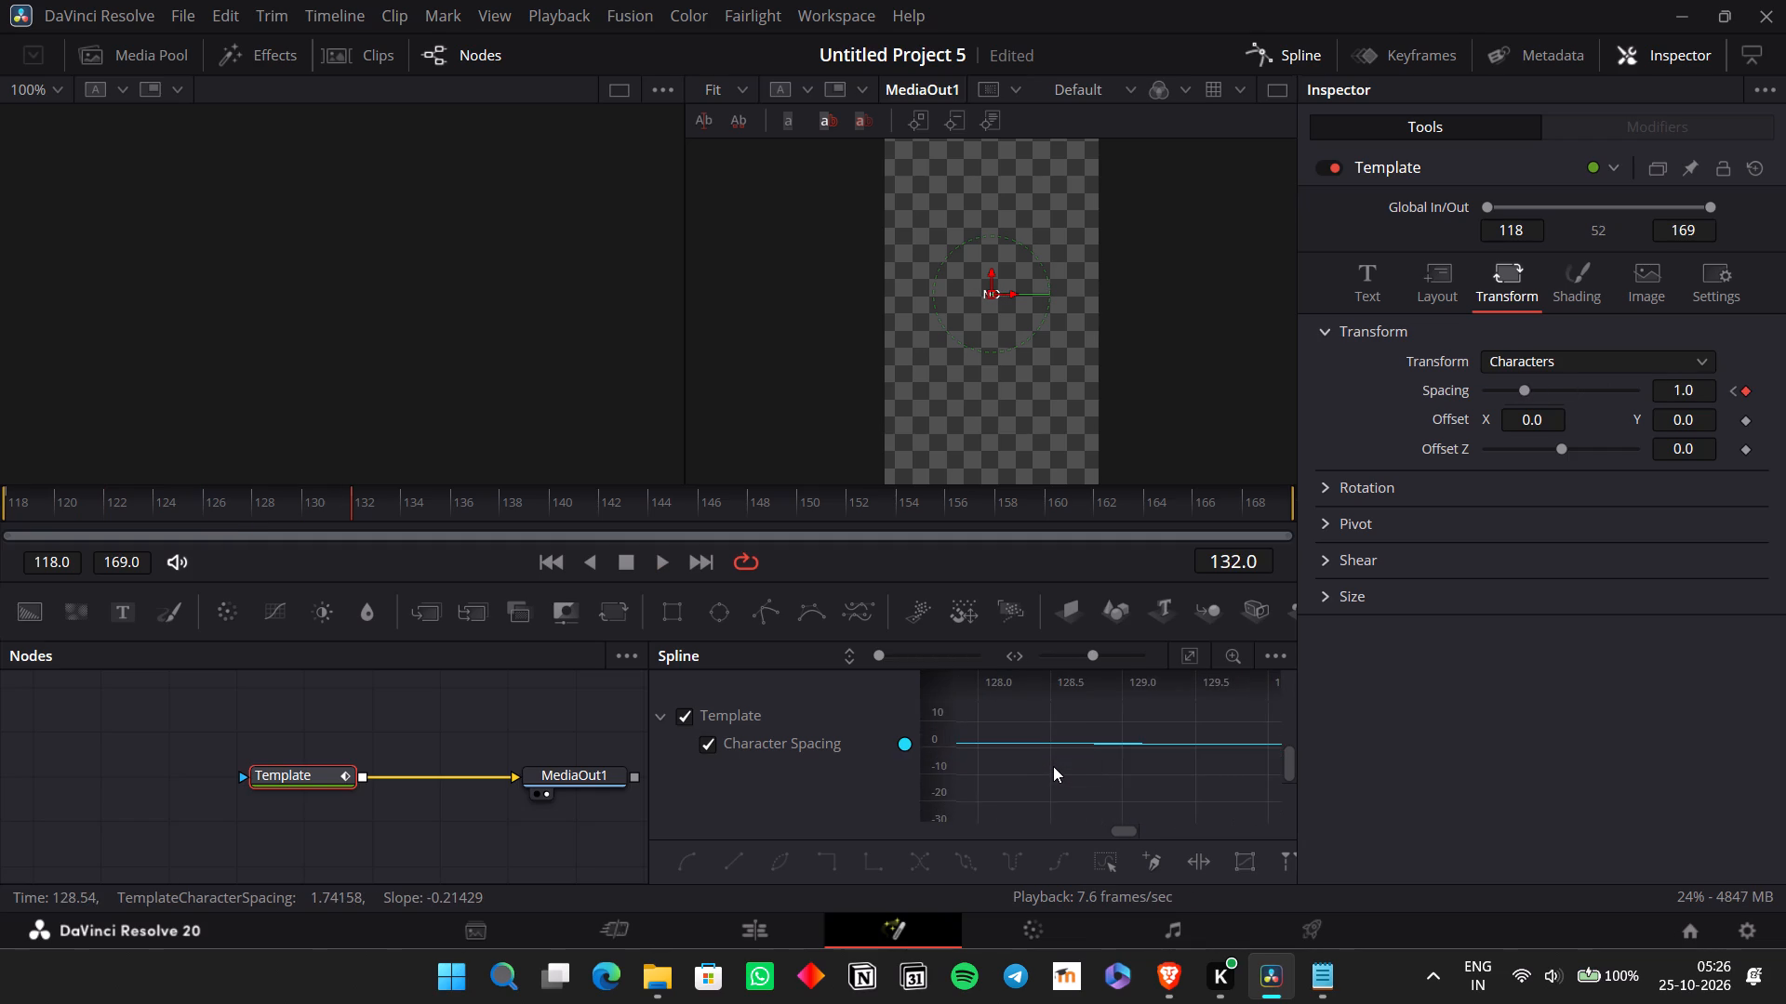
{"action": "scroll", "coordinate": [1053, 766], "scroll_direction": "down", "scroll_amount": 8, "text": "ctrl"}
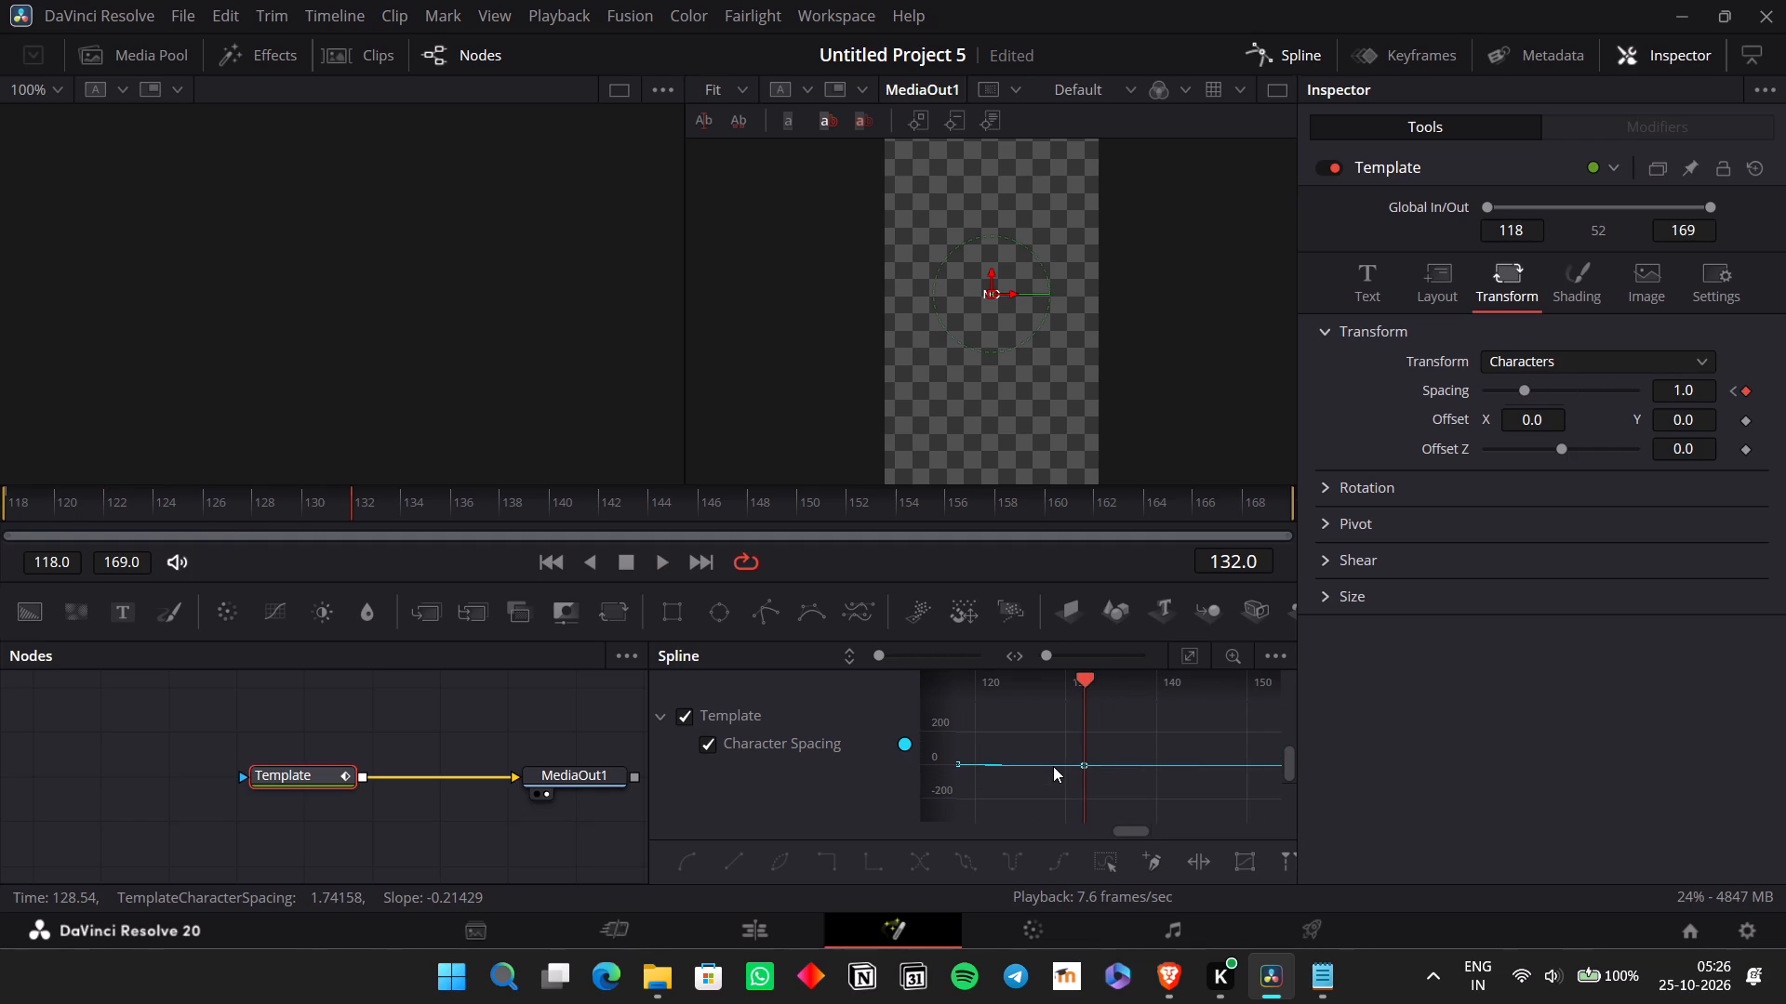
{"action": "scroll", "coordinate": [1053, 766], "scroll_direction": "right", "scroll_amount": 1}
{"action": "left_click", "coordinate": [885, 653]}
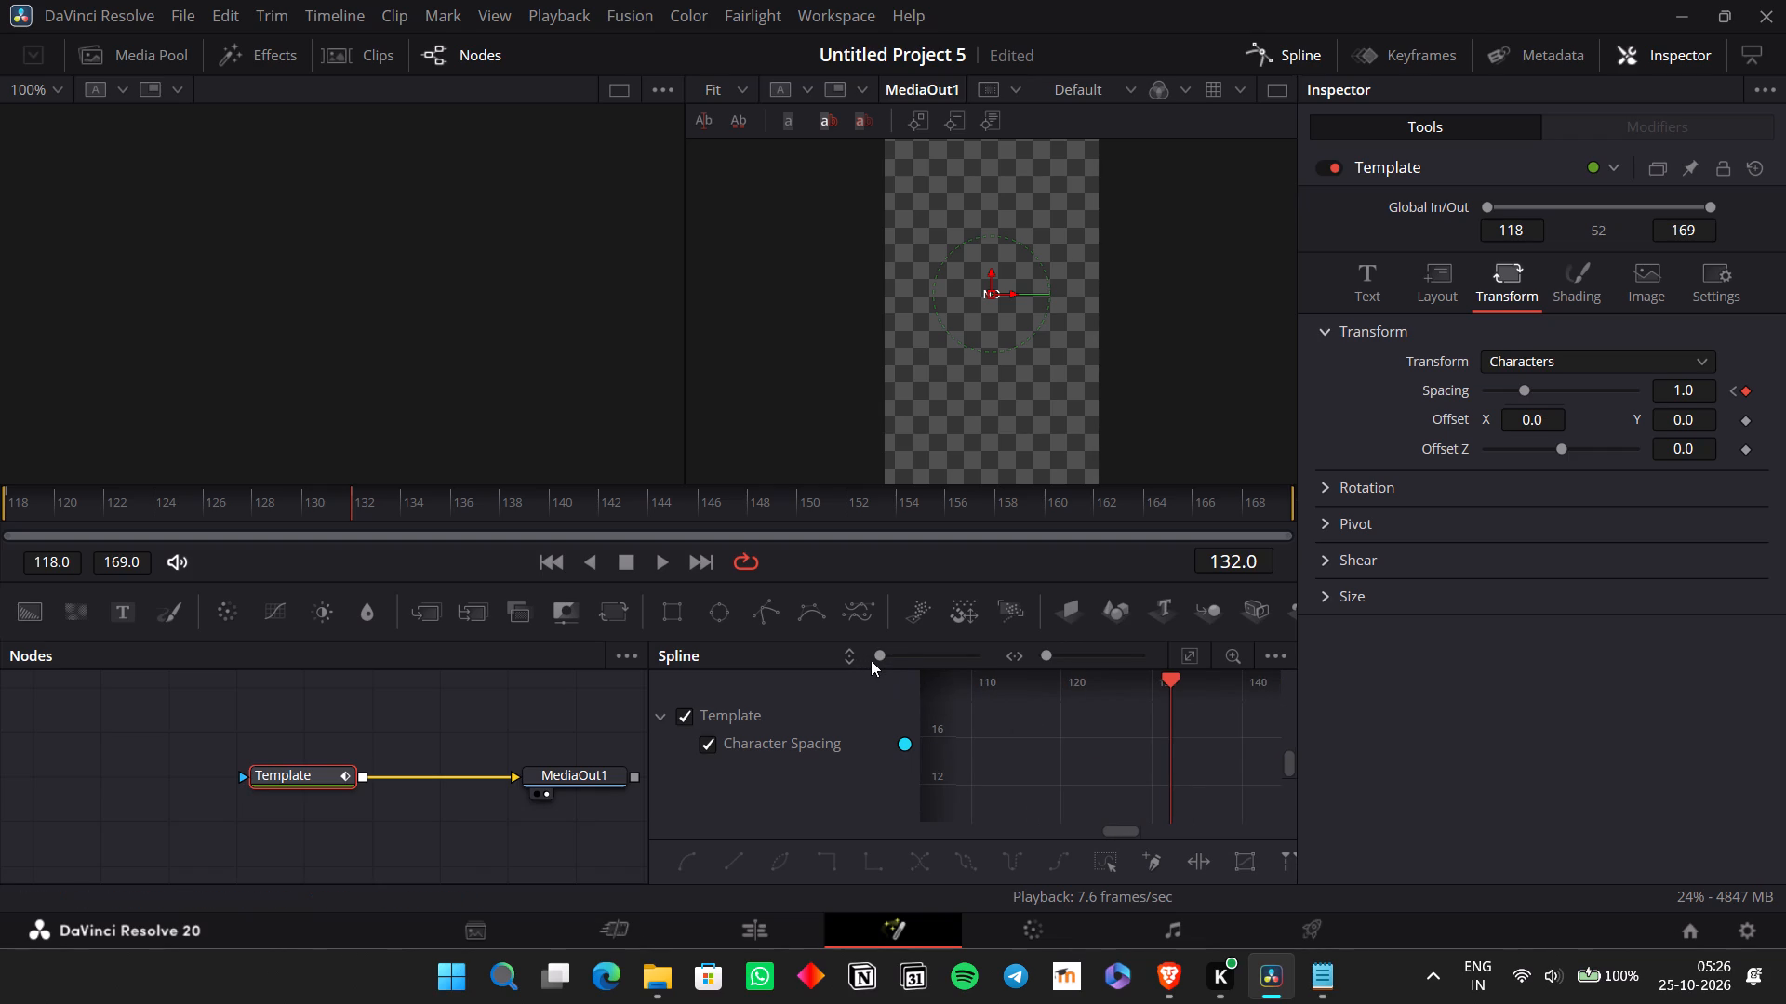
{"action": "left_click_drag", "start_coordinate": [879, 659], "coordinate": [859, 668]}
{"action": "left_click_drag", "start_coordinate": [859, 668], "coordinate": [850, 668]}
{"action": "scroll", "coordinate": [1087, 753], "scroll_direction": "up", "scroll_amount": 2}
{"action": "scroll", "coordinate": [1090, 760], "scroll_direction": "down", "scroll_amount": 3}
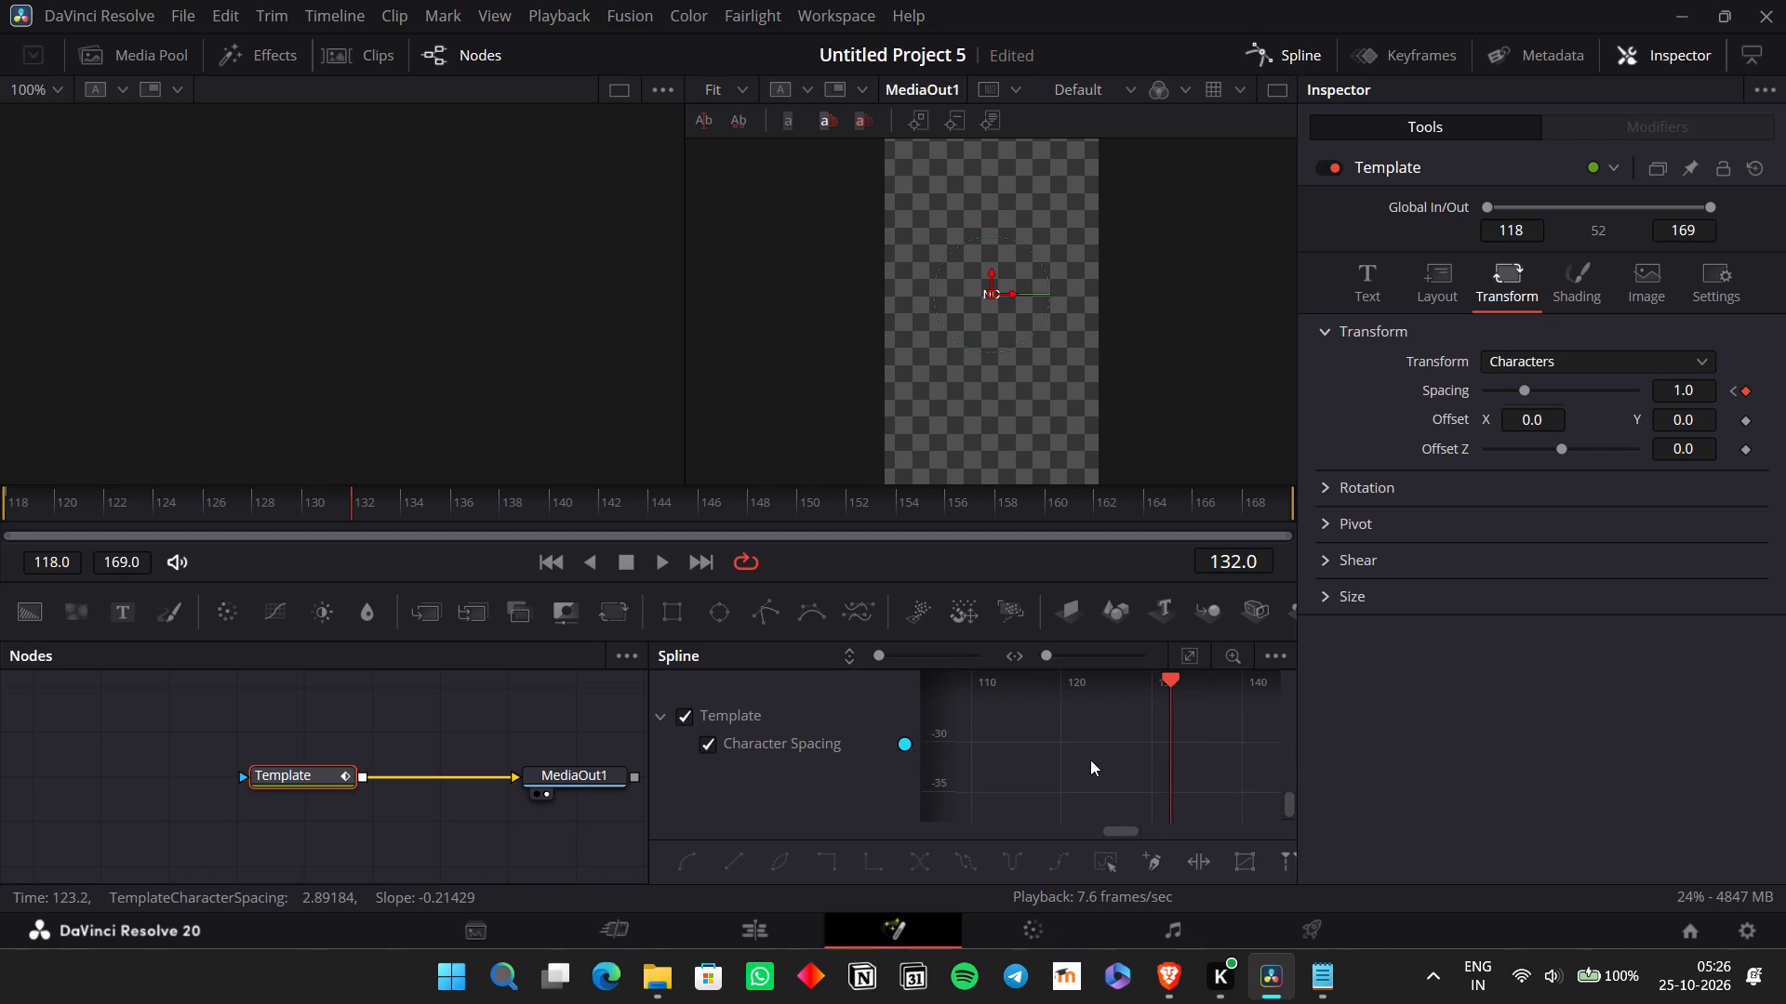
{"action": "scroll", "coordinate": [1090, 760], "scroll_direction": "up", "scroll_amount": 1}
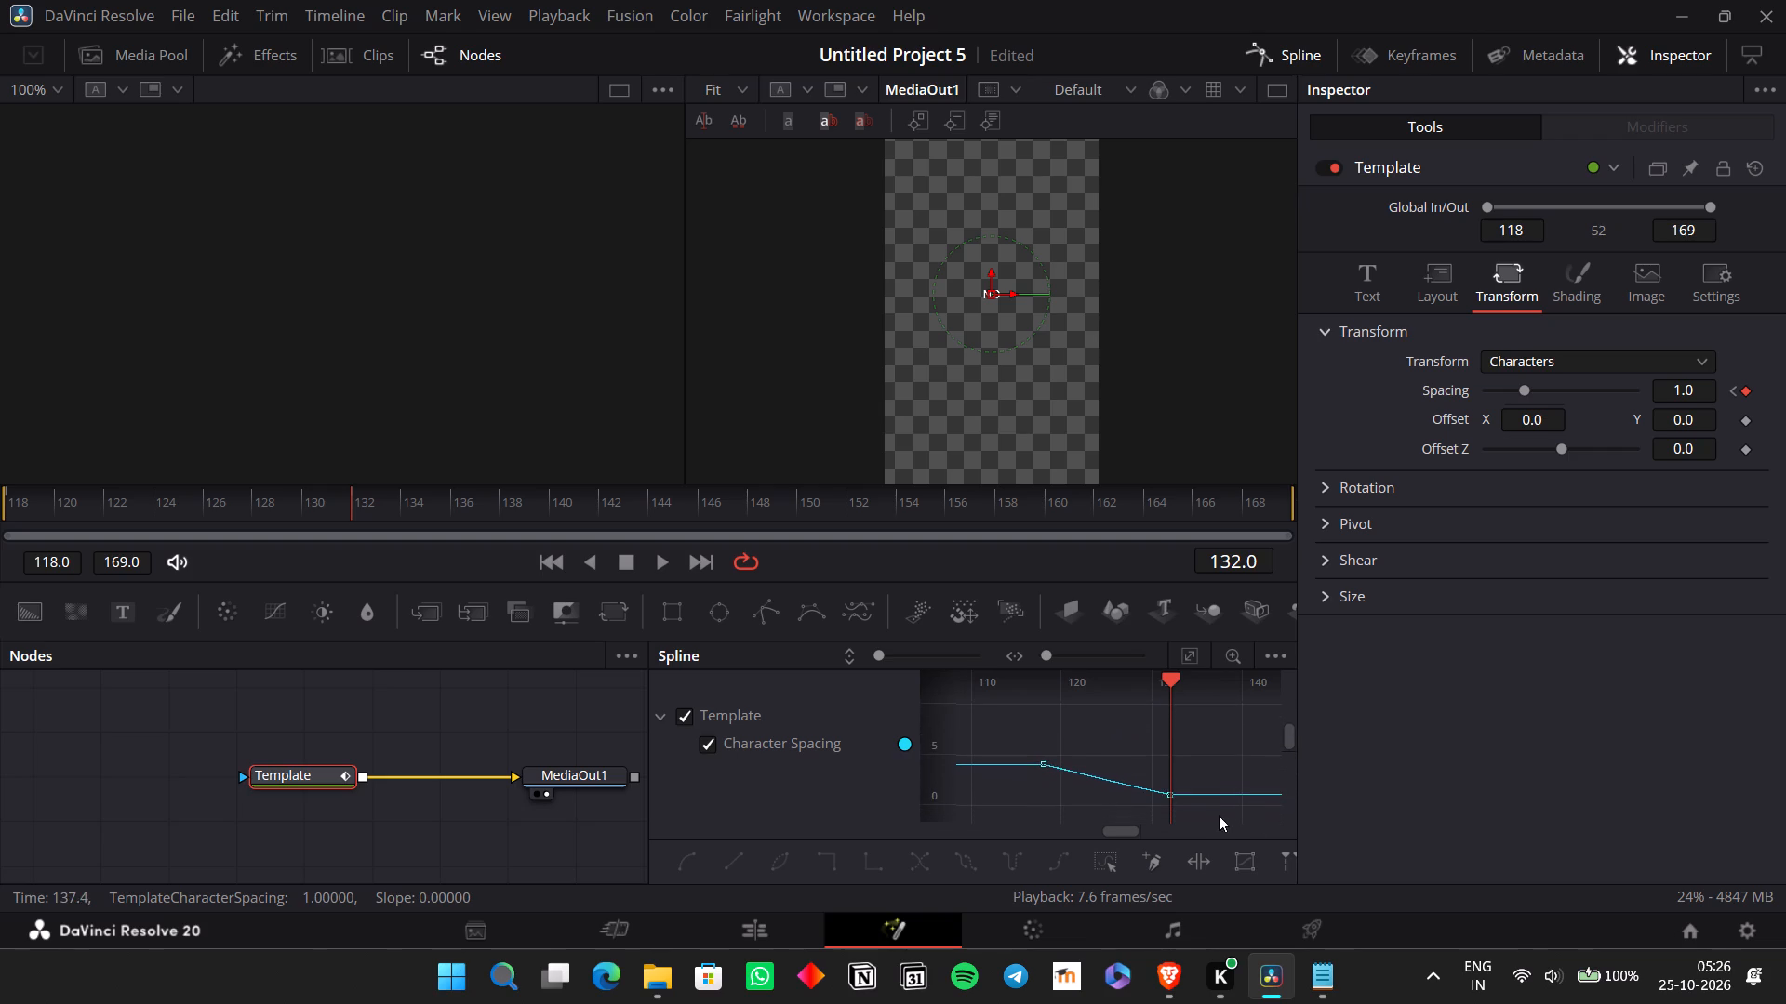
{"action": "scroll", "coordinate": [1219, 815], "scroll_direction": "up", "scroll_amount": 1}
{"action": "left_click_drag", "start_coordinate": [1214, 812], "coordinate": [1000, 717]}
{"action": "key", "text": "s"}
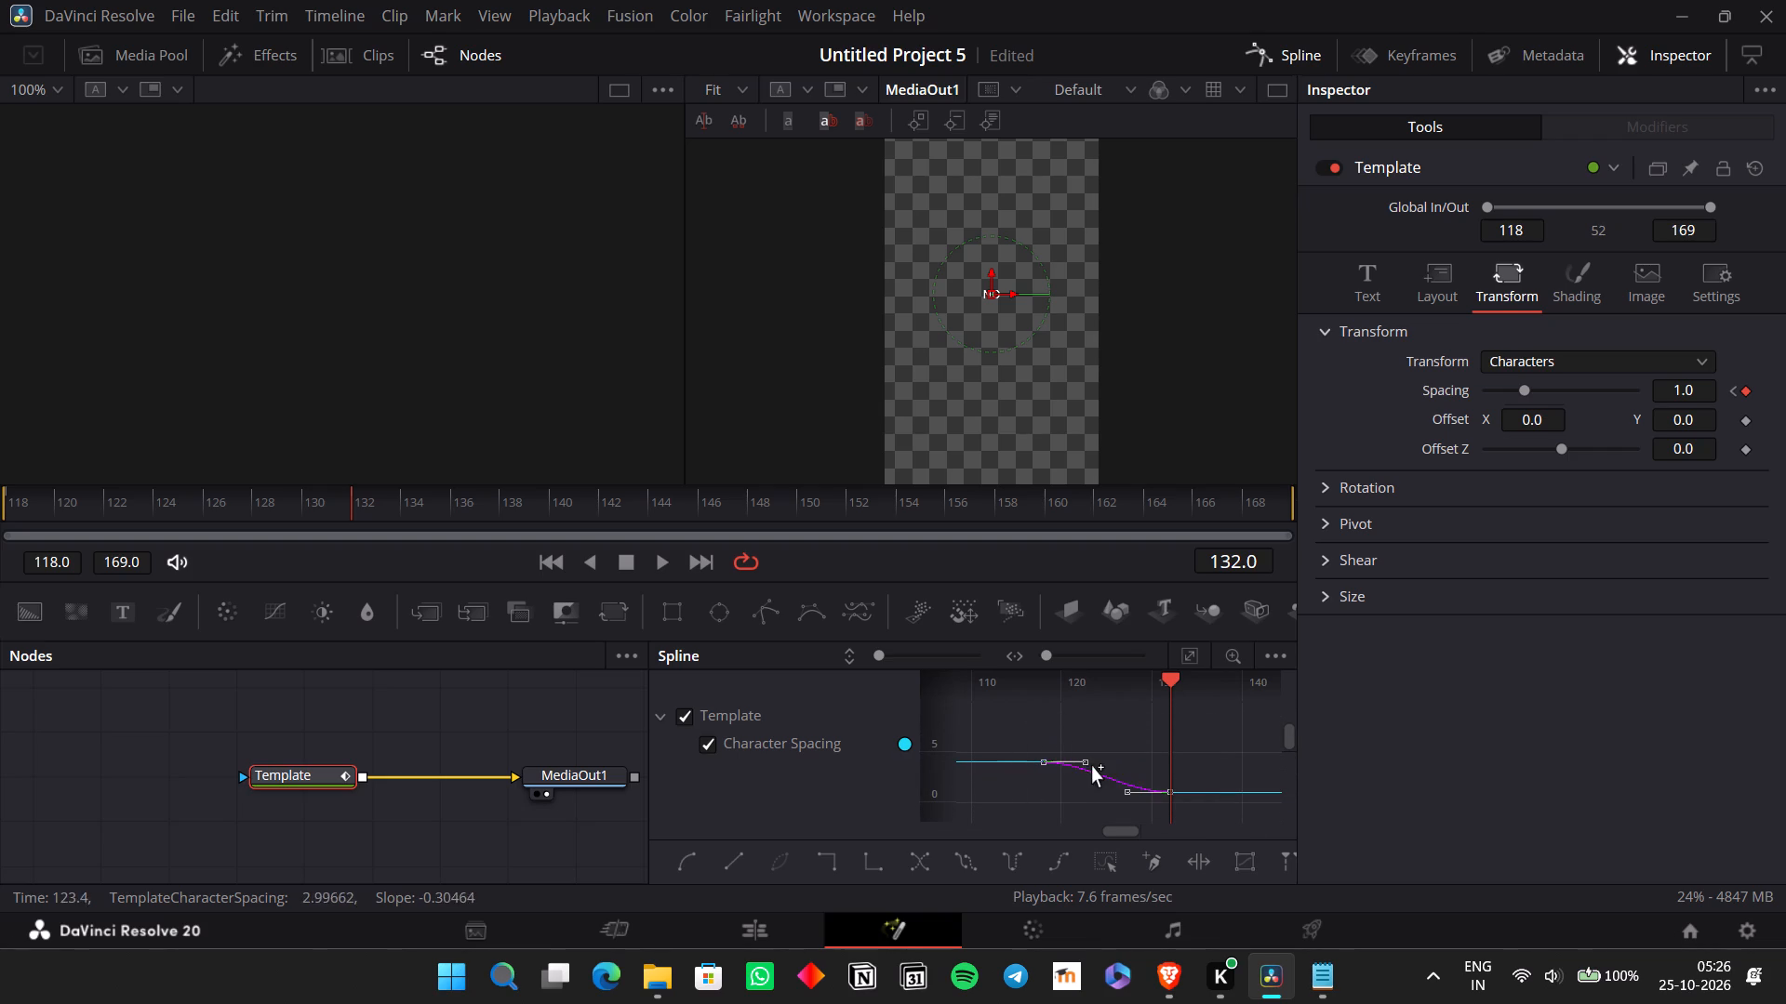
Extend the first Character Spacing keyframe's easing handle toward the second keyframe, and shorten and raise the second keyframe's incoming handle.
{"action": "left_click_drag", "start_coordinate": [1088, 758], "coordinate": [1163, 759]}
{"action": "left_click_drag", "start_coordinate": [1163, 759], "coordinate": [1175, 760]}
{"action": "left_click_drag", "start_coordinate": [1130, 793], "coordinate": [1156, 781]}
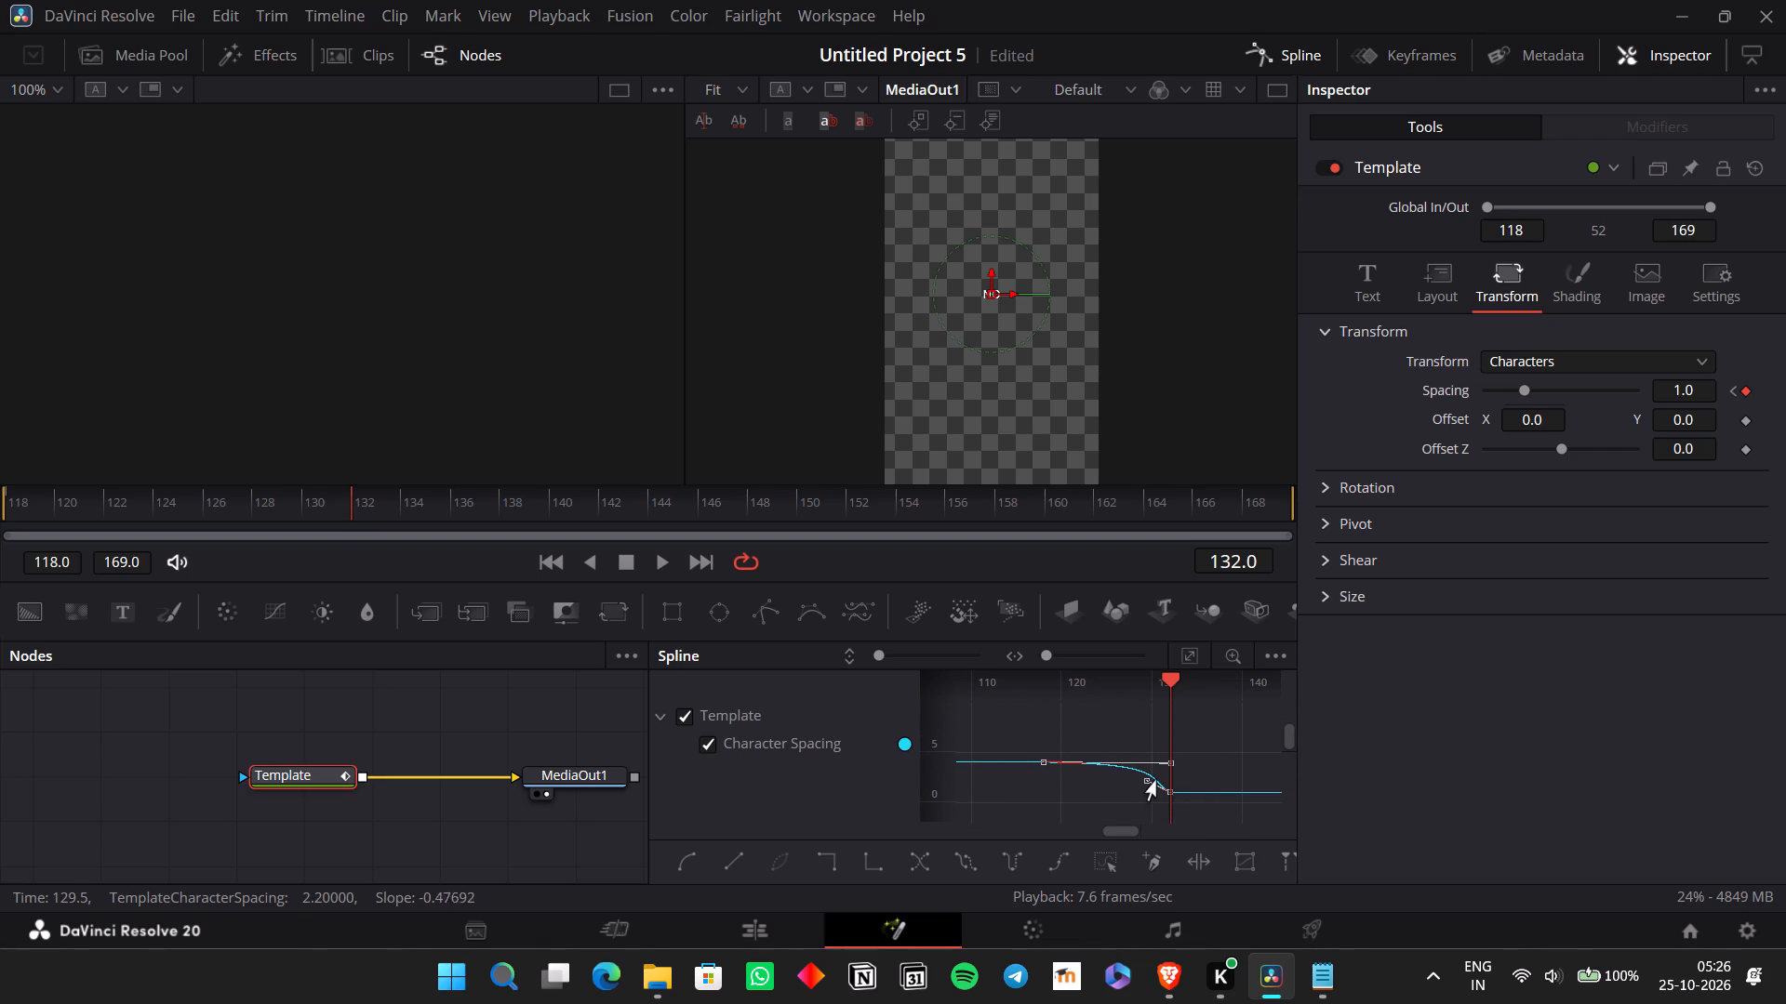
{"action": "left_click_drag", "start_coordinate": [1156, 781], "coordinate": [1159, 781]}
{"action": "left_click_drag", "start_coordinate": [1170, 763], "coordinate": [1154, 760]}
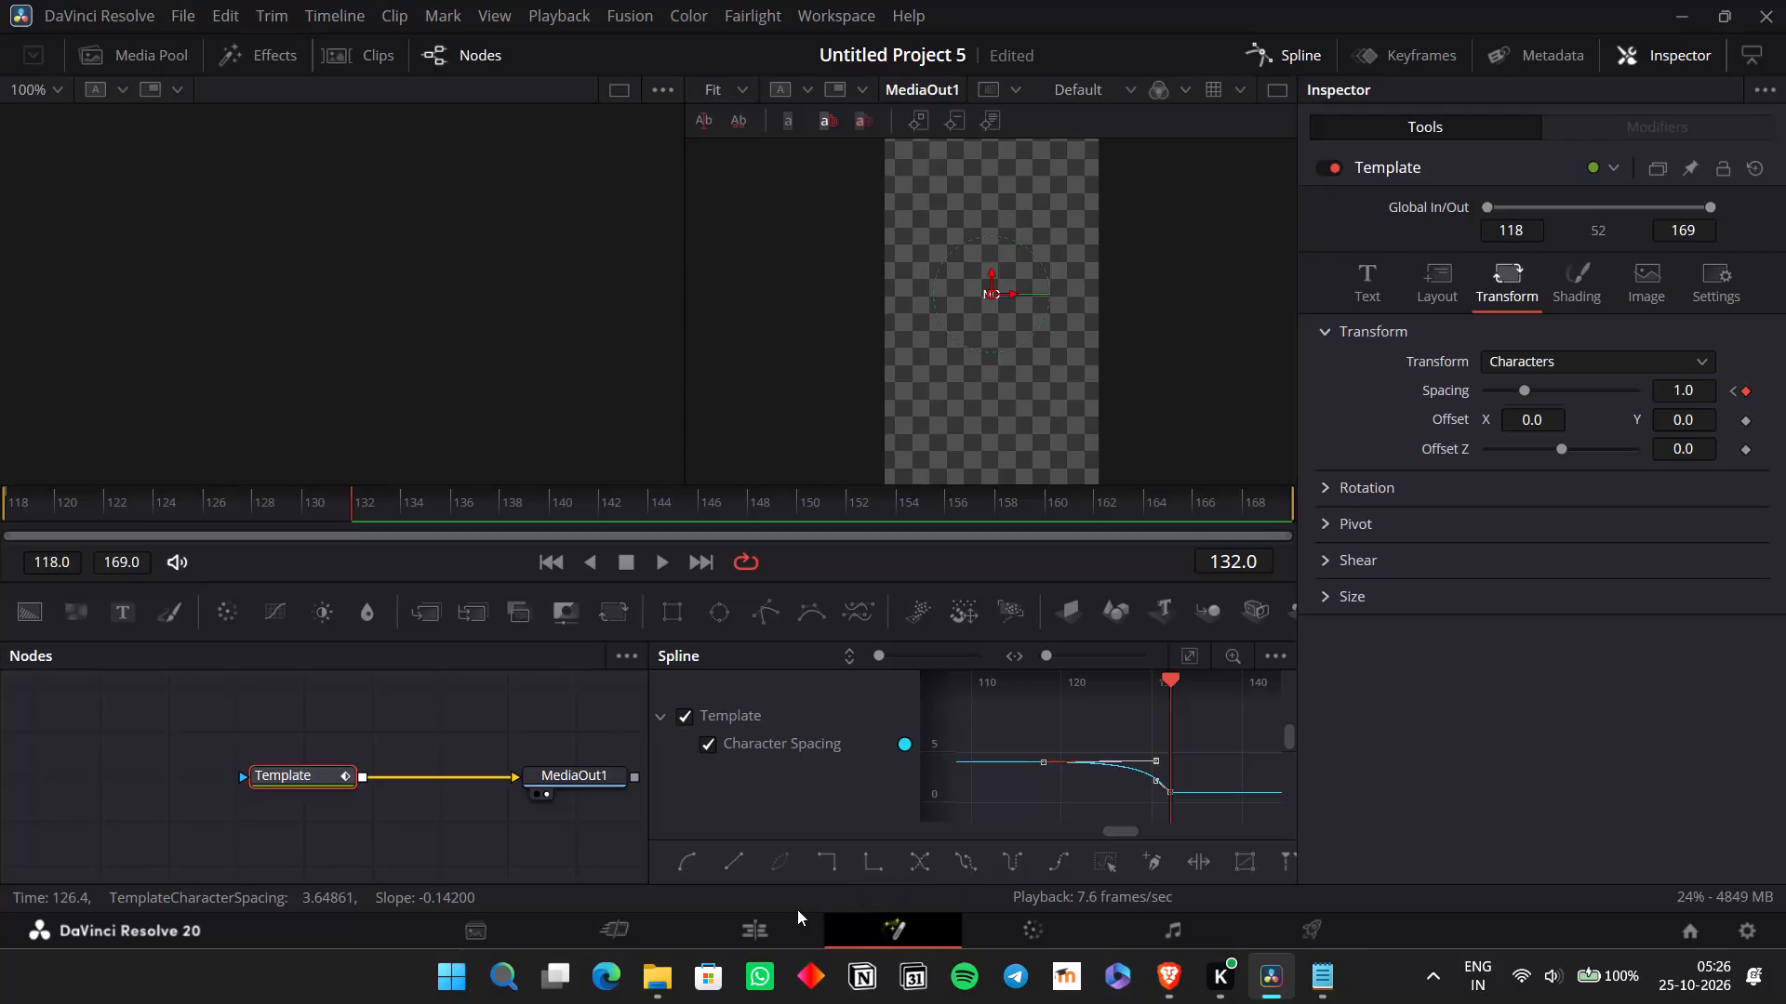
Return to the edit timeline and play back the "NO" title's spacing animation to check its easing.
{"action": "left_click", "coordinate": [782, 910]}
{"action": "left_click", "coordinate": [780, 911]}
{"action": "left_click", "coordinate": [774, 920]}
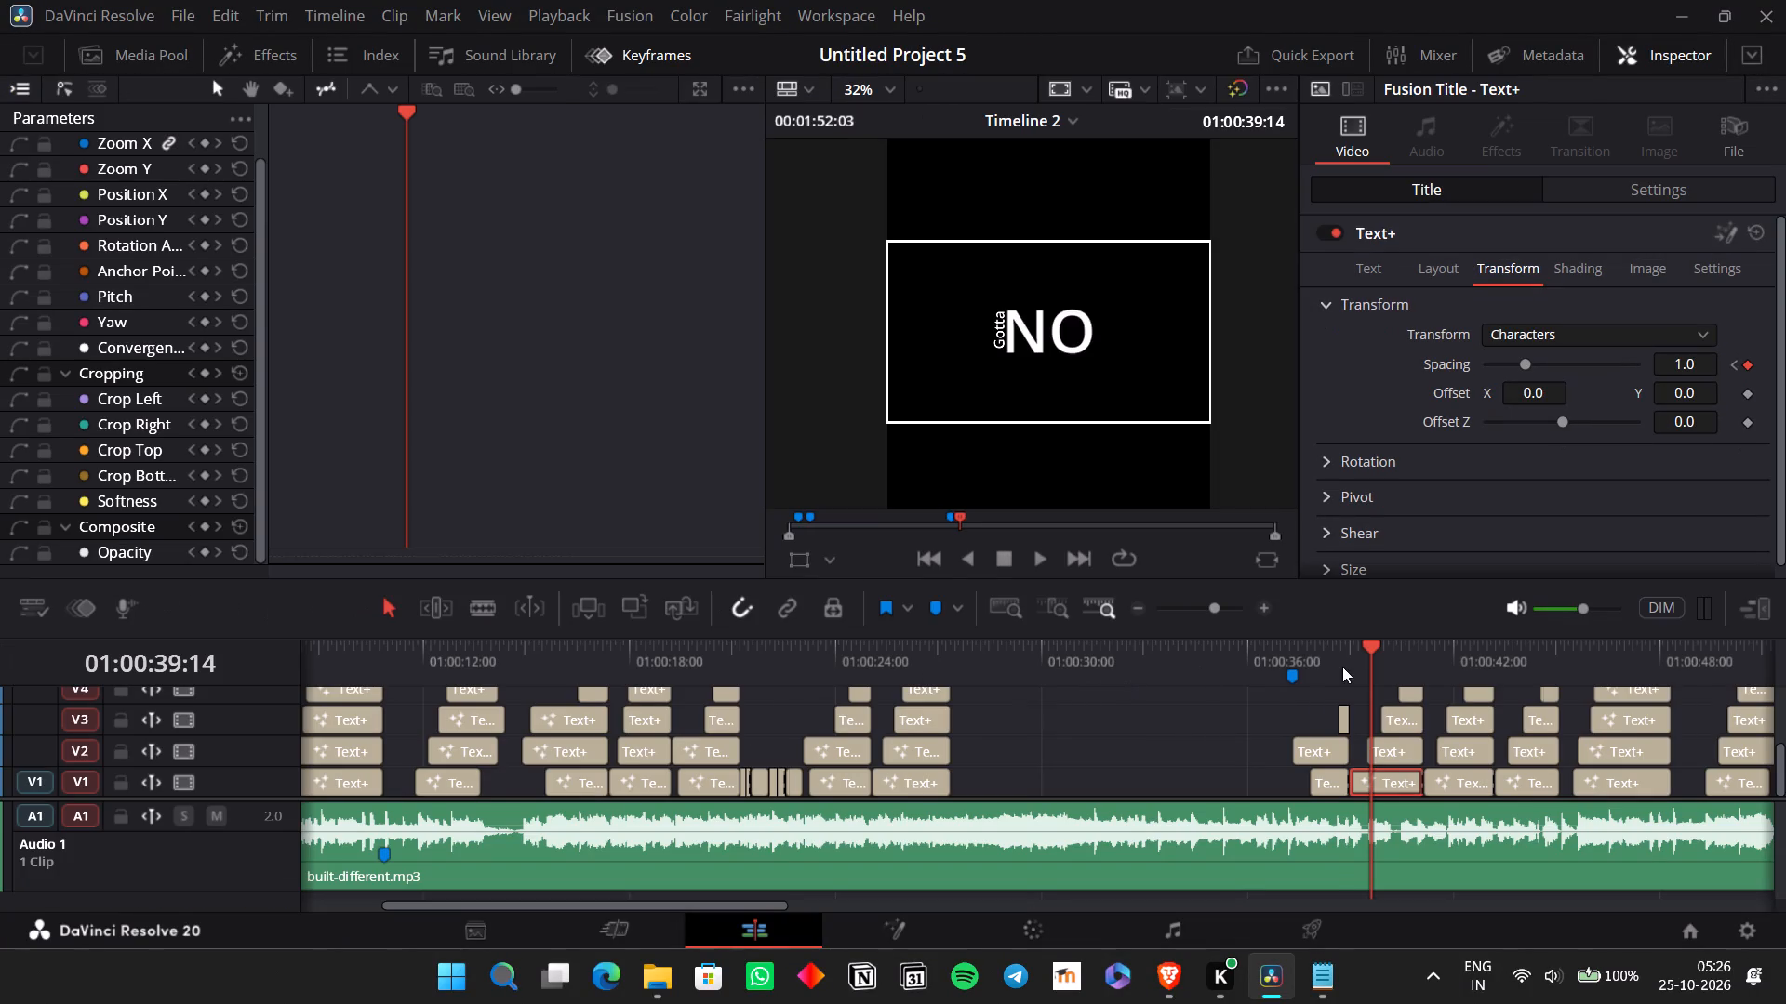
{"action": "left_click", "coordinate": [1342, 658]}
{"action": "key", "text": "space"}
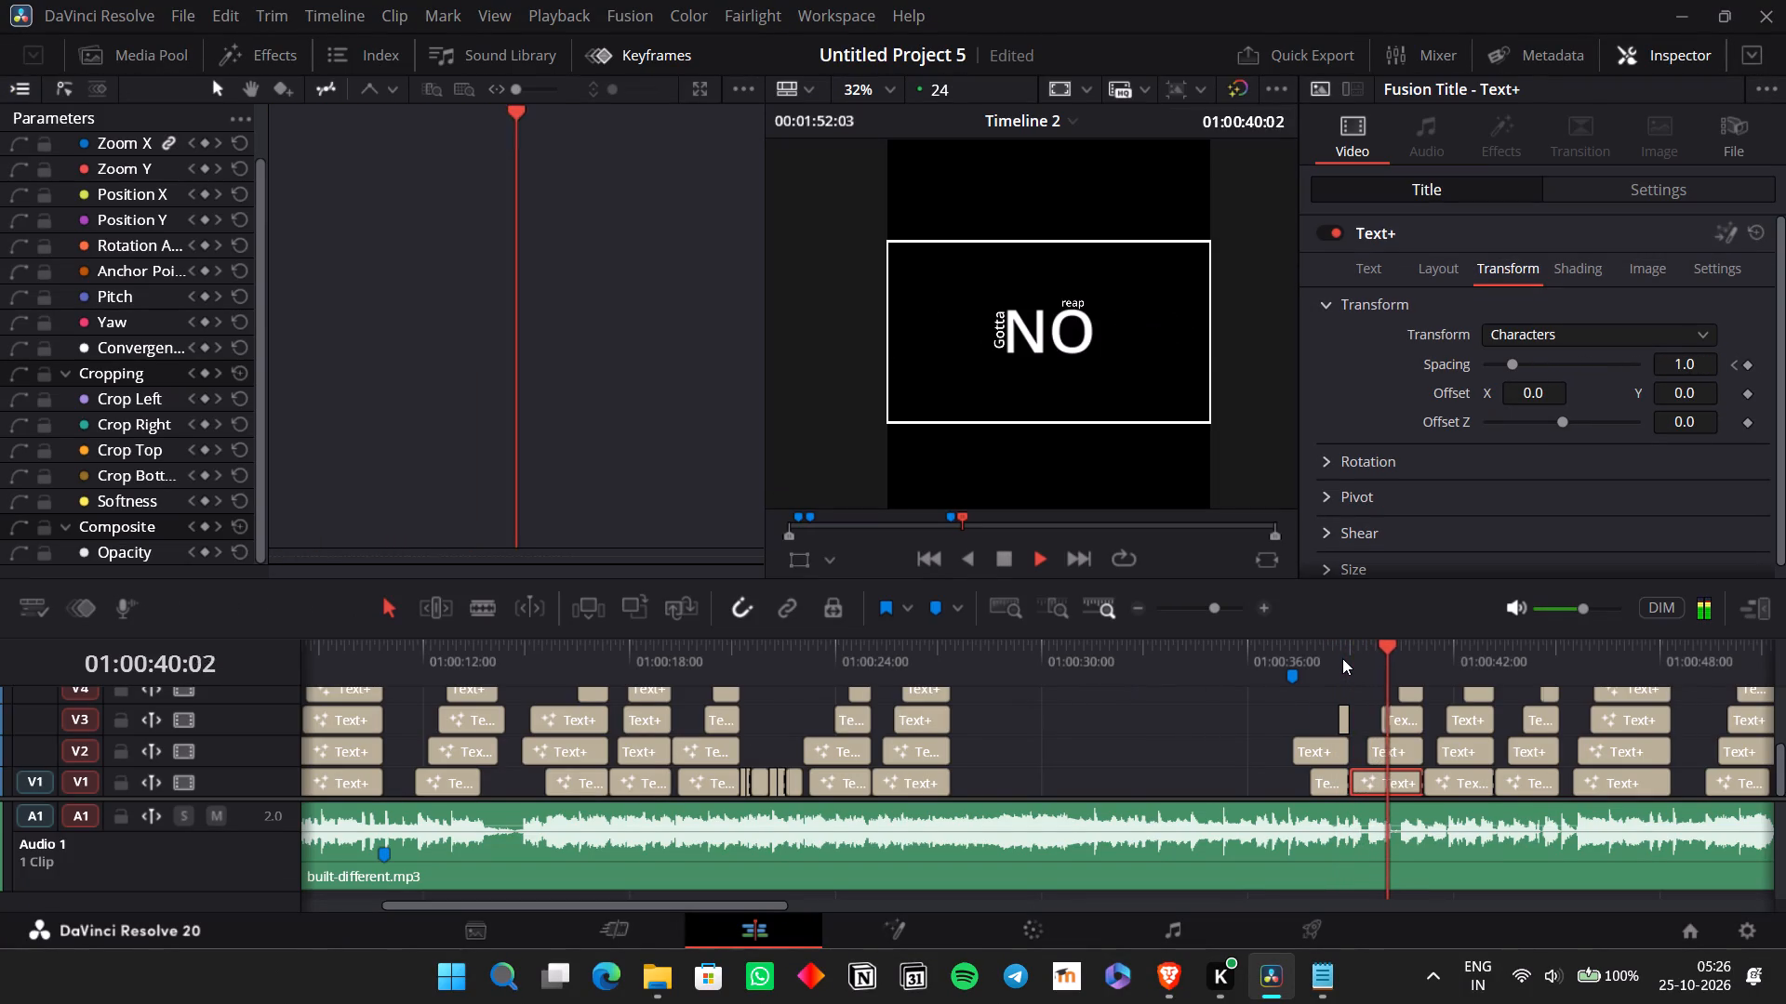
{"action": "key", "text": "space"}
{"action": "left_click", "coordinate": [1365, 642]}
{"action": "key", "text": "space"}
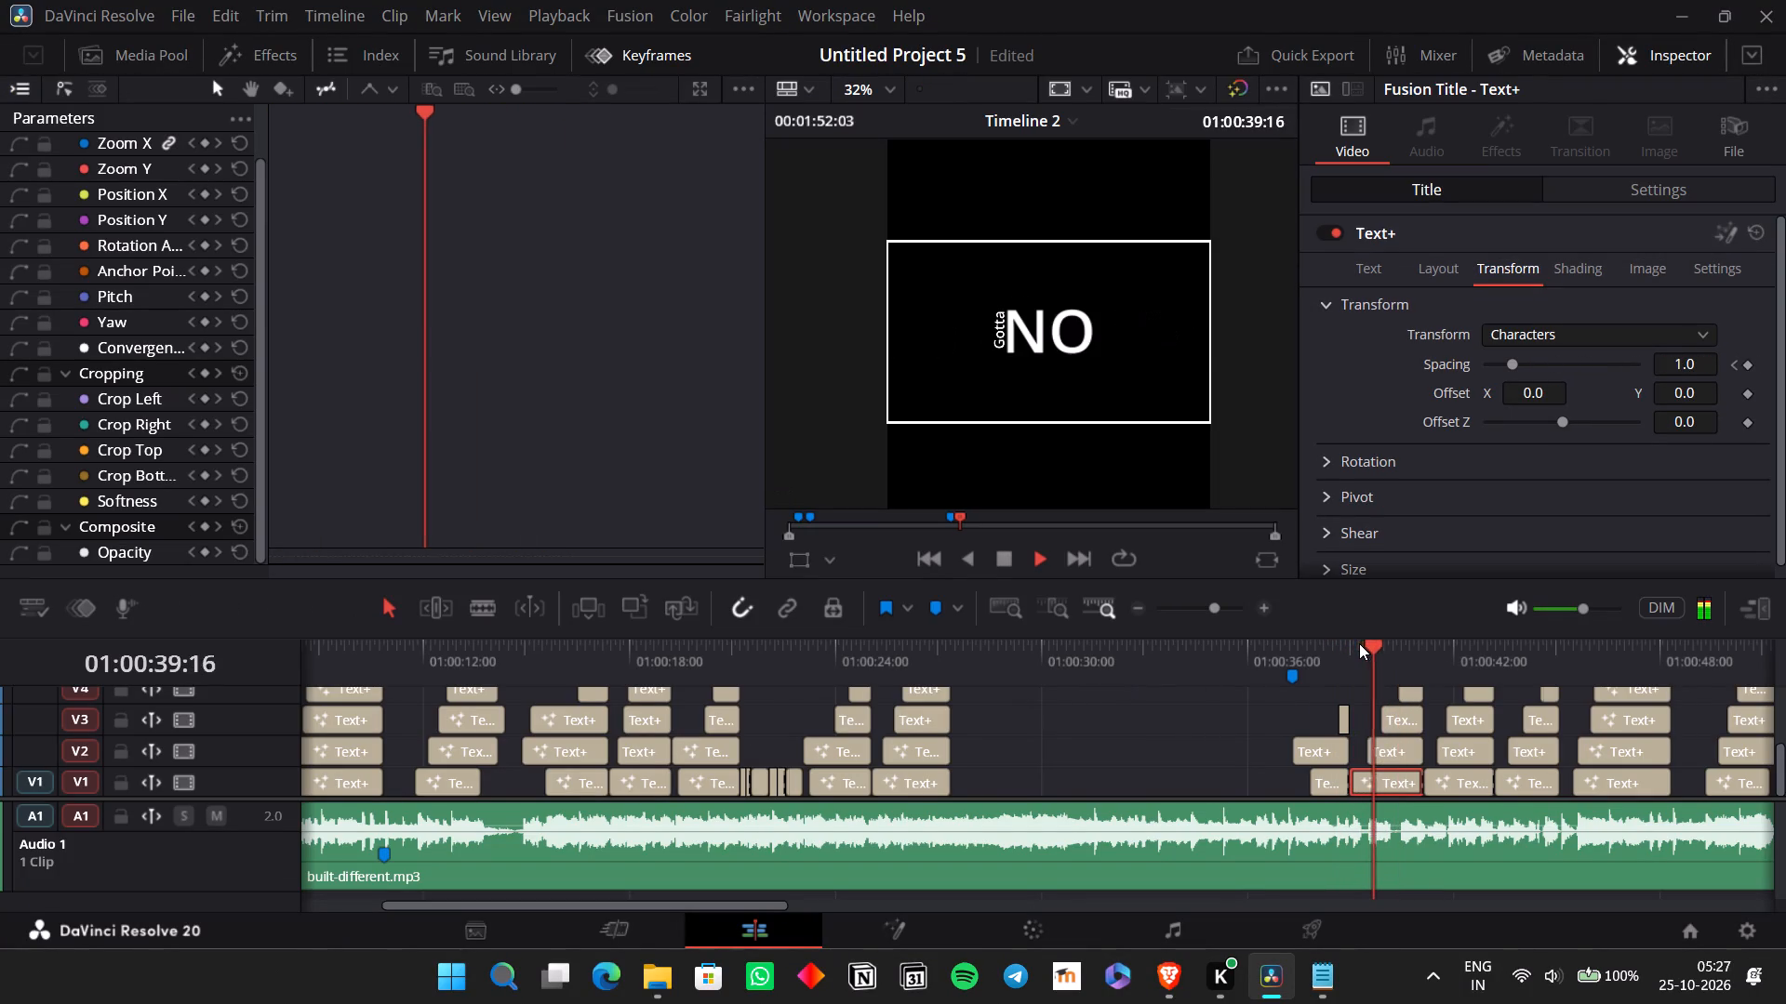
{"action": "key", "text": "space"}
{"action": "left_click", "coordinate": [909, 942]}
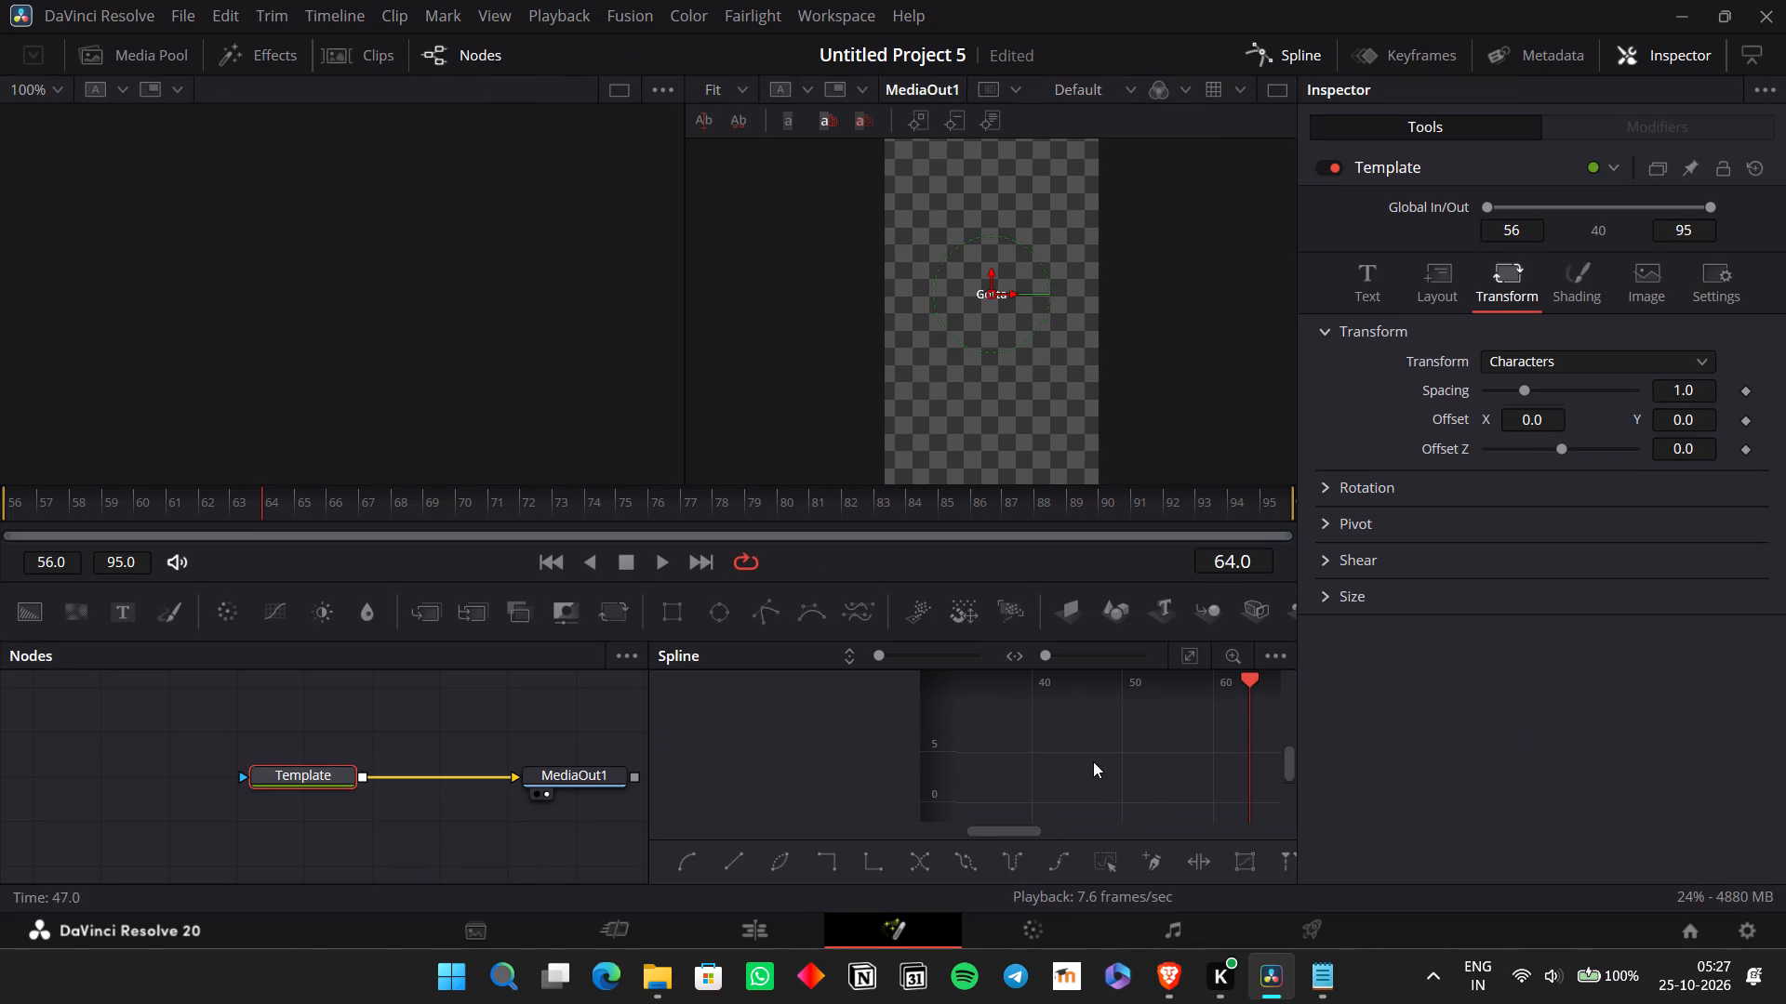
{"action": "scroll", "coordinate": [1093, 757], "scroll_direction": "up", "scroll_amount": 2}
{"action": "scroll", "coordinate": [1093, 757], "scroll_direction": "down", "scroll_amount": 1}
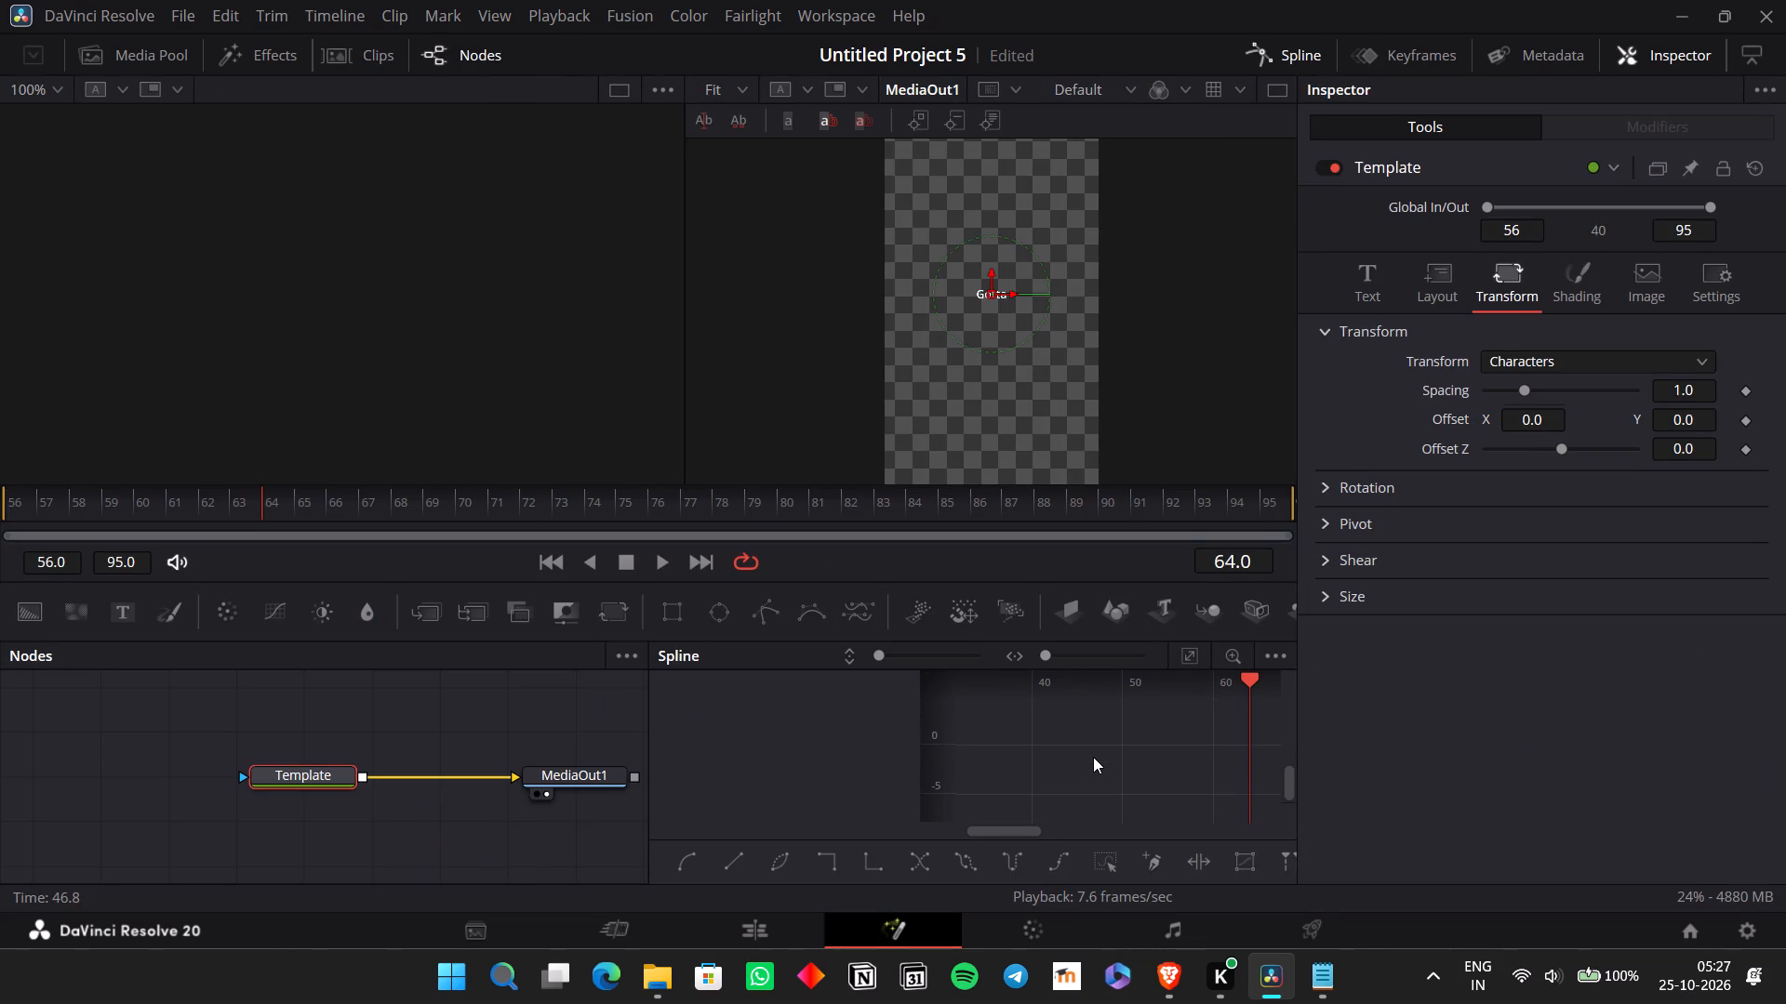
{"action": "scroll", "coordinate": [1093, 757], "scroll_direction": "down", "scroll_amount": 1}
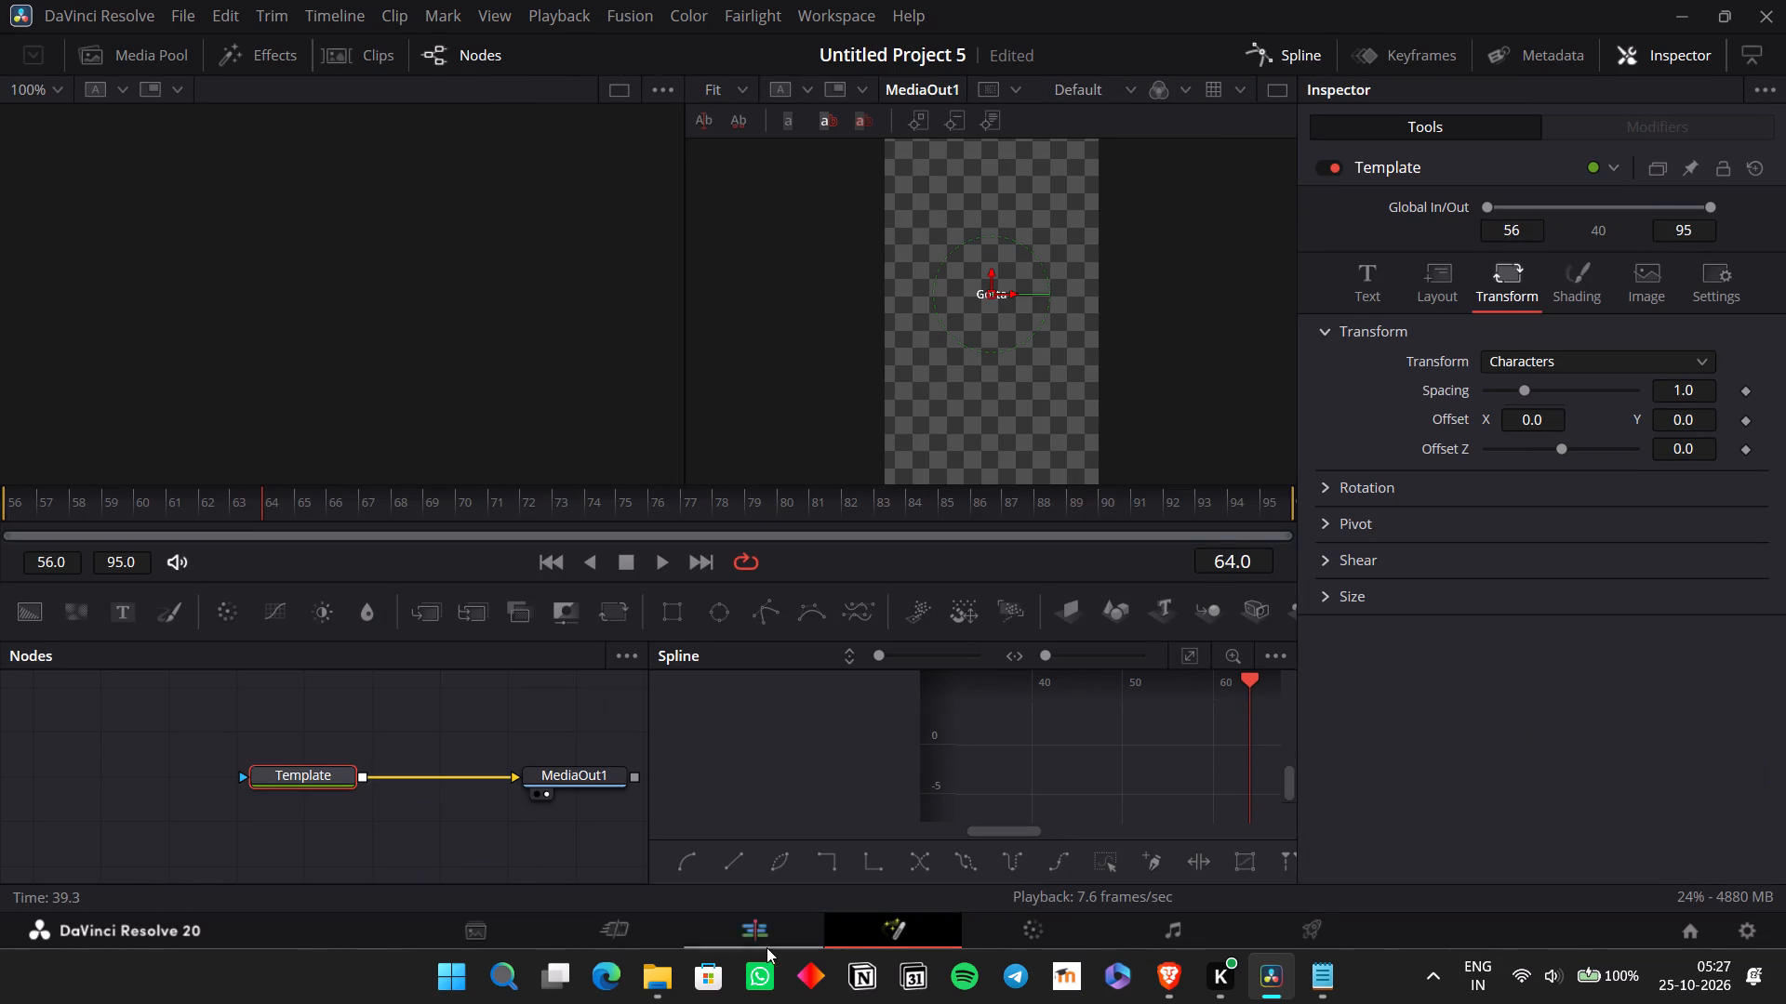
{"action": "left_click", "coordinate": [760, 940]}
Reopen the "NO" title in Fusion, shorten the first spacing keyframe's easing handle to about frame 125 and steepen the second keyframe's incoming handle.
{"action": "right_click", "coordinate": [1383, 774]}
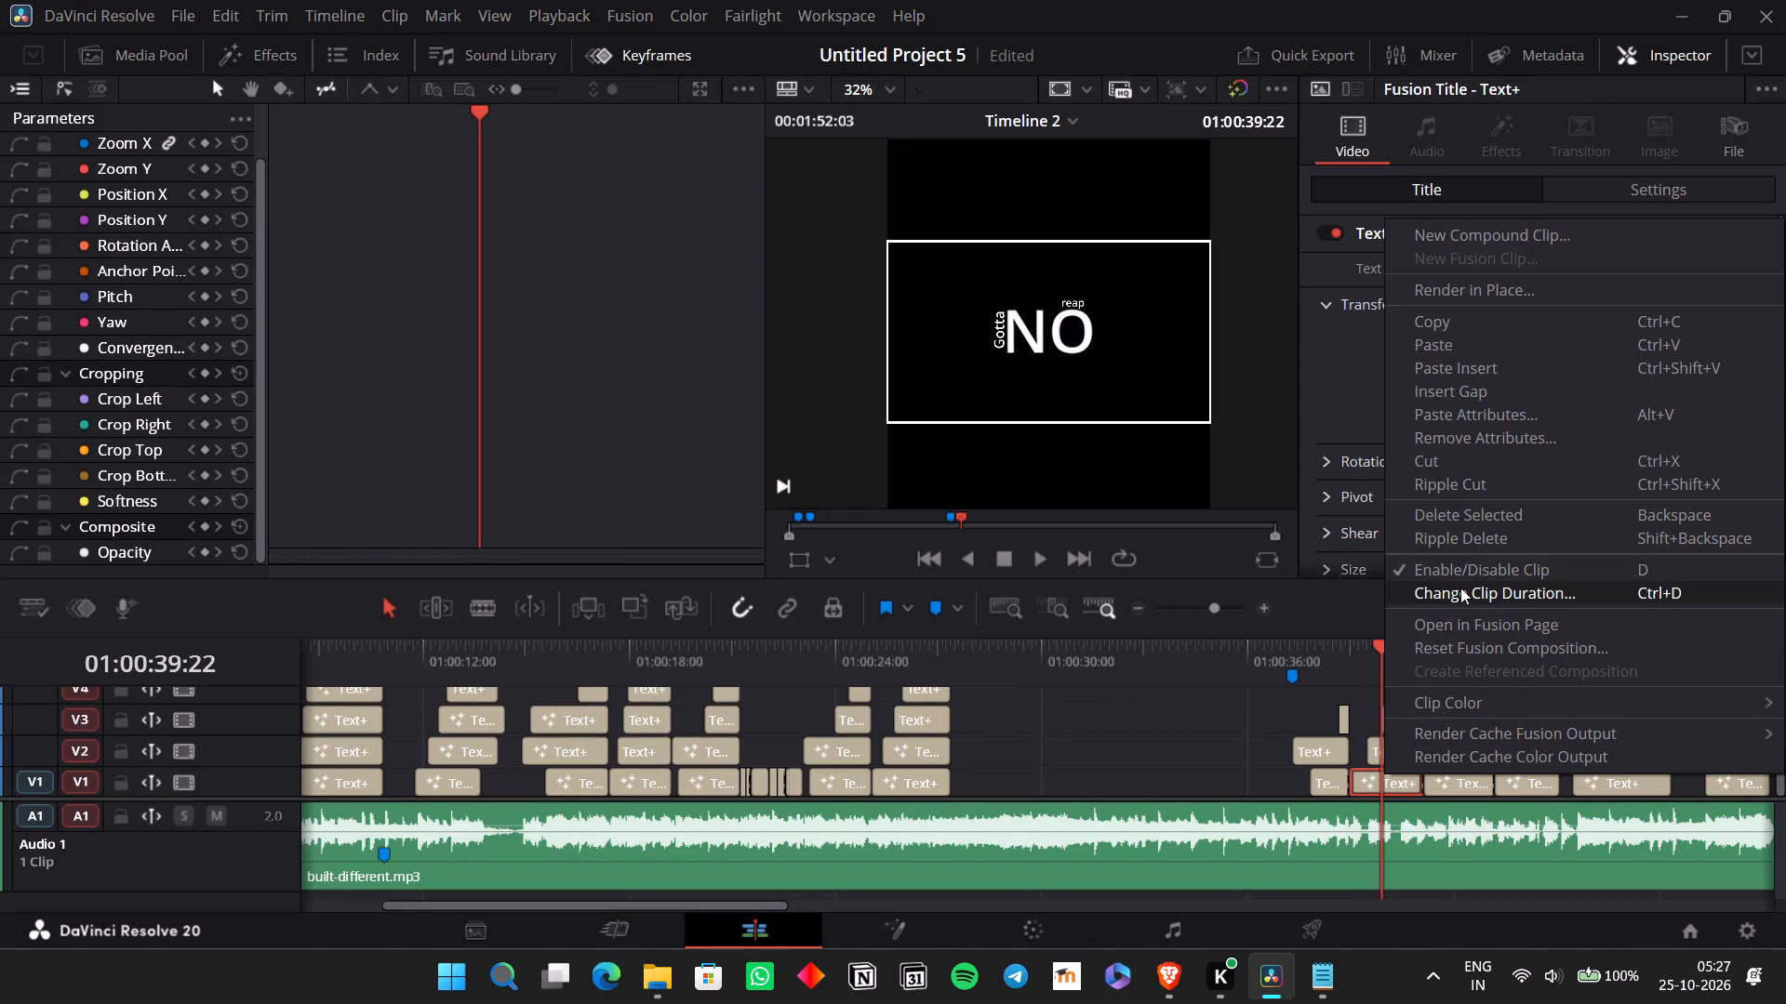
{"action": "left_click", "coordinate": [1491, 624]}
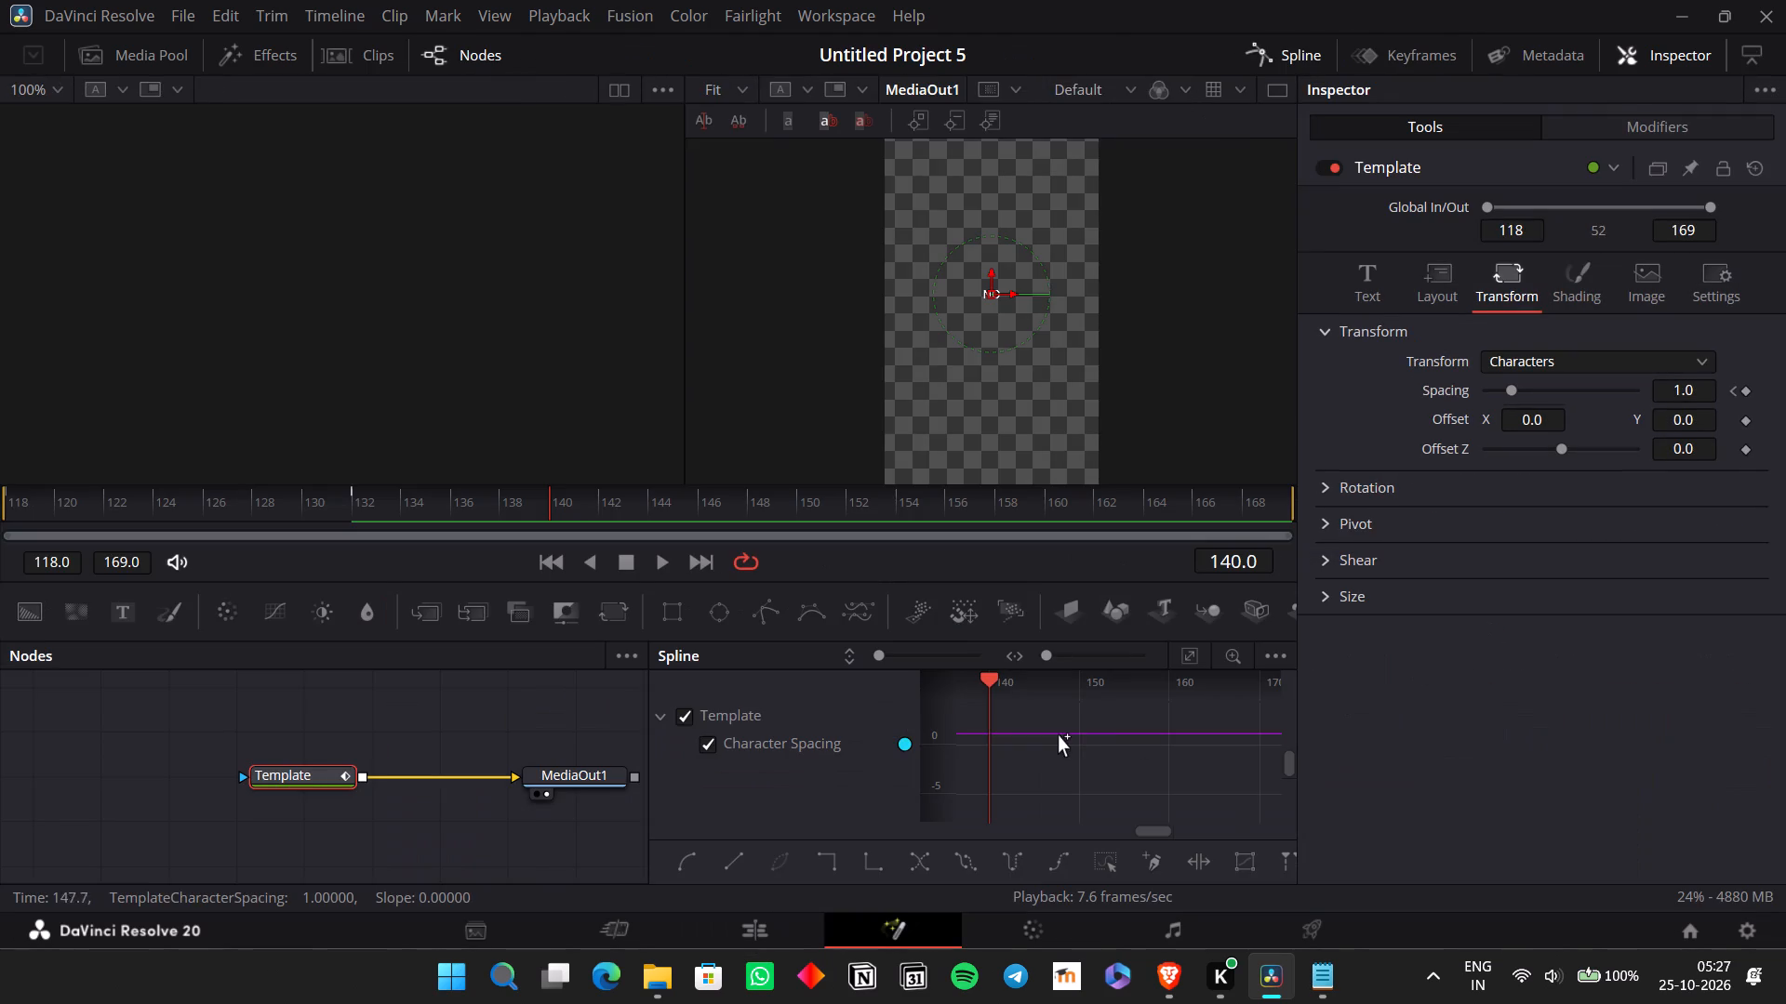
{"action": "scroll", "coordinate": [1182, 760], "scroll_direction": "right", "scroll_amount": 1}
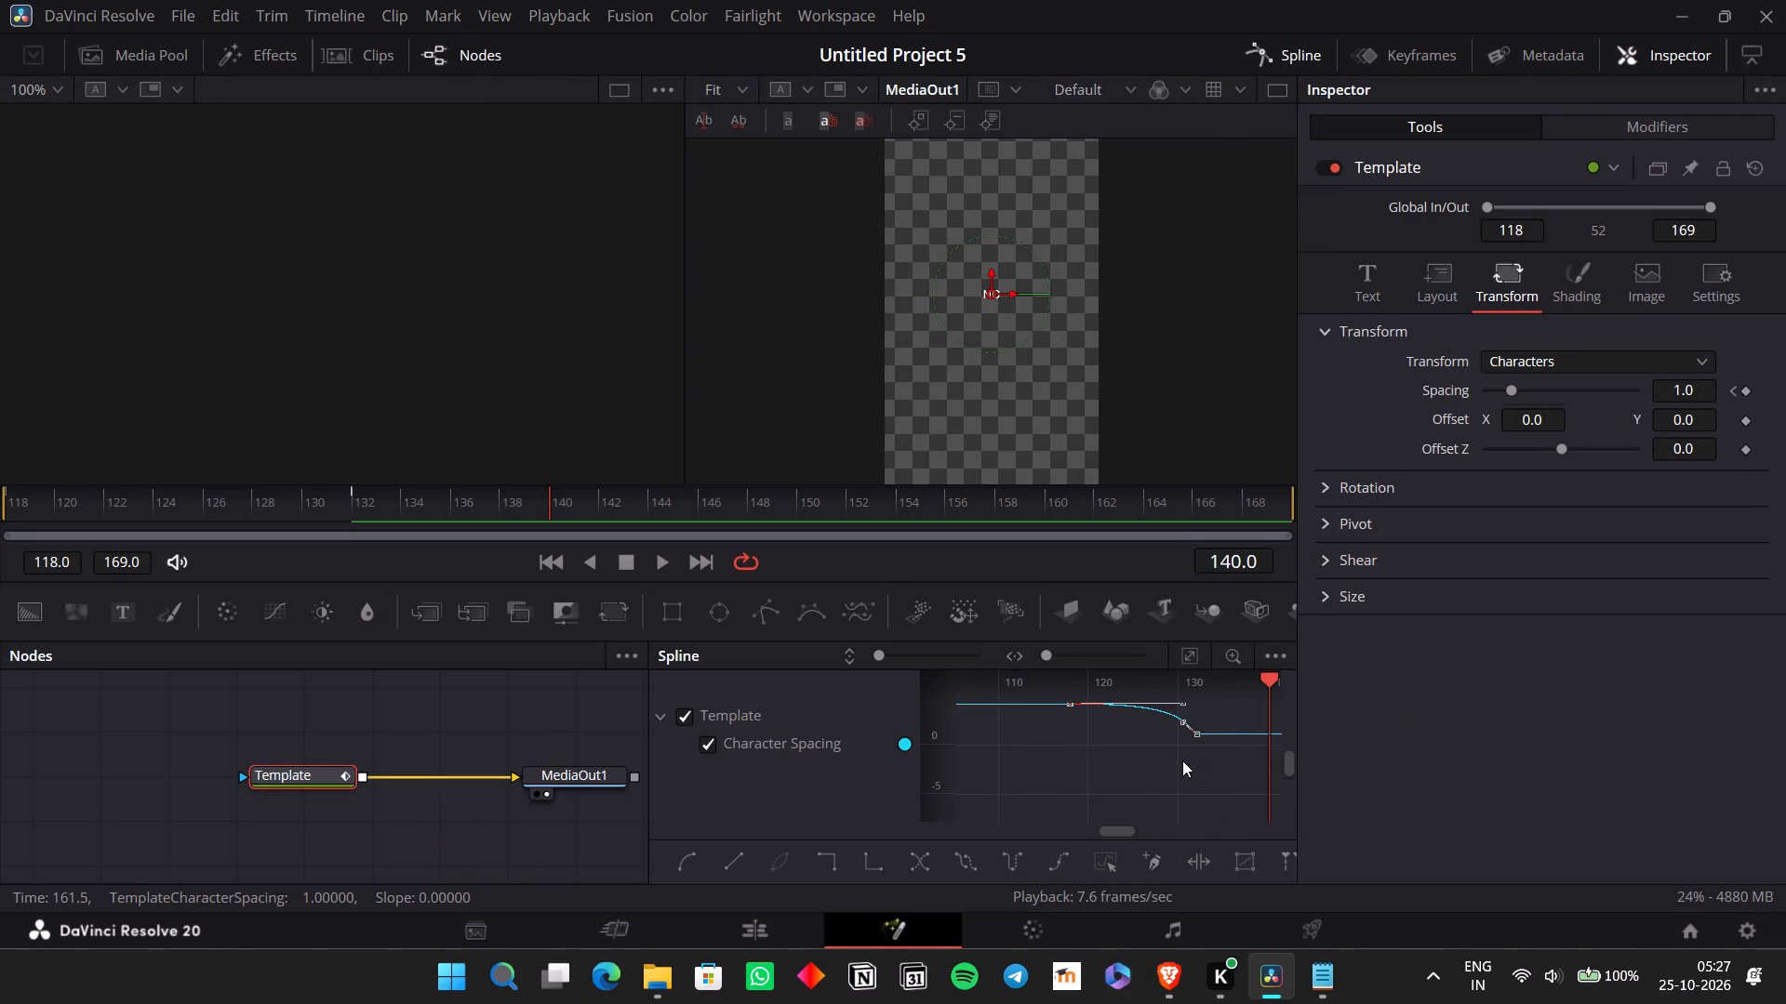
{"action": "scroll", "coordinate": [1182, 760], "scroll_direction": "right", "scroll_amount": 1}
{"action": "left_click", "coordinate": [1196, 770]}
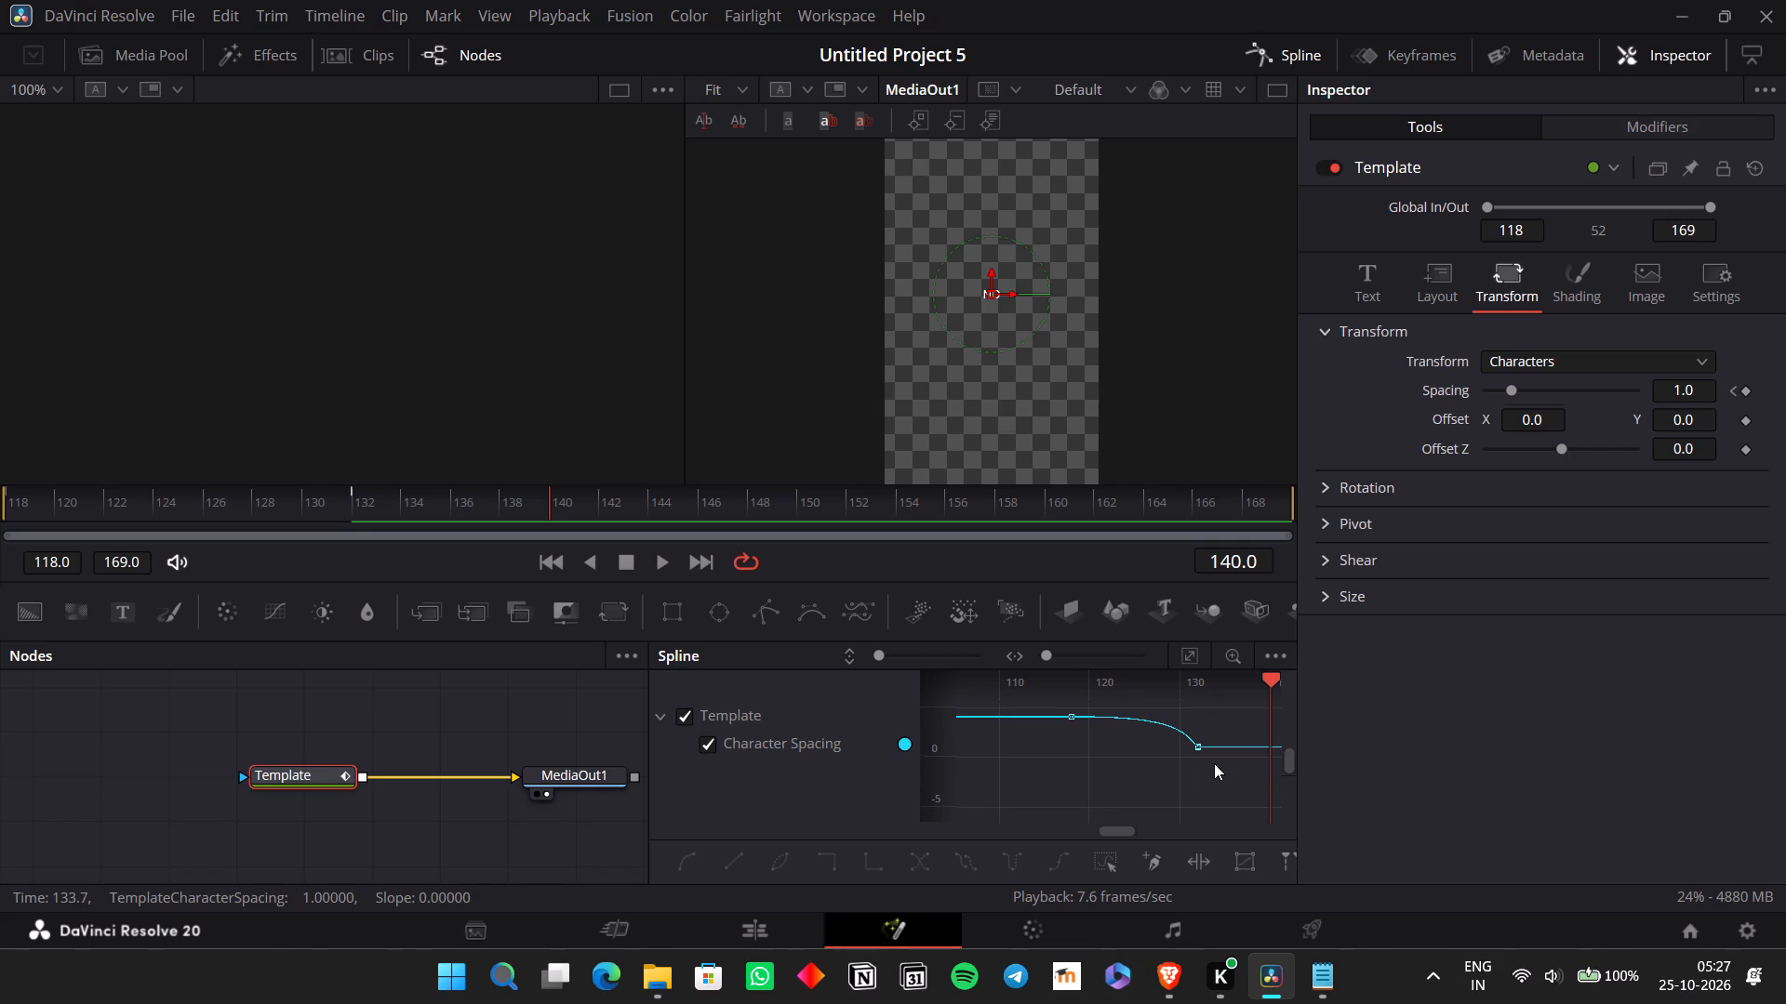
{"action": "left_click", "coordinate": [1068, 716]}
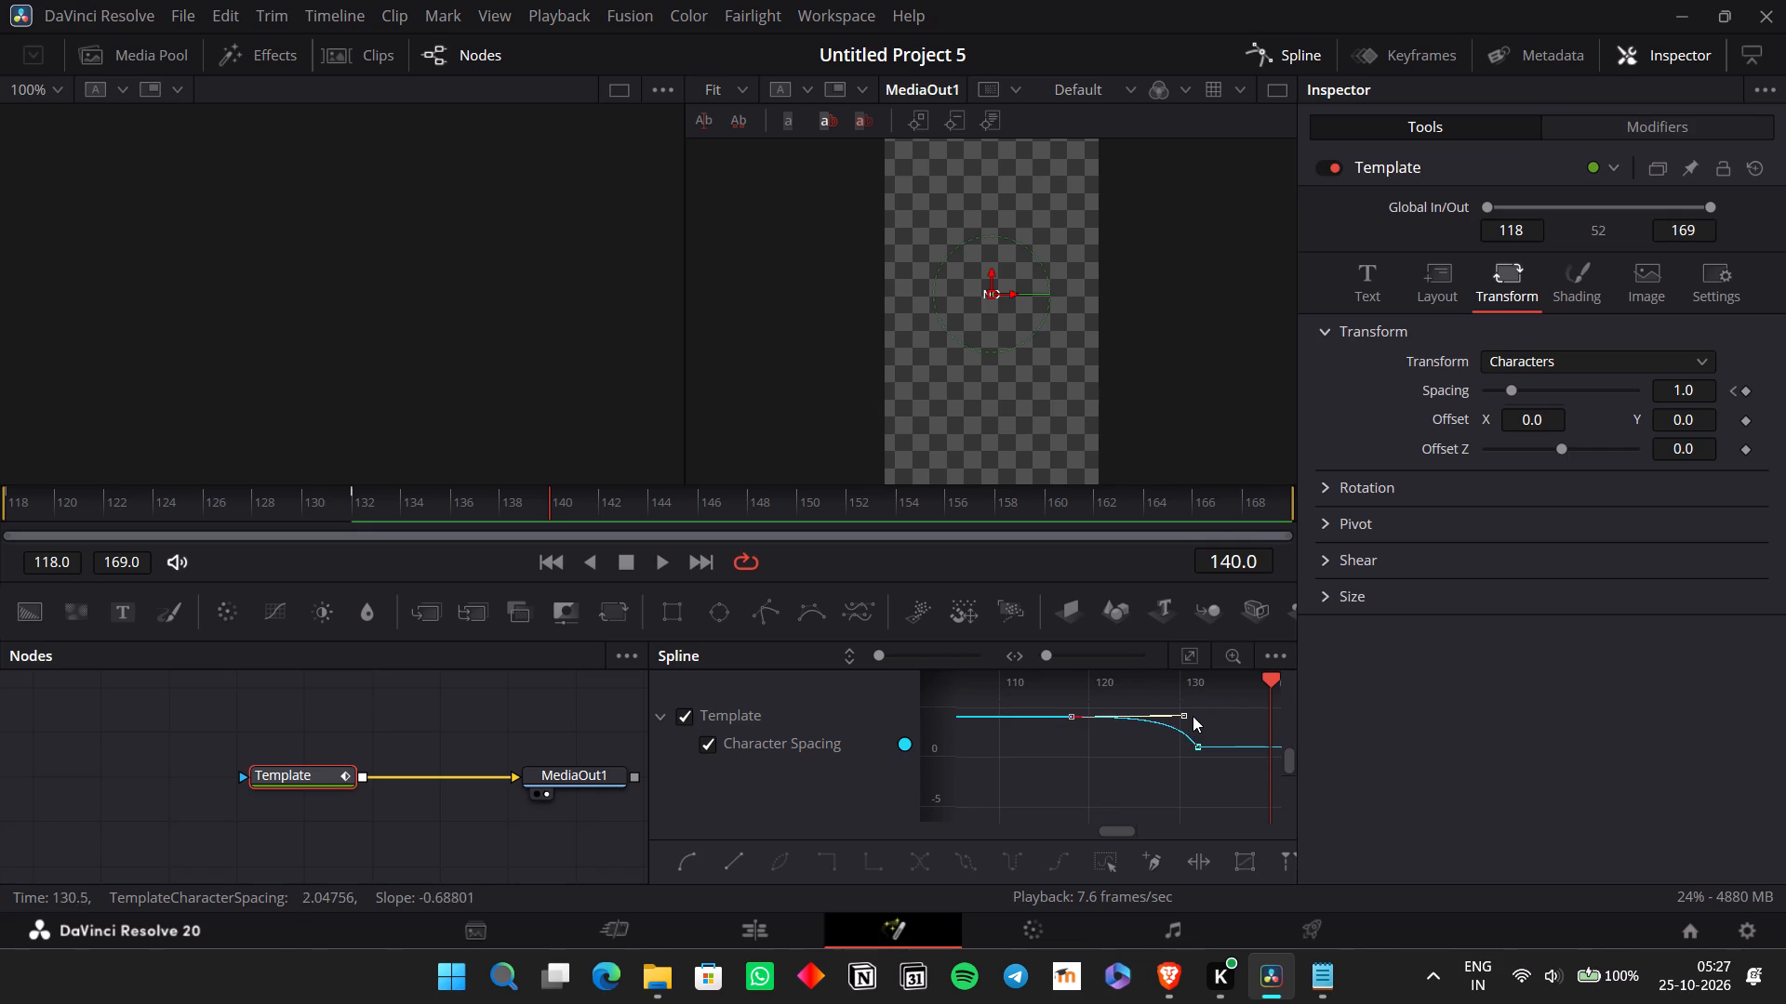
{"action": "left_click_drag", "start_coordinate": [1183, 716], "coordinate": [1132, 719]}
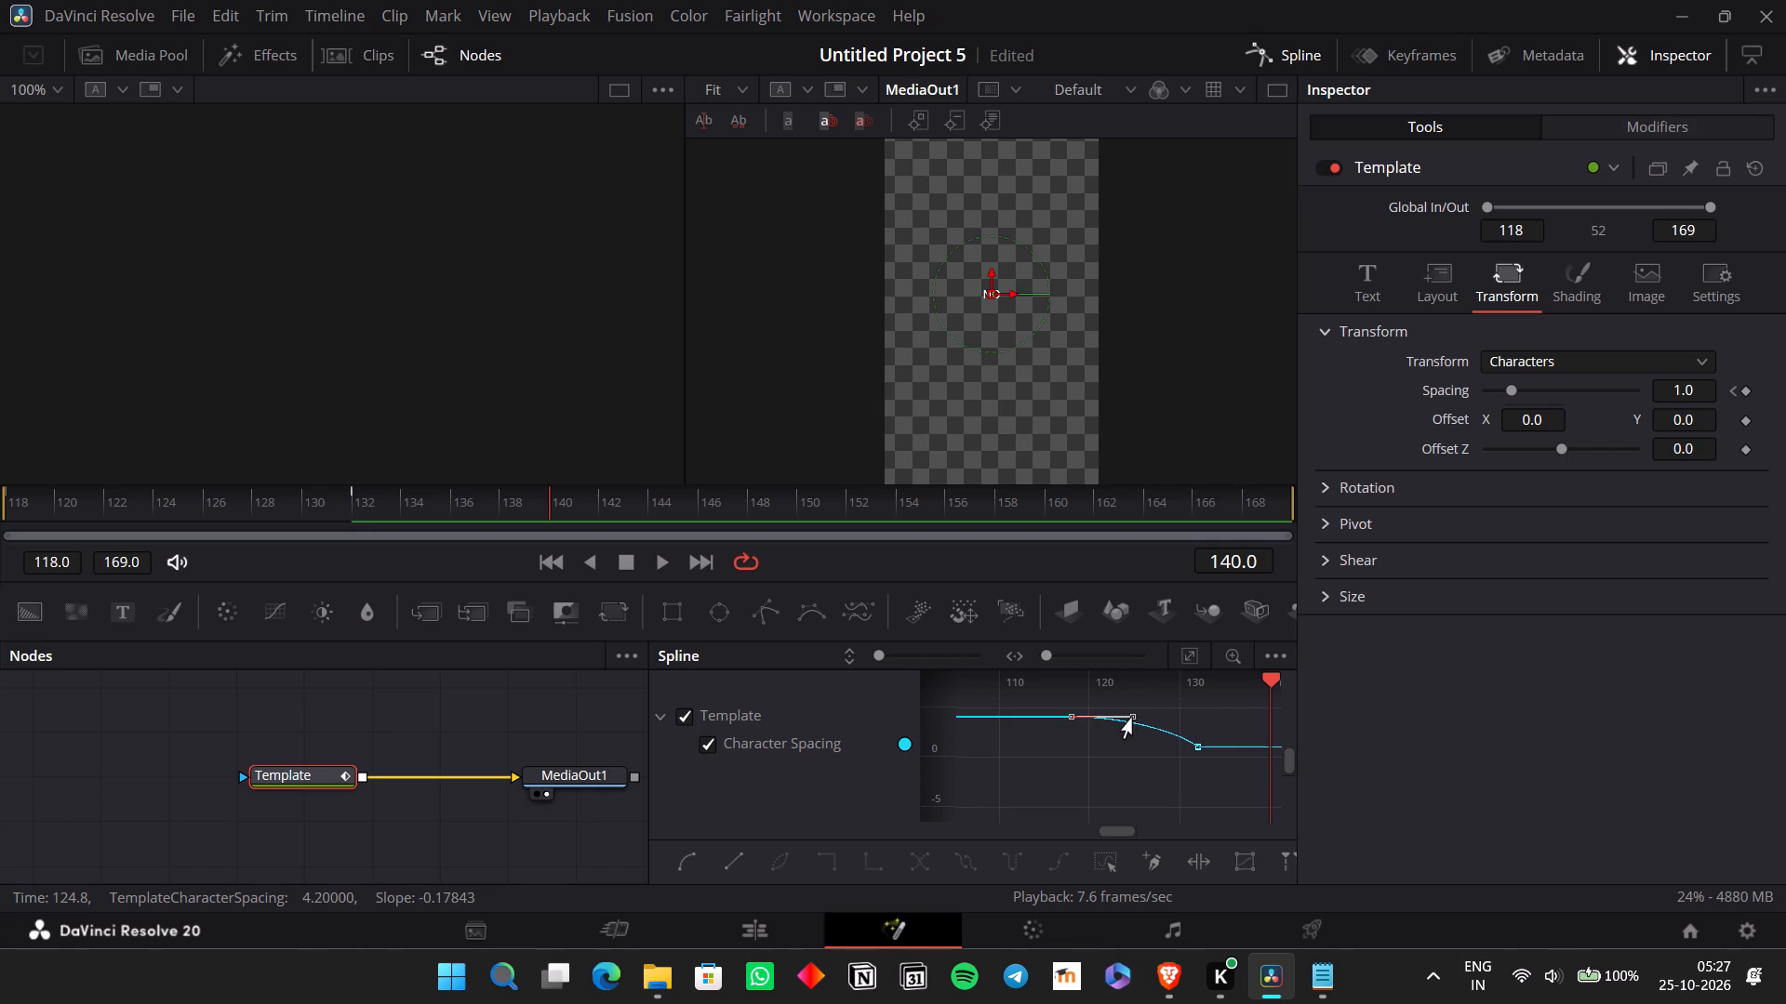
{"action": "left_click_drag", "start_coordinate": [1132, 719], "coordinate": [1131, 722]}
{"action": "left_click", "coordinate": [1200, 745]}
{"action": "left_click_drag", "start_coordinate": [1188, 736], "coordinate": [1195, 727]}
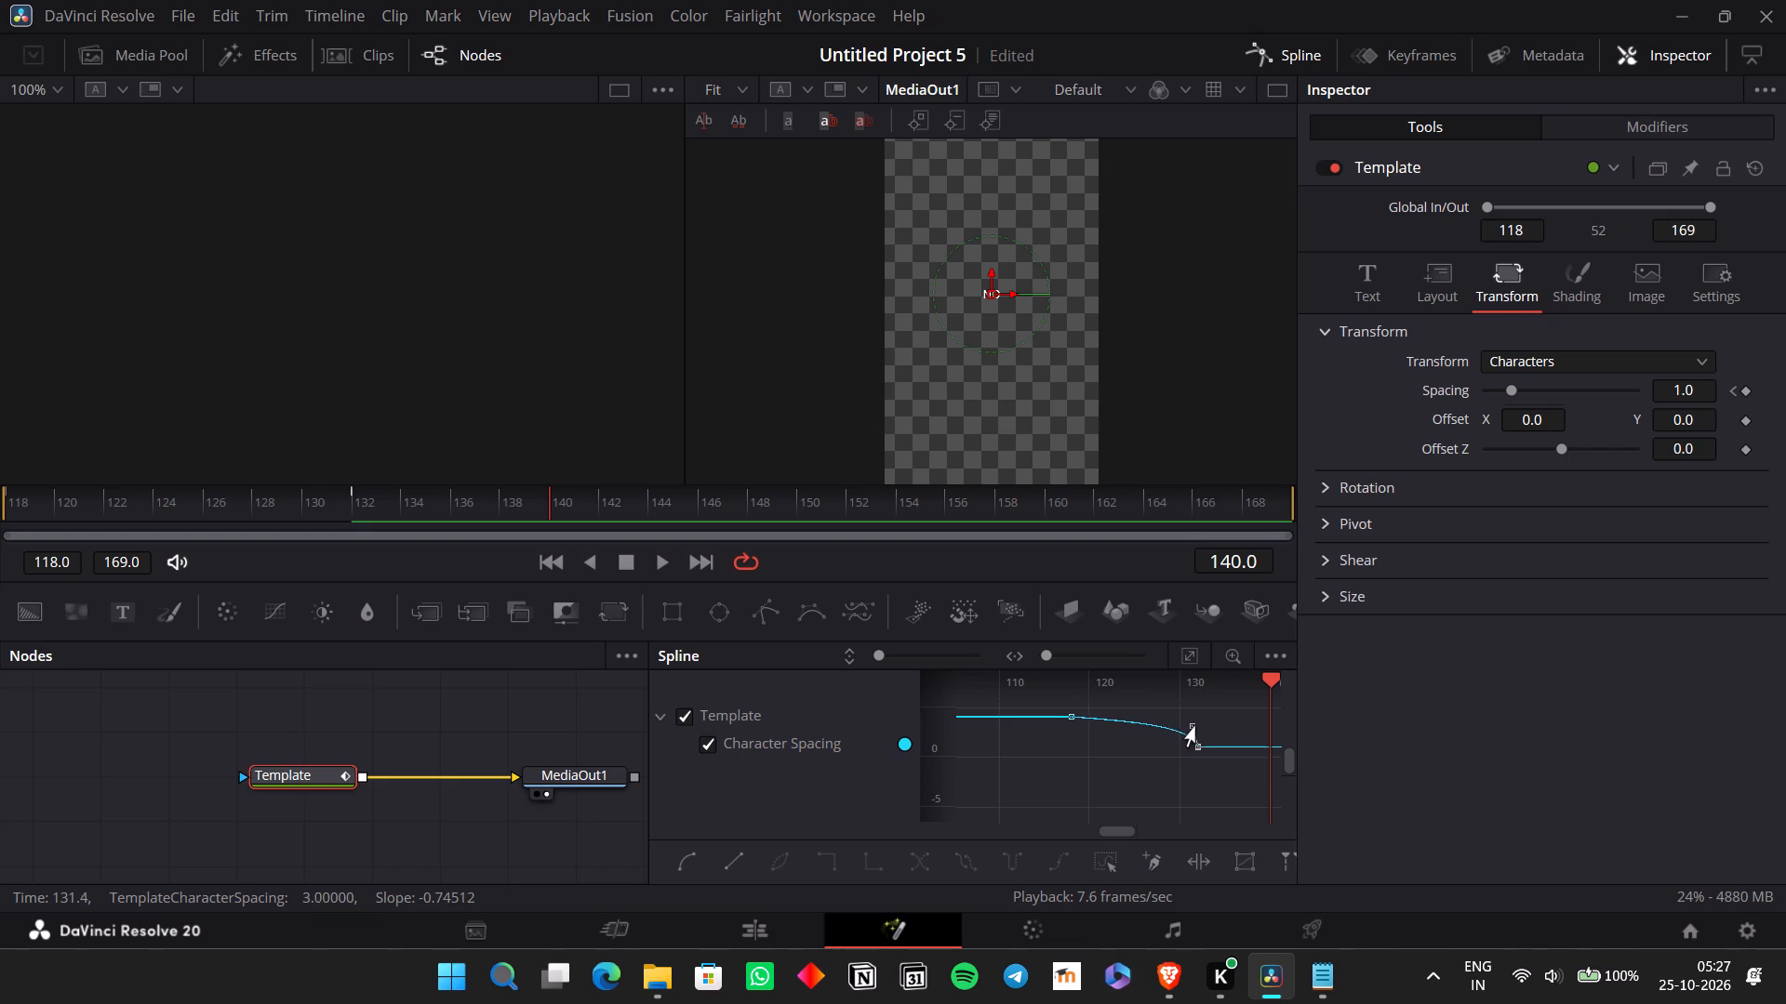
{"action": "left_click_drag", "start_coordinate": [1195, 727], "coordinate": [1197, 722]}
Return to the edit timeline and replay the "NO" title's spacing animation several times, including the lead-in before it.
{"action": "left_click", "coordinate": [812, 919]}
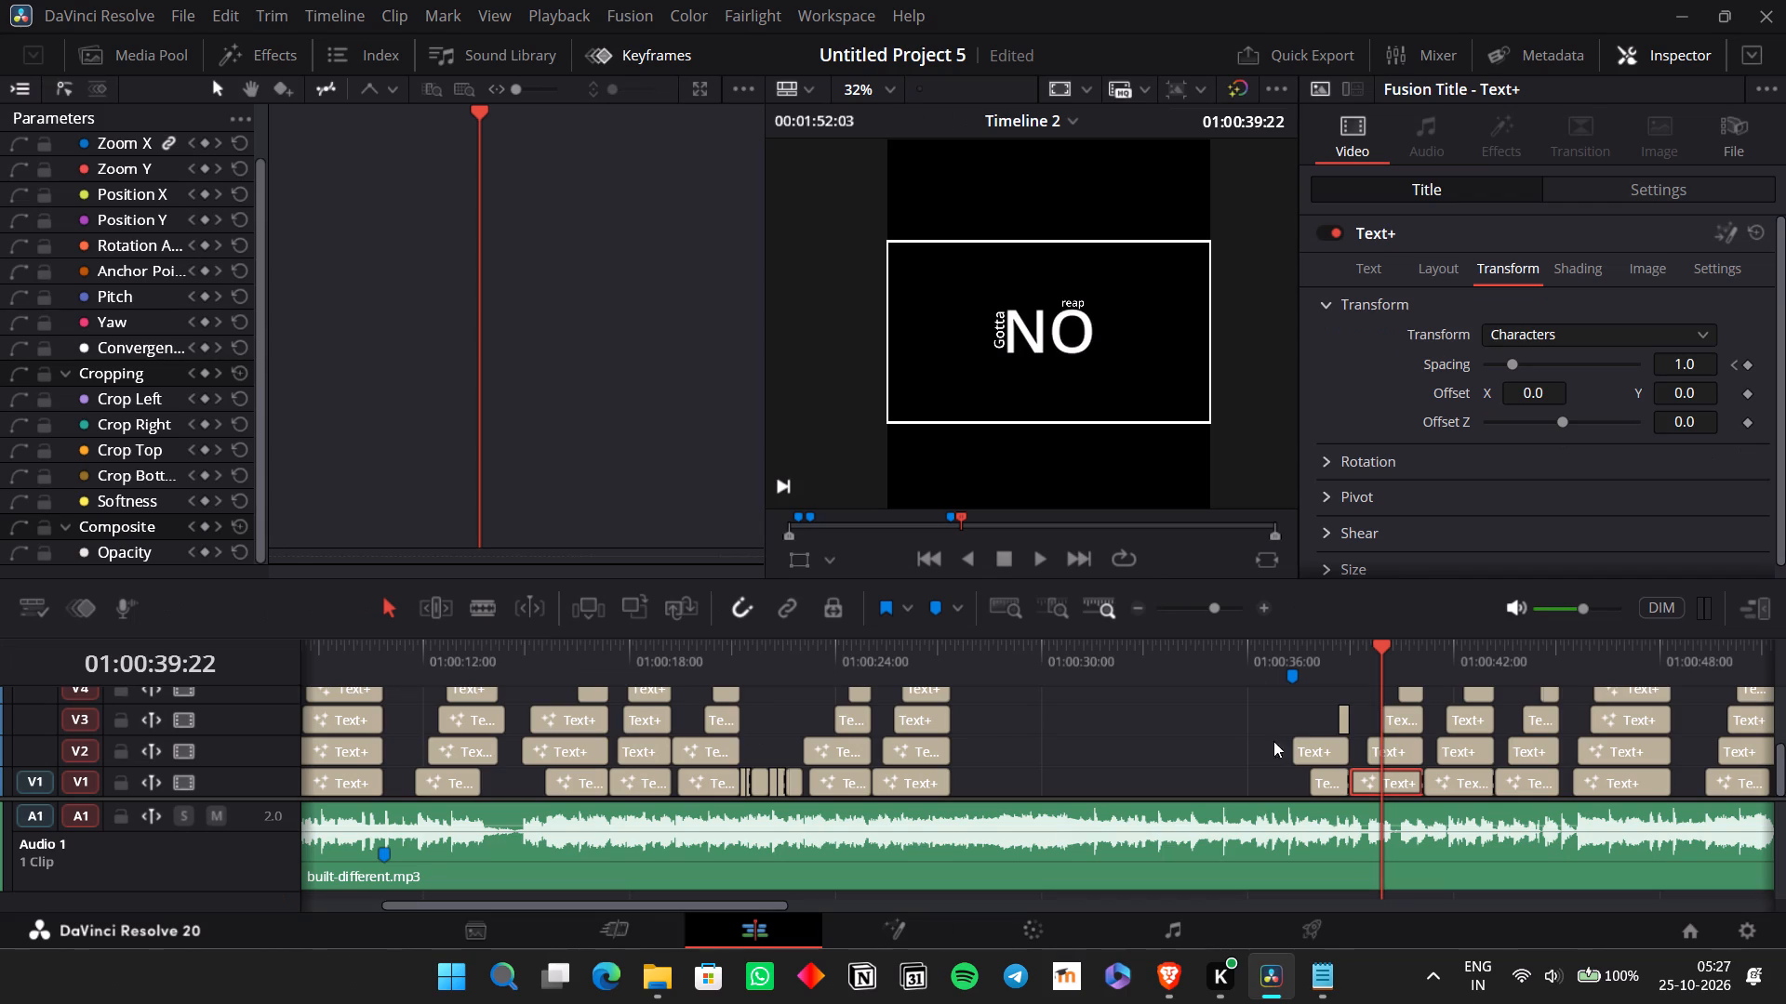
{"action": "left_click", "coordinate": [1350, 654]}
{"action": "key", "text": "space"}
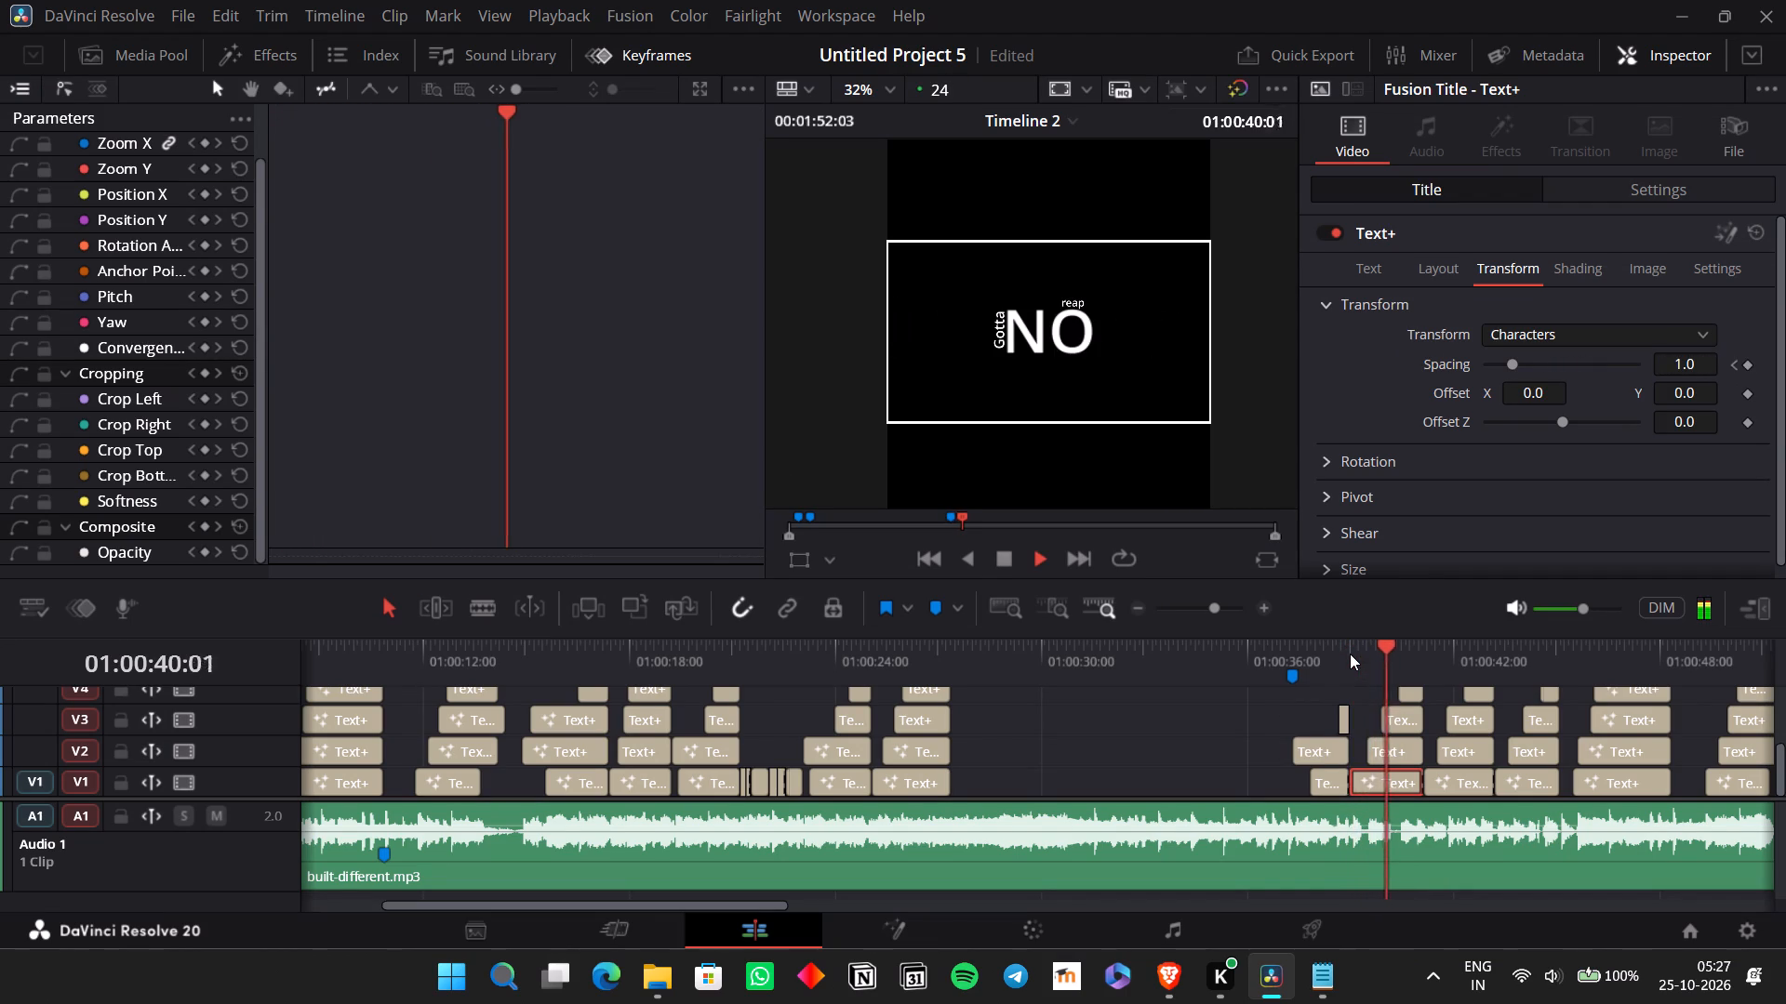
{"action": "key", "text": "space"}
{"action": "left_click", "coordinate": [1348, 655]}
{"action": "key", "text": "space"}
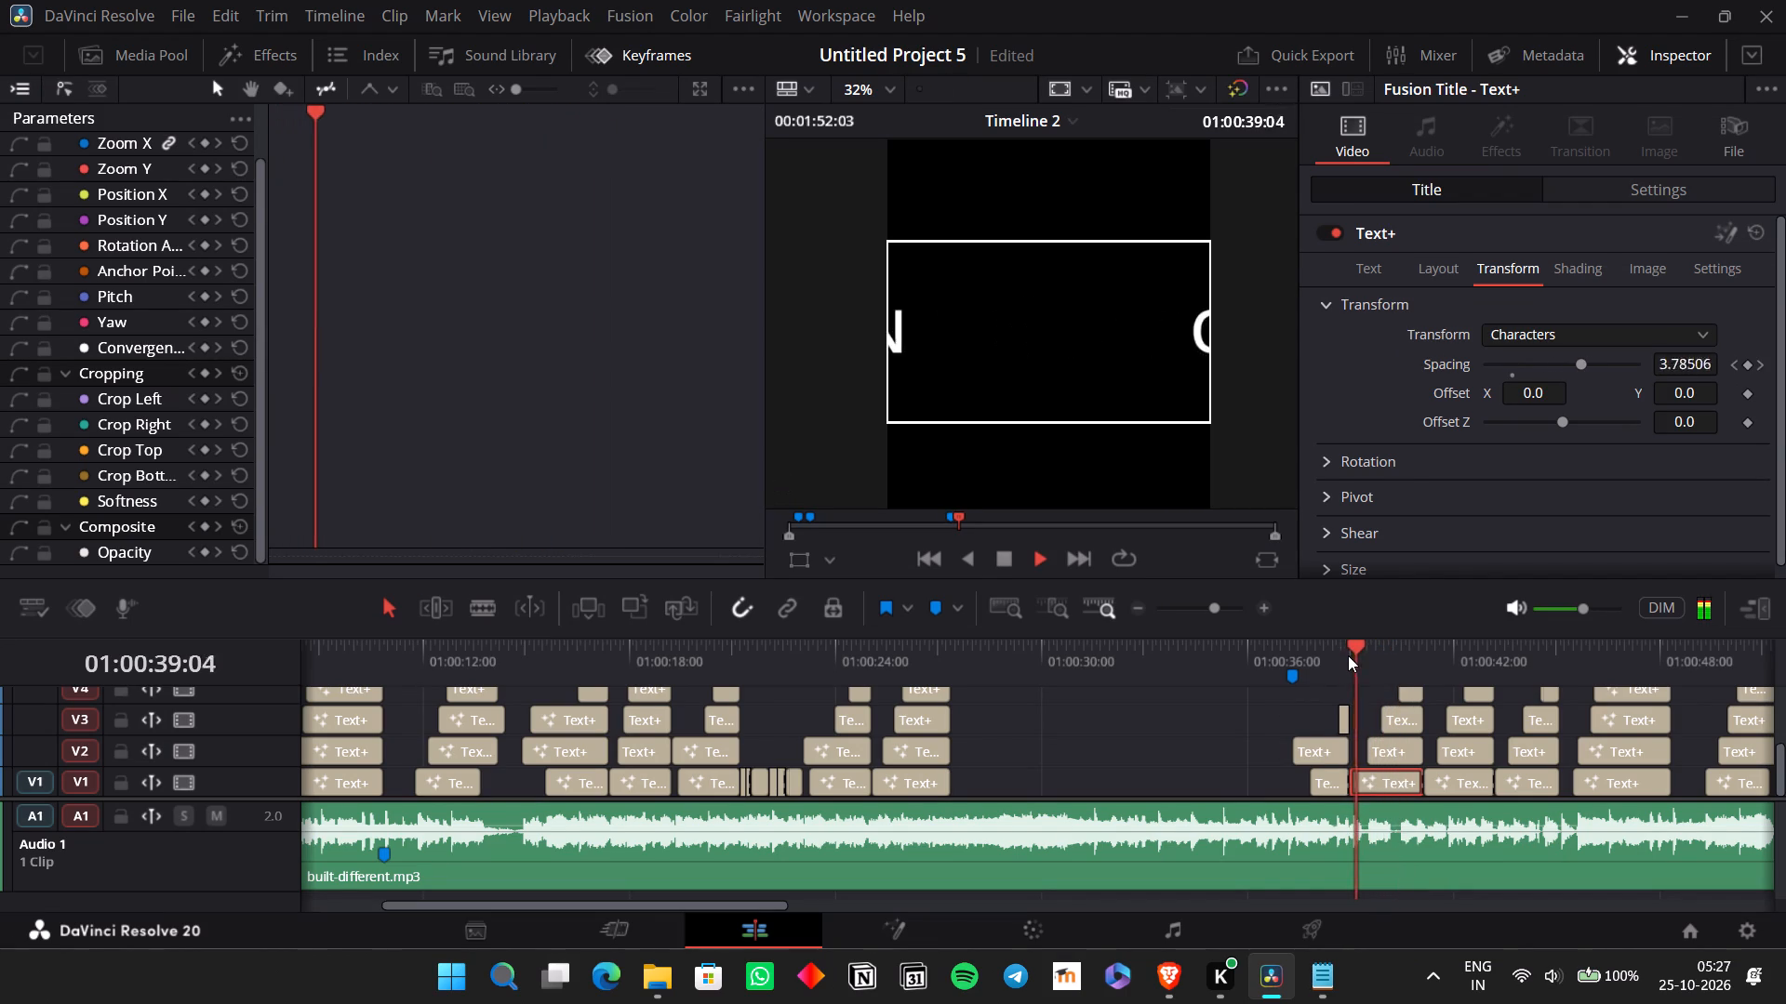
{"action": "key", "text": "space"}
{"action": "left_click", "coordinate": [1273, 656]}
{"action": "key", "text": "space"}
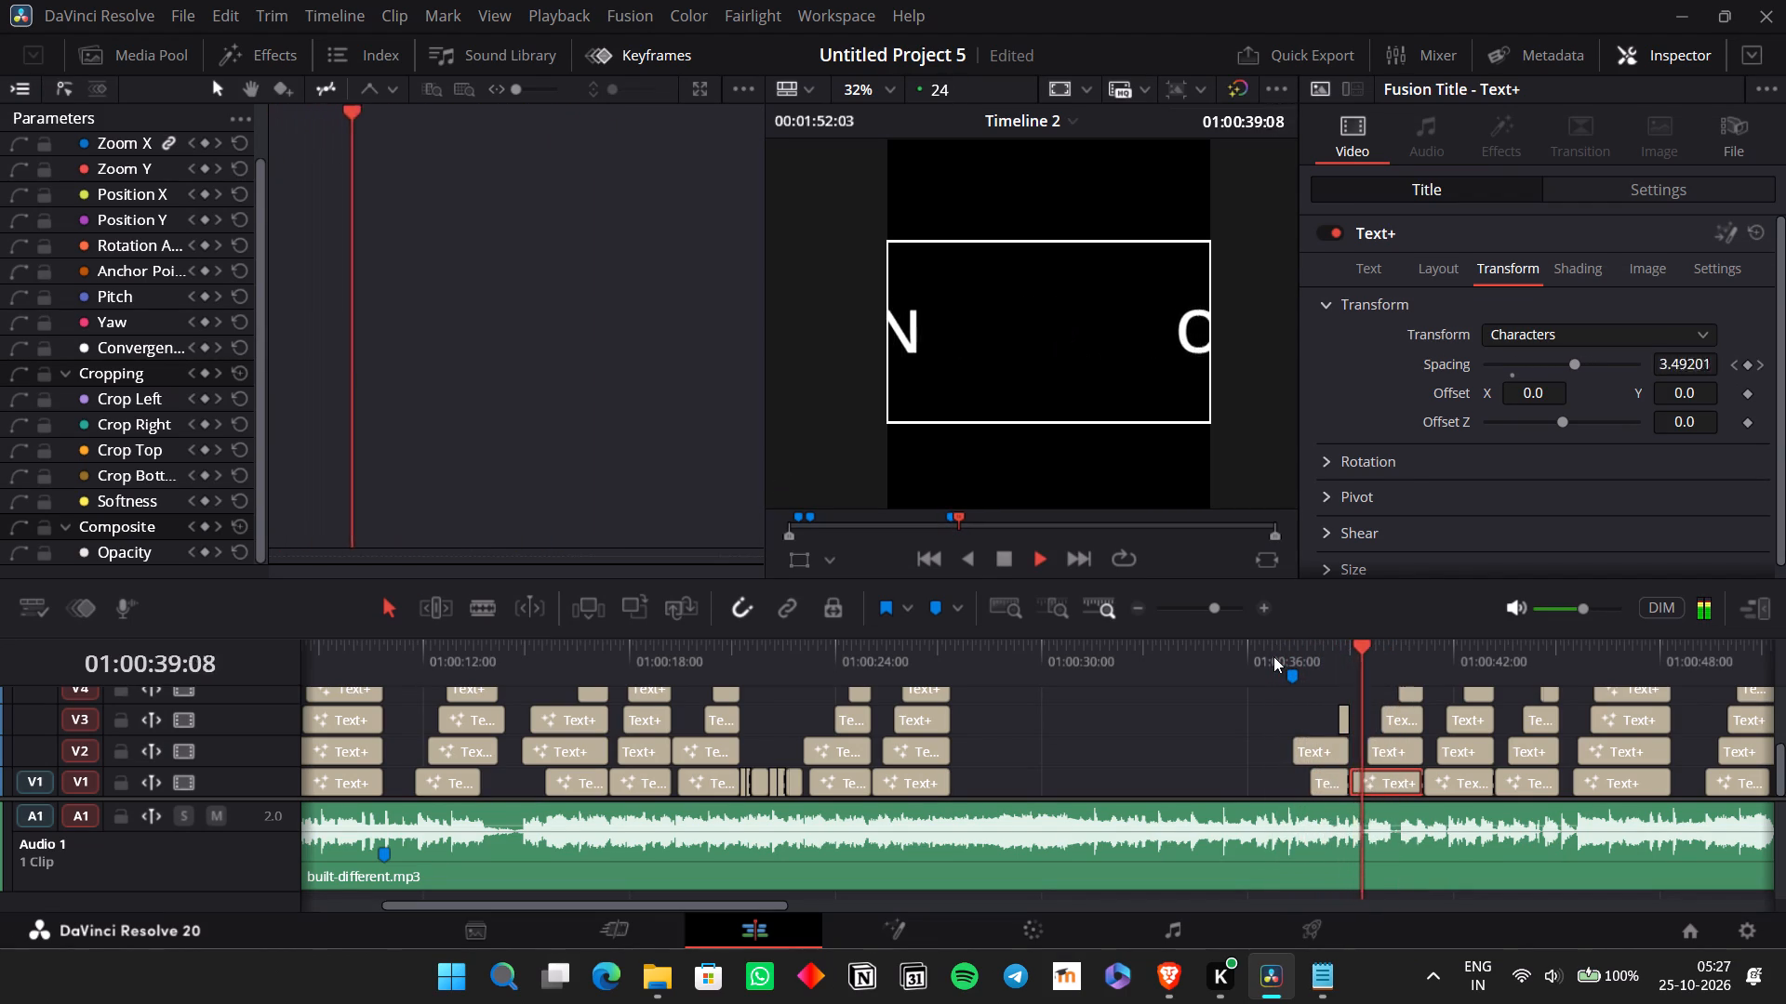
{"action": "key", "text": "space"}
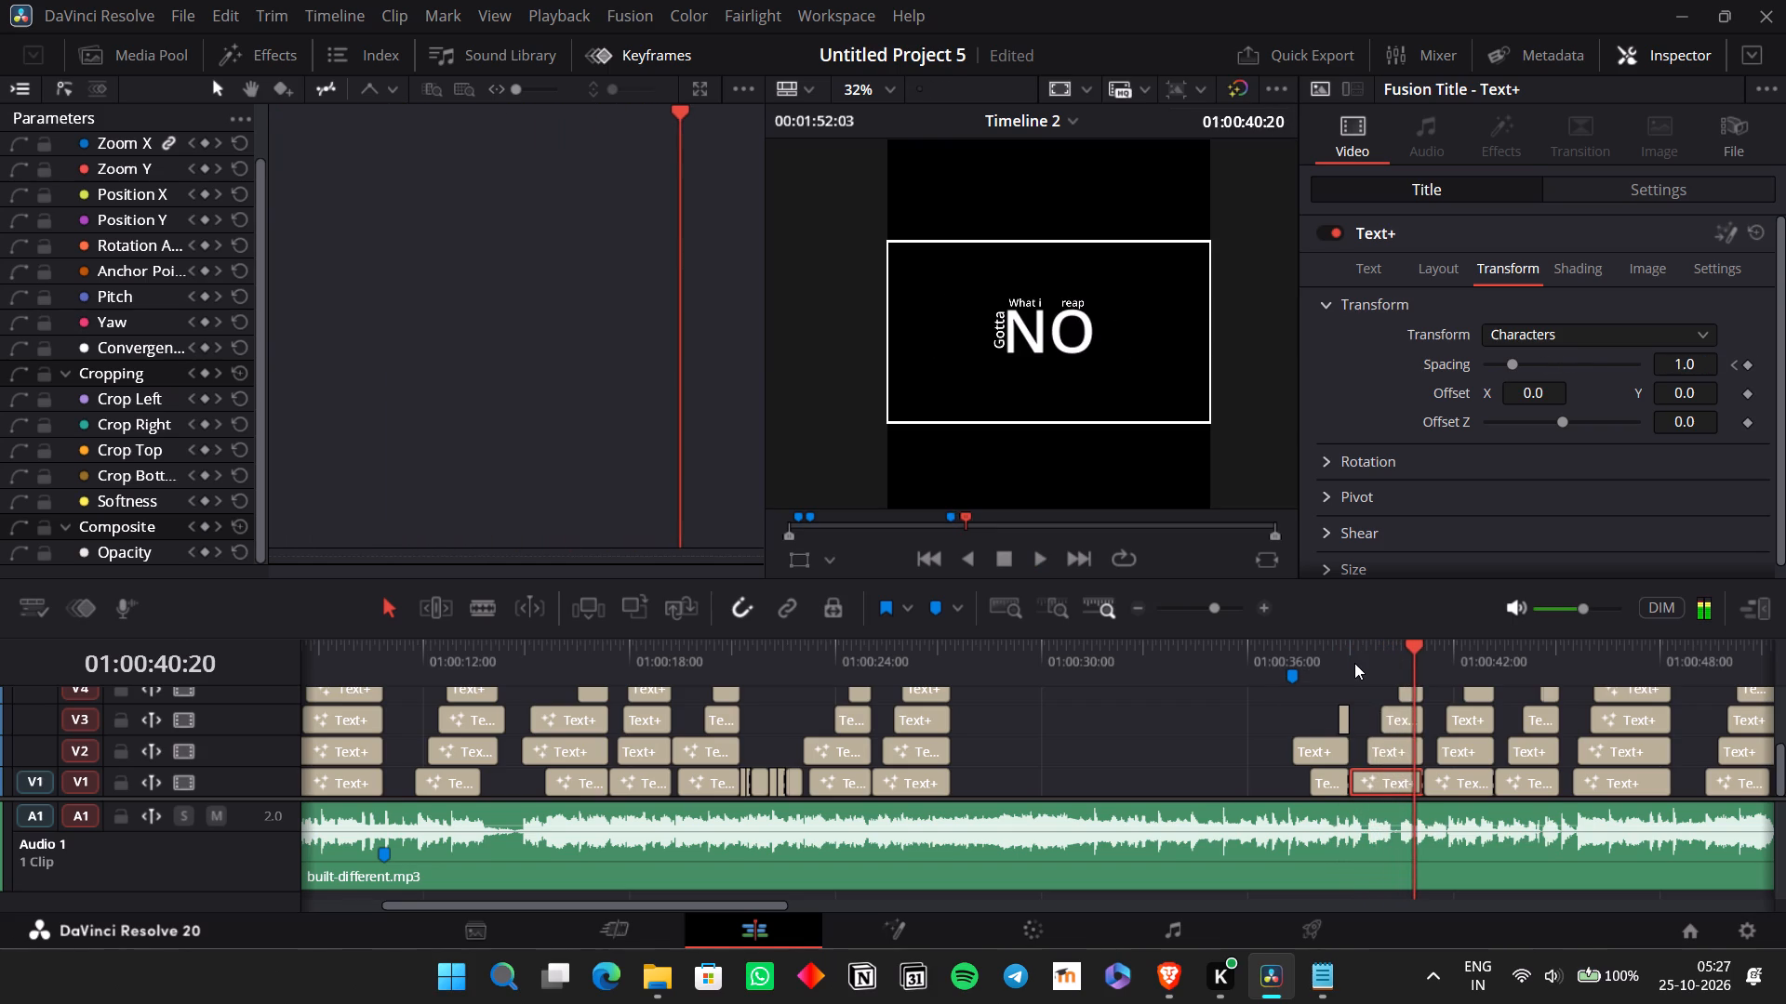
{"action": "left_click", "coordinate": [1354, 662]}
{"action": "key", "text": "space"}
{"action": "key", "text": "space"}
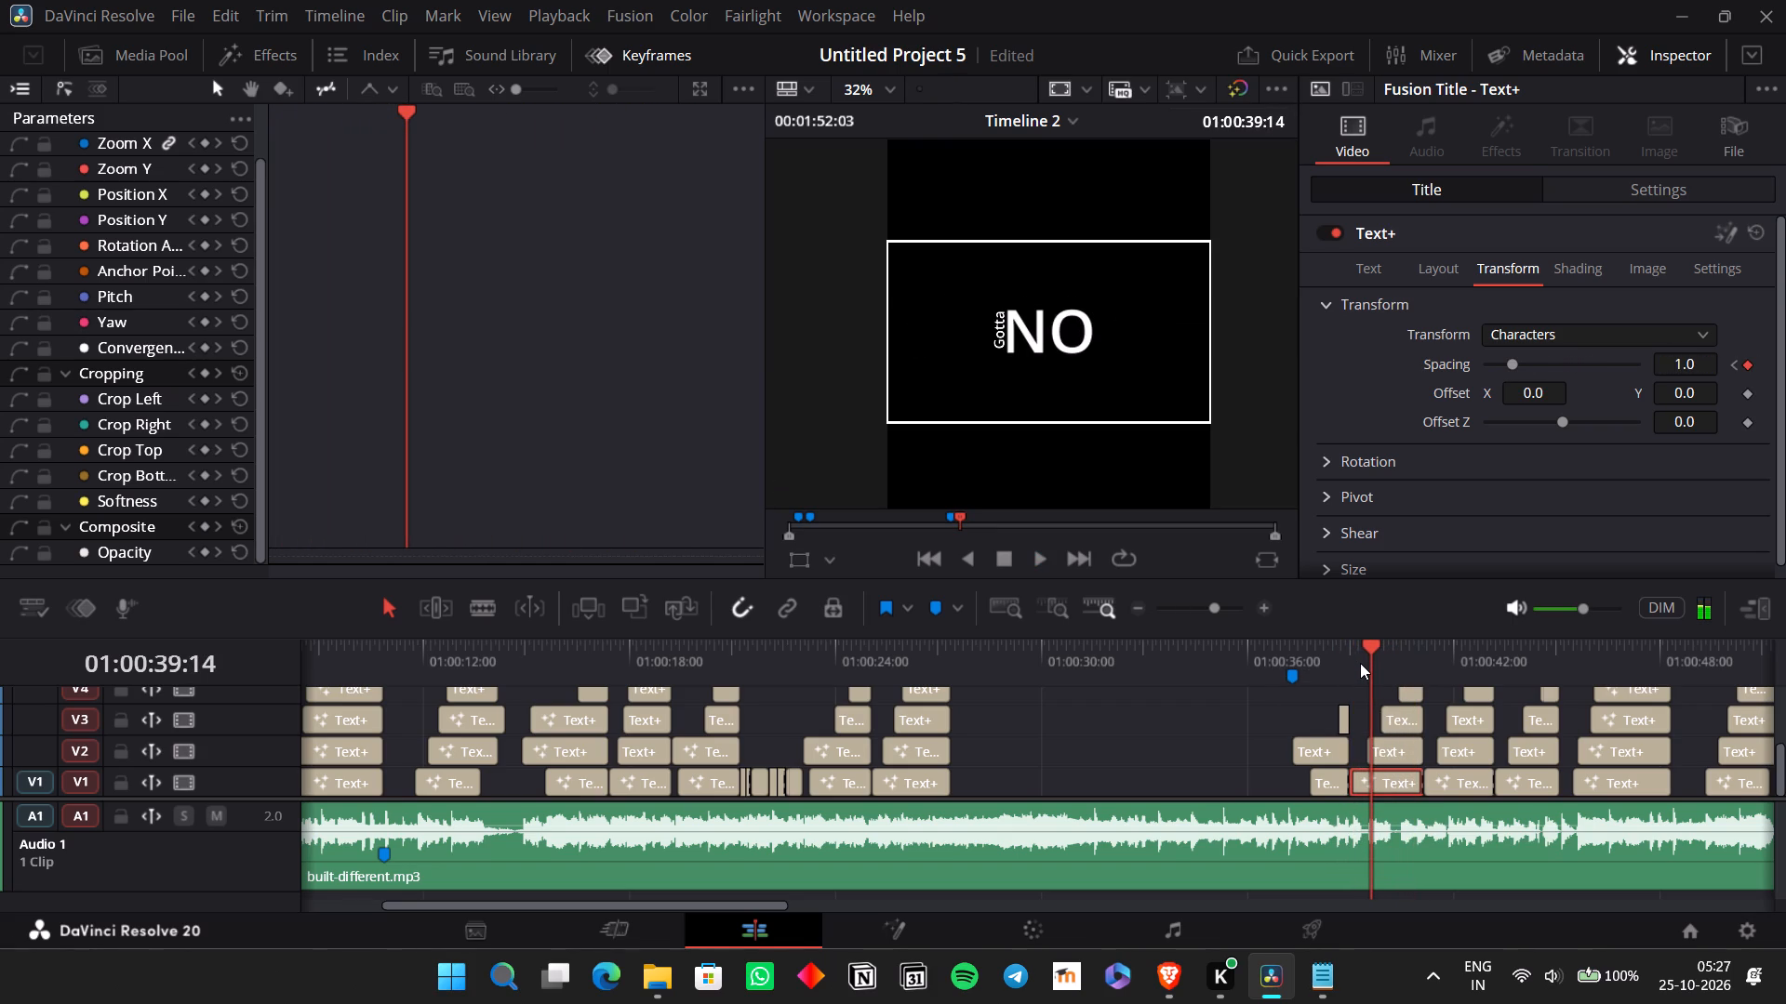
Reopen the "NO" title in Fusion at 01:00:39:08 and pull both spacing keyframes' facing handles to about frame 126 for a gentler curve.
{"action": "key", "text": "Left"}
{"action": "key", "text": "Left"}
{"action": "key", "text": "Left"}
{"action": "key", "text": "Left"}
{"action": "key", "text": "Left"}
{"action": "key", "text": "Left"}
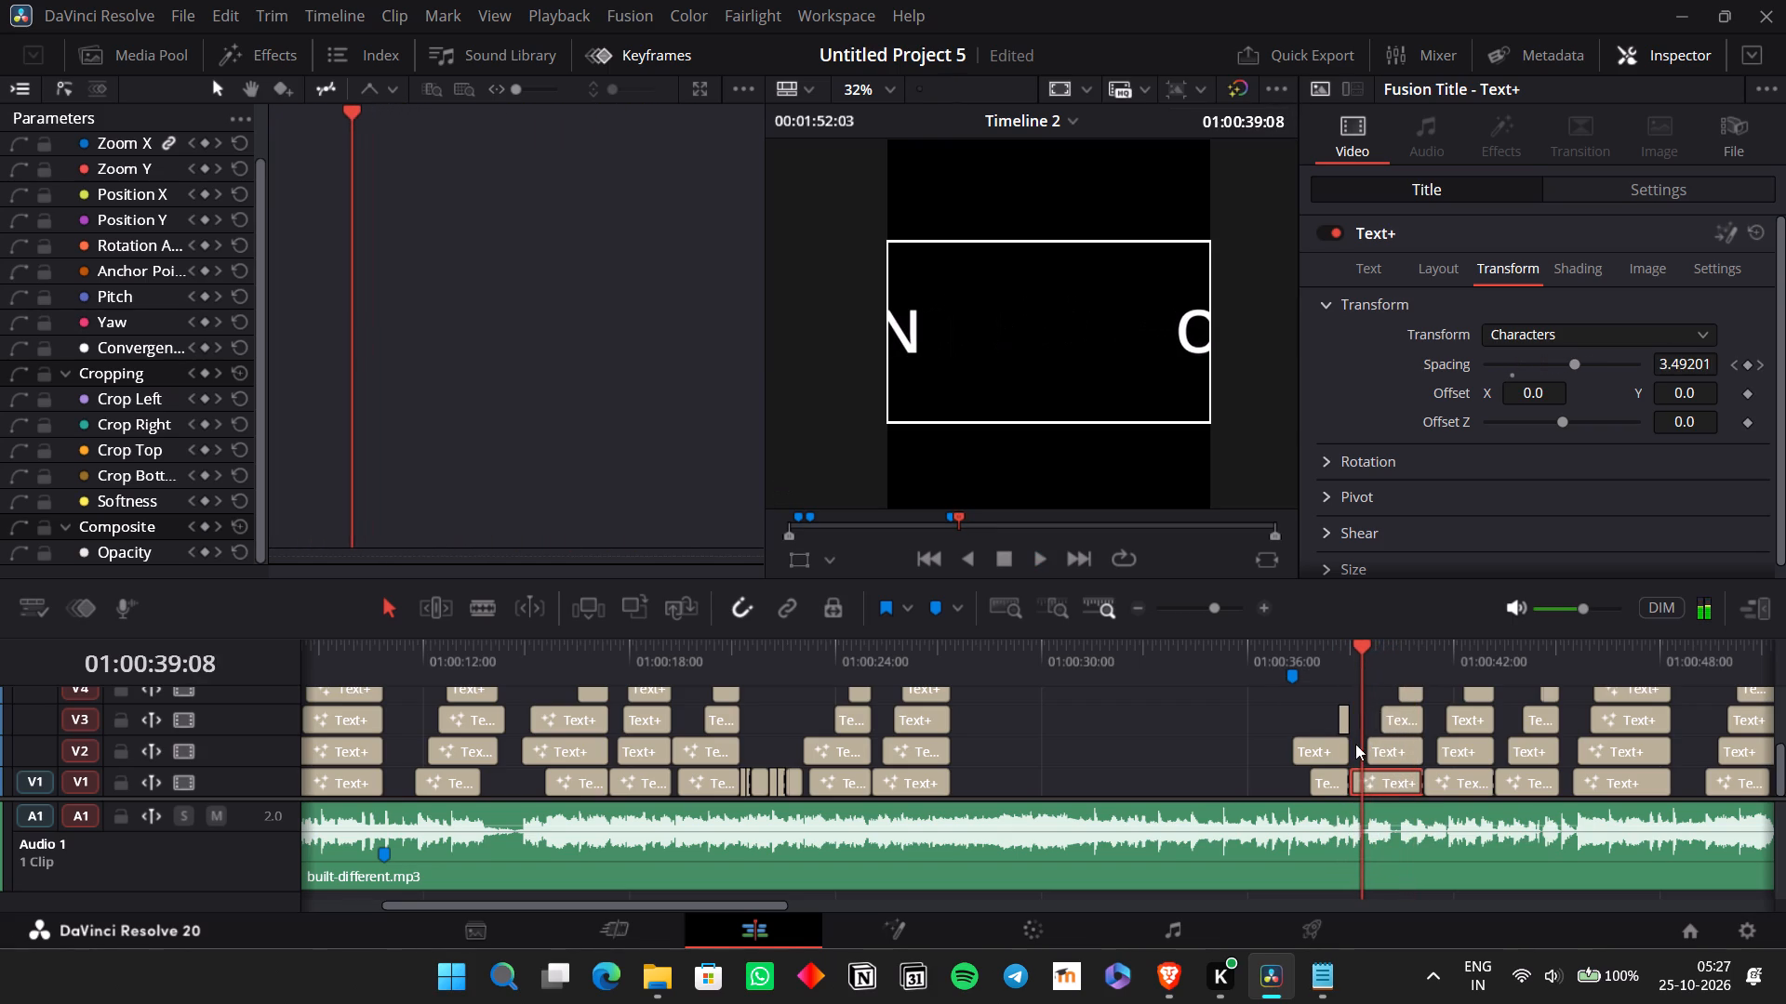
{"action": "left_click", "coordinate": [913, 929]}
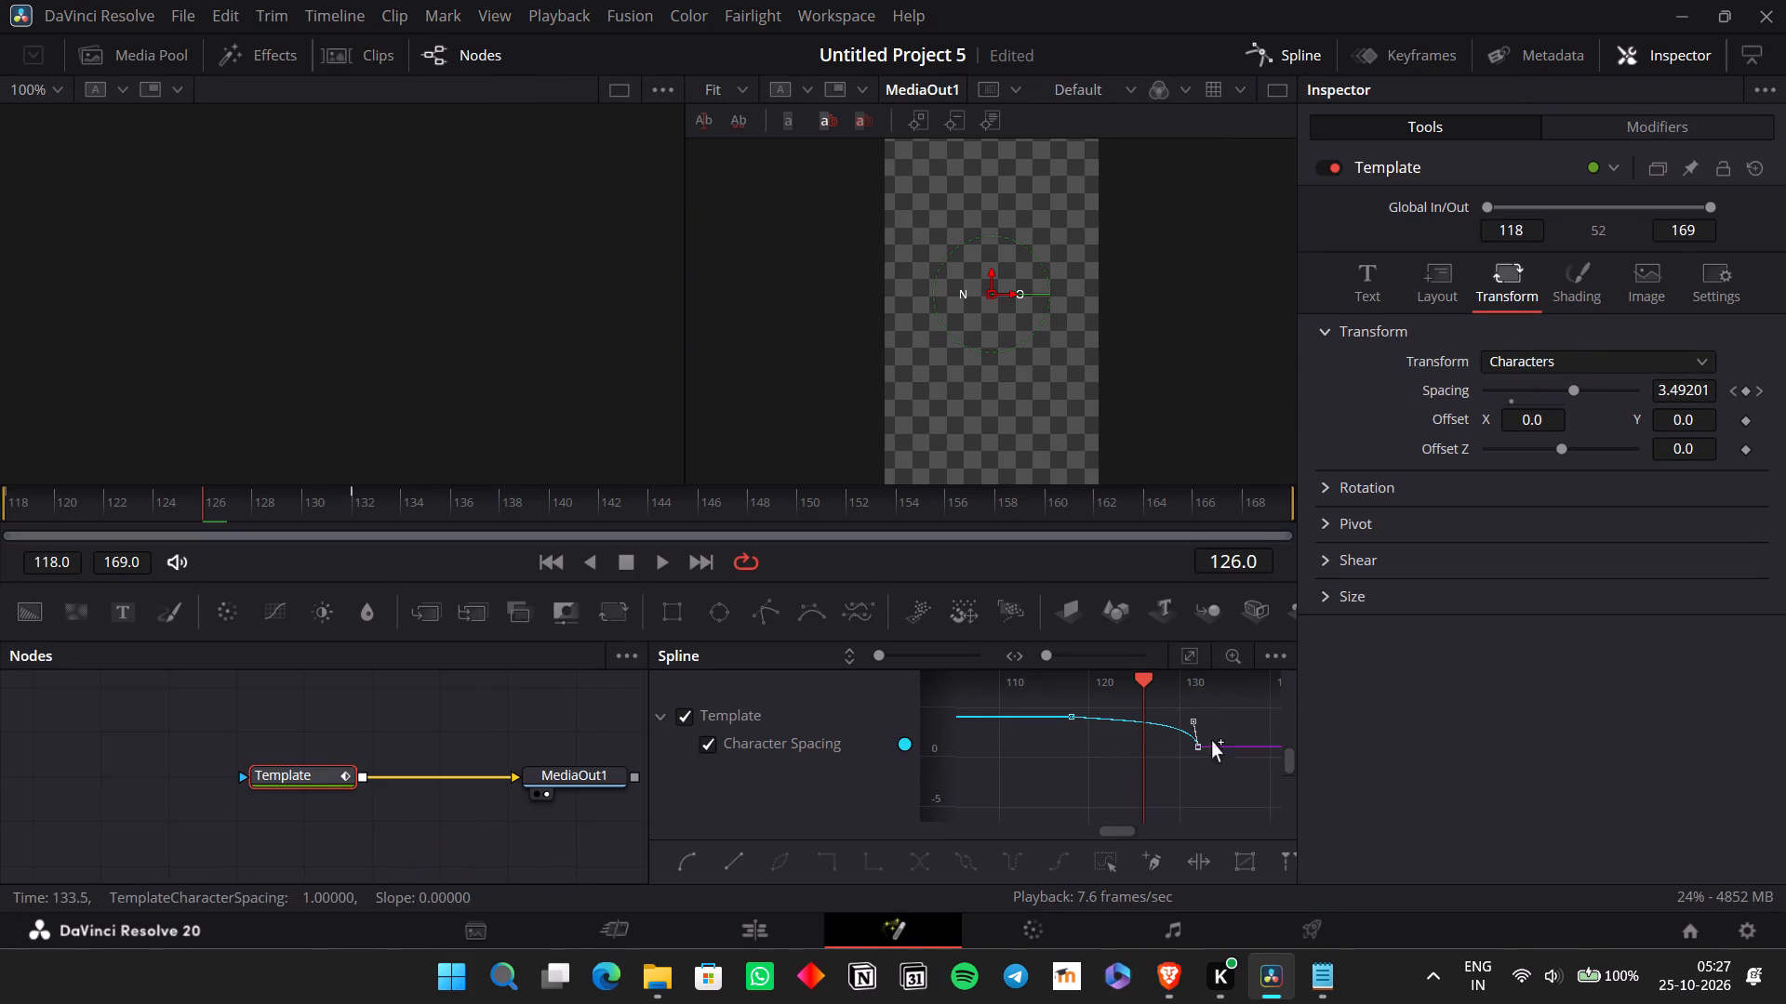
{"action": "left_click_drag", "start_coordinate": [1192, 726], "coordinate": [1140, 720]}
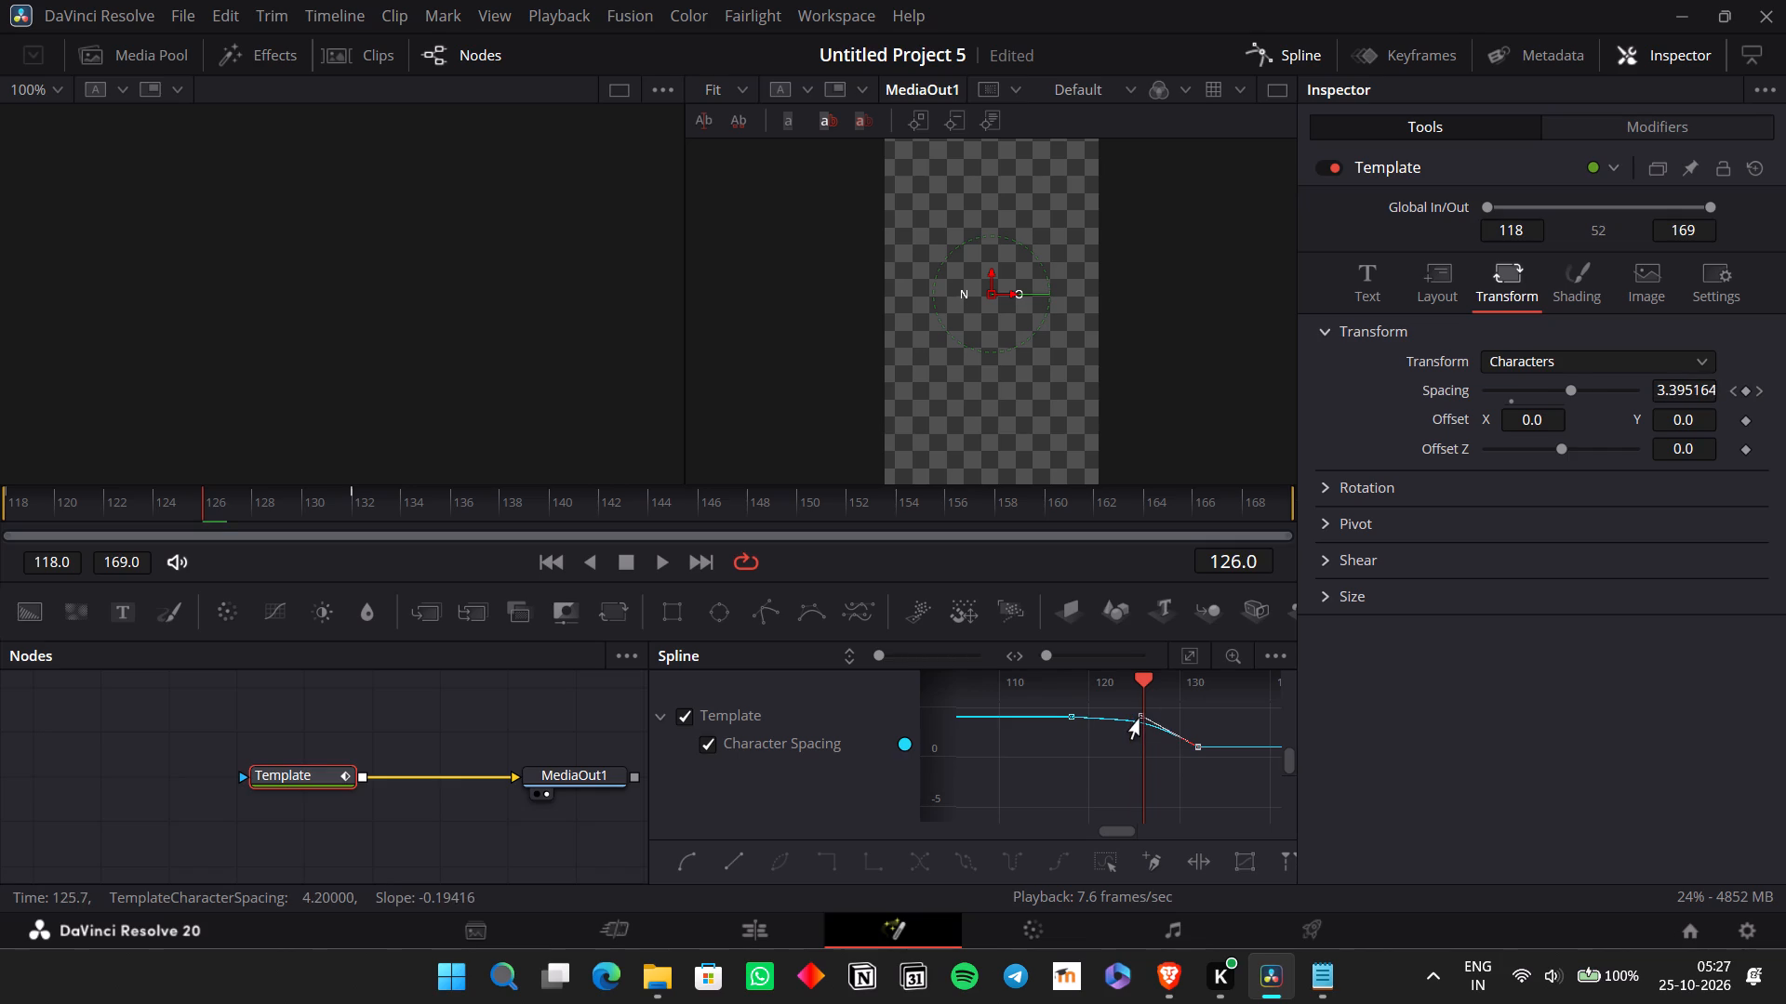
{"action": "left_click_drag", "start_coordinate": [1140, 720], "coordinate": [1138, 720]}
{"action": "left_click", "coordinate": [1064, 720]}
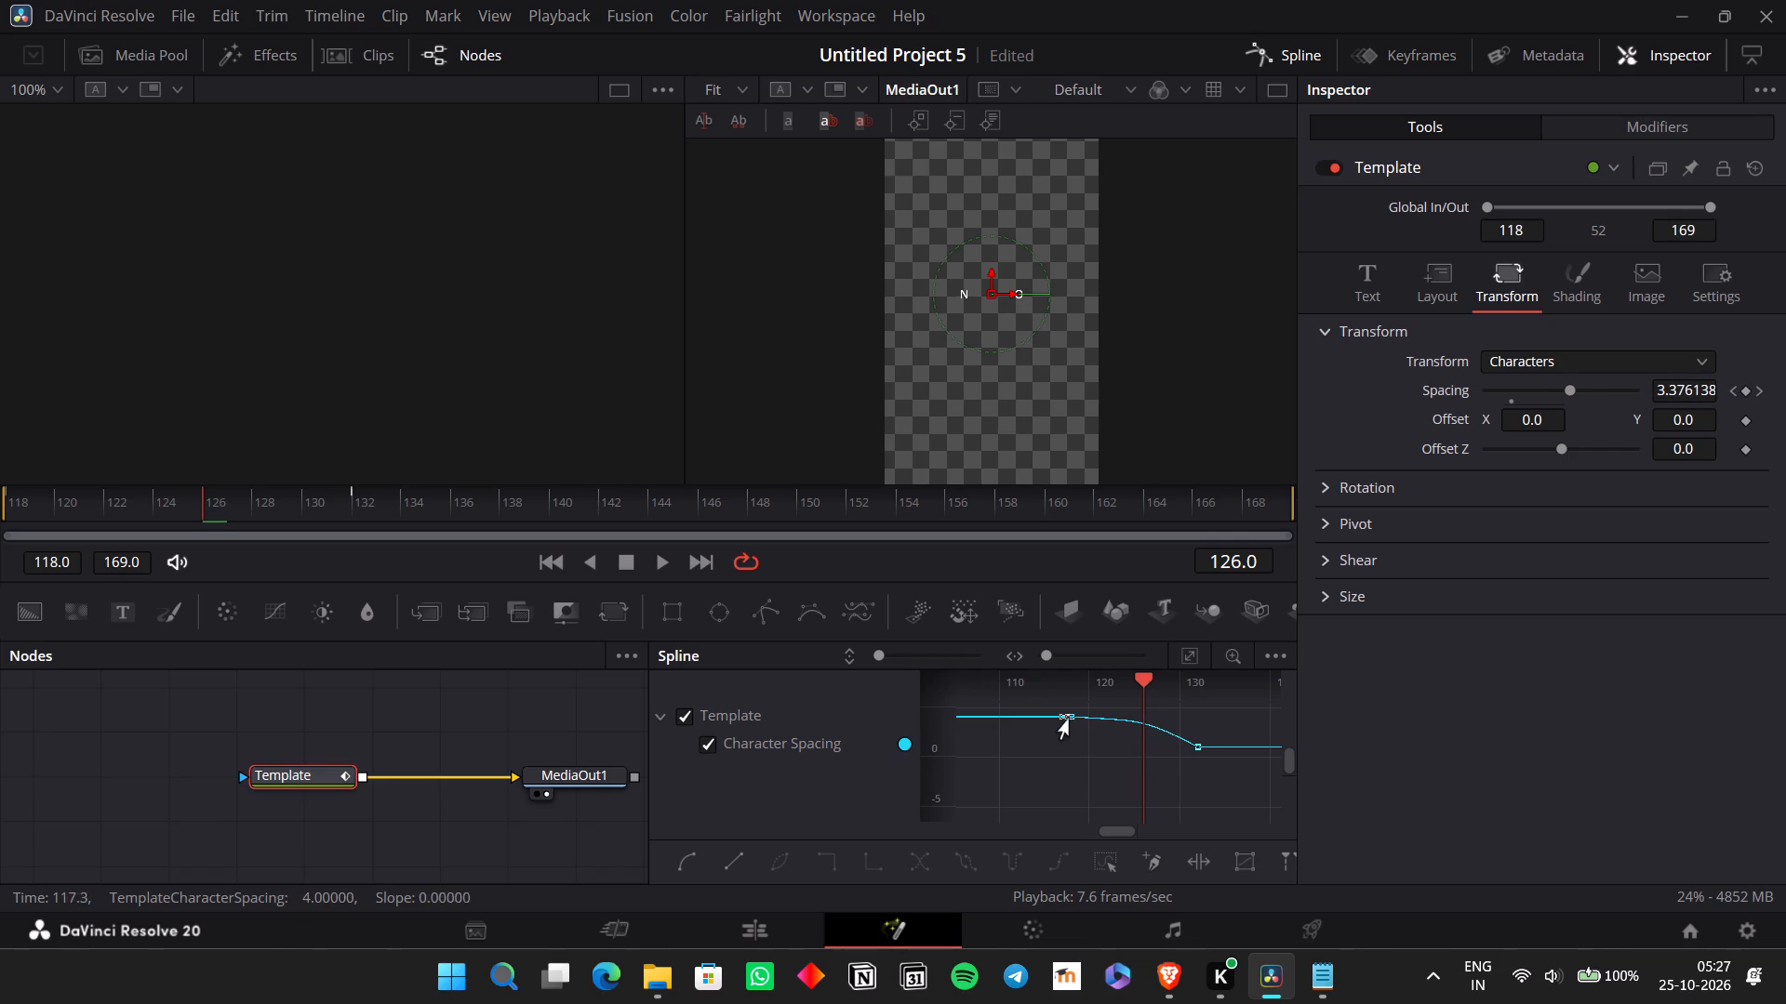
{"action": "left_click", "coordinate": [1073, 720]}
{"action": "left_click_drag", "start_coordinate": [1133, 724], "coordinate": [1175, 723]}
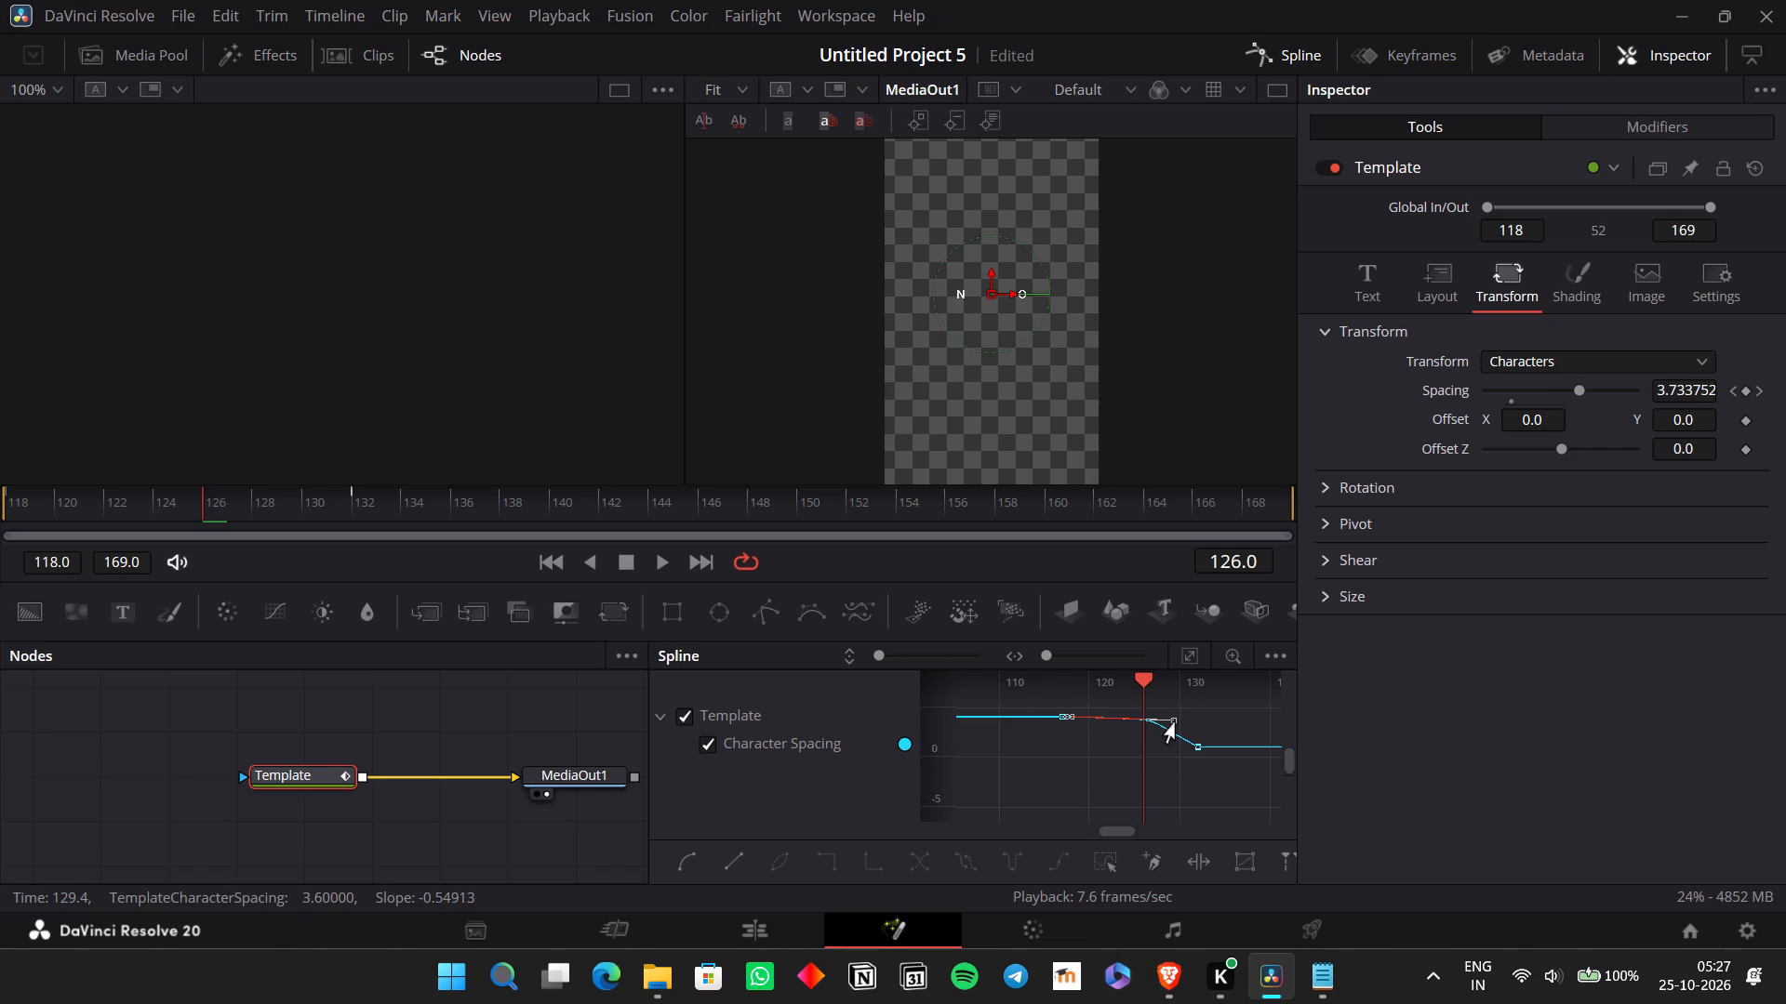
{"action": "left_click_drag", "start_coordinate": [1175, 723], "coordinate": [1144, 726]}
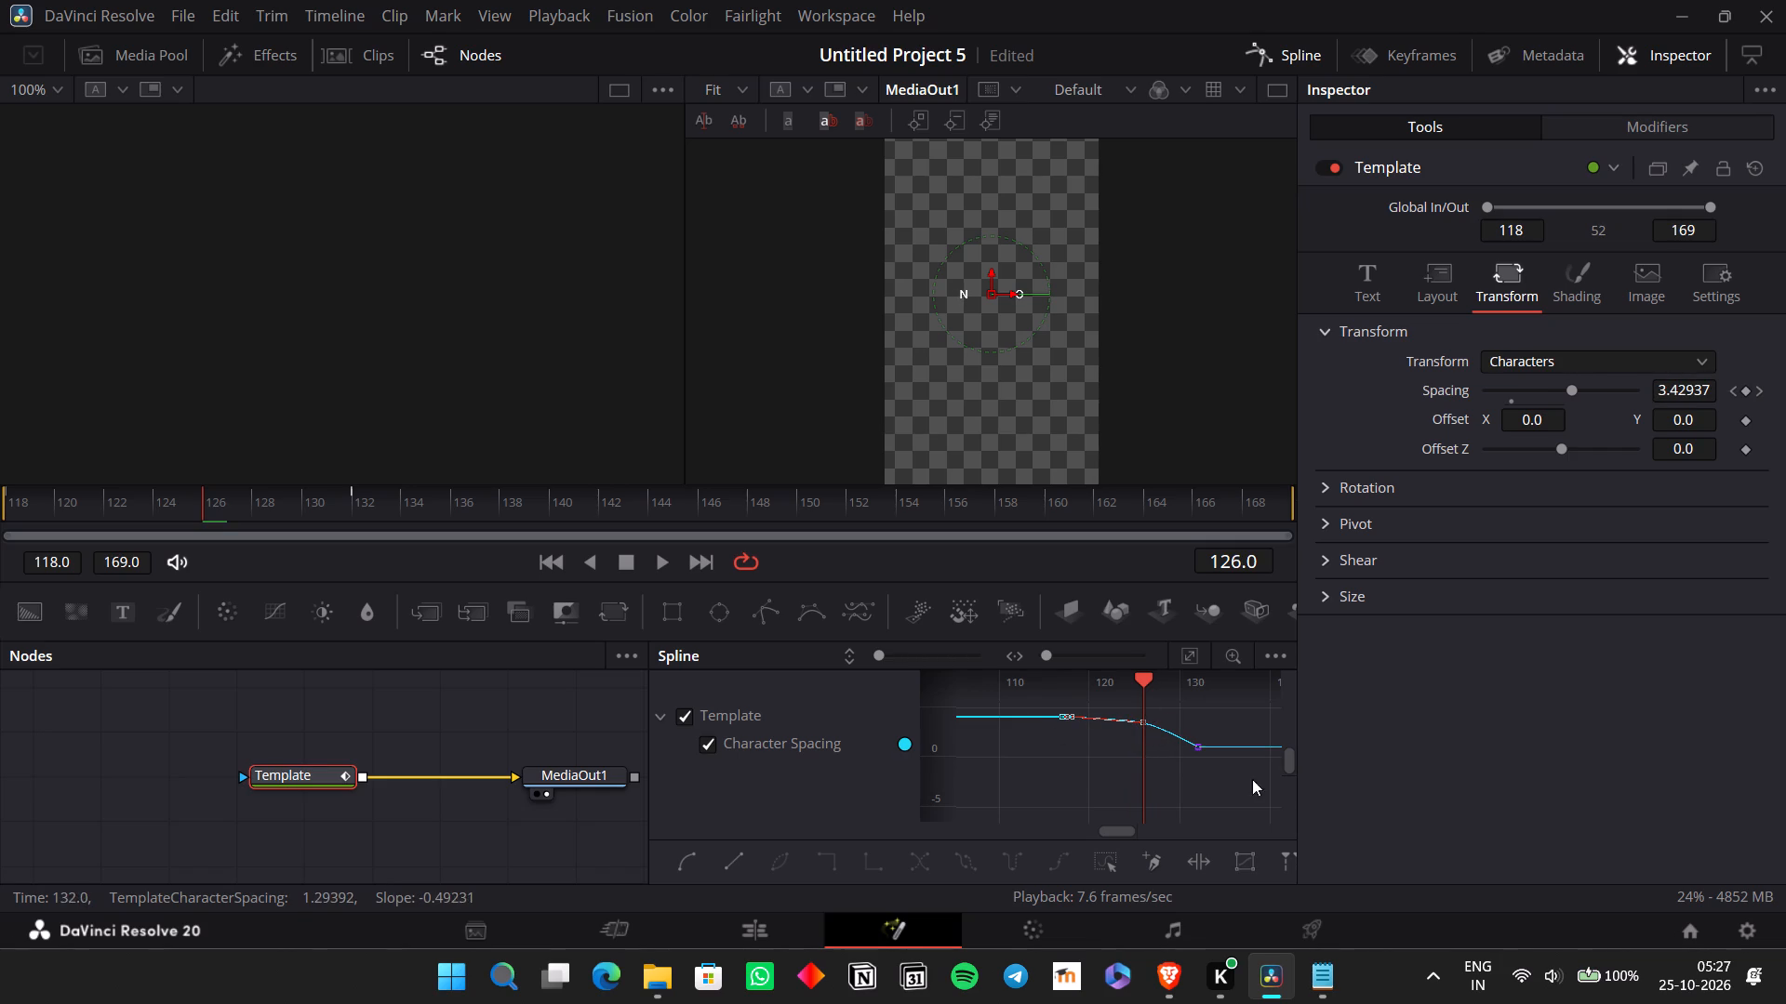
Return to the edit timeline and replay the "NO" title's spacing animation with the reshaped curve.
{"action": "left_click", "coordinate": [770, 917]}
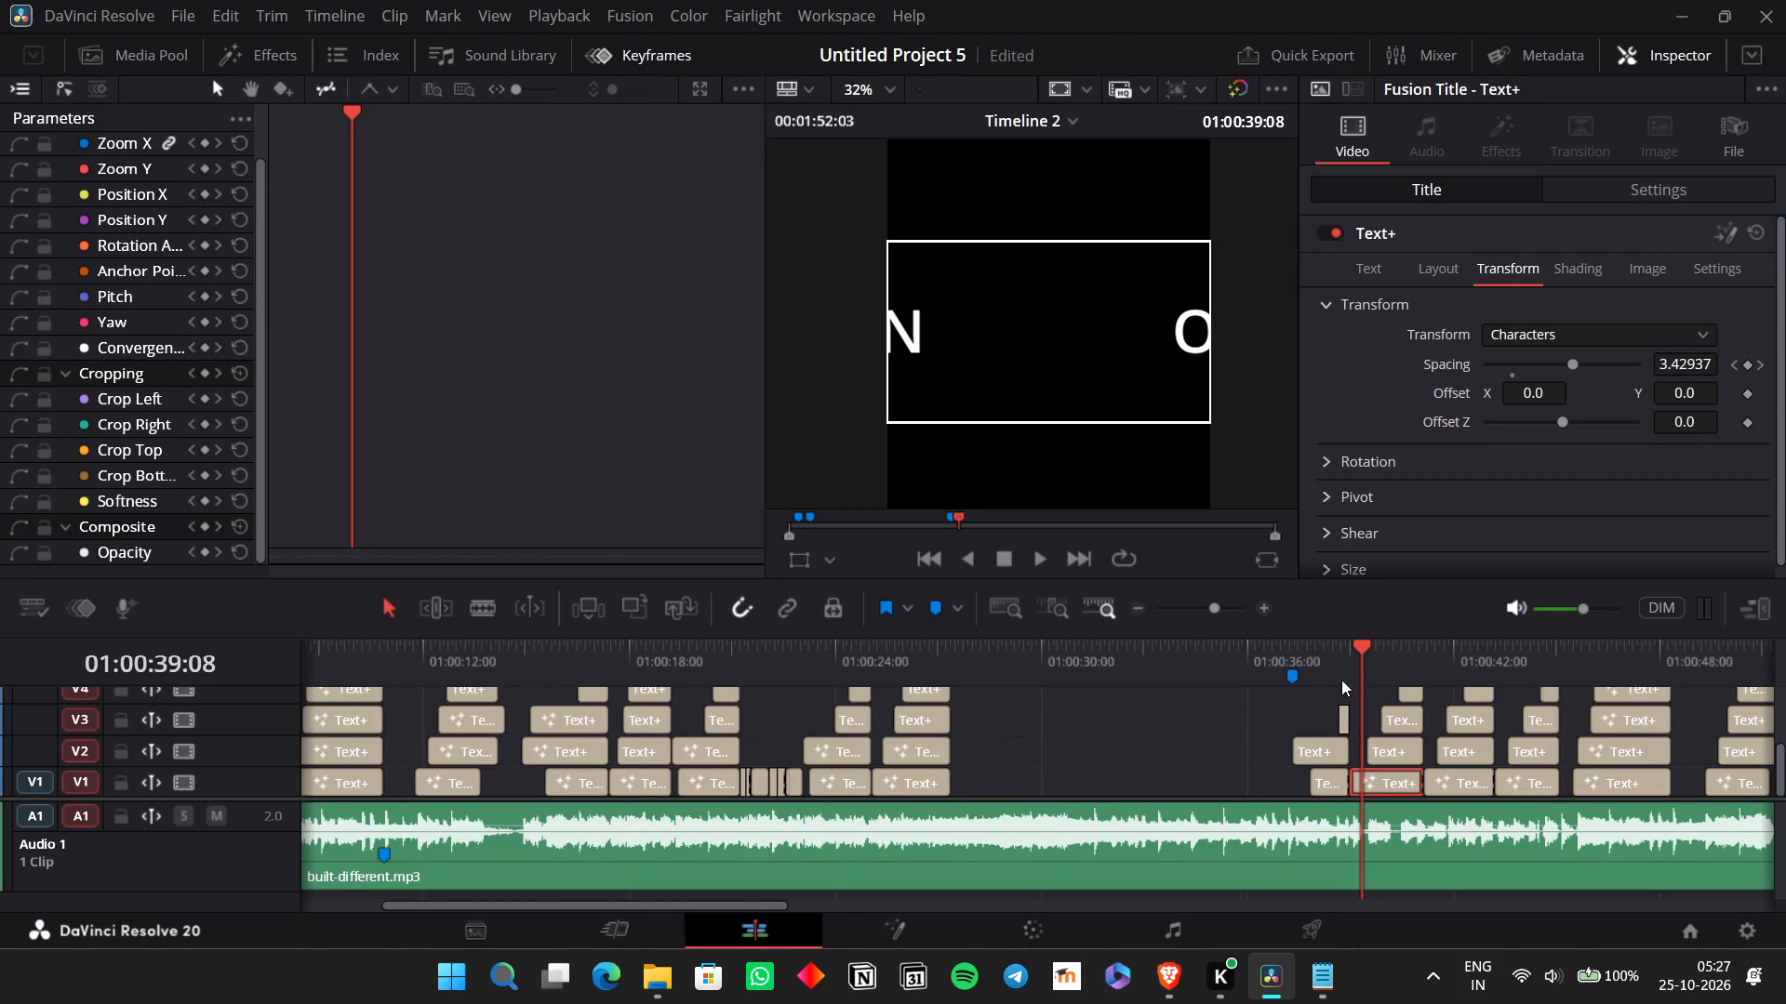
{"action": "left_click", "coordinate": [1353, 656]}
{"action": "key", "text": "space"}
{"action": "key", "text": "space"}
{"action": "key", "text": "space"}
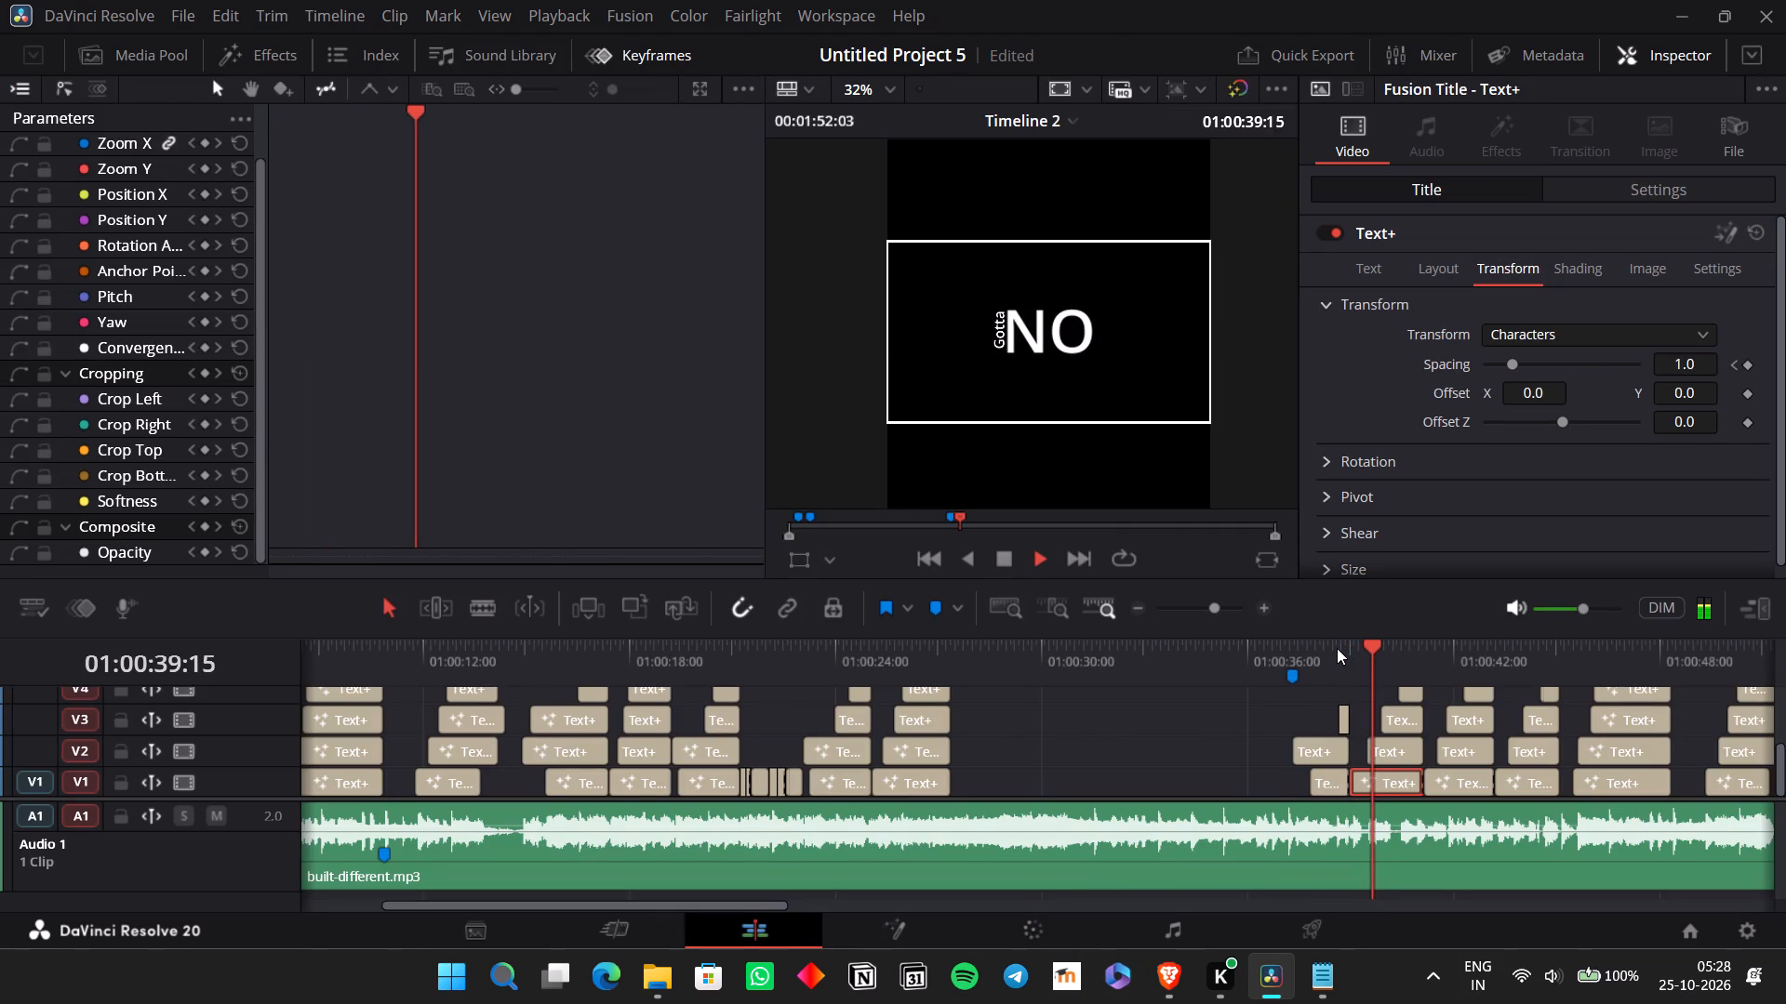
{"action": "left_click", "coordinate": [1337, 648]}
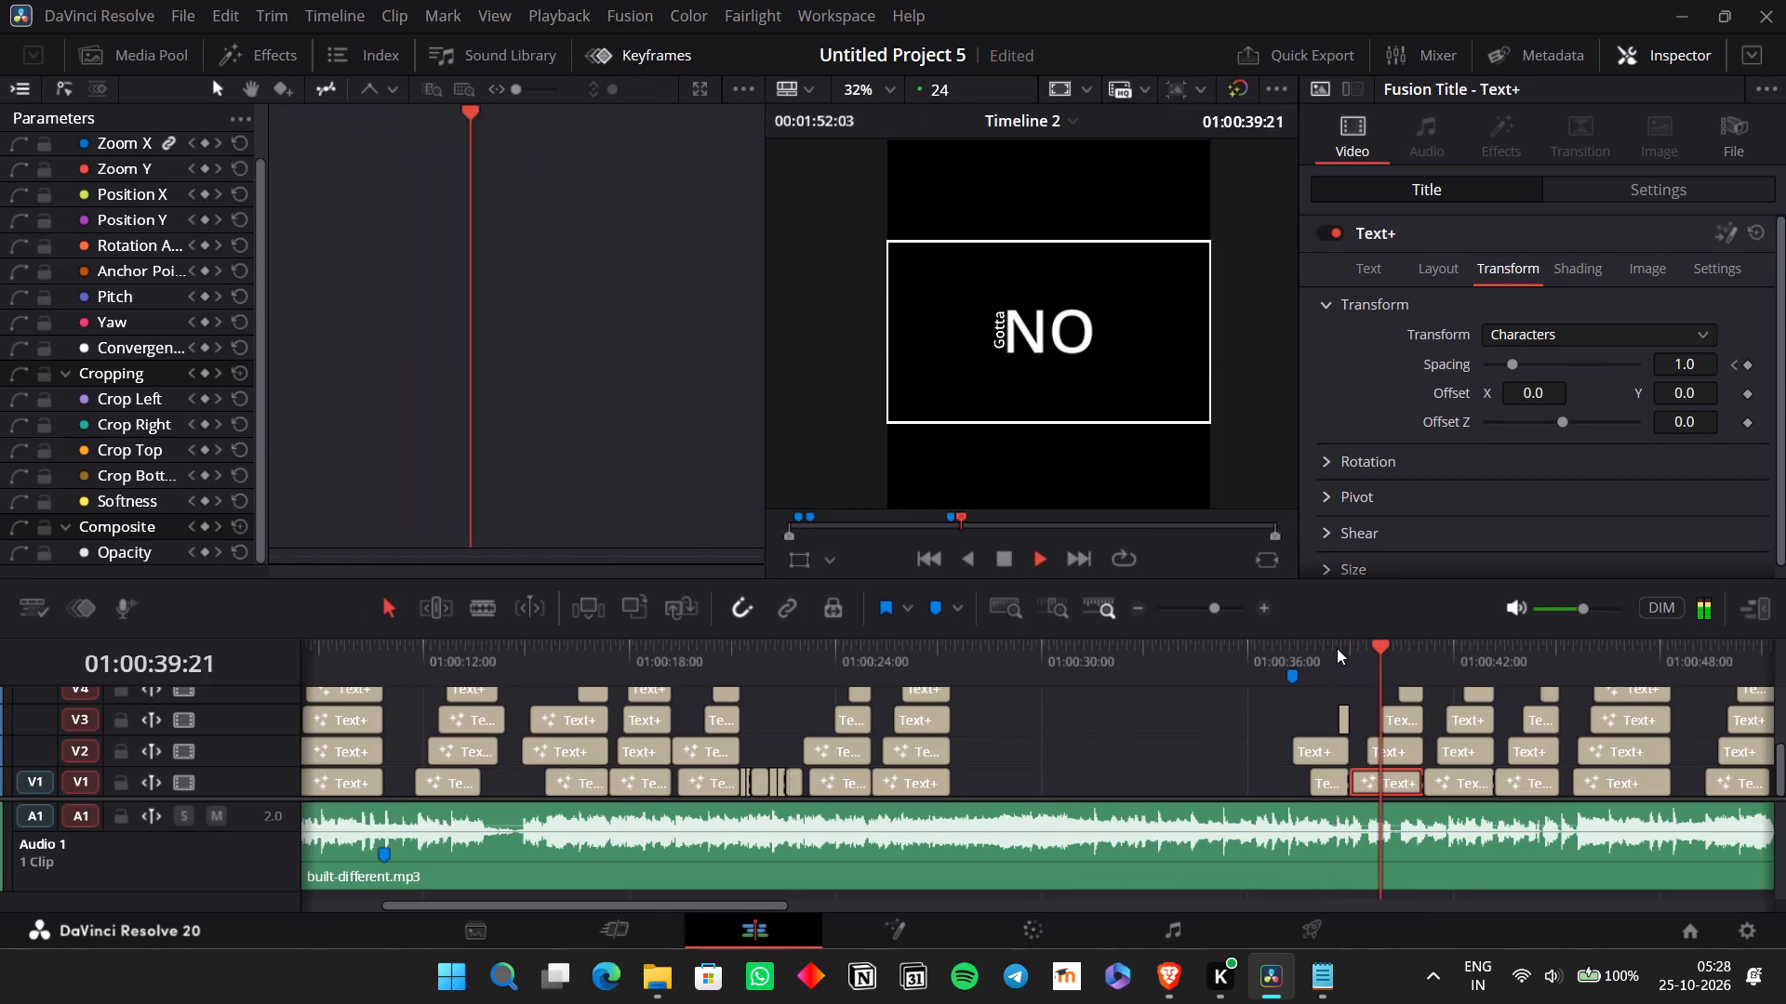
{"action": "key", "text": "space"}
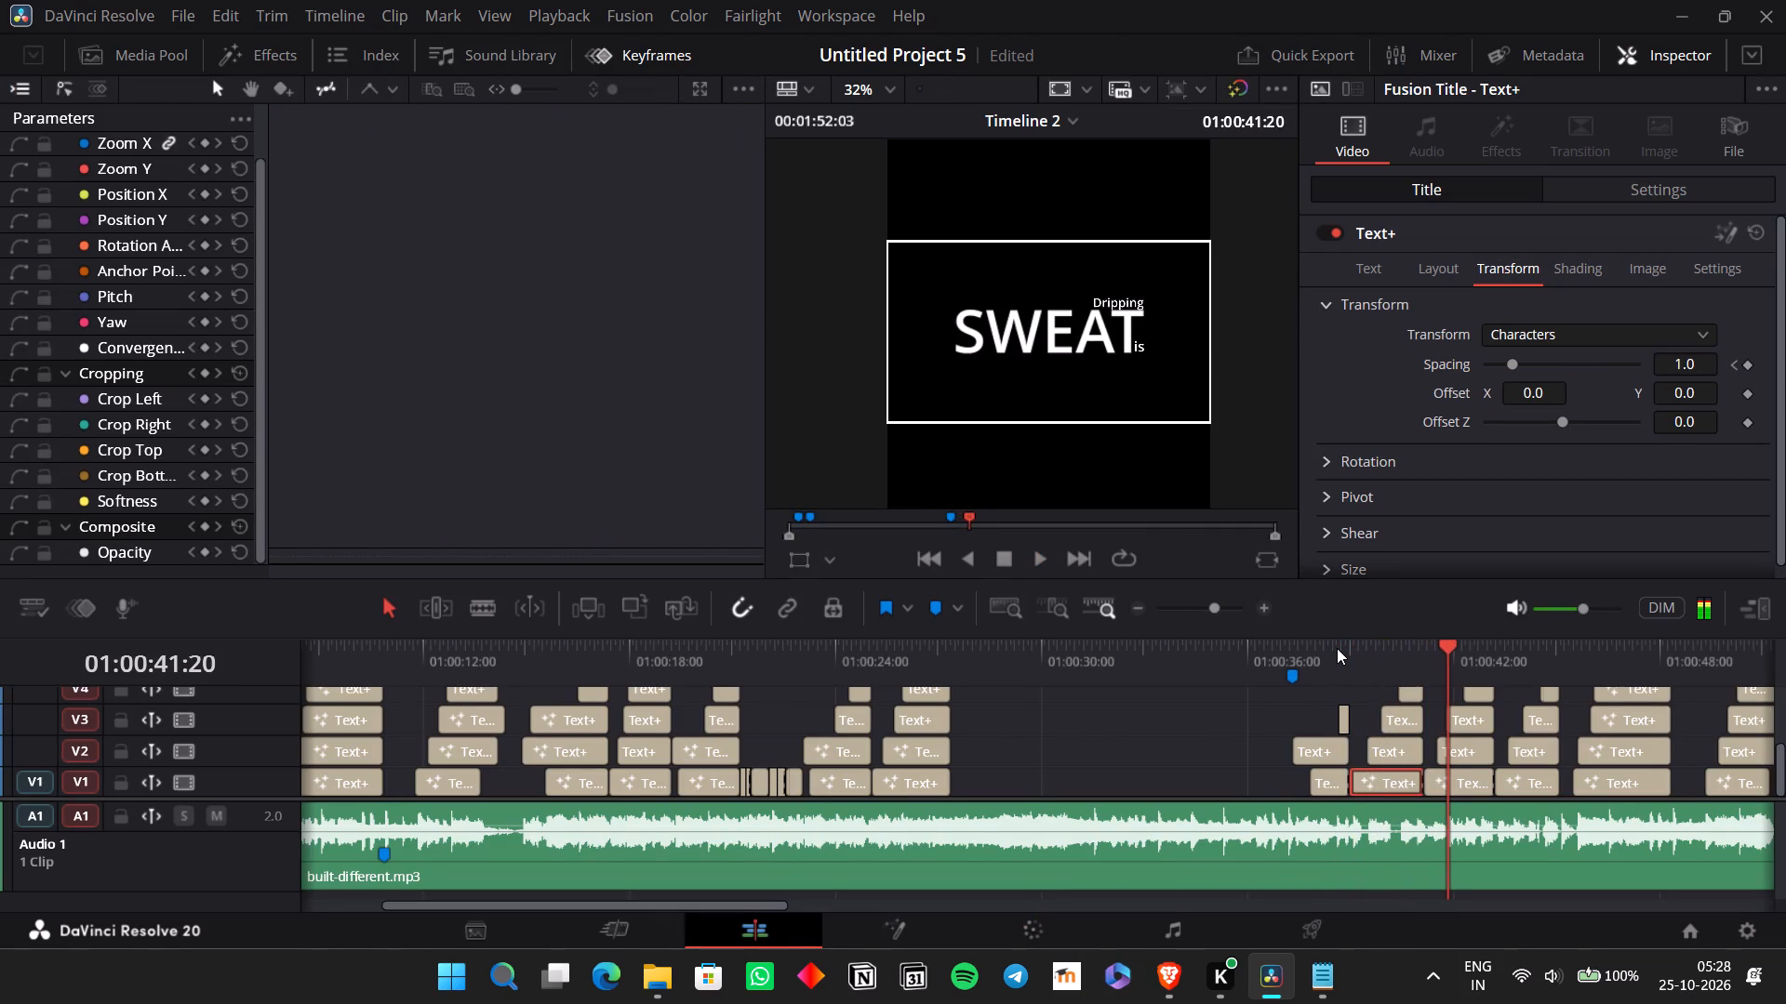
{"action": "left_click", "coordinate": [1358, 648]}
{"action": "key", "text": "space"}
{"action": "key", "text": "space"}
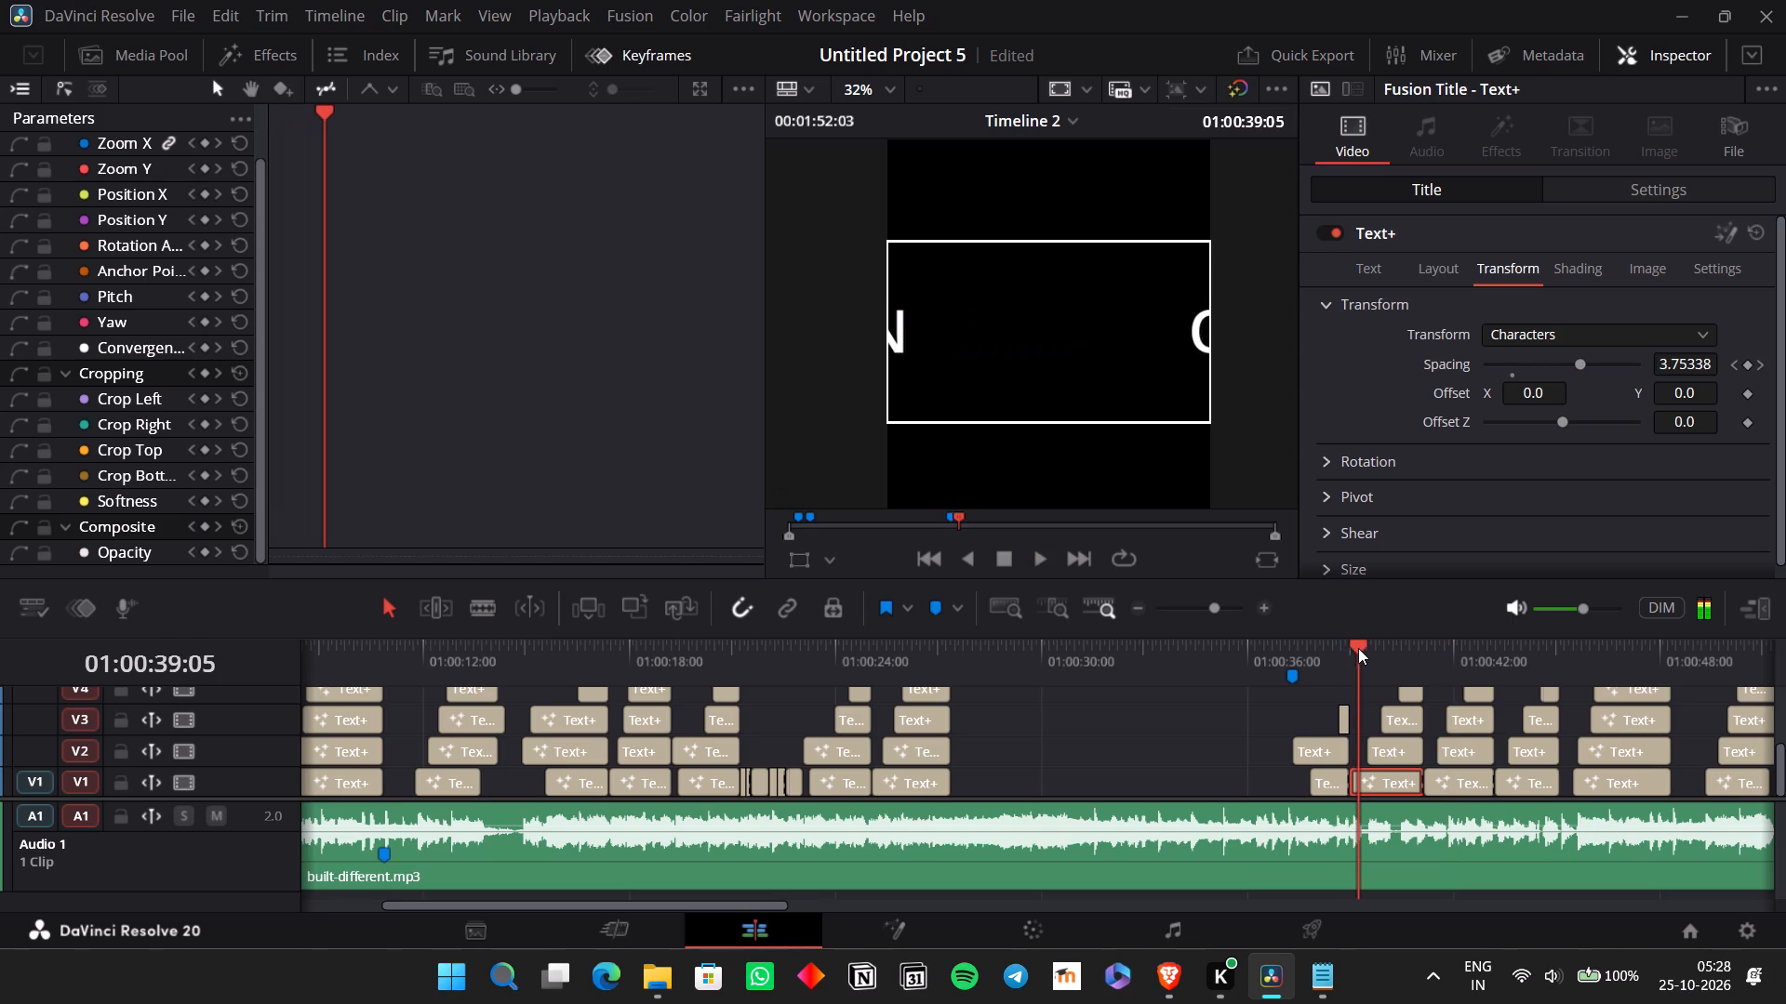
Check the "NO" title's spacing curve in Fusion and replay its animation in short bursts on the edit timeline.
{"action": "left_click", "coordinate": [923, 913]}
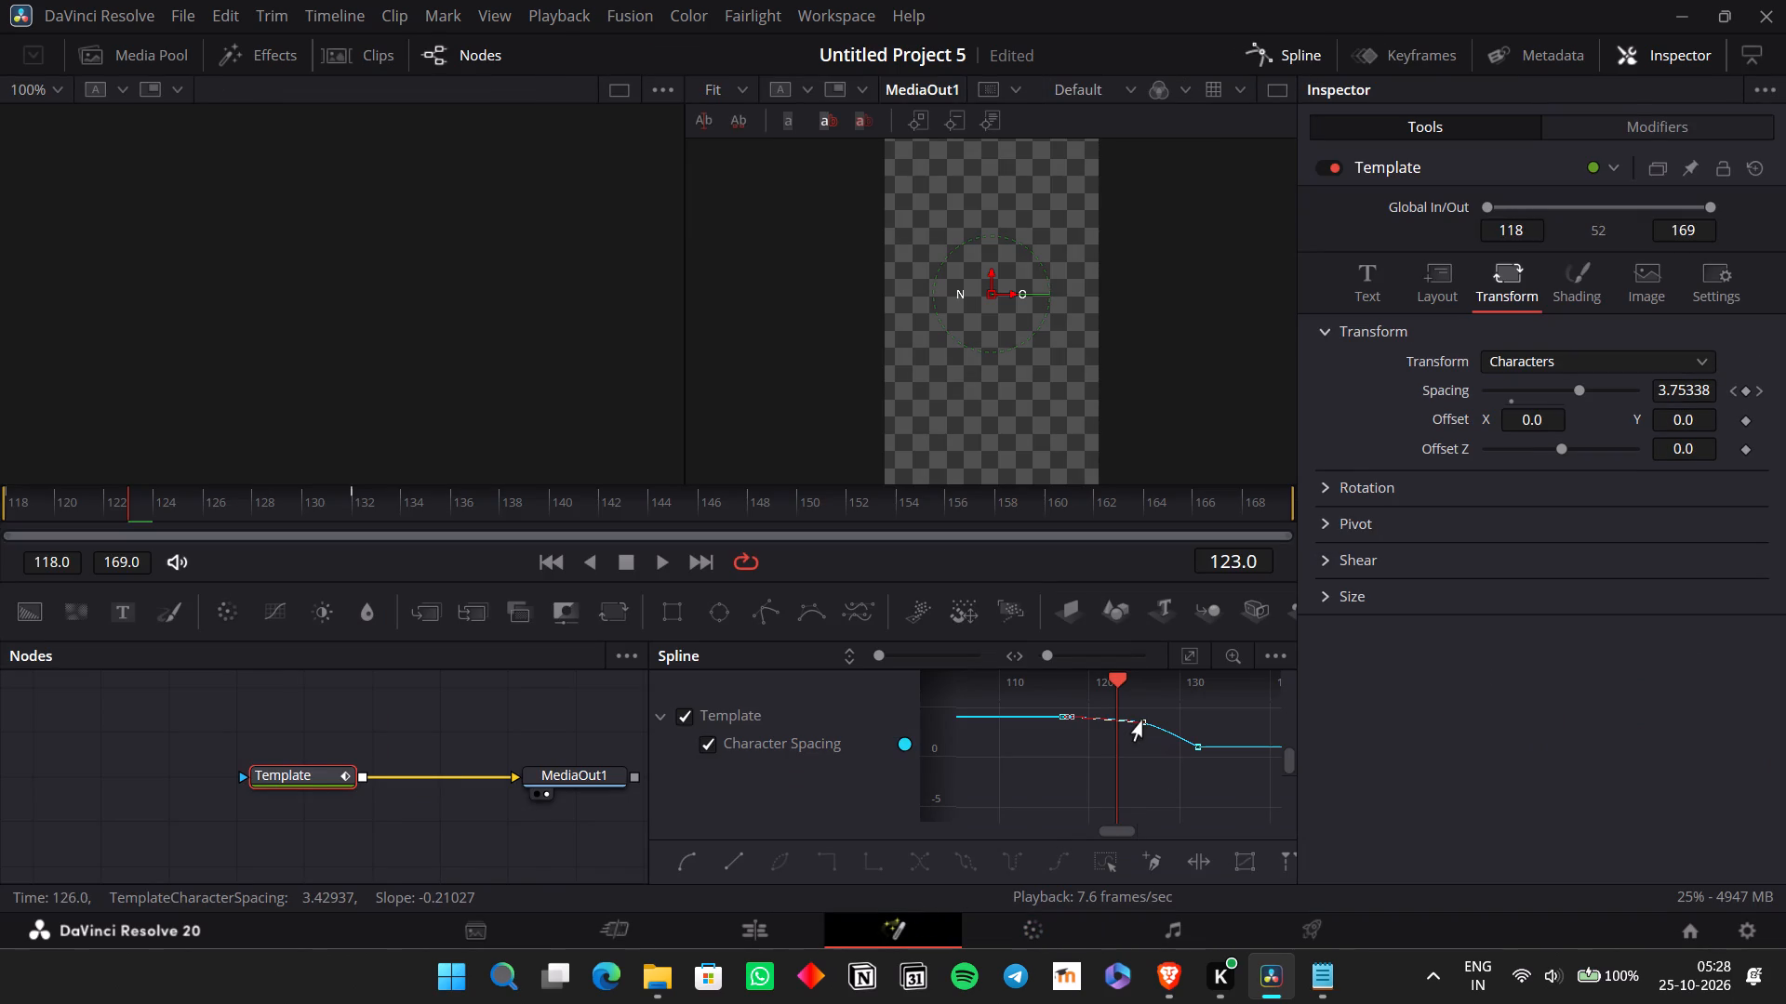
{"action": "left_click", "coordinate": [1140, 746]}
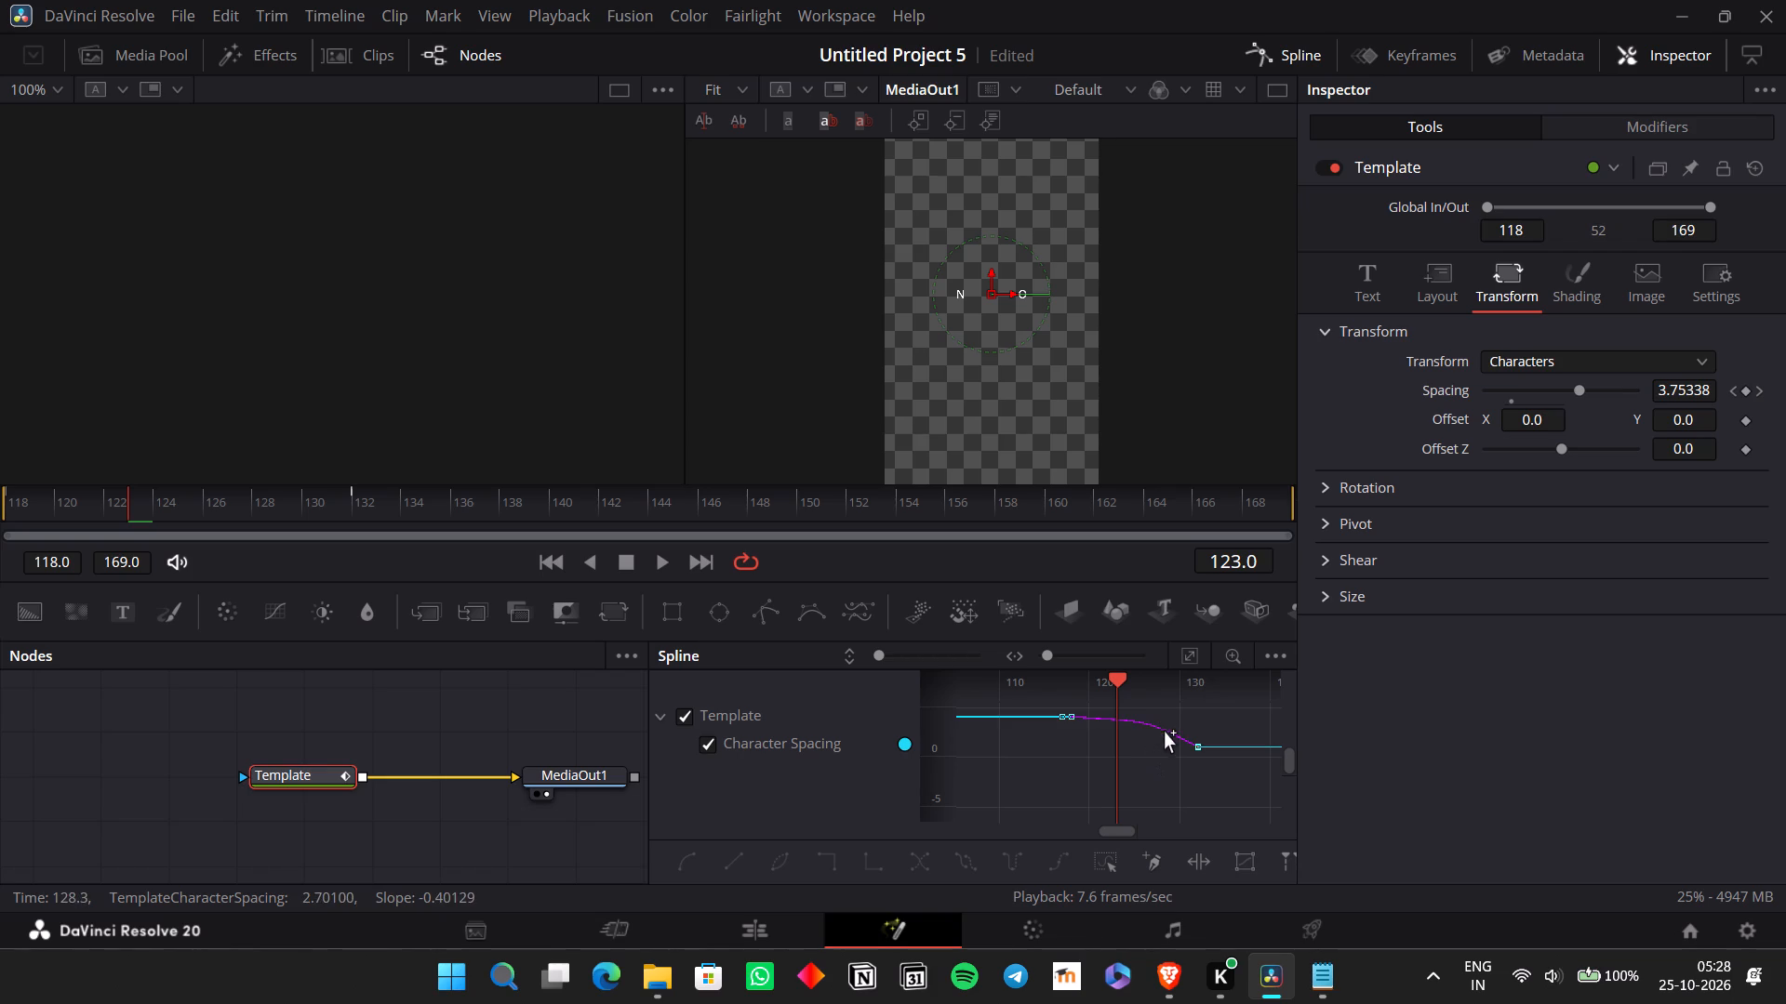
{"action": "left_click", "coordinate": [764, 920]}
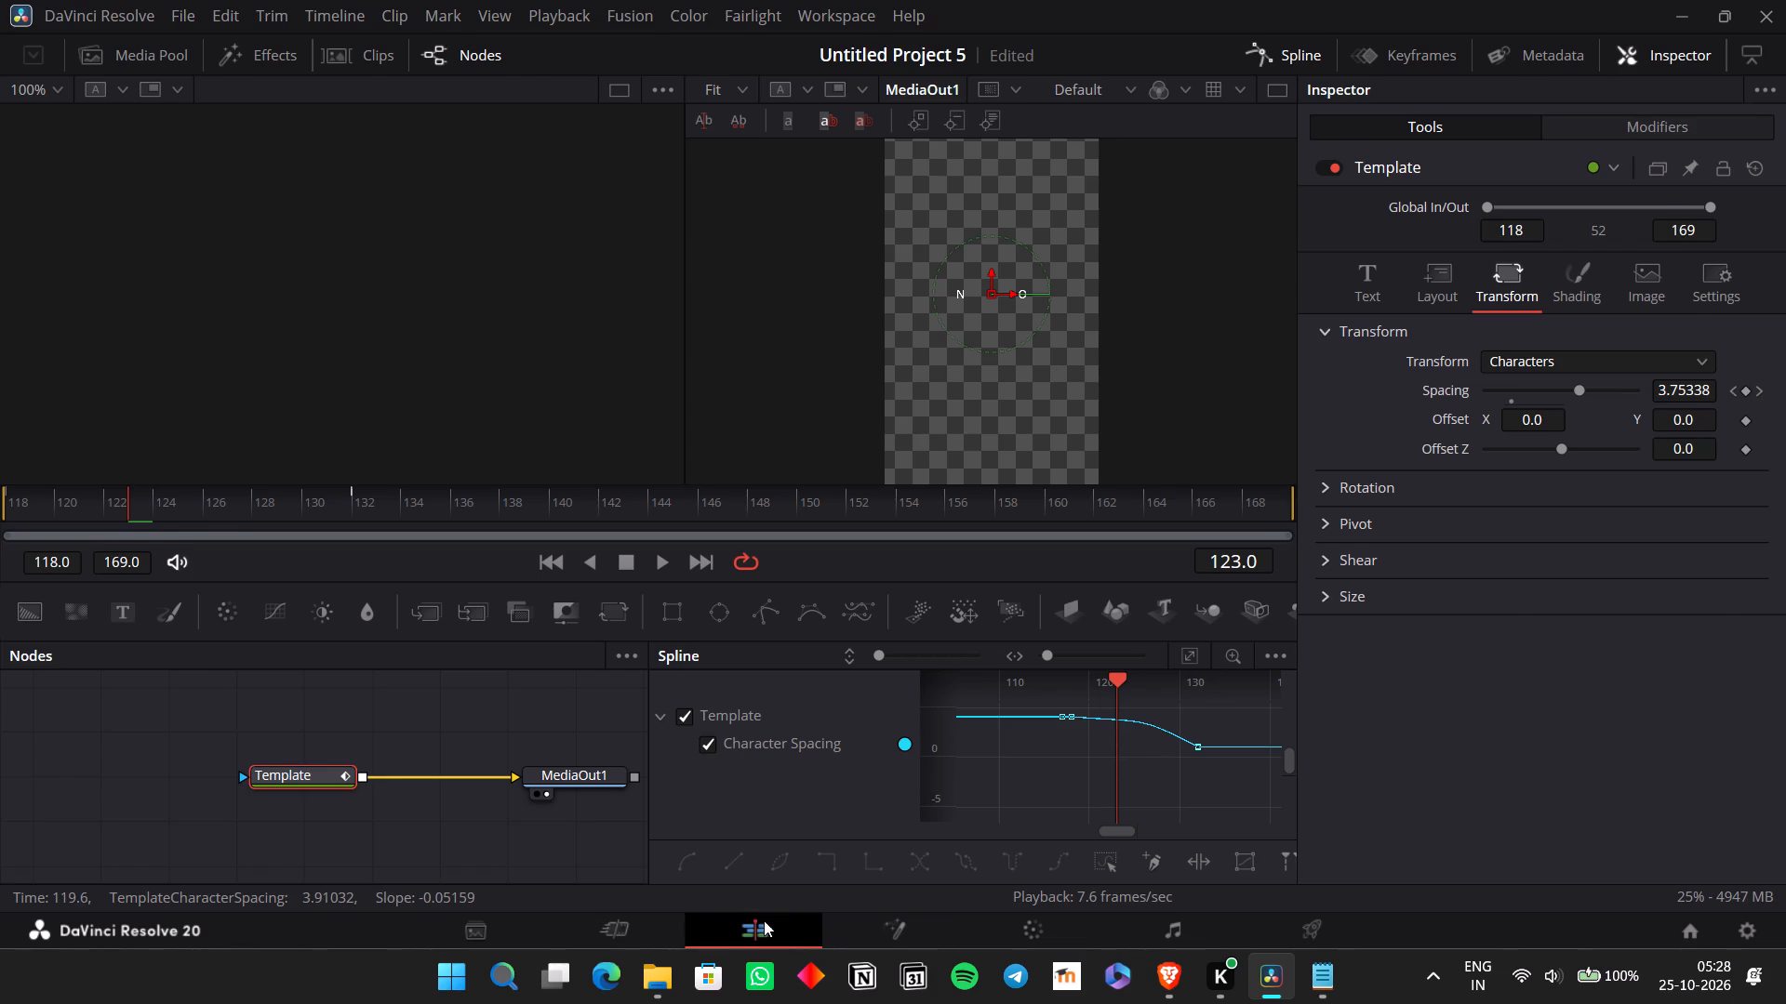
{"action": "left_click", "coordinate": [1339, 655]}
{"action": "key", "text": "space"}
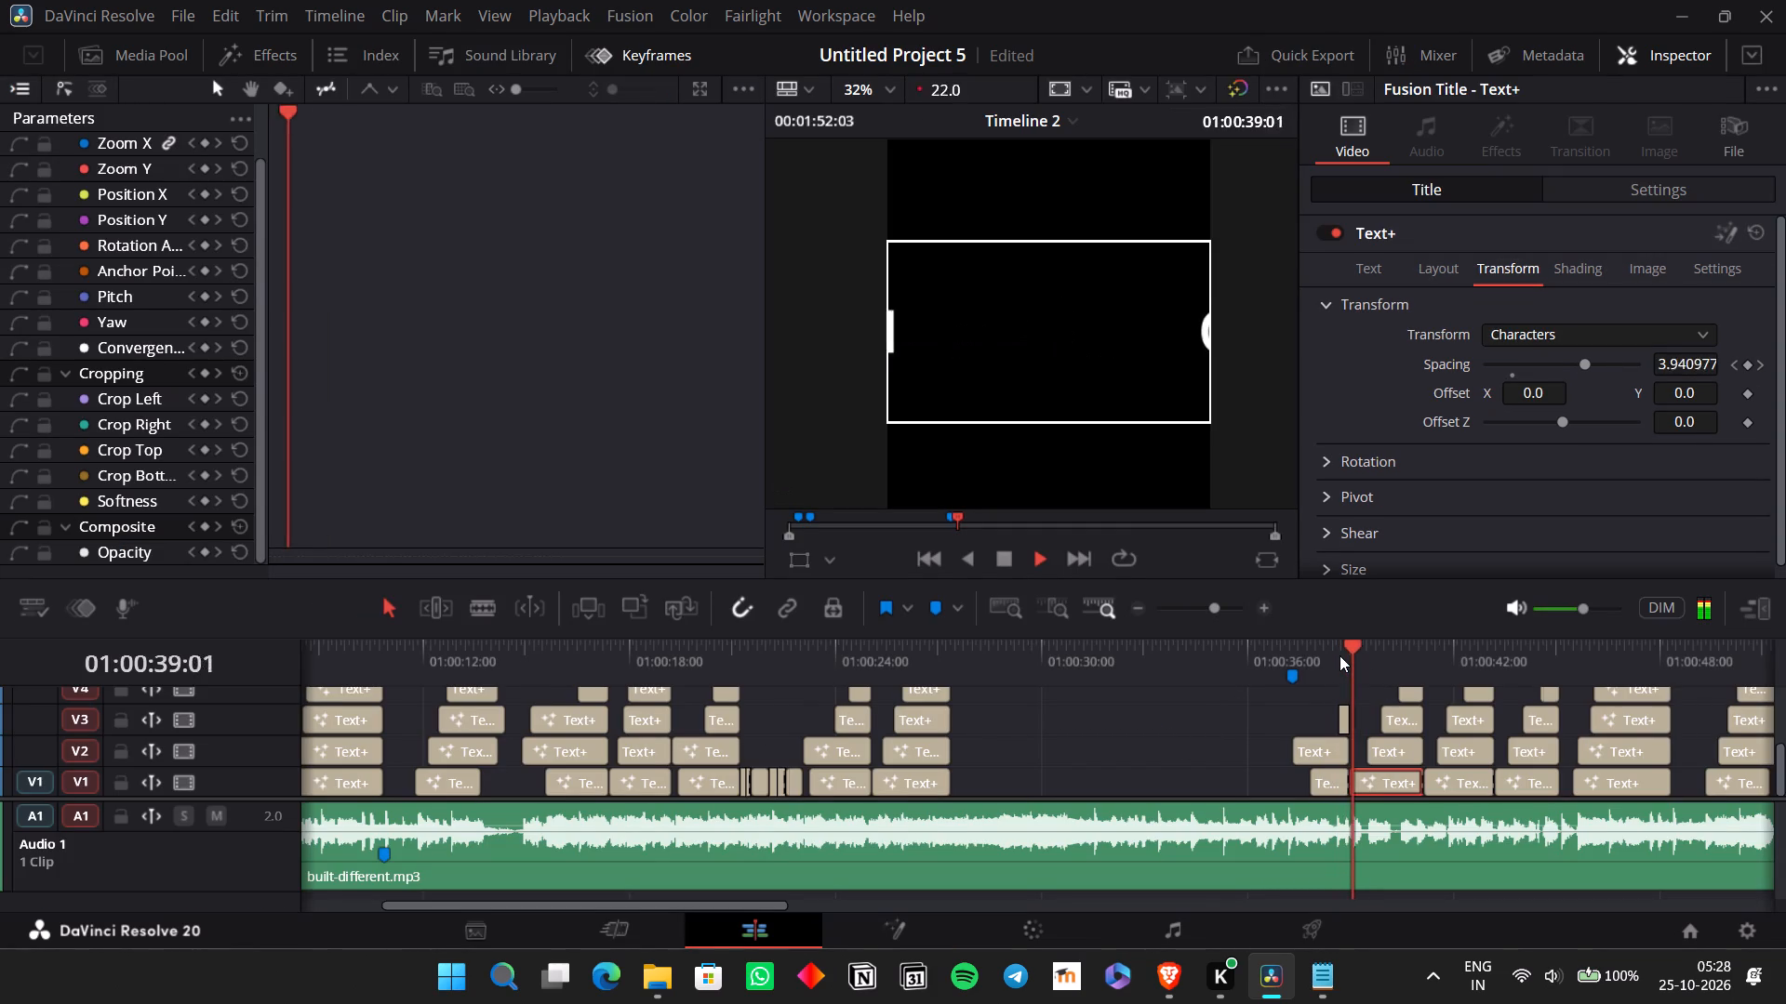
{"action": "key", "text": "space"}
{"action": "key", "text": "space"}
{"action": "key", "text": "space"}
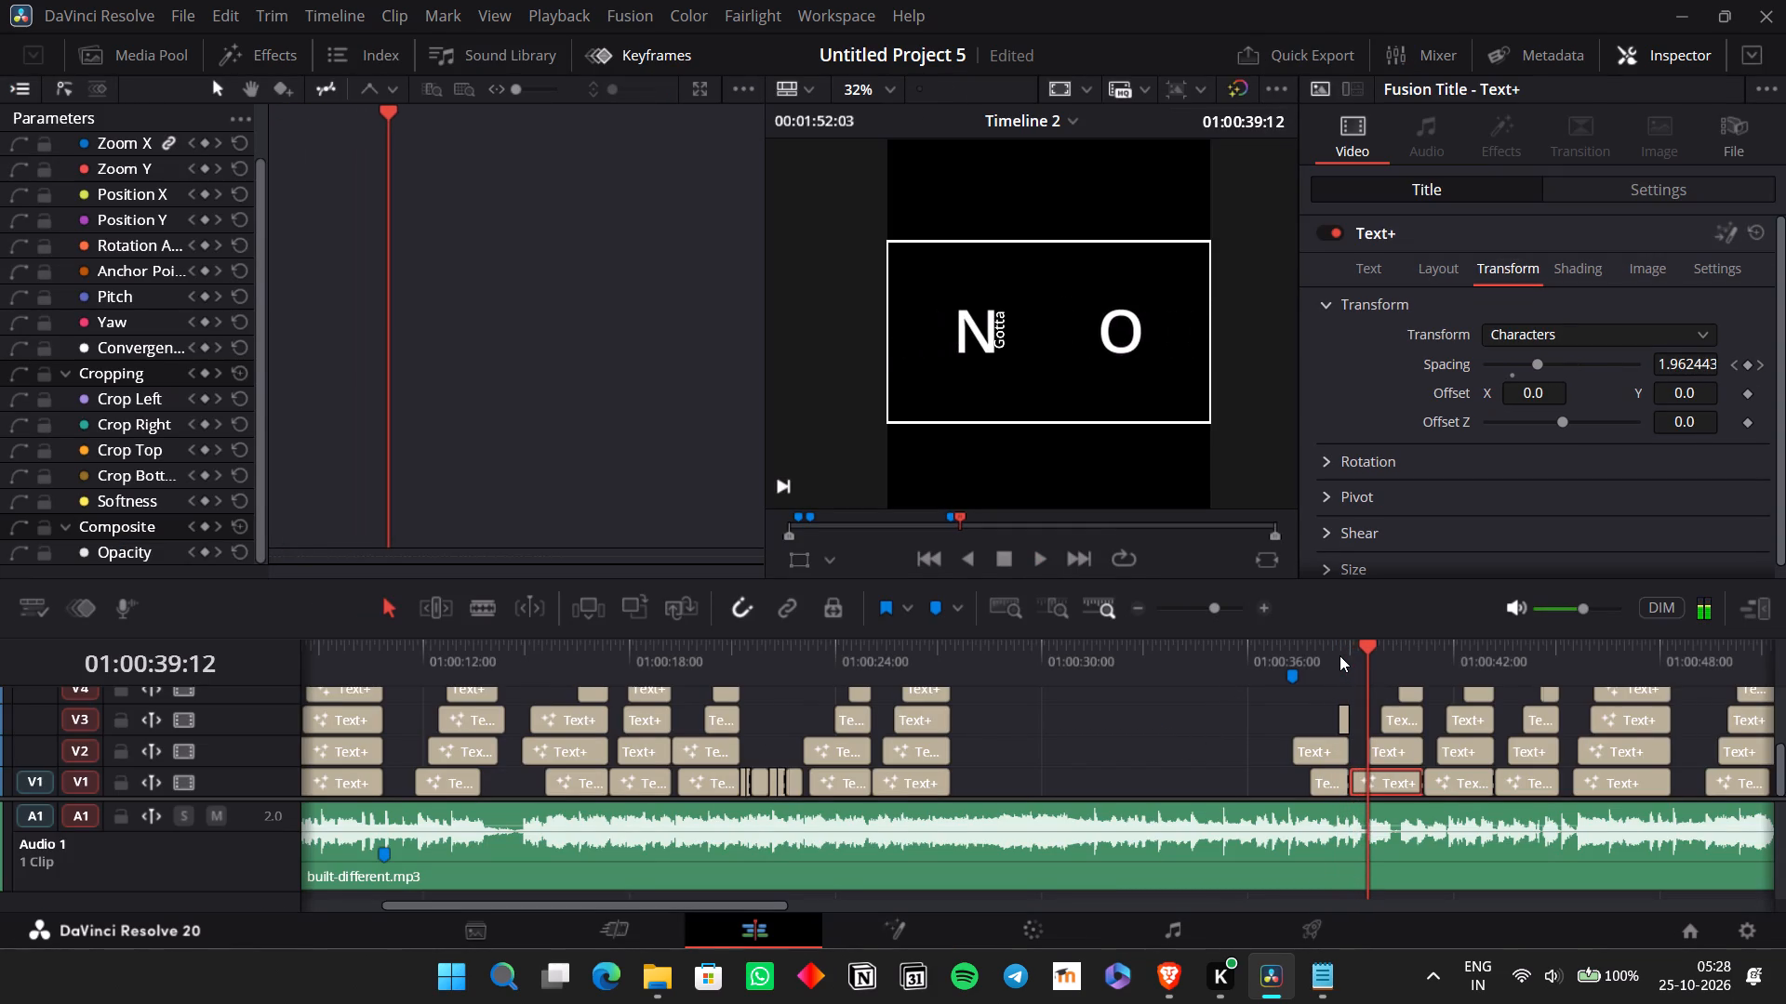
{"action": "key", "text": "space"}
{"action": "key", "text": "space"}
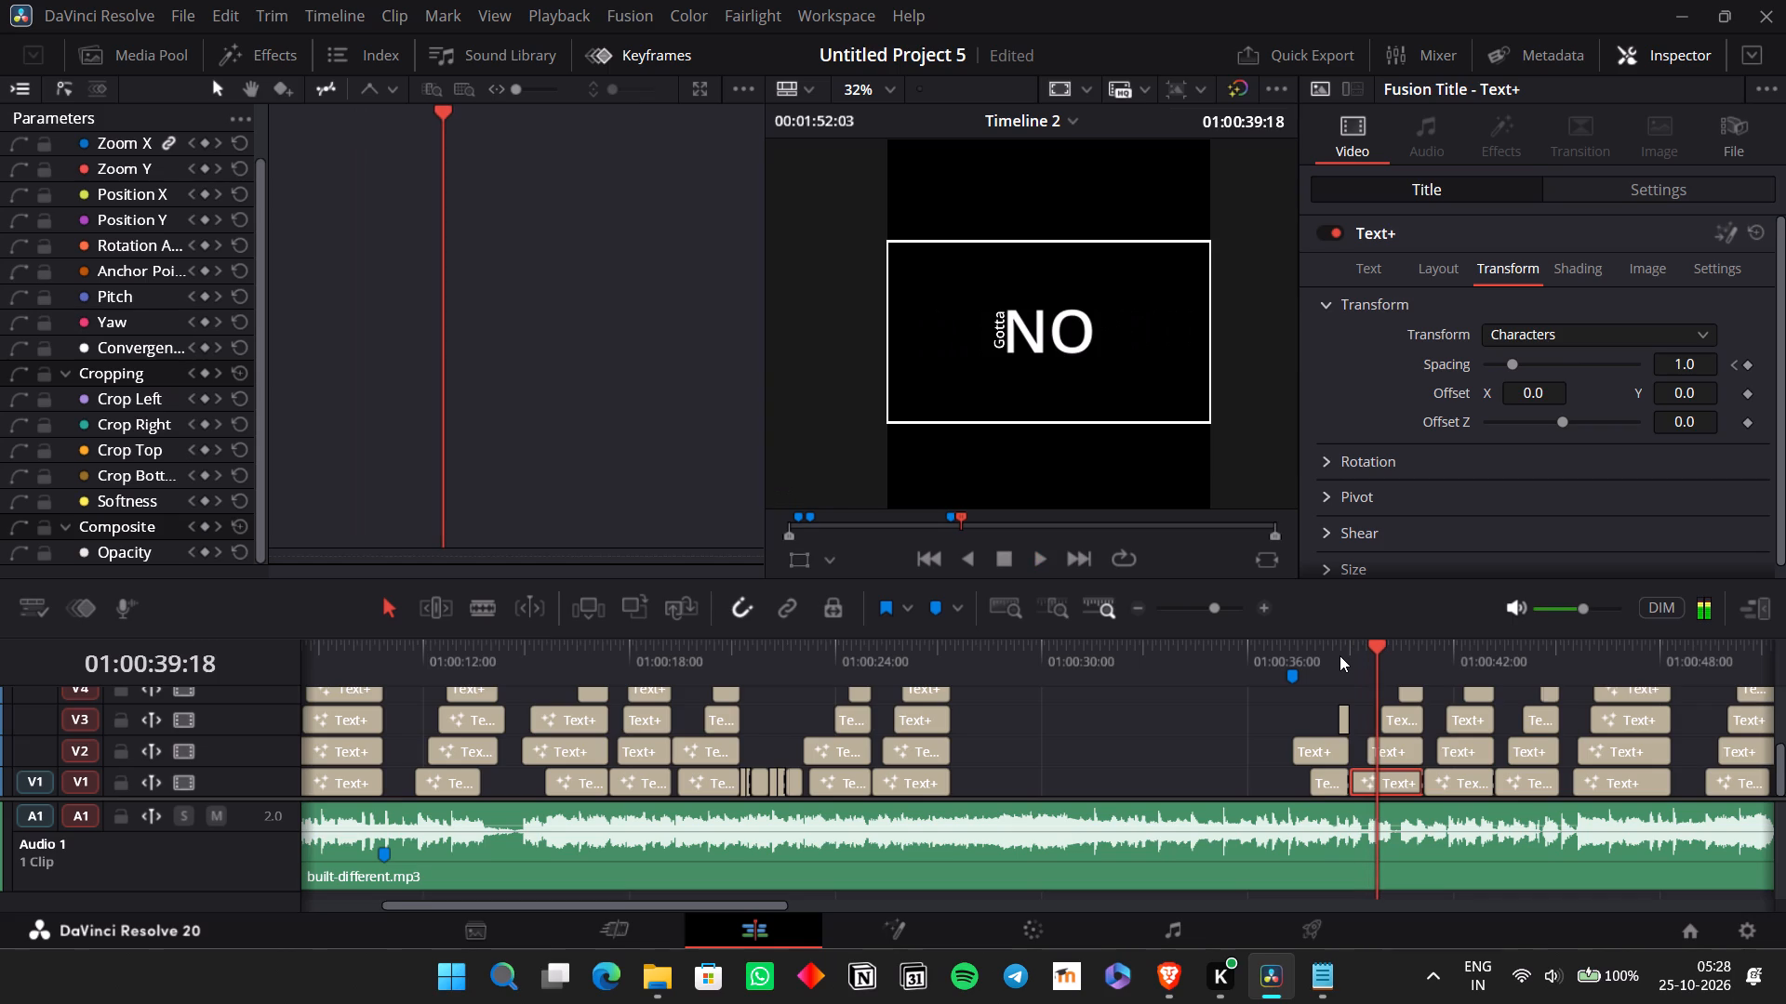
Add a character spacing keyframe to the "NO" title at 01:00:39:12 and check the keyframe following it.
{"action": "key", "text": "Left"}
{"action": "key", "text": "Left"}
{"action": "key", "text": "Left"}
{"action": "key", "text": "Left"}
{"action": "key", "text": "Left"}
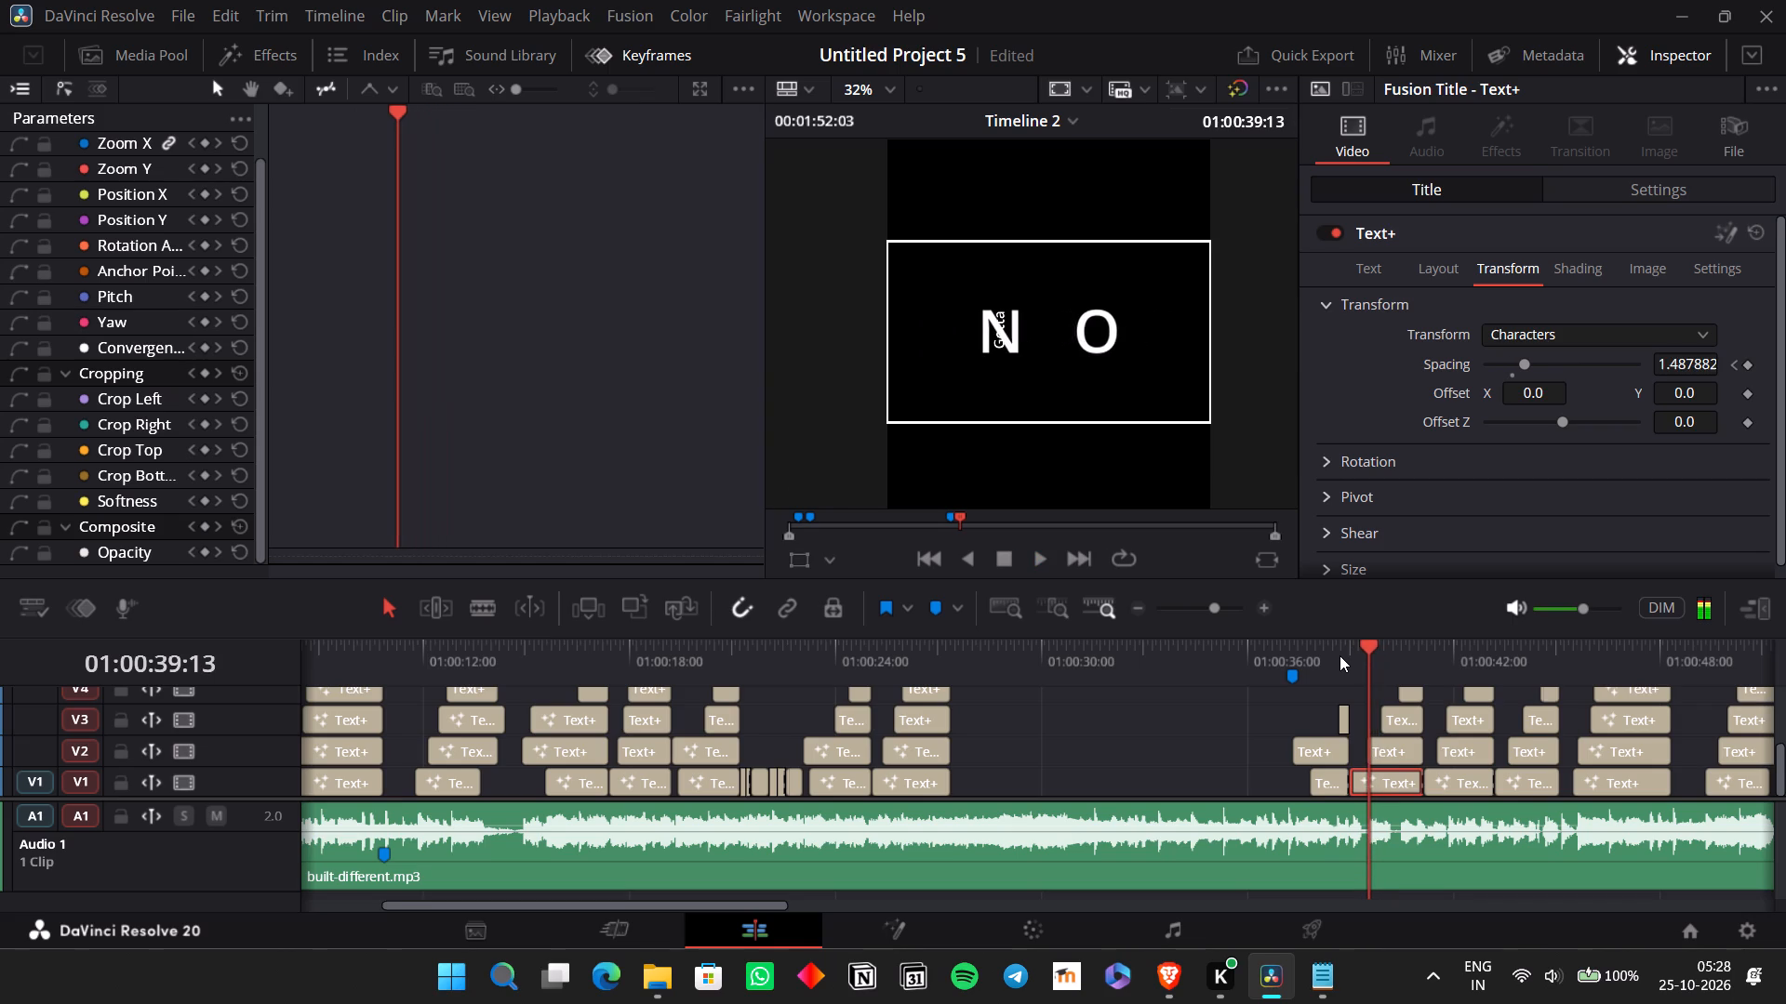
{"action": "key", "text": "Left"}
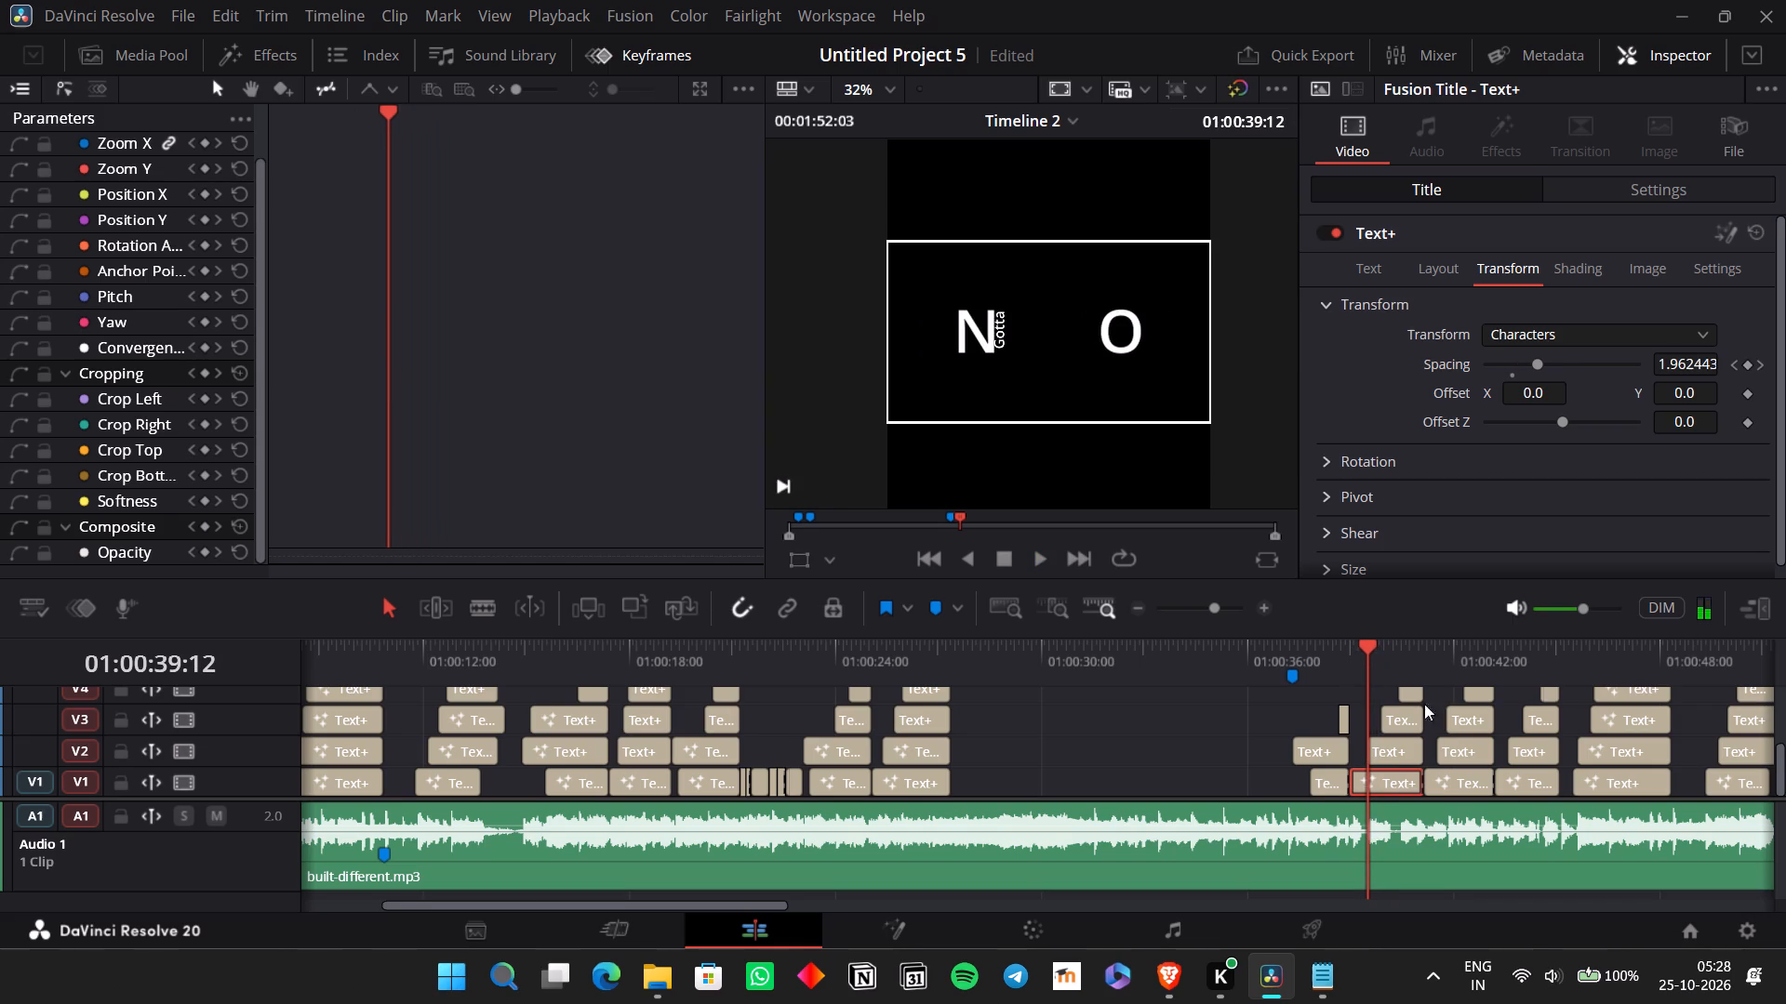
{"action": "left_click", "coordinate": [1382, 778]}
{"action": "right_click", "coordinate": [1382, 778]}
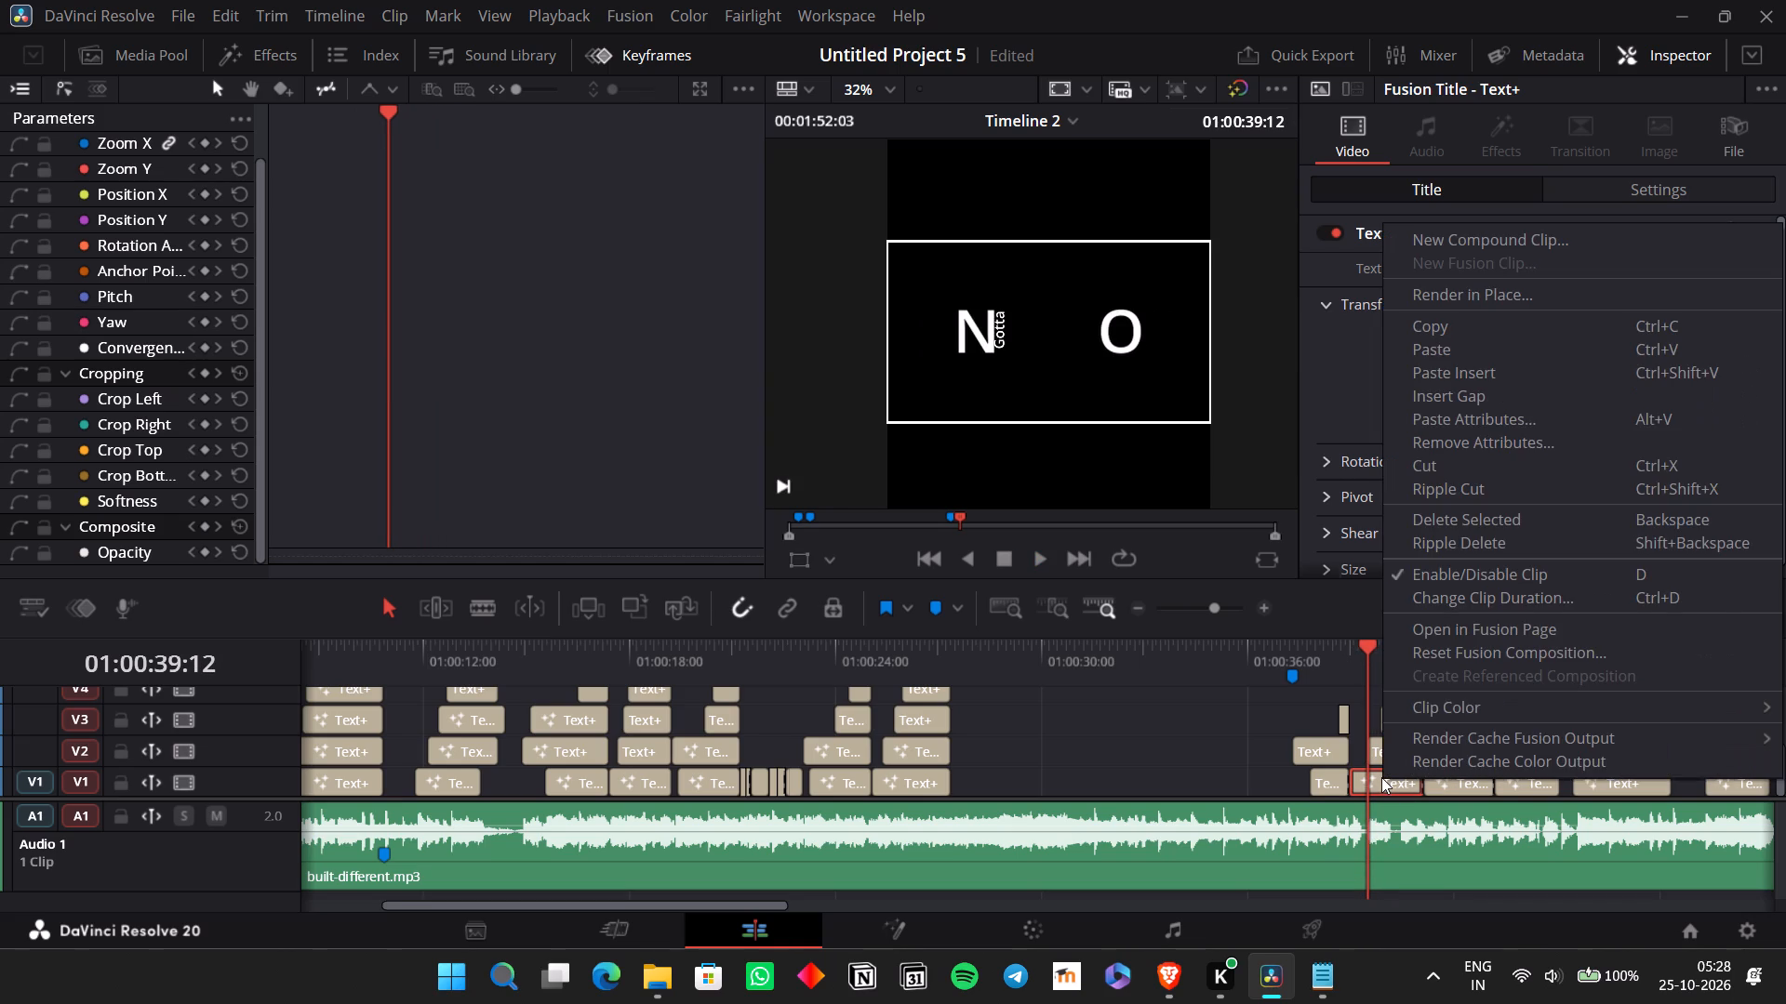
{"action": "left_click", "coordinate": [1381, 777]}
{"action": "left_click", "coordinate": [1752, 369]}
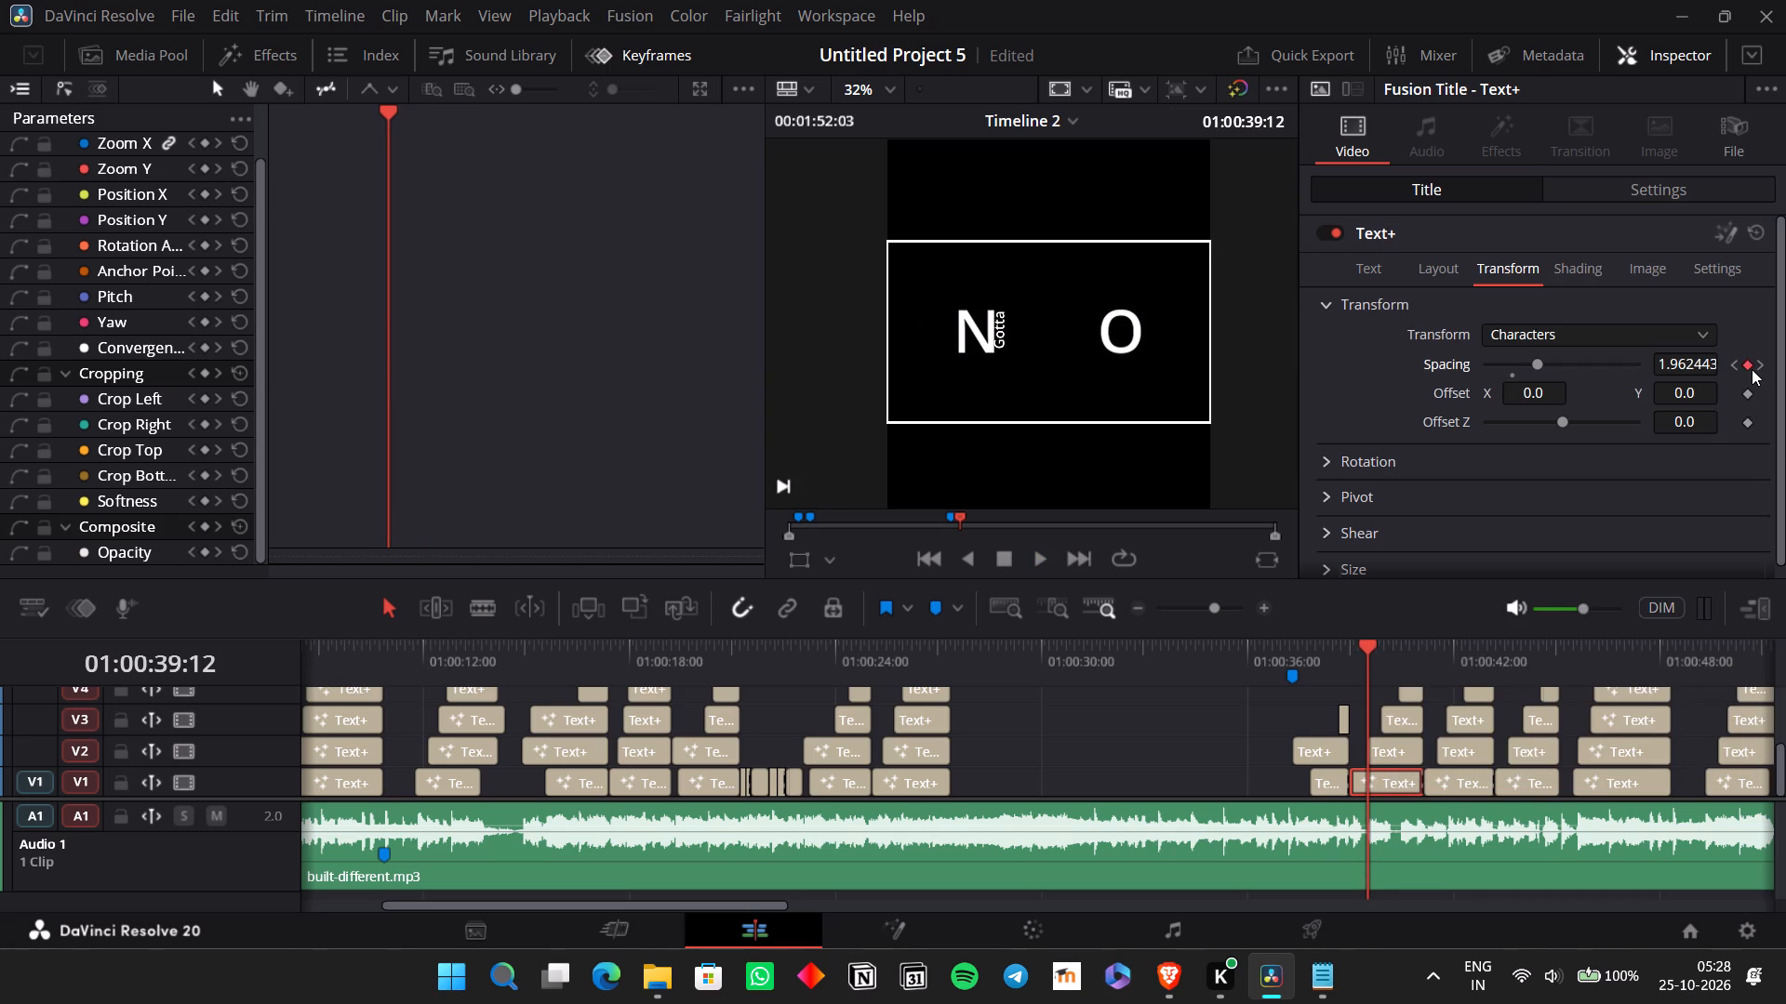
{"action": "left_click", "coordinate": [1758, 370]}
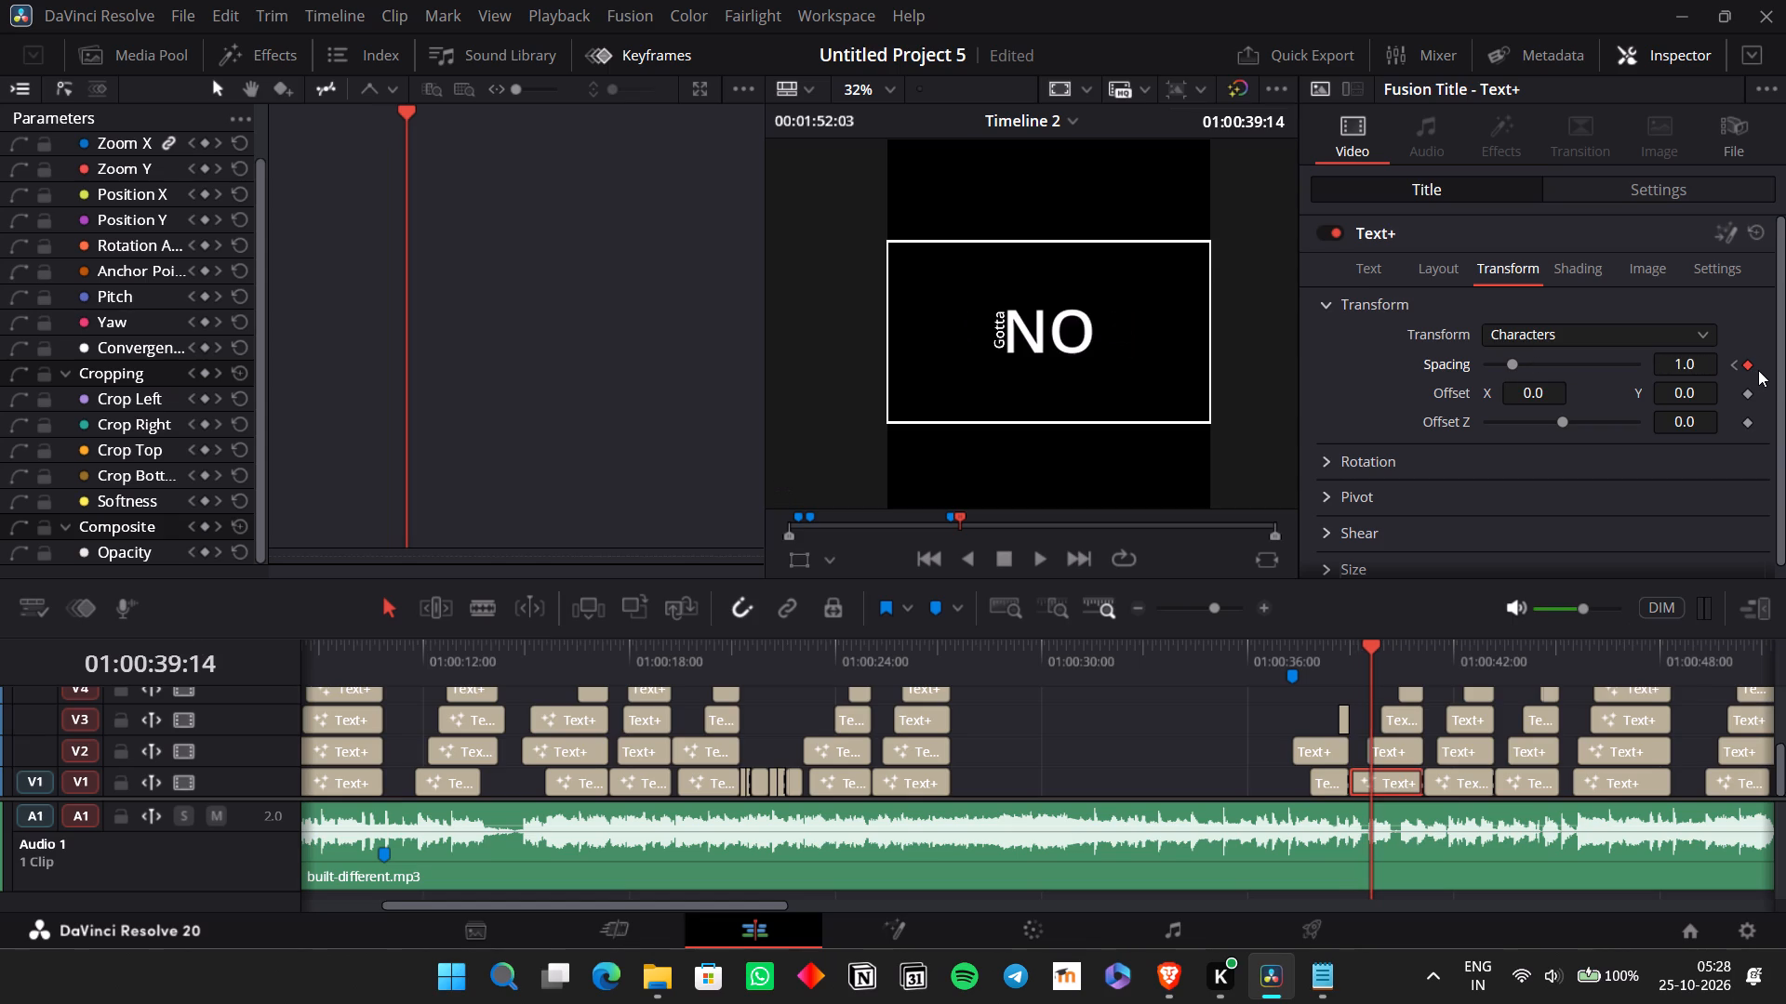
{"action": "left_click", "coordinate": [1729, 362]}
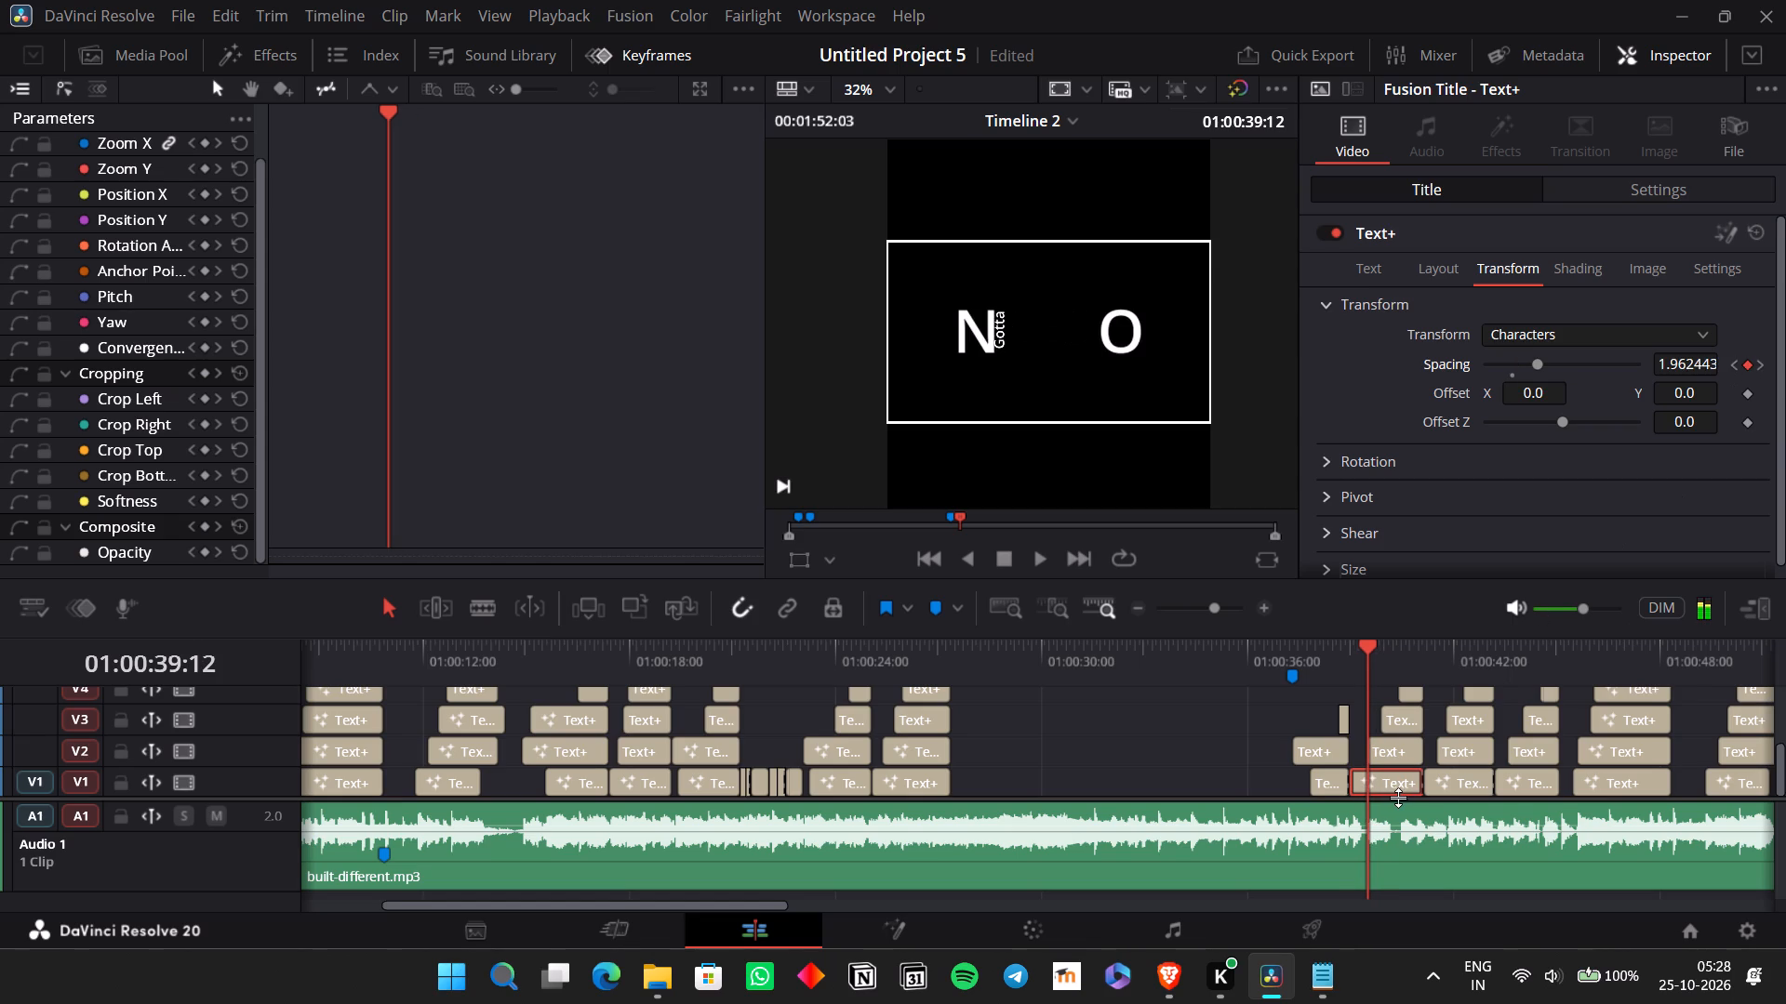
Open the "NO" title in Fusion from its timeline clip.
{"action": "right_click", "coordinate": [1385, 780]}
{"action": "left_click", "coordinate": [1445, 622]}
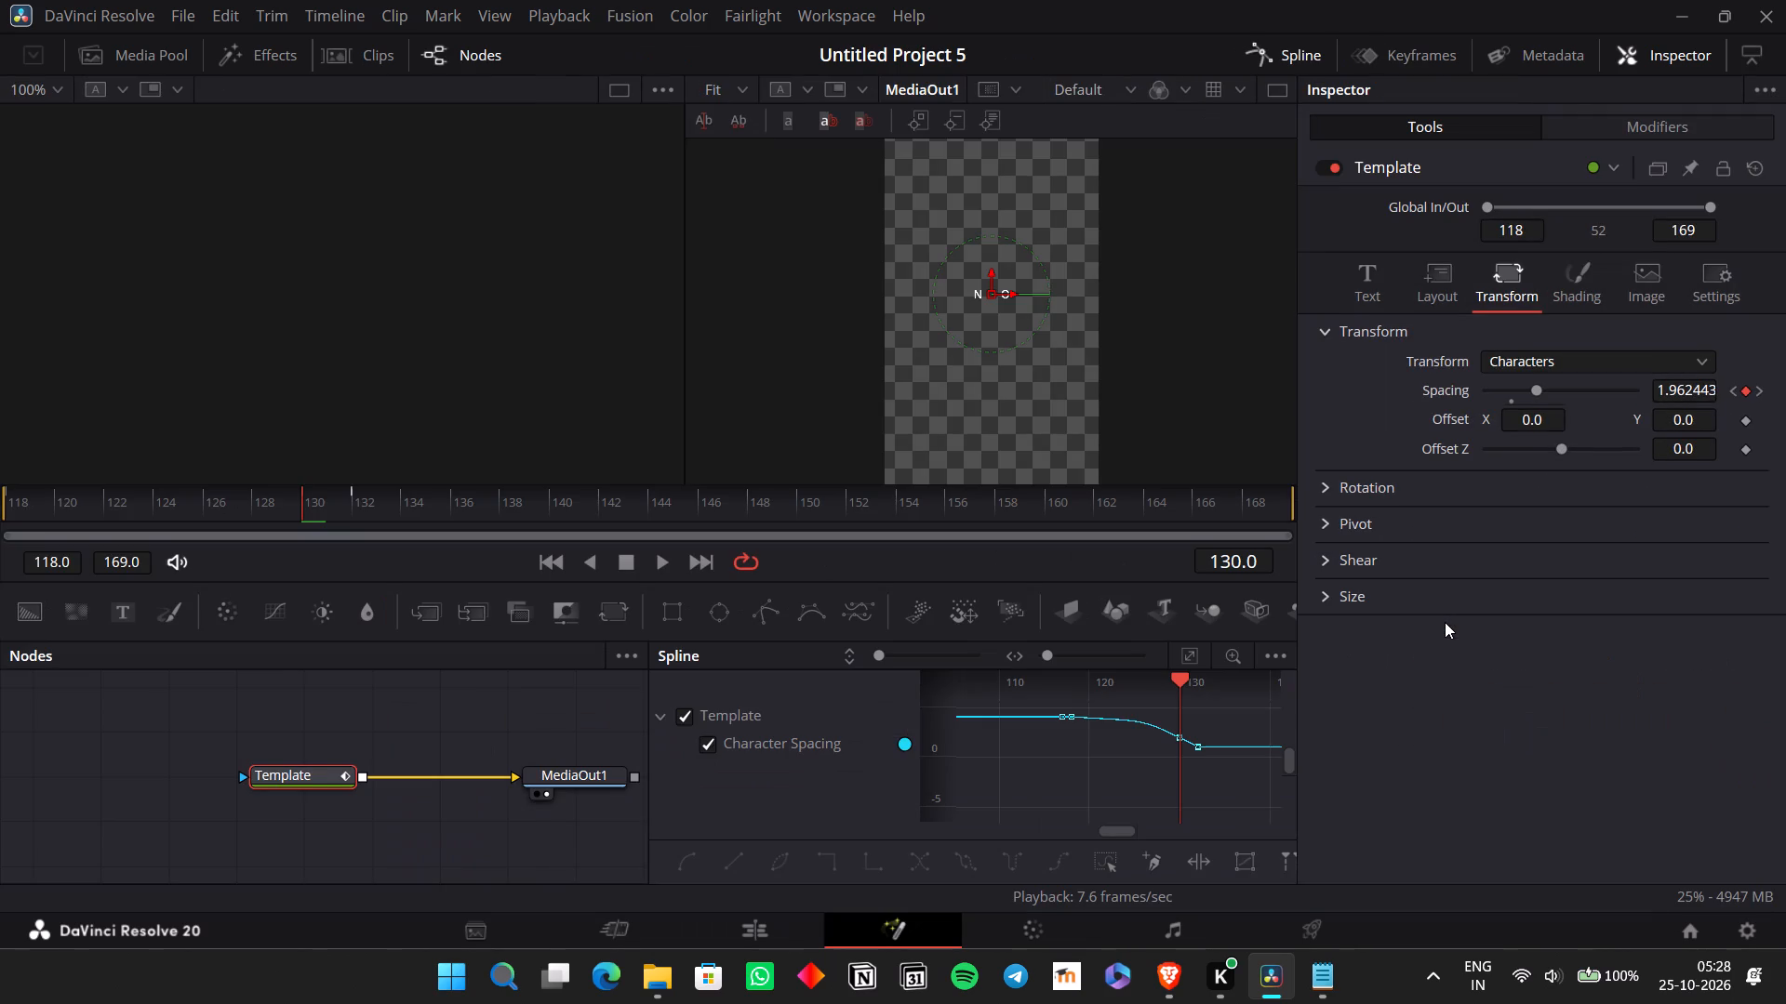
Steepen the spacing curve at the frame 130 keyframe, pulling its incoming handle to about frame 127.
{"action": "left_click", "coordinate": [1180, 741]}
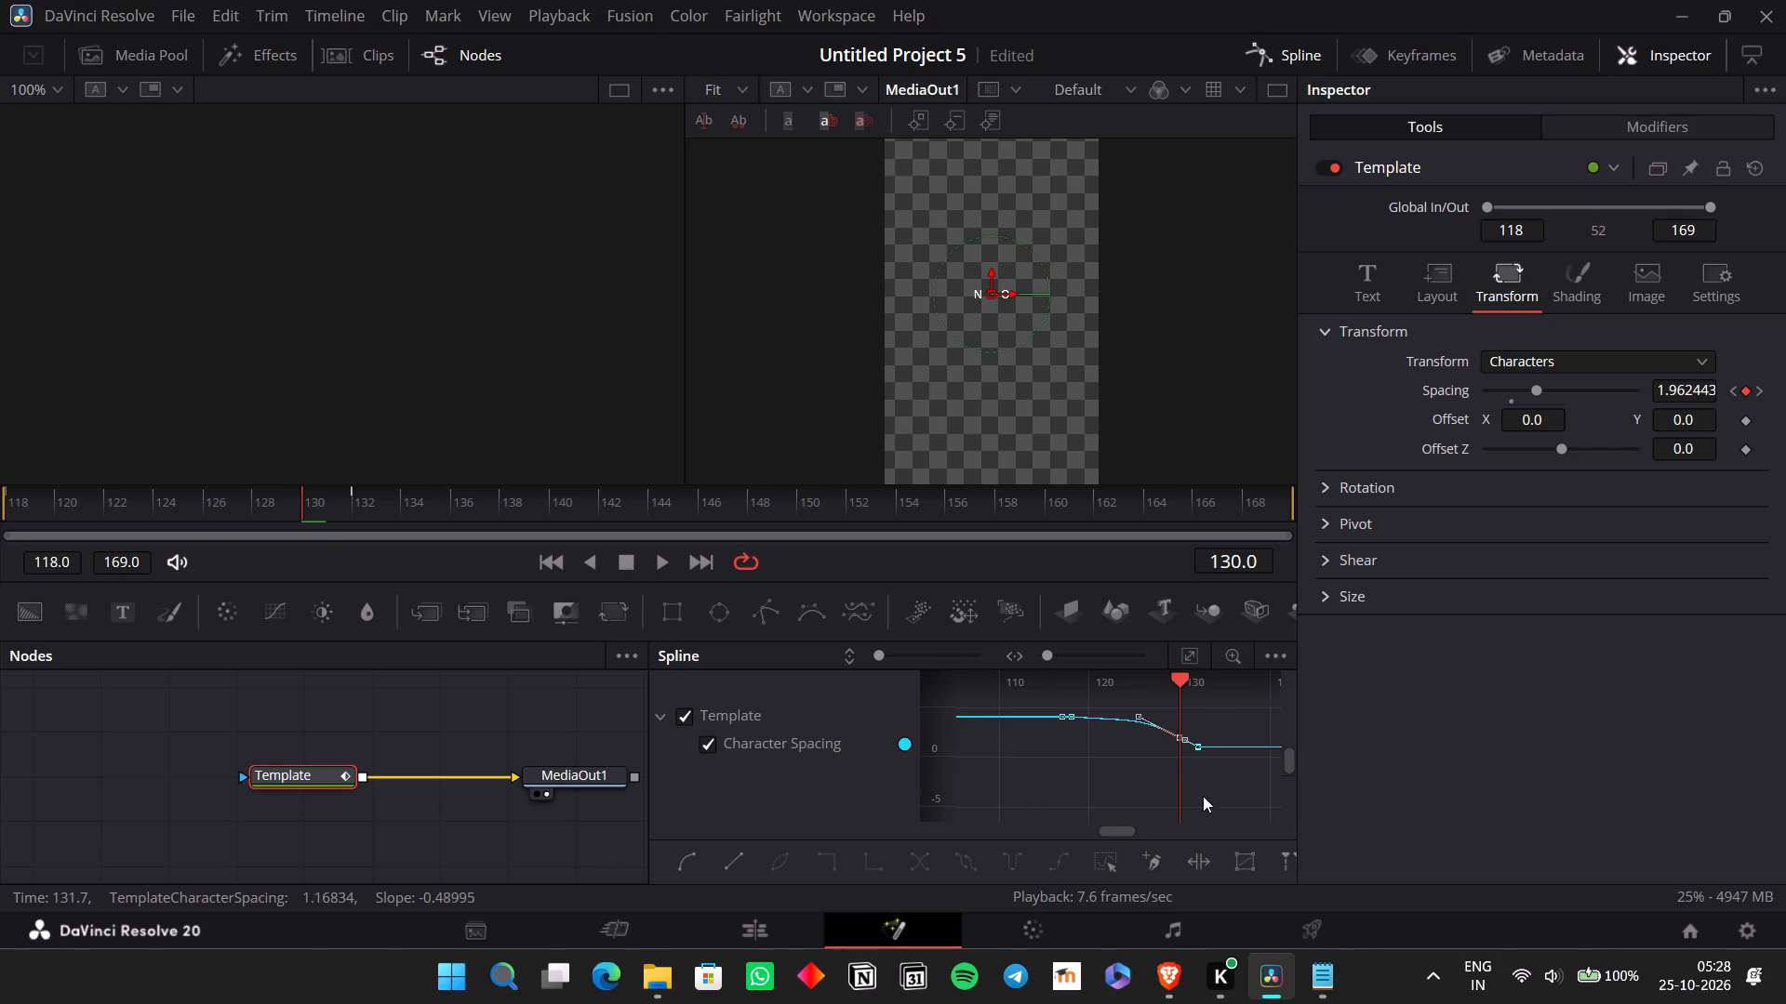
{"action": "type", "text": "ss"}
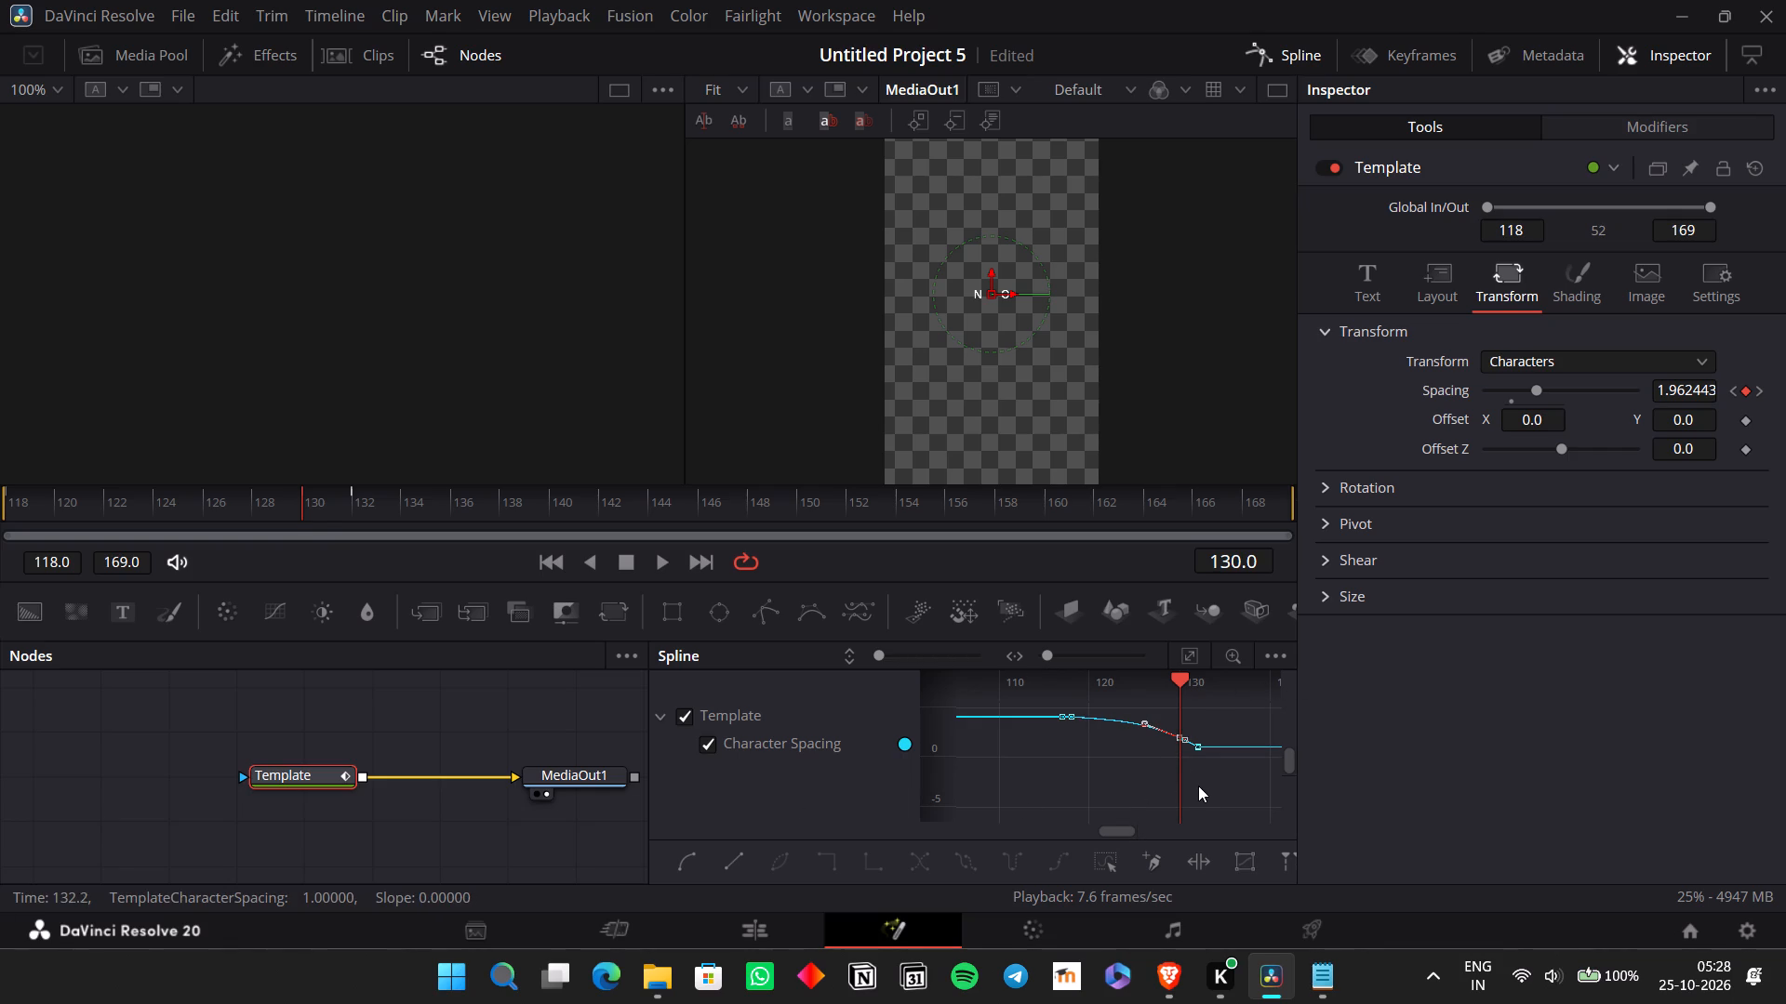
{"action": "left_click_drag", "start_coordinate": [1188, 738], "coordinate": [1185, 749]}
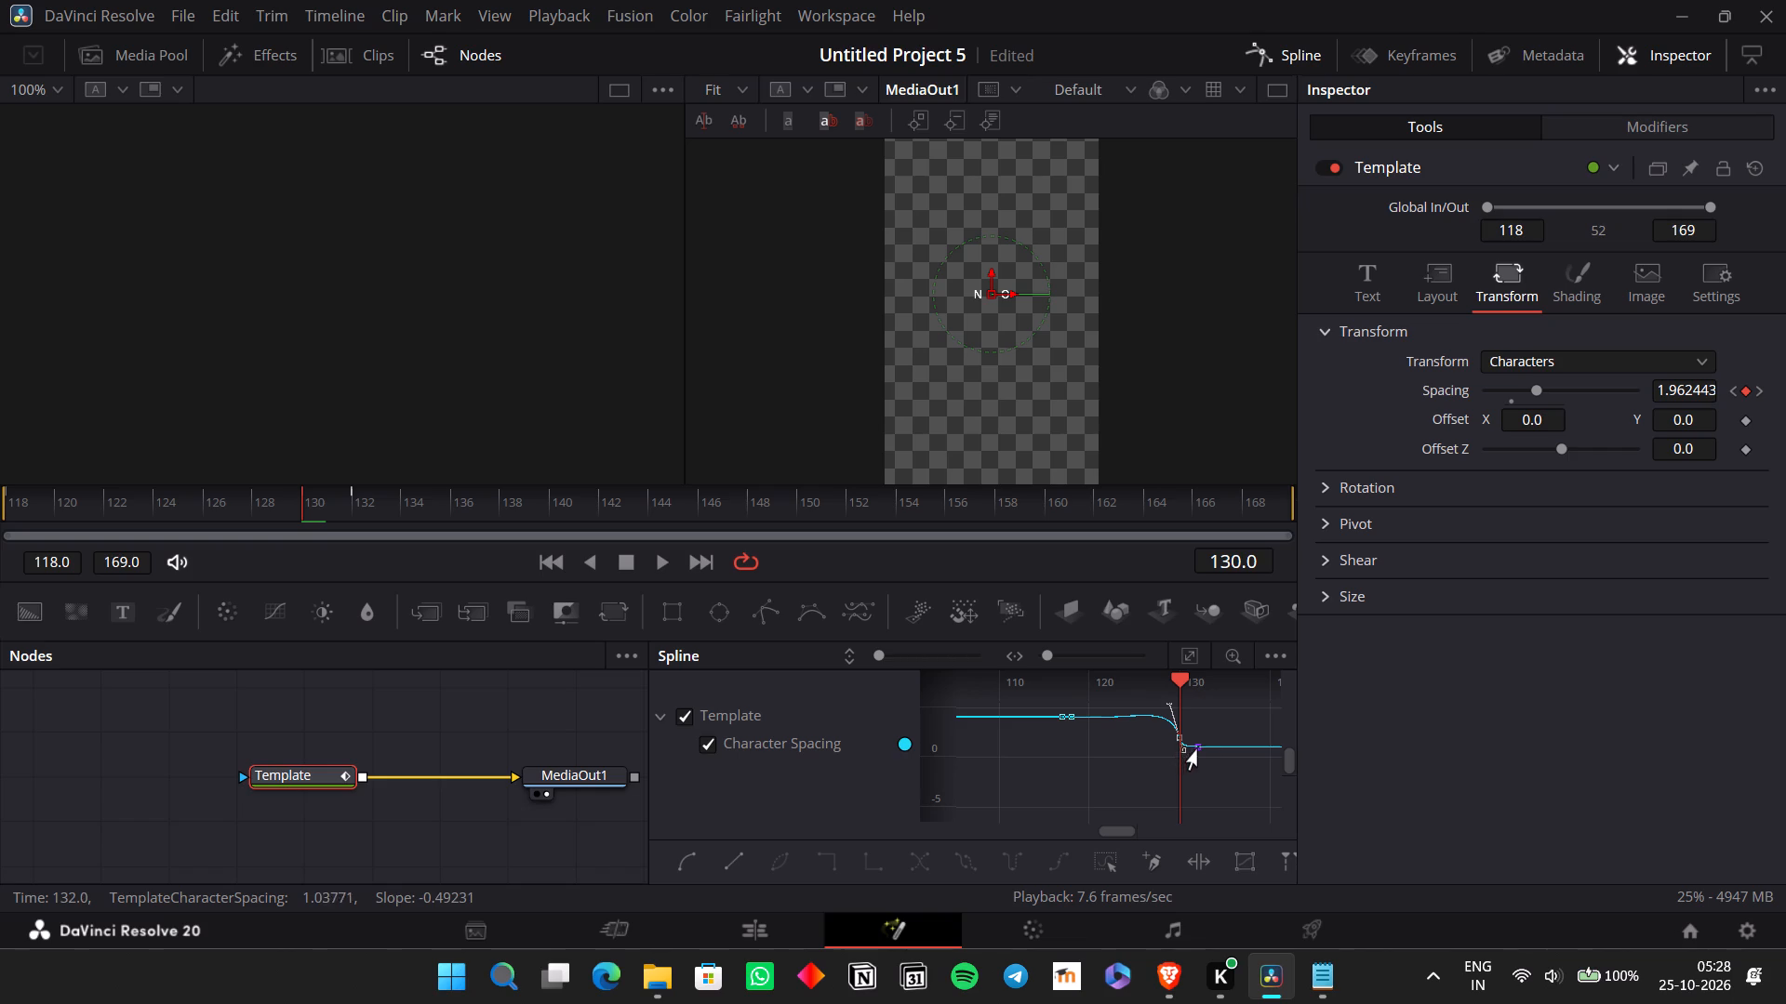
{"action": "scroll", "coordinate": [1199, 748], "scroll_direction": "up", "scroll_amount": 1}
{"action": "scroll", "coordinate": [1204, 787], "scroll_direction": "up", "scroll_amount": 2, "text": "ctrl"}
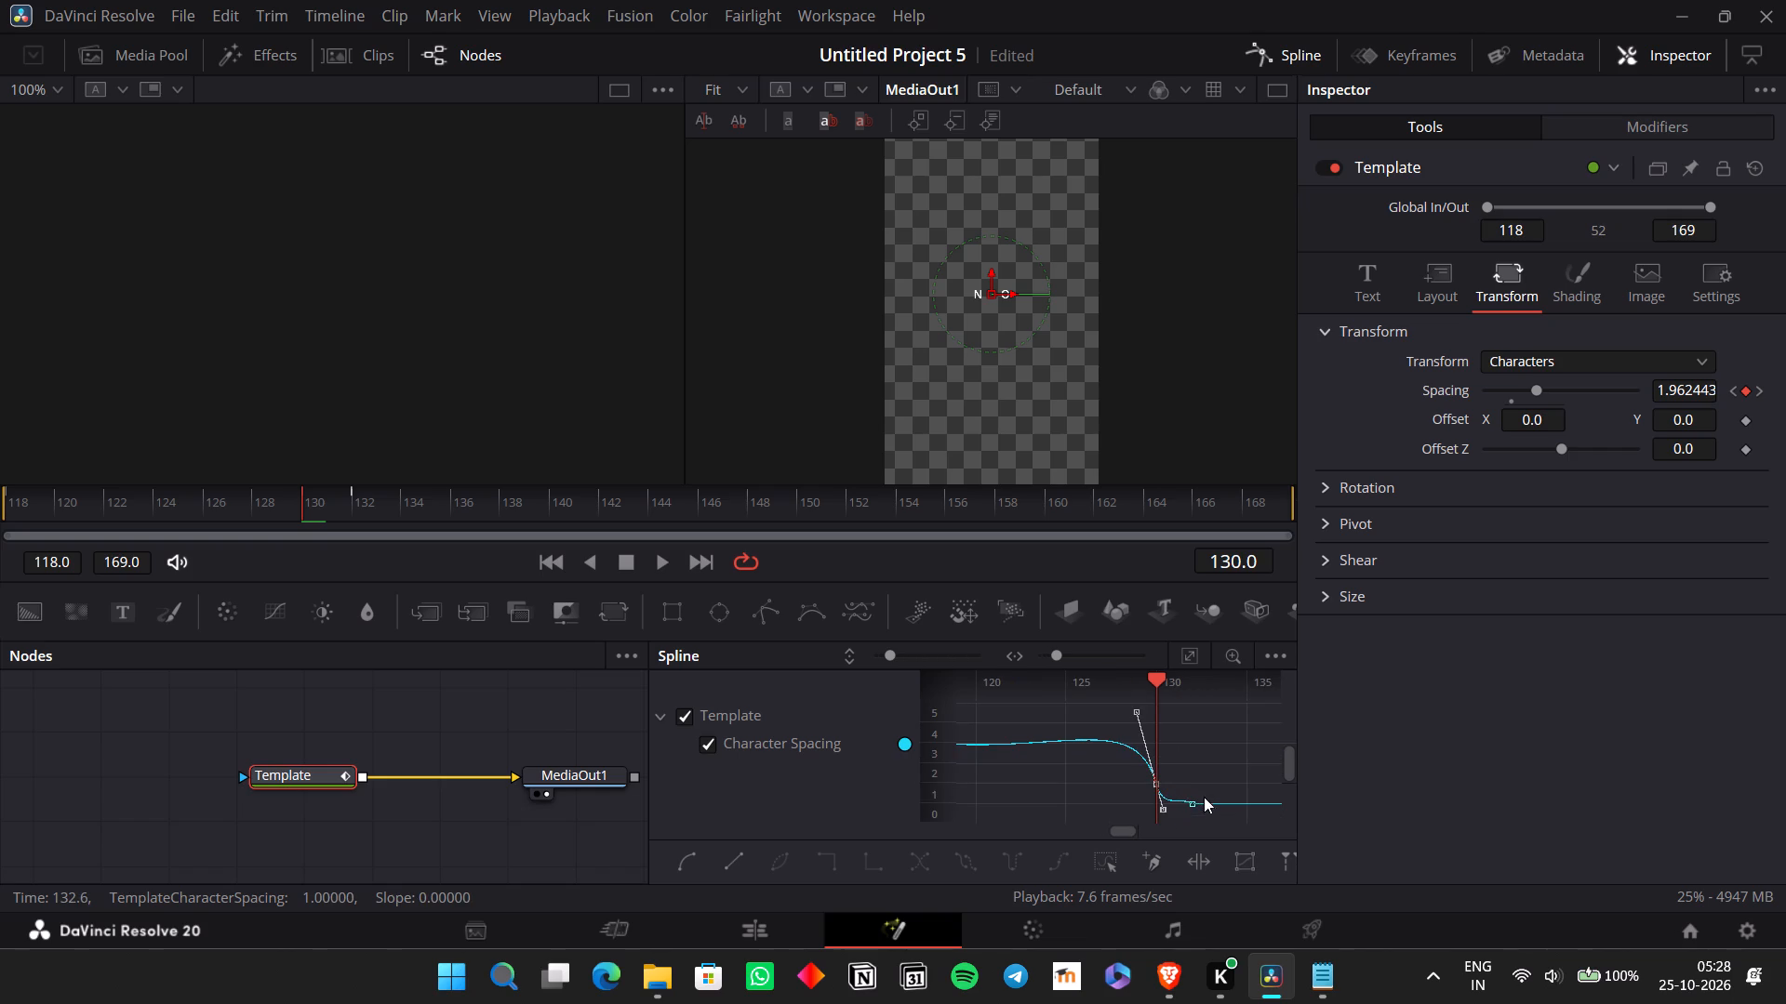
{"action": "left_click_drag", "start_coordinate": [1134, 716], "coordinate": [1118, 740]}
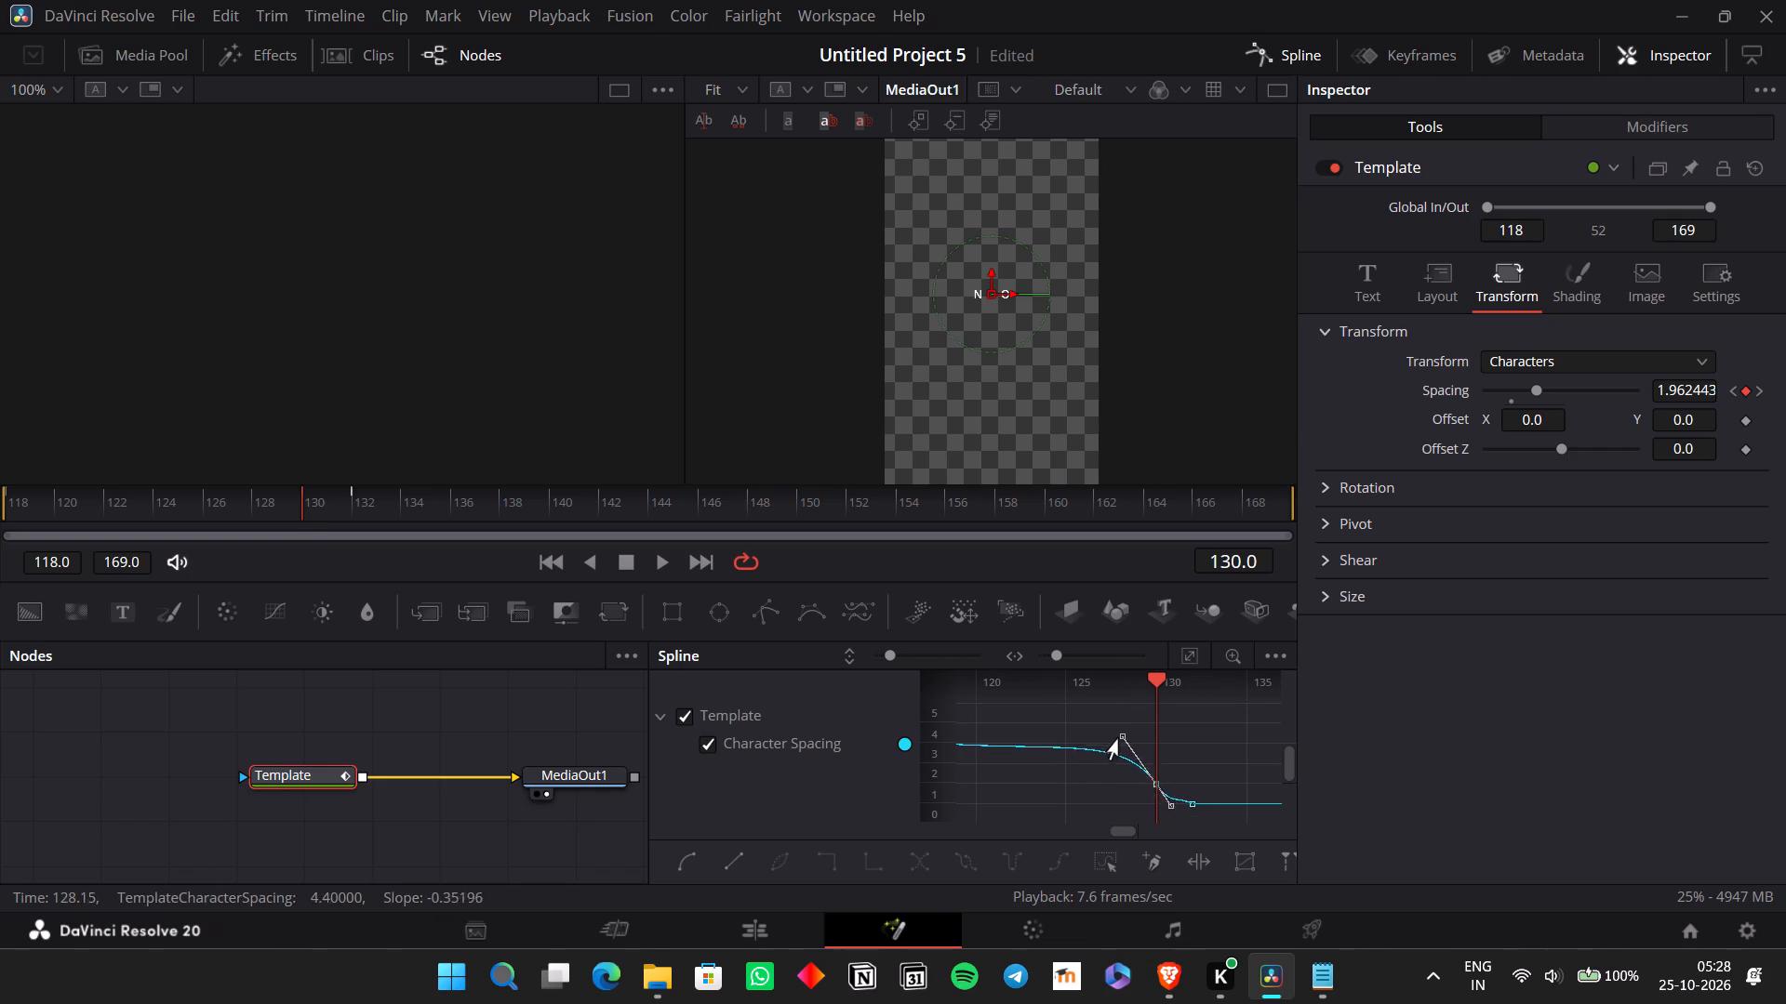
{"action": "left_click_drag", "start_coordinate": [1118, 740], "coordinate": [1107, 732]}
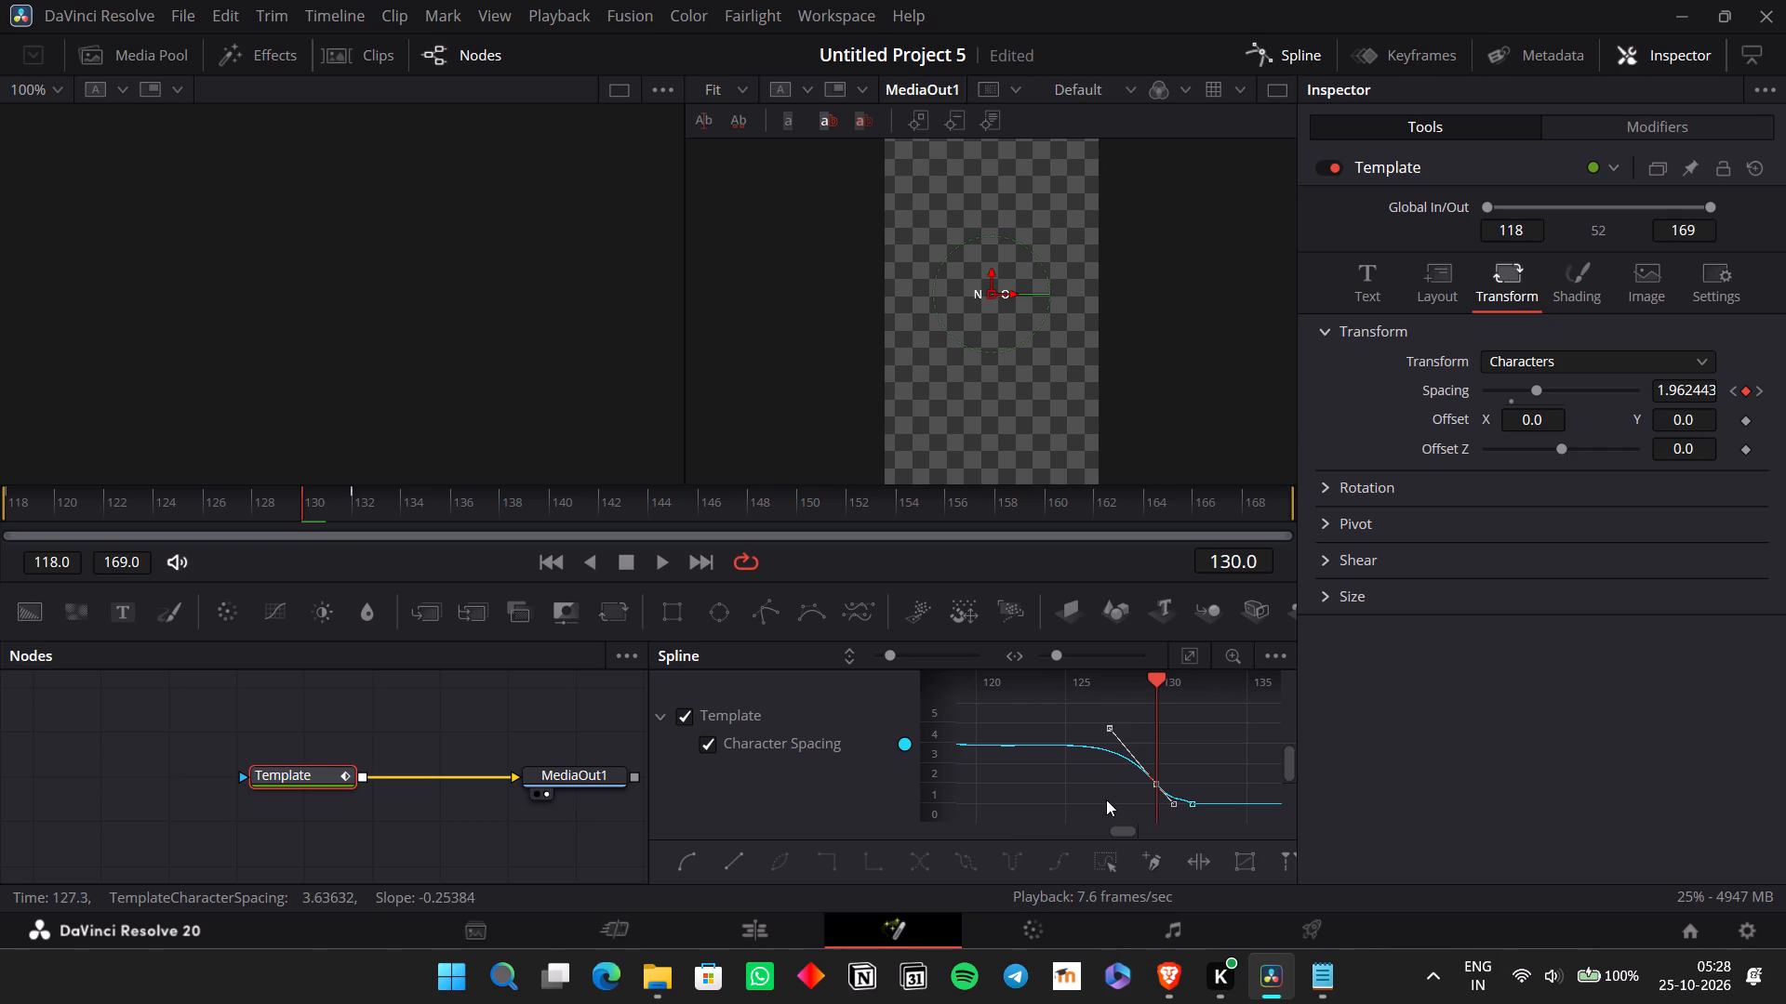
Apply Smooth interpolation to the frame 130 spacing keyframe.
{"action": "left_click_drag", "start_coordinate": [1096, 794], "coordinate": [1198, 761]}
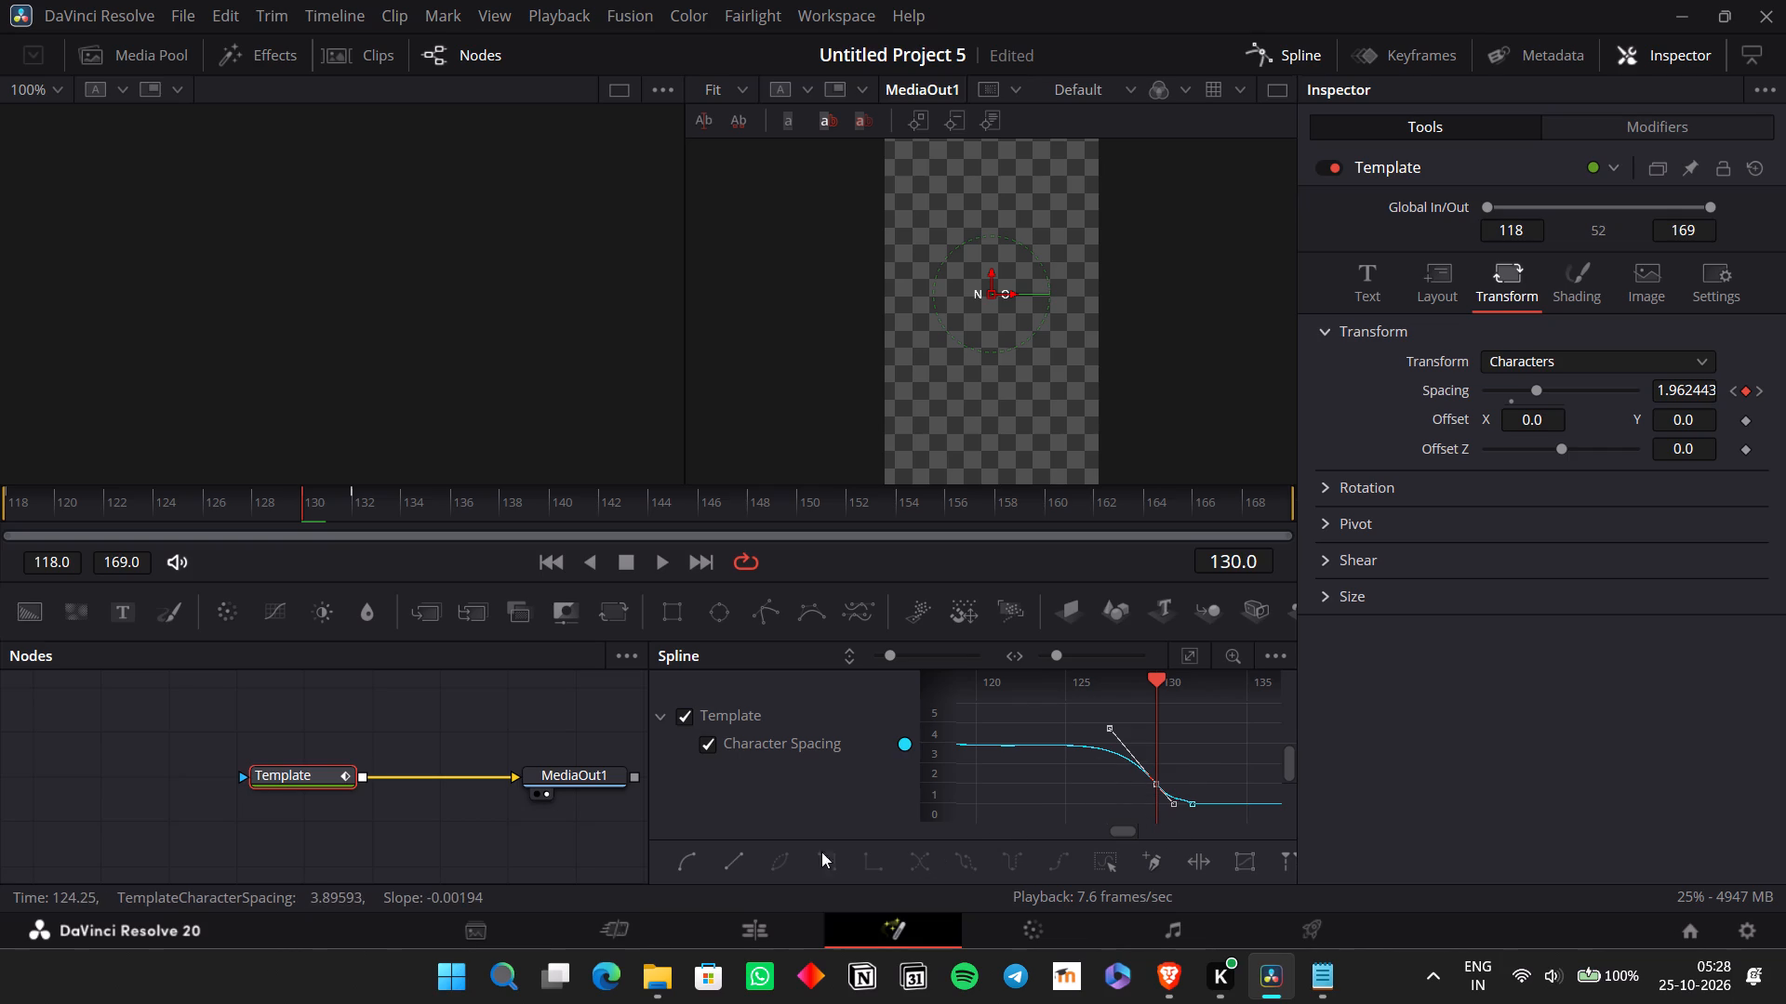
{"action": "left_click", "coordinate": [683, 861]}
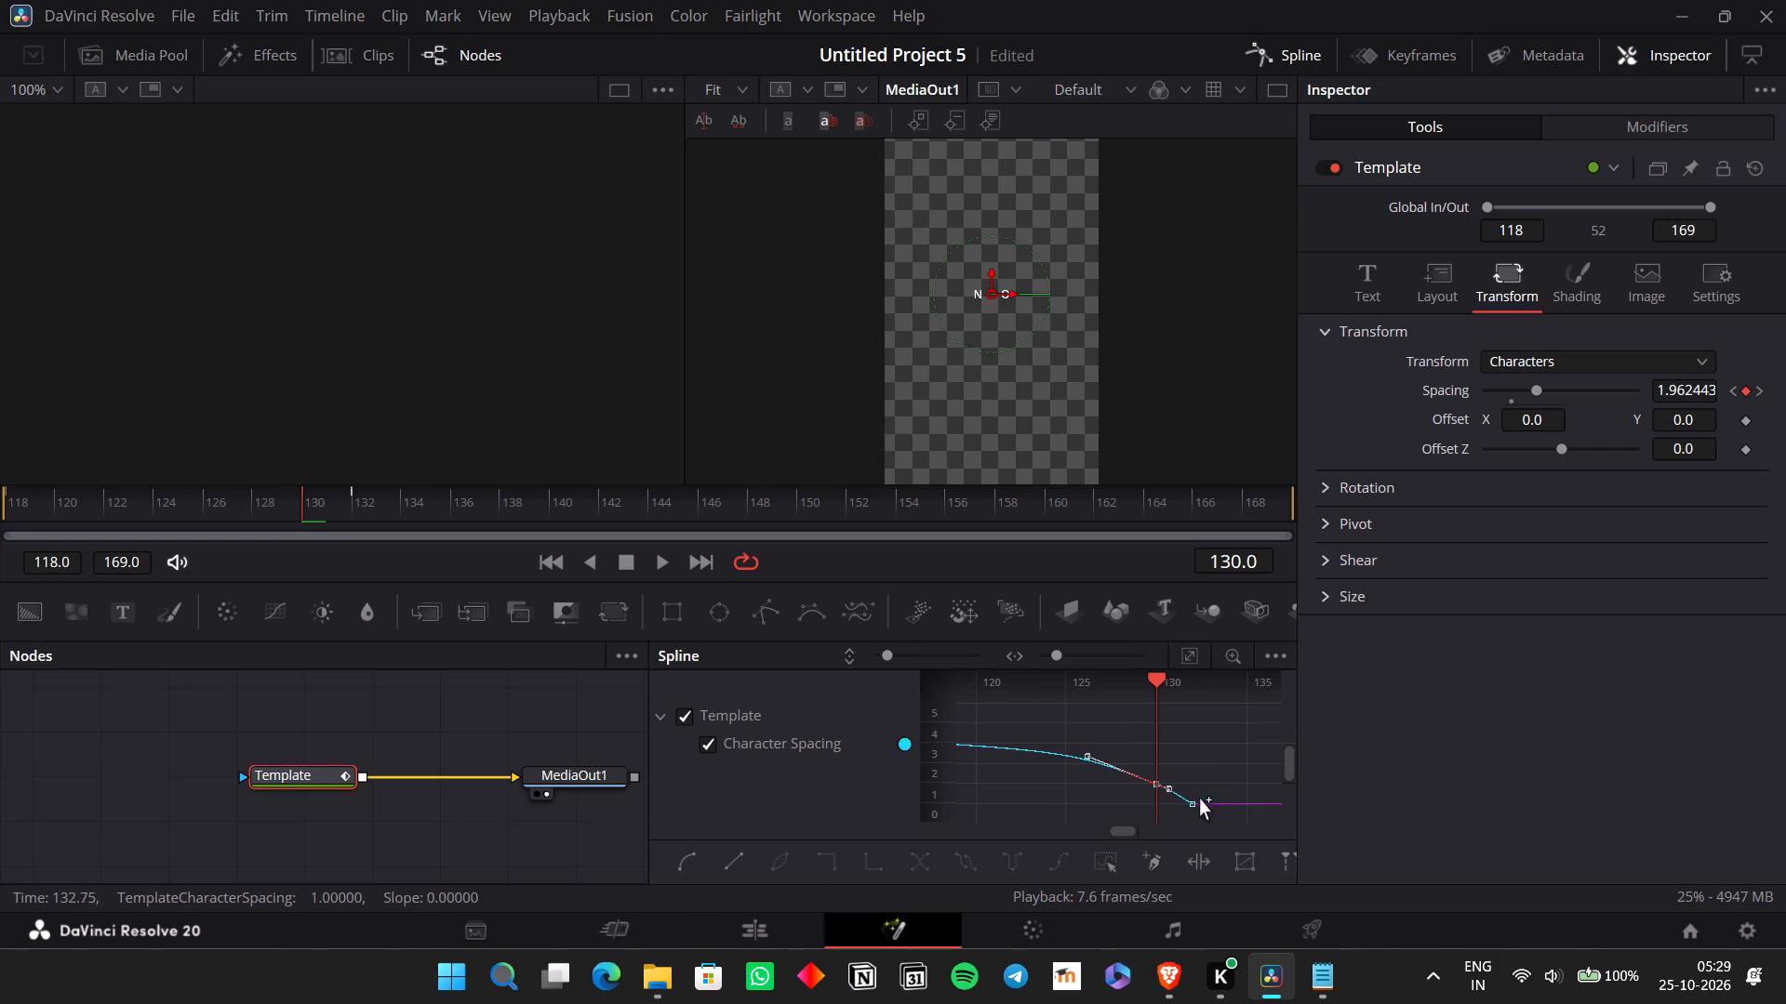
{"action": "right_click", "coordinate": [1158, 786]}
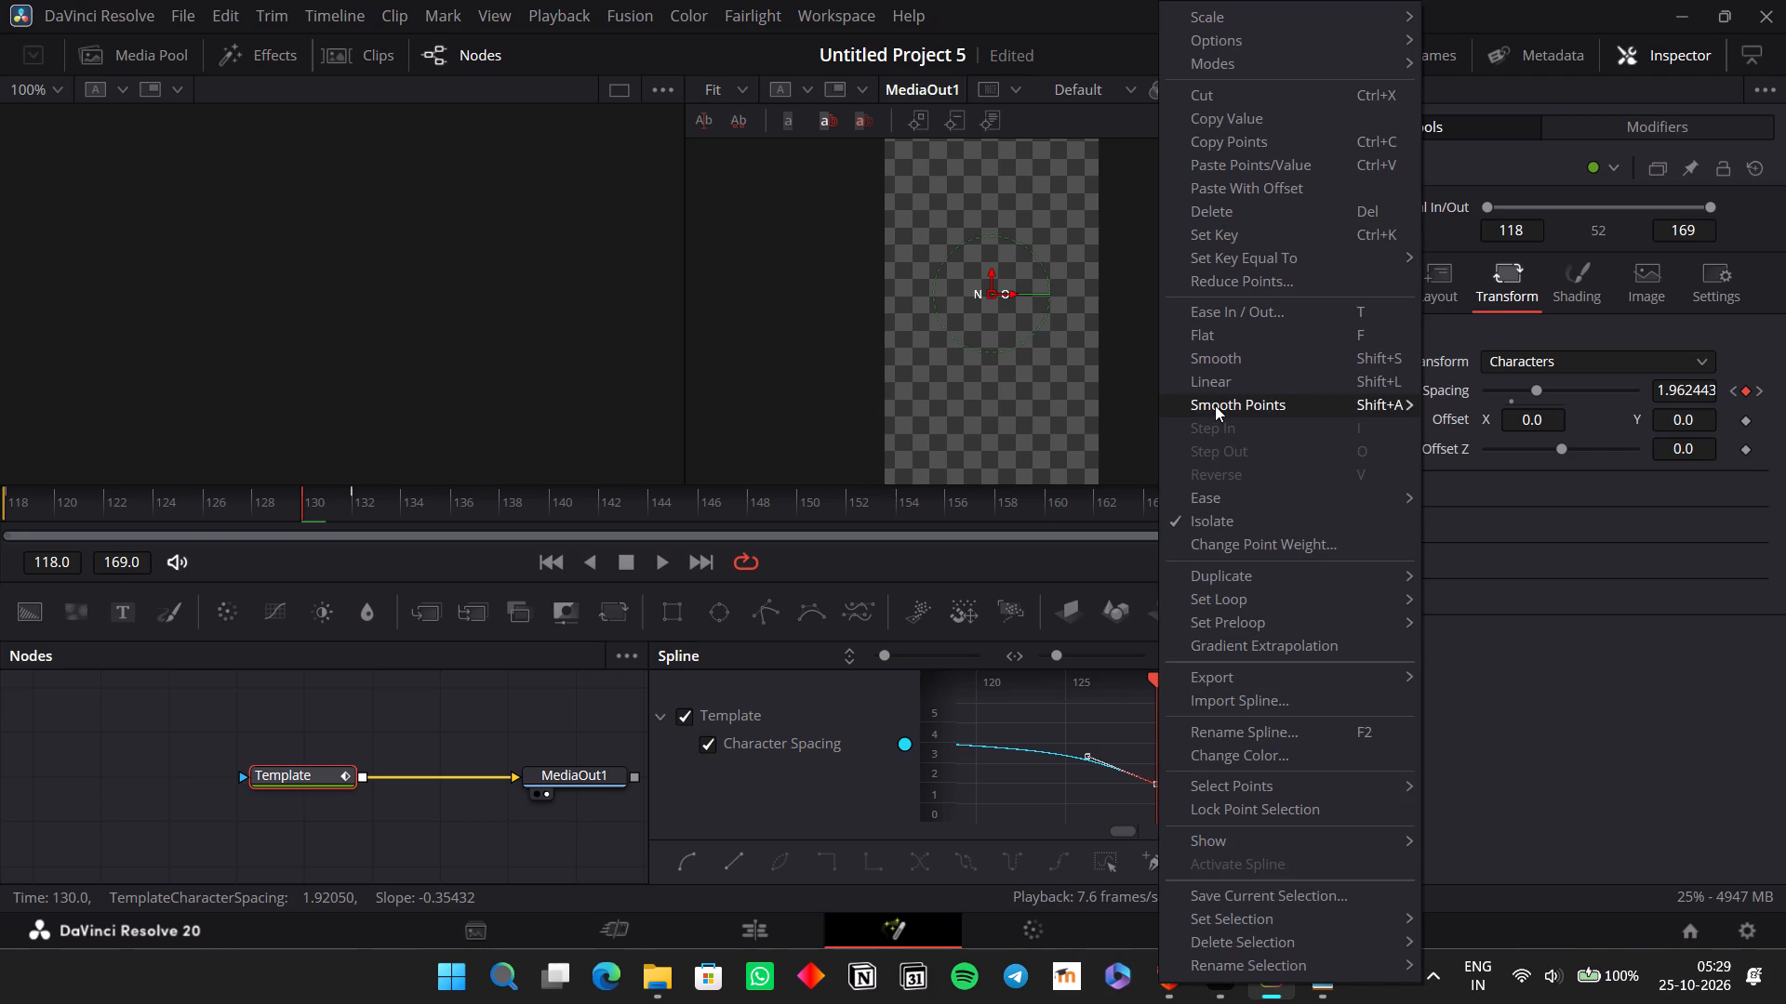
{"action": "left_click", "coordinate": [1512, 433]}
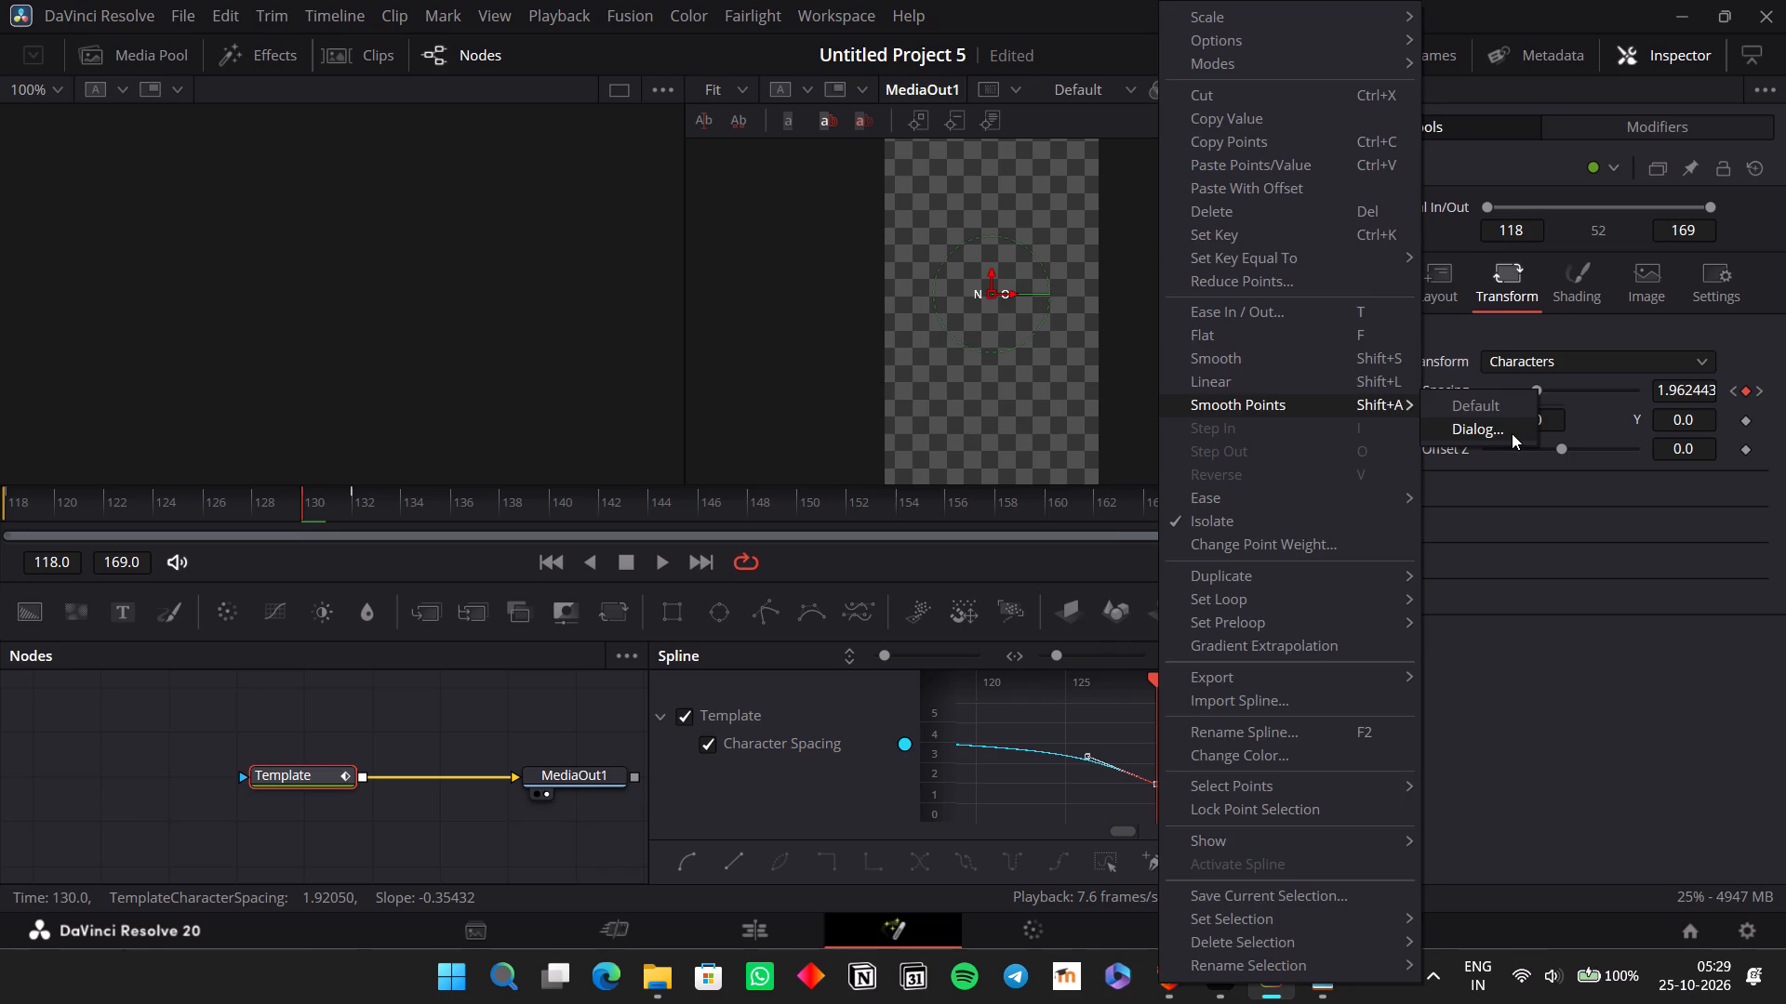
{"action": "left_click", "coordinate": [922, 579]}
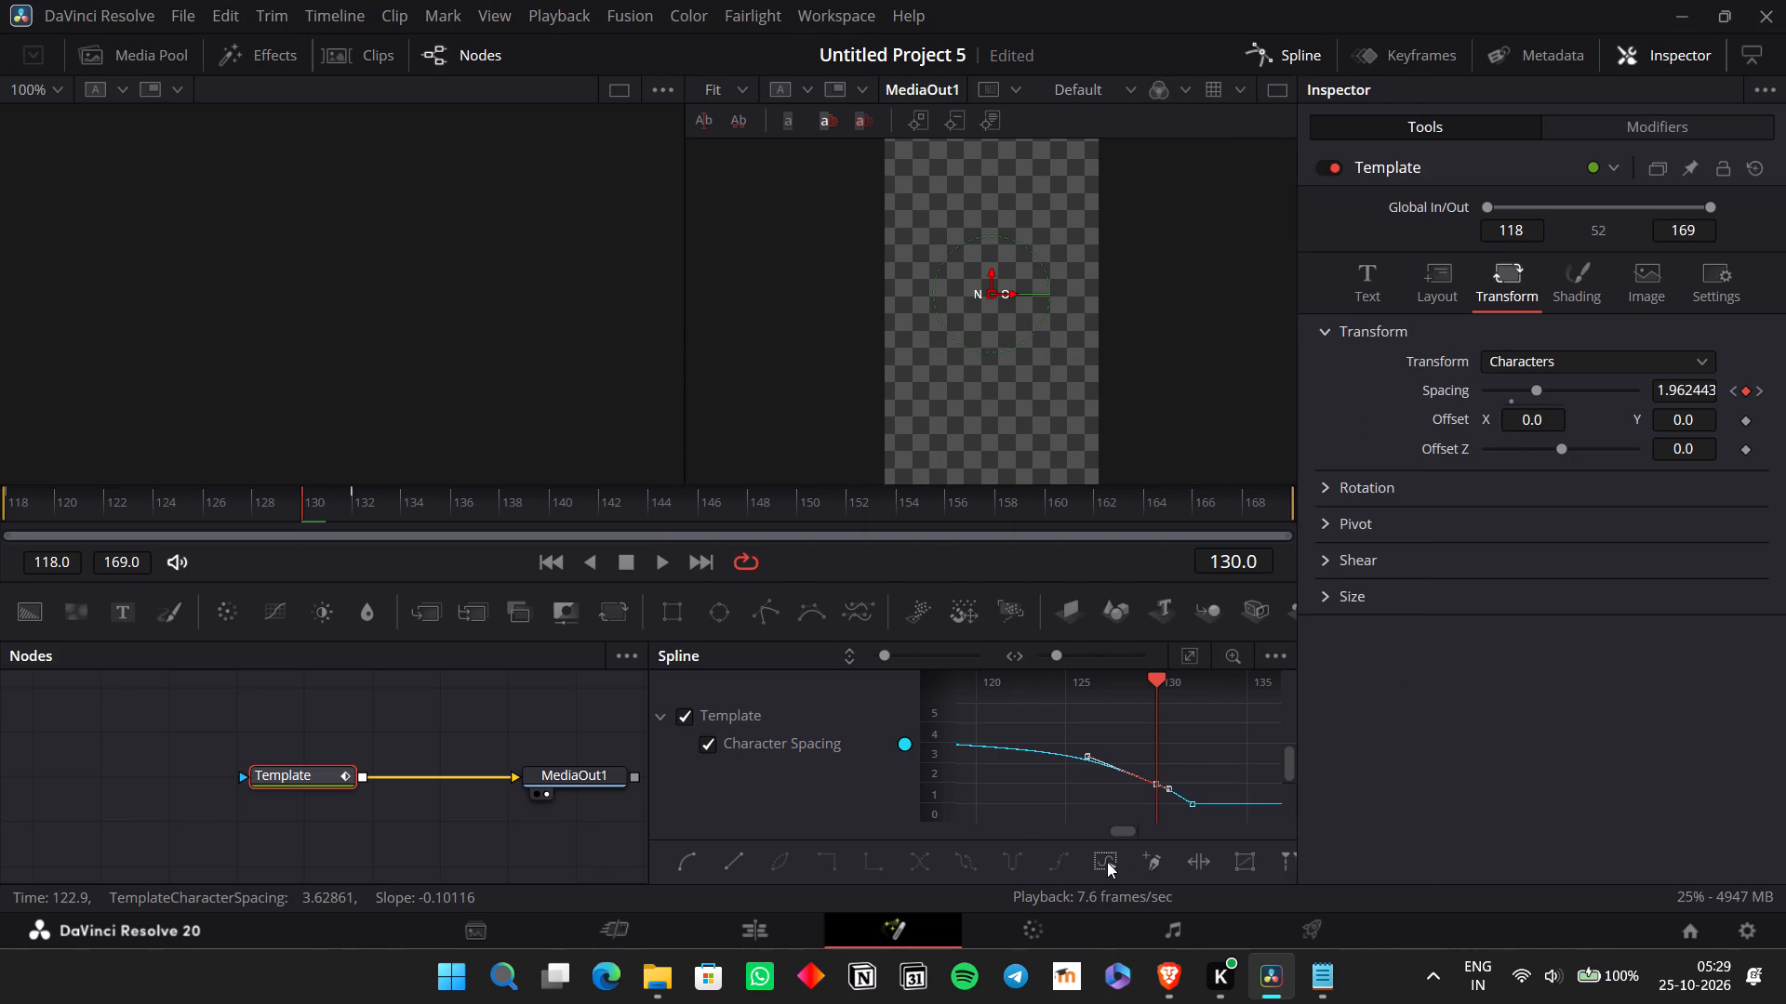
Append a spacing keyframe at frame 131, just before the final one, and delete the extra point at about frame 131.5.
{"action": "left_click", "coordinate": [1147, 870]}
{"action": "left_click", "coordinate": [1162, 790]}
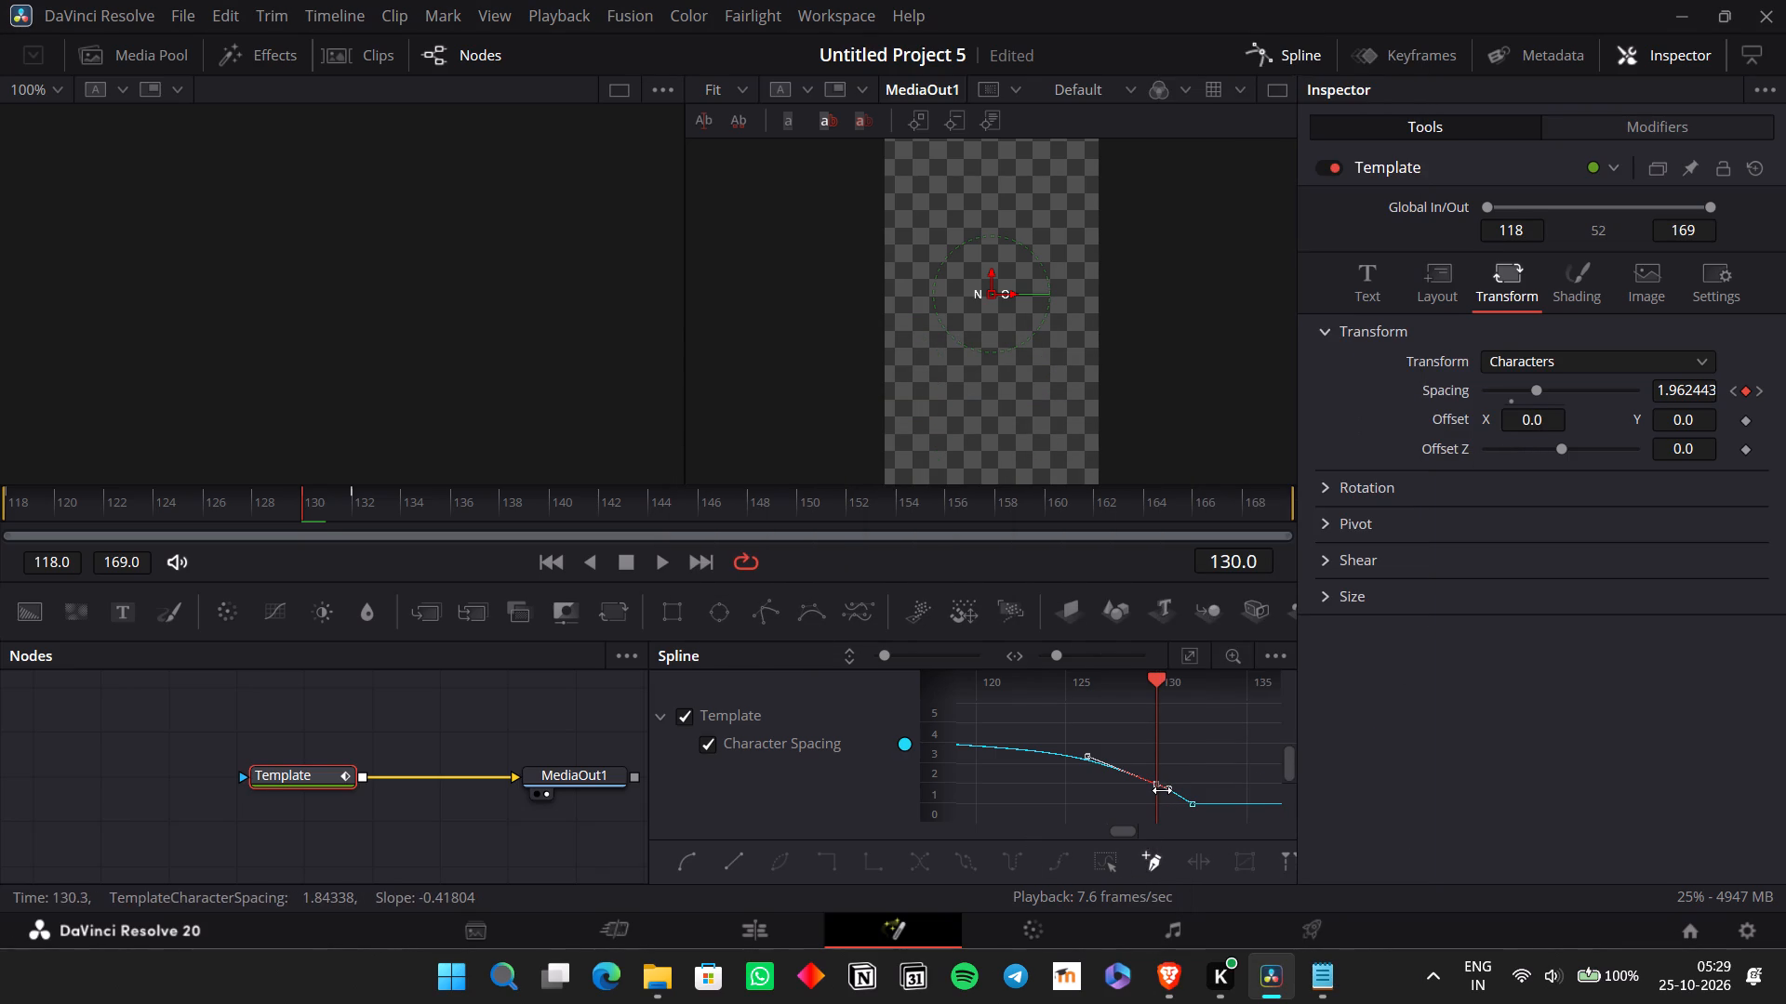
{"action": "left_click", "coordinate": [1166, 795]}
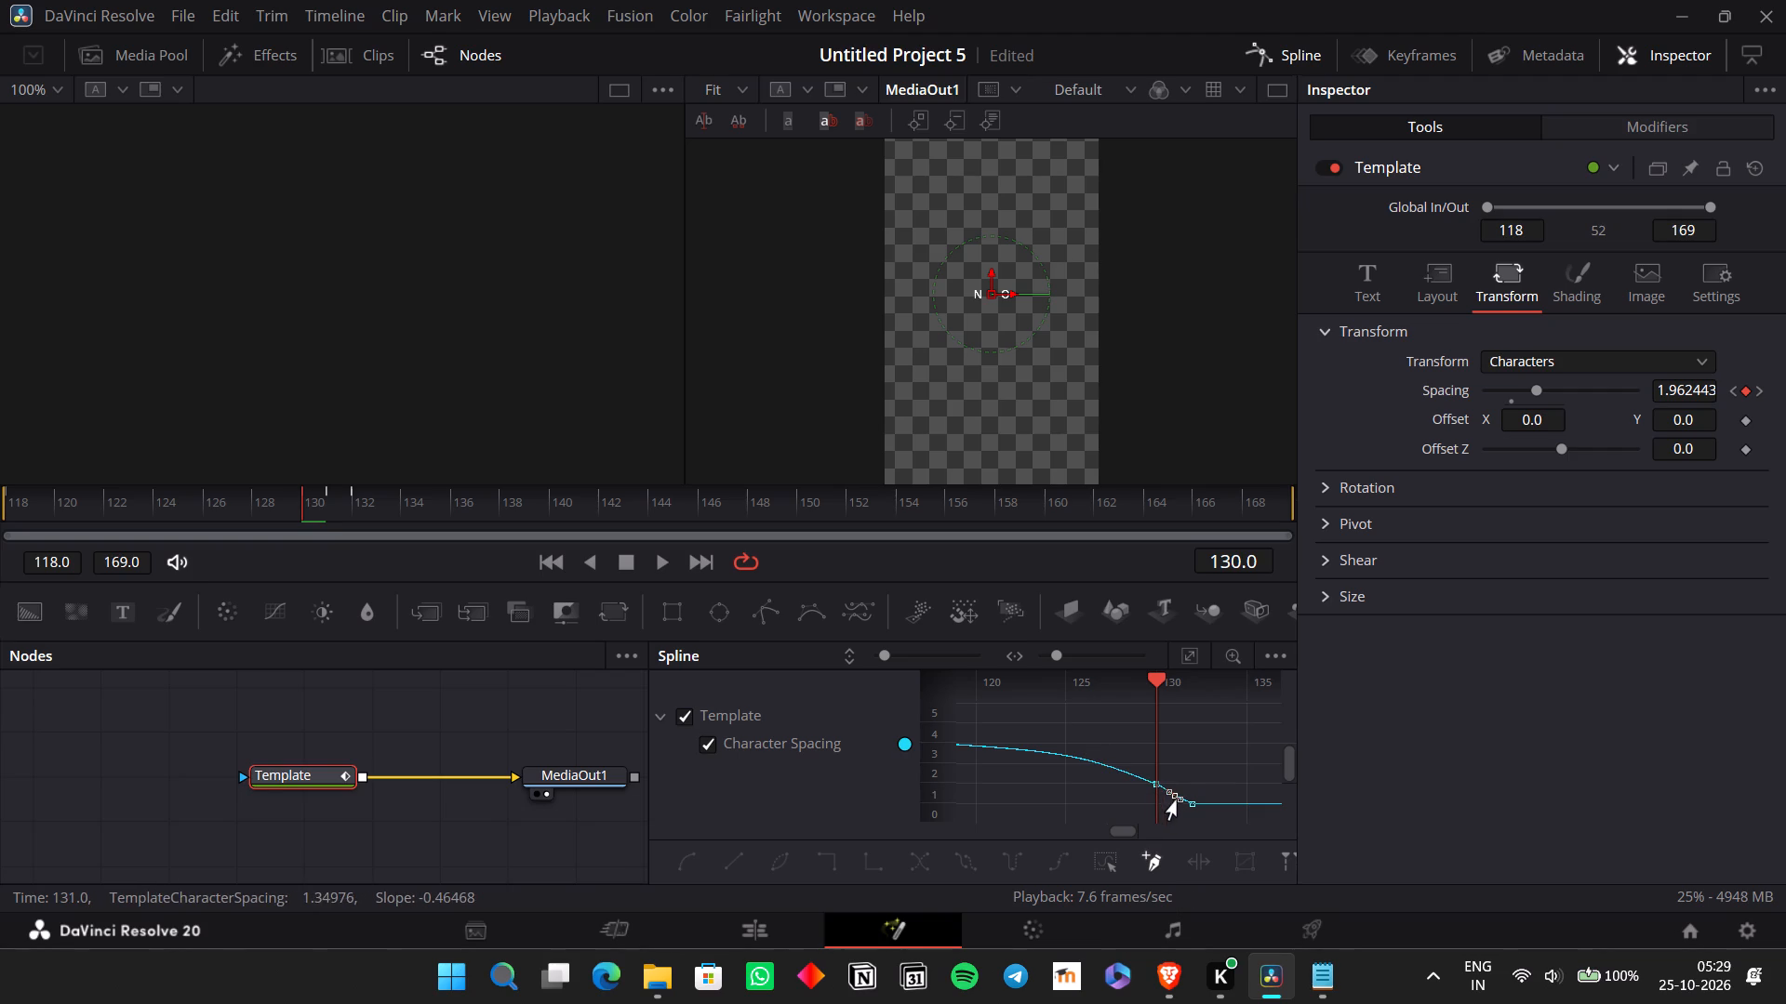
{"action": "left_click", "coordinate": [1180, 804]}
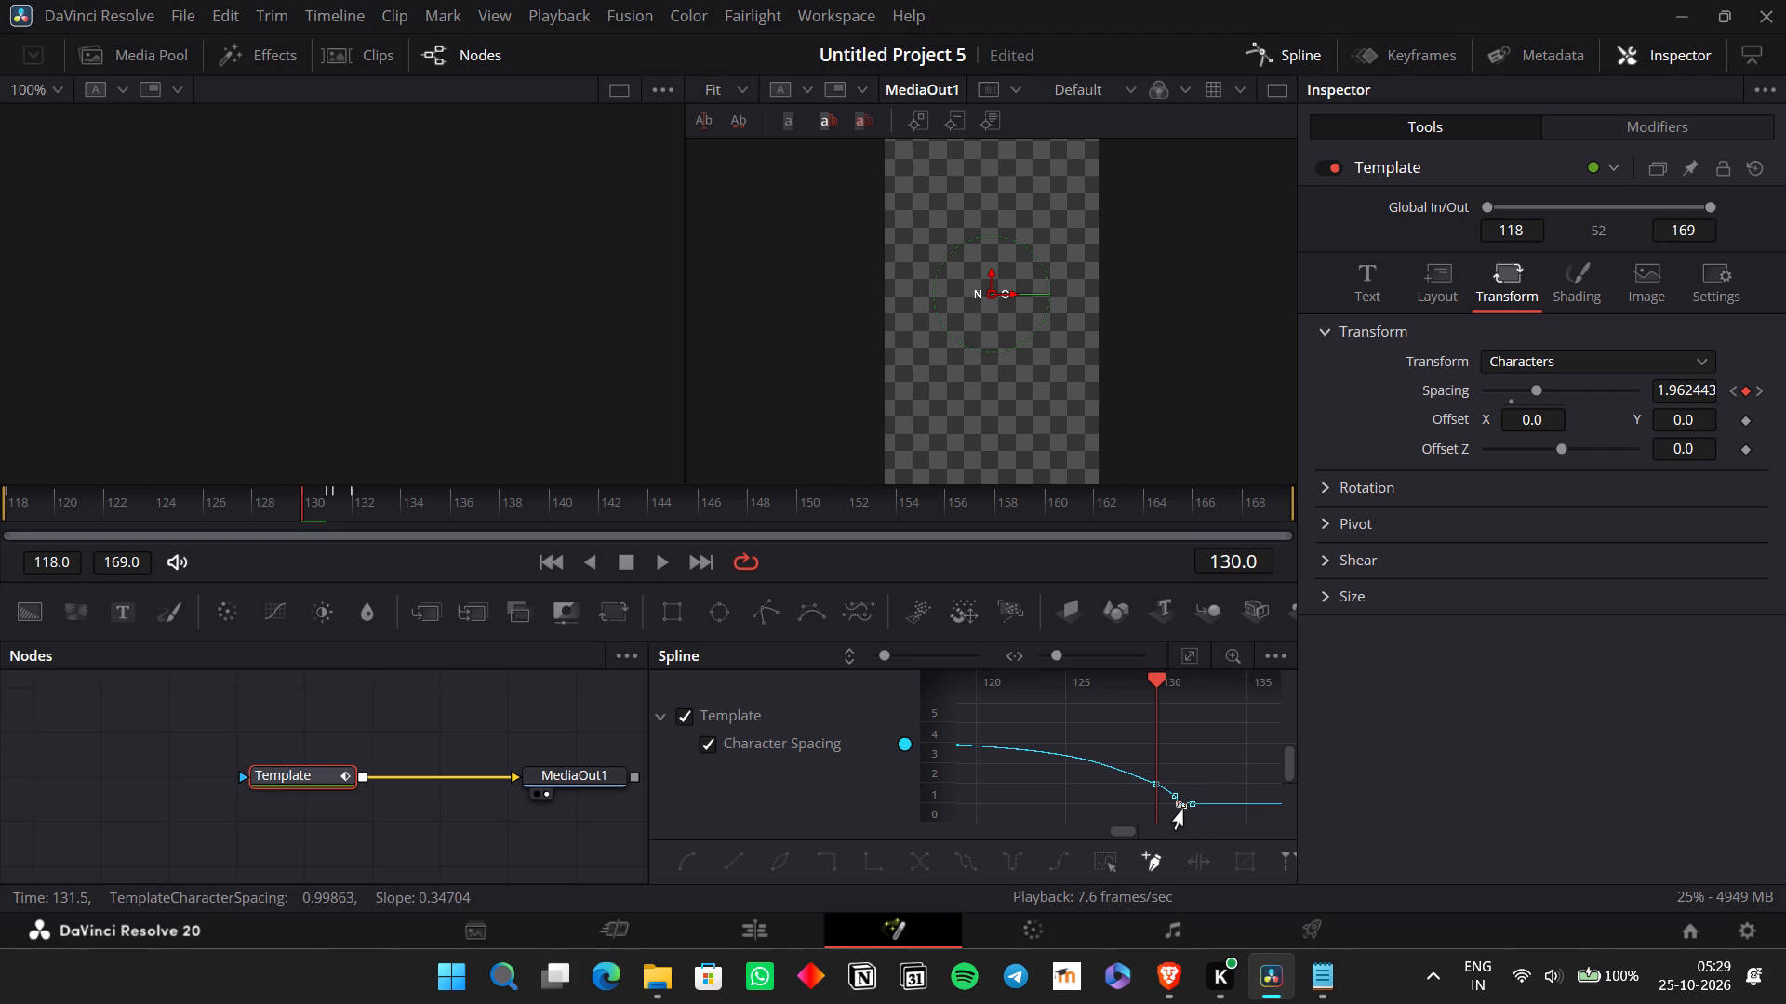
{"action": "left_click", "coordinate": [1148, 868]}
{"action": "left_click", "coordinate": [1181, 804]}
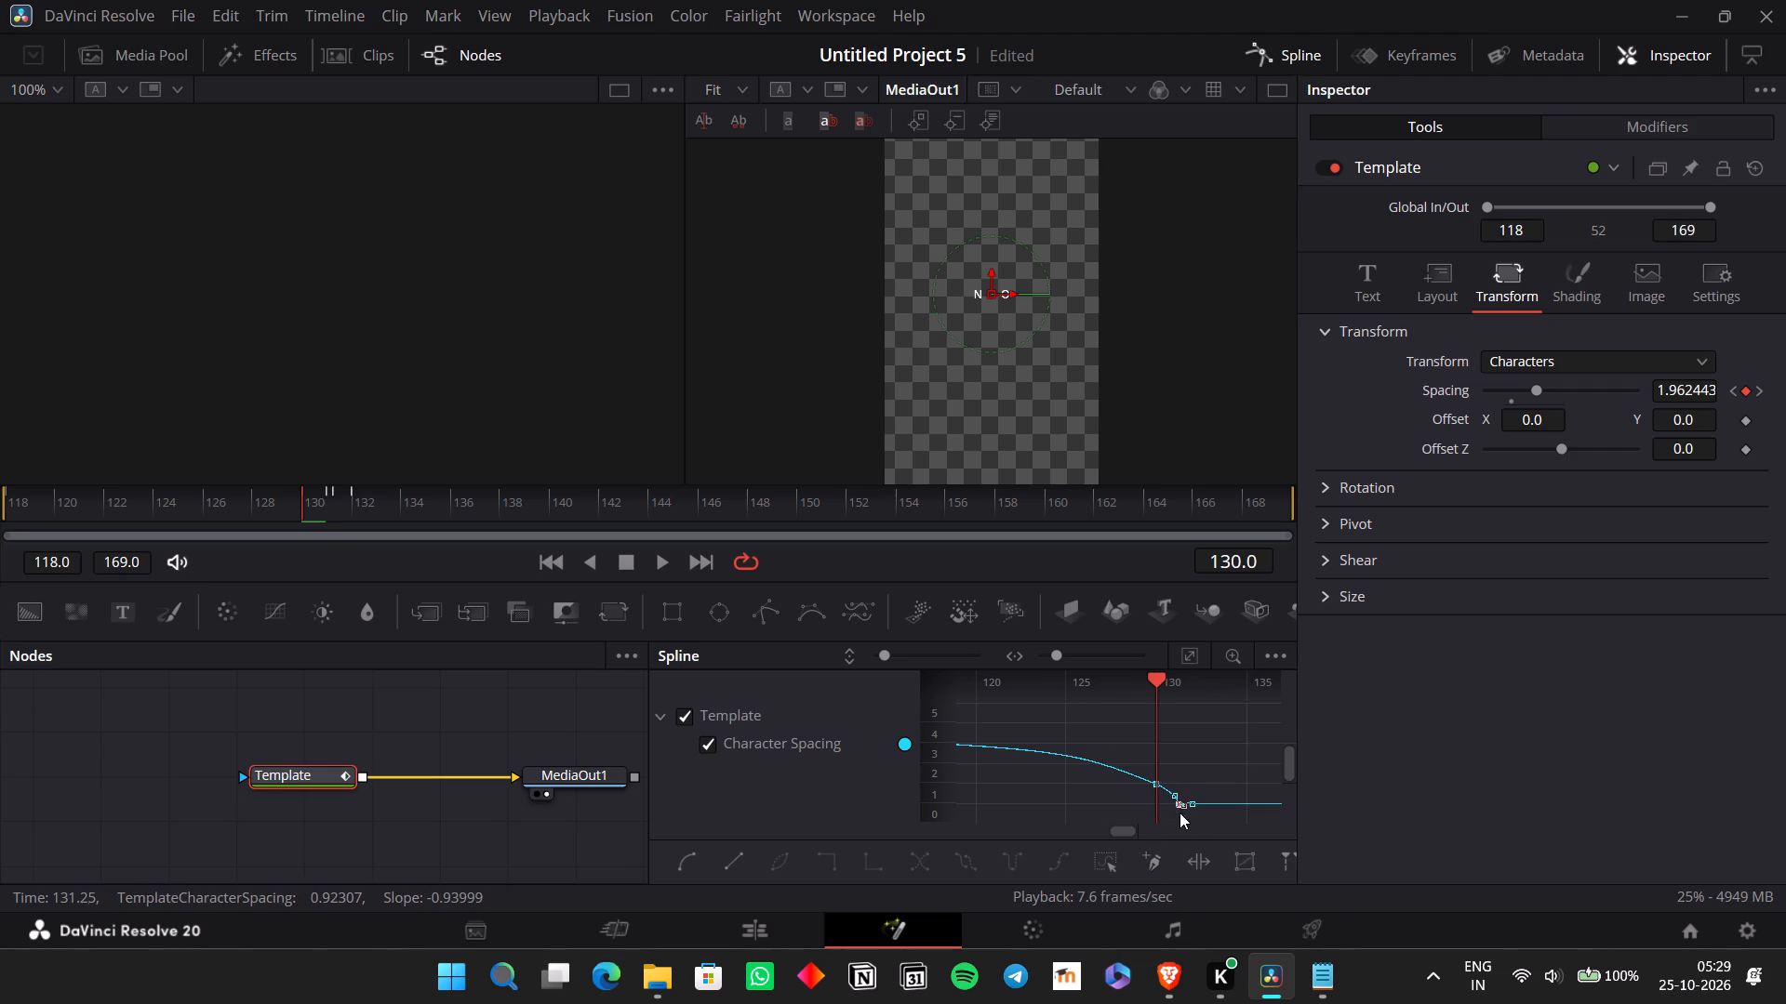
{"action": "key", "text": "BackSpace"}
Pull the frame 131 keyframe's outgoing handle almost straight down for an abrupt drop in spacing.
{"action": "left_click", "coordinate": [1176, 798]}
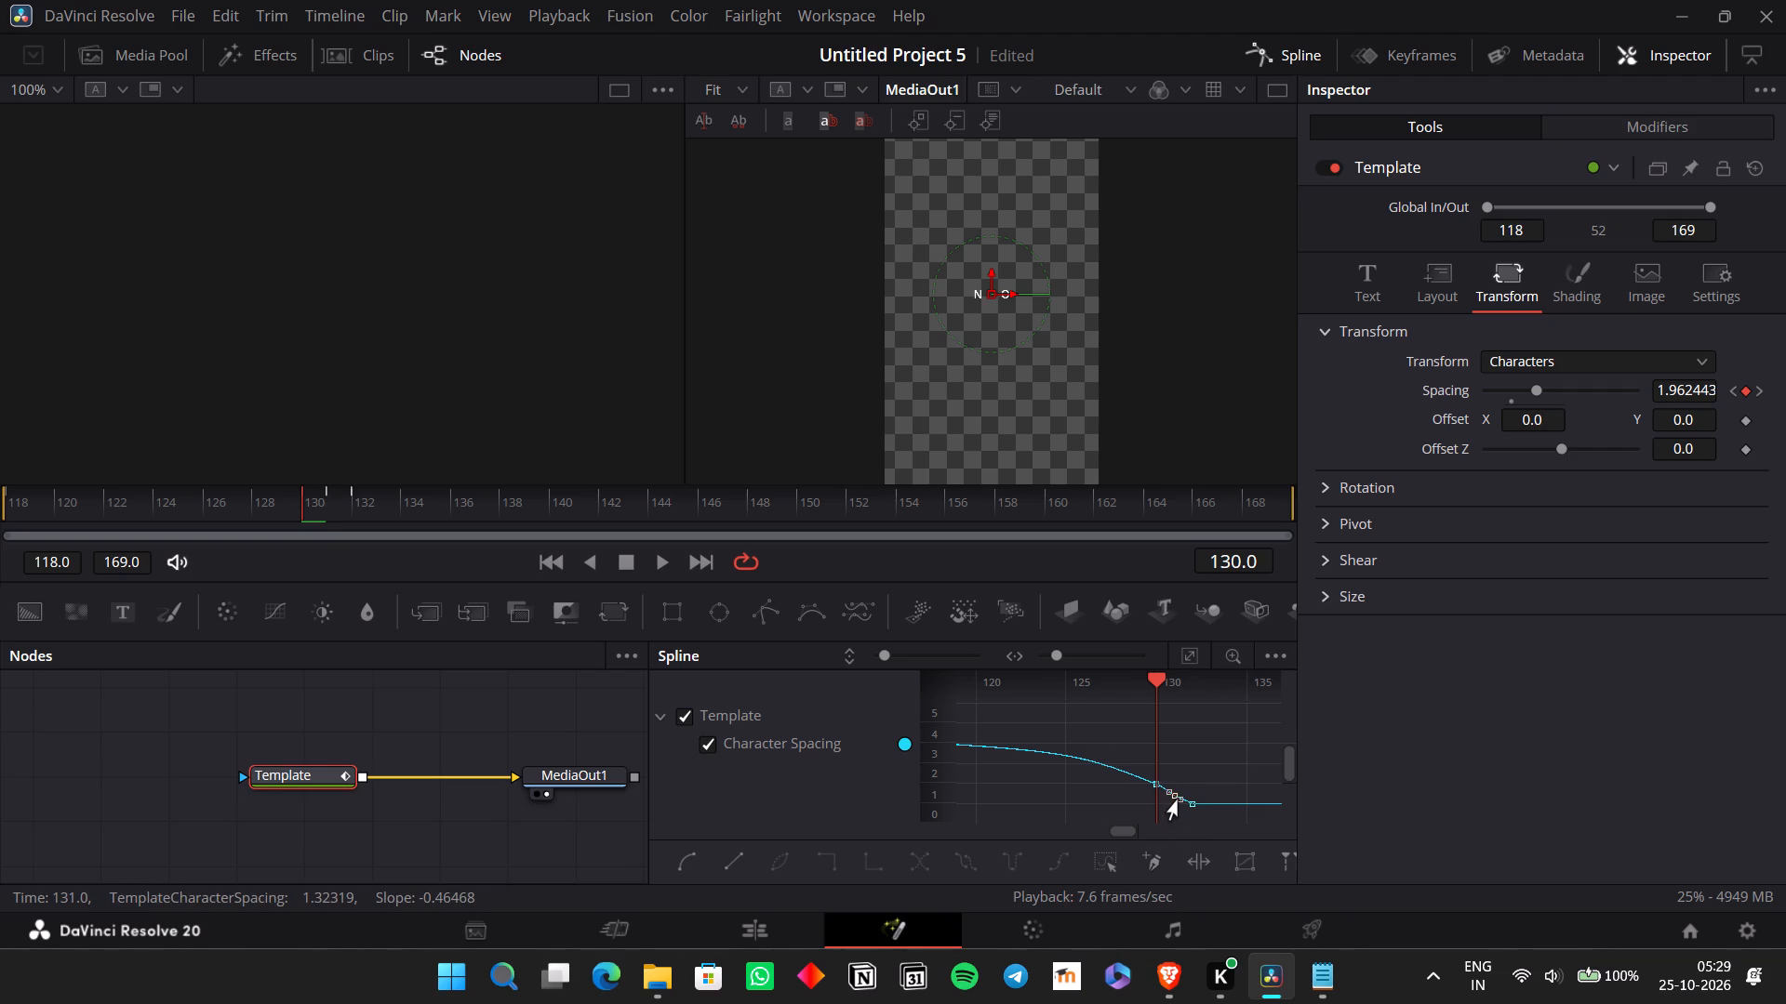
{"action": "left_click_drag", "start_coordinate": [1178, 800], "coordinate": [1169, 799]}
{"action": "left_click_drag", "start_coordinate": [1180, 798], "coordinate": [1175, 822]}
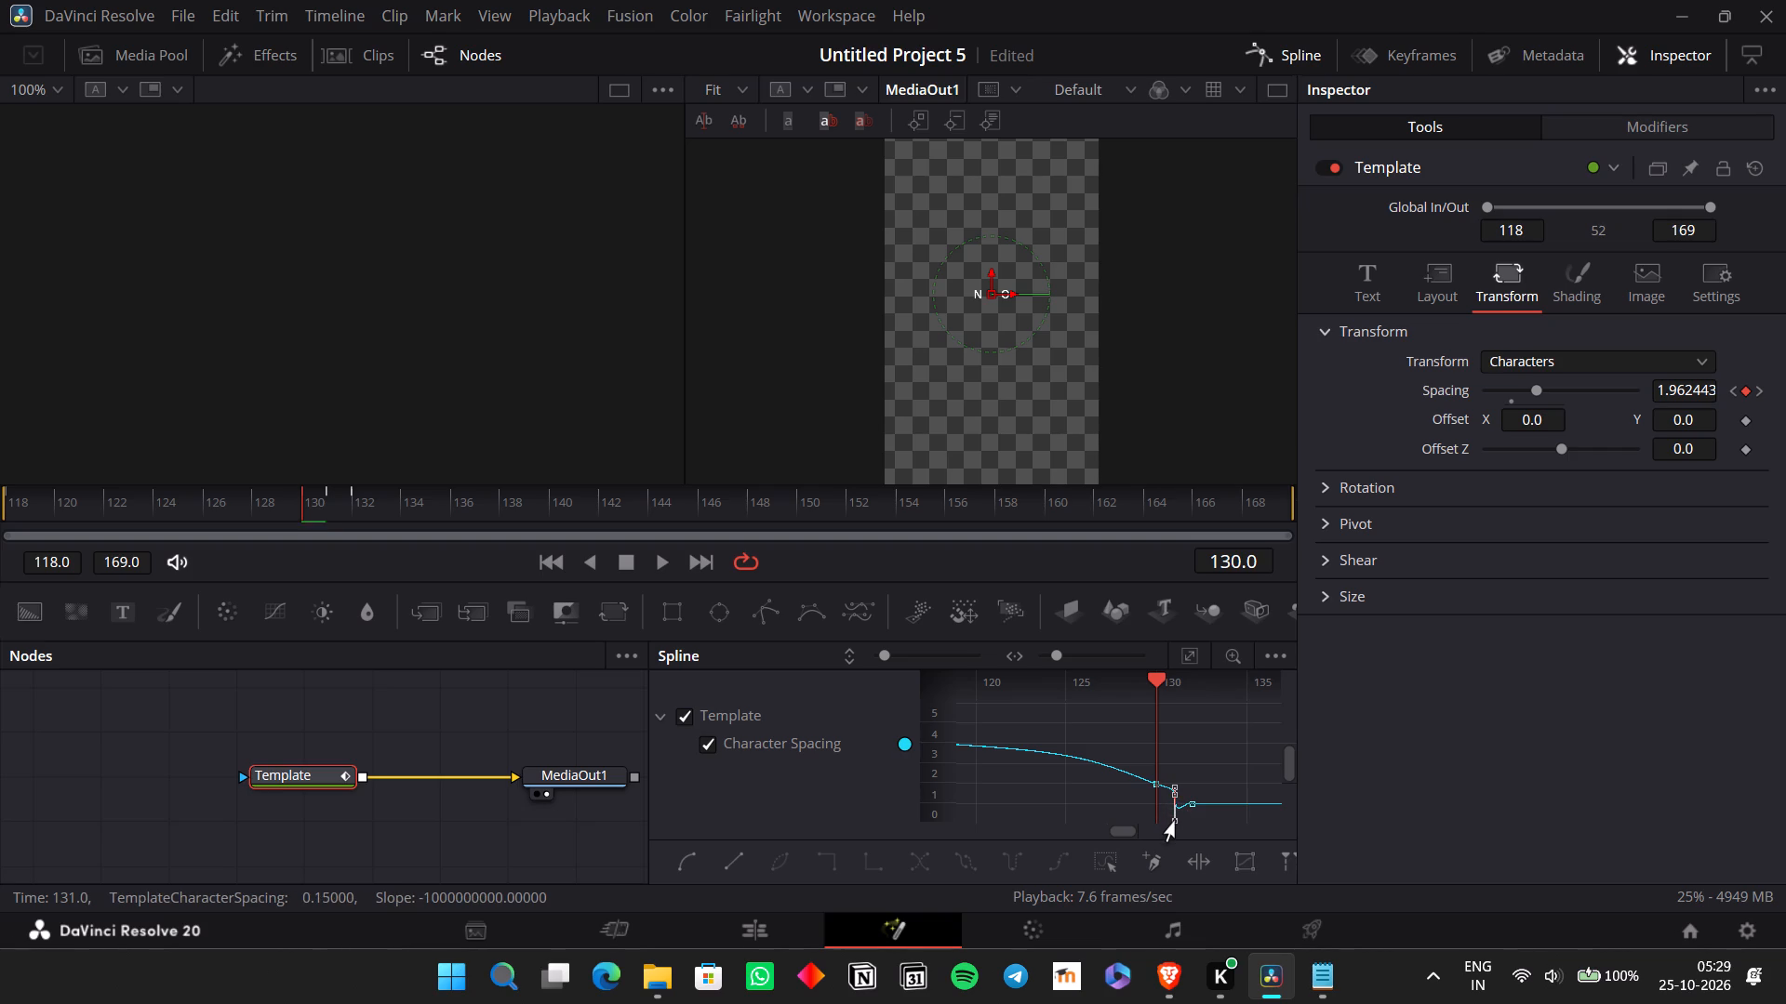
{"action": "left_click_drag", "start_coordinate": [1175, 822], "coordinate": [1172, 802]}
Turn on key markers in the Spline graph.
{"action": "scroll", "coordinate": [1231, 868], "scroll_direction": "left", "scroll_amount": 1}
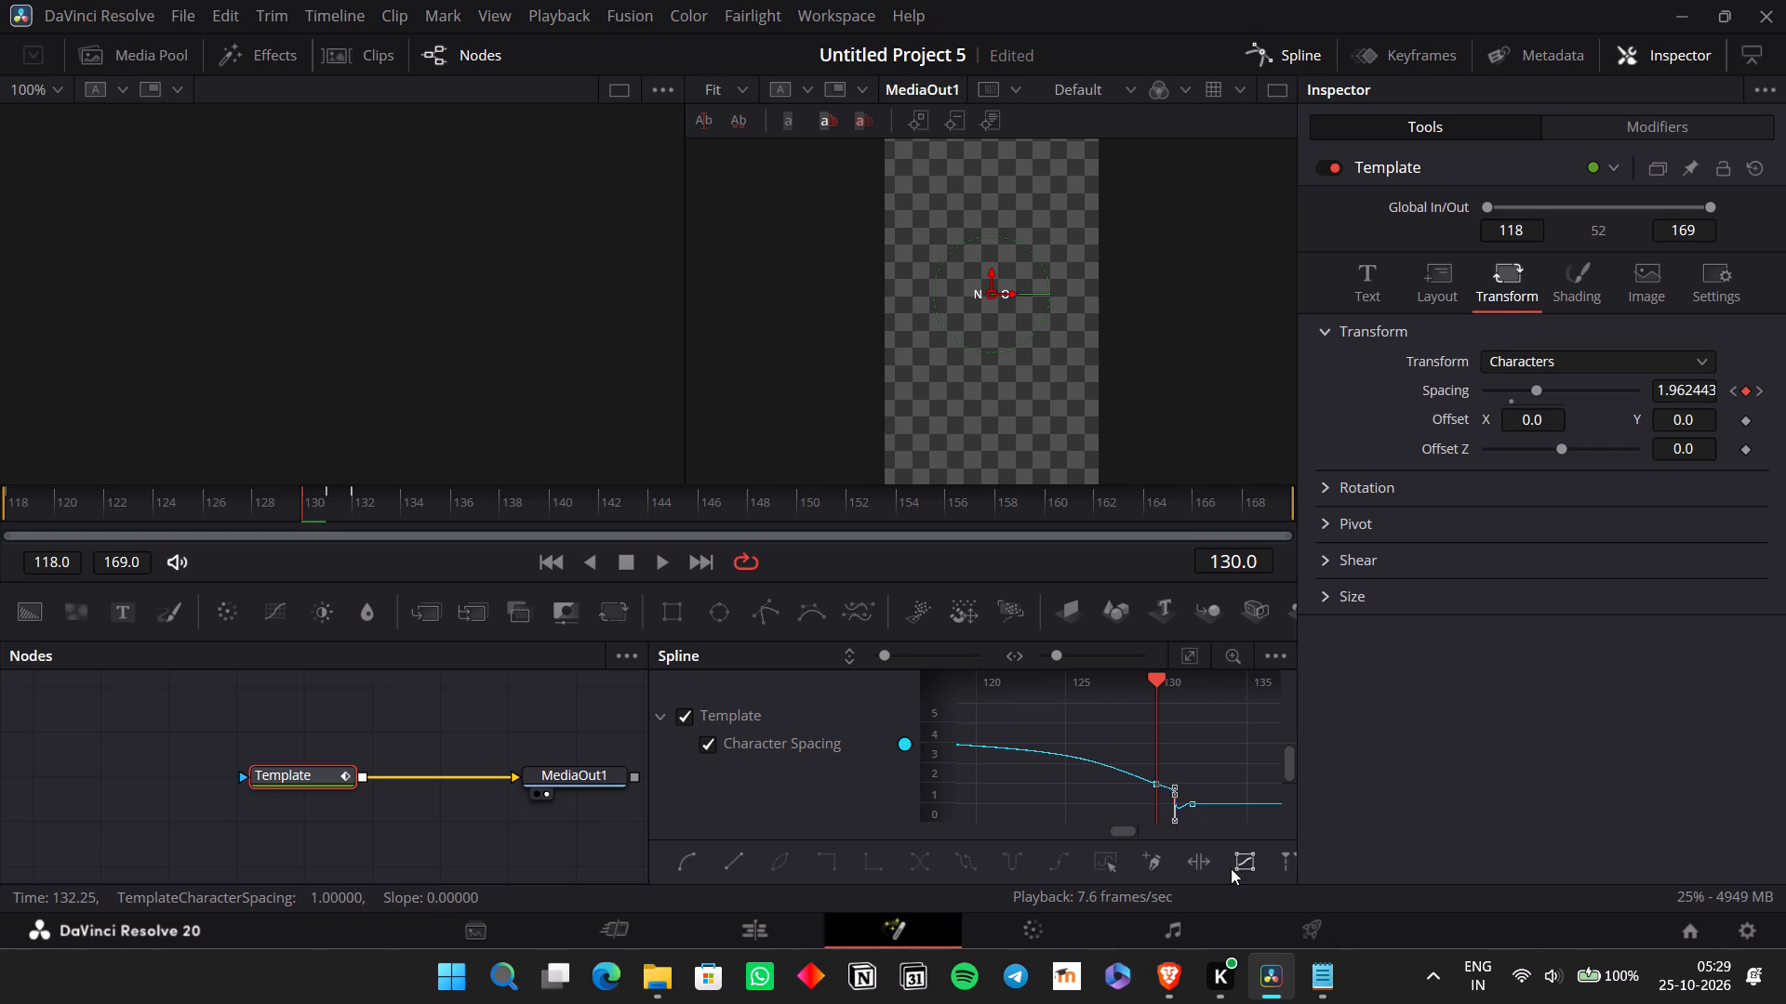
{"action": "scroll", "coordinate": [1231, 868], "scroll_direction": "left", "scroll_amount": 1}
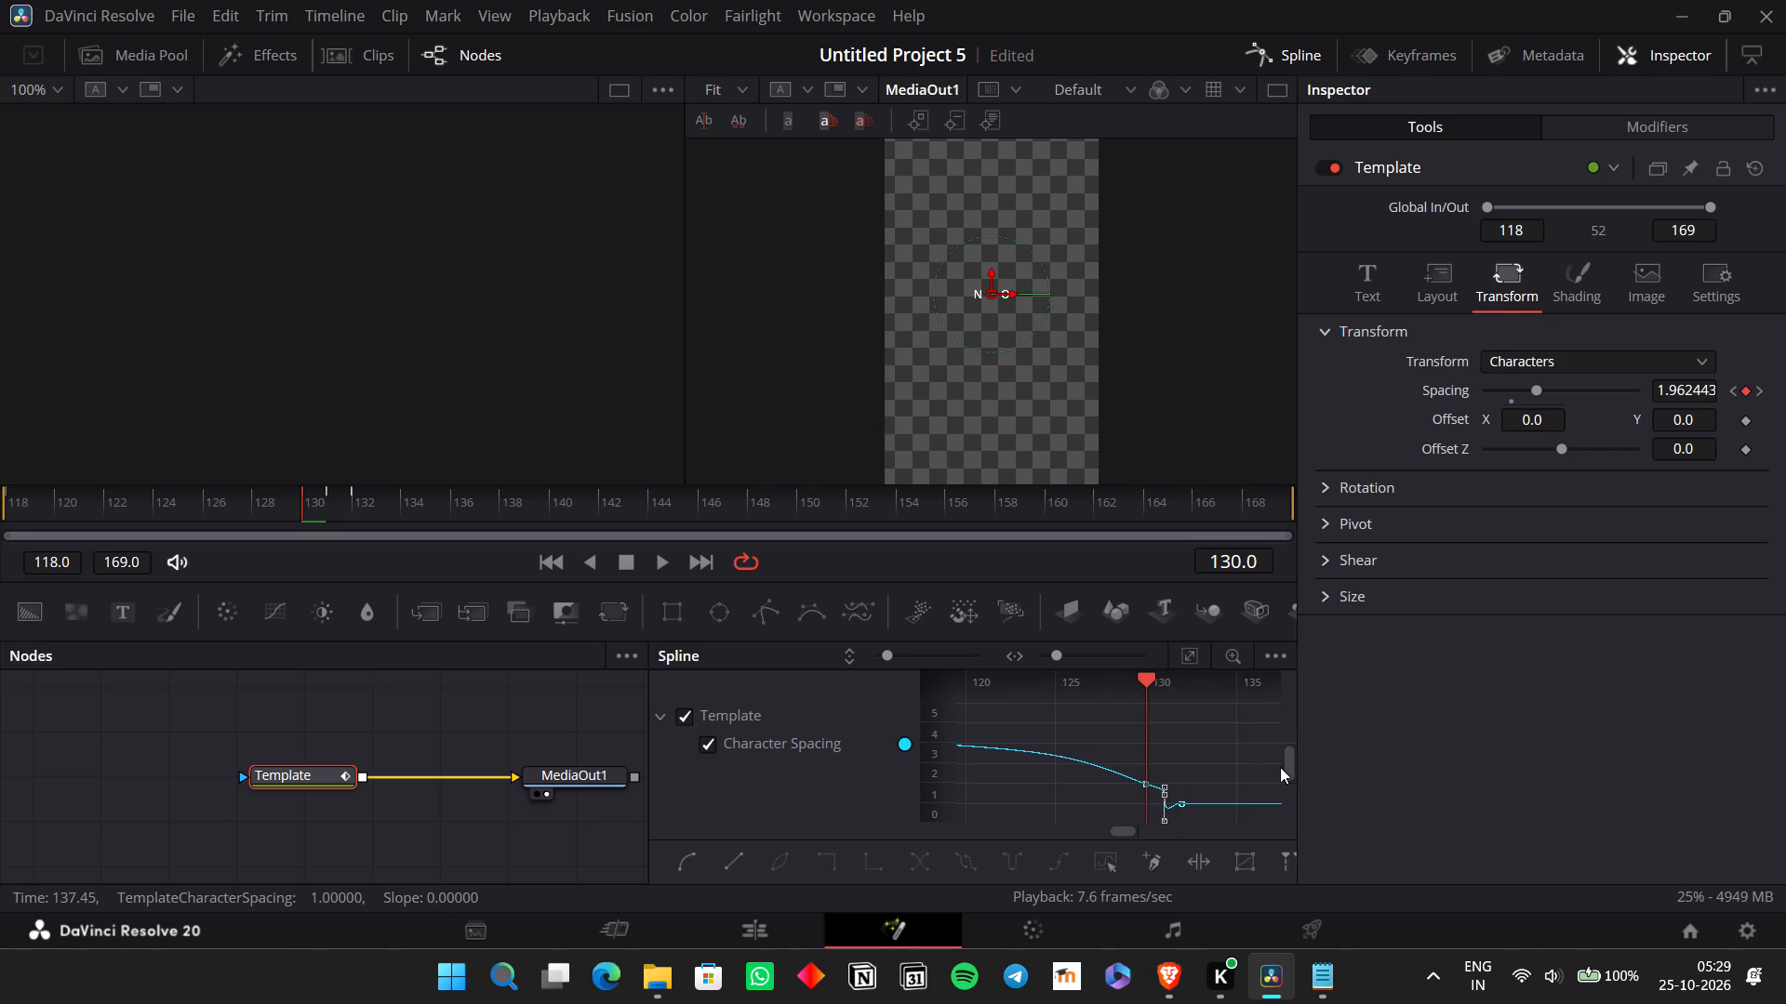
{"action": "scroll", "coordinate": [1266, 787], "scroll_direction": "left", "scroll_amount": 1}
{"action": "left_click", "coordinate": [1288, 862]}
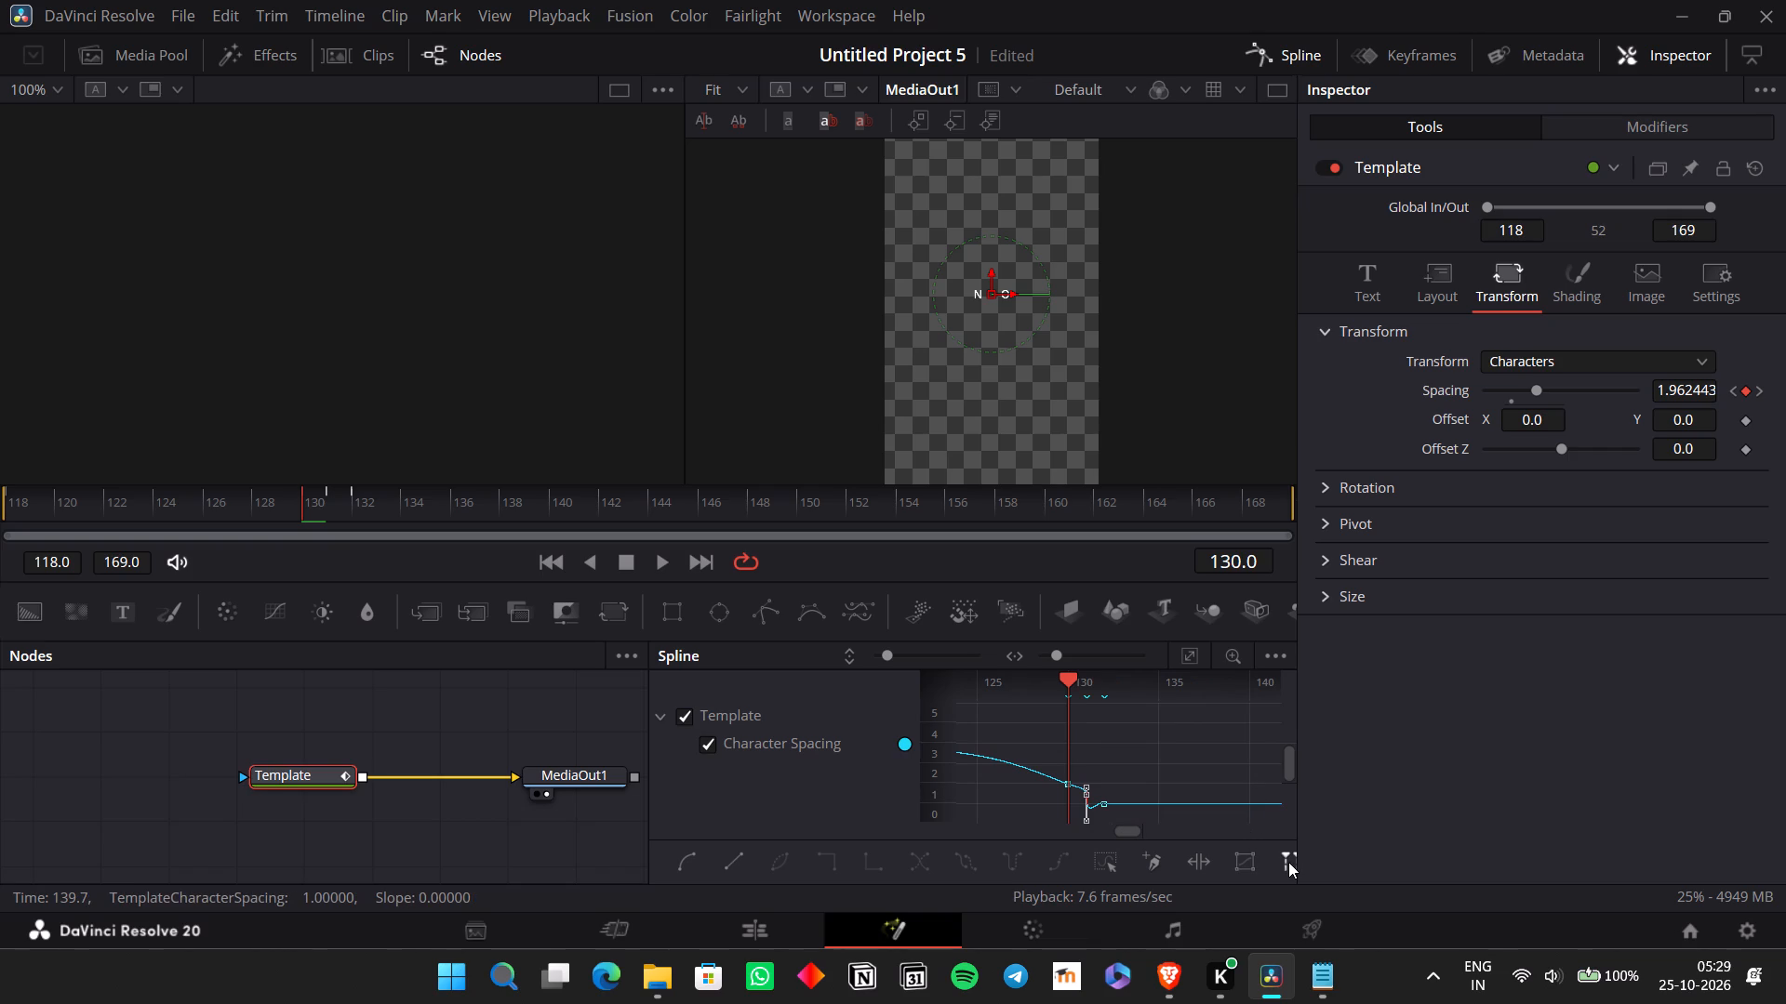
Turn off key markers in the Spline graph.
{"action": "left_click", "coordinate": [1287, 858]}
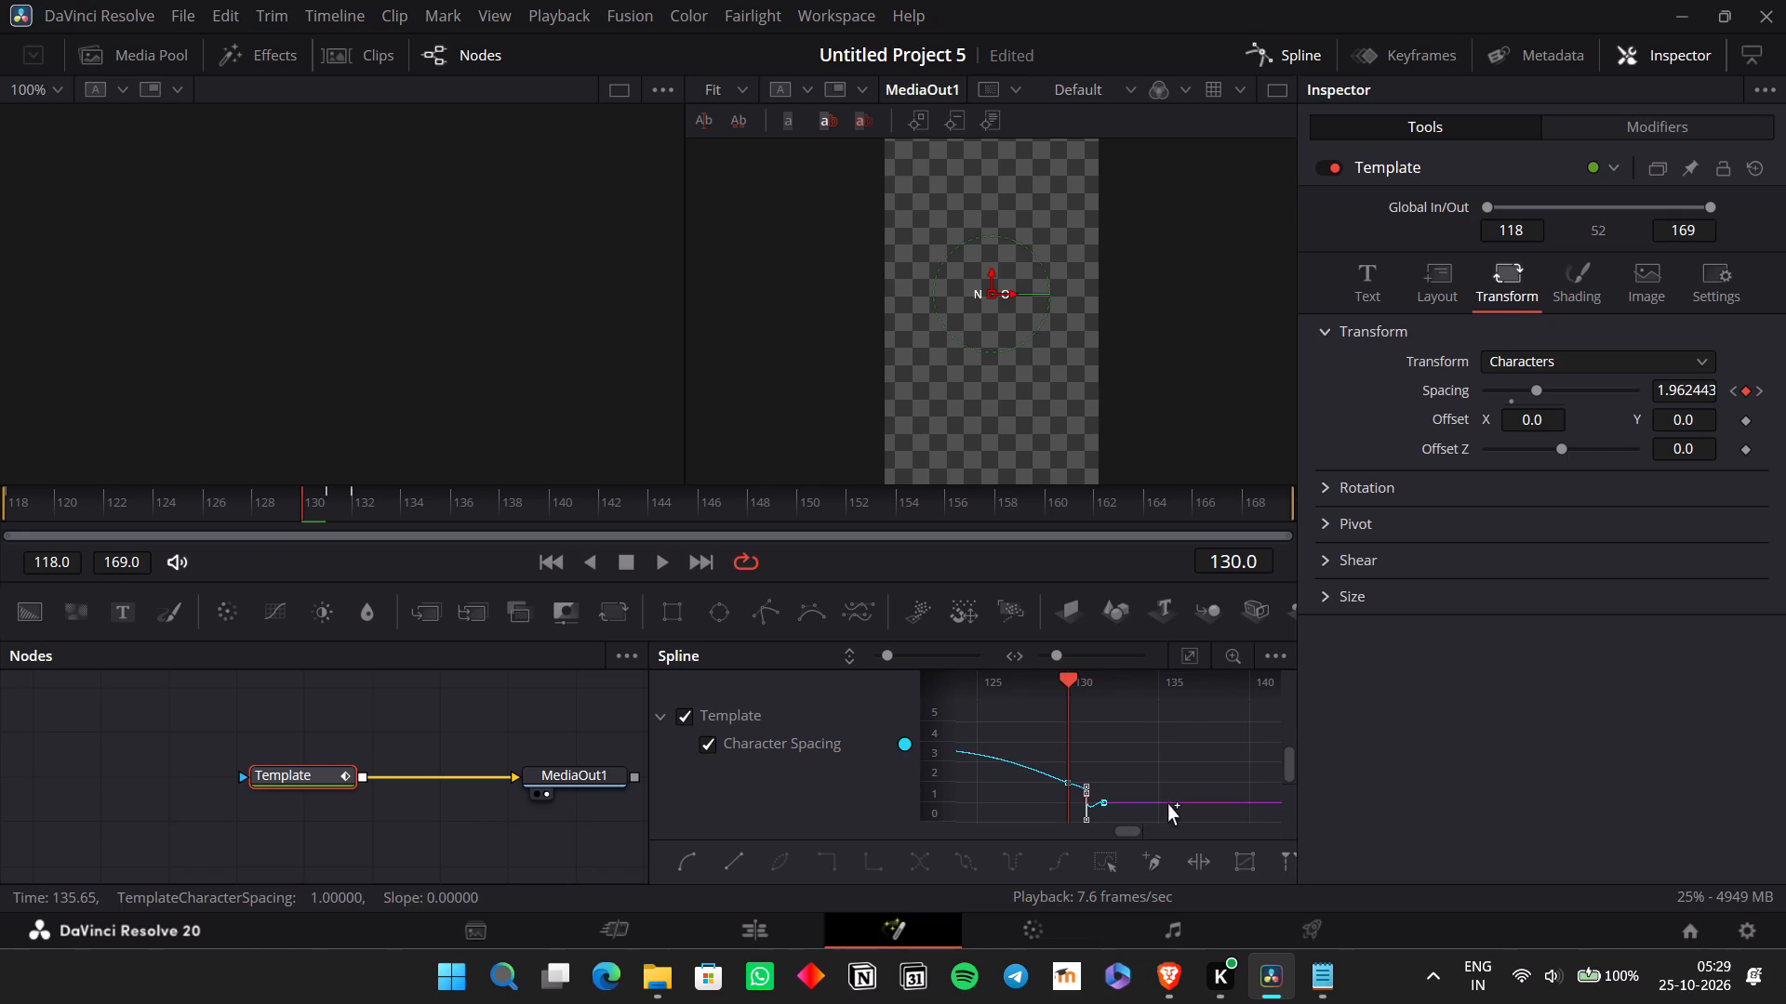
Delete the frame 131 keyframe from the Character Spacing curve.
{"action": "scroll", "coordinate": [1168, 805], "scroll_direction": "down", "scroll_amount": 1}
{"action": "left_click", "coordinate": [1237, 851]}
{"action": "left_click", "coordinate": [1234, 851]}
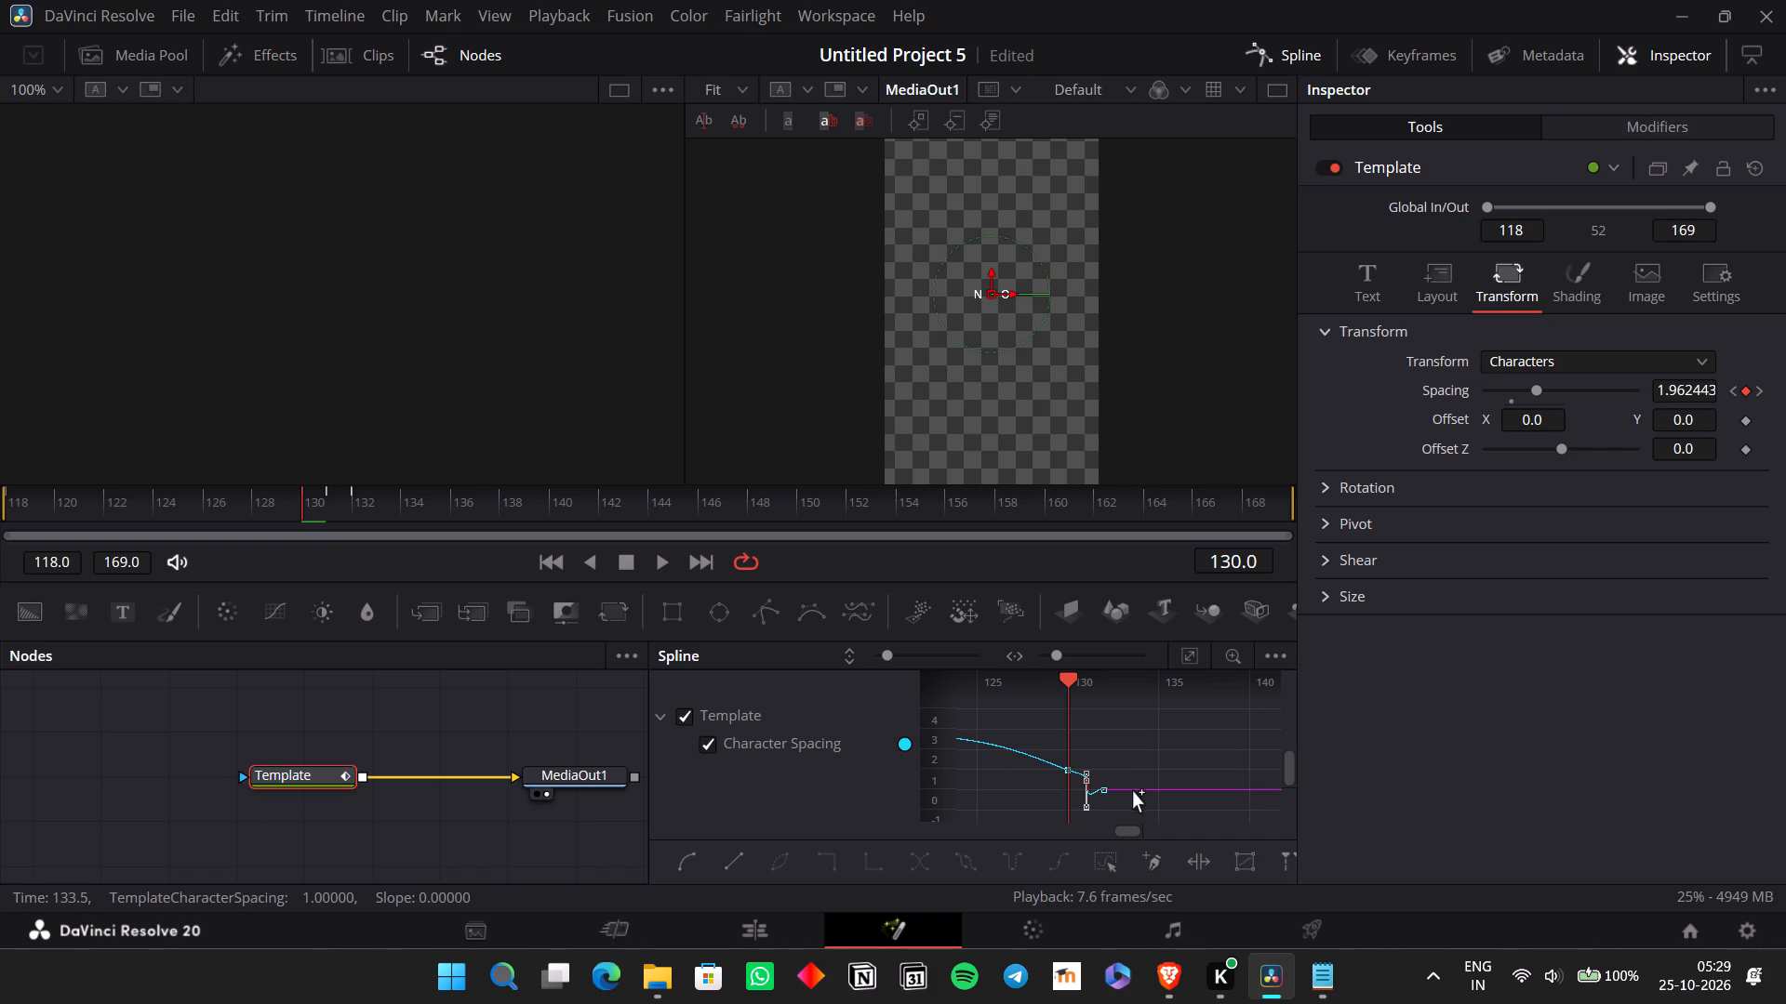
{"action": "left_click", "coordinate": [1109, 754]}
{"action": "left_click_drag", "start_coordinate": [1089, 747], "coordinate": [1081, 800]}
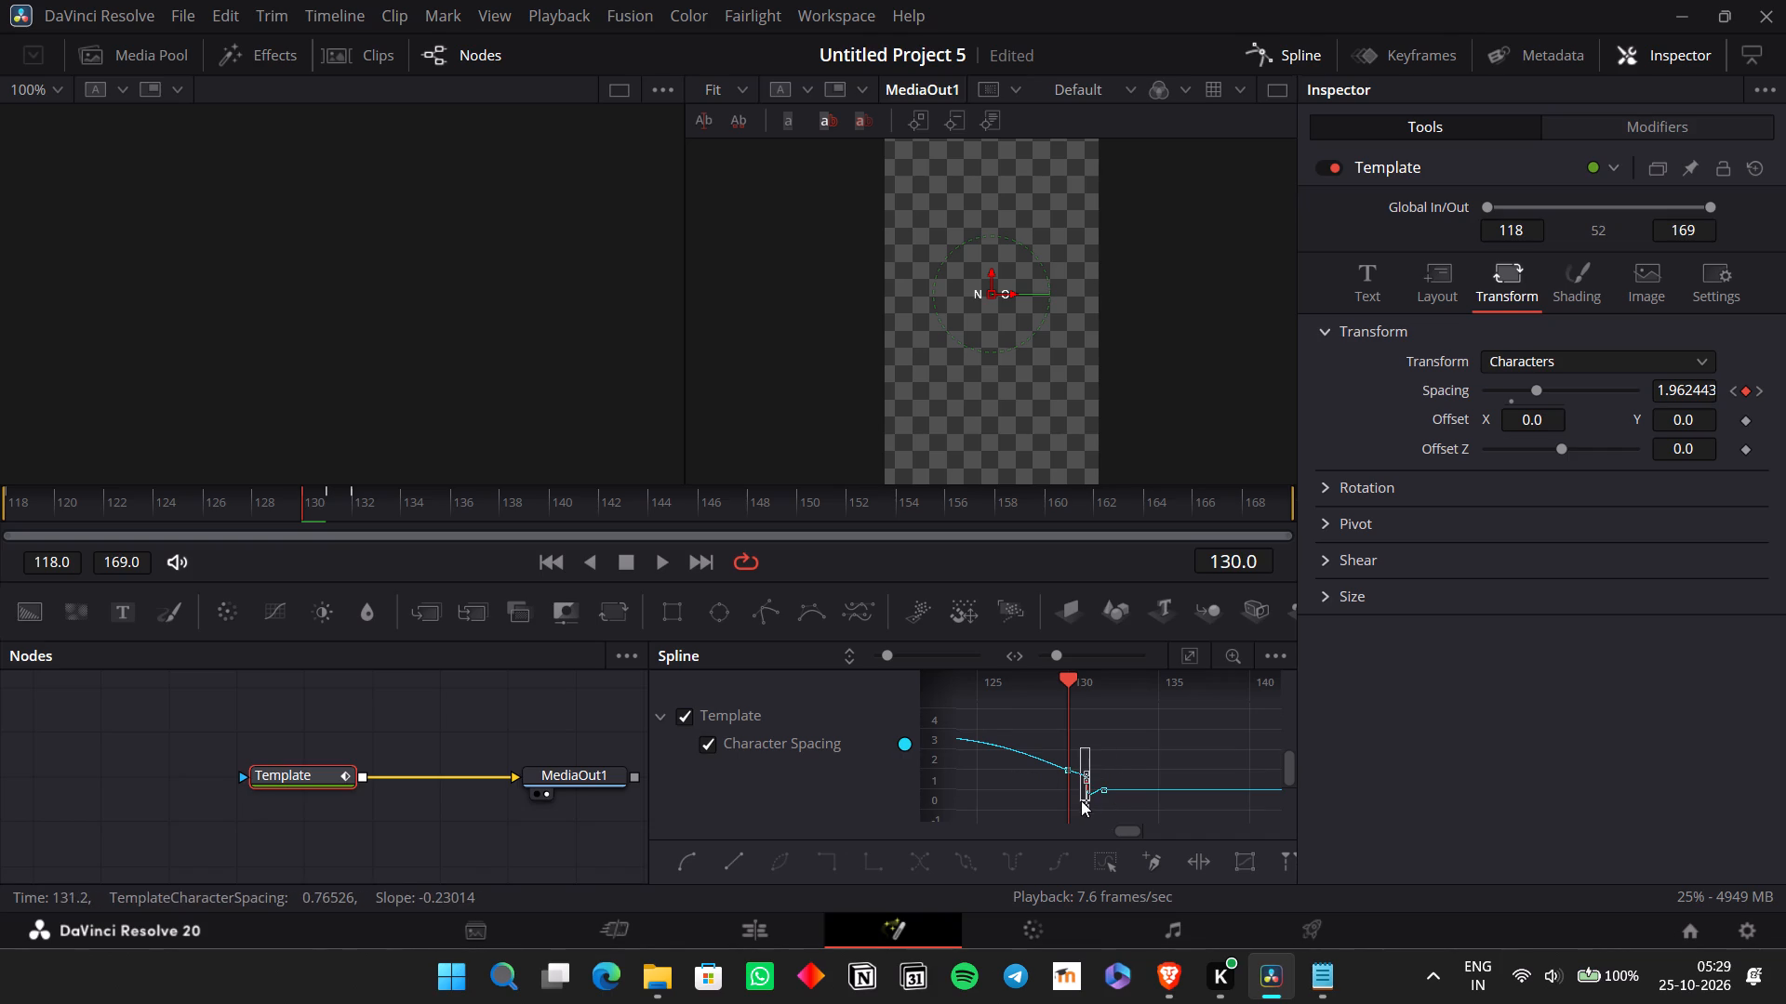
{"action": "left_click_drag", "start_coordinate": [1081, 800], "coordinate": [1080, 801]}
{"action": "key", "text": "Delete"}
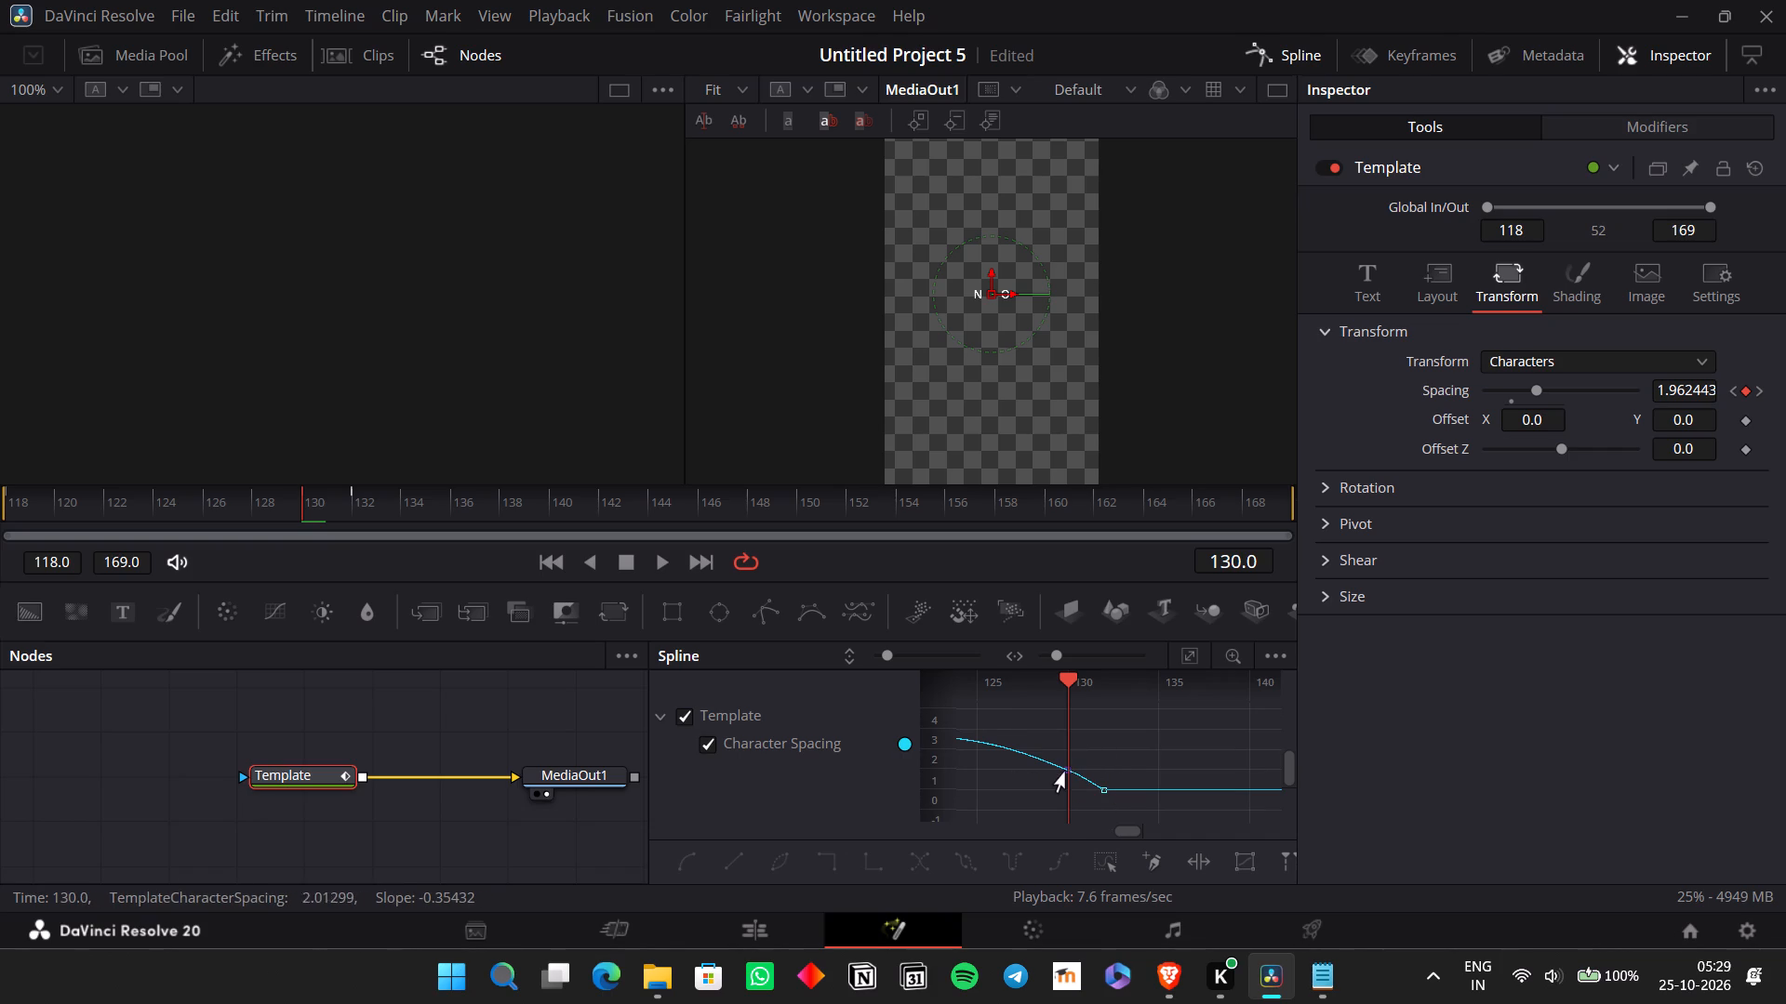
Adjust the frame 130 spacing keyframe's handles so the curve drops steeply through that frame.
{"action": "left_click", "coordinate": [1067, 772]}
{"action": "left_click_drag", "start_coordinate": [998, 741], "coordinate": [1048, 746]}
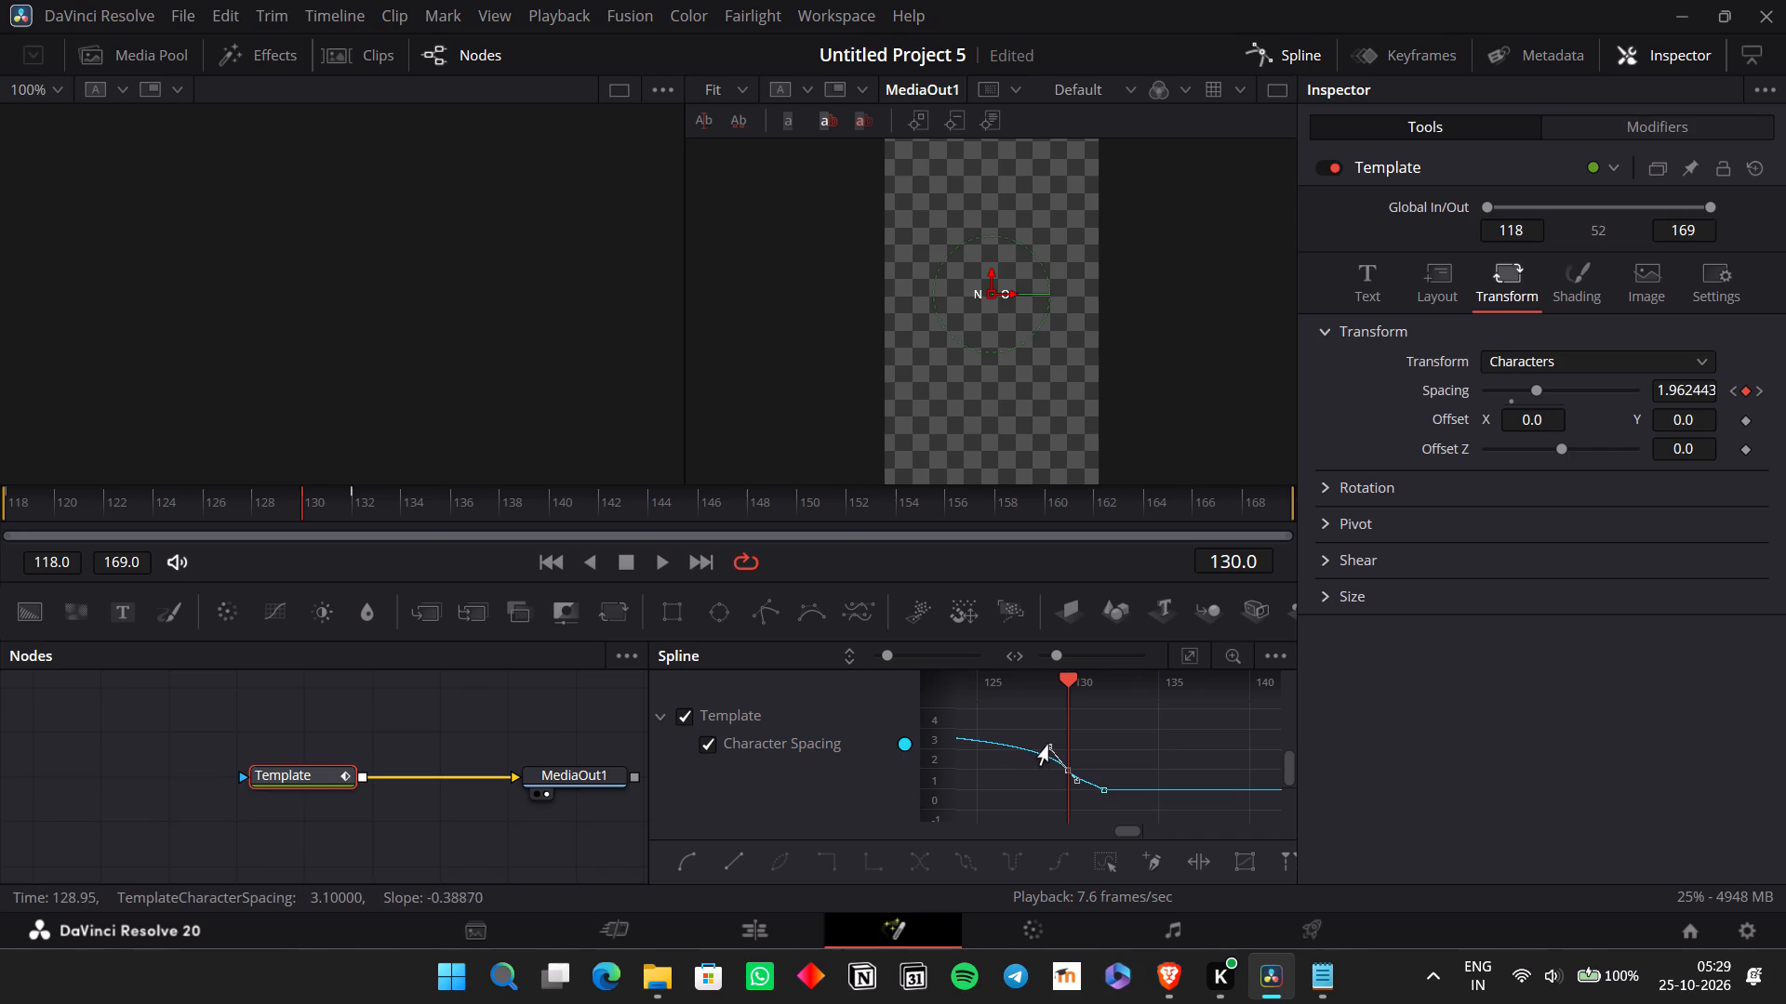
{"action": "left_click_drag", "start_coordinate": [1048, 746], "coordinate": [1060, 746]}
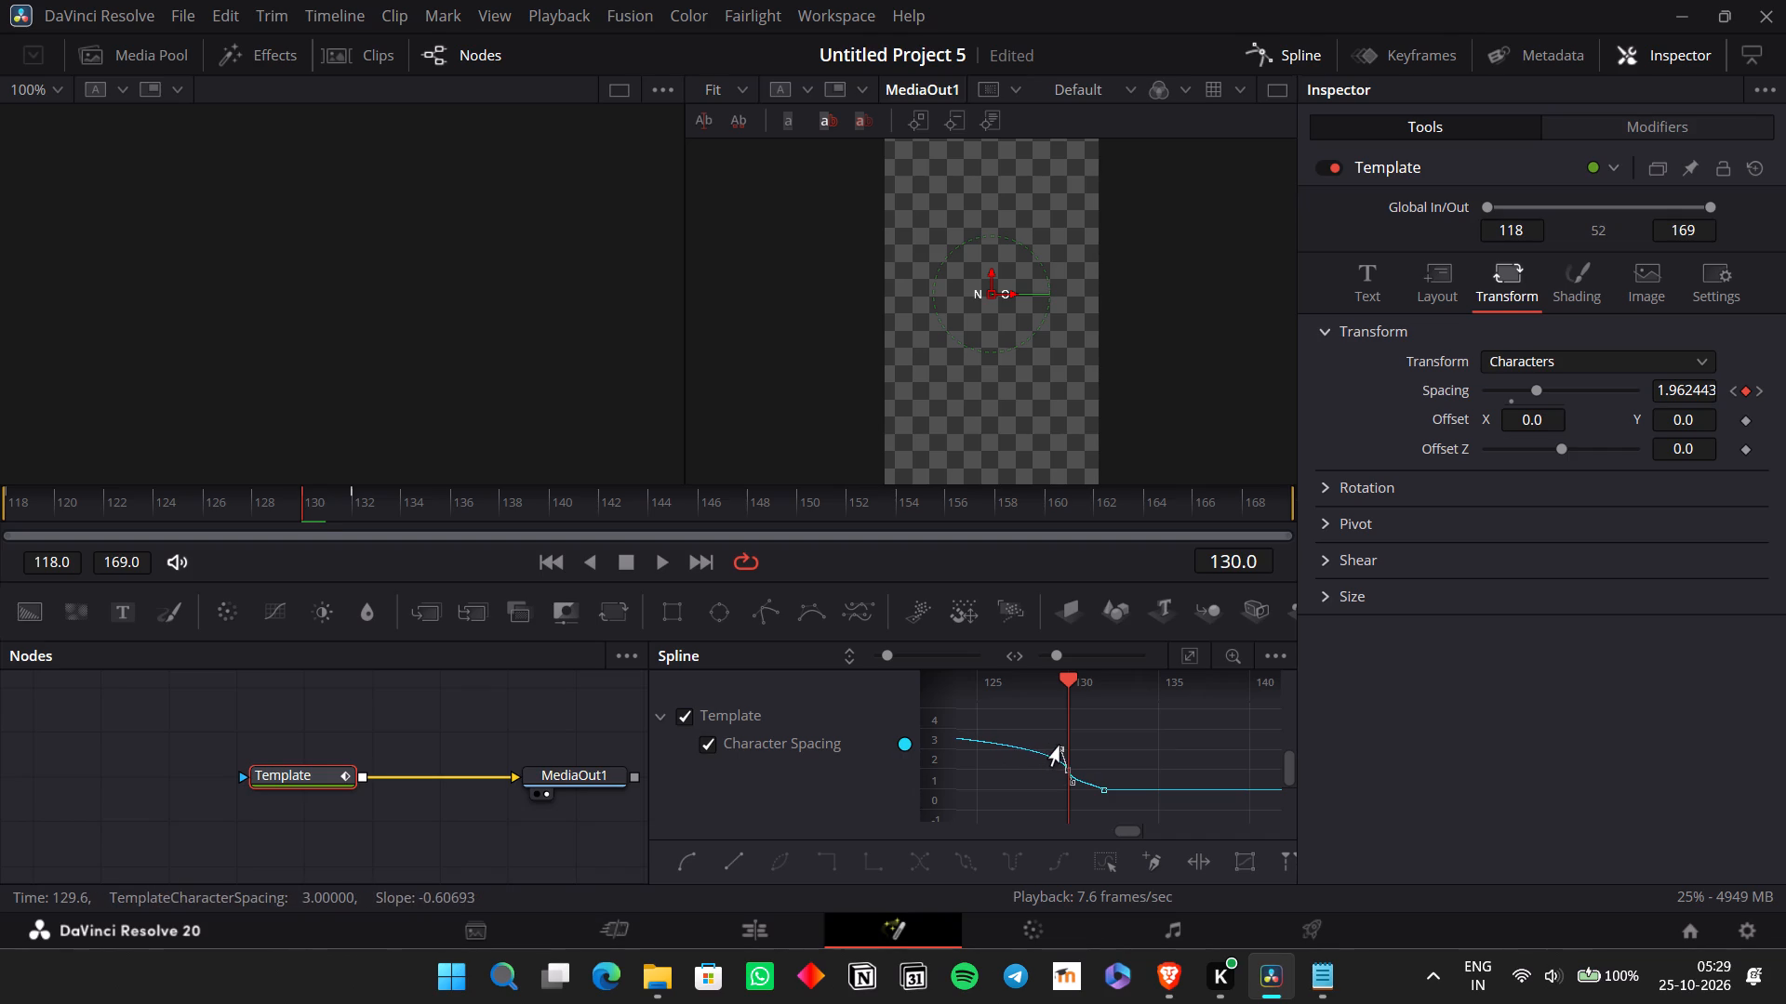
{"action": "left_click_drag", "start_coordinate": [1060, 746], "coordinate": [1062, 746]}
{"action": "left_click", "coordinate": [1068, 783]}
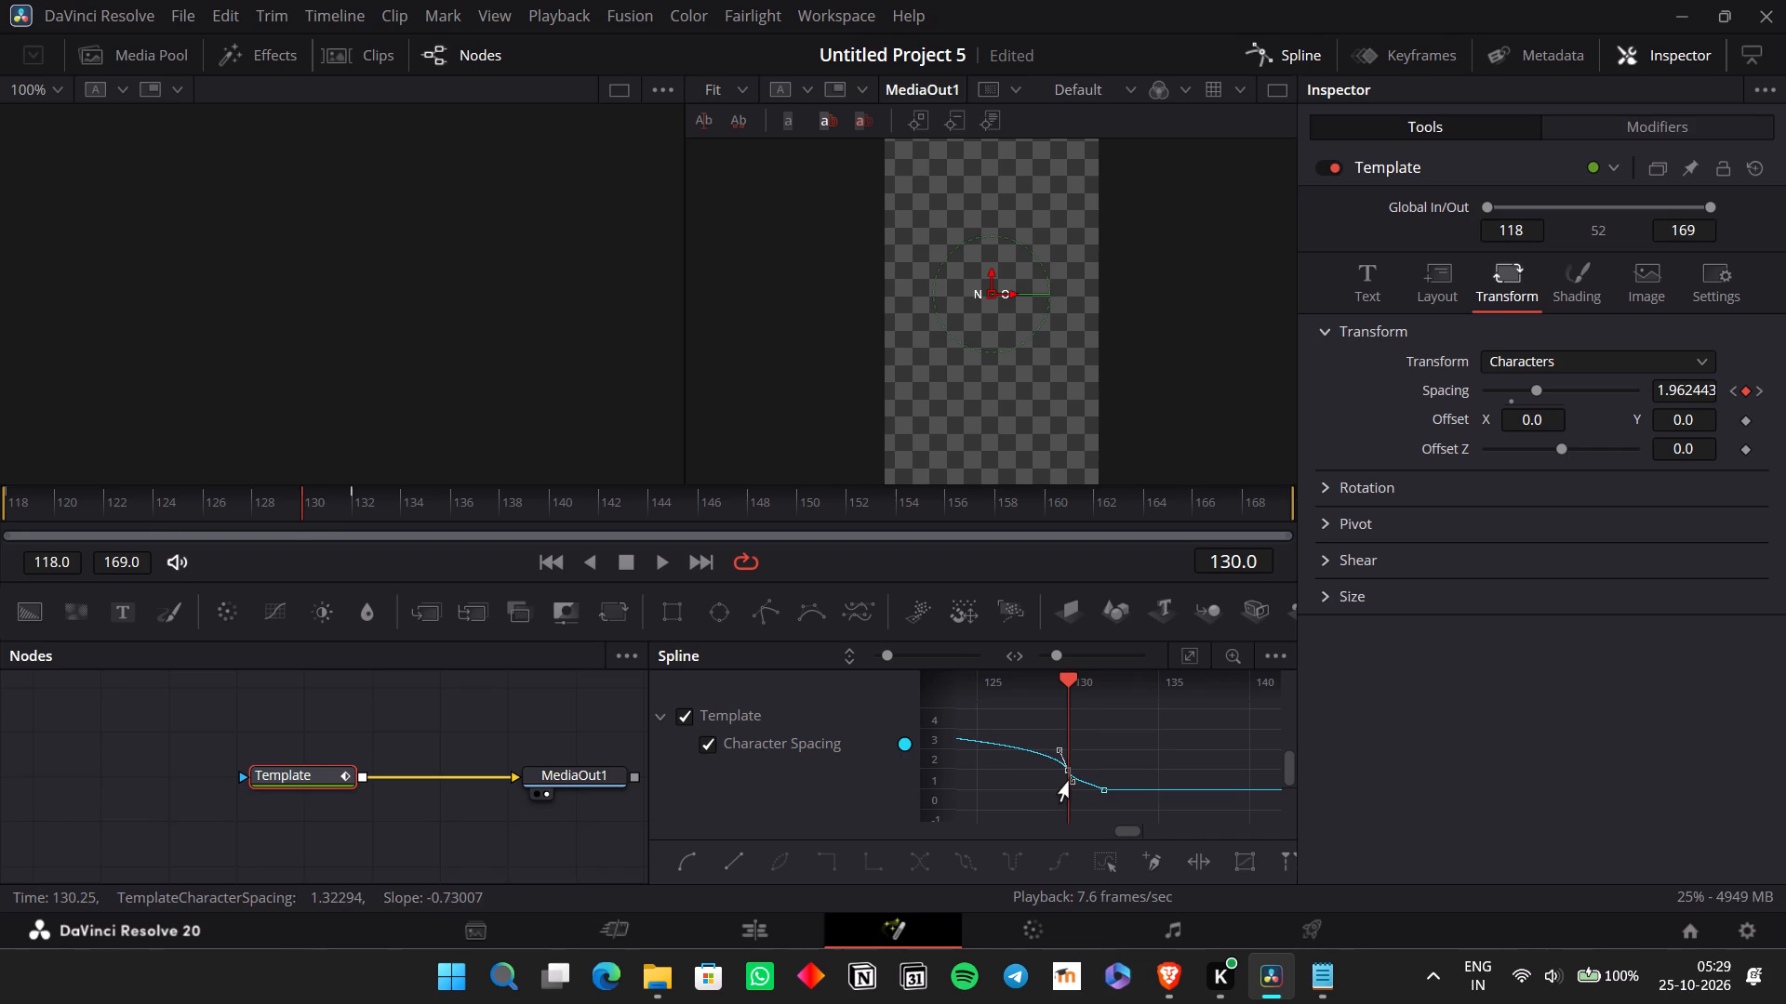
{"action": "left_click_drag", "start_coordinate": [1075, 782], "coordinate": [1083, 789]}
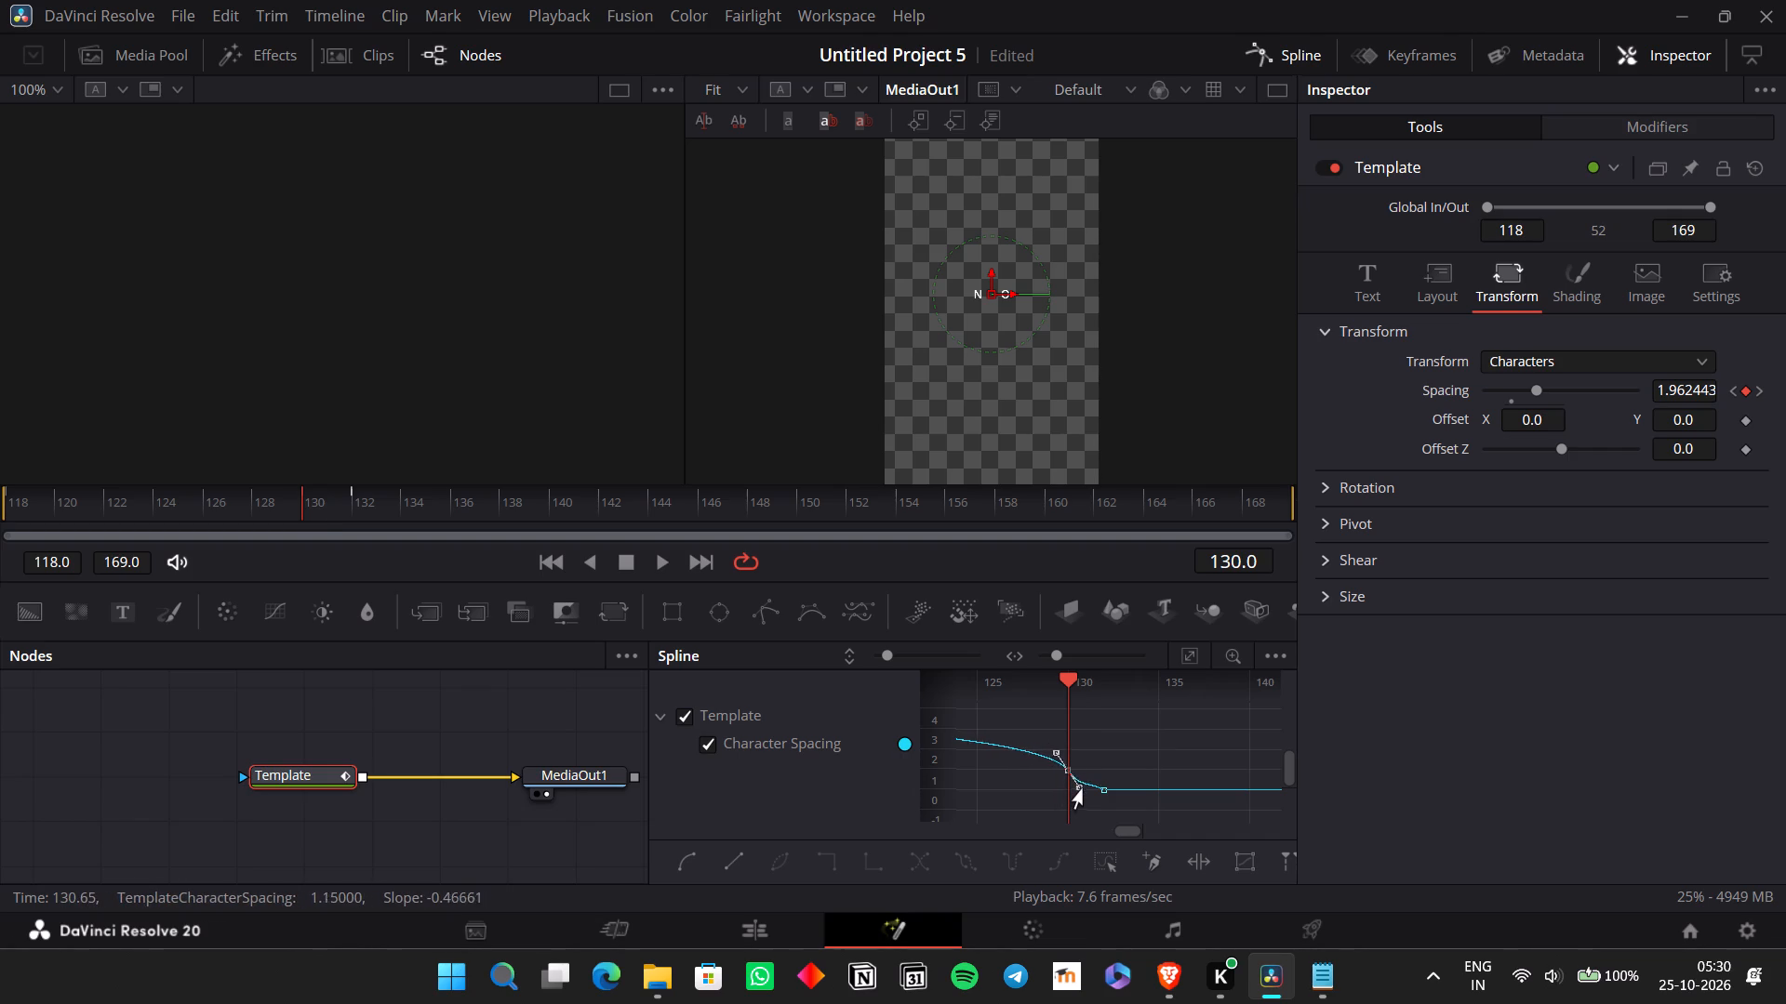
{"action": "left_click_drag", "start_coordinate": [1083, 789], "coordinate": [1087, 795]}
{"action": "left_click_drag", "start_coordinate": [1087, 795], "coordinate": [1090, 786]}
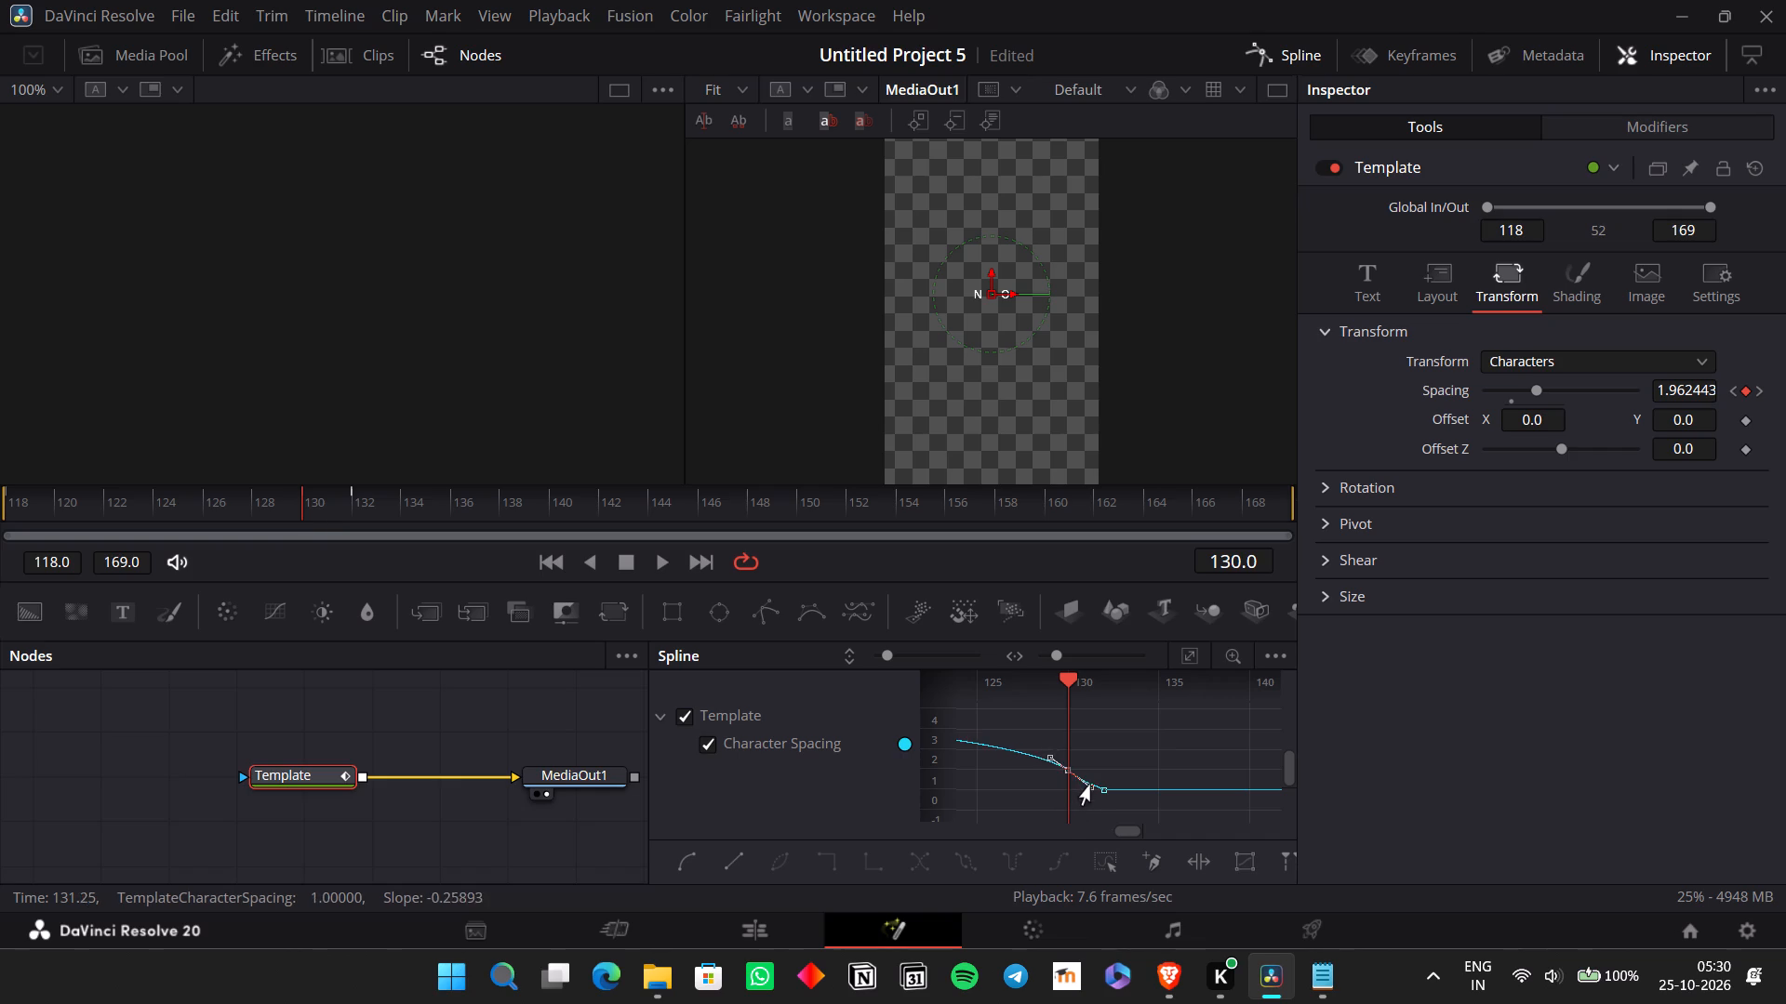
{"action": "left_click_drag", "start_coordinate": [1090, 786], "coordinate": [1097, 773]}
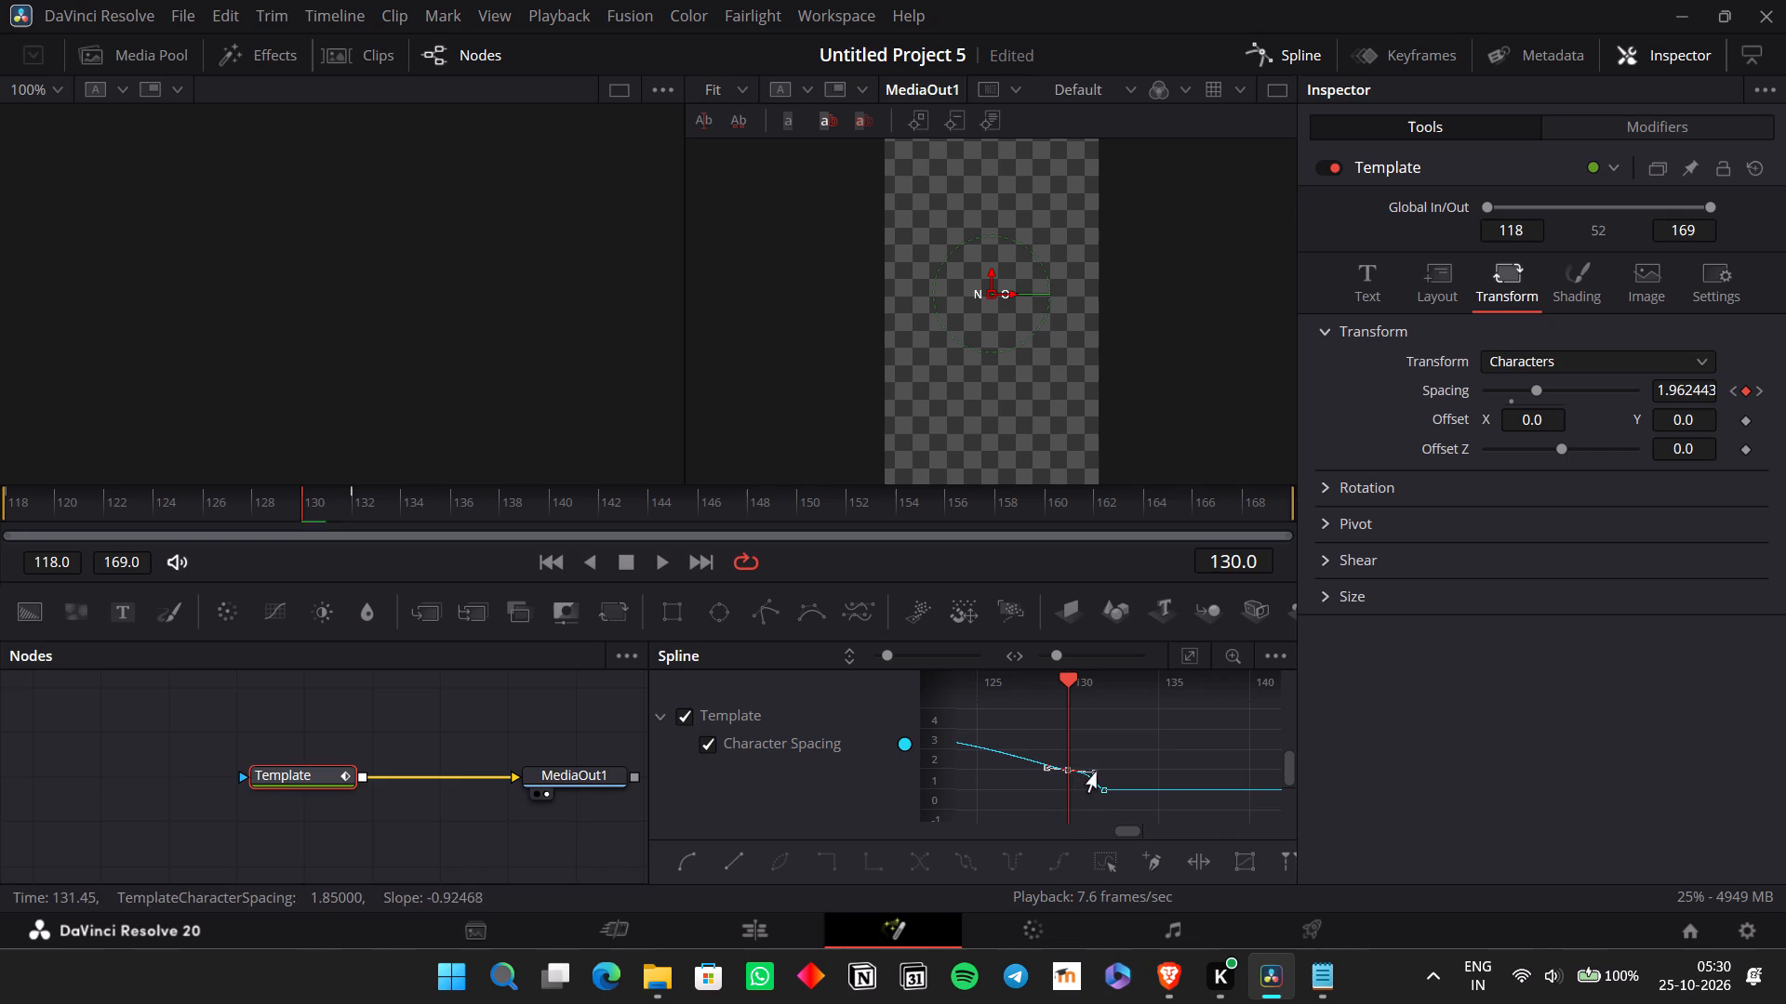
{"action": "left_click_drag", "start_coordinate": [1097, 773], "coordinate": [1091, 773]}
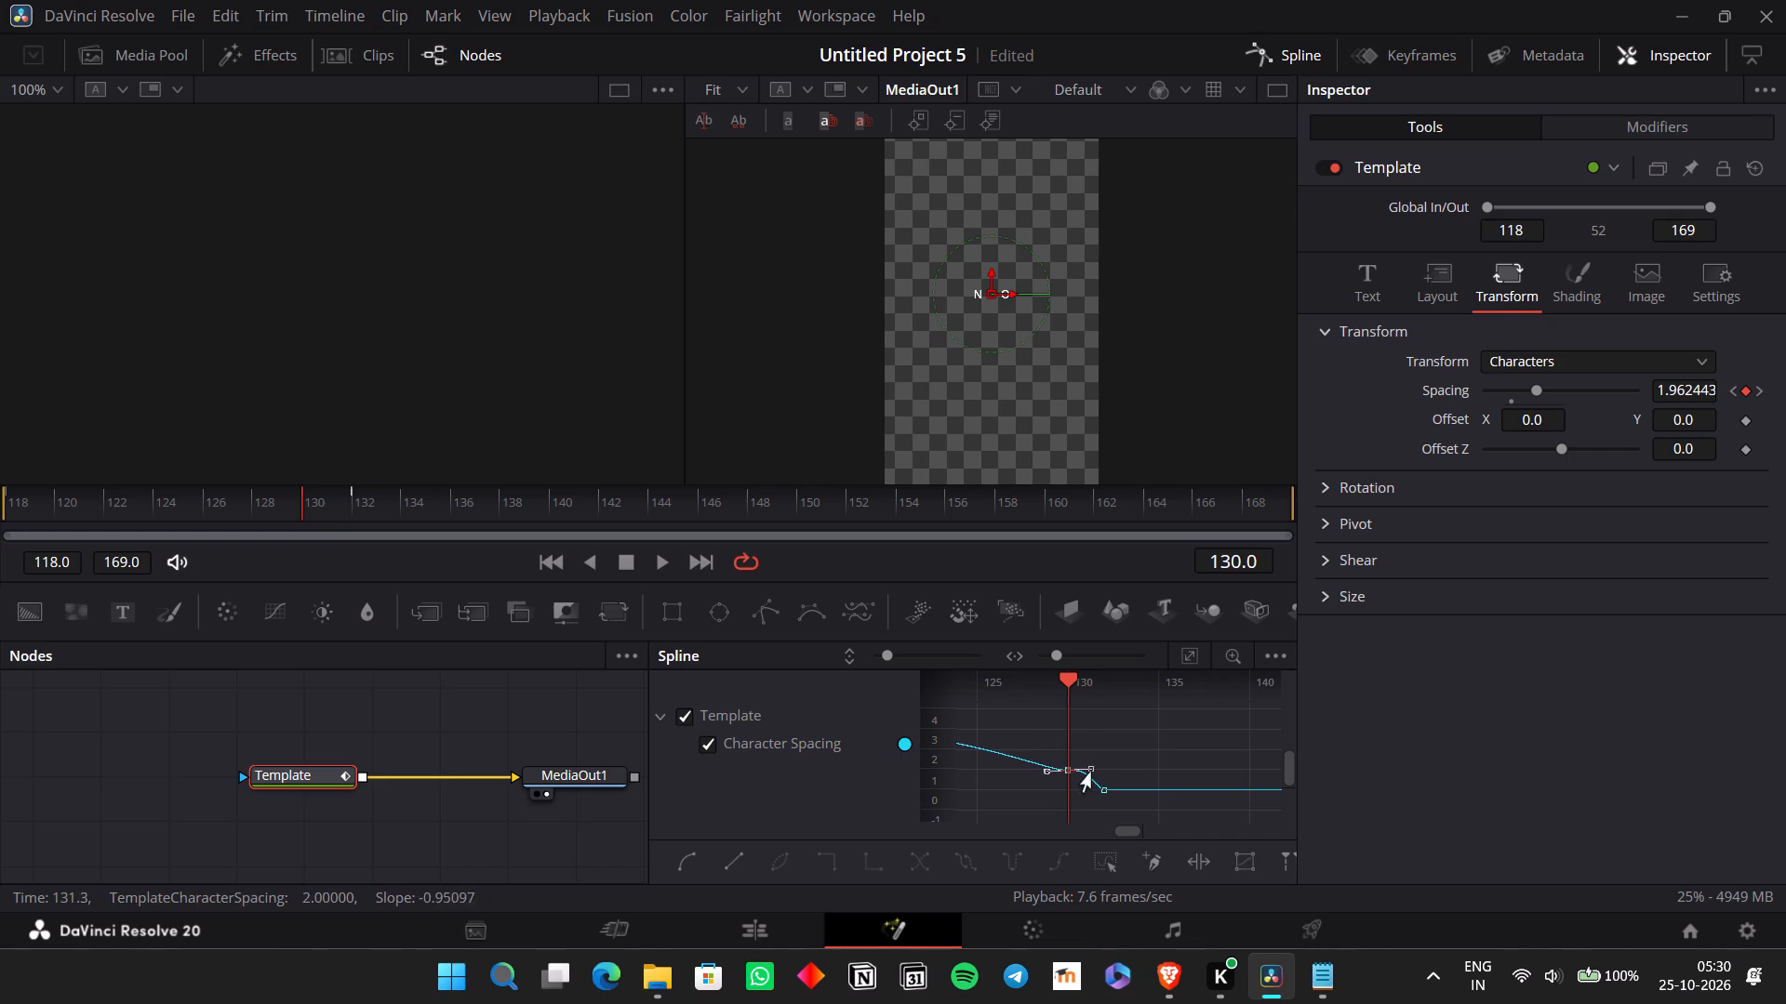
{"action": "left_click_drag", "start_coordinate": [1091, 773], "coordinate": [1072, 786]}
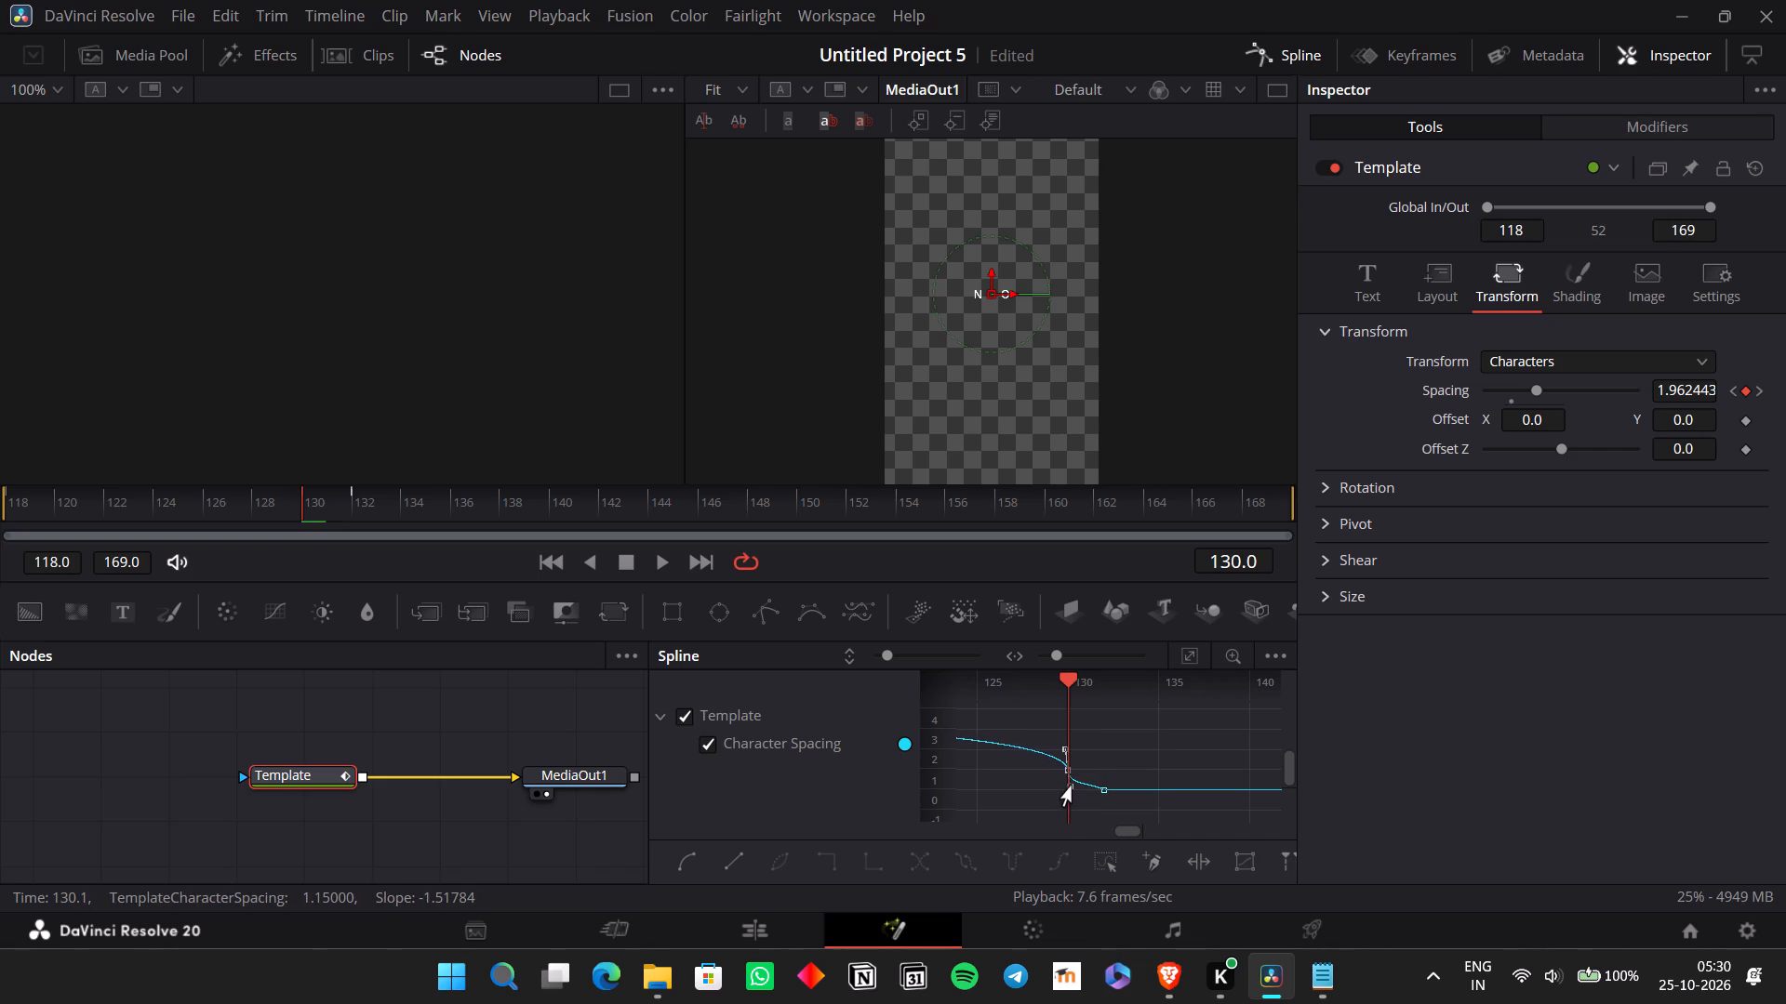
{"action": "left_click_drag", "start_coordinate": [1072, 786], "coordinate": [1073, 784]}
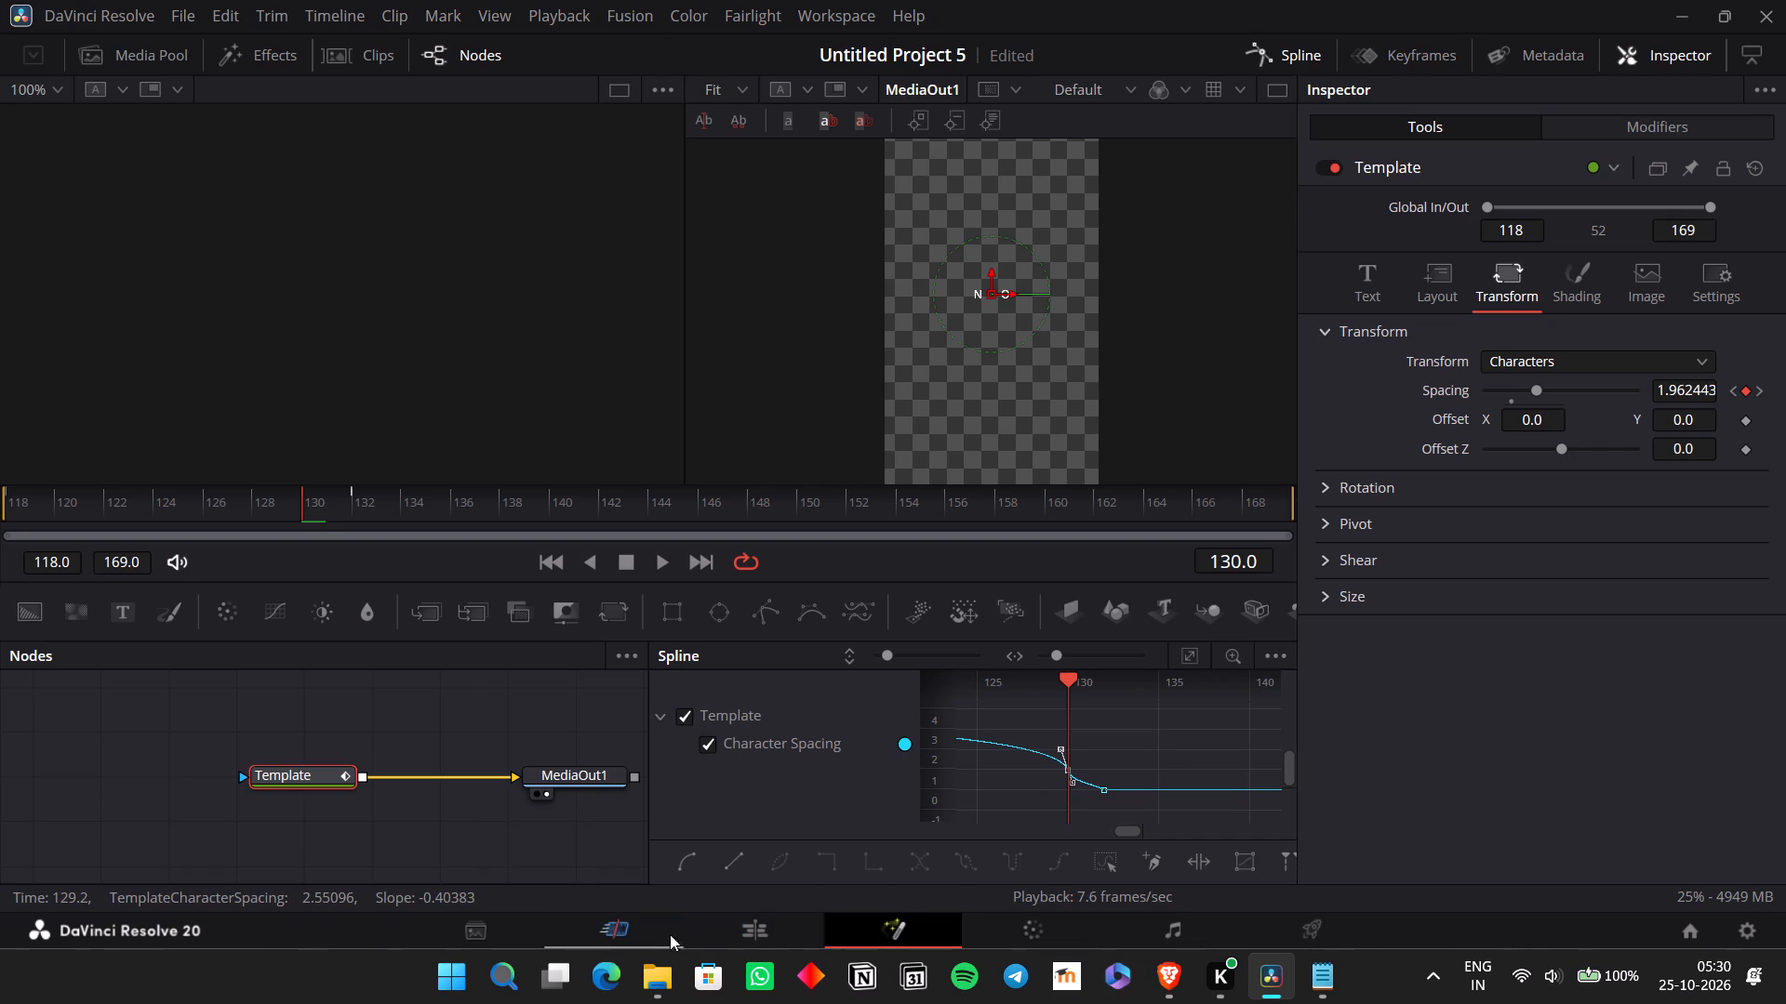
Play back the "NO" title in the Edit page timeline several times to review its spacing animation.
{"action": "left_click", "coordinate": [694, 932]}
{"action": "key", "text": "n"}
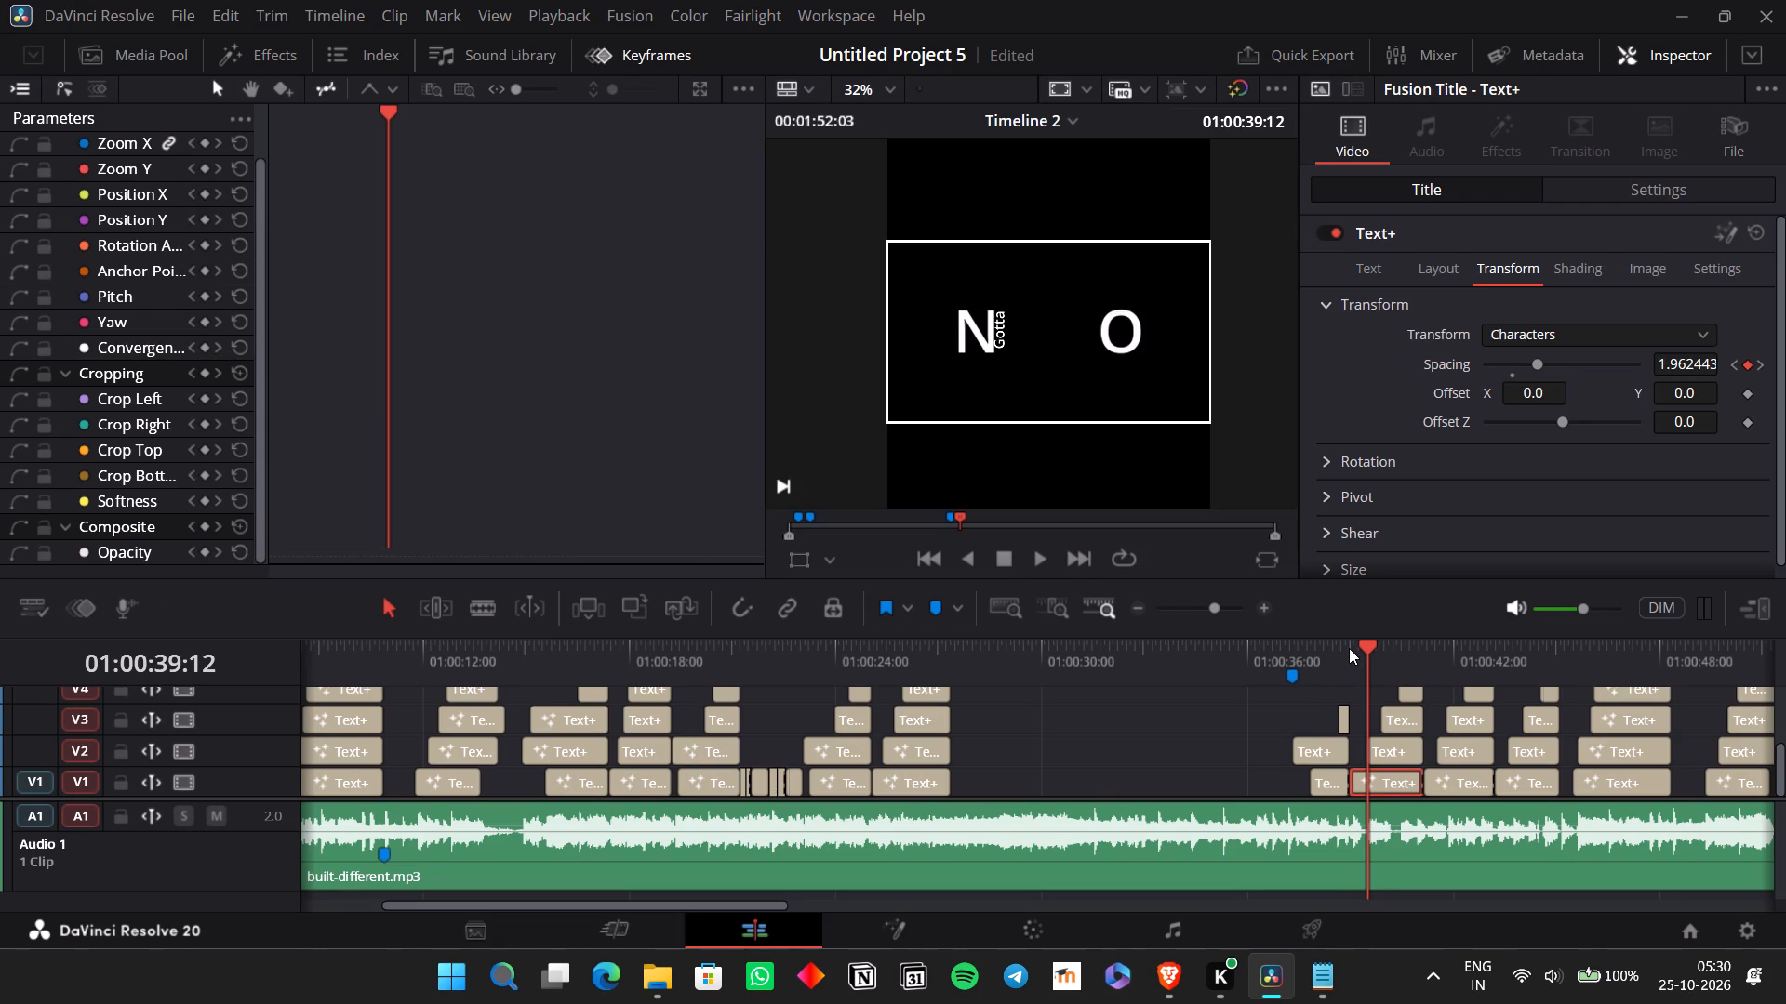
{"action": "key", "text": "space"}
{"action": "key", "text": "space"}
{"action": "left_click", "coordinate": [1338, 649]}
{"action": "key", "text": "space"}
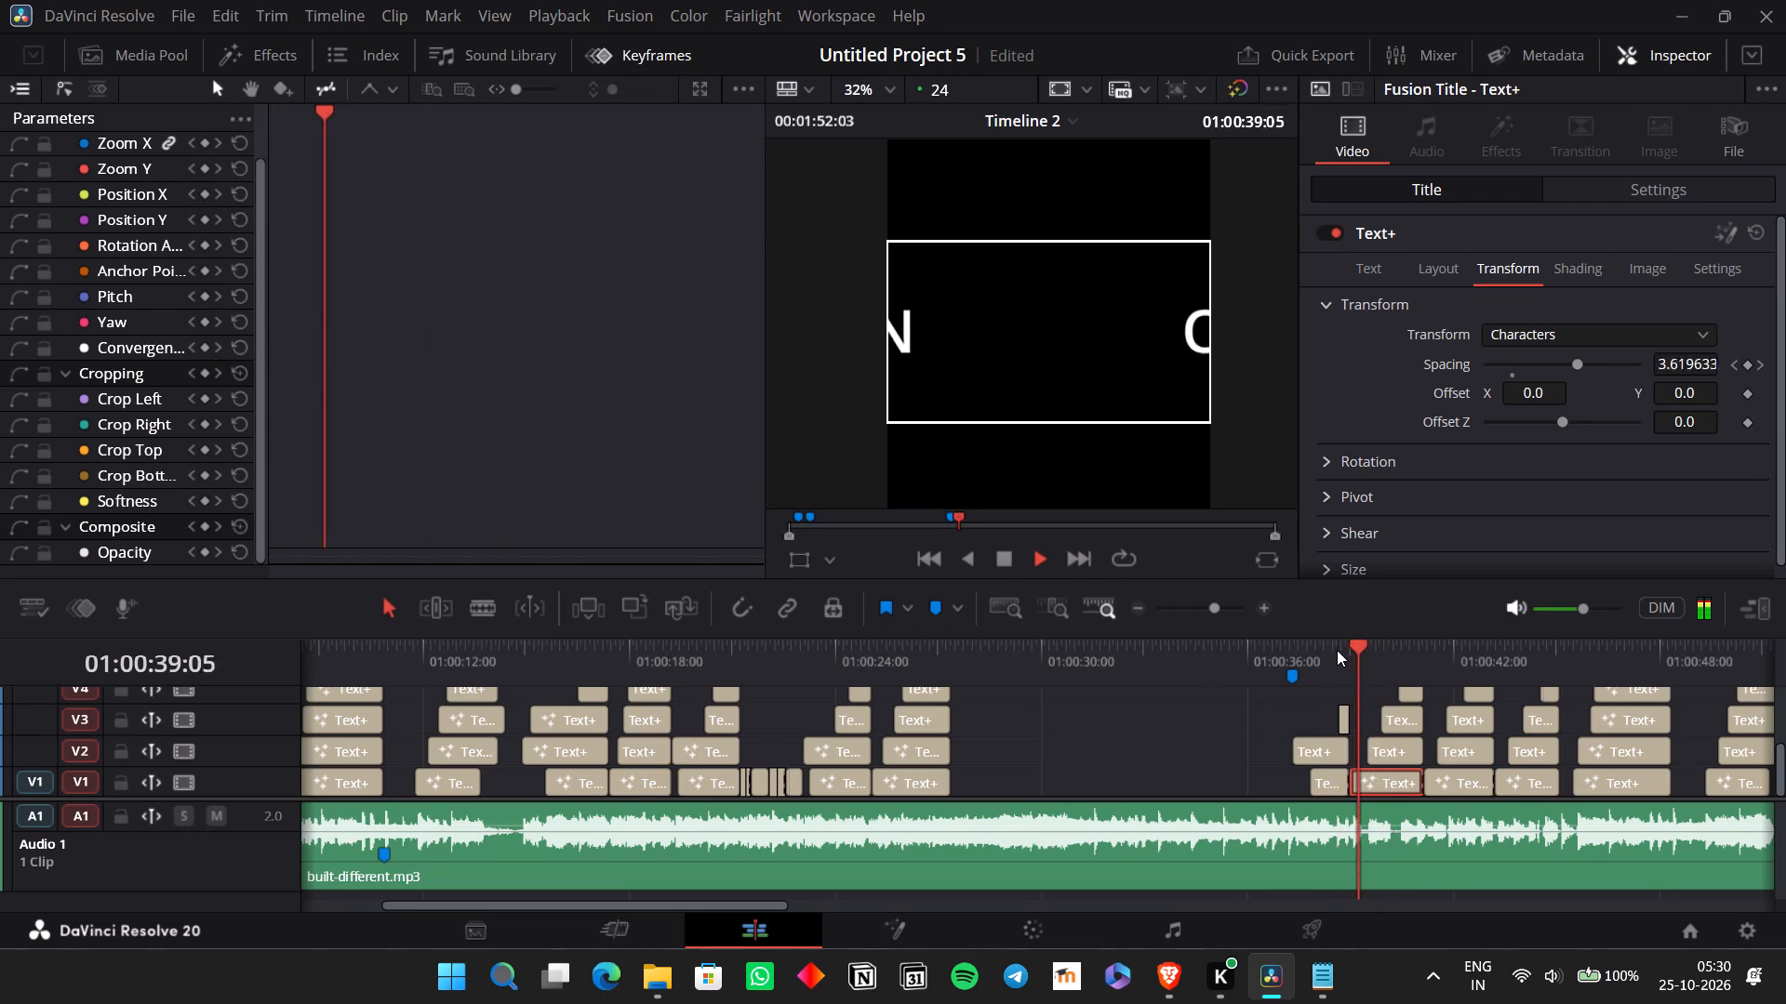
{"action": "key", "text": "space"}
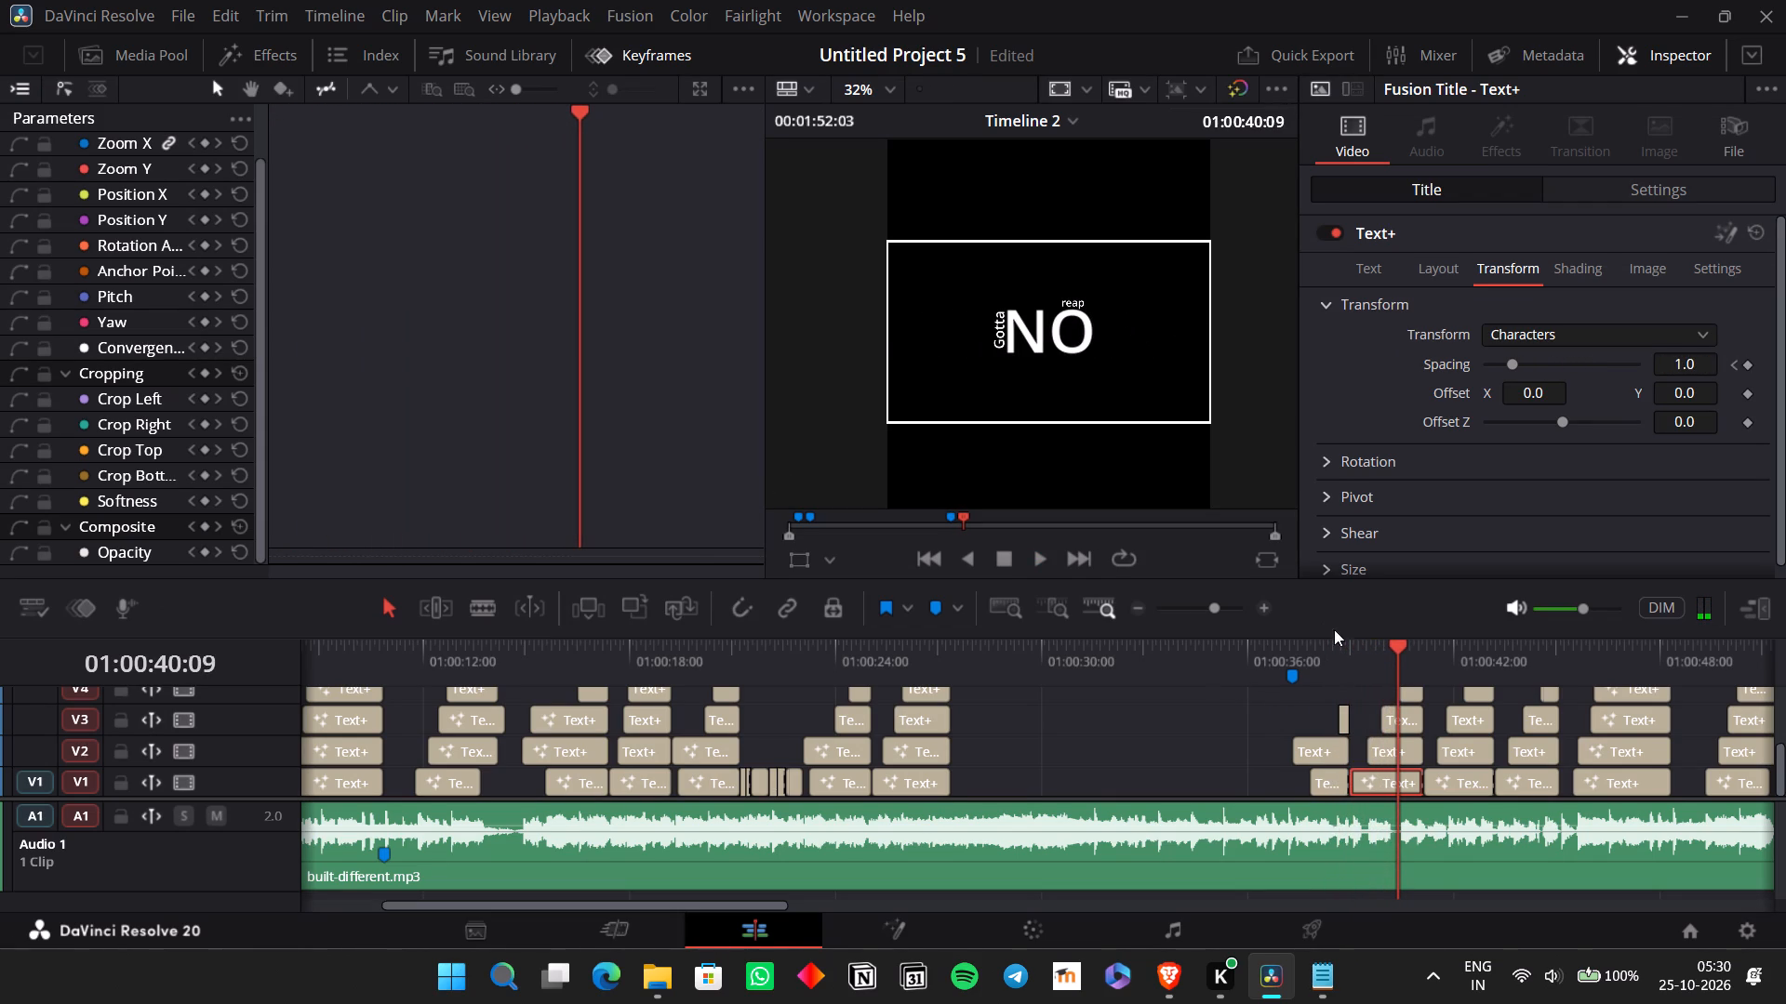
{"action": "left_click", "coordinate": [1351, 646]}
{"action": "key", "text": "space"}
{"action": "key", "text": "space"}
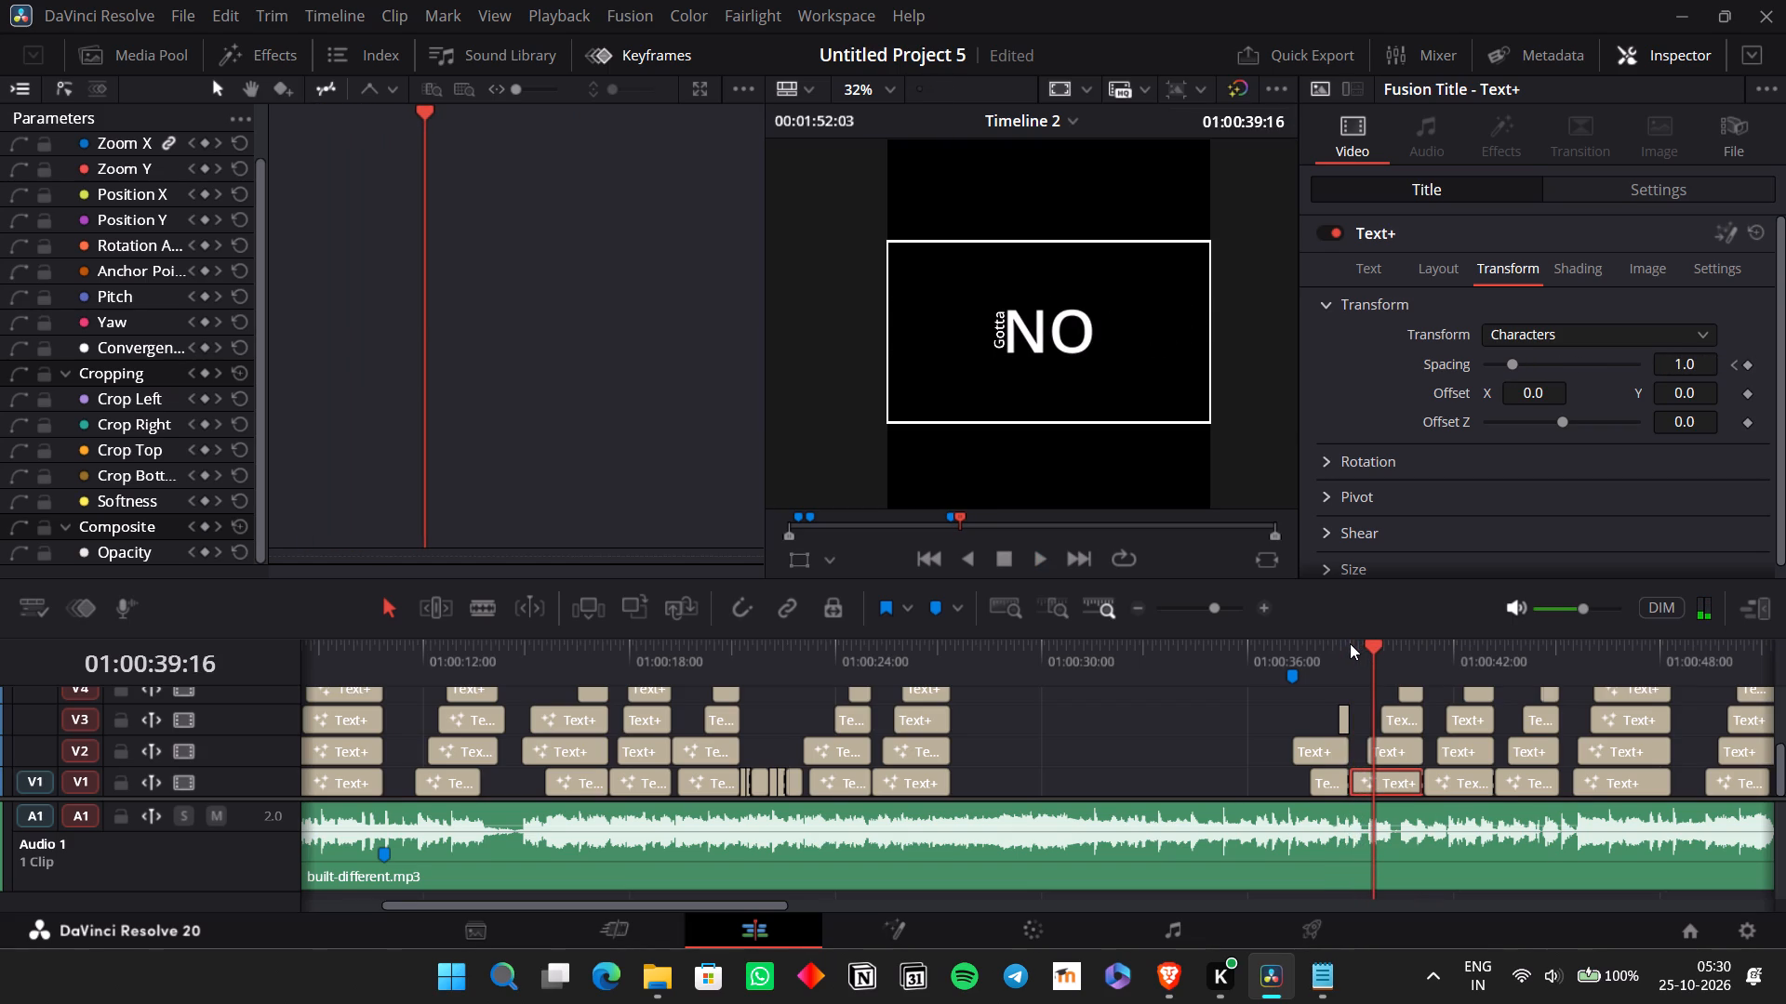
{"action": "left_click", "coordinate": [1350, 643]}
{"action": "key", "text": "space"}
{"action": "key", "text": "space"}
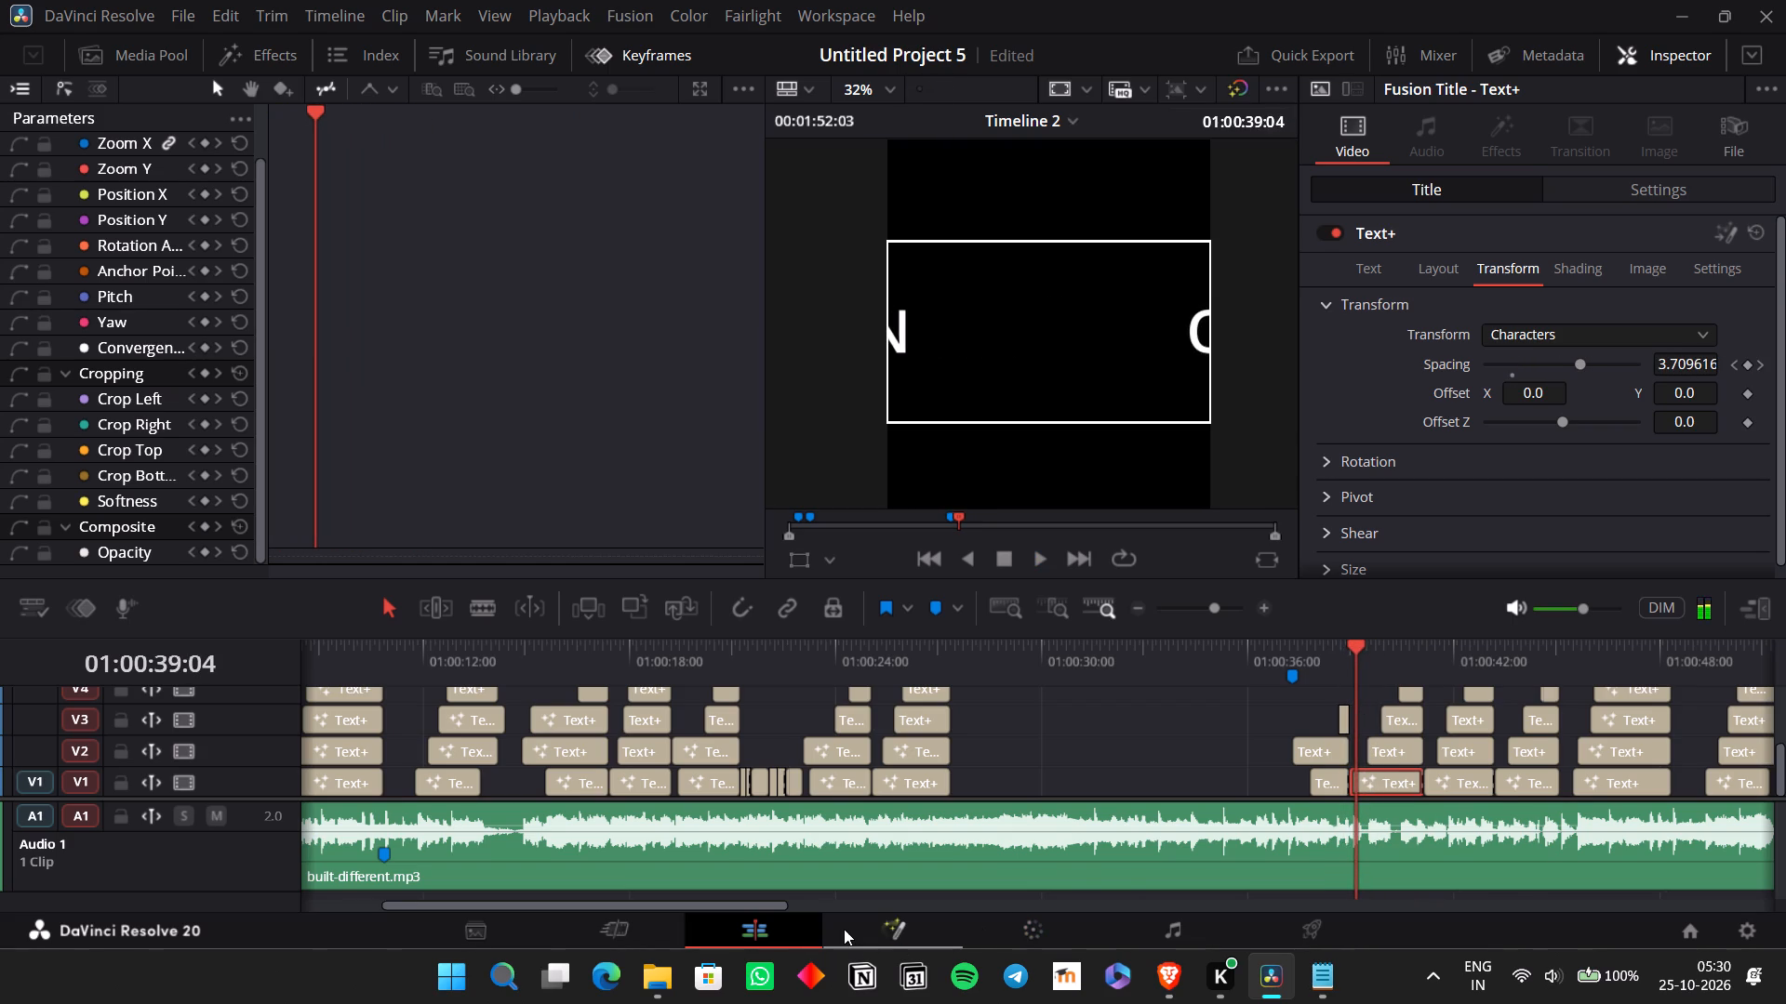
Return to Fusion and delete the frame 130 keyframe from the Character Spacing curve.
{"action": "left_click", "coordinate": [844, 929]}
{"action": "left_click_drag", "start_coordinate": [1145, 799], "coordinate": [1214, 706]}
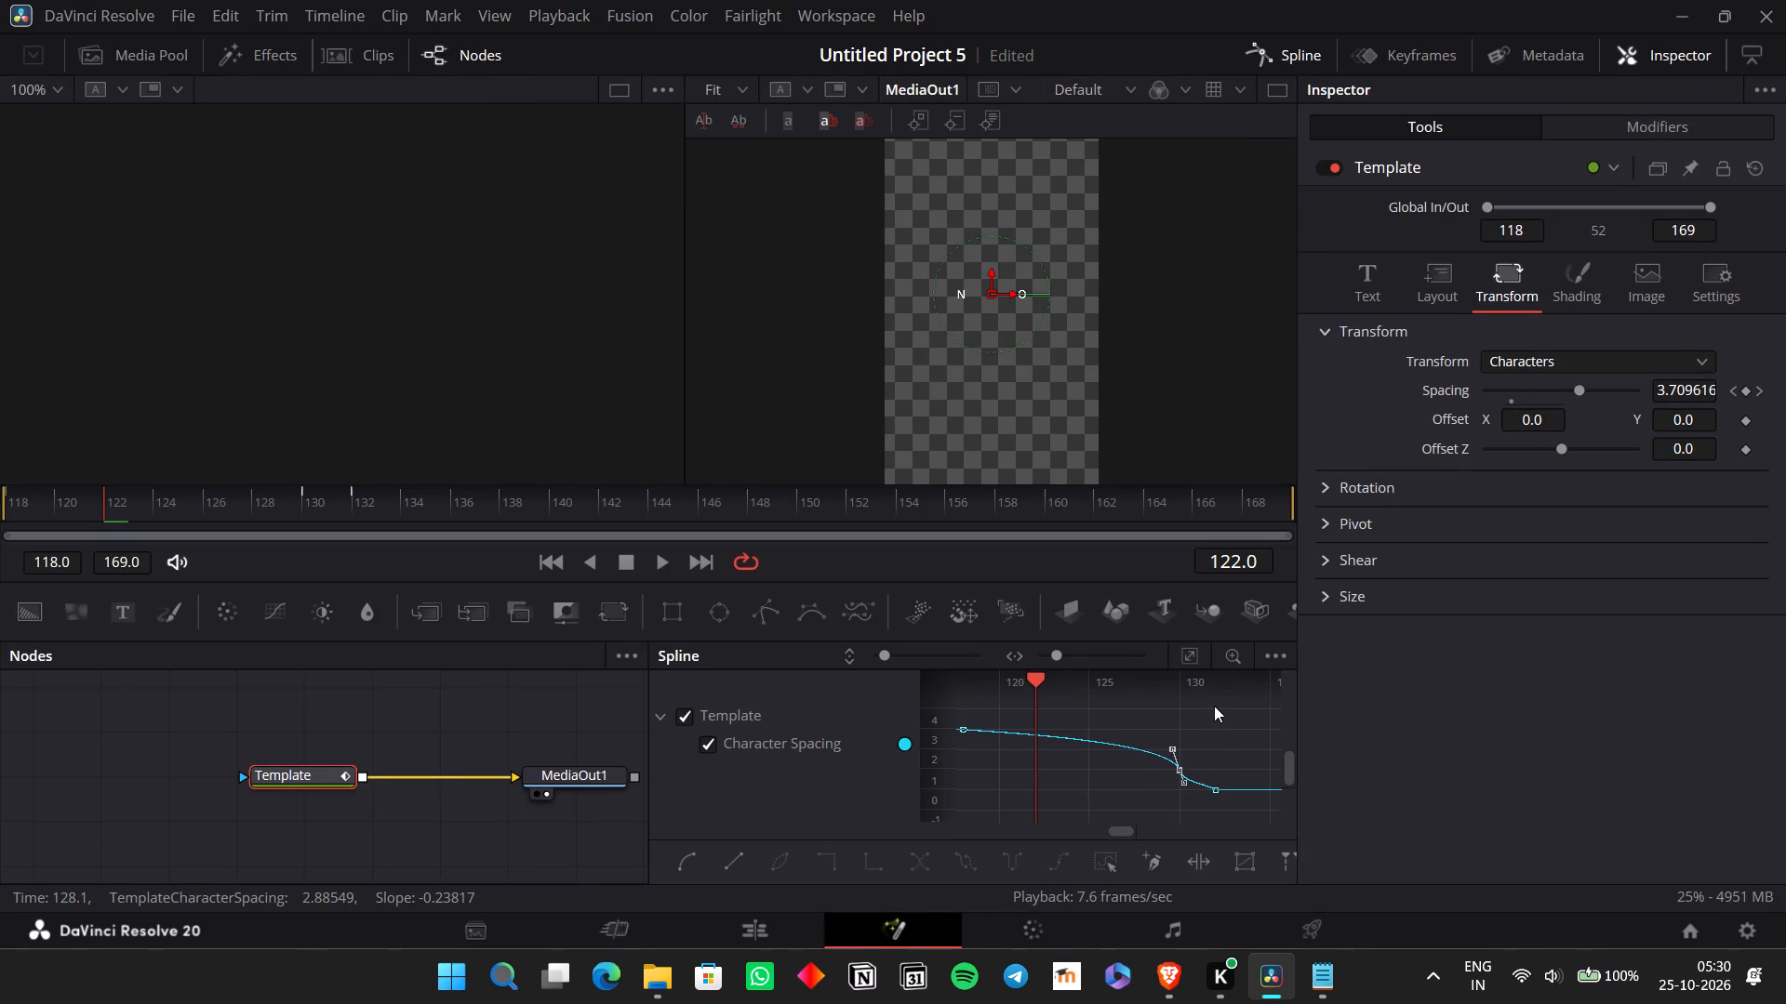
{"action": "key", "text": "BackSpace"}
Shape the spacing curve into an S-curve, extending the frame 118 handle flat to about frame 129 and the frame 132 handle back to about frame 121.
{"action": "left_click", "coordinate": [961, 730]}
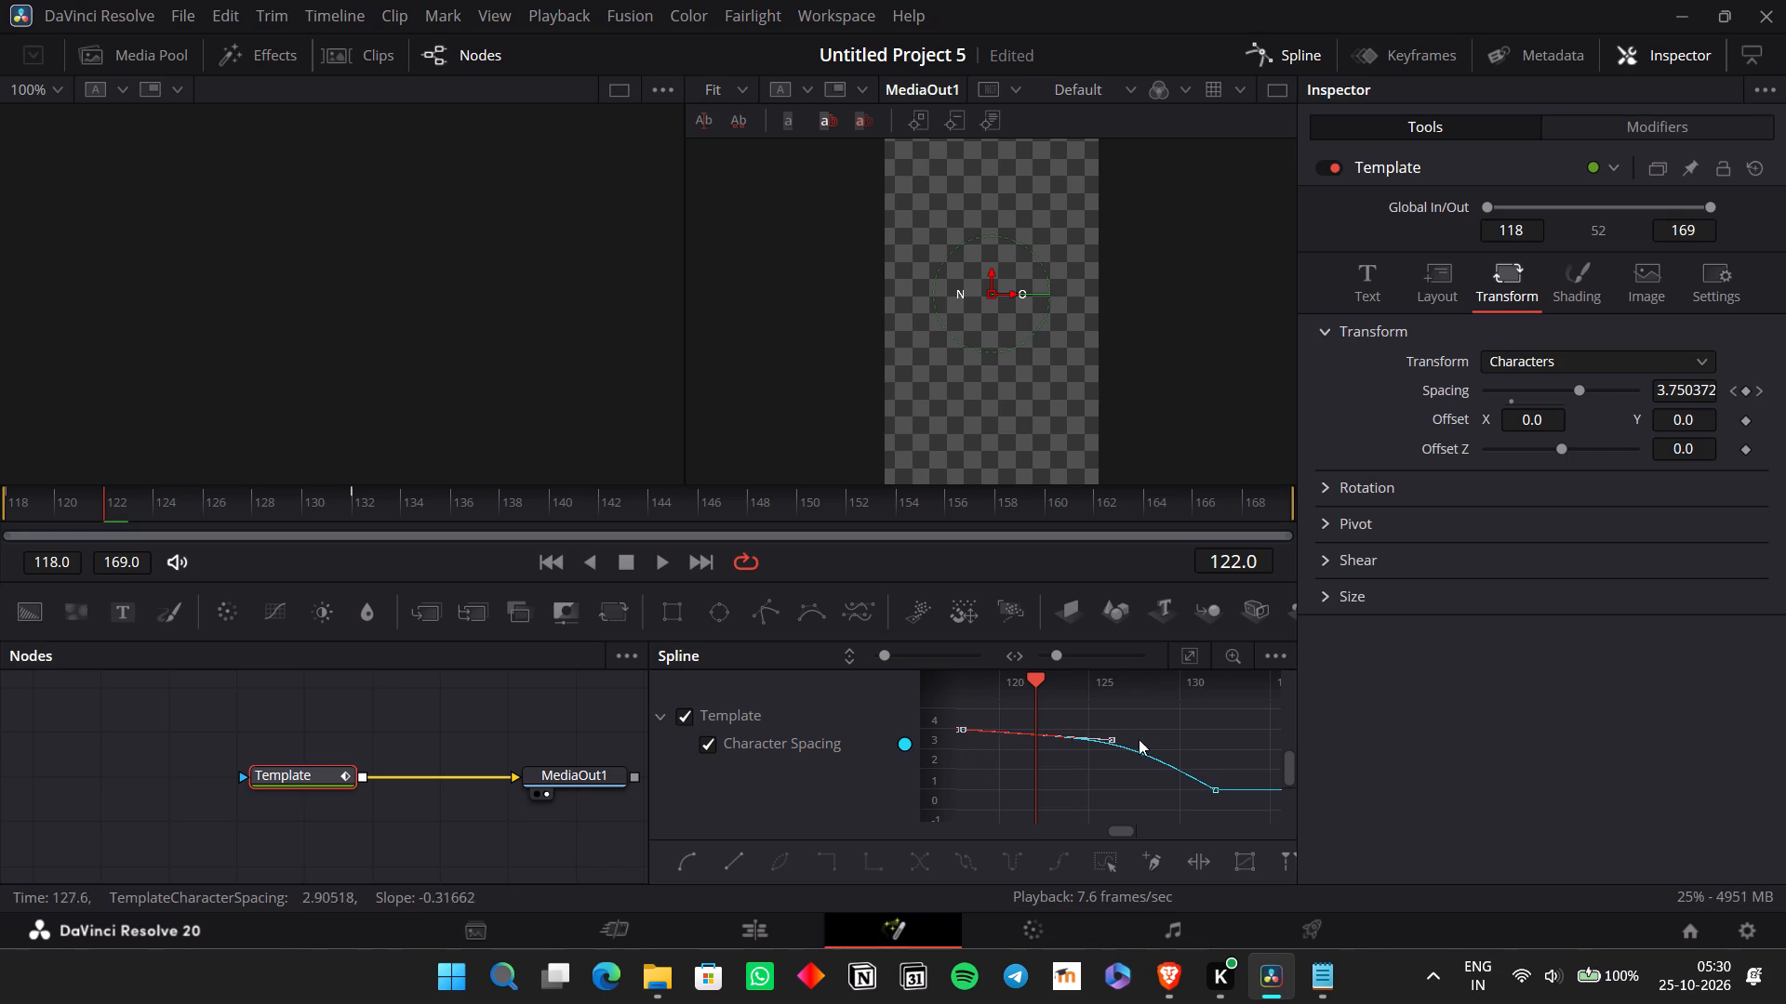
{"action": "left_click", "coordinate": [1219, 791]}
{"action": "left_click_drag", "start_coordinate": [1113, 736], "coordinate": [1067, 758]}
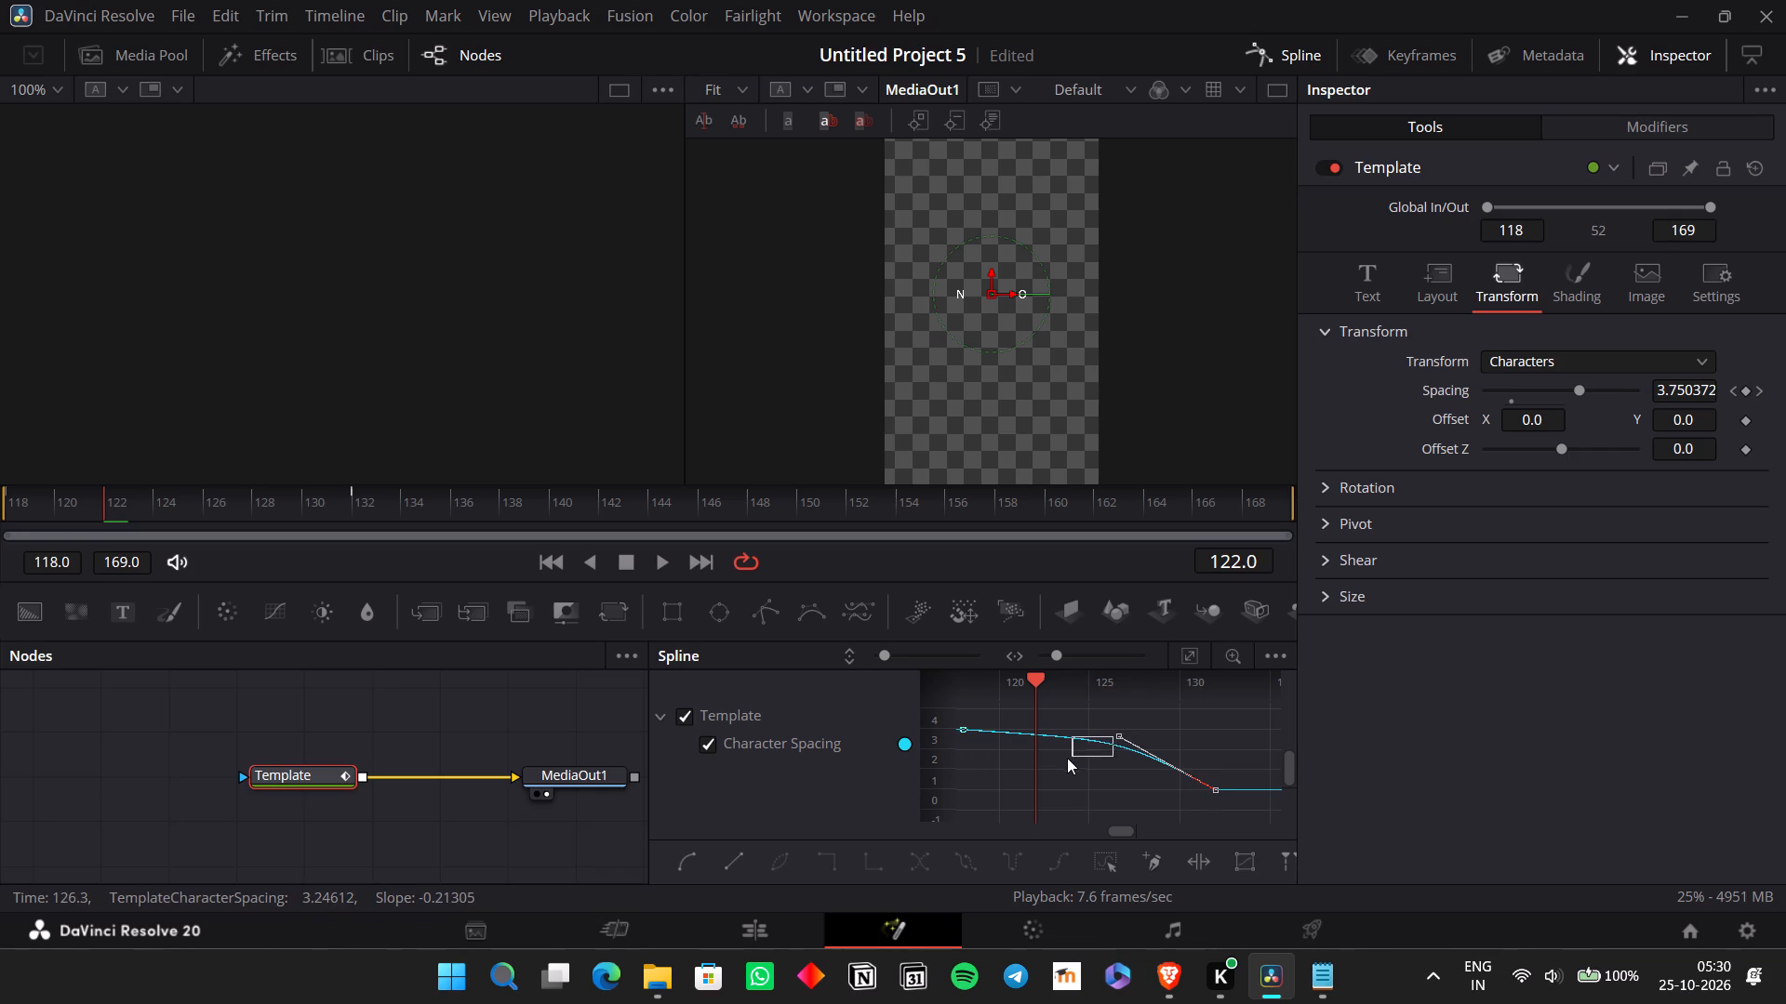
{"action": "left_click_drag", "start_coordinate": [1067, 758], "coordinate": [1059, 760]}
{"action": "left_click", "coordinate": [1216, 787]}
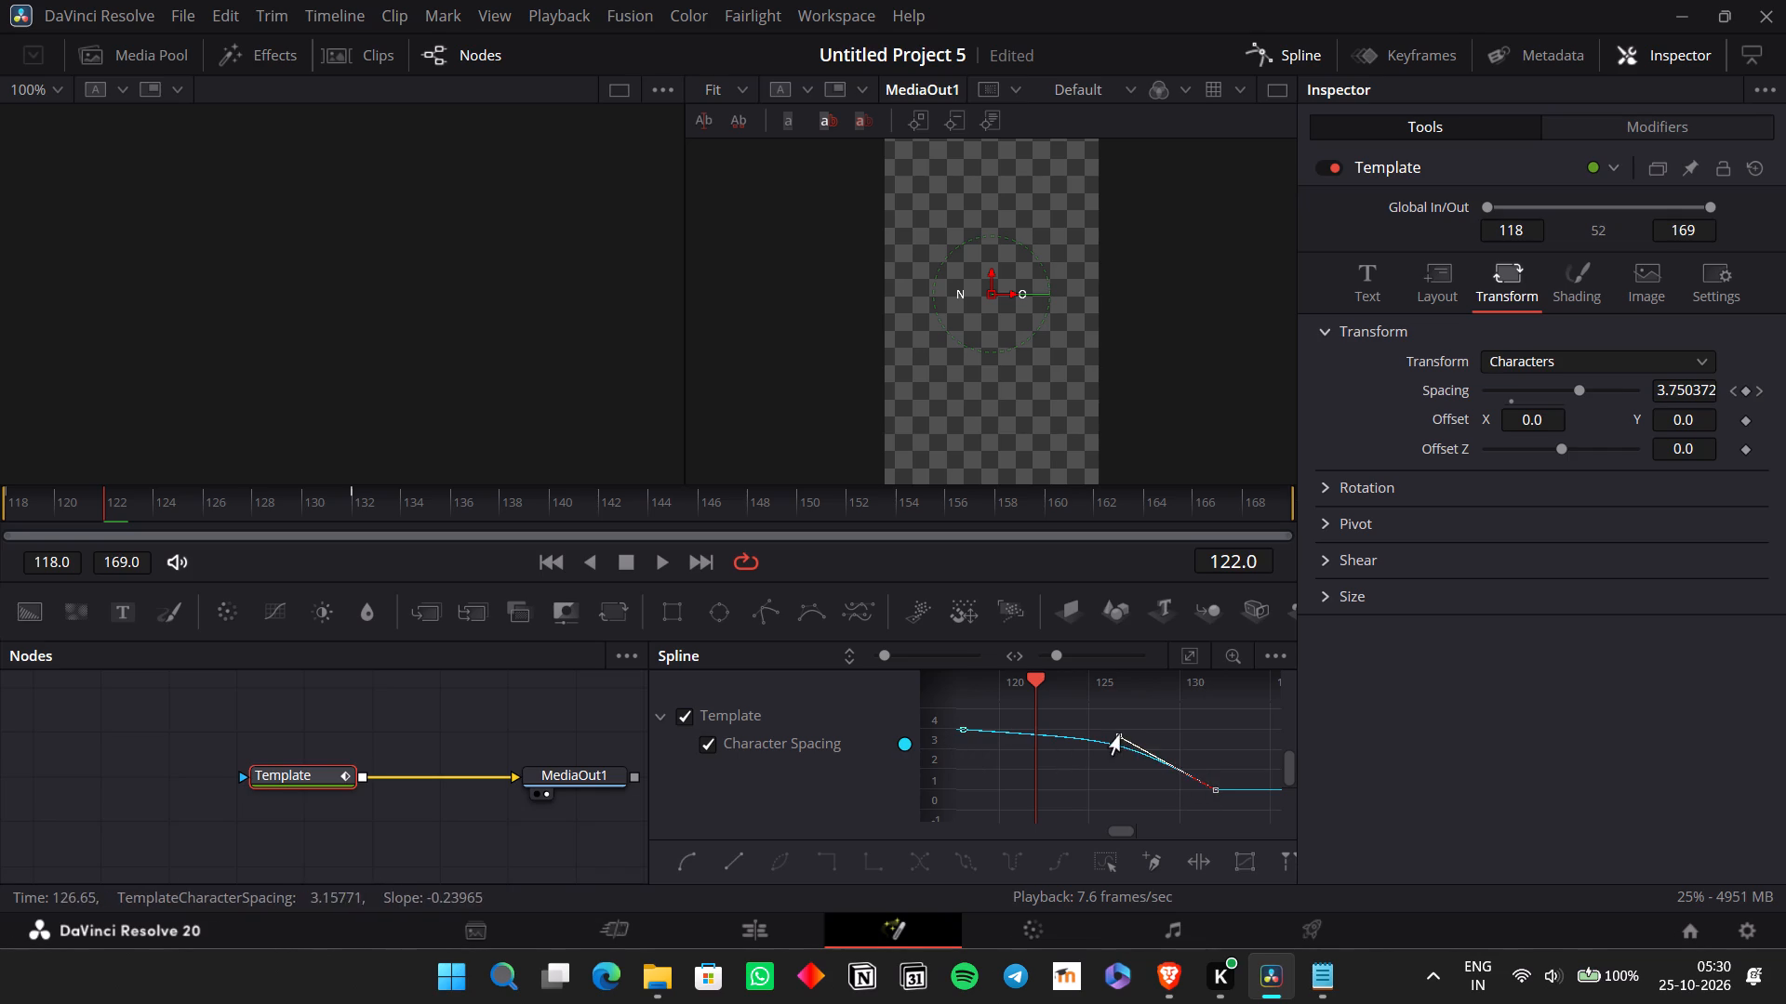
{"action": "left_click_drag", "start_coordinate": [1119, 735], "coordinate": [1027, 774]}
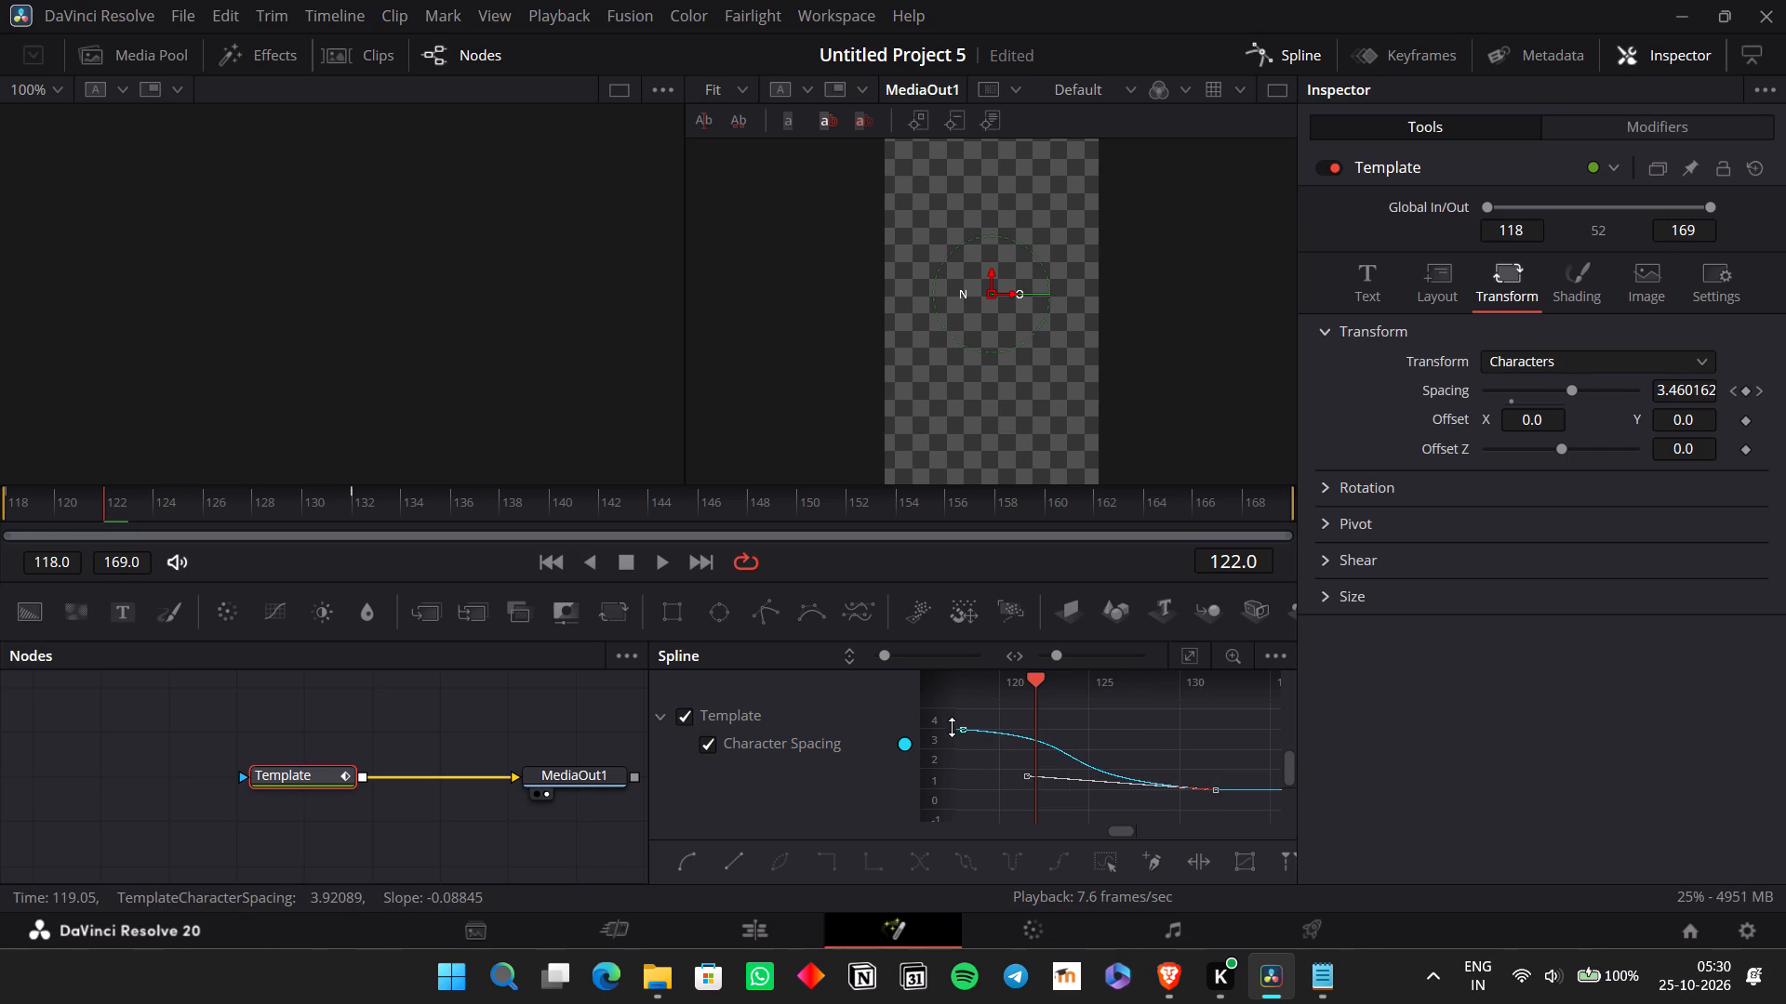
{"action": "left_click", "coordinate": [967, 727]}
{"action": "left_click_drag", "start_coordinate": [1116, 738], "coordinate": [1149, 731]}
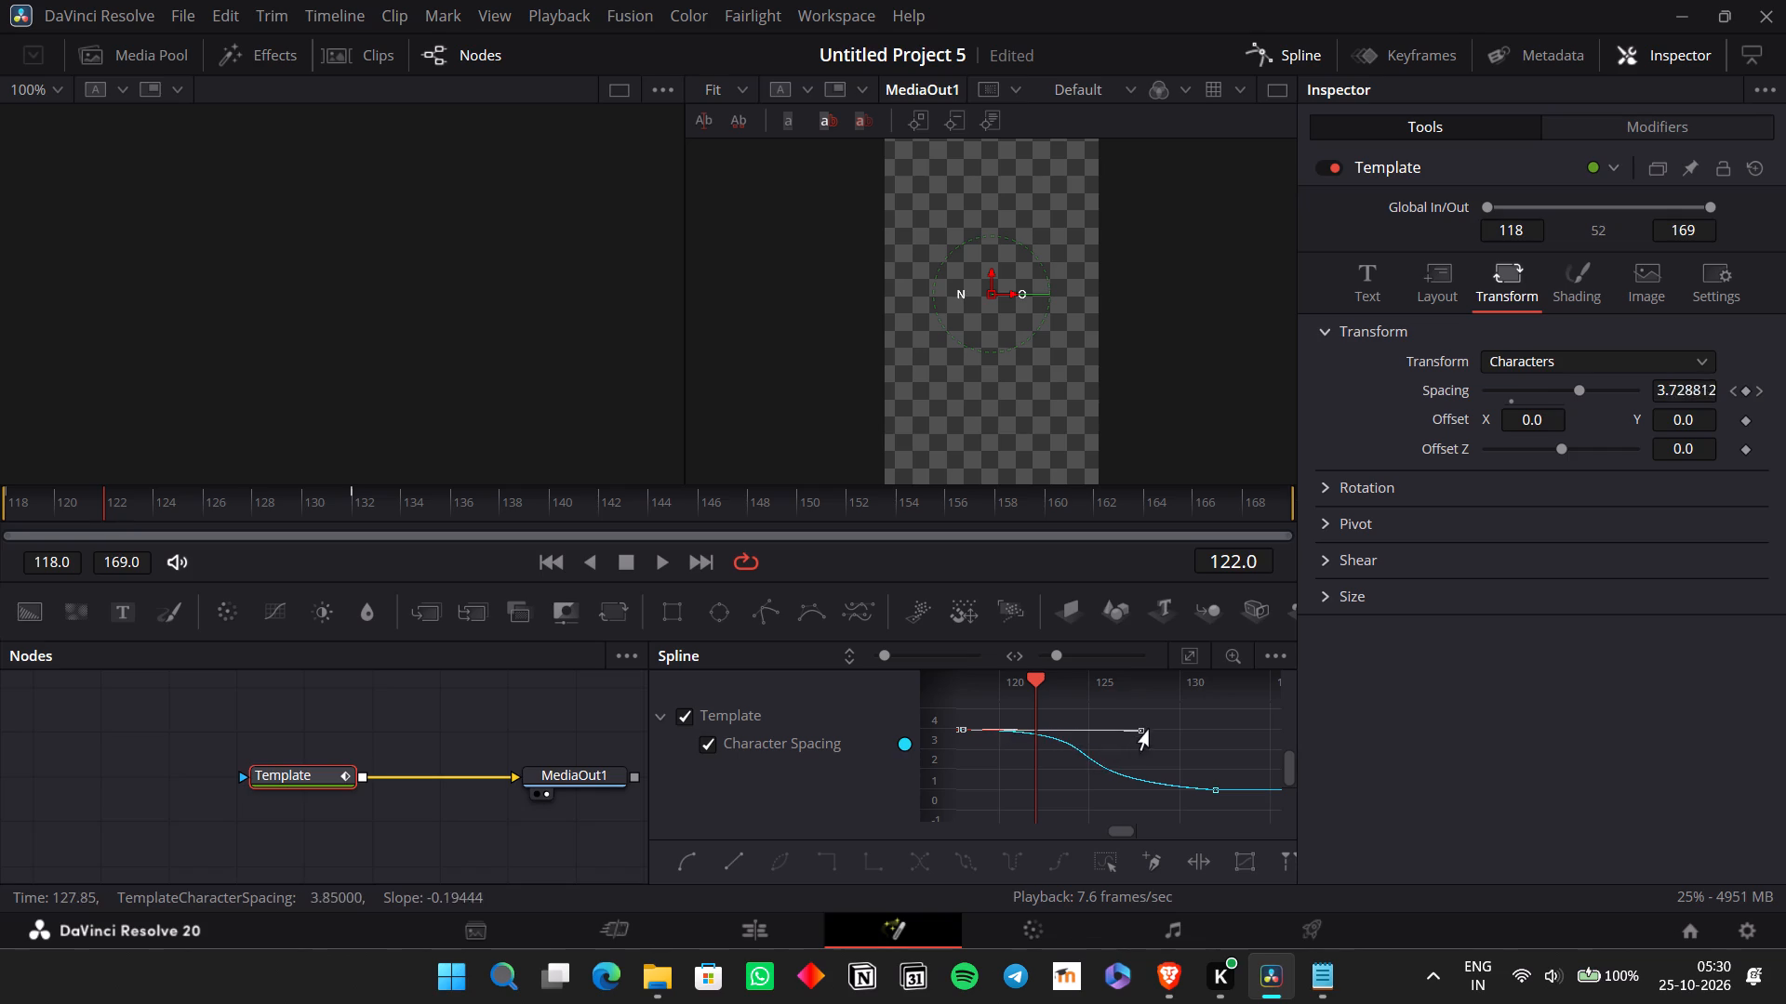
{"action": "left_click_drag", "start_coordinate": [1149, 731], "coordinate": [1169, 730]}
Replay the "NO" title in the Edit page timeline to review the reshaped spacing easing.
{"action": "left_click", "coordinate": [784, 929]}
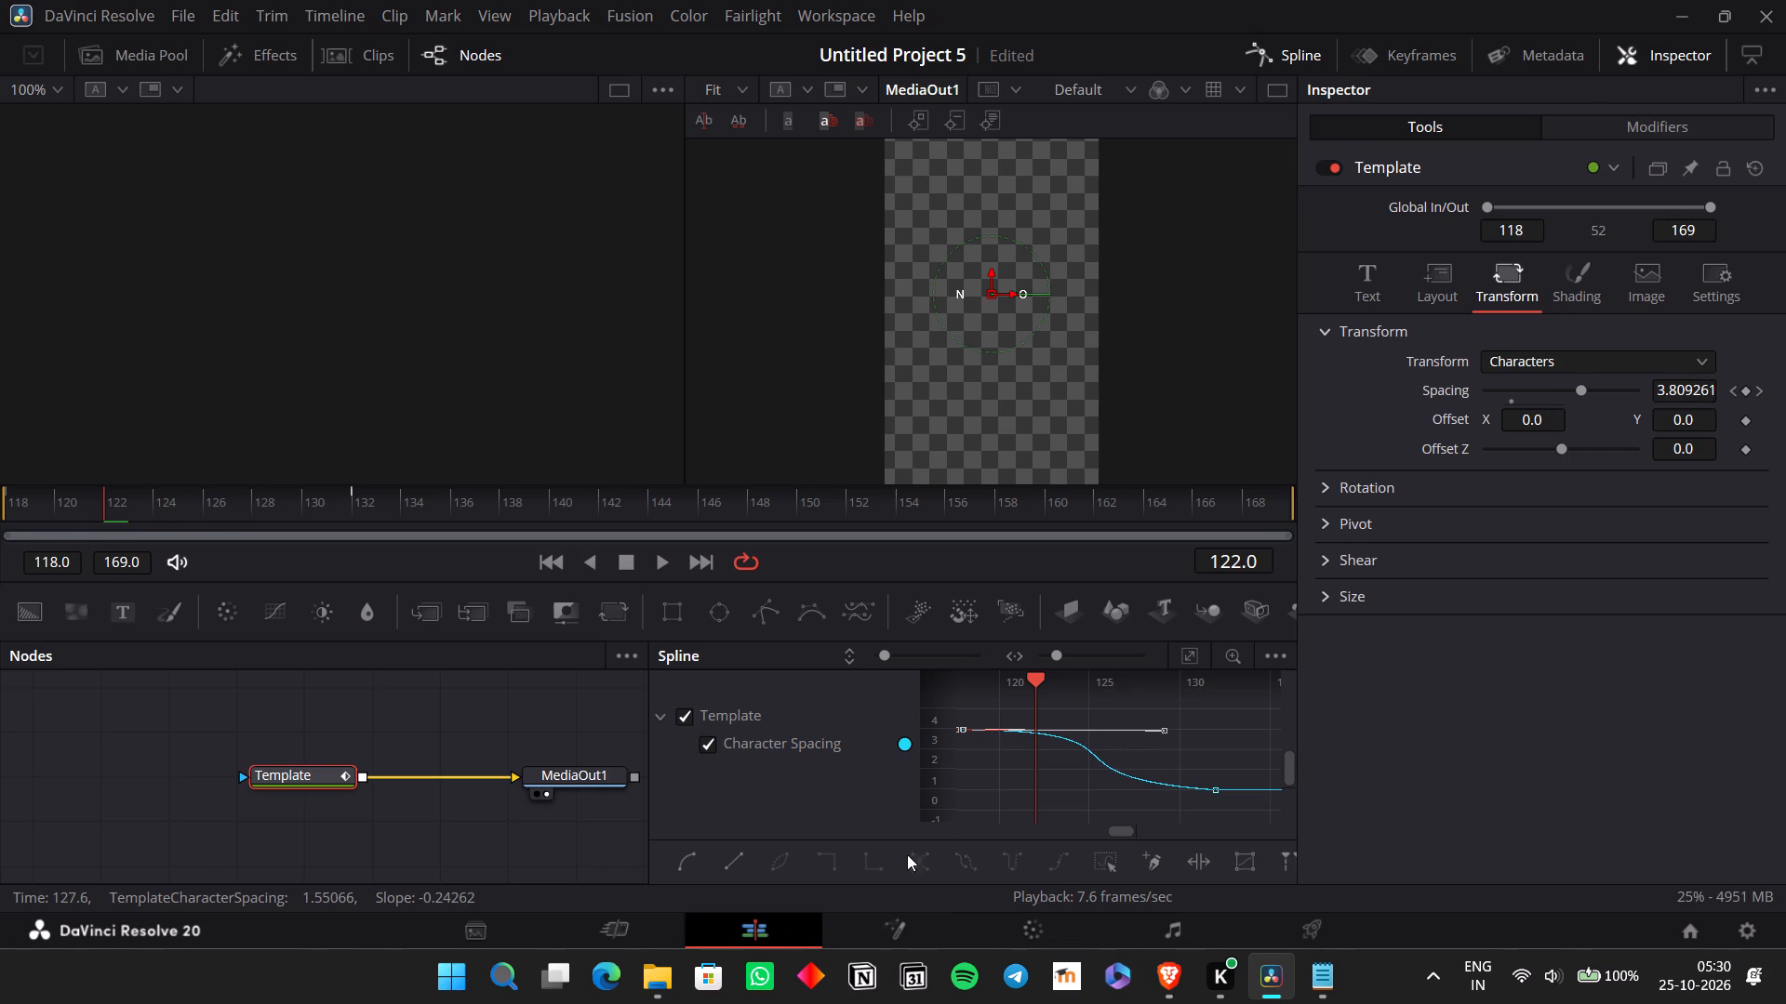
{"action": "left_click_drag", "start_coordinate": [1352, 648], "coordinate": [1343, 649]}
{"action": "key", "text": "space"}
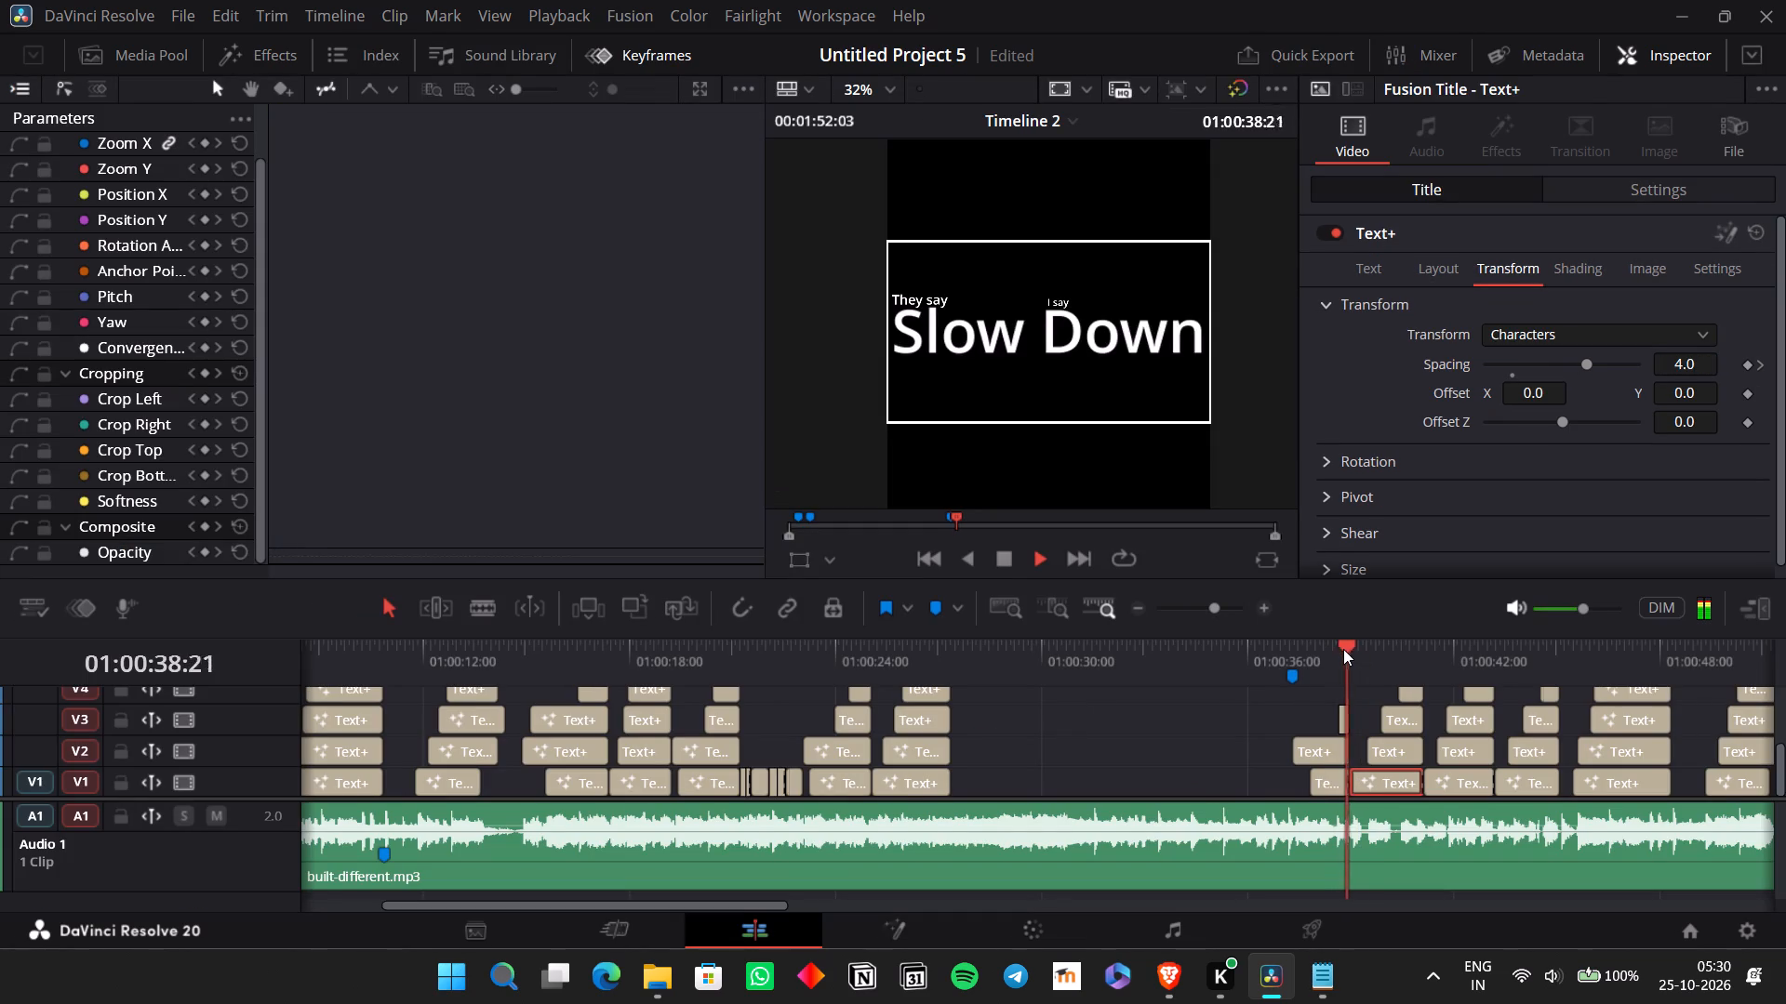
{"action": "key", "text": "space"}
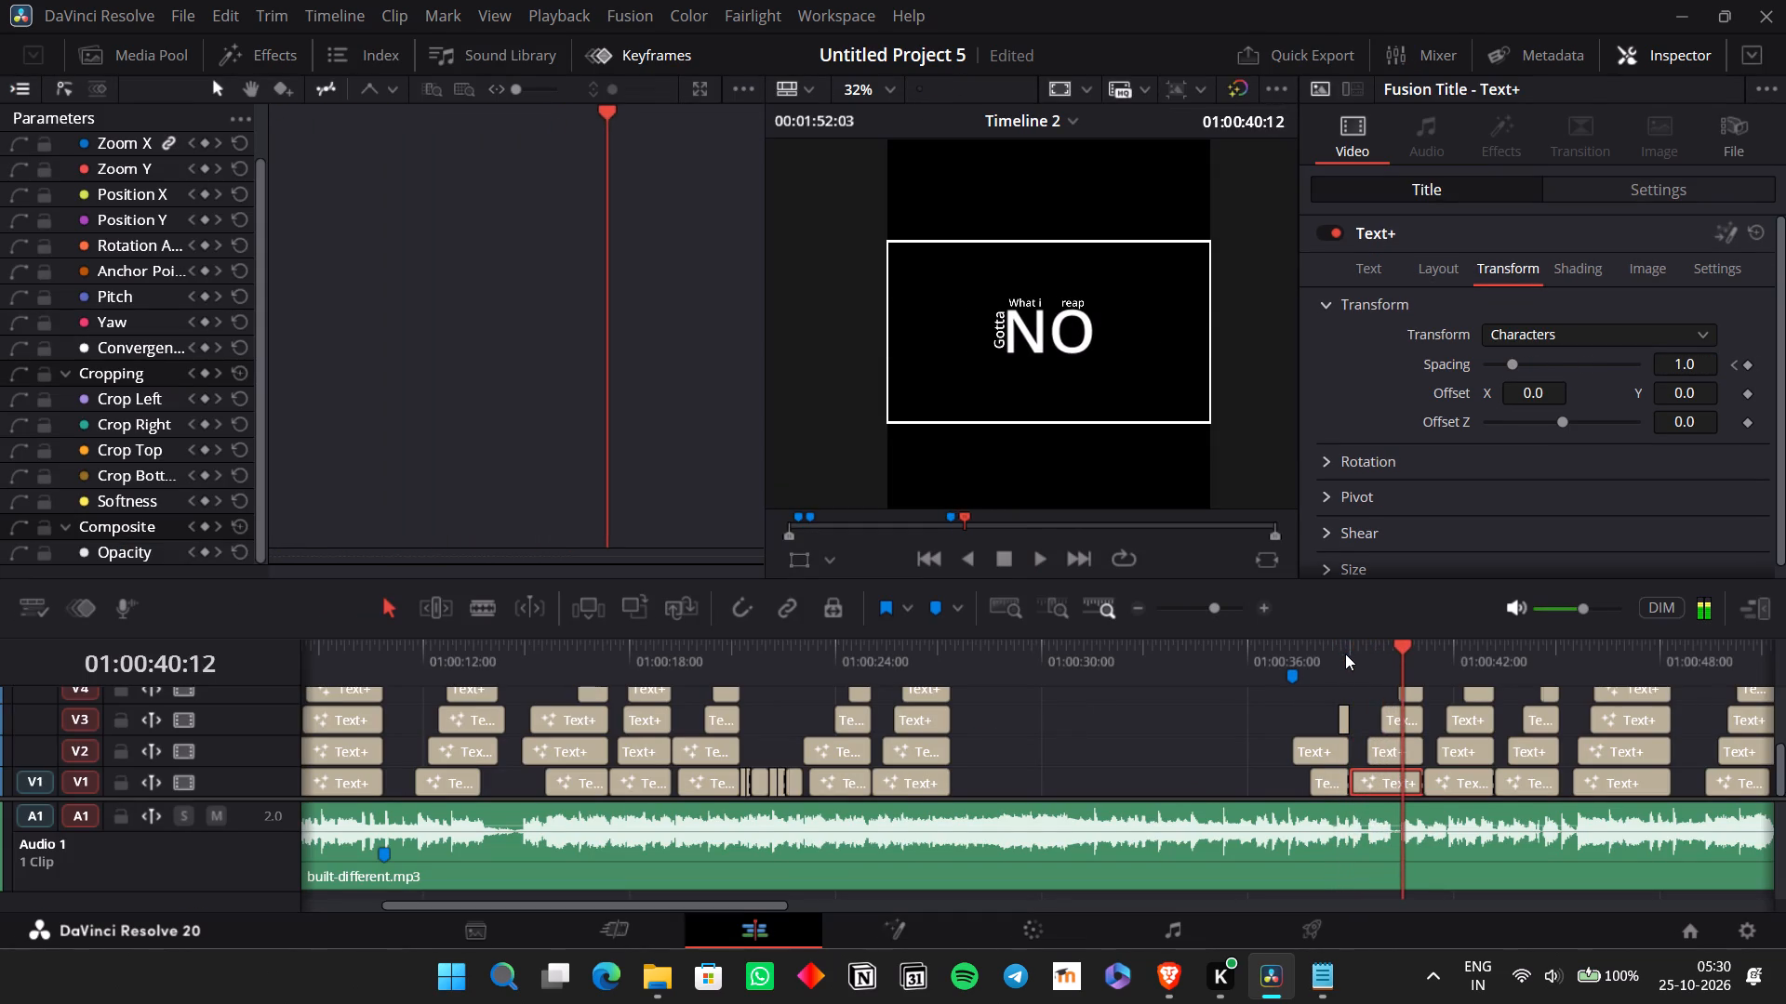
{"action": "left_click", "coordinate": [1345, 654]}
{"action": "key", "text": "space"}
{"action": "key", "text": "space"}
{"action": "key", "text": "space"}
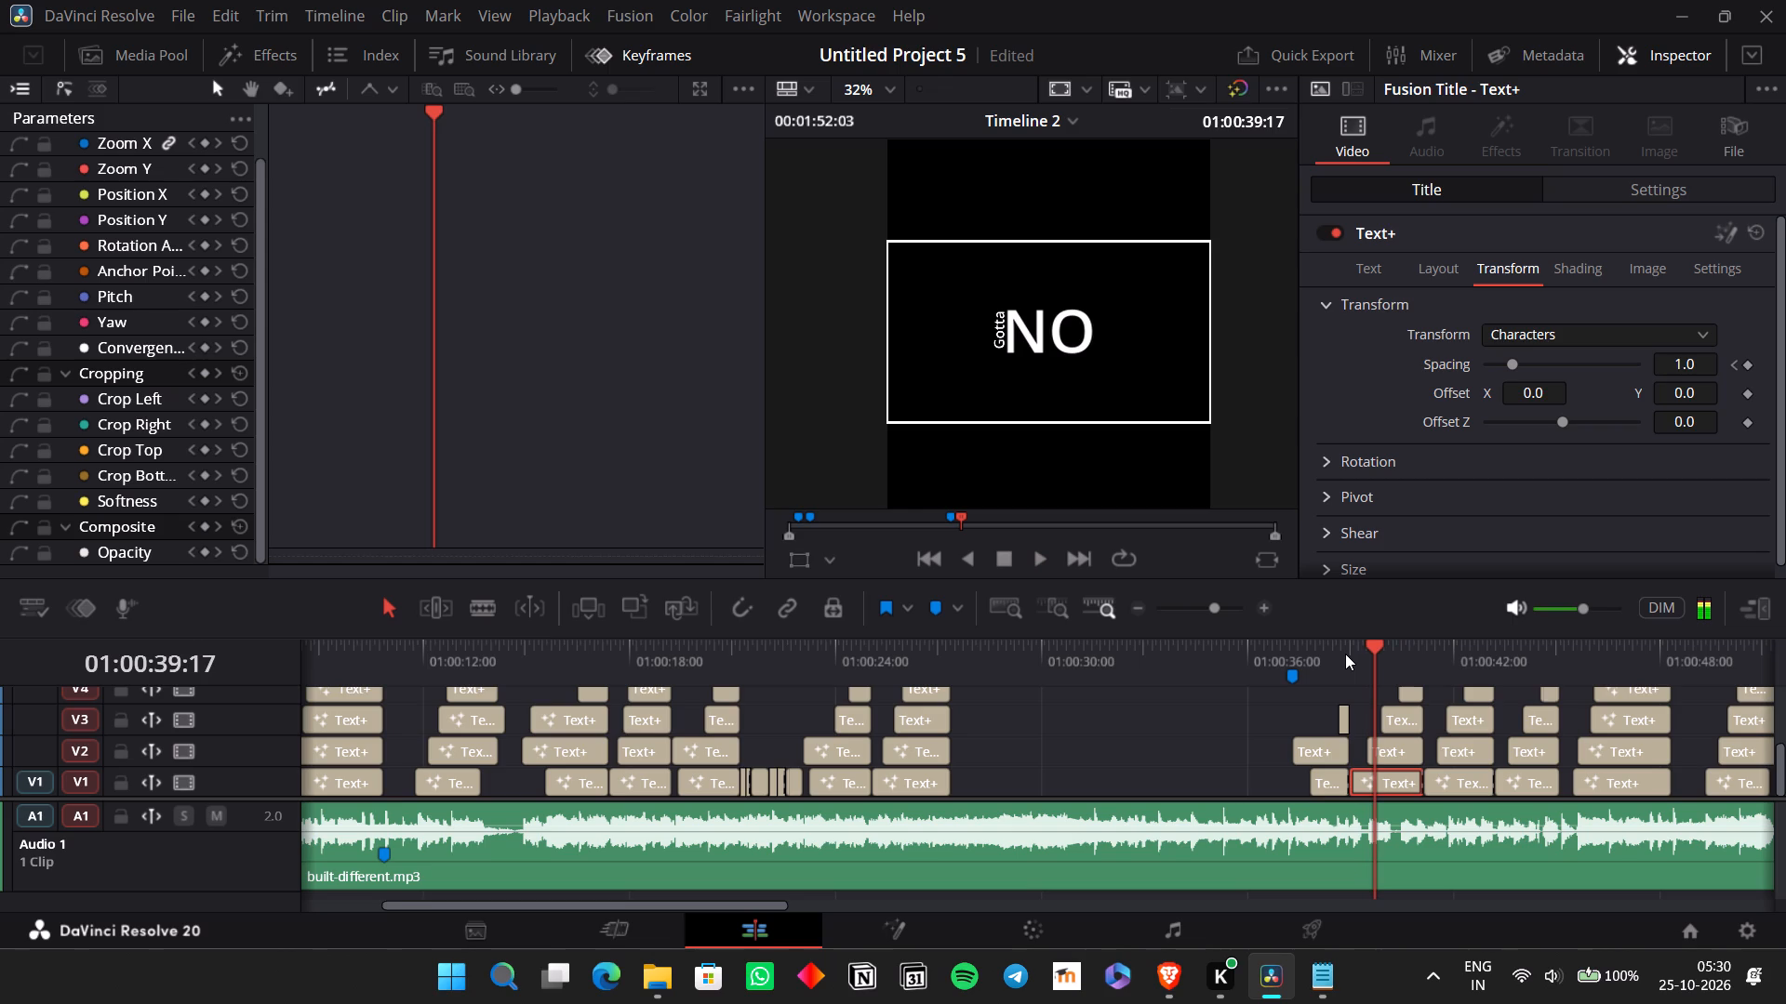
{"action": "key", "text": "space"}
{"action": "key", "text": "space"}
{"action": "left_click", "coordinate": [1355, 658]}
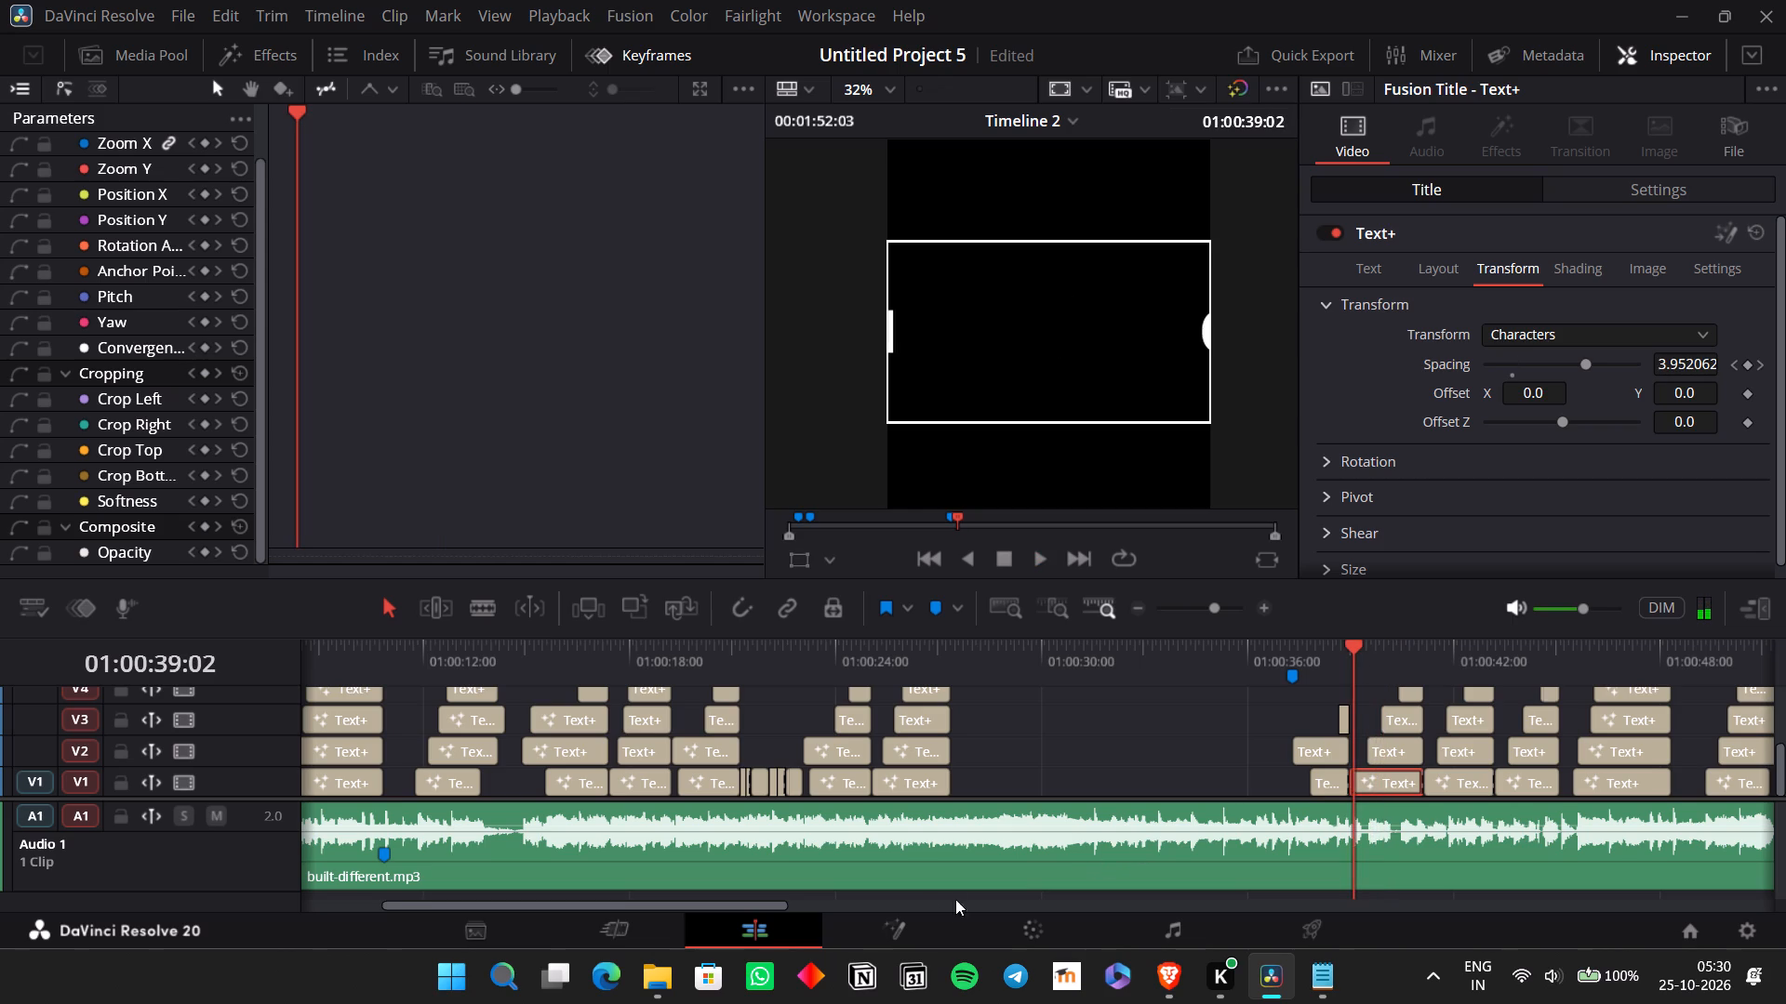
Back in Fusion, extend the final spacing keyframe's incoming handle to about frame 118 at a value of about 2.1.
{"action": "left_click", "coordinate": [886, 920]}
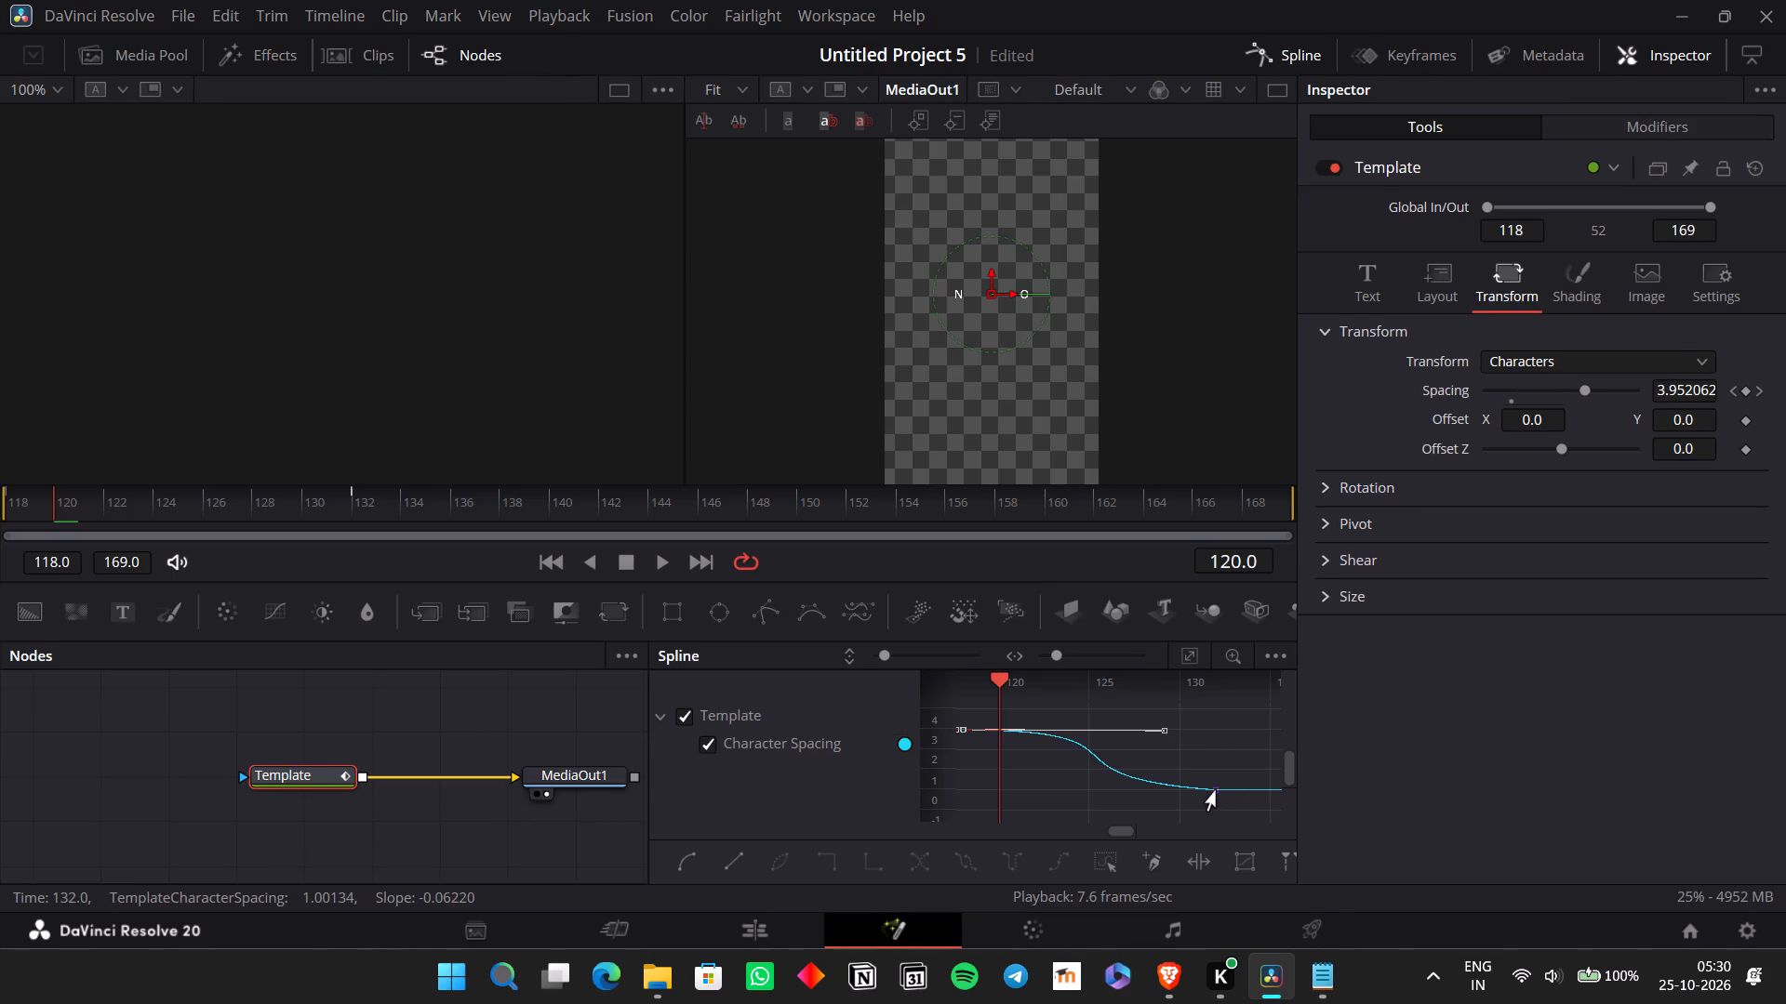
{"action": "left_click", "coordinate": [1216, 791]}
{"action": "left_click_drag", "start_coordinate": [1028, 779], "coordinate": [1045, 781]}
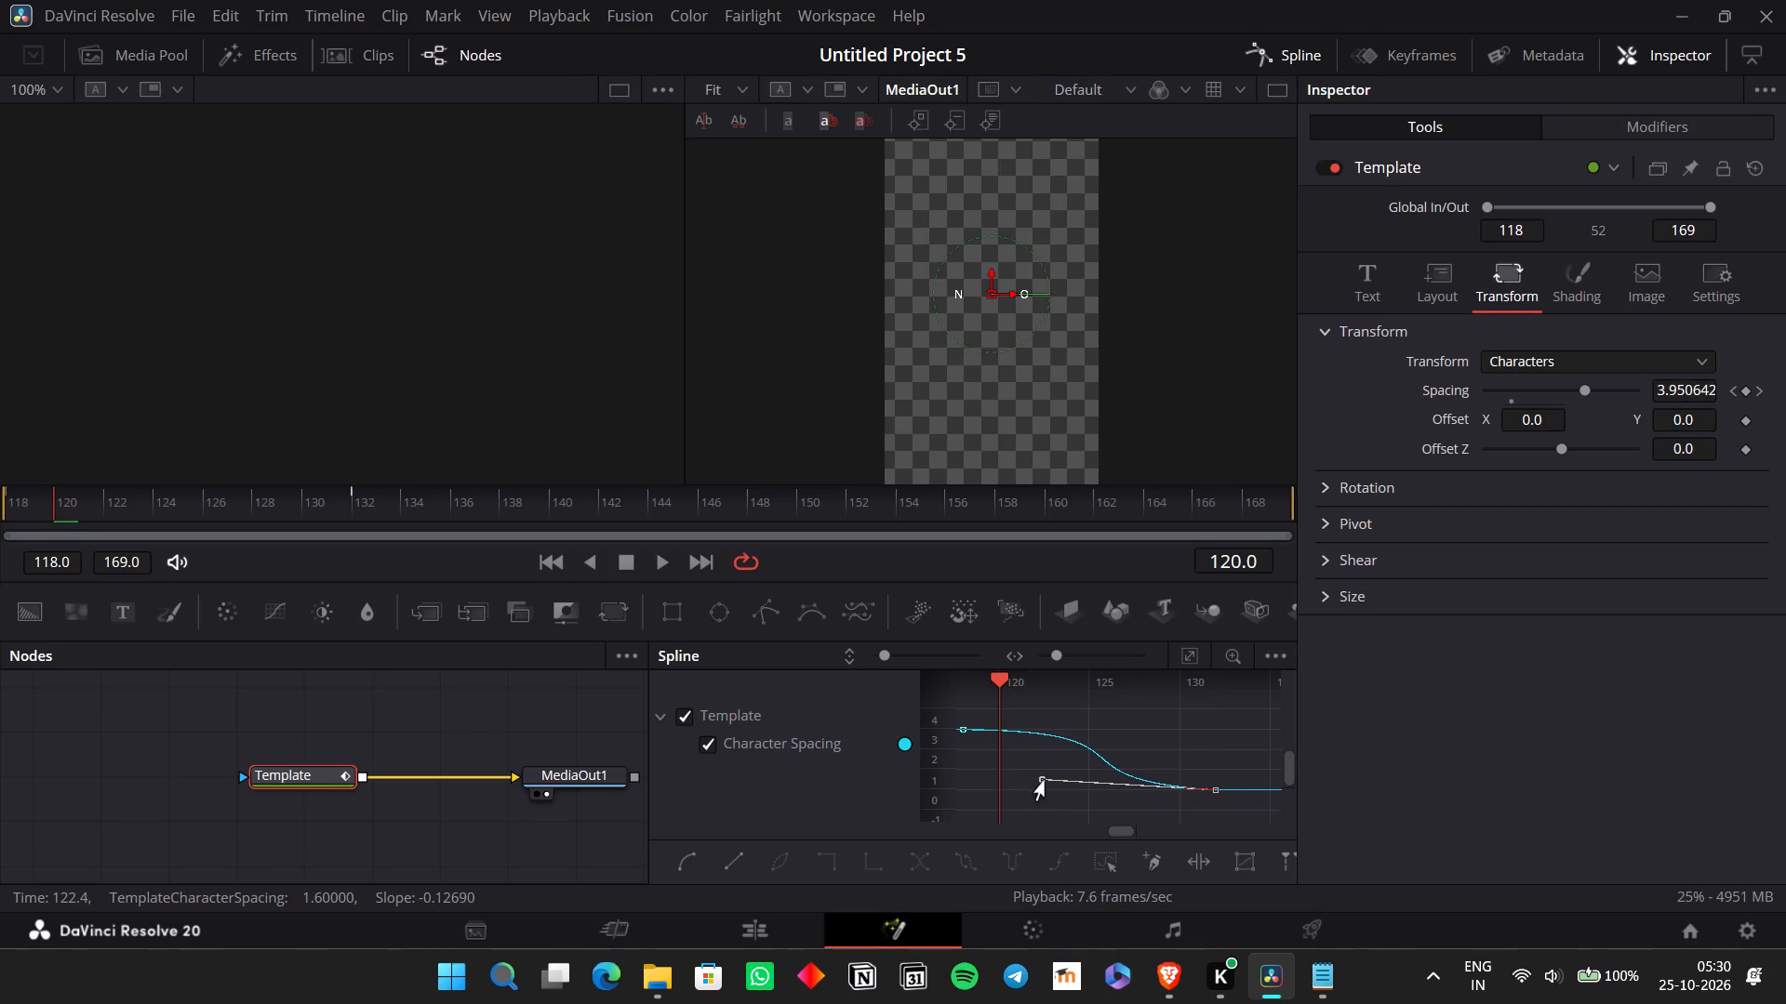
{"action": "left_click_drag", "start_coordinate": [1045, 781], "coordinate": [1061, 779]}
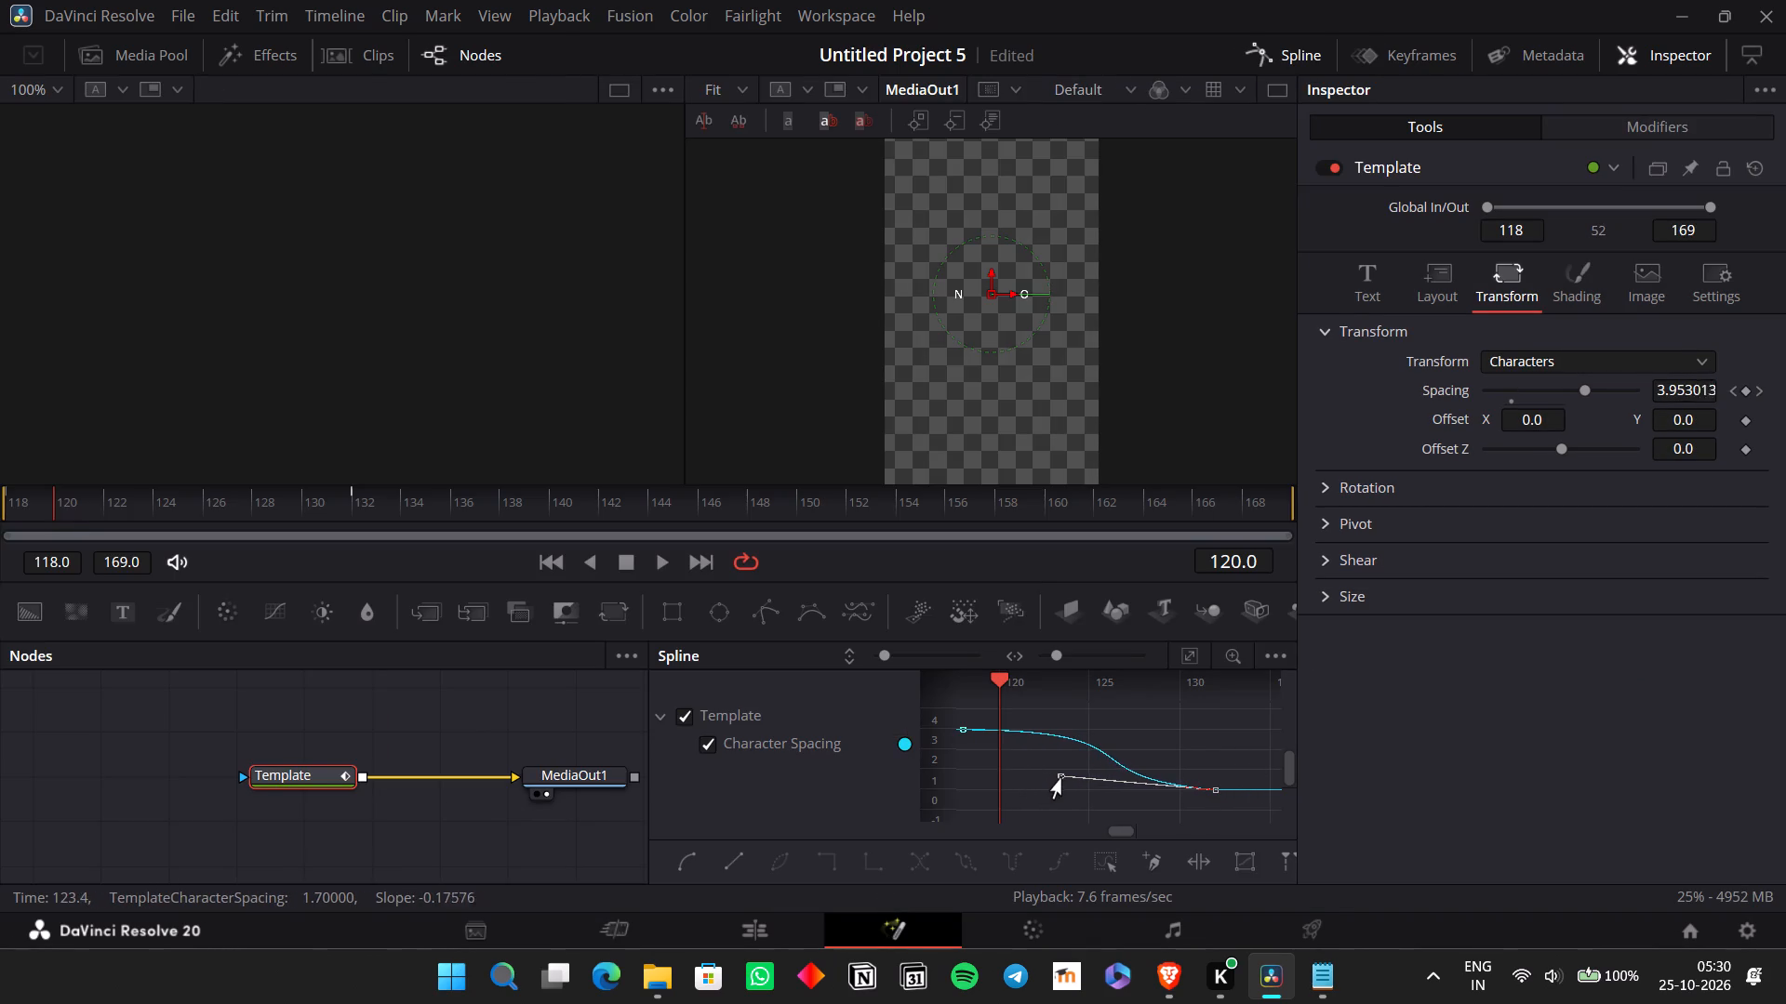
{"action": "left_click_drag", "start_coordinate": [1061, 779], "coordinate": [979, 770]}
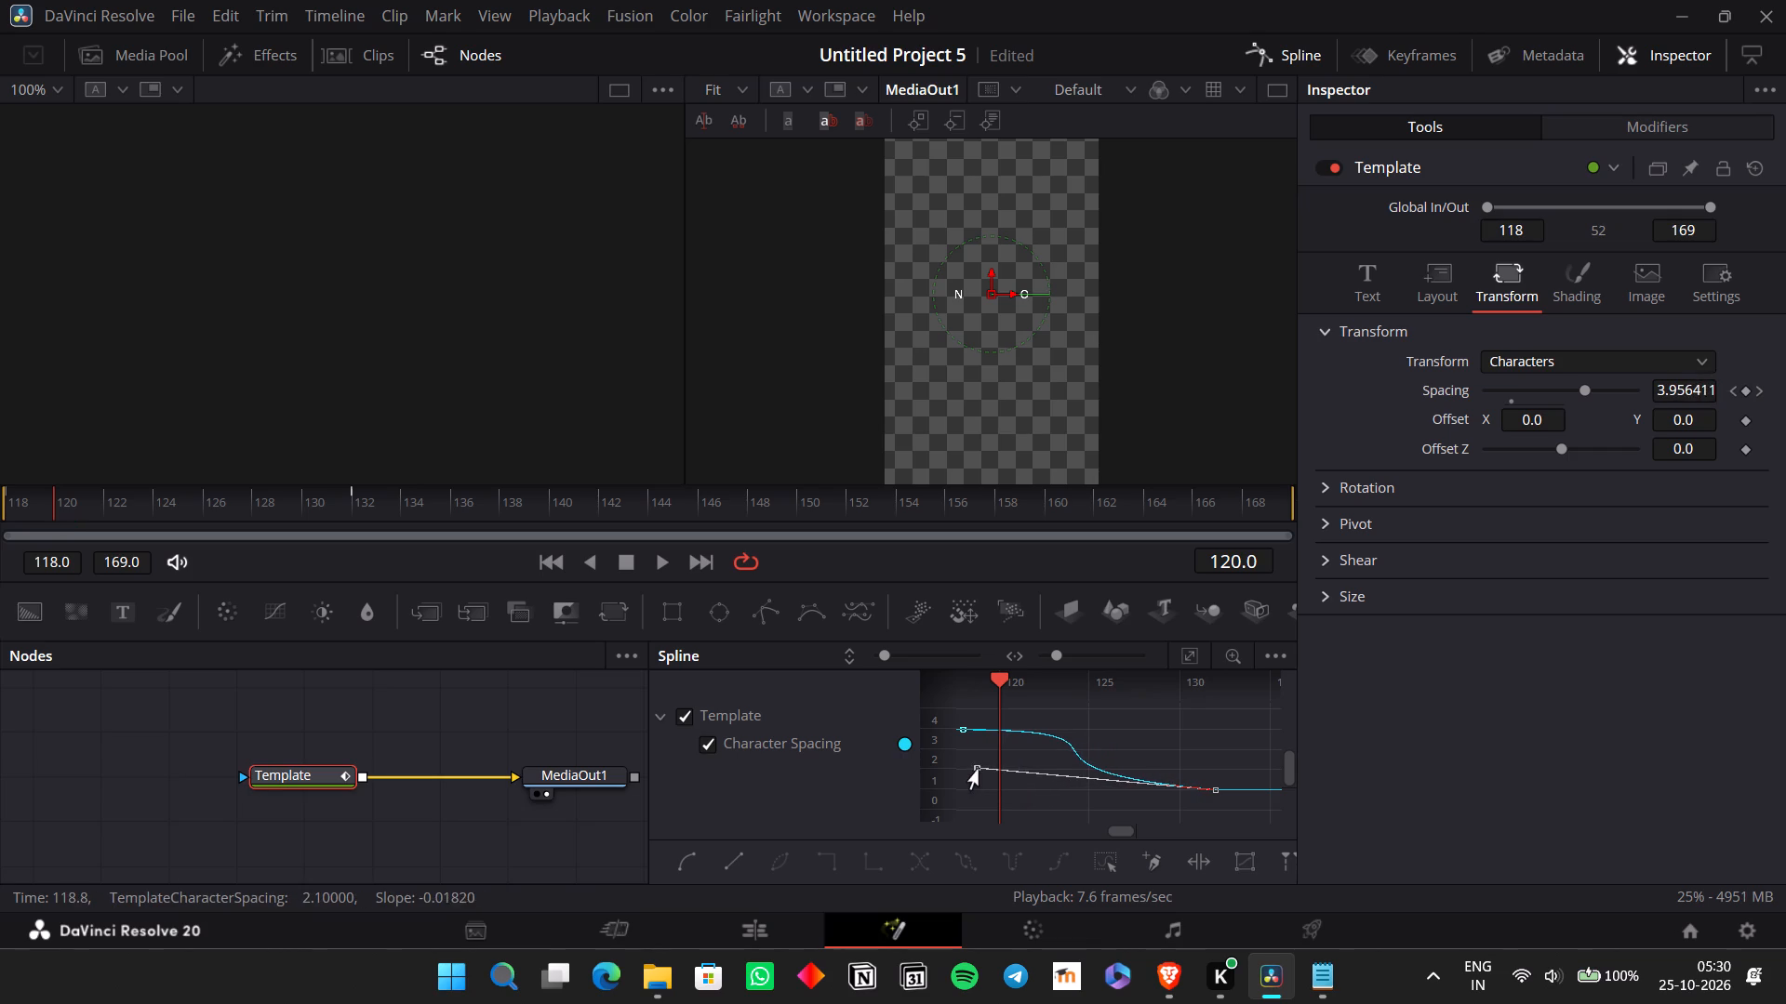
{"action": "left_click_drag", "start_coordinate": [979, 770], "coordinate": [969, 770]}
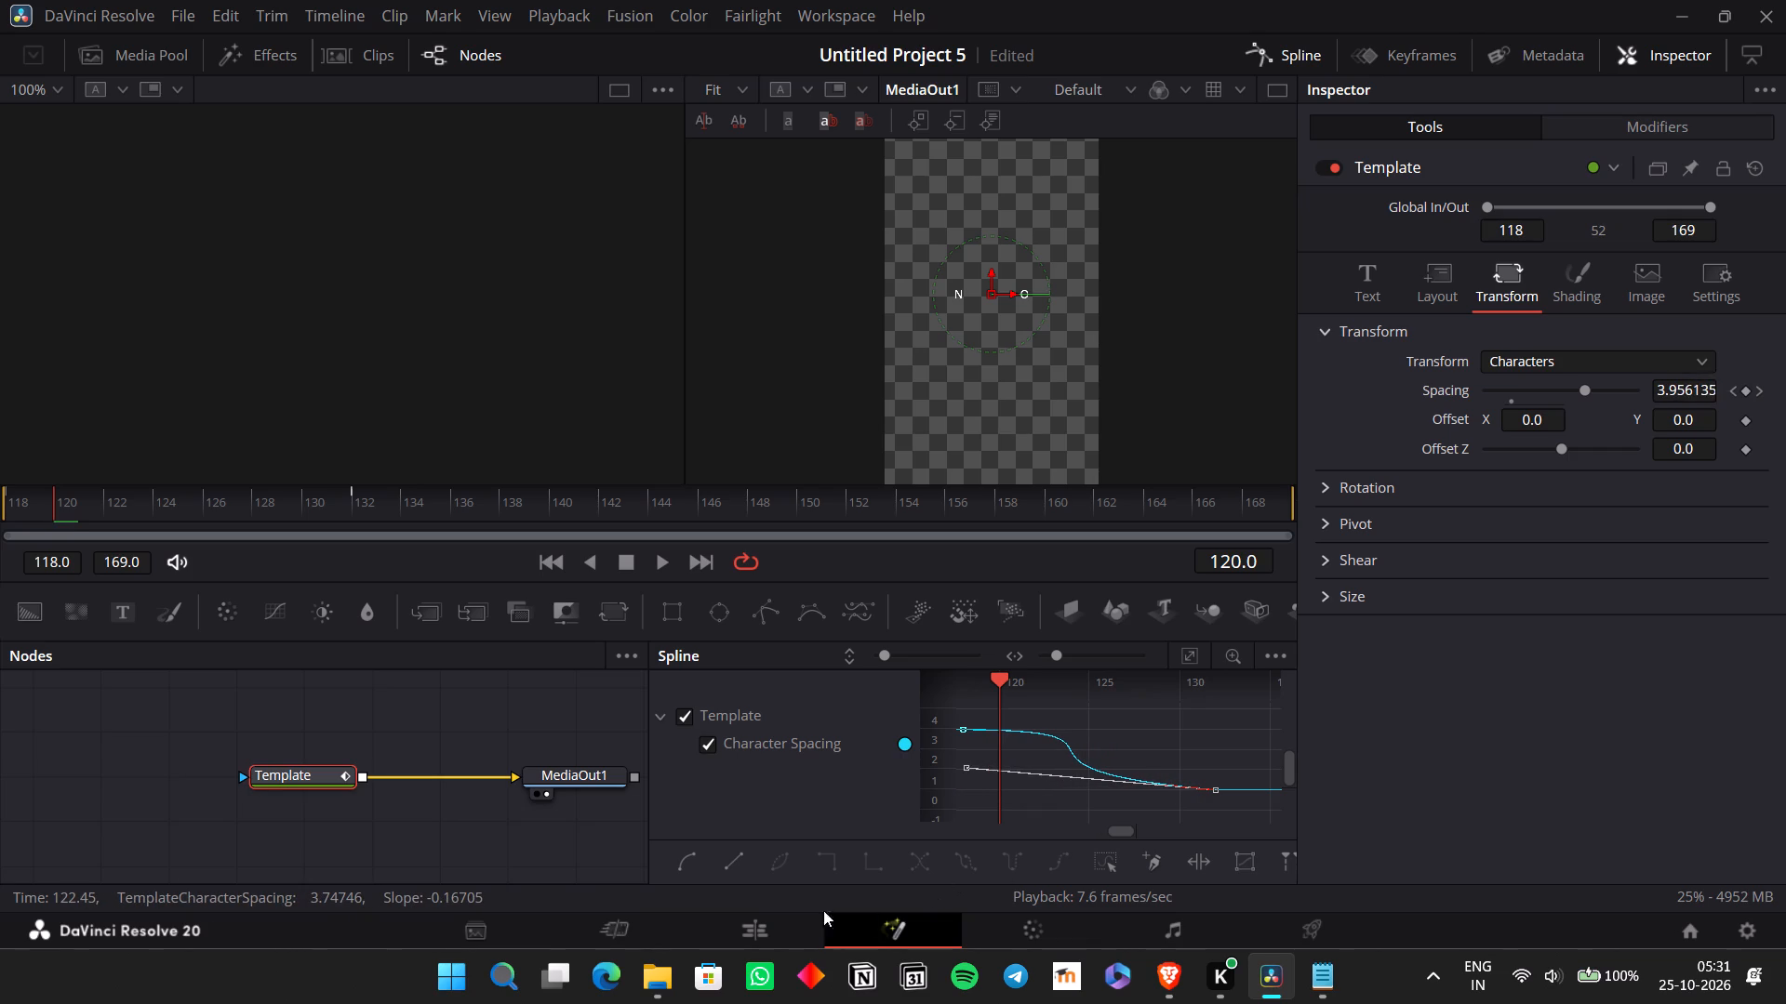
Replay the "NO" title several times in the Edit page timeline to review its spacing easing.
{"action": "left_click", "coordinate": [786, 915]}
{"action": "left_click", "coordinate": [1321, 665]}
{"action": "key", "text": "space"}
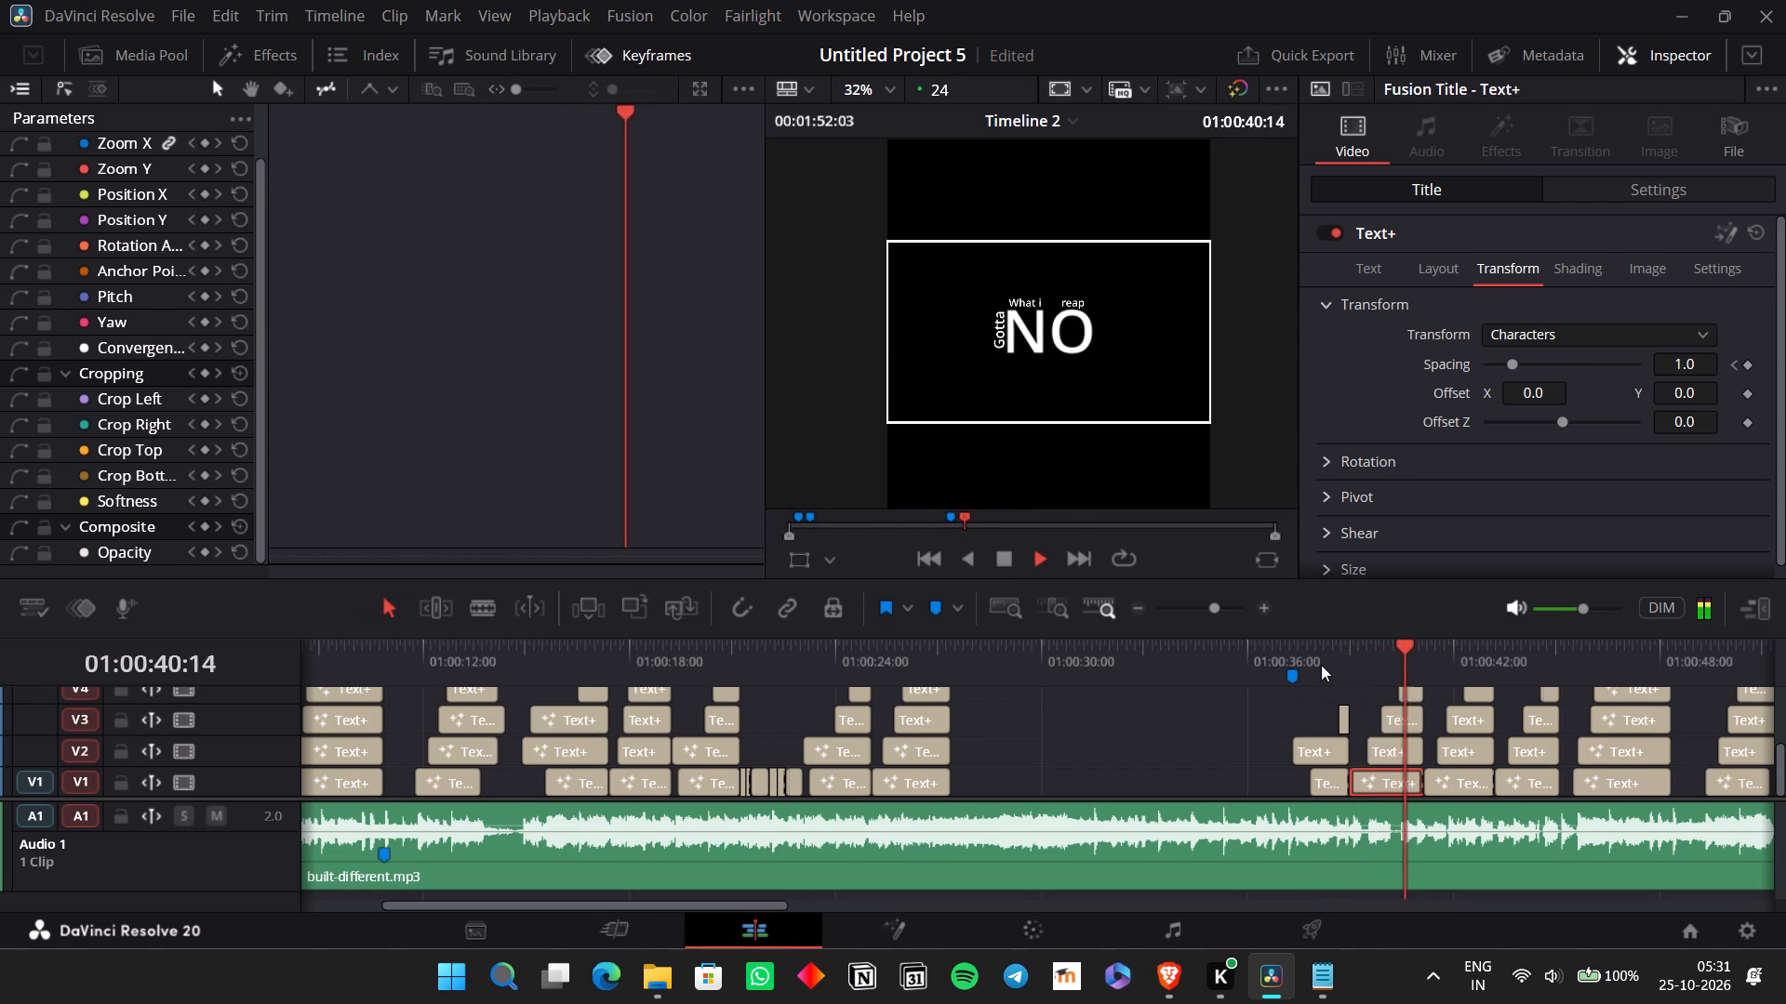
{"action": "left_click", "coordinate": [1294, 652]}
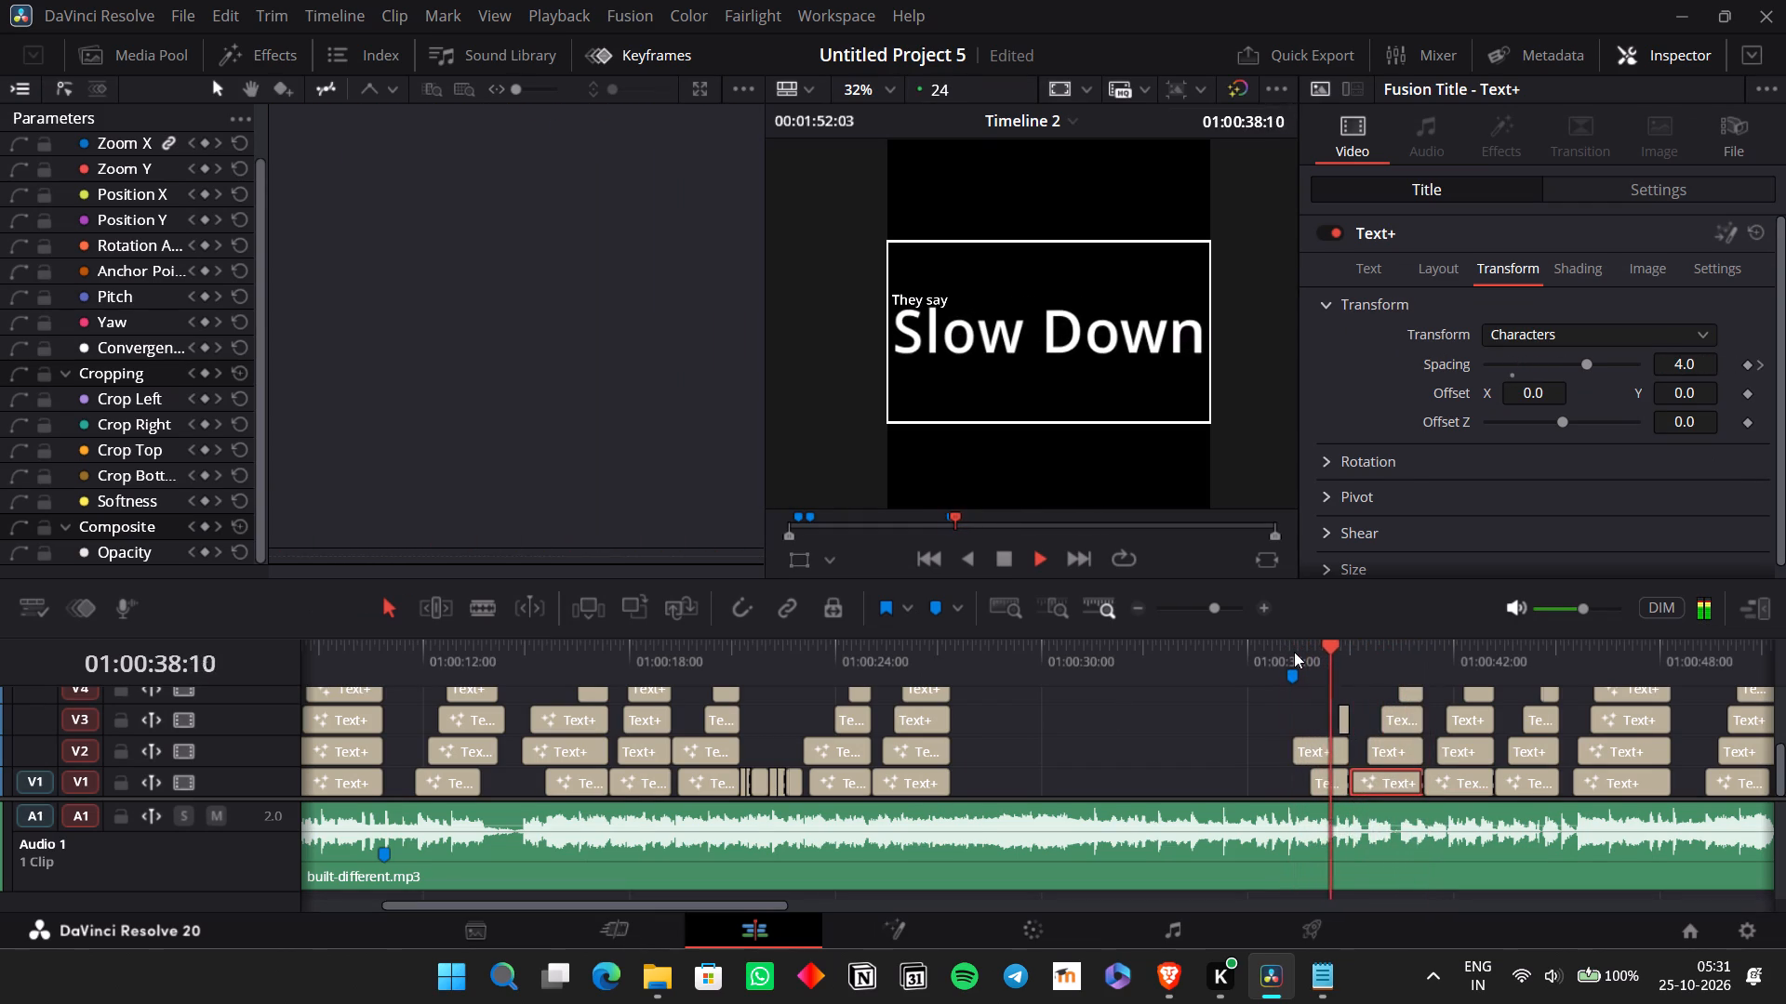
{"action": "key", "text": "space"}
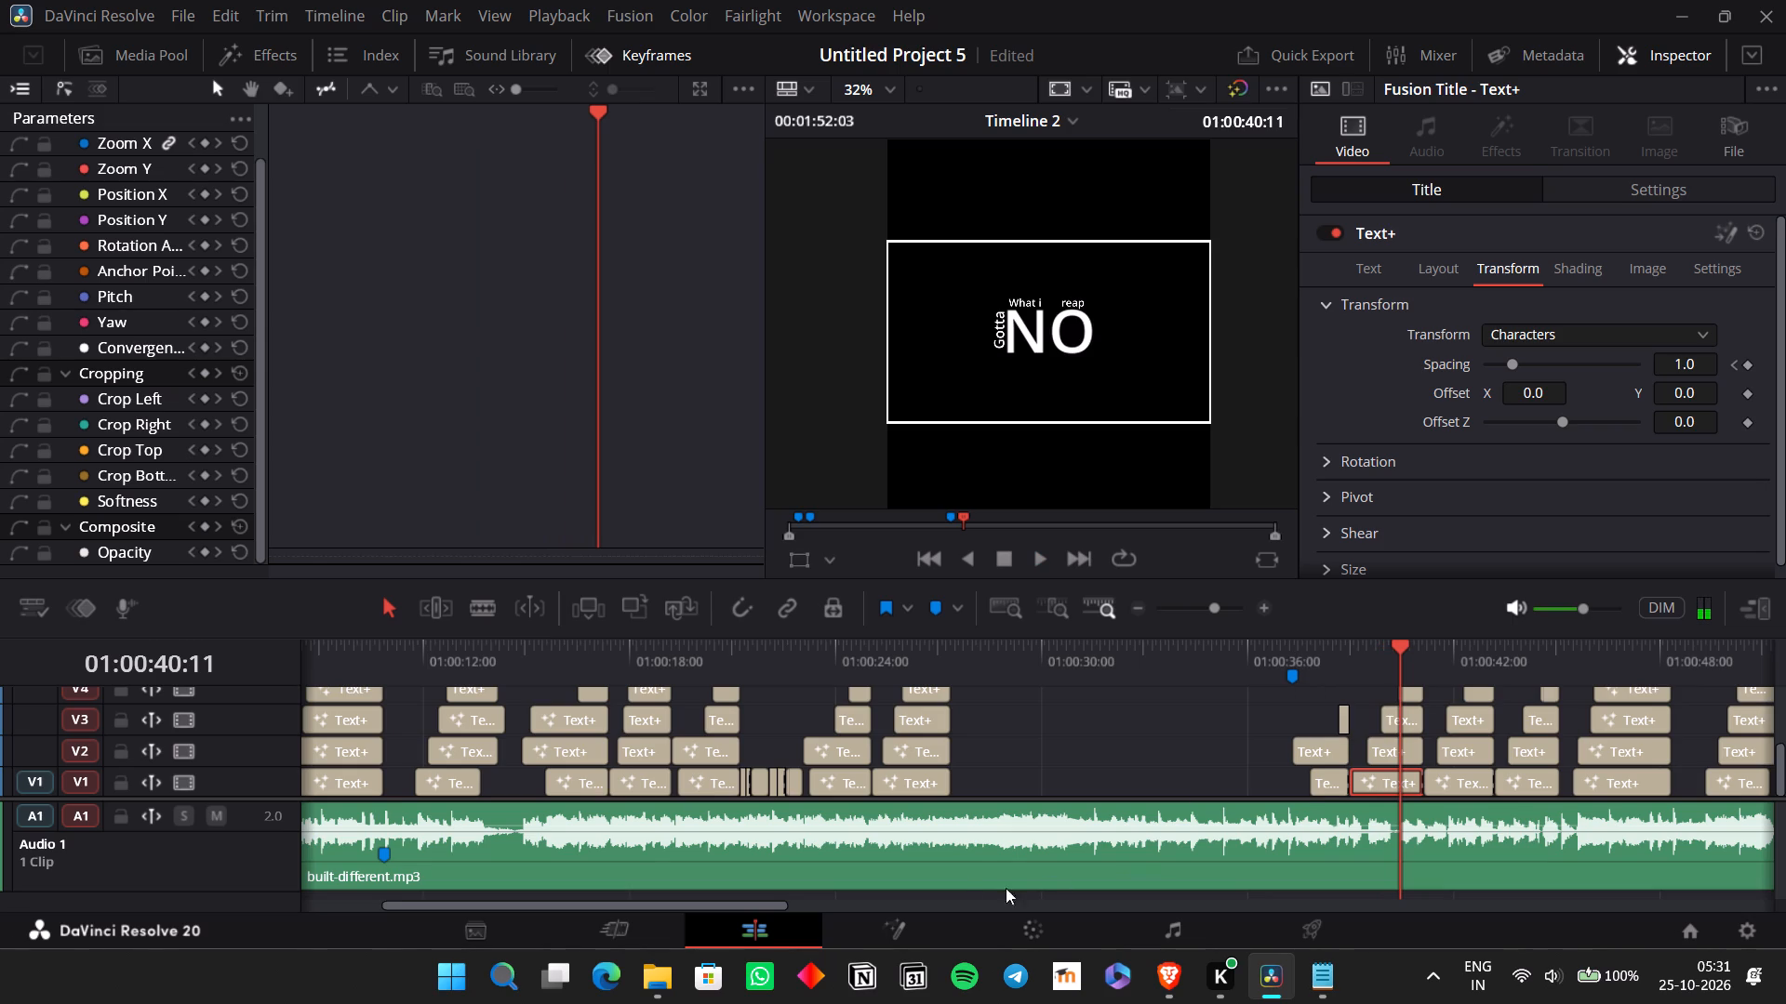
{"action": "left_click", "coordinate": [1355, 657]}
{"action": "key", "text": "space"}
{"action": "key", "text": "space"}
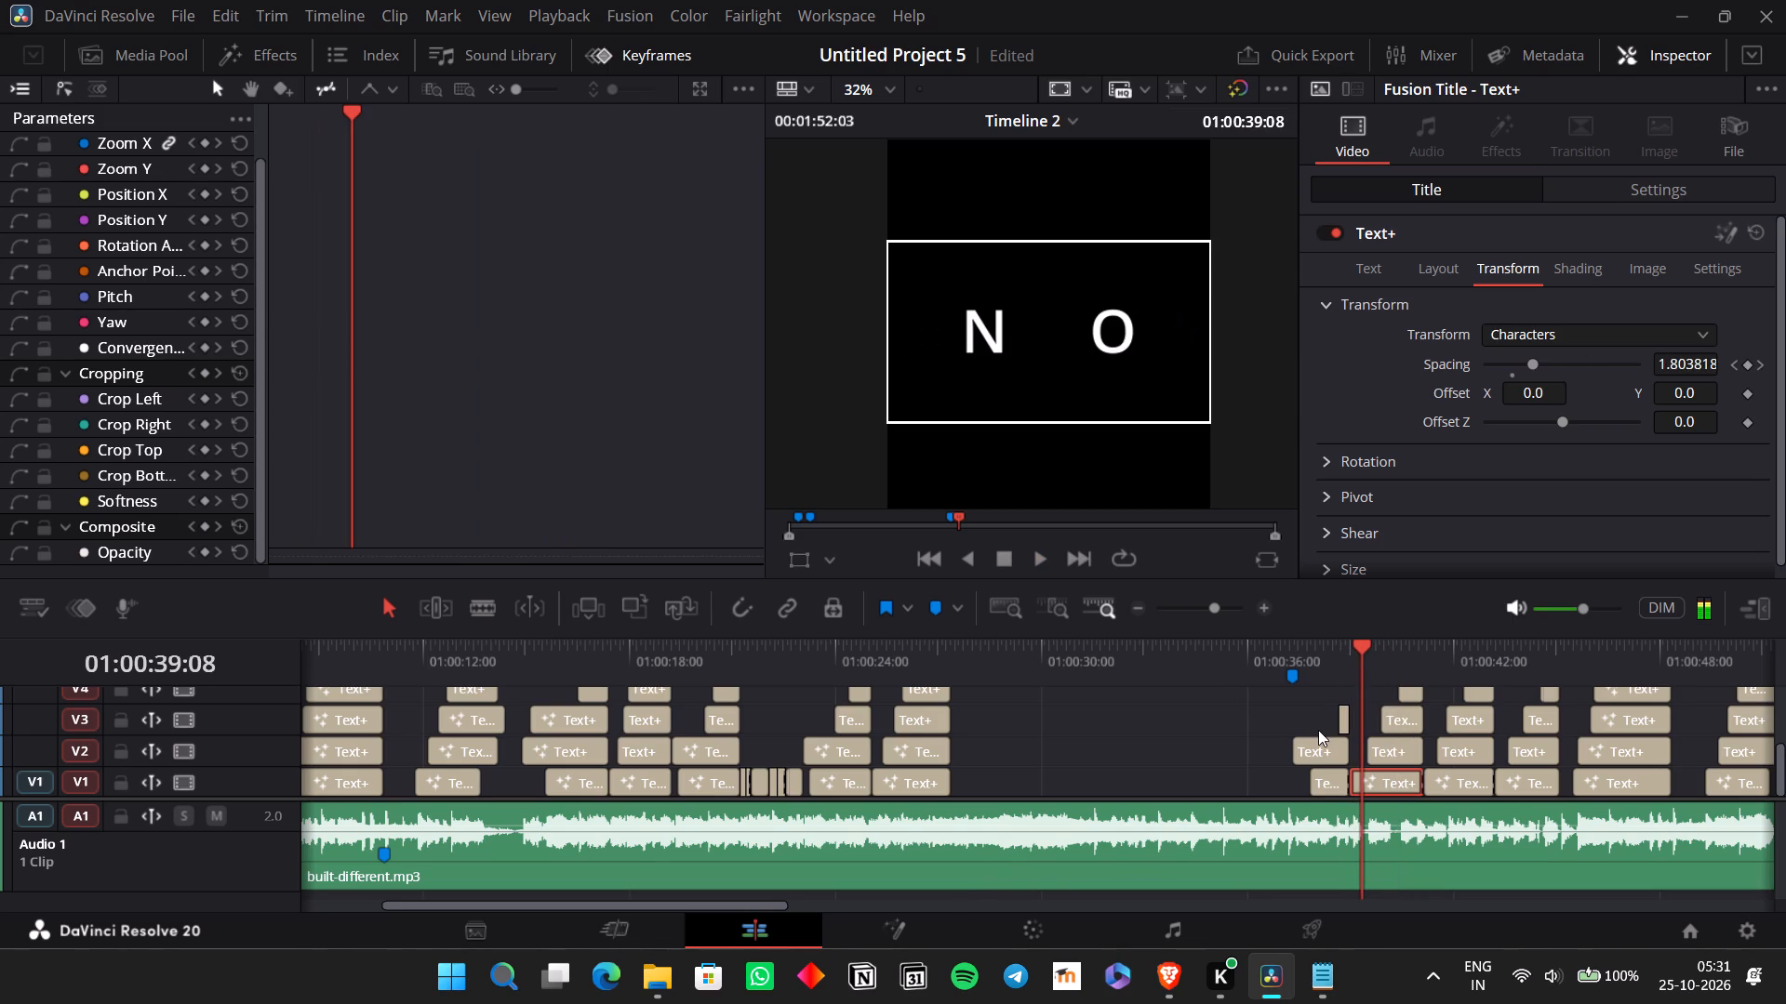
{"action": "key", "text": "space"}
{"action": "key", "text": "space"}
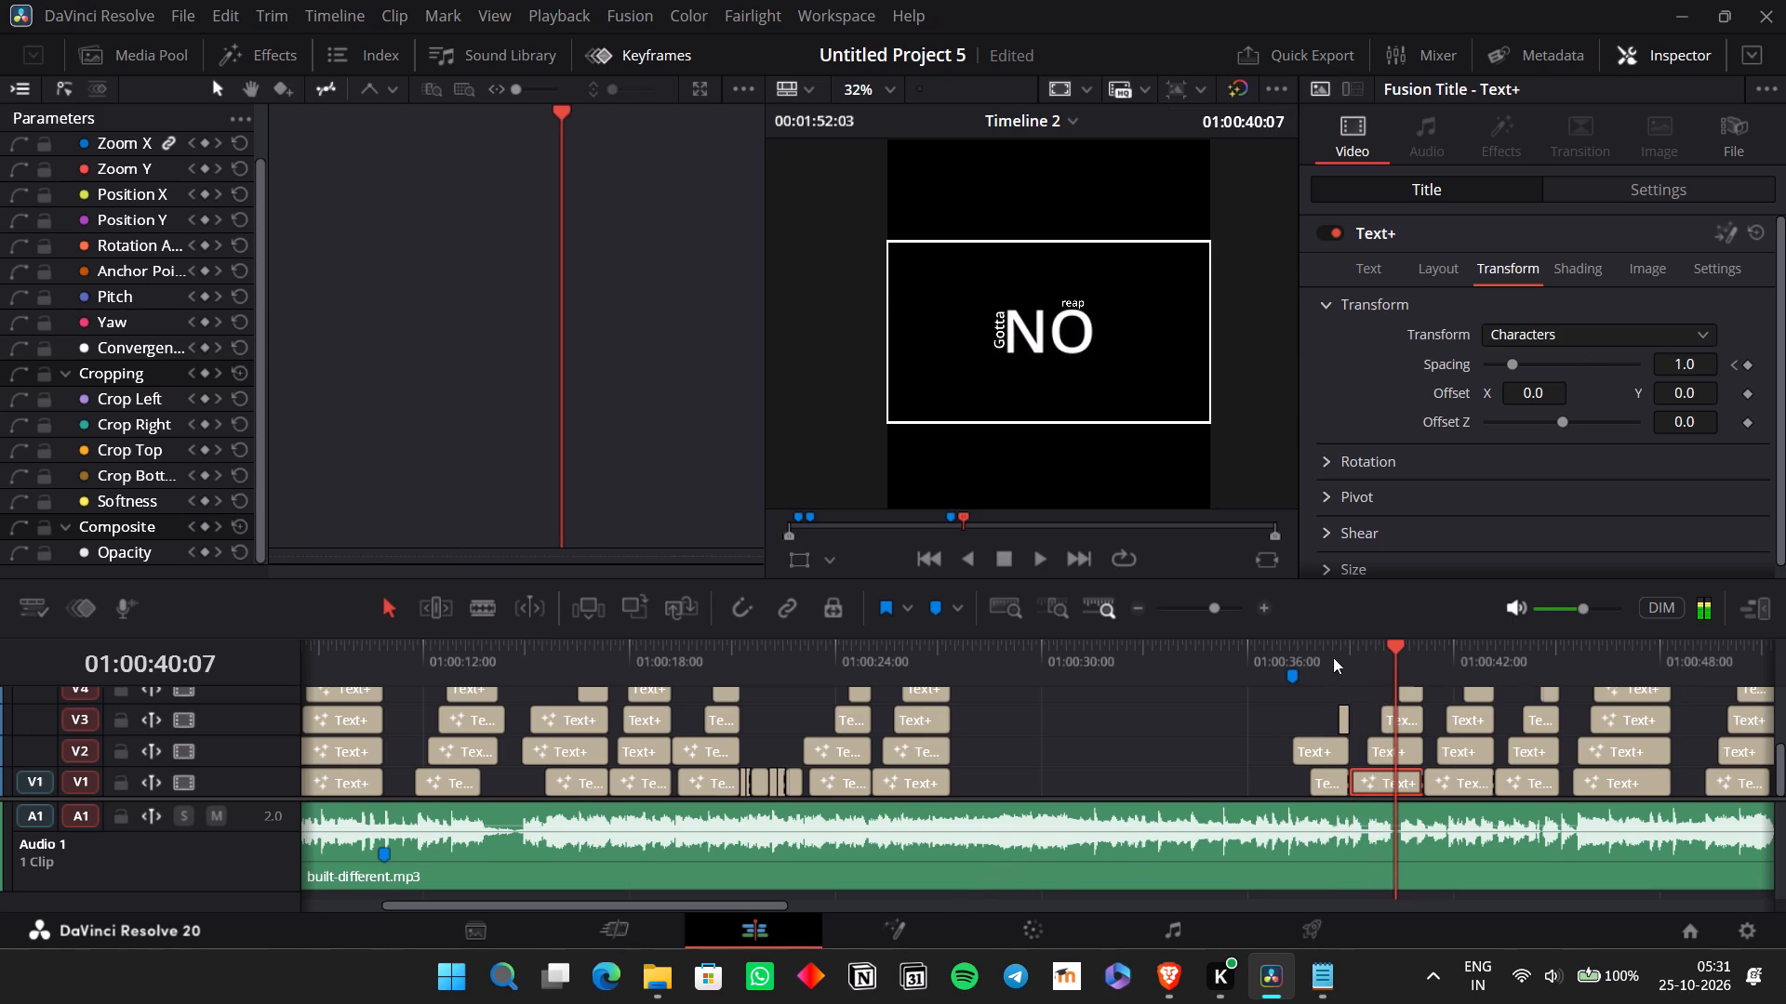
{"action": "left_click", "coordinate": [1325, 652]}
{"action": "key", "text": "space"}
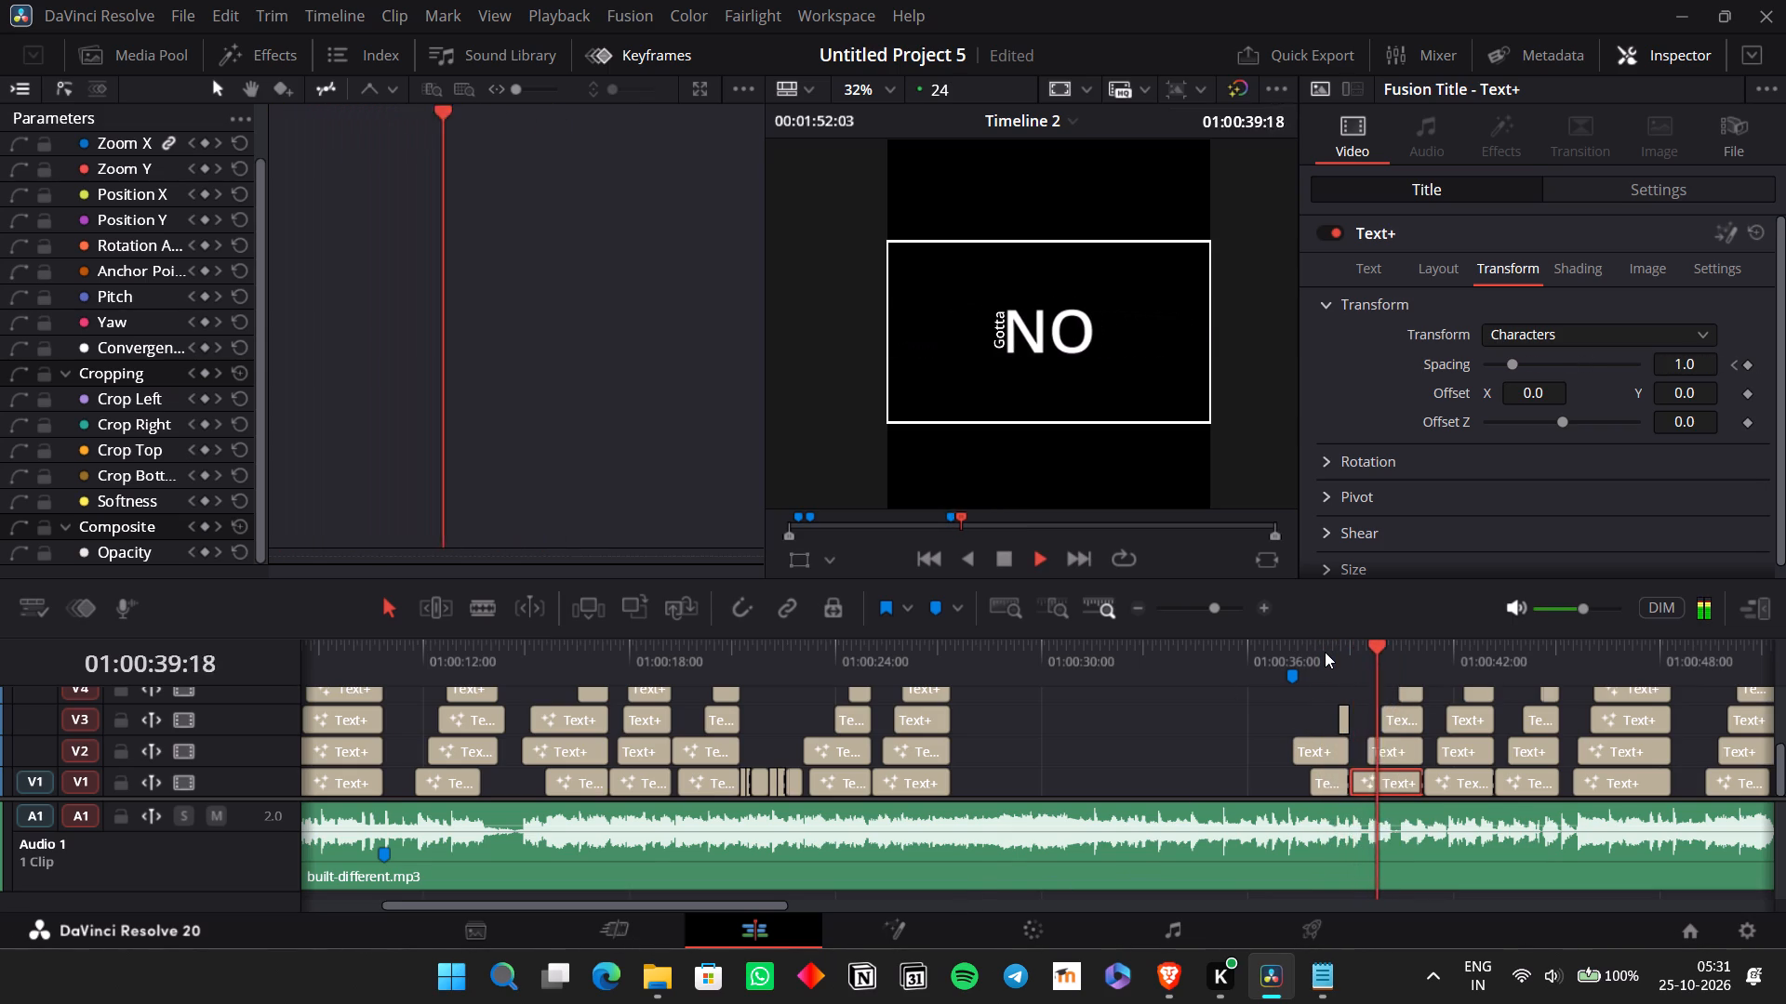
{"action": "key", "text": "space"}
{"action": "left_click", "coordinate": [1358, 653]}
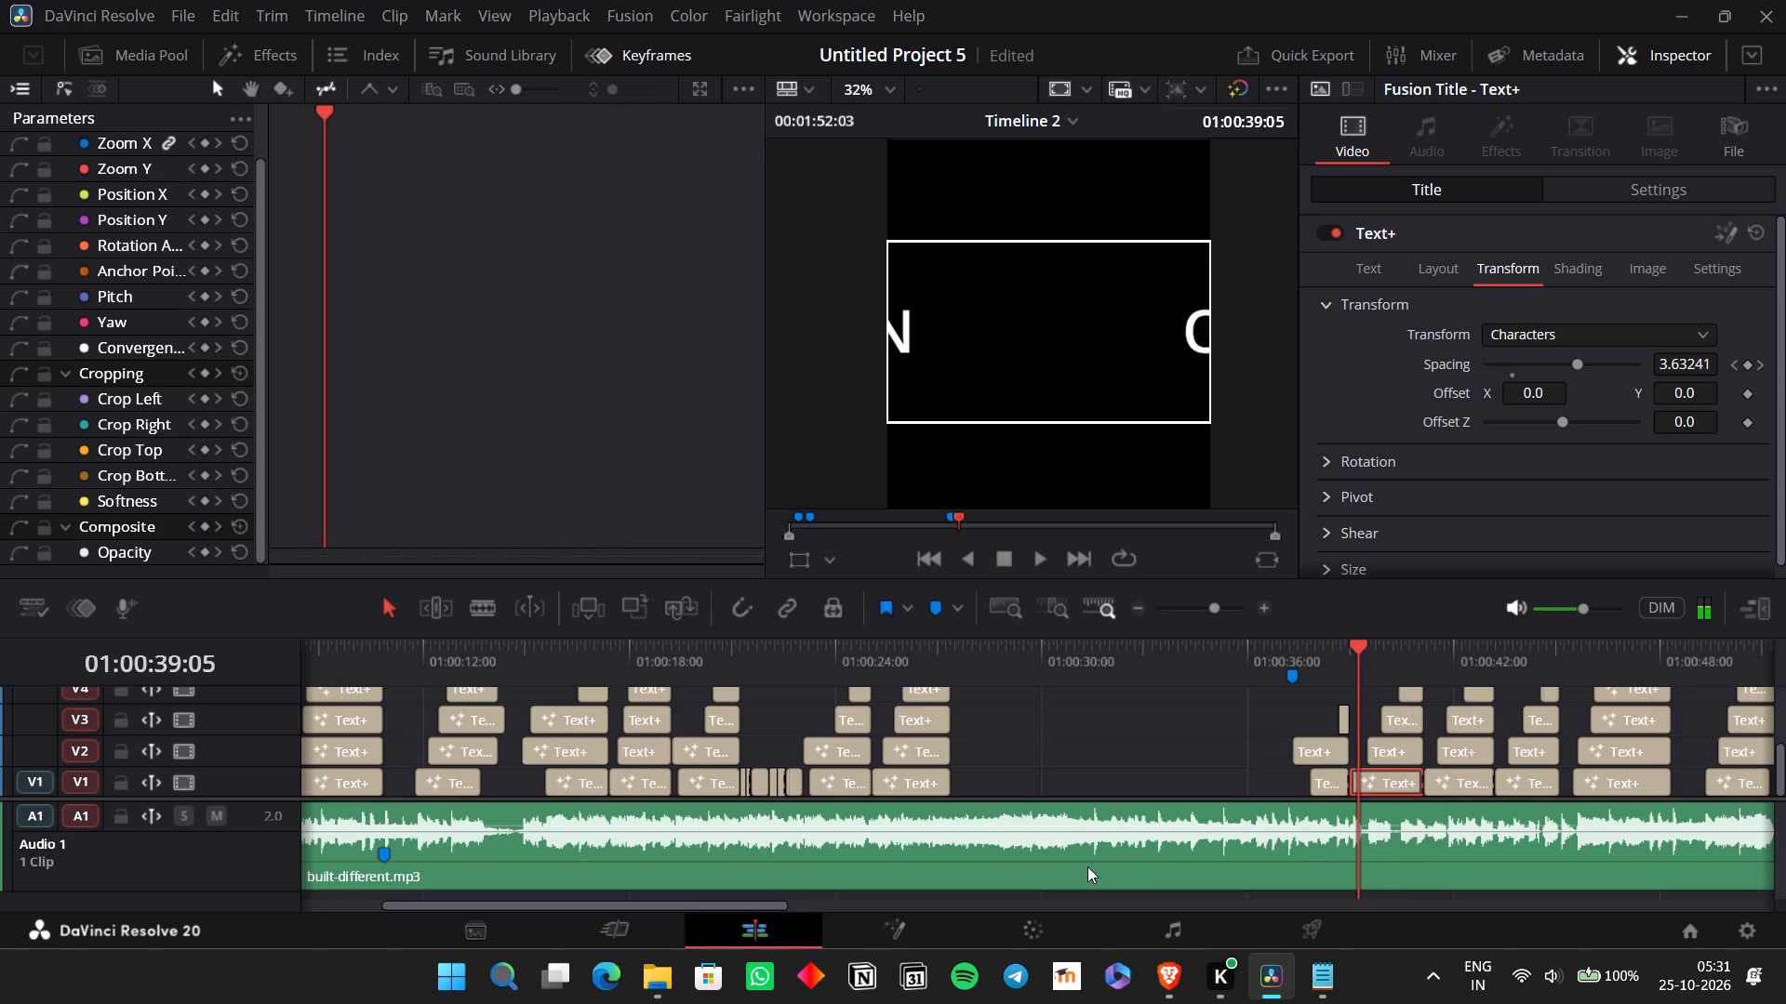
Back in Fusion, shorten the frame 118 Character Spacing keyframe's outgoing handle to about frame 120 at a value of about 2.5.
{"action": "left_click", "coordinate": [860, 921]}
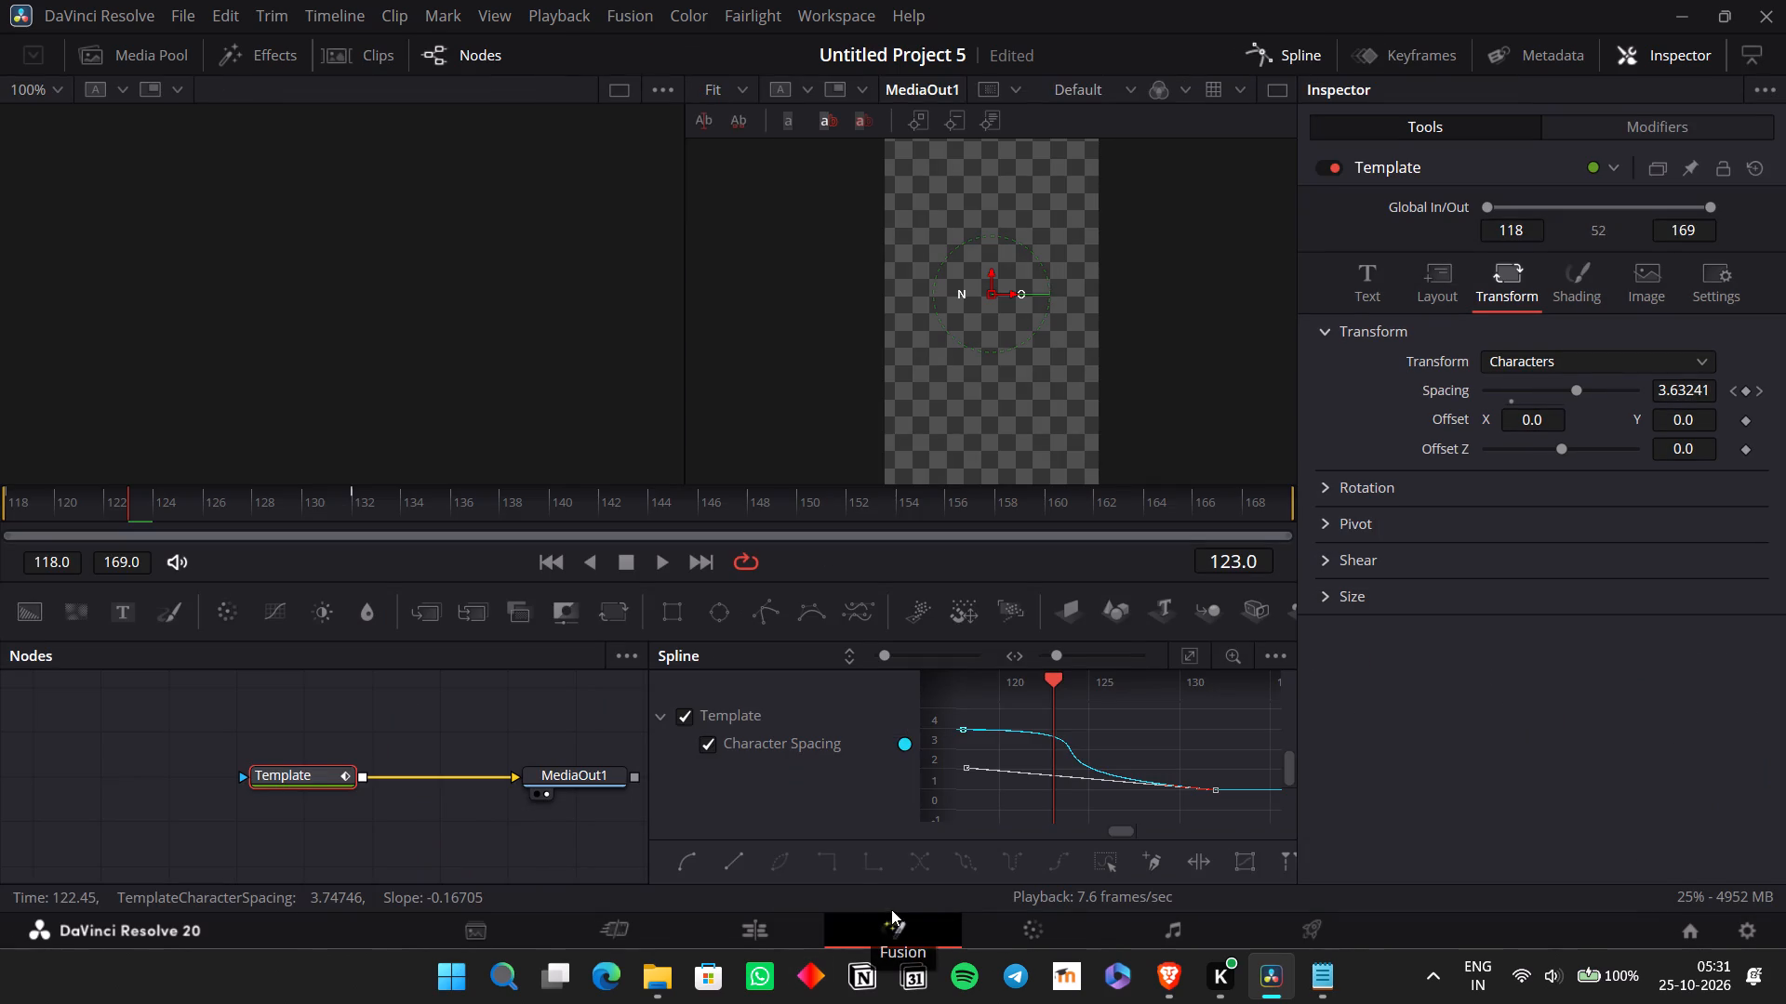
{"action": "left_click", "coordinate": [963, 730]}
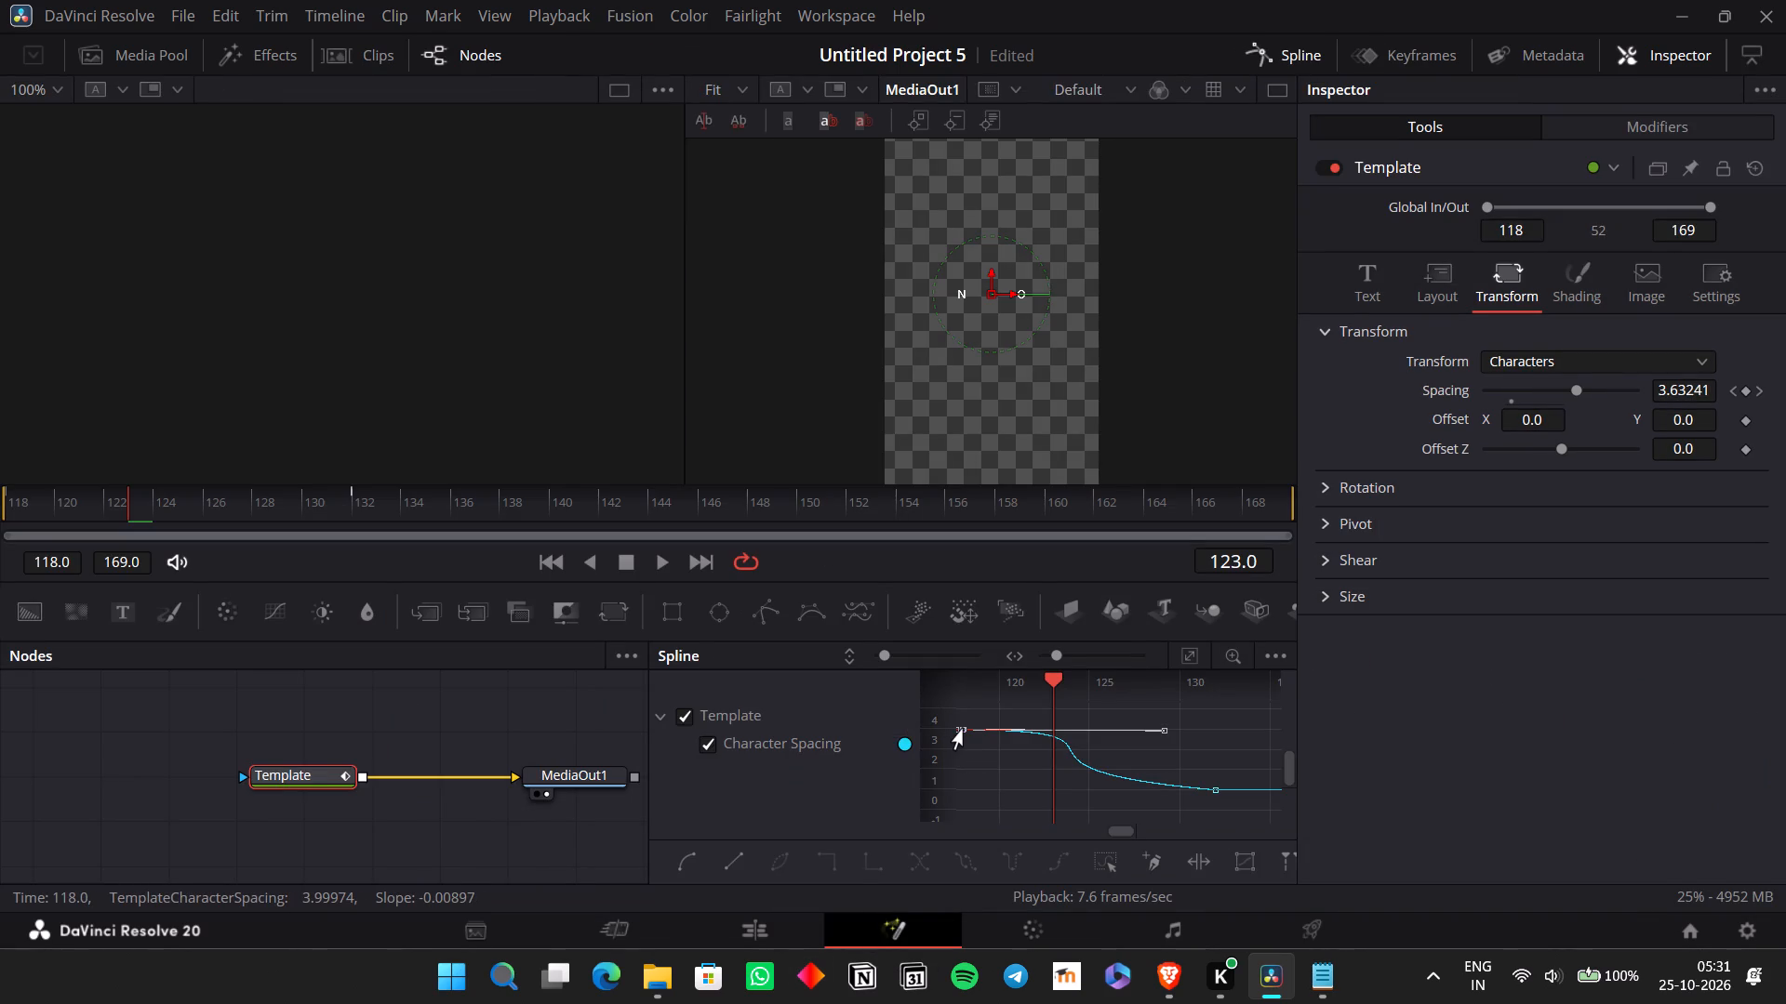
{"action": "left_click_drag", "start_coordinate": [1166, 730], "coordinate": [1032, 761]}
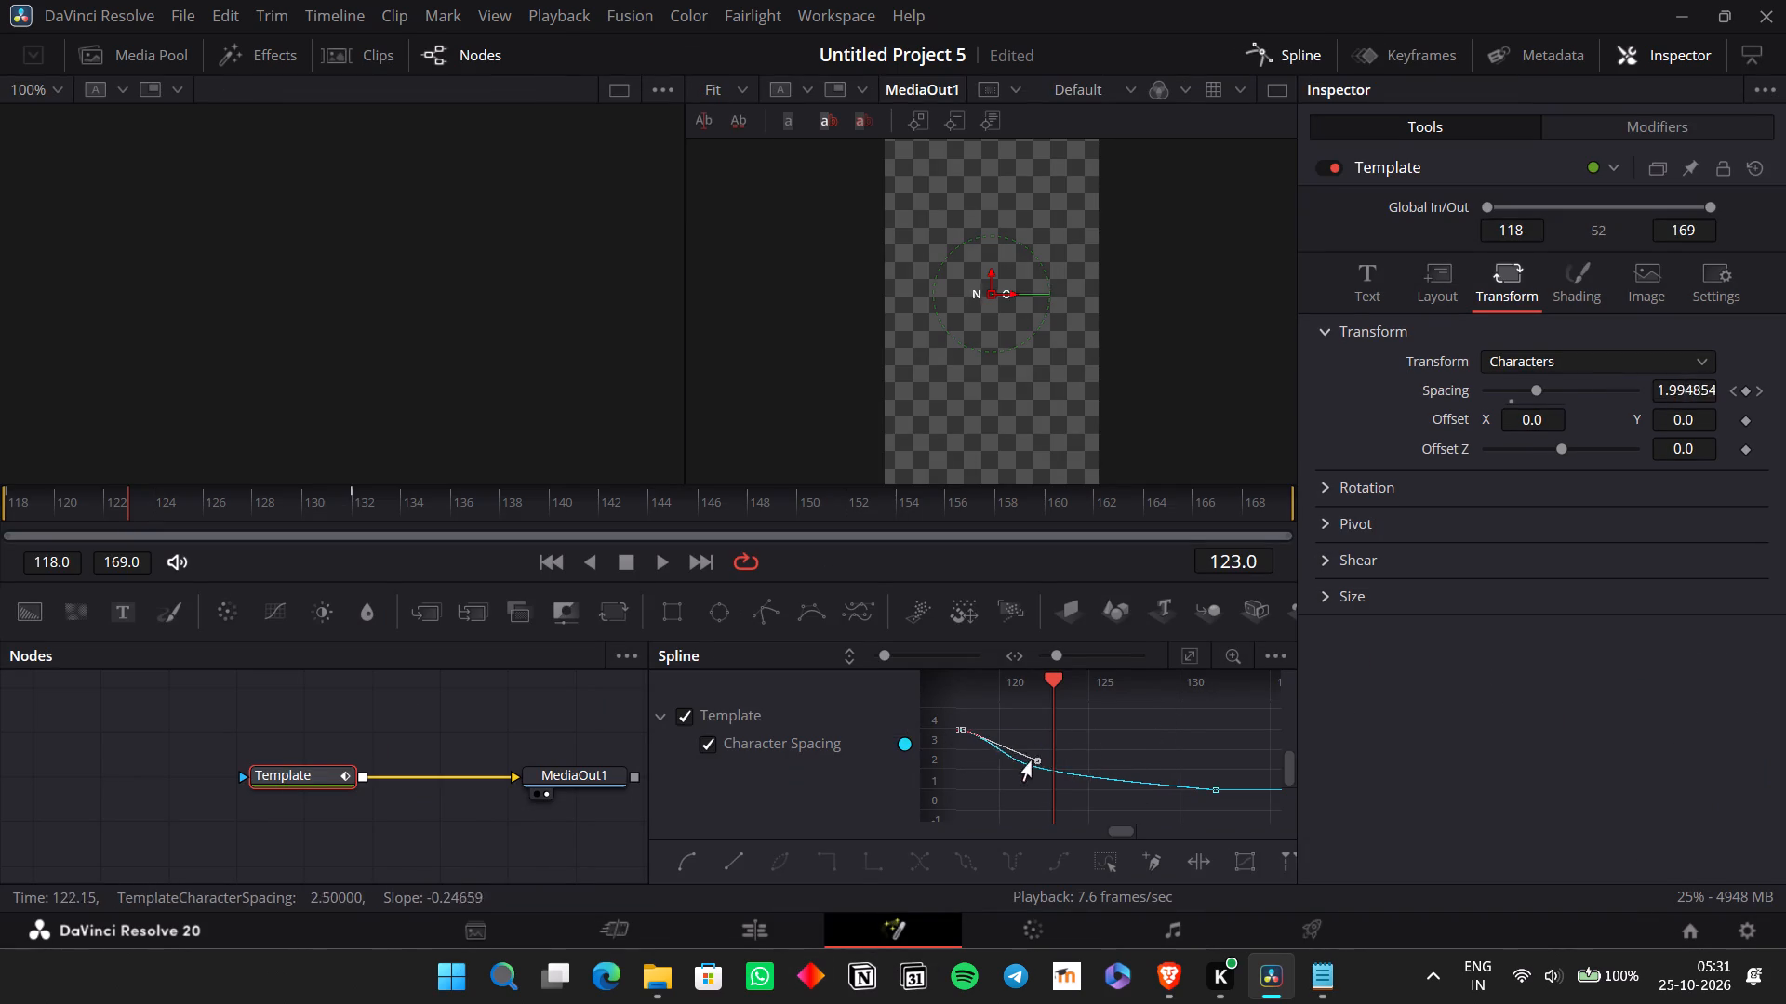
{"action": "left_click_drag", "start_coordinate": [1032, 761], "coordinate": [1046, 759]}
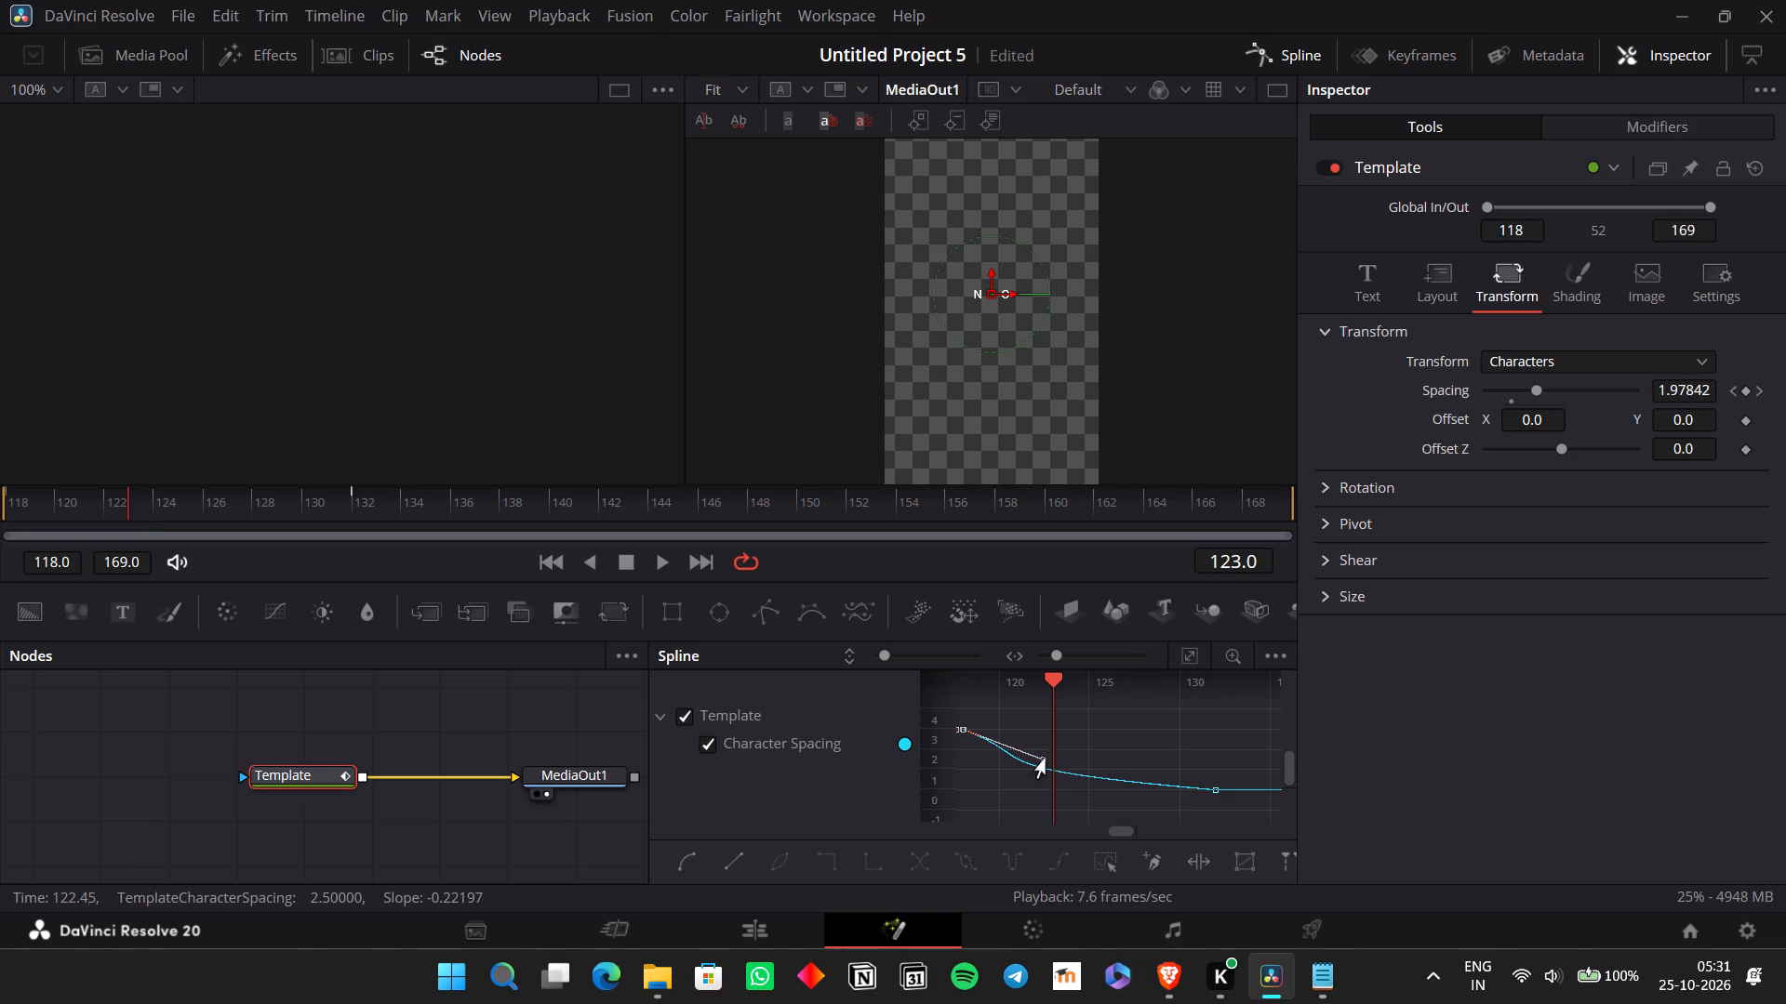
{"action": "left_click_drag", "start_coordinate": [1046, 759], "coordinate": [1001, 772]}
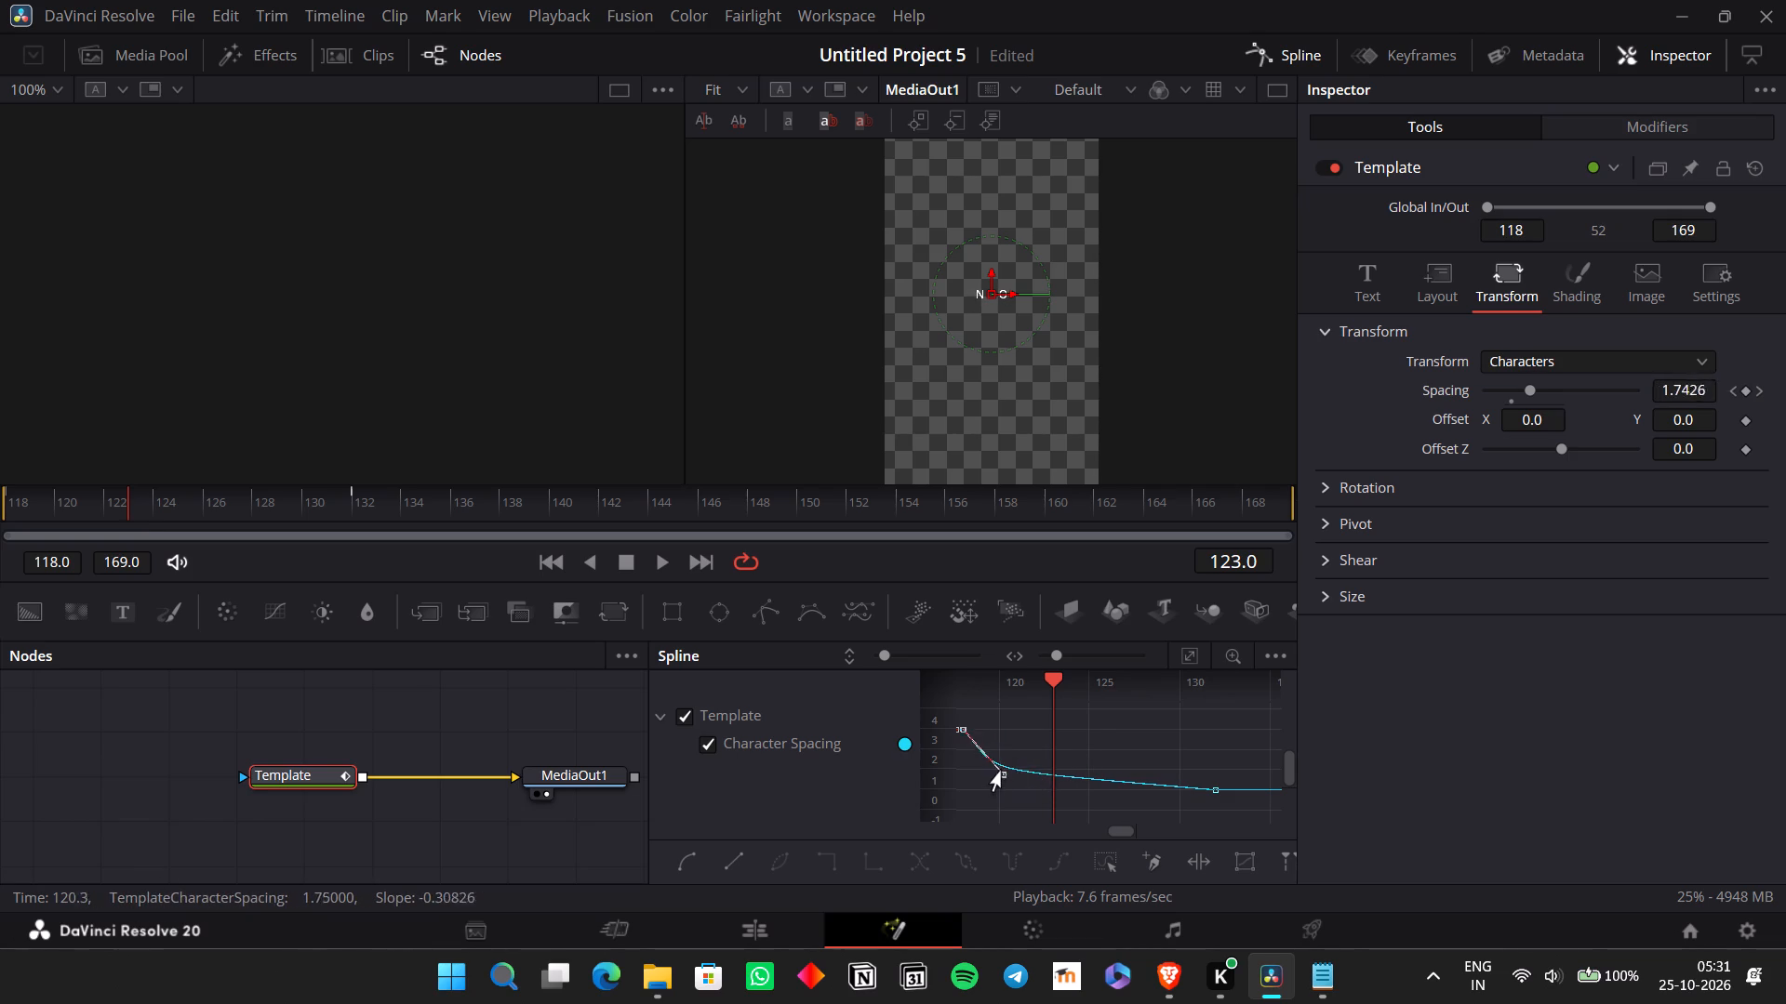
{"action": "left_click_drag", "start_coordinate": [1001, 772], "coordinate": [1002, 757]}
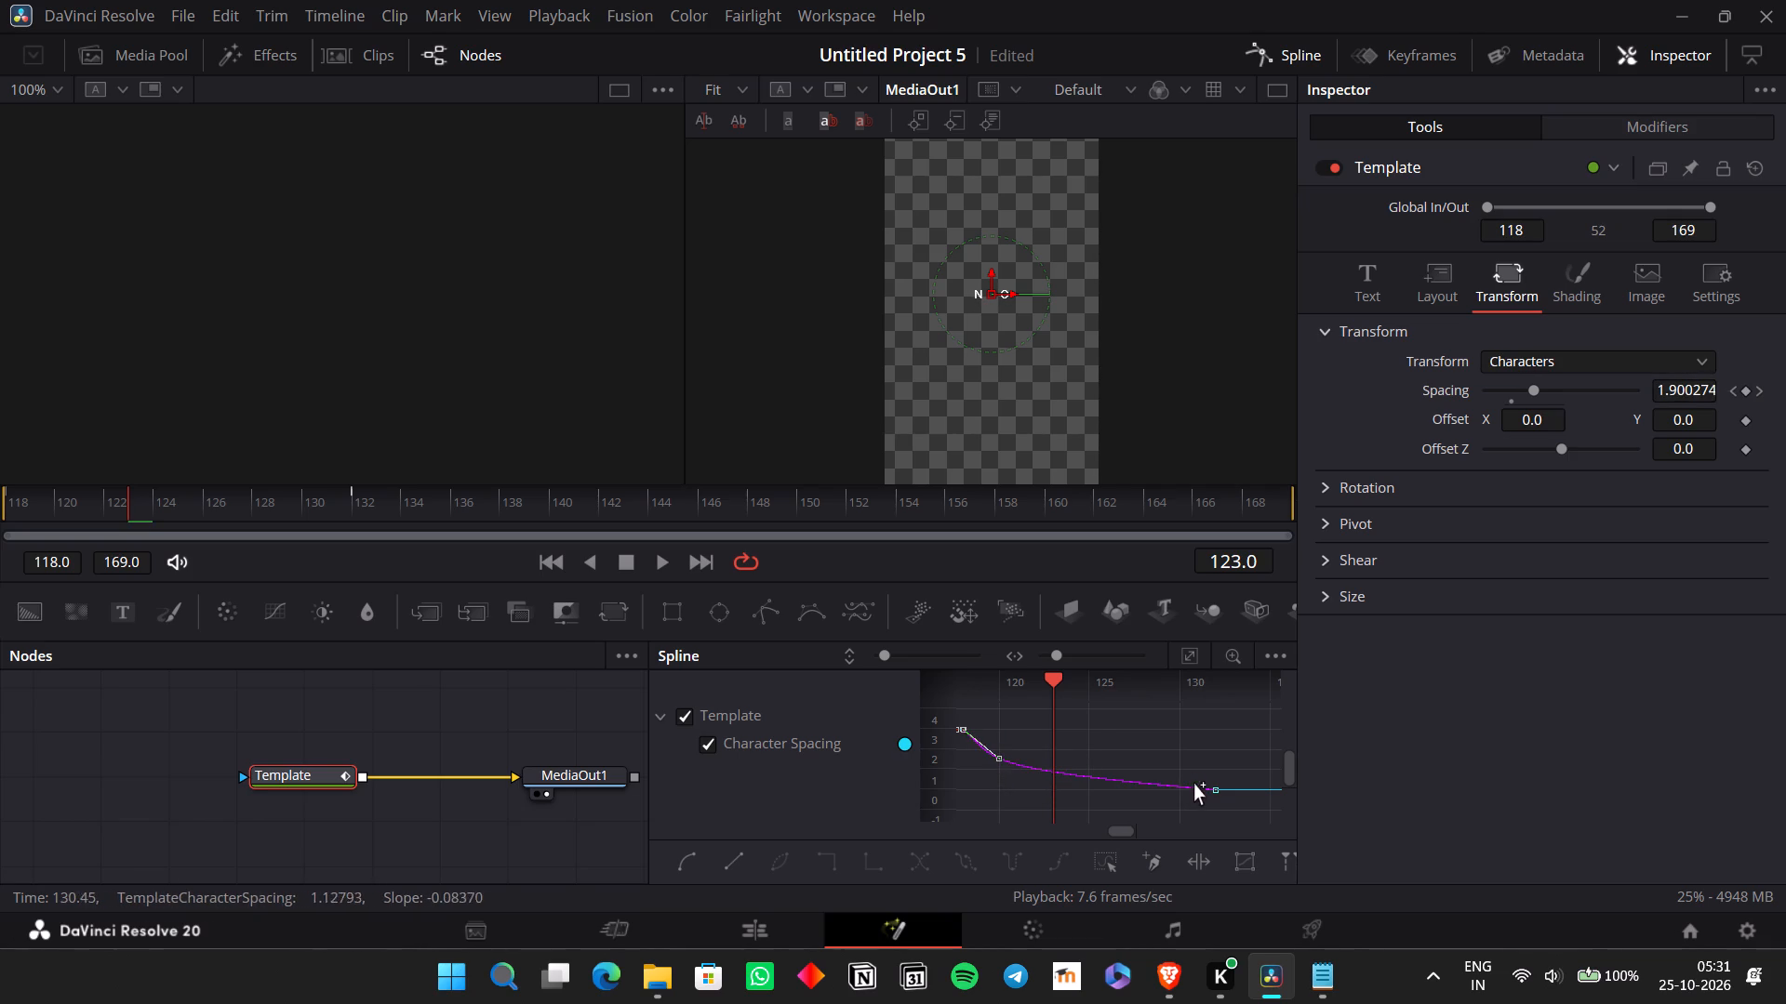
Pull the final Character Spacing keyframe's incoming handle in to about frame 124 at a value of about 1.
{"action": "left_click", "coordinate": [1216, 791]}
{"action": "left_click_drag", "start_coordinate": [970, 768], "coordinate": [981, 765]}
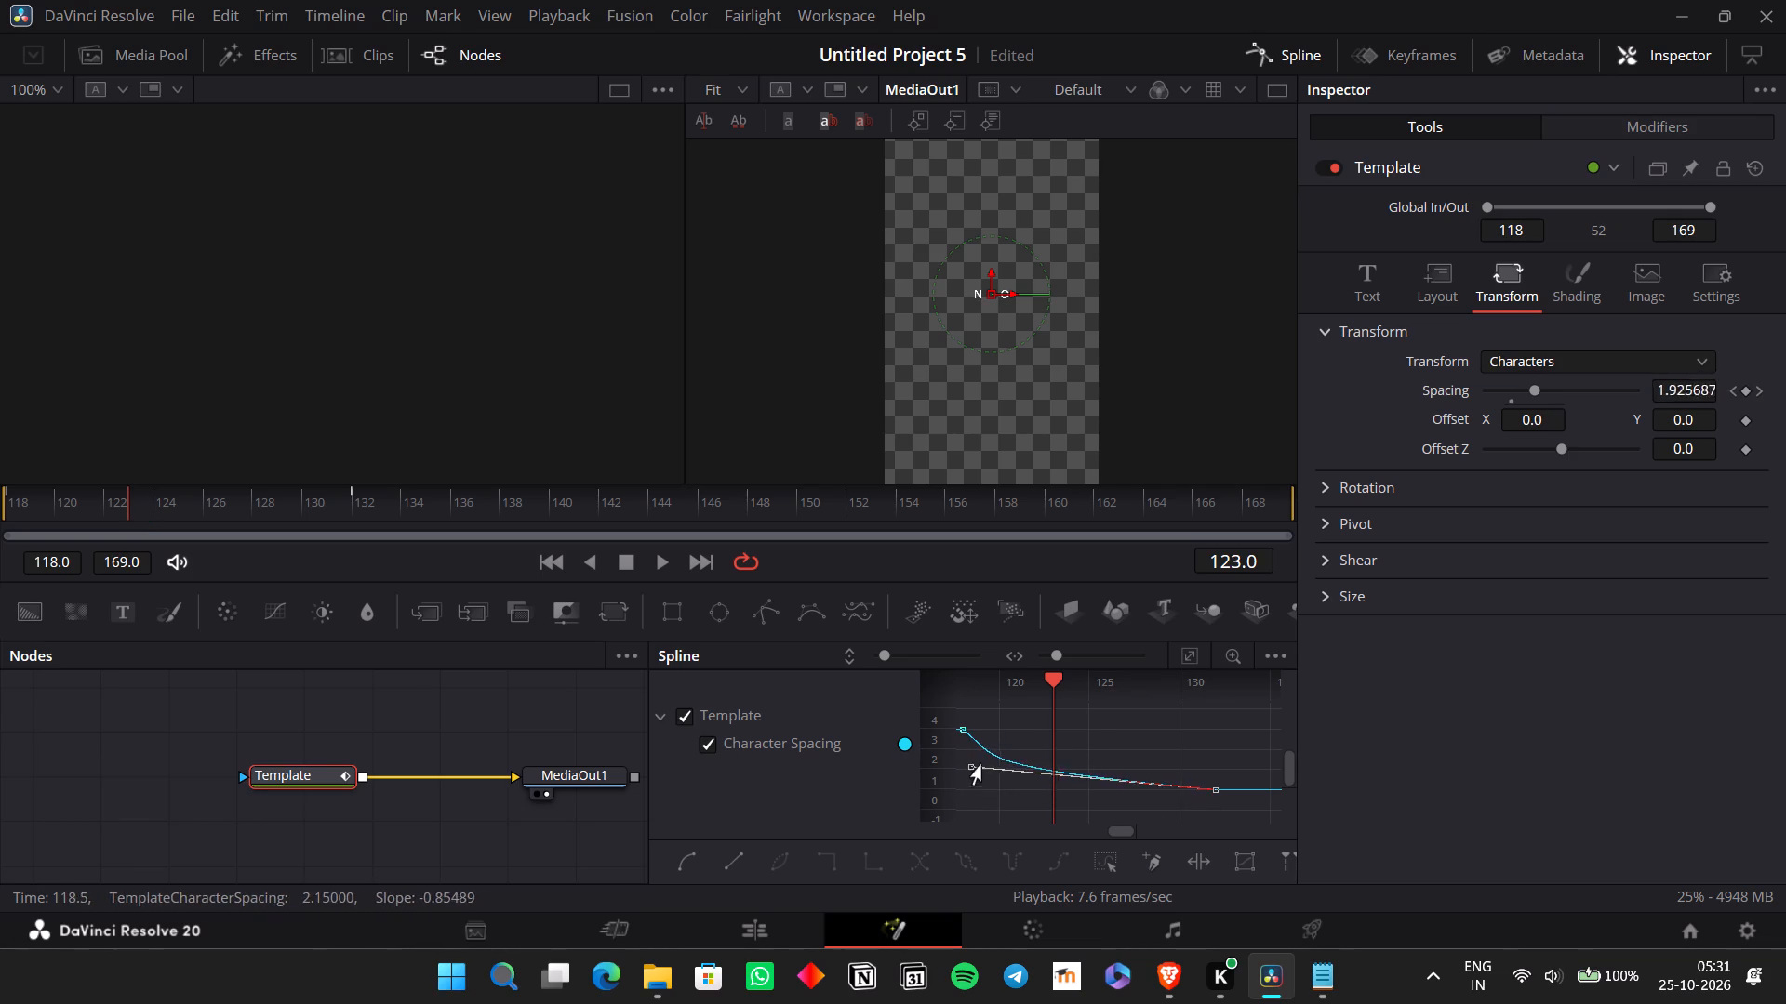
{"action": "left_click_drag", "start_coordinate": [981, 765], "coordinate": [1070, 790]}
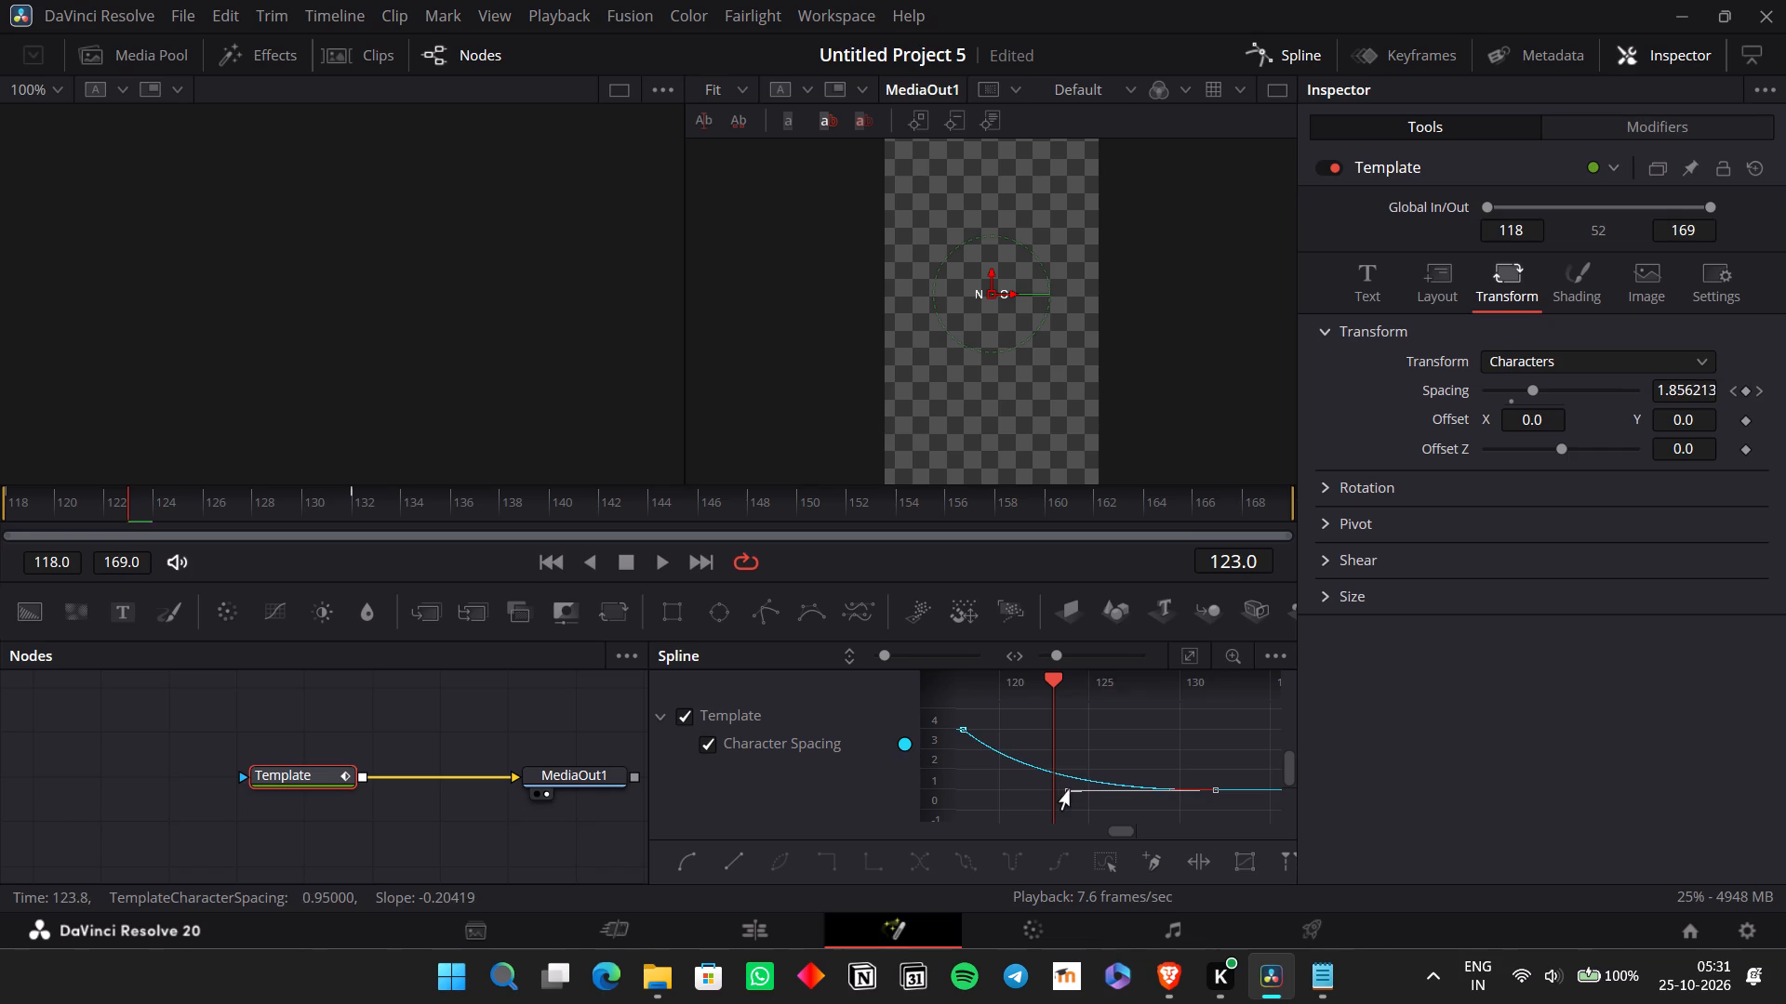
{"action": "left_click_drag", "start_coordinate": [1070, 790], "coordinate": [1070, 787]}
Replay the "NO" title in the Edit page timeline to check the revised spacing curve.
{"action": "left_click", "coordinate": [827, 919]}
{"action": "left_click", "coordinate": [804, 923]}
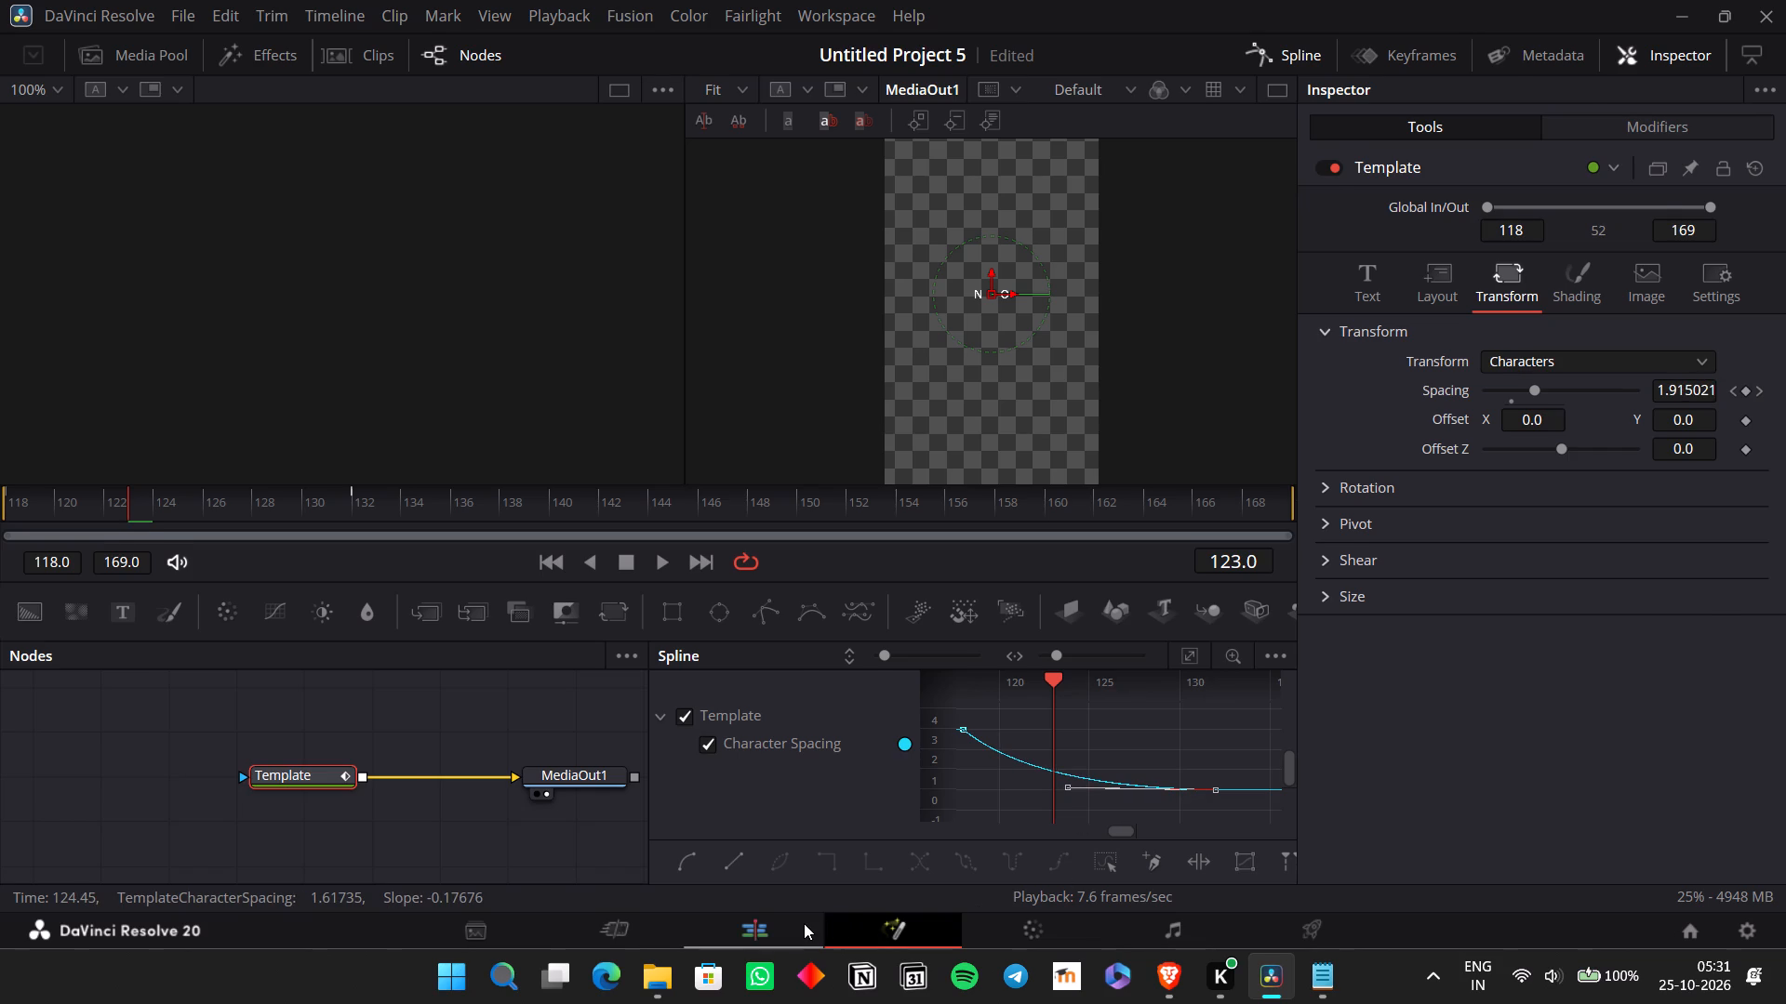
{"action": "left_click", "coordinate": [1325, 661]}
{"action": "key", "text": "space"}
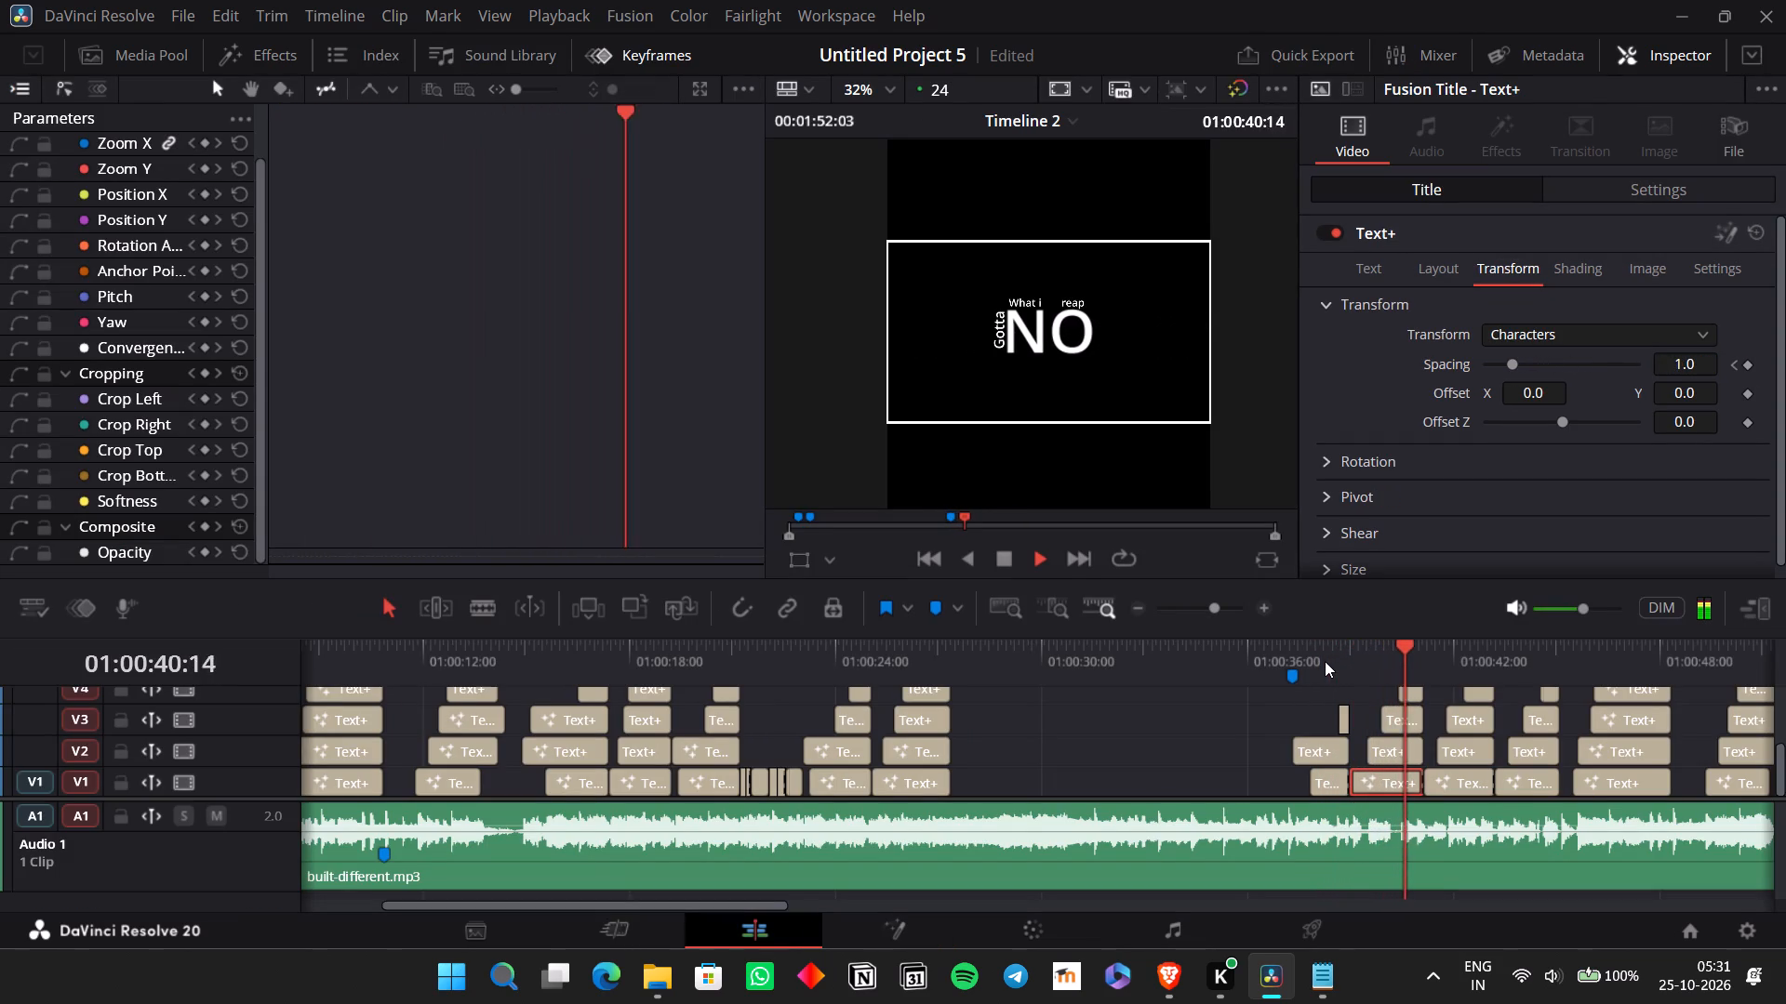
{"action": "key", "text": "space"}
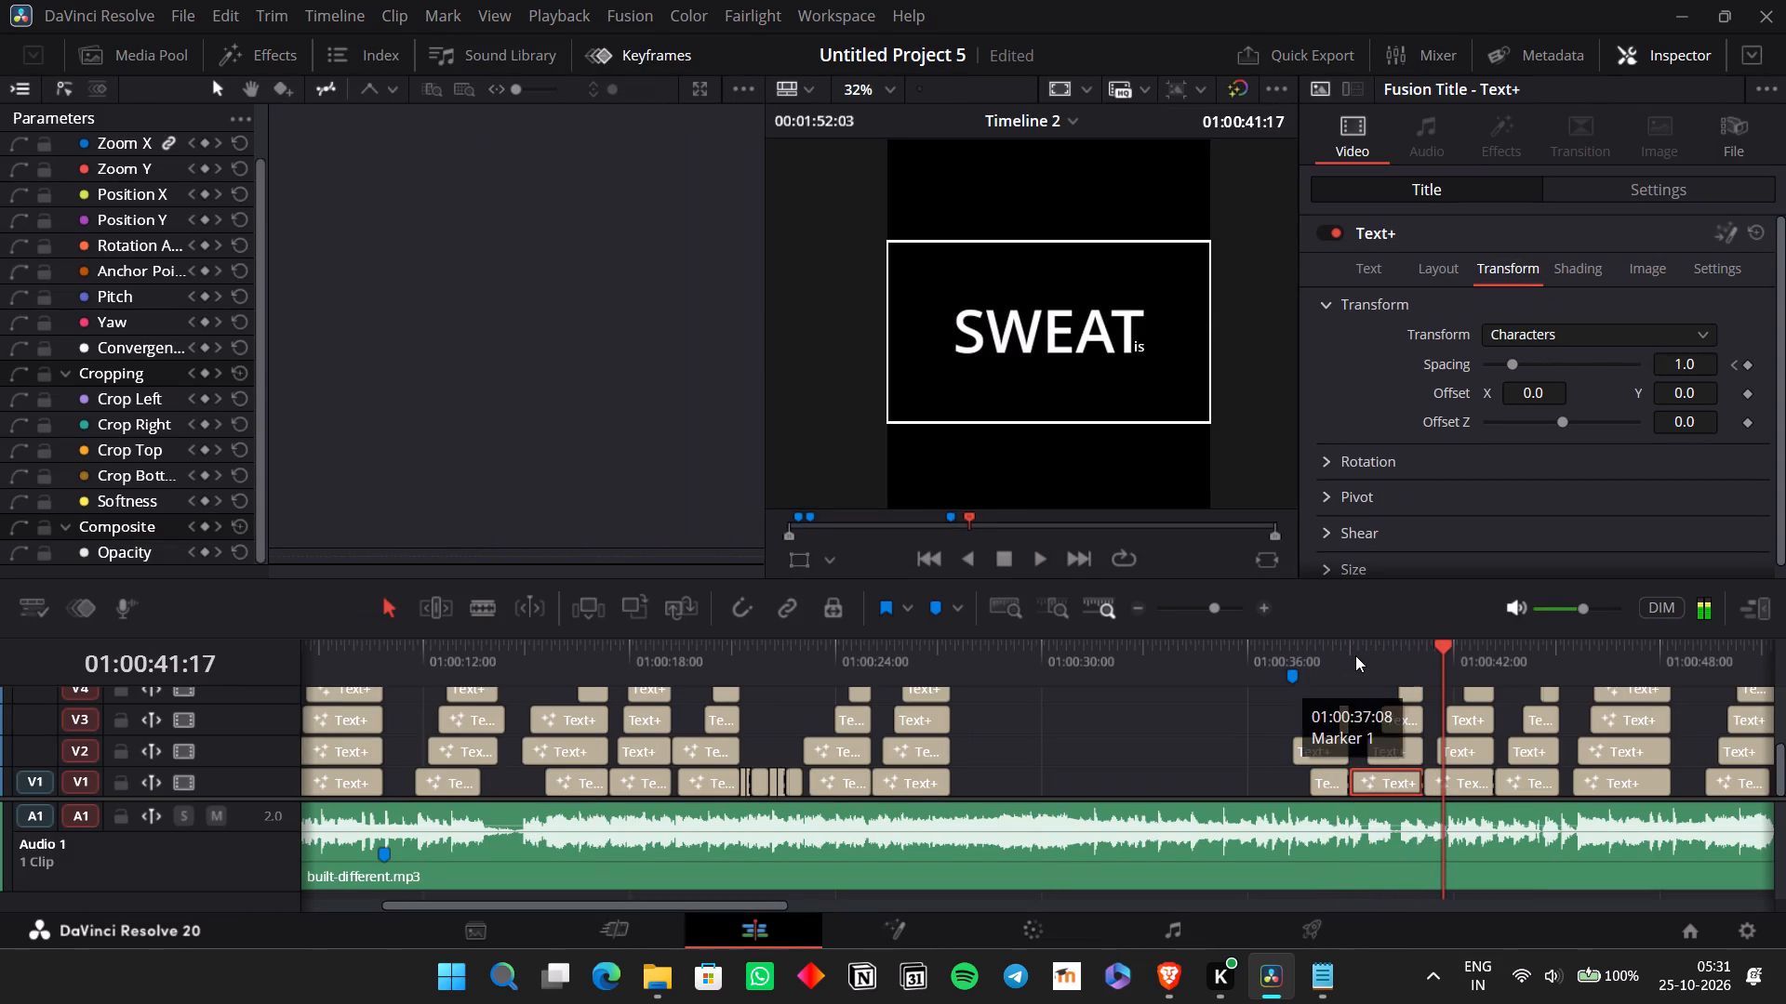
{"action": "left_click", "coordinate": [1364, 651]}
Return to Fusion and extend the final spacing keyframe's incoming handle to about frame 120 at a value of about 1.7.
{"action": "left_click", "coordinate": [894, 915]}
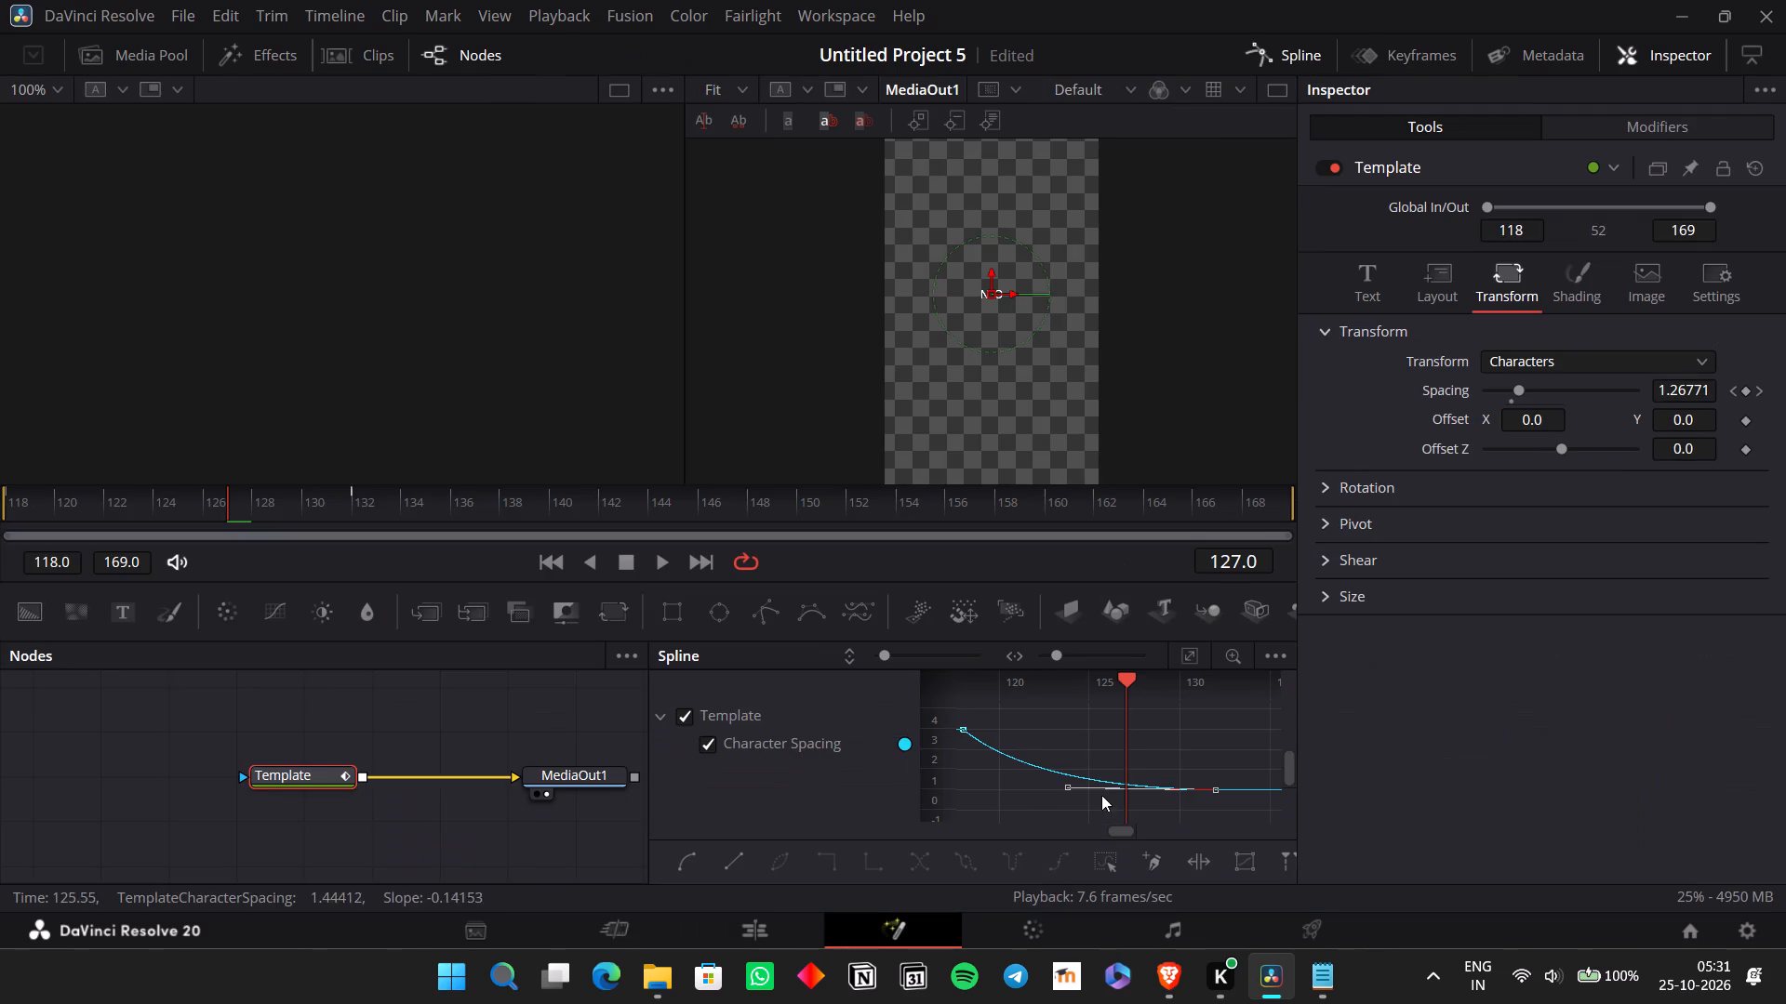
{"action": "left_click_drag", "start_coordinate": [1066, 785], "coordinate": [1004, 782]}
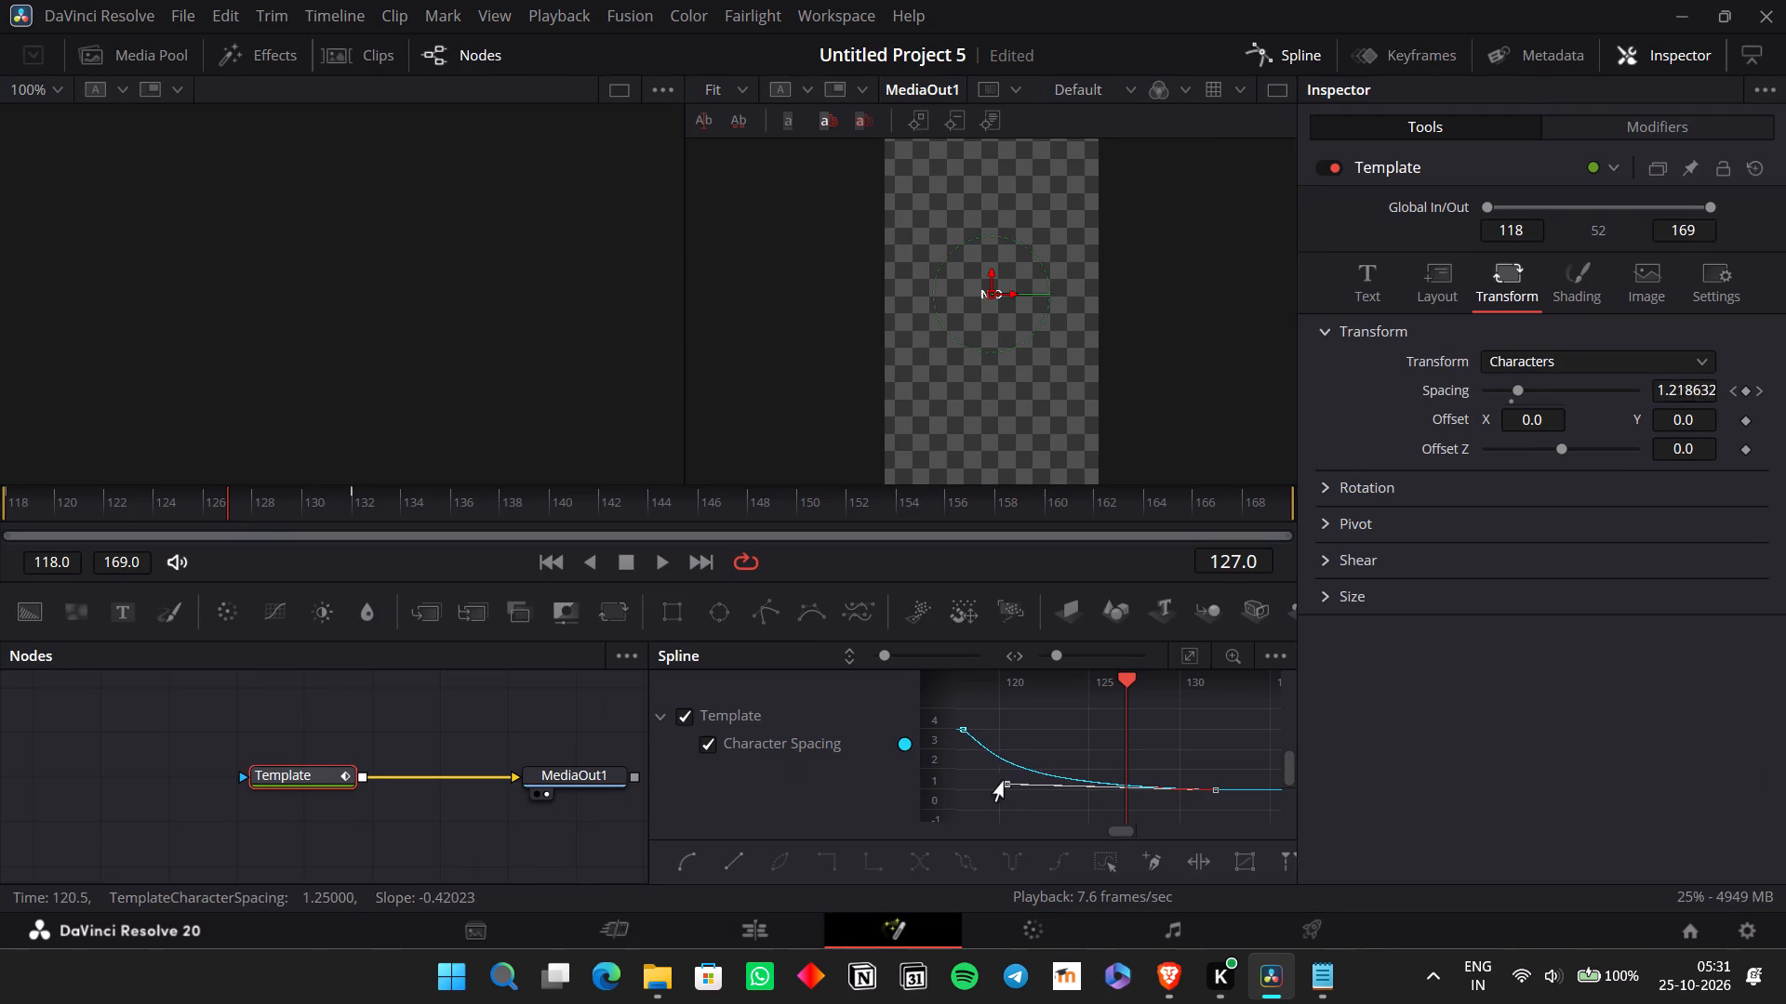
{"action": "left_click_drag", "start_coordinate": [1004, 782], "coordinate": [985, 778]}
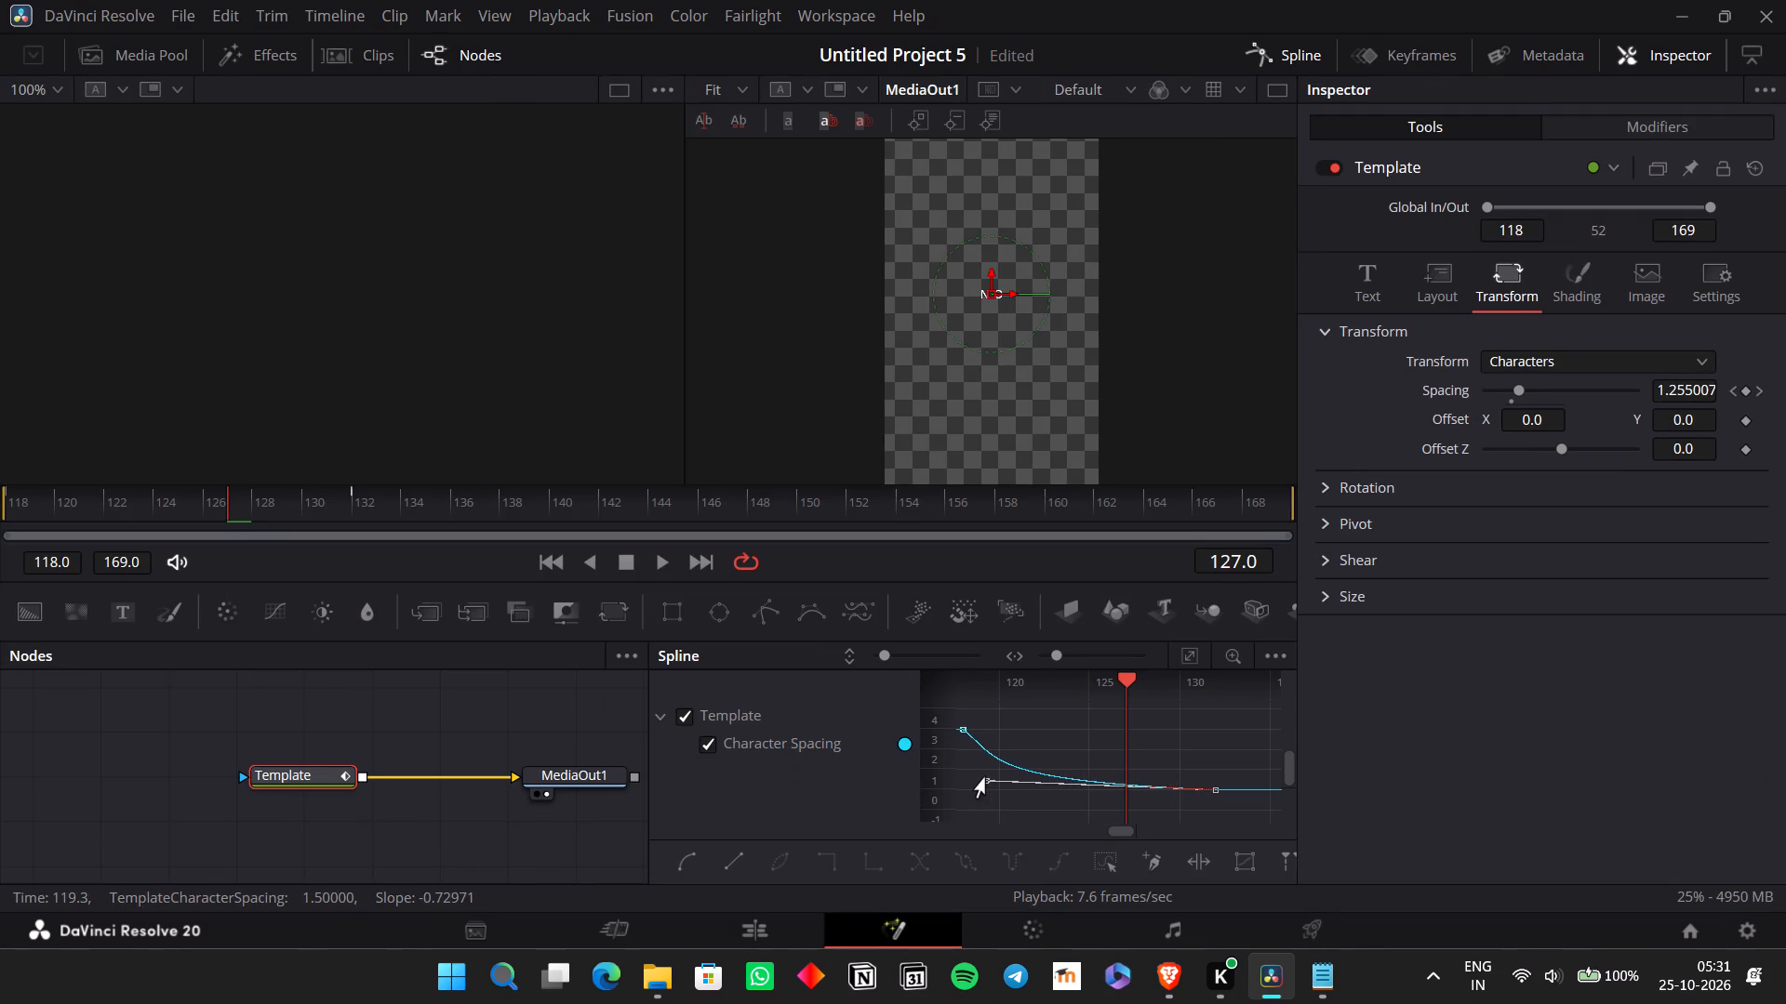
{"action": "left_click_drag", "start_coordinate": [985, 778], "coordinate": [997, 773]}
Replay the "NO" title and its transition into "SWEAT" in the Edit page timeline to review the spacing animation.
{"action": "left_click", "coordinate": [797, 924]}
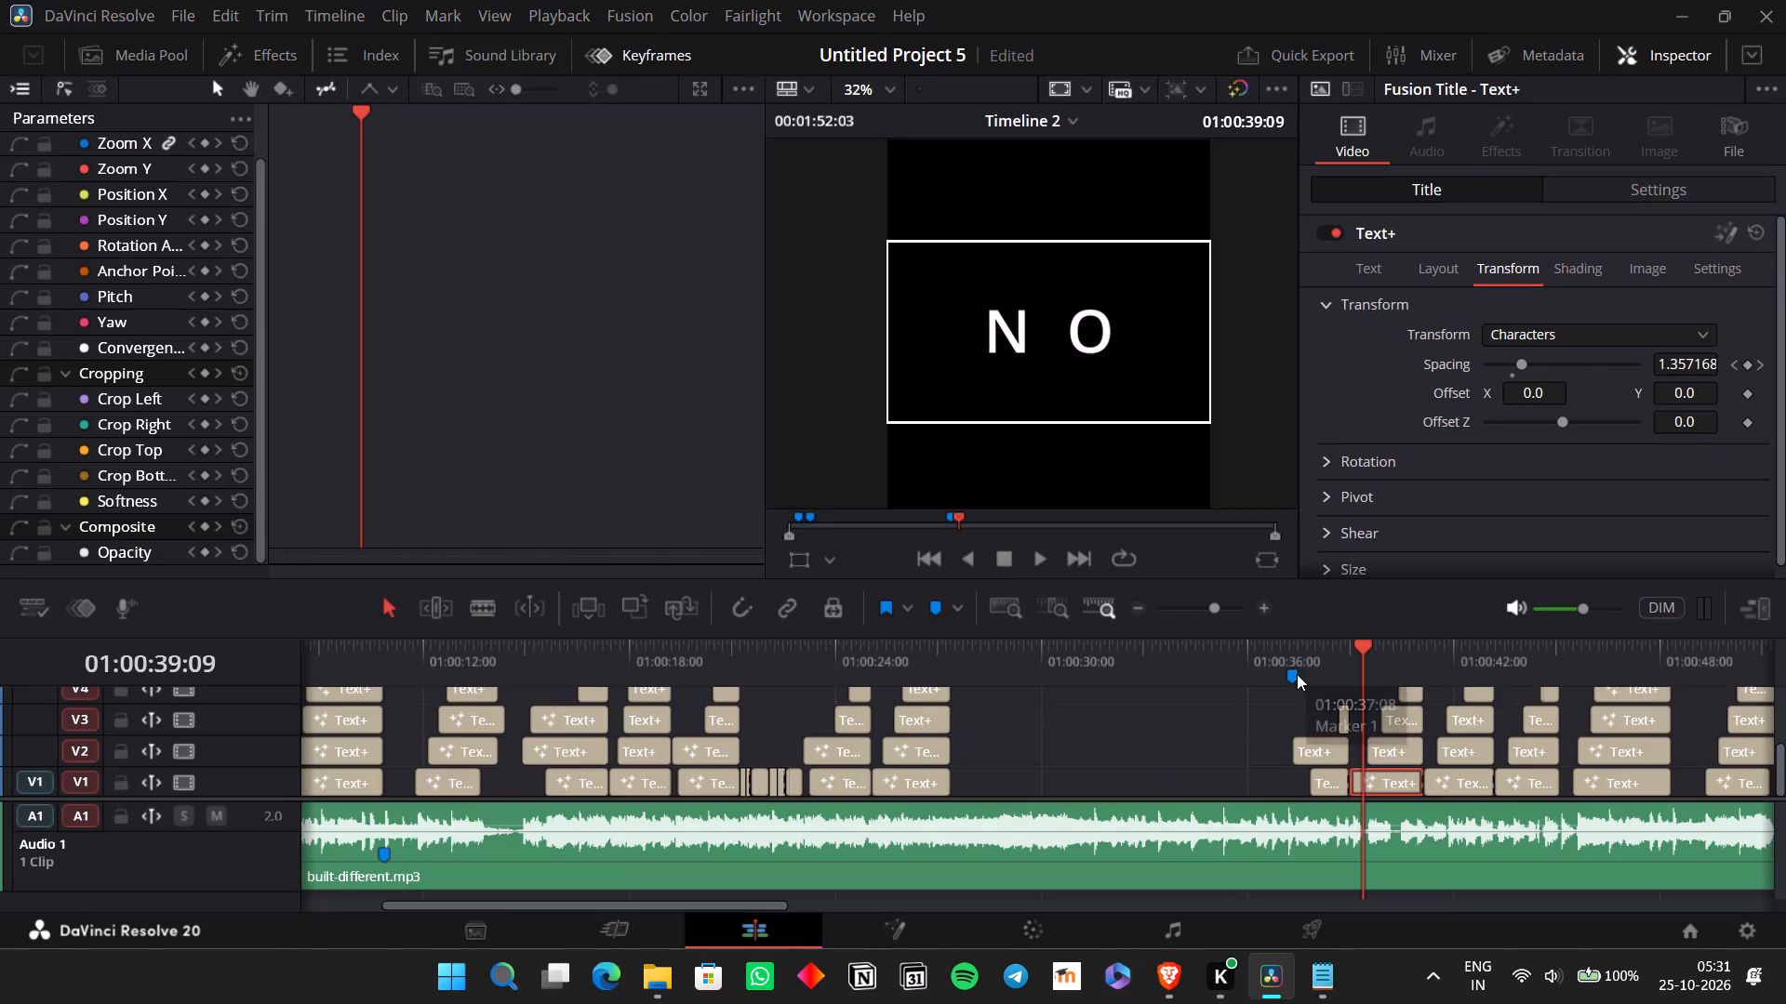
{"action": "left_click", "coordinate": [1304, 649]}
{"action": "key", "text": "space"}
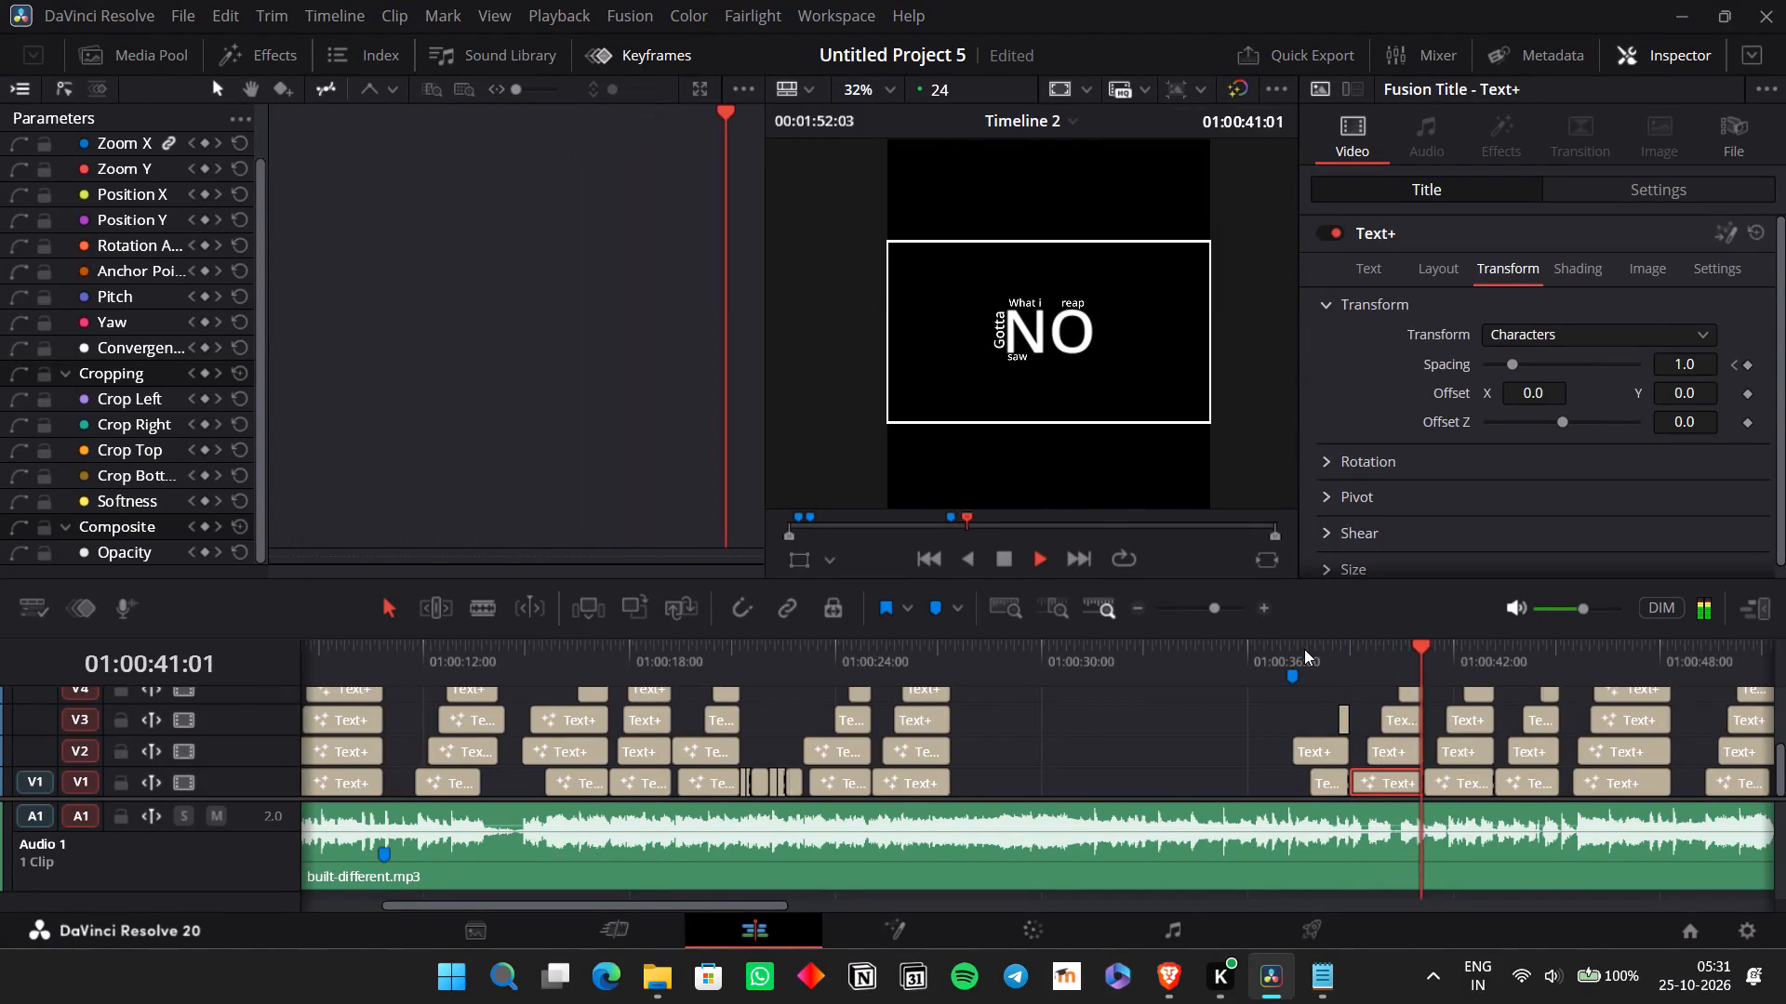
{"action": "key", "text": "space"}
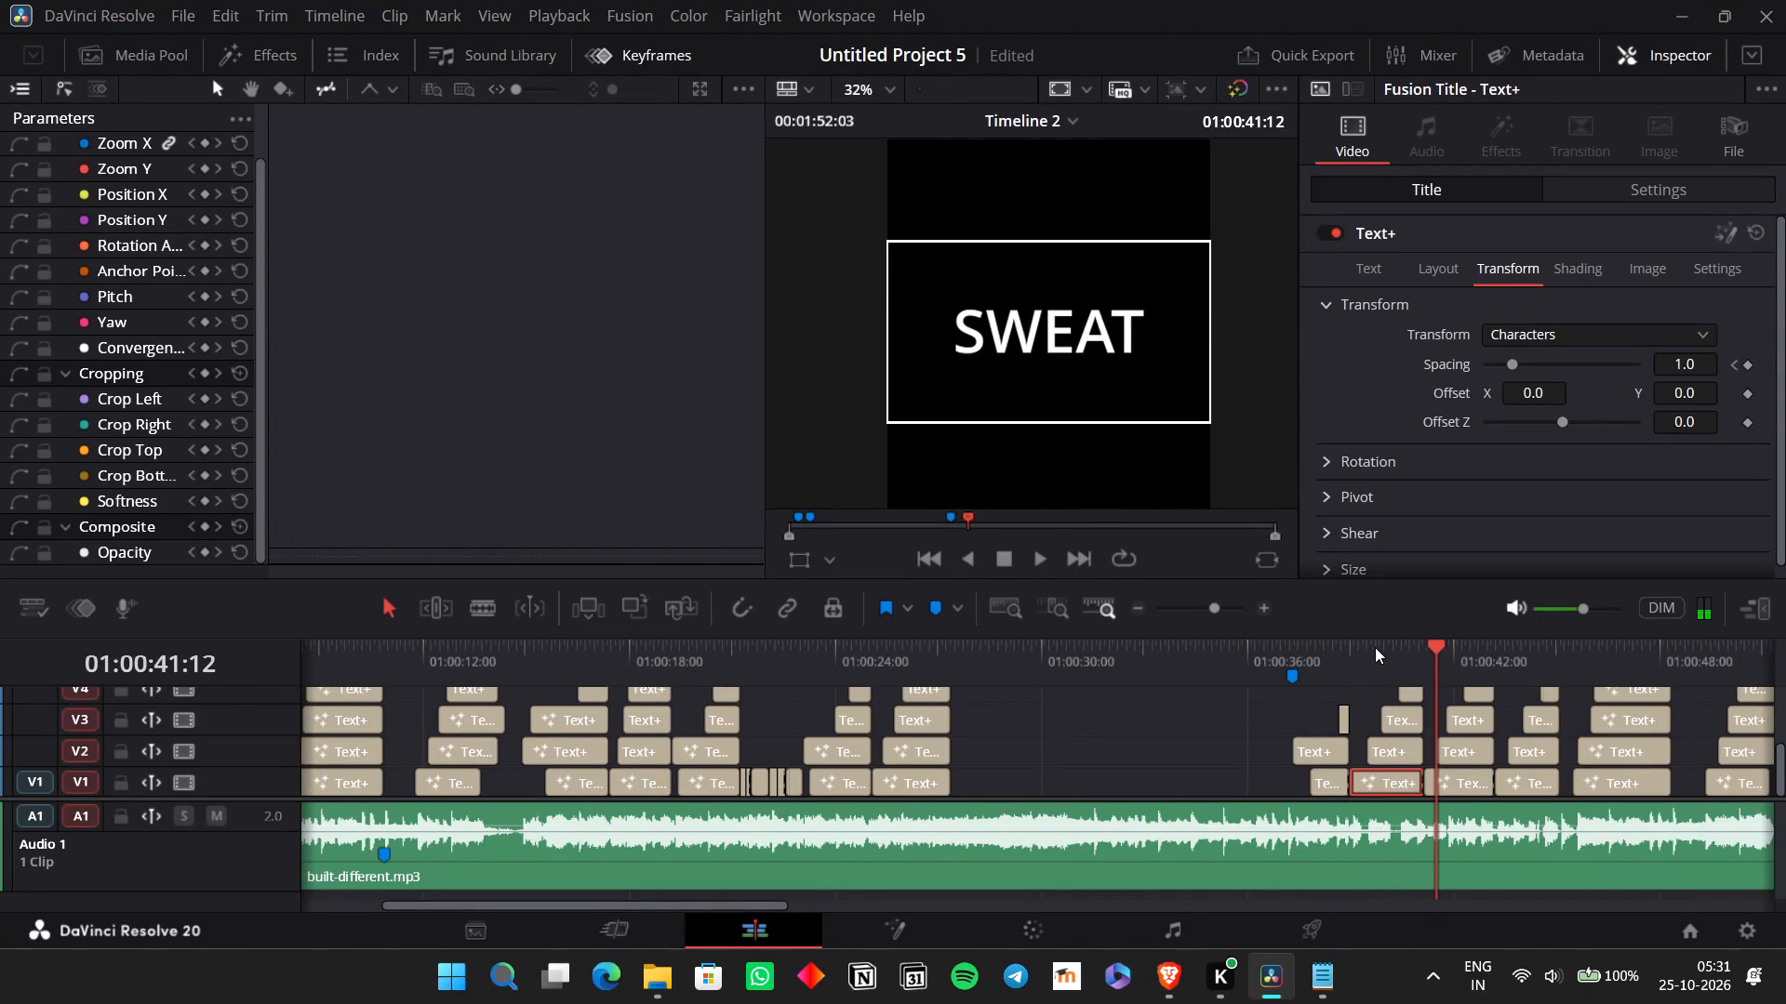
{"action": "left_click", "coordinate": [1375, 647]}
{"action": "left_click", "coordinate": [1366, 643]}
{"action": "key", "text": "space"}
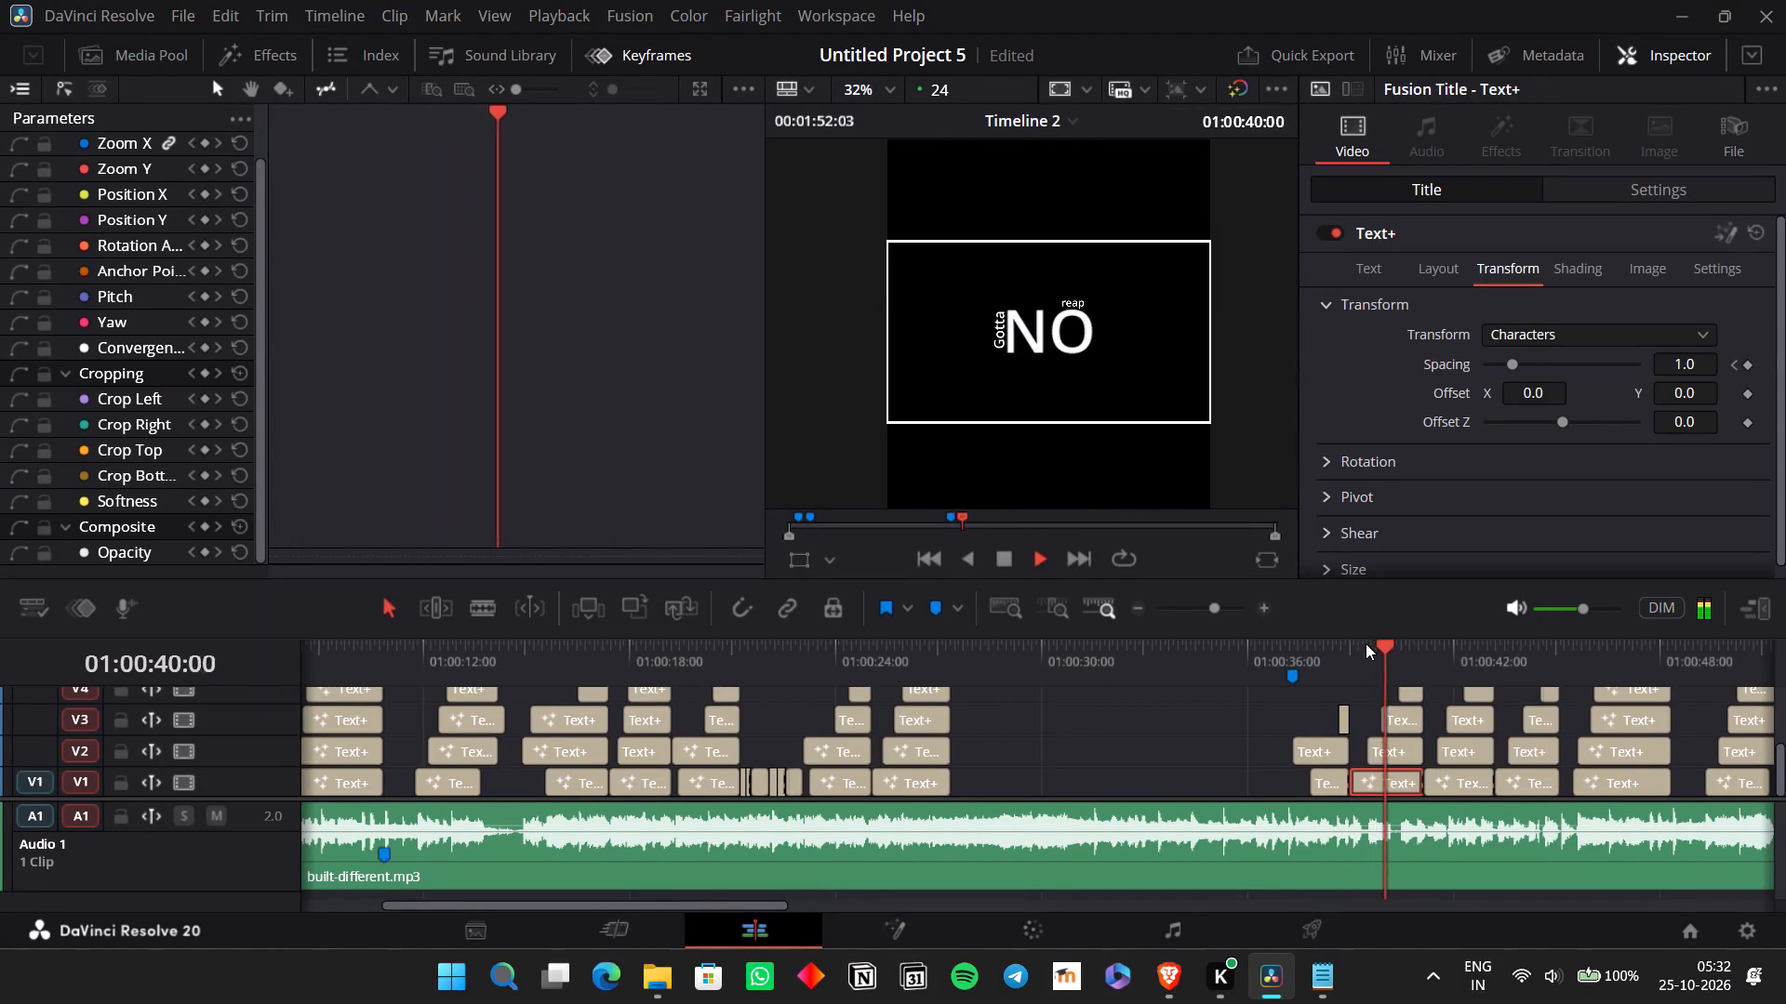
{"action": "key", "text": "space"}
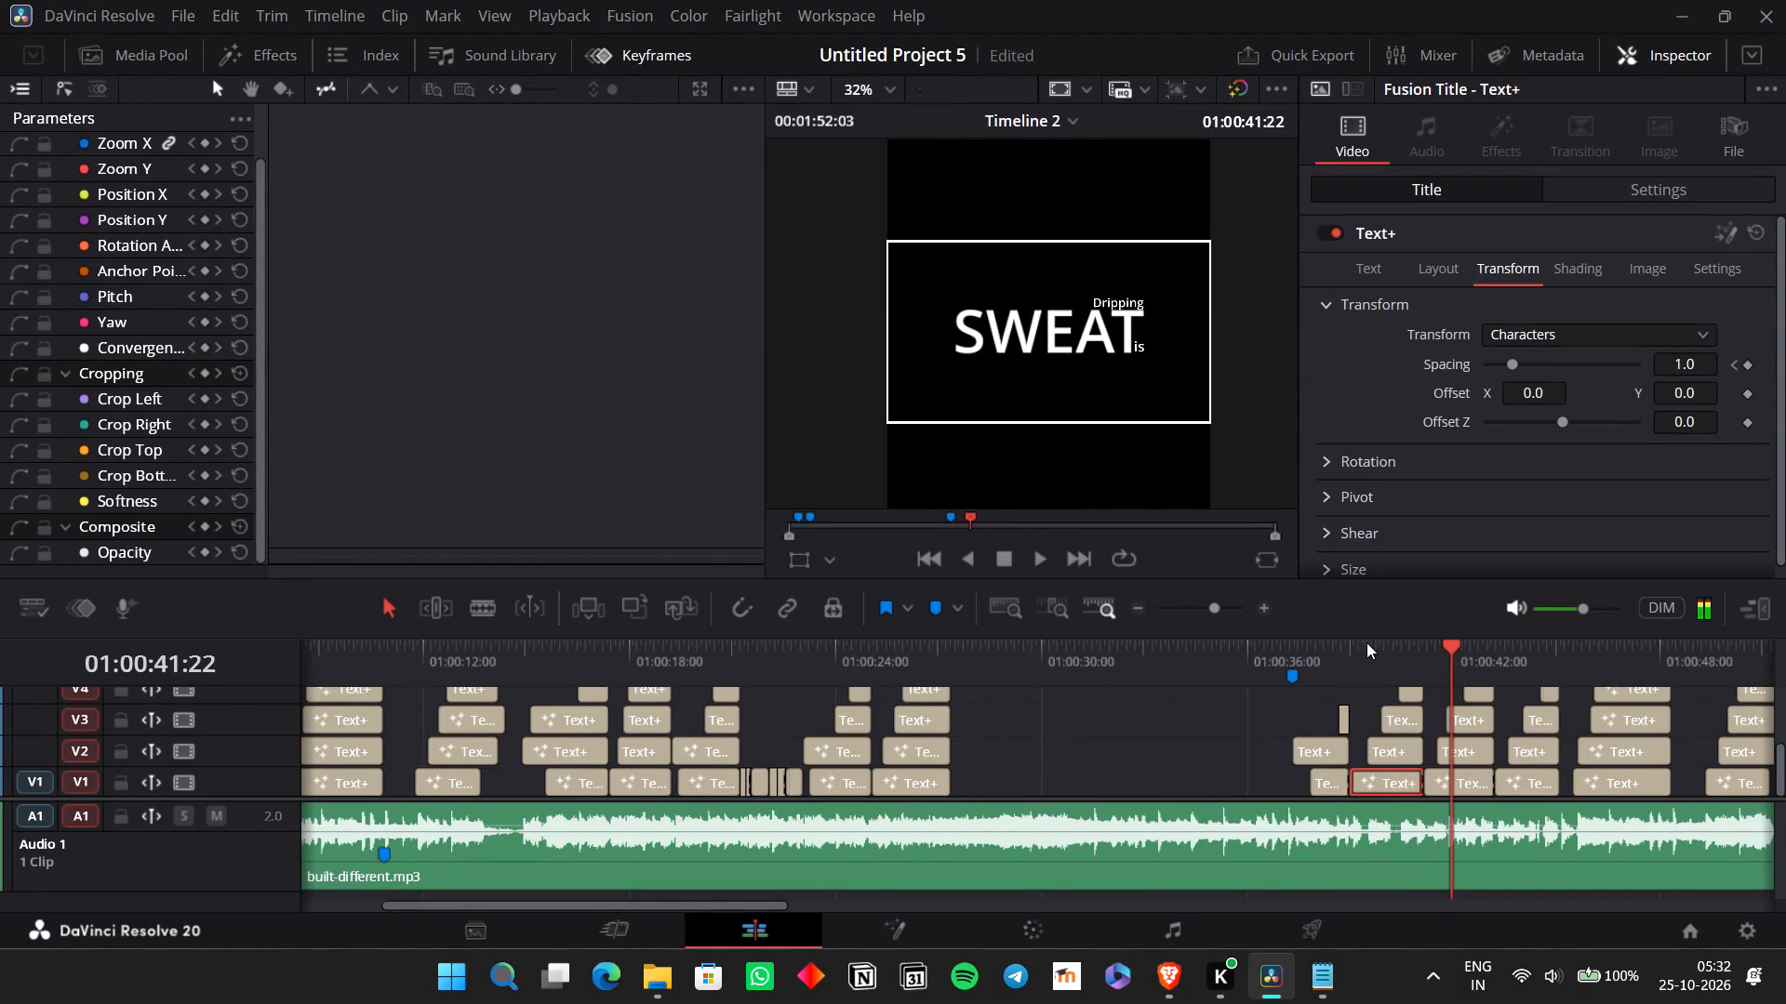
Play through the "SWEAT", "Grinding" and "Pain" title sections of the timeline to review the lyric sequence.
{"action": "key", "text": "space"}
{"action": "key", "text": "space"}
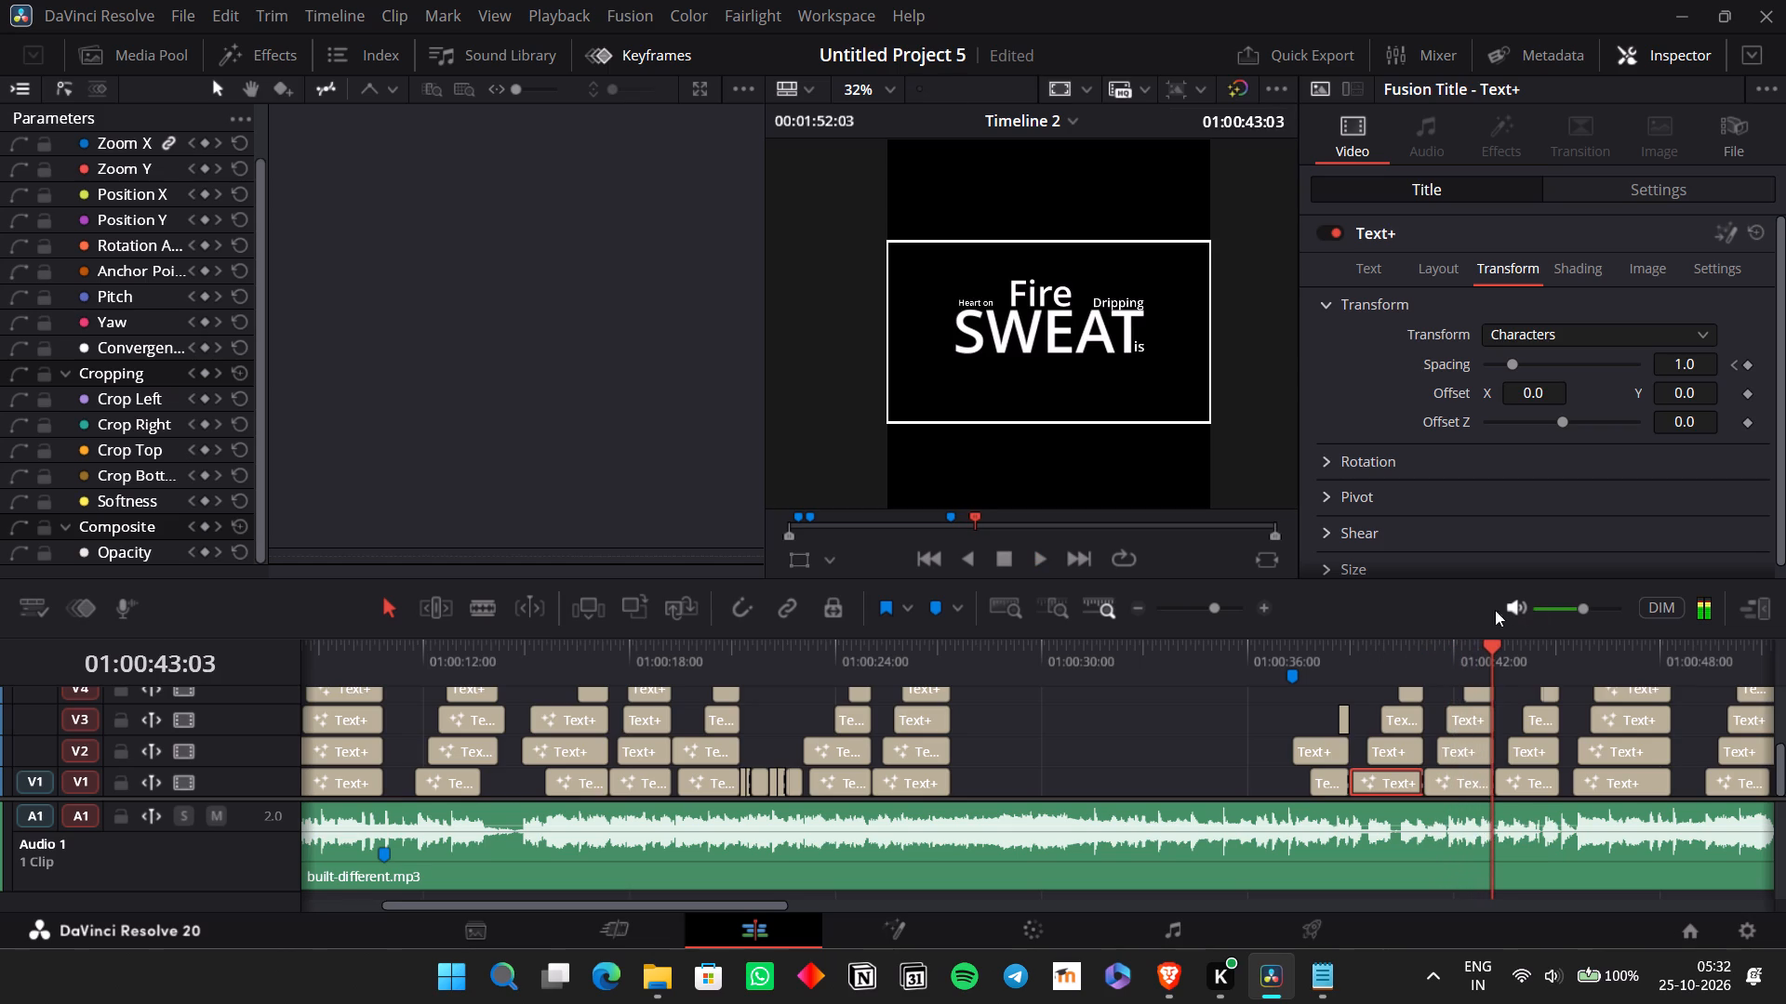
{"action": "left_click", "coordinate": [1143, 603]}
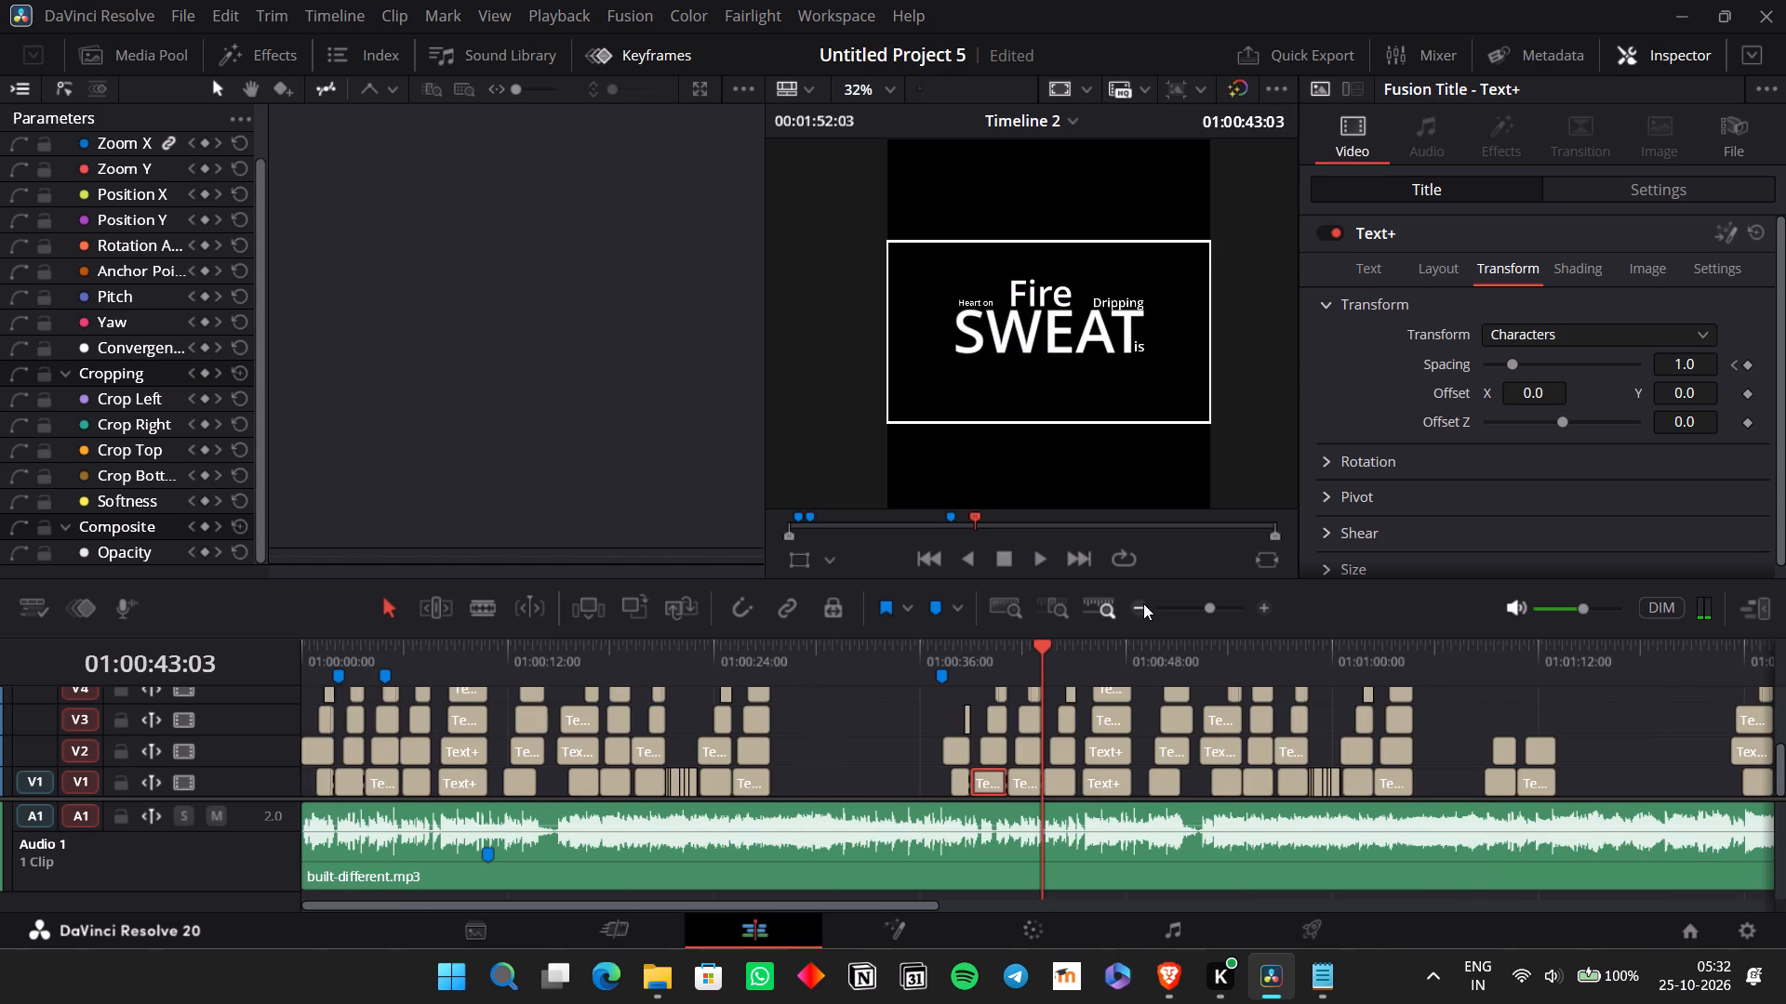
{"action": "left_click", "coordinate": [1268, 612]}
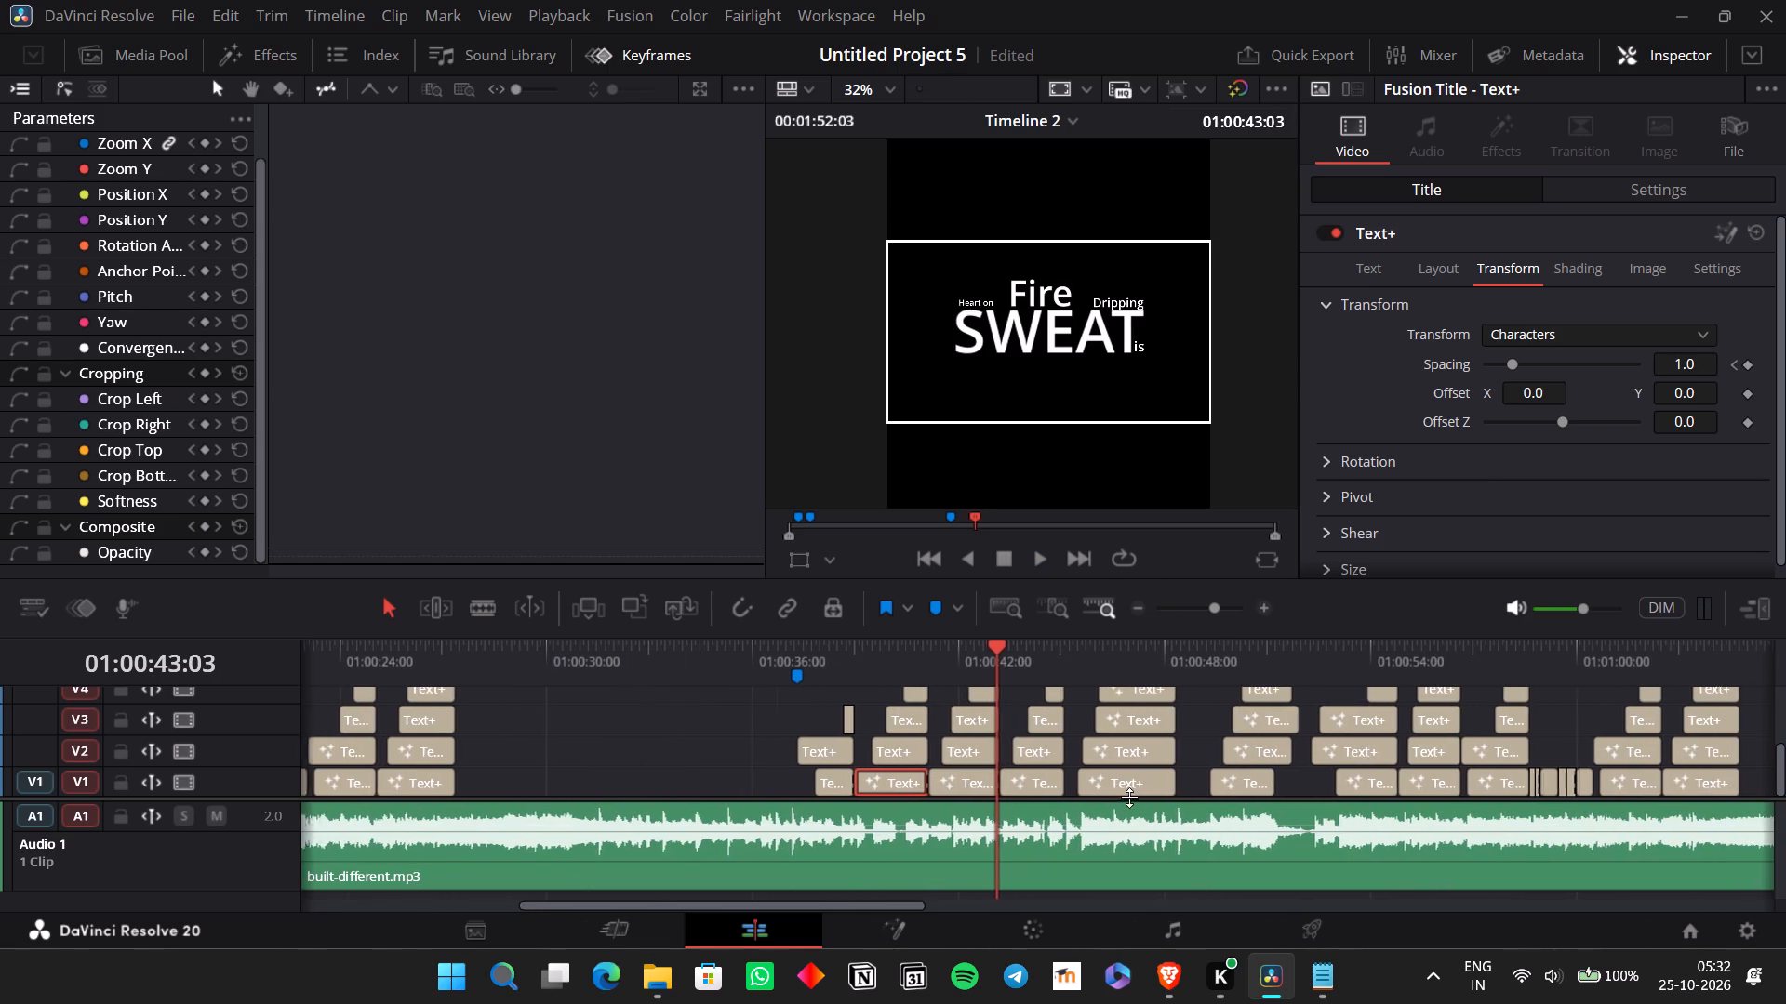
{"action": "left_click", "coordinate": [923, 656]}
{"action": "key", "text": "space"}
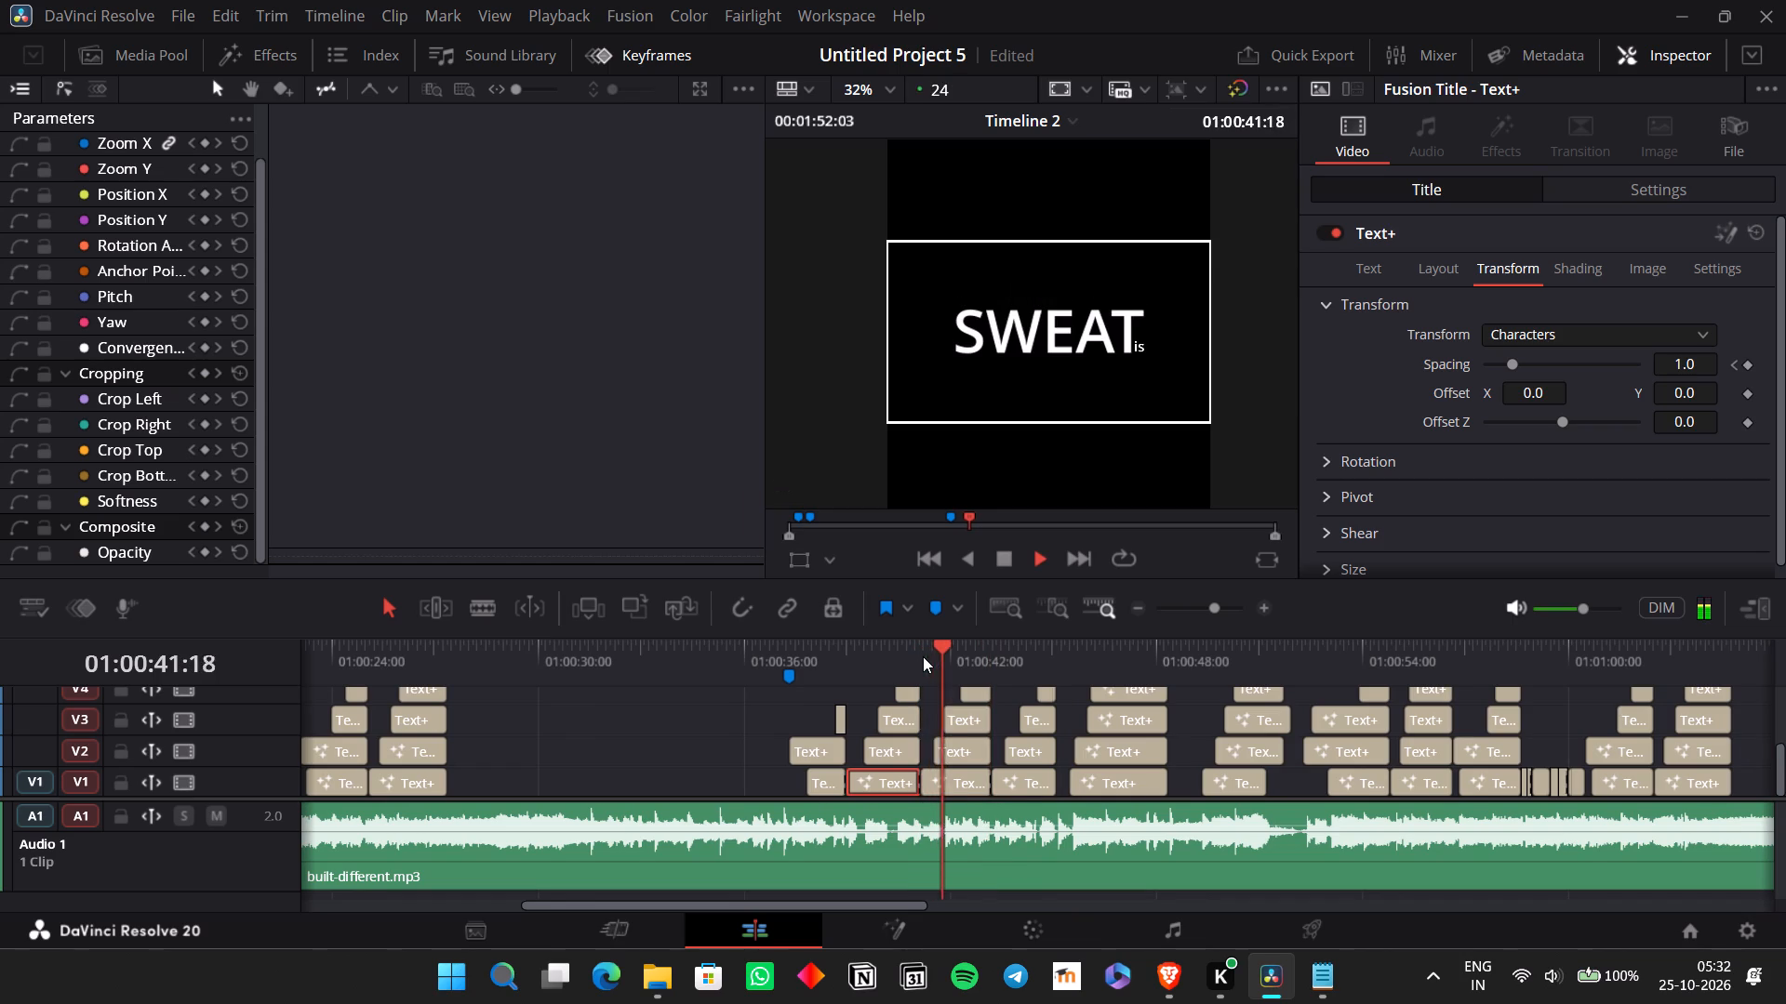
{"action": "key", "text": "space"}
{"action": "left_click", "coordinate": [933, 694]}
{"action": "left_click", "coordinate": [934, 724]}
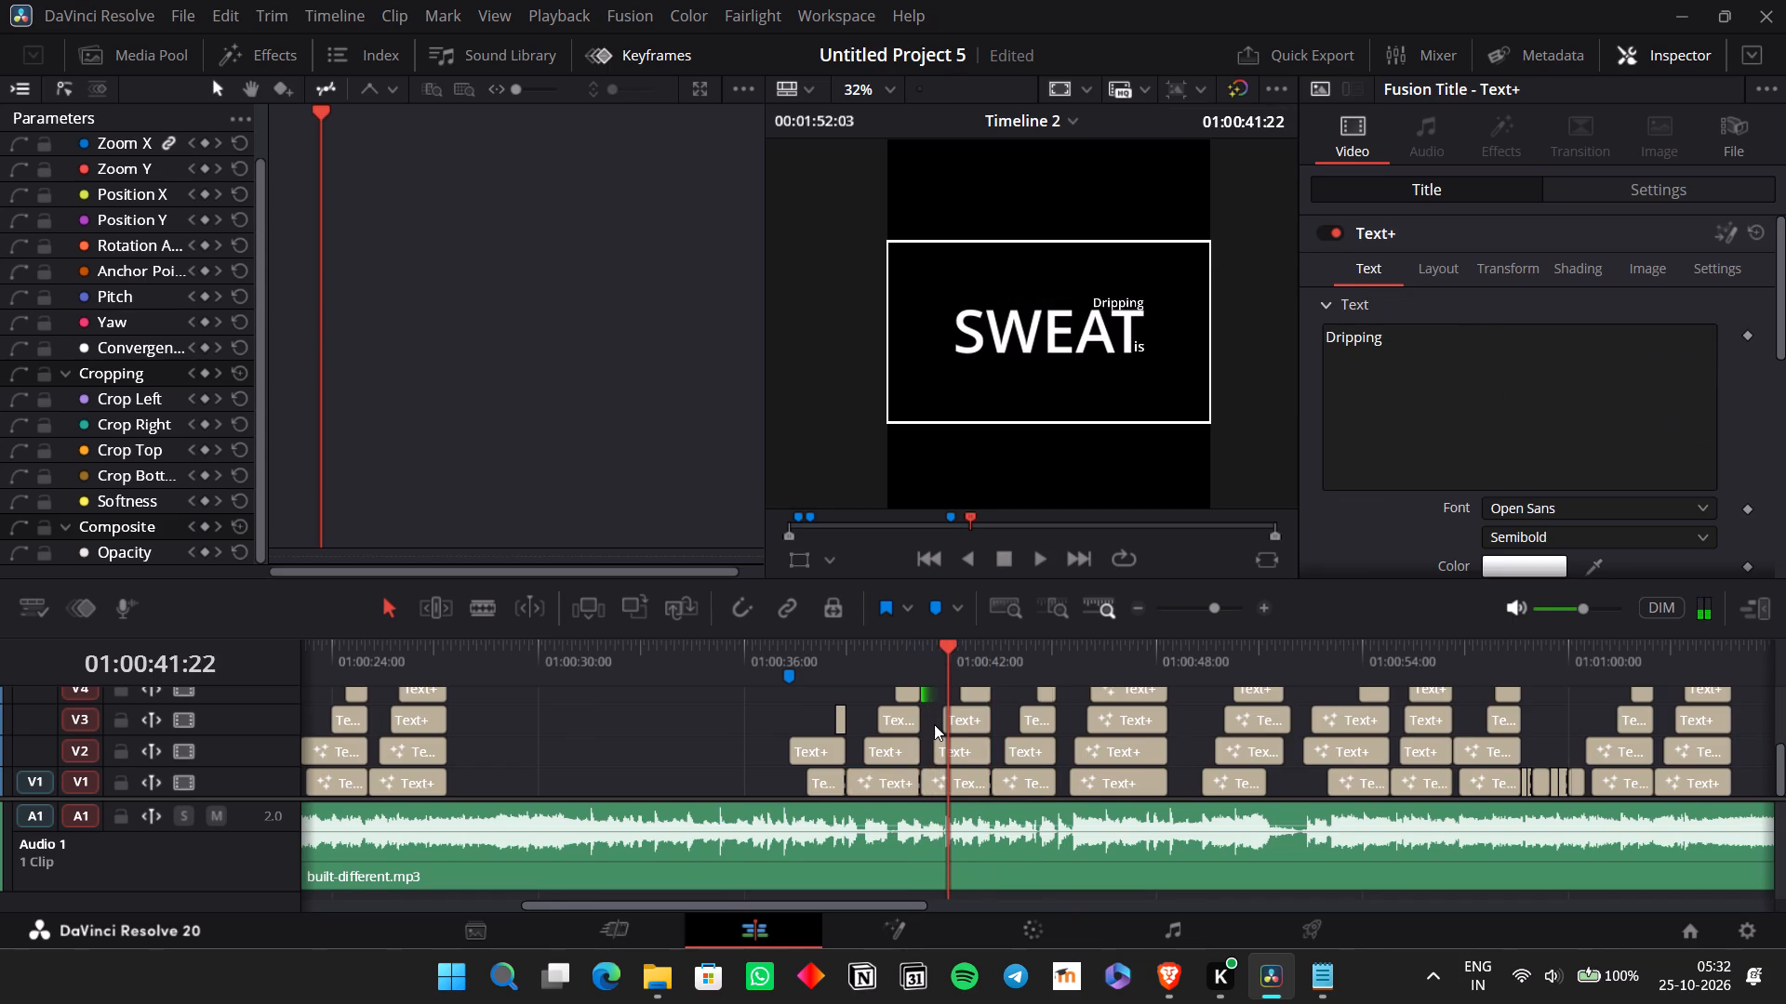
{"action": "key", "text": "space"}
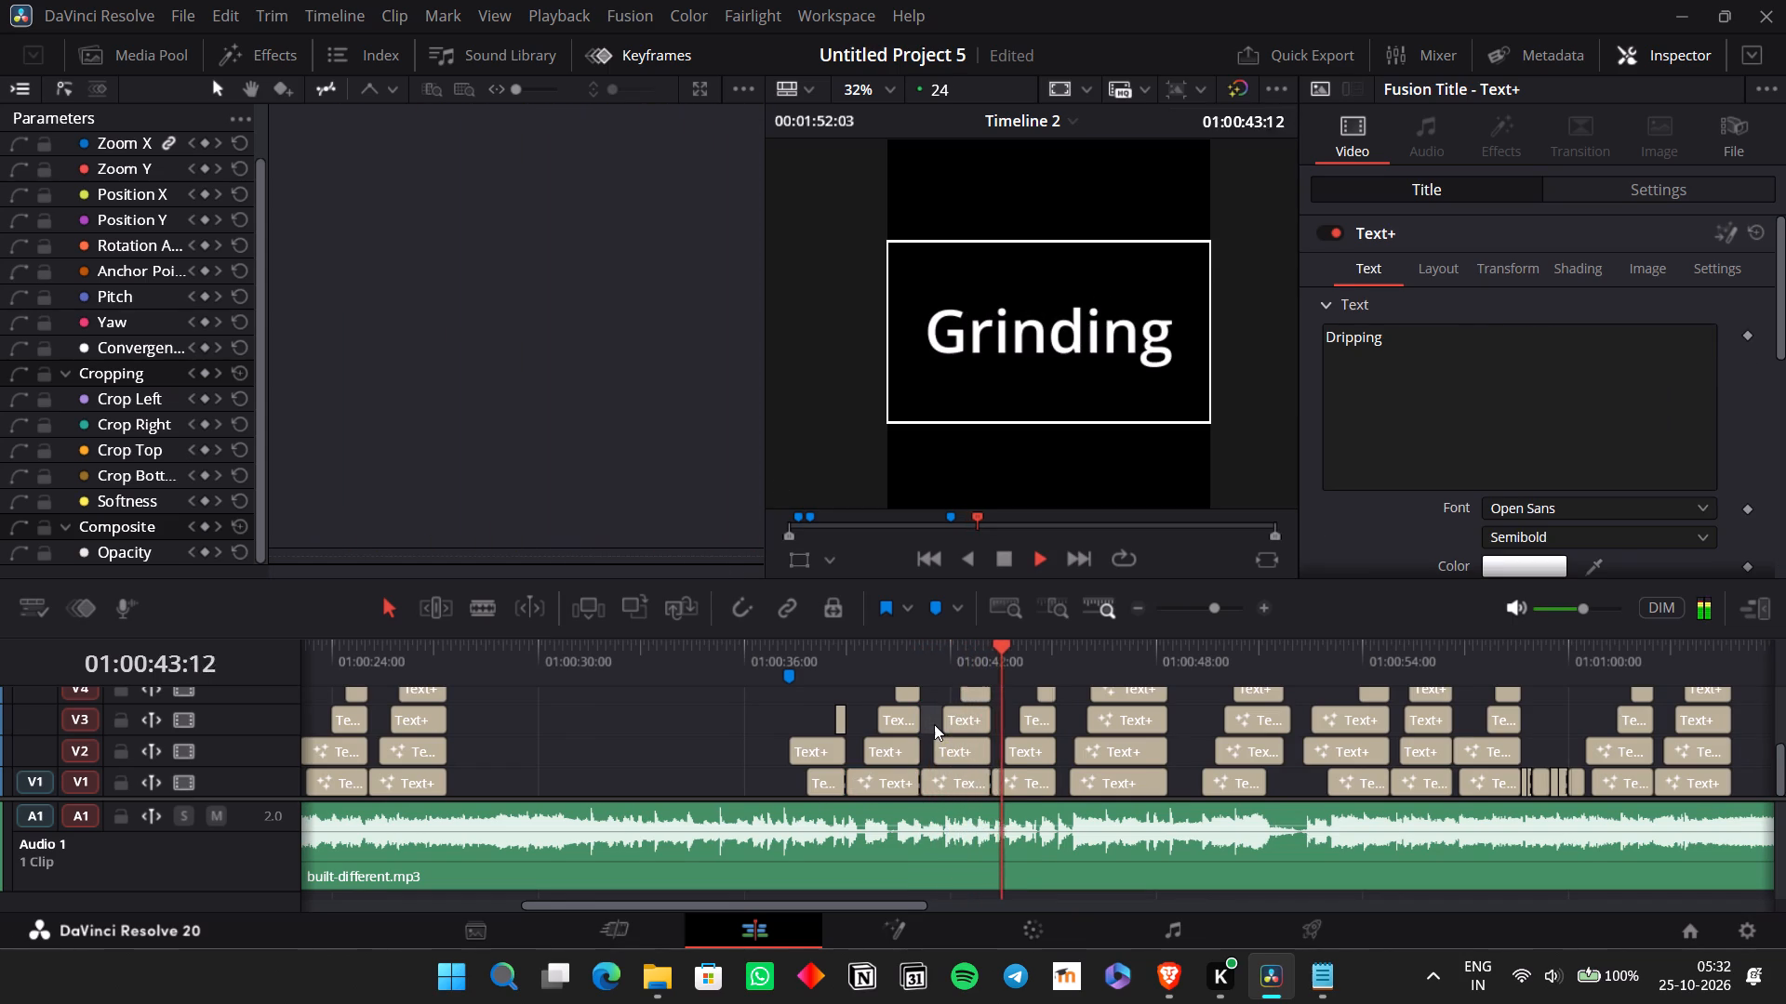
{"action": "key", "text": "space"}
{"action": "key", "text": "space"}
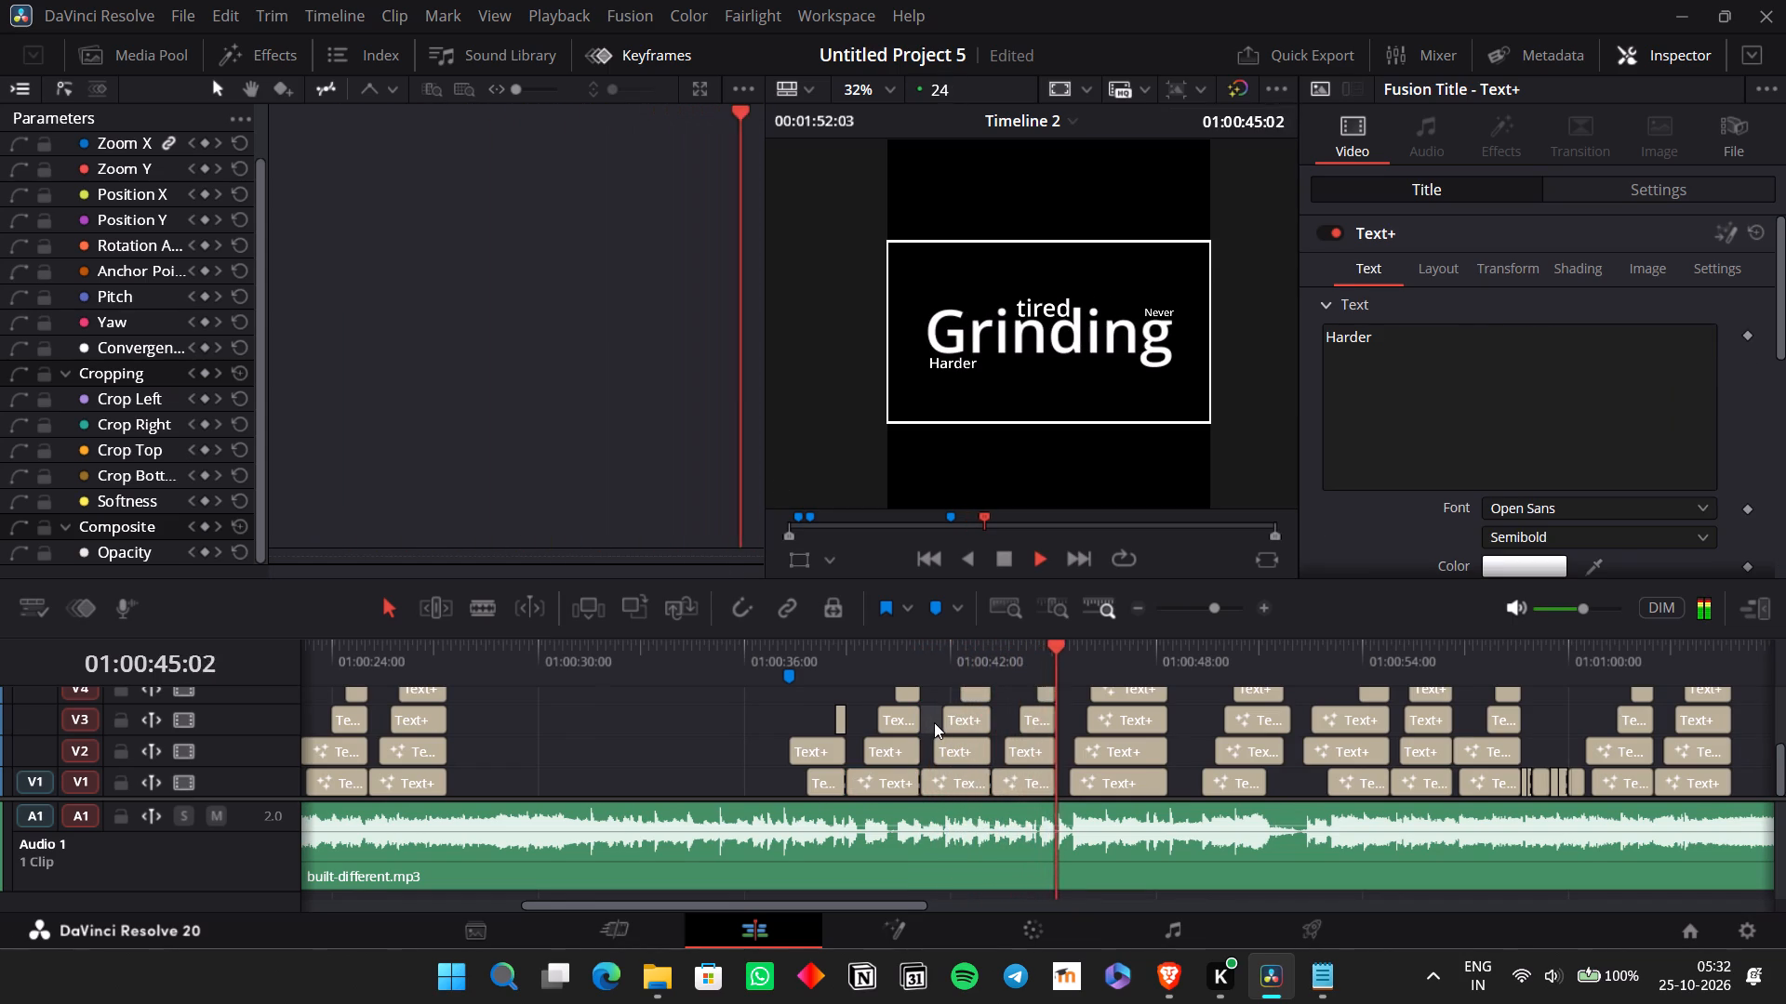
{"action": "key", "text": "space"}
{"action": "key", "text": "space"}
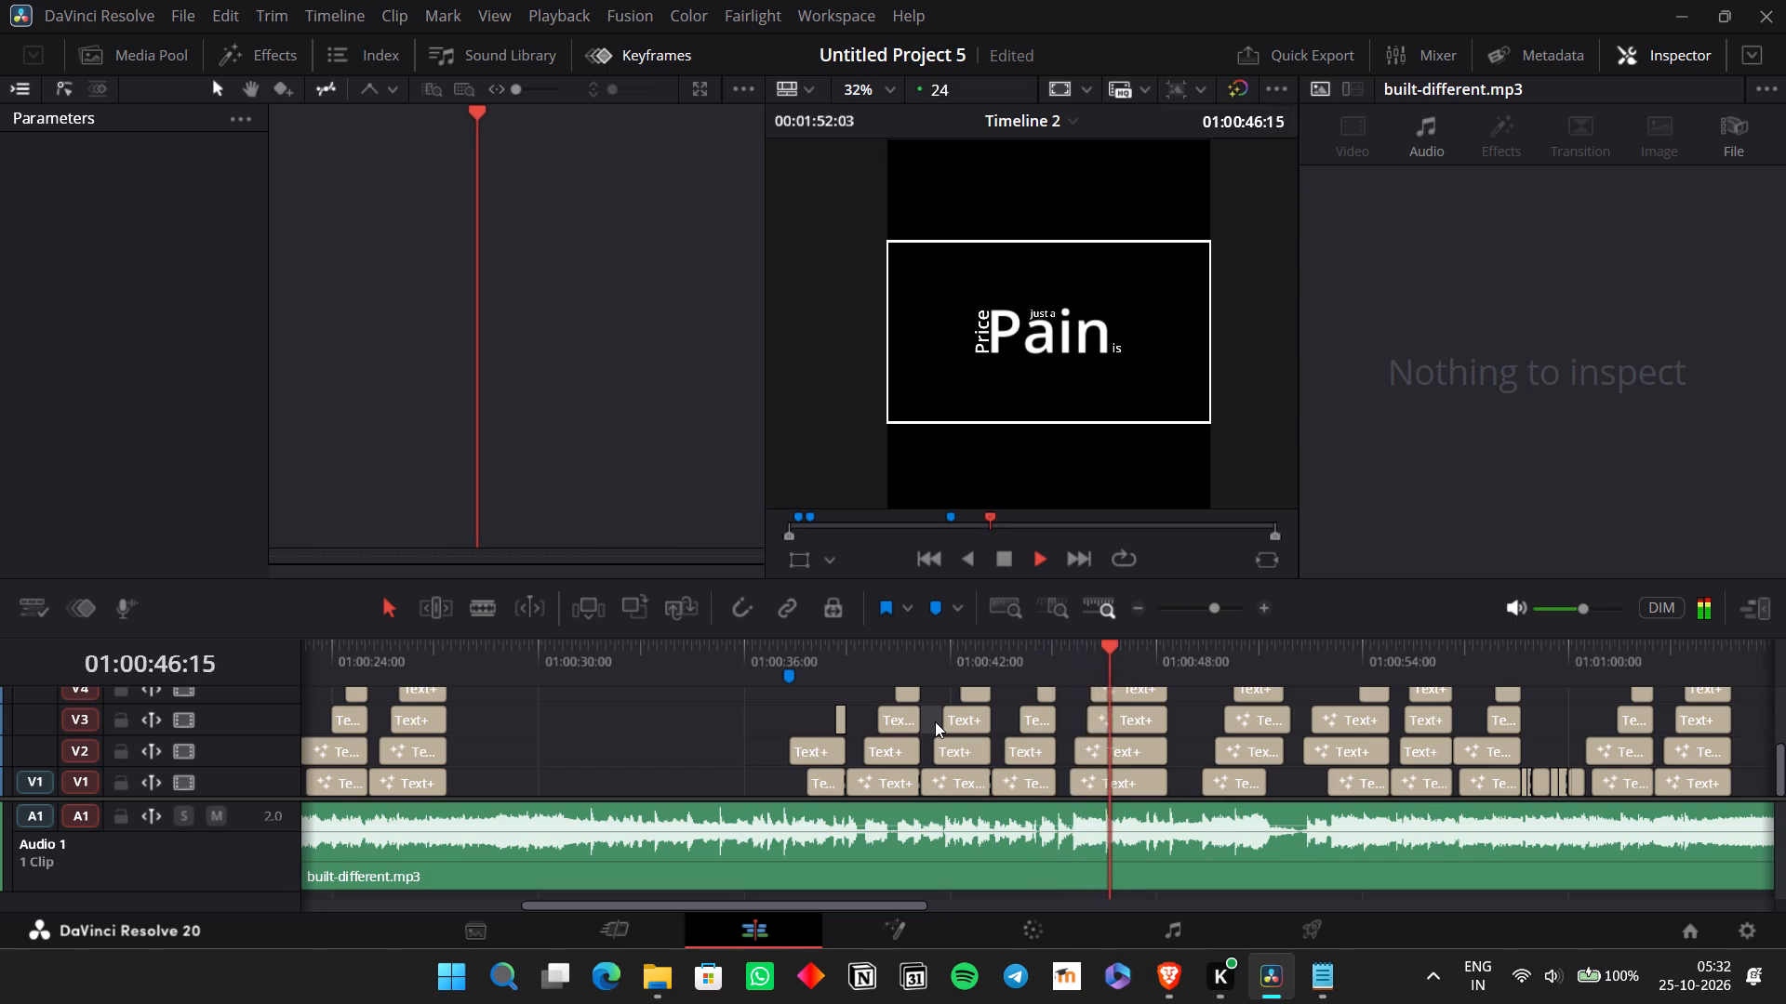
{"action": "key", "text": "space"}
{"action": "scroll", "coordinate": [935, 721], "scroll_direction": "right", "scroll_amount": 2}
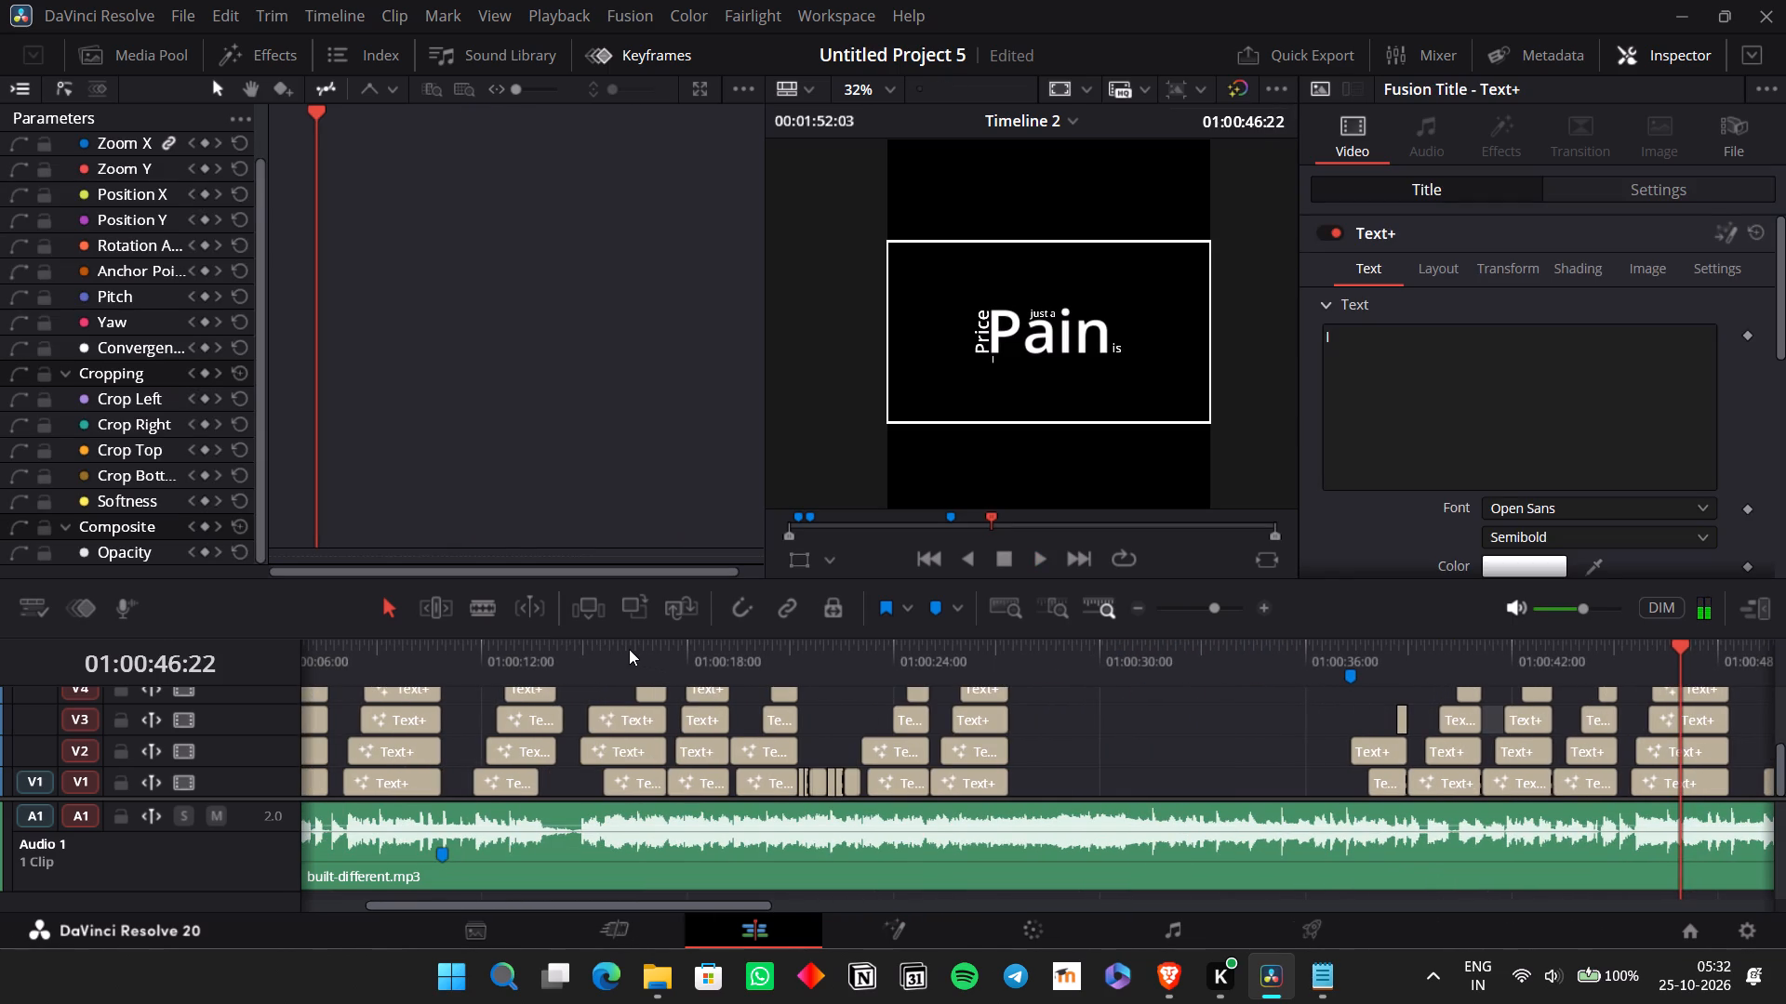
Review the earlier "Eyes", "Different" and "Pain" titles in the first part of the timeline, sampling short playbacks.
{"action": "left_click", "coordinate": [629, 649]}
{"action": "key", "text": "space"}
{"action": "key", "text": "space"}
{"action": "left_click", "coordinate": [685, 653]}
{"action": "key", "text": "space"}
{"action": "key", "text": "space"}
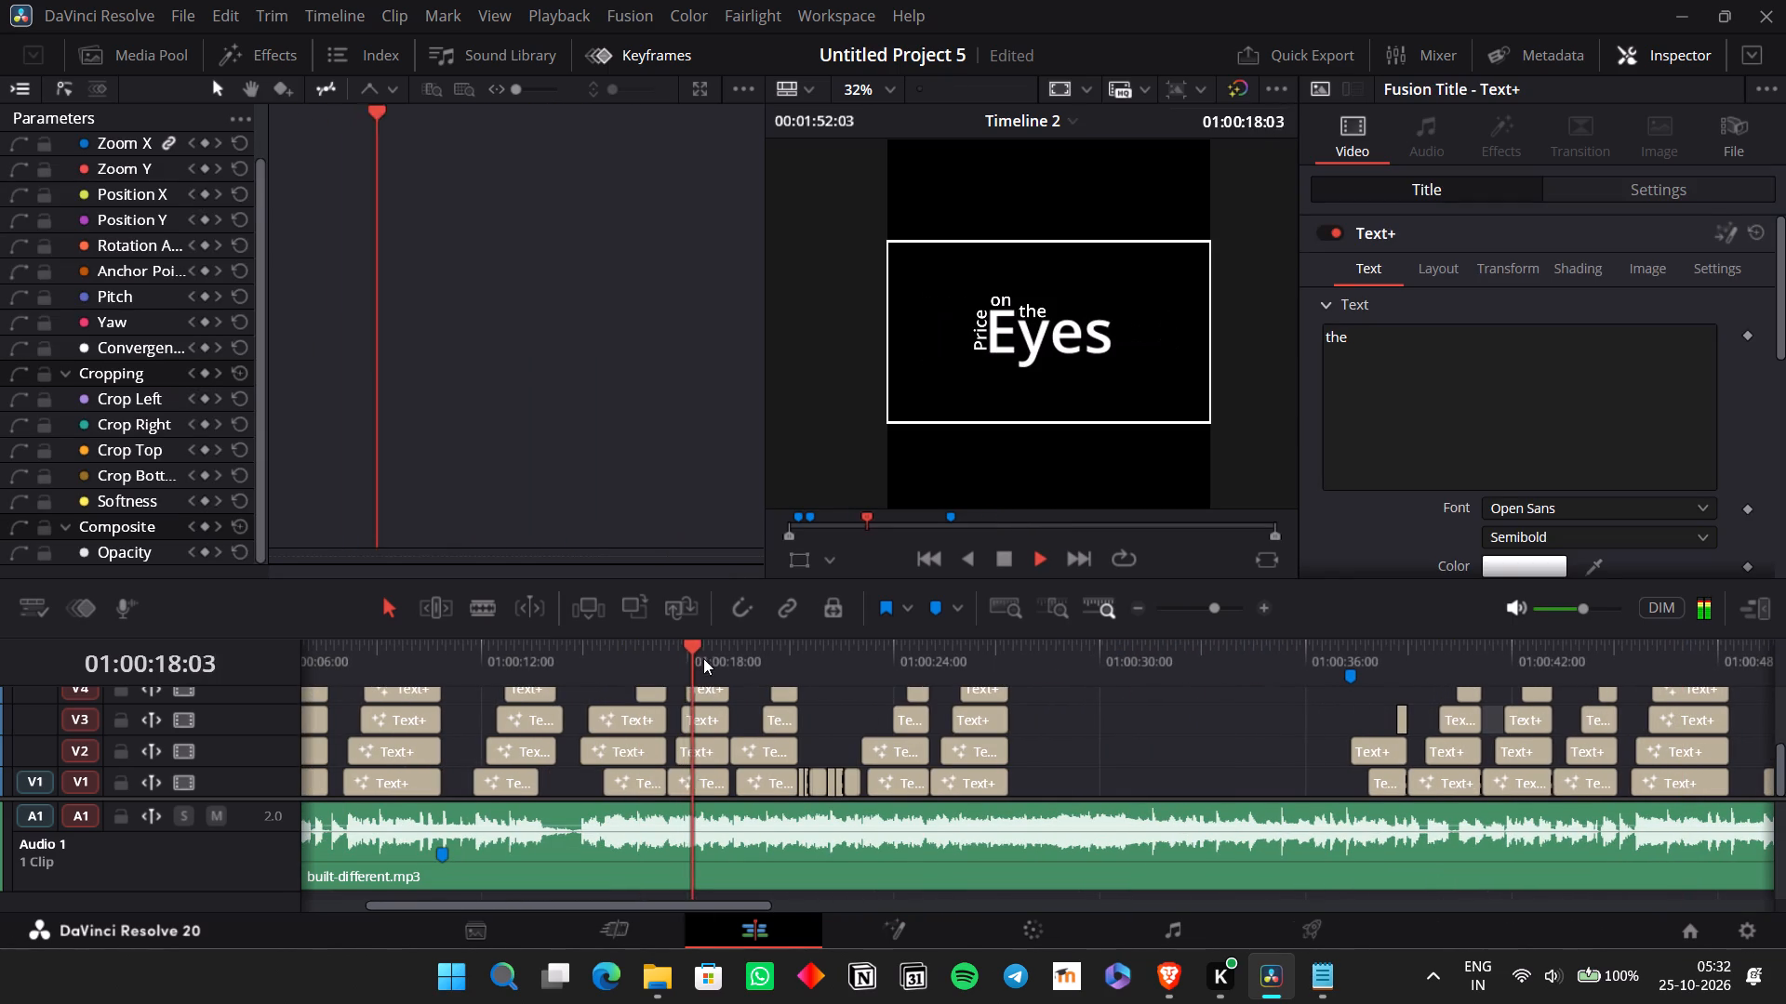
{"action": "left_click", "coordinate": [779, 654]}
{"action": "scroll", "coordinate": [780, 682], "scroll_direction": "right", "scroll_amount": 1}
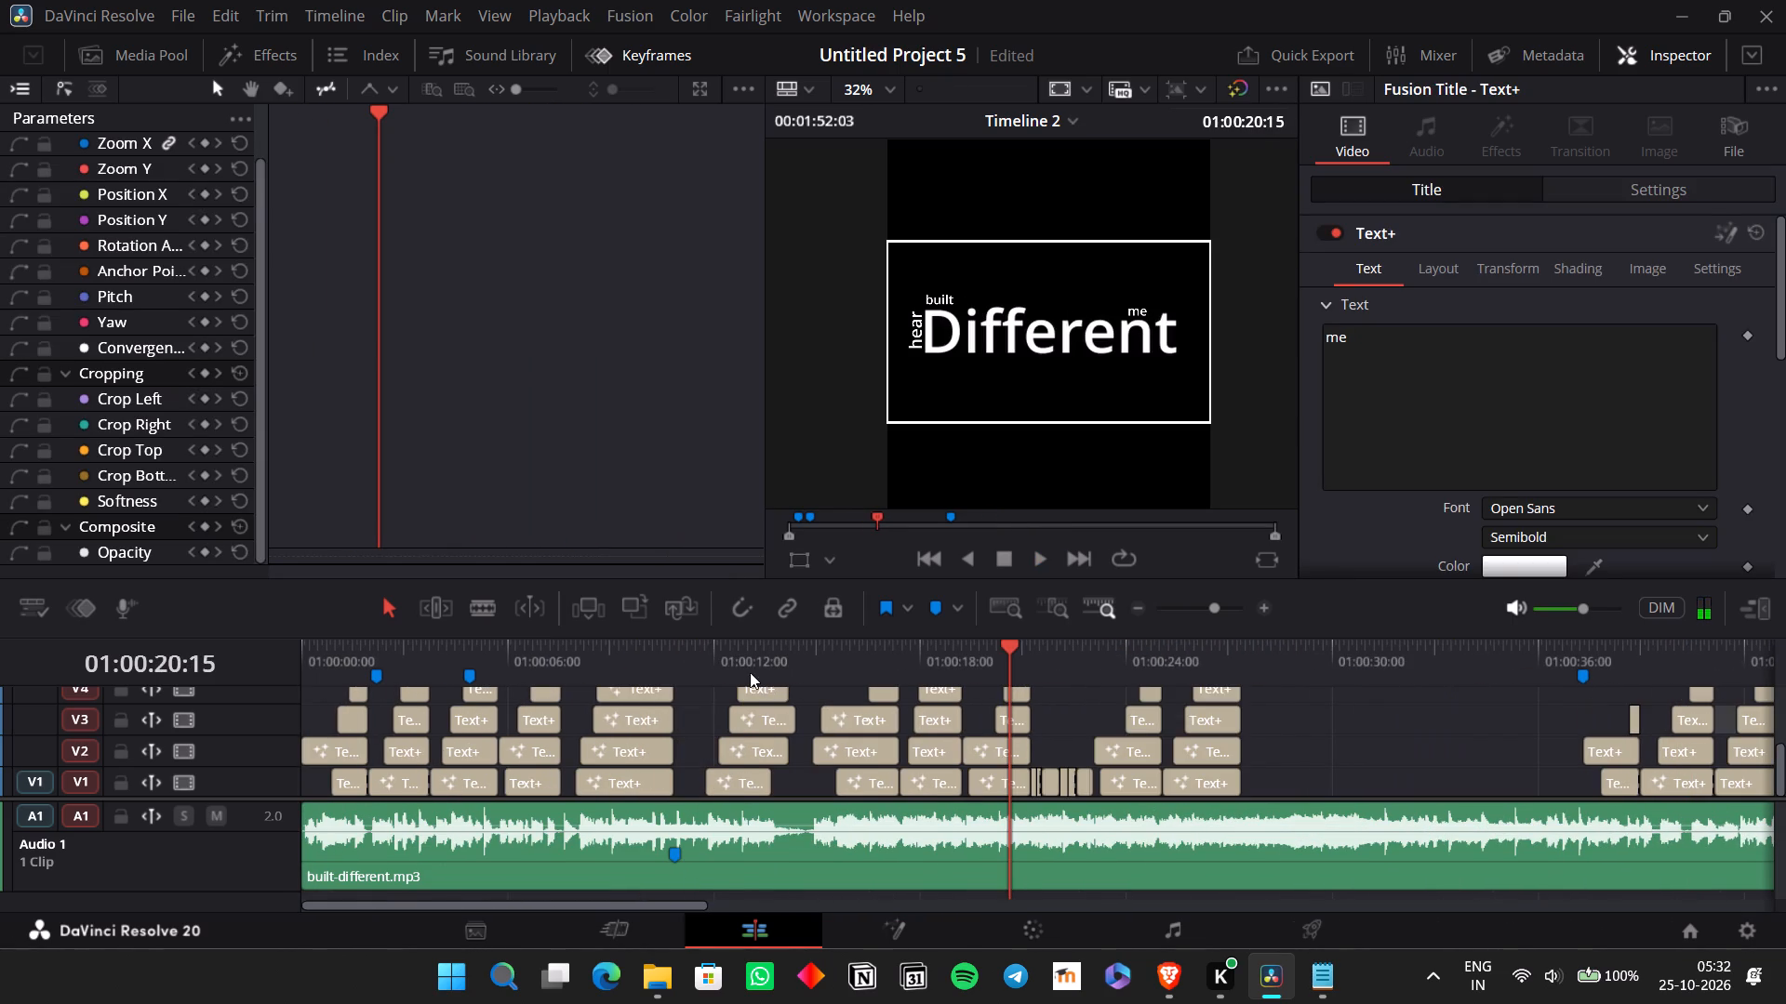
{"action": "left_click", "coordinate": [741, 667]}
{"action": "left_click", "coordinate": [620, 666]}
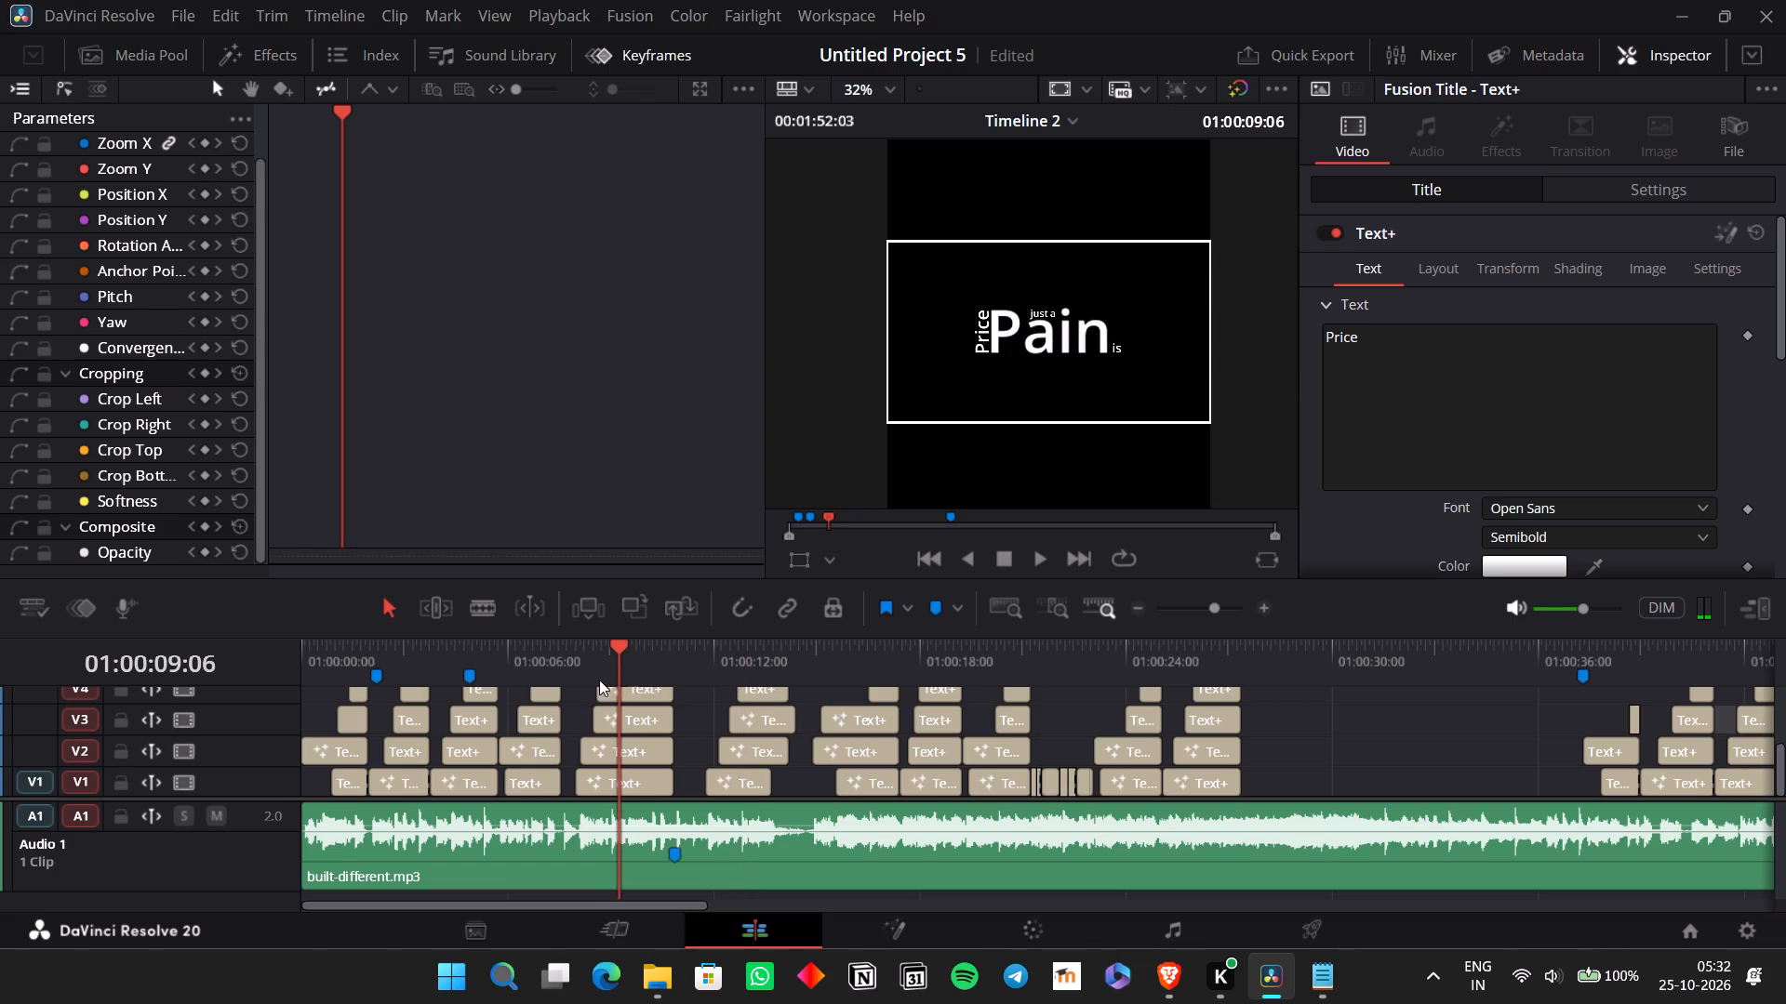
Copy the first animated "Pain" title on V1 and paste it over the repeated "Pain" title, starting at 01:00:45:12.
{"action": "left_click", "coordinate": [652, 781]}
{"action": "key", "text": "ctrl+c"}
{"action": "scroll", "coordinate": [874, 785], "scroll_direction": "left", "scroll_amount": 1}
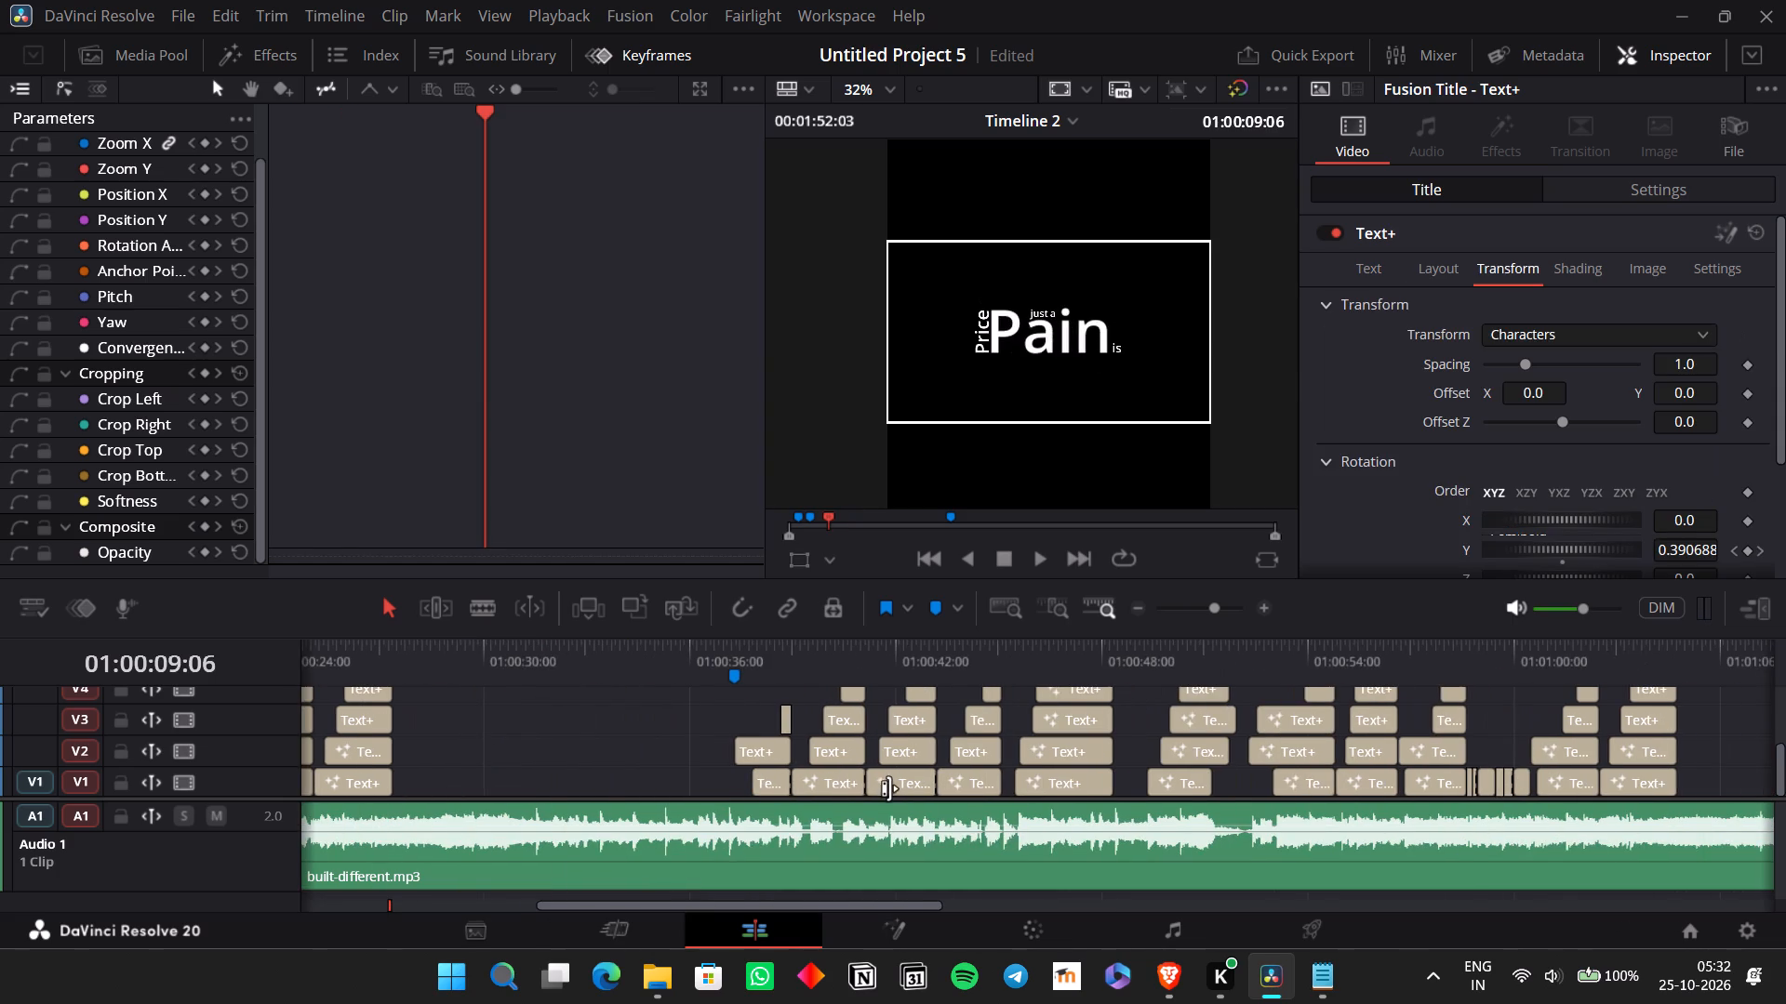
{"action": "scroll", "coordinate": [918, 779], "scroll_direction": "left", "scroll_amount": 1}
{"action": "scroll", "coordinate": [937, 753], "scroll_direction": "right", "scroll_amount": 1}
{"action": "left_click", "coordinate": [1012, 666]}
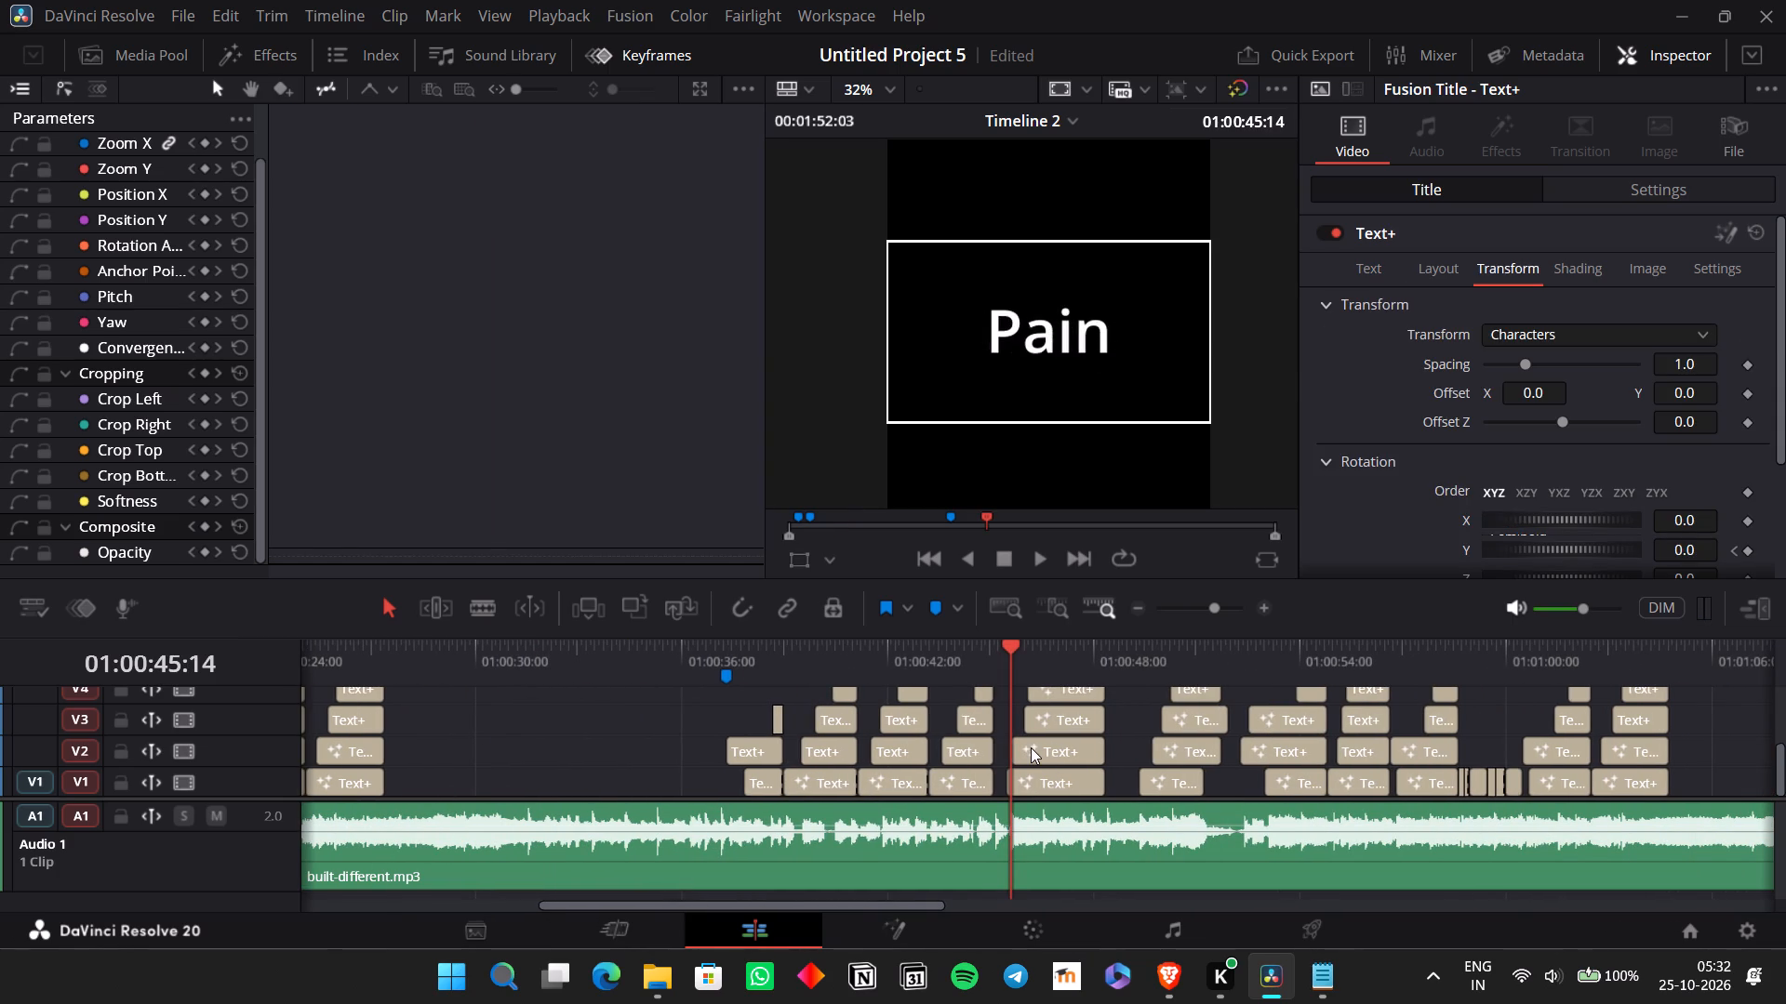
{"action": "left_click", "coordinate": [984, 645]}
{"action": "left_click", "coordinate": [994, 644]}
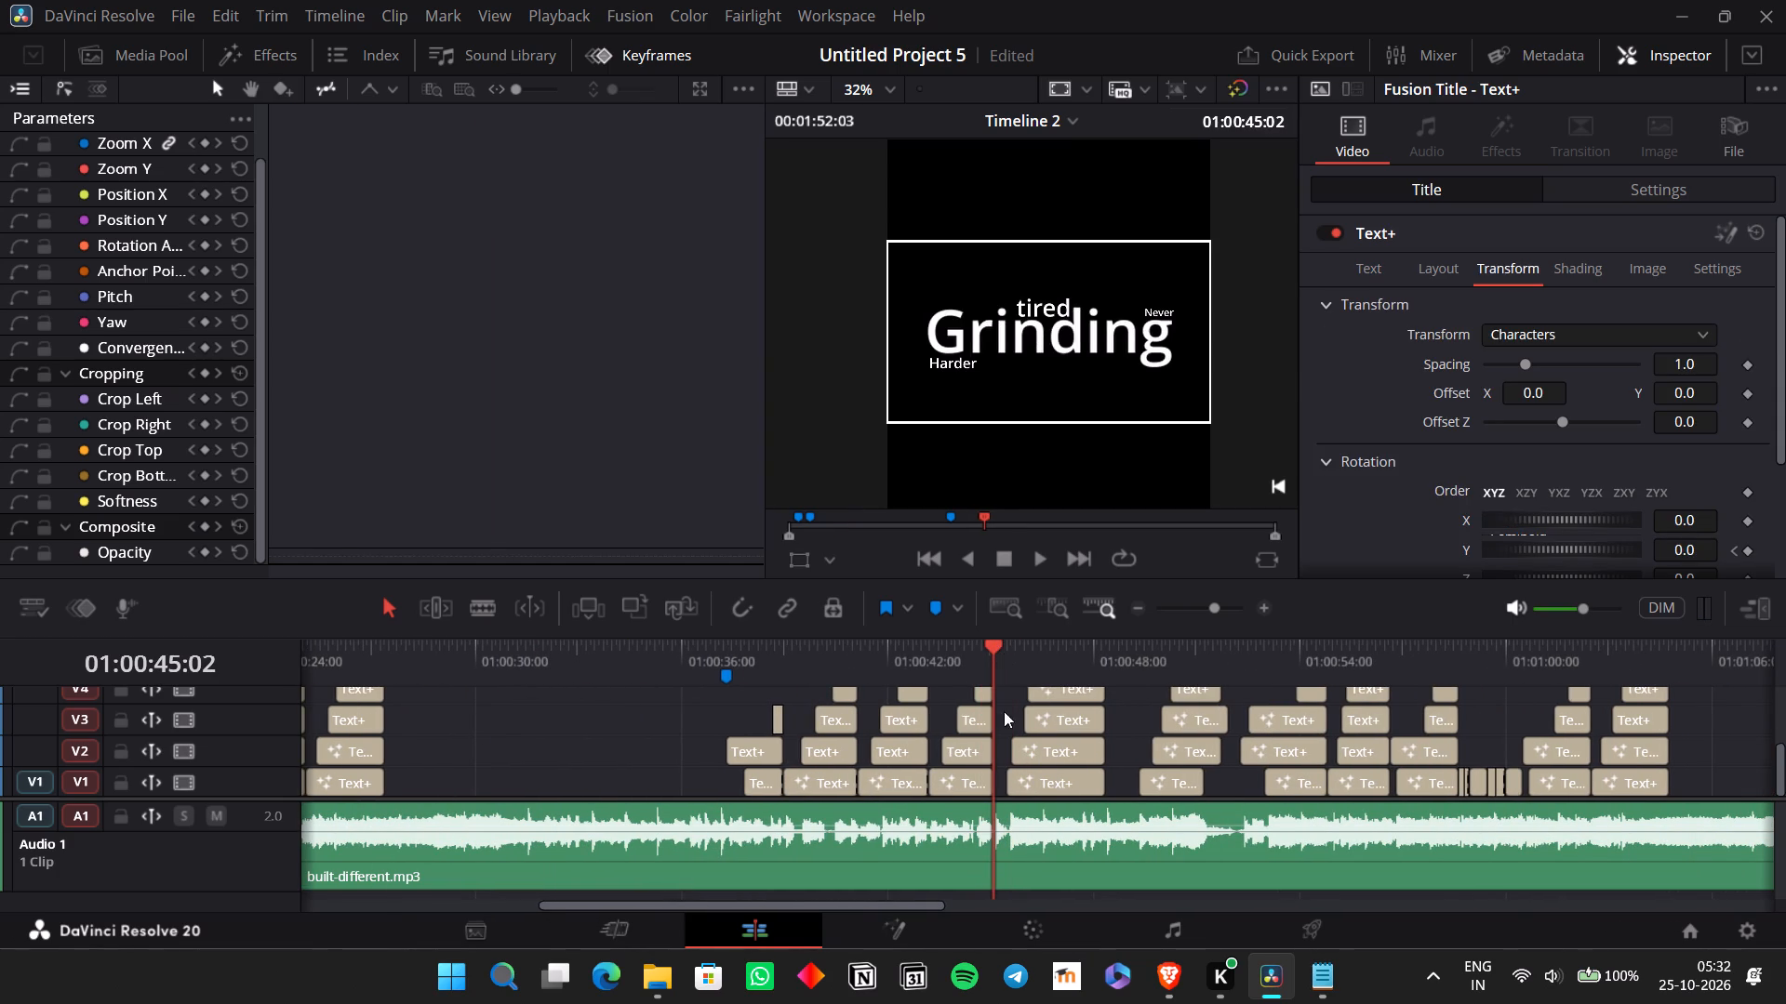
{"action": "left_click", "coordinate": [1040, 785]}
{"action": "key", "text": "ctrl+Right"}
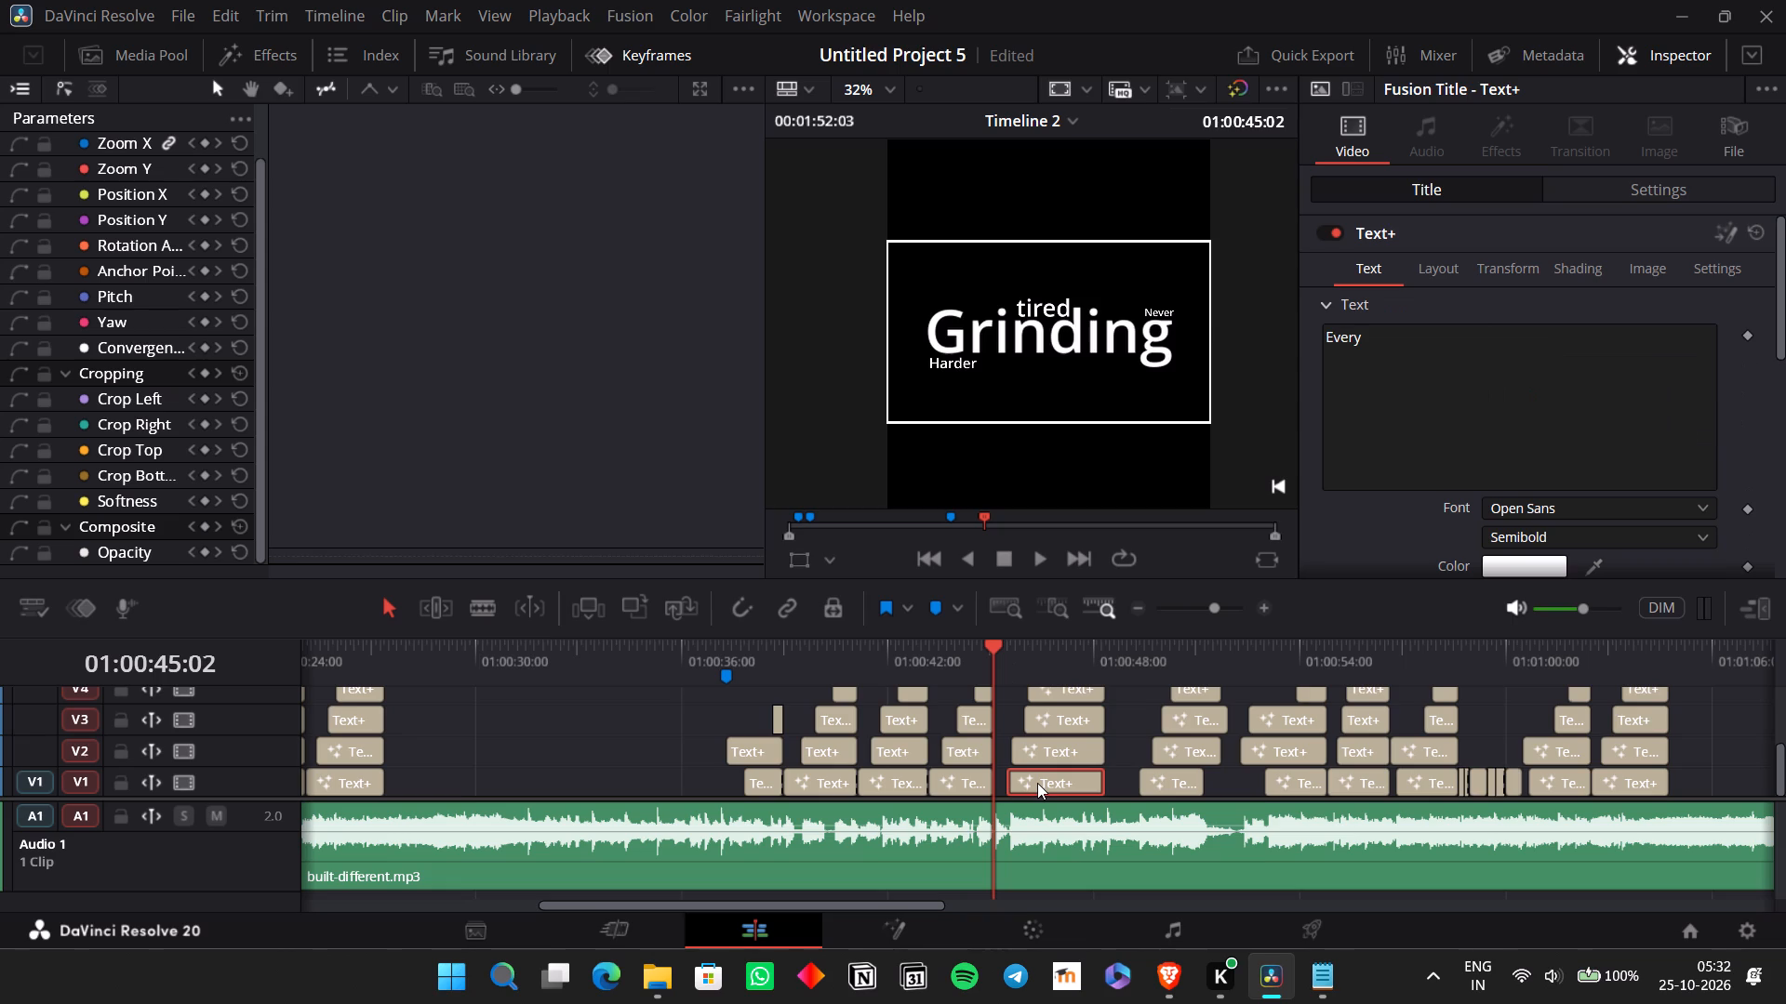
{"action": "key", "text": "ctrl+Left"}
{"action": "key", "text": "shift+Right"}
{"action": "key", "text": "shift+Left"}
{"action": "key", "text": "shift+Right"}
{"action": "key", "text": "shift+Left"}
{"action": "key", "text": "Right"}
{"action": "key", "text": "Right"}
{"action": "key", "text": "Right"}
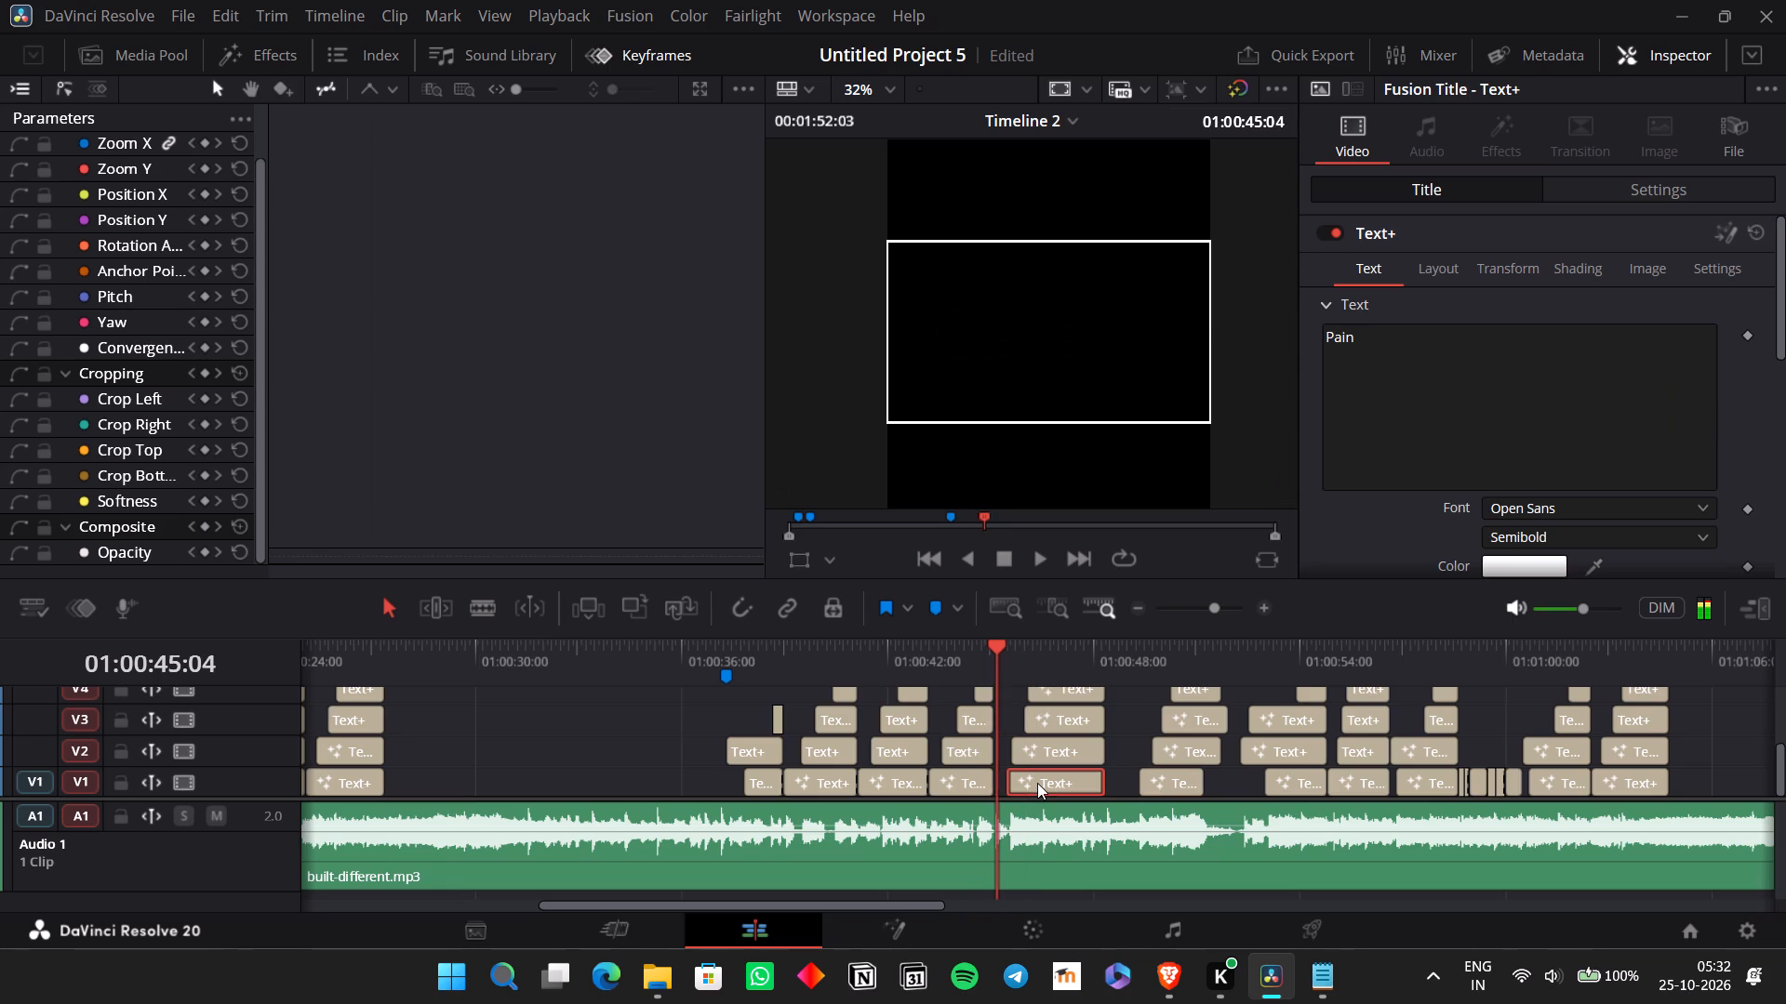
{"action": "key", "text": "Right"}
{"action": "key", "text": "Right"}
{"action": "key", "text": "Right"}
{"action": "key", "text": "Right"}
{"action": "key", "text": "Right"}
{"action": "key", "text": "Right"}
{"action": "key", "text": "Right"}
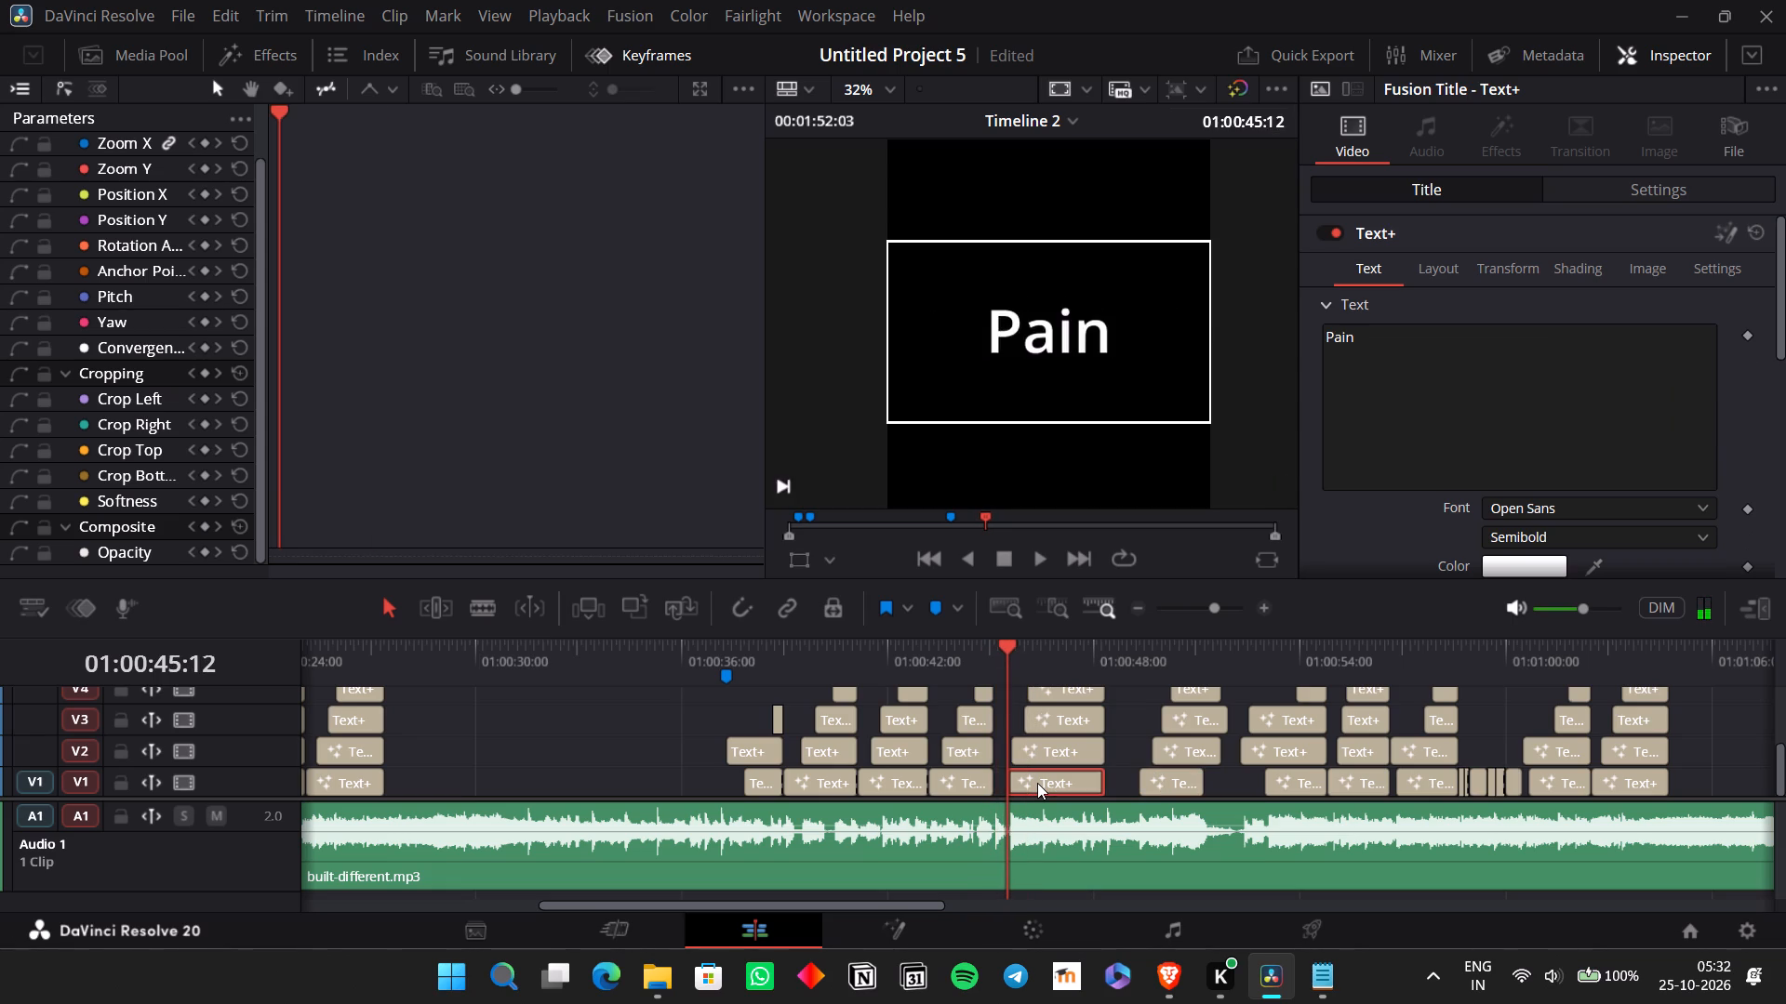
{"action": "key", "text": "Left"}
{"action": "key", "text": "Right"}
{"action": "key", "text": "ctrl+v"}
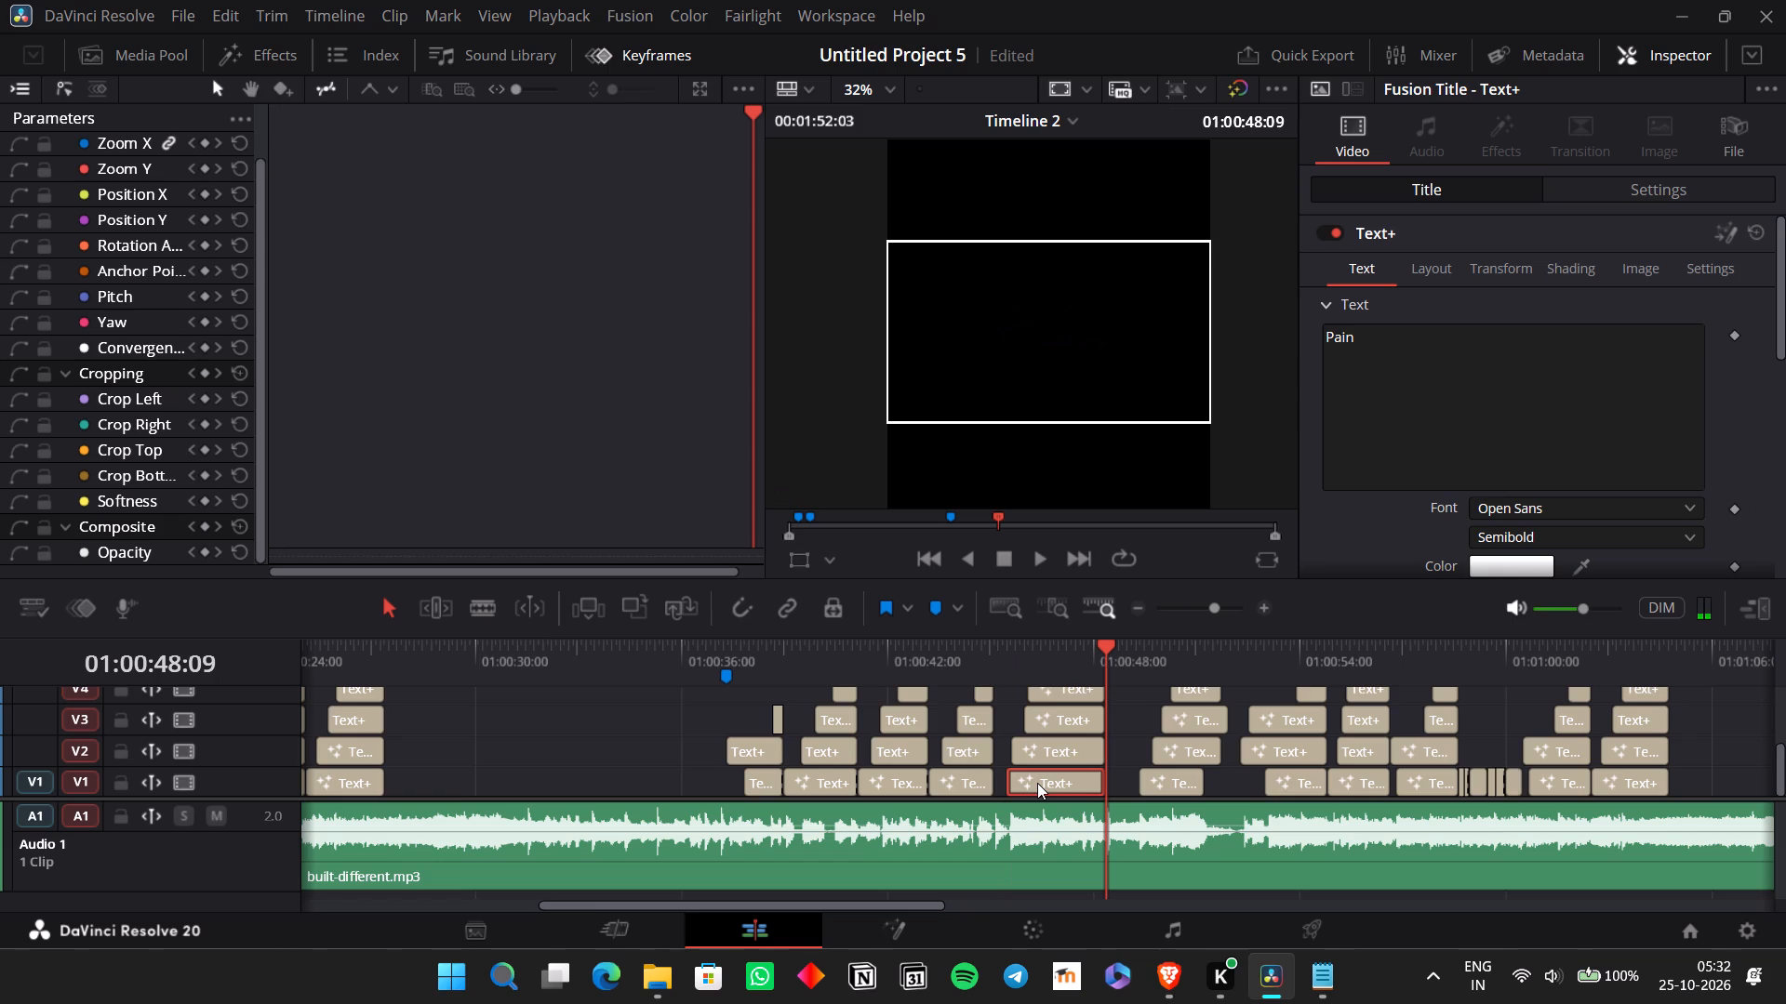
Replay the pasted "Pain" title and continue into the repeated "Every" title to check the timing.
{"action": "left_click", "coordinate": [1012, 655]}
{"action": "key", "text": "space"}
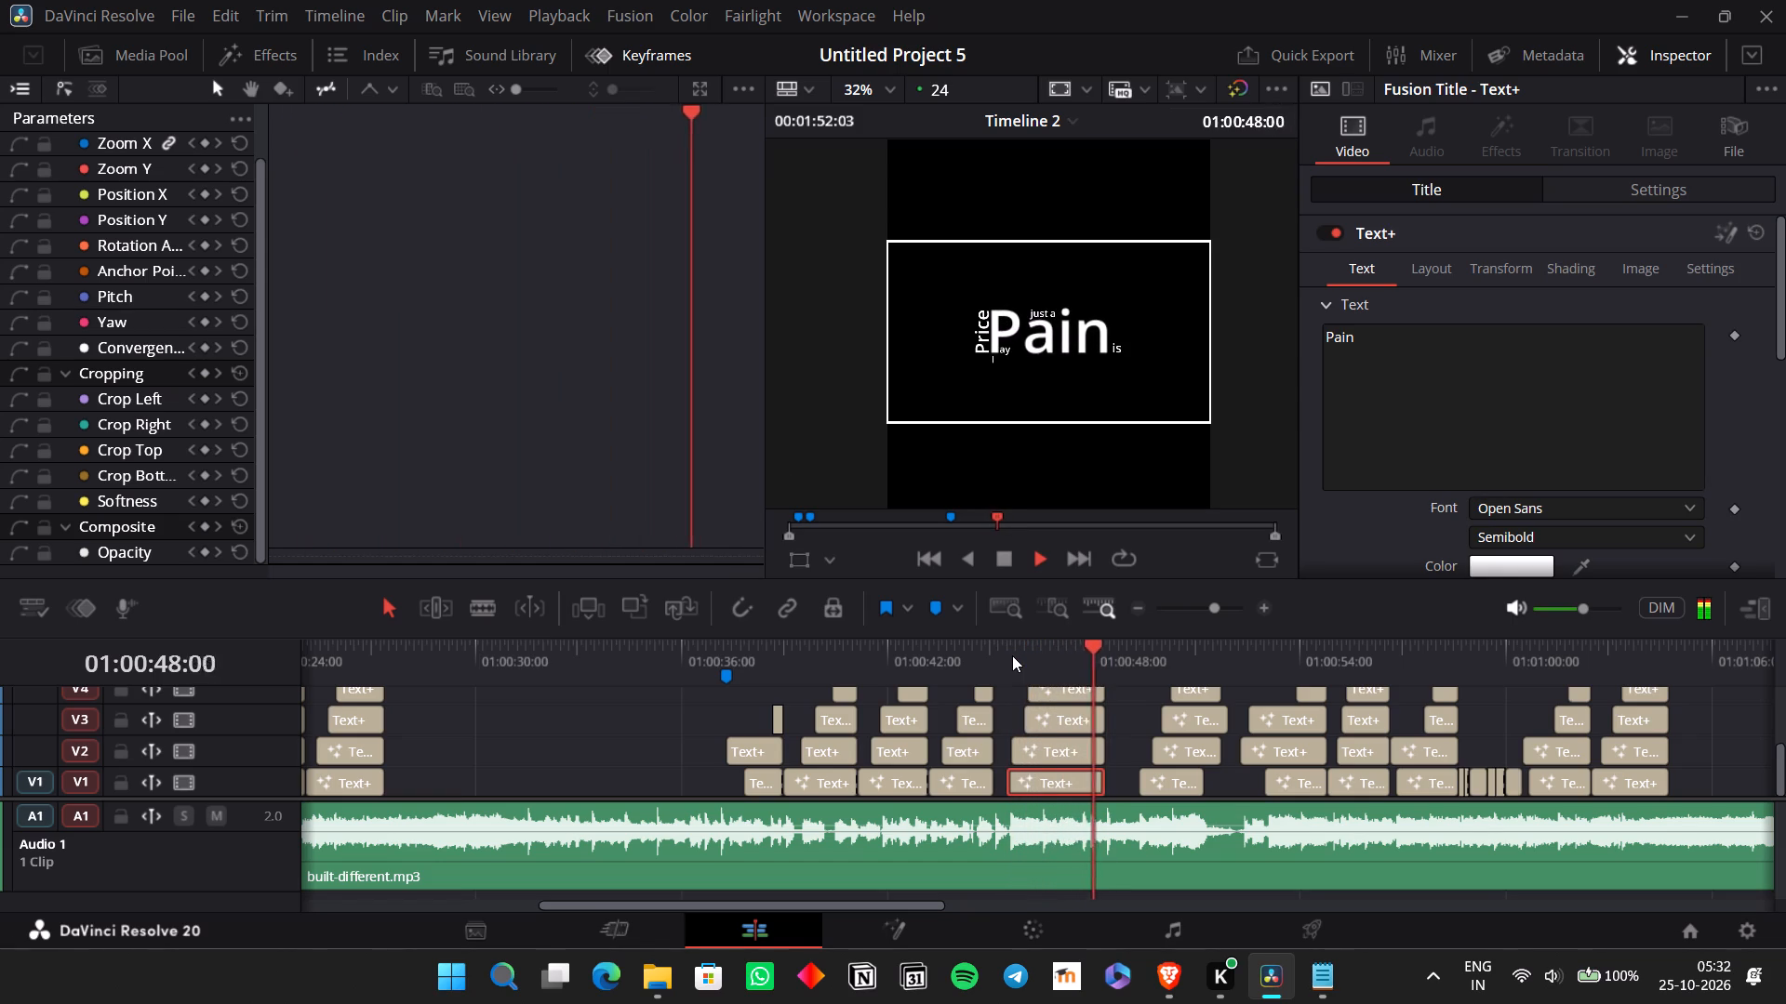
{"action": "key", "text": "space"}
{"action": "left_click", "coordinate": [1012, 655]}
{"action": "key", "text": "space"}
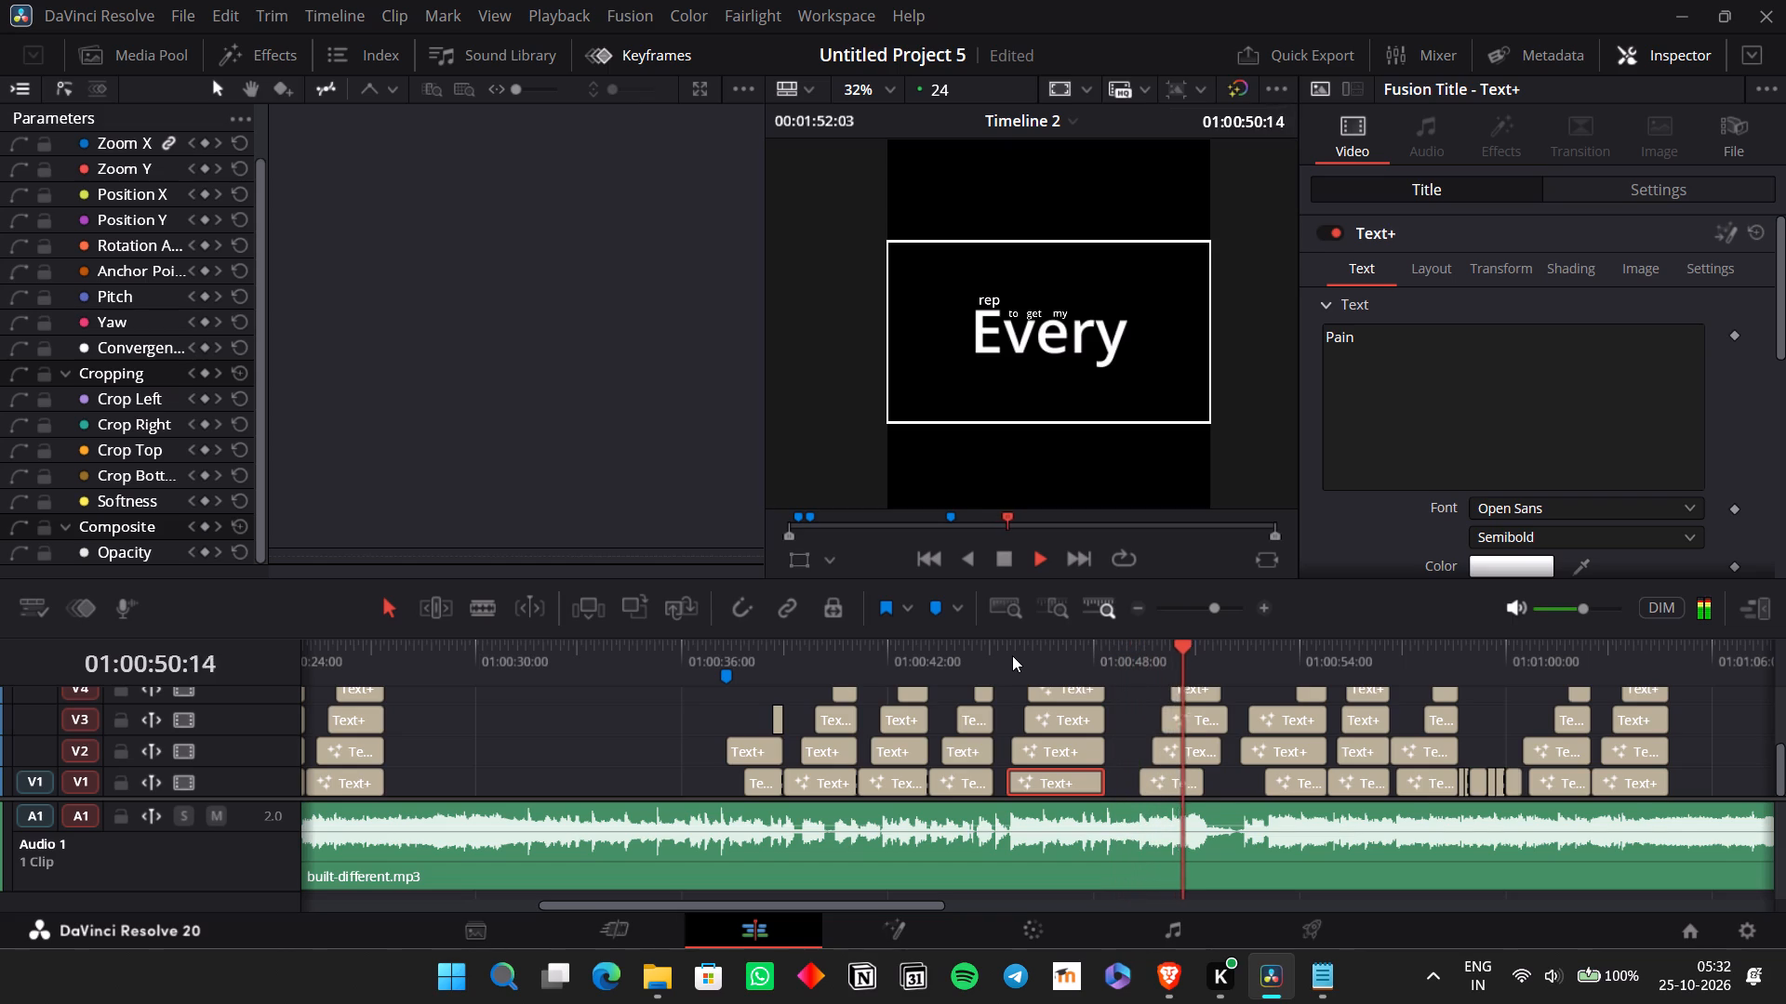
{"action": "key", "text": "space"}
Play the first "Every" title near 01:00:12 and the repeated titles leading up to "Different" near 01:00:57 to compare them.
{"action": "scroll", "coordinate": [1126, 708], "scroll_direction": "right", "scroll_amount": 1}
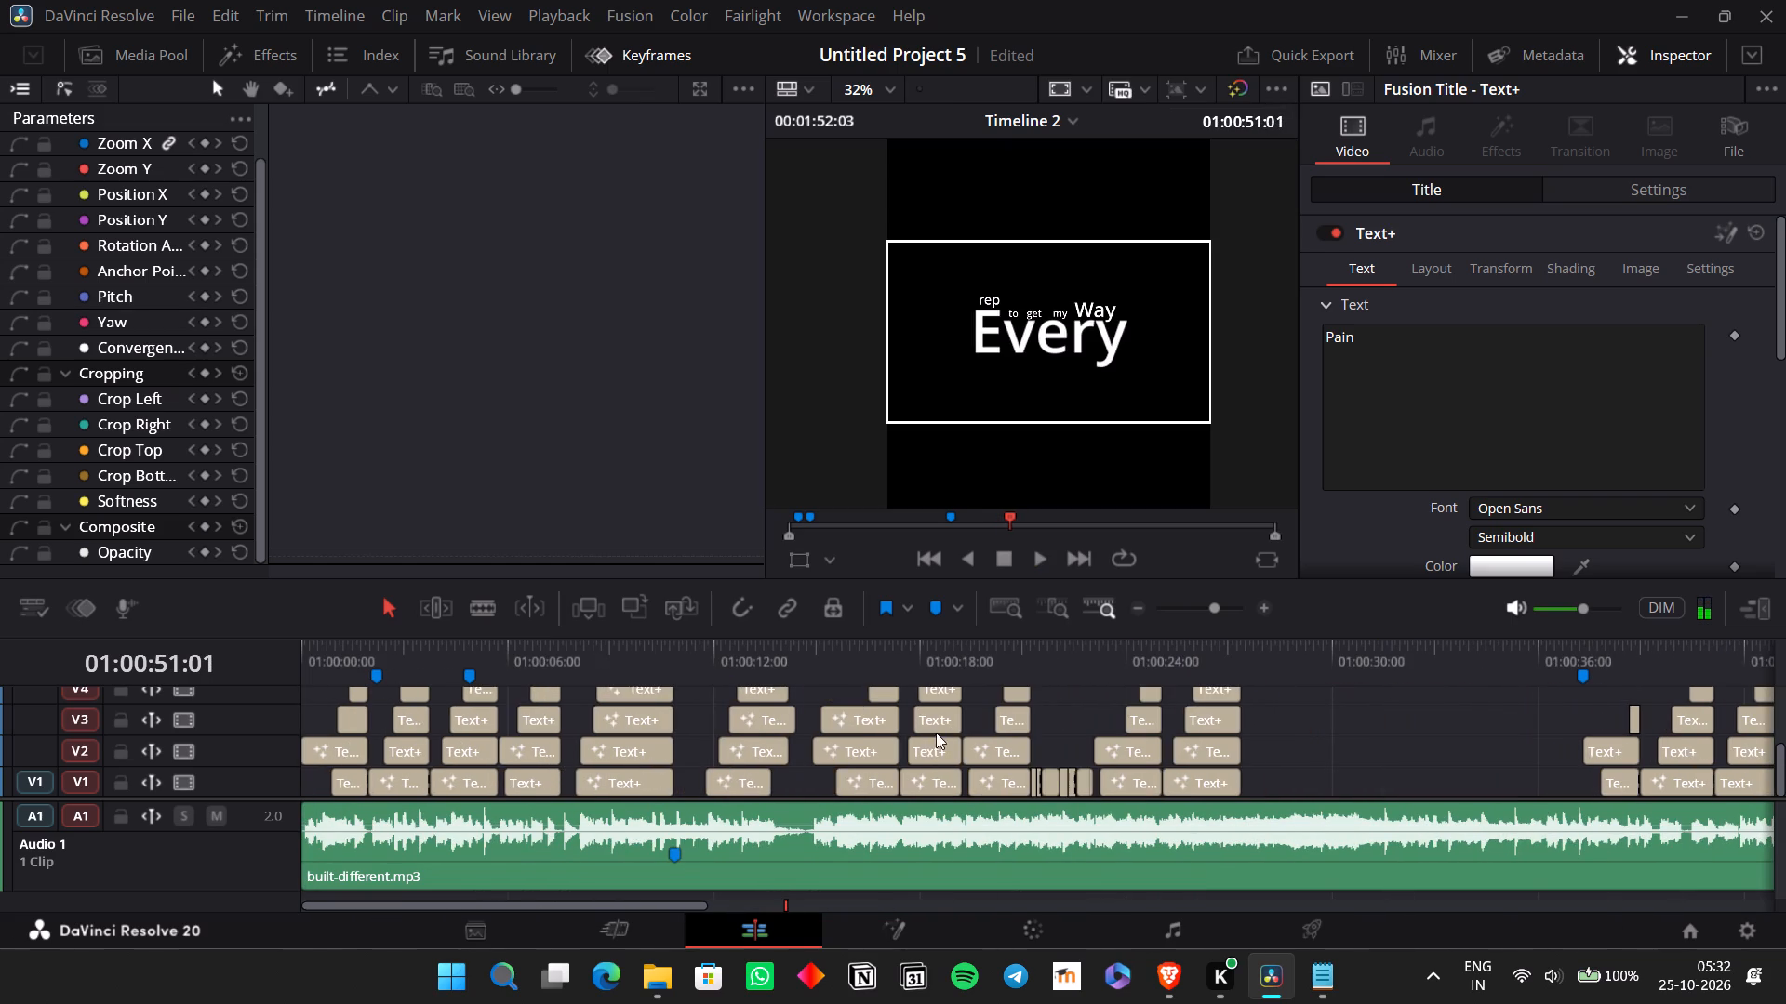
{"action": "scroll", "coordinate": [936, 733], "scroll_direction": "right", "scroll_amount": 1}
{"action": "left_click", "coordinate": [740, 778]}
{"action": "left_click", "coordinate": [726, 652]}
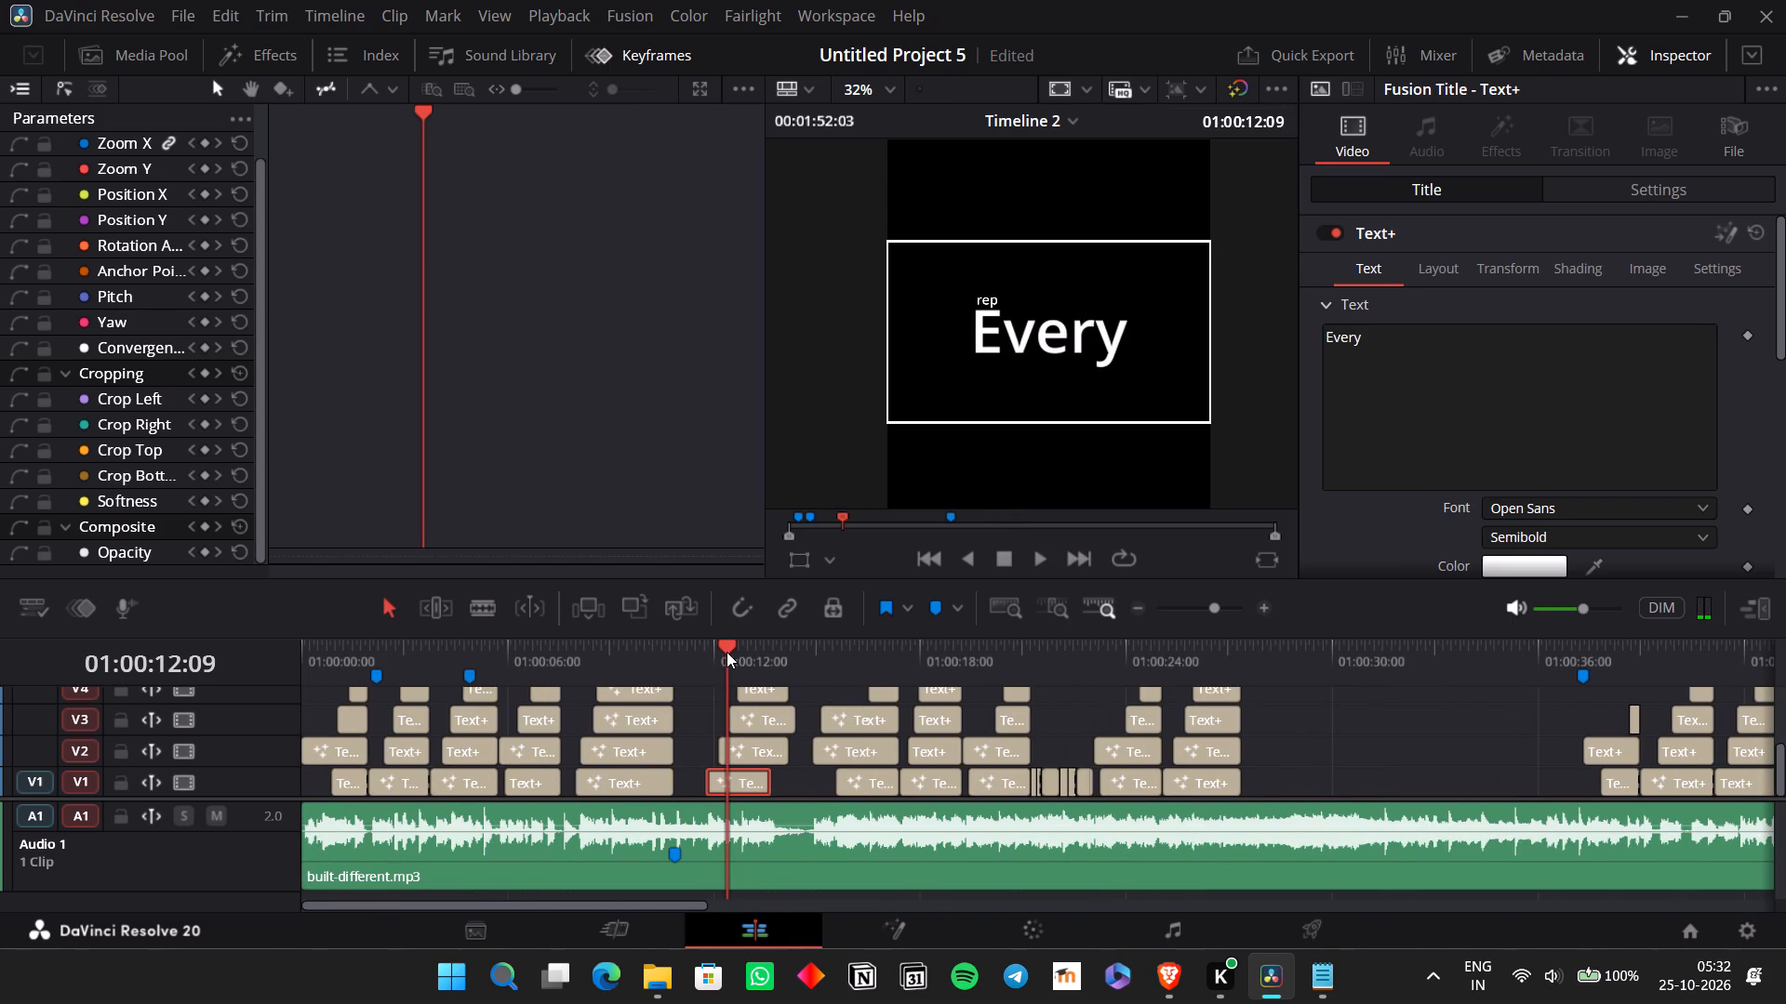
{"action": "key", "text": "space"}
{"action": "key", "text": "space"}
{"action": "scroll", "coordinate": [891, 727], "scroll_direction": "left", "scroll_amount": 1}
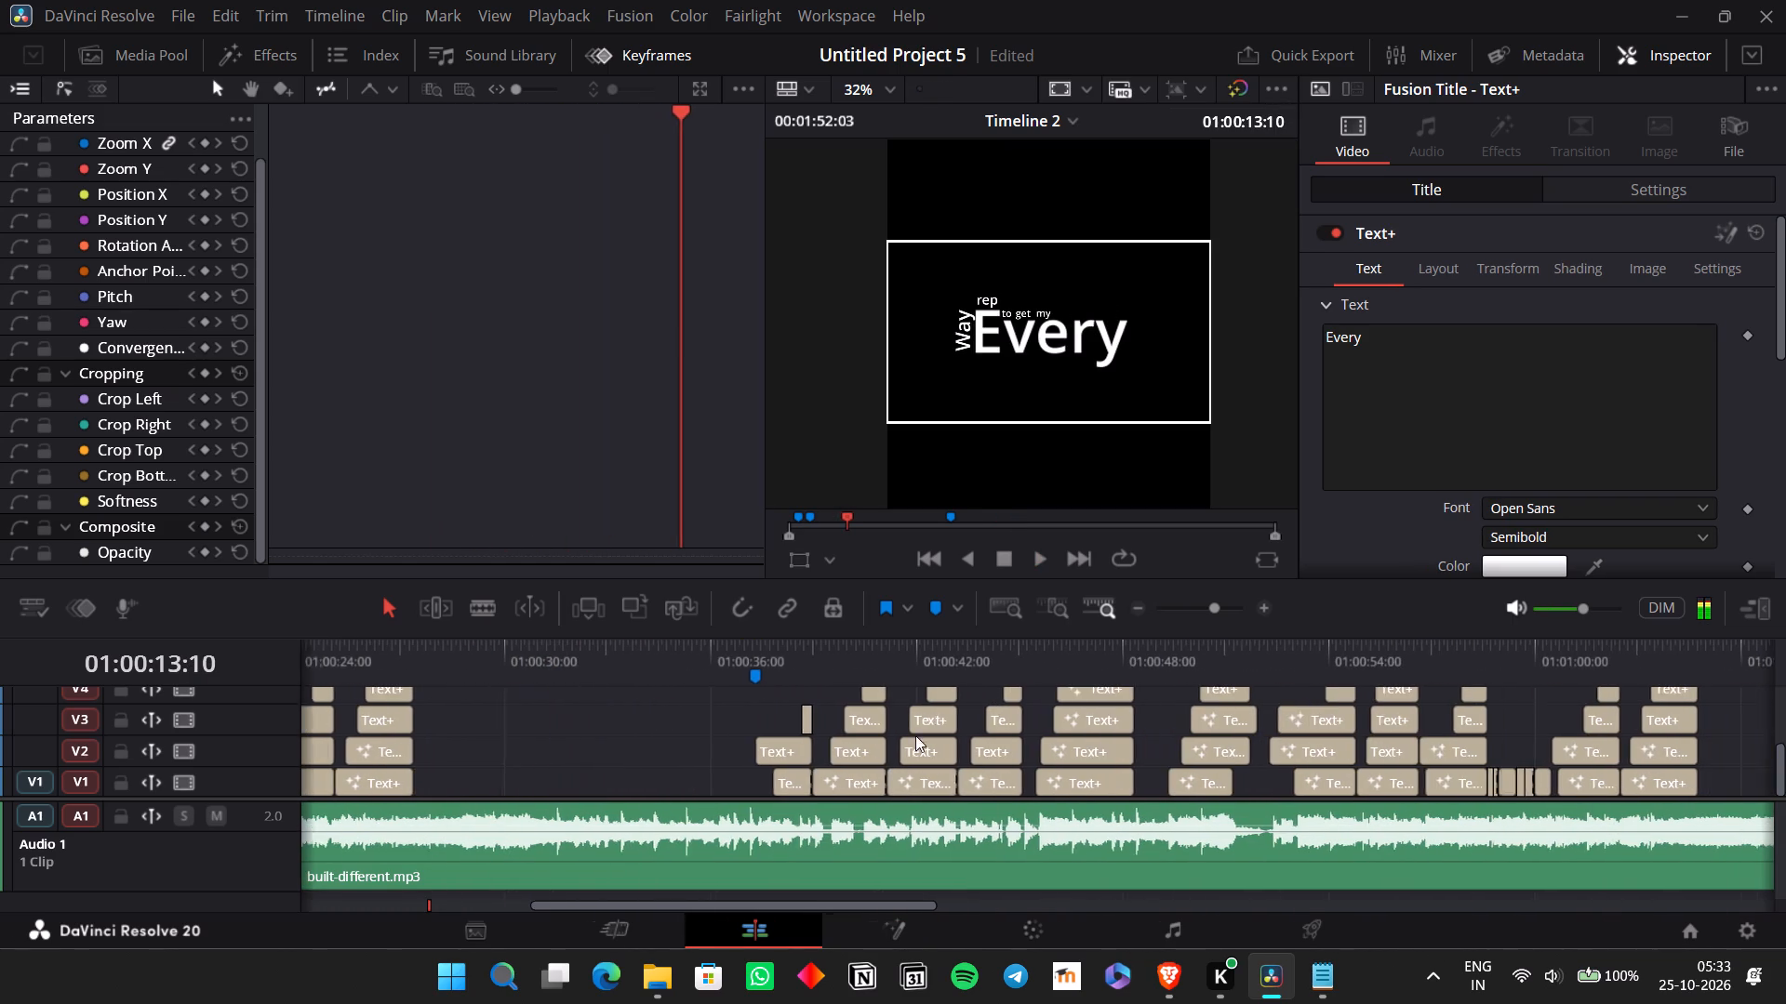
{"action": "scroll", "coordinate": [915, 735], "scroll_direction": "left", "scroll_amount": 1}
{"action": "left_click", "coordinate": [1358, 667]}
{"action": "key", "text": "space"}
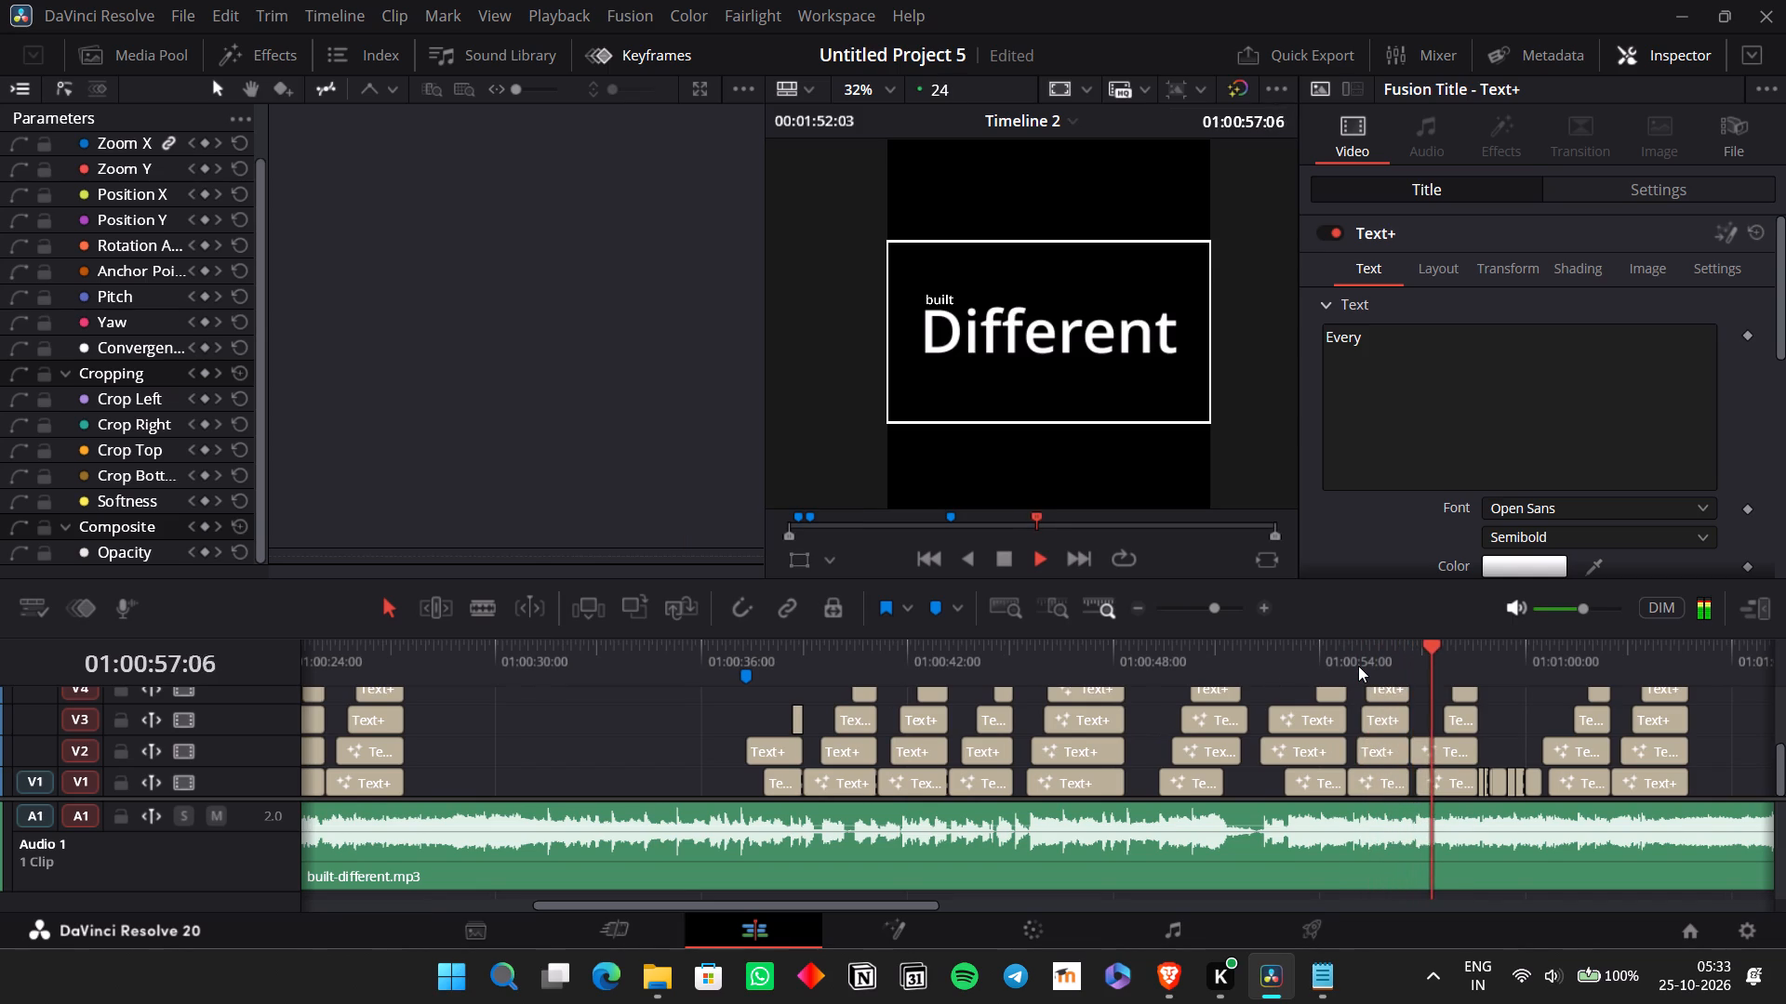
{"action": "key", "text": "space"}
Copy the first "Different" and "Eyes" titles together from V1 and paste them over their repeated counterparts, starting at 01:00:53:00.
{"action": "scroll", "coordinate": [1292, 715], "scroll_direction": "right", "scroll_amount": 1}
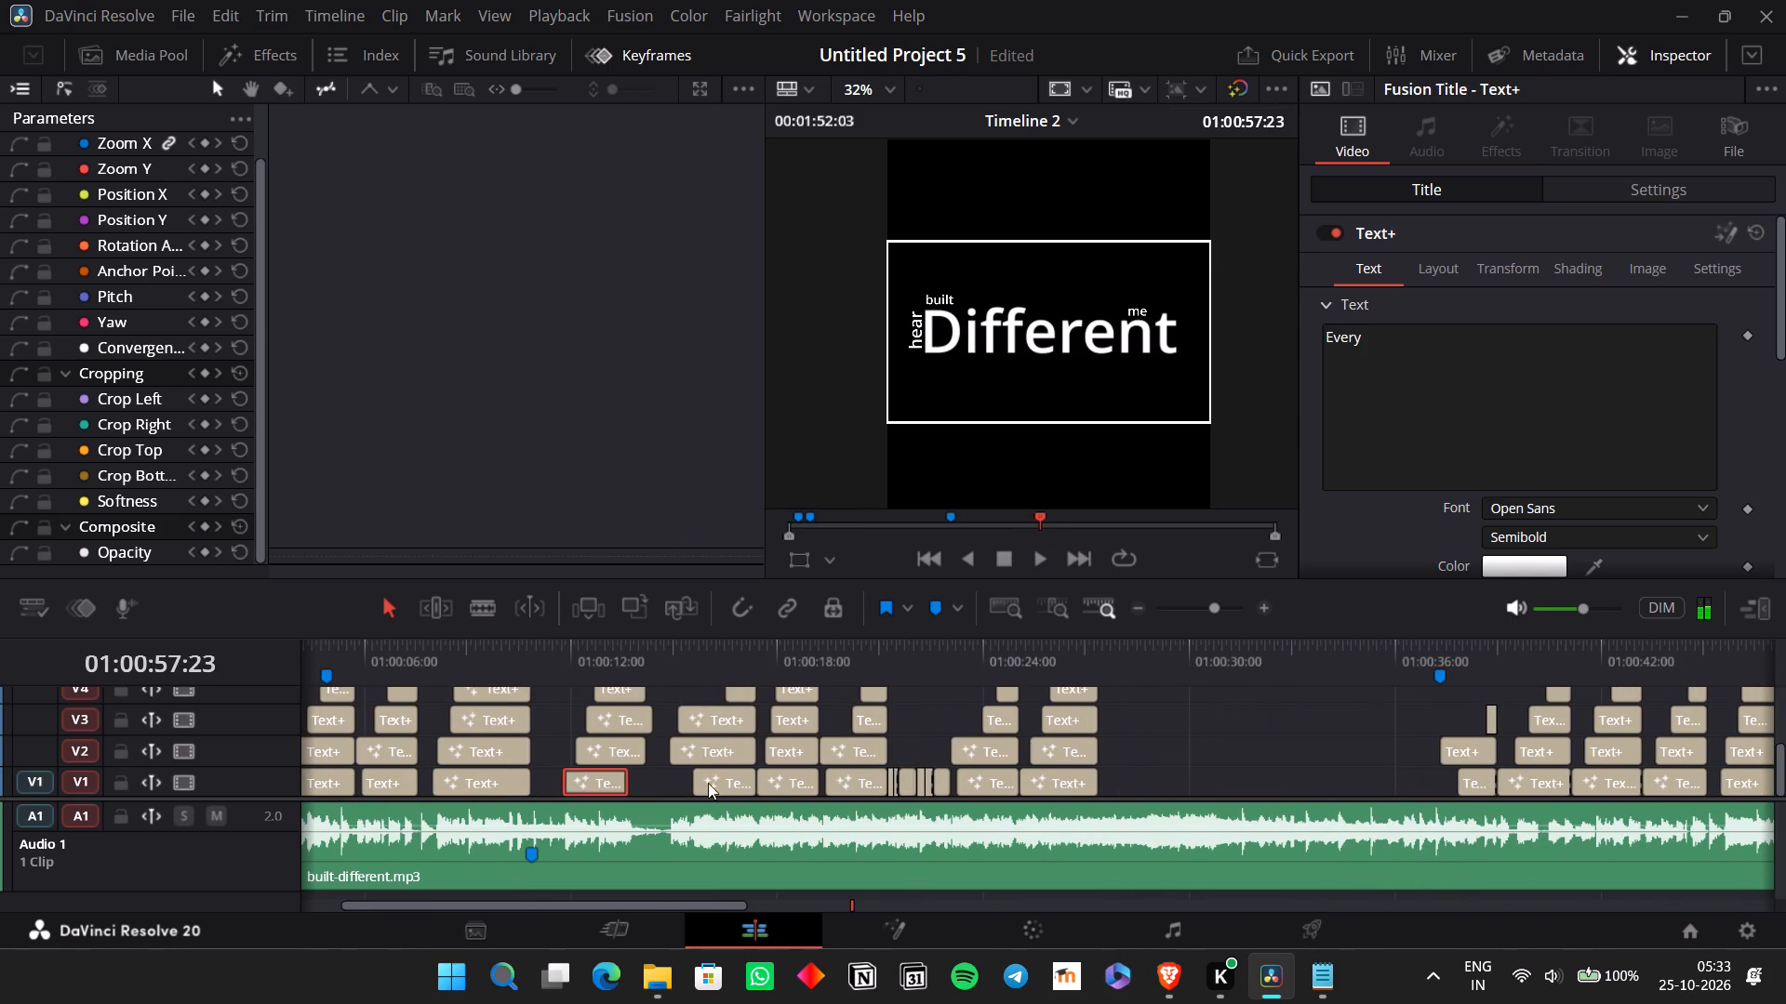
{"action": "left_click_drag", "start_coordinate": [663, 783], "coordinate": [806, 781]}
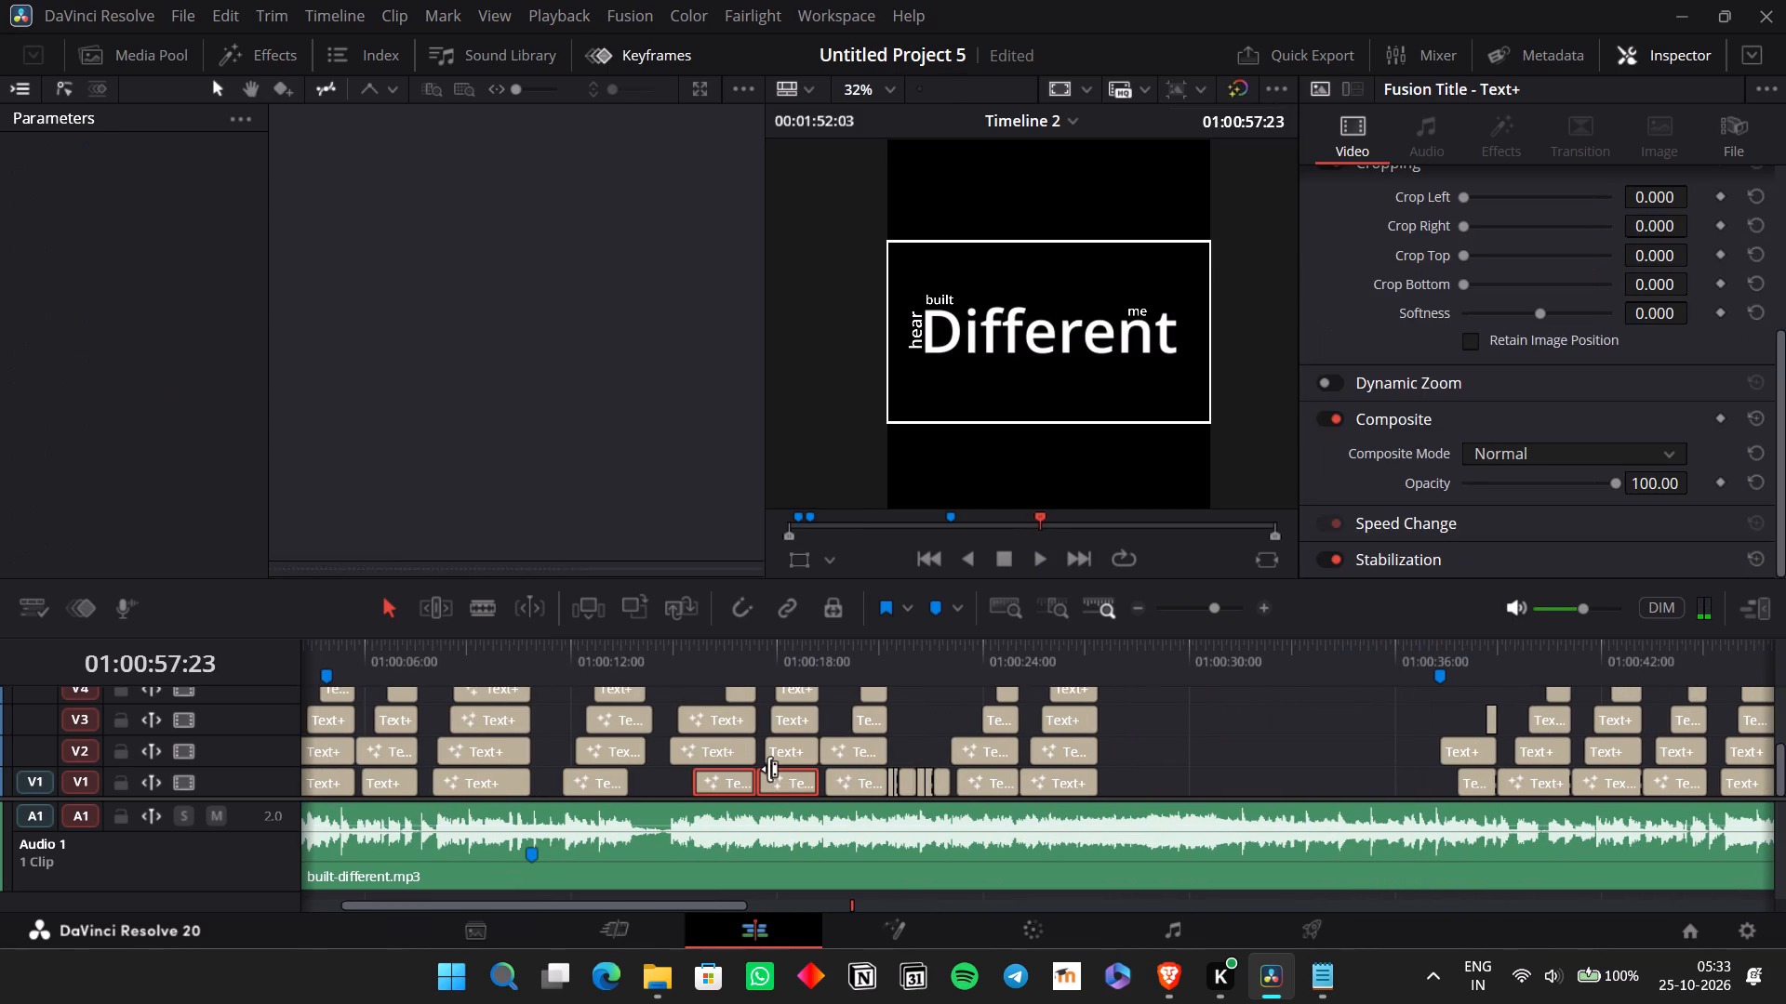
{"action": "key", "text": "ctrl+c"}
{"action": "scroll", "coordinate": [988, 760], "scroll_direction": "left", "scroll_amount": 1}
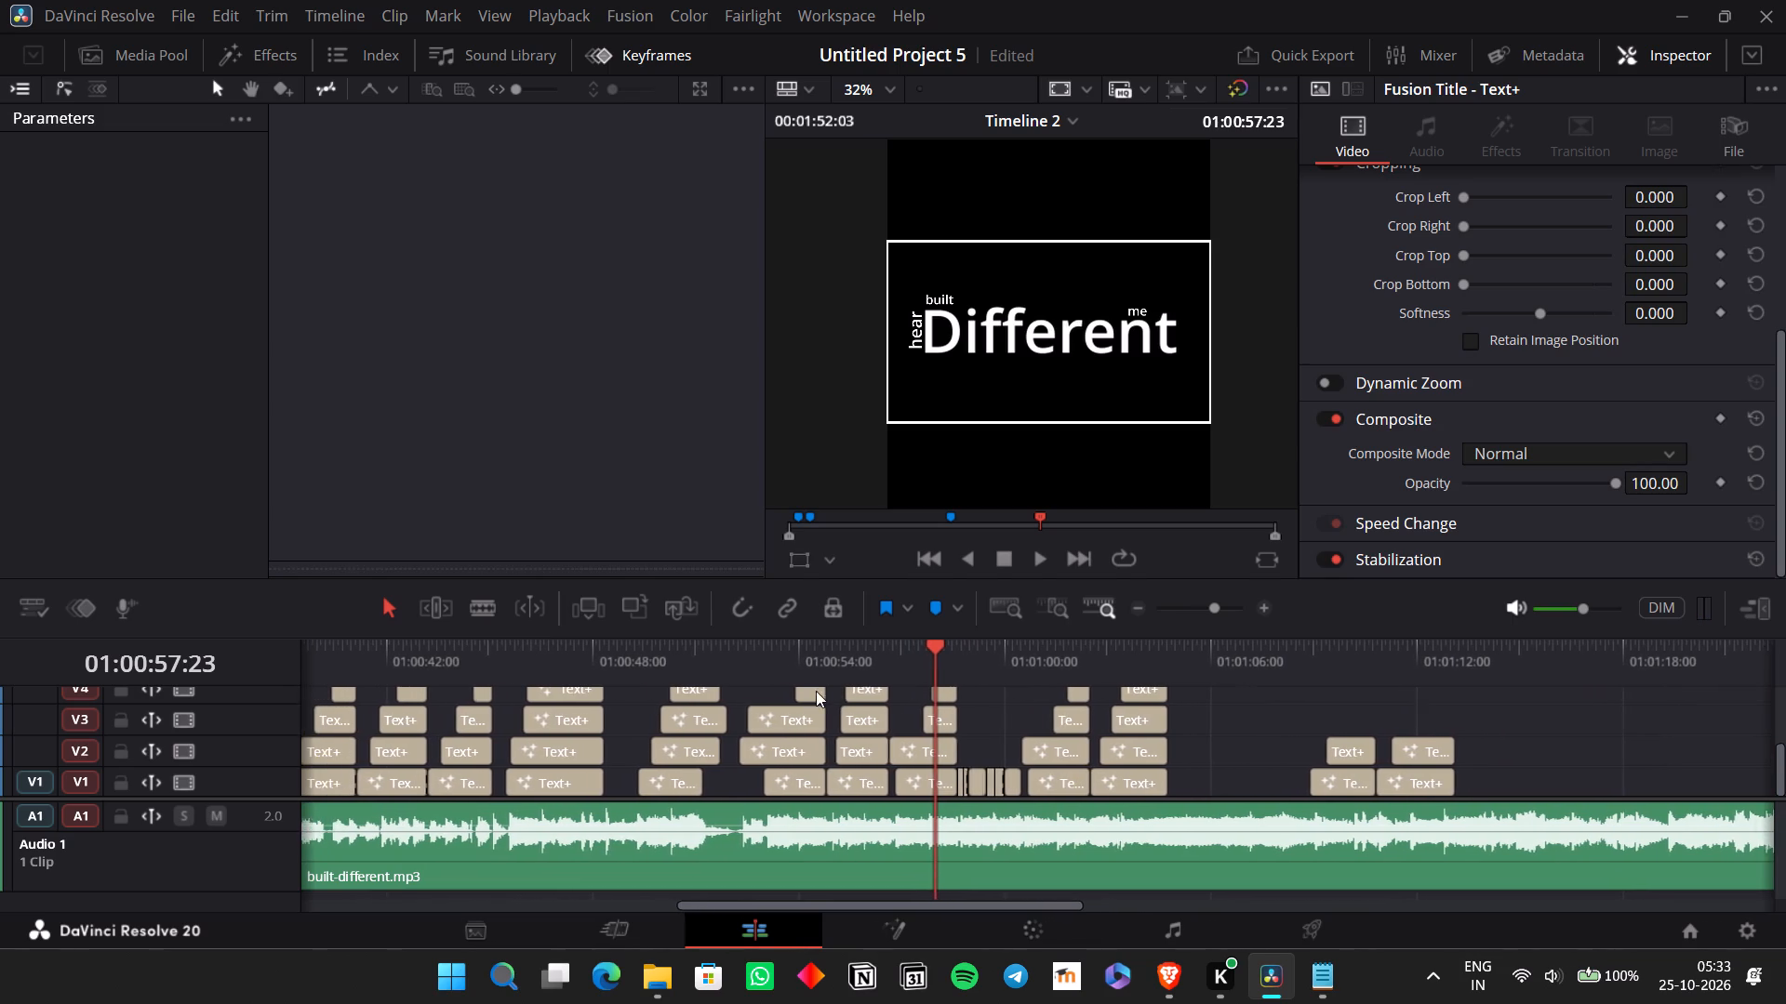
{"action": "scroll", "coordinate": [816, 691], "scroll_direction": "left", "scroll_amount": 1}
{"action": "left_click", "coordinate": [783, 652]}
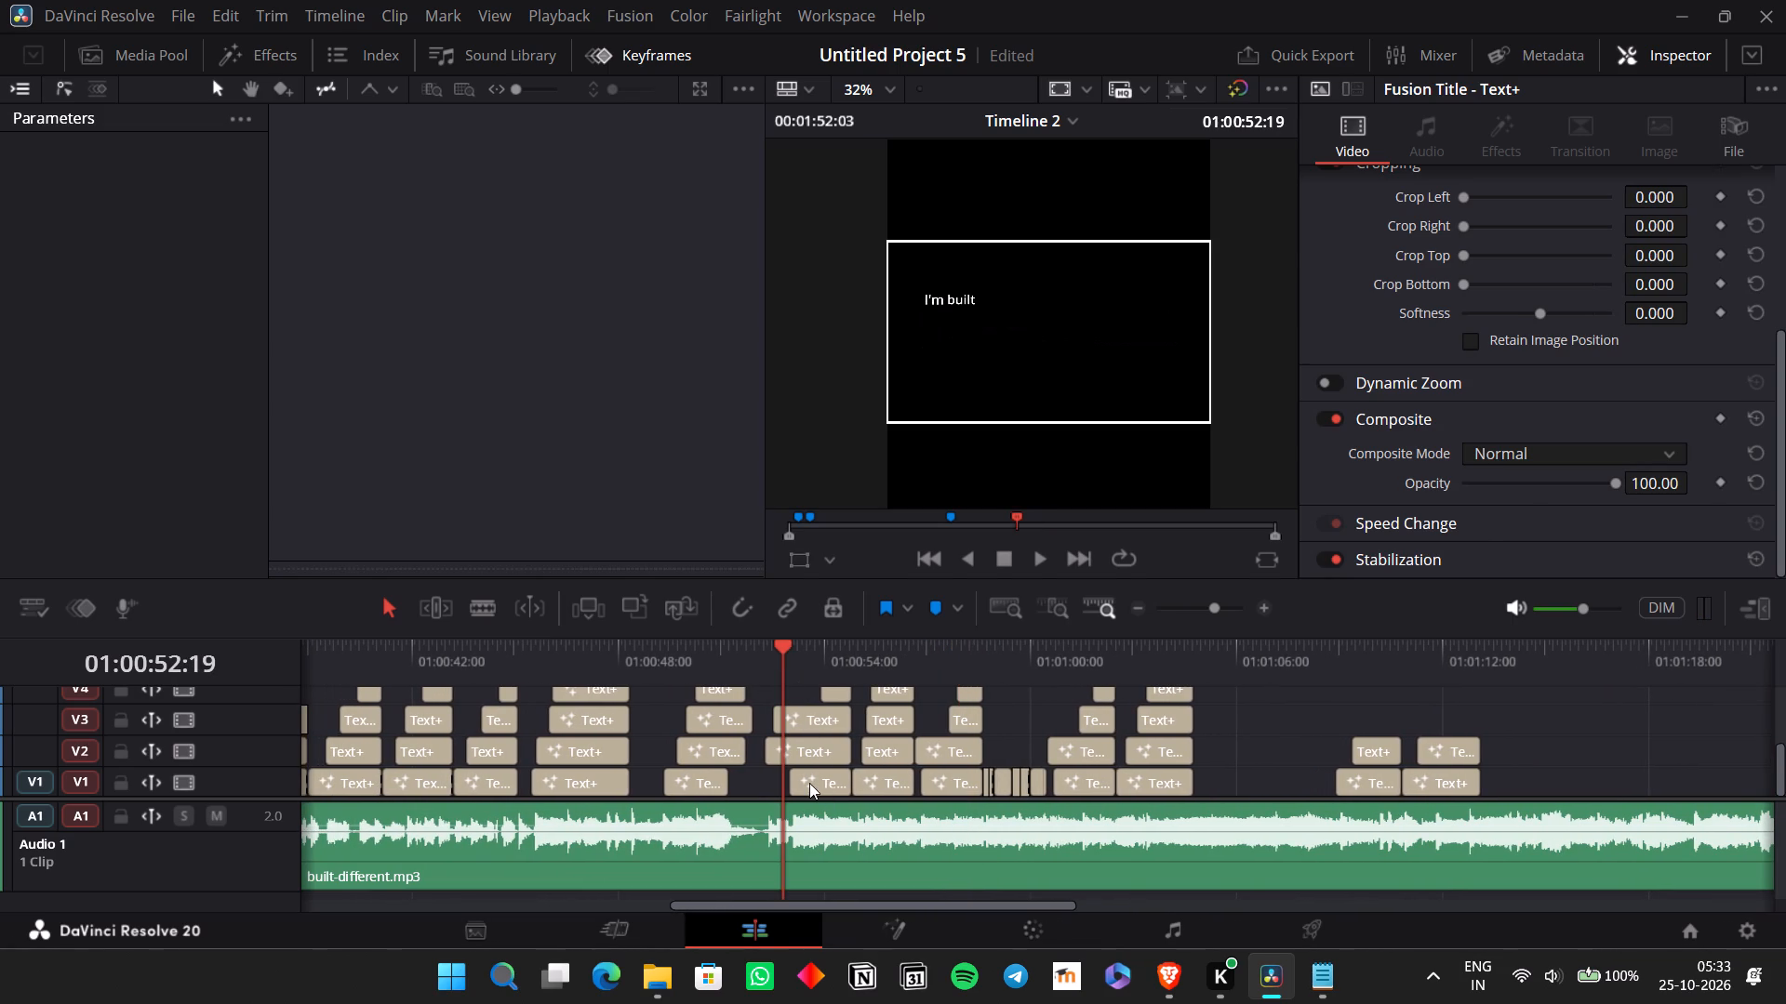
{"action": "left_click", "coordinate": [809, 783]}
{"action": "key", "text": "space"}
{"action": "key", "text": "space"}
{"action": "key", "text": "Left"}
{"action": "key", "text": "Left"}
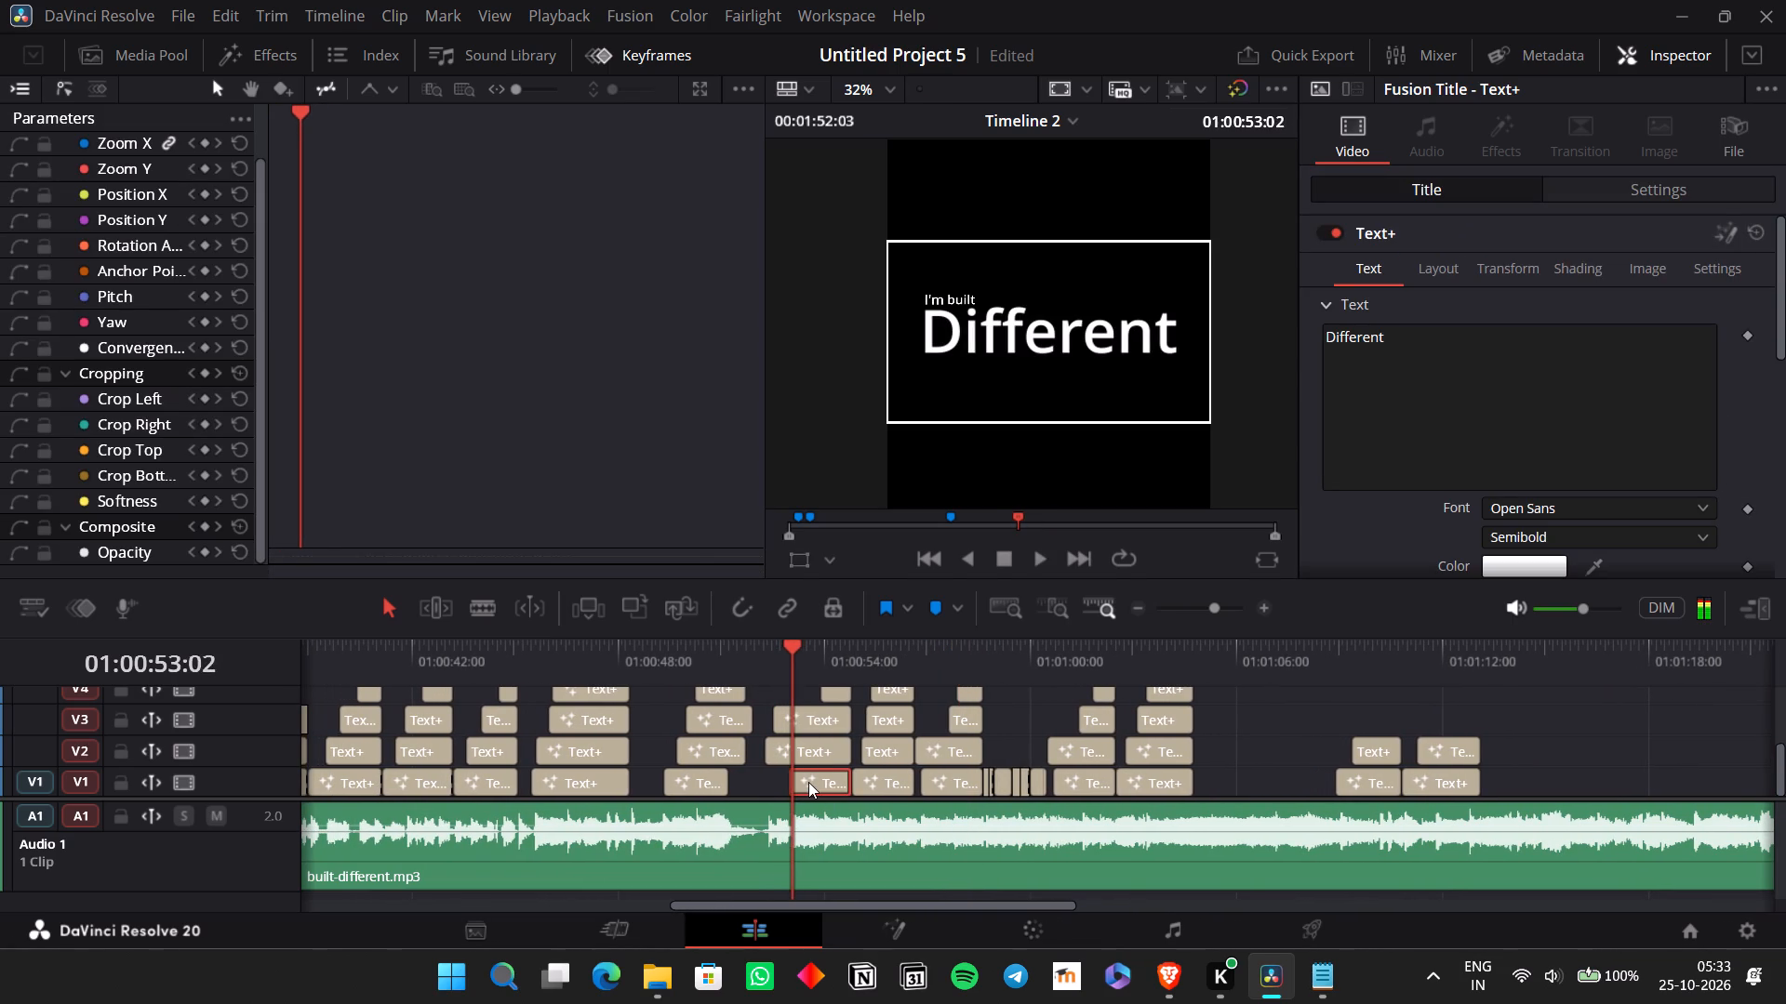
{"action": "key", "text": "Left"}
{"action": "key", "text": "Left"}
{"action": "key", "text": "Left"}
{"action": "key", "text": "Right"}
{"action": "key", "text": "Left"}
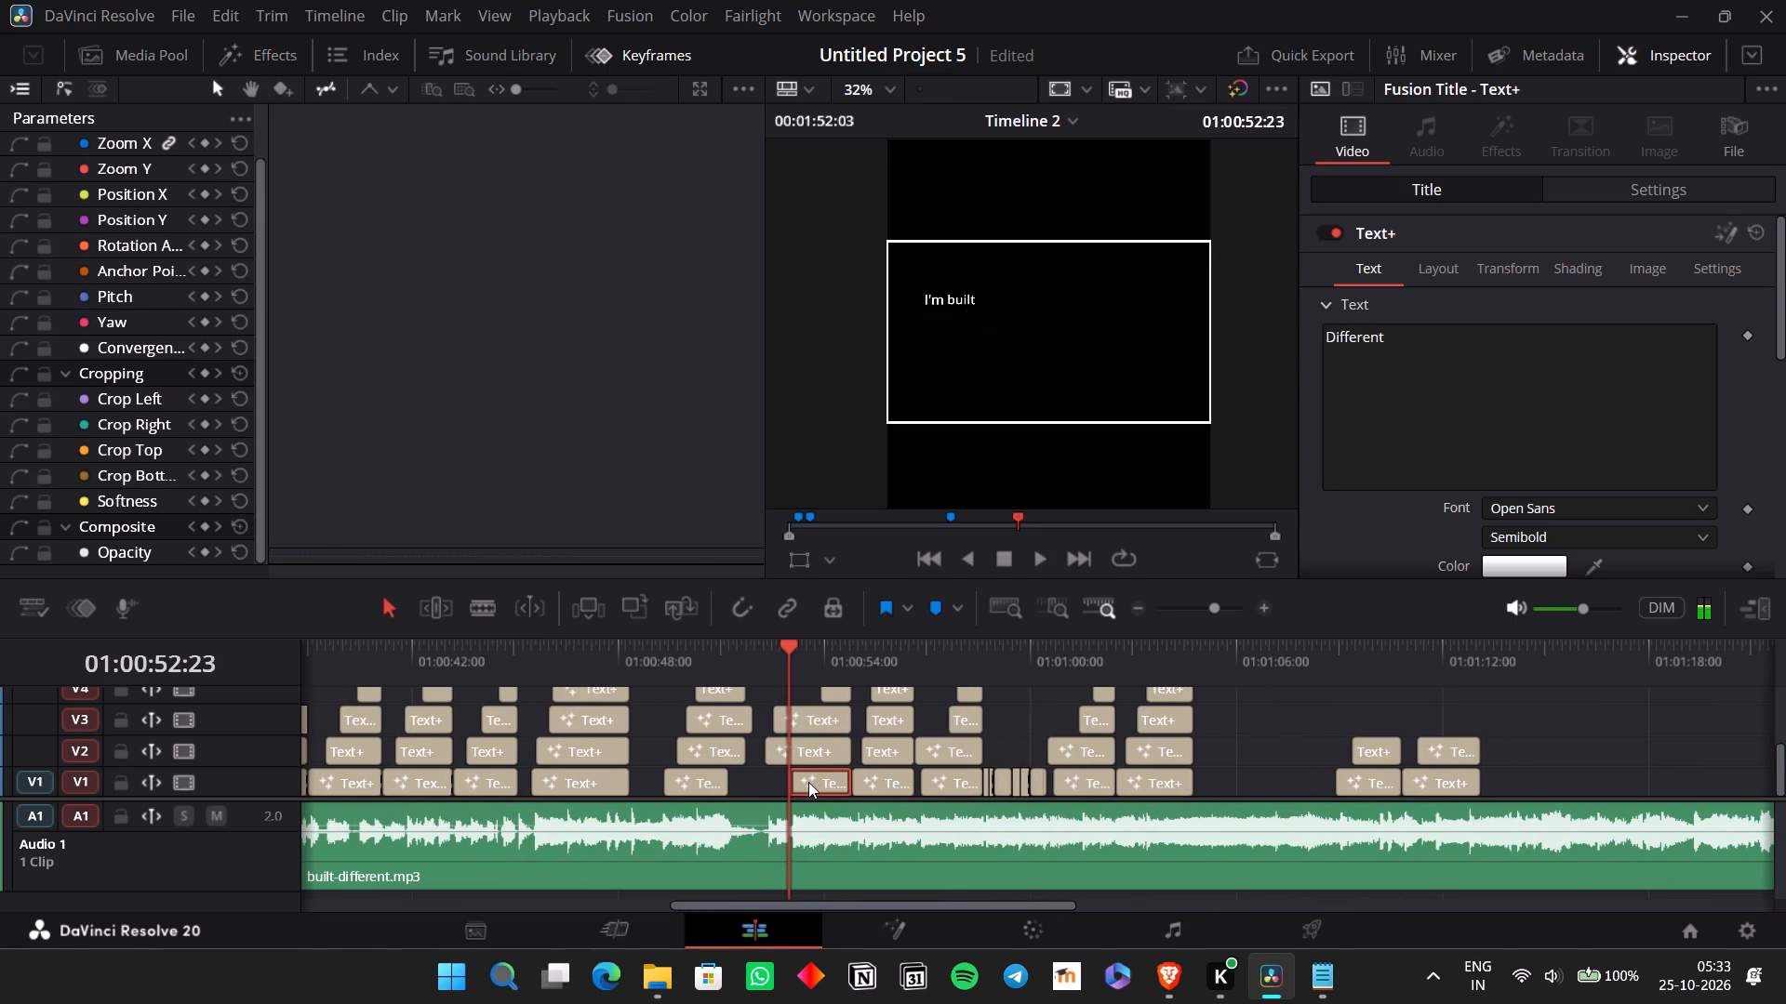
{"action": "key", "text": "Right"}
{"action": "key", "text": "ctrl+v"}
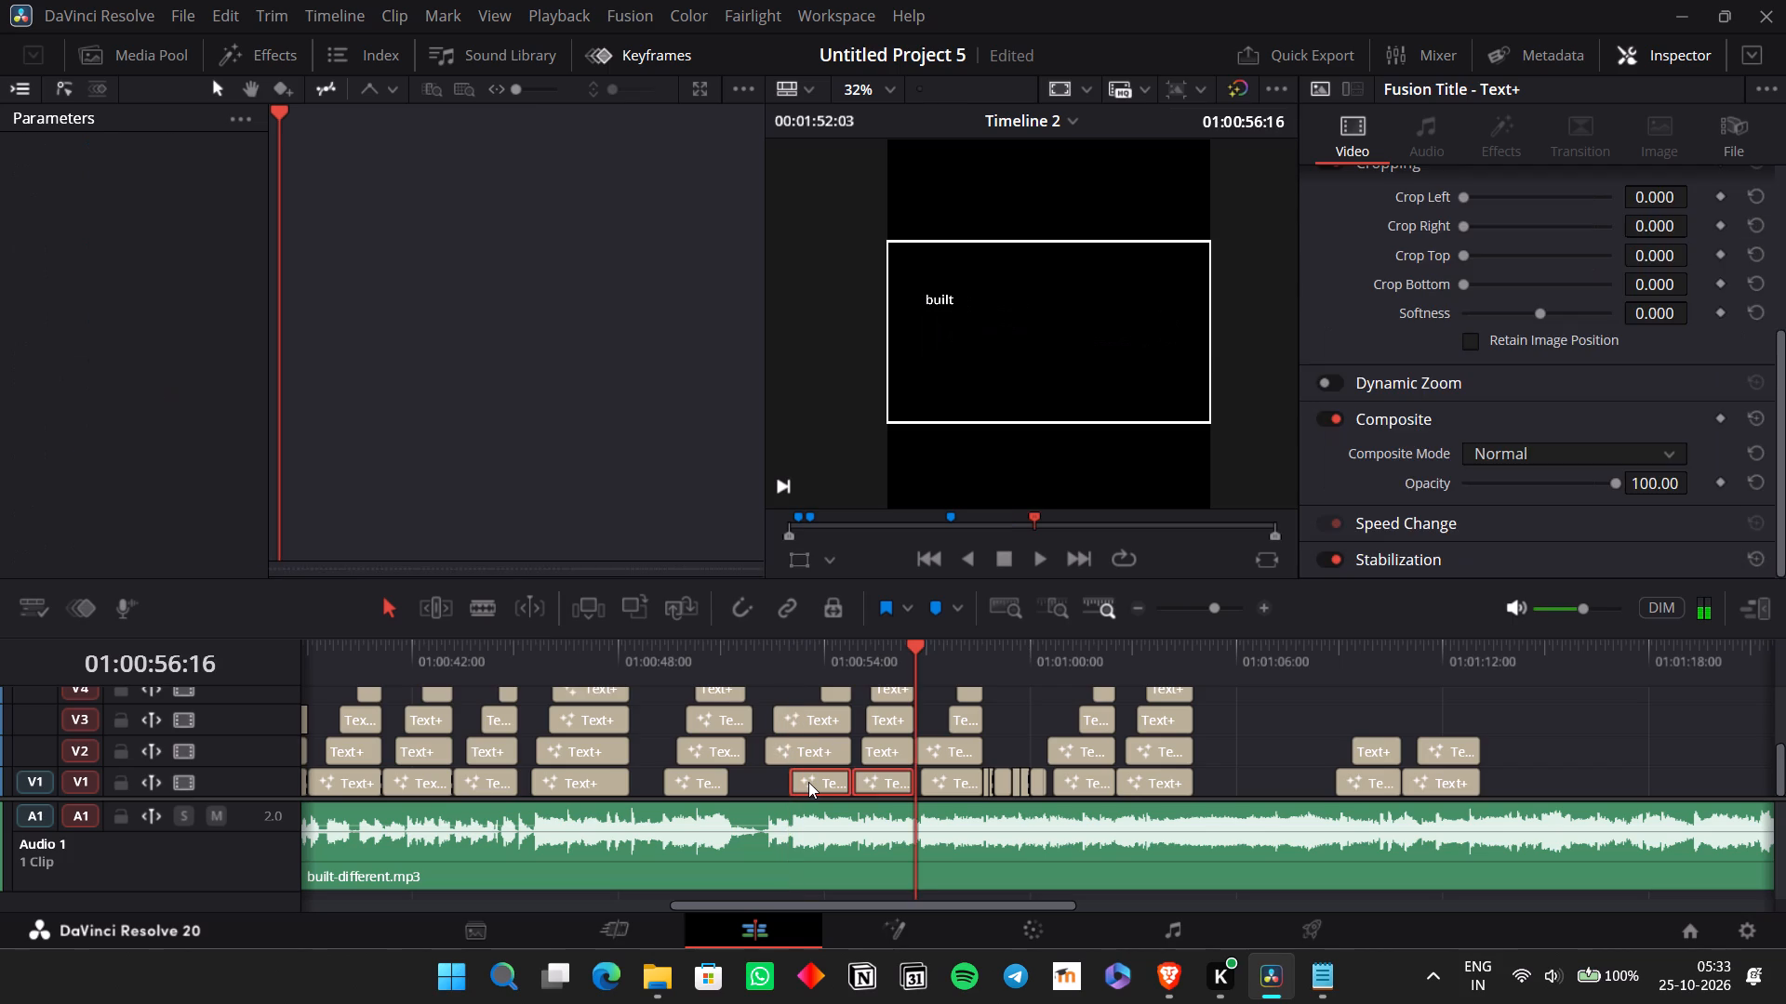
Replay the section with the pasted "Different" and "Eyes" titles through the following "Different" title to check it.
{"action": "left_click", "coordinate": [767, 650]}
{"action": "key", "text": "space"}
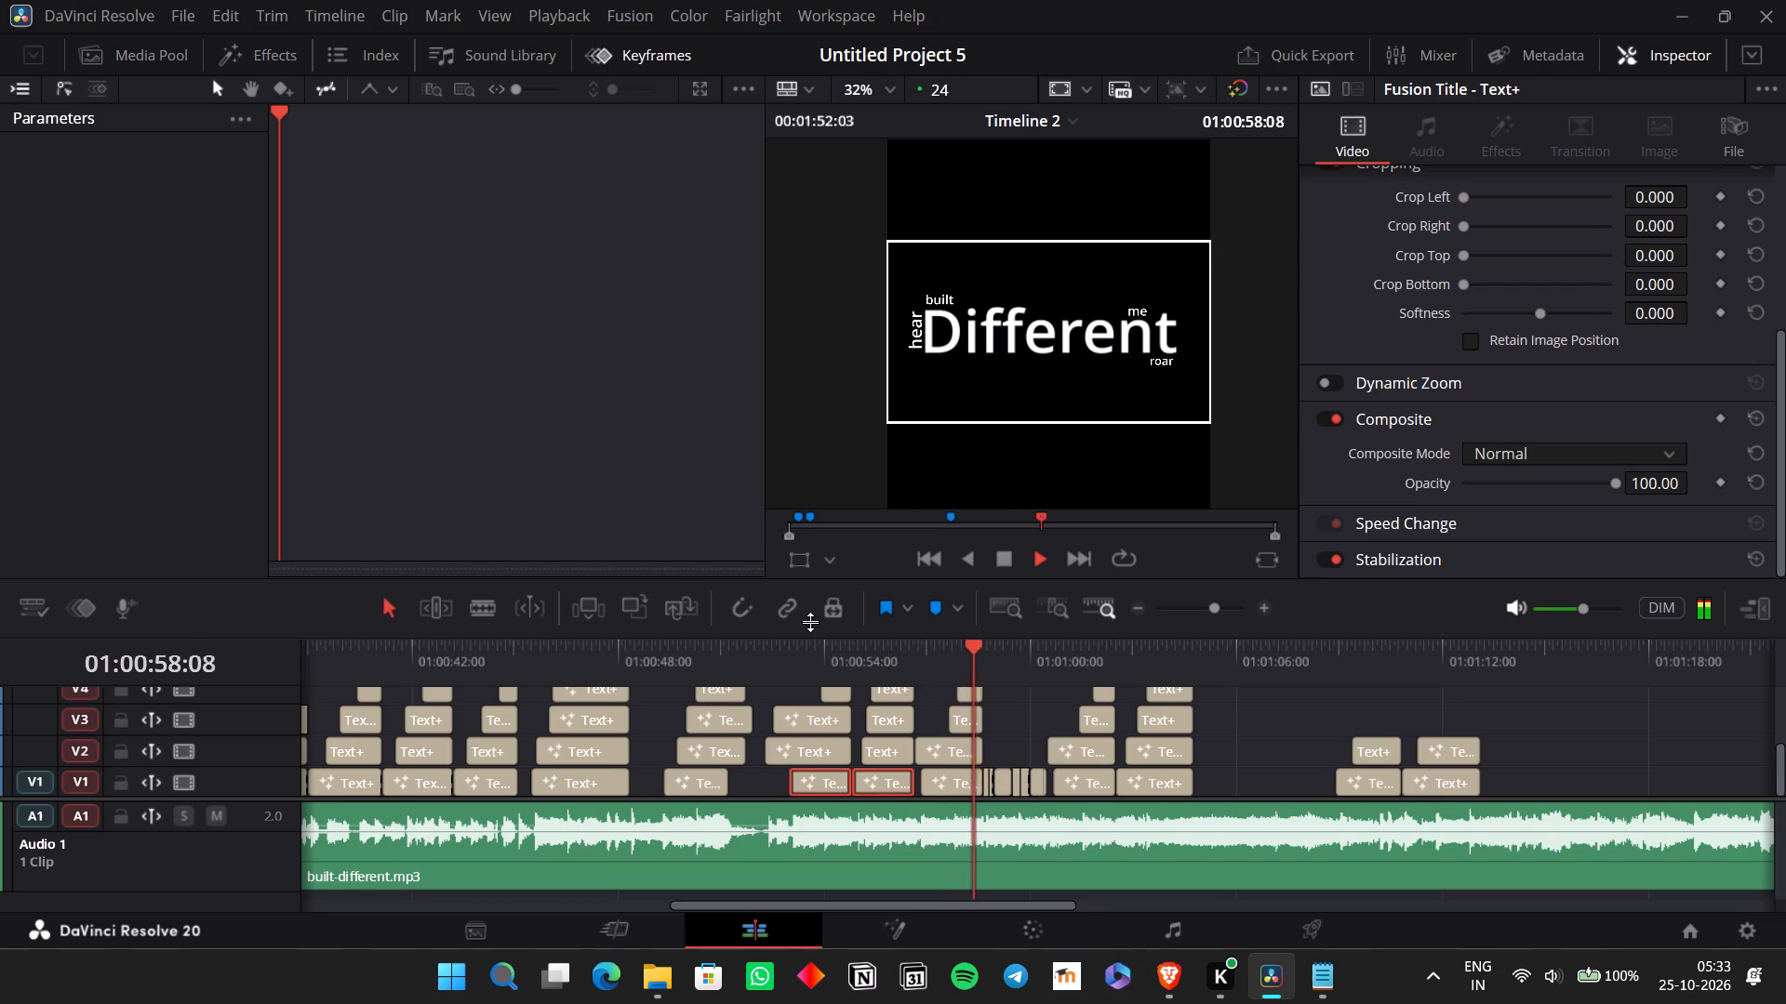
{"action": "key", "text": "space"}
Review the original "Different" and "Eyes" titles between about 01:00:16 and 01:00:20, including the second "Different" title's animation.
{"action": "scroll", "coordinate": [929, 672], "scroll_direction": "right", "scroll_amount": 3}
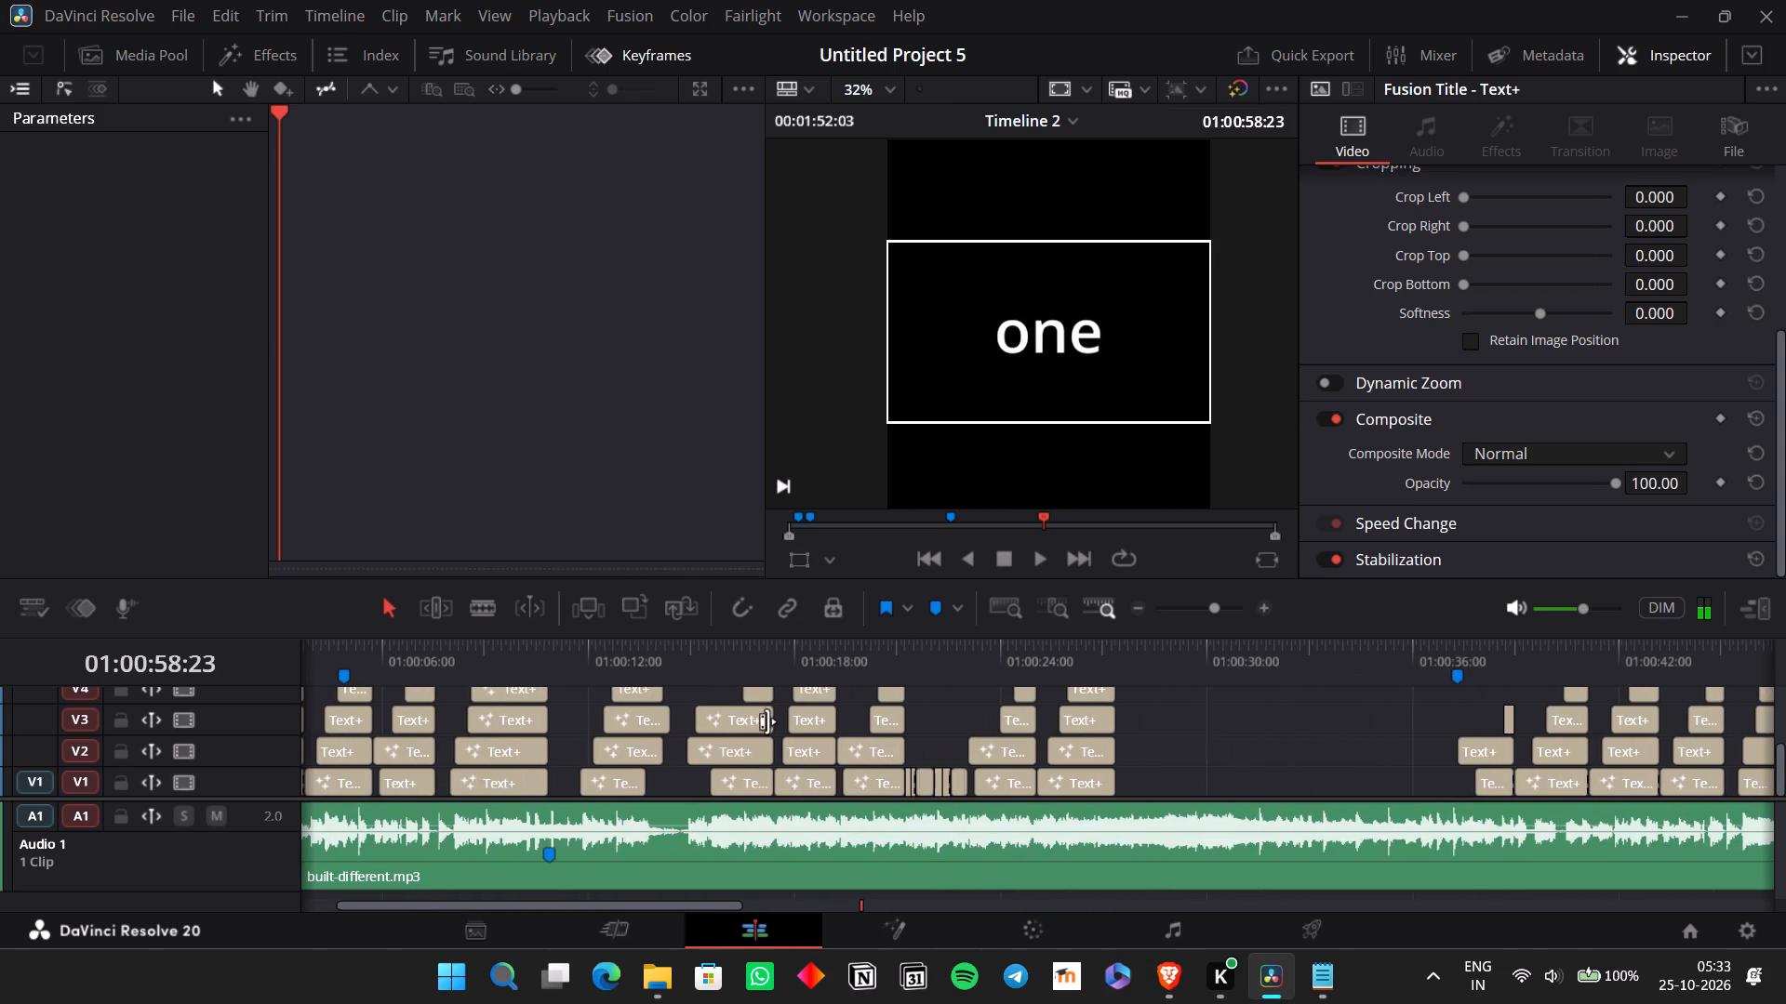
{"action": "scroll", "coordinate": [648, 709], "scroll_direction": "right", "scroll_amount": 1}
{"action": "left_click", "coordinate": [850, 676]}
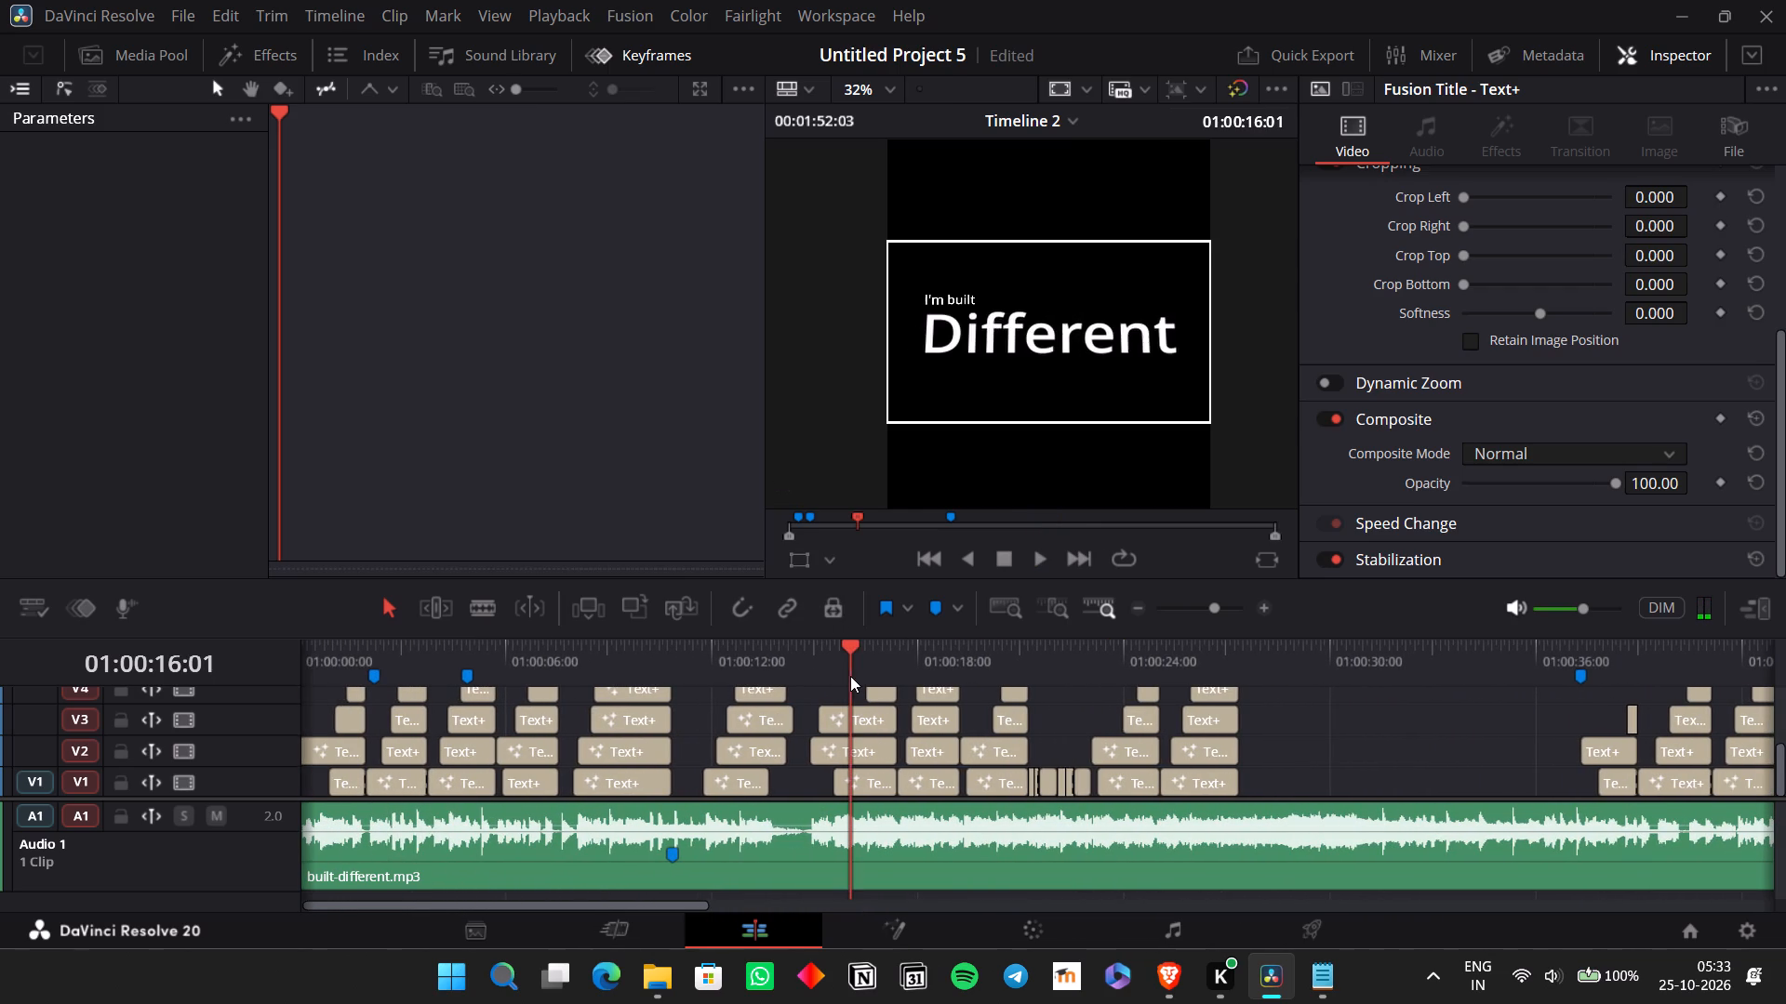
{"action": "left_click", "coordinate": [908, 654]}
{"action": "left_click", "coordinate": [900, 657]}
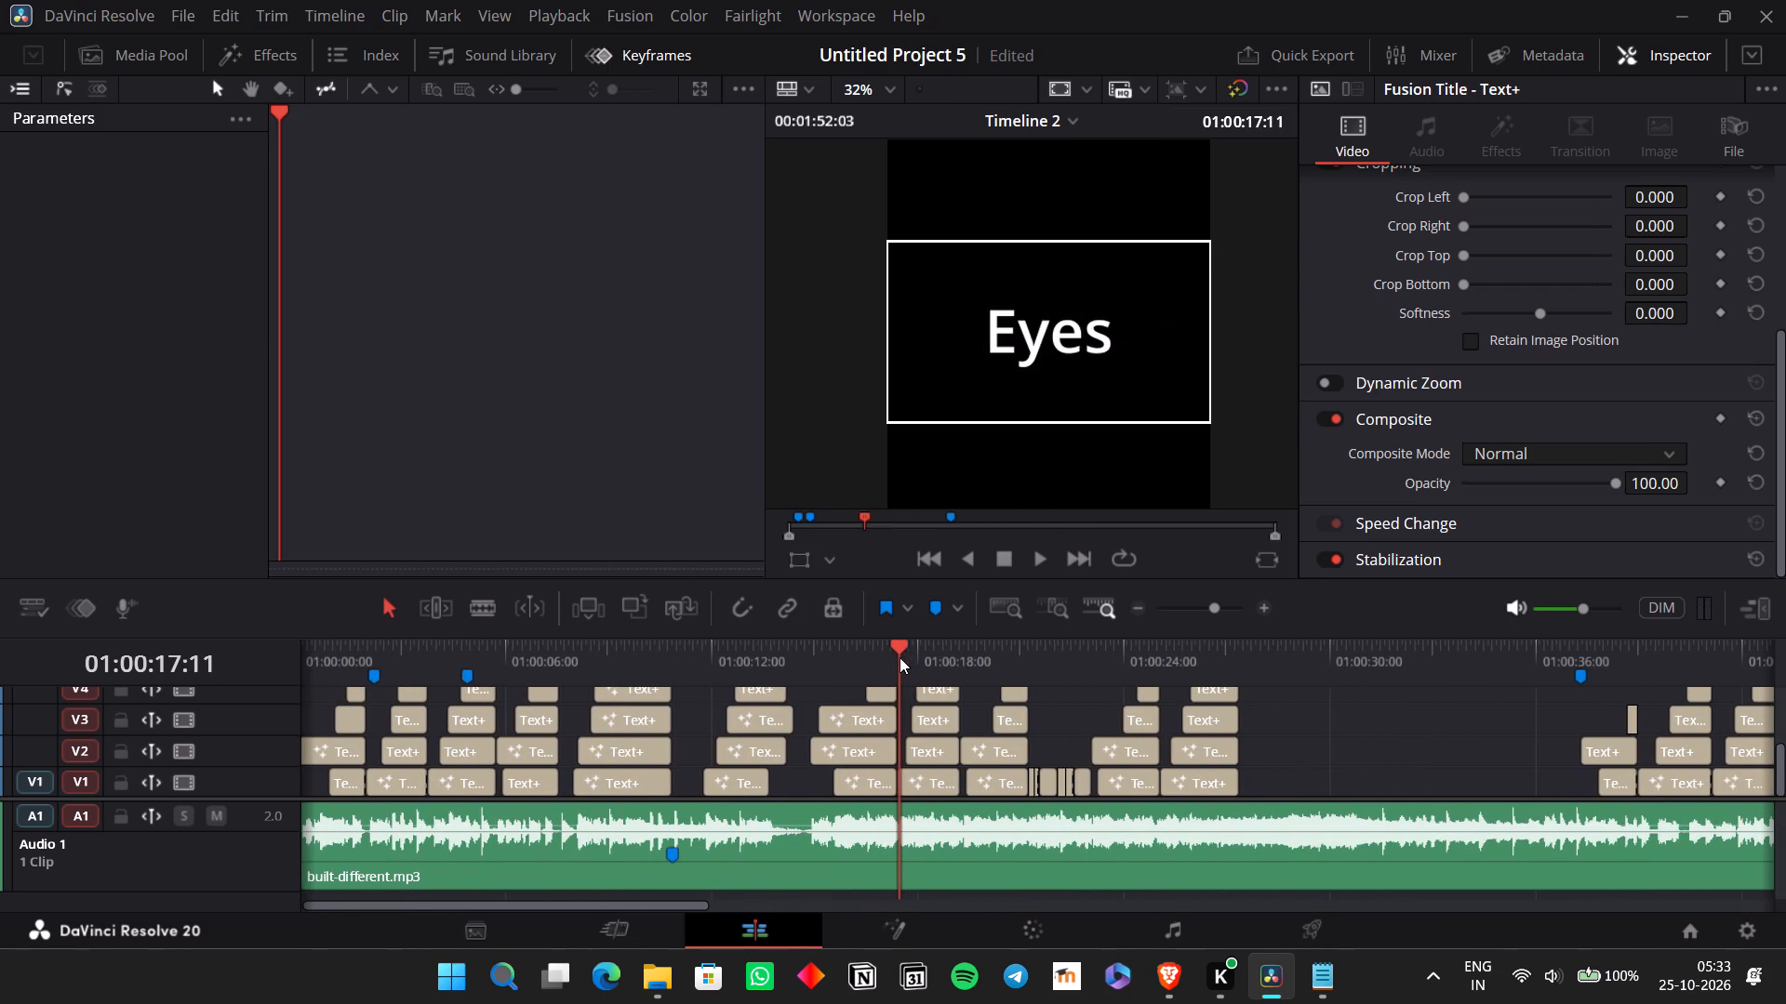
{"action": "key", "text": "space"}
{"action": "key", "text": "space"}
{"action": "left_click", "coordinate": [971, 646]}
{"action": "key", "text": "space"}
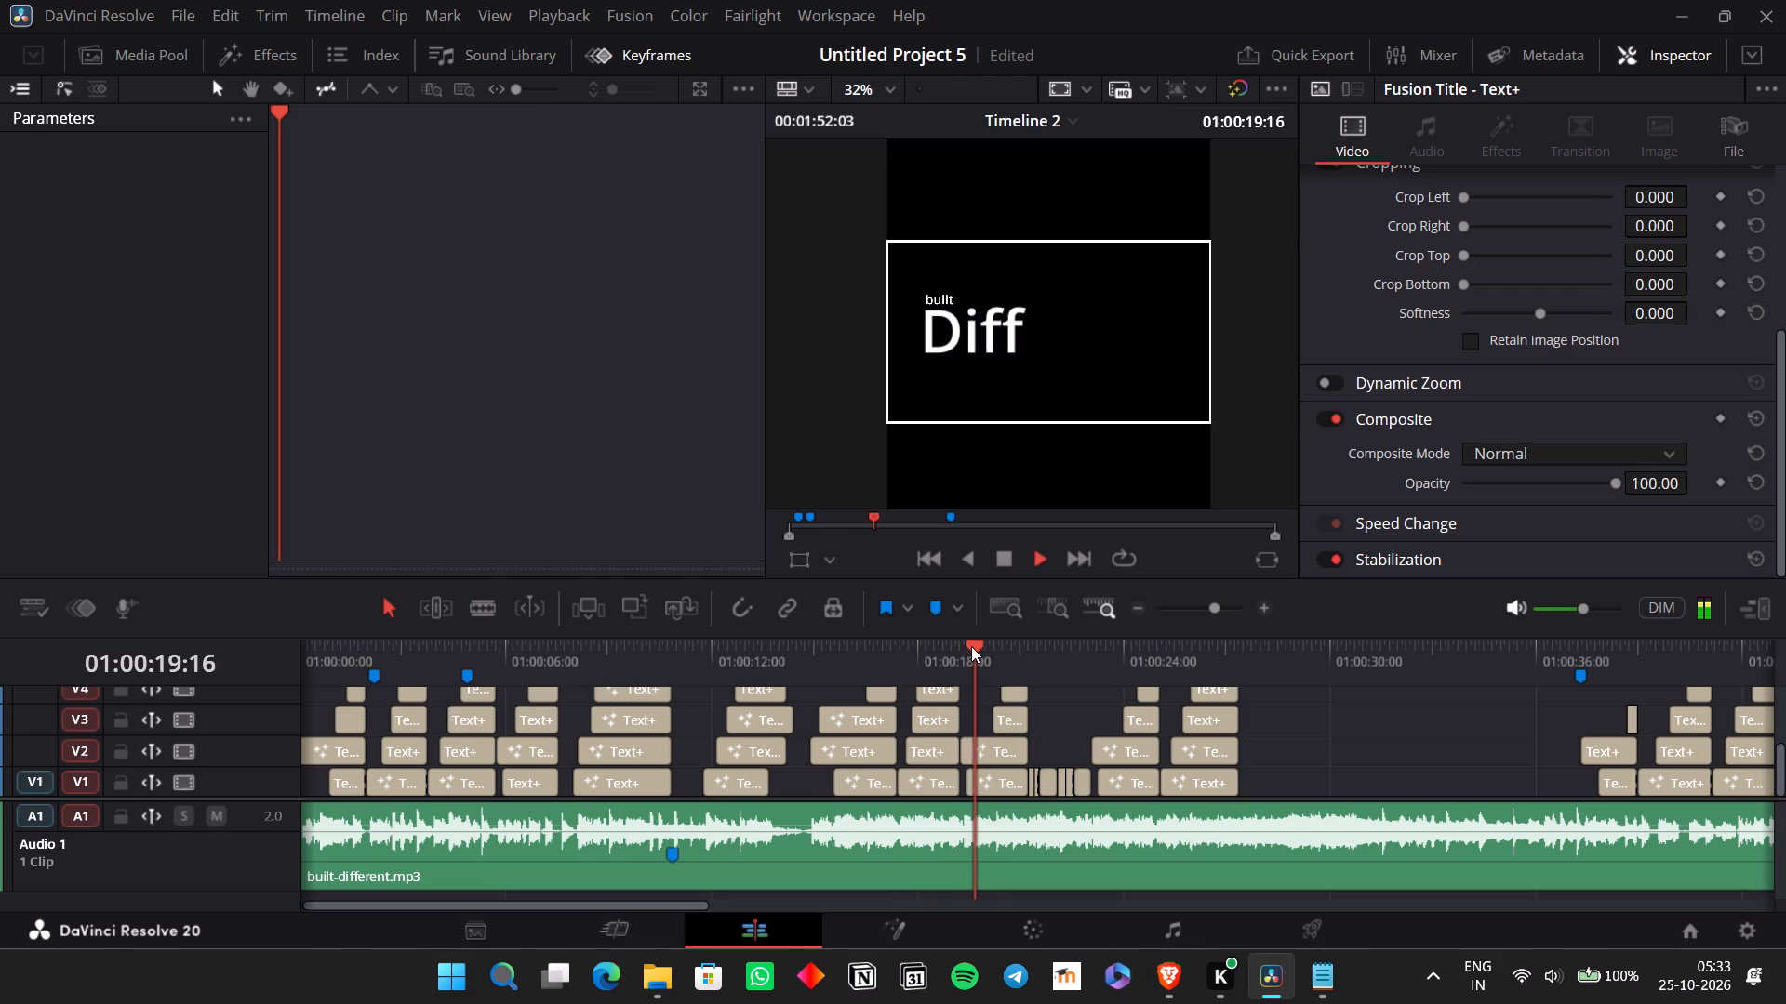
{"action": "key", "text": "space"}
Copy the animated "Different" title near 01:00:20 on V1 and paste it over its repeated counterpart, starting at 01:00:56:20.
{"action": "left_click", "coordinate": [1009, 773]}
{"action": "key", "text": "ctrl+c"}
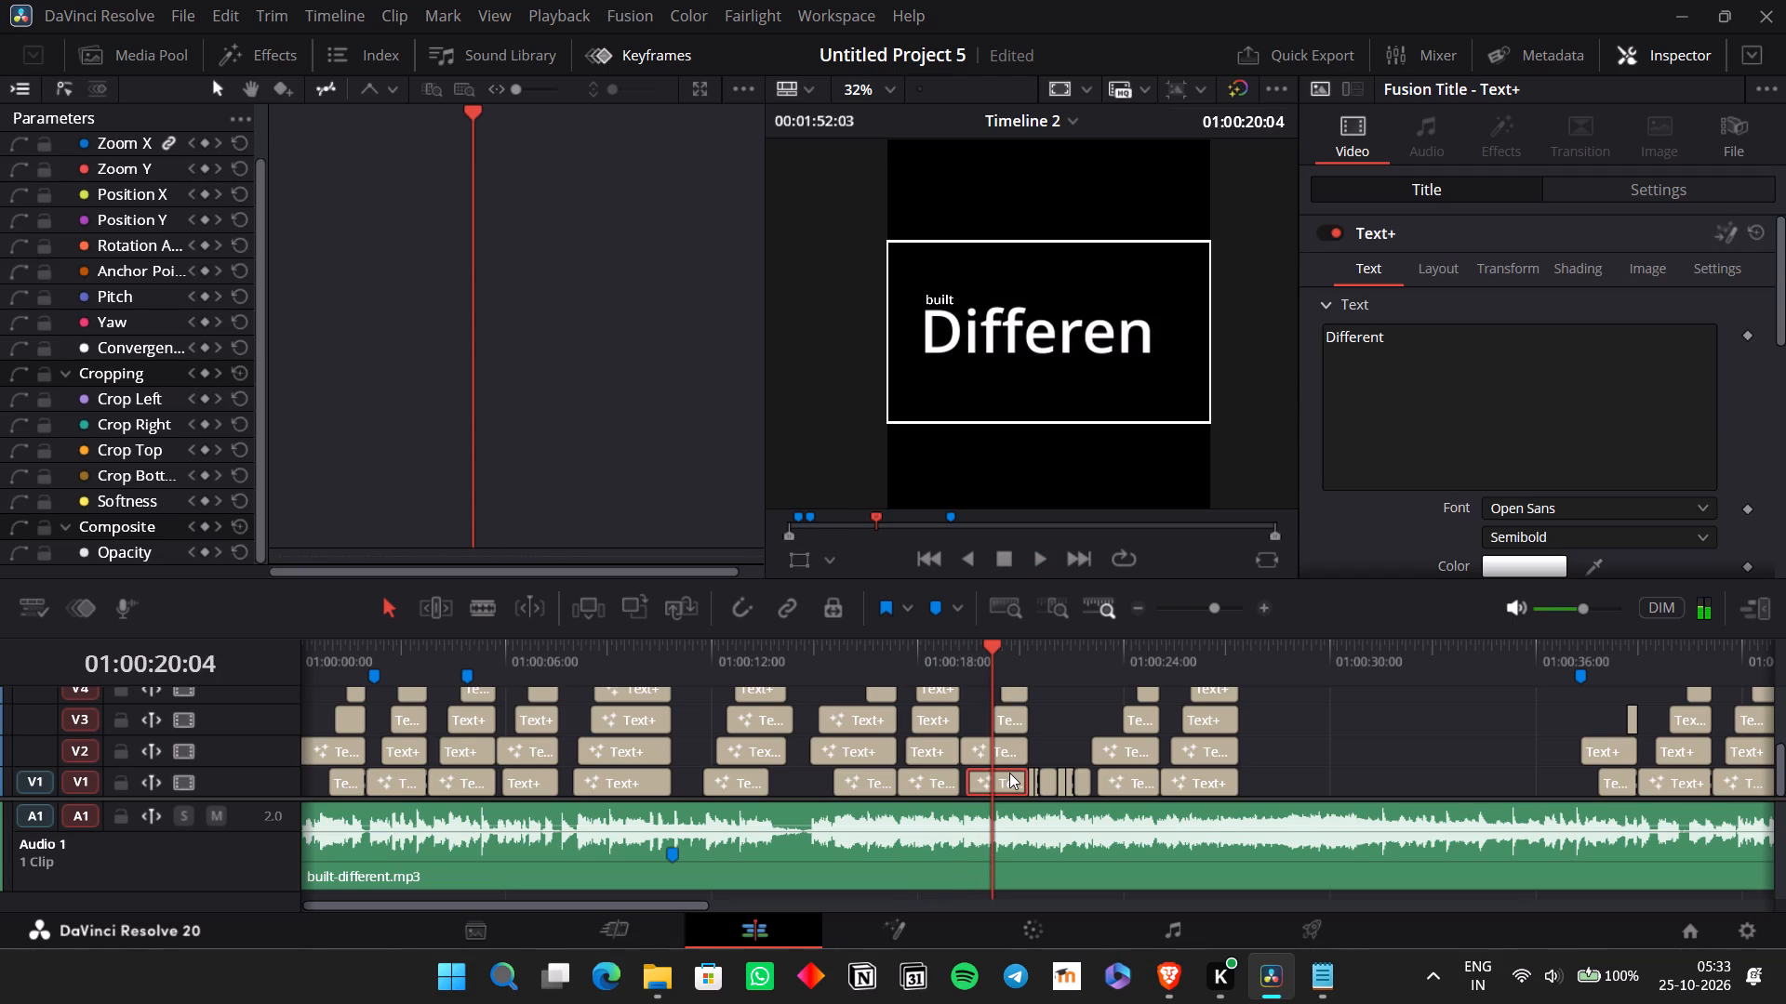
{"action": "scroll", "coordinate": [1009, 773], "scroll_direction": "left", "scroll_amount": 2}
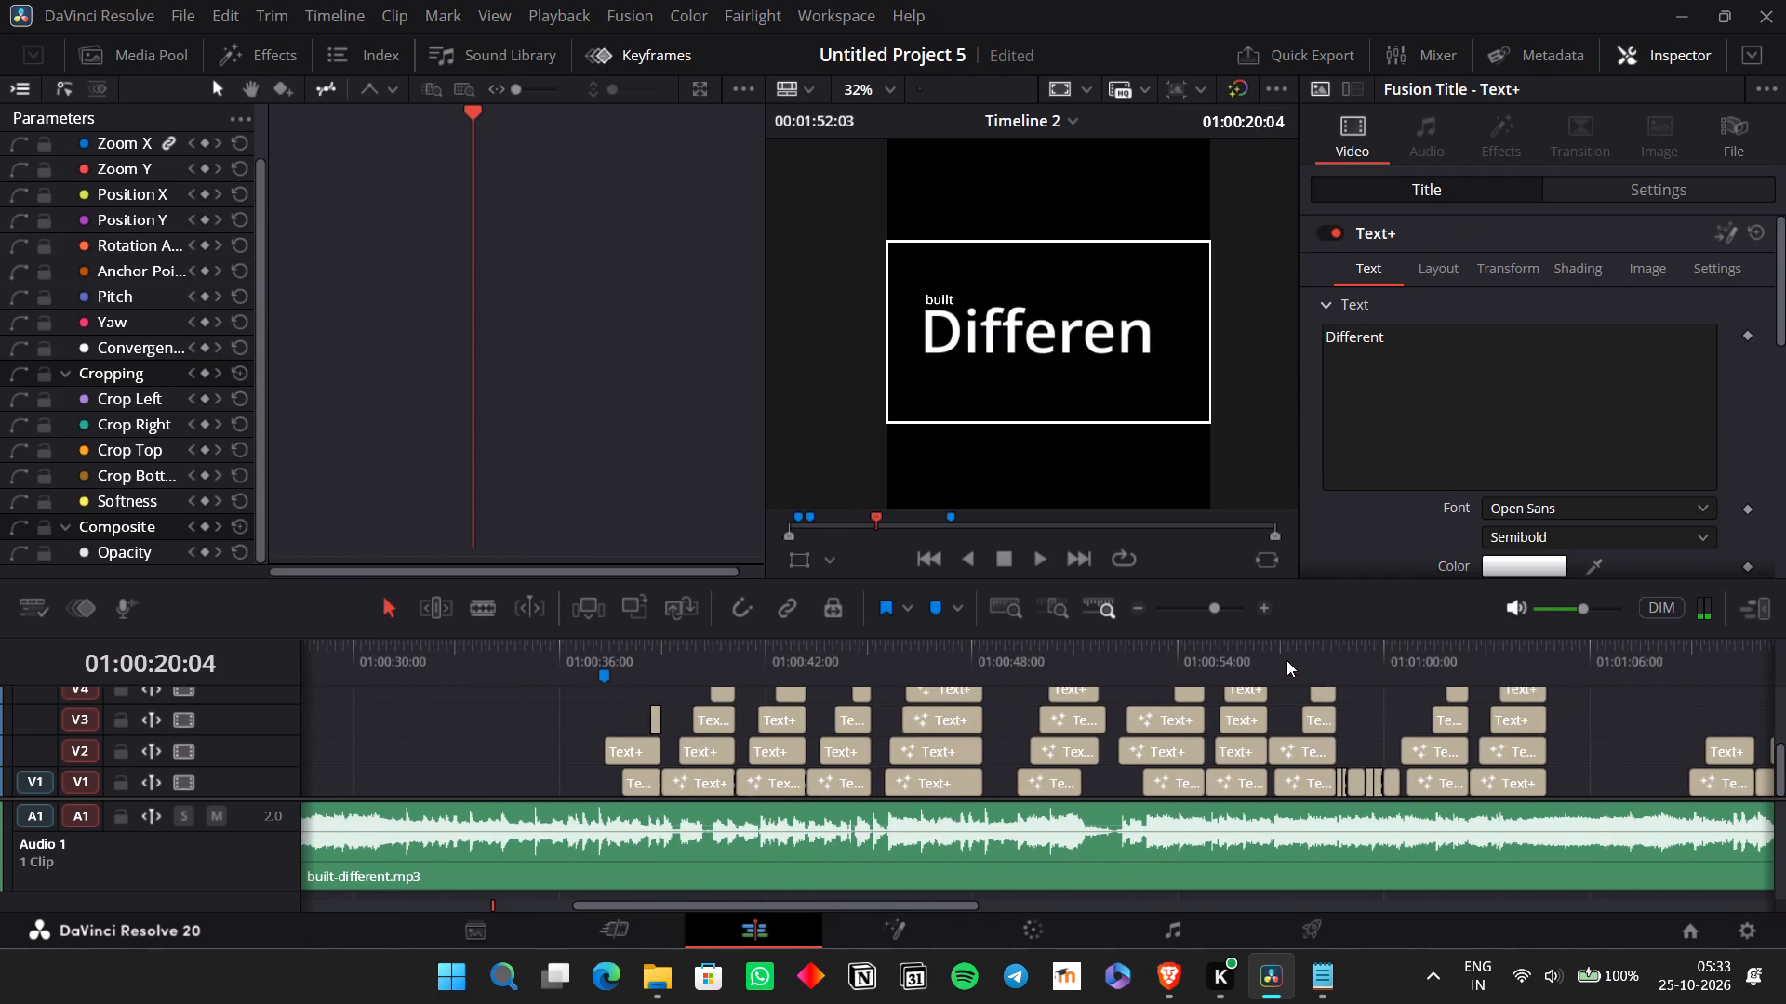
{"action": "left_click", "coordinate": [1272, 659]}
{"action": "left_click", "coordinate": [1302, 781]}
{"action": "key", "text": "space"}
{"action": "key", "text": "space"}
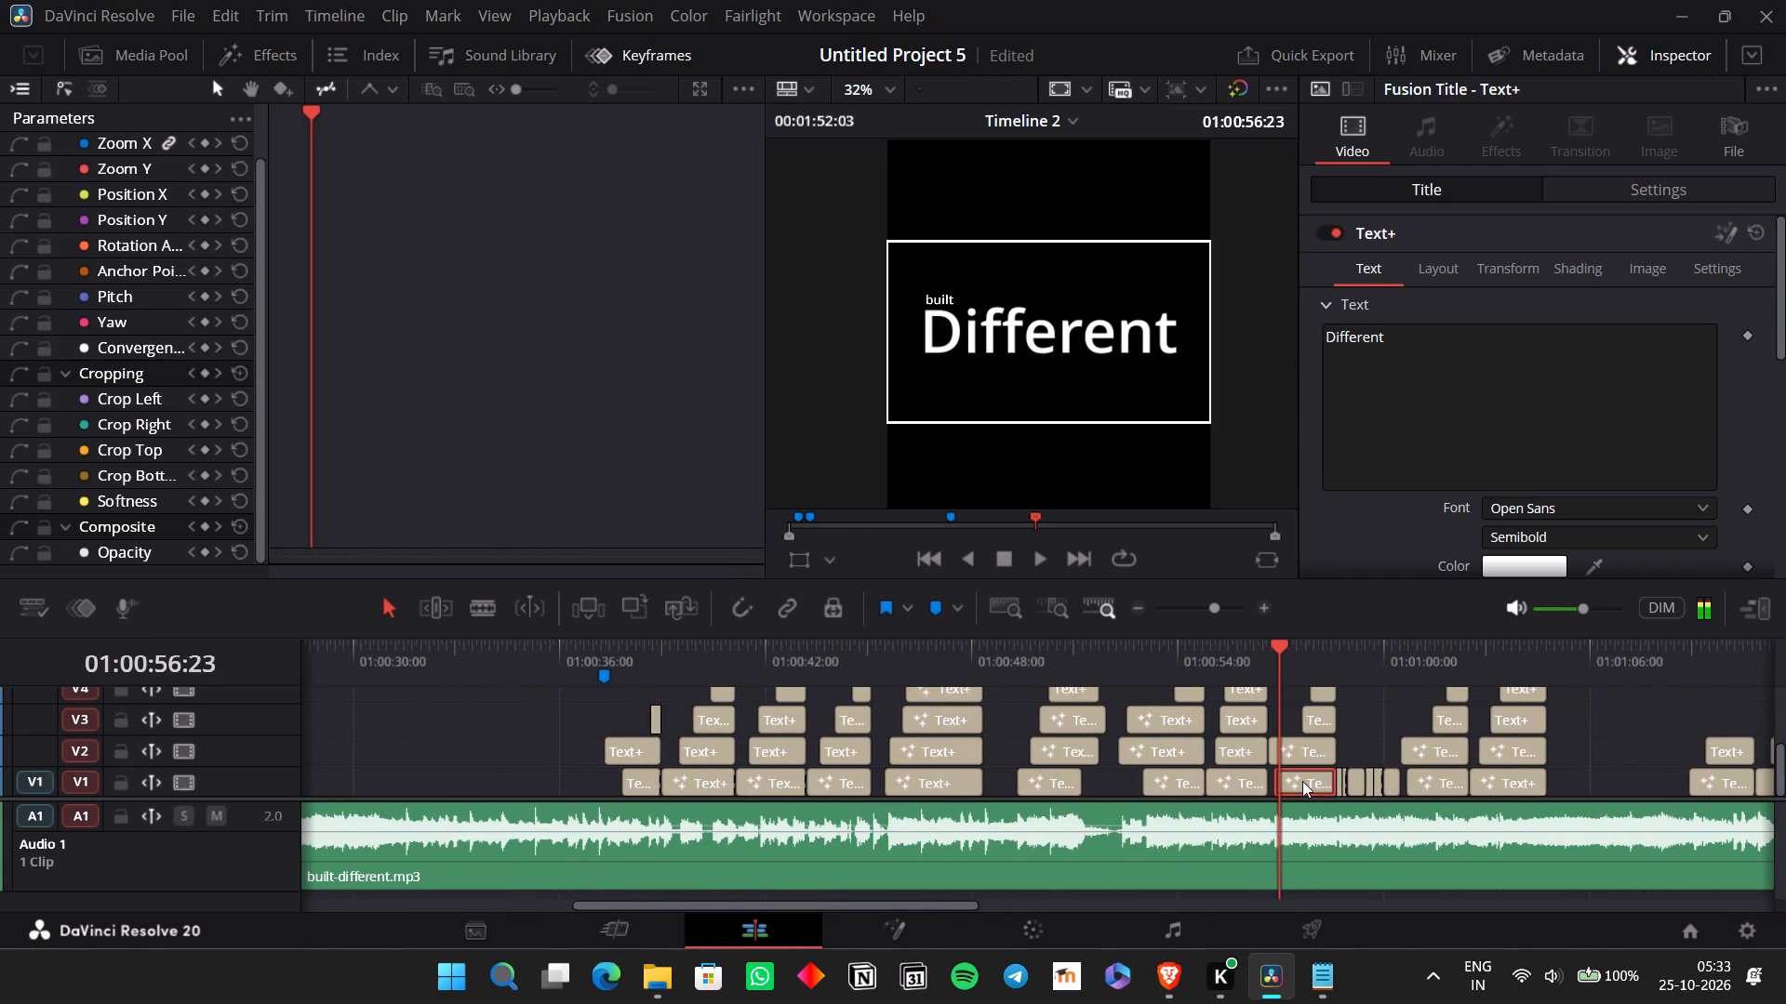
{"action": "key", "text": "Left"}
{"action": "key", "text": "Left"}
{"action": "key", "text": "Left"}
{"action": "key", "text": "Left"}
{"action": "key", "text": "Right"}
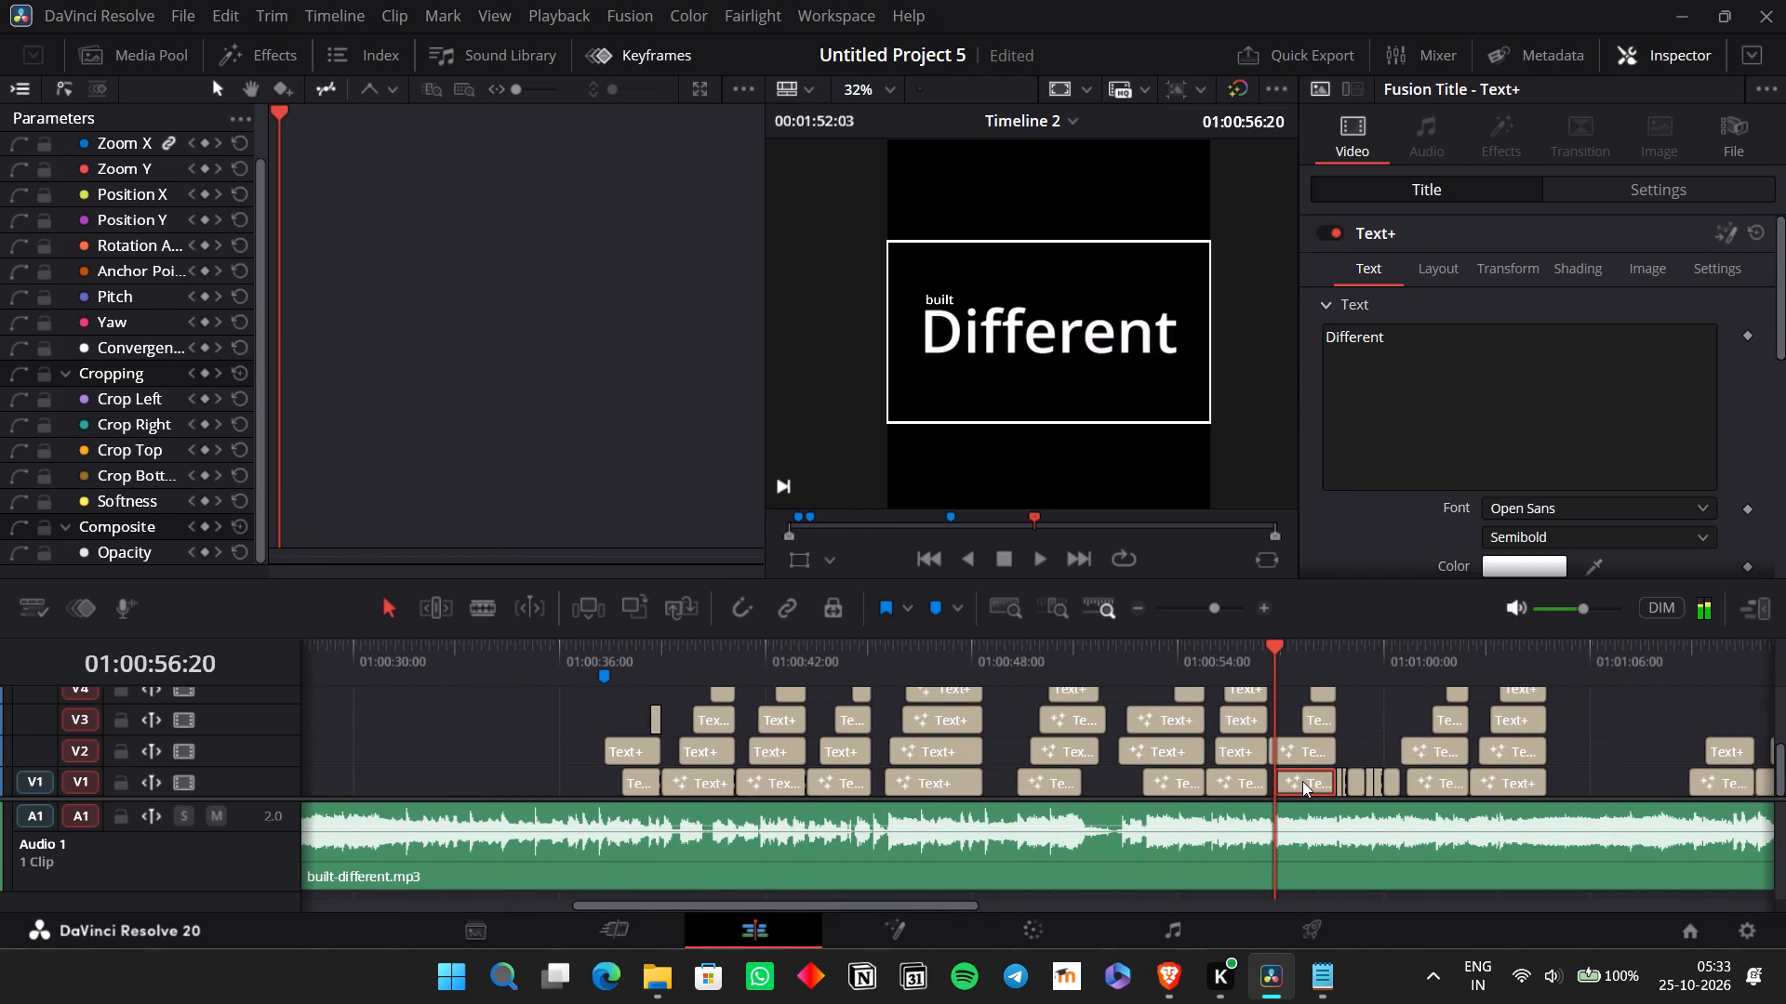
{"action": "key", "text": "Left"}
{"action": "key", "text": "Right"}
{"action": "key", "text": "ctrl+v"}
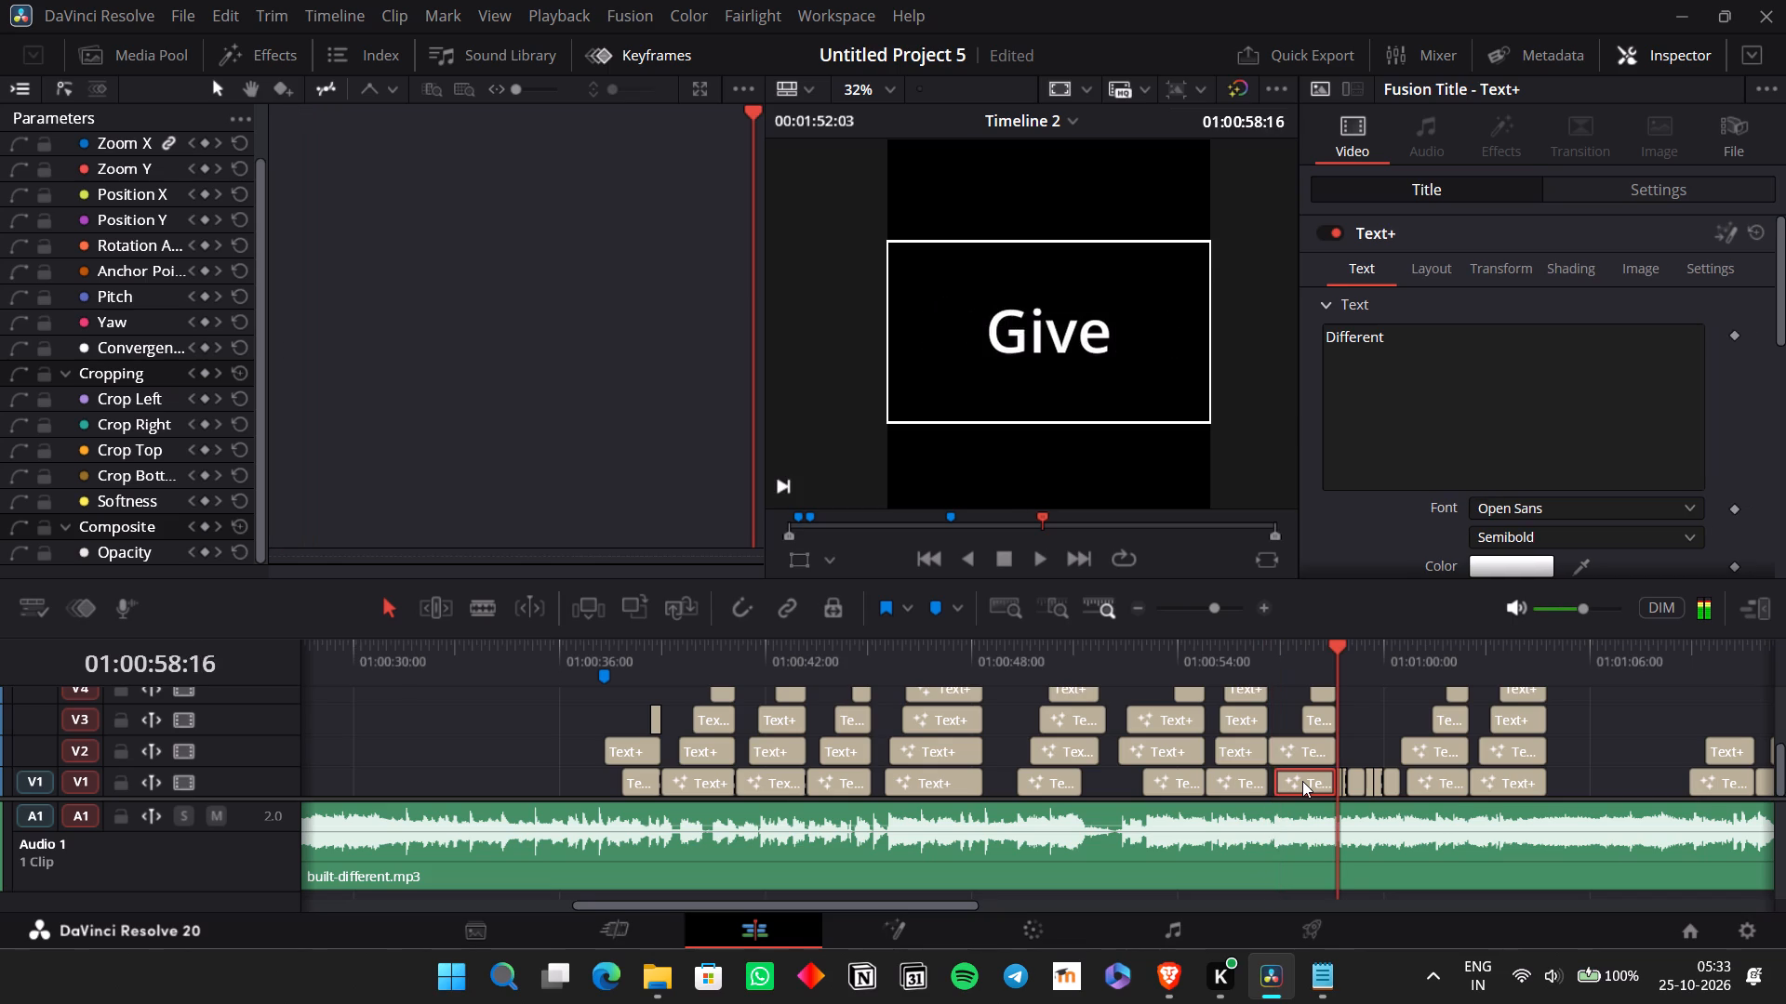
Copy the animated "Different" title near 01:00:53 on V1, paste it over its repeated counterpart at 01:01:00:16, and play it back.
{"action": "key", "text": "space"}
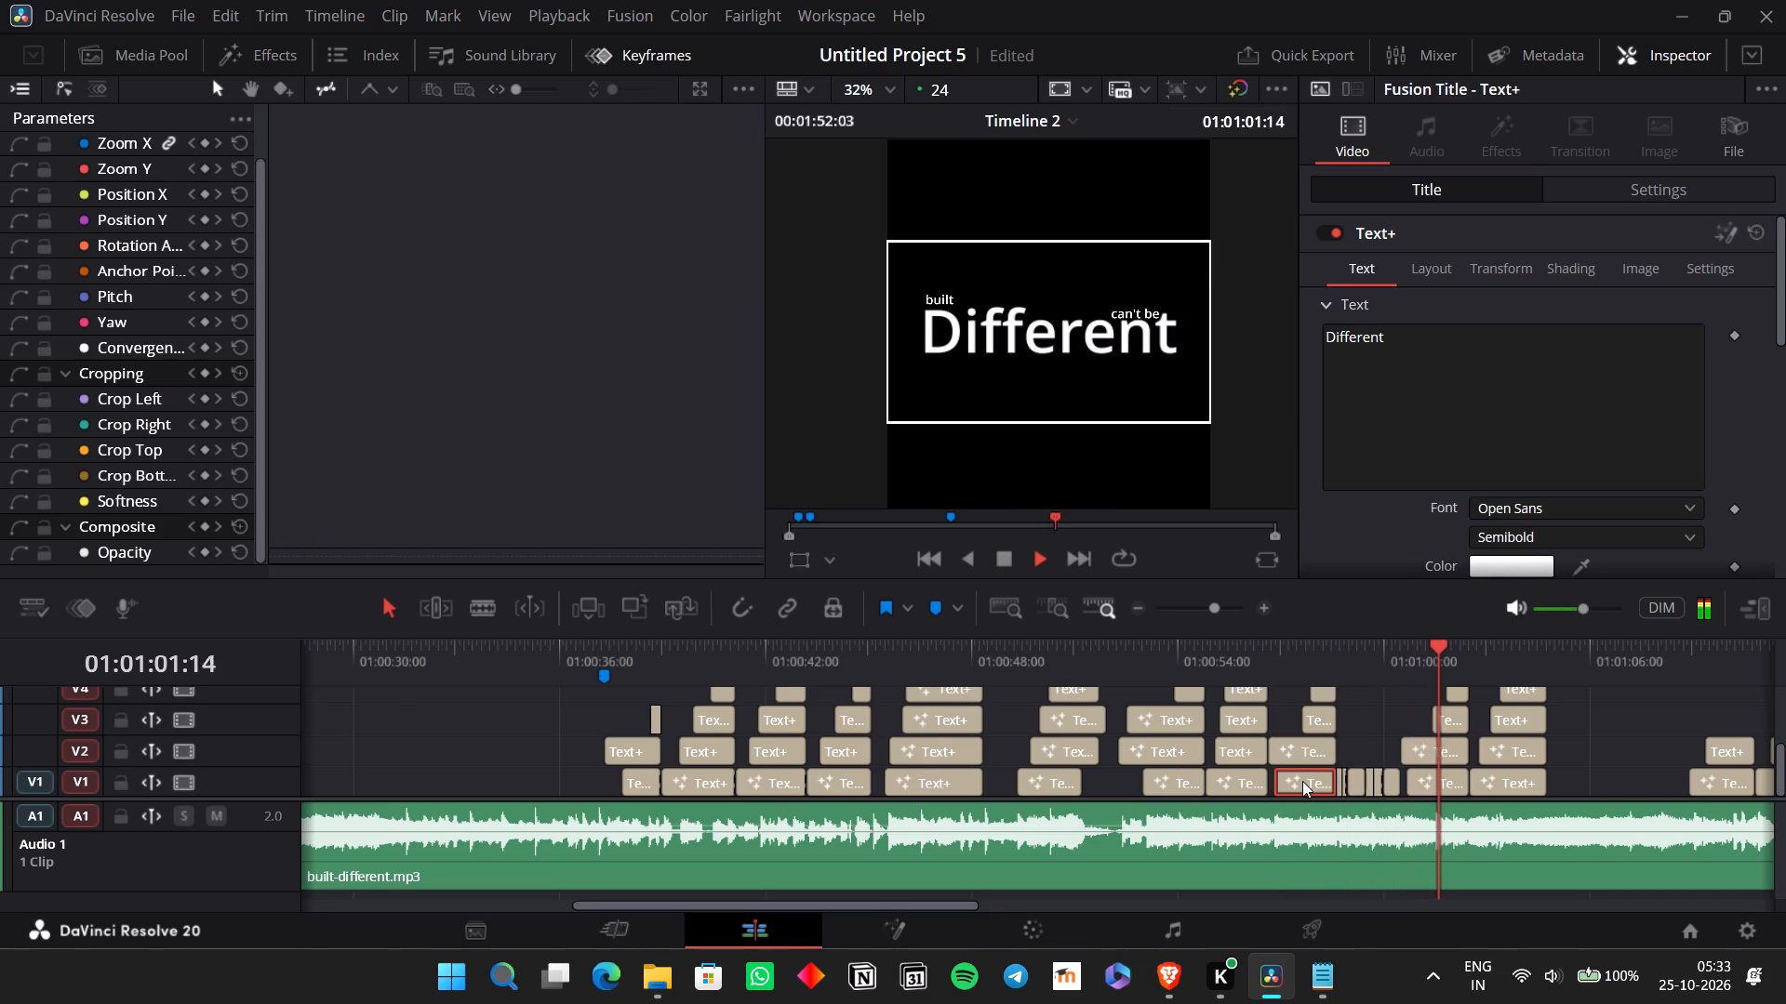
{"action": "key", "text": "space"}
{"action": "left_click", "coordinate": [1167, 778]}
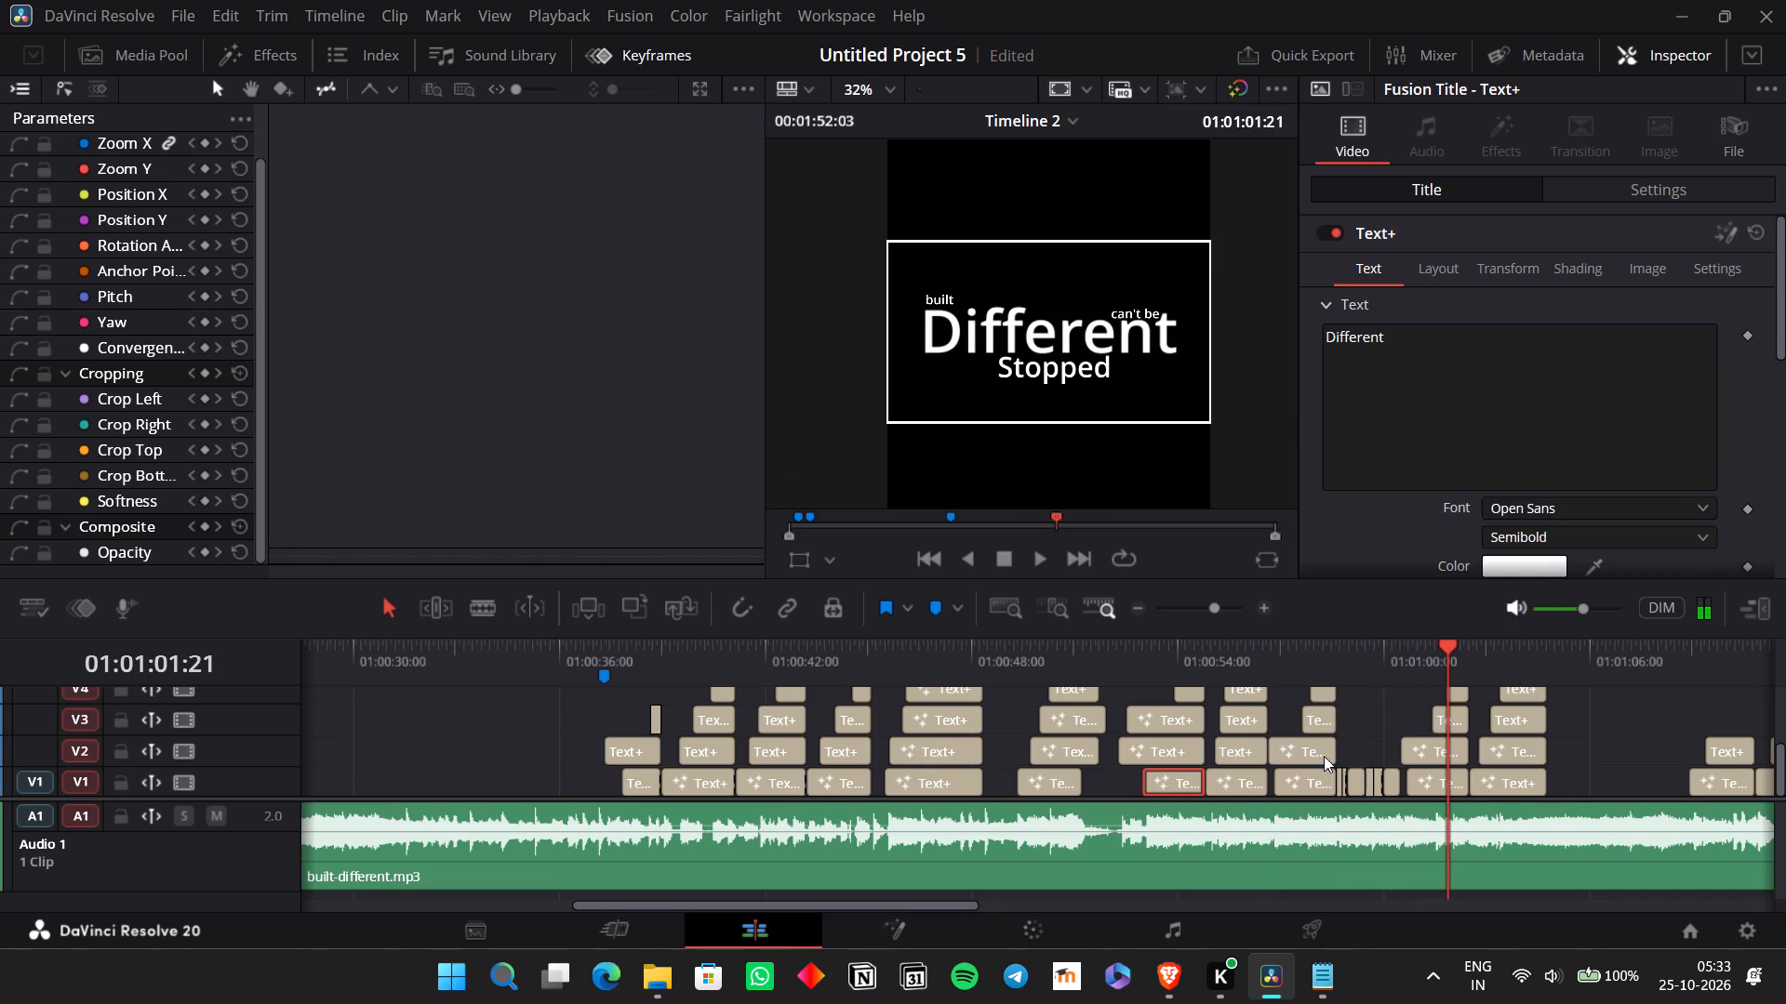
{"action": "key", "text": "ctrl+c"}
{"action": "left_click", "coordinate": [1312, 779], "text": "ctrl"}
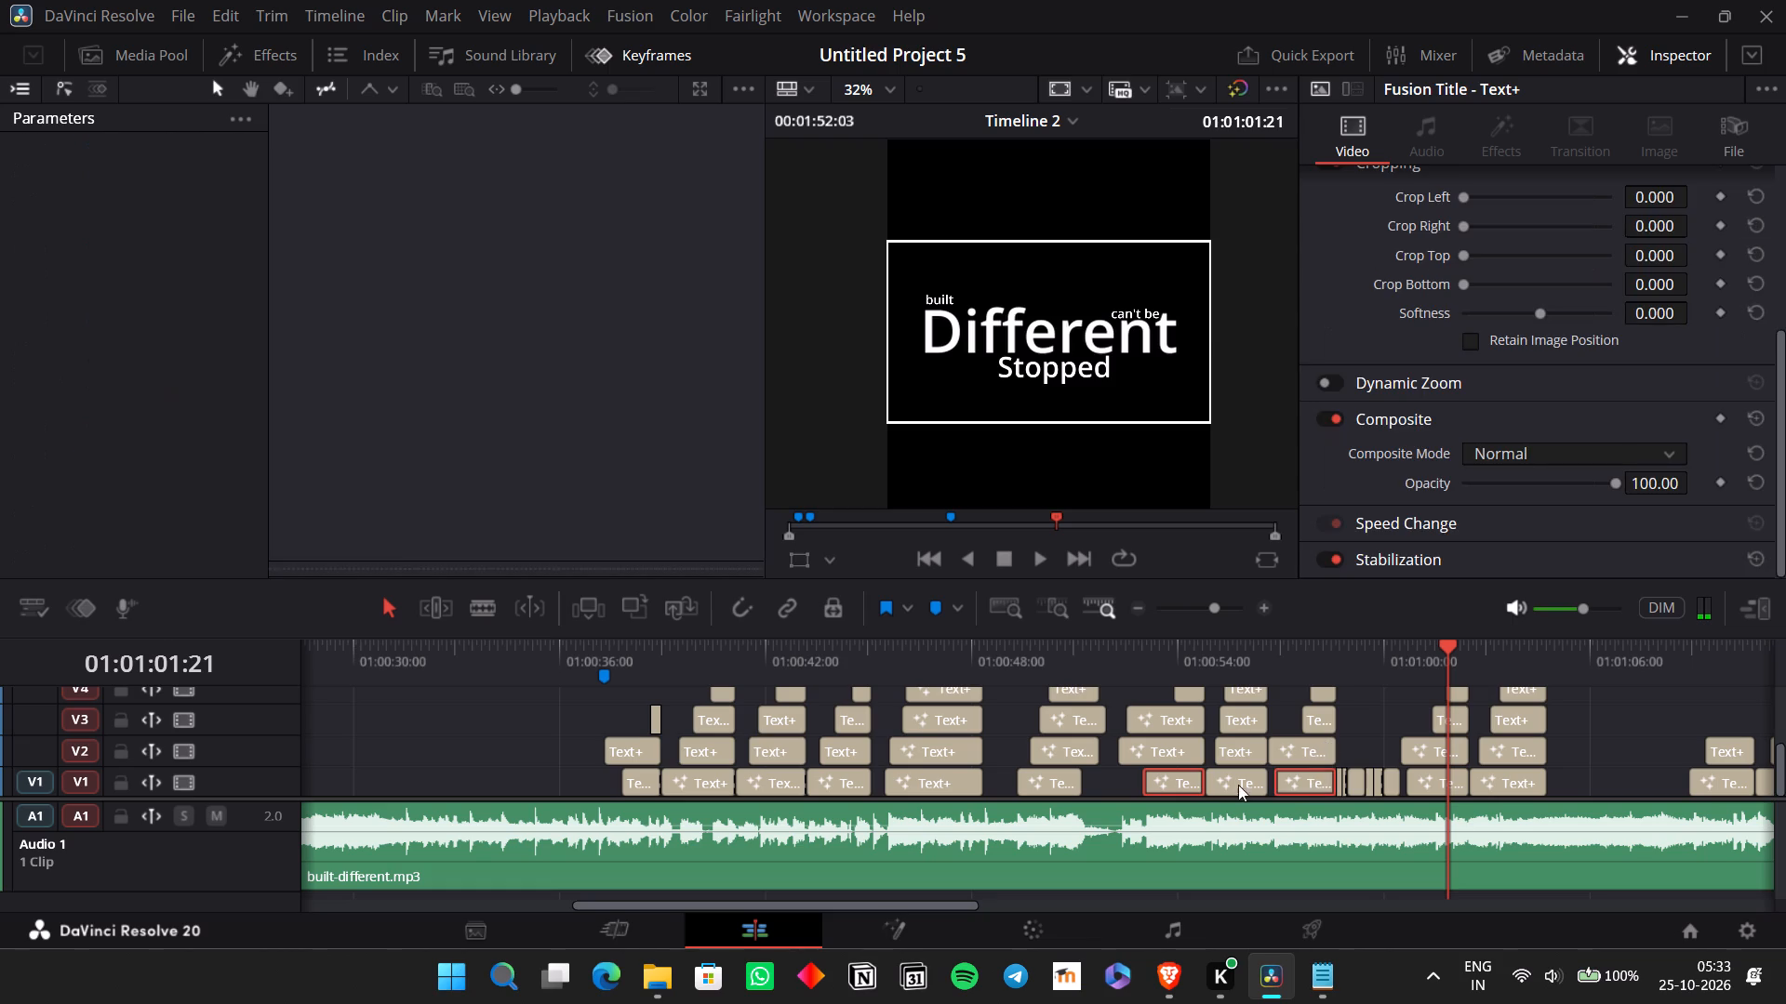
{"action": "left_click", "coordinate": [1198, 785]}
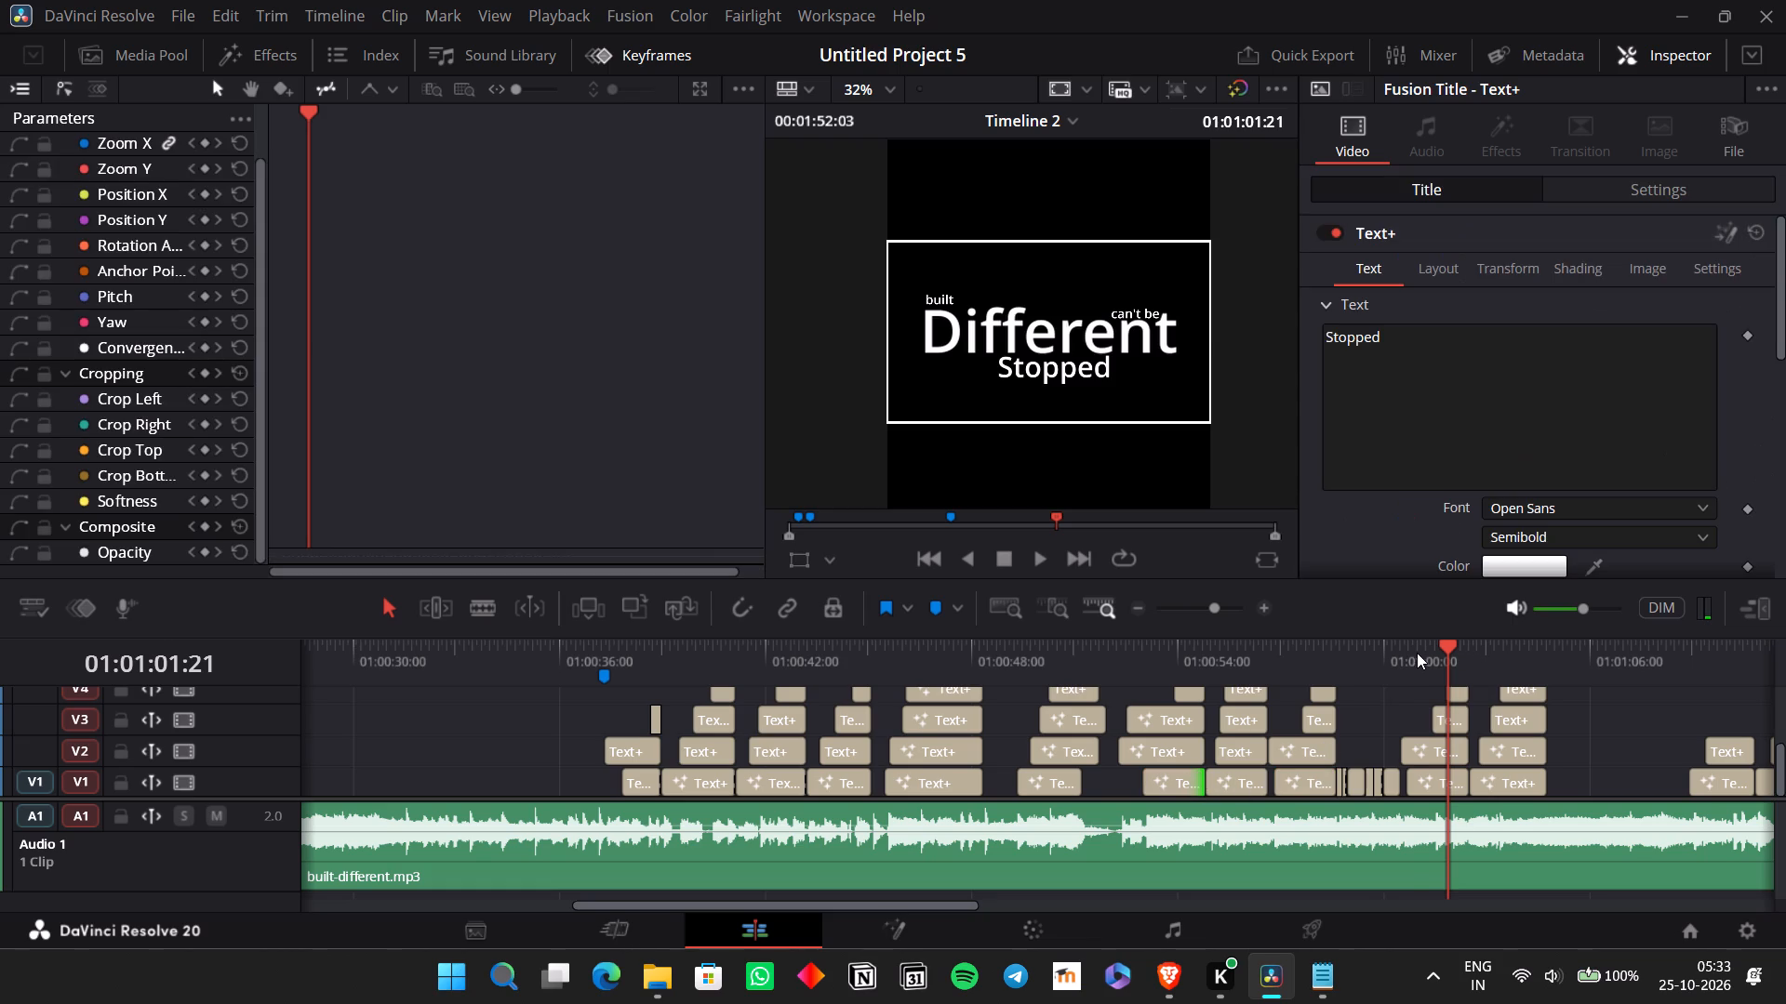
{"action": "left_click", "coordinate": [1417, 653]}
{"action": "key", "text": "Left"}
{"action": "key", "text": "Left"}
{"action": "key", "text": "Left"}
{"action": "key", "text": "Left"}
{"action": "key", "text": "Left"}
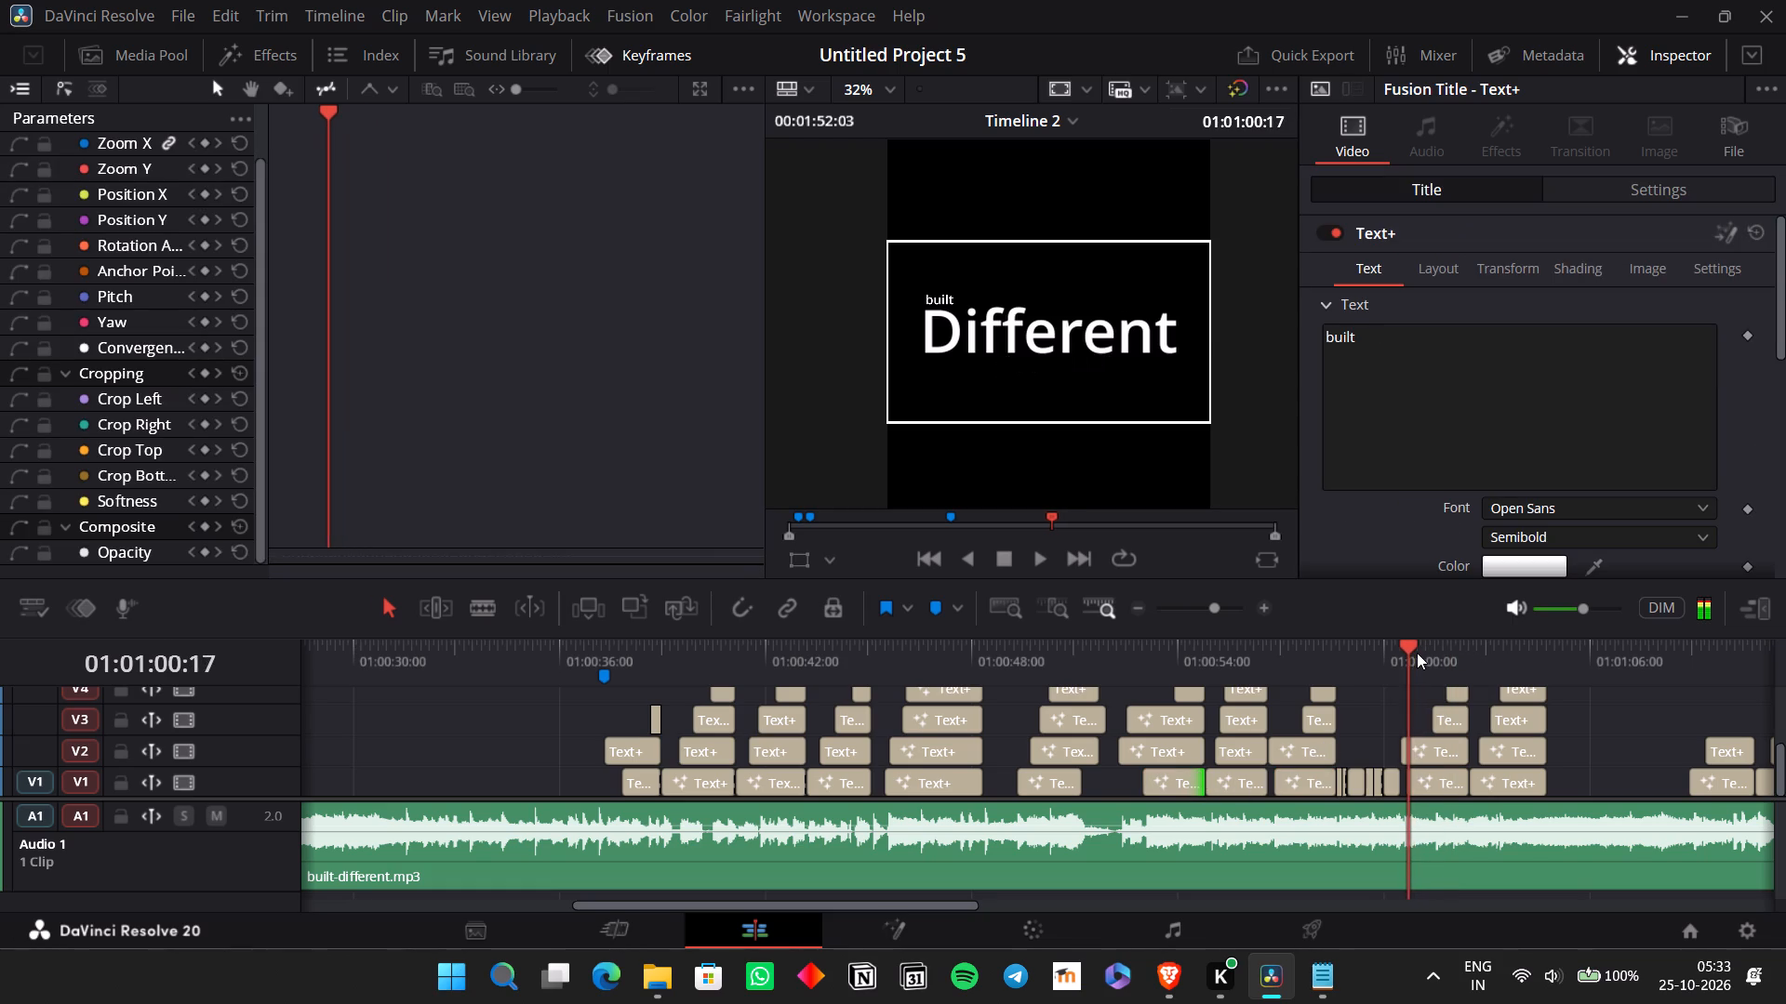
{"action": "key", "text": "Left"}
{"action": "key", "text": "Left"}
{"action": "key", "text": "Right"}
{"action": "key", "text": "Left"}
{"action": "key", "text": "Right"}
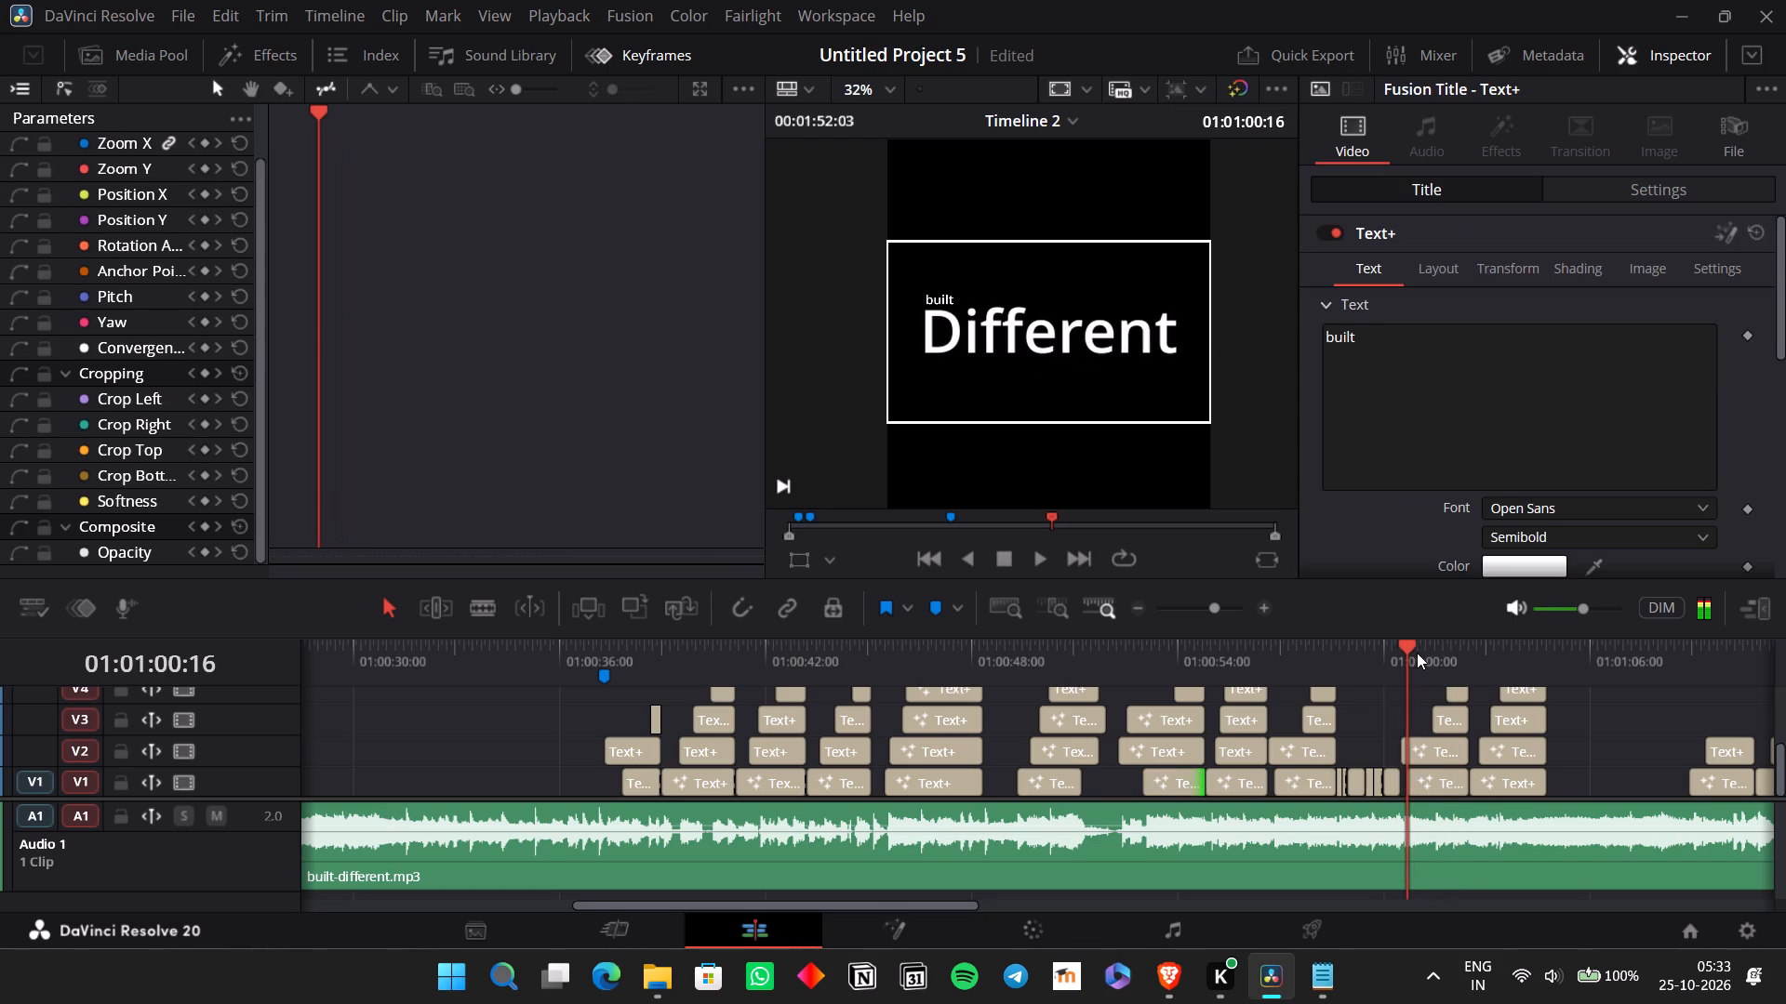
{"action": "key", "text": "ctrl+v"}
{"action": "key", "text": "space"}
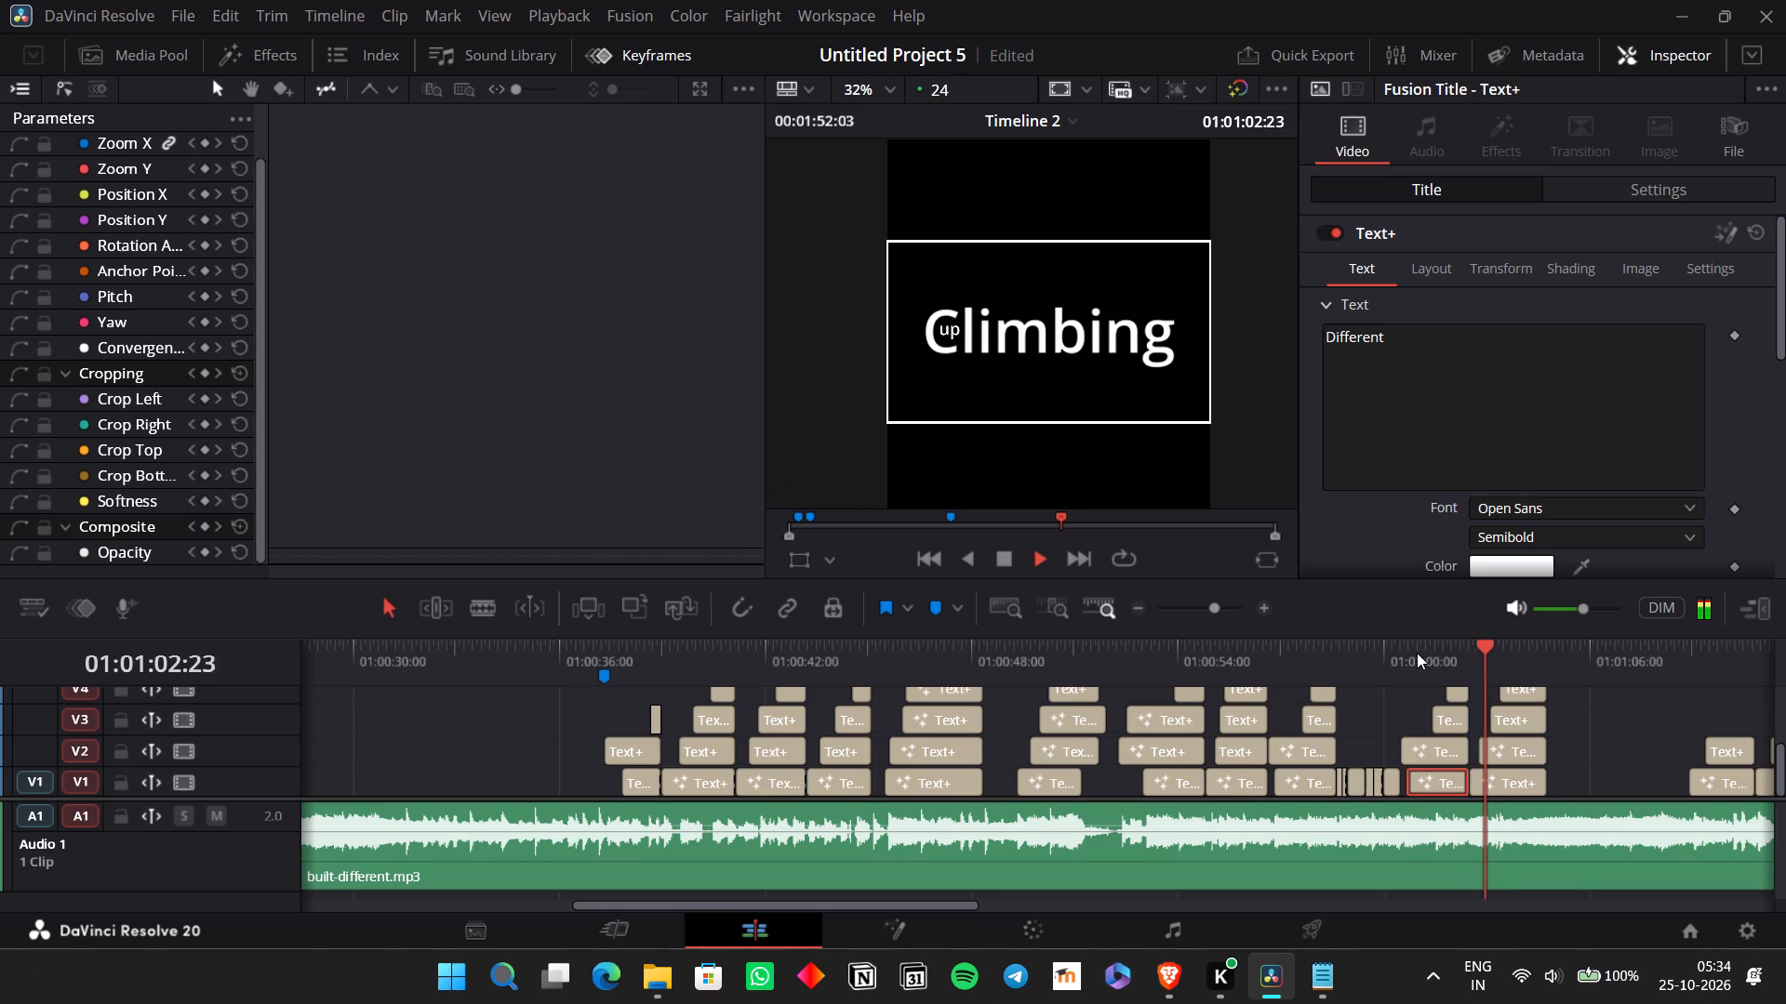
{"action": "key", "text": "space"}
Copy the animated "Climbing" title near 01:00:26 on V1, paste it over its repeated counterpart at about 01:01:02, and play it back.
{"action": "scroll", "coordinate": [888, 789], "scroll_direction": "right", "scroll_amount": 1}
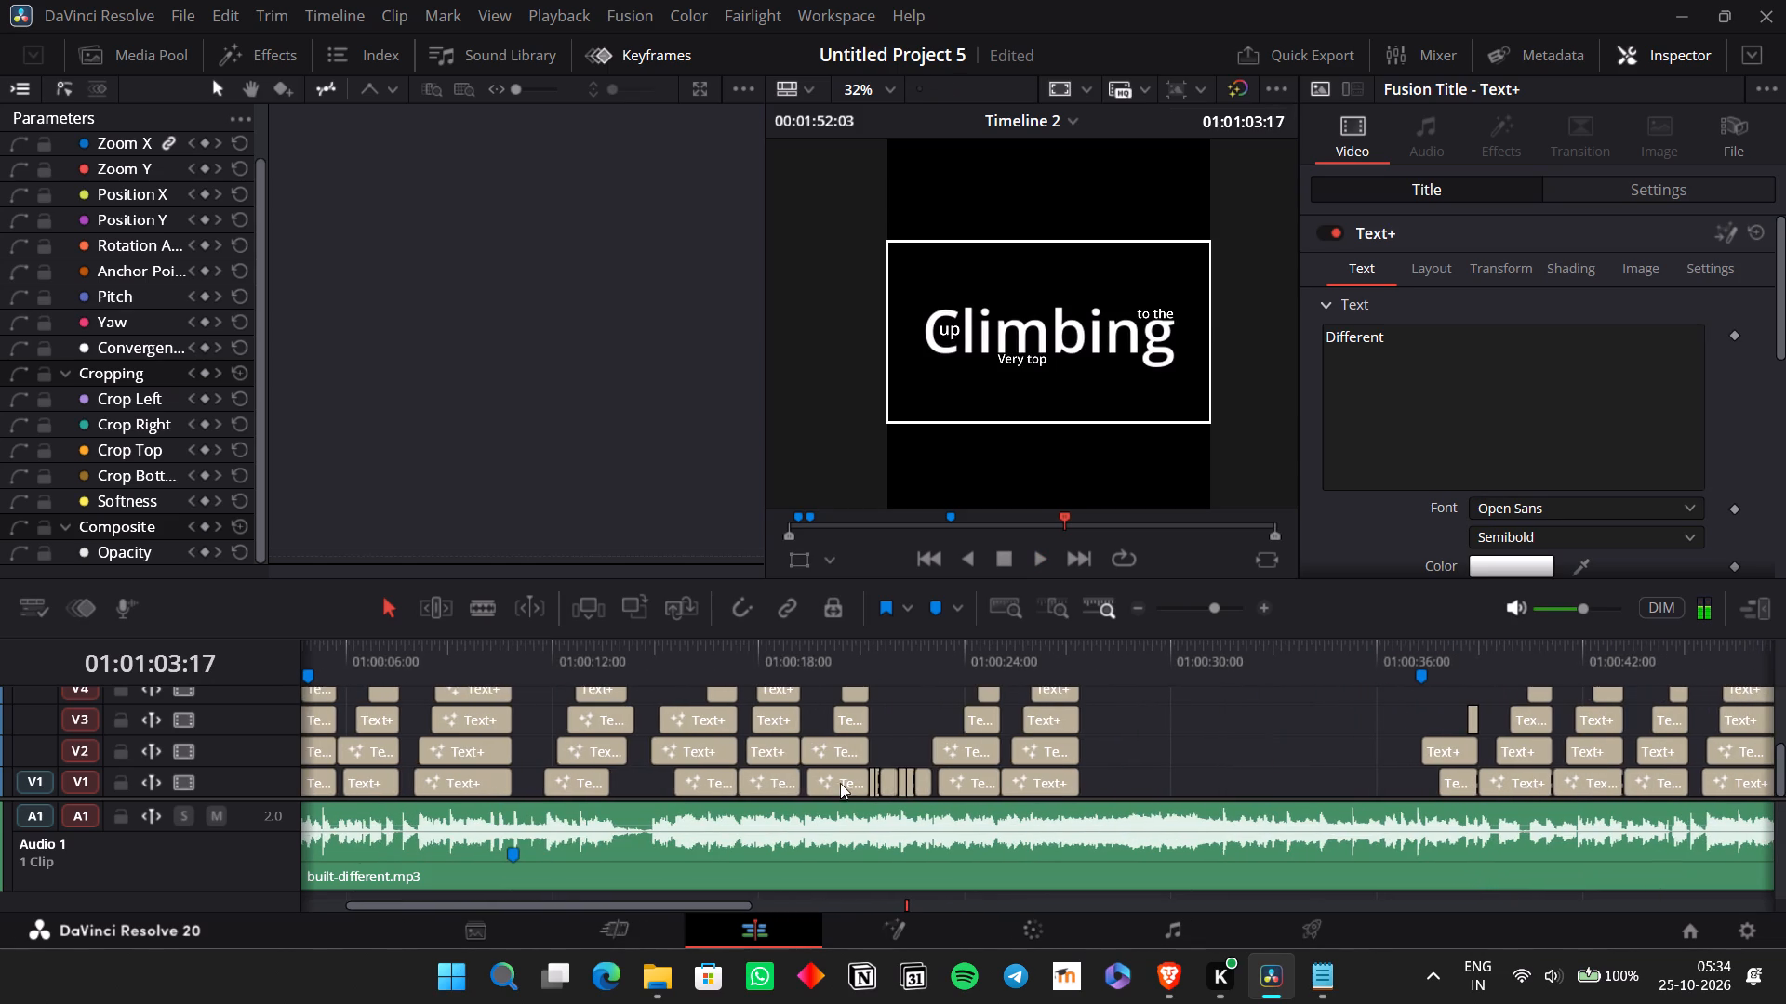
{"action": "scroll", "coordinate": [840, 783], "scroll_direction": "right", "scroll_amount": 1}
{"action": "left_click", "coordinate": [780, 776]}
{"action": "left_click", "coordinate": [777, 660]}
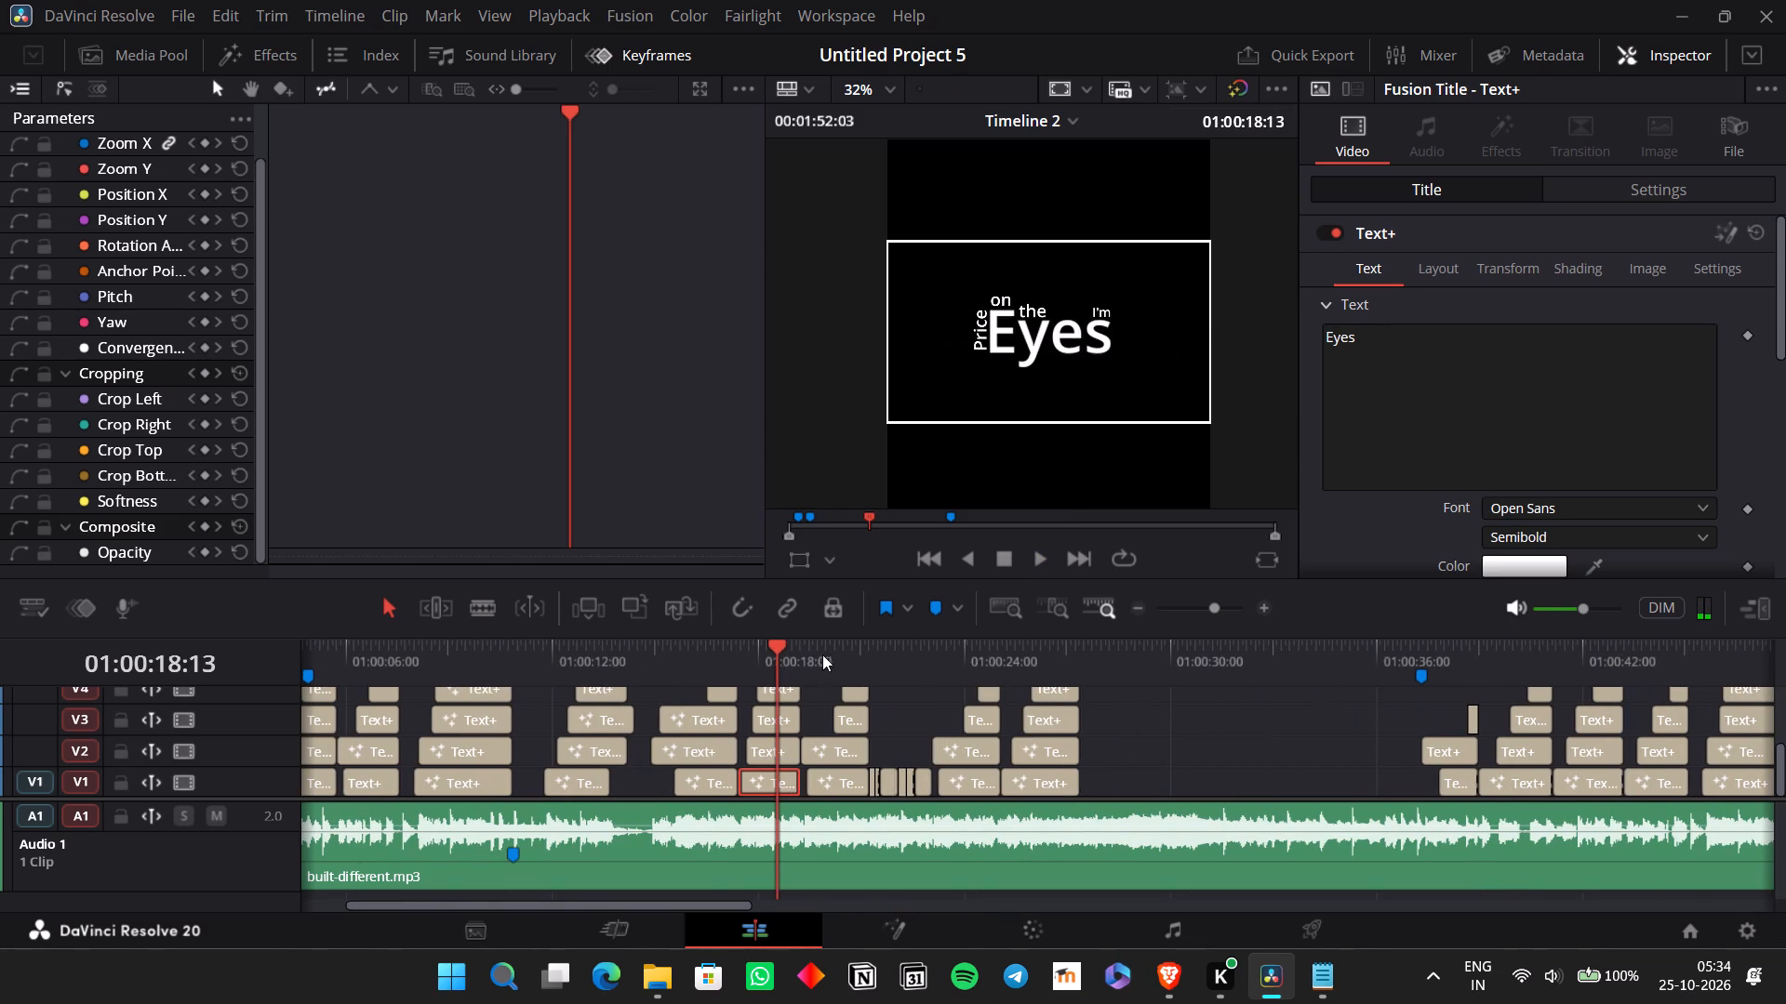
{"action": "left_click", "coordinate": [714, 647]}
{"action": "left_click", "coordinate": [841, 653]}
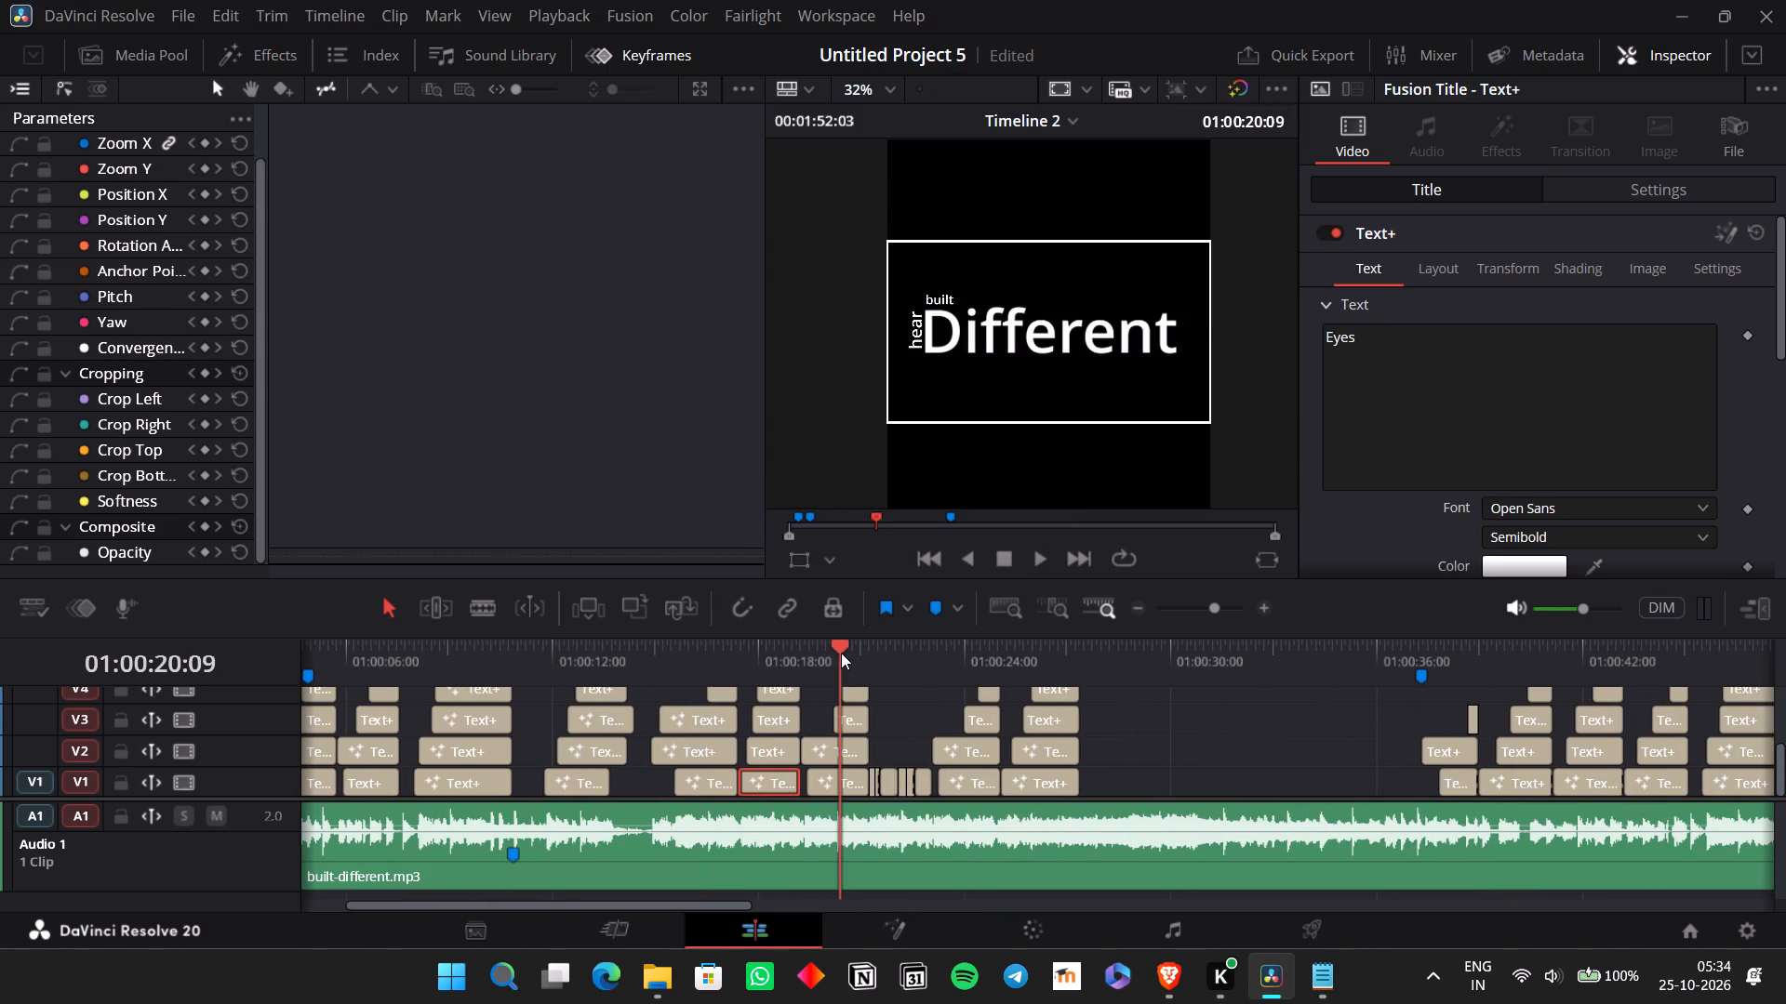
{"action": "left_click", "coordinate": [1046, 660]}
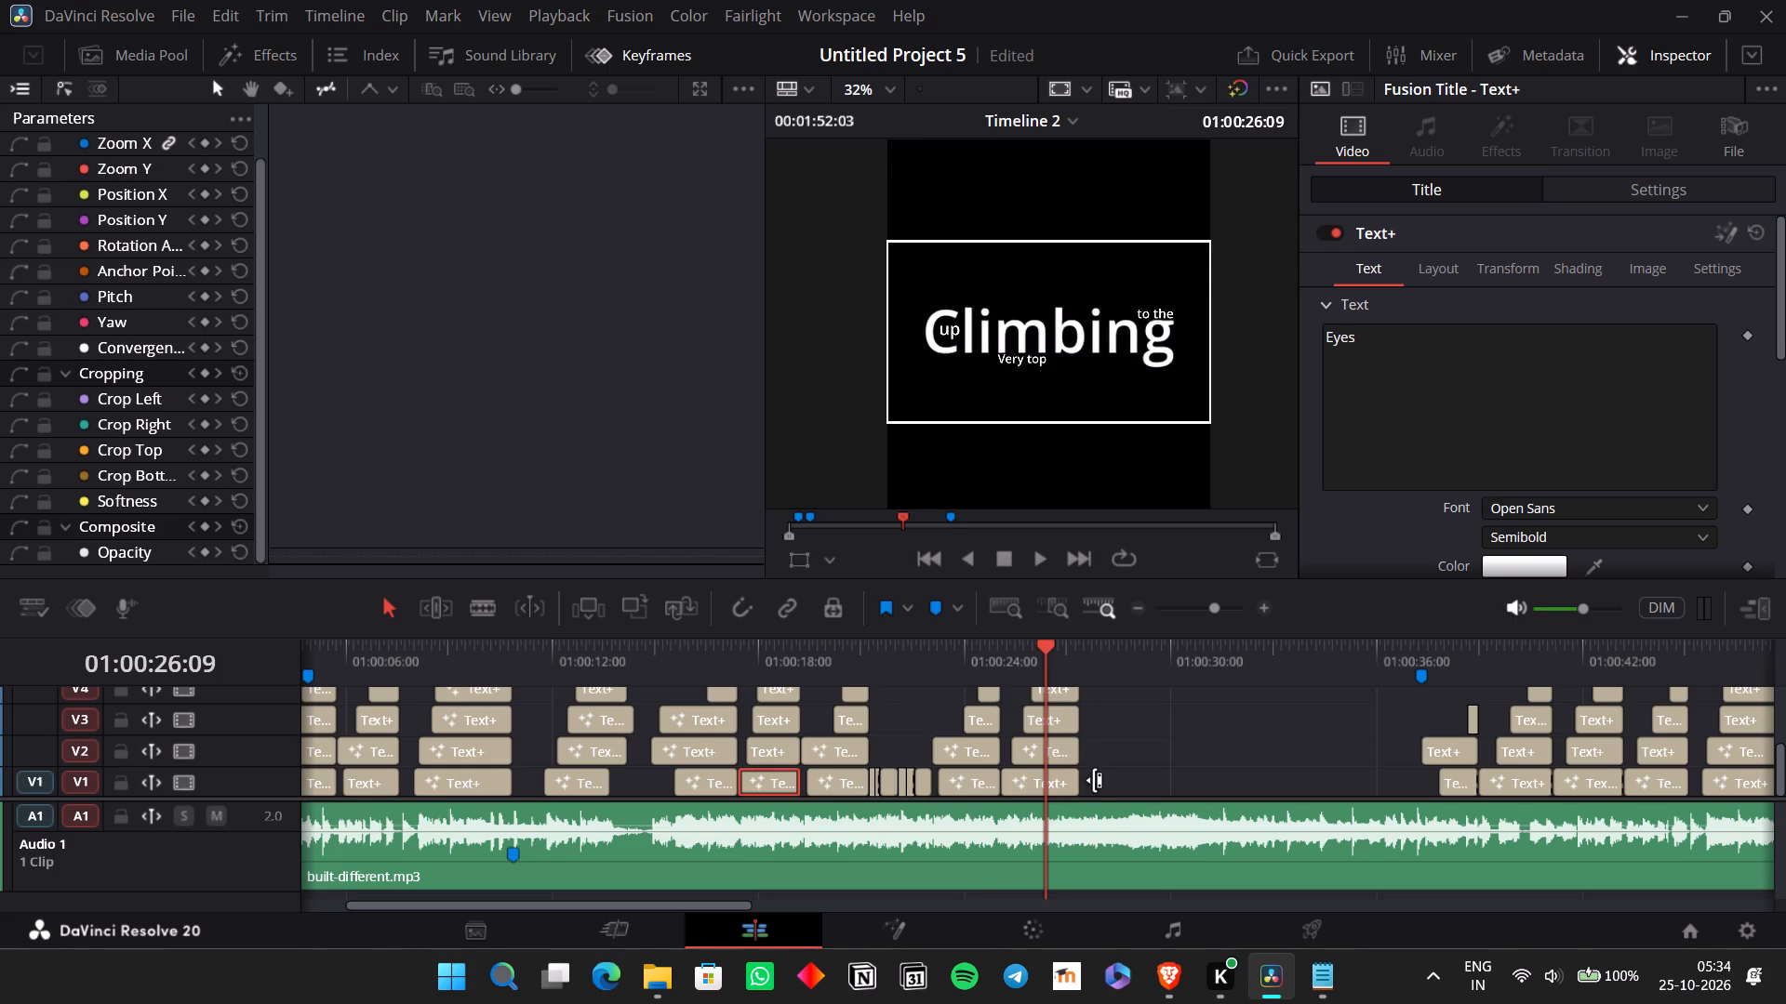
{"action": "left_click_drag", "start_coordinate": [1094, 781], "coordinate": [1043, 783]}
{"action": "left_click", "coordinate": [1047, 781]}
{"action": "key", "text": "ctrl+c"}
{"action": "scroll", "coordinate": [1047, 781], "scroll_direction": "left", "scroll_amount": 1}
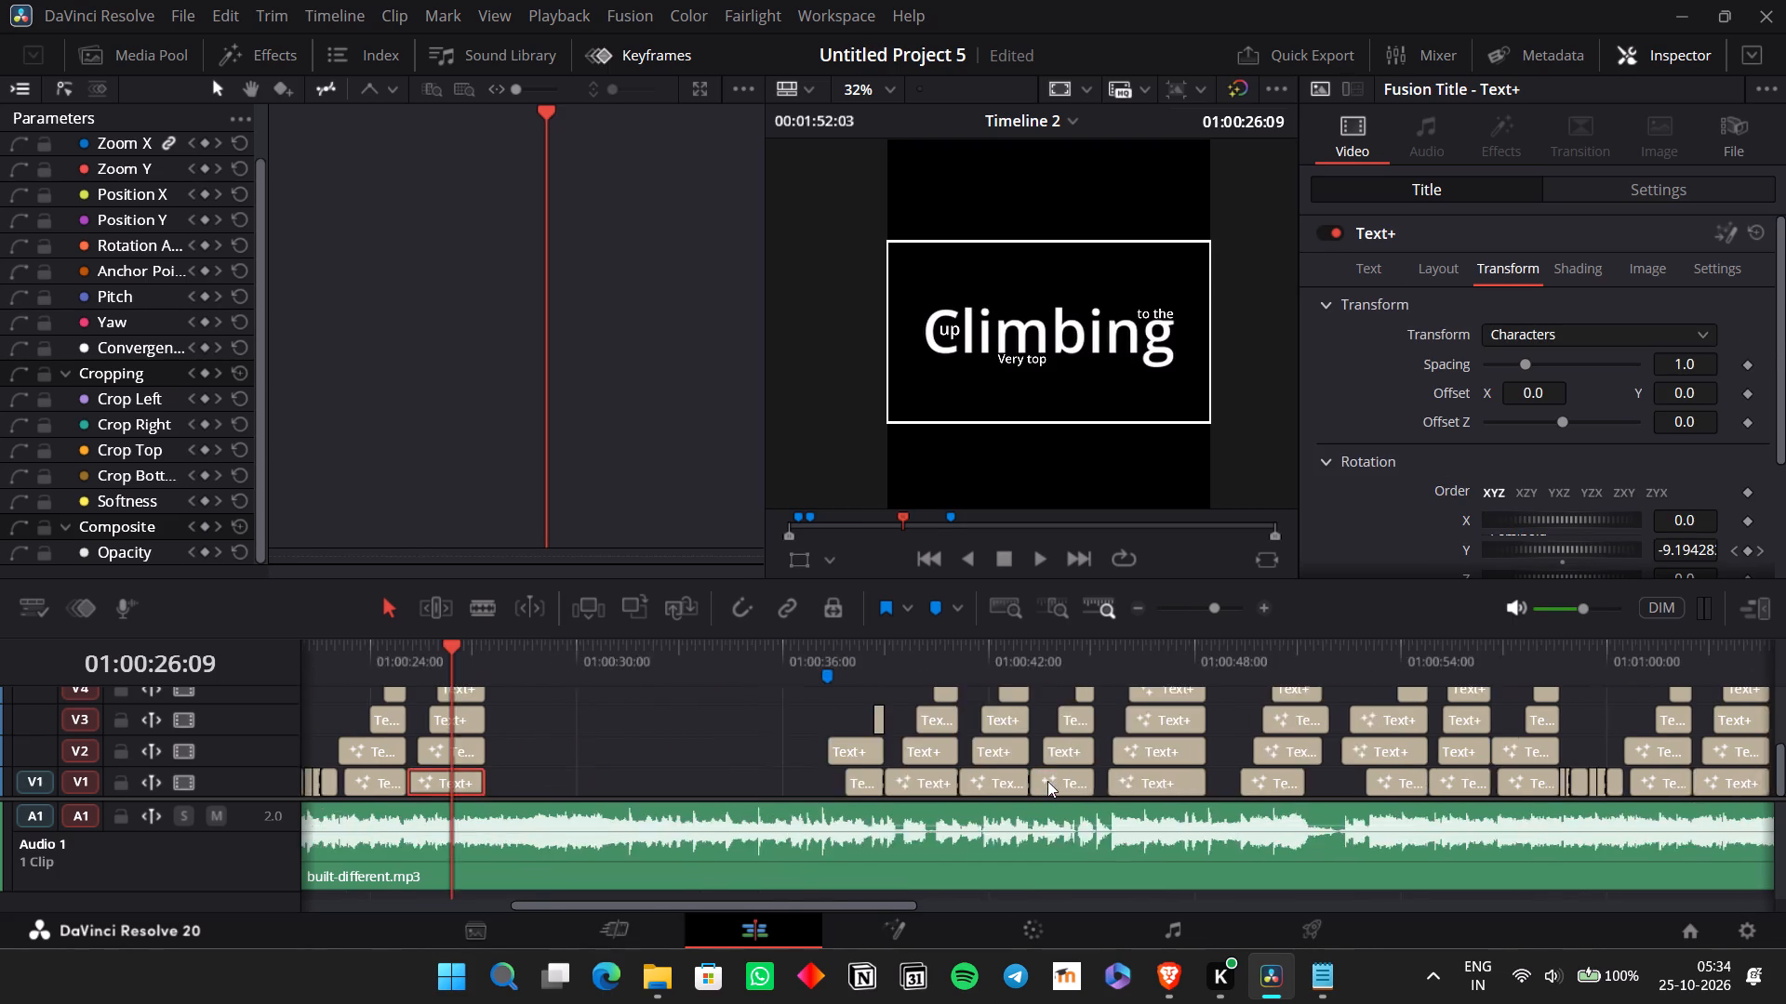
{"action": "scroll", "coordinate": [1047, 781], "scroll_direction": "left", "scroll_amount": 1}
{"action": "left_click", "coordinate": [1366, 652]}
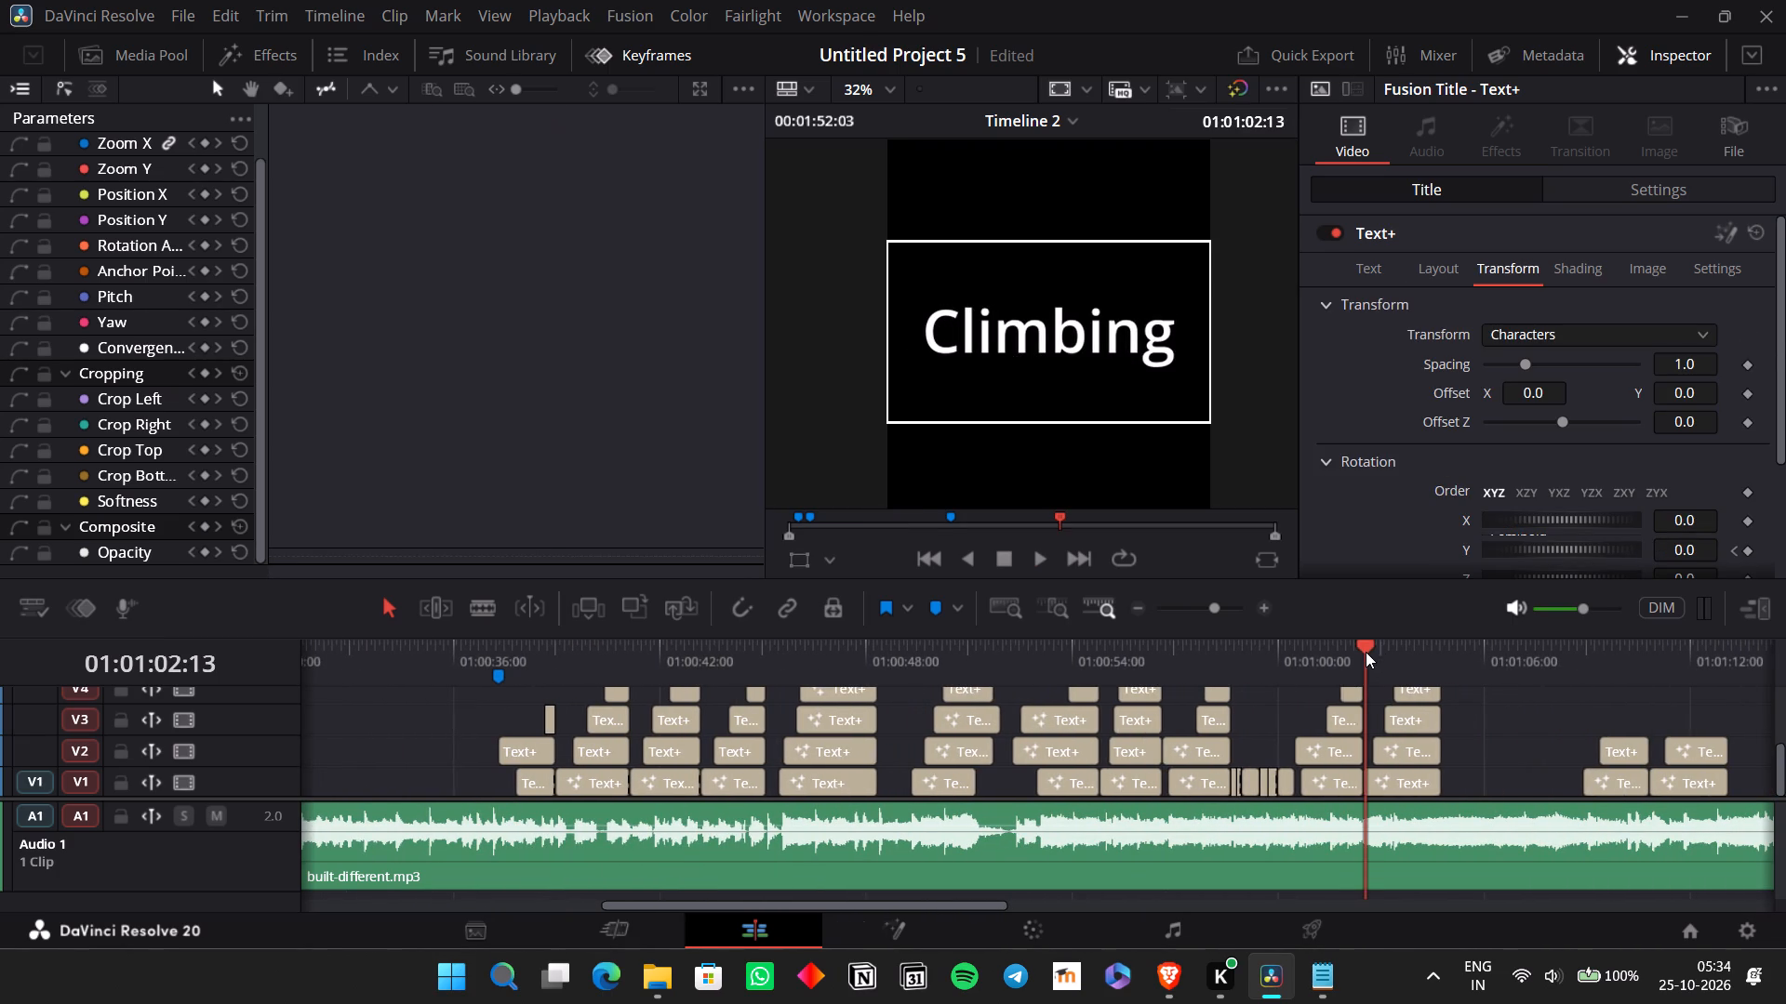
{"action": "key", "text": "space"}
{"action": "key", "text": "space"}
{"action": "left_click", "coordinate": [1394, 767]}
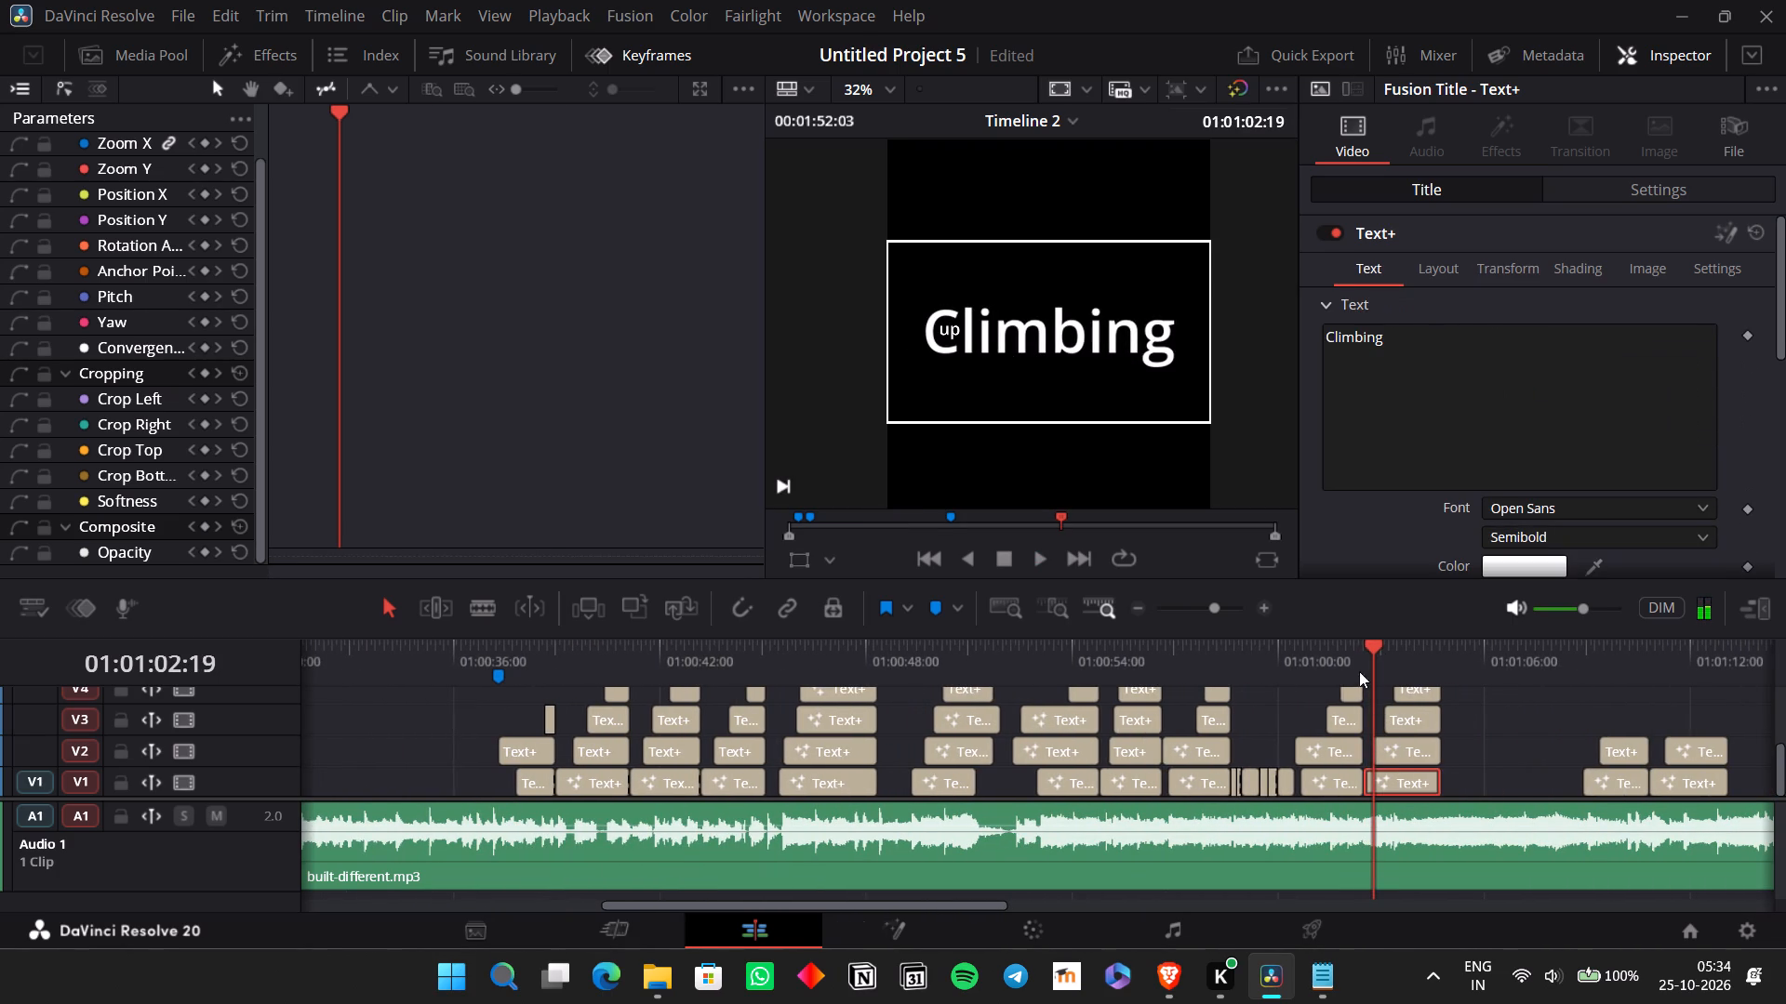
{"action": "left_click", "coordinate": [1364, 654]}
{"action": "key", "text": "ctrl+v"}
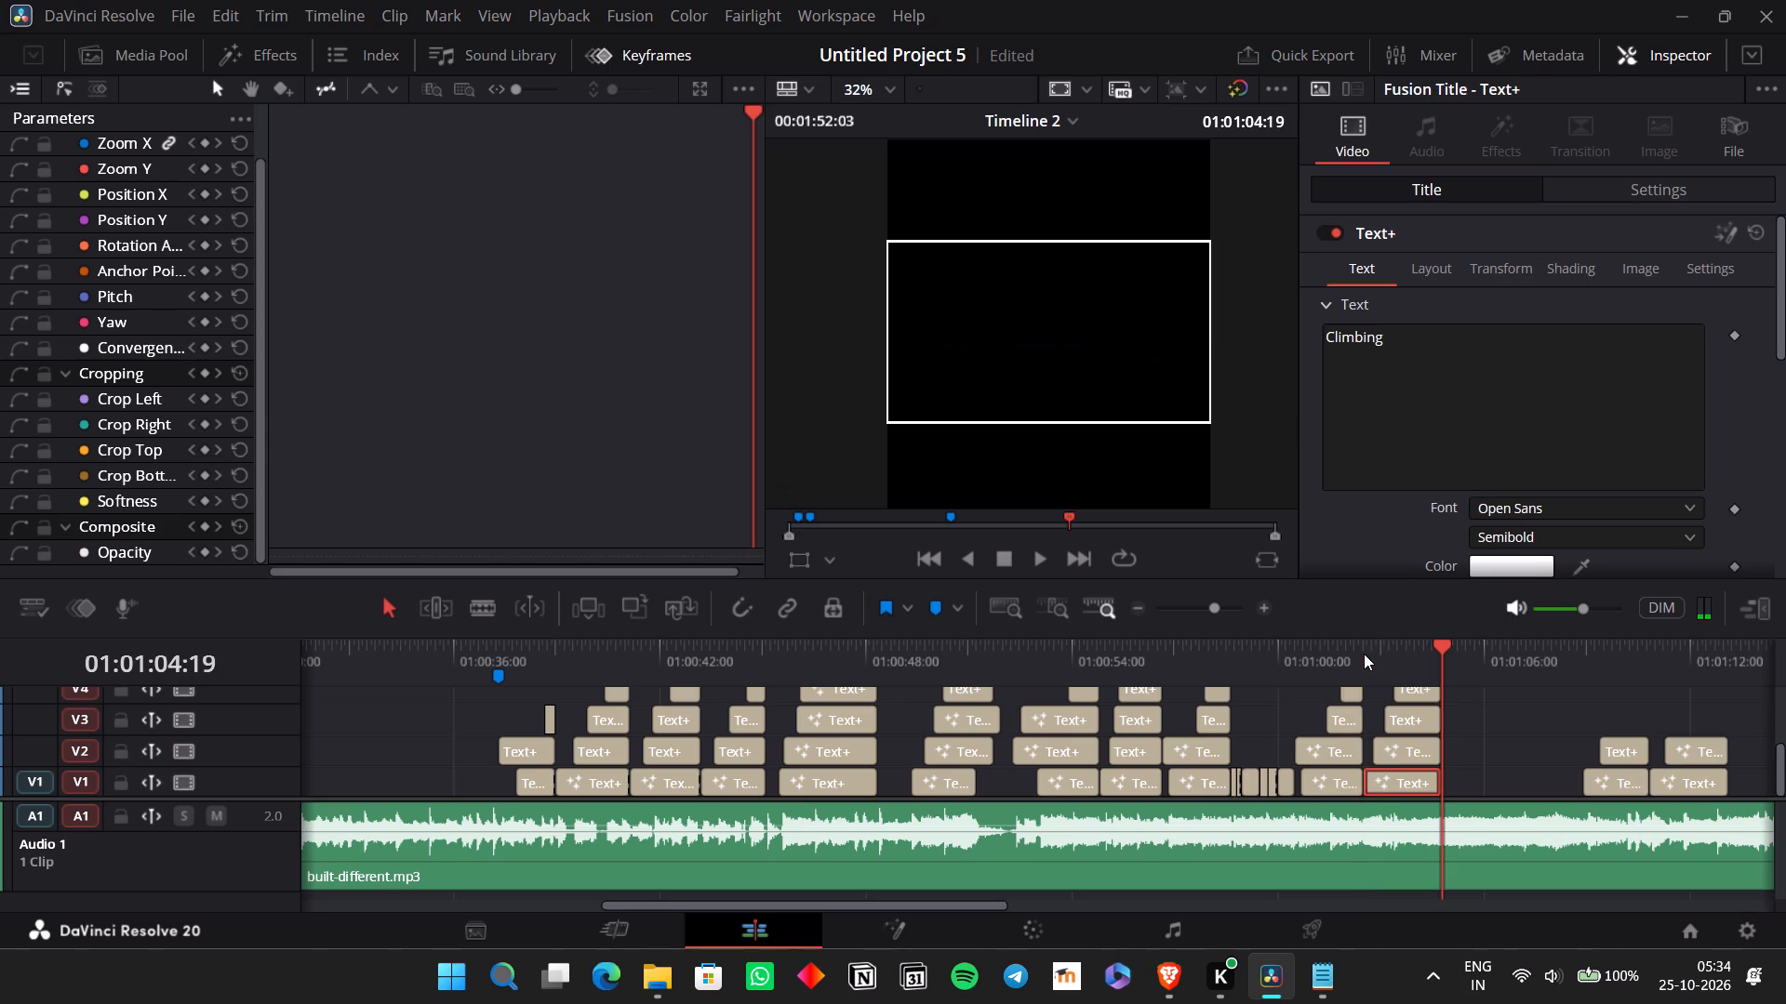
{"action": "left_click", "coordinate": [1353, 657]}
{"action": "key", "text": "space"}
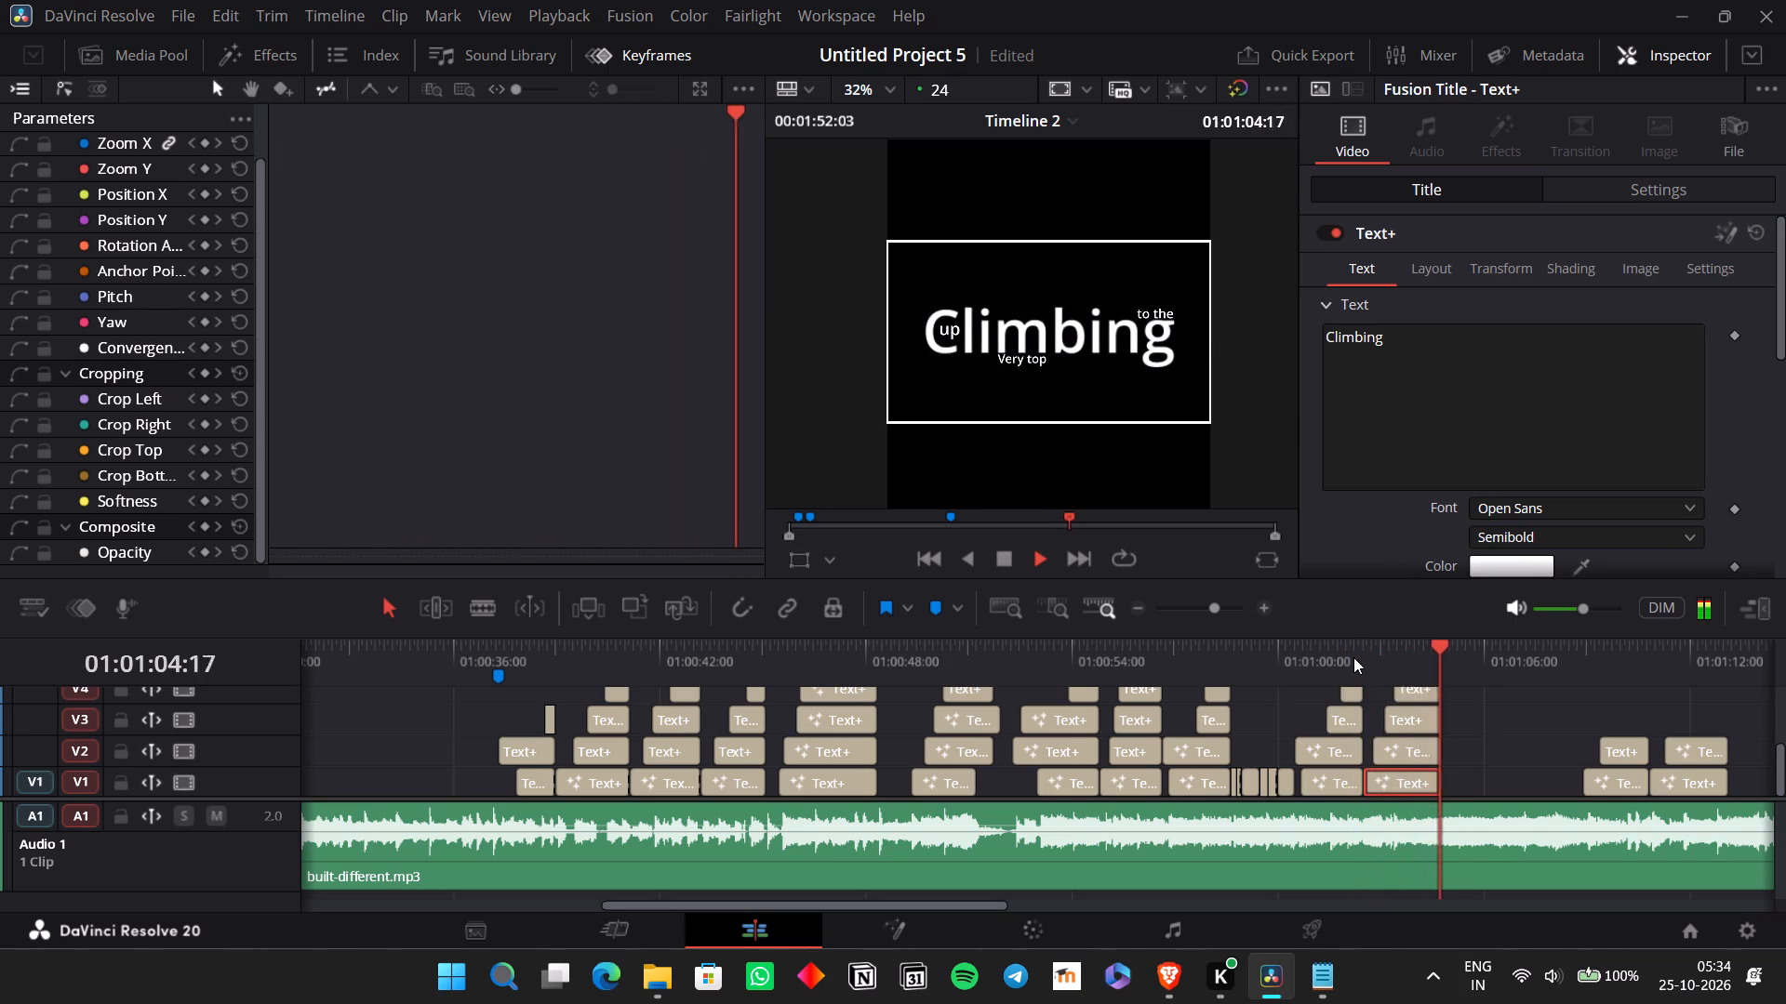
{"action": "key", "text": "space"}
Save the project.
{"action": "left_click", "coordinate": [1139, 614]}
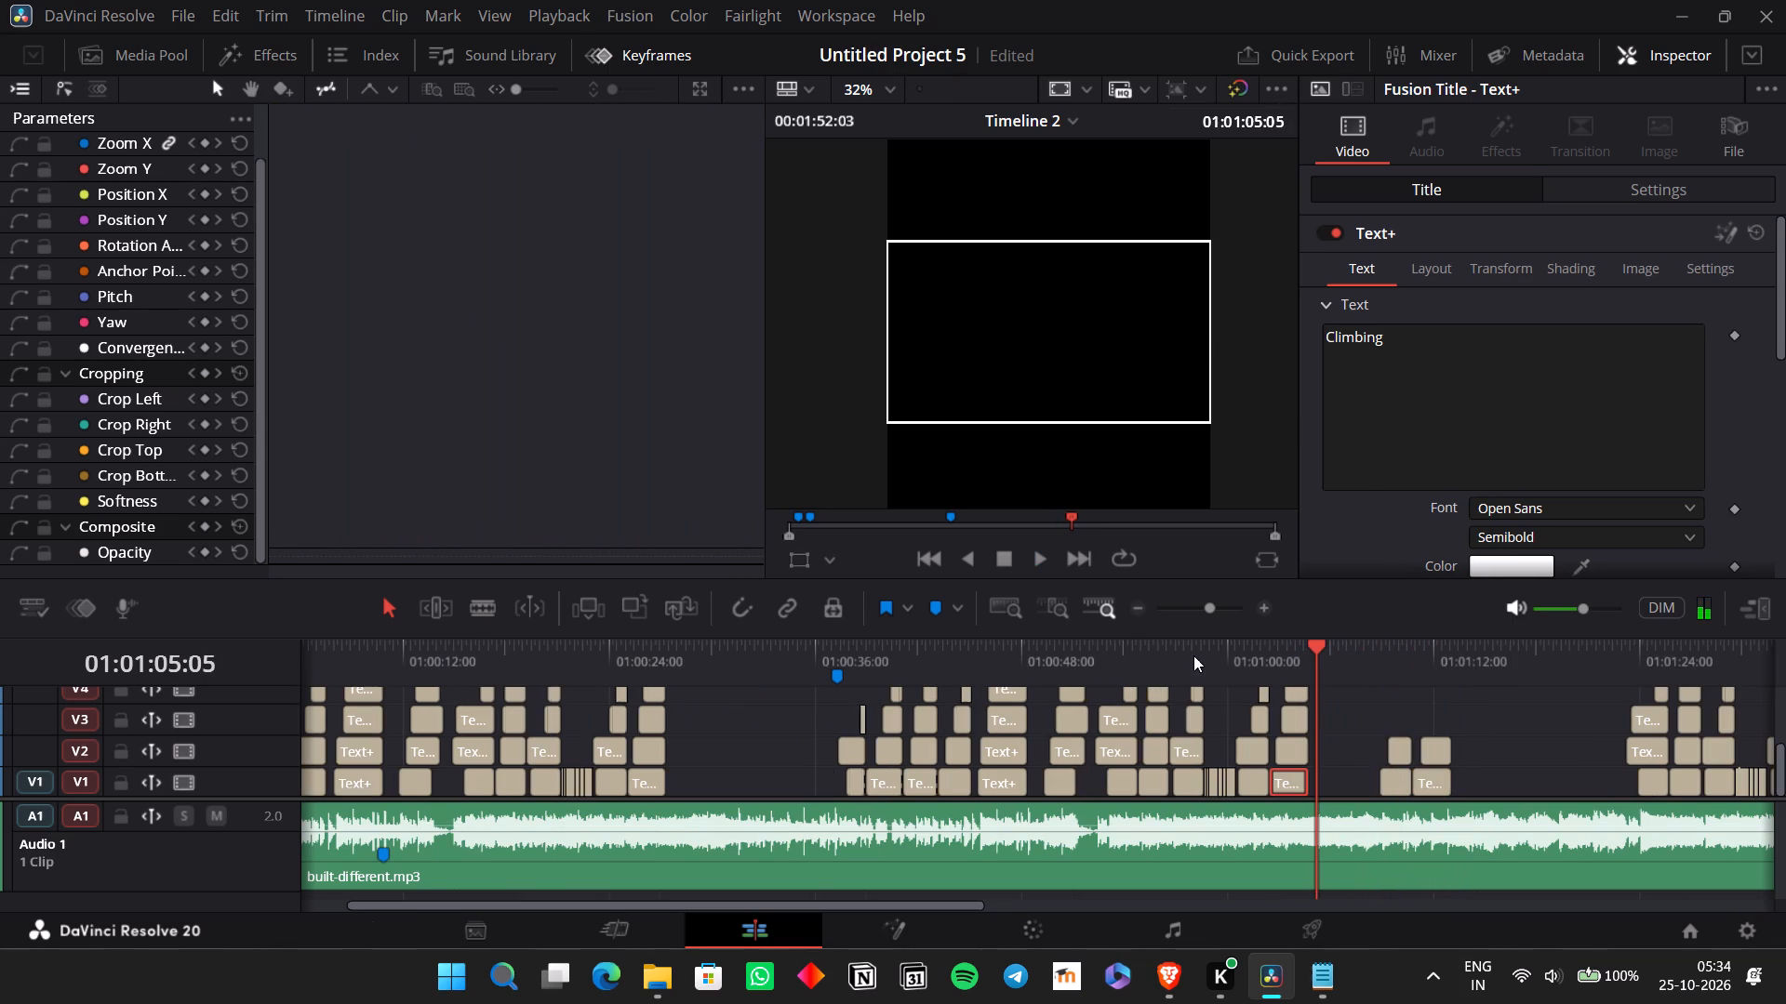
{"action": "key", "text": "ctrl+s"}
Review the "Heavy" and "Steady" titles near 01:01:10, and the "Grinding", "SWEAT" and "NO" titles between about 01:00:39 and 01:00:45.
{"action": "scroll", "coordinate": [1339, 719], "scroll_direction": "left", "scroll_amount": 1}
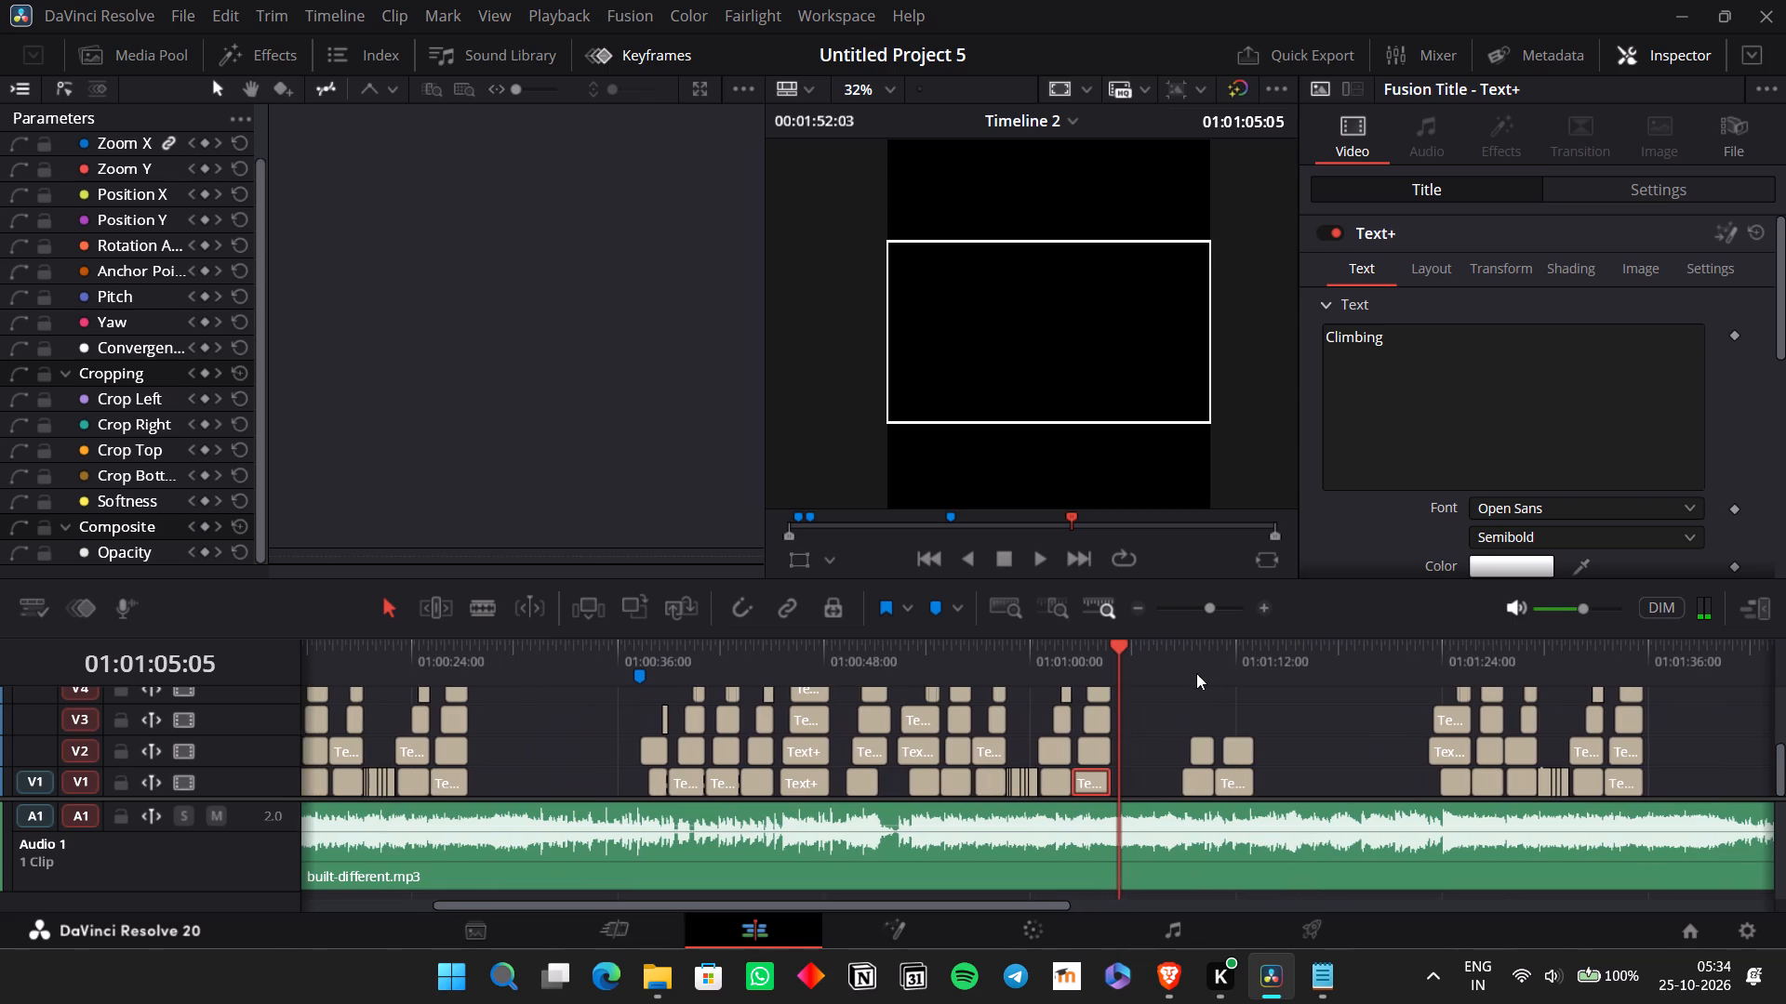
{"action": "left_click", "coordinate": [1195, 656]}
{"action": "key", "text": "space"}
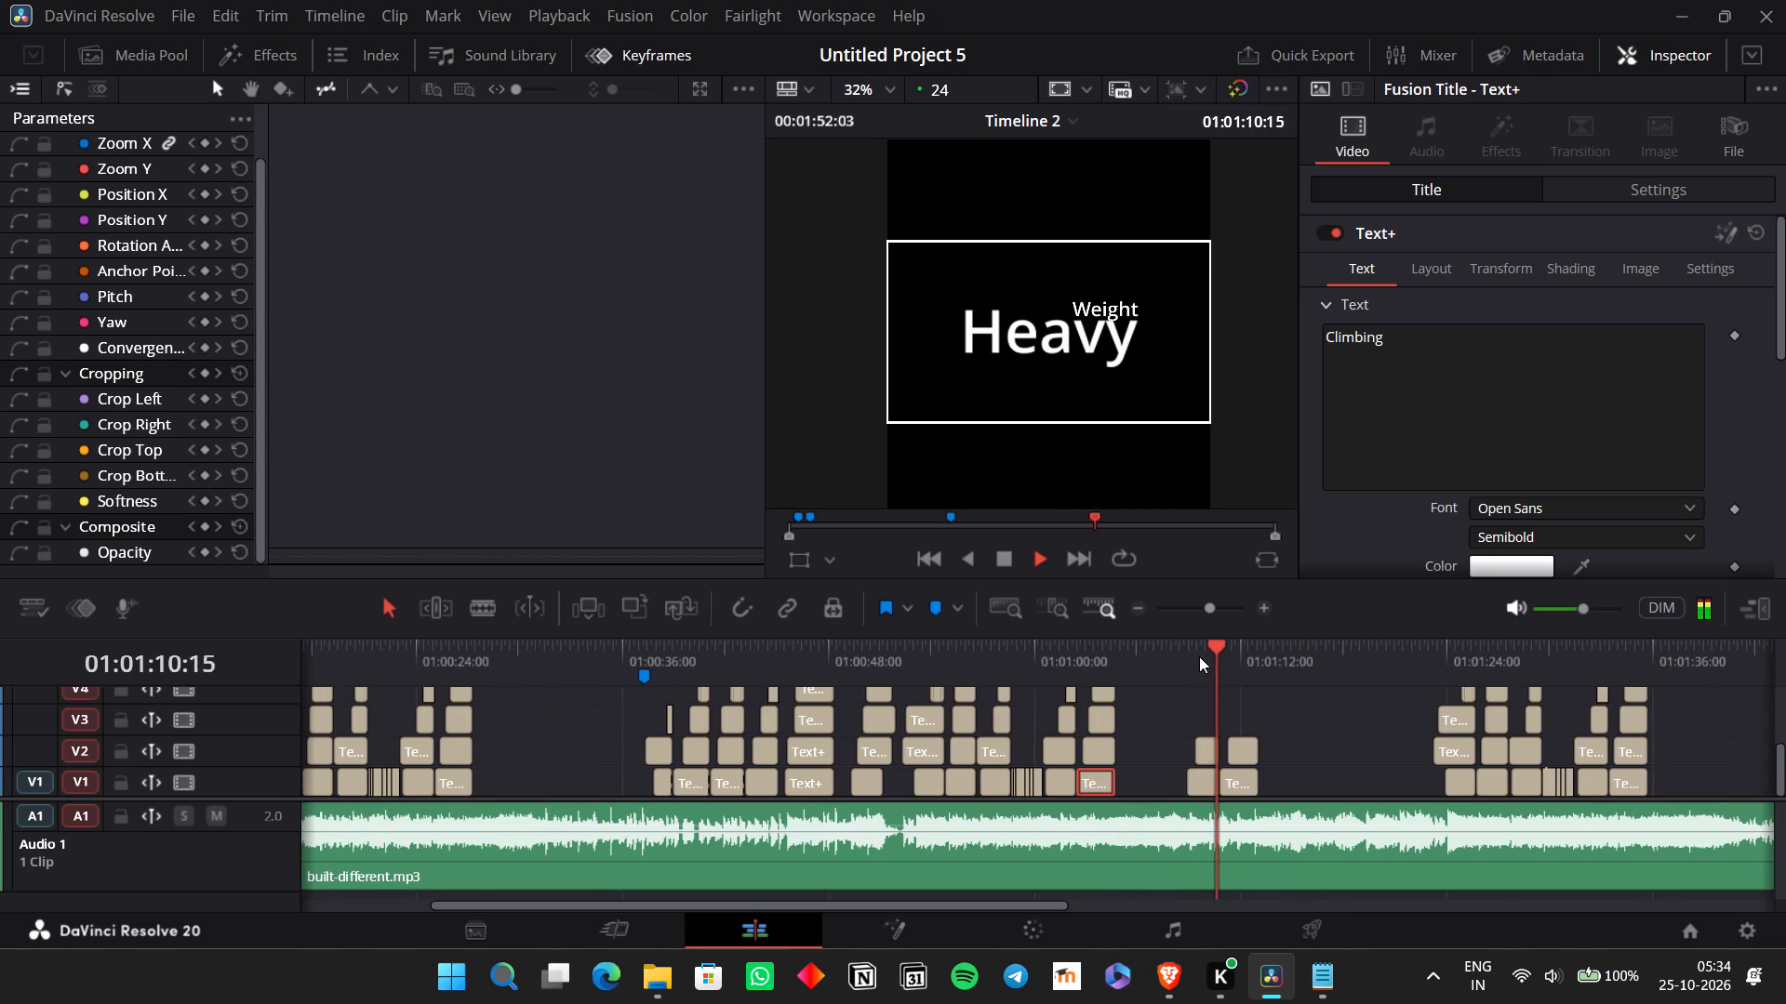
{"action": "key", "text": "space"}
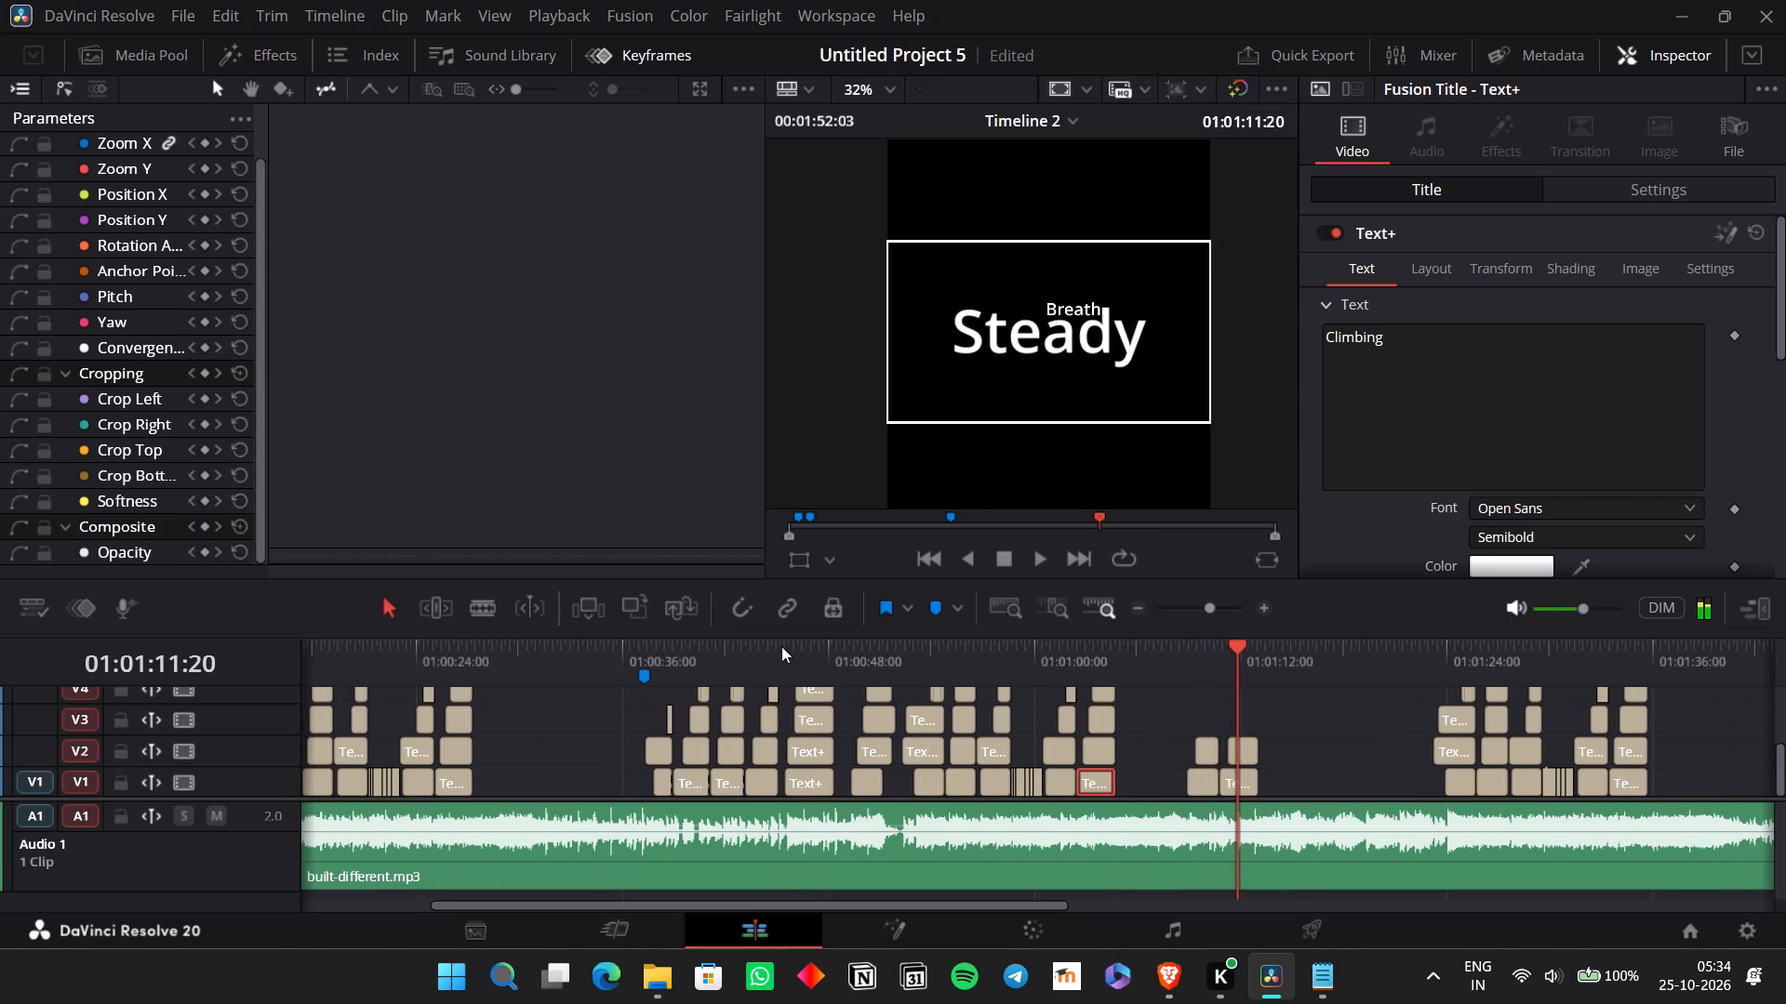
{"action": "left_click", "coordinate": [781, 646]}
{"action": "left_click", "coordinate": [771, 641]}
{"action": "left_click", "coordinate": [750, 631]}
{"action": "key", "text": "space"}
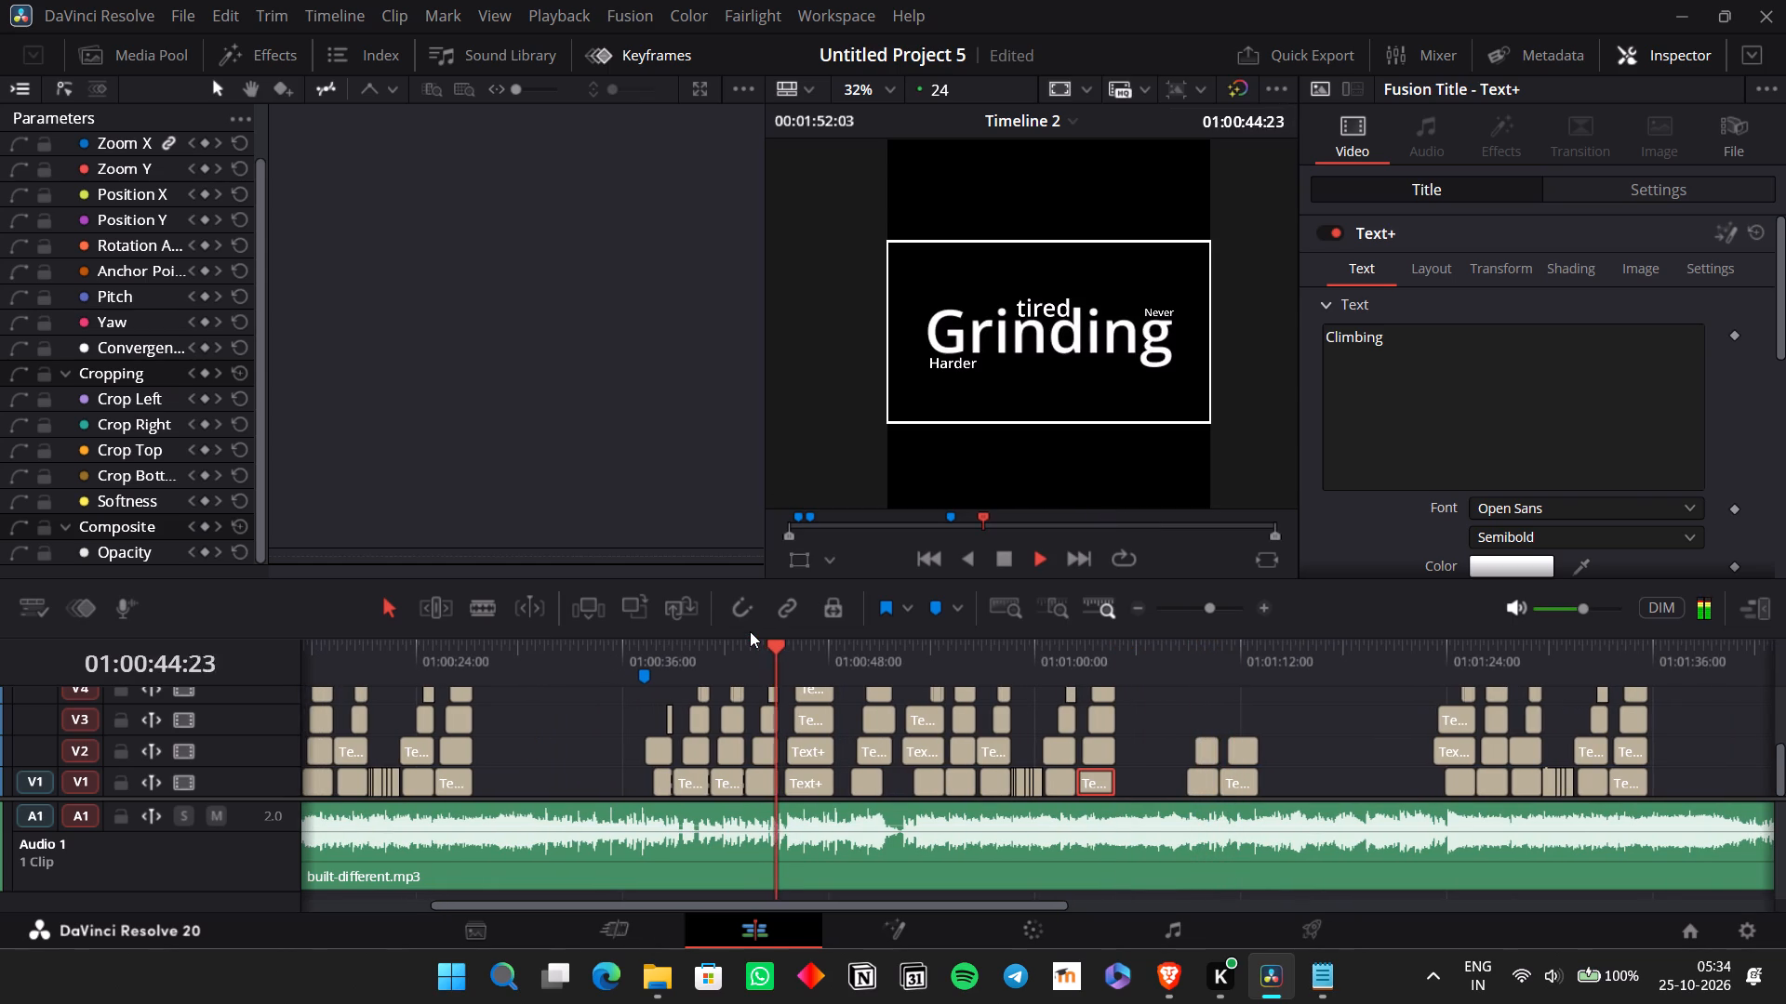
{"action": "key", "text": "space"}
{"action": "left_click", "coordinate": [750, 631]}
{"action": "left_click", "coordinate": [744, 631]}
{"action": "left_click", "coordinate": [739, 642]}
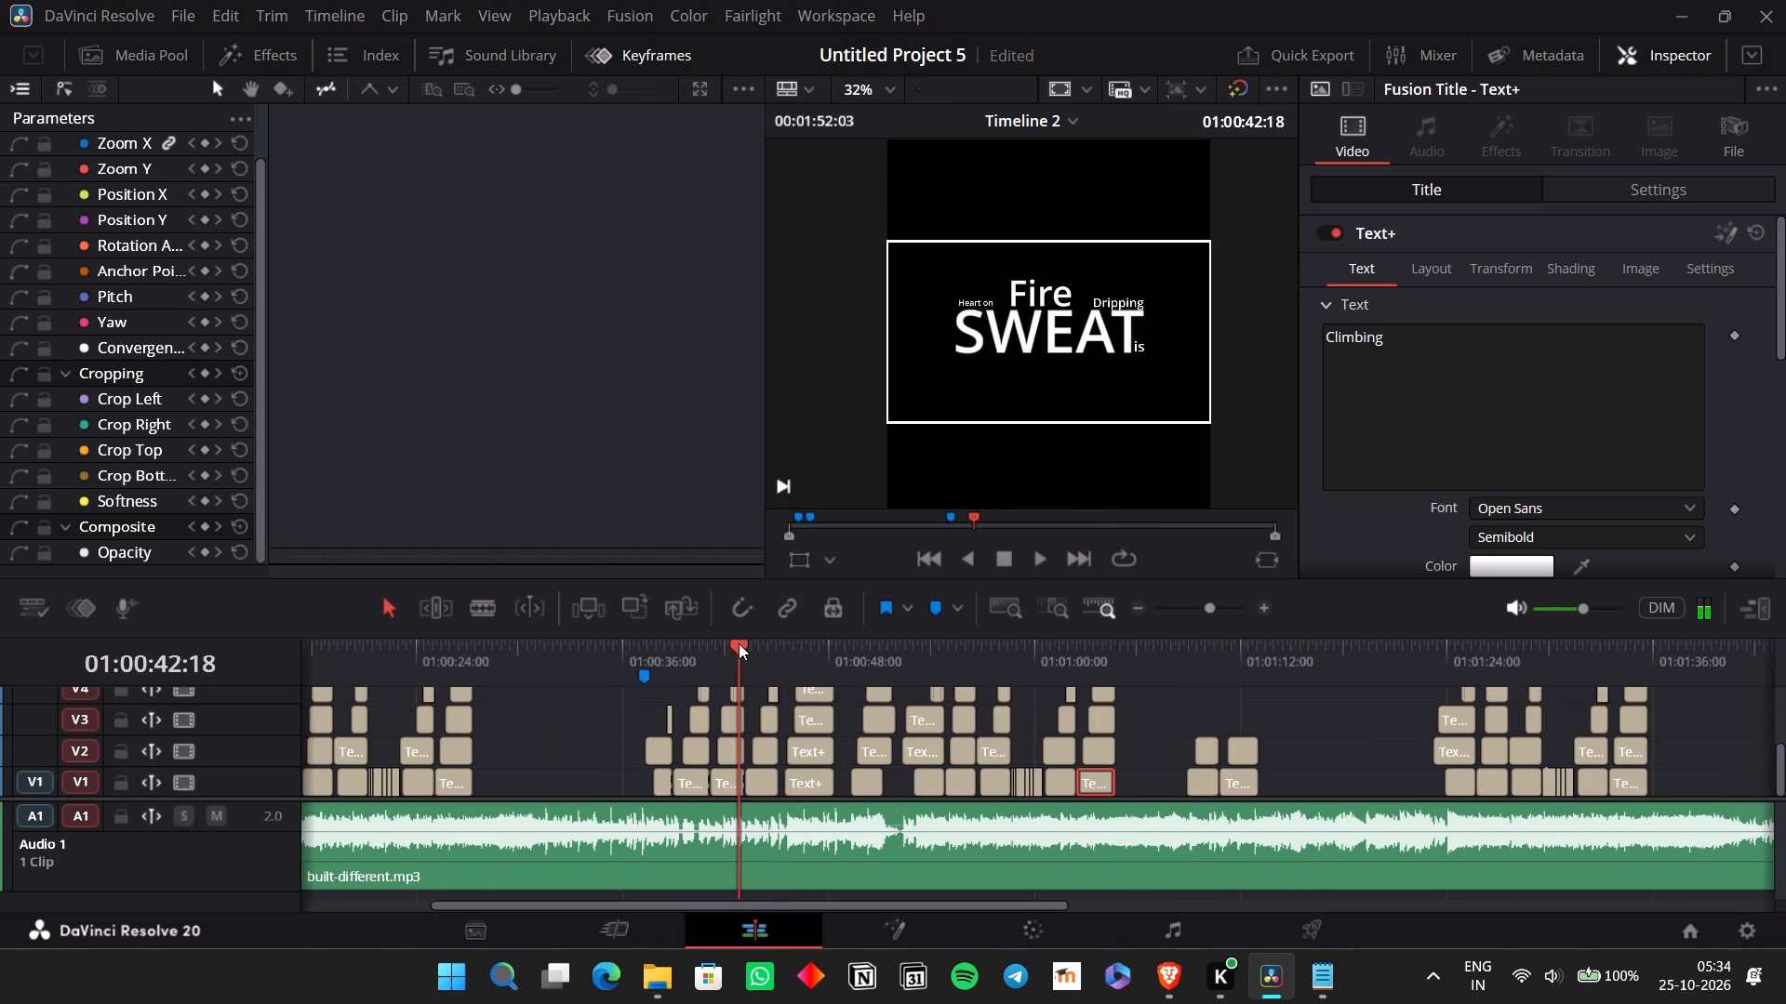
{"action": "key", "text": "space"}
{"action": "key", "text": "space"}
{"action": "left_click", "coordinate": [686, 640]}
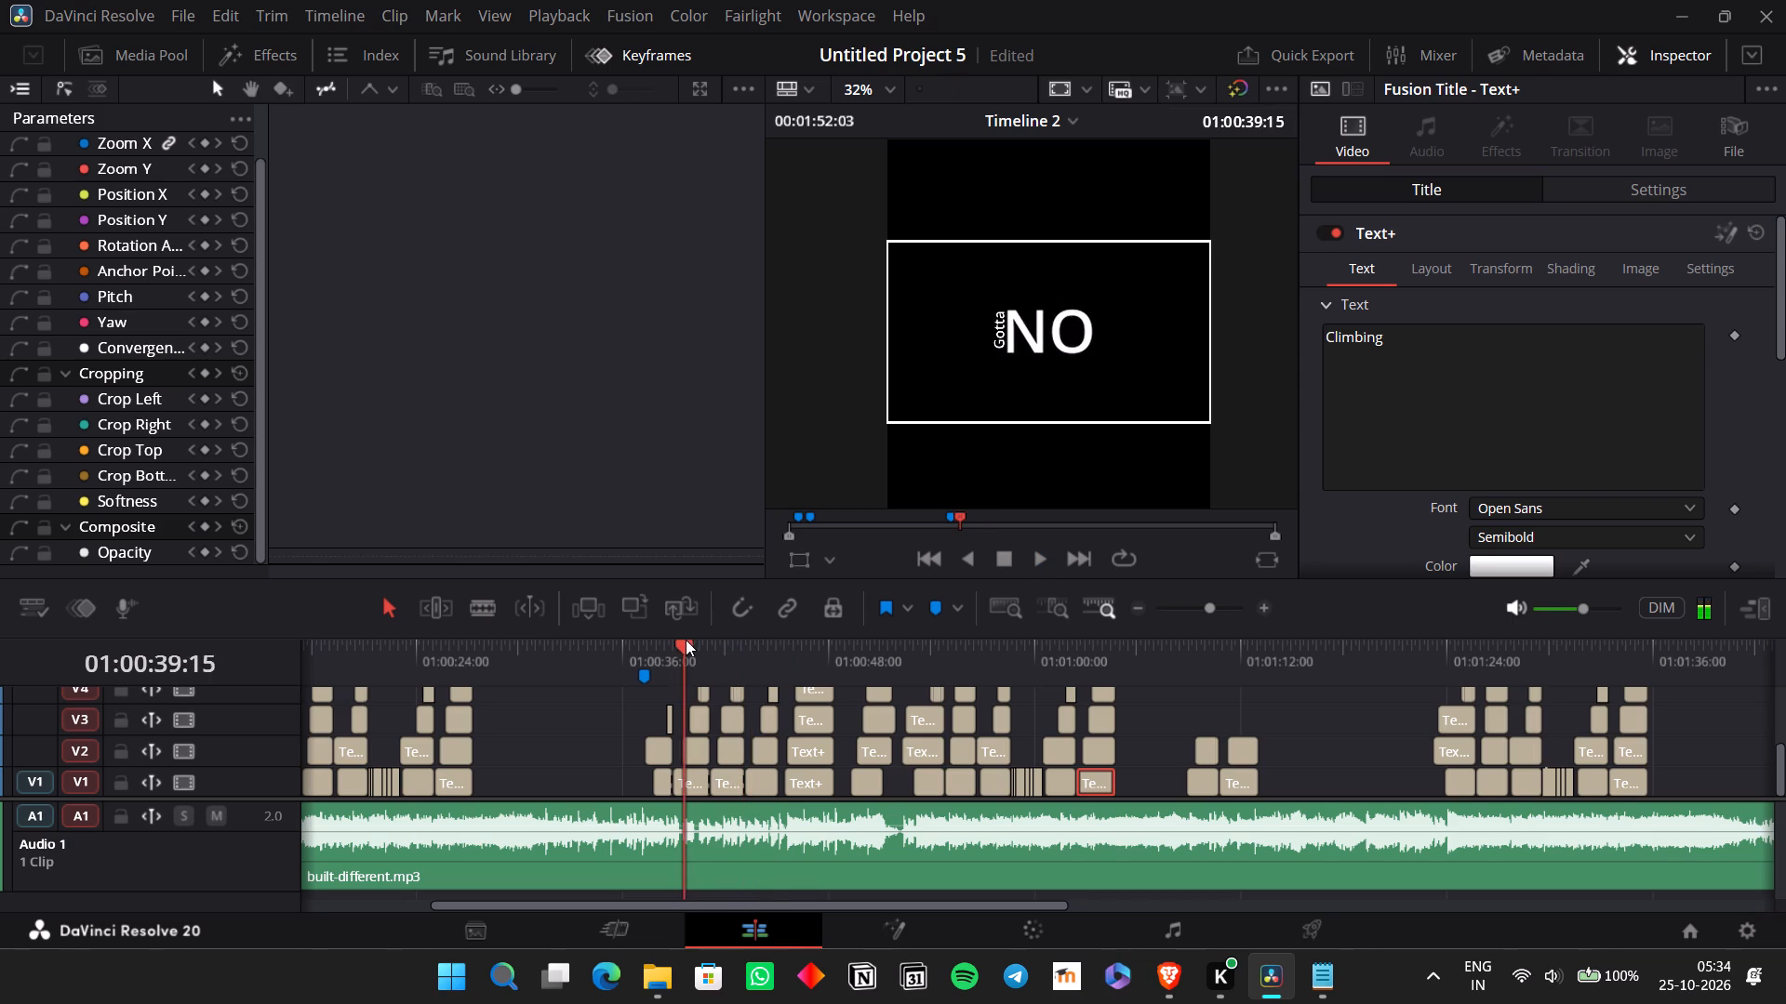
{"action": "key", "text": "space"}
{"action": "key", "text": "space"}
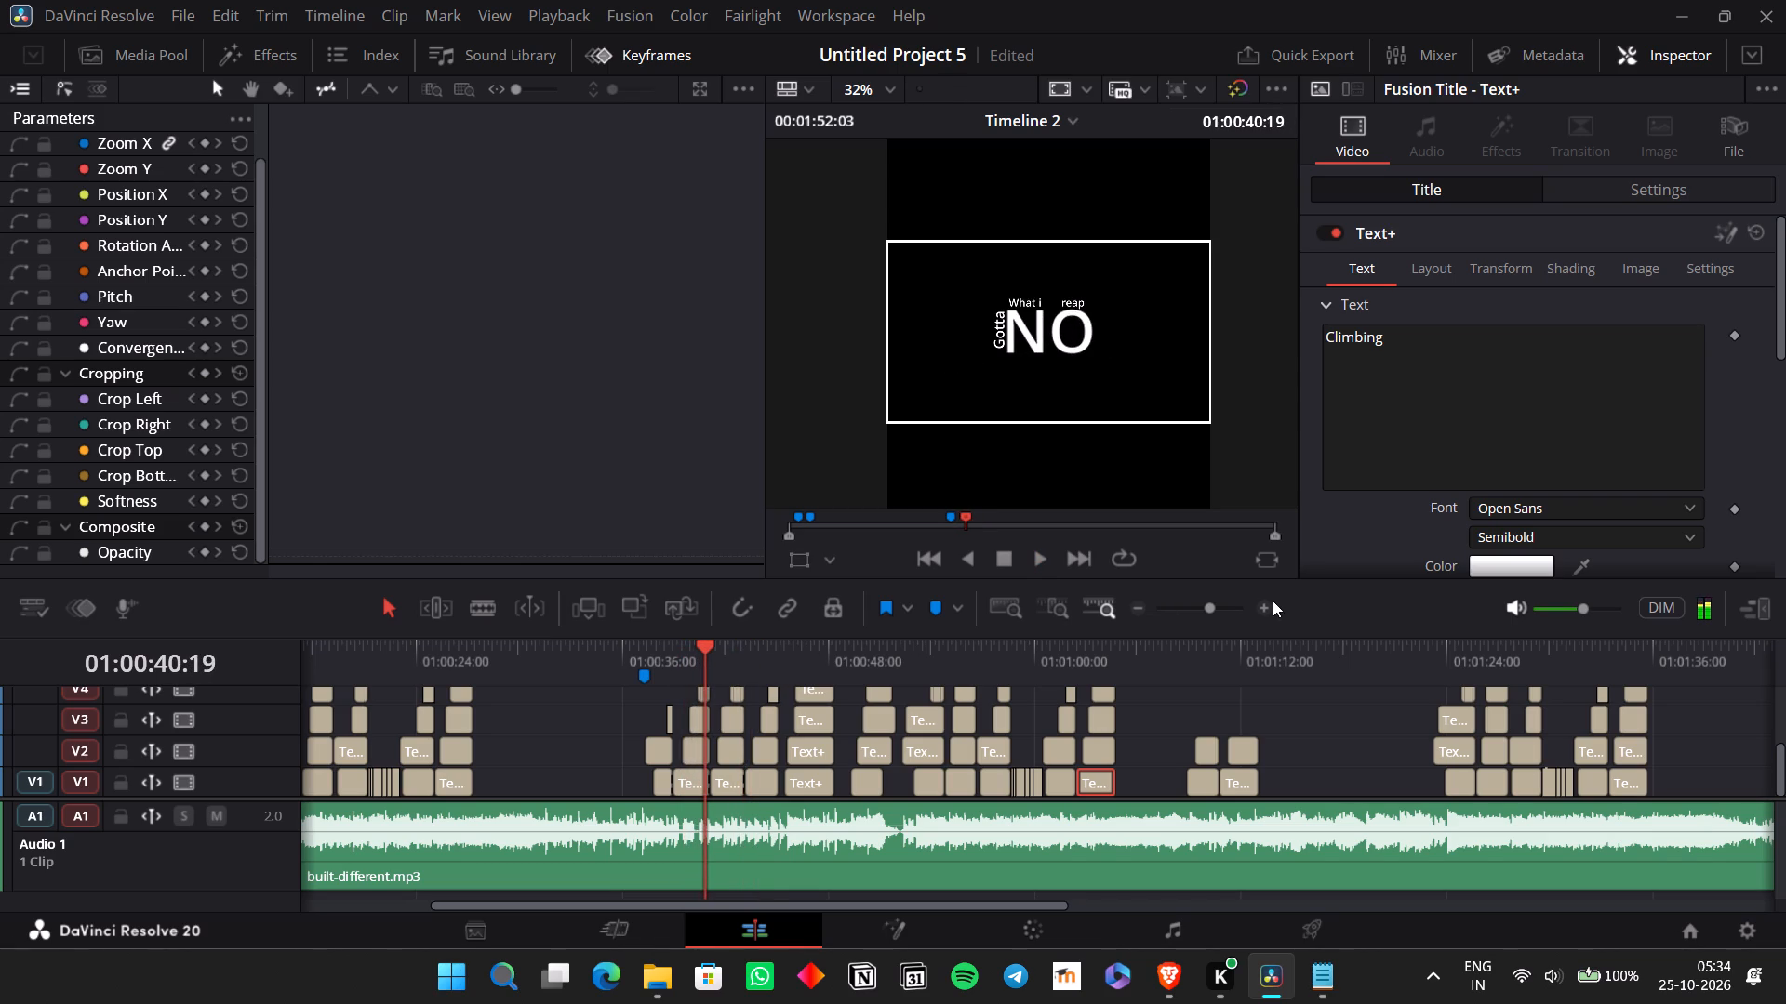
Replay the "NO" title from about 01:00:39 to examine its opening letter-spacing animation.
{"action": "left_click", "coordinate": [1273, 601]}
{"action": "double_click", "coordinate": [1267, 601]}
{"action": "left_click", "coordinate": [794, 657]}
{"action": "key", "text": "space"}
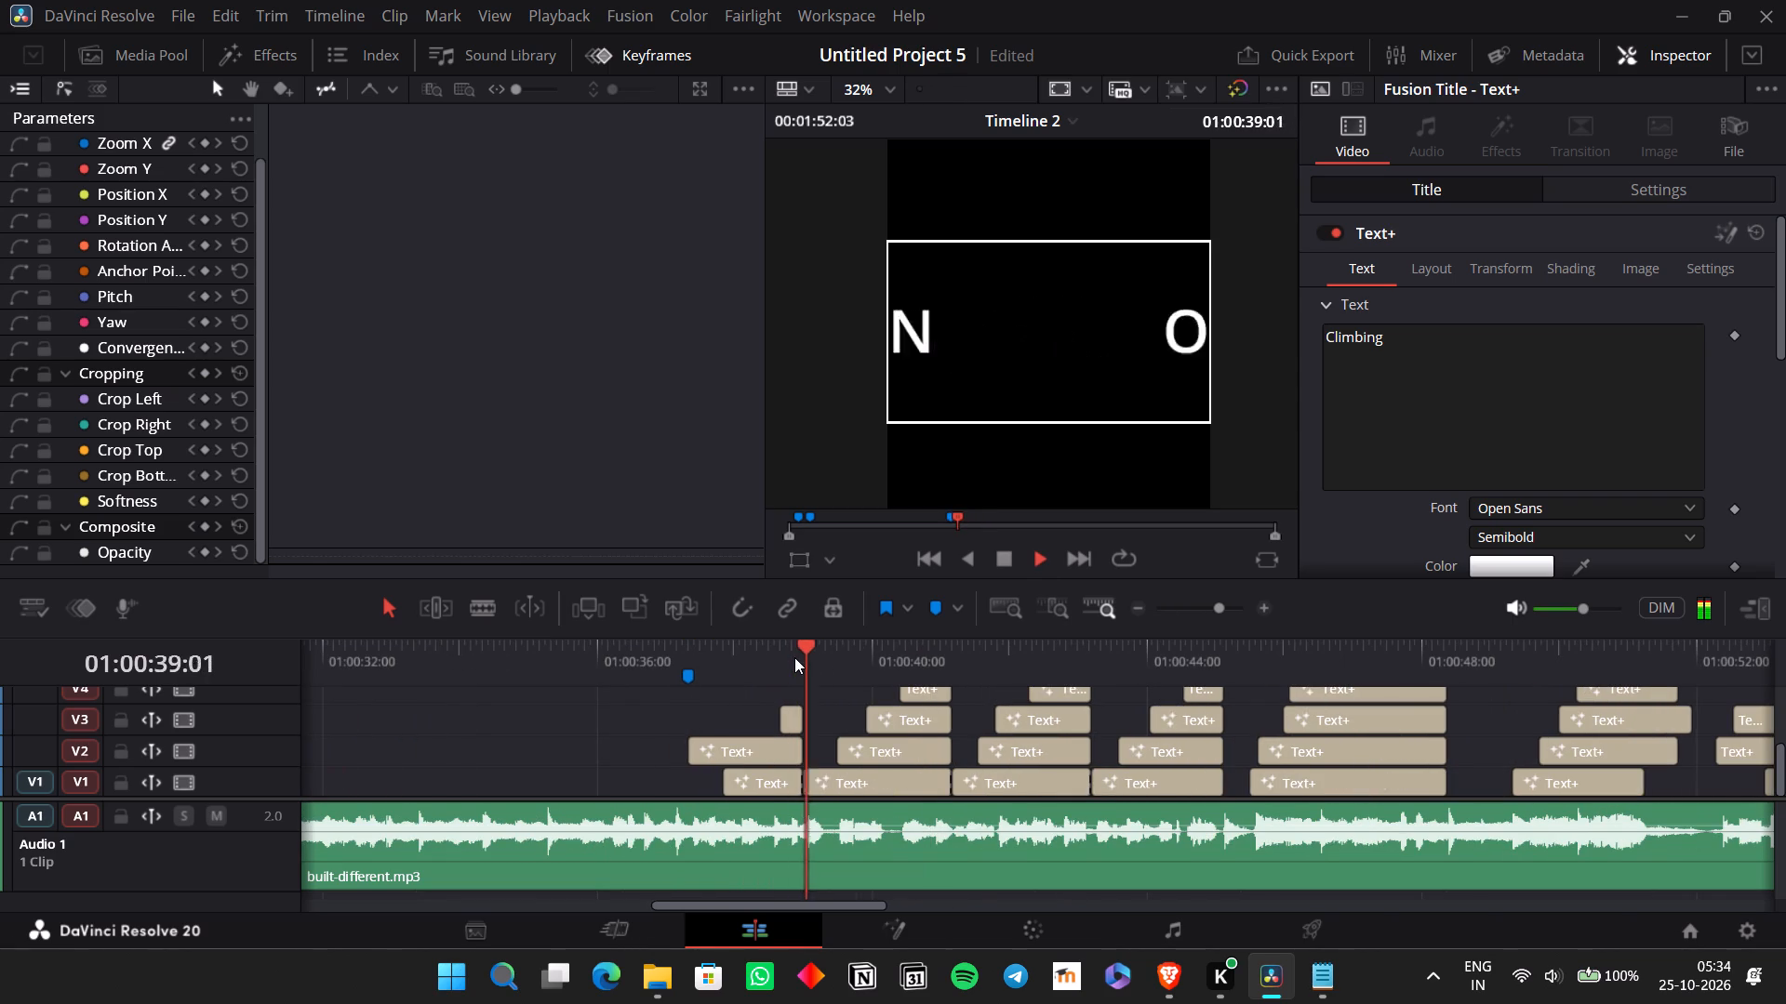
{"action": "key", "text": "space"}
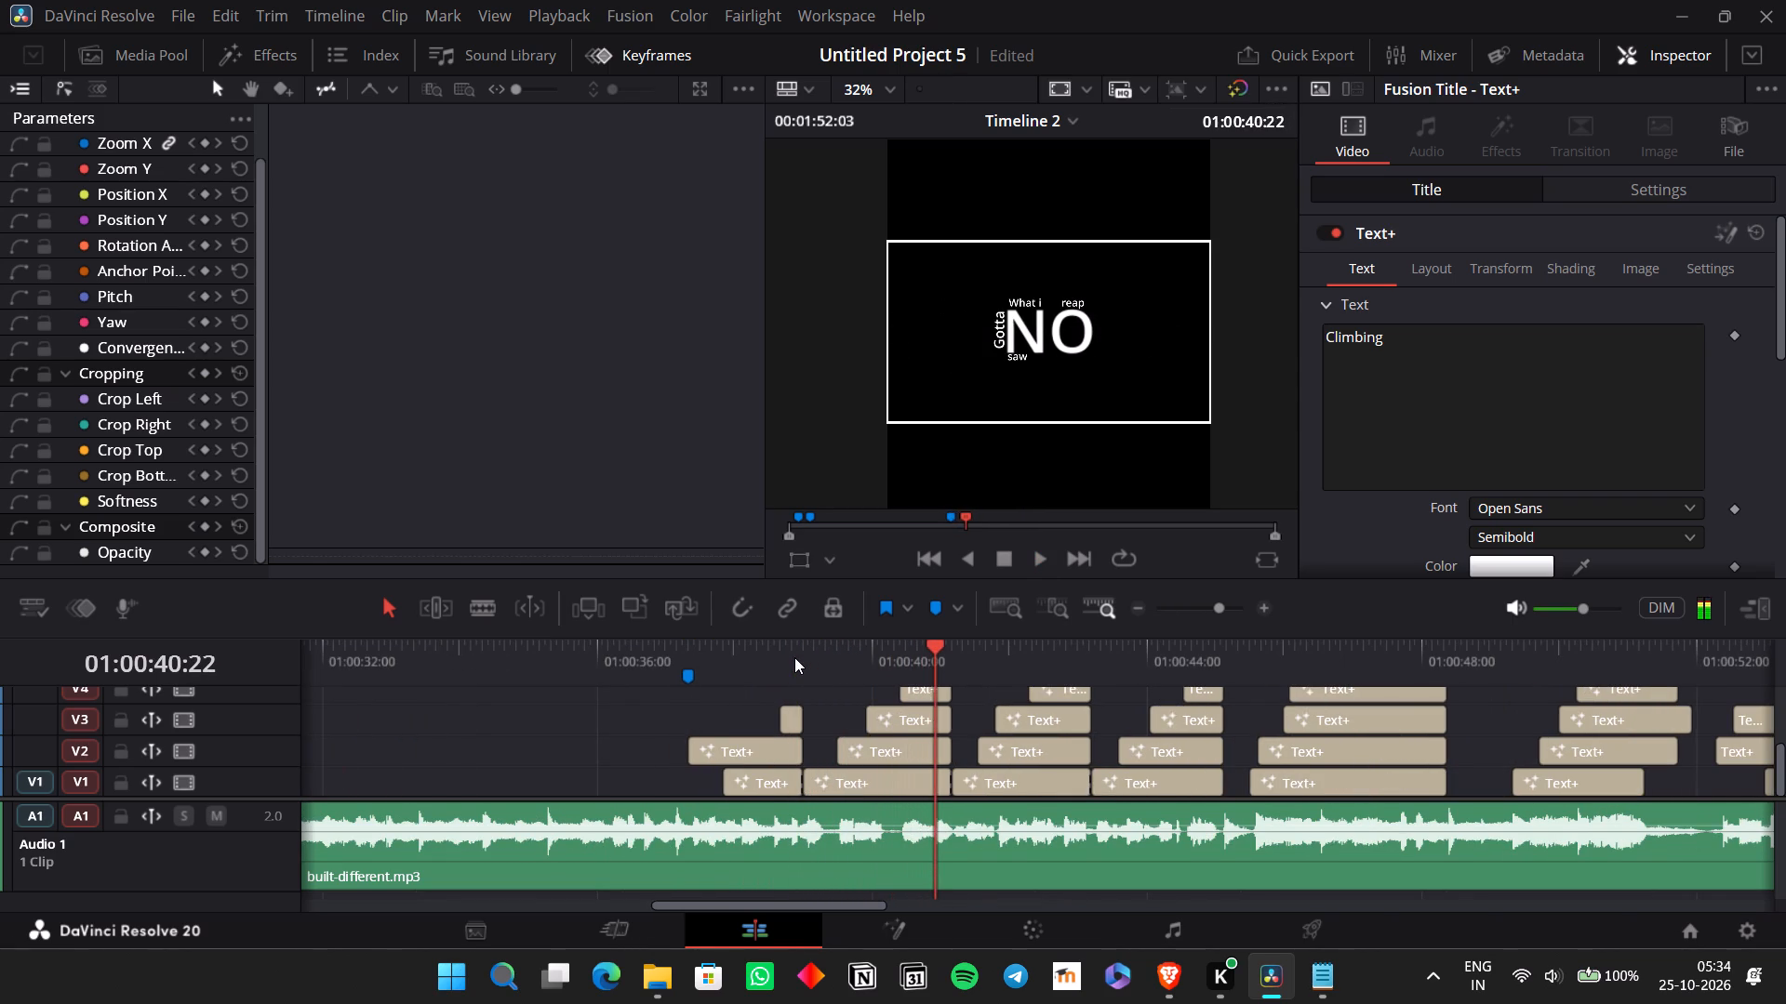
{"action": "left_click", "coordinate": [825, 641]}
{"action": "key", "text": "space"}
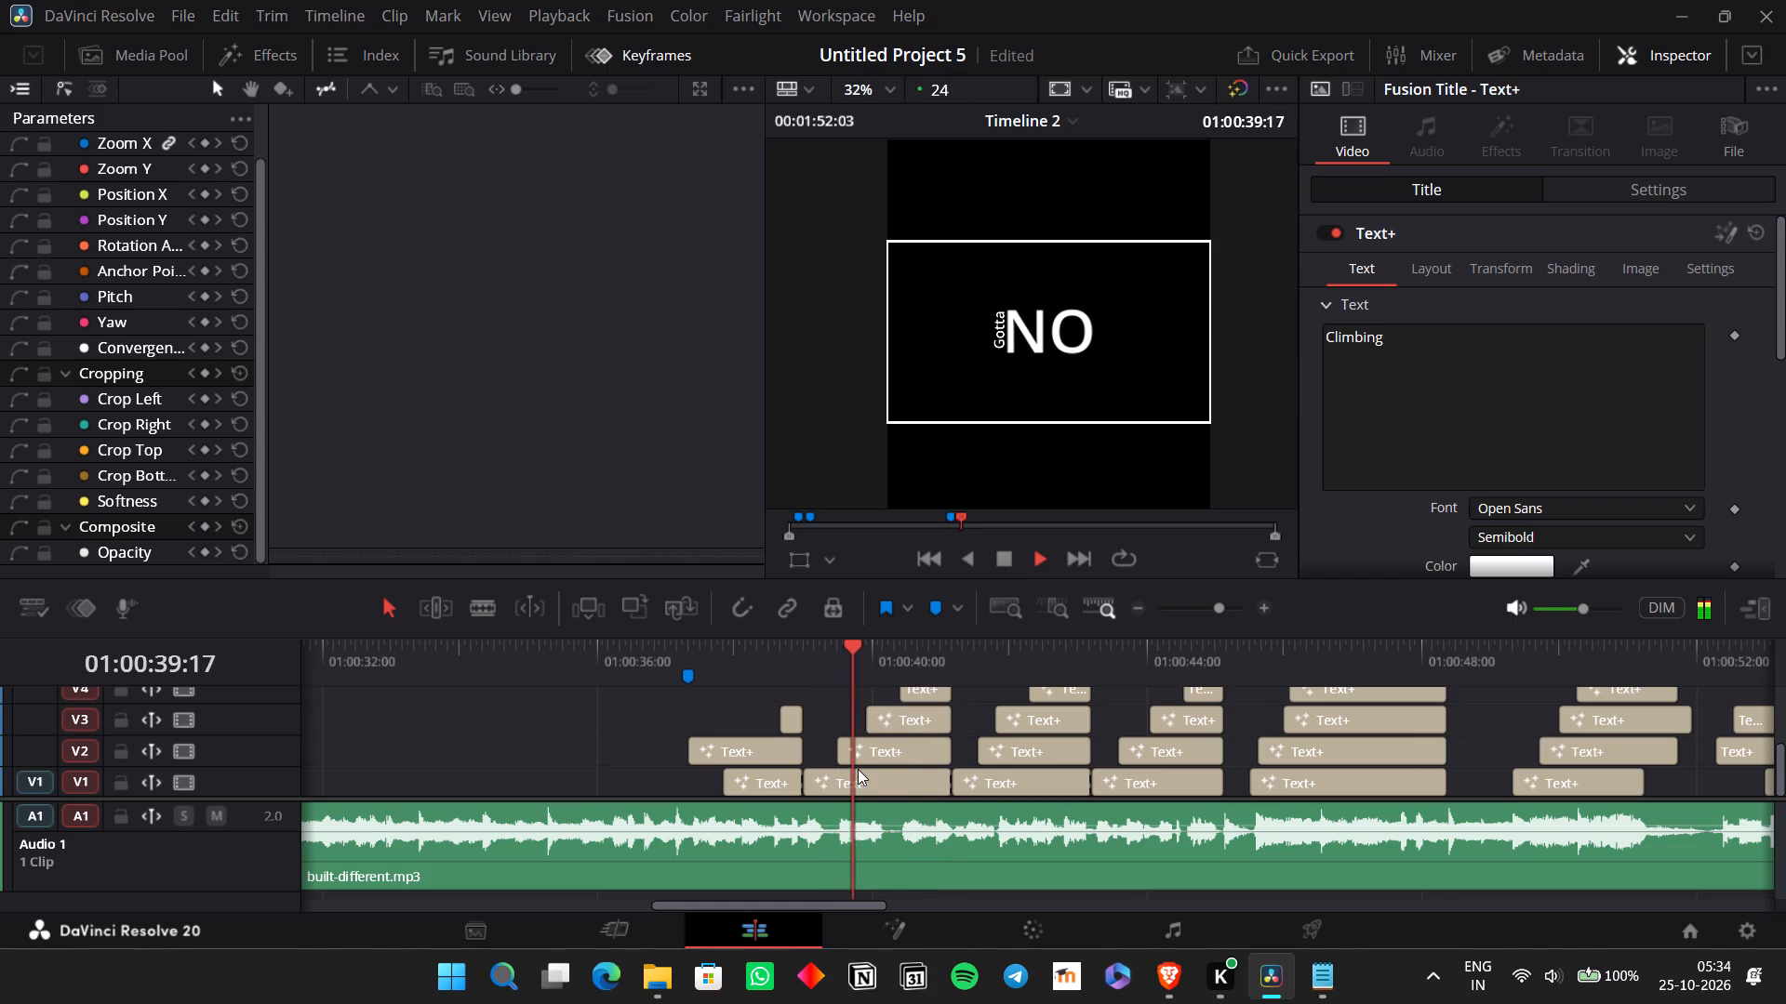
{"action": "key", "text": "space"}
Open the "NO" title in Fusion and stretch the Character Spacing end keyframe's curve handle back to about frame 118.
{"action": "left_click", "coordinate": [819, 655]}
{"action": "left_click", "coordinate": [847, 770]}
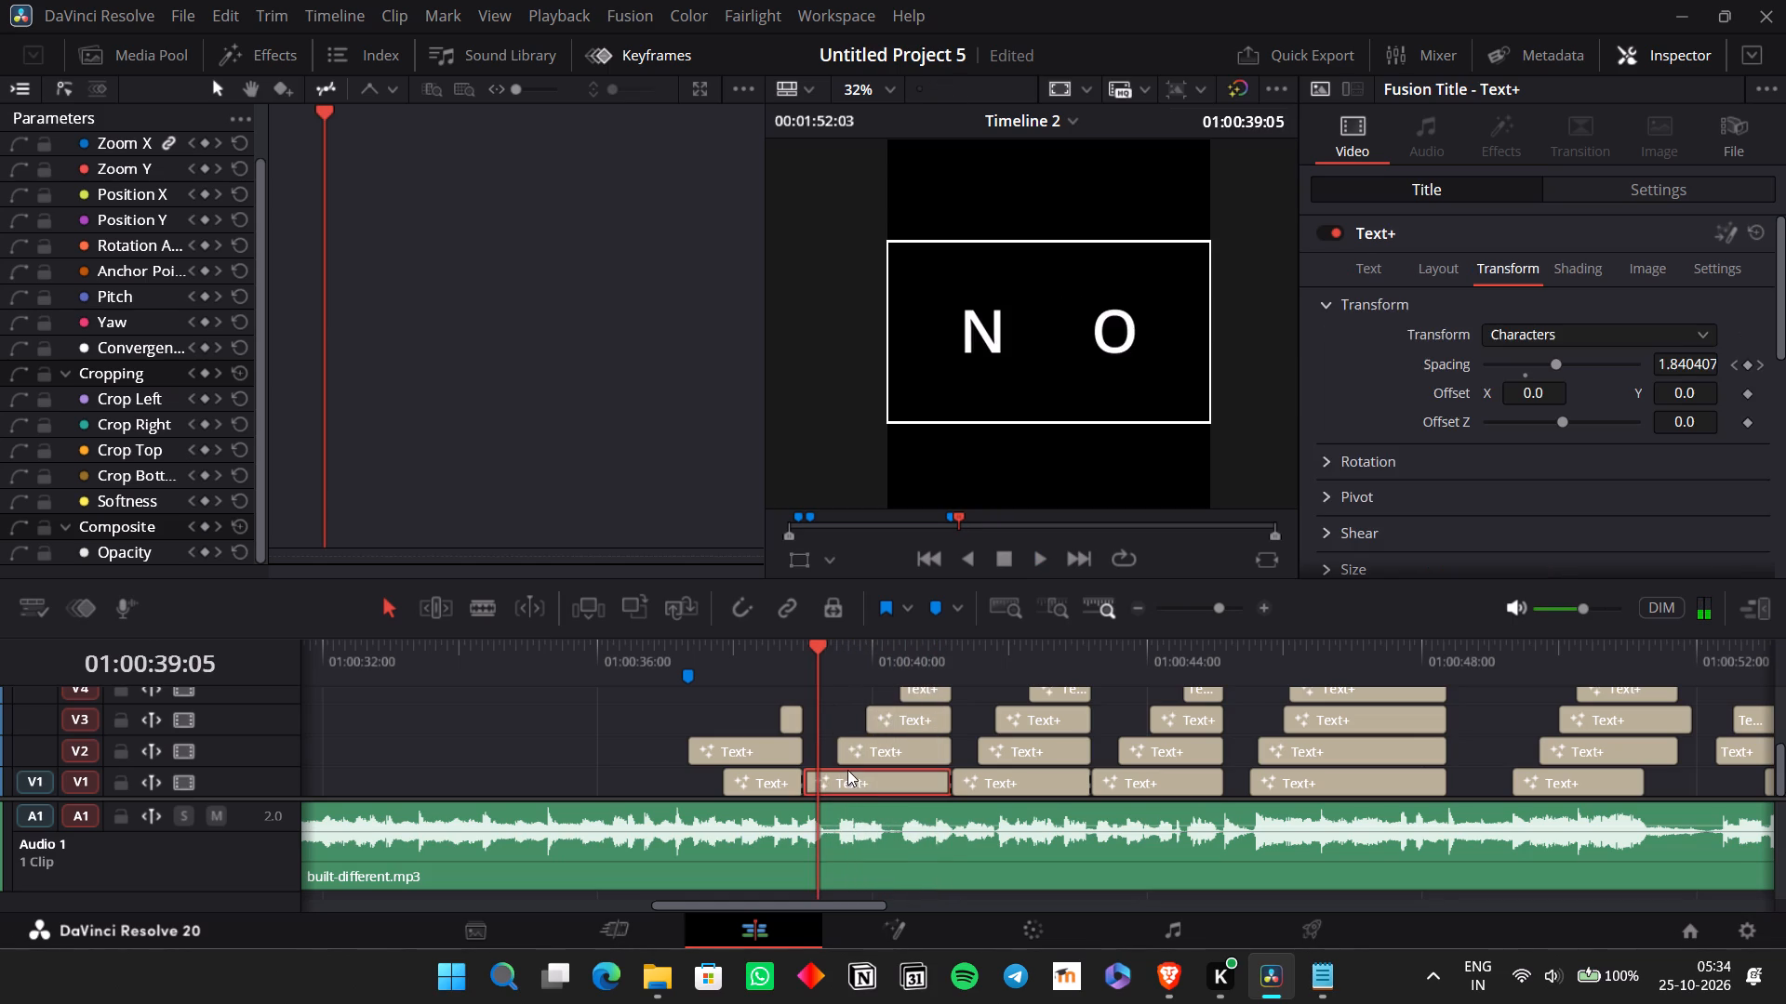
{"action": "left_click", "coordinate": [917, 919]}
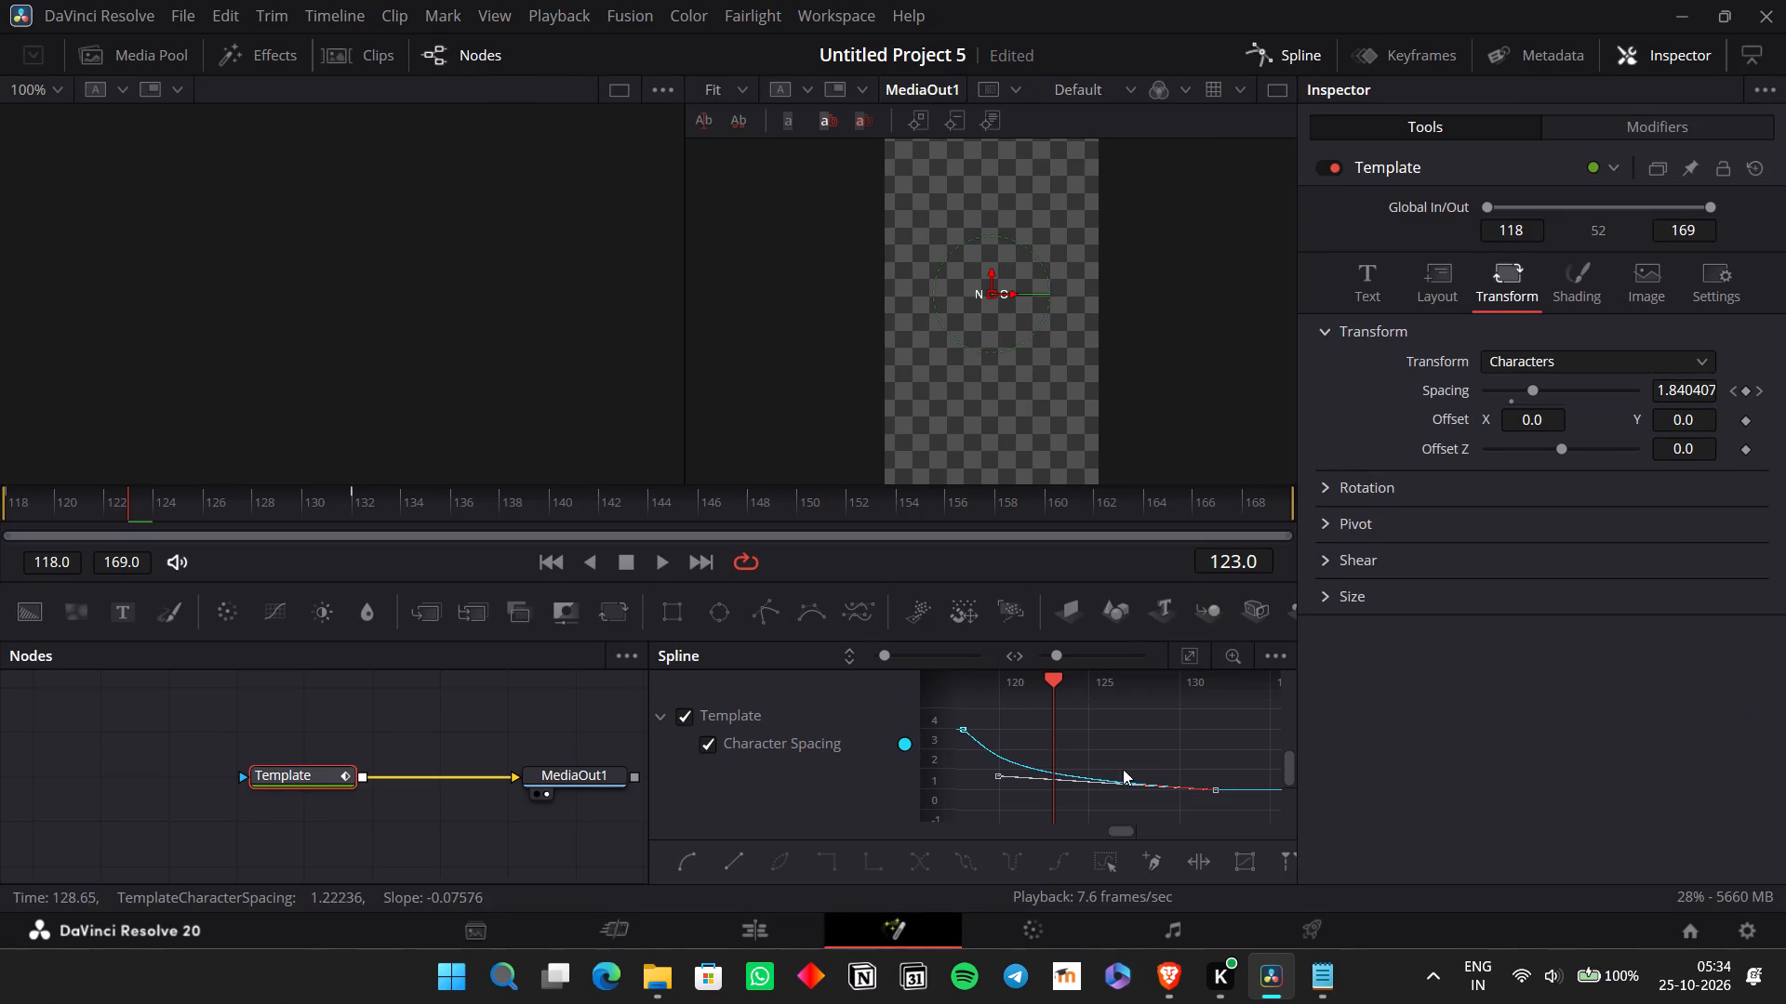
{"action": "left_click_drag", "start_coordinate": [1002, 777], "coordinate": [1060, 781]}
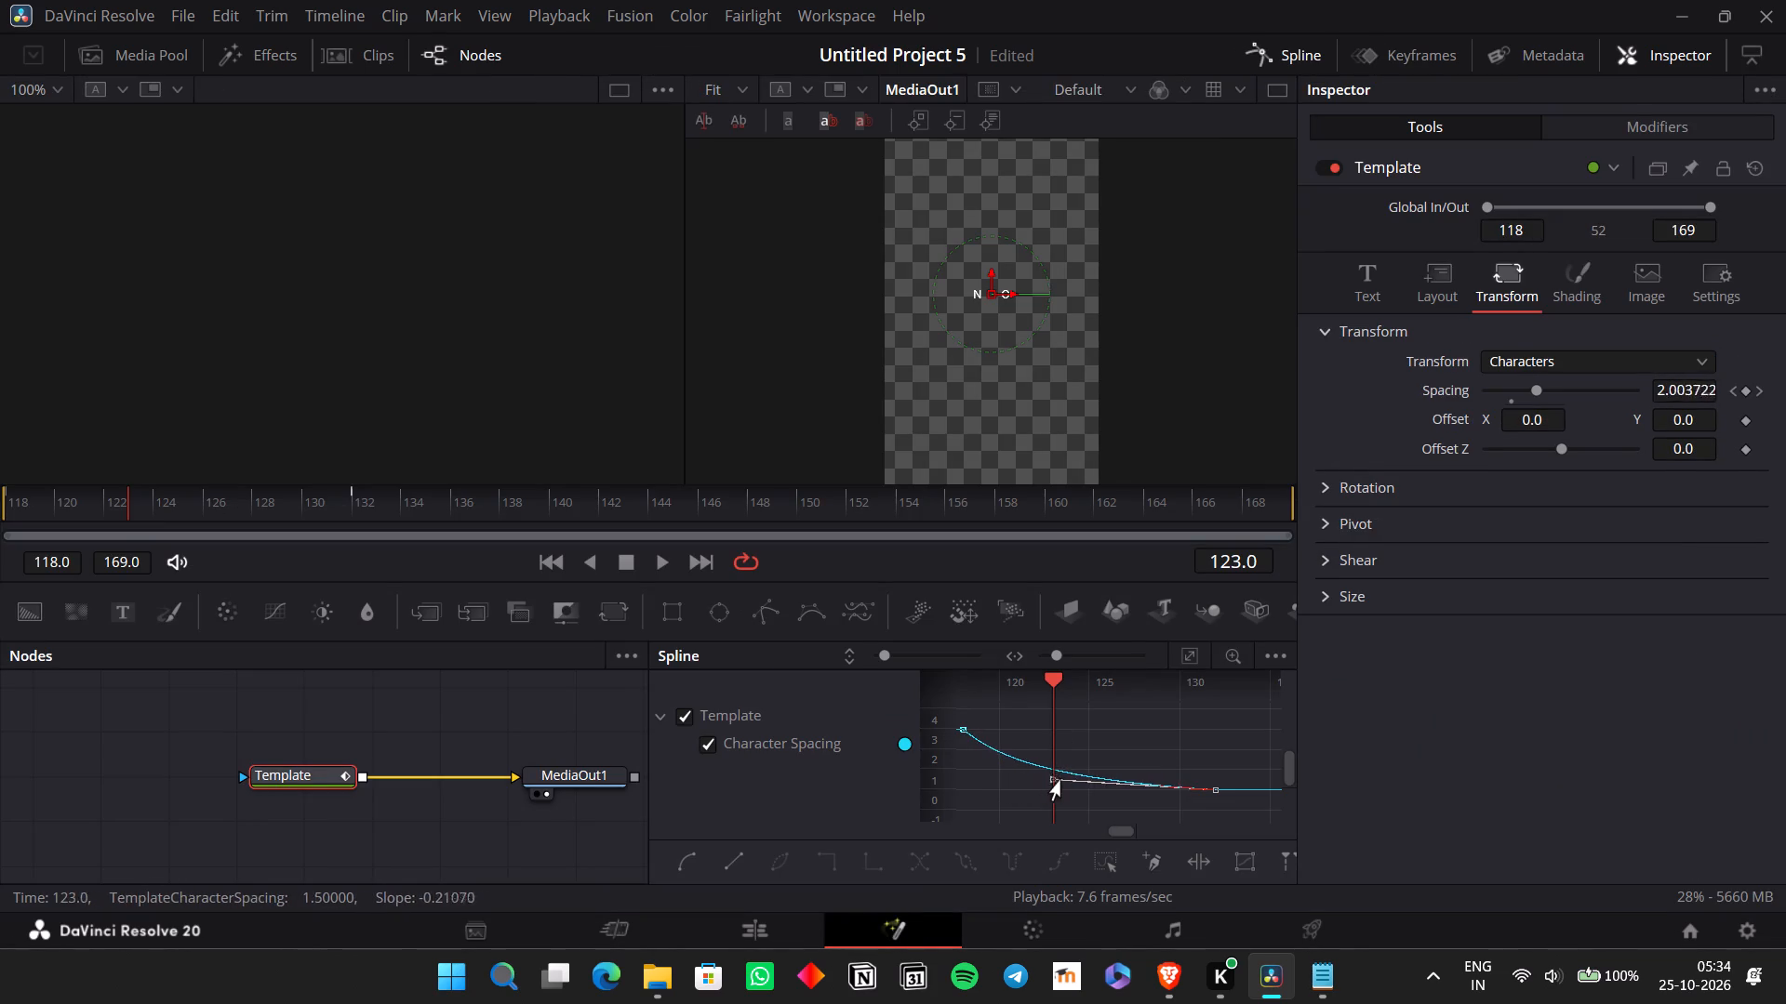
{"action": "left_click_drag", "start_coordinate": [1060, 781], "coordinate": [1051, 784]}
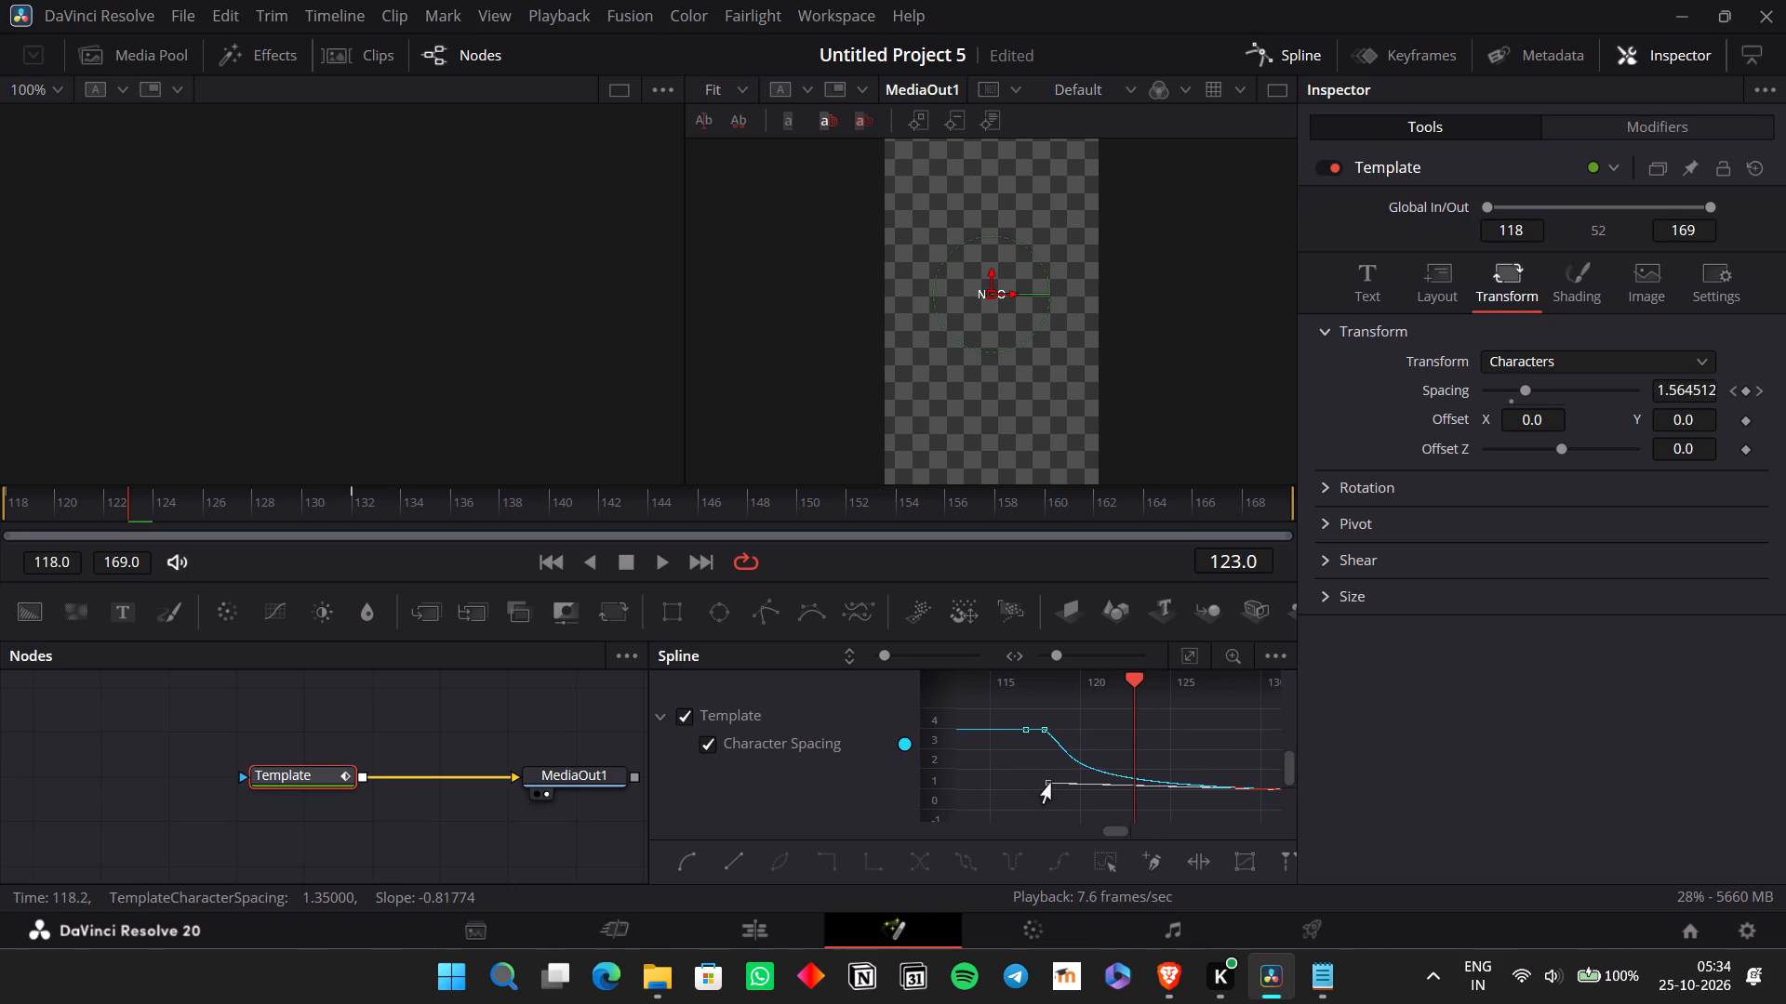
{"action": "left_click_drag", "start_coordinate": [1051, 784], "coordinate": [1053, 786]}
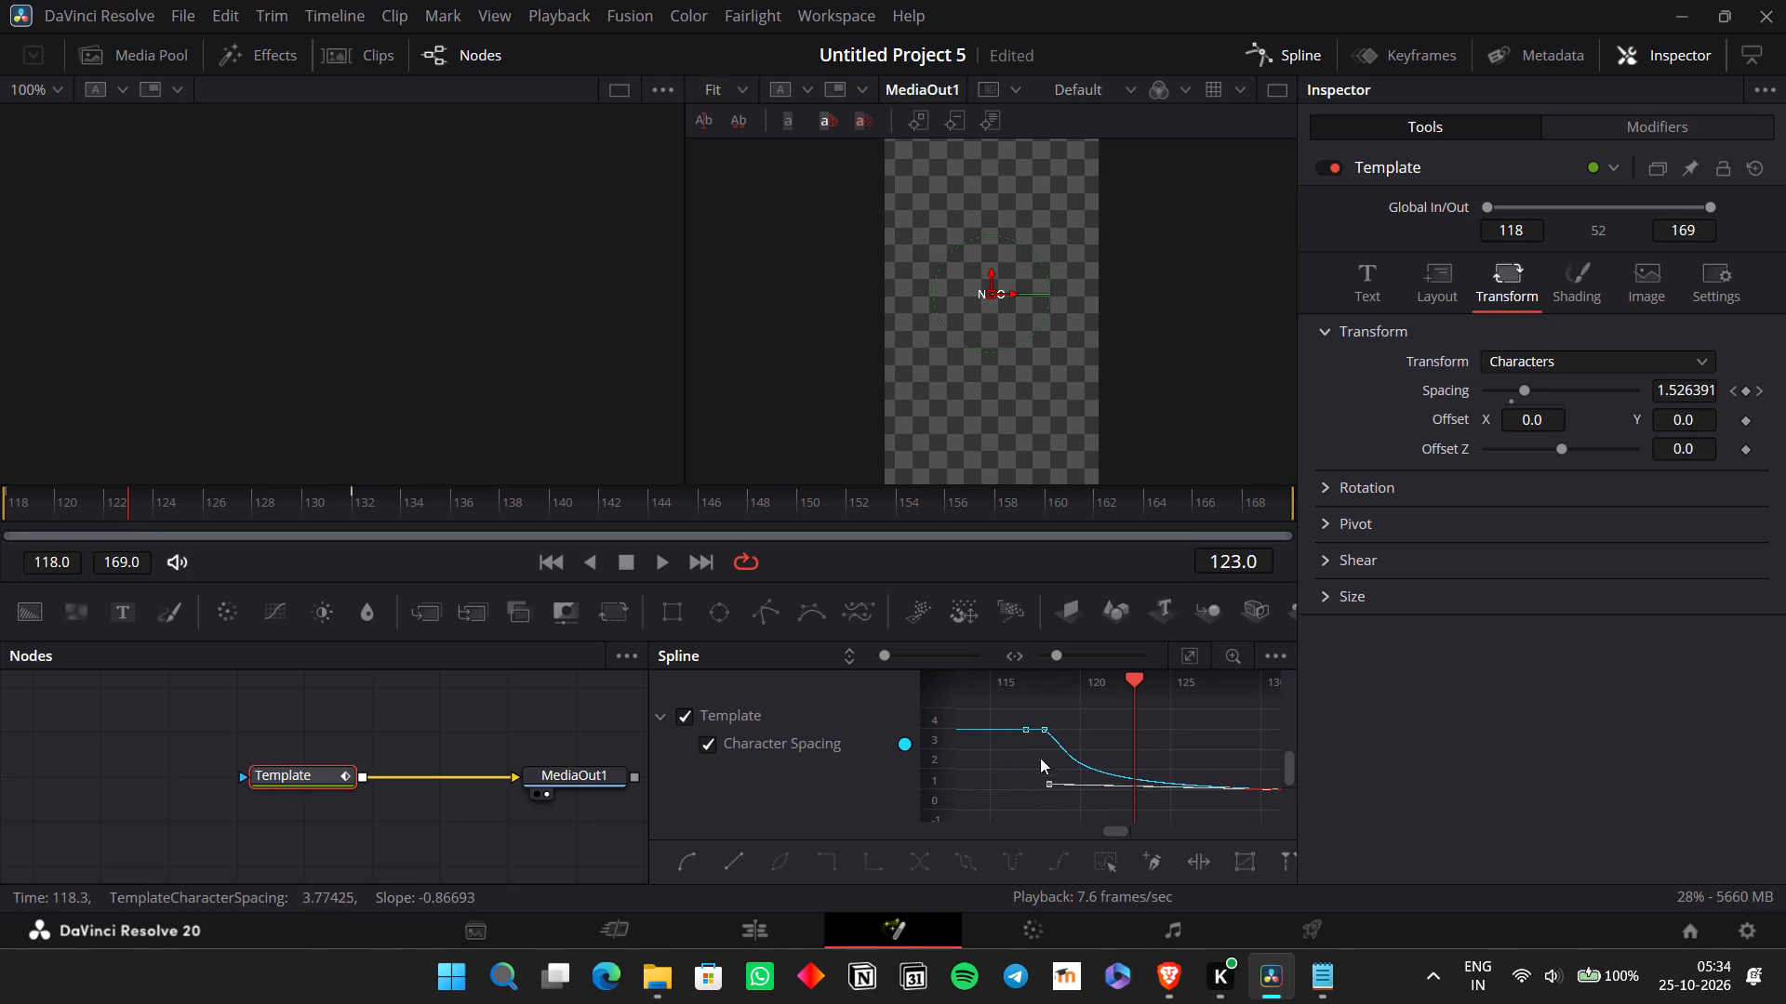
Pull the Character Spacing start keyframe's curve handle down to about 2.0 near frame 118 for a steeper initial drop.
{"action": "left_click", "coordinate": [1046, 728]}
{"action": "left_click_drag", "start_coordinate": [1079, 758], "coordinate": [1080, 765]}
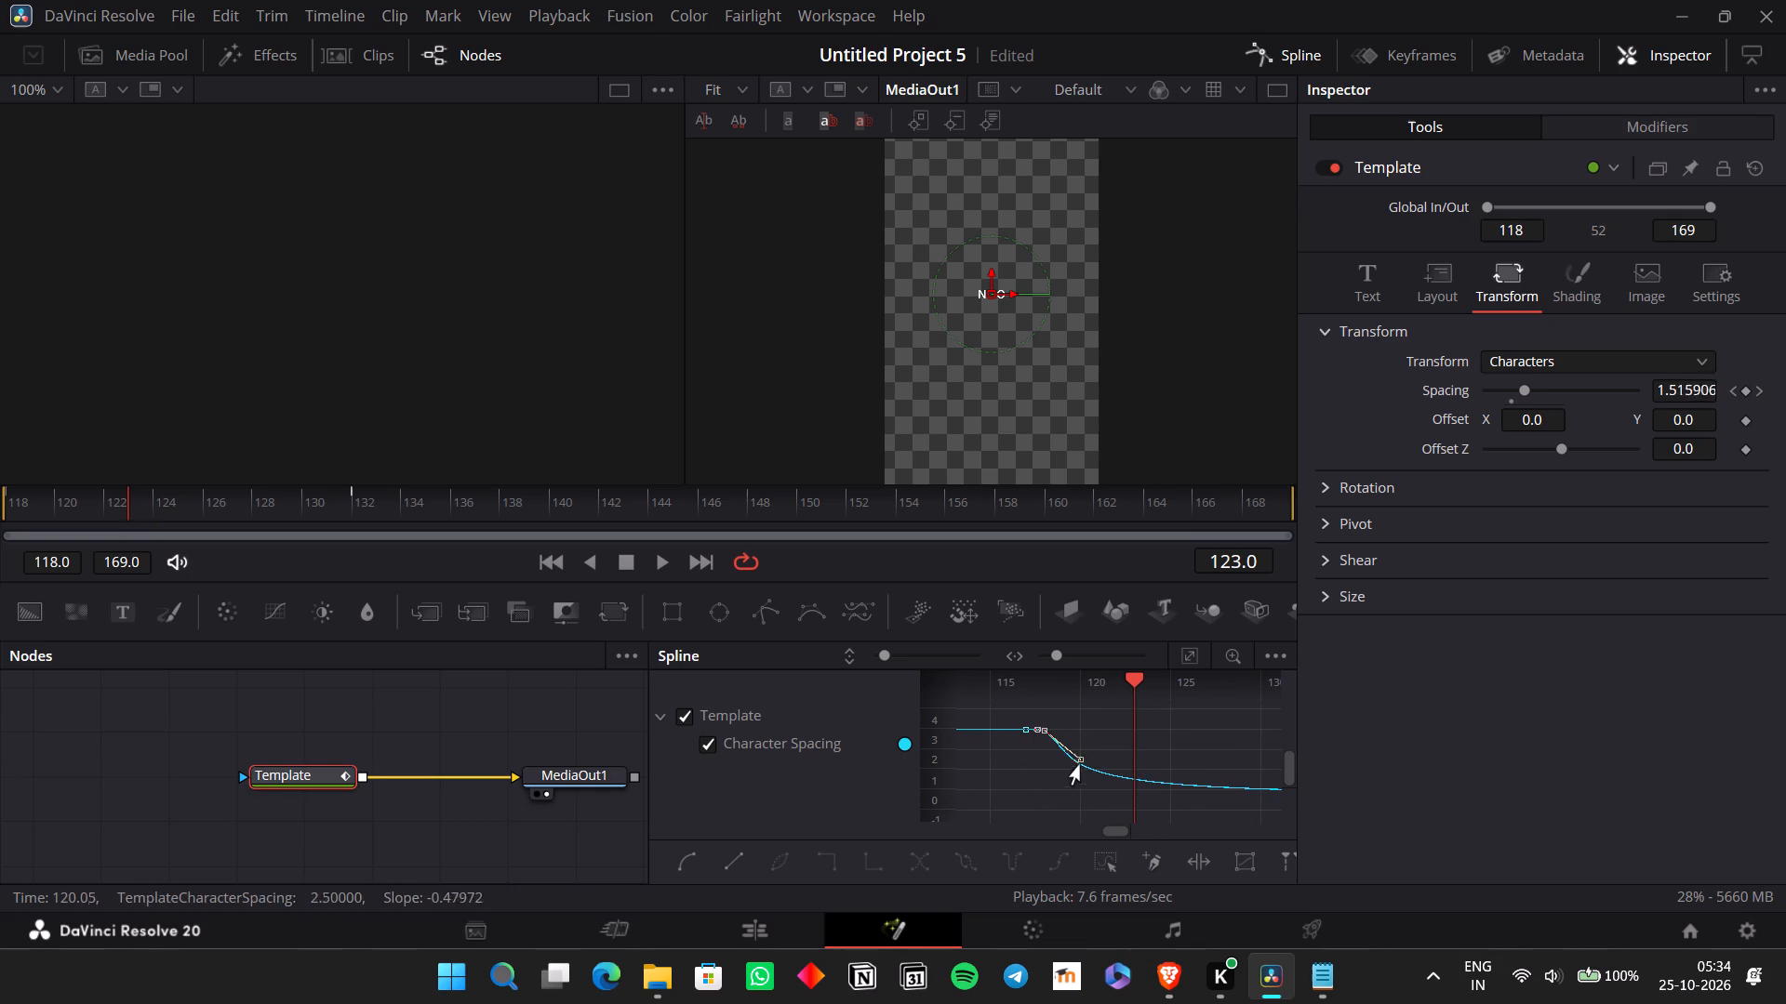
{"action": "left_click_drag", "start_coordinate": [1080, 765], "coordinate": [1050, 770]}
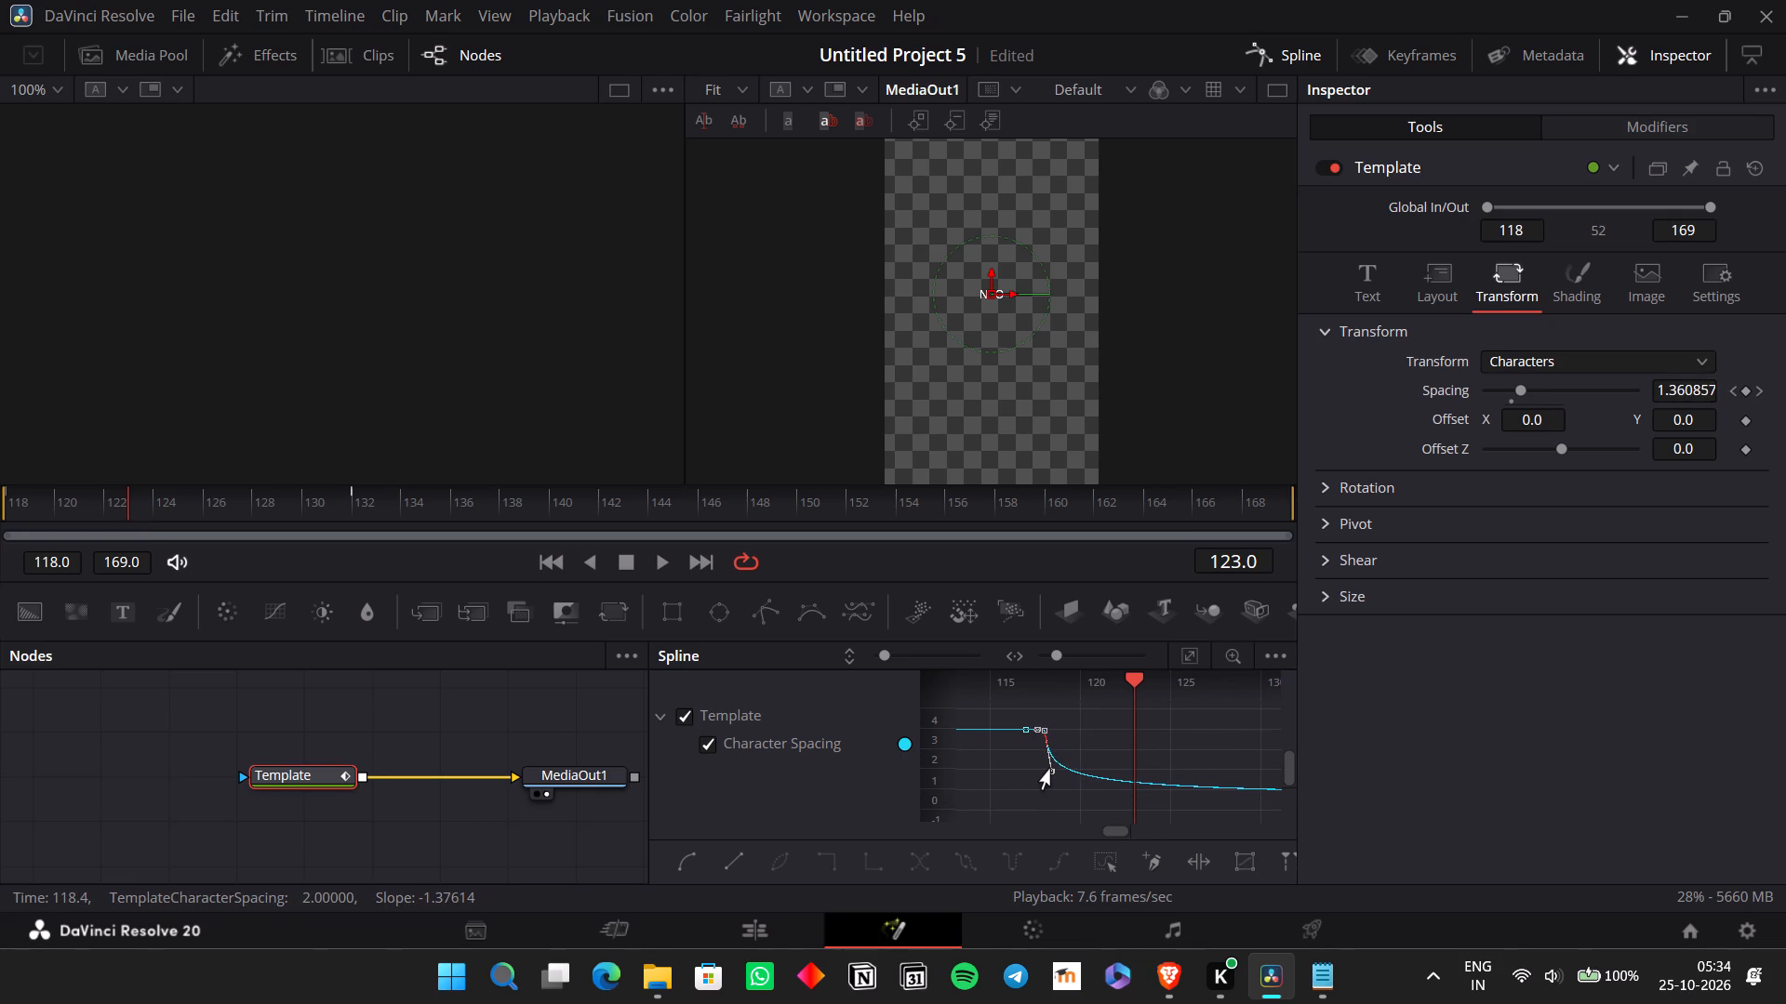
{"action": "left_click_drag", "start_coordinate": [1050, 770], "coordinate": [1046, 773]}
Lower the Character Spacing end keyframe's curve handle to about 1.15 near frame 118.5.
{"action": "scroll", "coordinate": [1046, 773], "scroll_direction": "left", "scroll_amount": 1}
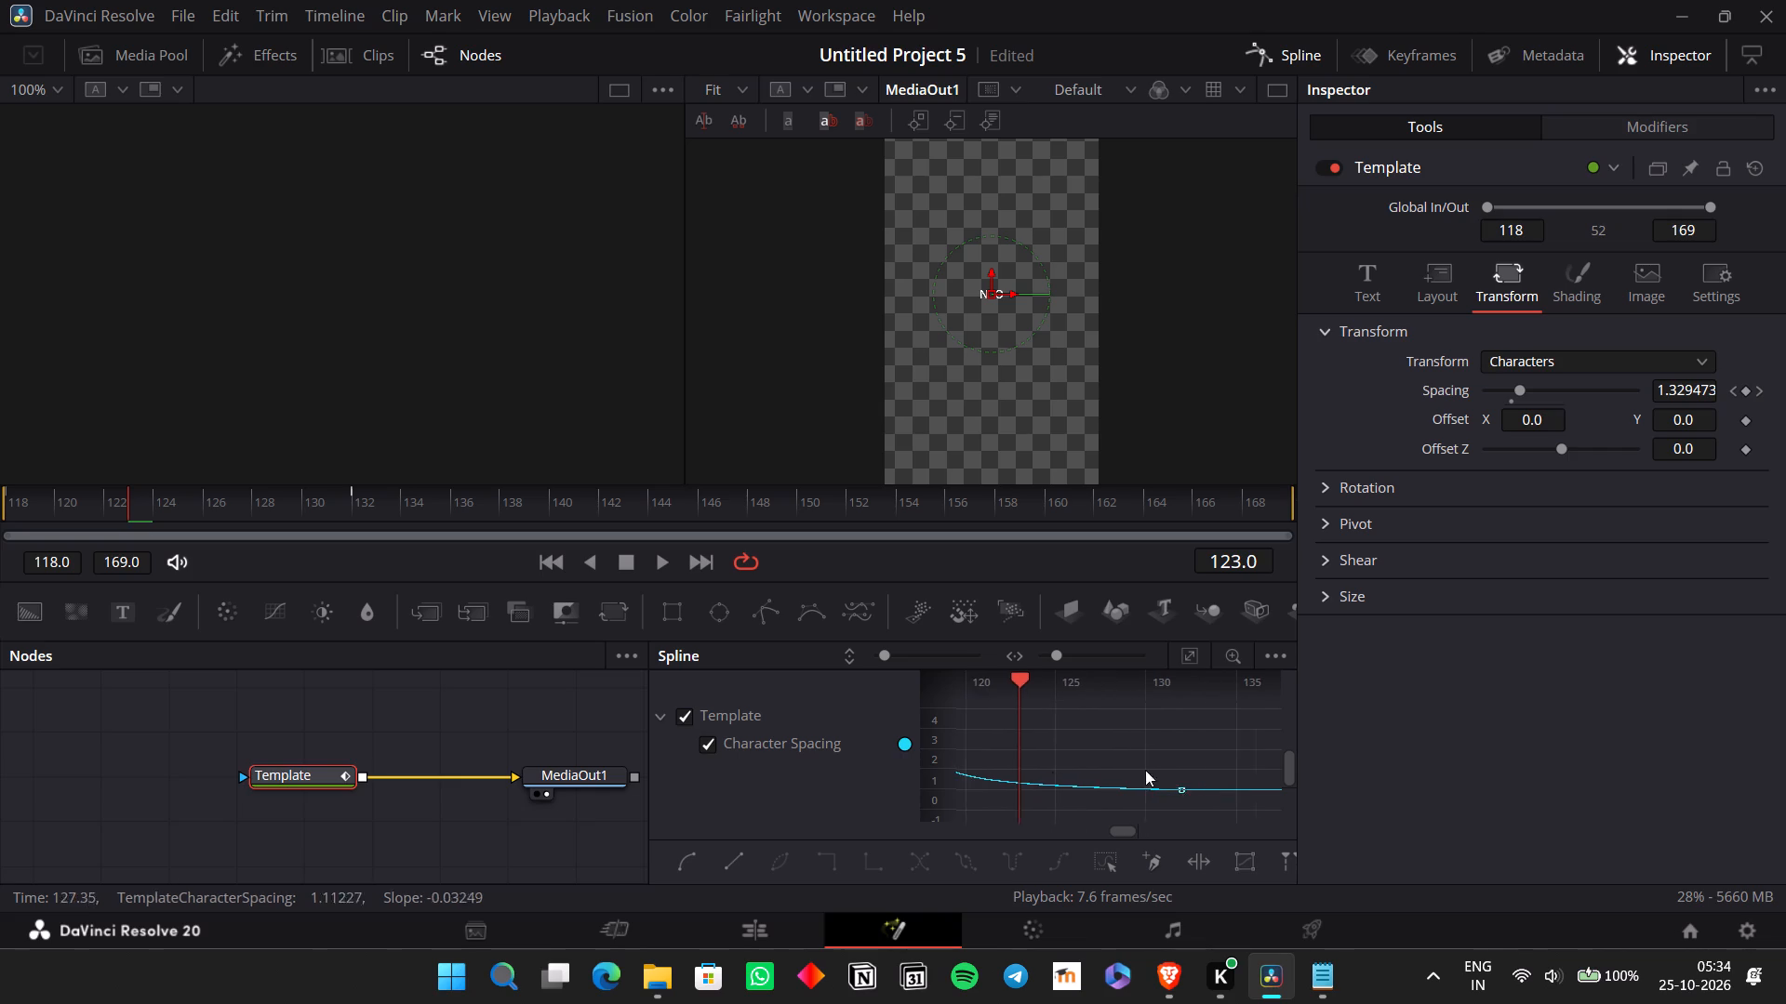
{"action": "scroll", "coordinate": [1145, 770], "scroll_direction": "left", "scroll_amount": 1}
{"action": "left_click", "coordinate": [1169, 795]}
{"action": "scroll", "coordinate": [1169, 792], "scroll_direction": "left", "scroll_amount": 1}
{"action": "left_click", "coordinate": [1169, 789]}
{"action": "scroll", "coordinate": [1091, 798], "scroll_direction": "right", "scroll_amount": 1}
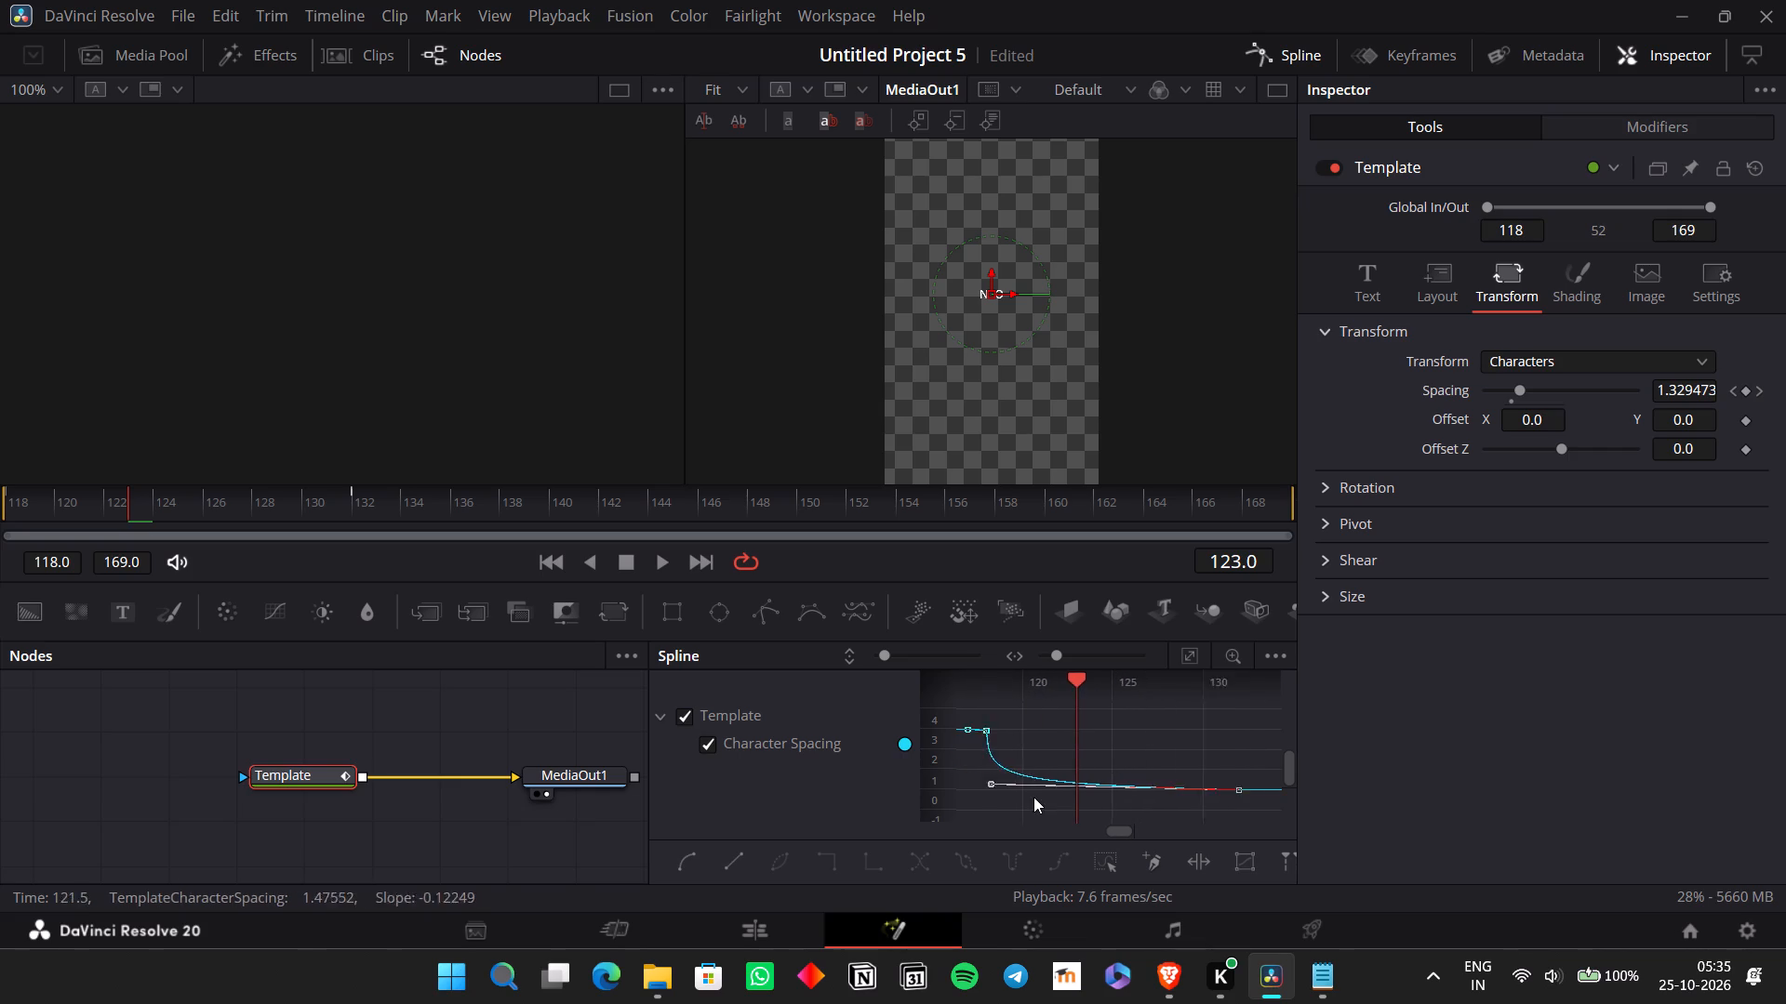
{"action": "scroll", "coordinate": [1033, 797], "scroll_direction": "right", "scroll_amount": 1}
{"action": "left_click", "coordinate": [1063, 784]}
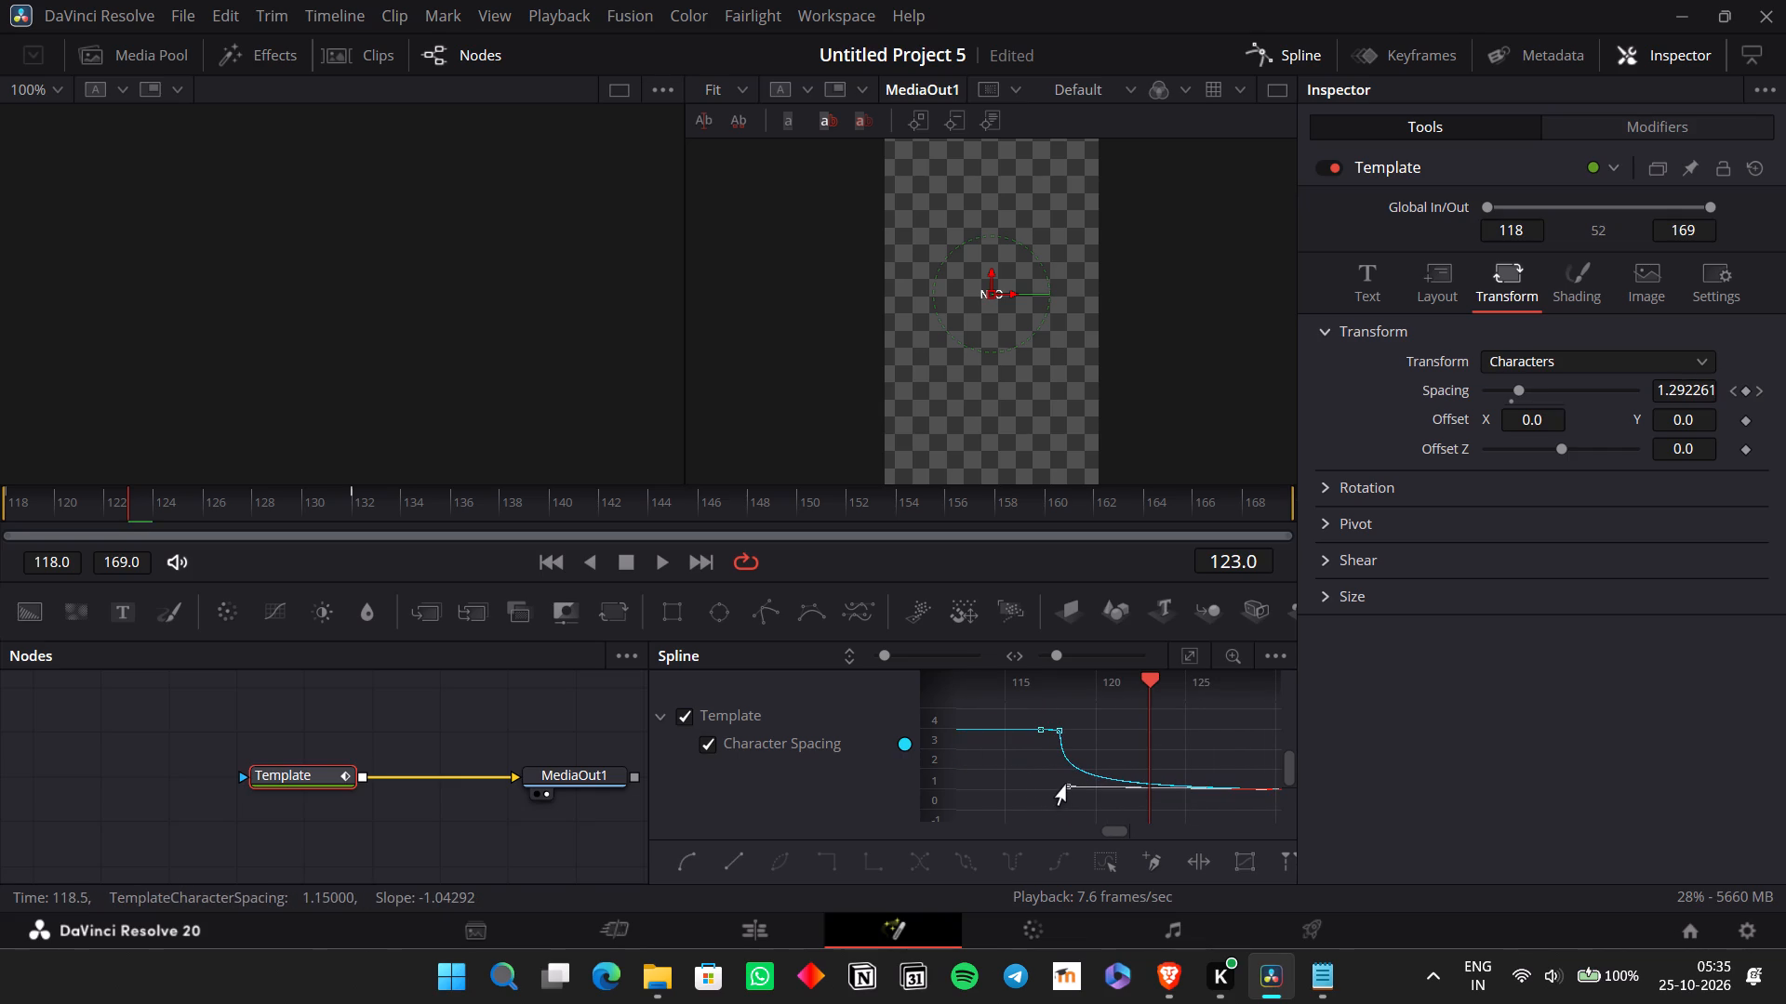
Play back the "NO" title on the Edit page from about 01:00:39 to examine its letter-spacing animation.
{"action": "left_click", "coordinate": [769, 926]}
{"action": "key", "text": "space"}
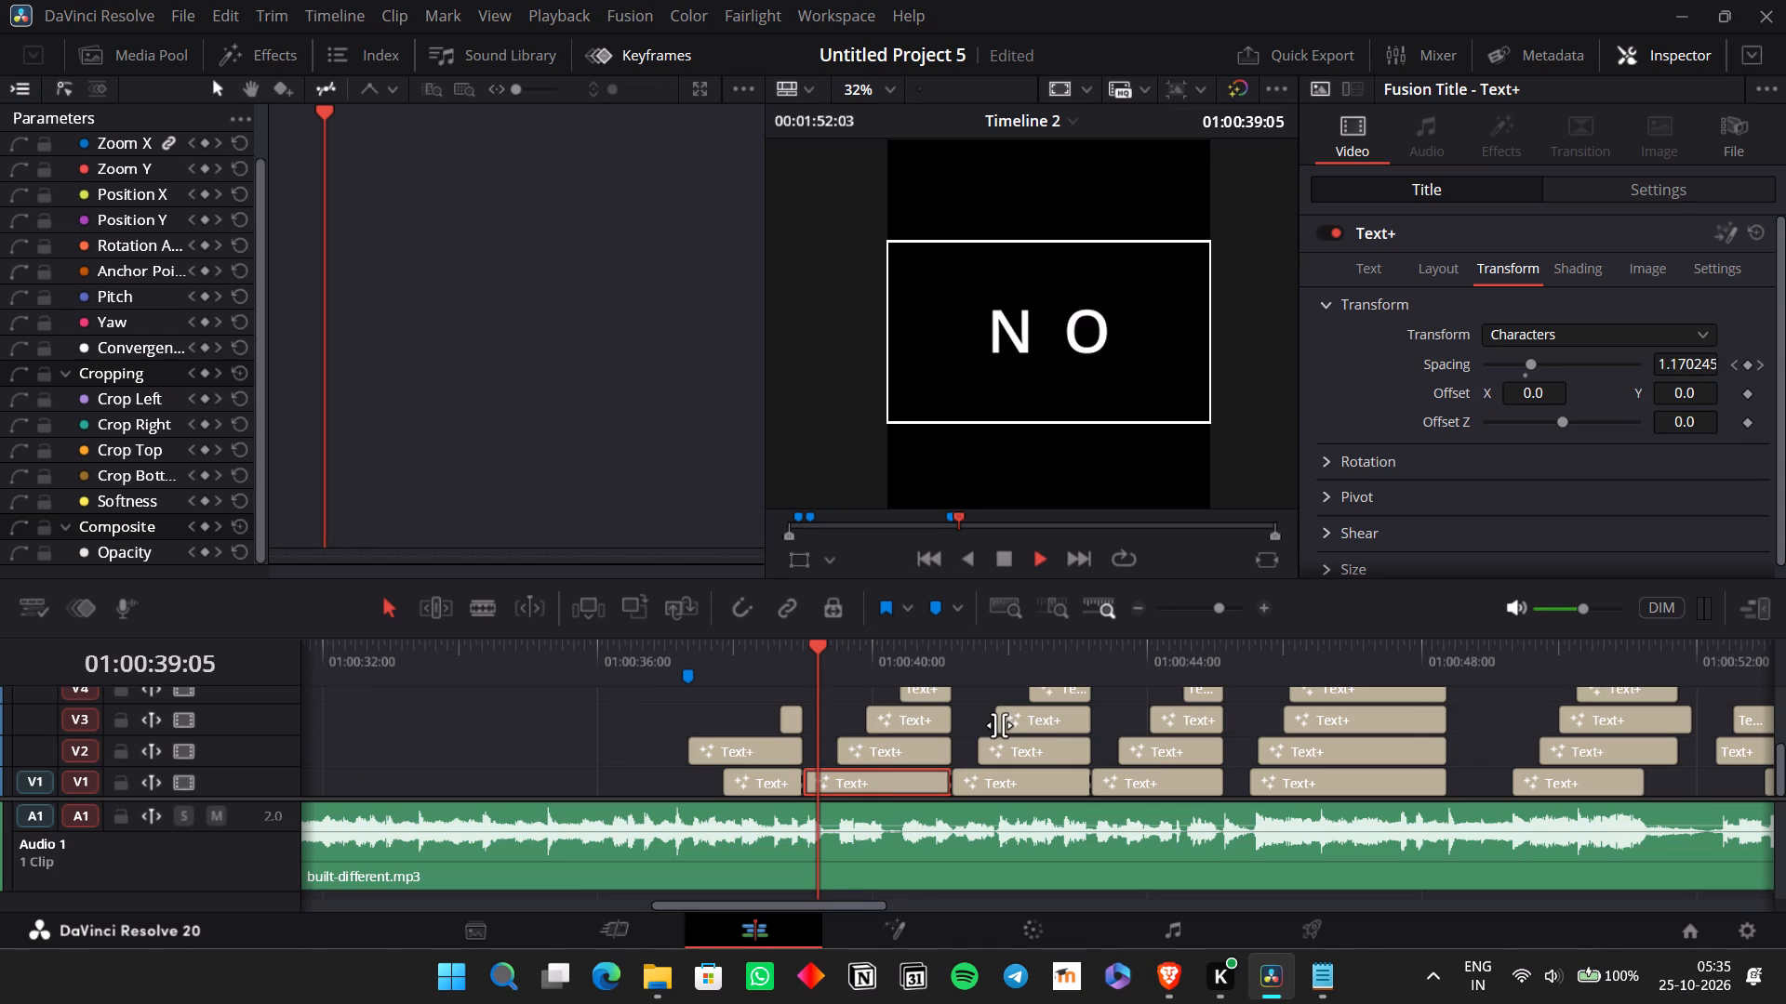
{"action": "key", "text": "space"}
{"action": "left_click", "coordinate": [804, 664]}
{"action": "key", "text": "space"}
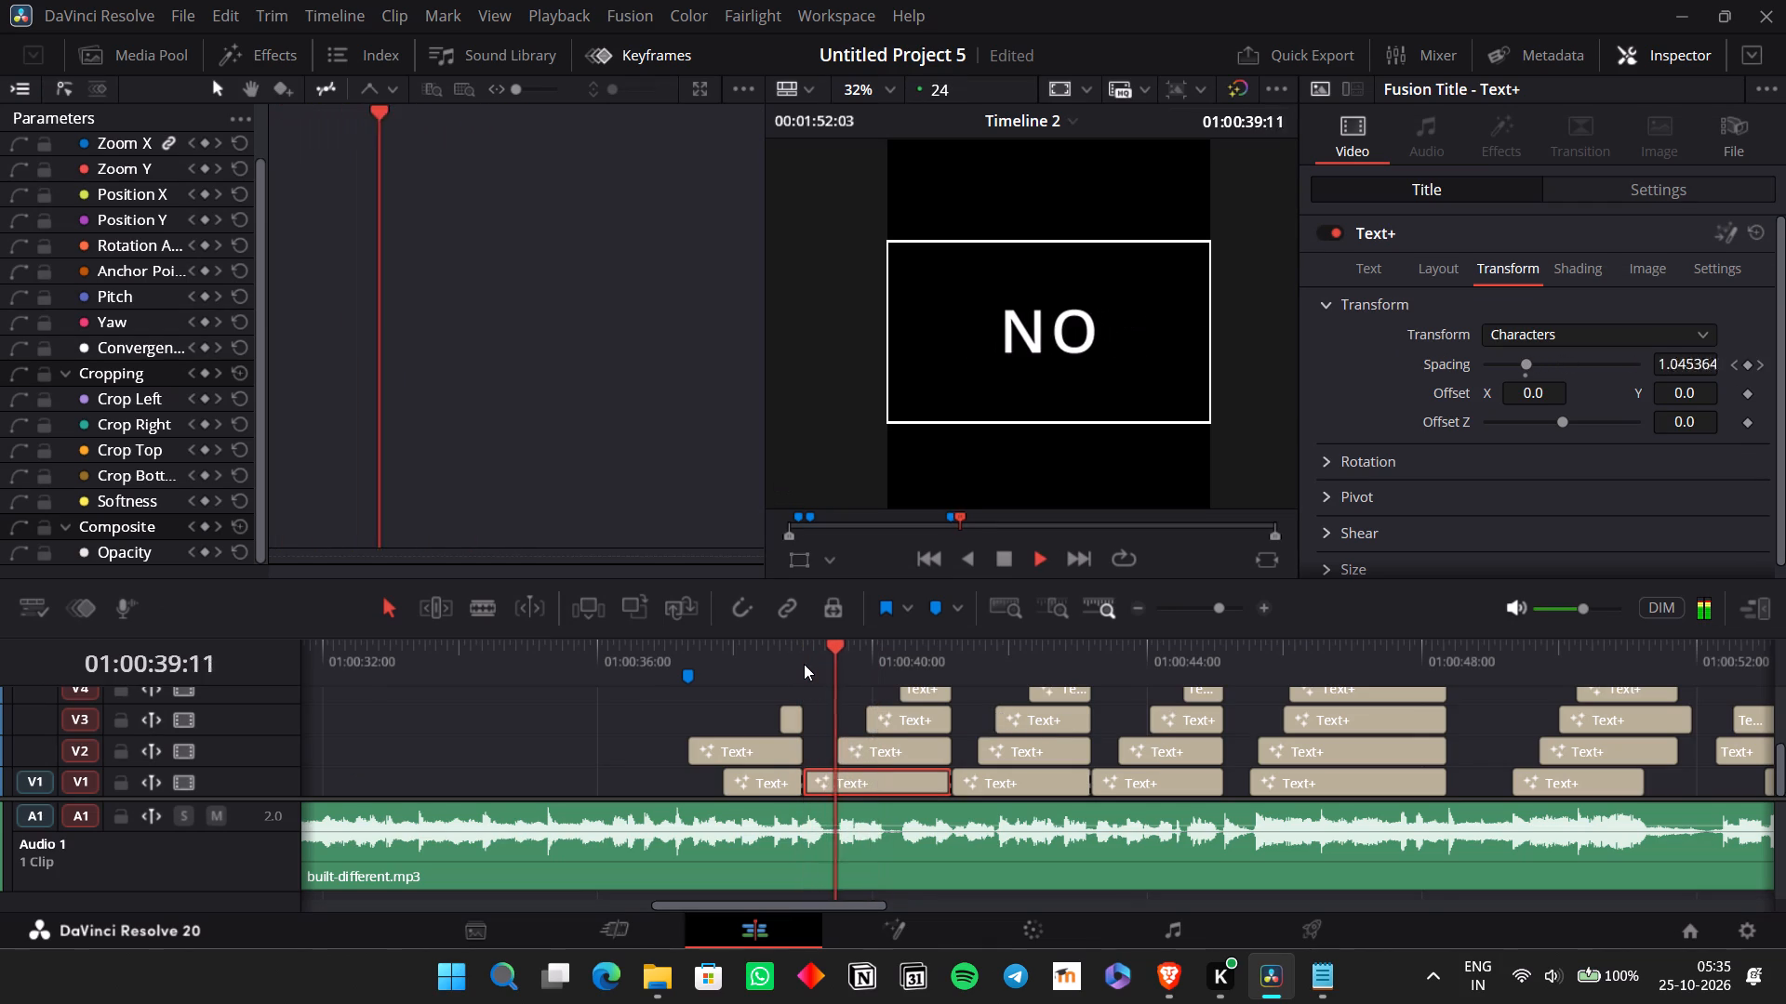
{"action": "key", "text": "space"}
{"action": "left_click", "coordinate": [788, 654]}
{"action": "key", "text": "space"}
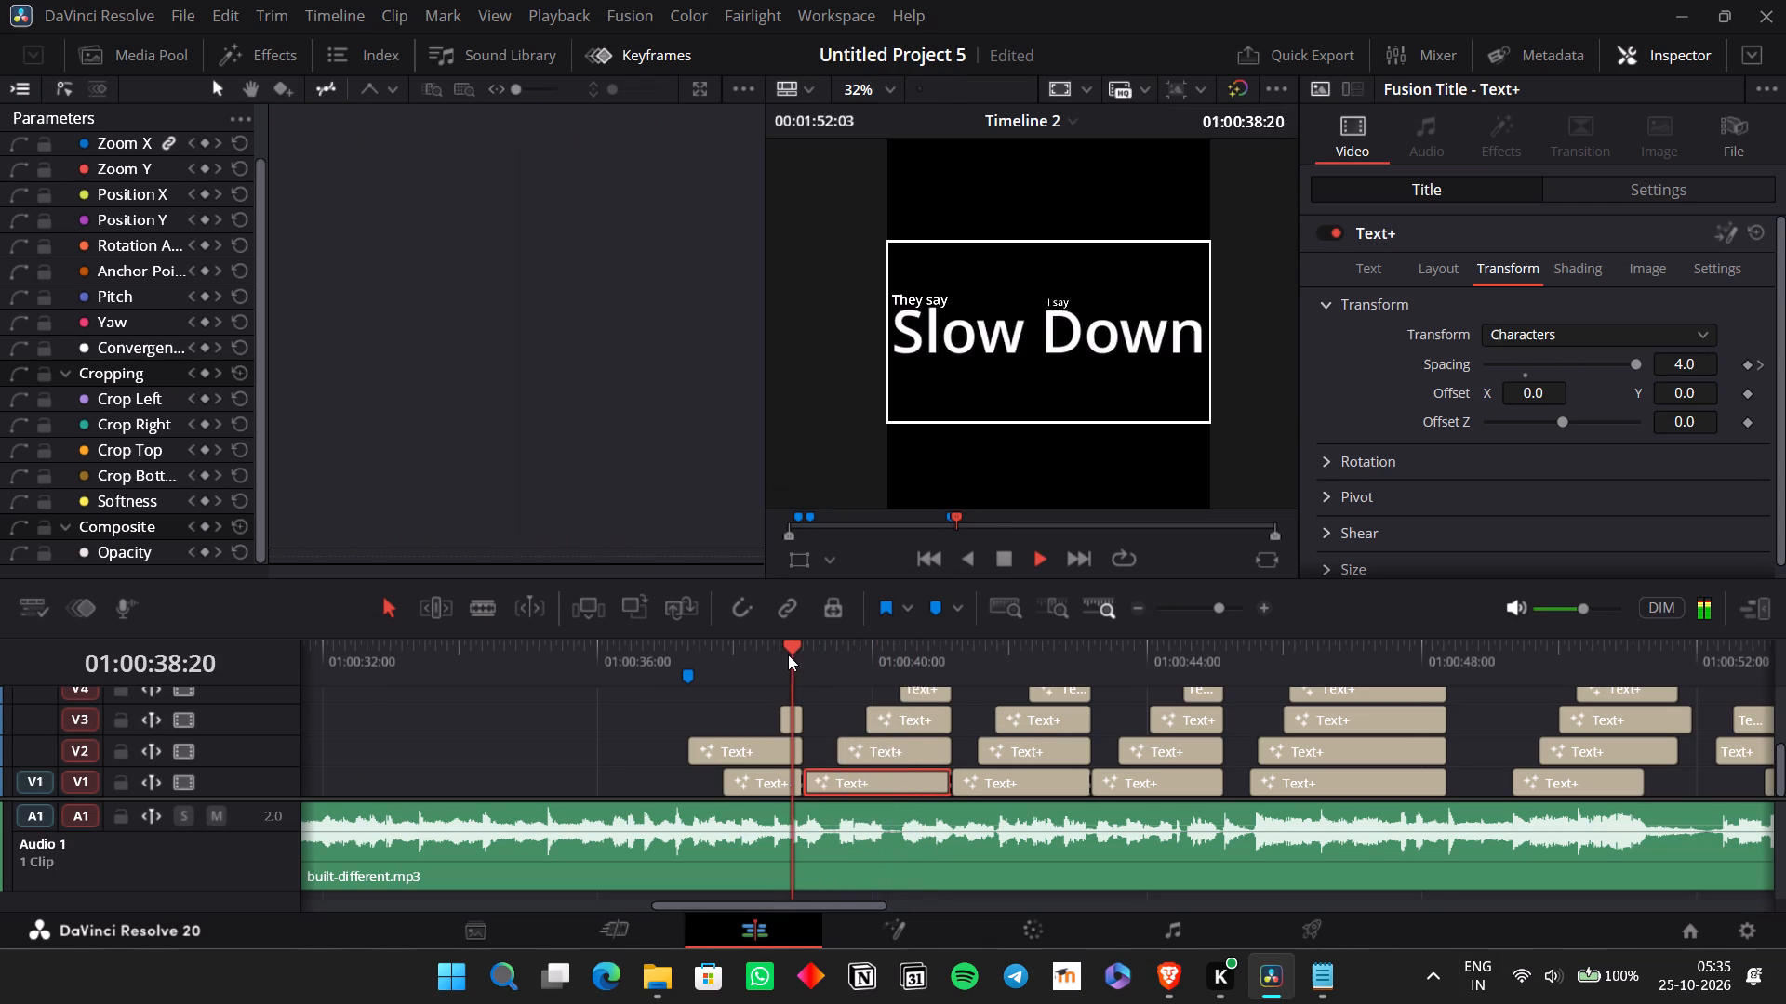
{"action": "key", "text": "space"}
Soften the "NO" title's Character Spacing drop in Fusion by moving the start keyframe's curve handle out to about frame 120.
{"action": "left_click", "coordinate": [820, 654]}
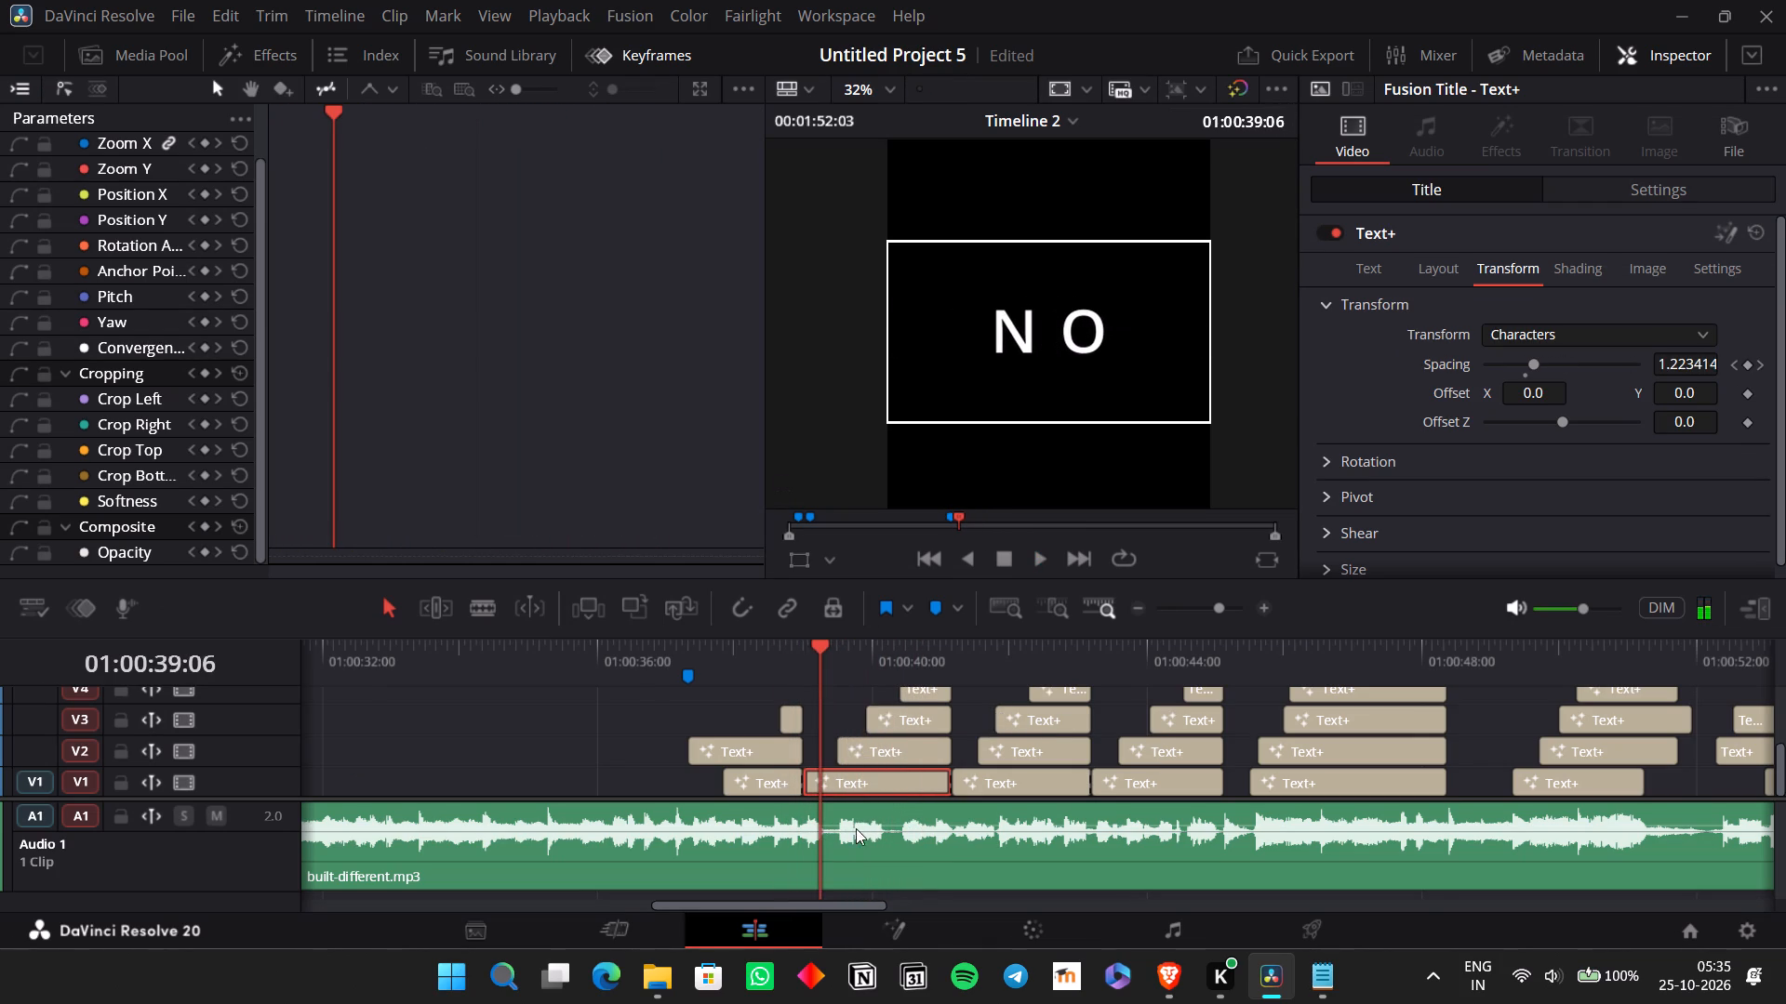
{"action": "left_click", "coordinate": [886, 925]}
{"action": "left_click", "coordinate": [1061, 727]}
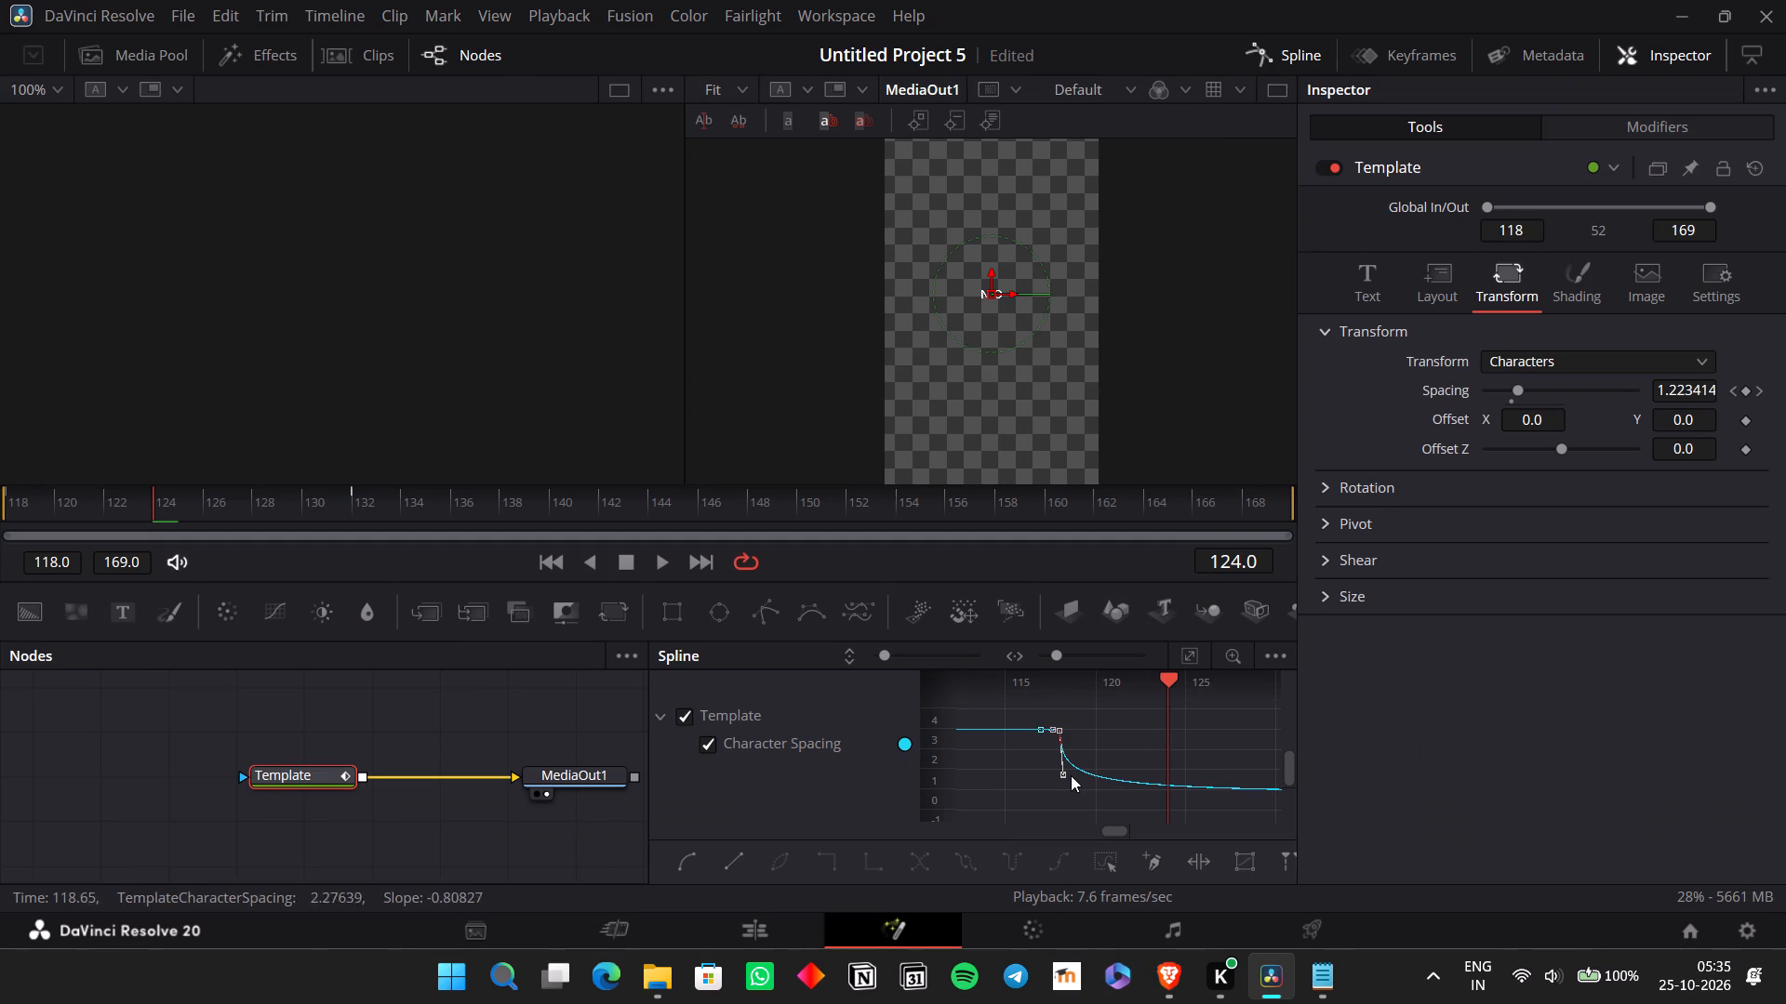
{"action": "left_click_drag", "start_coordinate": [1063, 778], "coordinate": [1084, 782]}
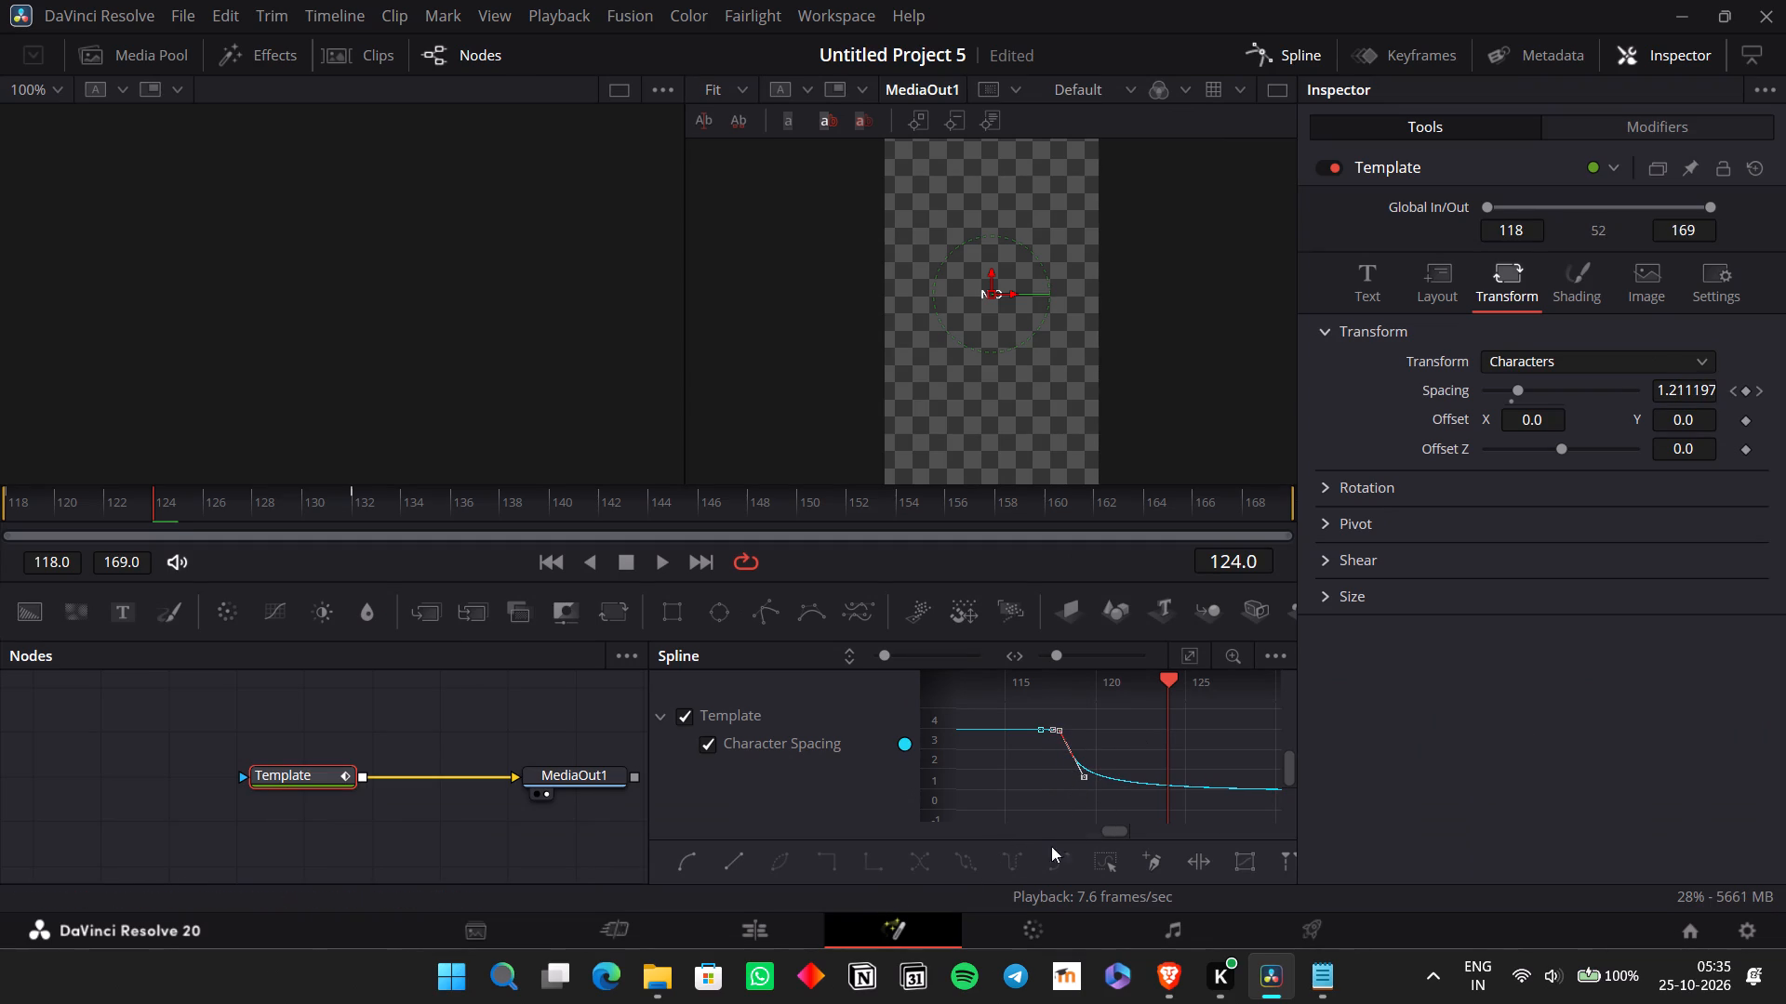
{"action": "left_click_drag", "start_coordinate": [1085, 777], "coordinate": [1092, 778]}
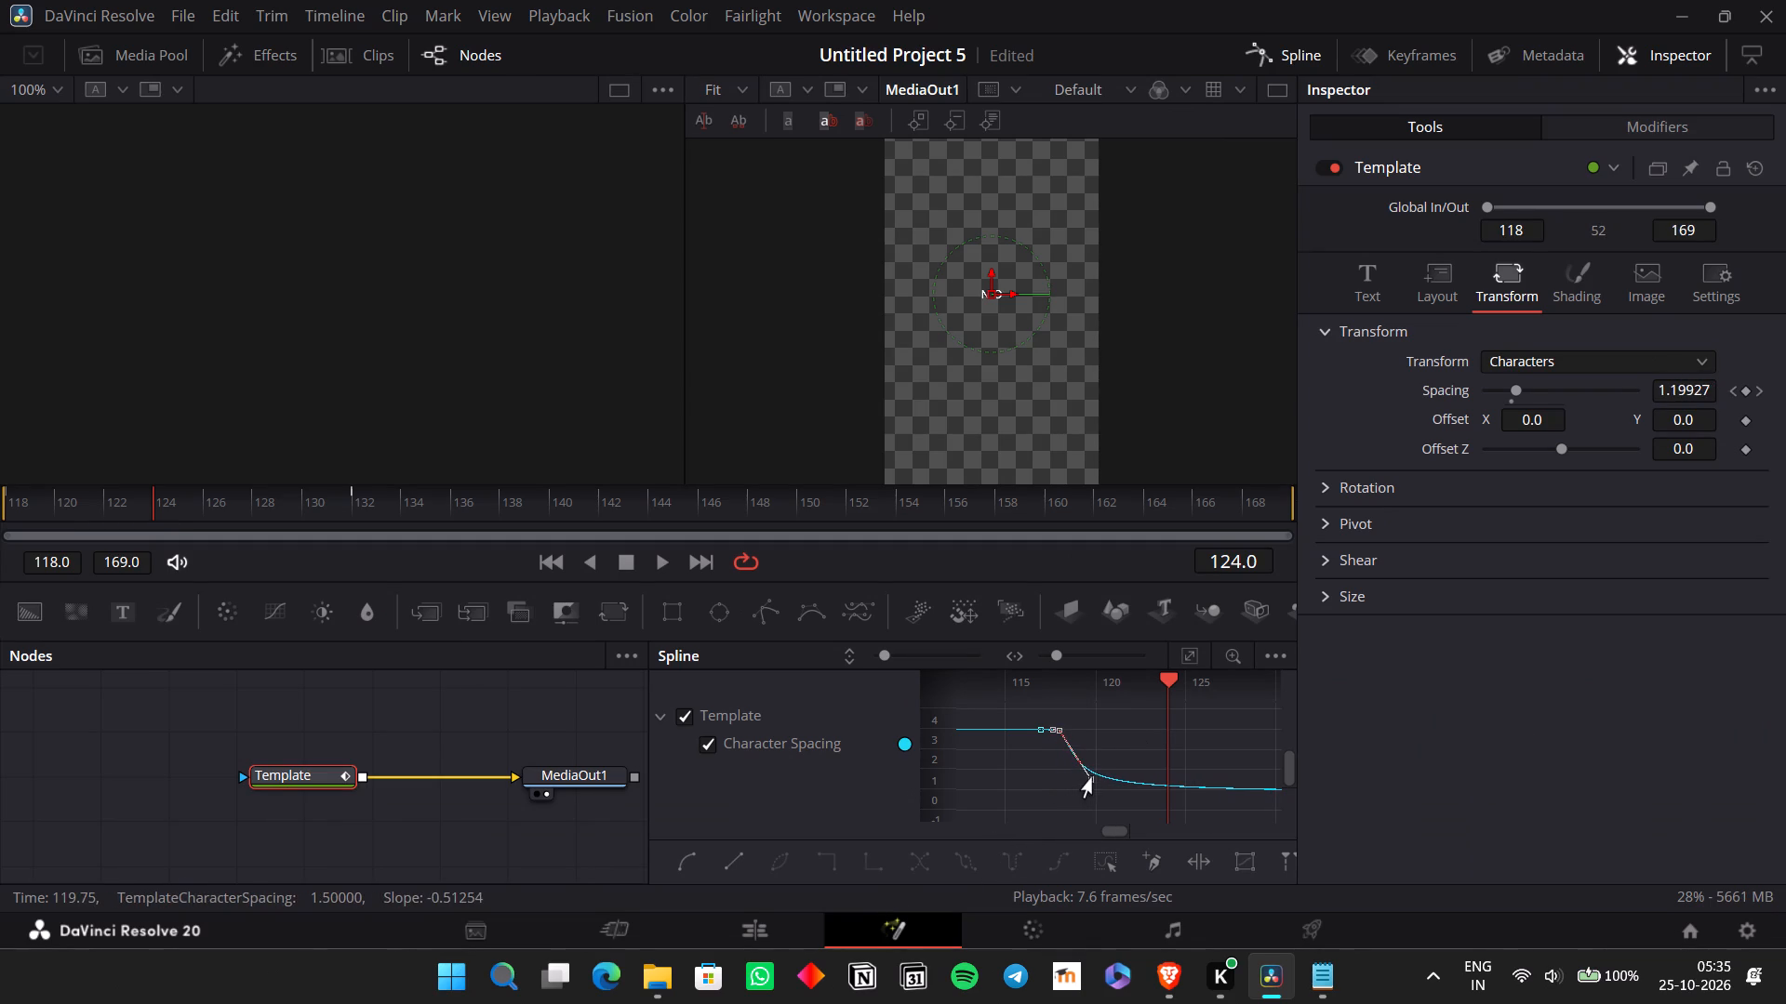
{"action": "left_click_drag", "start_coordinate": [1092, 778], "coordinate": [1100, 775]}
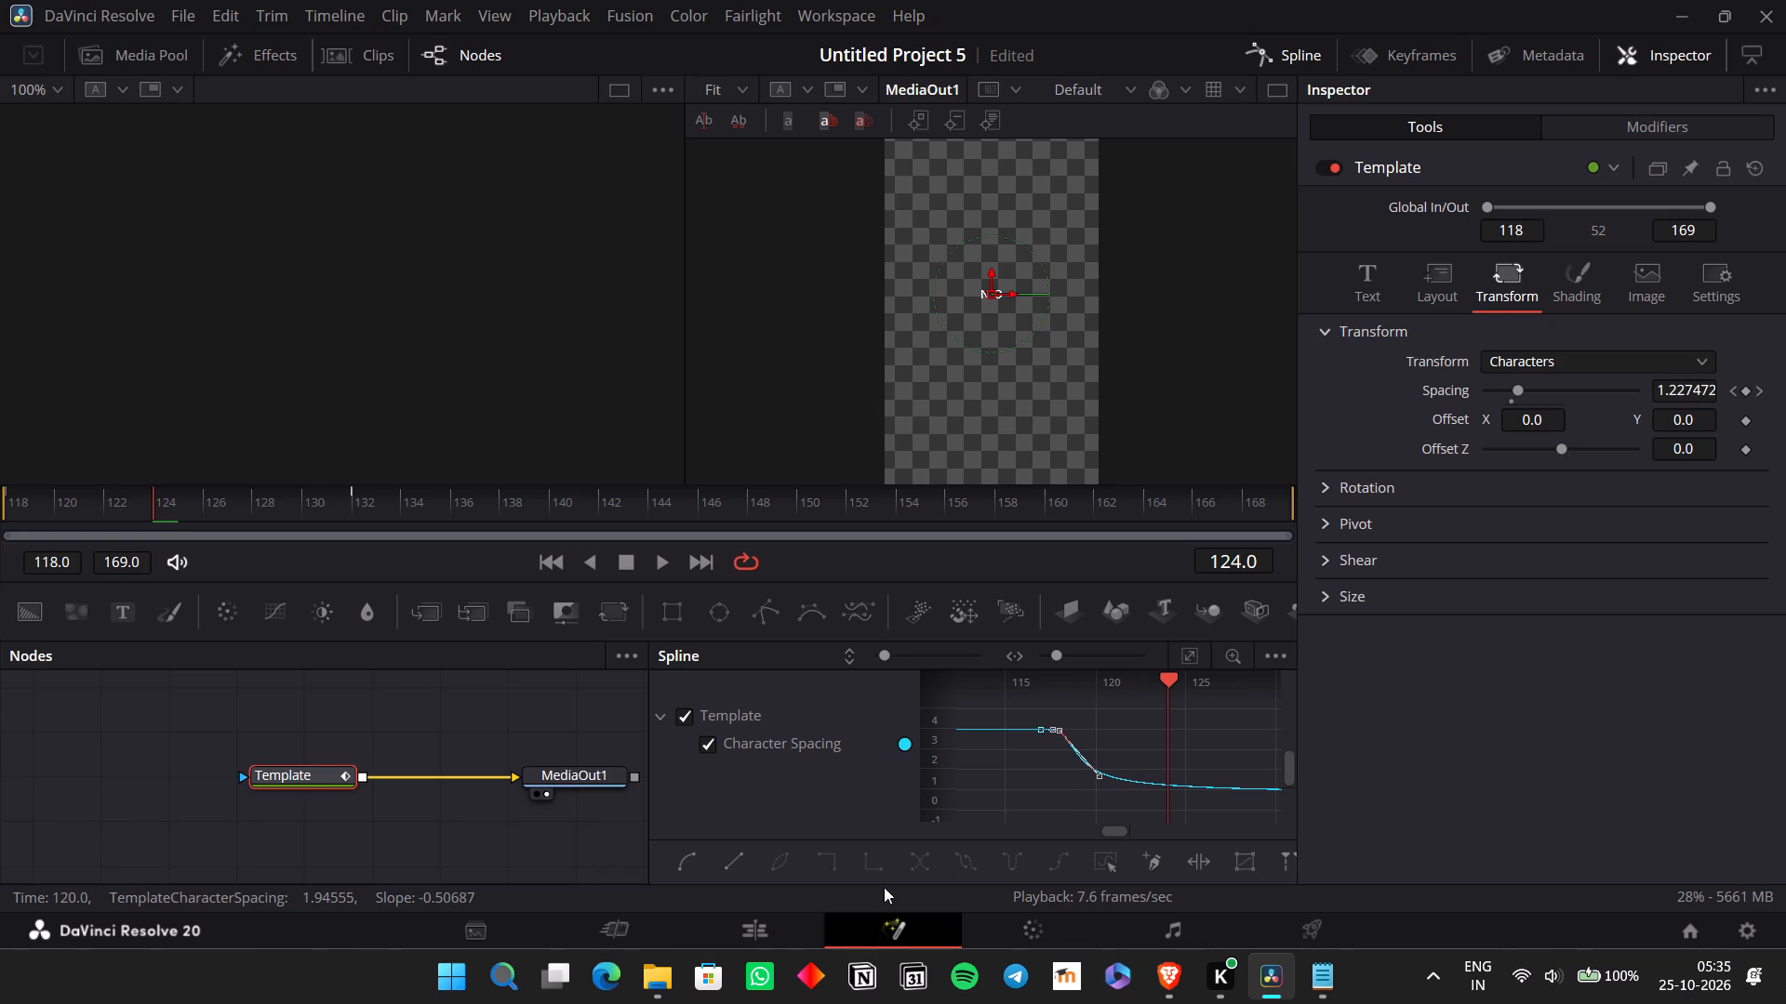
Play back the Edit timeline from about 01:00:38 through the "NO" title and review the "SWEAT" section around 01:00:41 to 01:00:42.
{"action": "left_click", "coordinate": [780, 921]}
{"action": "left_click", "coordinate": [776, 655]}
{"action": "key", "text": "space"}
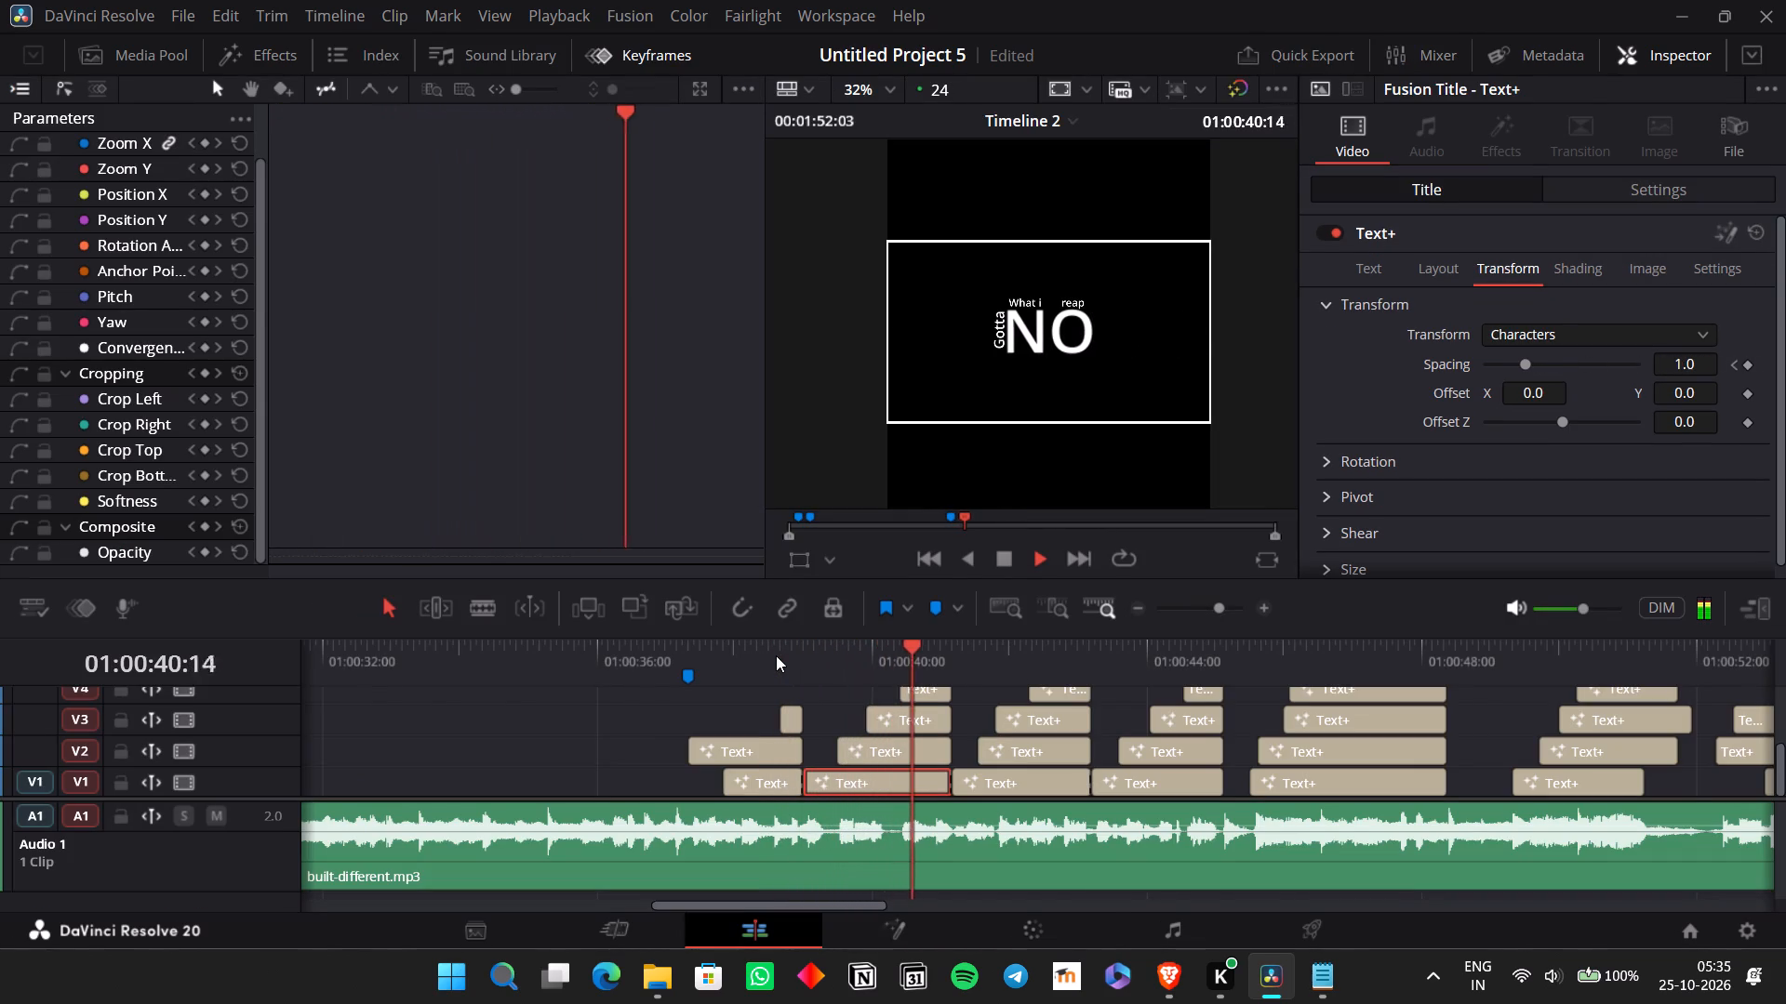
{"action": "key", "text": "space"}
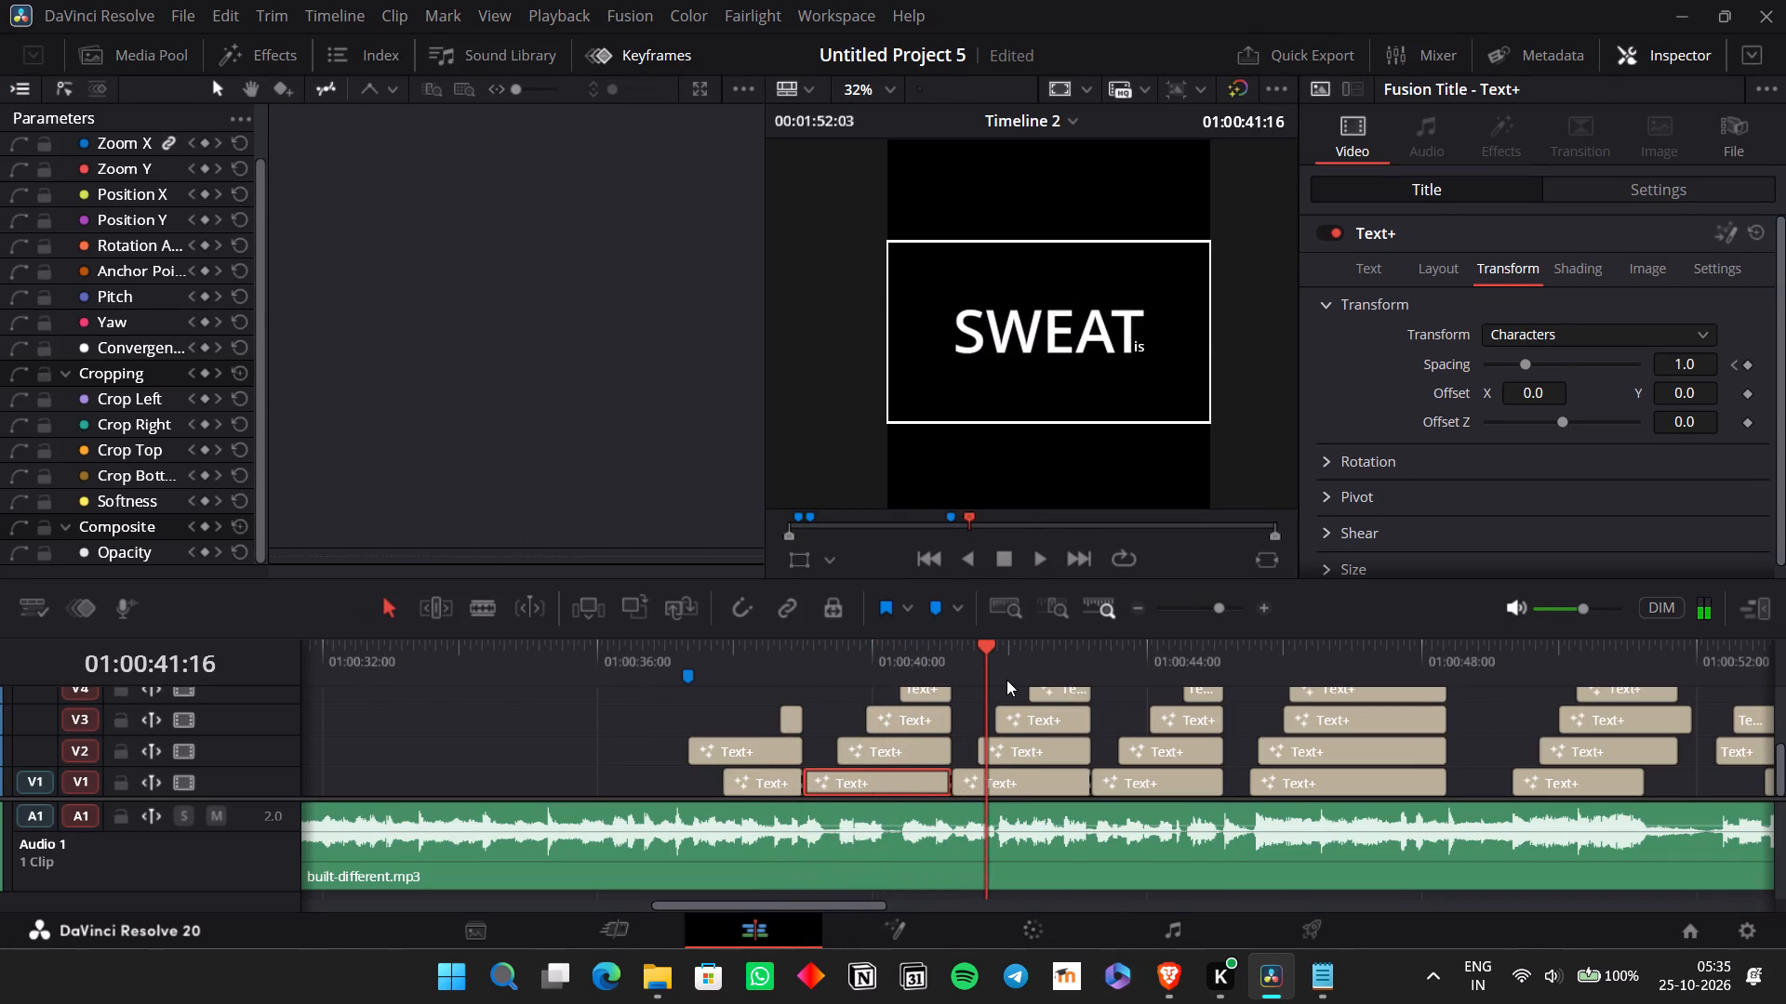
{"action": "key", "text": "space"}
{"action": "key", "text": "space"}
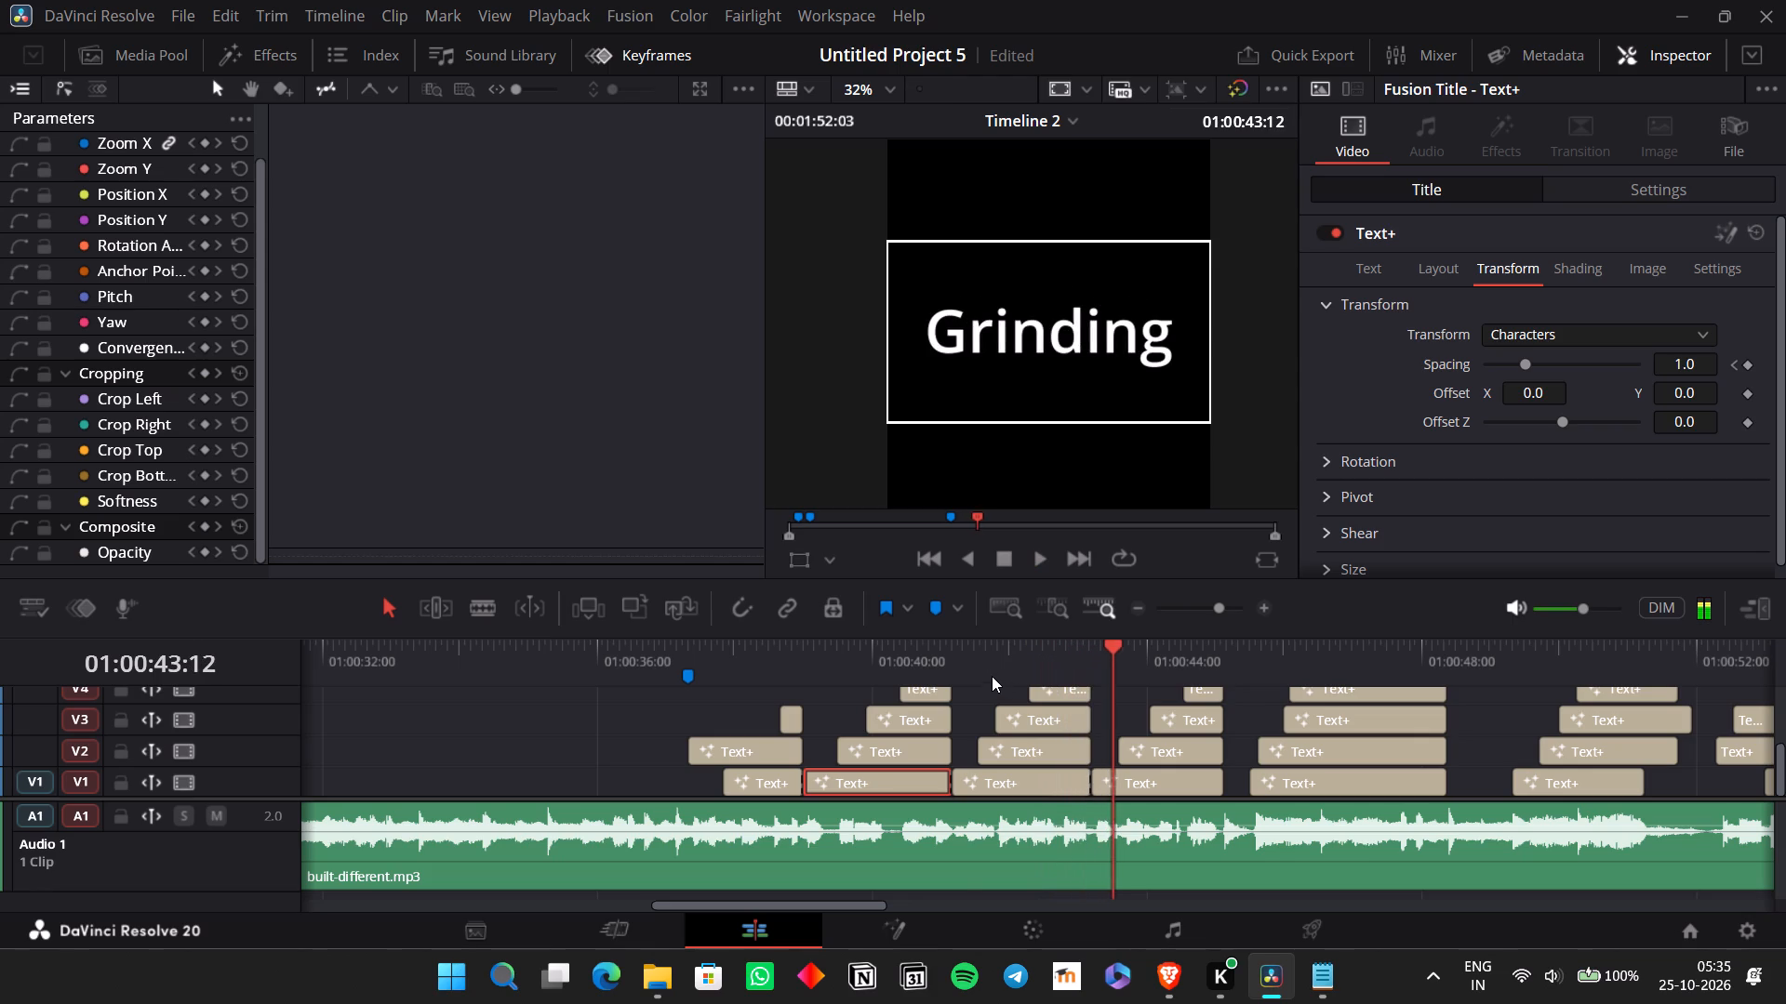
{"action": "left_click", "coordinate": [967, 658]}
{"action": "key", "text": "space"}
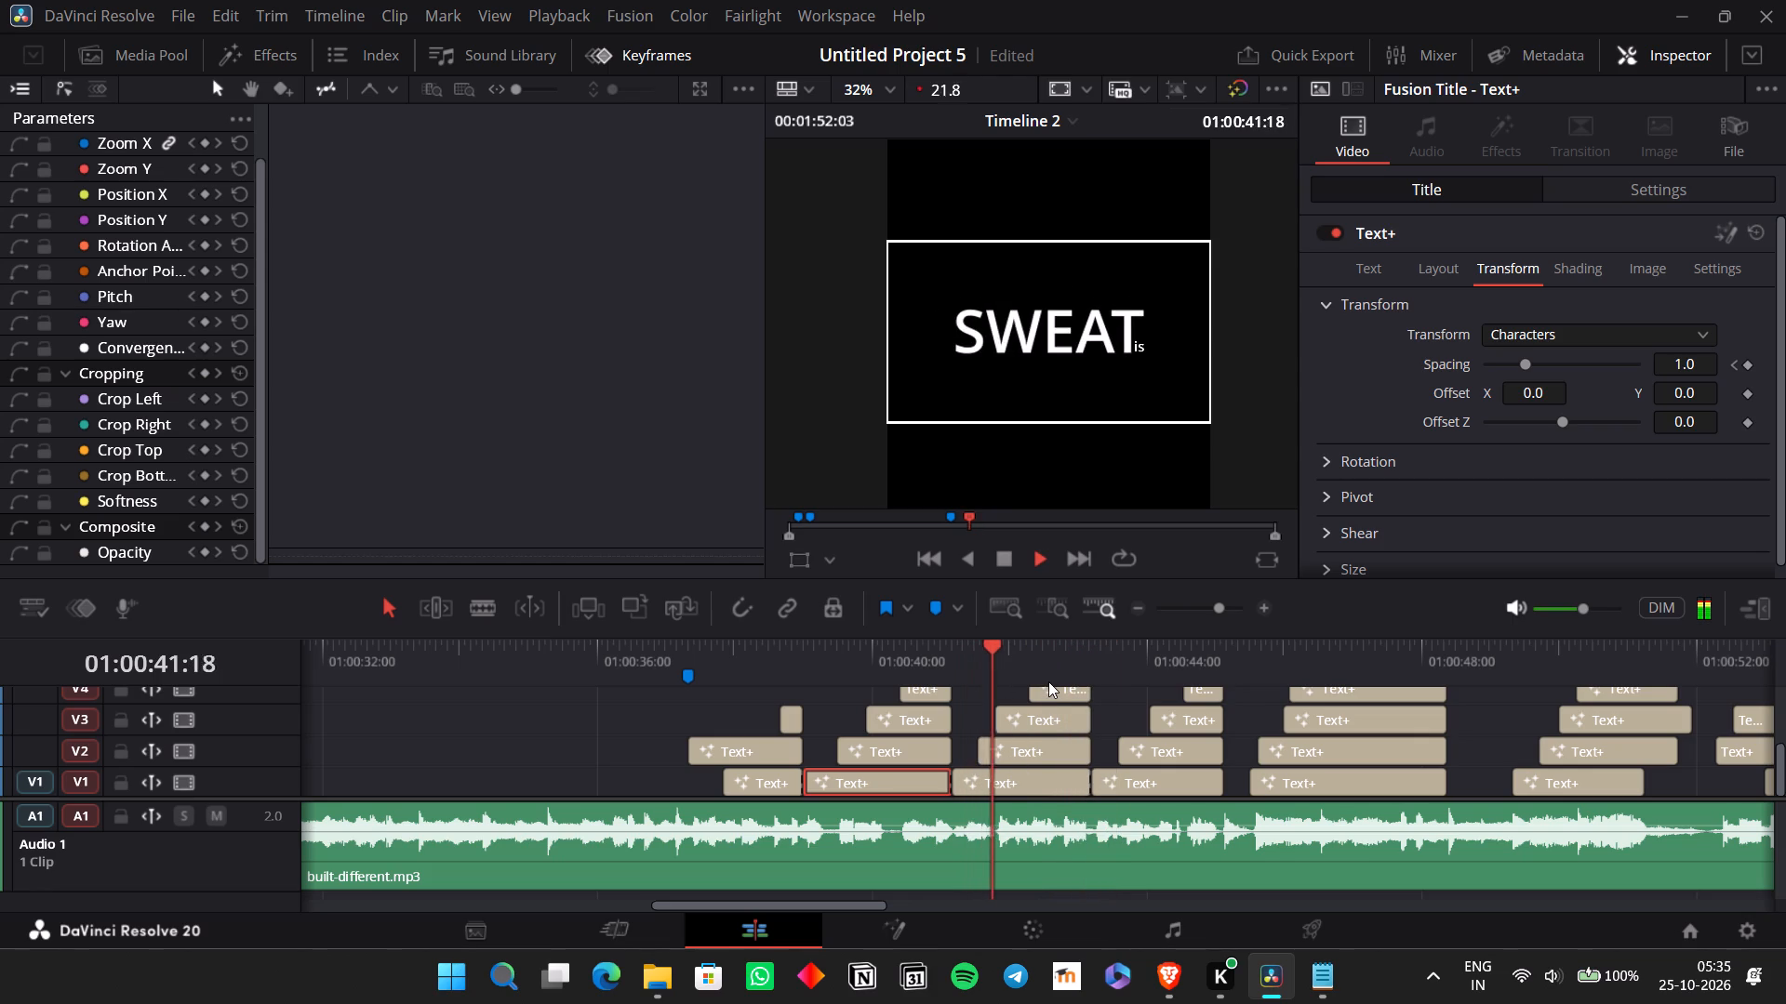
{"action": "key", "text": "space"}
{"action": "scroll", "coordinate": [1090, 746], "scroll_direction": "up", "scroll_amount": 1}
{"action": "key", "text": "space"}
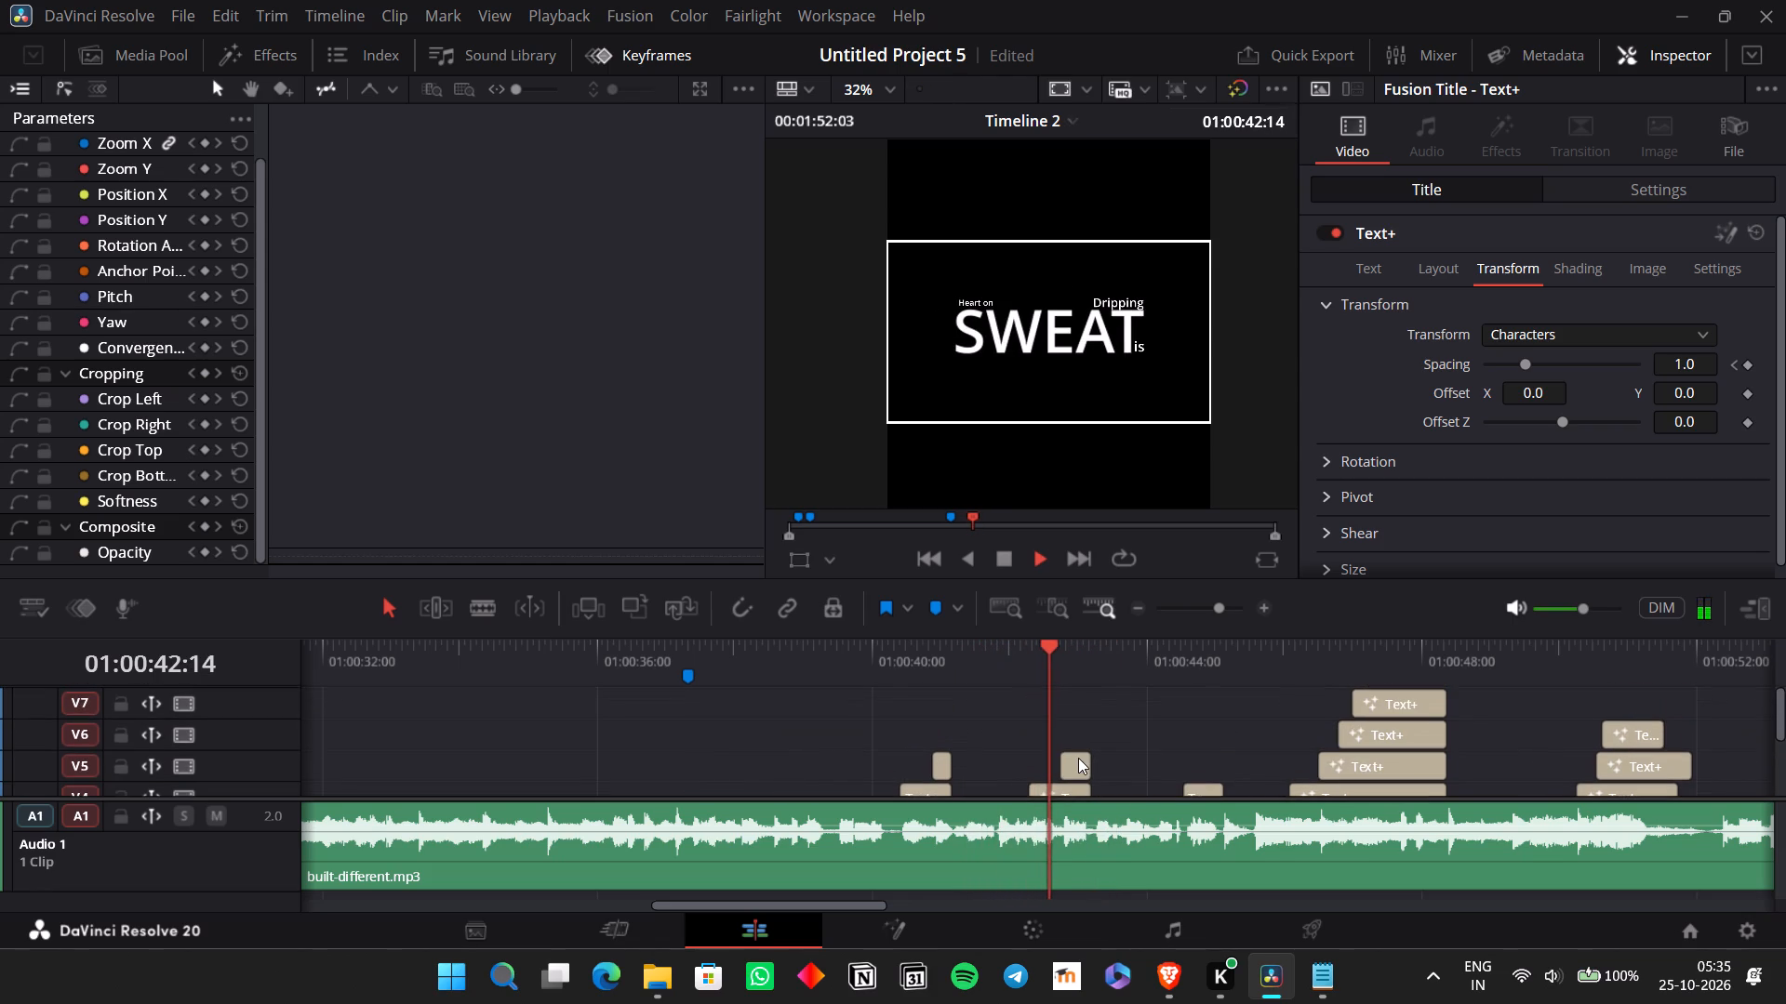
{"action": "key", "text": "space"}
Set the character X rotation of the "Fire" title on V5 to 90.
{"action": "left_click", "coordinate": [1078, 758]}
{"action": "scroll", "coordinate": [1371, 409], "scroll_direction": "down", "scroll_amount": 1}
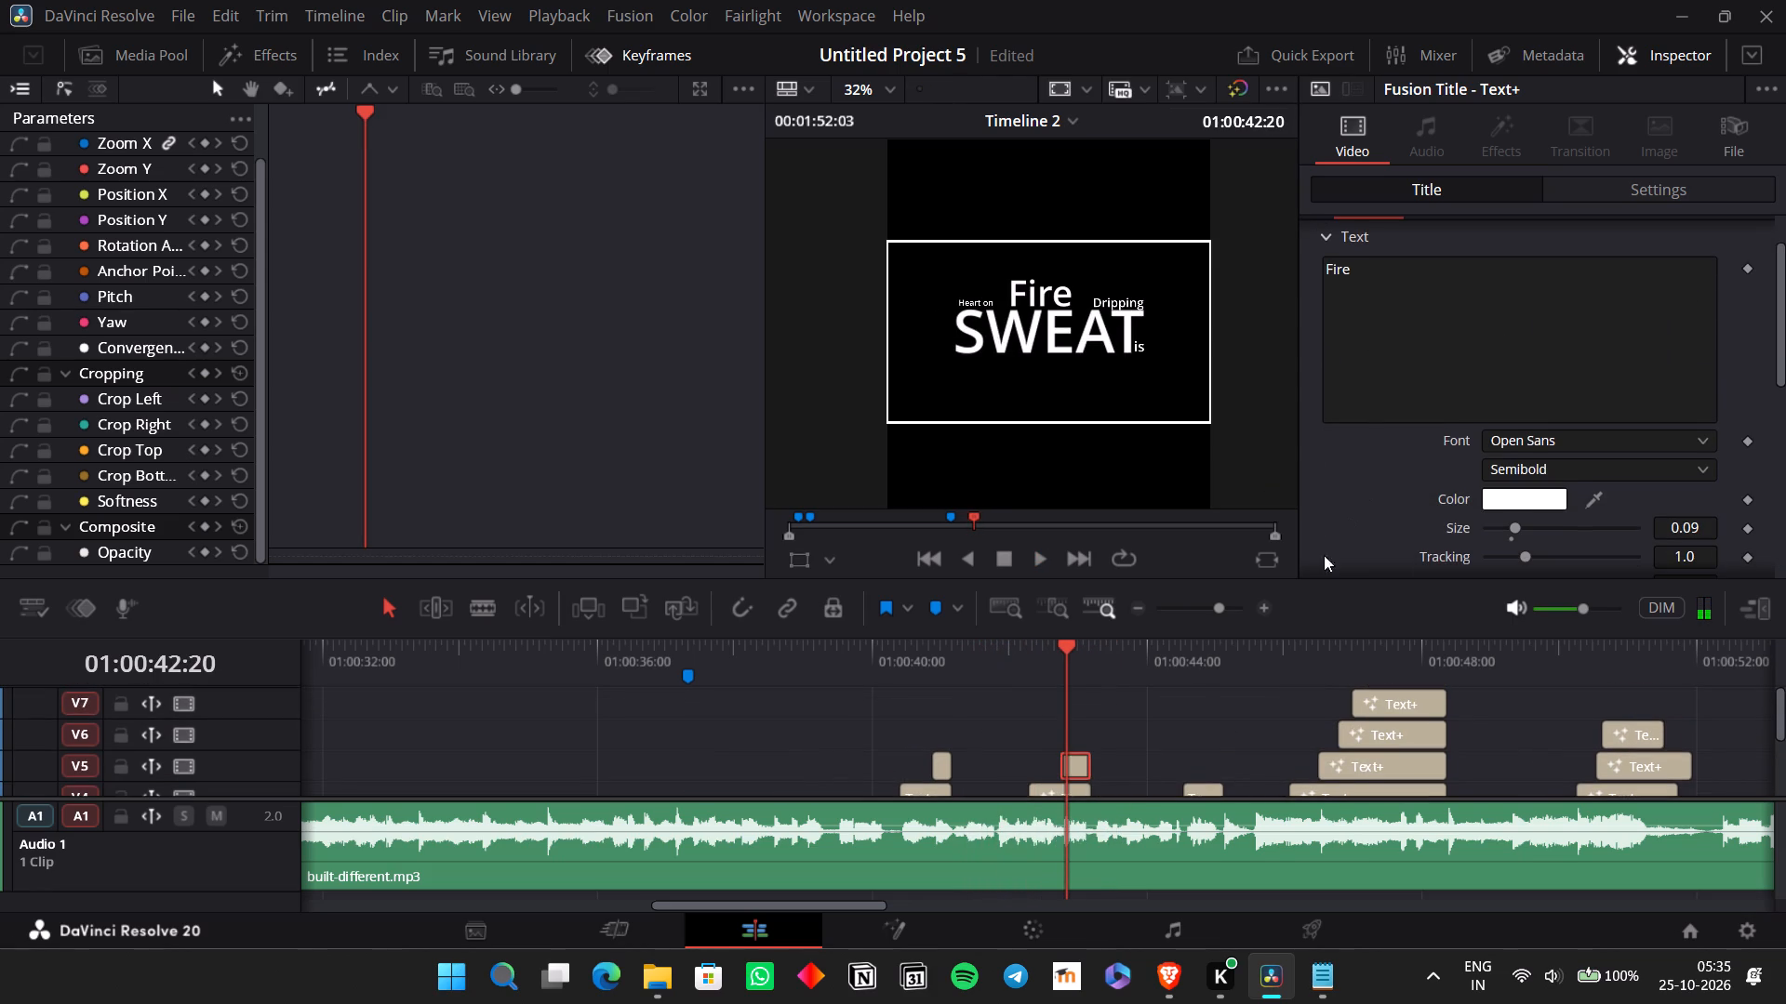
{"action": "scroll", "coordinate": [1220, 710], "scroll_direction": "down", "scroll_amount": 1}
{"action": "scroll", "coordinate": [1208, 742], "scroll_direction": "up", "scroll_amount": 1}
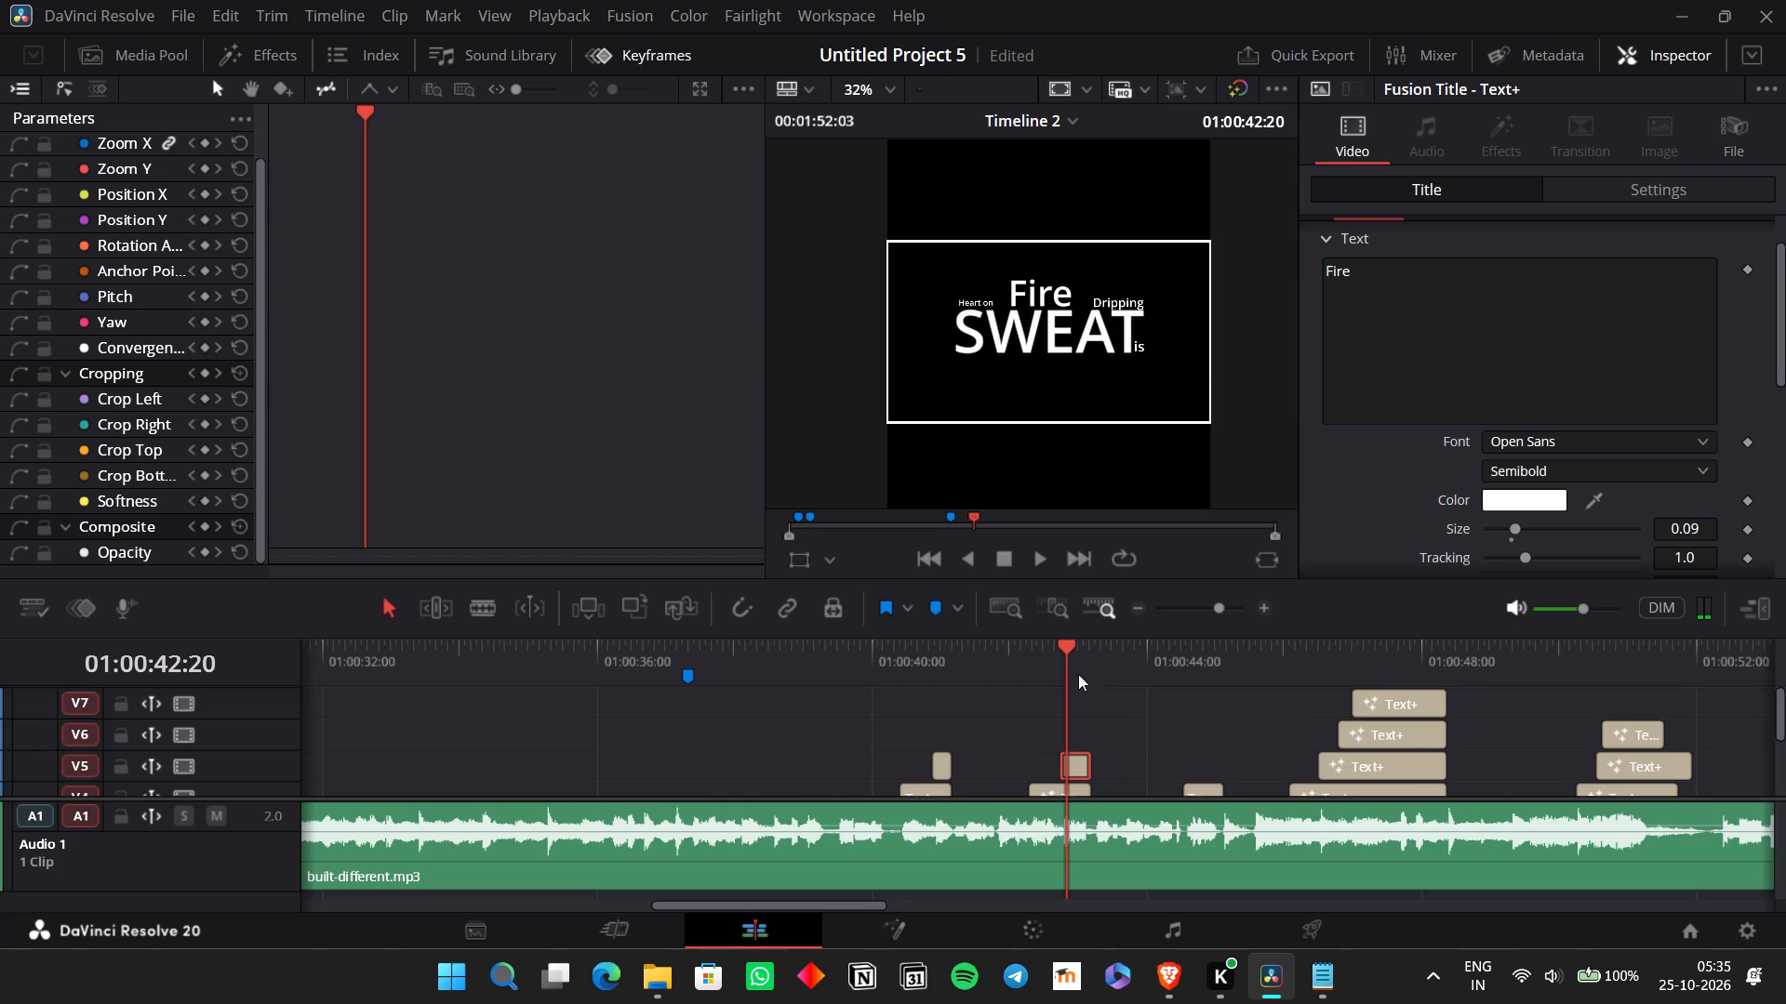
{"action": "scroll", "coordinate": [1499, 424], "scroll_direction": "up", "scroll_amount": 1}
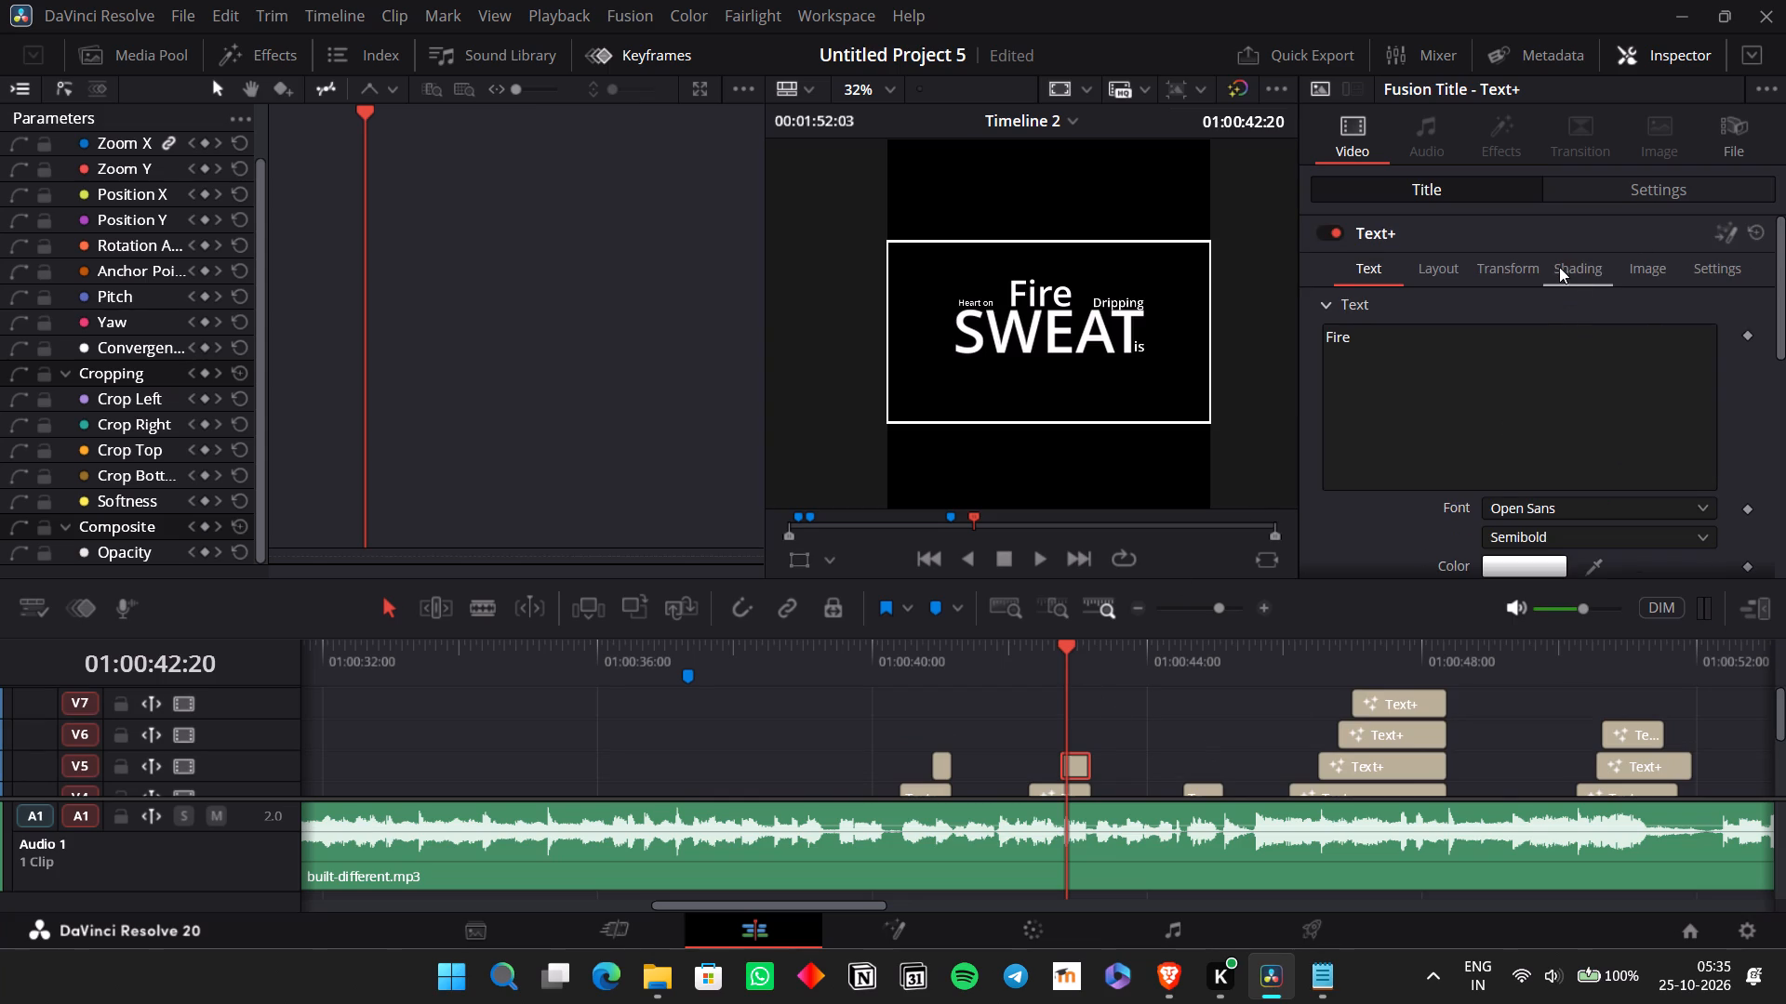
{"action": "left_click", "coordinate": [1526, 269]}
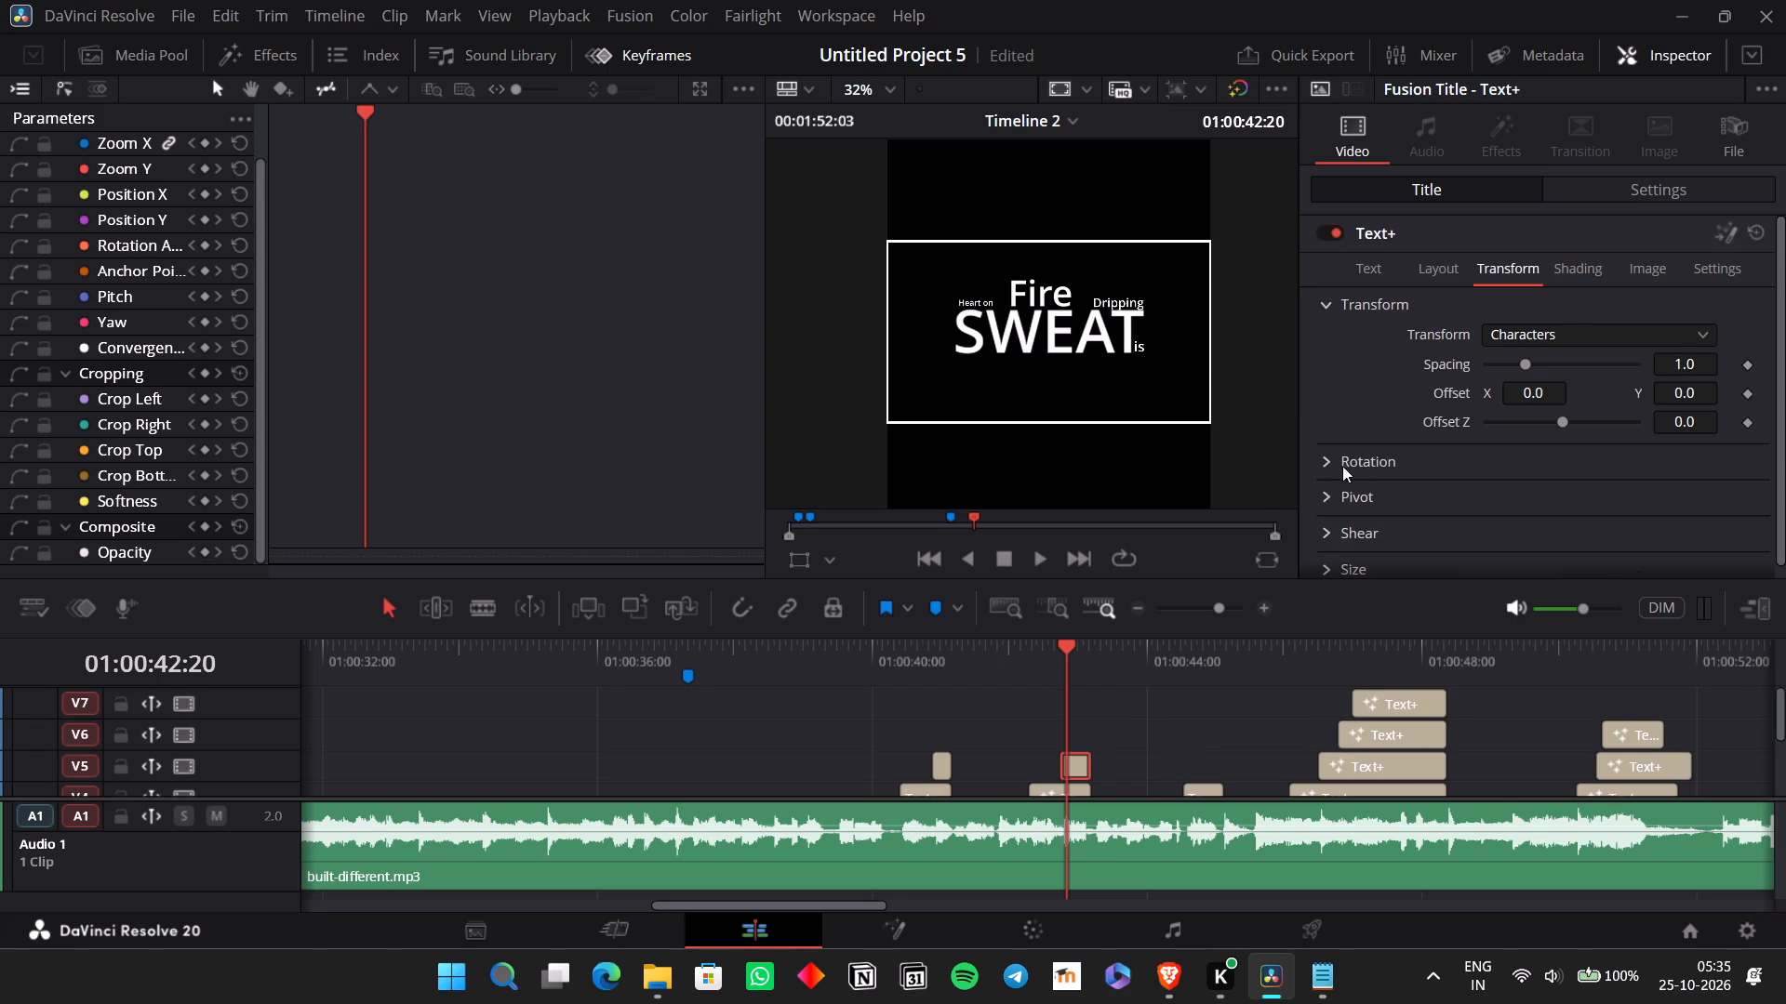
{"action": "left_click", "coordinate": [1321, 466]}
{"action": "scroll", "coordinate": [1471, 468], "scroll_direction": "down", "scroll_amount": 1}
{"action": "left_click_drag", "start_coordinate": [1662, 453], "coordinate": [1785, 514]}
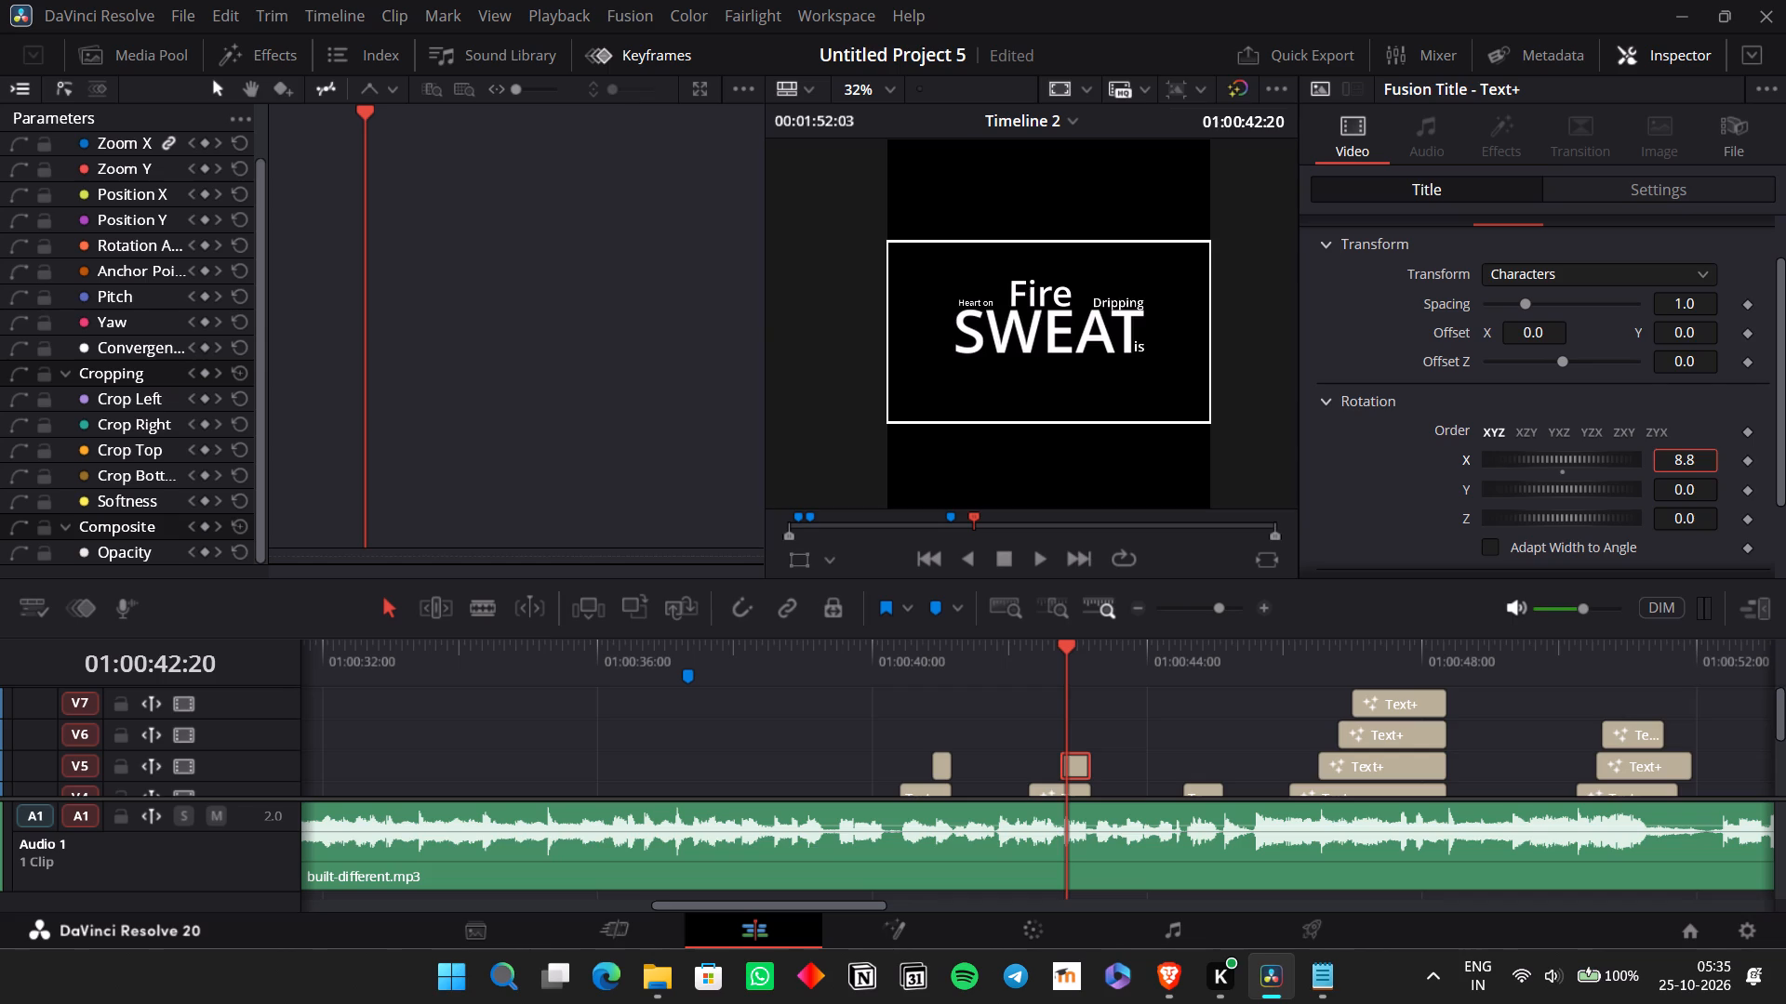
{"action": "left_click_drag", "start_coordinate": [1785, 514], "coordinate": [1785, 517]}
{"action": "left_click_drag", "start_coordinate": [1683, 462], "coordinate": [1233, 440]}
{"action": "left_click_drag", "start_coordinate": [1233, 440], "coordinate": [1700, 419]}
{"action": "double_click", "coordinate": [1685, 461]}
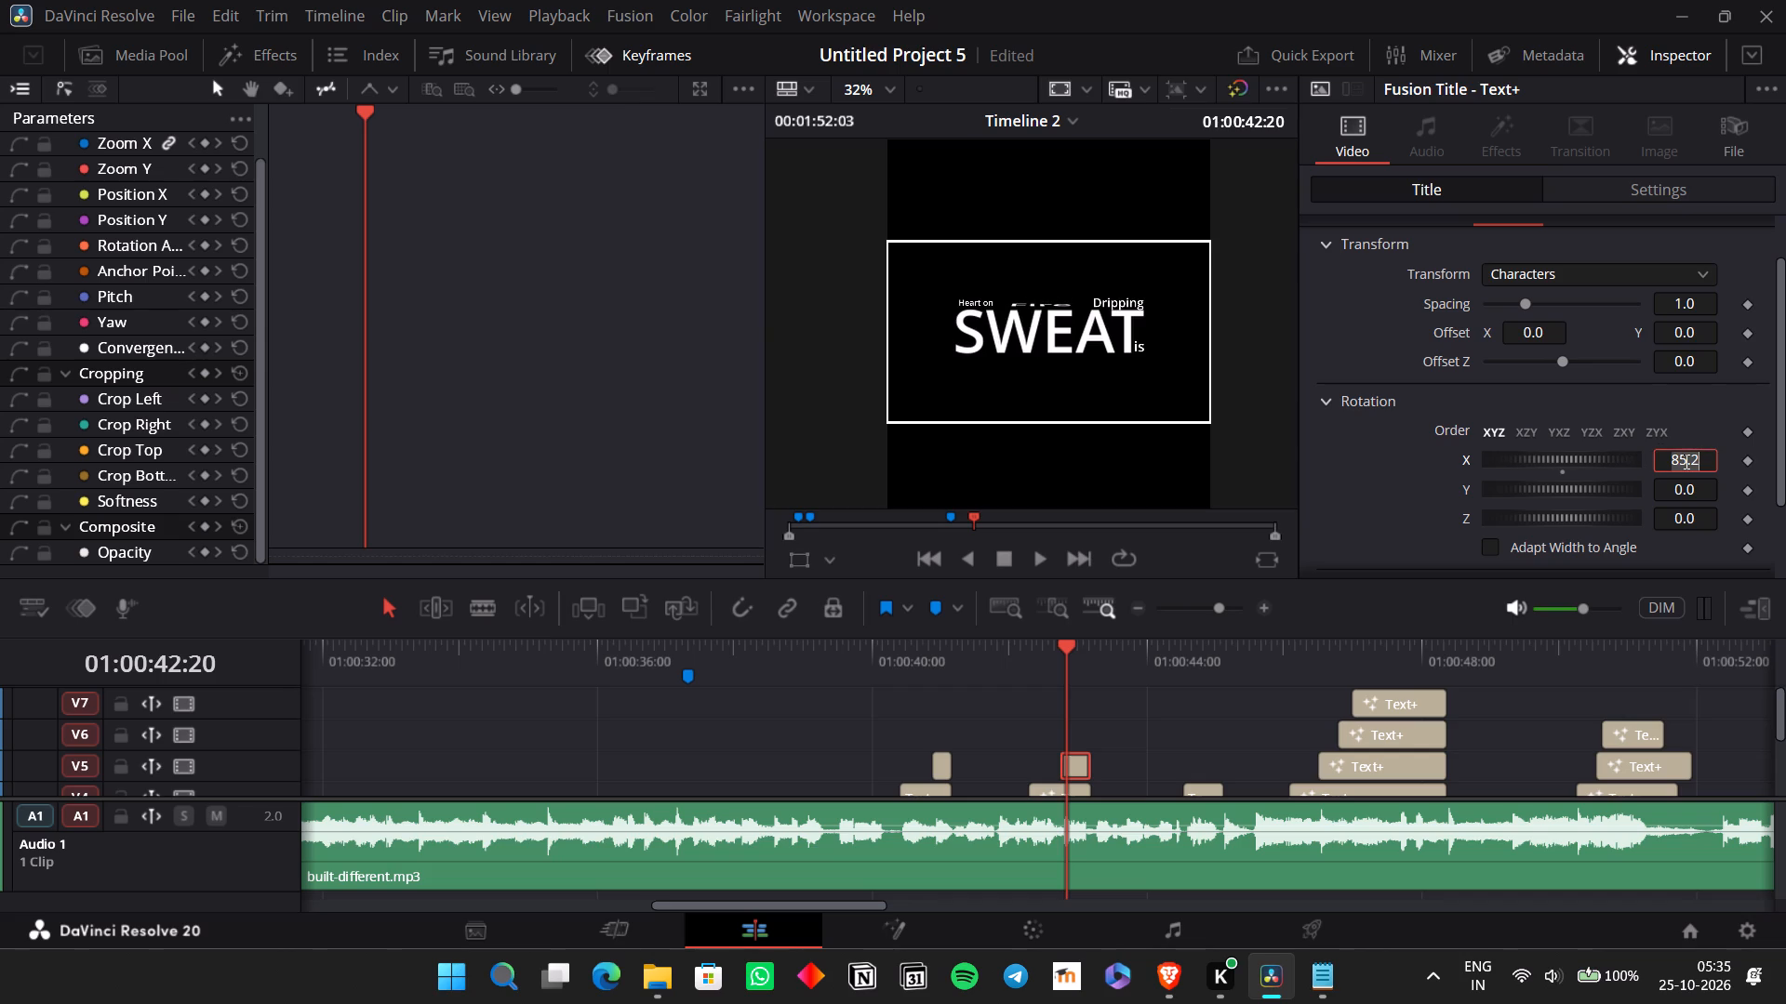
{"action": "type", "text": "90"}
{"action": "key", "text": "Return"}
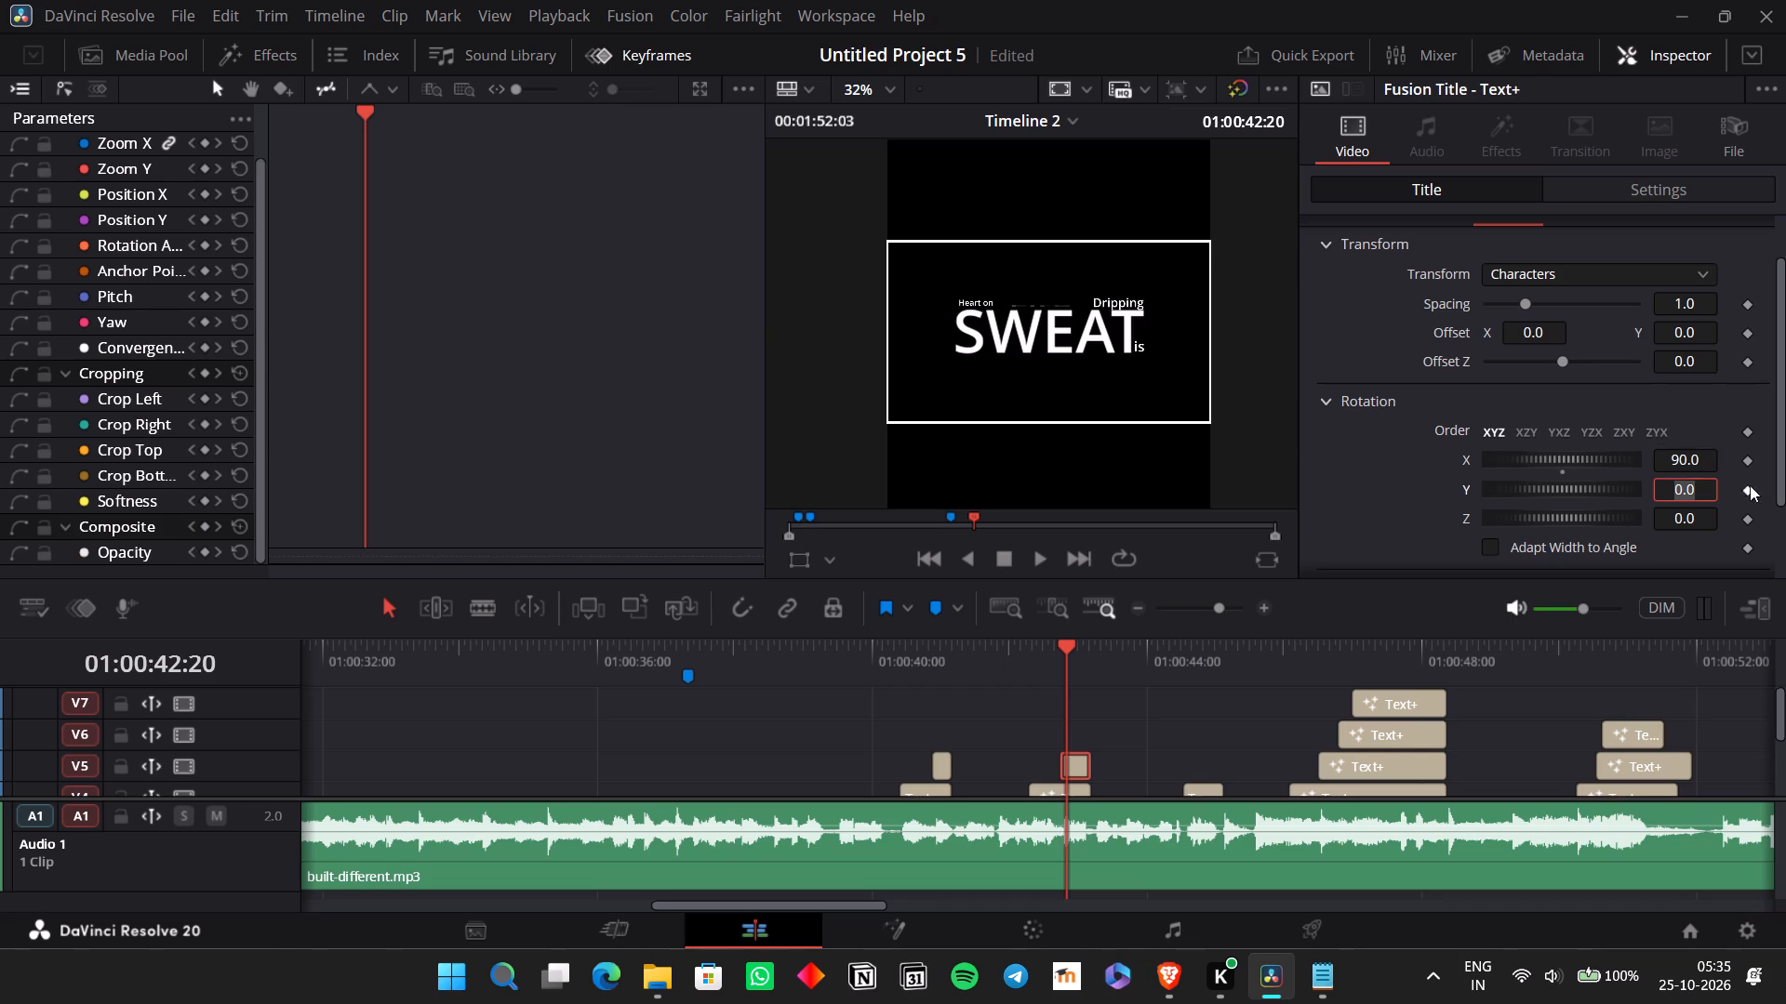
Add an X rotation keyframe for the "Fire" title at 01:00:42:12.
{"action": "left_click", "coordinate": [1043, 659]}
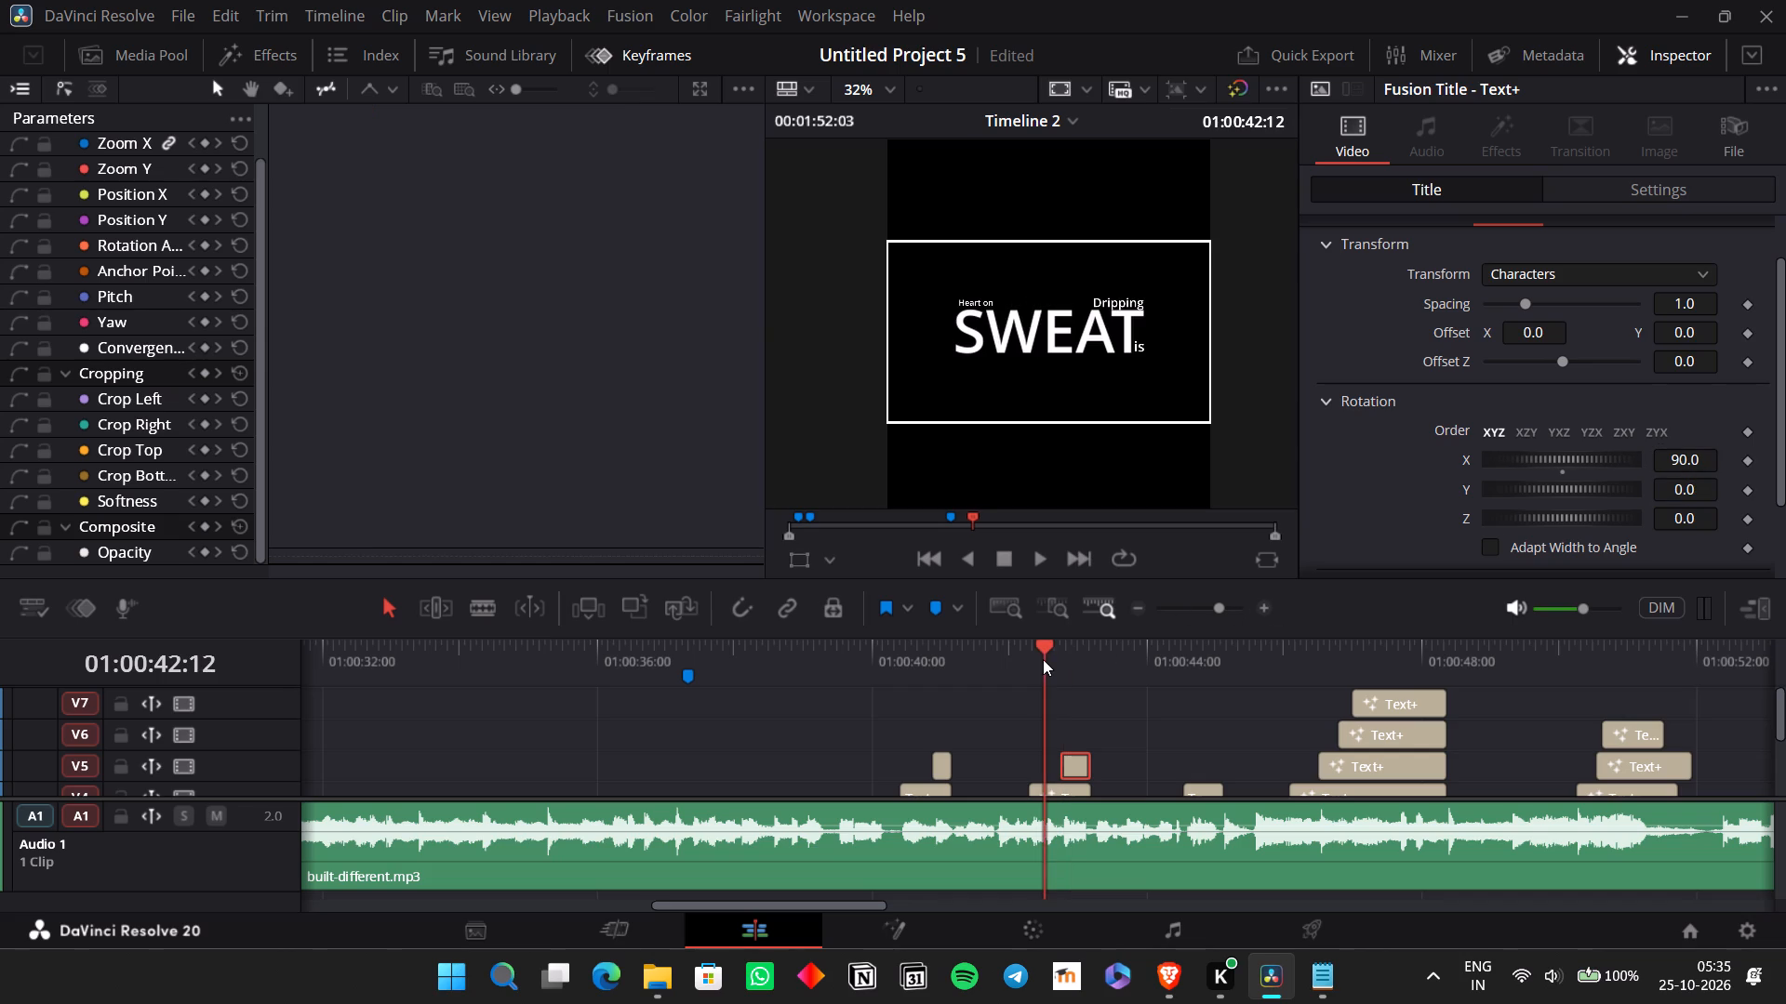
{"action": "left_click", "coordinate": [1749, 456]}
Add an X rotation keyframe for the "Fire" title on V5 at 01:00:43:00.
{"action": "key", "text": "space"}
{"action": "key", "text": "space"}
{"action": "key", "text": "Left"}
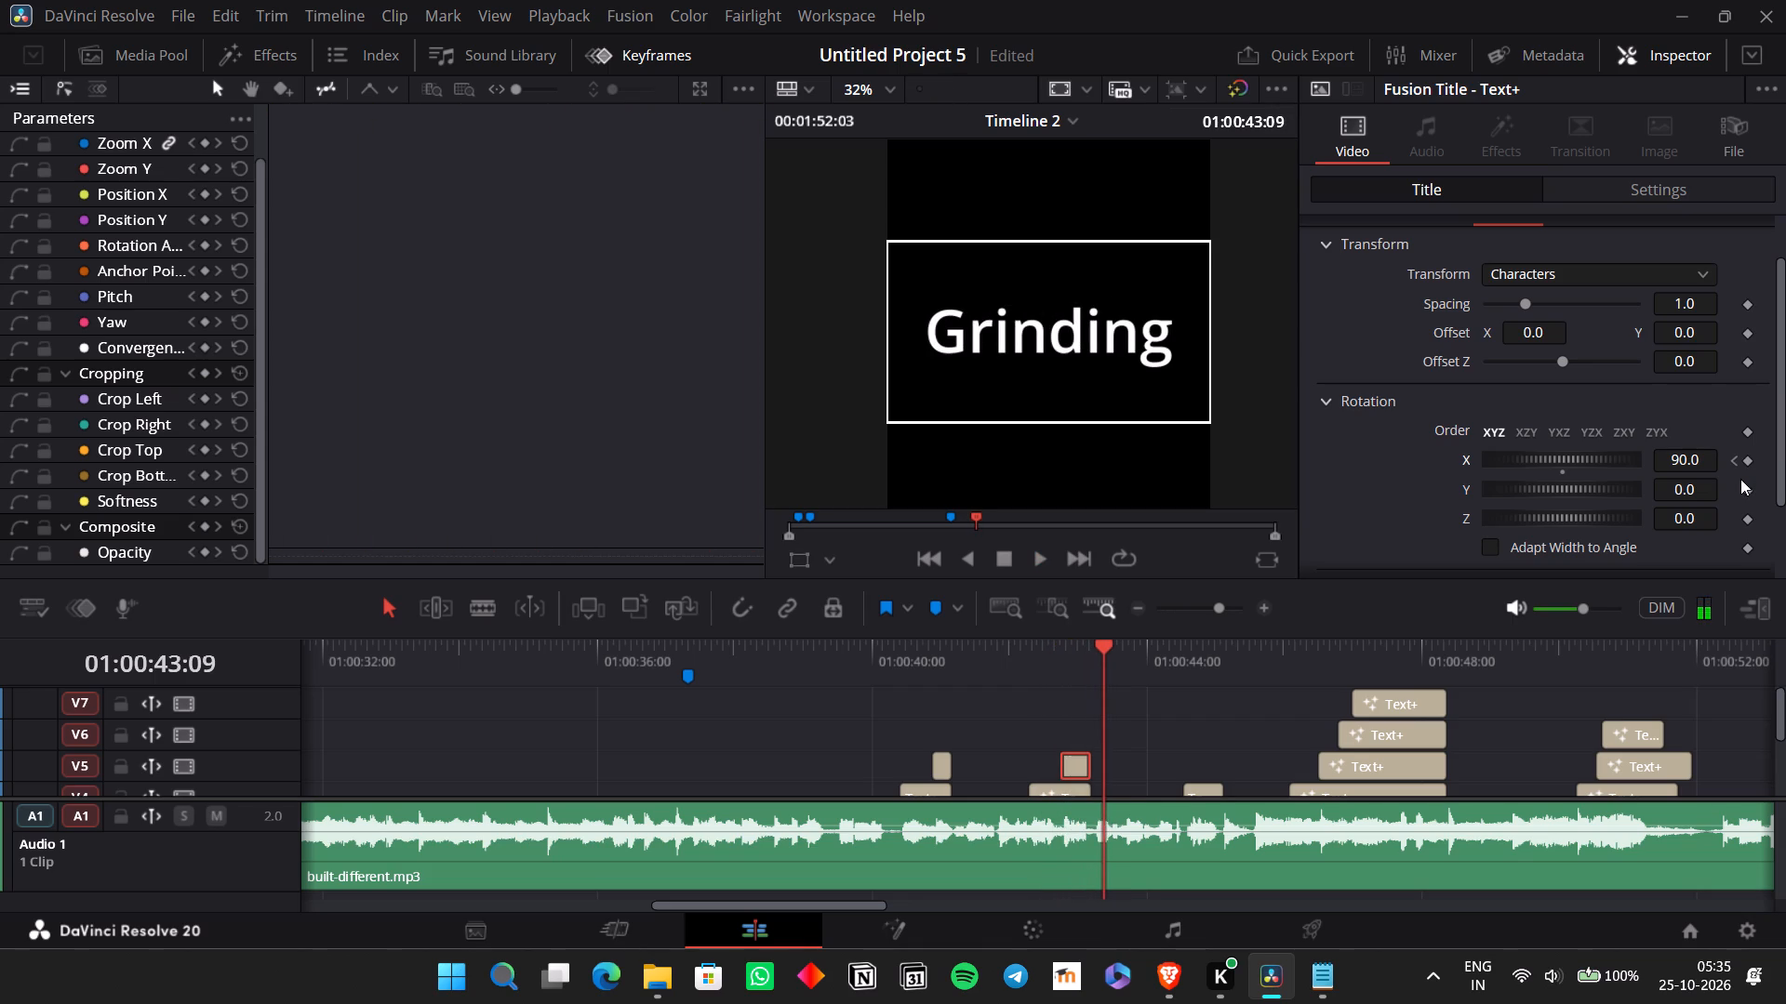
{"action": "key", "text": "Left"}
{"action": "key", "text": "Left"}
{"action": "key", "text": "Left"}
{"action": "key", "text": "Left"}
{"action": "key", "text": "Left"}
{"action": "key", "text": "Left"}
{"action": "key", "text": "Left"}
{"action": "key", "text": "Left"}
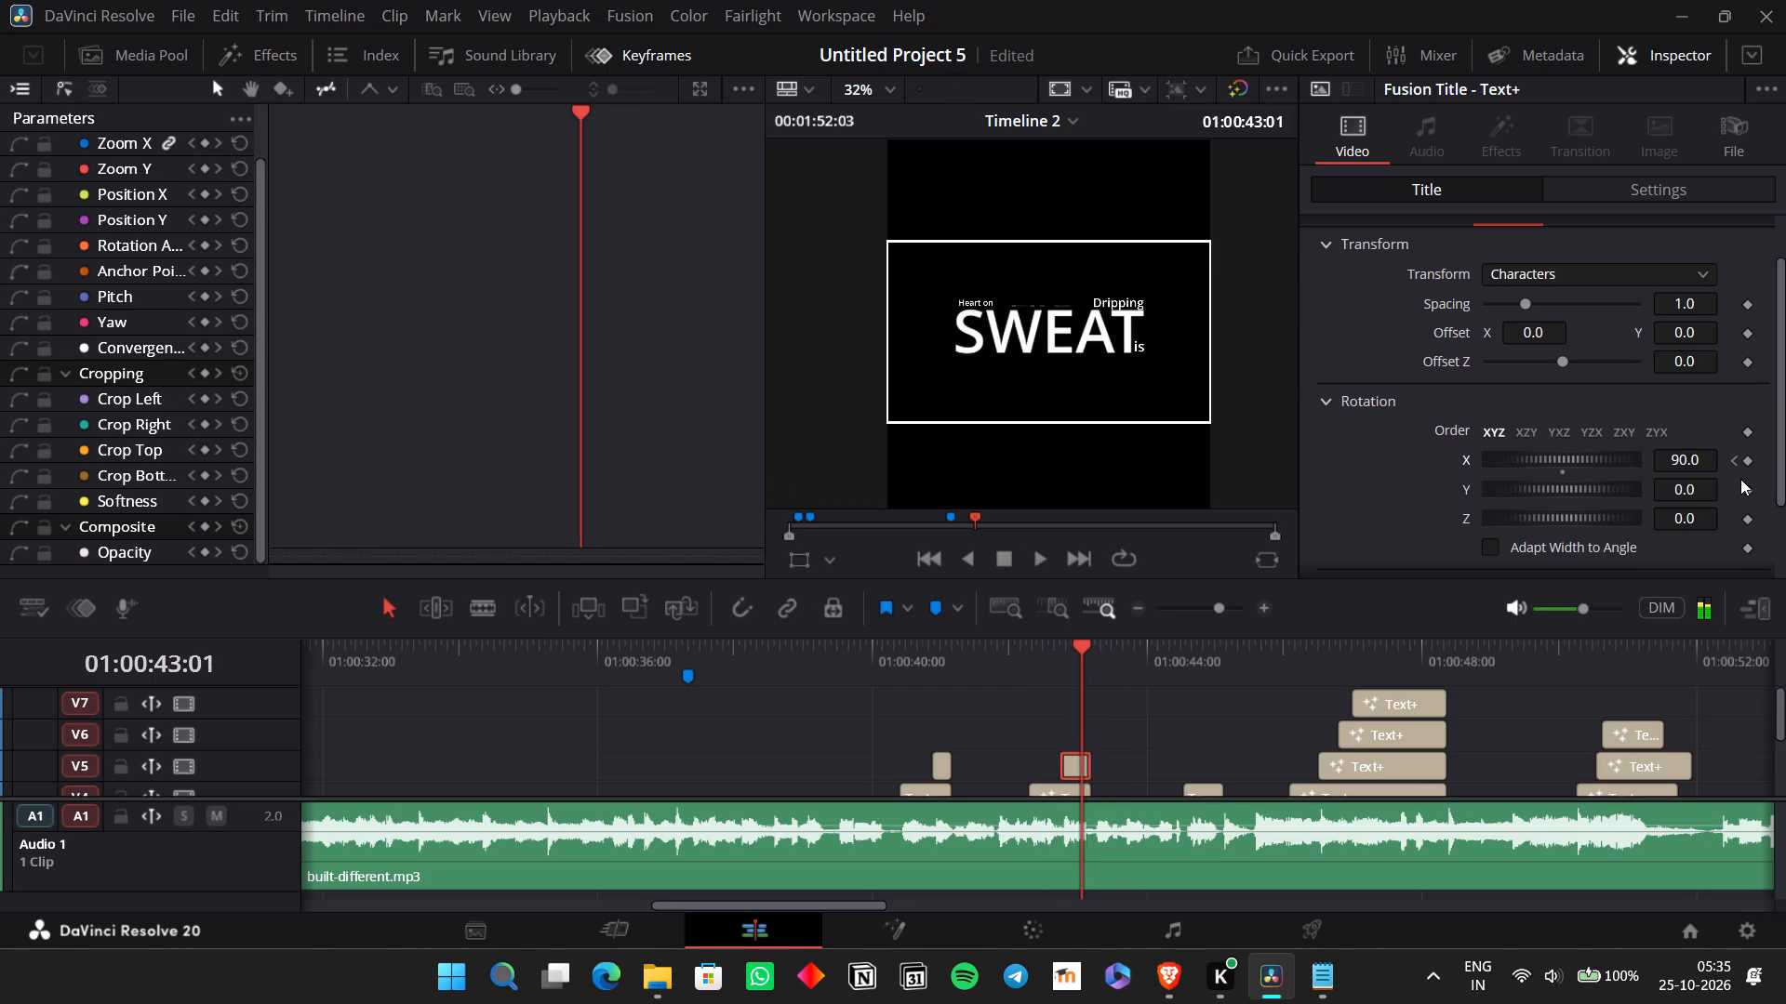
{"action": "key", "text": "Left"}
{"action": "left_click", "coordinate": [1748, 466]}
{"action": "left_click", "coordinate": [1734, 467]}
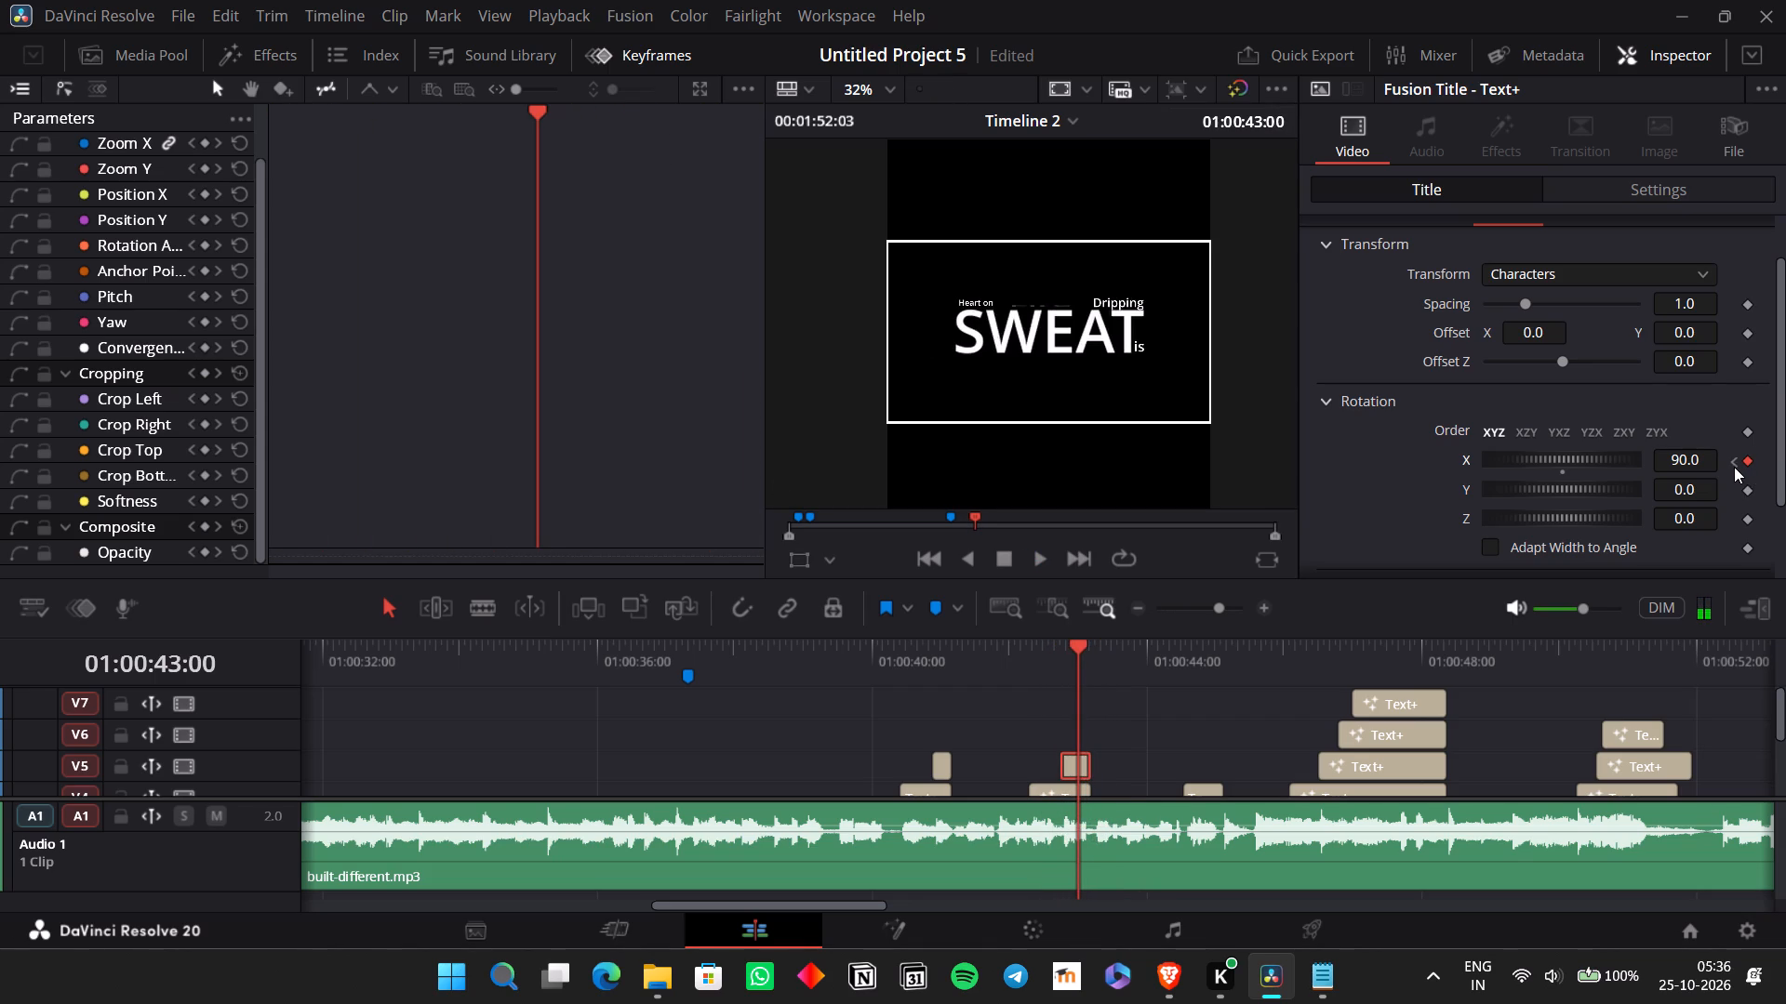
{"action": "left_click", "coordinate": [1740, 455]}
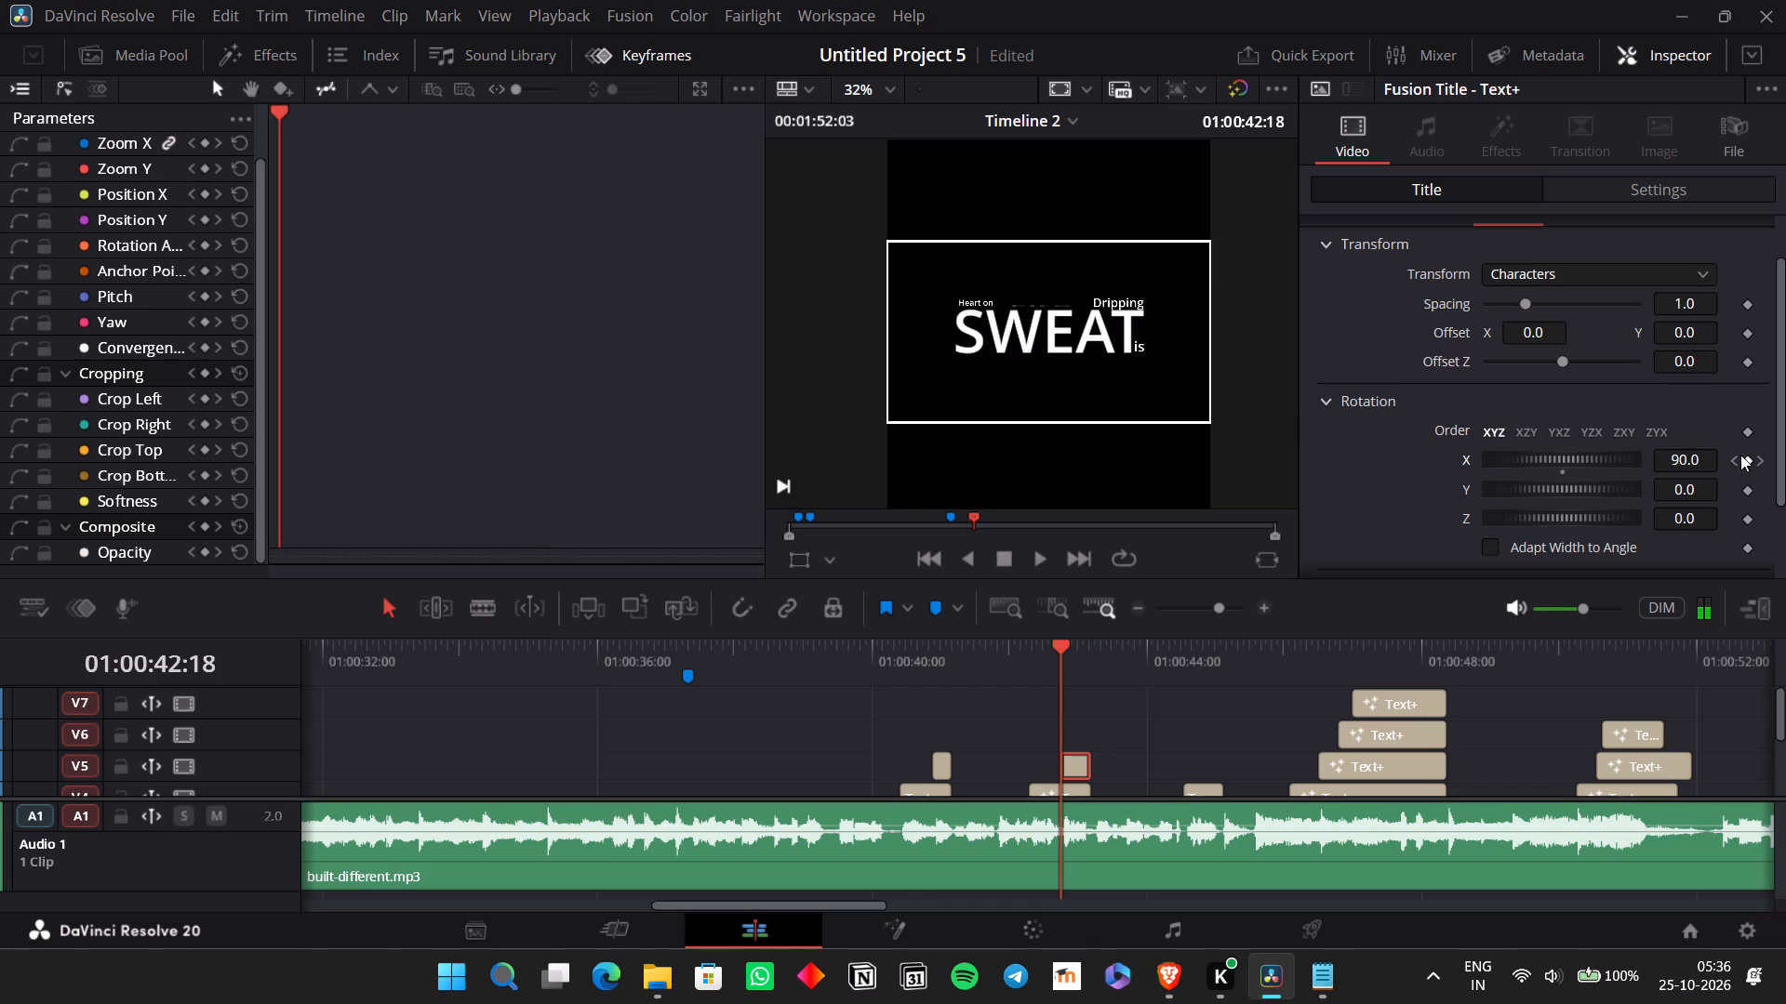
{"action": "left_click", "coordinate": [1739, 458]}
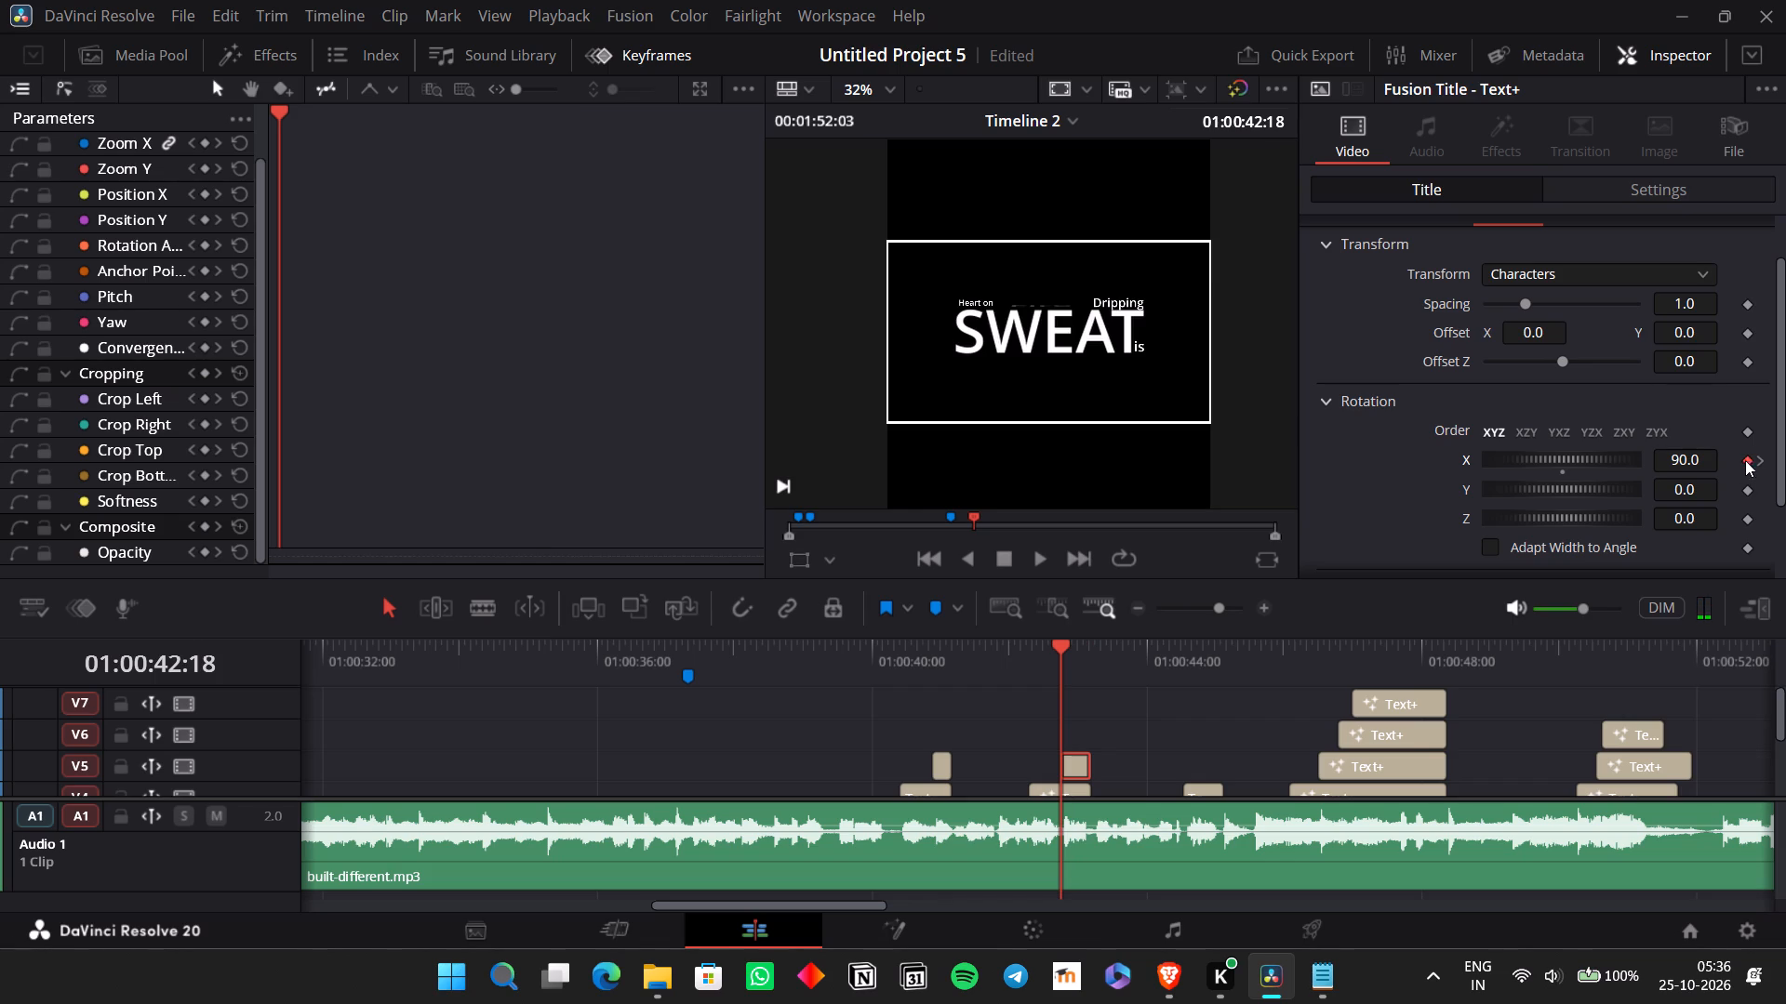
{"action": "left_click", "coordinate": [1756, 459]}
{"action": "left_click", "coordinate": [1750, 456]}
Show the "Fire" title's Character Angle X curve in the Fusion Spline editor.
{"action": "left_click", "coordinate": [885, 911]}
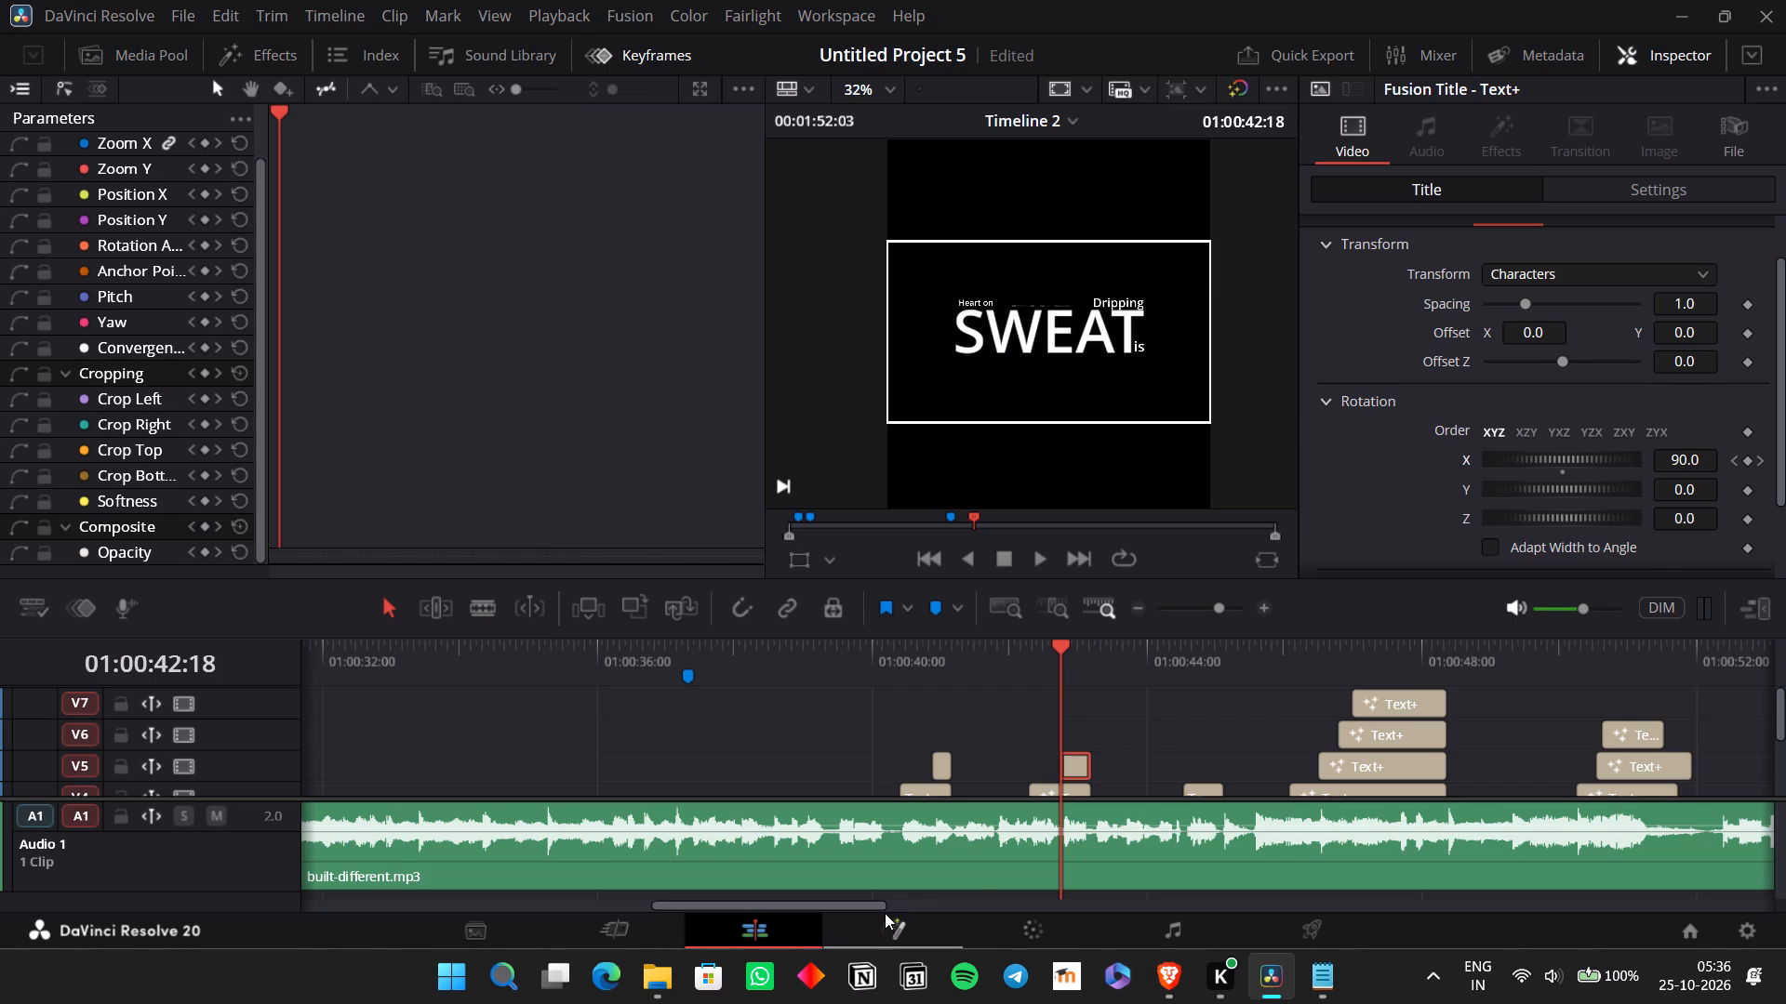
{"action": "left_click", "coordinate": [885, 922]}
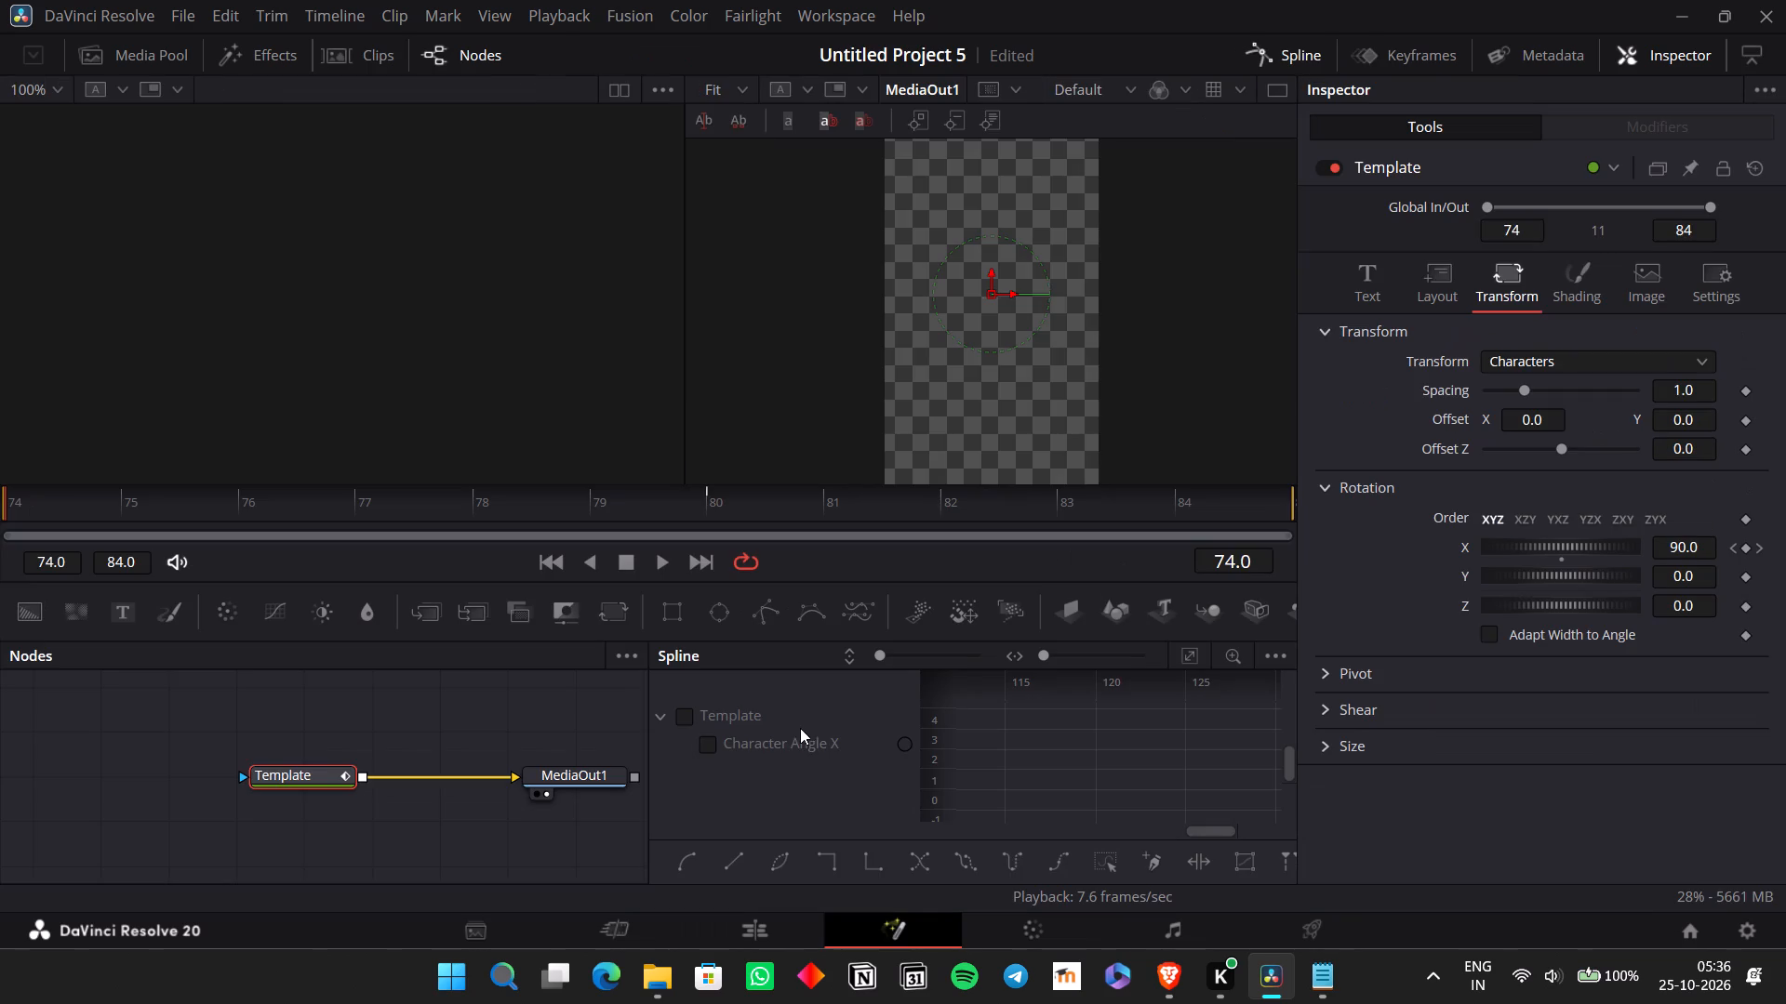
{"action": "left_click", "coordinate": [726, 746]}
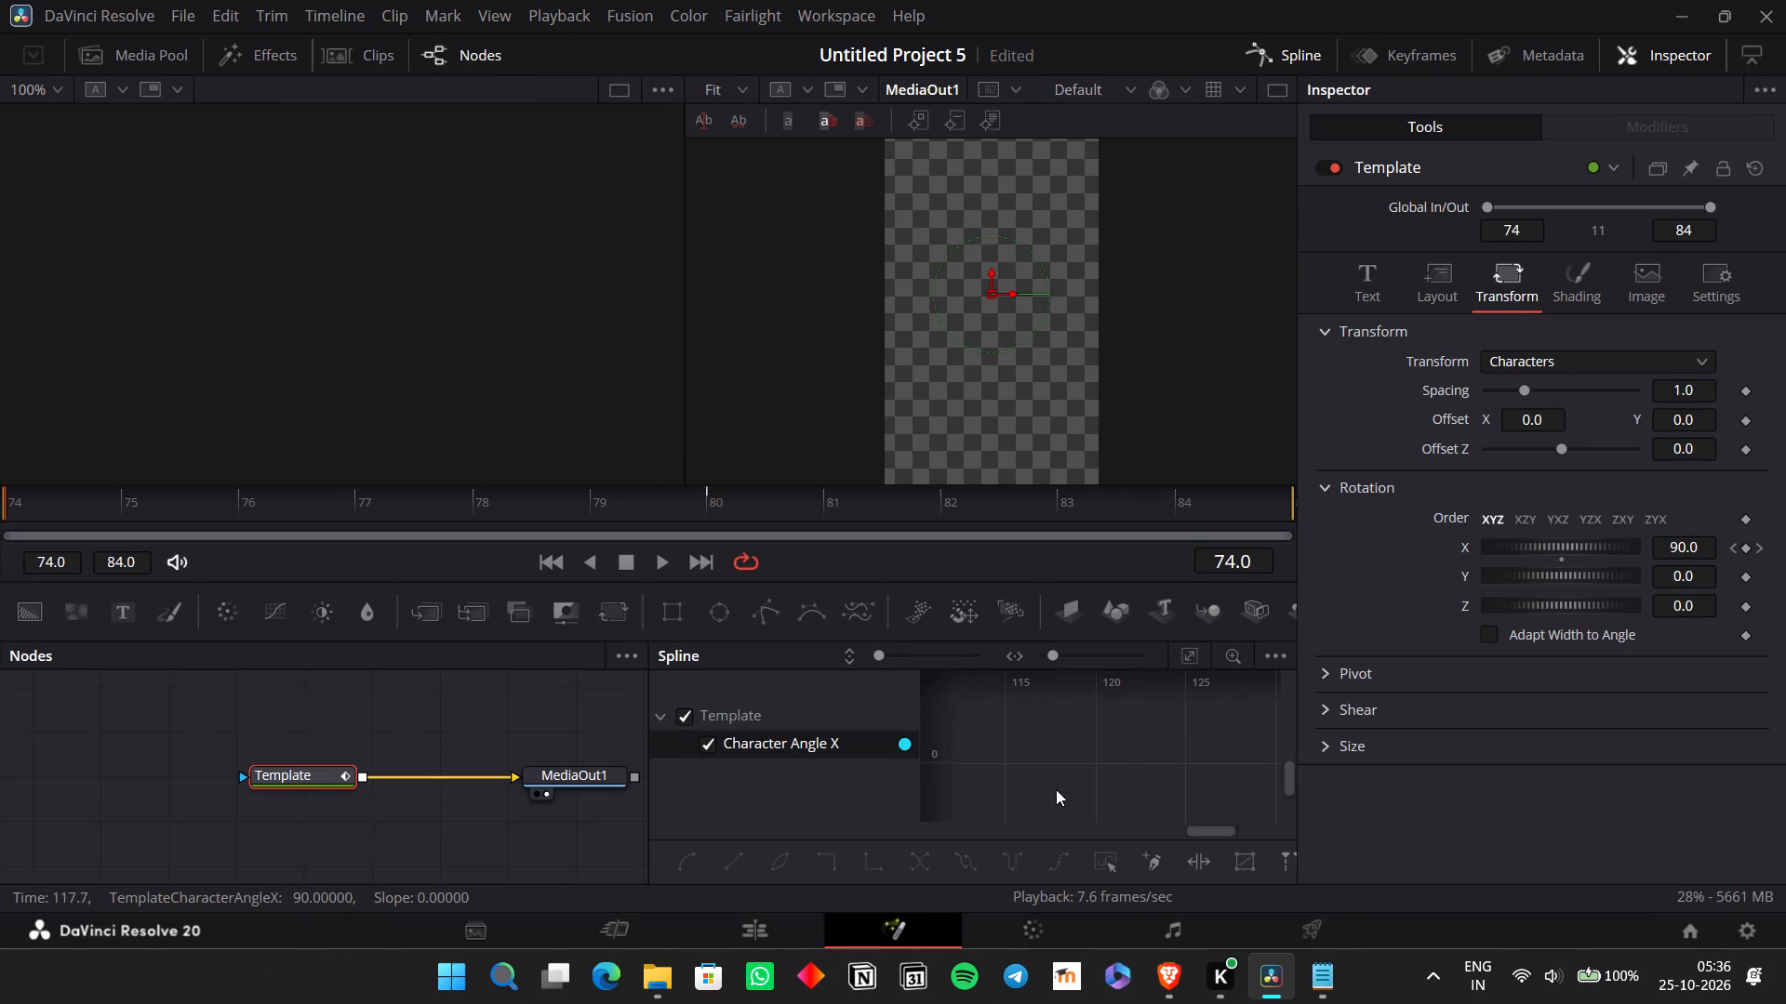
{"action": "scroll", "coordinate": [1056, 789], "scroll_direction": "right", "scroll_amount": 1}
On the Edit timeline, set the "Fire" title's character X rotation to 0 at the 01:00:43:00 keyframe.
{"action": "left_click", "coordinate": [755, 921]}
{"action": "key", "text": "space"}
{"action": "key", "text": "space"}
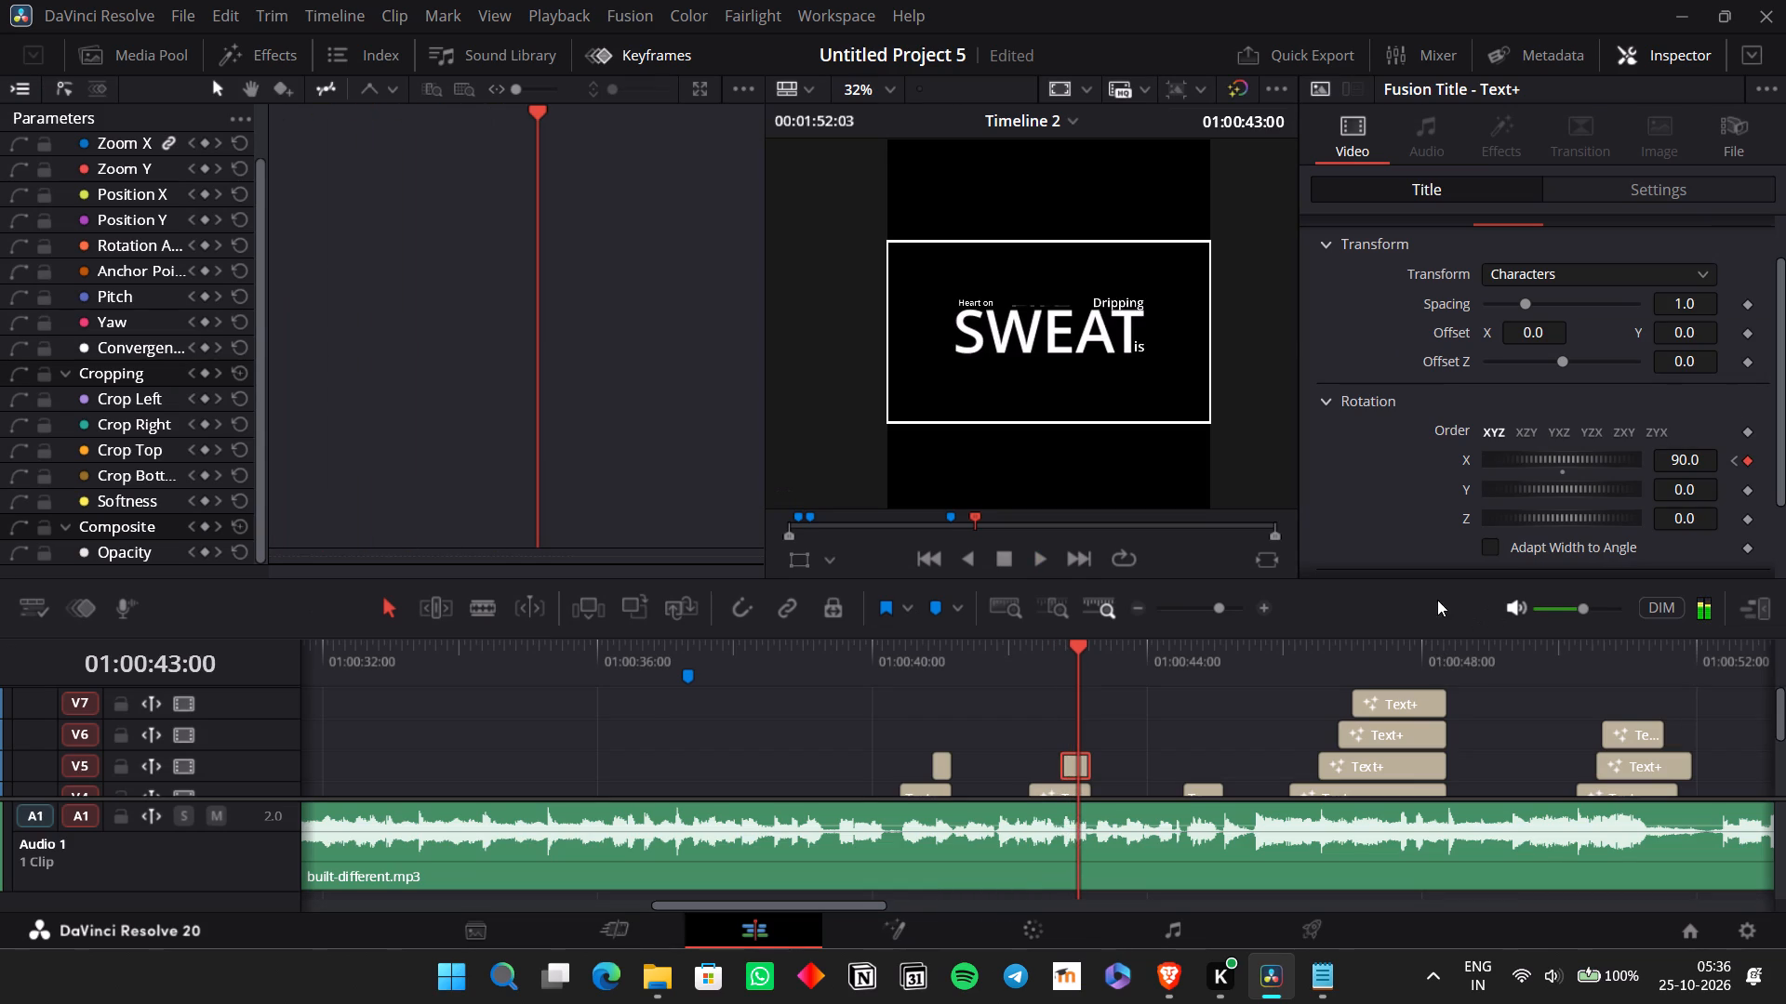
{"action": "left_click", "coordinate": [1737, 462]}
{"action": "left_click", "coordinate": [1756, 463]}
{"action": "double_click", "coordinate": [1705, 460]}
{"action": "key", "text": "0"}
{"action": "key", "text": "Return"}
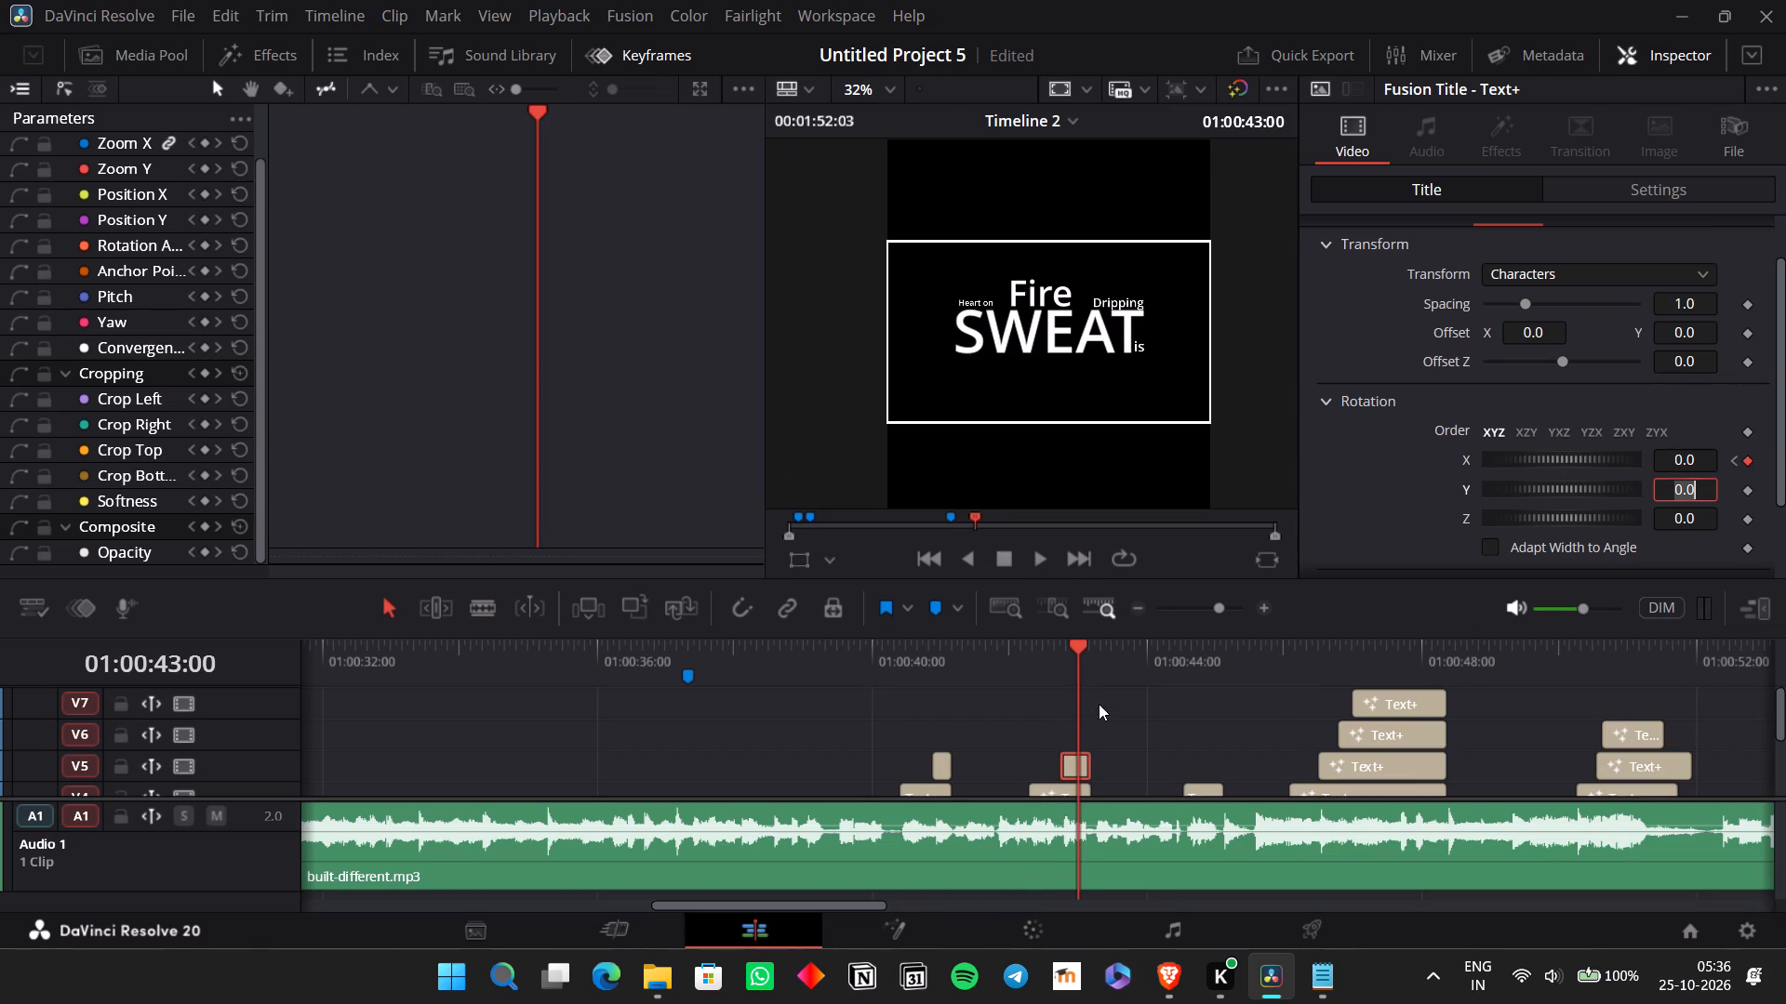
In Fusion's Spline editor, select both Character Angle X keyframes of the "Fire" title and smooth them.
{"action": "left_click", "coordinate": [1213, 742]}
{"action": "left_click", "coordinate": [1069, 770]}
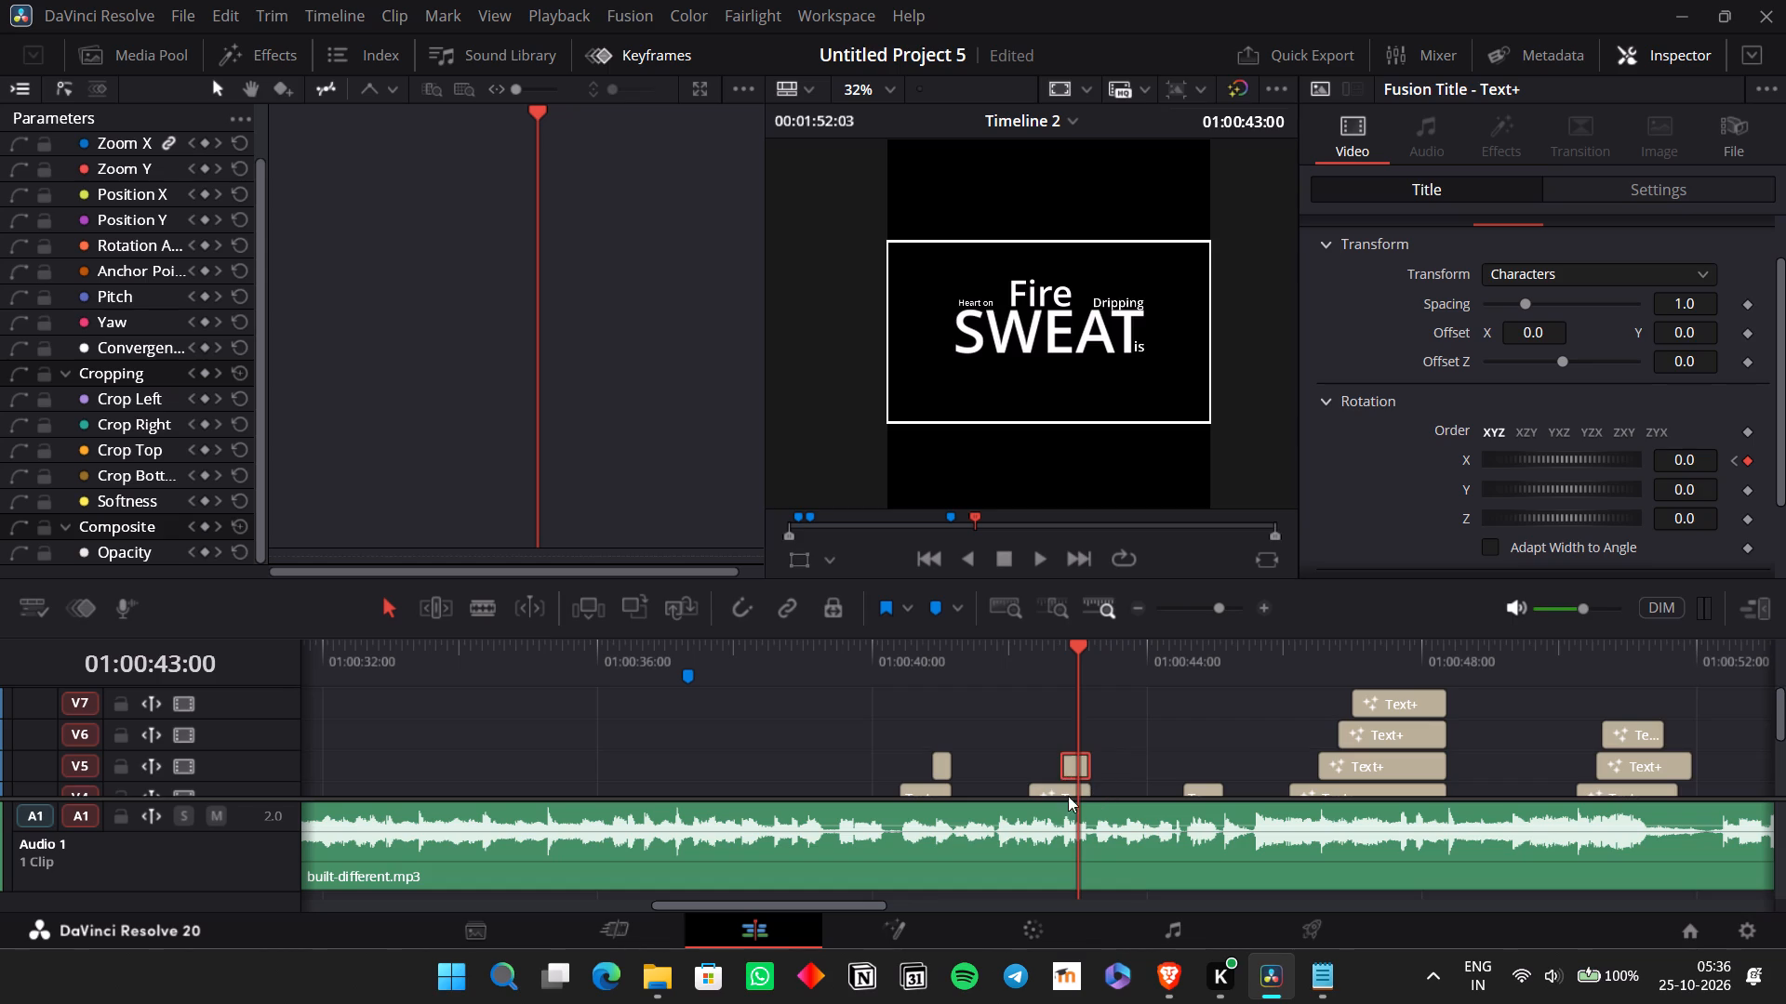
{"action": "left_click", "coordinate": [915, 928]}
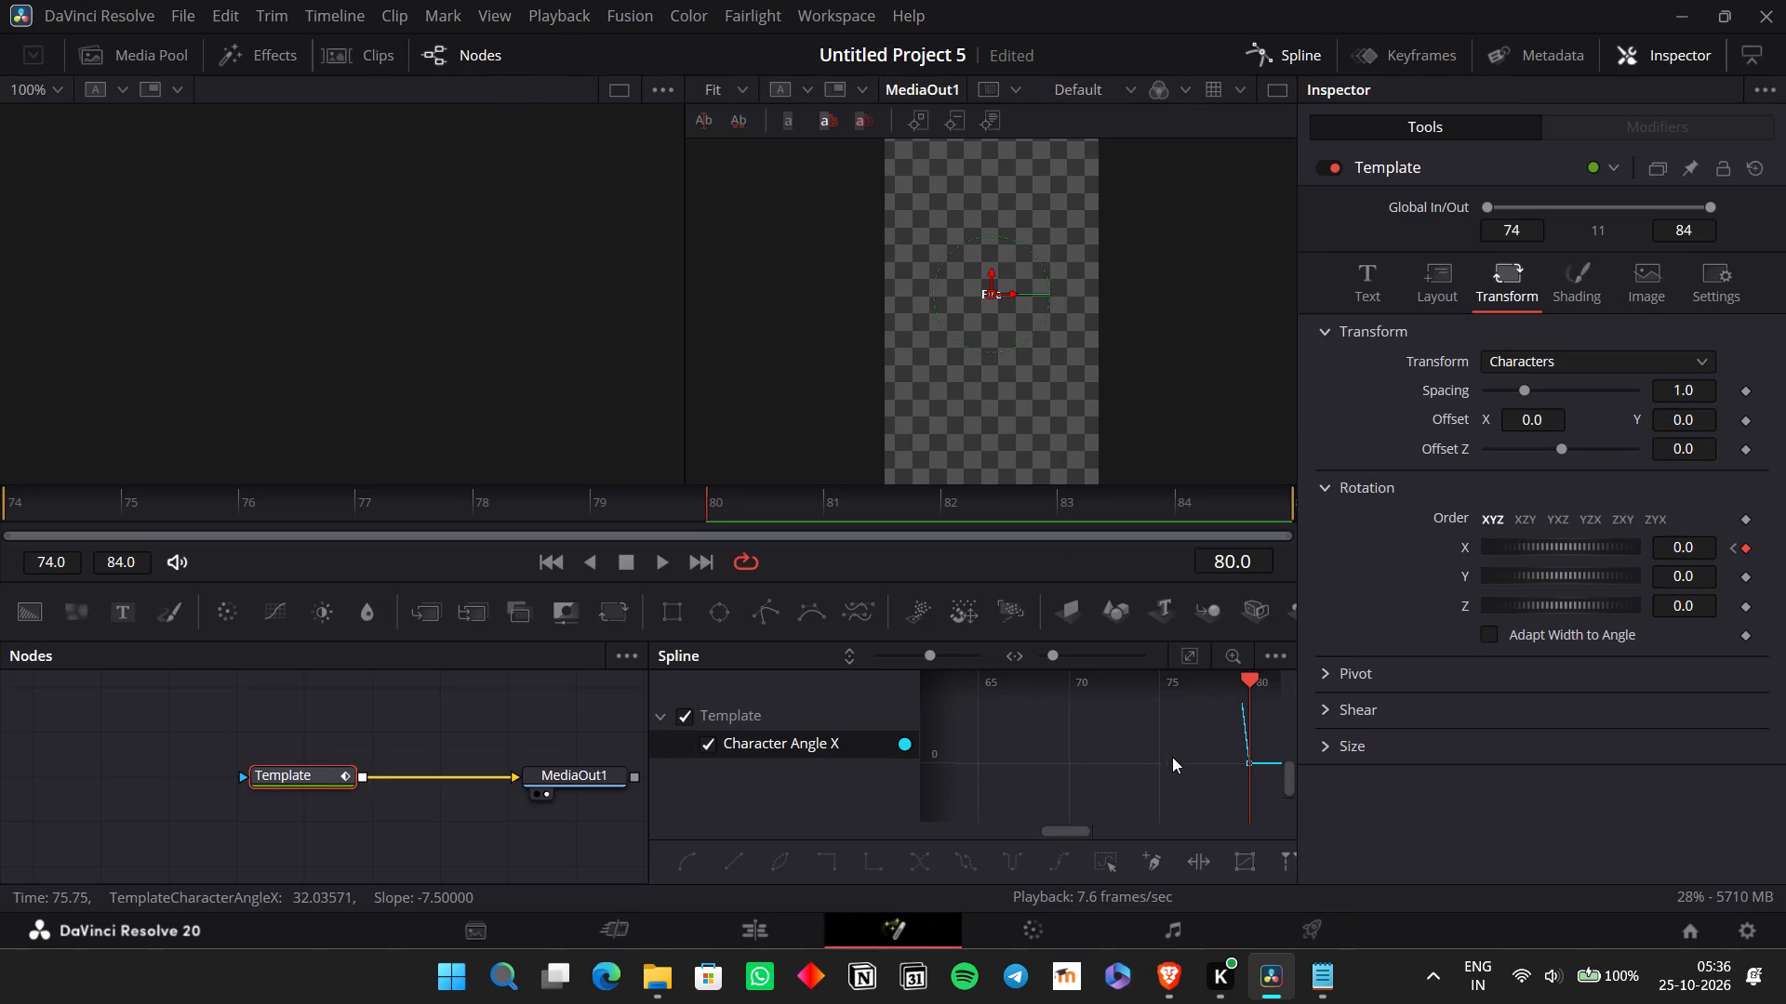
{"action": "left_click_drag", "start_coordinate": [1261, 792], "coordinate": [1206, 661]}
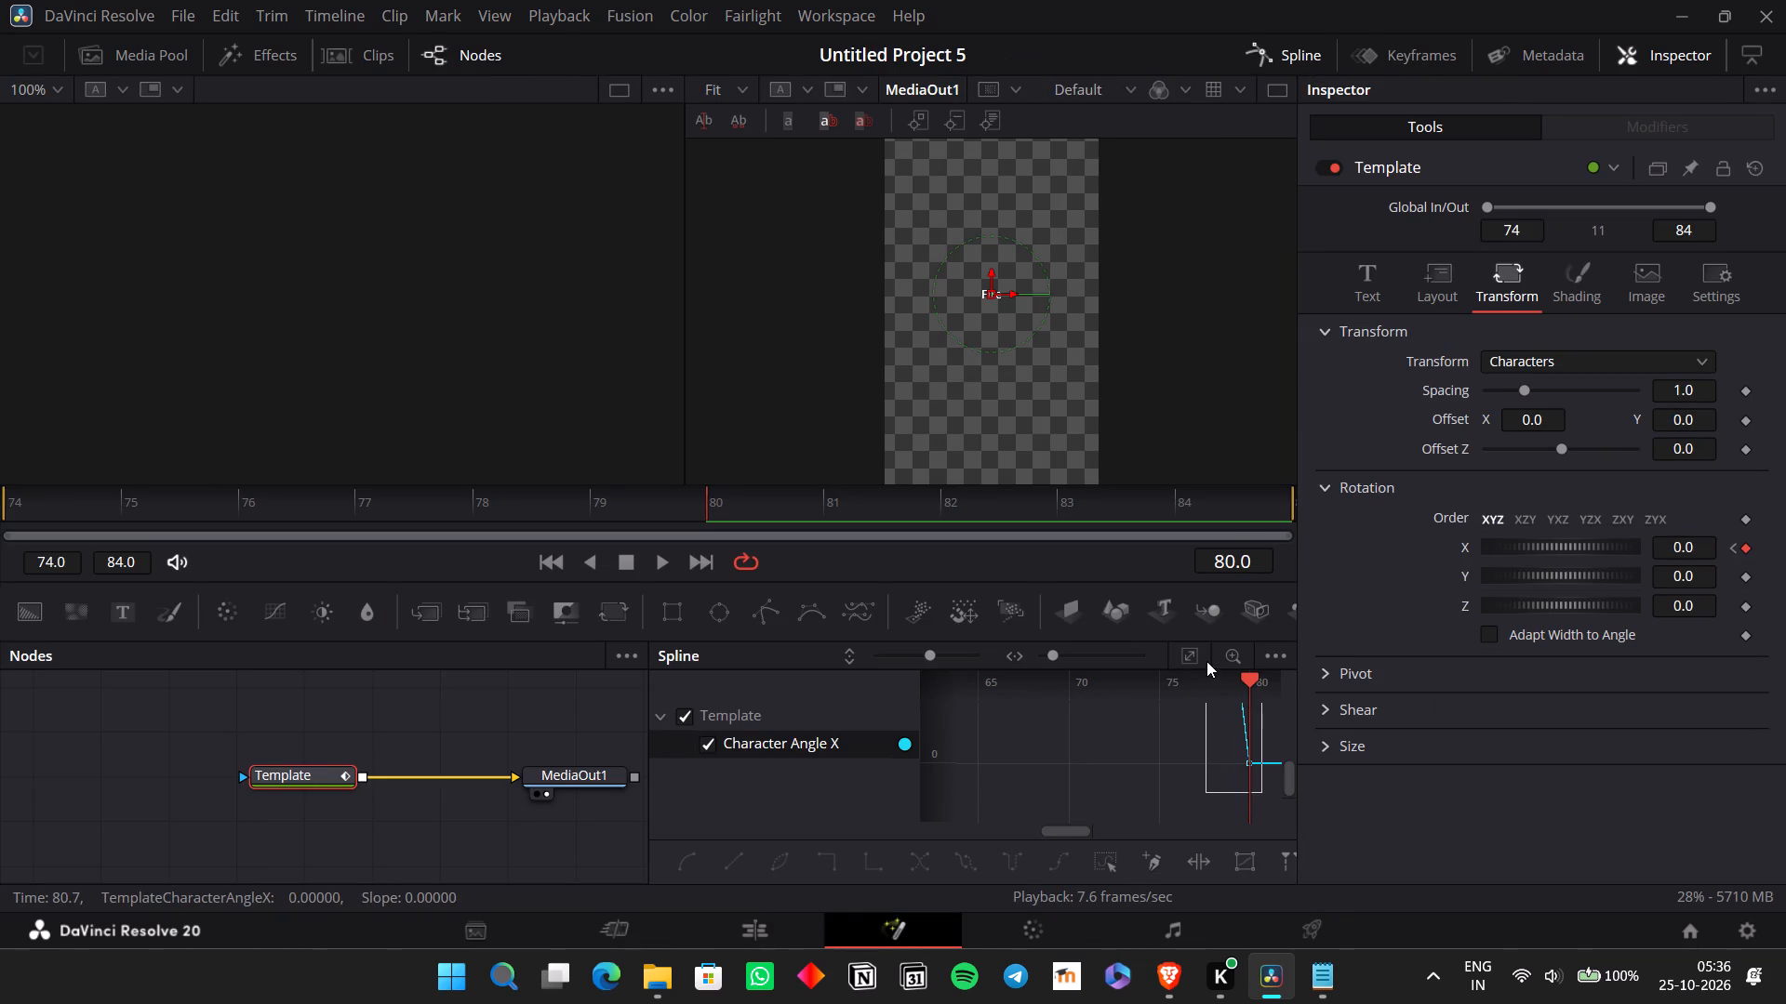
{"action": "left_click_drag", "start_coordinate": [1206, 661], "coordinate": [1206, 659]}
{"action": "scroll", "coordinate": [1202, 759], "scroll_direction": "up", "scroll_amount": 2}
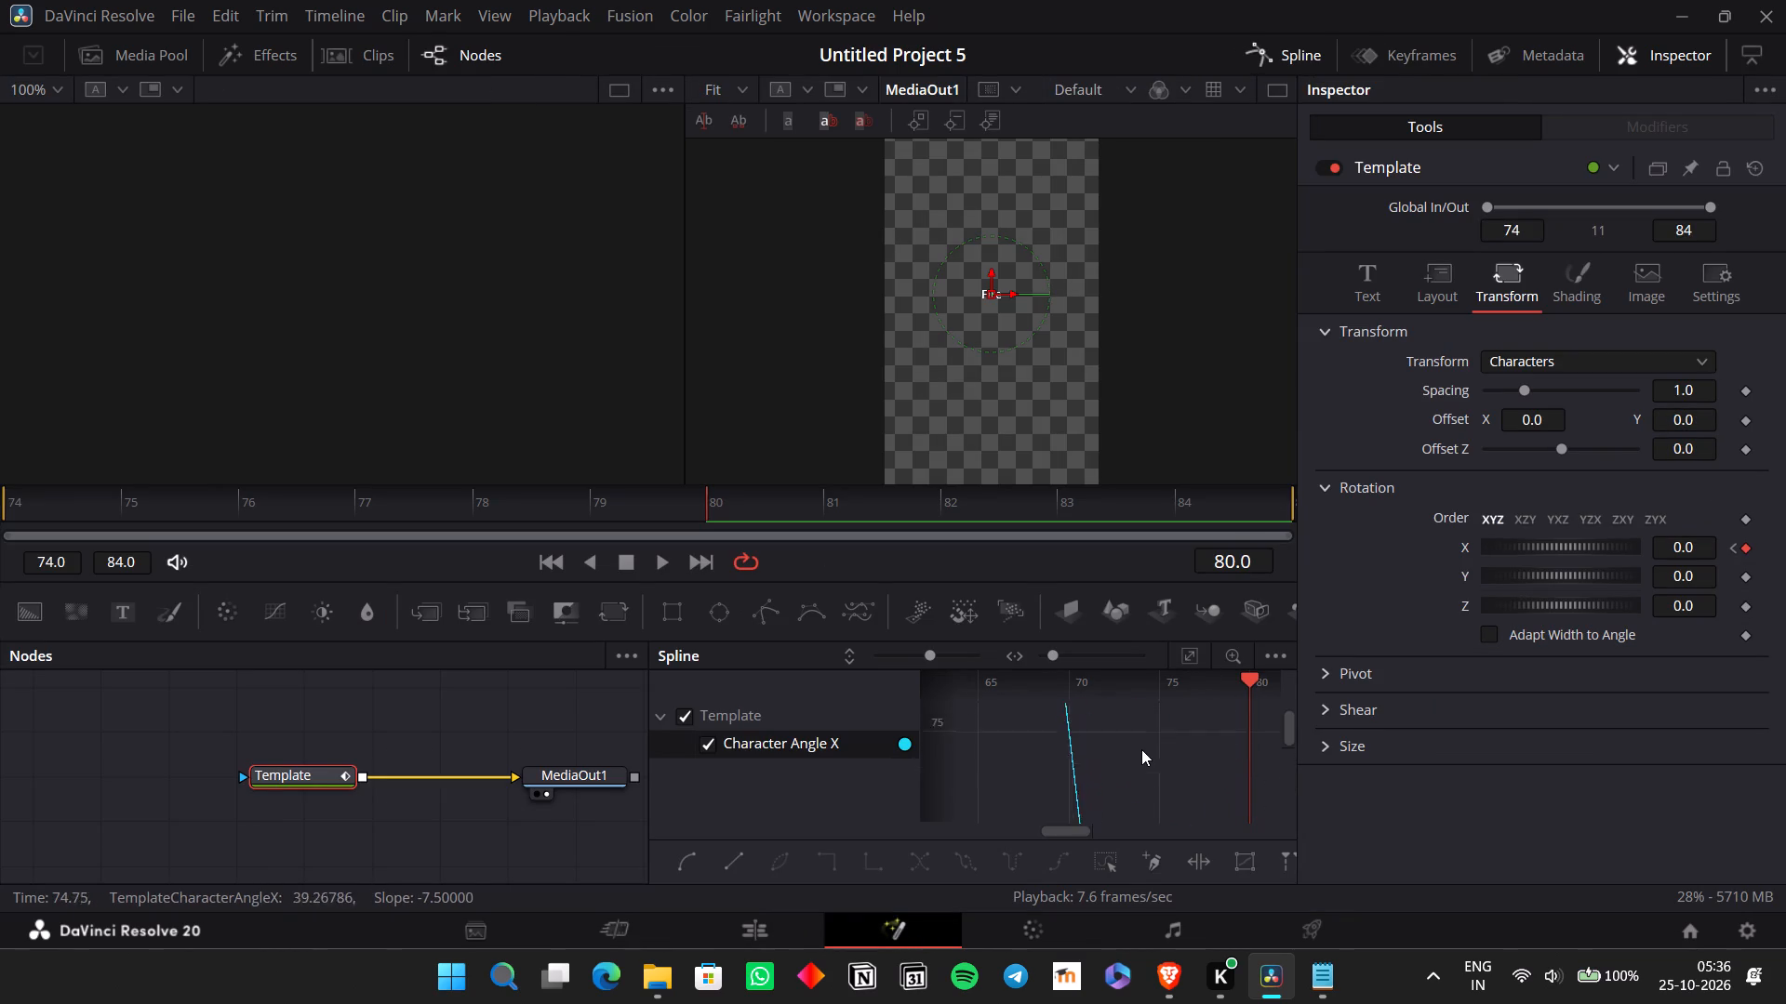
{"action": "scroll", "coordinate": [1141, 749], "scroll_direction": "up", "scroll_amount": 2}
{"action": "scroll", "coordinate": [1135, 743], "scroll_direction": "down", "scroll_amount": 1}
{"action": "scroll", "coordinate": [1135, 743], "scroll_direction": "down", "scroll_amount": 2, "text": "ctrl"}
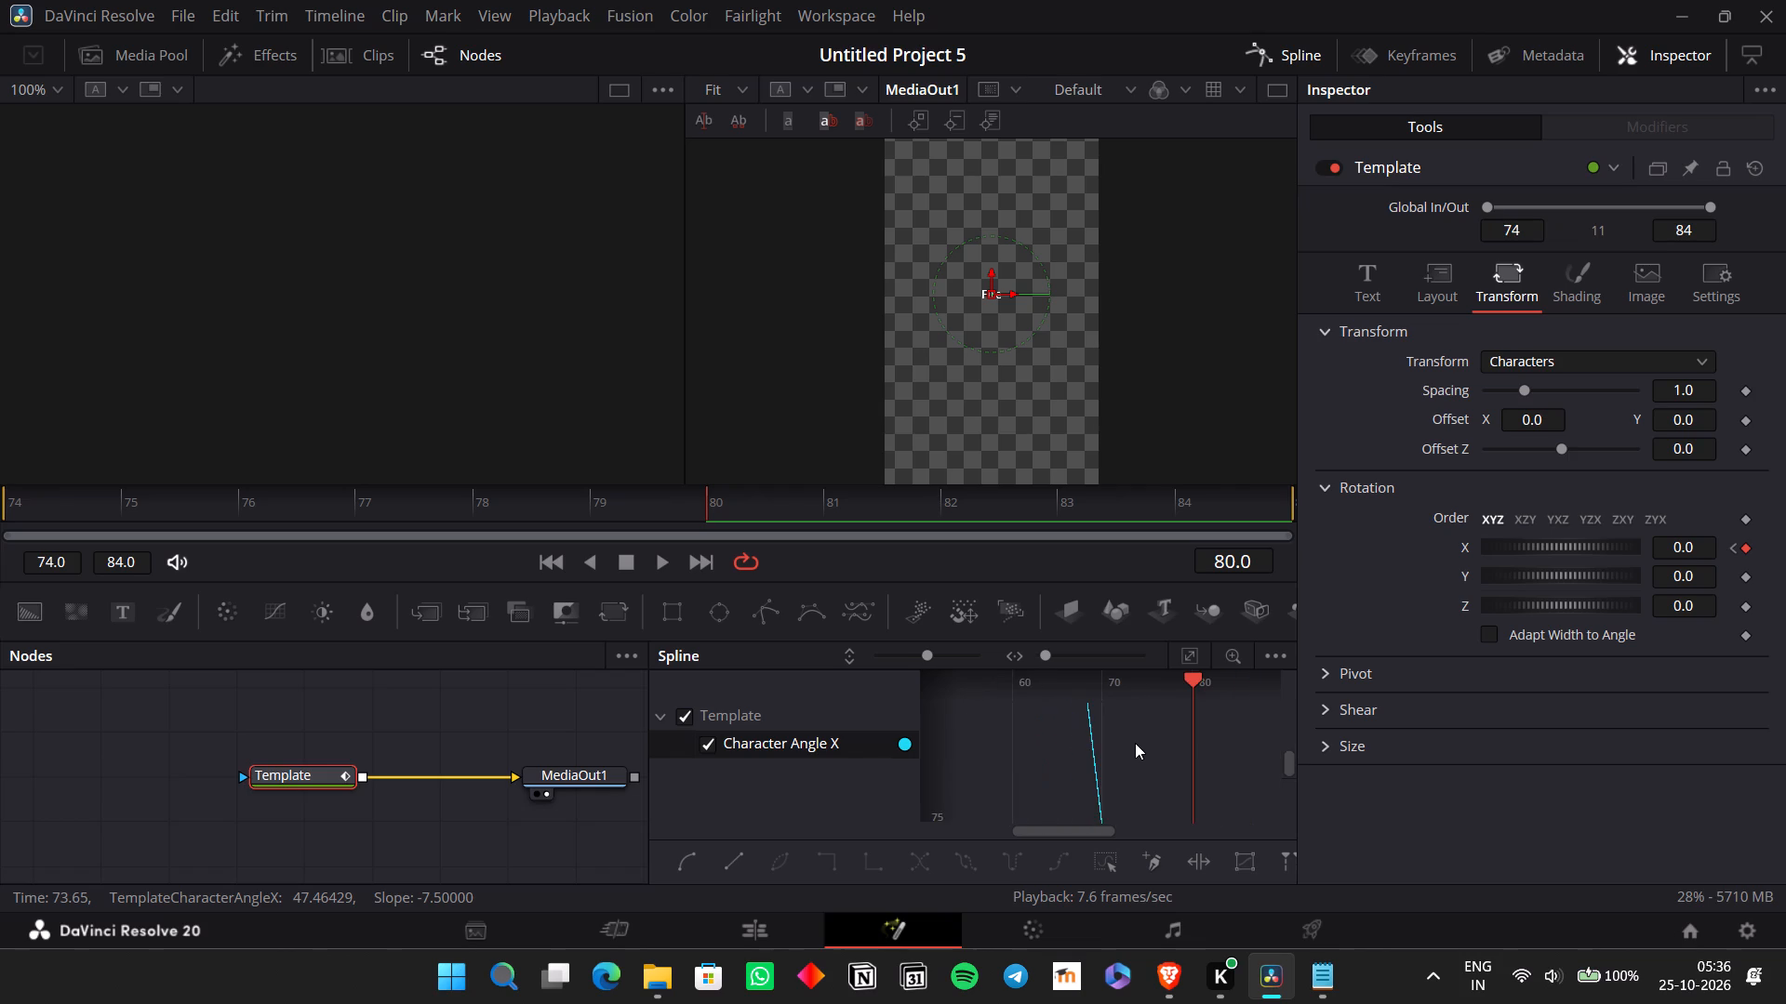
{"action": "scroll", "coordinate": [1135, 743], "scroll_direction": "down", "scroll_amount": 3, "text": "ctrl"}
{"action": "scroll", "coordinate": [1137, 750], "scroll_direction": "down", "scroll_amount": 1}
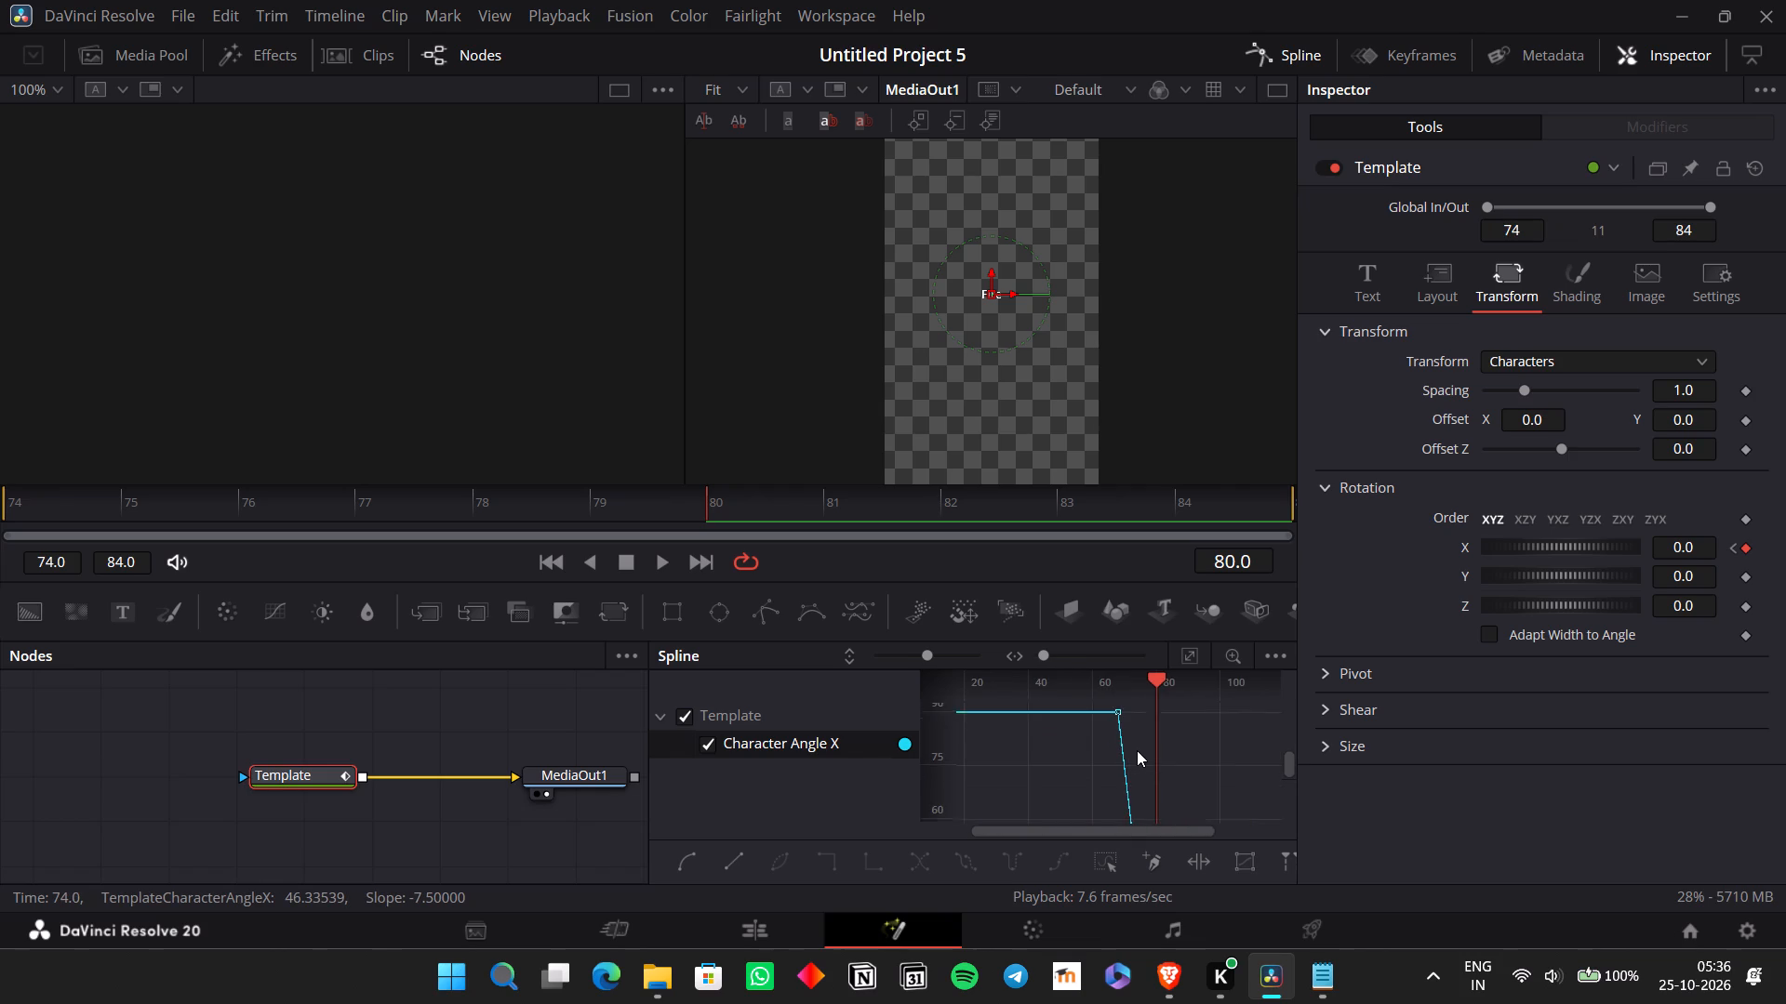
{"action": "scroll", "coordinate": [1137, 750], "scroll_direction": "down", "scroll_amount": 1}
{"action": "scroll", "coordinate": [1137, 750], "scroll_direction": "down", "scroll_amount": 3, "text": "ctrl"}
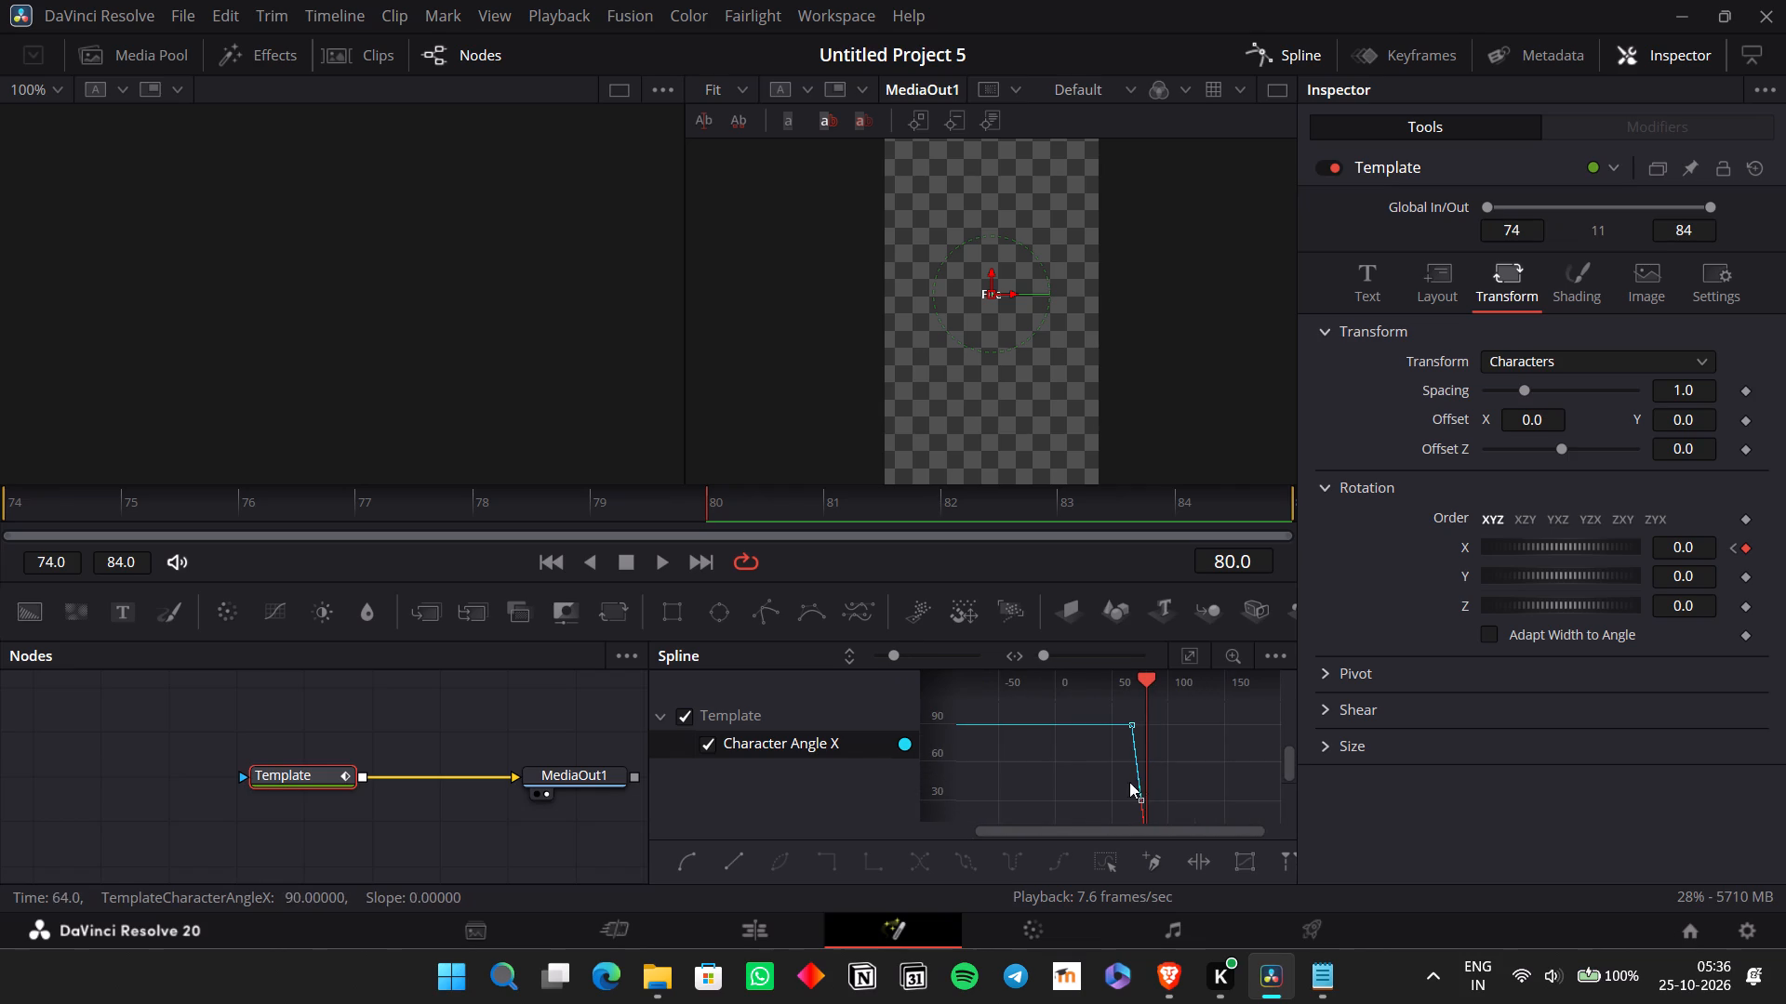
{"action": "scroll", "coordinate": [1180, 781], "scroll_direction": "down", "scroll_amount": 2}
{"action": "left_click", "coordinate": [1167, 784]}
{"action": "left_click_drag", "start_coordinate": [1168, 793], "coordinate": [1155, 777]}
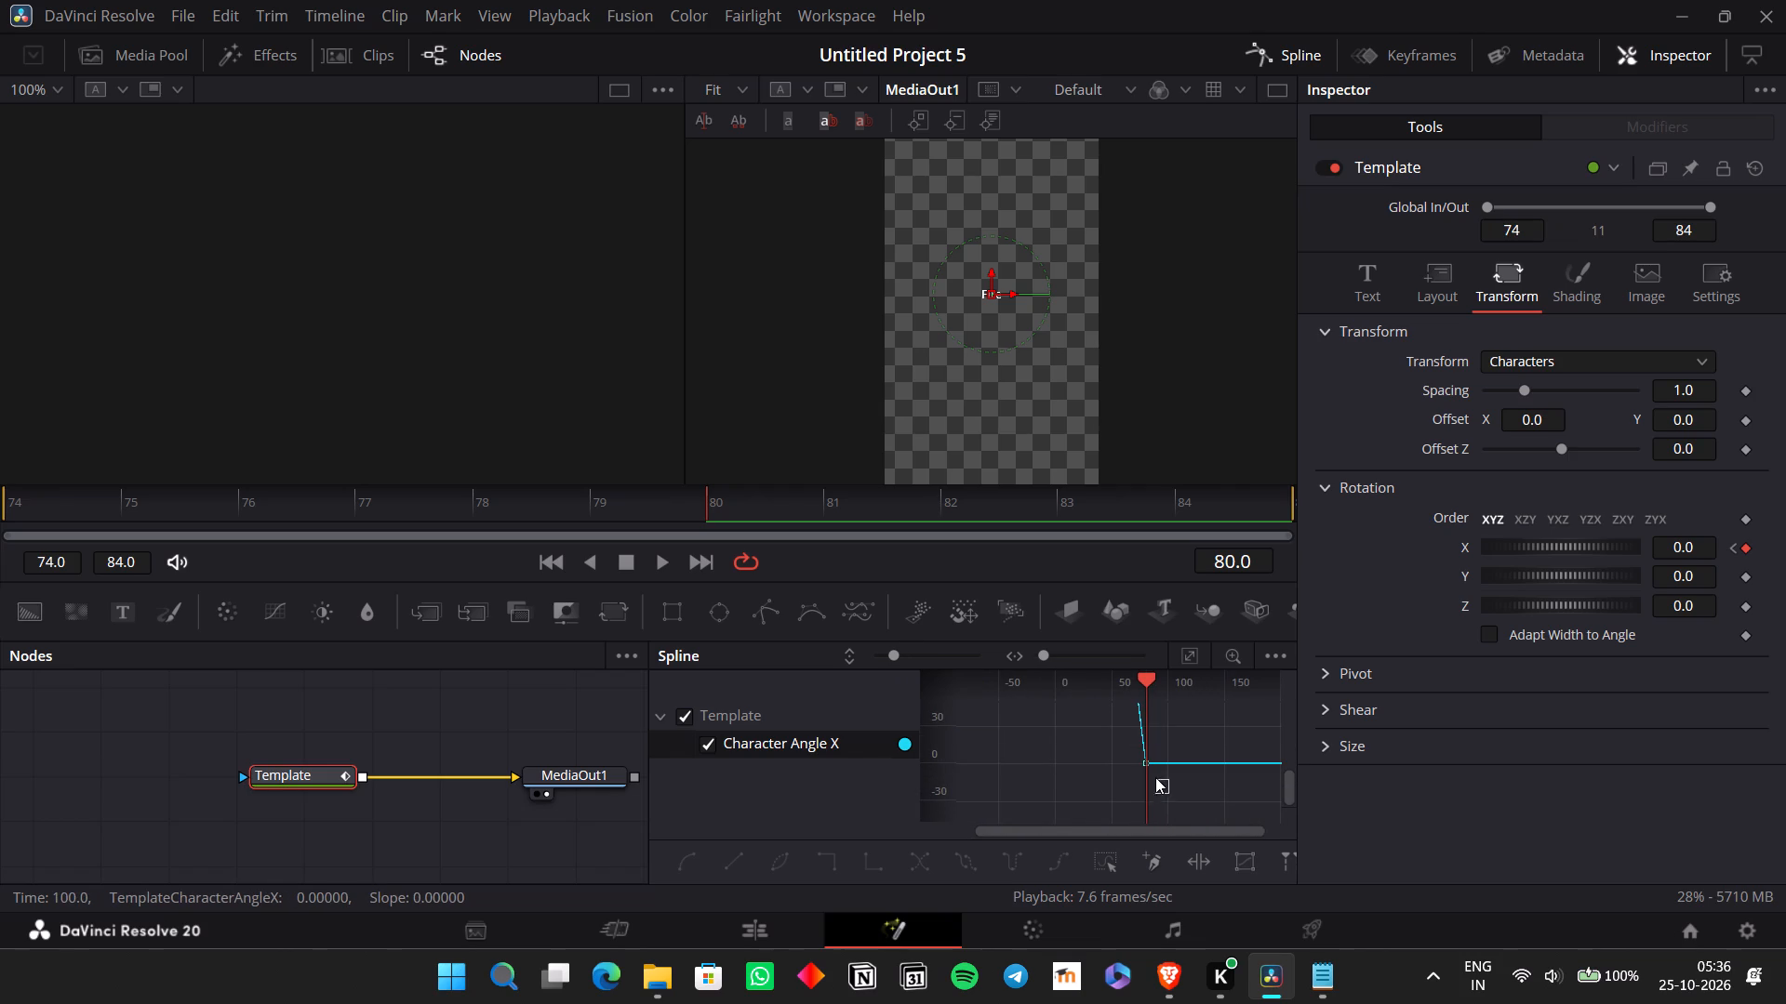
{"action": "left_click_drag", "start_coordinate": [1155, 777], "coordinate": [1117, 681]}
{"action": "scroll", "coordinate": [1148, 767], "scroll_direction": "up", "scroll_amount": 1}
{"action": "left_click_drag", "start_coordinate": [1166, 827], "coordinate": [1143, 768]}
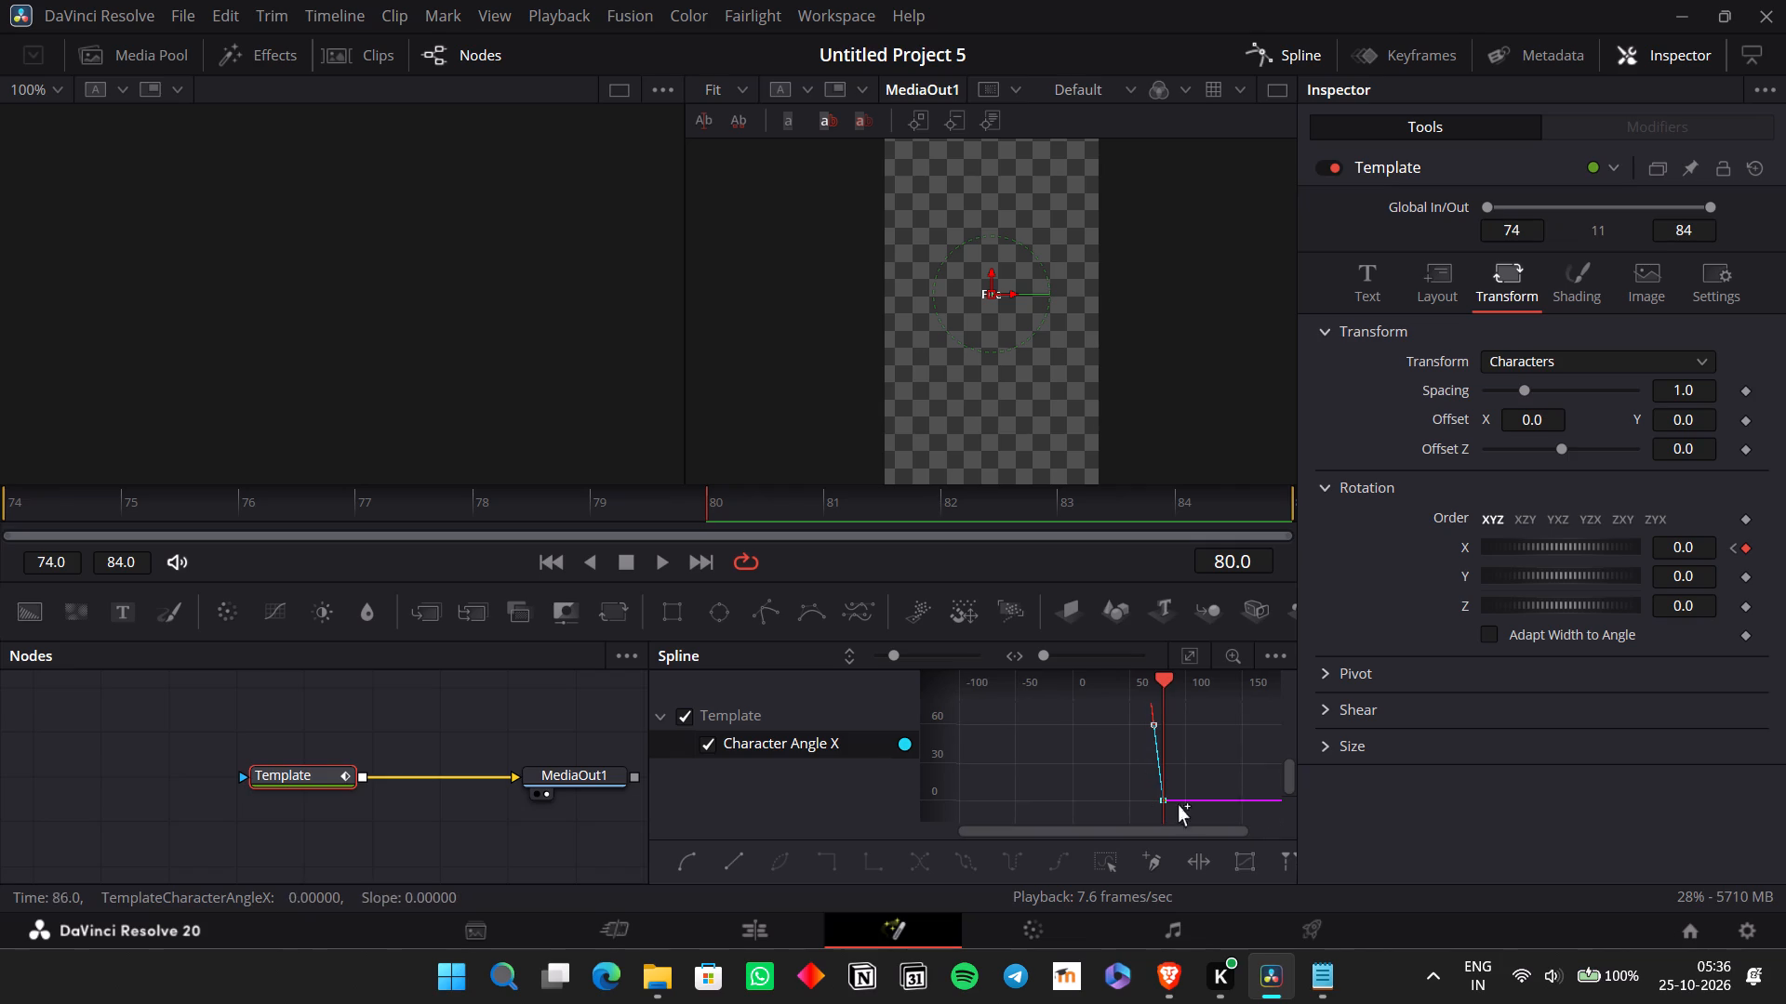
{"action": "left_click_drag", "start_coordinate": [1185, 808], "coordinate": [1132, 637]}
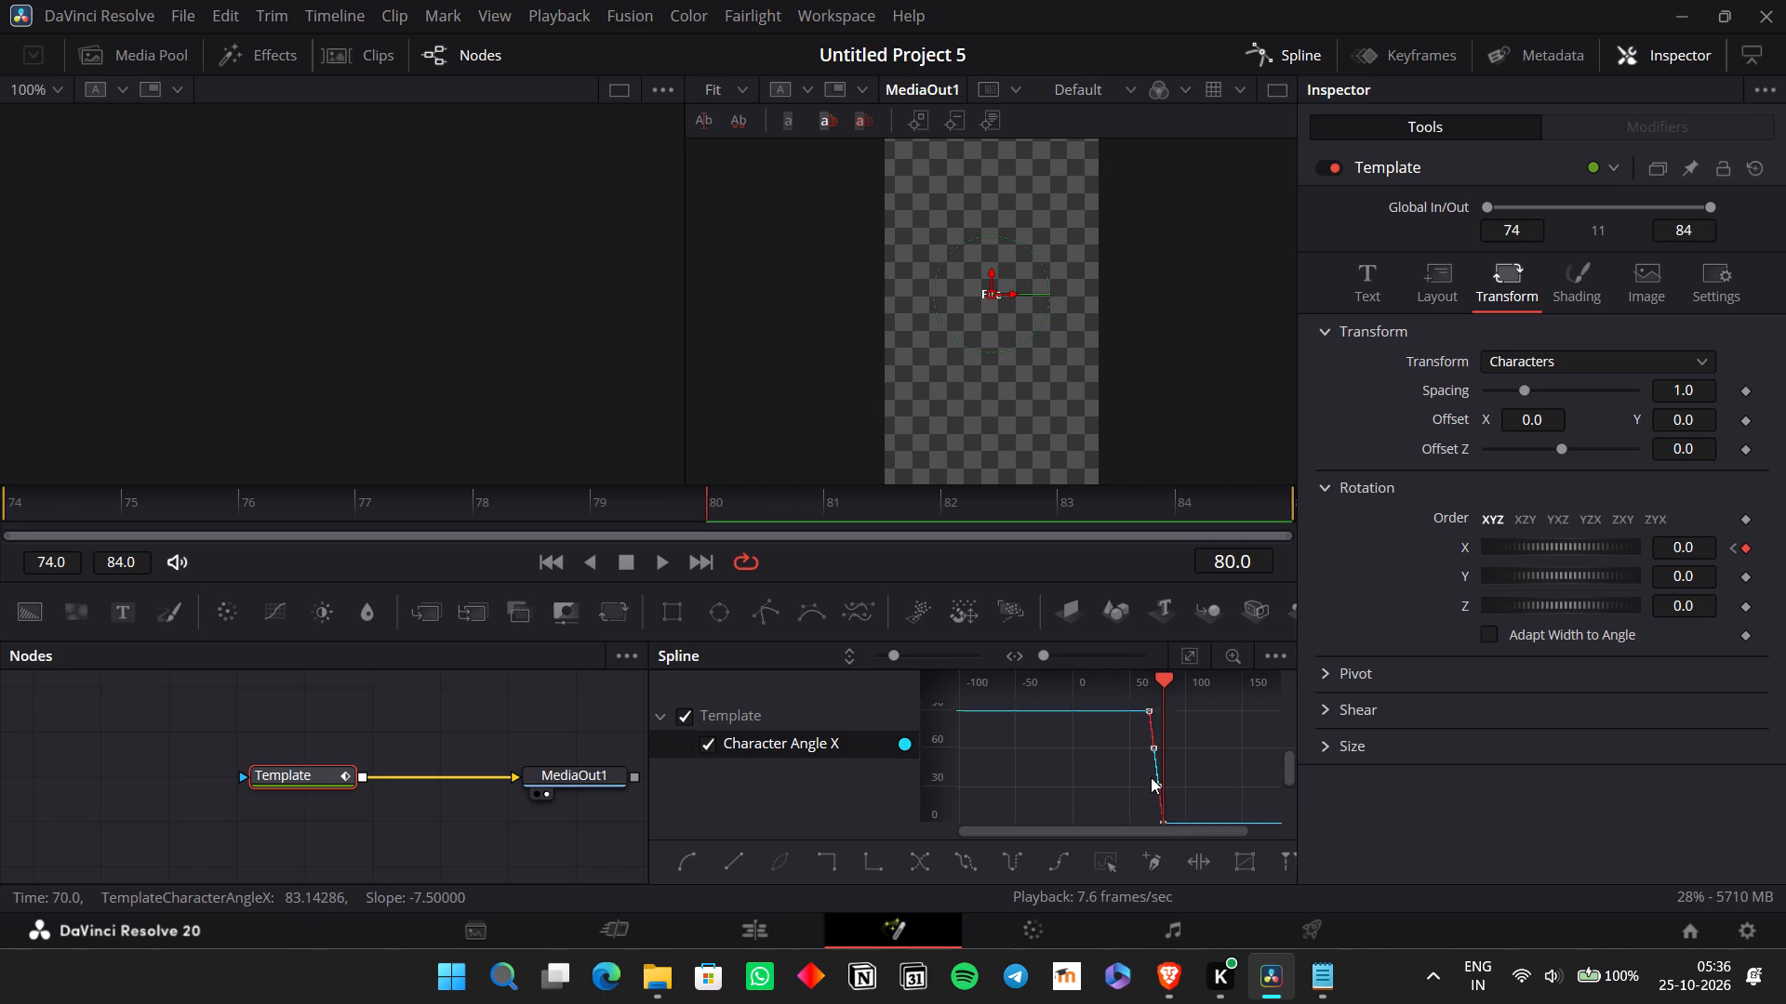
{"action": "scroll", "coordinate": [1180, 768], "scroll_direction": "down", "scroll_amount": 1, "text": "ctrl"}
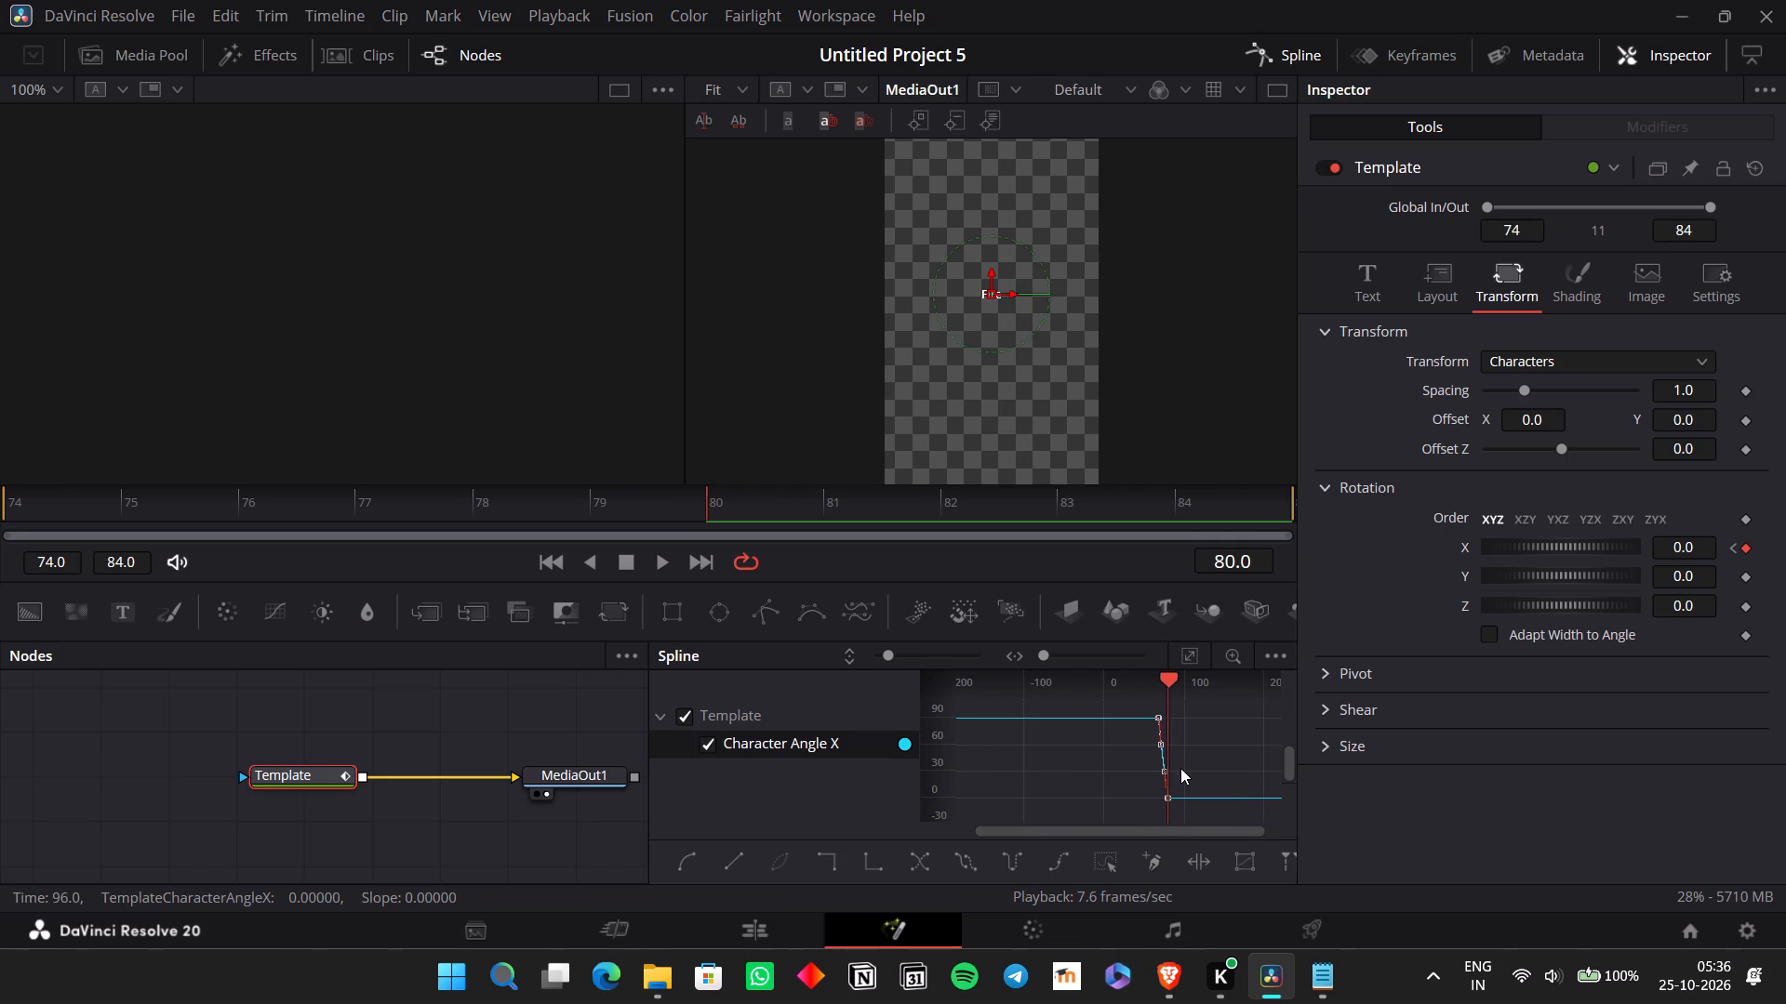
{"action": "left_click", "coordinate": [1181, 769]}
{"action": "left_click_drag", "start_coordinate": [1169, 680], "coordinate": [1132, 680]}
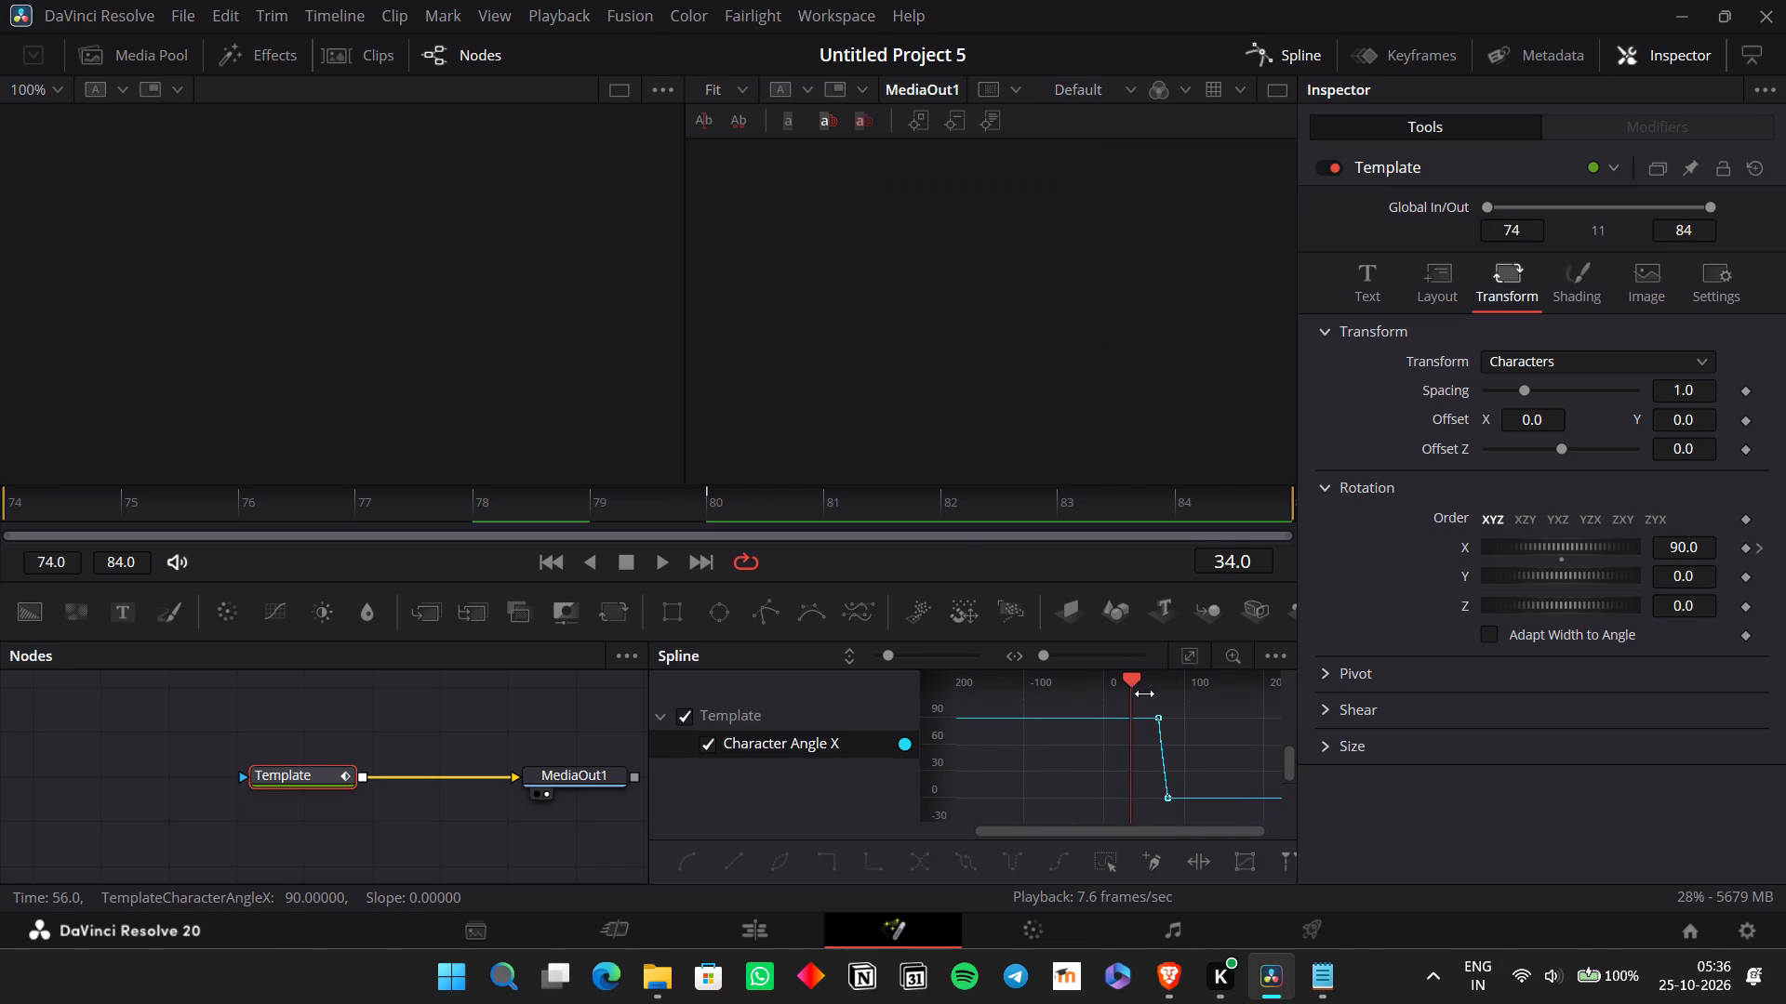
{"action": "left_click_drag", "start_coordinate": [1196, 806], "coordinate": [1147, 698]}
{"action": "key", "text": "s"}
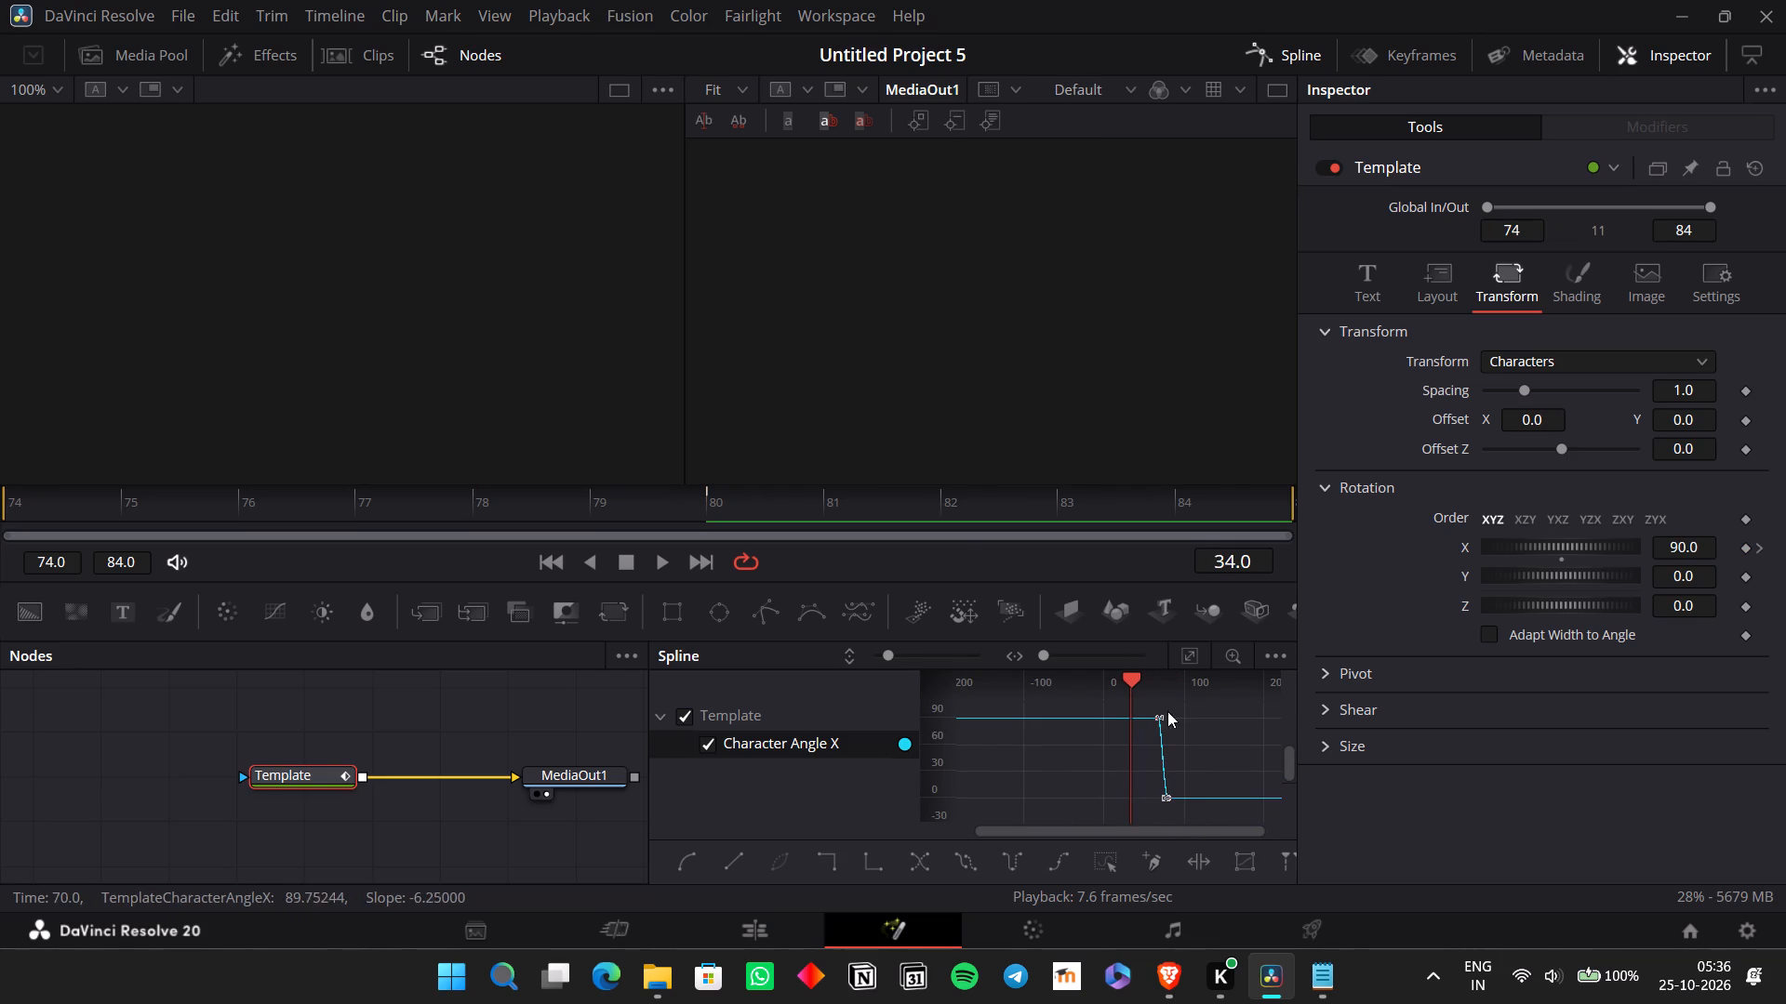
Undo the stray point added to the Character Angle X curve and smooth both of its keyframes again.
{"action": "left_click_drag", "start_coordinate": [1199, 800], "coordinate": [1195, 790]}
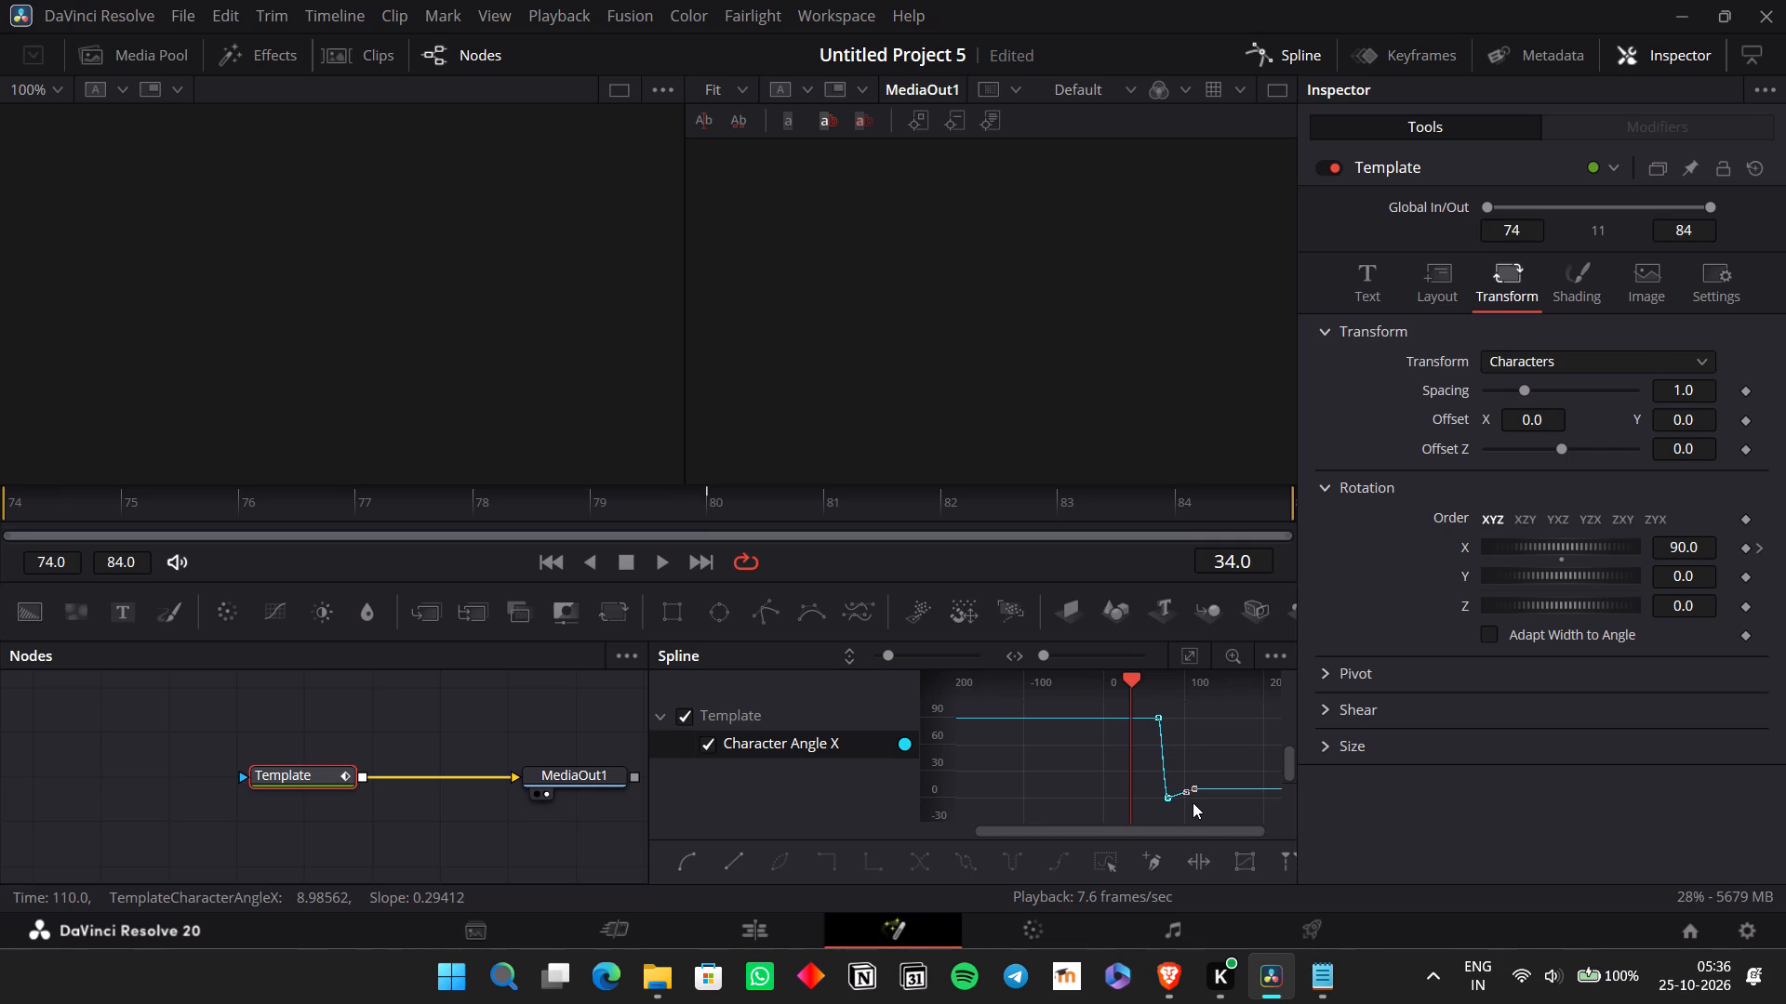
{"action": "key", "text": "ctrl+z"}
{"action": "left_click_drag", "start_coordinate": [1227, 815], "coordinate": [1158, 736]}
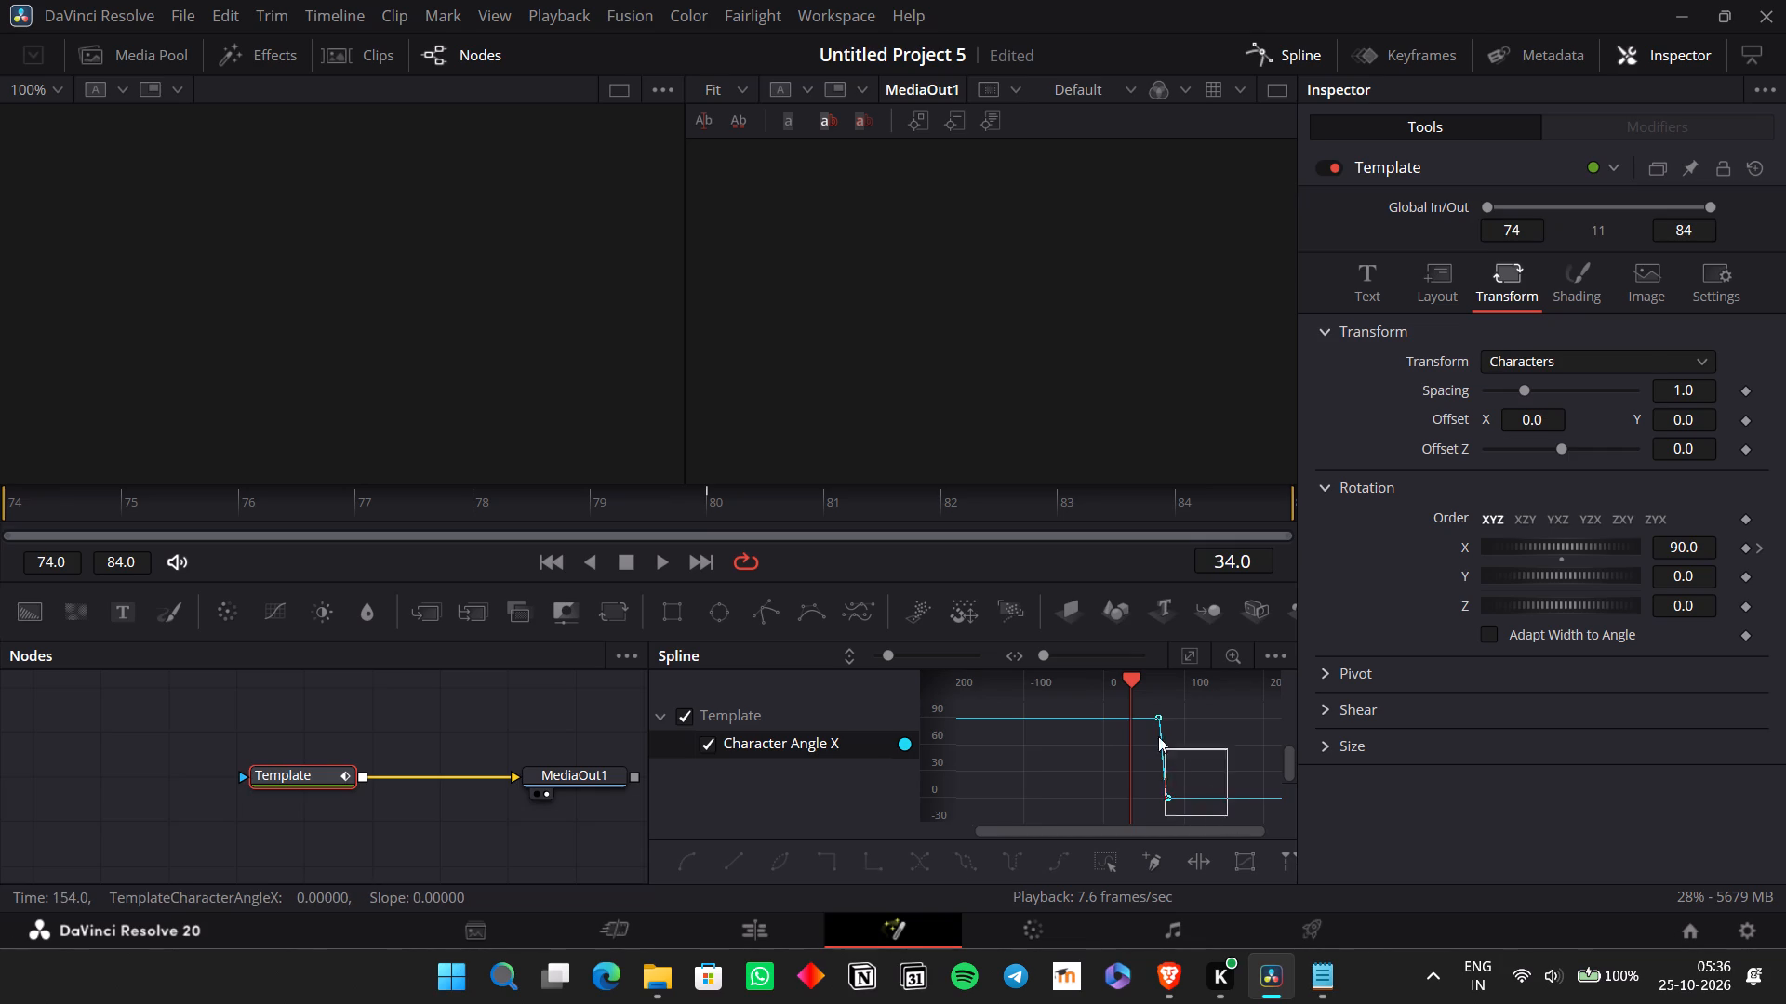
{"action": "left_click_drag", "start_coordinate": [1158, 736], "coordinate": [1139, 702]}
{"action": "key", "text": "s"}
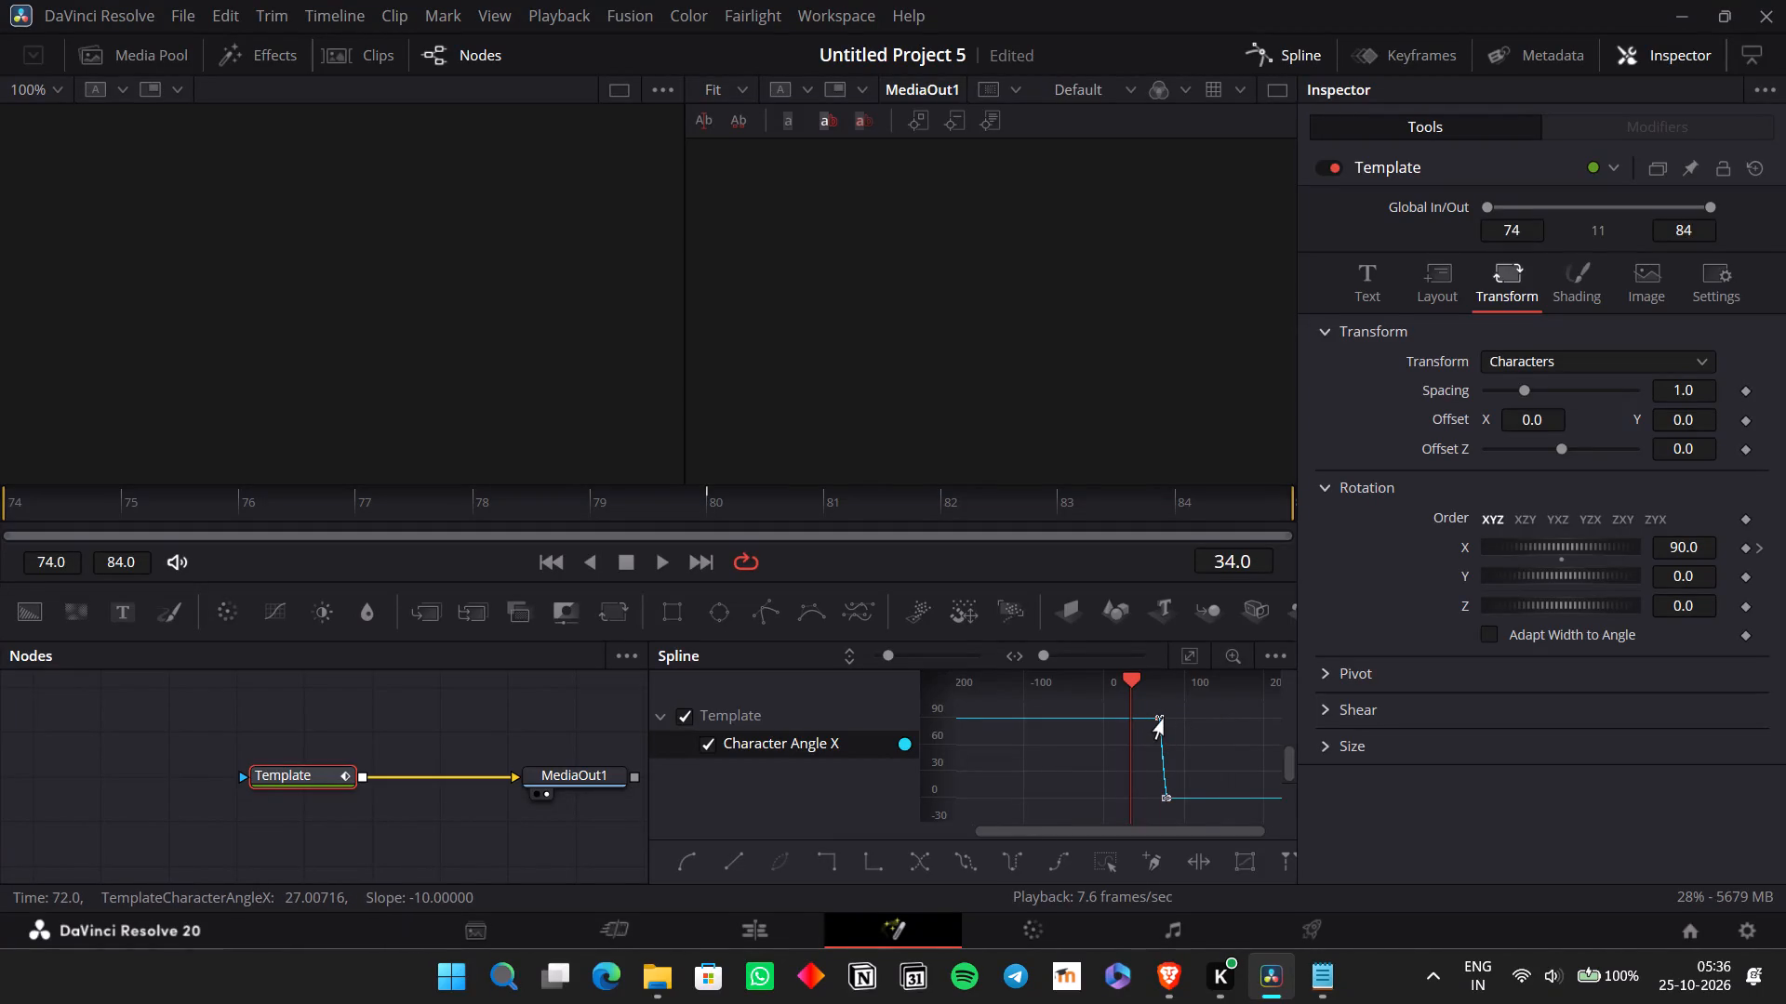
Extend the start keyframe's curve handle horizontally toward the end keyframe at the 90 value to ease the "Fire" rotation's start.
{"action": "left_click_drag", "start_coordinate": [1164, 720], "coordinate": [1180, 715]}
{"action": "left_click_drag", "start_coordinate": [1180, 715], "coordinate": [1188, 720]}
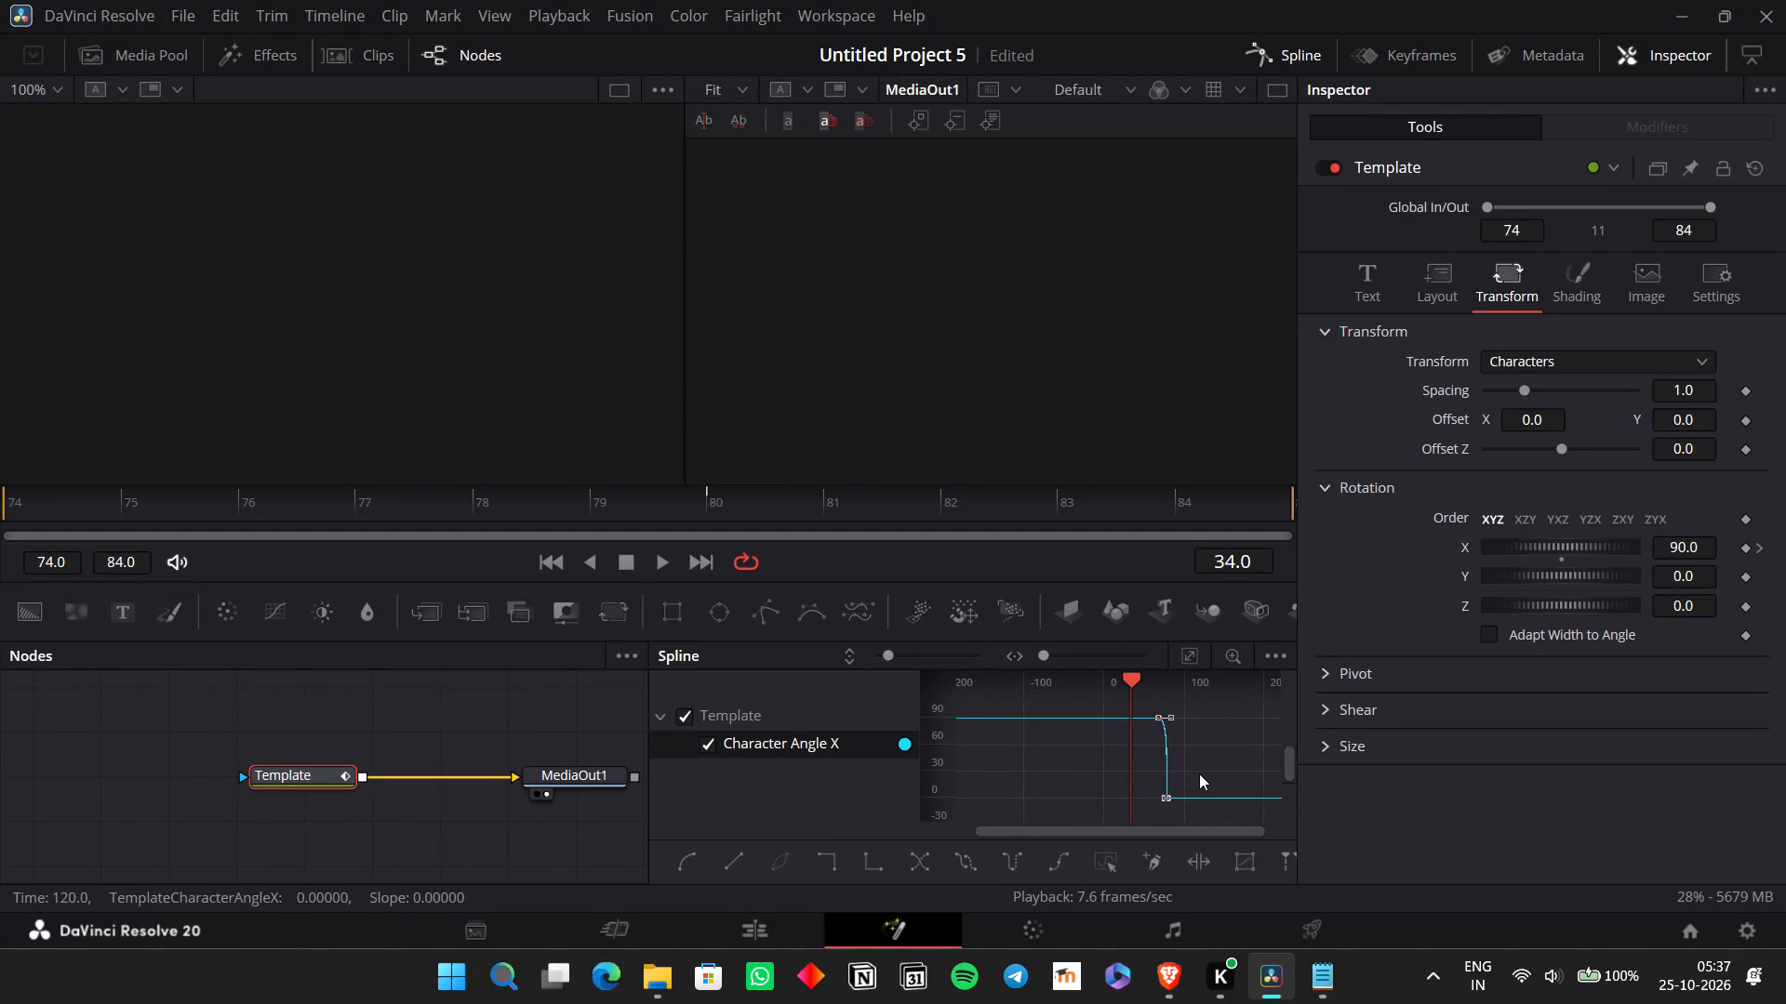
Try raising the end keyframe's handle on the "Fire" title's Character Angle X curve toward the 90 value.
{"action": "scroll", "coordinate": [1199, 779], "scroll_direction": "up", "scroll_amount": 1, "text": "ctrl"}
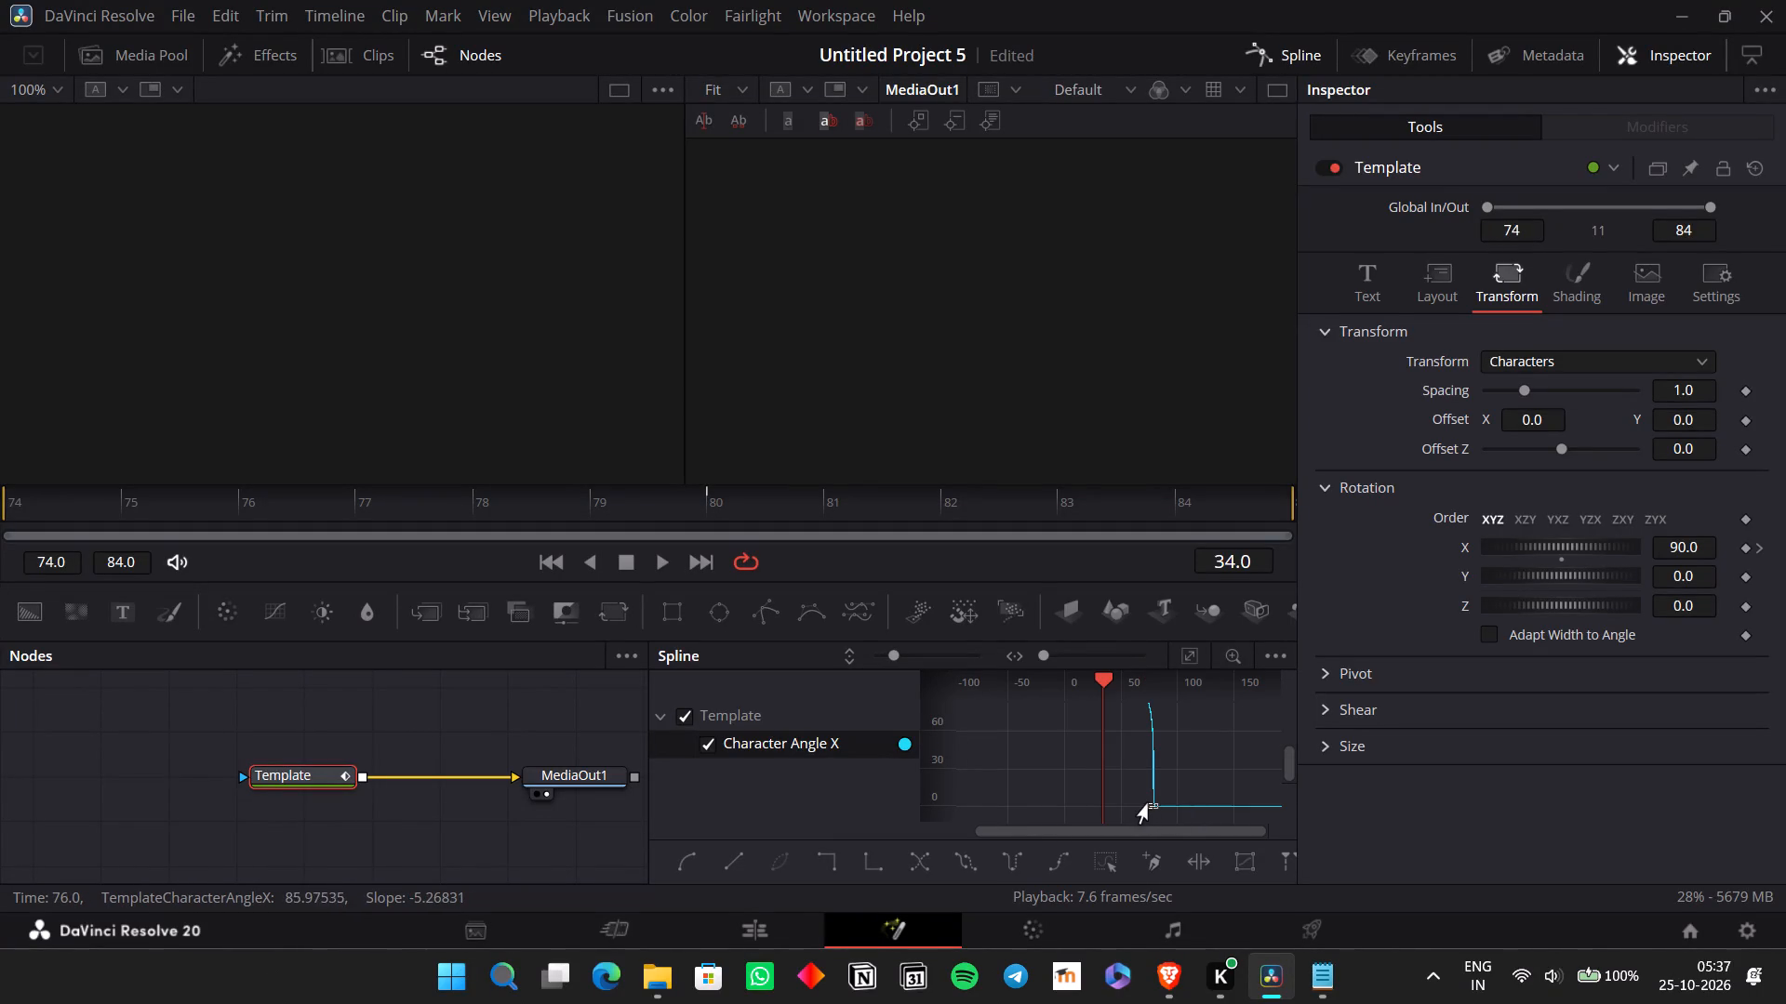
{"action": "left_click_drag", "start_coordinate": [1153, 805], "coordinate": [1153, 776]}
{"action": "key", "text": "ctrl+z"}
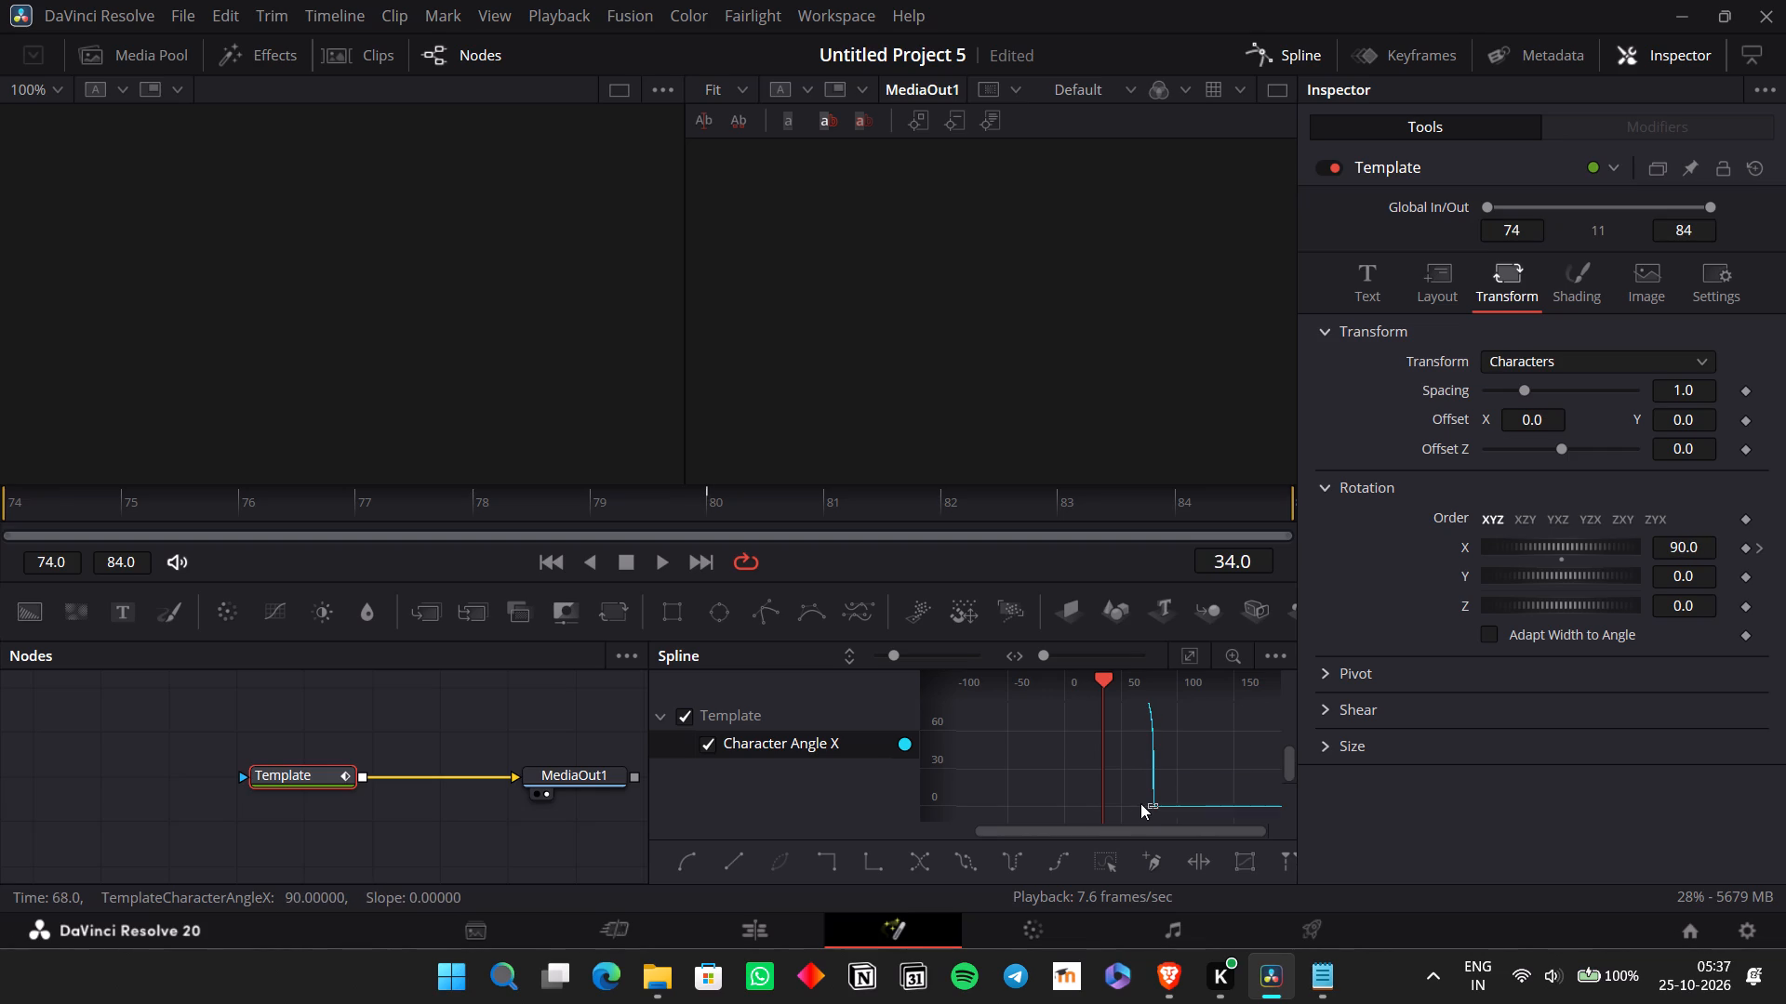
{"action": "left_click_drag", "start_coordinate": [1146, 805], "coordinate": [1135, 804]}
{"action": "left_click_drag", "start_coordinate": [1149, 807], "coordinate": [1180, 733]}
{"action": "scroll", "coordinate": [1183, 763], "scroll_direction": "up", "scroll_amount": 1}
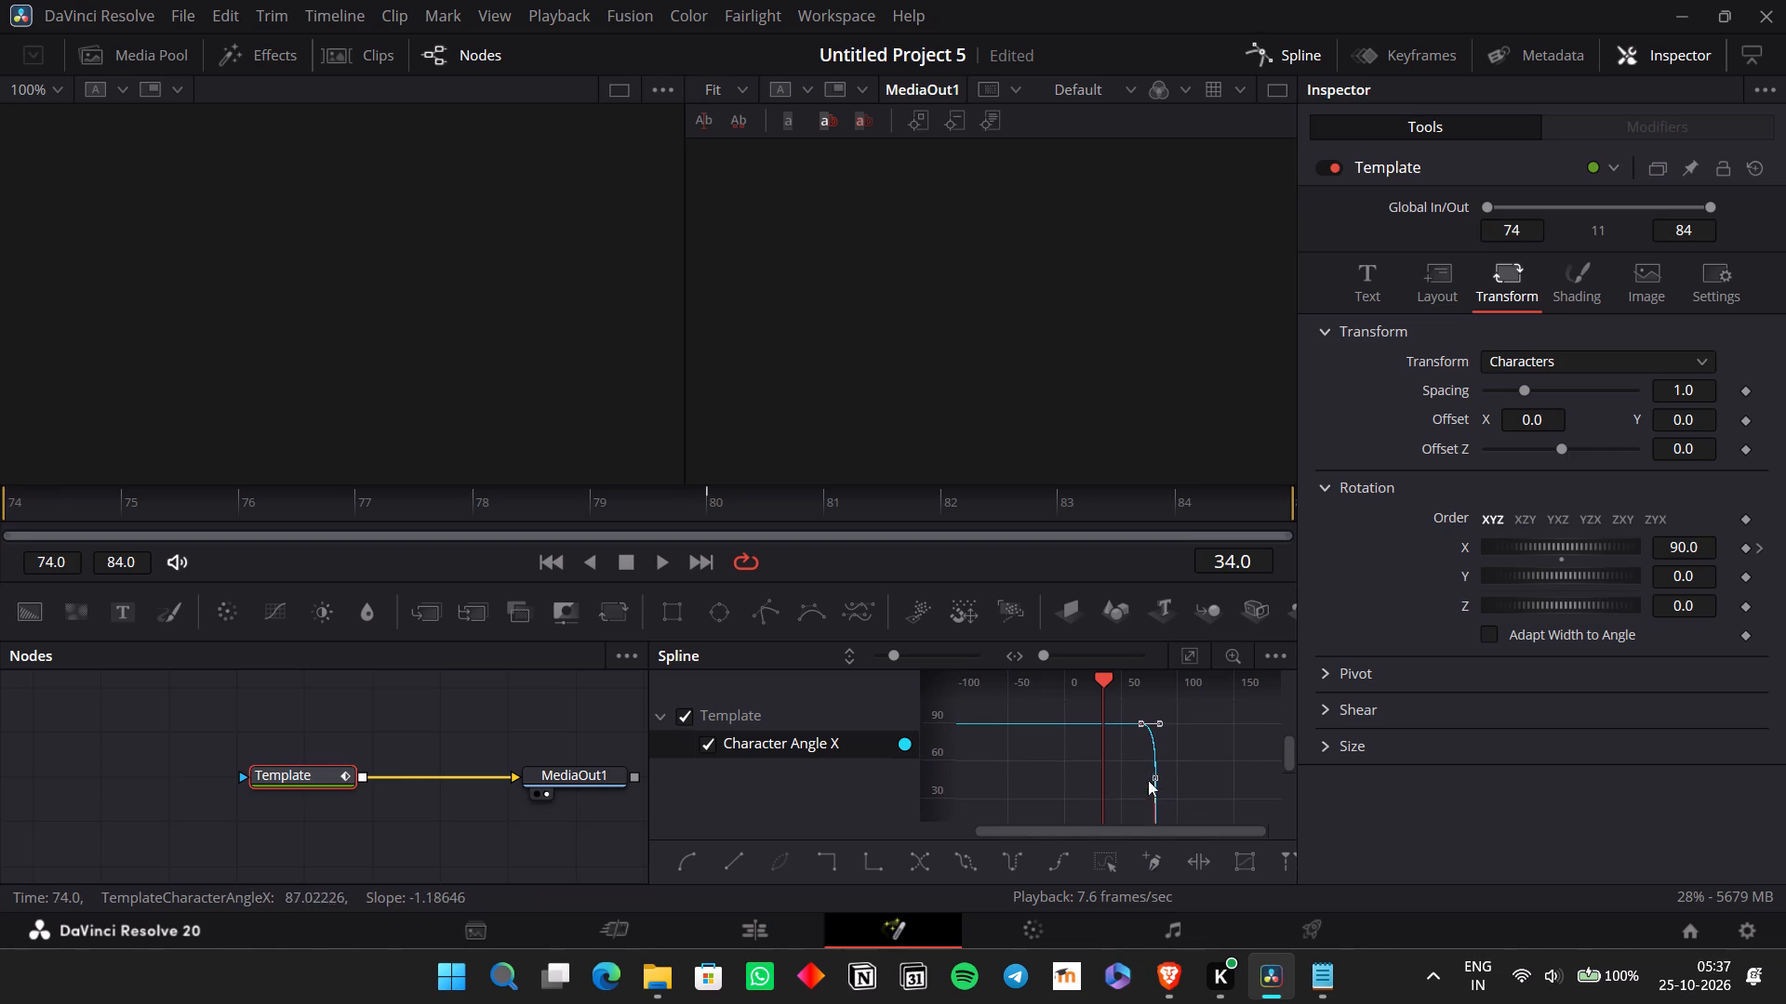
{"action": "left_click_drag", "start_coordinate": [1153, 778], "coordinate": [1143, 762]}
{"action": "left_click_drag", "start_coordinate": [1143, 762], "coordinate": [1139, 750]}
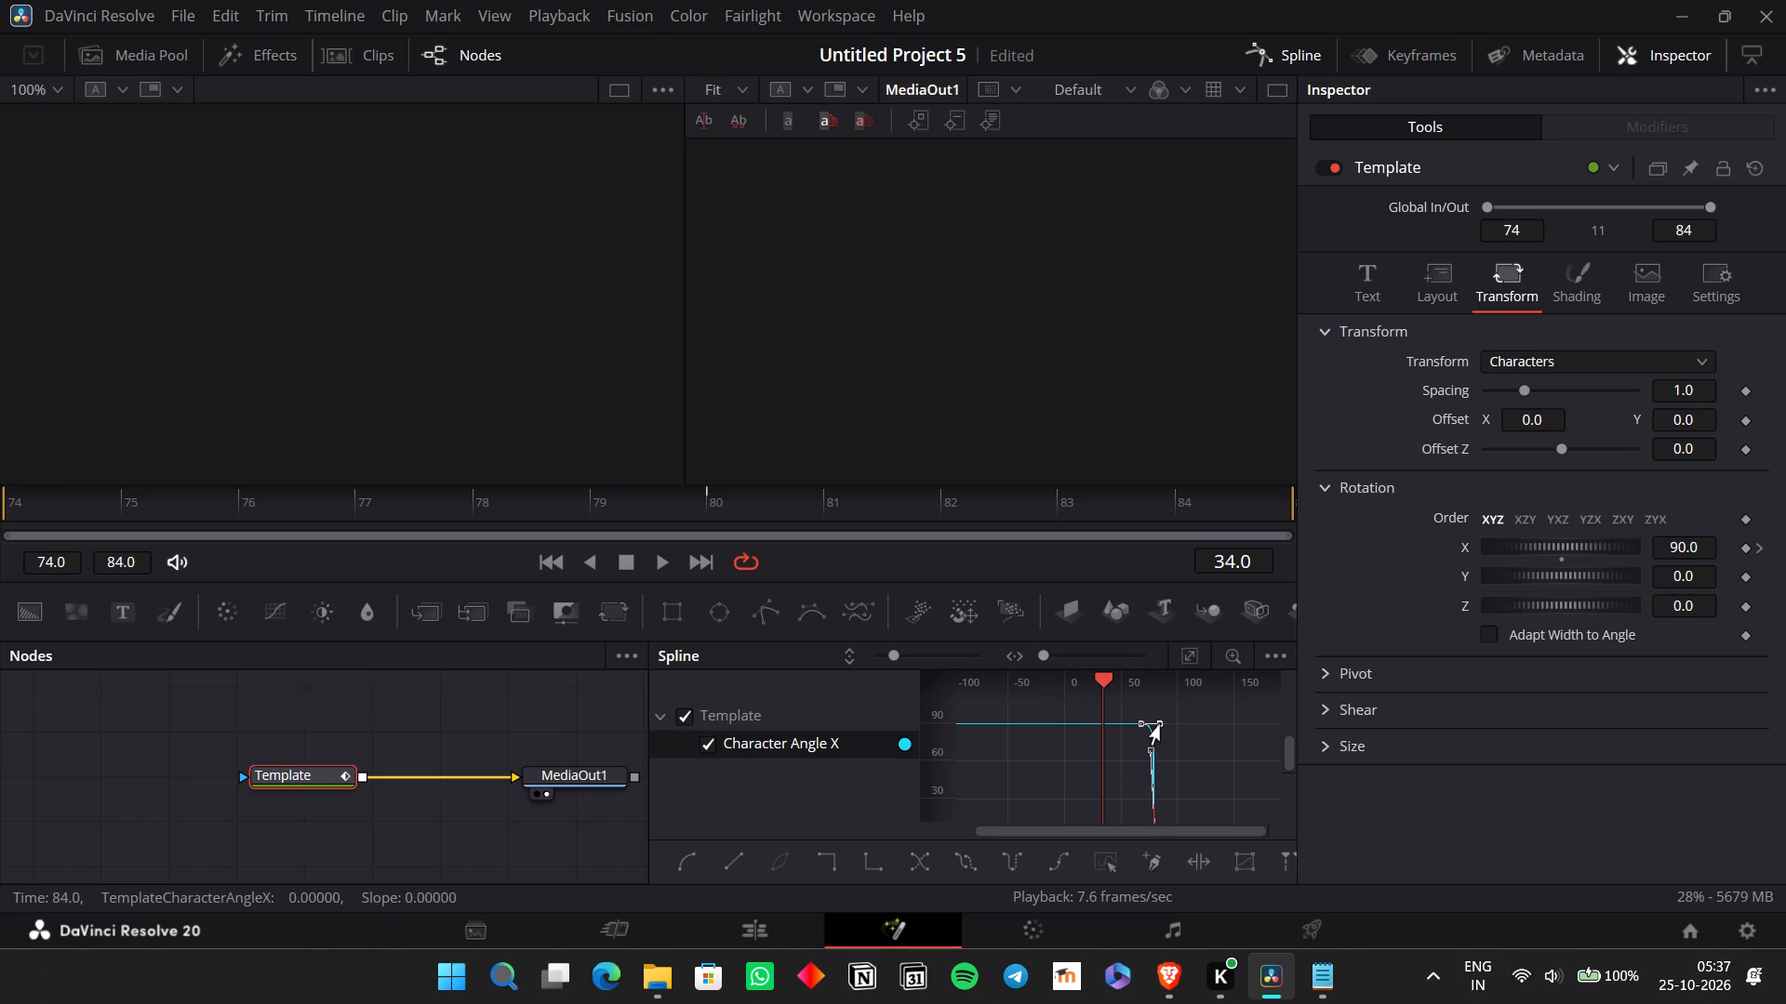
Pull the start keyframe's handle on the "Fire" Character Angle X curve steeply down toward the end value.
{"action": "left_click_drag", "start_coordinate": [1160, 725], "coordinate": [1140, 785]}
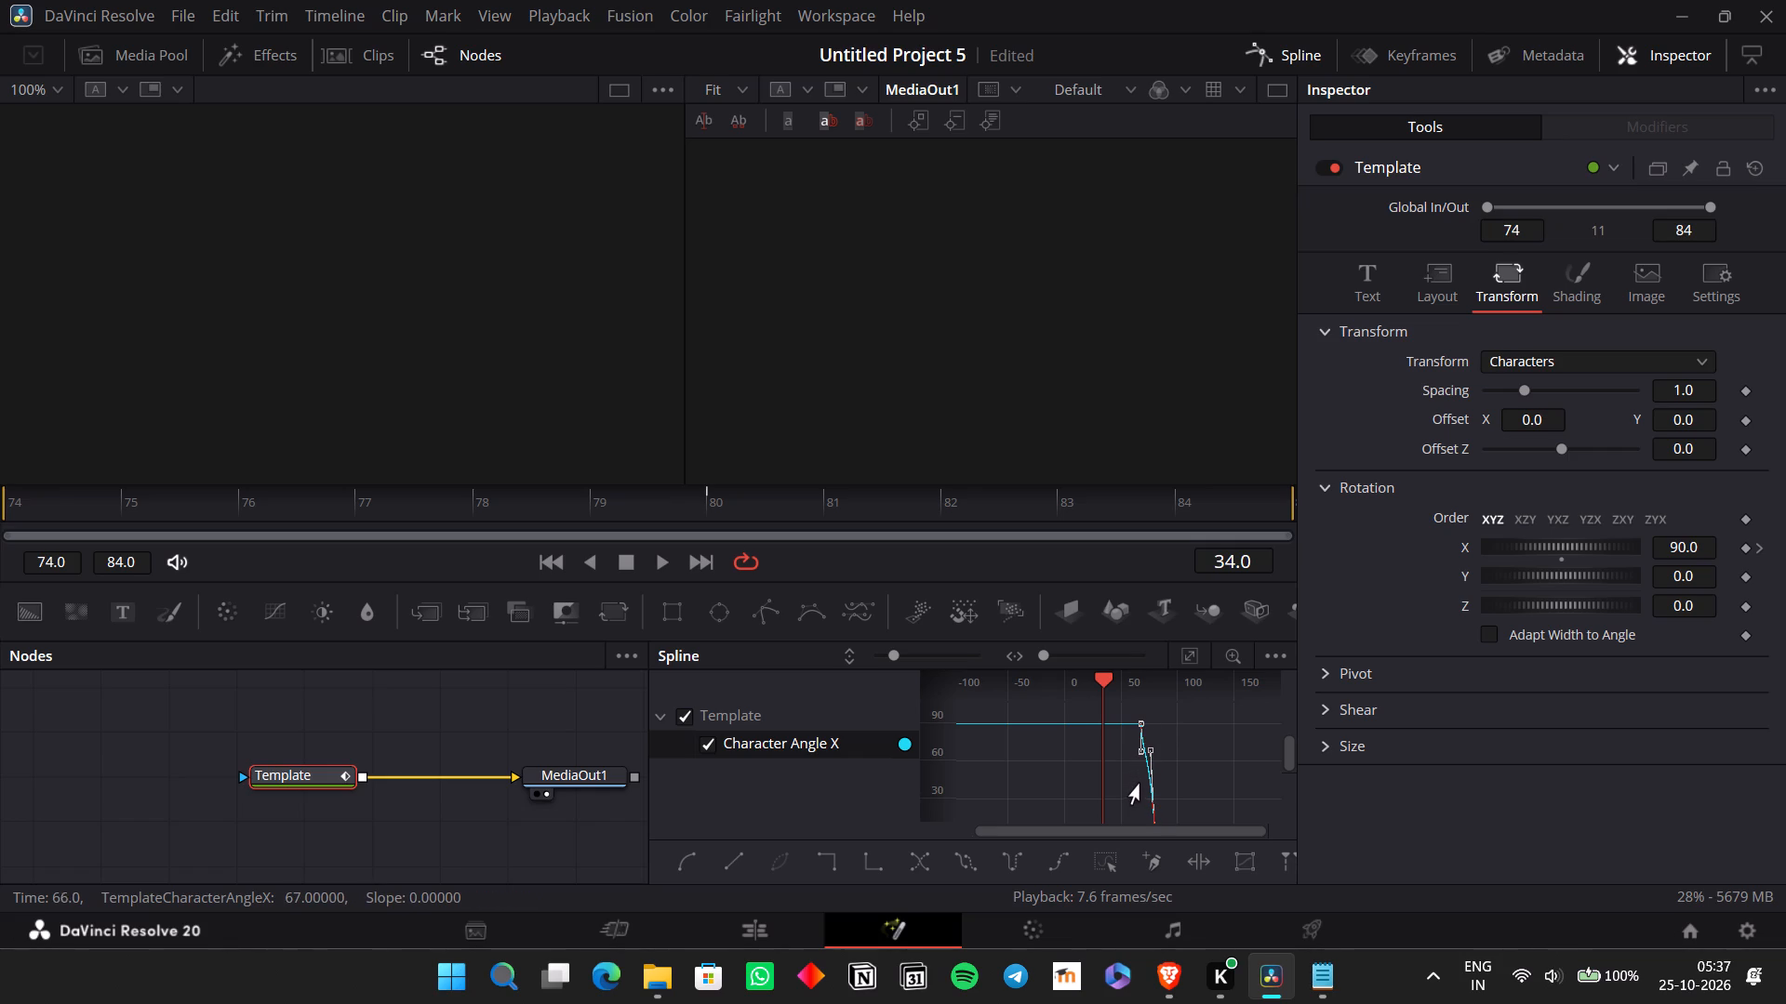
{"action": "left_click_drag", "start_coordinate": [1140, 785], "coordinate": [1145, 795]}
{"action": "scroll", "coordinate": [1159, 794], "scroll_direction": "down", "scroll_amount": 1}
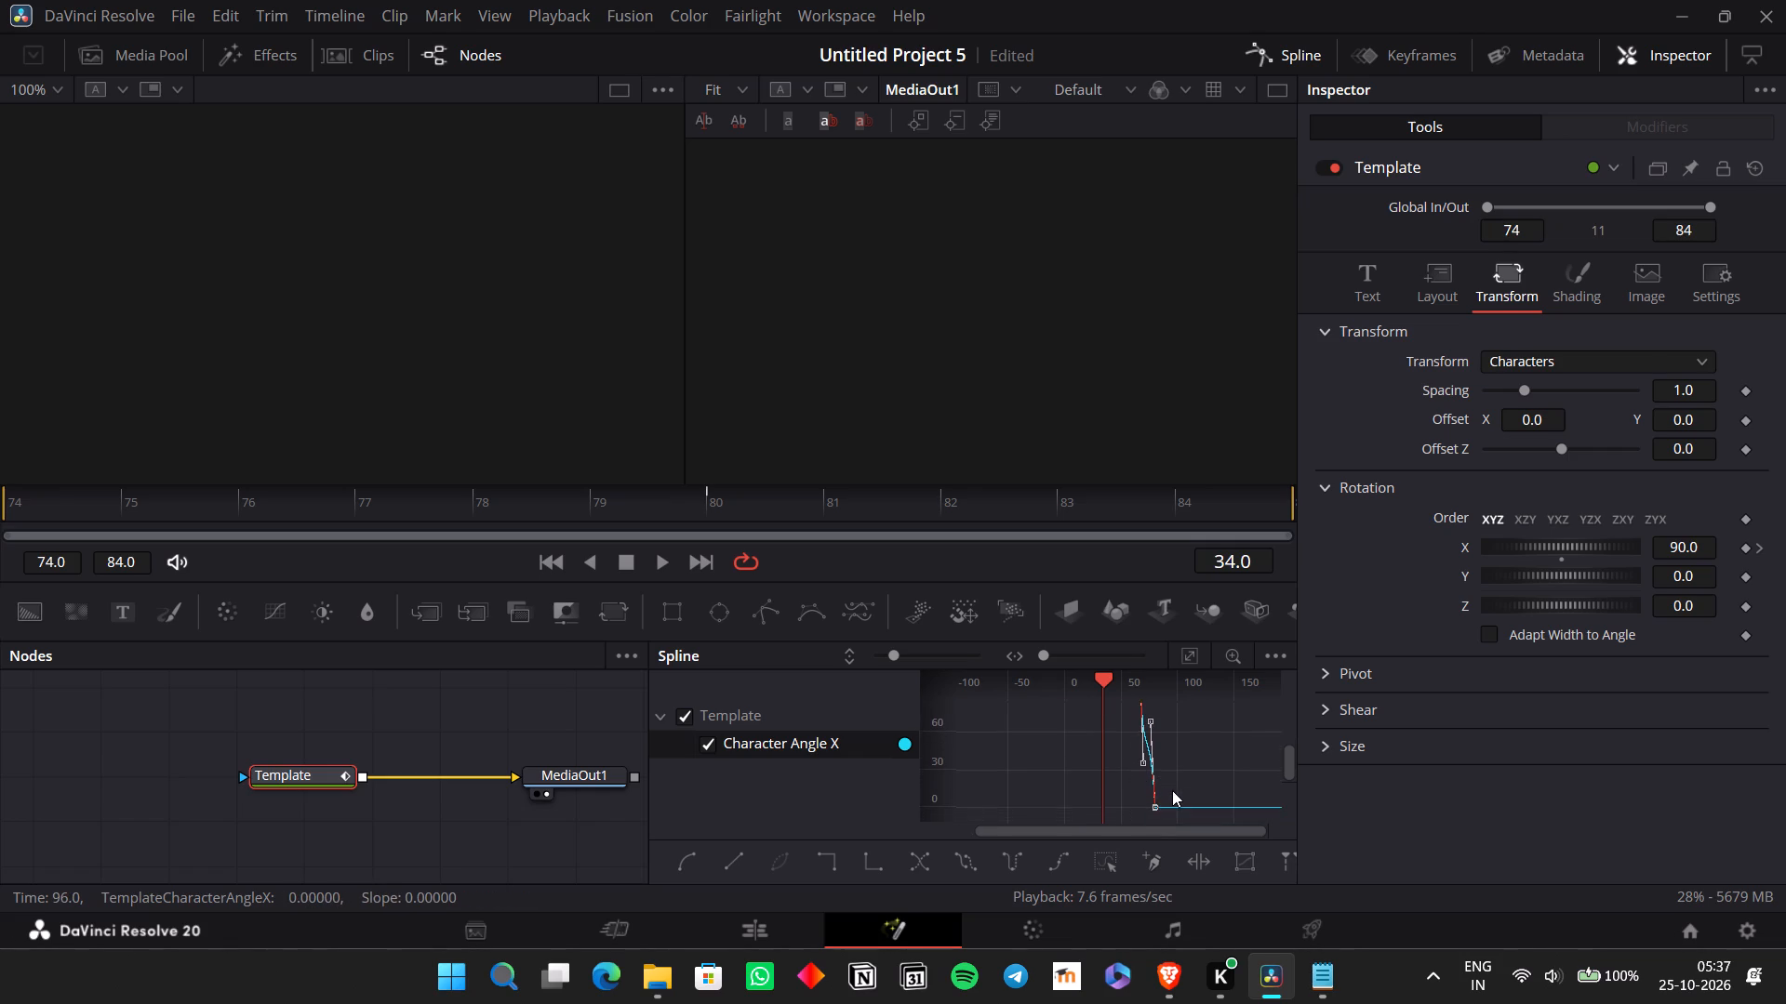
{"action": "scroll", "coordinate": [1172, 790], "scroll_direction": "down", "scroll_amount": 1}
Return to the Edit timeline and play back the "Fire" flip-in several times around 01:00:42 to check the reshaped curve.
{"action": "left_click", "coordinate": [794, 936]}
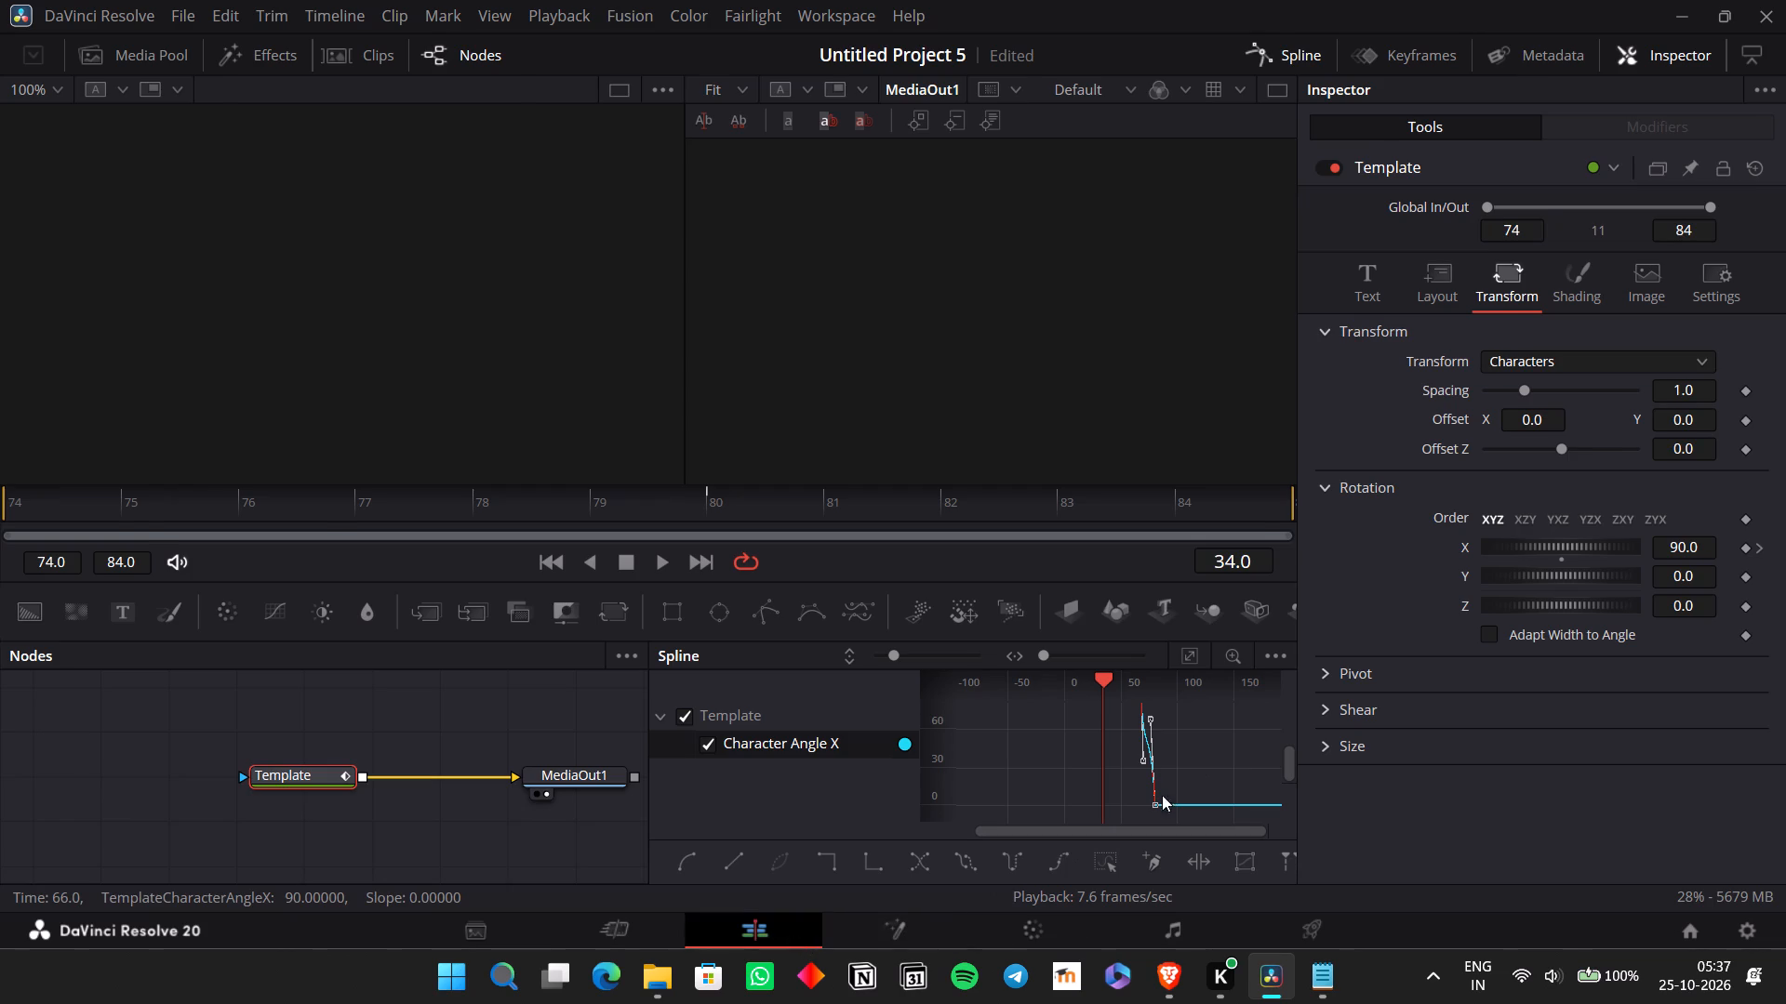
{"action": "left_click", "coordinate": [1003, 660]}
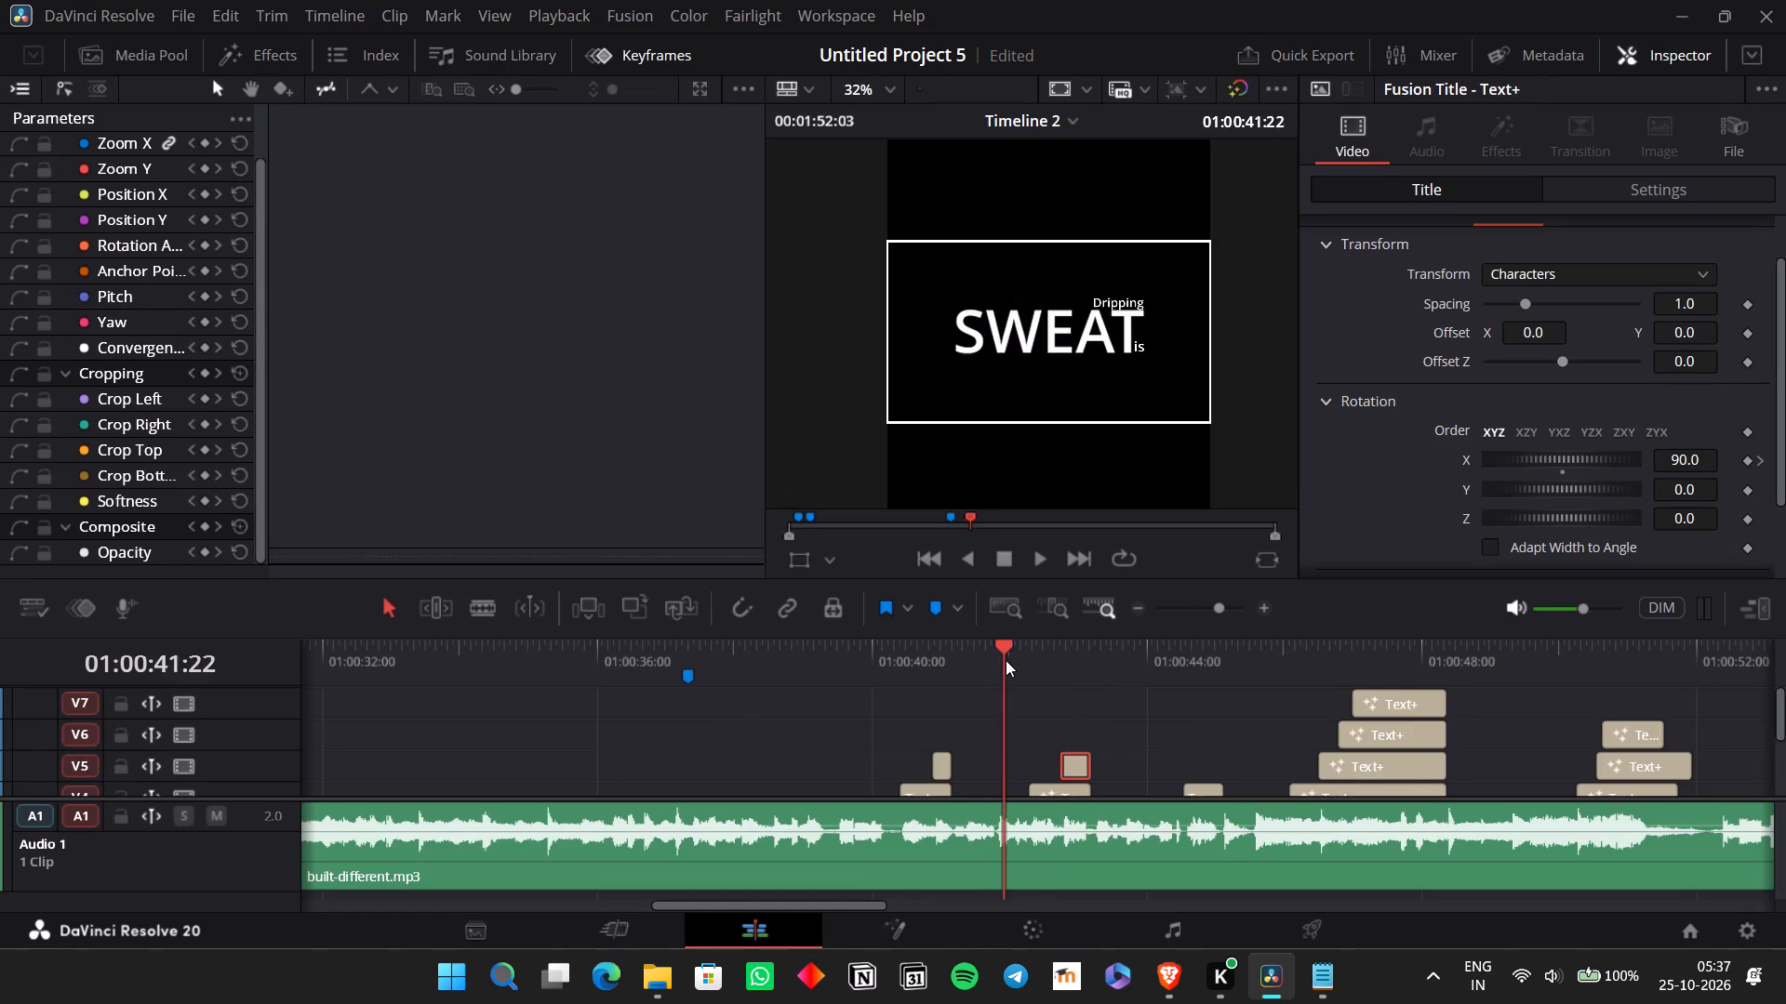
{"action": "key", "text": "space"}
{"action": "key", "text": "space"}
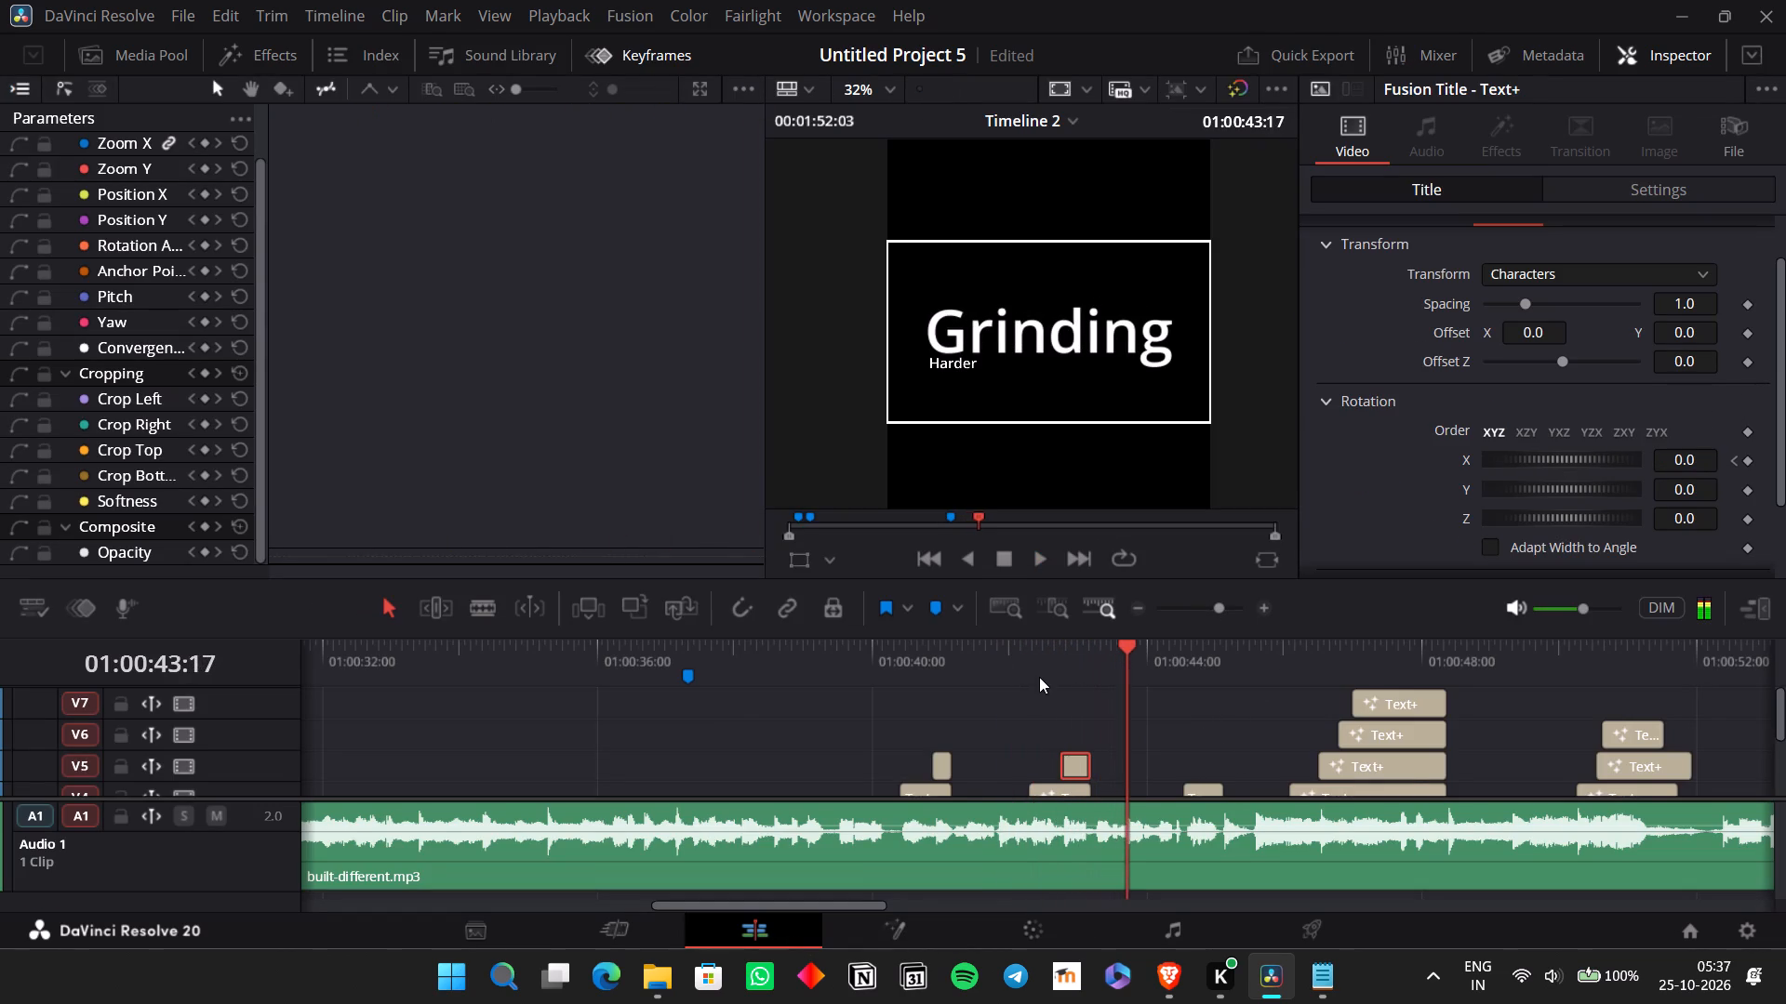
{"action": "left_click", "coordinate": [1049, 654]}
{"action": "key", "text": "space"}
{"action": "key", "text": "space"}
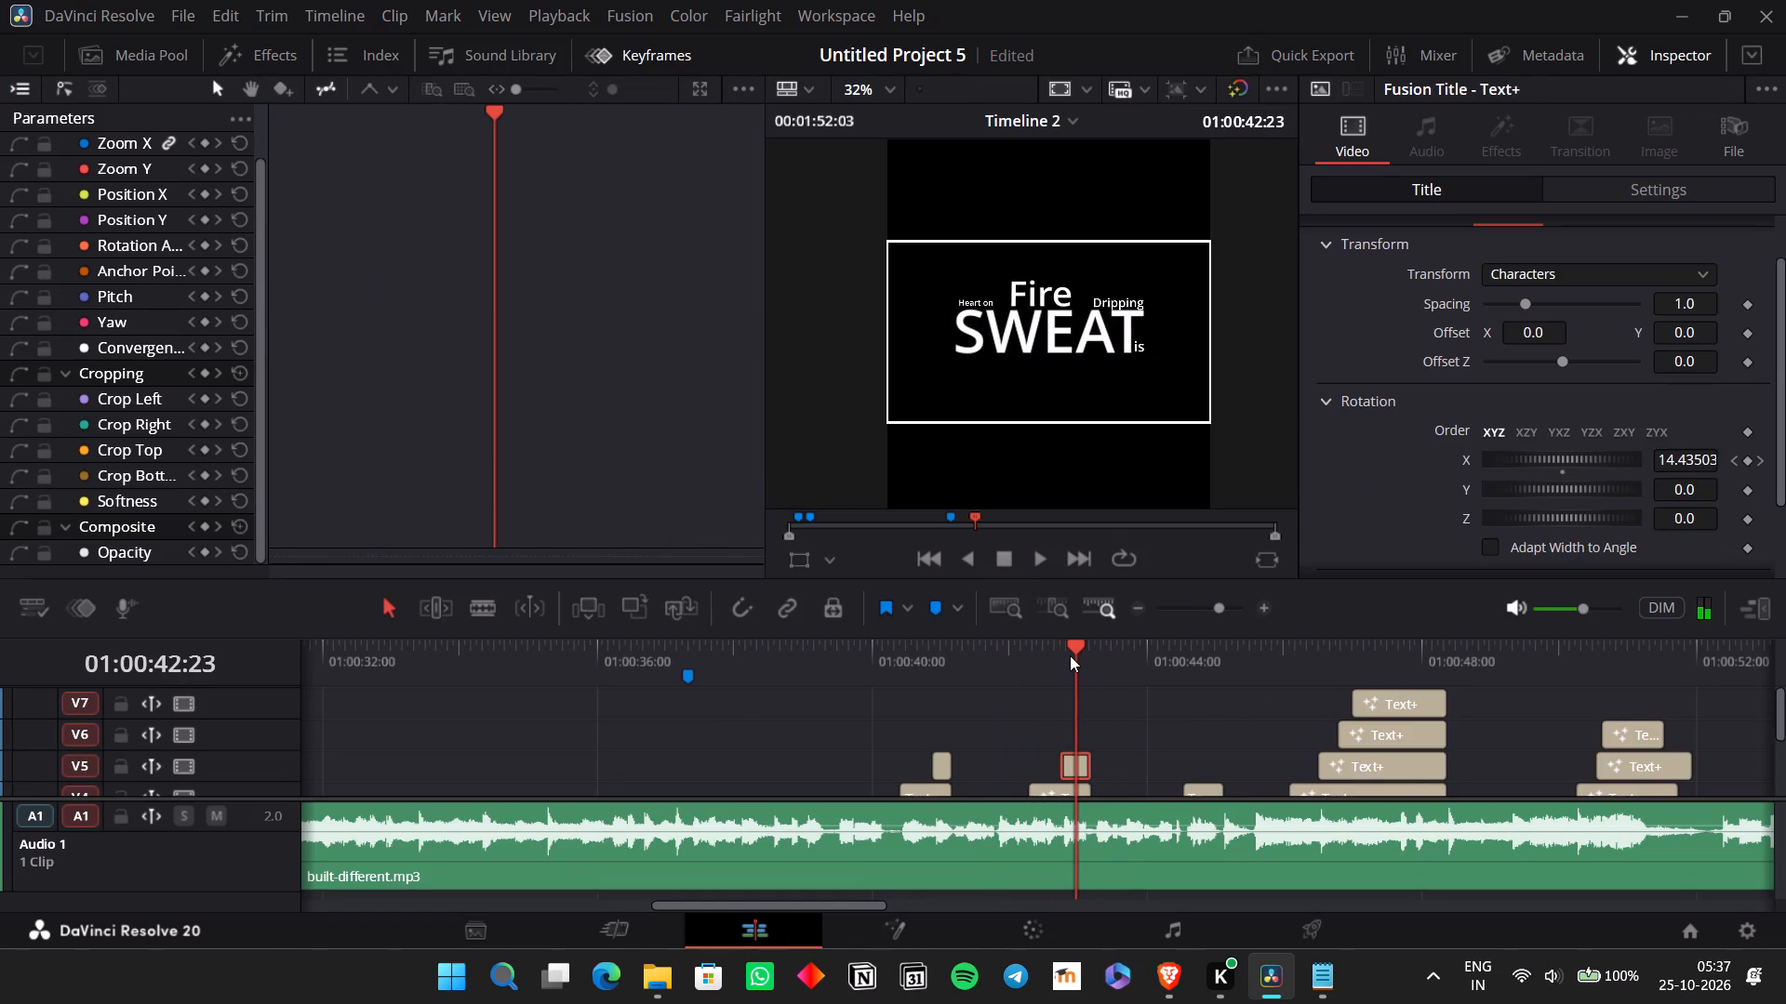
{"action": "left_click_drag", "start_coordinate": [1059, 646], "coordinate": [1050, 643]}
{"action": "key", "text": "space"}
{"action": "key", "text": "space"}
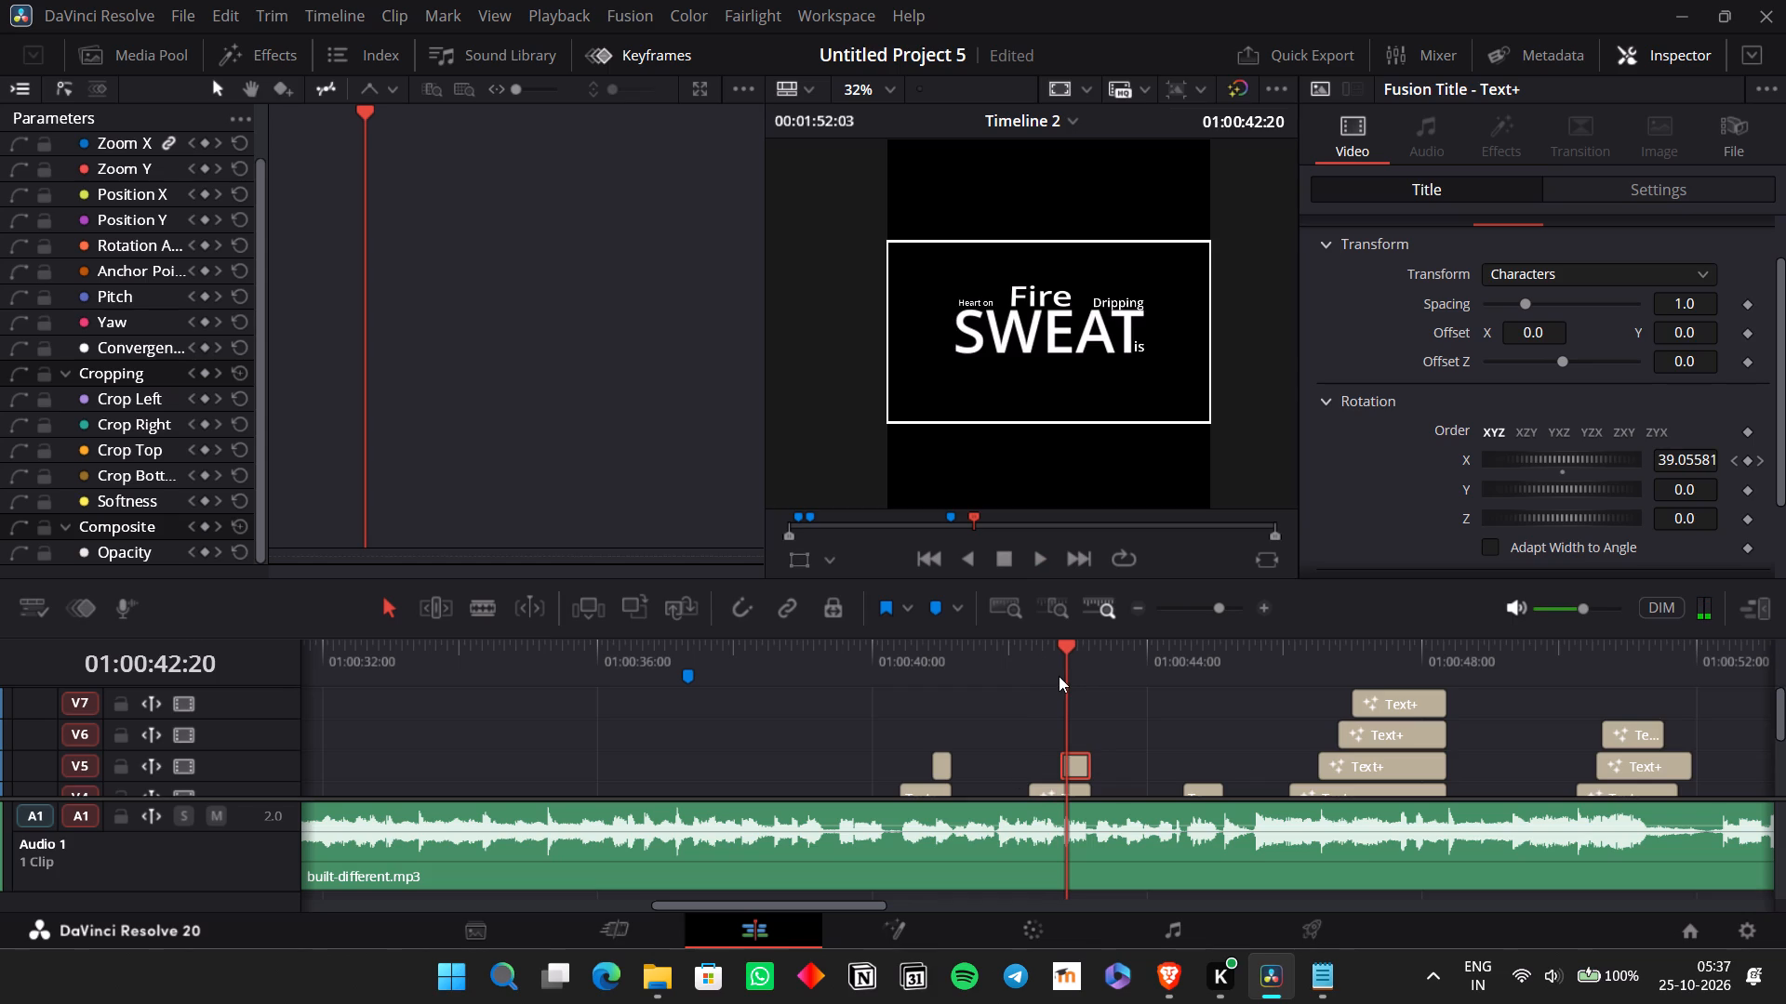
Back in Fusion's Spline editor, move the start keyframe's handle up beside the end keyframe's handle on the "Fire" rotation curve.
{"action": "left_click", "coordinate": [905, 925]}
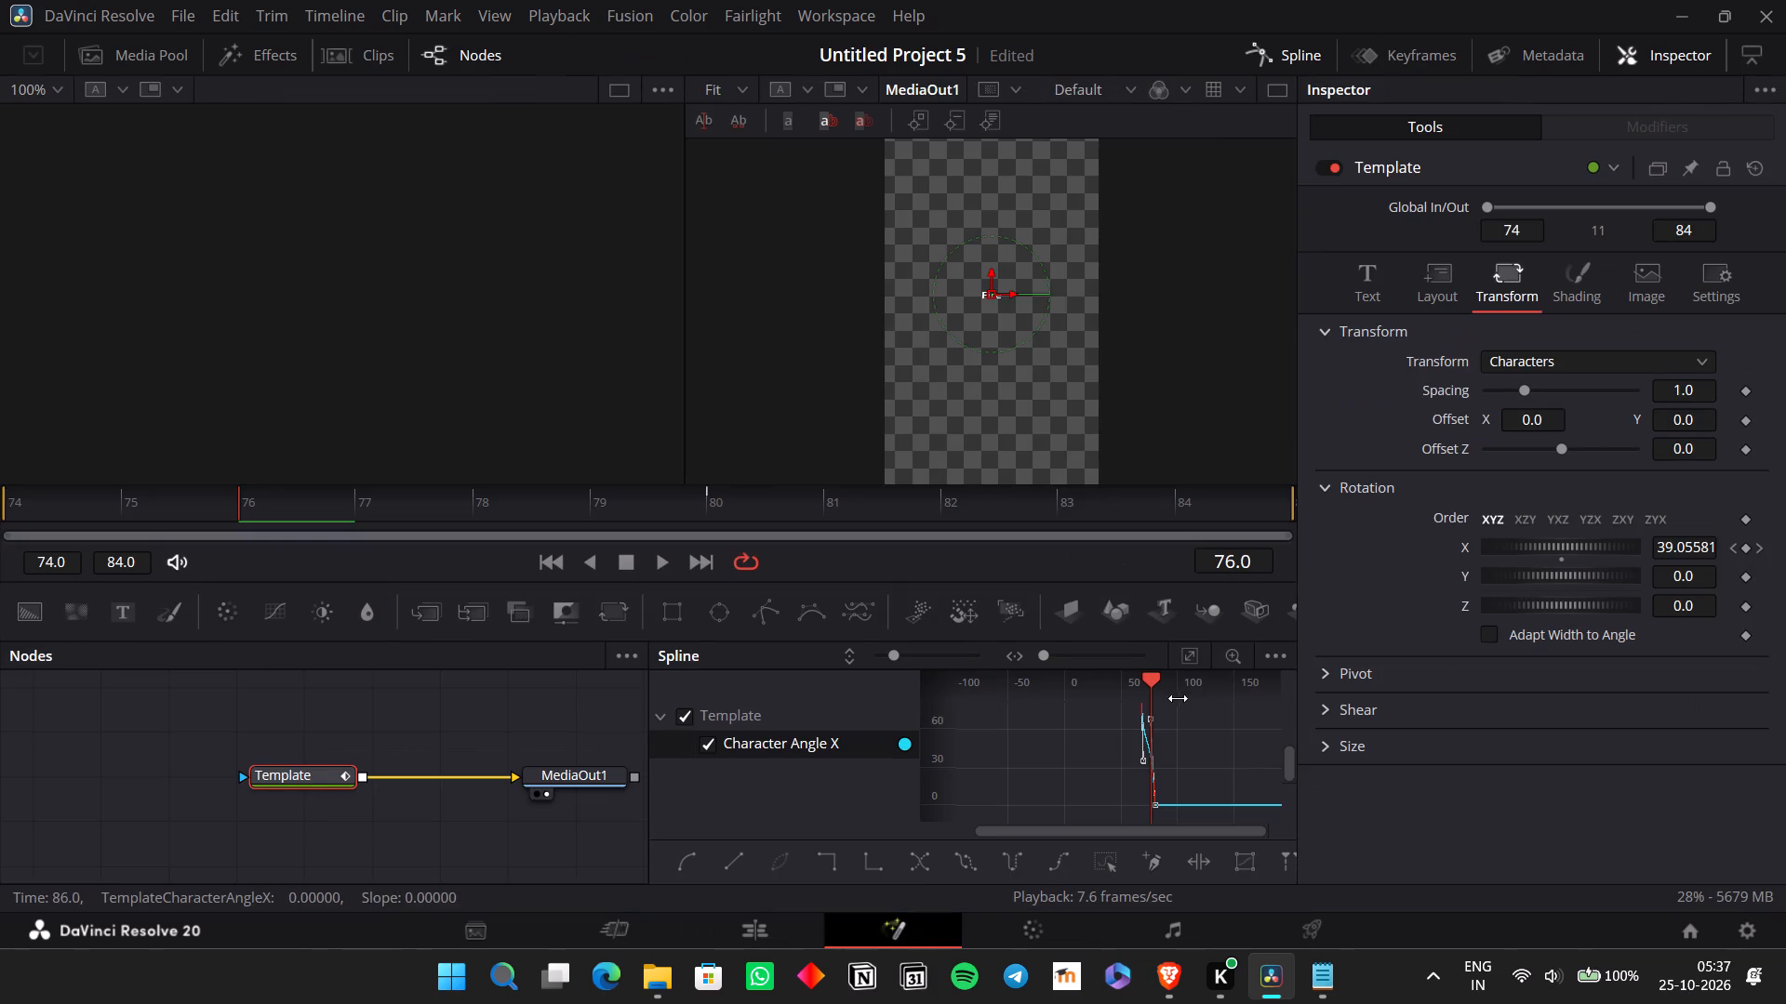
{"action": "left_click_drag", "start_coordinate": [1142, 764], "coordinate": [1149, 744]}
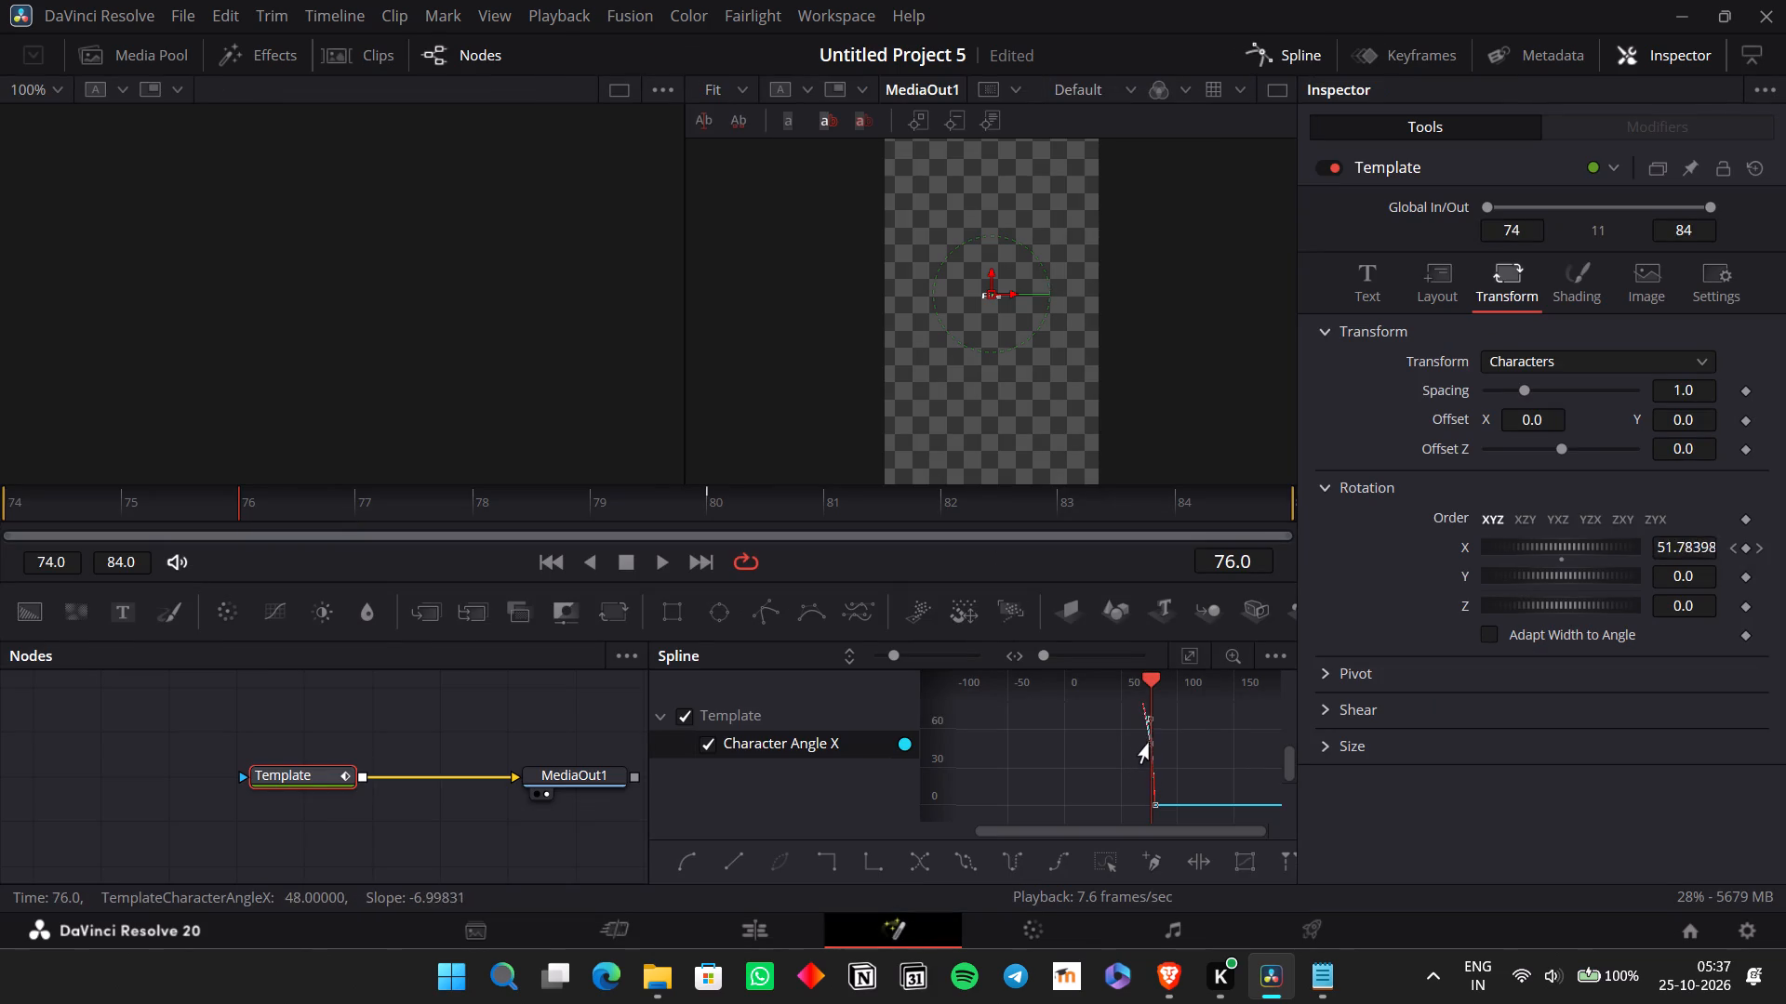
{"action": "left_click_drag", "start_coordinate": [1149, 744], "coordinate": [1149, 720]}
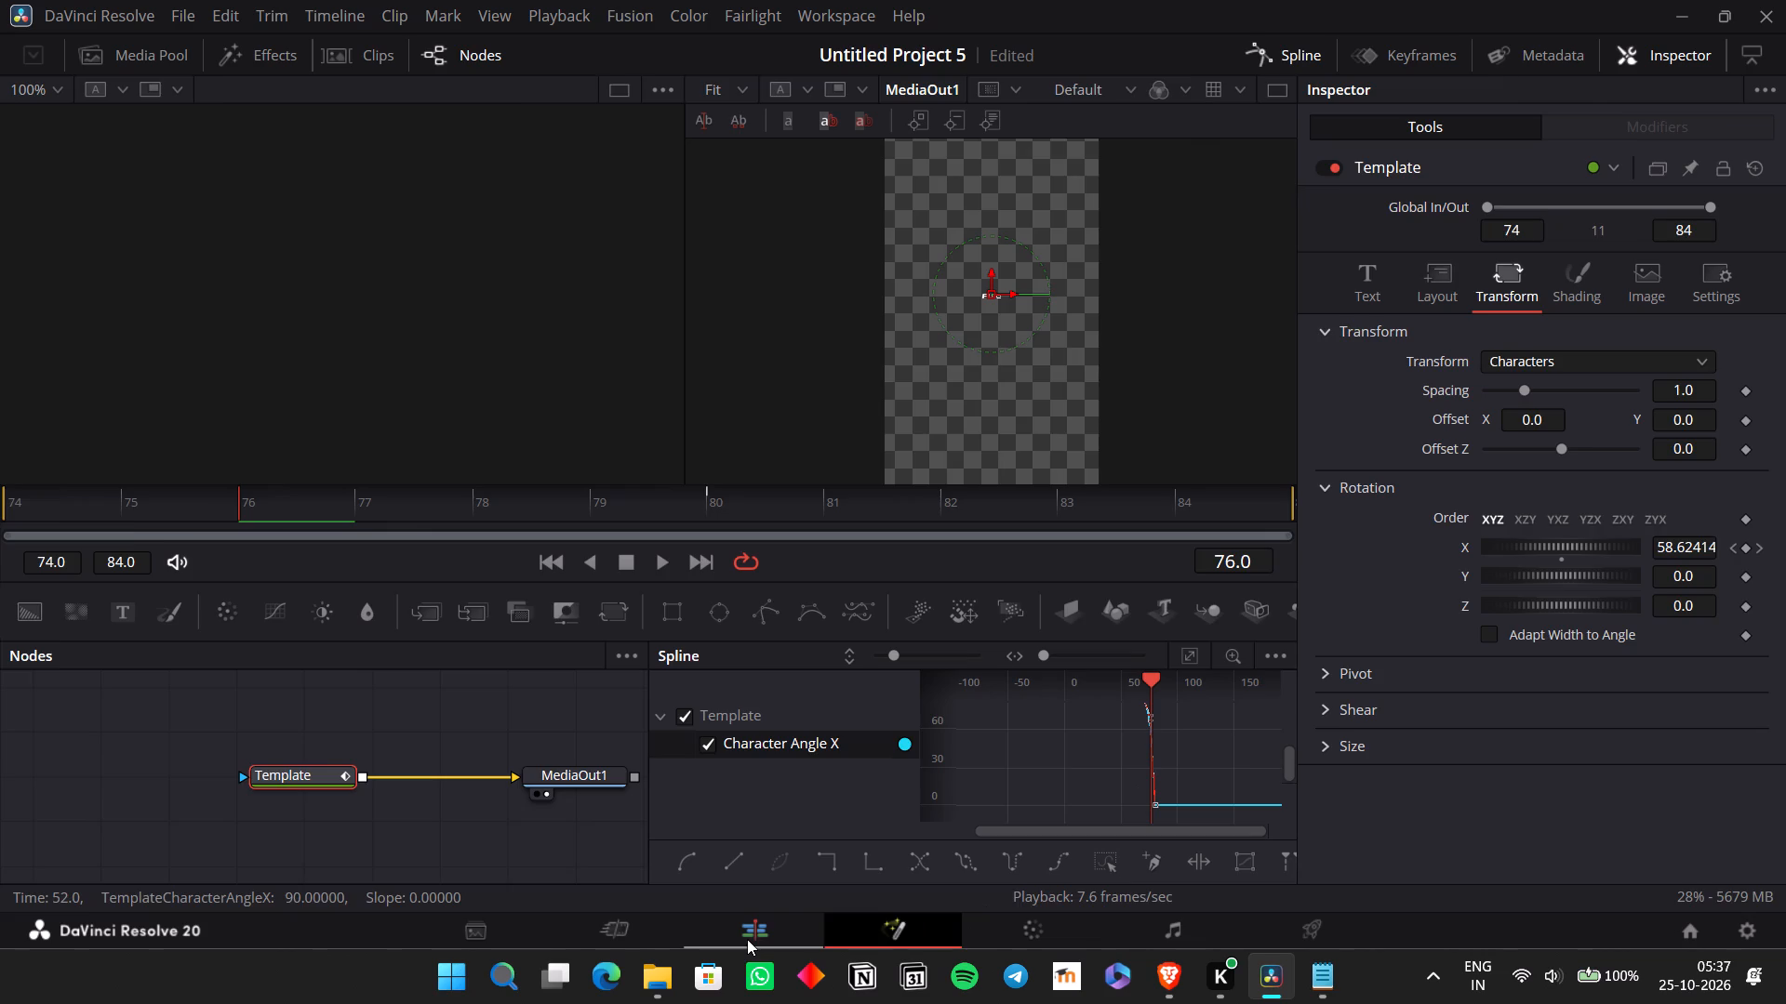
Replay the "Fire" flip-in on the Edit timeline to judge the adjusted rotation curve.
{"action": "left_click", "coordinate": [747, 939]}
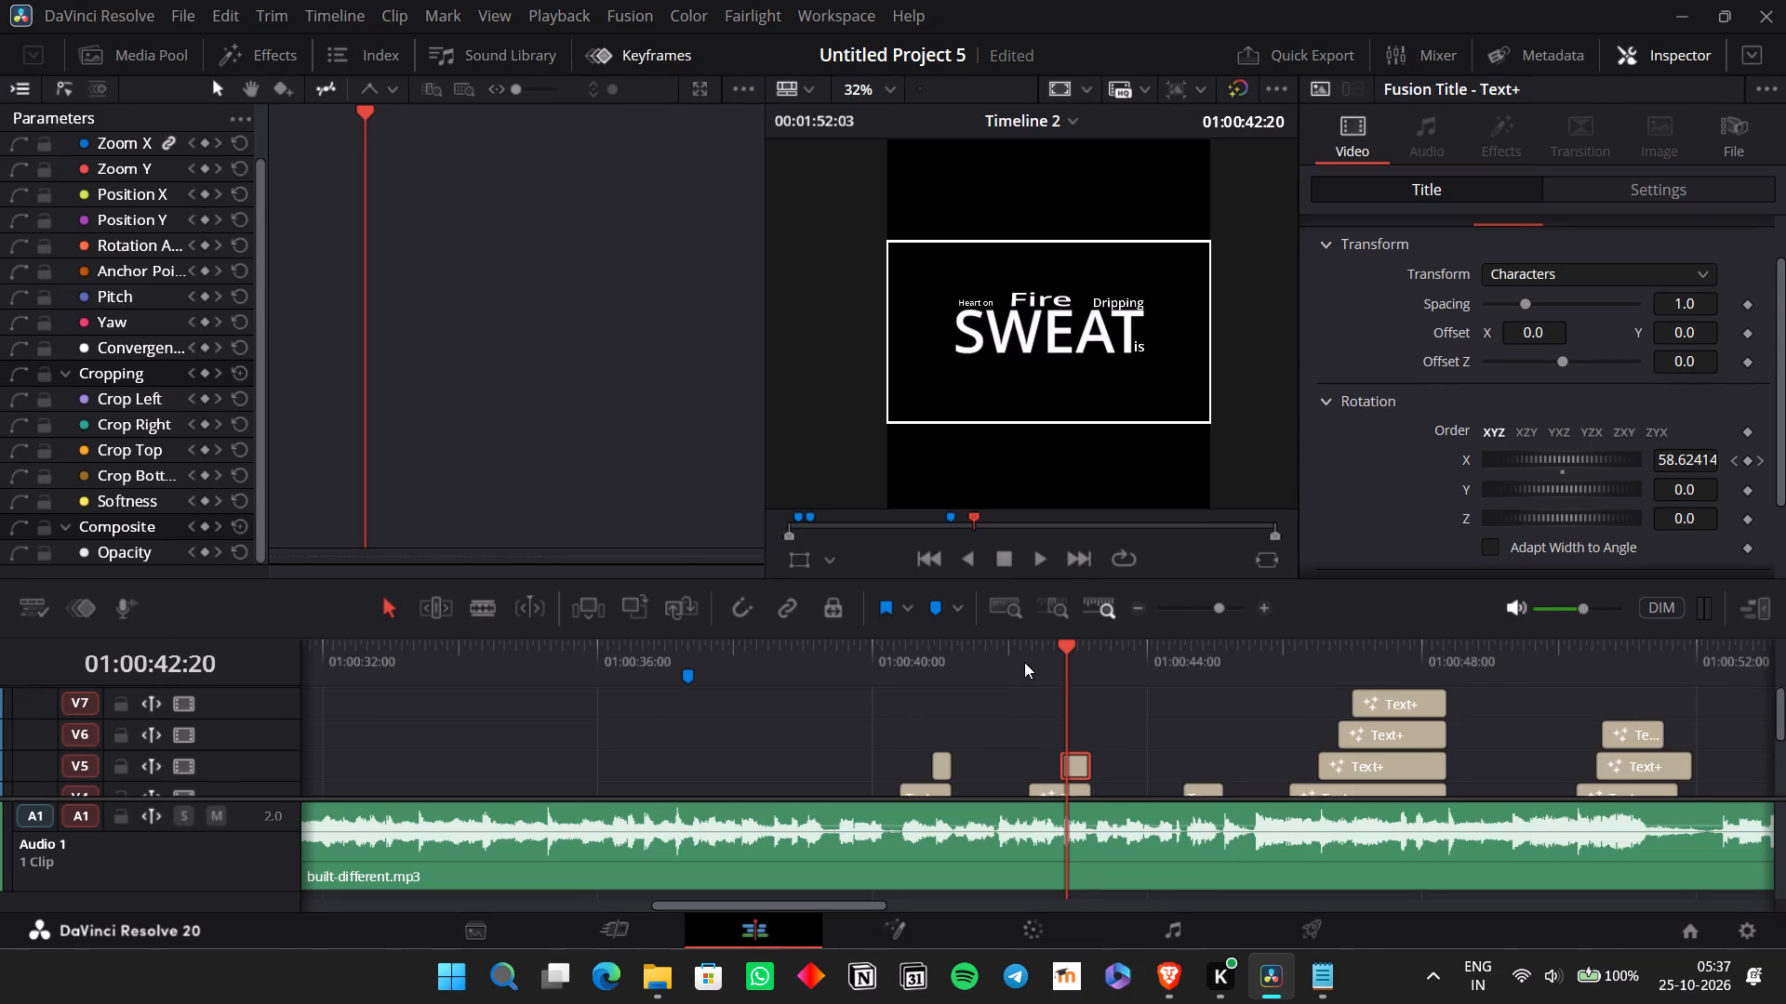
{"action": "key", "text": "space"}
{"action": "key", "text": "space"}
{"action": "left_click", "coordinate": [1023, 660]}
{"action": "key", "text": "space"}
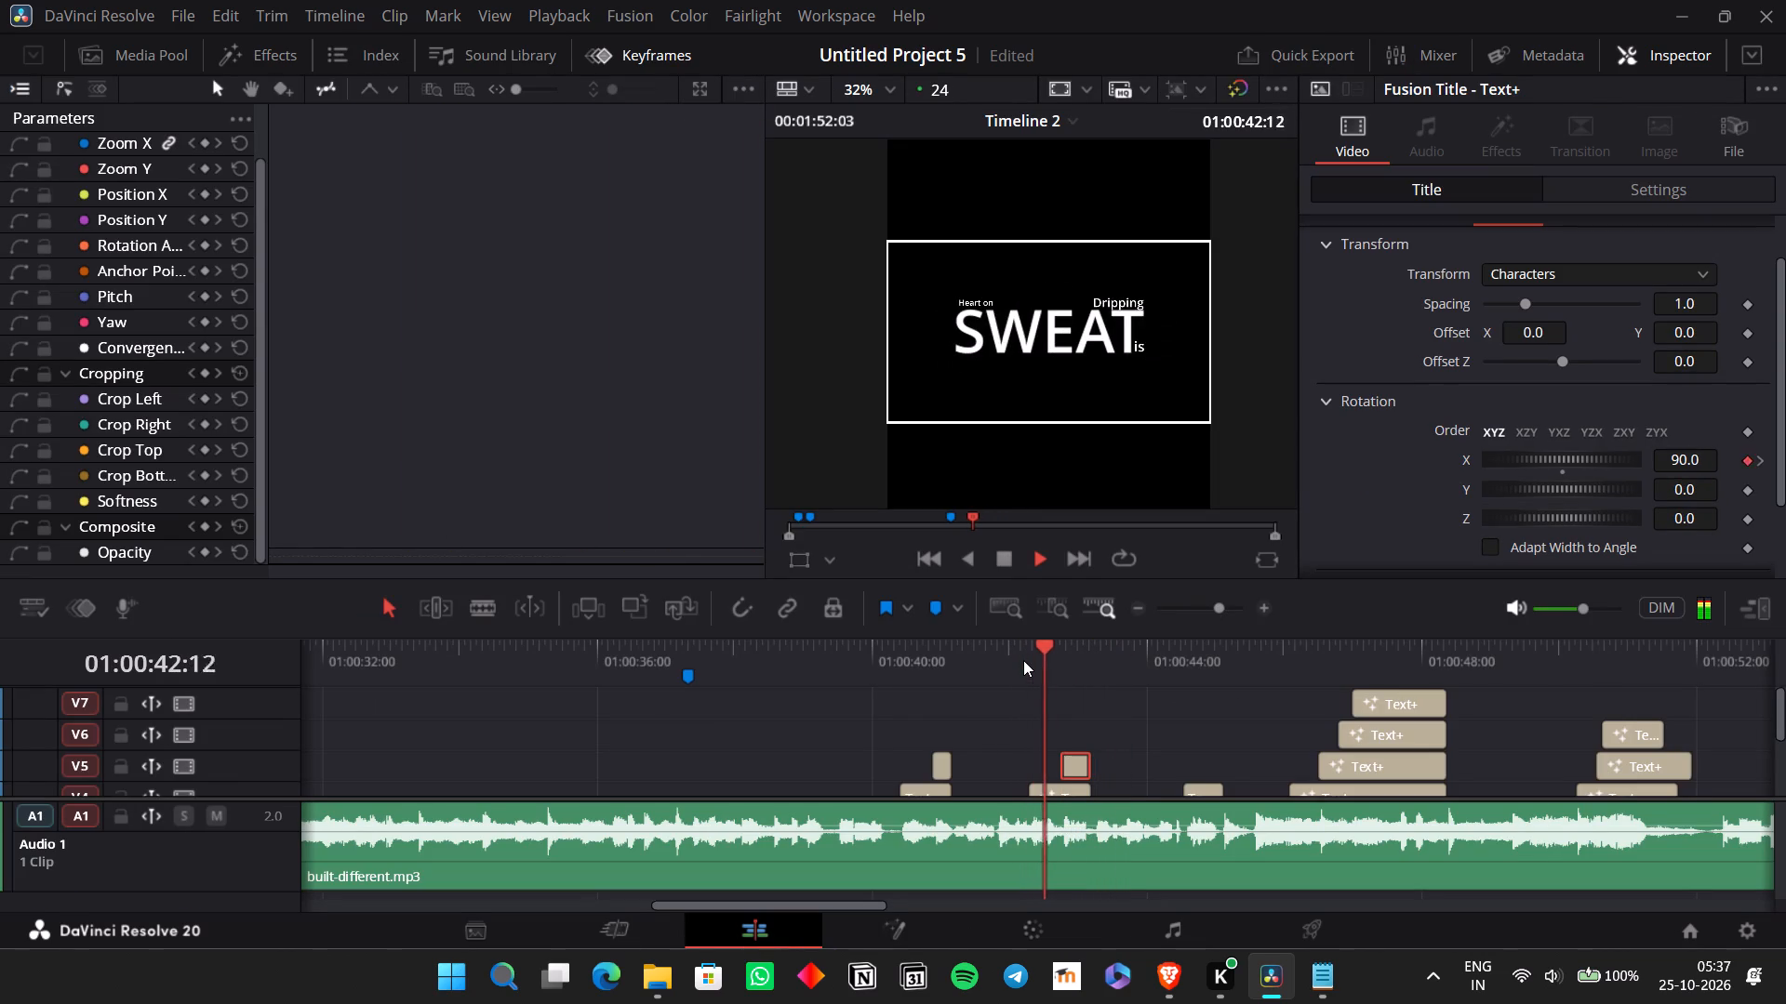
{"action": "key", "text": "space"}
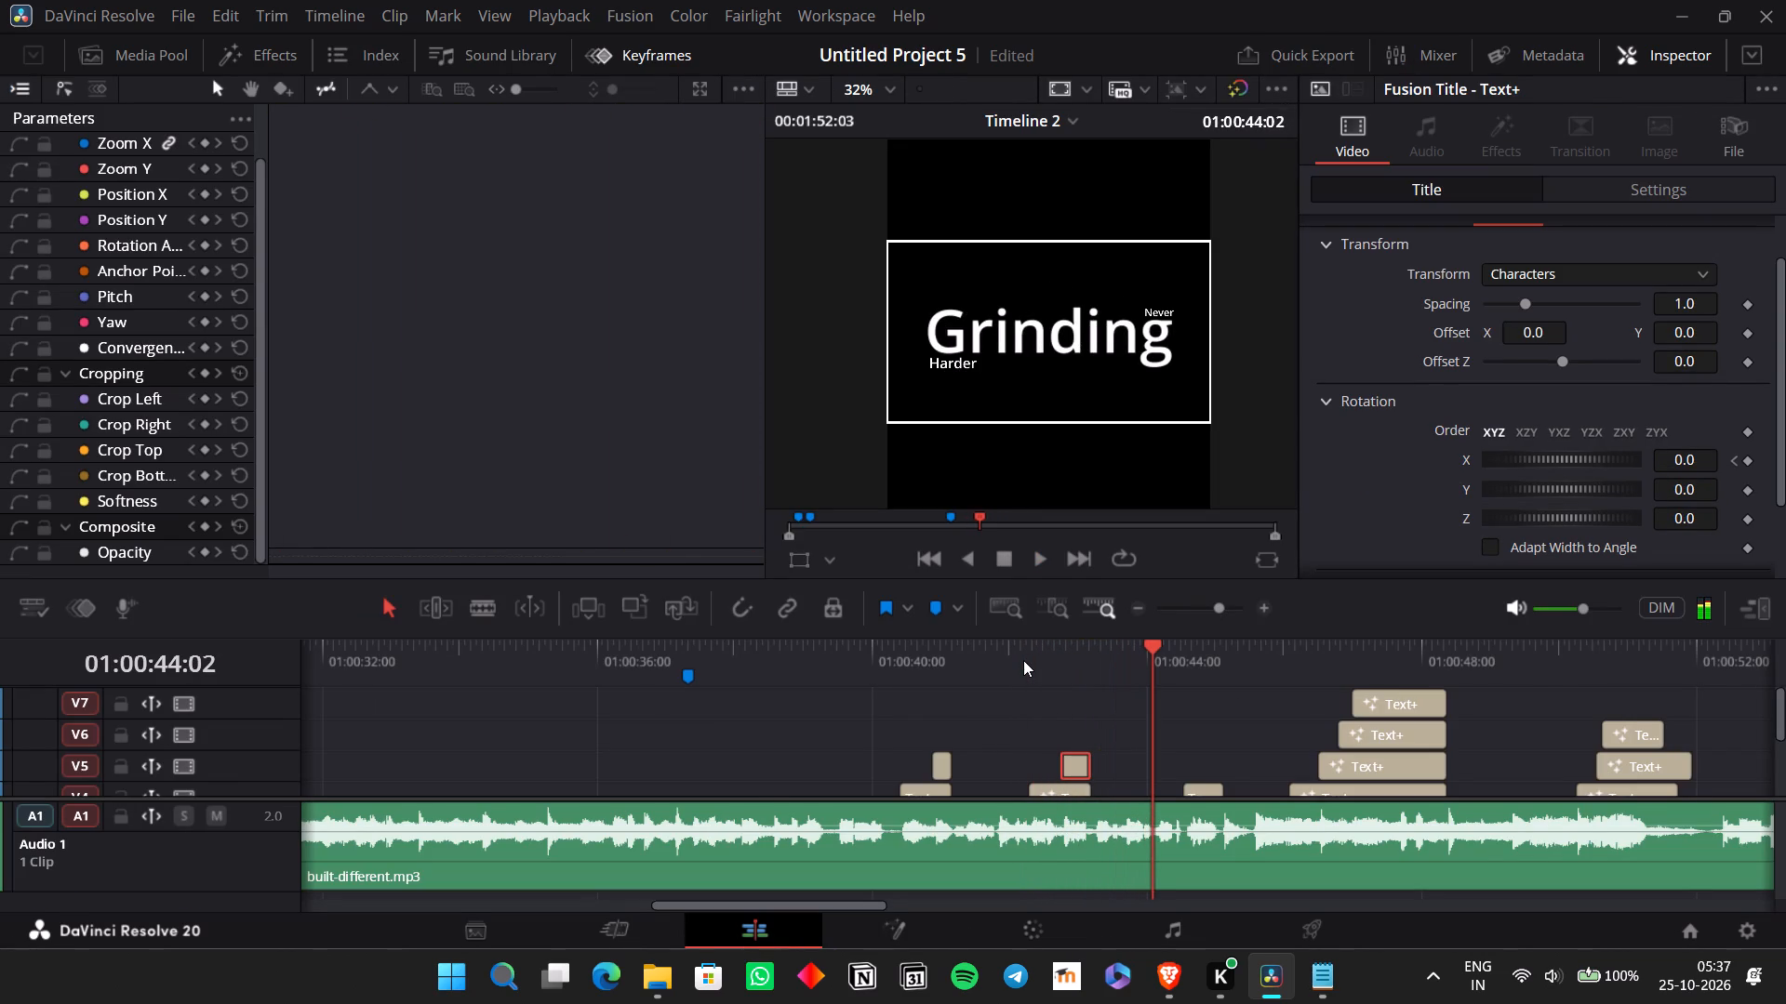
Undo the last "Fire" curve adjustment and remove both of the title's character X rotation keyframes, keeping X rotation at 0.
{"action": "key", "text": "ctrl+z"}
{"action": "scroll", "coordinate": [1084, 694], "scroll_direction": "right", "scroll_amount": 1}
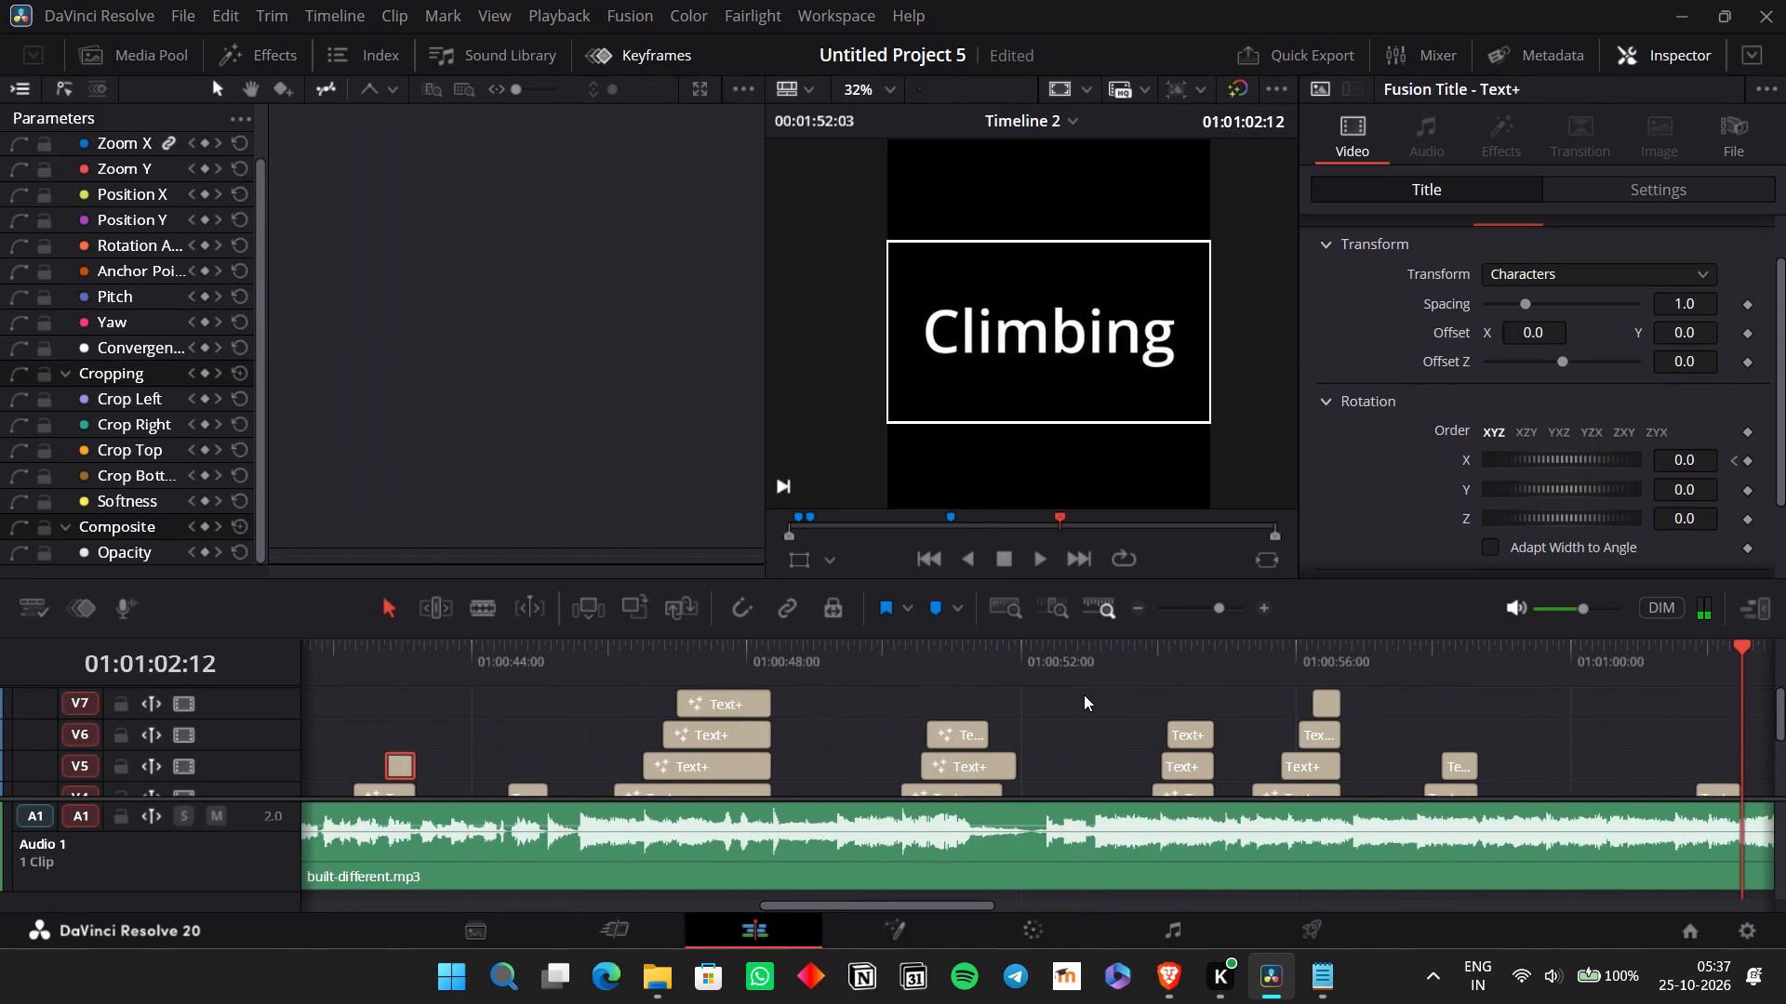
{"action": "scroll", "coordinate": [1084, 694], "scroll_direction": "right", "scroll_amount": 1}
{"action": "left_click", "coordinate": [401, 682]}
{"action": "scroll", "coordinate": [457, 696], "scroll_direction": "right", "scroll_amount": 1}
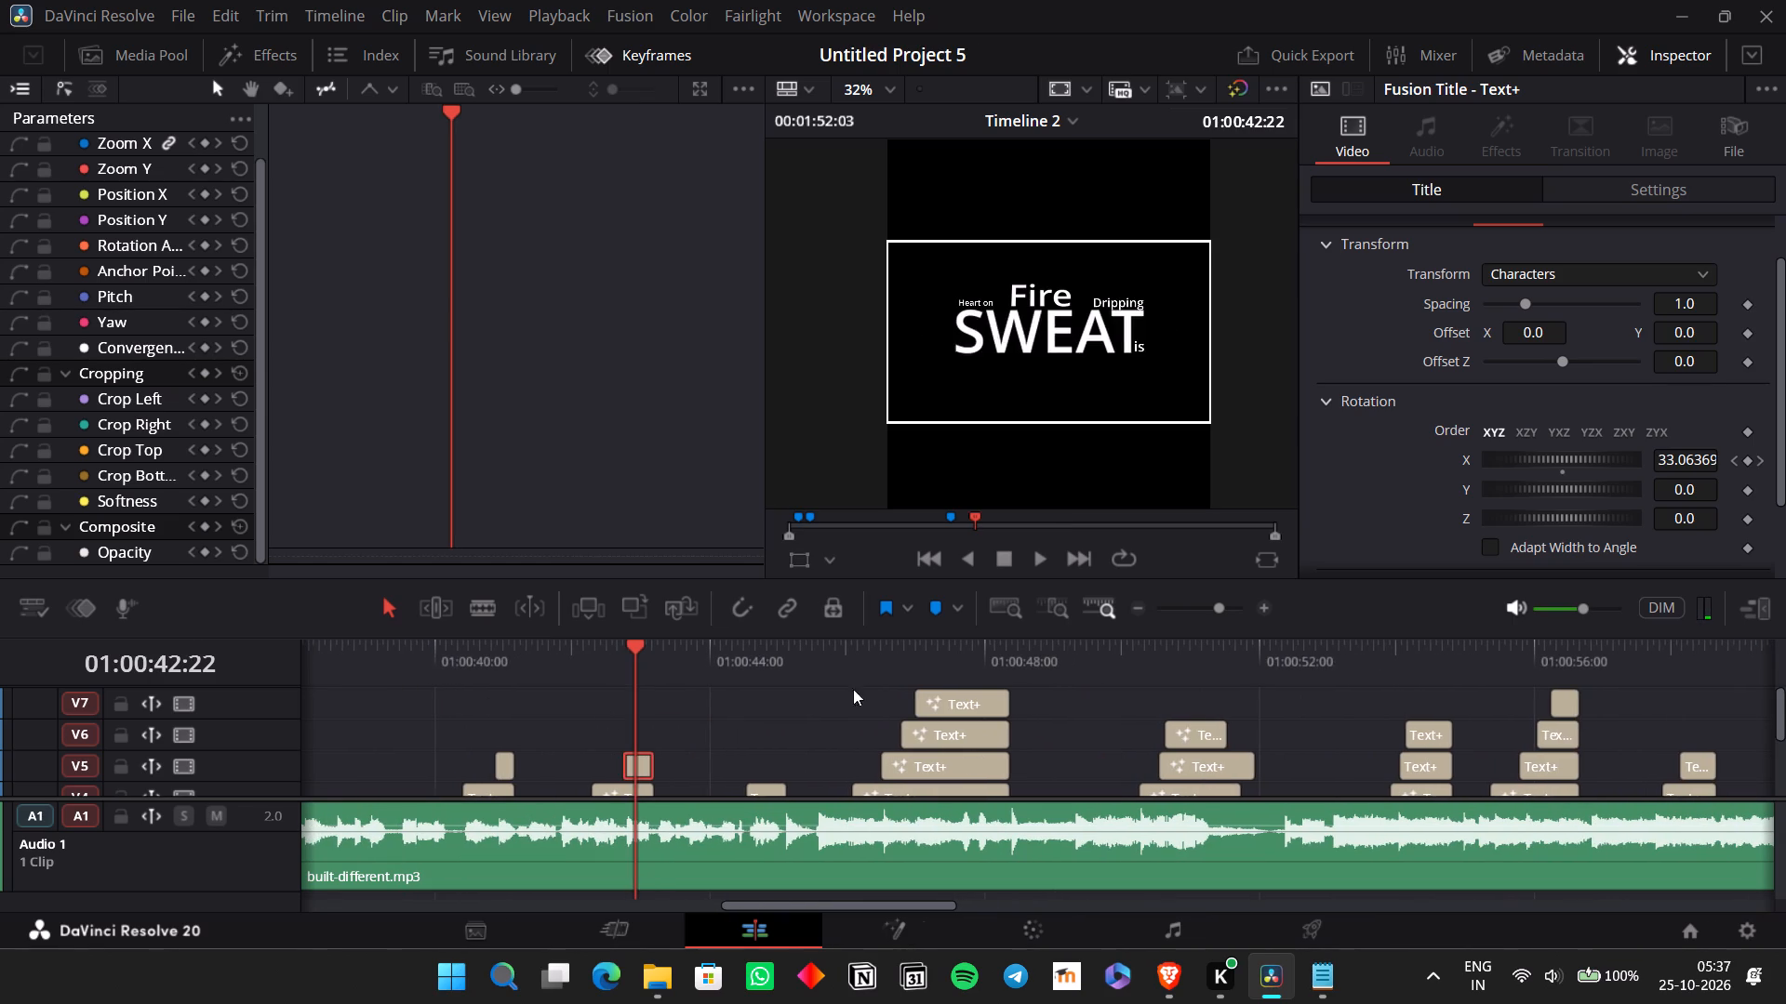
{"action": "left_click", "coordinate": [1736, 461]}
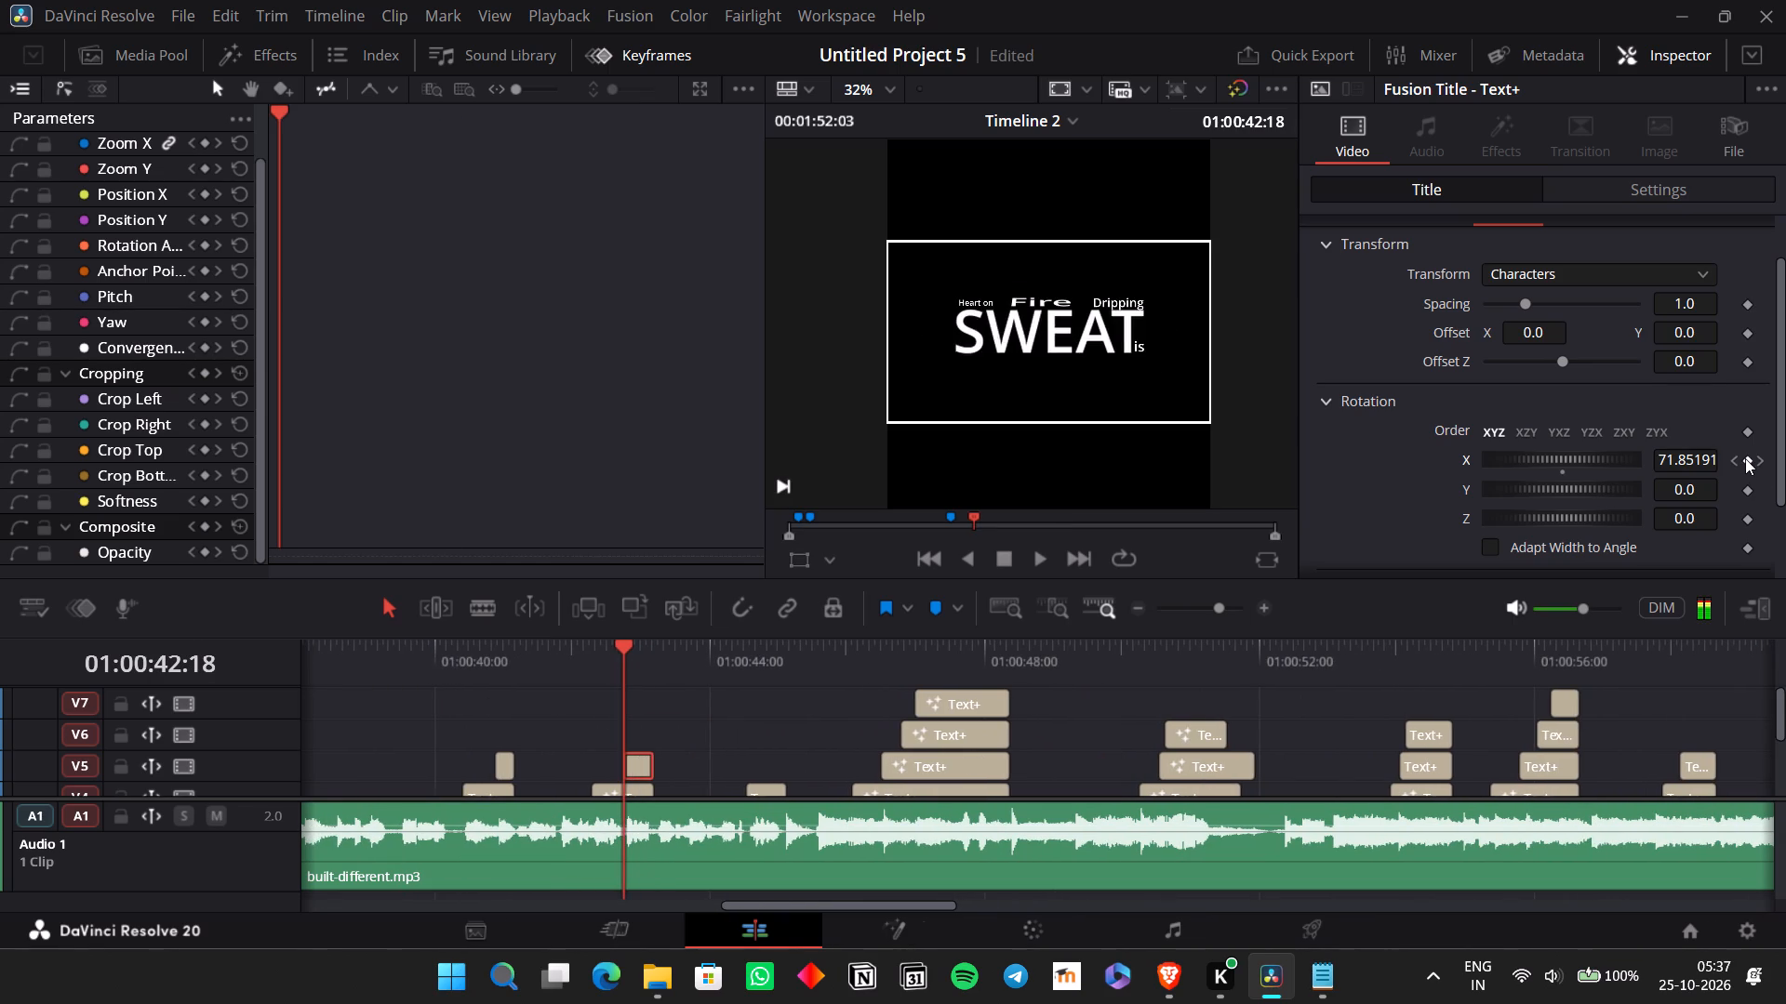
{"action": "left_click", "coordinate": [1735, 457]}
{"action": "left_click", "coordinate": [1746, 461]}
{"action": "left_click", "coordinate": [1758, 462]}
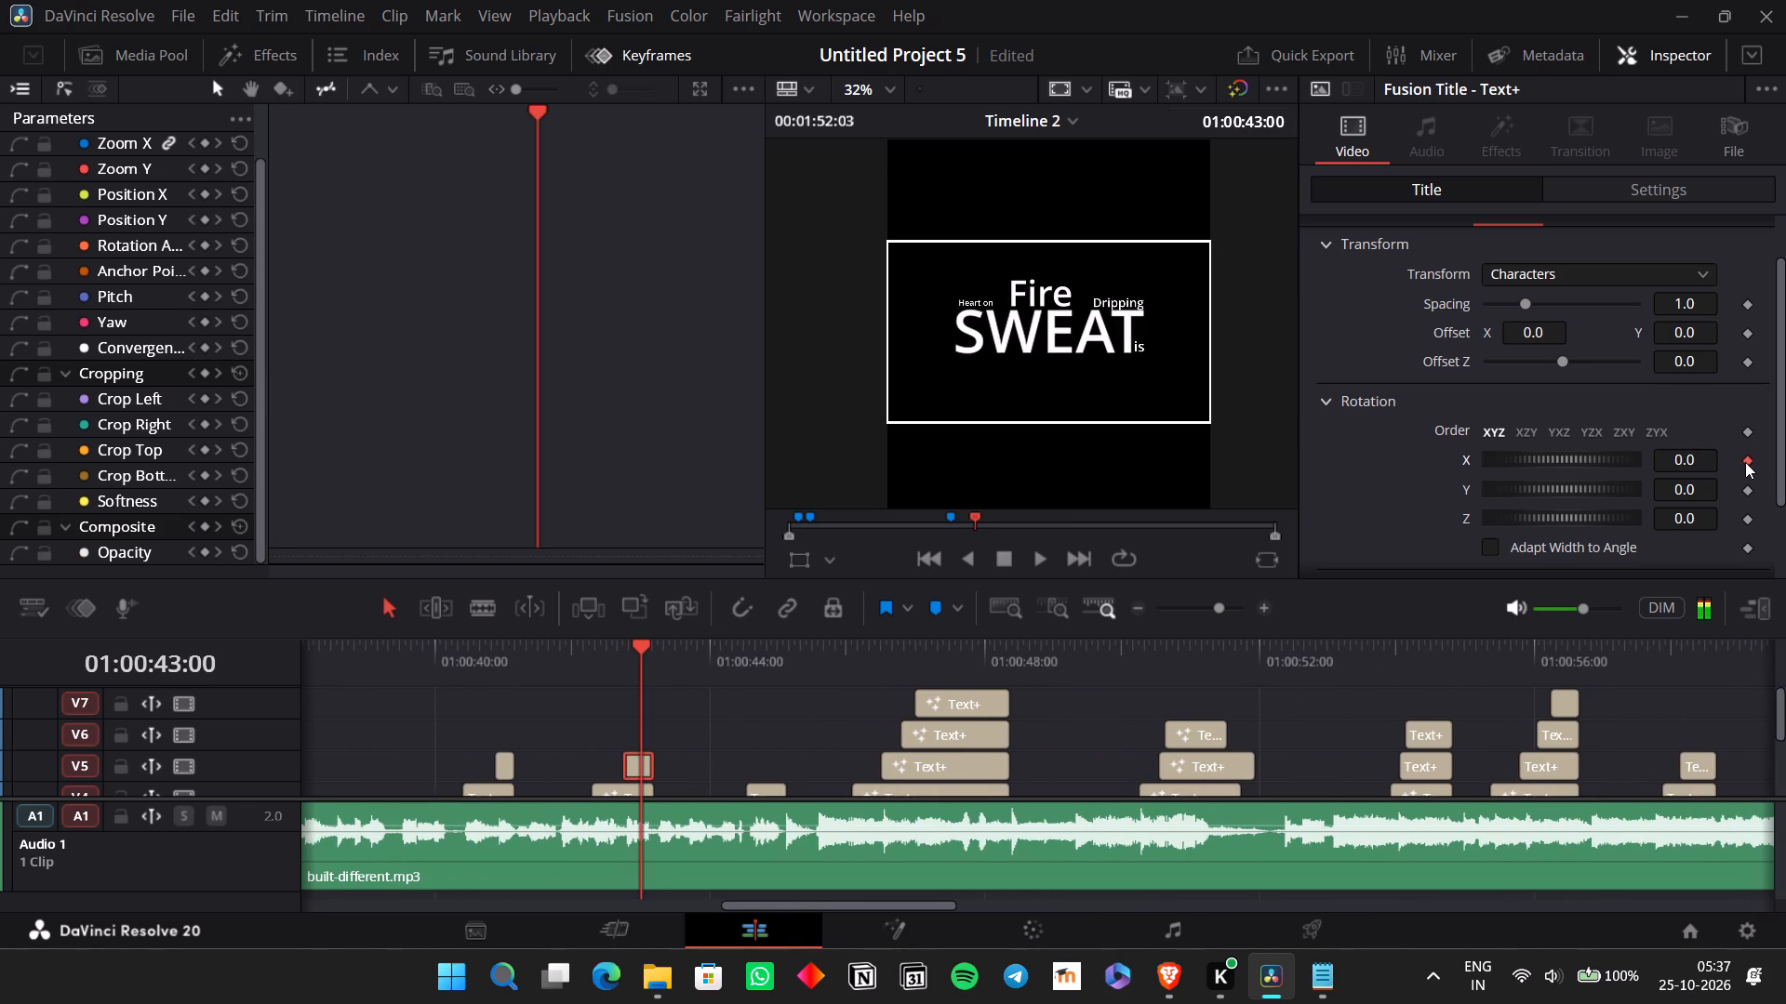
{"action": "left_click", "coordinate": [1744, 462]}
Play the "SWEAT is Dripping, Heart on Fire" line to check "Fire" without its rotation animation.
{"action": "scroll", "coordinate": [913, 687], "scroll_direction": "down", "scroll_amount": 1}
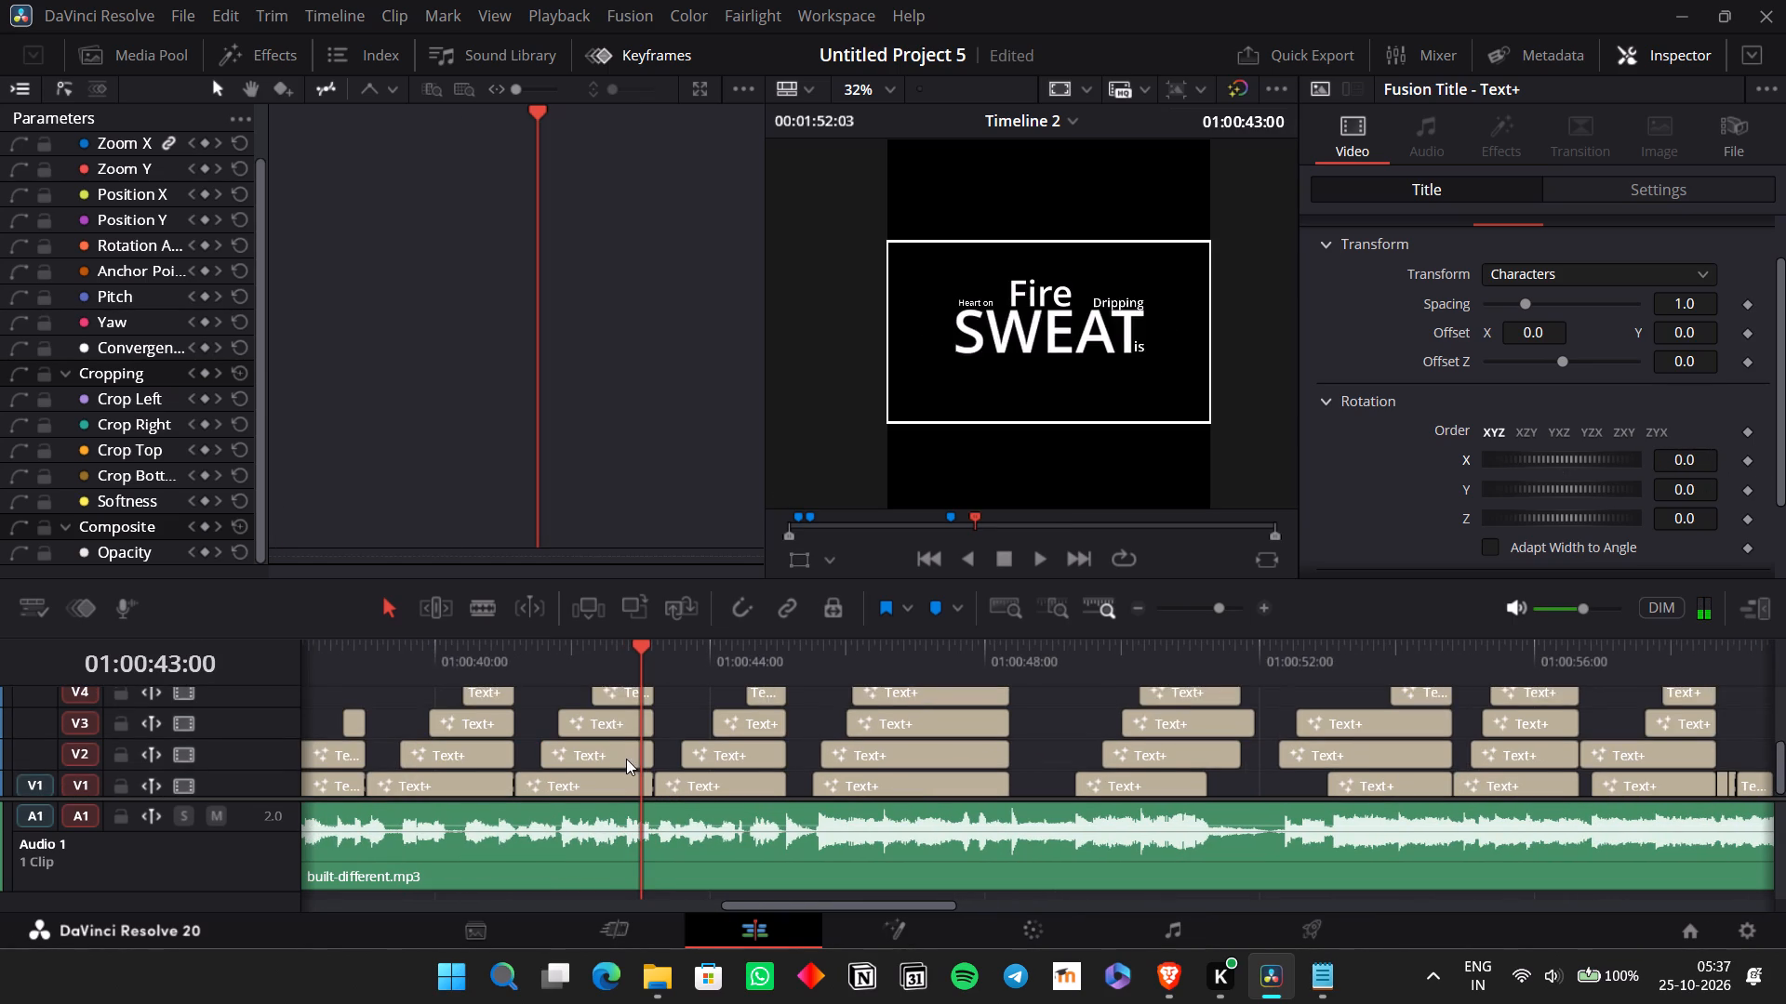
{"action": "left_click", "coordinate": [515, 647]}
{"action": "key", "text": "space"}
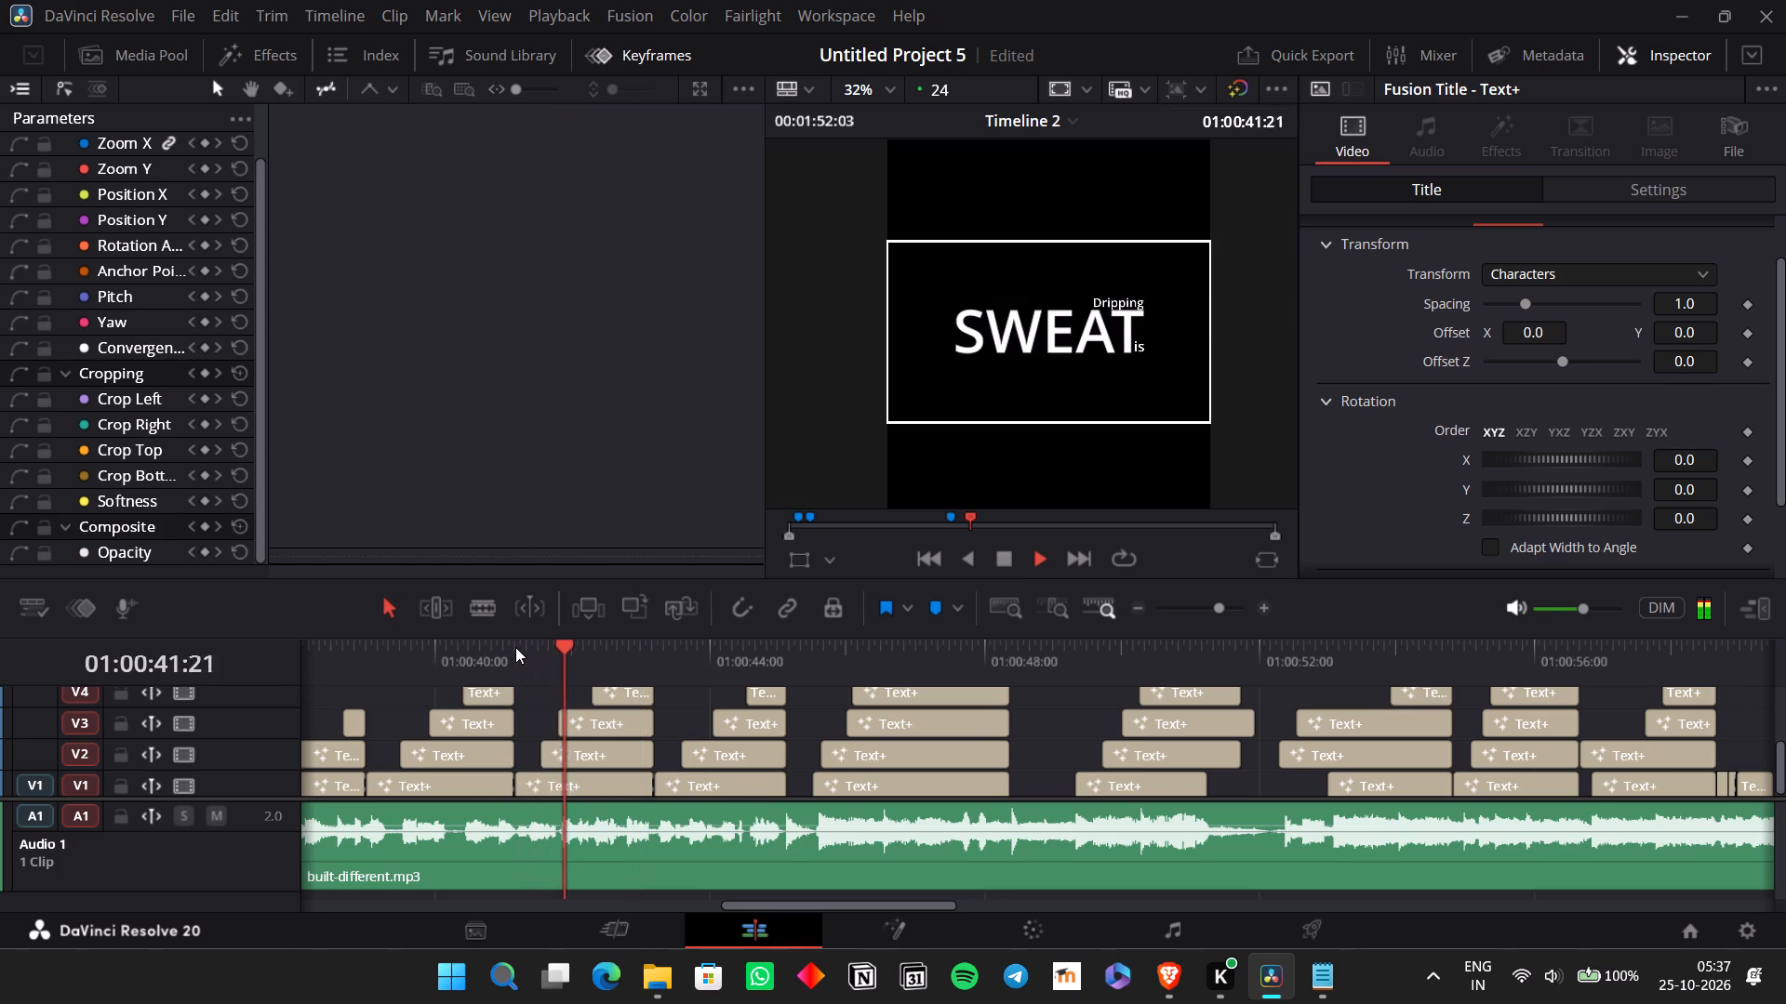
{"action": "key", "text": "space"}
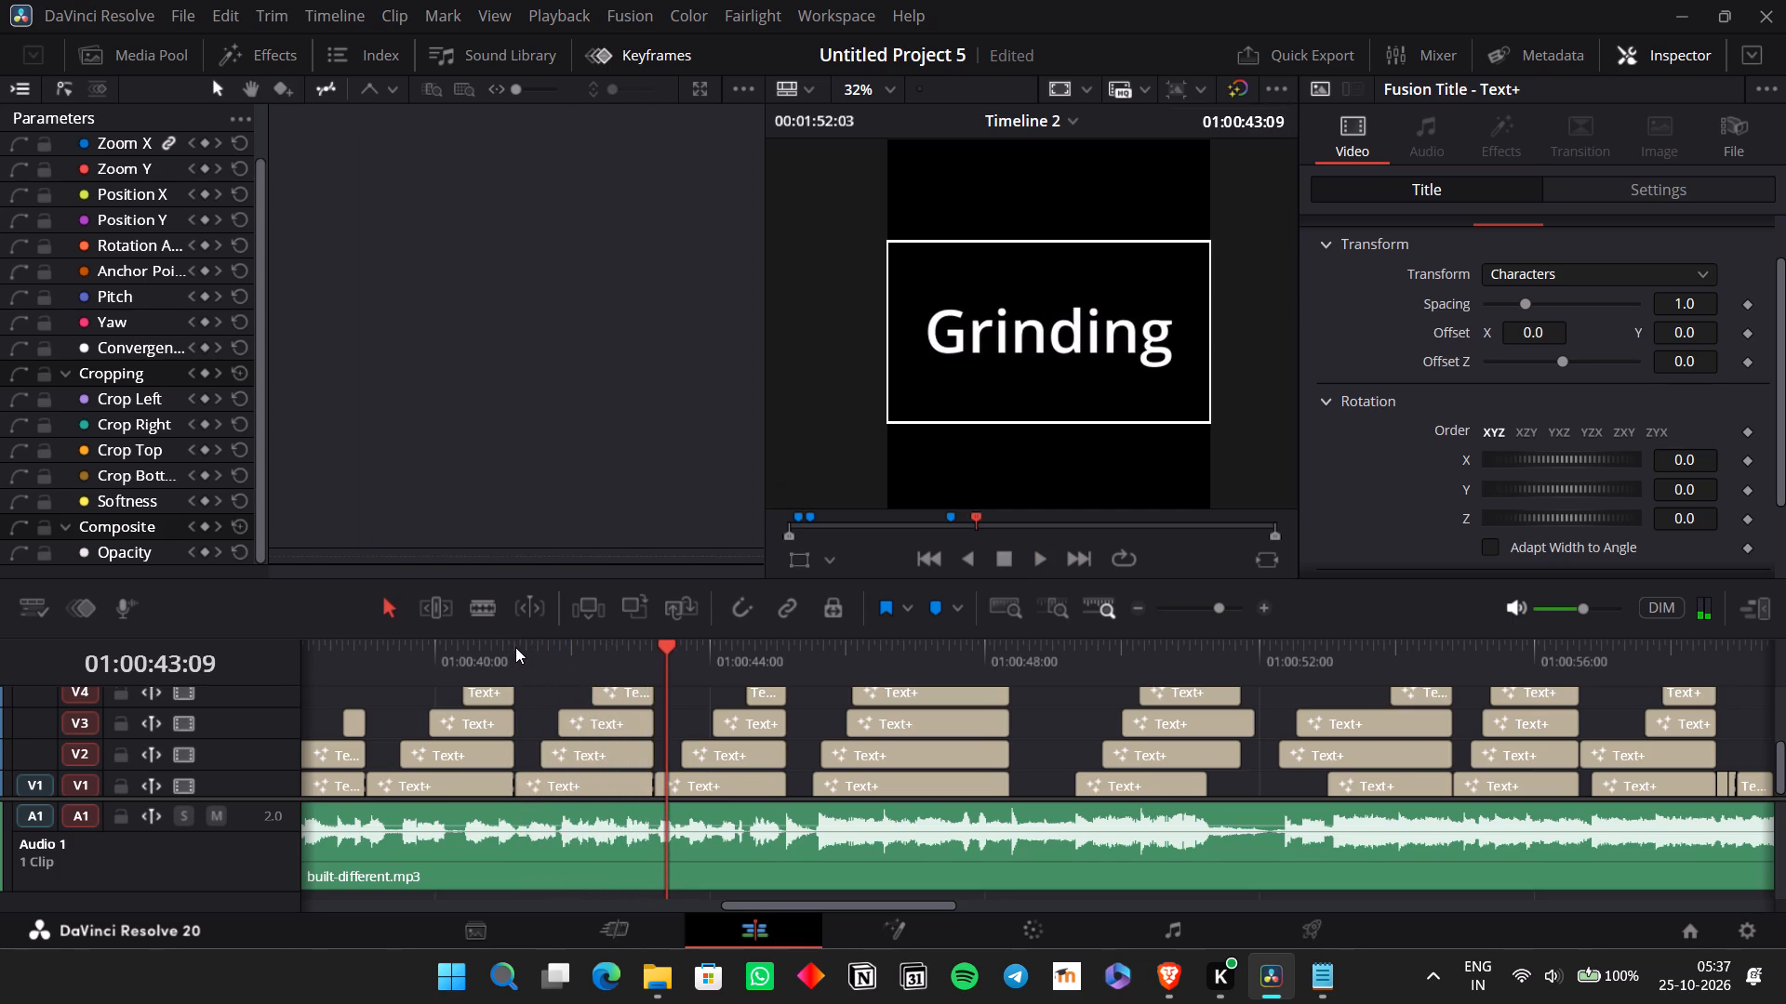
Play back the lyric titles from "Grinding Harder" through "Every rep to get my Way" to review them.
{"action": "key", "text": "space"}
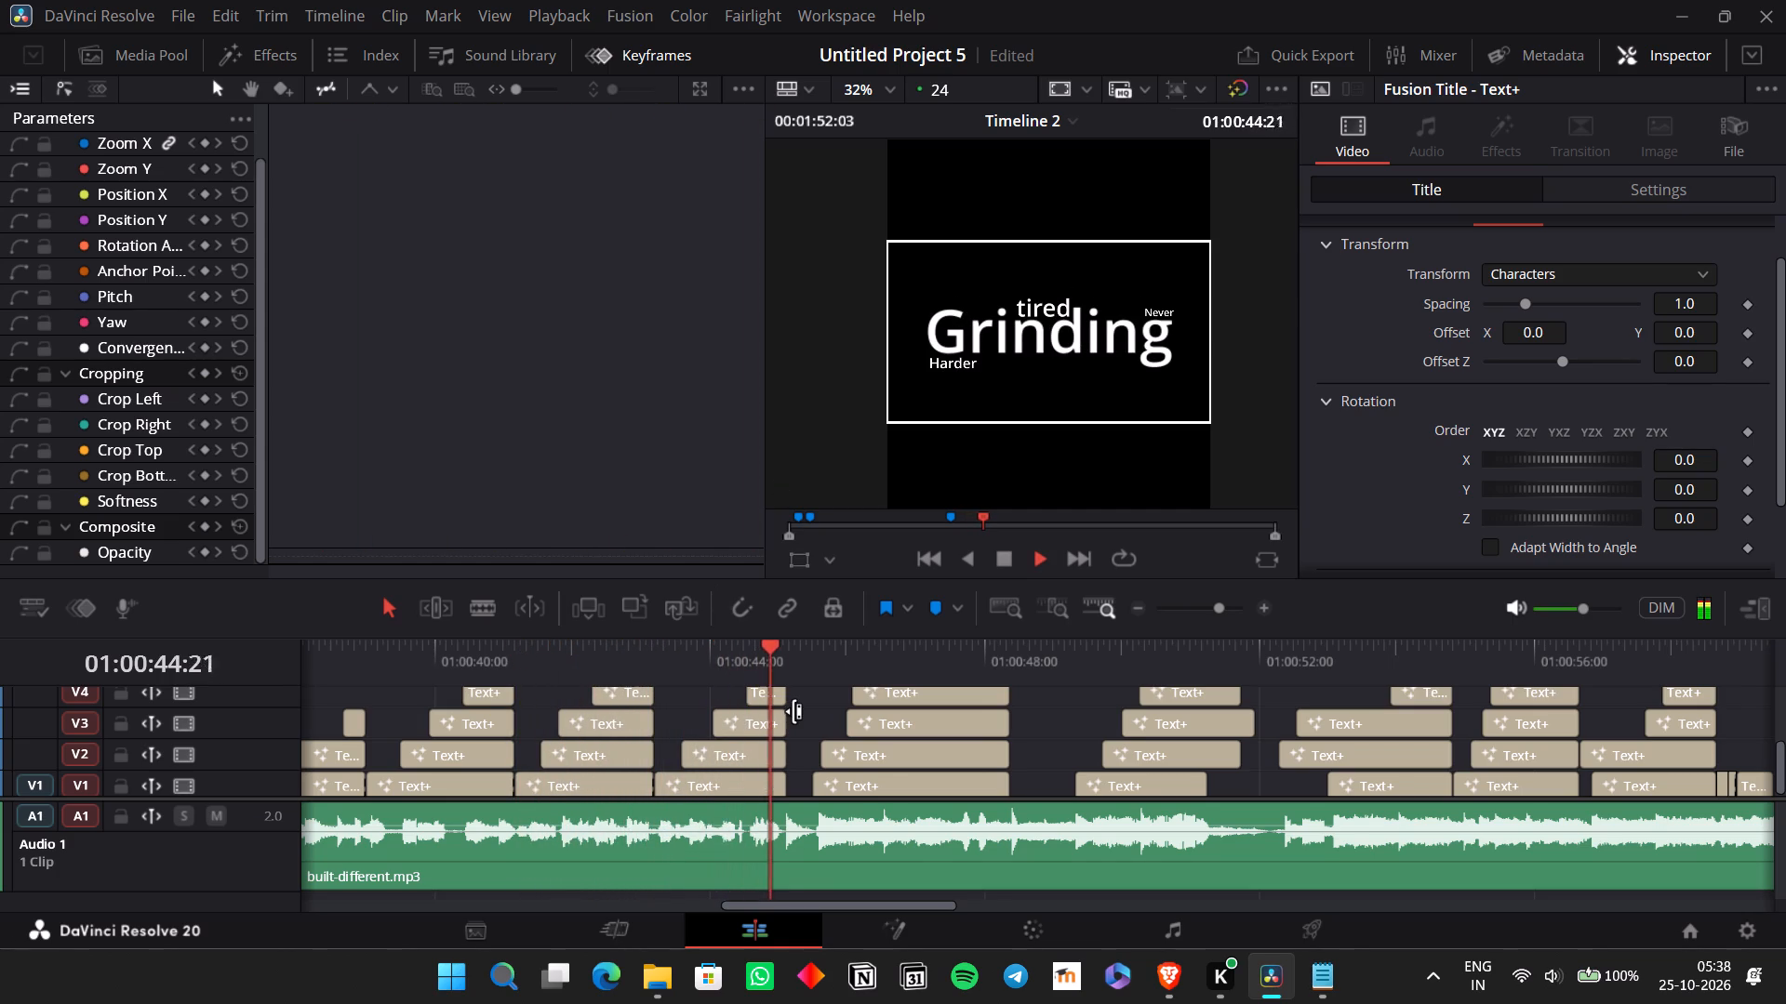
{"action": "left_click", "coordinate": [793, 711]}
{"action": "key", "text": "space"}
{"action": "left_click", "coordinate": [805, 715]}
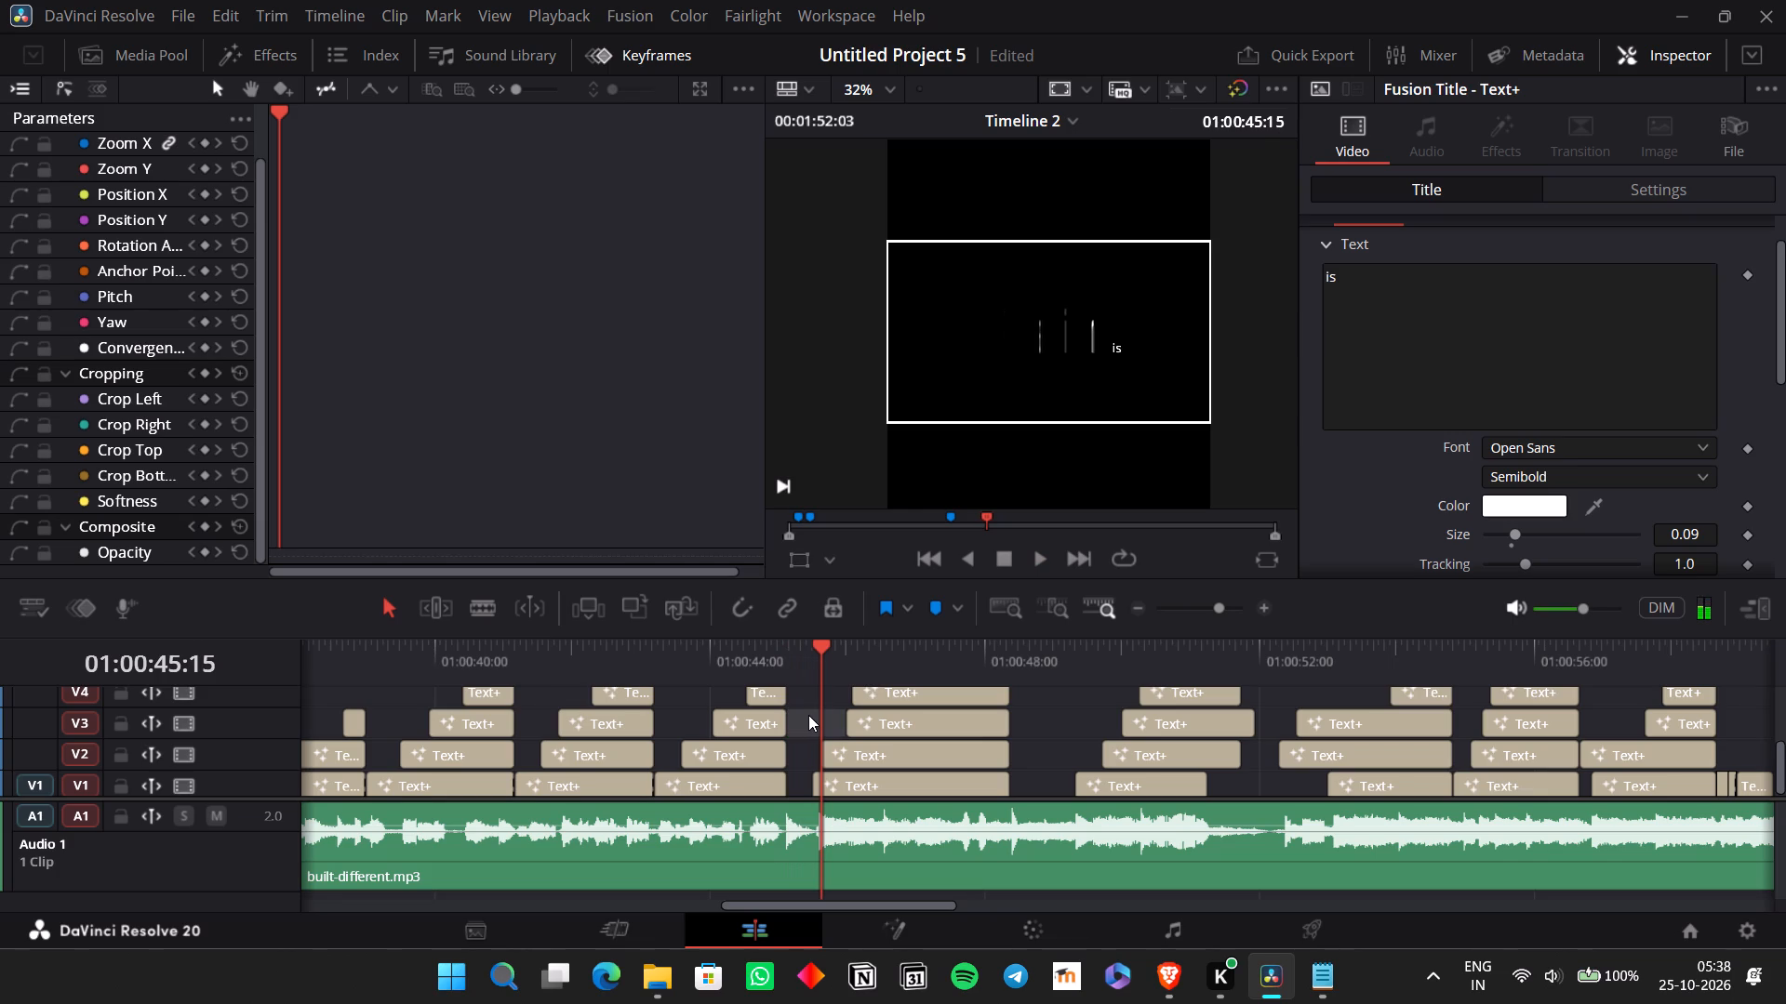
{"action": "key", "text": "space"}
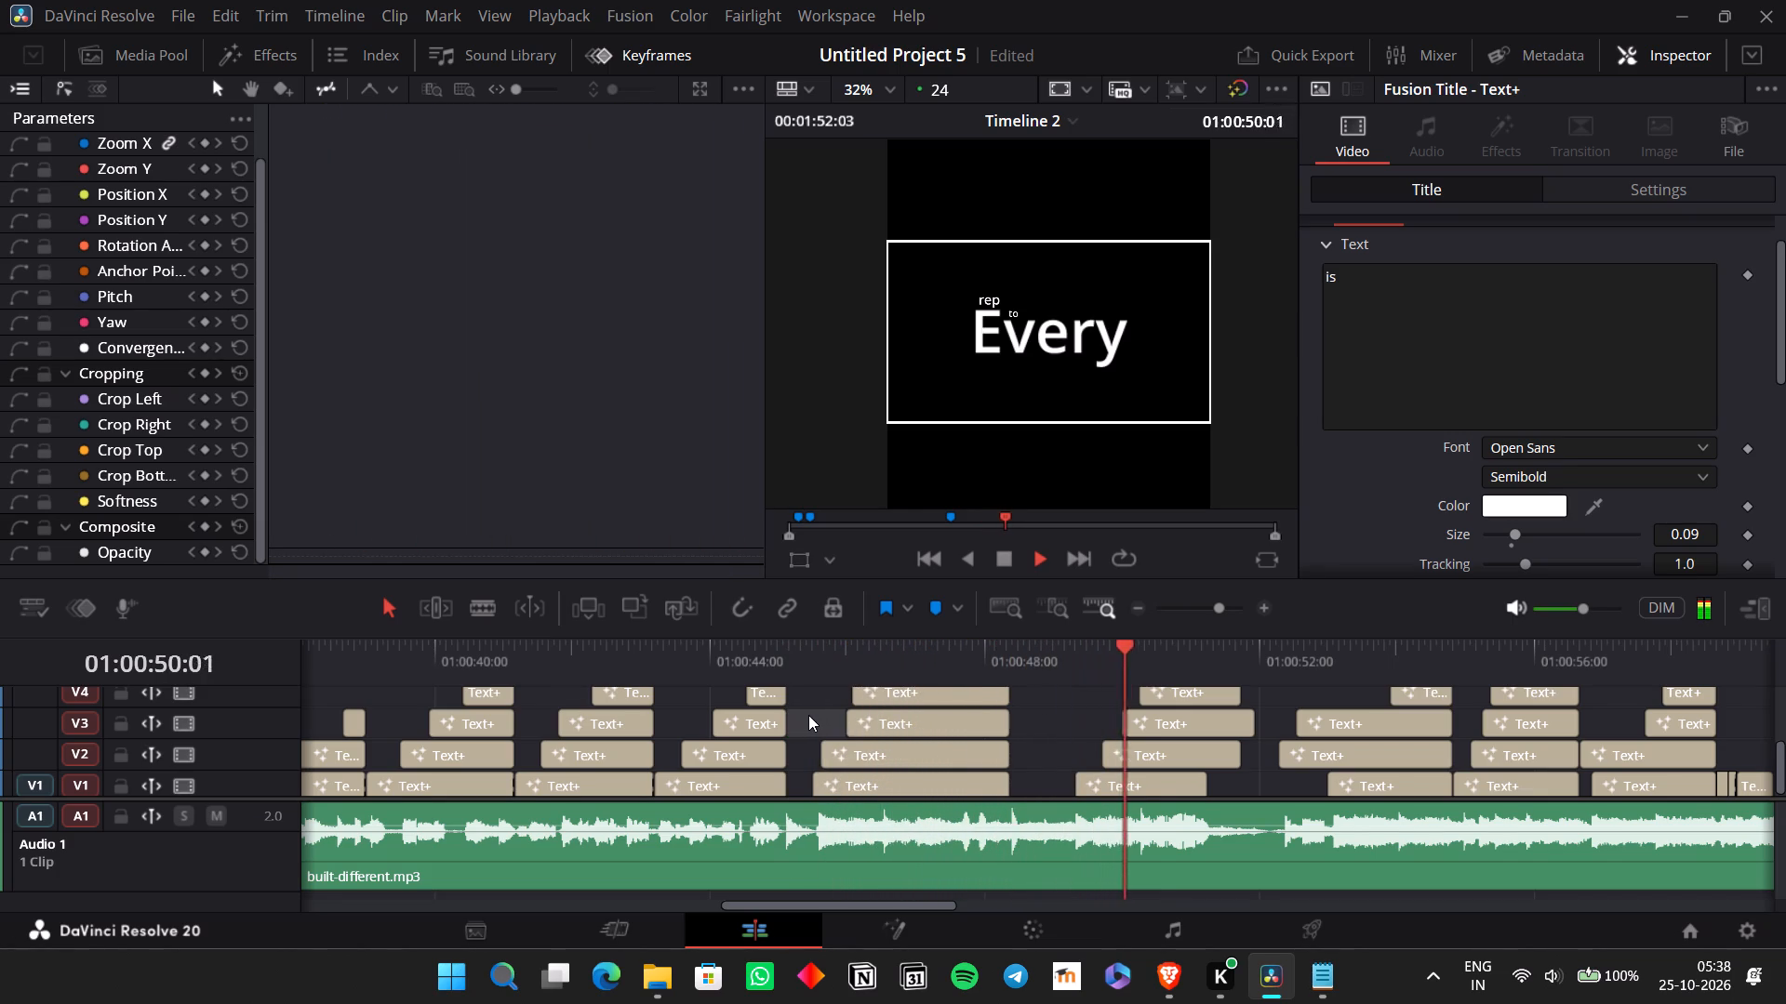
{"action": "key", "text": "space"}
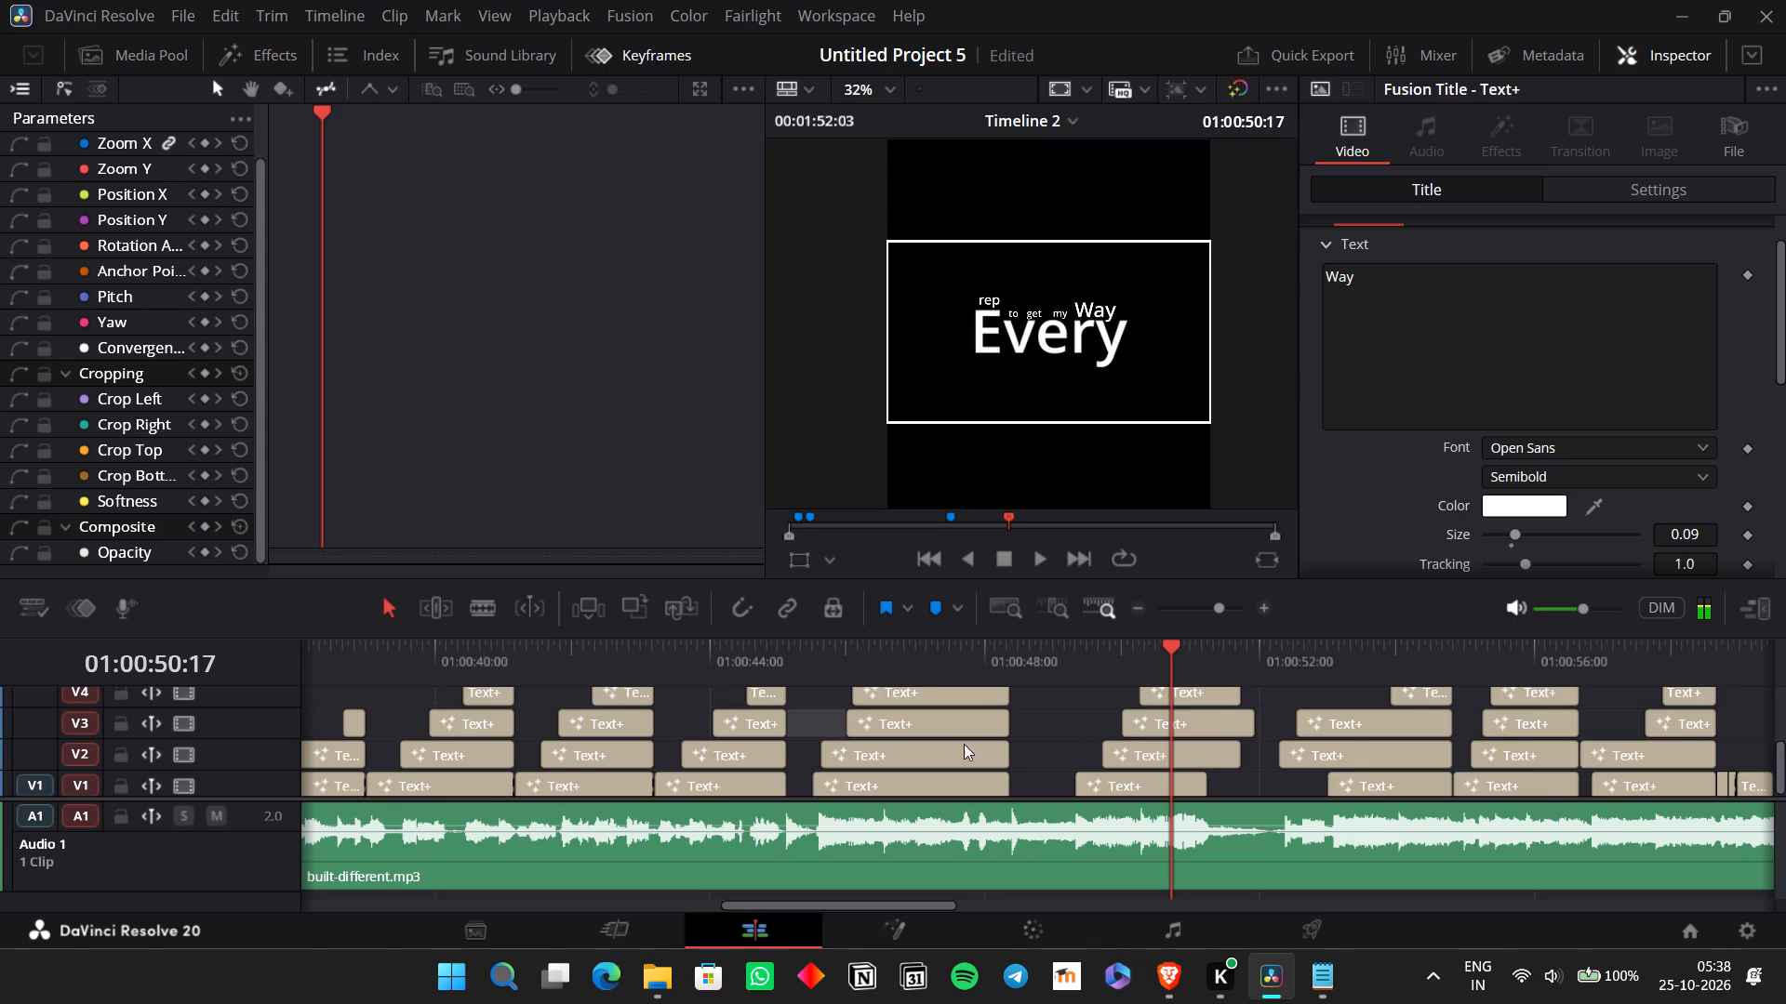
Replay the "Grinding" and "Pain is just a Price" lyric sections to review their title animations.
{"action": "scroll", "coordinate": [895, 740], "scroll_direction": "right", "scroll_amount": 1}
{"action": "left_click", "coordinate": [655, 675]}
{"action": "key", "text": "space"}
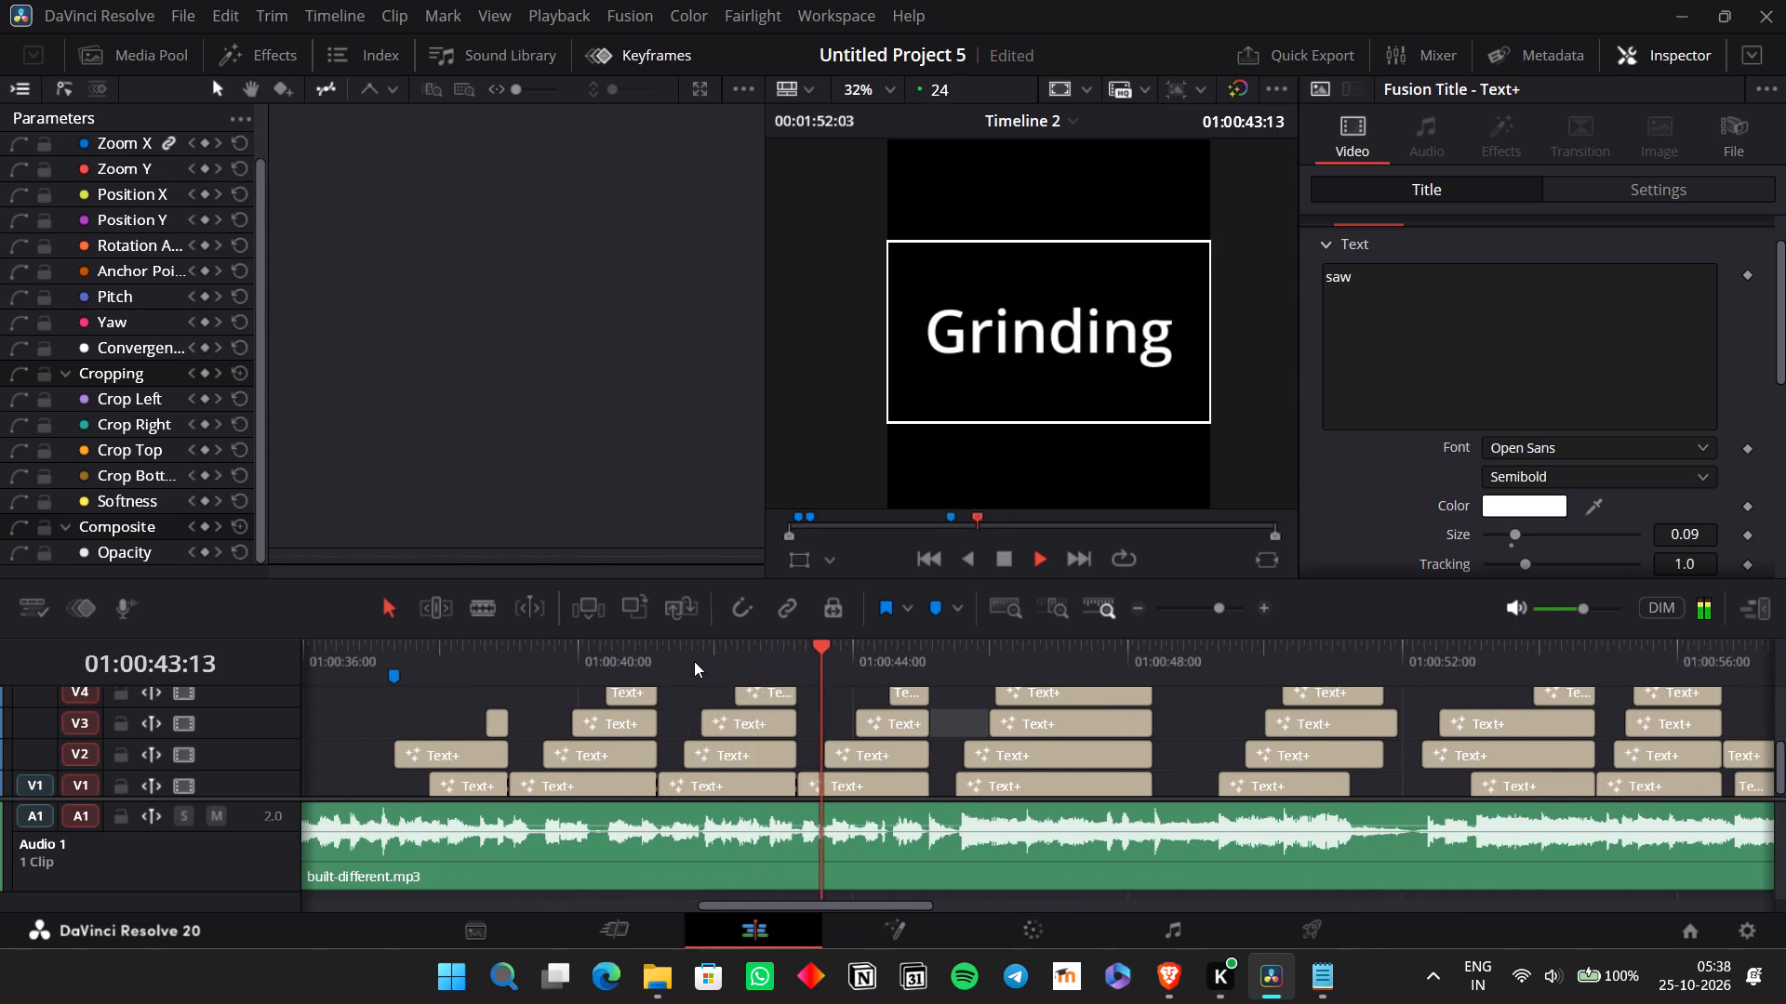
{"action": "key", "text": "space"}
{"action": "scroll", "coordinate": [708, 667], "scroll_direction": "left", "scroll_amount": 1}
{"action": "left_click", "coordinate": [825, 661]}
{"action": "key", "text": "space"}
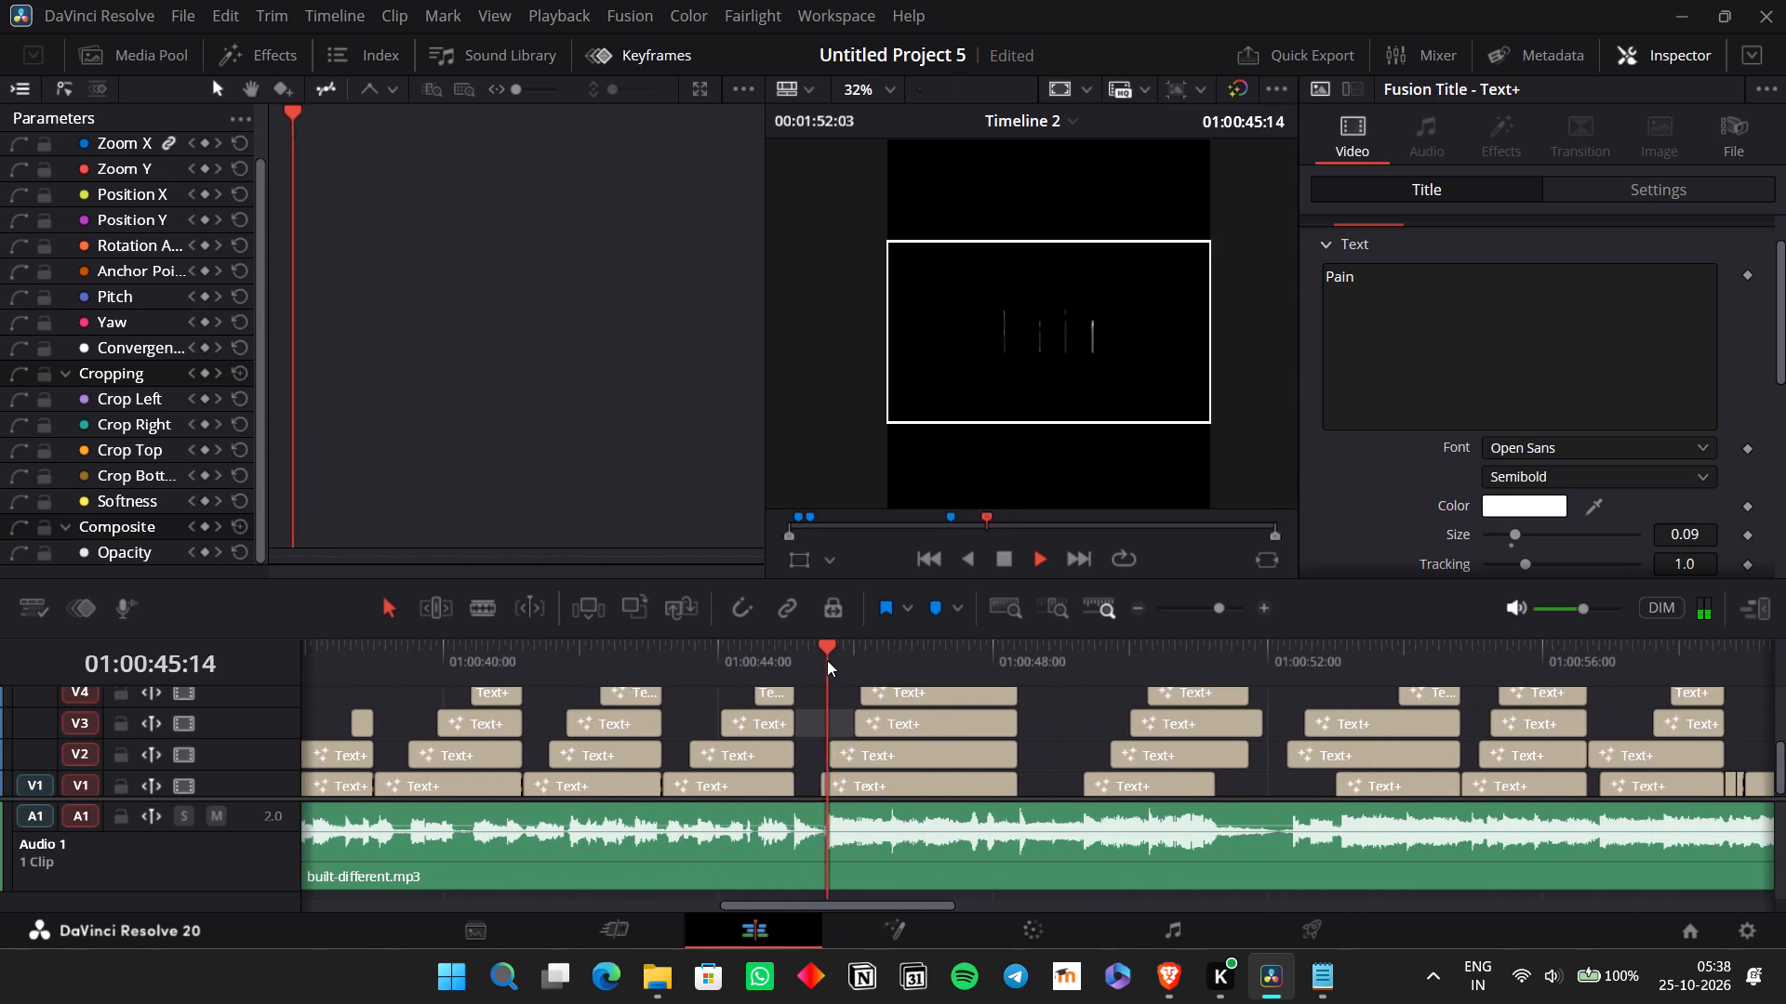
{"action": "key", "text": "space"}
{"action": "scroll", "coordinate": [978, 698], "scroll_direction": "left", "scroll_amount": 1}
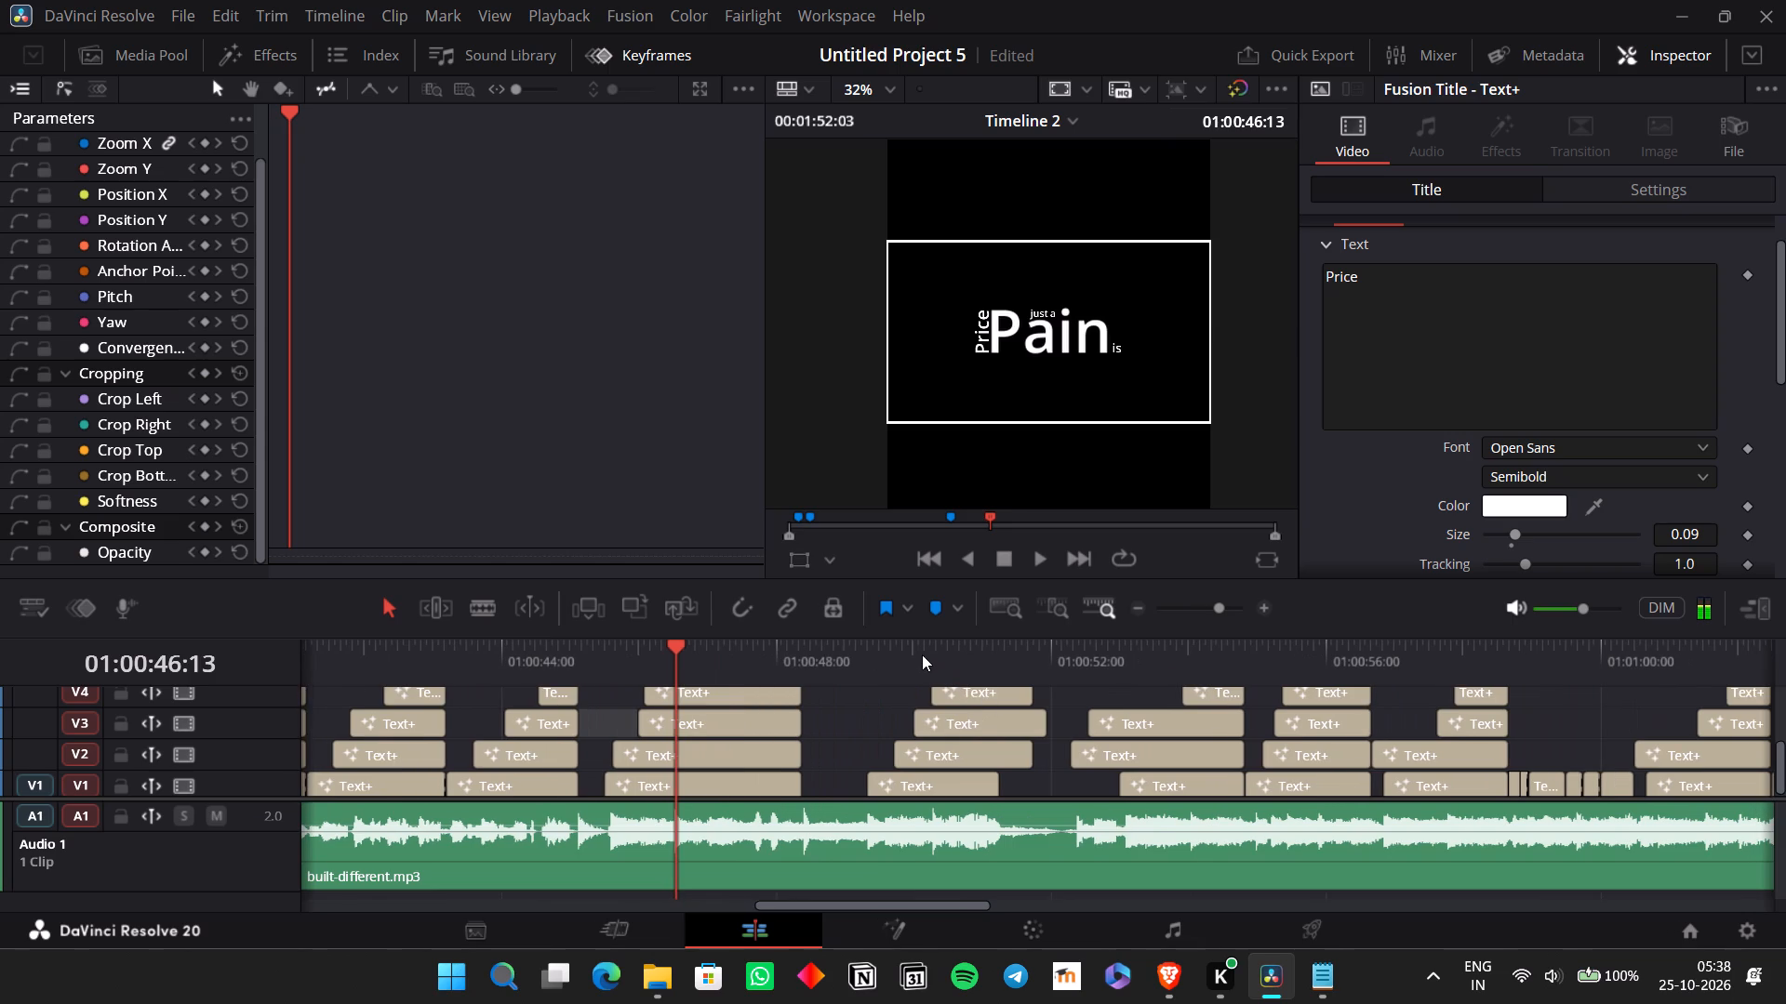
Review the remaining lyric titles in playback, from "Every rep" through "Climbing up to the Very top", "Heavy Weight" and "Steady Breath".
{"action": "left_click", "coordinate": [913, 651]}
{"action": "key", "text": "space"}
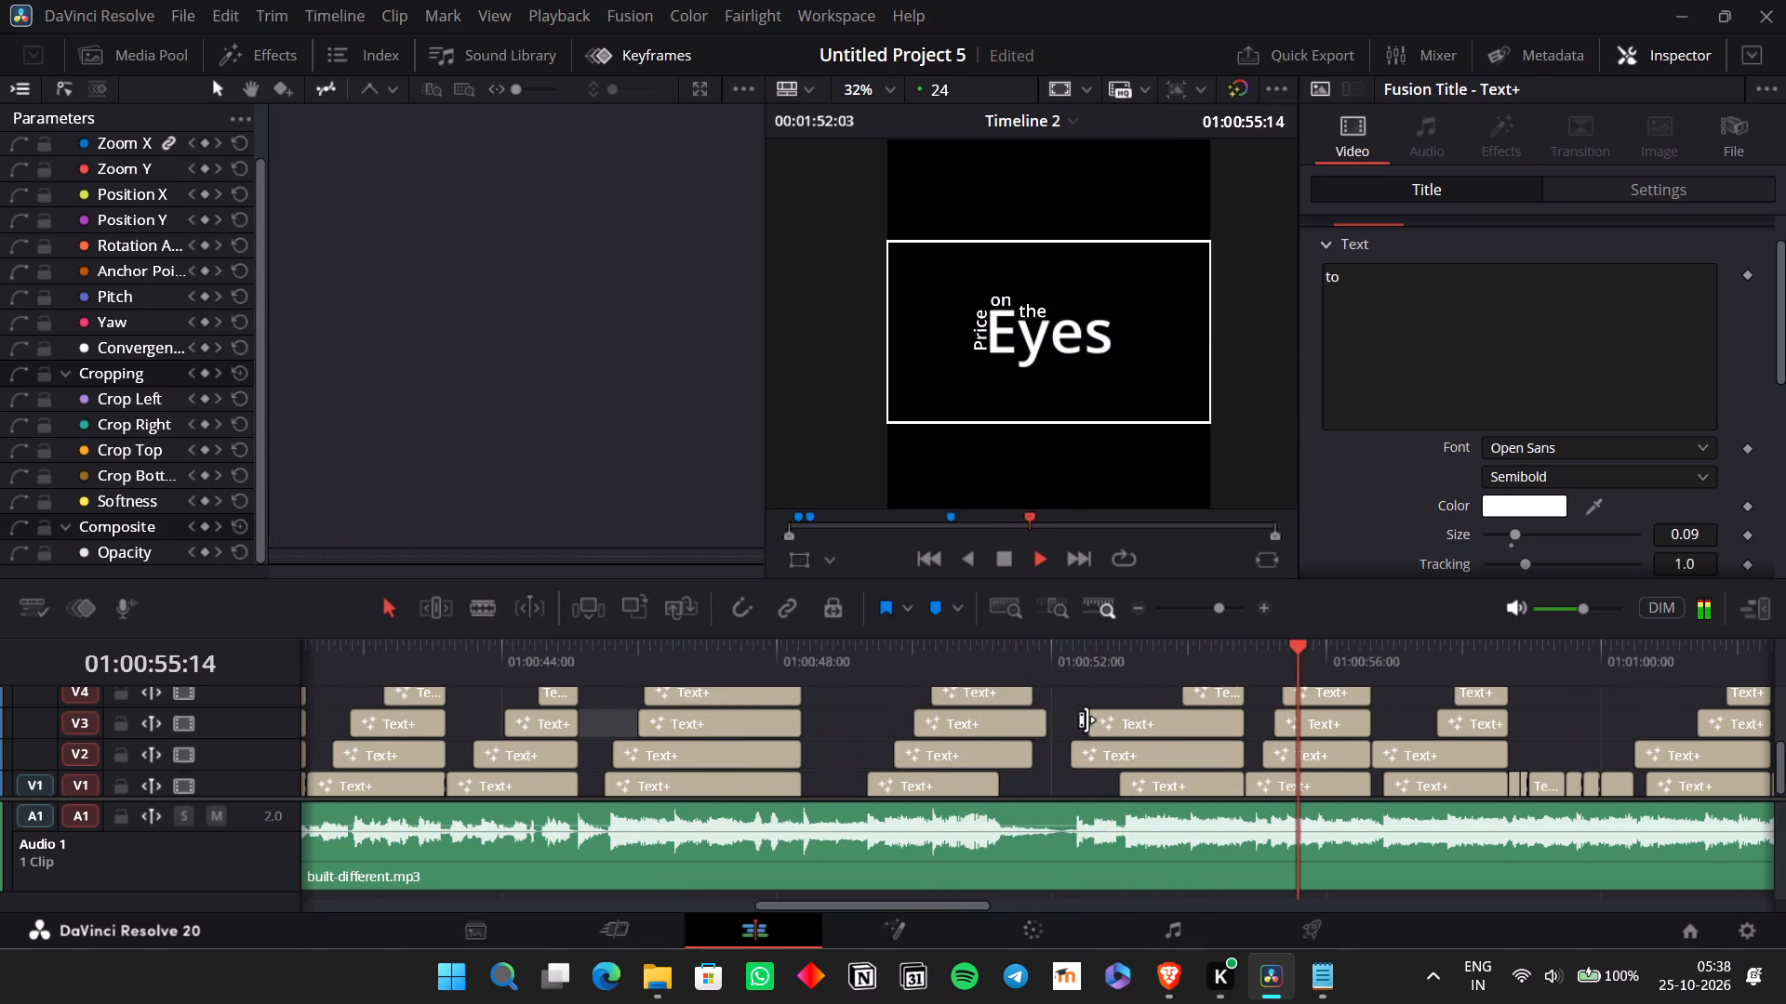
{"action": "scroll", "coordinate": [1116, 747], "scroll_direction": "left", "scroll_amount": 1}
{"action": "scroll", "coordinate": [1115, 747], "scroll_direction": "down", "scroll_amount": 1}
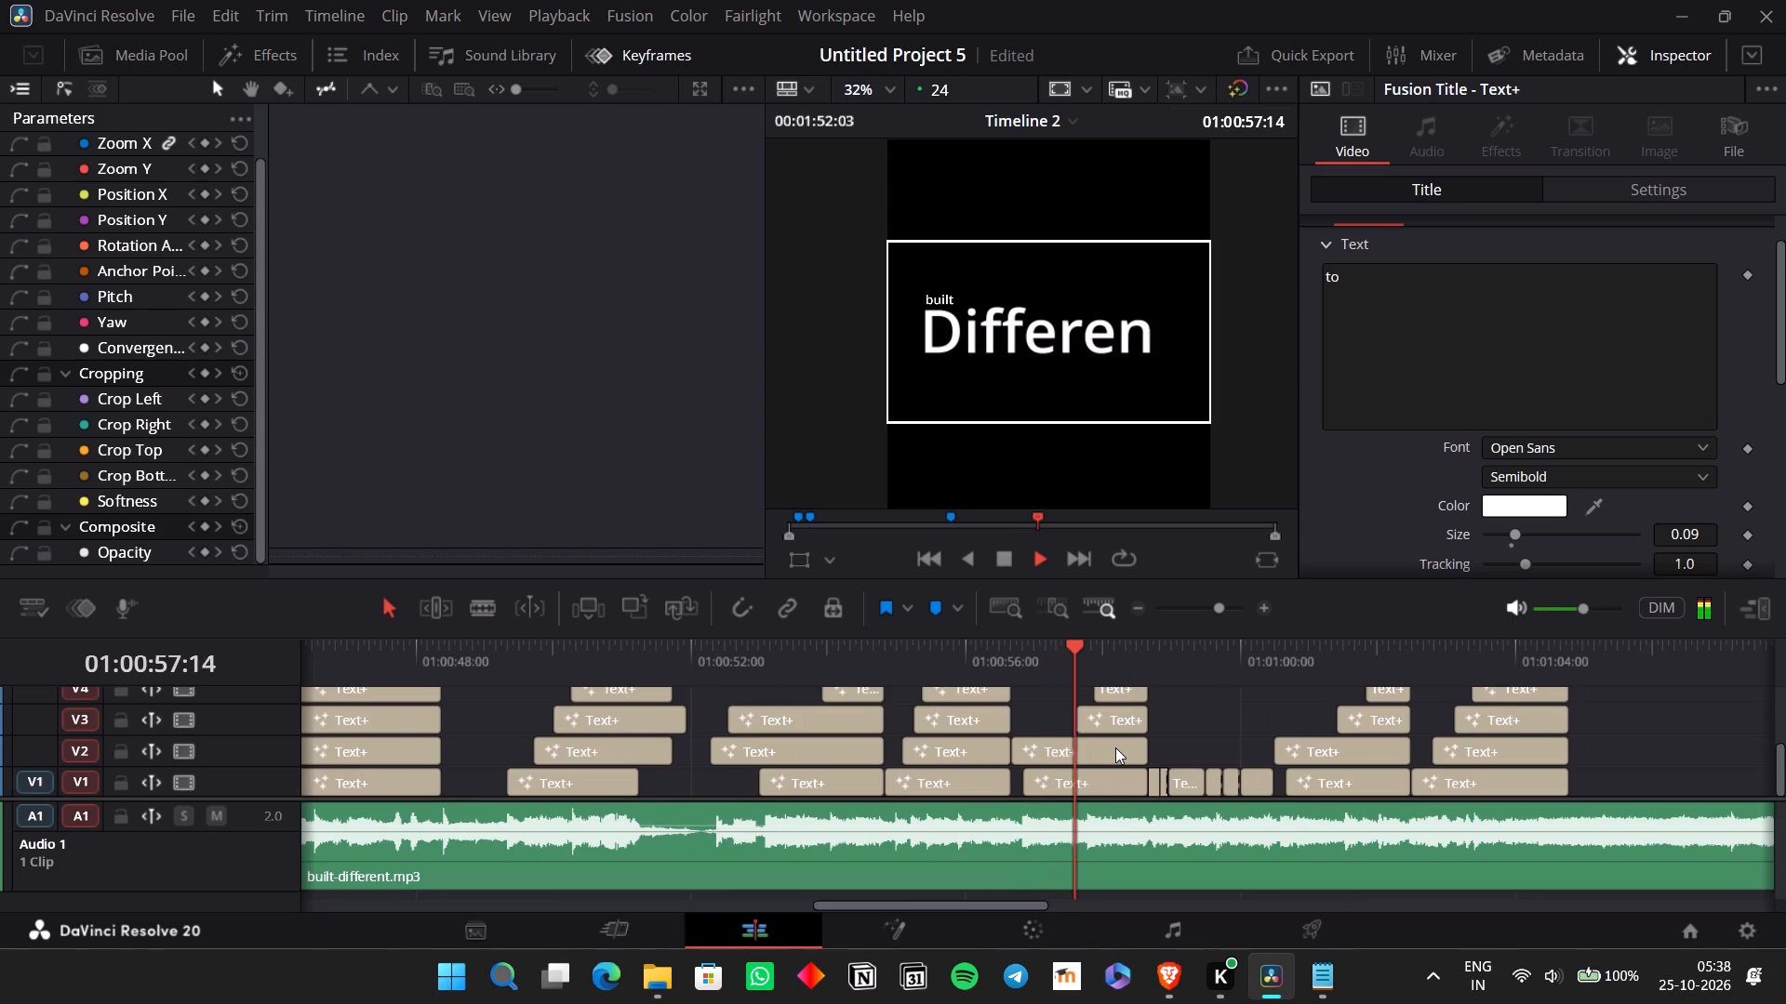
{"action": "scroll", "coordinate": [1115, 747], "scroll_direction": "left", "scroll_amount": 2}
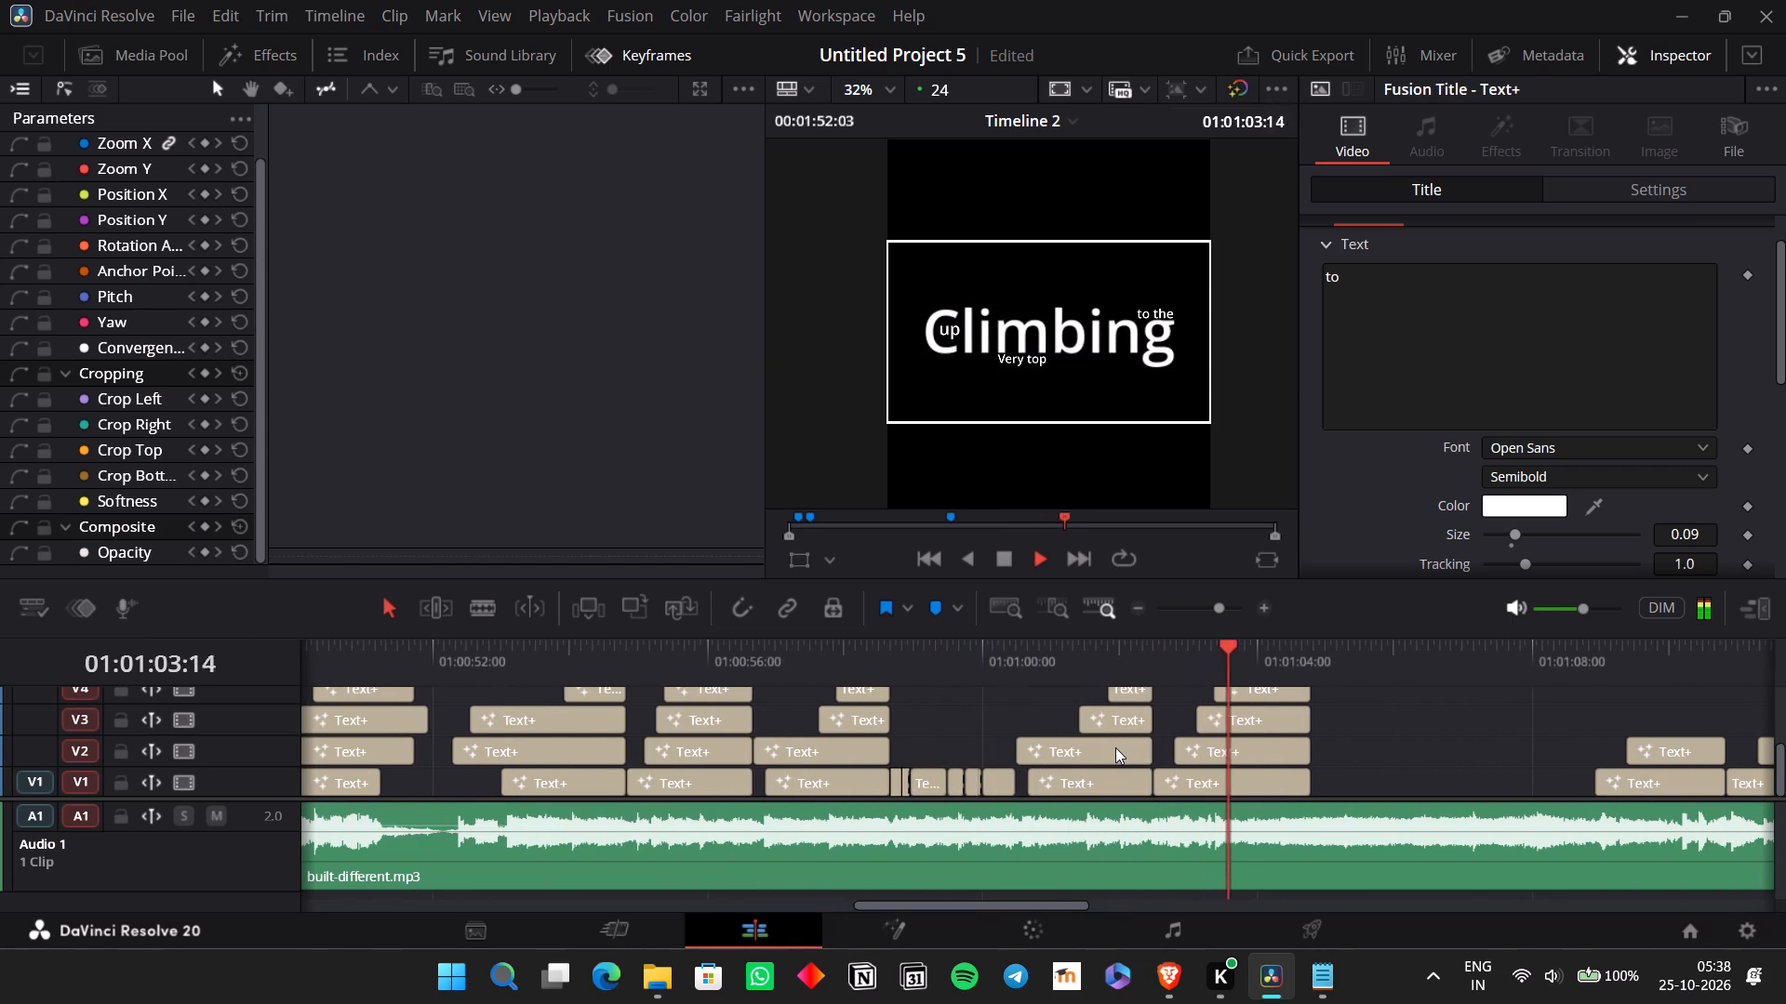
{"action": "key", "text": "space"}
{"action": "key", "text": "space"}
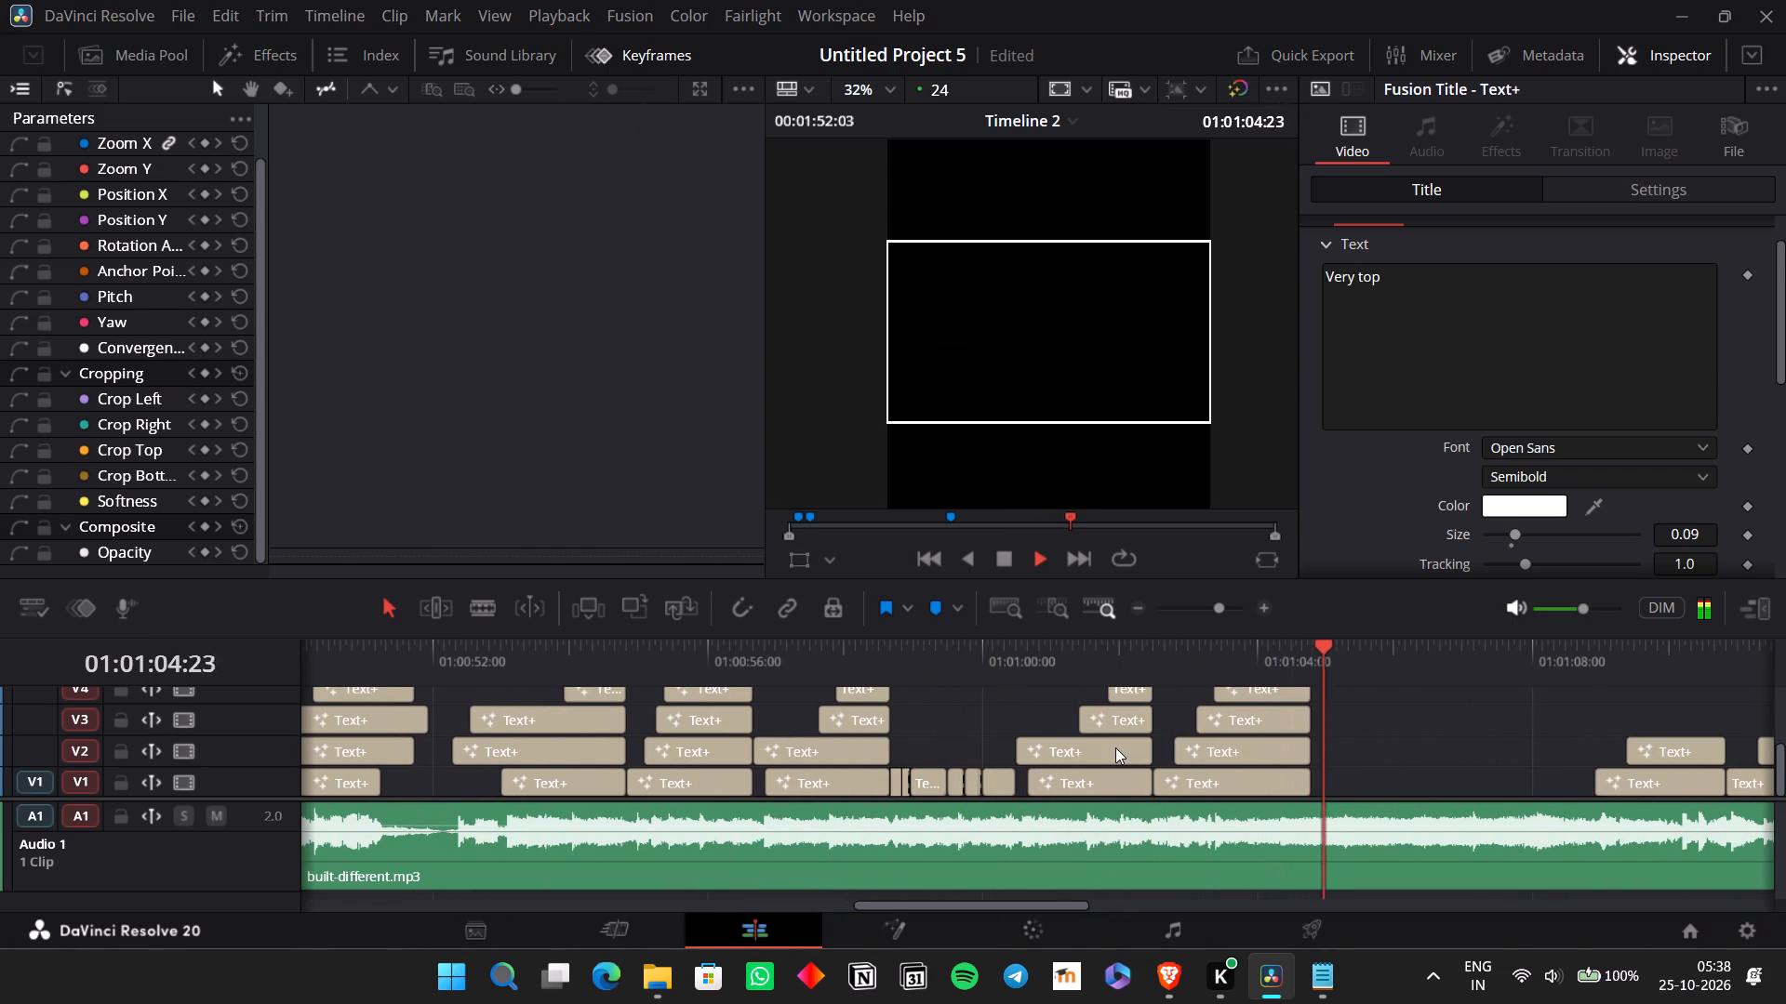
{"action": "key", "text": "space"}
{"action": "scroll", "coordinate": [1115, 747], "scroll_direction": "left", "scroll_amount": 2}
{"action": "key", "text": "space"}
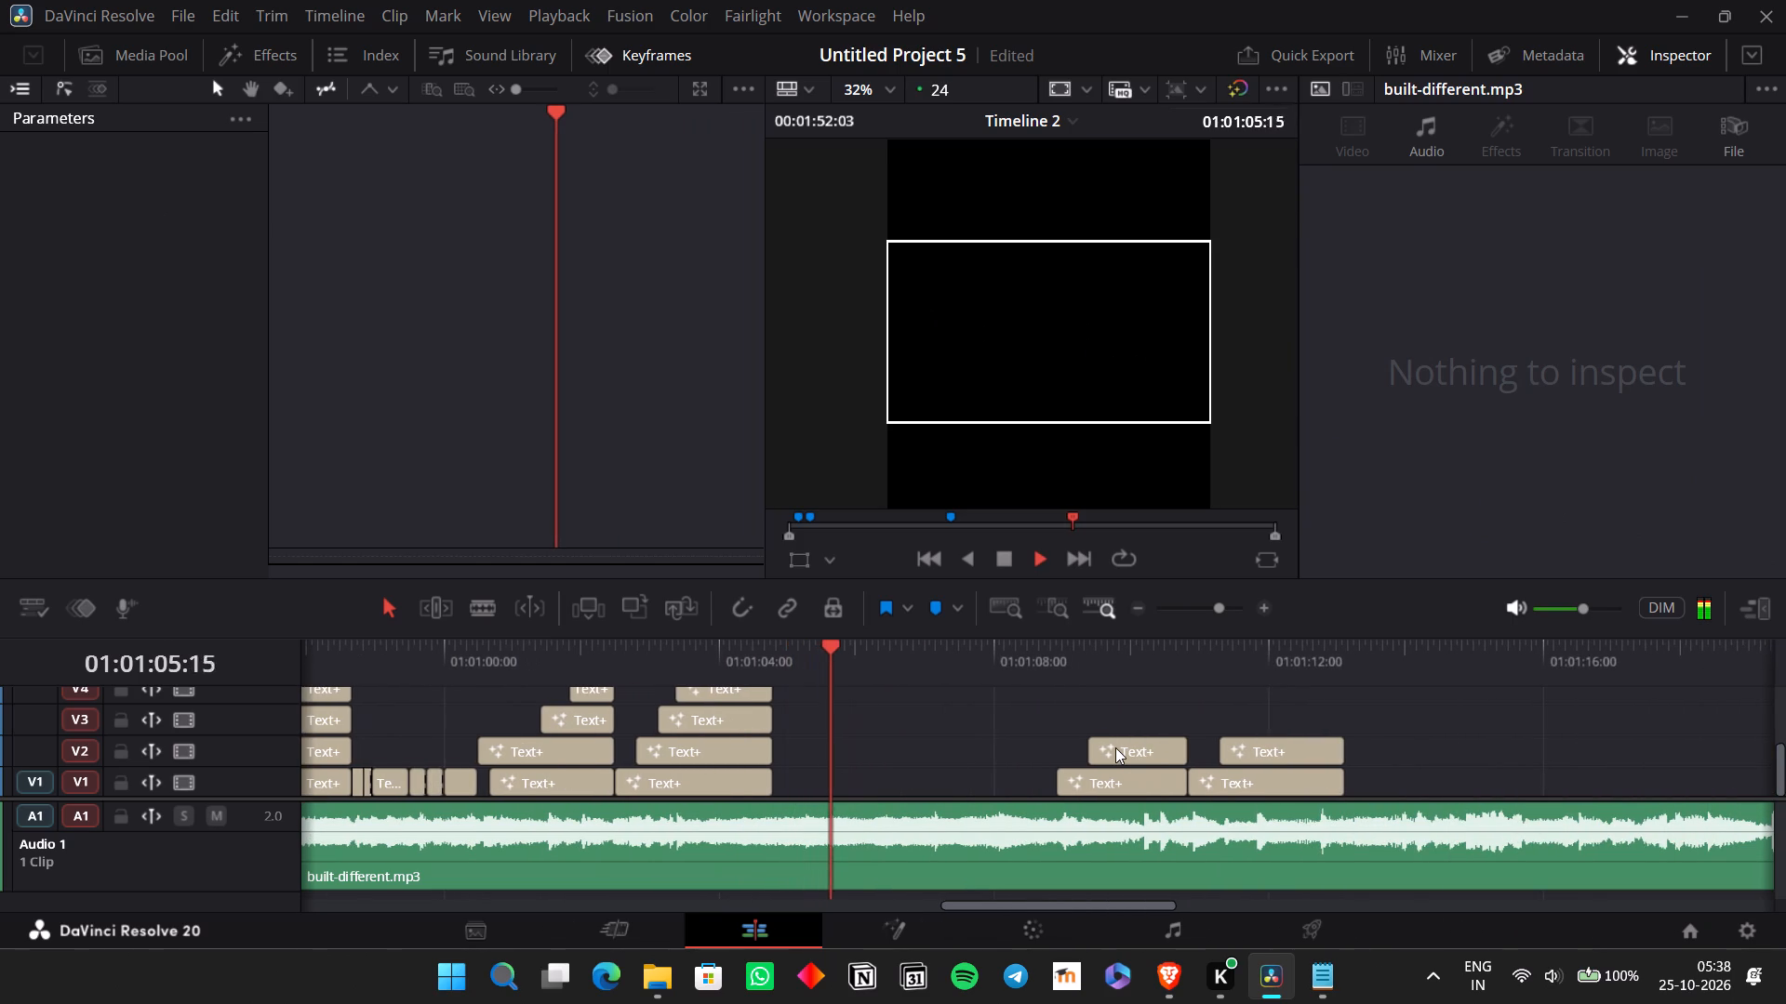
{"action": "key", "text": "space"}
{"action": "left_click", "coordinate": [1078, 669]}
{"action": "key", "text": "space"}
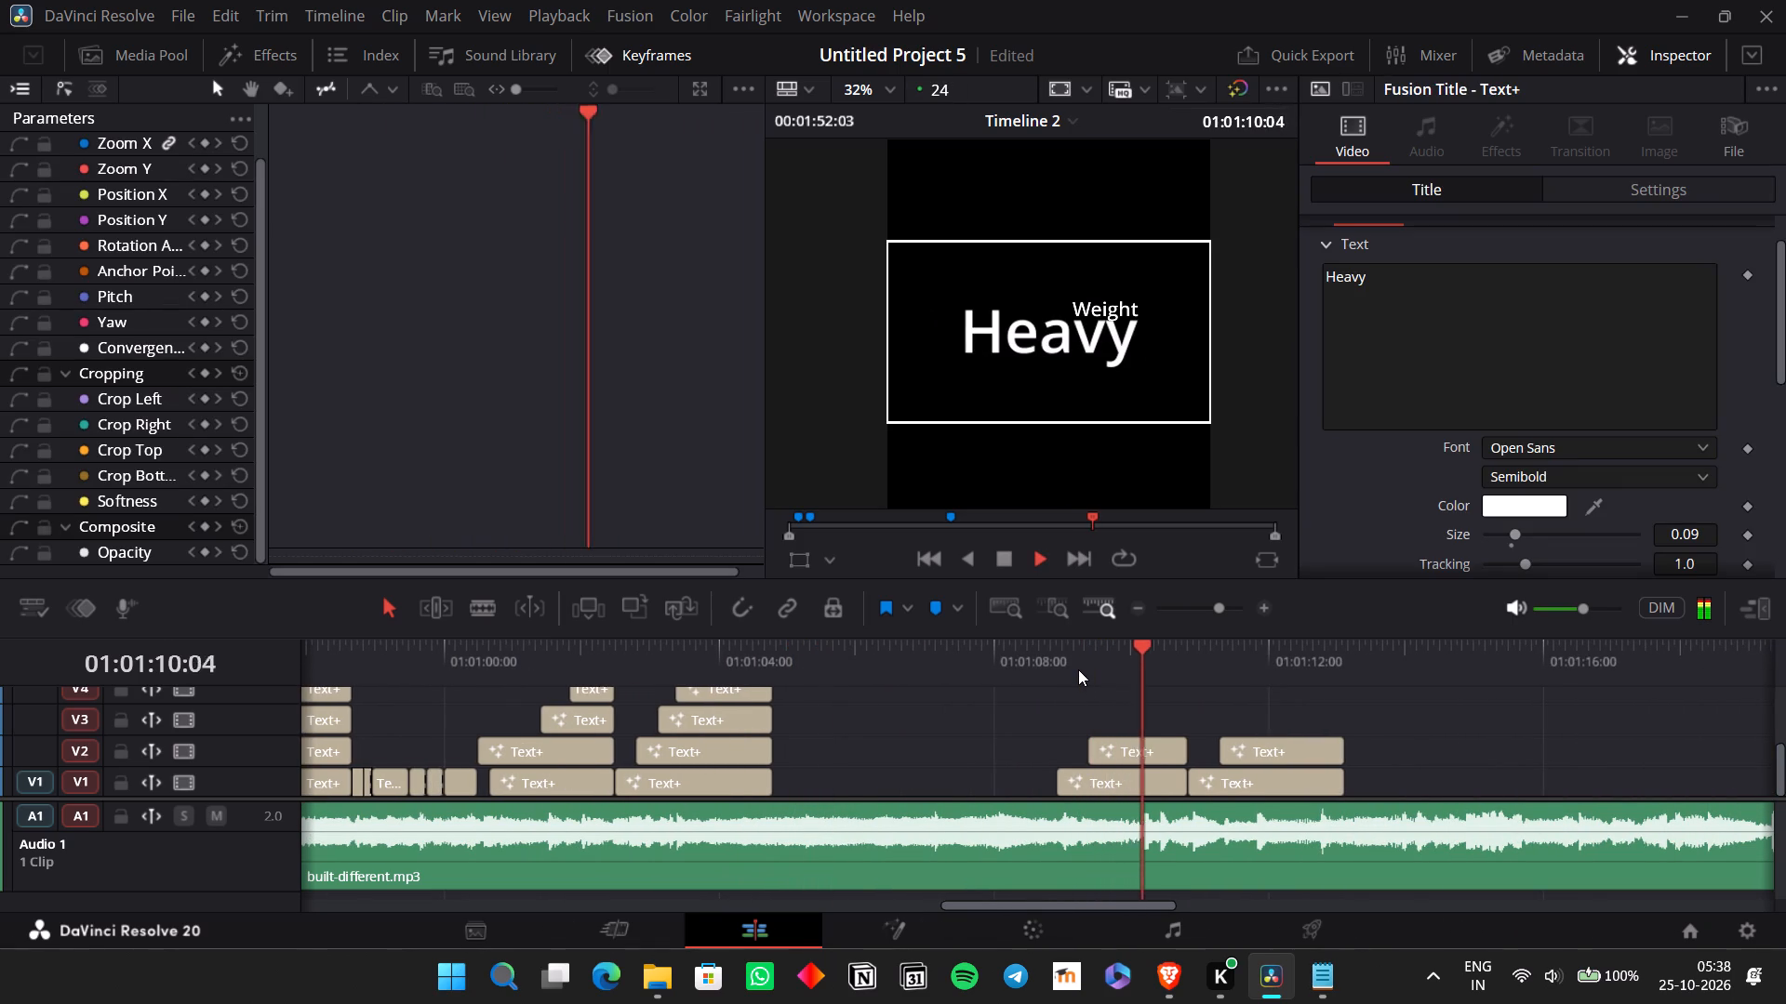
{"action": "key", "text": "space"}
Save the project.
{"action": "key", "text": "ctrl+s"}
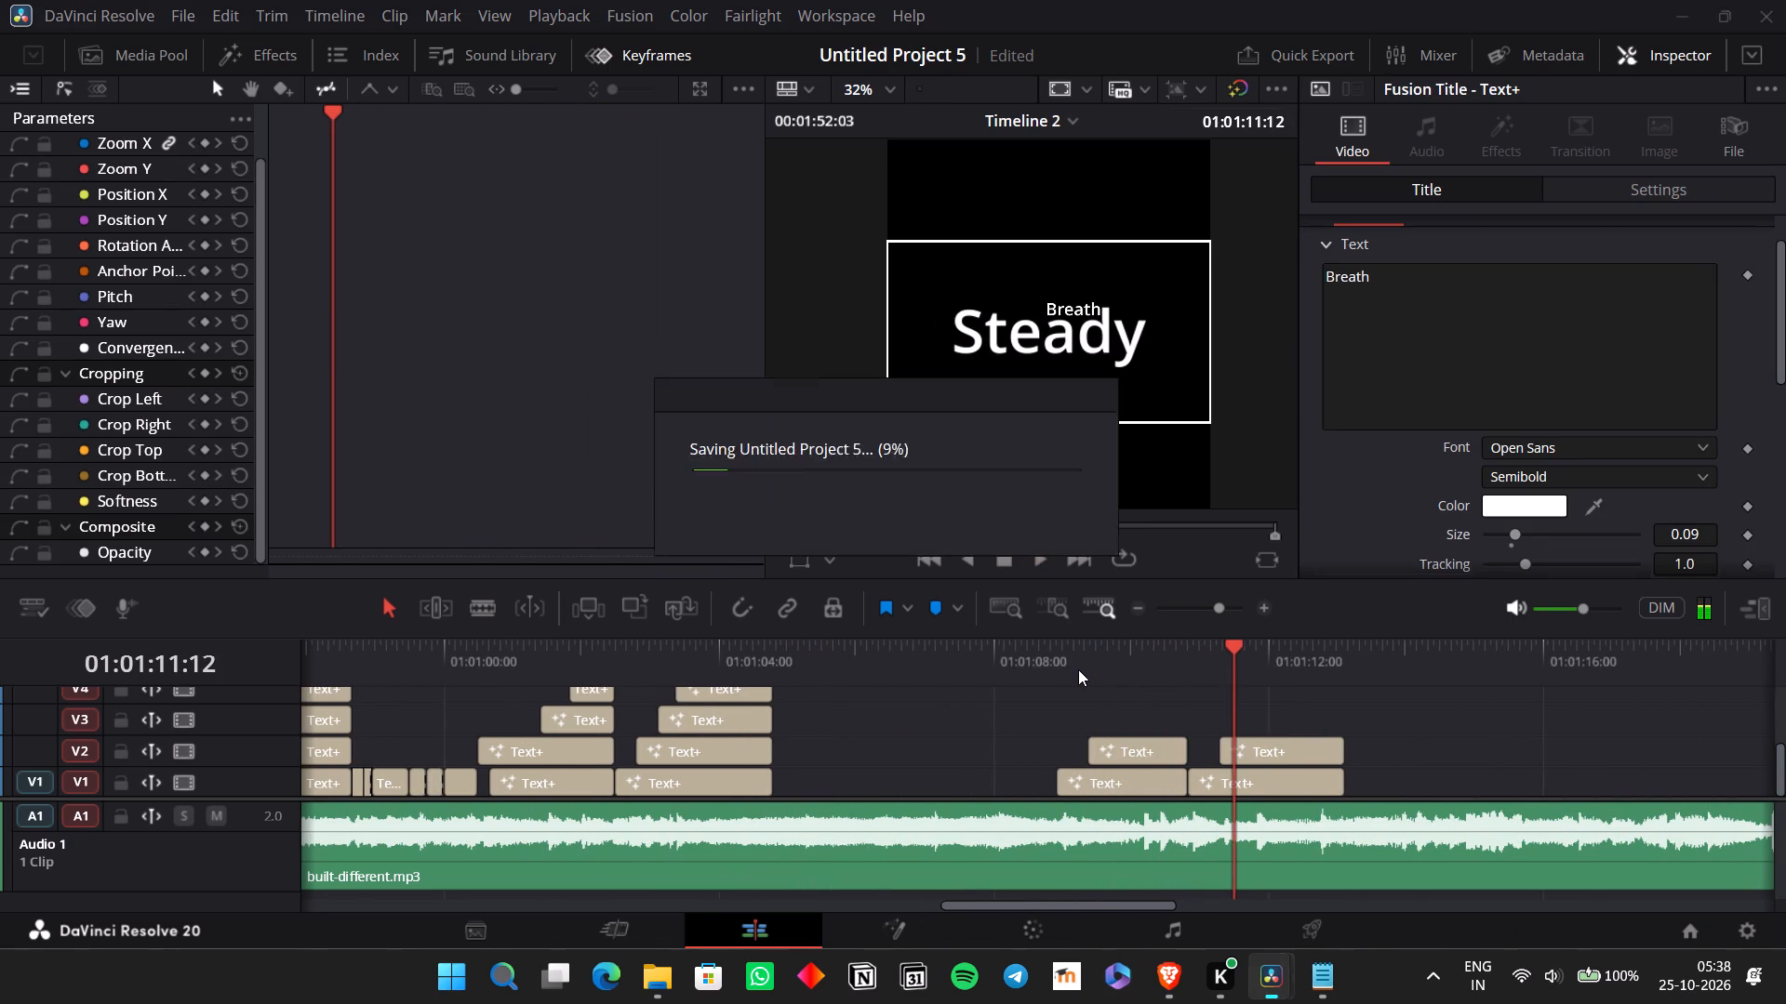